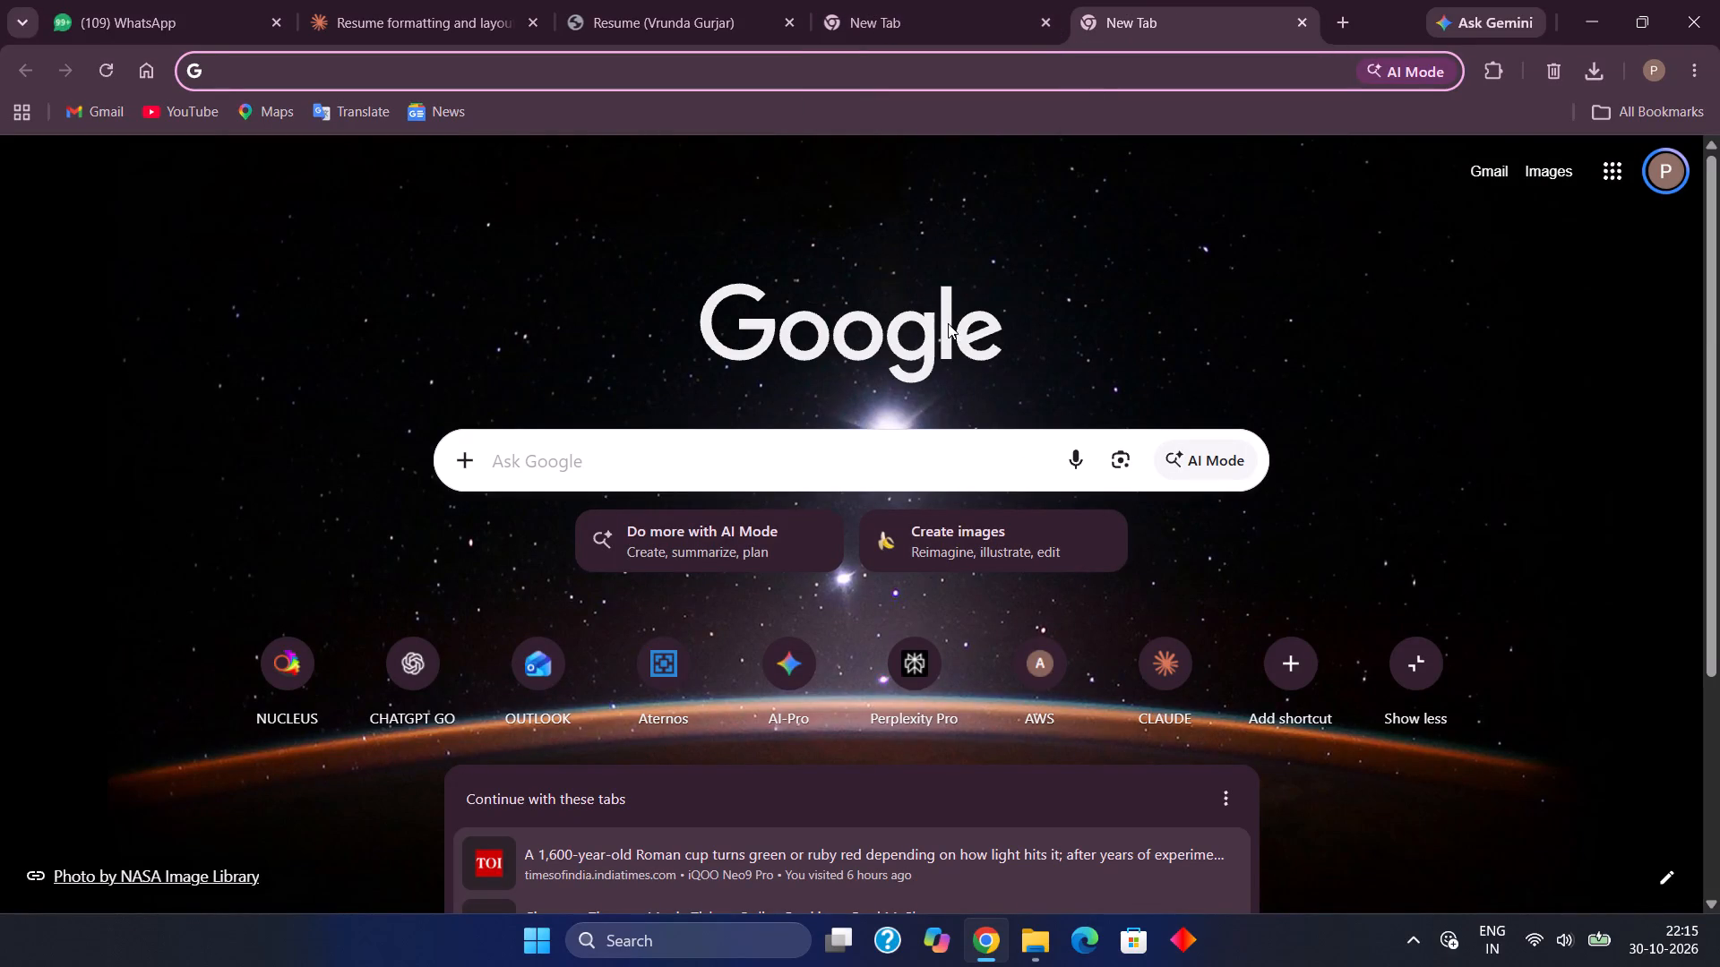
Open the Canva home page at canva.com.
text(canv)
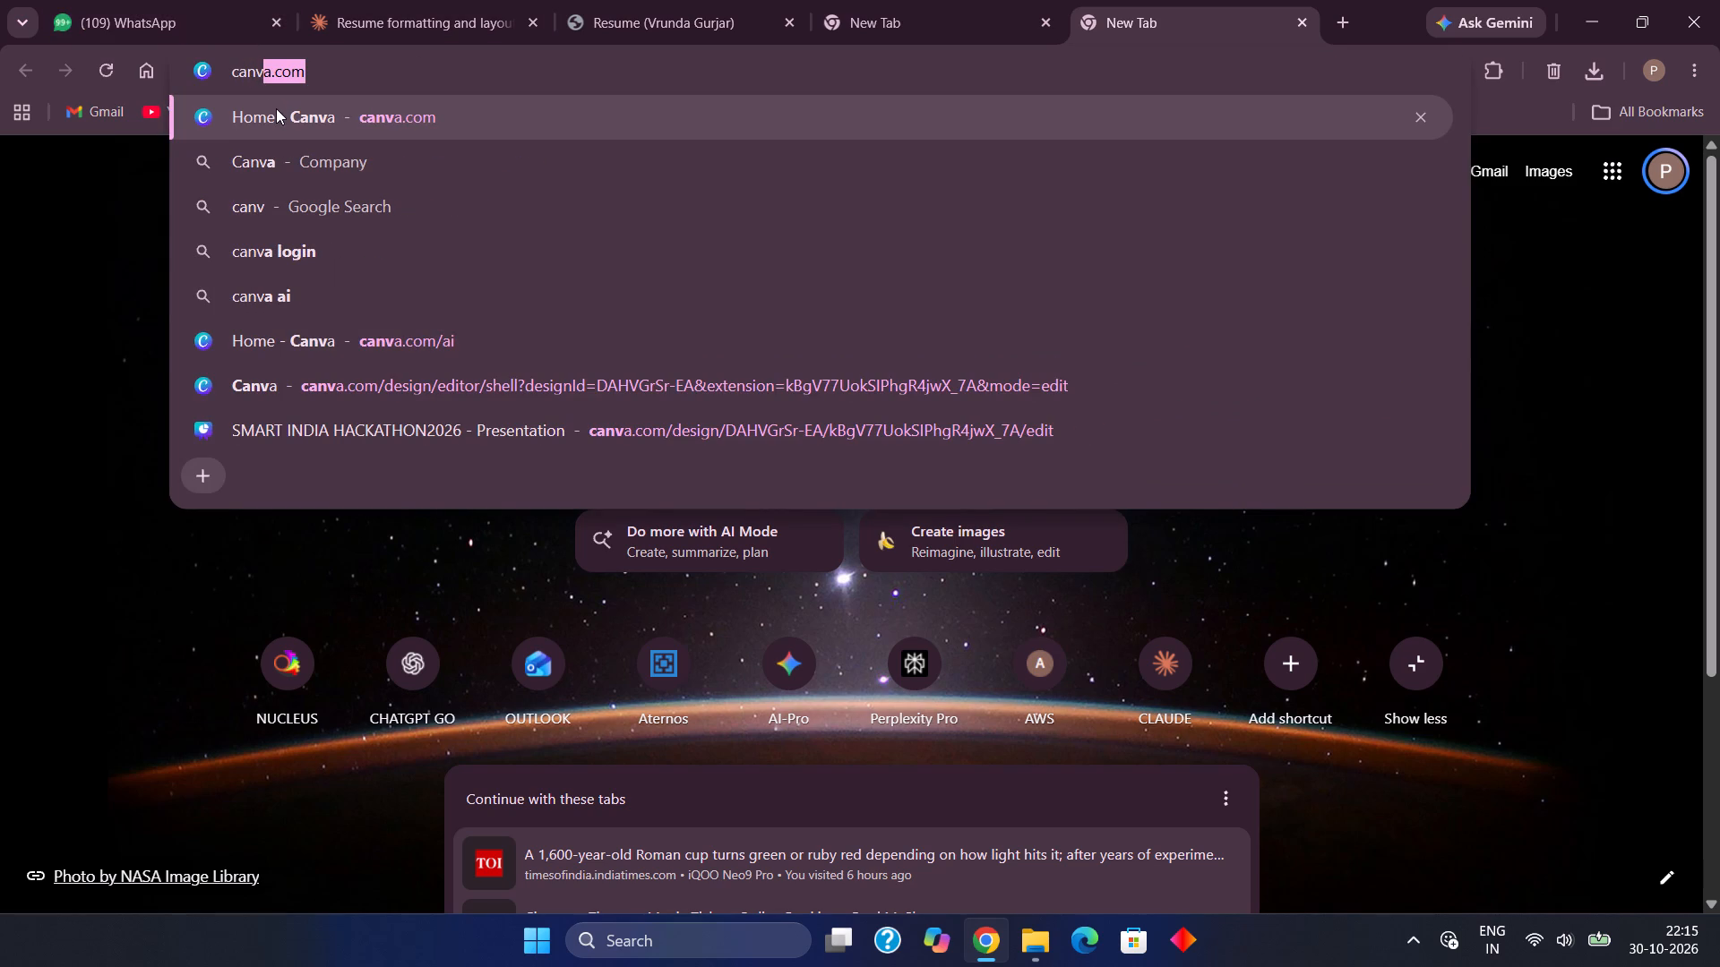
click(422, 107)
Look through the recent designs on the home page and the design types offered for creating a new design.
scroll(547, 550, down, 3)
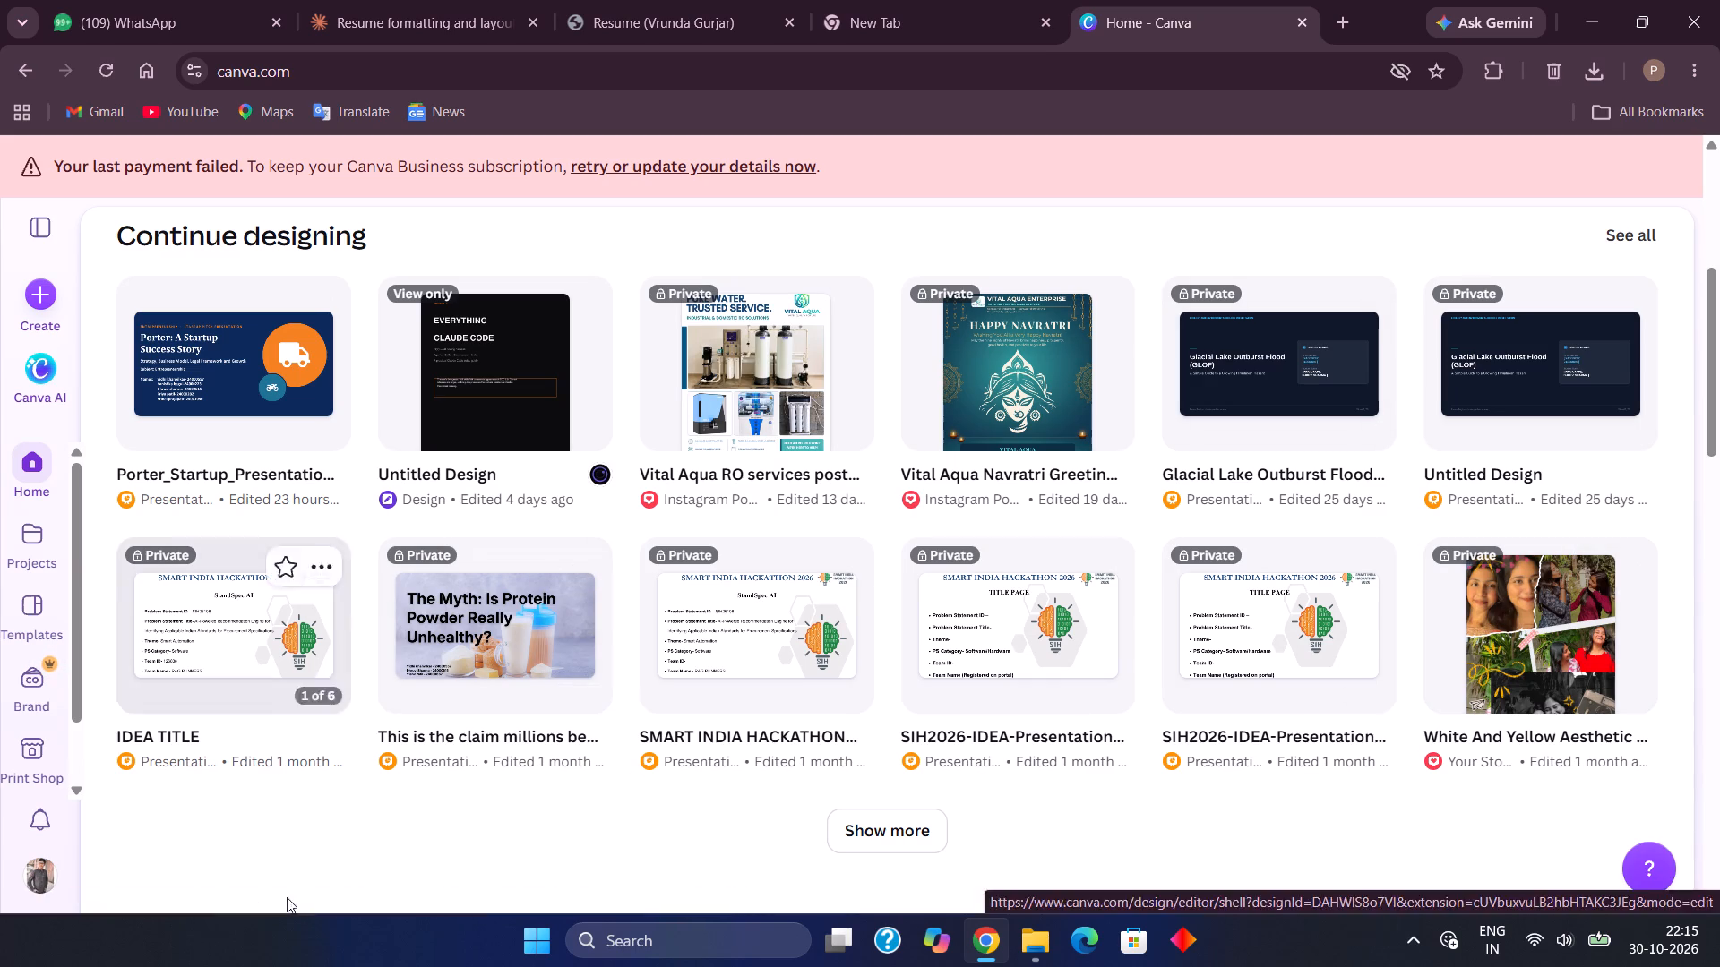
scroll(406, 358, up, 6)
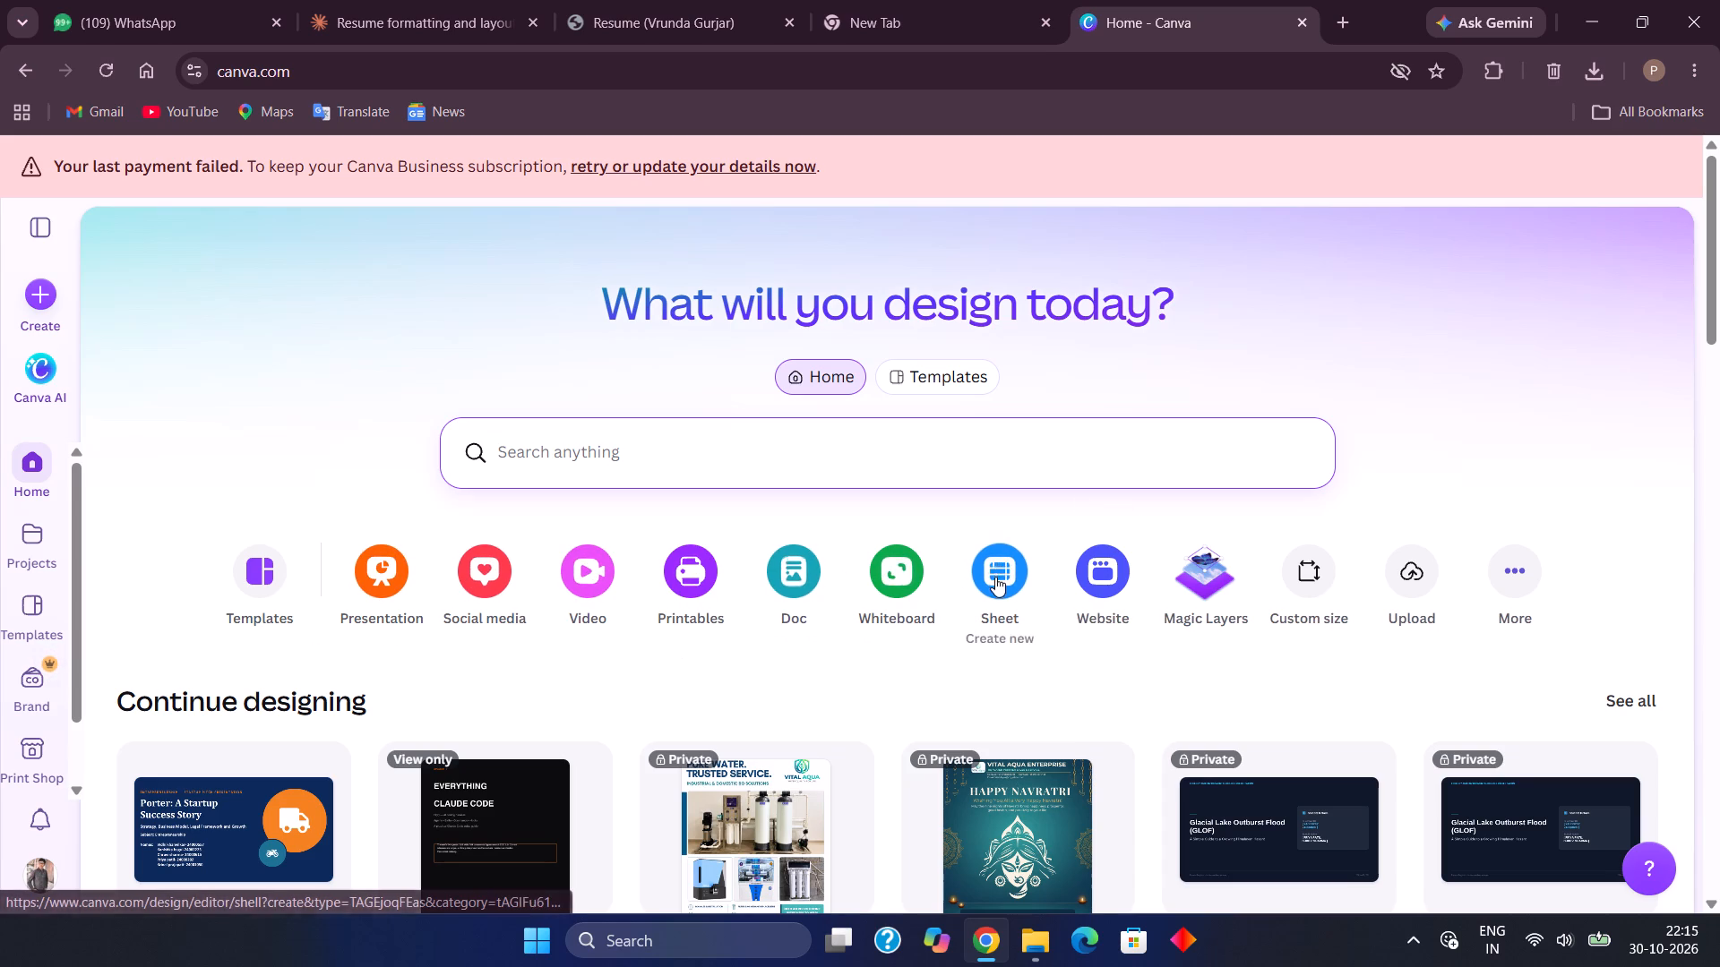
click(1509, 583)
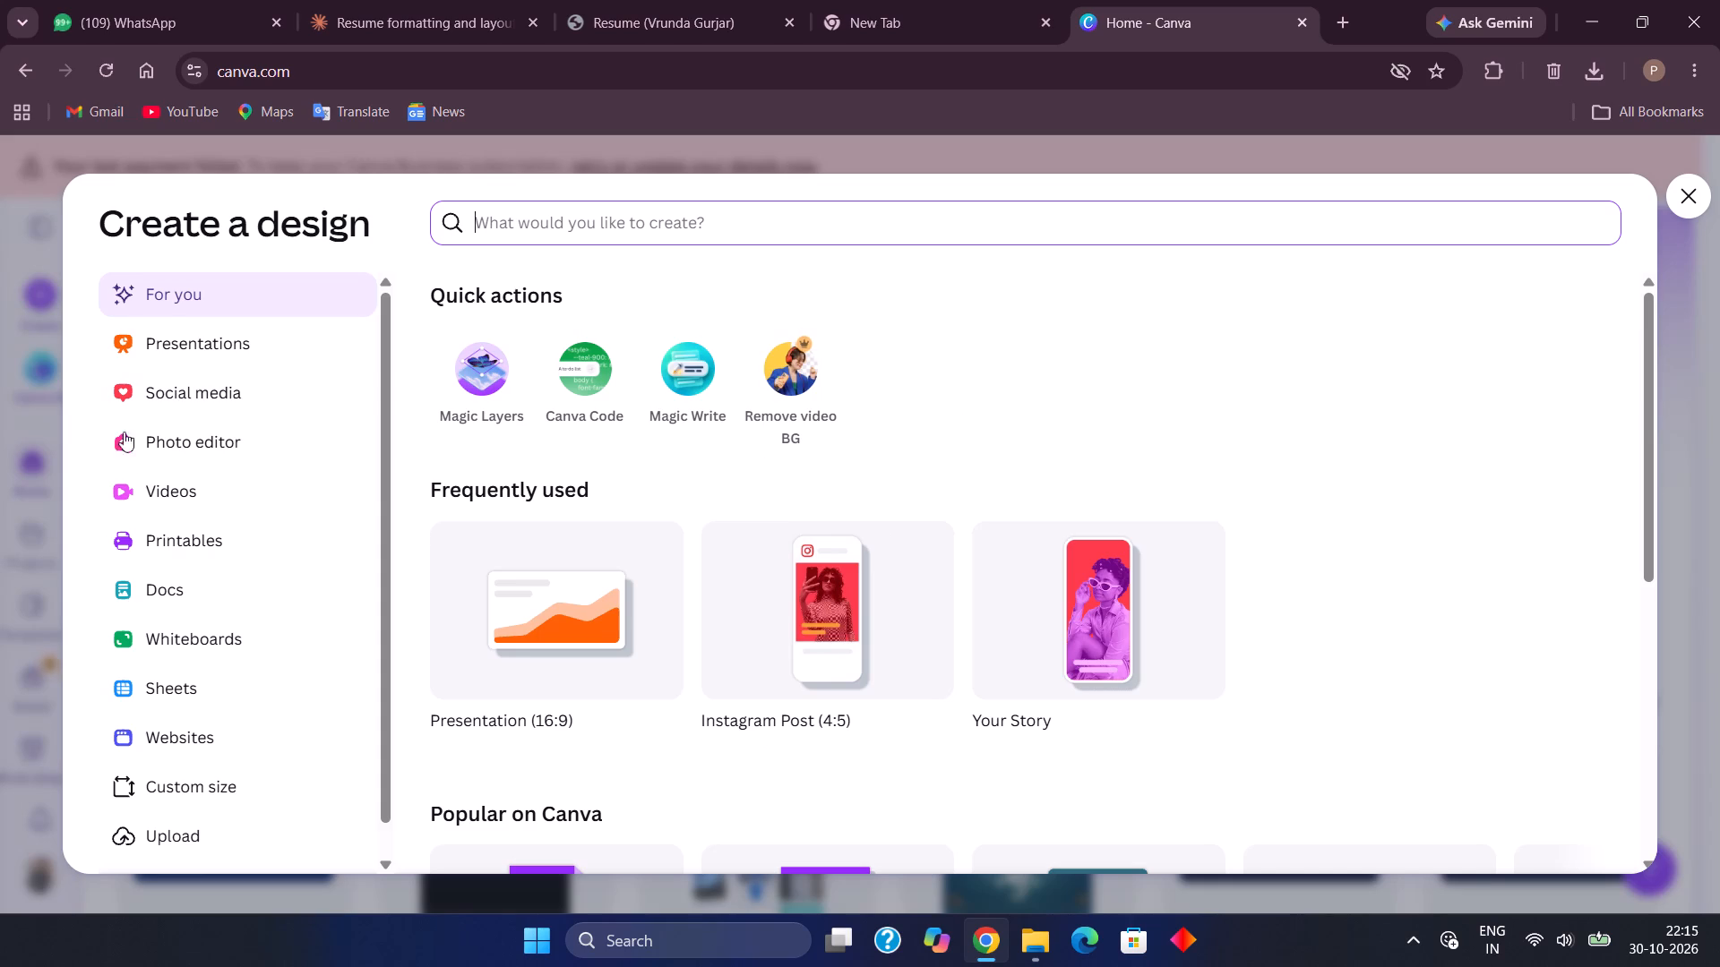
scroll(221, 518, down, 4)
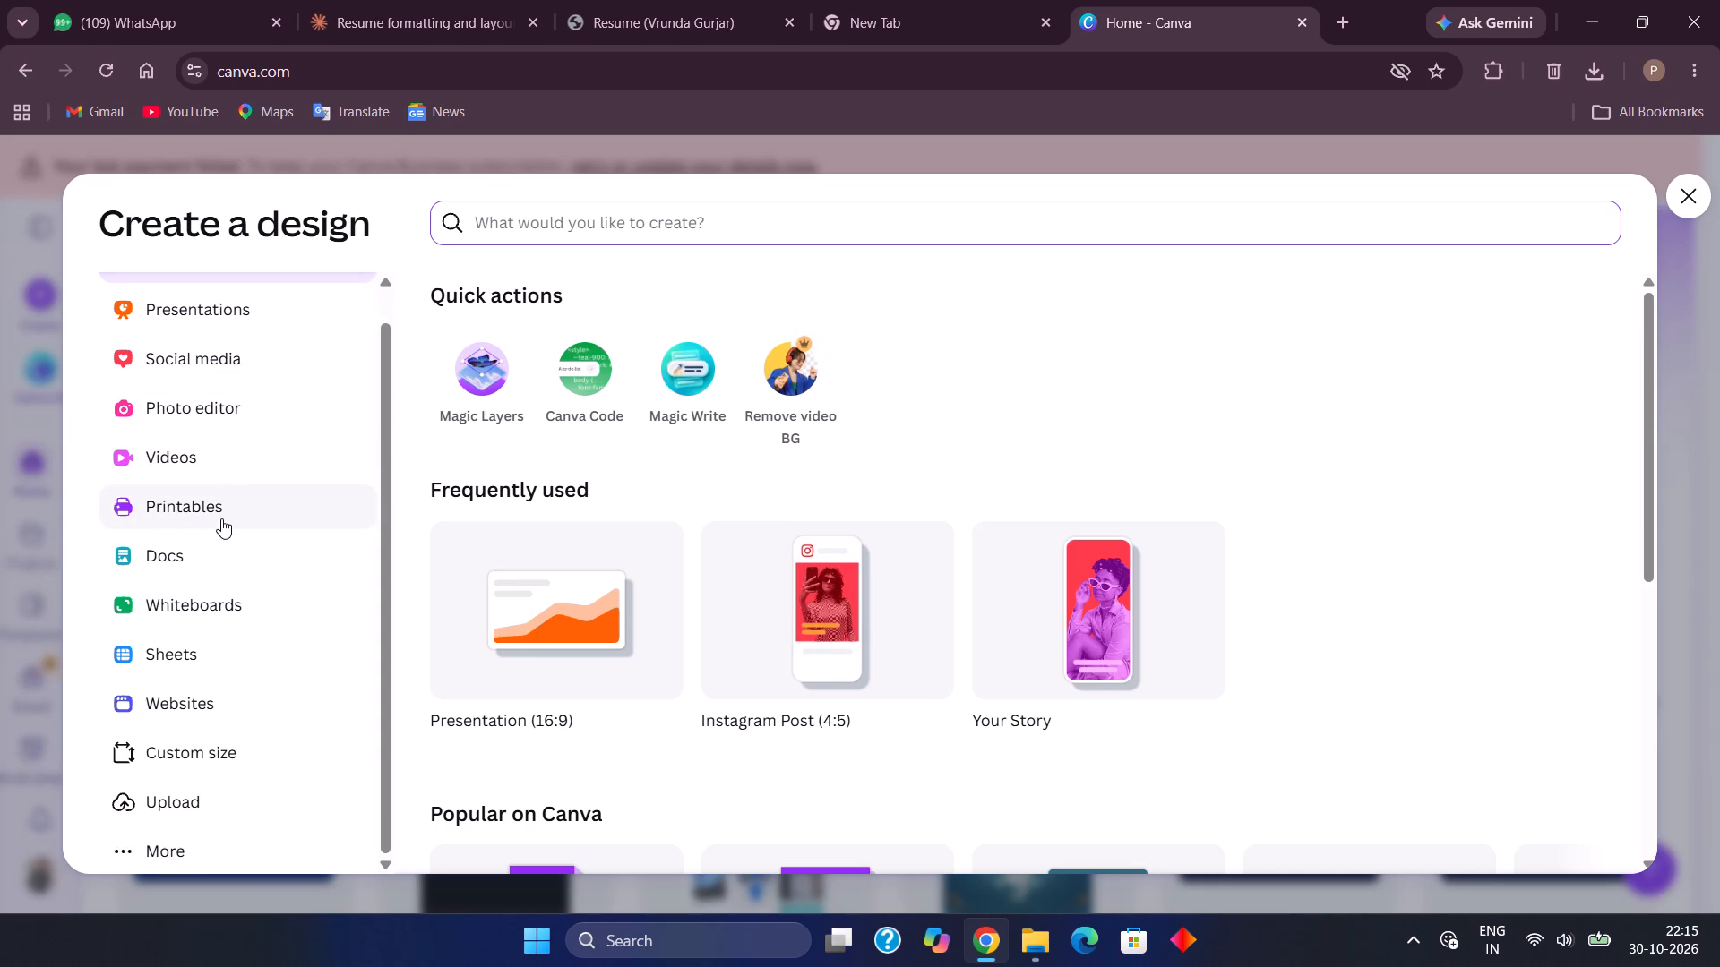
scroll(221, 518, up, 3)
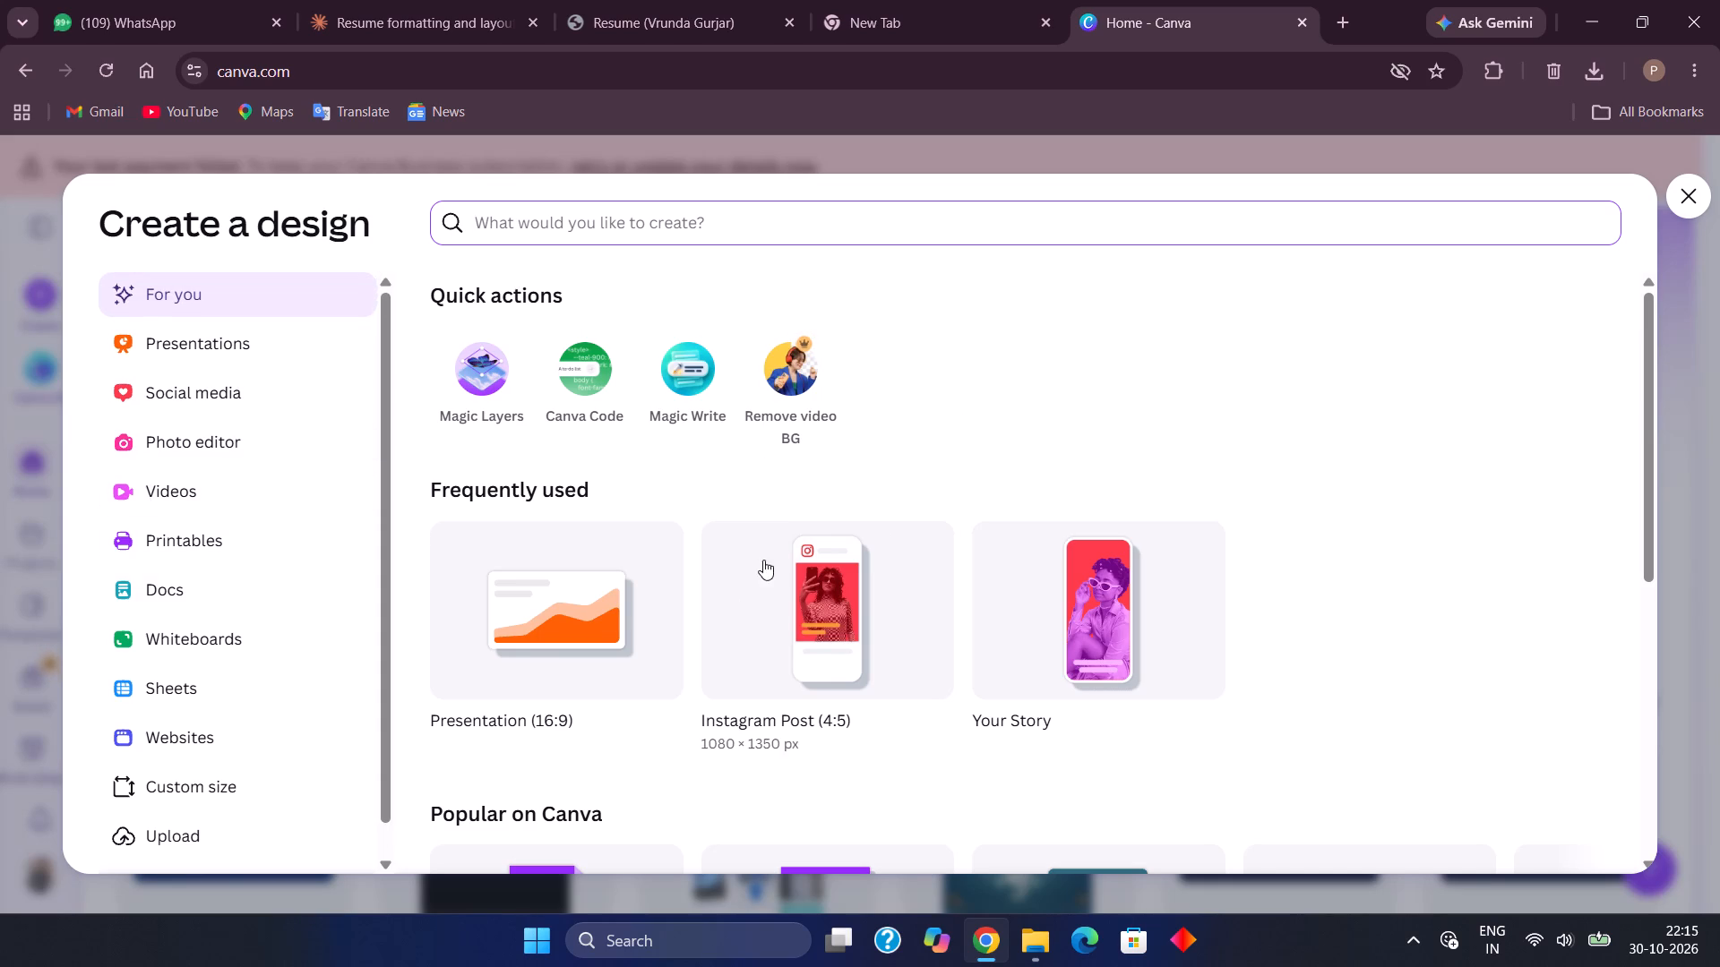
scroll(1182, 487, down, 2)
scroll(1182, 487, up, 1)
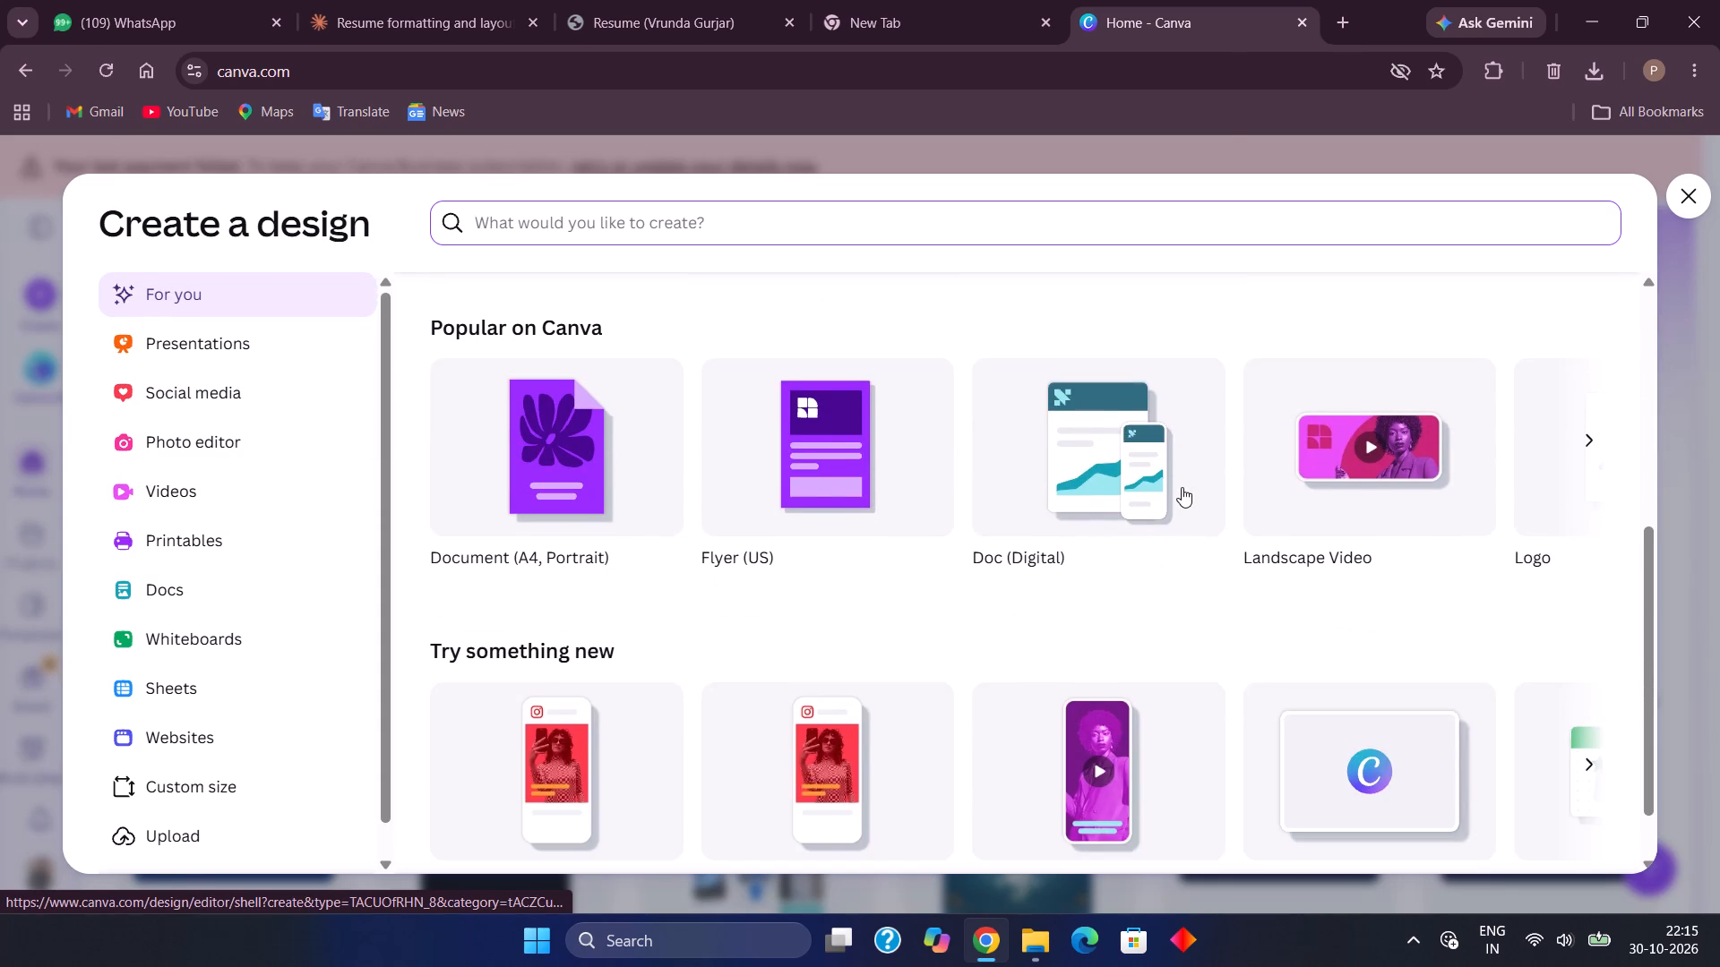
scroll(1182, 487, up, 2)
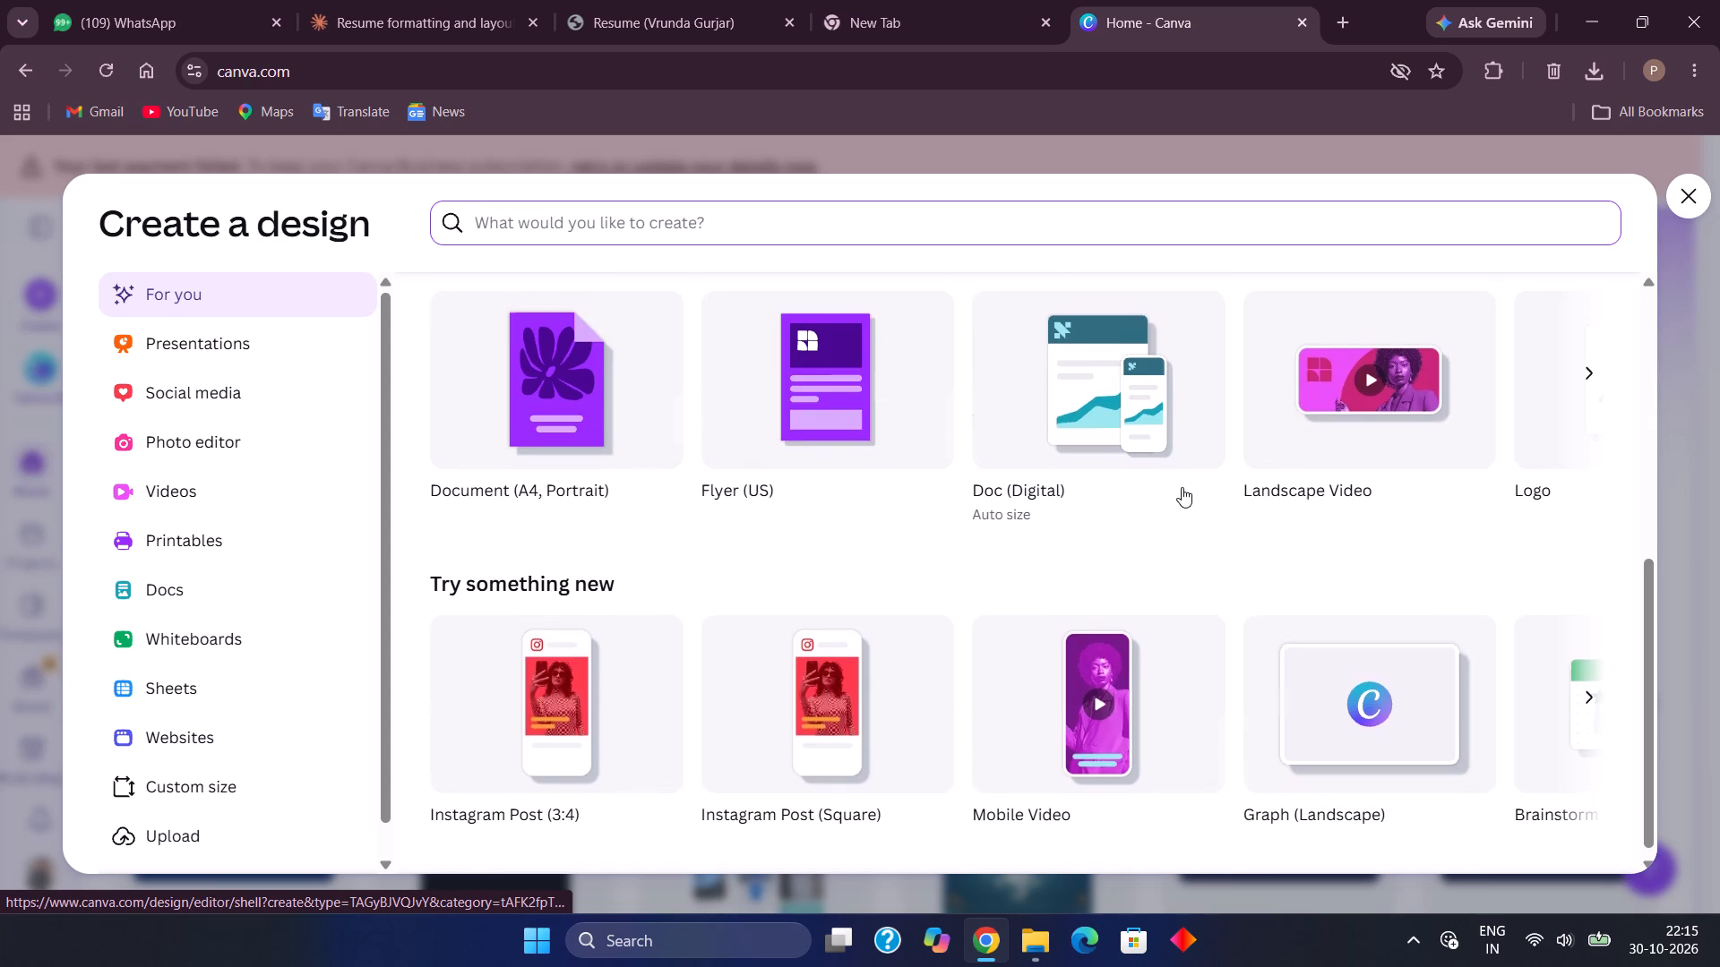
scroll(1182, 487, up, 1)
click(1676, 217)
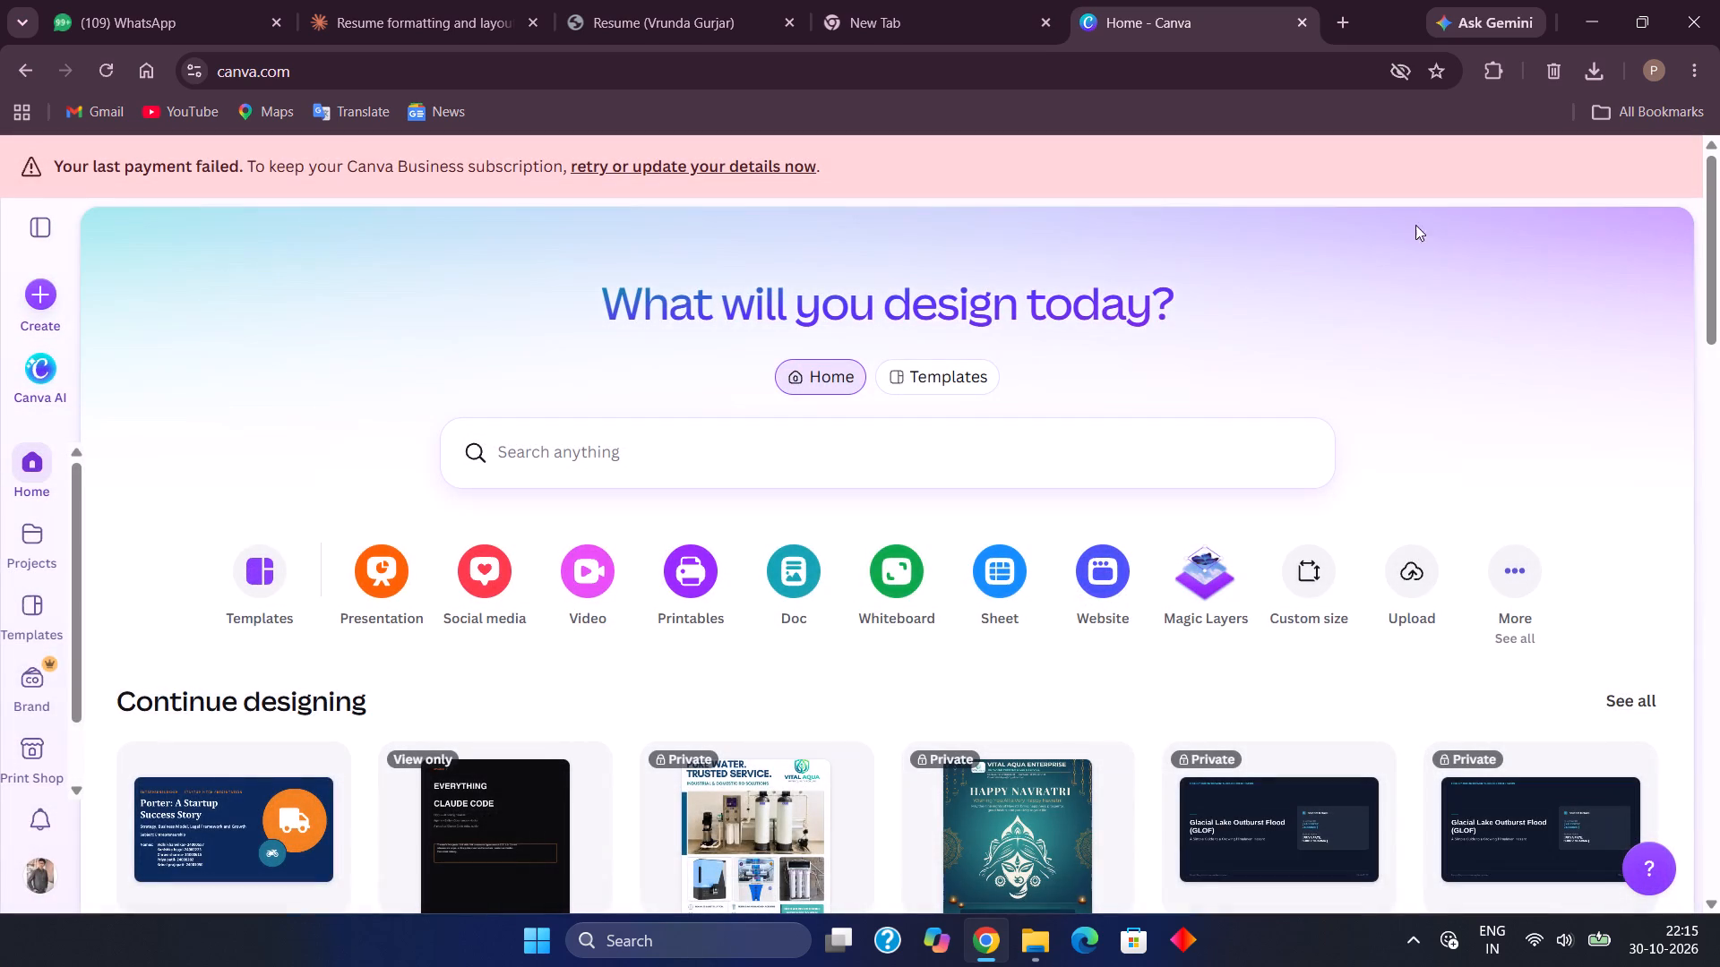
Search Canva for "aesthetic birthday poster".
click(714, 466)
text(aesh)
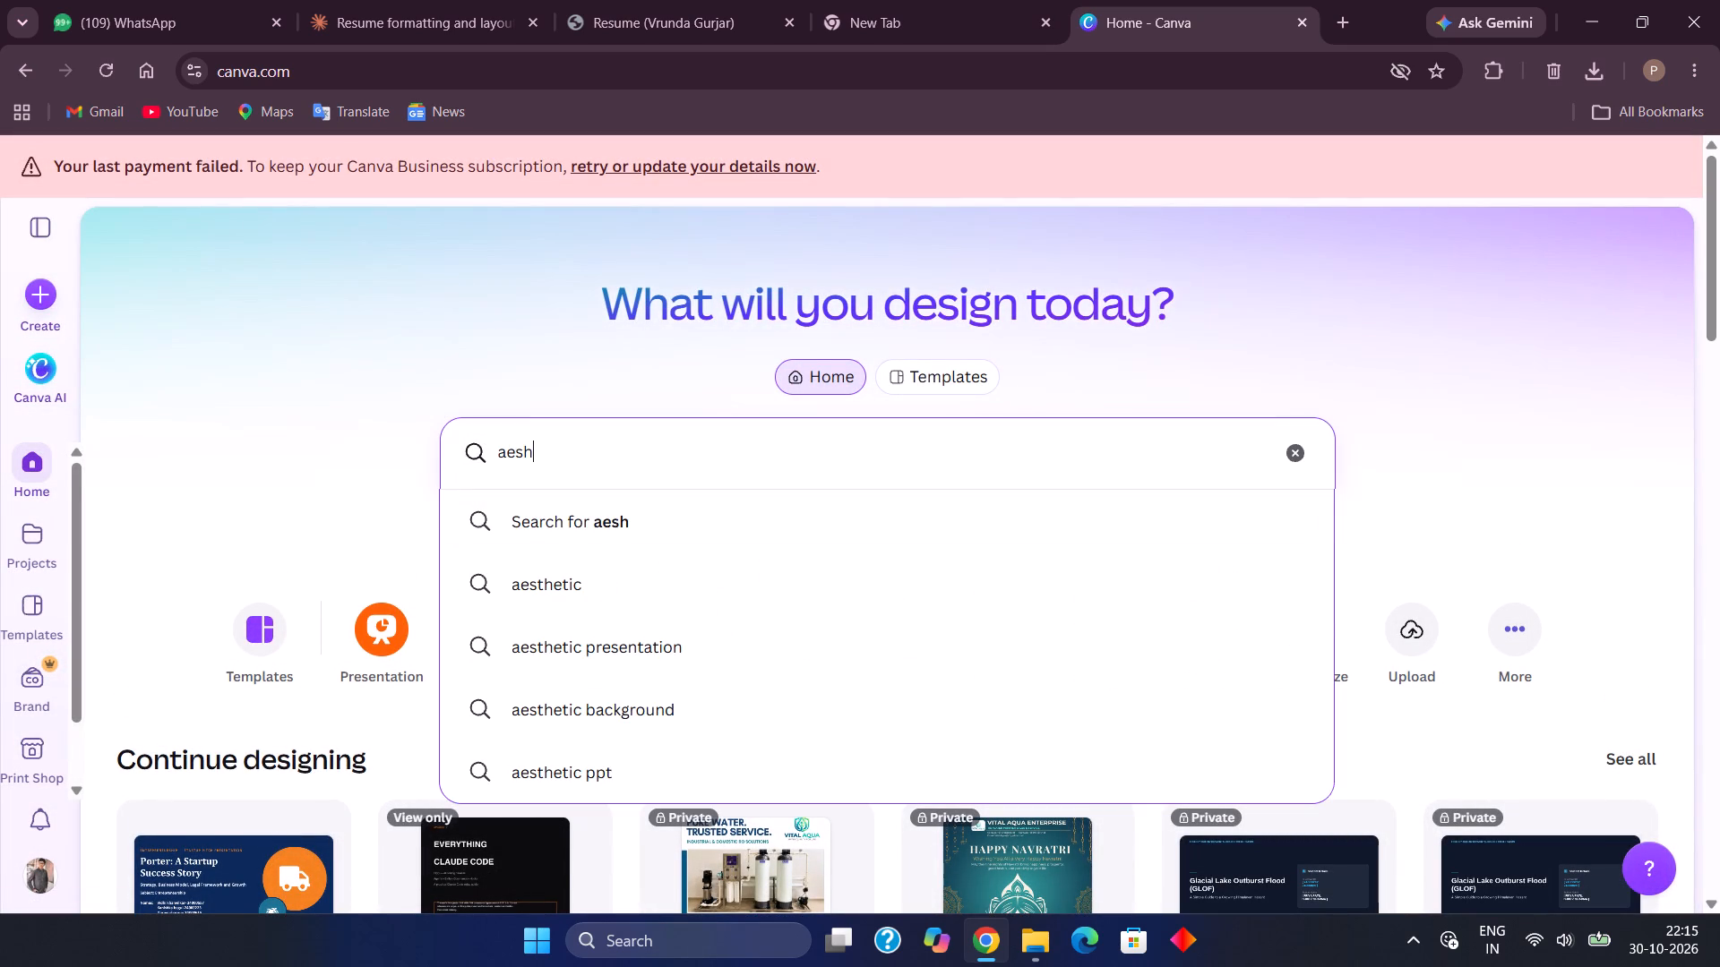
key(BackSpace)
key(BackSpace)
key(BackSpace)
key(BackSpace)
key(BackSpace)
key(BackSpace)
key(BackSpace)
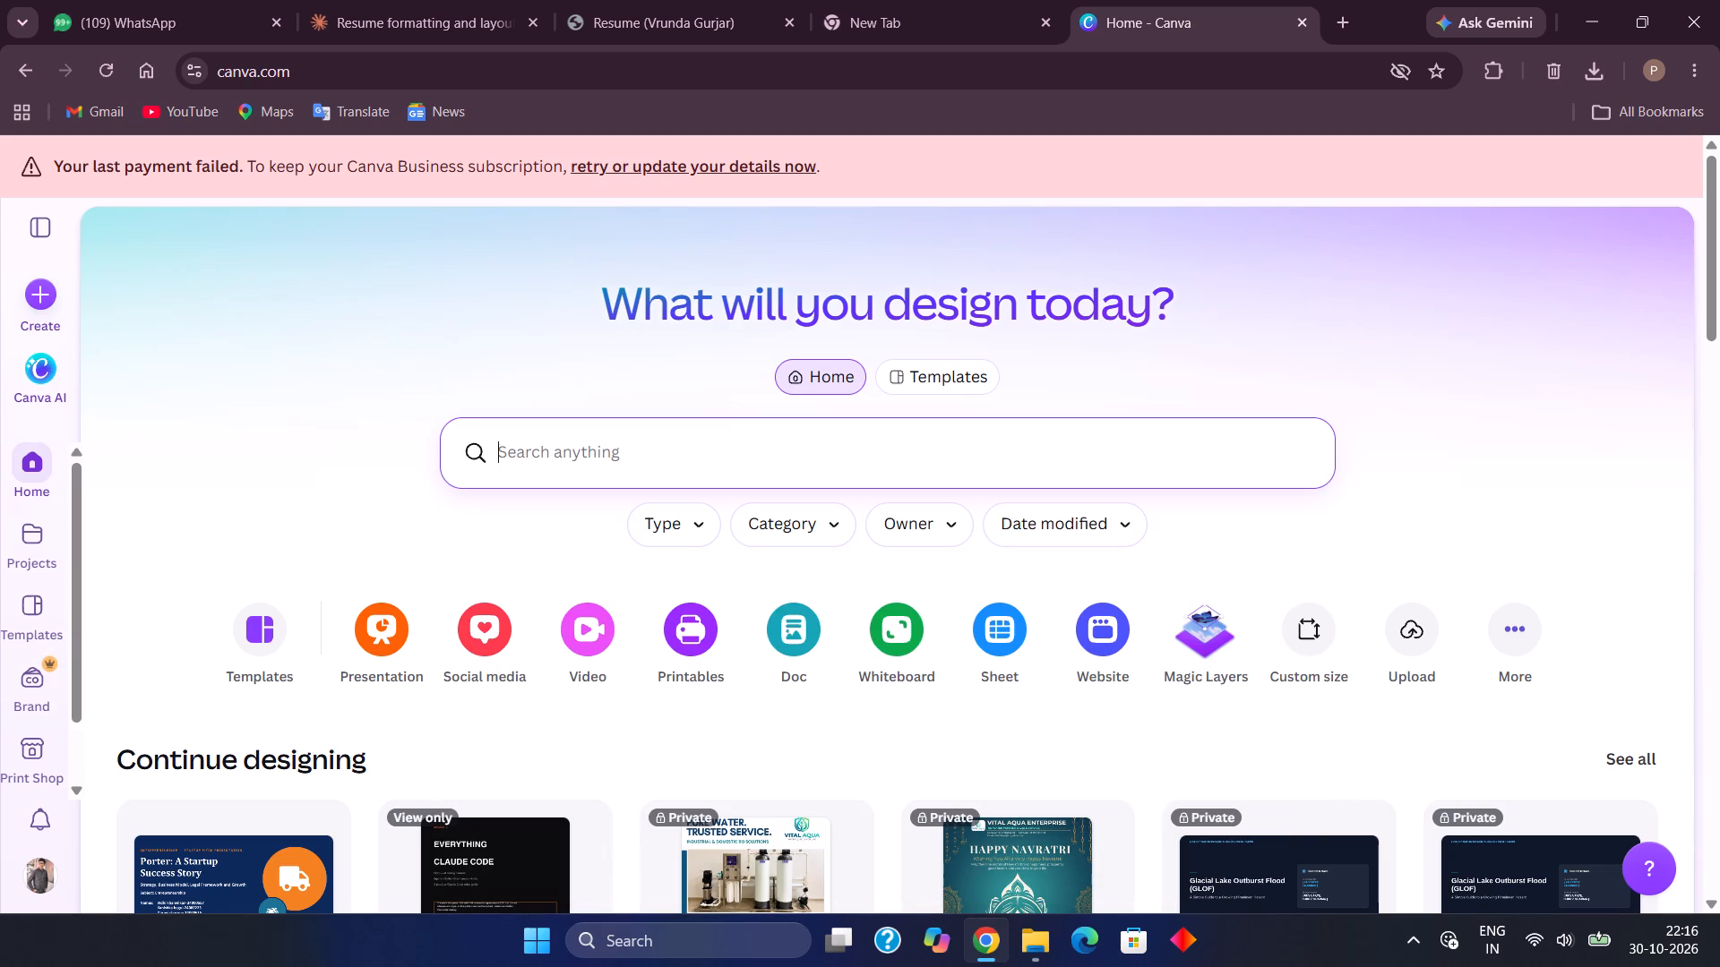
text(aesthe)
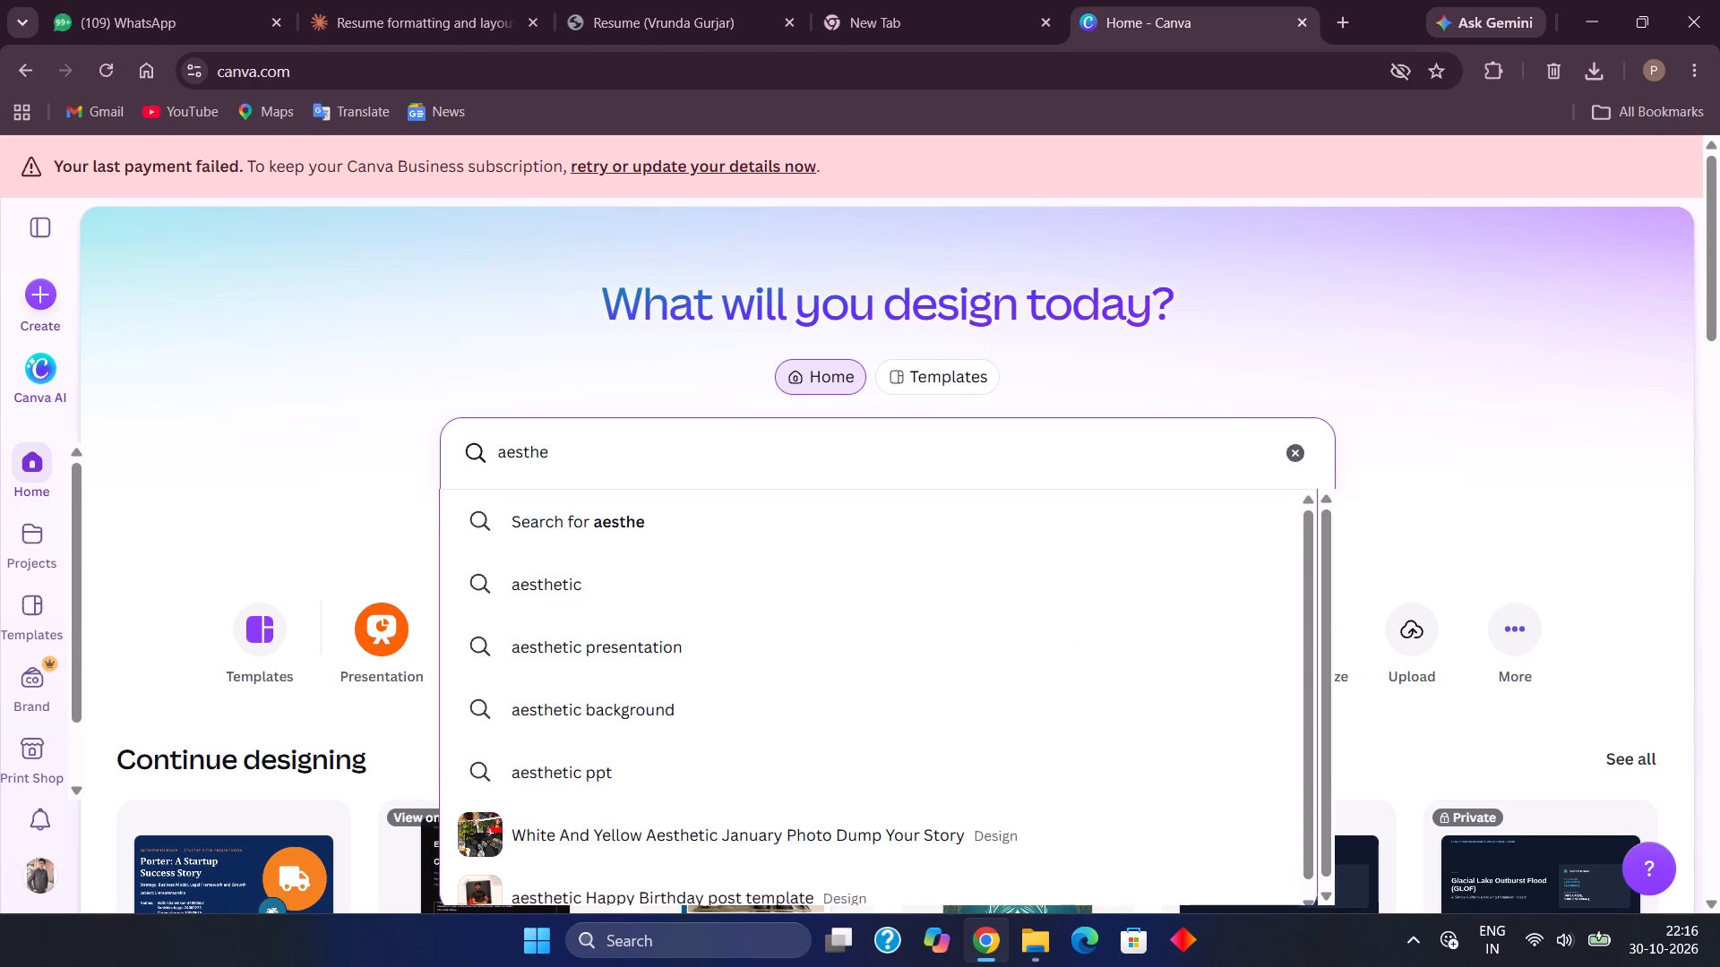
scroll(680, 646, down, 1)
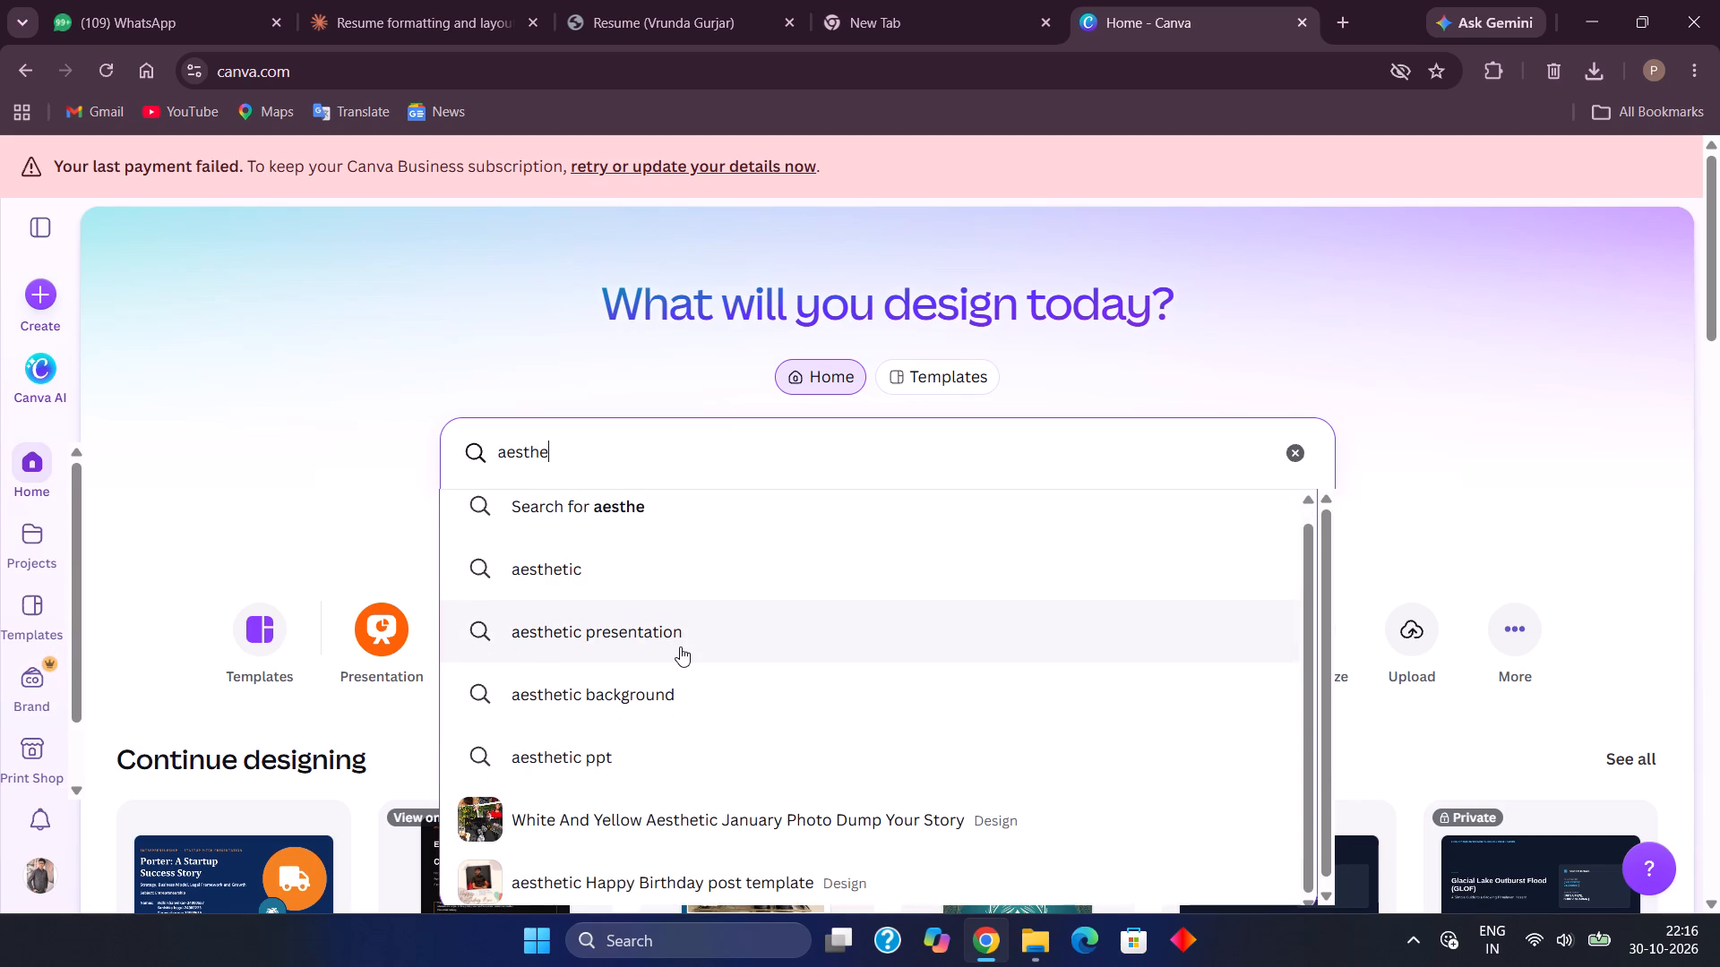
scroll(680, 646, down, 1)
scroll(680, 646, up, 1)
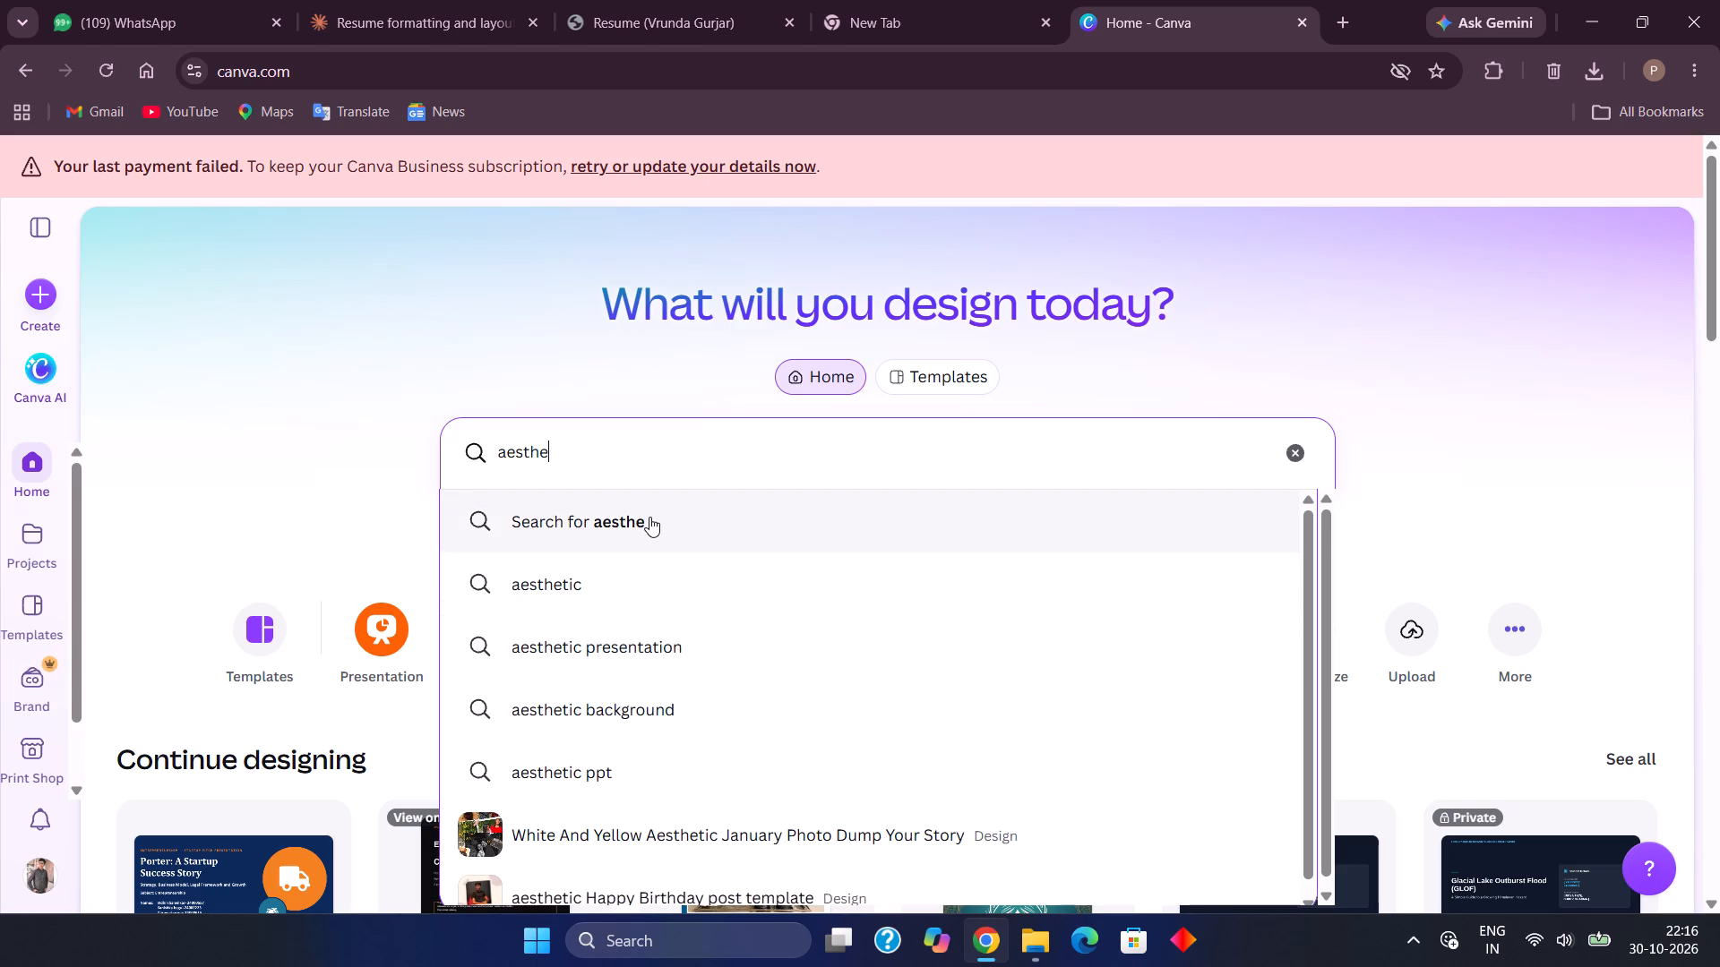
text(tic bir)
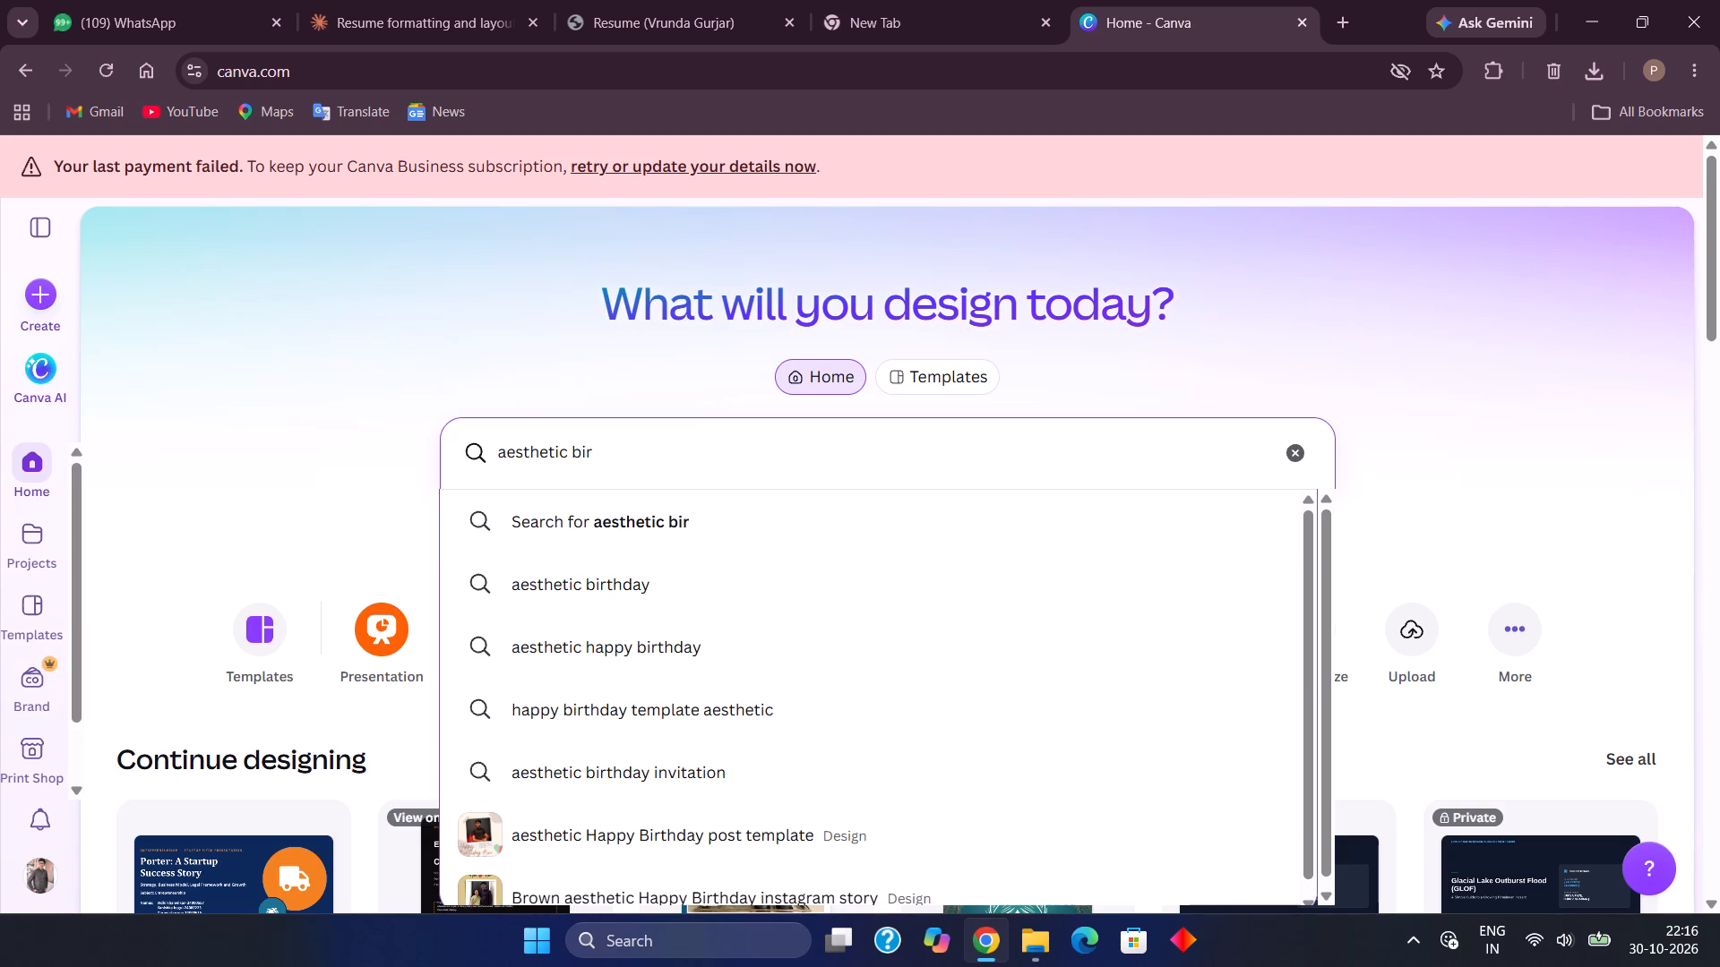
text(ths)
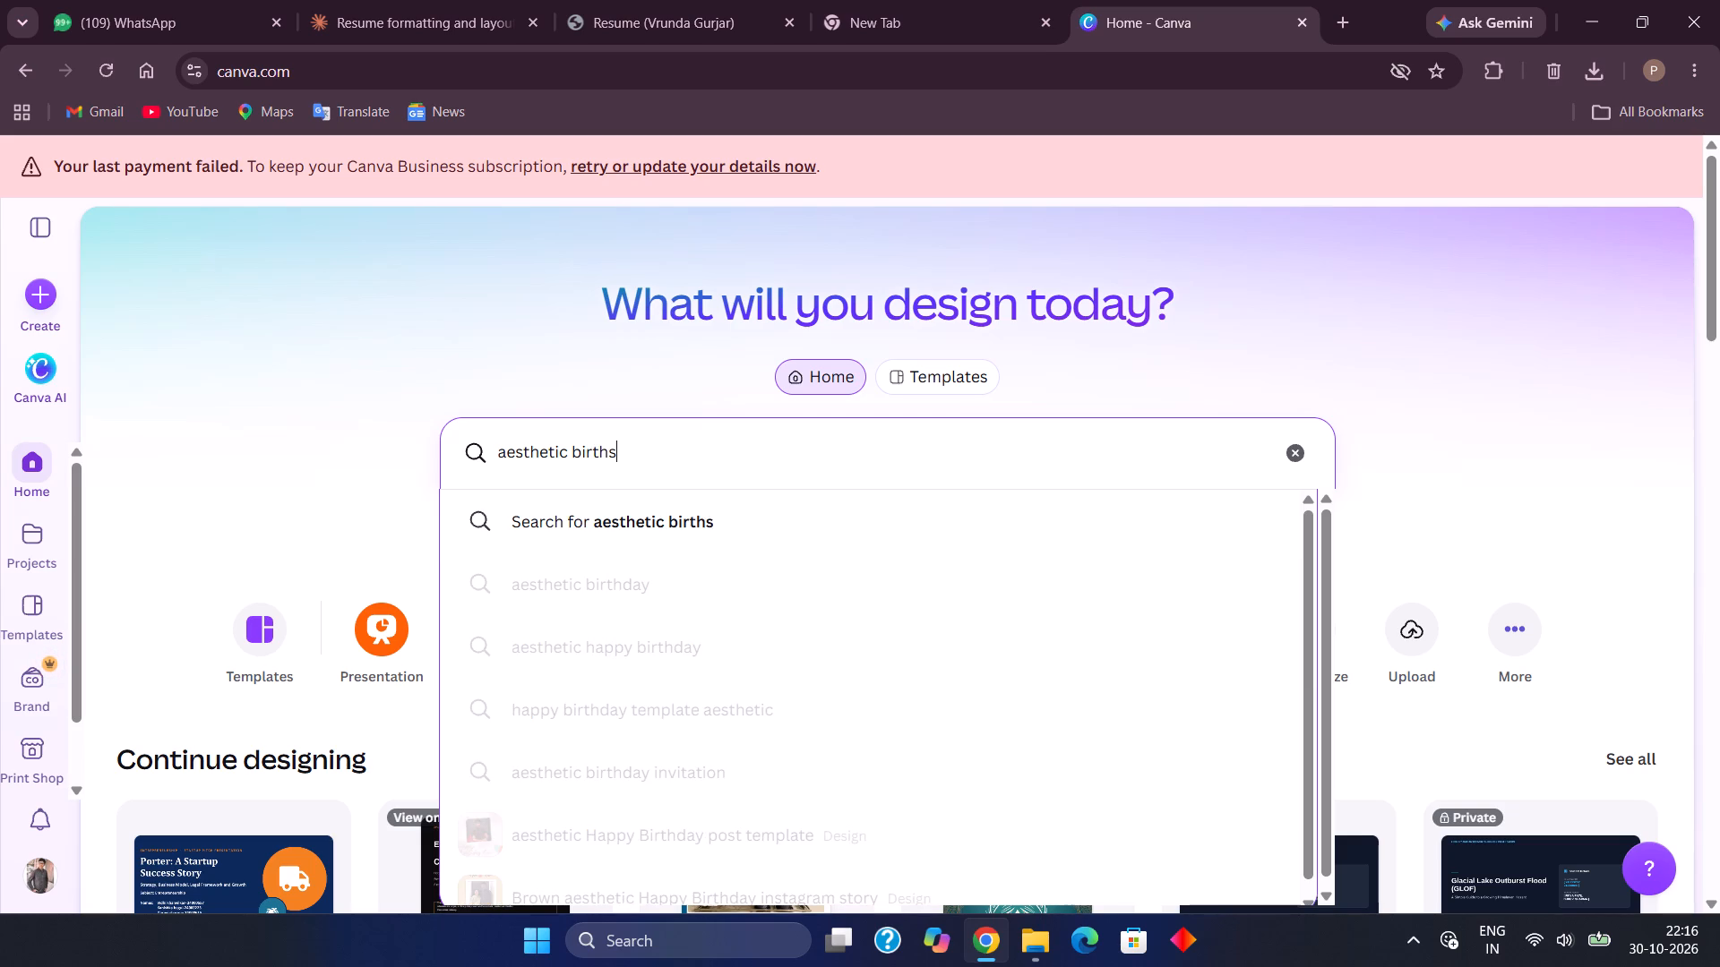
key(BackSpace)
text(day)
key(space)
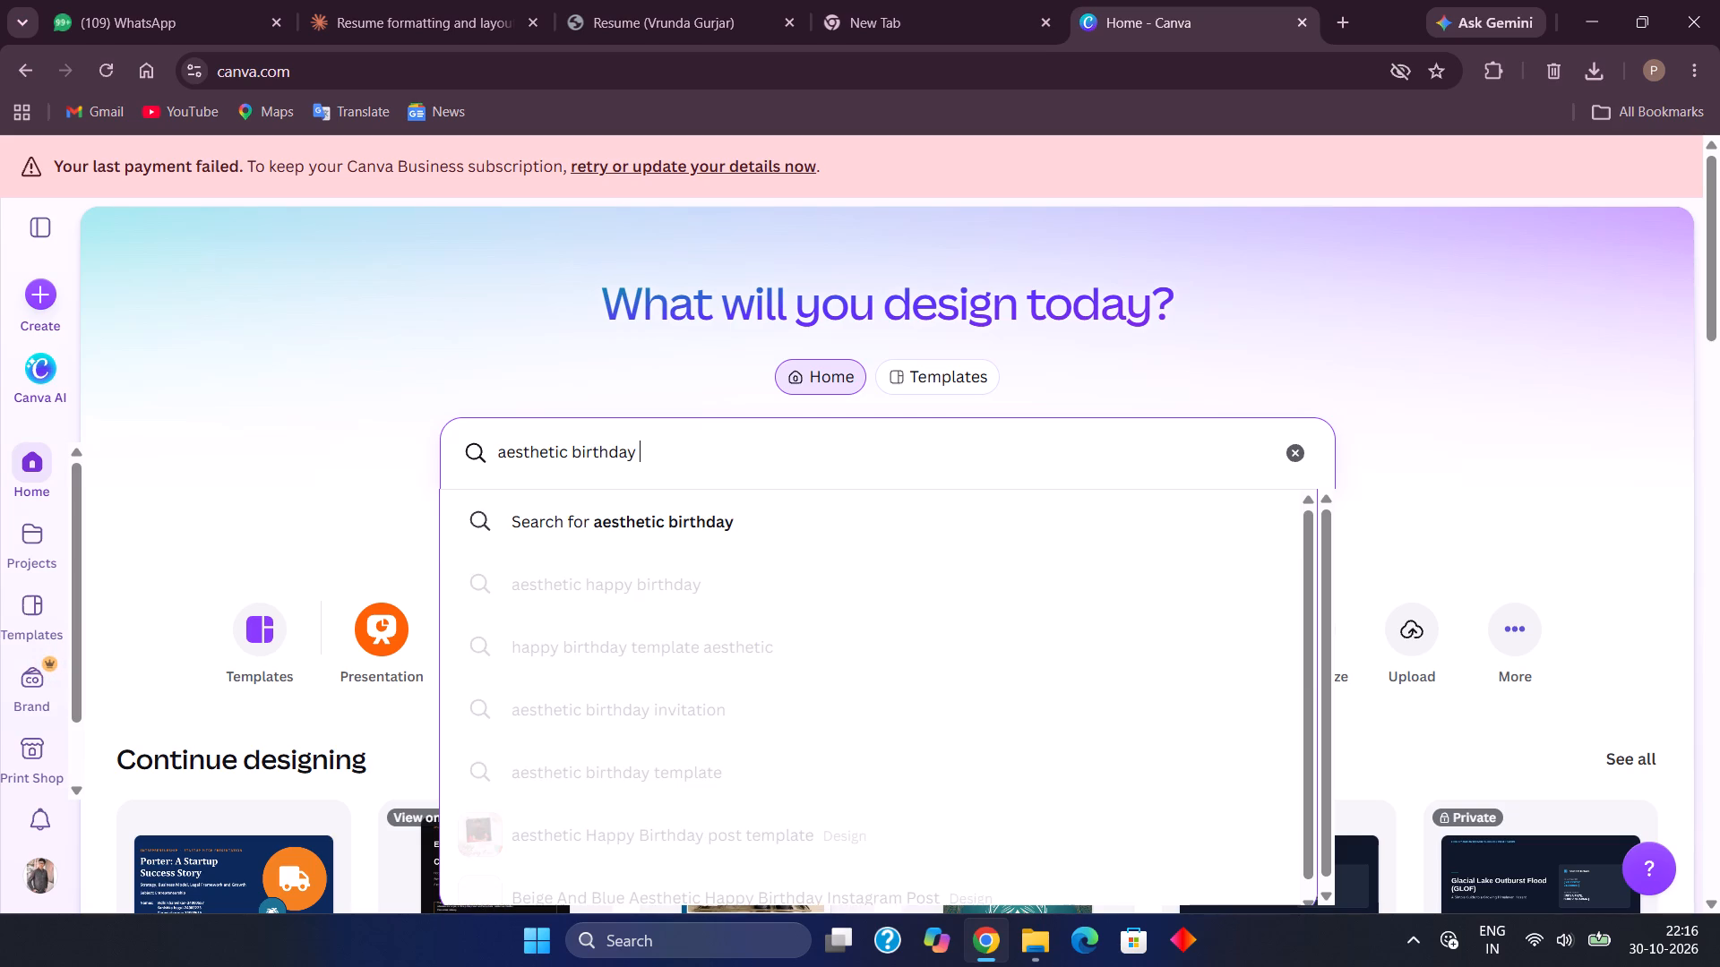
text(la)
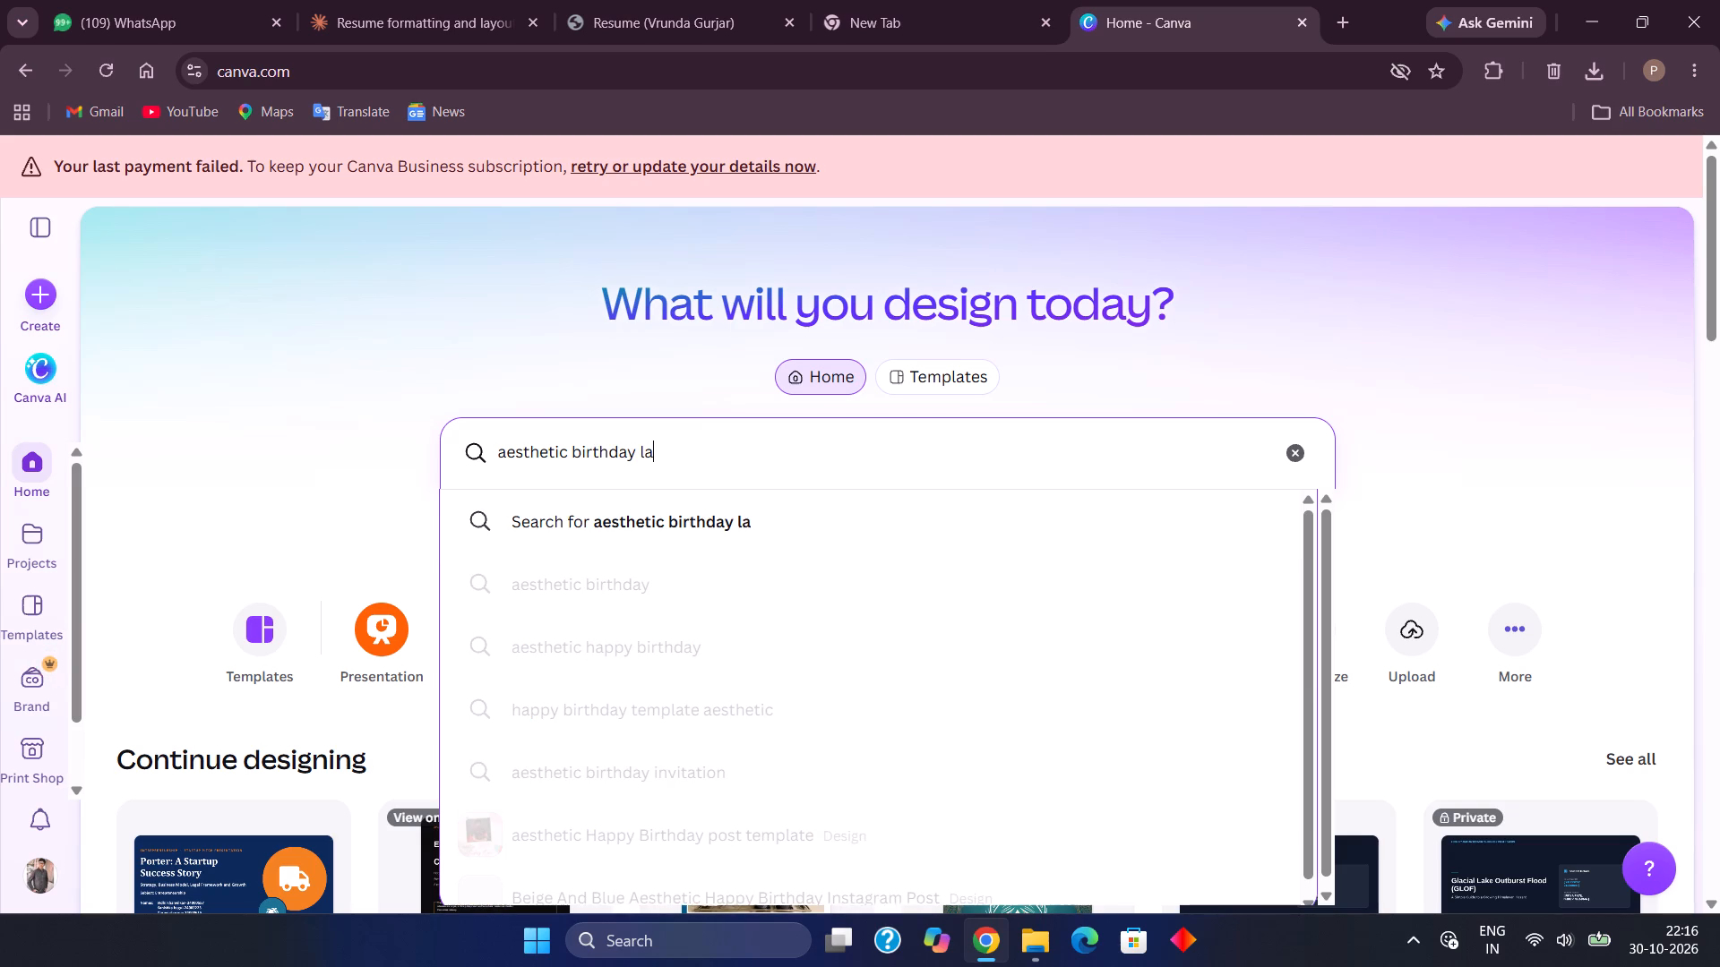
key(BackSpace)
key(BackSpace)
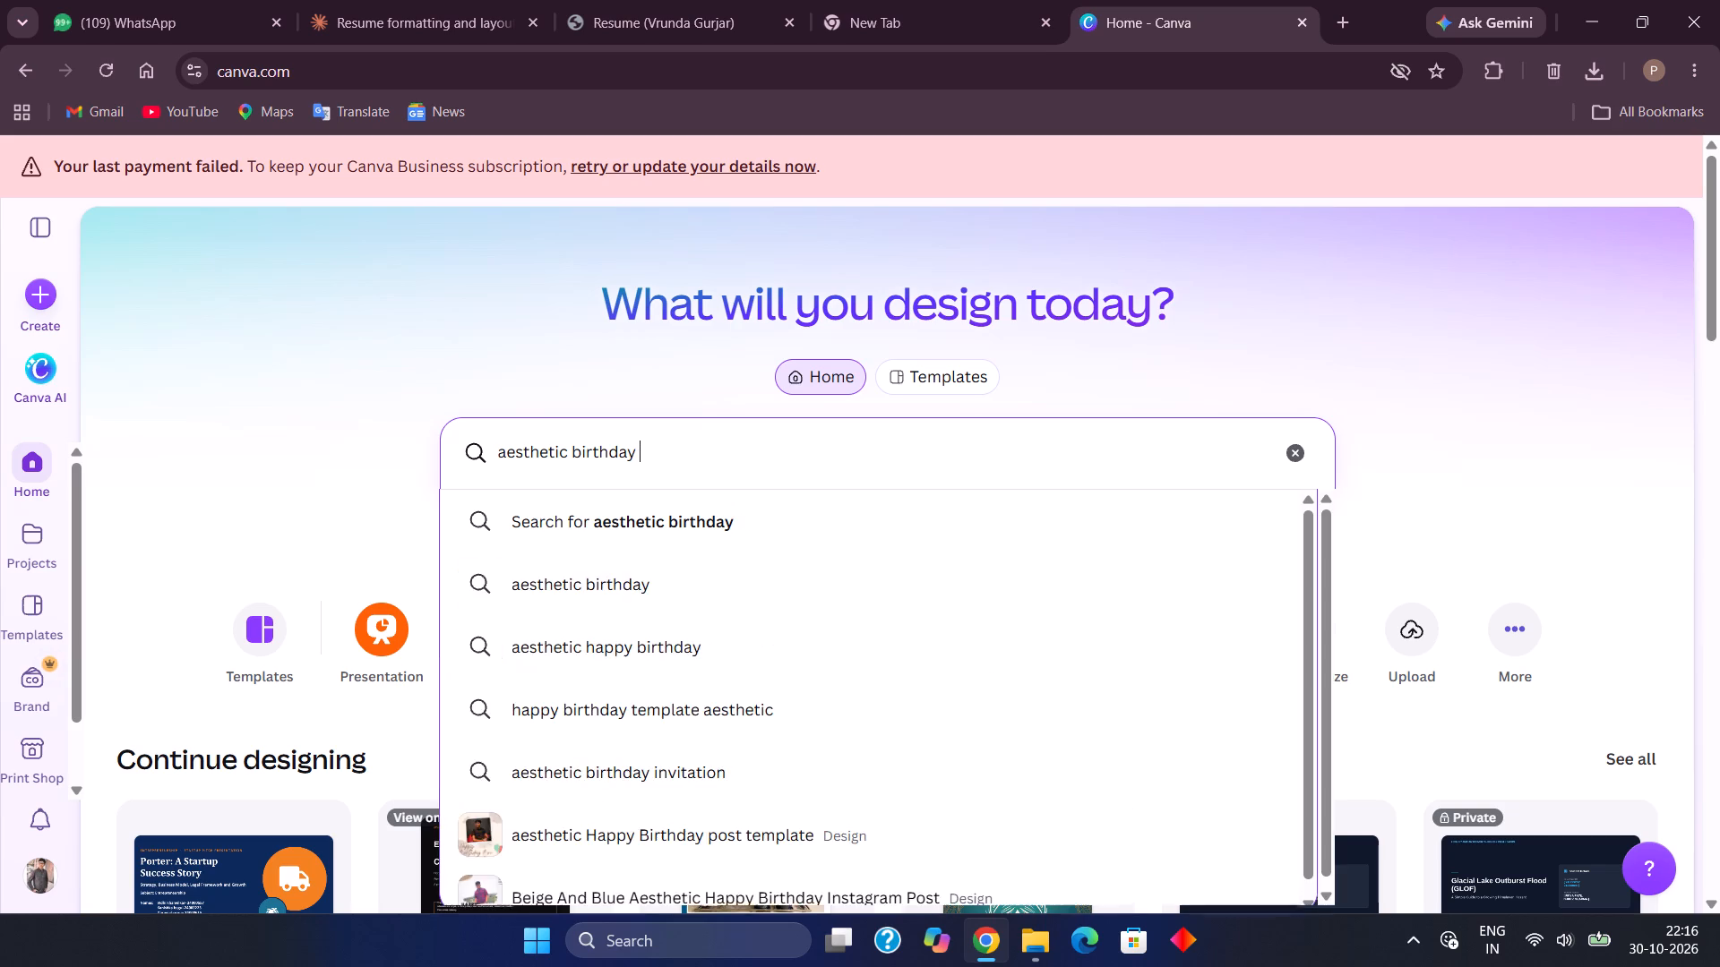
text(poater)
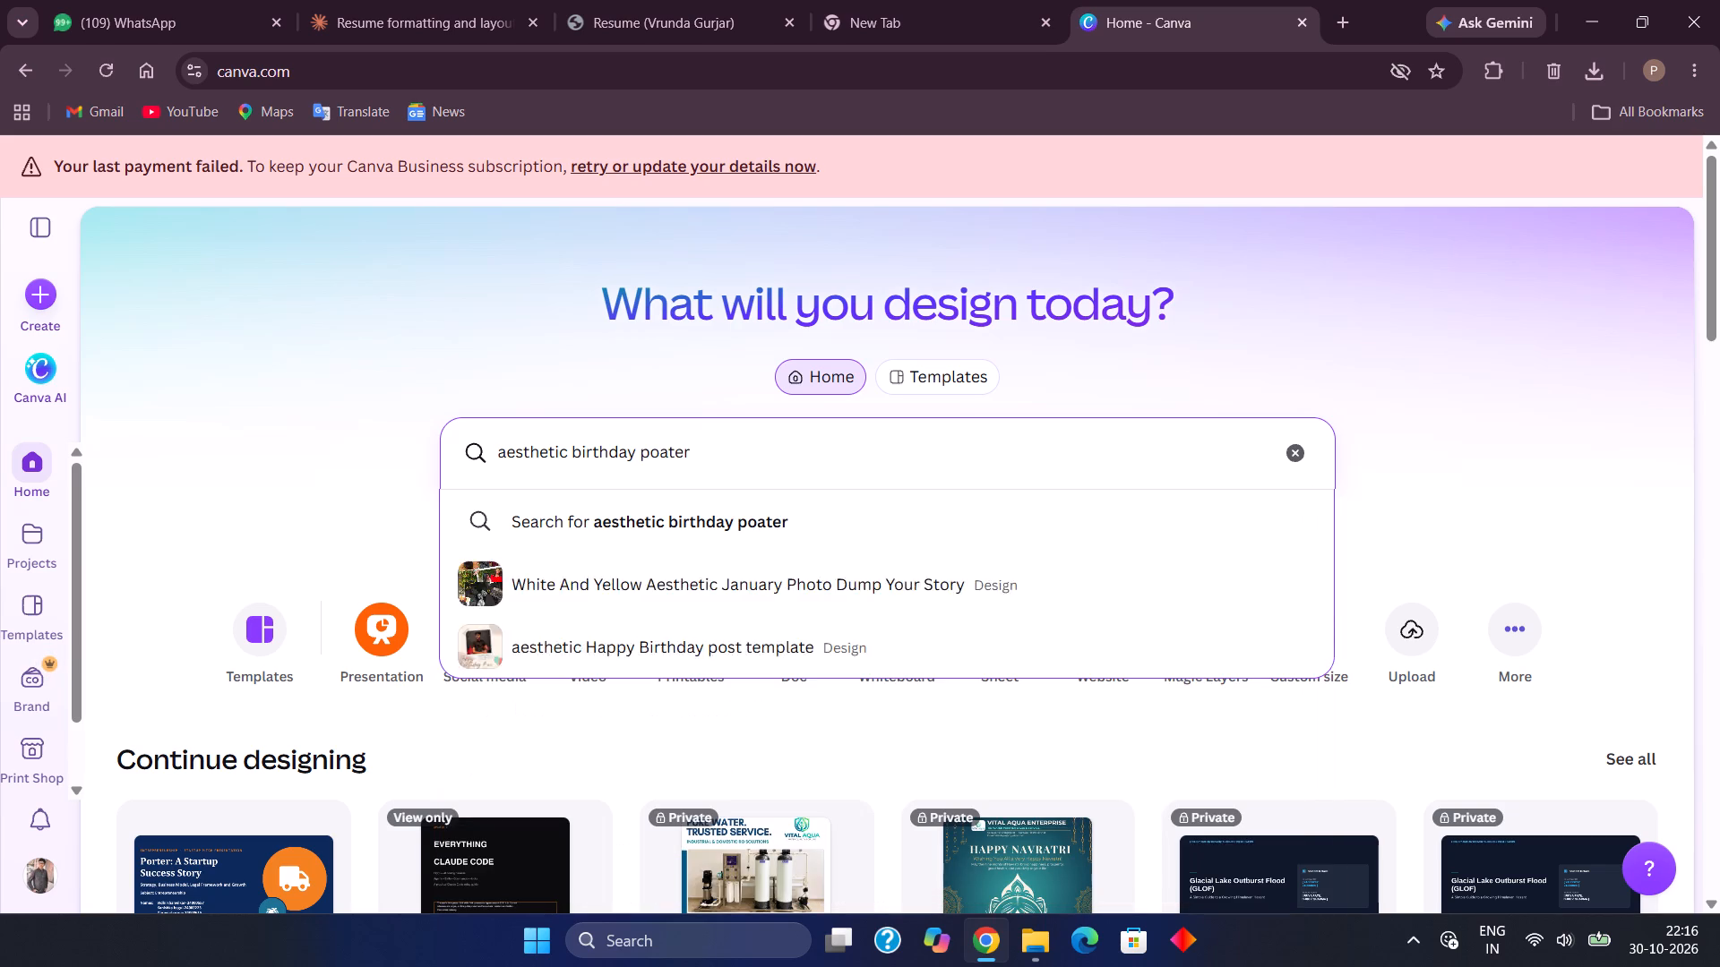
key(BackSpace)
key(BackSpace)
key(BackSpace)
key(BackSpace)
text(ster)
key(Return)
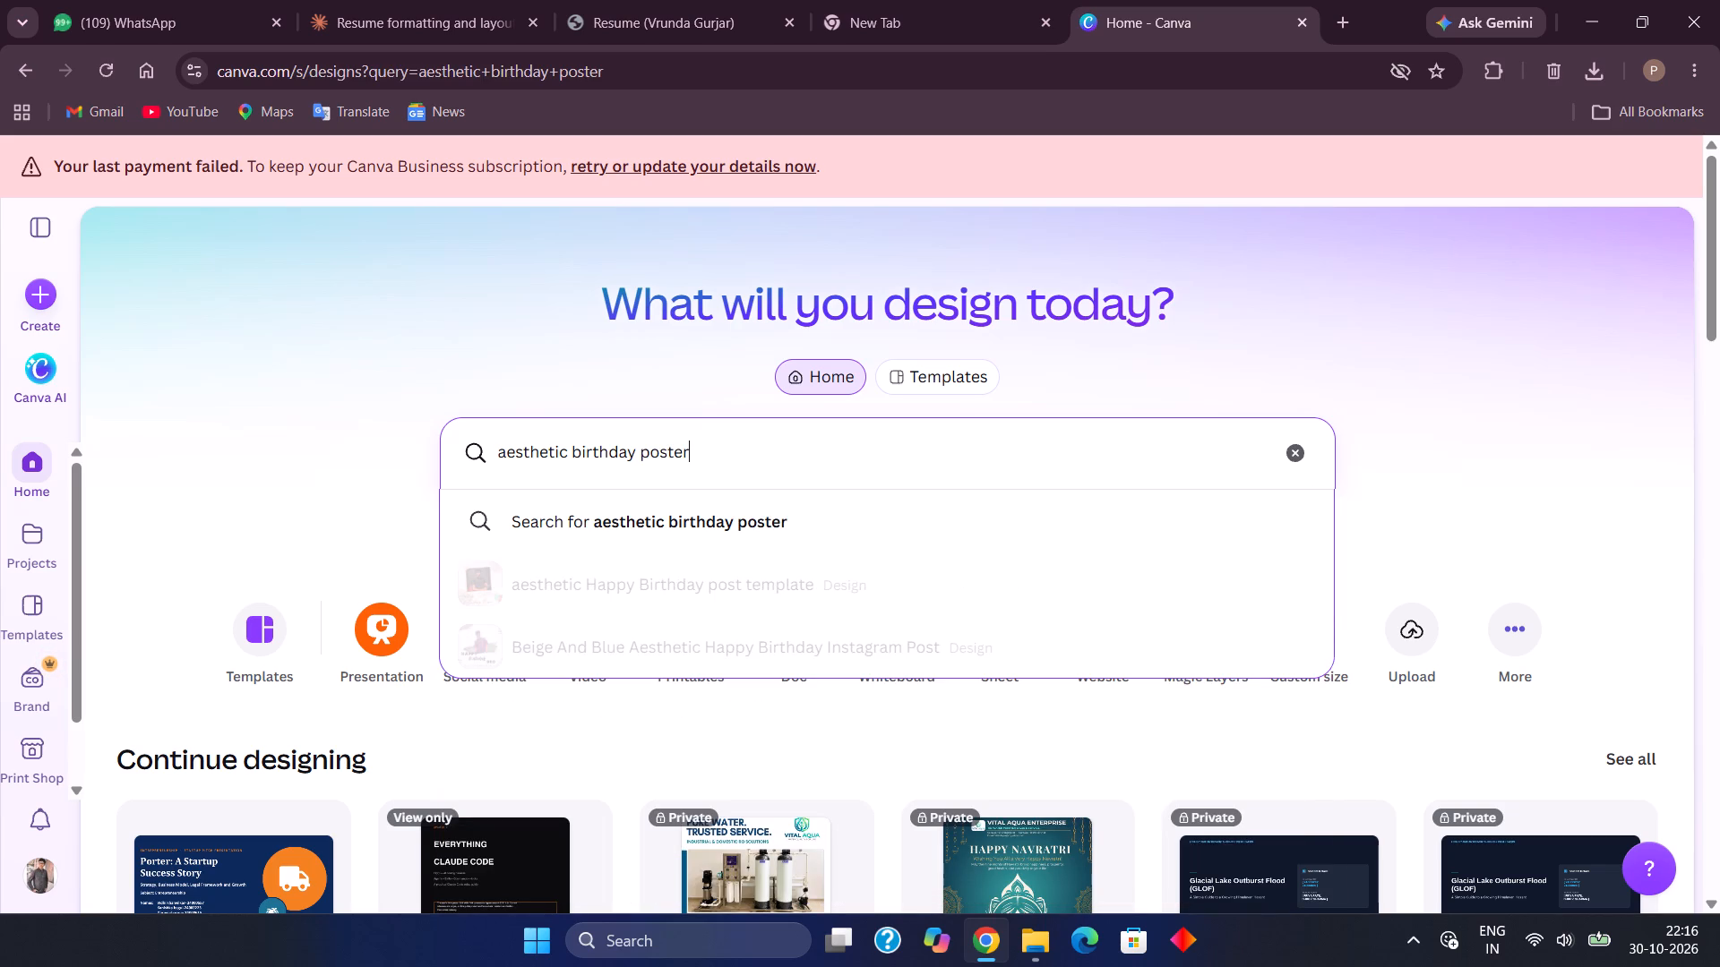
Look through the designs, Canva templates and images found for the birthday poster search.
scroll(657, 364, down, 2)
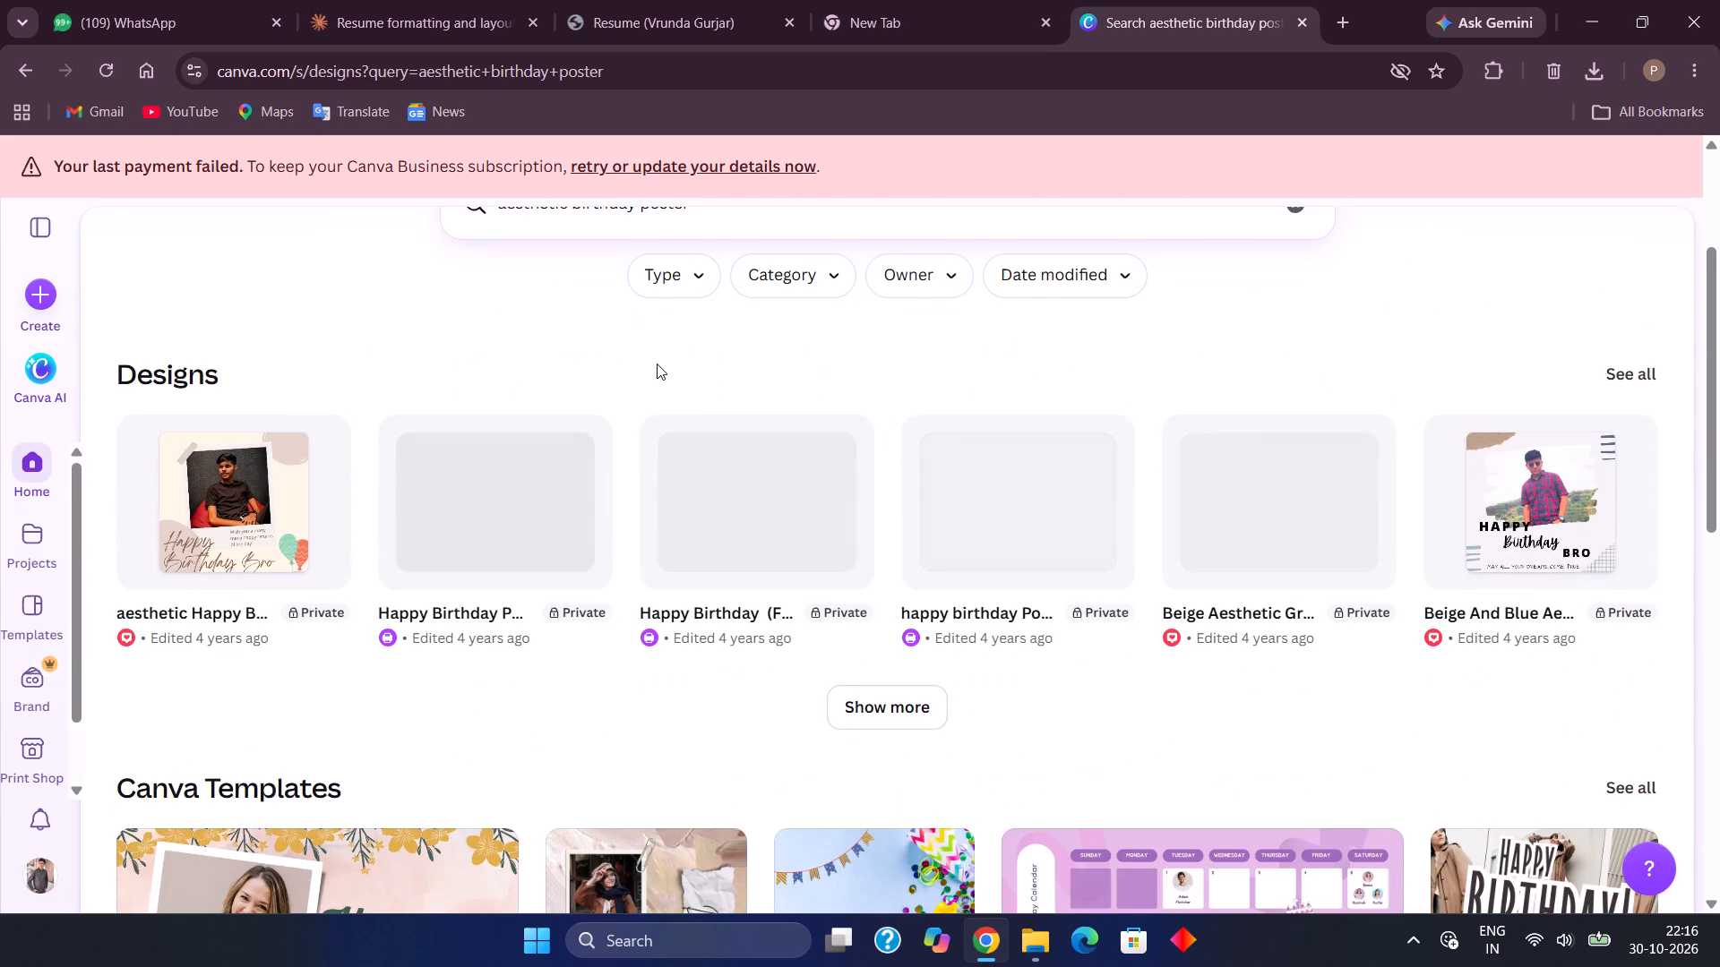
scroll(657, 364, down, 1)
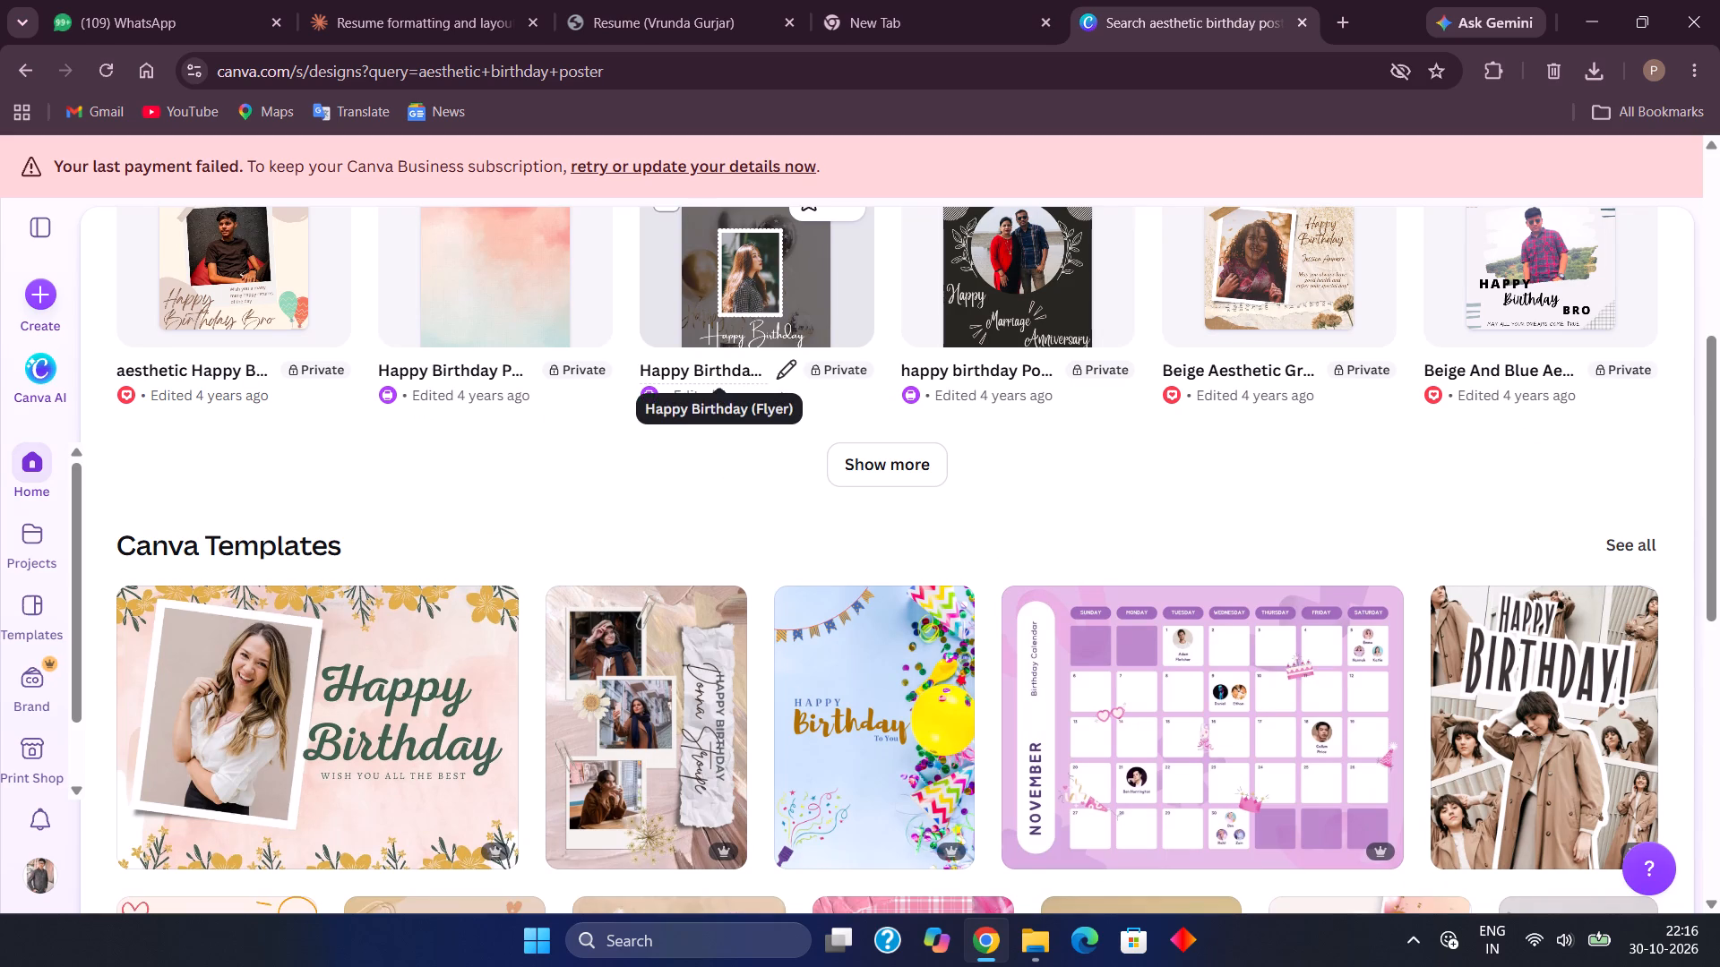
scroll(657, 364, down, 3)
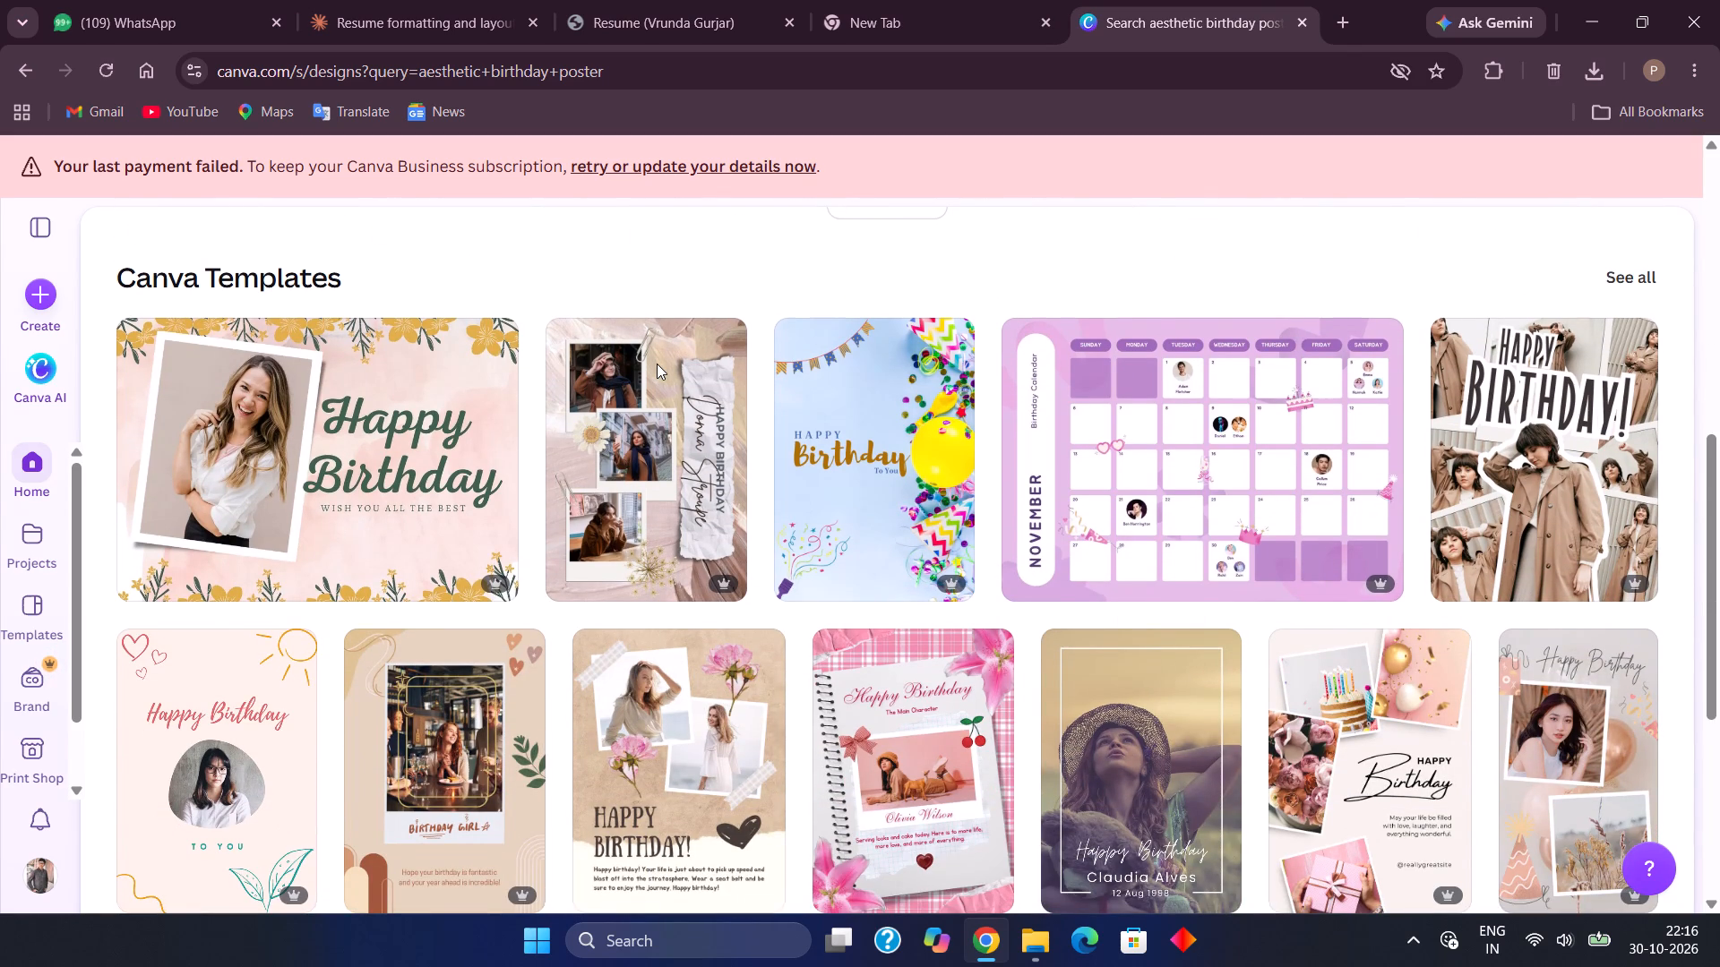
scroll(657, 364, down, 3)
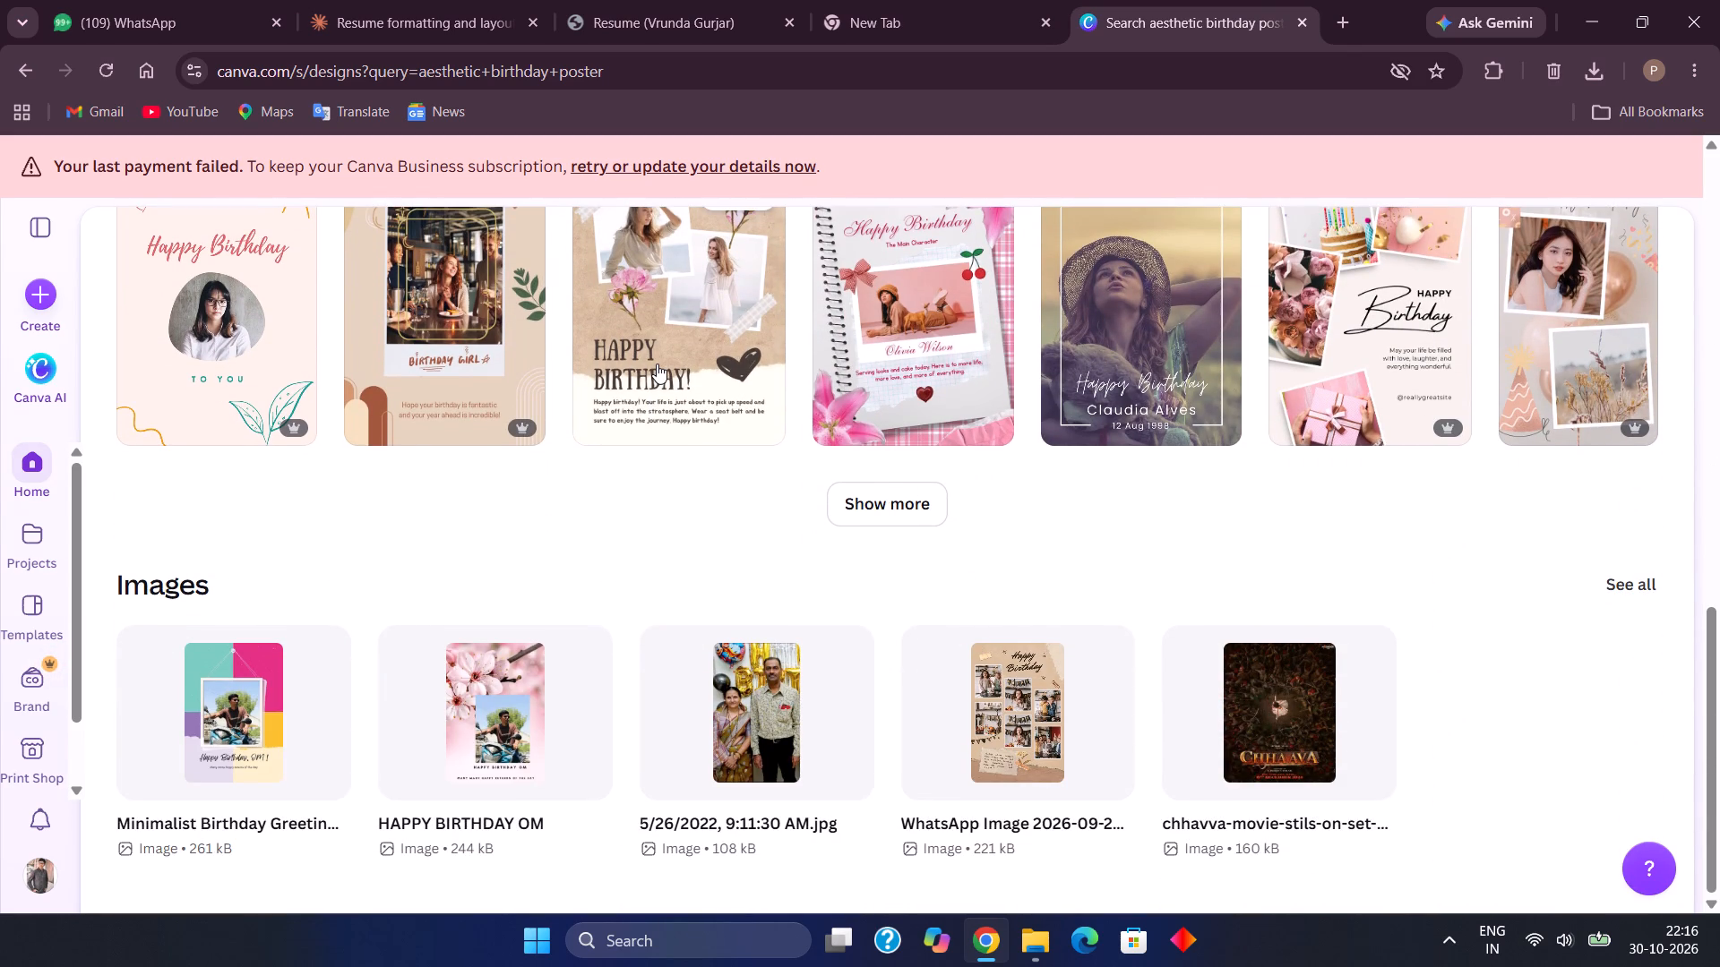
Show more results under Canva Templates and examine the additional birthday designs for a suitable layout.
scroll(657, 364, right, 1)
click(912, 658)
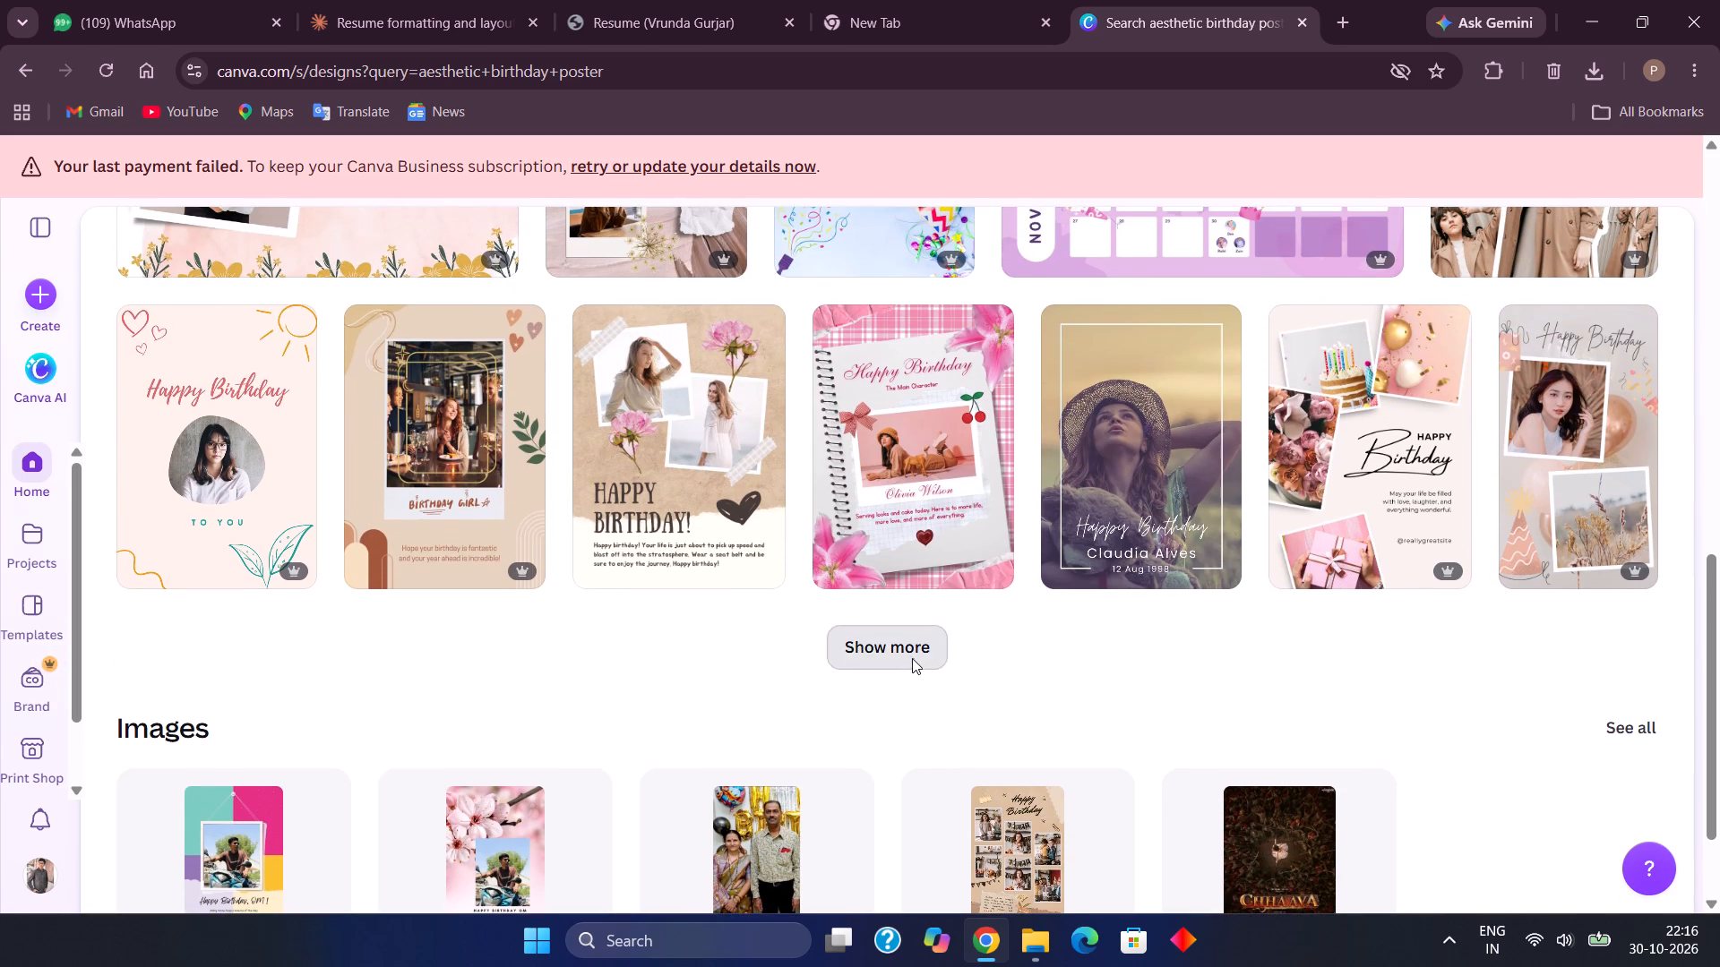
scroll(943, 435, down, 1)
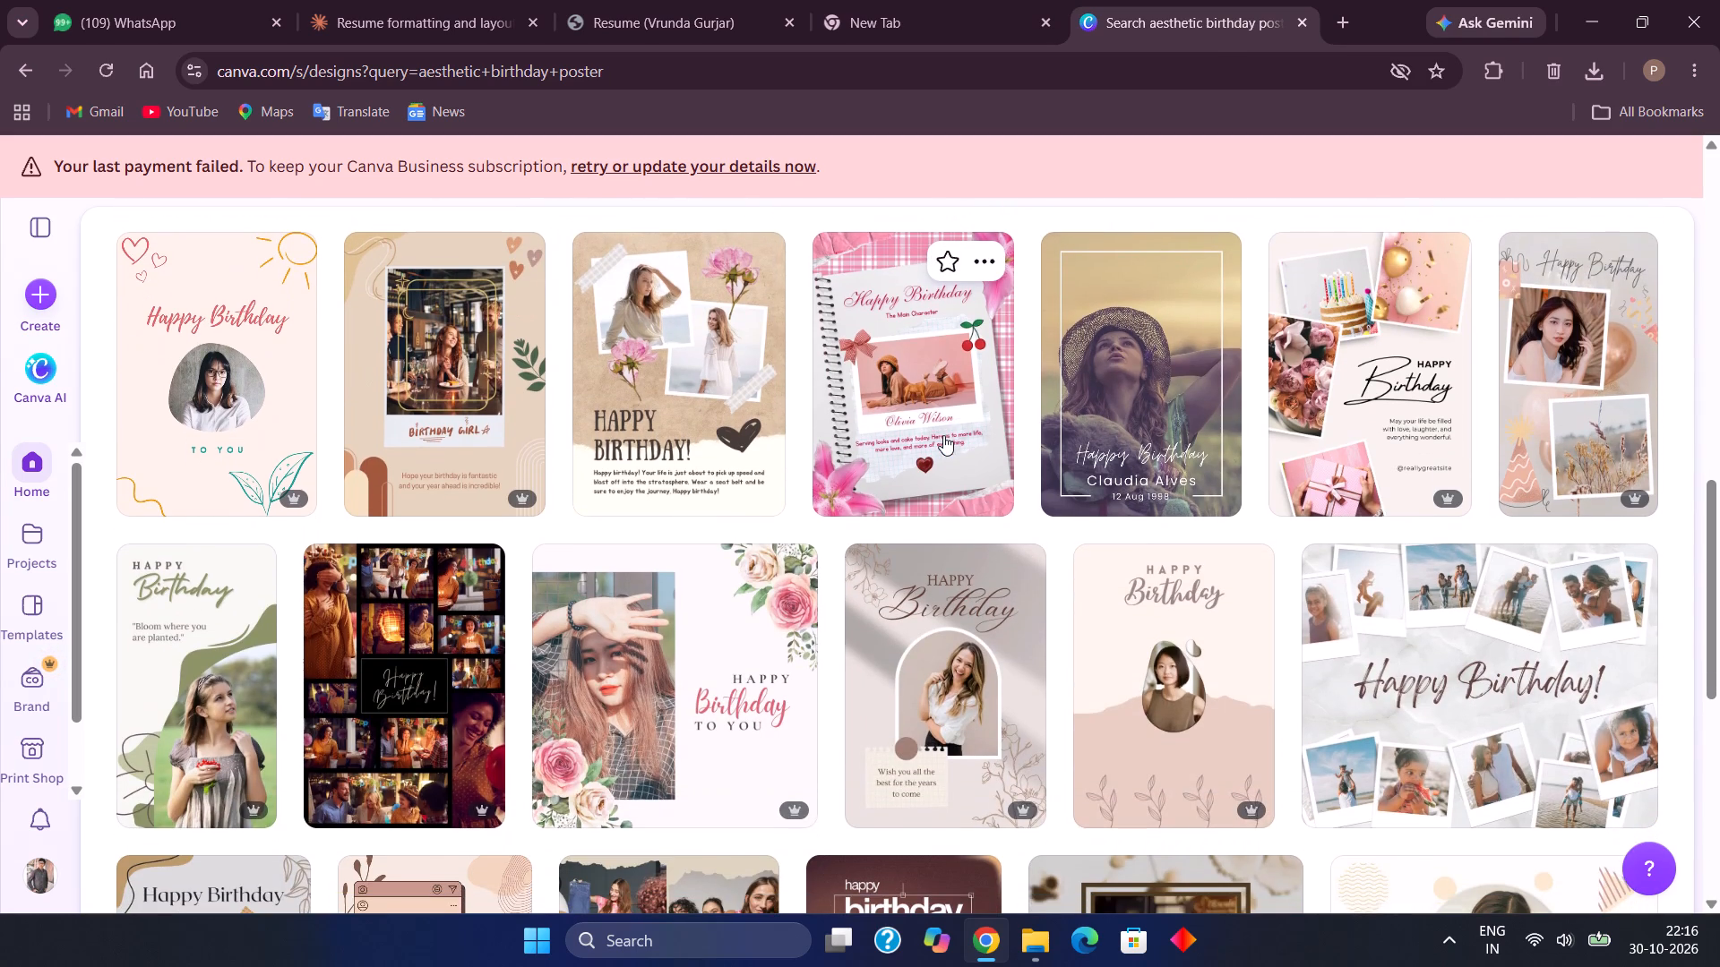
scroll(943, 435, down, 1)
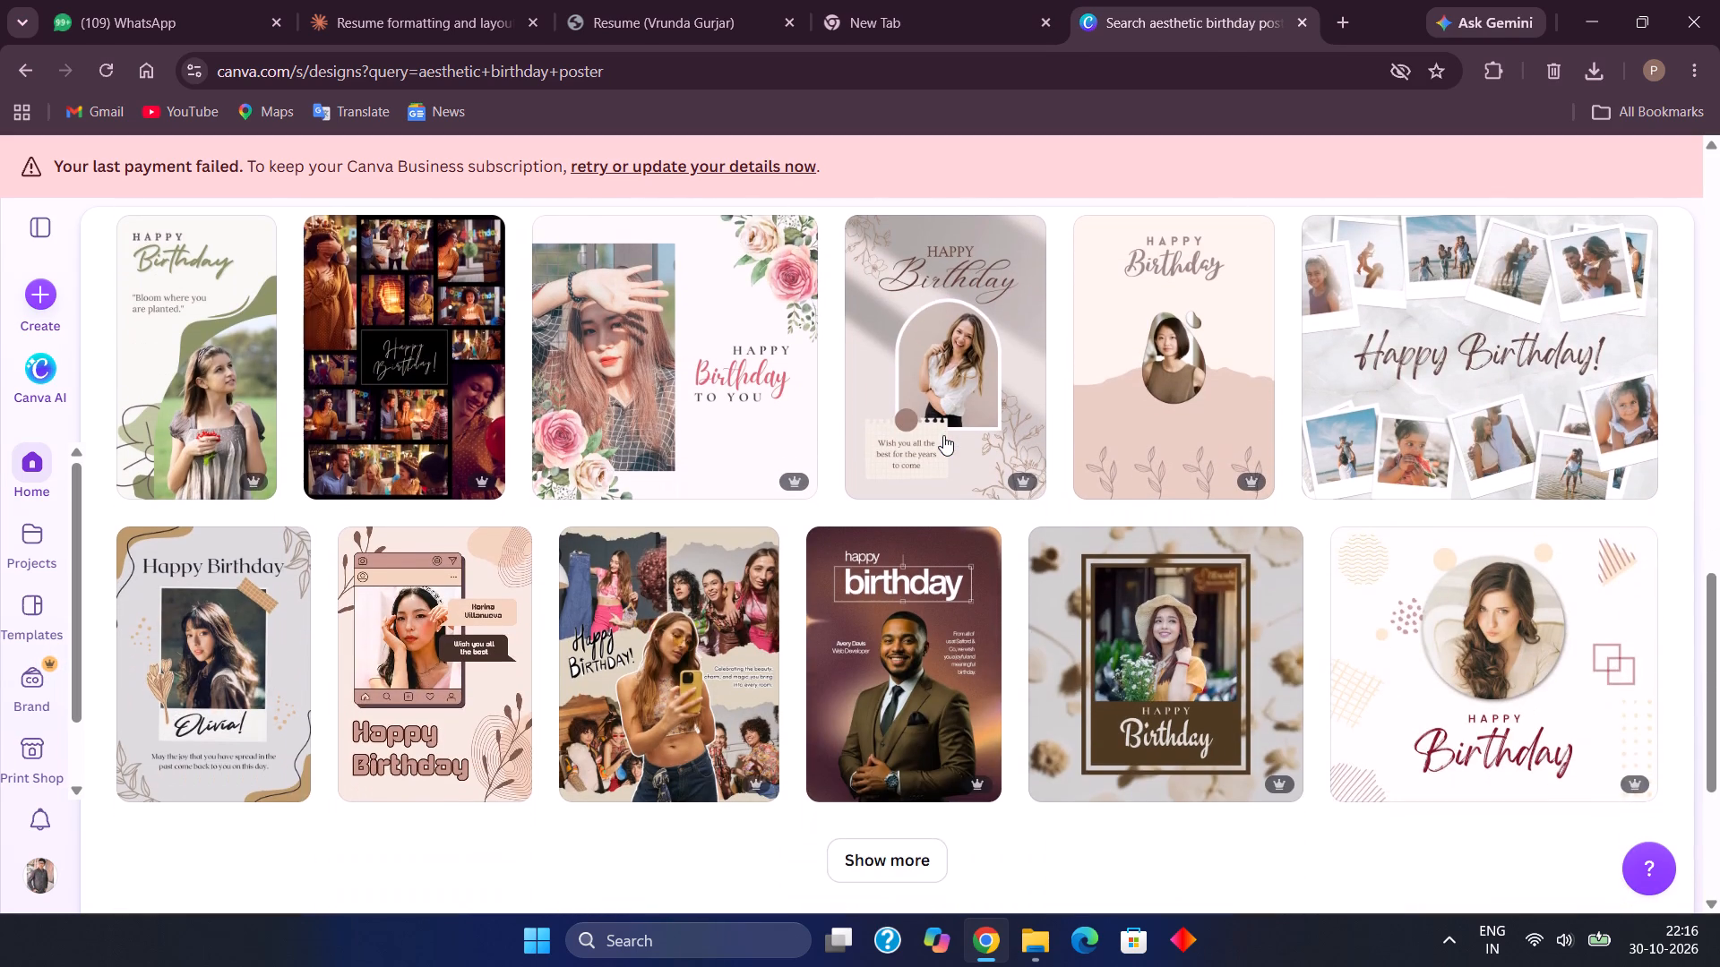
scroll(943, 435, right, 1)
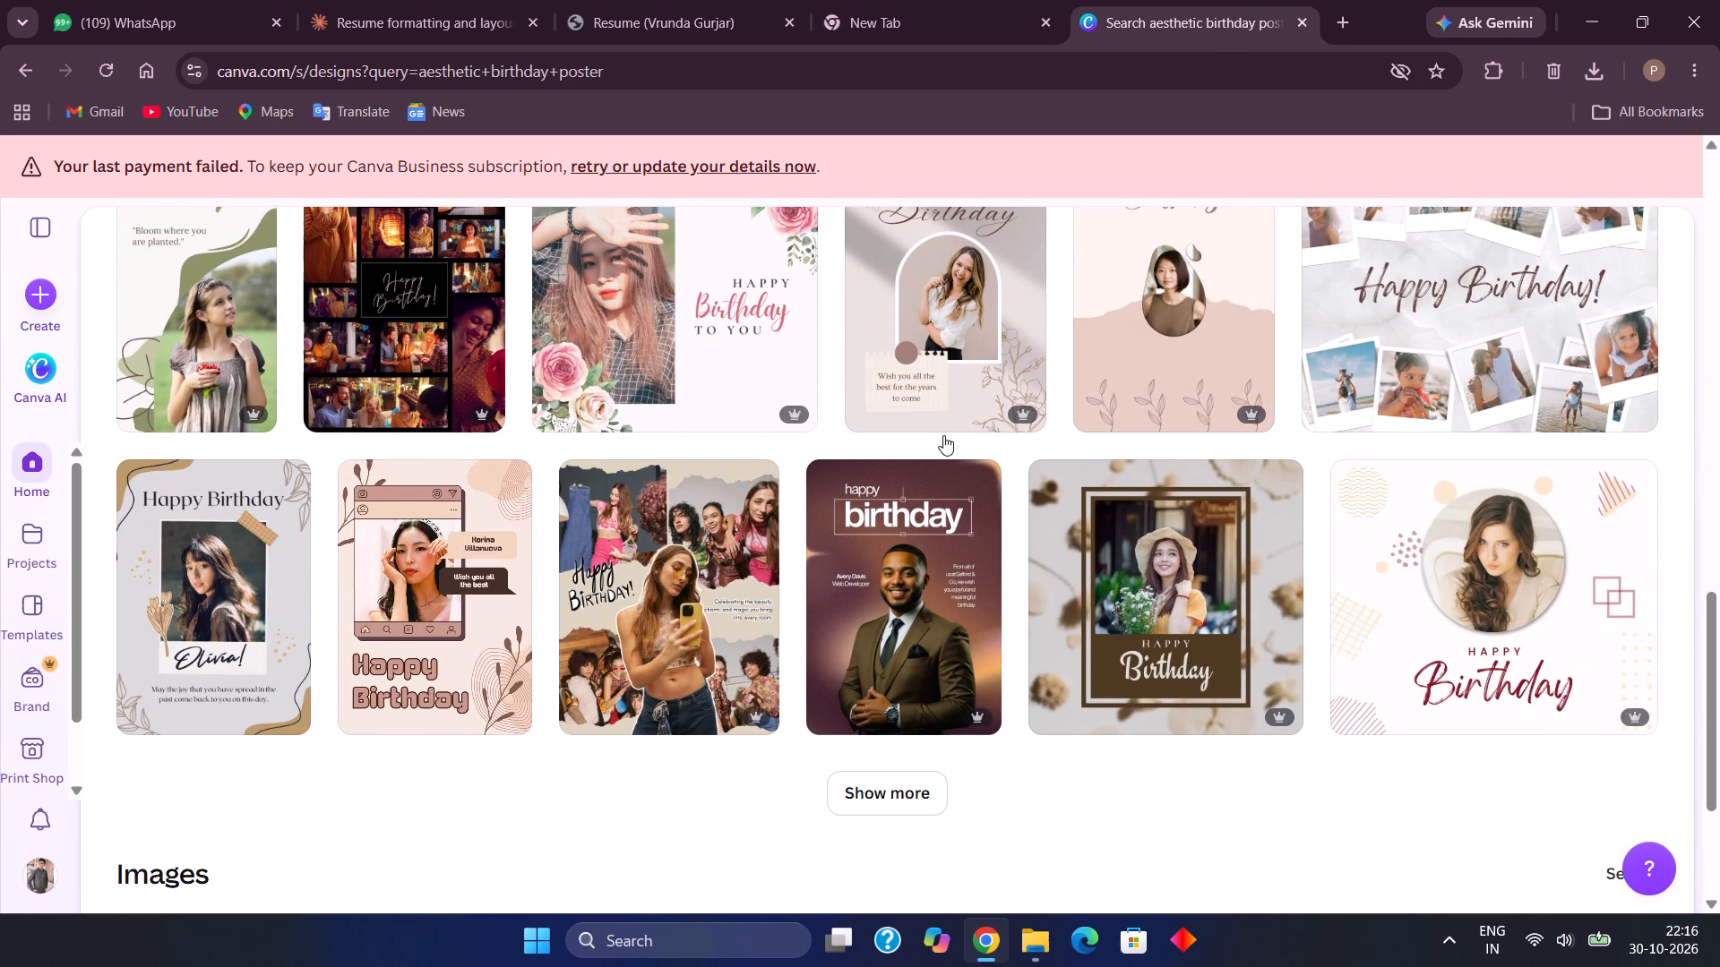
scroll(943, 435, right, 2)
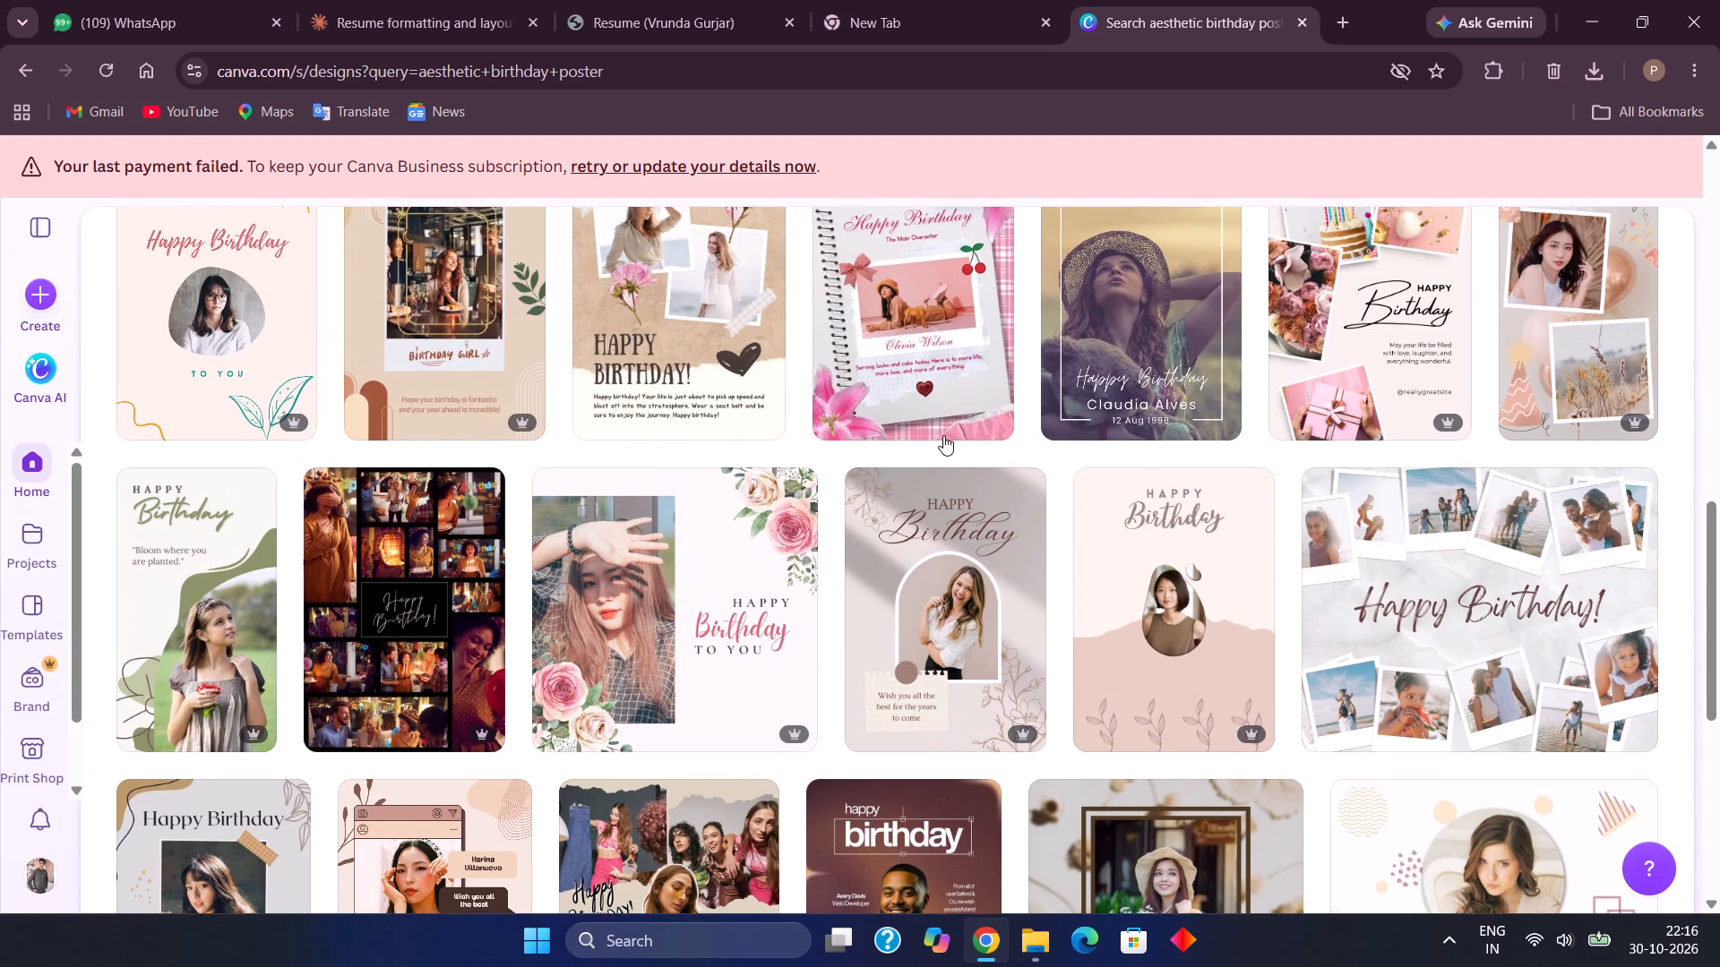
scroll(943, 435, up, 3)
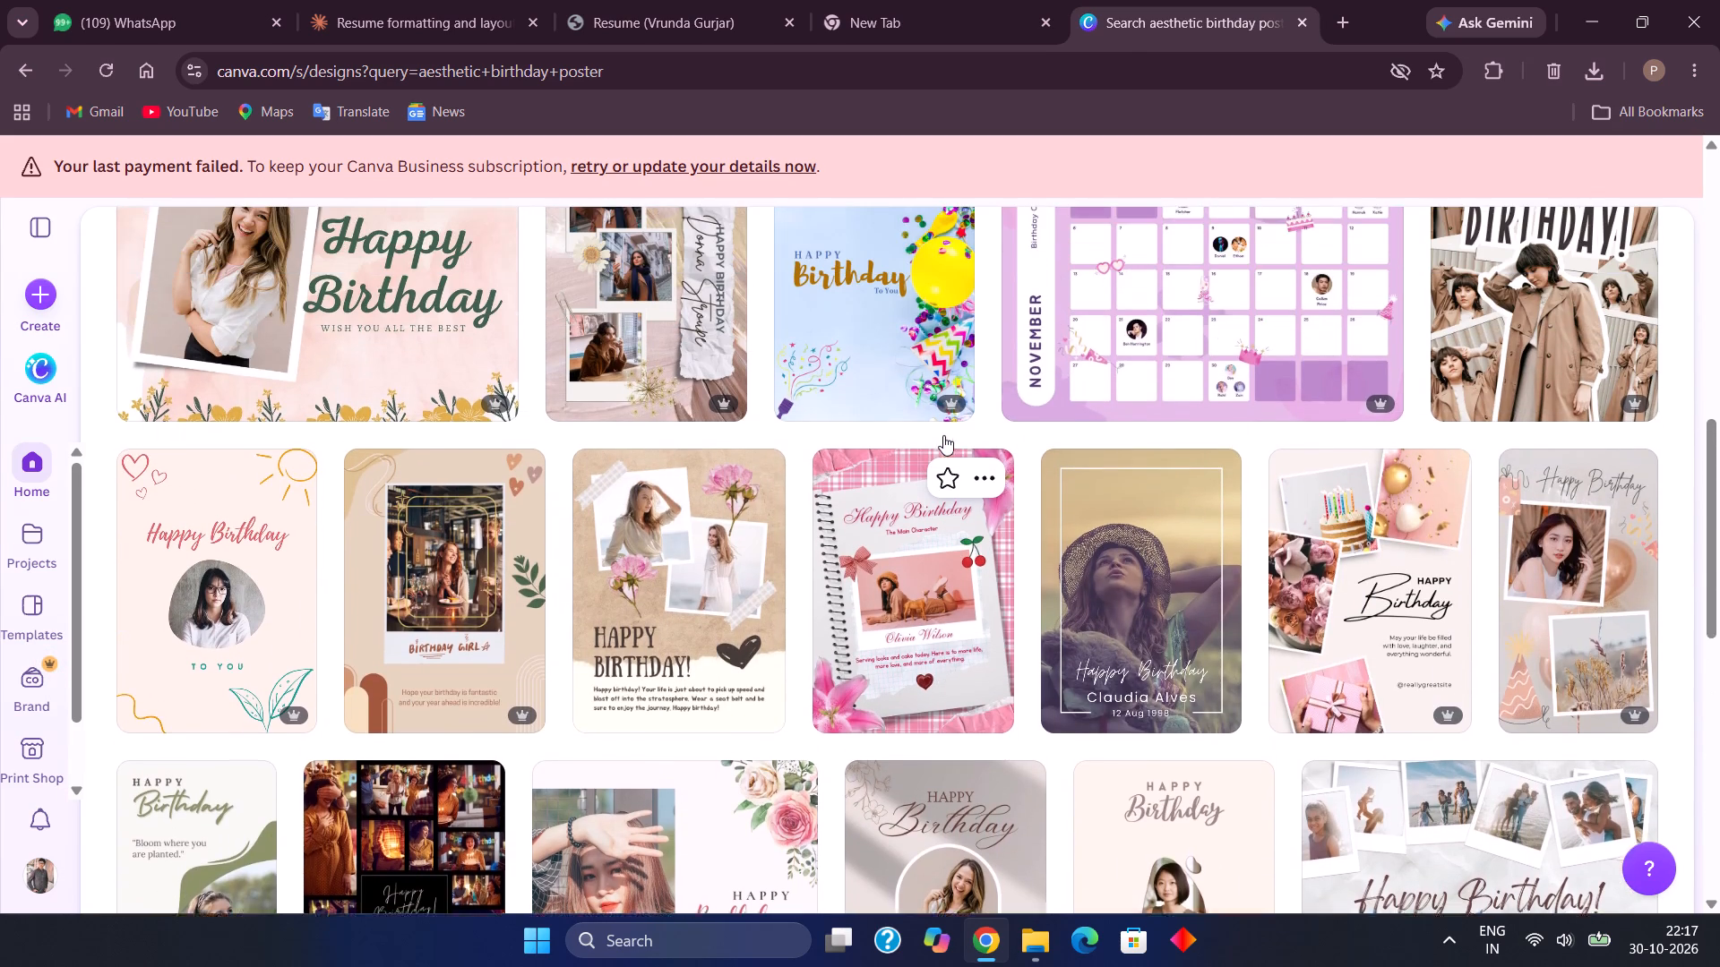
scroll(943, 435, up, 3)
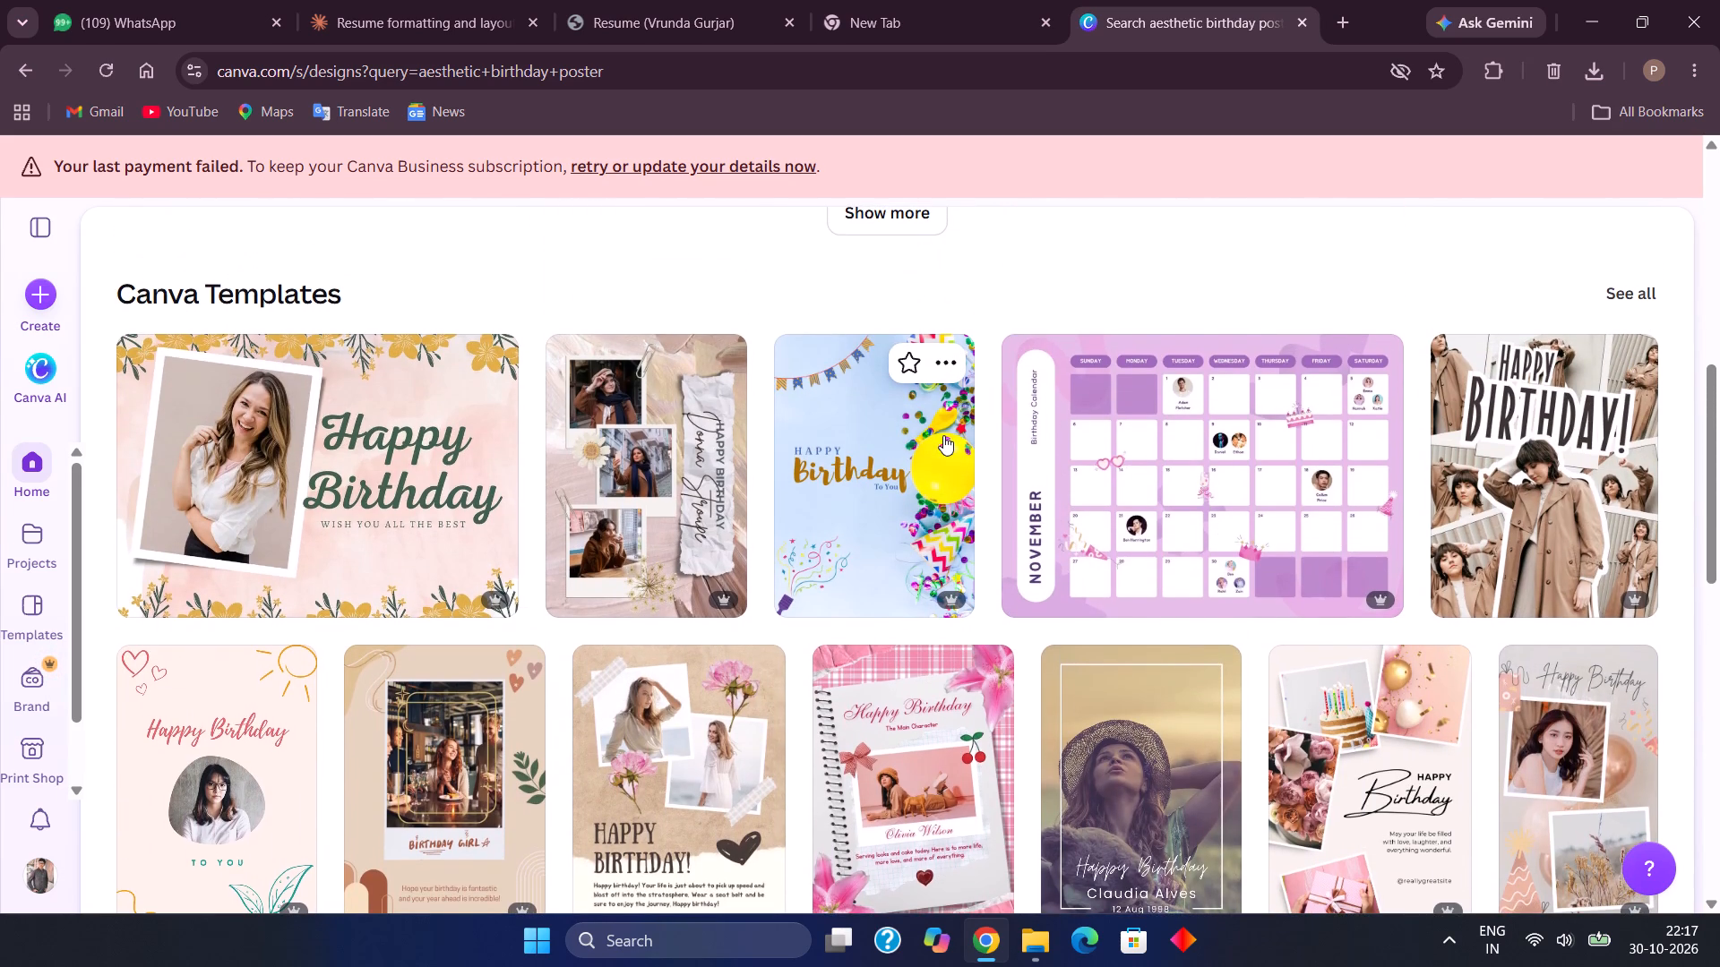
scroll(943, 435, up, 5)
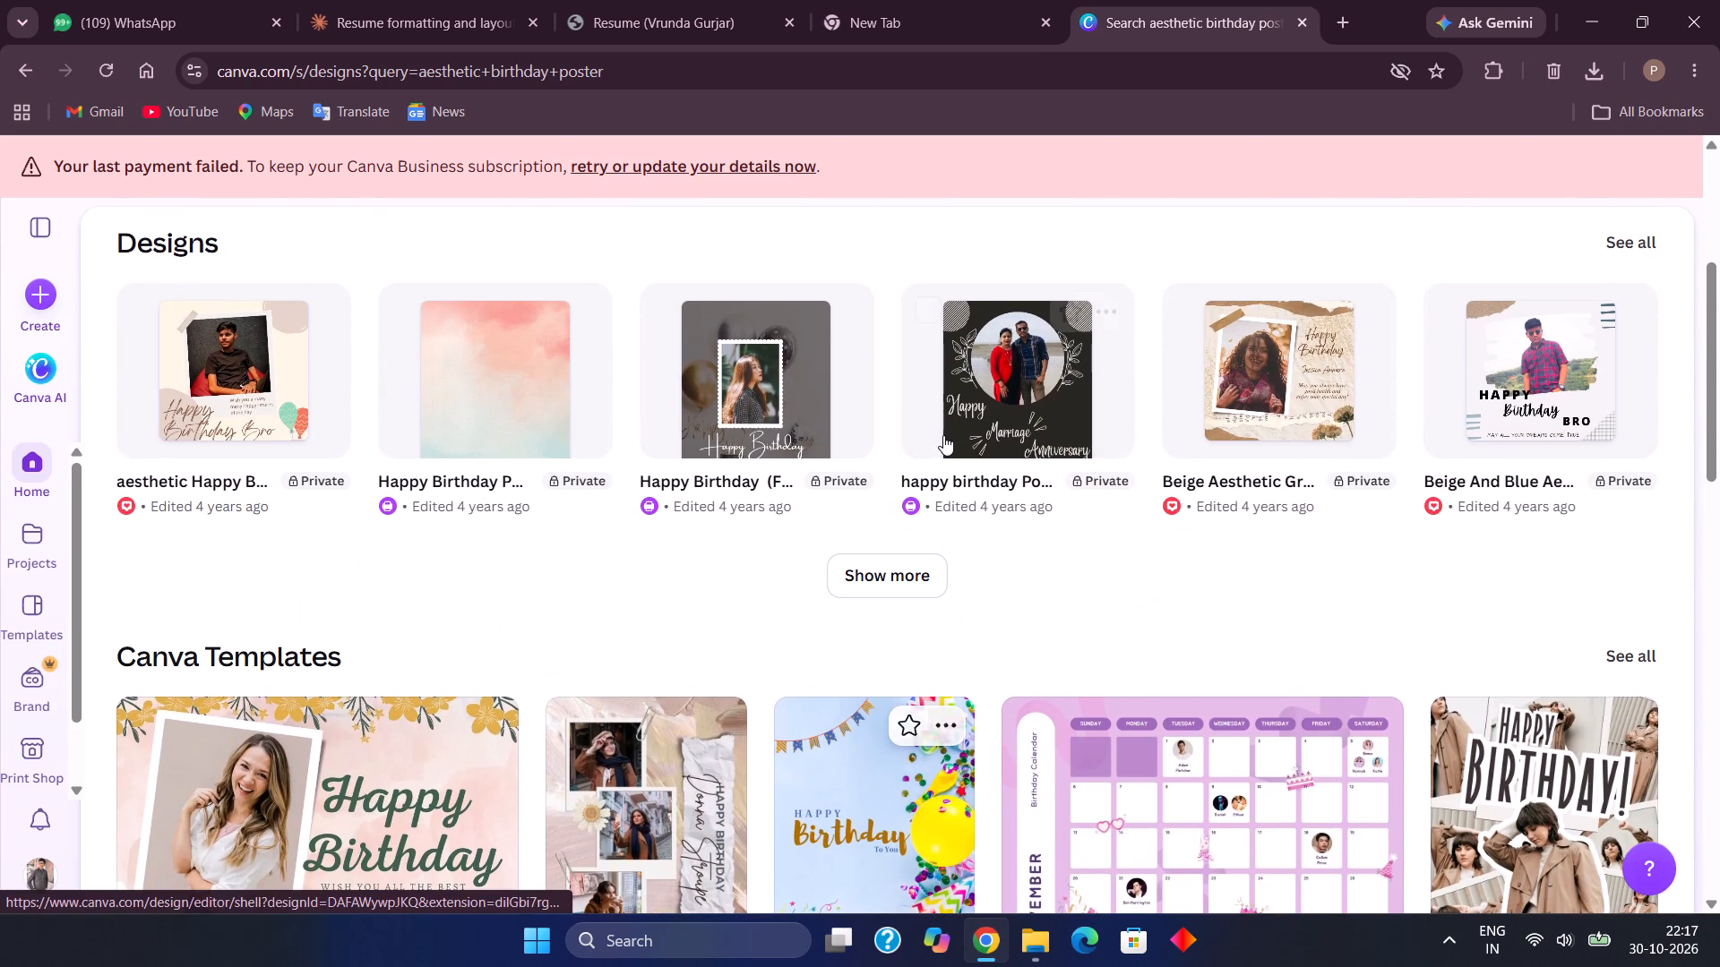
Open the full list of Canva Templates matching the birthday poster search.
scroll(943, 435, down, 2)
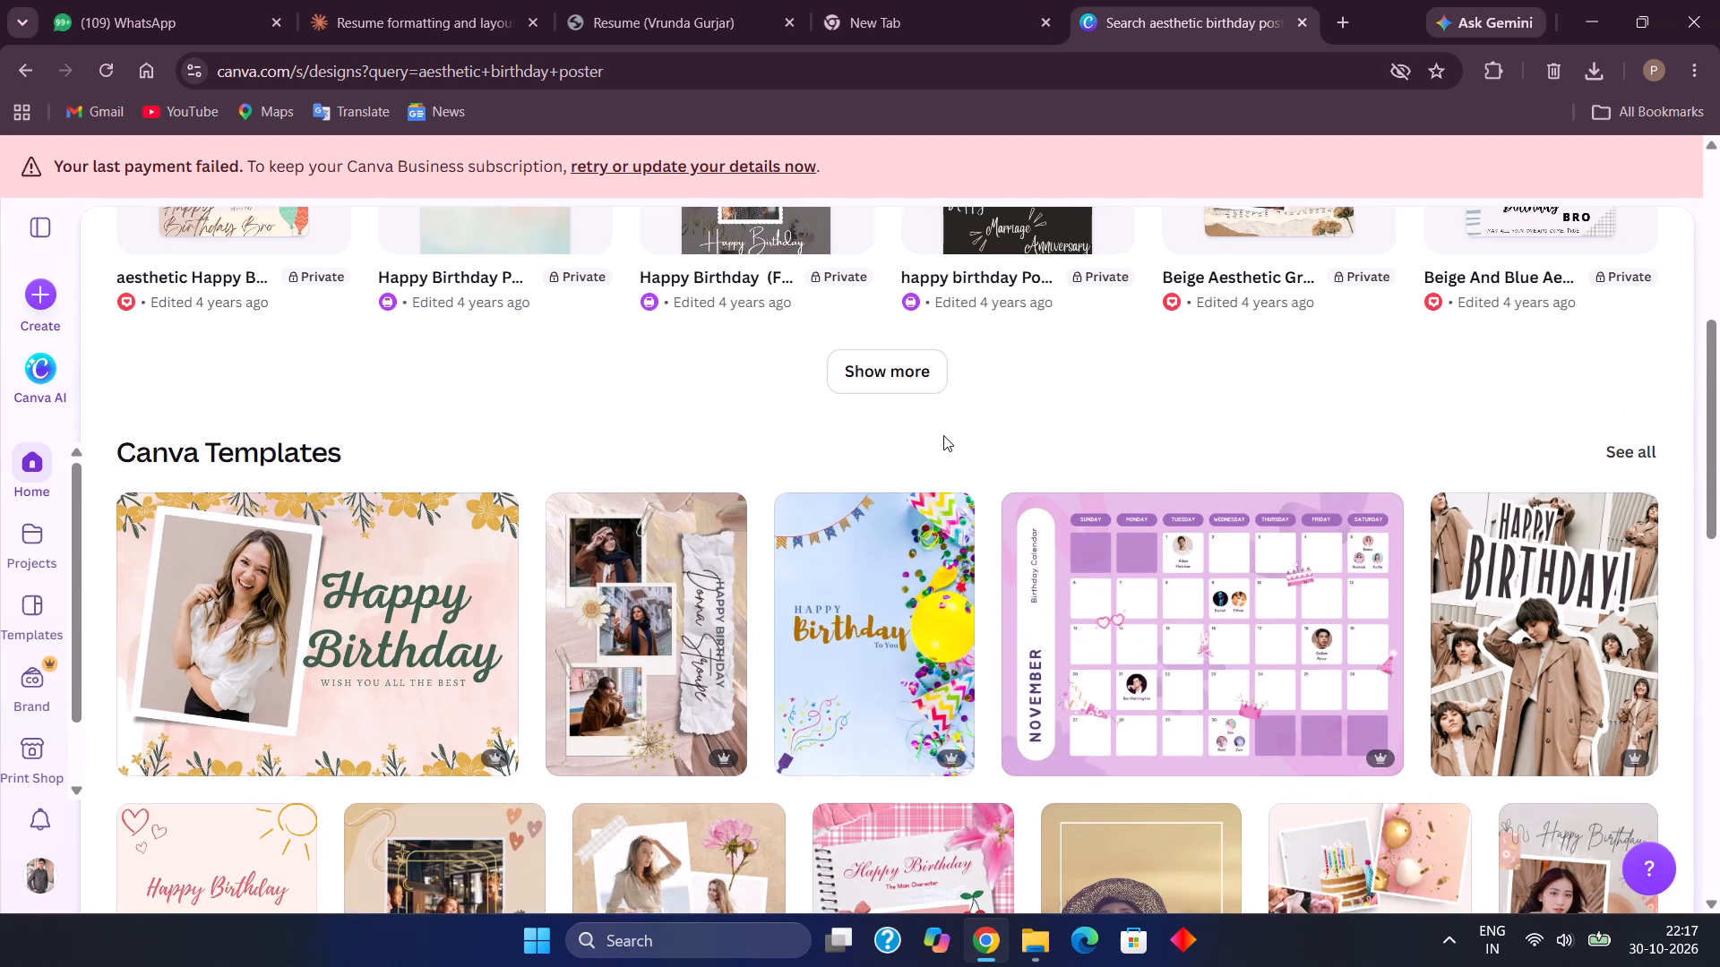
scroll(943, 435, down, 1)
click(1616, 266)
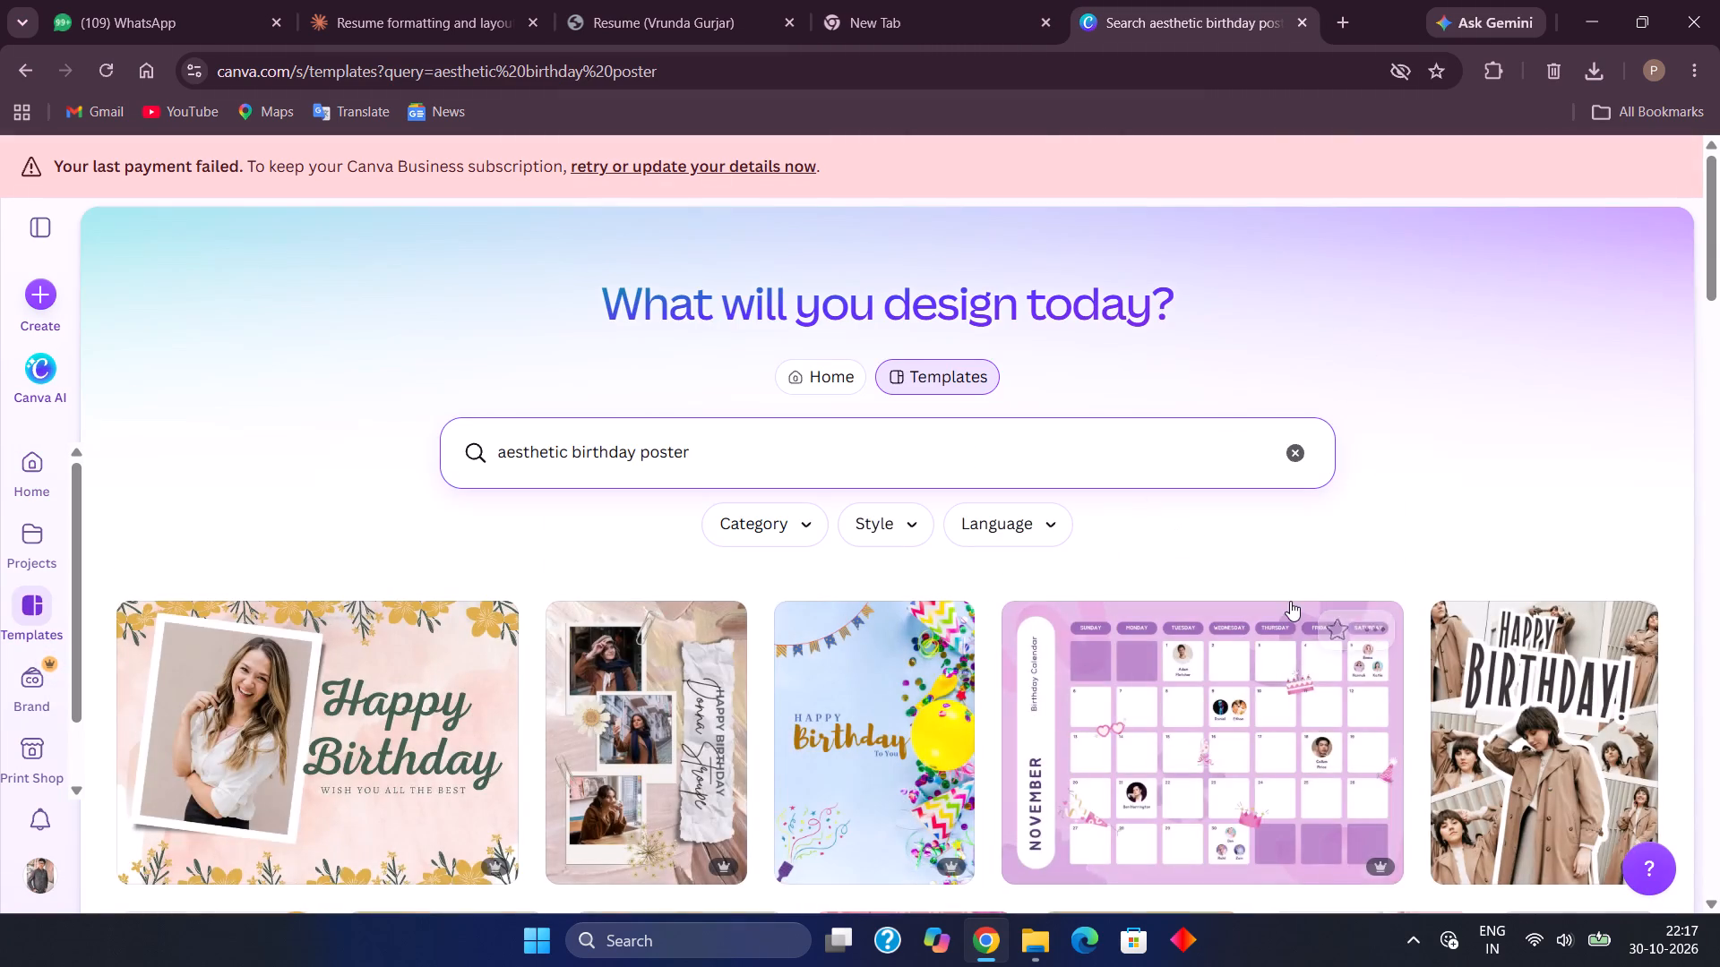
Look through the Canva templates matching the aesthetic birthday poster search for a suitable photo layout.
scroll(1290, 601, down, 5)
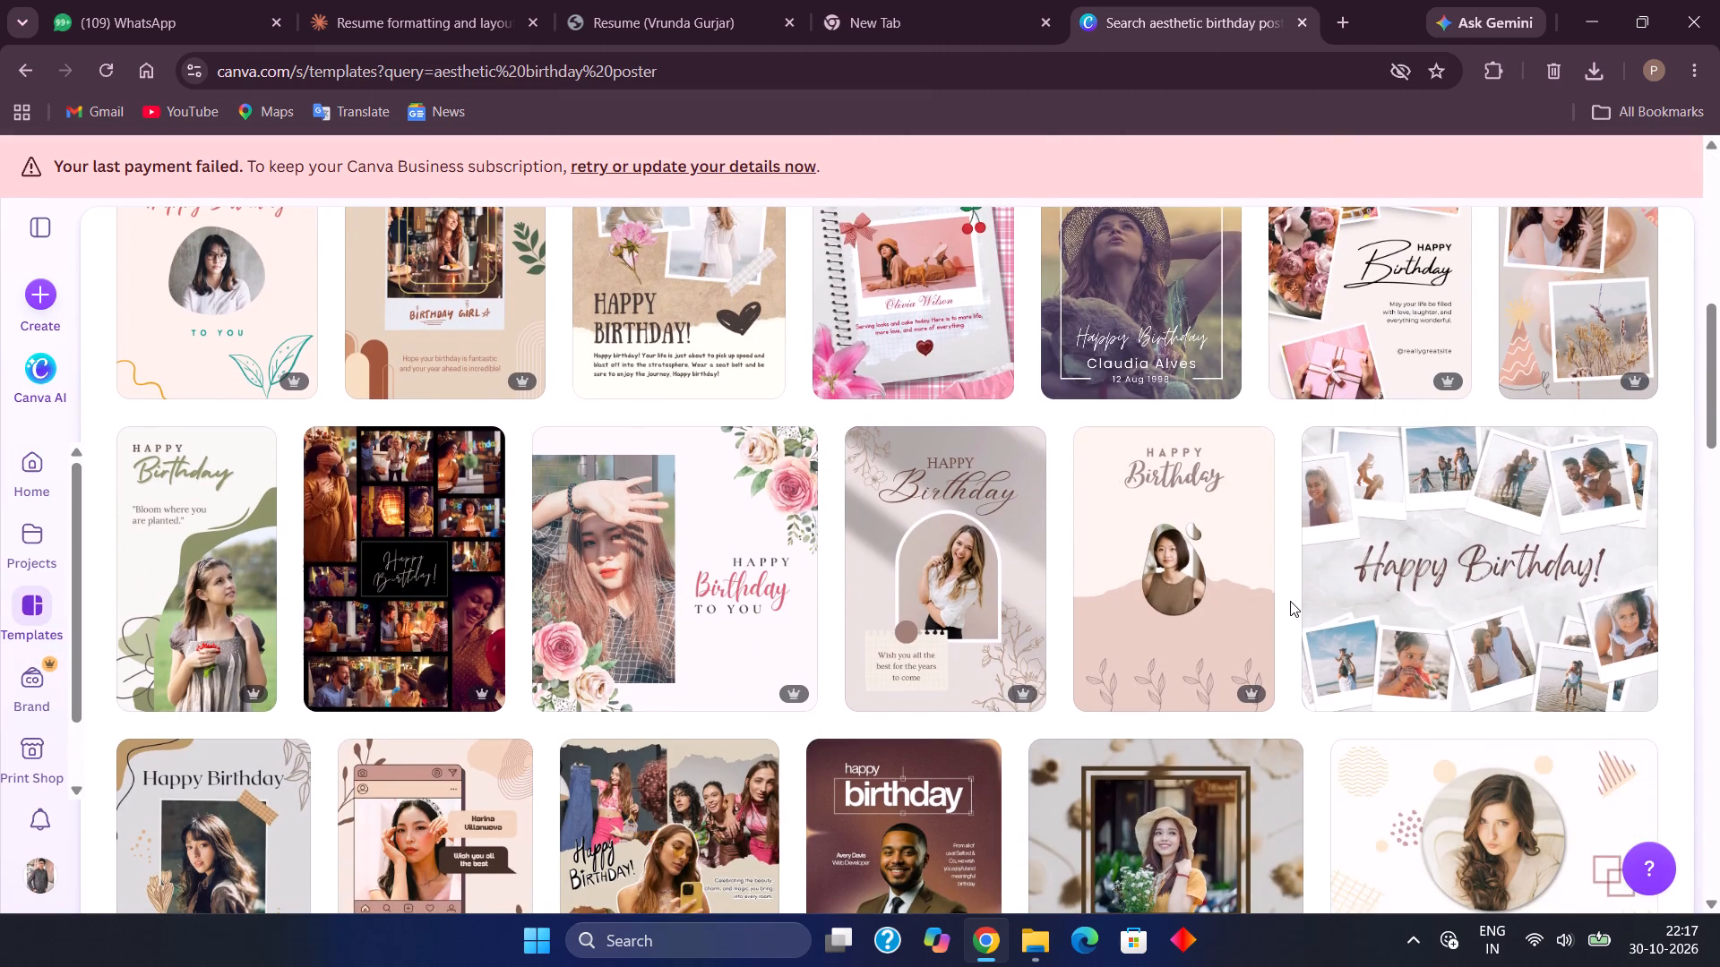
scroll(1290, 601, down, 2)
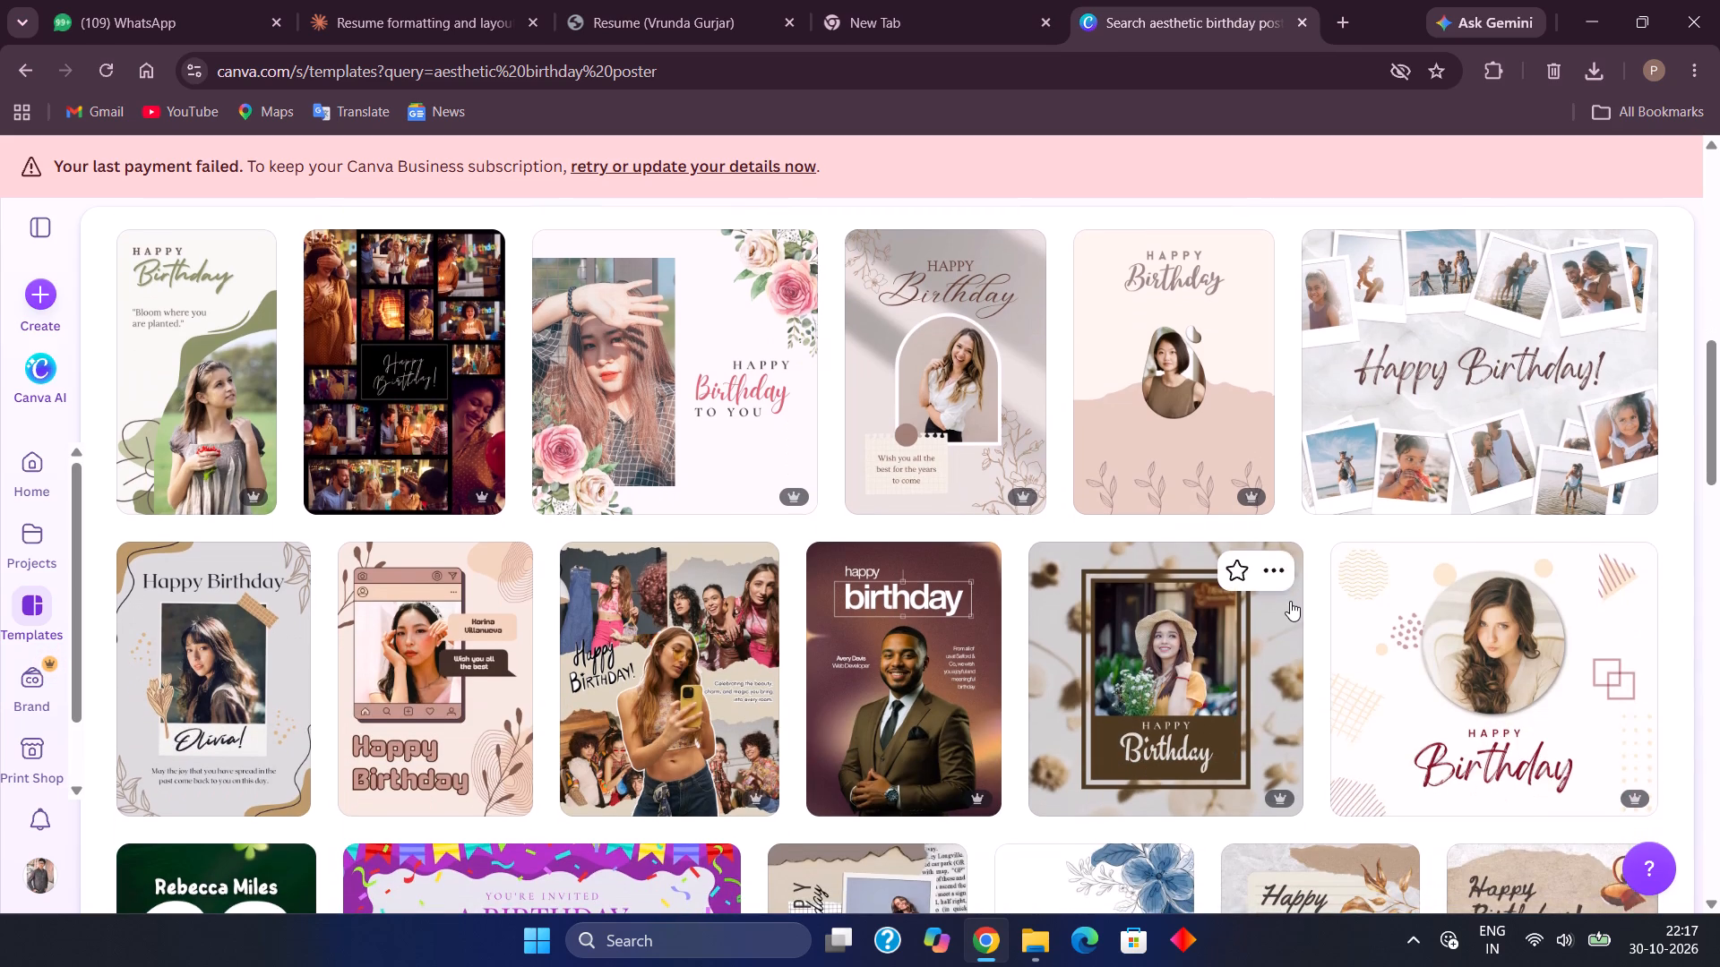
scroll(1290, 601, down, 3)
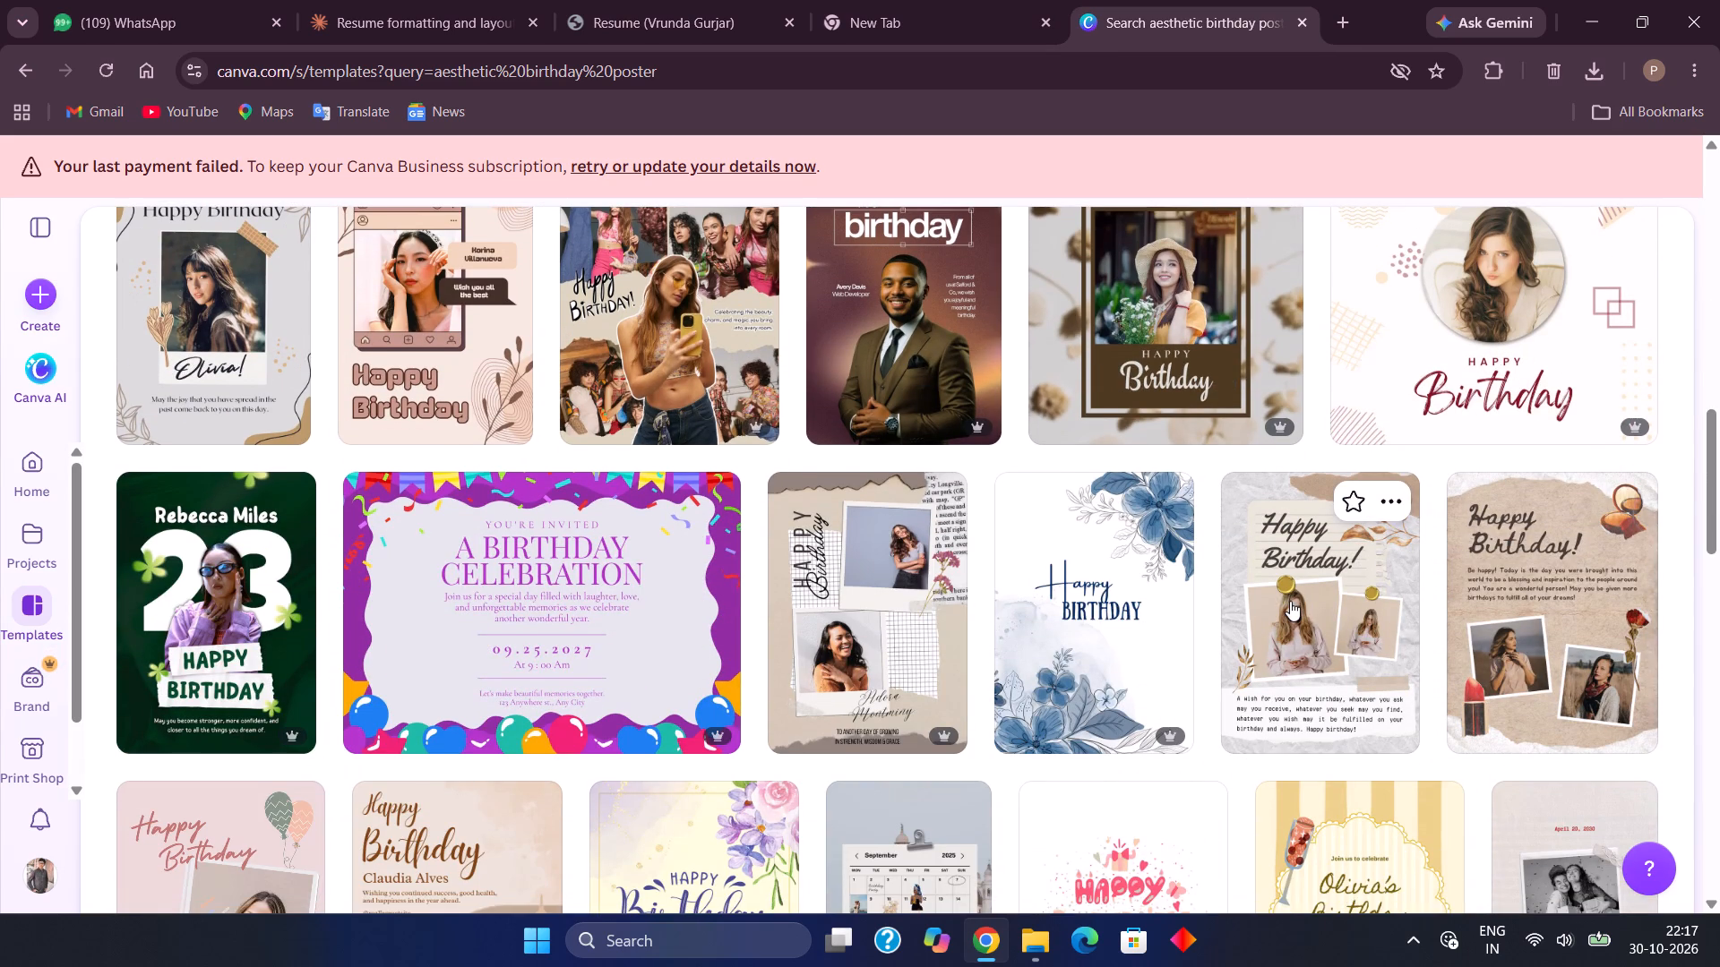
scroll(1290, 601, down, 2)
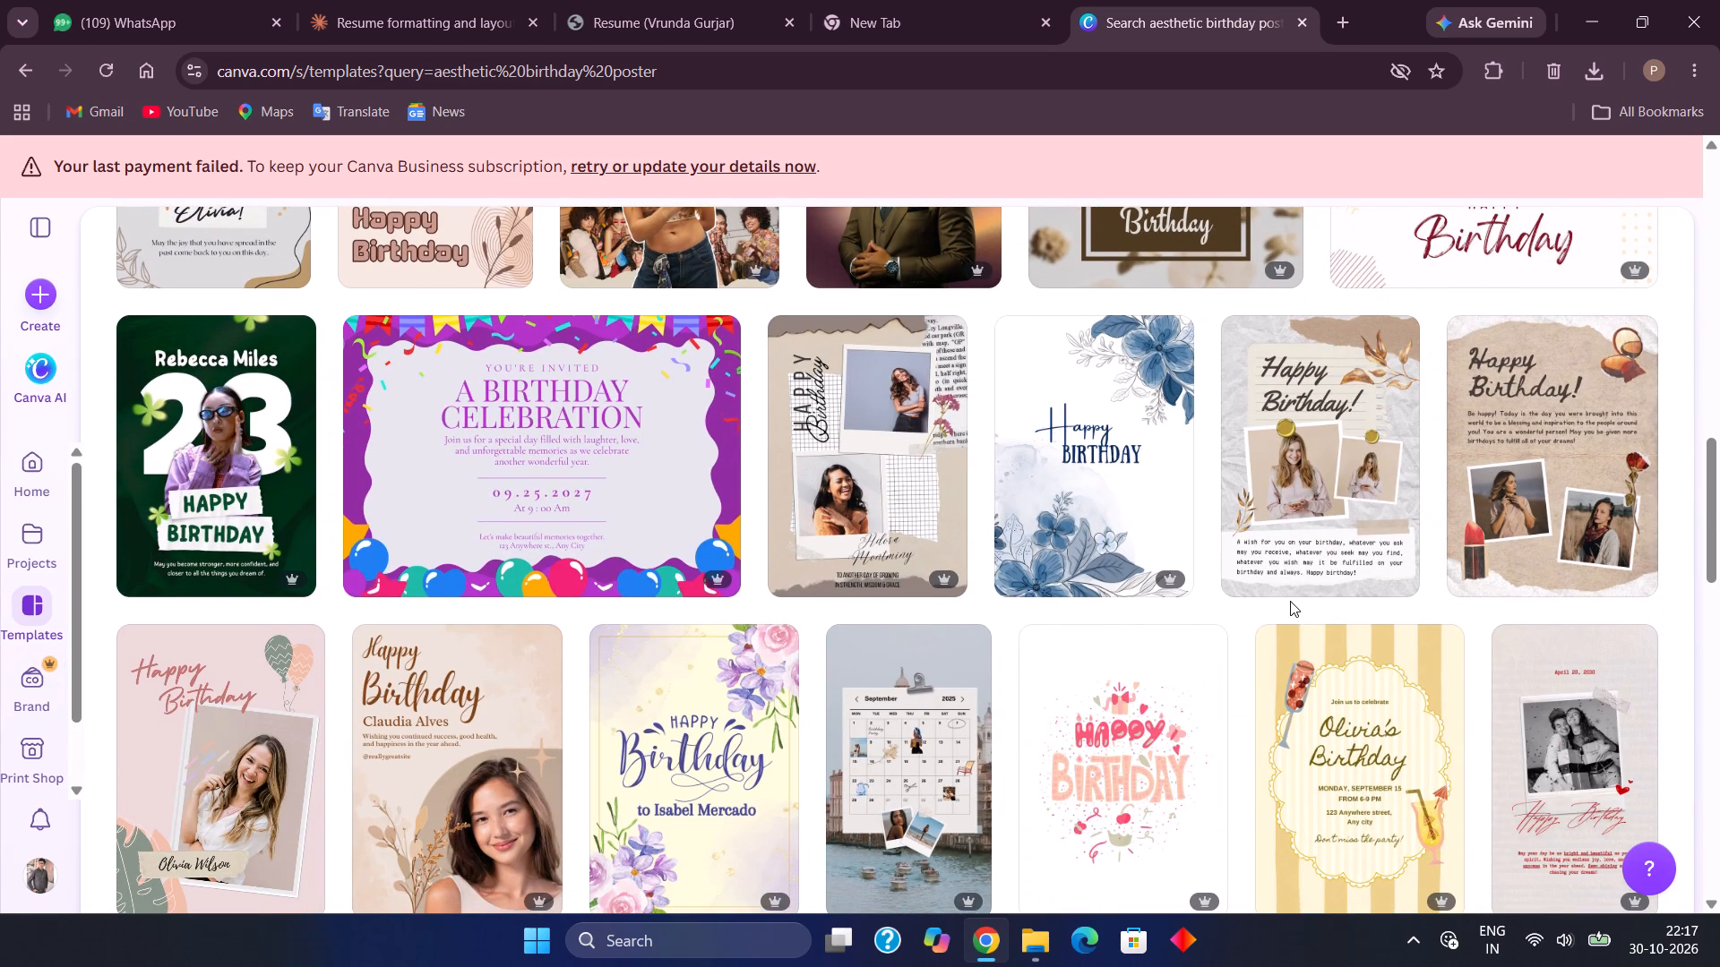
scroll(1572, 475, down, 1)
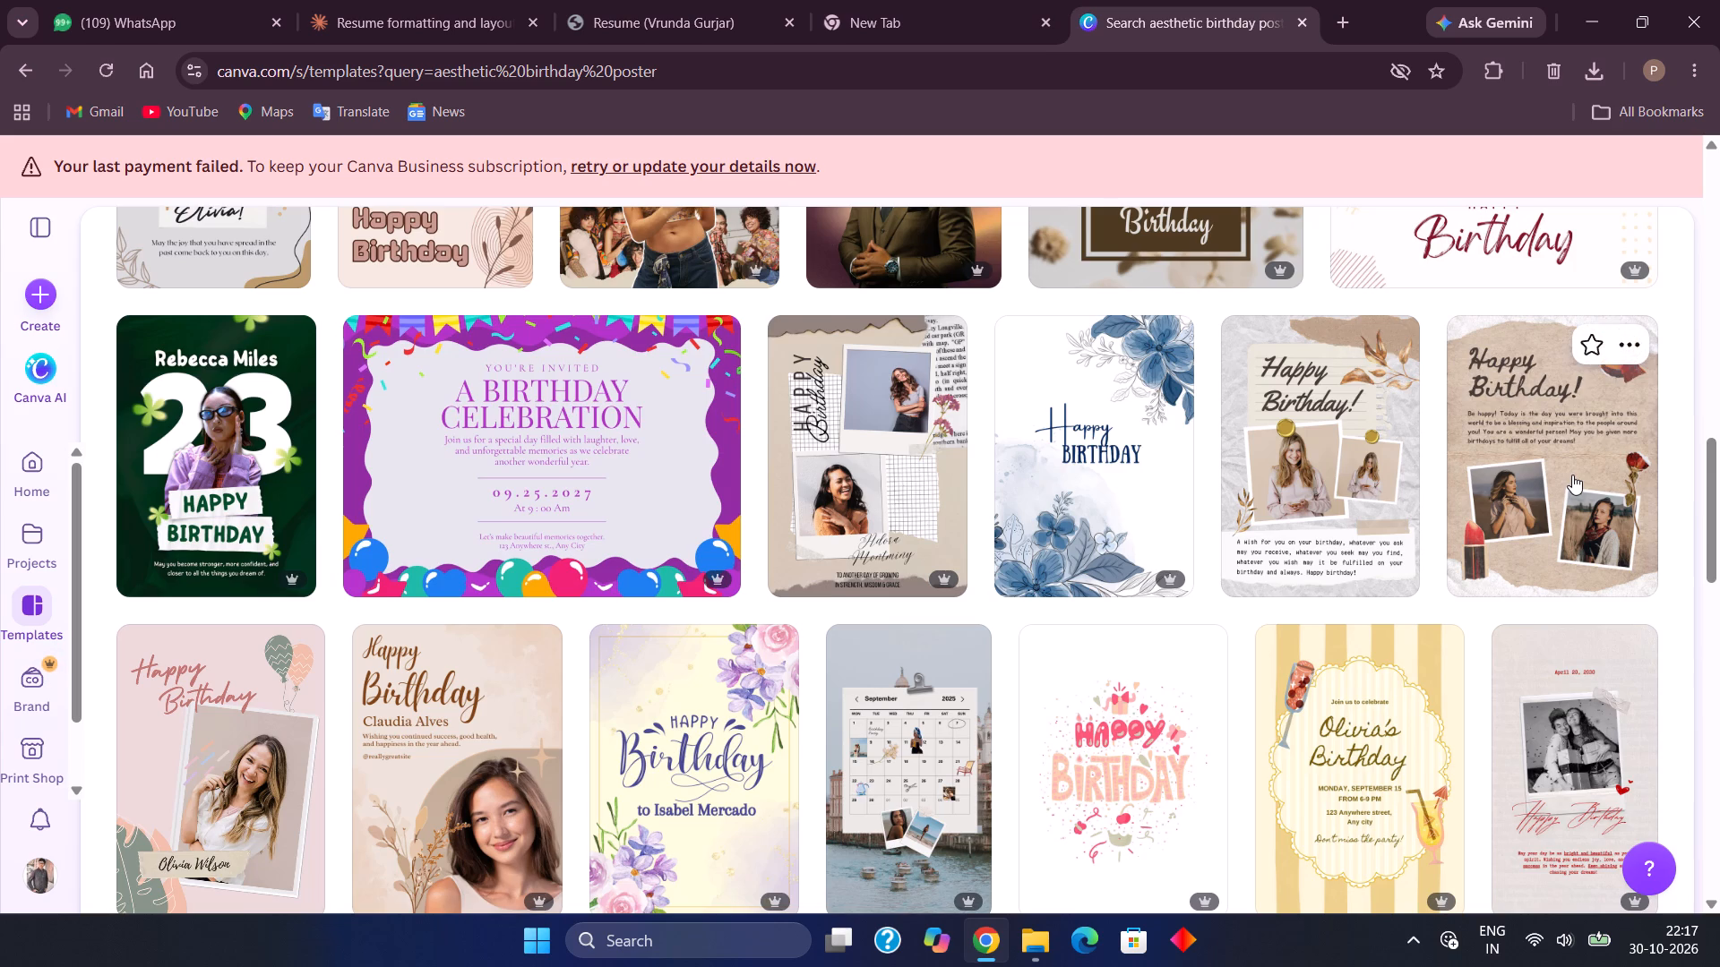
scroll(1572, 475, down, 1)
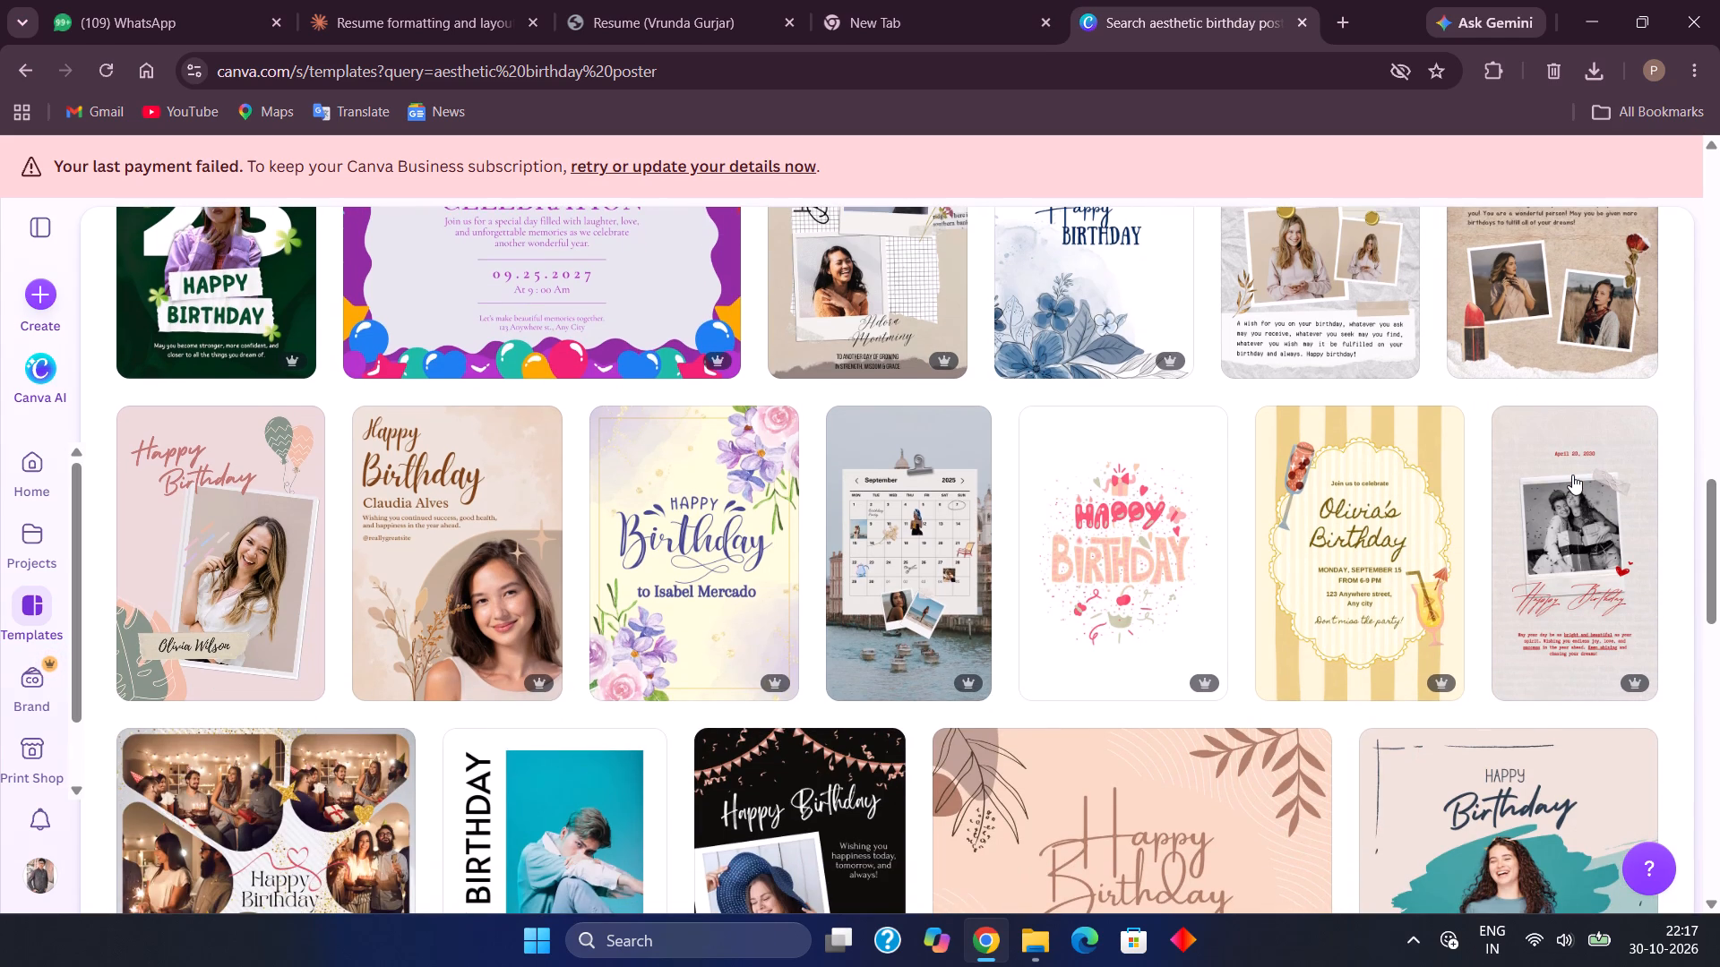
scroll(1572, 475, down, 1)
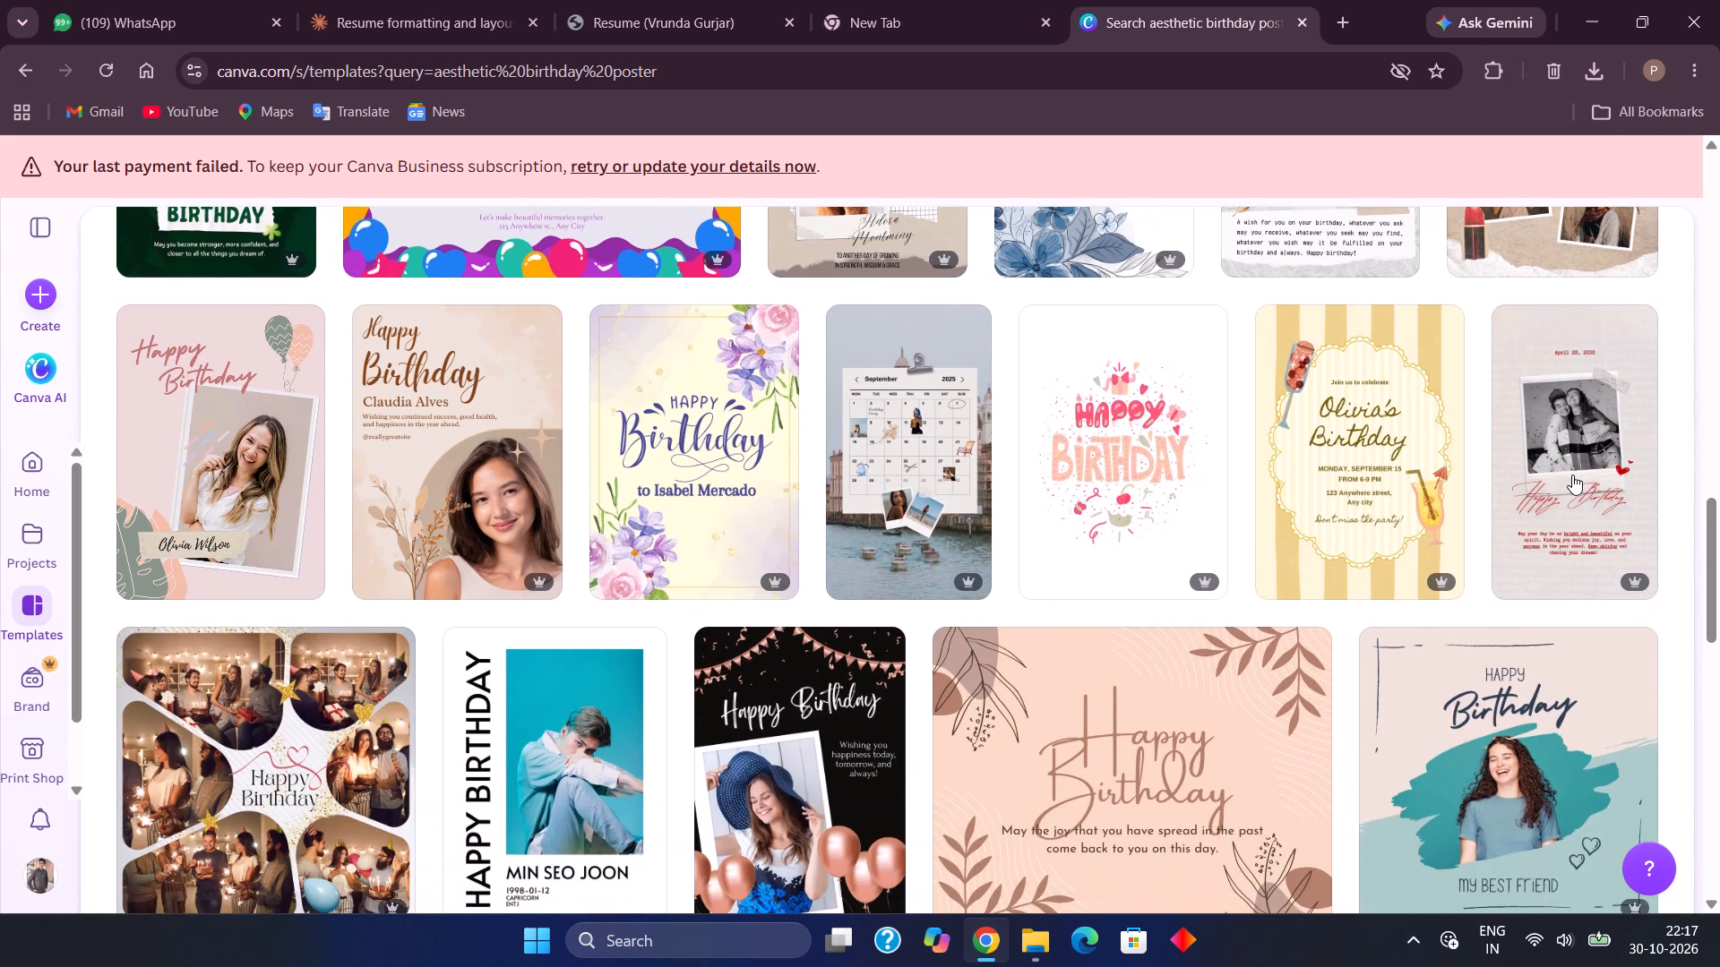
scroll(1572, 475, down, 3)
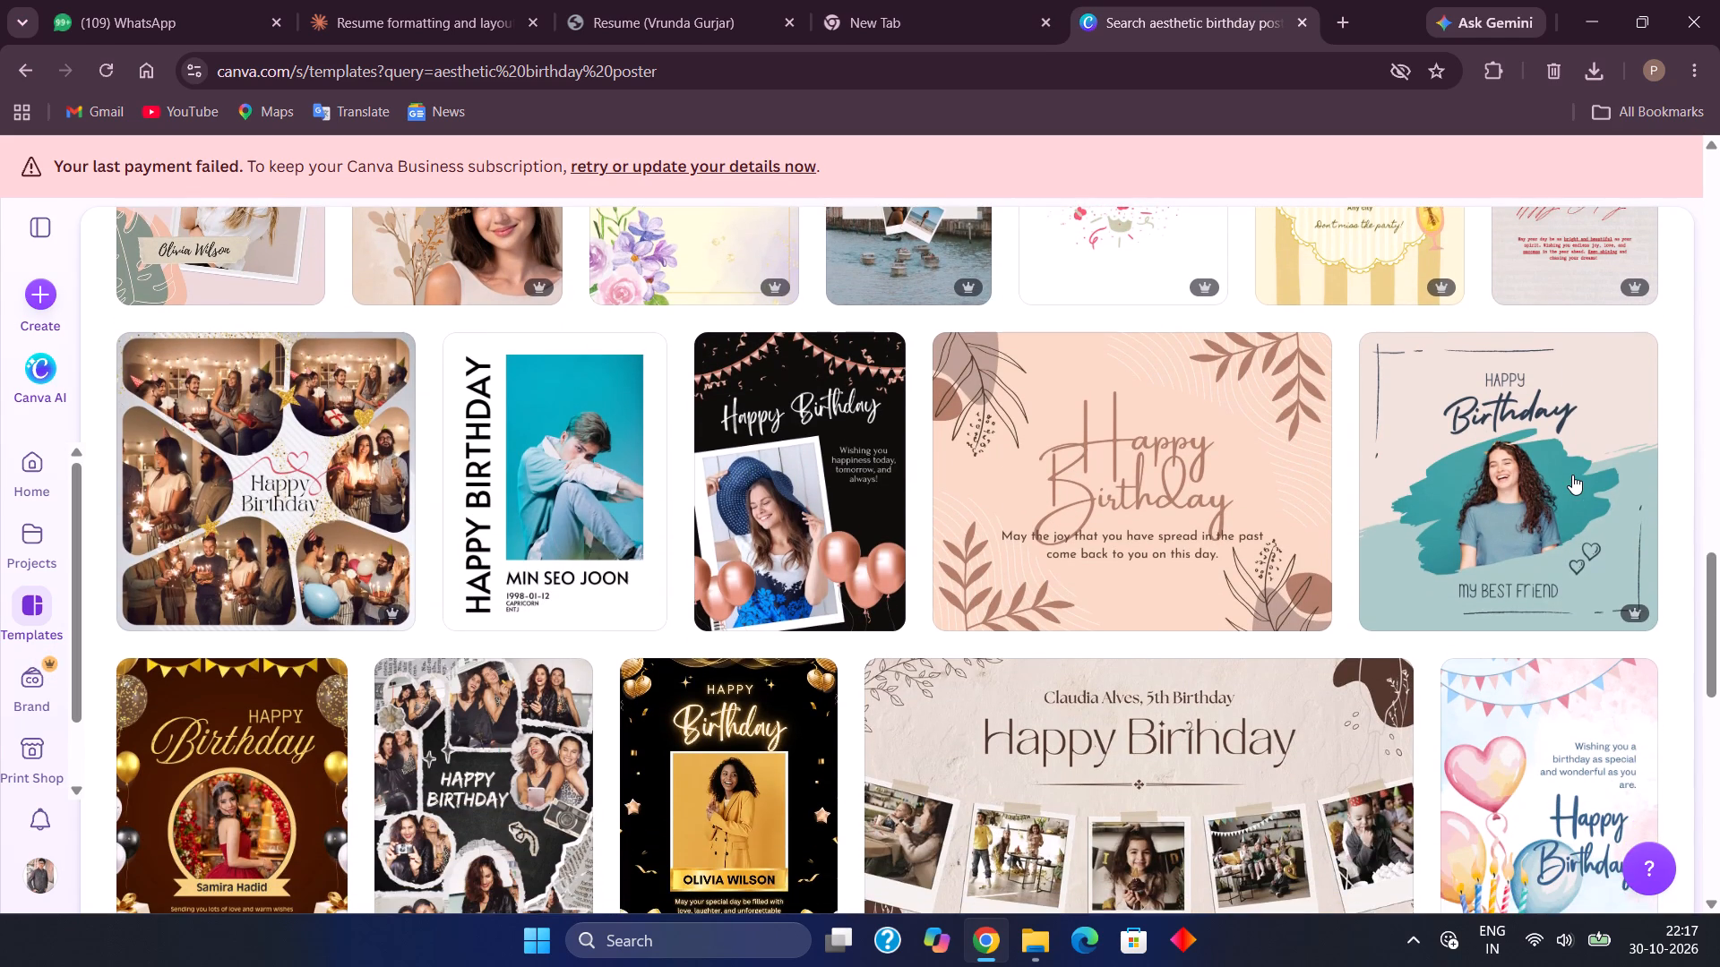
scroll(1572, 475, down, 2)
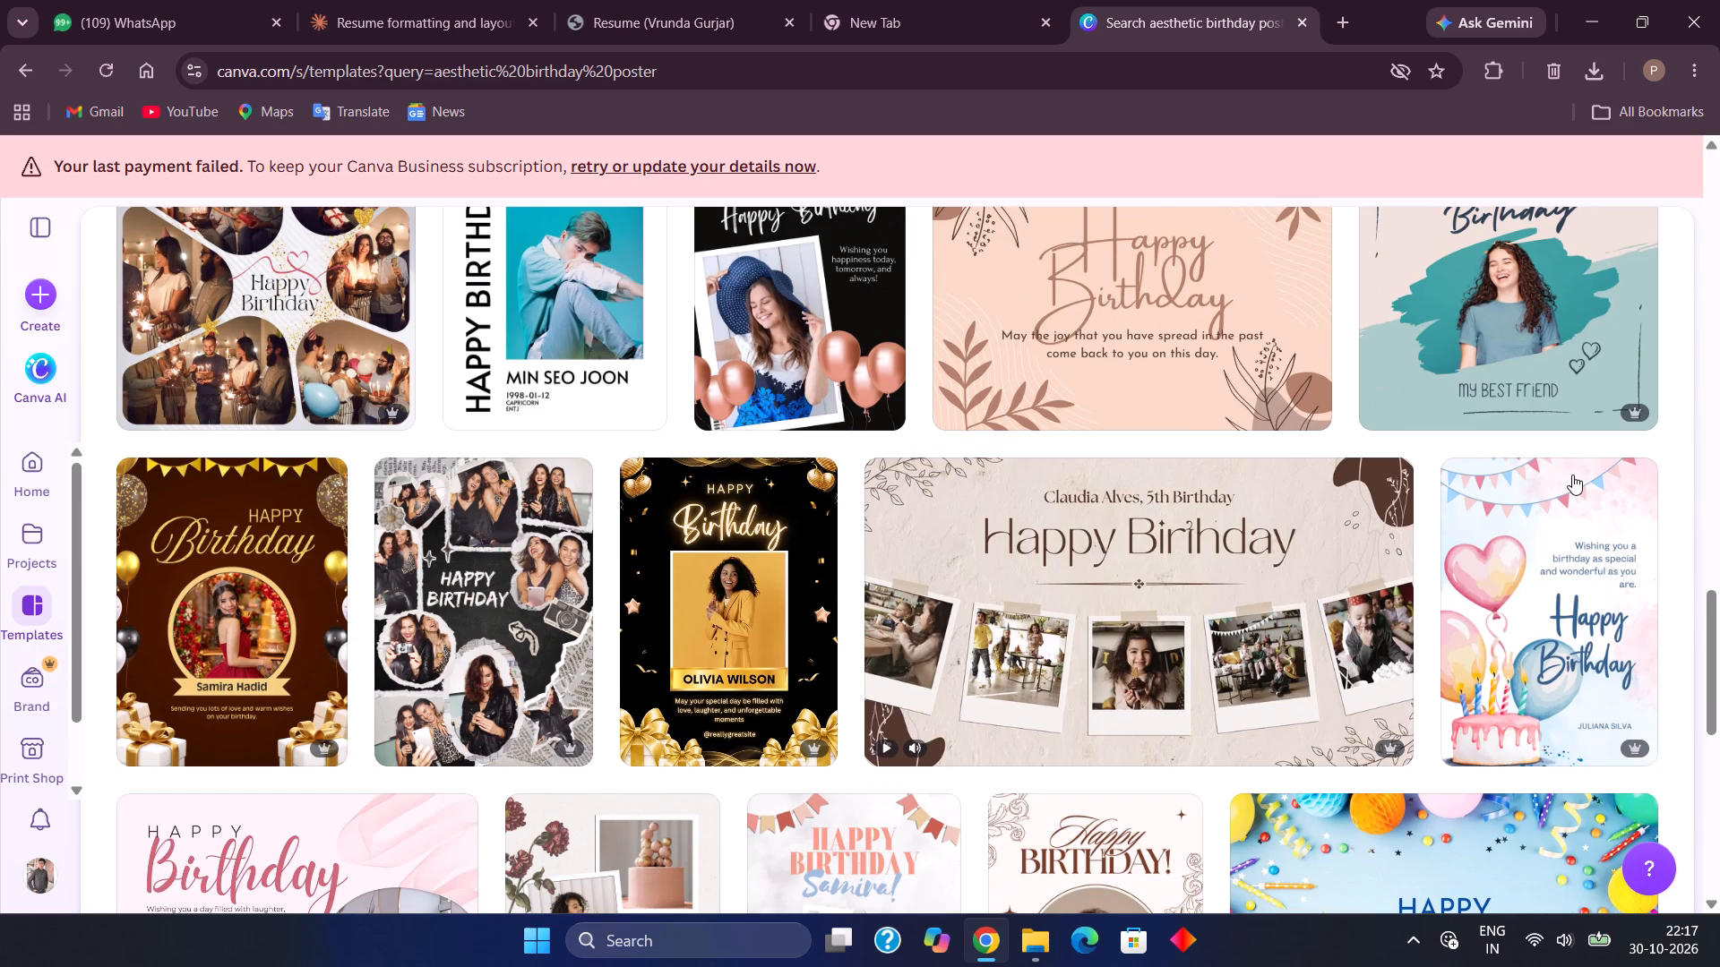
scroll(1572, 475, down, 3)
Go back over the earlier results and open the grey torn-paper Happy Birthday poster template with two pinned photos.
scroll(1572, 475, up, 12)
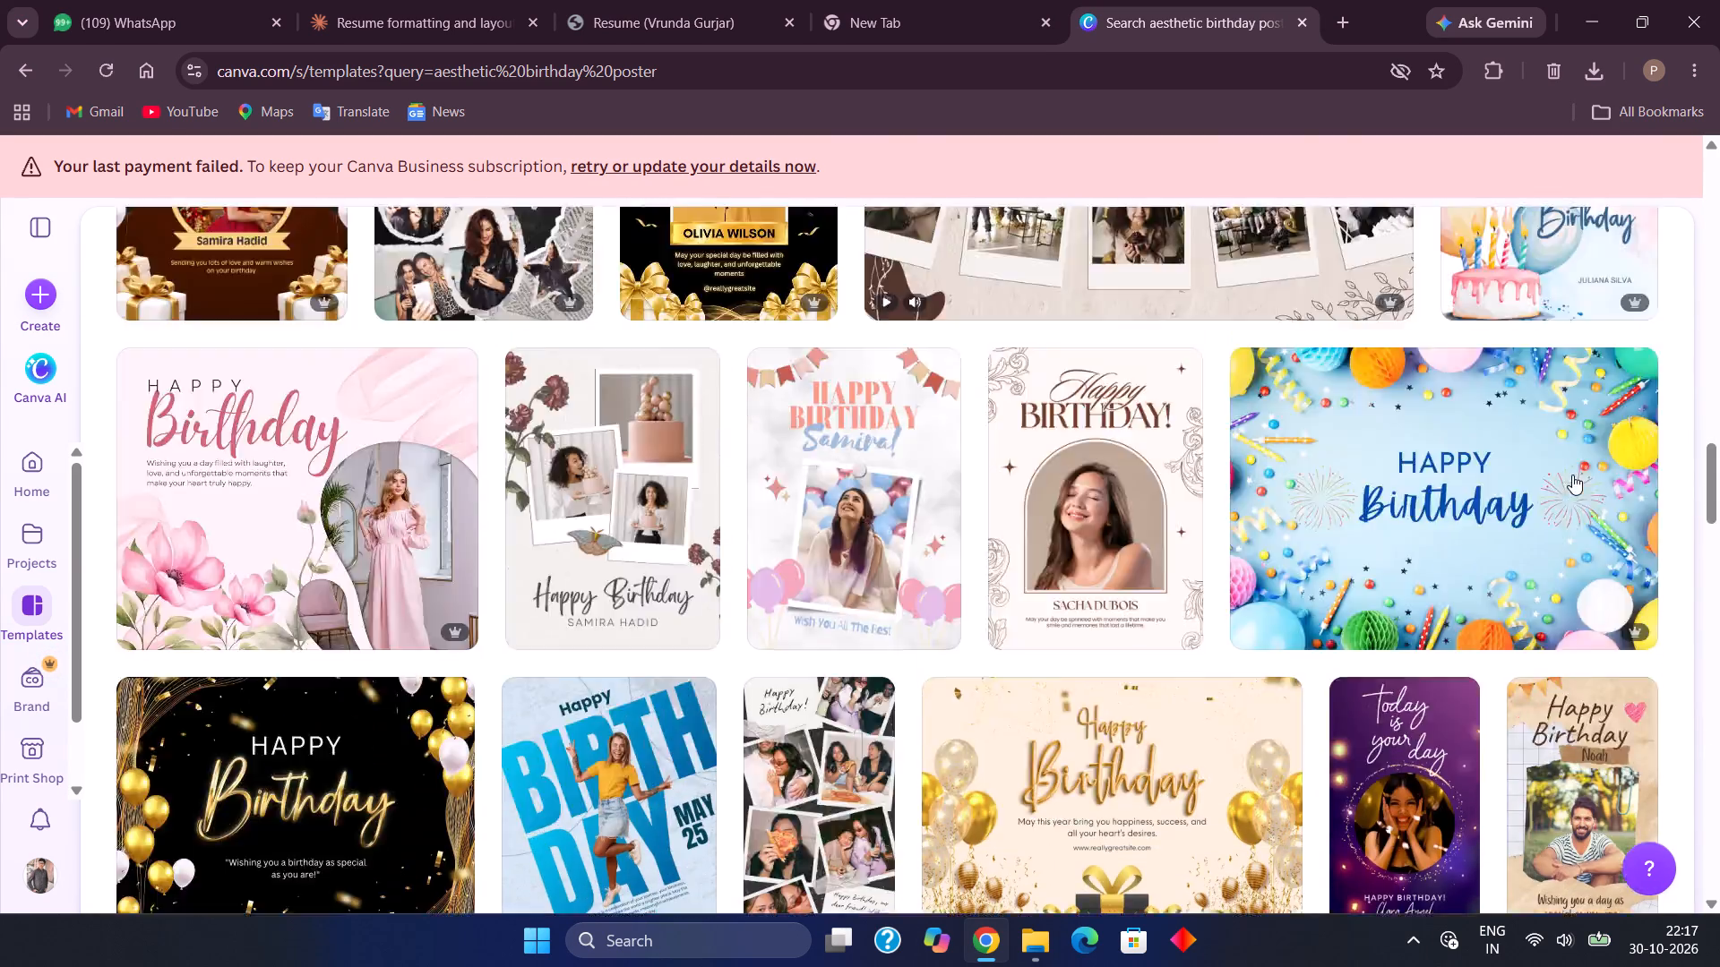
scroll(1572, 475, up, 5)
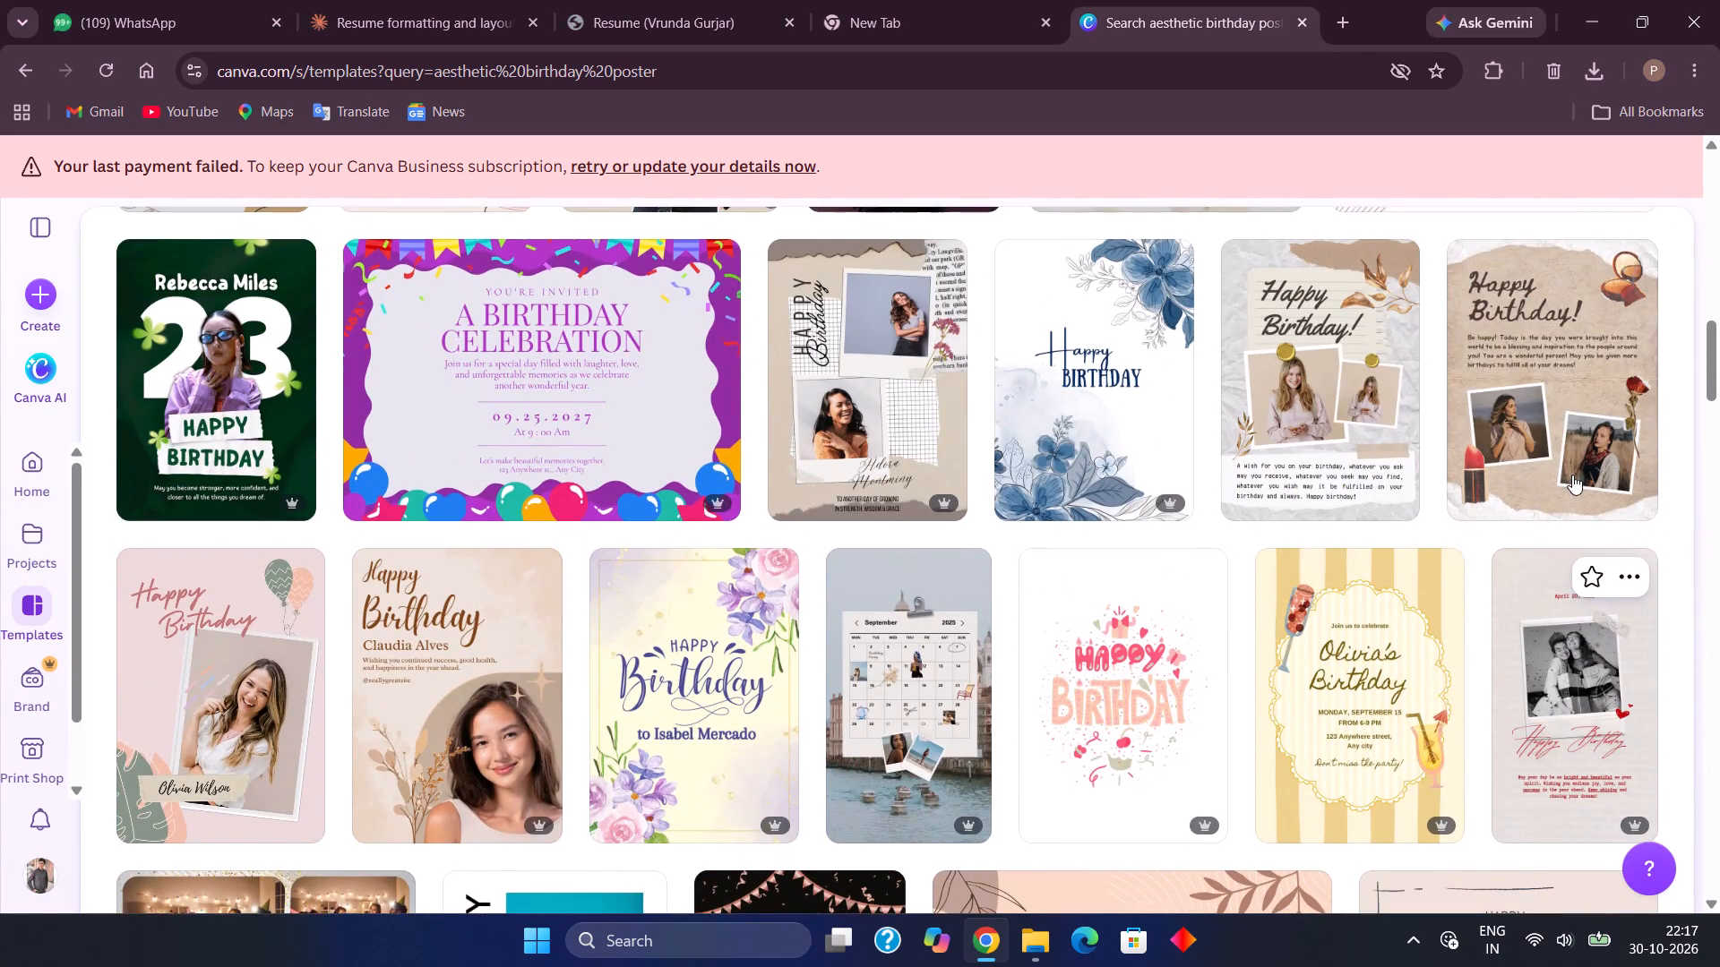
scroll(1572, 475, up, 9)
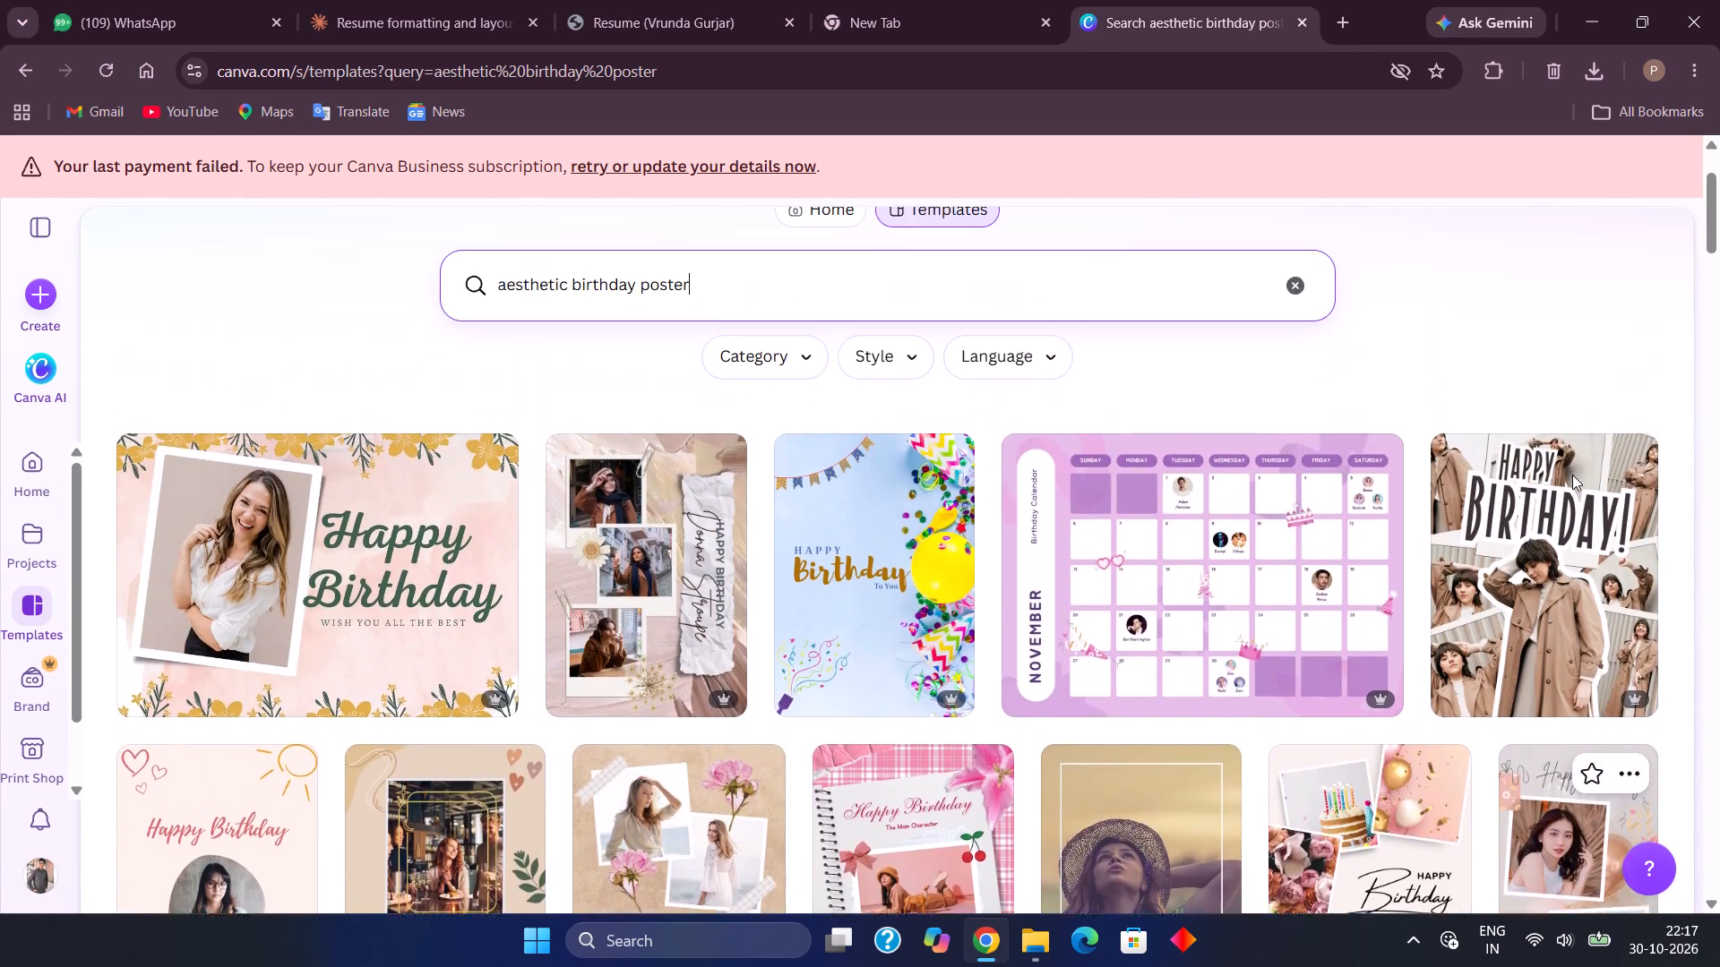
scroll(1572, 475, down, 3)
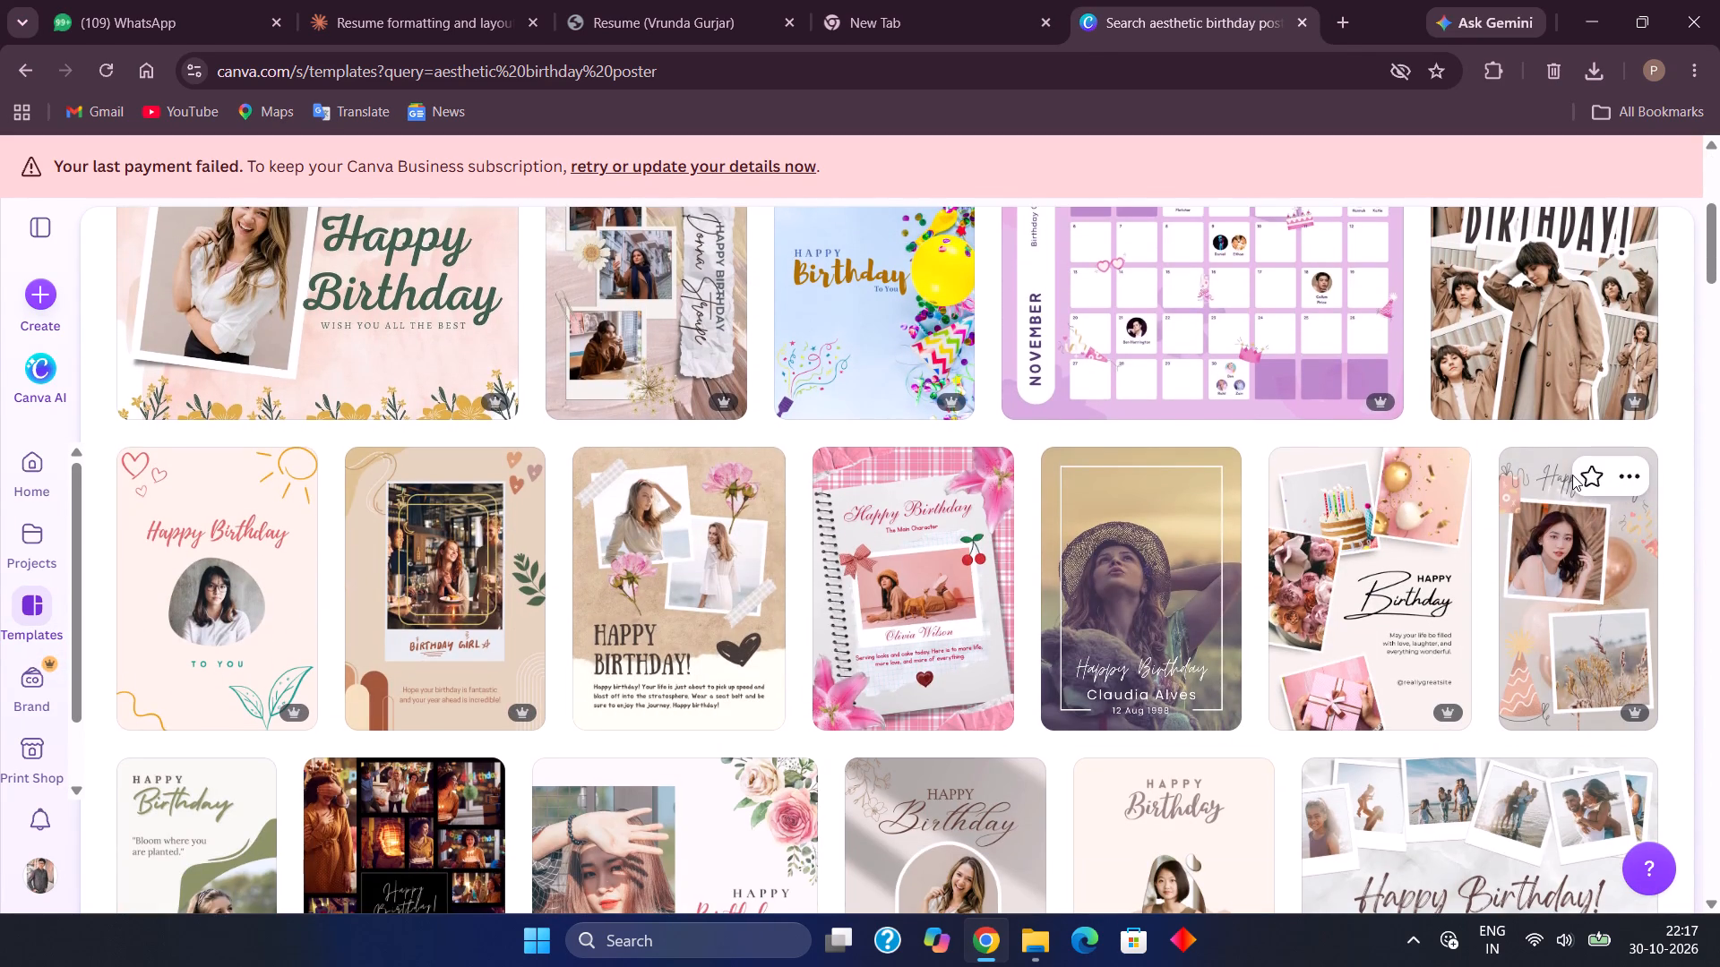
scroll(1572, 475, down, 1)
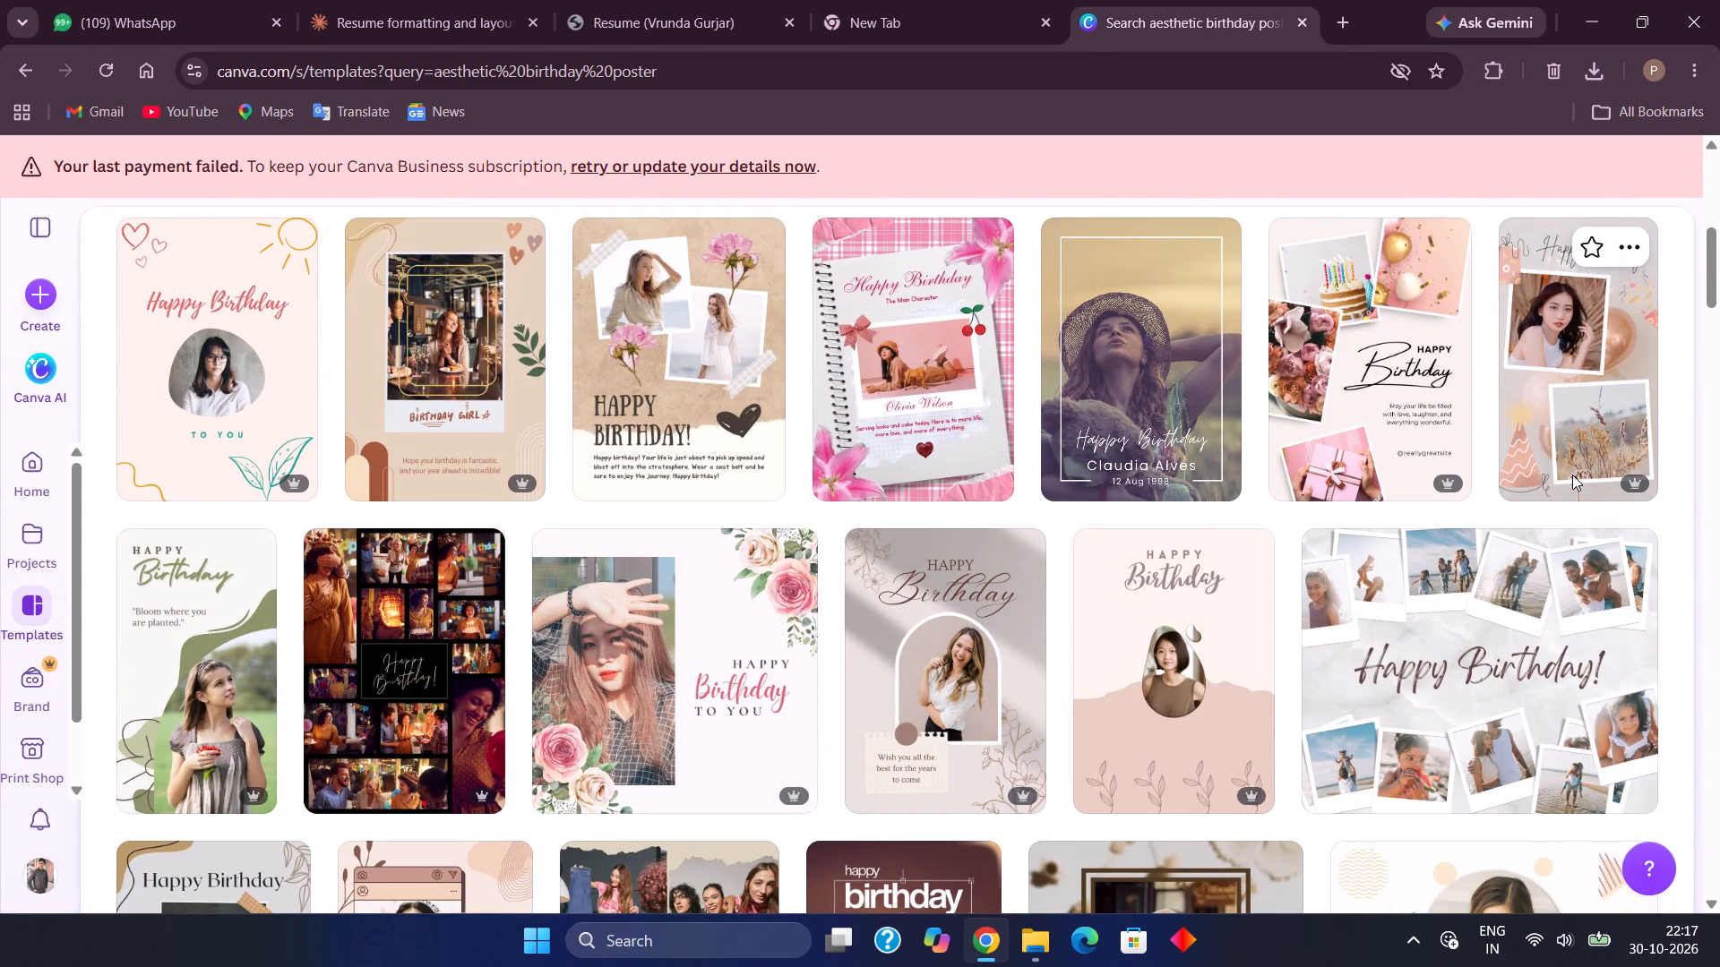
scroll(1572, 475, down, 7)
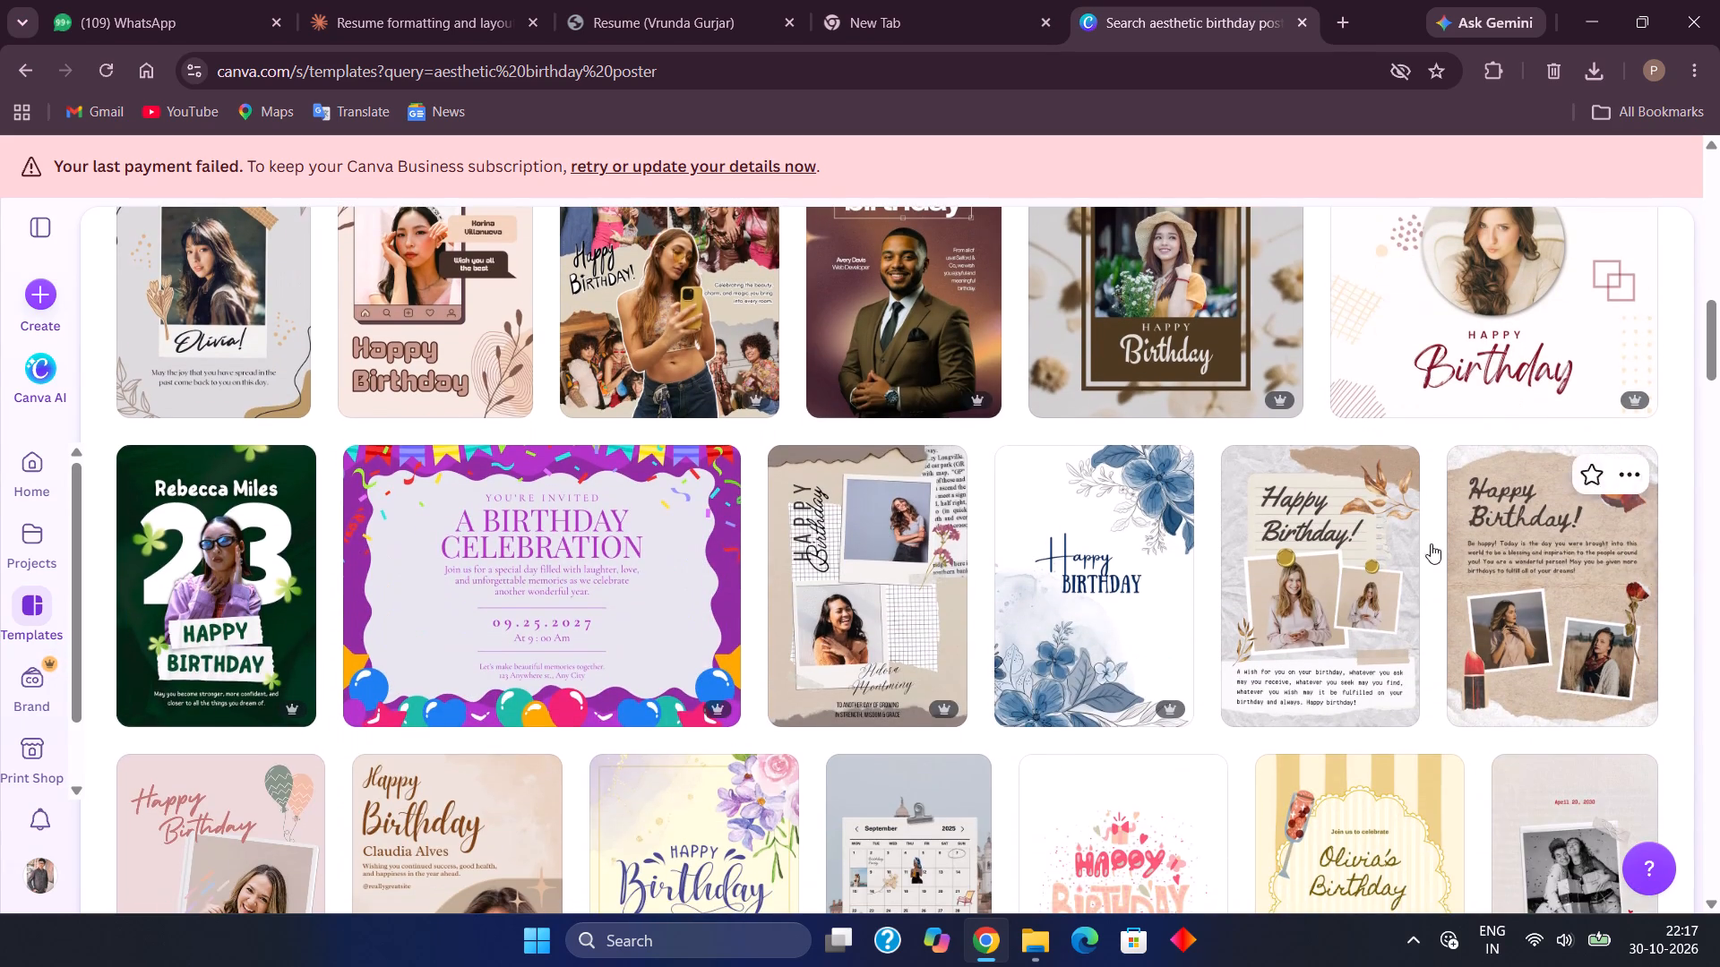
click(1366, 608)
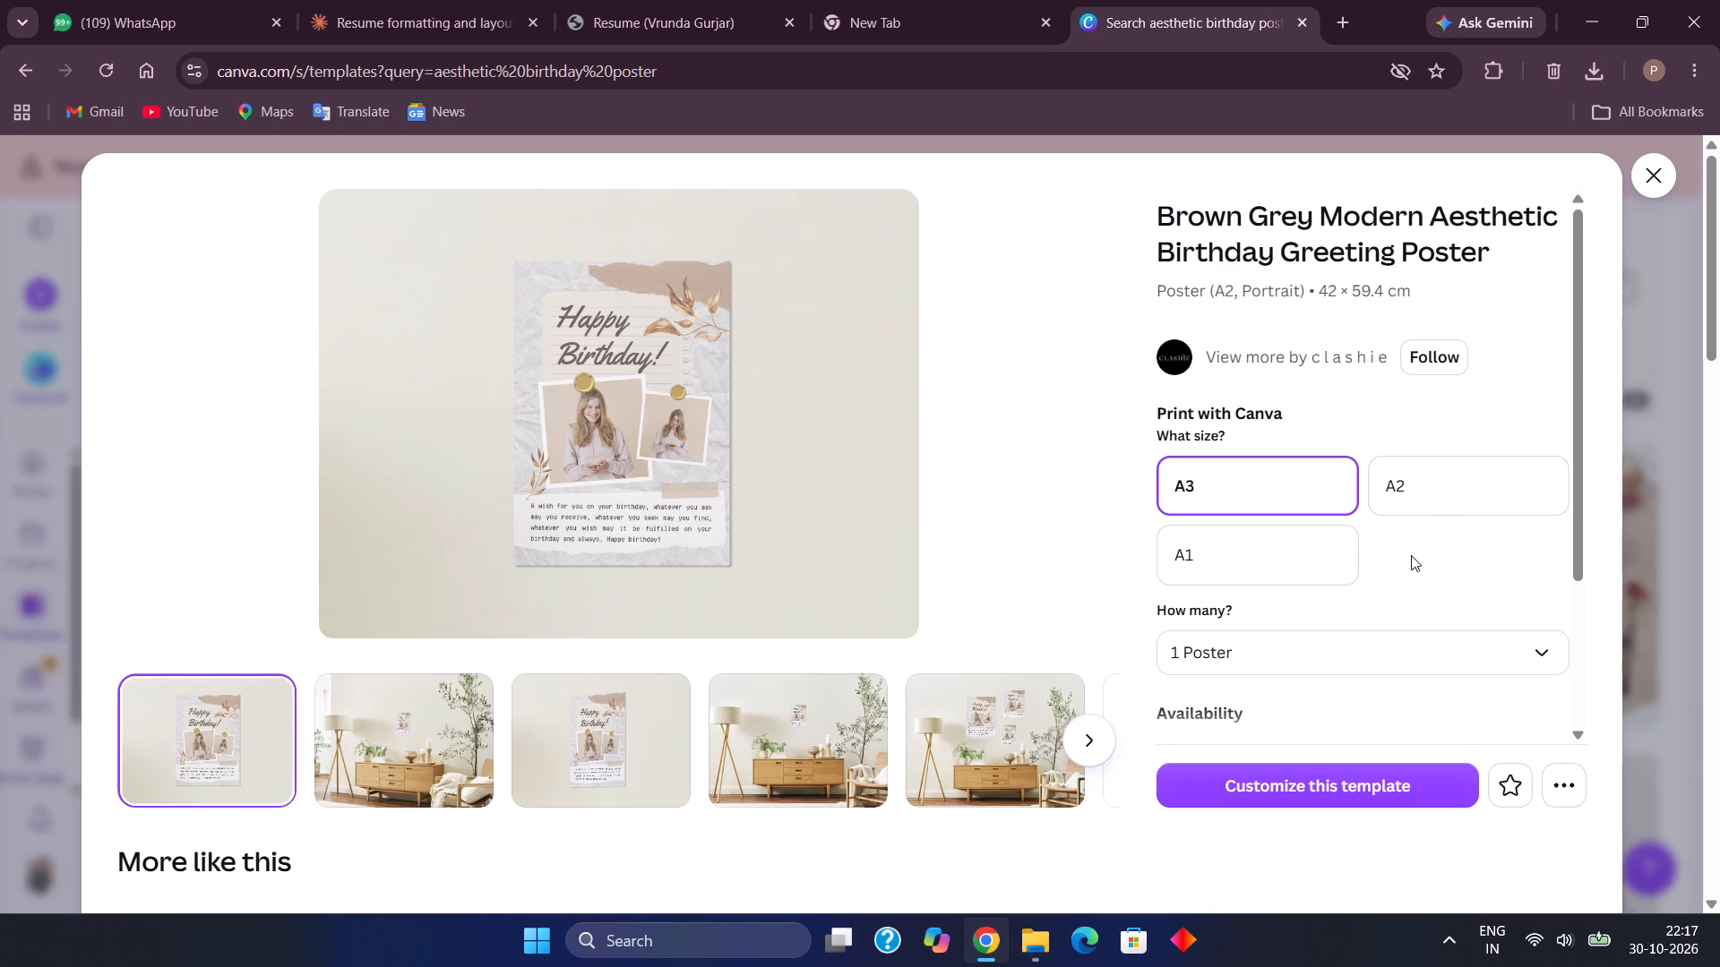
Examine the print sizes, quantity and availability details of the poster template and its room mockup preview.
scroll(1400, 581, down, 2)
click(1378, 494)
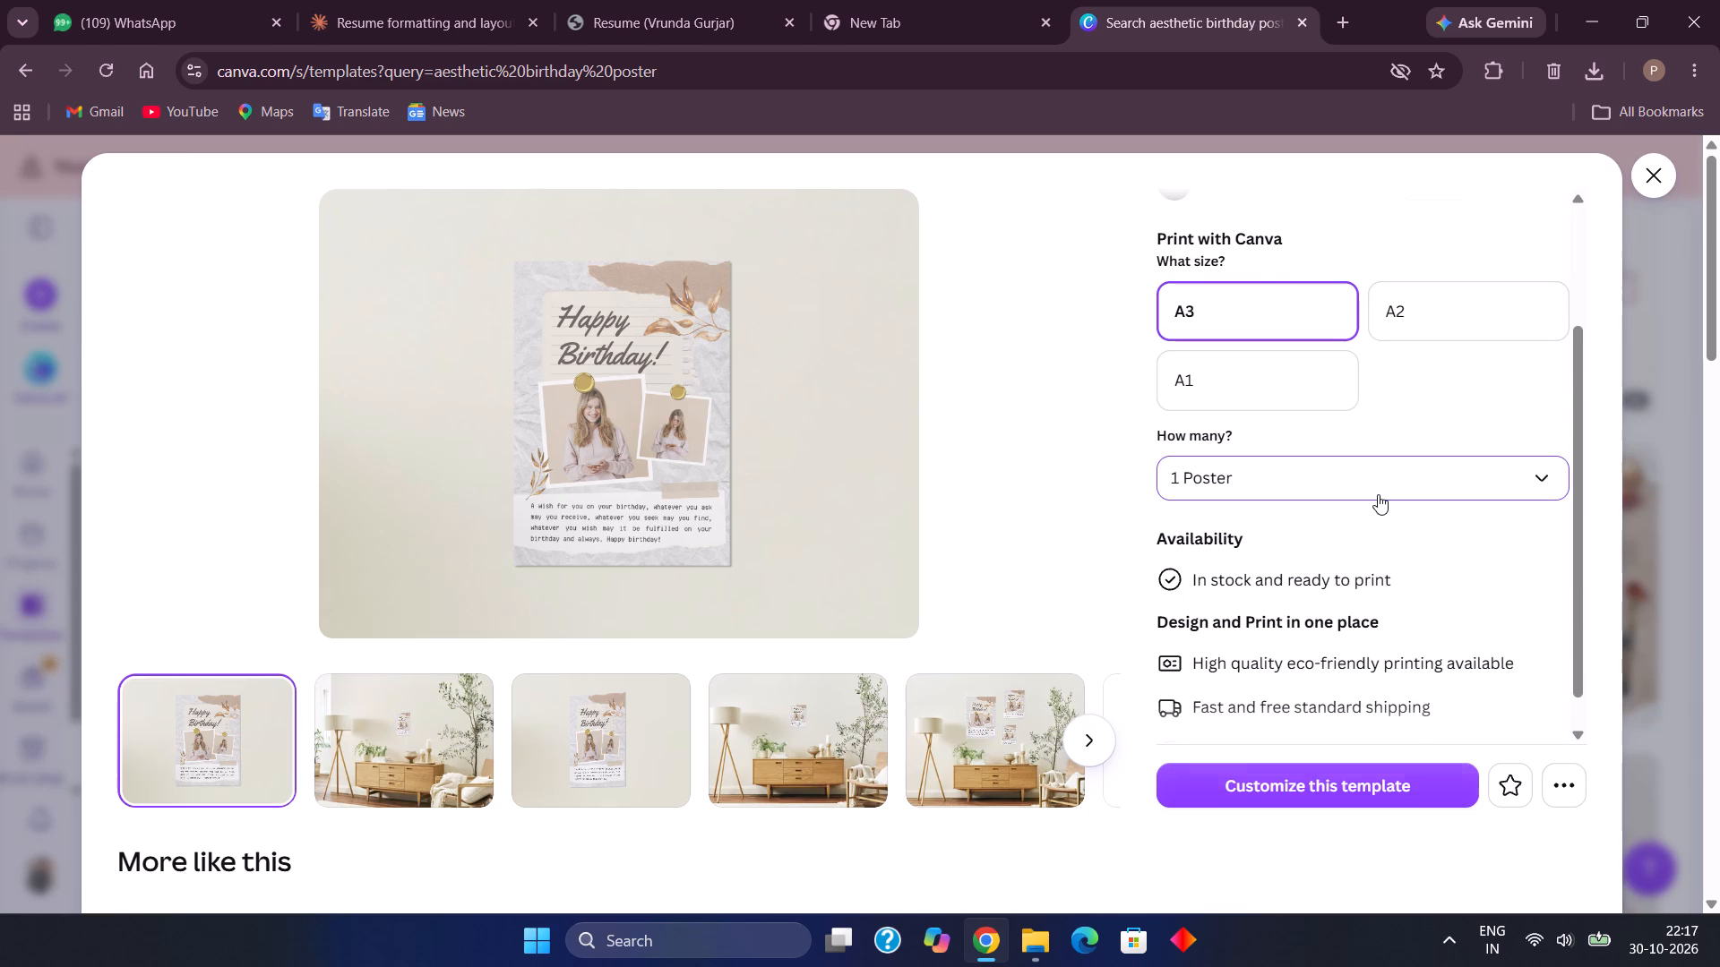
click(1378, 494)
scroll(1378, 494, down, 1)
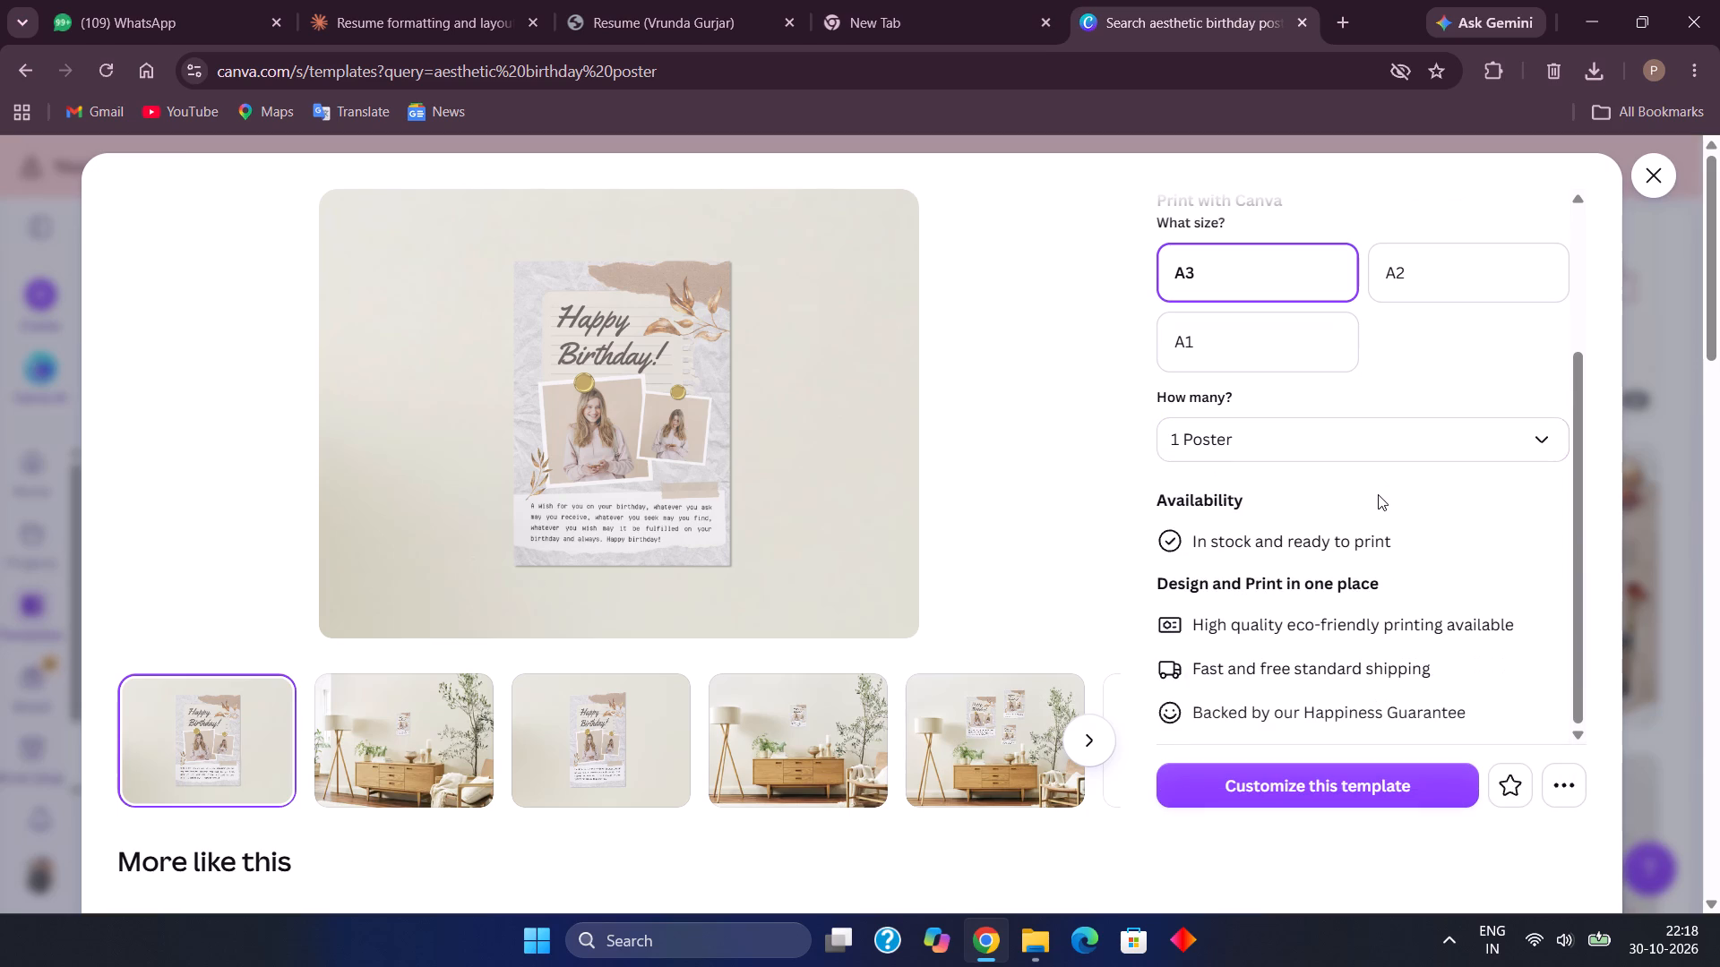
scroll(1378, 494, down, 1)
scroll(1378, 494, up, 6)
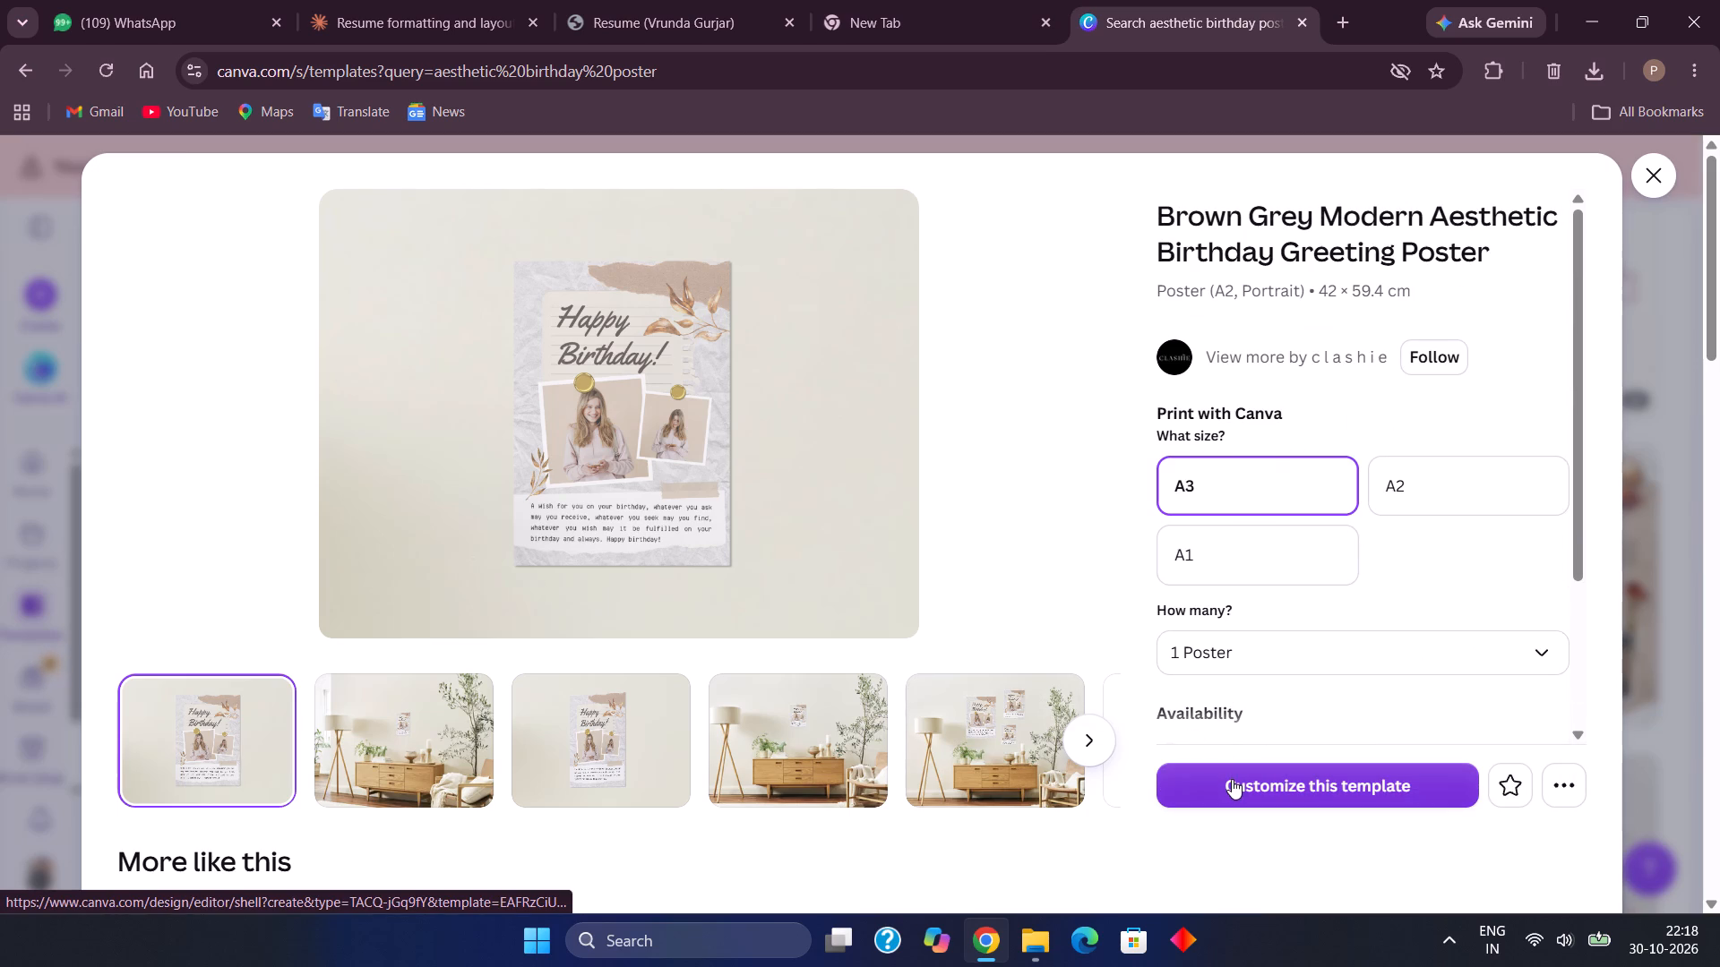
click(995, 746)
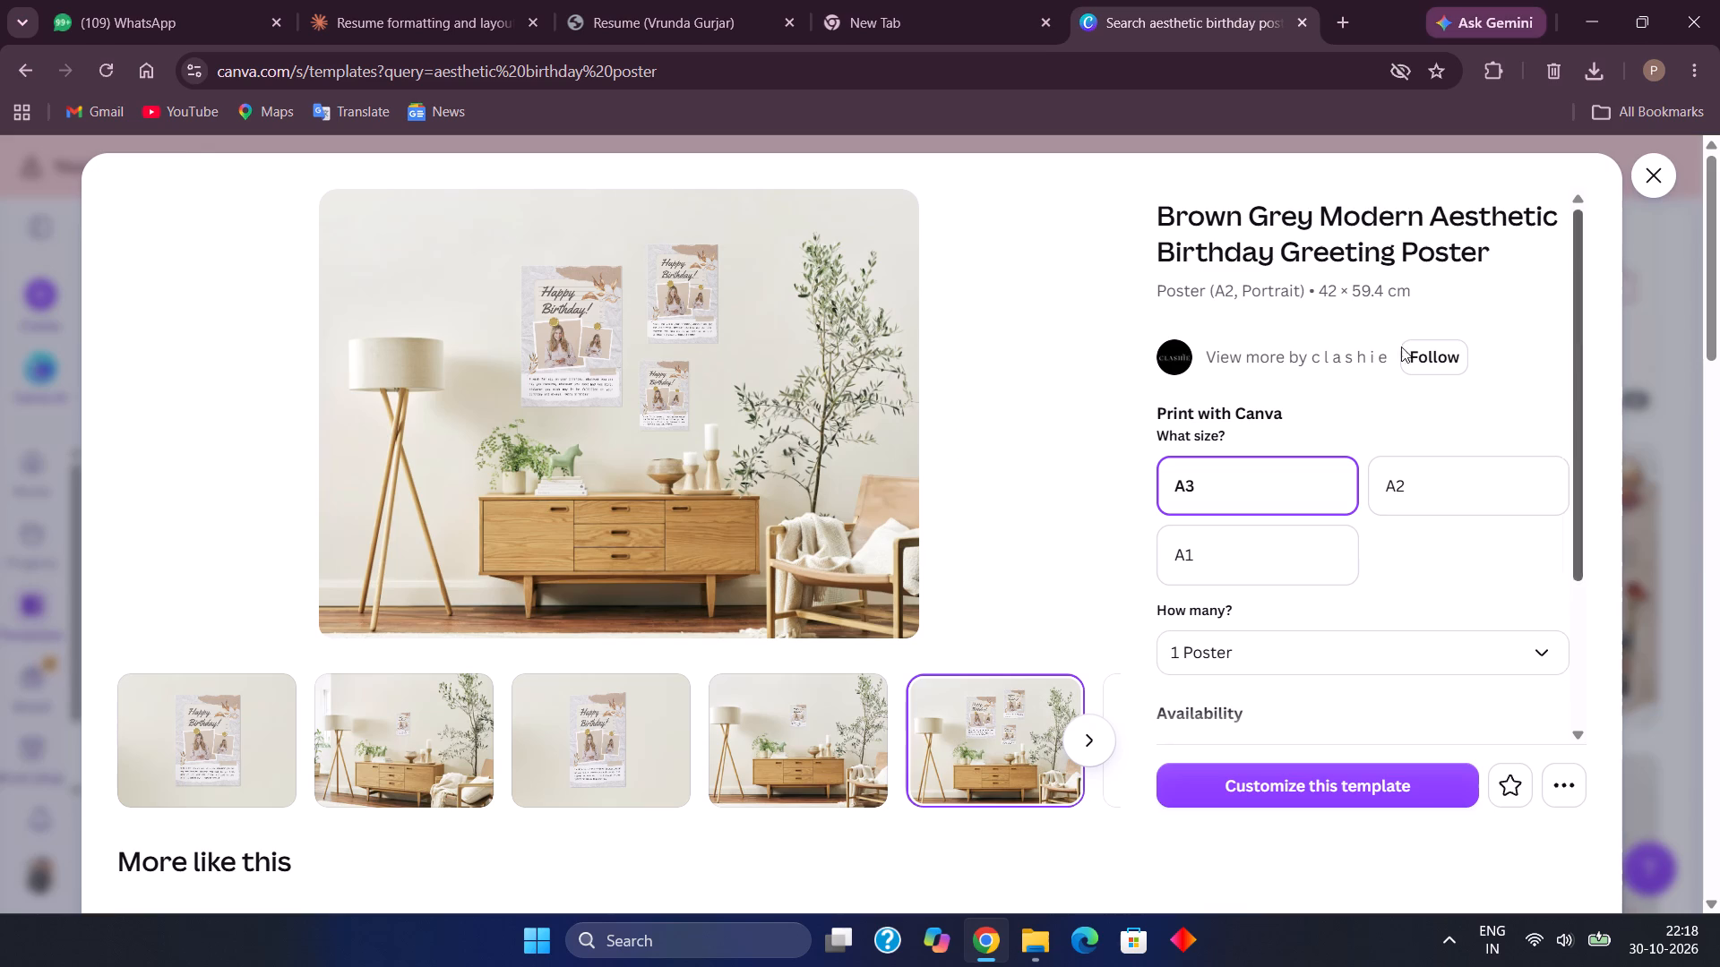
click(1251, 473)
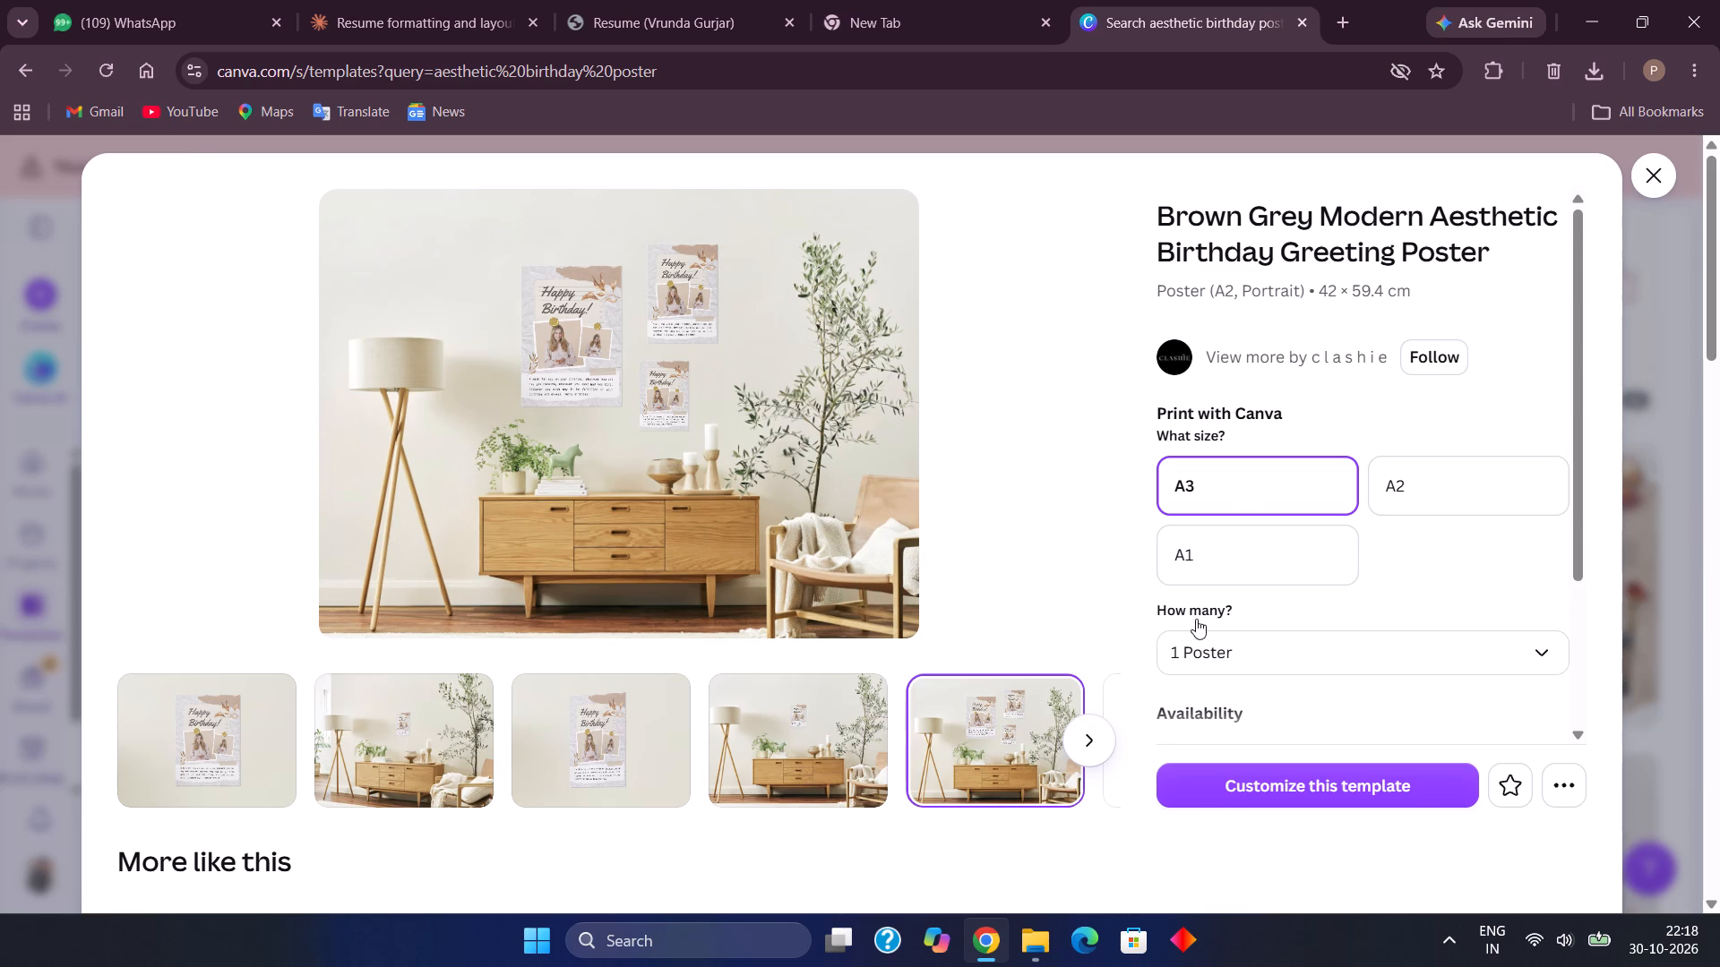
Open the Brown Grey Modern Aesthetic Birthday Greeting Poster template for customizing in the editor.
click(1260, 793)
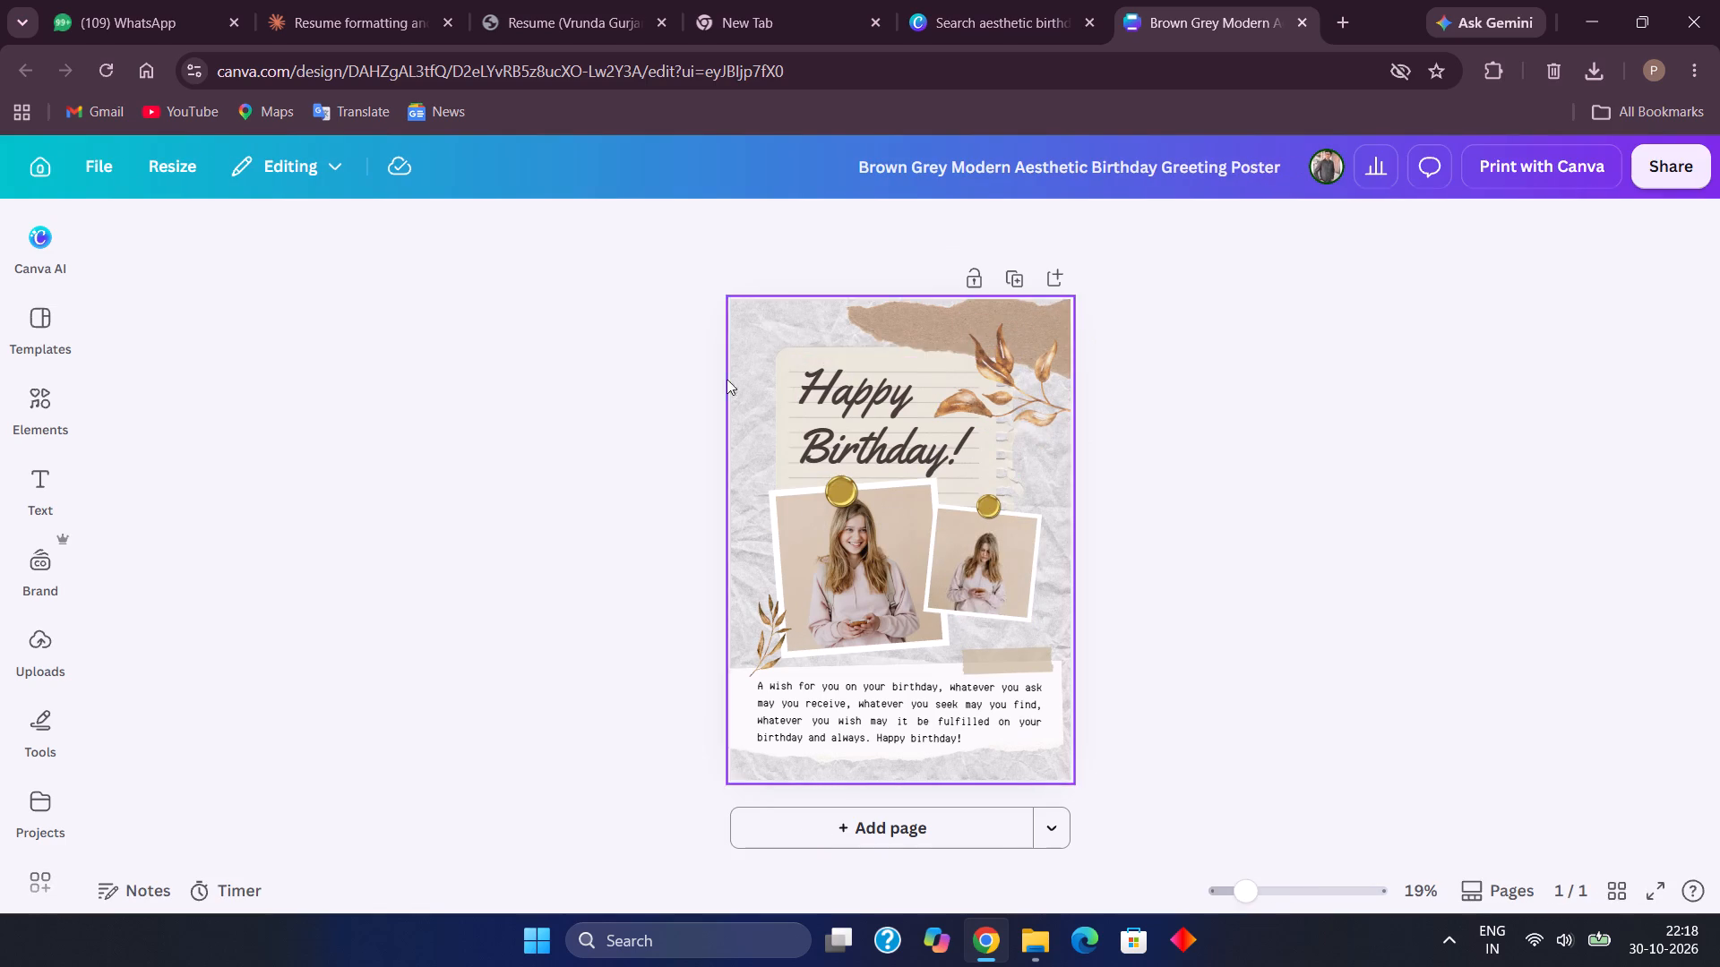
Move the large golden leaf branch graphic down beside the word "Birthday!", just above the smaller photo.
click(1027, 459)
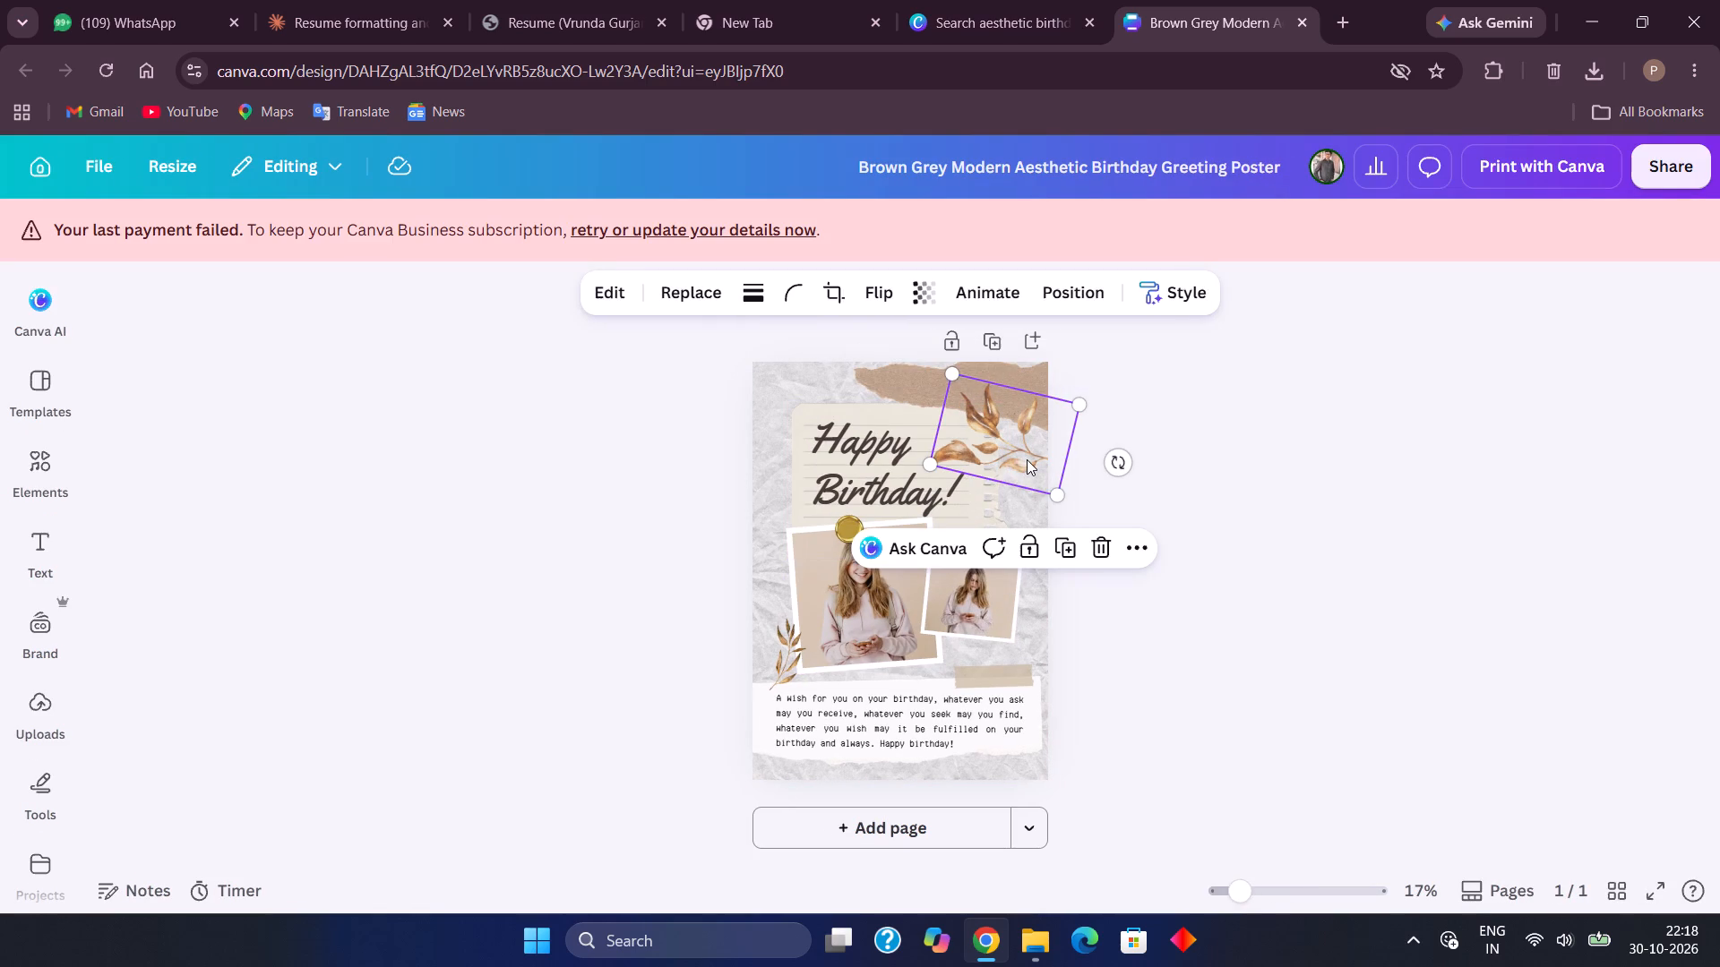
click(1178, 440)
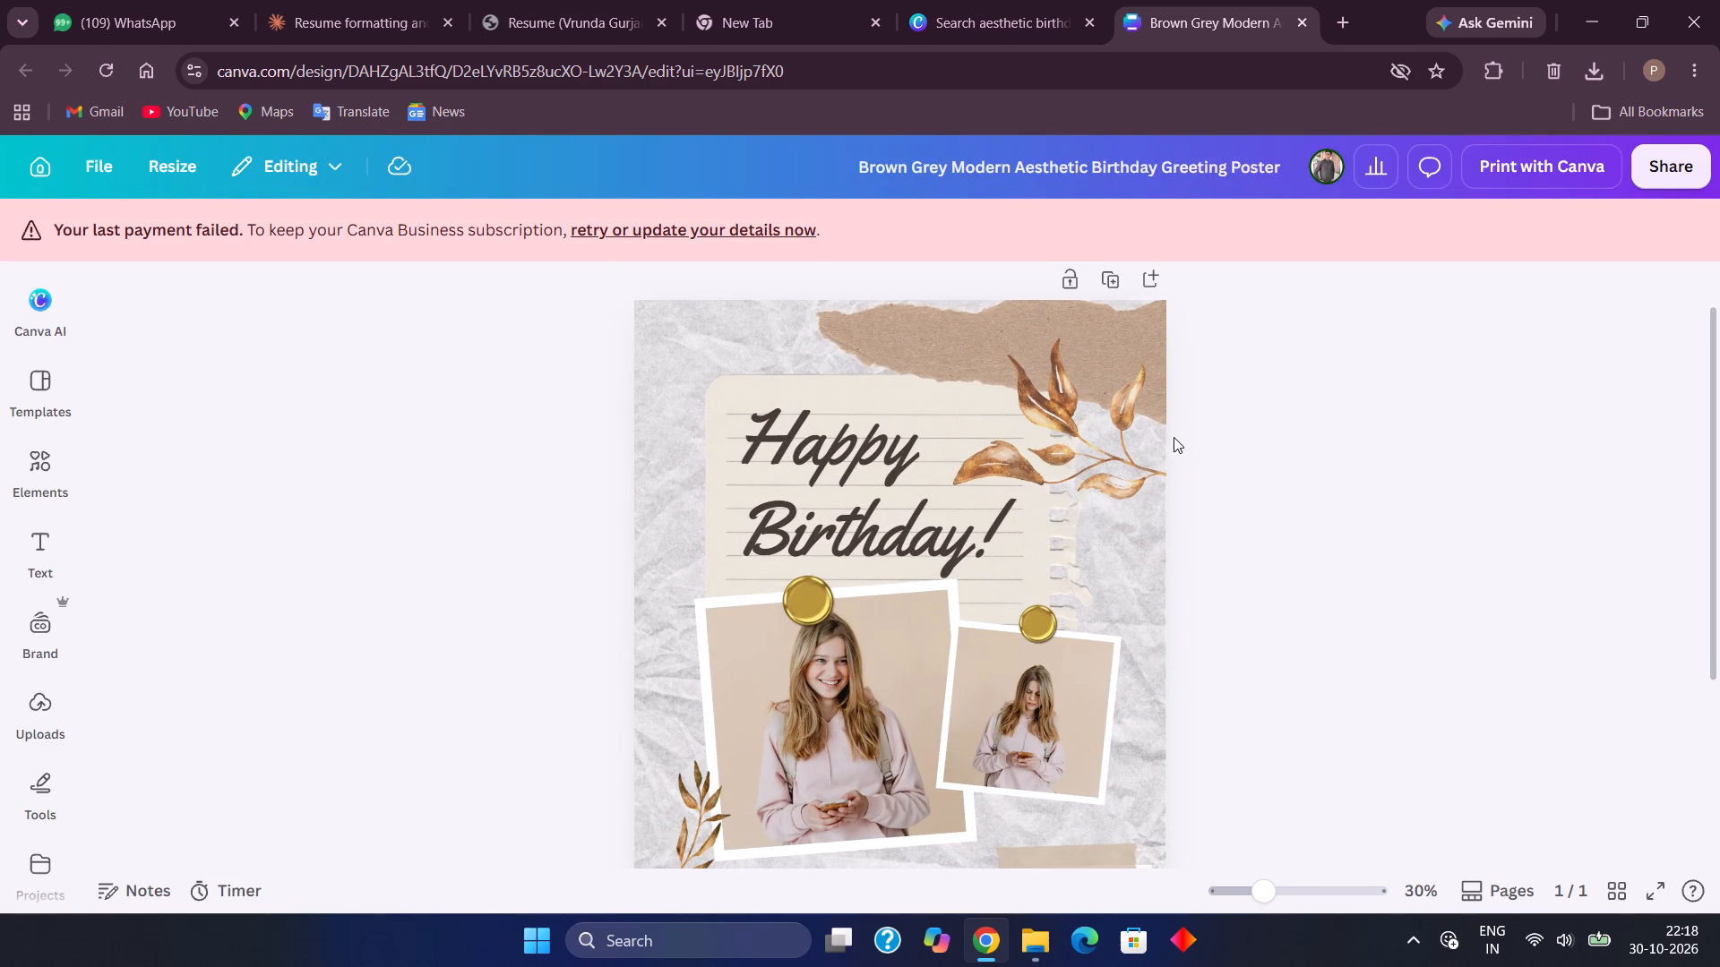
click(1045, 445)
click(1120, 460)
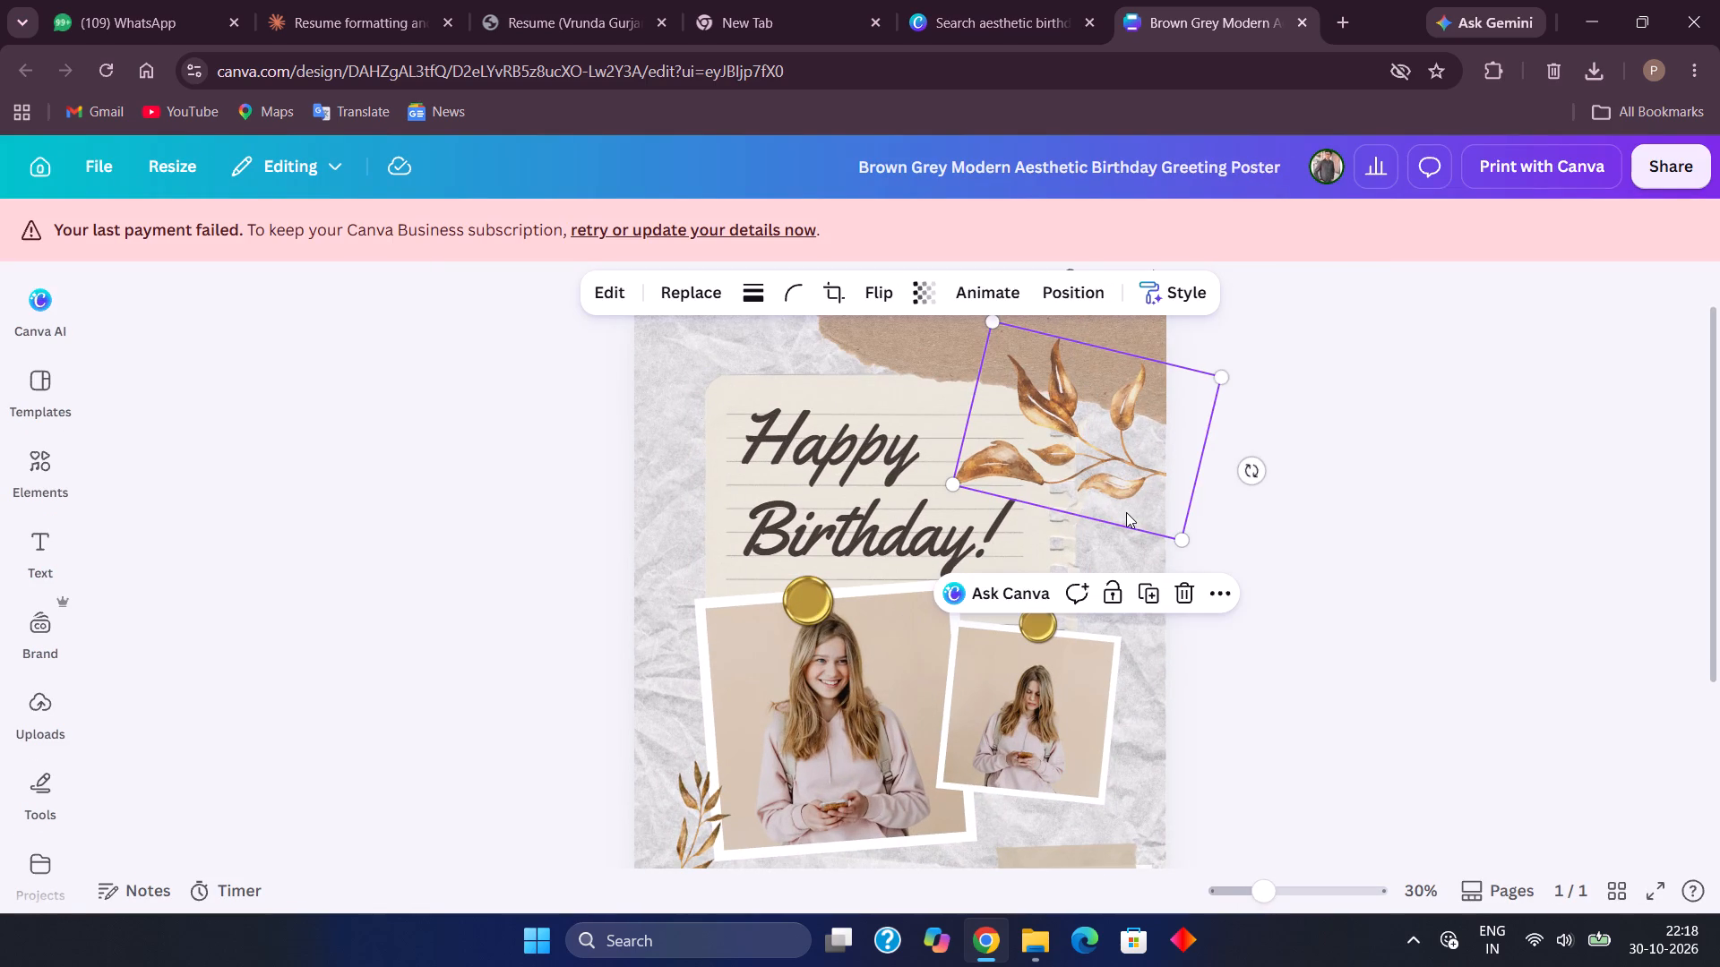
drag(1129, 512, 1131, 599)
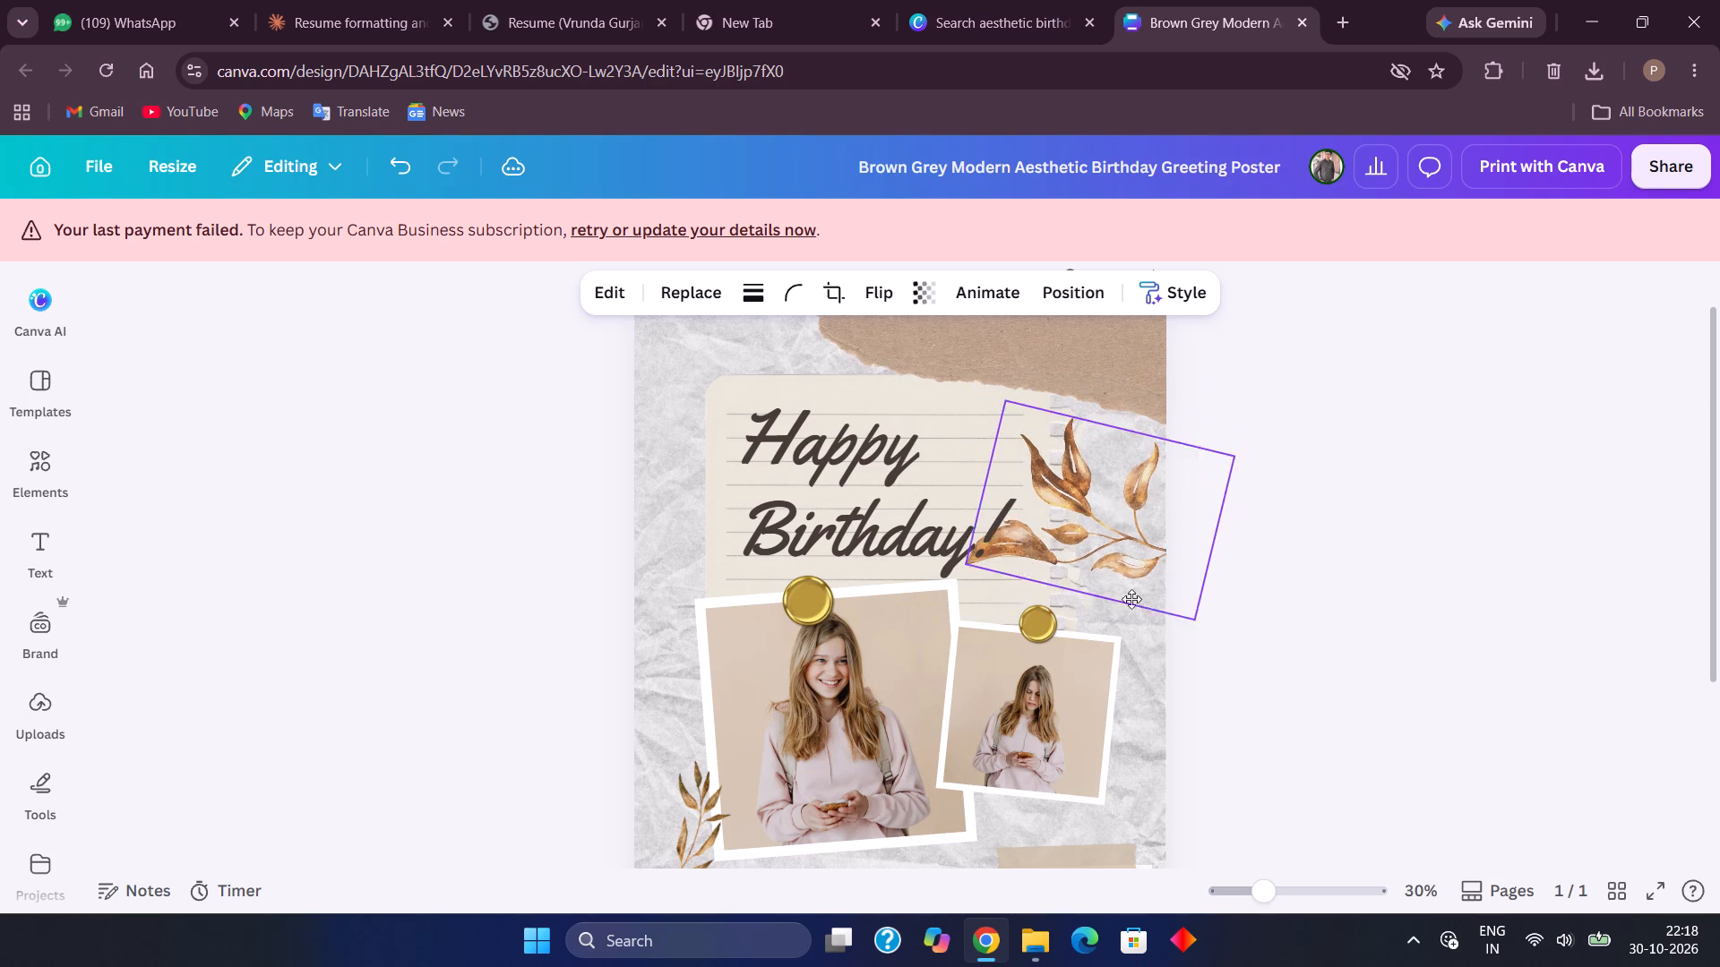
drag(1131, 599, 1138, 624)
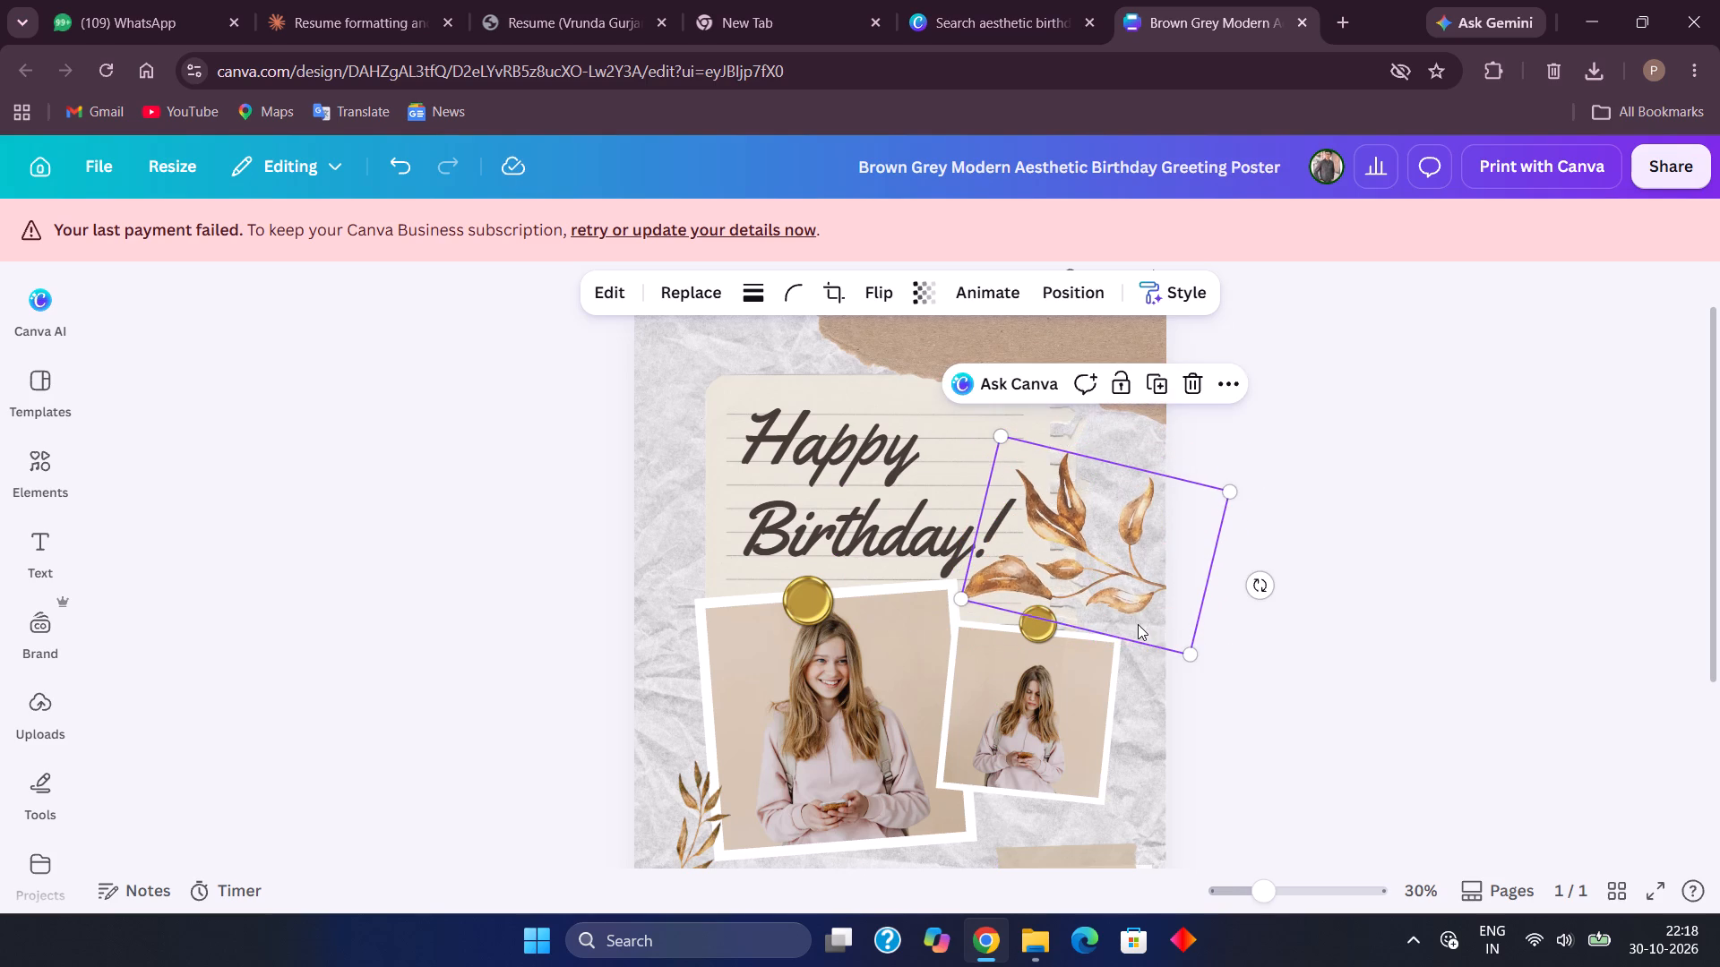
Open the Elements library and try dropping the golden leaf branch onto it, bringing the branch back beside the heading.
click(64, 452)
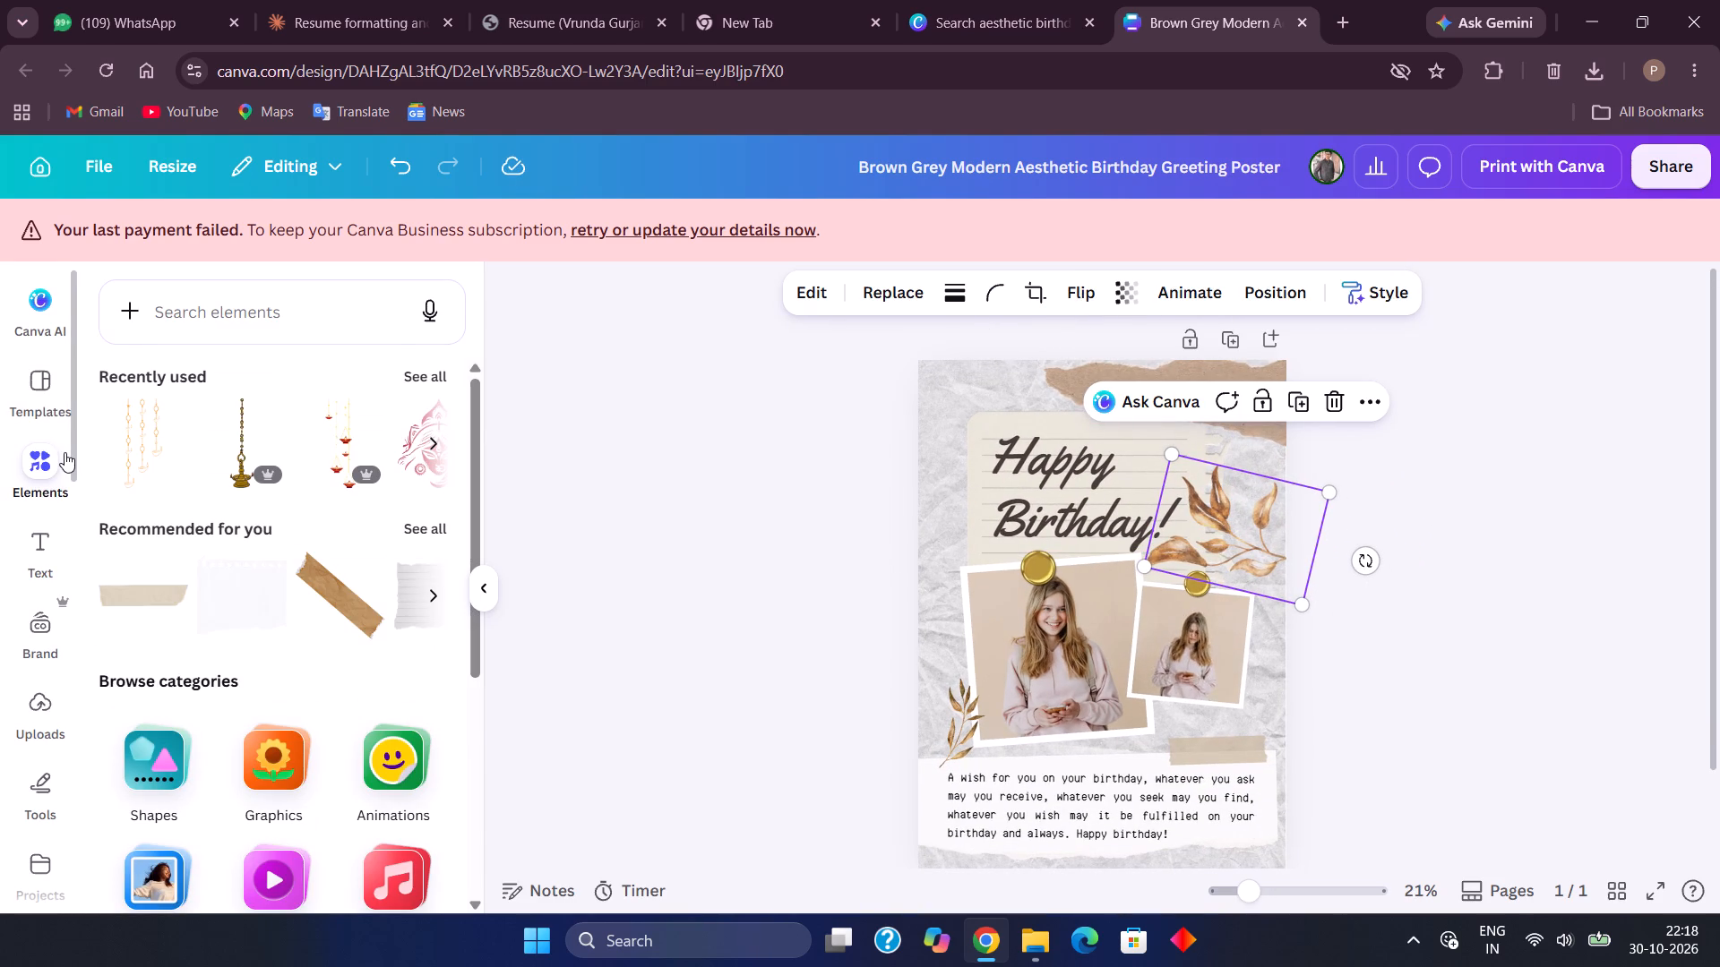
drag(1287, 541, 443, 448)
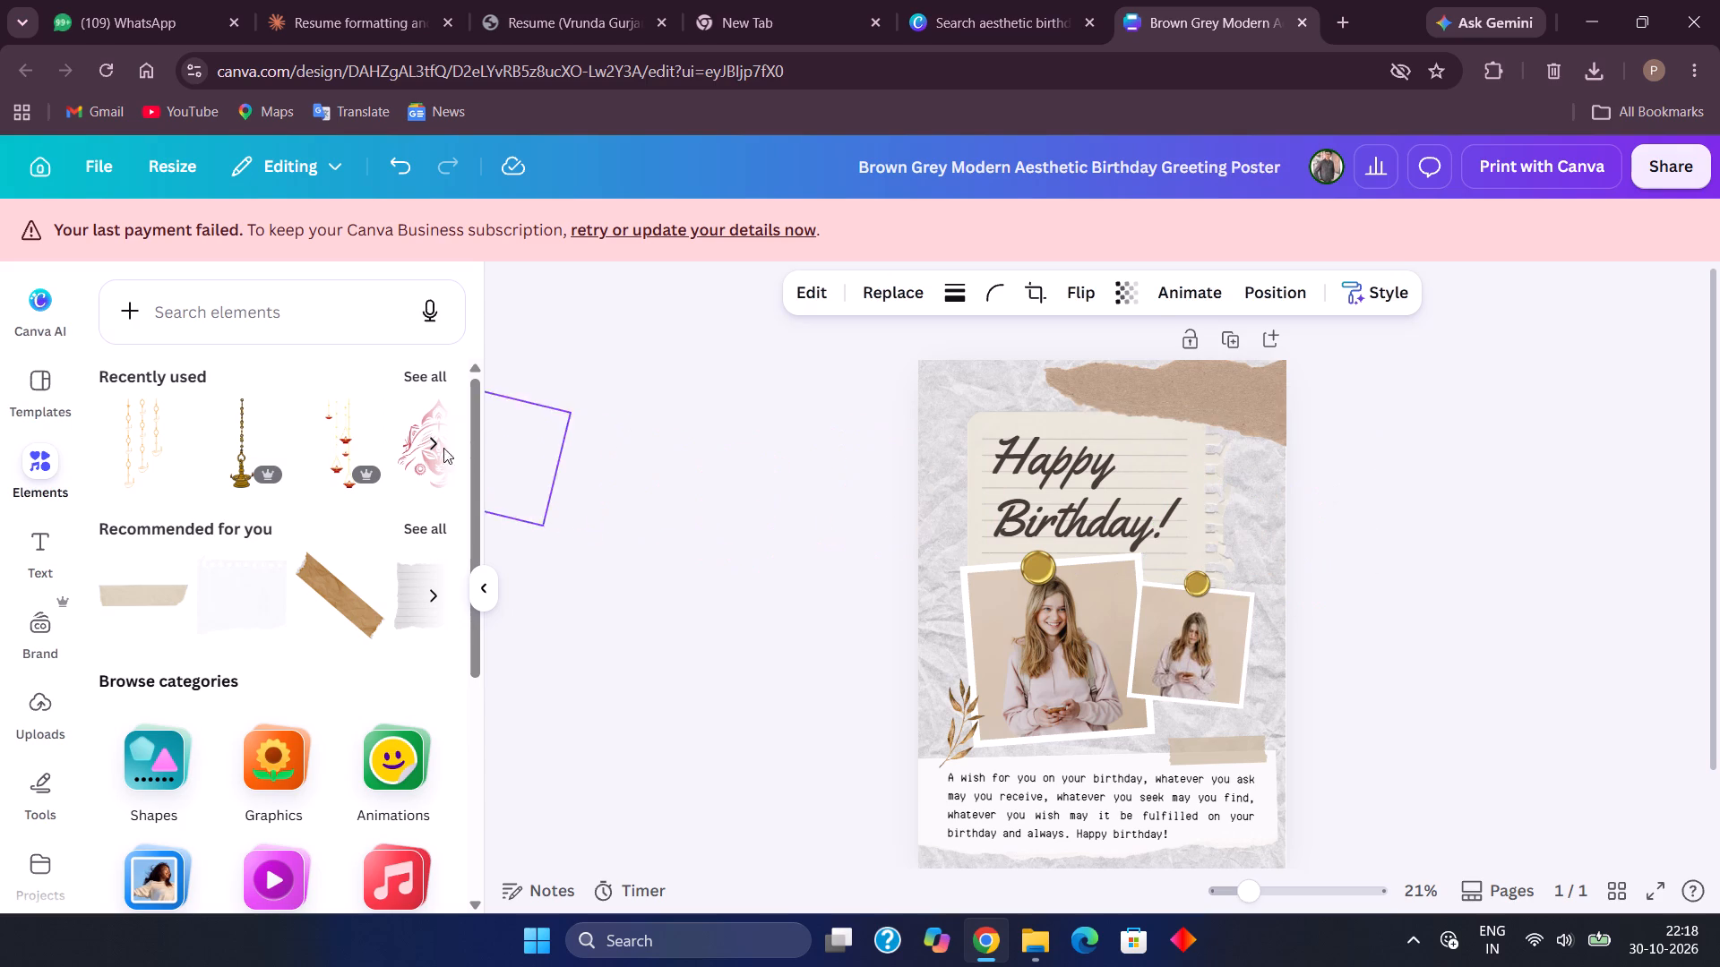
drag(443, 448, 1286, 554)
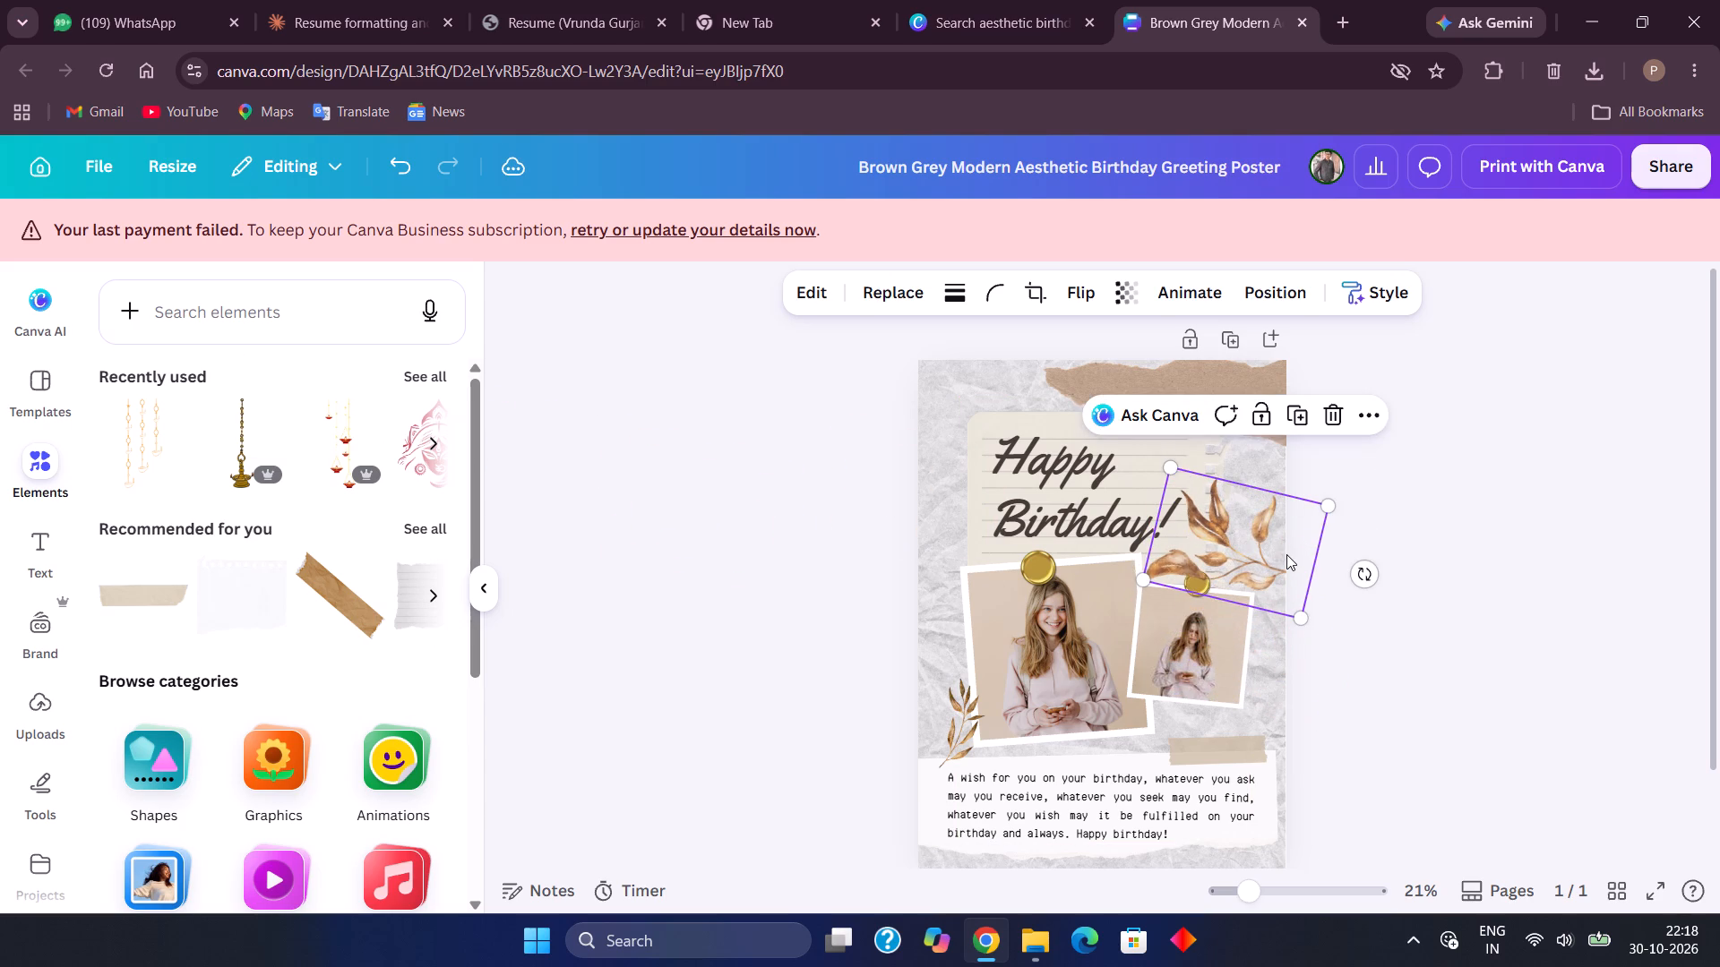
Ask Canva AI about the golden leaf branch with the prompt "i need this types of graphics" and read its reply.
click(1286, 554)
click(1286, 554)
click(1239, 549)
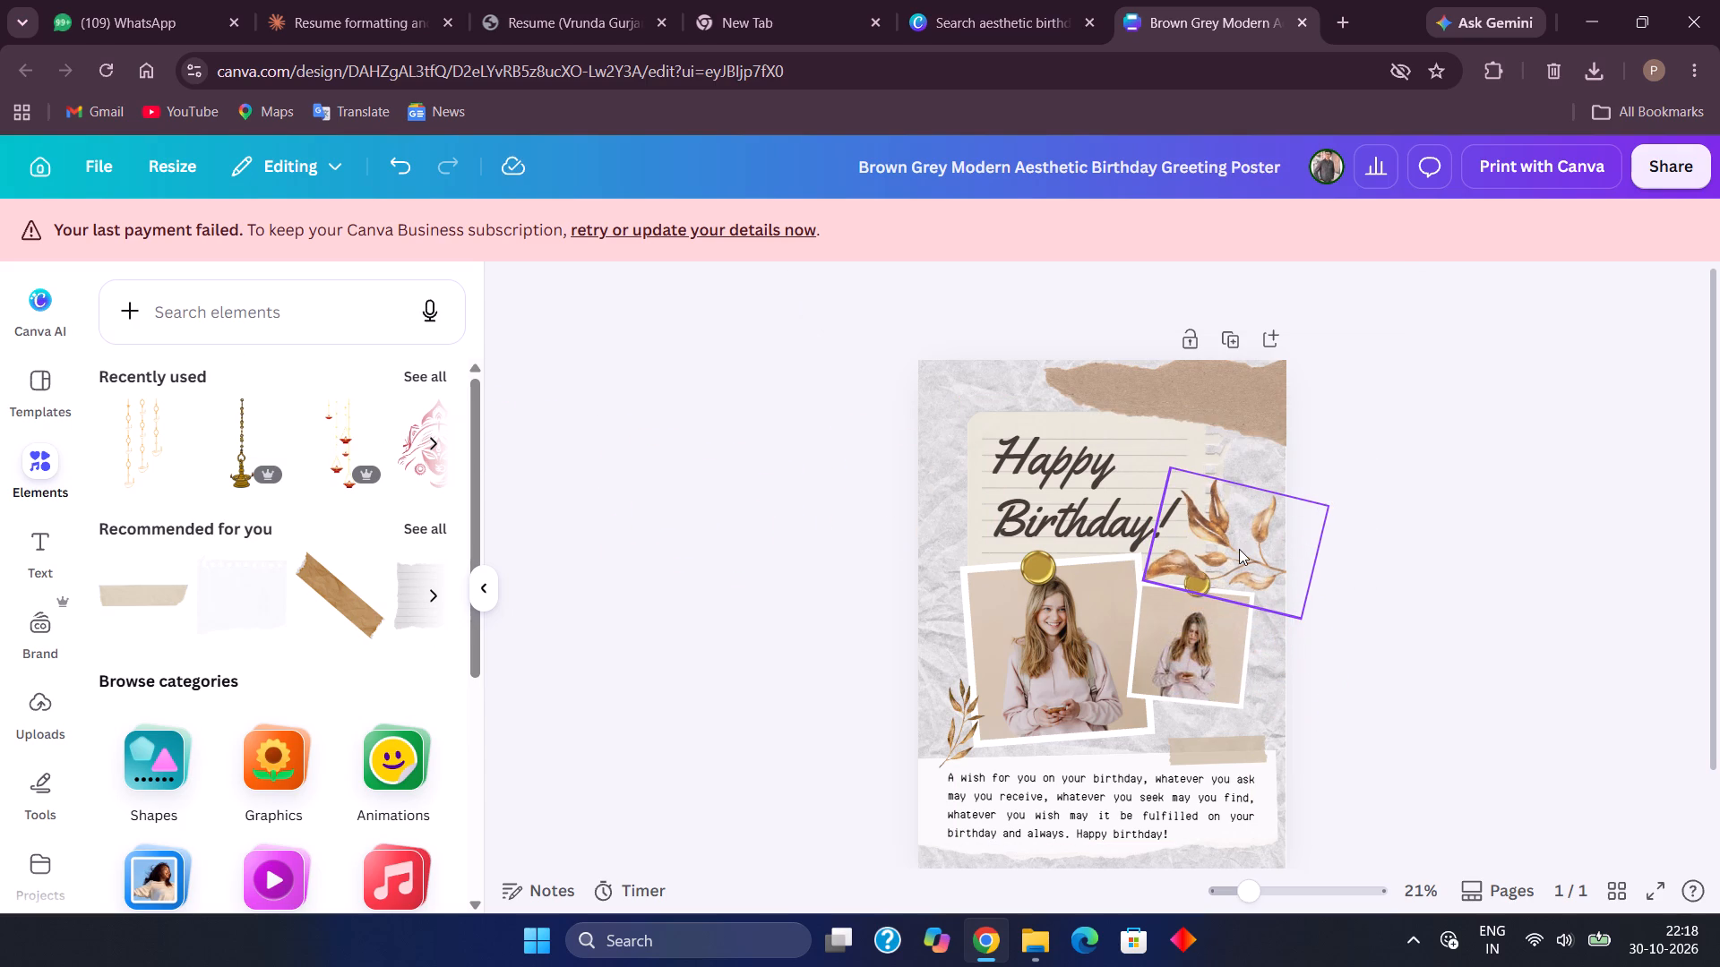
click(1165, 420)
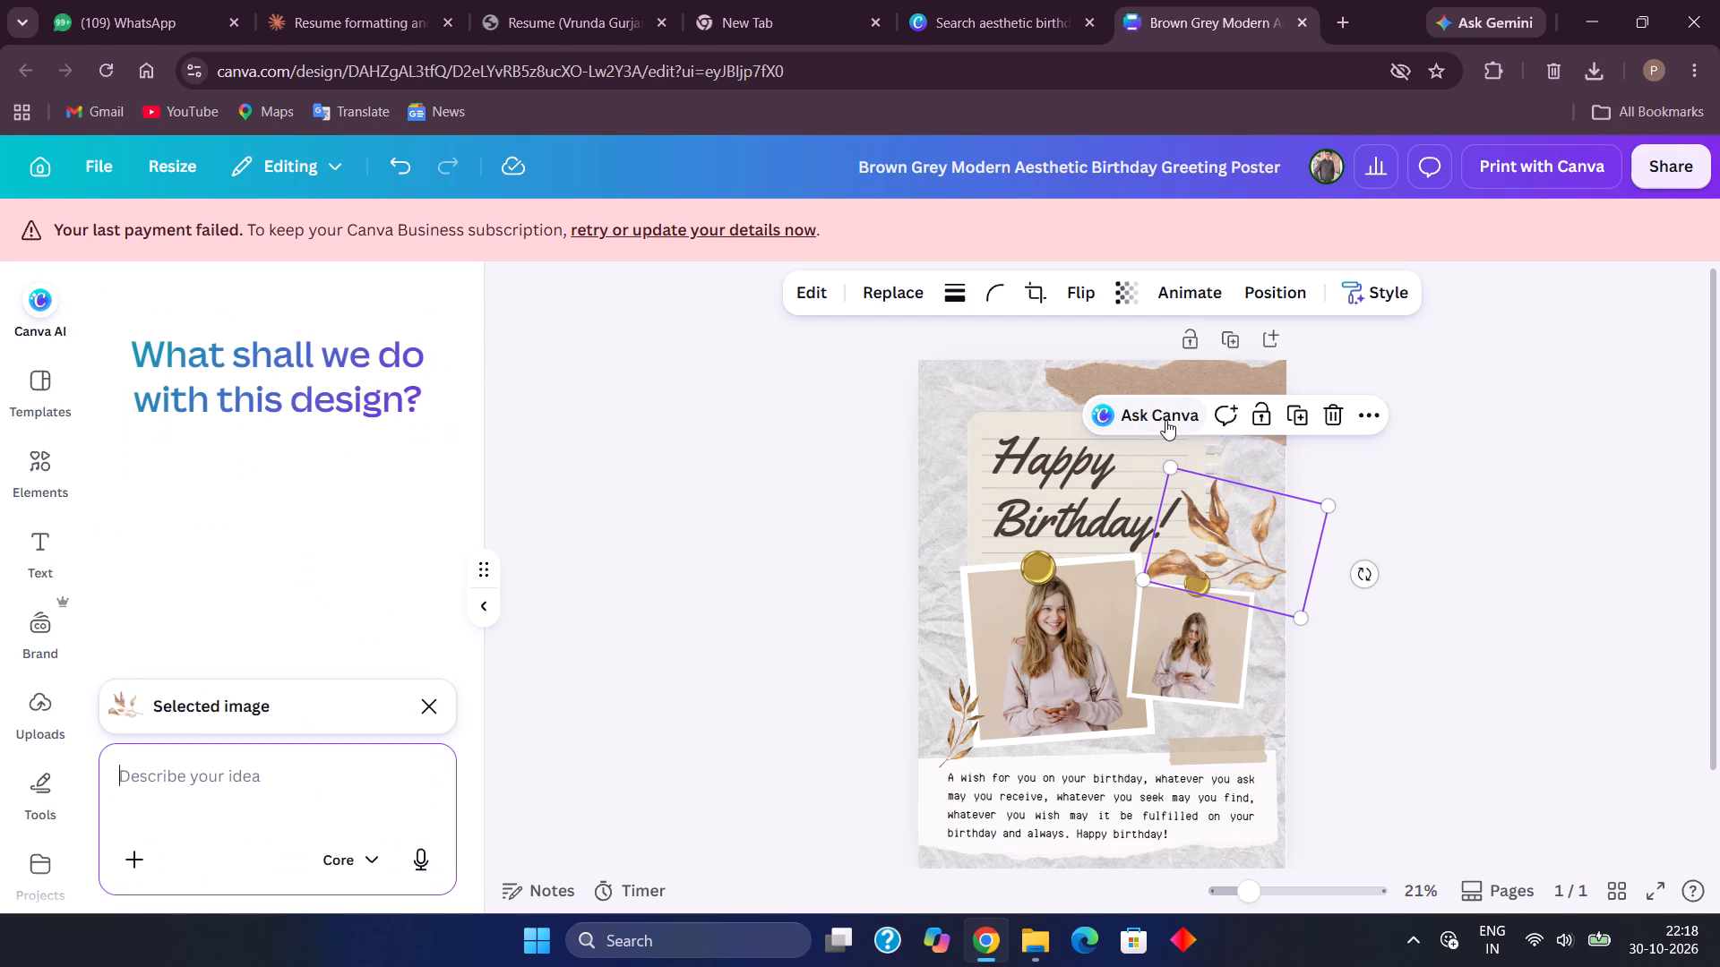
text(i need this types)
key(space)
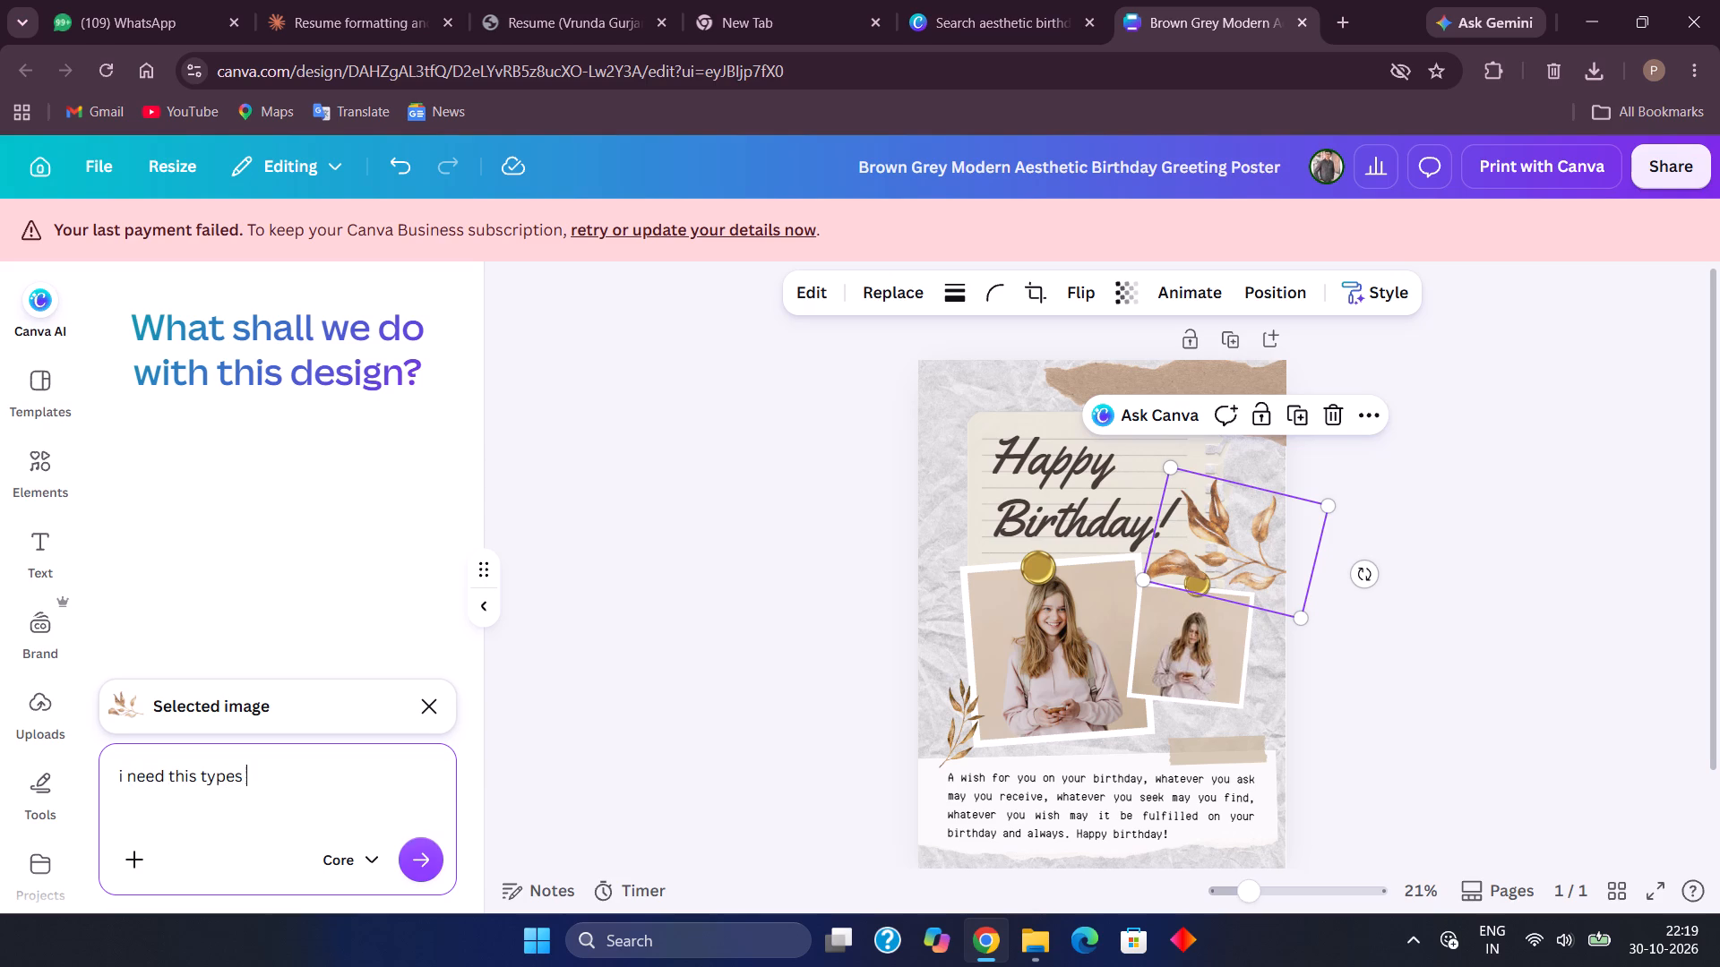
text(of)
key(space)
text(graphic)
key(s)
key(Return)
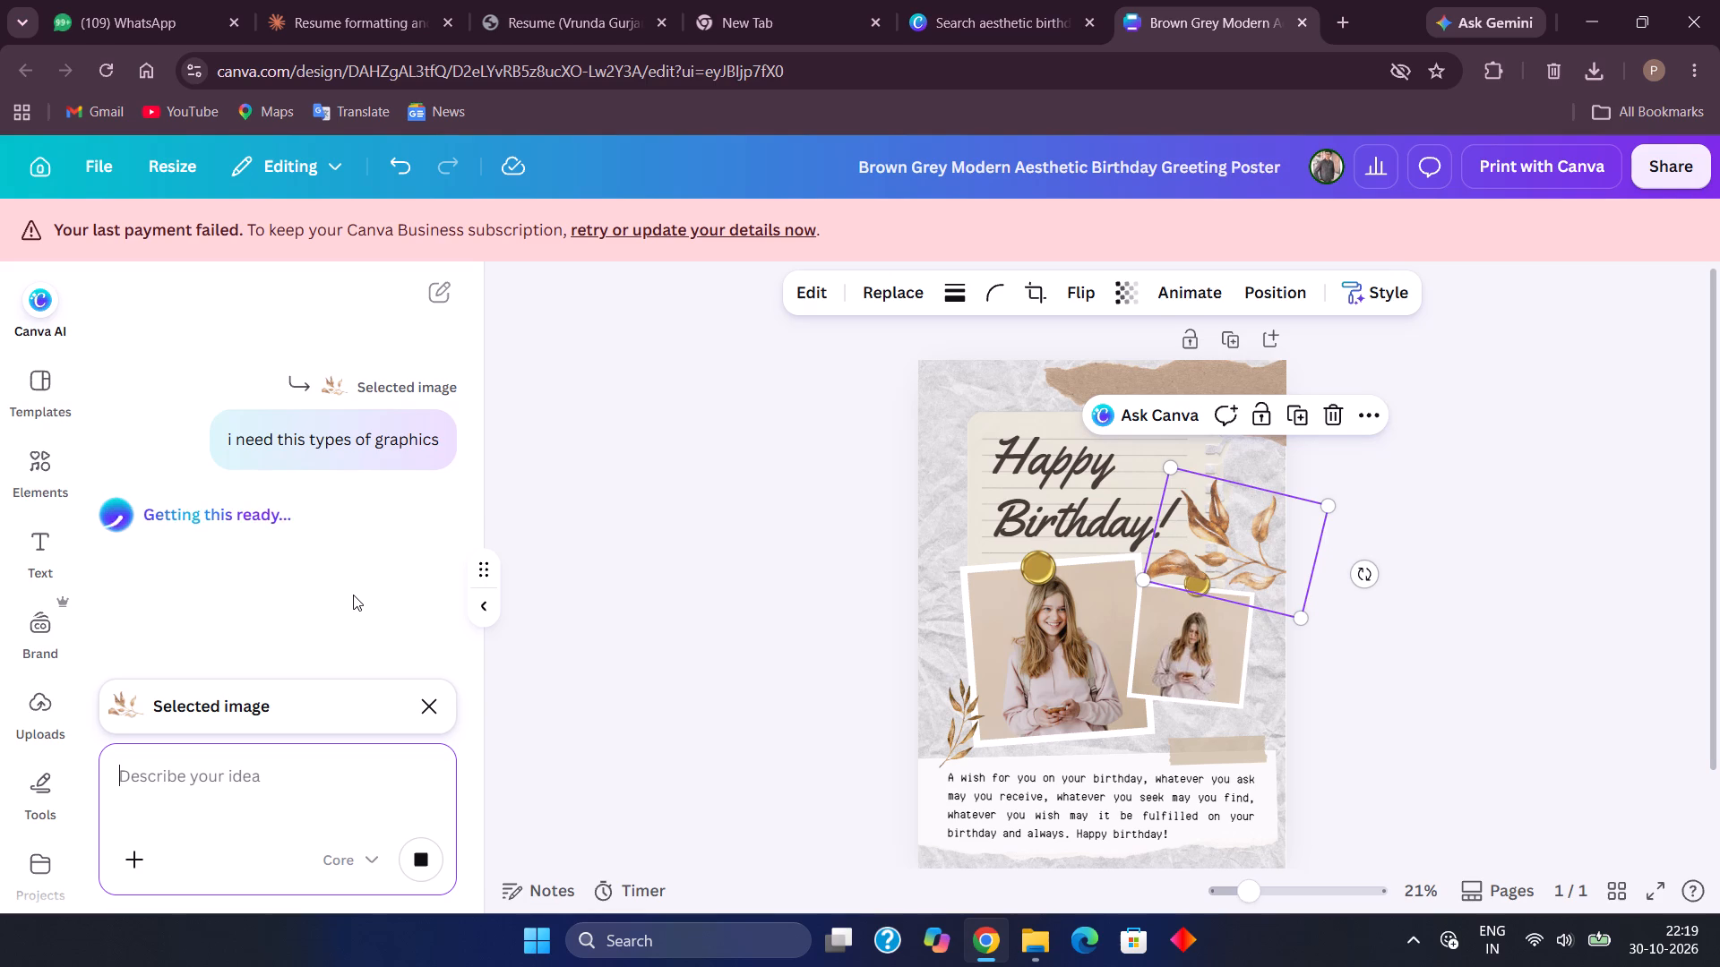
scroll(353, 595, down, 1)
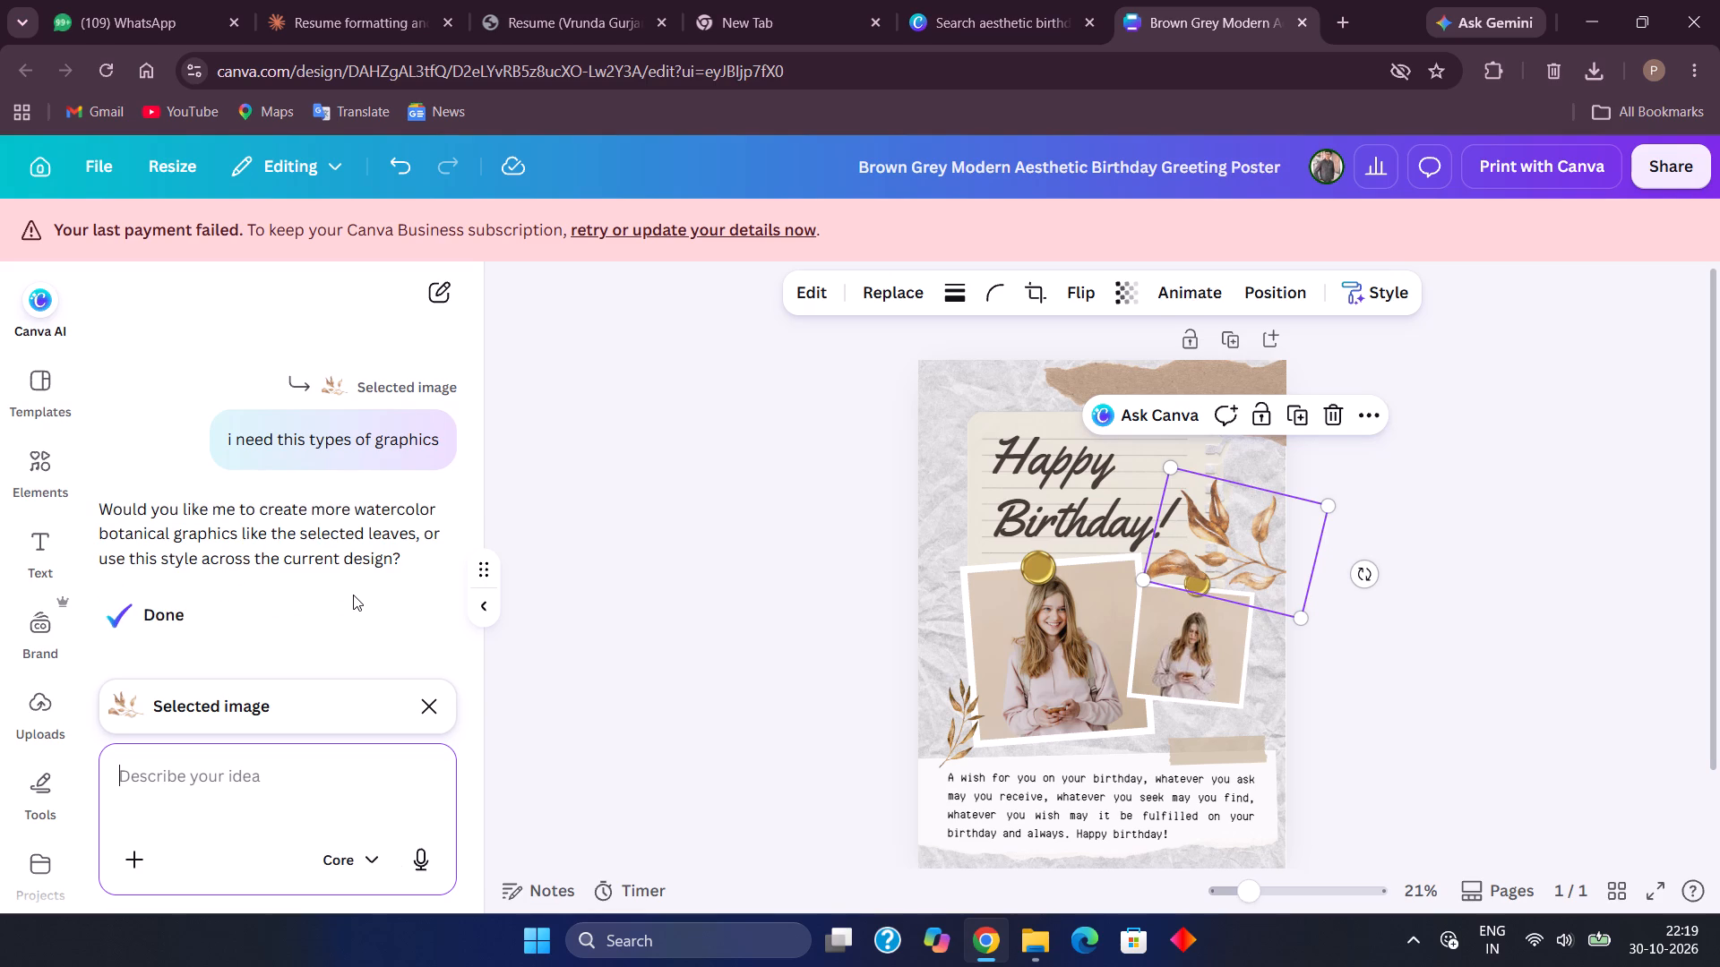
scroll(353, 595, down, 2)
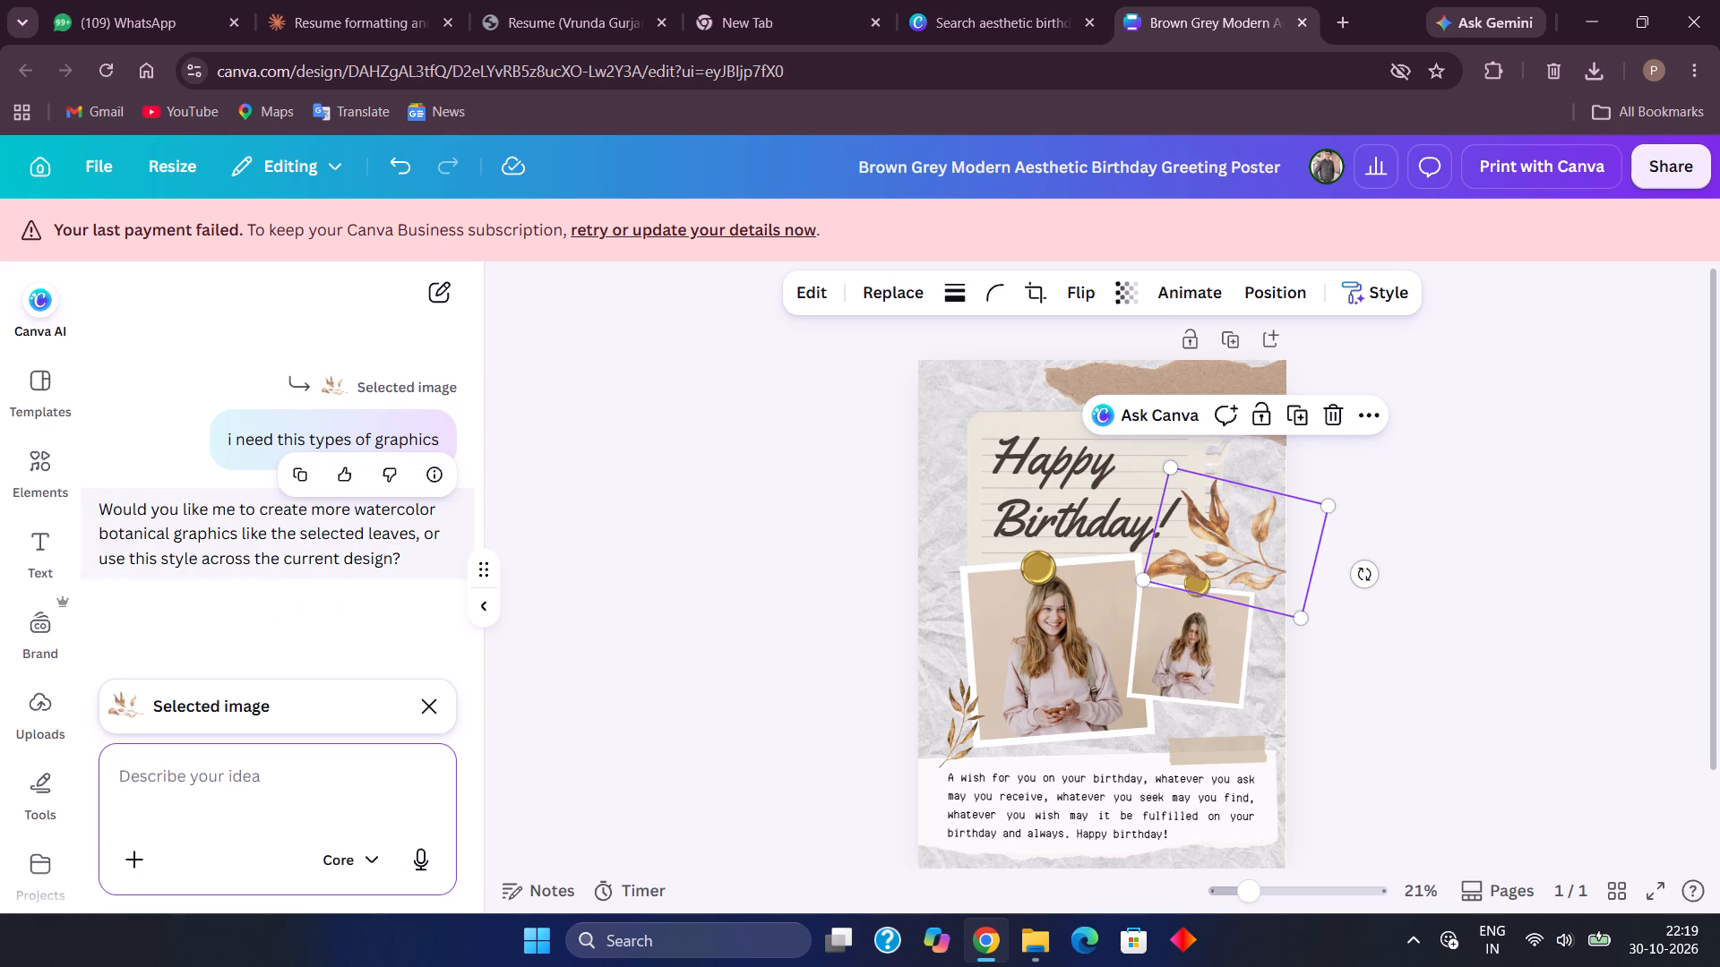
scroll(329, 572, up, 2)
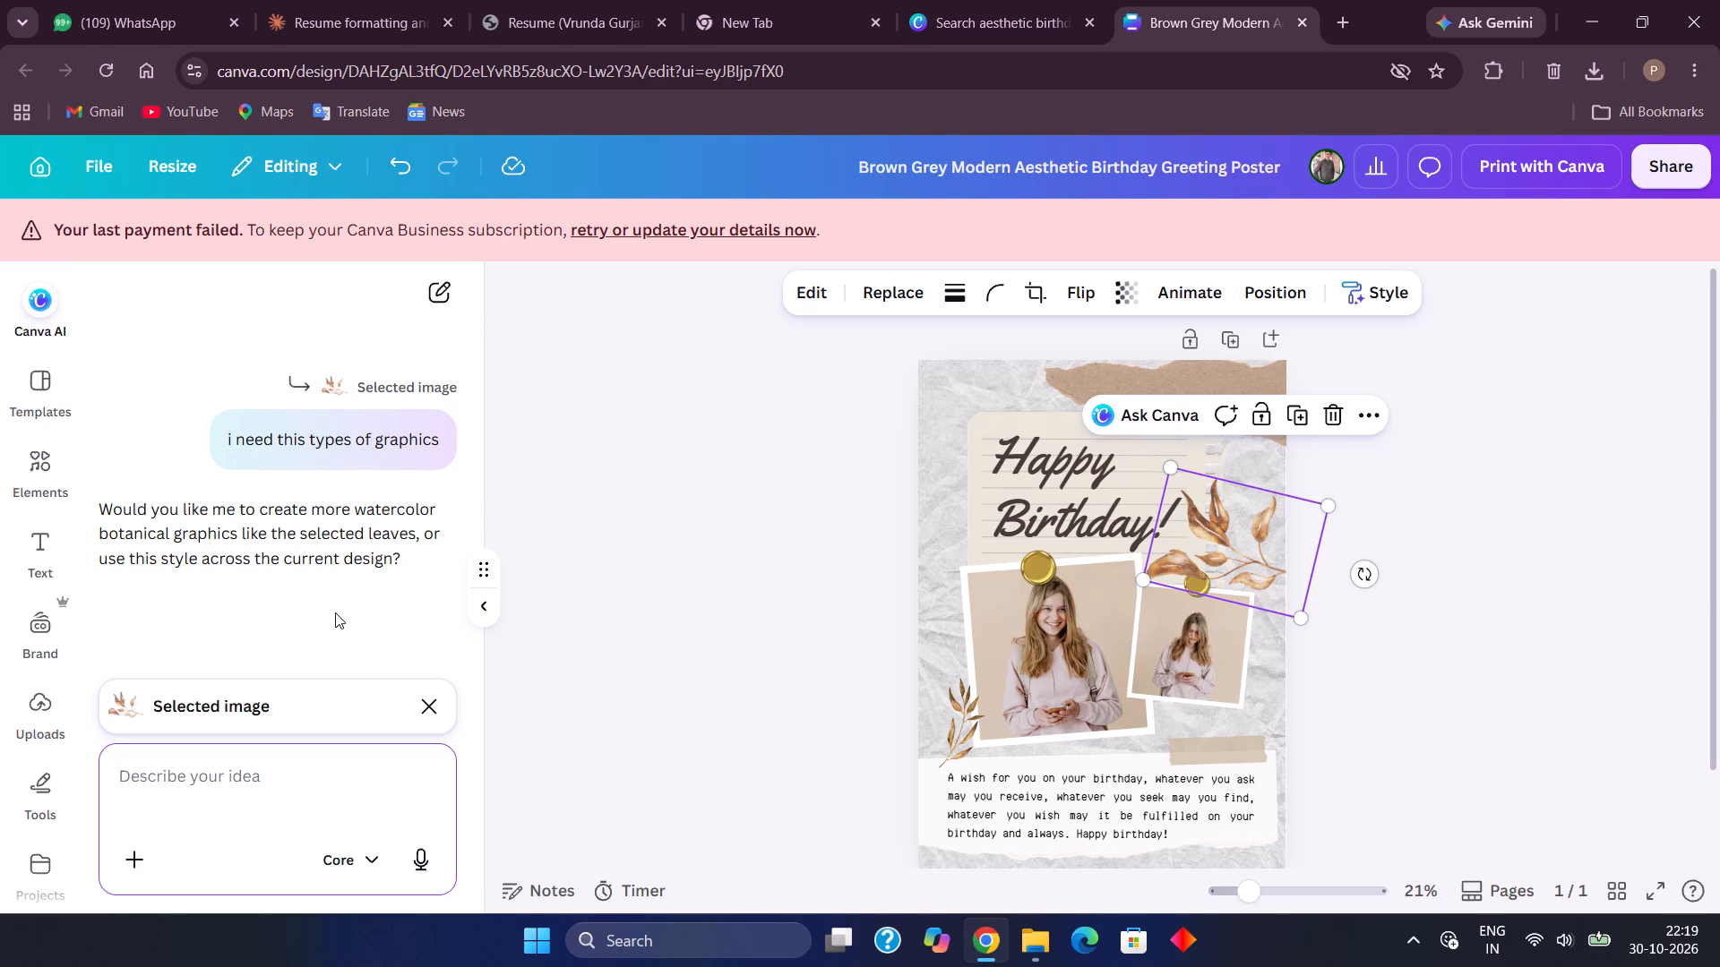
Search the Elements library for "aesthetic stickers" and show all of the graphics results.
click(57, 467)
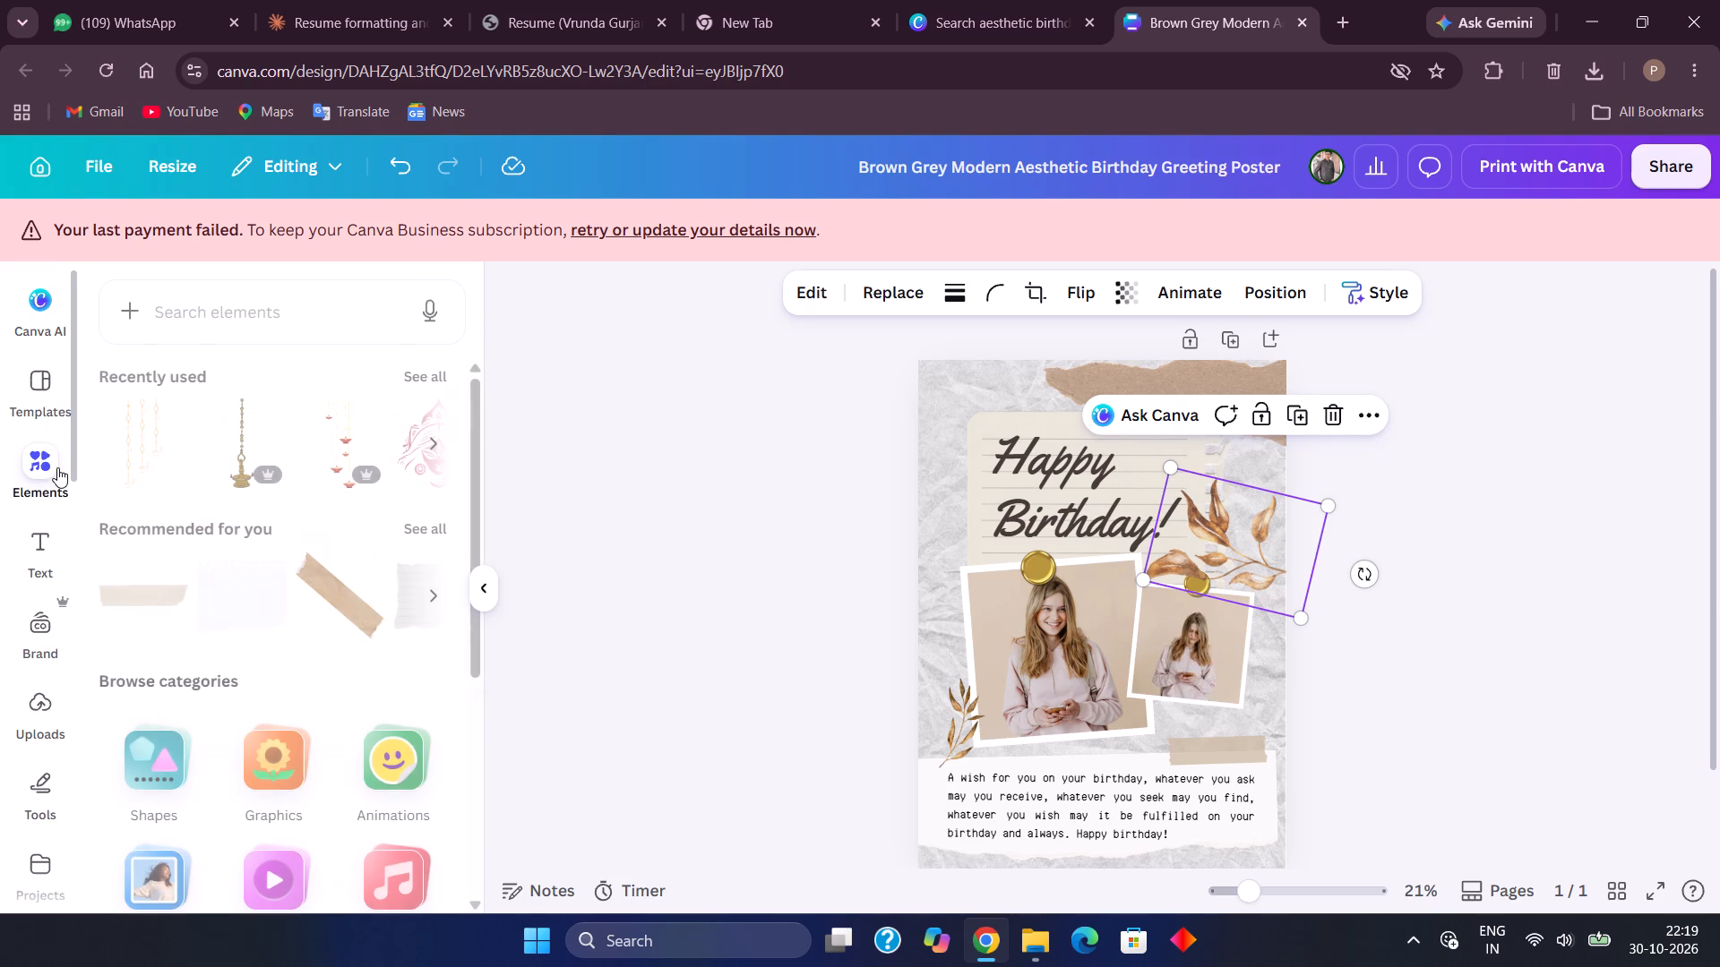
click(318, 309)
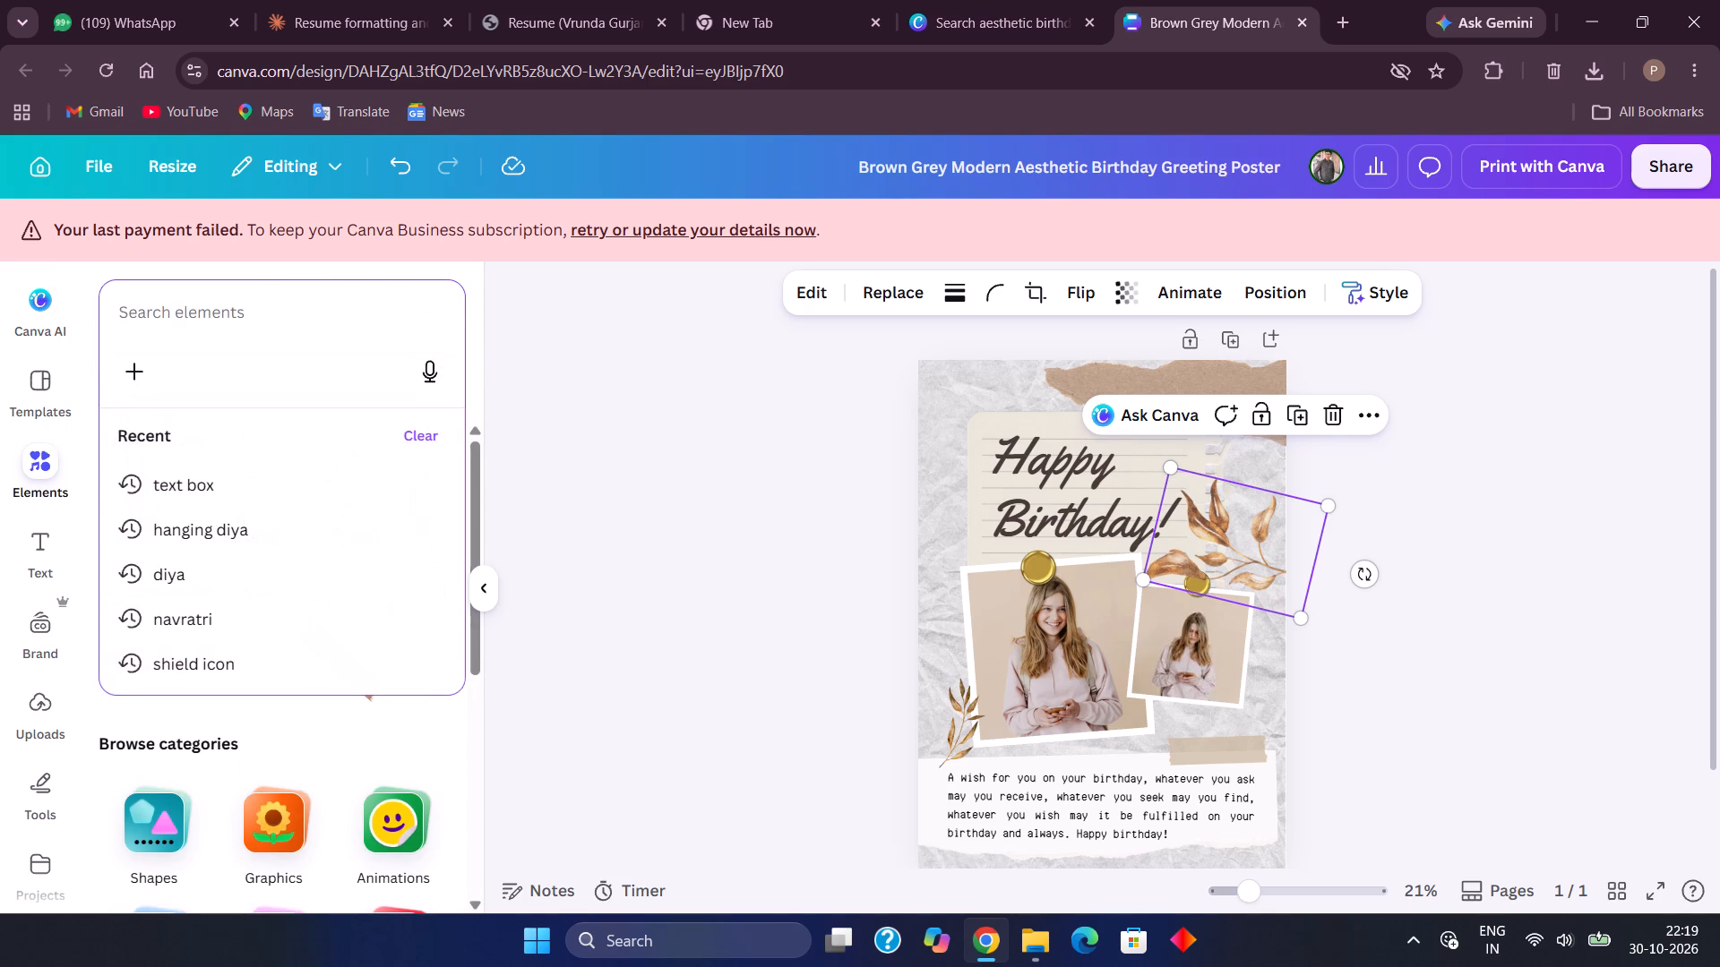
text(aes)
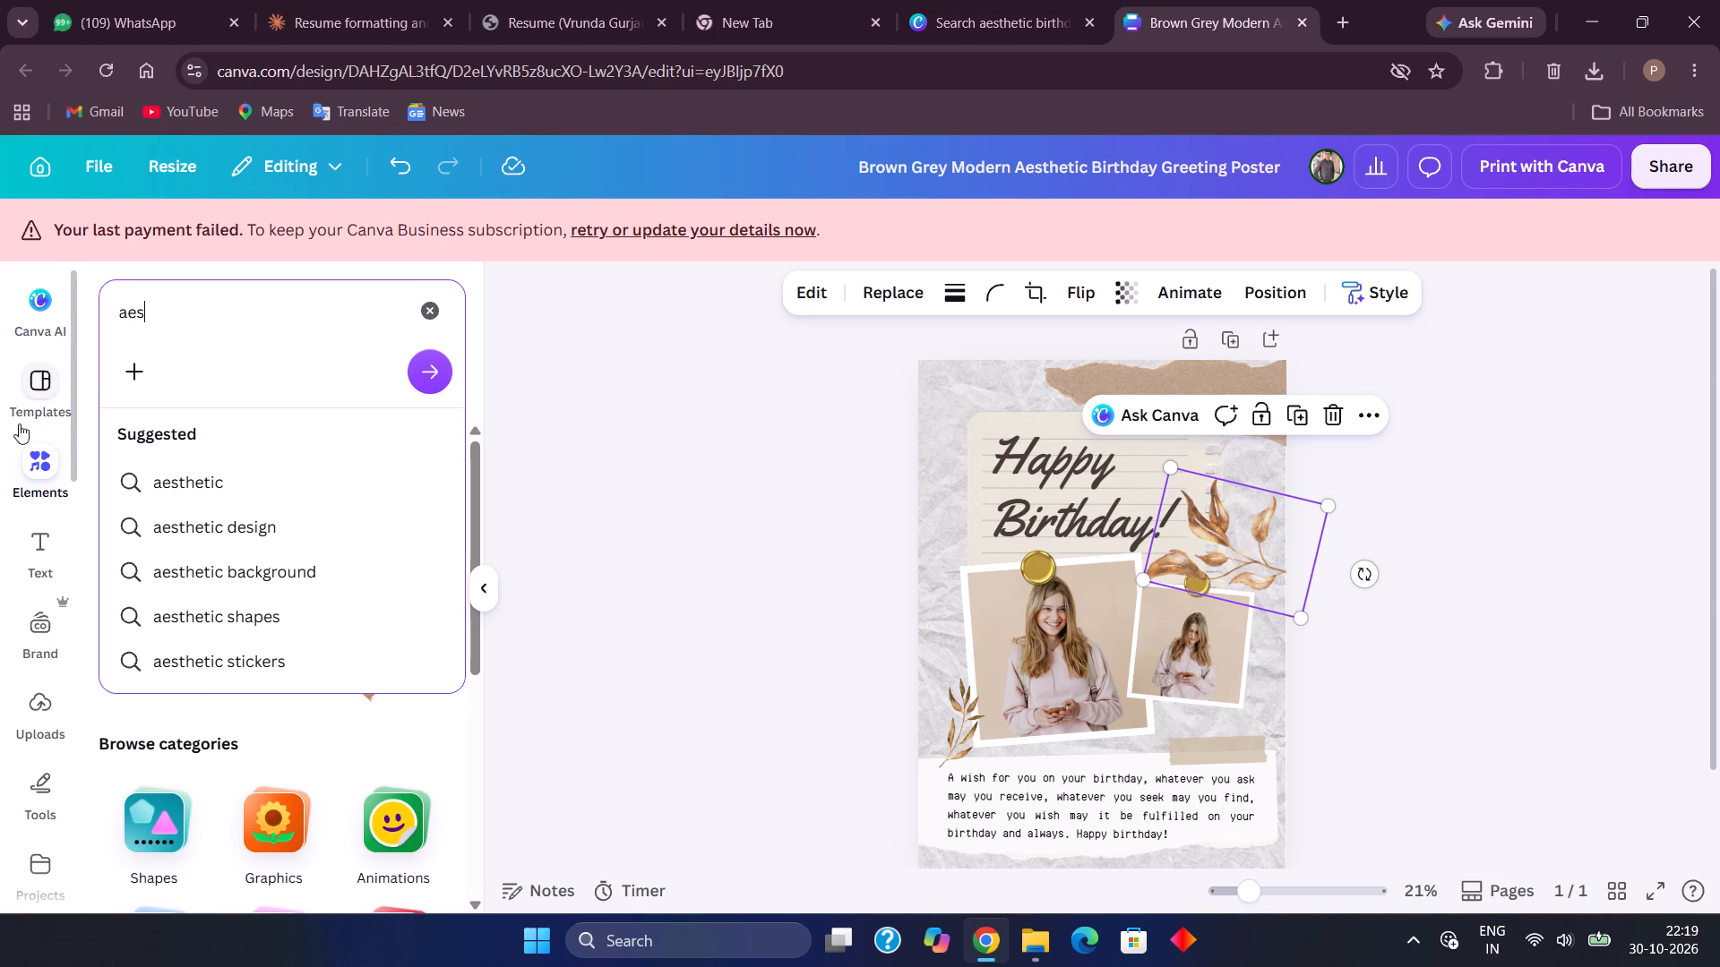
click(241, 671)
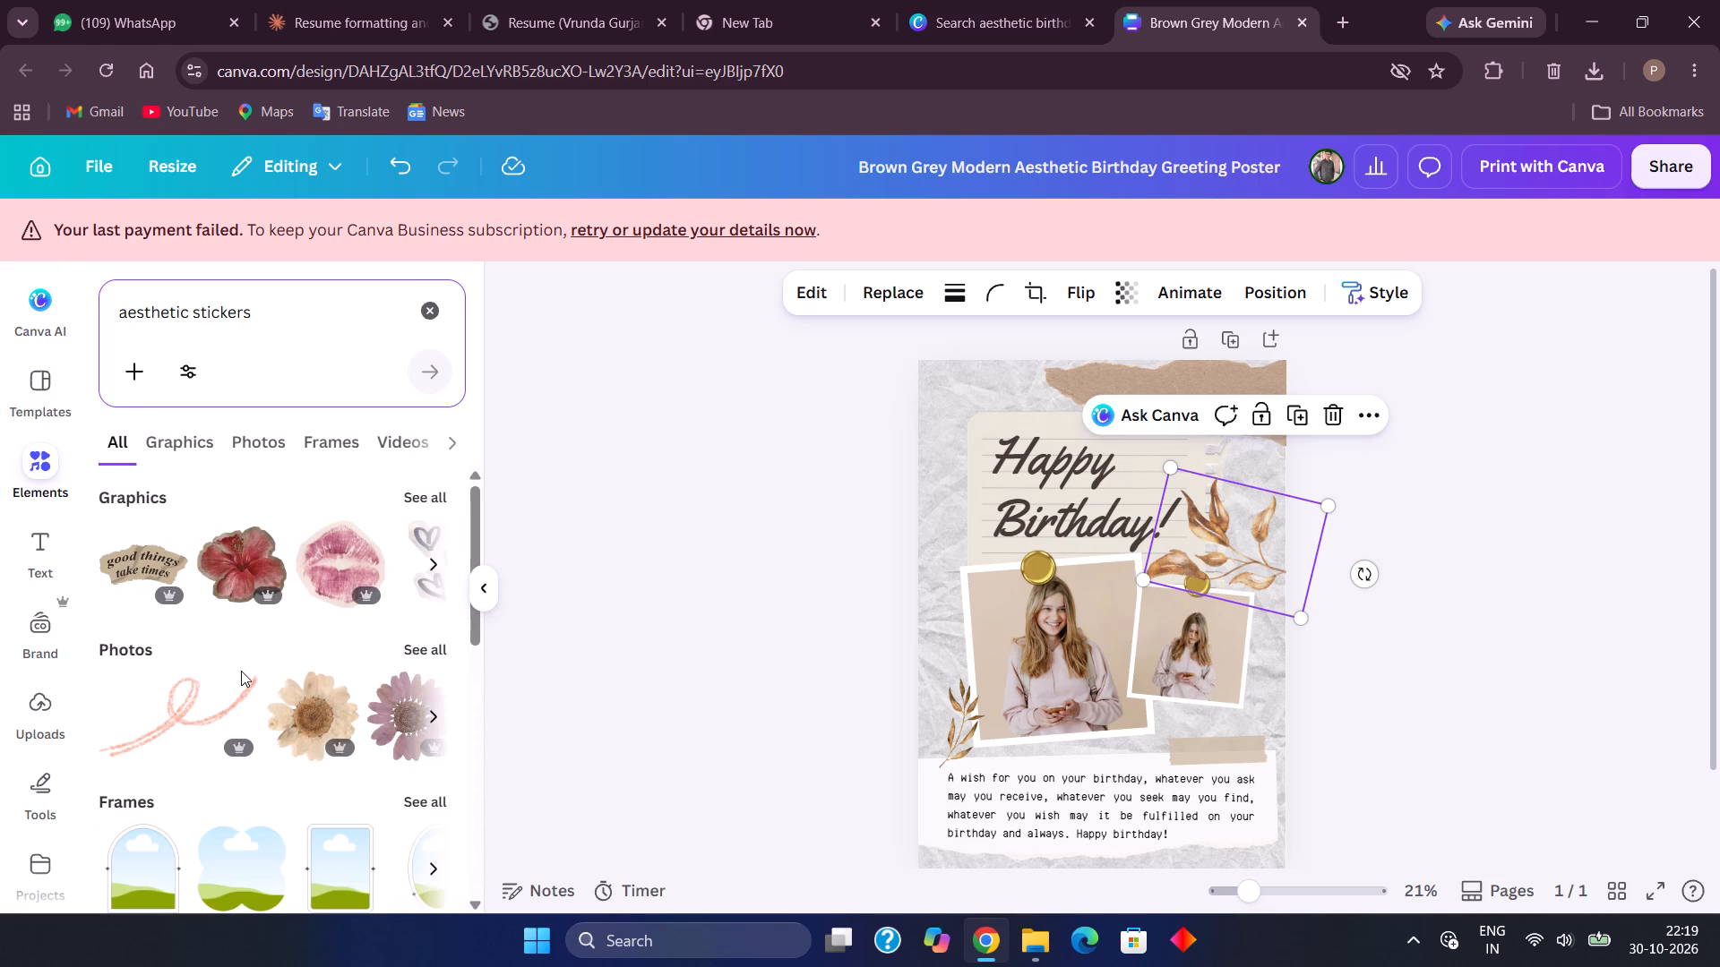
click(419, 491)
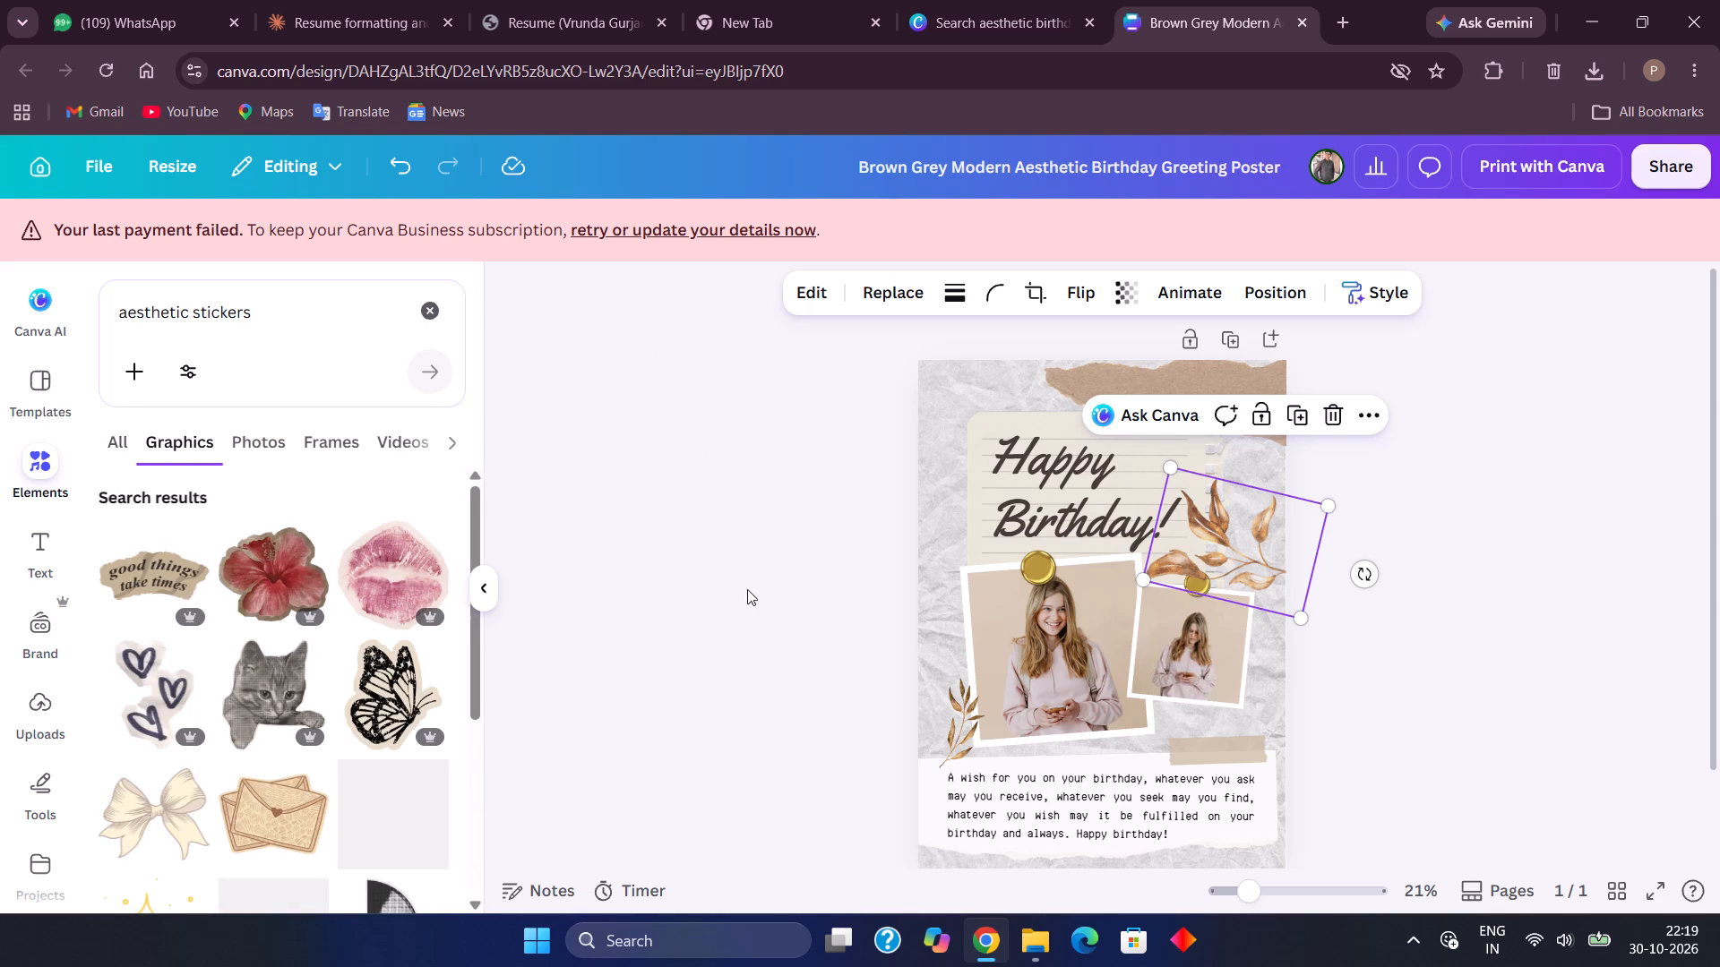
Delete the "Happy Birthday!" heading, the lined note paper behind it and the torn brown paper strip at the top of the poster.
click(1044, 469)
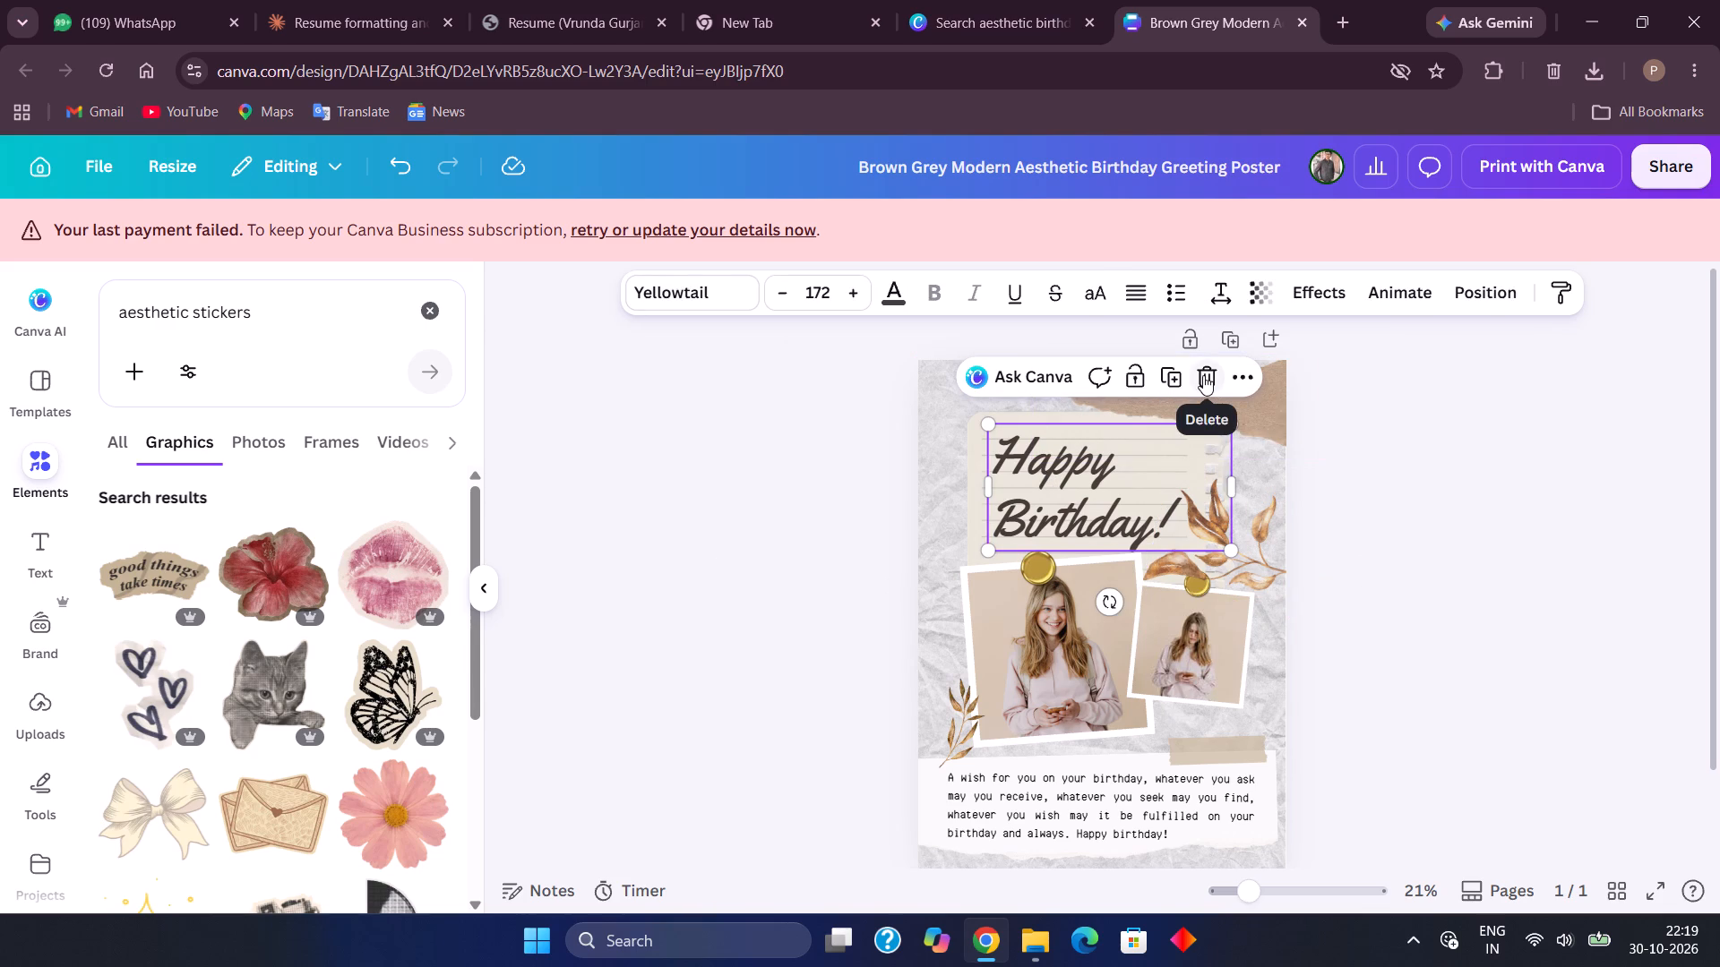
click(1203, 375)
click(1080, 483)
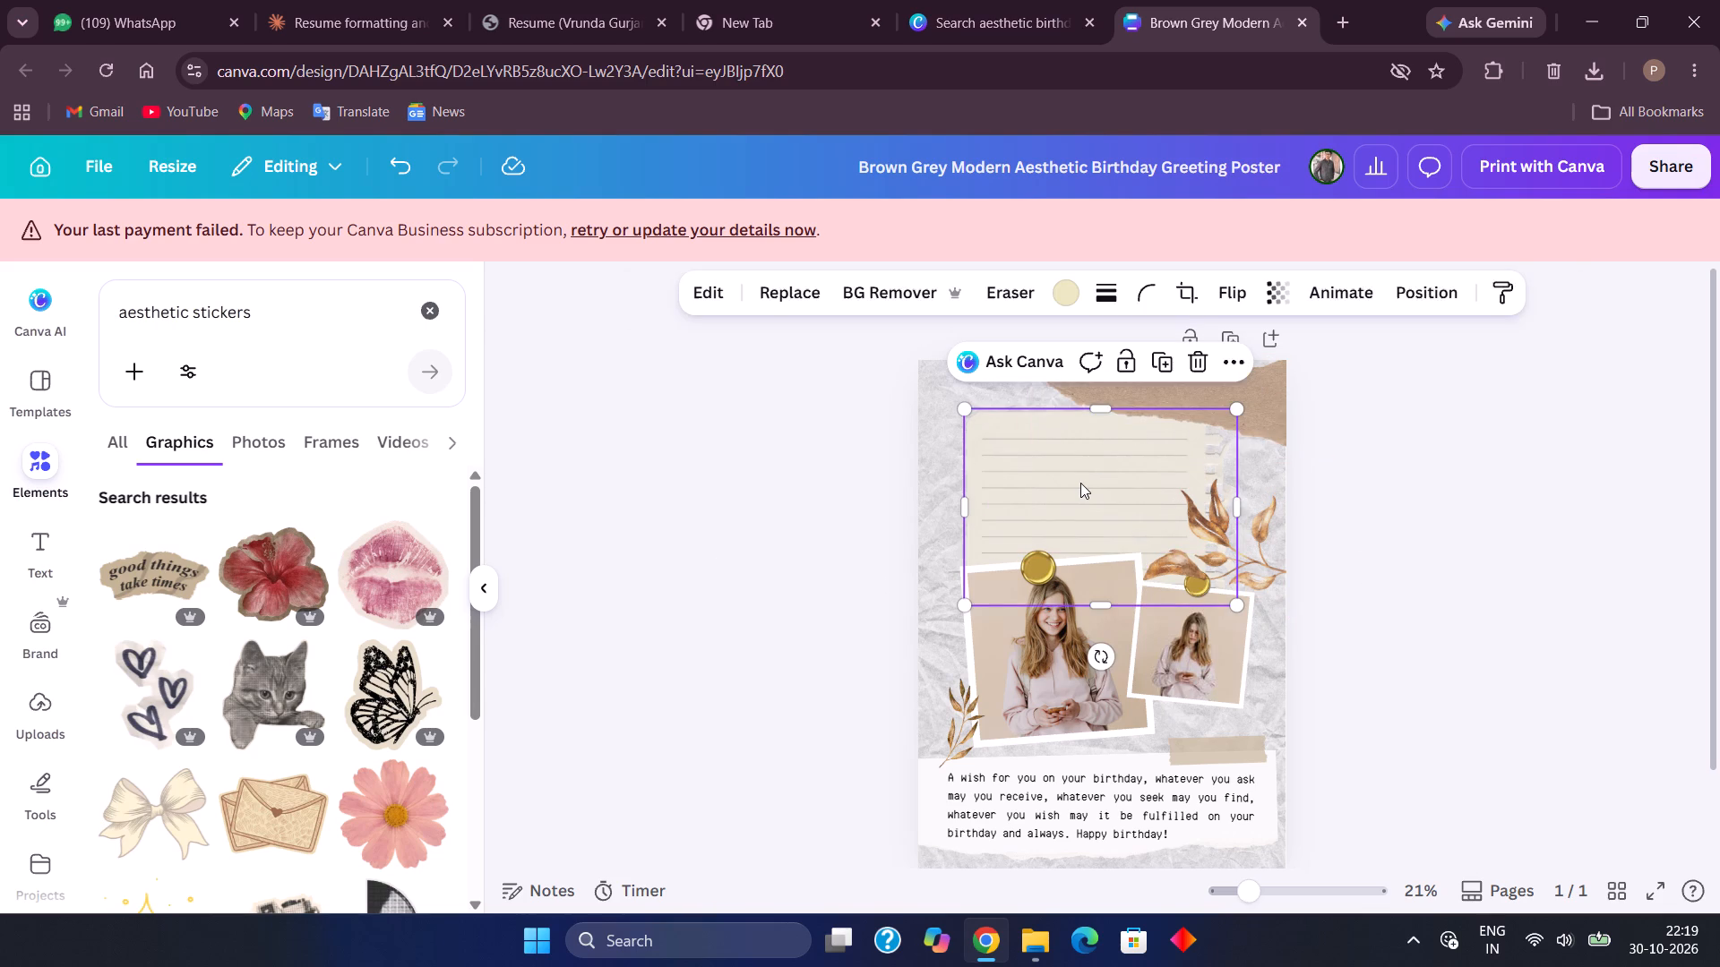
click(1202, 372)
click(1210, 400)
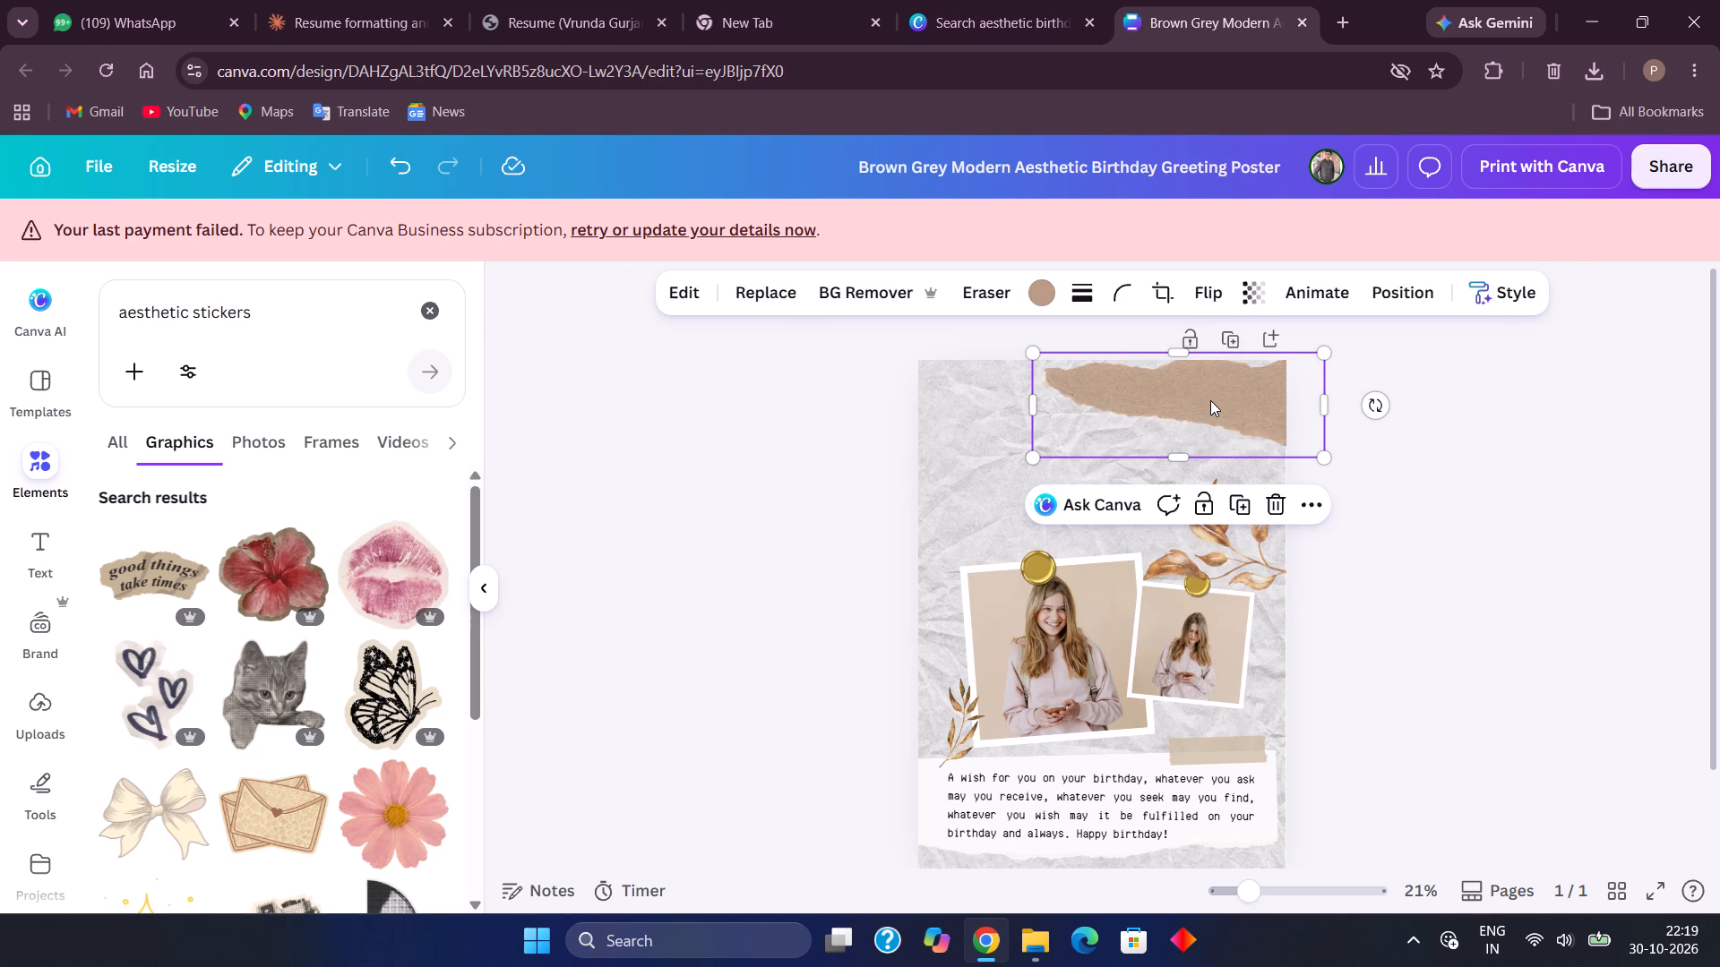
click(1277, 504)
Delete both photos together with their frames and gold pins, keeping the large golden leaf branch.
click(1092, 628)
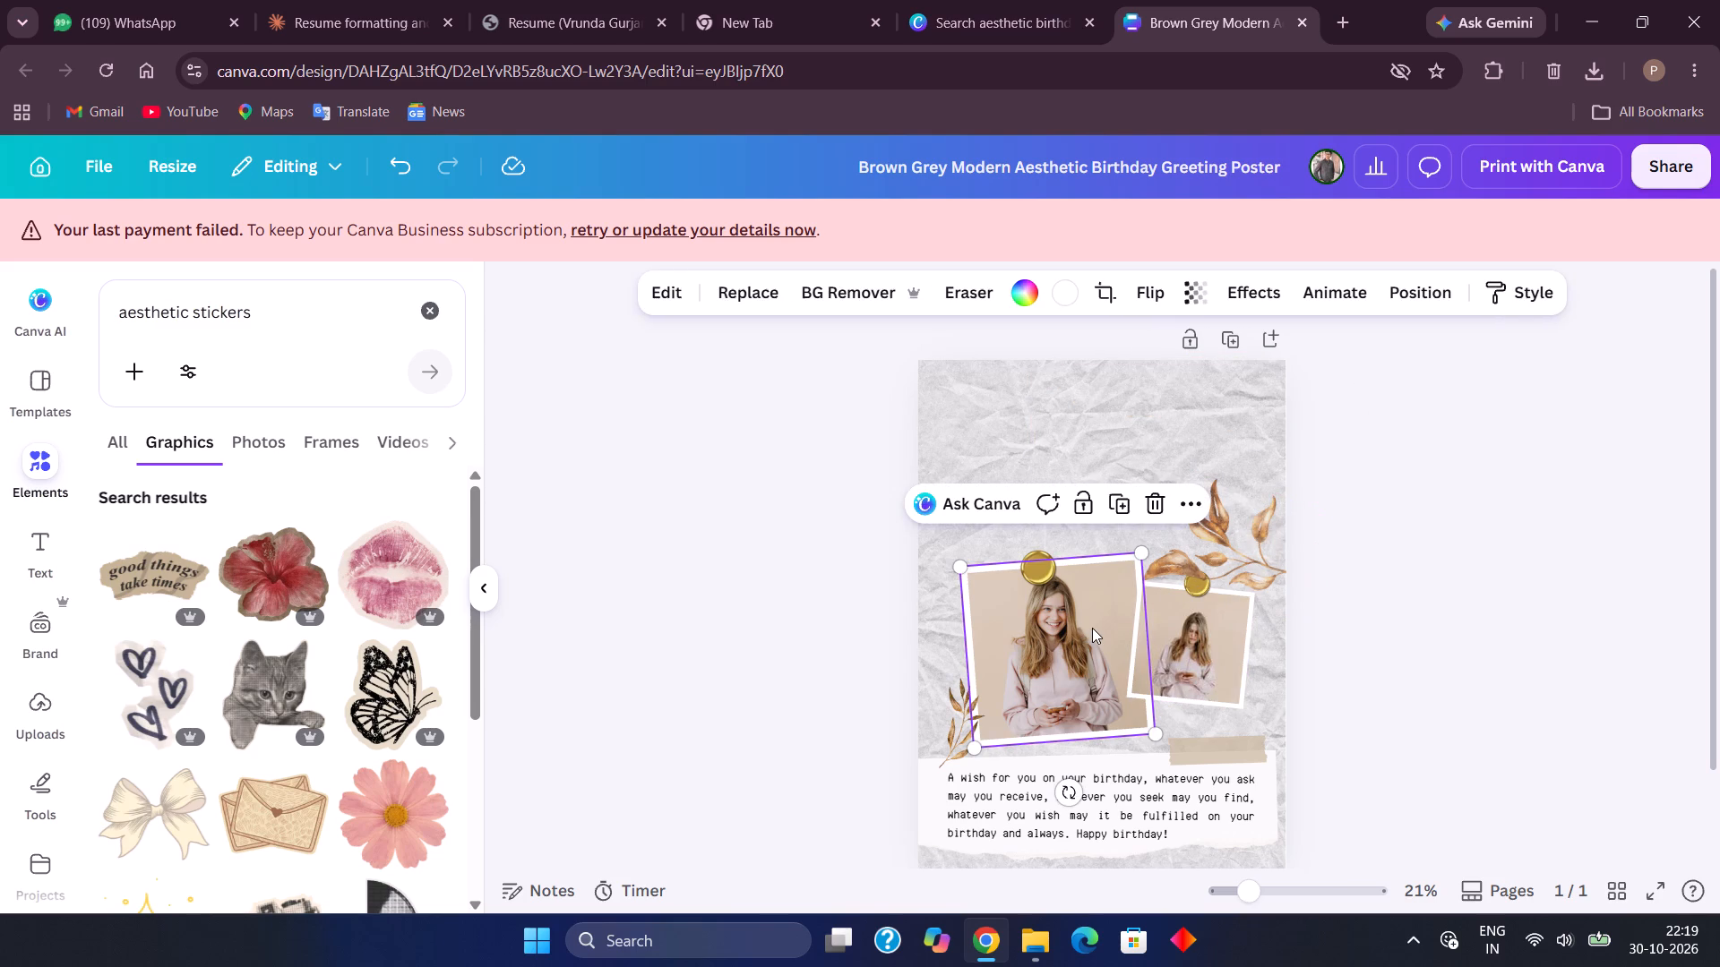
click(1148, 498)
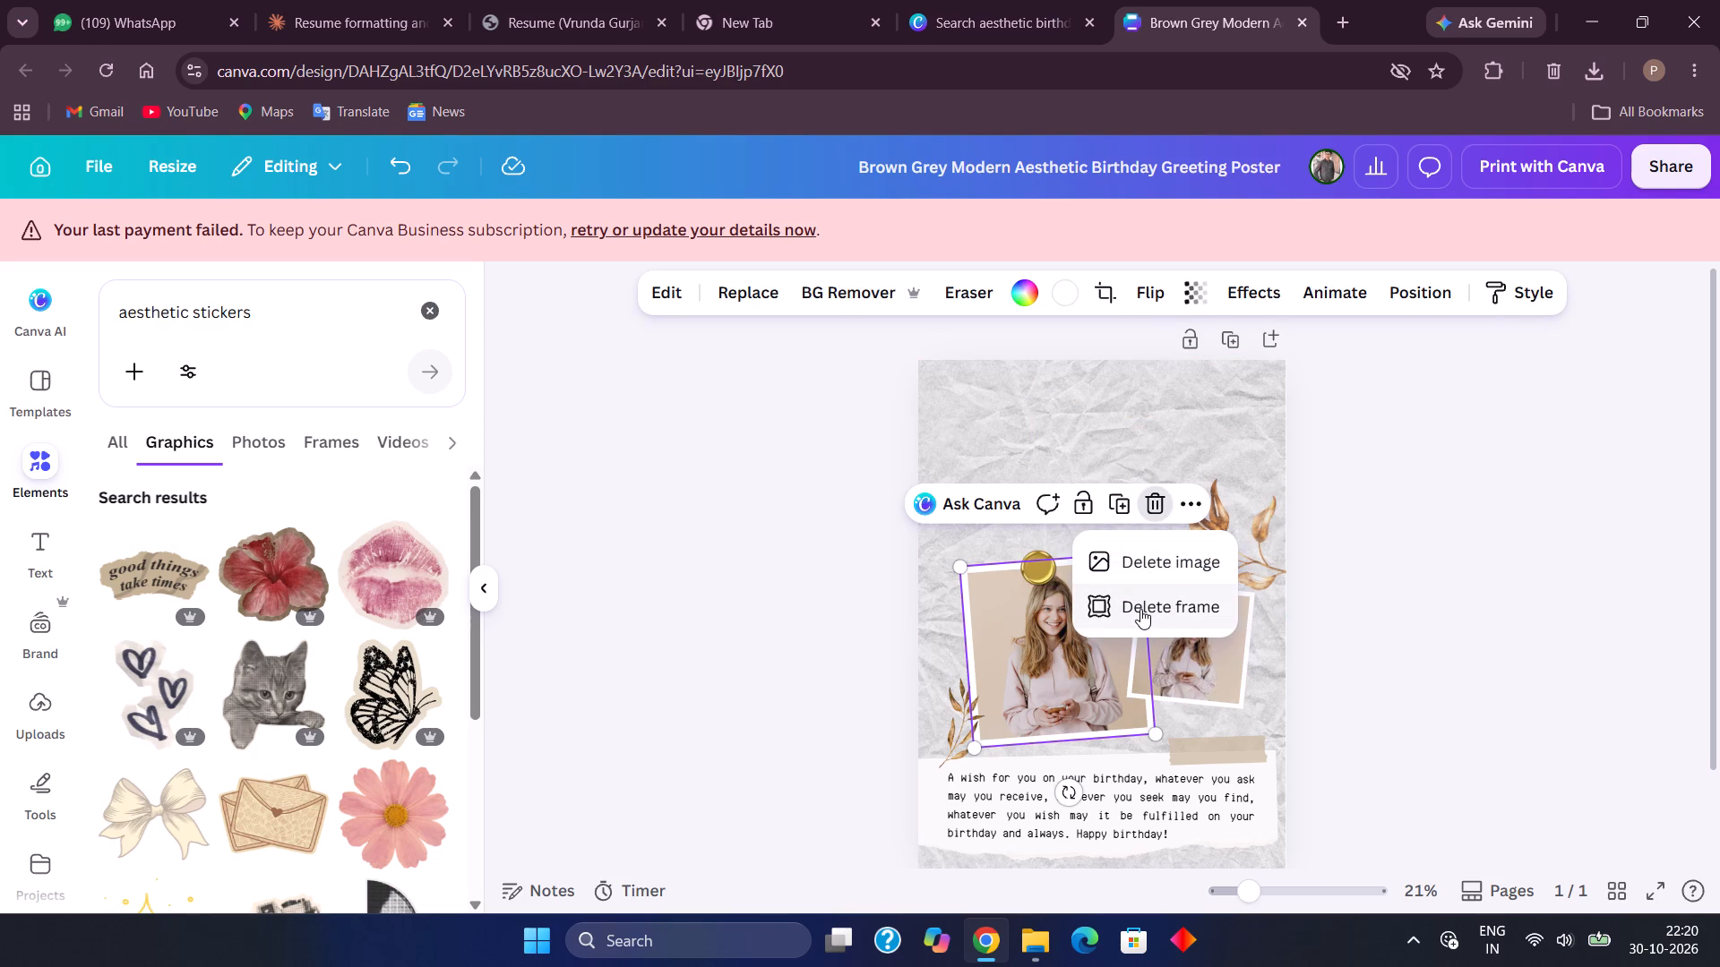
click(1153, 552)
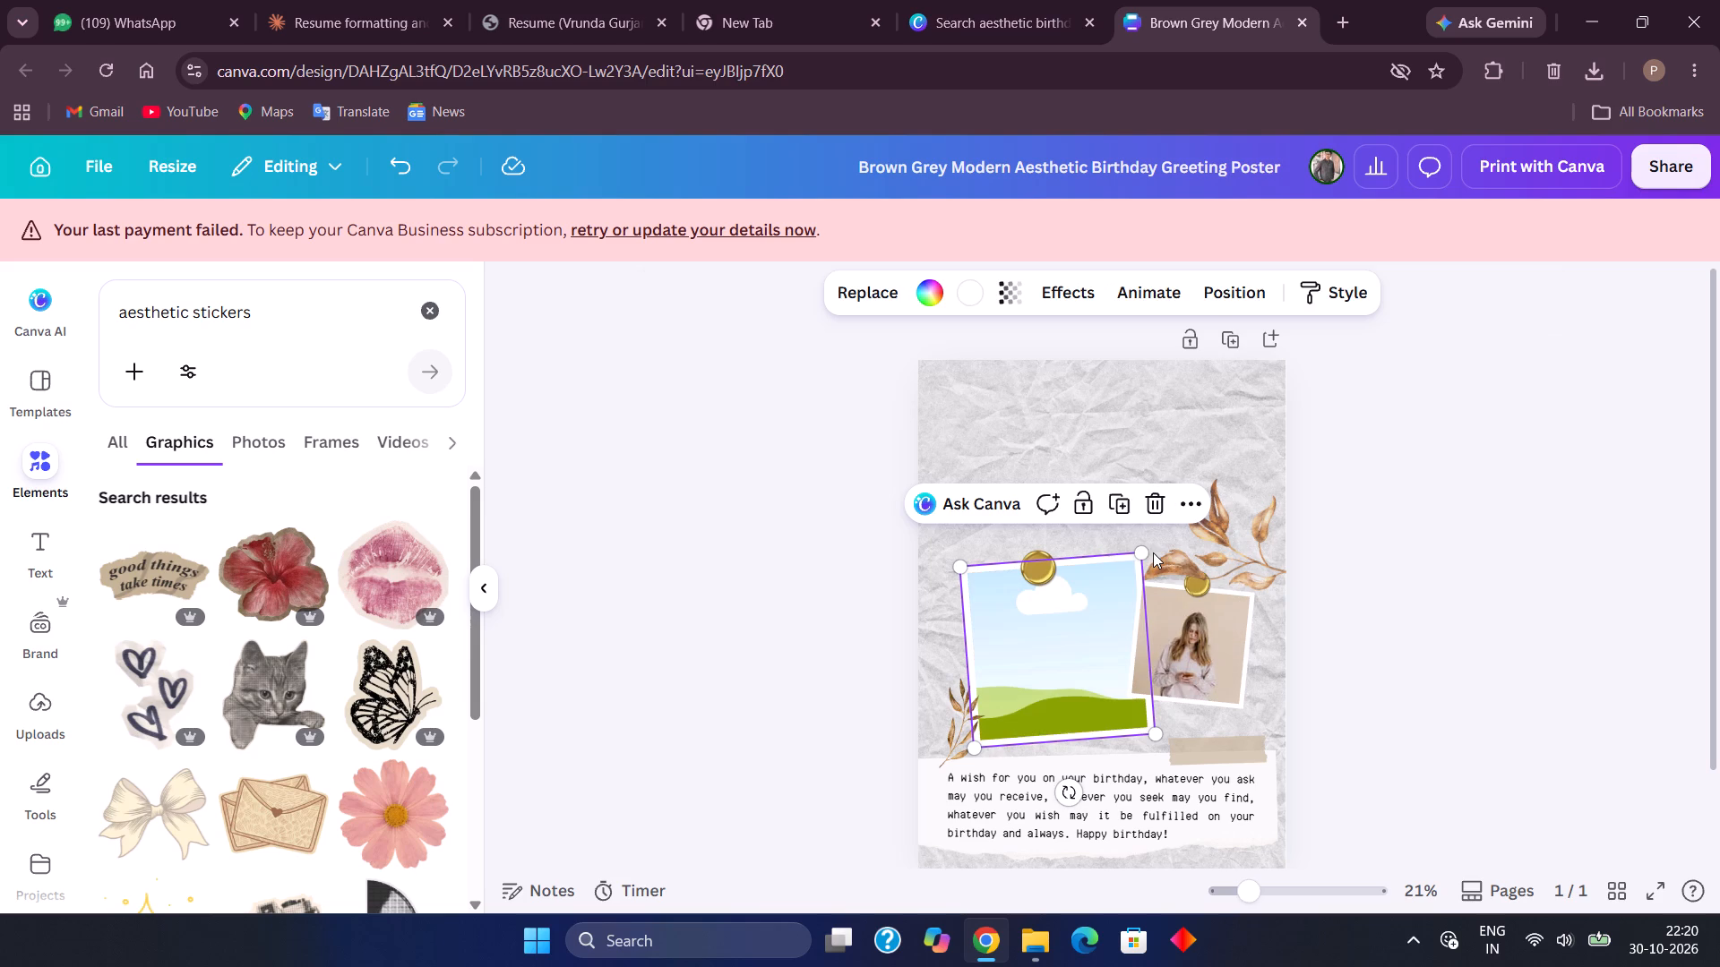
click(1151, 507)
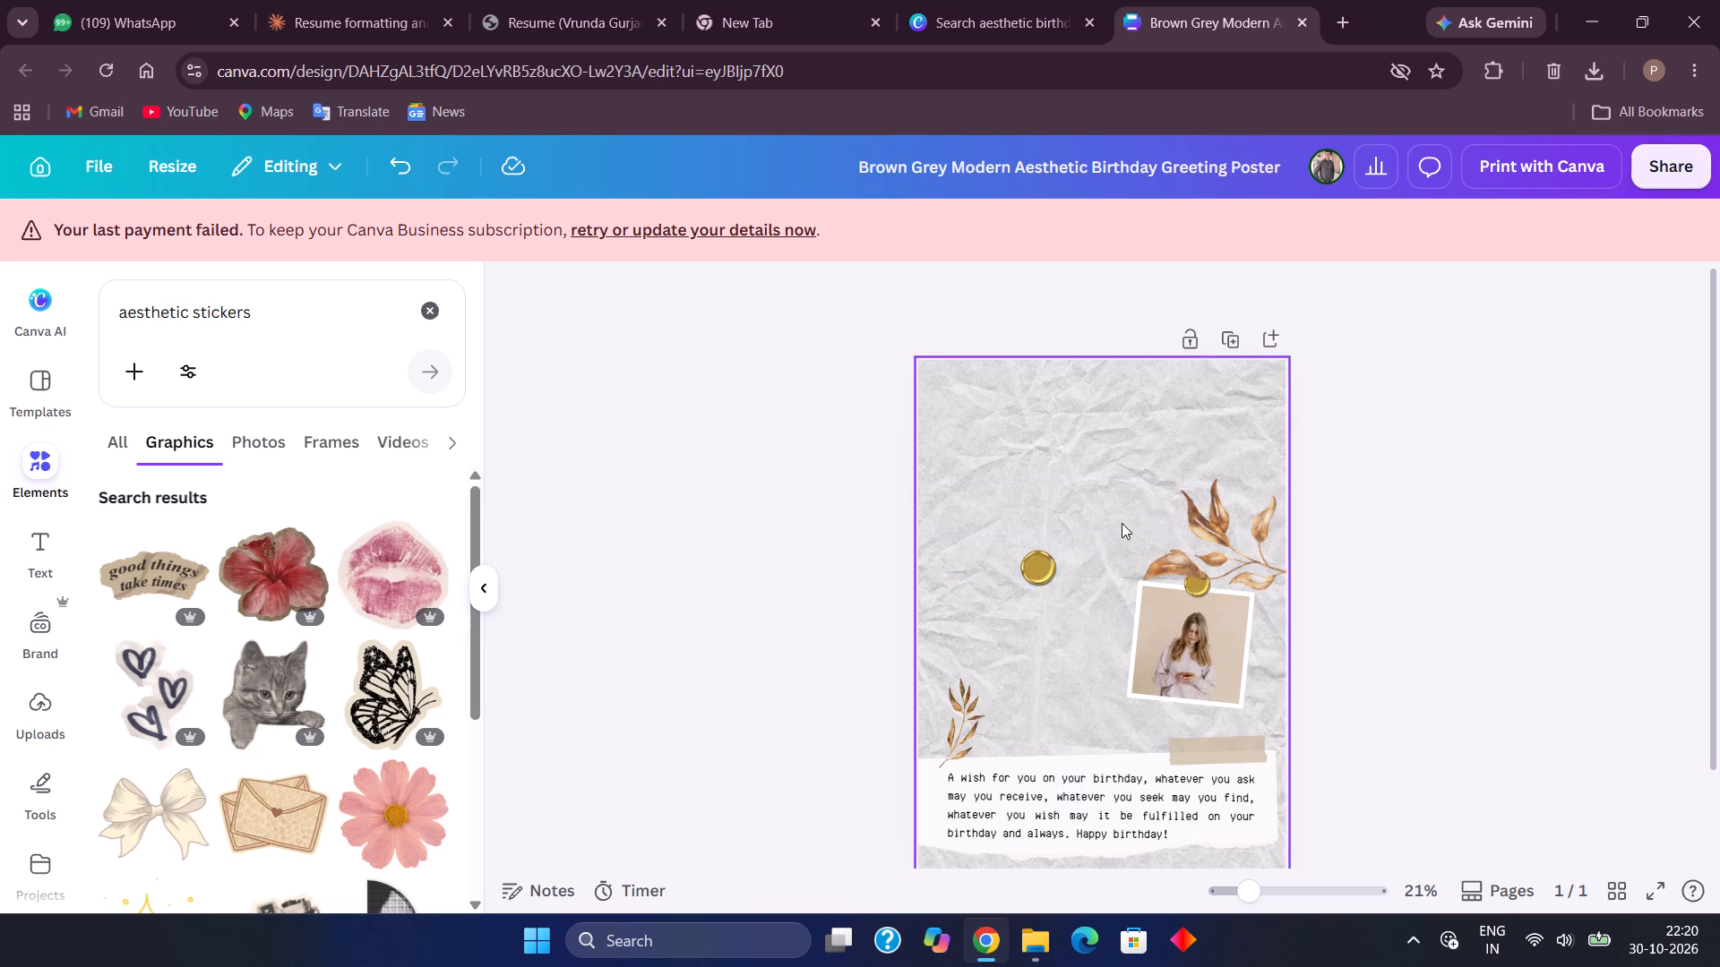
click(1022, 564)
click(1137, 511)
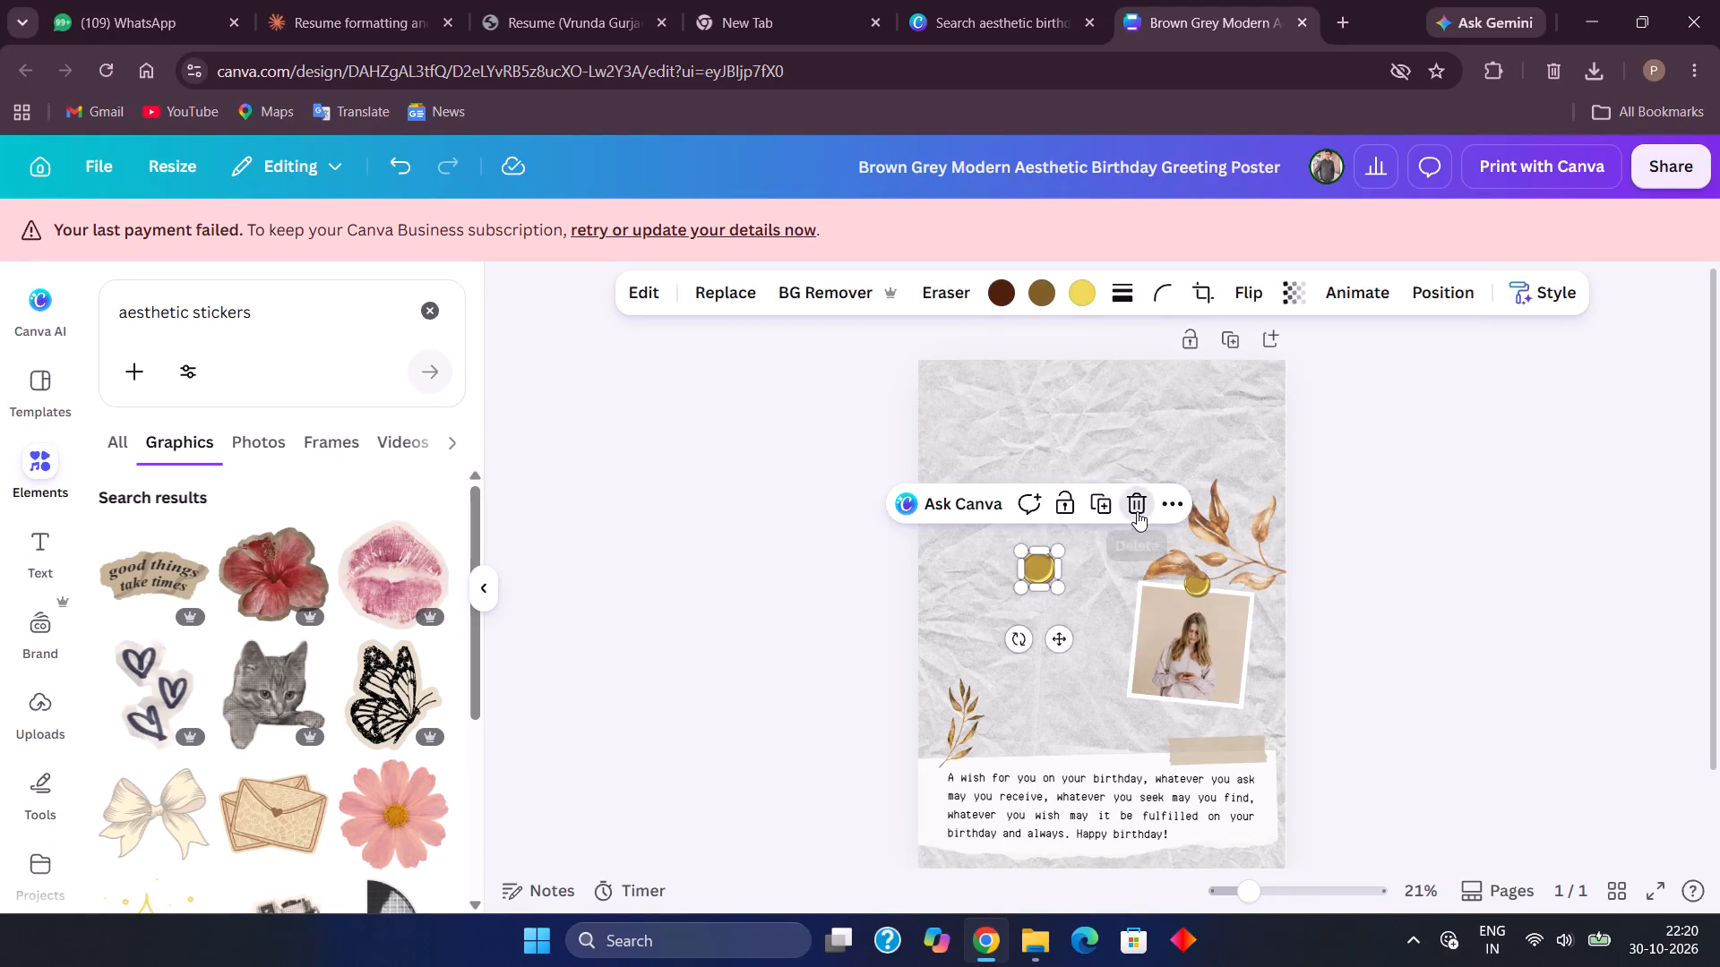
click(1159, 635)
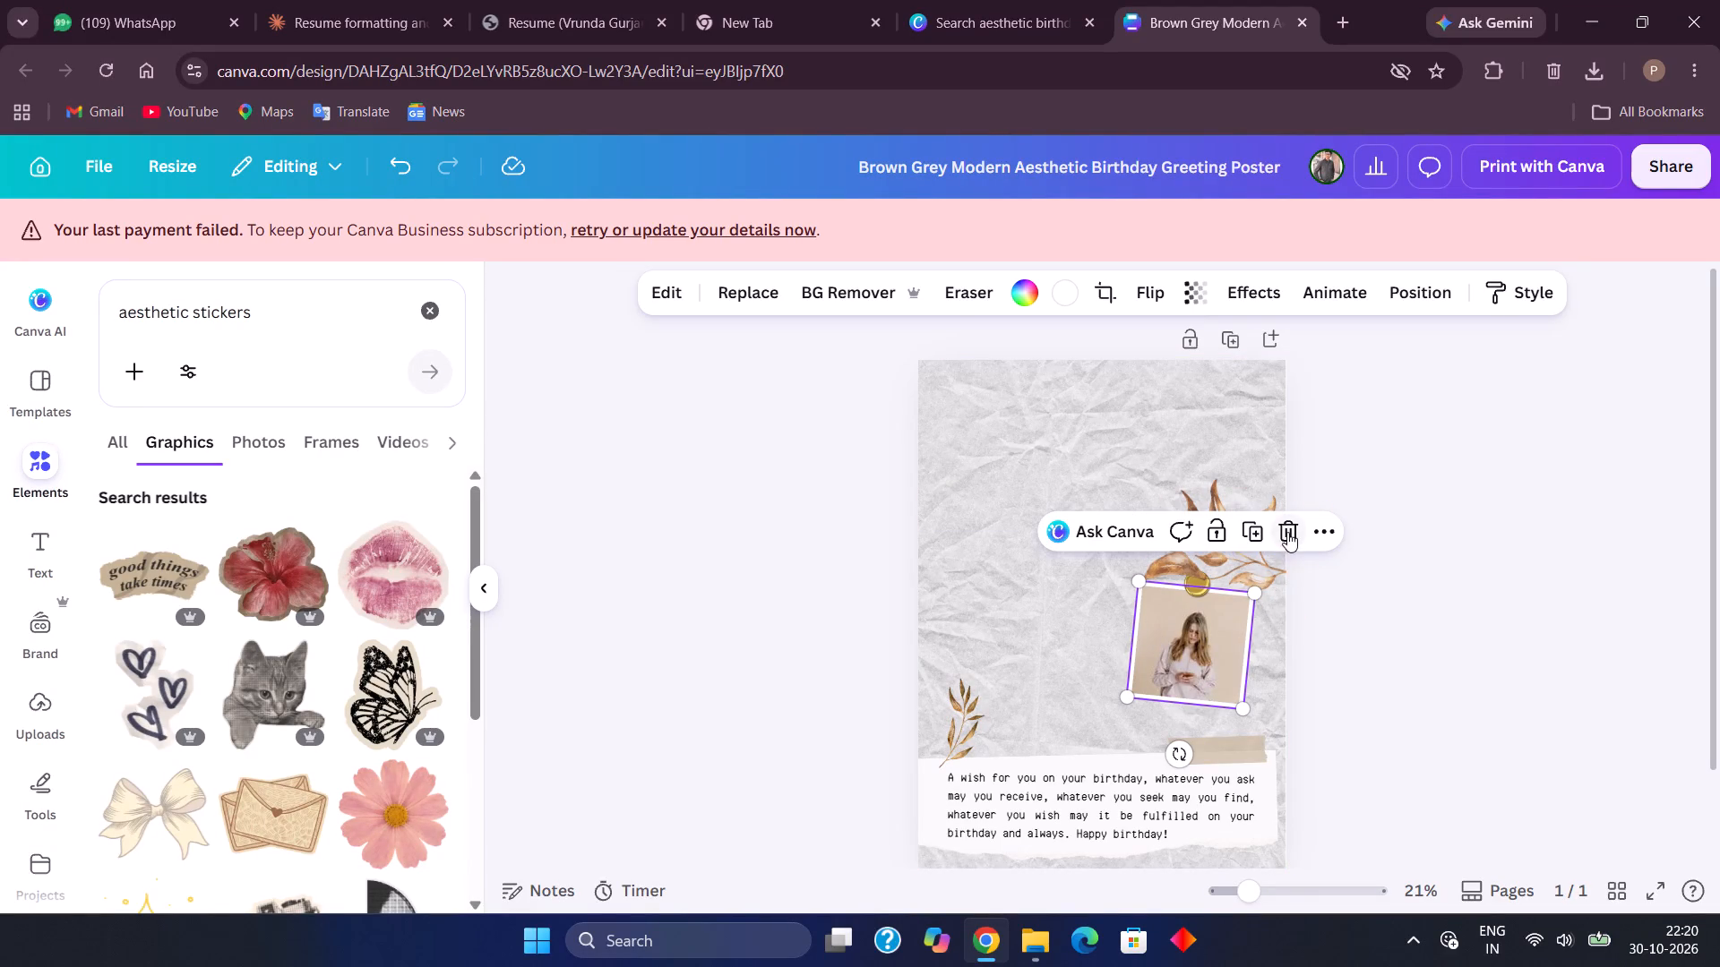
click(1288, 531)
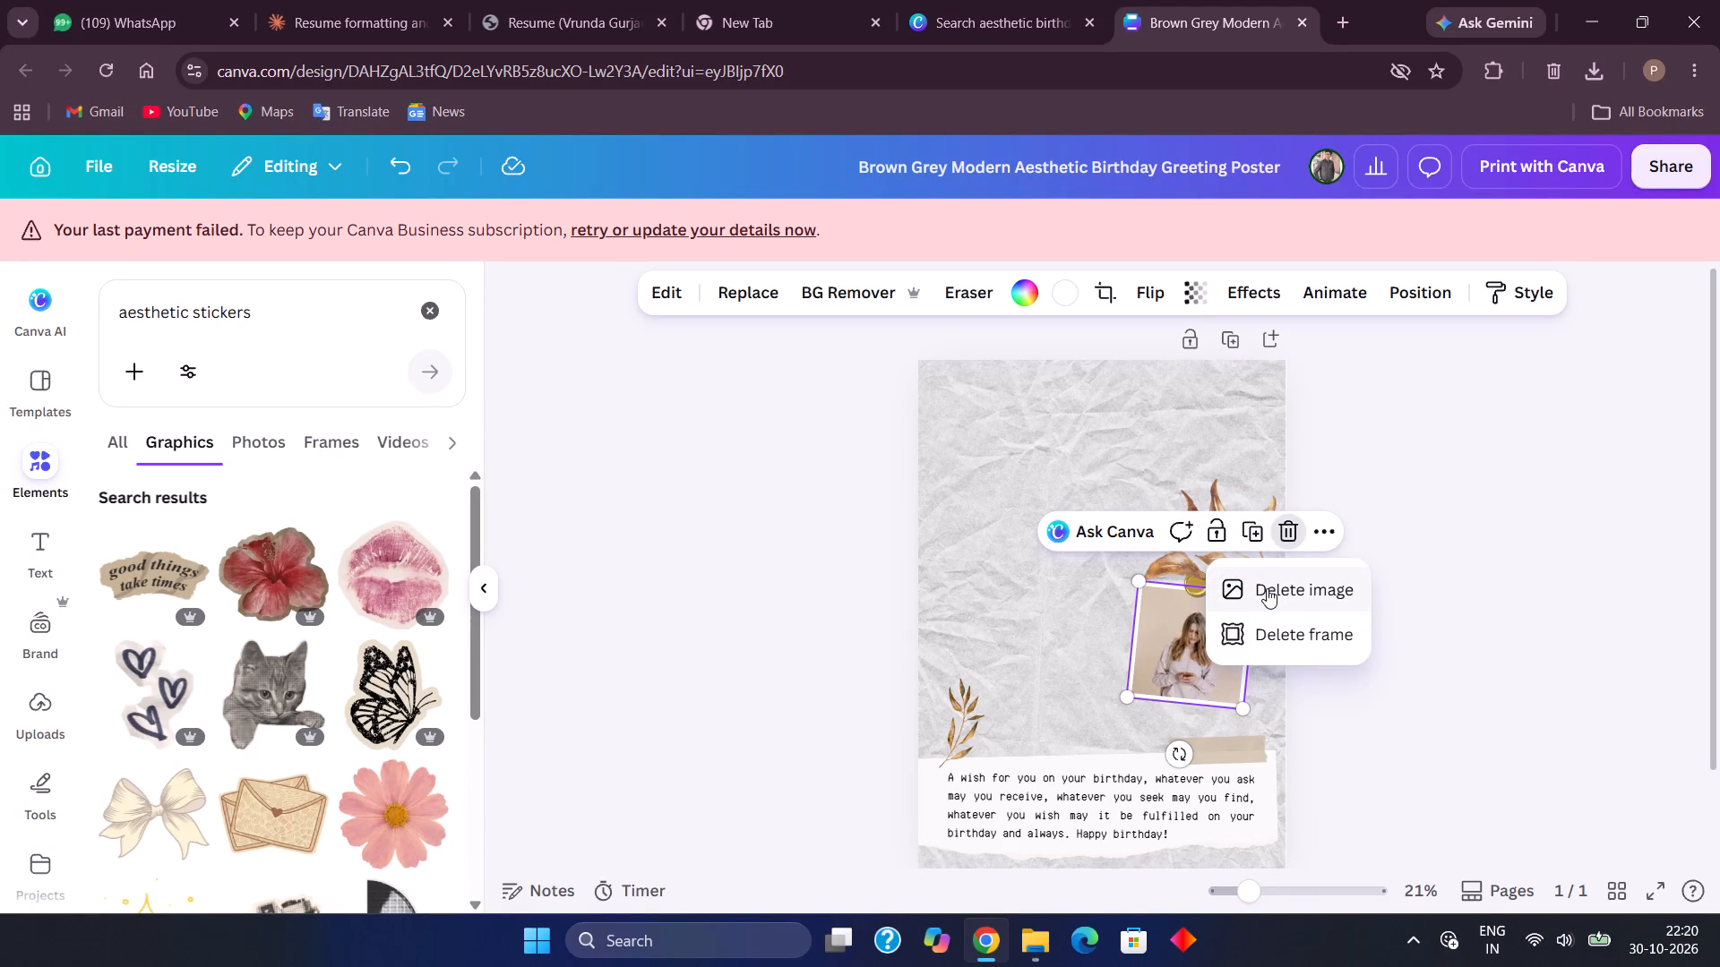
click(1266, 629)
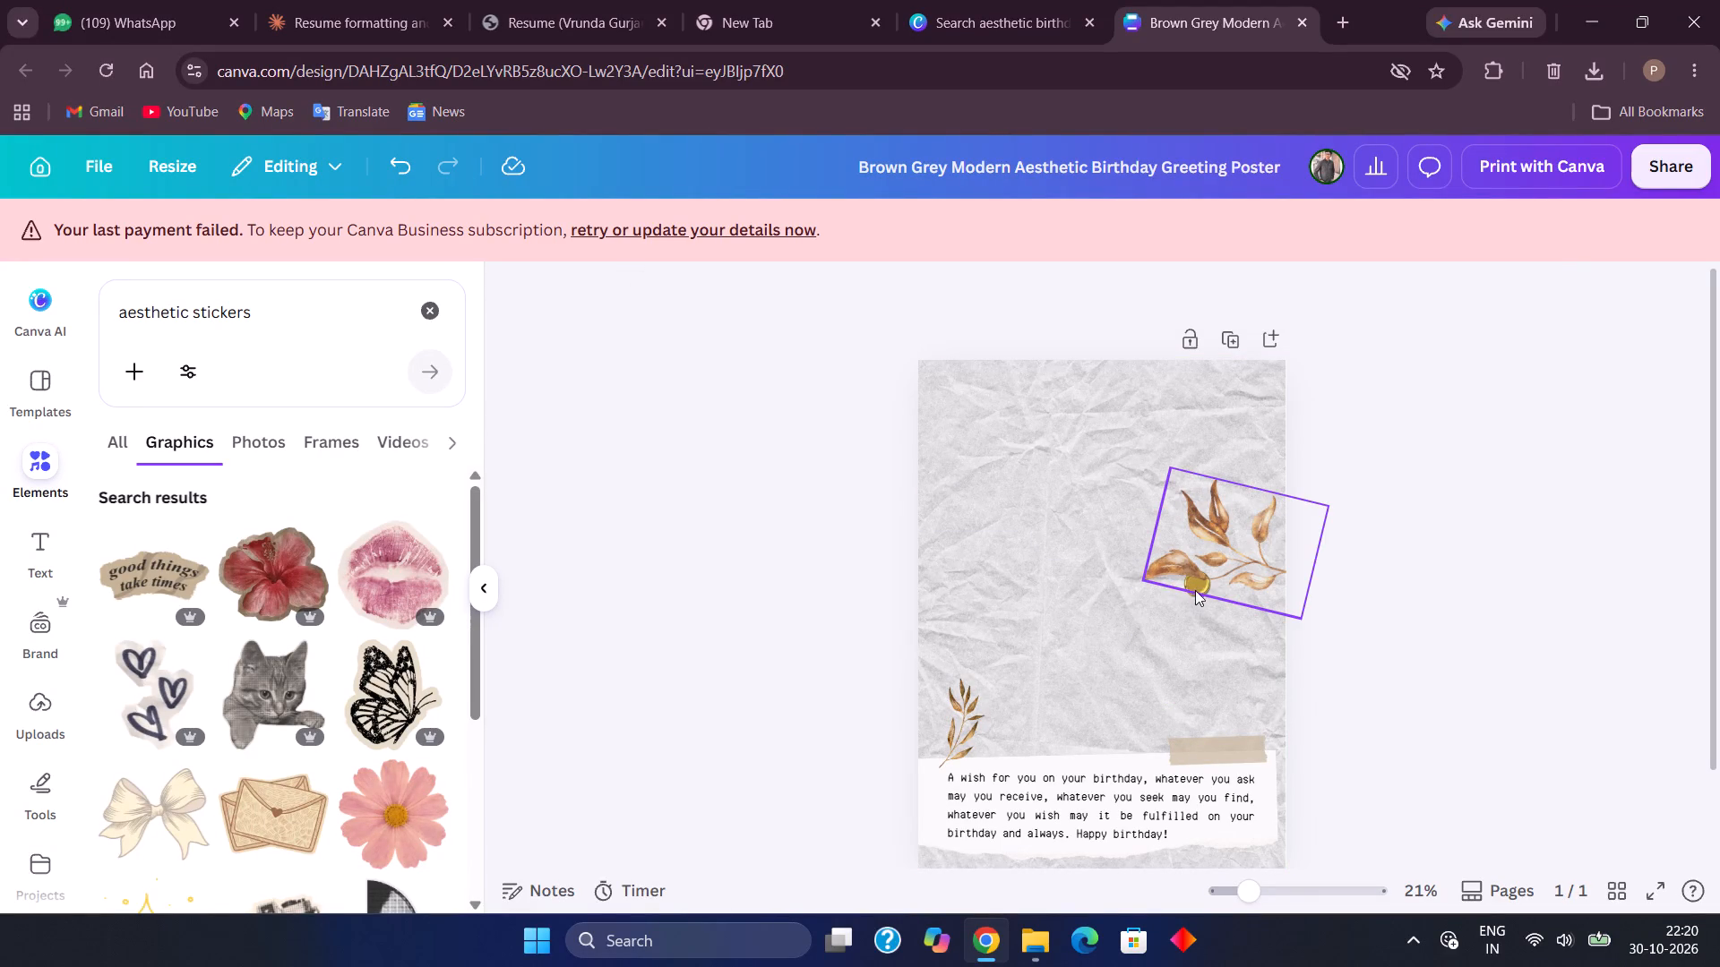
click(1197, 594)
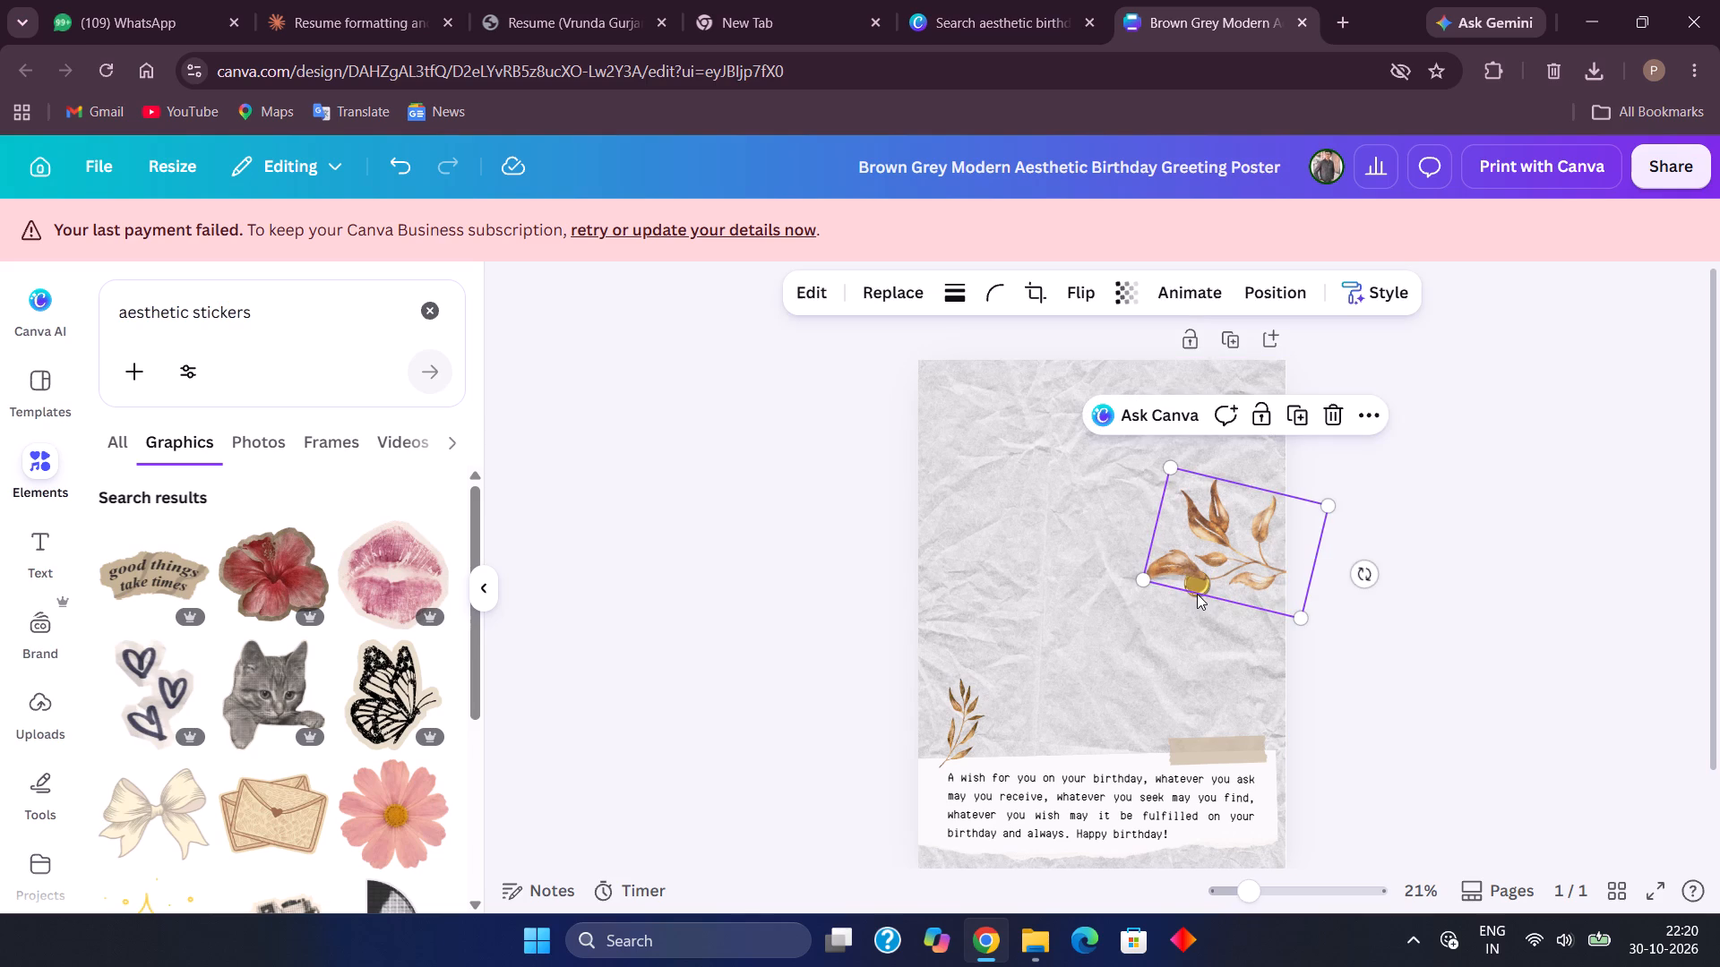
click(1192, 598)
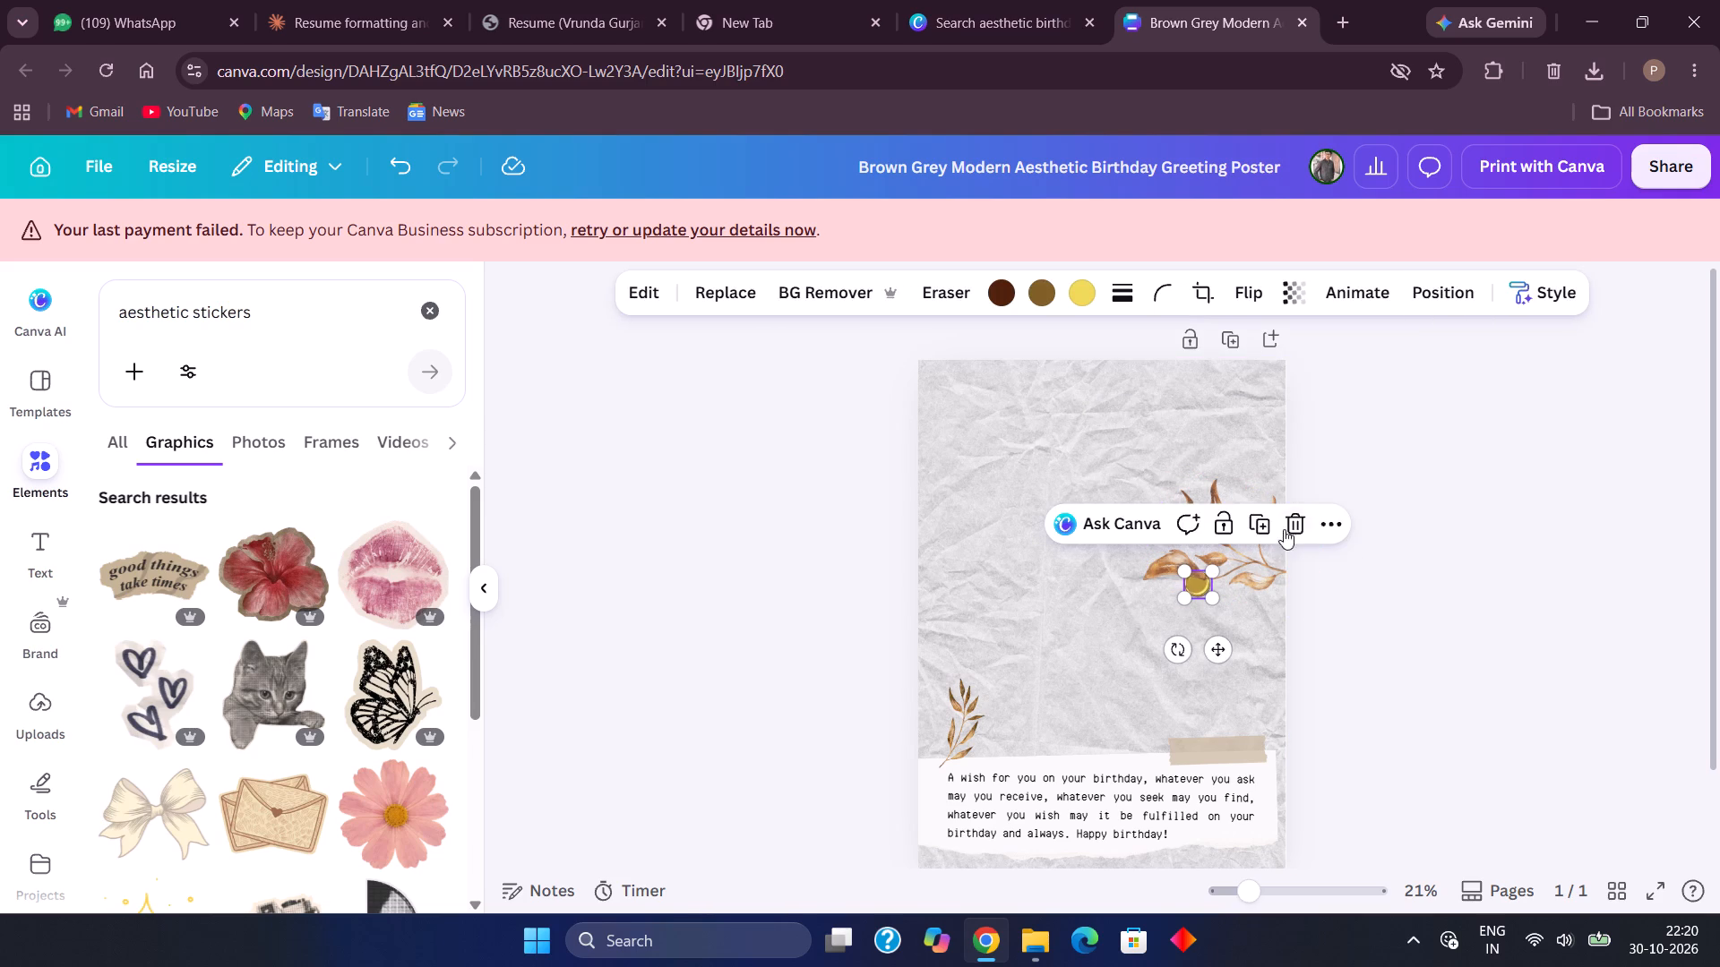
click(1300, 527)
Delete the birthday wish paragraph and the torn white paper behind it at the bottom of the poster.
click(1039, 779)
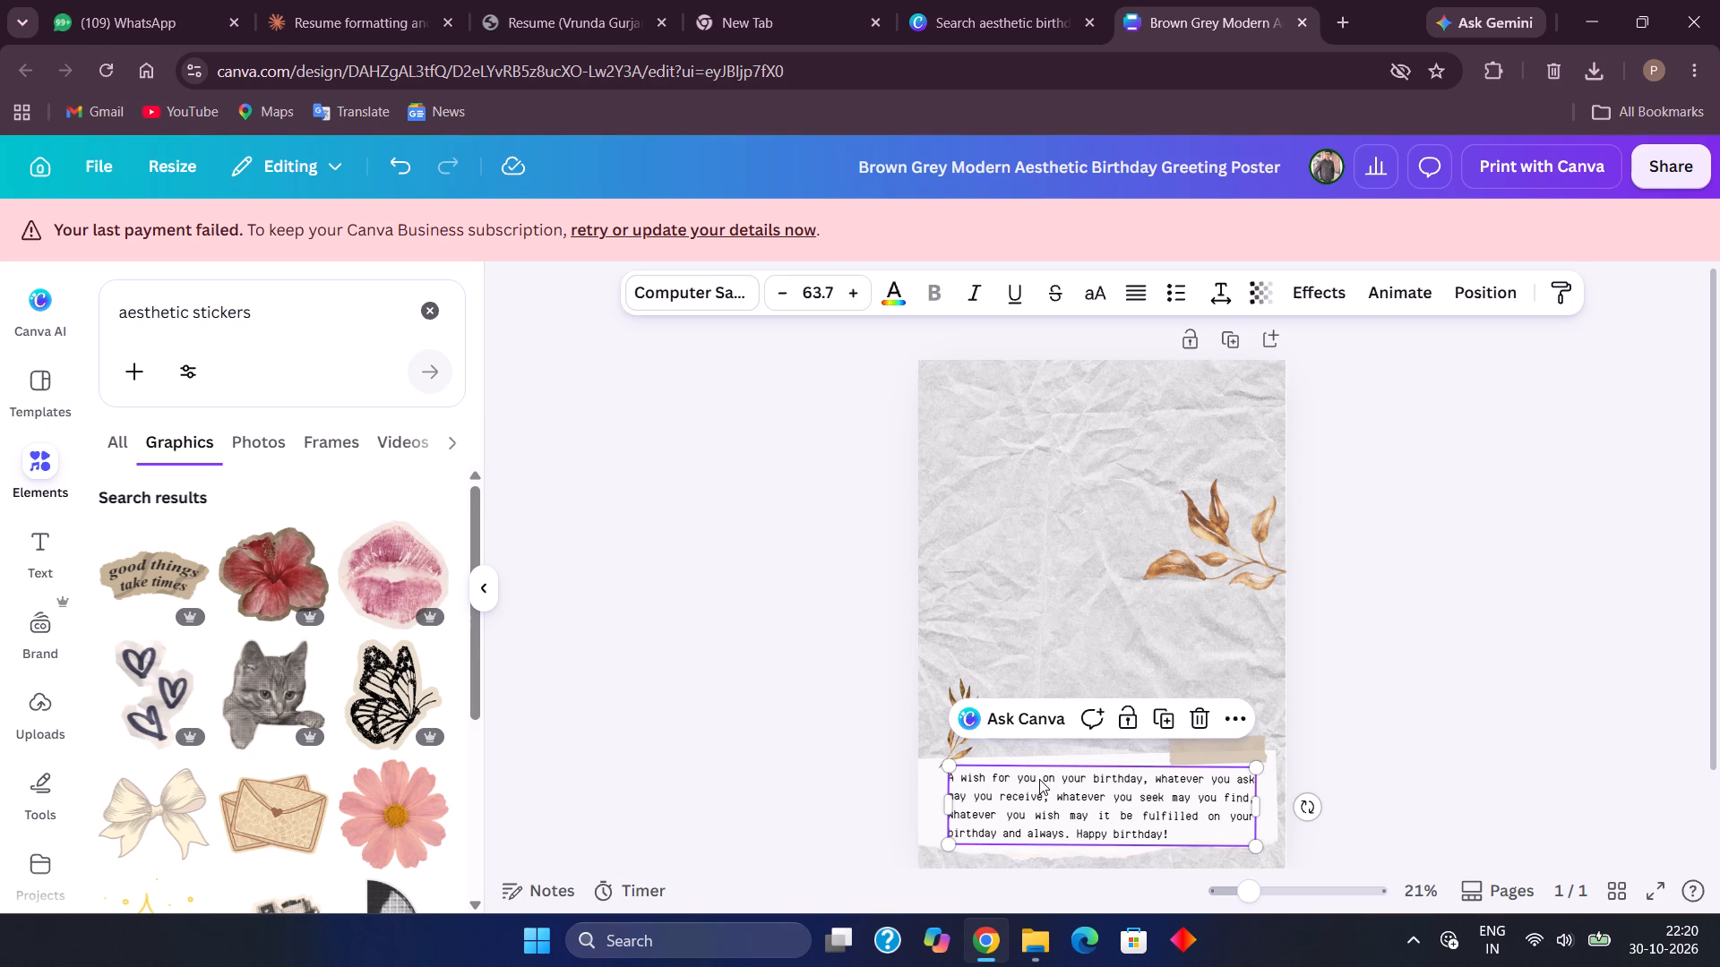
click(1193, 708)
click(1110, 801)
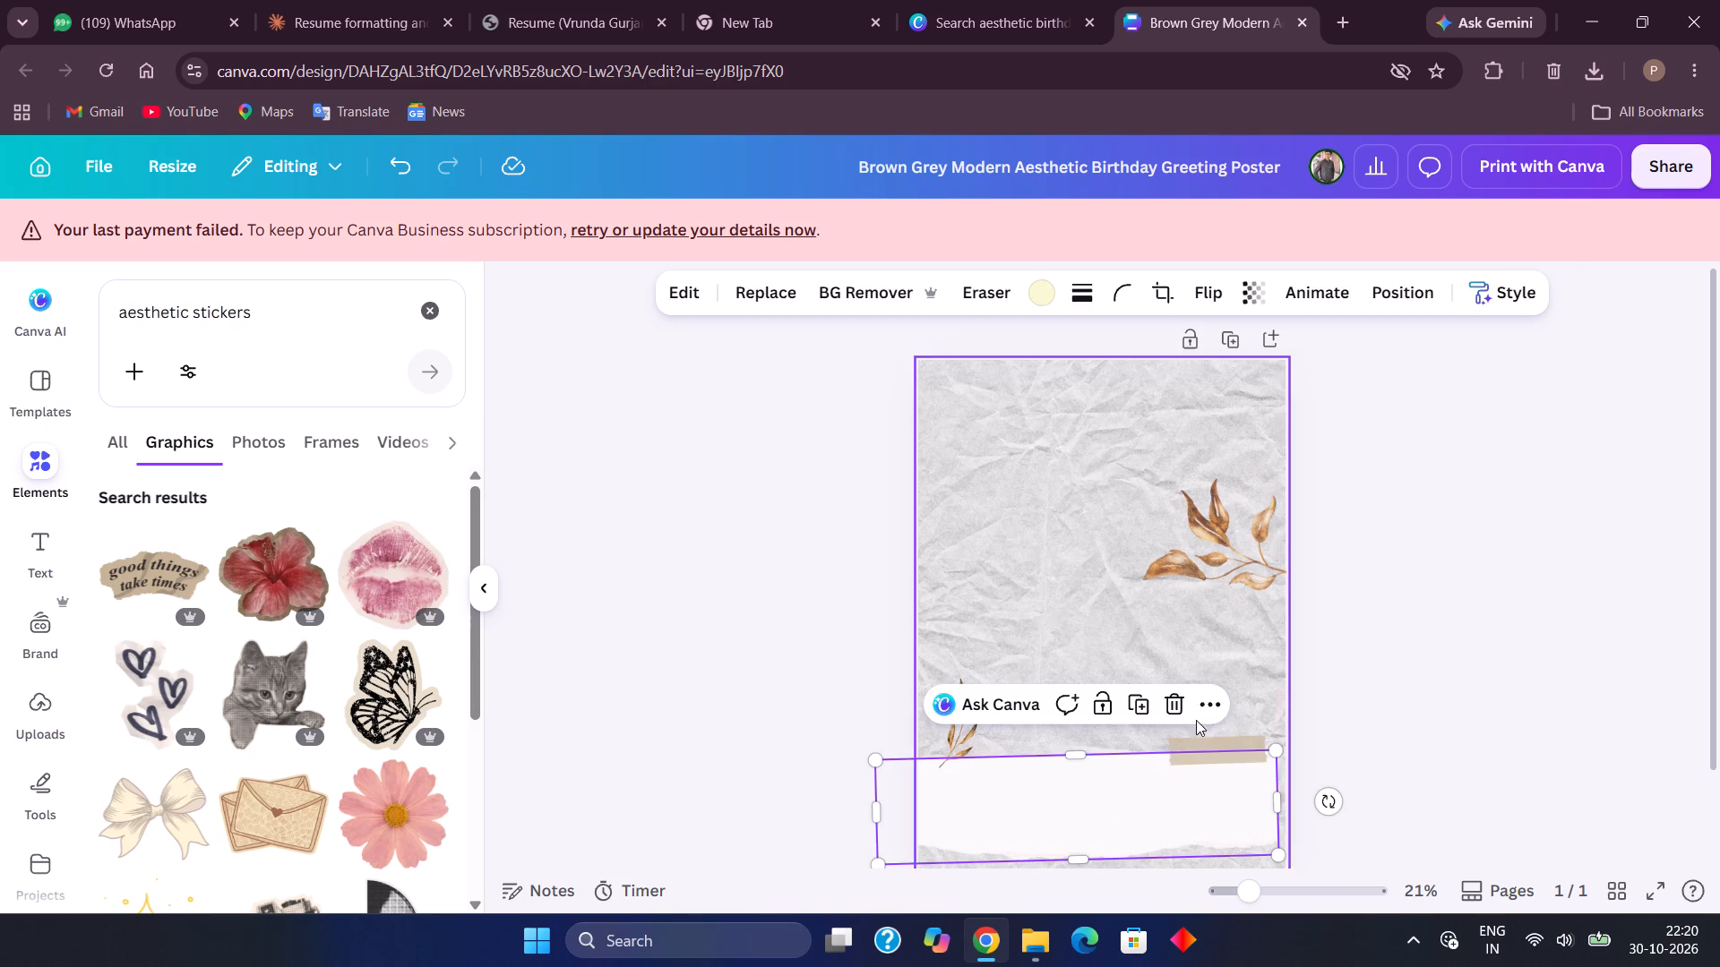
click(1170, 713)
Delete the crumpled paper background, the beige tape strip and the small leaf sprig, leaving only the large leaf branch.
click(1200, 723)
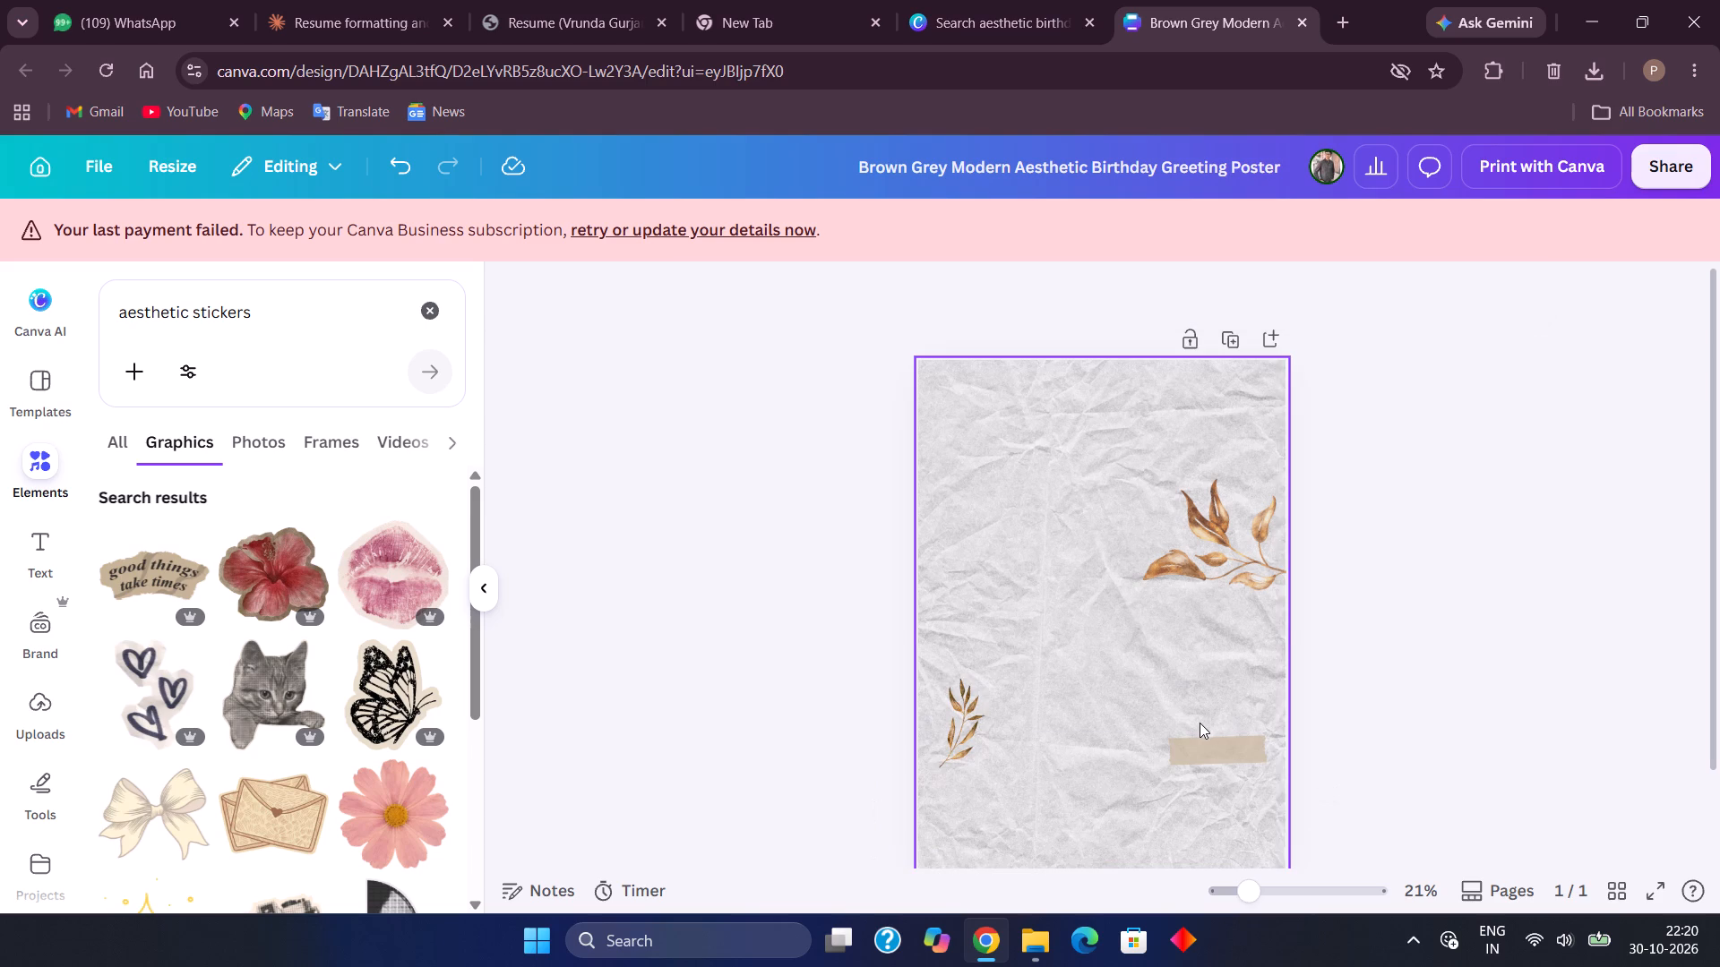
key(Delete)
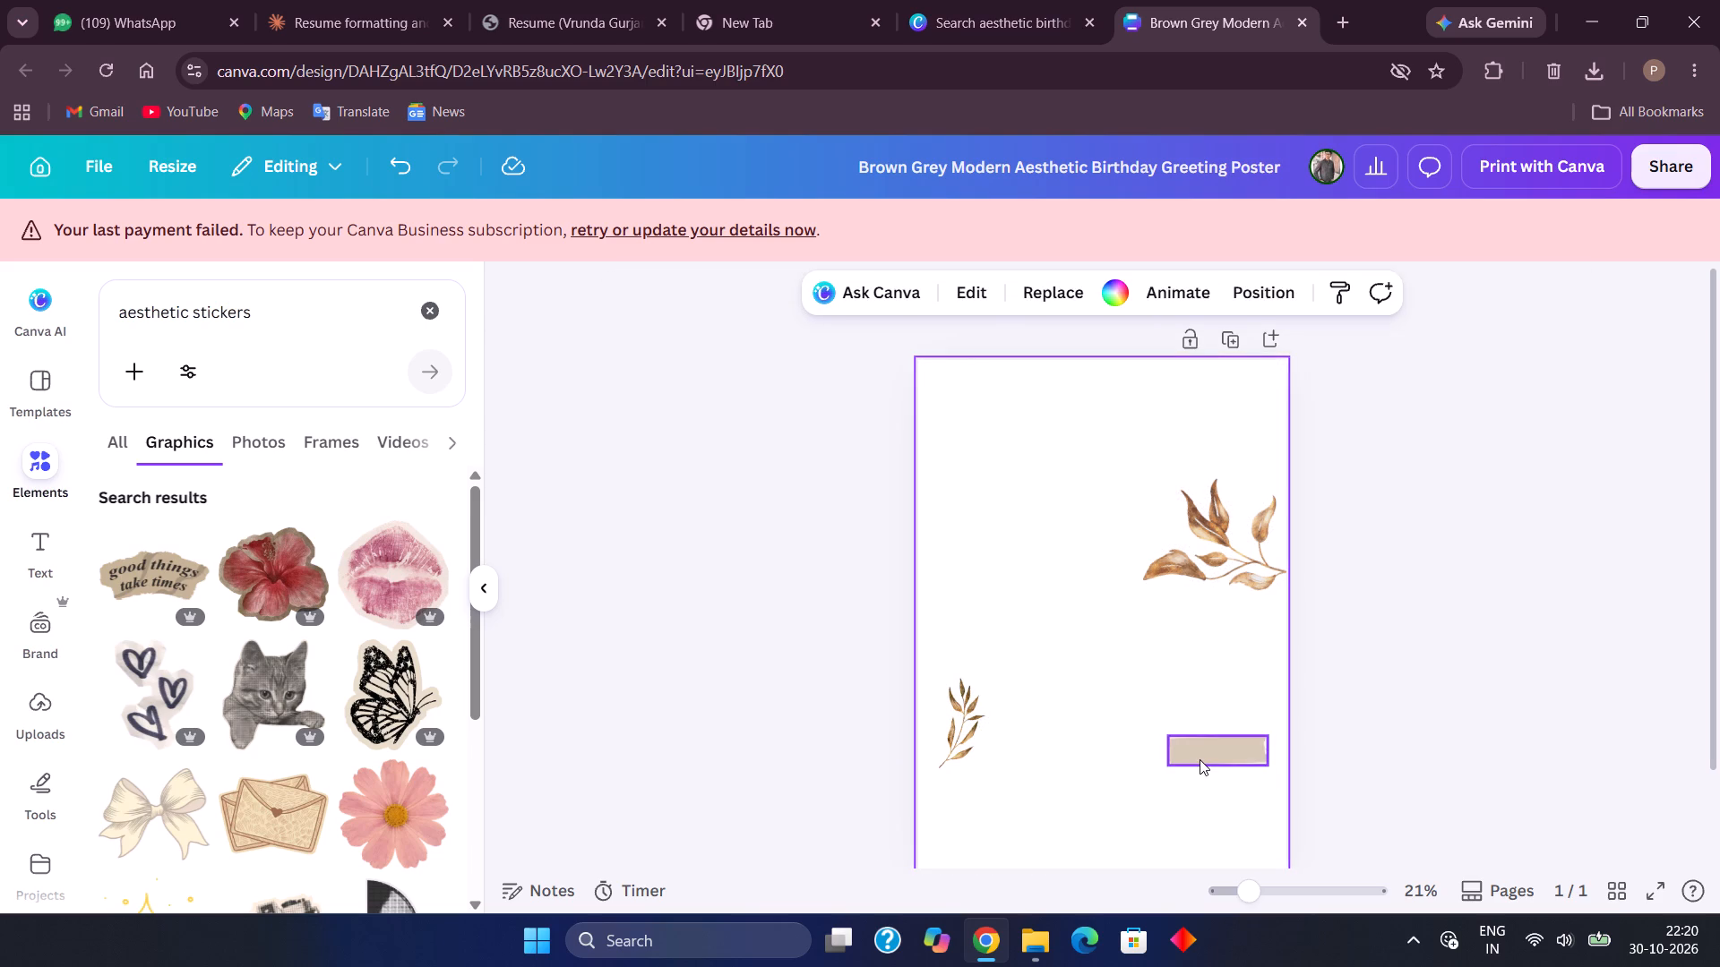
click(1200, 759)
key(Delete)
click(960, 733)
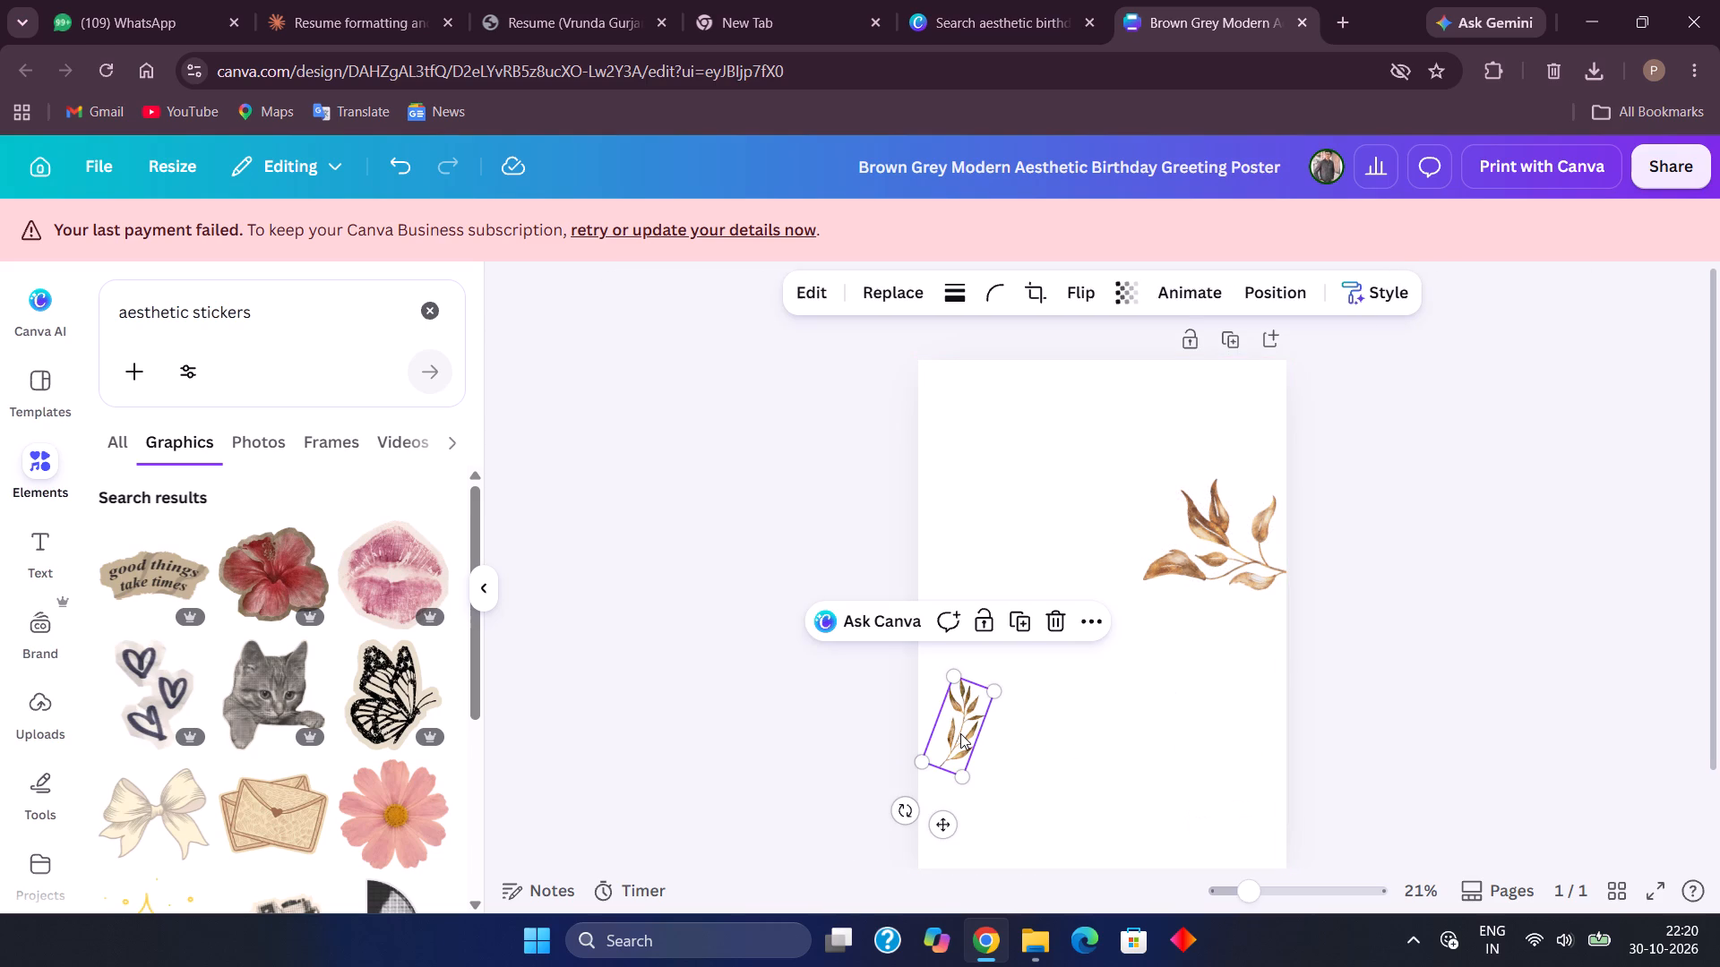
key(Delete)
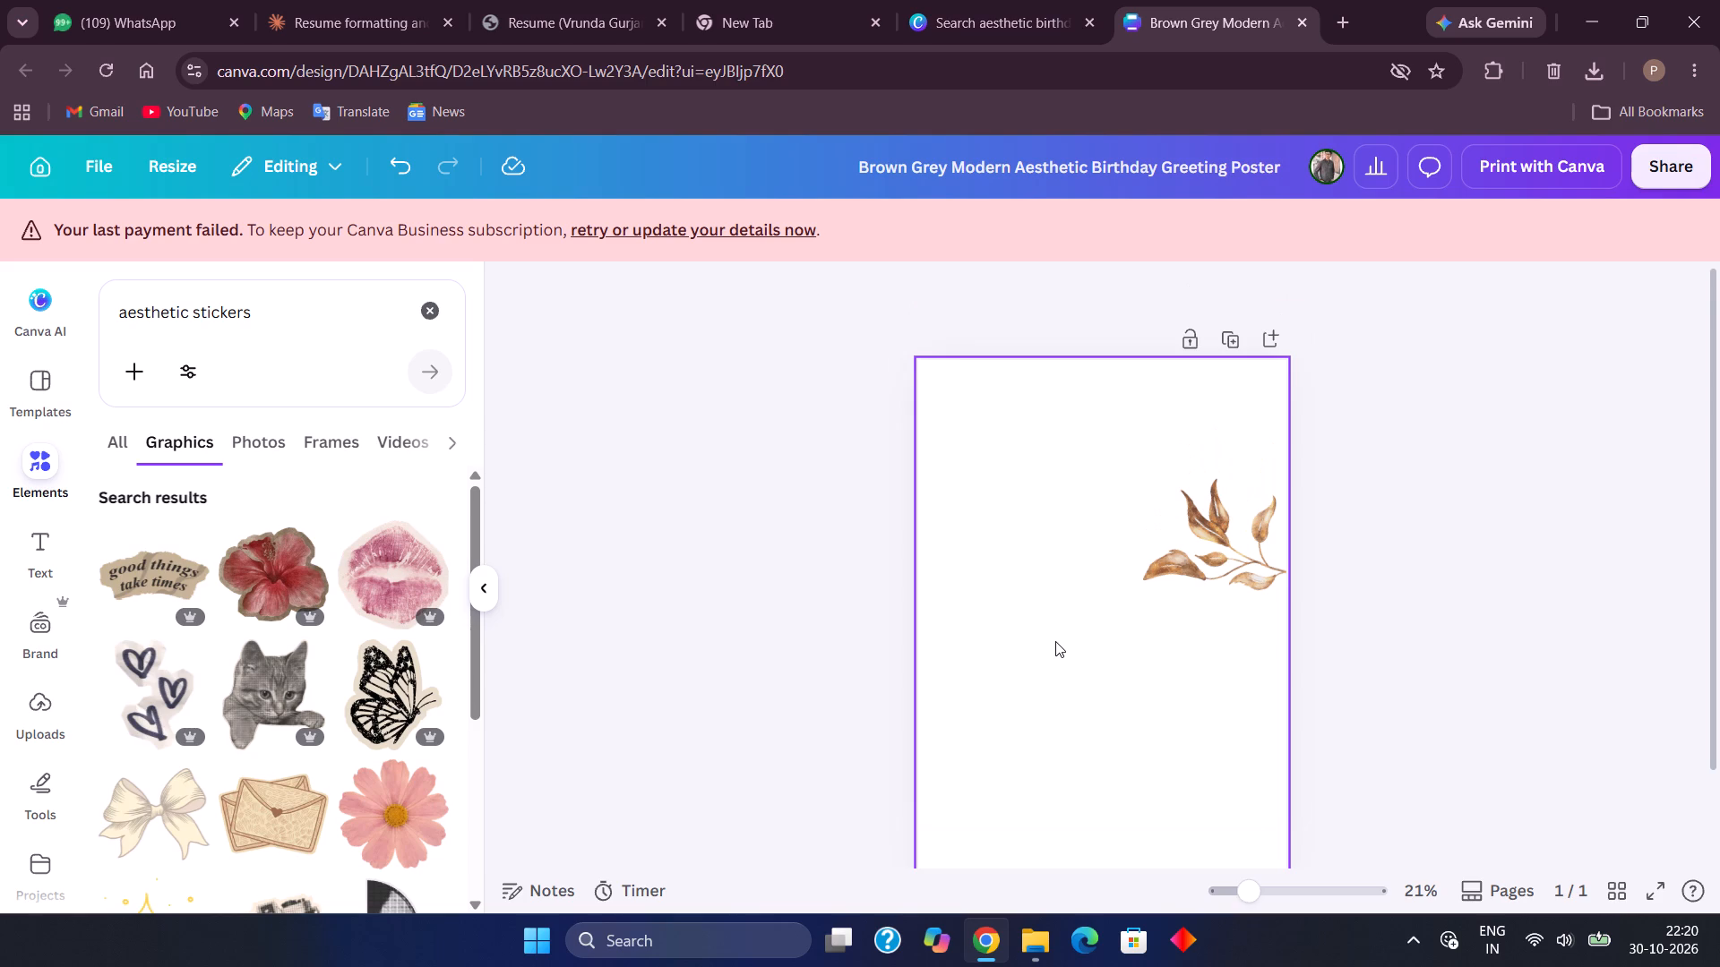
Look through the suggested formats and size categories offered for resizing the poster design.
scroll(1055, 641, down, 1)
scroll(797, 308, up, 1)
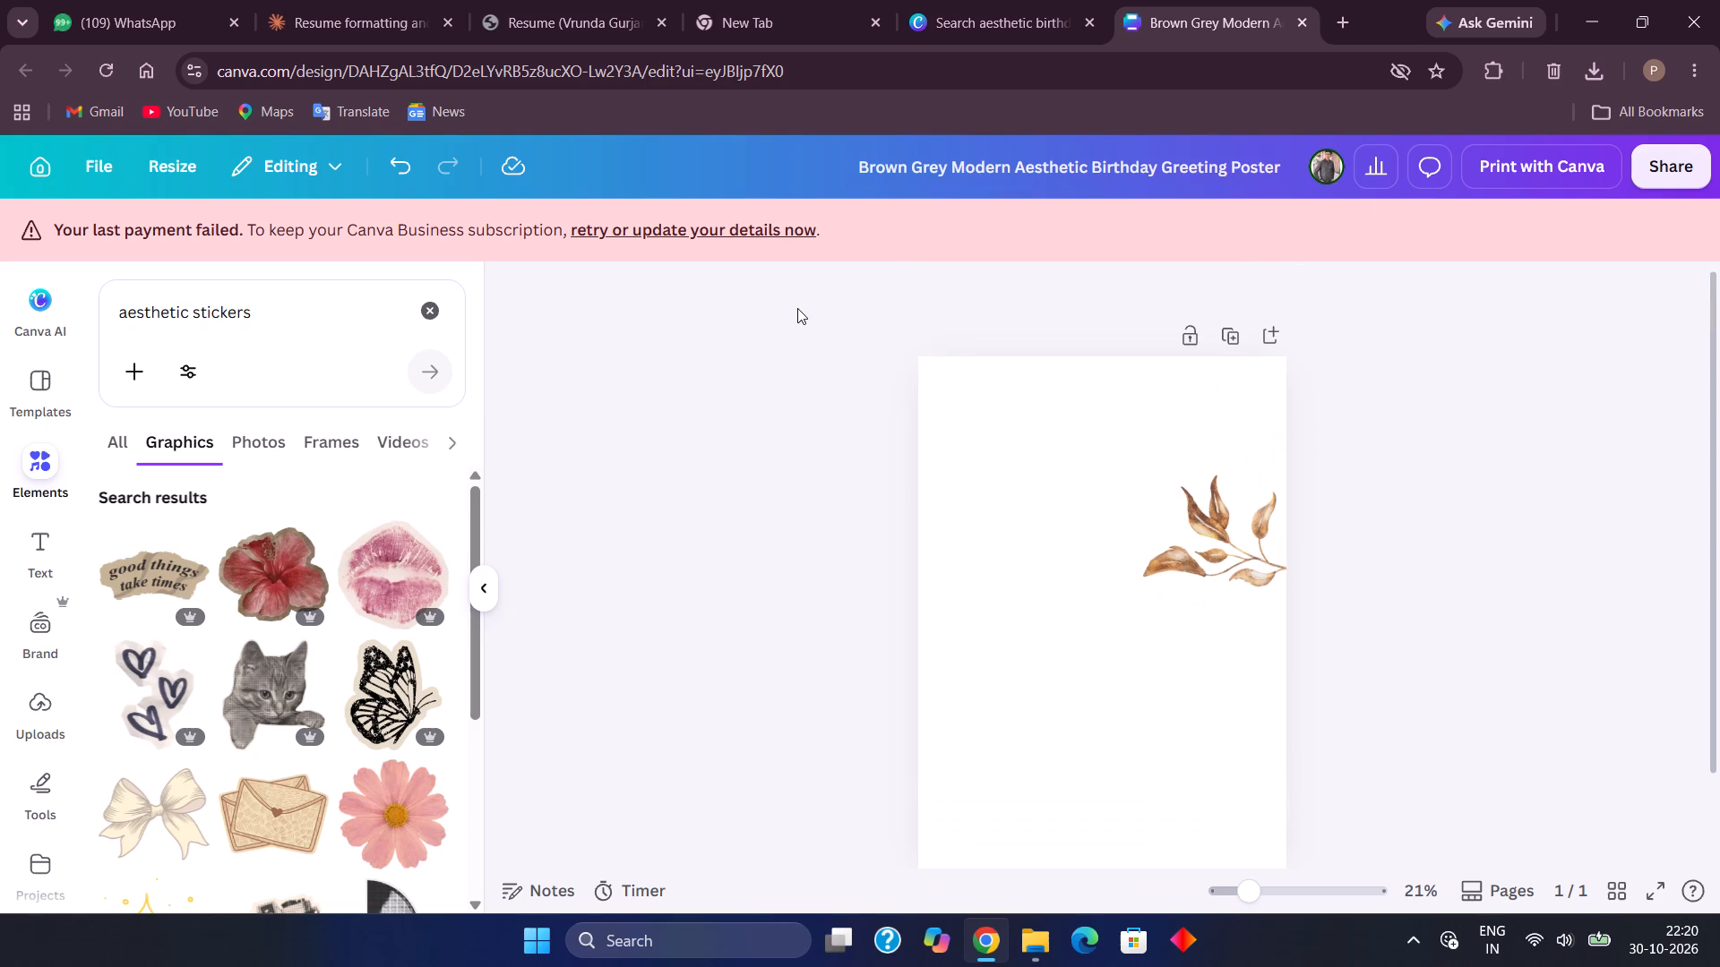
scroll(797, 308, up, 1)
click(151, 156)
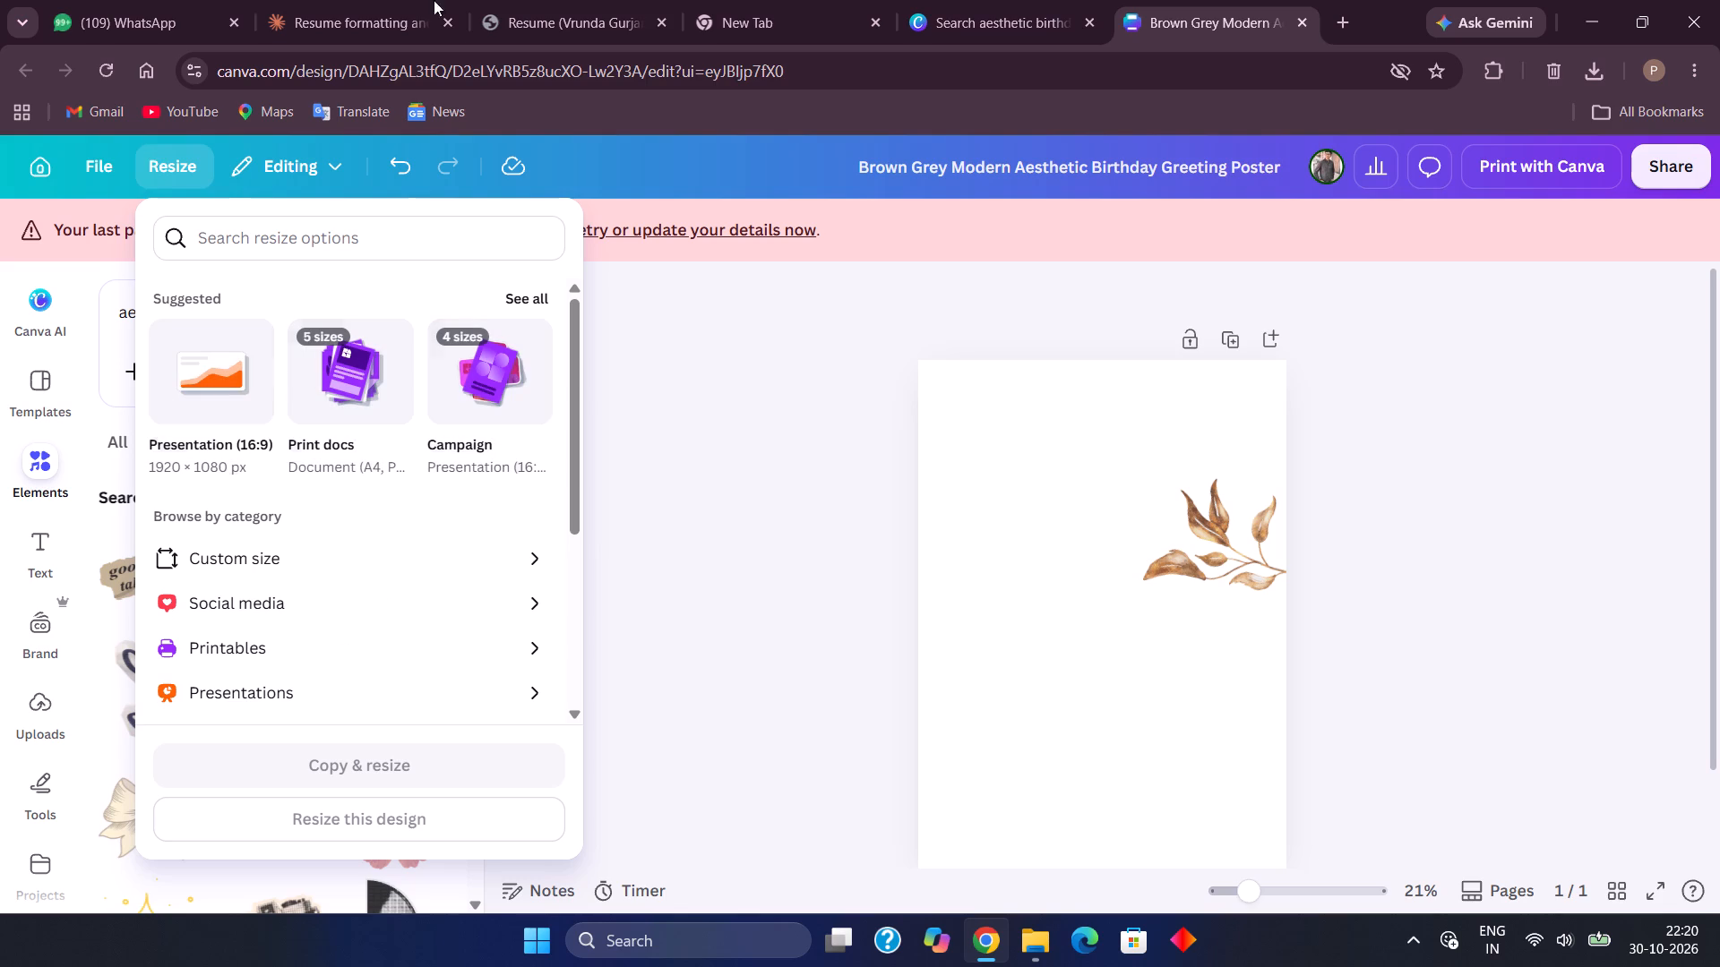
scroll(387, 367, left, 1)
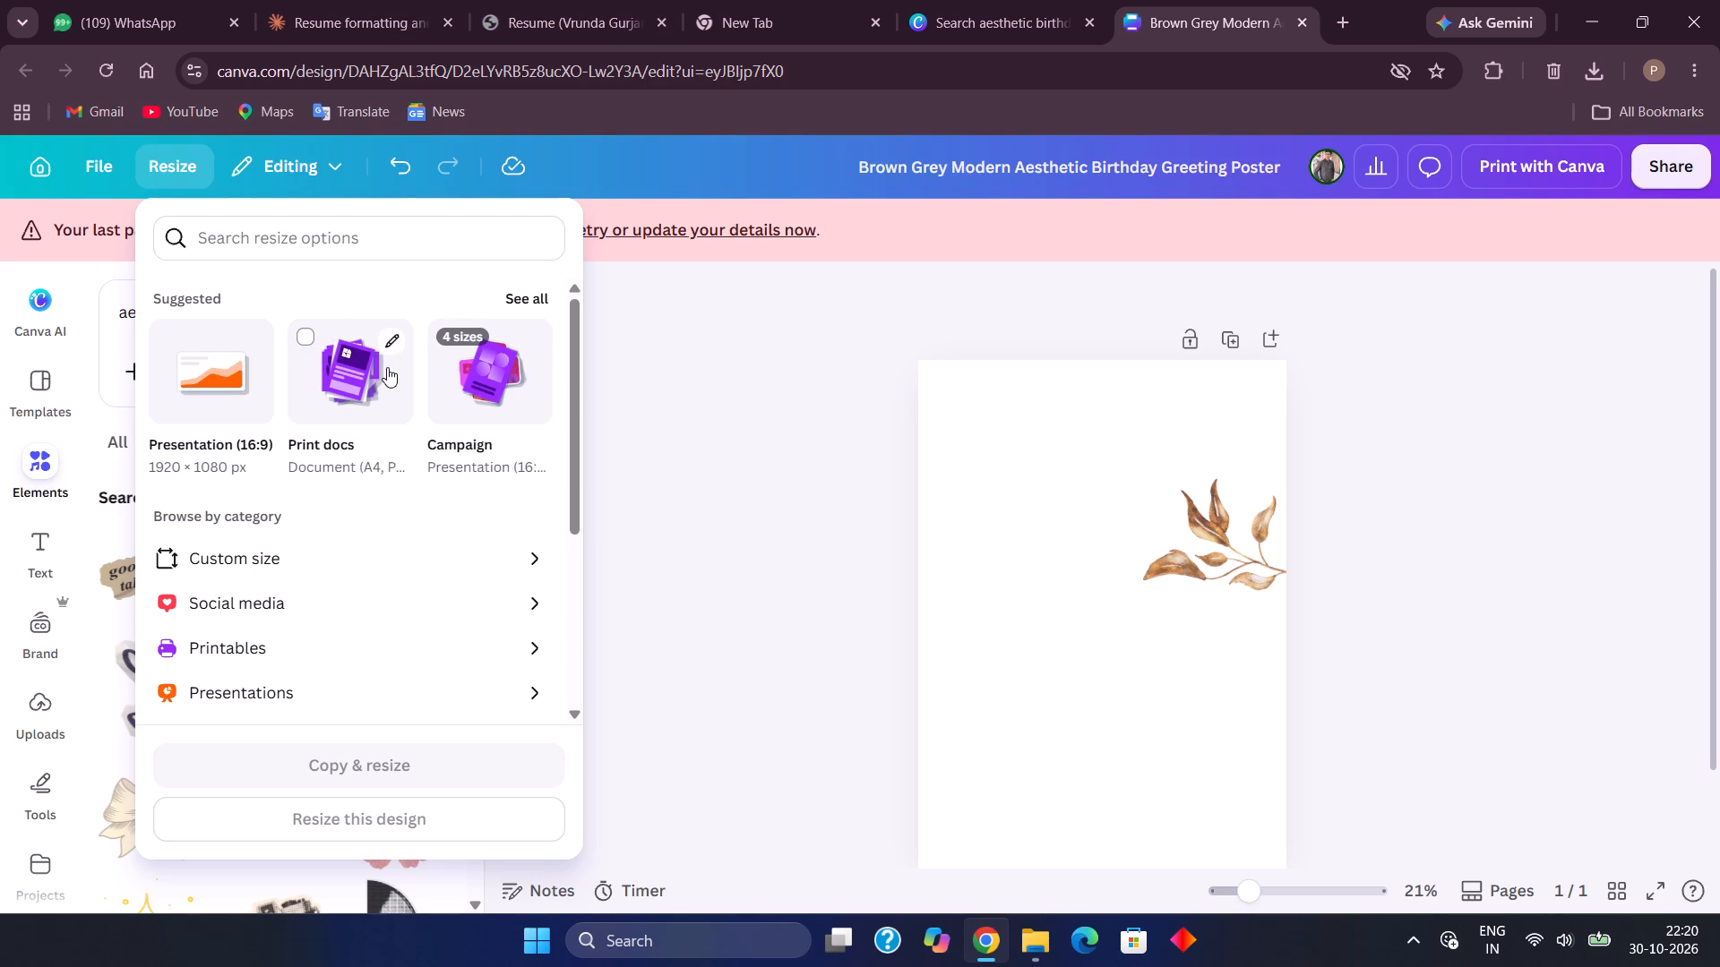
click(546, 295)
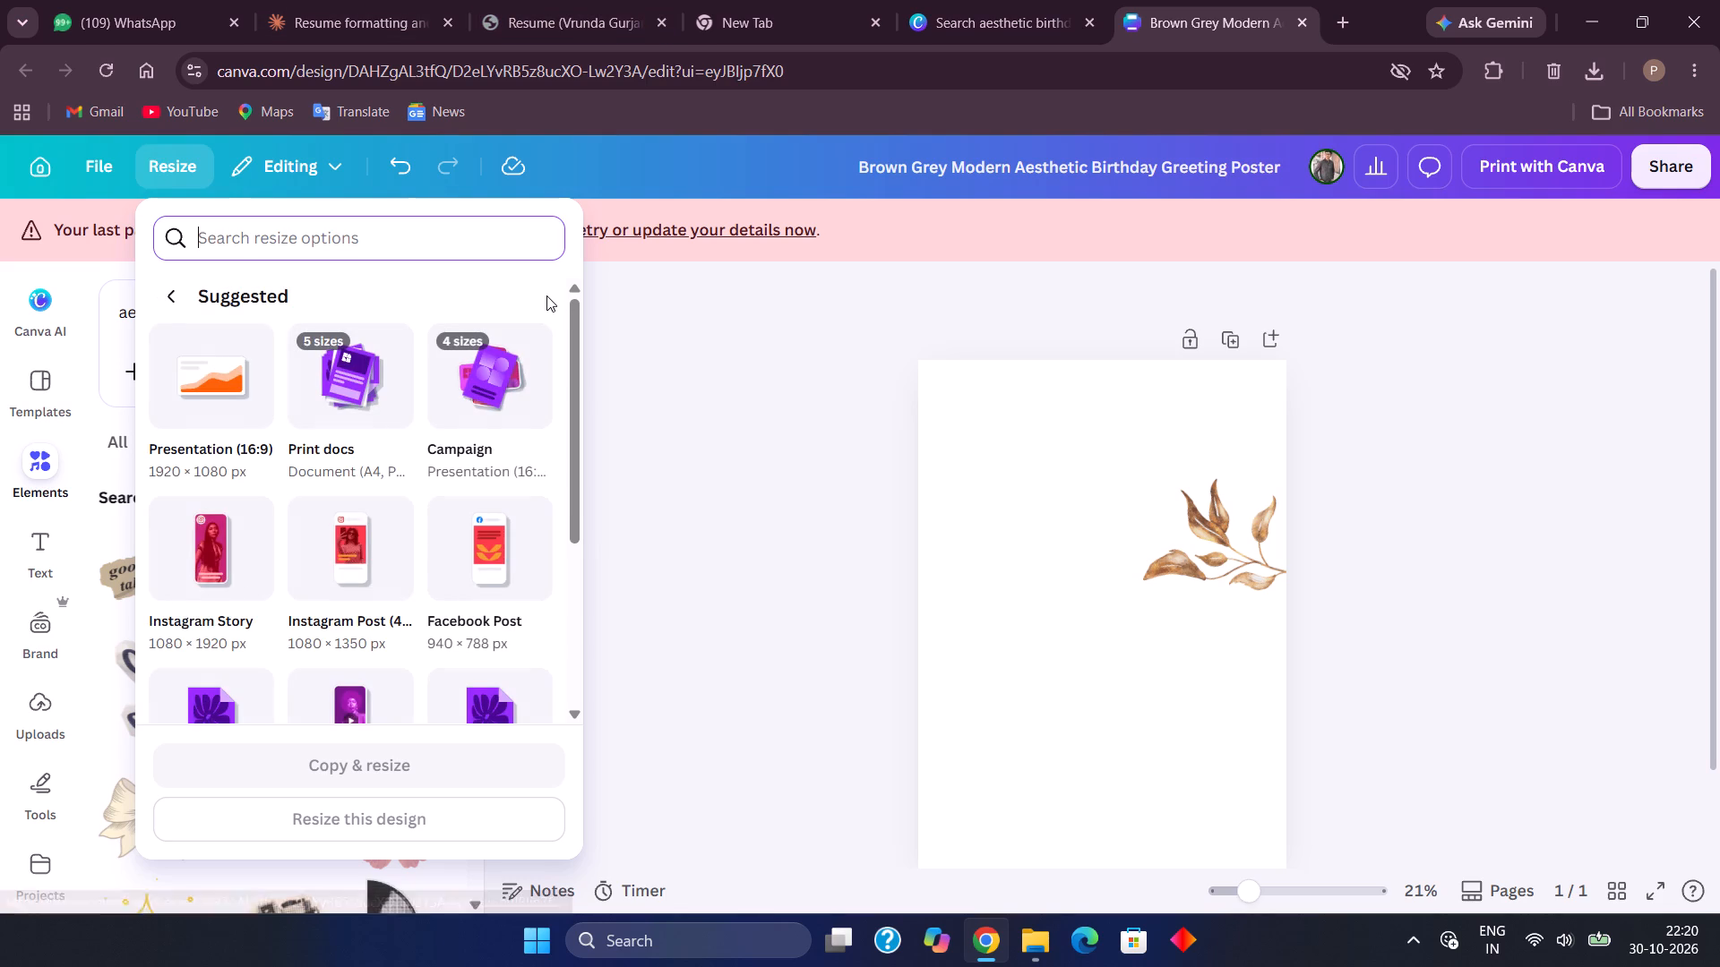
scroll(440, 422, down, 2)
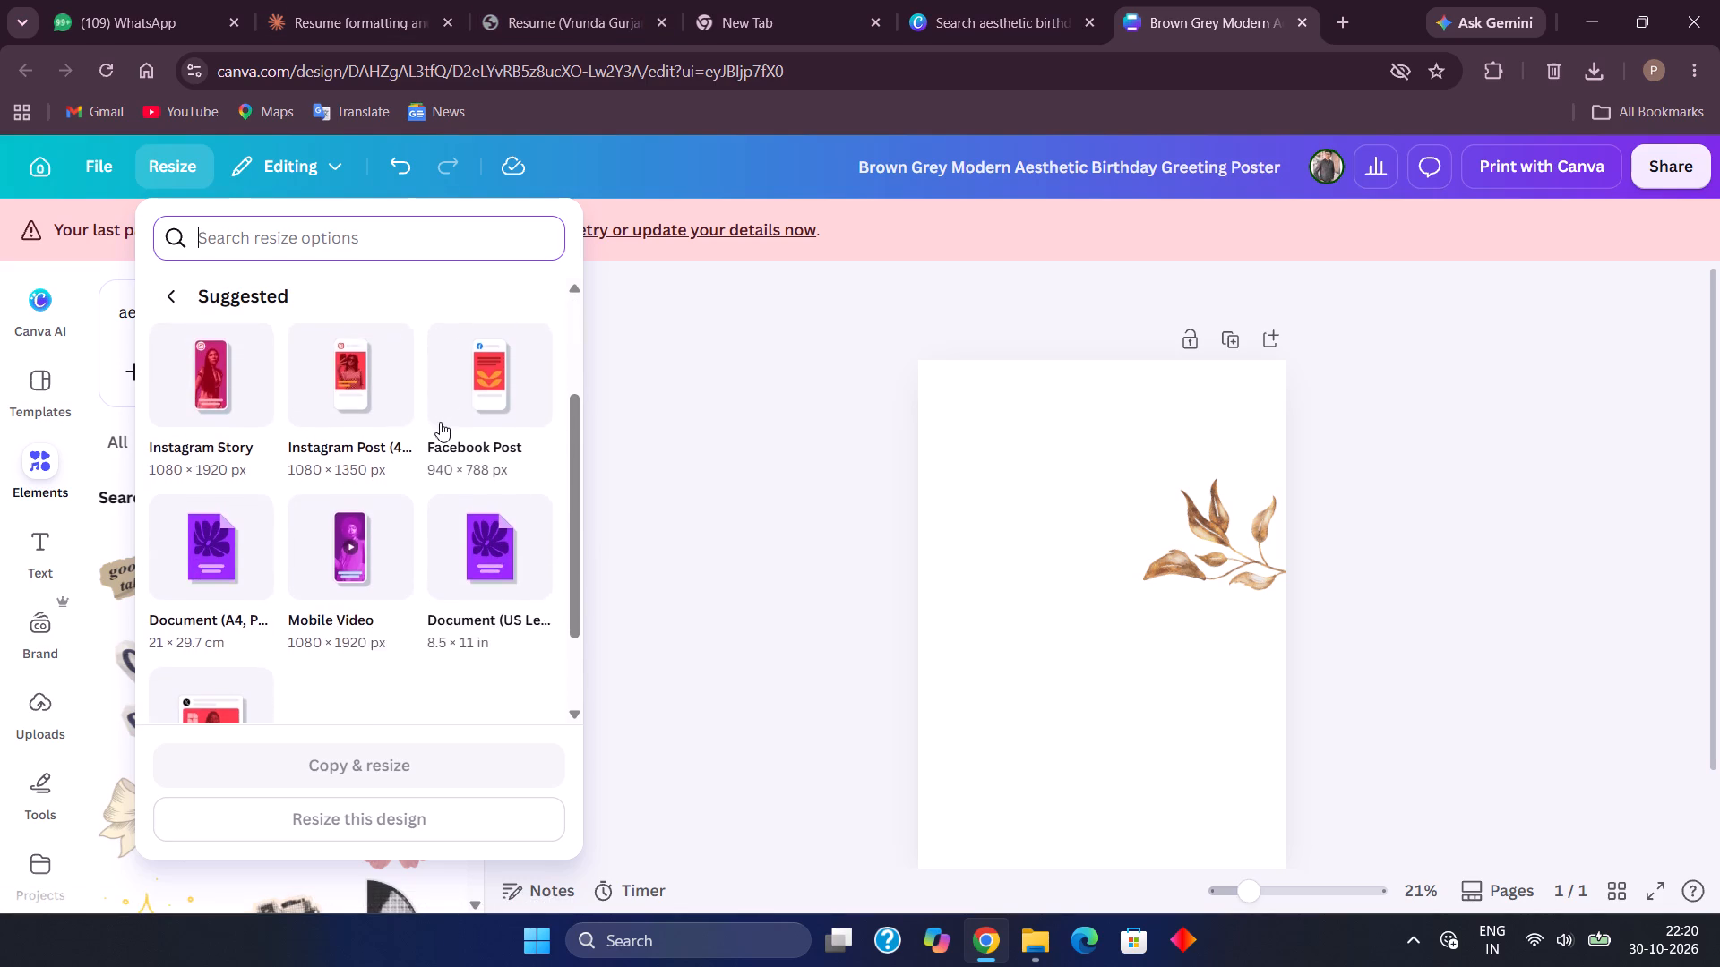
scroll(440, 422, down, 3)
scroll(440, 422, up, 7)
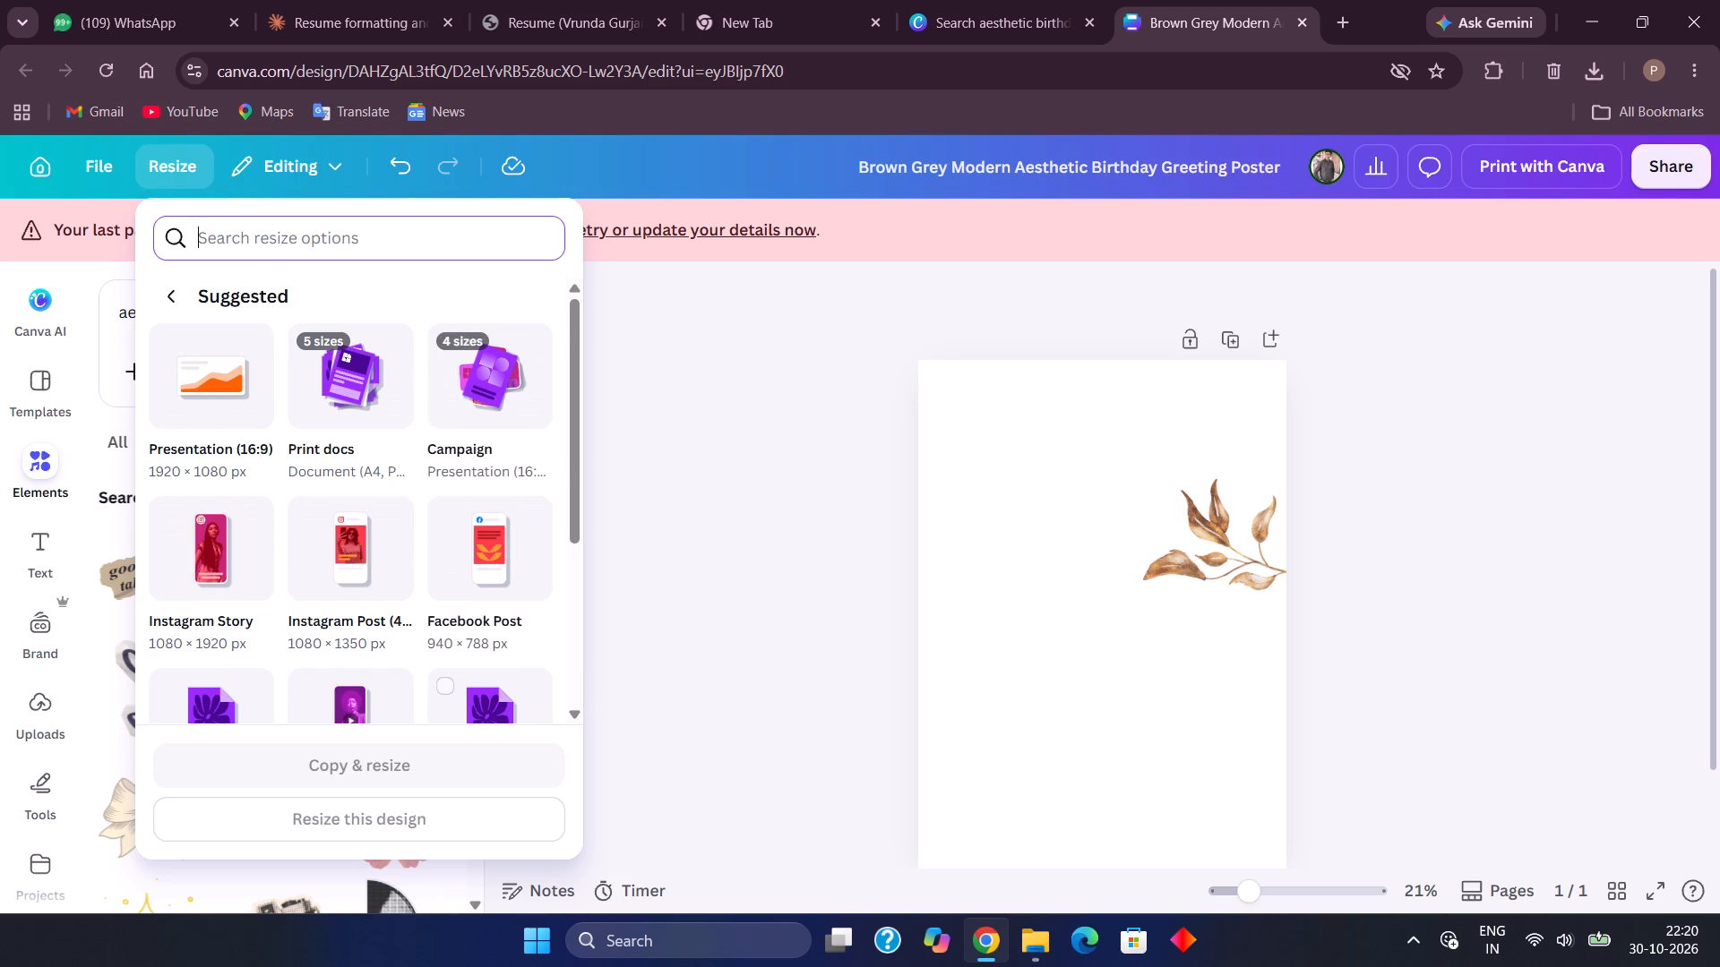
click(184, 291)
scroll(241, 556, down, 1)
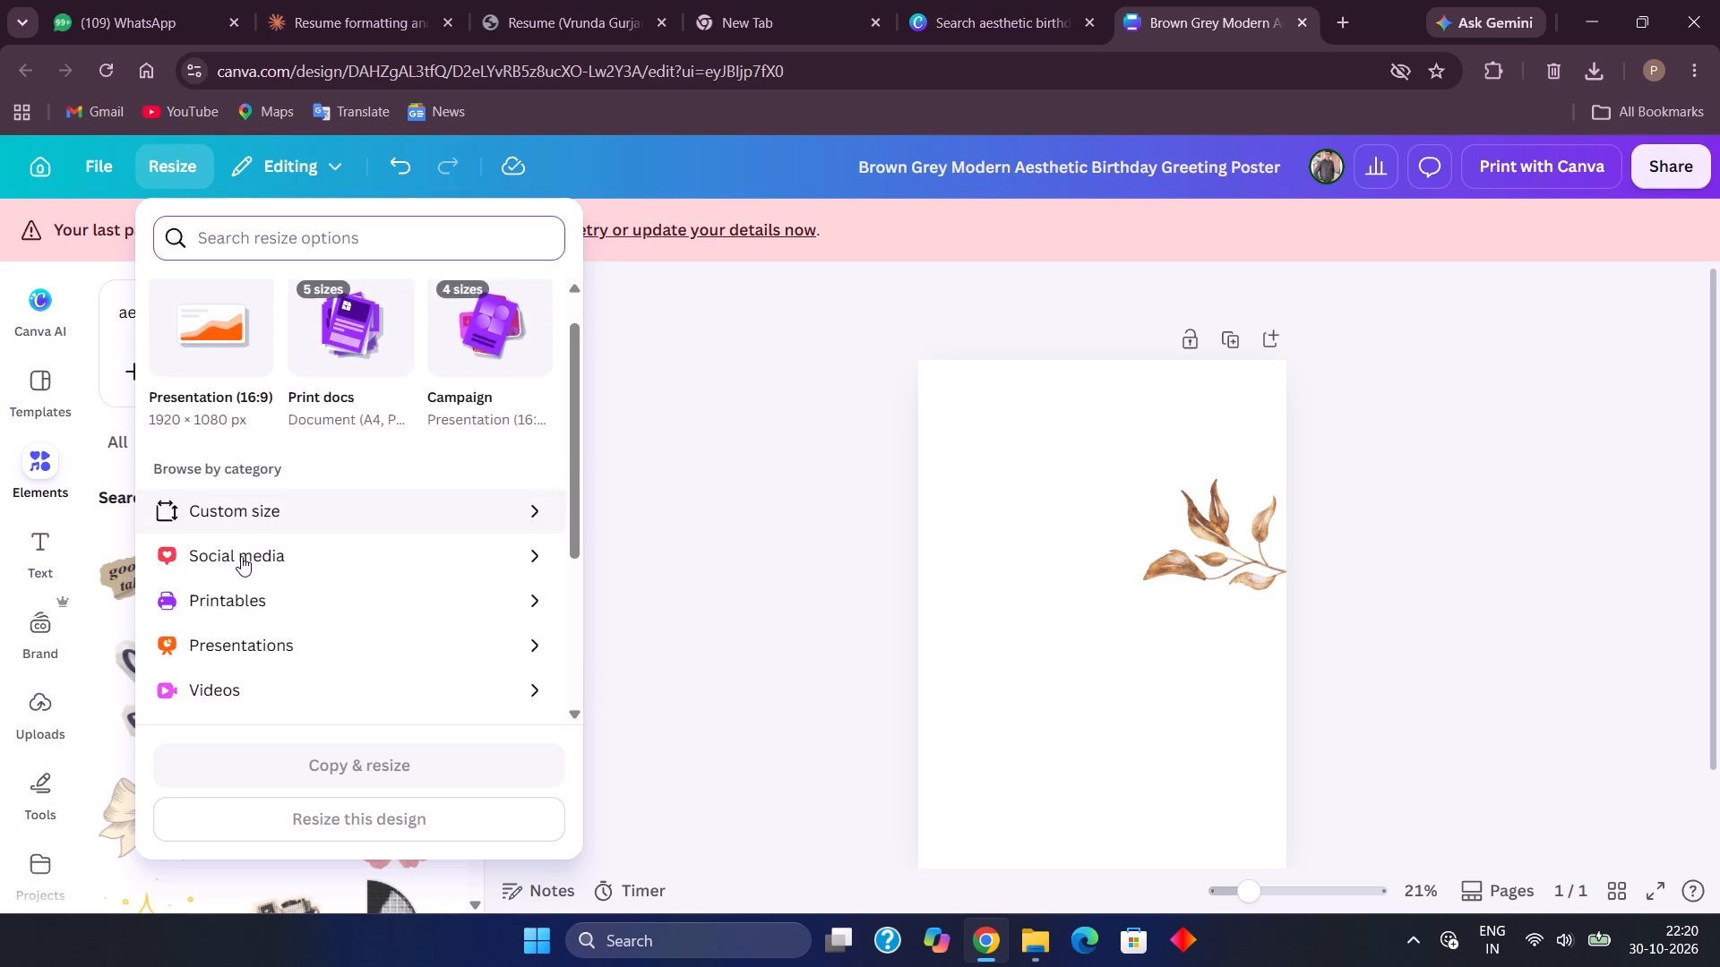
scroll(241, 556, down, 1)
scroll(241, 556, up, 2)
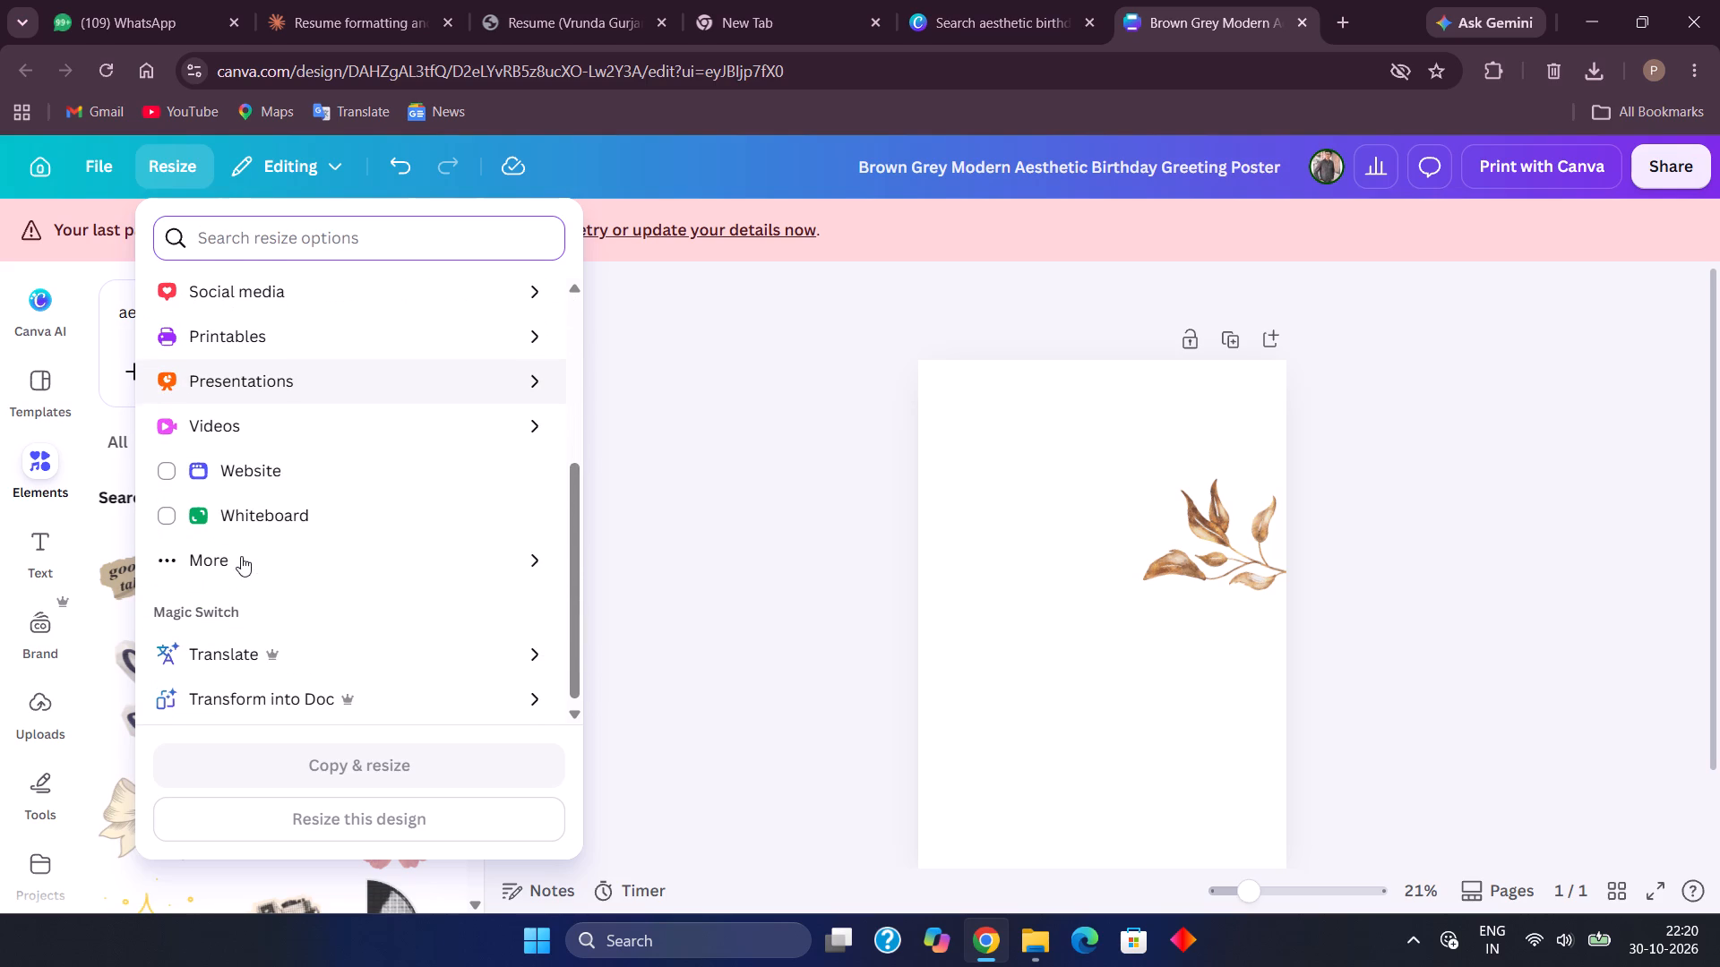
scroll(241, 556, up, 3)
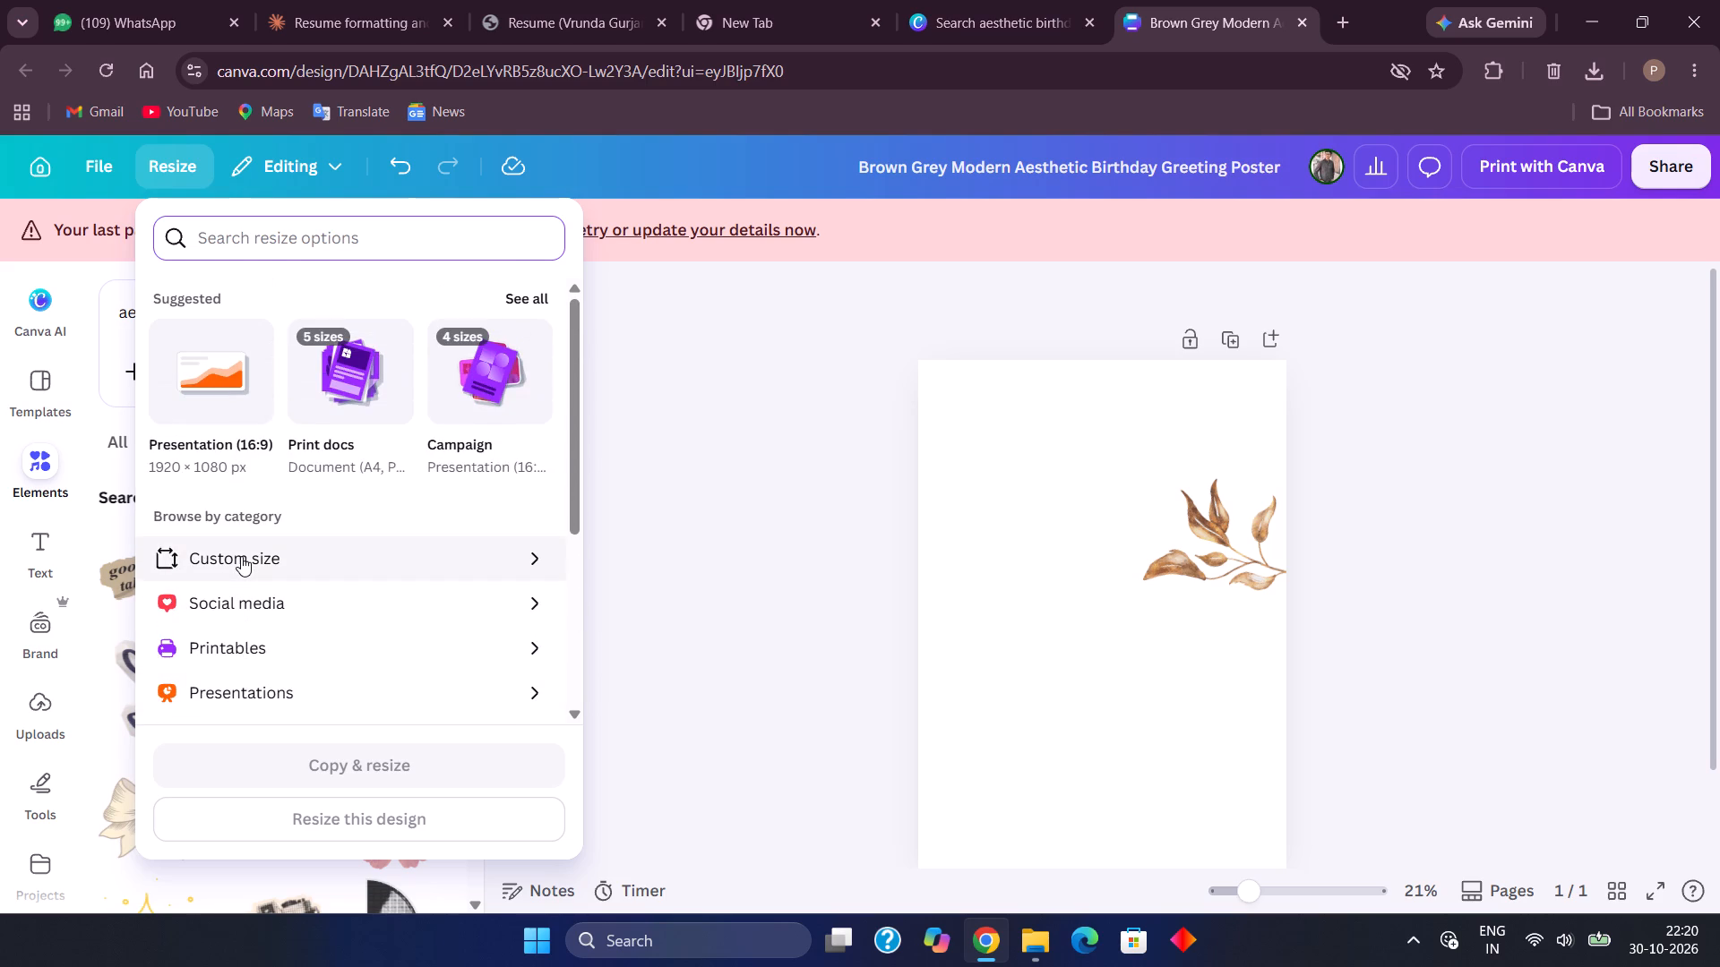
scroll(787, 731, down, 2)
scroll(486, 540, up, 1)
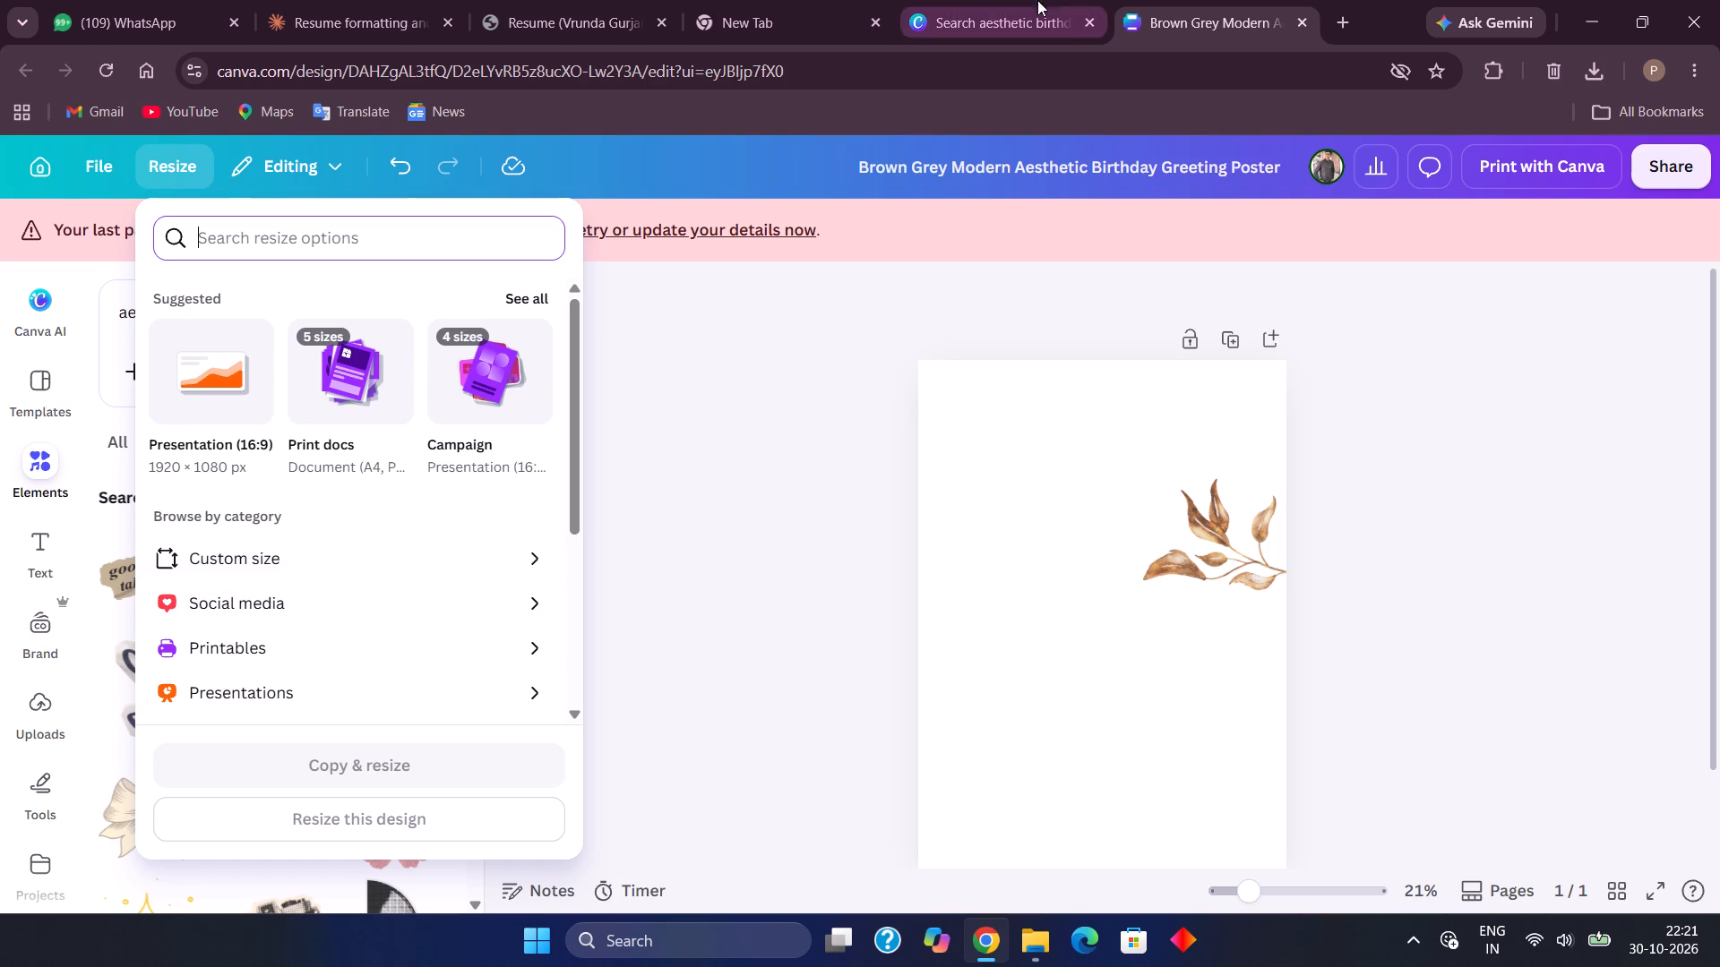
Search Google in a new browser tab for "black a3 size paper in cm".
click(1344, 31)
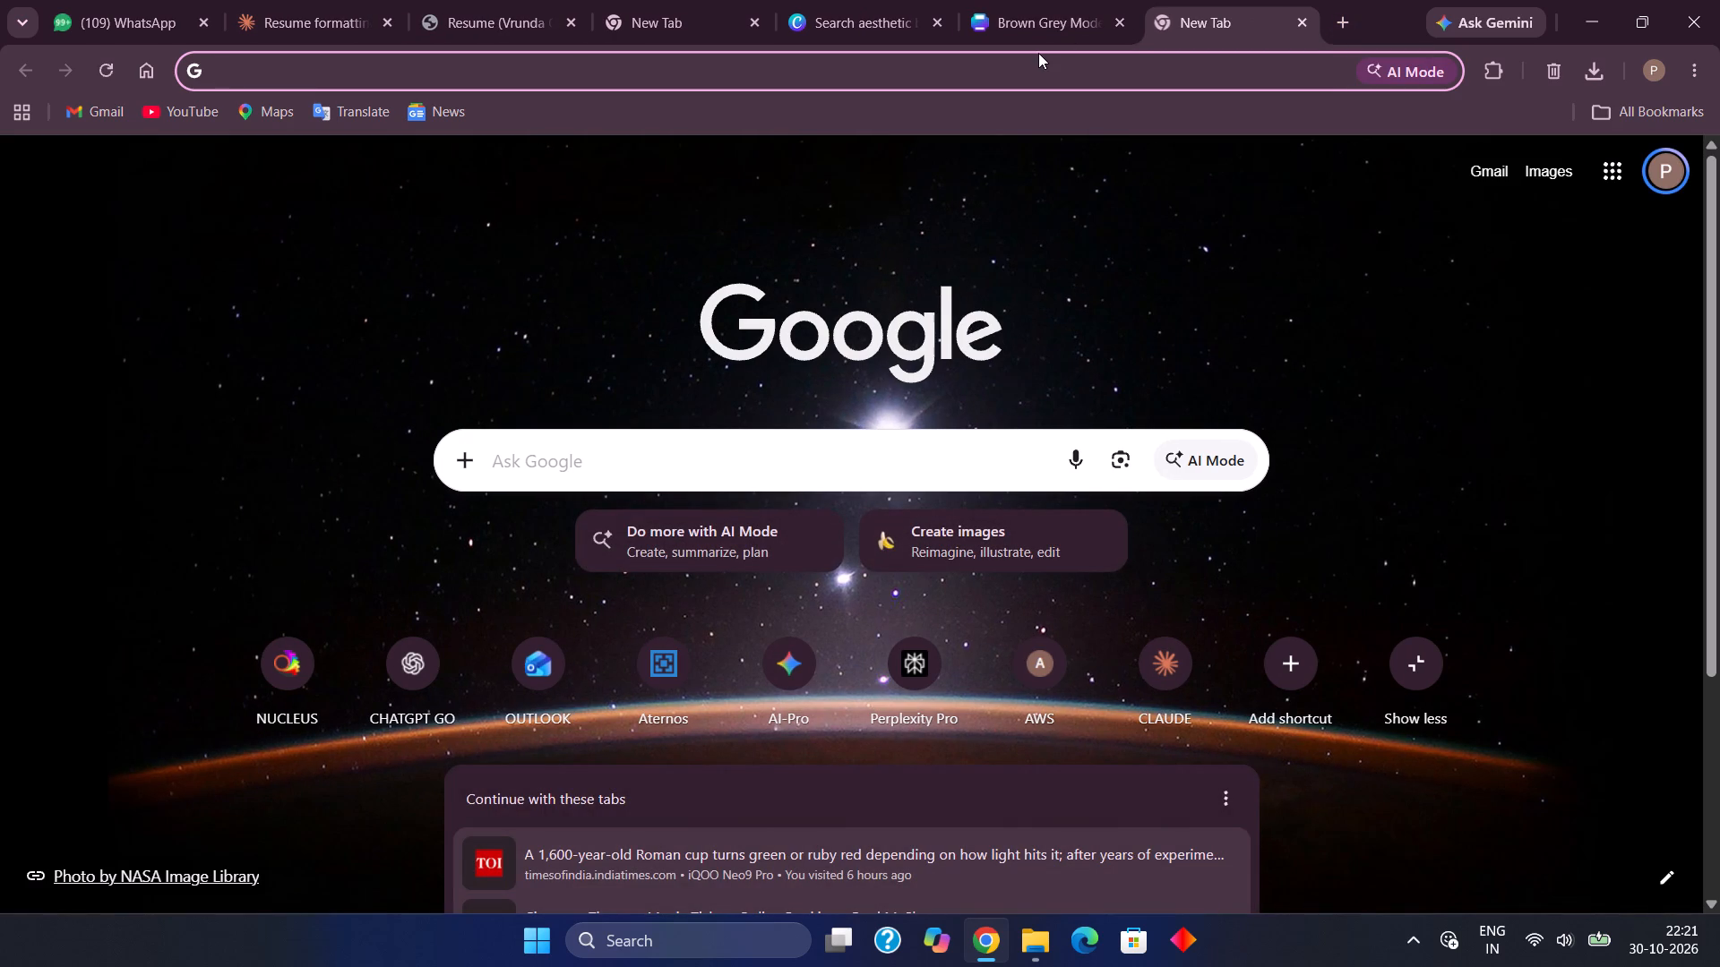
text(black)
key(space)
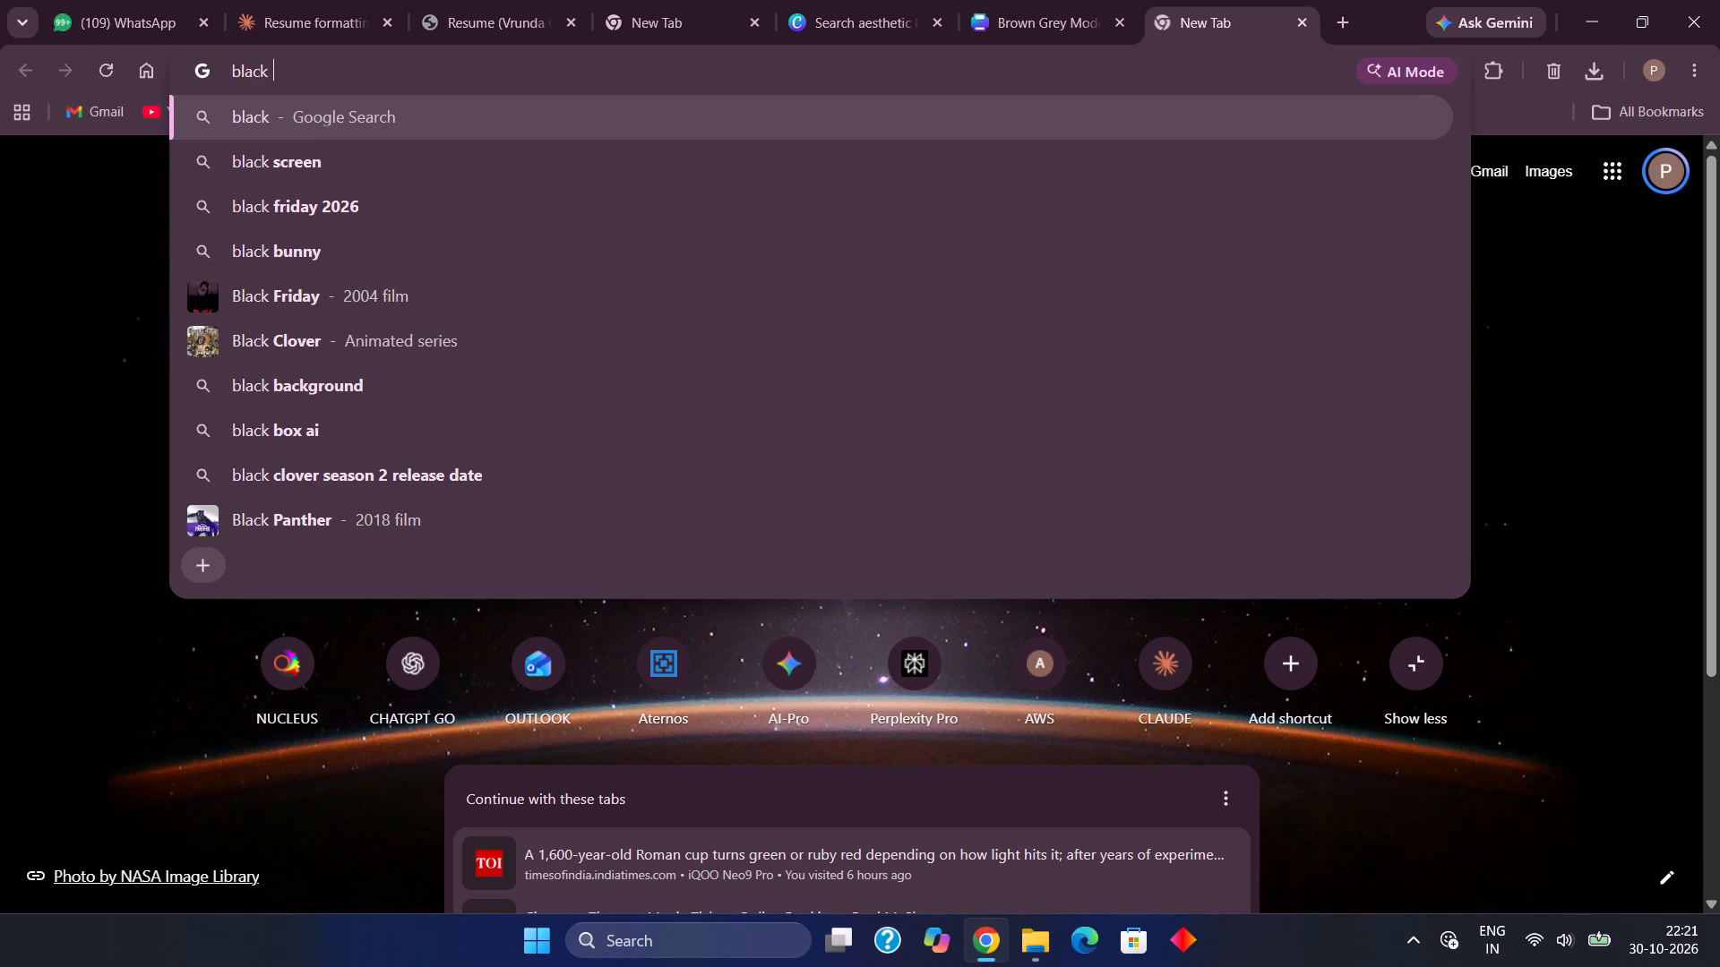
text(a3)
key(space)
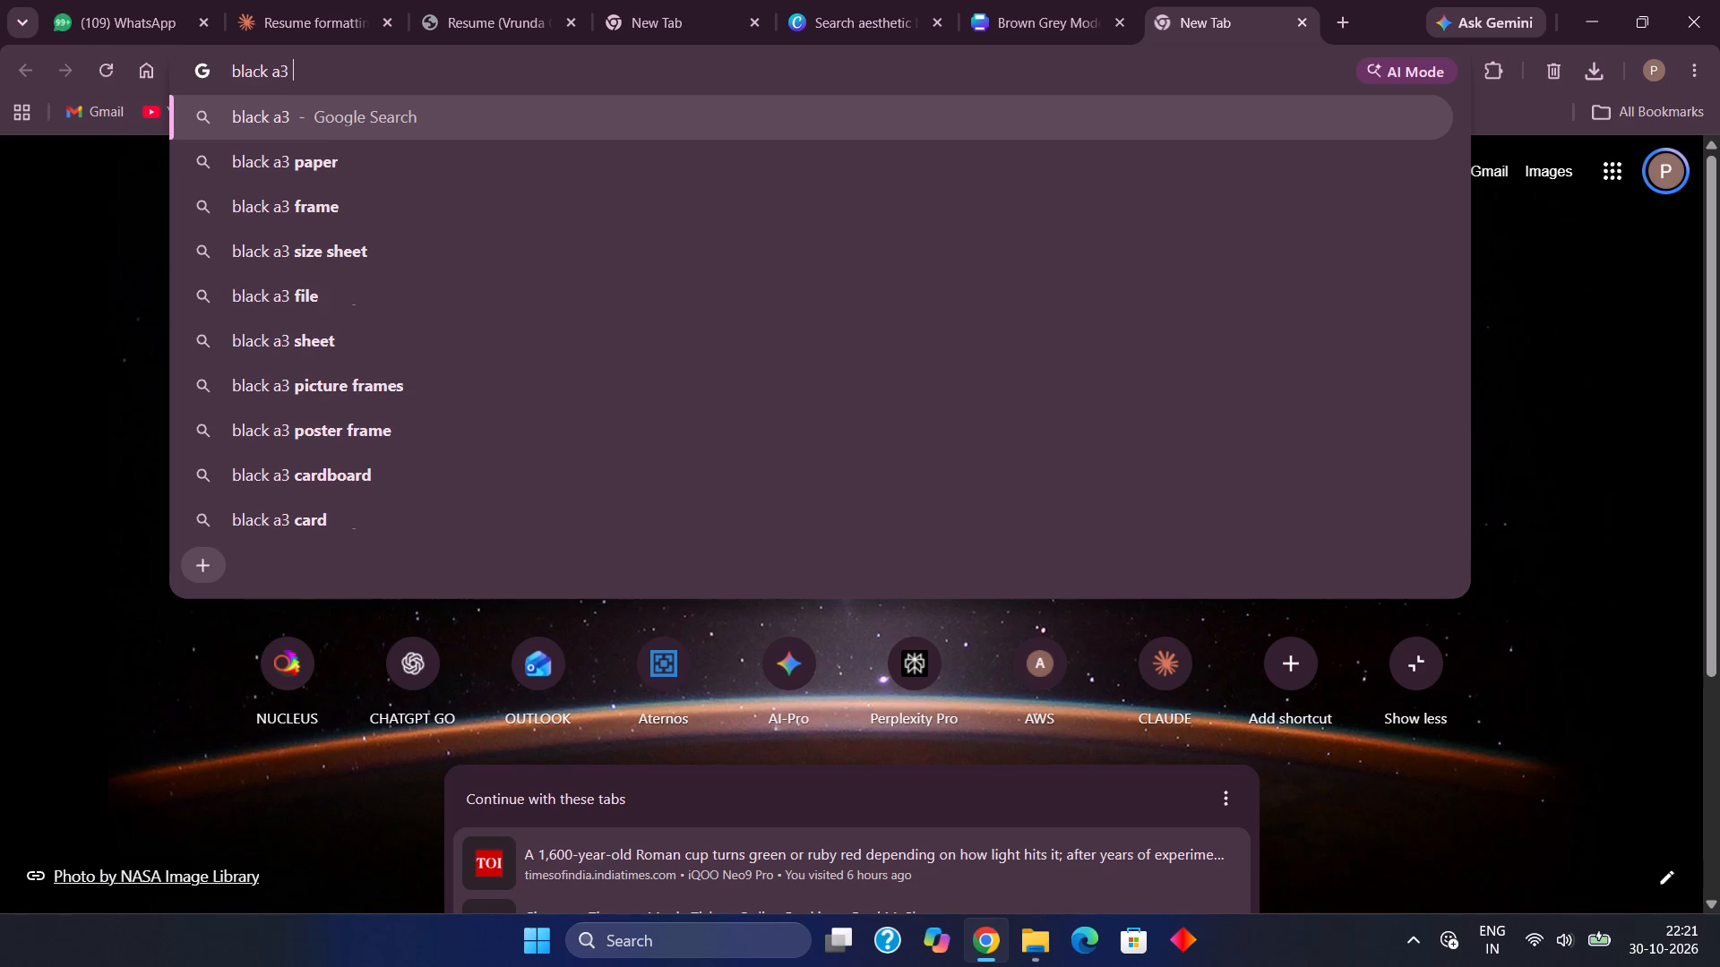
text(six)
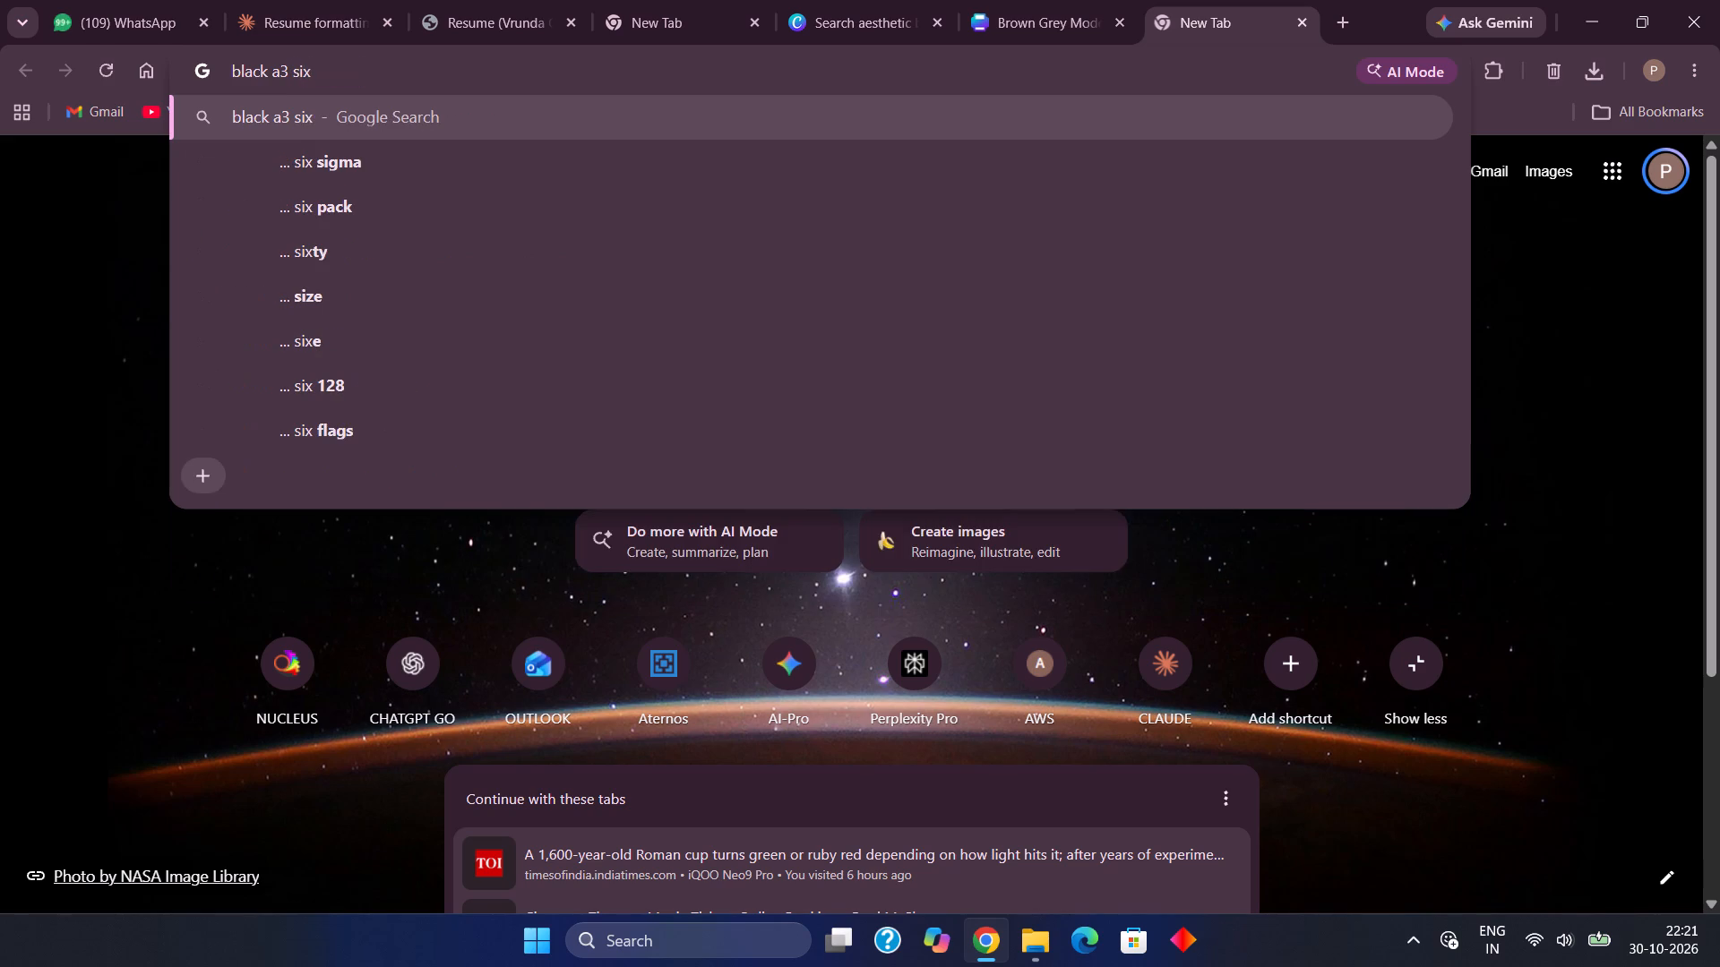
key(BackSpace)
text(ze)
key(space)
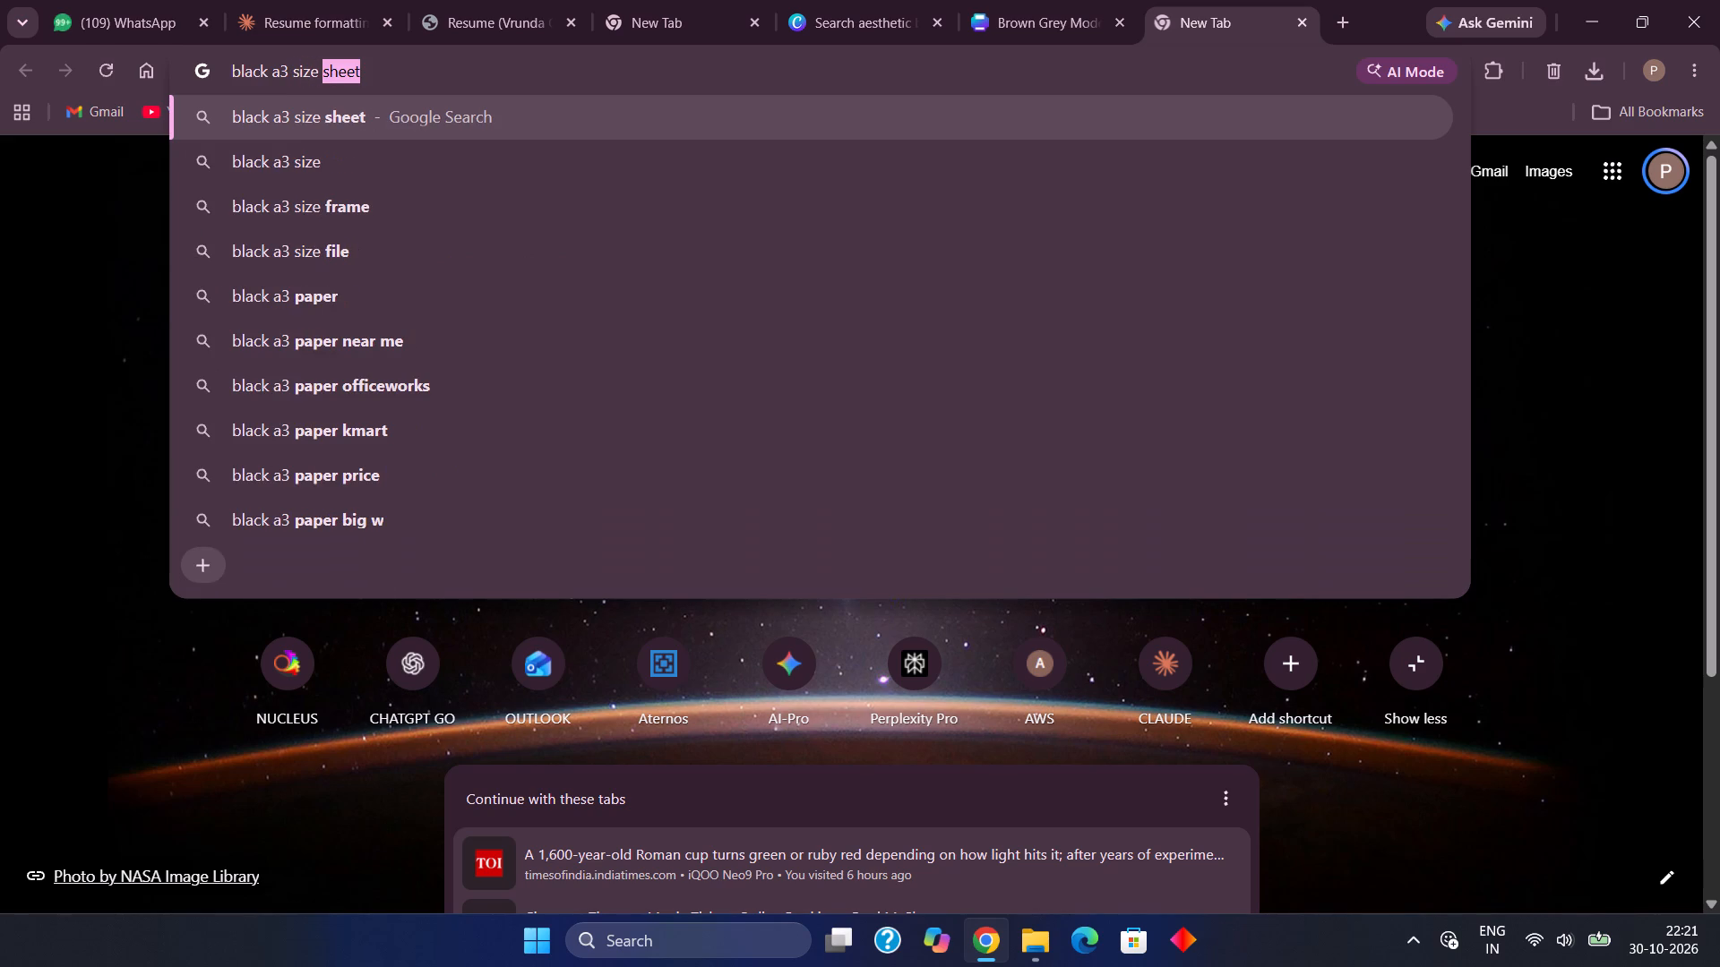
text(paper)
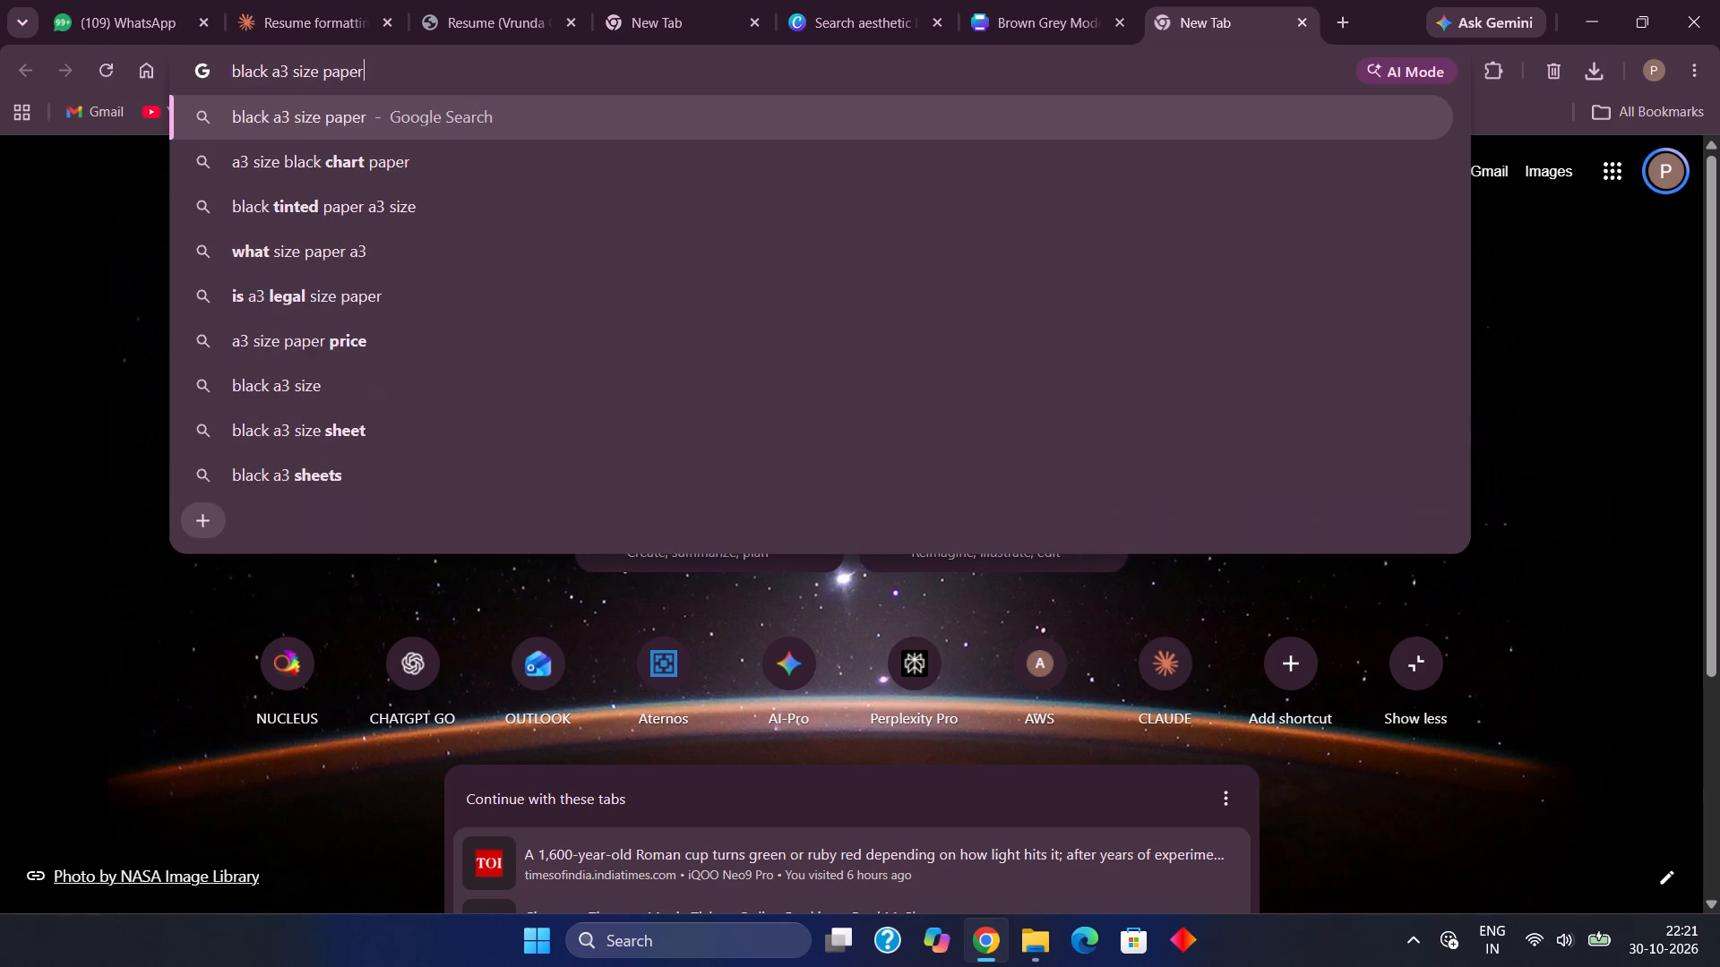
key(space)
text(in cm)
key(Return)
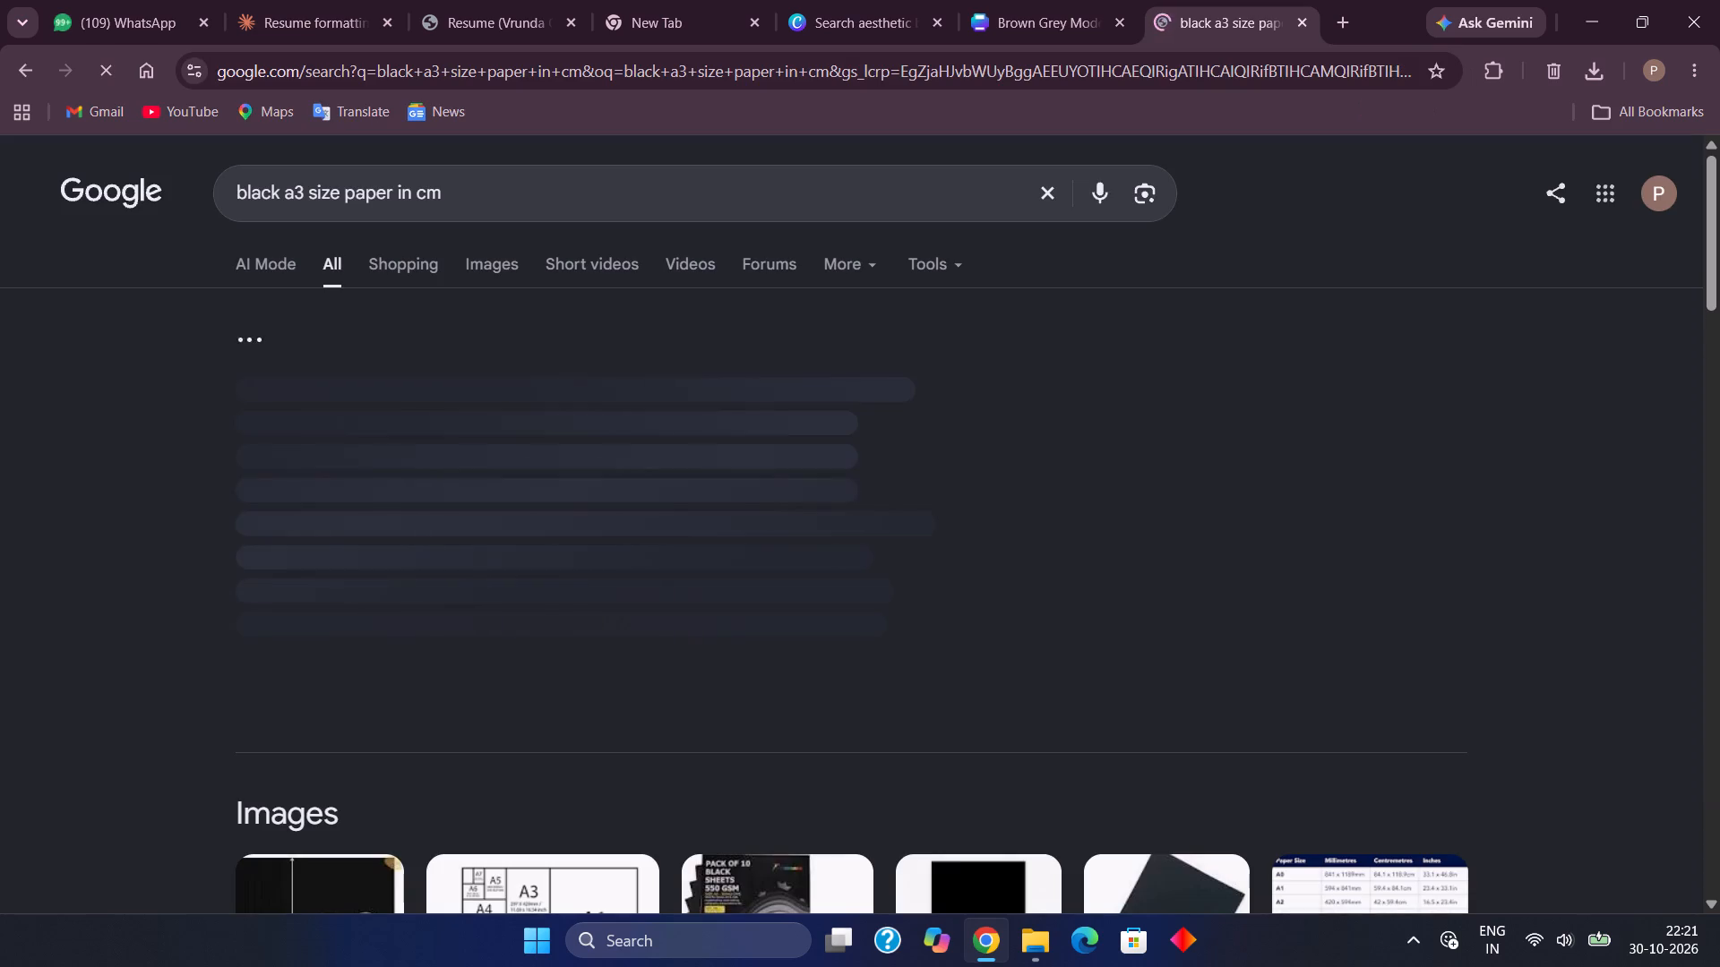
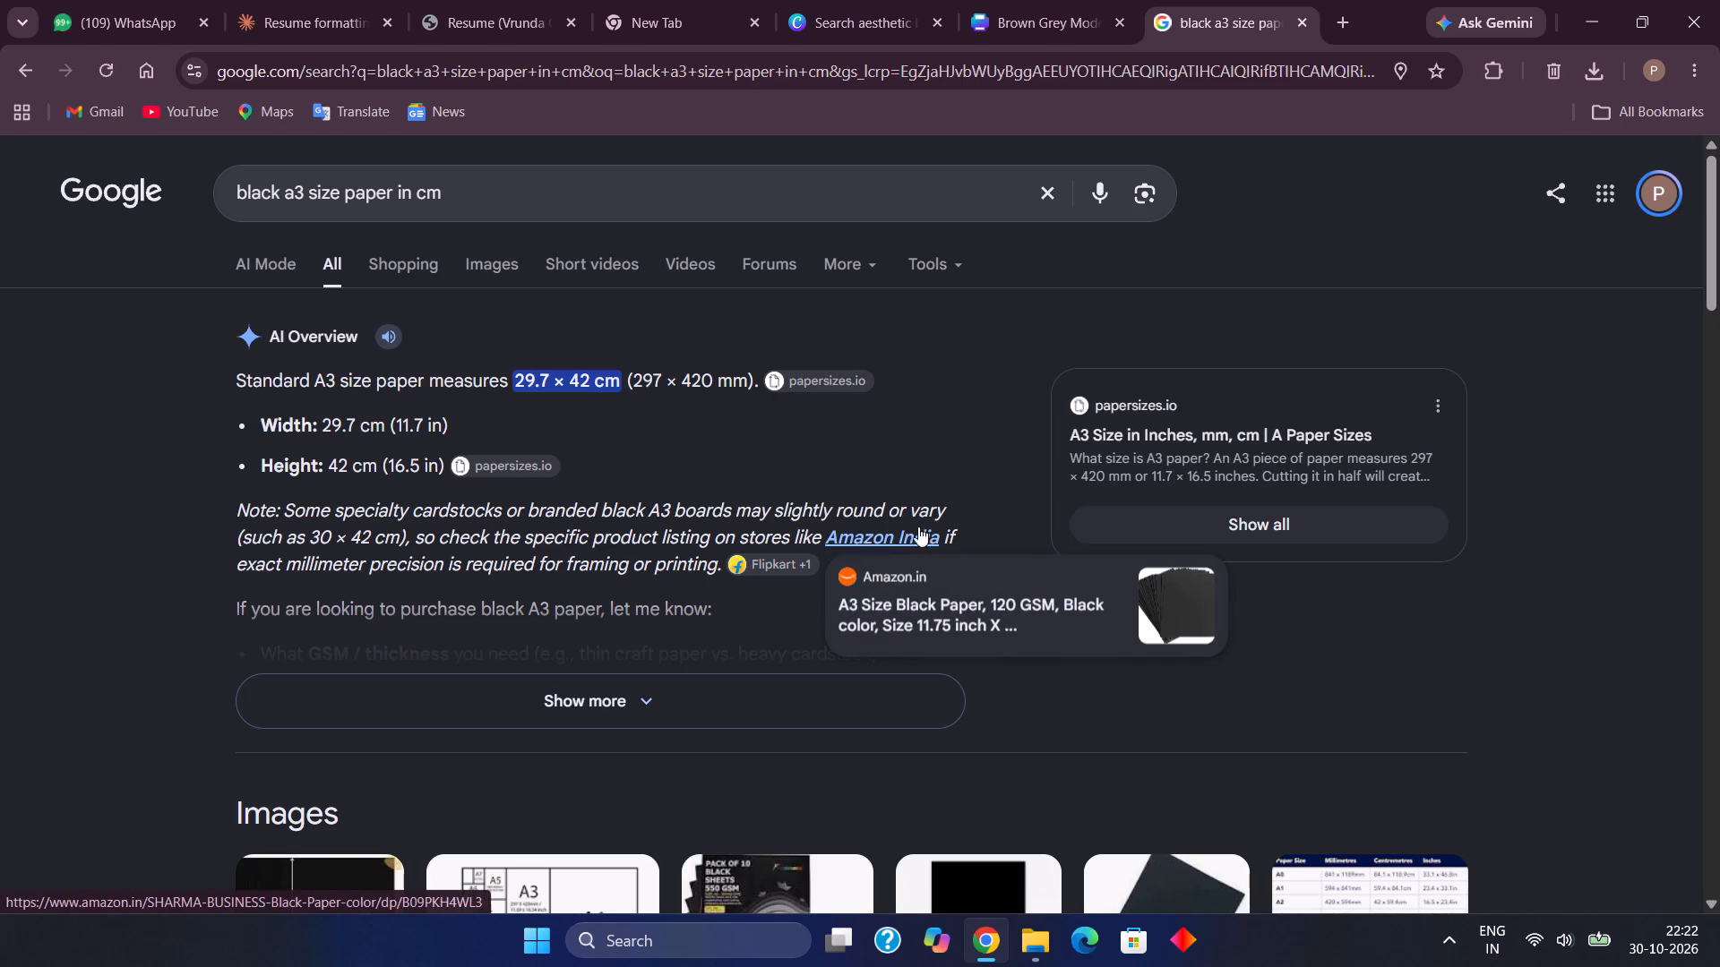
Read through the search results for the A3 paper's width and height in centimetres.
scroll(918, 620, down, 1)
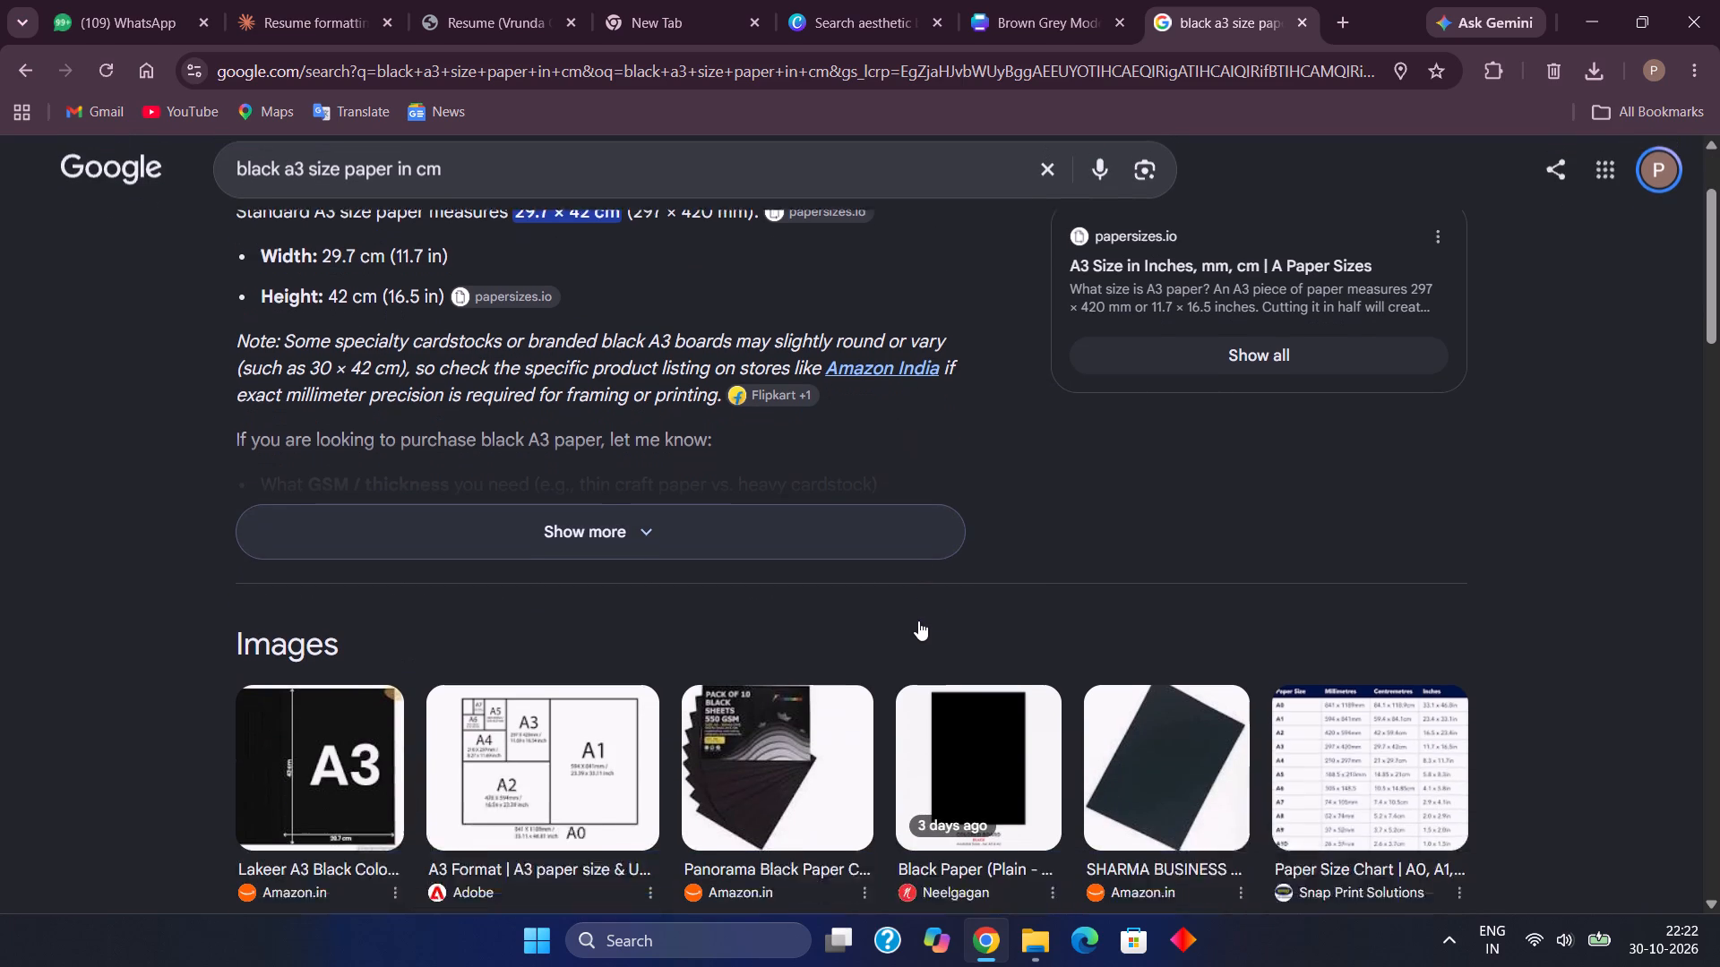
scroll(918, 620, down, 2)
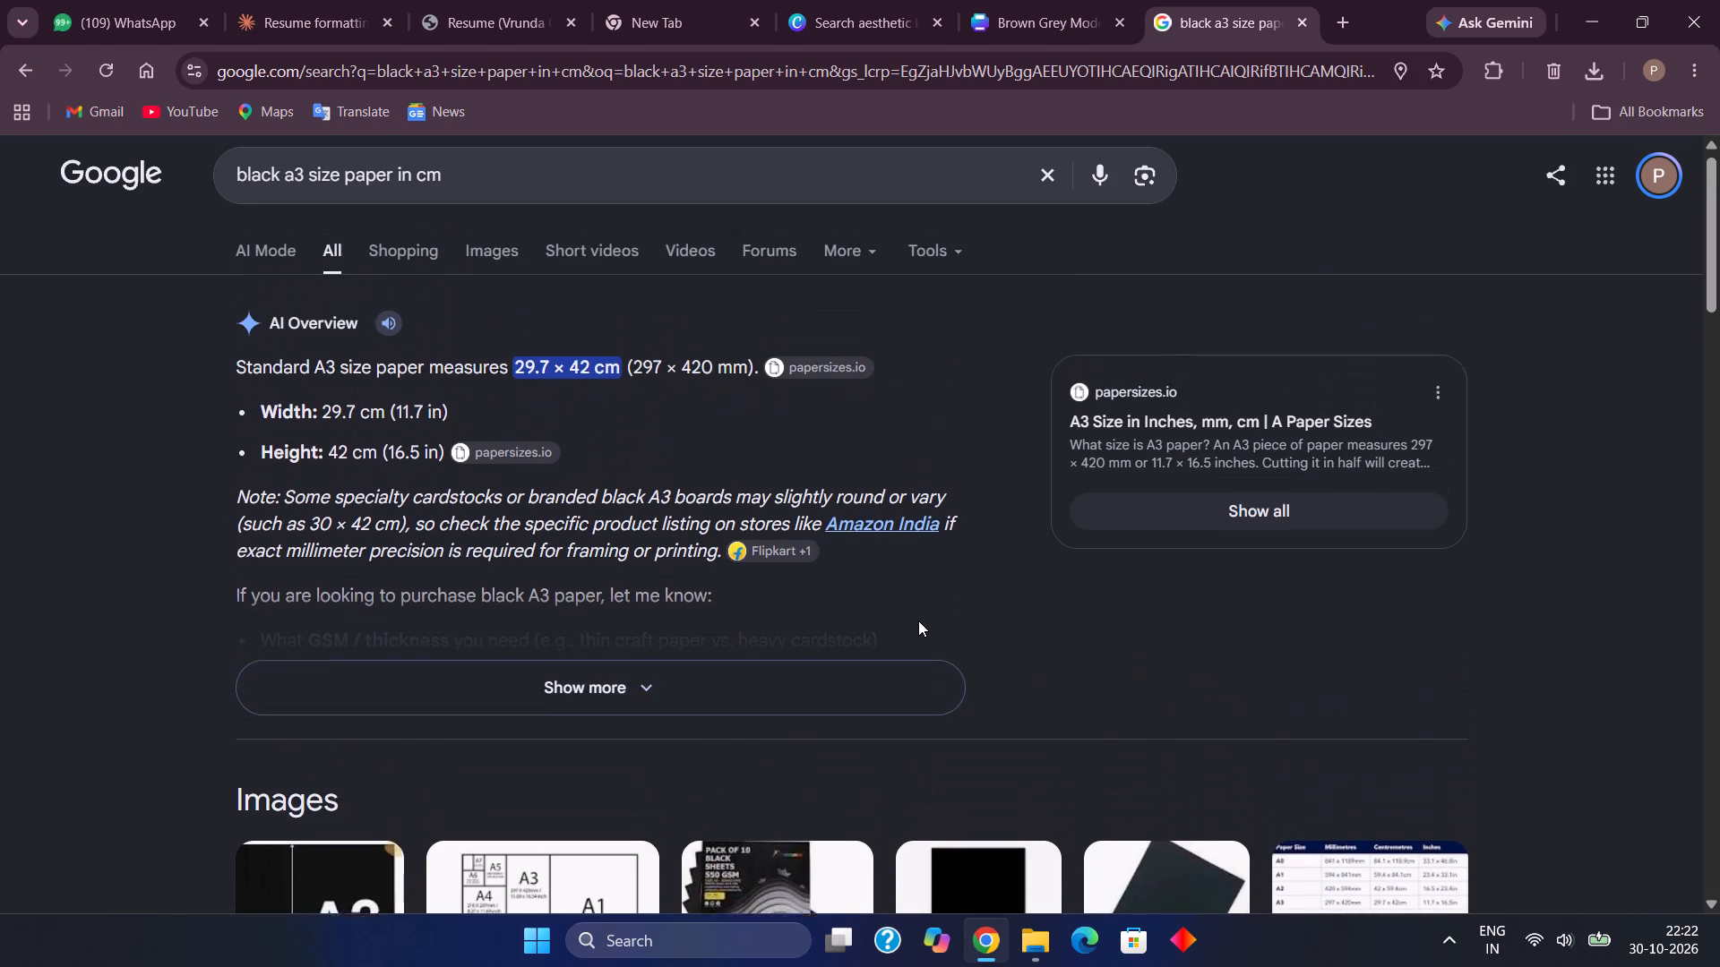
scroll(918, 620, down, 1)
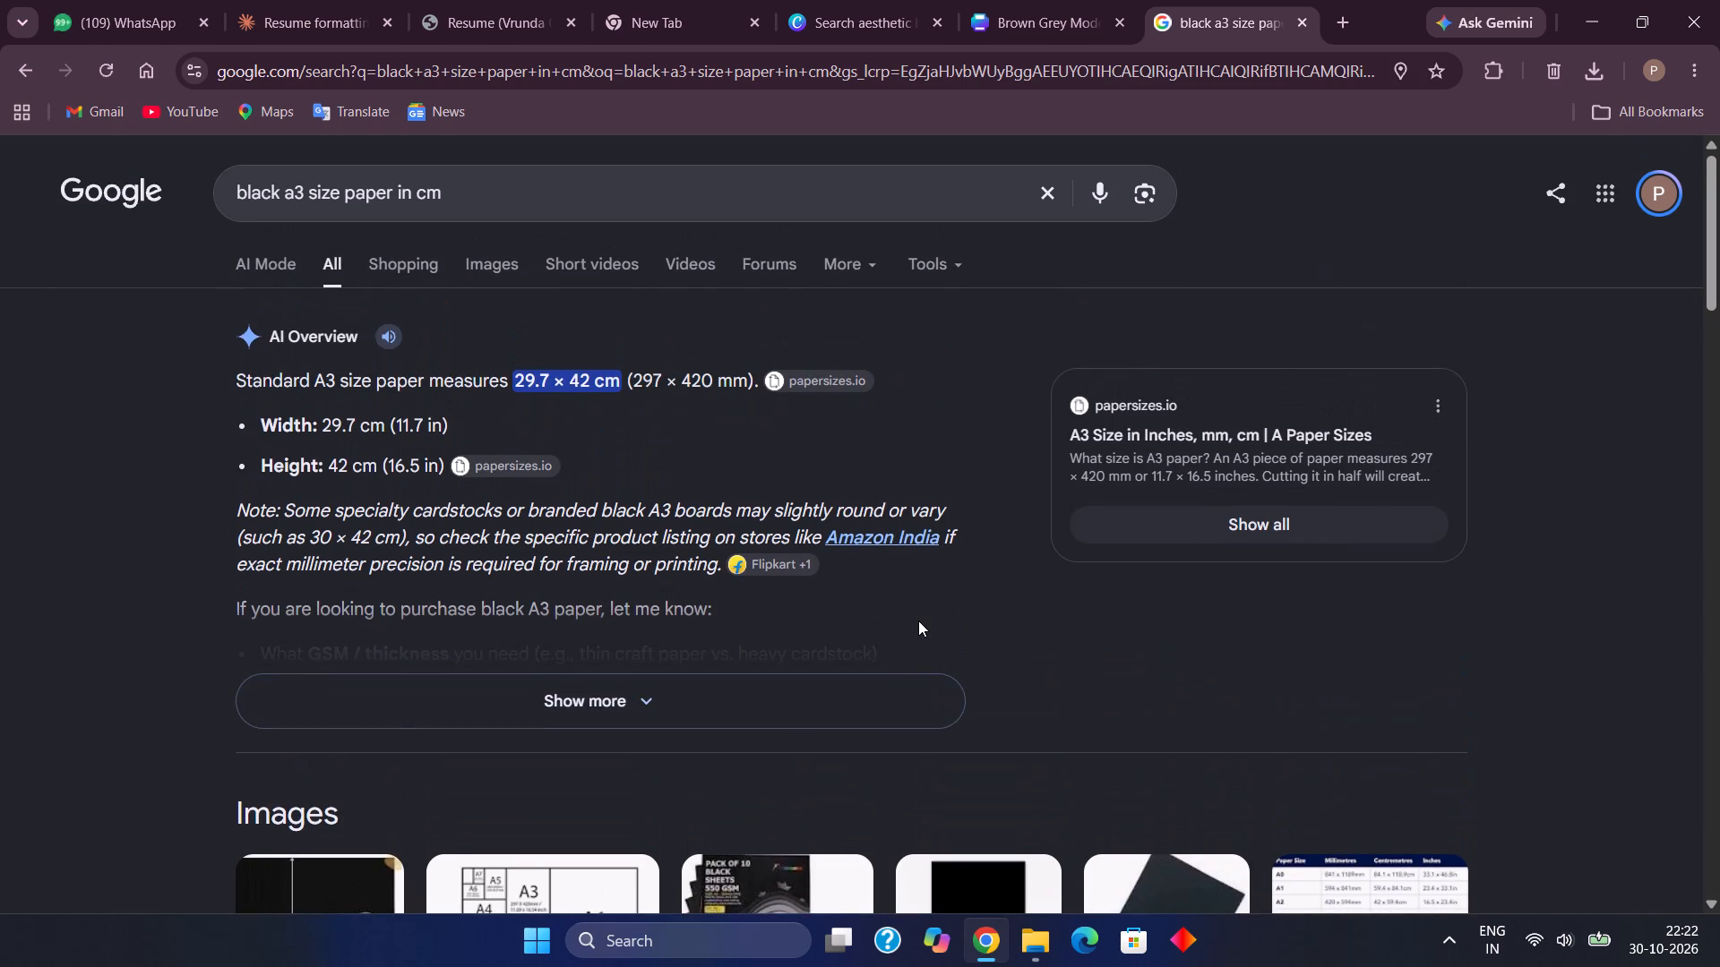
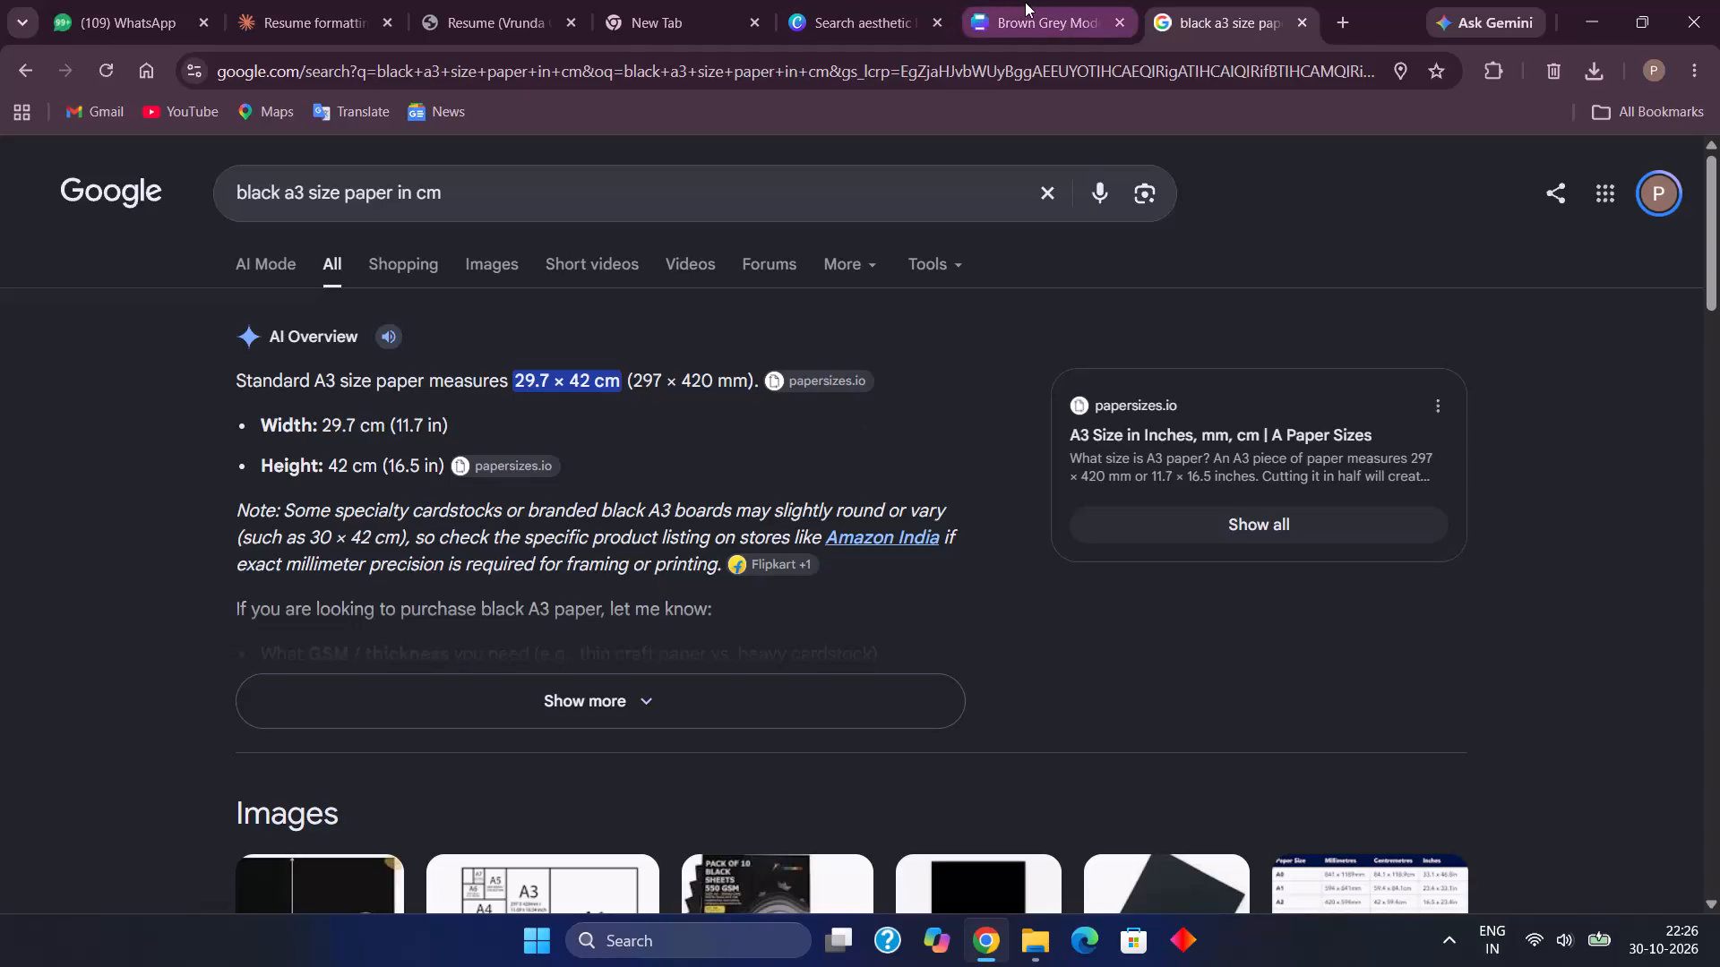
Switch back to the birthday poster design in Canva and open its custom size resize settings, checking the original template's size details.
click(1025, 2)
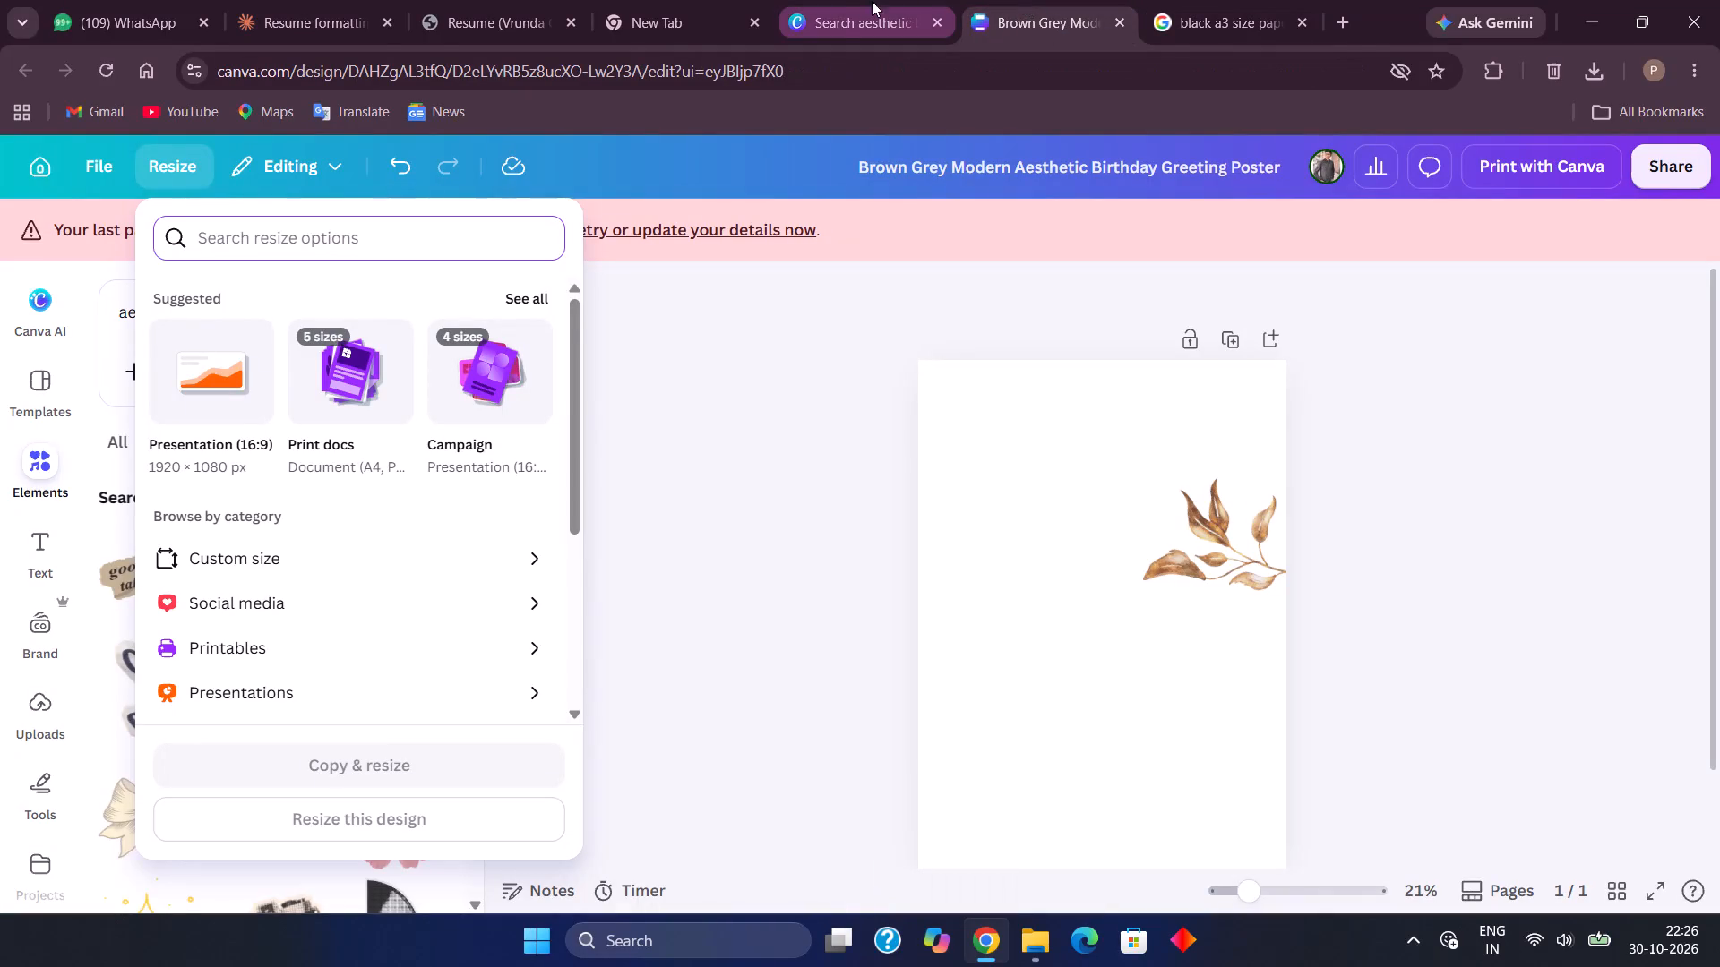
click(978, 514)
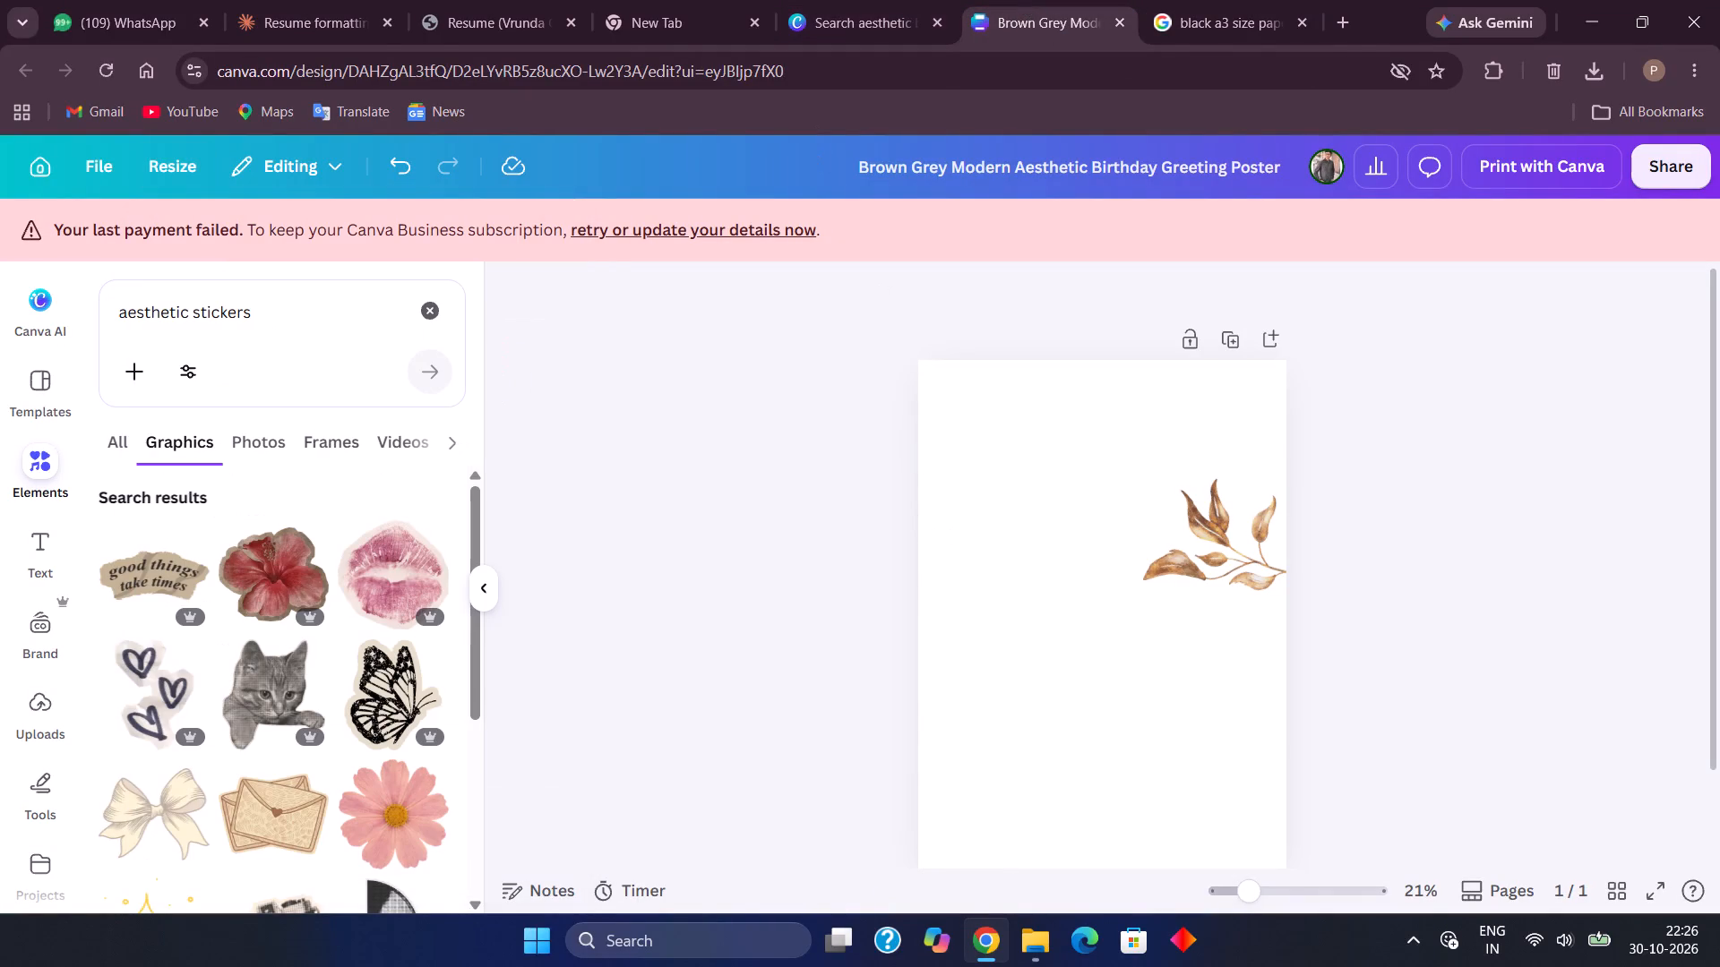
click(187, 154)
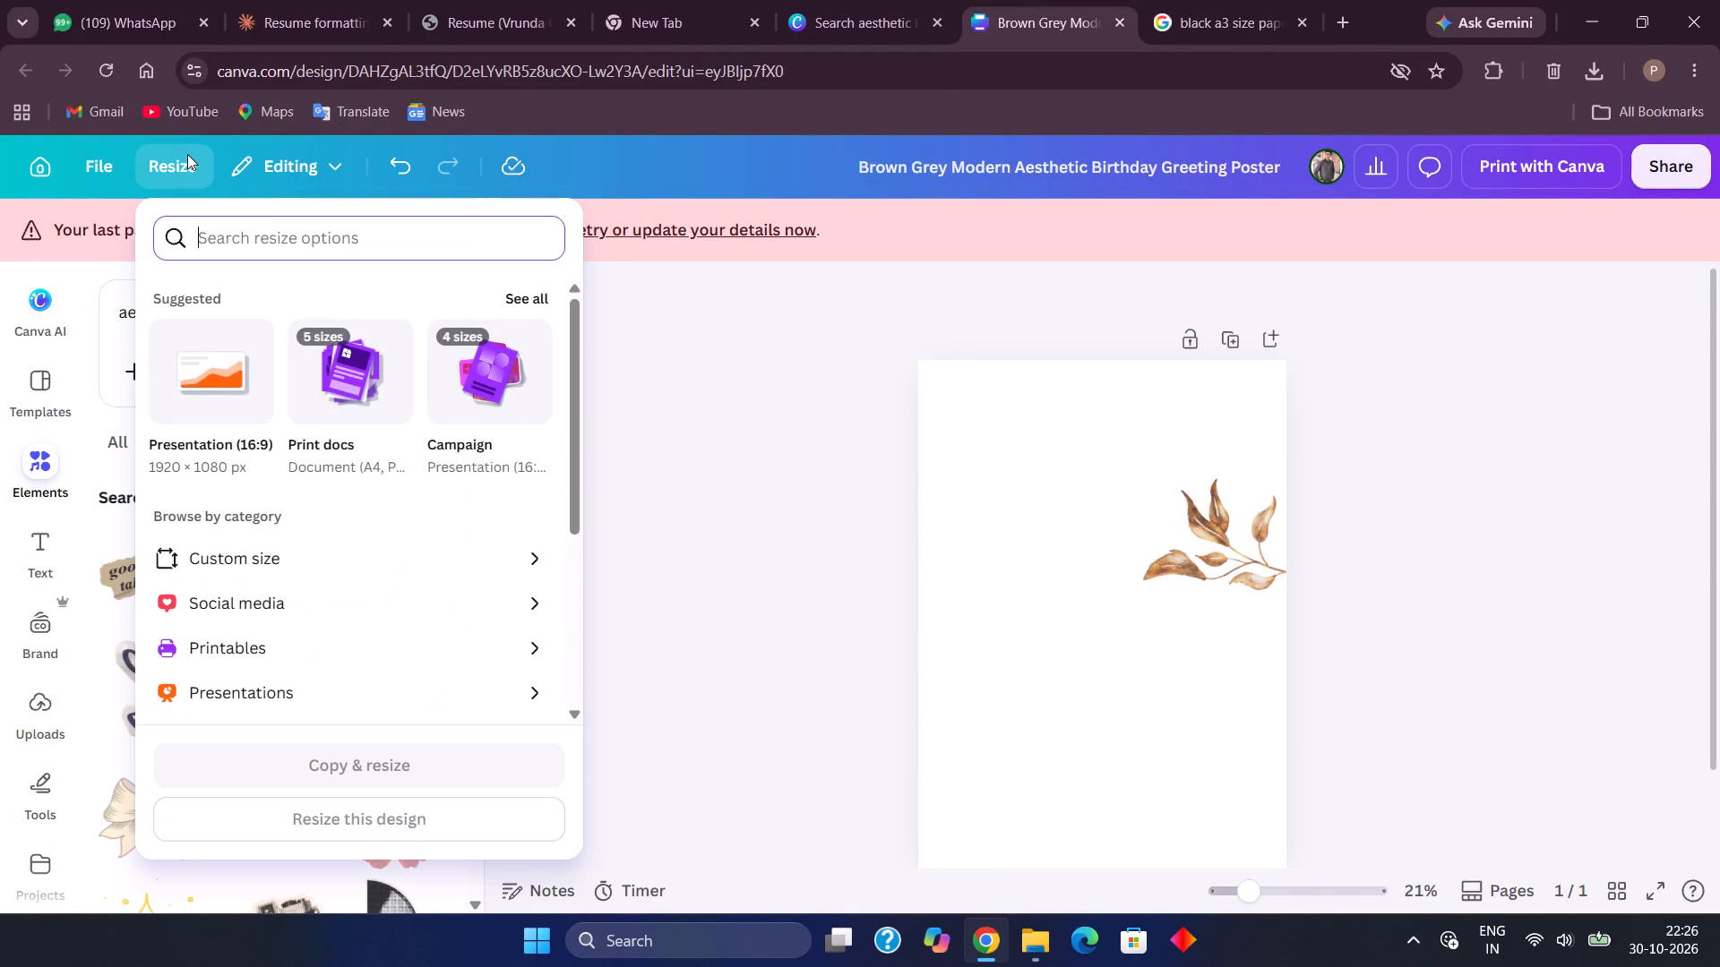
click(227, 567)
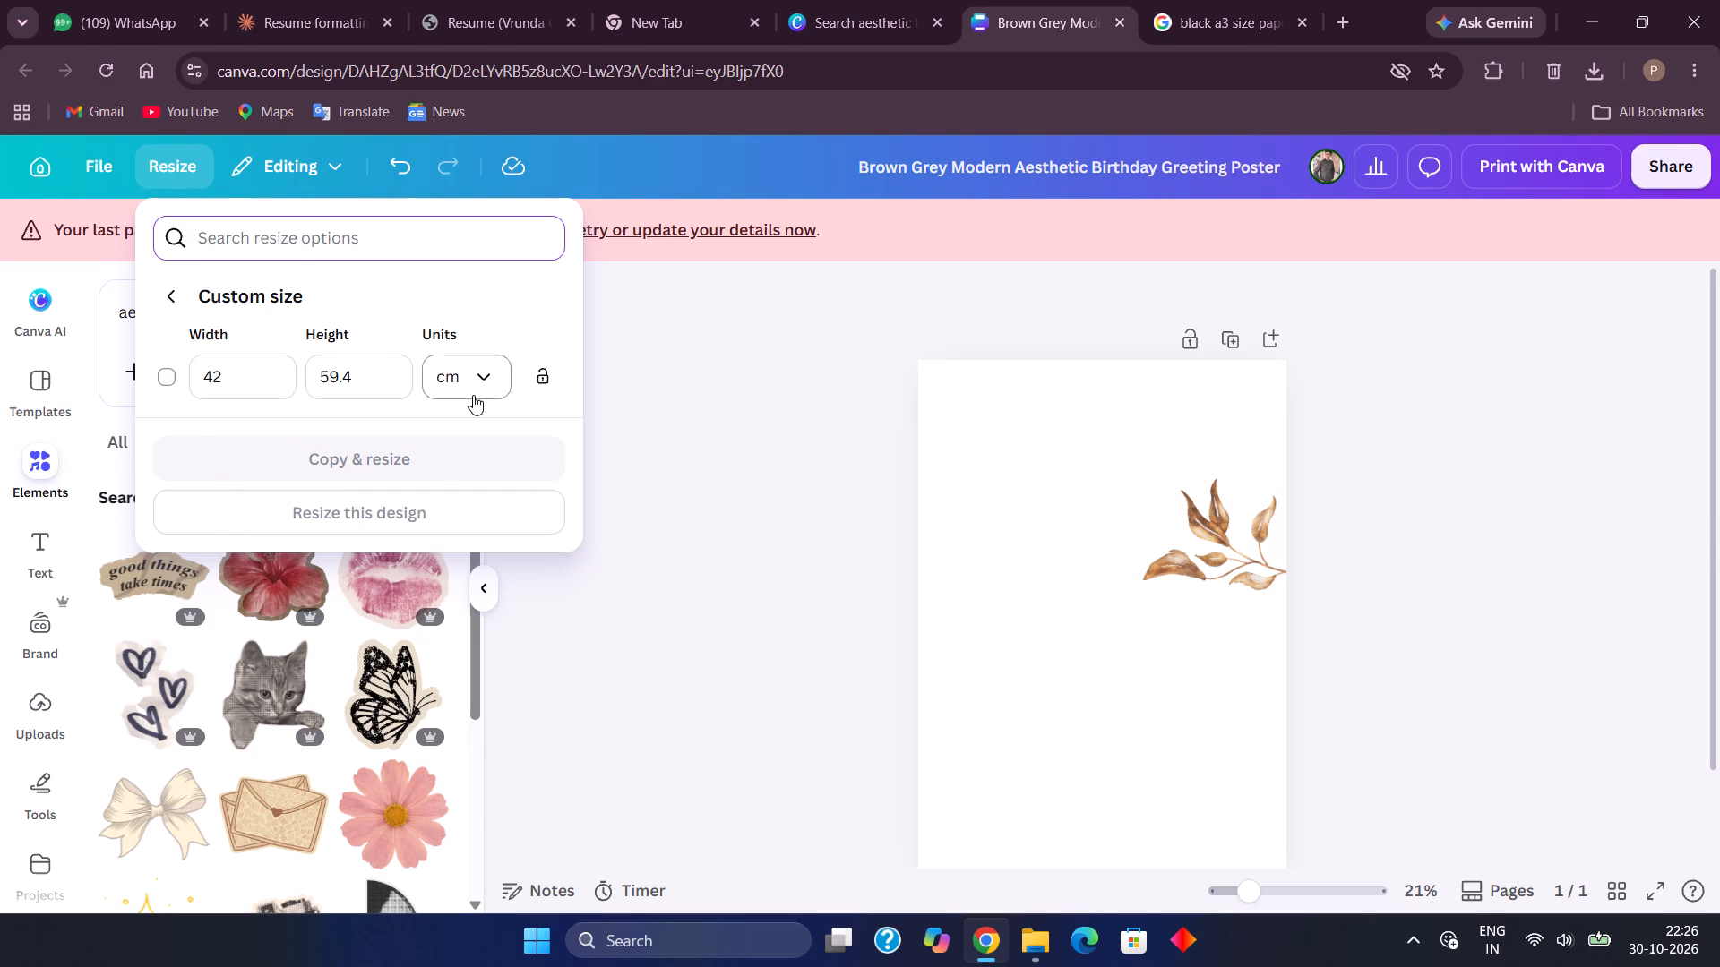
click(814, 1)
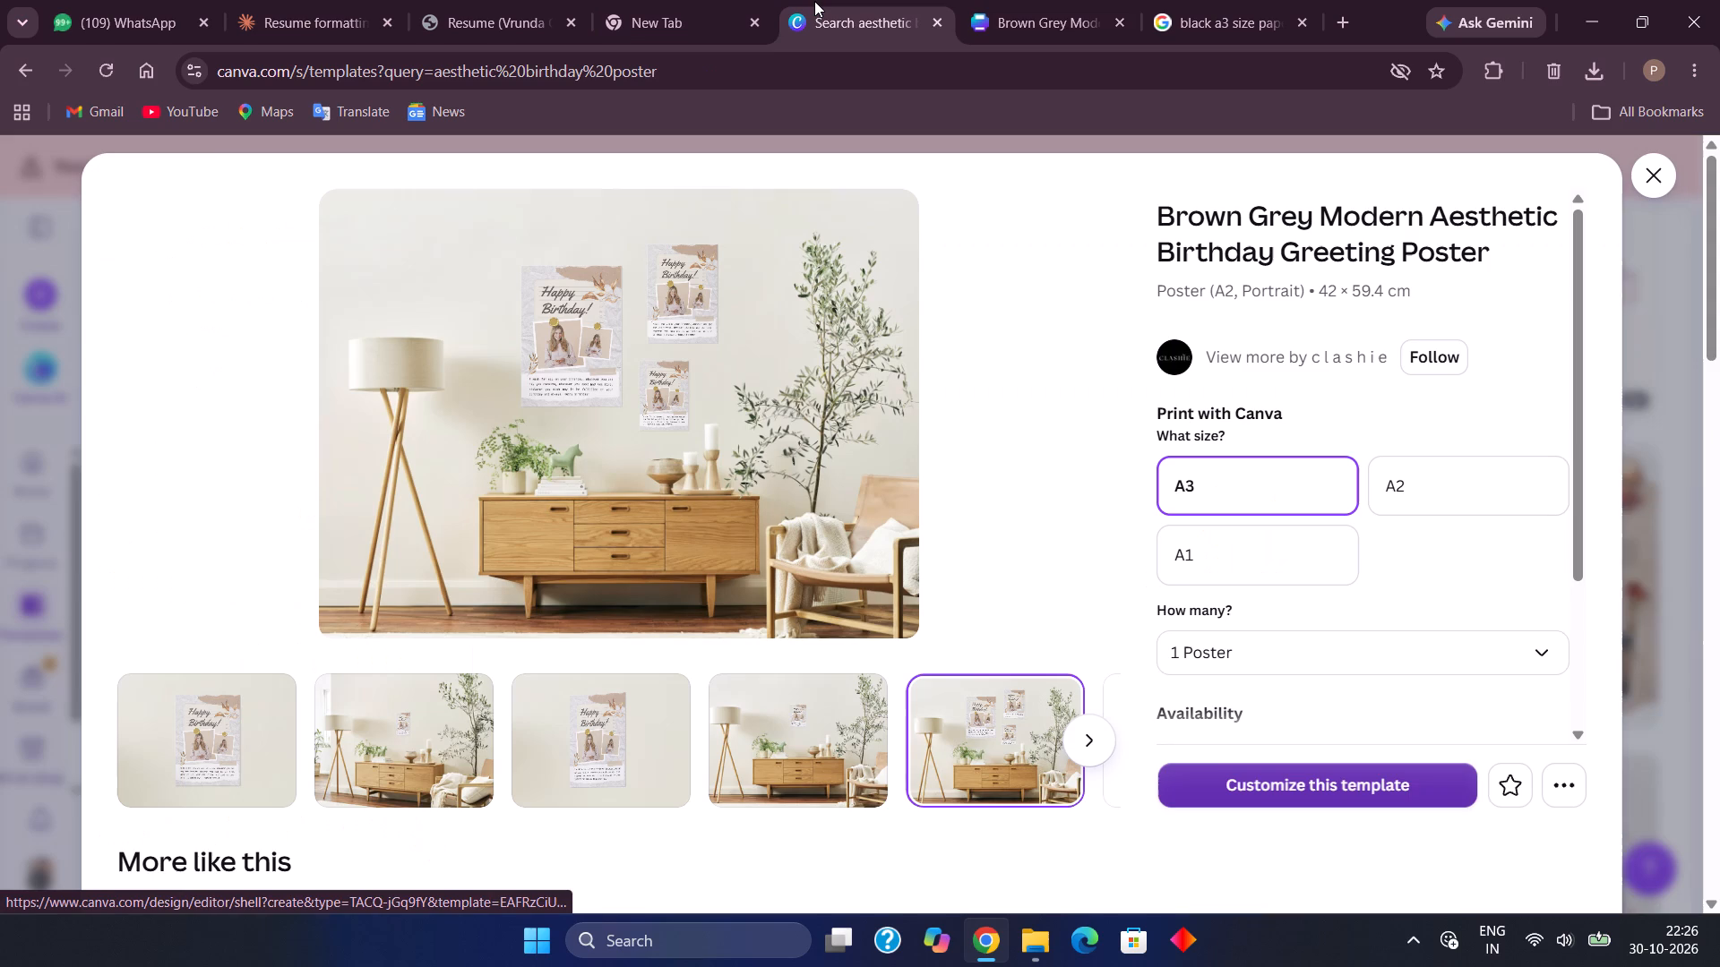
click(1011, 2)
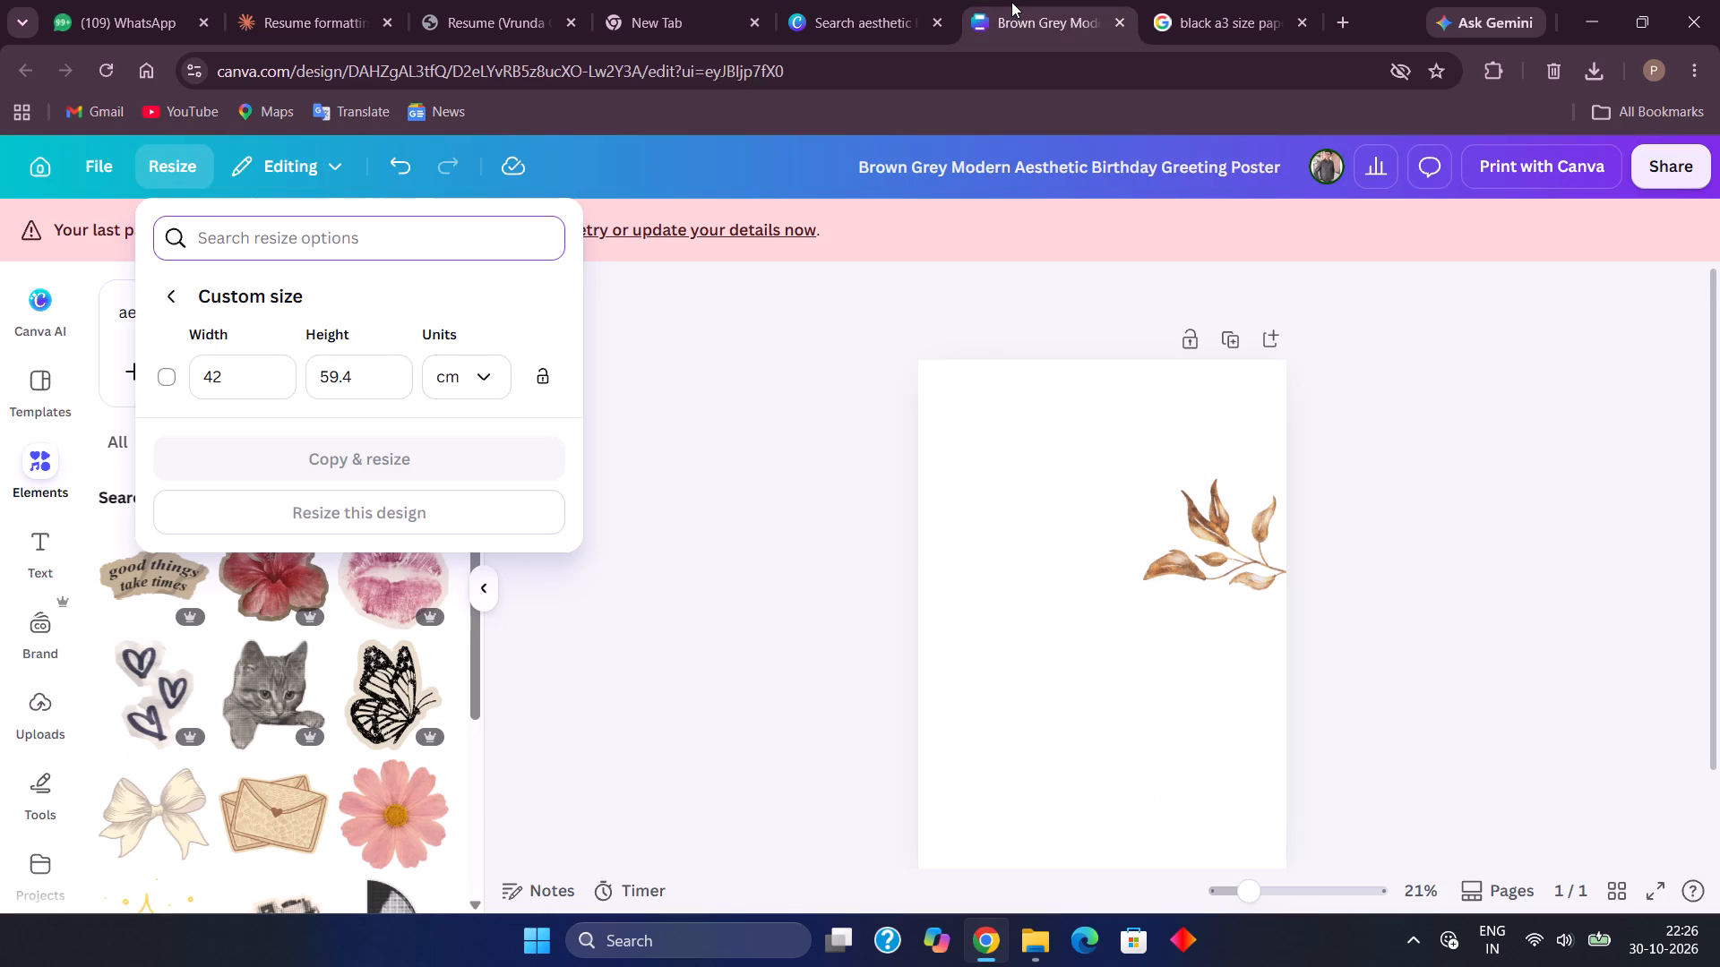
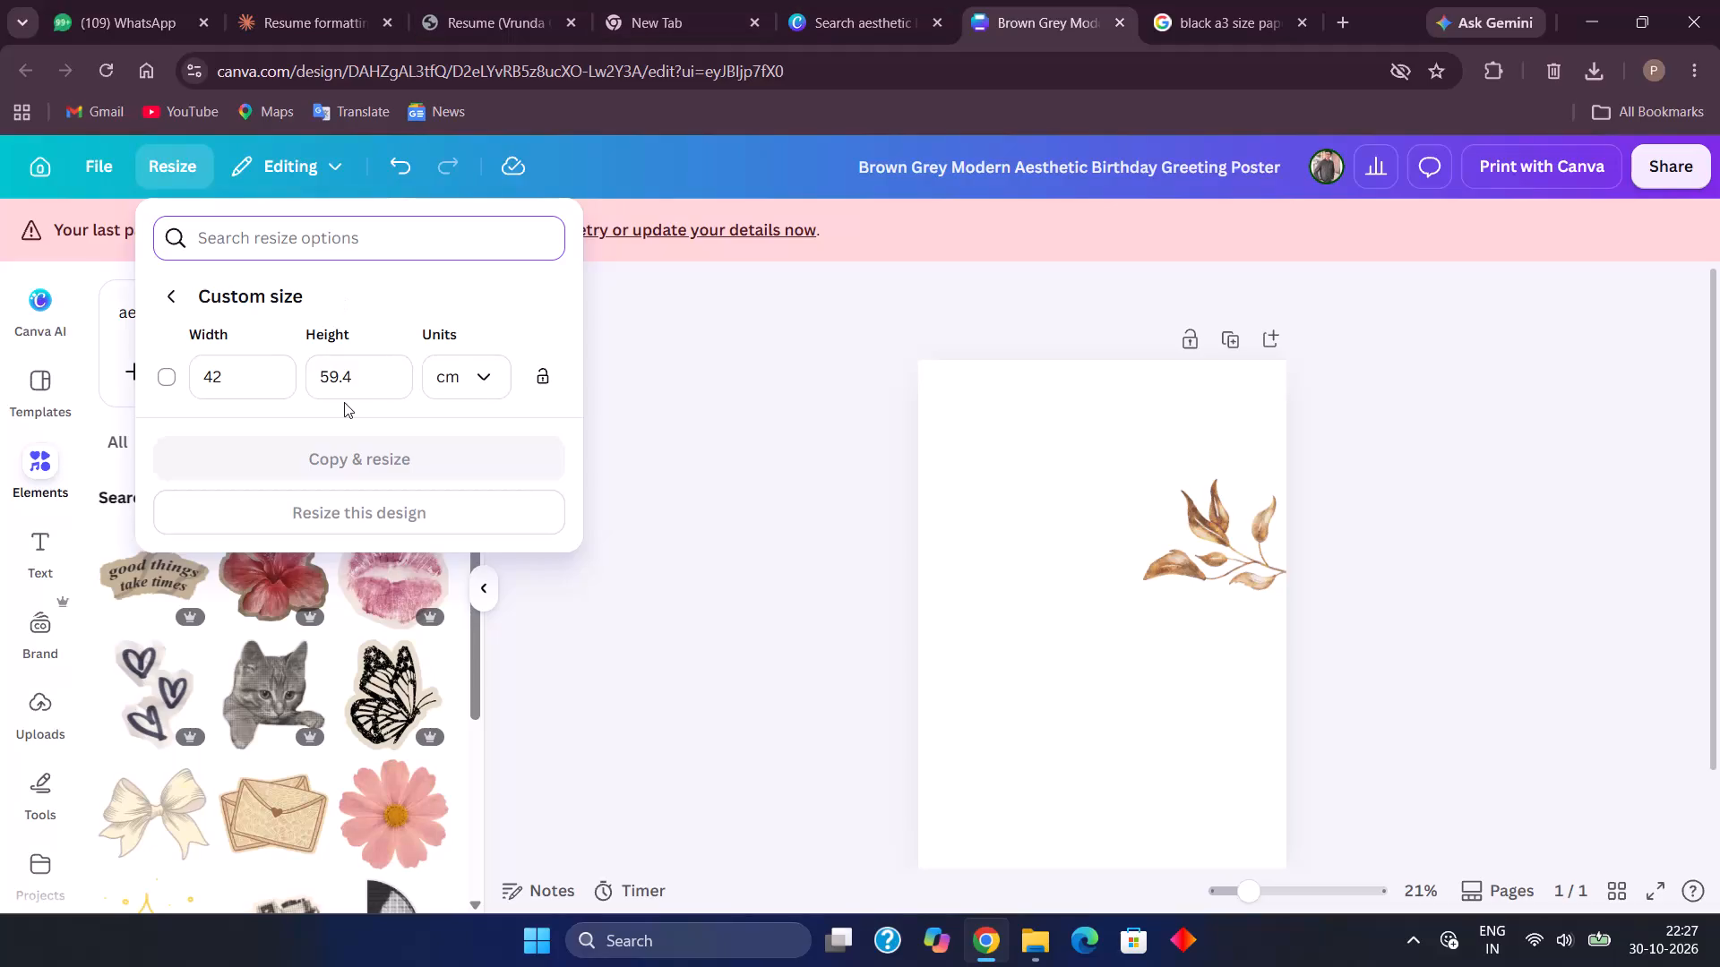
Switch the custom resize dimensions to landscape orientation, 59.4 × 42 cm.
click(243, 380)
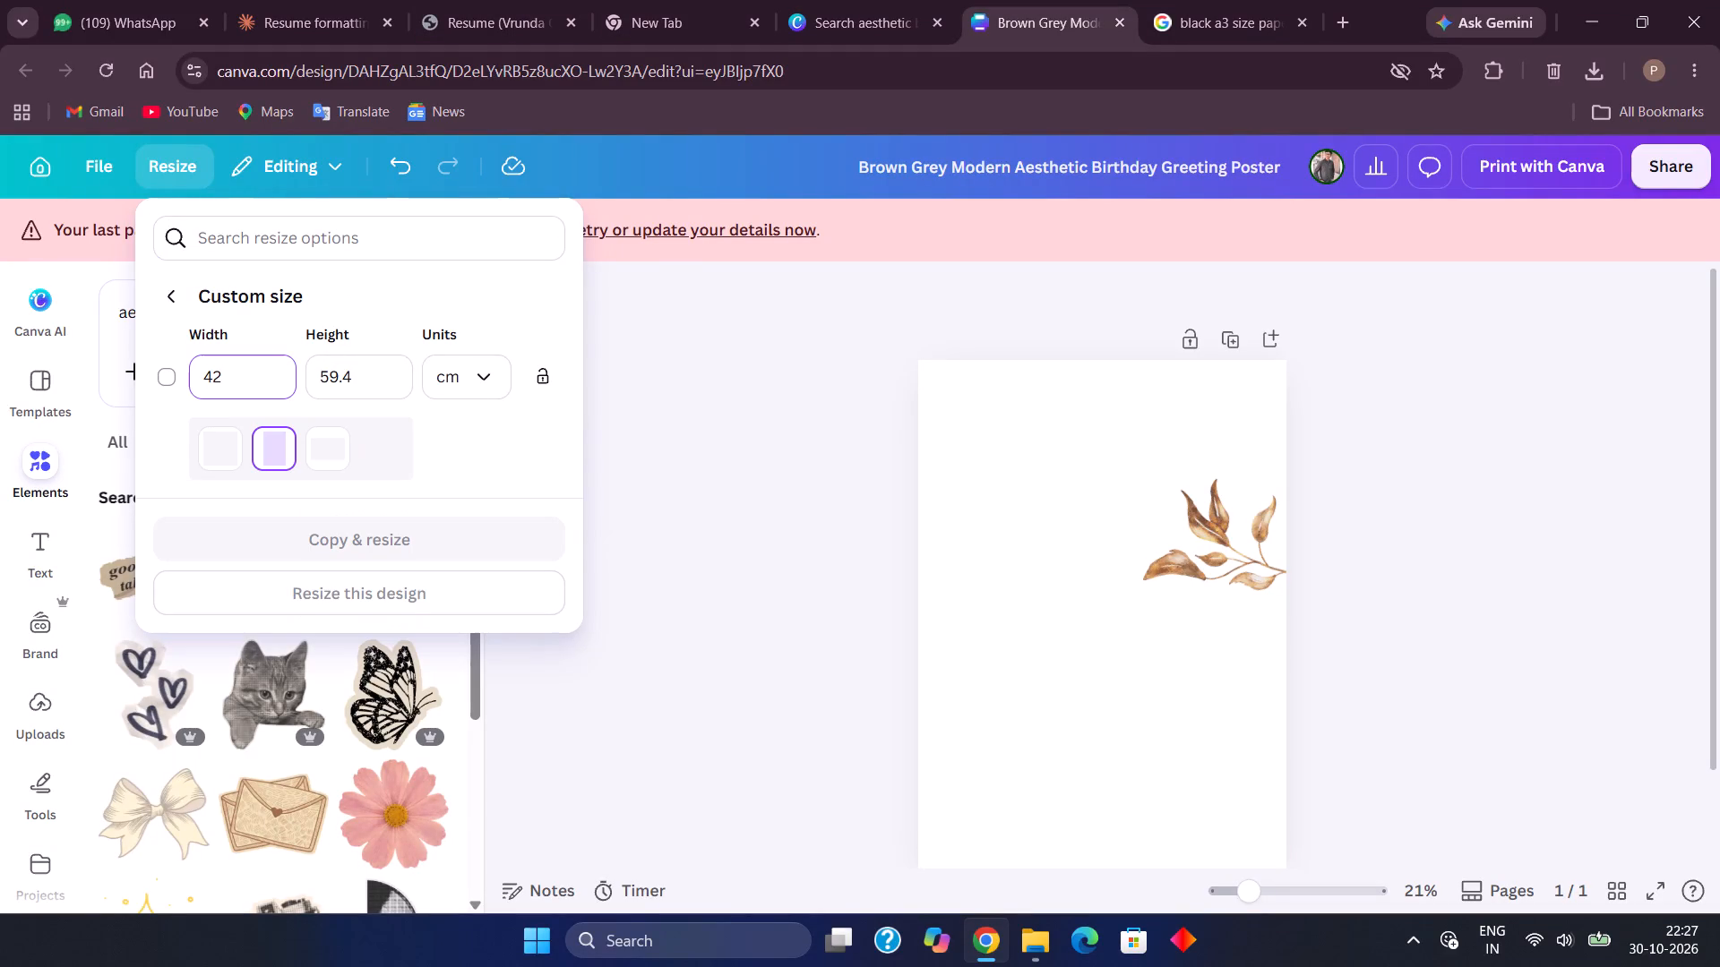
click(321, 446)
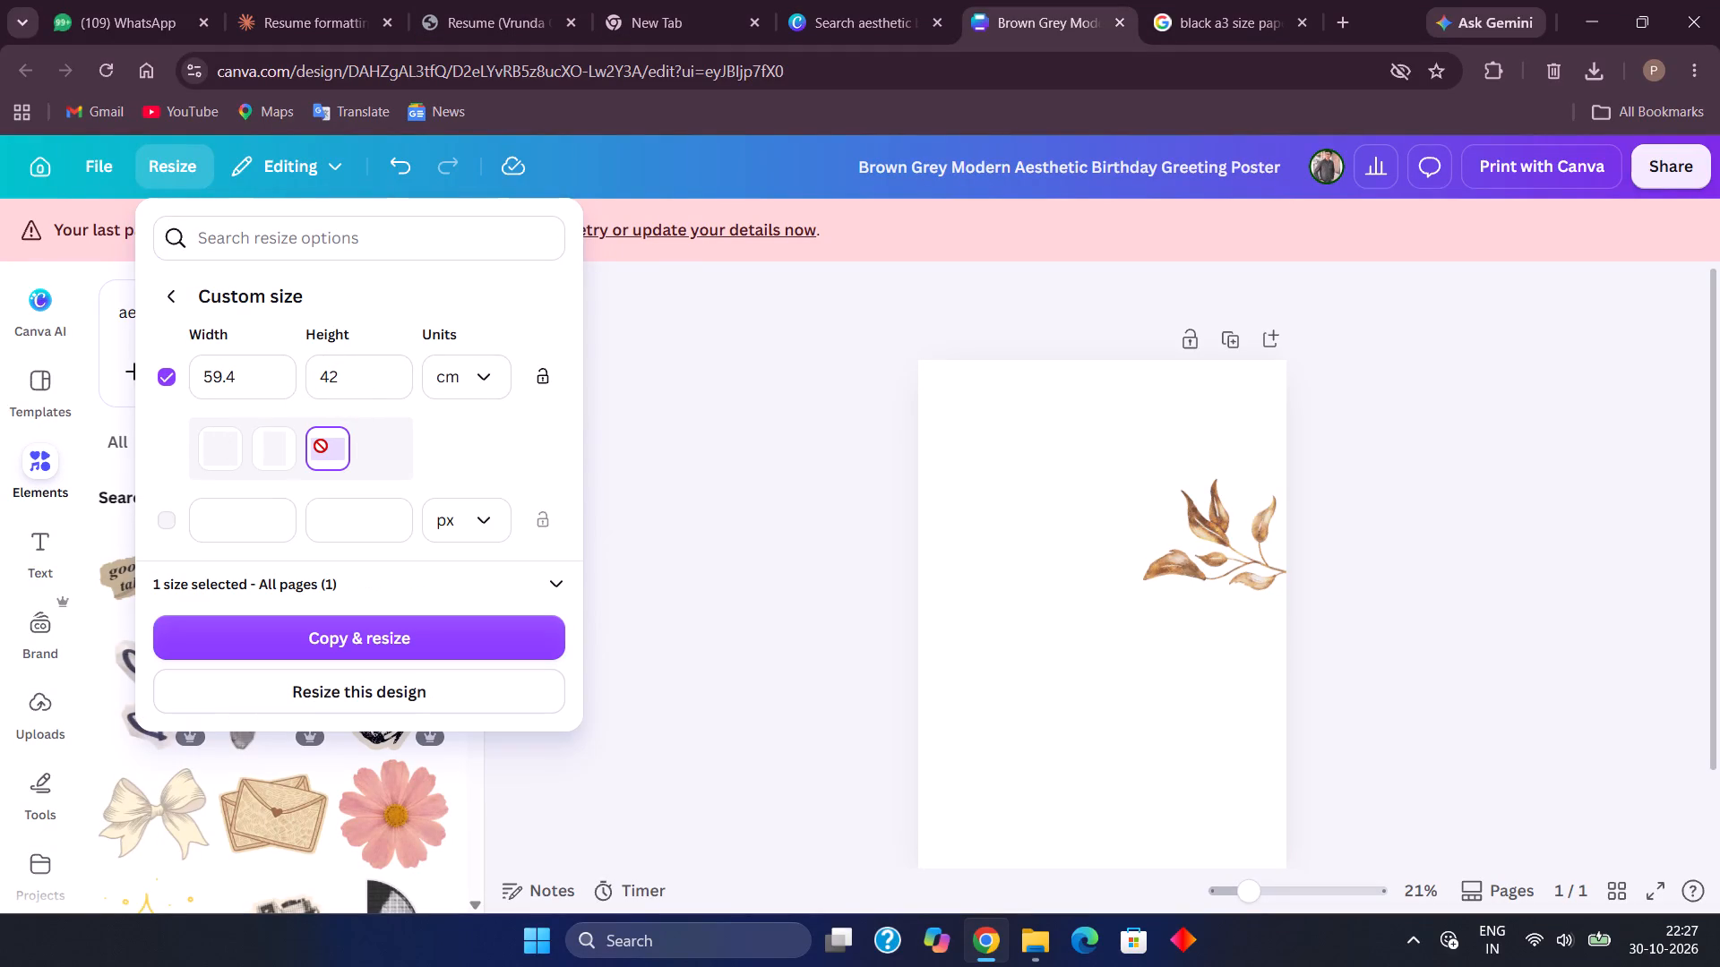
Set the custom width to 29.7 cm with the height at 42 cm, rechecking the A3 dimensions in the Google search results.
click(258, 381)
key(BackSpace)
key(BackSpace)
key(BackSpace)
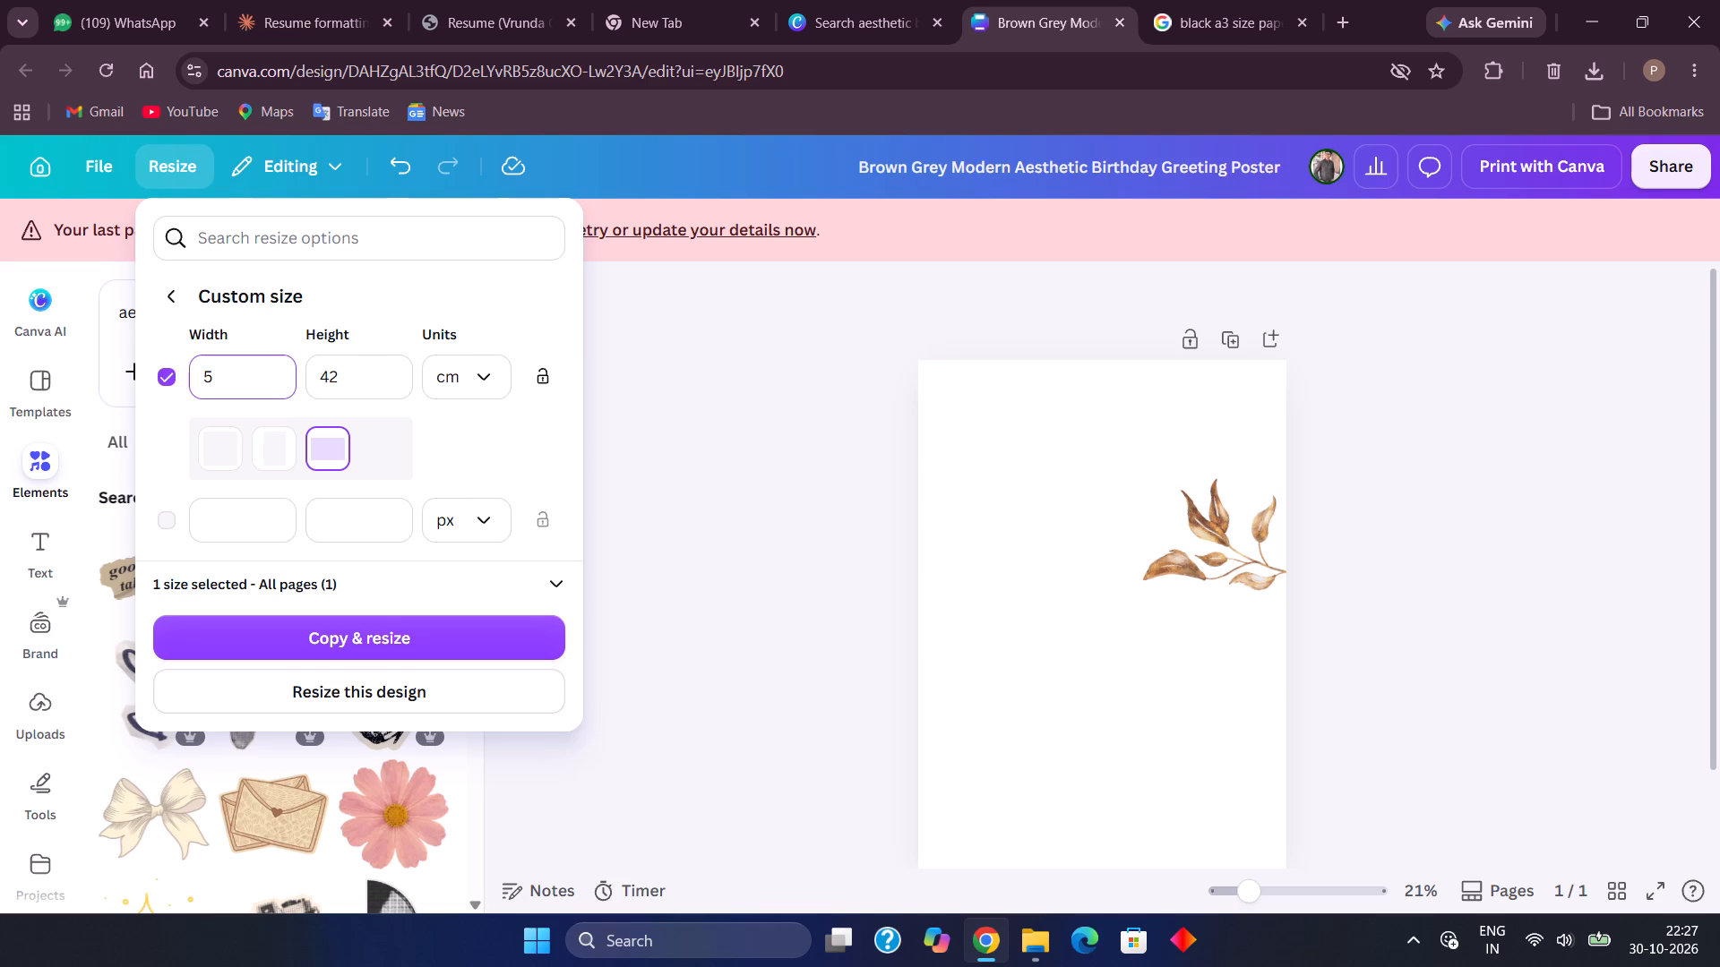
key(BackSpace)
key(BackSpace)
key(BackSpace)
click(820, 0)
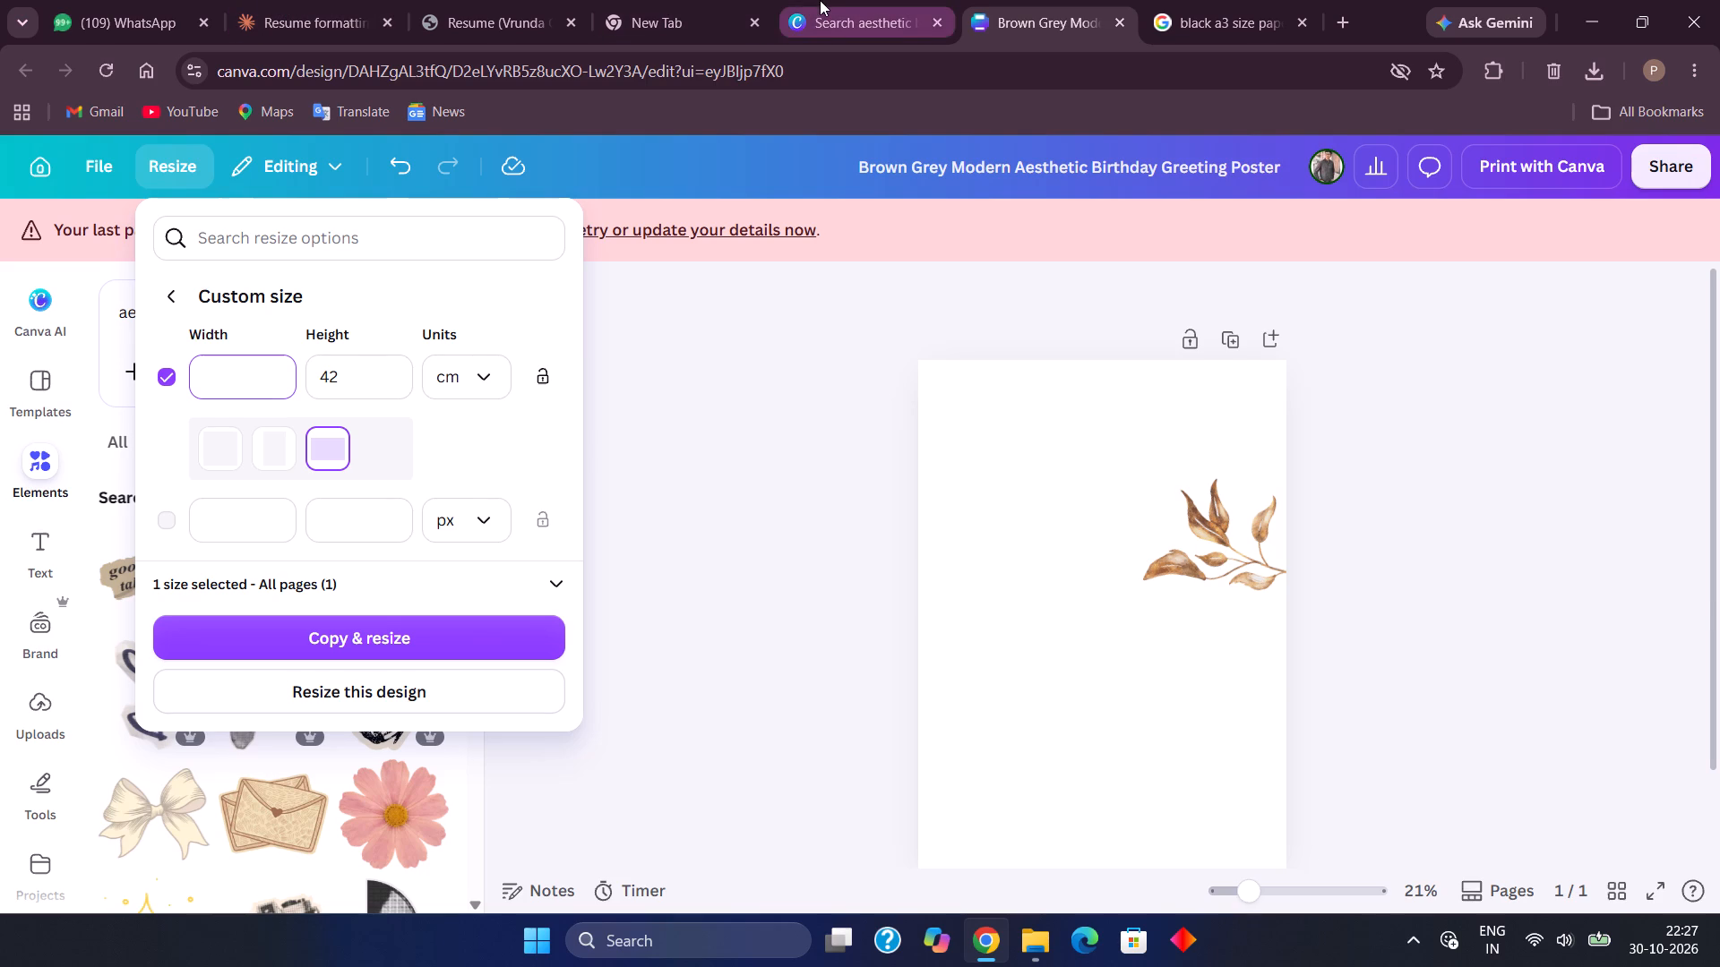
click(1182, 0)
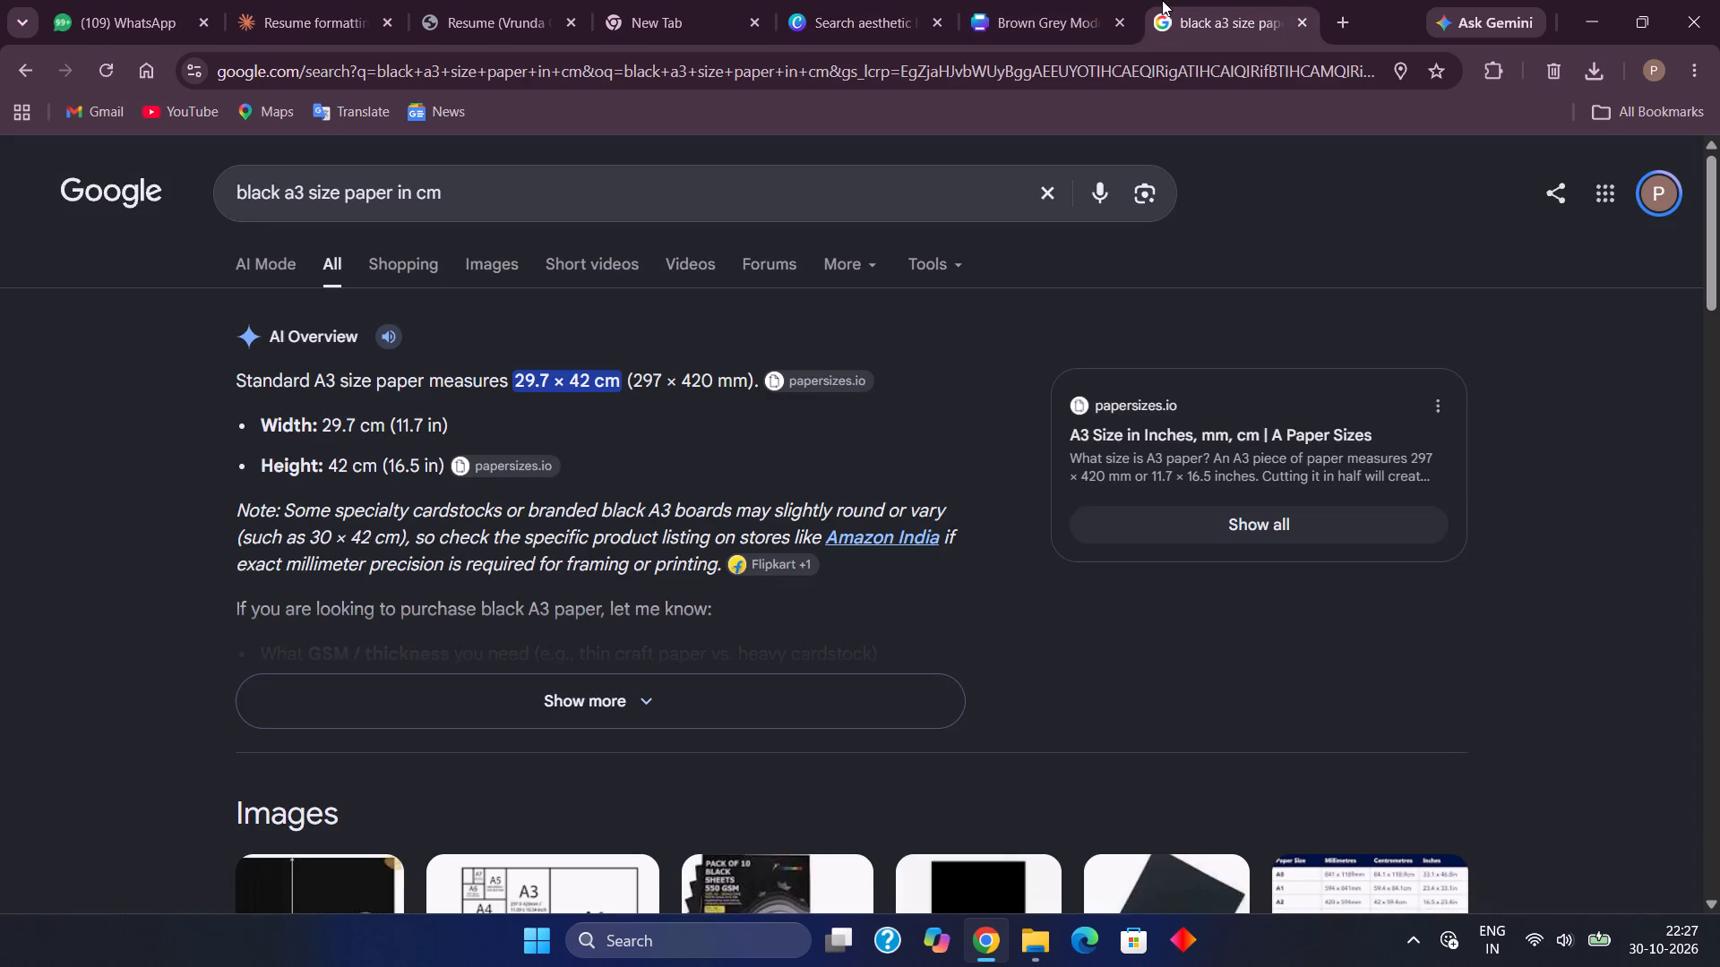
click(879, 0)
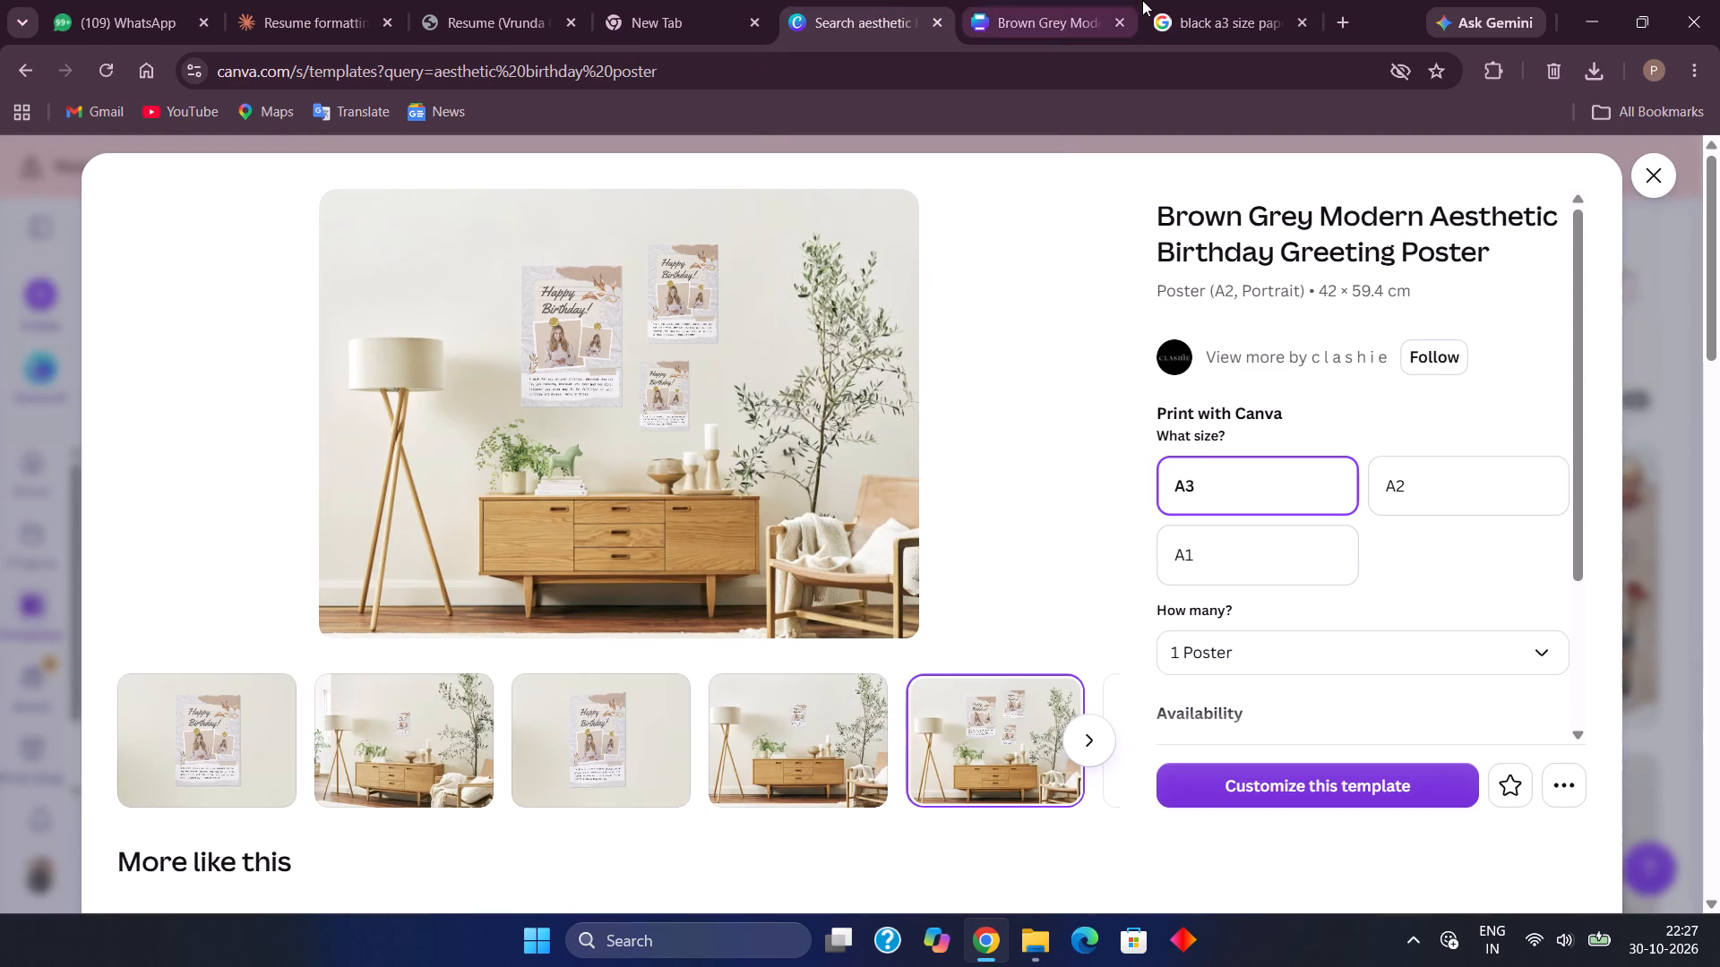
click(1191, 0)
click(602, 2)
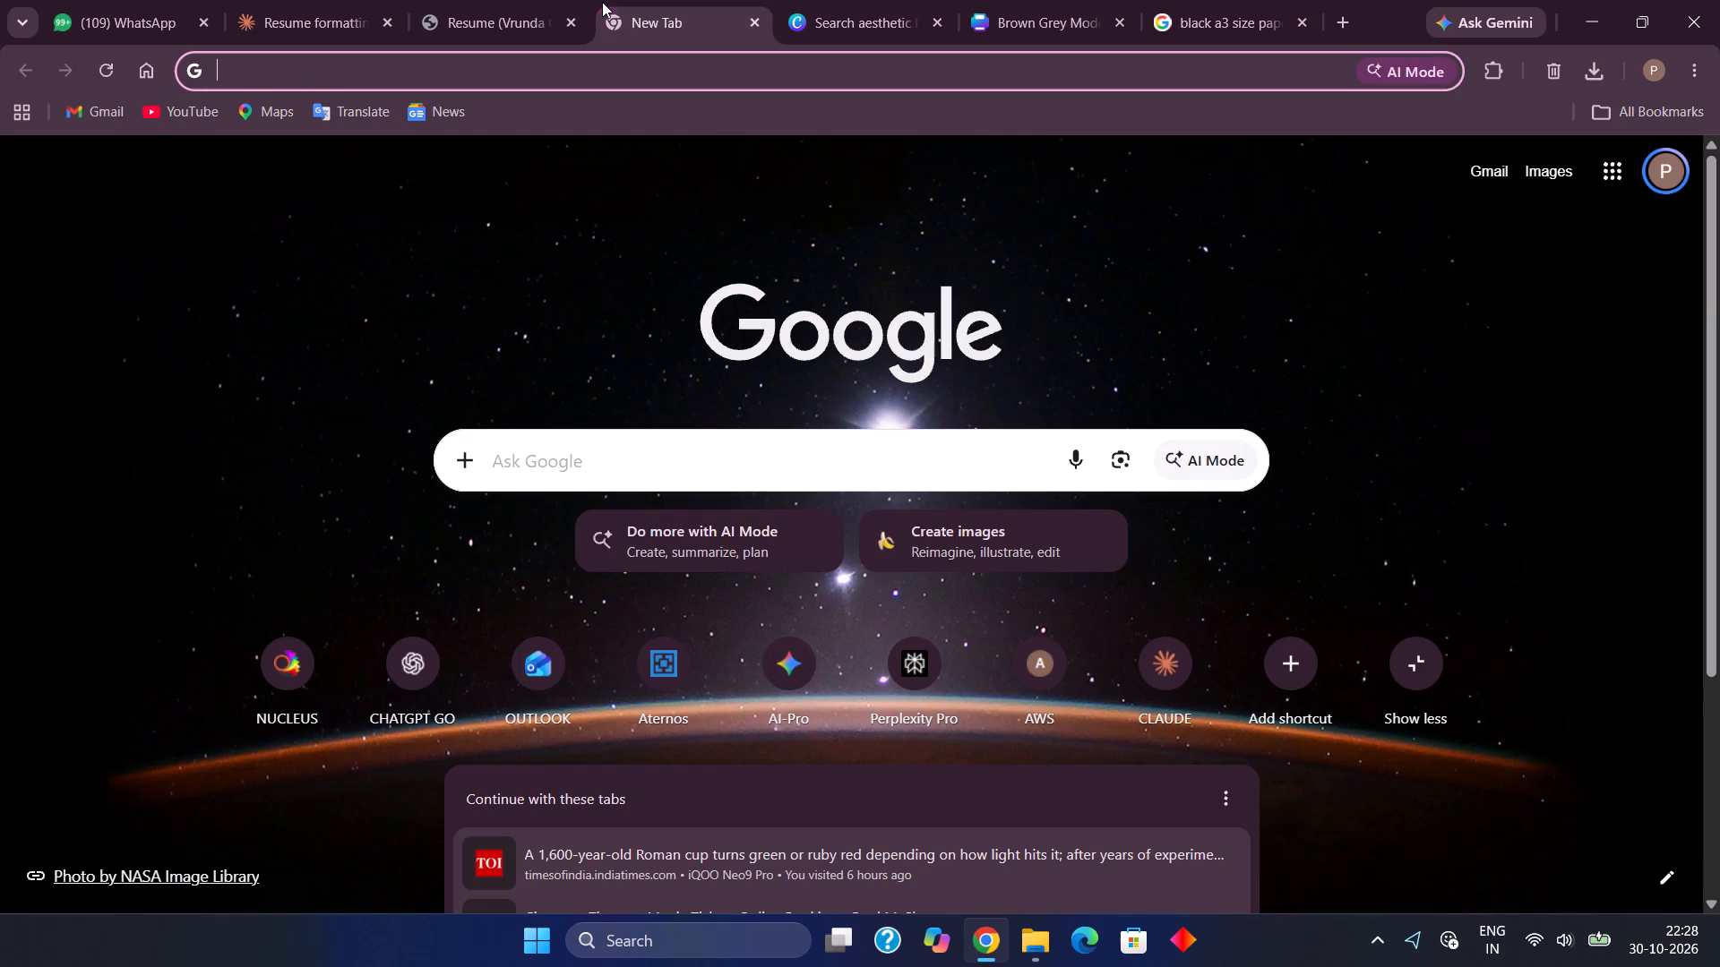
click(1009, 0)
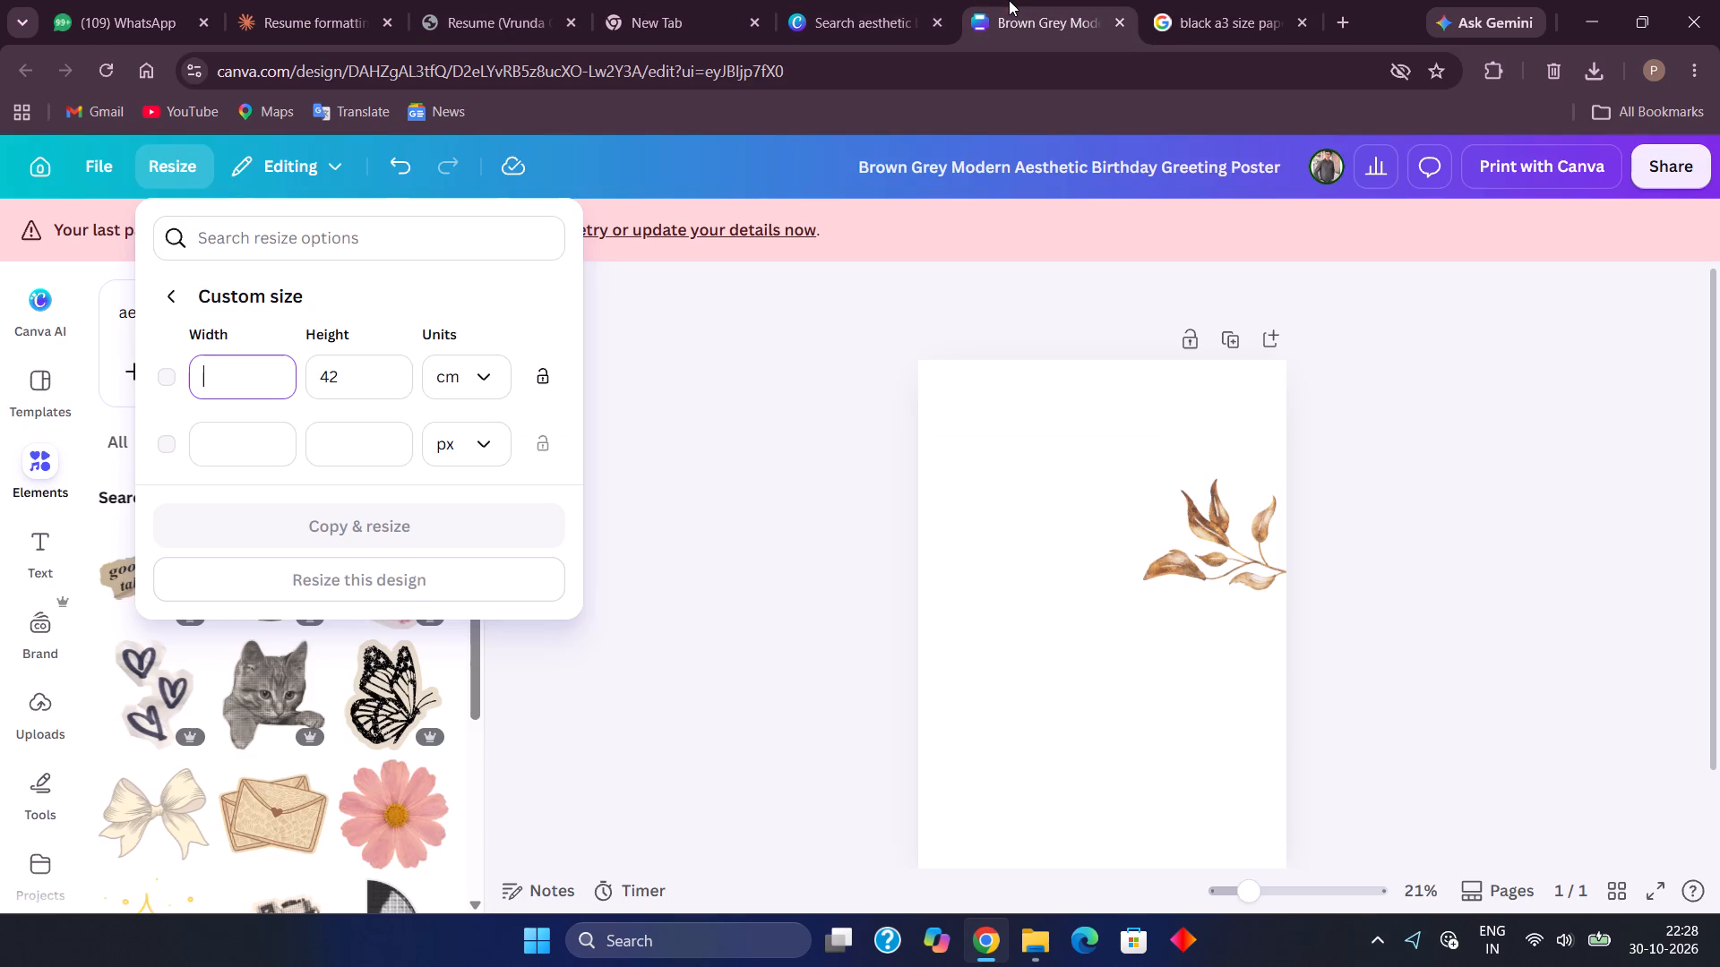
text(29)
key(period)
key(7)
click(343, 383)
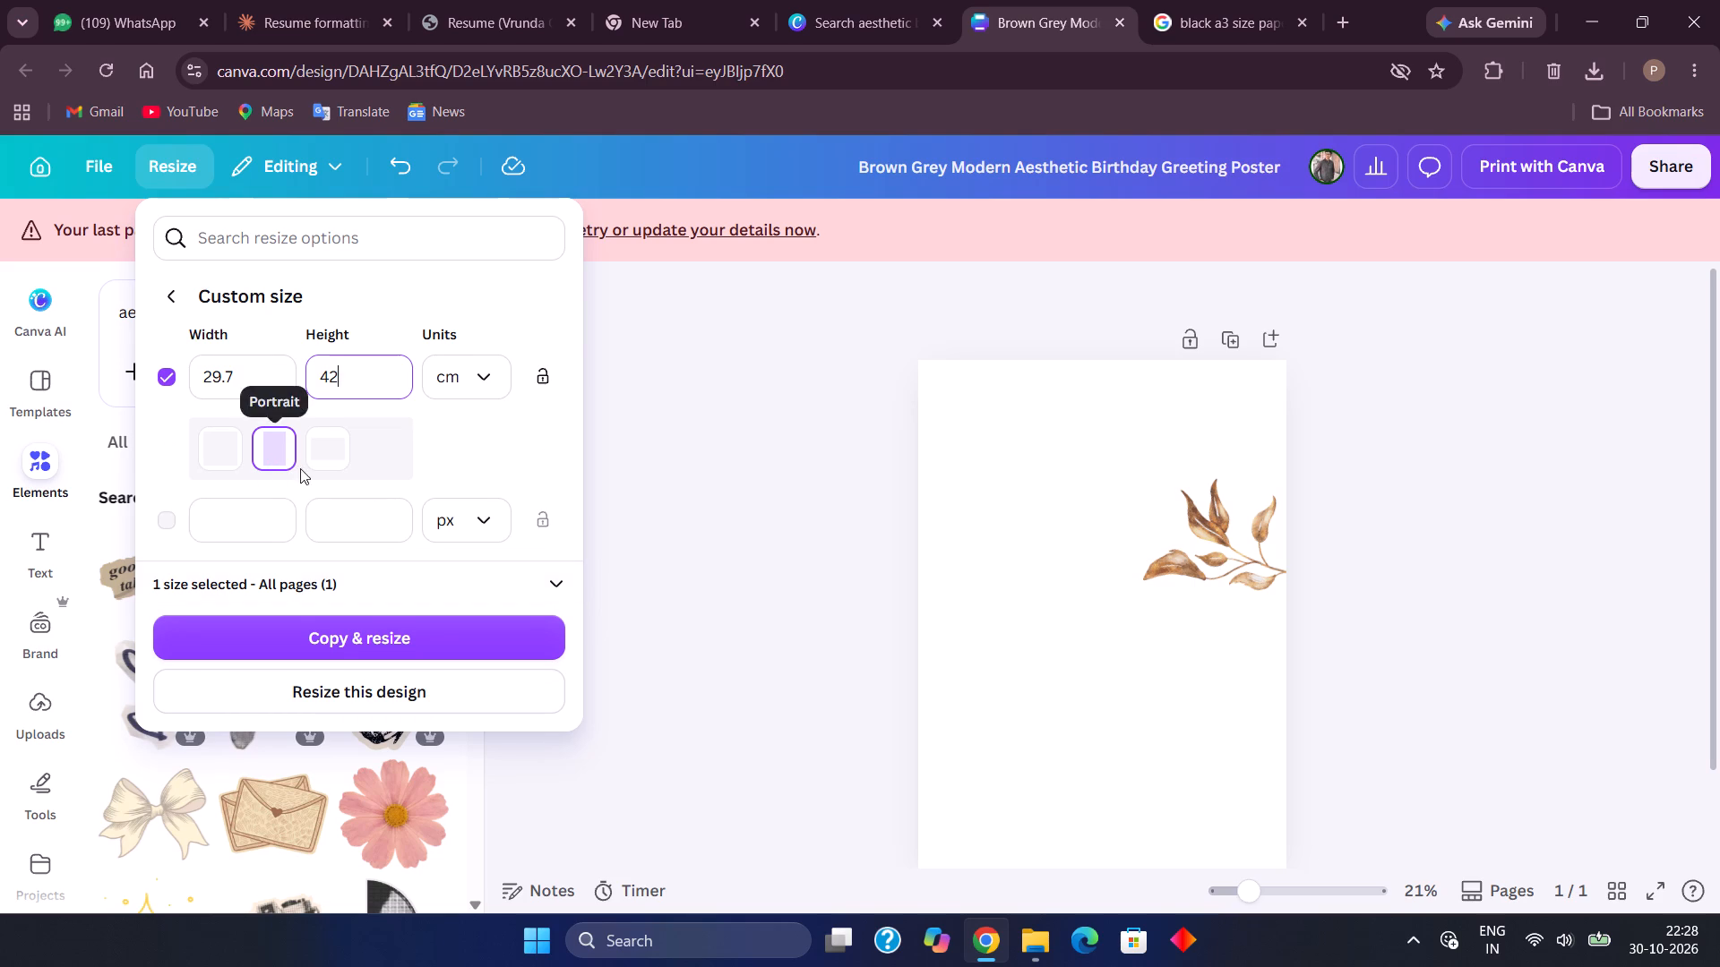
Create a resized copy of the poster at 29.7 × 42 cm and open the copy.
click(383, 634)
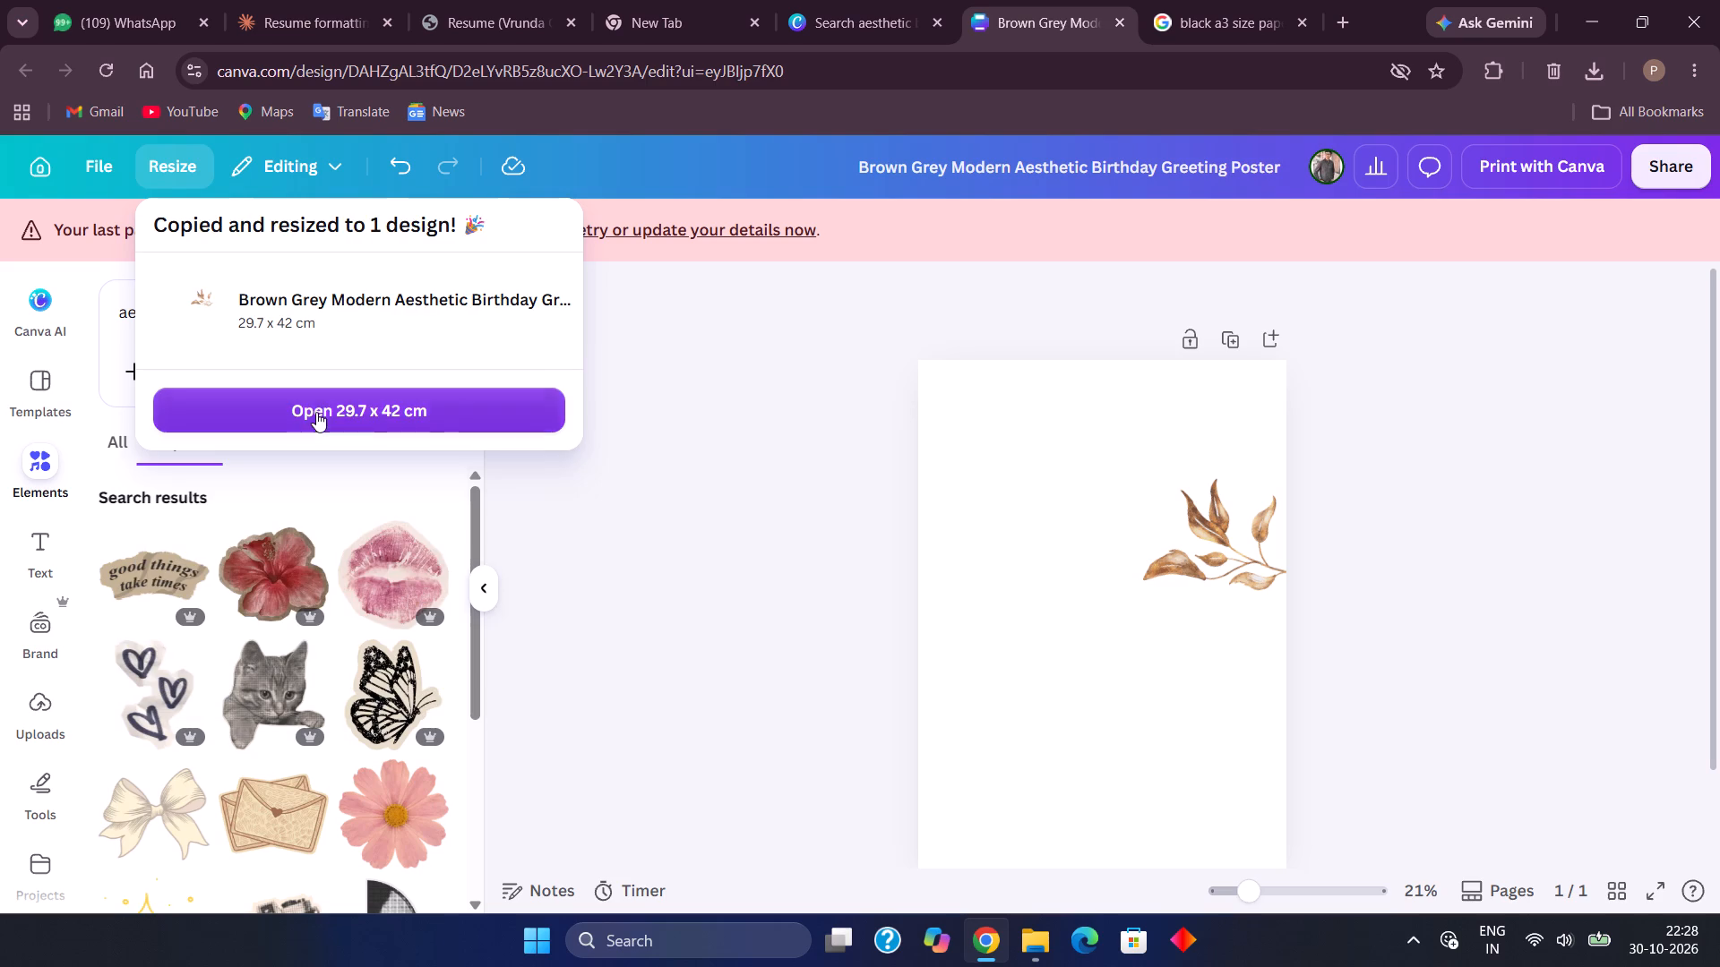
click(316, 409)
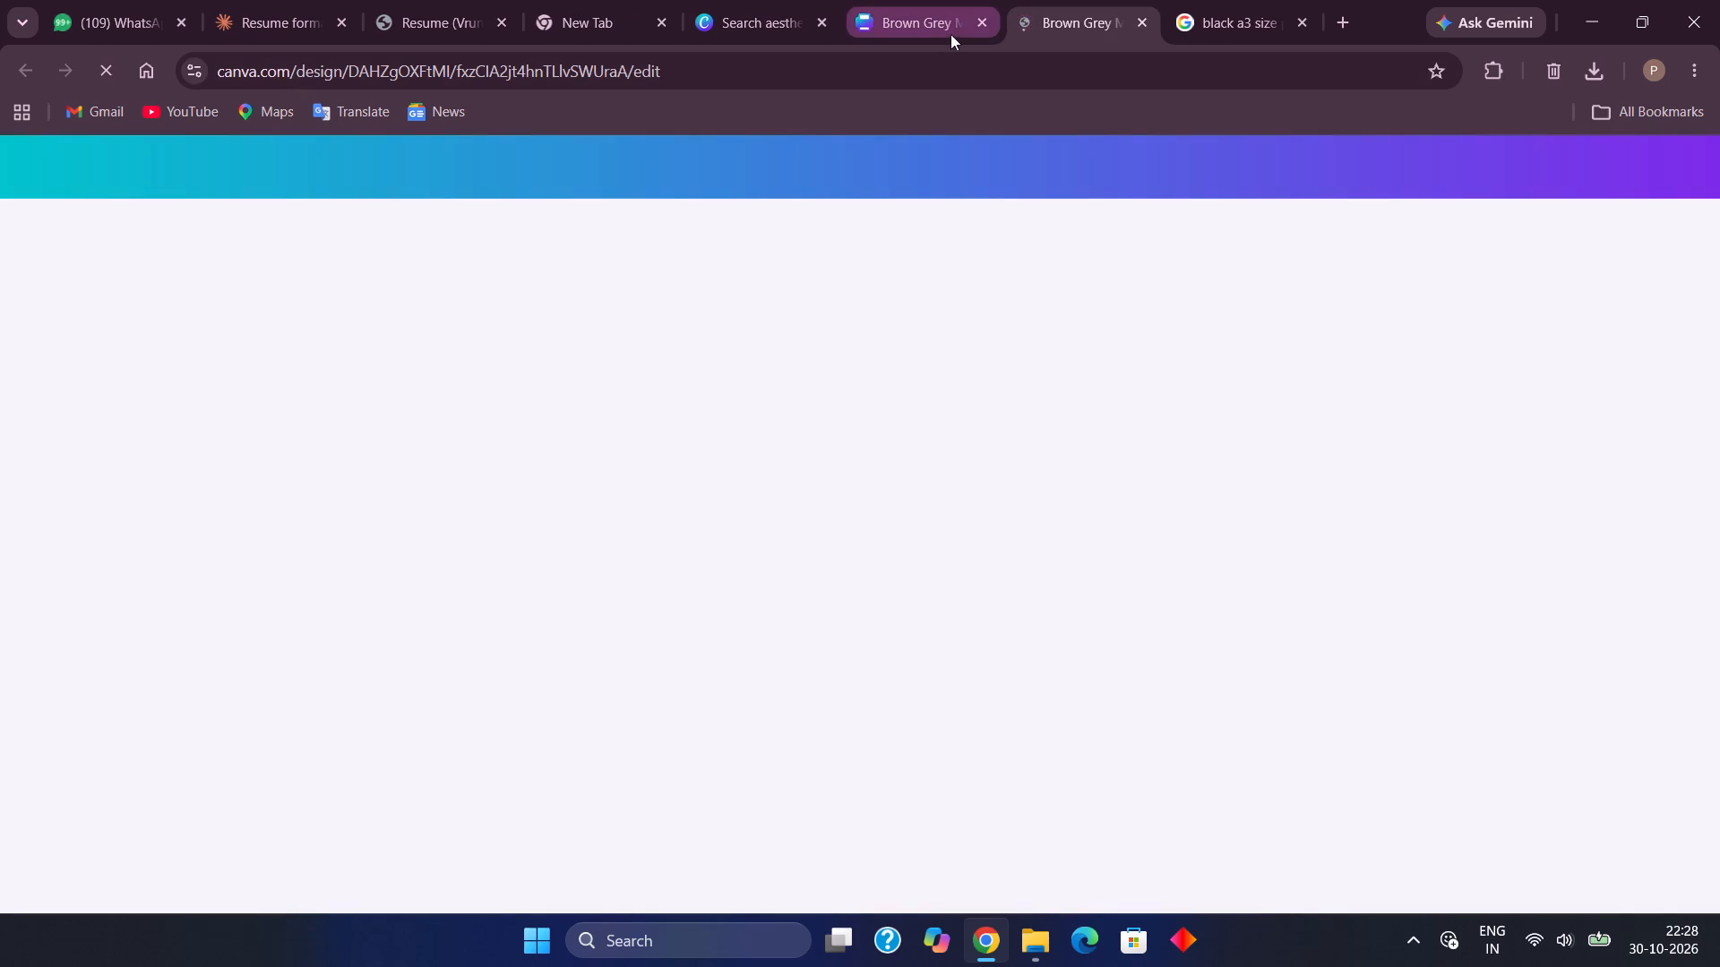
Close the browser tab of the original, unresized poster design.
click(984, 22)
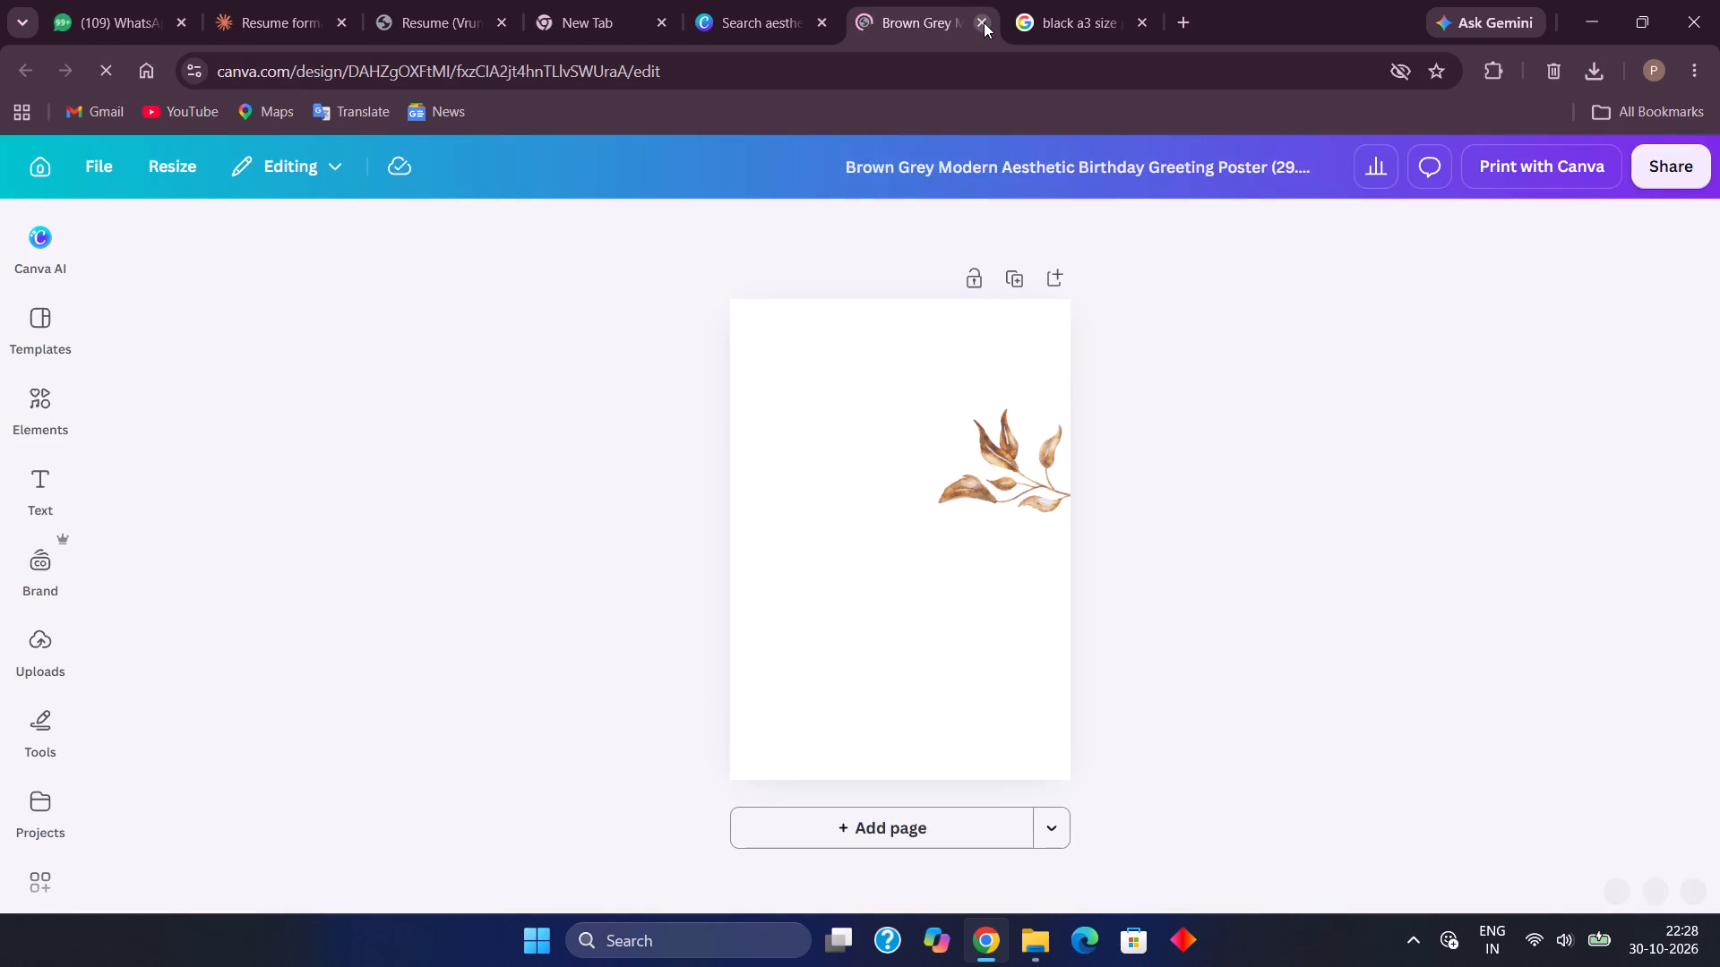
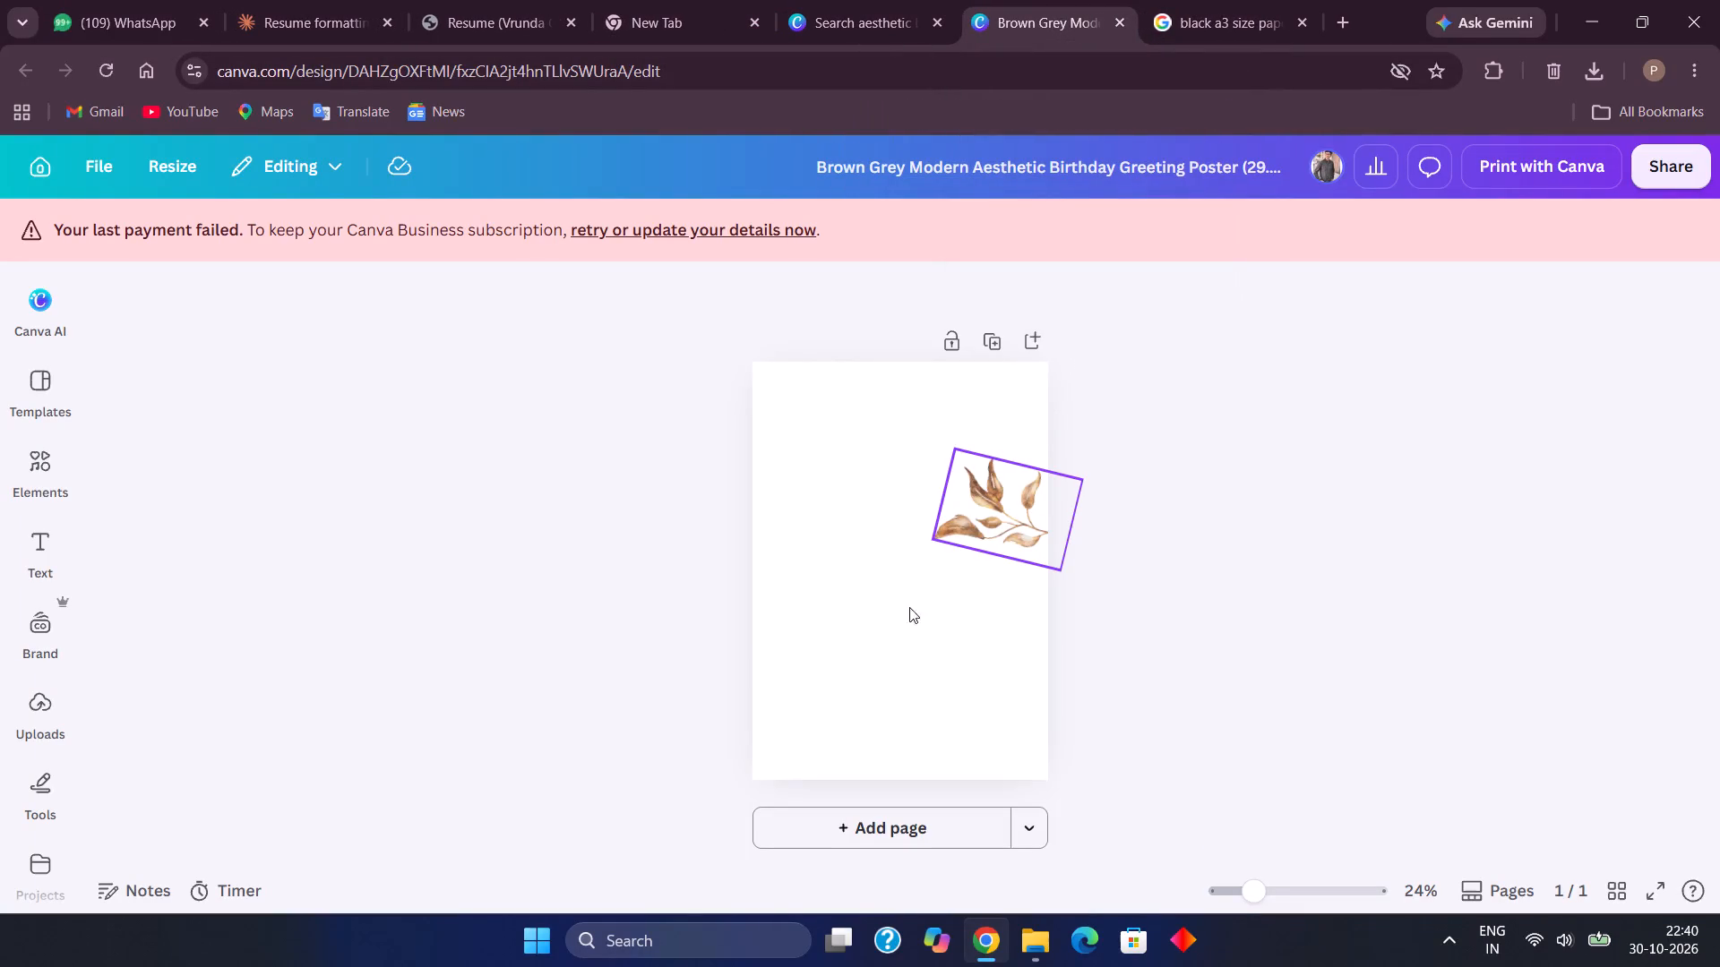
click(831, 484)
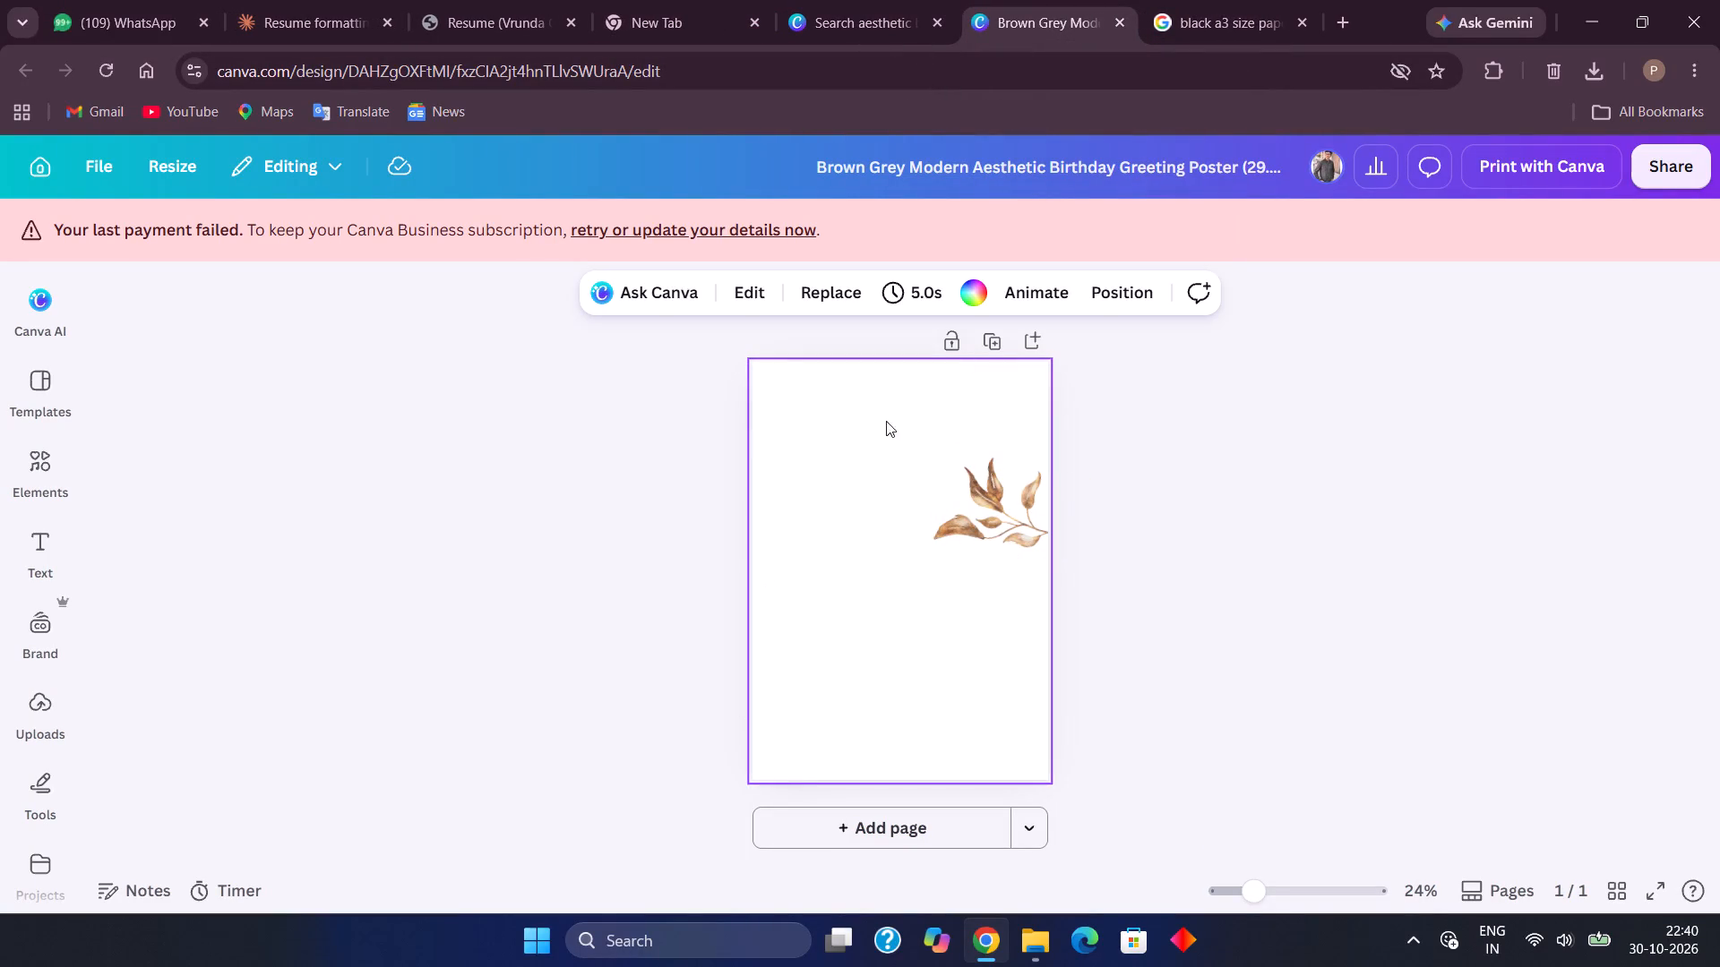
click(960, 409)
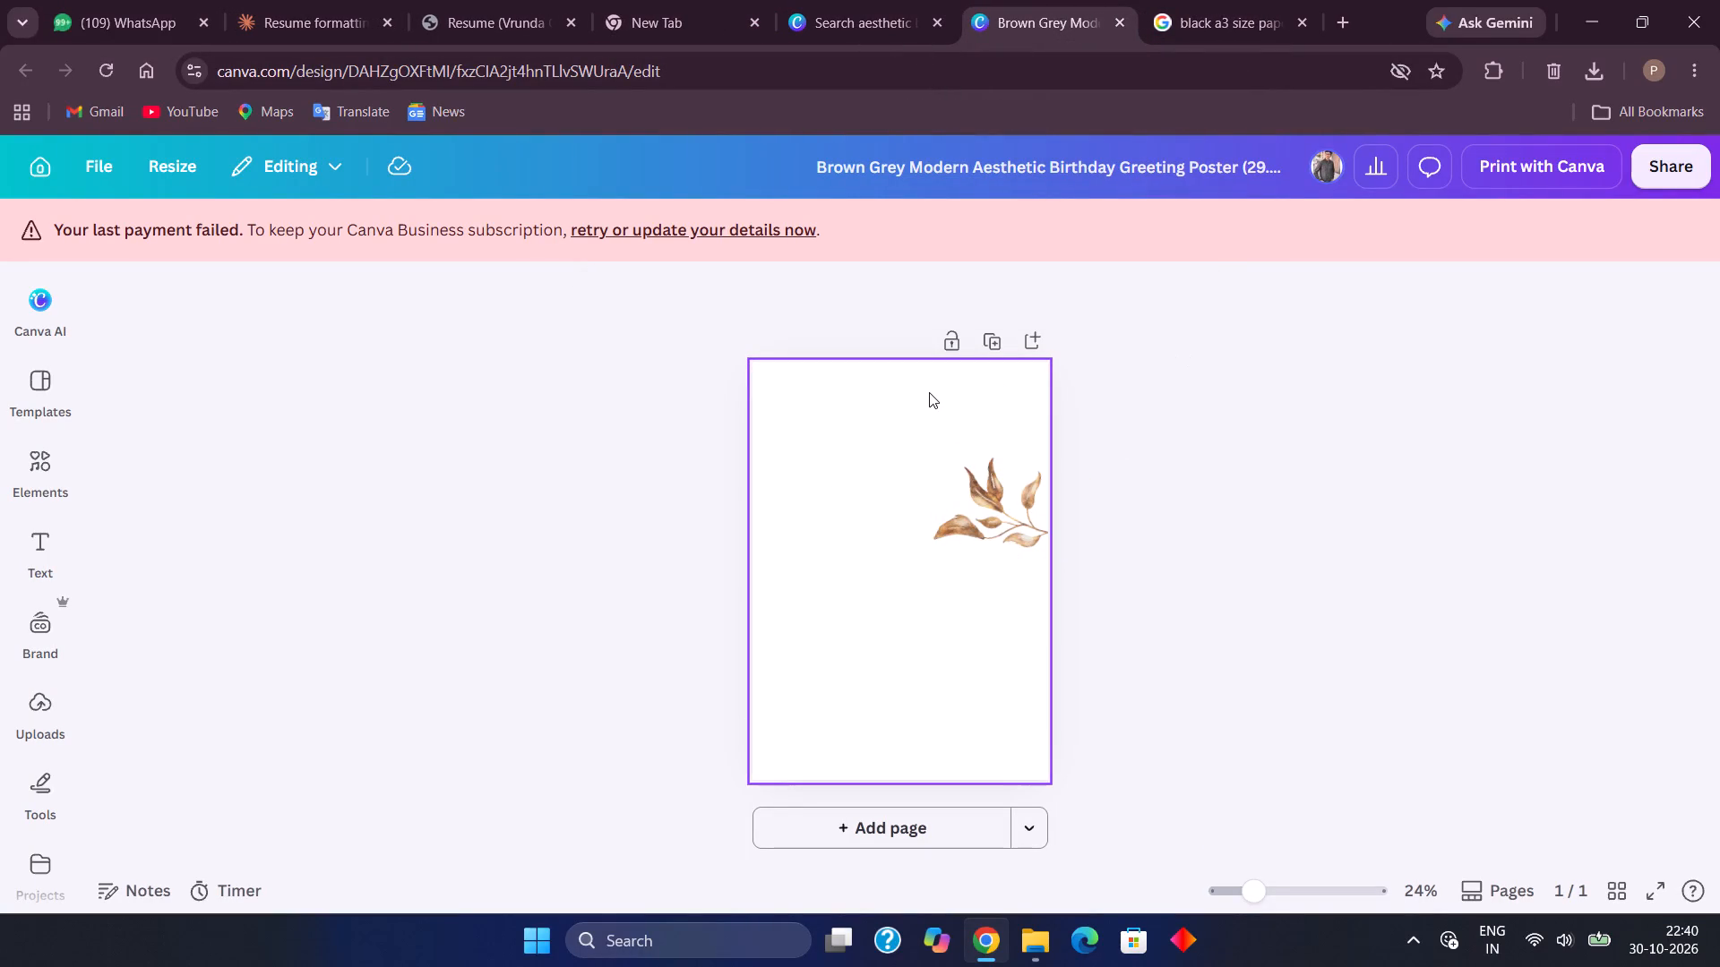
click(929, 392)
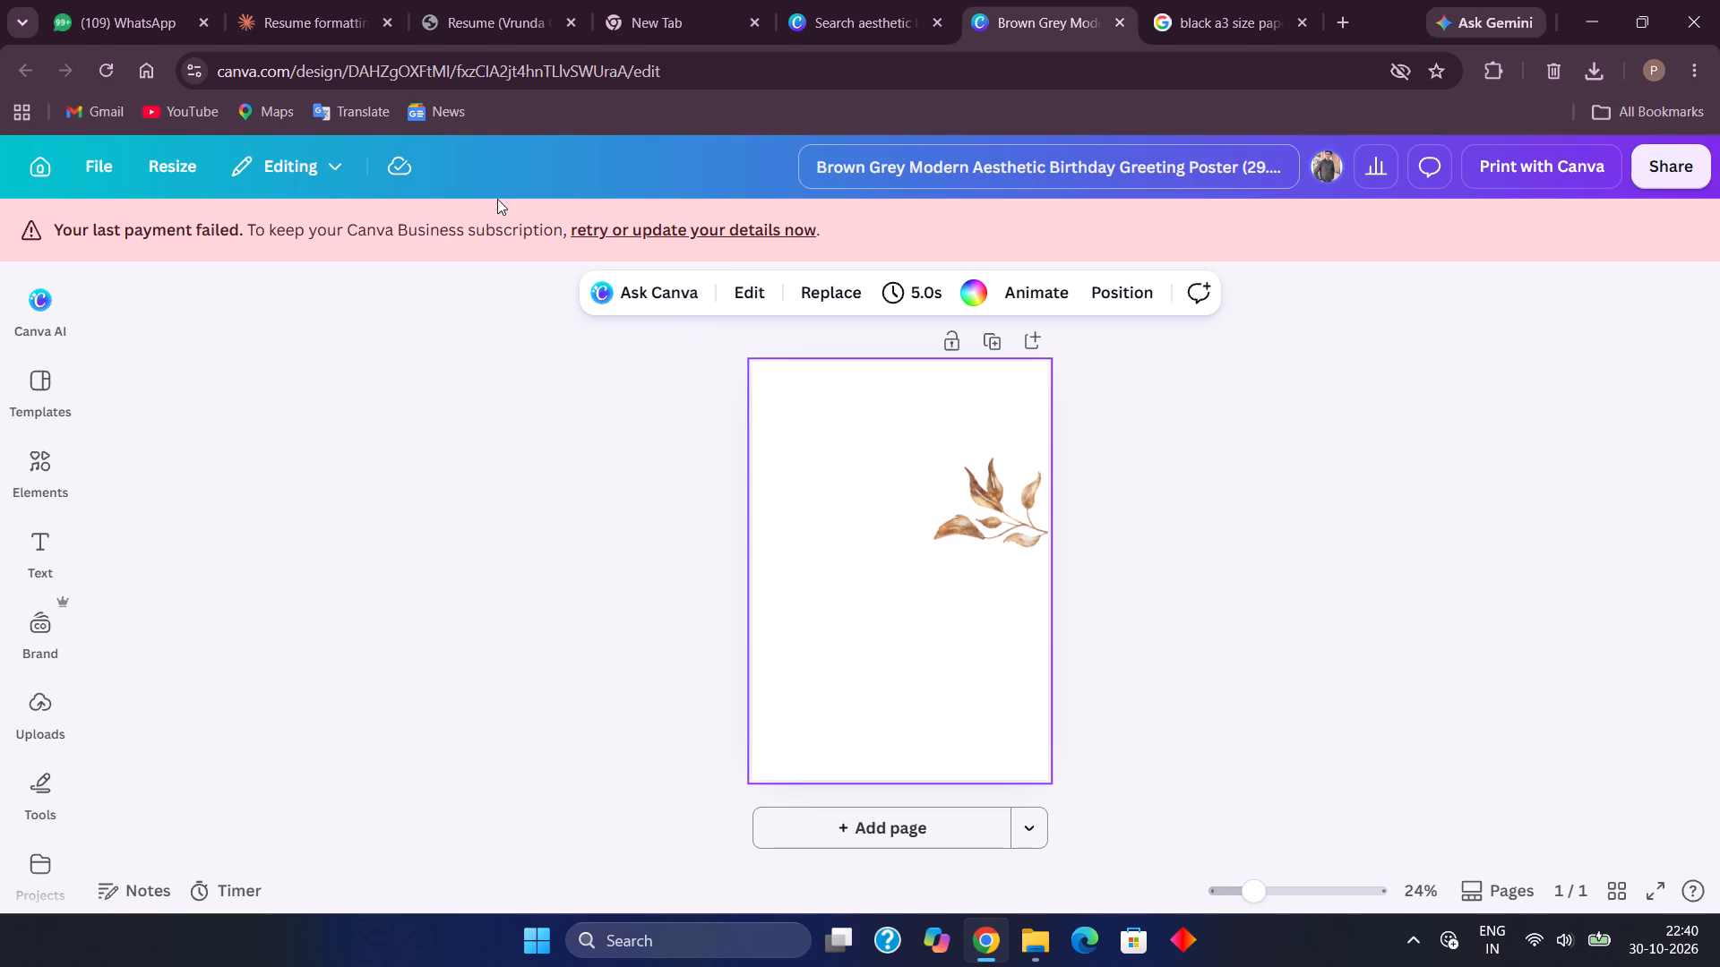
Set the custom resize dimensions to landscape A3, with a width of 42 cm and a height of 29.7 cm.
click(183, 170)
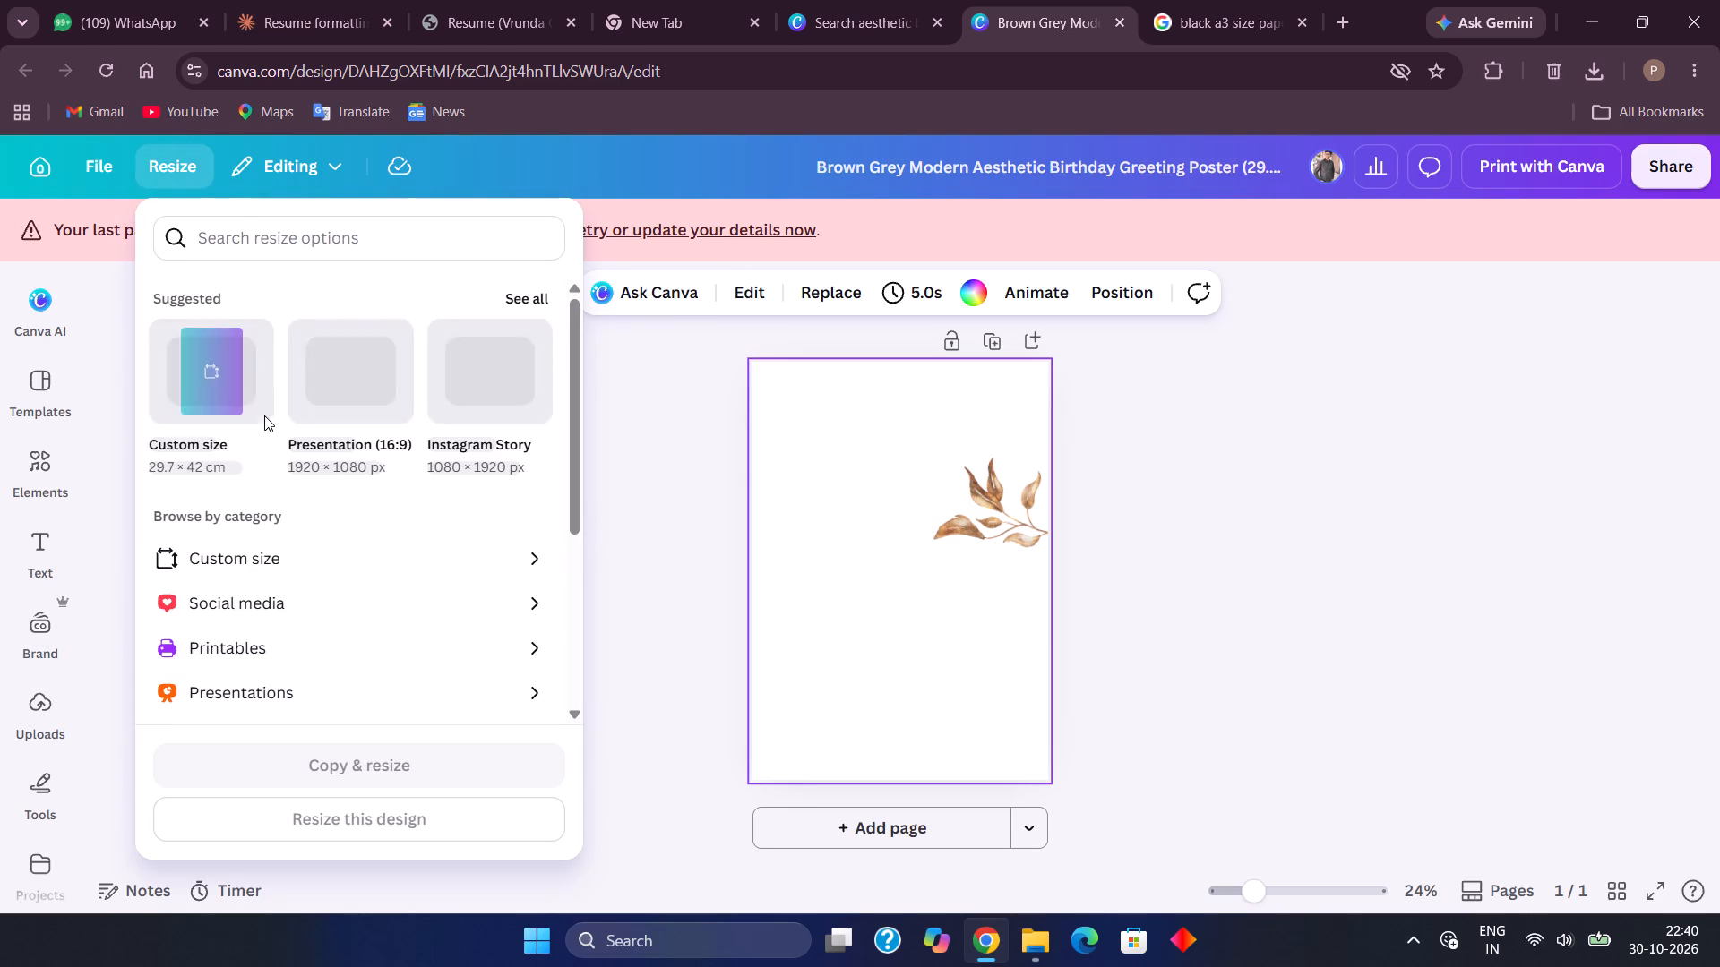
click(283, 572)
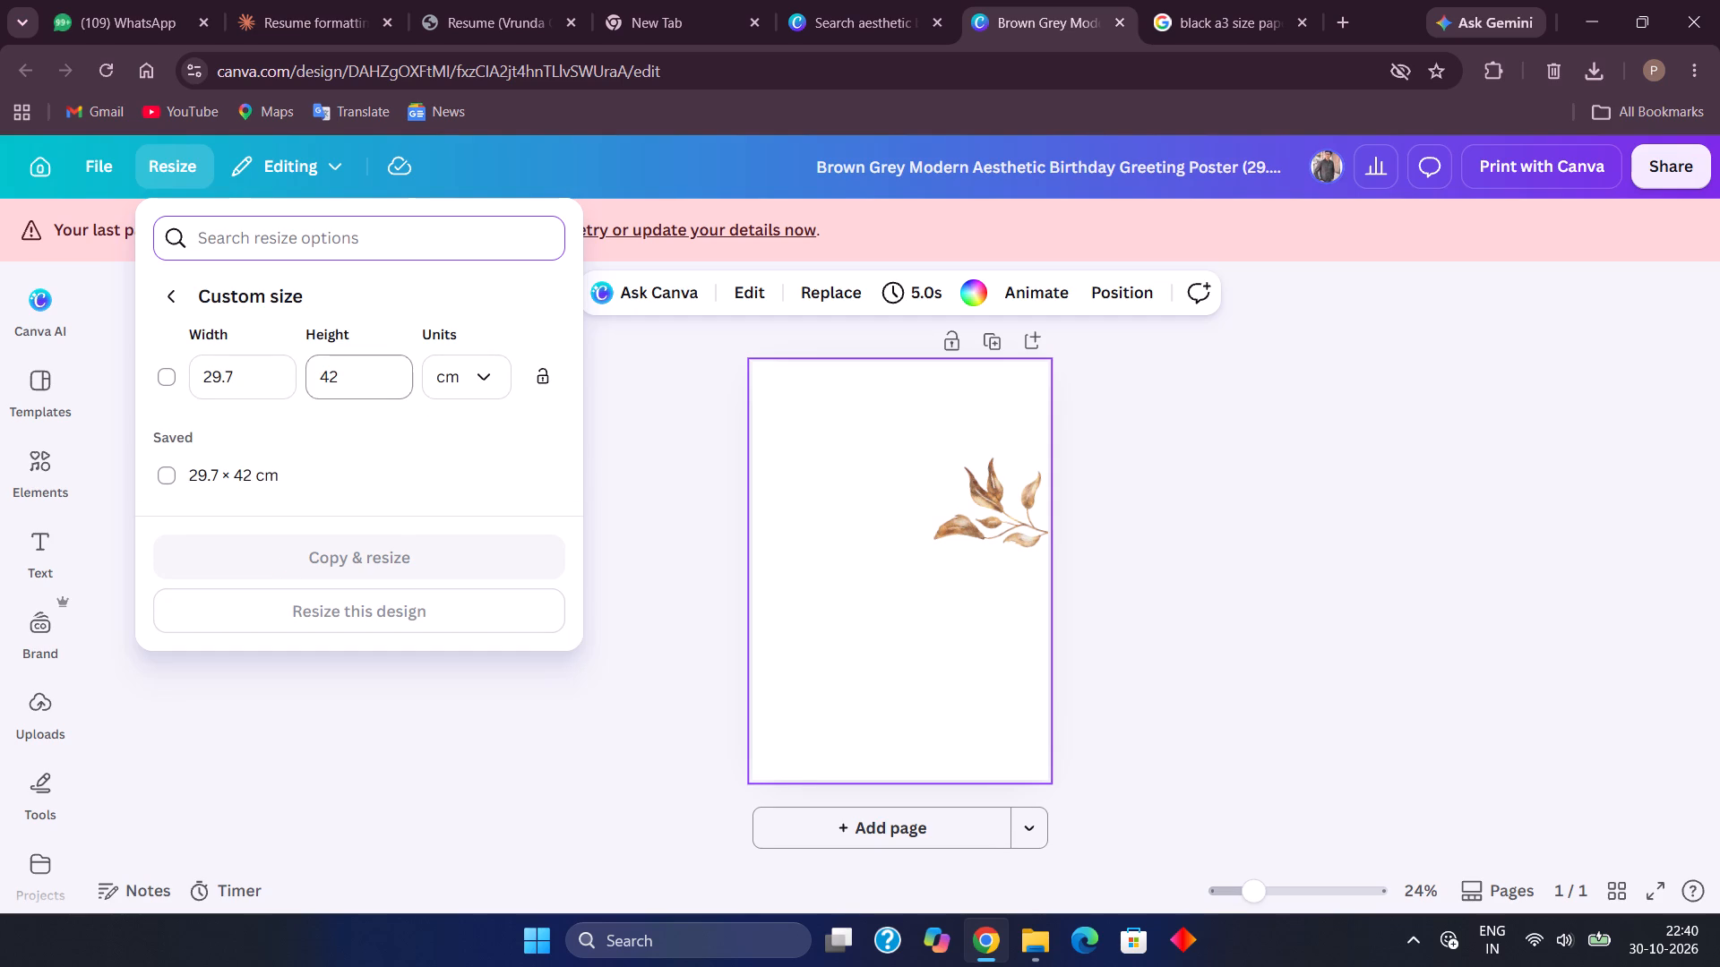
drag(345, 380, 314, 380)
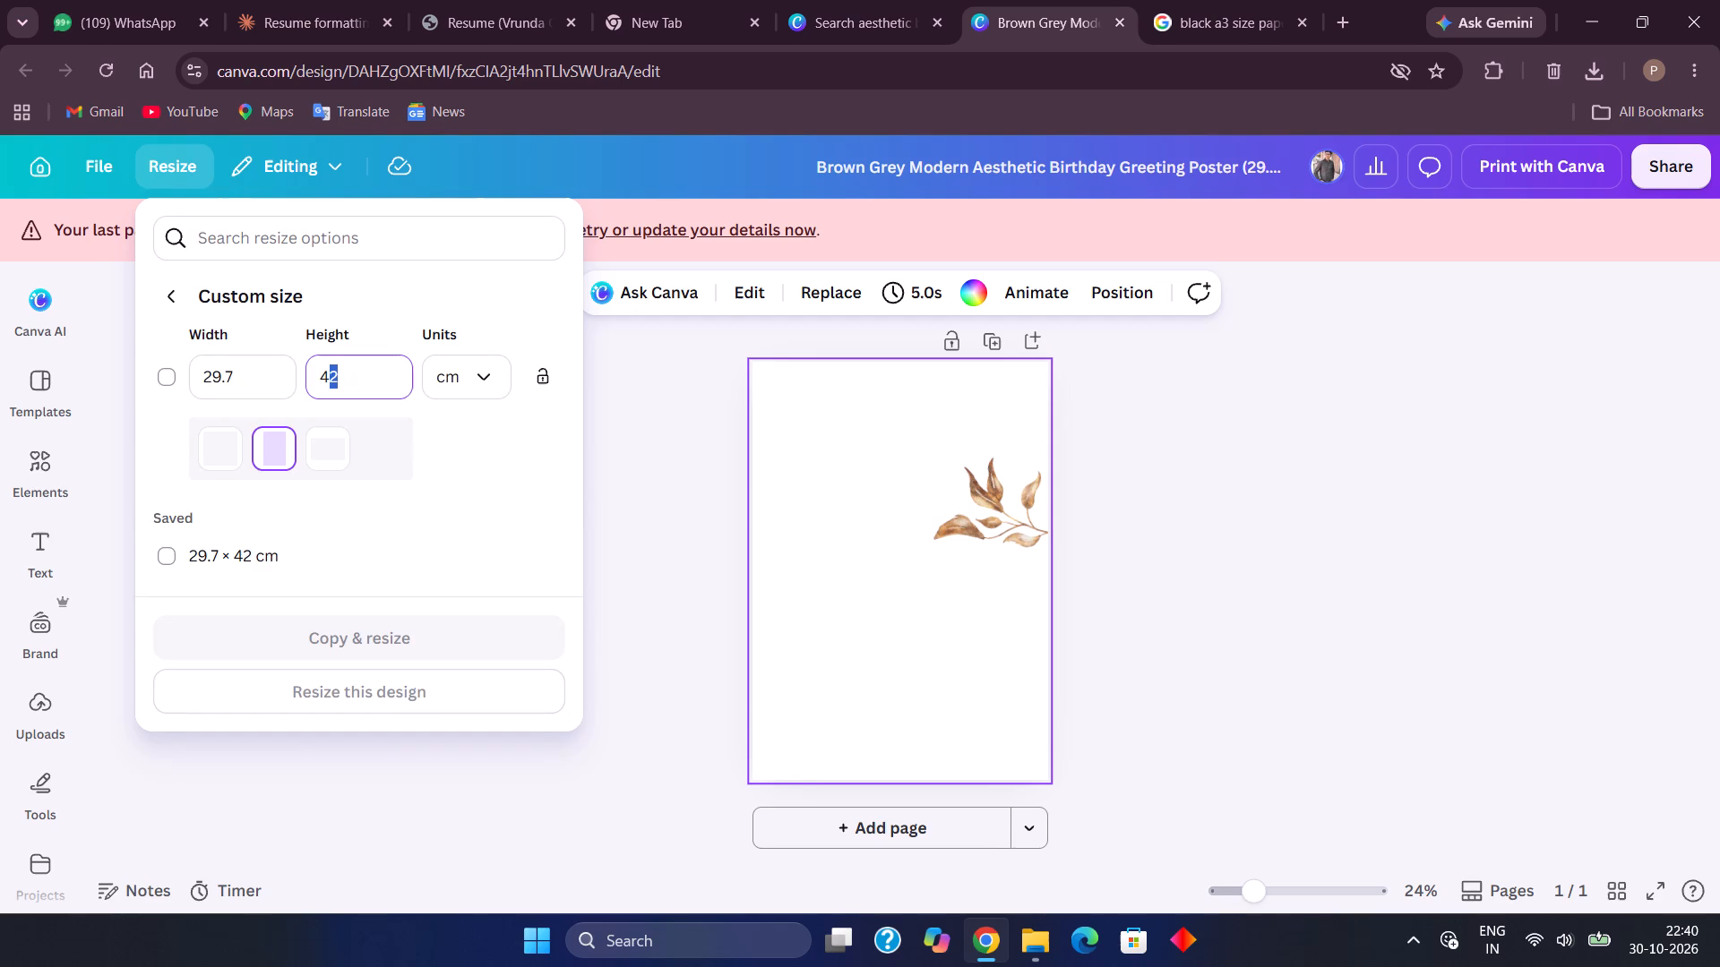
drag(240, 381, 180, 378)
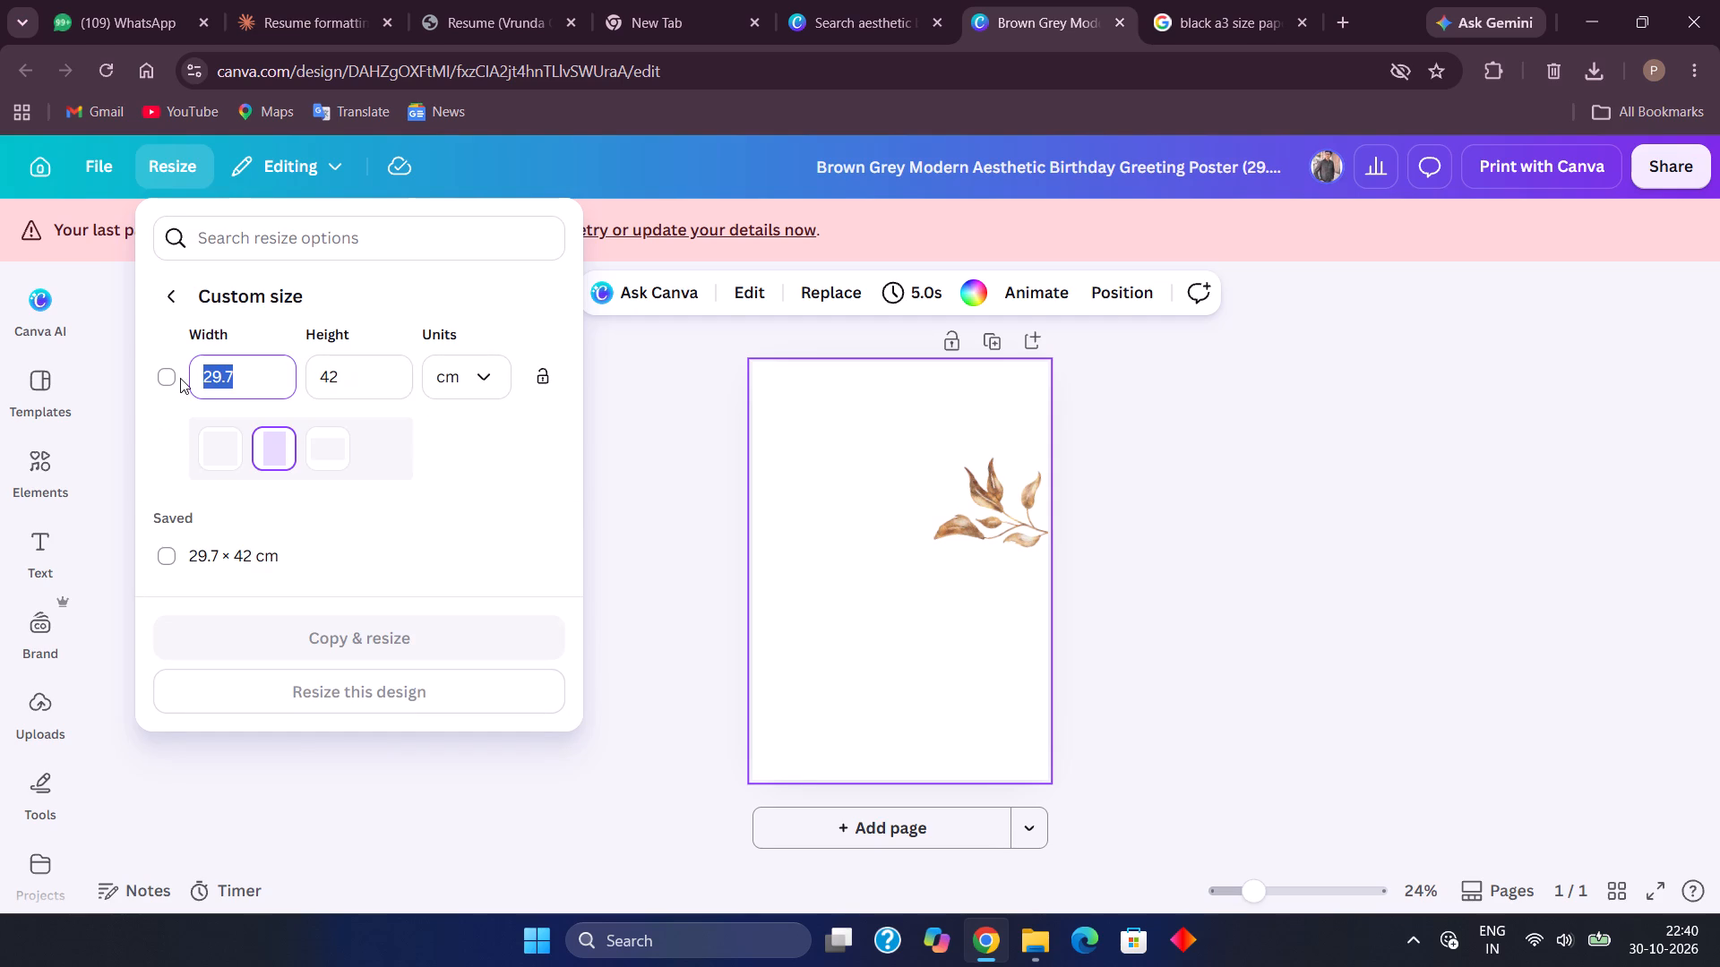
key(ctrl+c)
key(BackSpace)
text(42)
drag(355, 364, 268, 361)
key(ctrl+v)
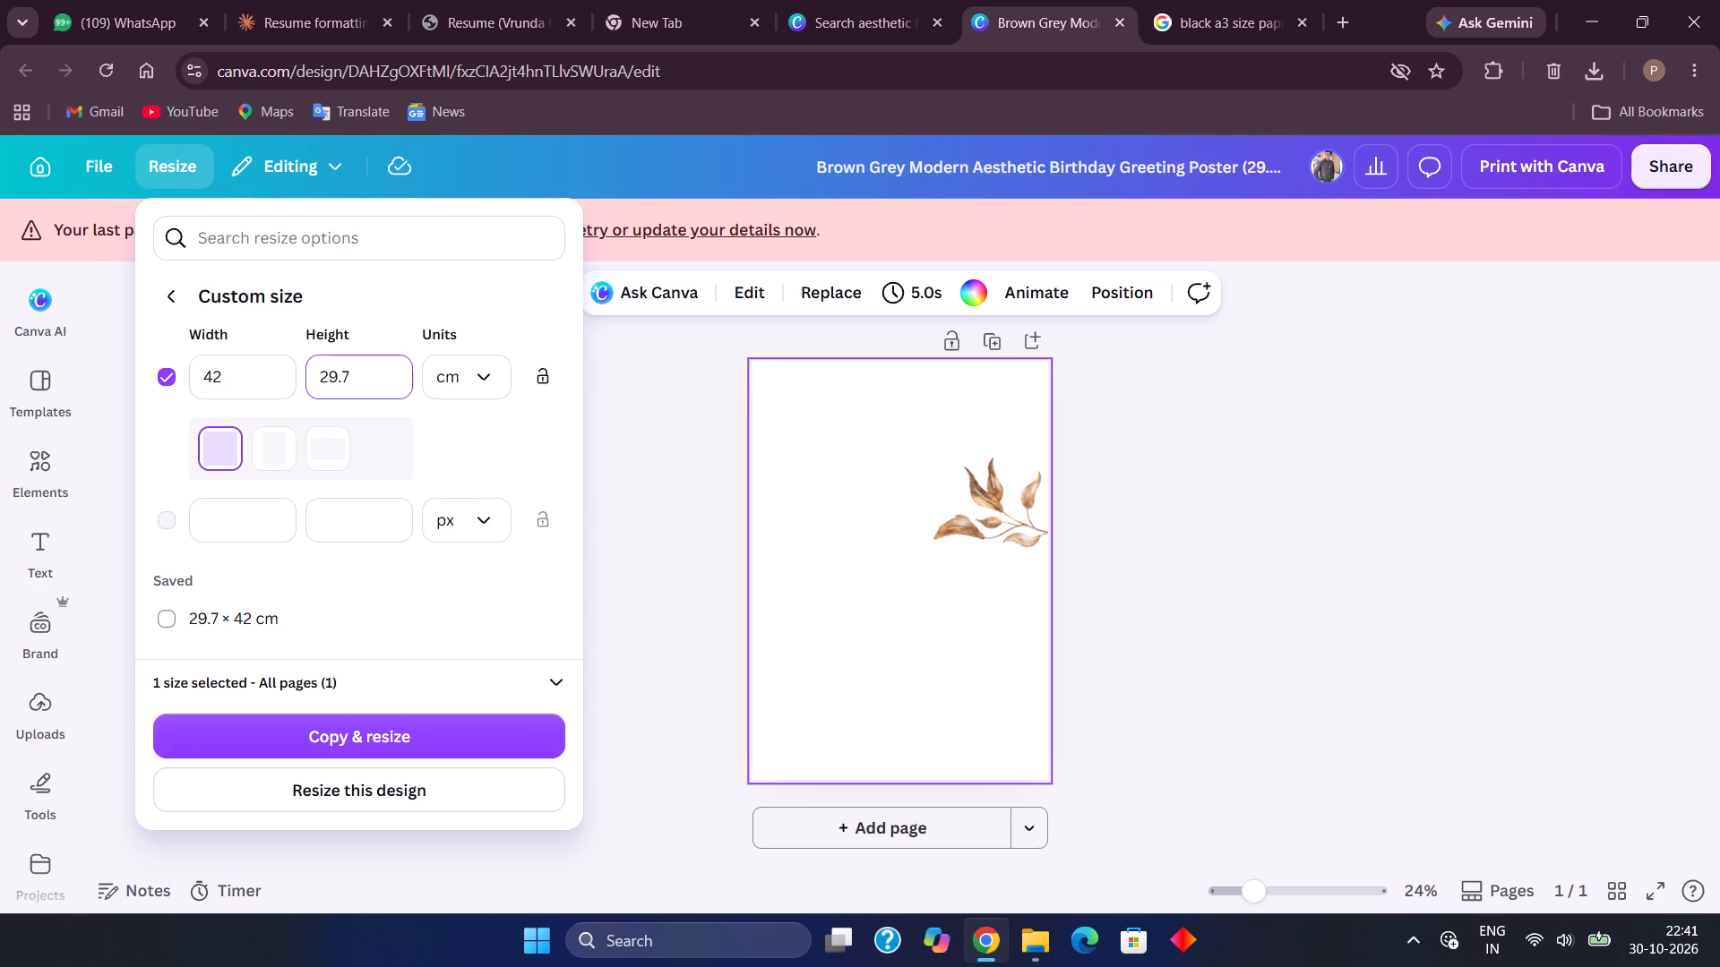
Create a resized copy of the poster at 42 × 29.7 cm and open the copy.
click(432, 723)
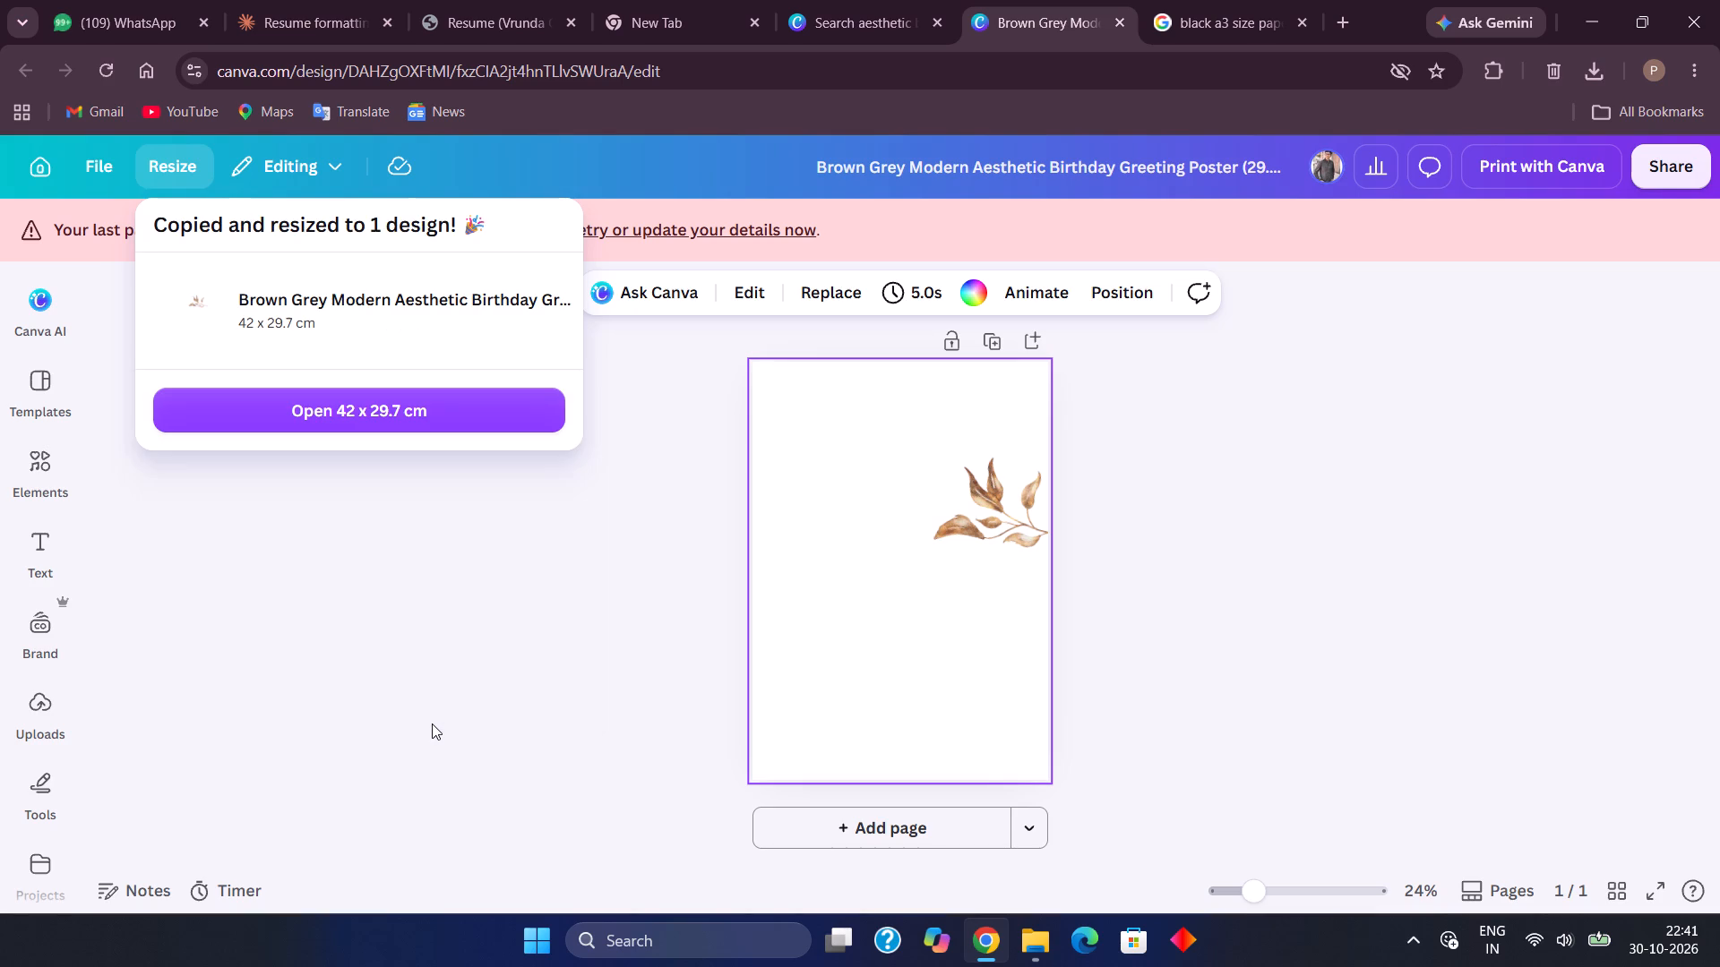
click(406, 415)
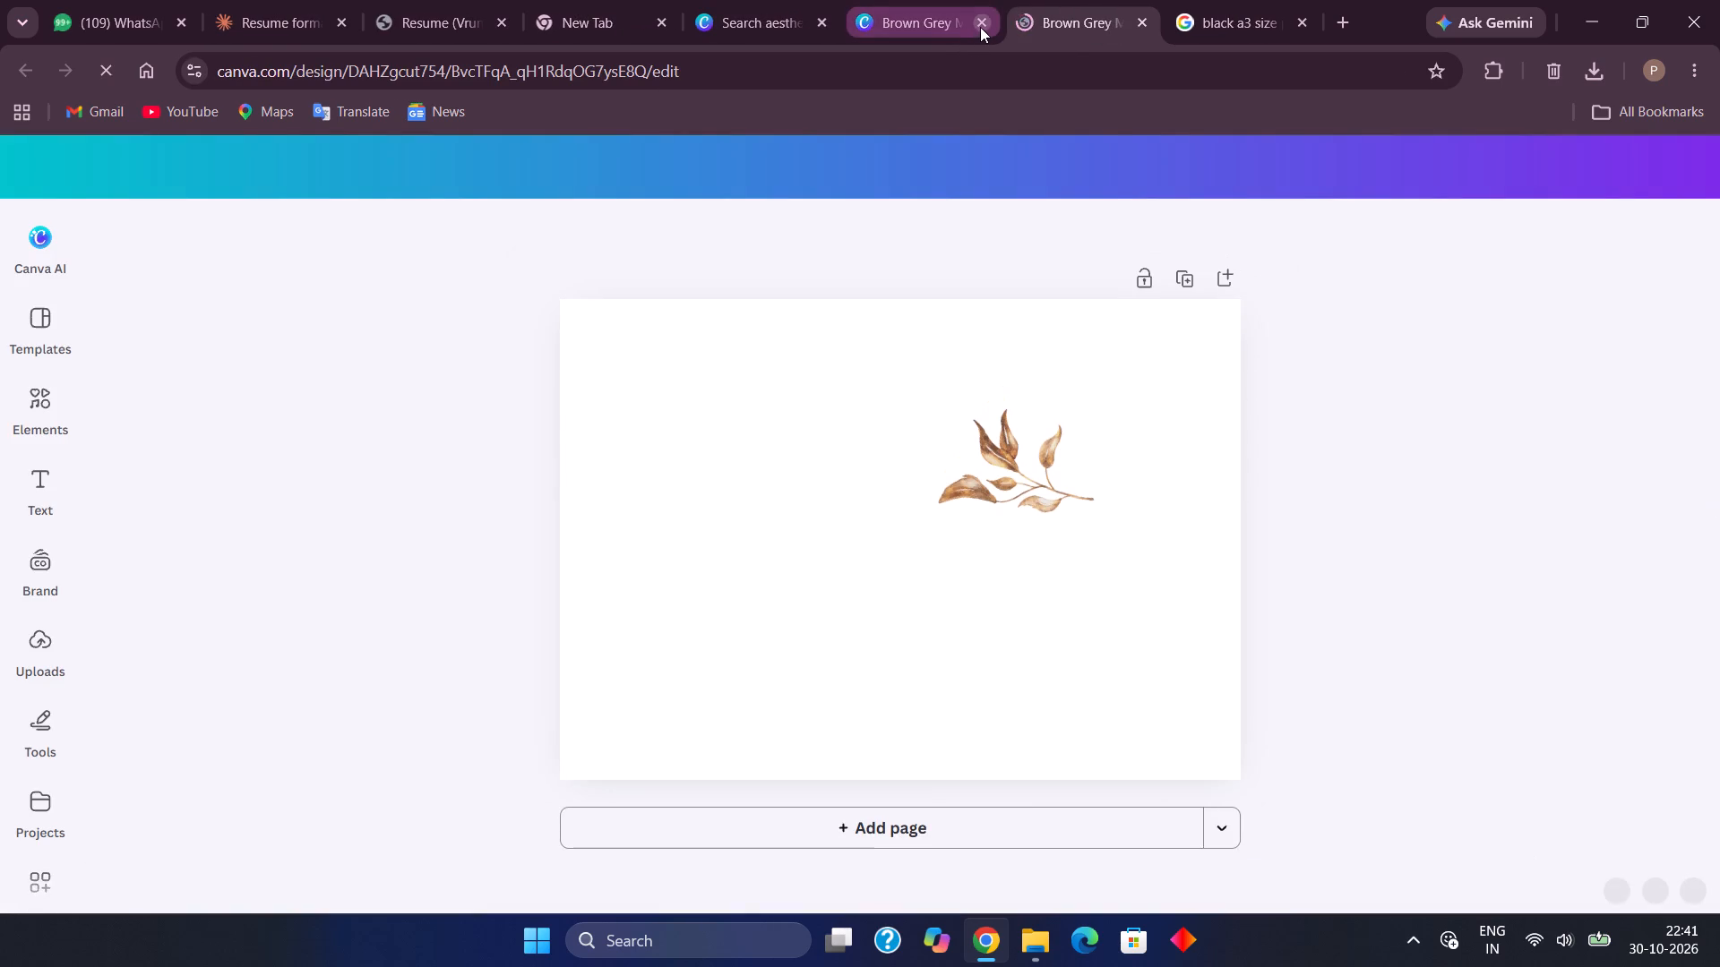
Close the browser tab of the portrait 29.7 × 42 cm poster design.
click(980, 27)
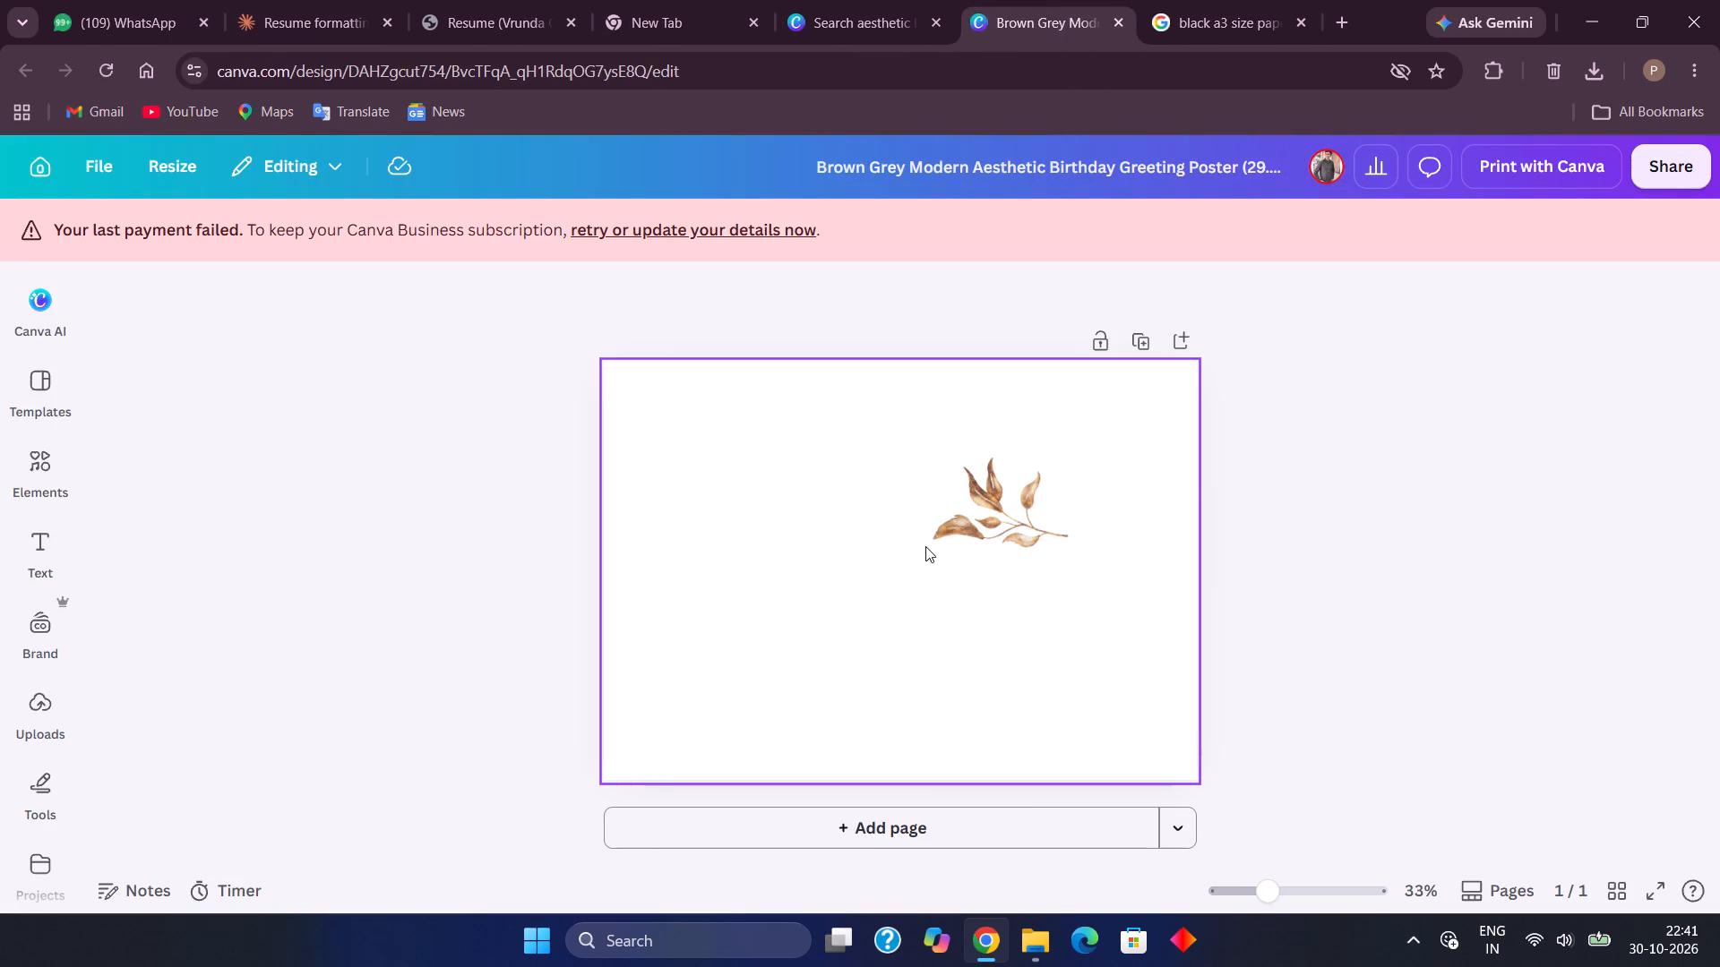
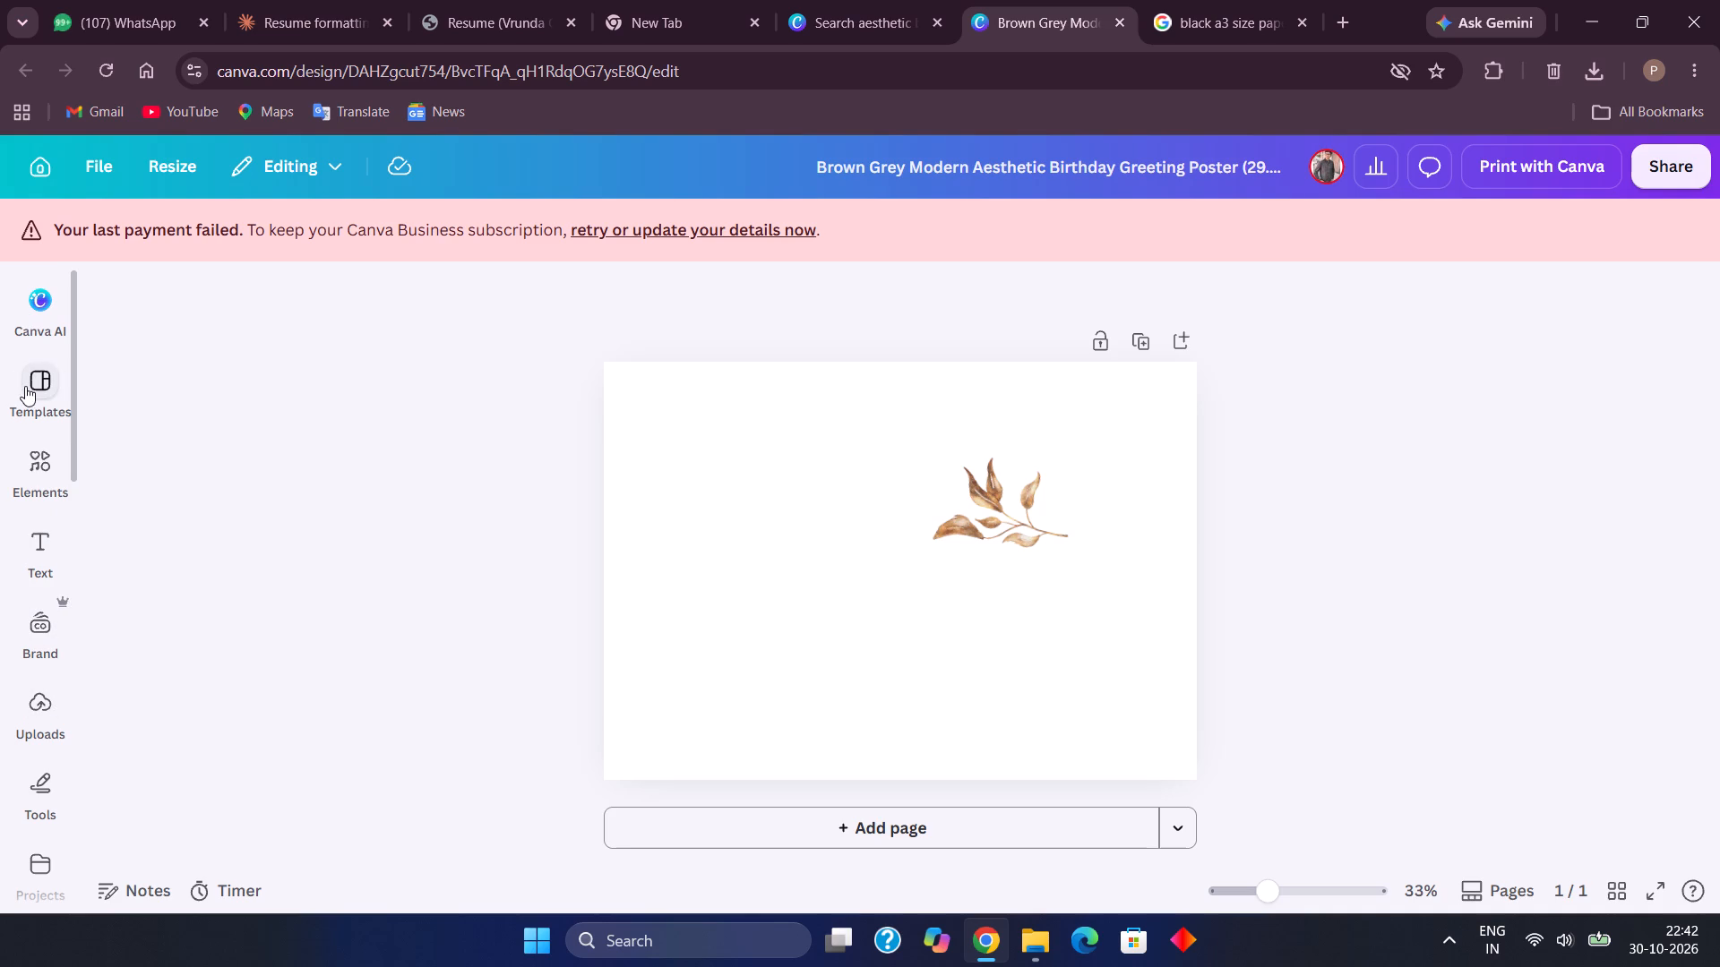
Add the golden-brown leaf sprig with a small round bud from the recommended graphic elements to the poster.
click(39, 445)
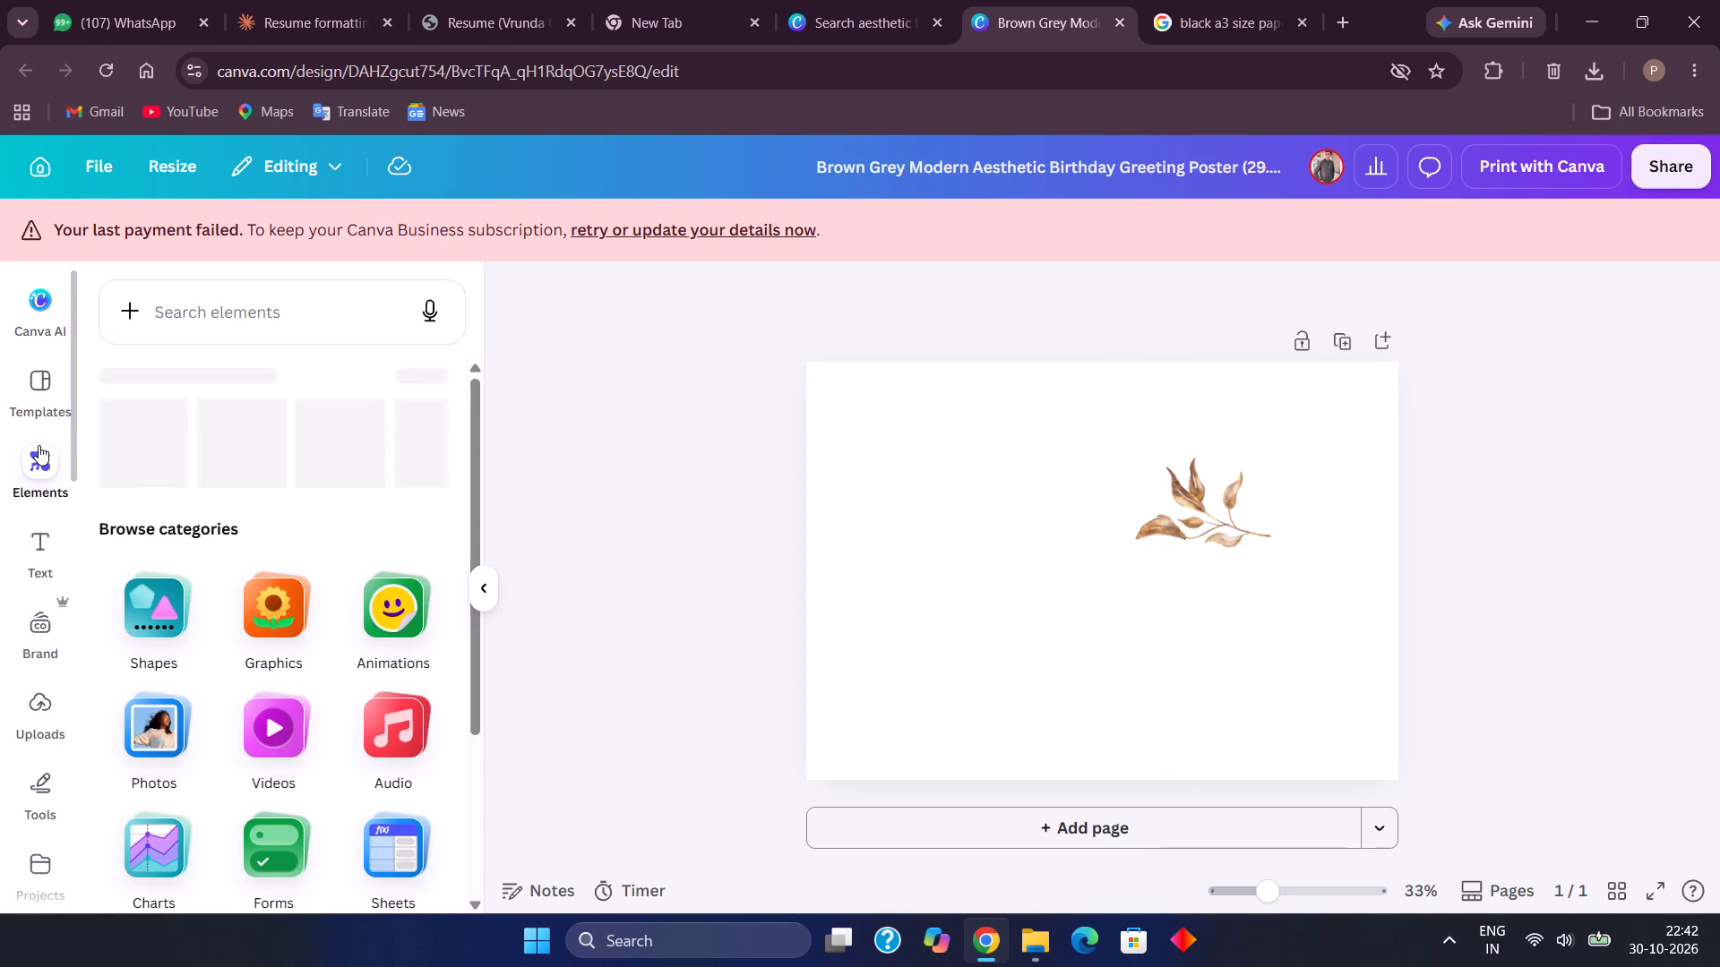
scroll(264, 602, down, 1)
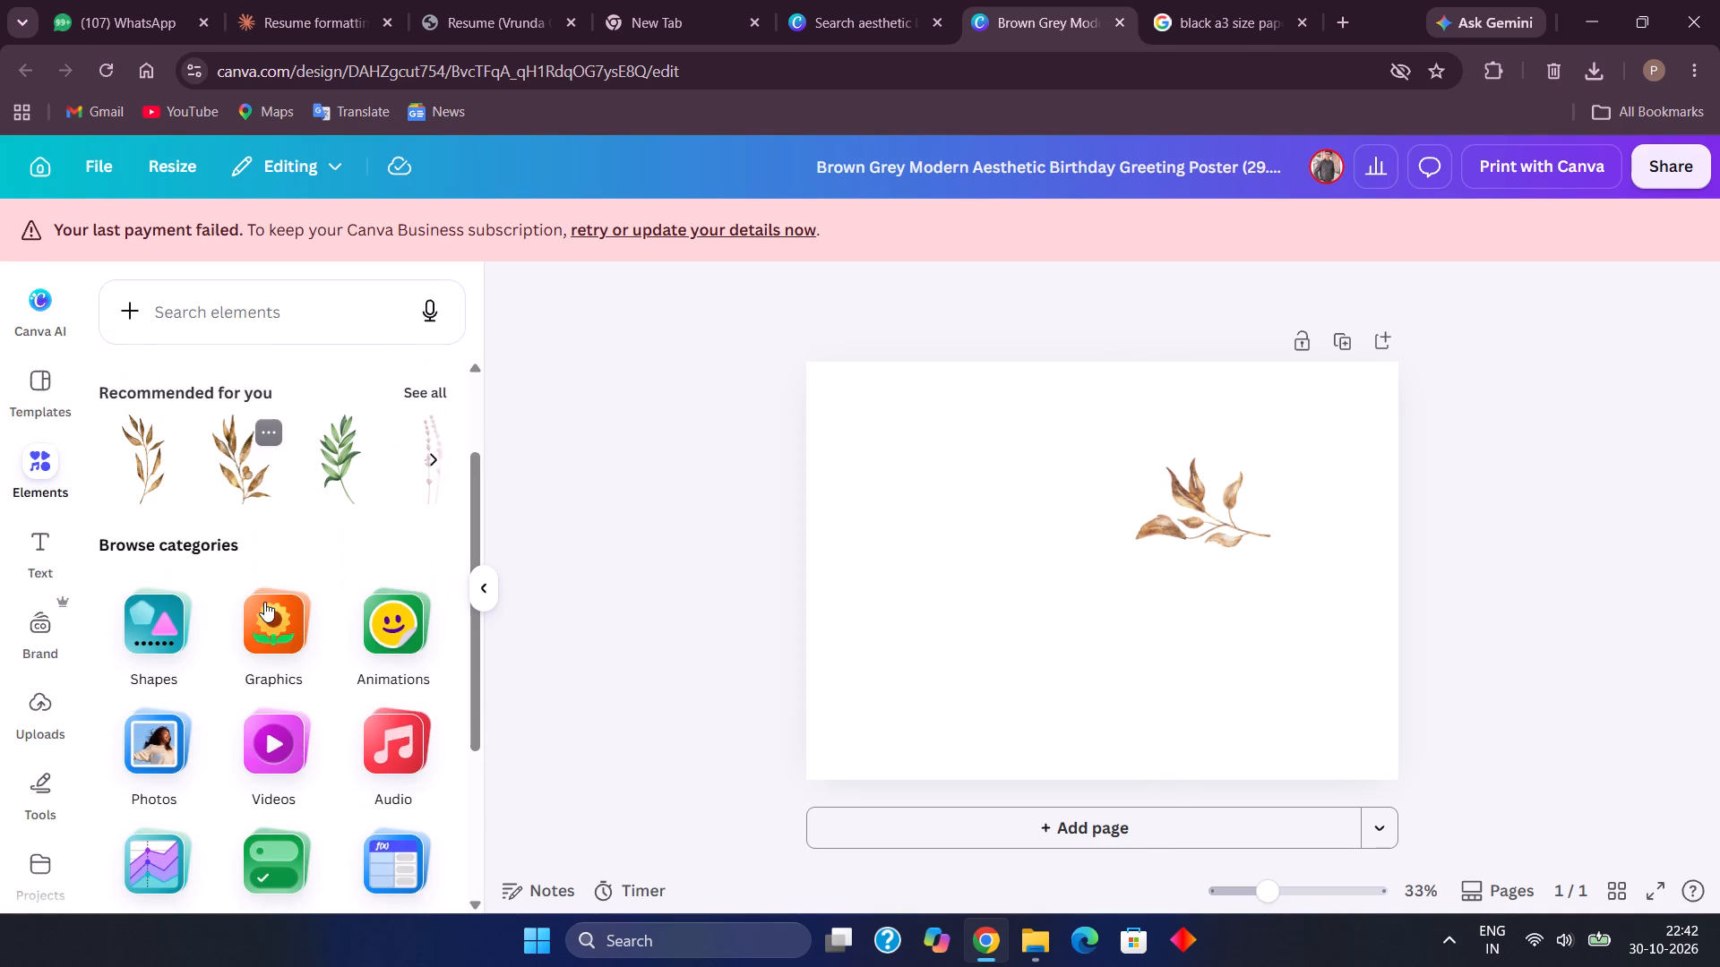
scroll(264, 602, down, 1)
click(428, 398)
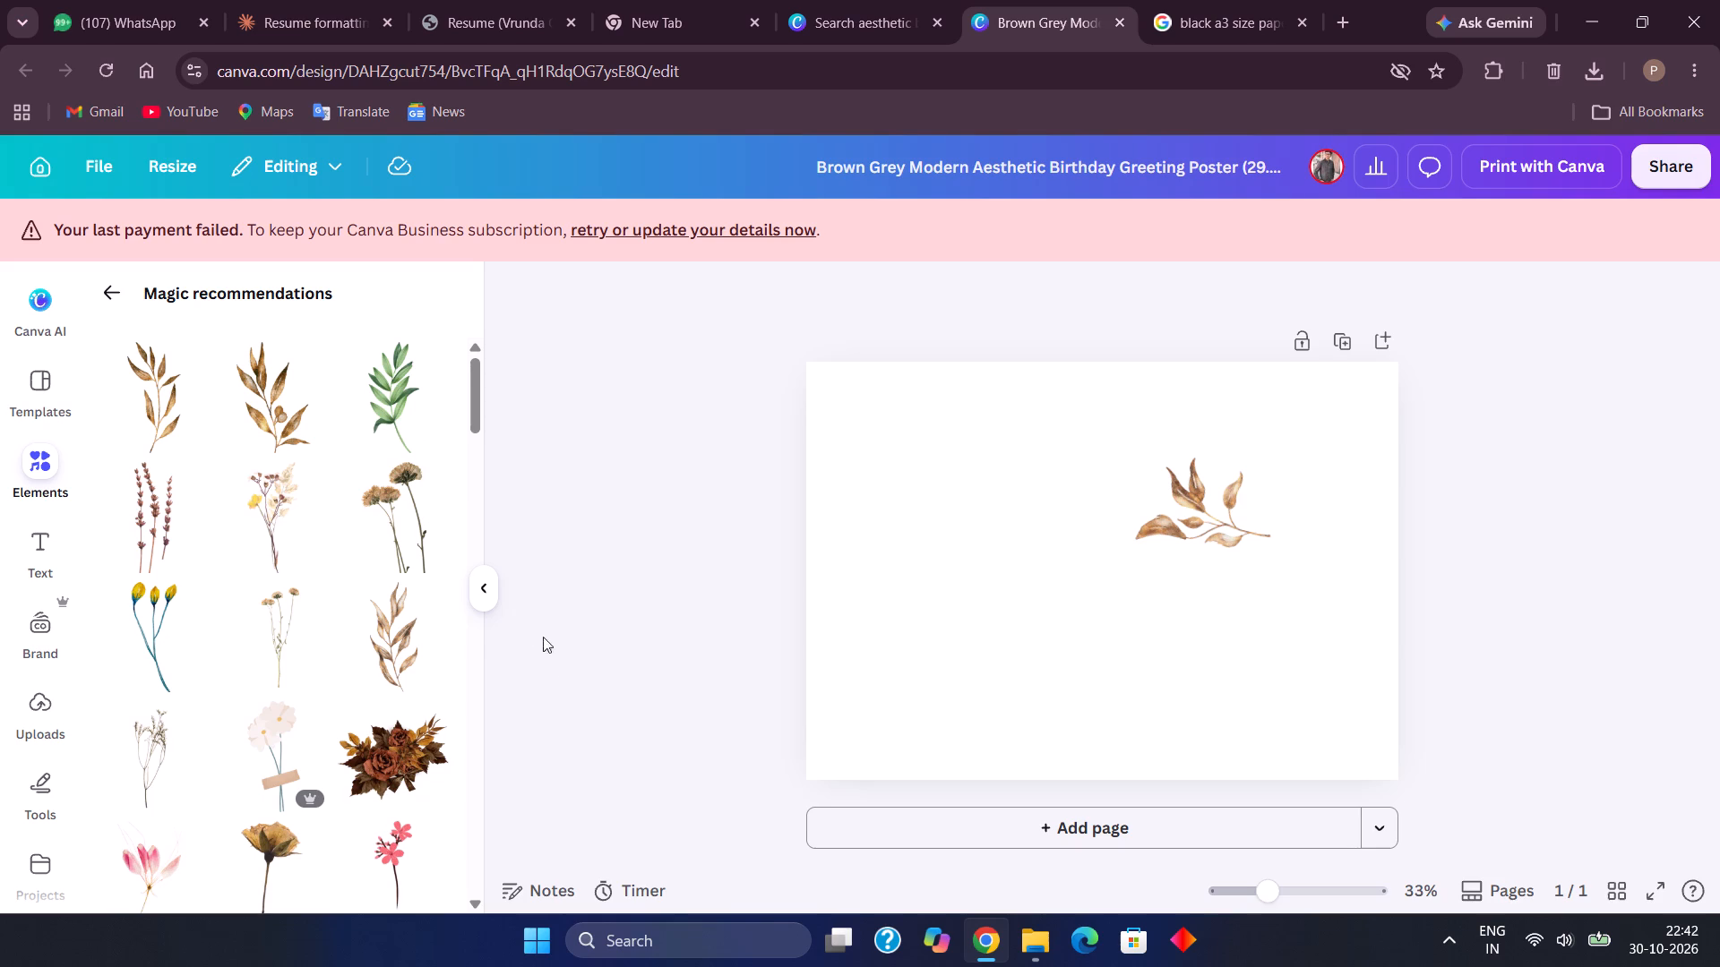
scroll(355, 686, down, 2)
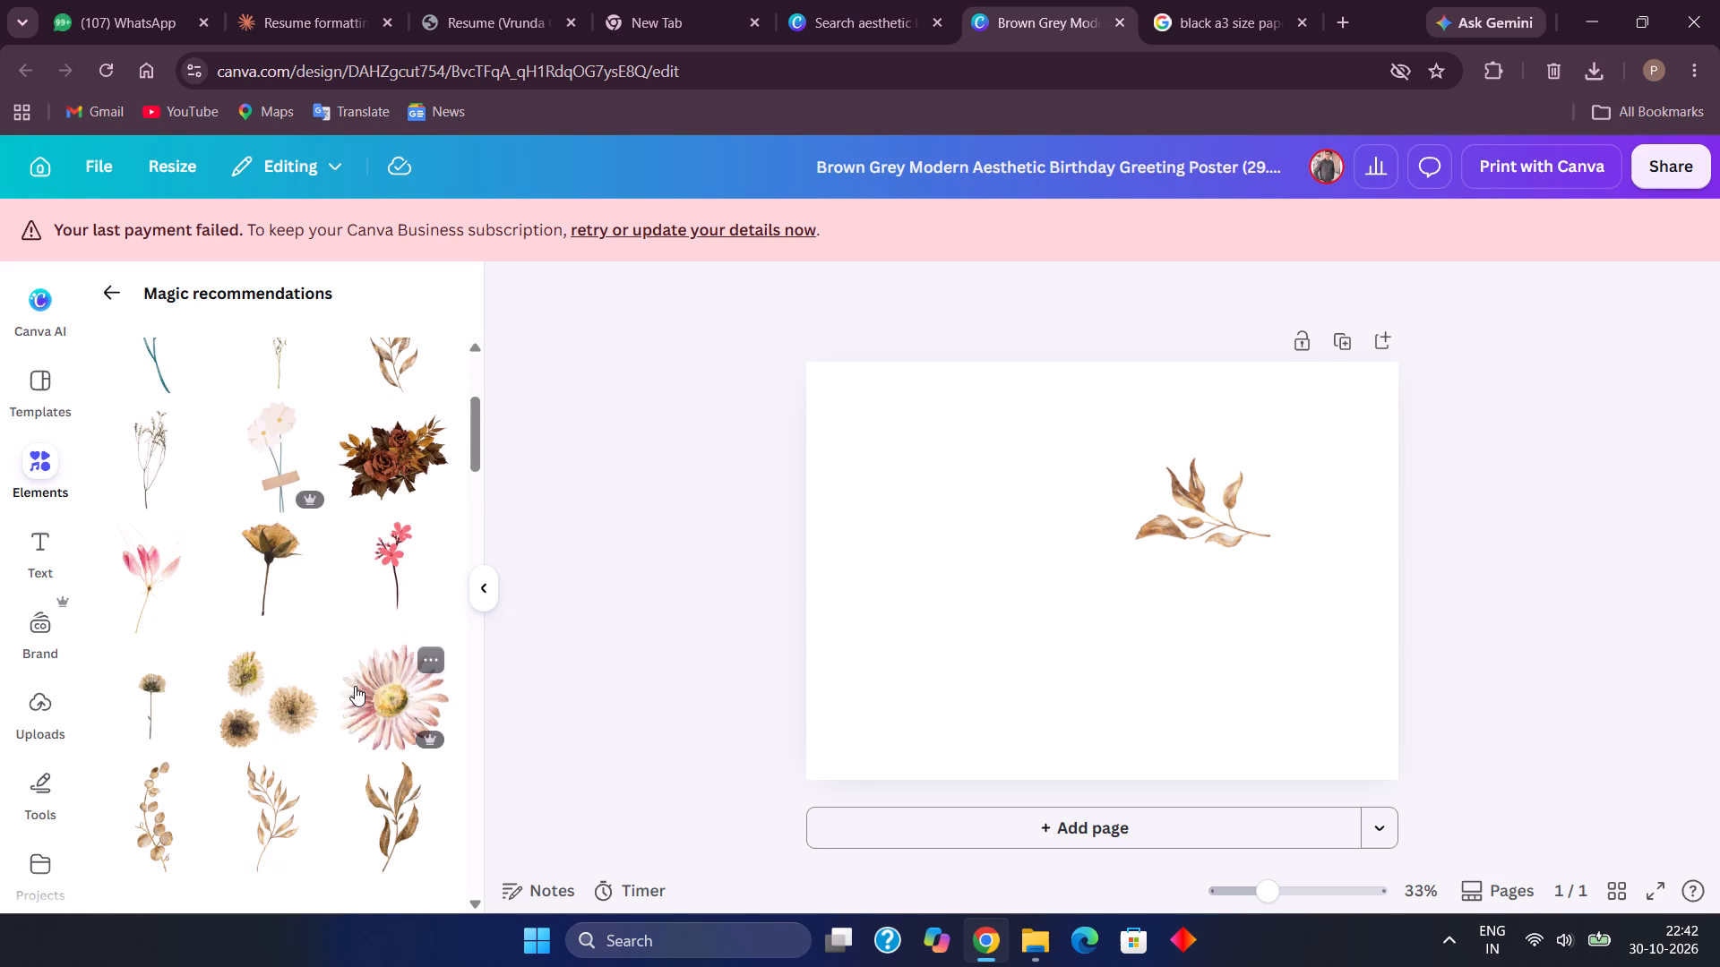
scroll(355, 686, down, 4)
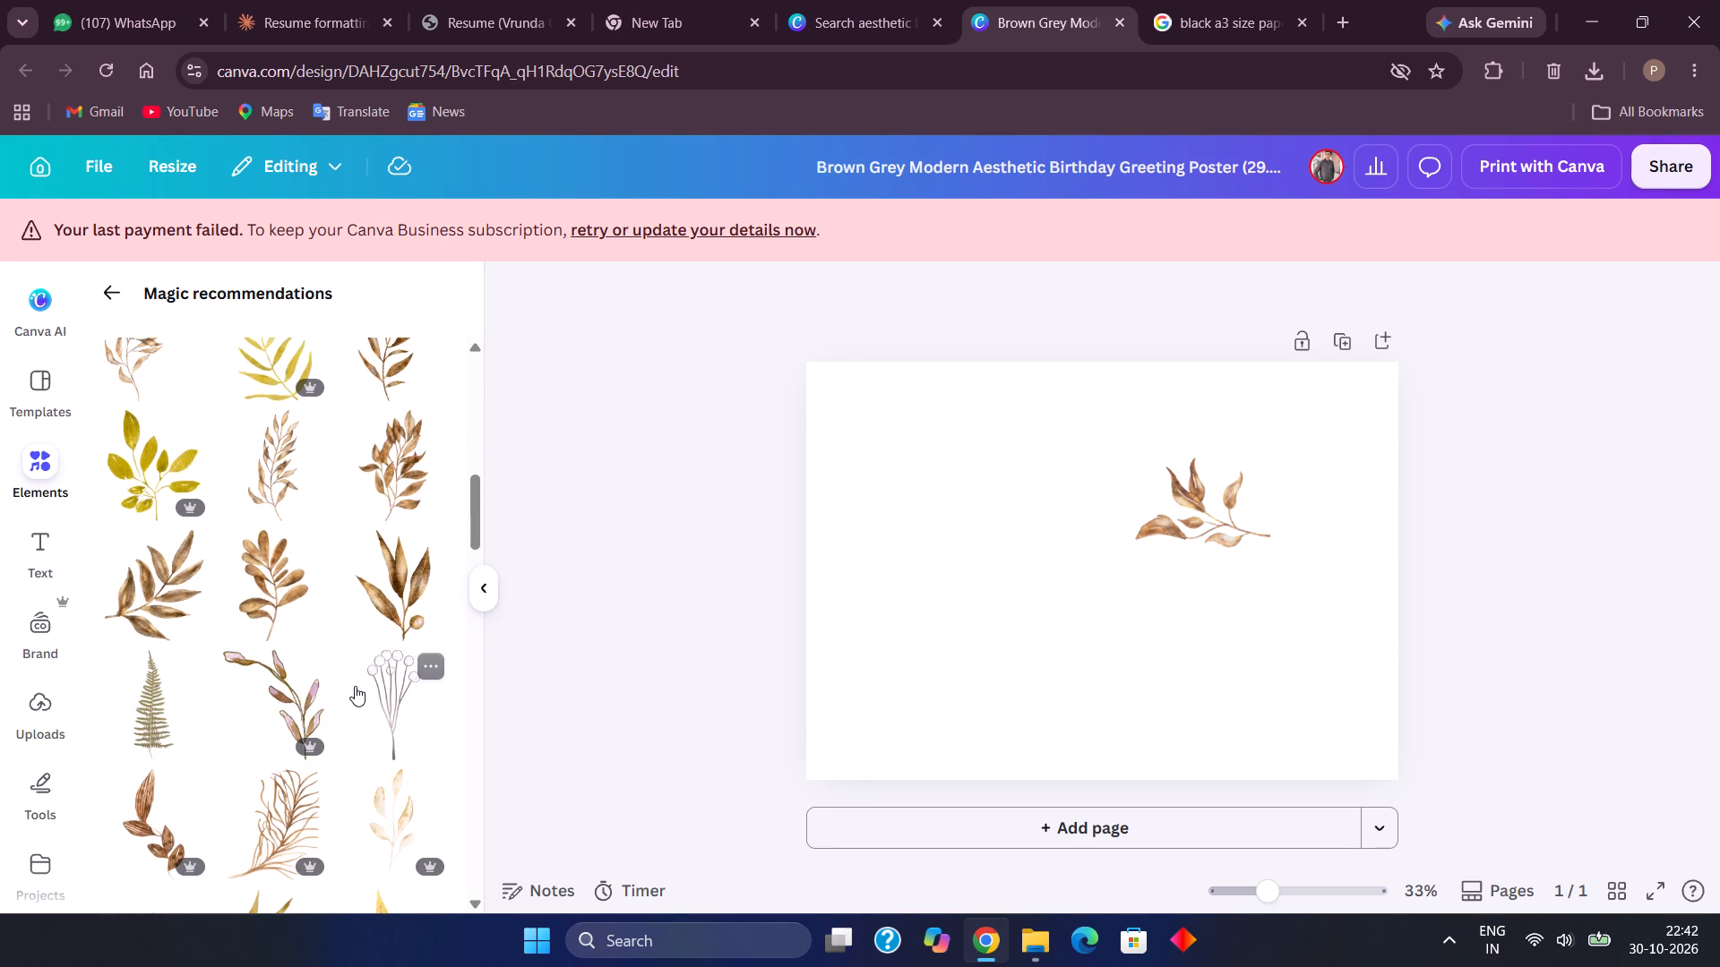
click(401, 616)
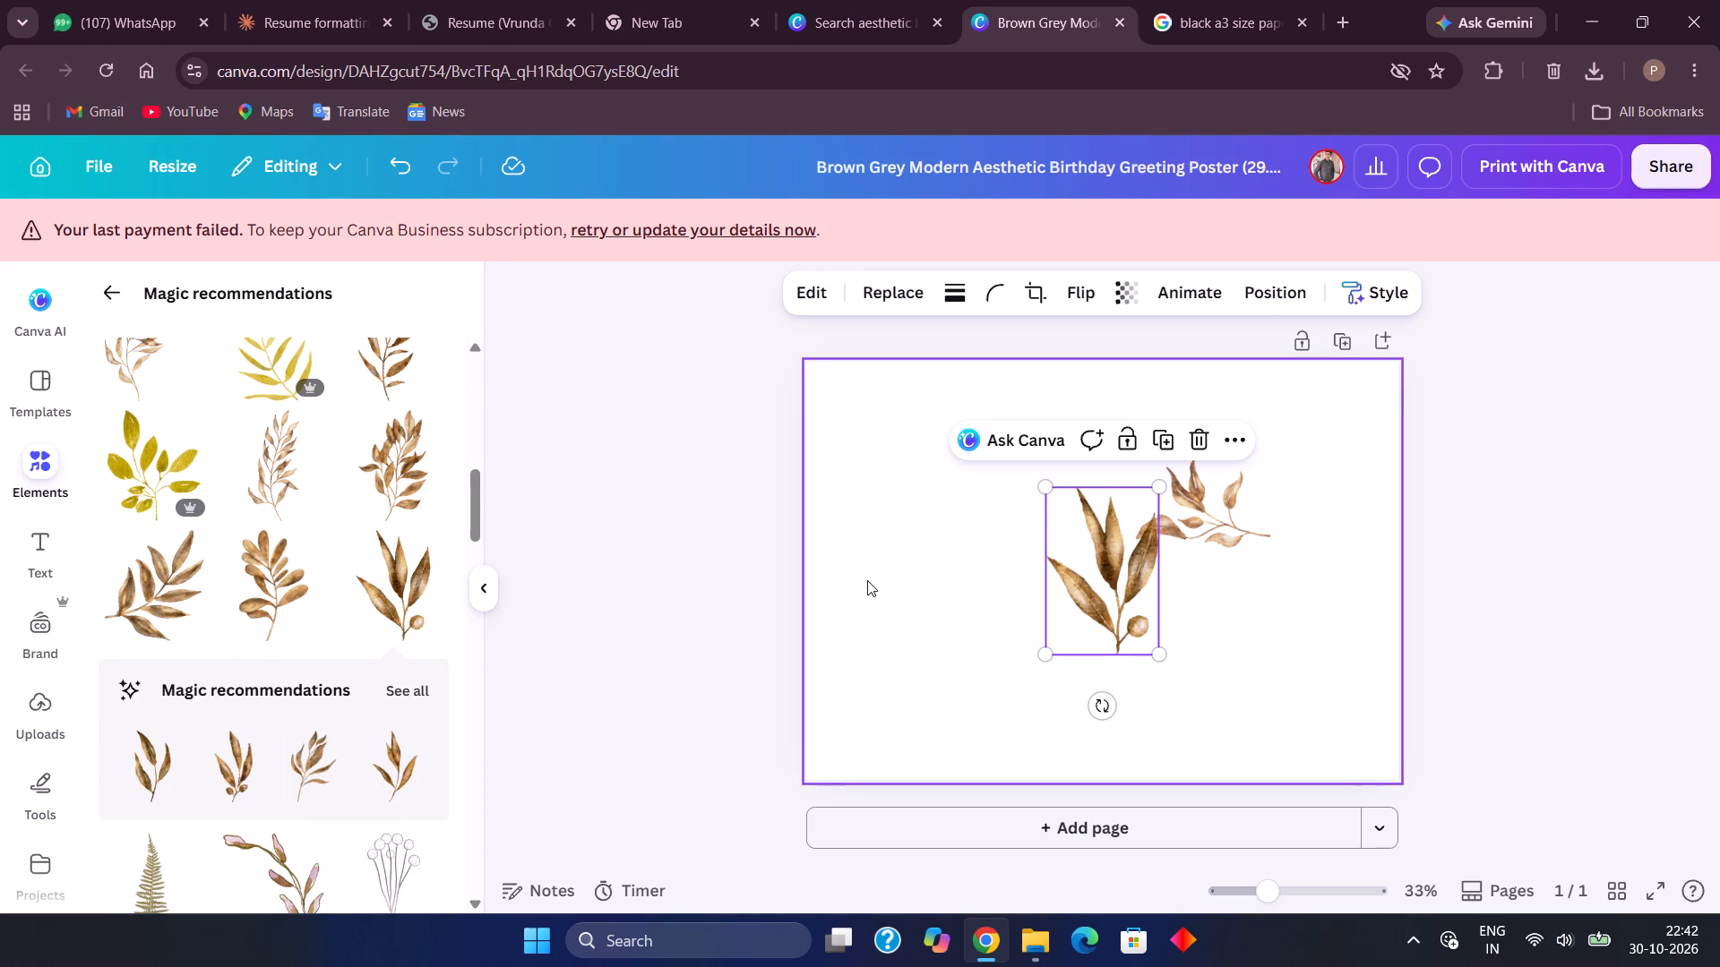
Look through the recommended botanical elements for more leaves and flowers that match the golden leaf style.
scroll(323, 728, down, 4)
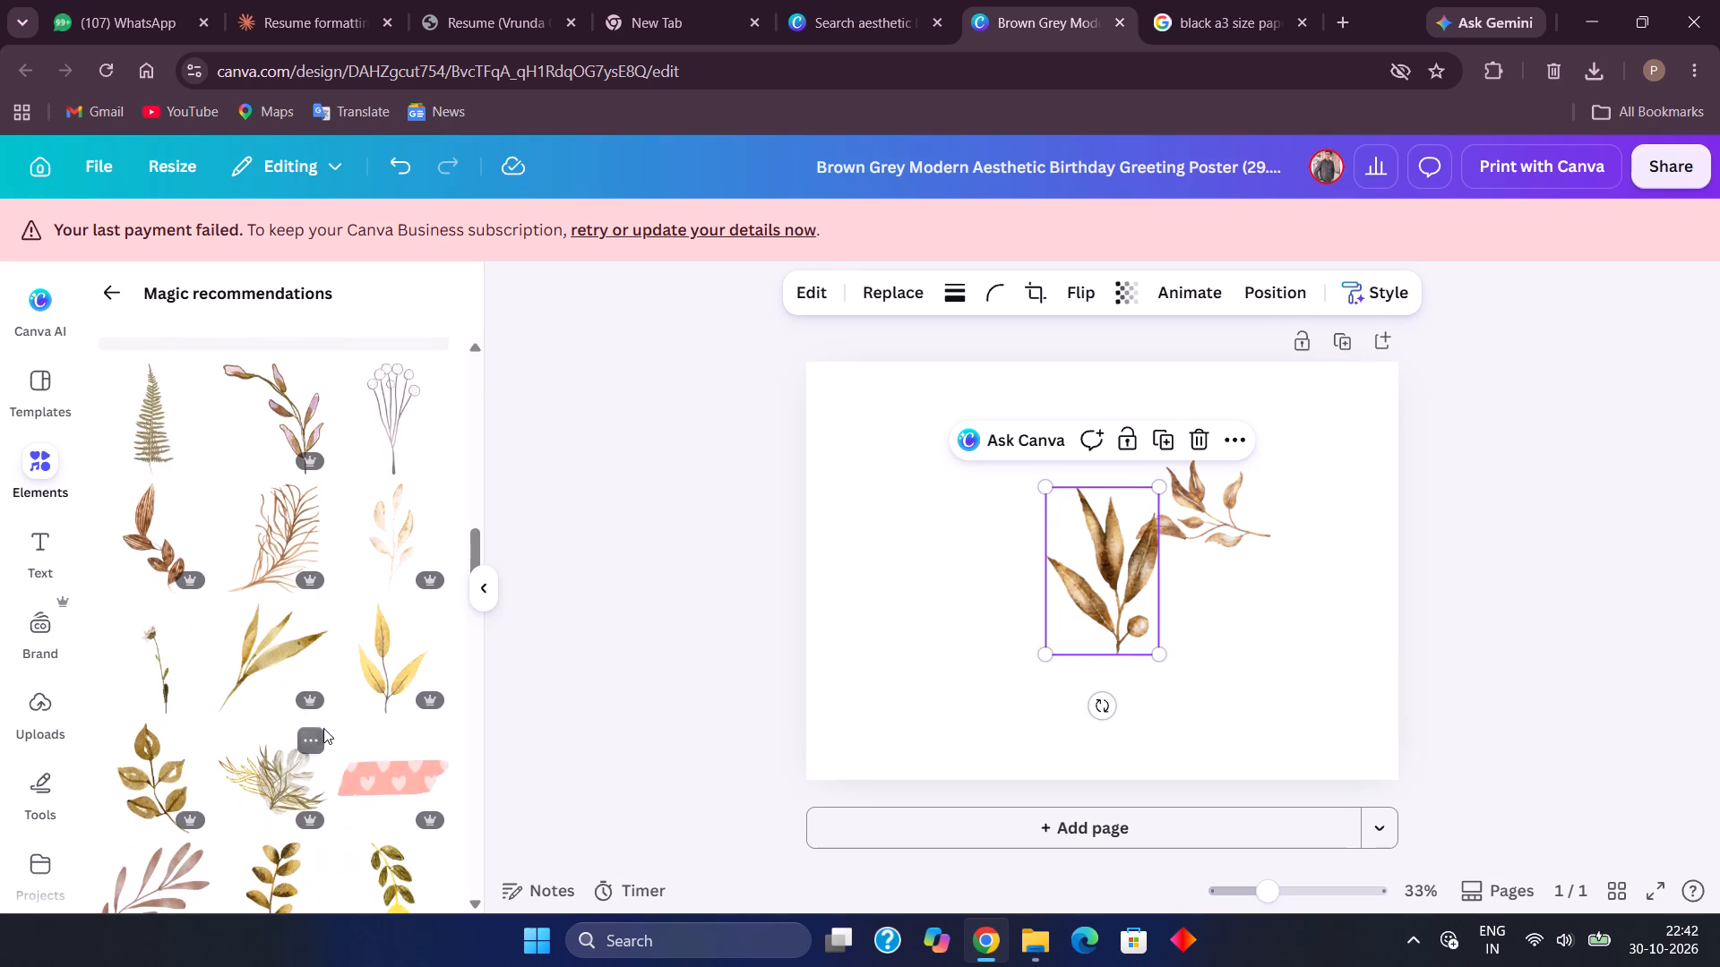
scroll(323, 728, down, 2)
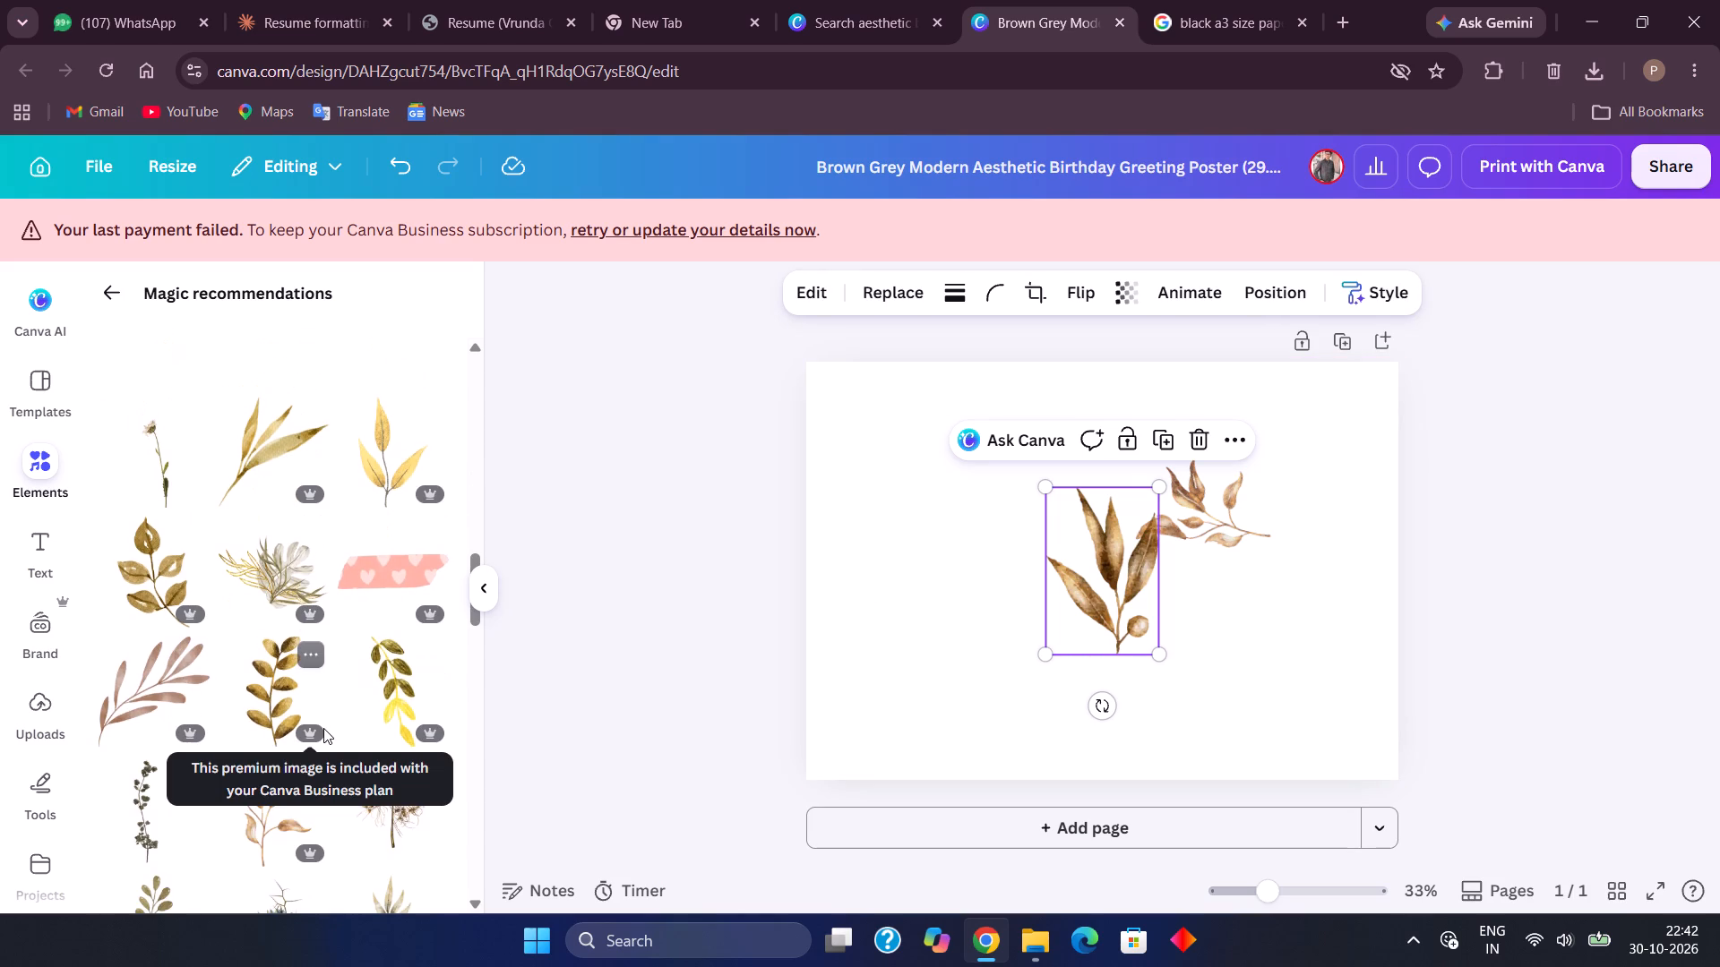
scroll(323, 728, down, 4)
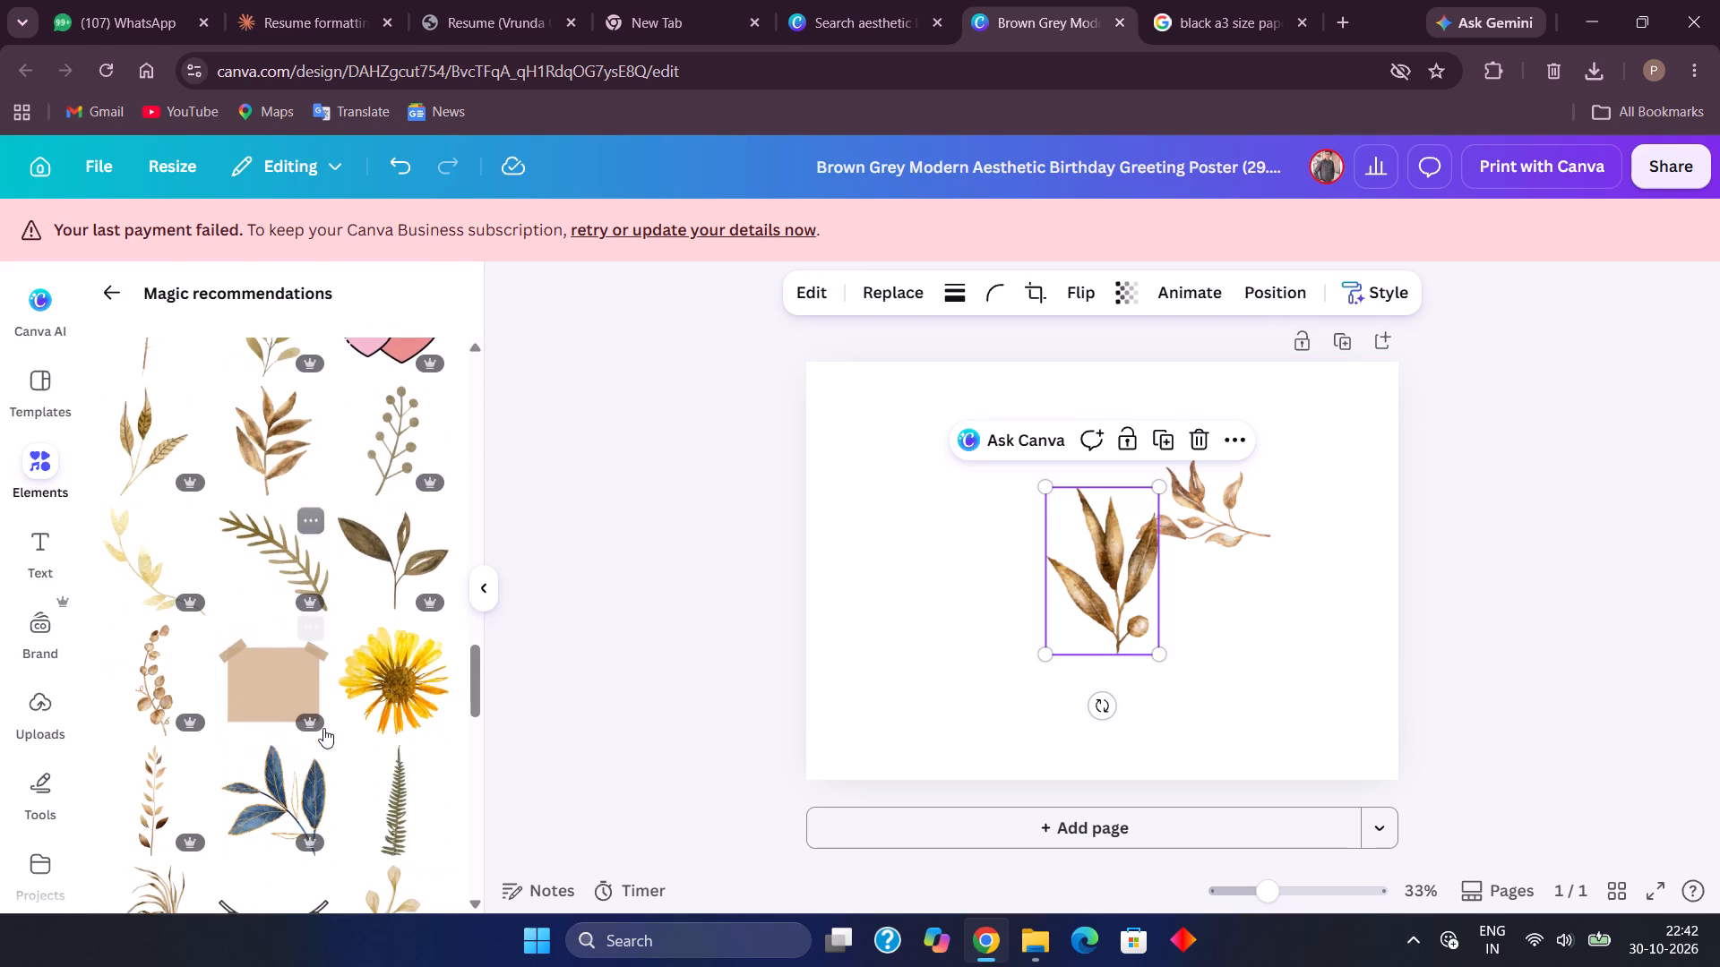
scroll(323, 728, down, 3)
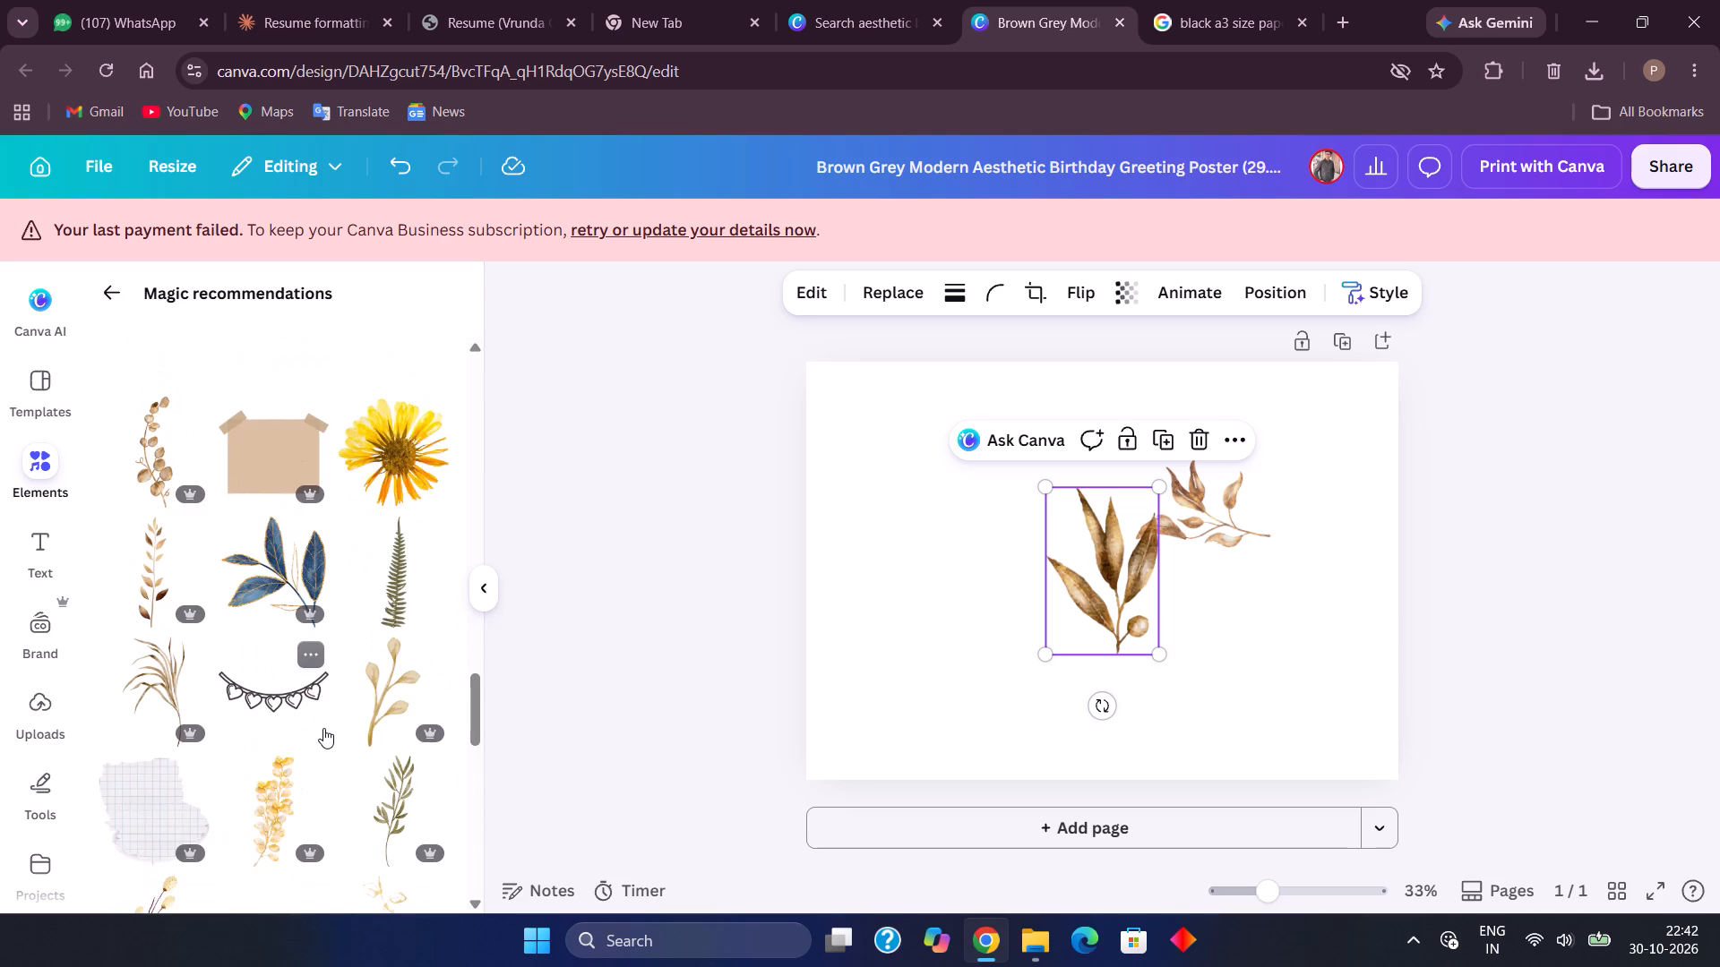
scroll(323, 728, down, 4)
scroll(323, 728, up, 5)
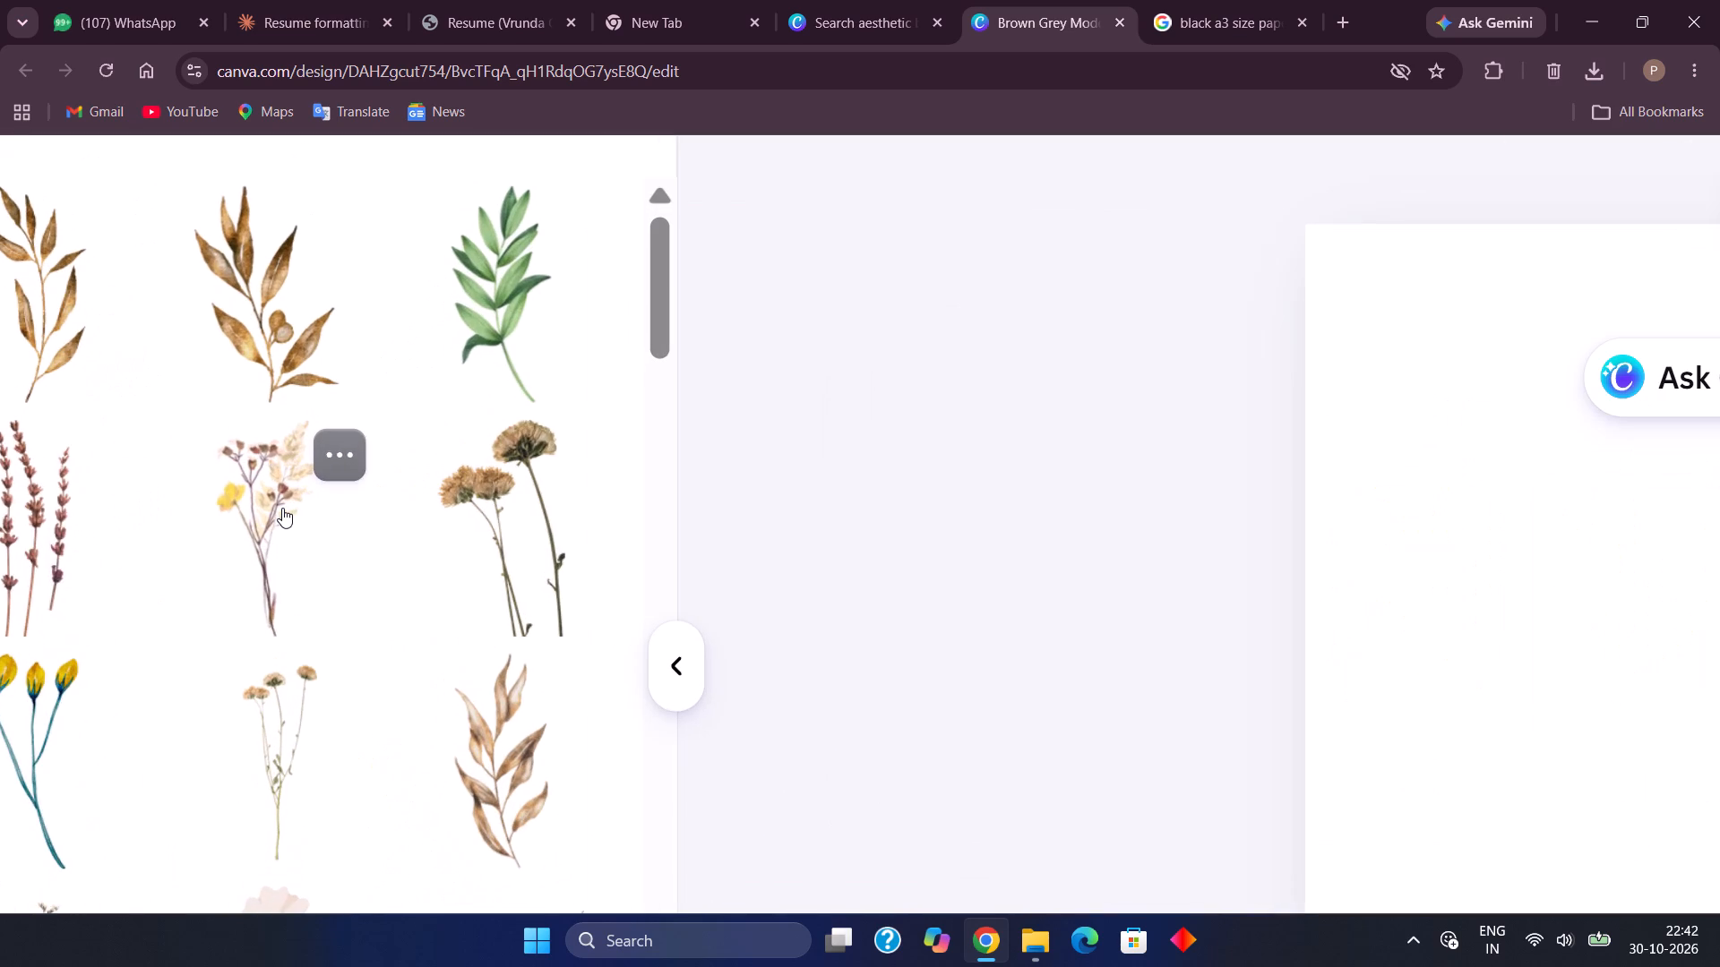
scroll(282, 508, right, 2)
scroll(282, 508, down, 1)
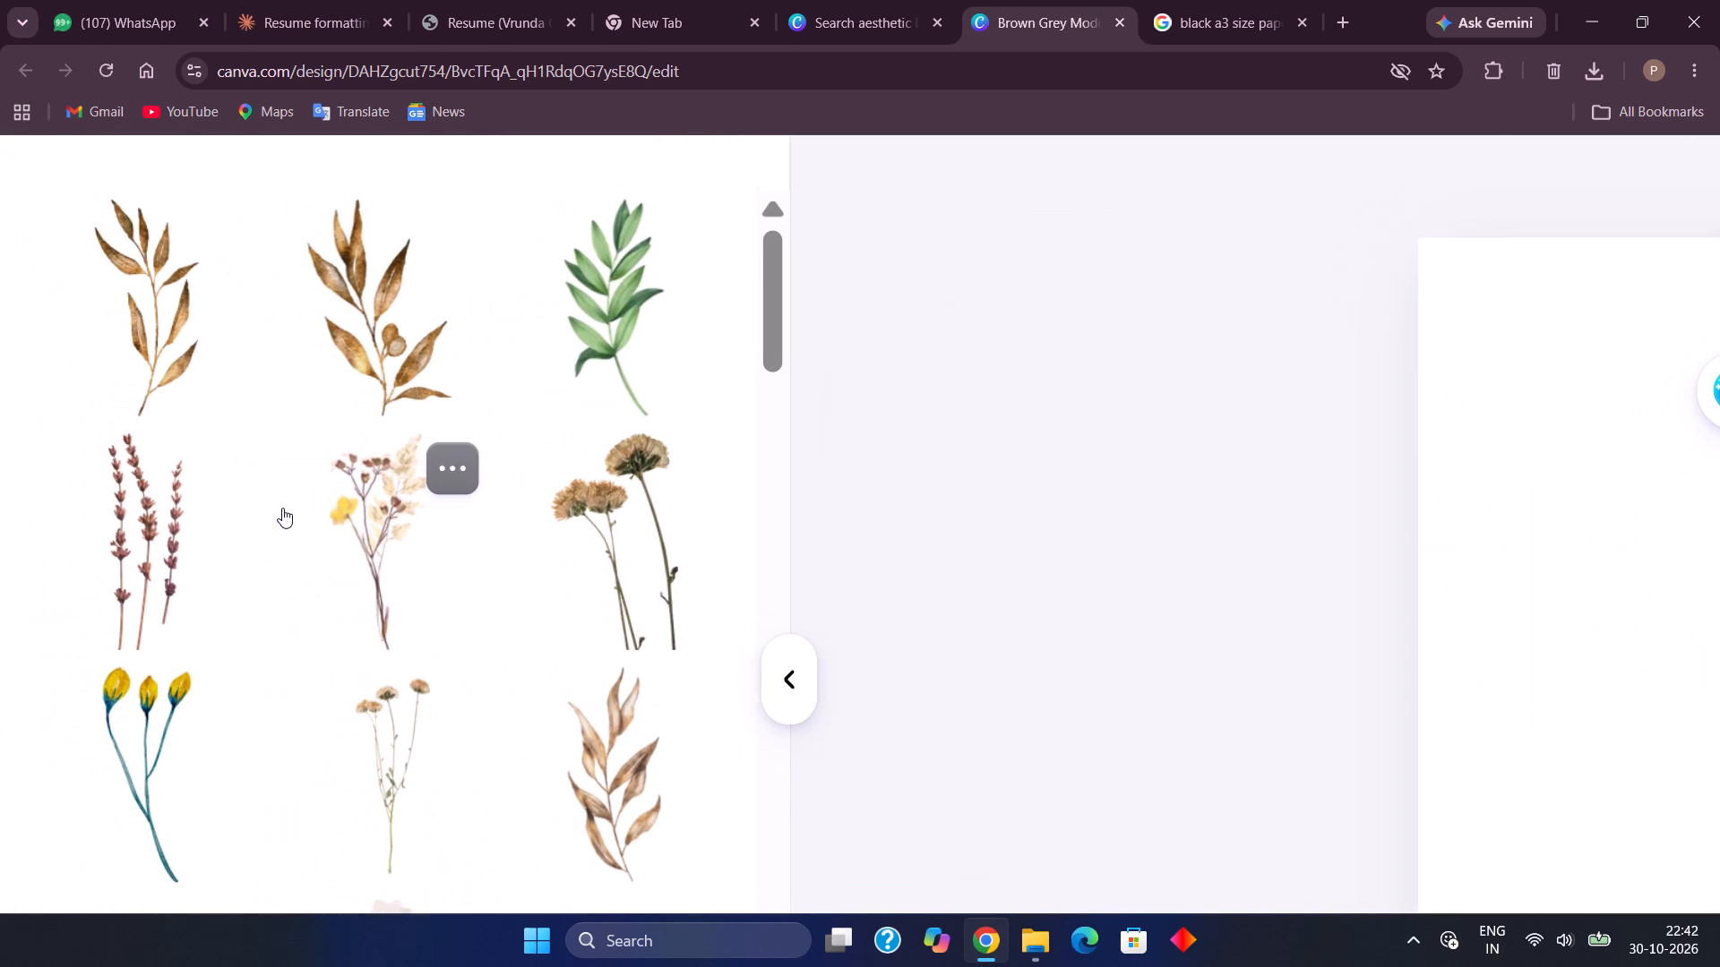
scroll(282, 508, down, 4)
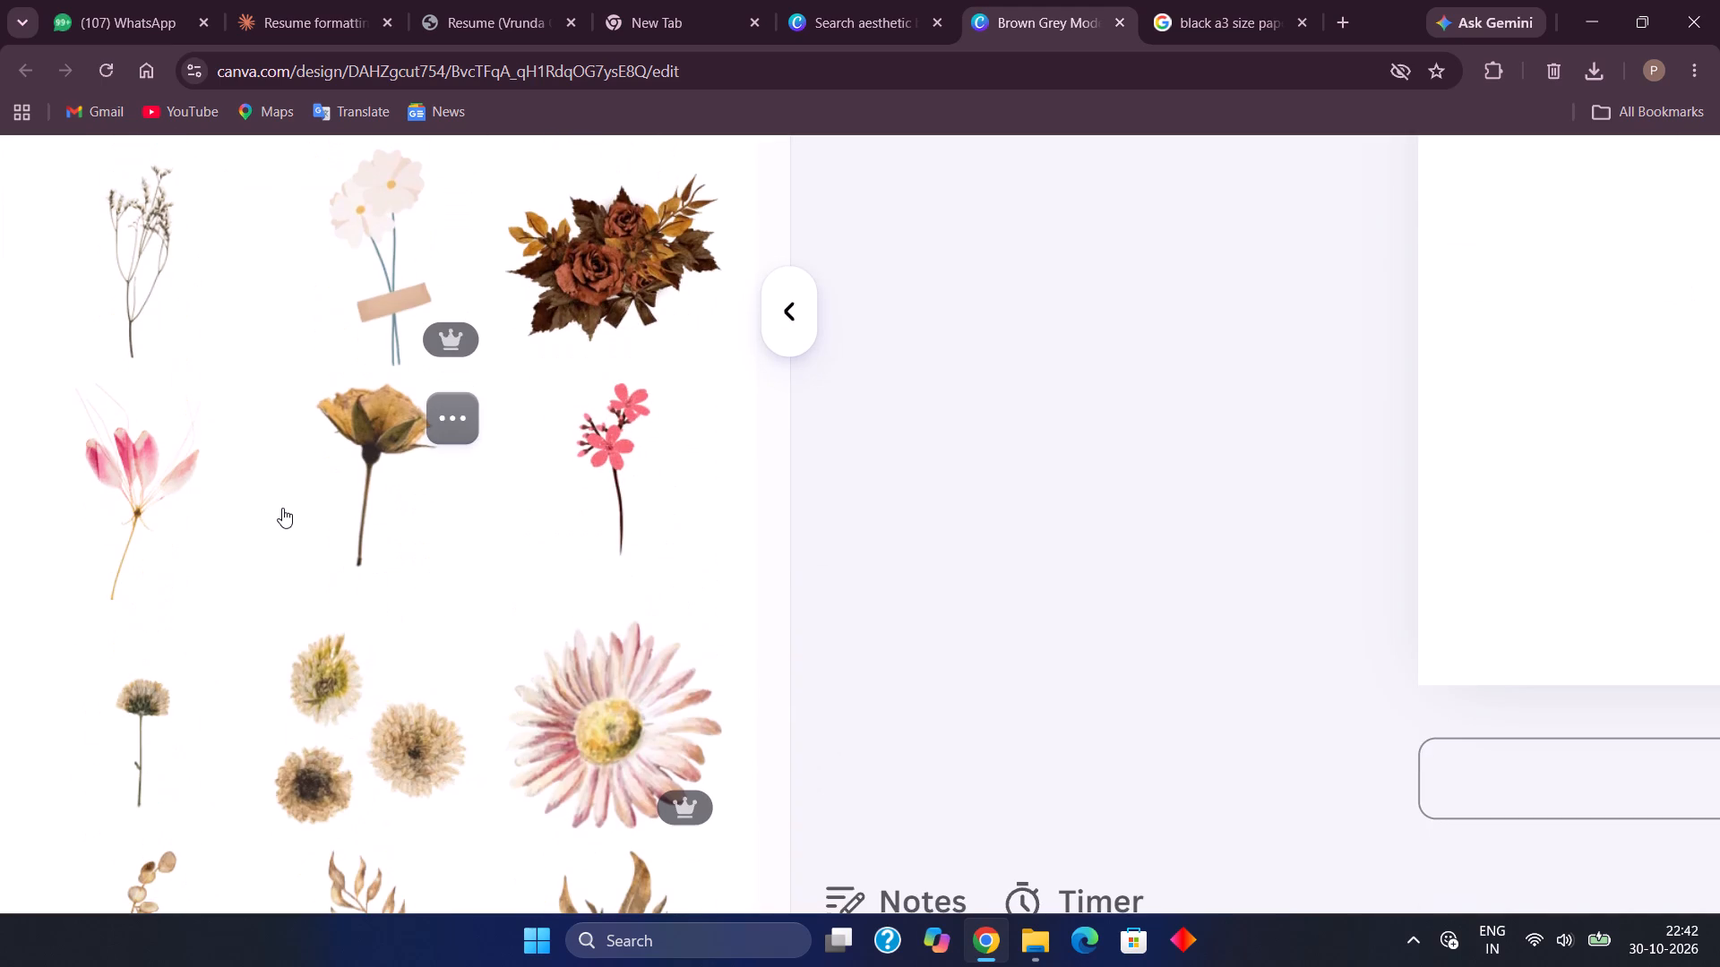
scroll(282, 508, down, 2)
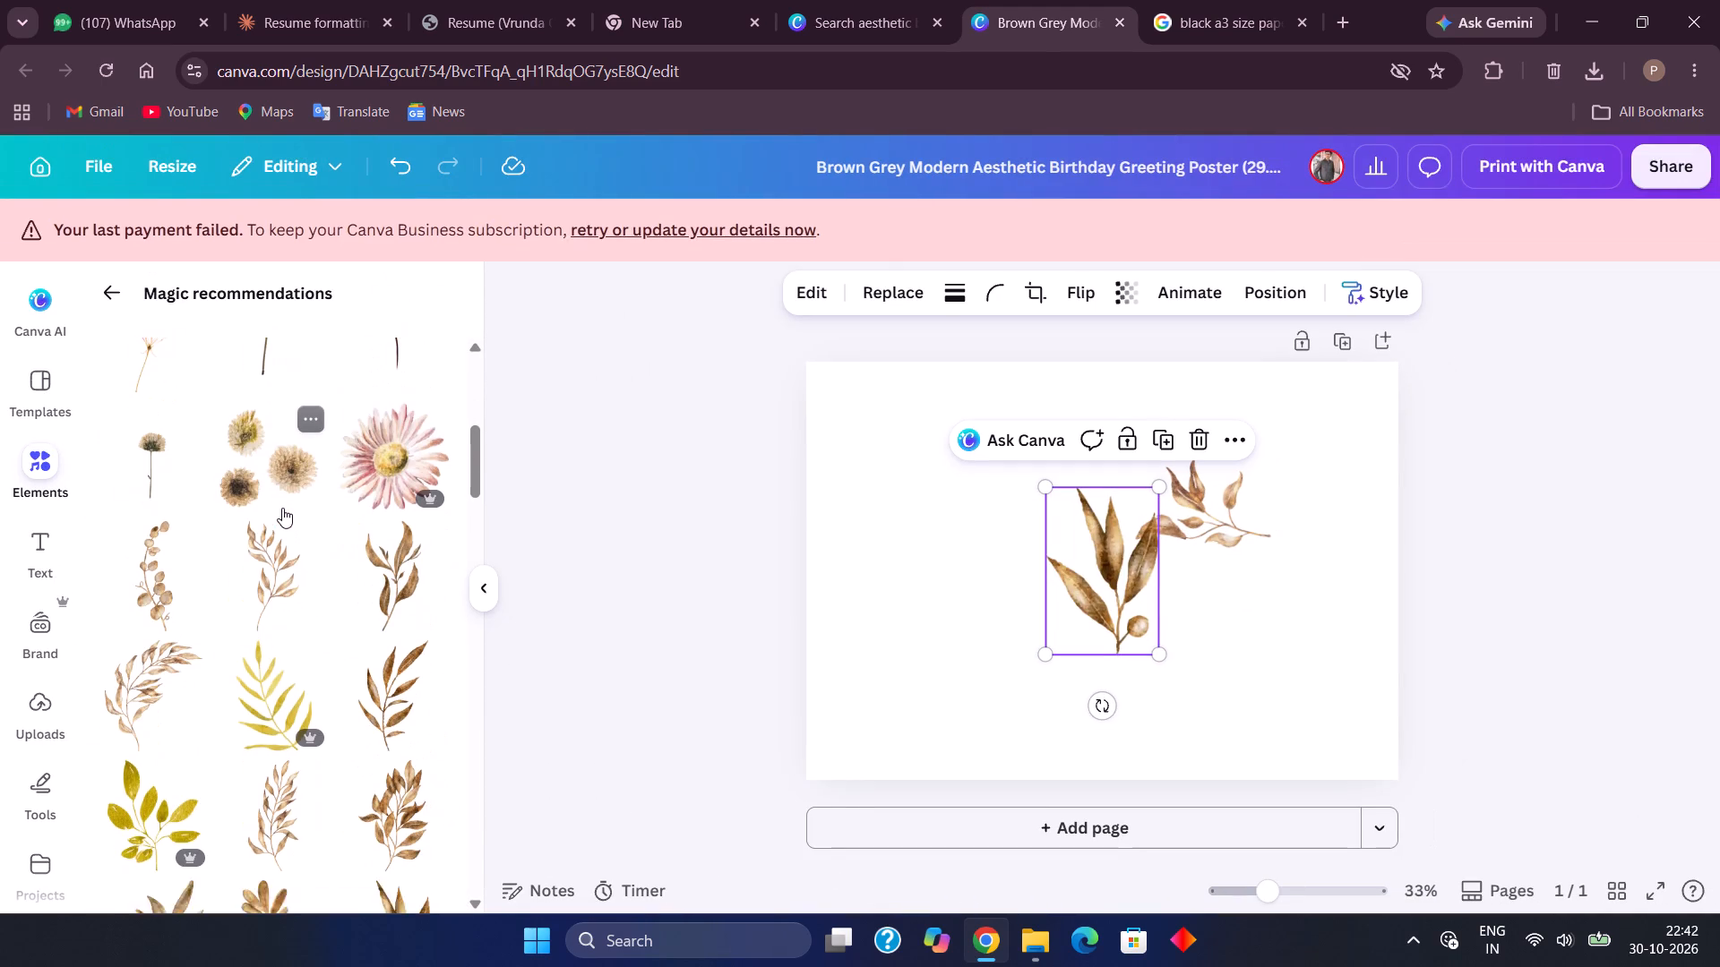
scroll(282, 508, down, 3)
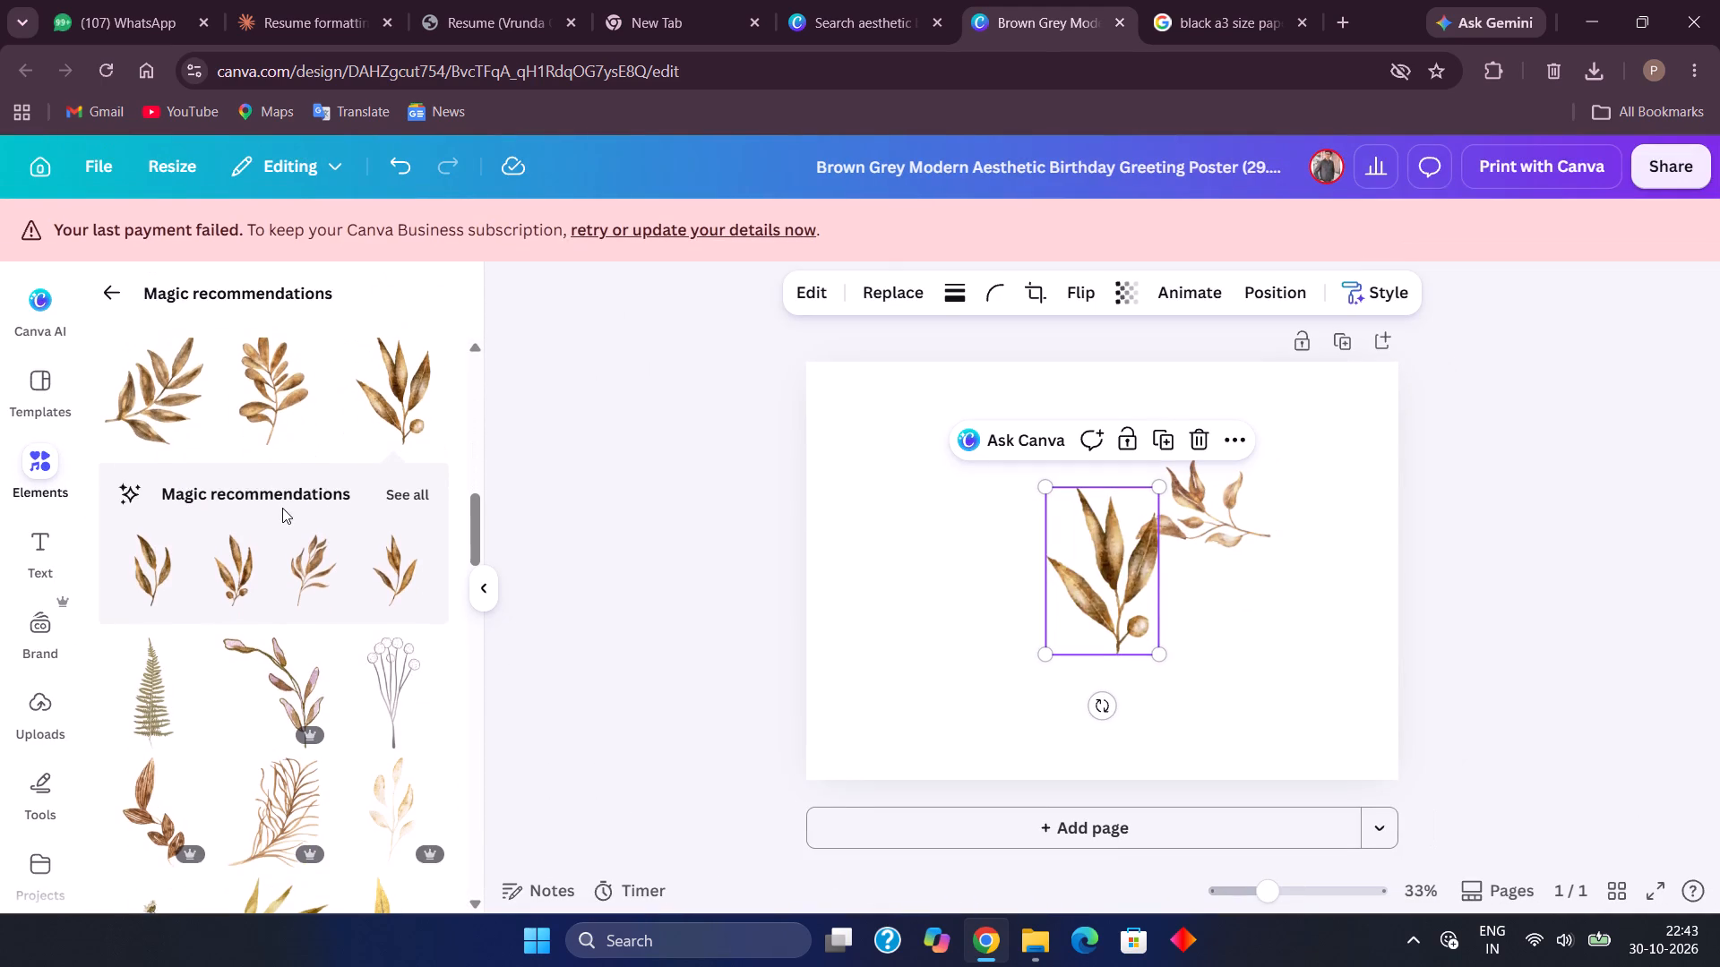
scroll(282, 508, down, 1)
Examine the full set of recommendations similar to the added leaf sprig for further matching decorations.
click(415, 489)
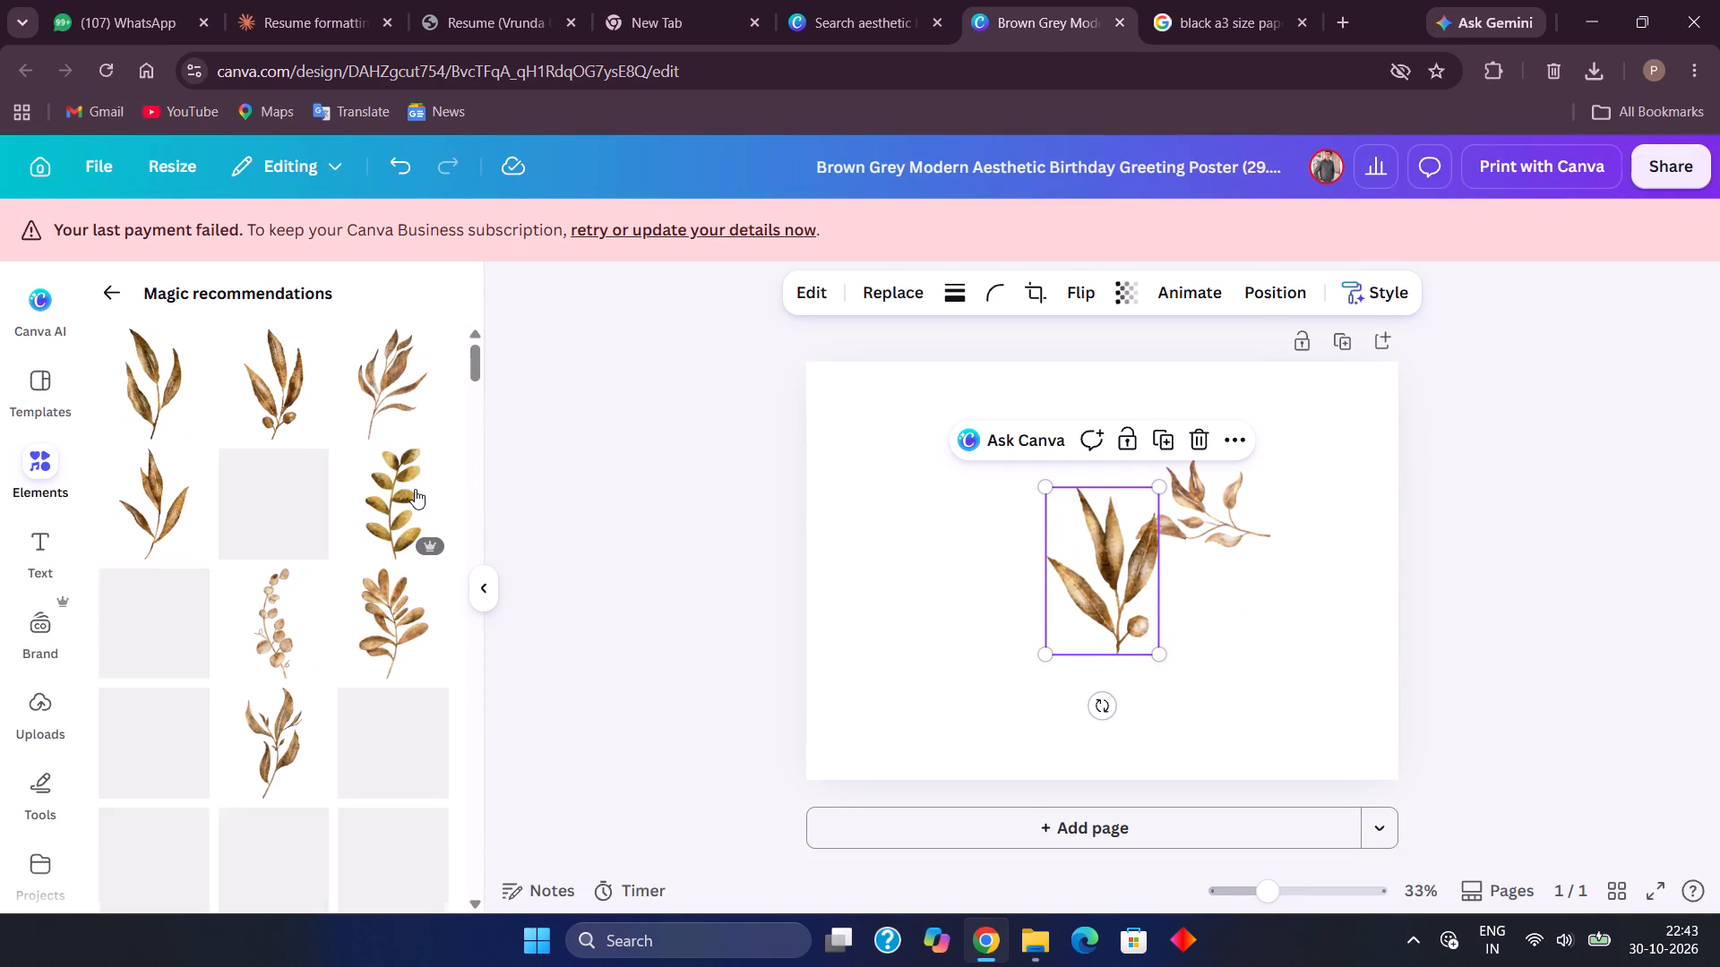
scroll(399, 659, down, 3)
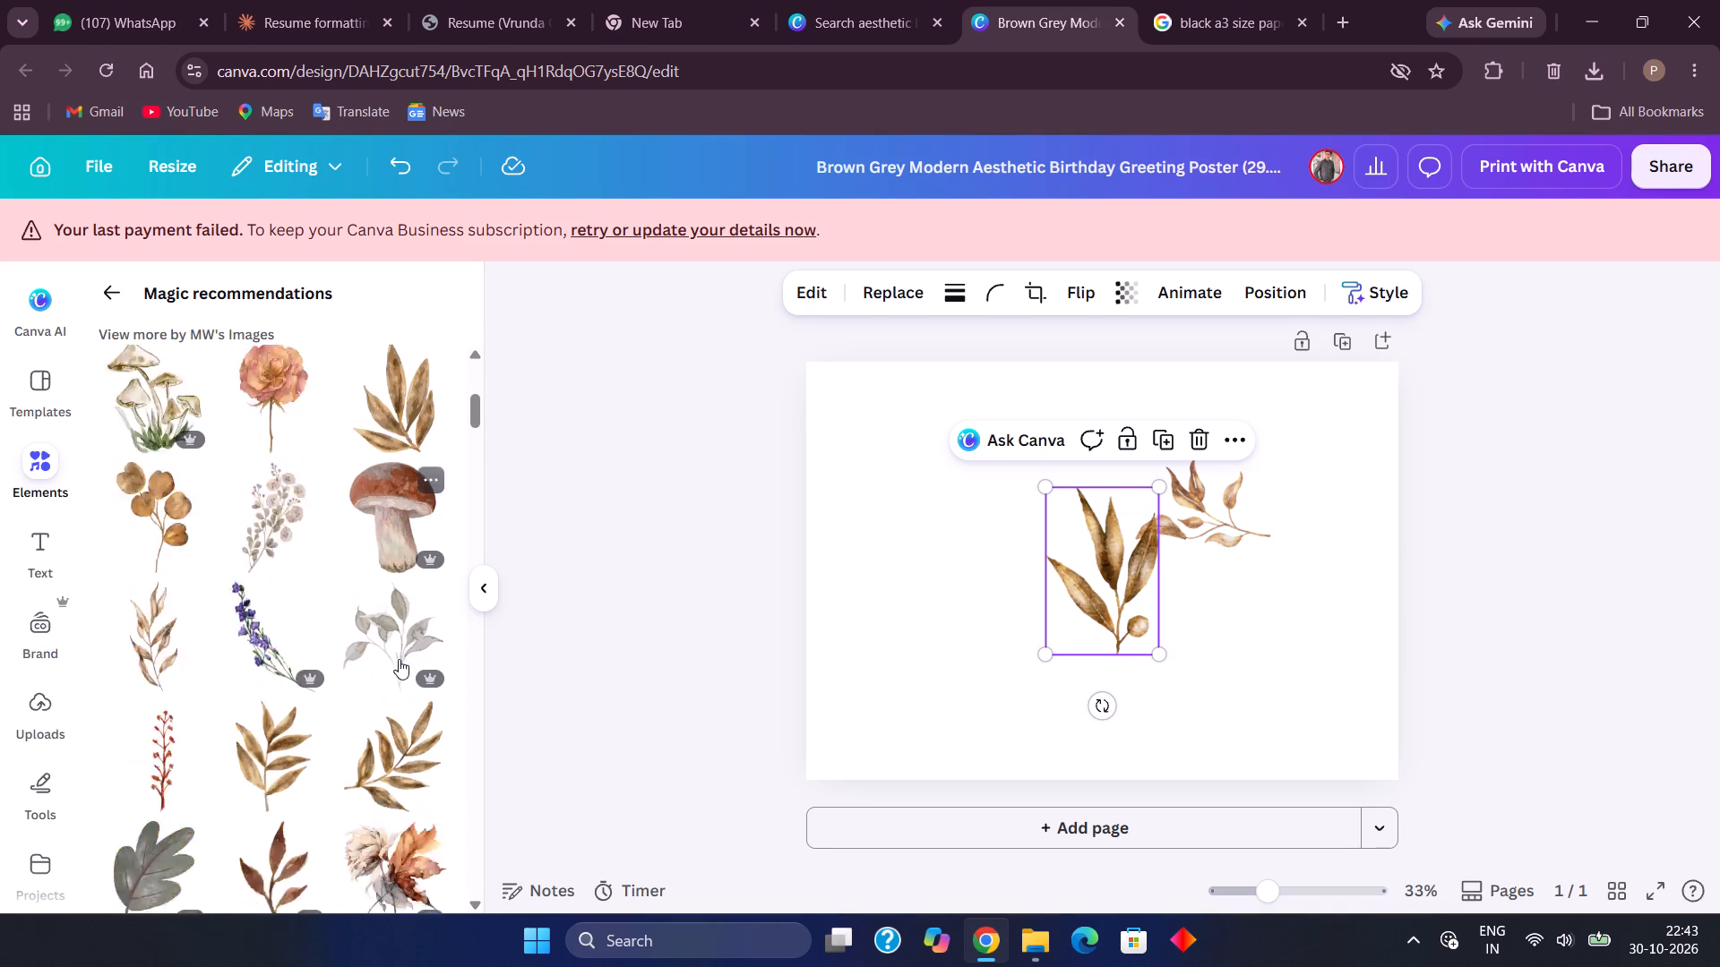
scroll(399, 659, down, 5)
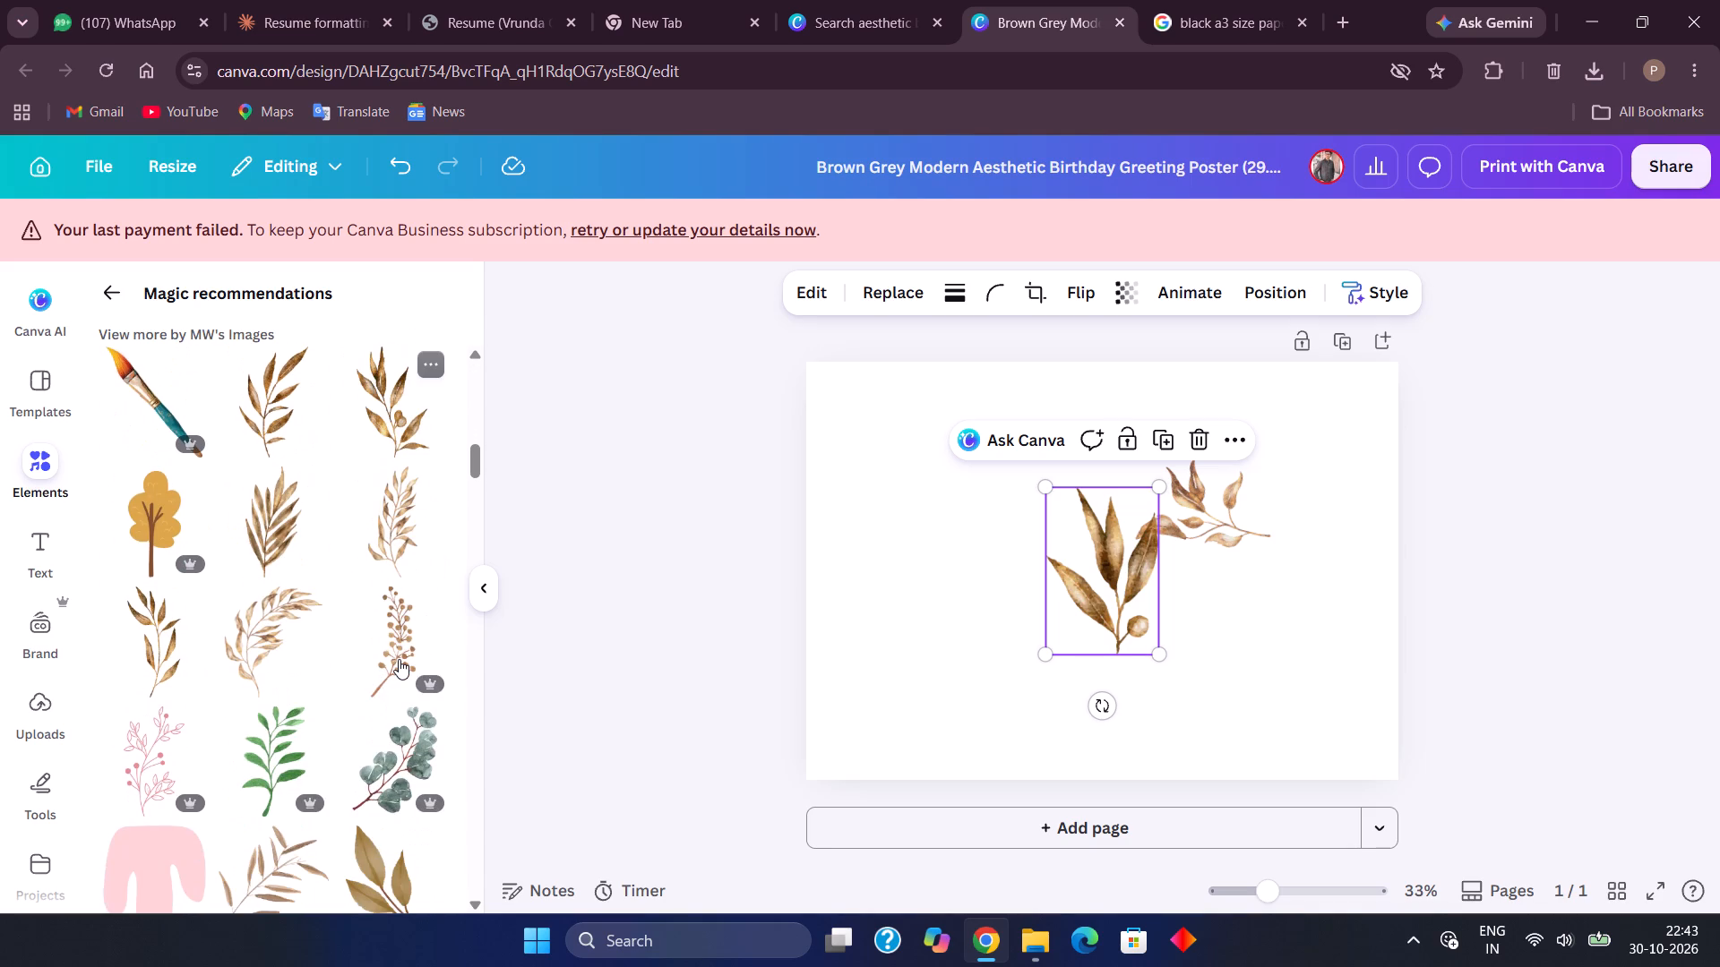
scroll(399, 659, down, 3)
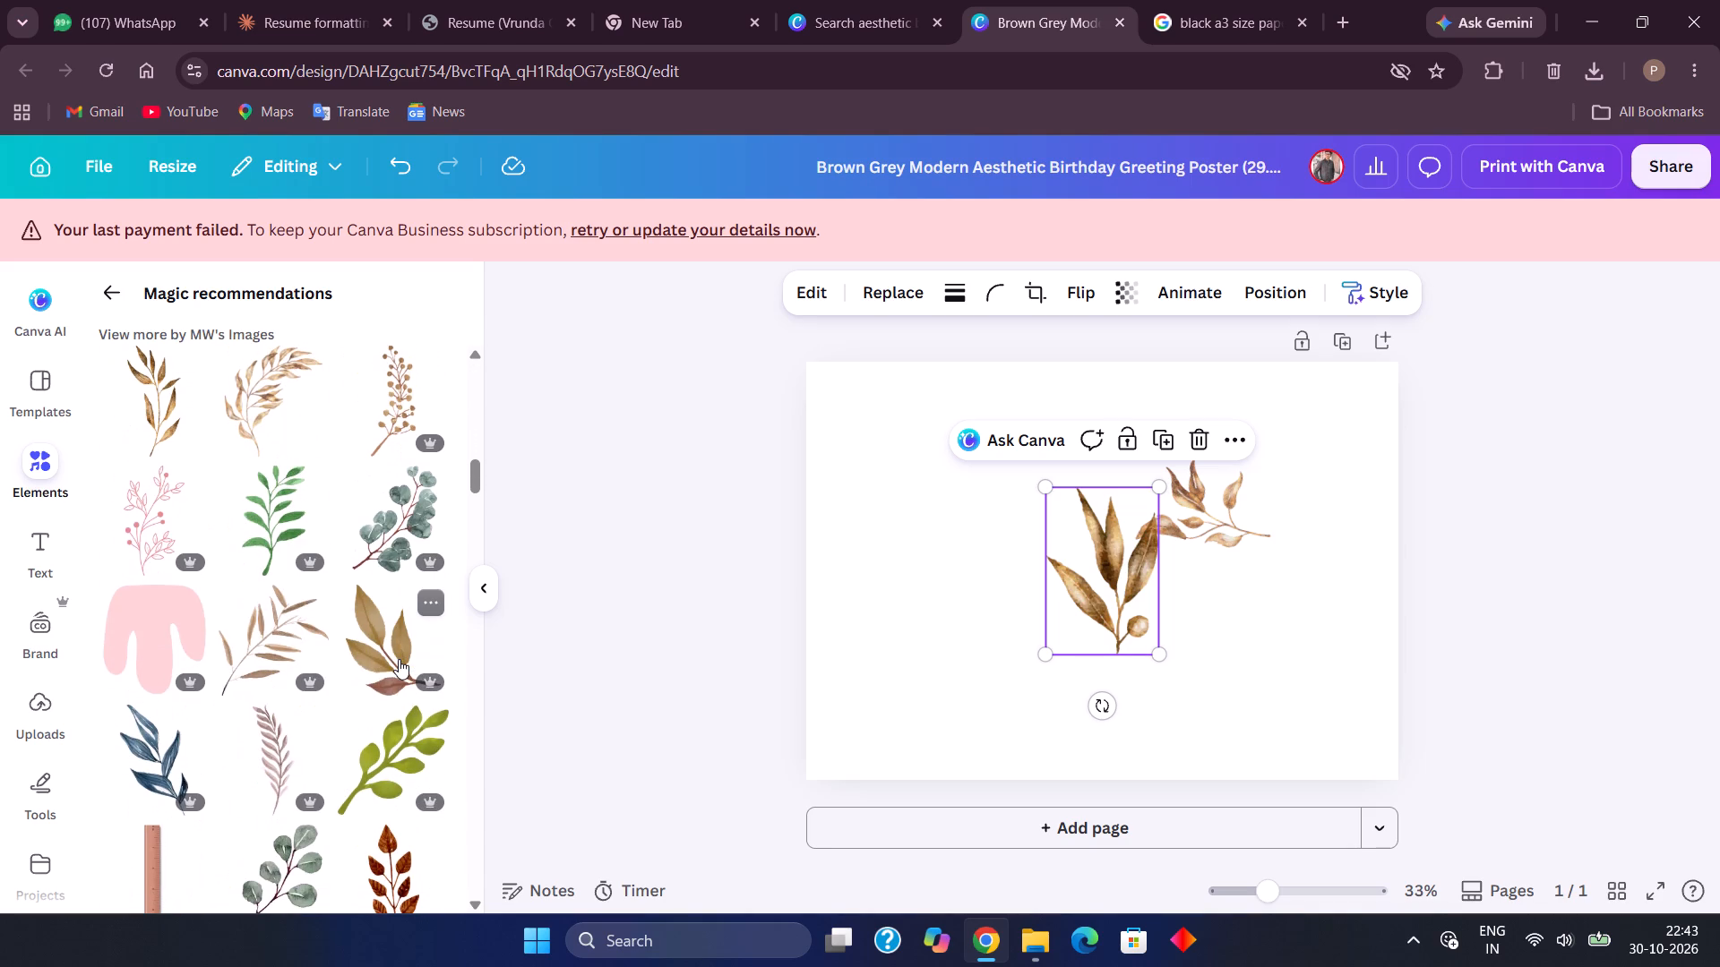
scroll(399, 659, up, 2)
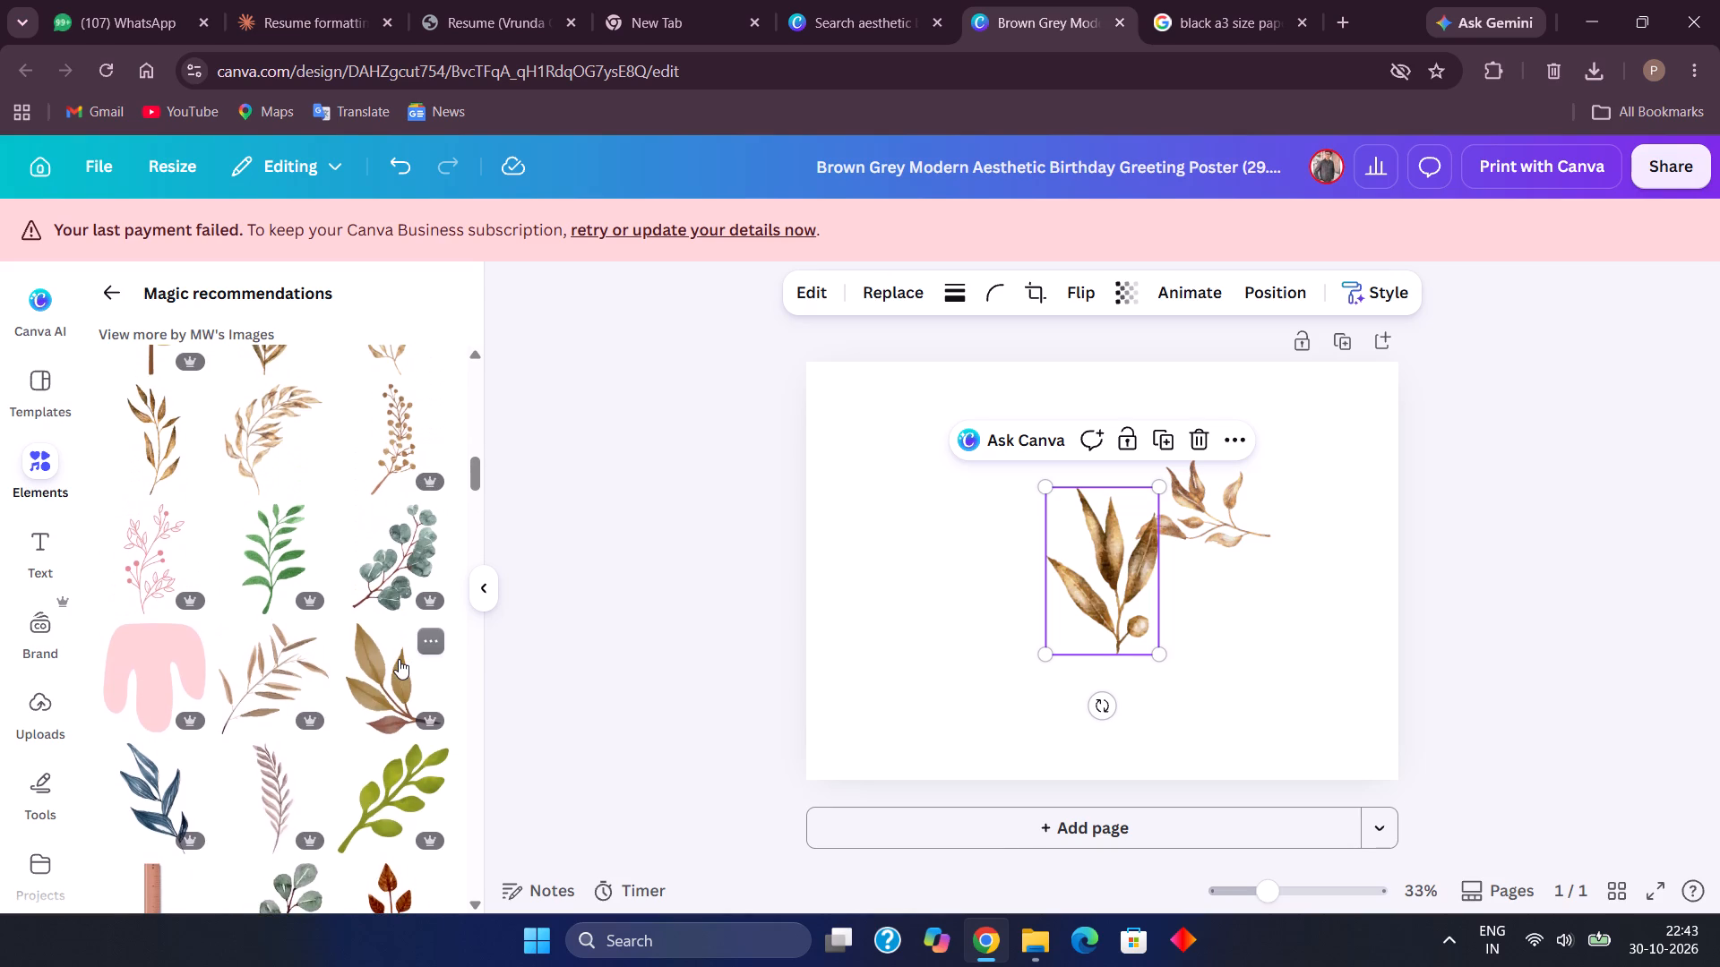
scroll(402, 620, down, 3)
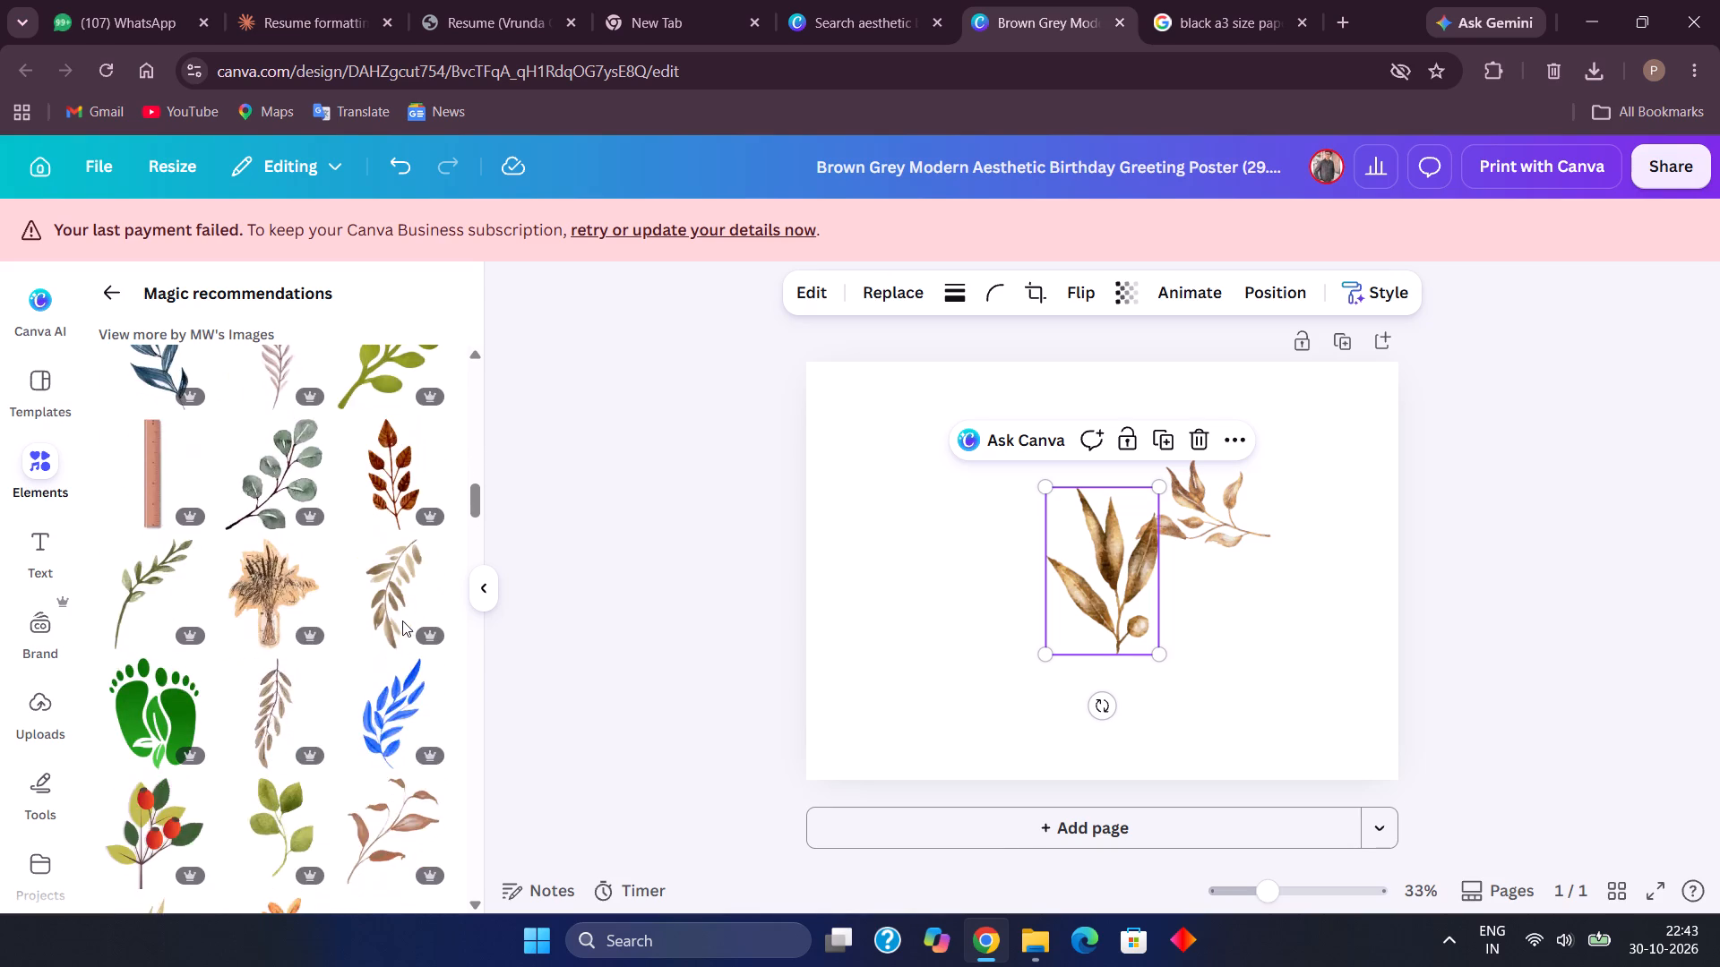
scroll(402, 620, down, 20)
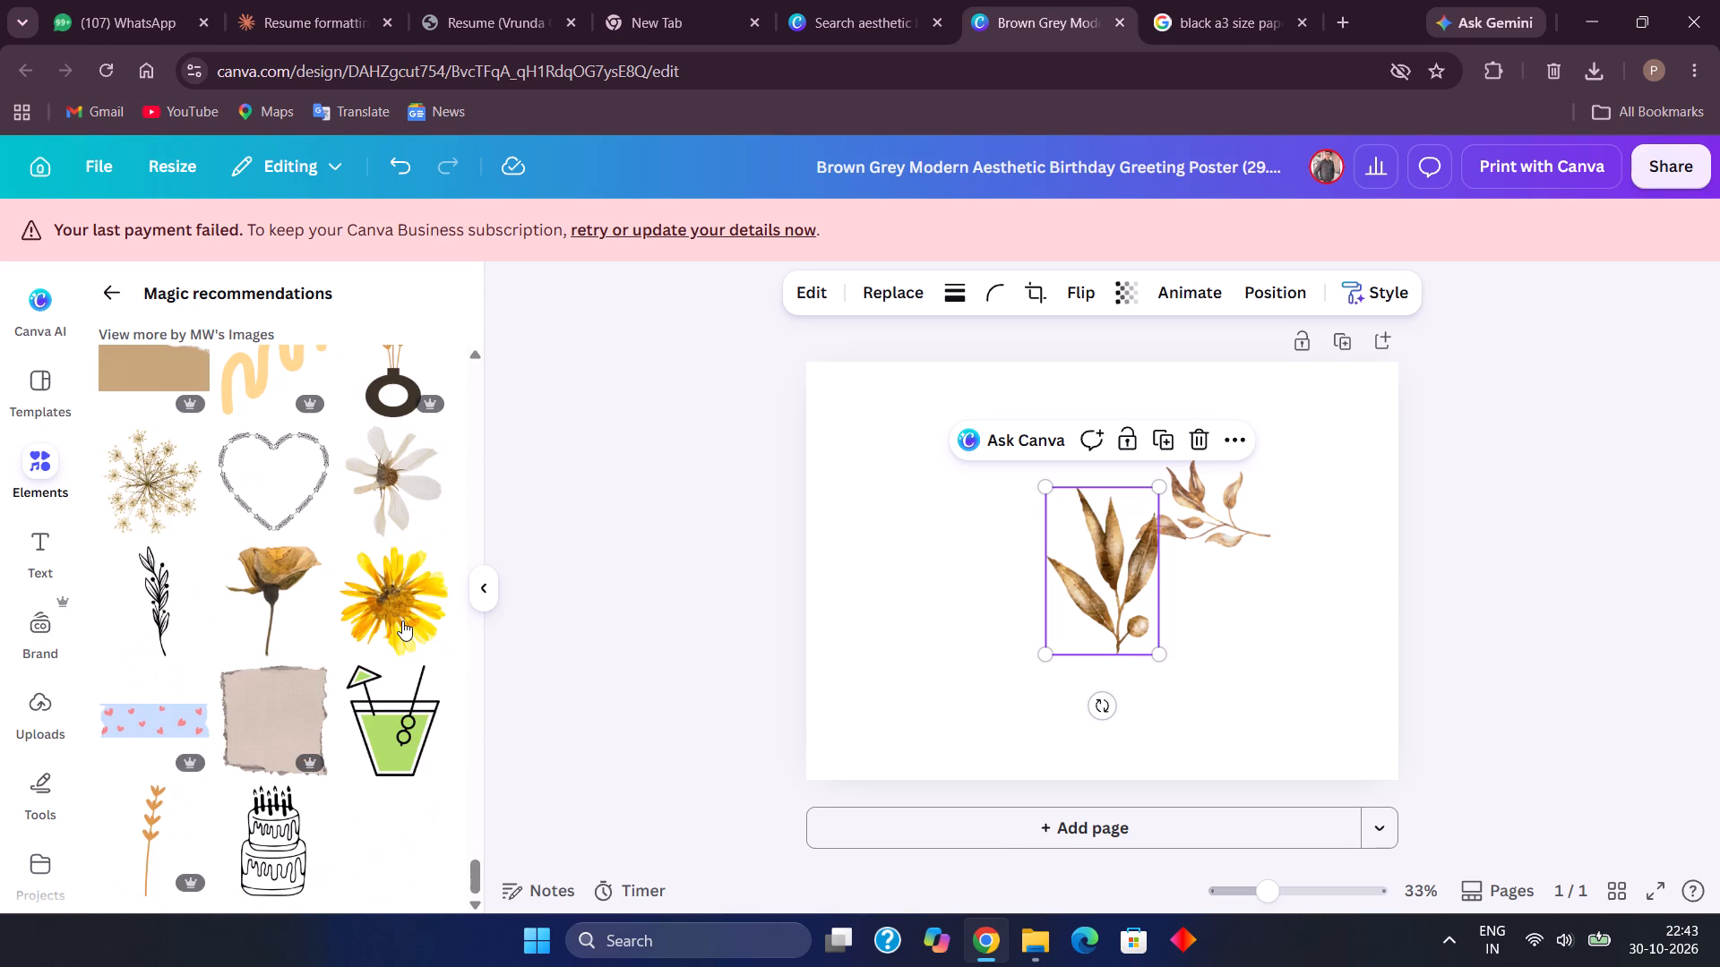
scroll(402, 620, up, 12)
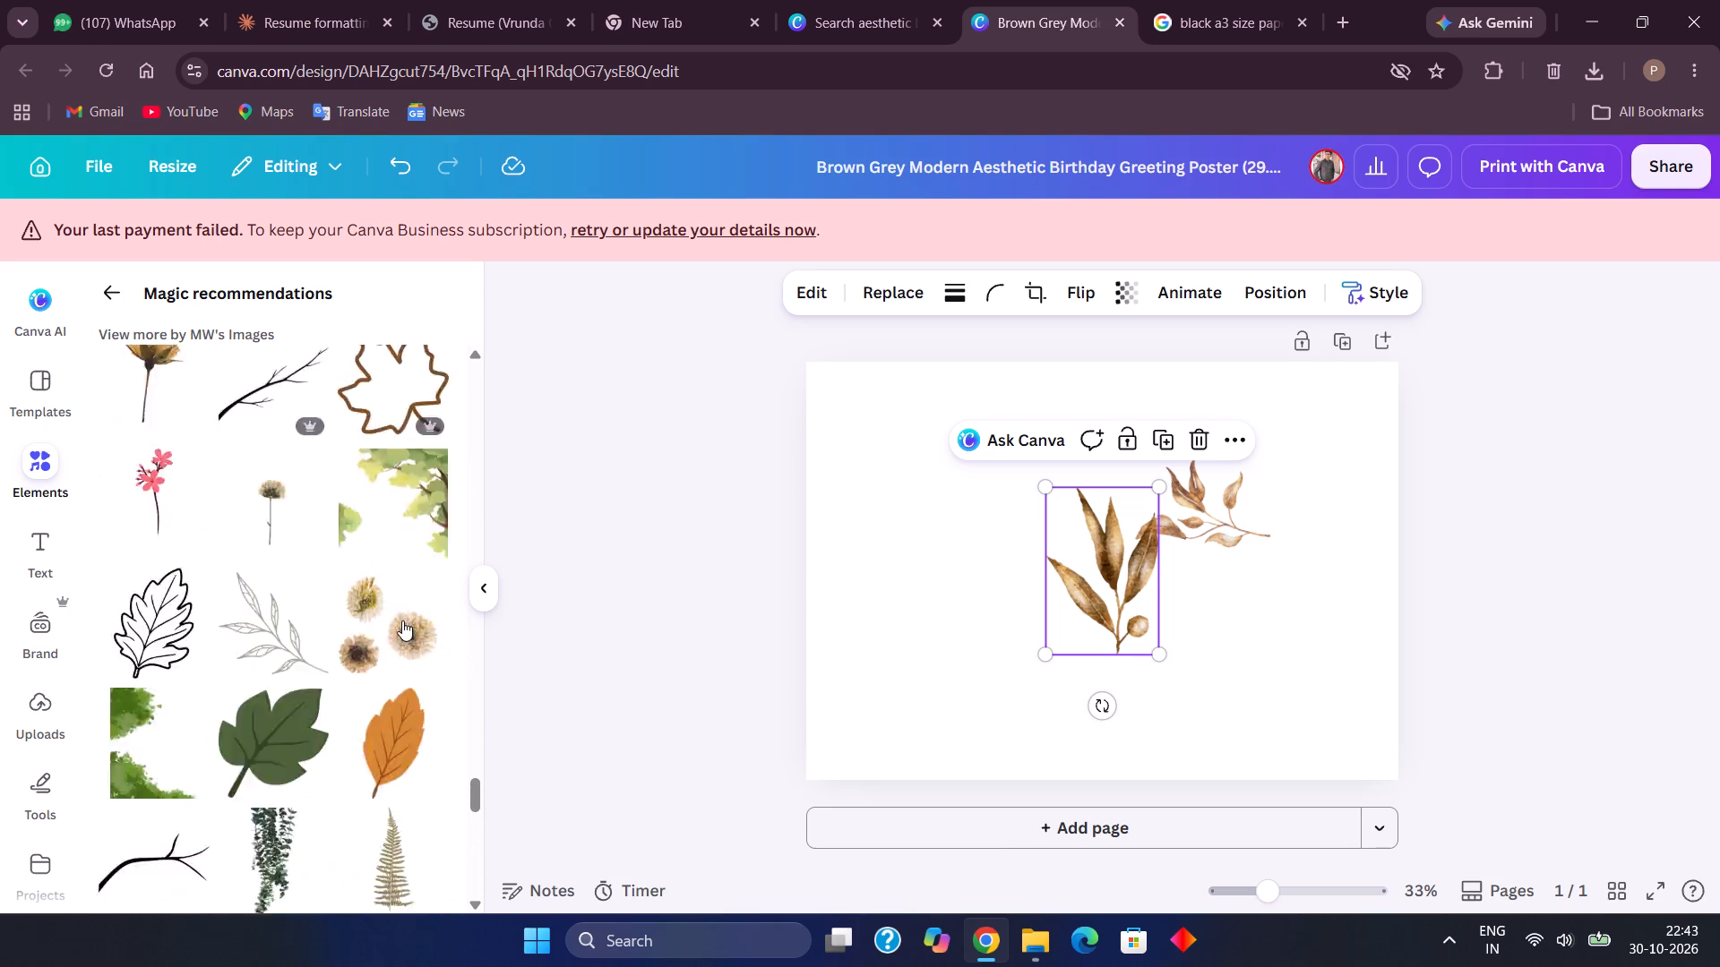
scroll(402, 620, up, 15)
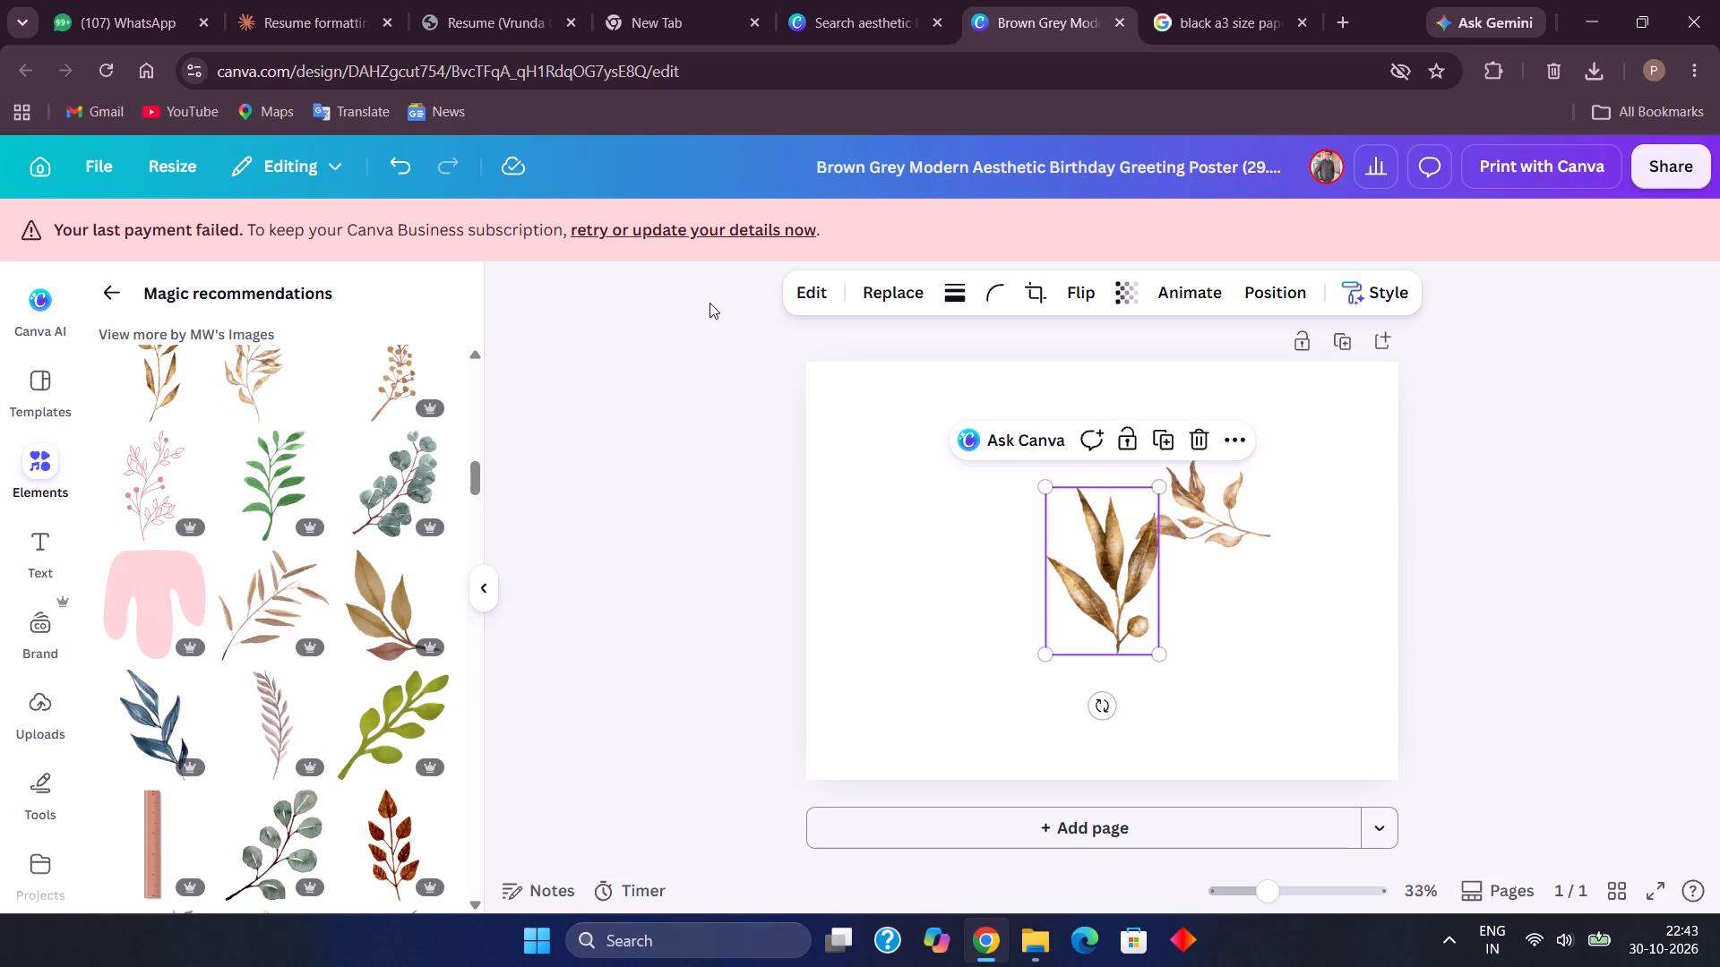
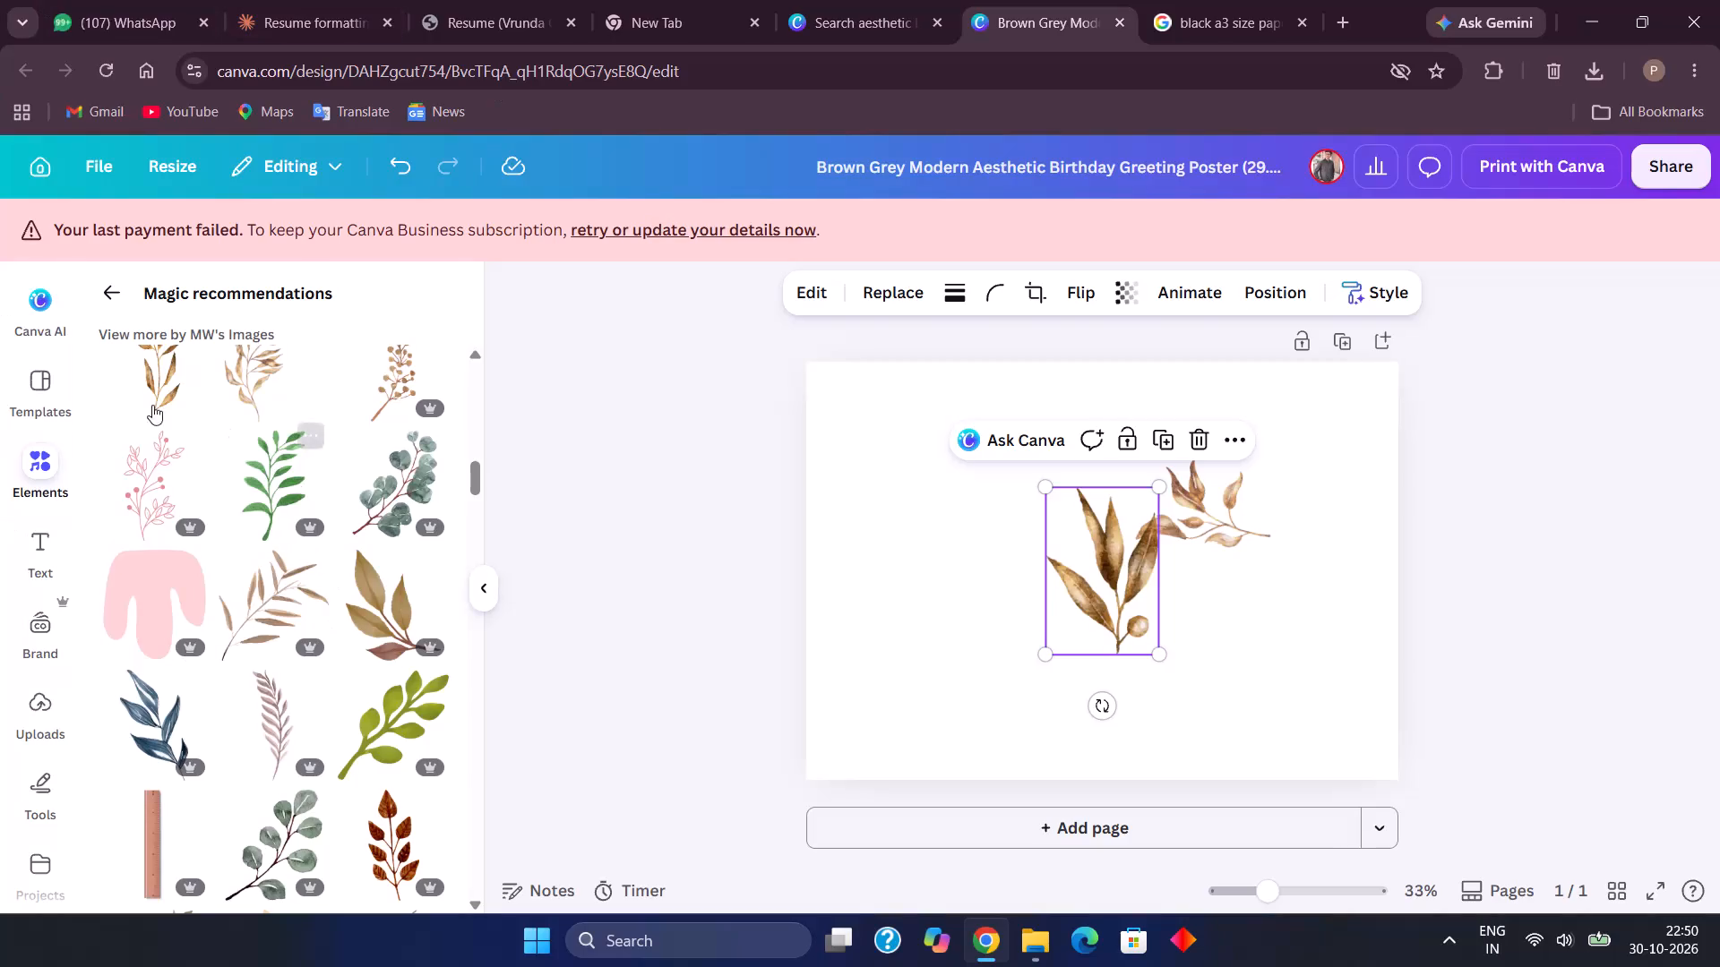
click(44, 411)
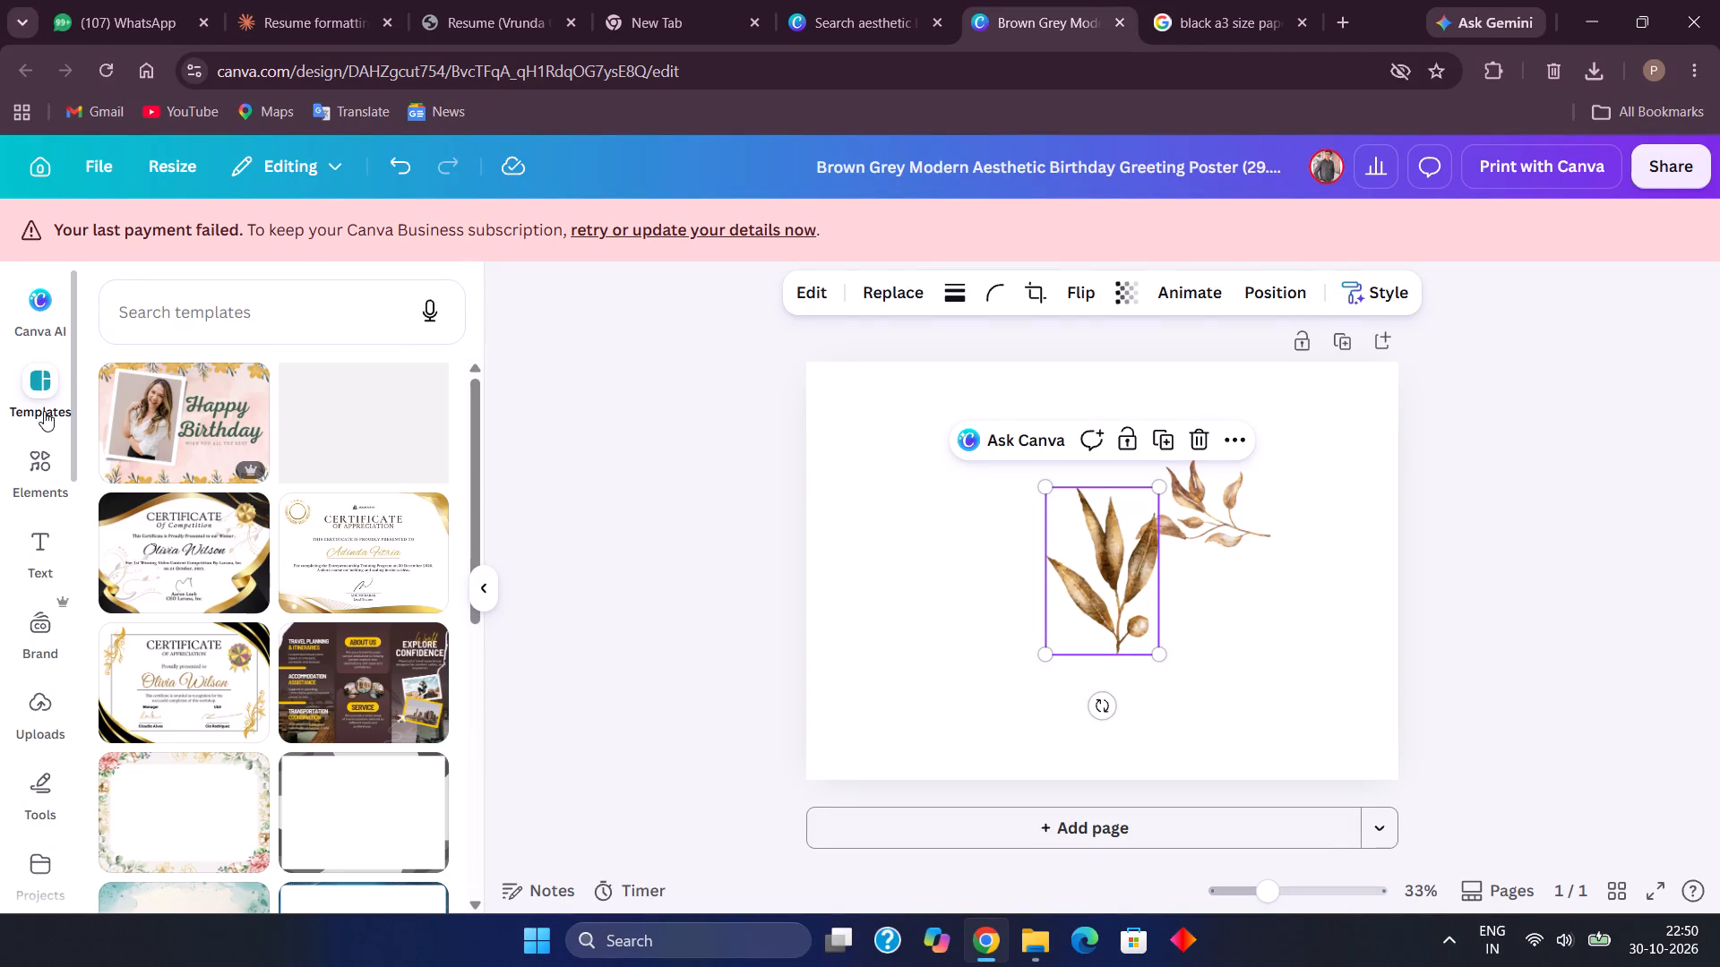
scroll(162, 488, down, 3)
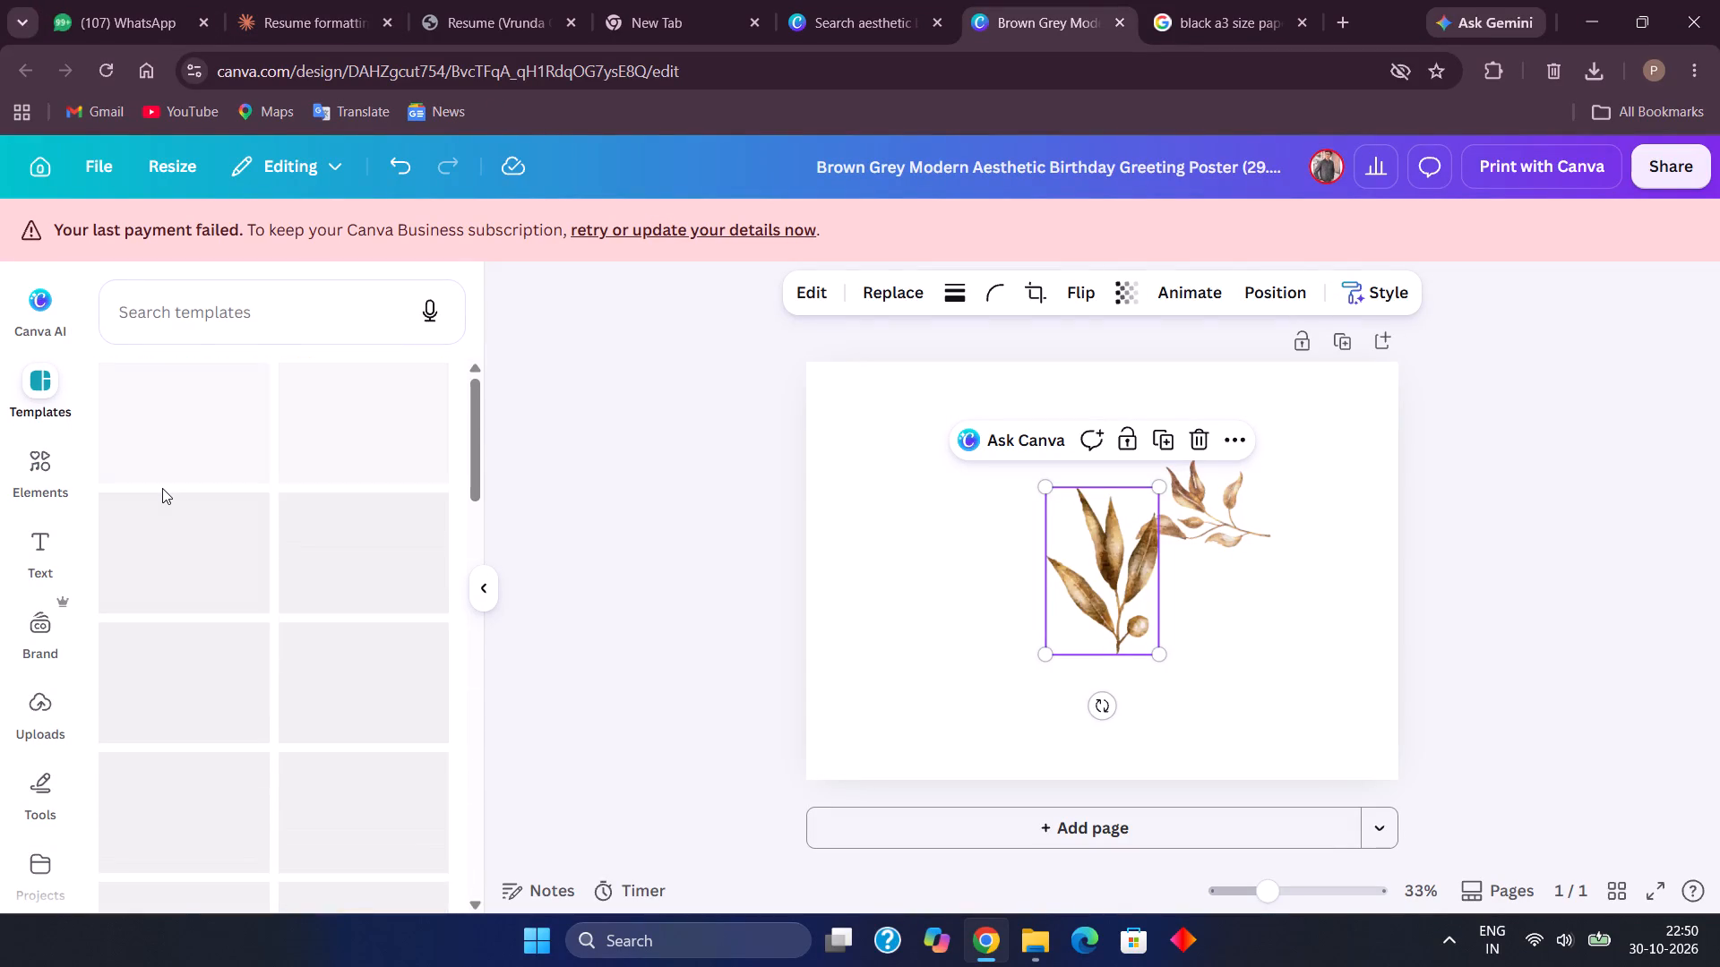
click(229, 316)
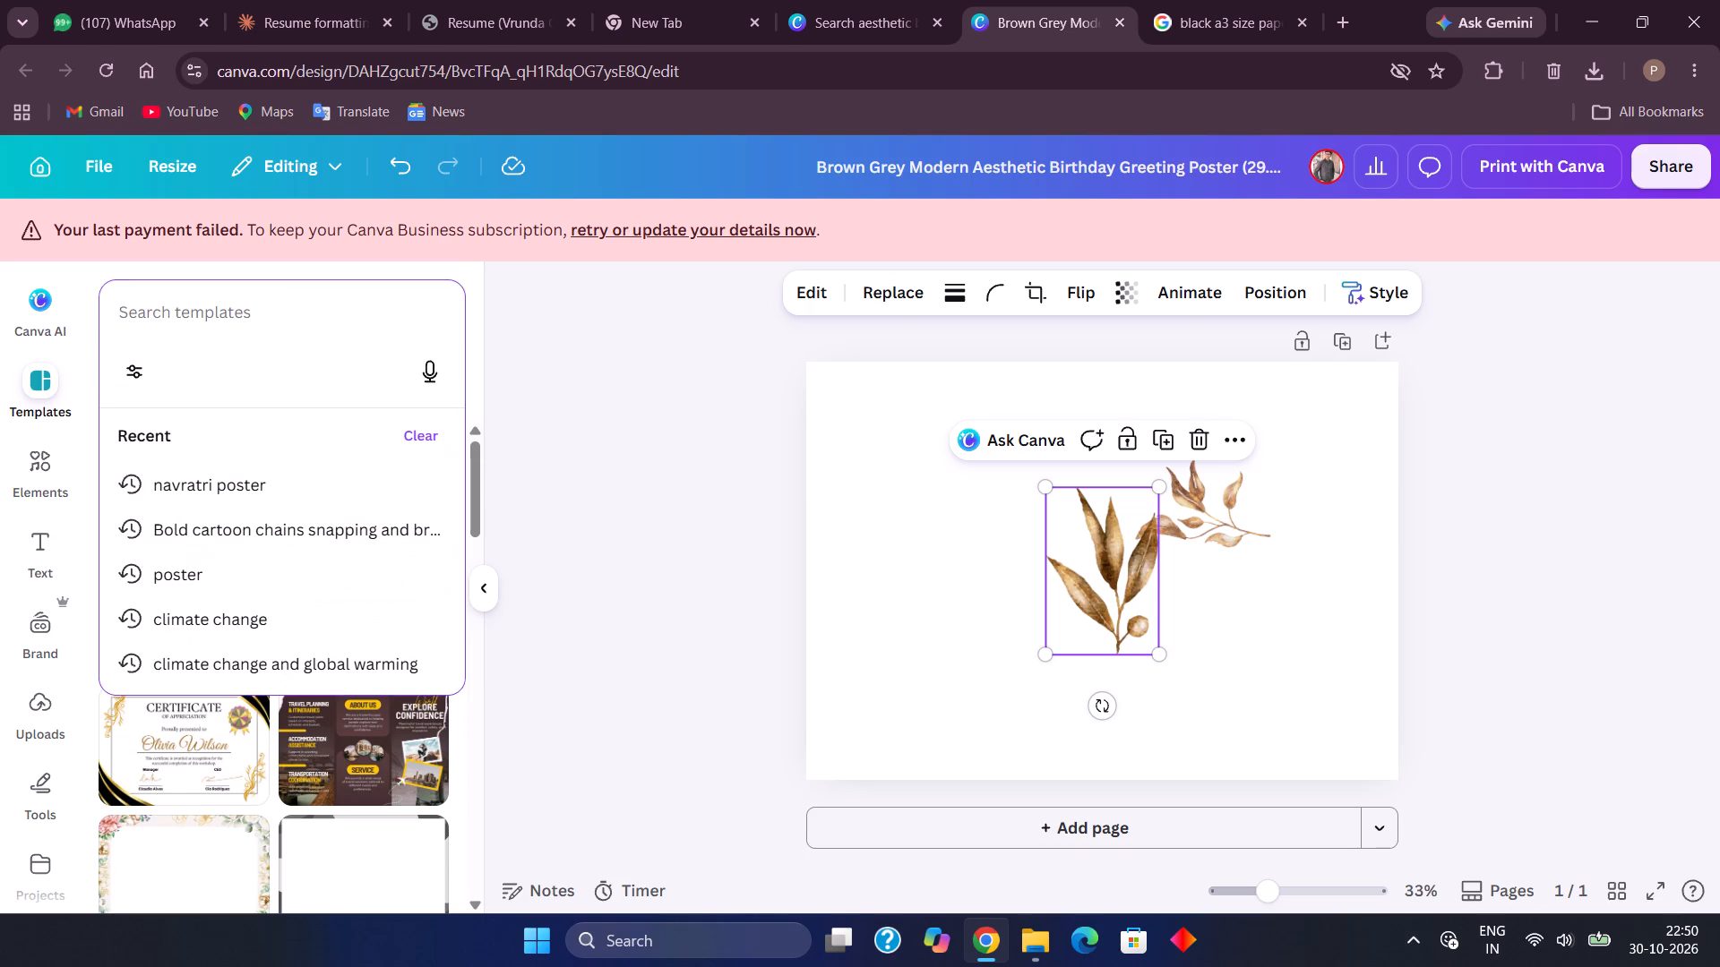
Open the Frames category of the elements library and look through the film, paper, flower, blob and retro photo frames.
click(57, 462)
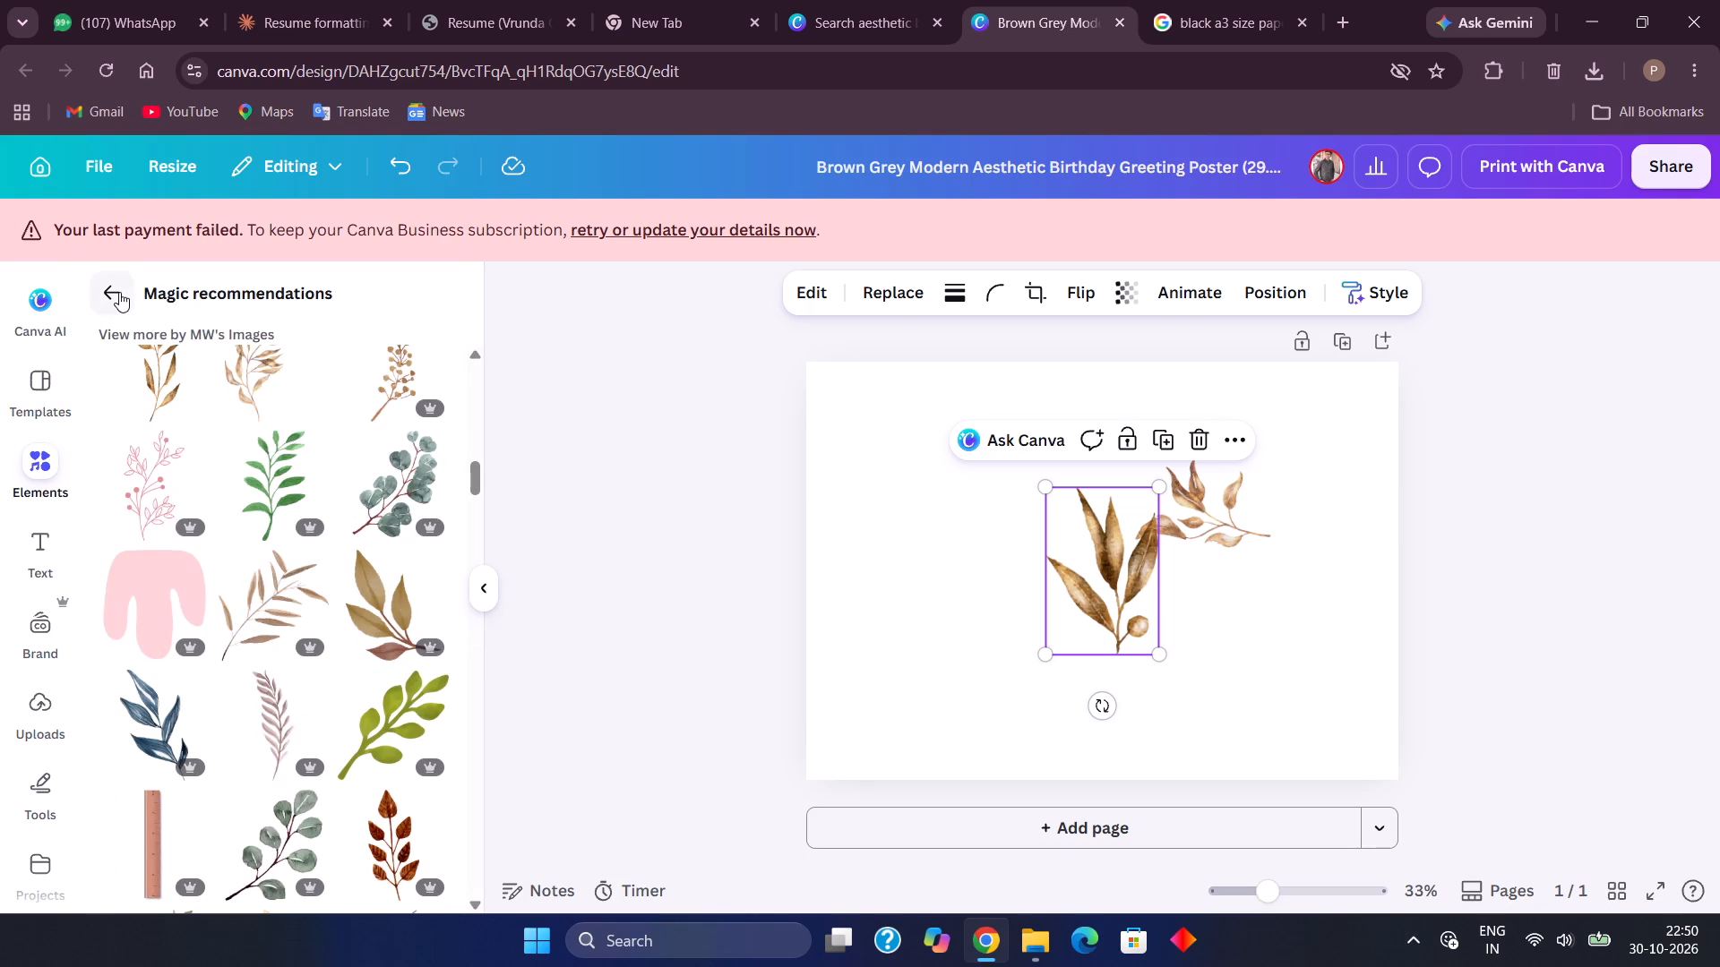
click(119, 292)
scroll(365, 581, up, 1)
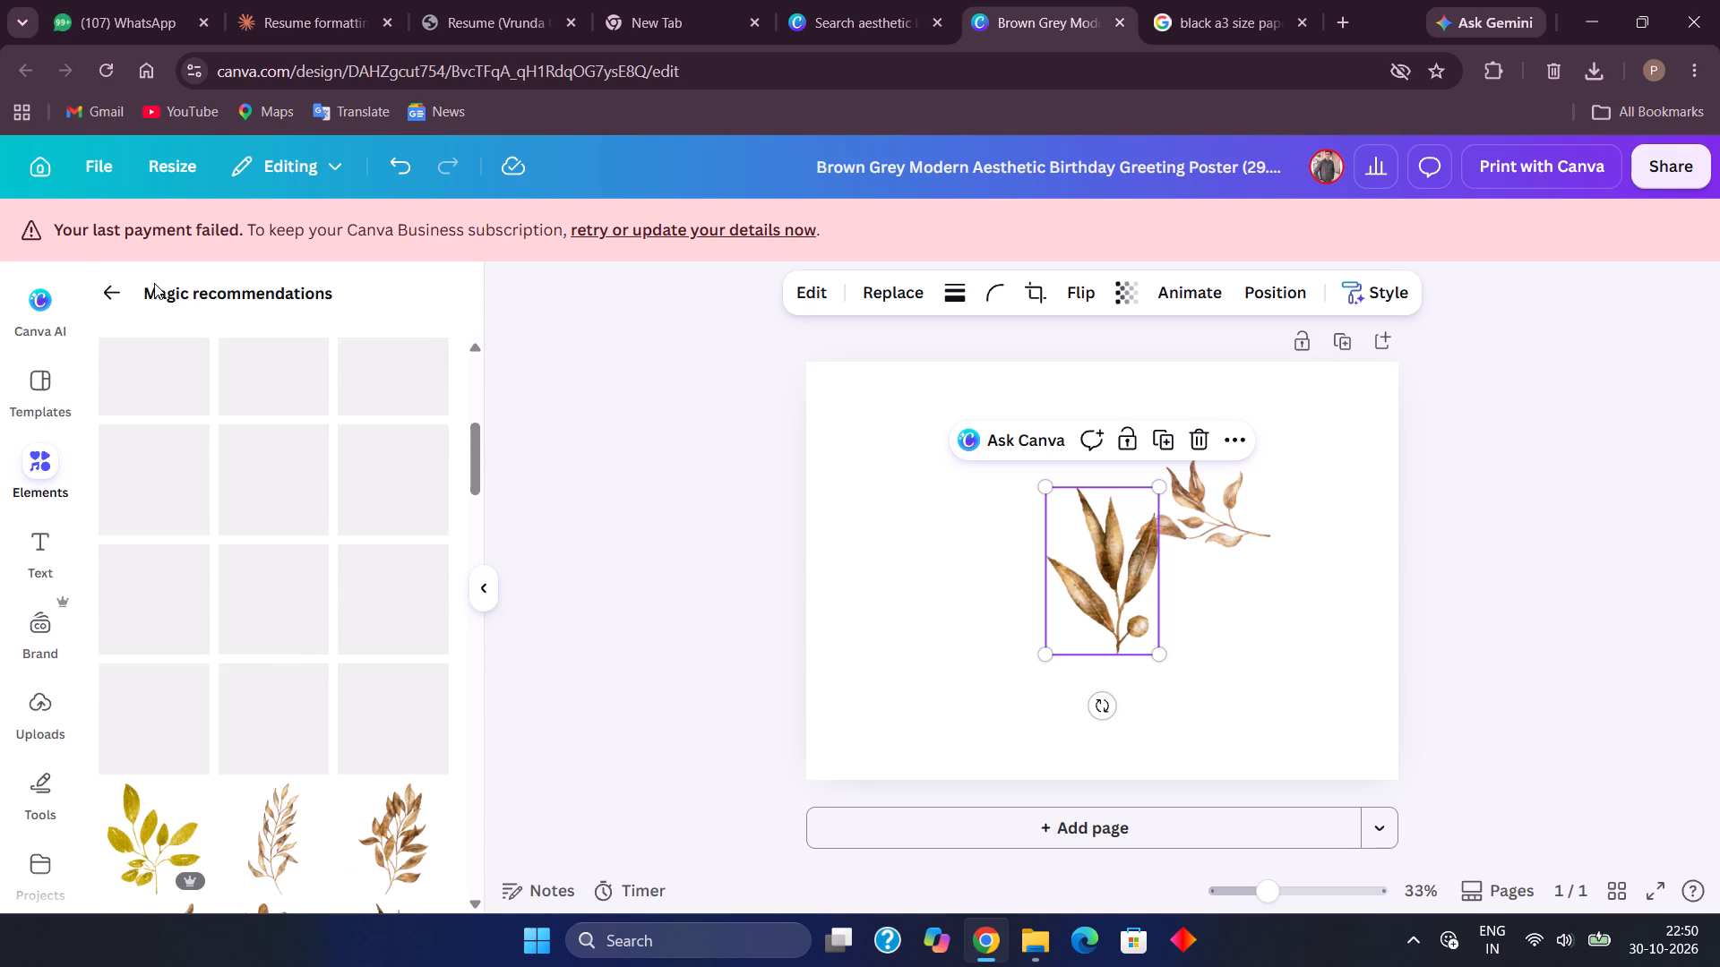
click(115, 304)
scroll(215, 526, down, 1)
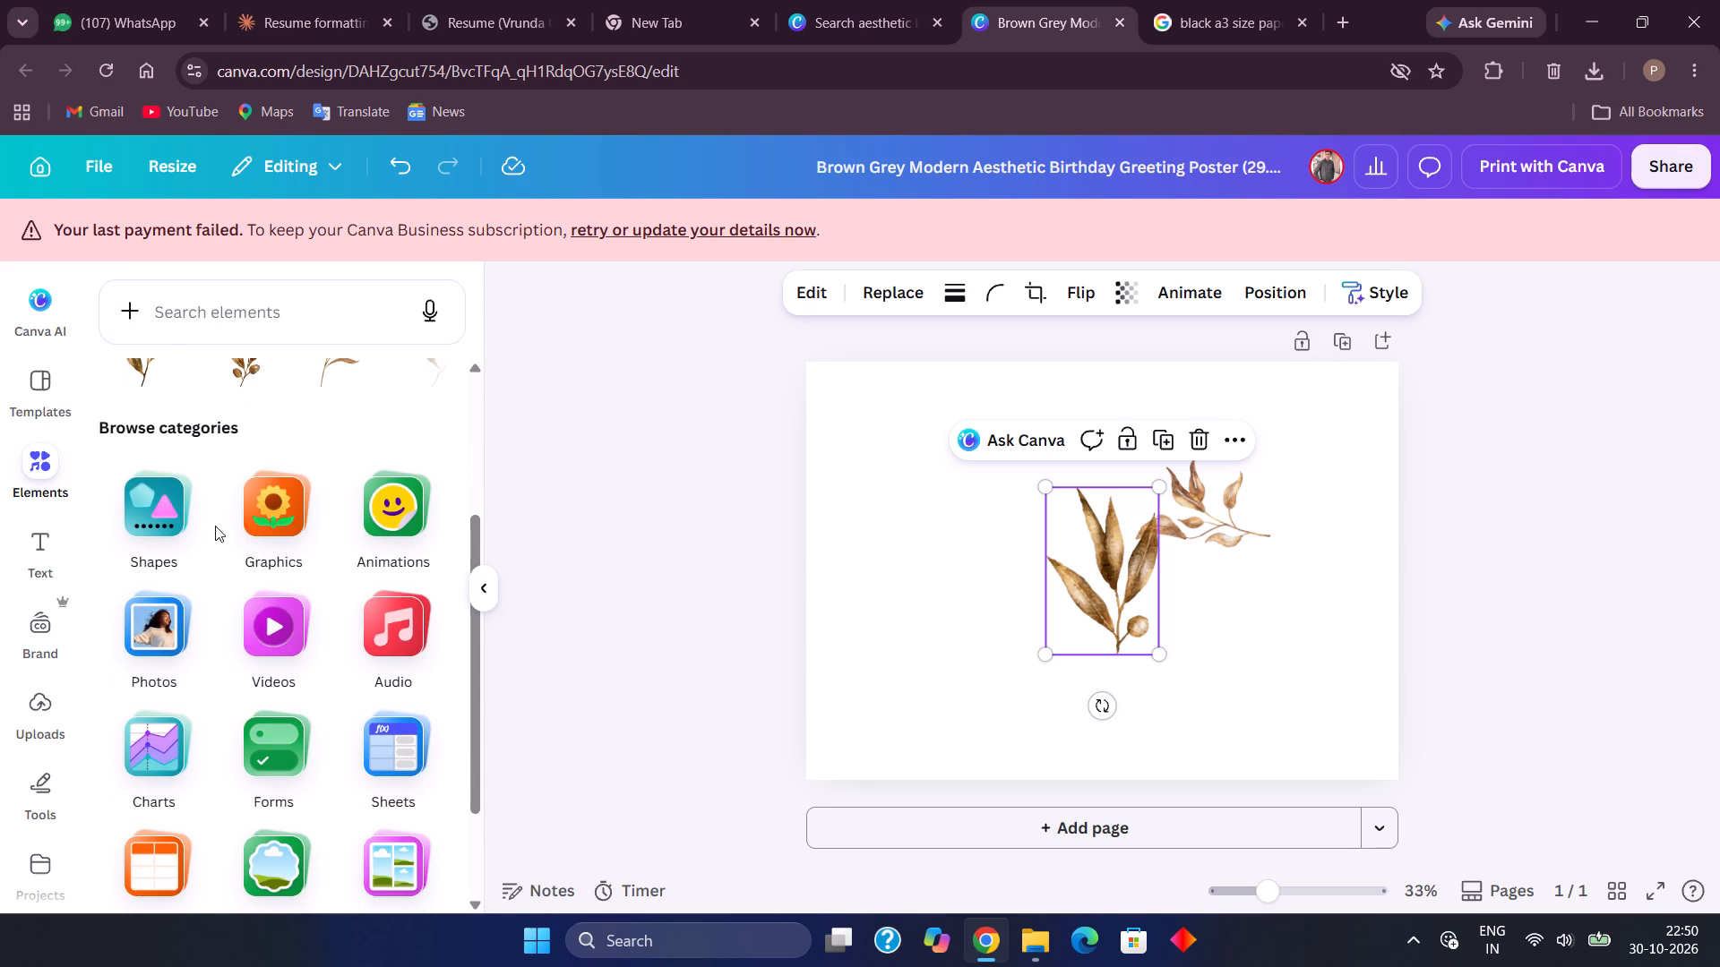
scroll(215, 526, down, 1)
scroll(245, 661, down, 1)
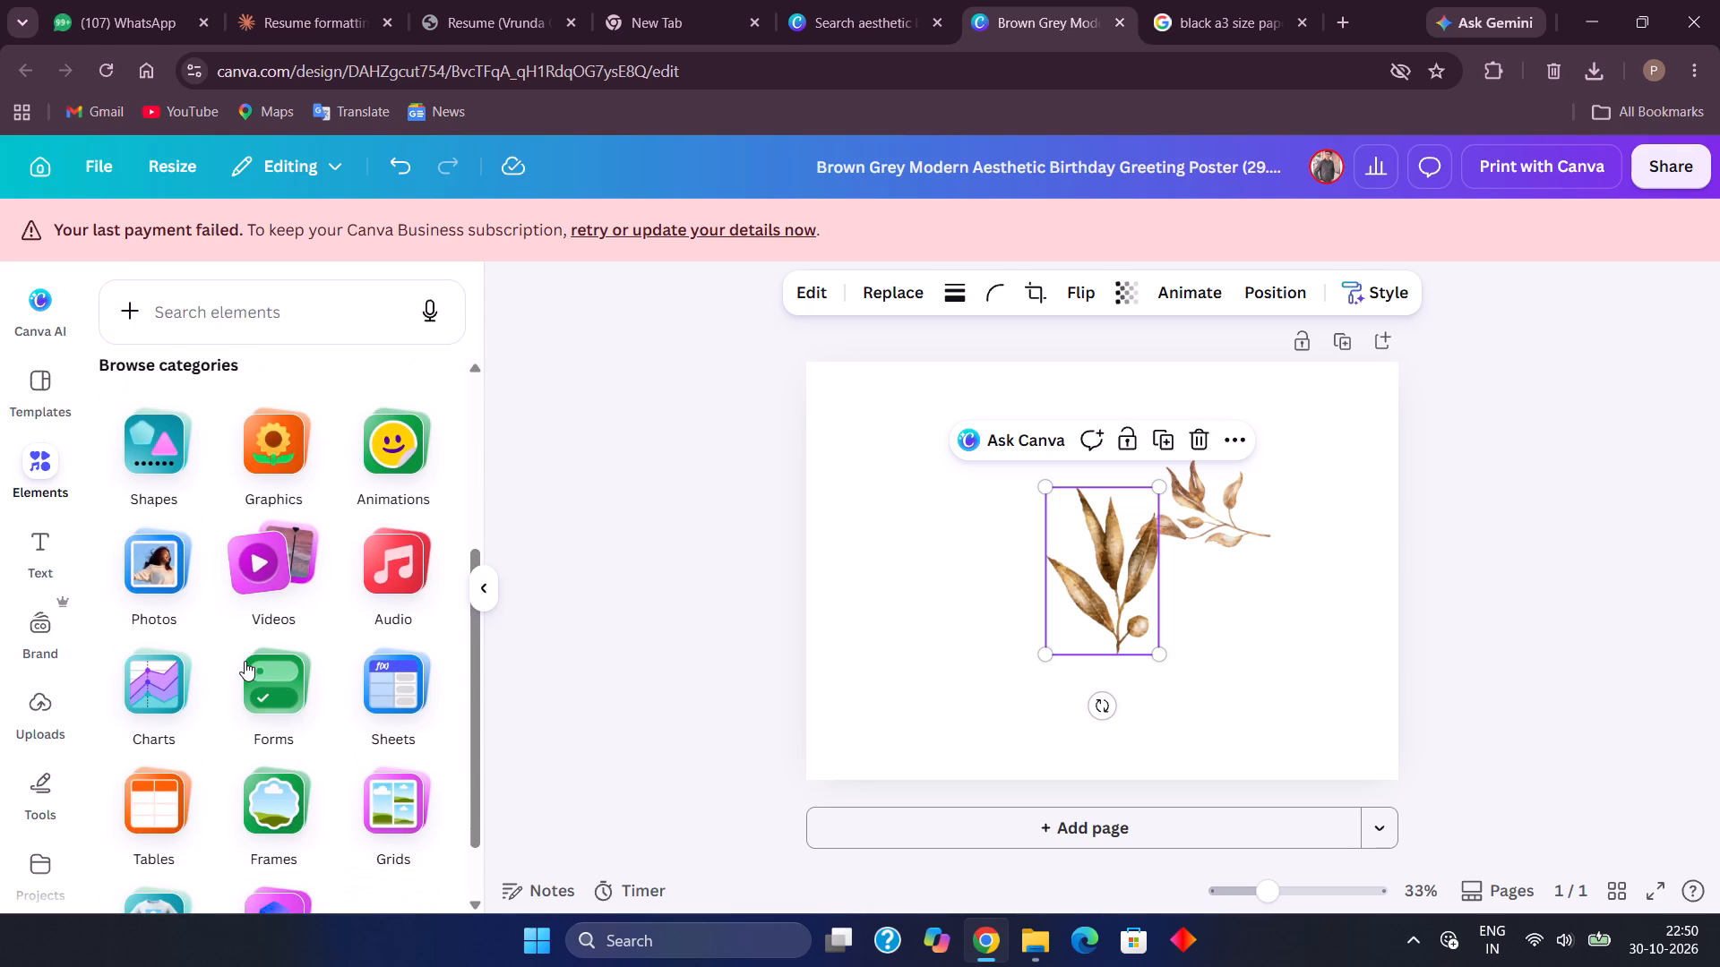
scroll(245, 661, down, 1)
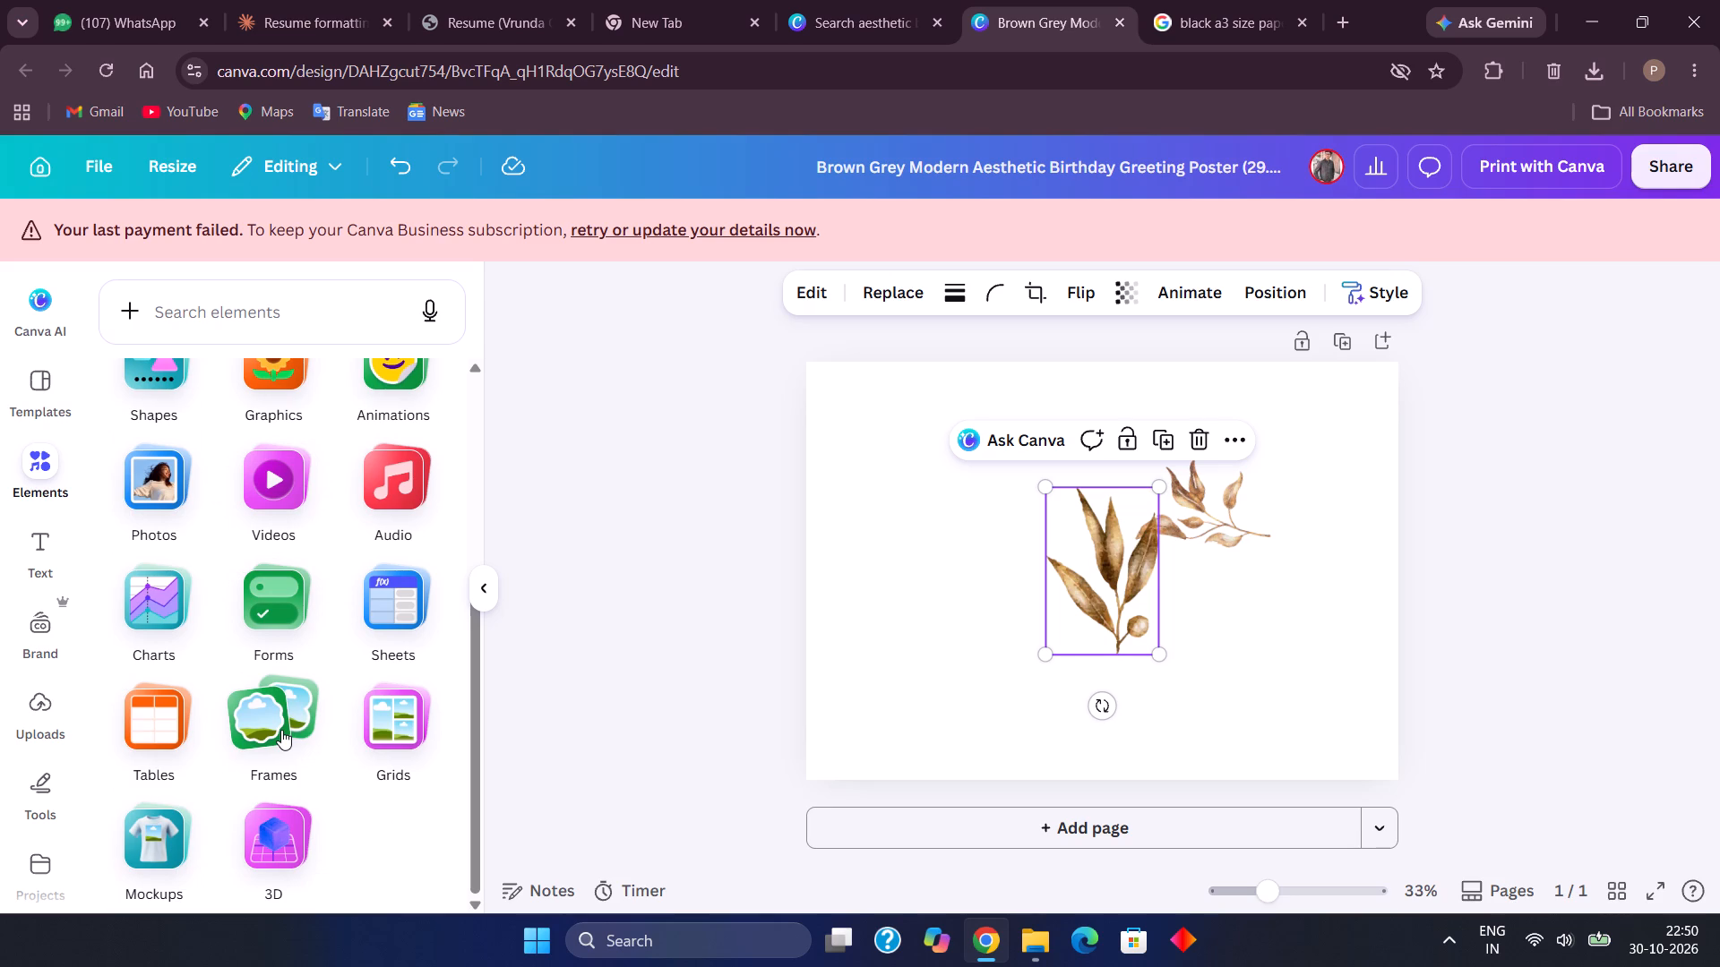
click(294, 713)
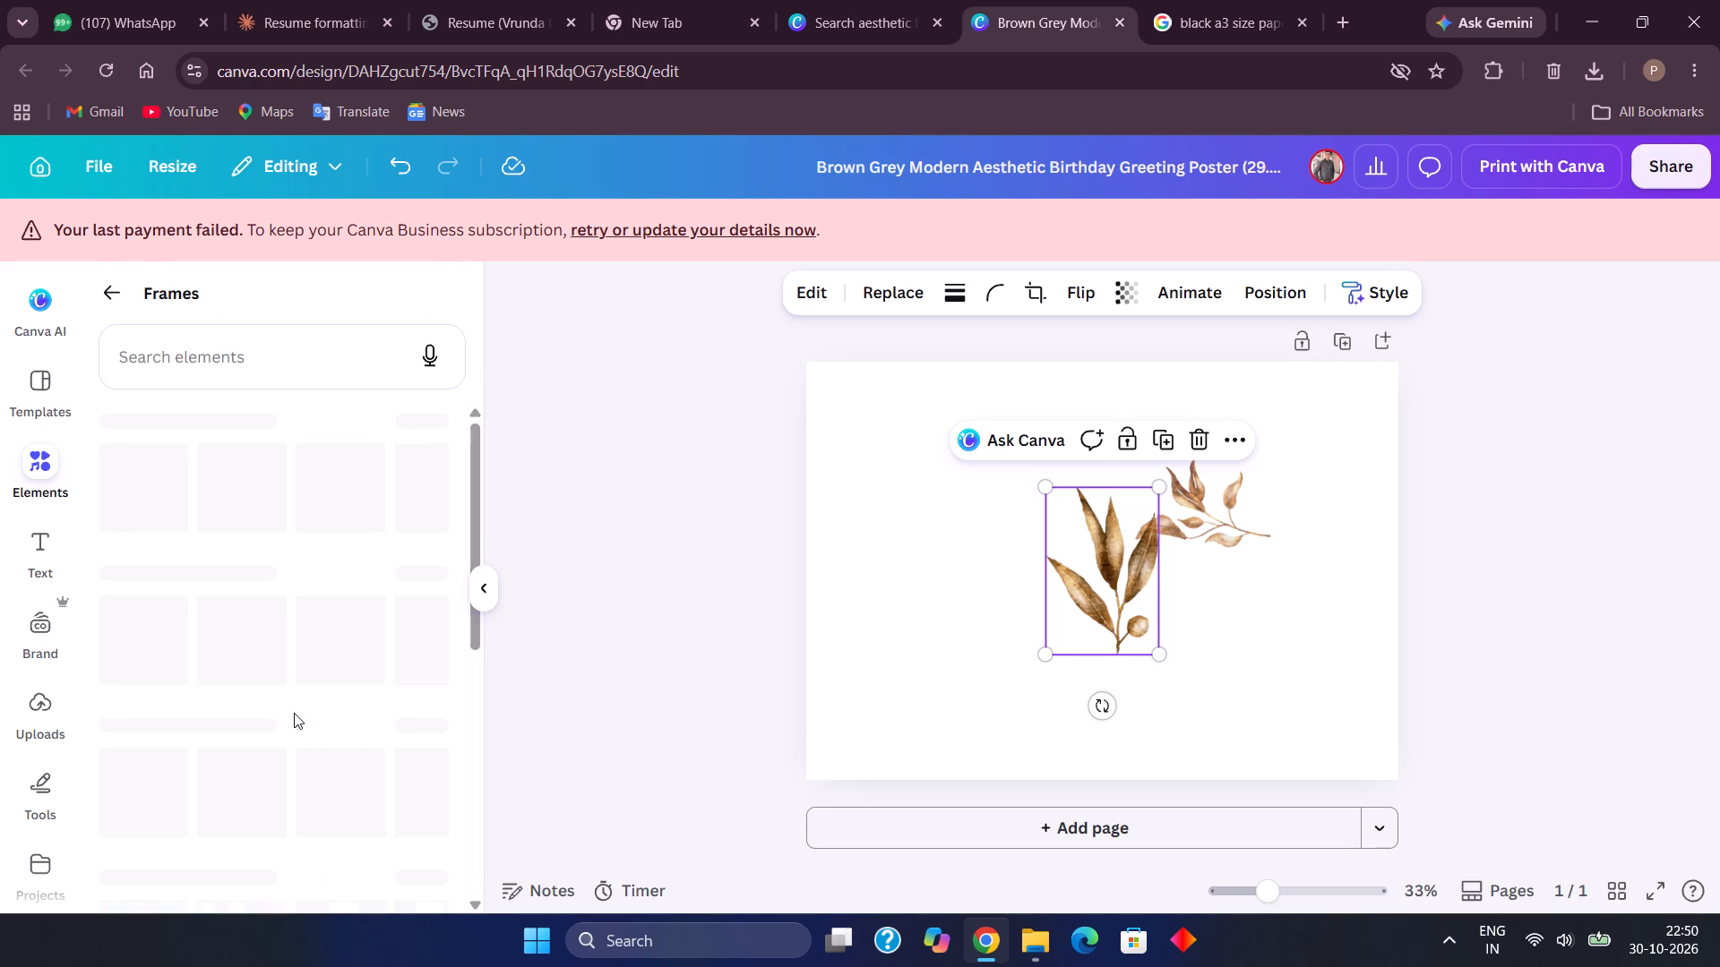
scroll(294, 713, down, 1)
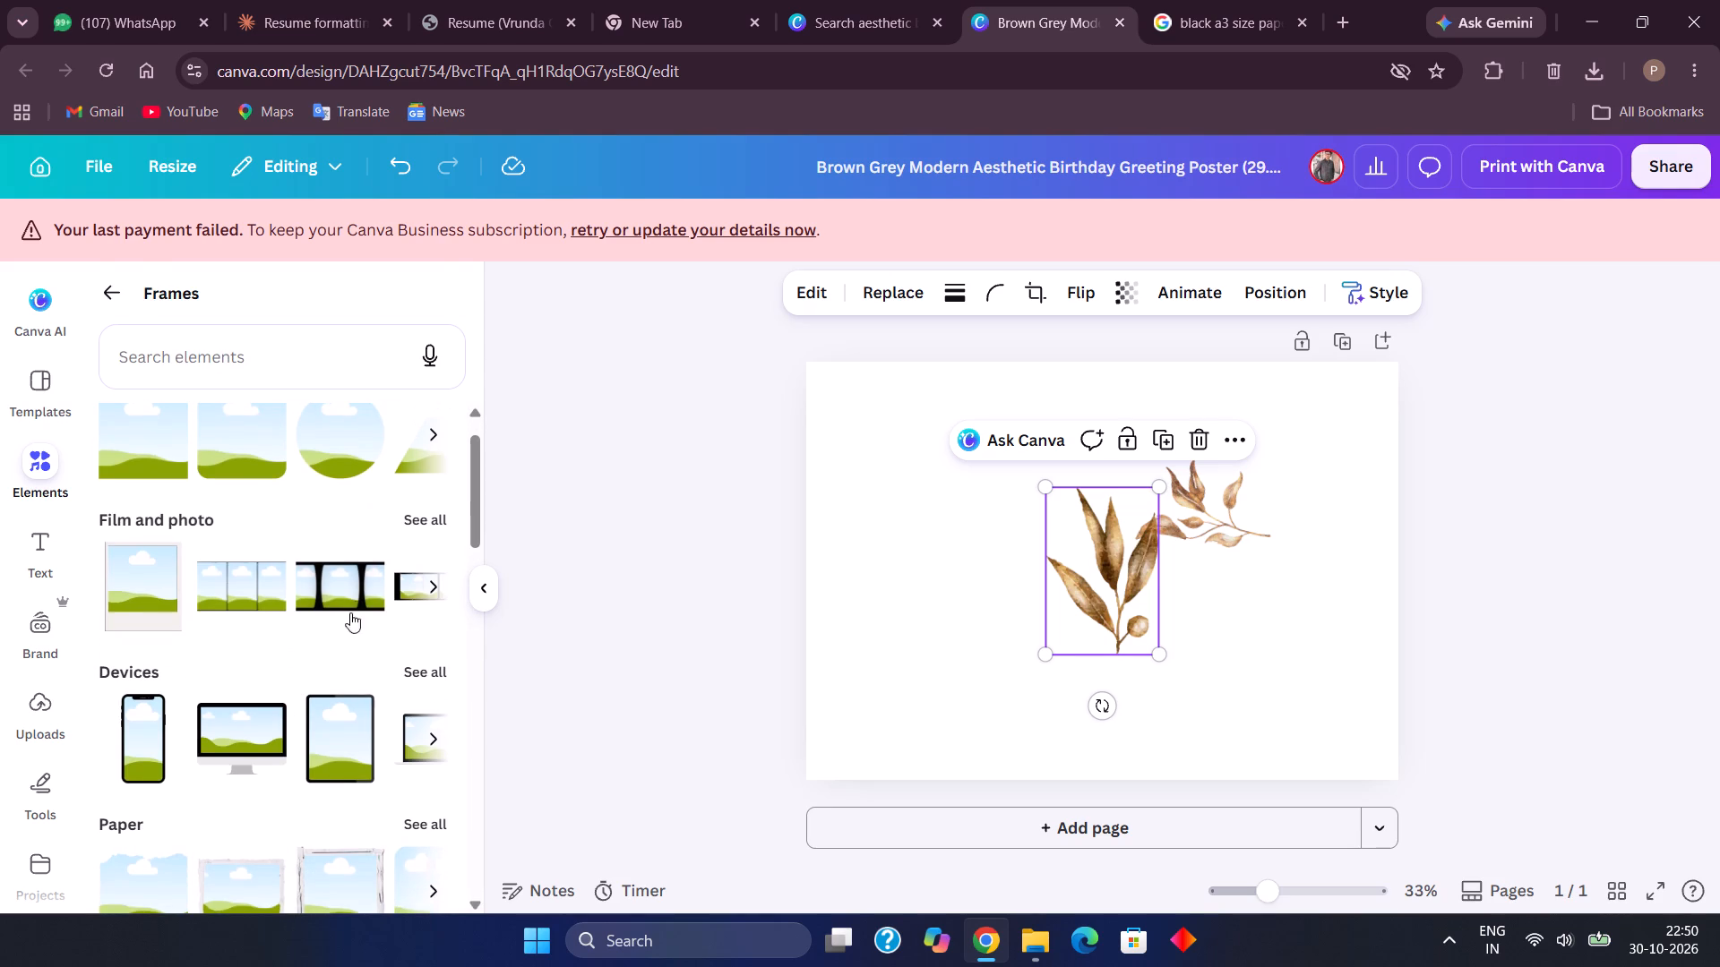
scroll(357, 594, left, 10)
scroll(357, 594, down, 3)
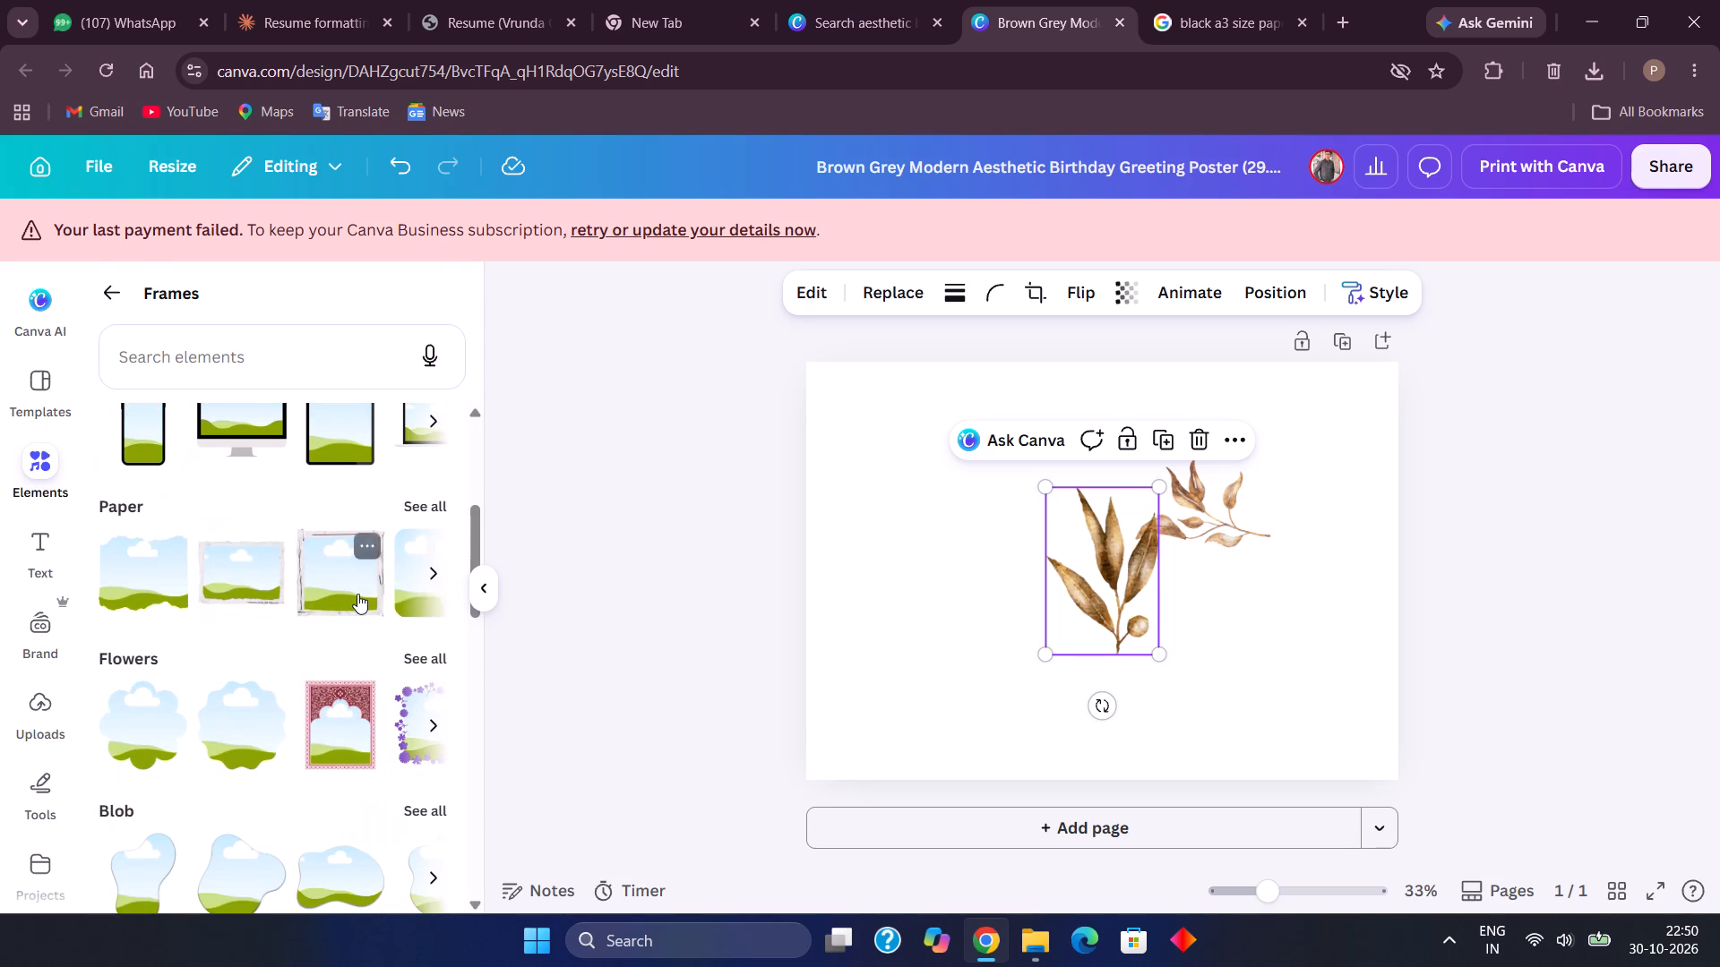
scroll(357, 594, left, 9)
scroll(361, 777, left, 3)
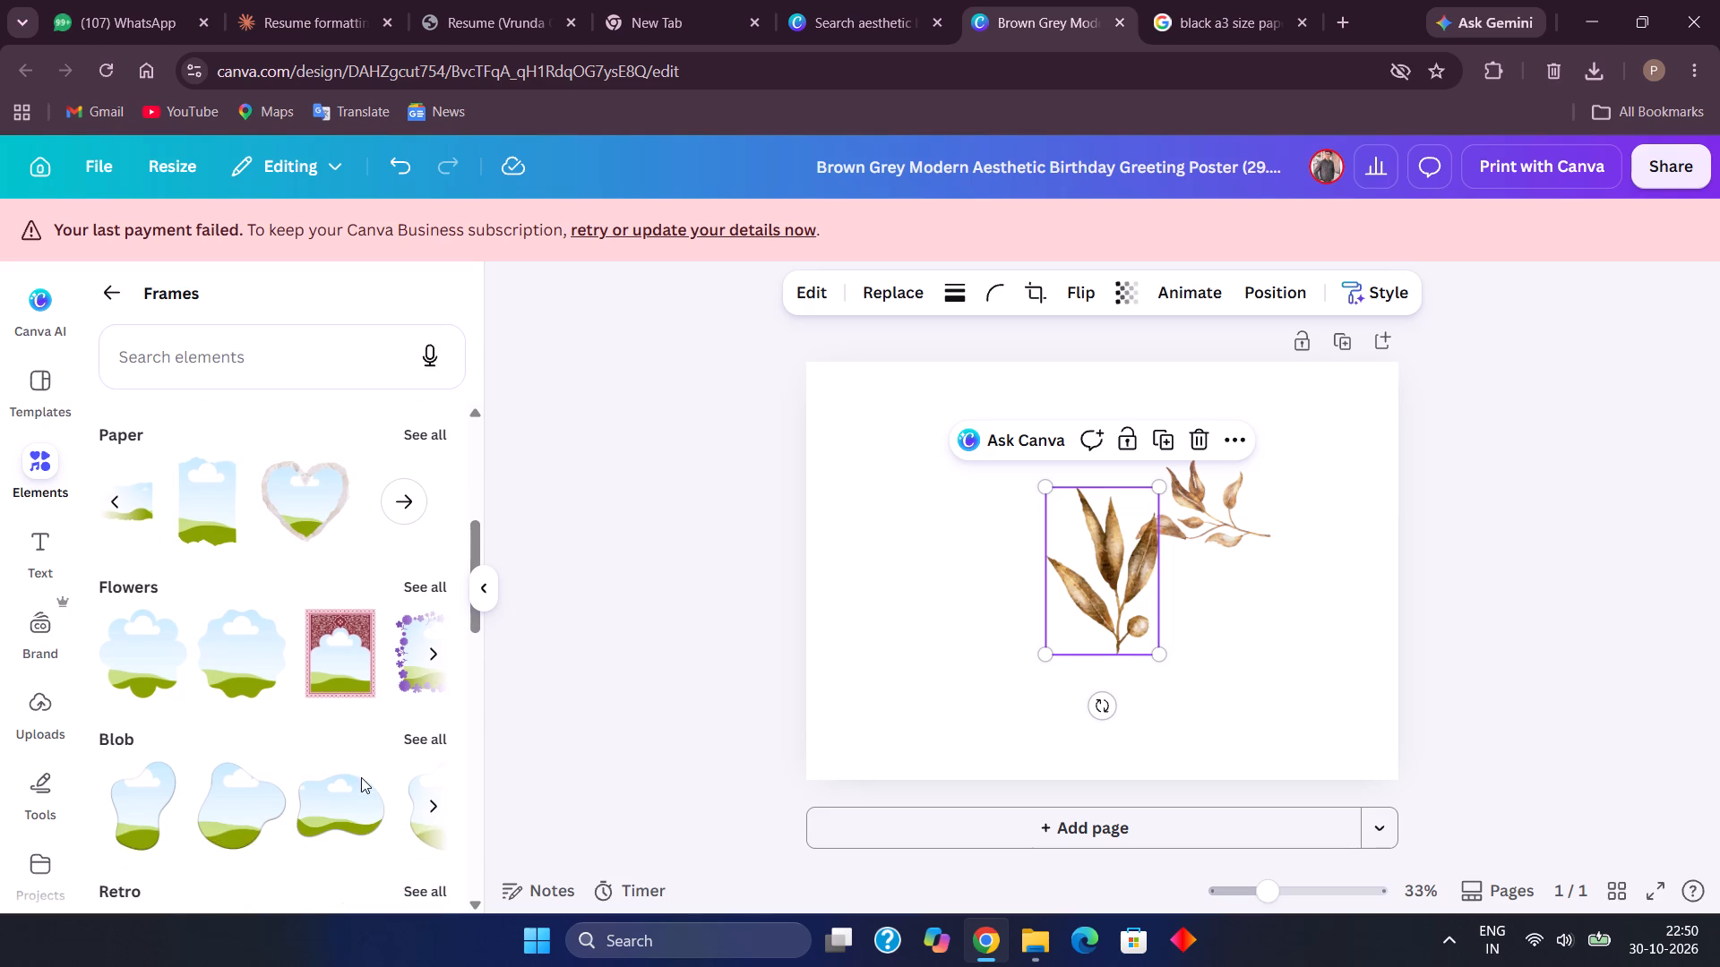
scroll(361, 777, down, 1)
scroll(369, 634, left, 8)
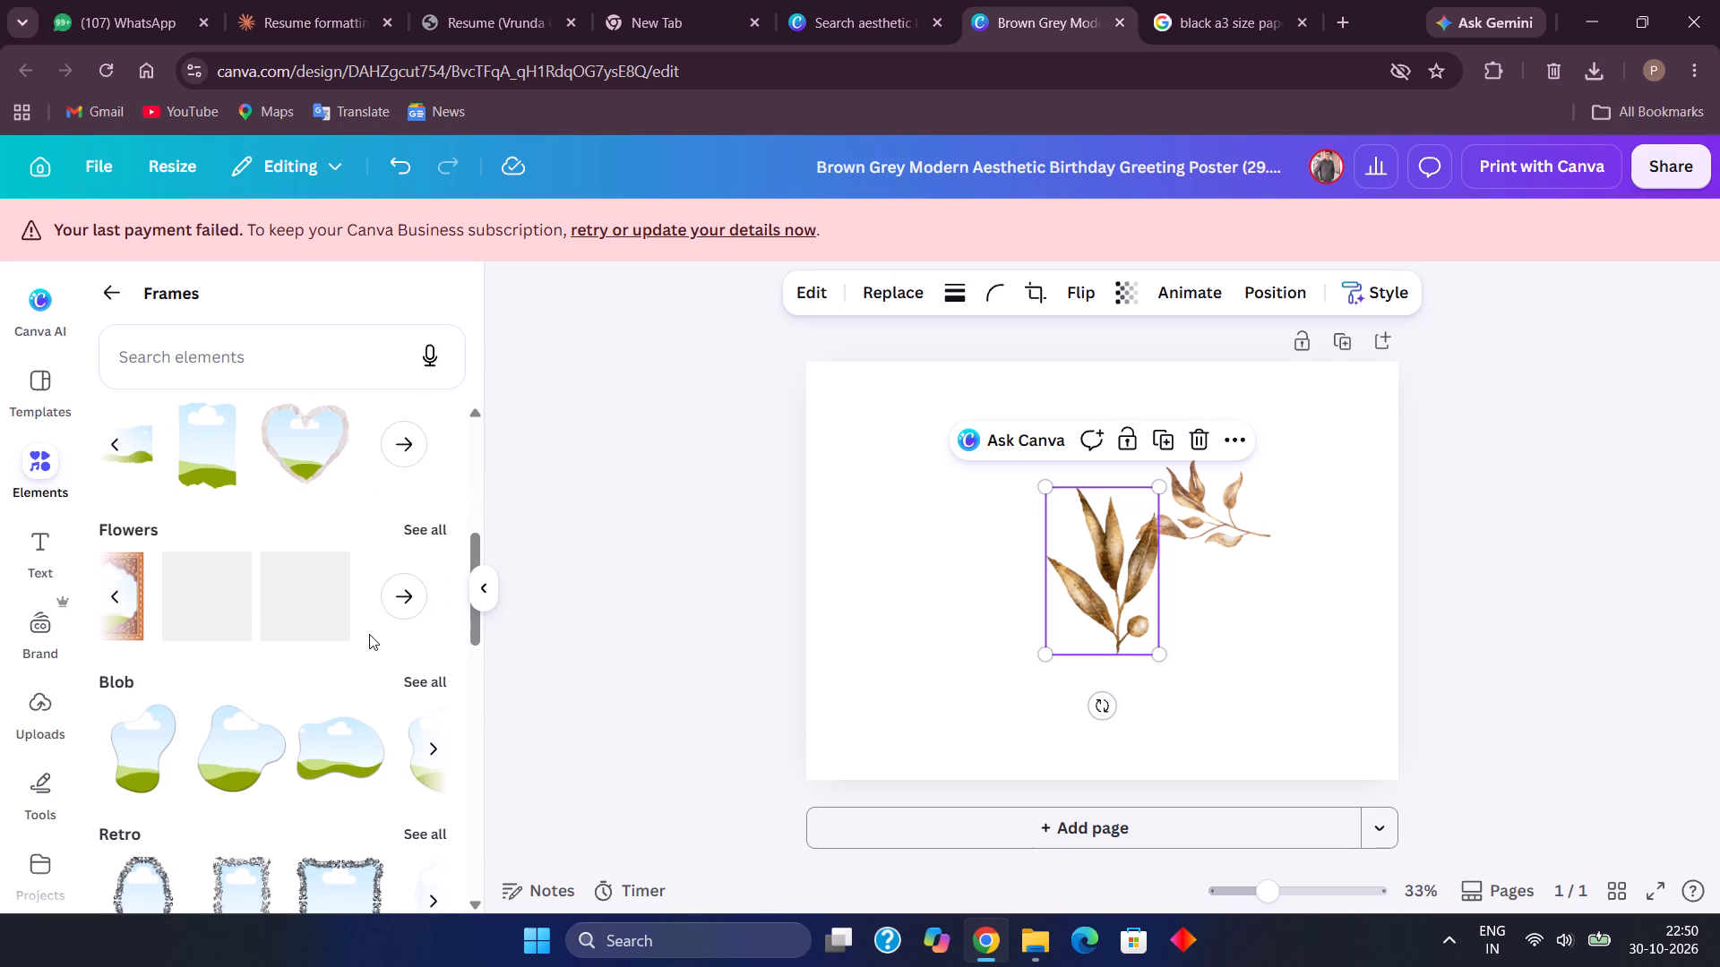
scroll(378, 707, left, 9)
scroll(378, 707, down, 1)
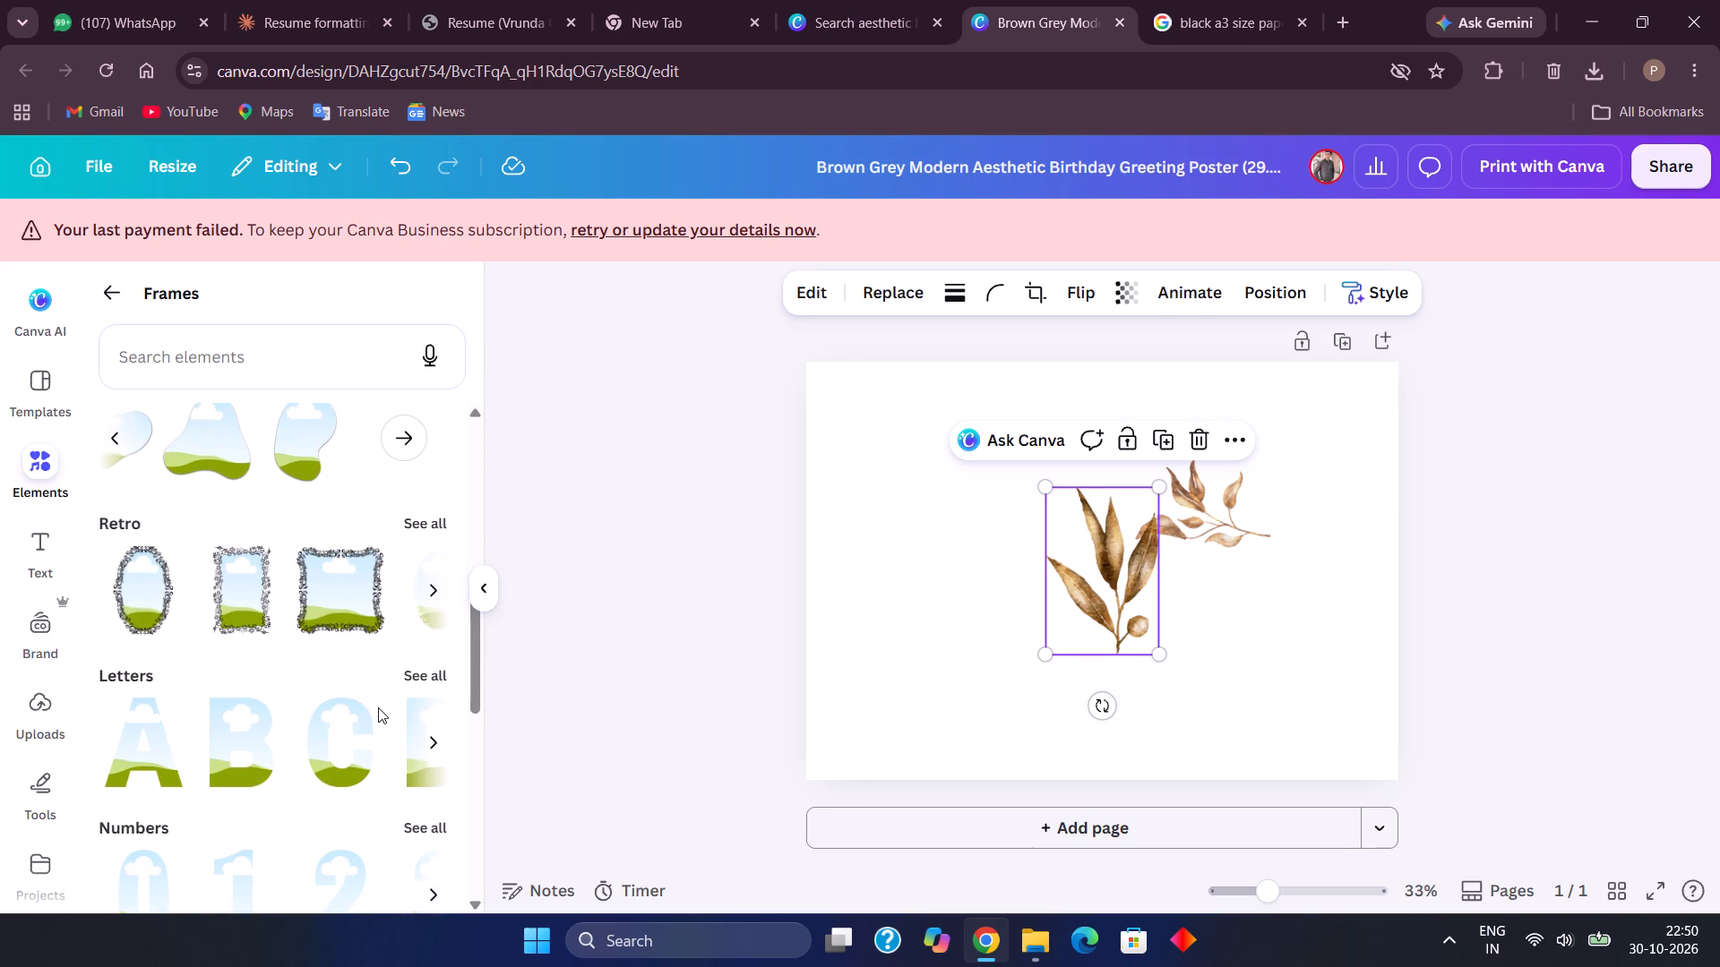
scroll(378, 707, down, 1)
scroll(378, 707, up, 1)
scroll(309, 569, right, 4)
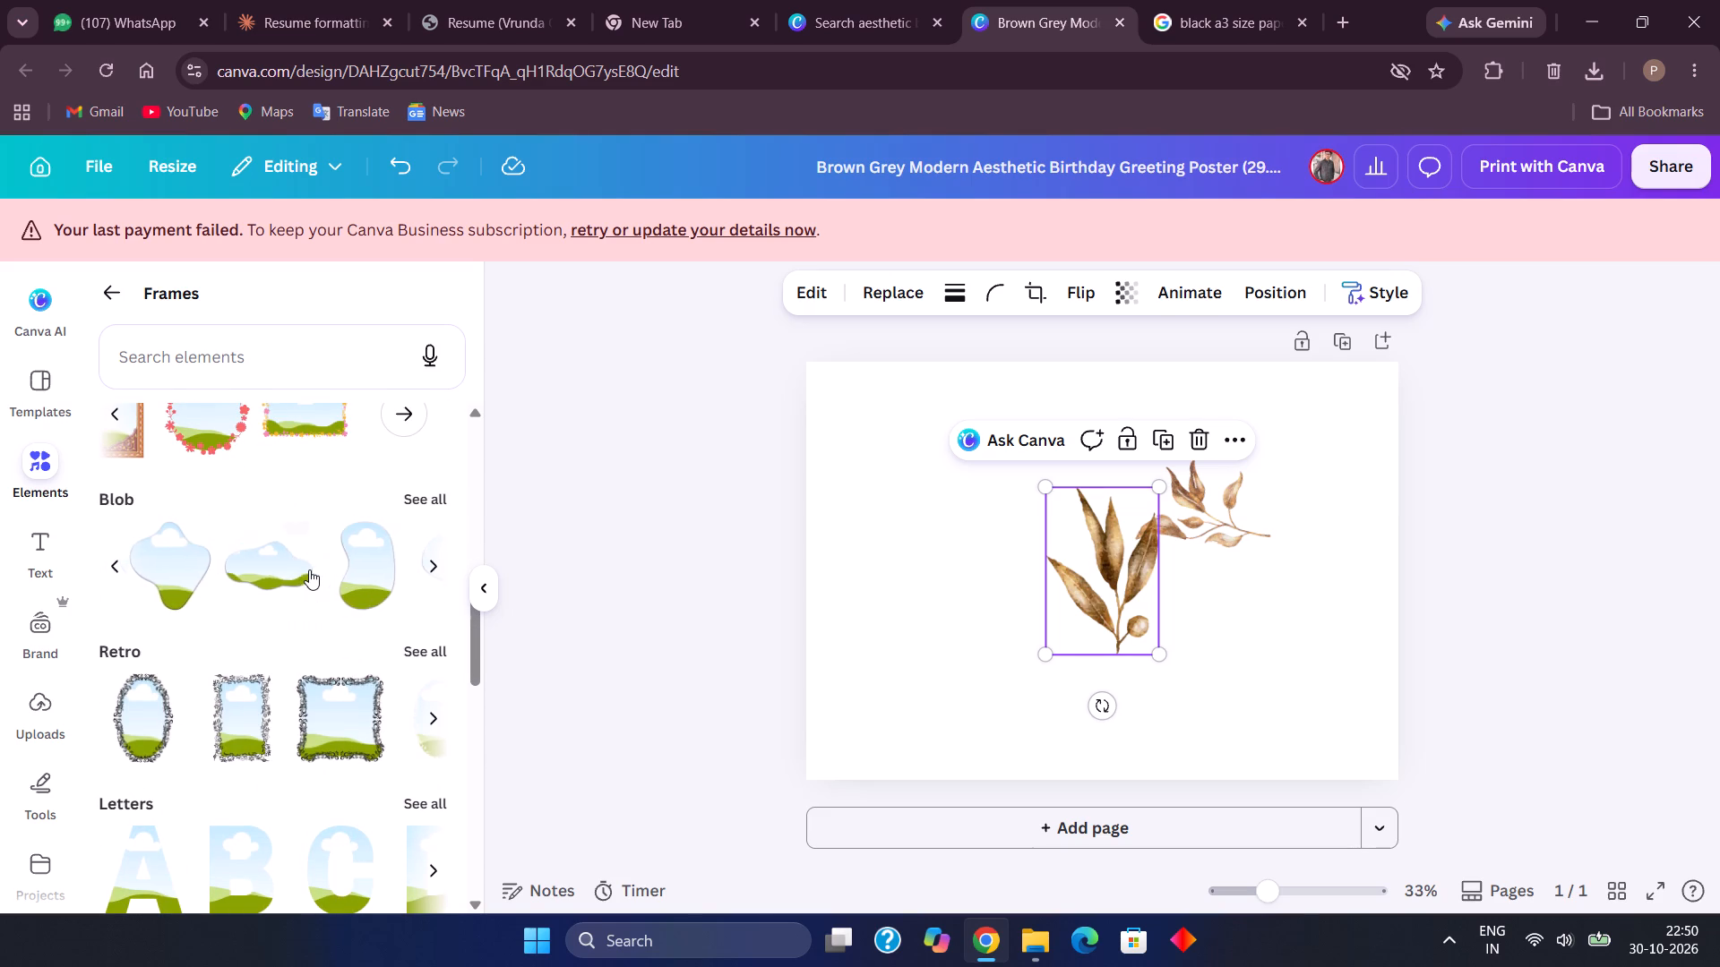
scroll(309, 569, right, 4)
Examine the full collection of frames for a photo frame that suits the birthday poster.
scroll(309, 569, down, 5)
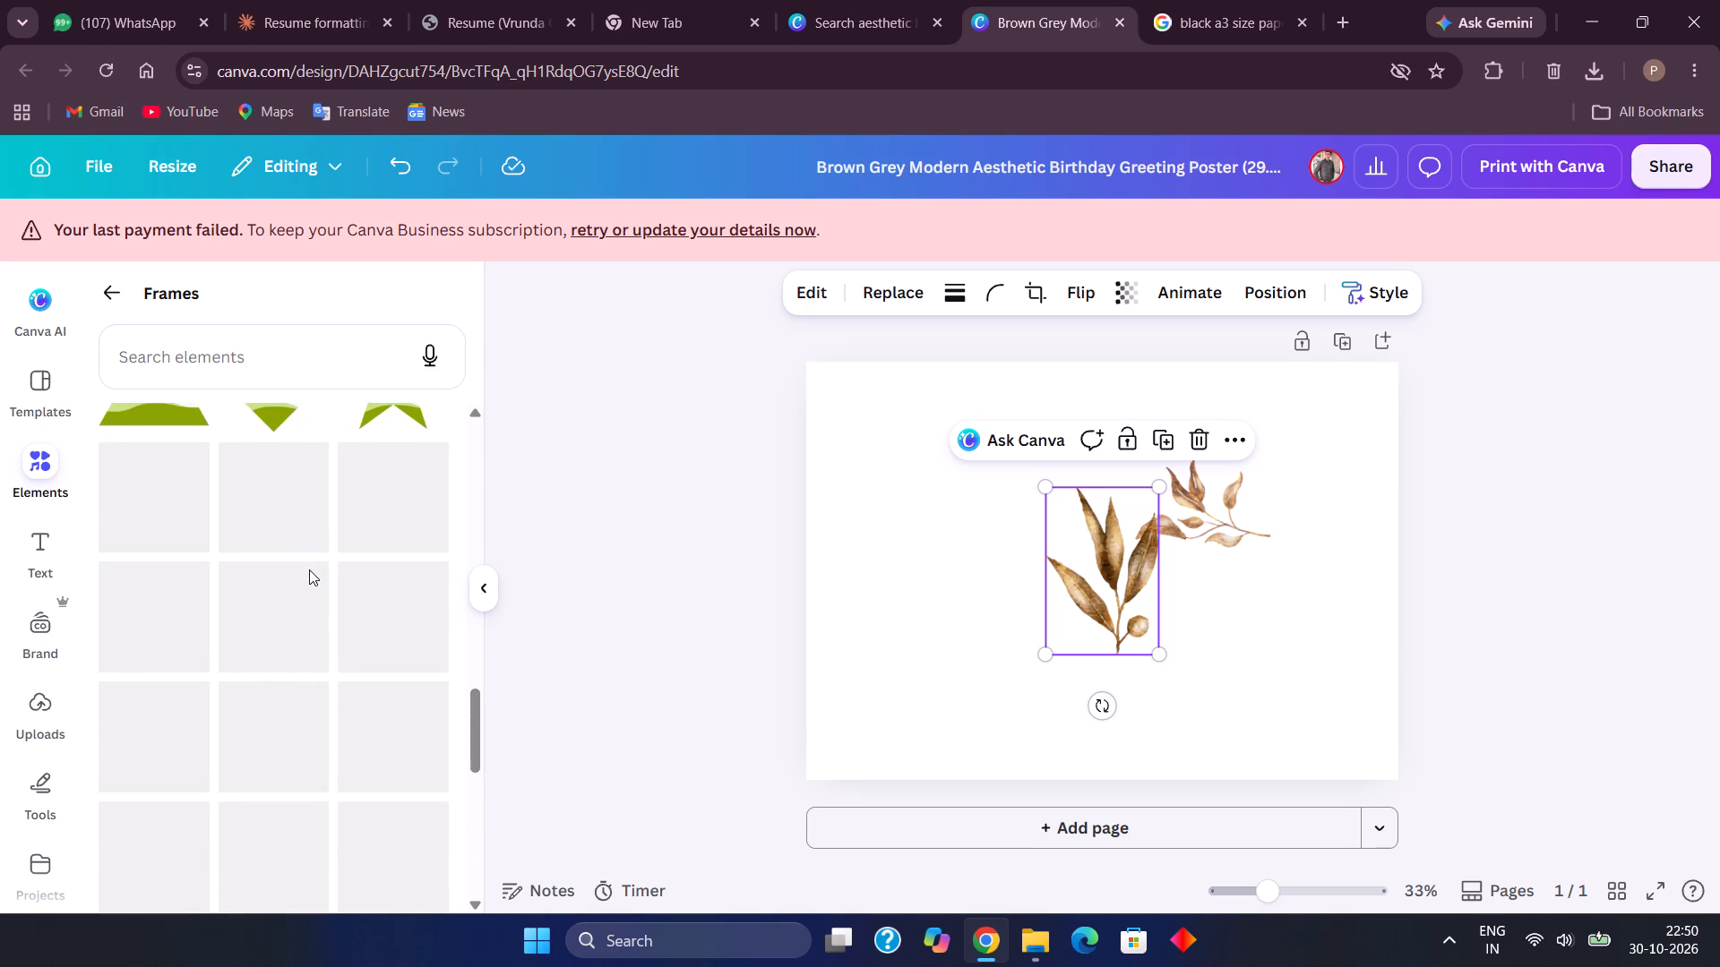
scroll(309, 569, down, 6)
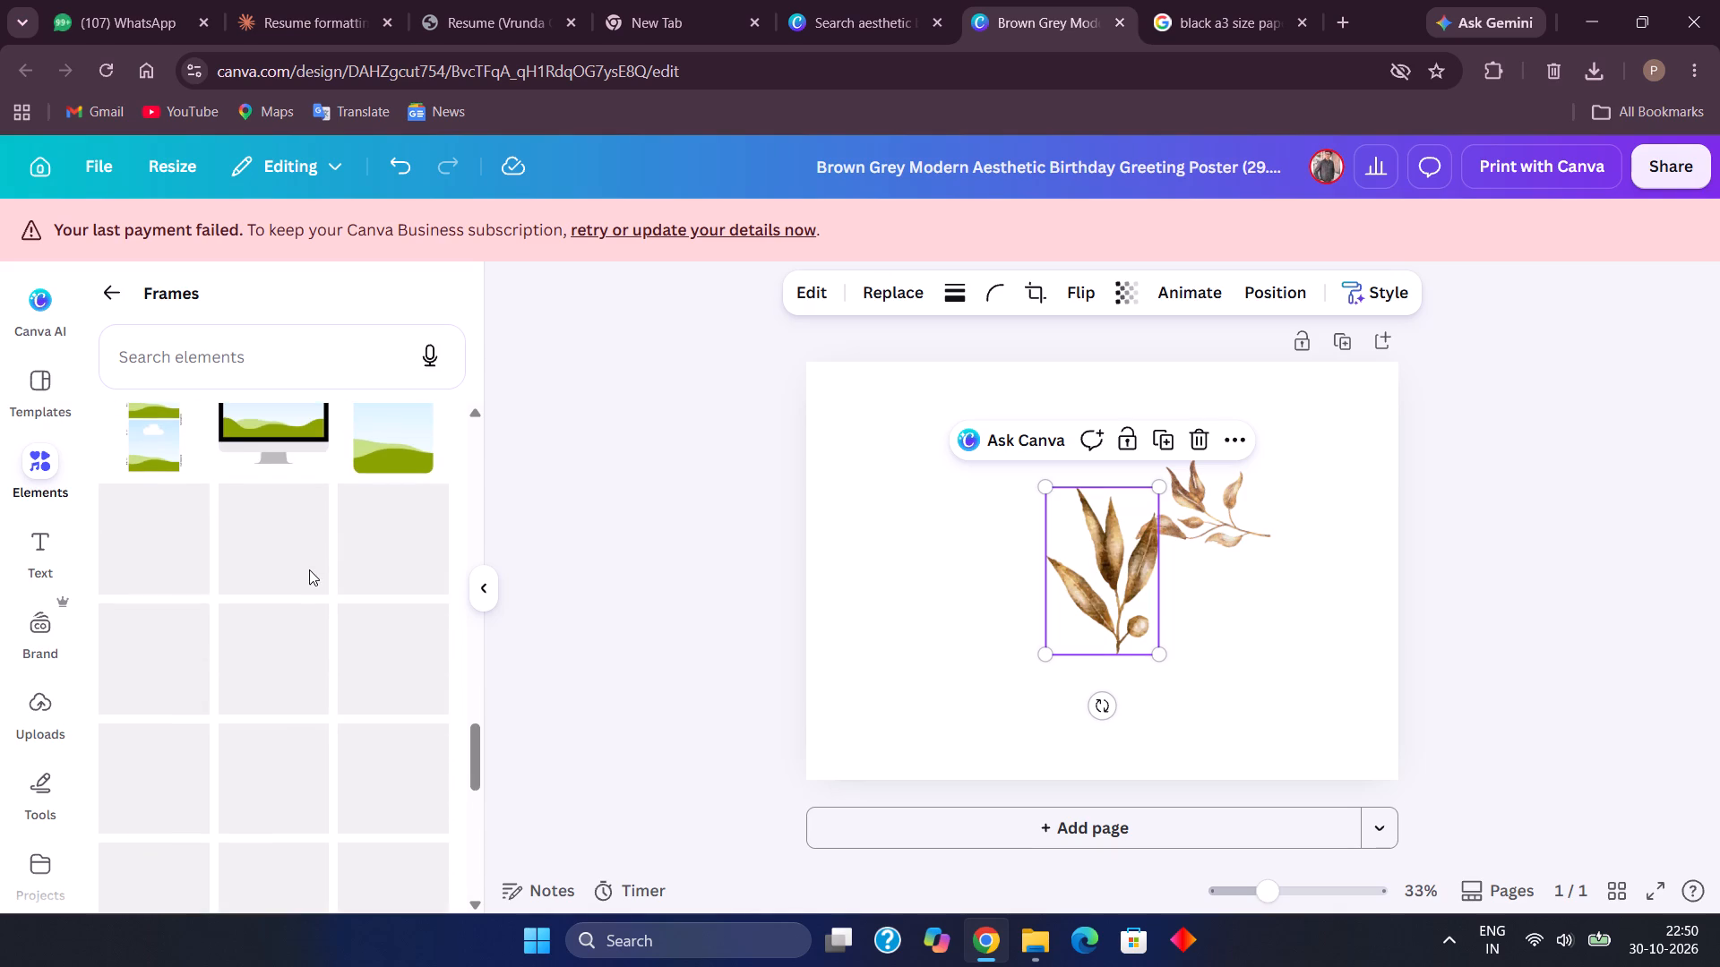
scroll(309, 569, down, 4)
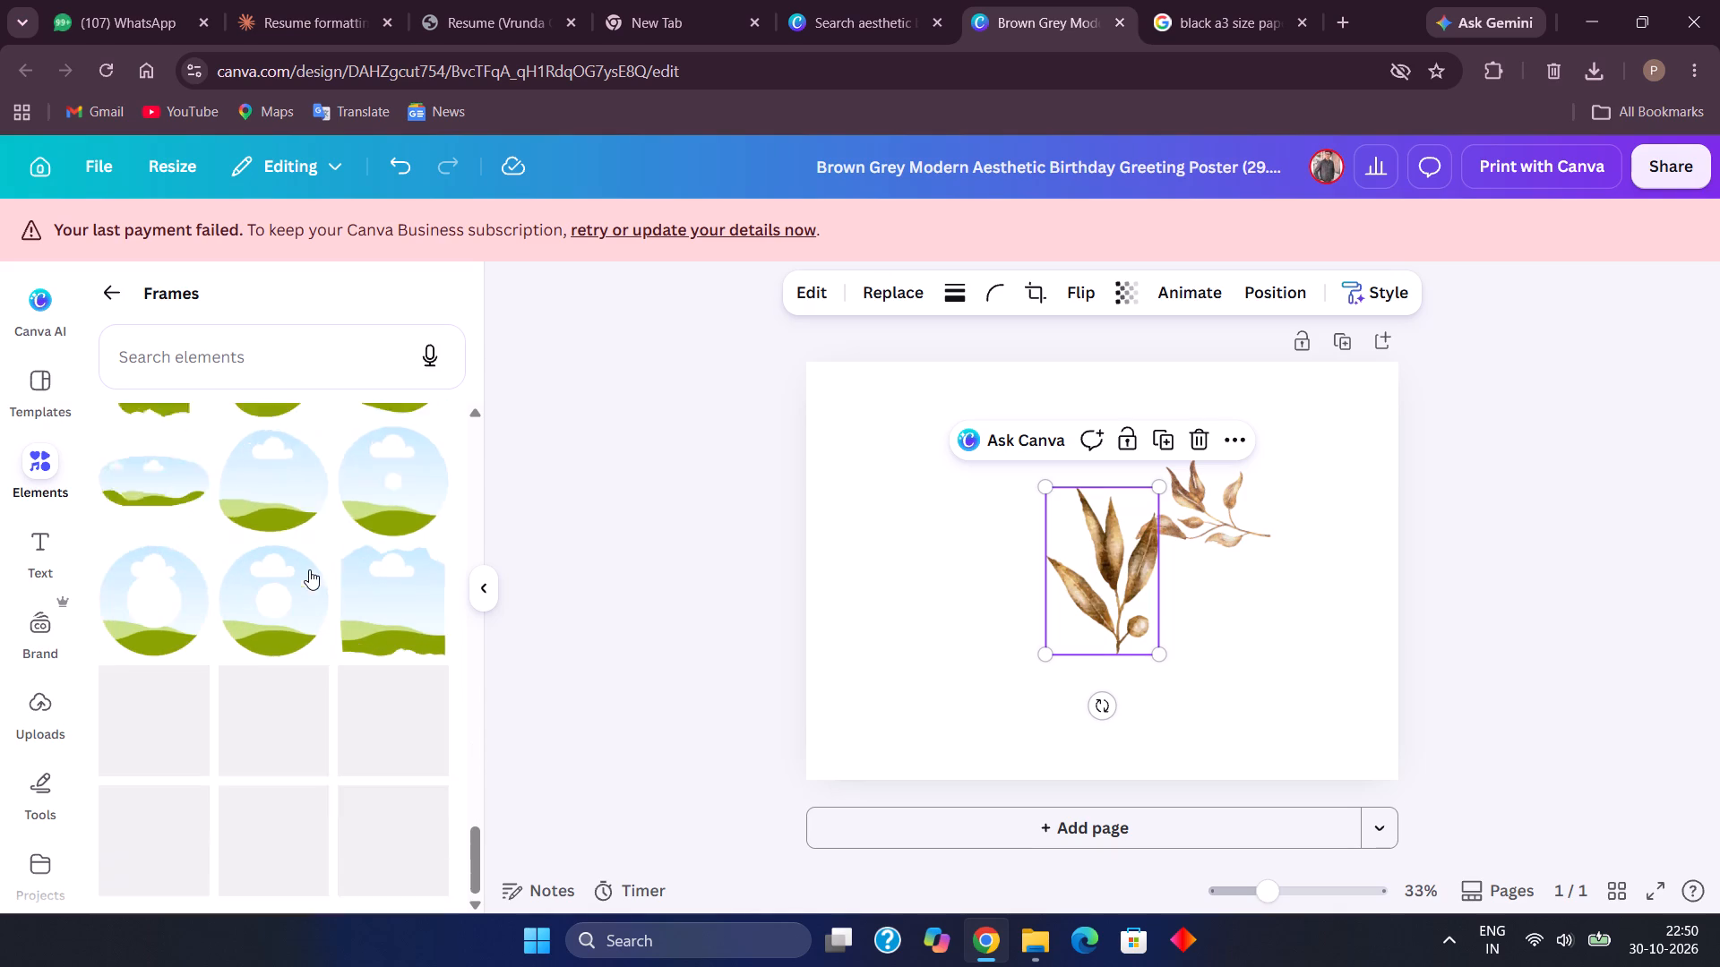
scroll(309, 569, down, 5)
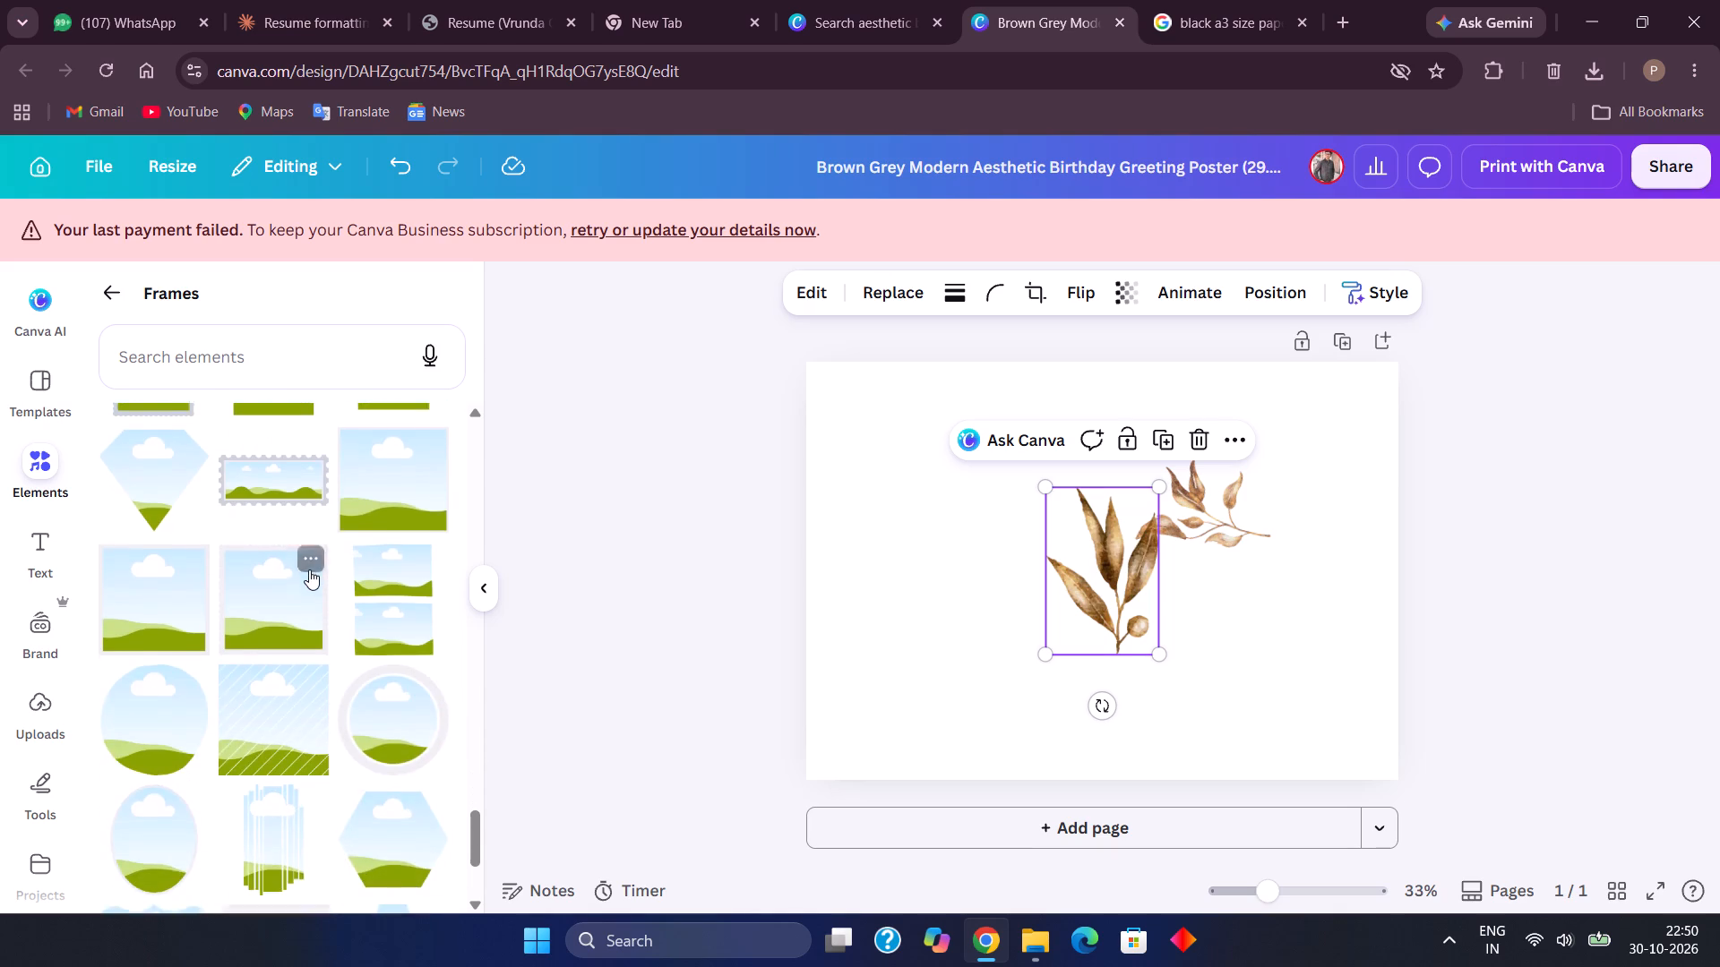
scroll(309, 569, down, 4)
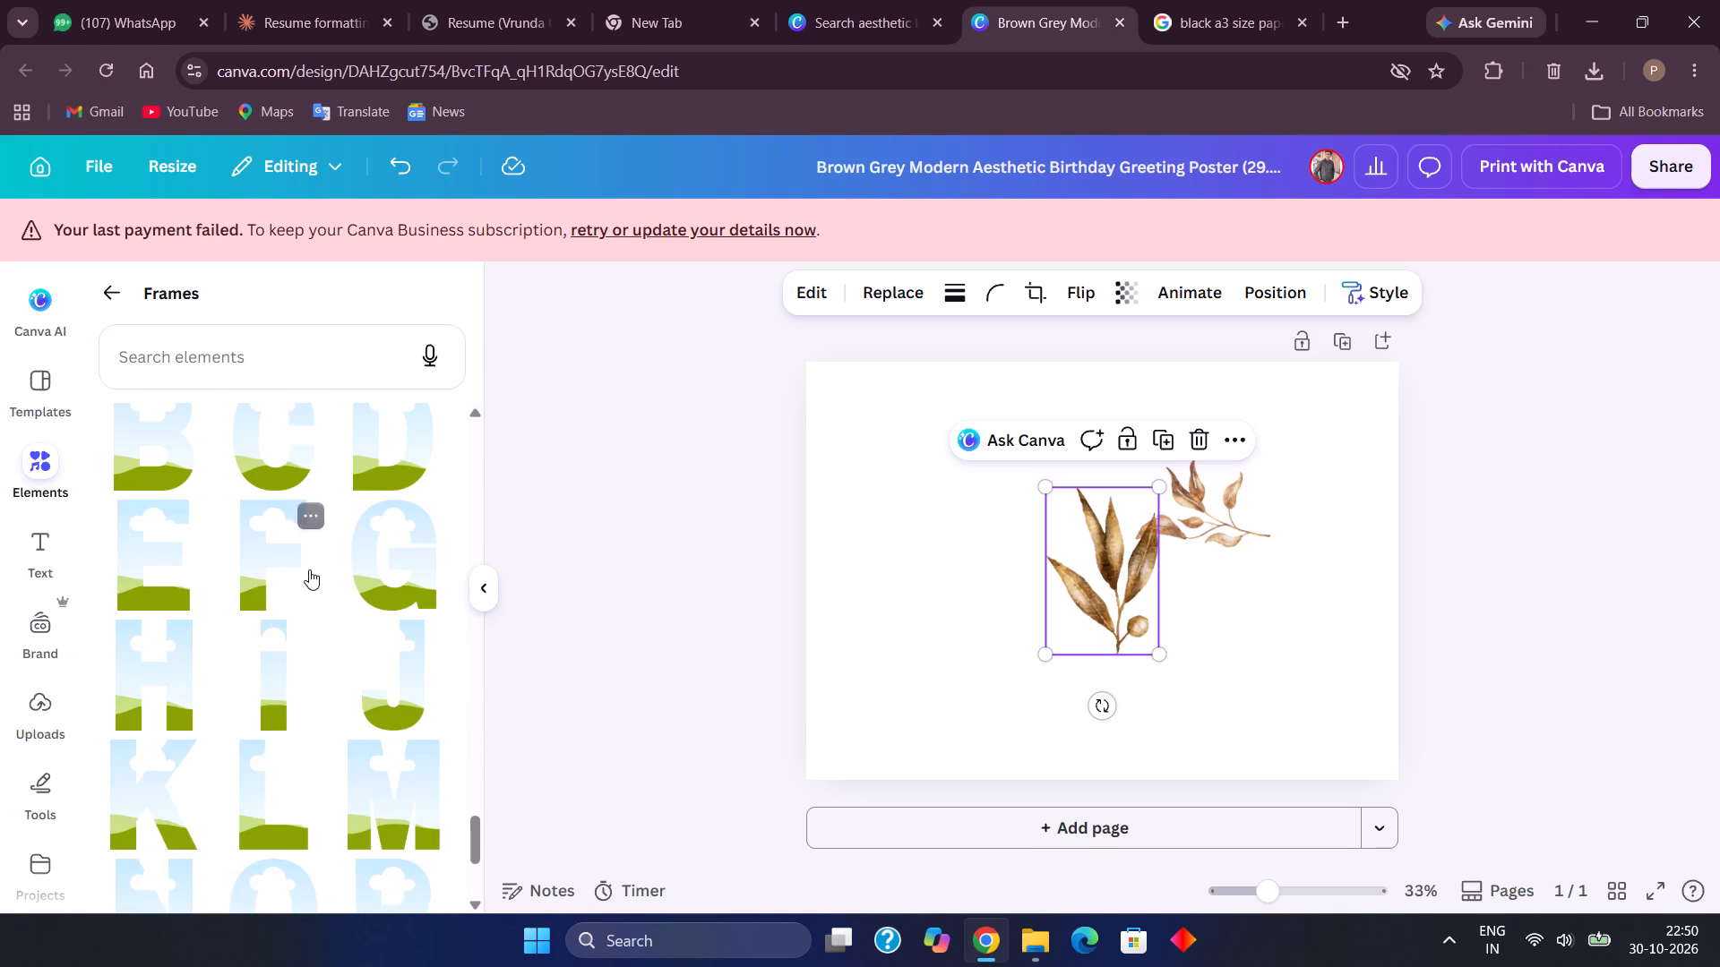
scroll(309, 569, down, 6)
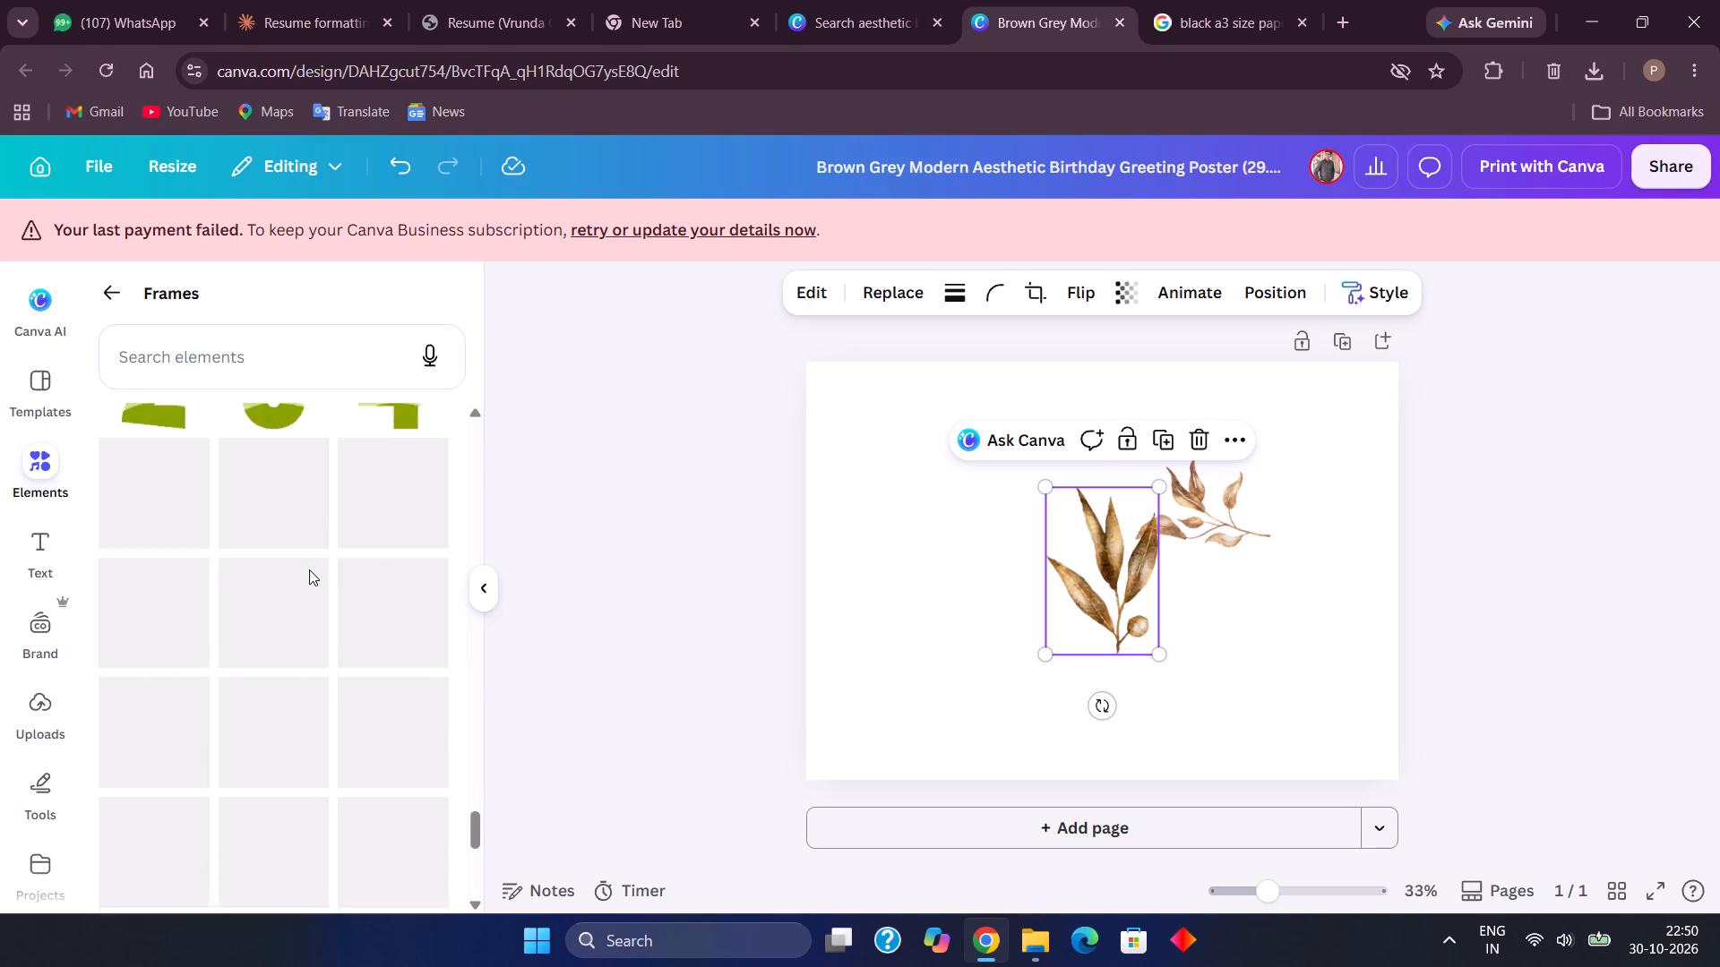
scroll(309, 569, down, 10)
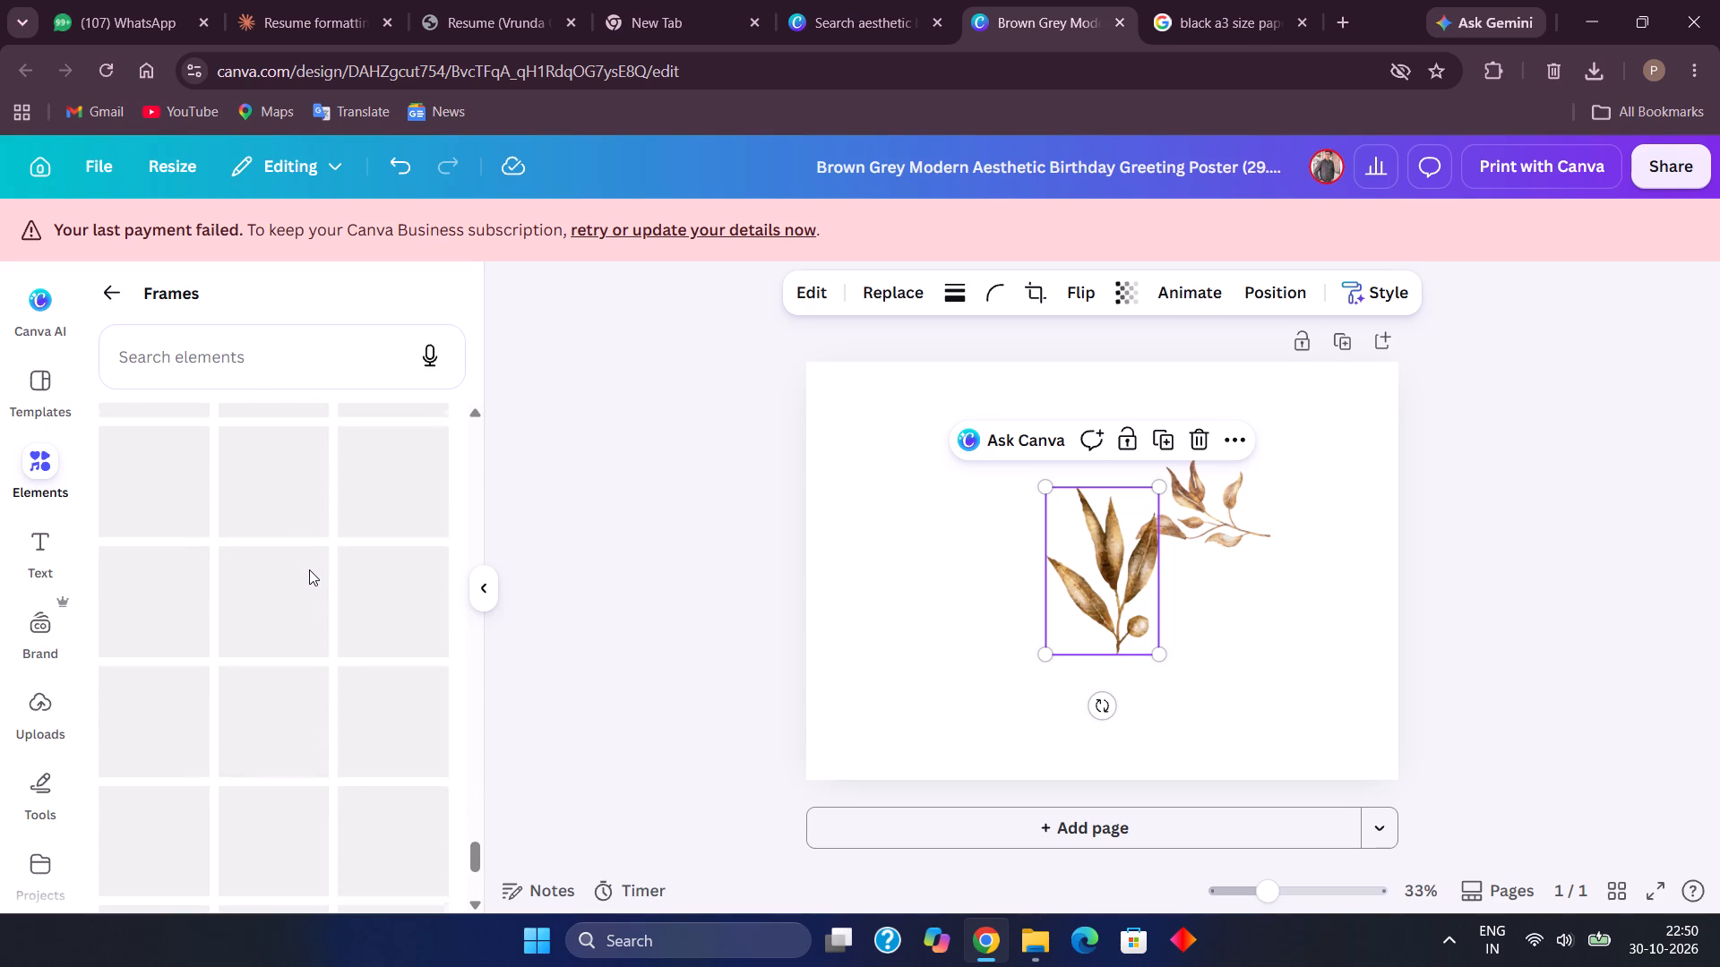
scroll(309, 569, down, 1)
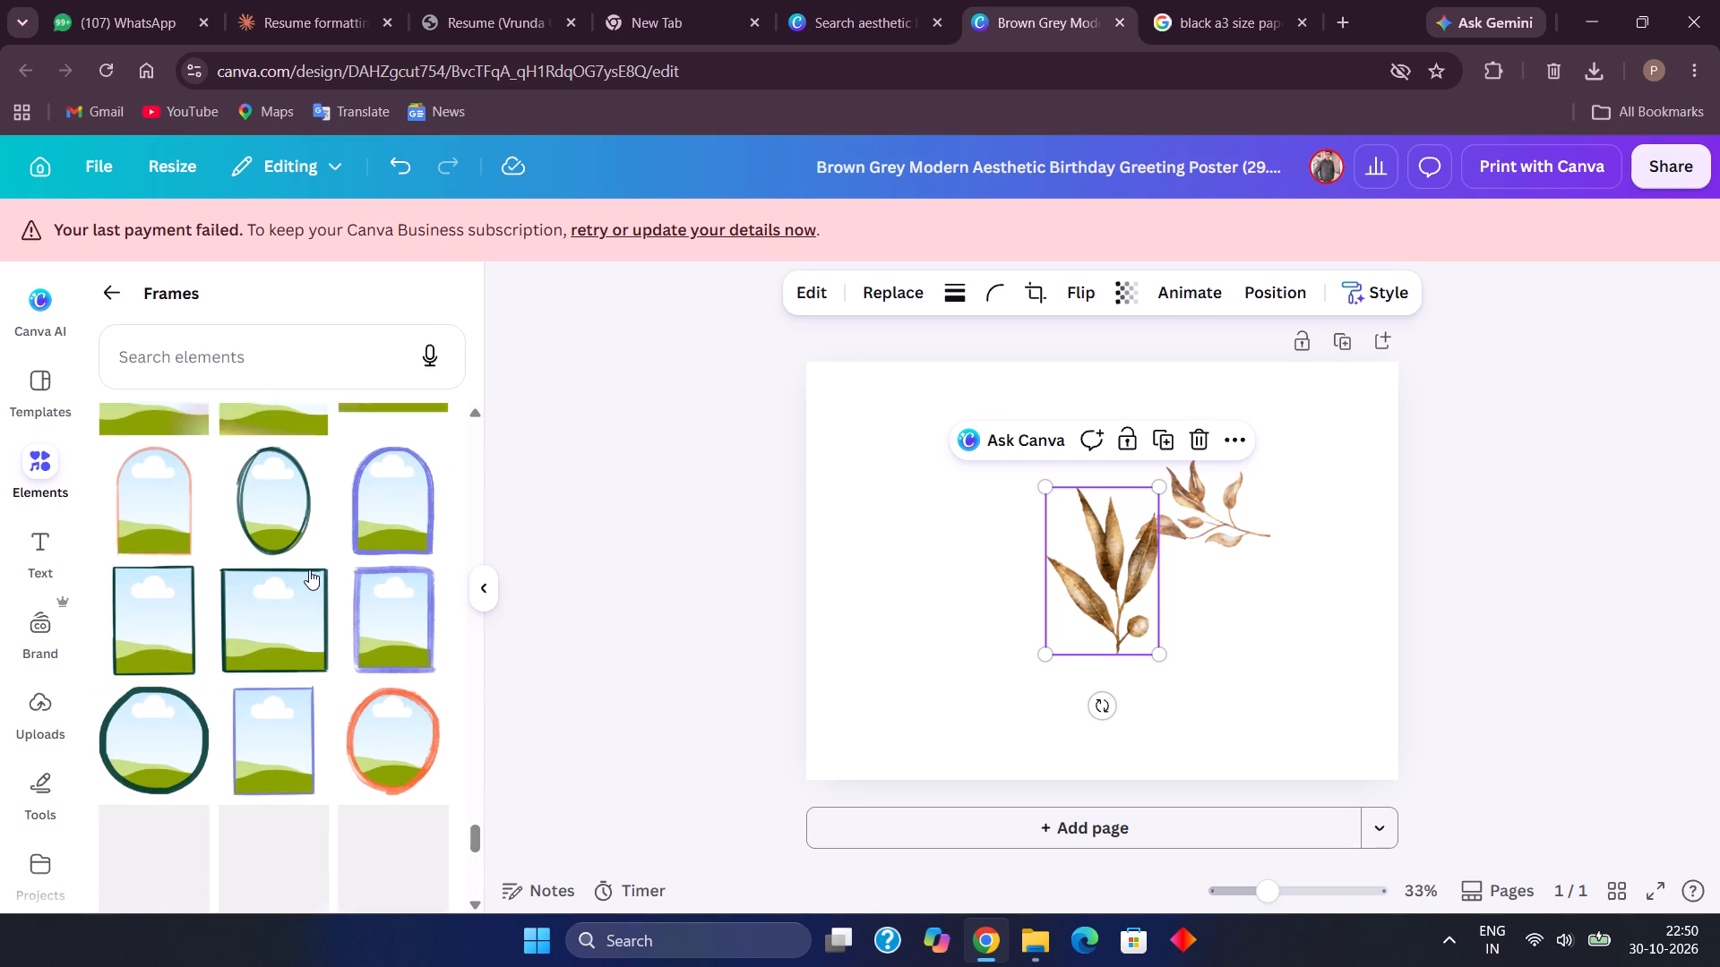
scroll(309, 569, down, 1)
Return to the aesthetic birthday poster search results and open the Ivory Aesthetic Happy Birthday Greeting Print Posters template for customizing.
click(868, 0)
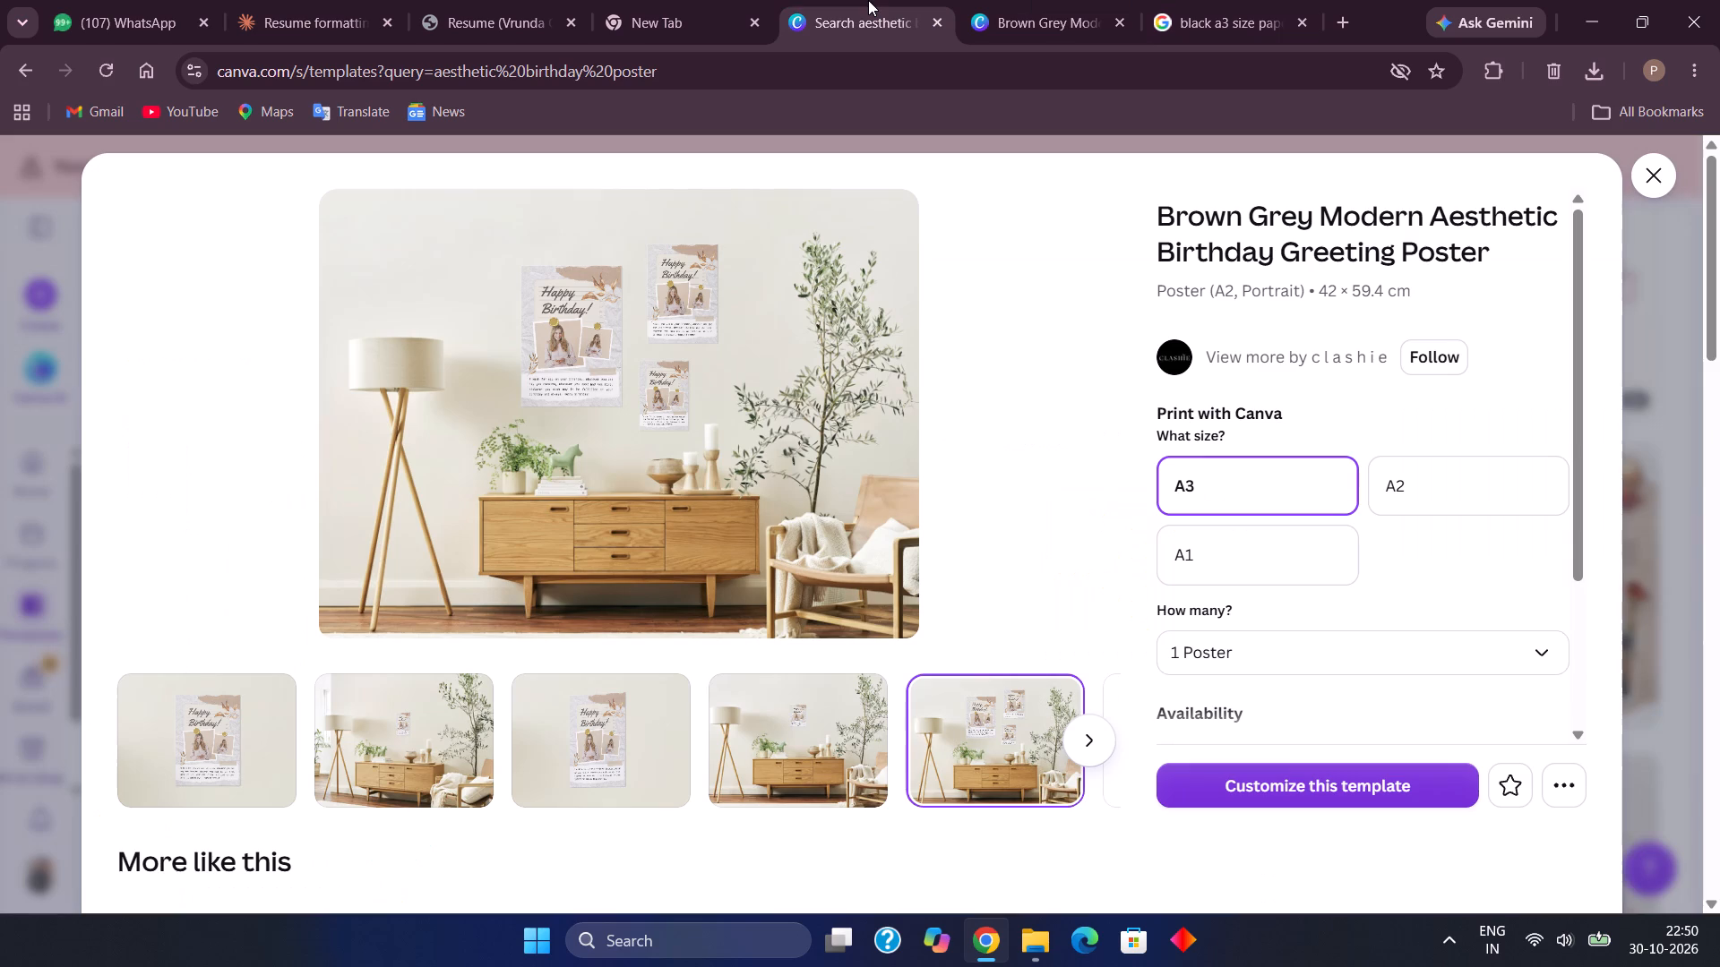
click(1664, 164)
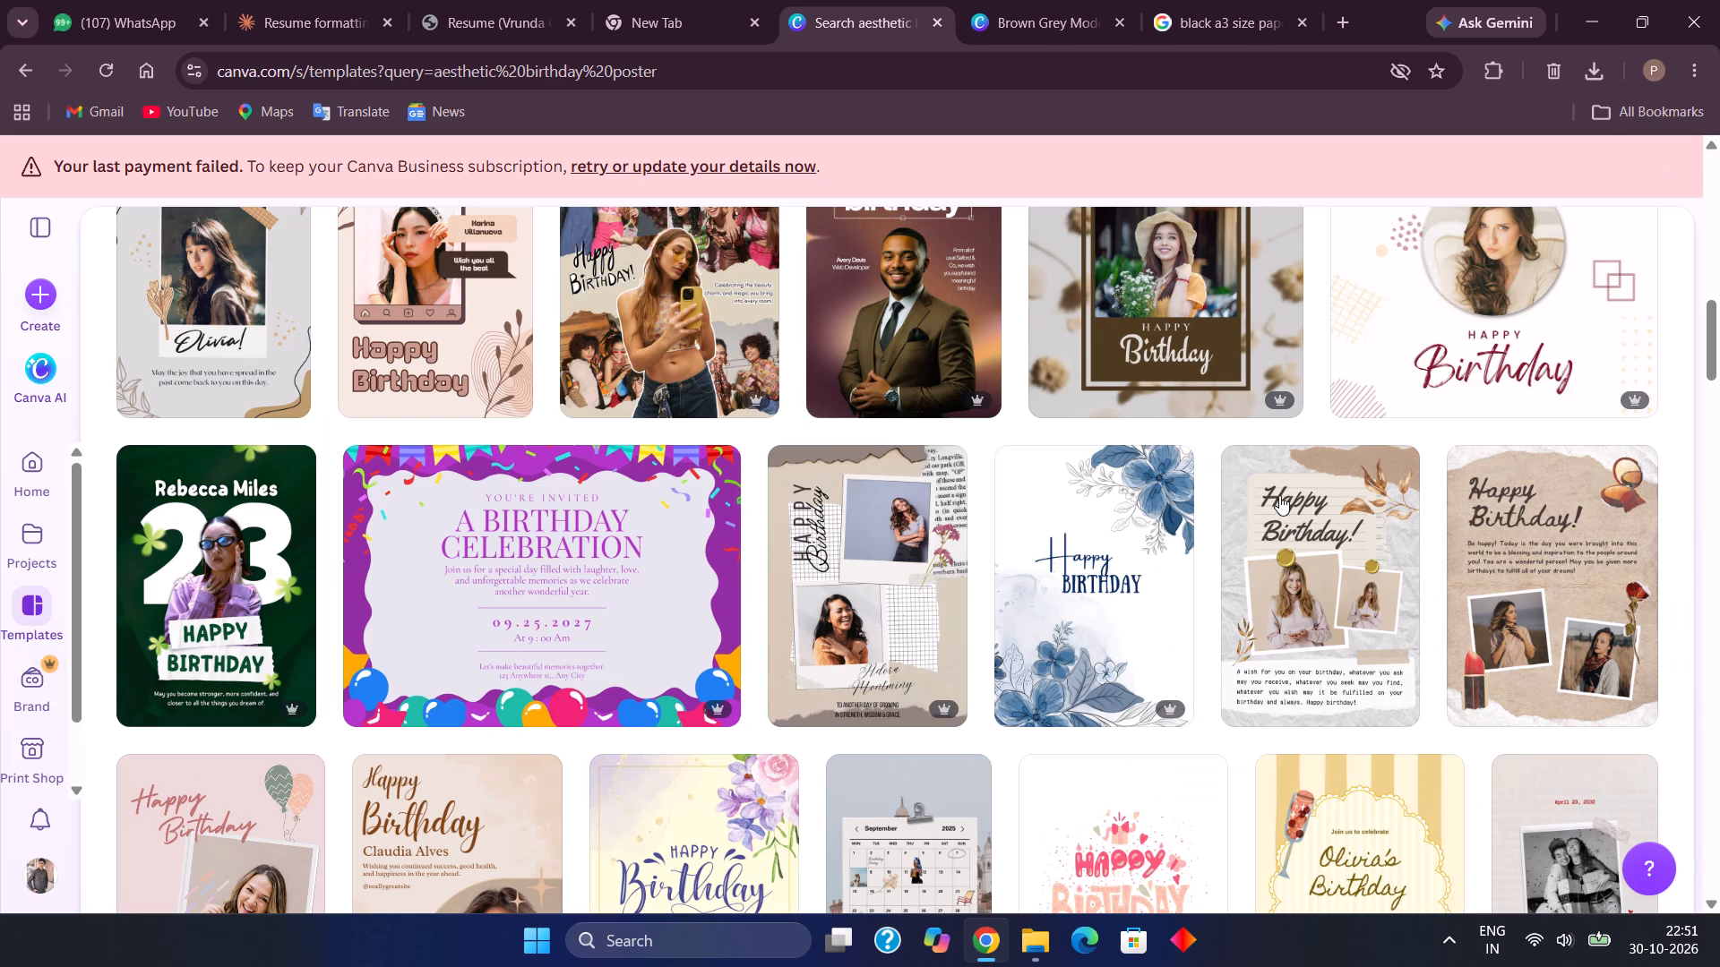
scroll(1295, 601, up, 3)
scroll(1295, 601, down, 2)
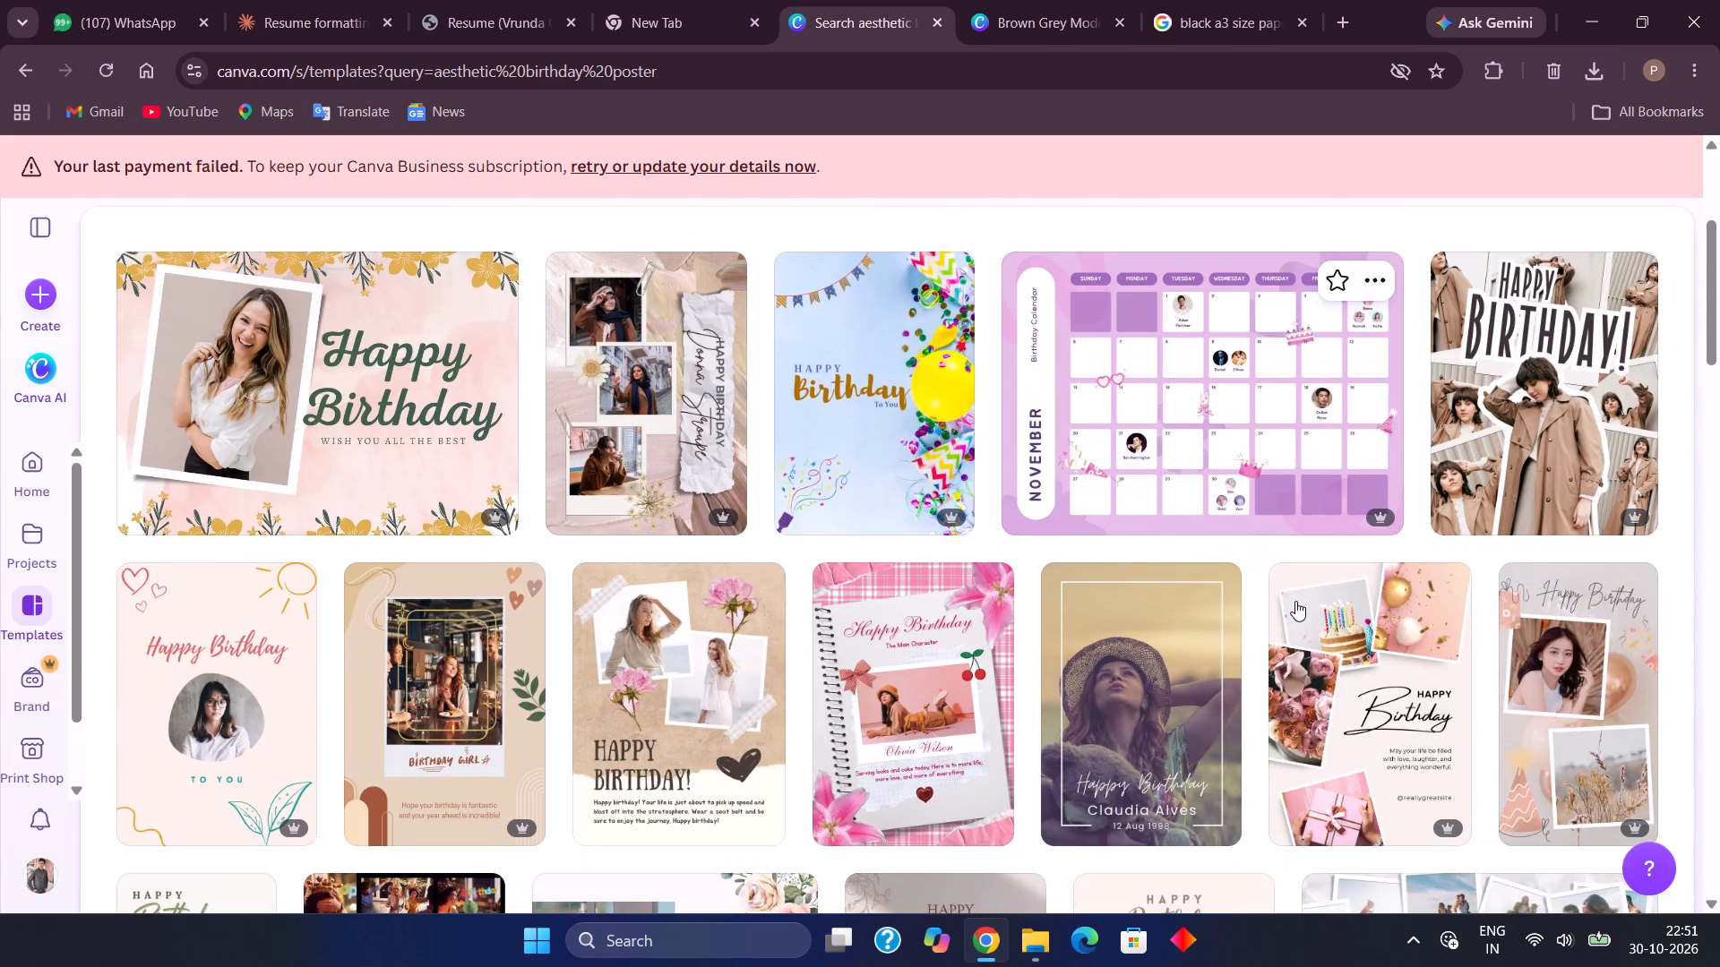
scroll(1295, 601, down, 5)
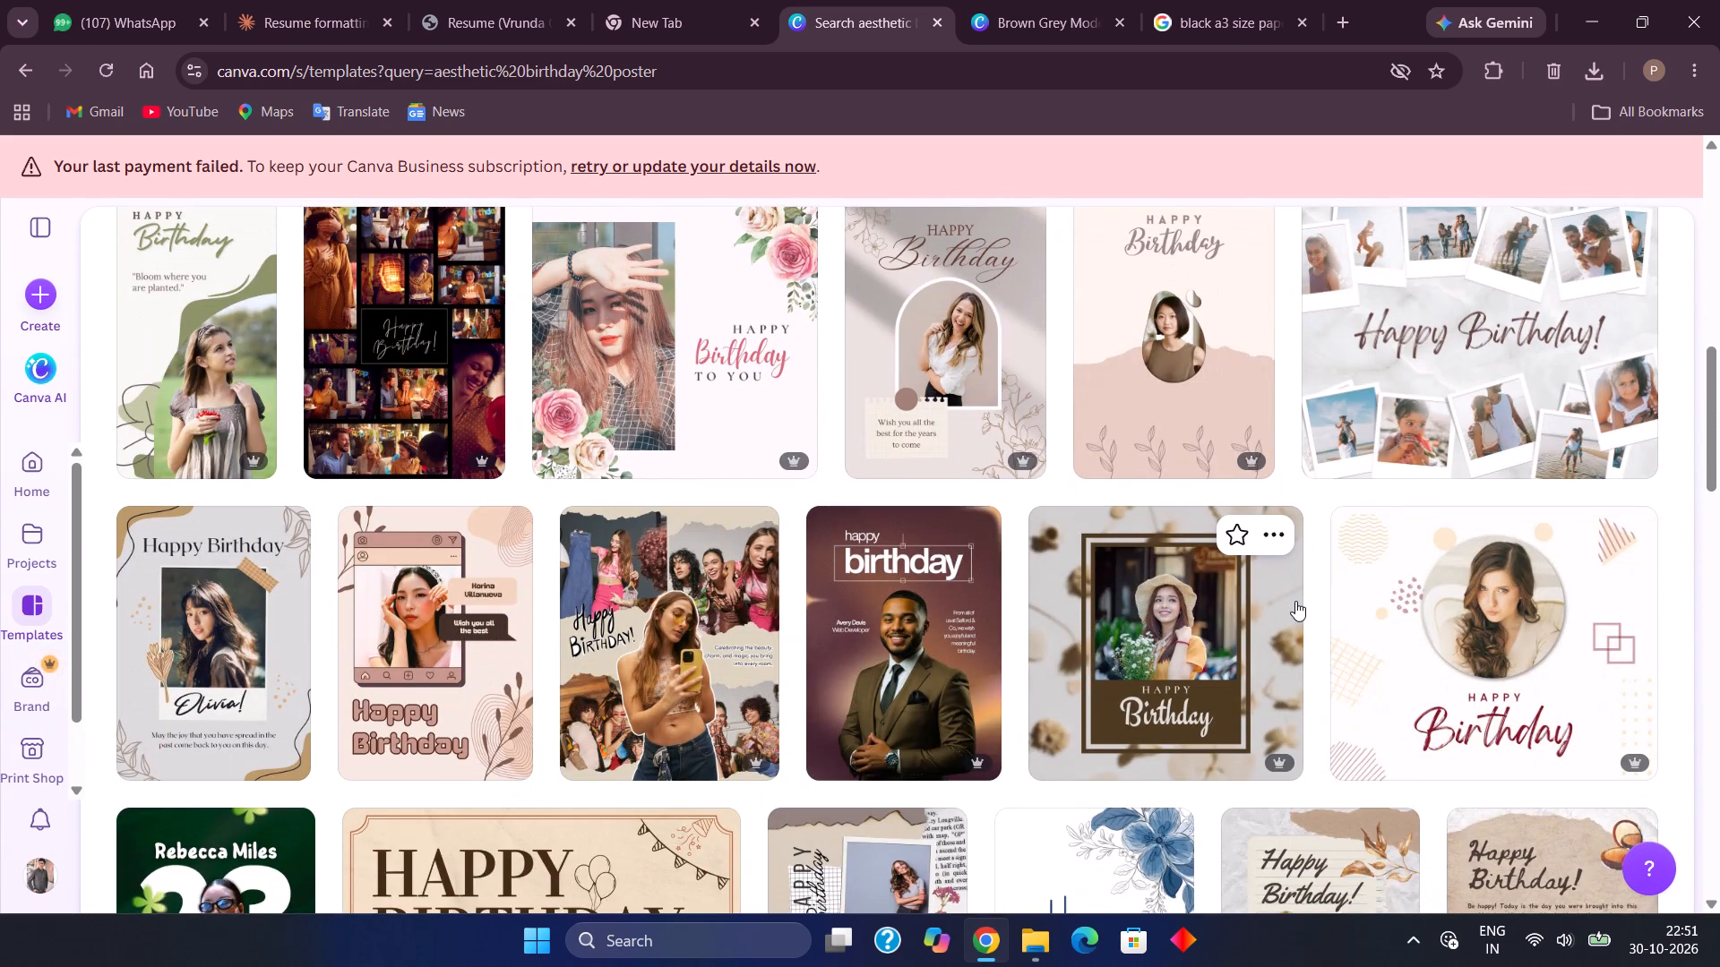
scroll(1295, 601, down, 1)
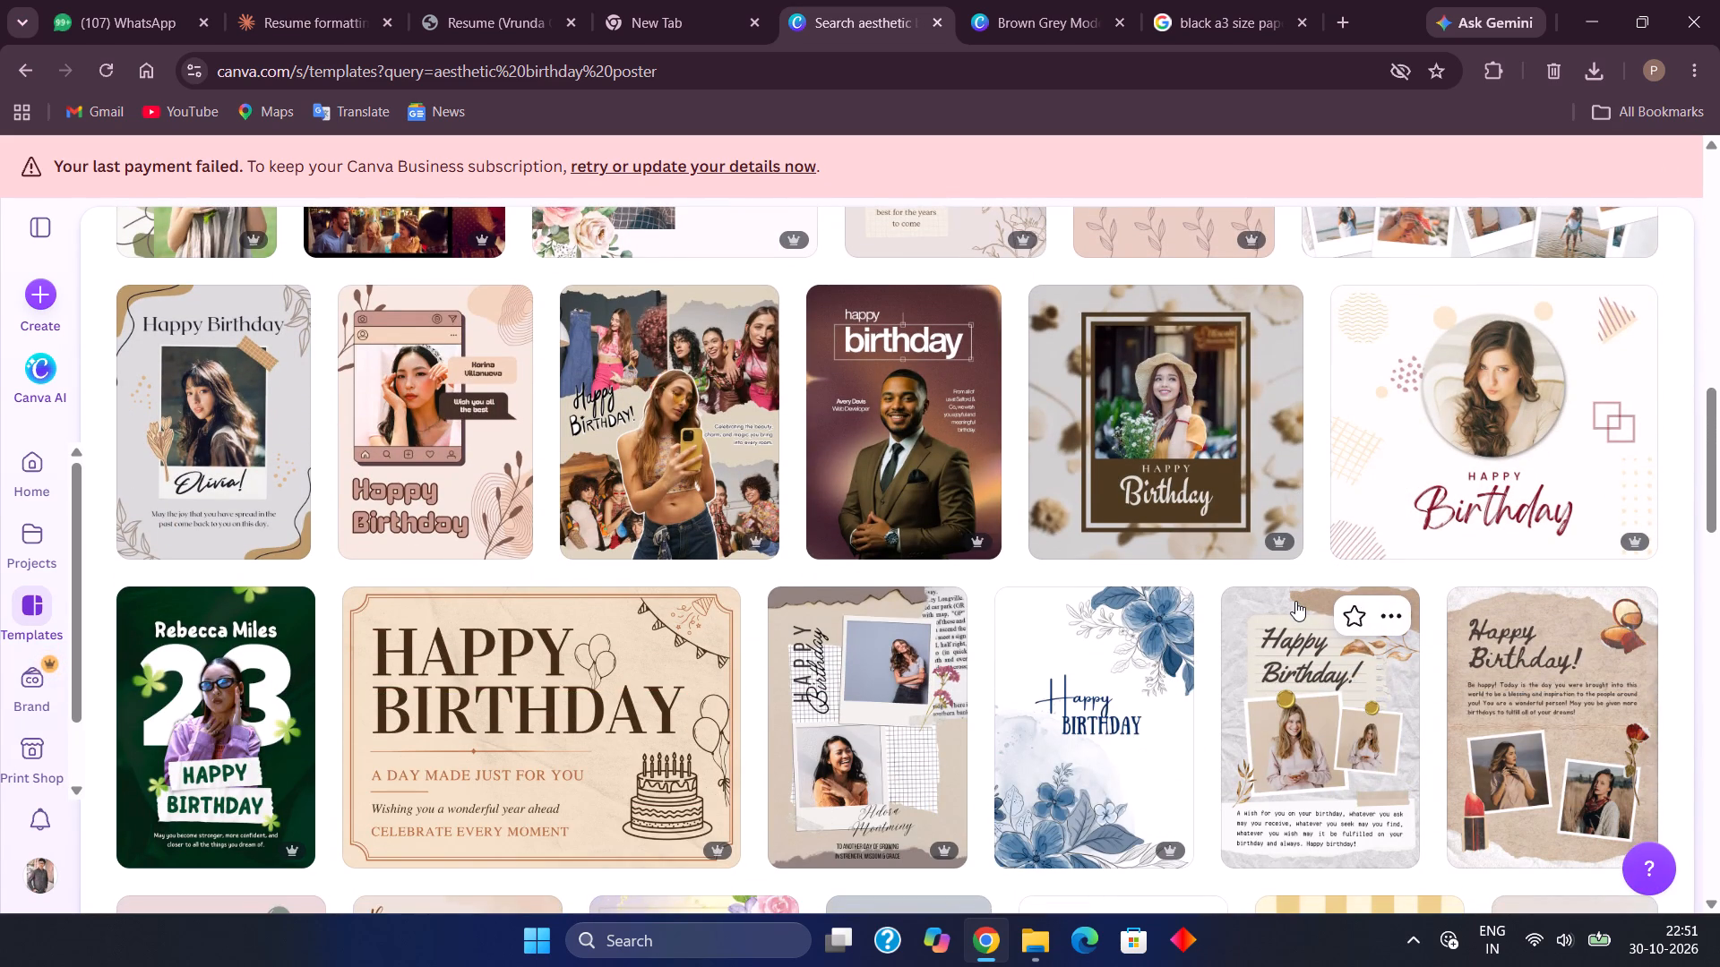
scroll(1295, 601, down, 3)
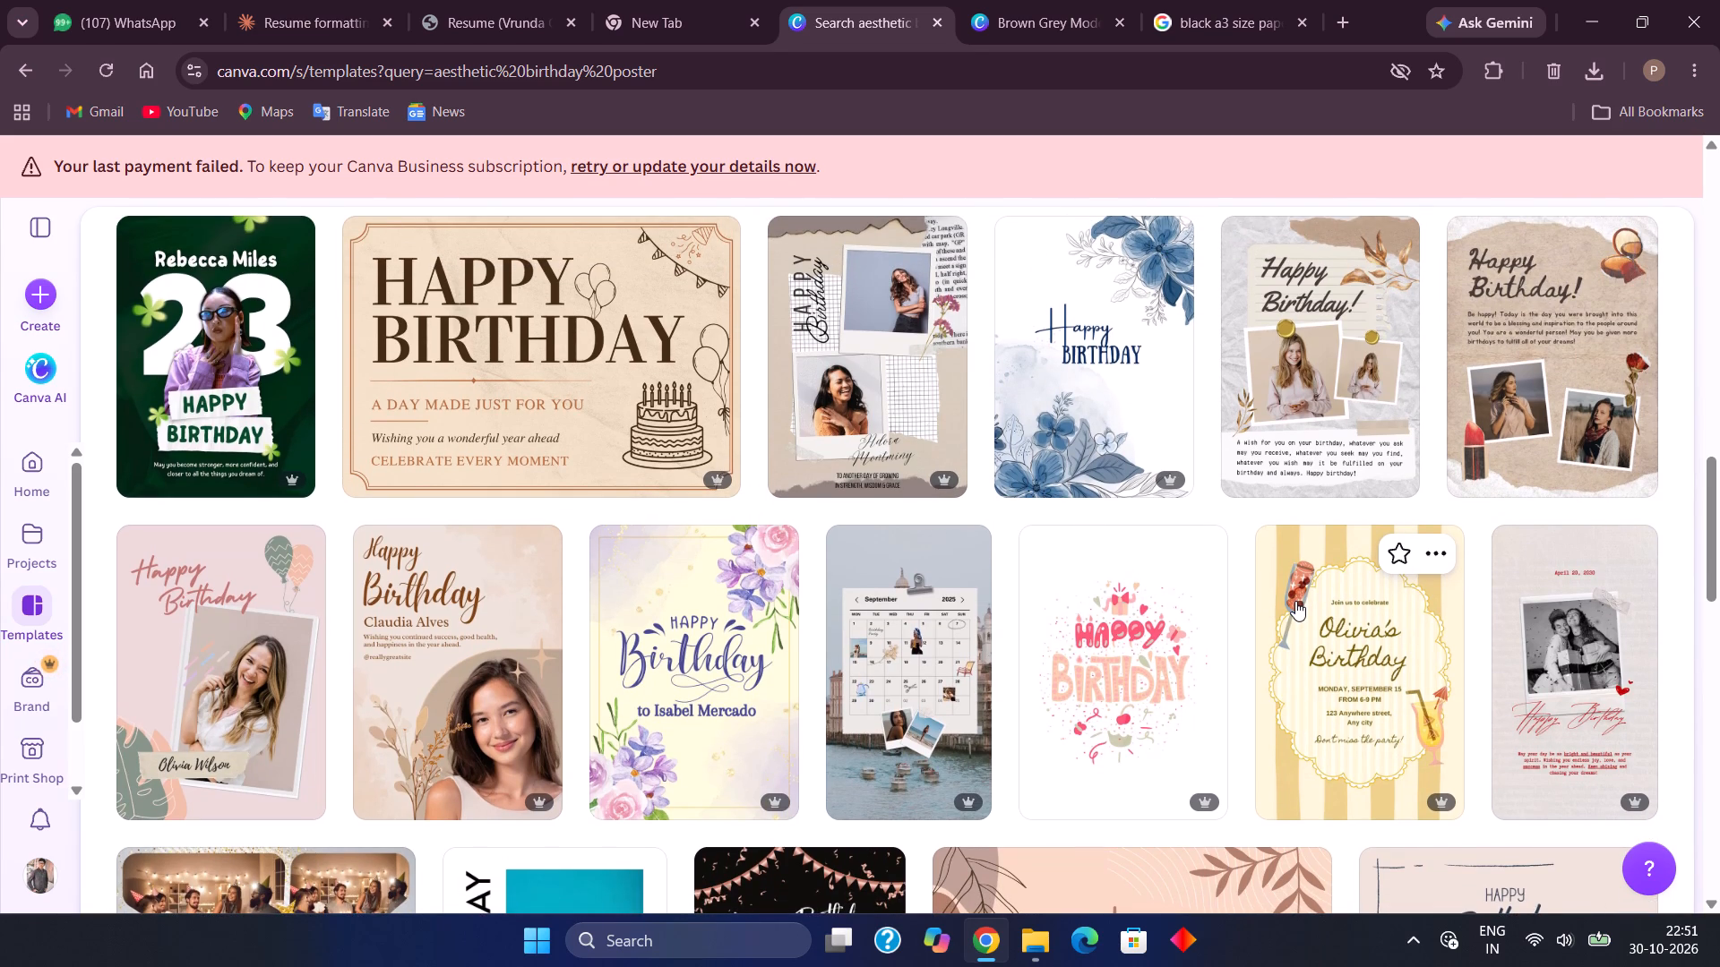
click(821, 384)
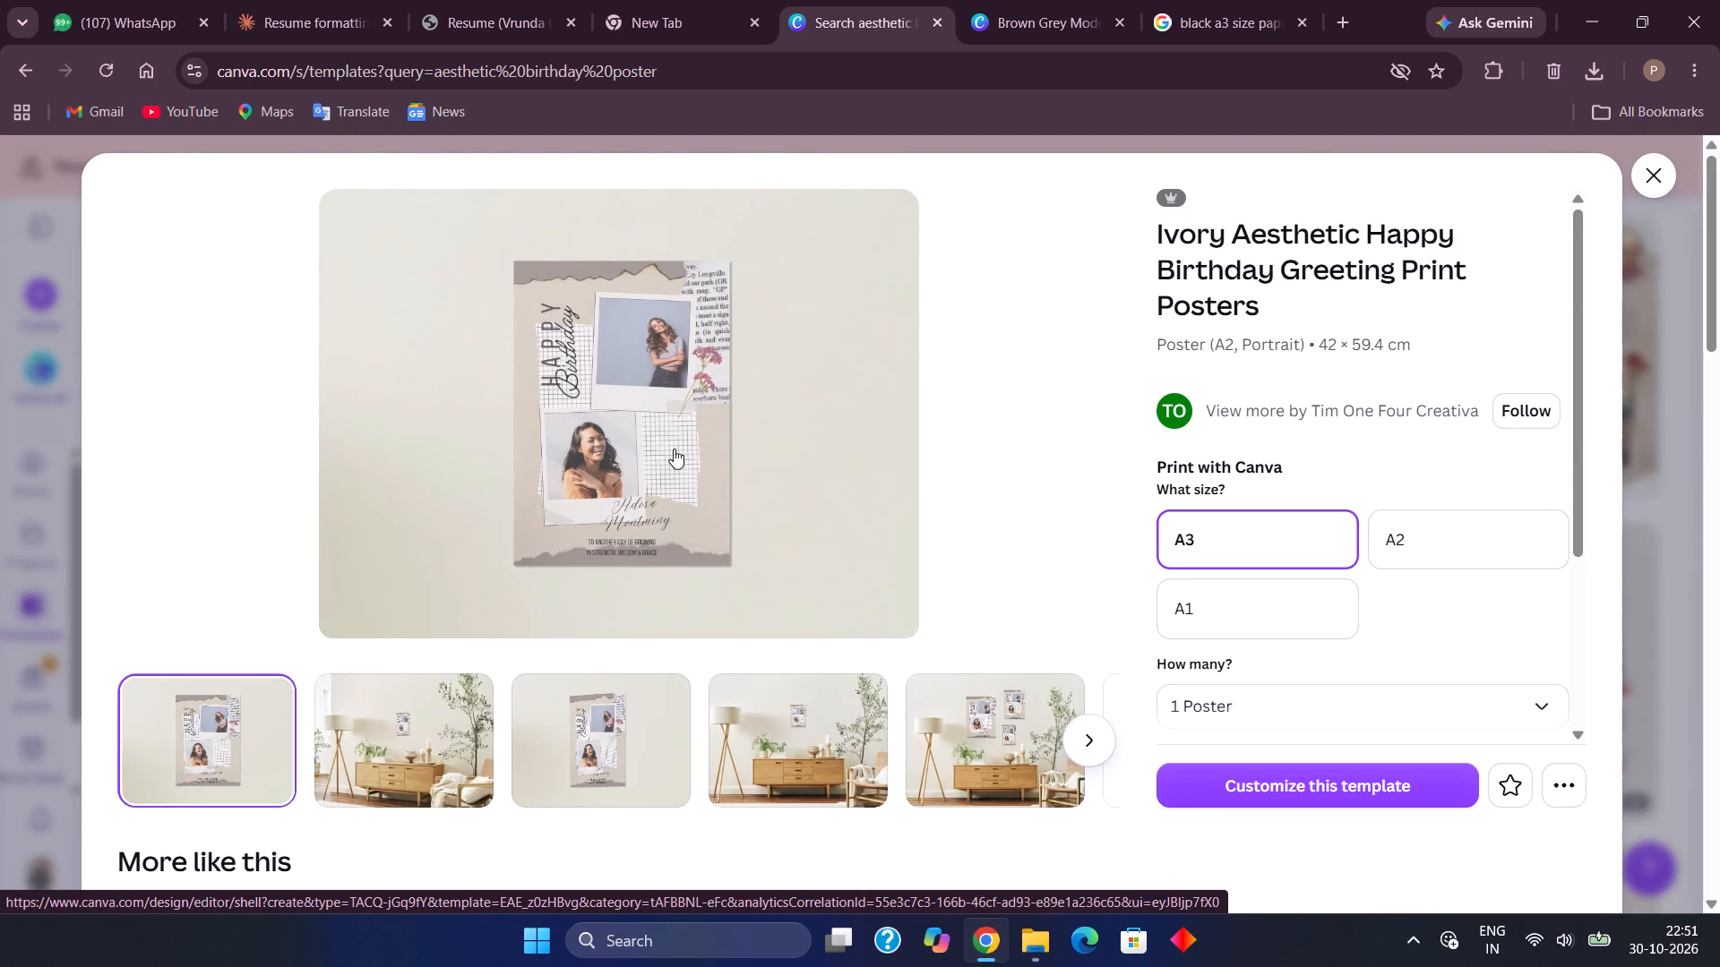
click(1266, 778)
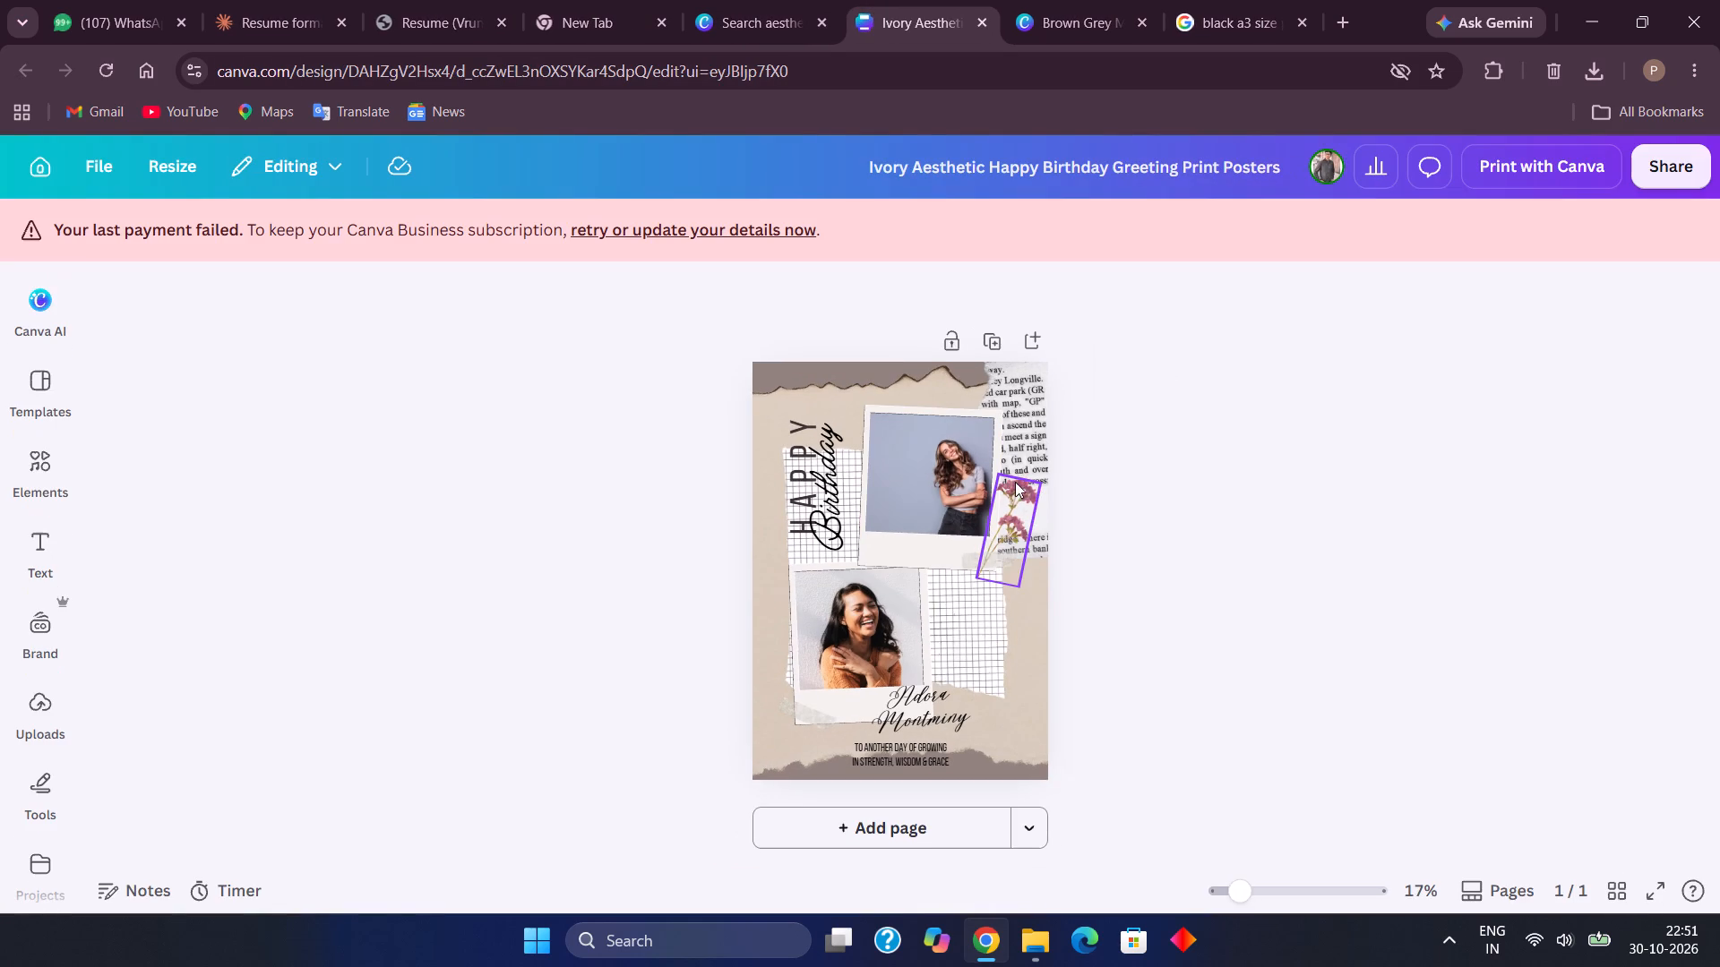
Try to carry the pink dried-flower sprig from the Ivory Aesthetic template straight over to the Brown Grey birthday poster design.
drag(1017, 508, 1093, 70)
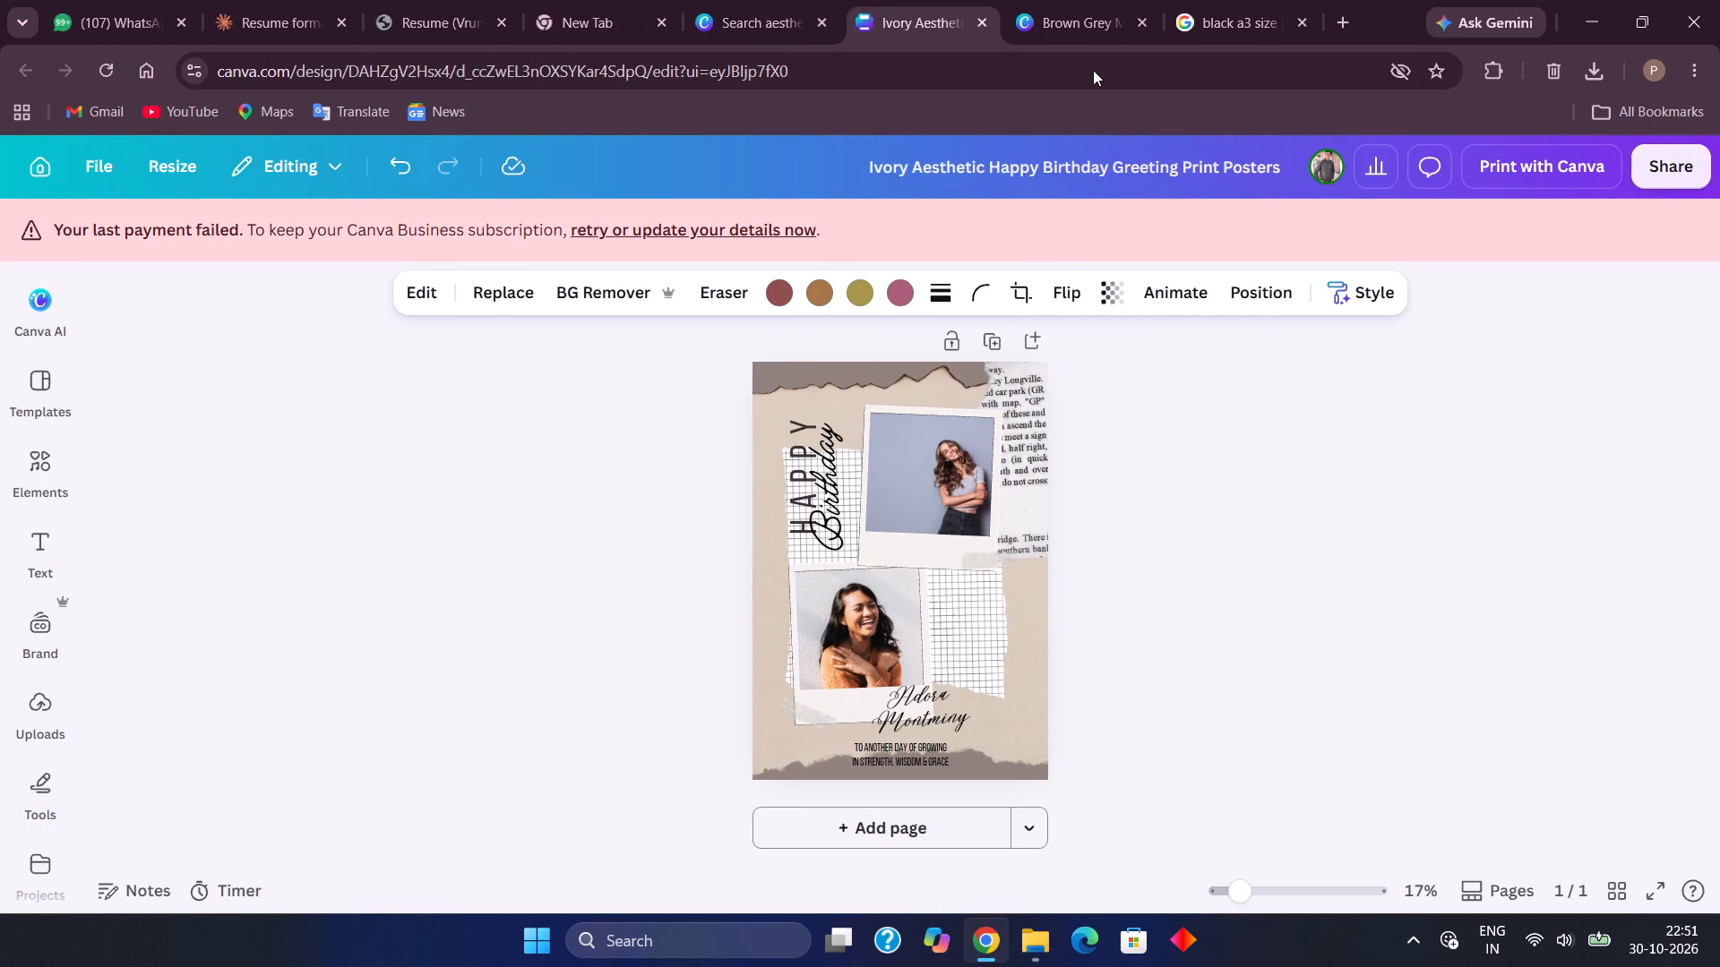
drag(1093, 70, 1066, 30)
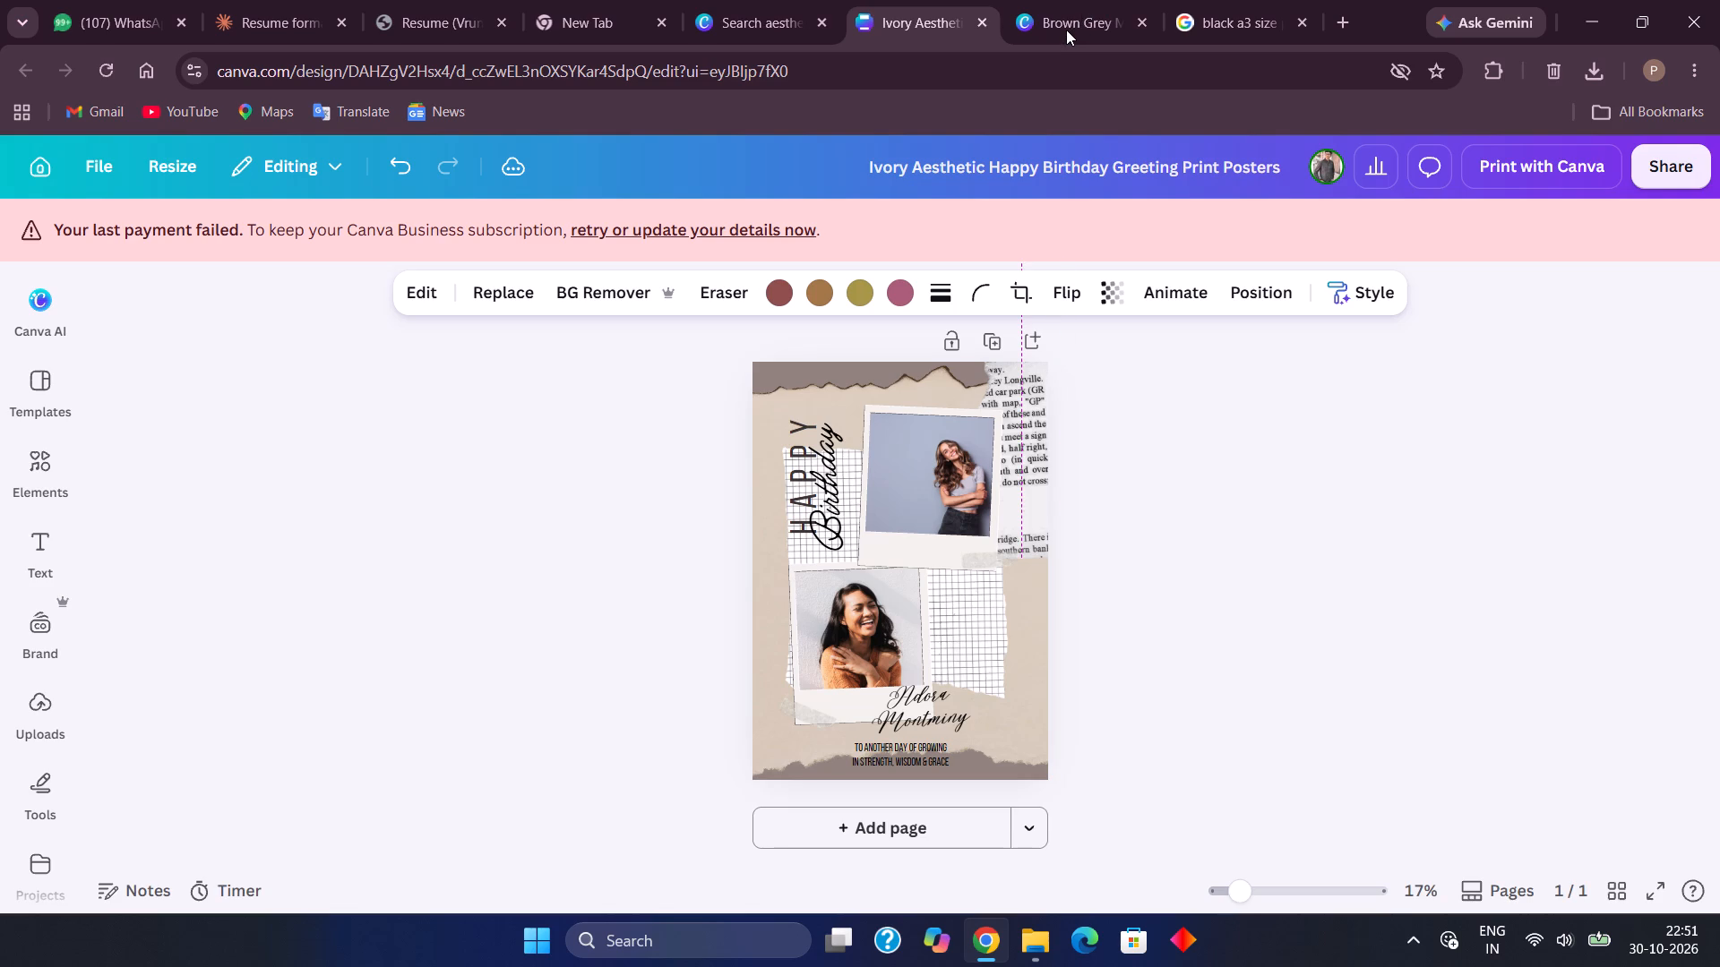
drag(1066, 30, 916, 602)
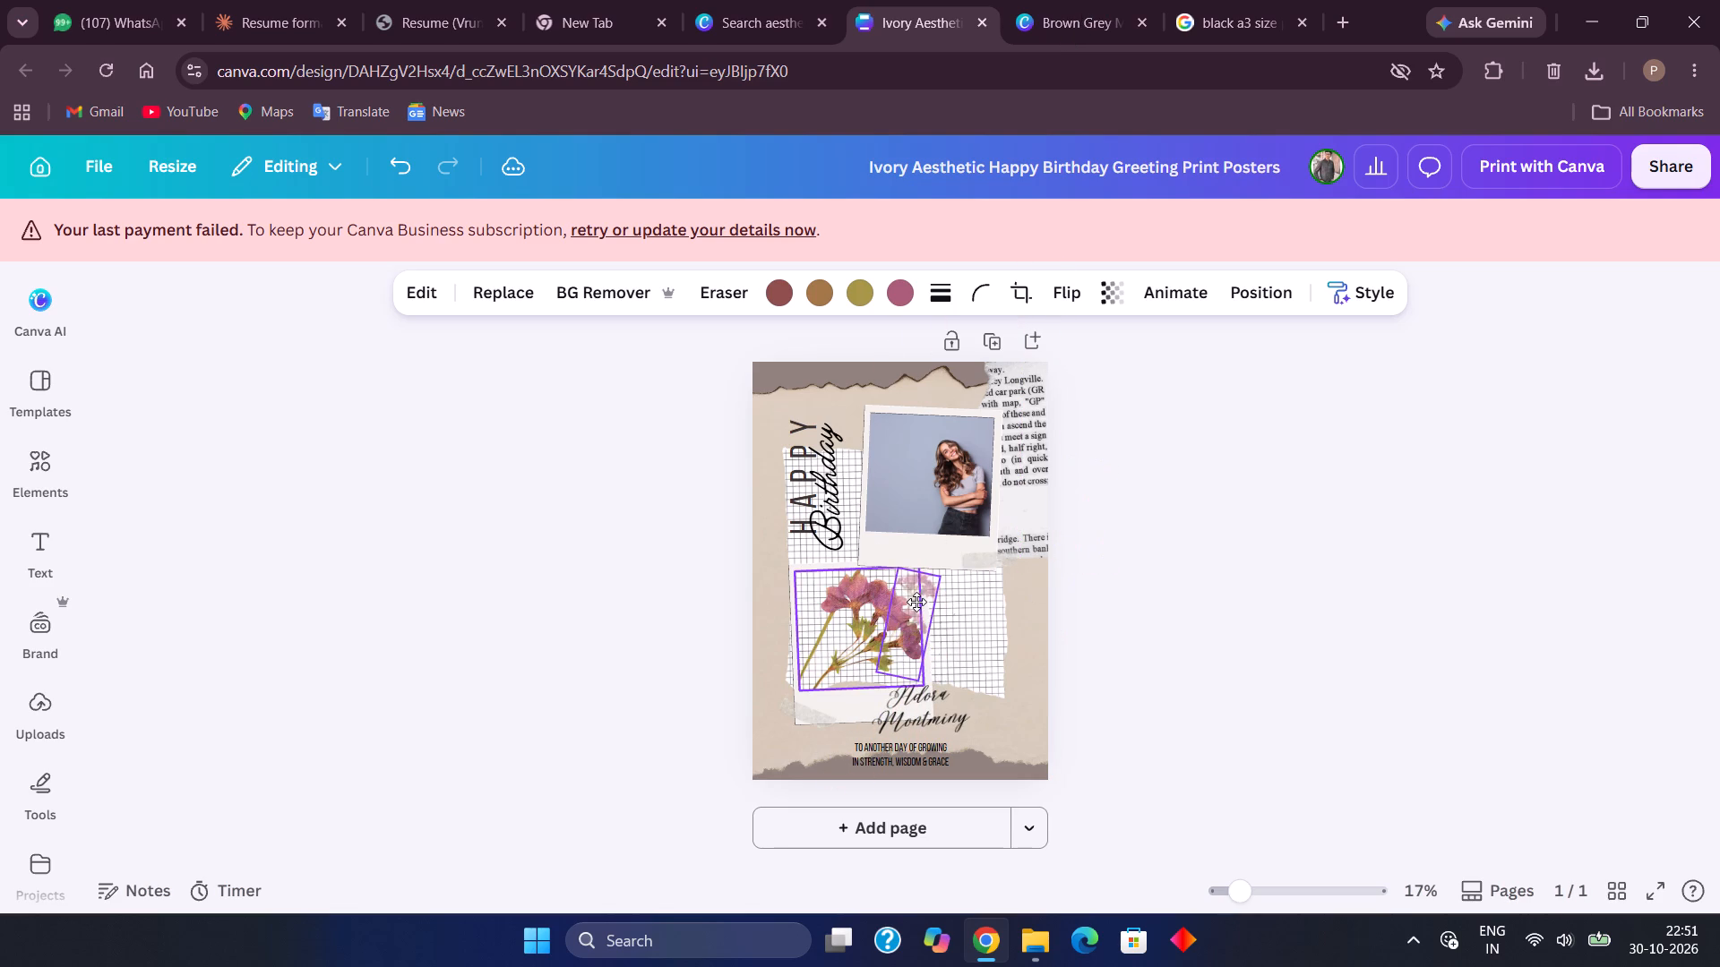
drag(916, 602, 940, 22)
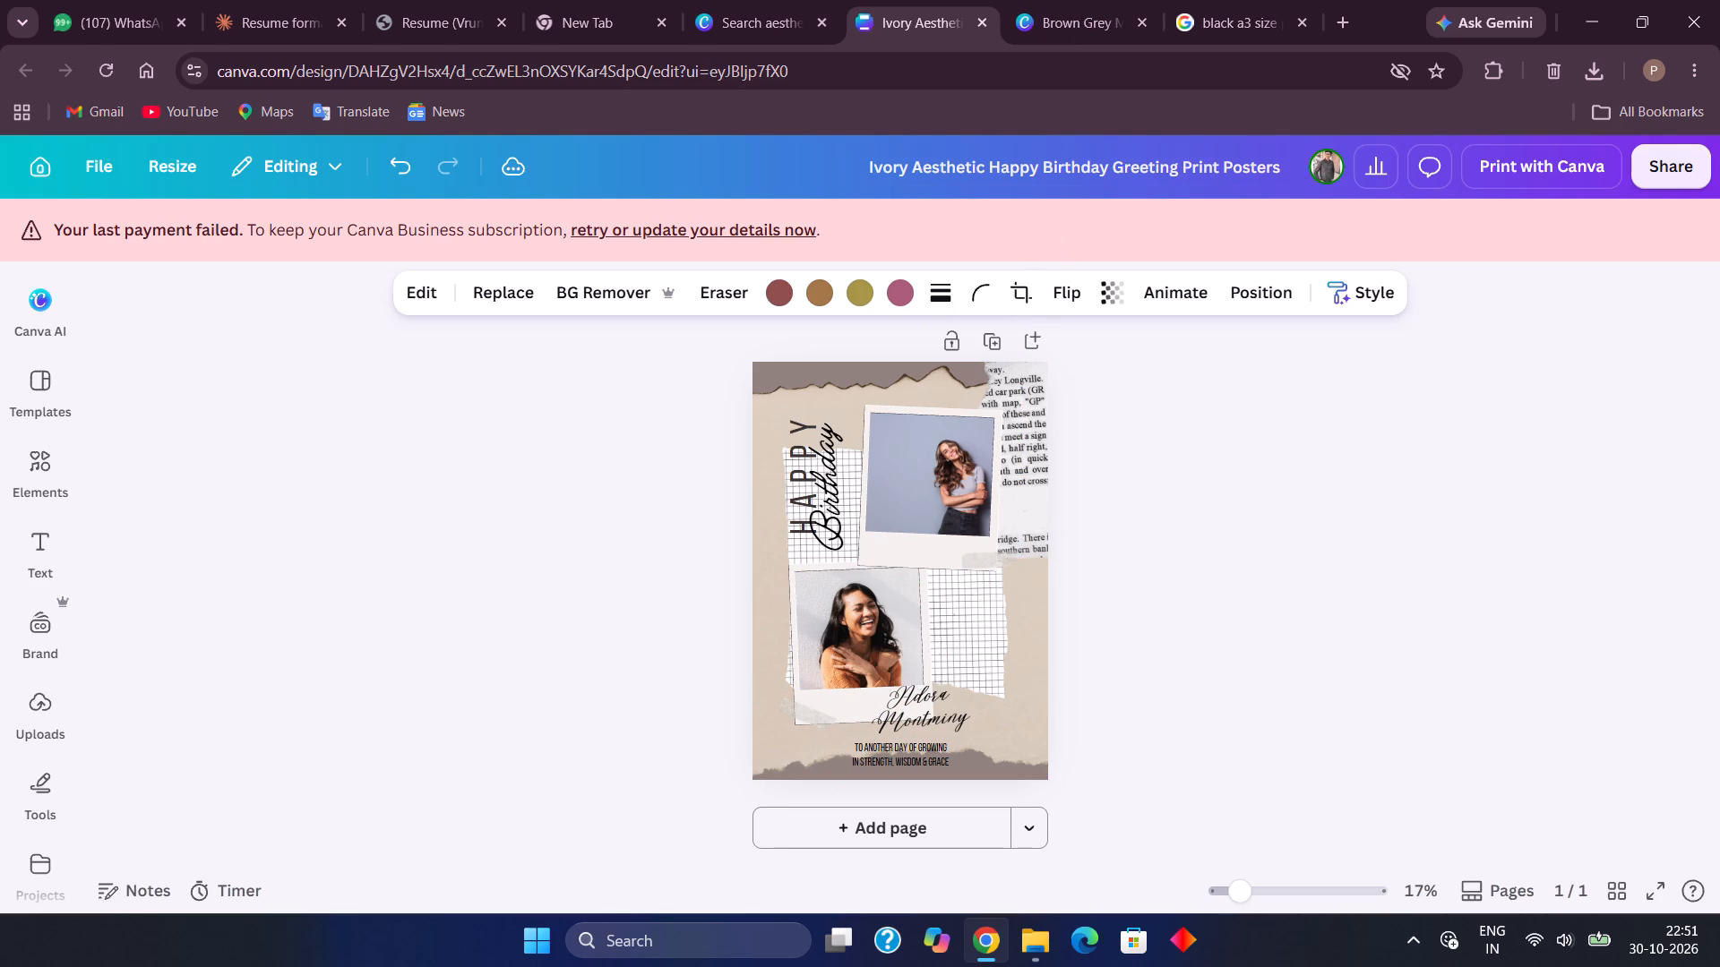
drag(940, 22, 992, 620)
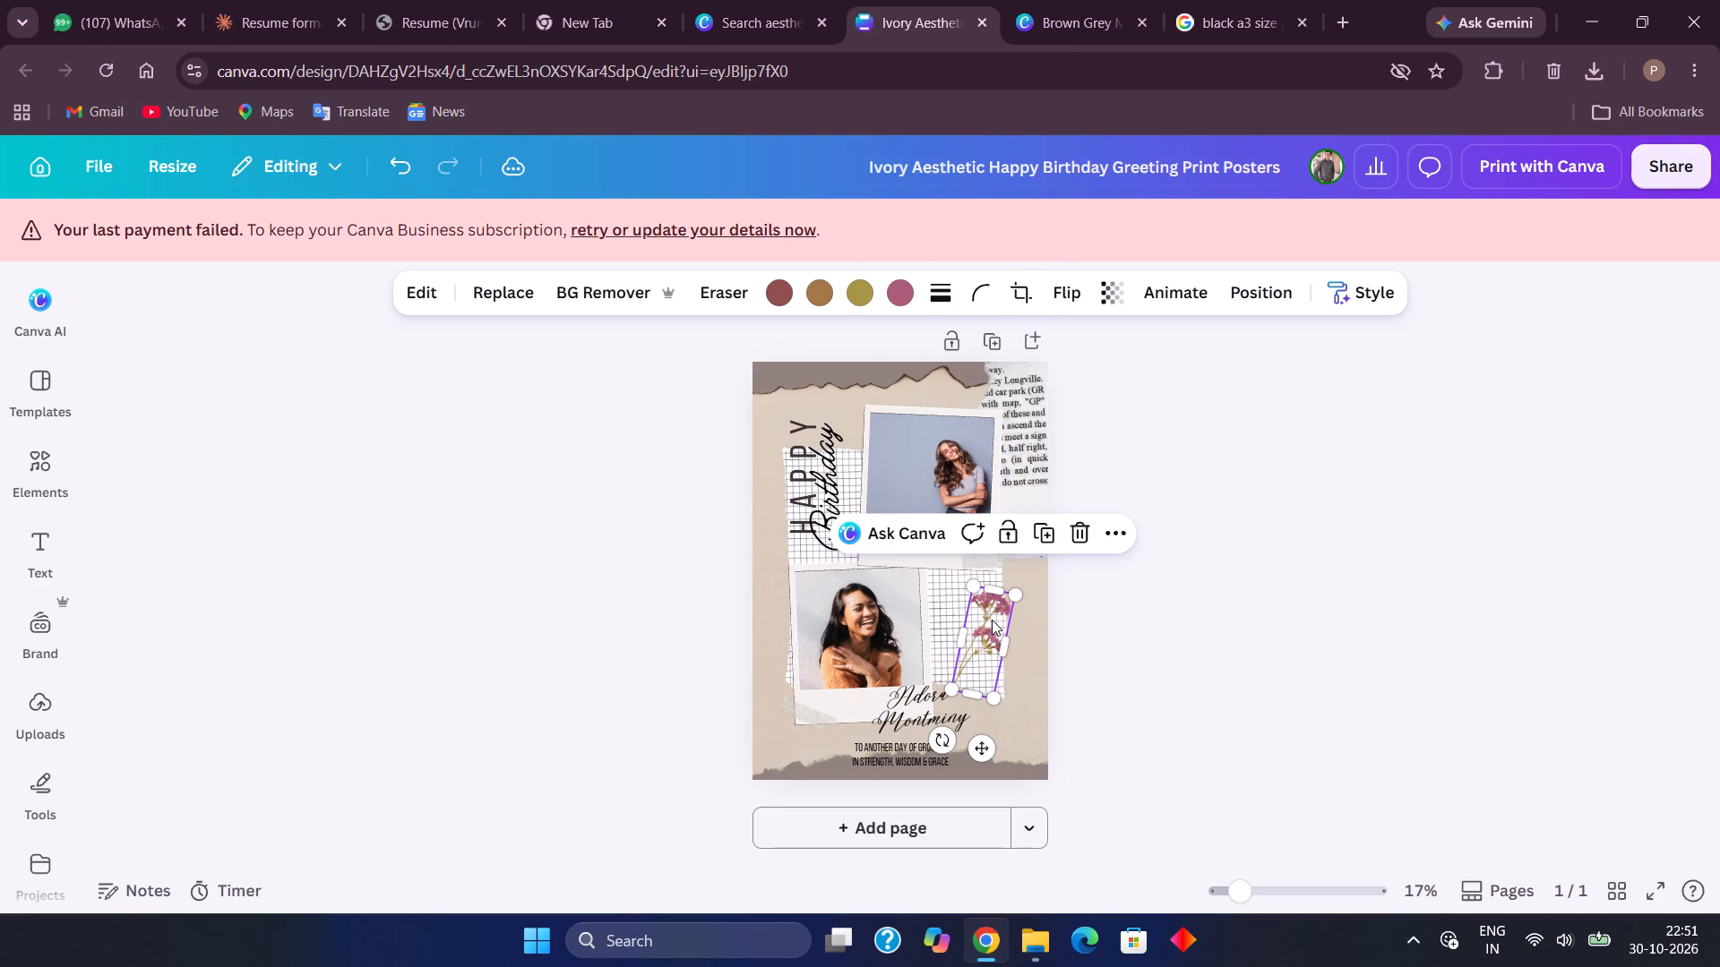
Copy the pink dried-flower sprig from the Ivory Aesthetic template into the Brown Grey birthday poster, and close the Ivory template design.
key(ctrl+c)
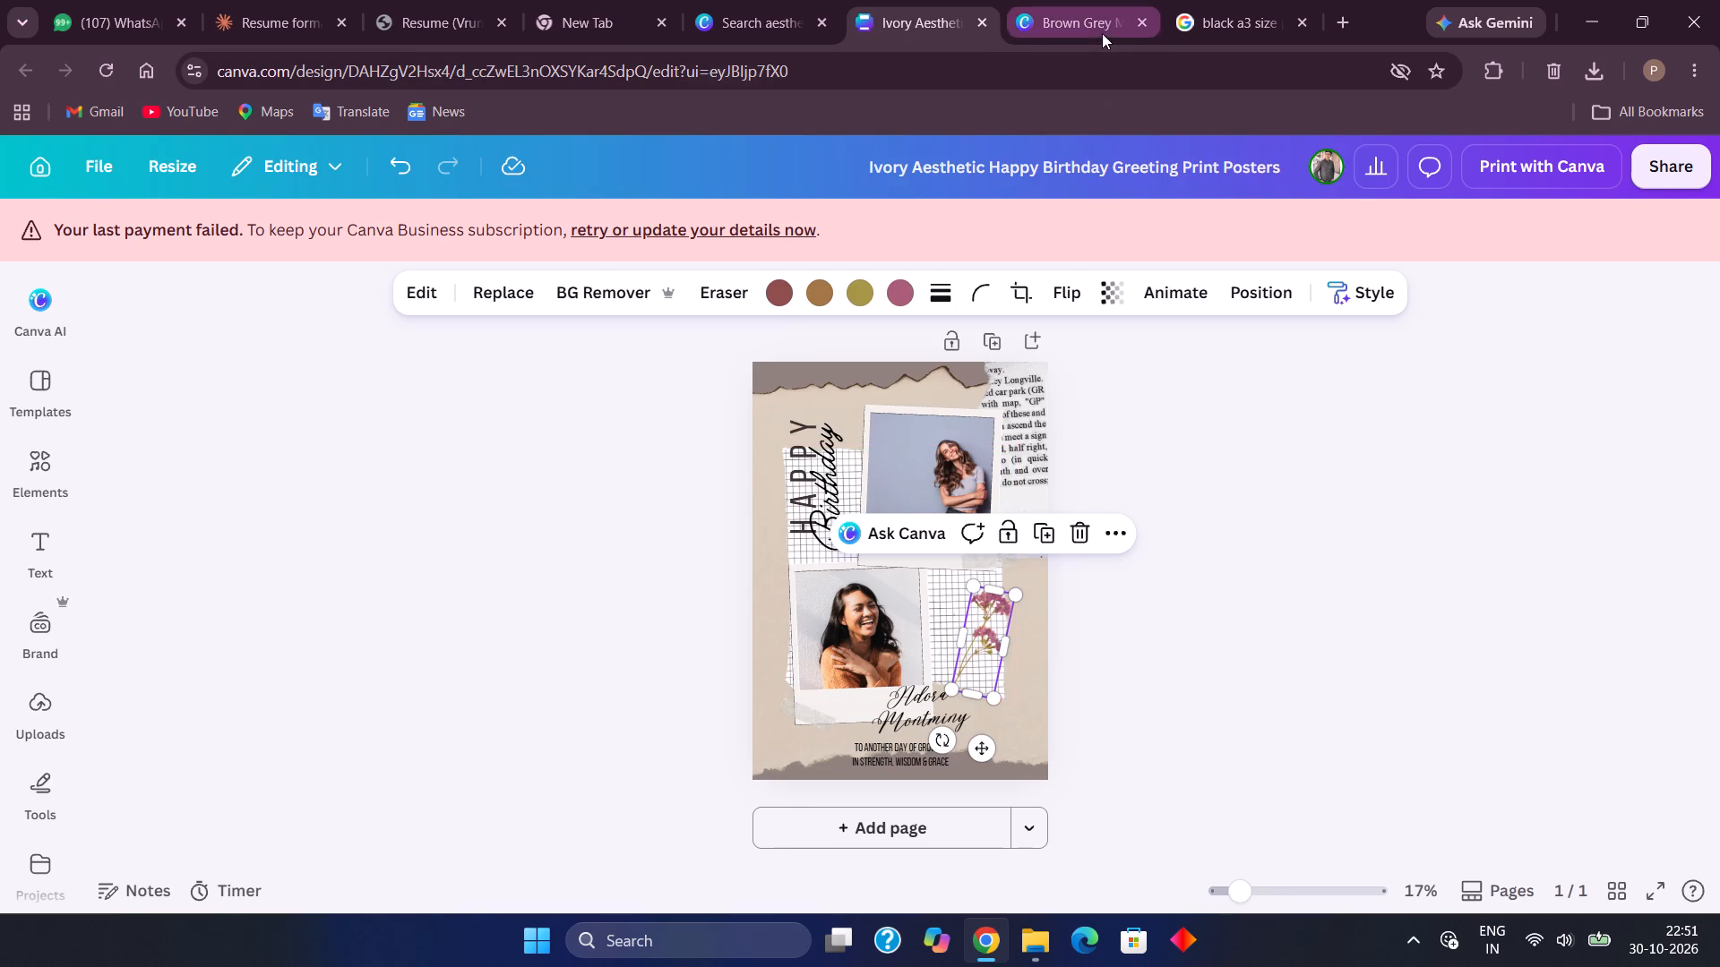
click(1102, 33)
click(926, 578)
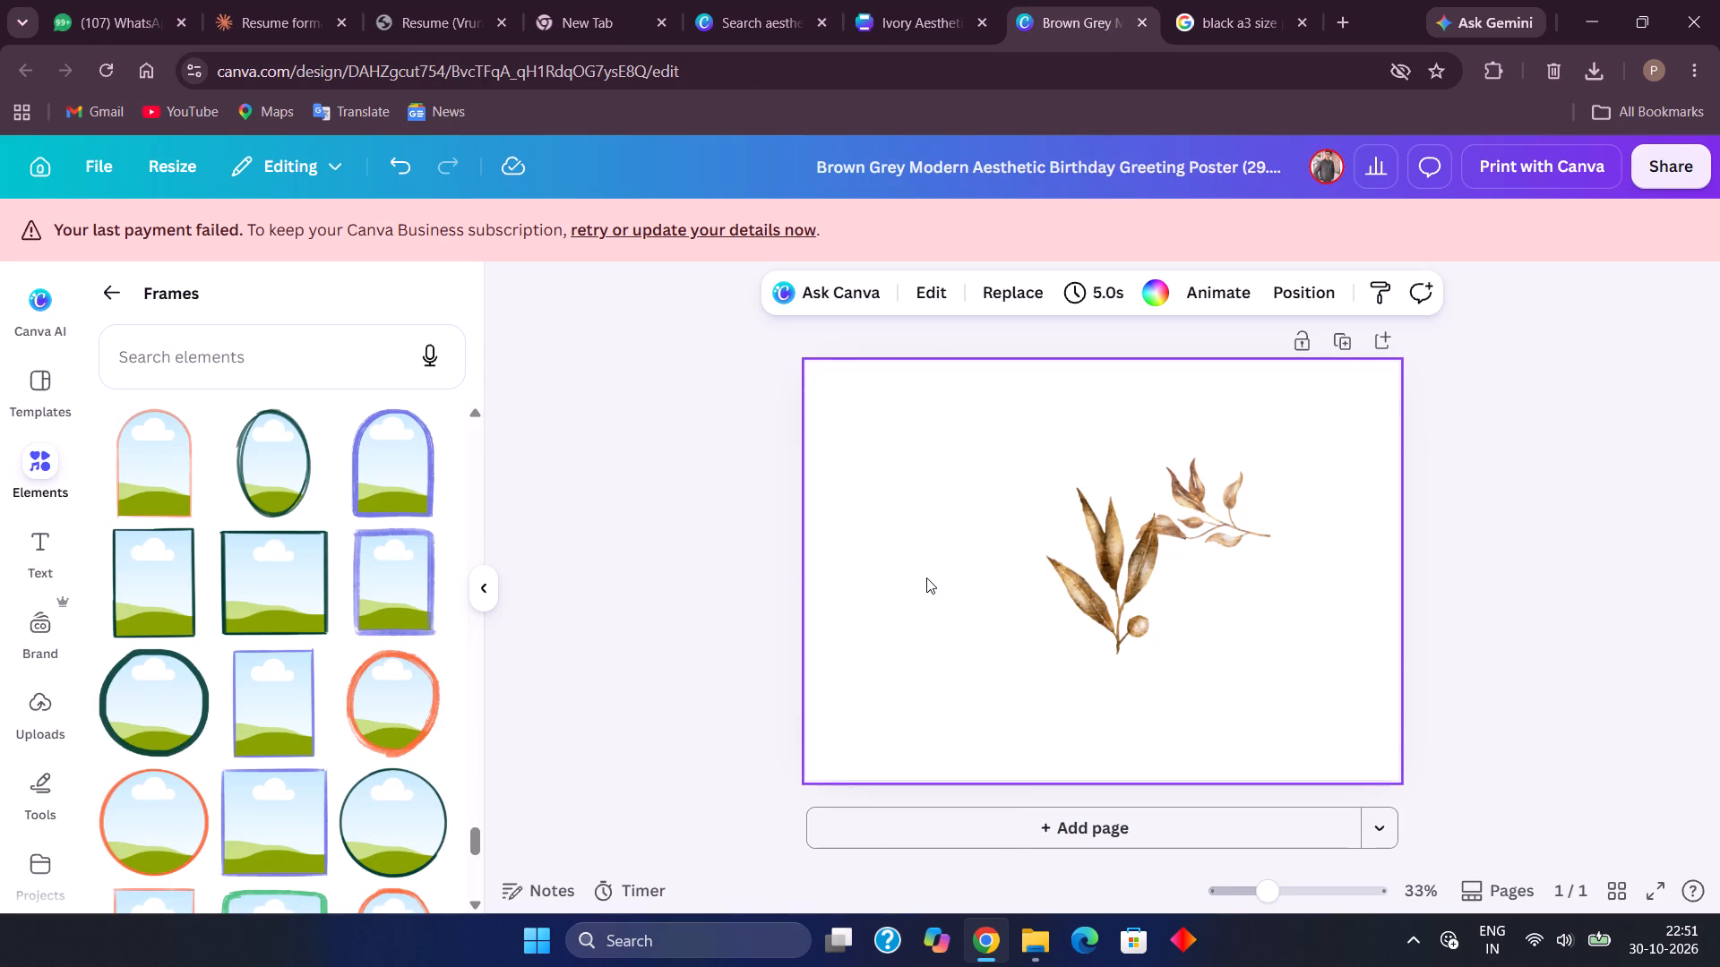
key(ctrl+v)
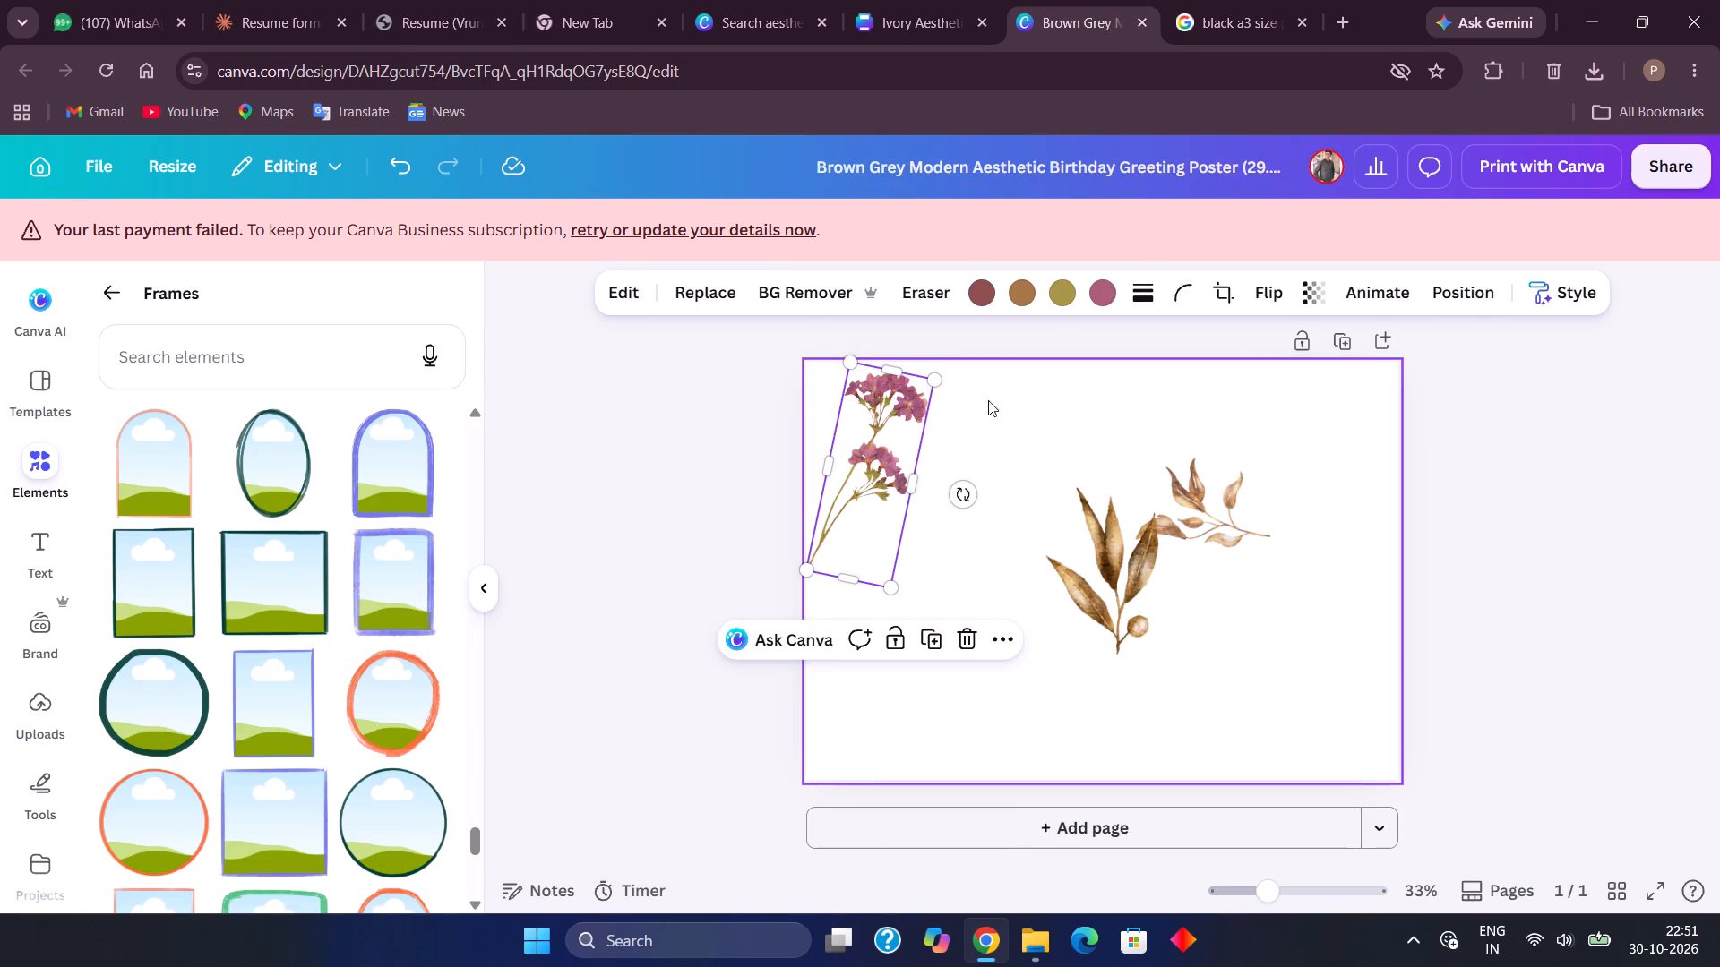
click(885, 0)
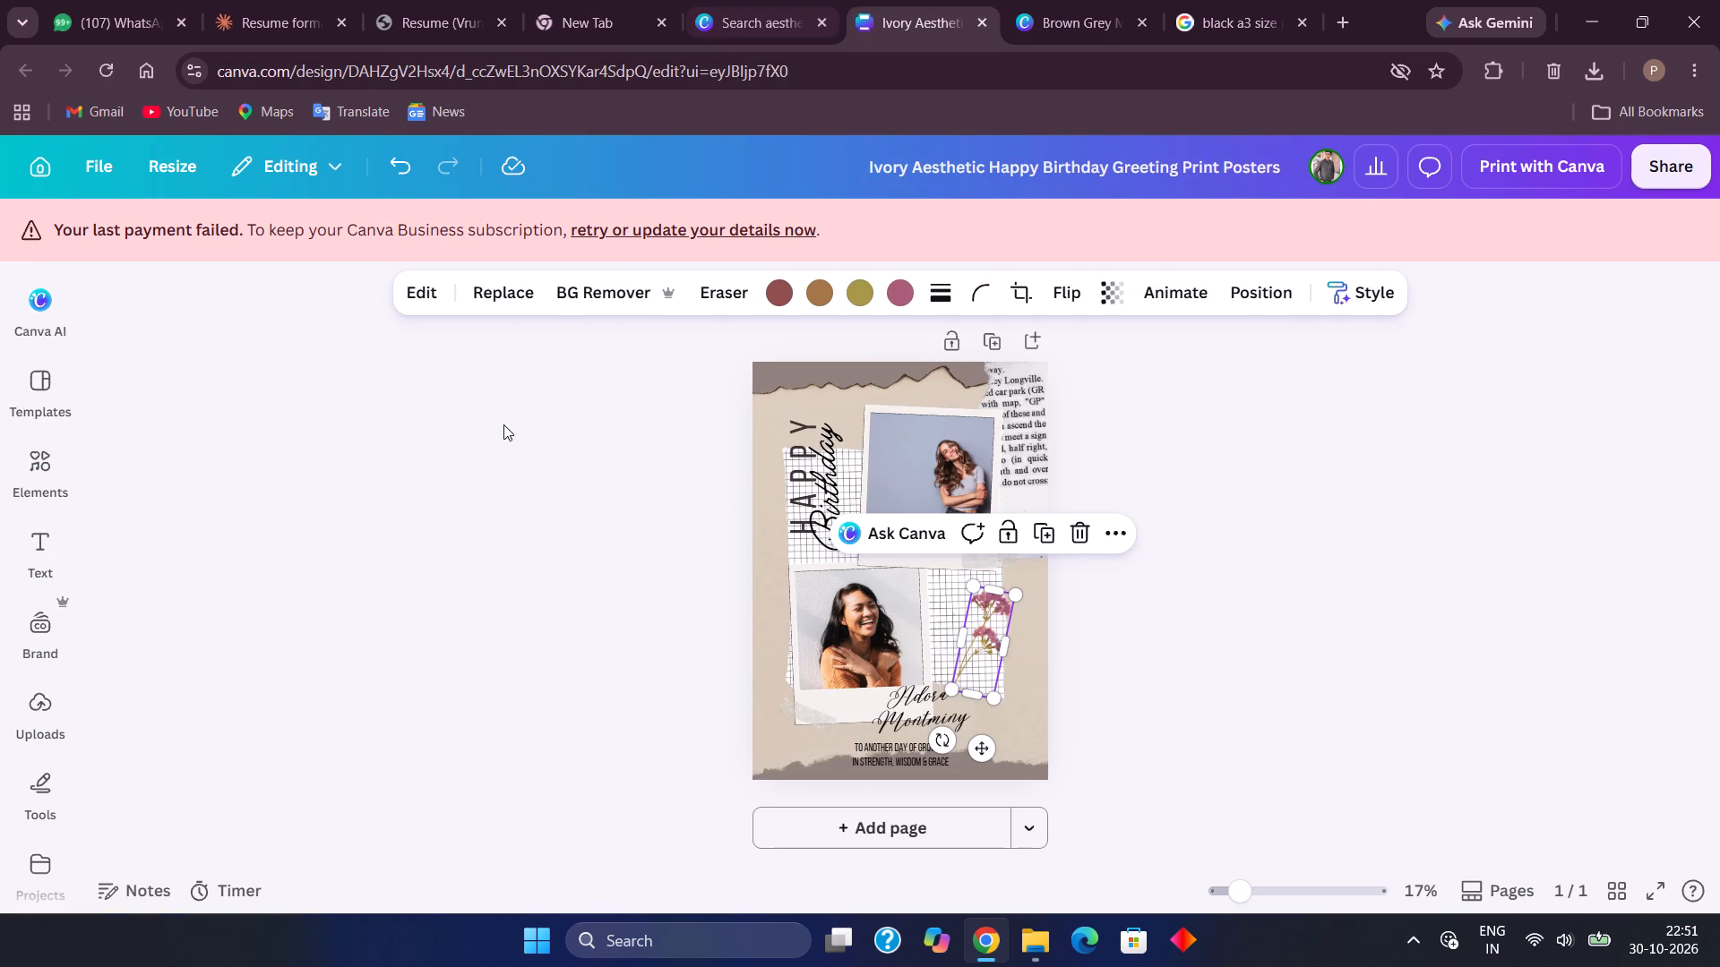
click(985, 19)
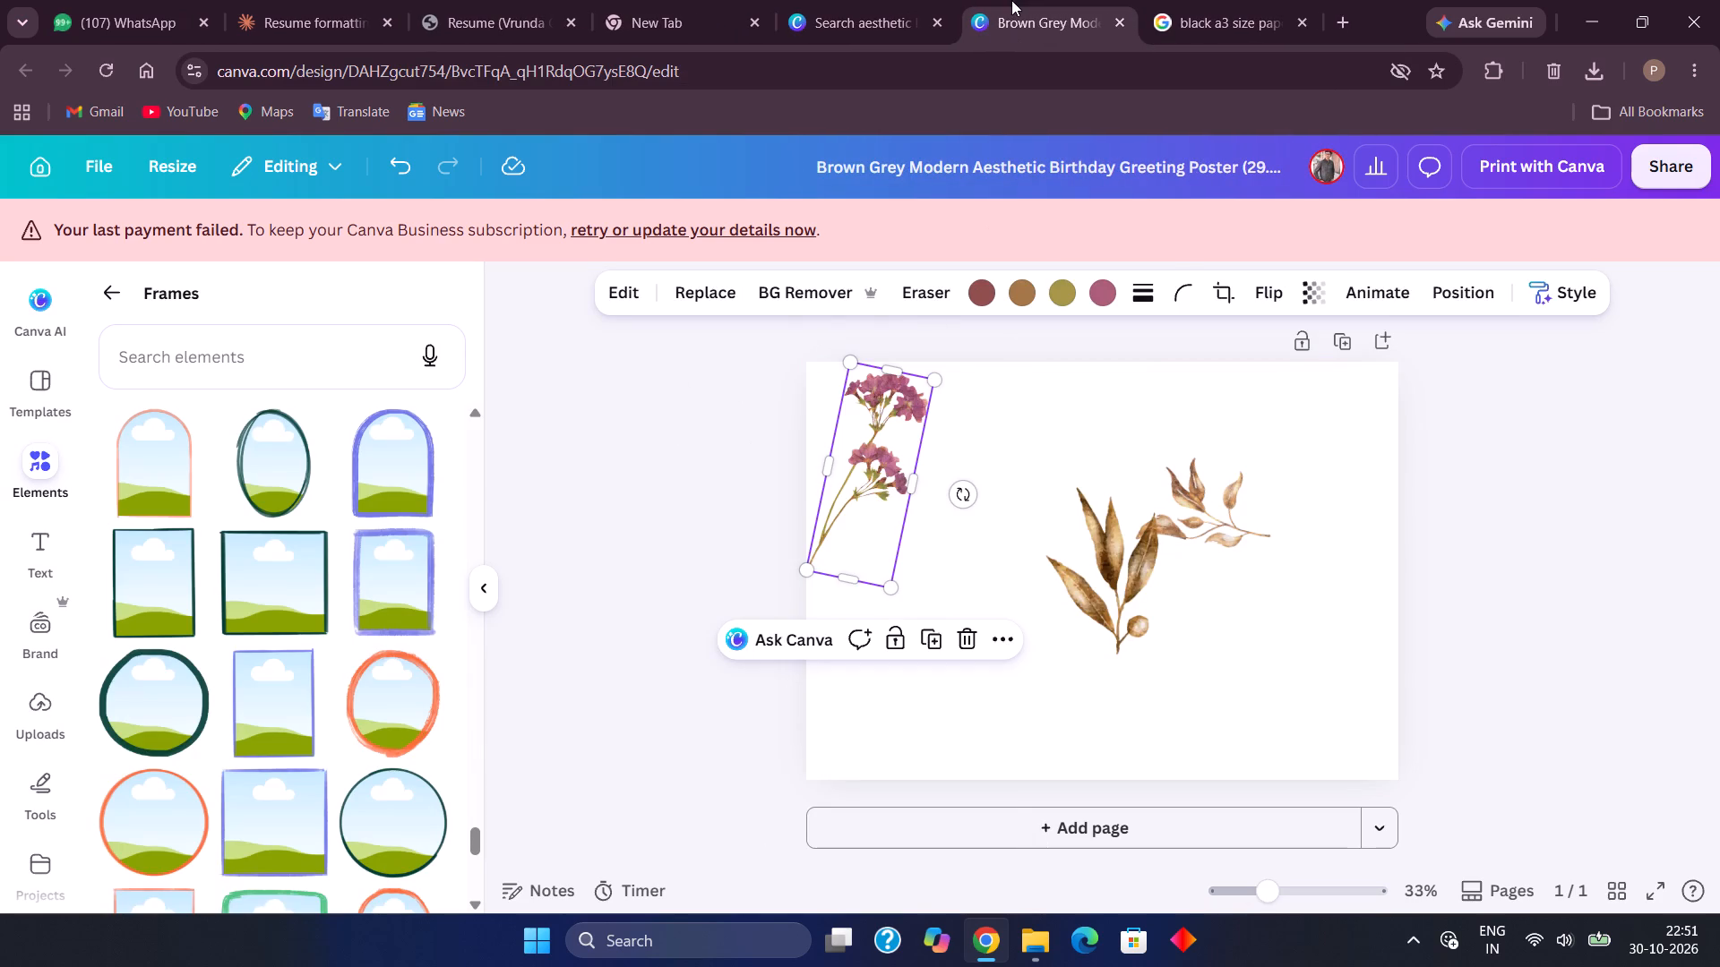
Return to the aesthetic birthday poster search results and examine the further birthday templates for more decorations and layouts to borrow.
click(850, 0)
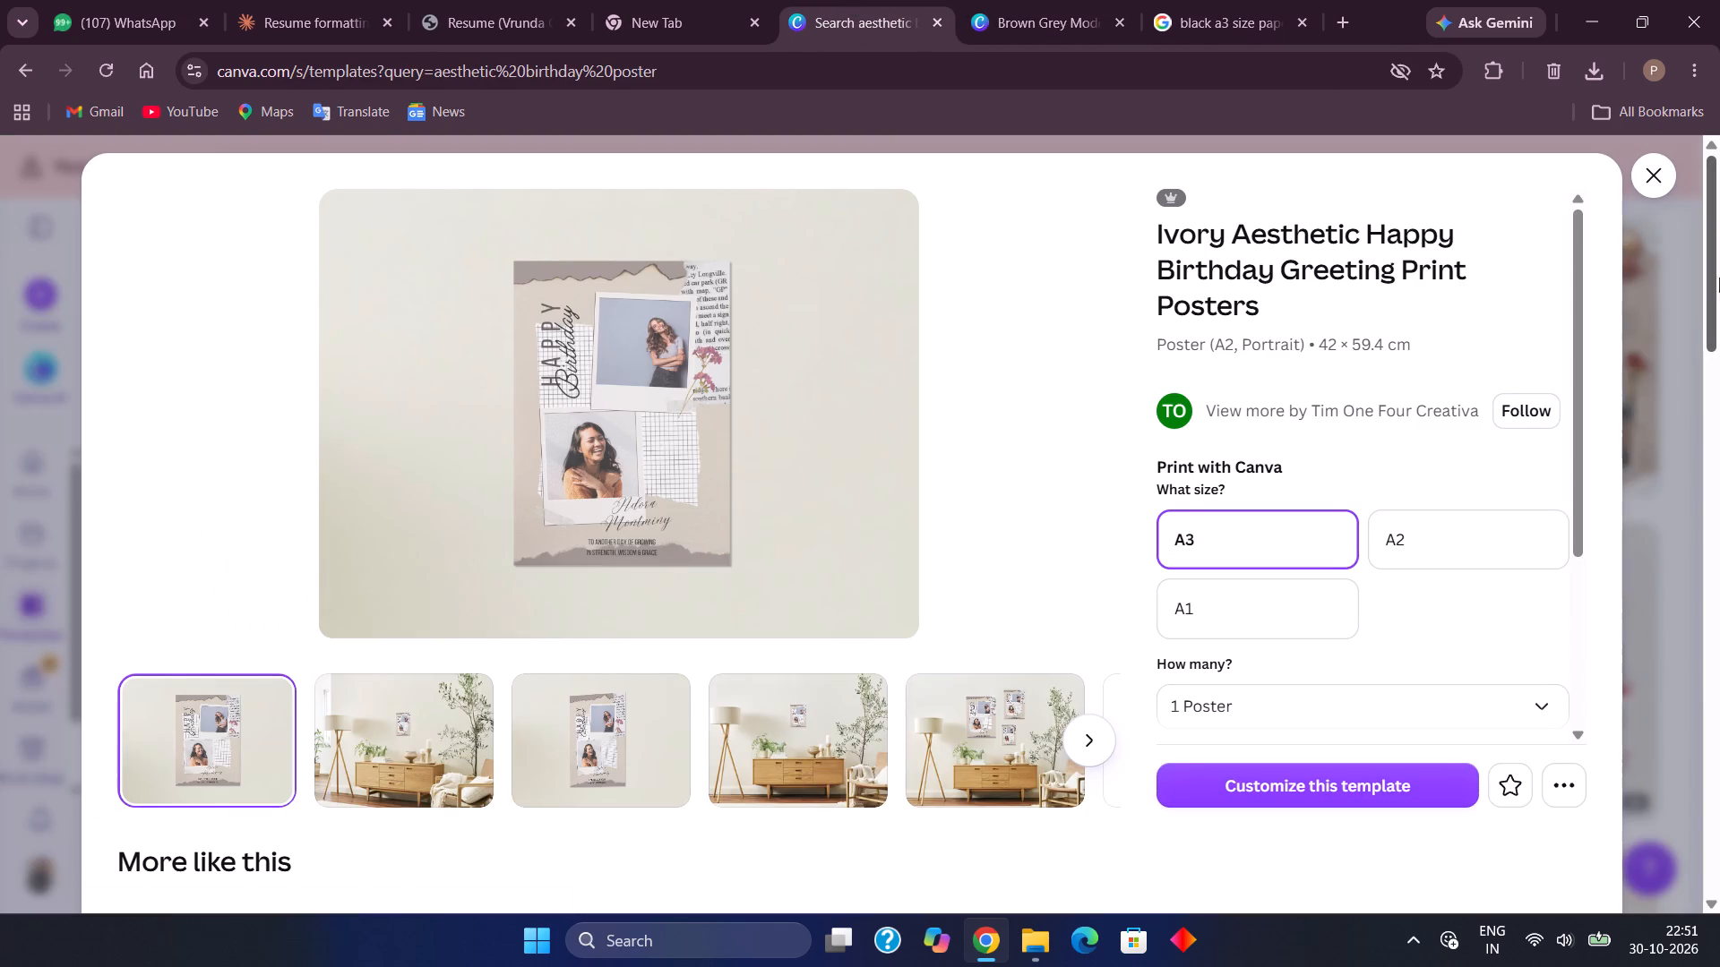
click(1632, 159)
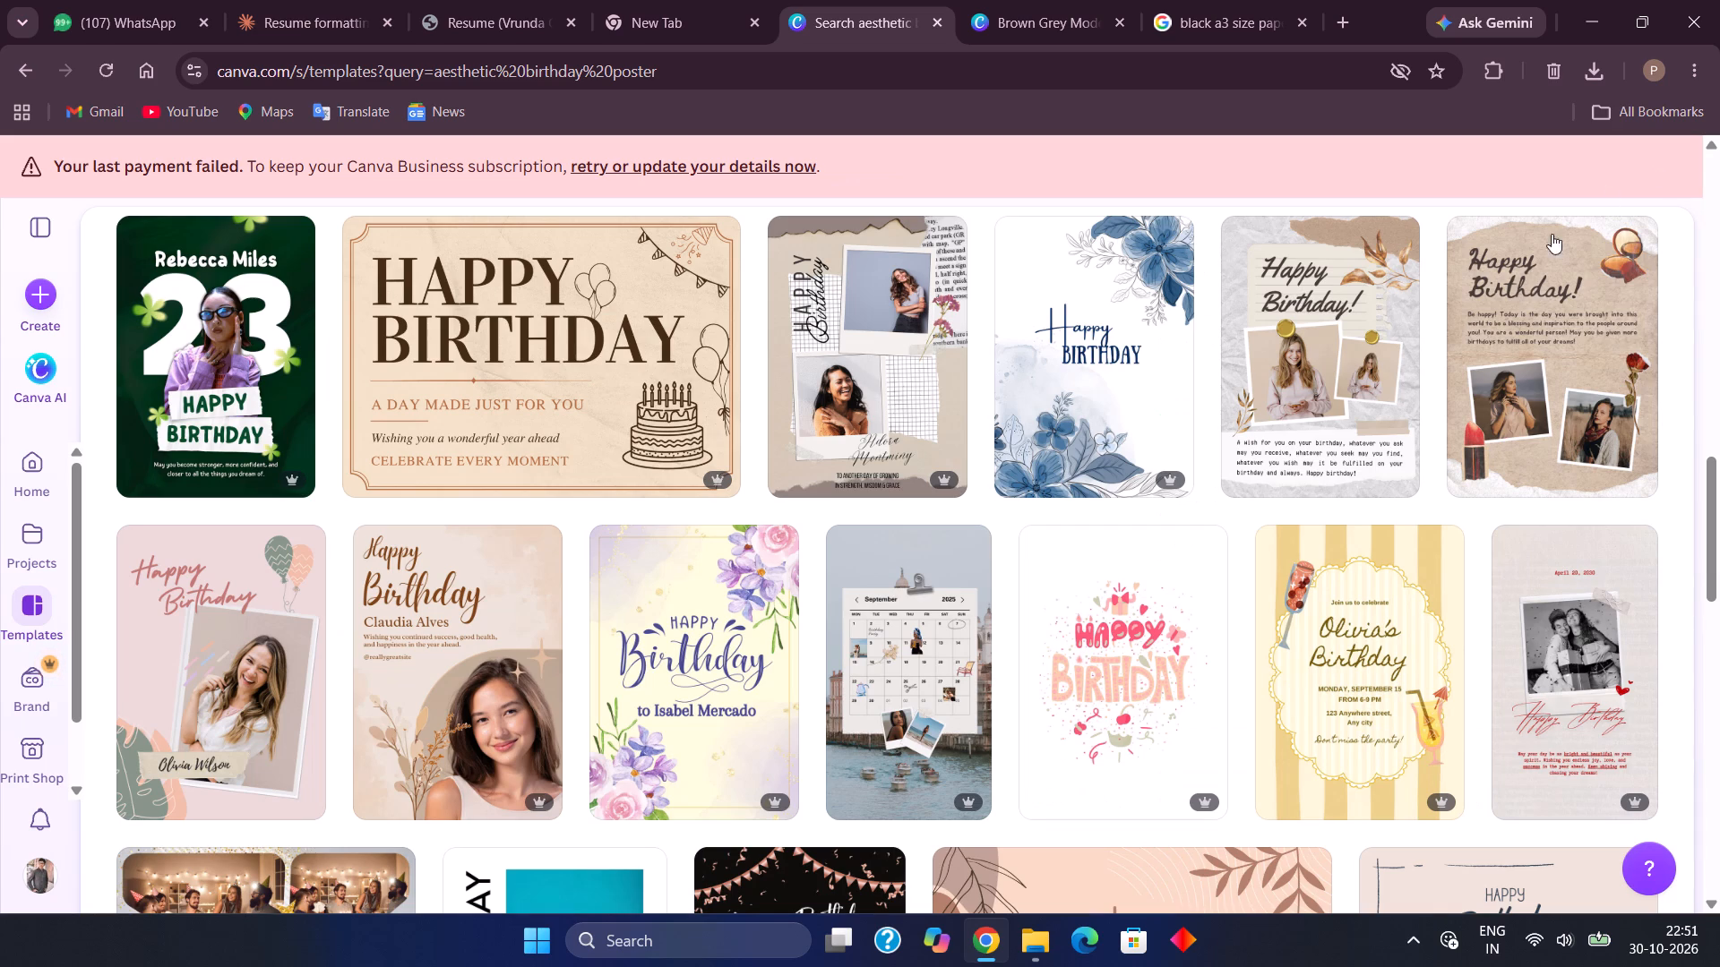
scroll(1472, 382, down, 3)
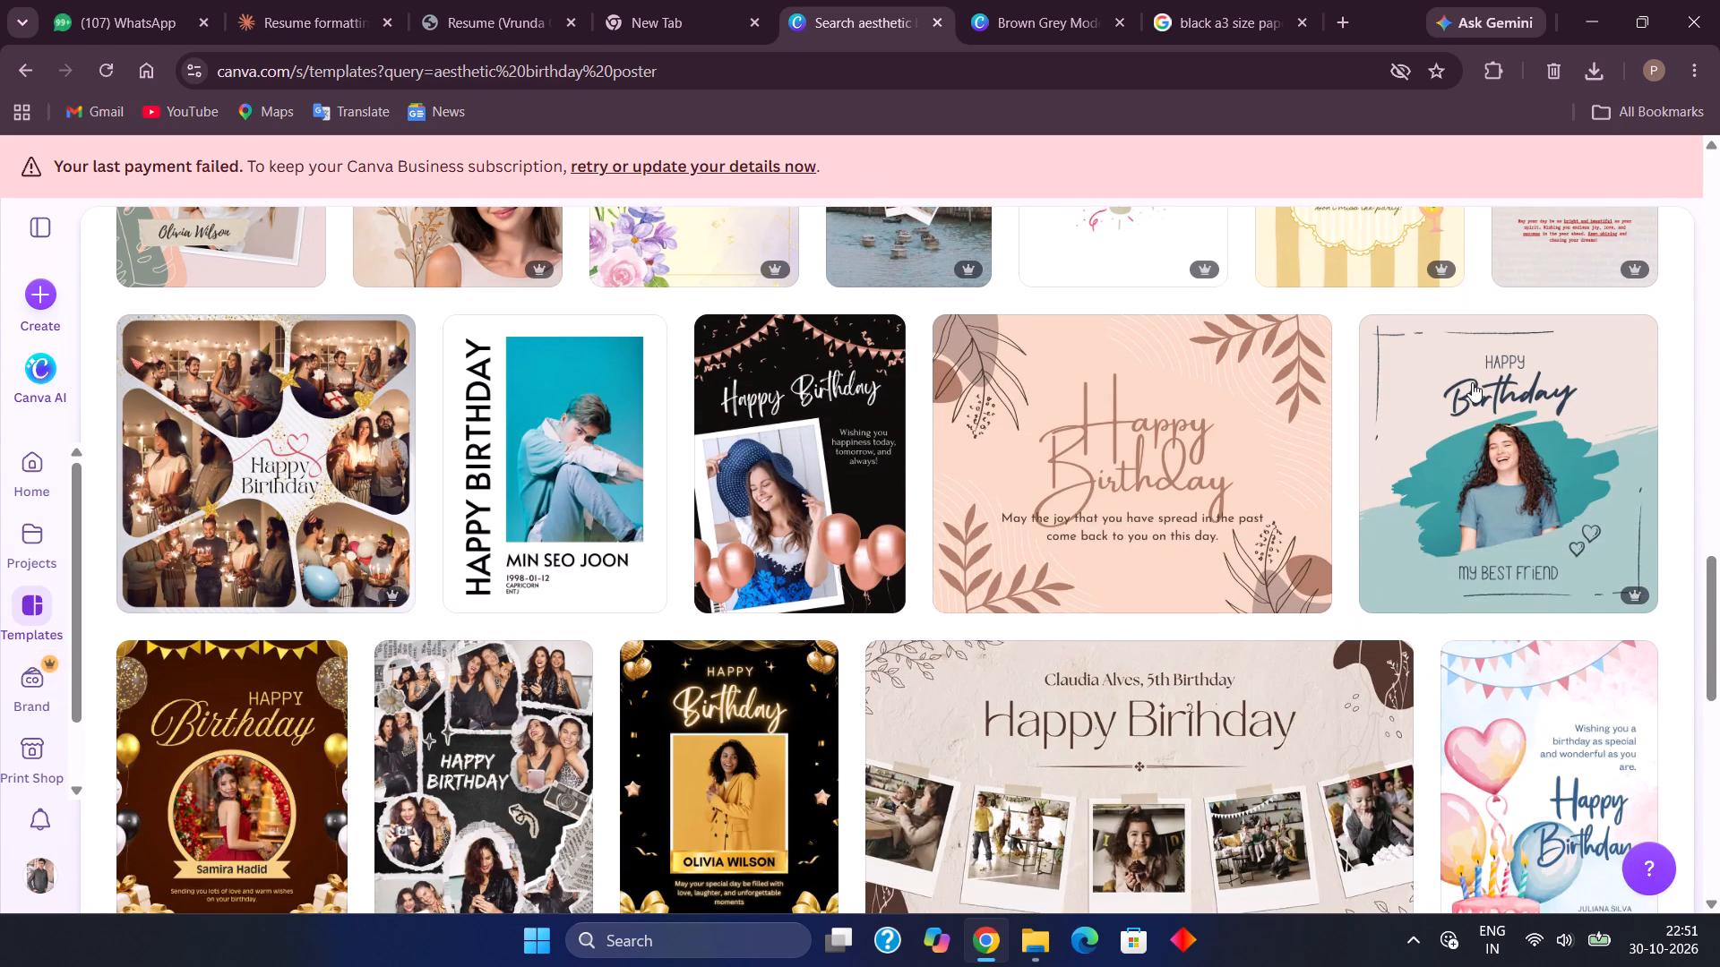
scroll(1472, 382, down, 2)
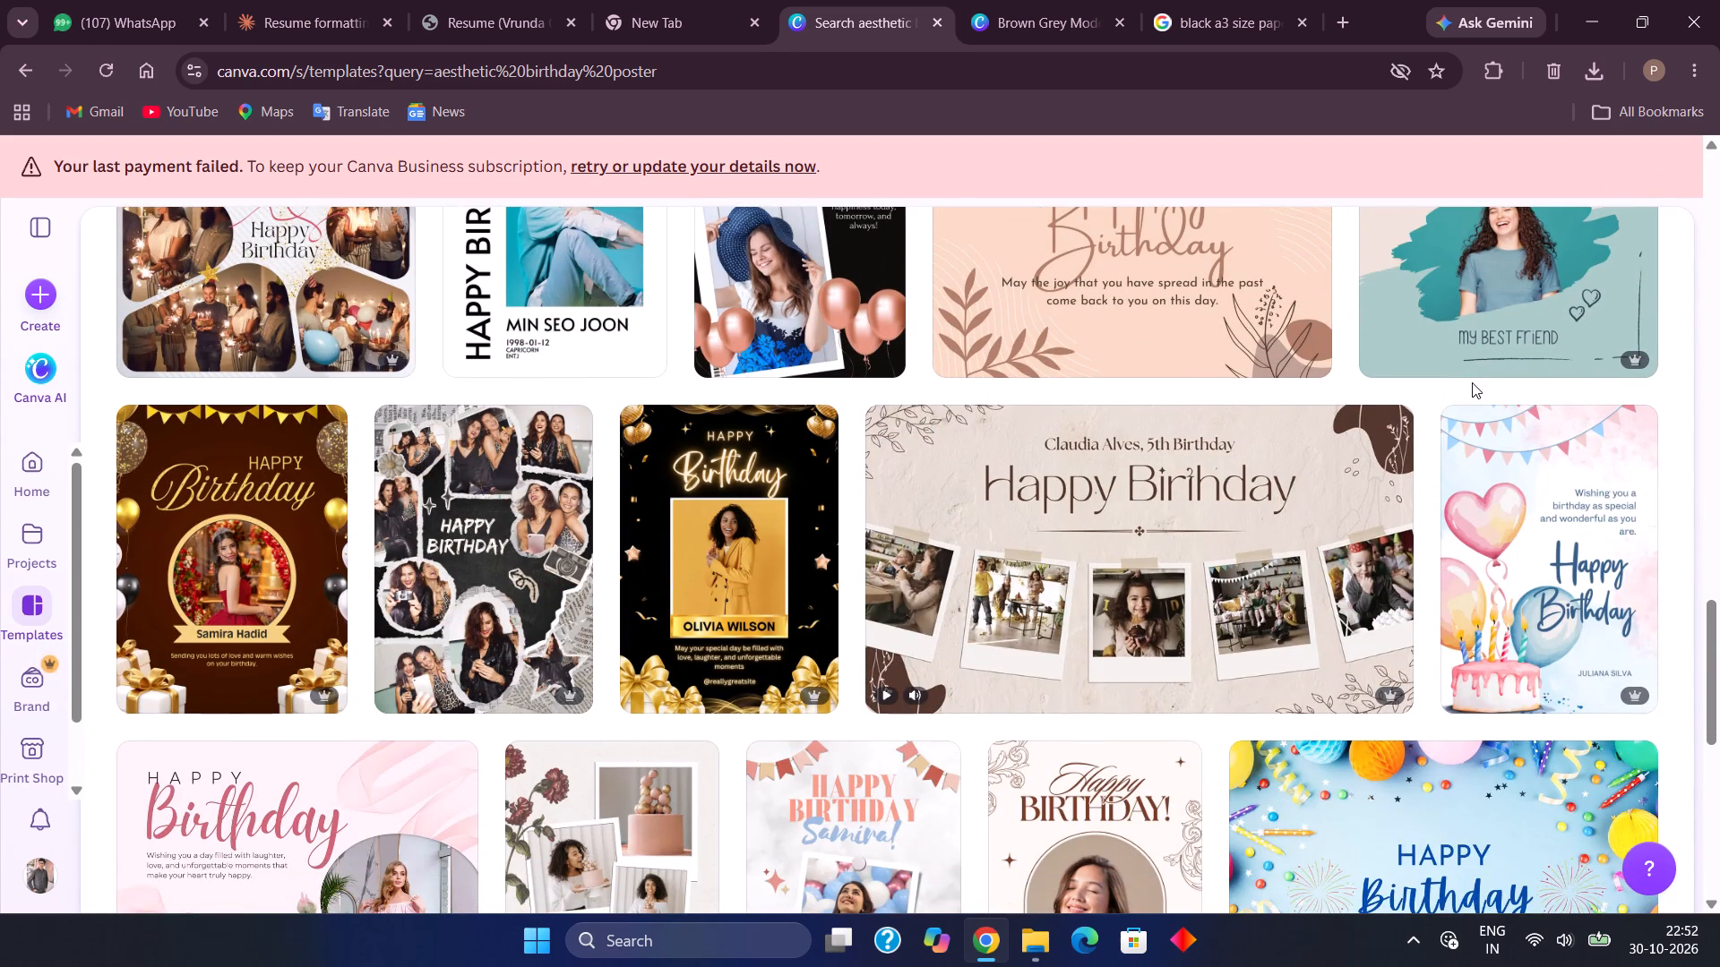
scroll(1472, 382, down, 2)
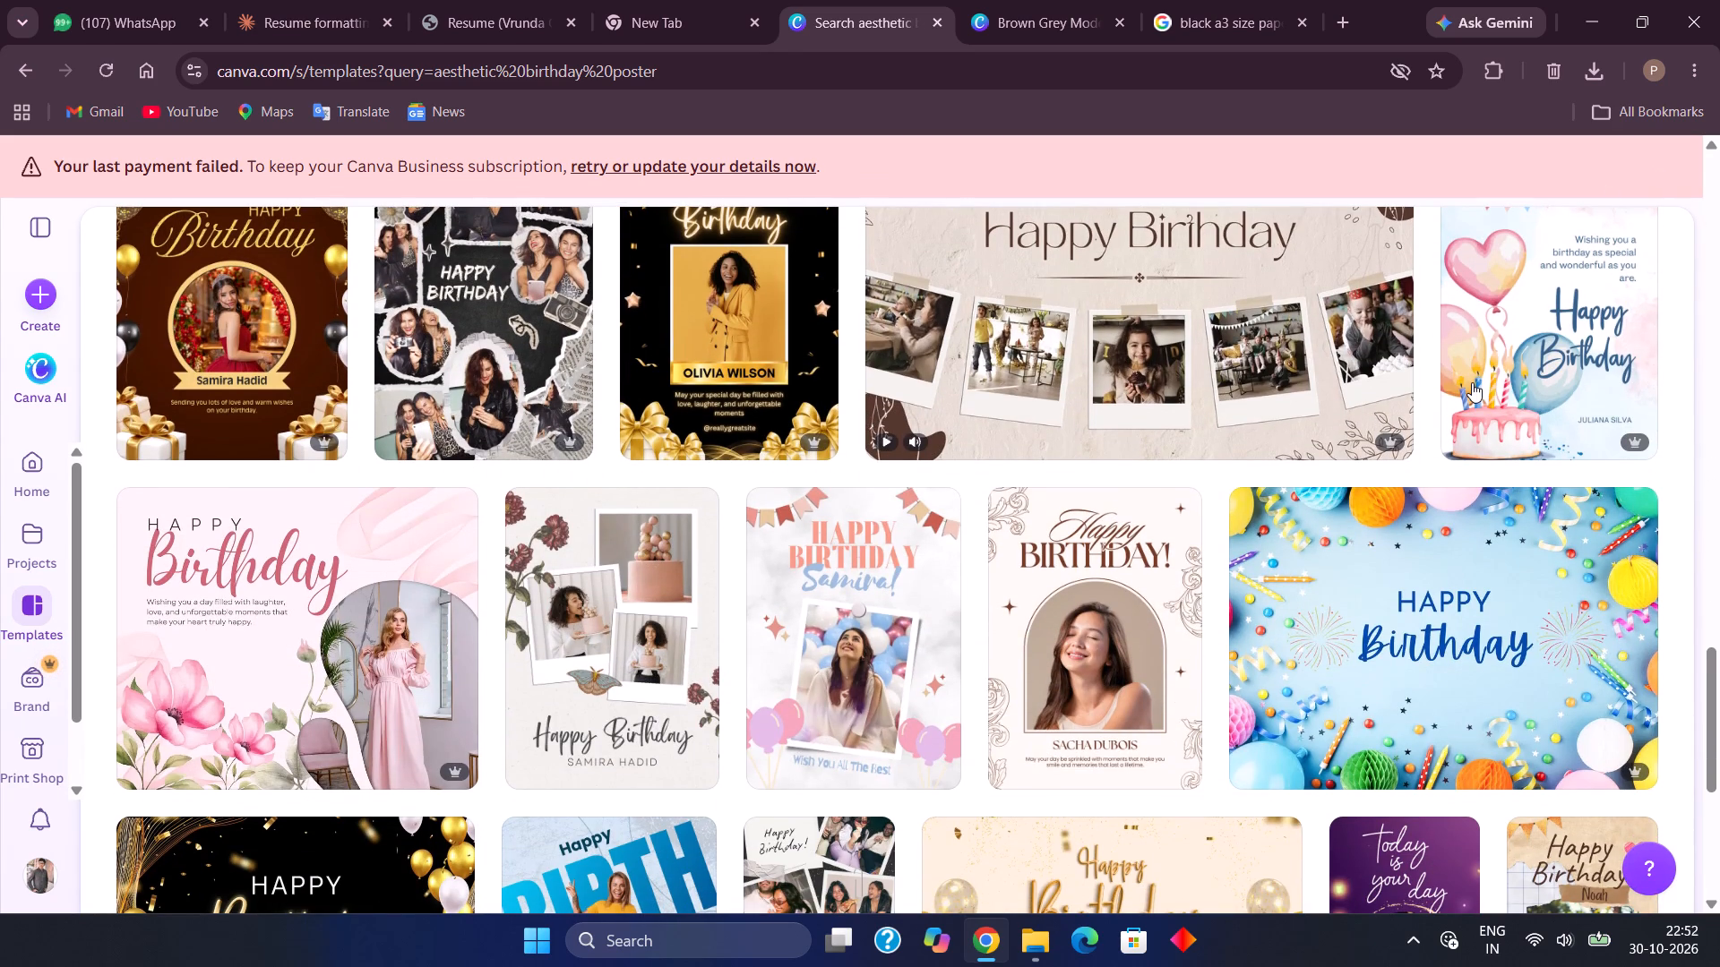
scroll(1472, 382, down, 6)
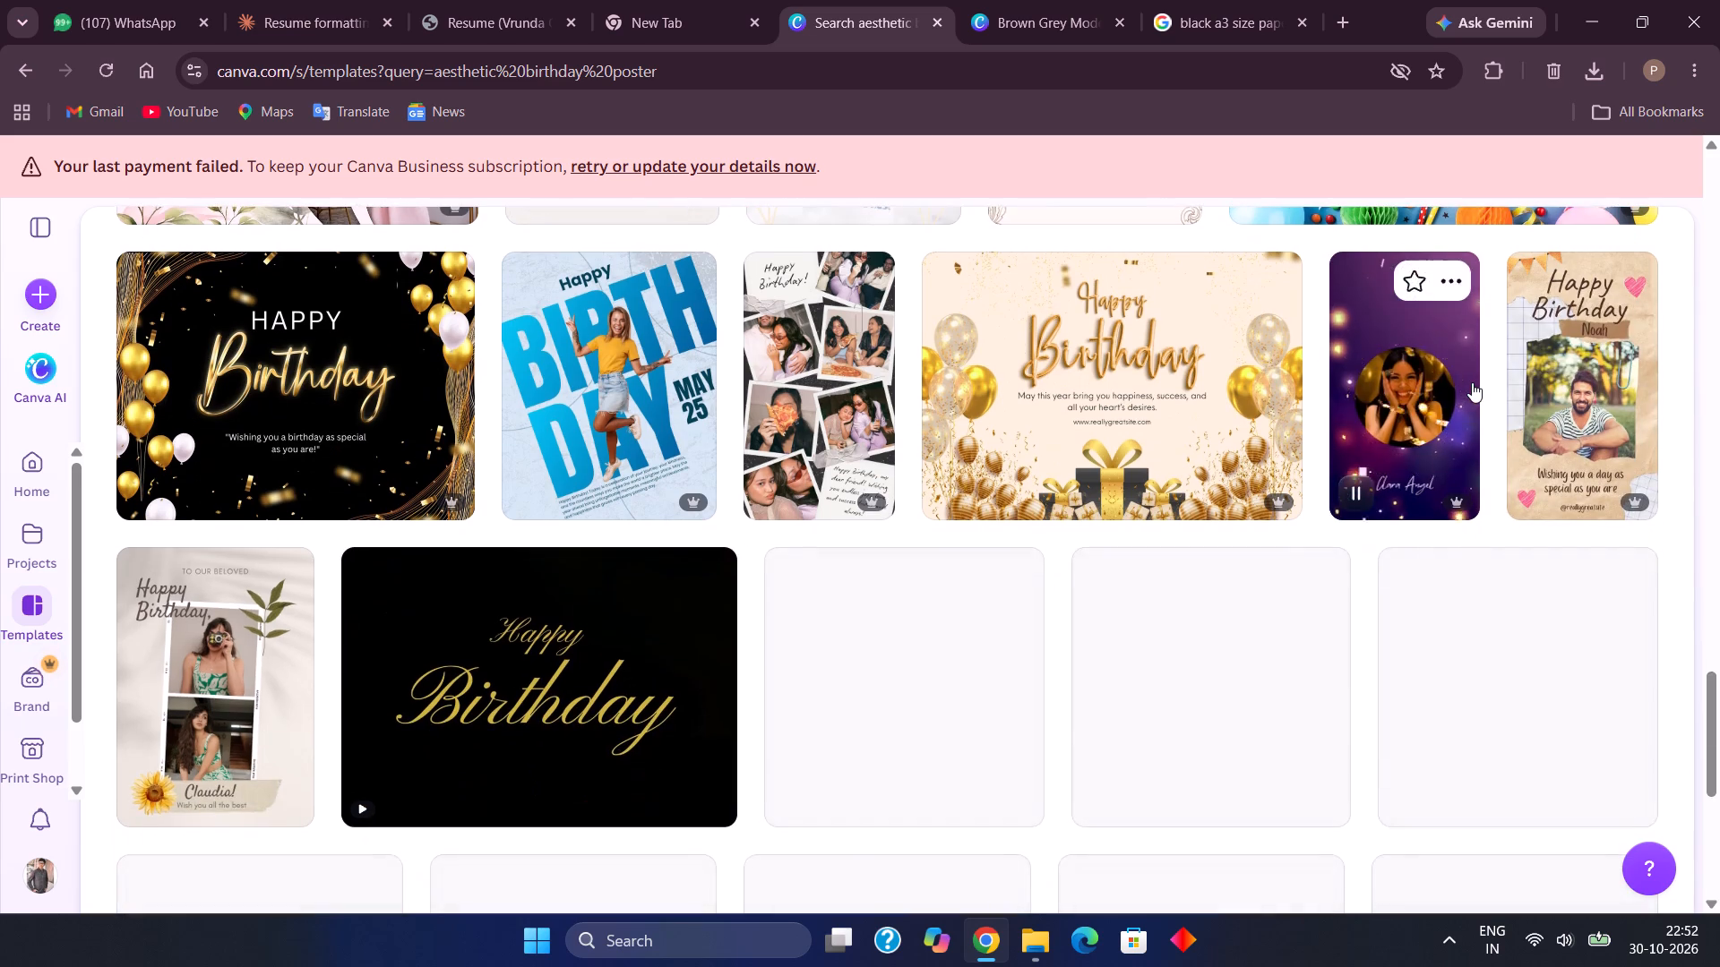
scroll(1472, 382, down, 2)
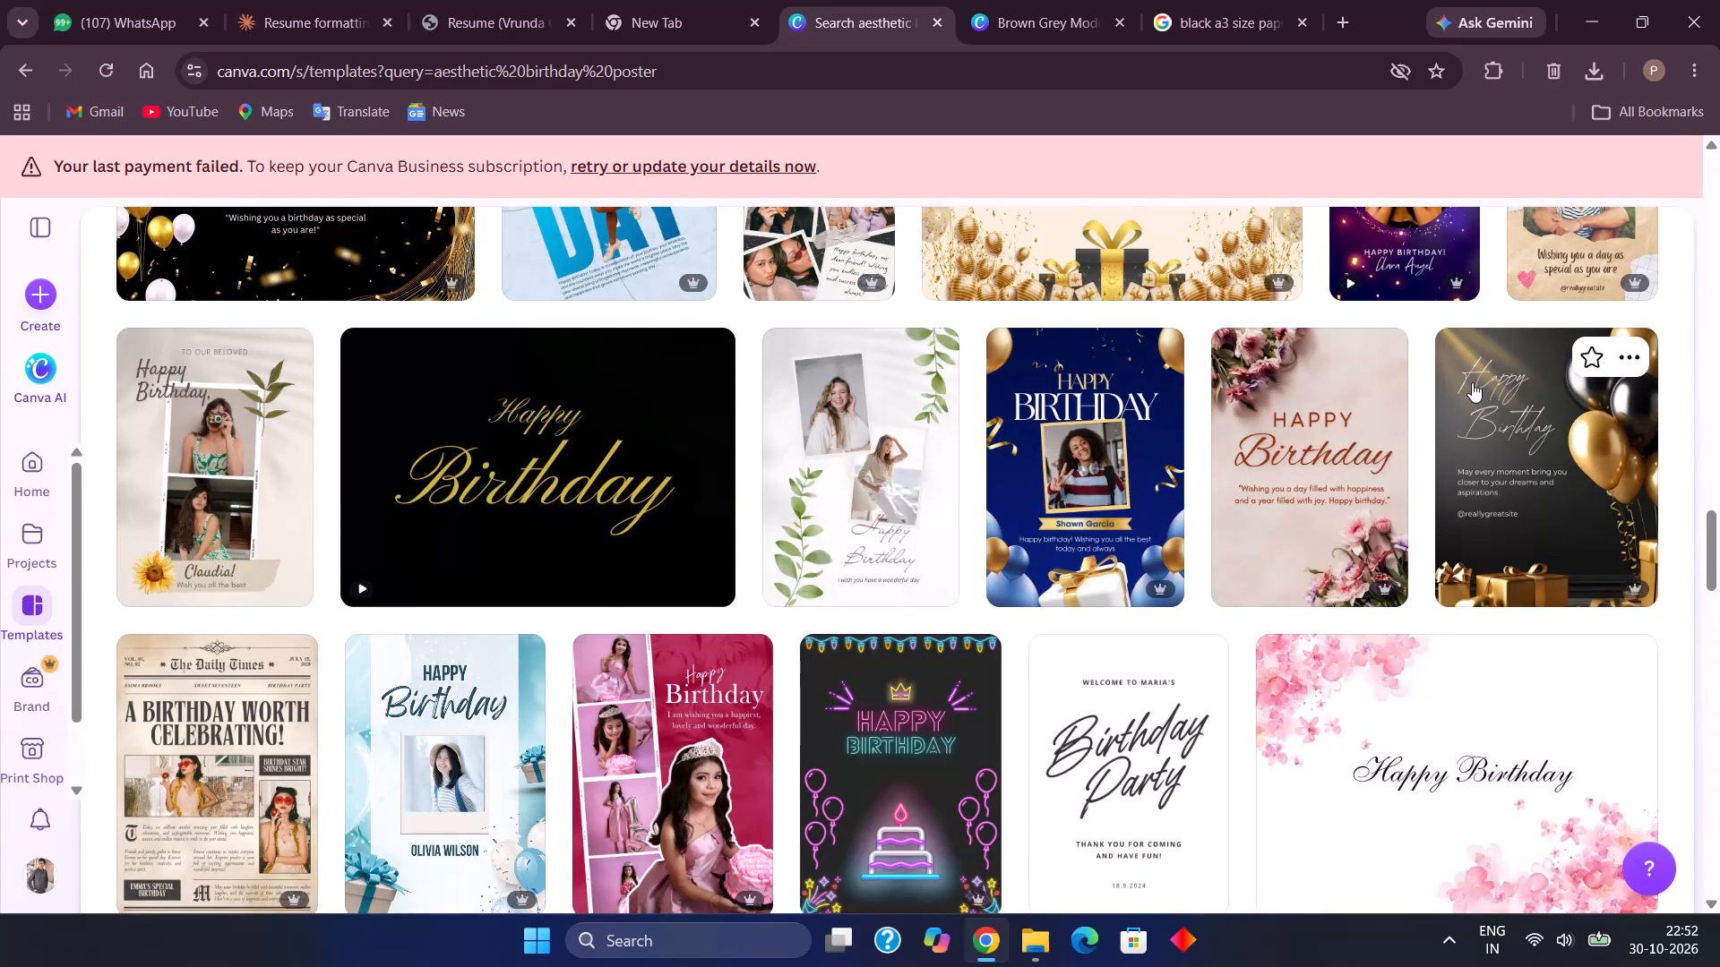
scroll(1472, 382, down, 2)
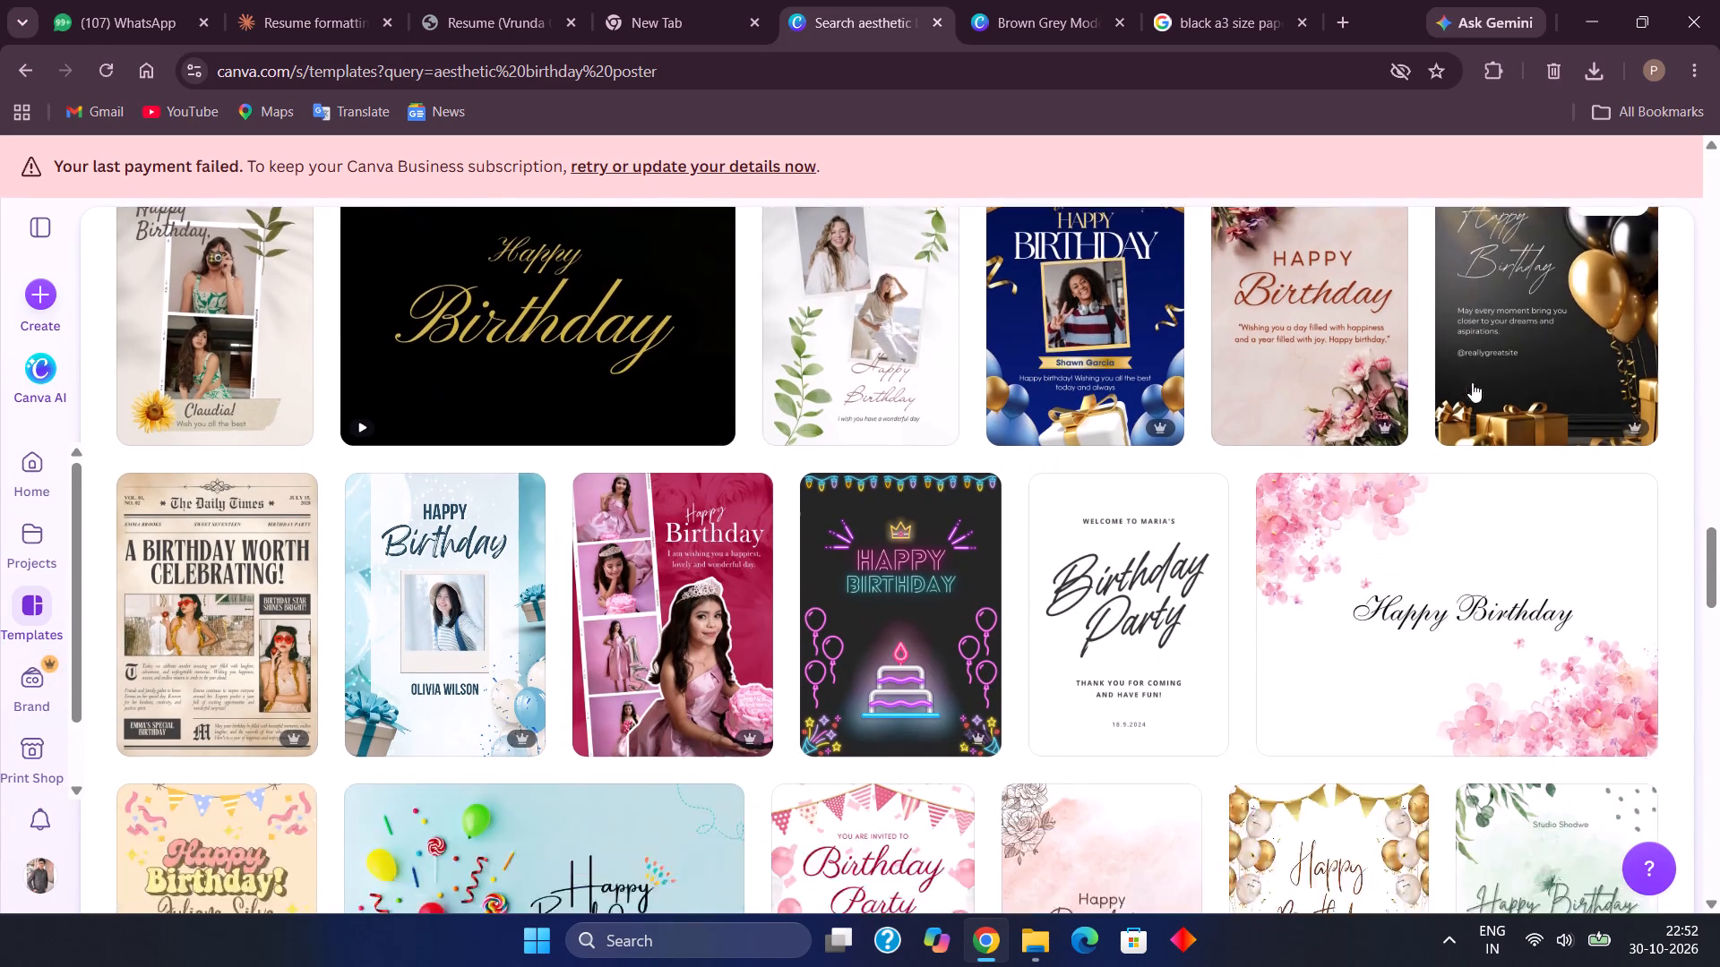
scroll(1472, 382, down, 4)
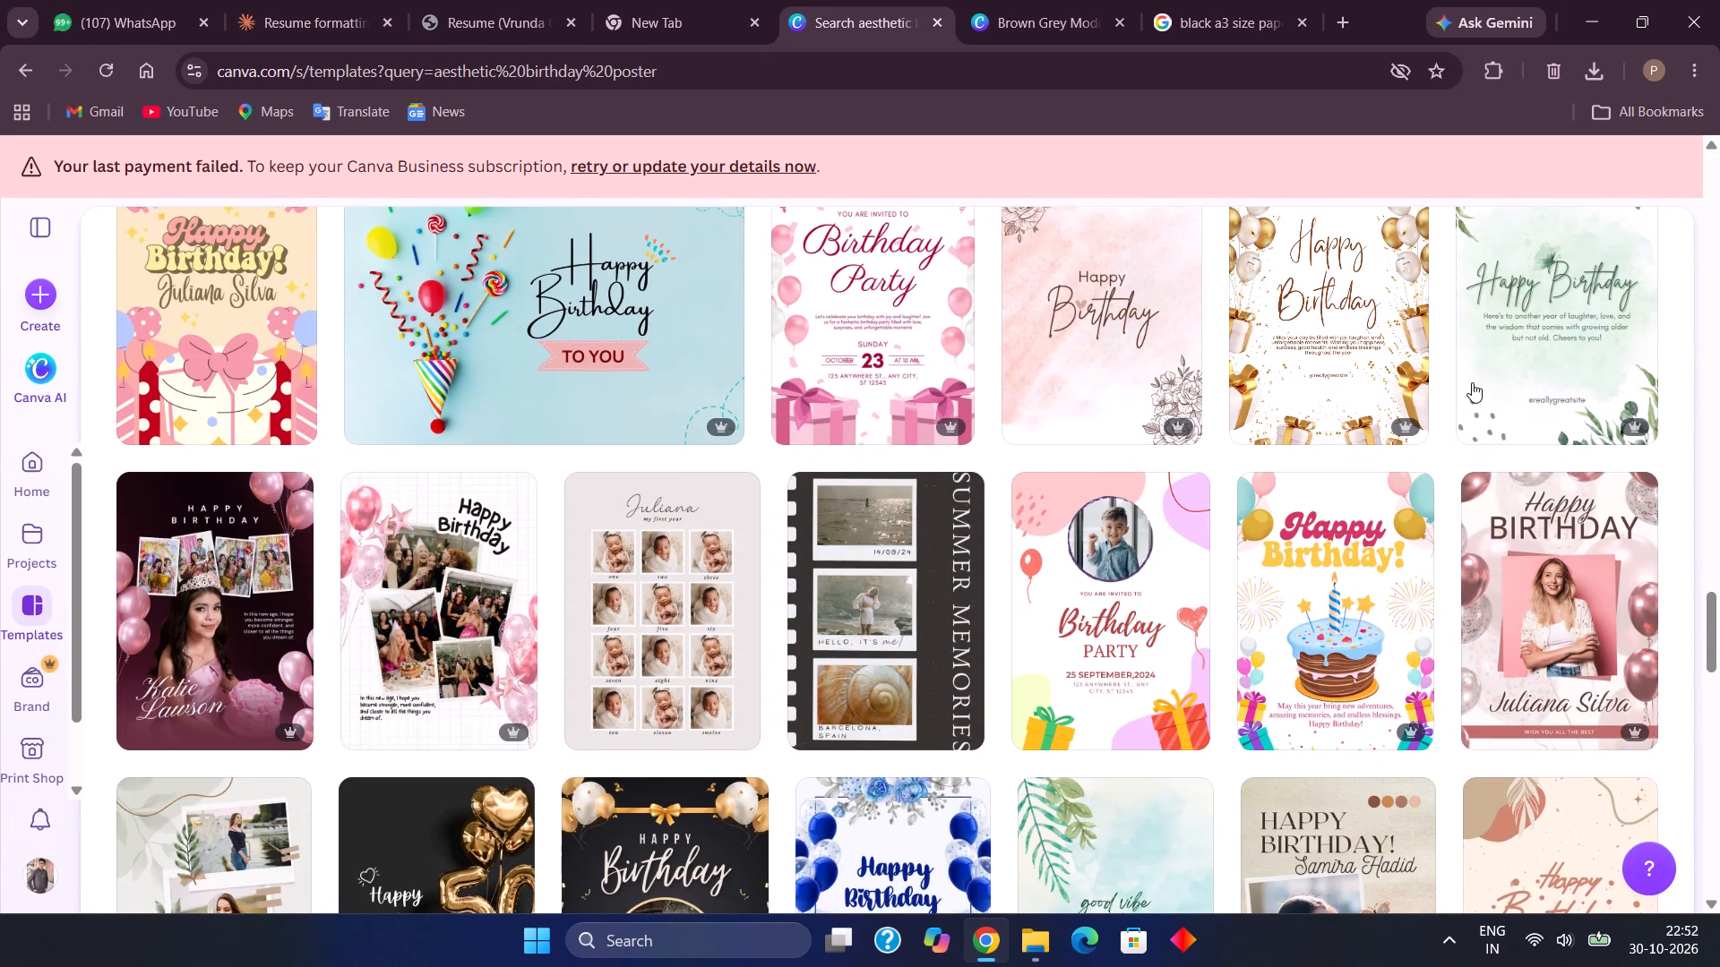
scroll(1472, 382, down, 2)
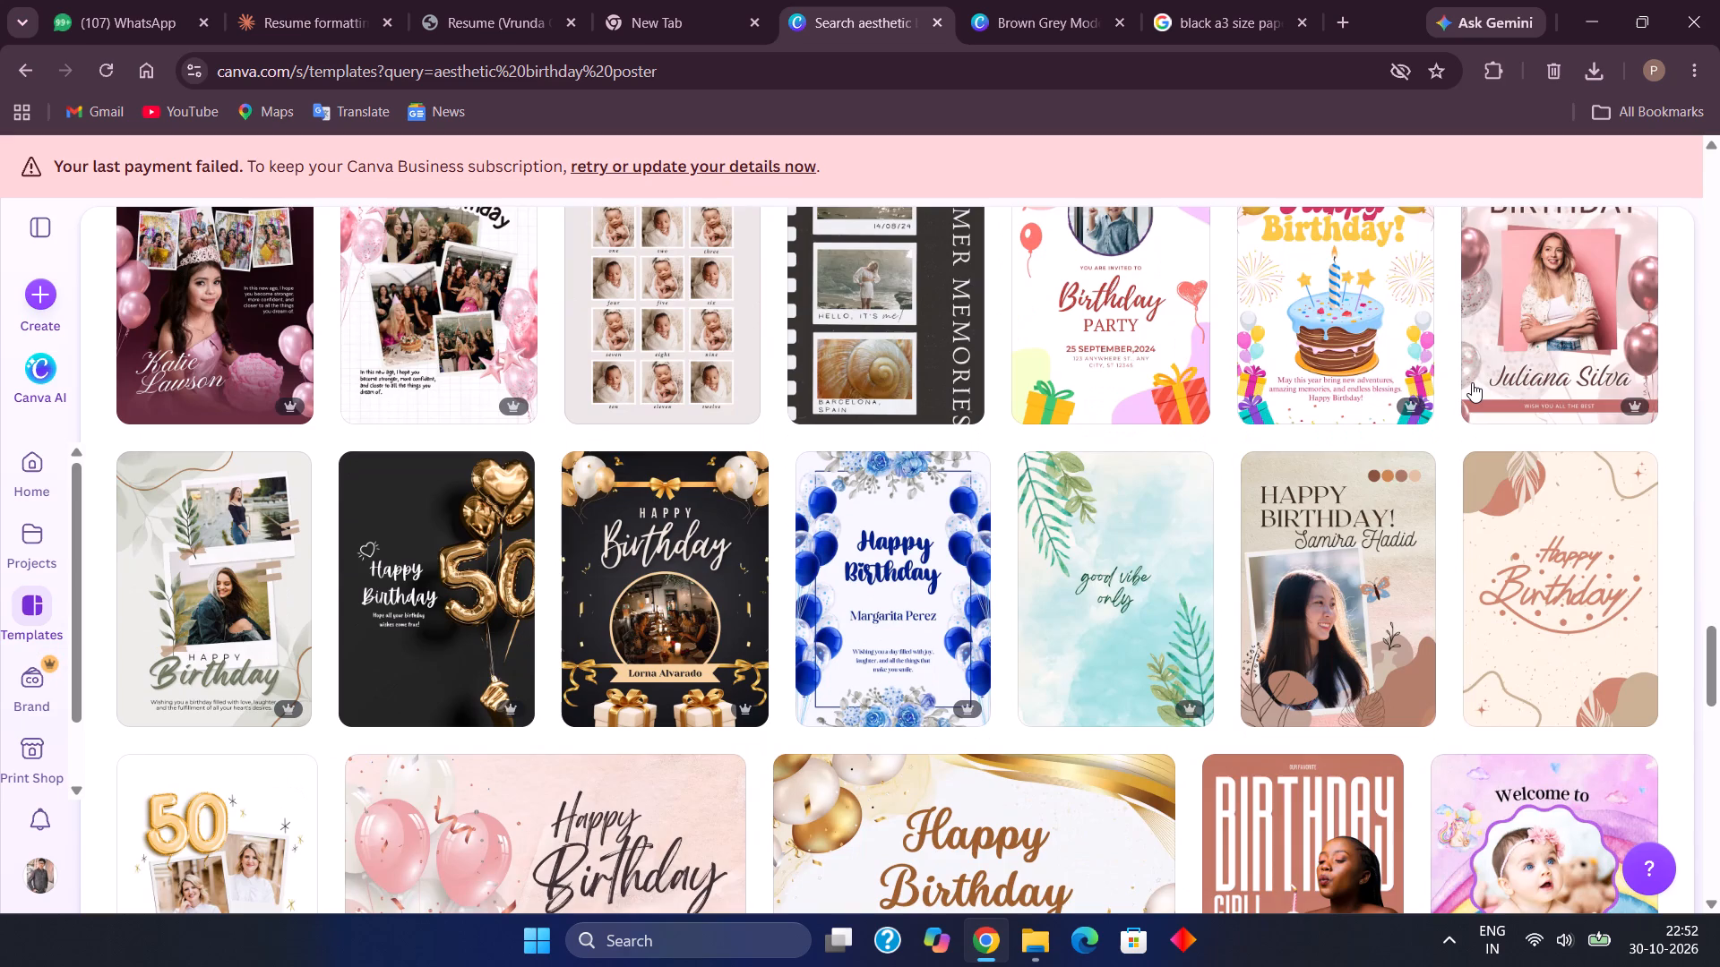
scroll(1472, 382, down, 4)
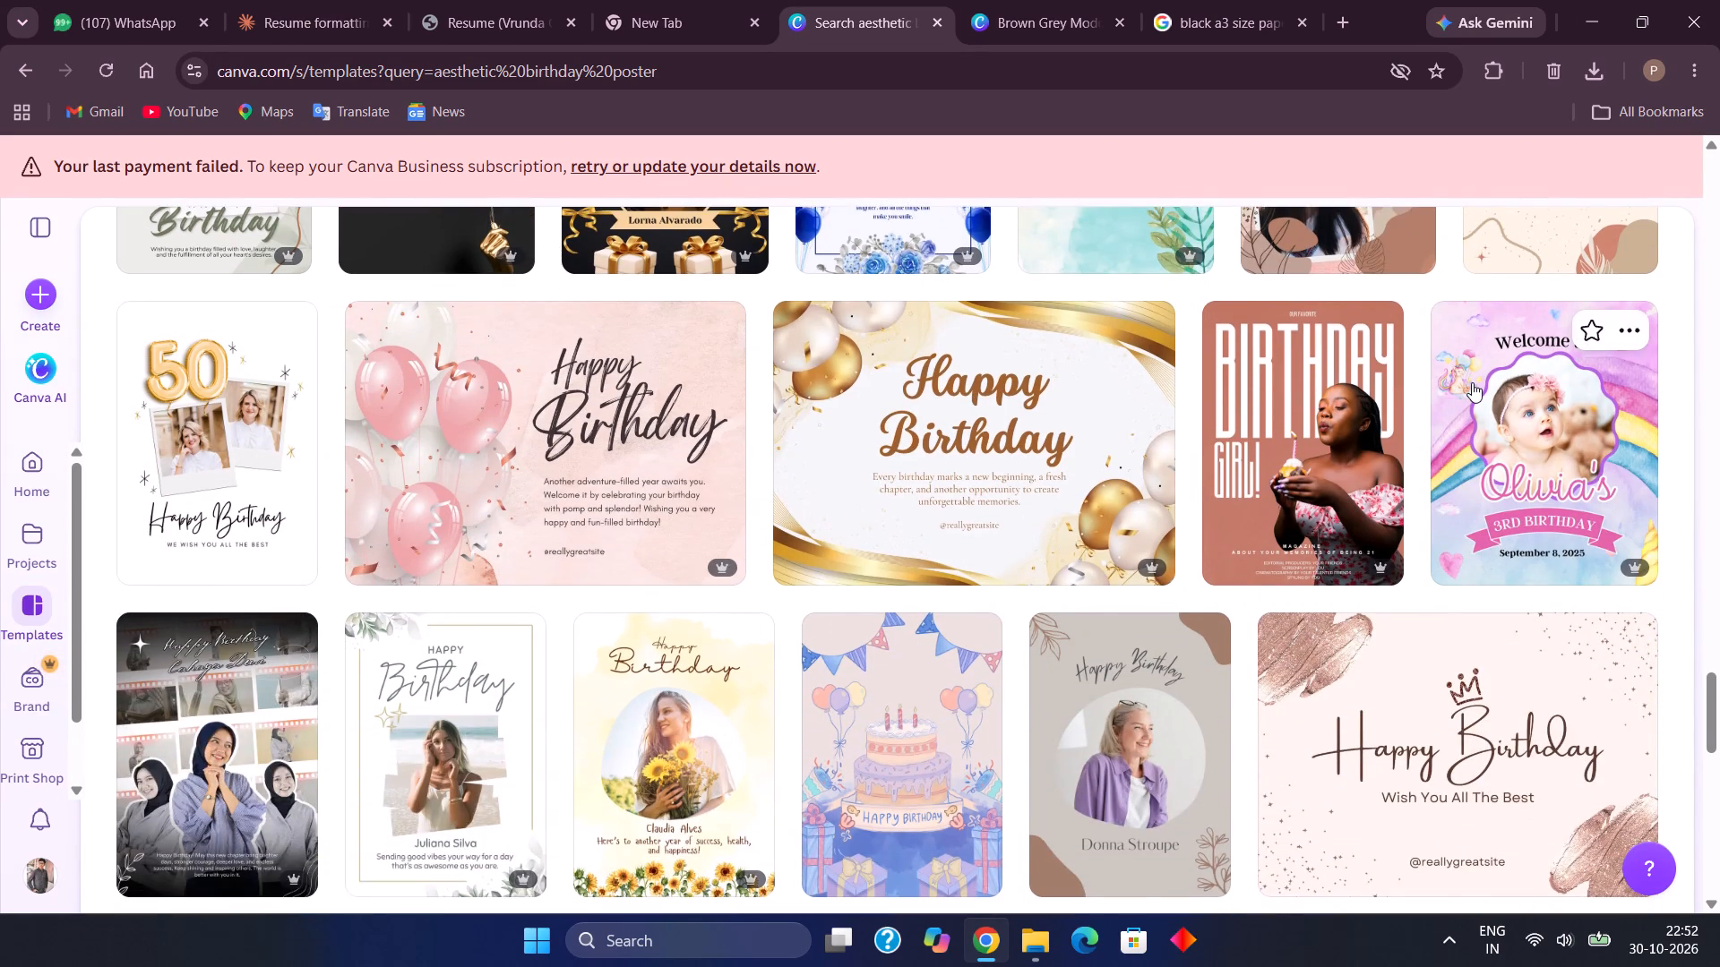
scroll(1472, 382, down, 4)
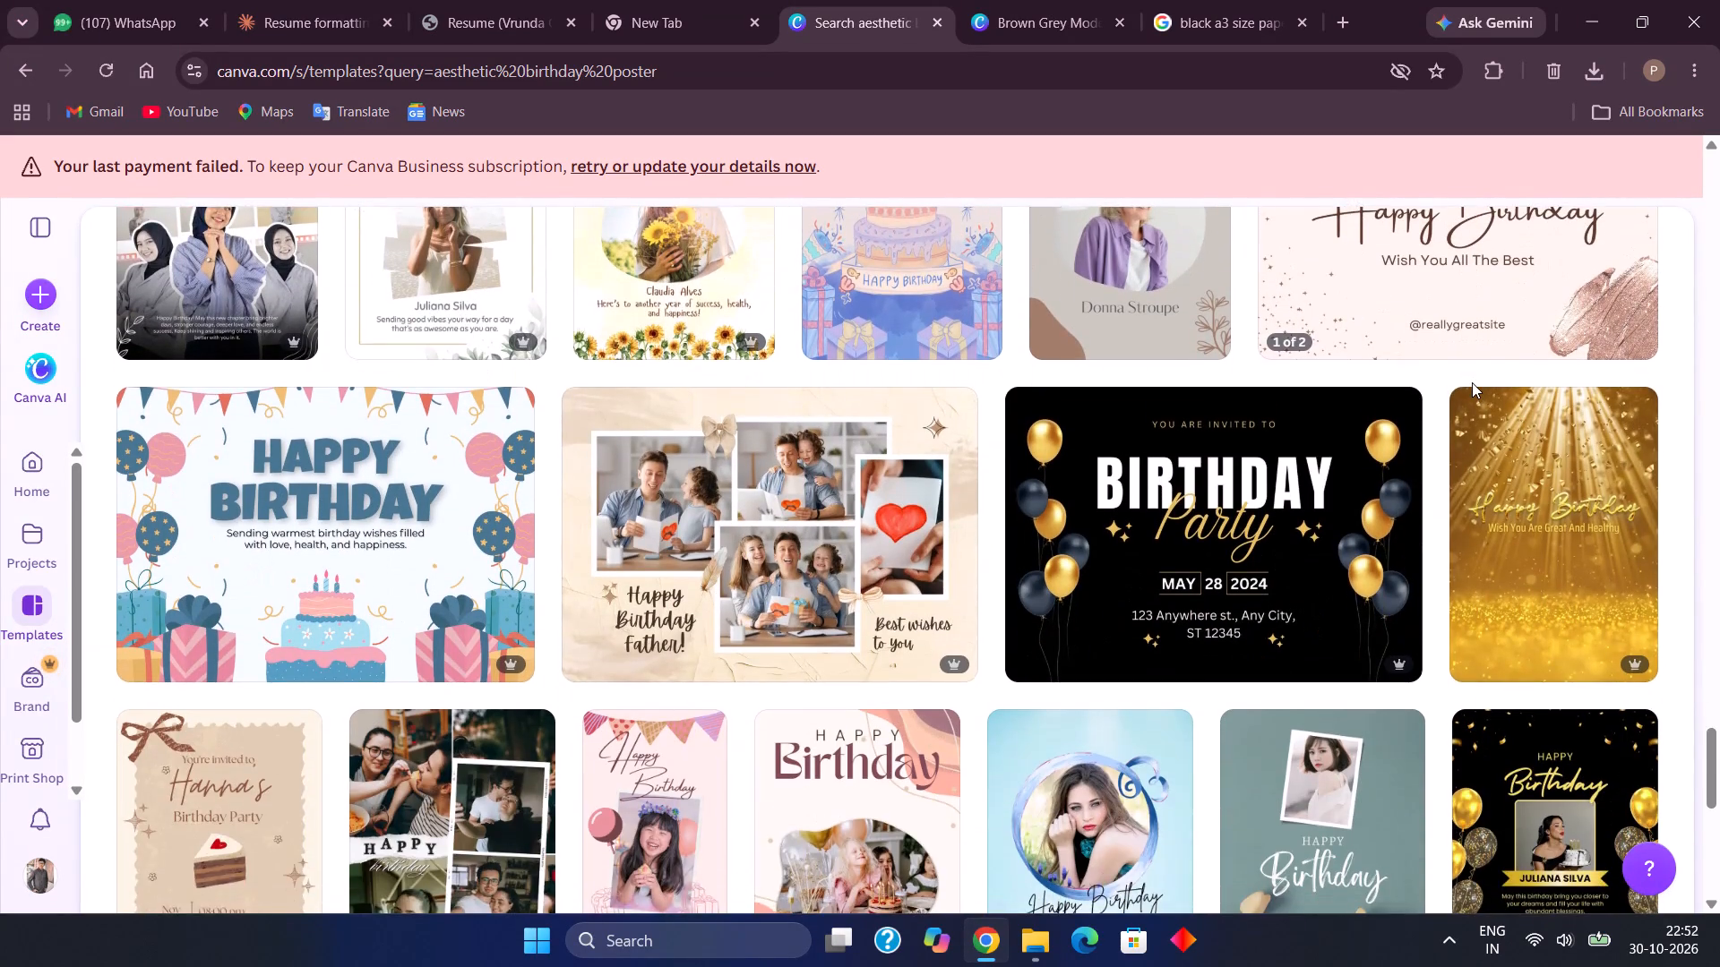
scroll(1472, 382, down, 4)
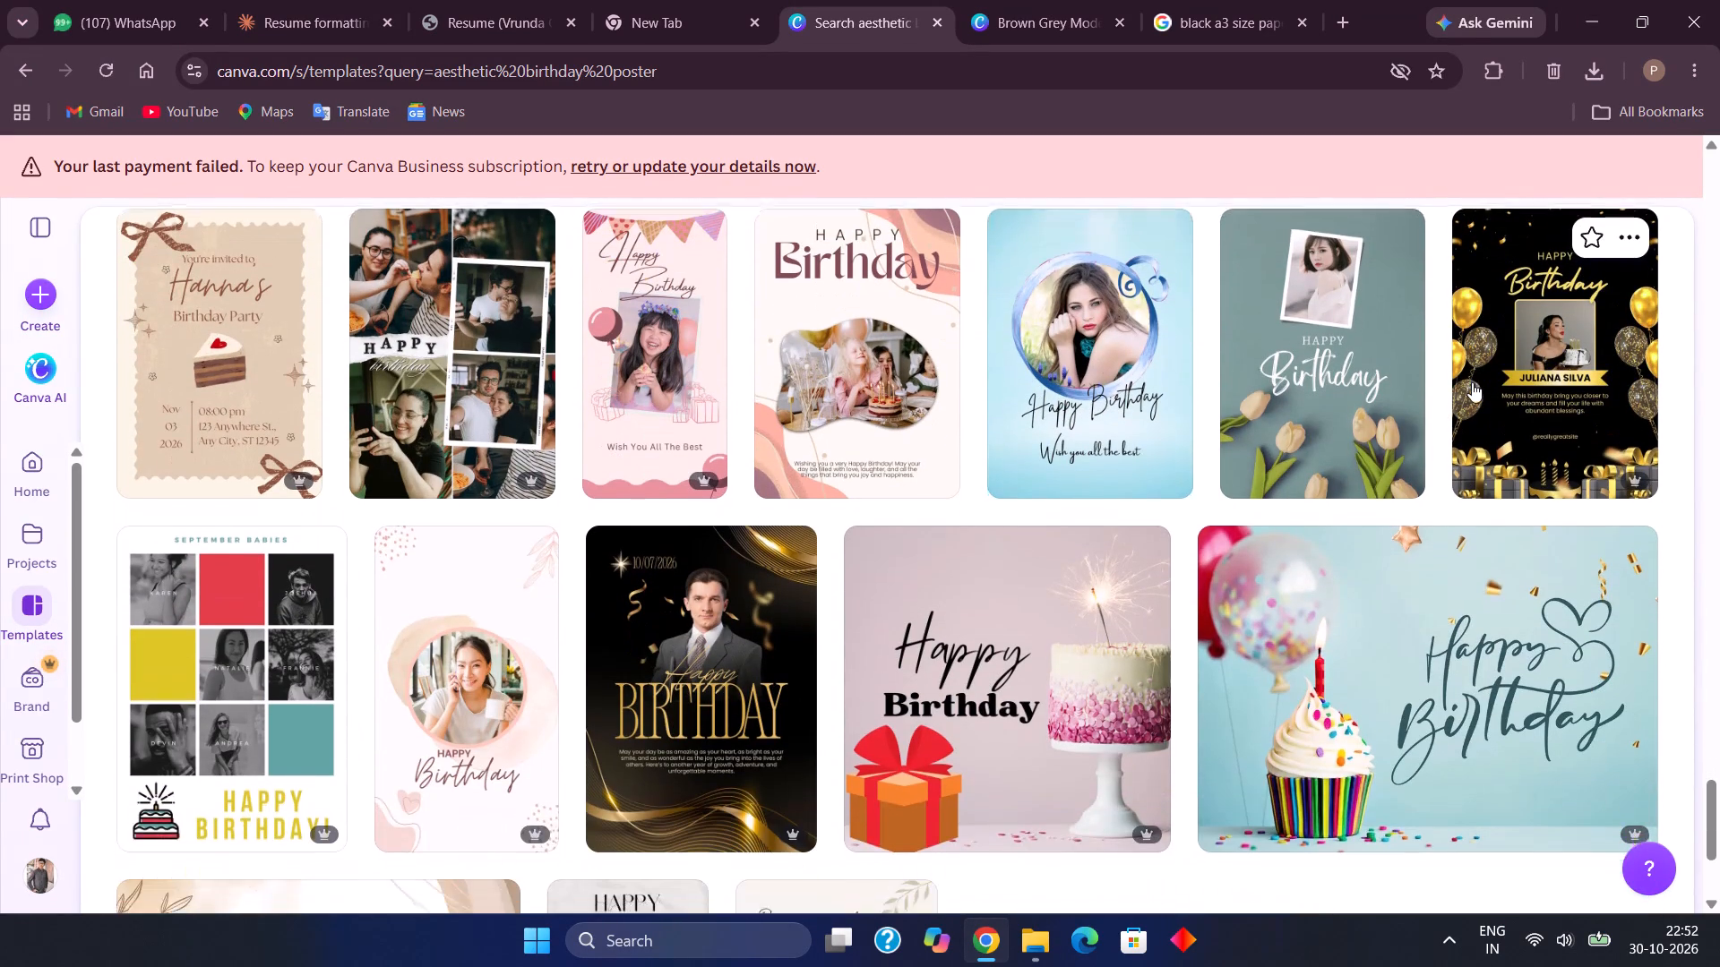
scroll(1472, 382, down, 1)
scroll(1472, 382, up, 1)
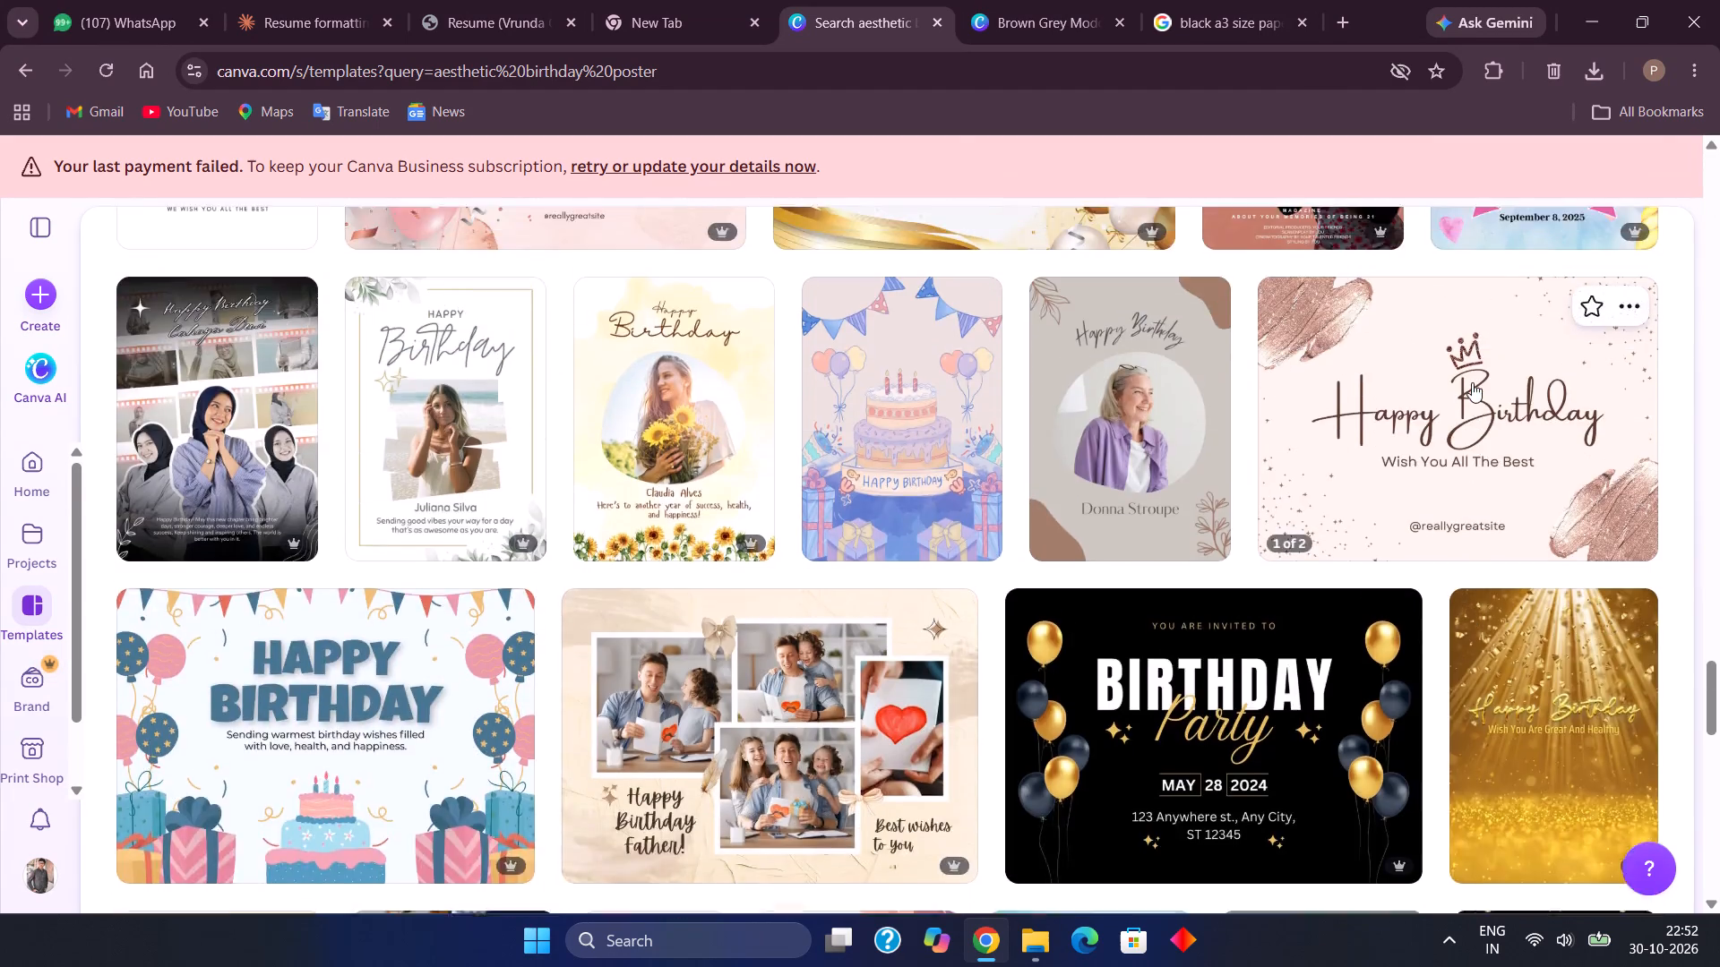
scroll(1472, 382, up, 13)
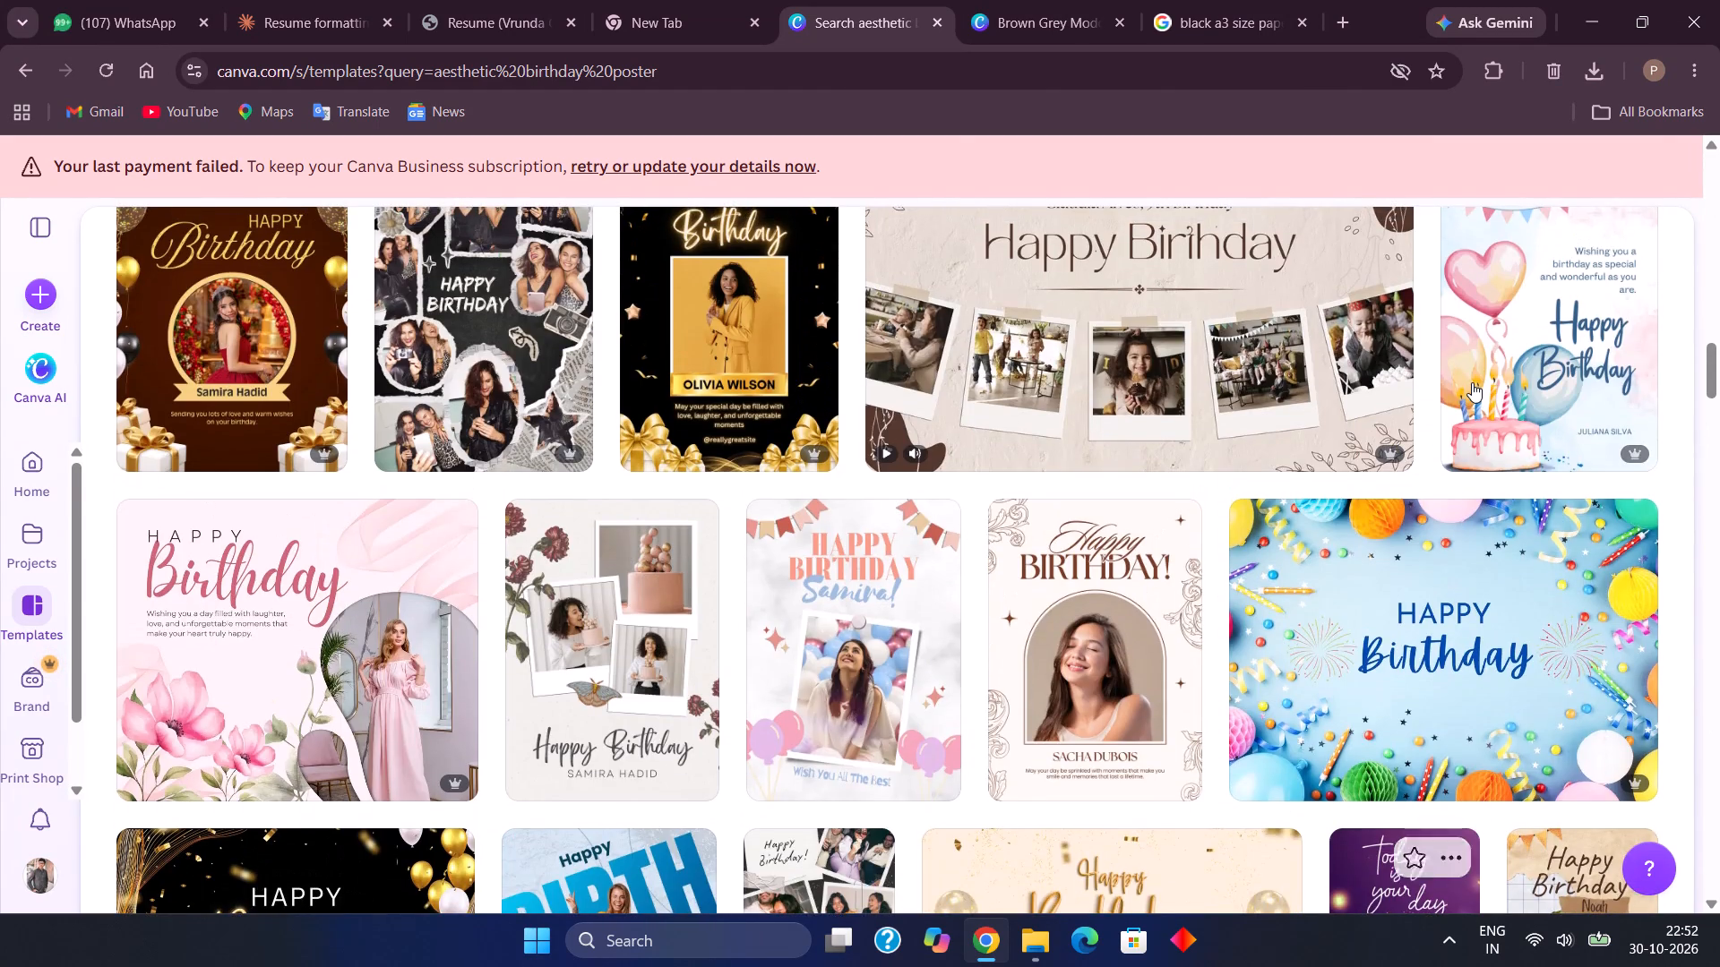
scroll(1472, 382, up, 7)
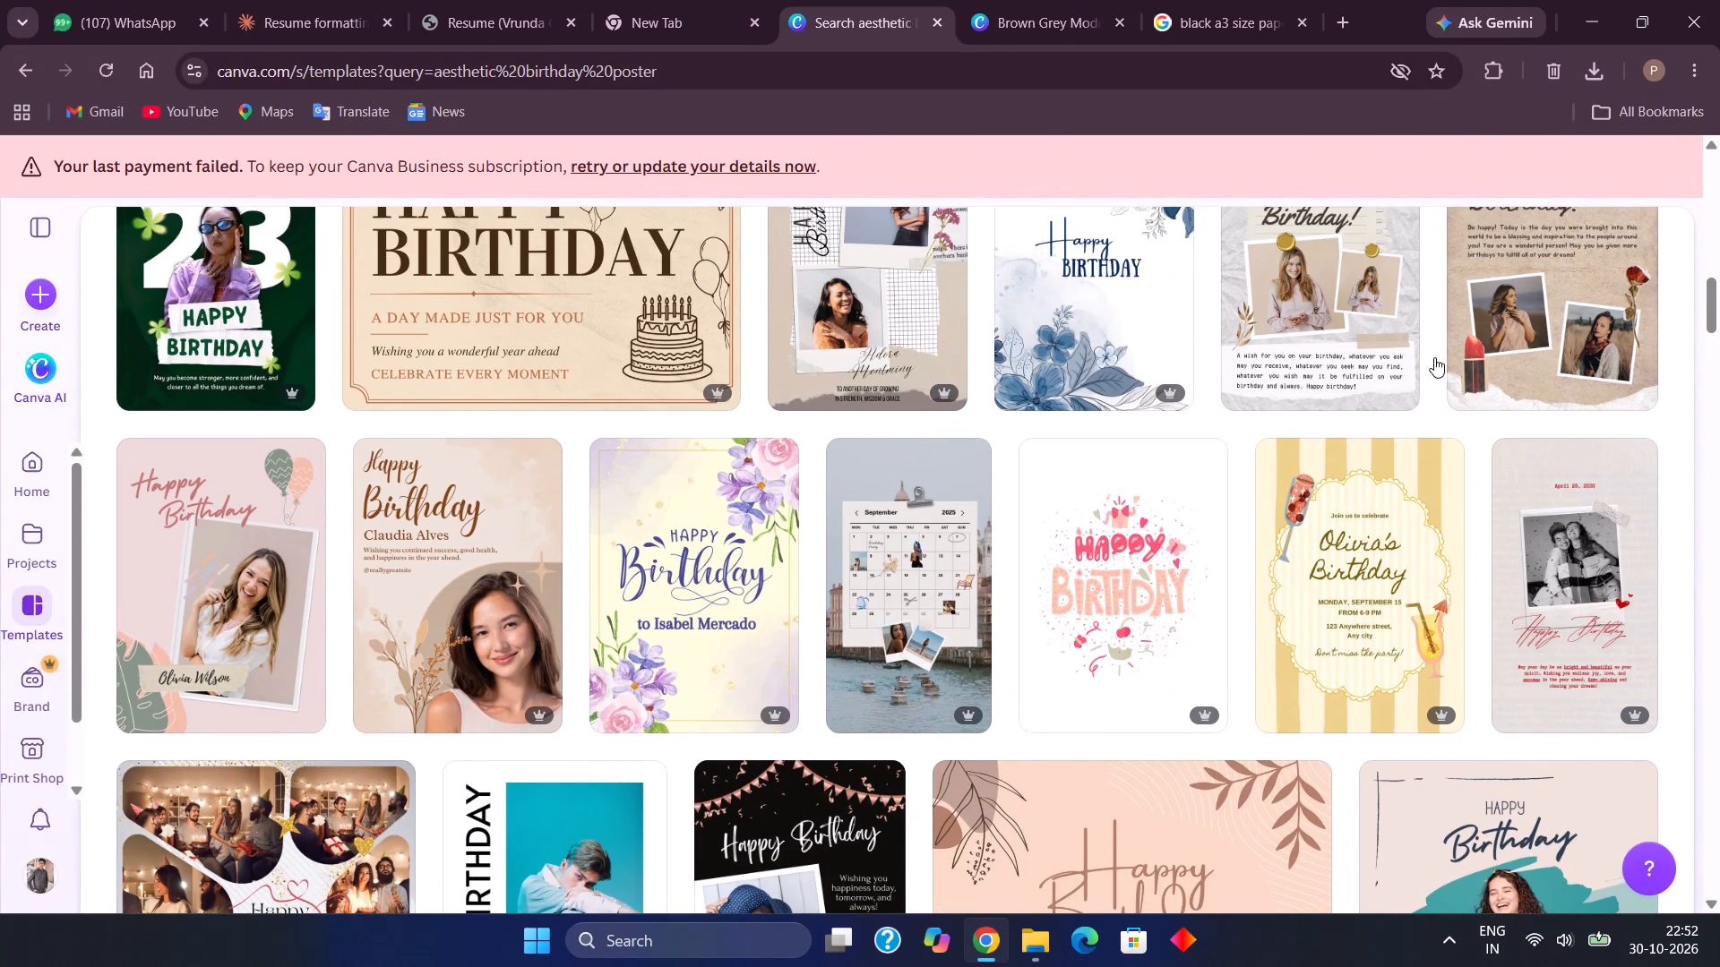
Open the September calendar template with the Venice canal background from the search results and examine its preview.
click(924, 566)
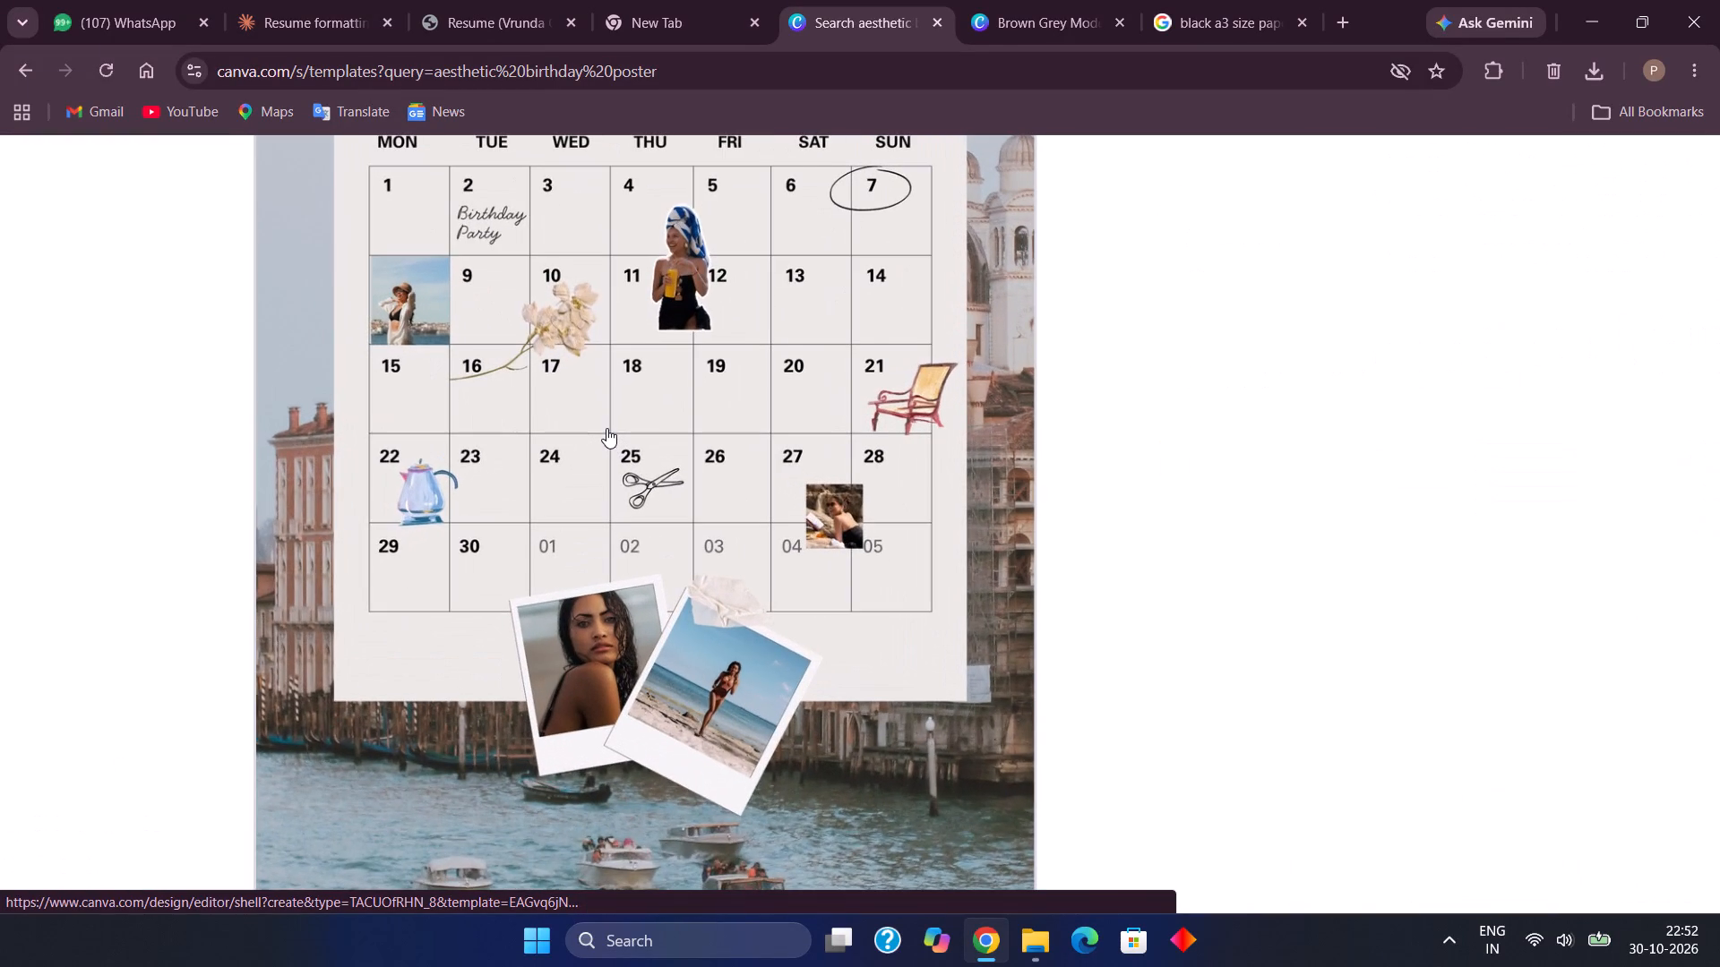
scroll(606, 428, up, 3)
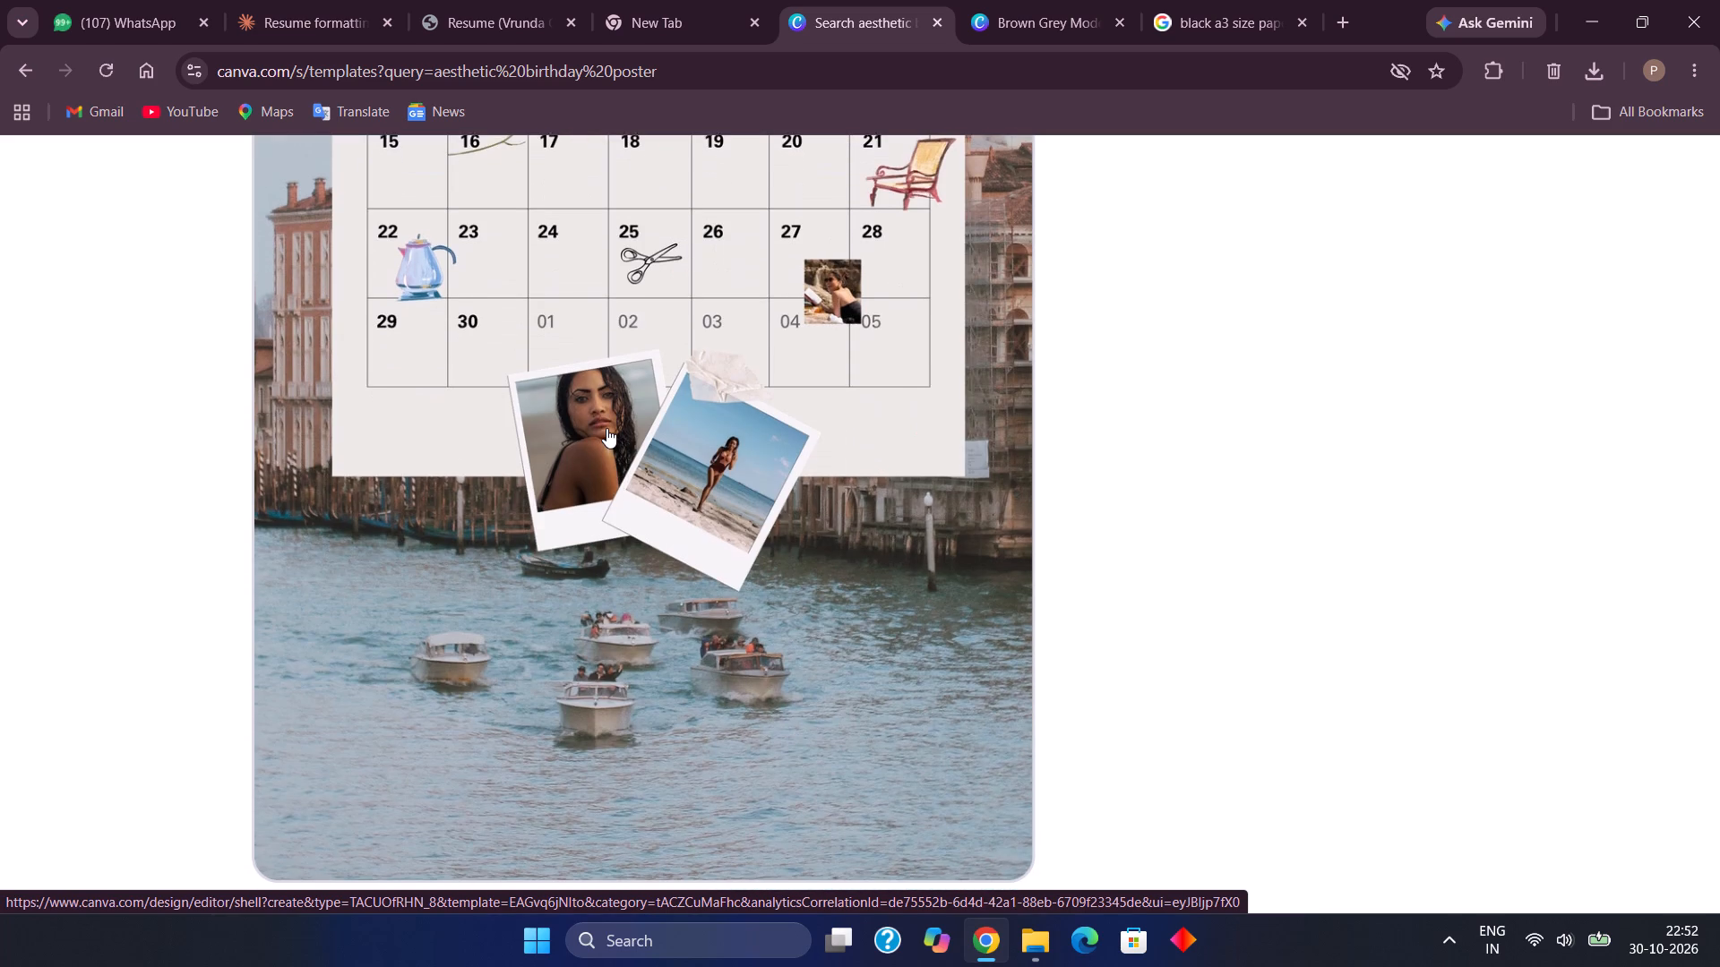
scroll(606, 428, up, 2)
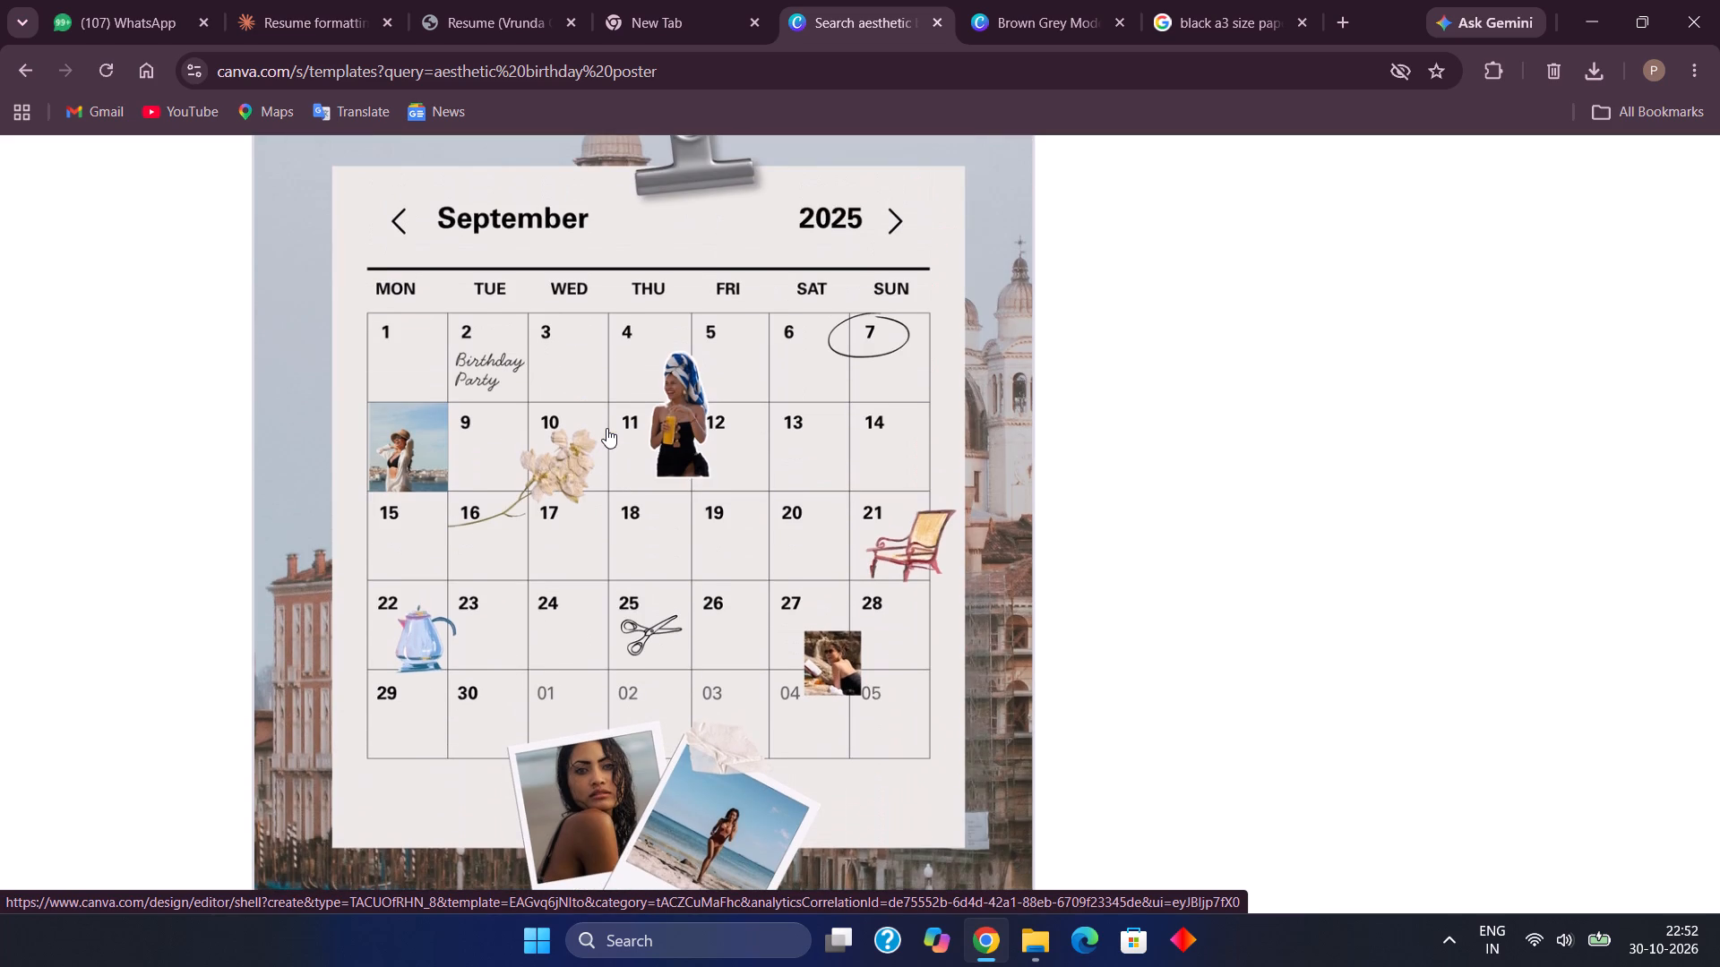
scroll(606, 428, up, 1)
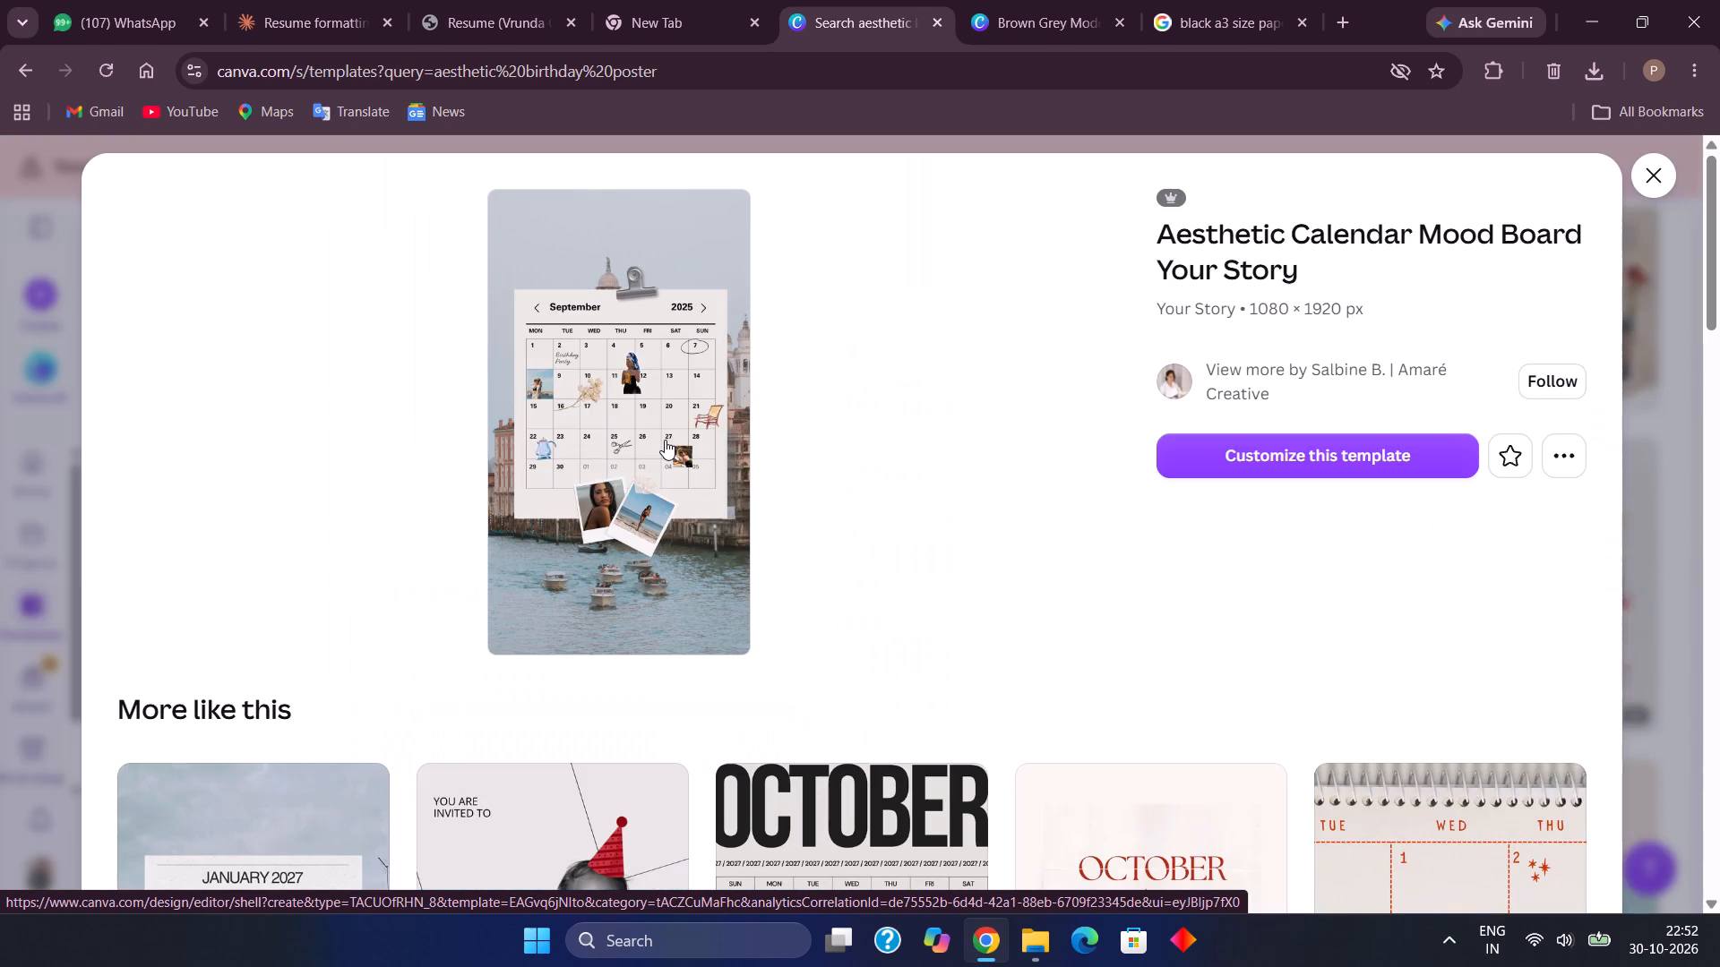
Examine the similar templates suggested for the Aesthetic Calendar Mood Board Your Story, and close its preview.
scroll(1164, 363, down, 2)
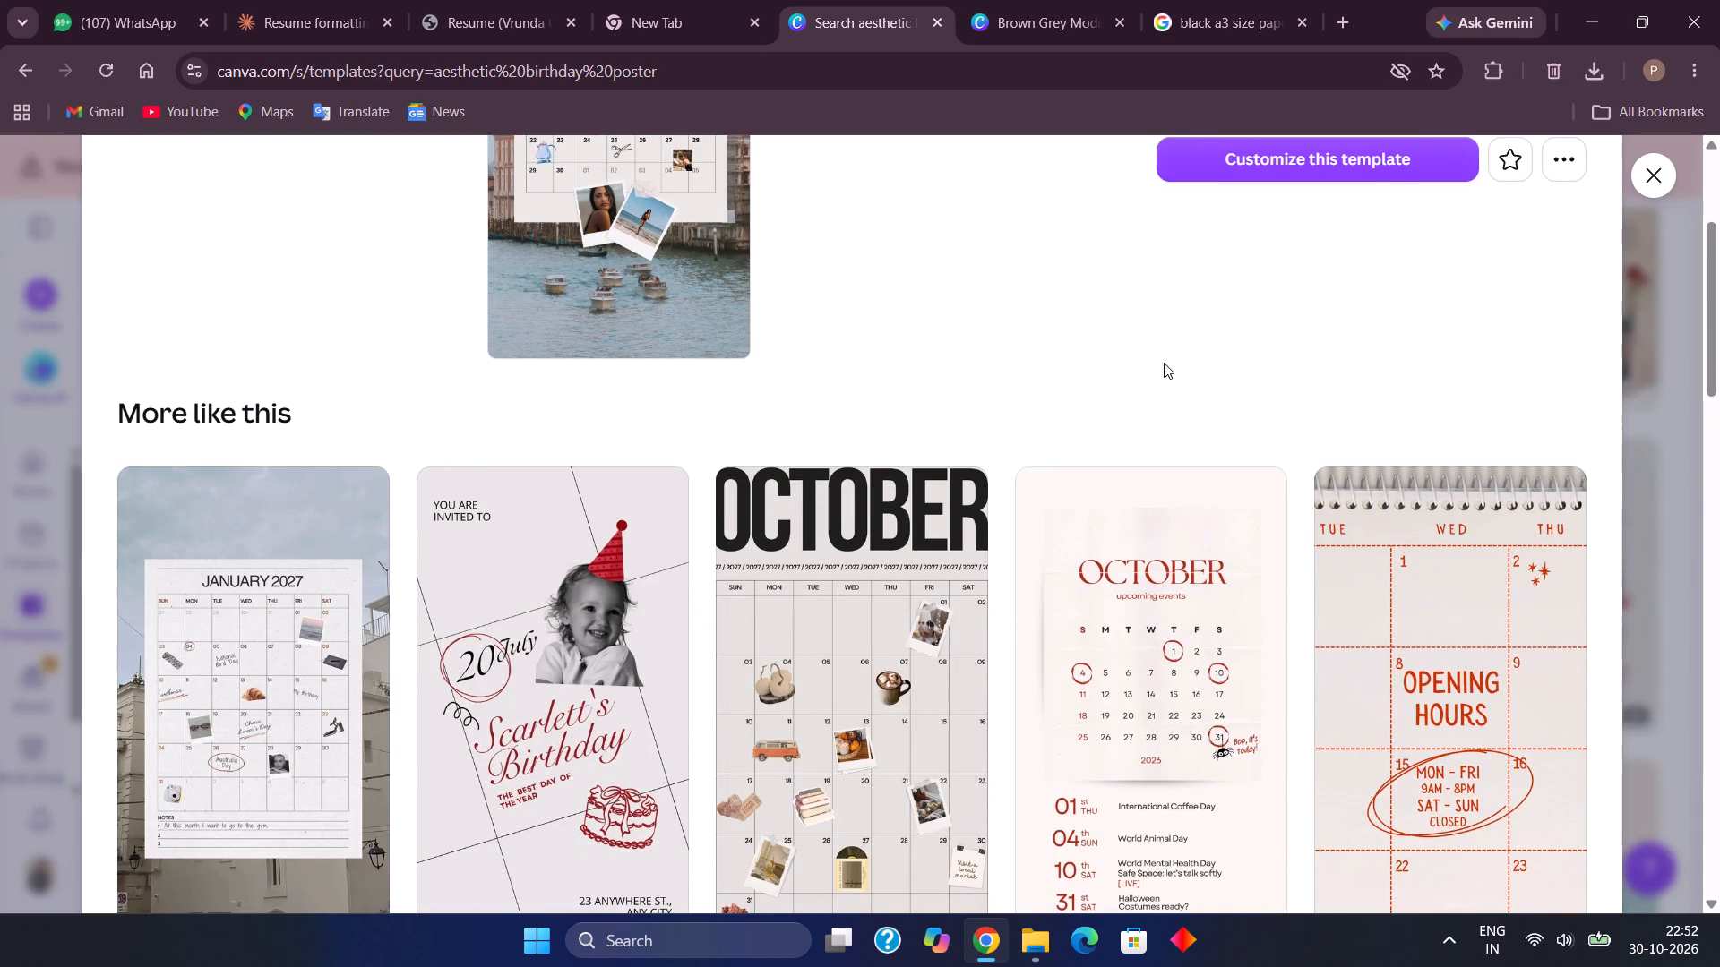
scroll(1164, 363, down, 4)
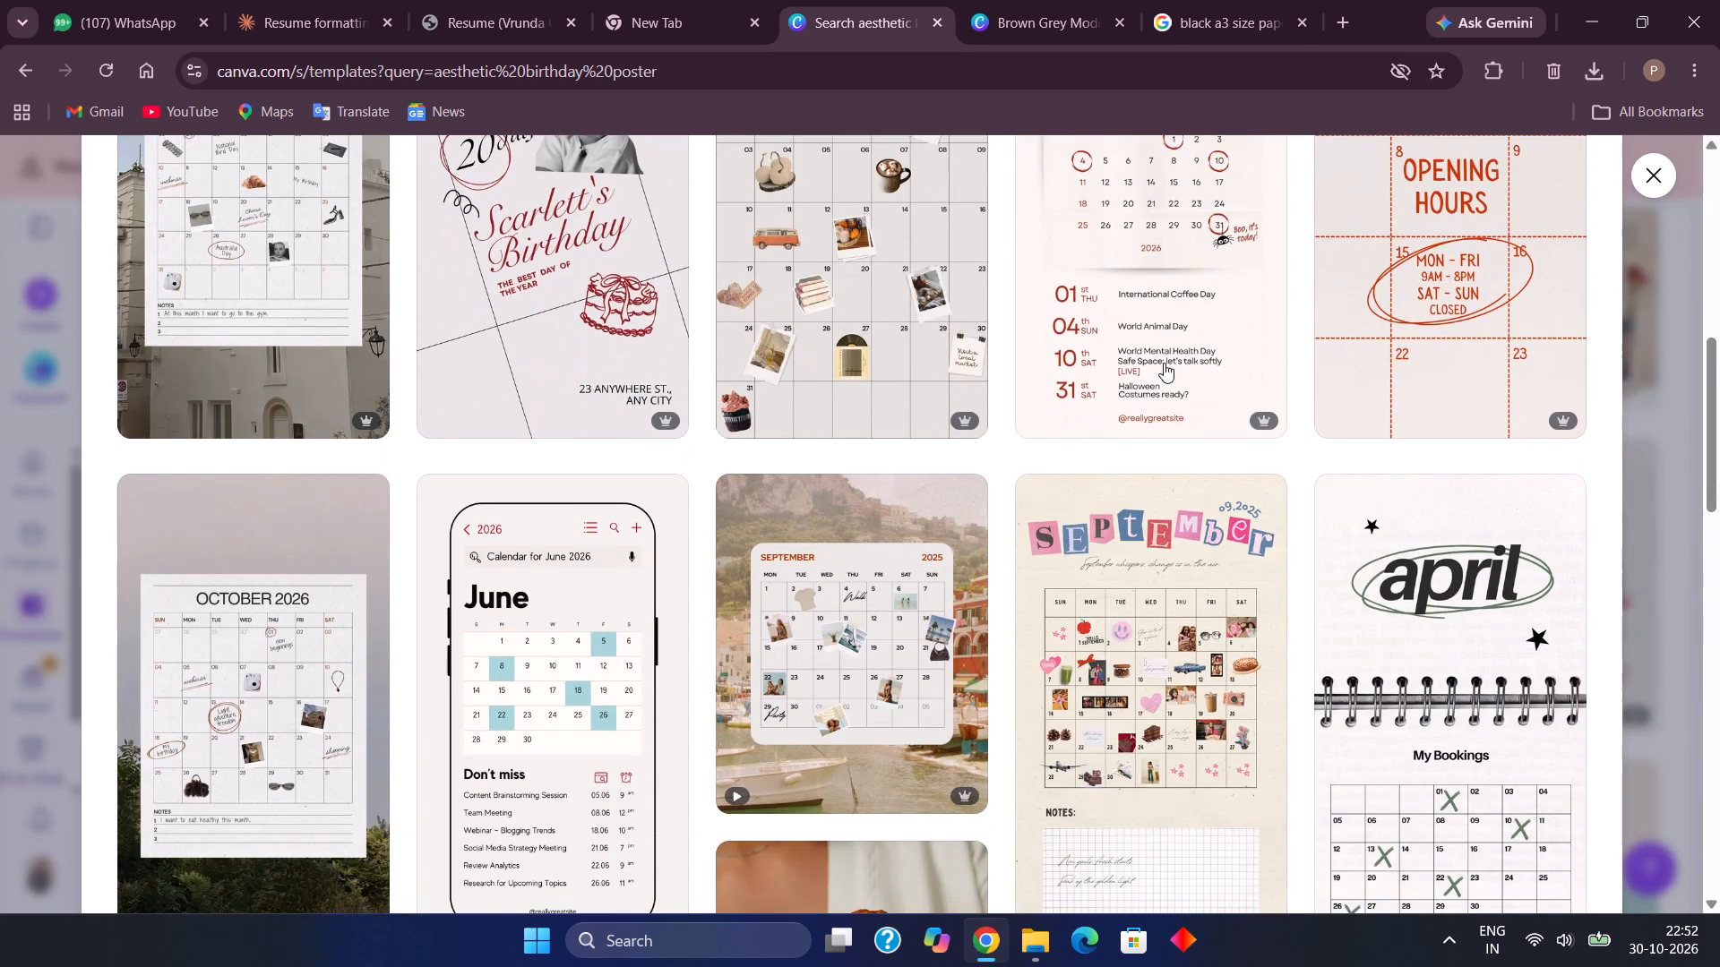
scroll(1164, 363, down, 3)
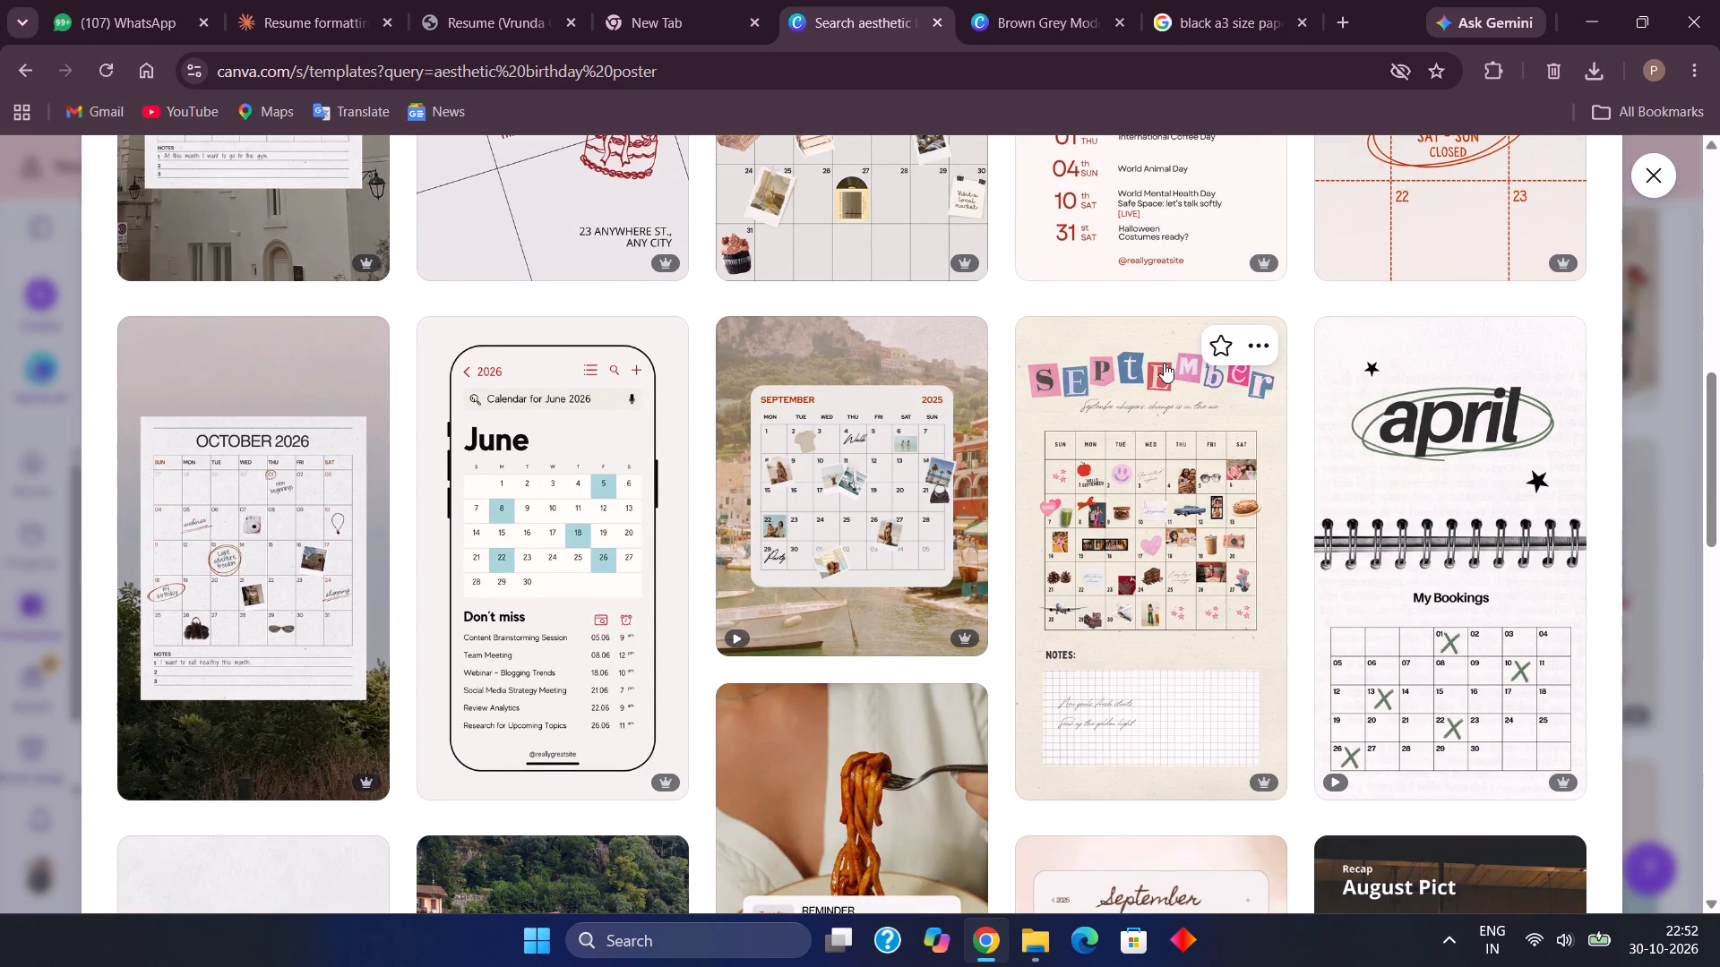
scroll(1164, 363, down, 6)
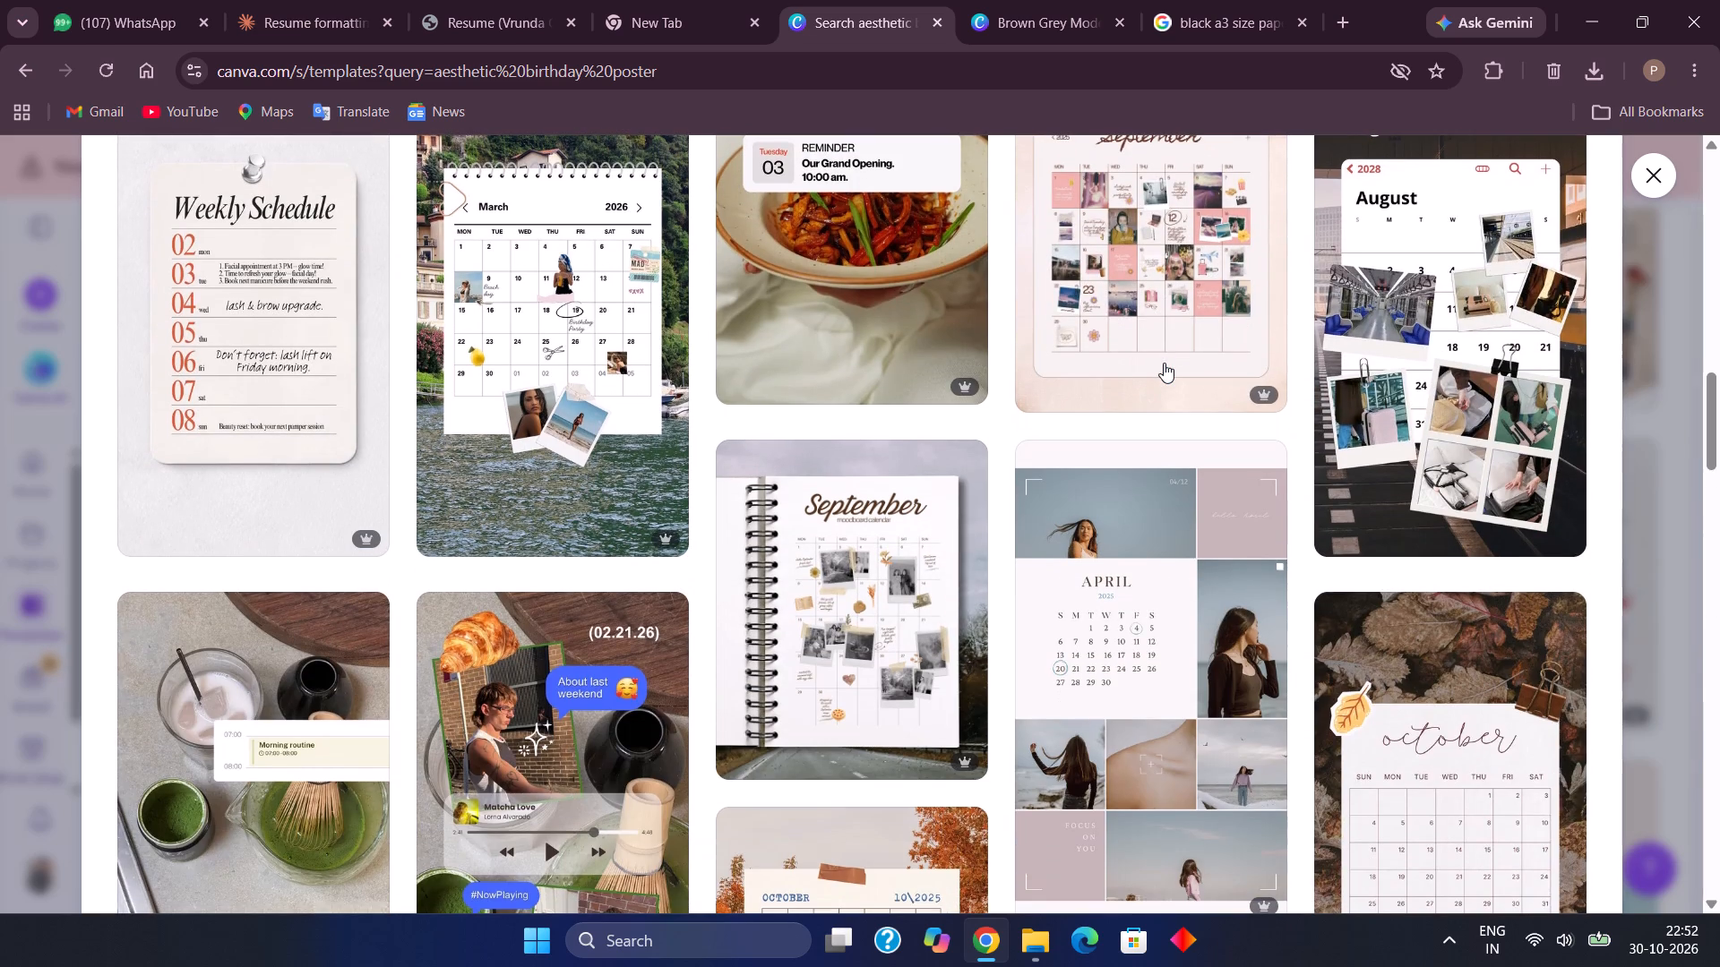
scroll(1164, 363, down, 2)
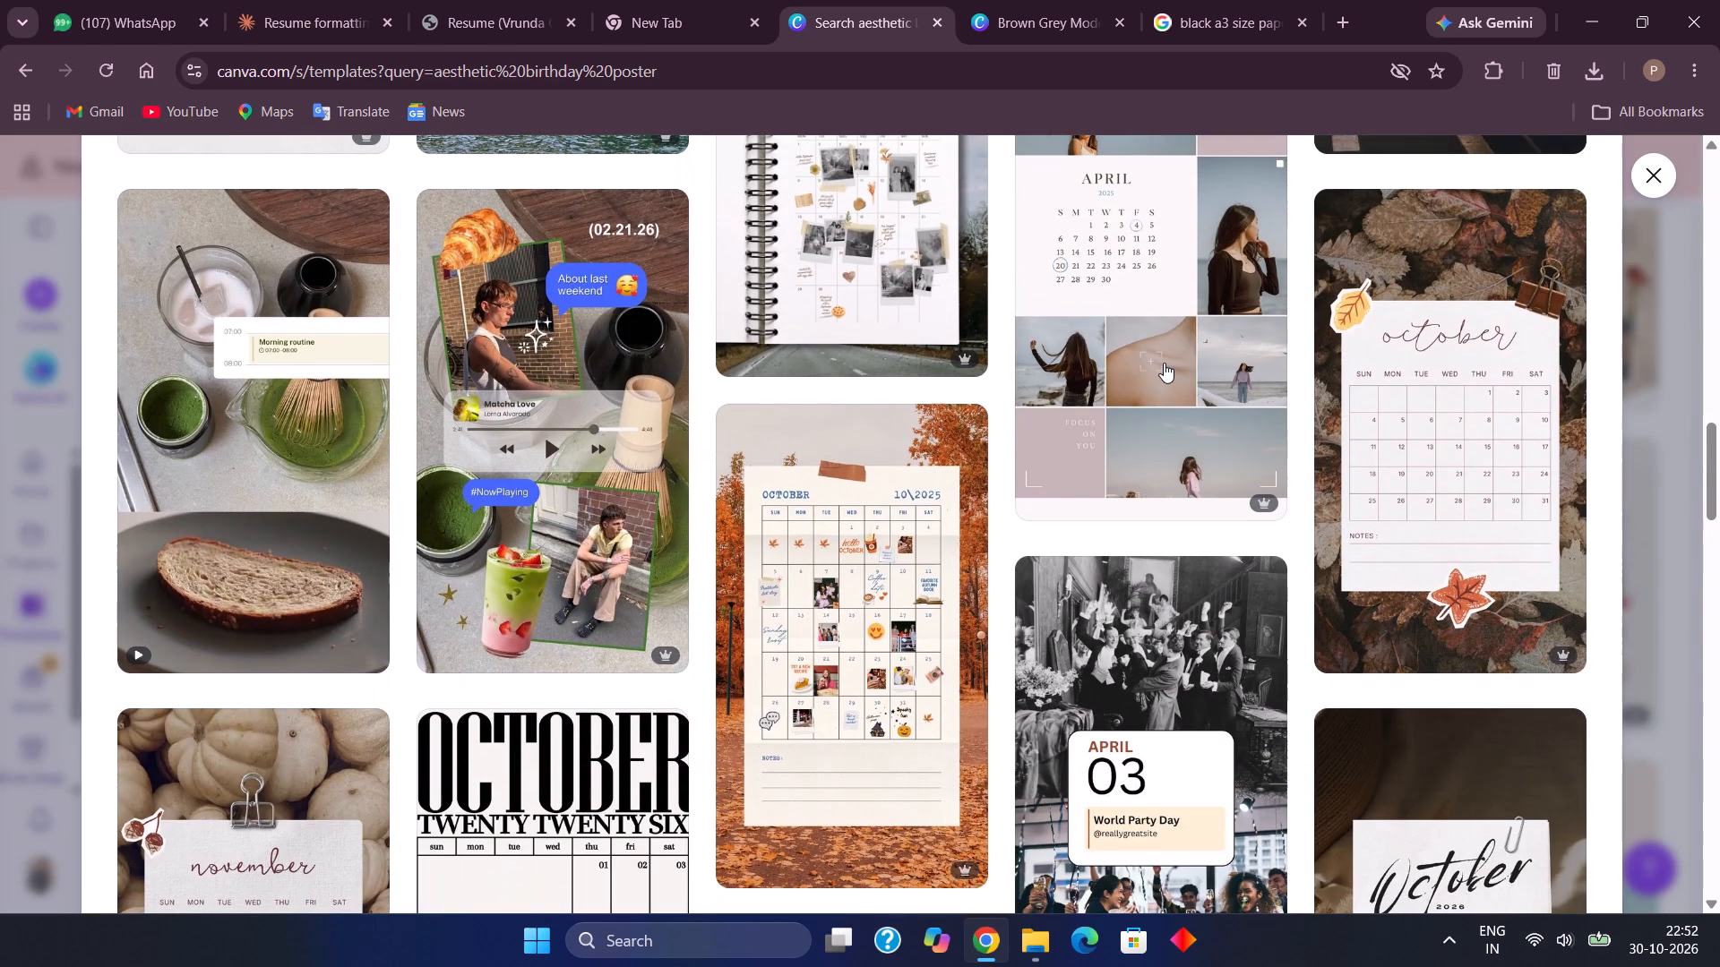
scroll(1164, 363, down, 7)
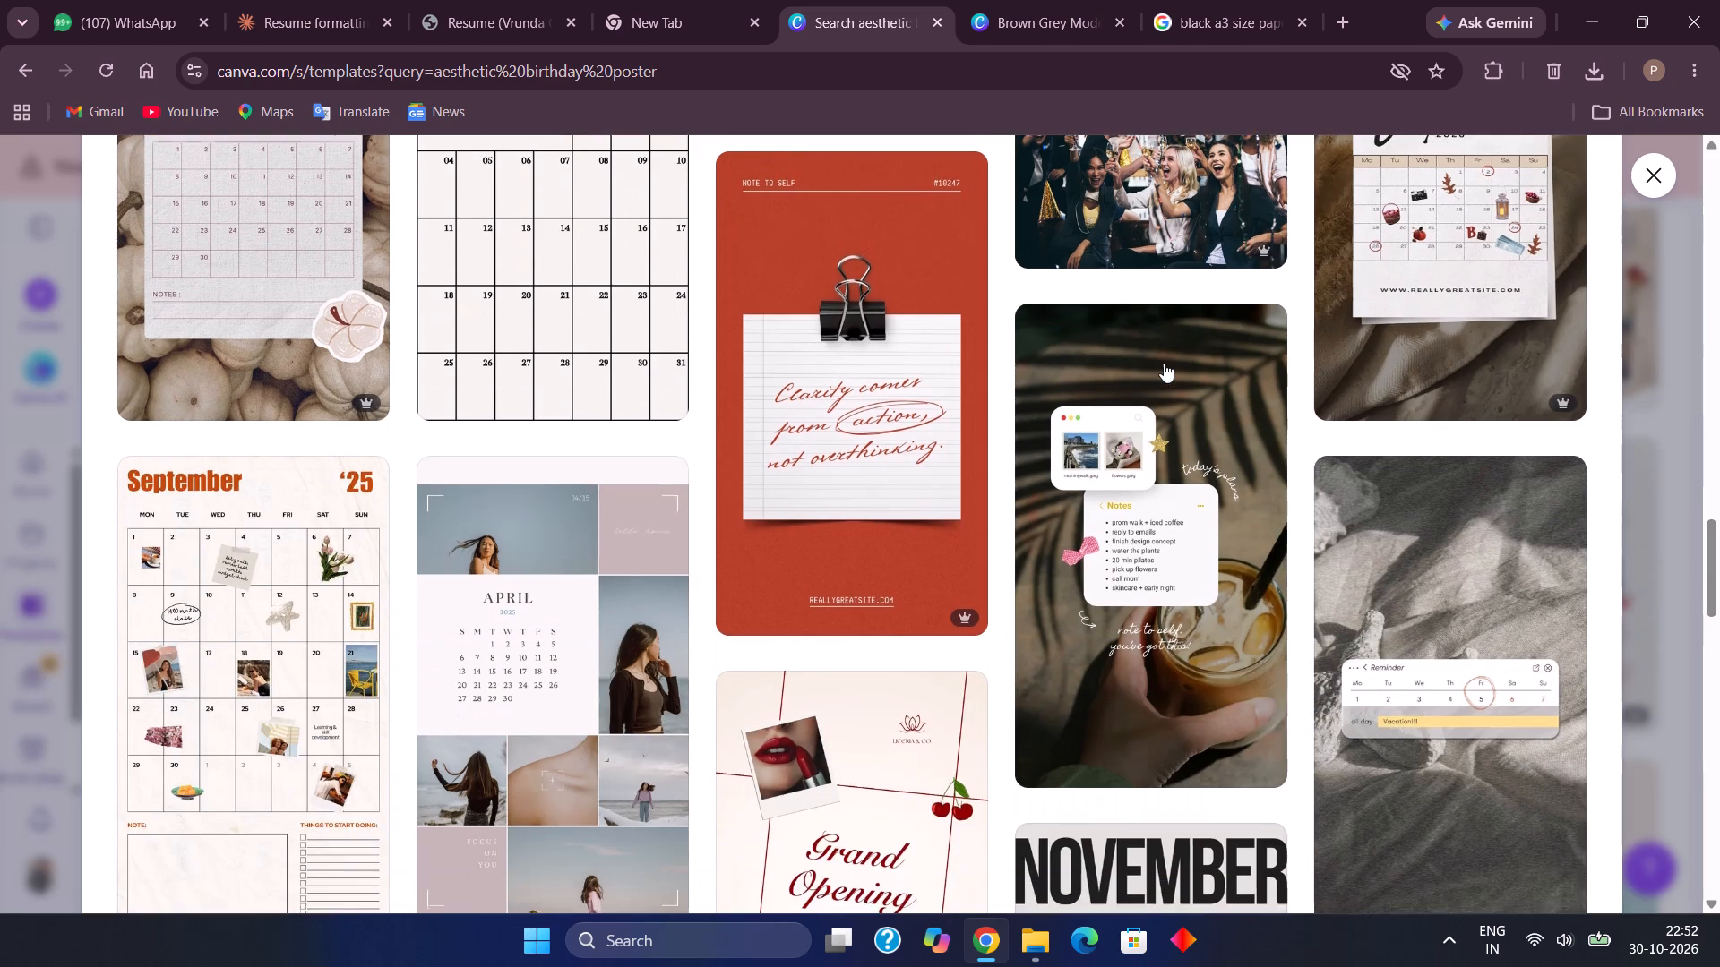
scroll(1164, 363, down, 1)
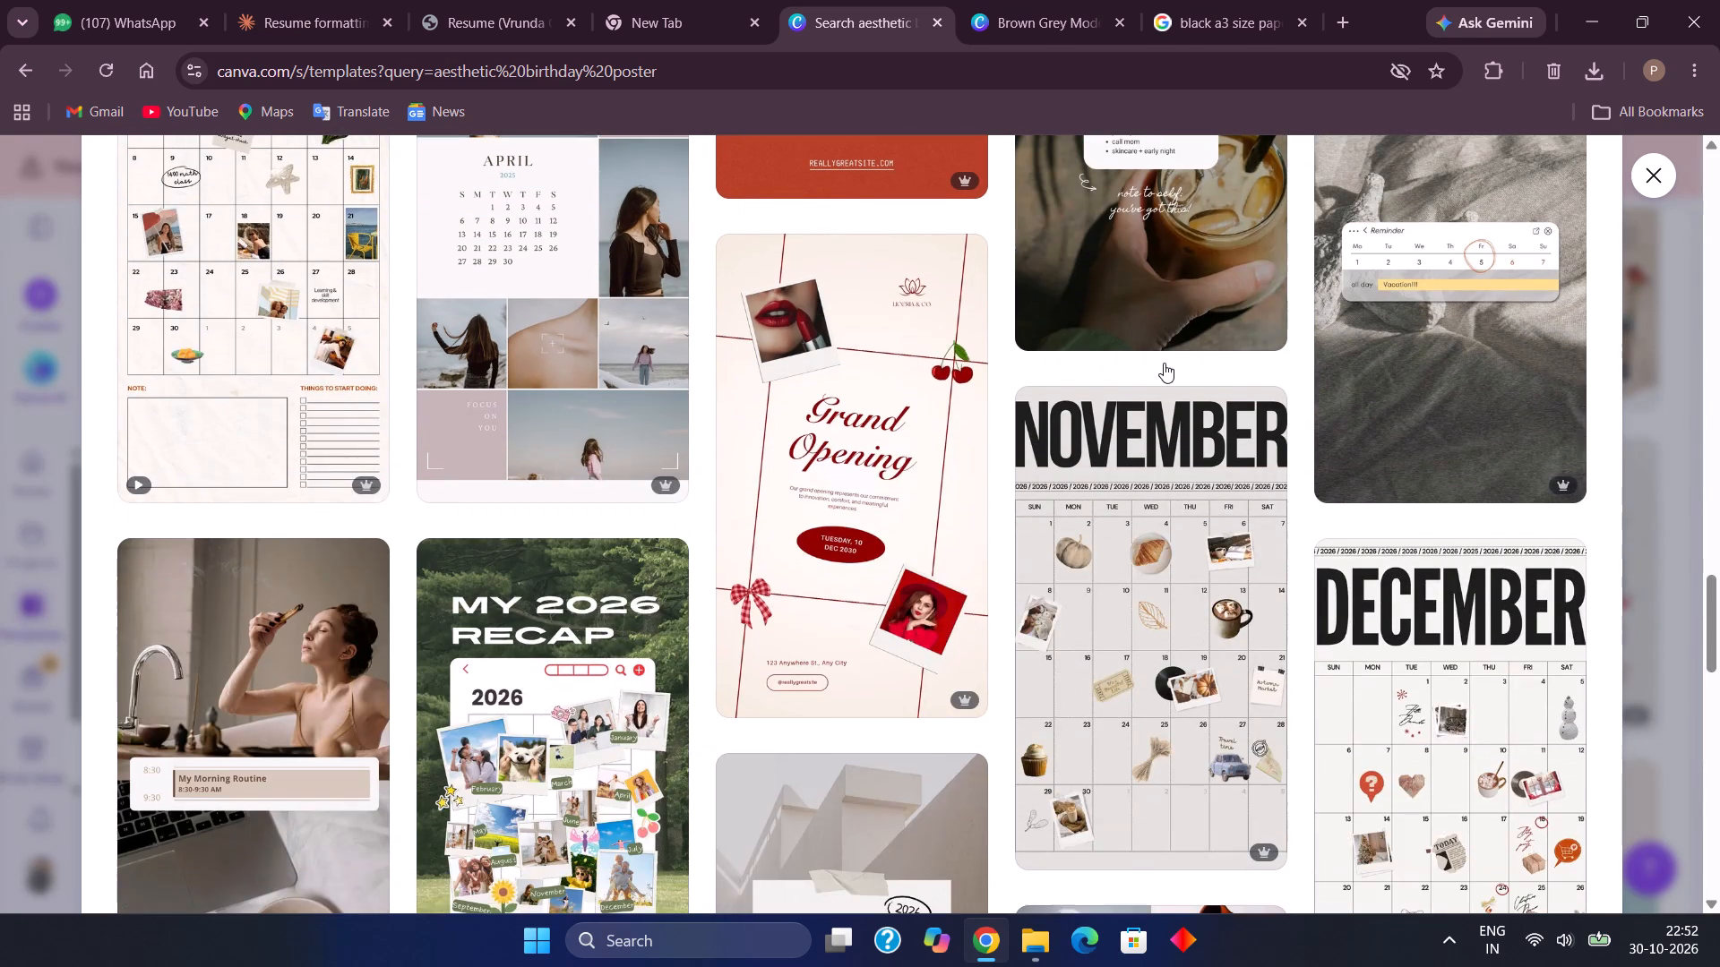
scroll(1164, 363, down, 2)
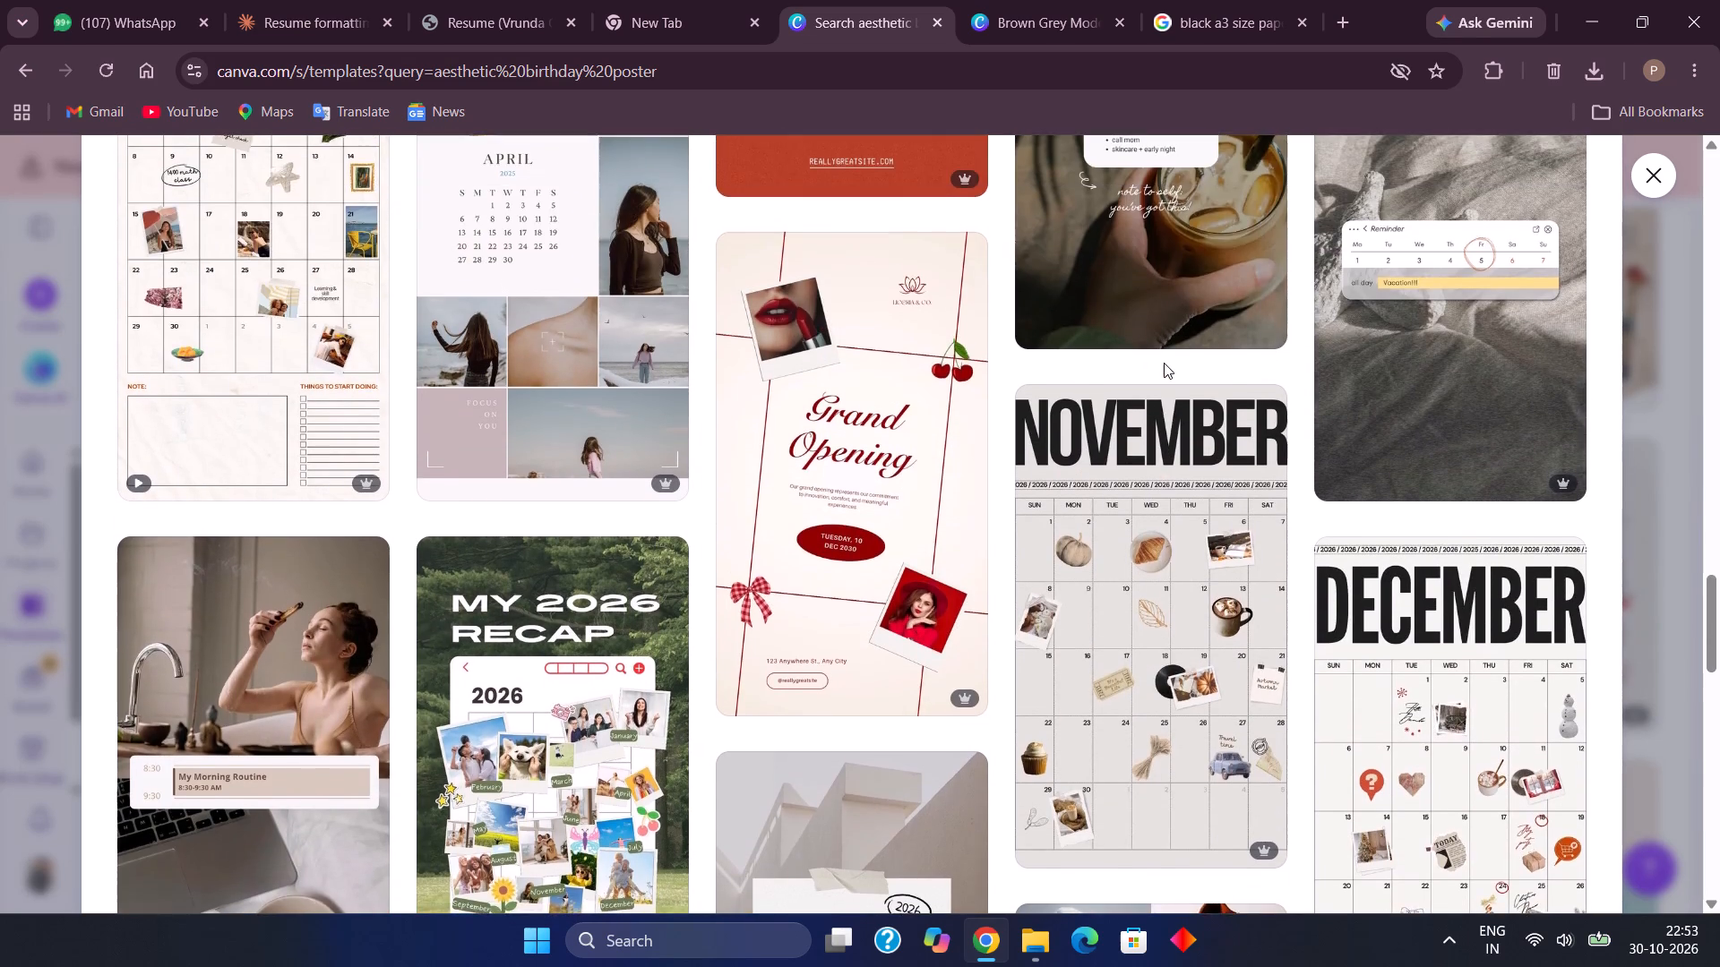
scroll(1164, 363, up, 13)
scroll(1164, 363, down, 2)
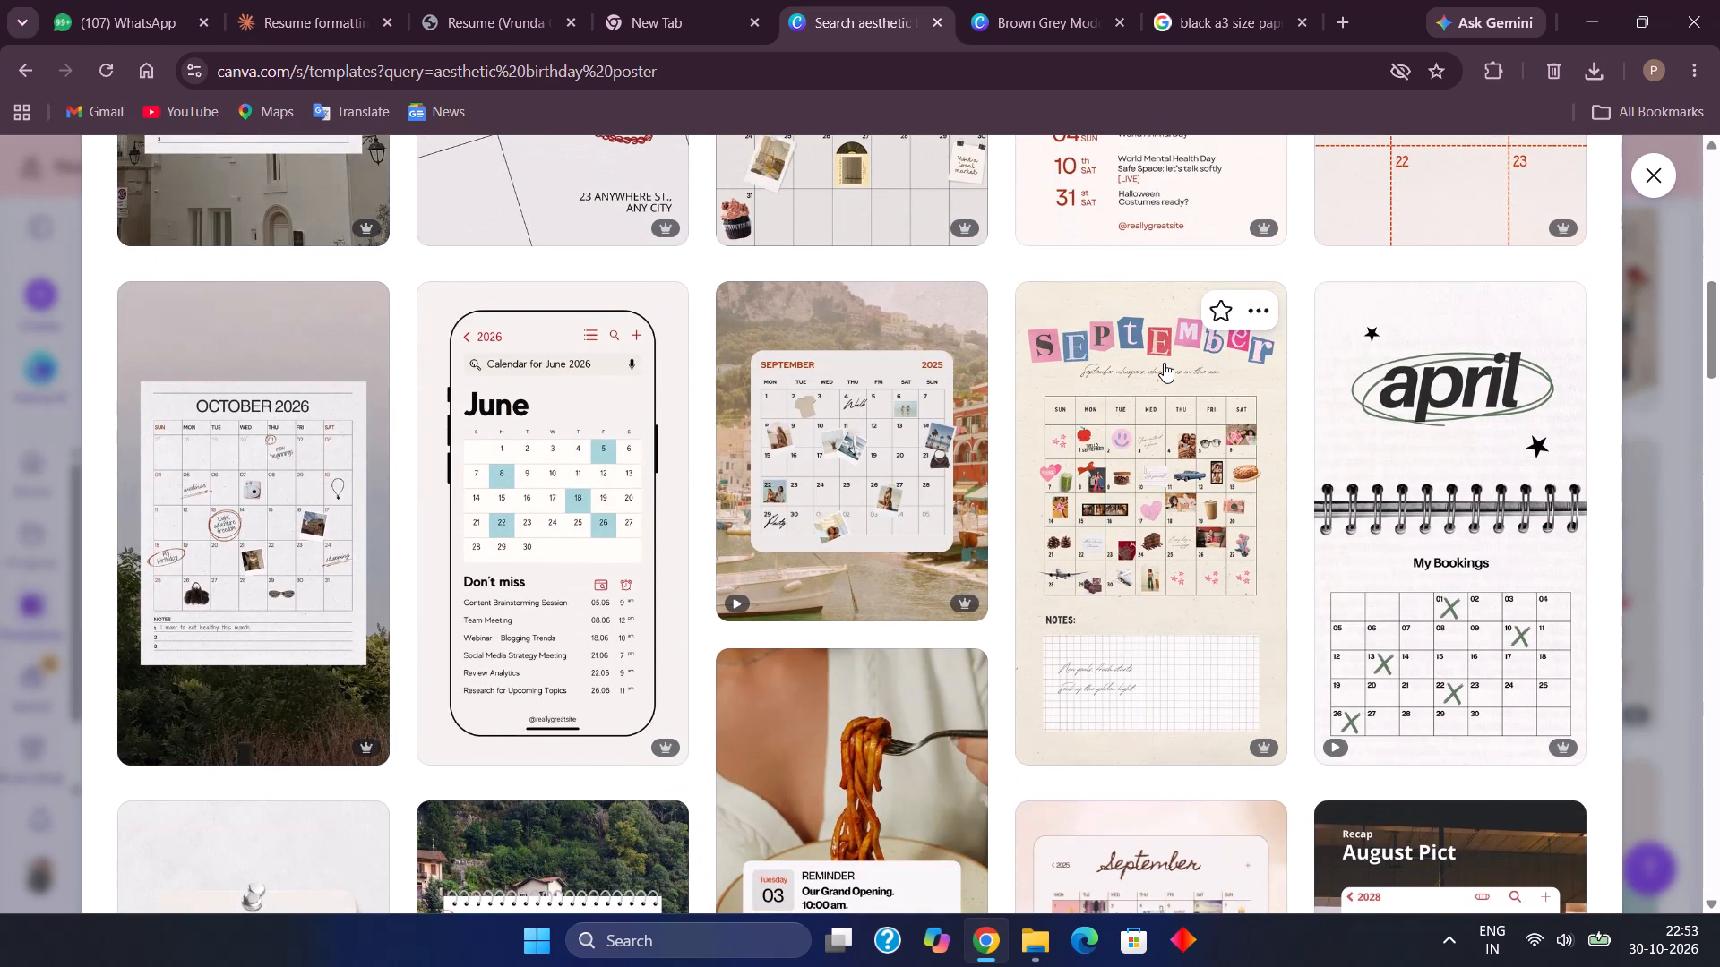
scroll(1164, 363, up, 1)
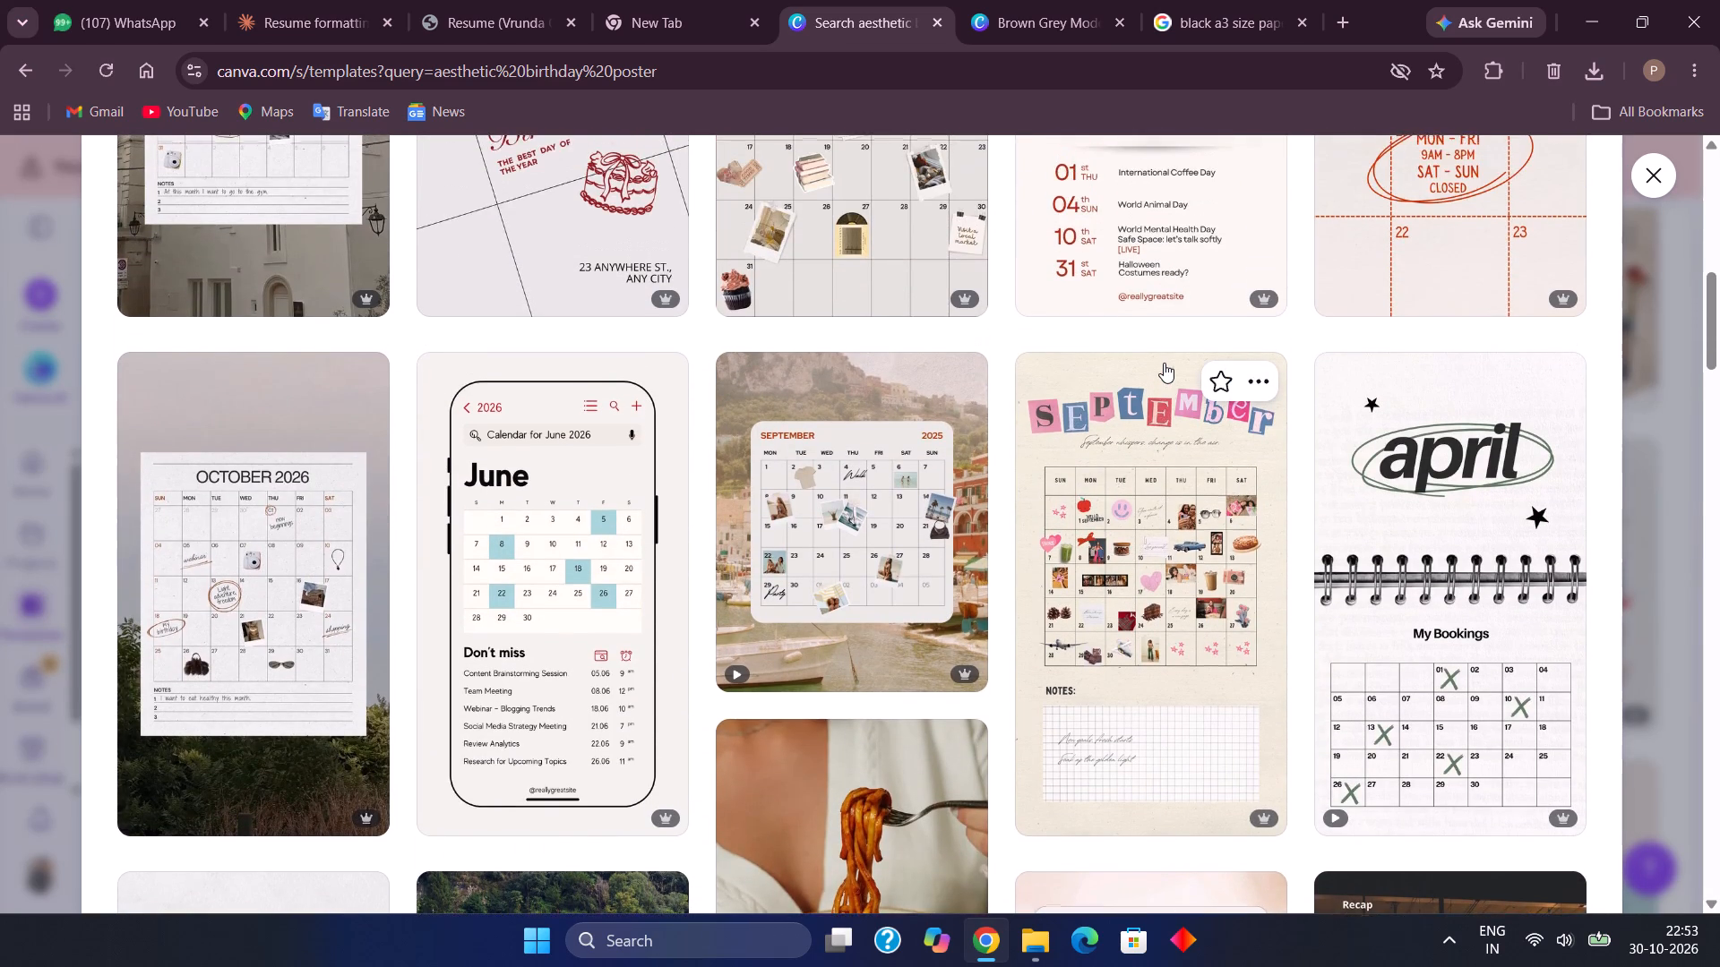
scroll(1164, 363, up, 6)
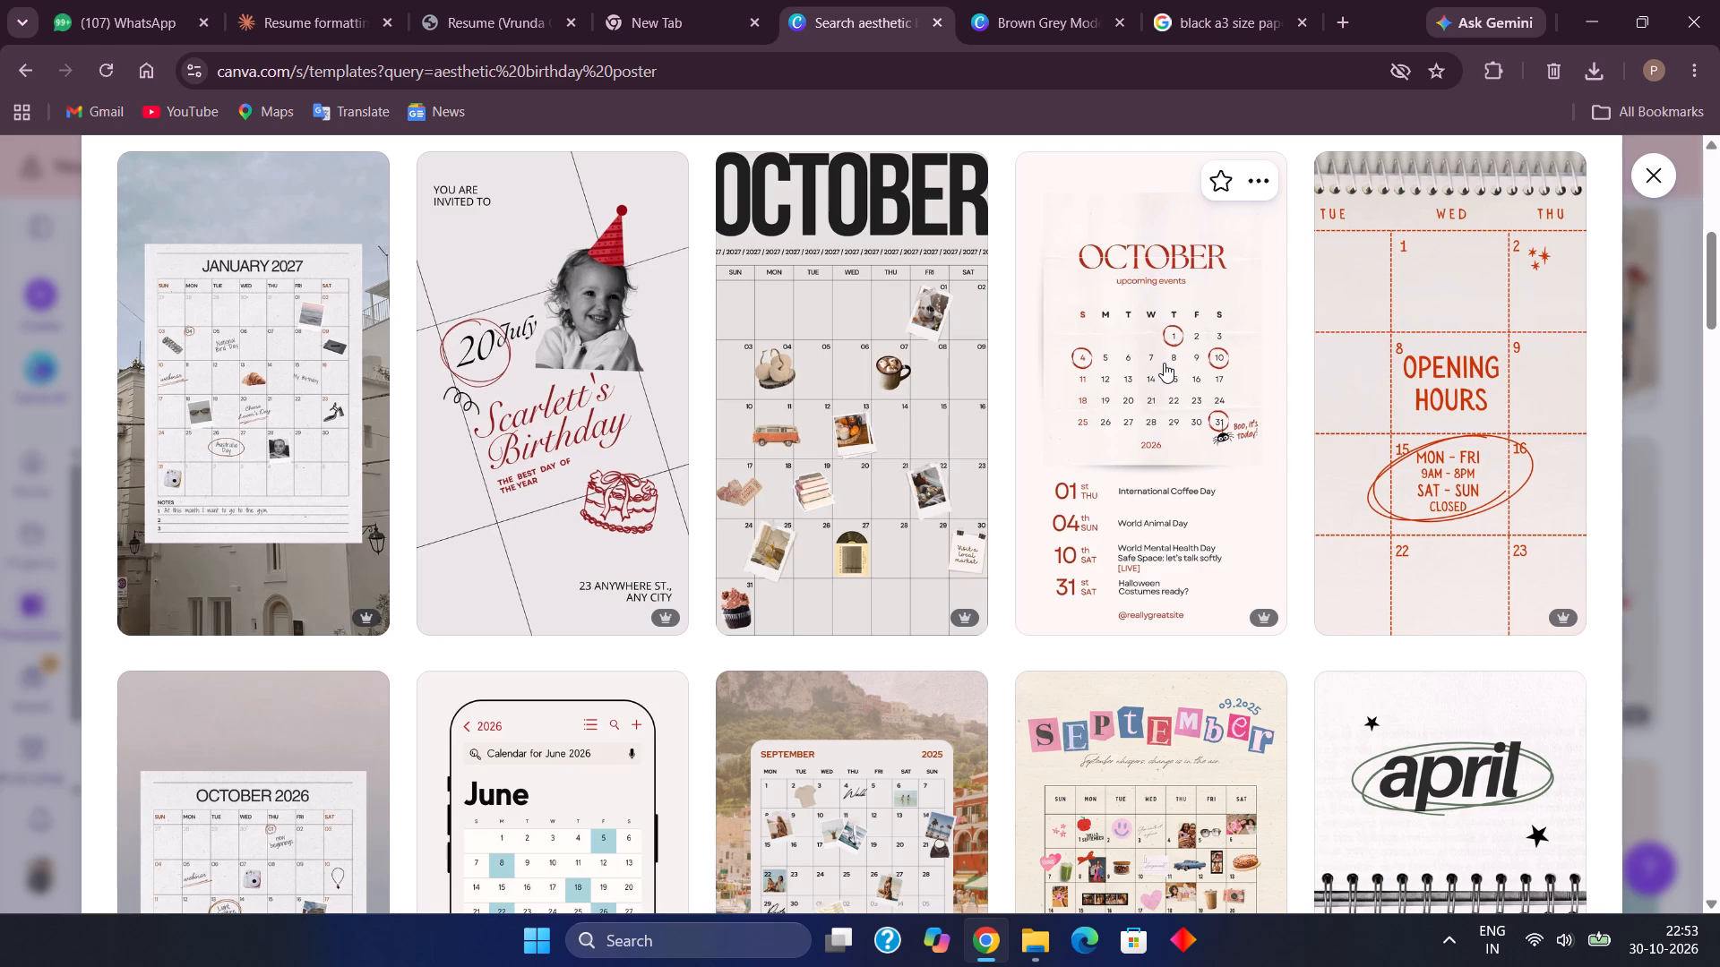
scroll(1164, 363, up, 14)
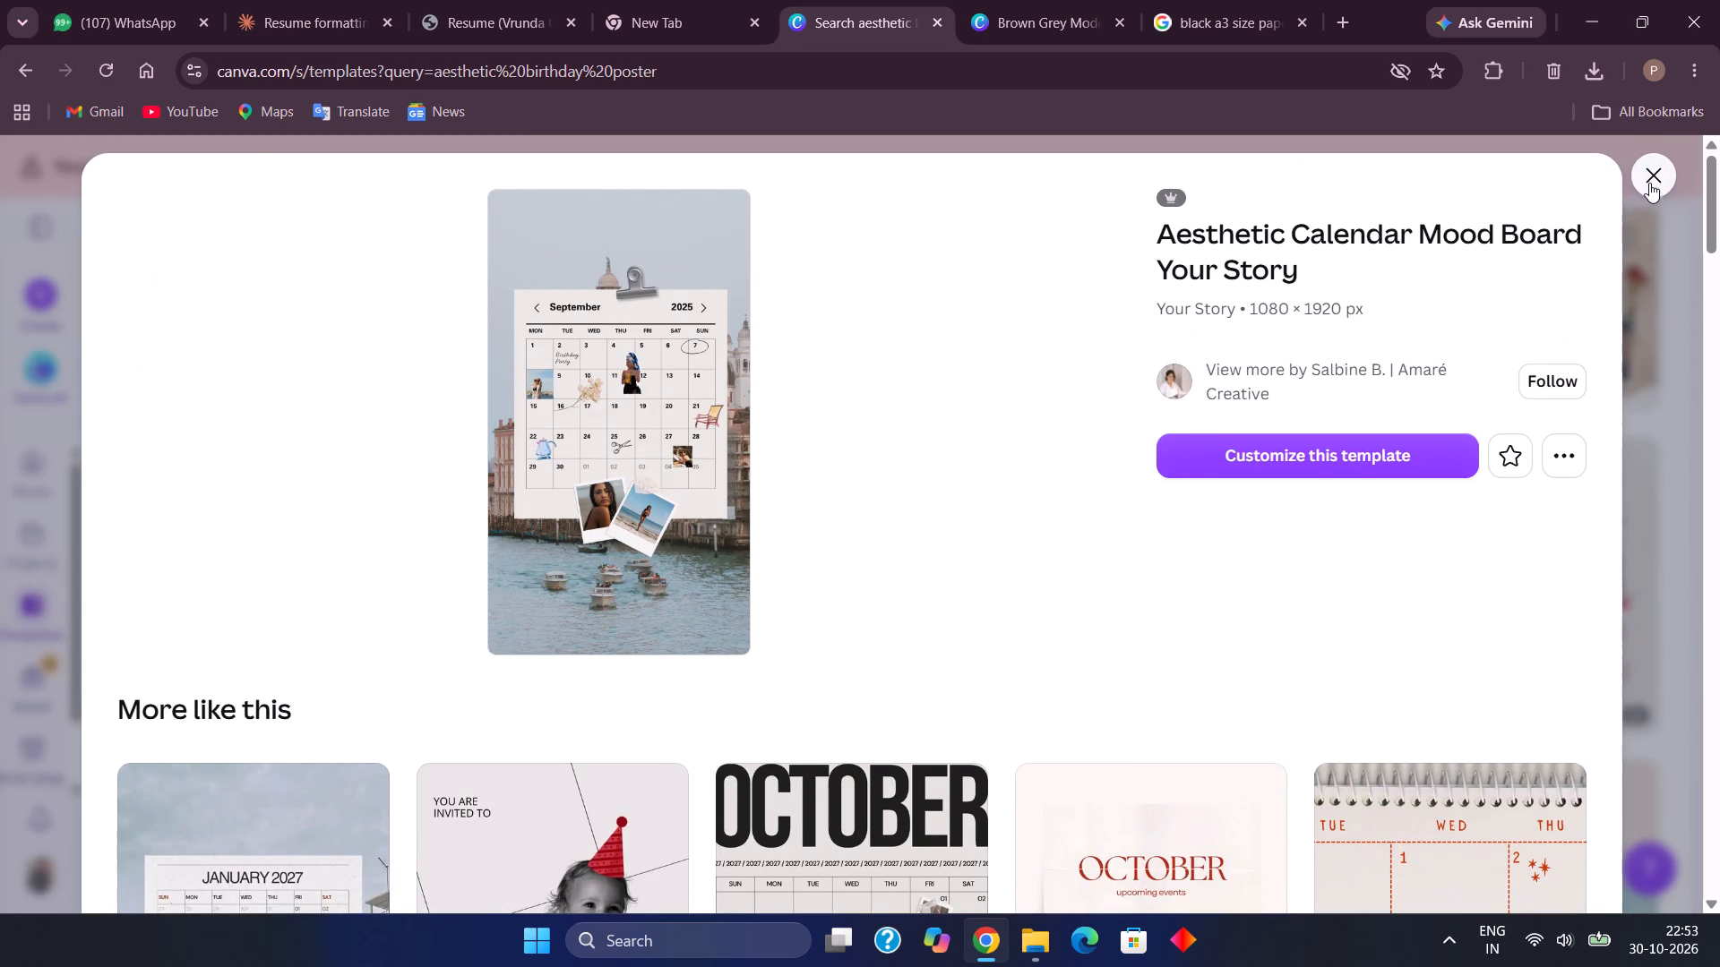
click(1649, 184)
Examine more of the aesthetic birthday poster results for decorations and layouts to borrow, and return to the search field.
scroll(1179, 501, down, 2)
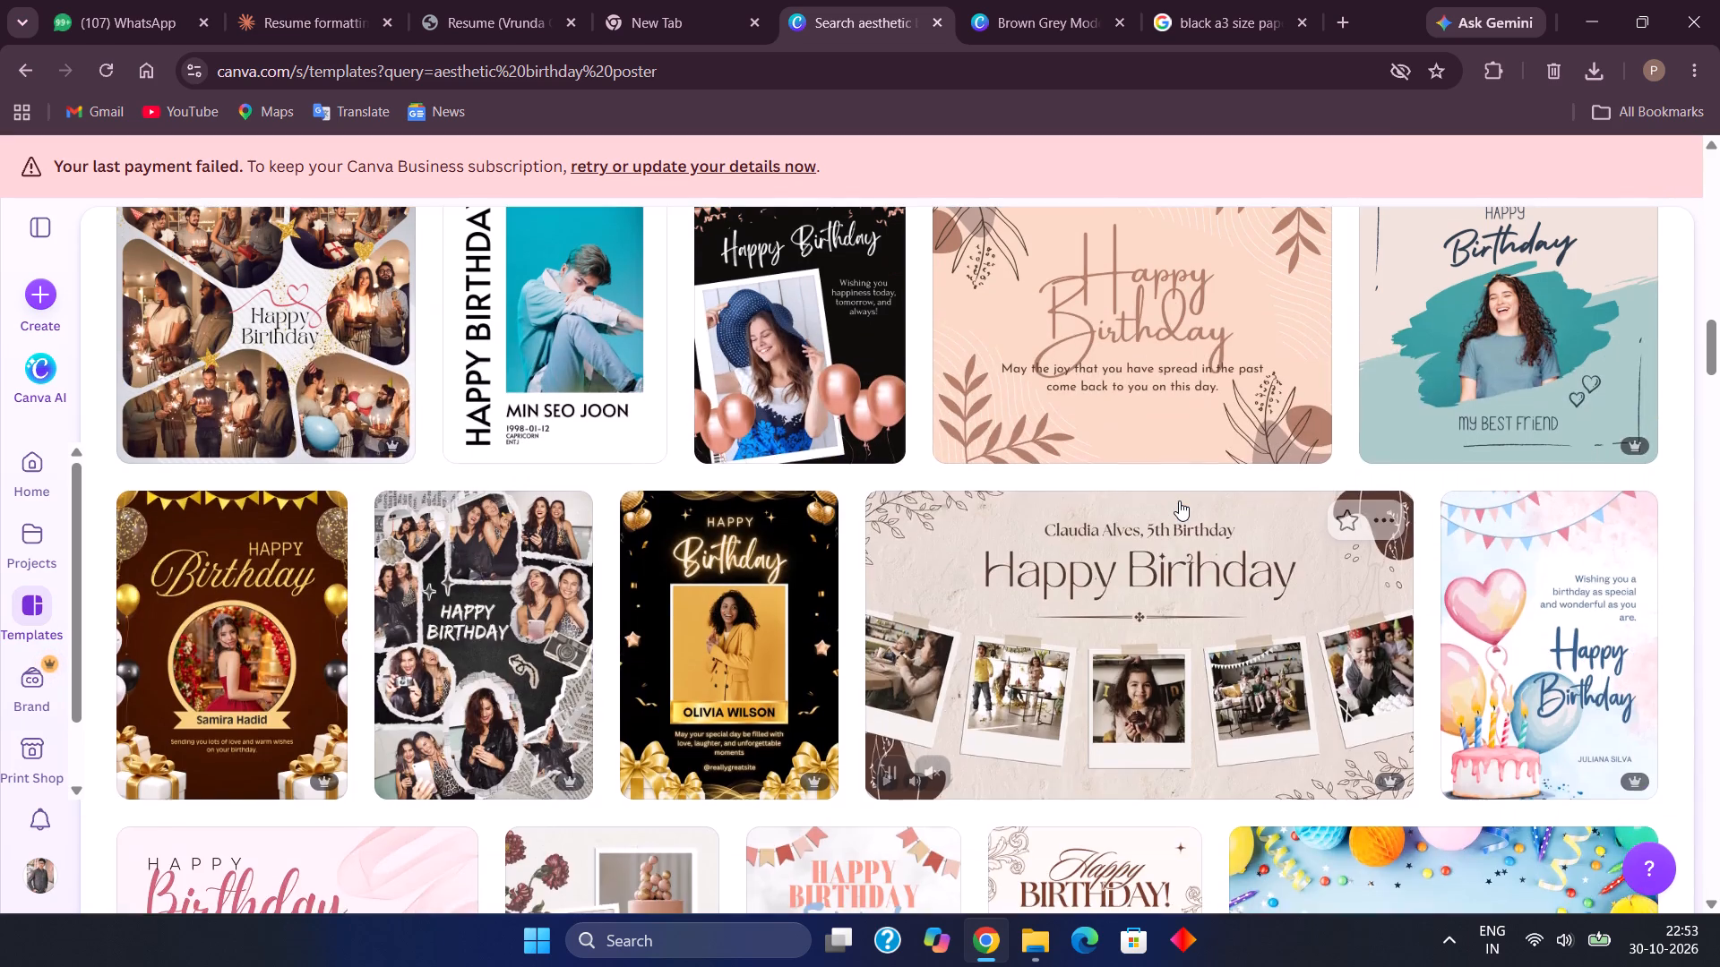
scroll(1179, 501, down, 10)
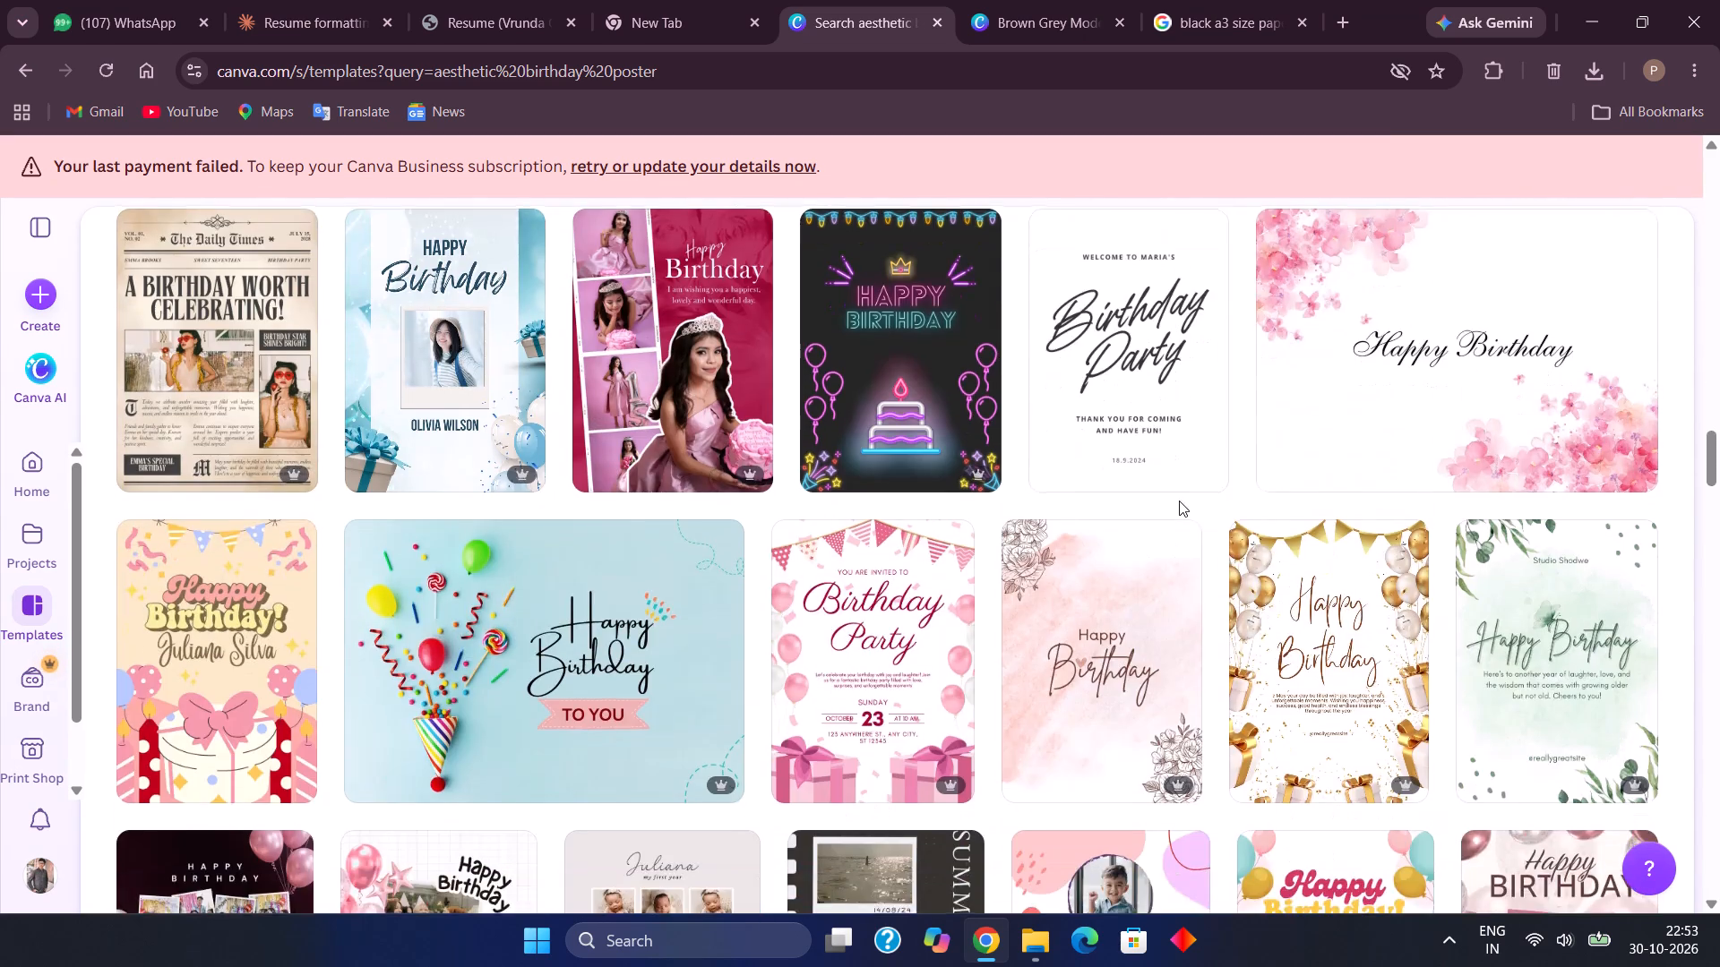
scroll(1179, 501, down, 8)
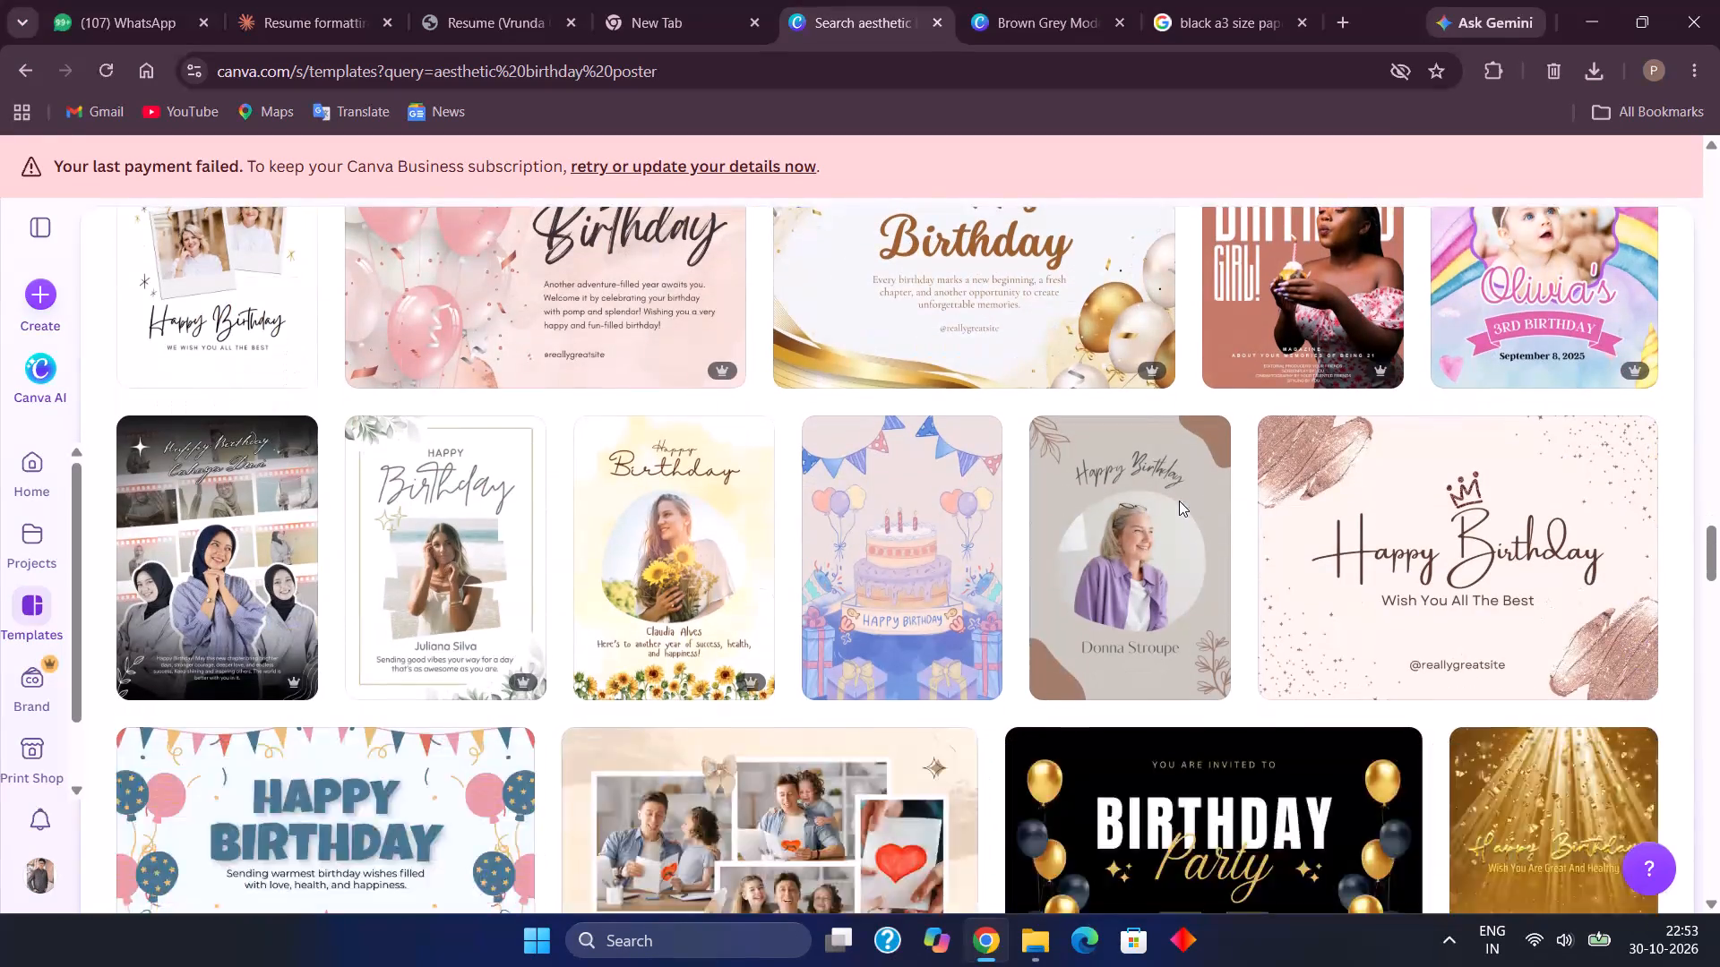
scroll(1179, 501, down, 2)
scroll(1179, 501, up, 1)
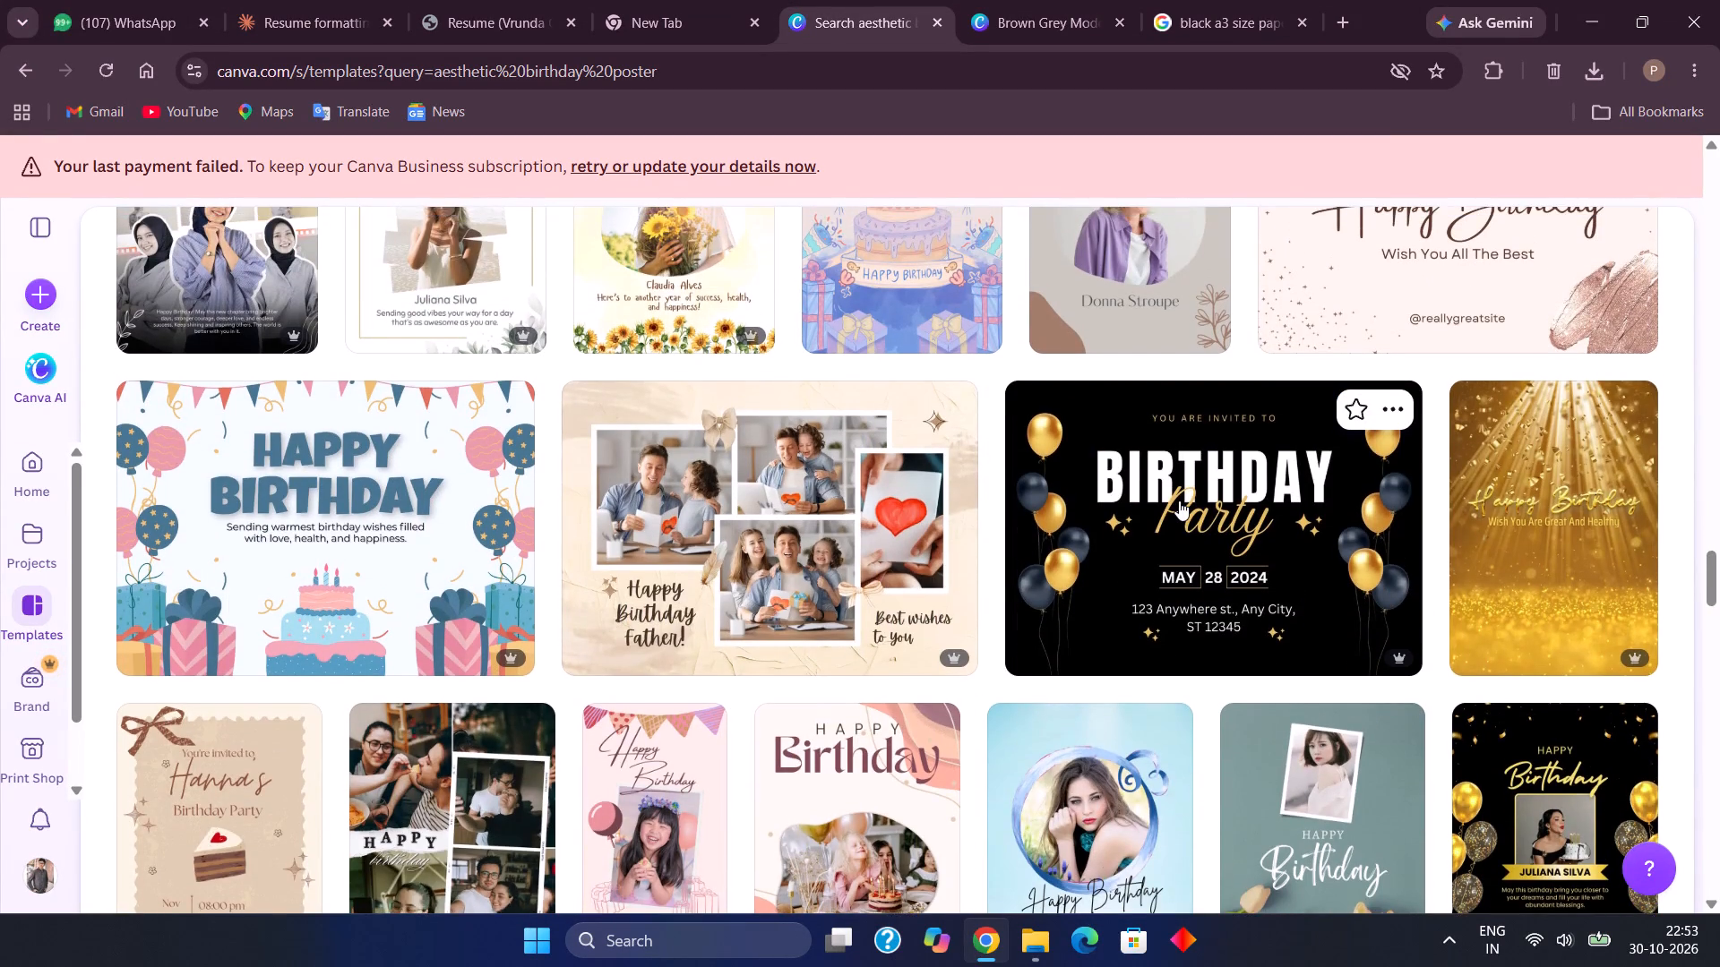
scroll(1179, 501, down, 9)
scroll(1179, 501, up, 13)
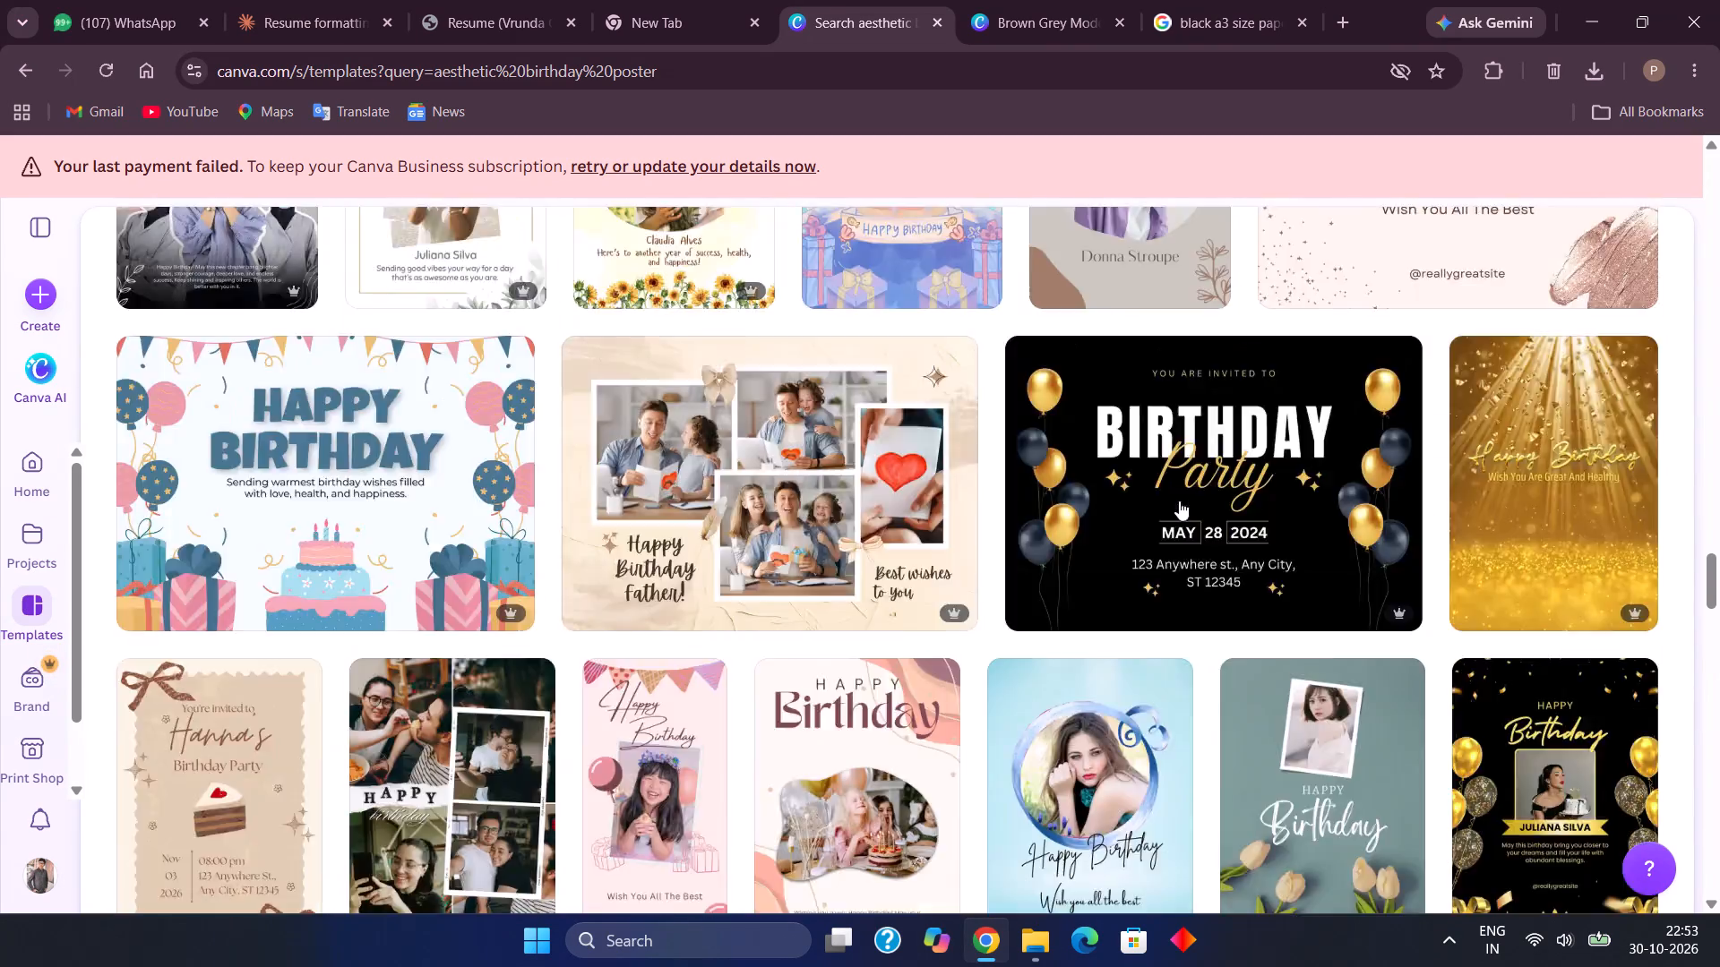
scroll(1179, 501, up, 12)
scroll(1179, 501, up, 11)
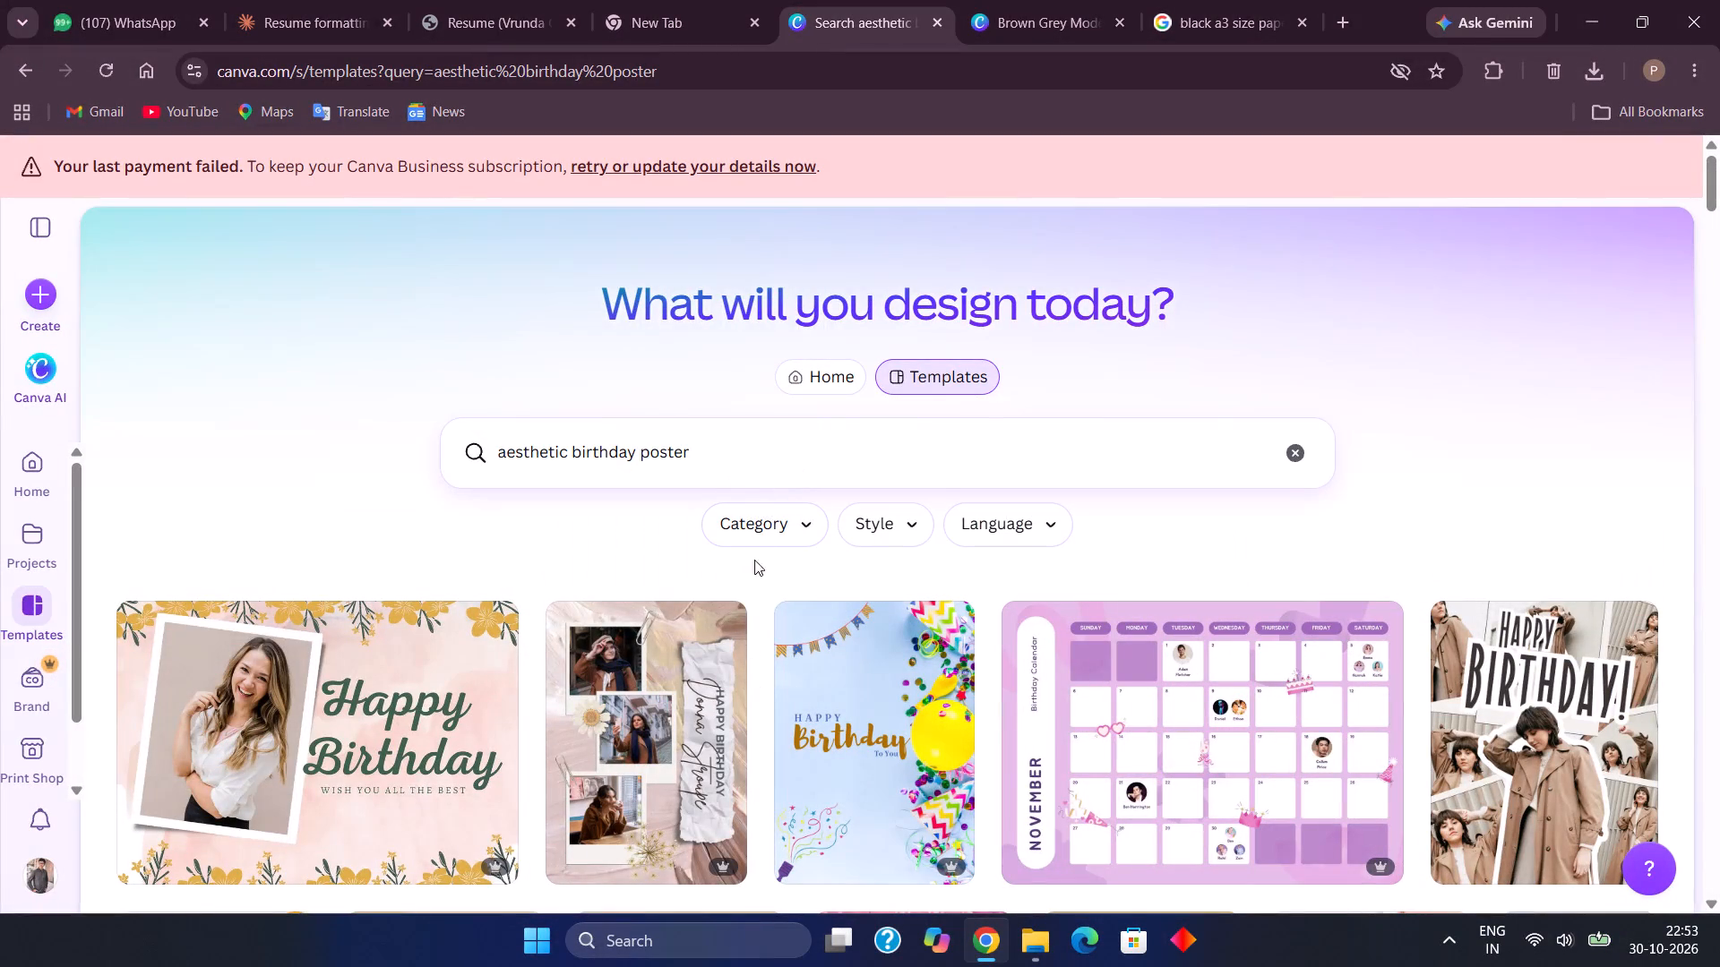
Rerun the aesthetic birthday poster template search and examine the results further down for lettering, decorations and layouts to borrow.
click(742, 466)
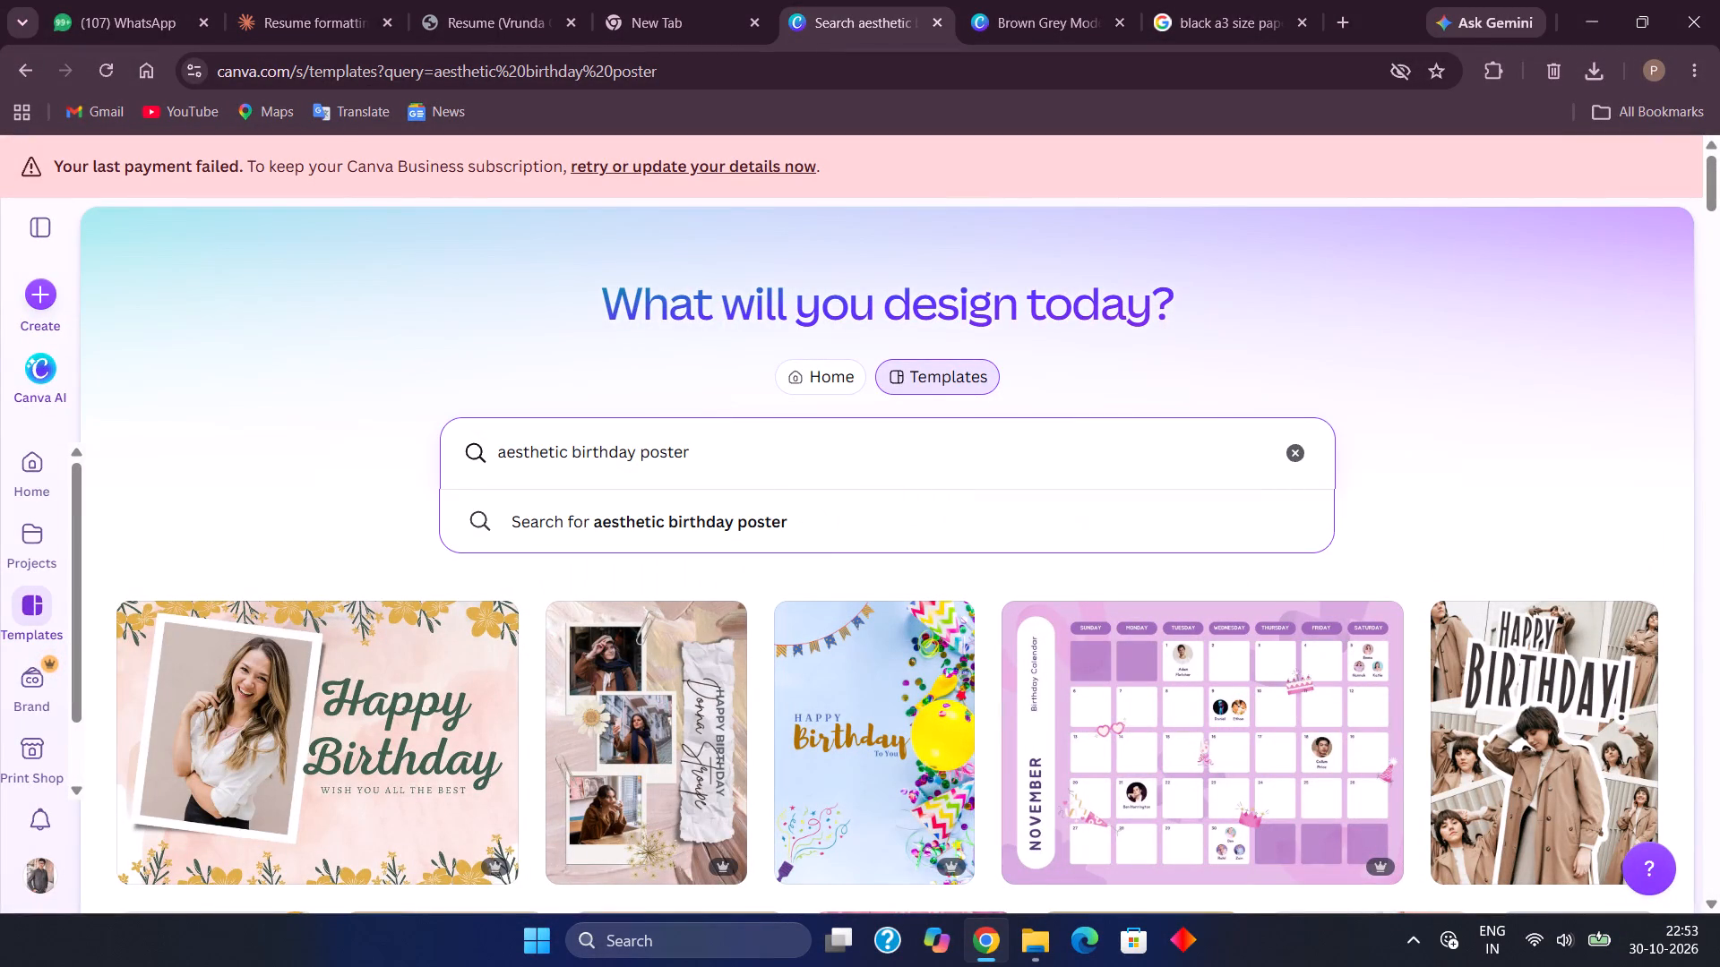
key(Return)
click(1323, 347)
scroll(1323, 347, down, 7)
scroll(1323, 347, down, 17)
scroll(1323, 347, down, 9)
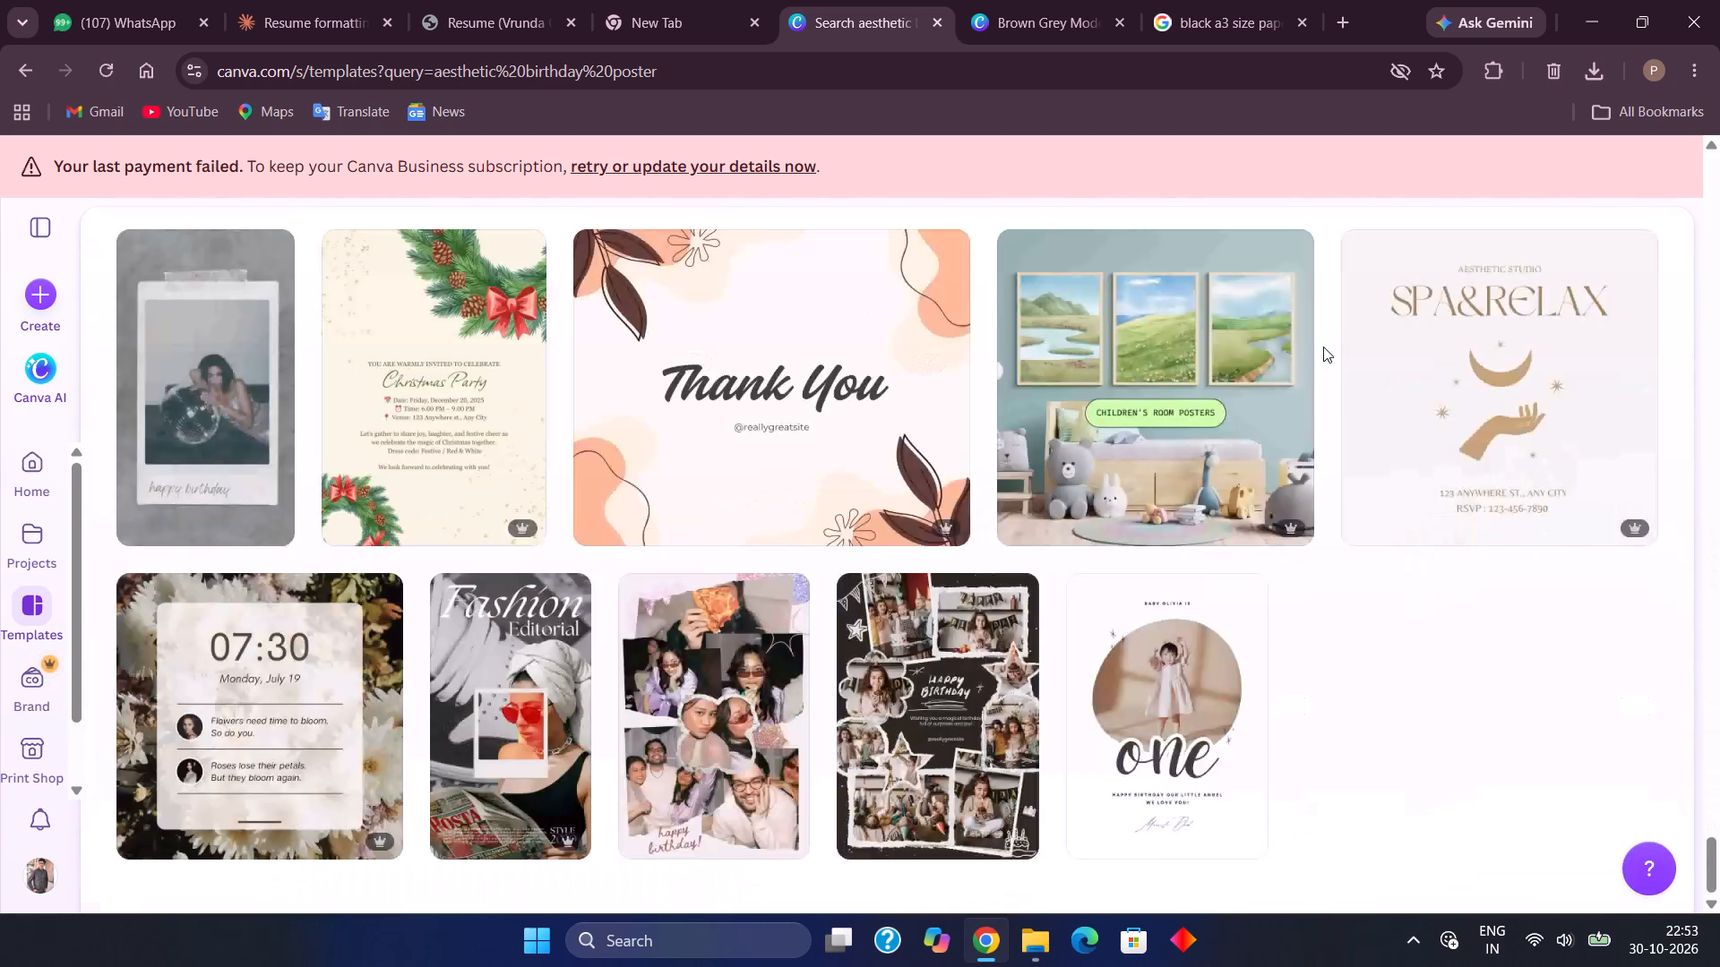
scroll(1323, 347, down, 2)
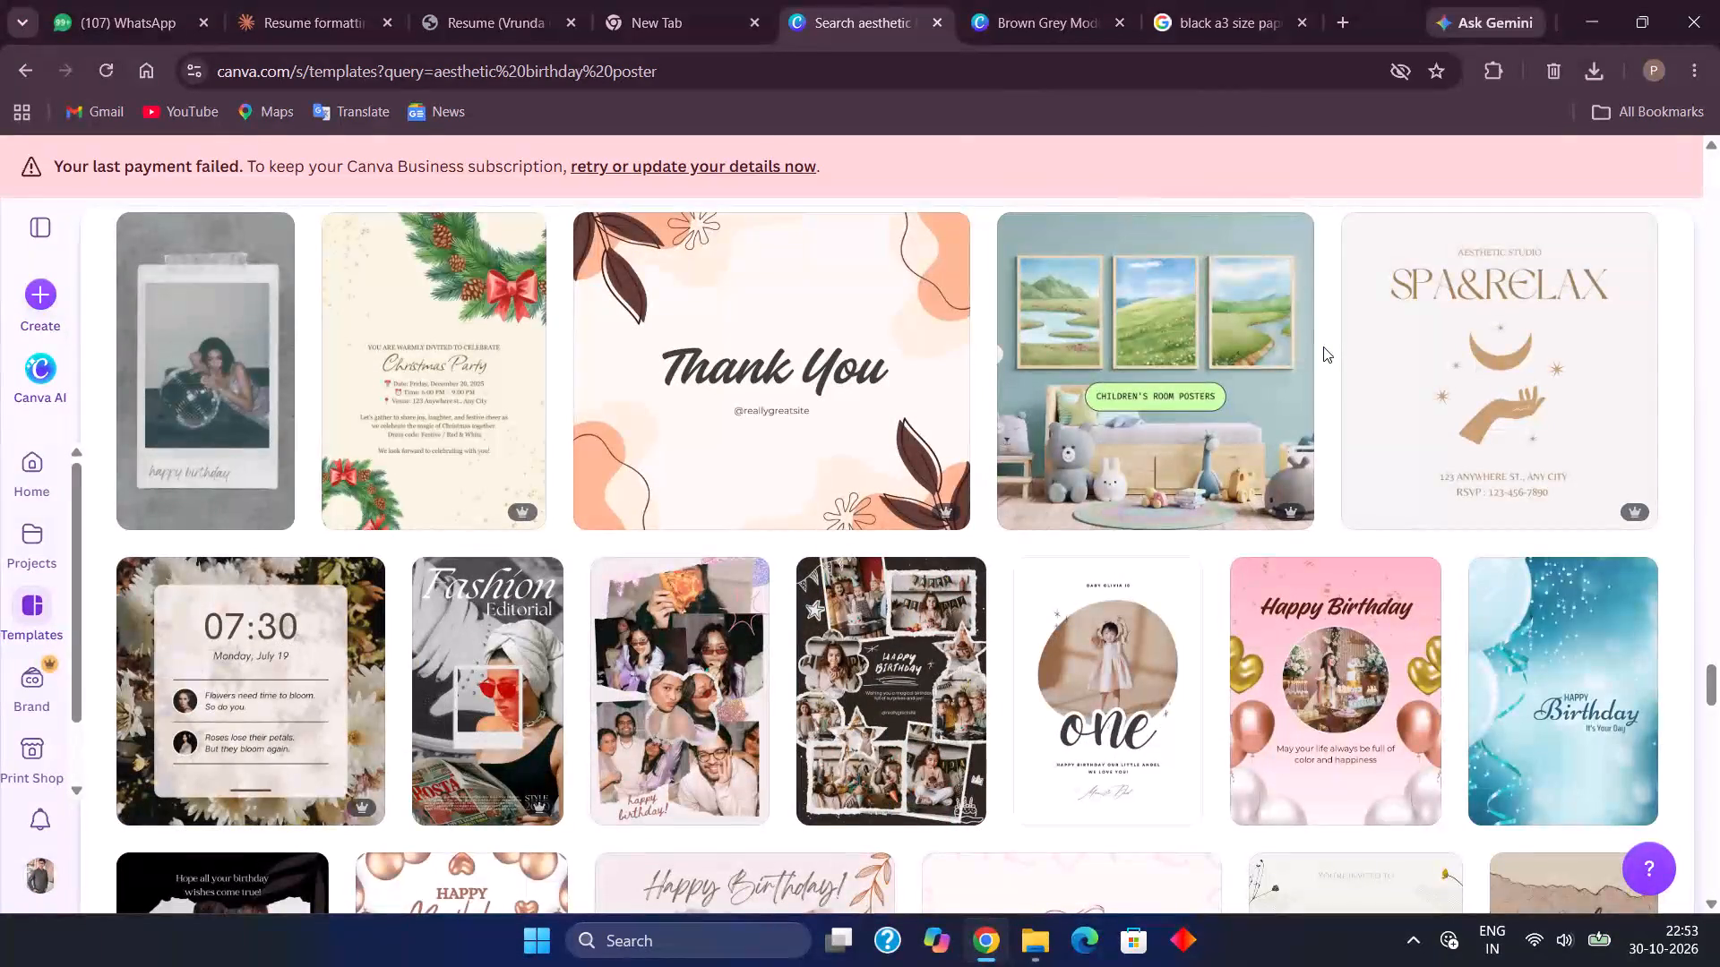
scroll(1323, 347, down, 5)
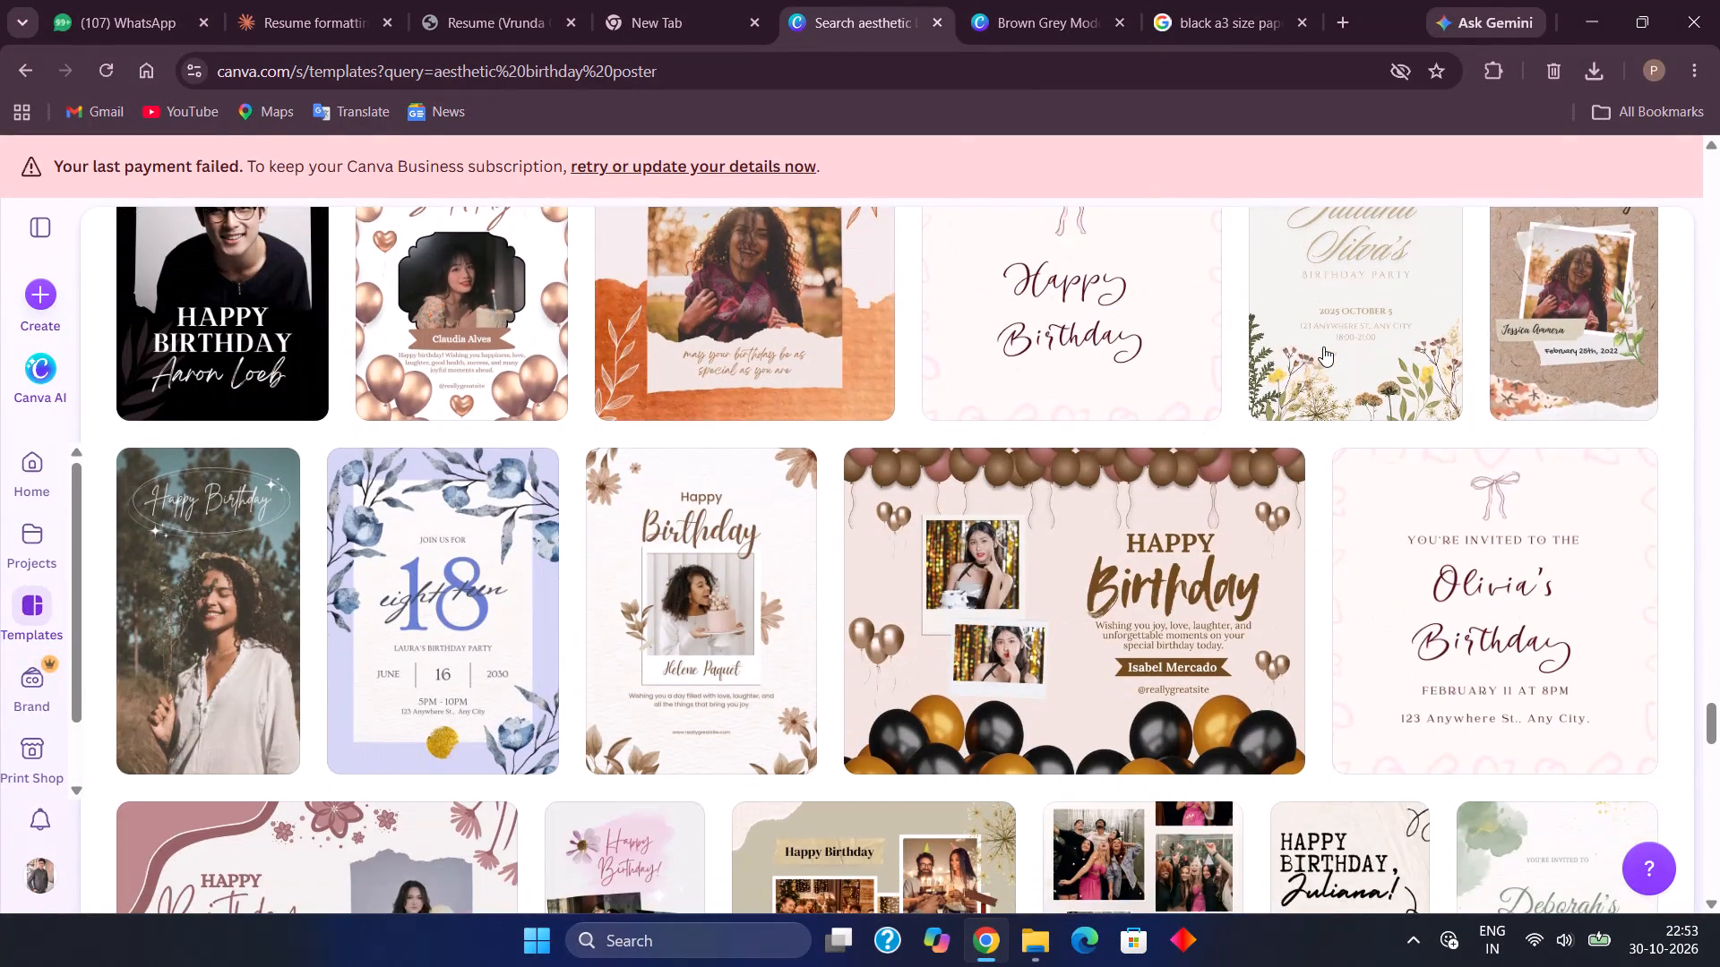
scroll(1323, 347, down, 6)
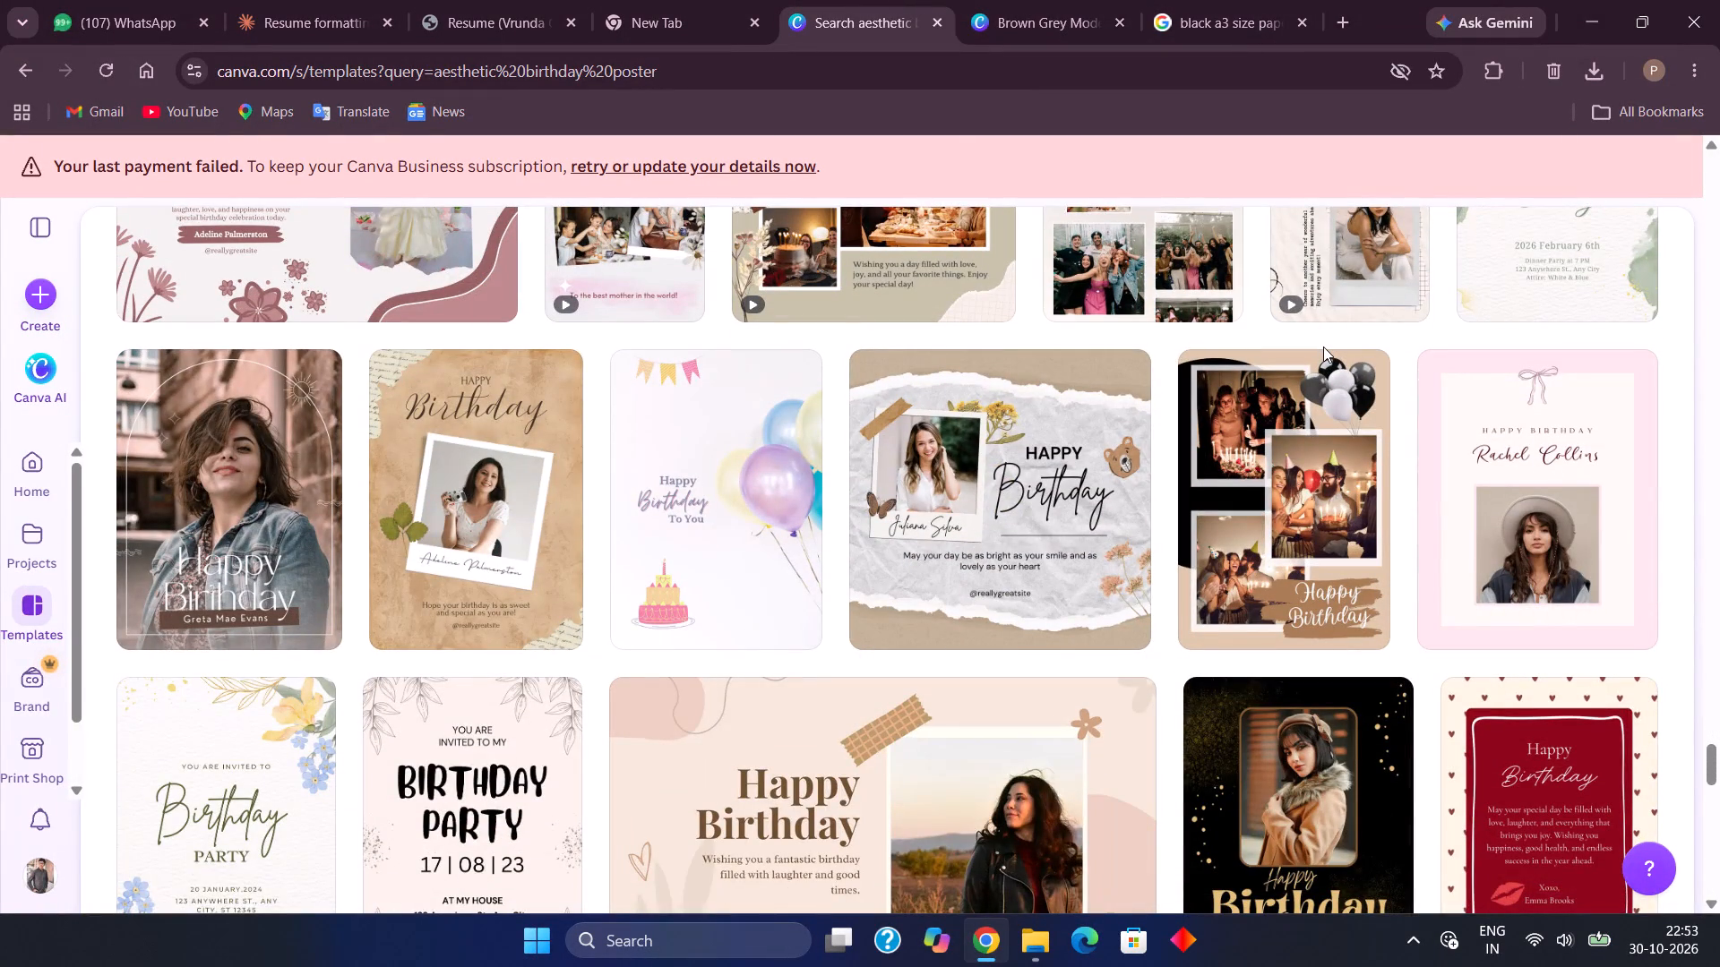
scroll(1323, 347, down, 3)
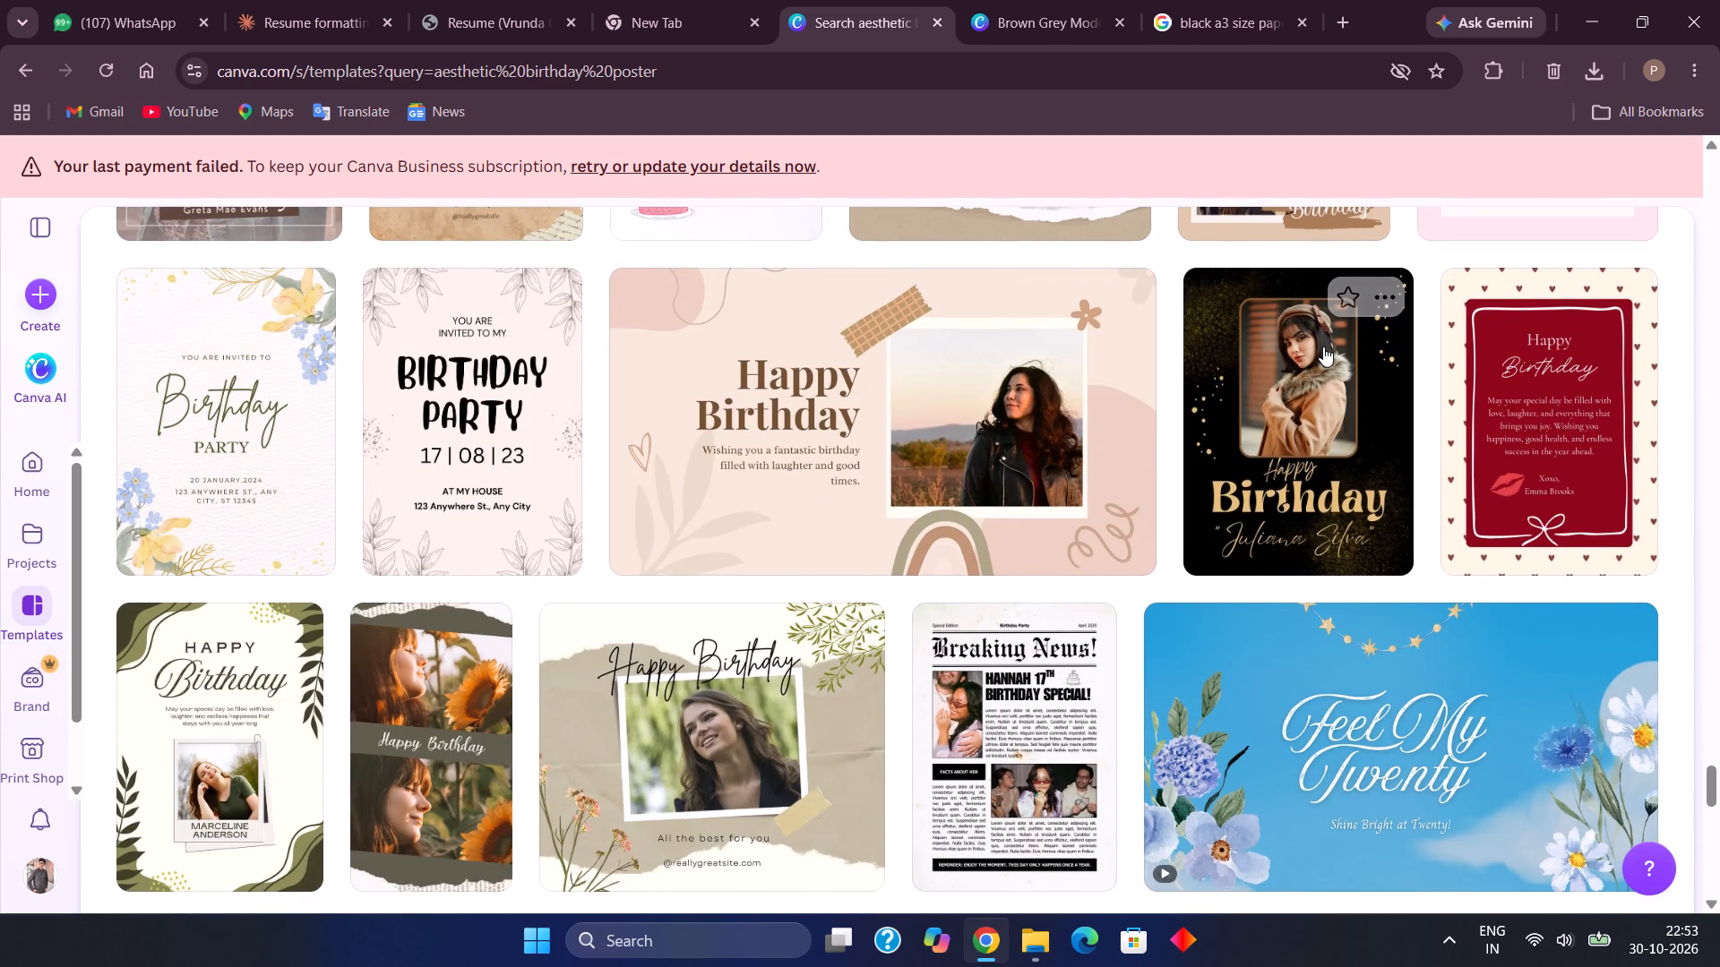
scroll(1323, 347, down, 3)
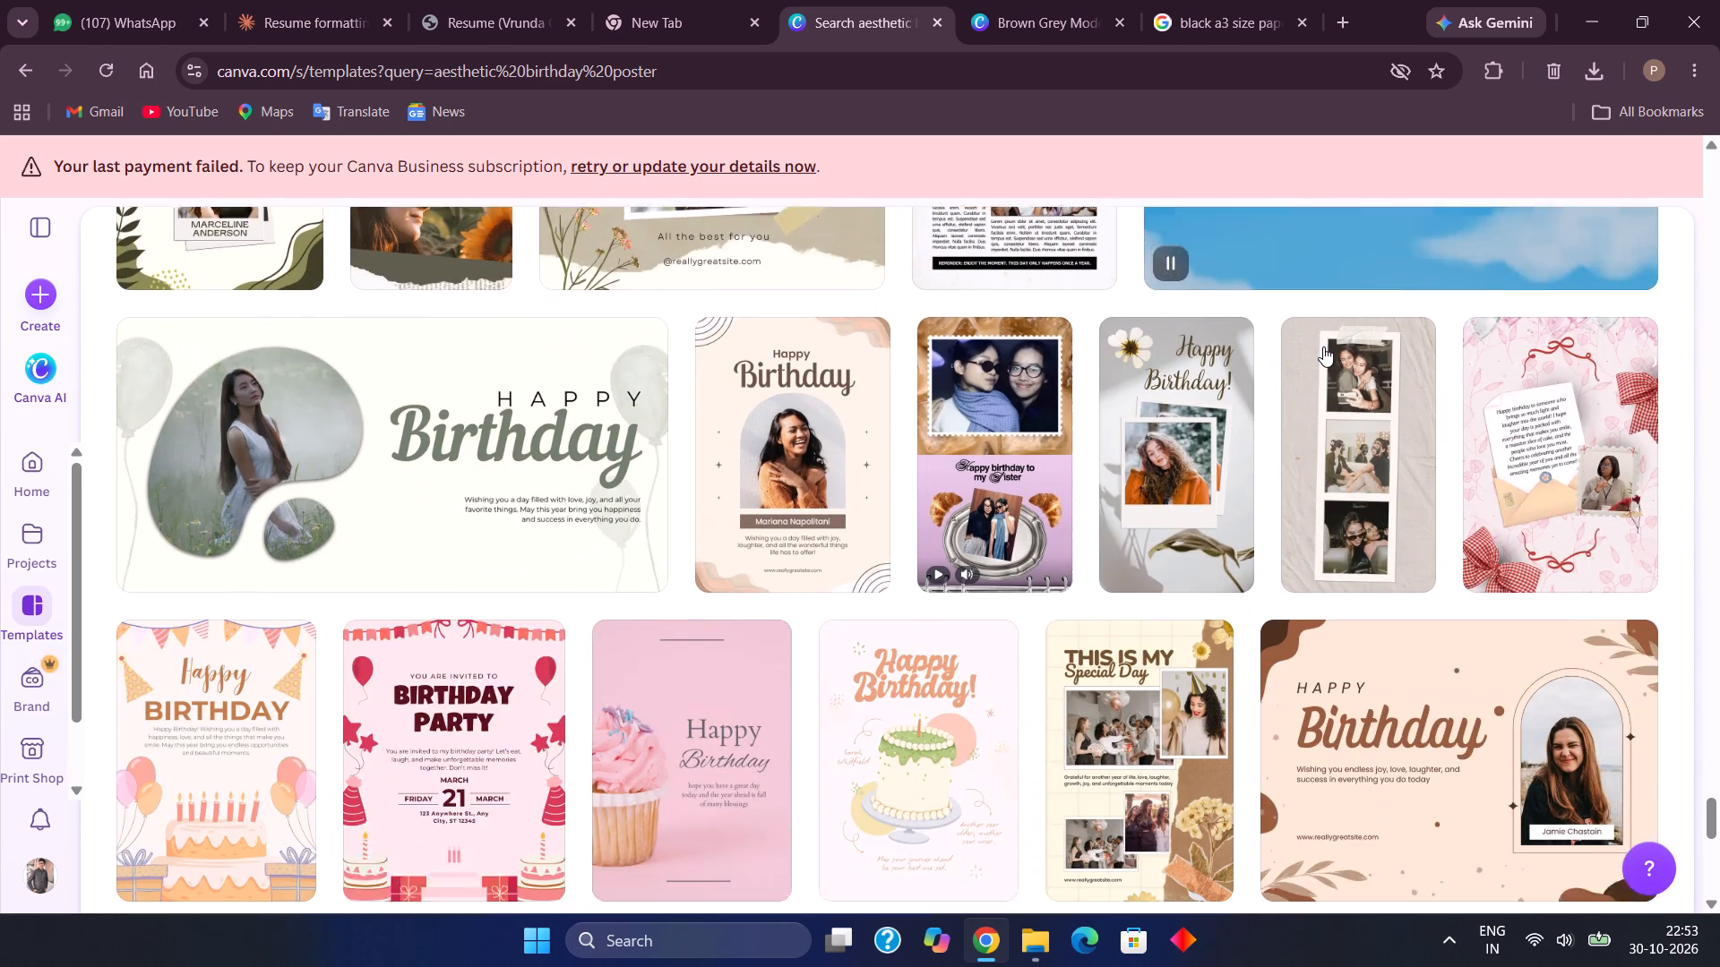
scroll(1323, 347, down, 5)
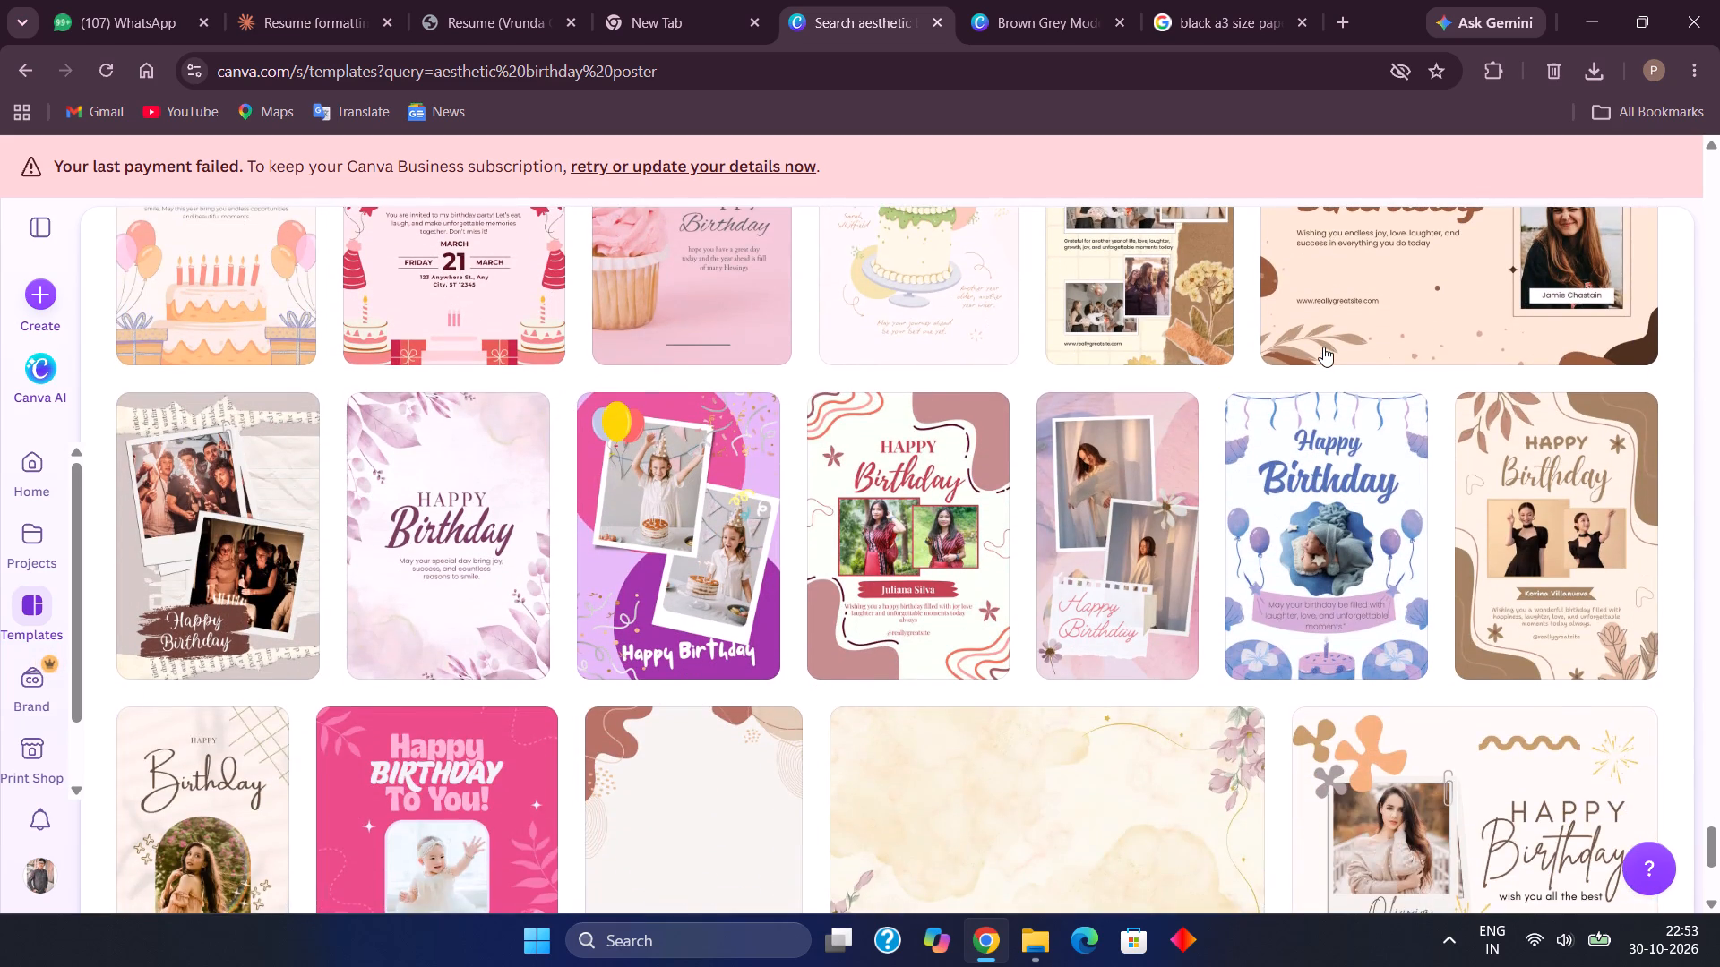
scroll(1323, 347, down, 5)
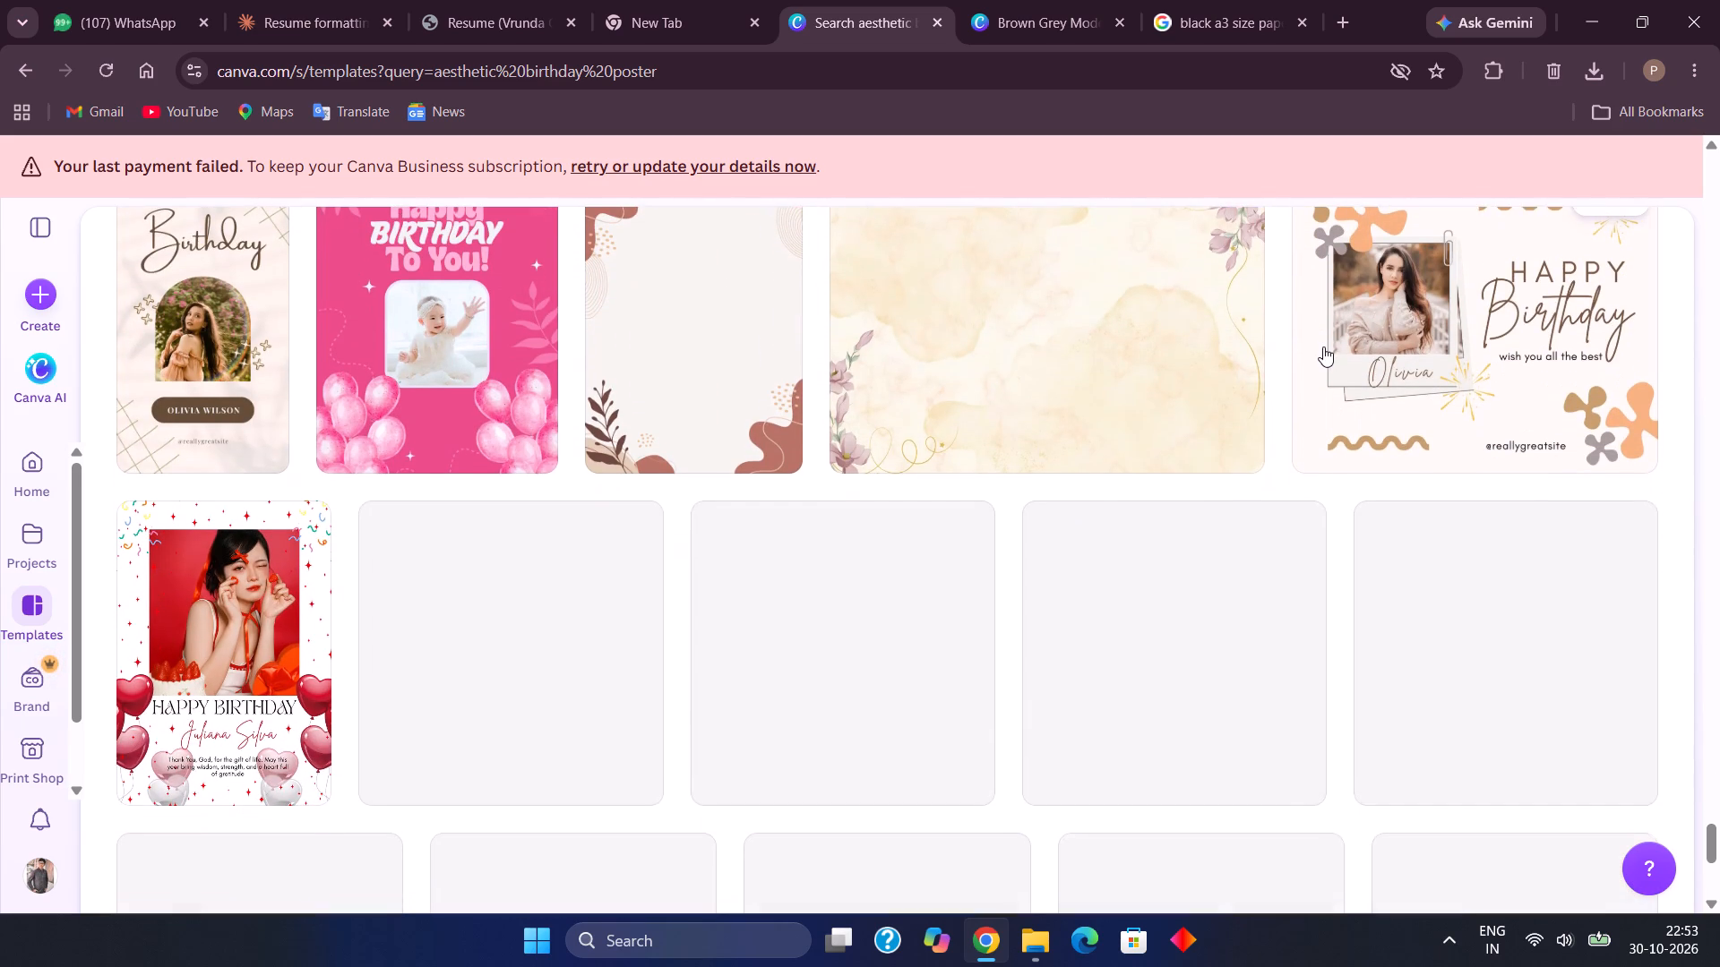
scroll(1323, 347, down, 1)
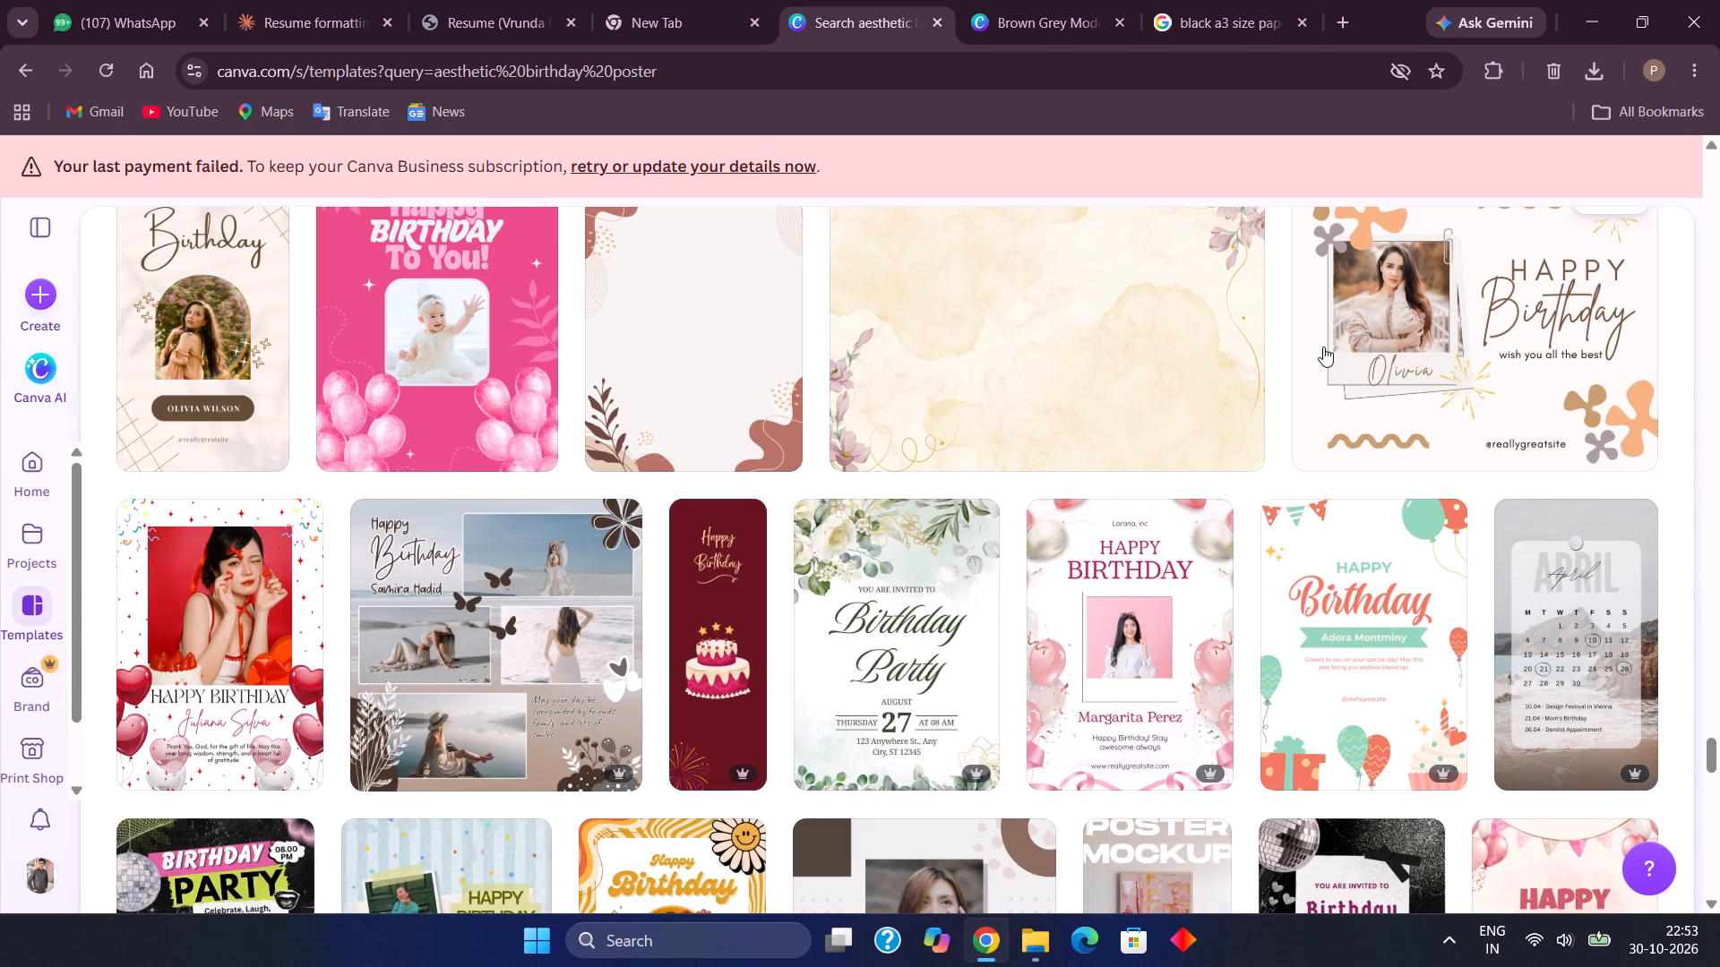
scroll(1323, 347, down, 2)
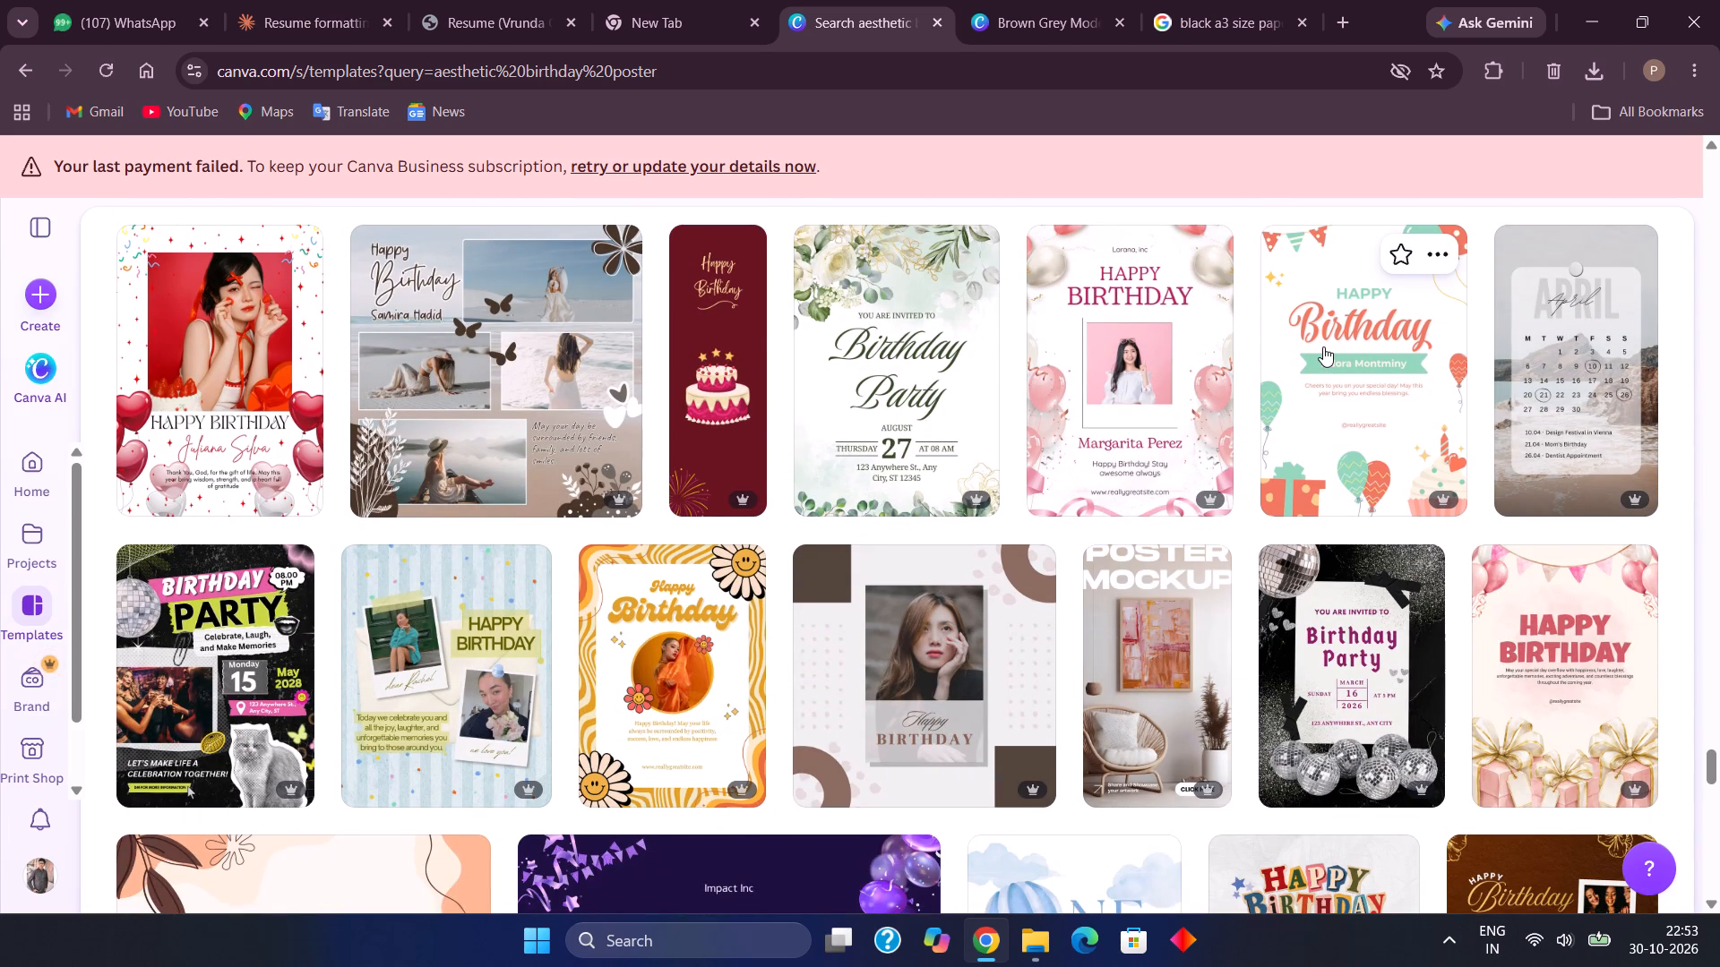
scroll(1323, 347, down, 3)
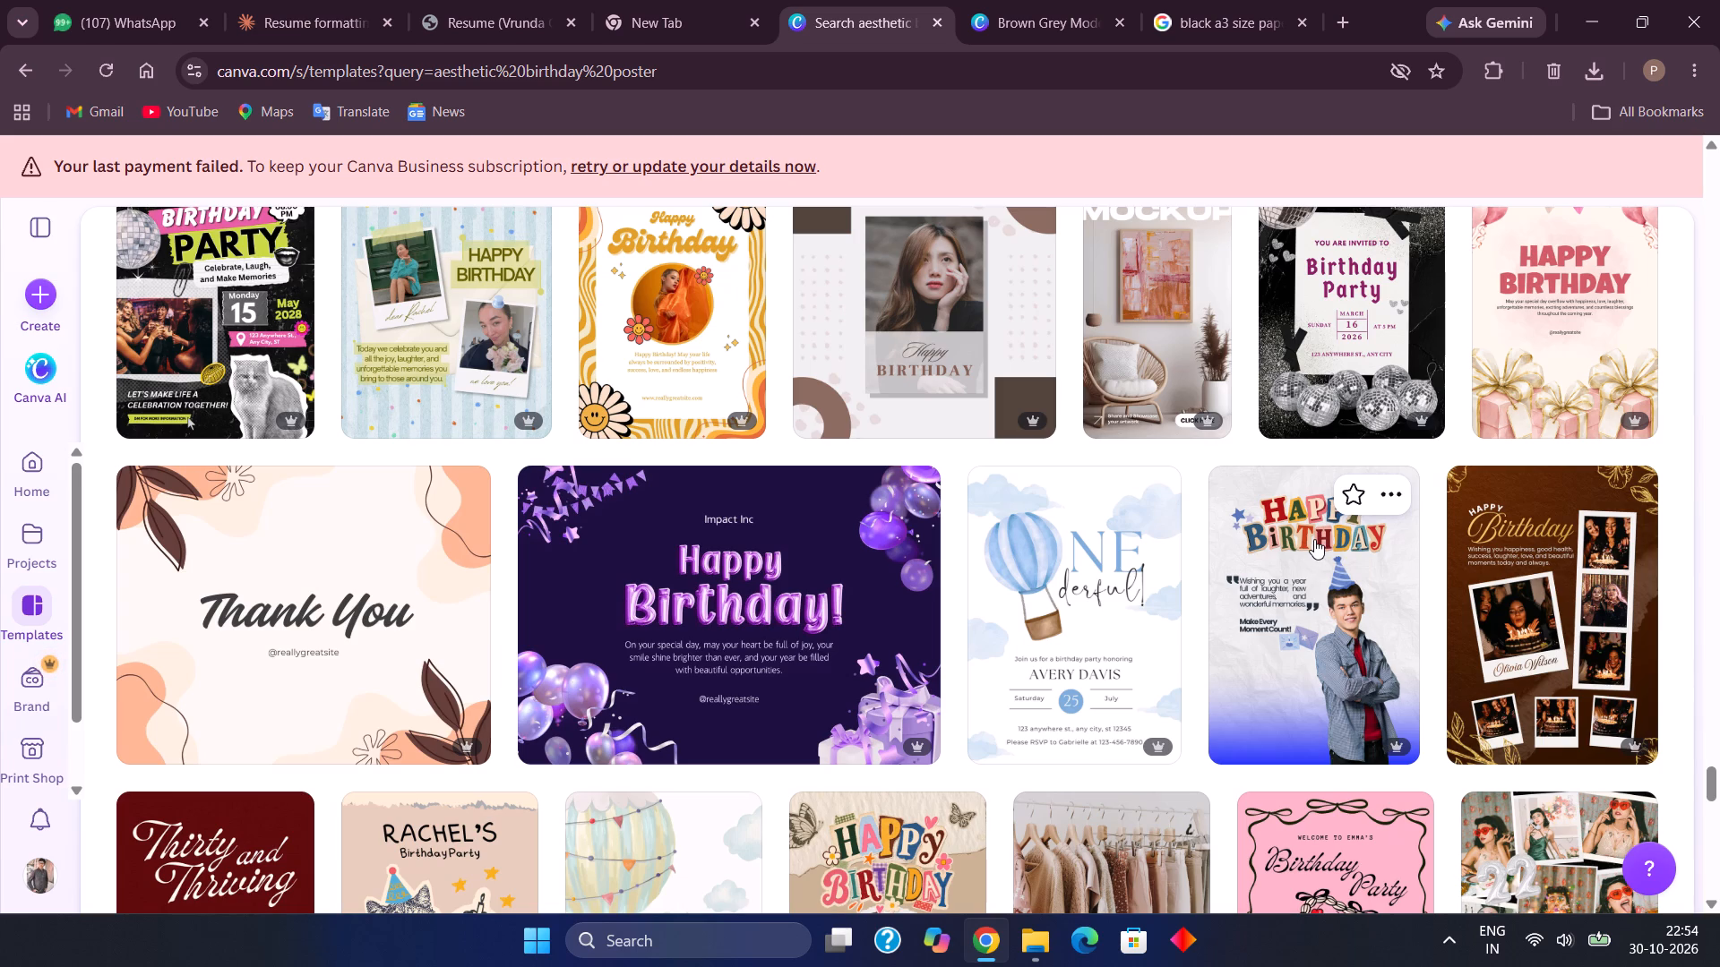
scroll(1314, 539, down, 6)
scroll(1314, 539, up, 2)
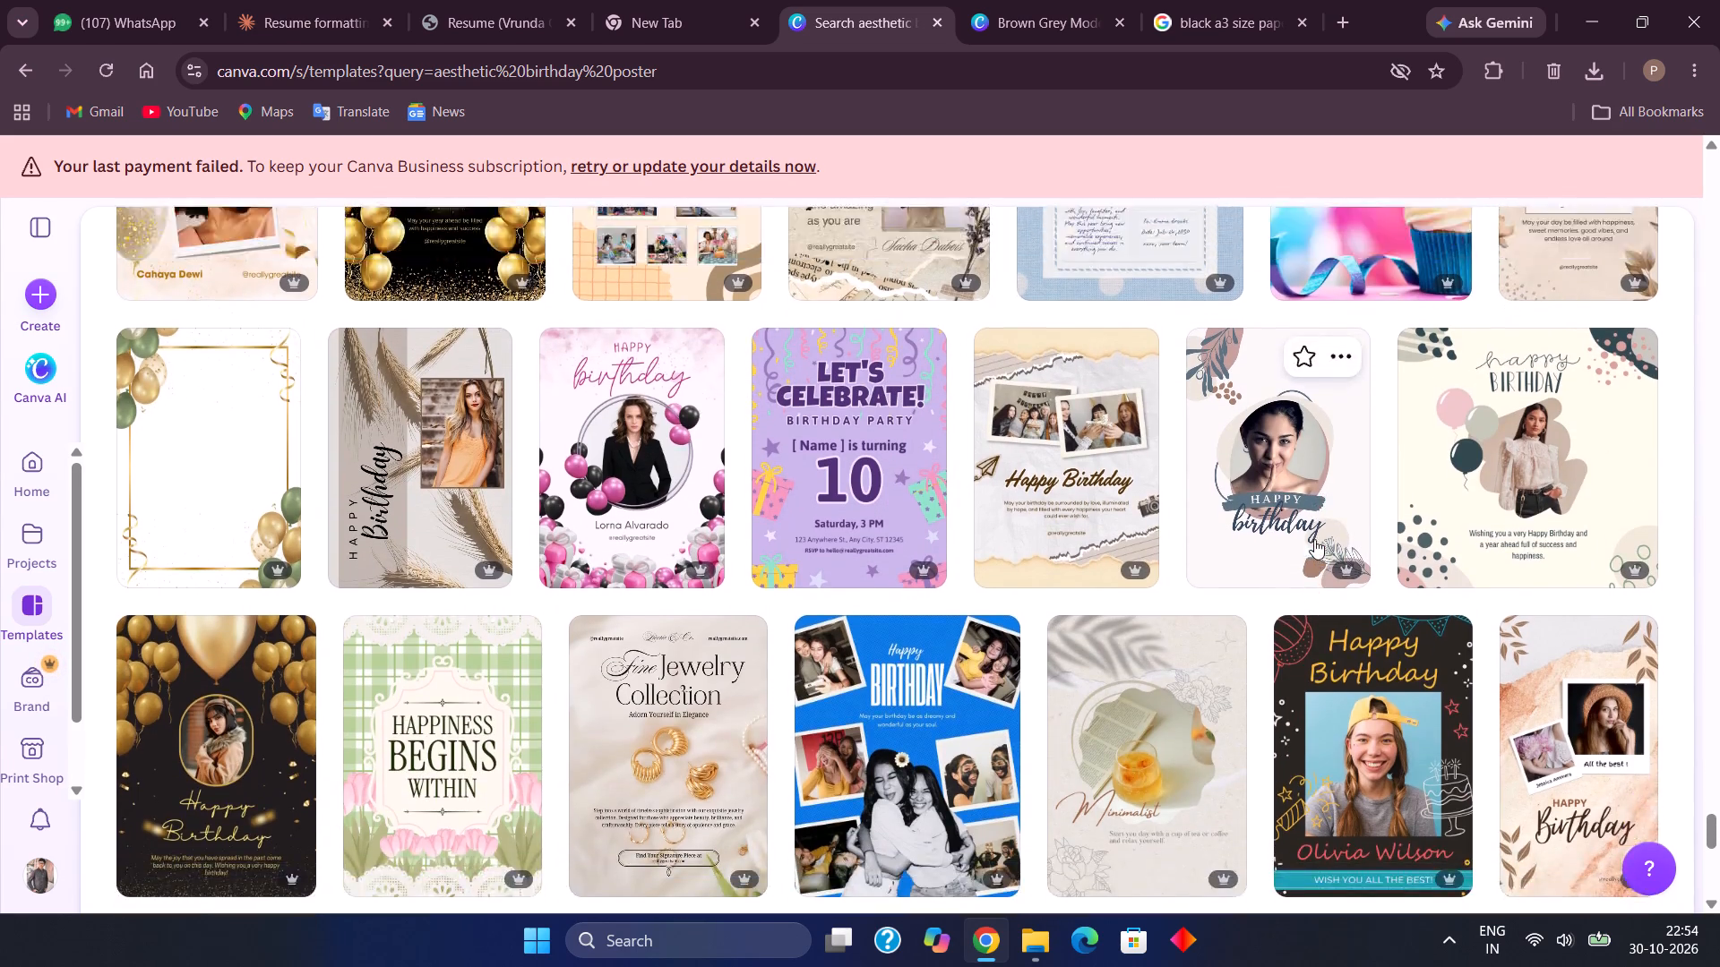
scroll(1314, 539, up, 1)
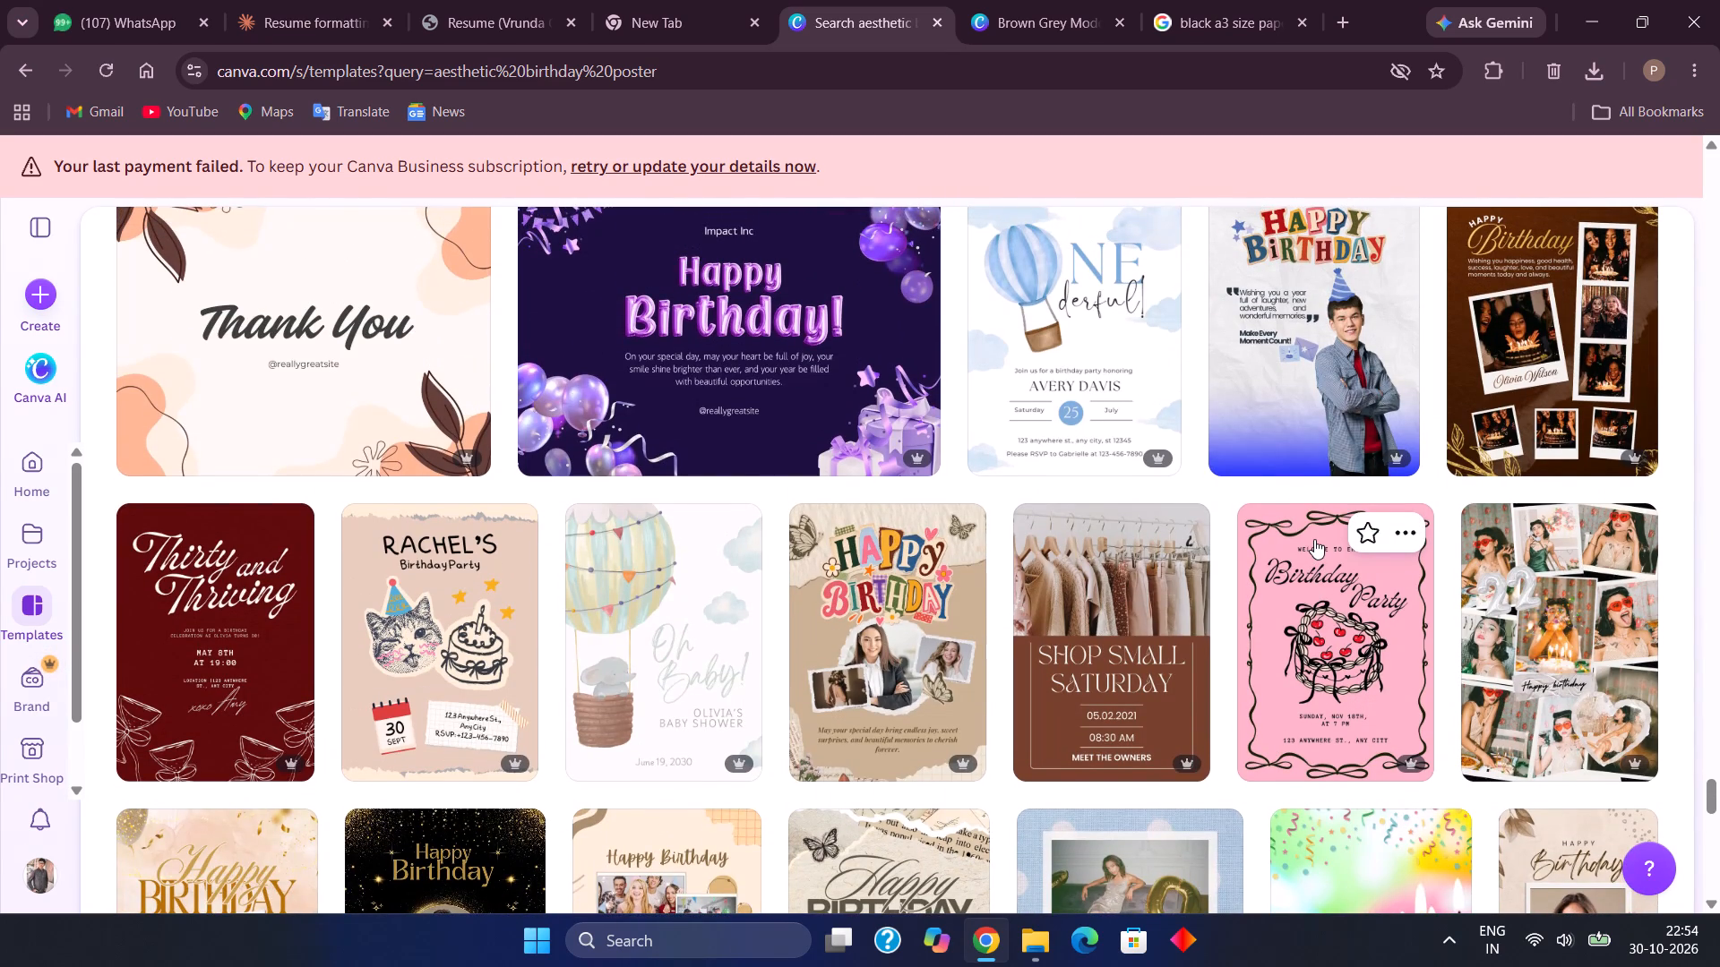
scroll(1314, 539, up, 1)
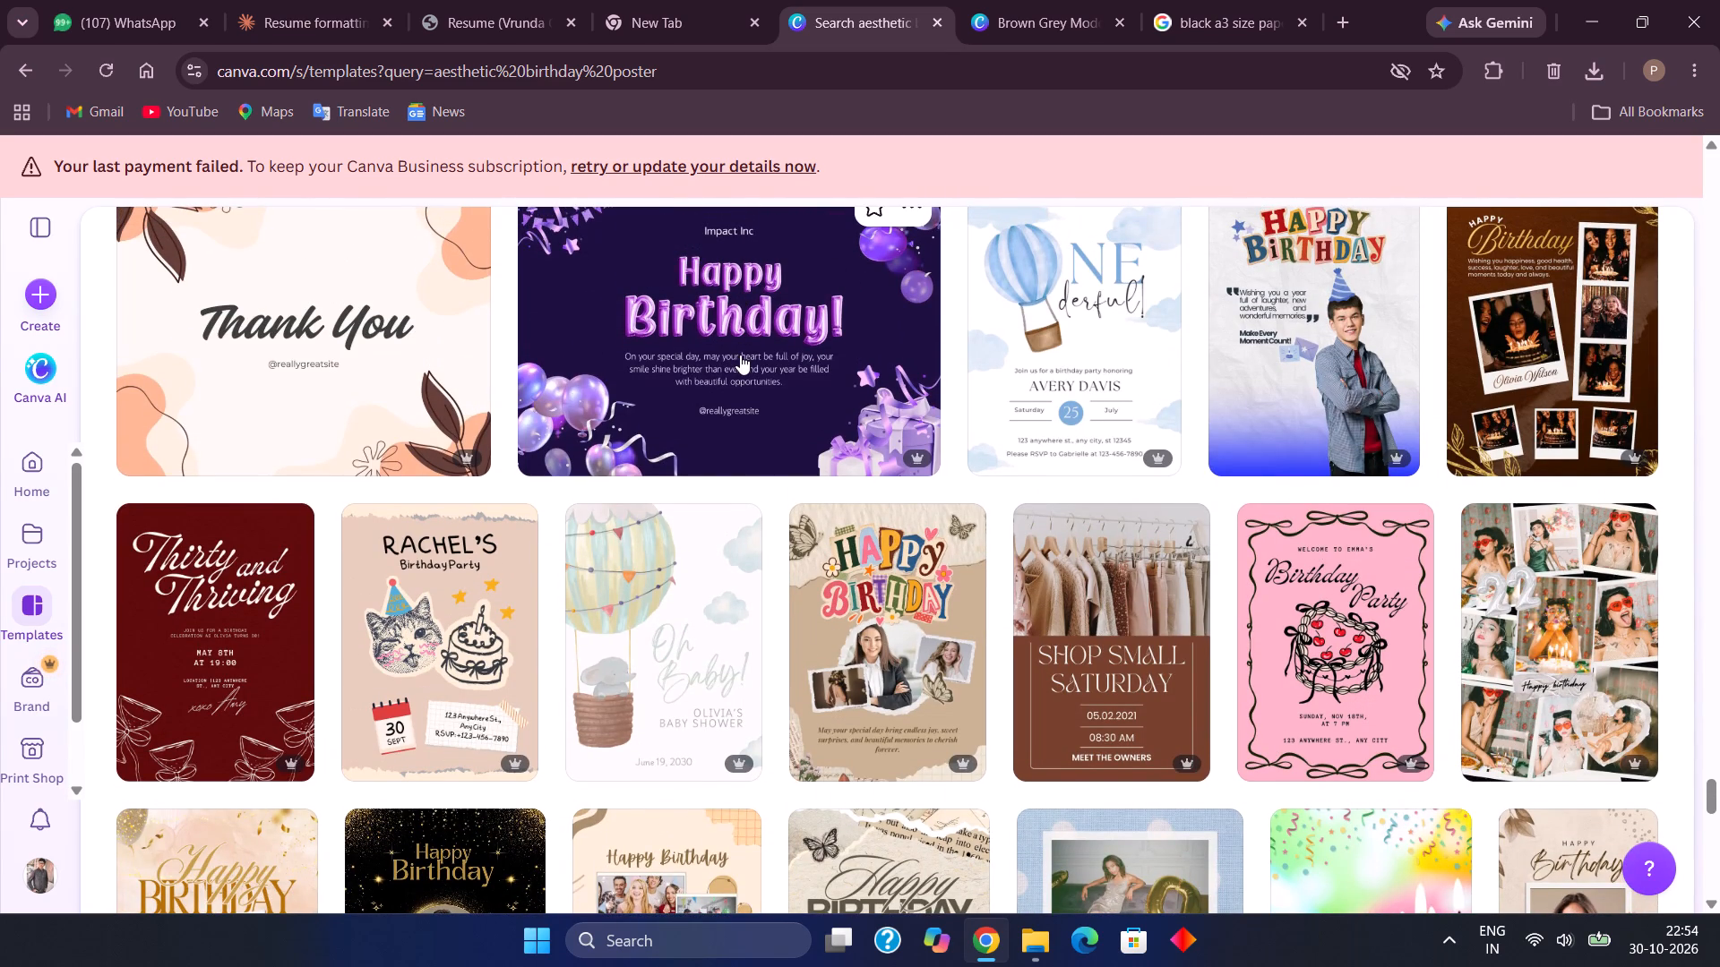
Open the Purple Playful Happy Birthday Poster template from the results for customizing.
click(740, 355)
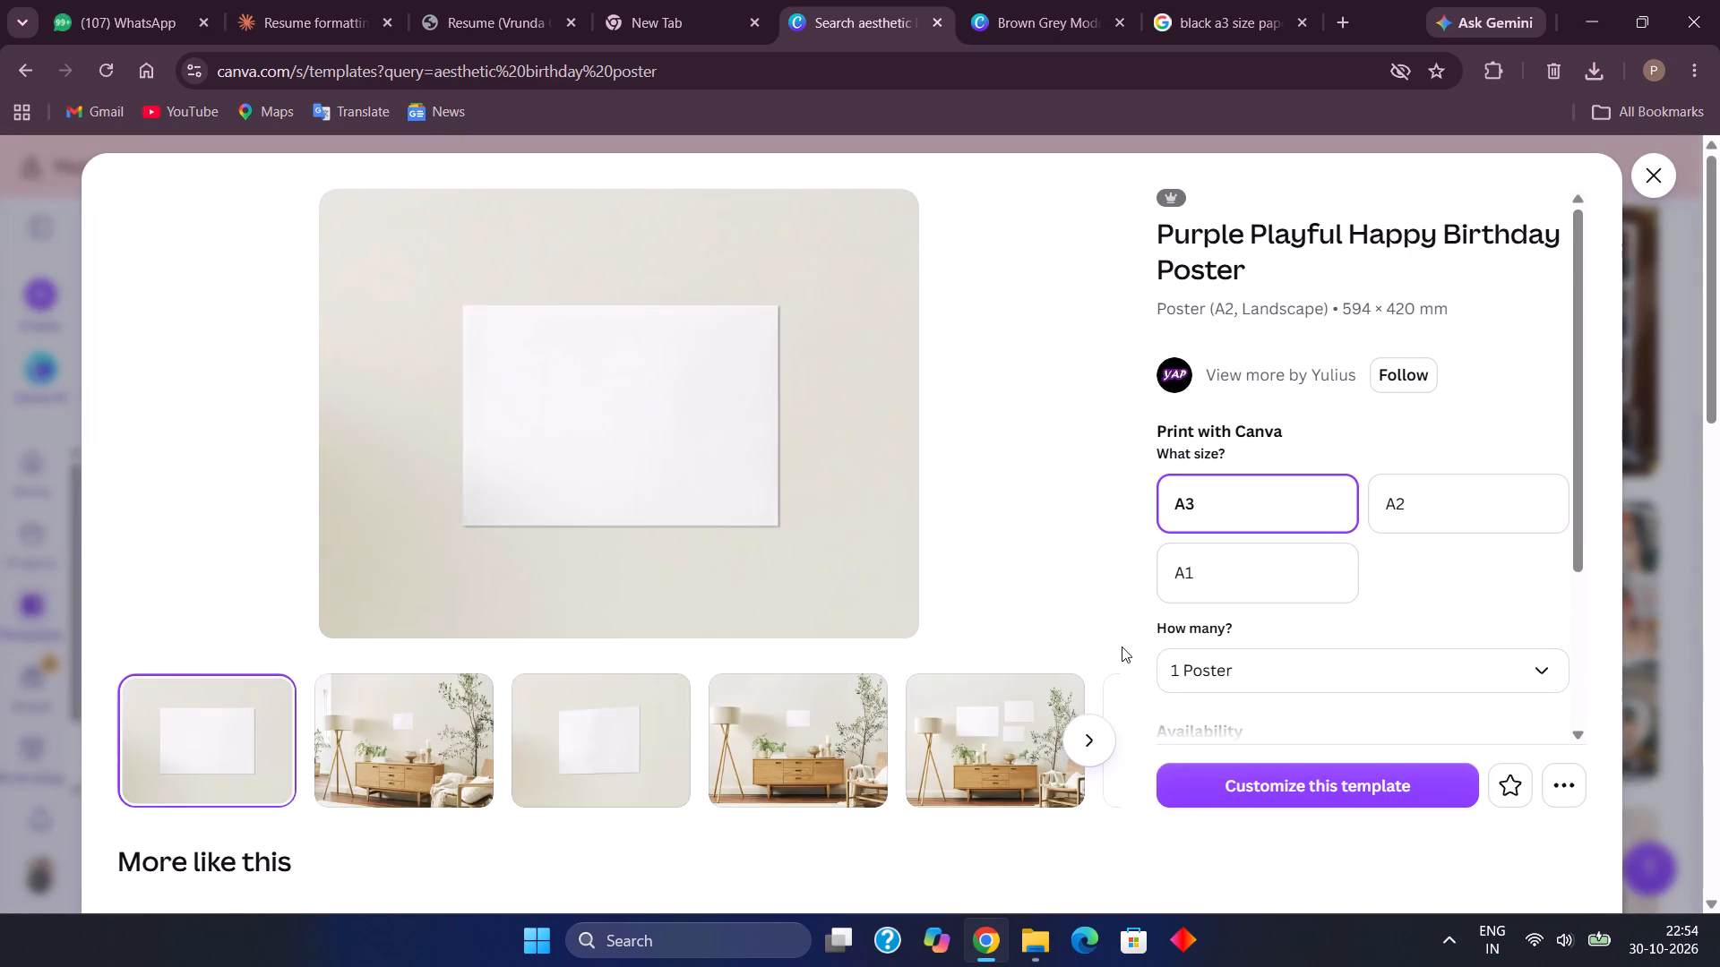
click(1292, 792)
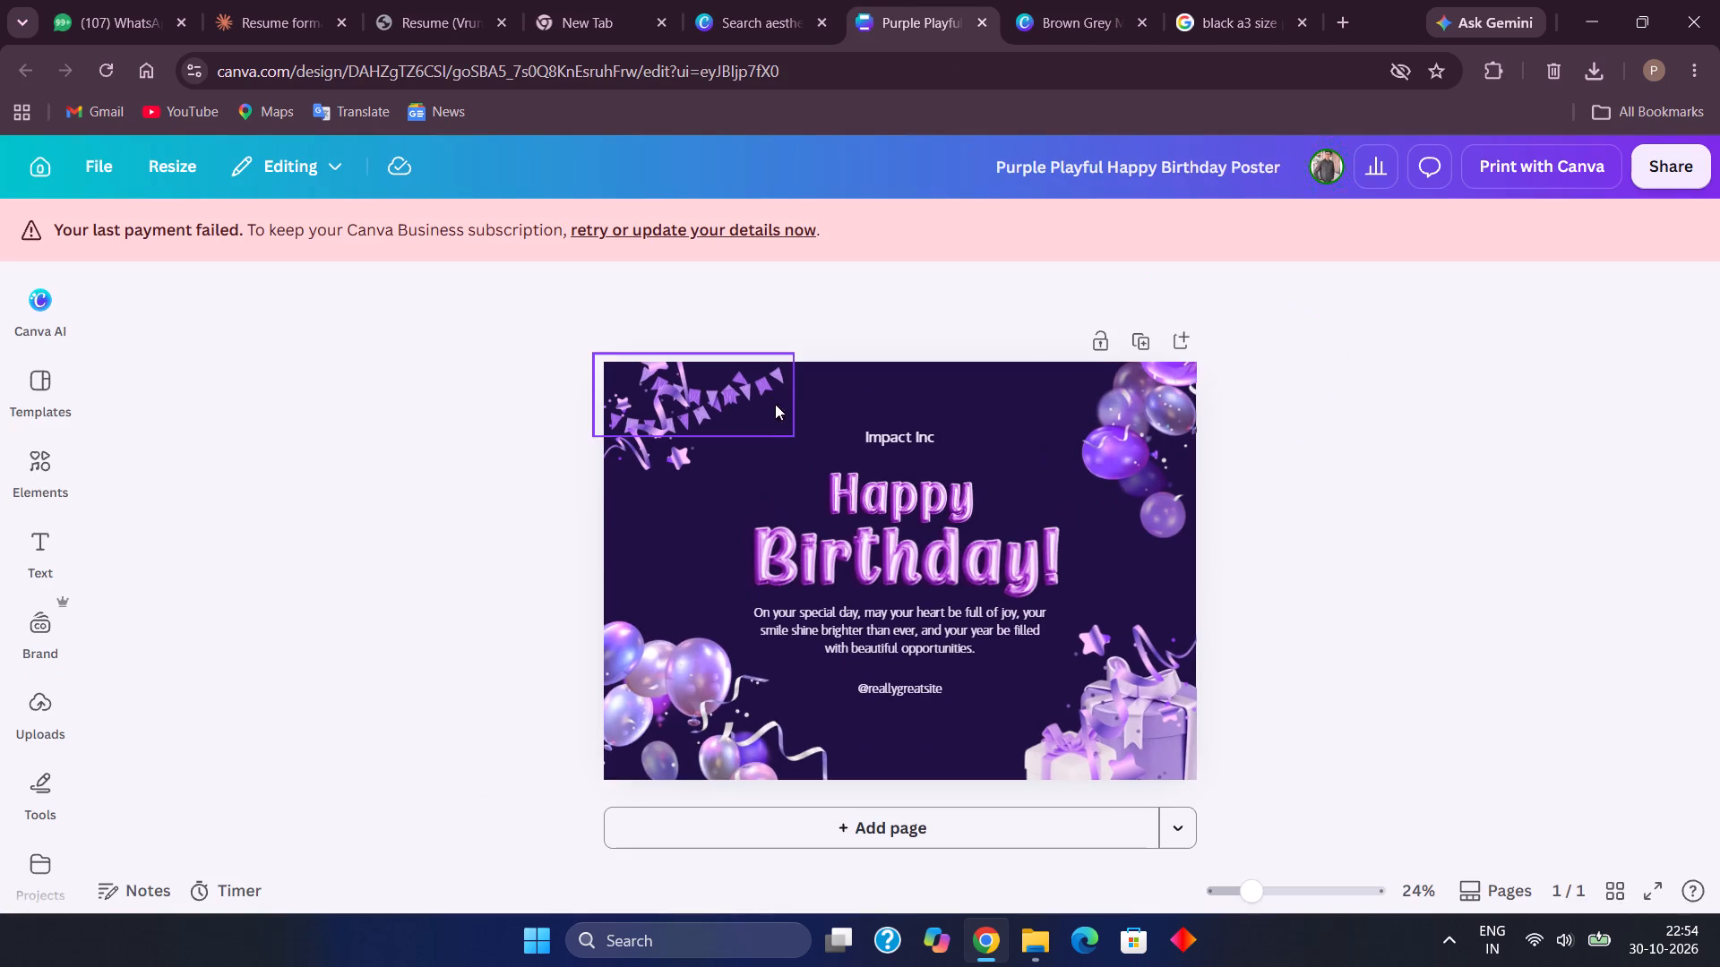
Nudge the purple "Happy" lettering slightly up and group it with the "Birthday!" lettering.
click(740, 514)
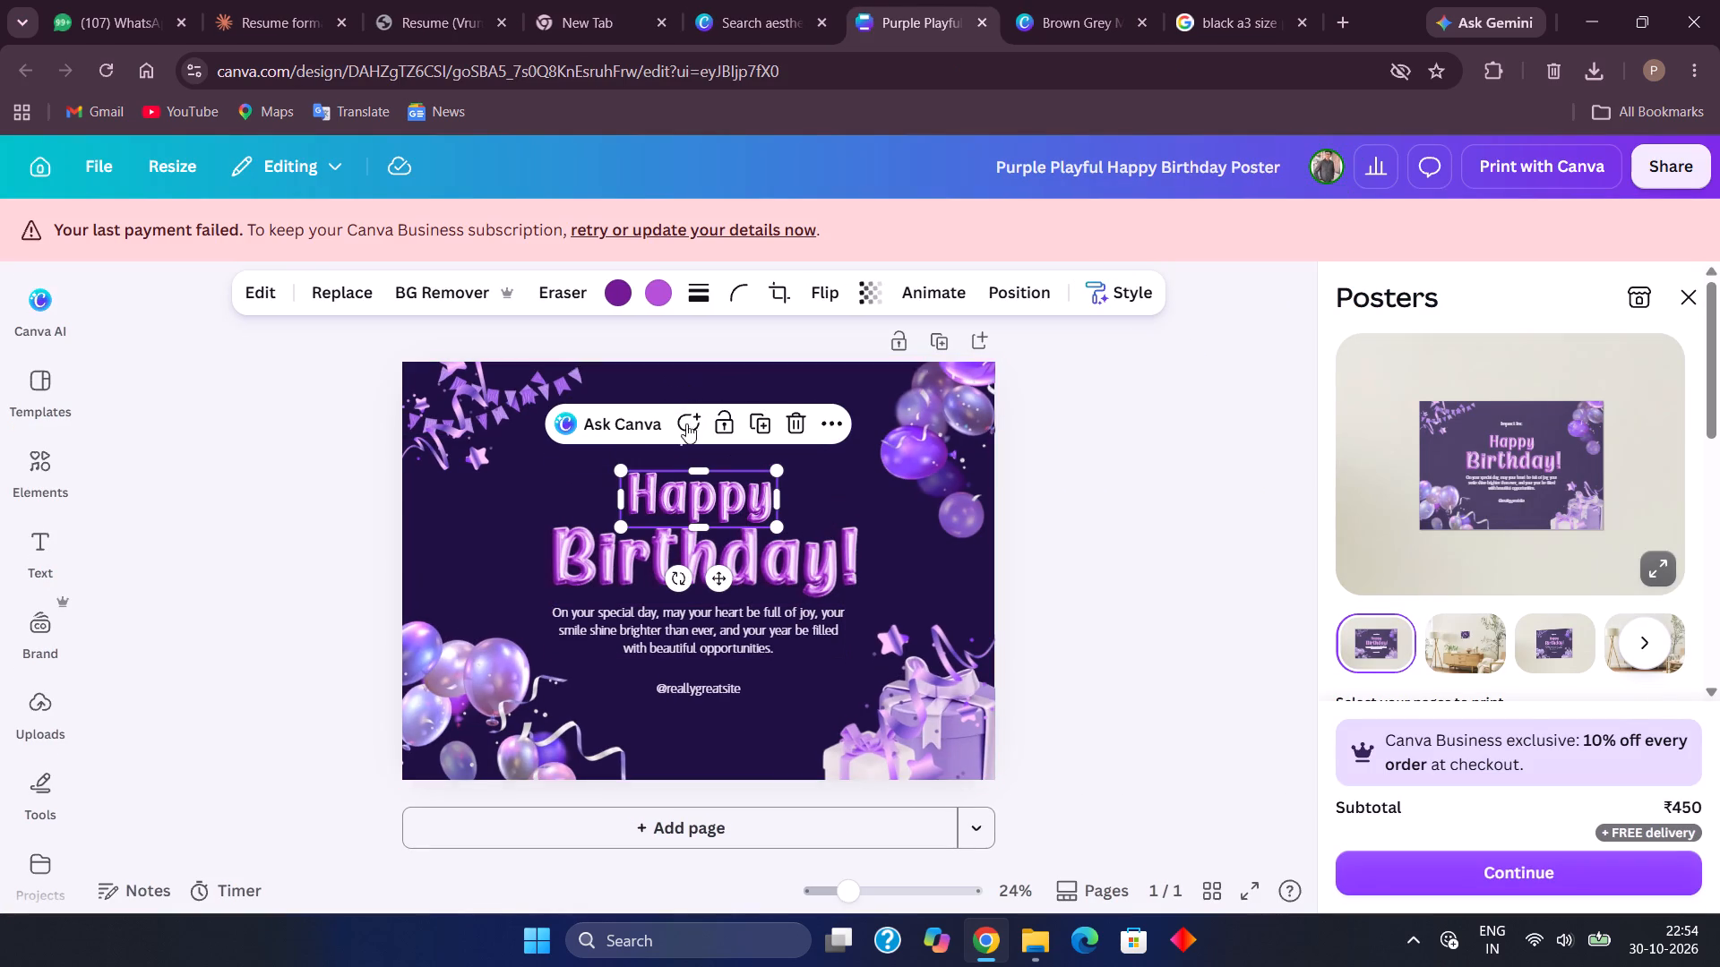
drag(712, 504, 722, 498)
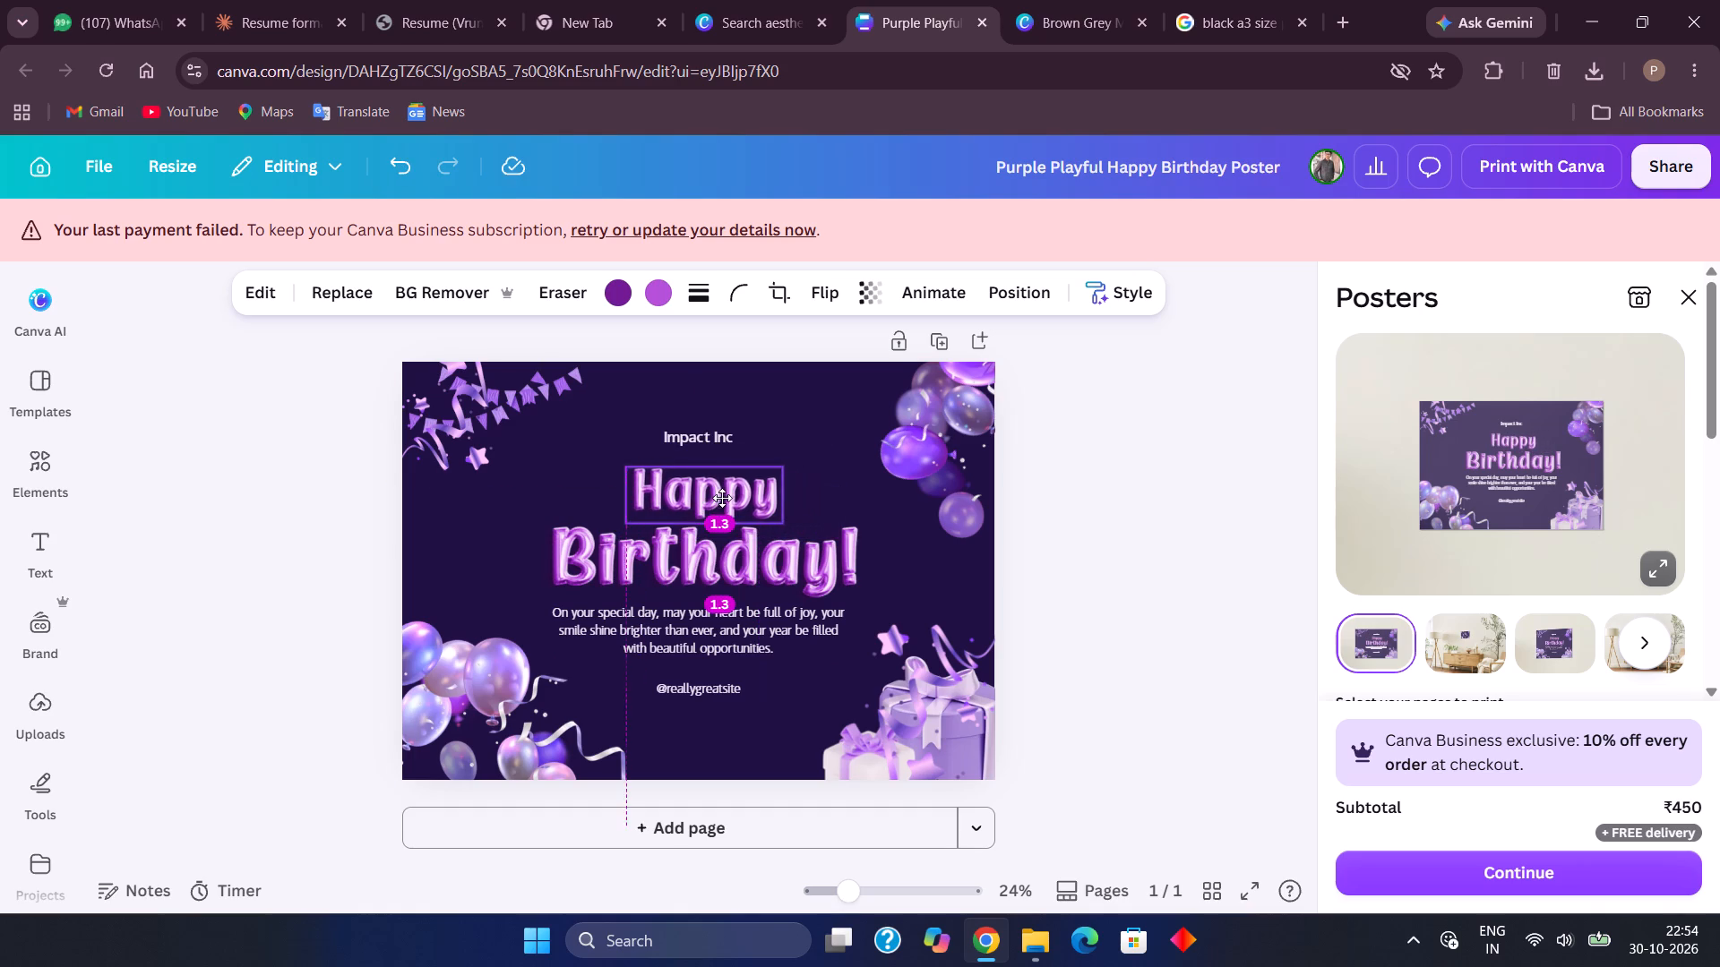
drag(722, 498, 721, 498)
drag(541, 501, 764, 563)
click(639, 428)
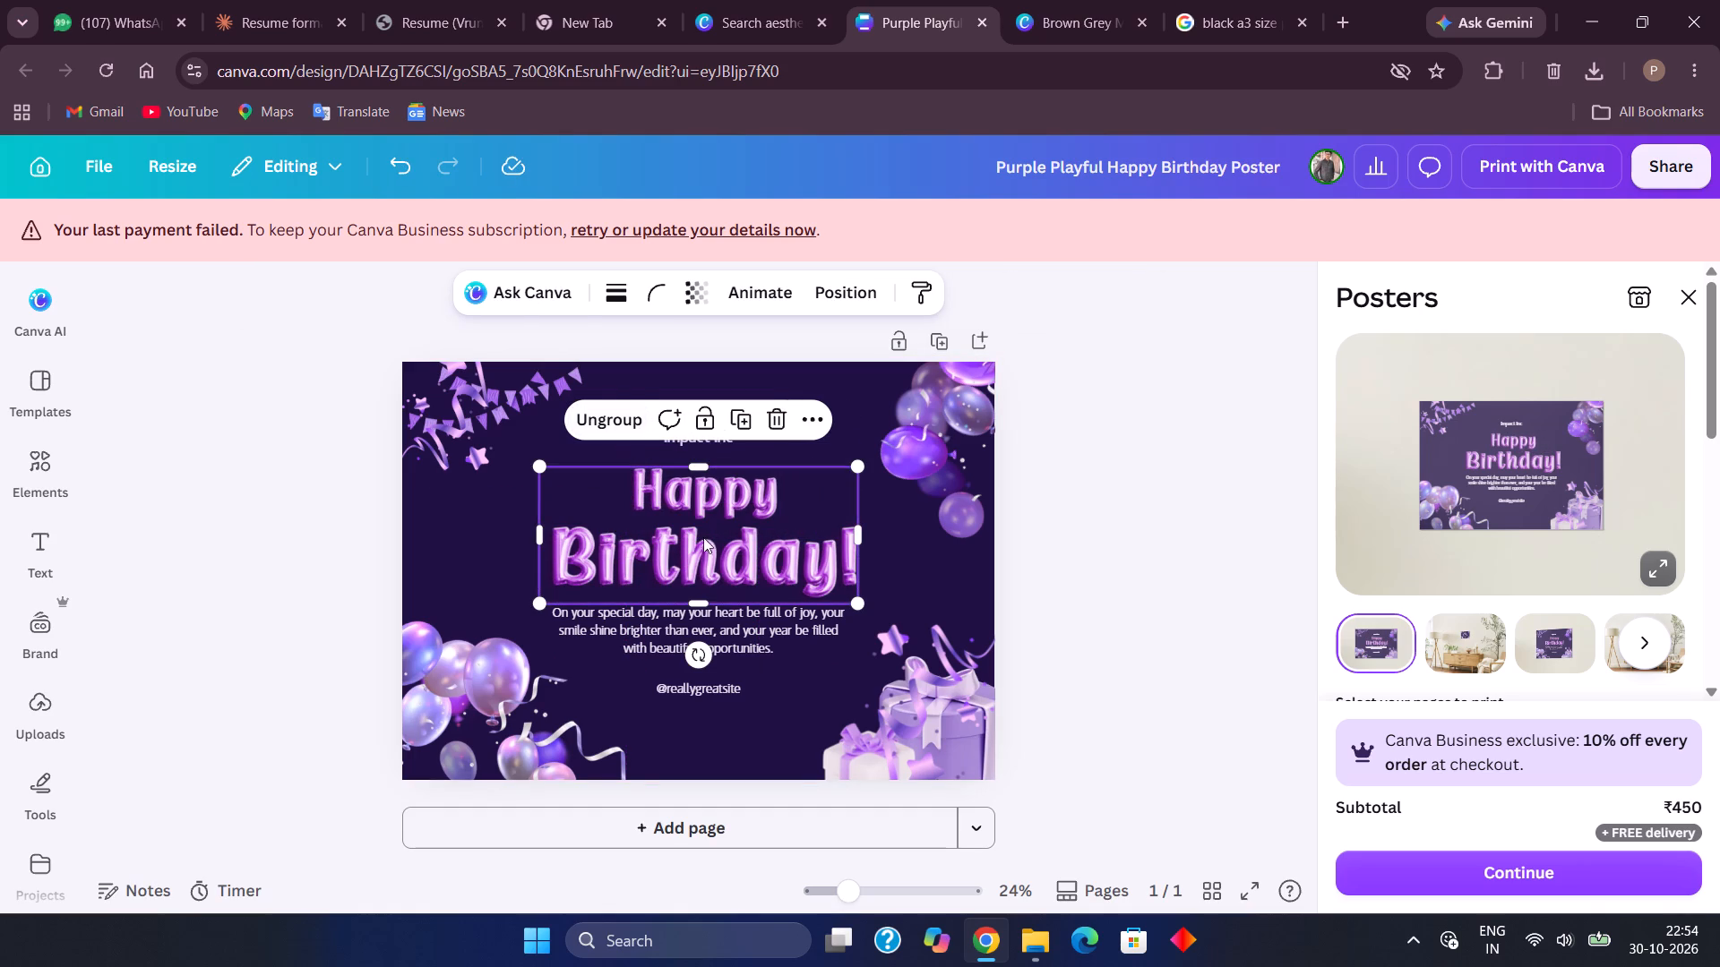
Copy the grouped "Happy Birthday!" lettering into the Brown Grey Modern Aesthetic Birthday Greeting Poster design.
key(ctrl+c)
click(1101, 0)
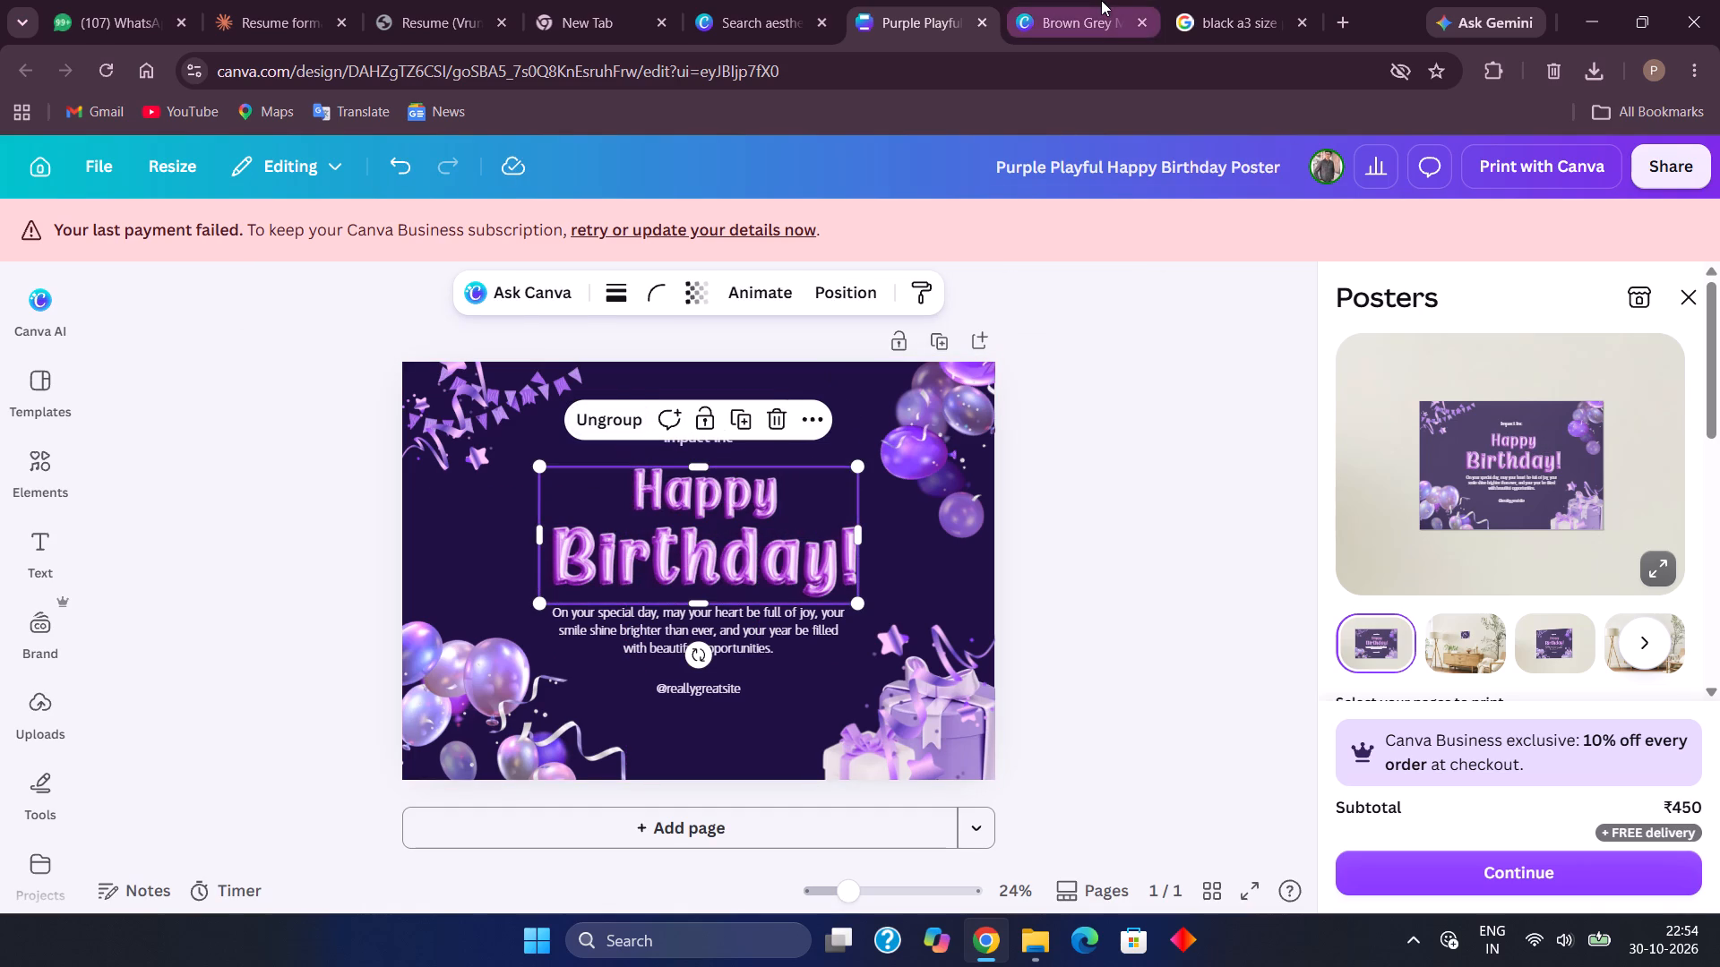
key(ctrl+v)
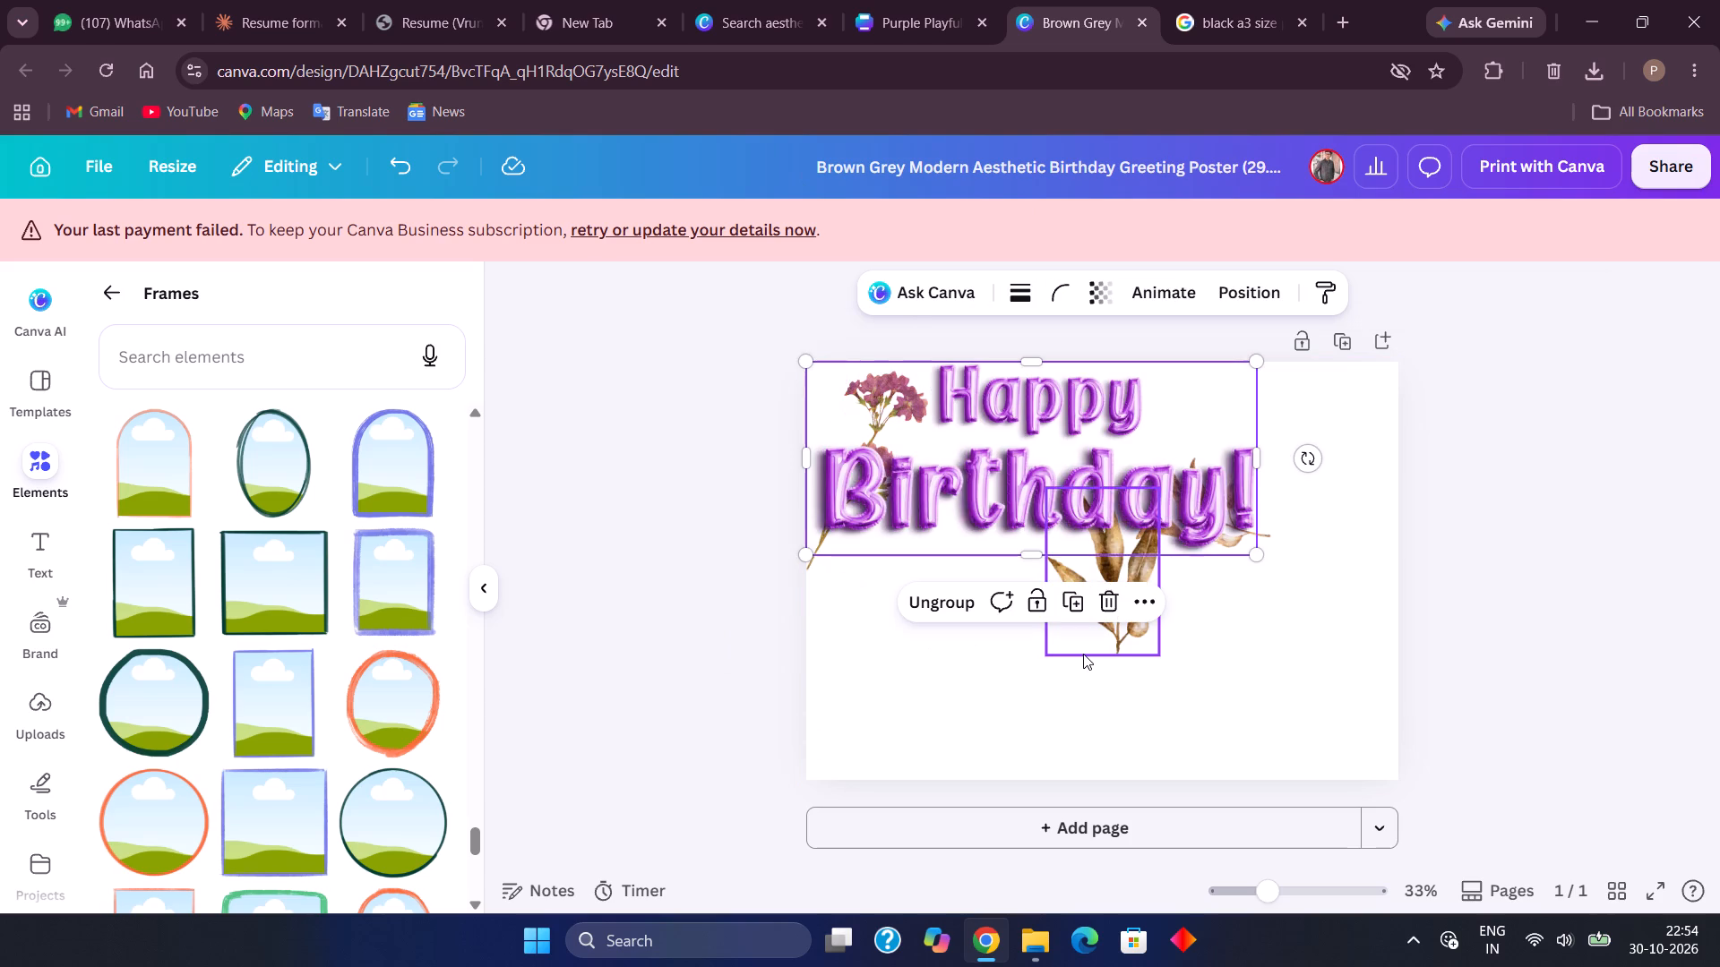
Move the pasted "Happy Birthday!" lettering down to the lower half of the page, roughly centred and below the dried flowers.
click(995, 755)
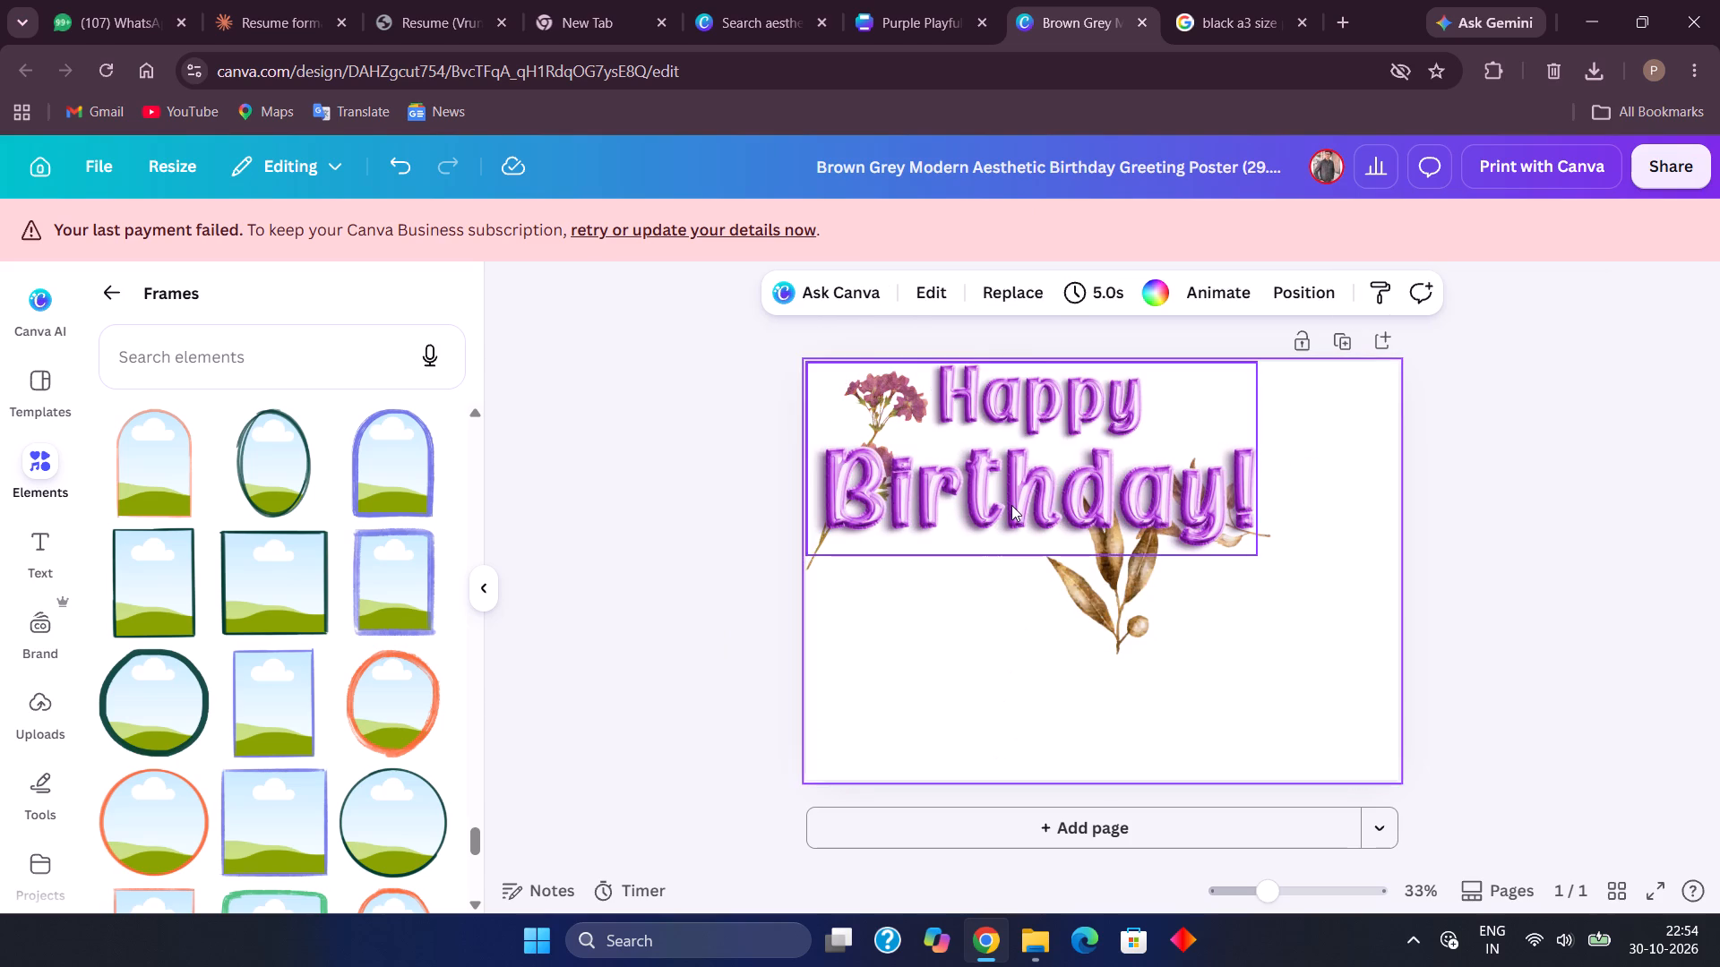
click(1011, 505)
drag(986, 443, 1037, 629)
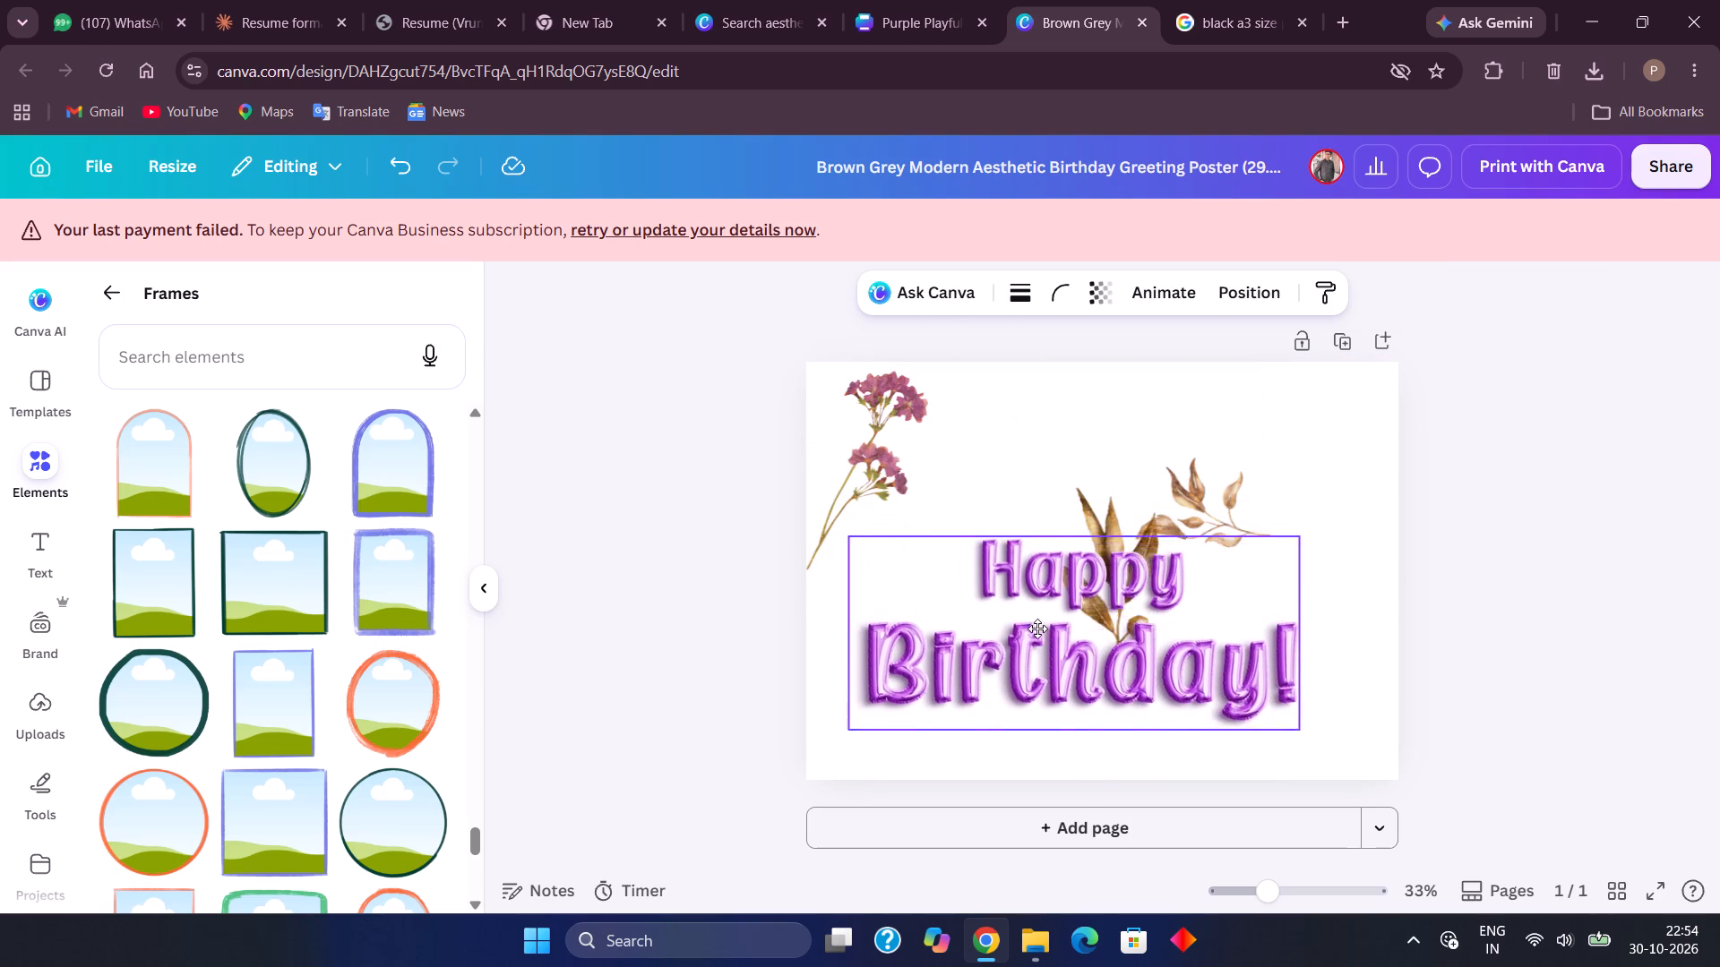
drag(1037, 629, 1040, 633)
click(692, 660)
Ungroup the "Happy Birthday!" lettering into separate "Happy" and "Birthday!" graphics.
click(1028, 629)
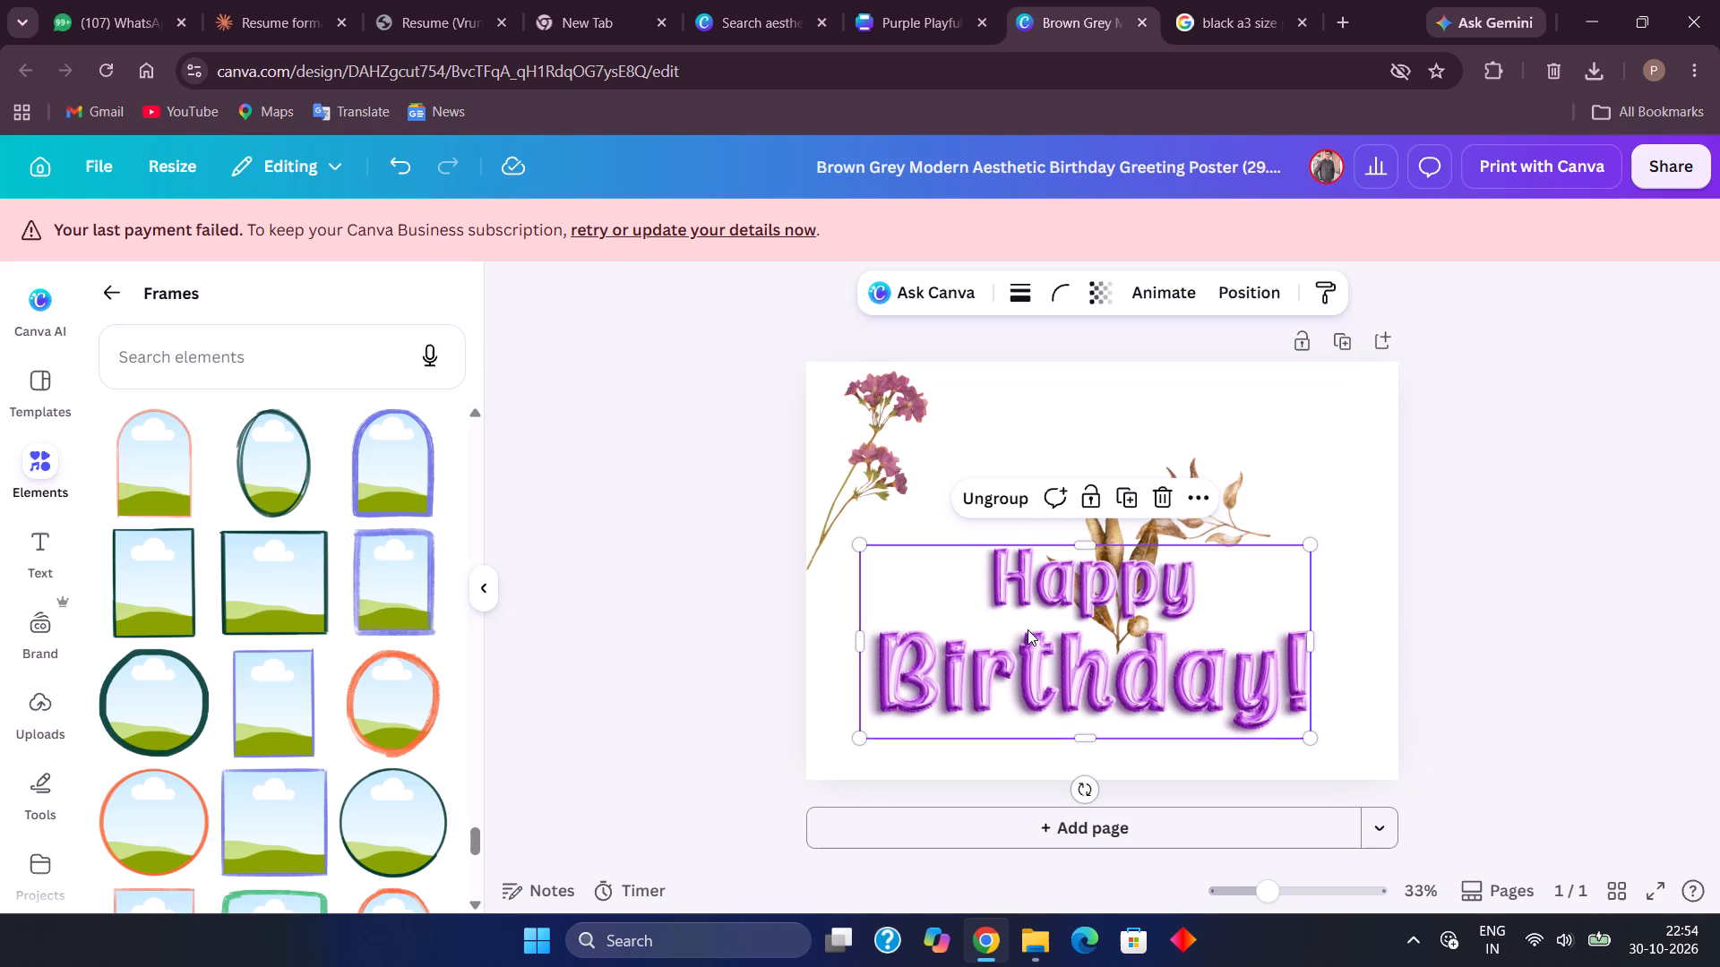
click(1007, 510)
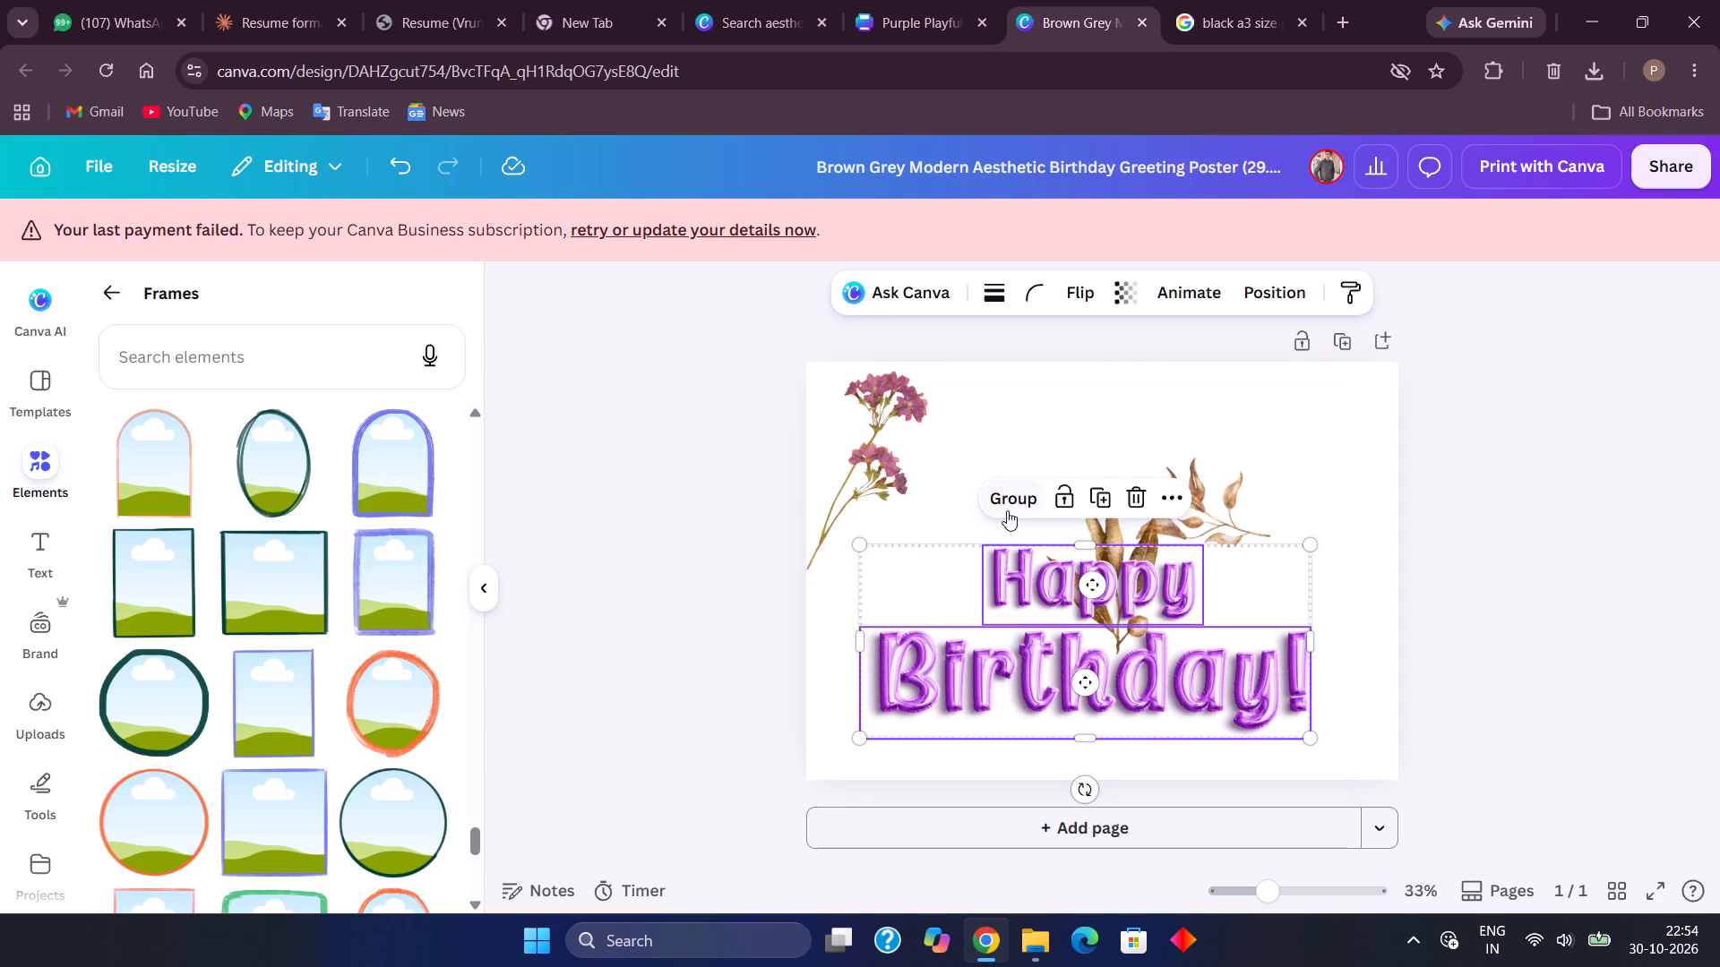
click(811, 709)
Recolour the lighter purple of the "Birthday!" lettering, trying yellow and a very pale lavender before applying Pastel lavender #cf81e7.
click(1028, 667)
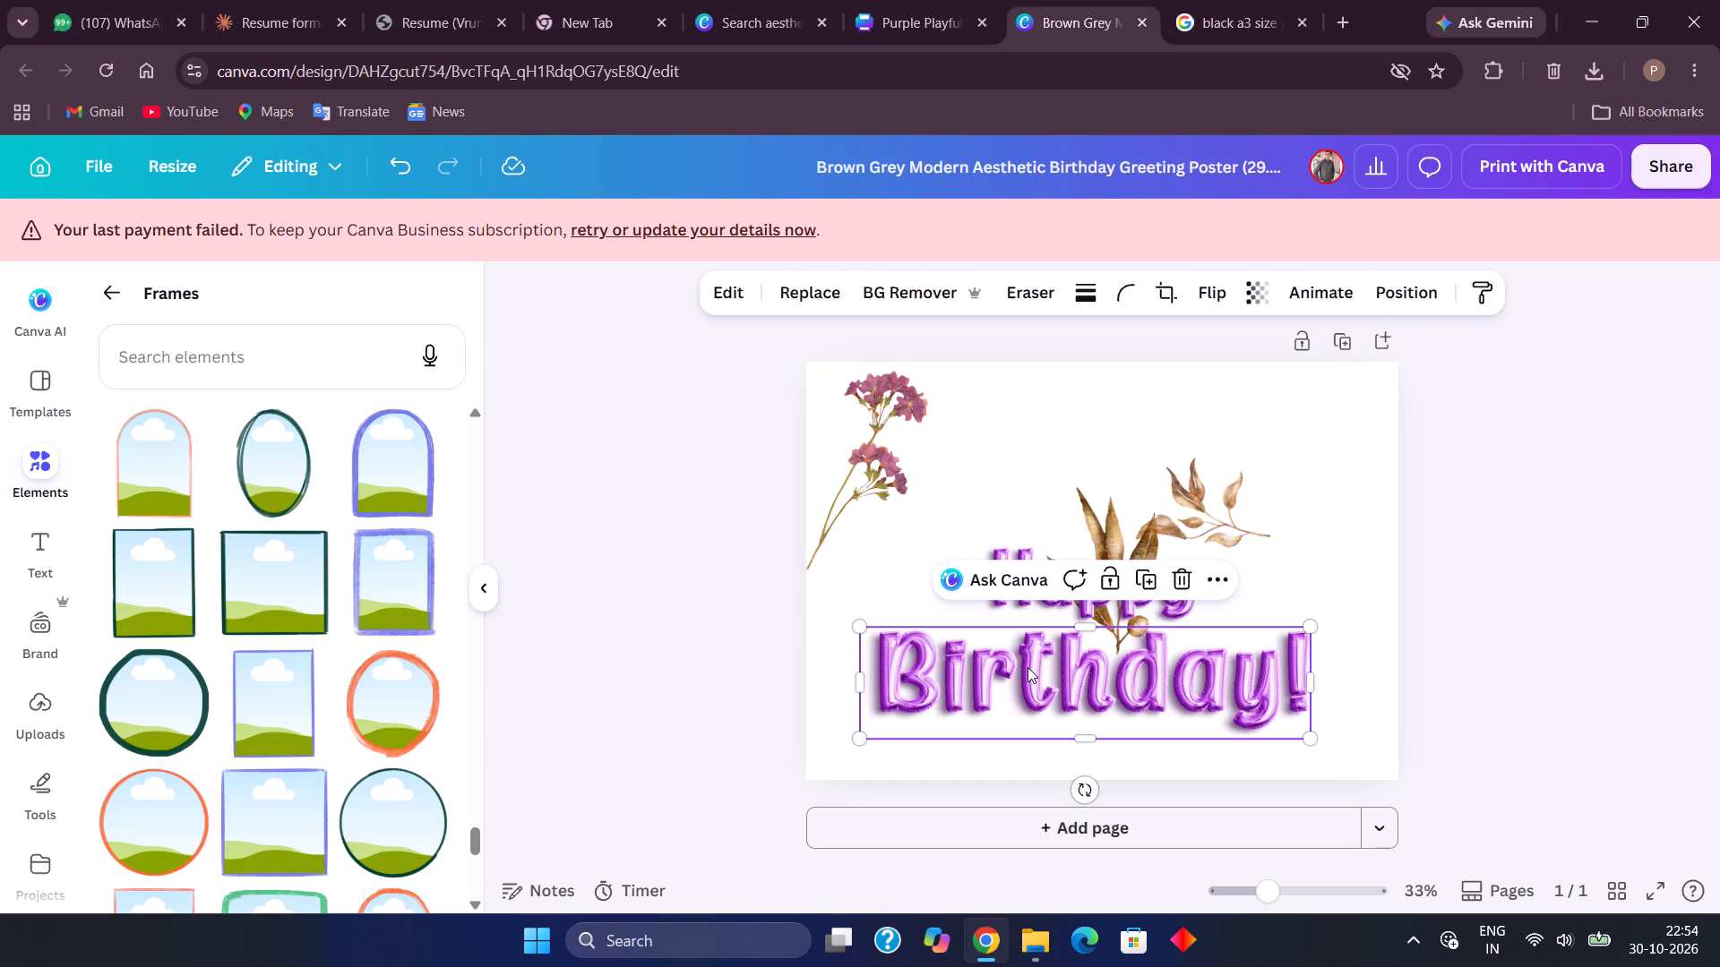
click(1054, 298)
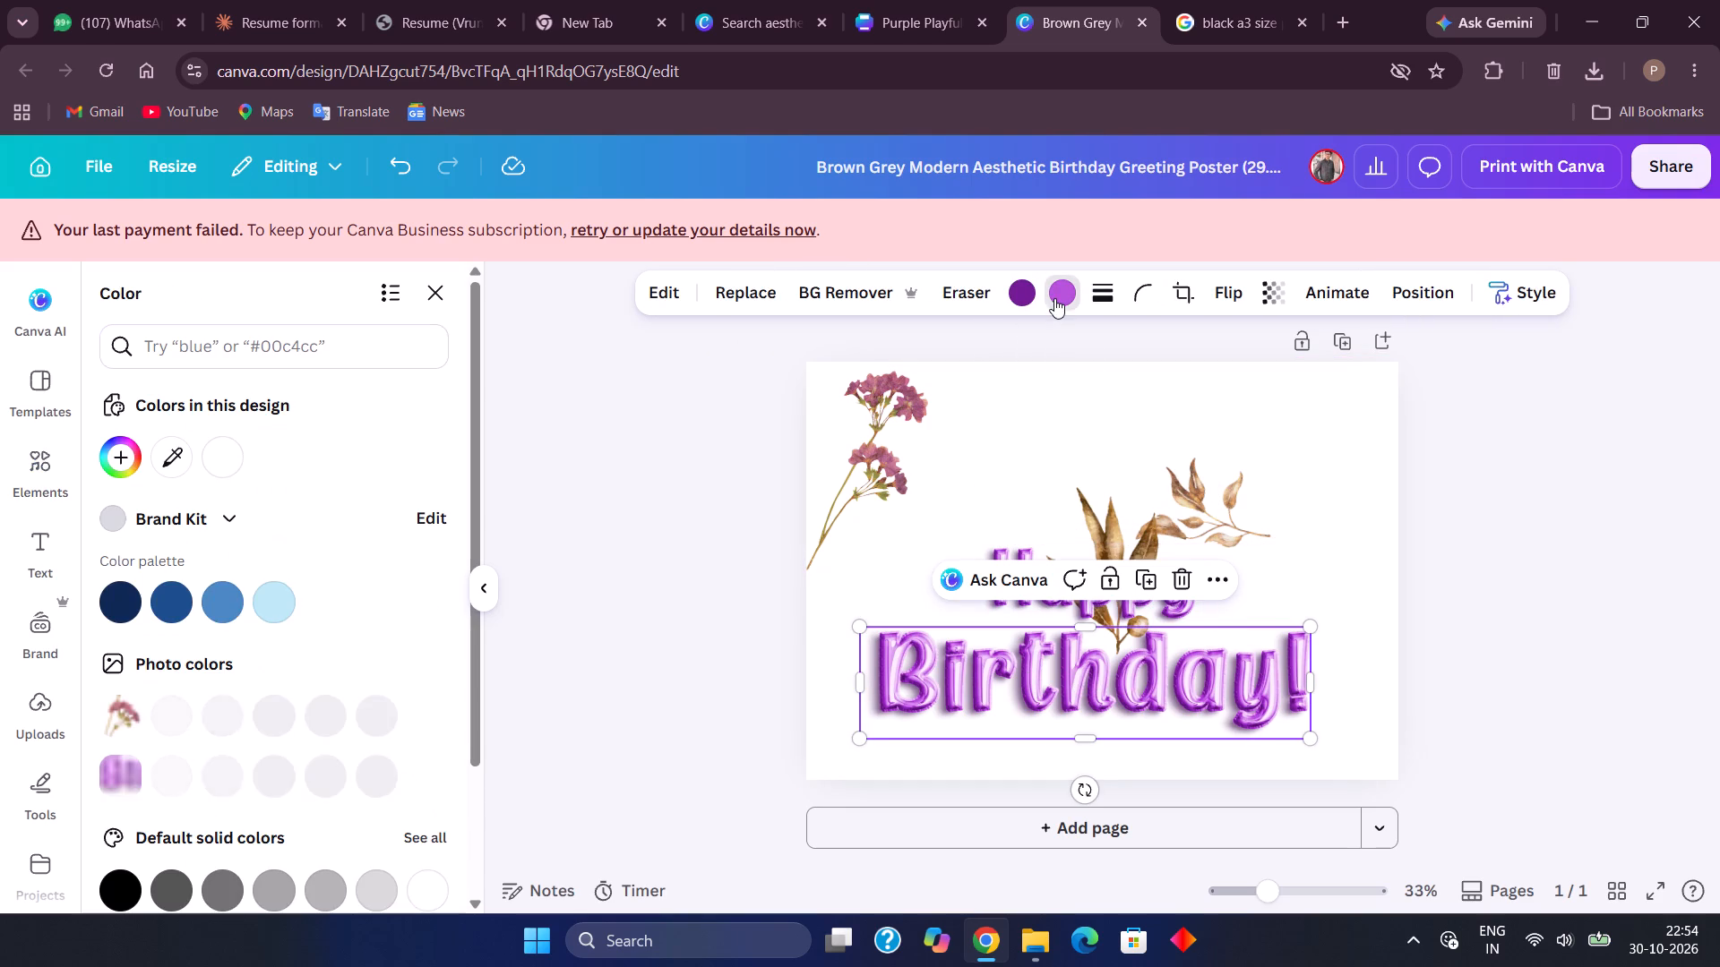
scroll(201, 736, down, 3)
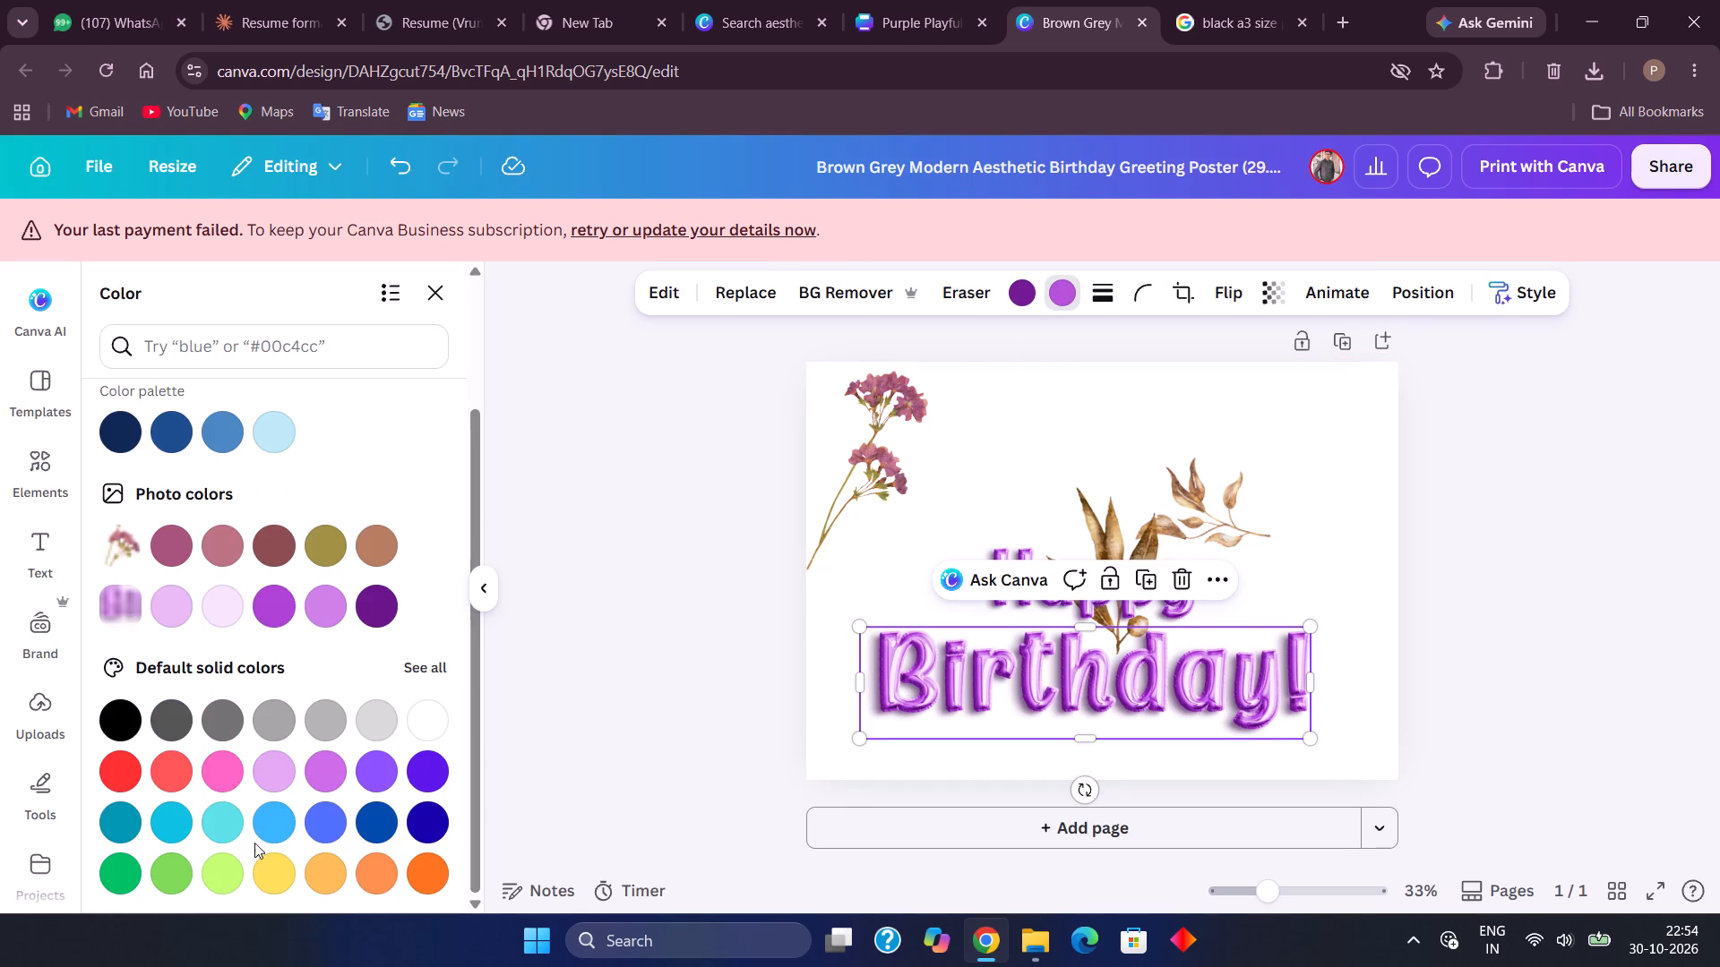
click(274, 878)
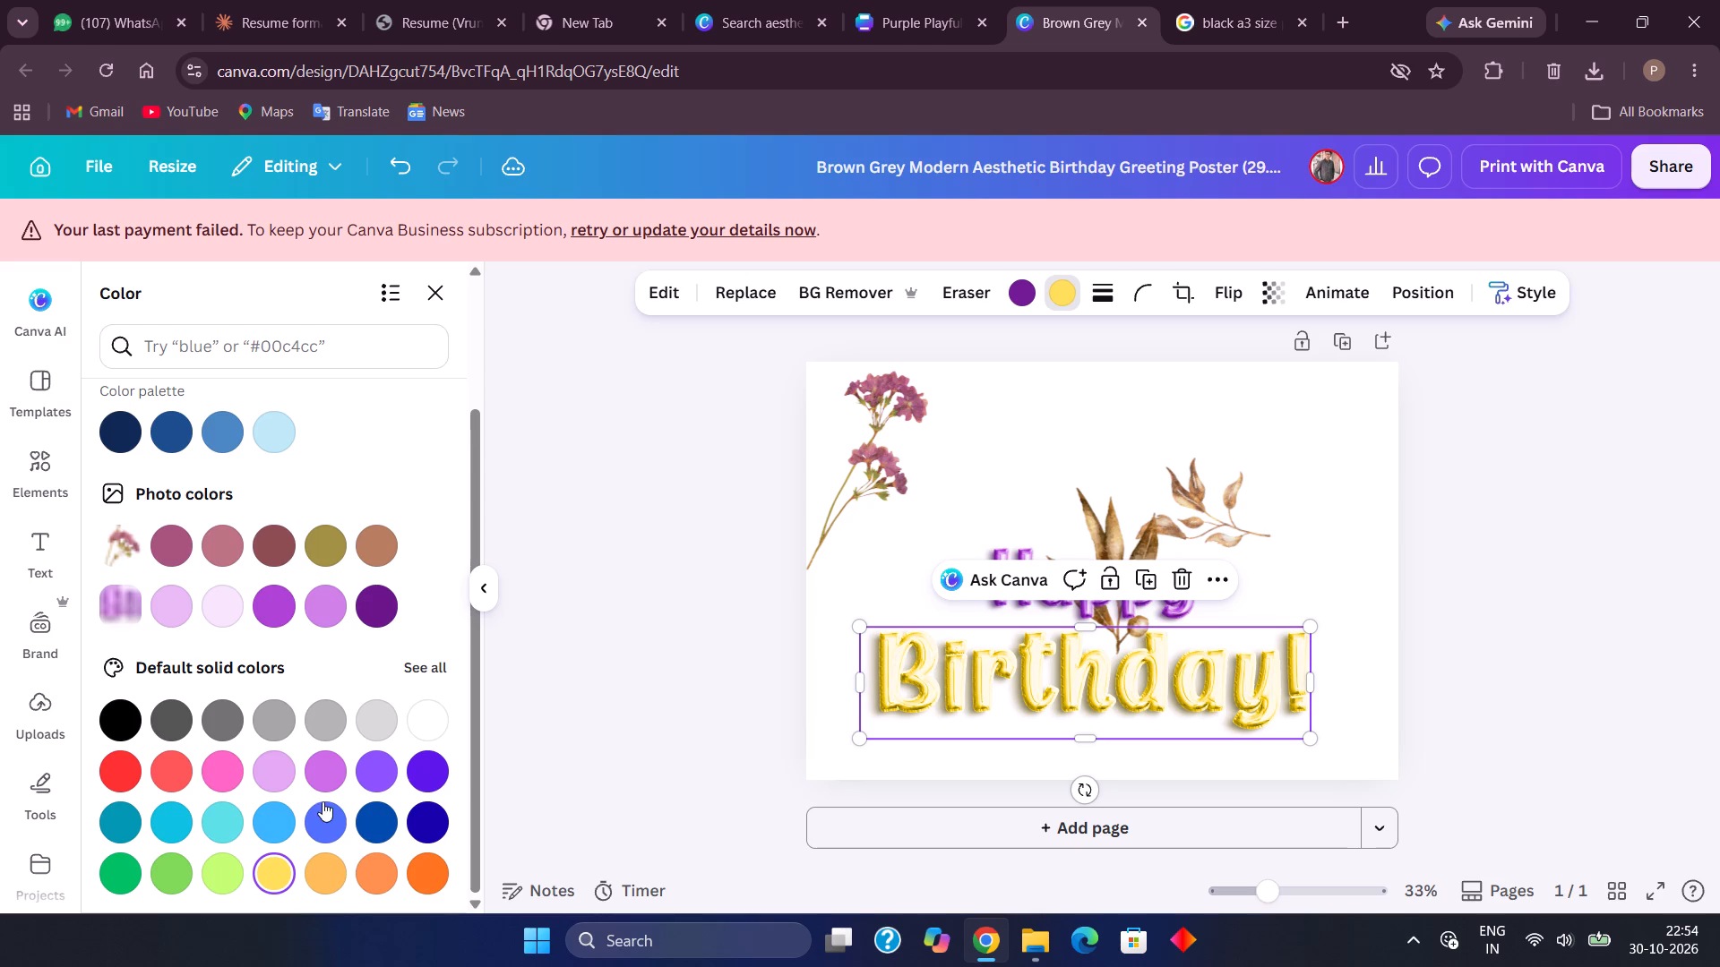
click(238, 606)
click(322, 607)
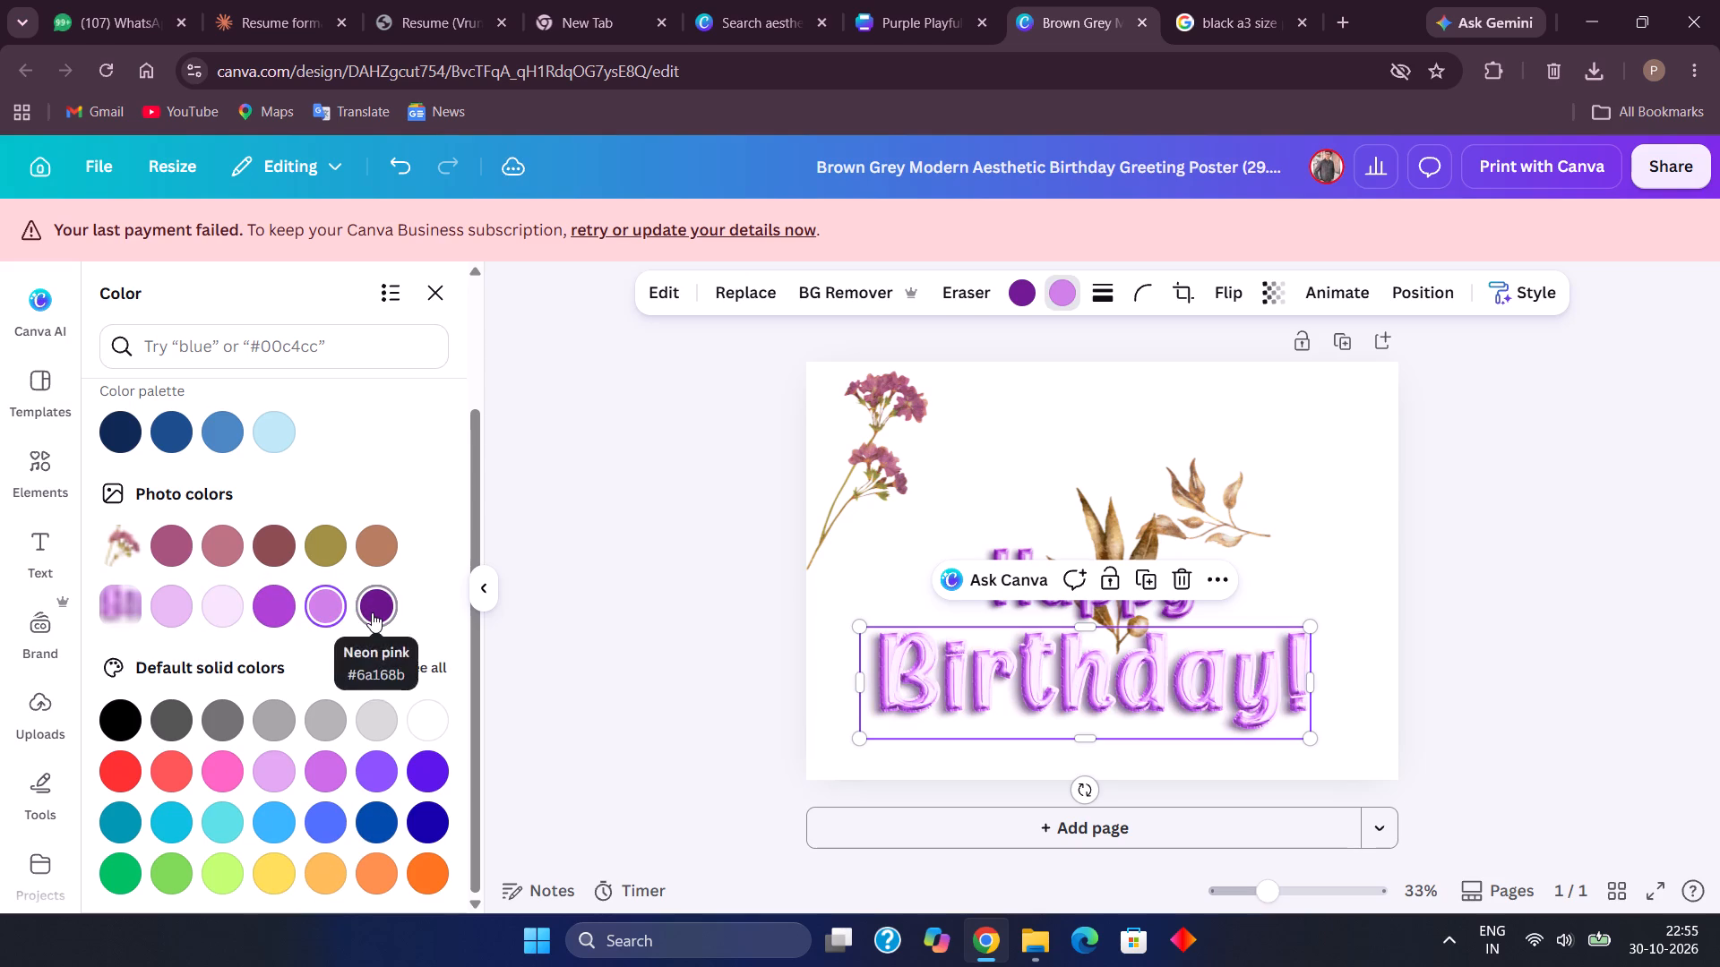
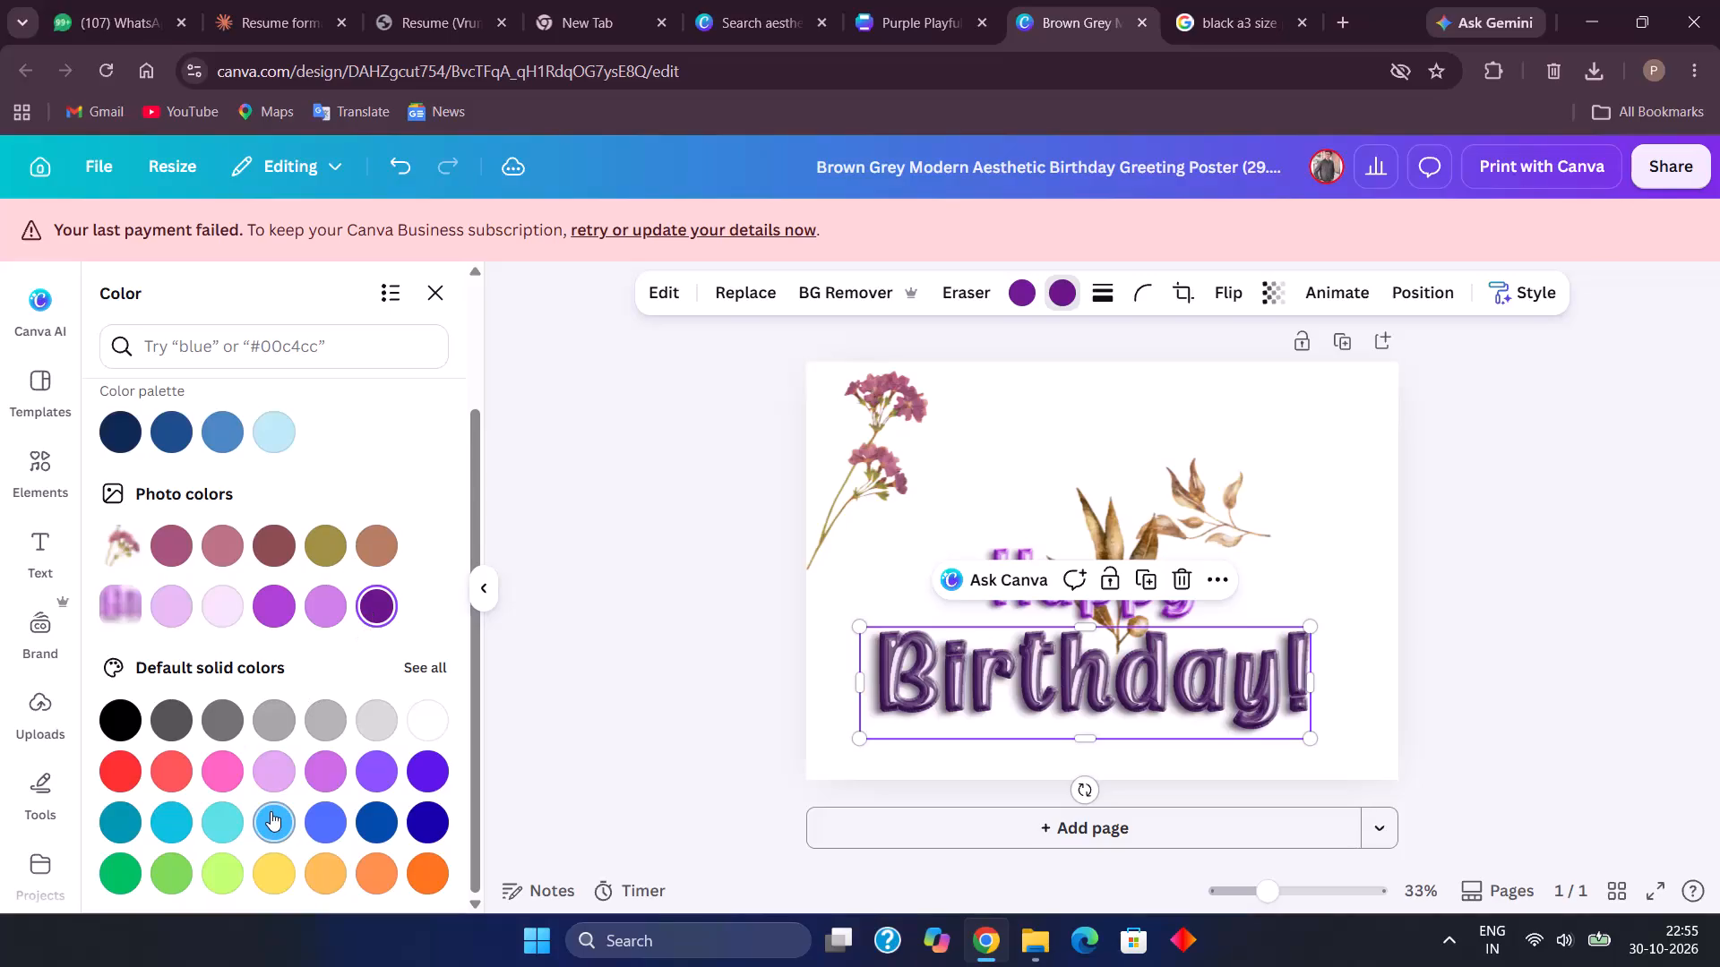
Recolour the lighter tone of the "Birthday!" lettering with the mauve #A8557E taken from the dried-flower photo colours.
scroll(271, 811, down, 1)
click(163, 544)
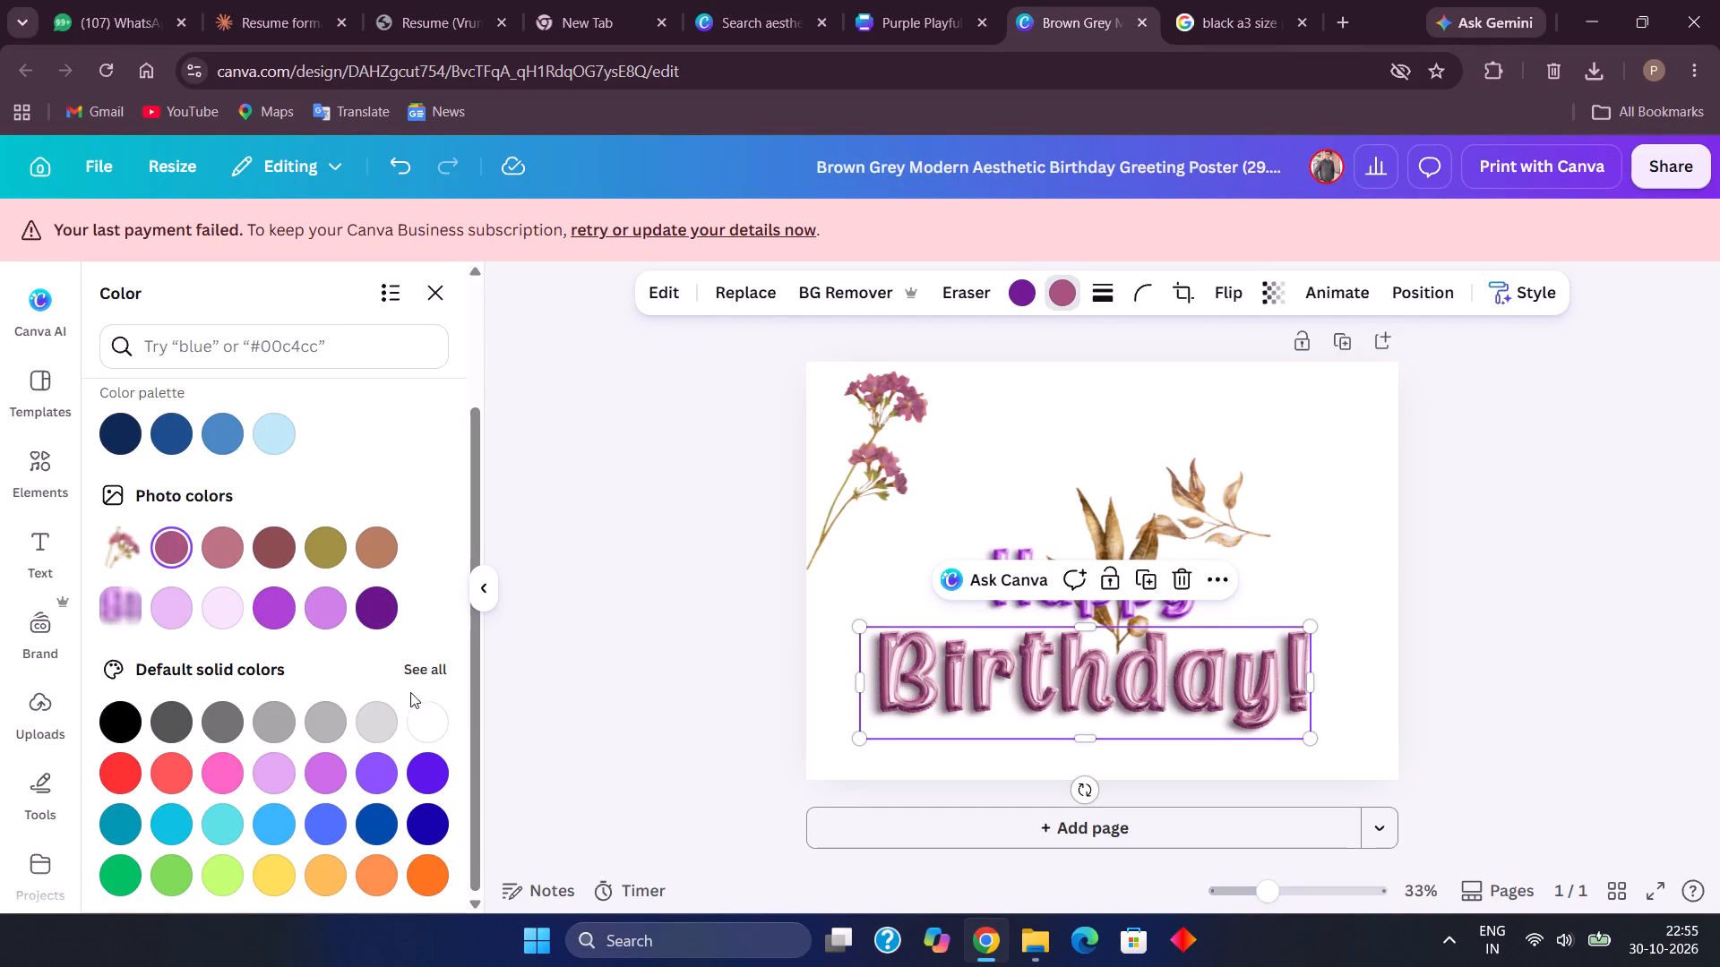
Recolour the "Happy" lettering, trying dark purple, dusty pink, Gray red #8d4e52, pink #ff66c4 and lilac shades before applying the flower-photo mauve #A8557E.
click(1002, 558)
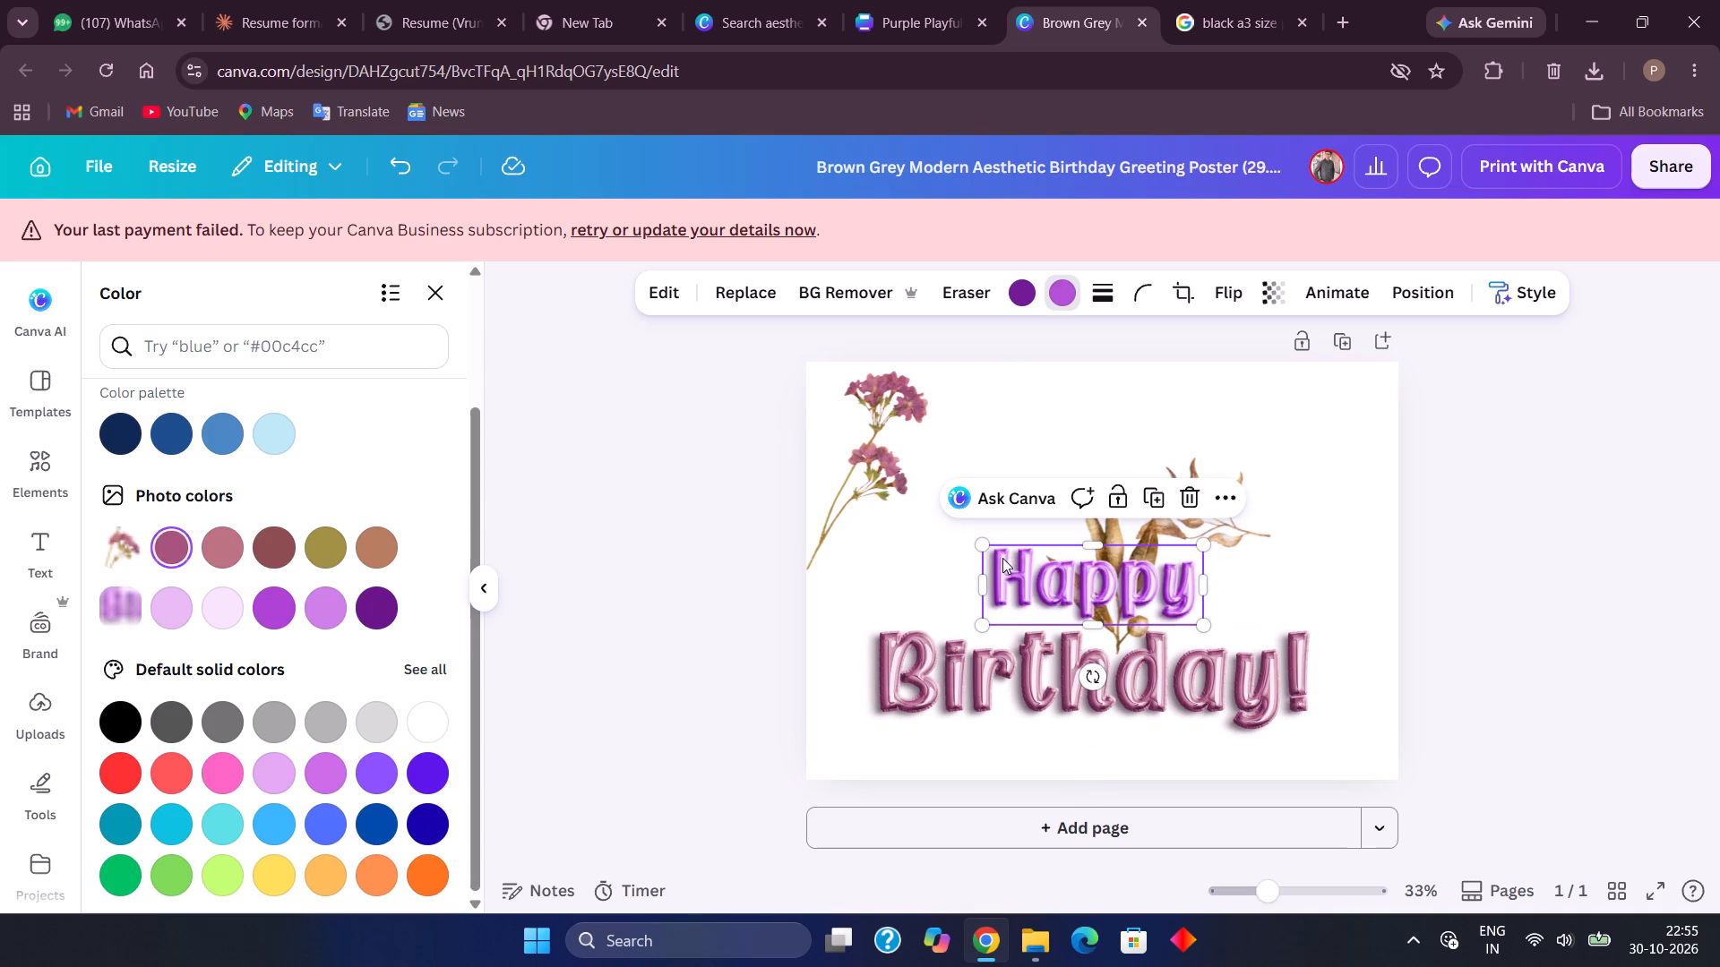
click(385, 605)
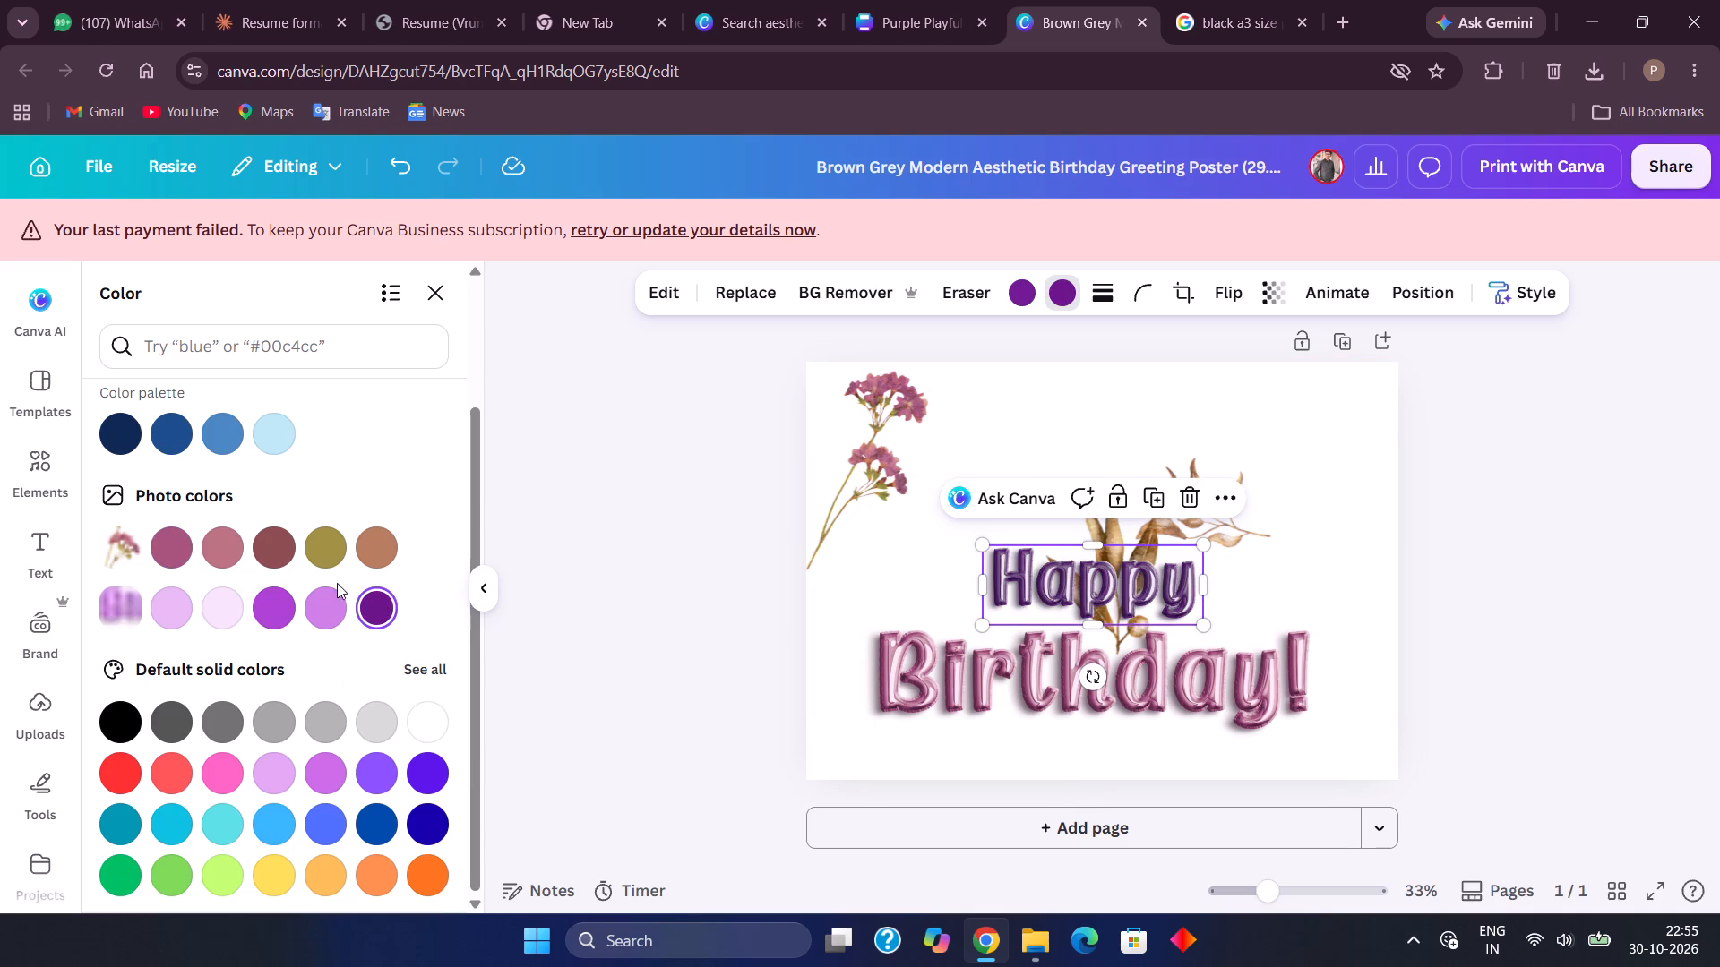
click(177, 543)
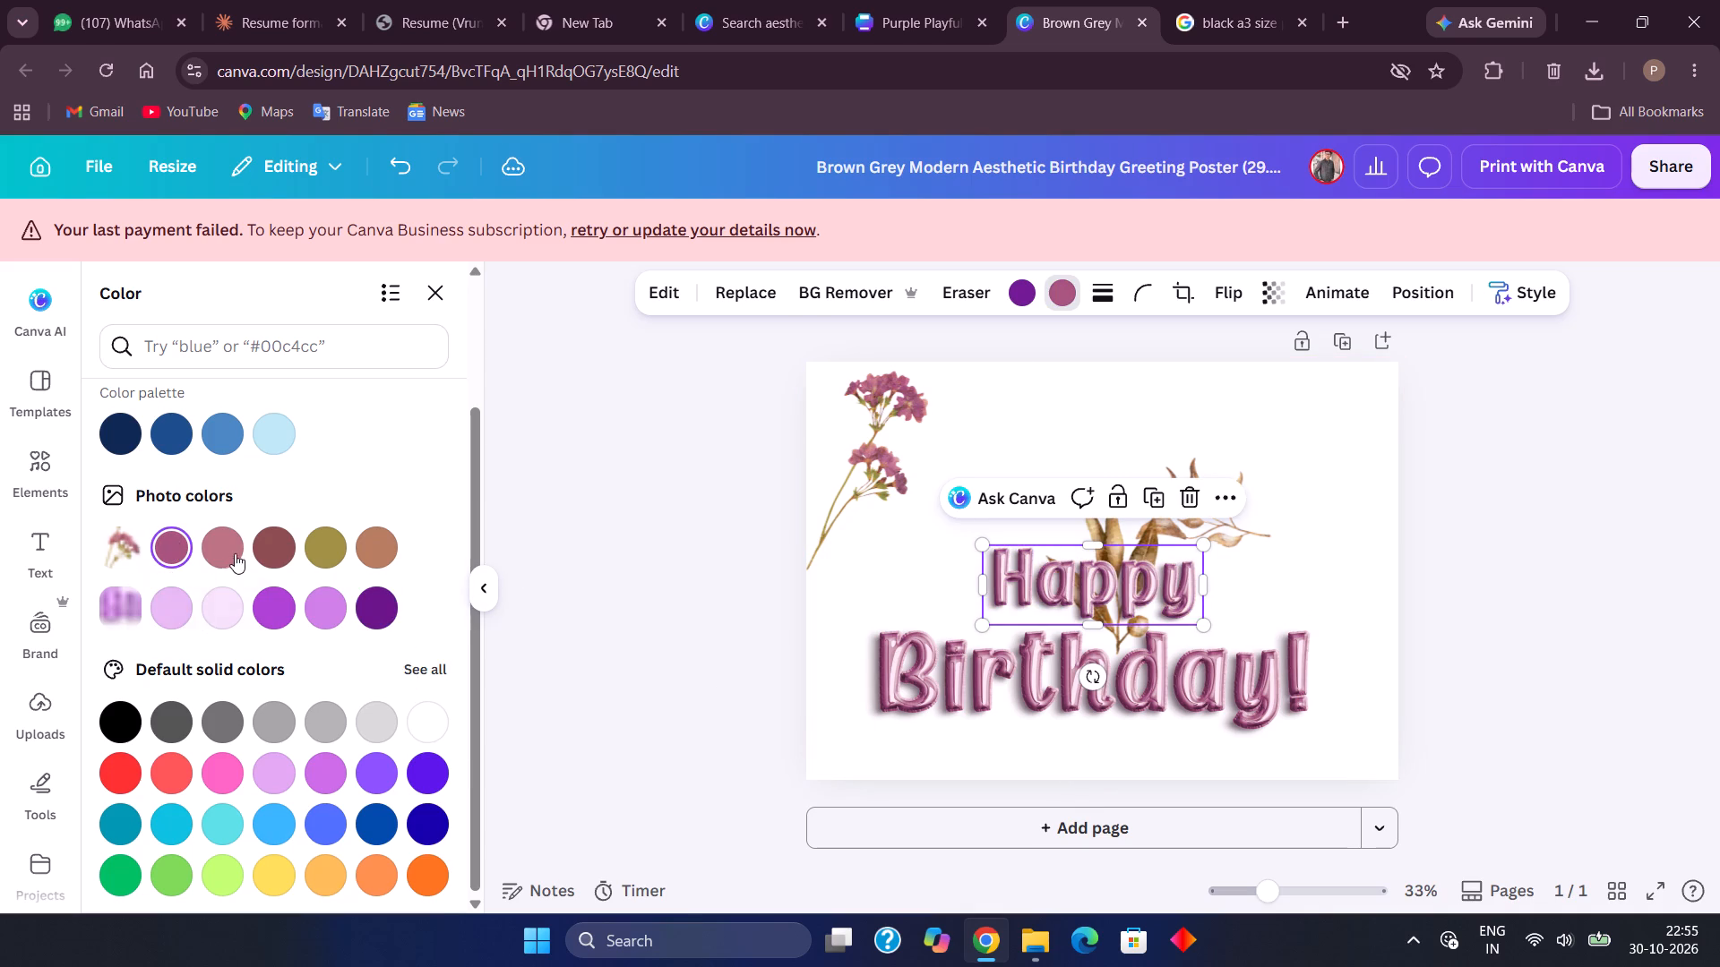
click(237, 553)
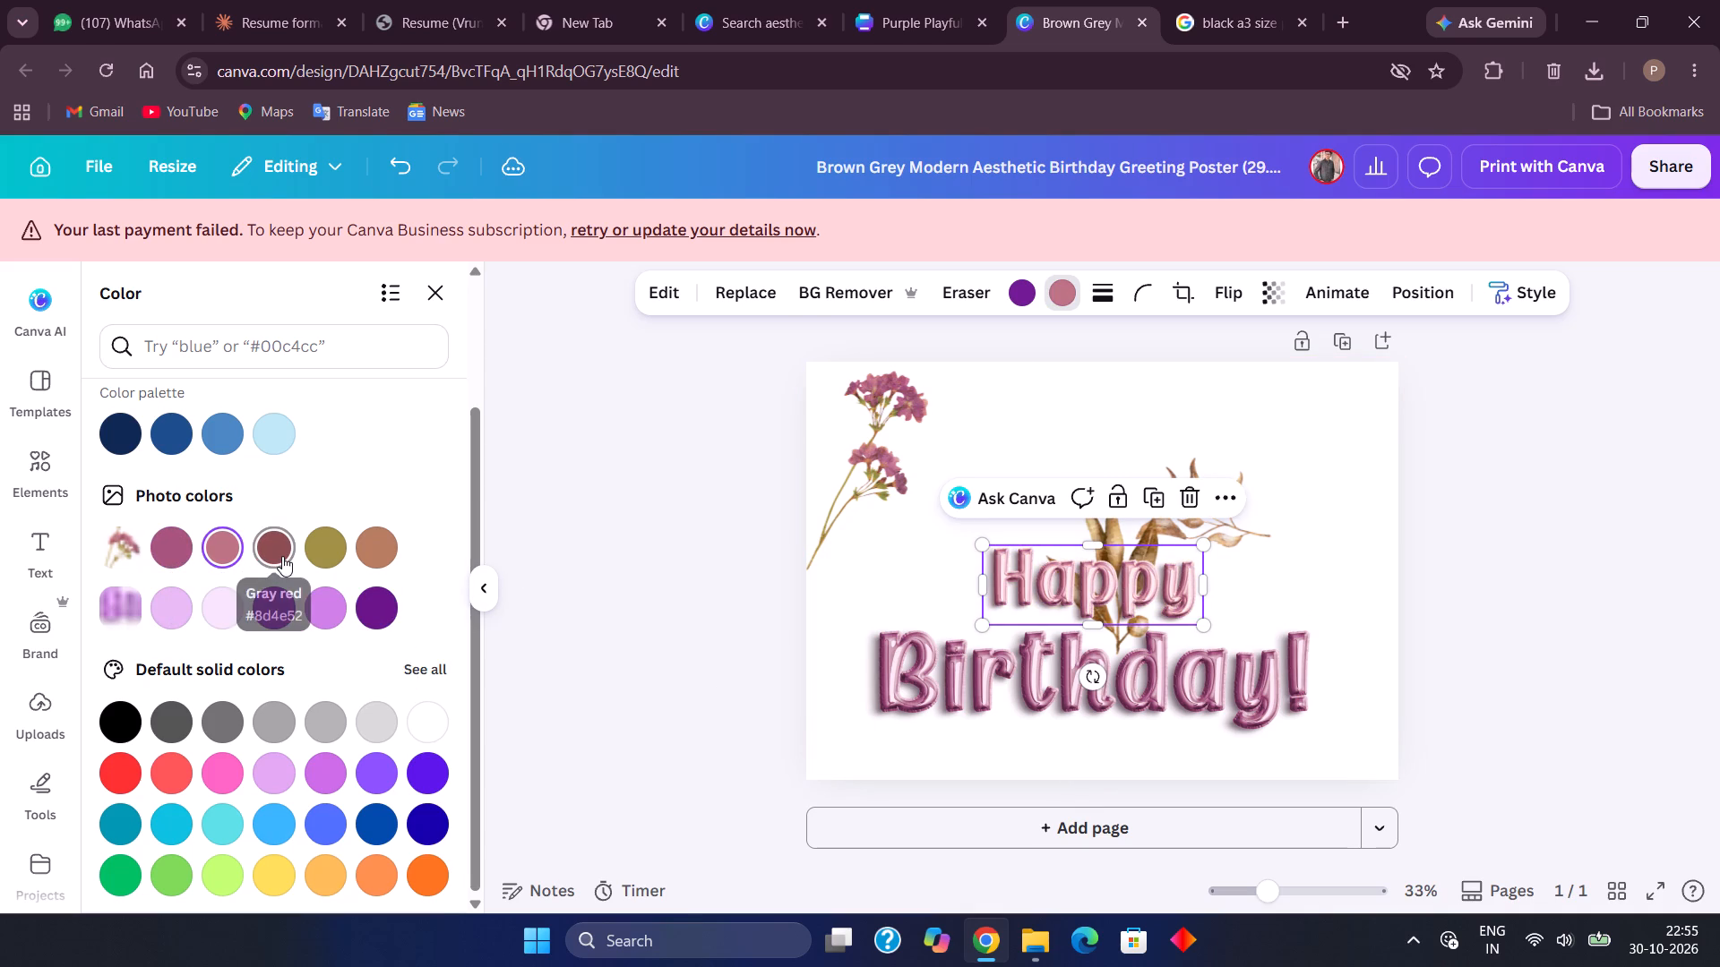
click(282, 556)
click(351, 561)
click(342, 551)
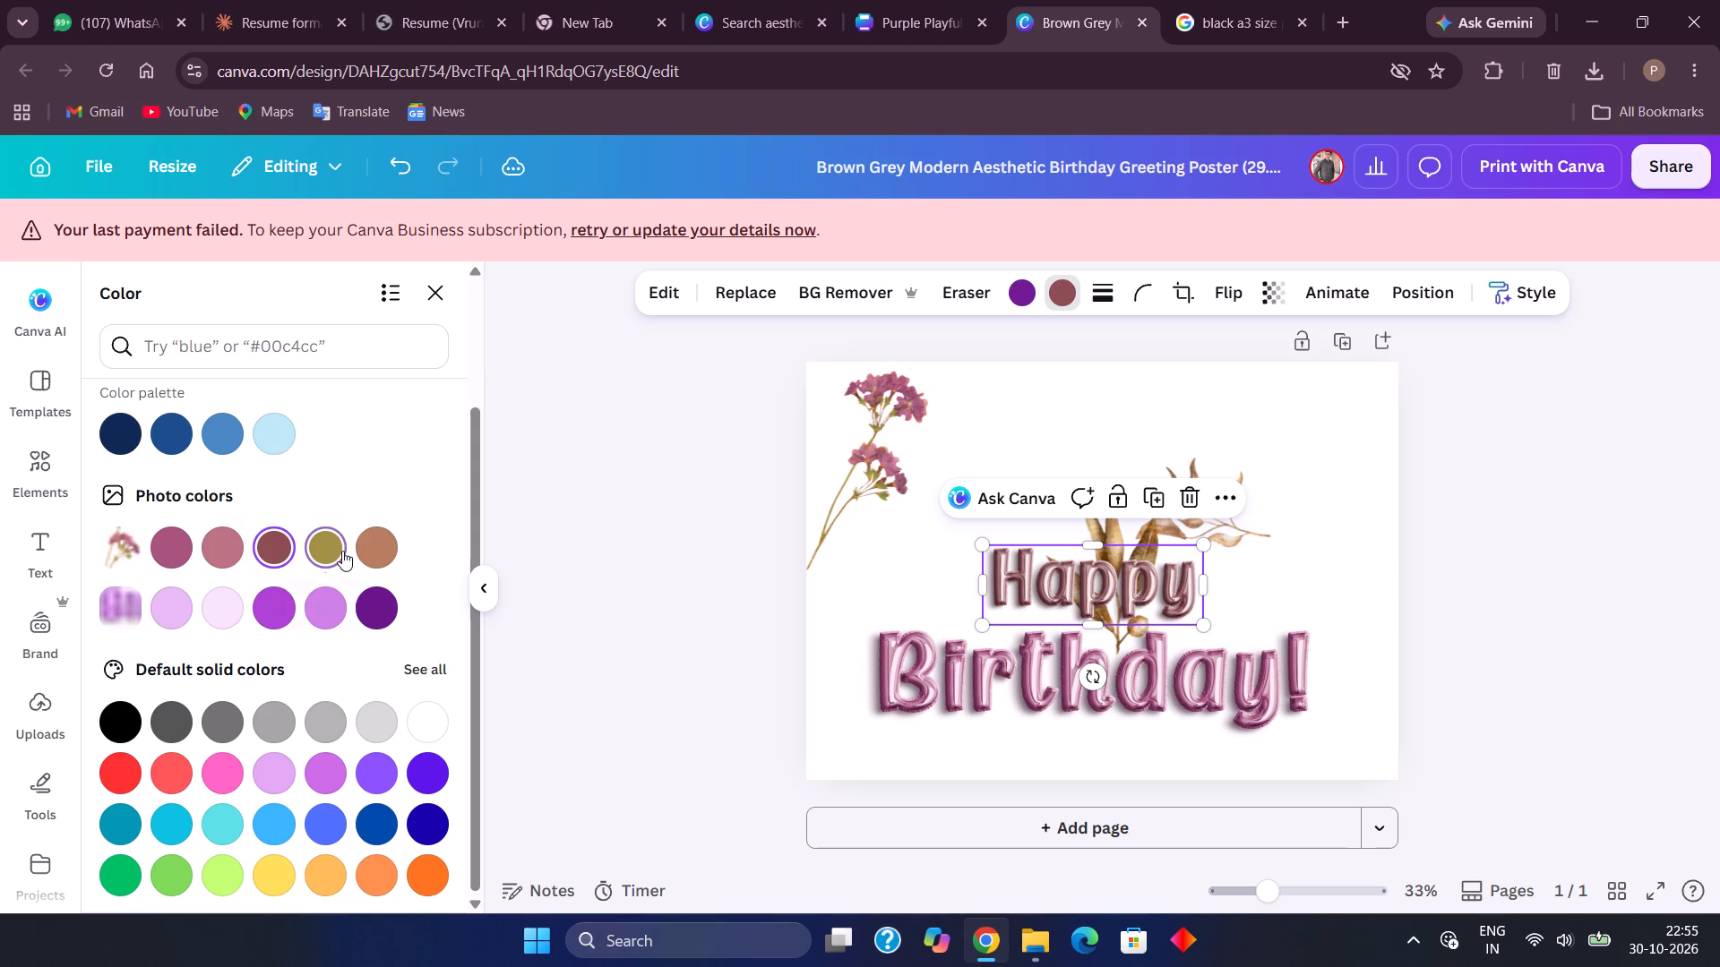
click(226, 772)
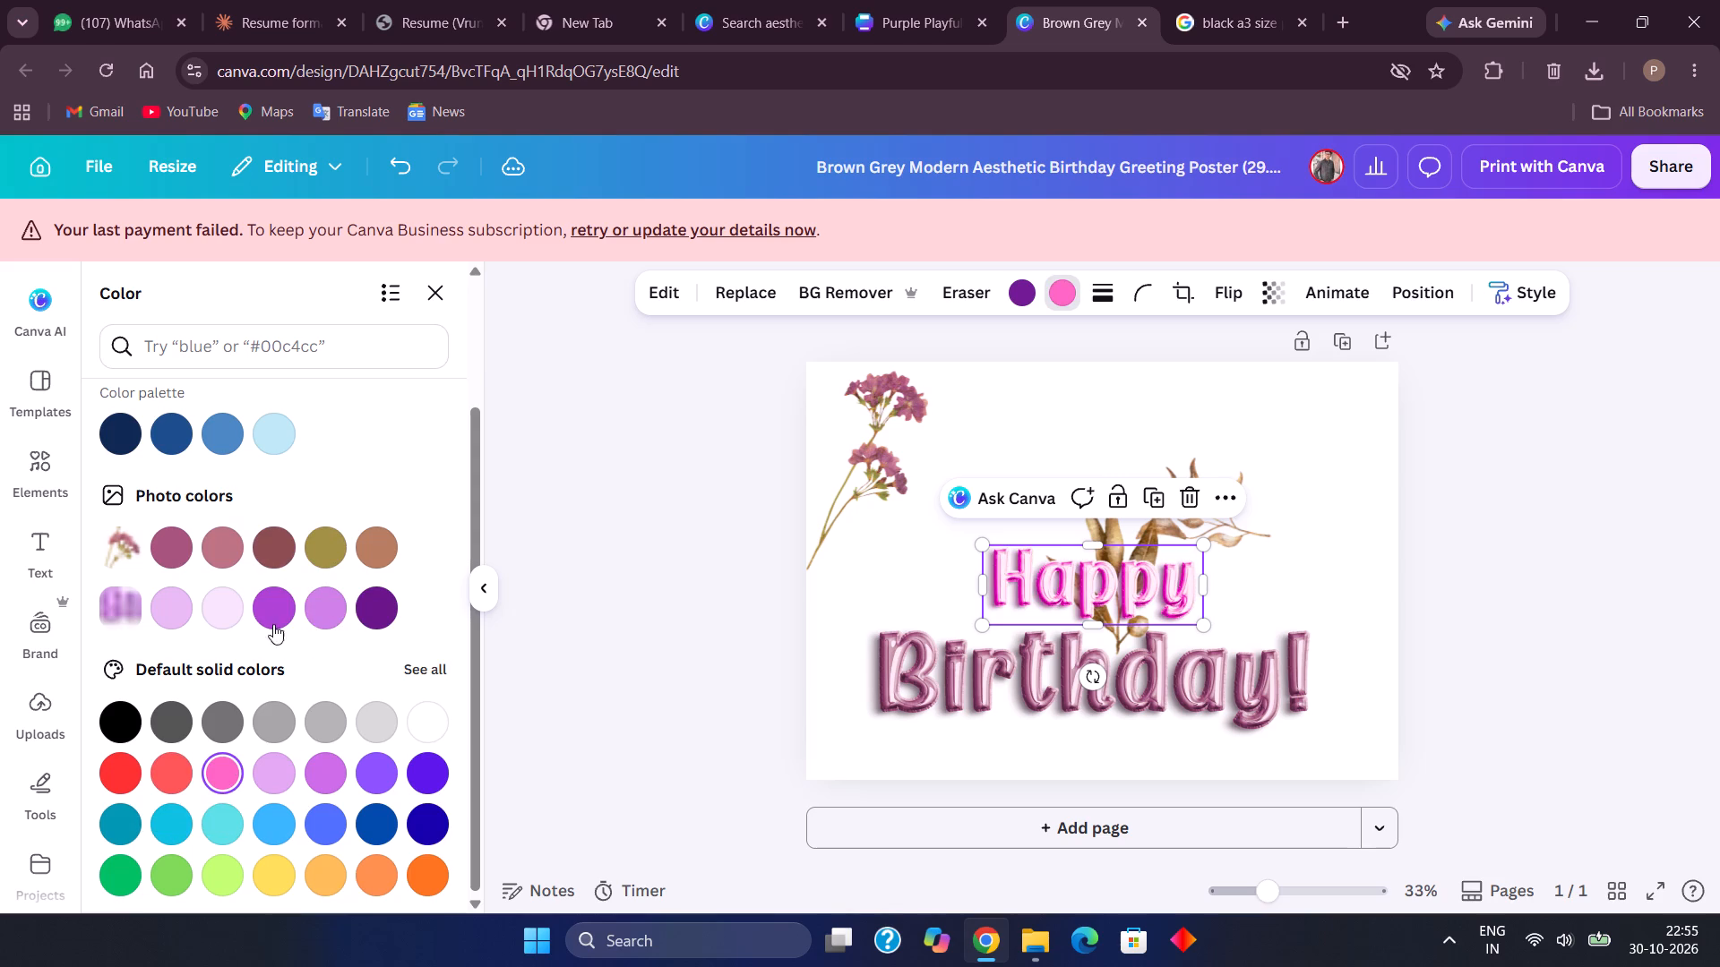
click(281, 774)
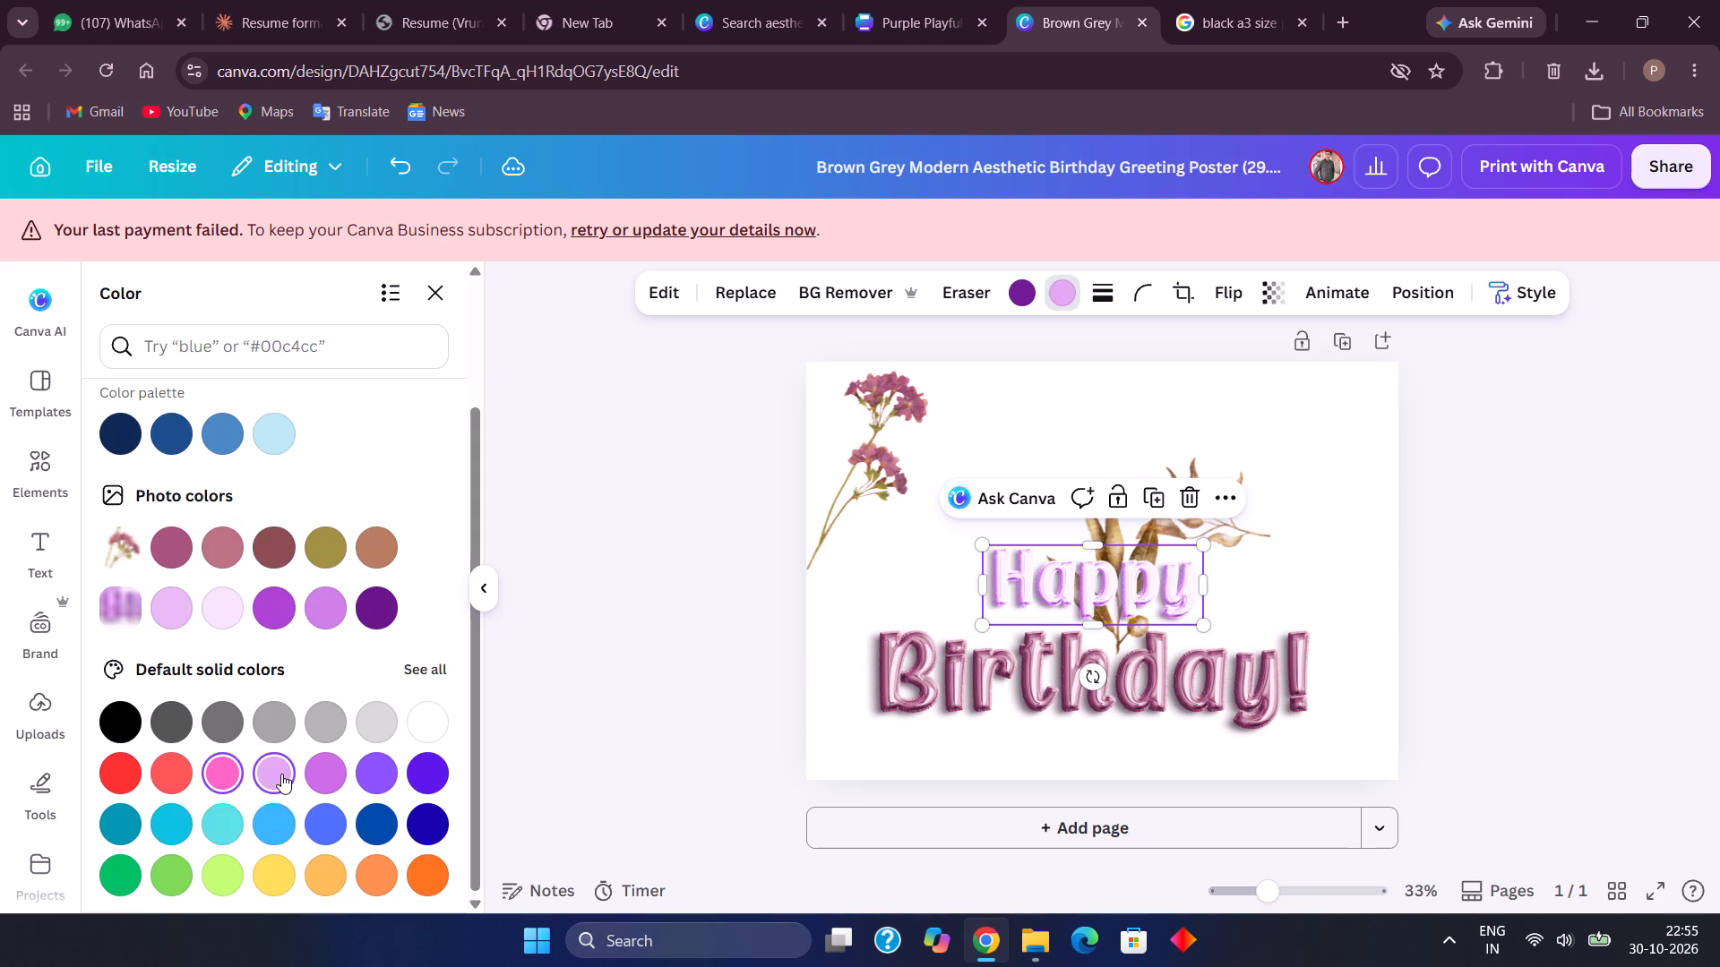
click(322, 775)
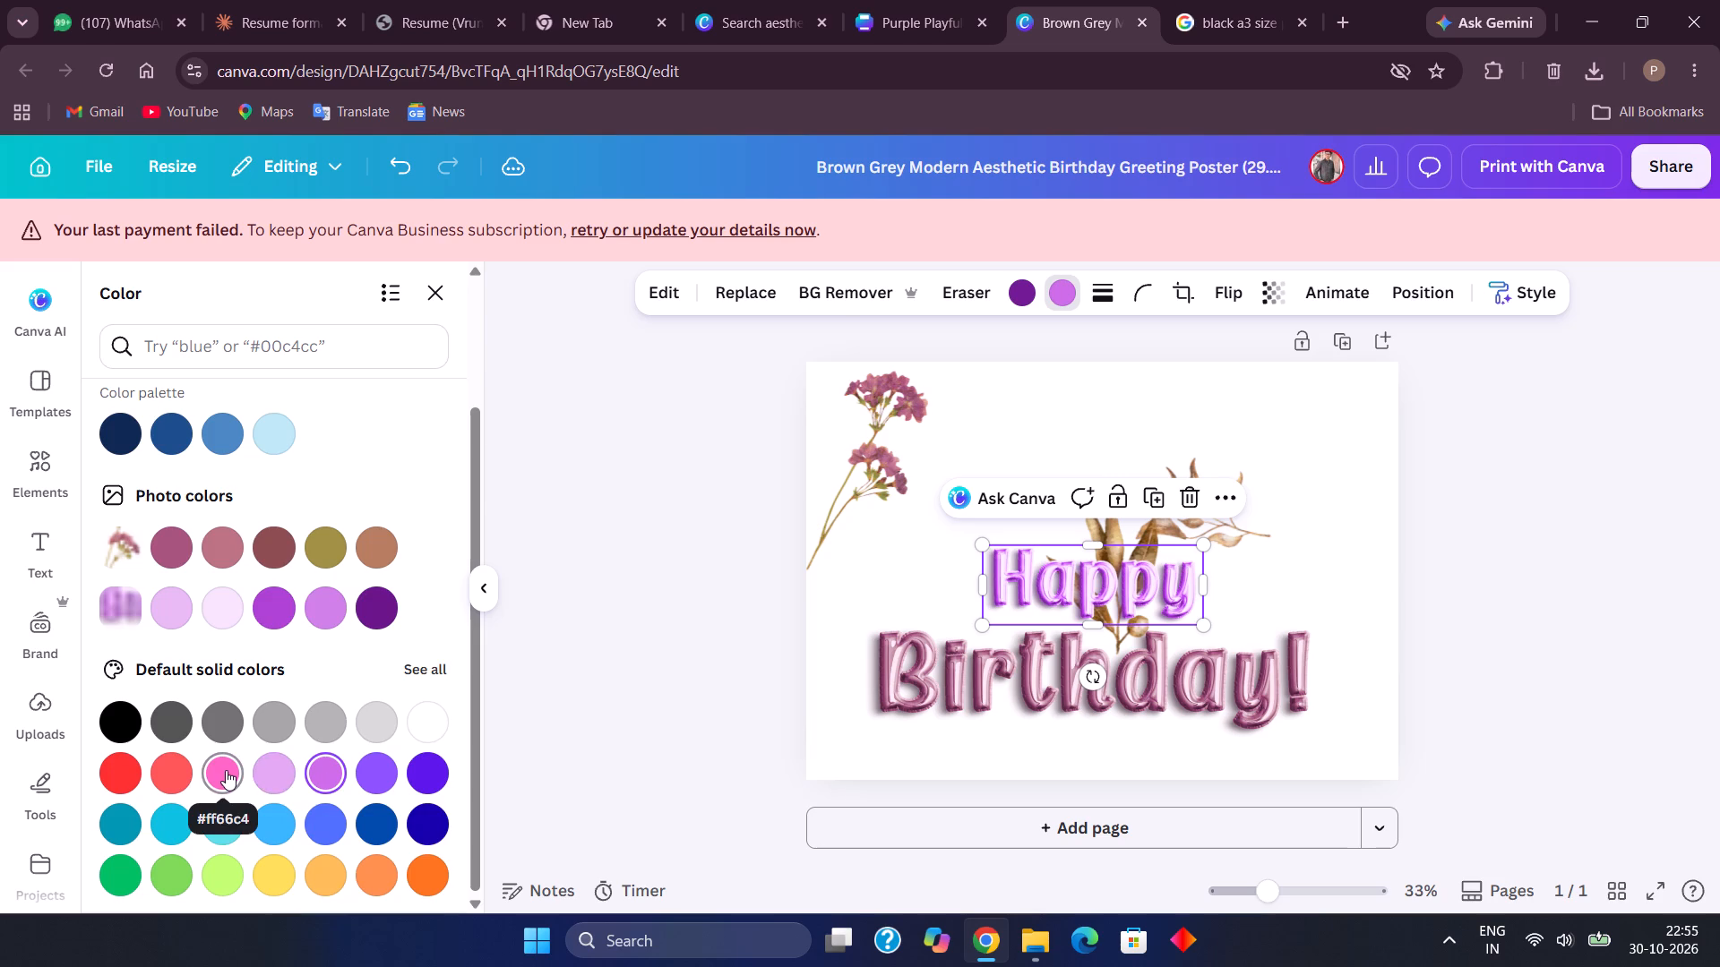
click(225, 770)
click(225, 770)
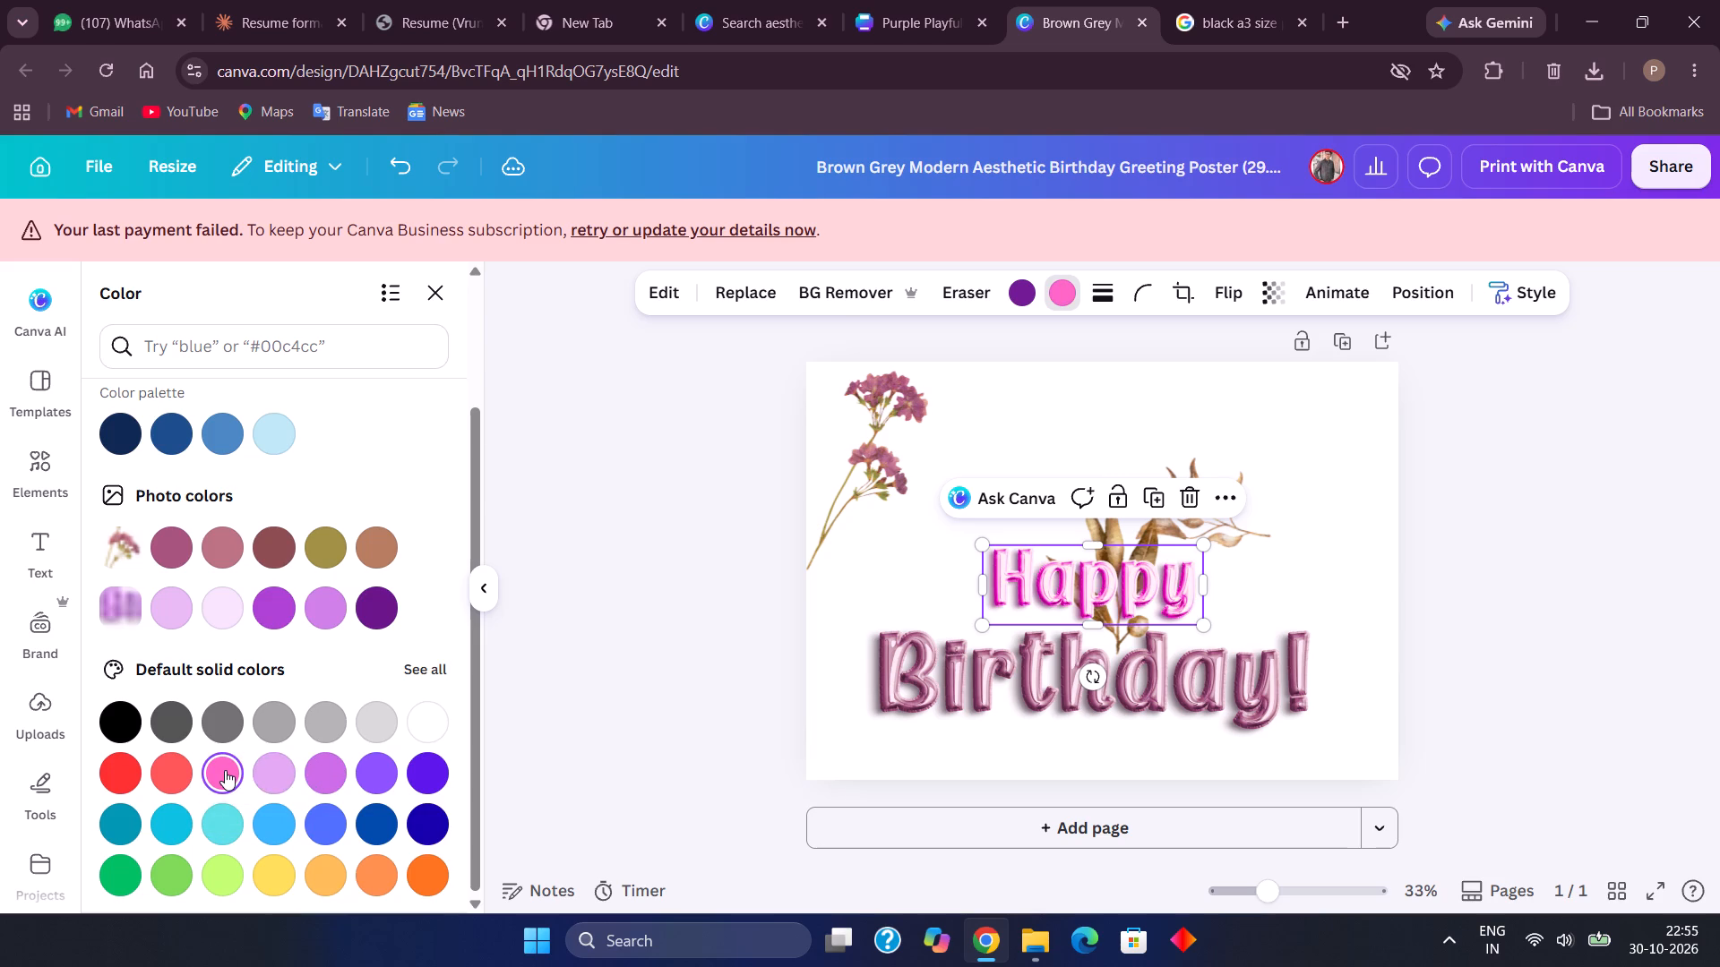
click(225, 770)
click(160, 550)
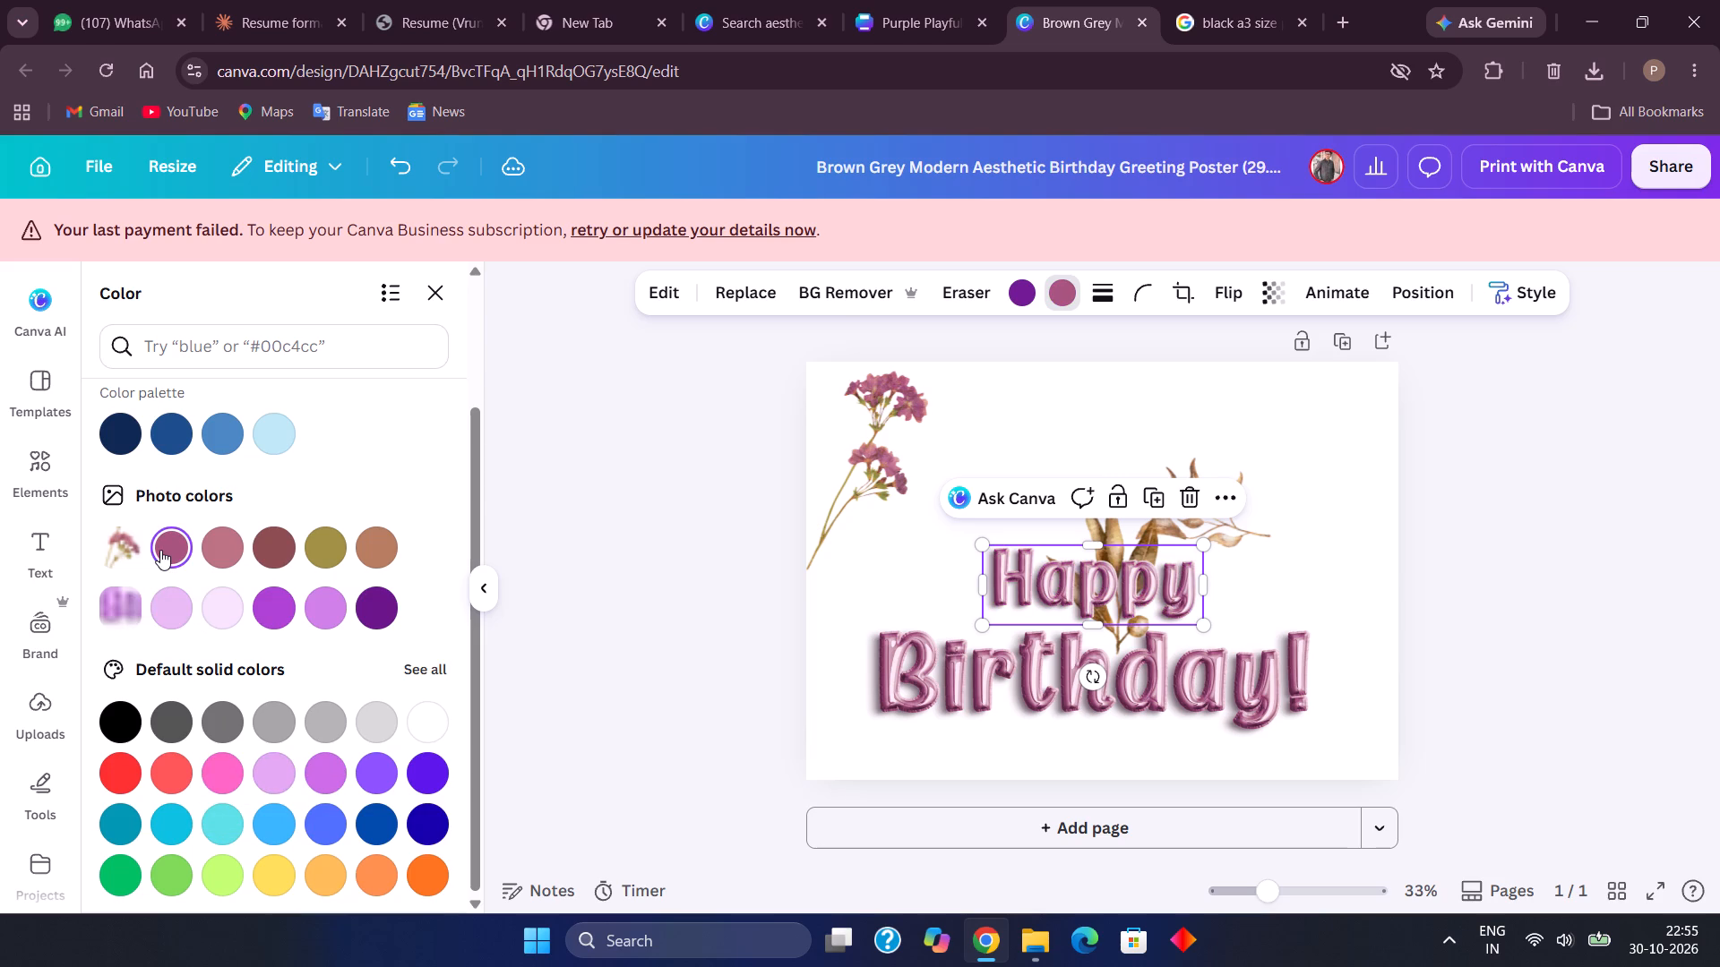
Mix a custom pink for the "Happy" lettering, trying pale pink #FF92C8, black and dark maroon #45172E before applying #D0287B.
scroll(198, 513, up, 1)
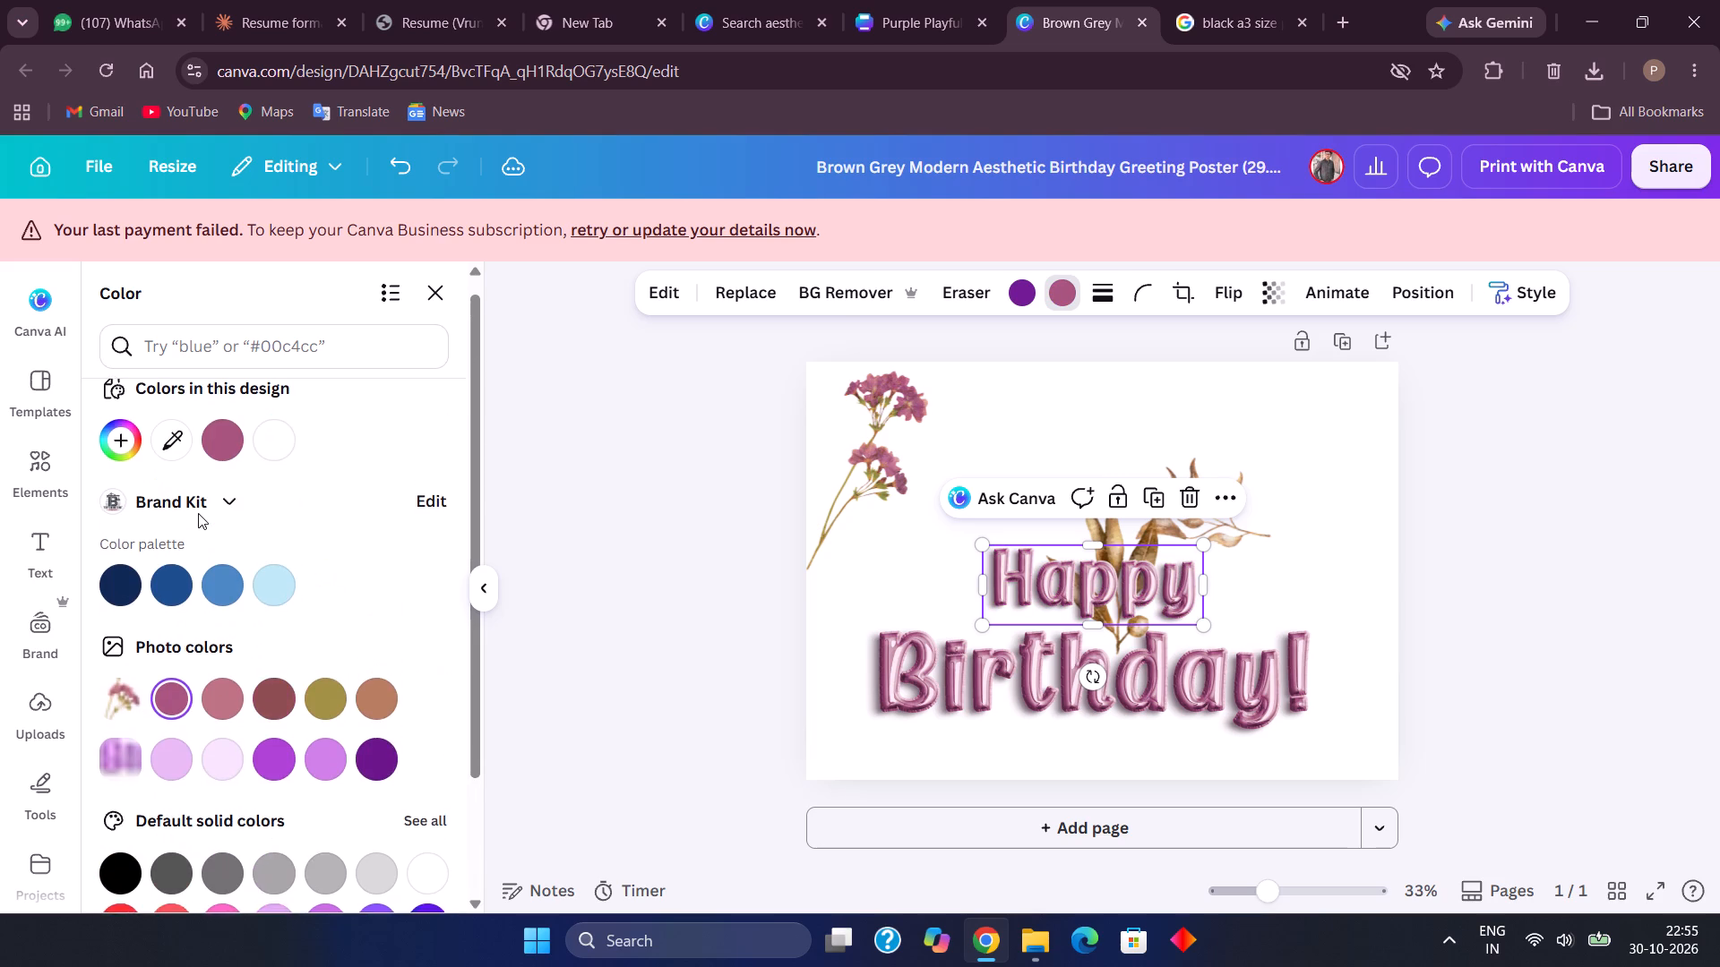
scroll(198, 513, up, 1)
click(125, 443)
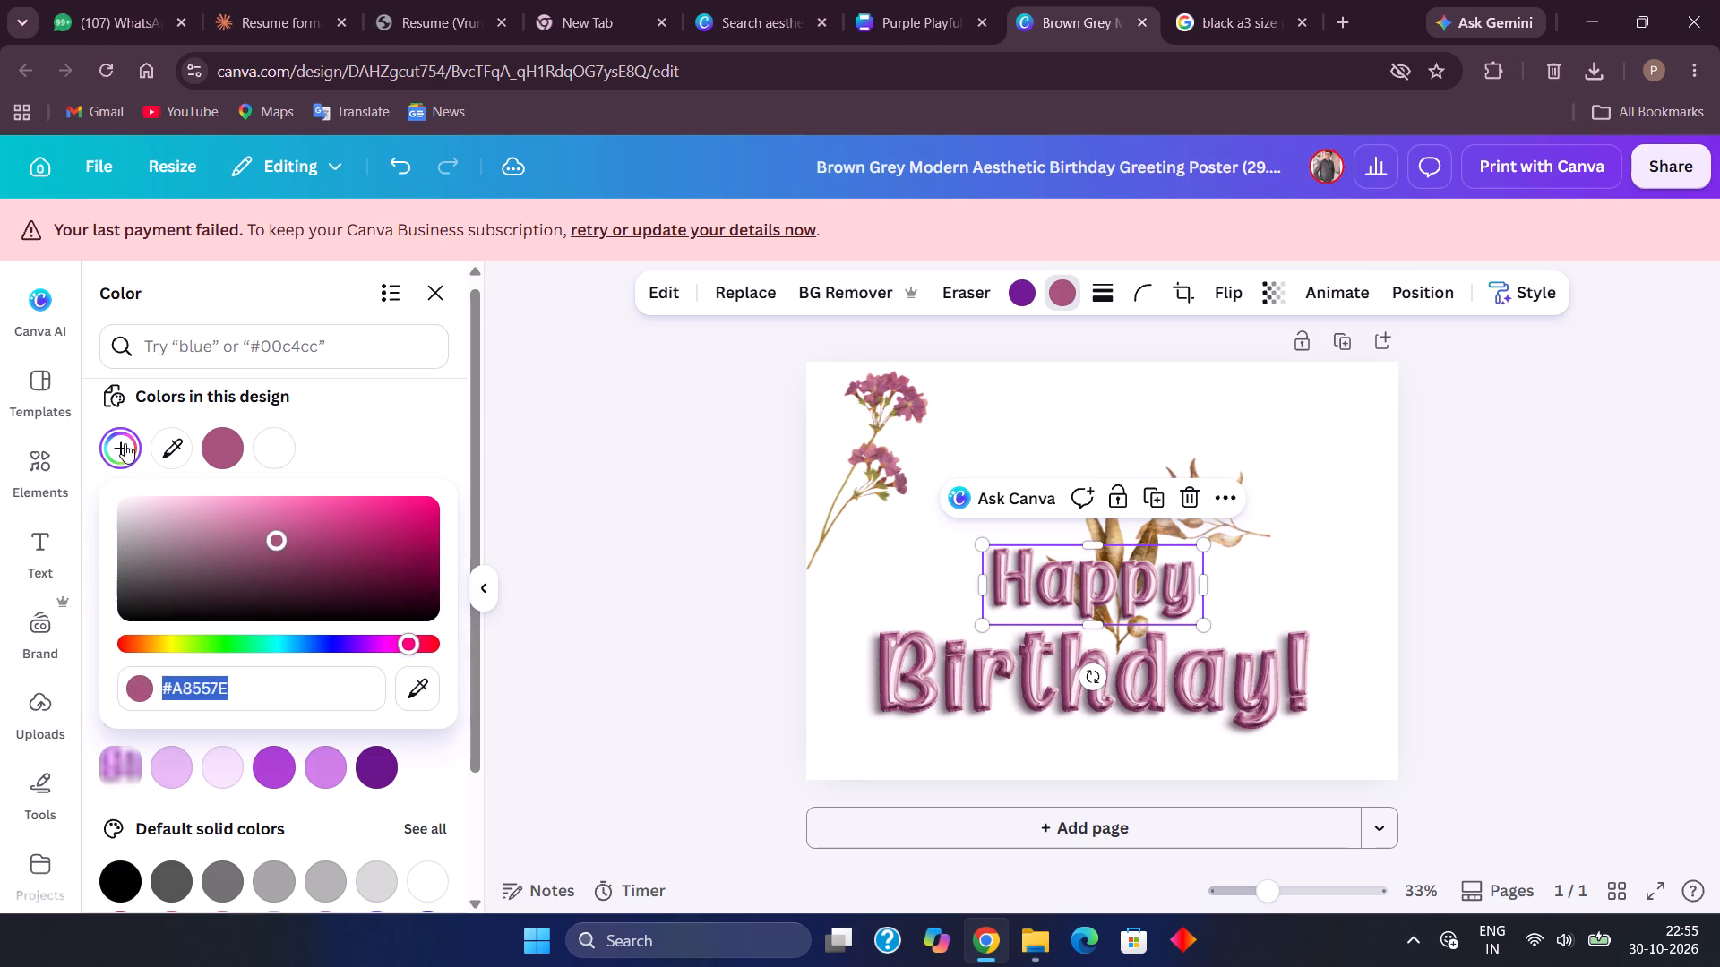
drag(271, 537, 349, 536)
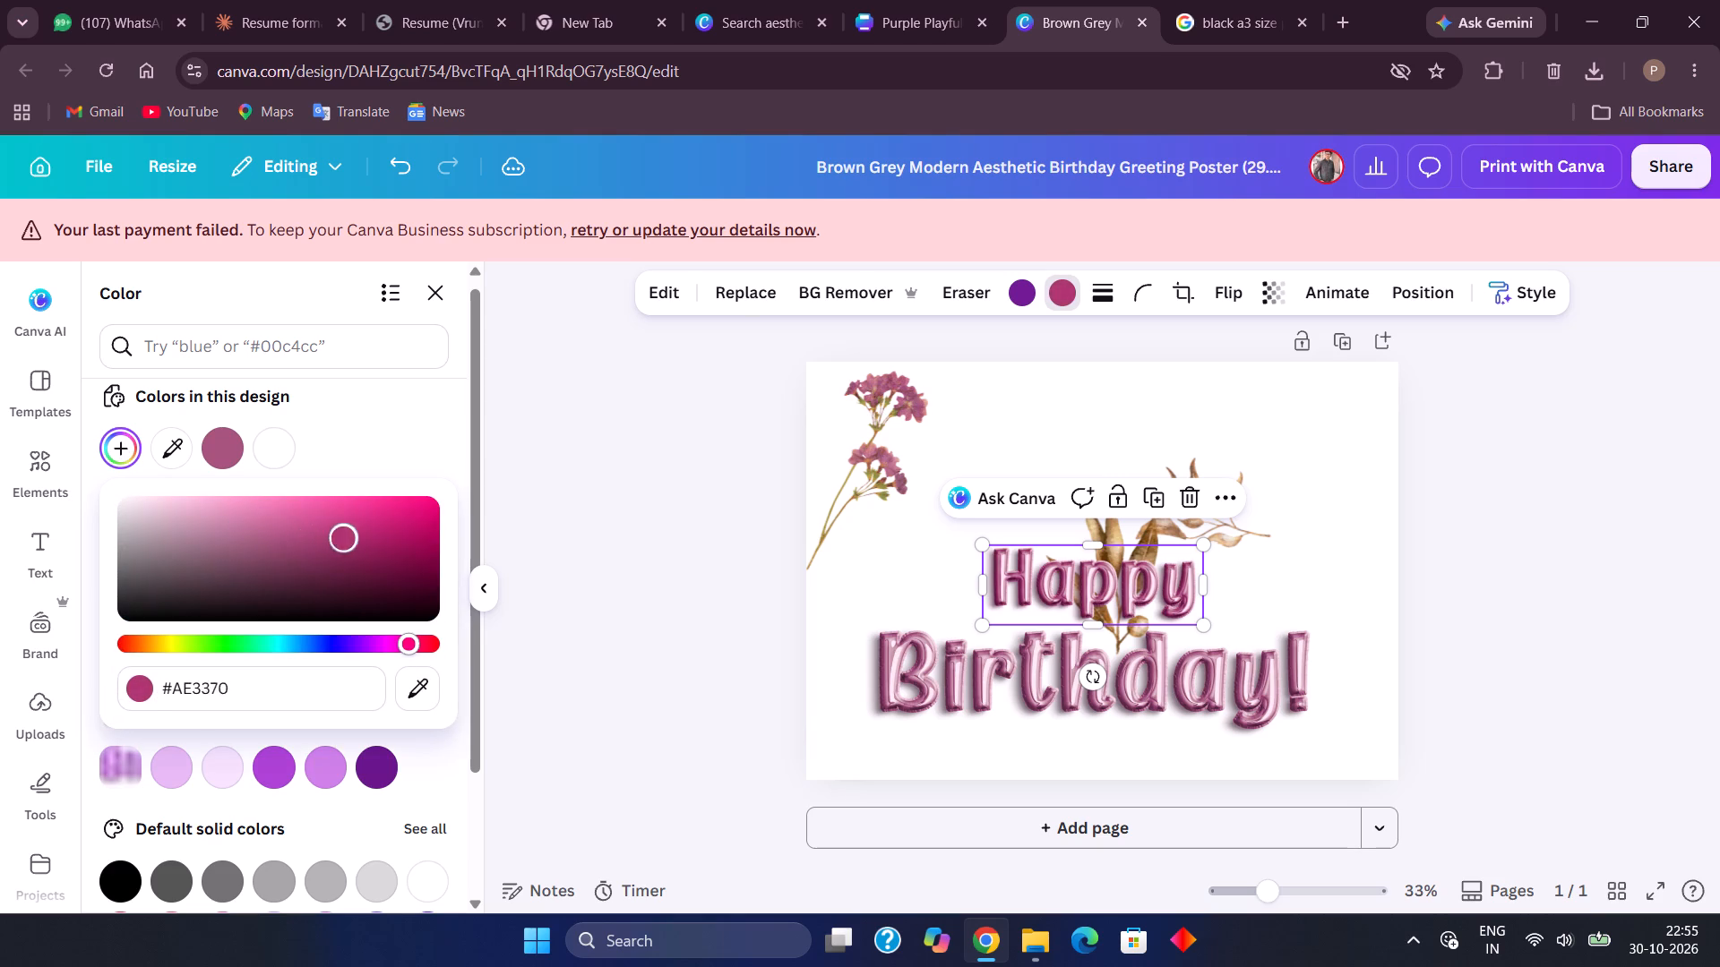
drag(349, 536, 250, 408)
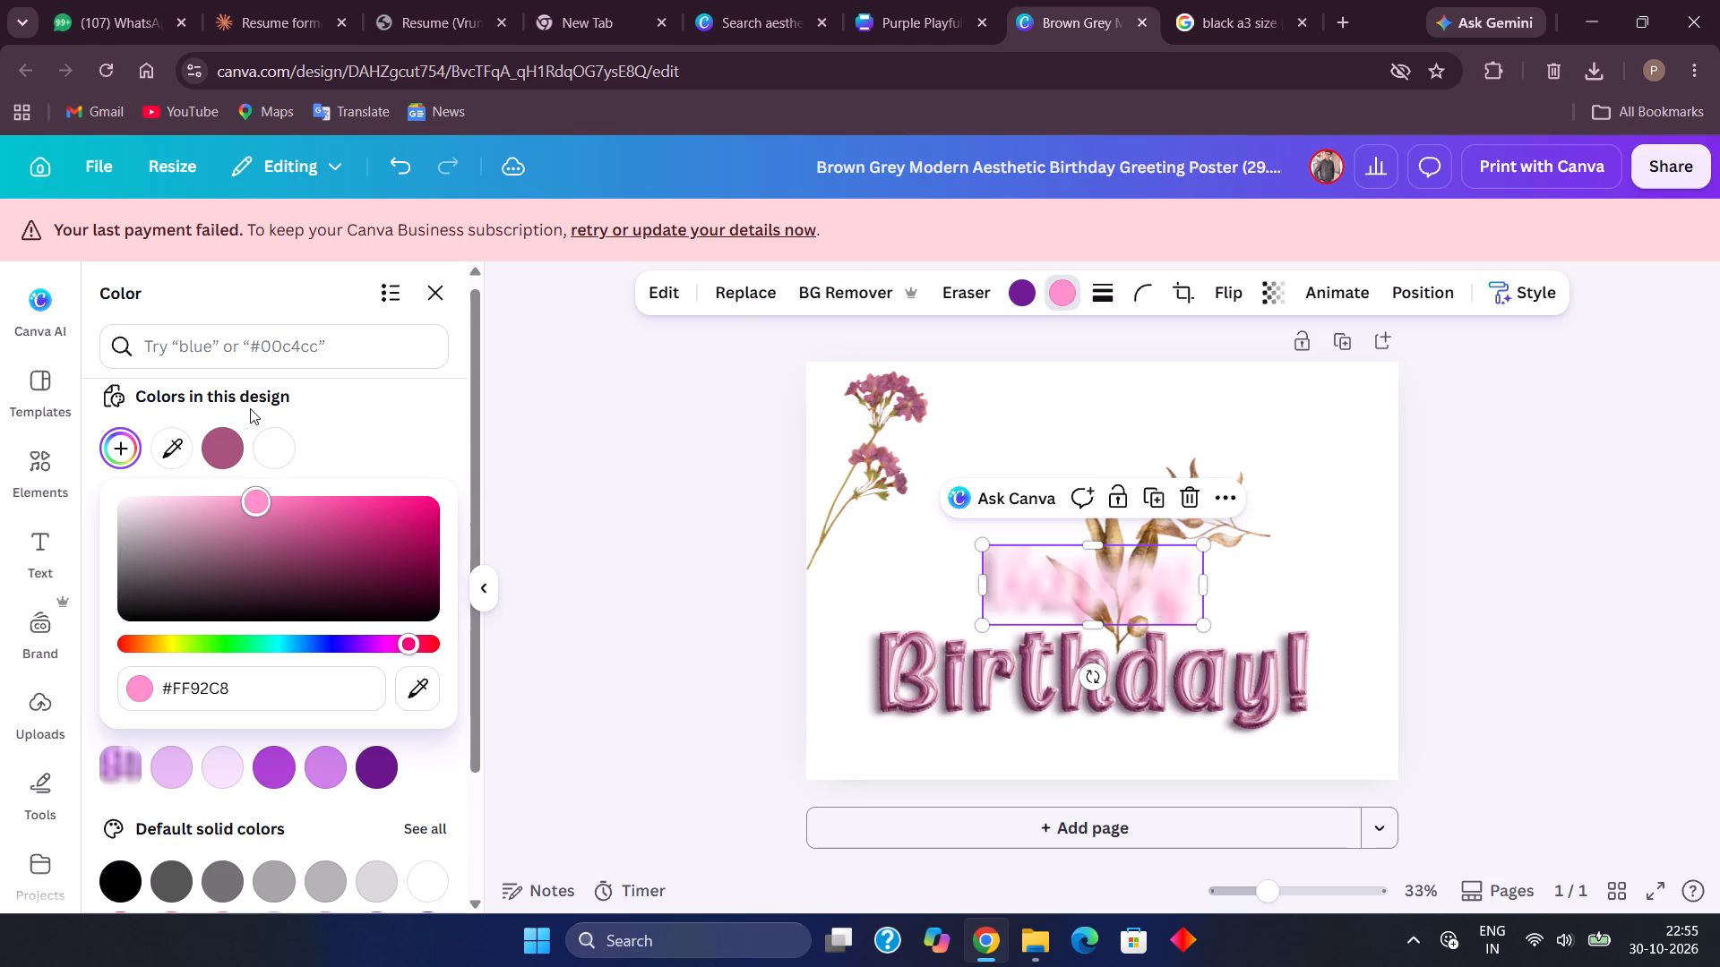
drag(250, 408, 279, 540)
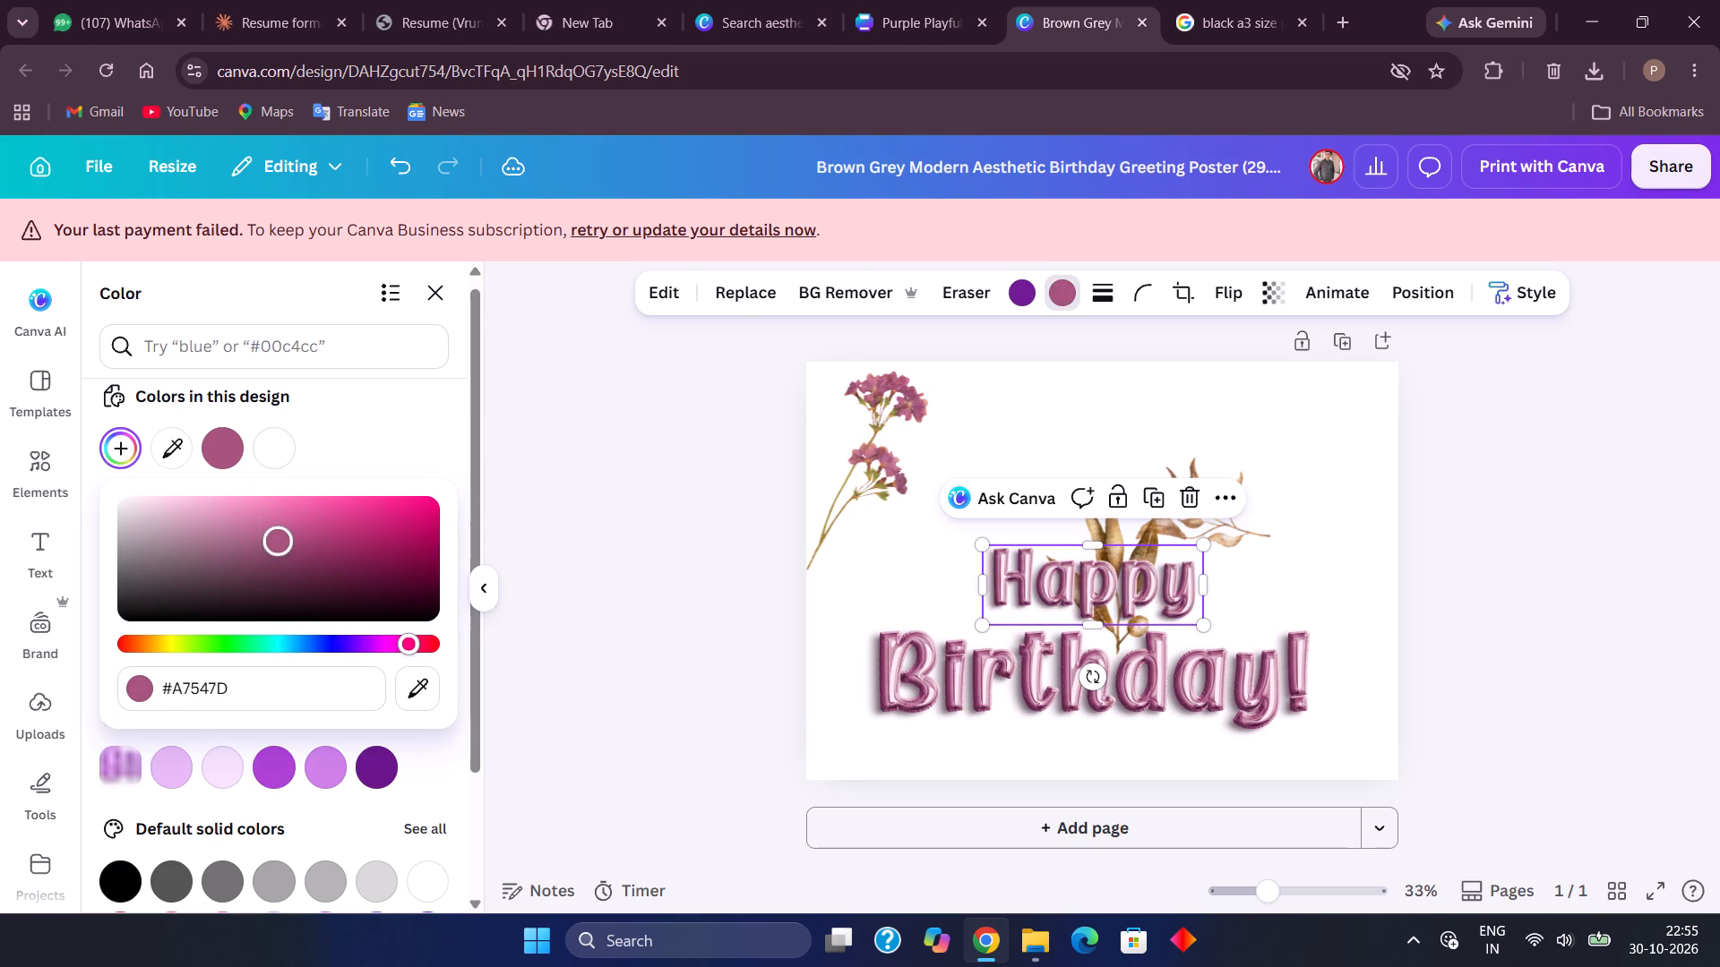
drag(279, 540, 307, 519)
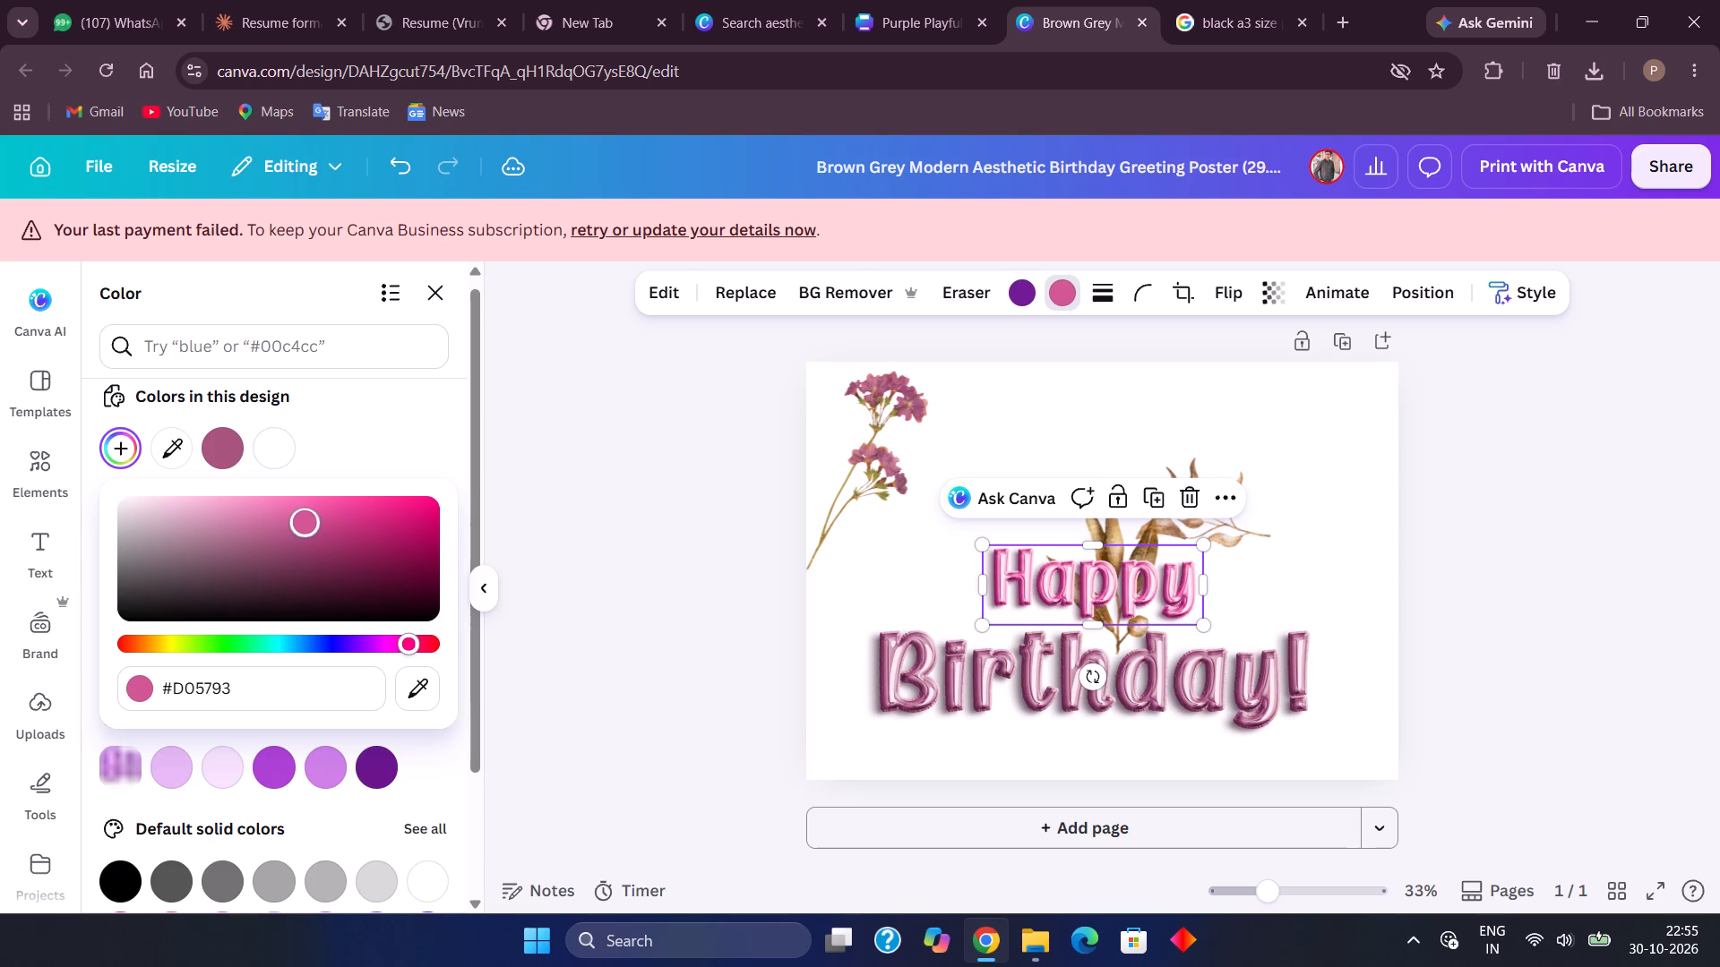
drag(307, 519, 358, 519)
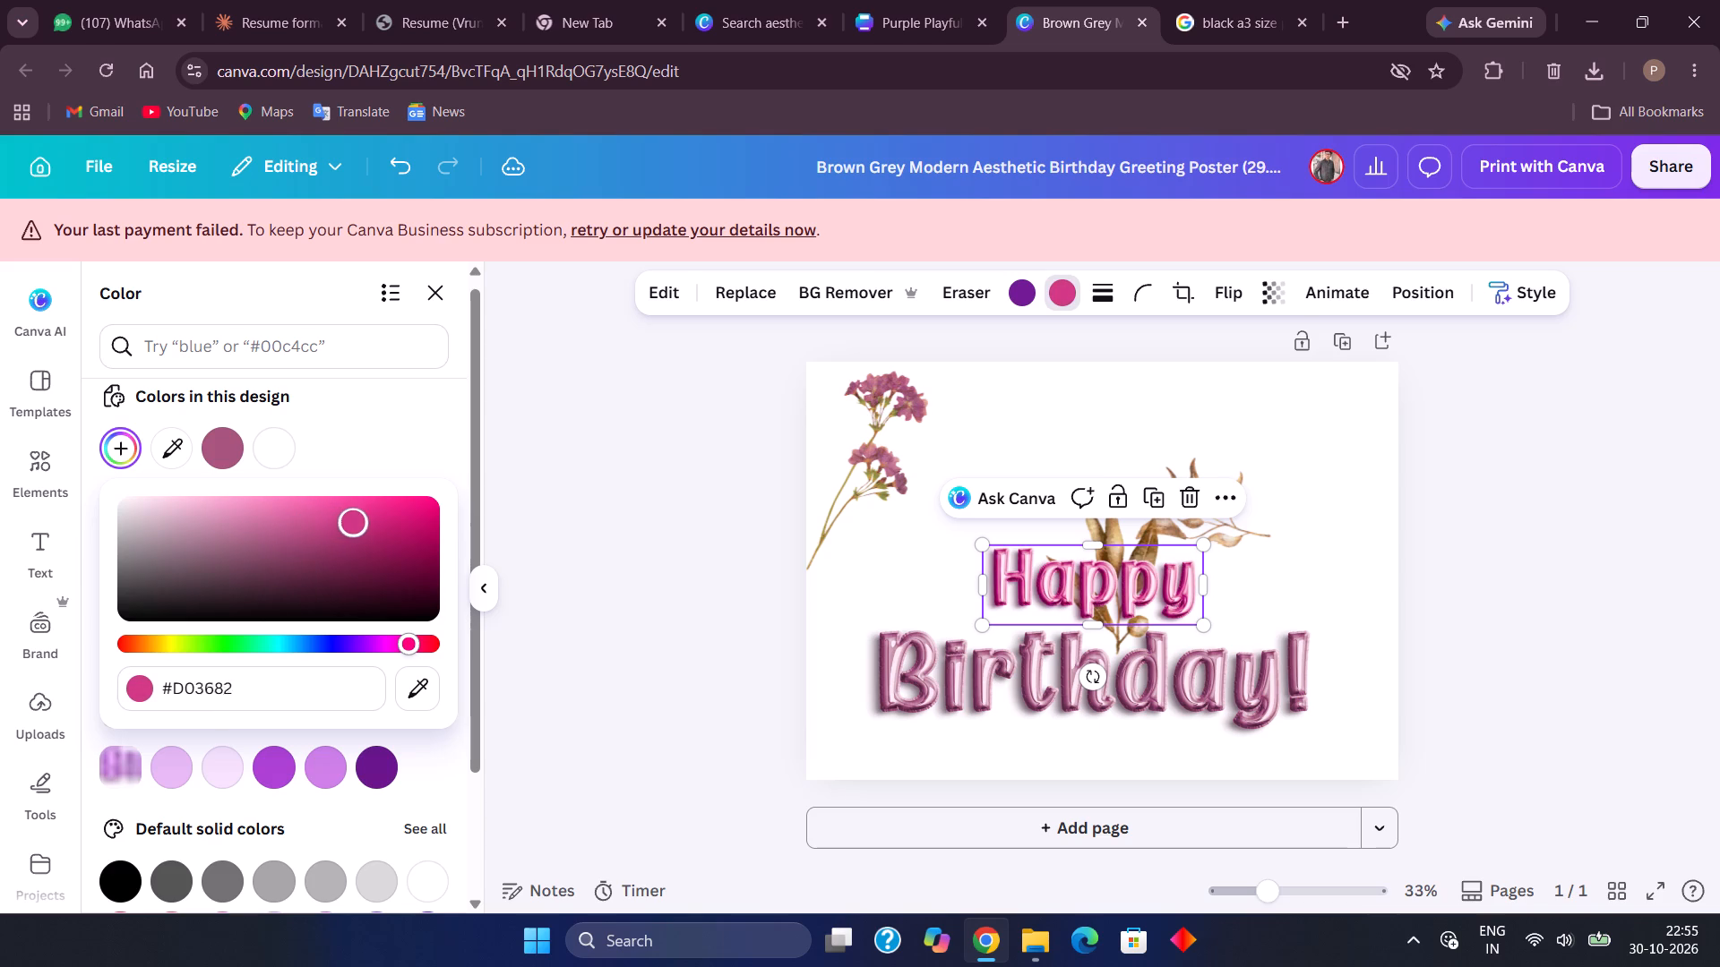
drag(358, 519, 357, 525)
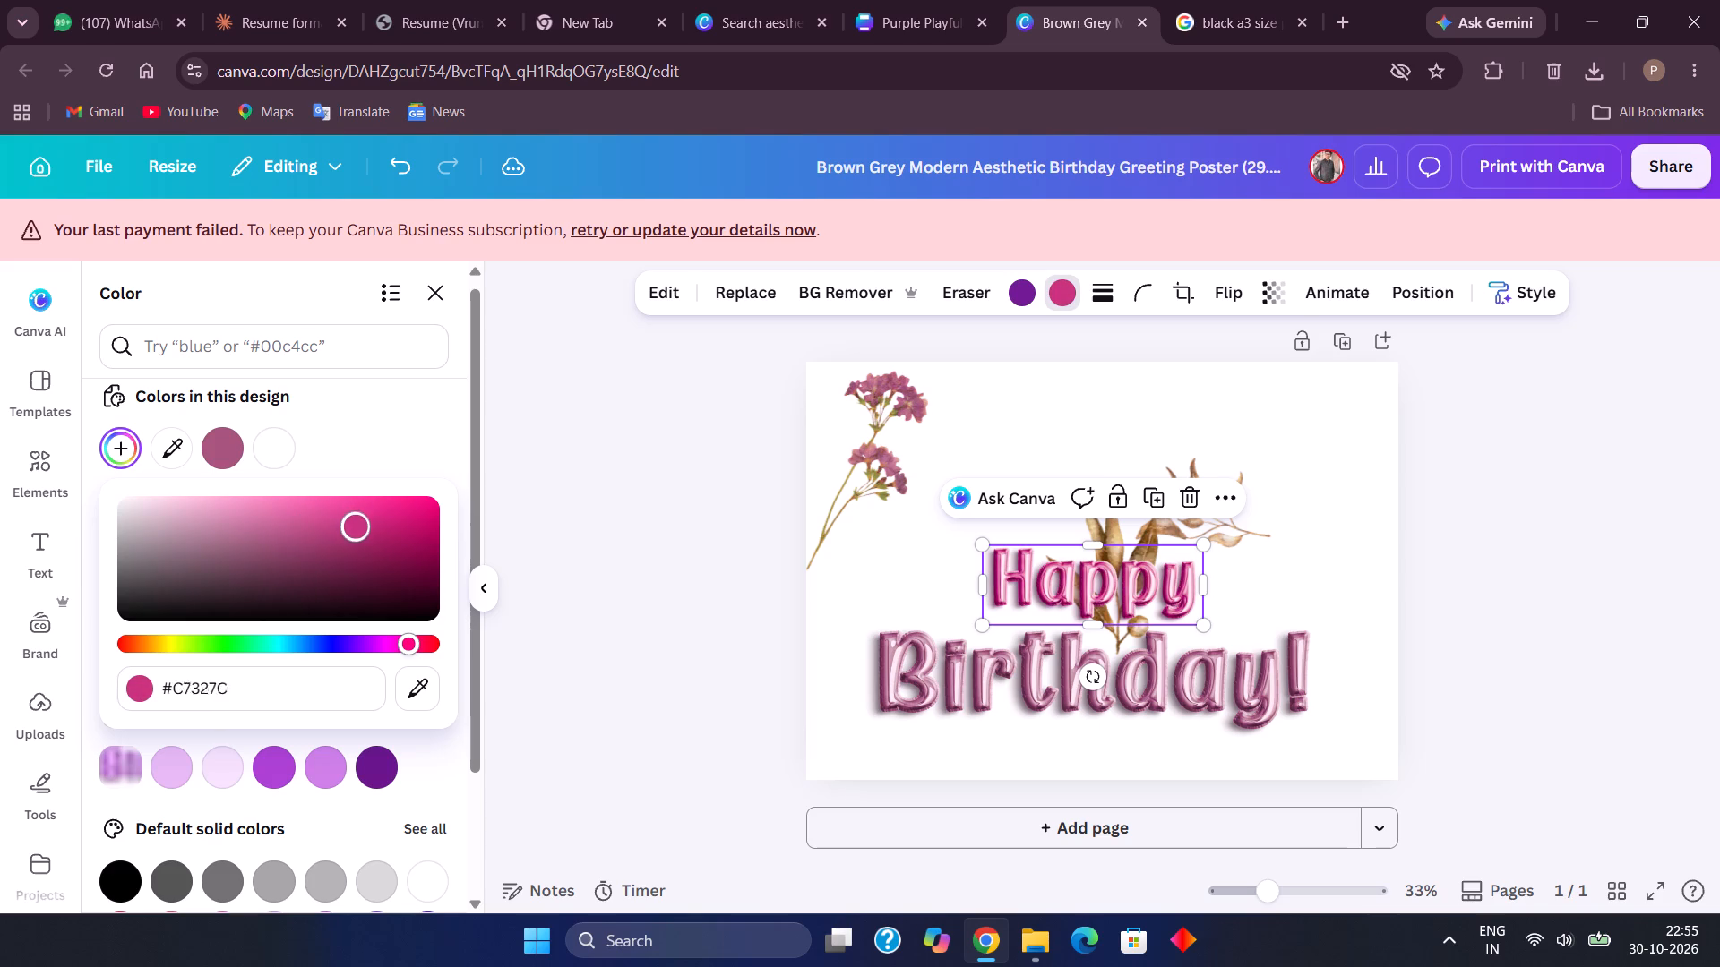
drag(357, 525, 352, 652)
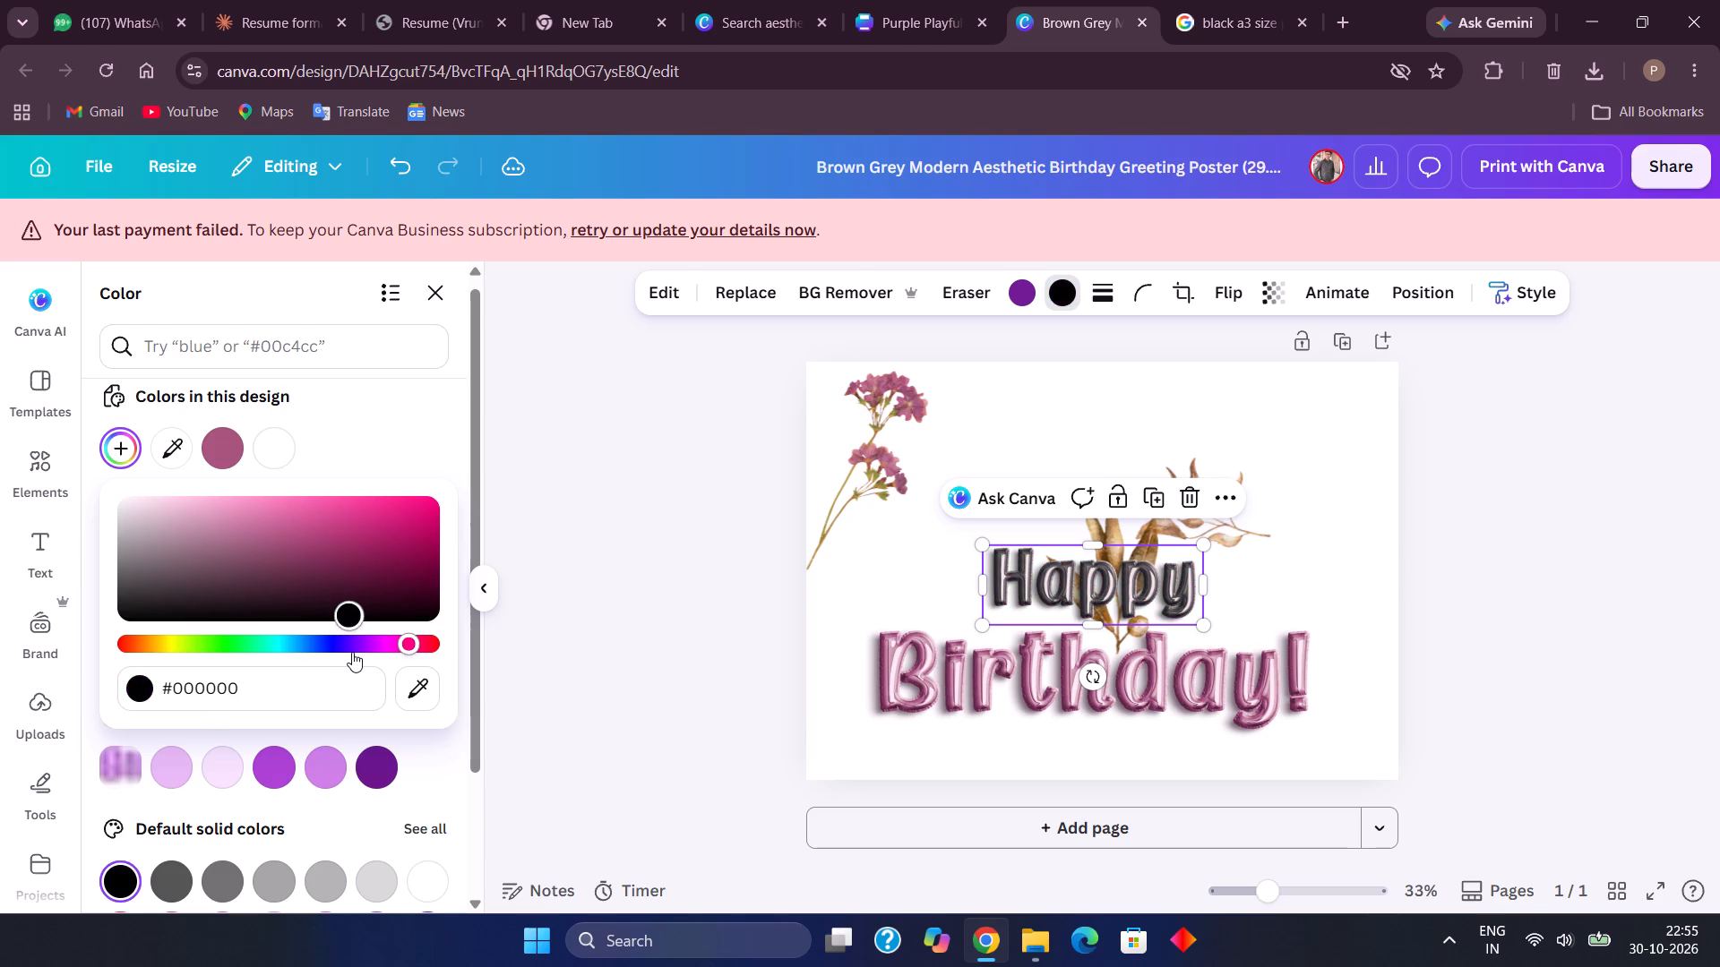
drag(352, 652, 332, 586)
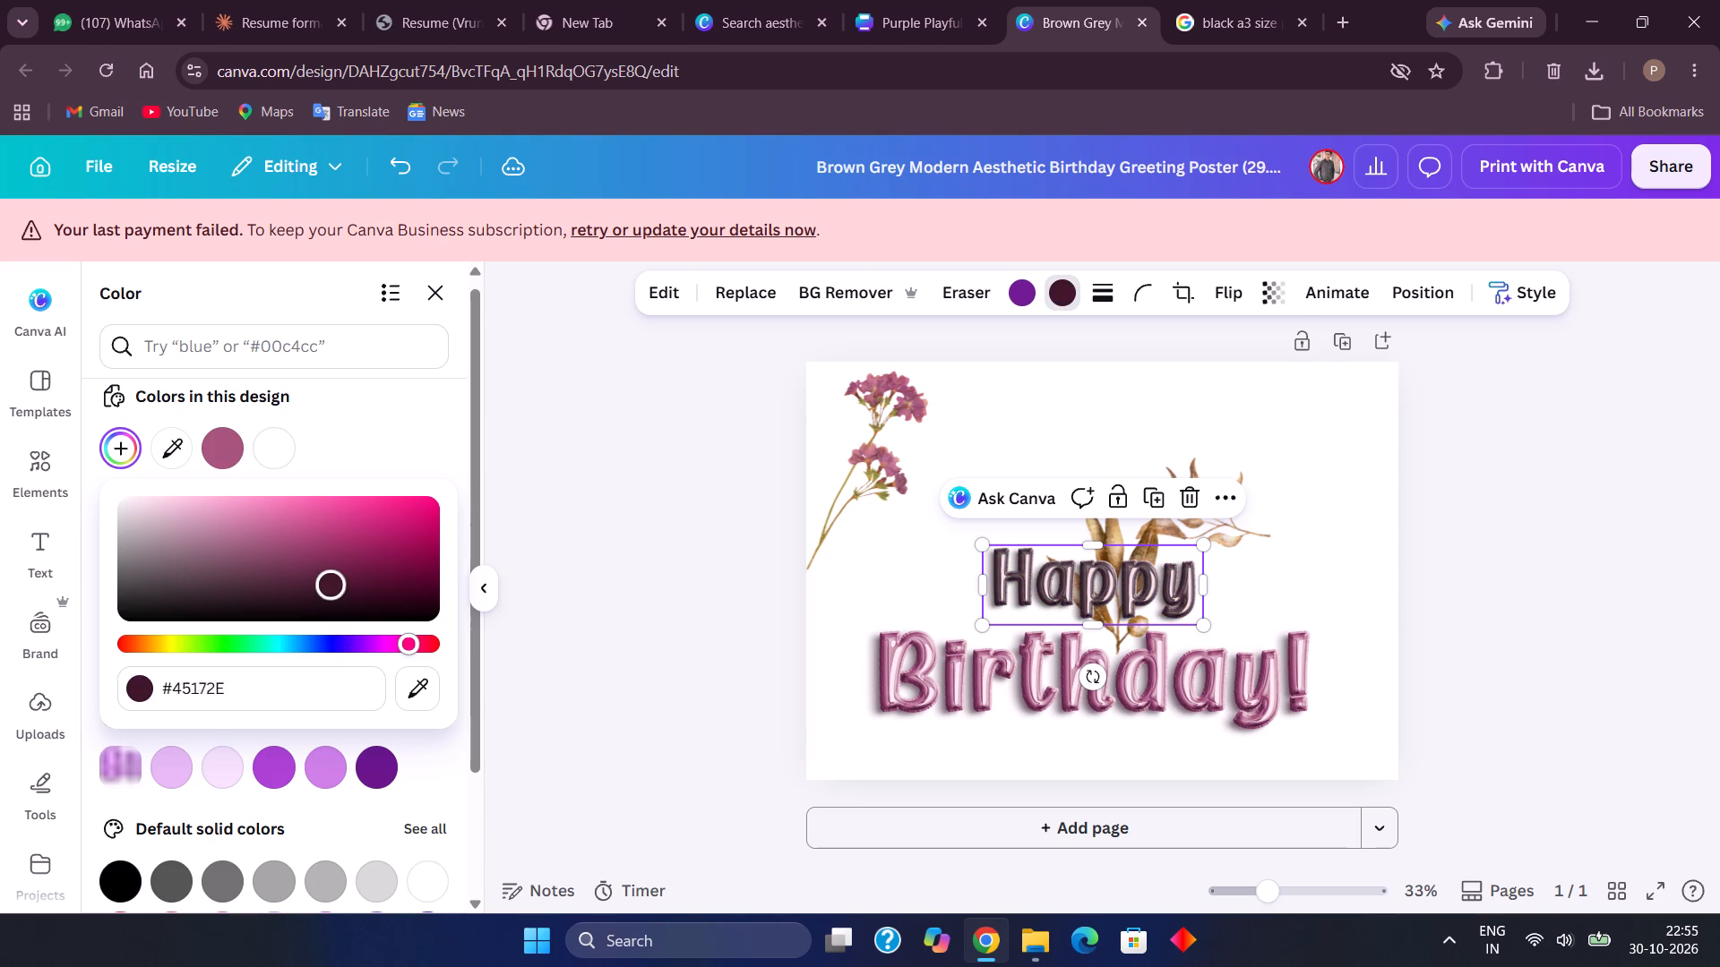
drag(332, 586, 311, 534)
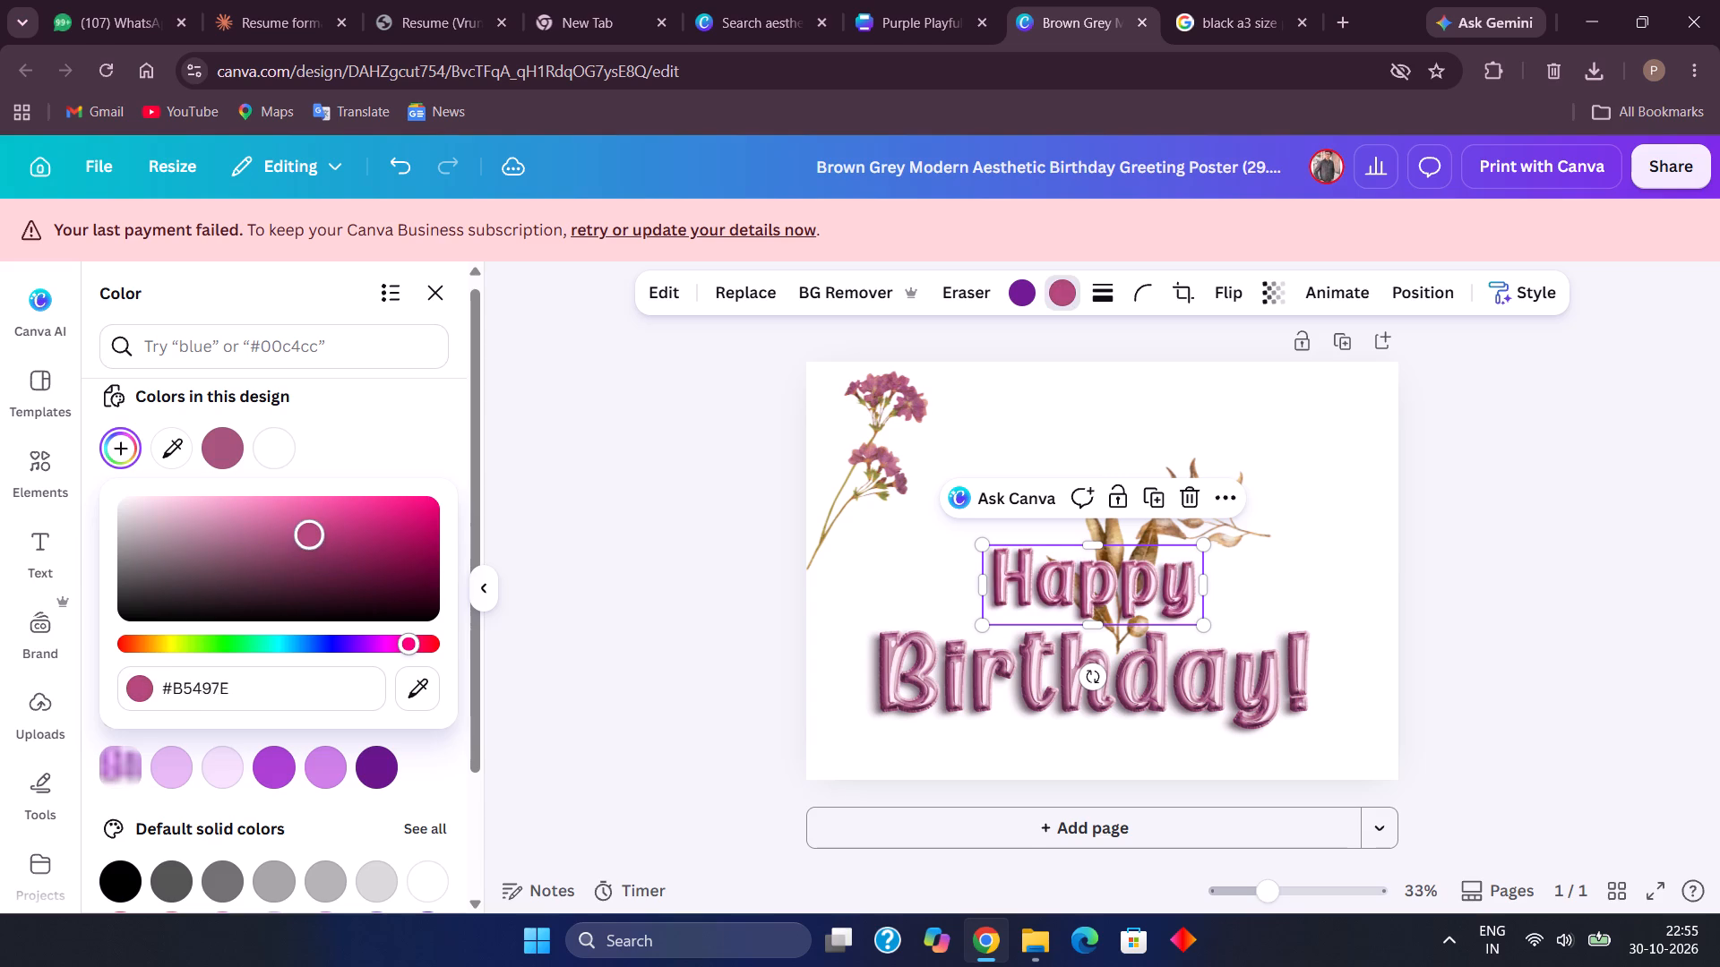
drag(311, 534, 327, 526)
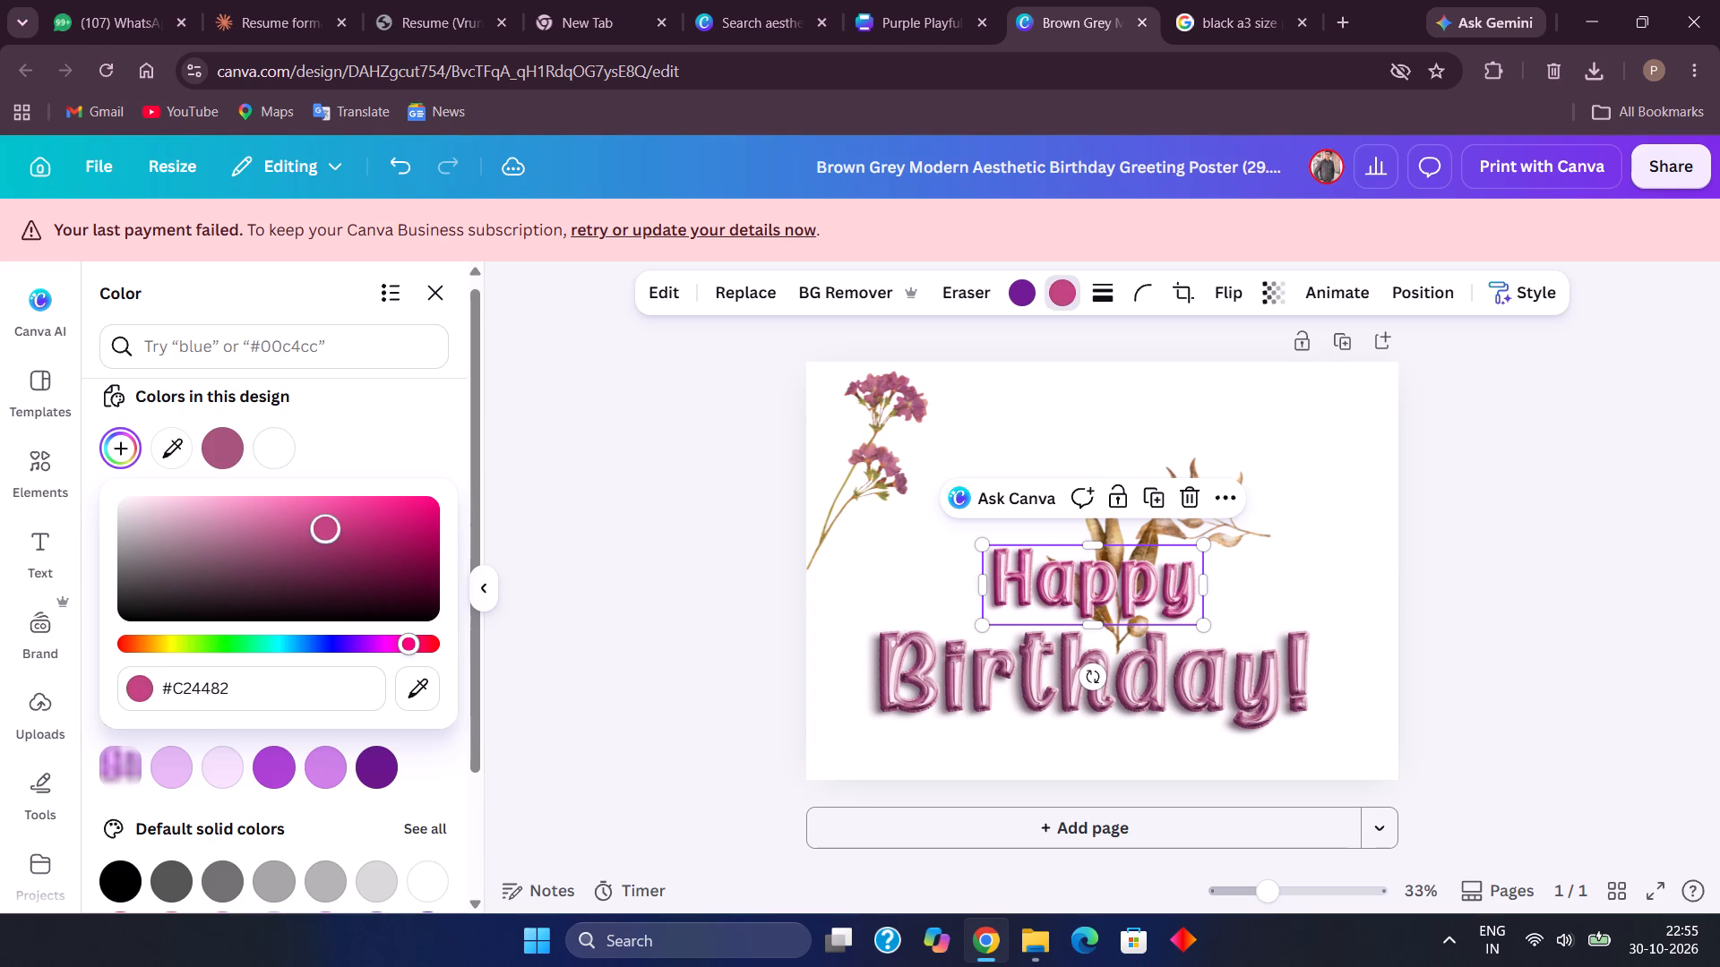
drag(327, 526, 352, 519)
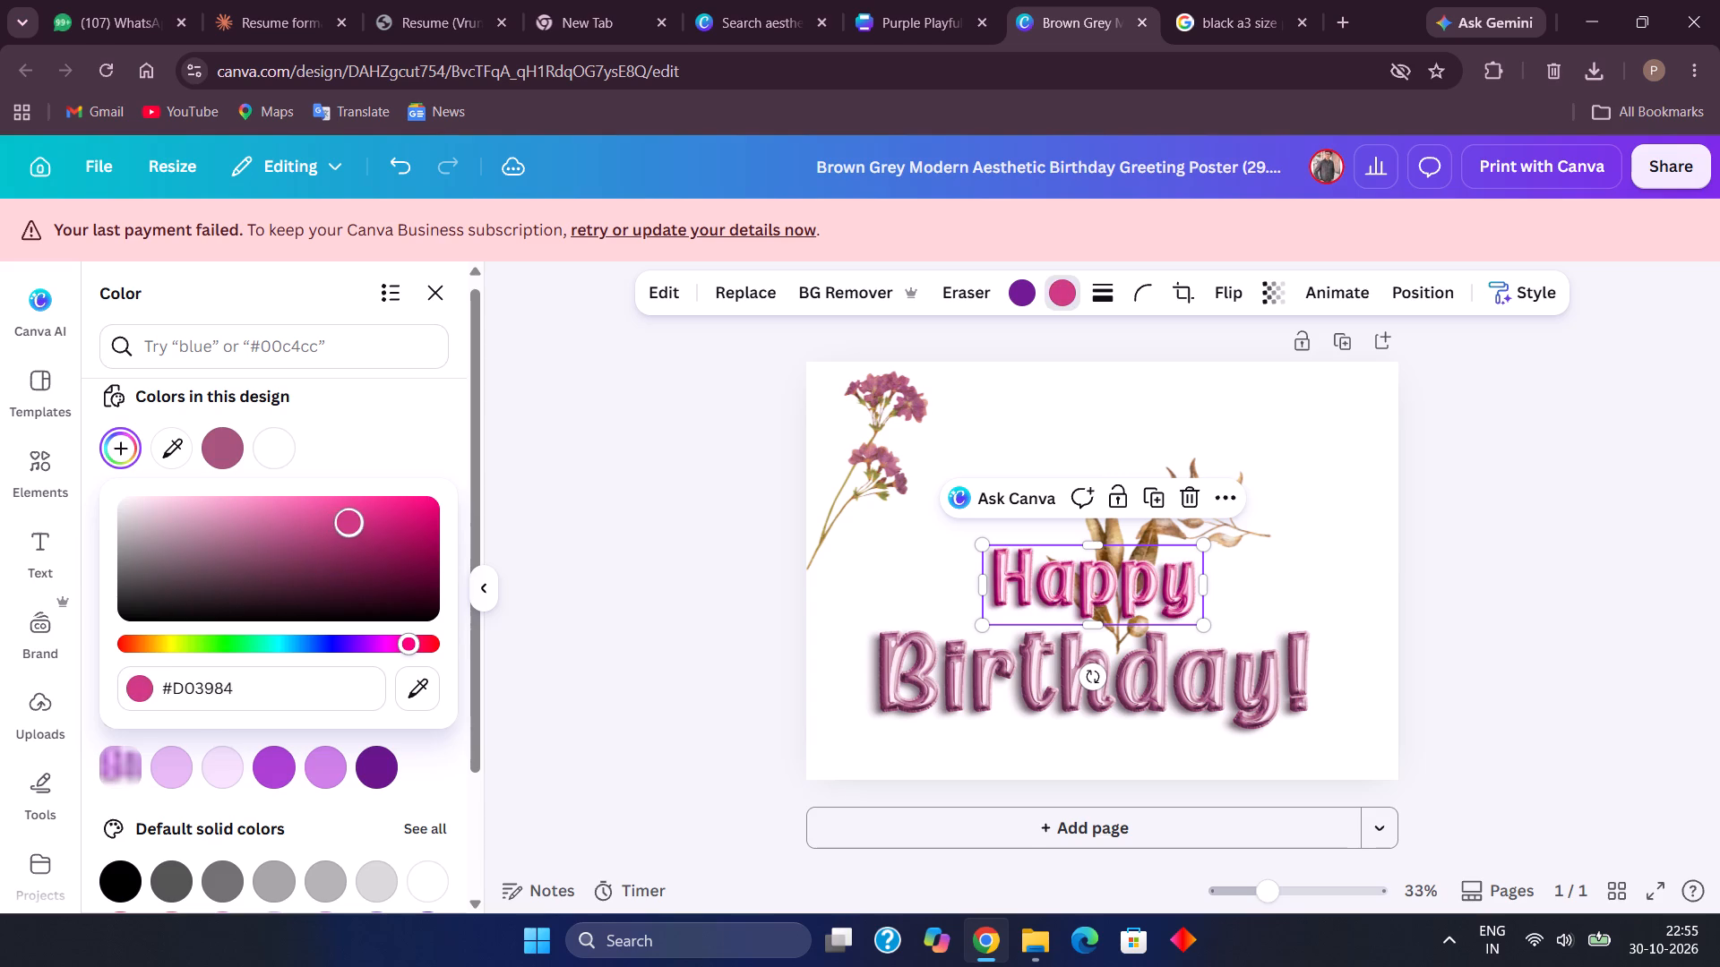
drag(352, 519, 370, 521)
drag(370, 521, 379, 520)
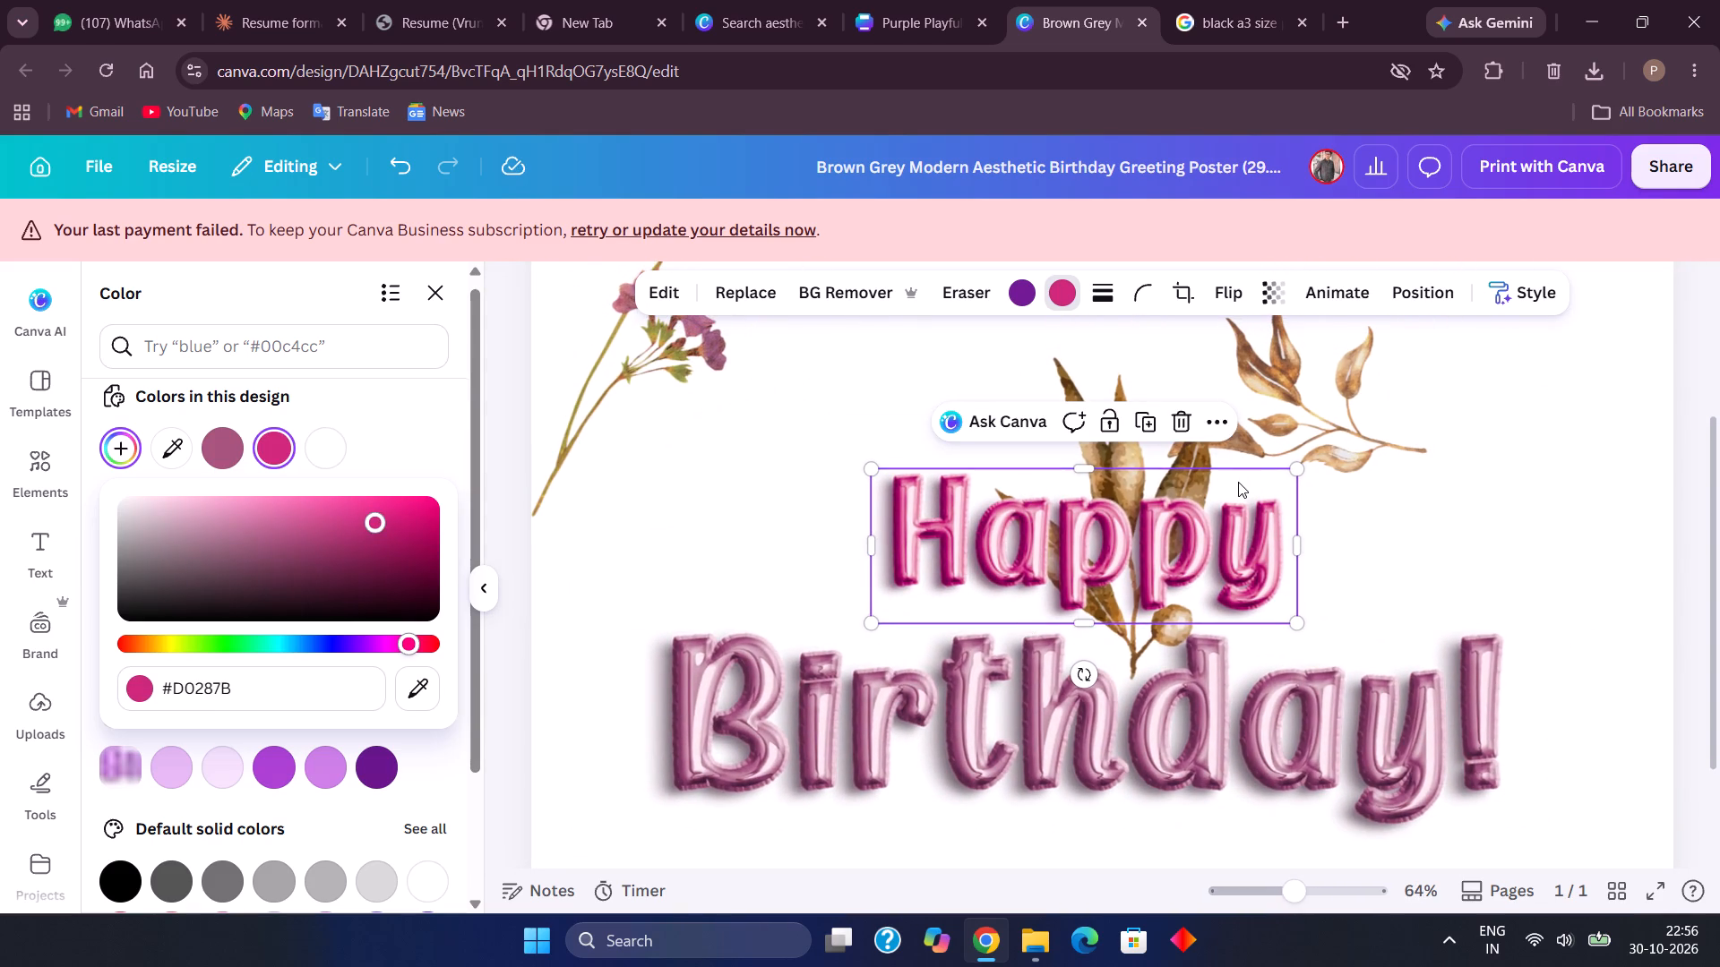
Move the light-brown leaf branch and the golden-brown leaves from behind "Happy" to the page's upper-right corner.
drag(1227, 443, 1423, 357)
drag(1139, 419, 1605, 152)
Move the "Happy" lettering slightly left and up, keeping it above "Birthday!".
drag(1105, 515, 1029, 497)
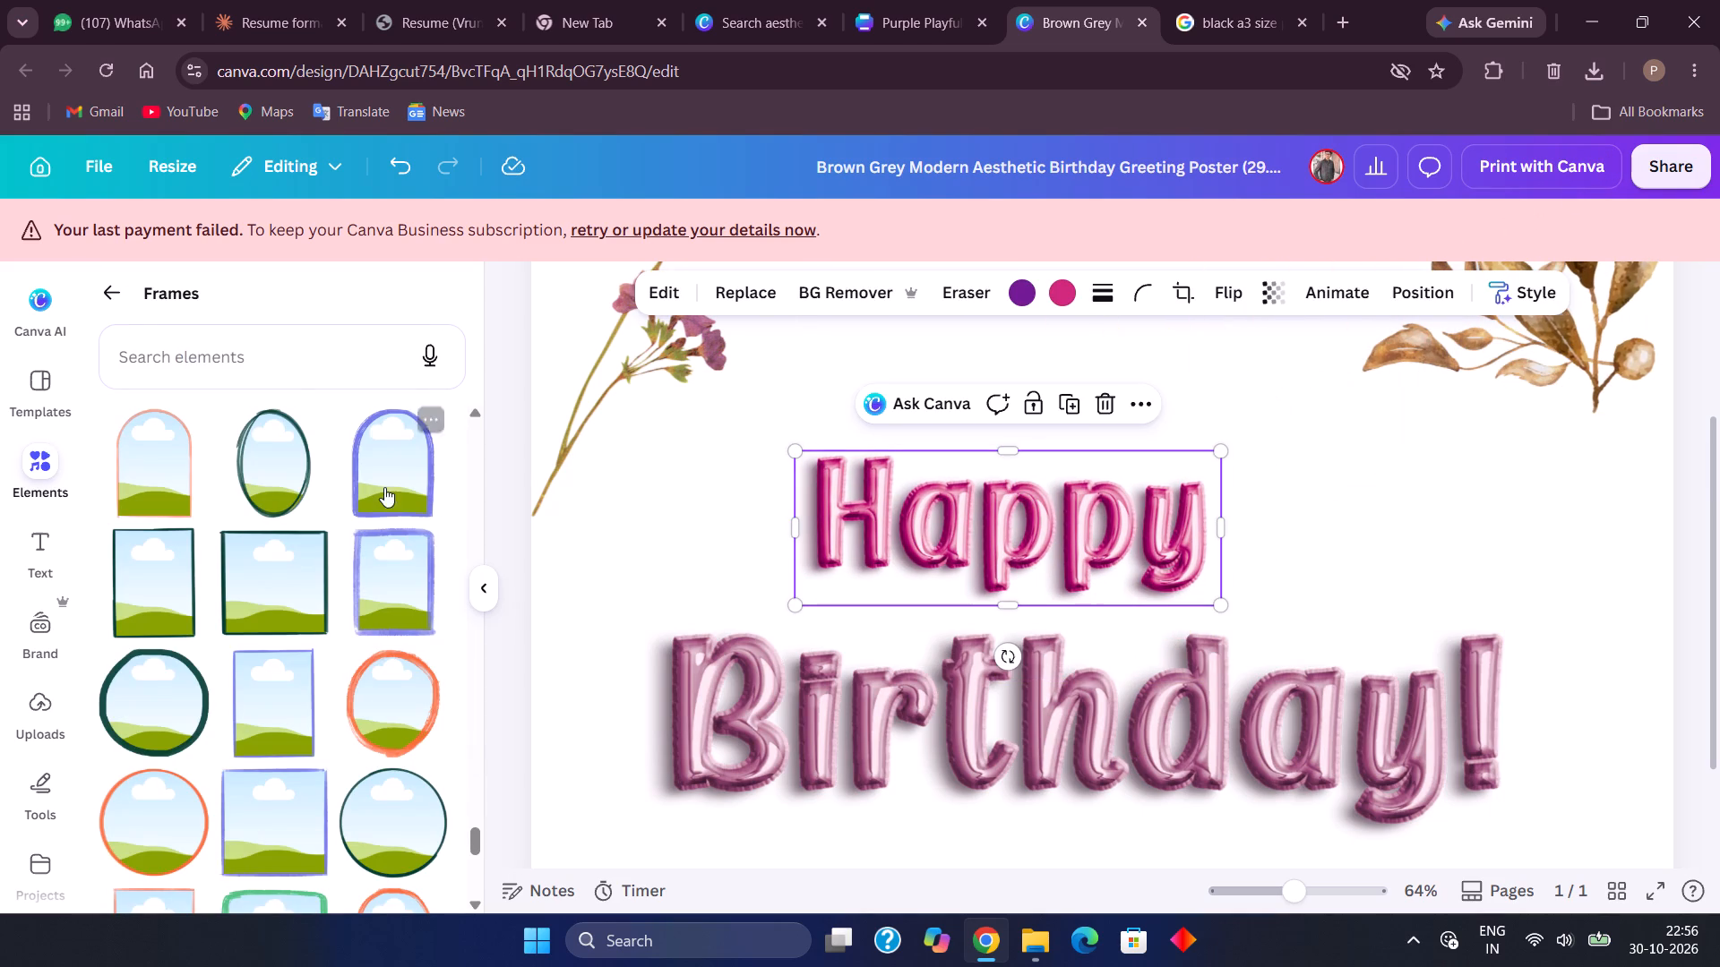
Mix a new custom pink for the "Happy" lettering, trying #E20070, #FF43A0, #BC427E, #B21C67 and #E22382 among others before applying #D03A84.
click(105, 296)
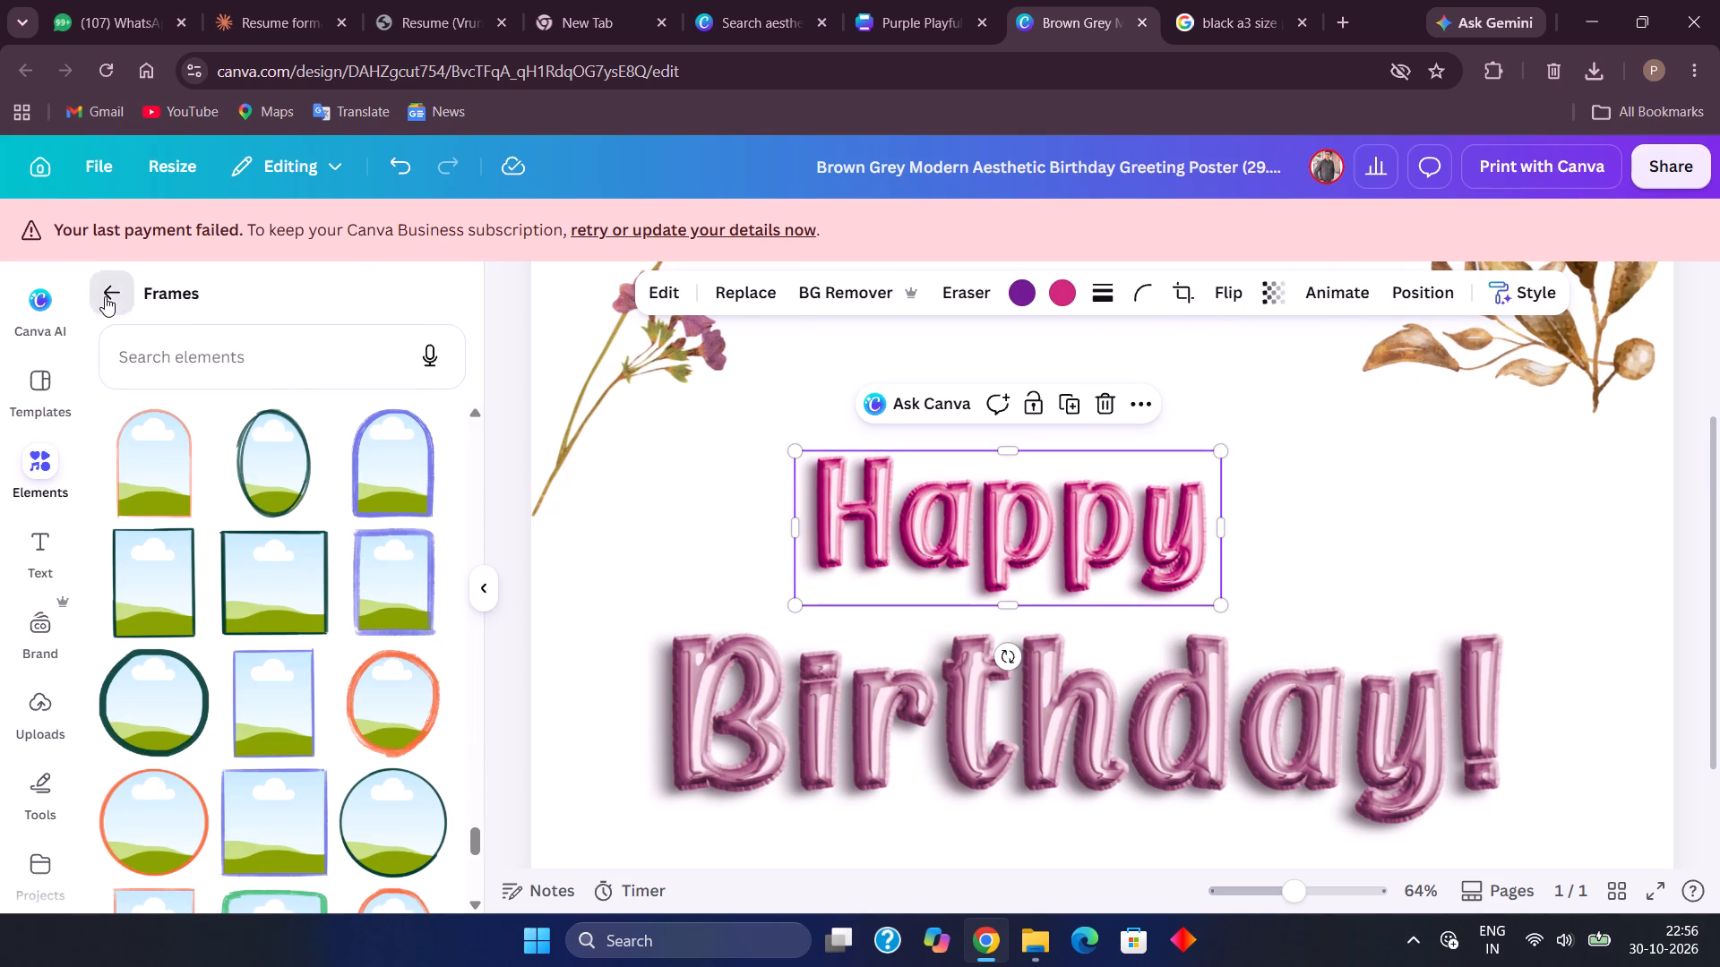
click(1028, 533)
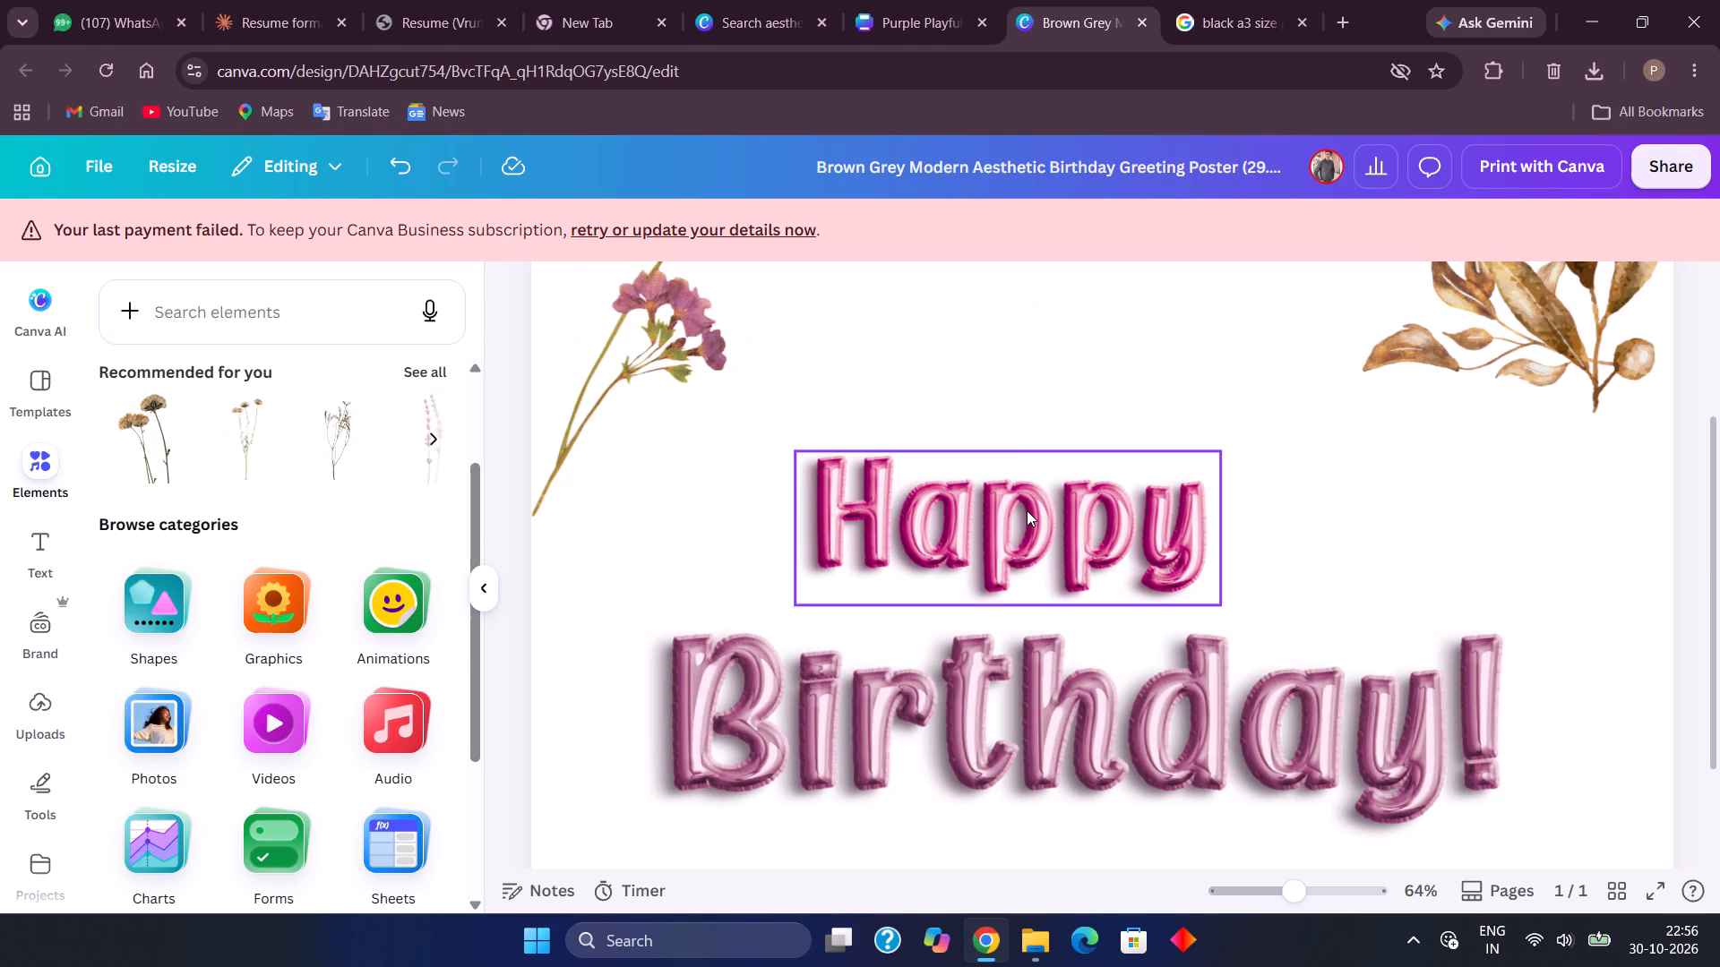
click(1027, 510)
click(1062, 295)
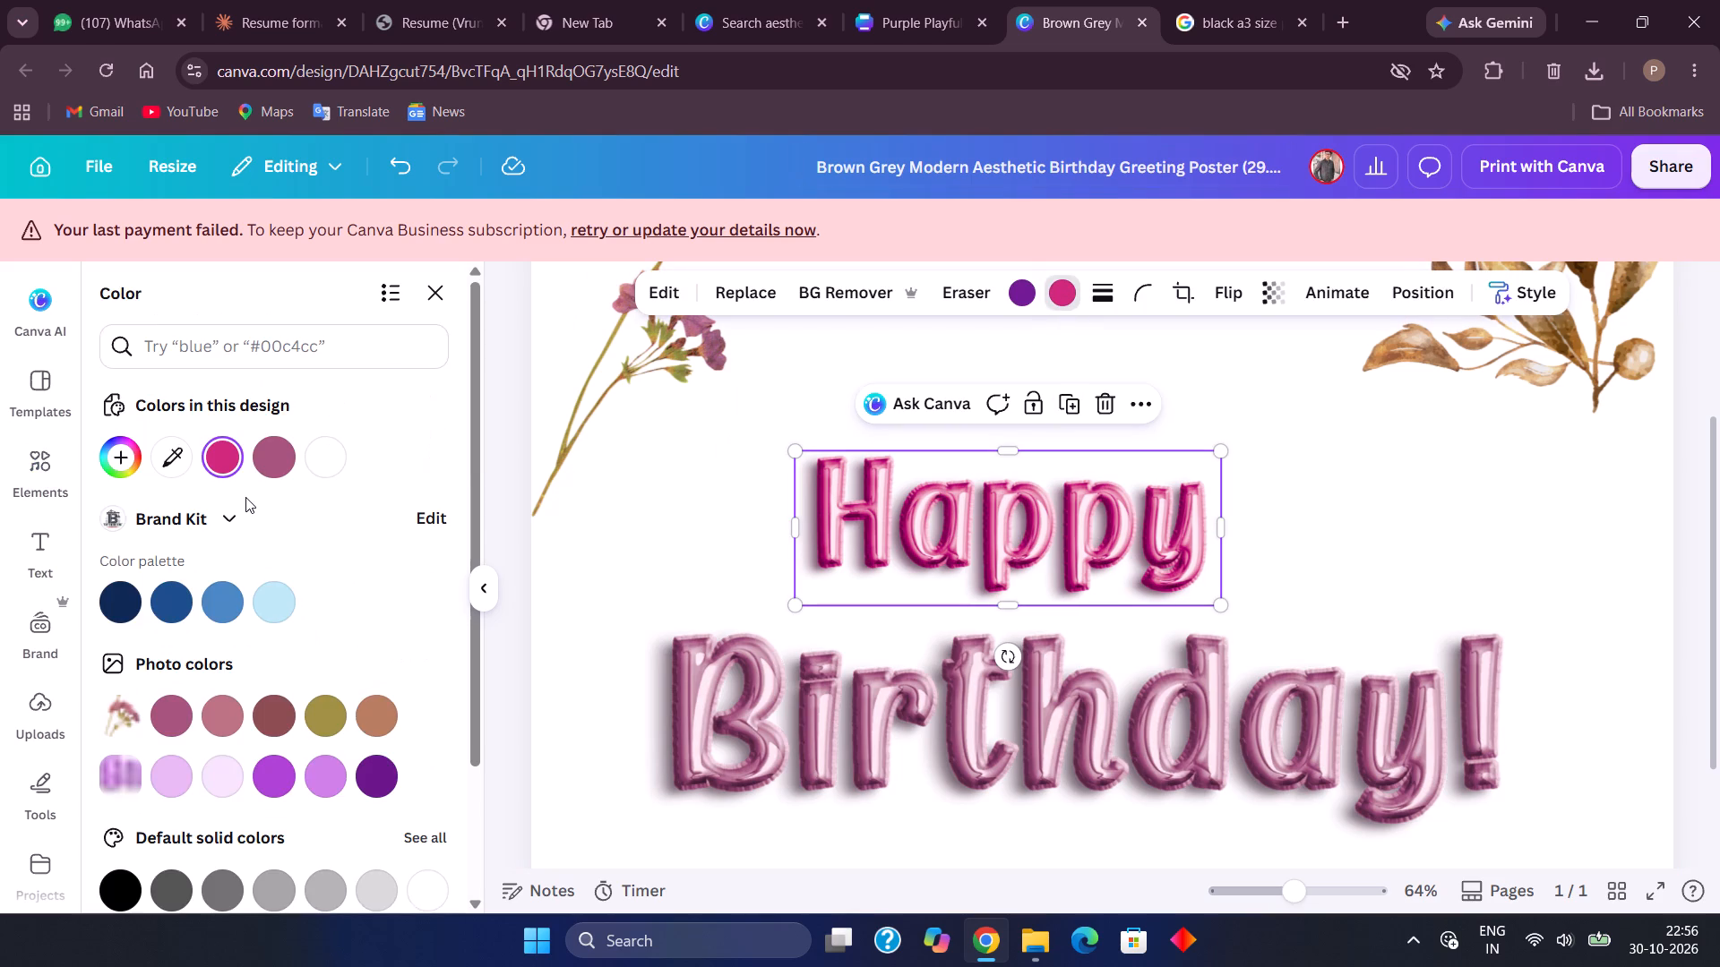
click(123, 454)
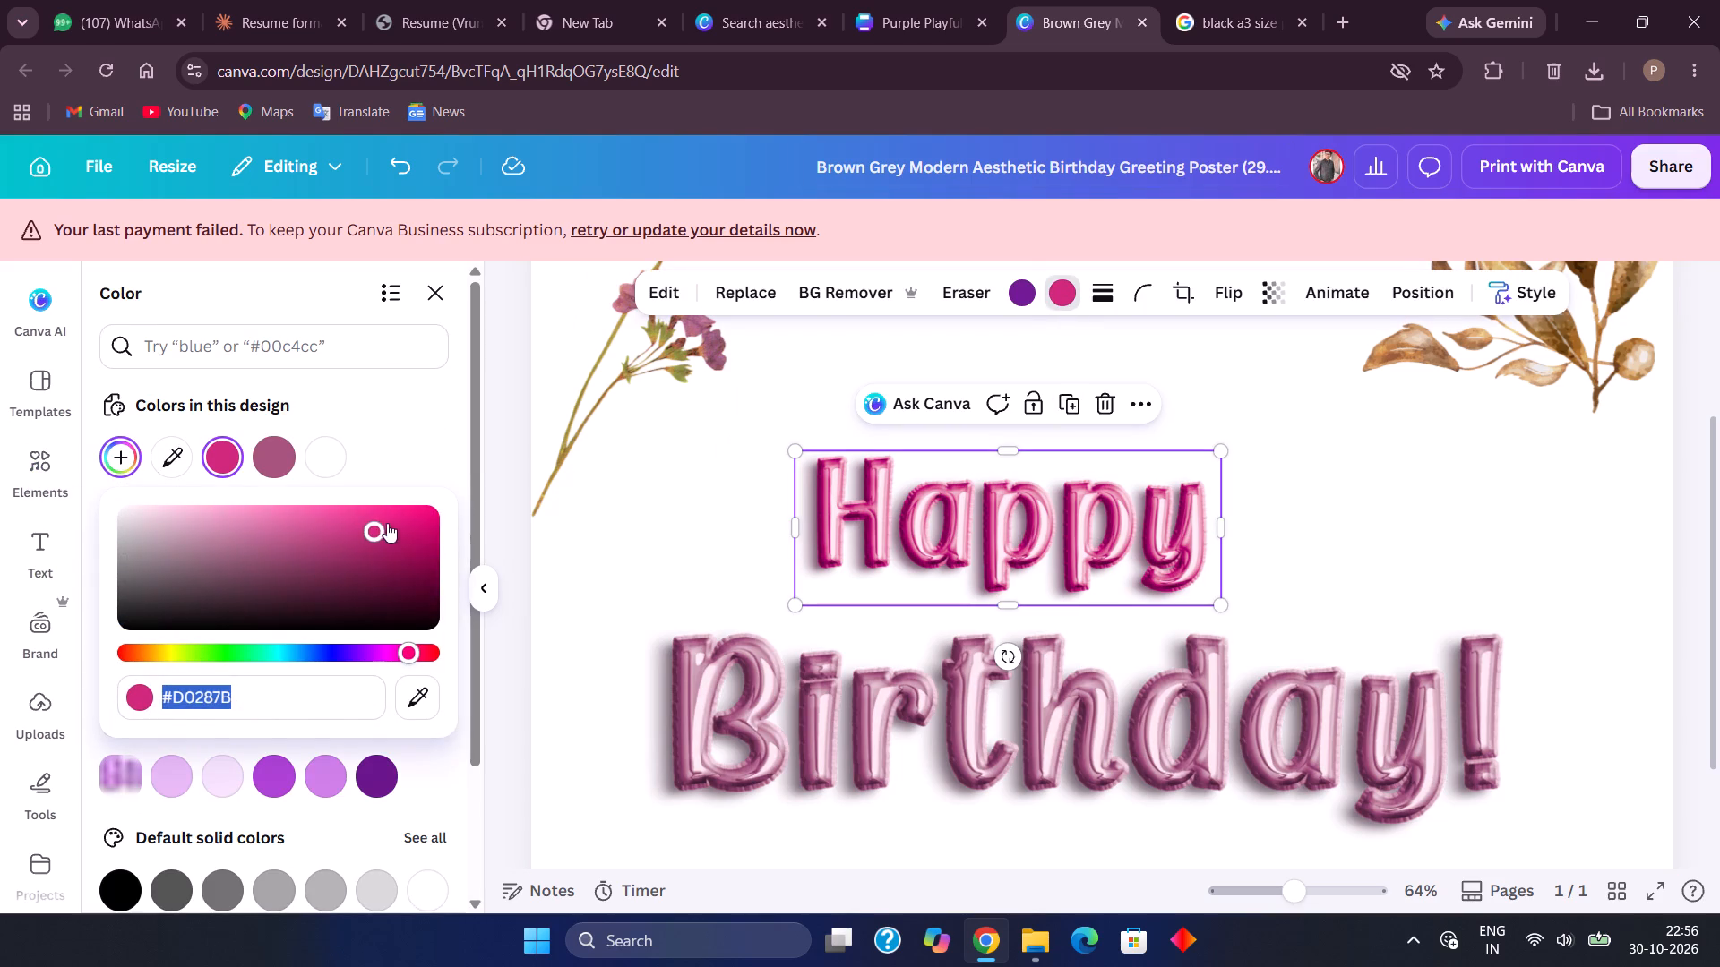
drag(374, 527, 546, 502)
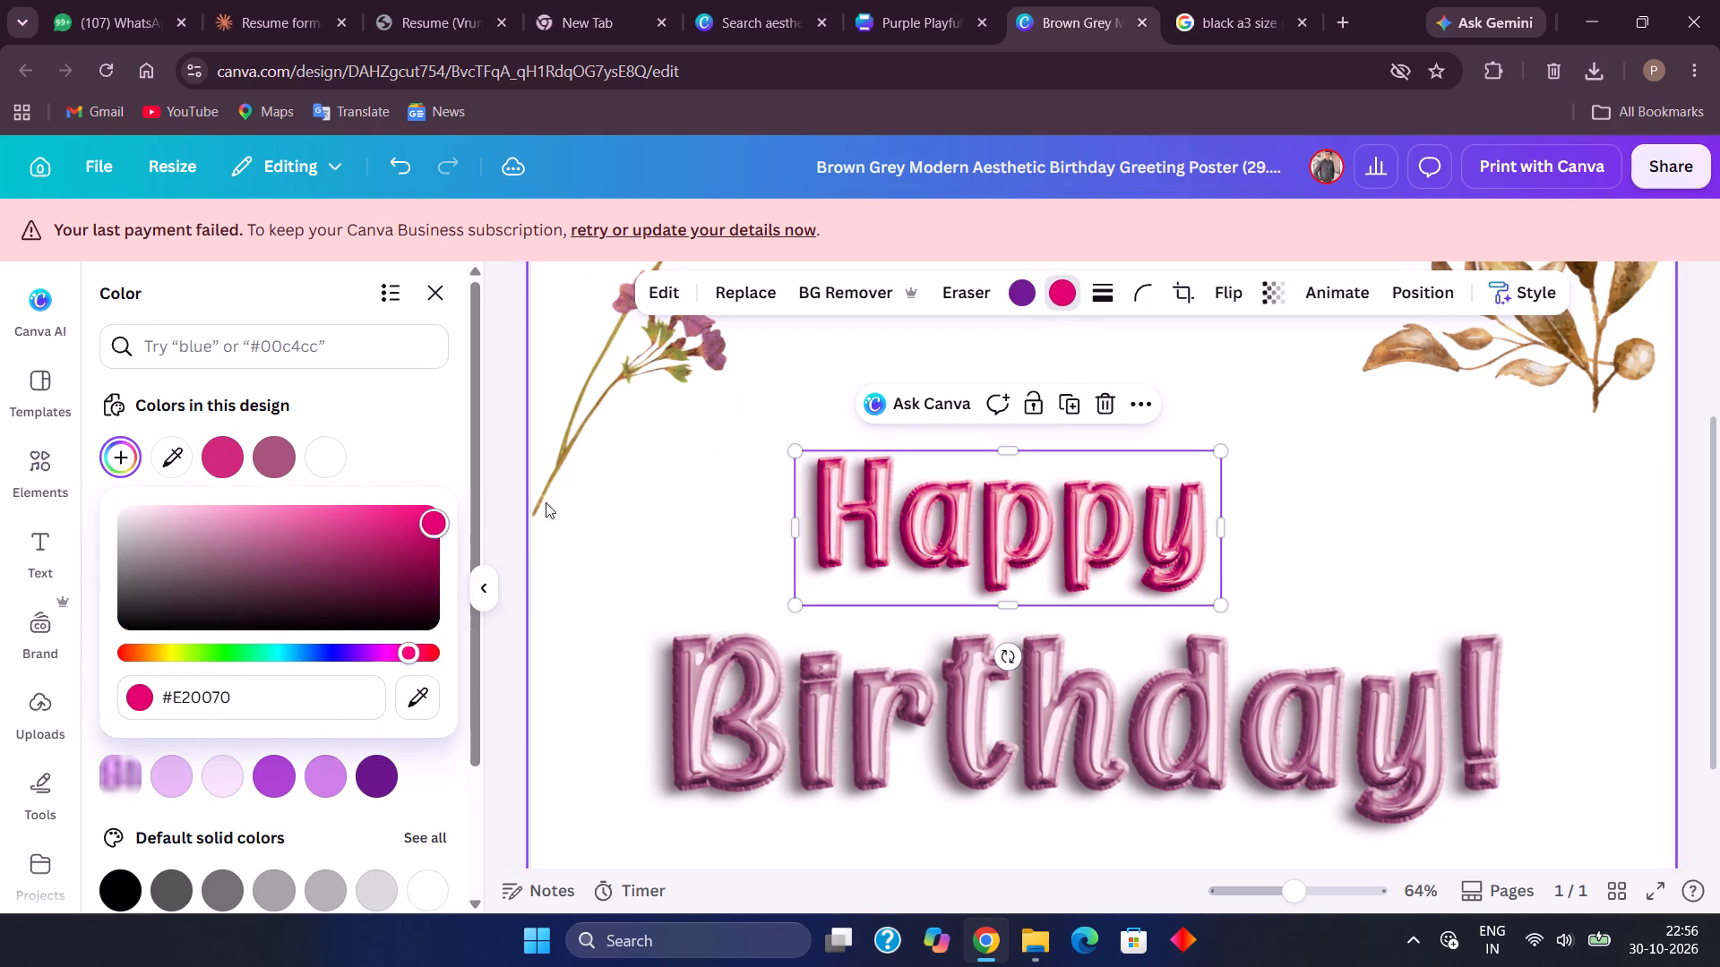
drag(546, 502, 355, 481)
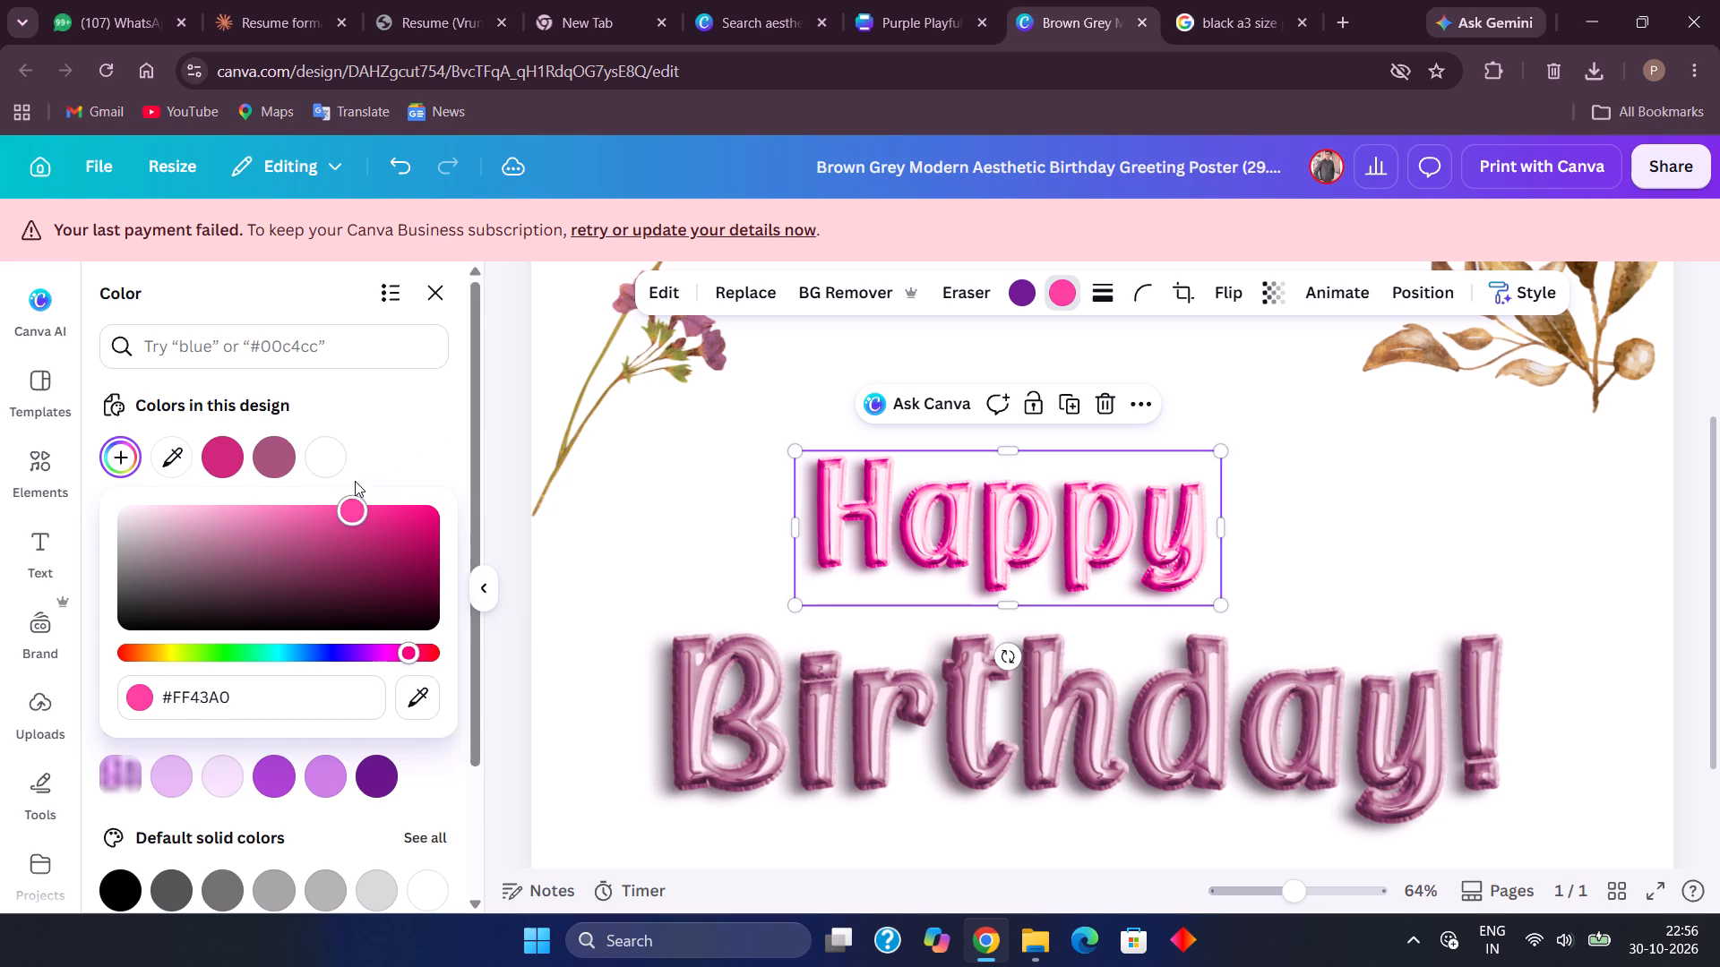
drag(355, 481, 328, 541)
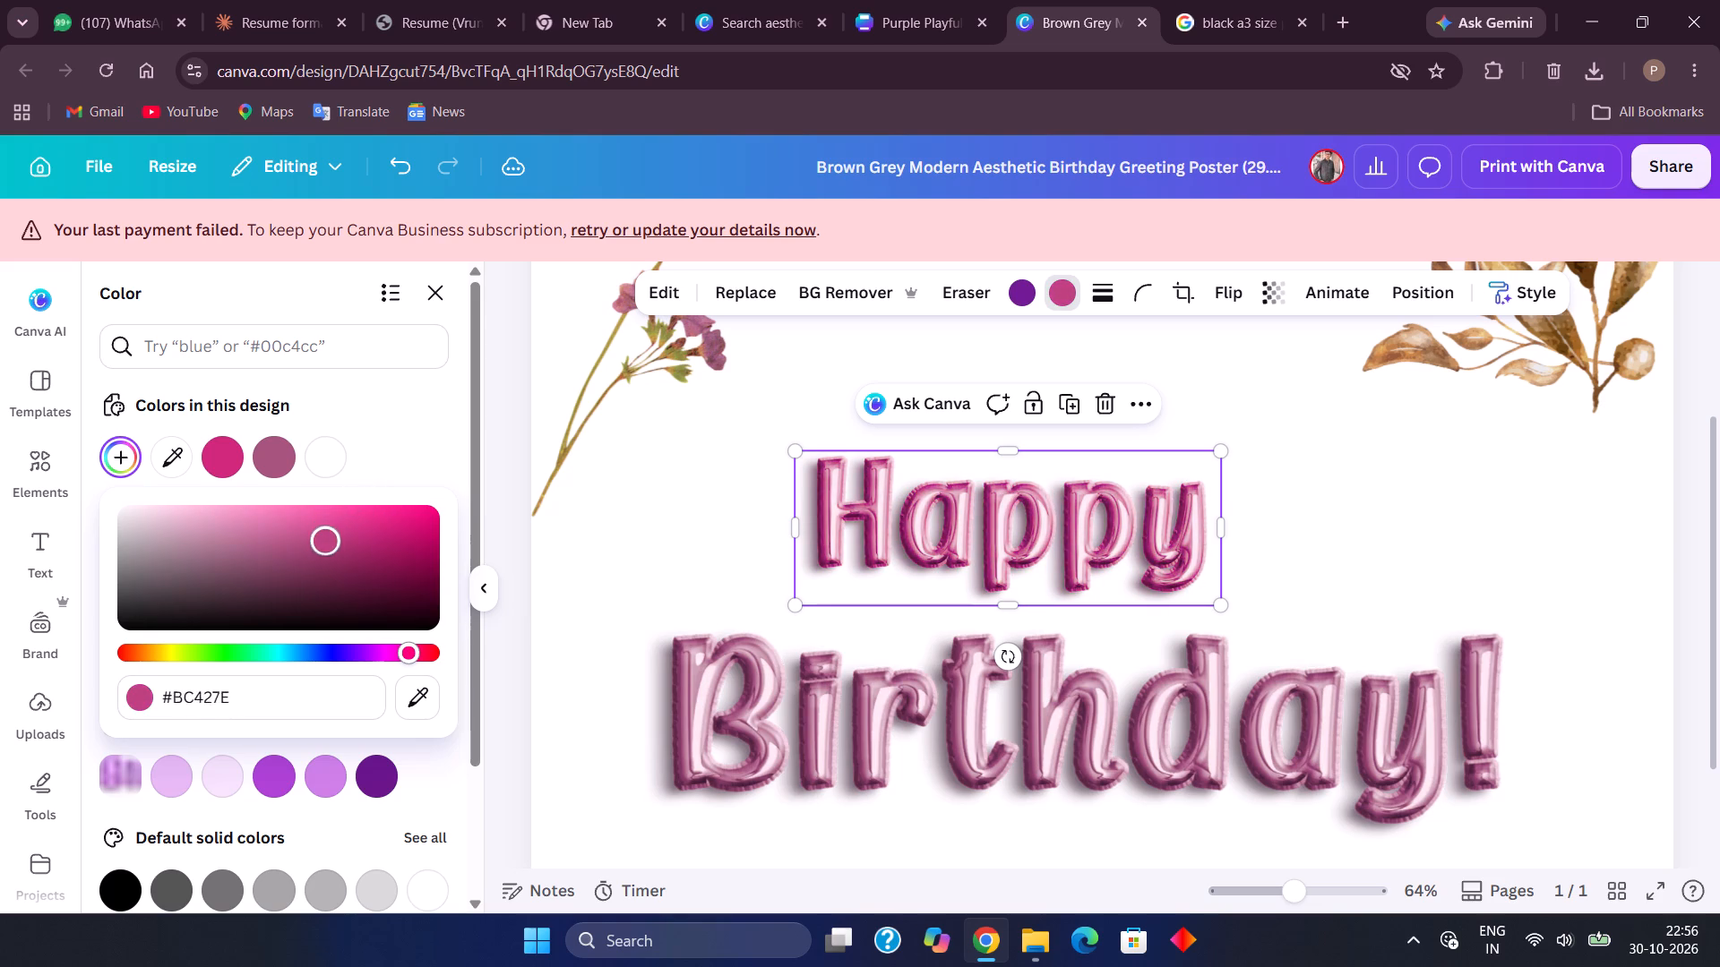
drag(328, 541, 389, 543)
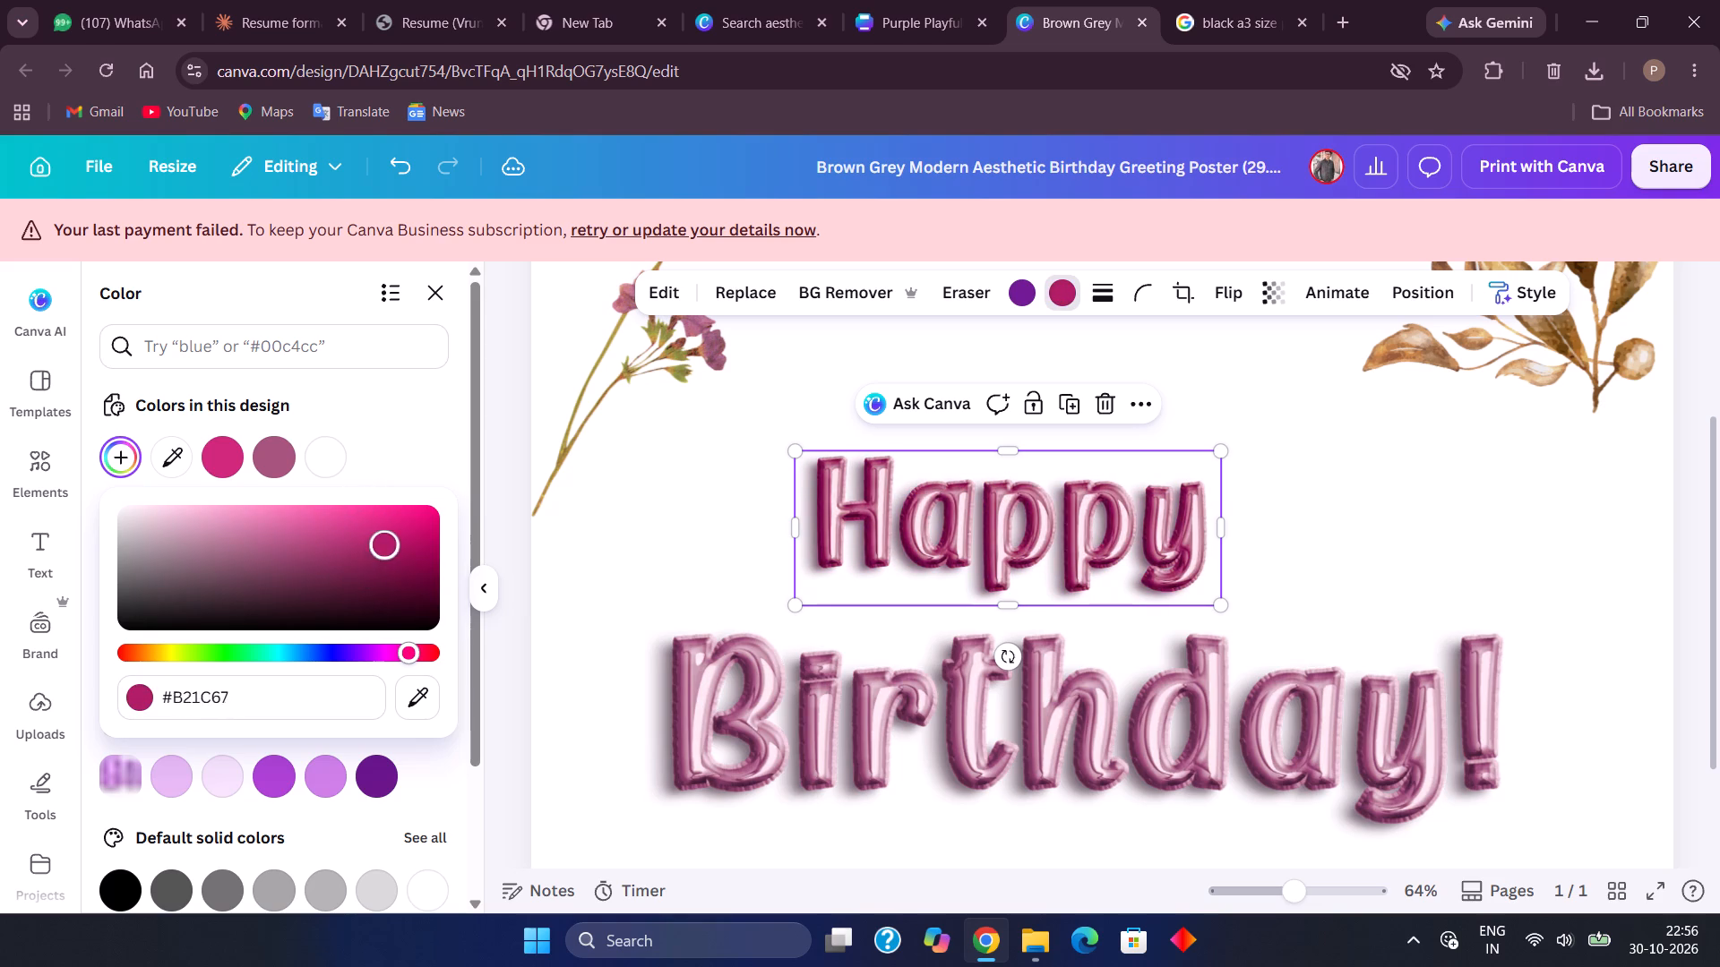
drag(389, 543, 331, 532)
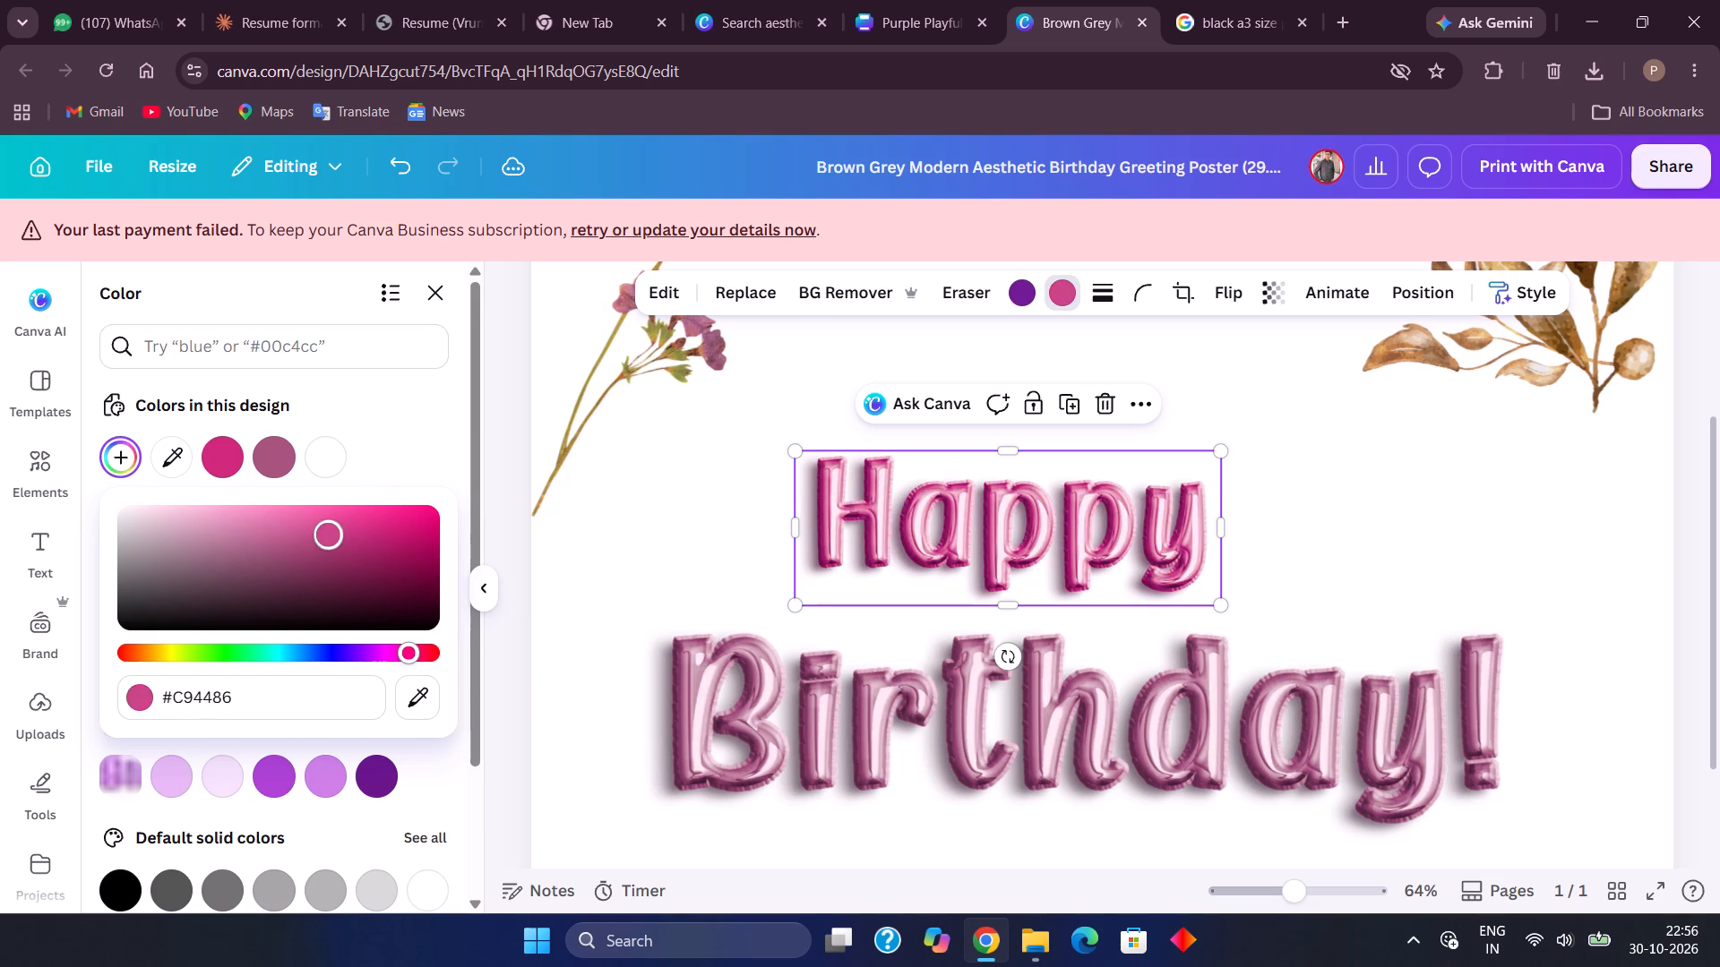
drag(331, 532, 352, 523)
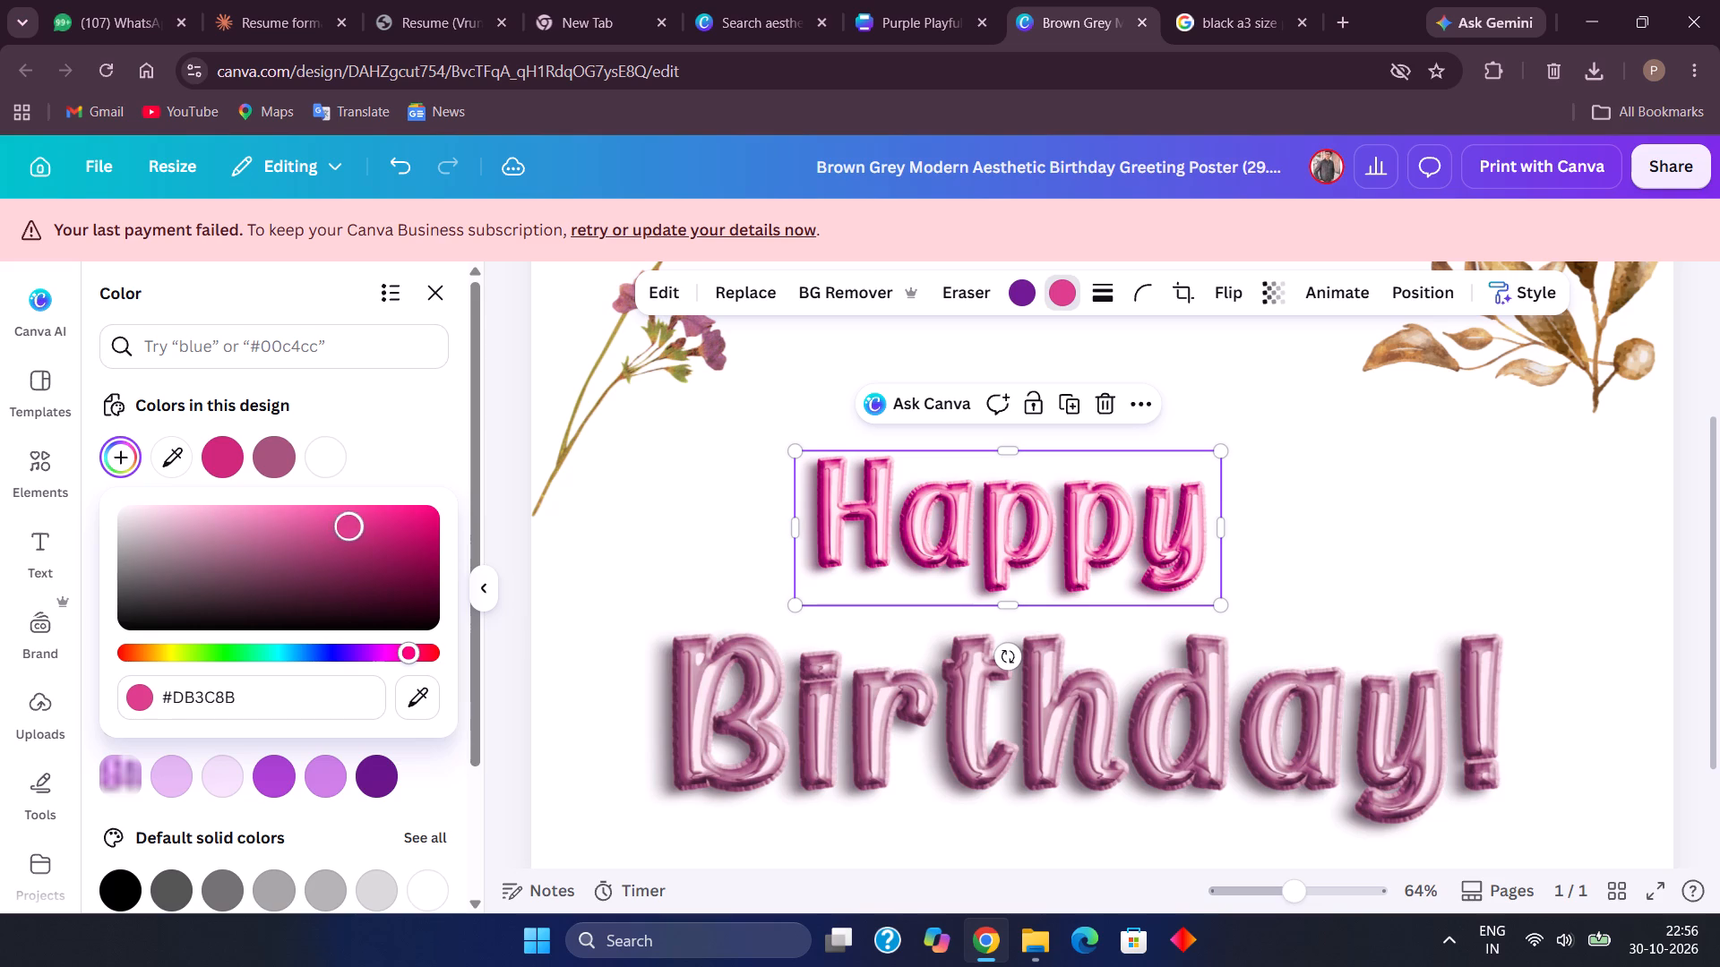
drag(352, 523, 390, 520)
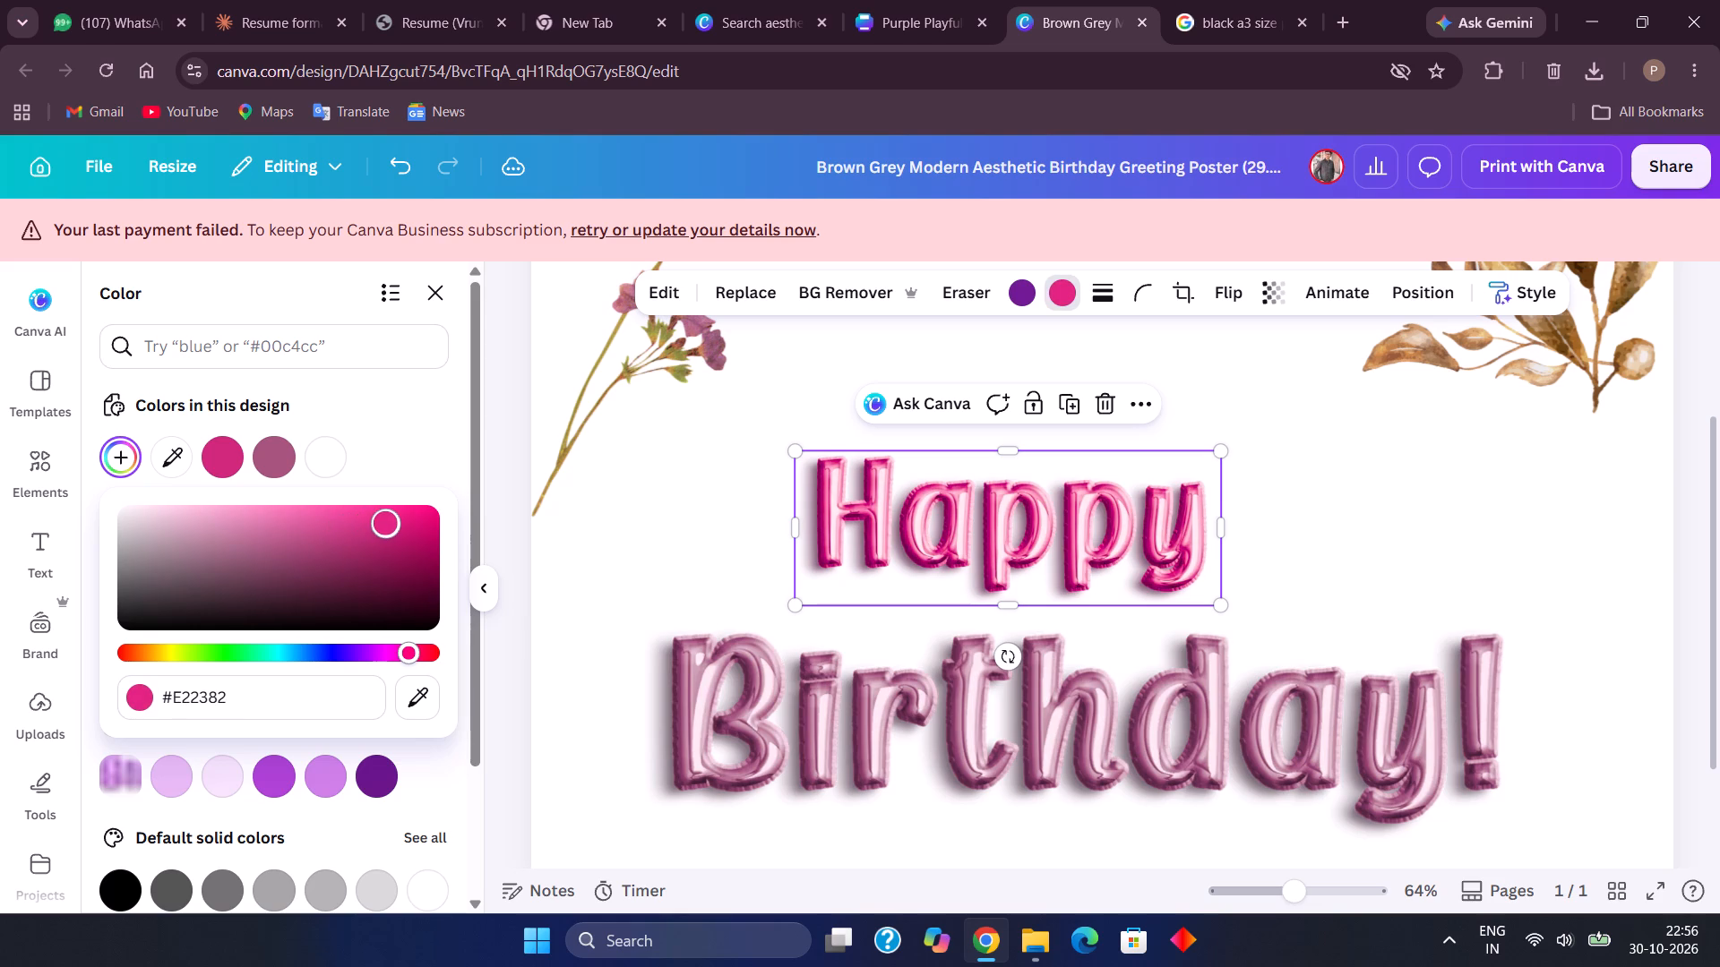
drag(390, 520, 351, 527)
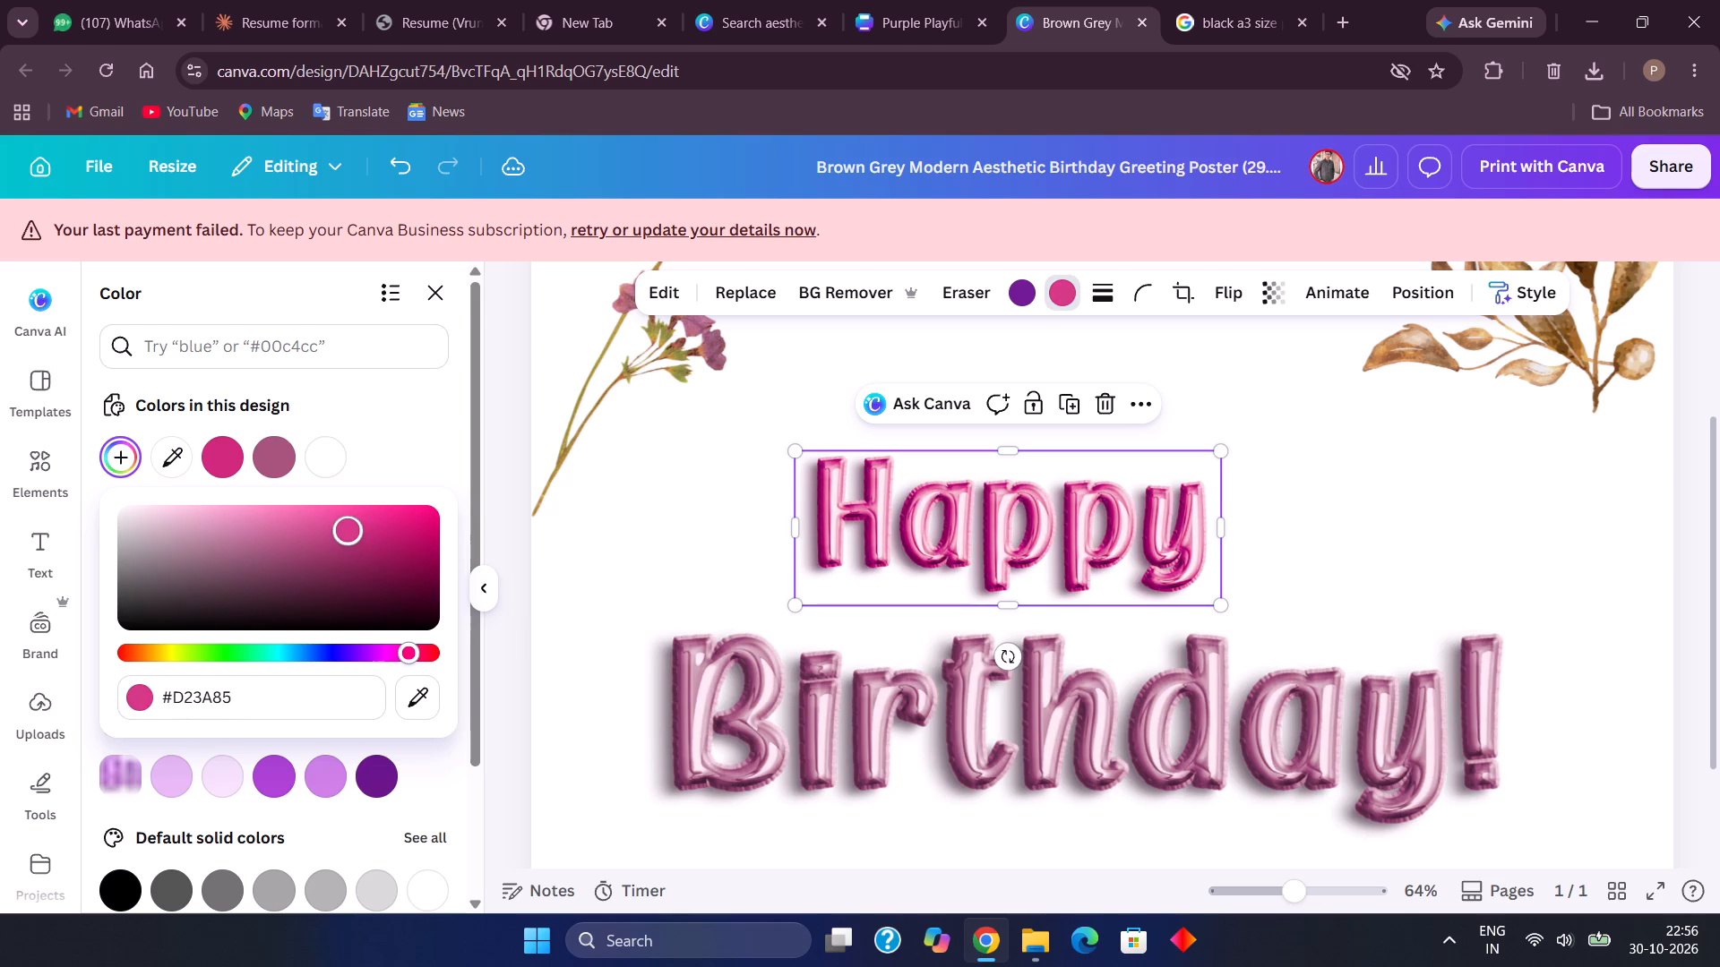
drag(351, 527, 351, 528)
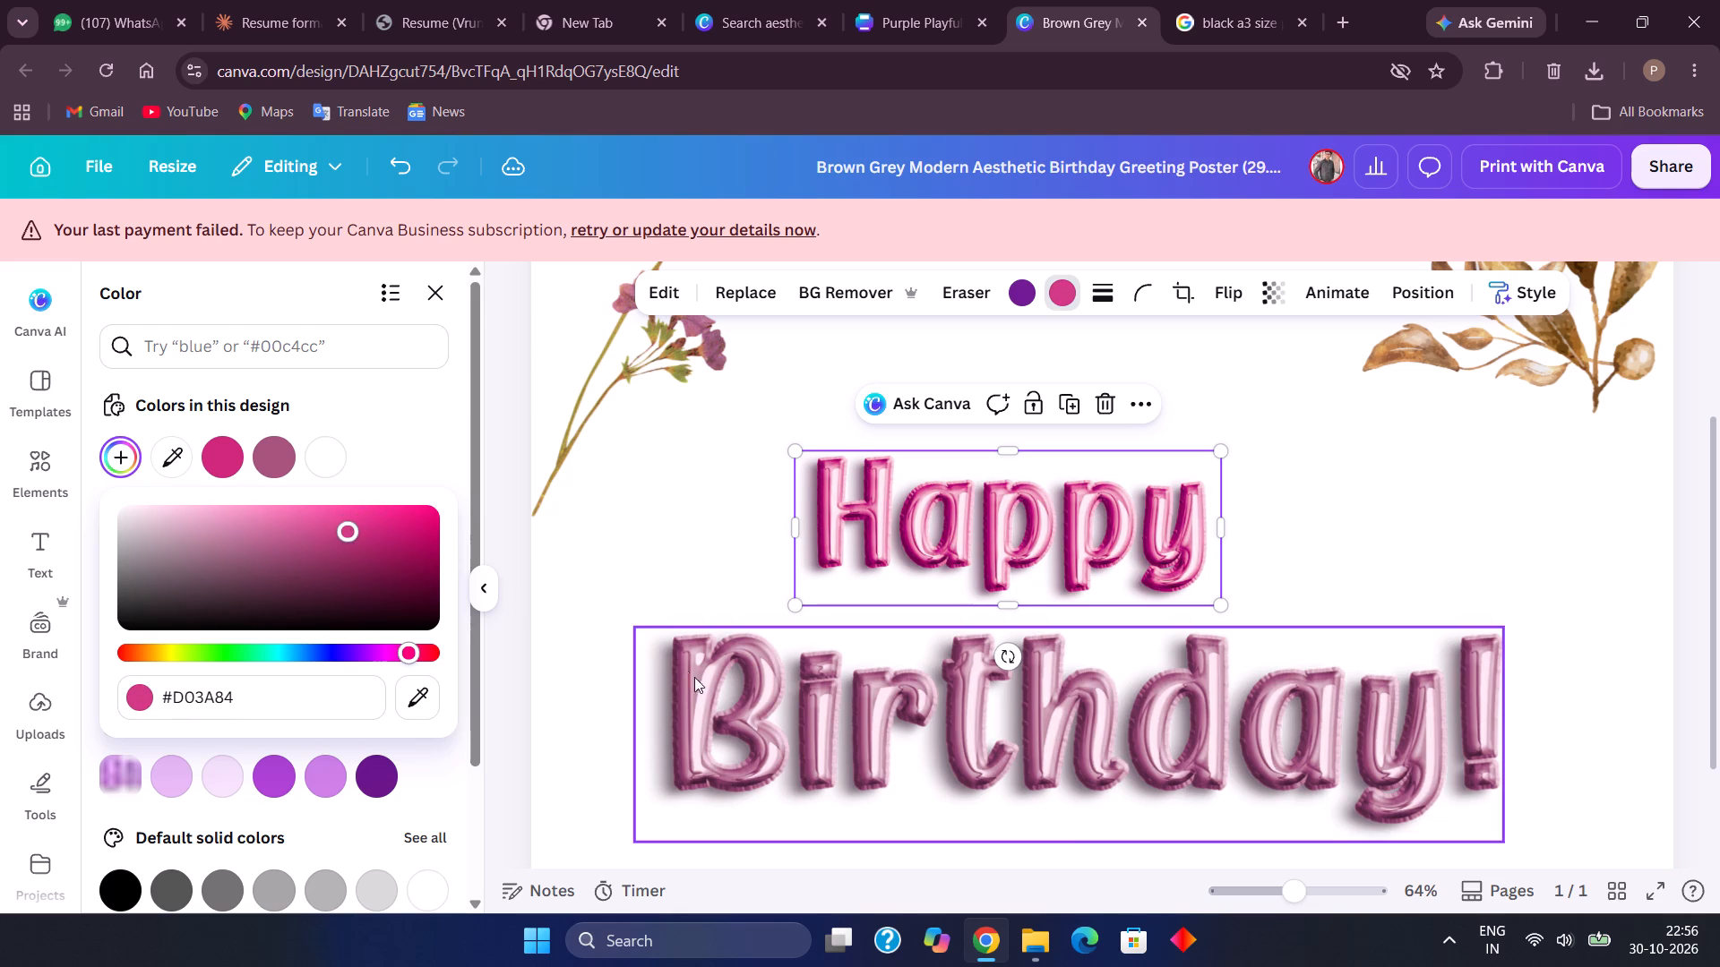
Recolour the "Birthday!" lettering with the design's pink #D0287B and deselect it.
click(710, 692)
click(232, 460)
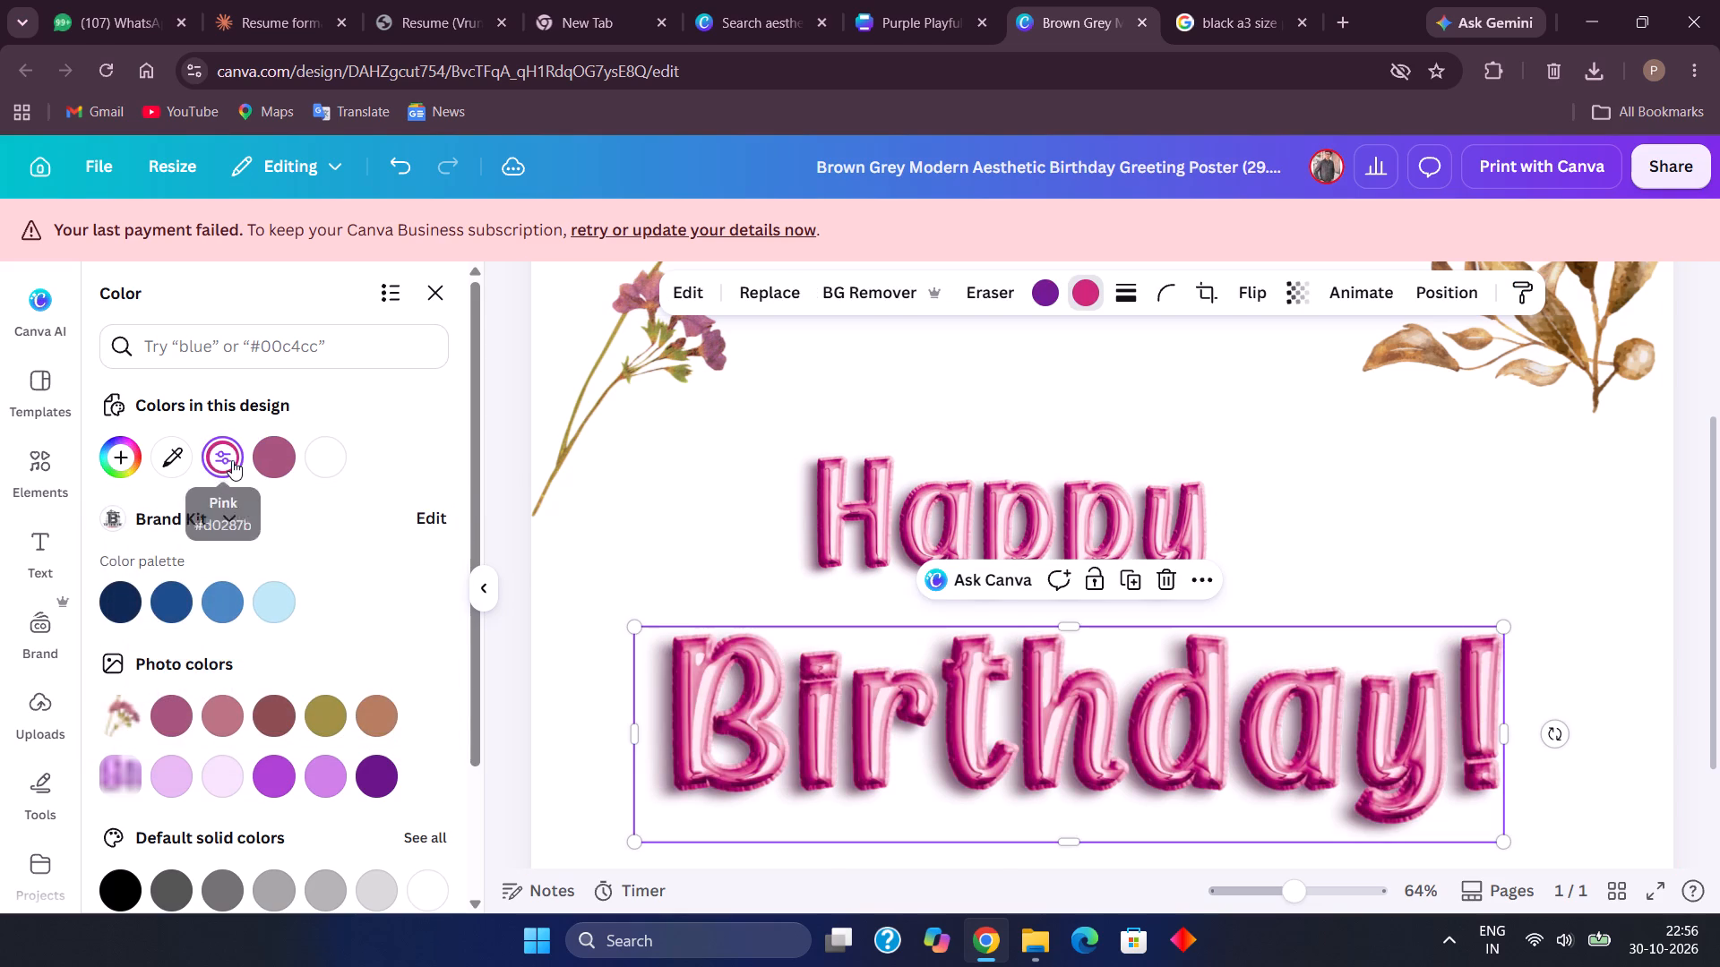
click(670, 569)
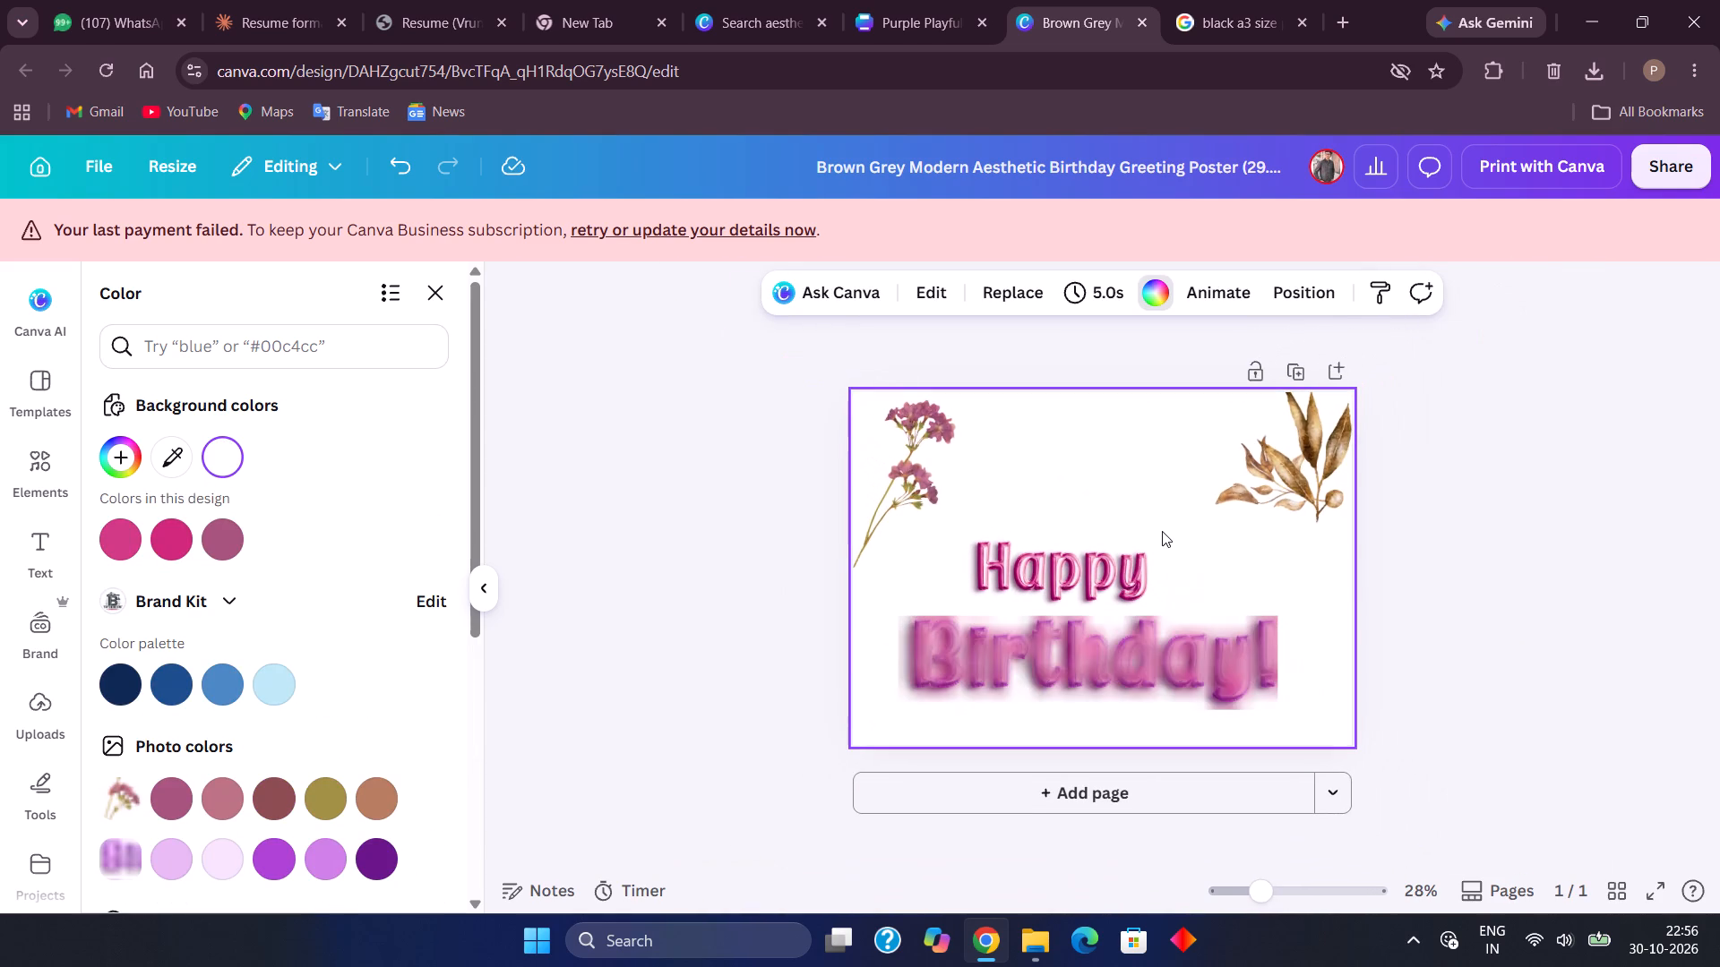
click(705, 446)
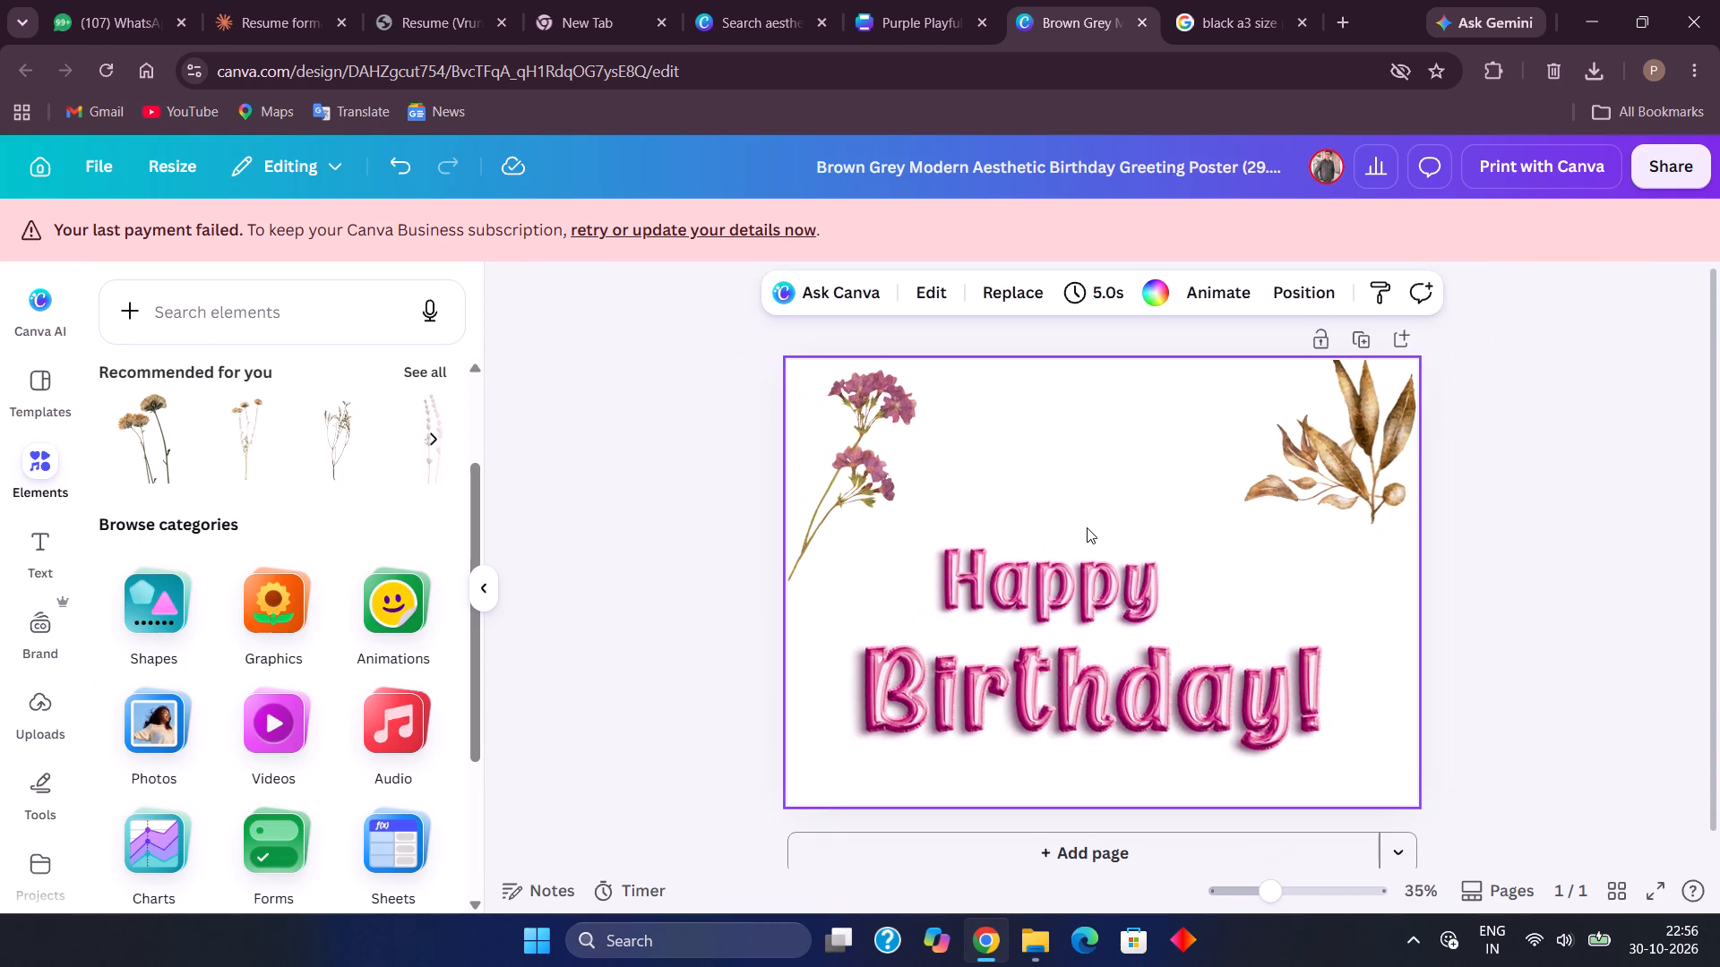
Delete the pink dried flower from the page's upper-left corner.
scroll(1087, 527, up, 1)
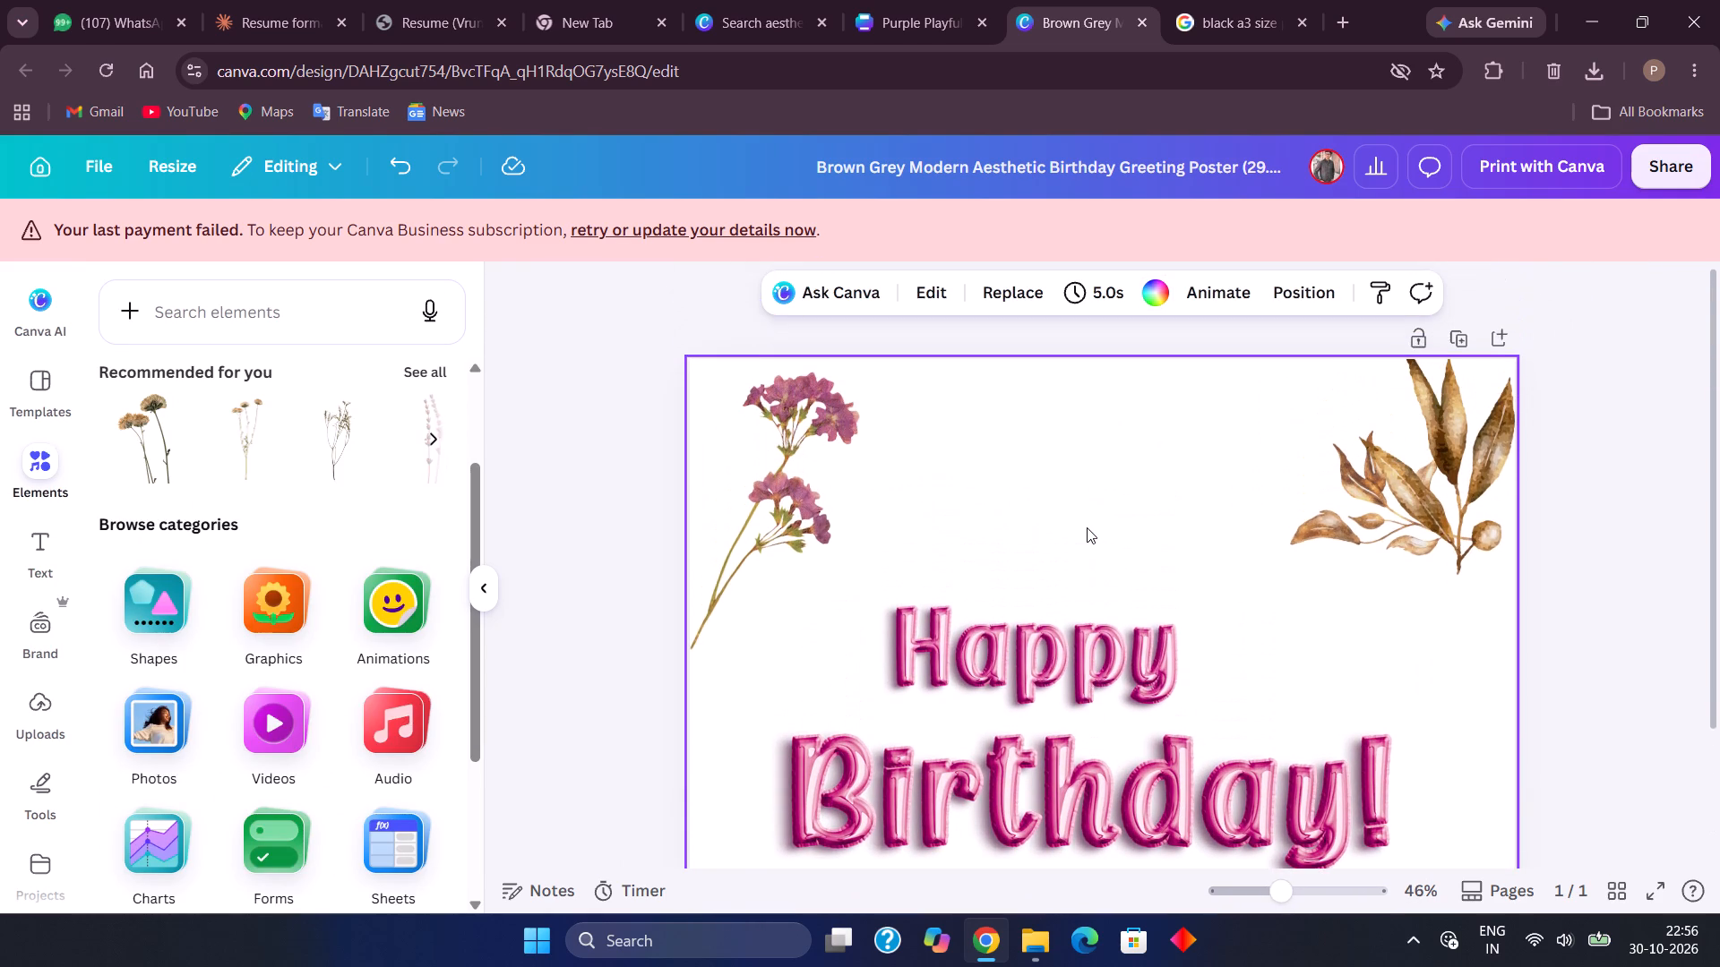
scroll(1087, 527, up, 1)
click(789, 458)
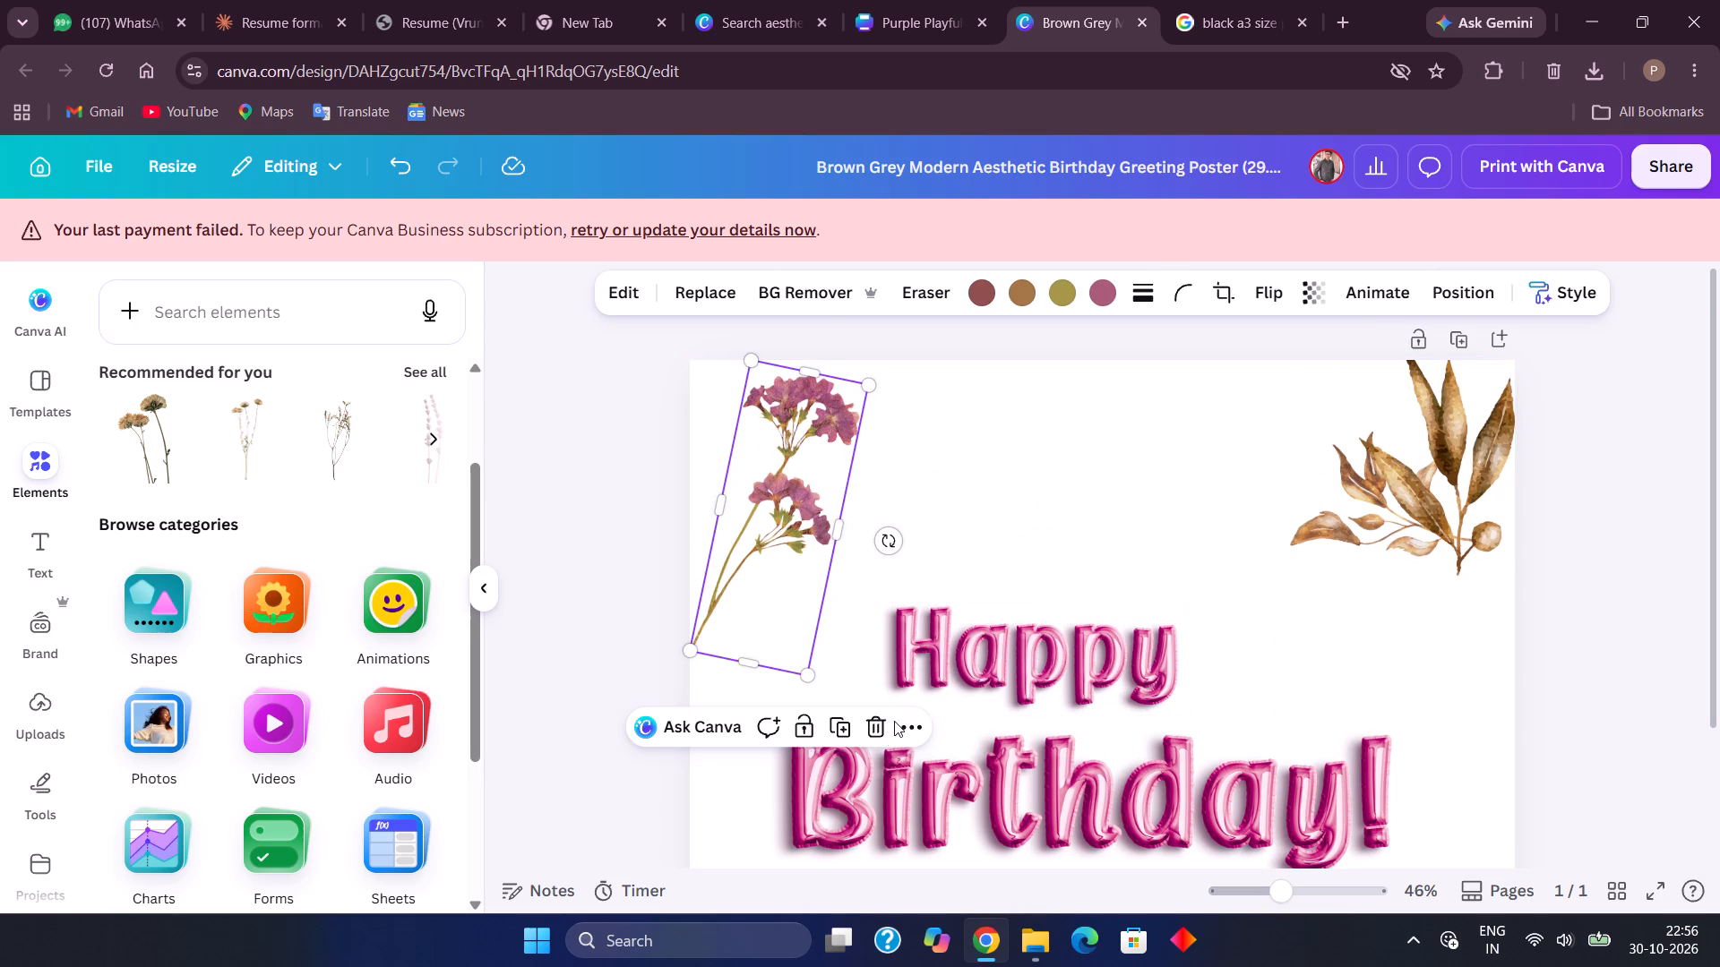
click(888, 730)
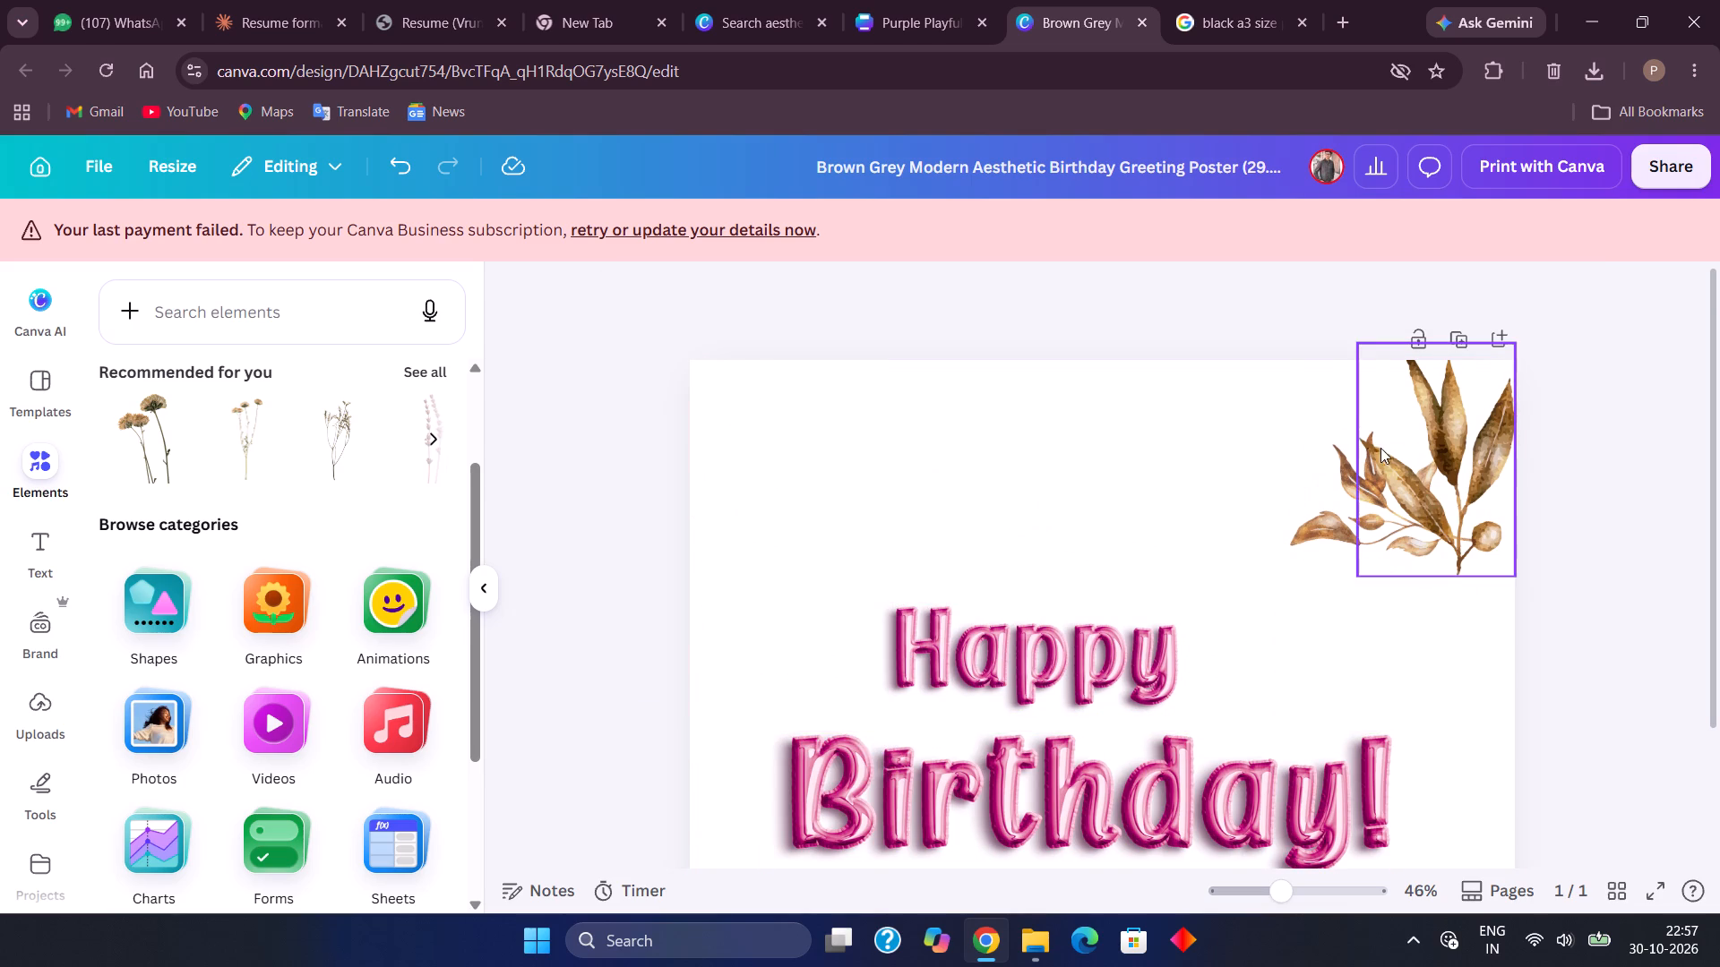
Add a blank second page and move the golden-brown leaves from page 1 onto its right side.
drag(1407, 453, 1392, 639)
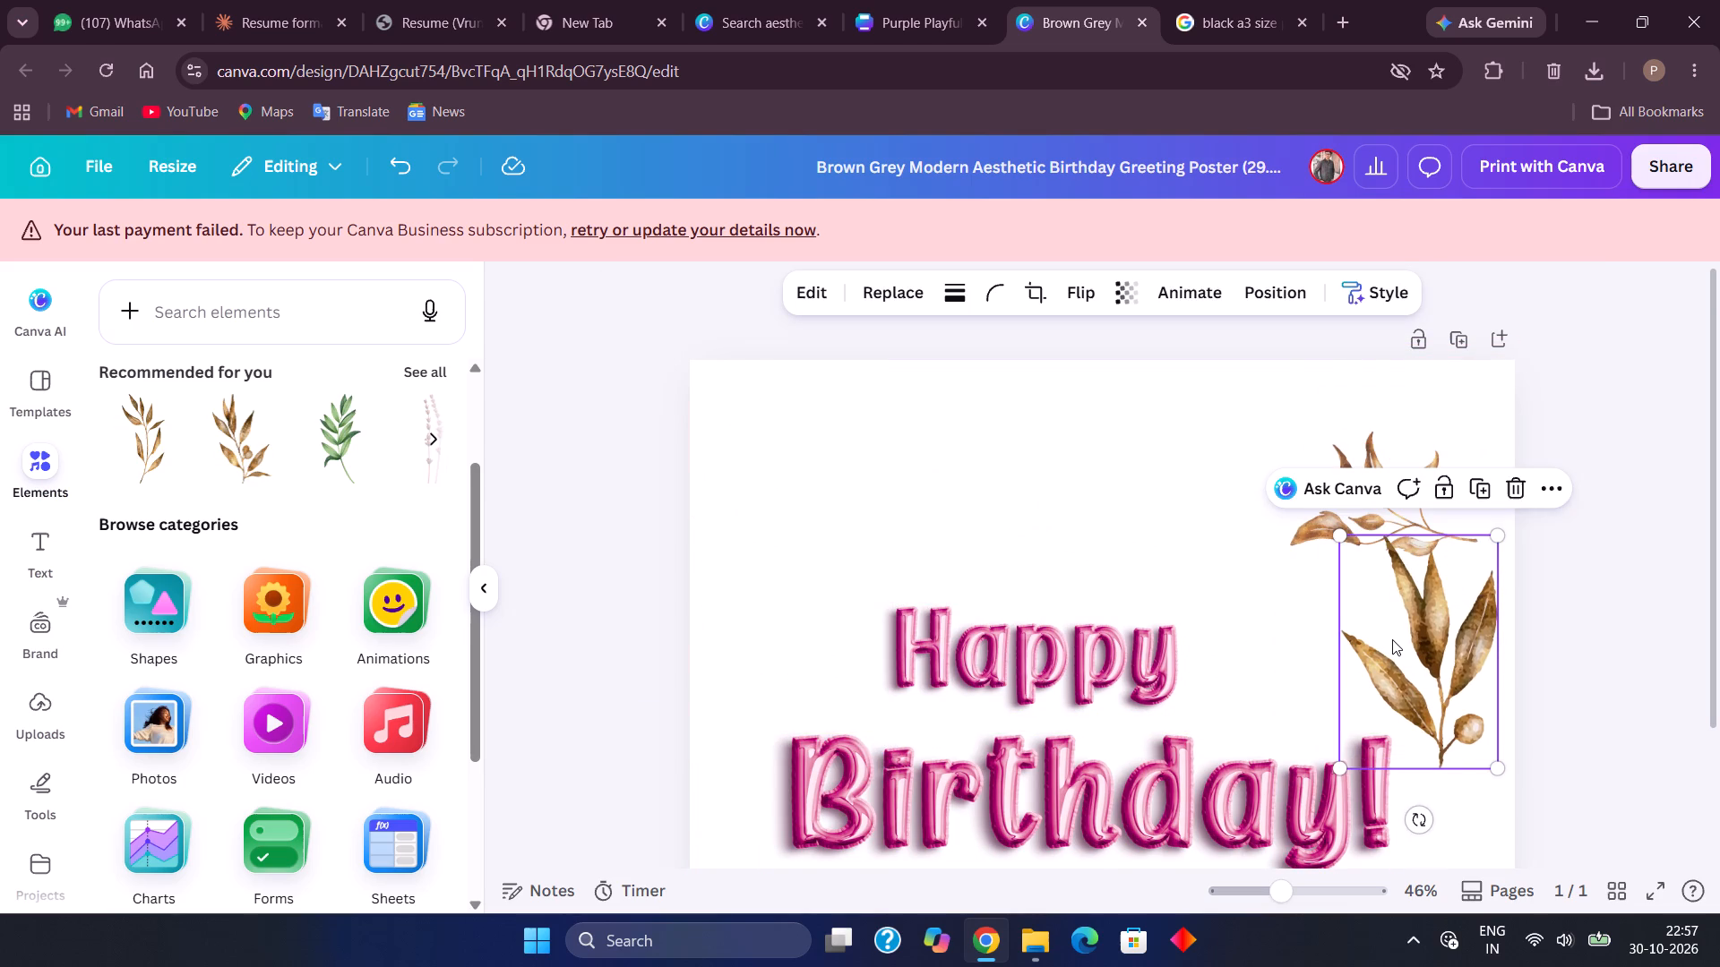
scroll(1392, 639, down, 4)
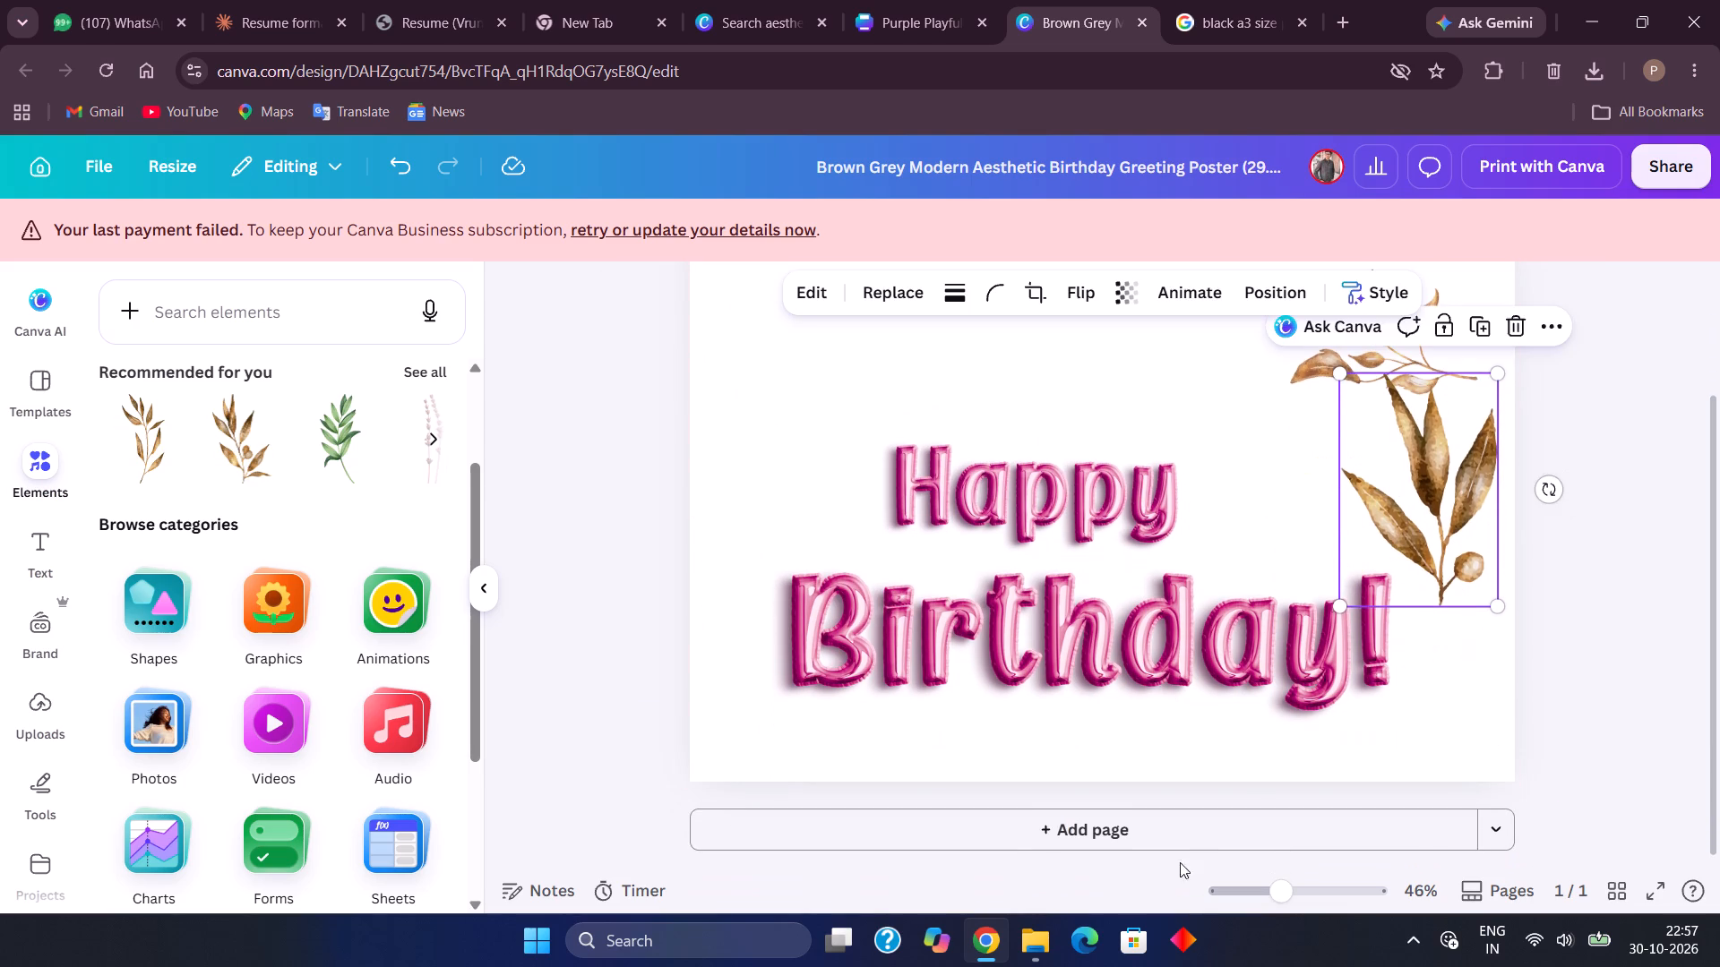
click(1187, 825)
scroll(1094, 525, up, 3)
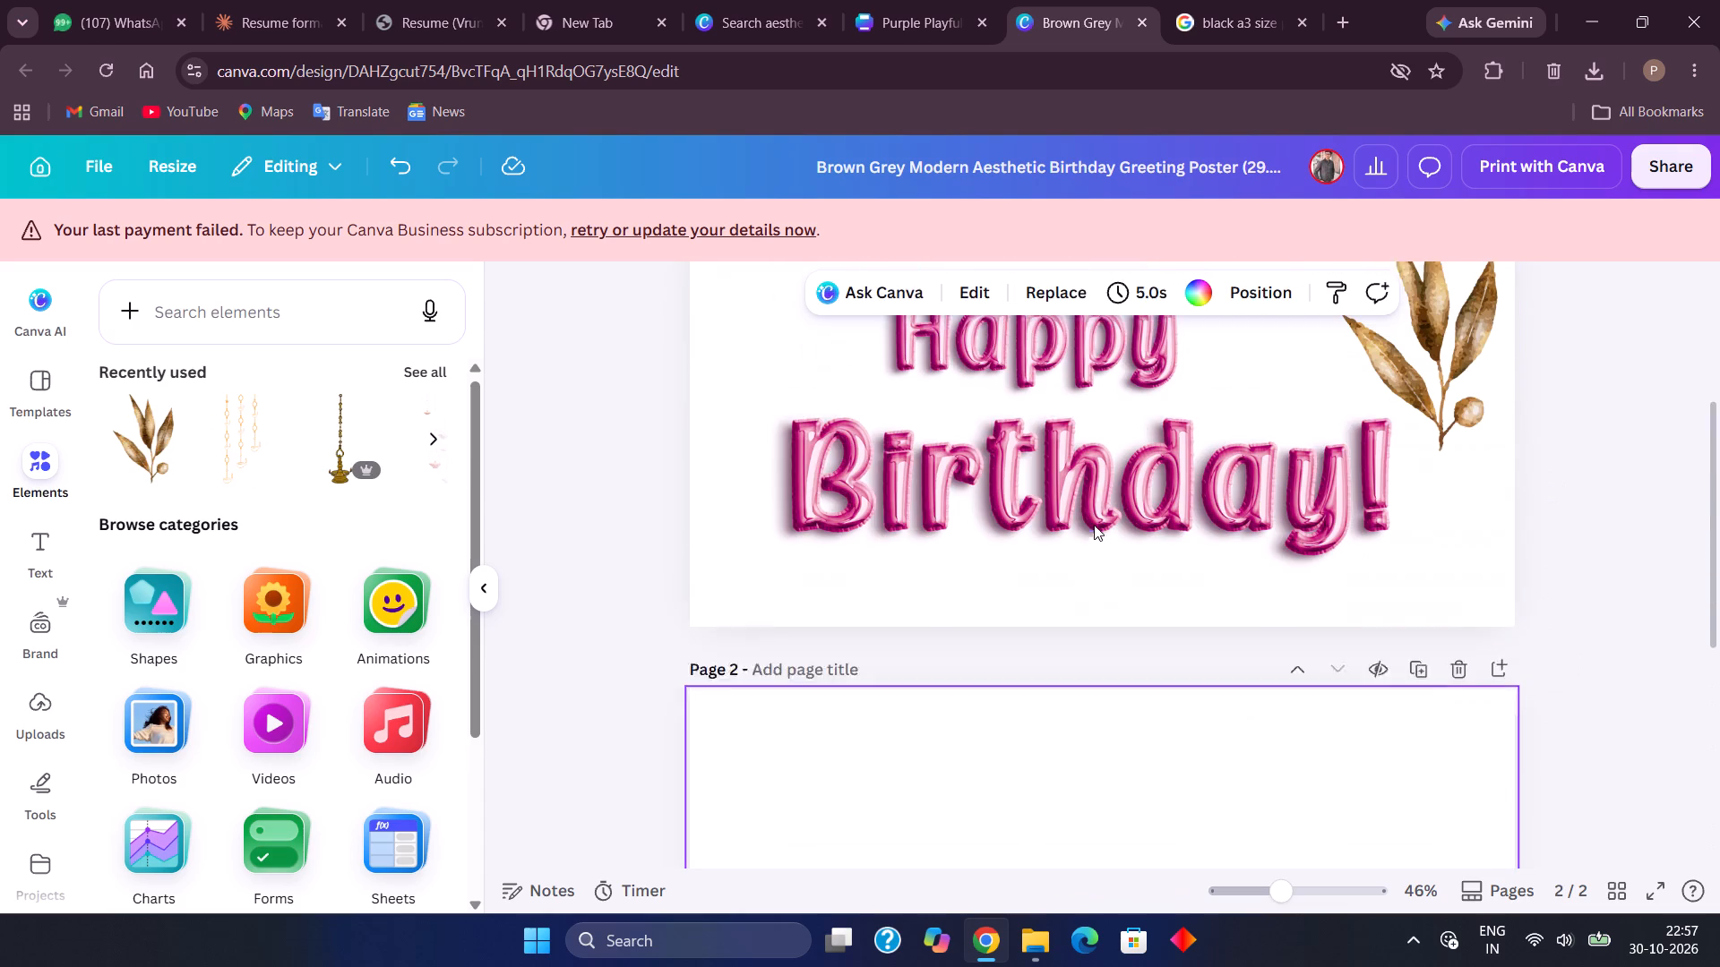
scroll(1094, 525, up, 1)
drag(1443, 359, 1366, 826)
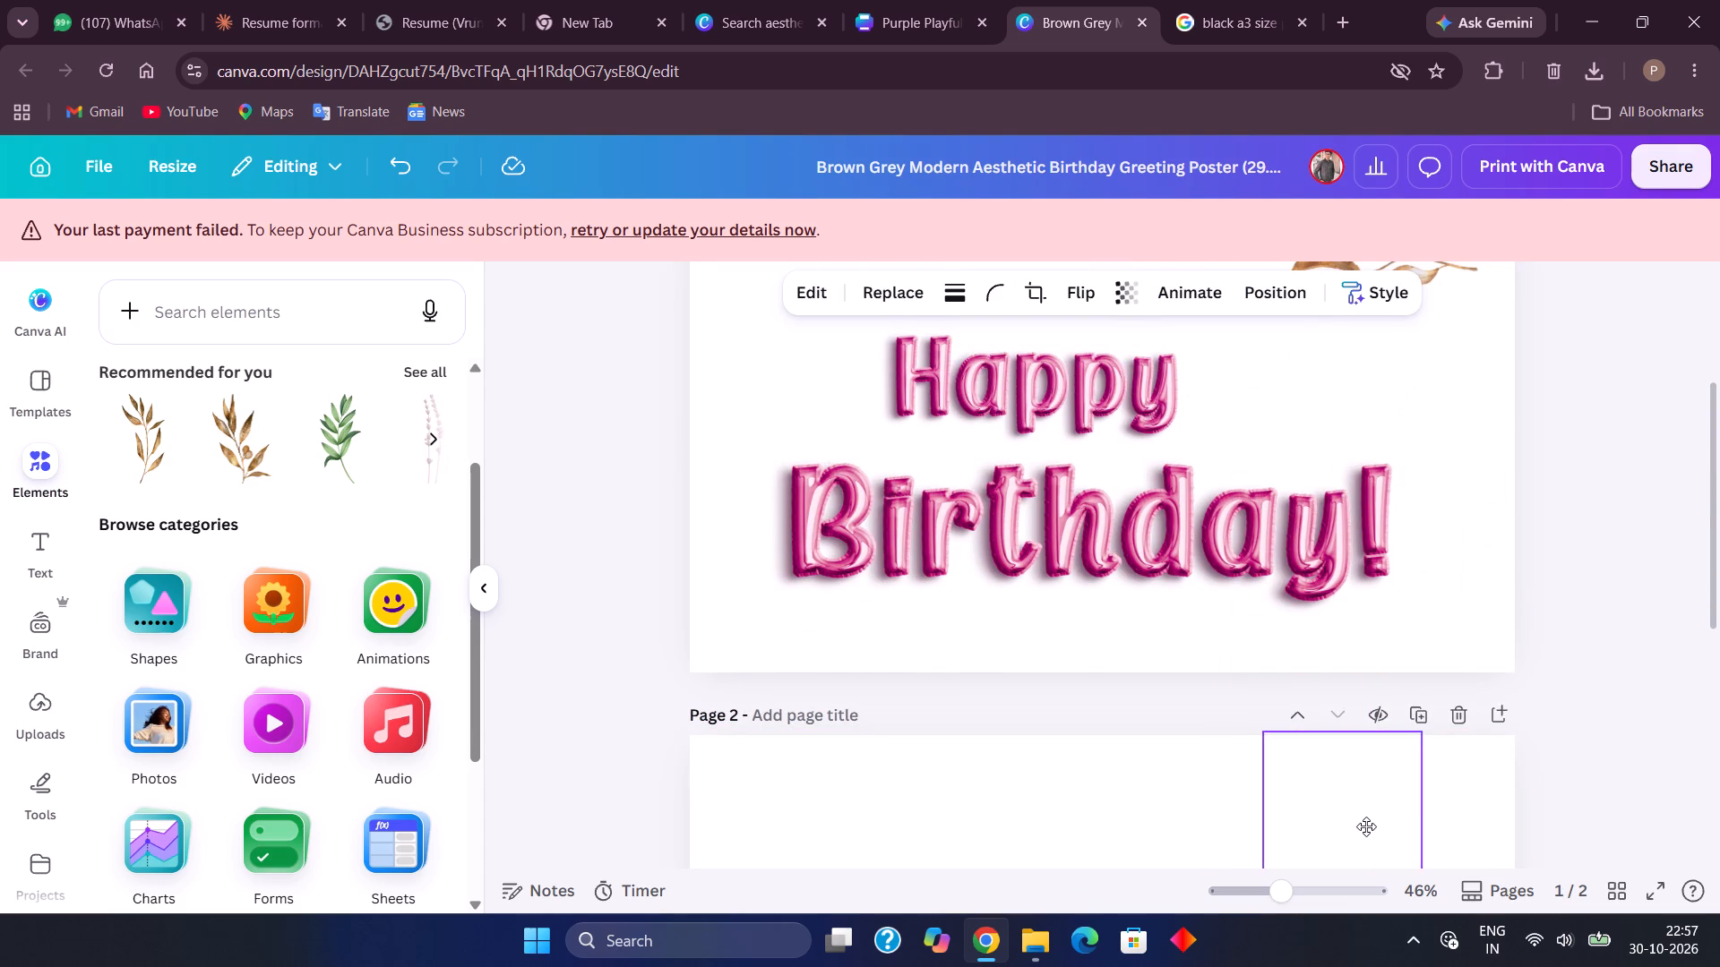
drag(1366, 826, 1389, 805)
scroll(1389, 805, down, 1)
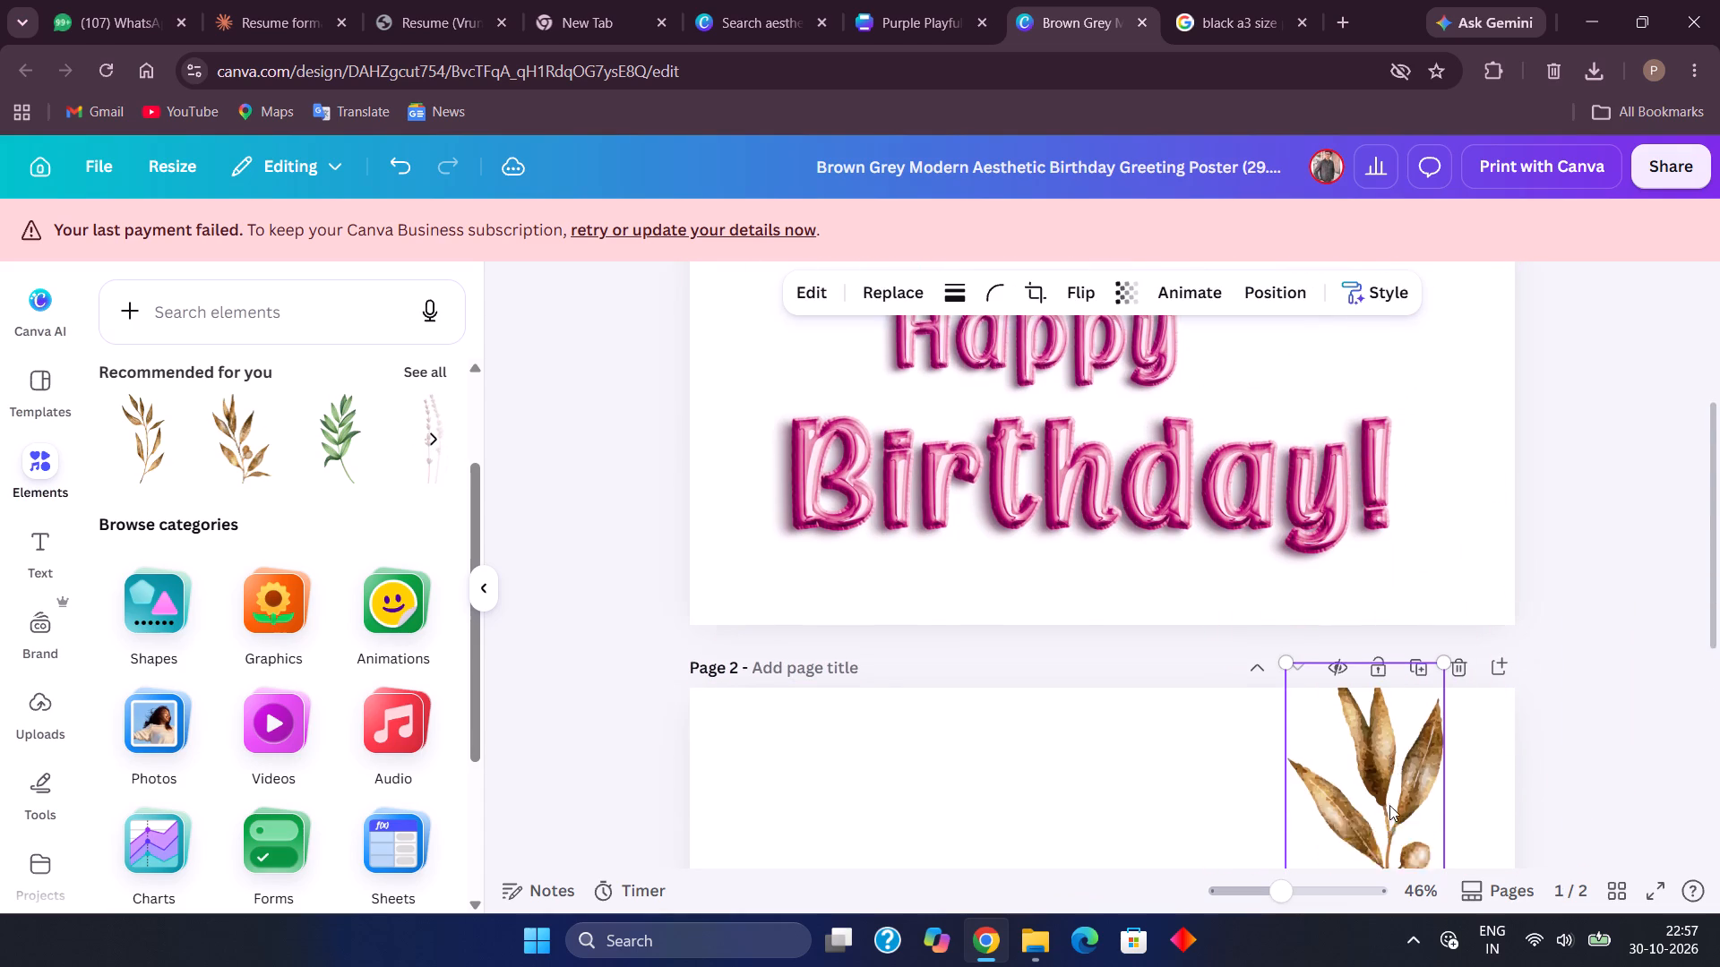
scroll(1389, 805, down, 1)
drag(1378, 720, 1430, 862)
Move the light-brown leaf branch from page 1 to page 2, beside the golden-brown leaves.
scroll(1360, 588, up, 2)
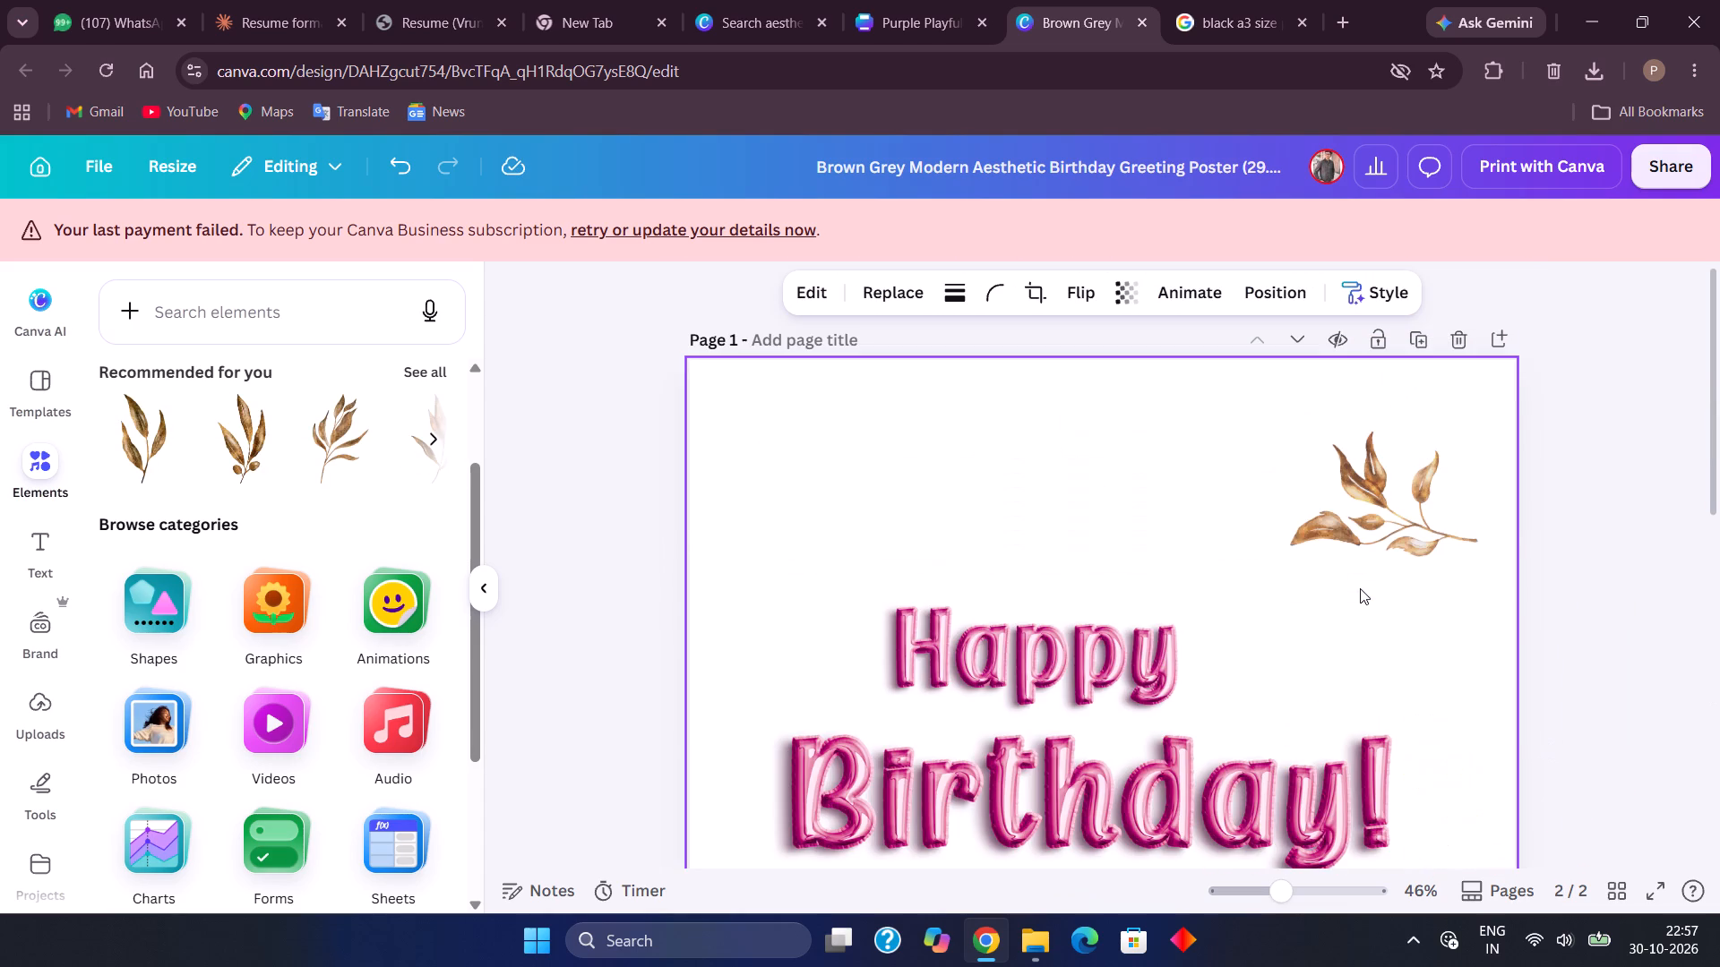
scroll(1360, 588, up, 2)
drag(1387, 483, 1261, 966)
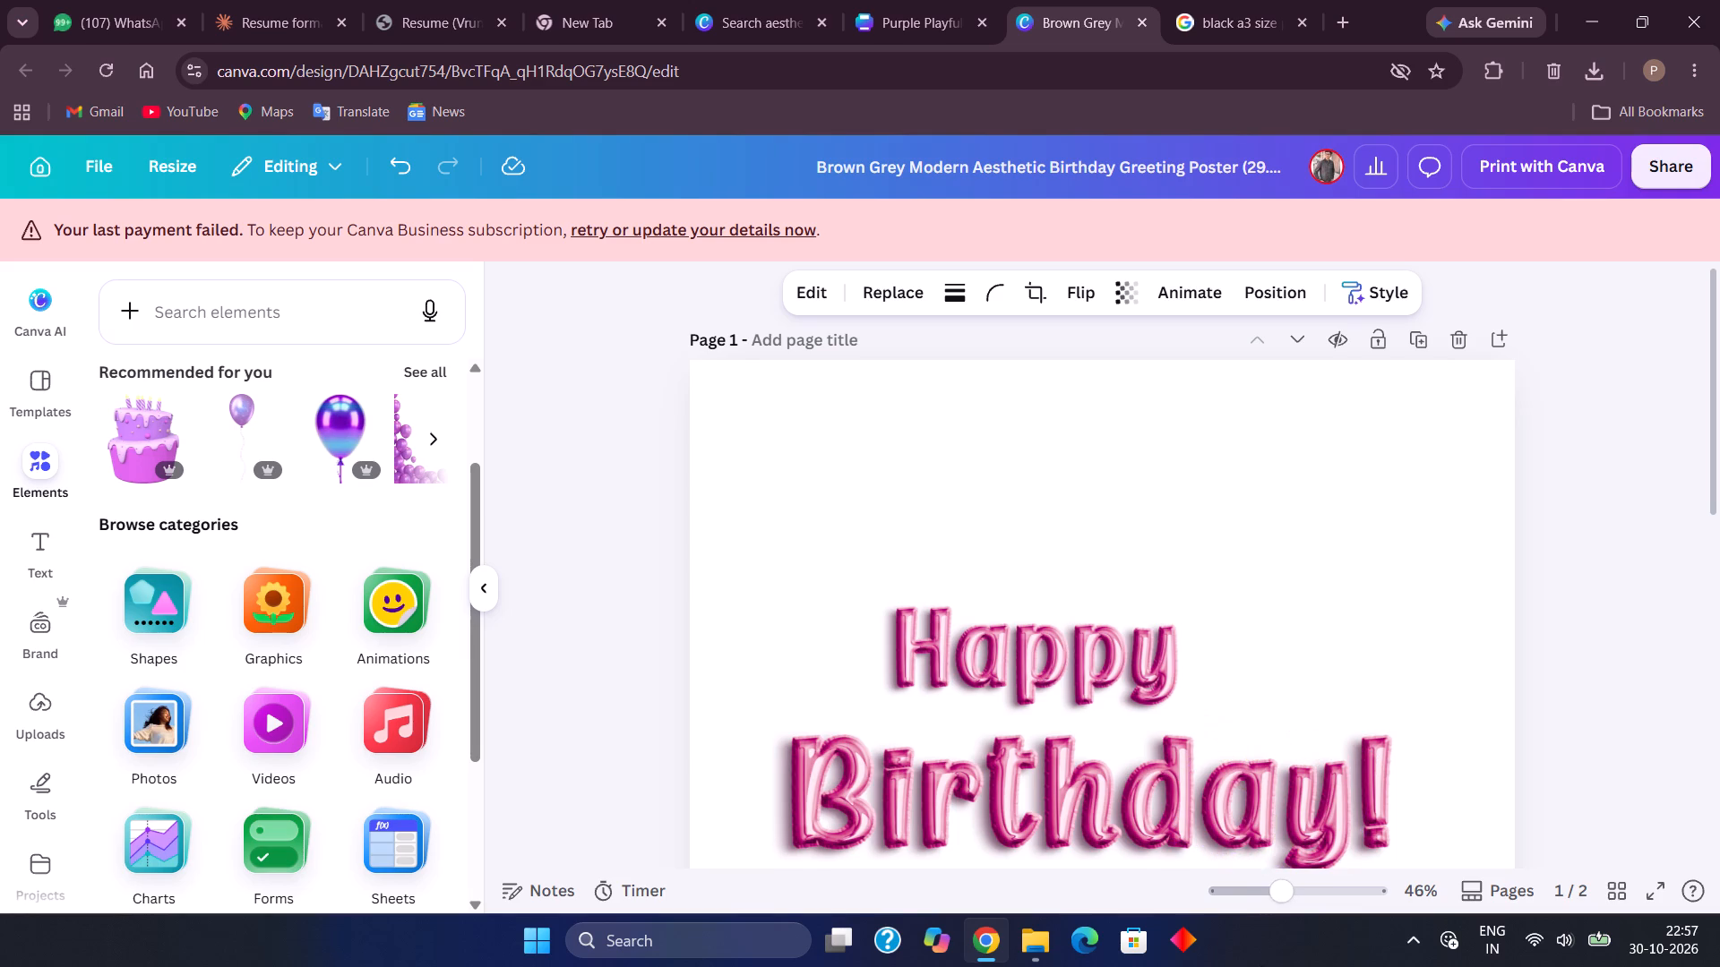
drag(1261, 966, 1432, 561)
scroll(1432, 561, down, 3)
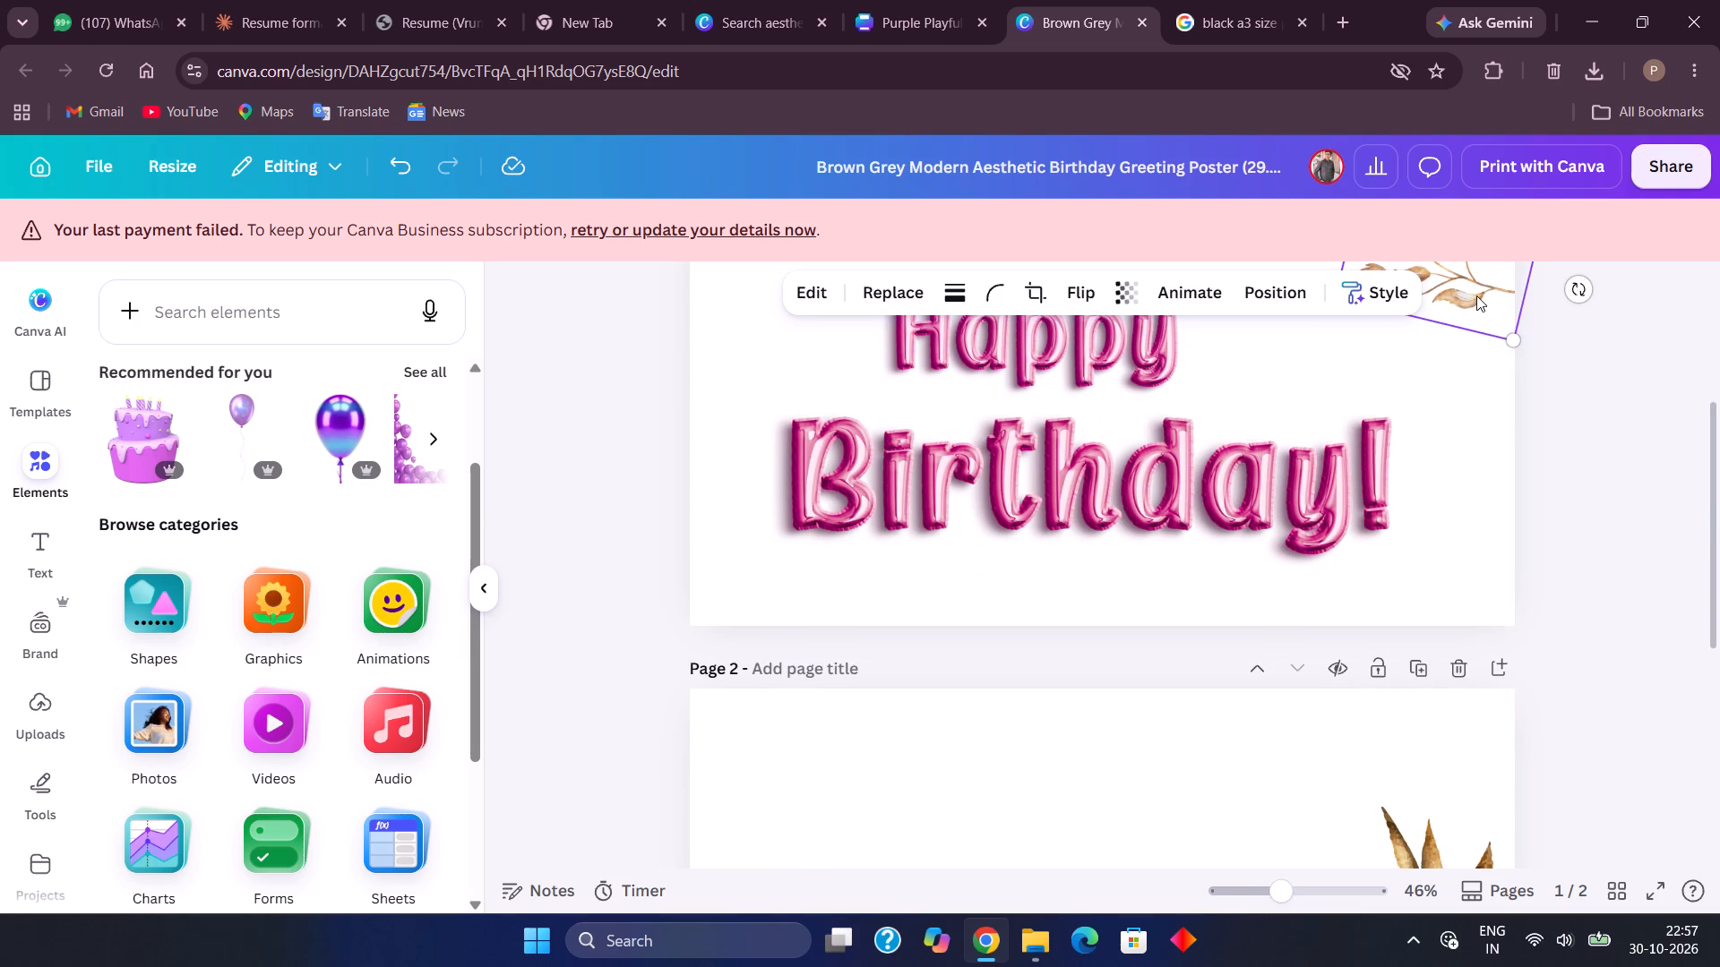
drag(1476, 295, 1300, 841)
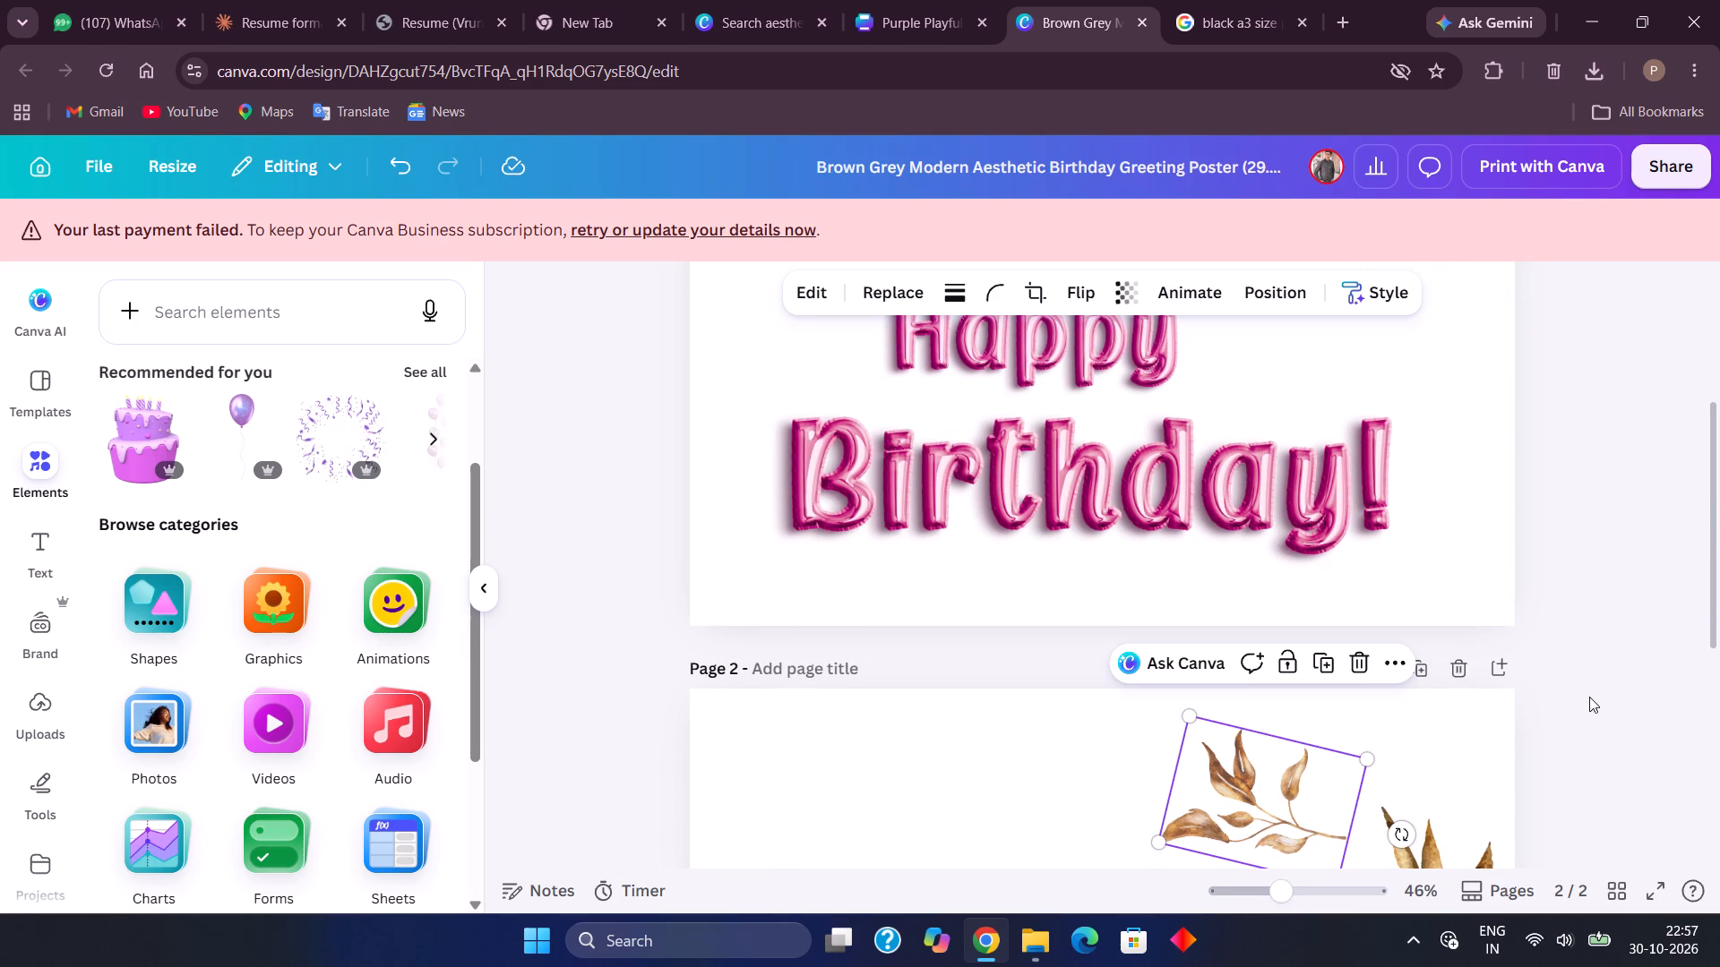
click(1589, 697)
Move the "Happy" and "Birthday!" lettering up and slightly right on page 1, keeping "Happy" above "Birthday!".
scroll(1579, 548, up, 2)
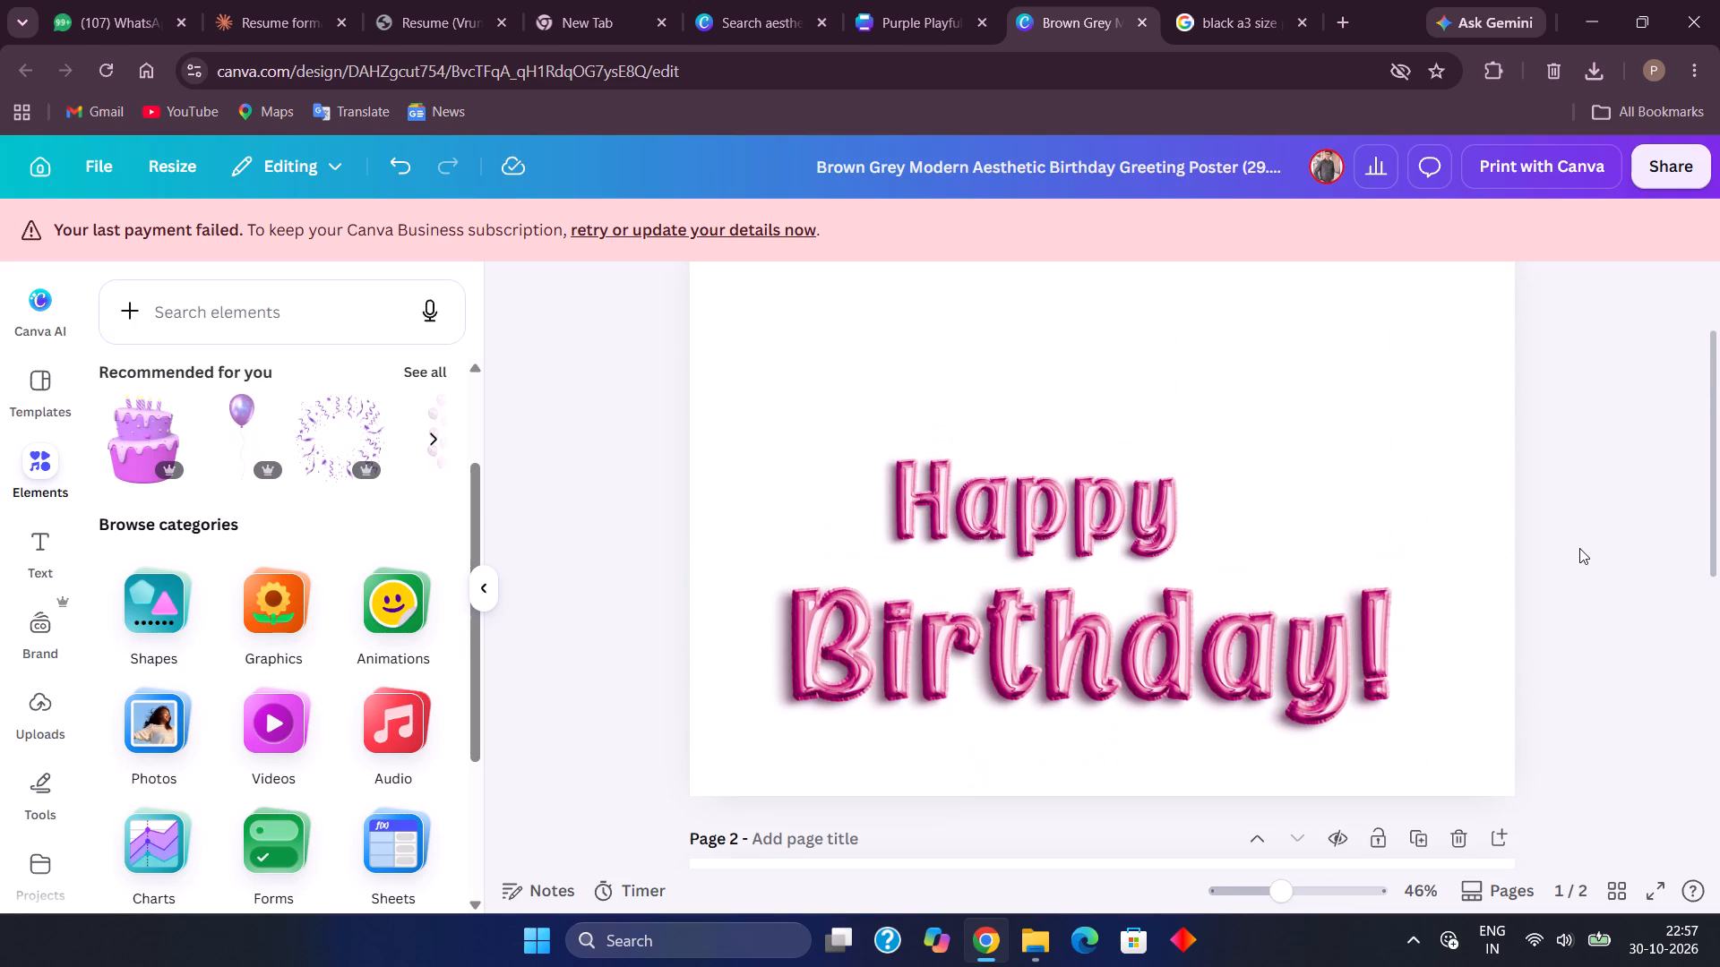
scroll(1579, 548, up, 1)
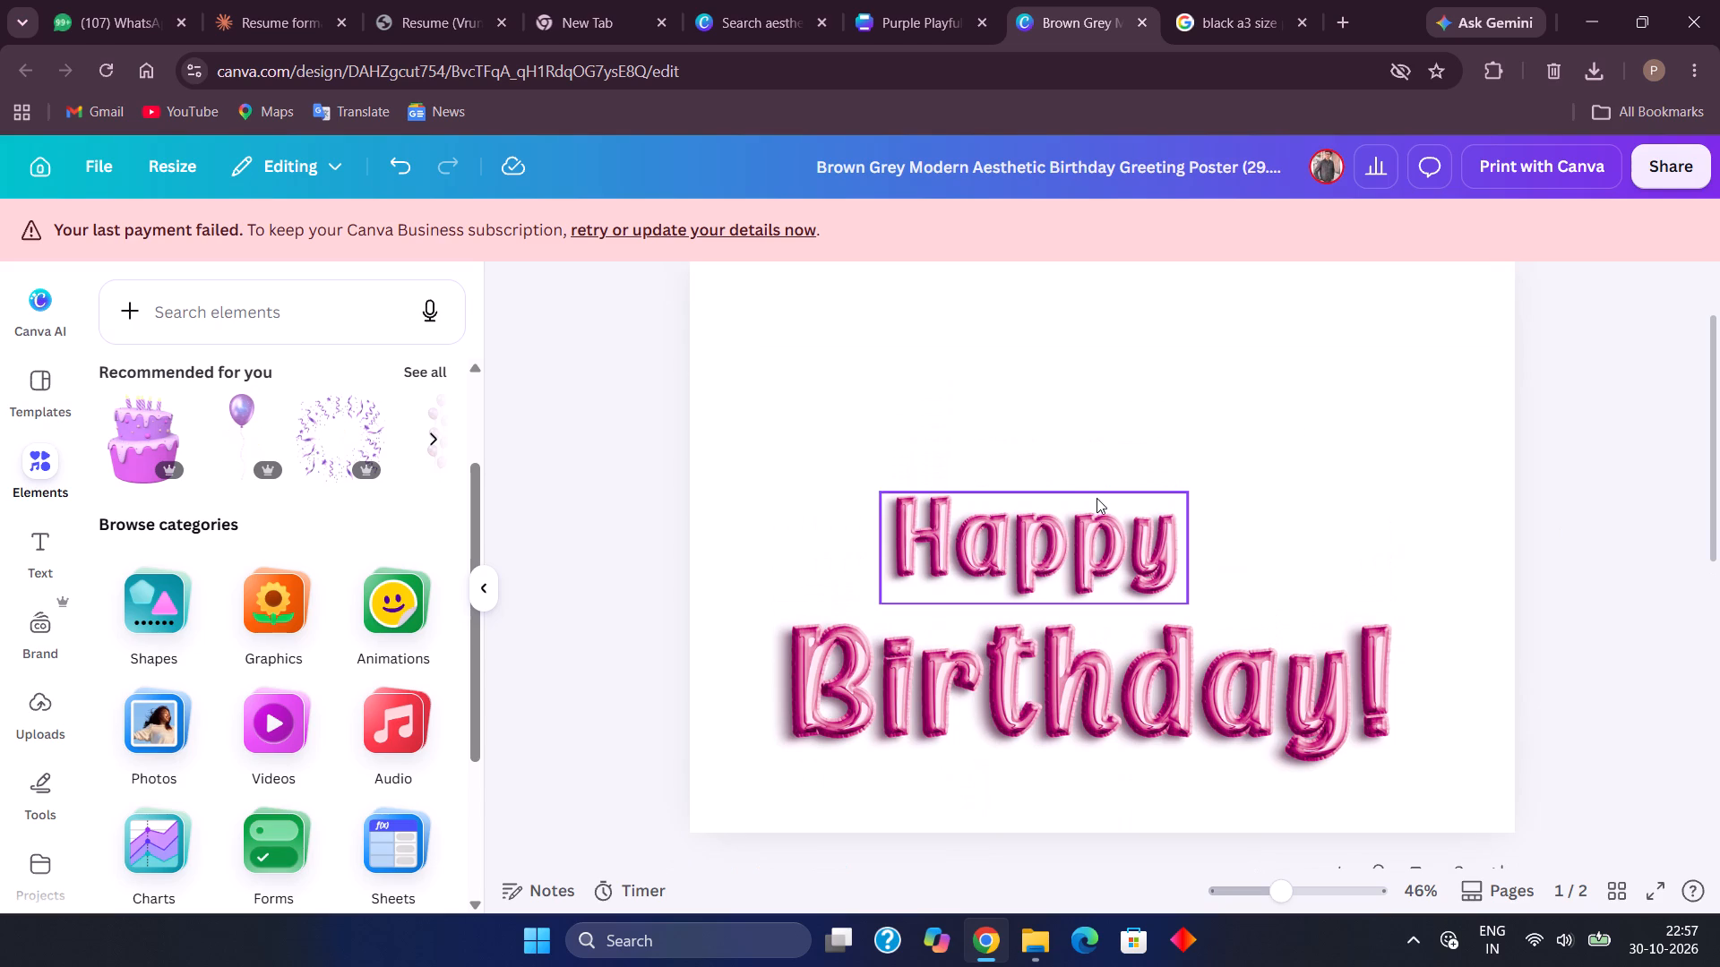
drag(1109, 571, 1190, 449)
drag(1176, 647, 1216, 505)
scroll(1312, 546, up, 2)
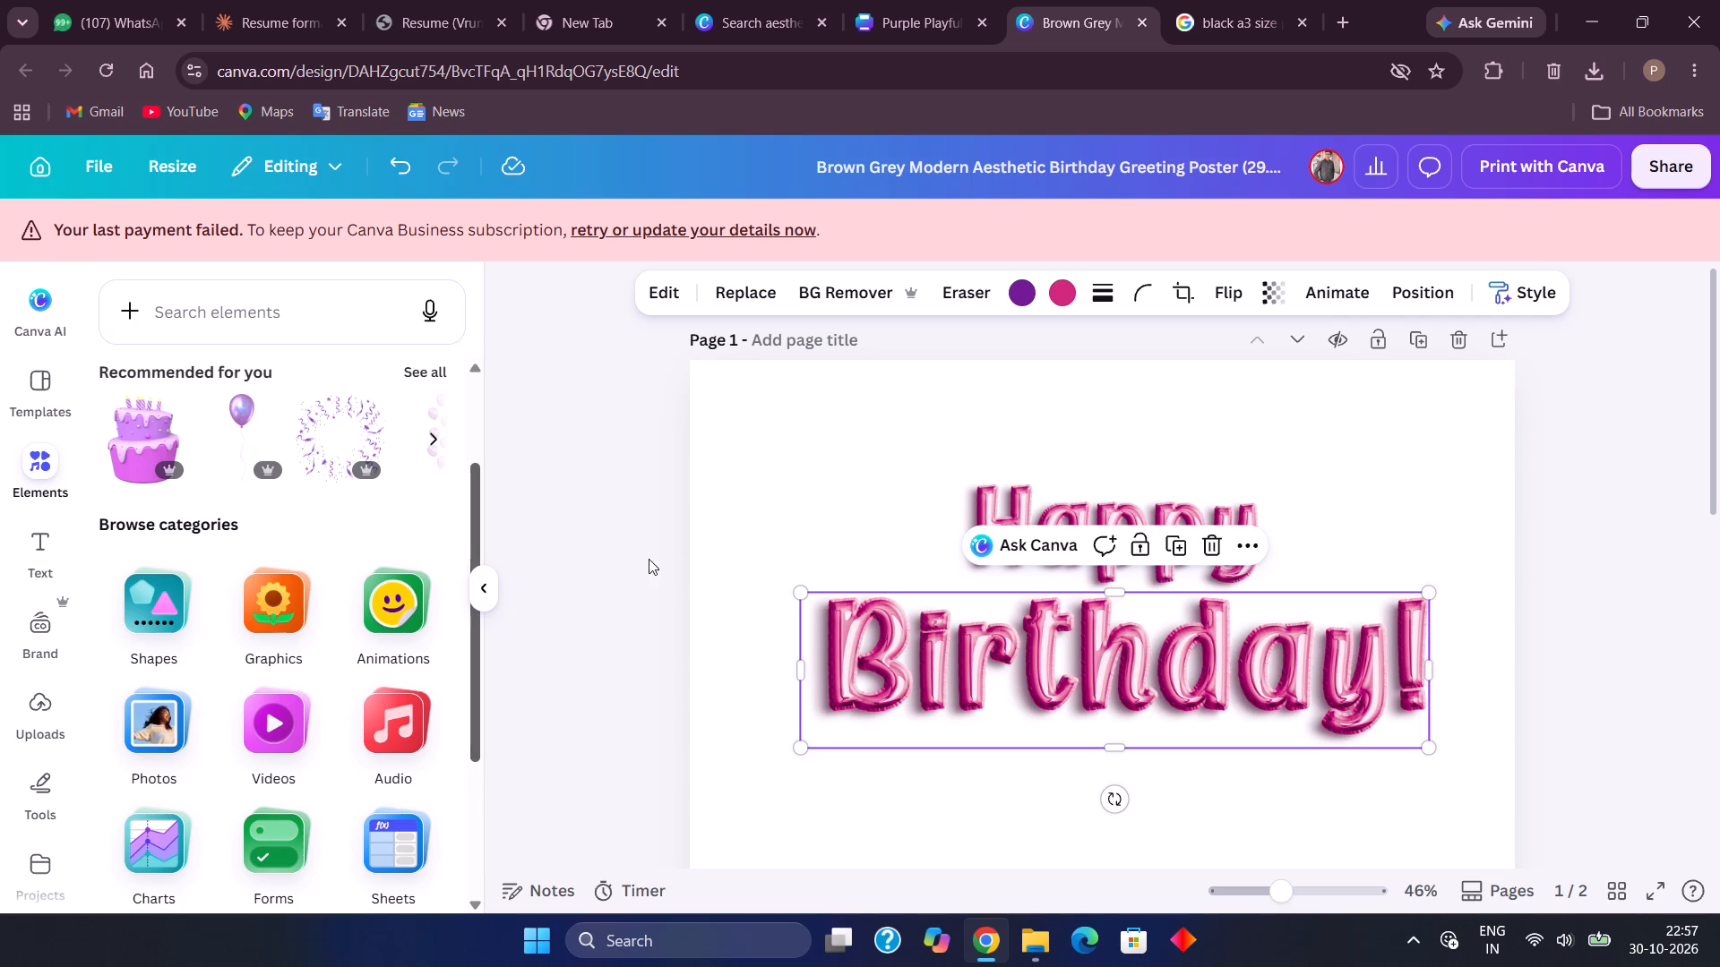
click(736, 552)
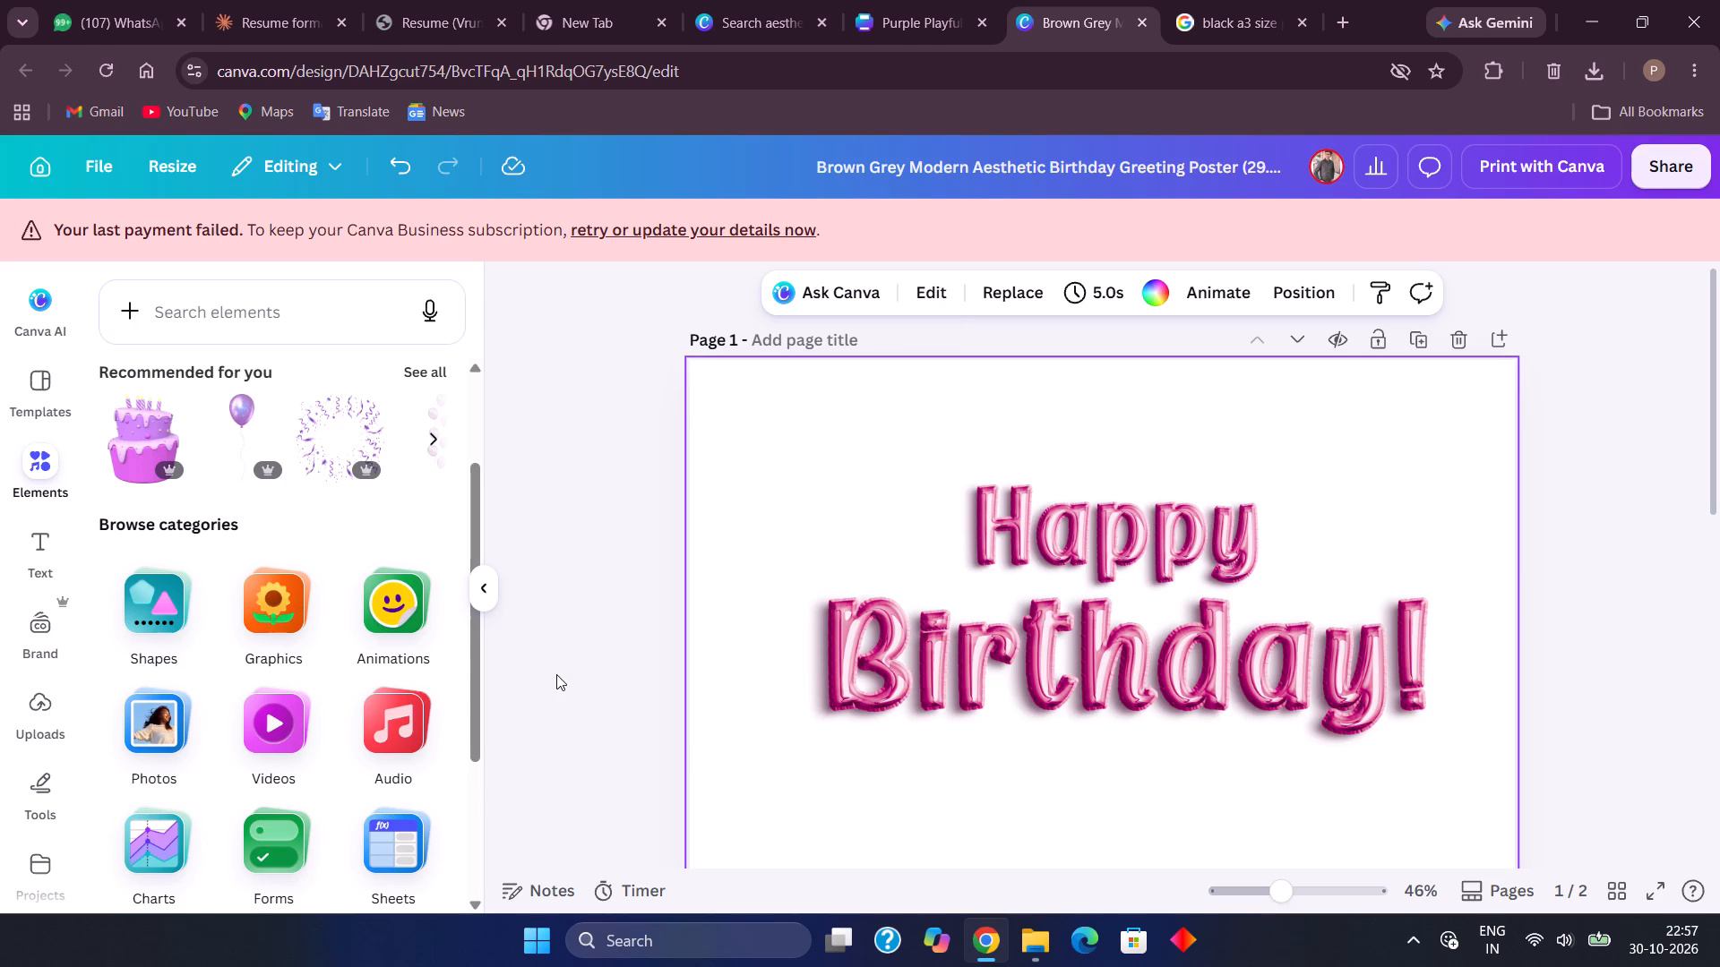
Look through the full set of Magic recommendations for birthday decorations that suit the pink lettering.
click(426, 372)
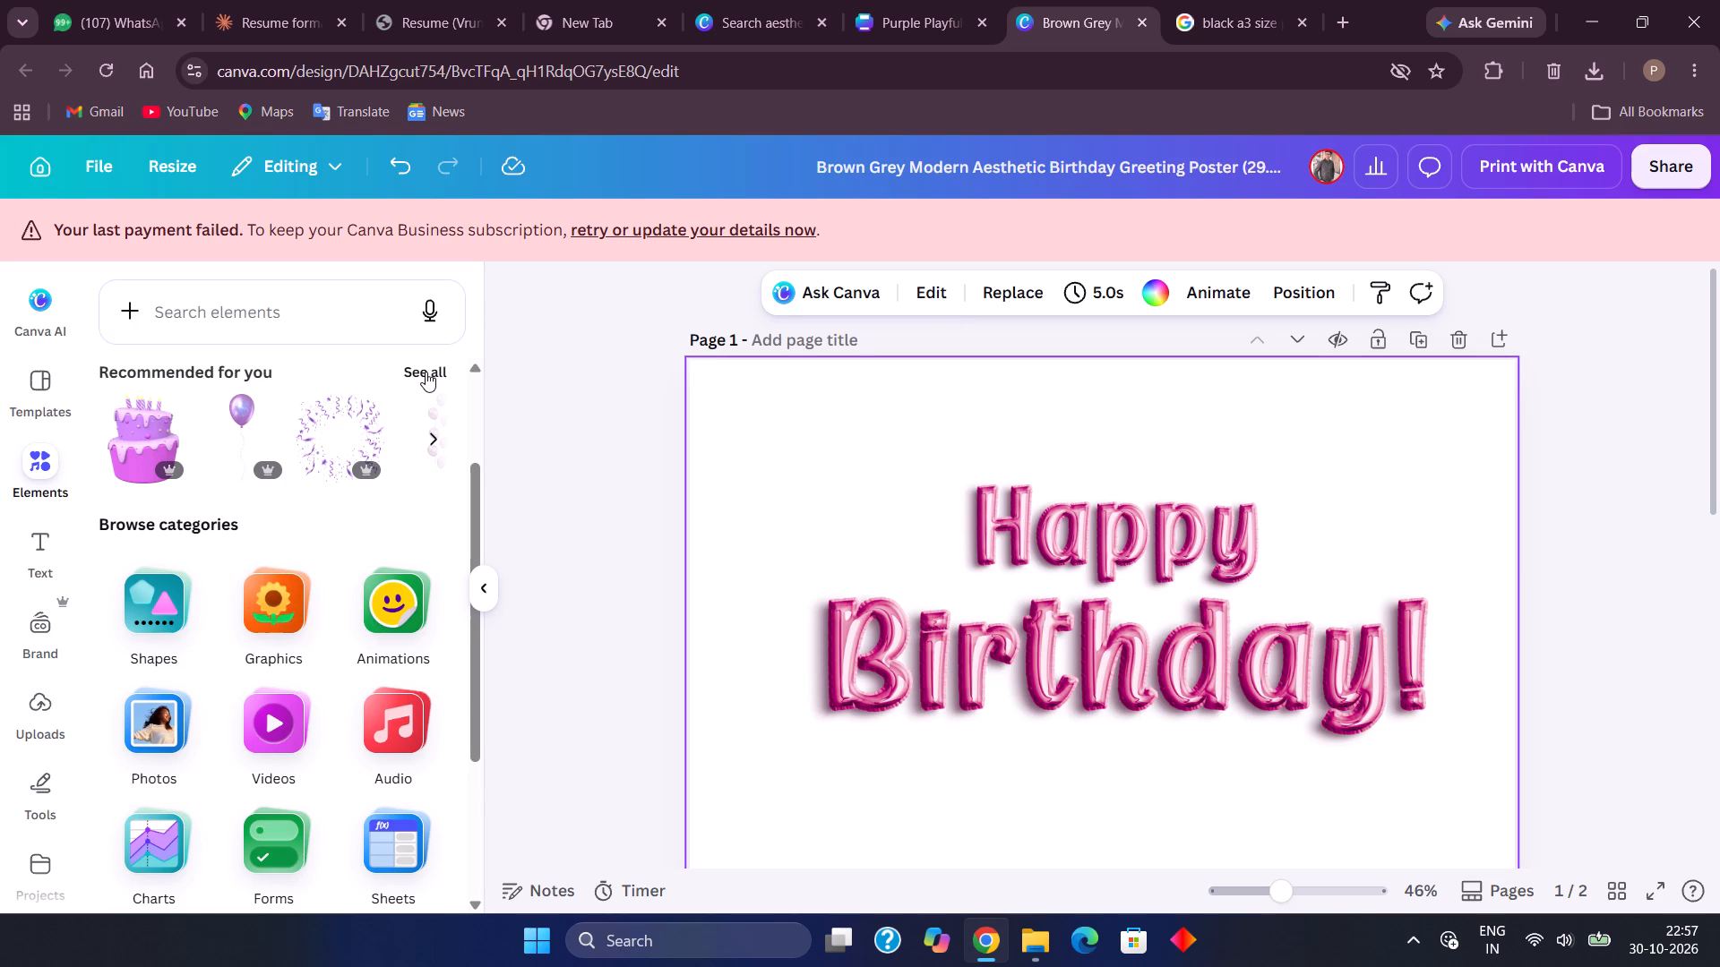
scroll(389, 533, down, 3)
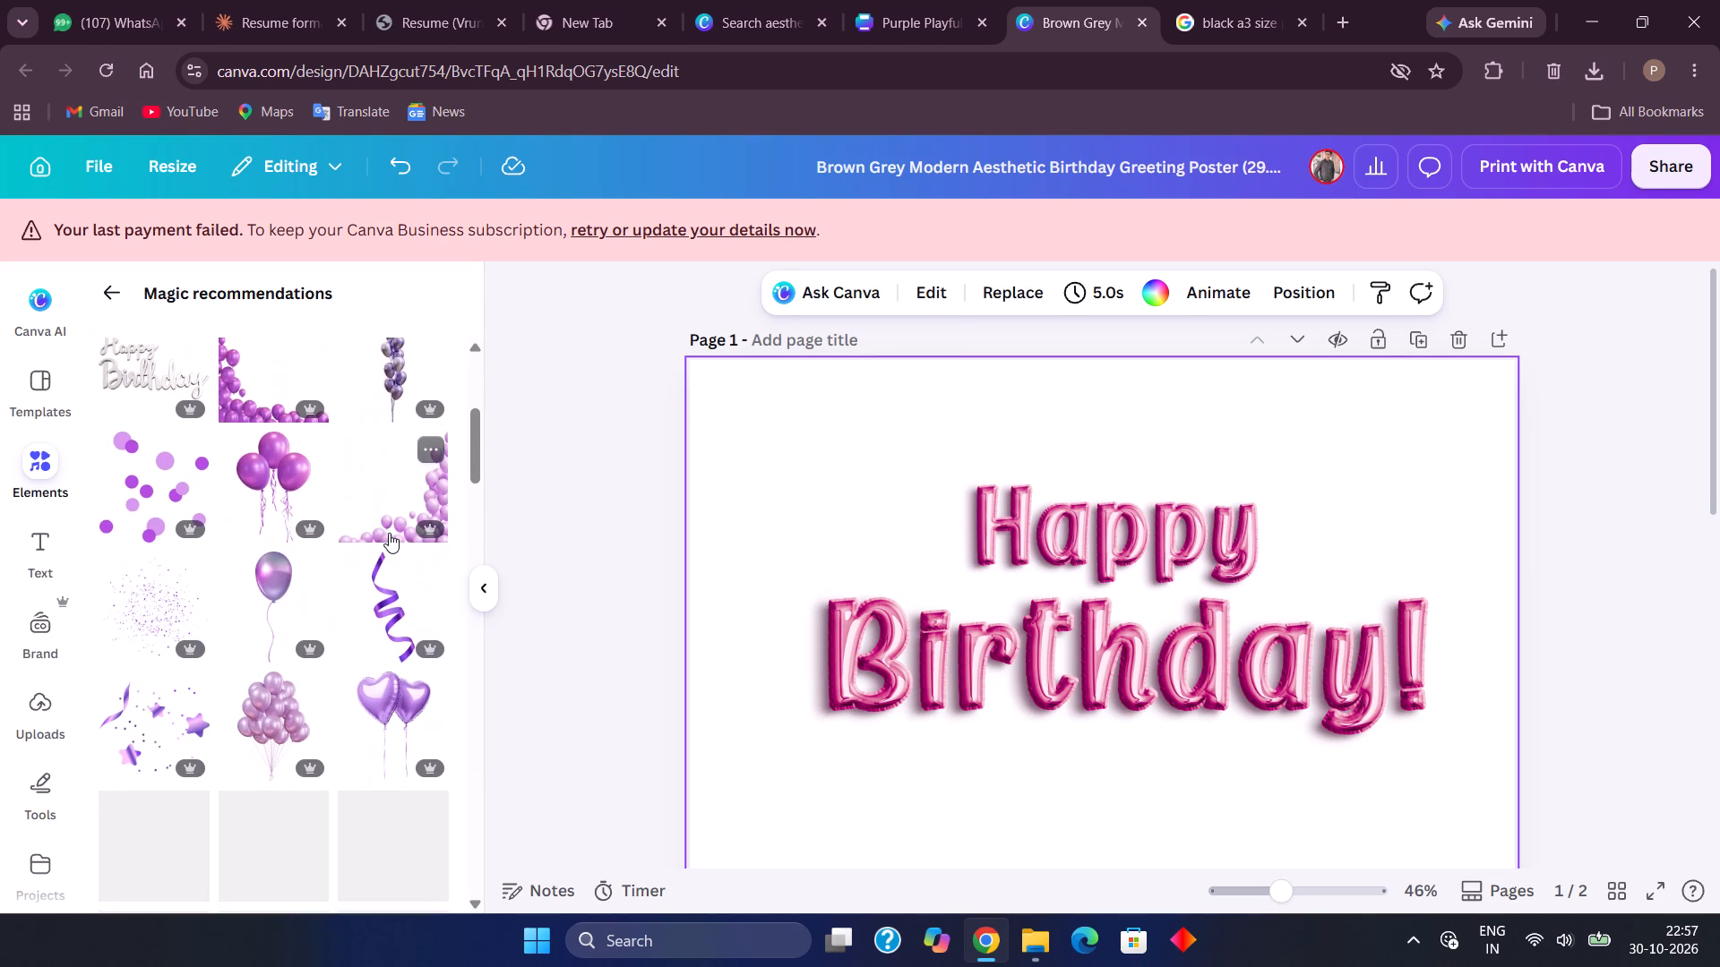
scroll(389, 533, down, 2)
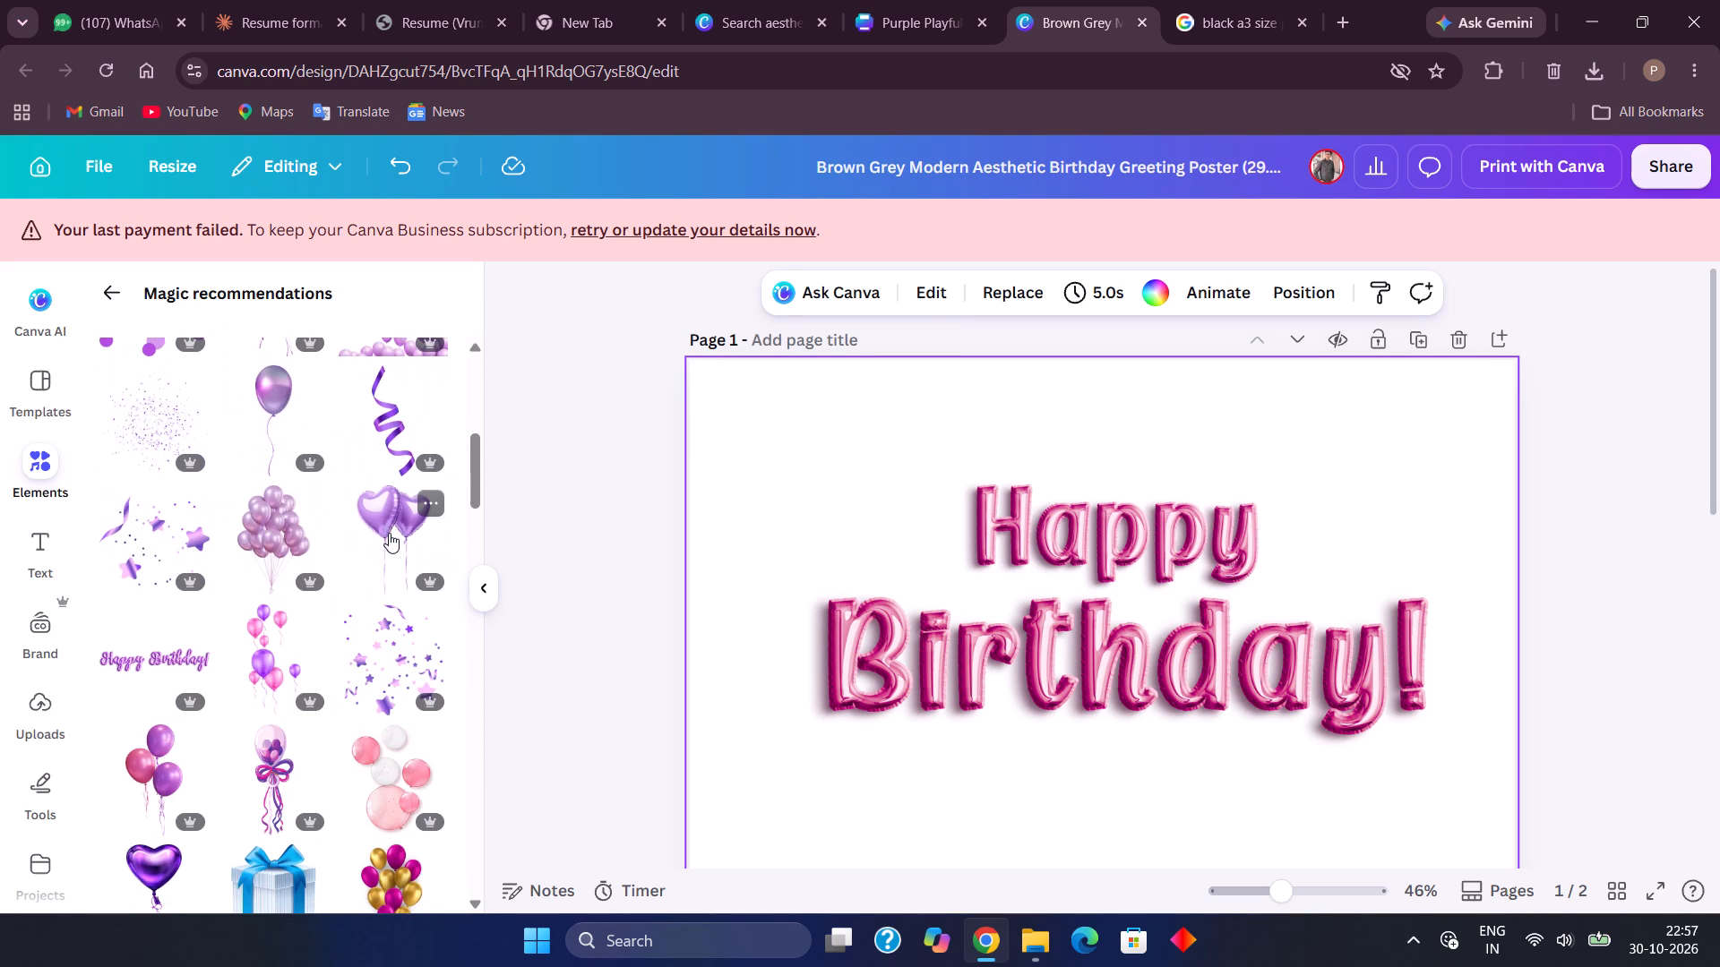
scroll(389, 533, down, 6)
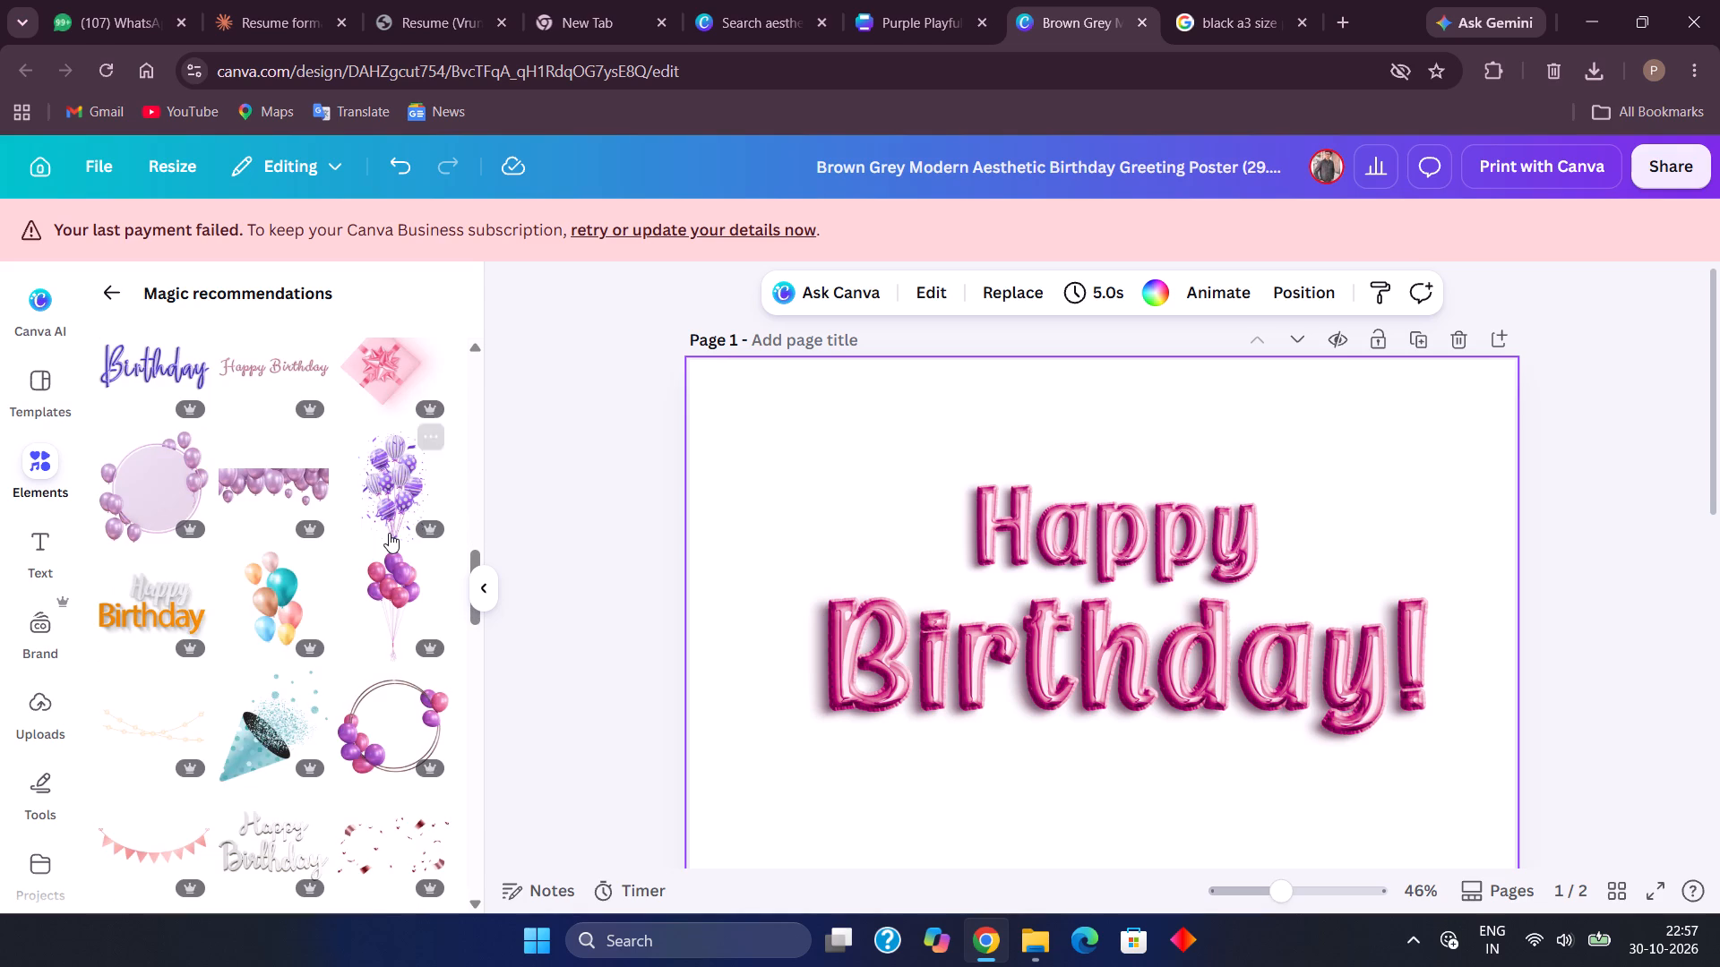
scroll(389, 533, down, 4)
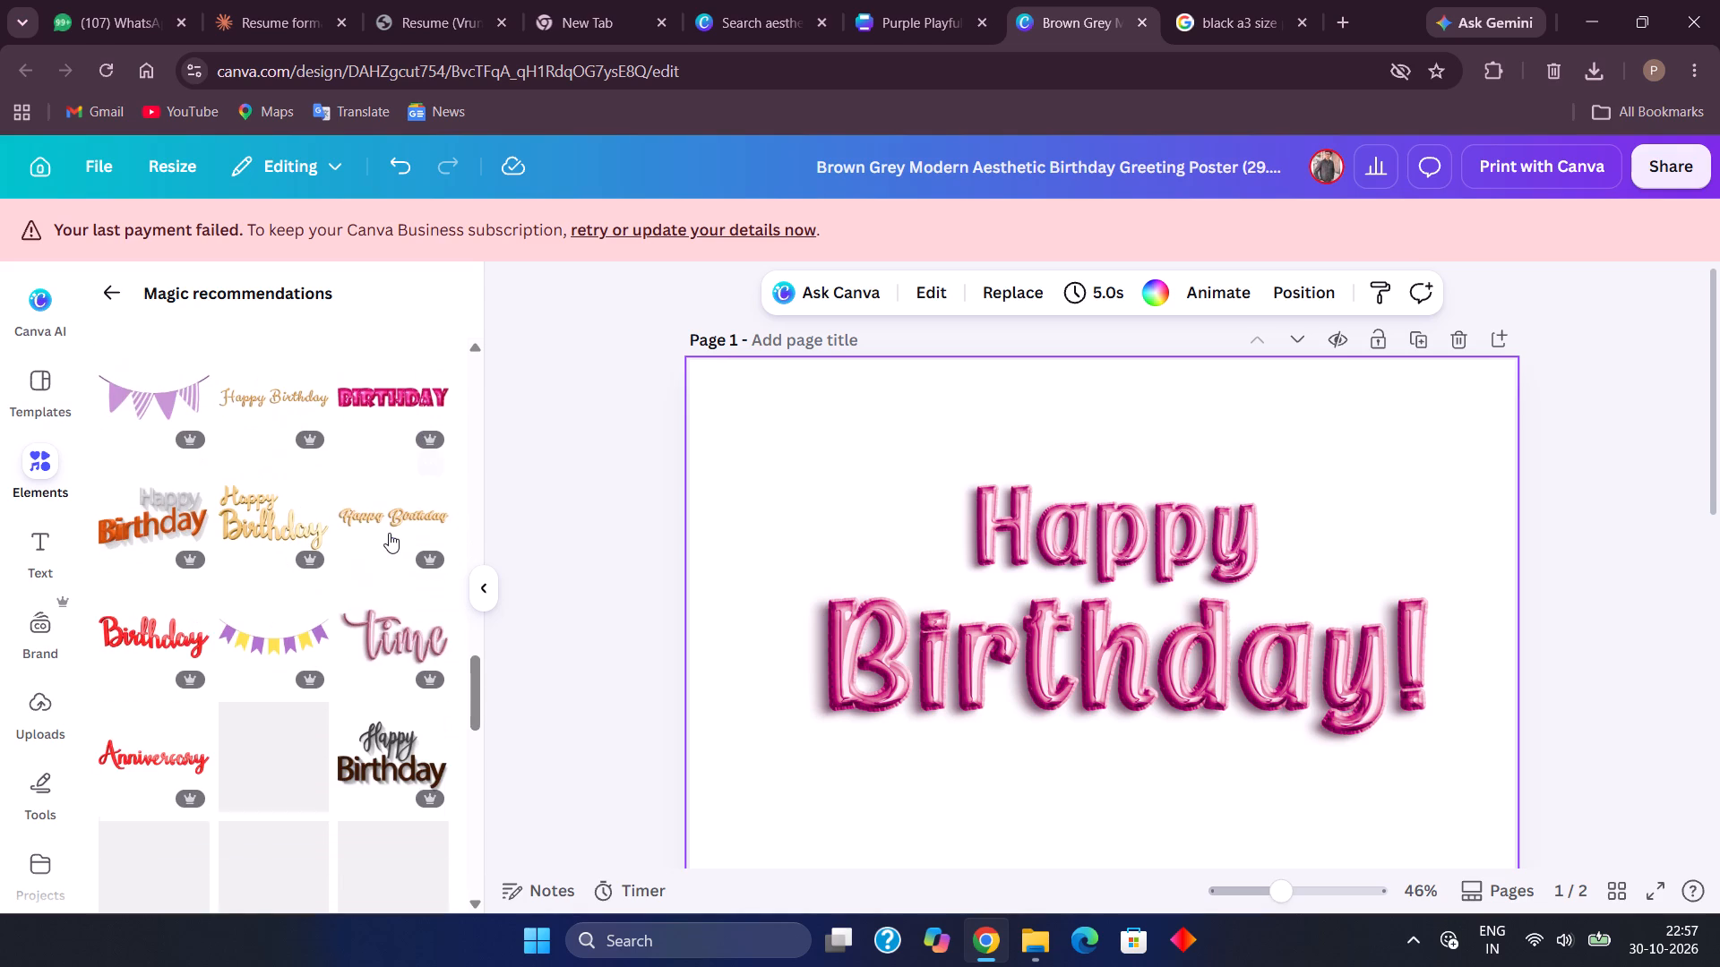
scroll(389, 533, down, 7)
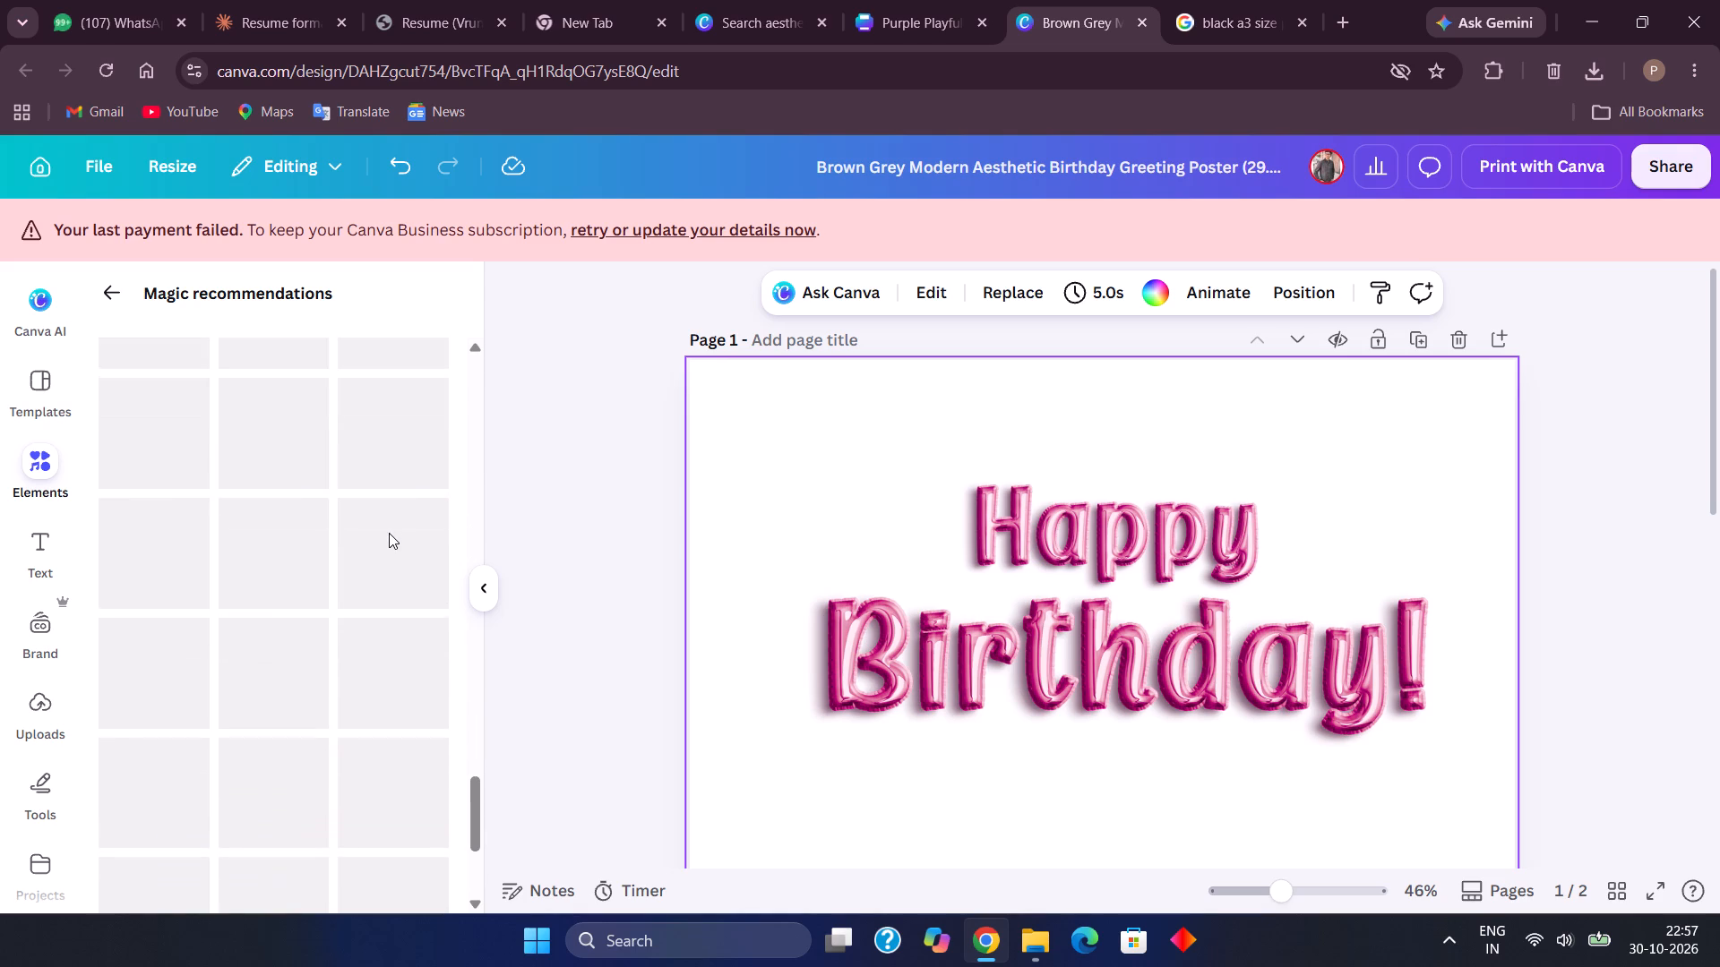
scroll(389, 533, down, 3)
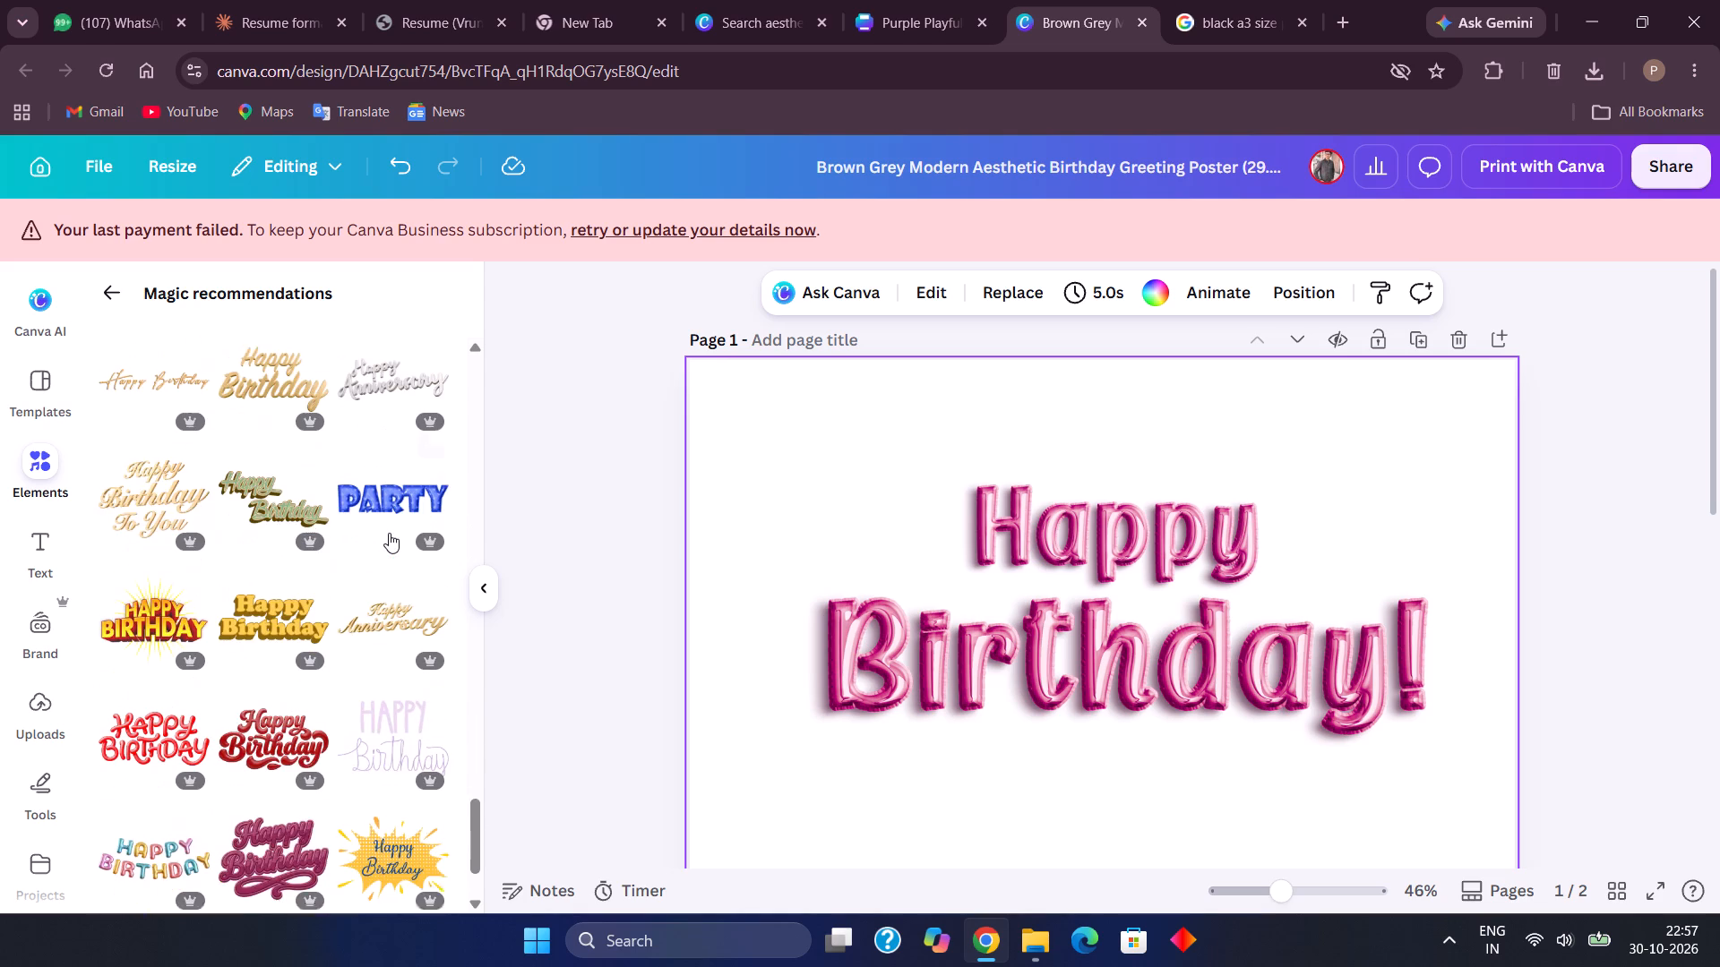
scroll(389, 533, down, 1)
scroll(389, 533, up, 5)
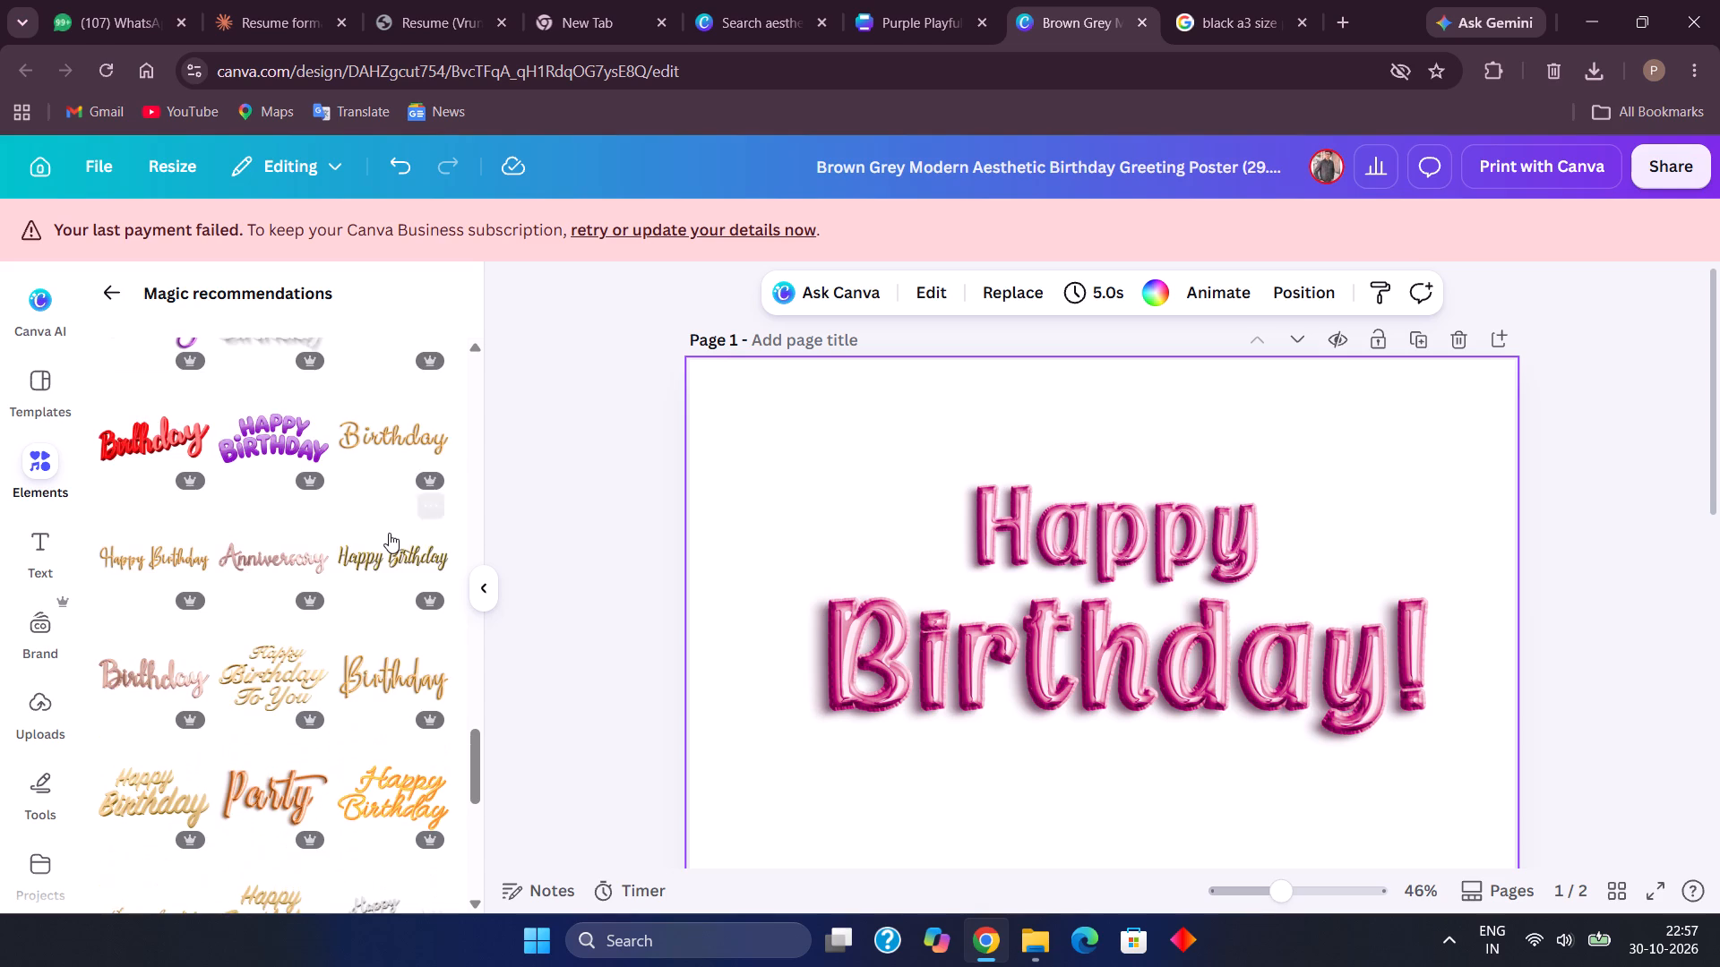
scroll(389, 533, up, 1)
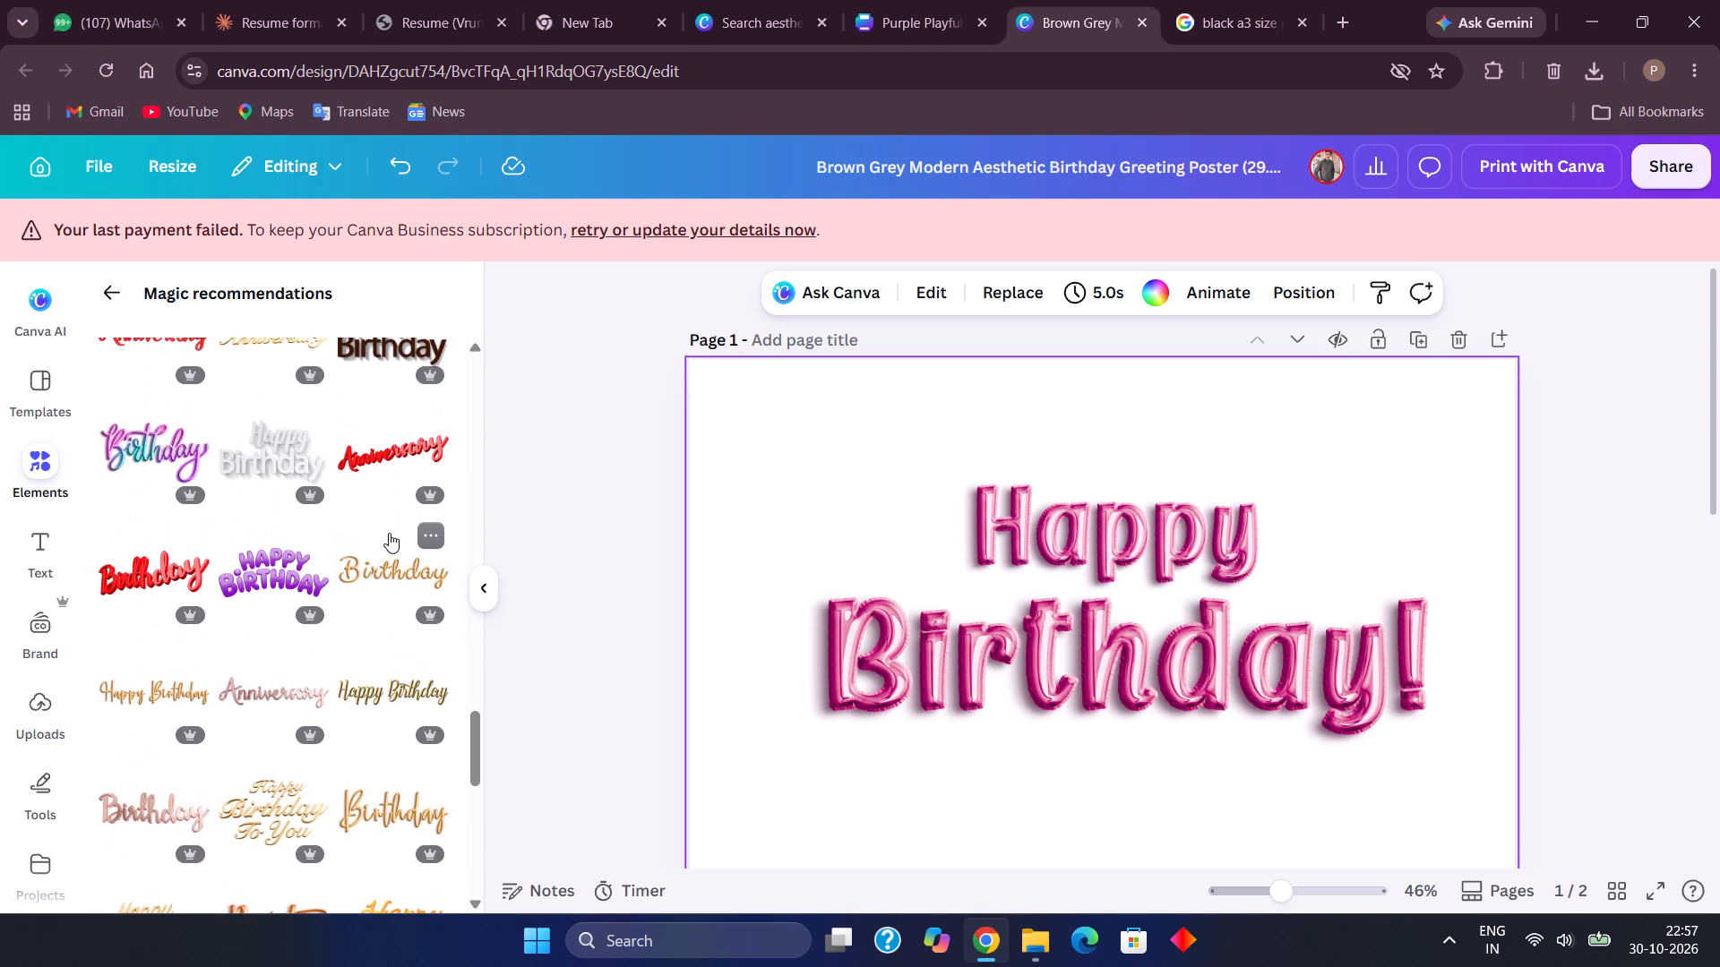
scroll(389, 533, down, 6)
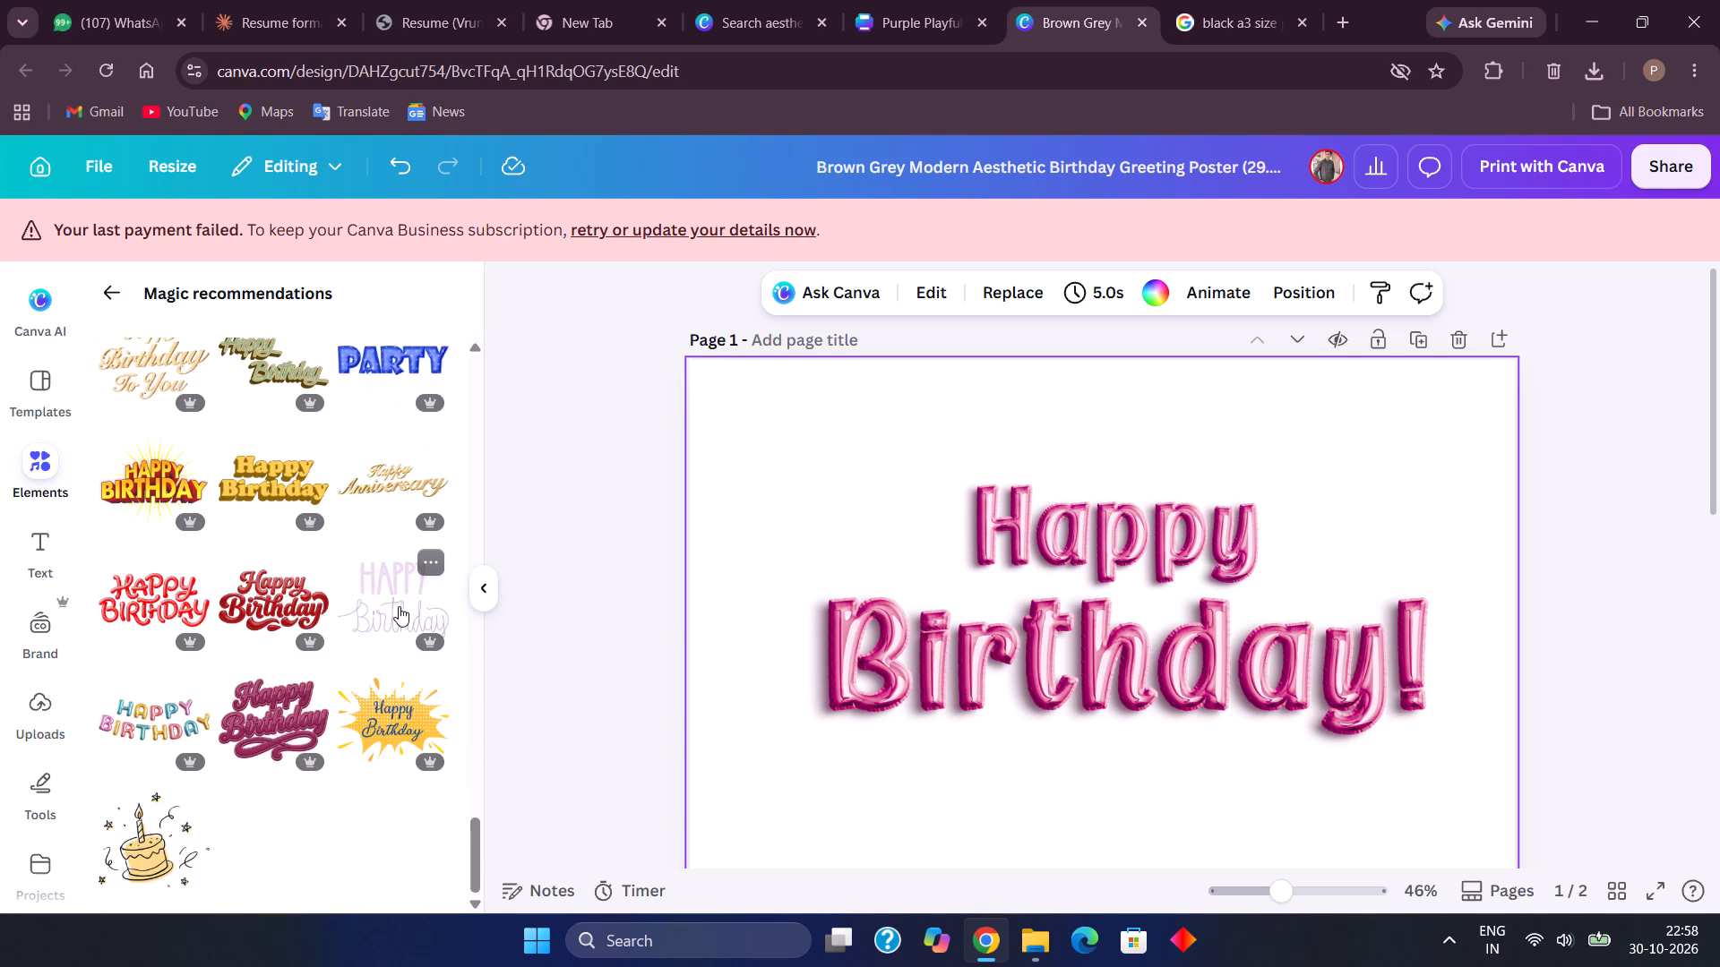
scroll(399, 606, down, 3)
scroll(290, 558, up, 2)
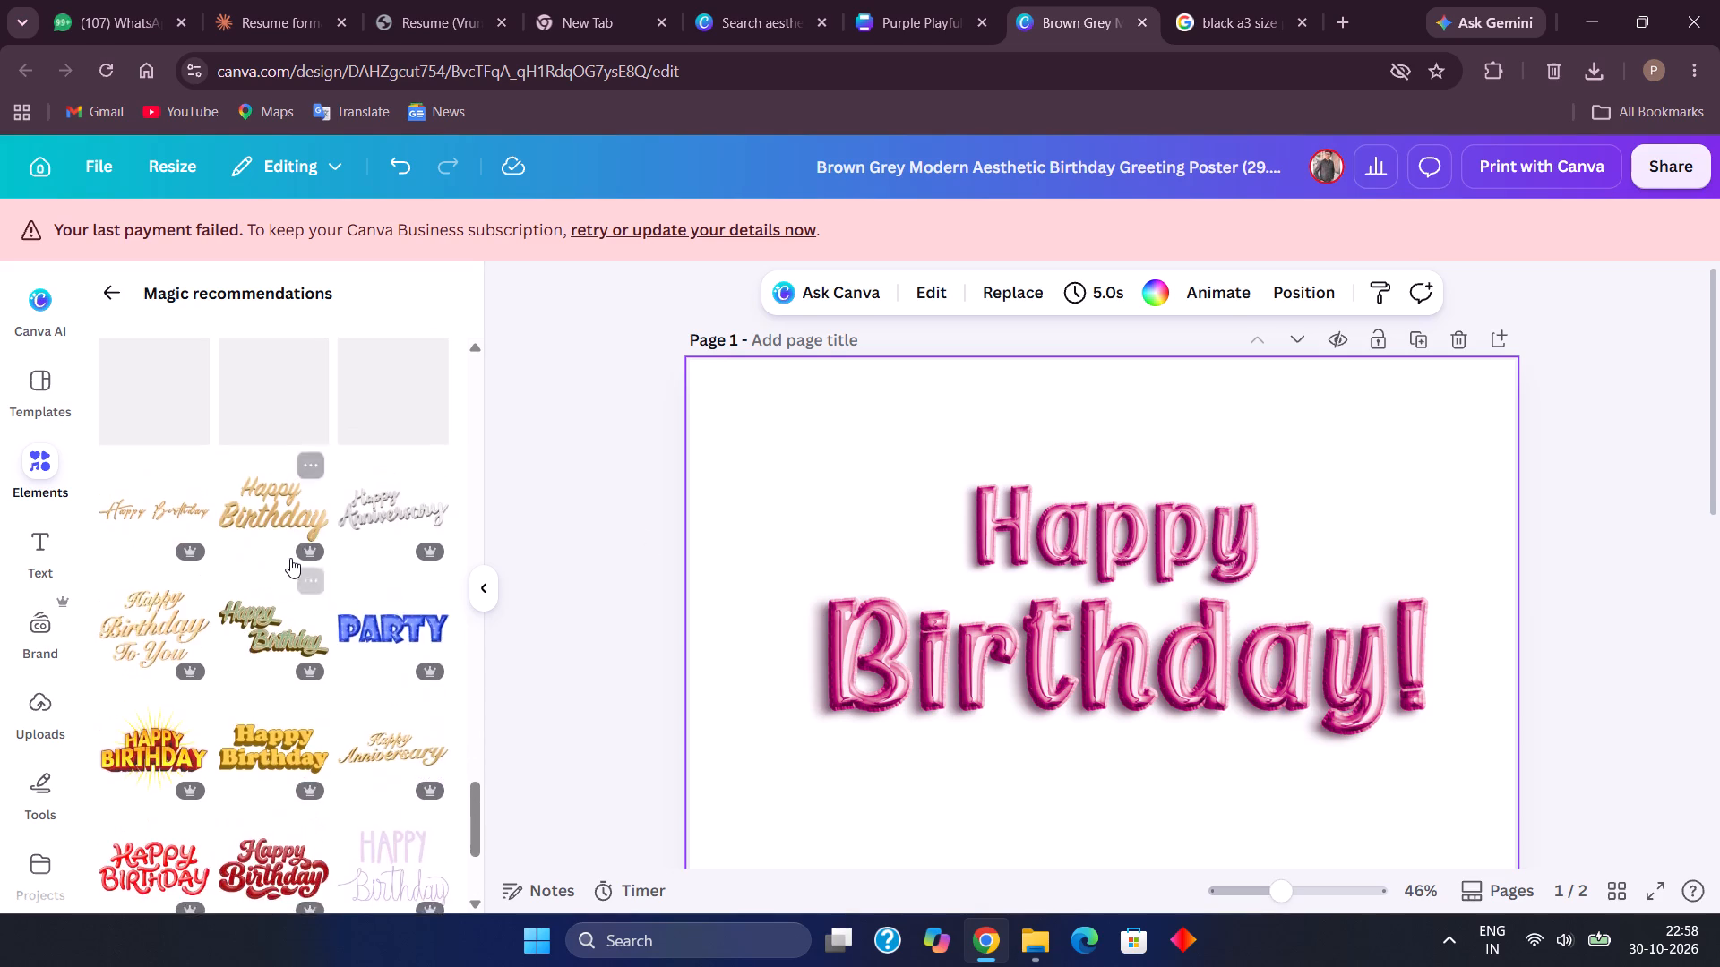
scroll(290, 558, up, 2)
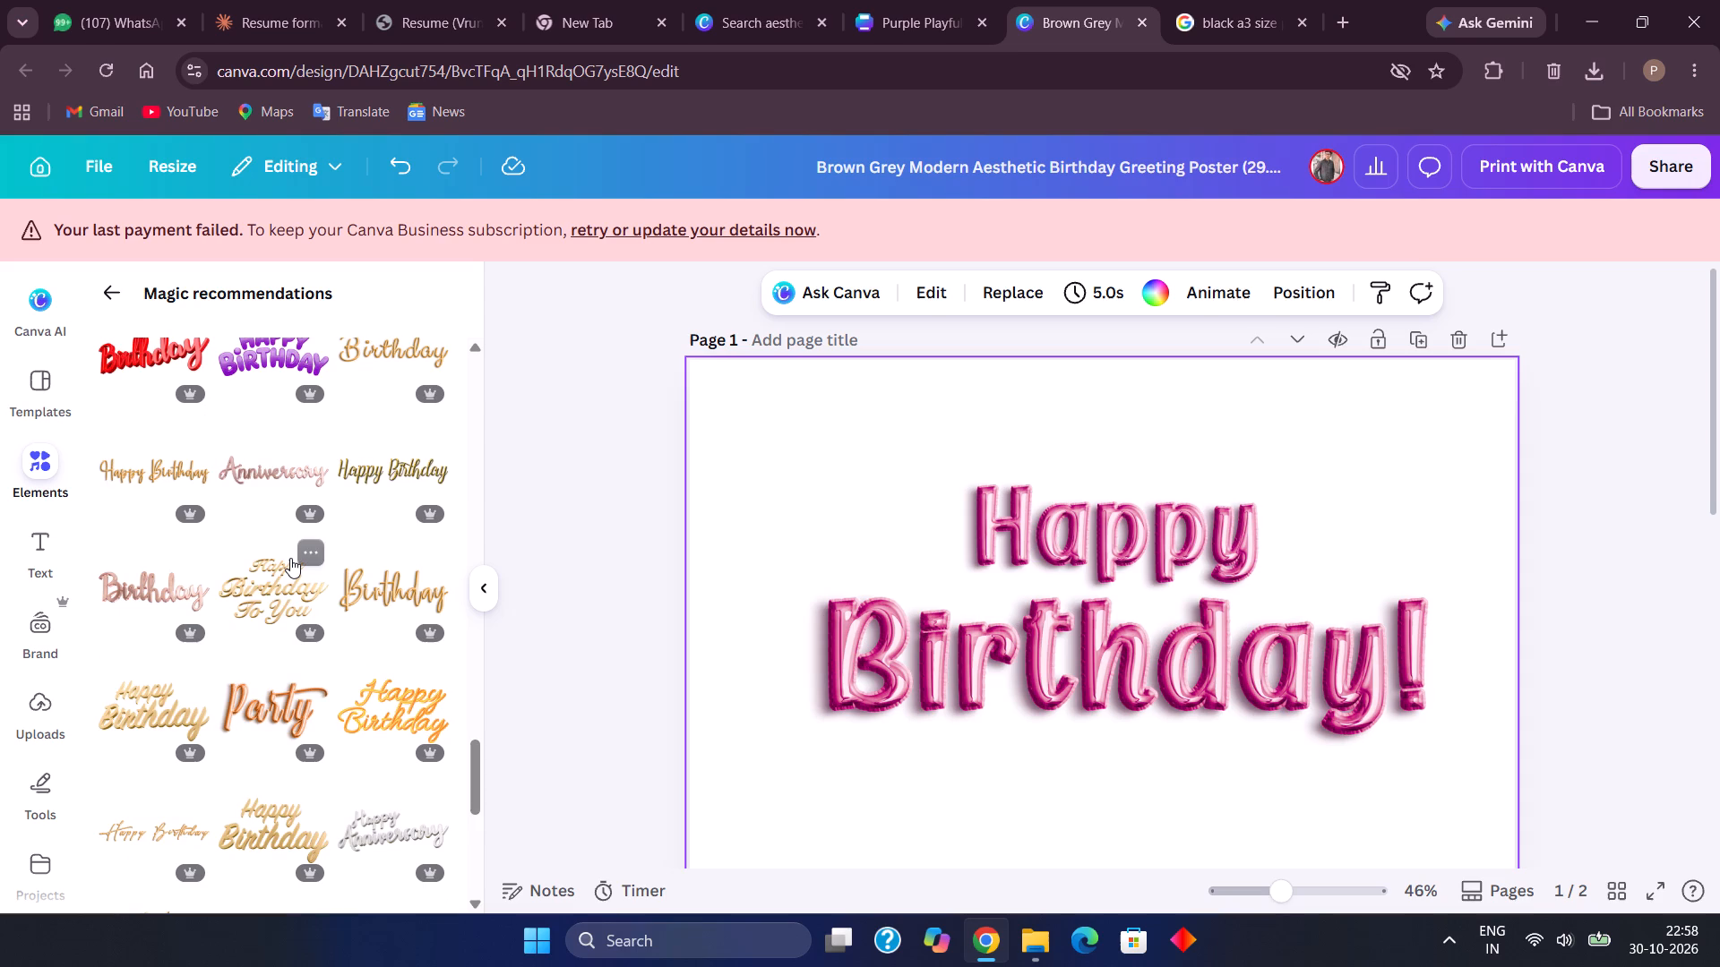
scroll(290, 558, up, 11)
scroll(290, 558, up, 14)
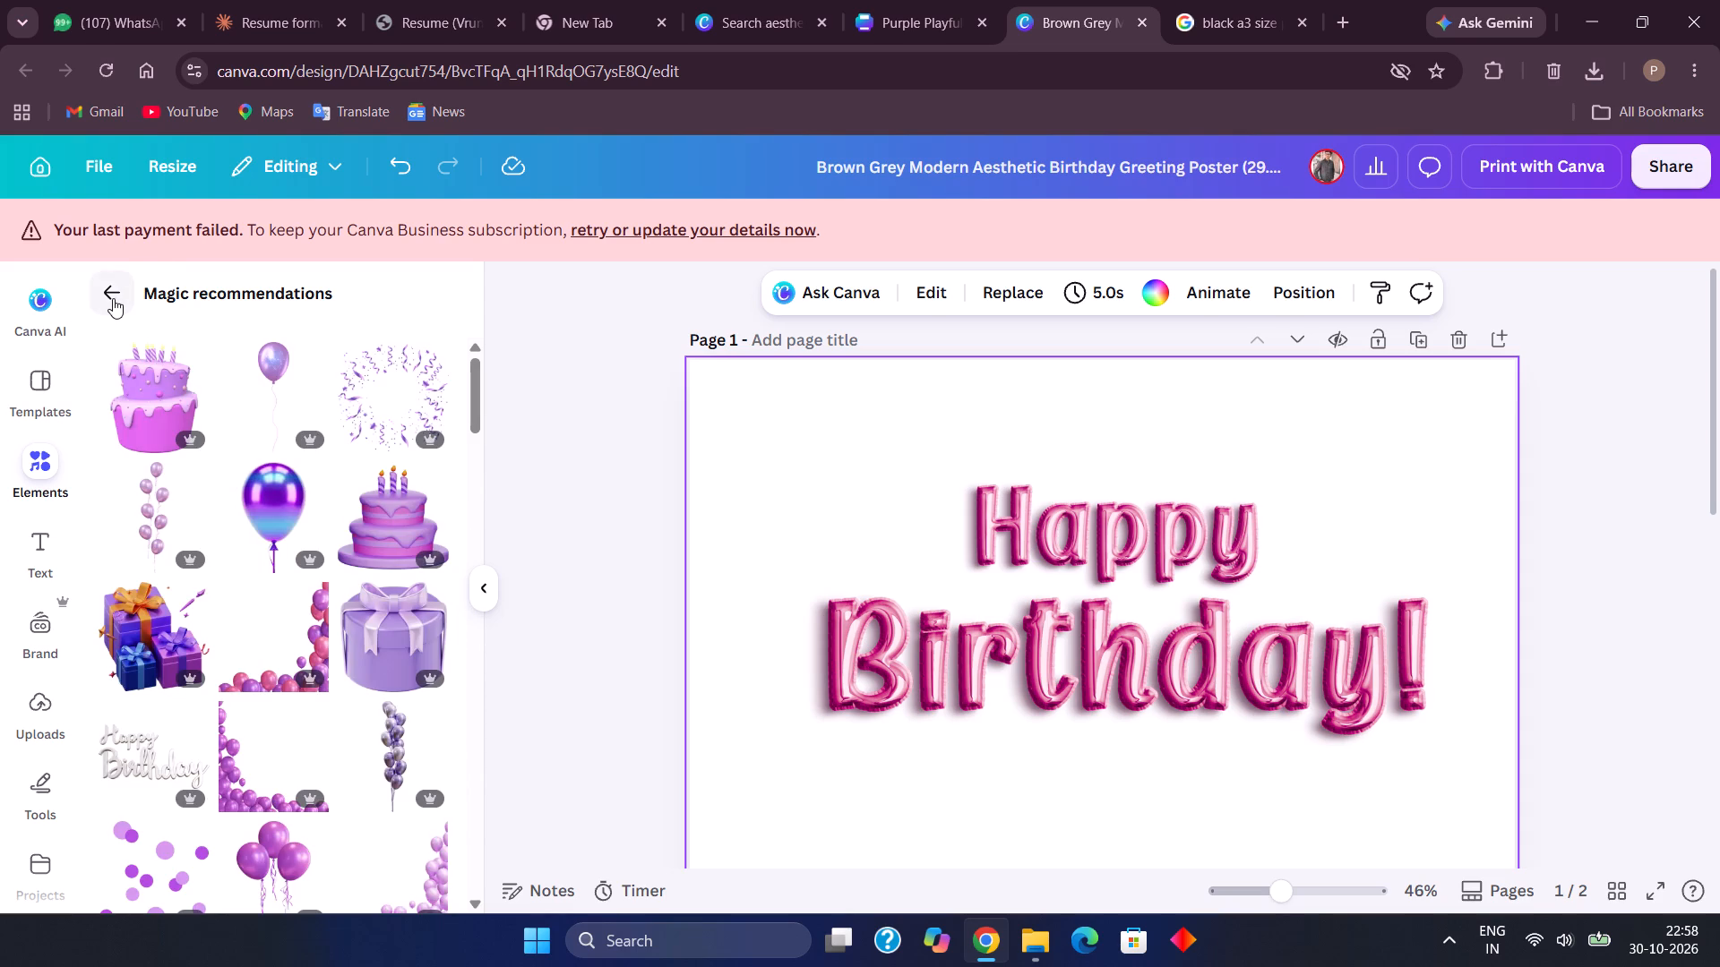
click(113, 298)
Browse the Grids category of elements for a photo layout suitable for the poster.
scroll(349, 595, down, 2)
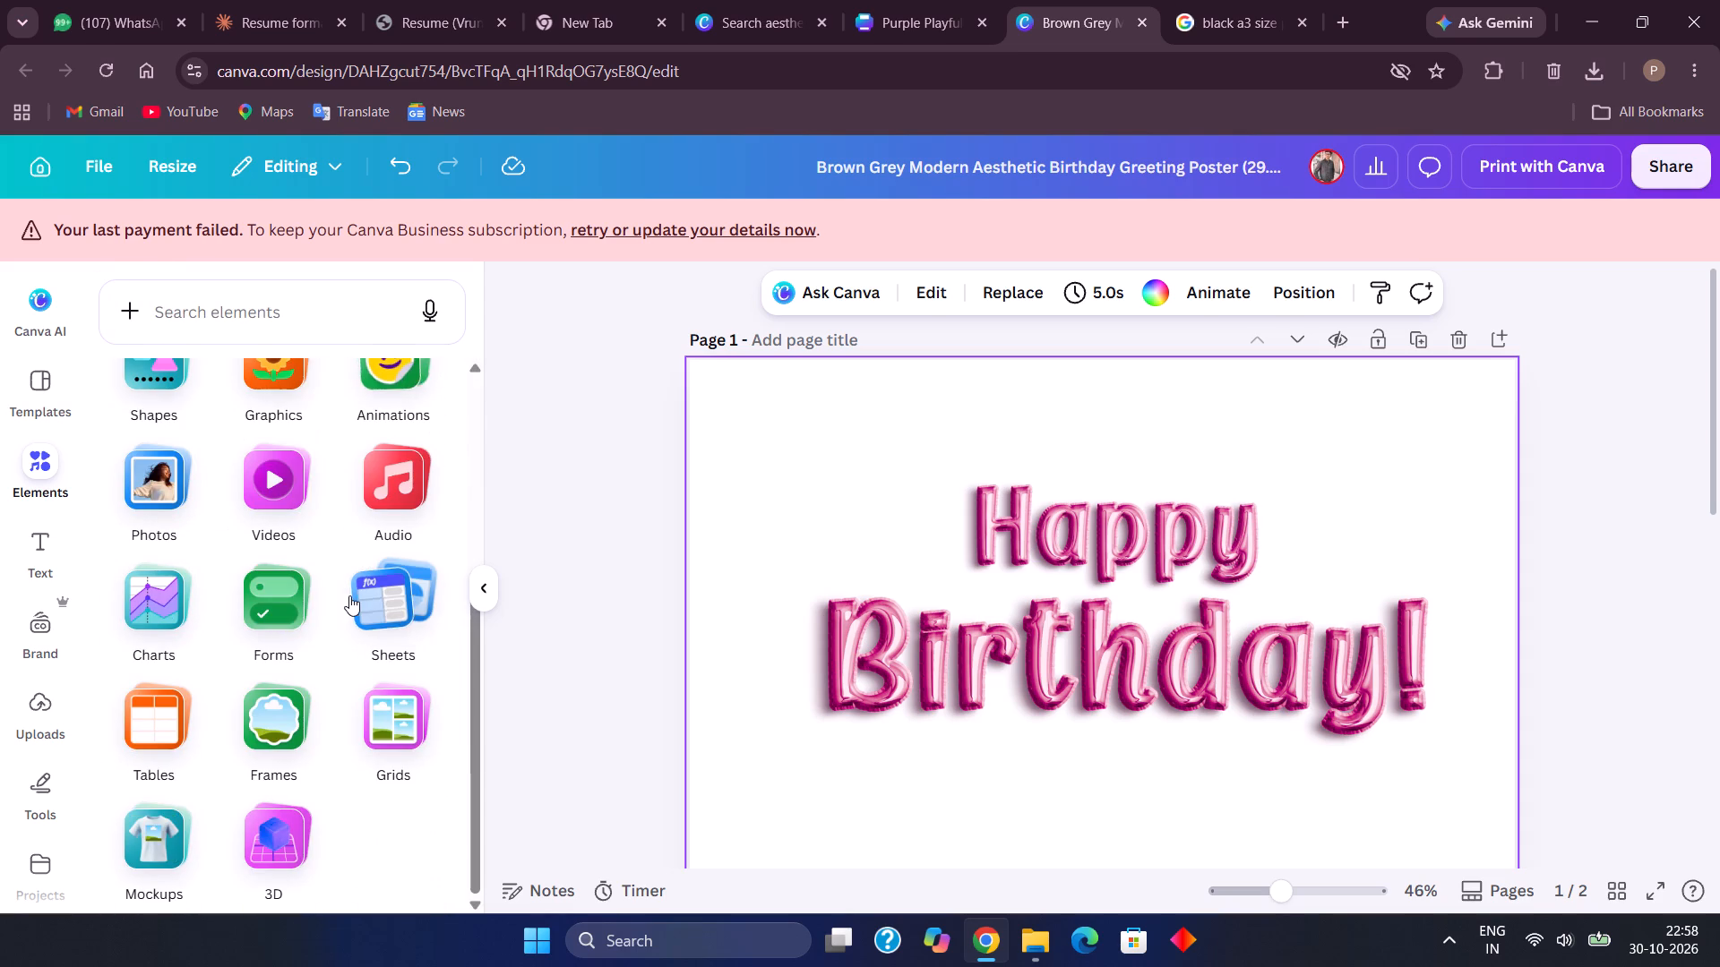
scroll(349, 595, down, 2)
scroll(349, 595, up, 6)
scroll(349, 595, down, 7)
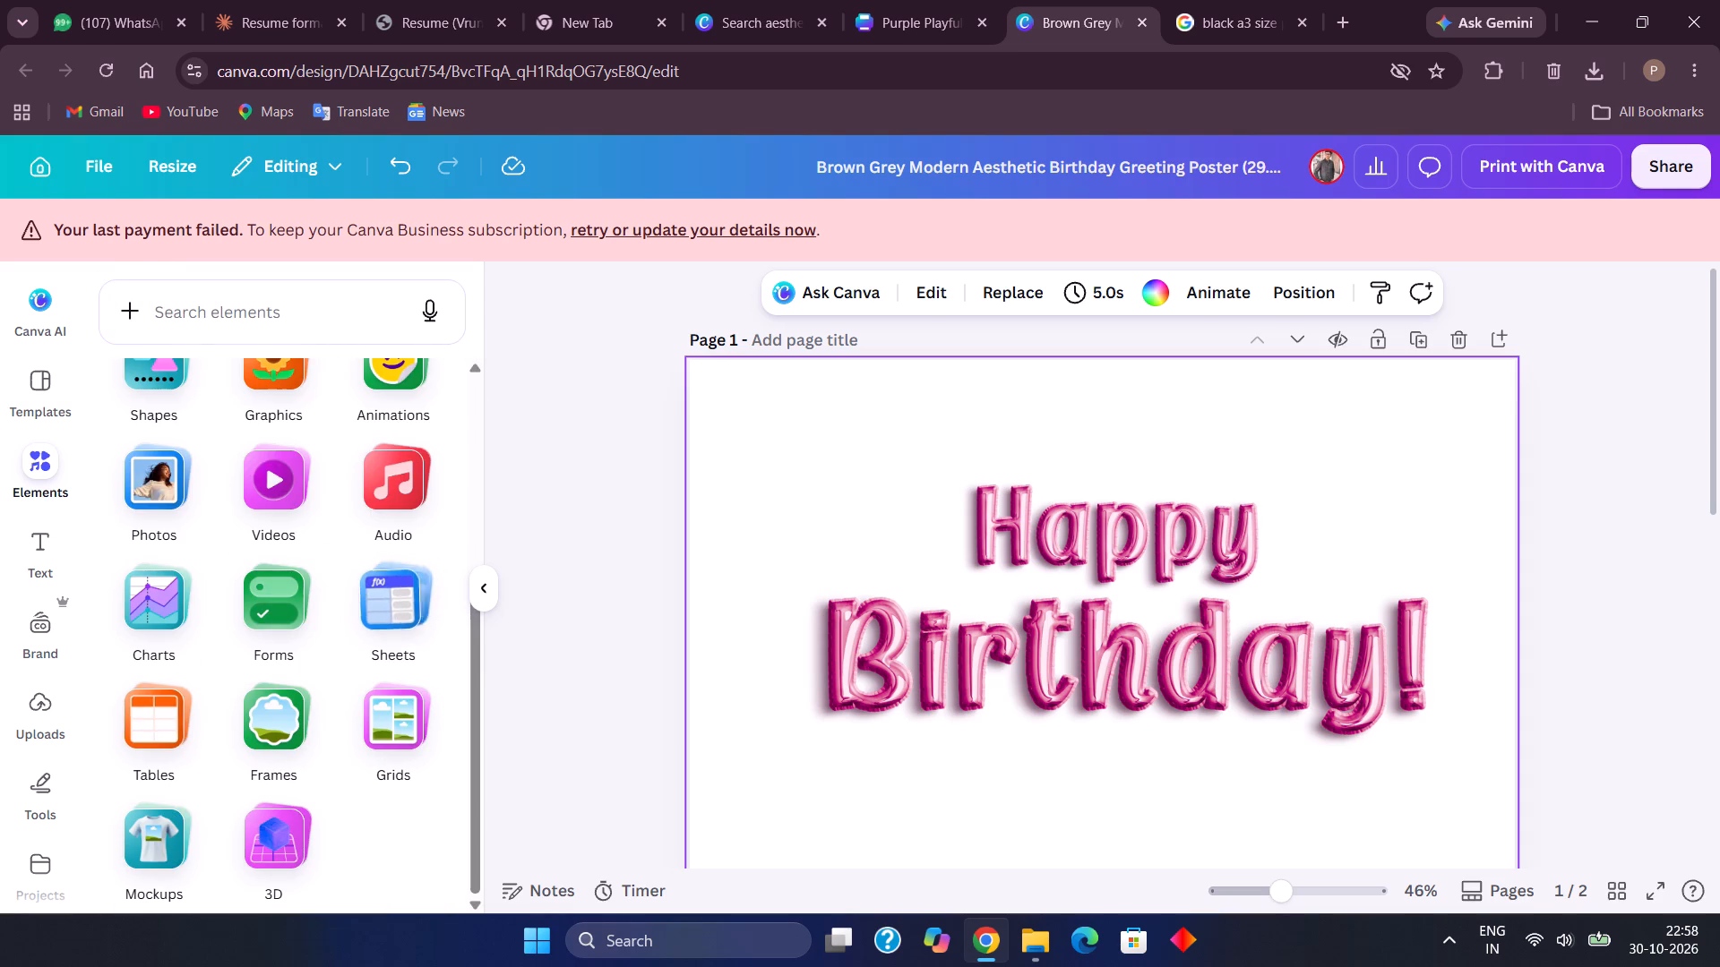
click(374, 724)
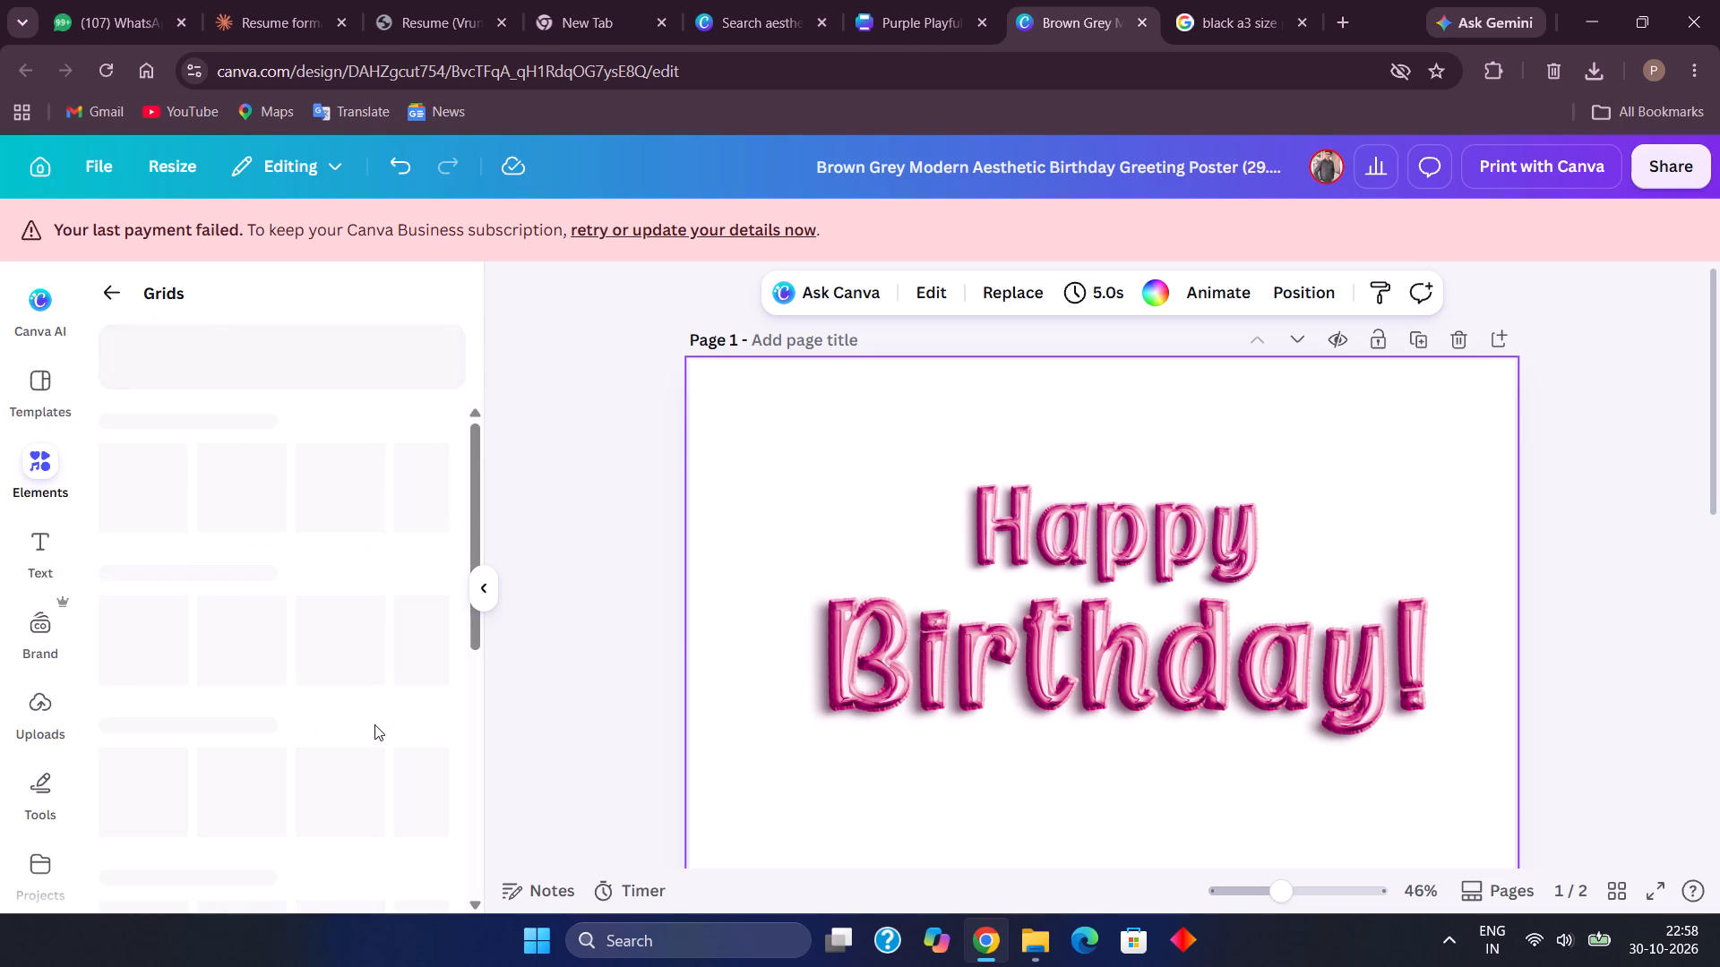
scroll(359, 615, down, 4)
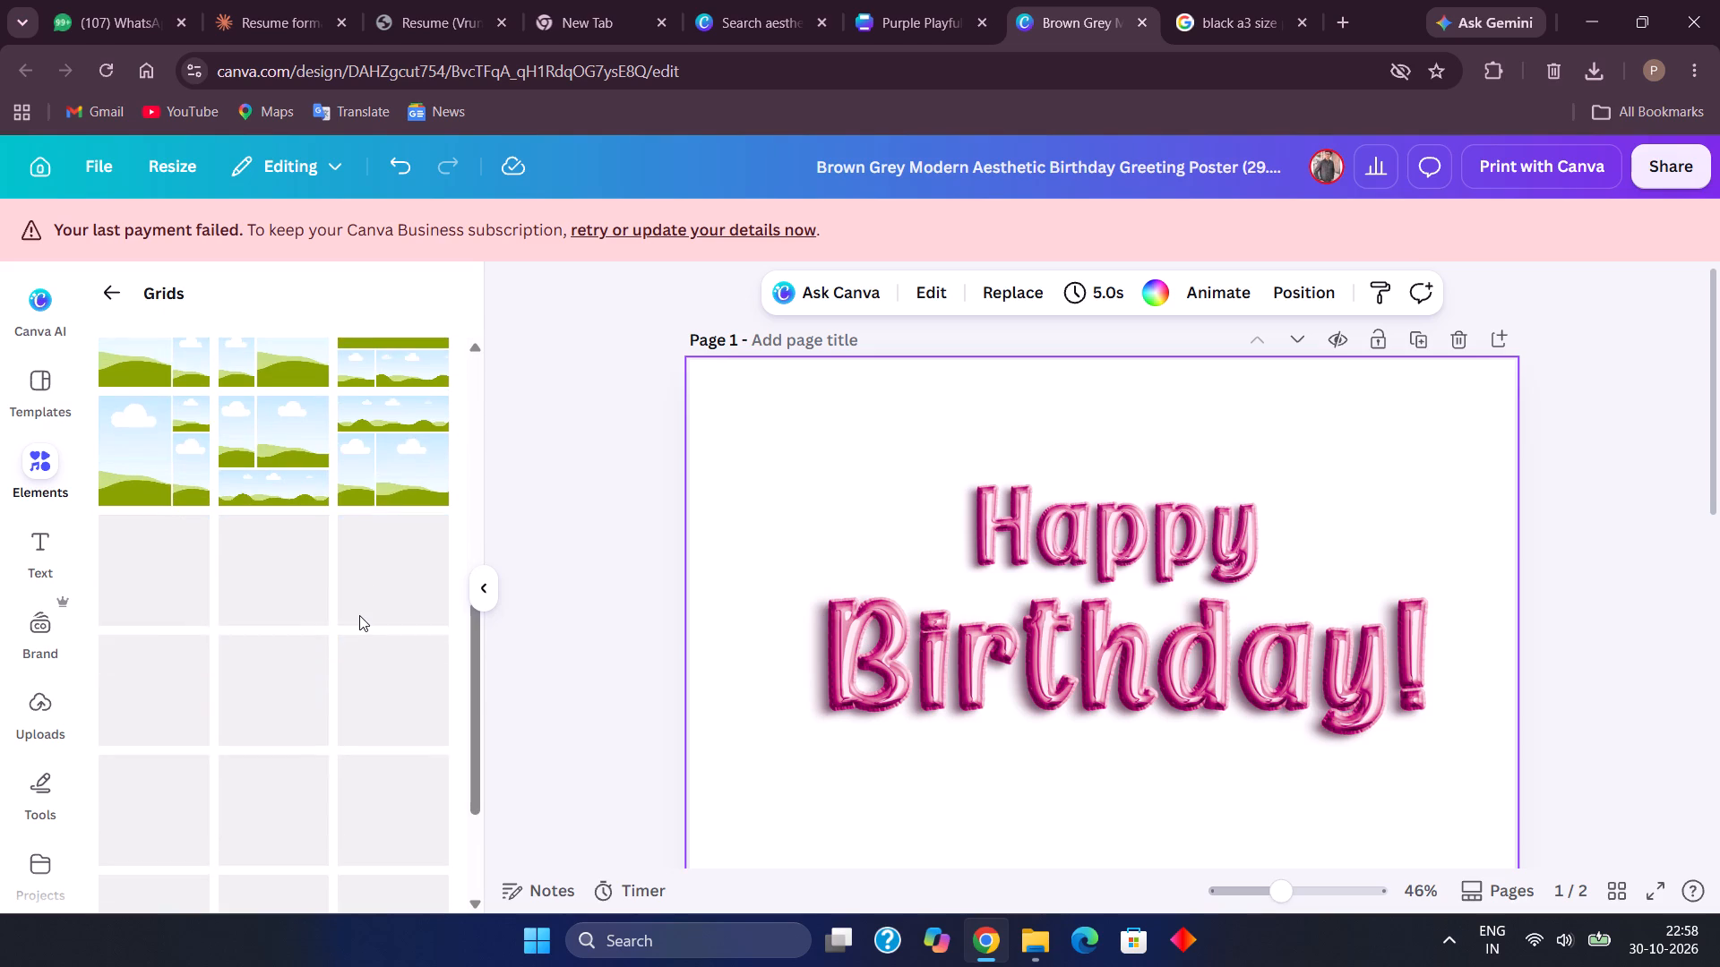
scroll(359, 615, down, 2)
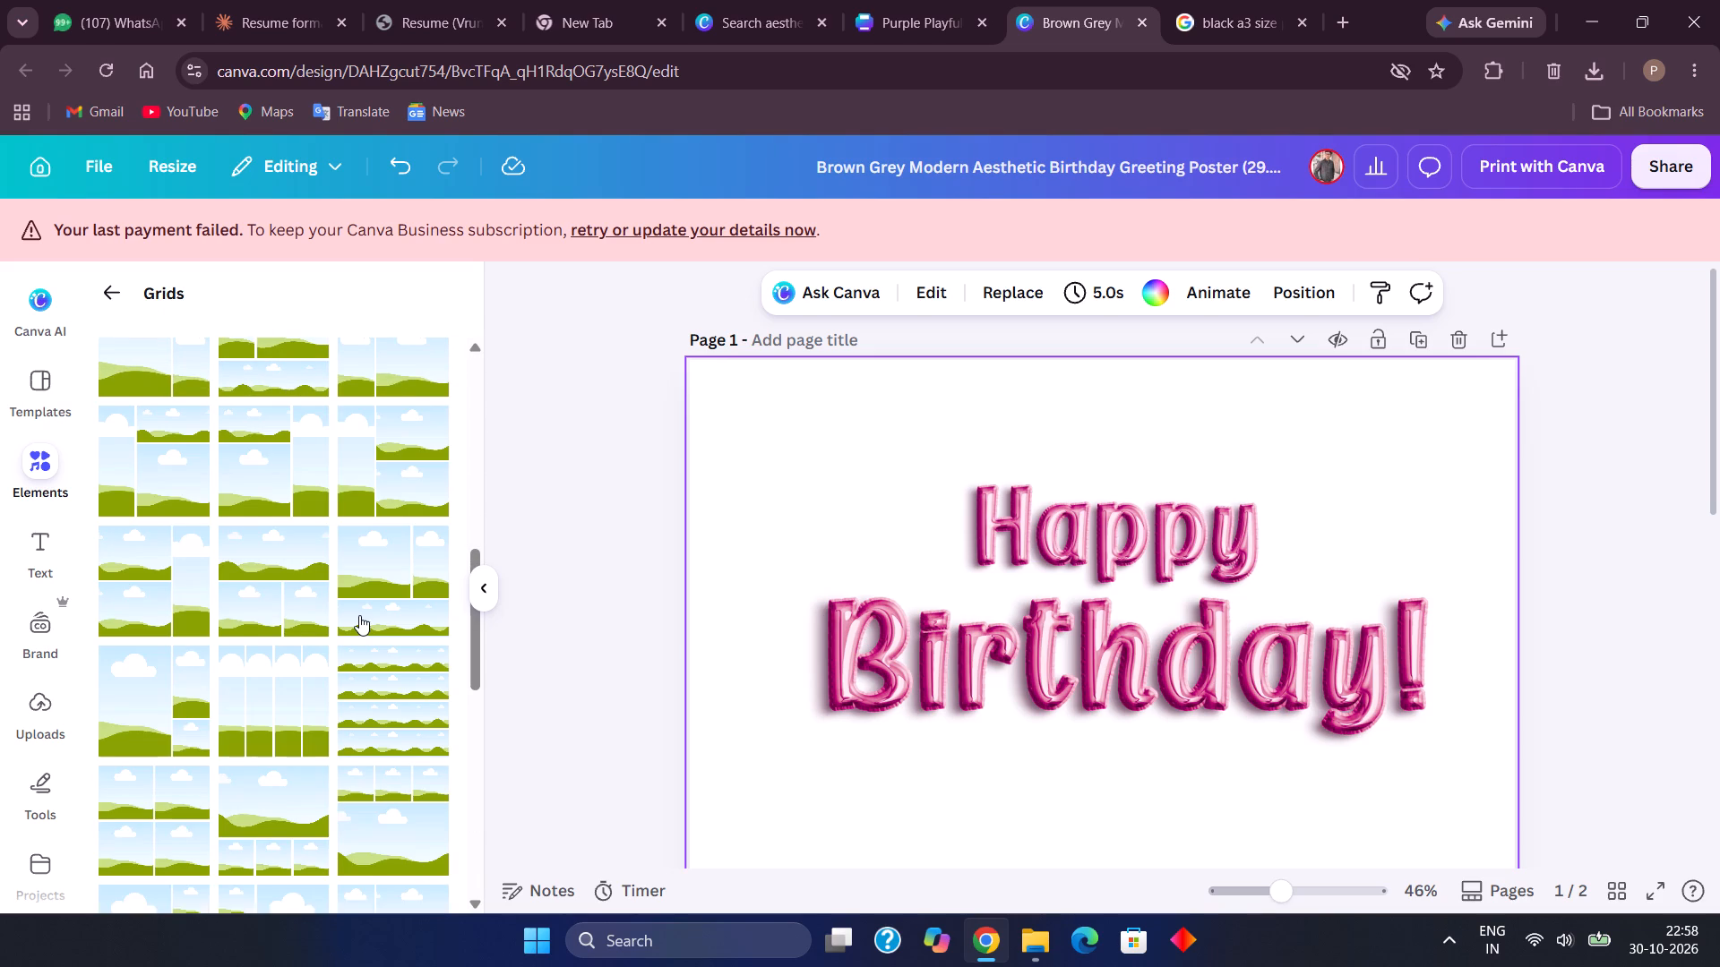
scroll(359, 615, down, 6)
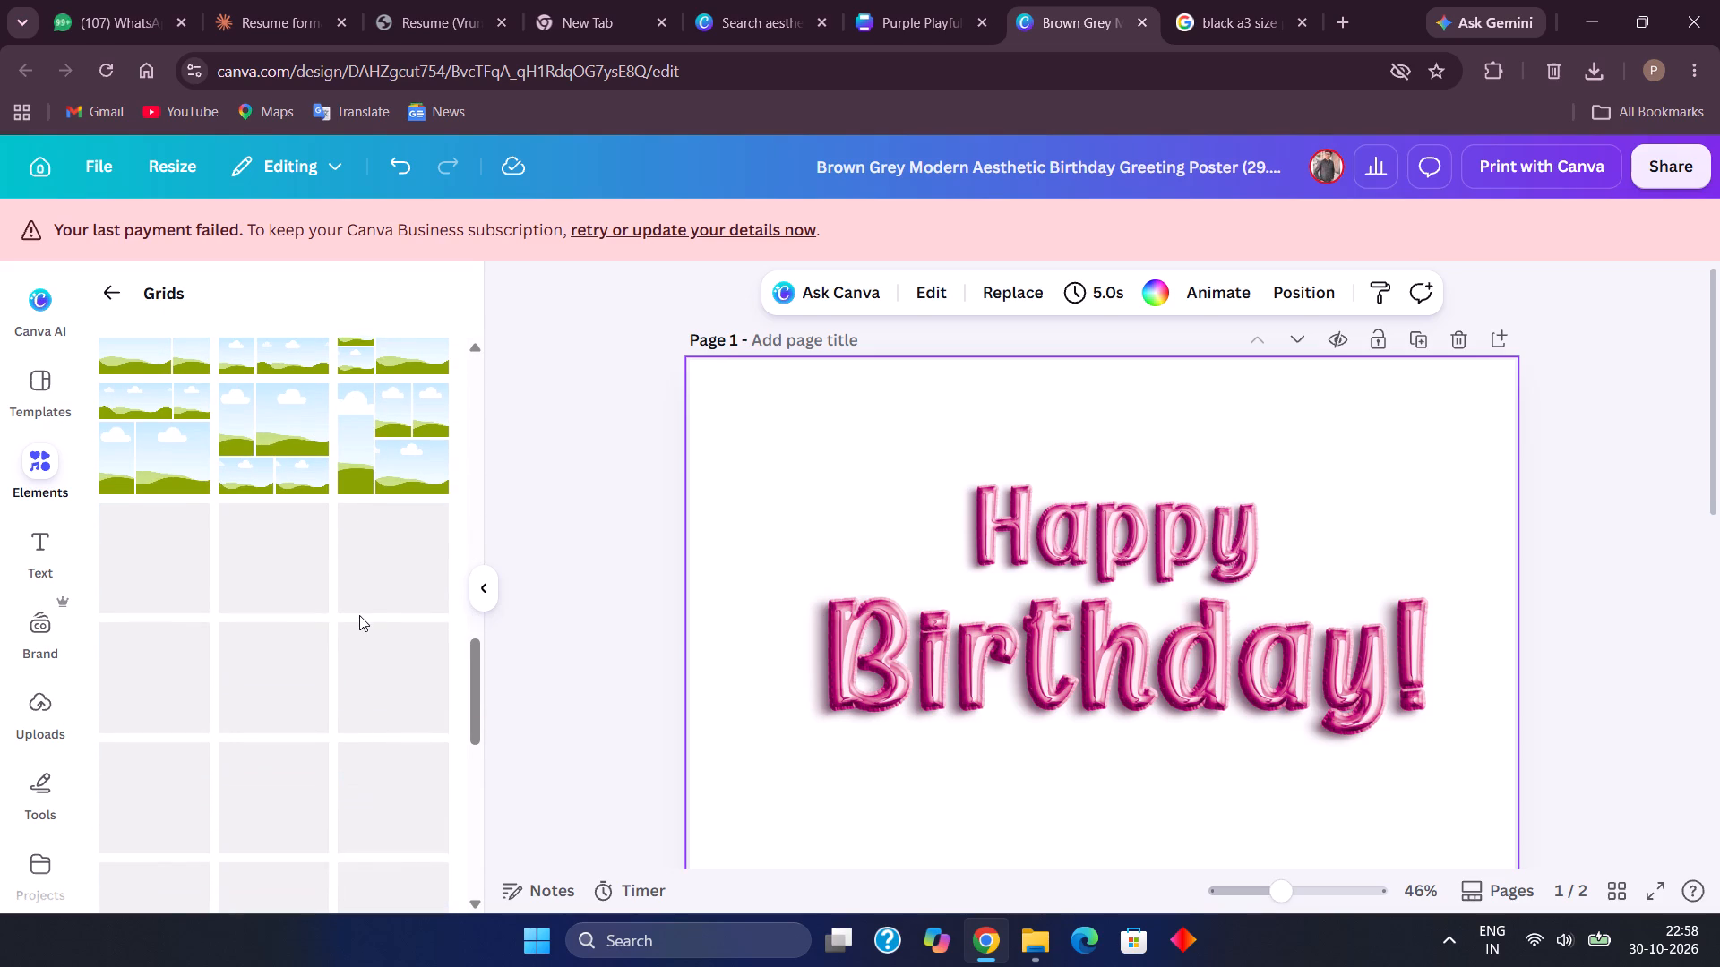
scroll(359, 615, down, 5)
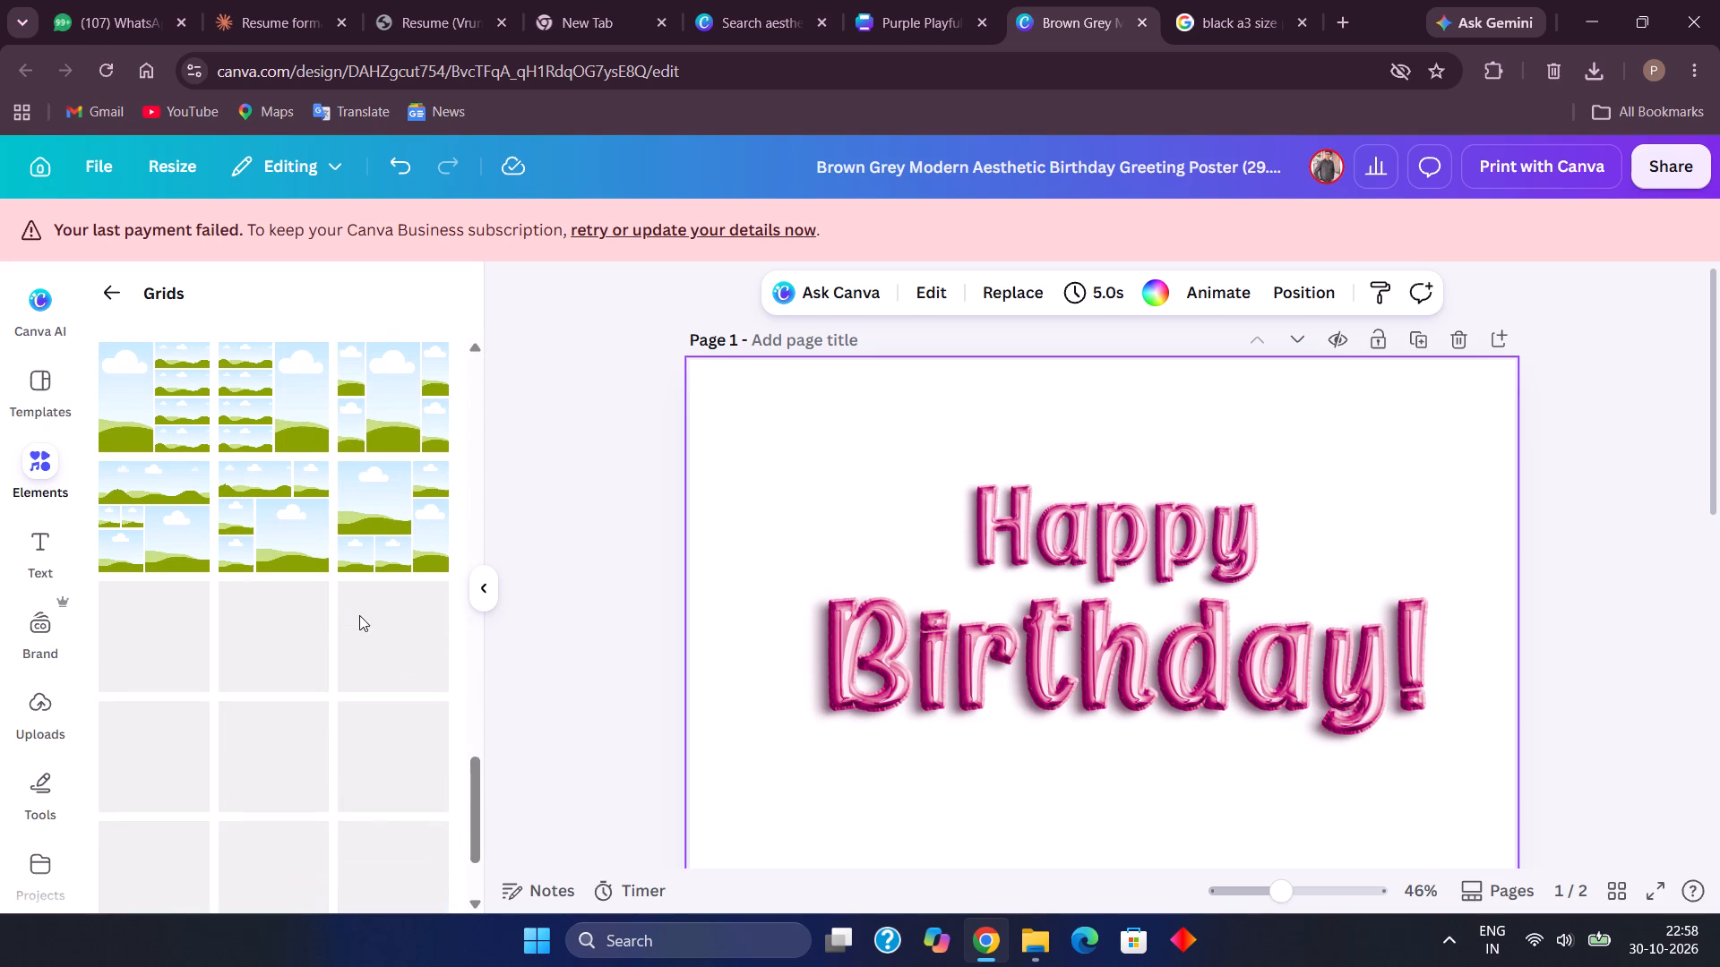
scroll(359, 615, down, 5)
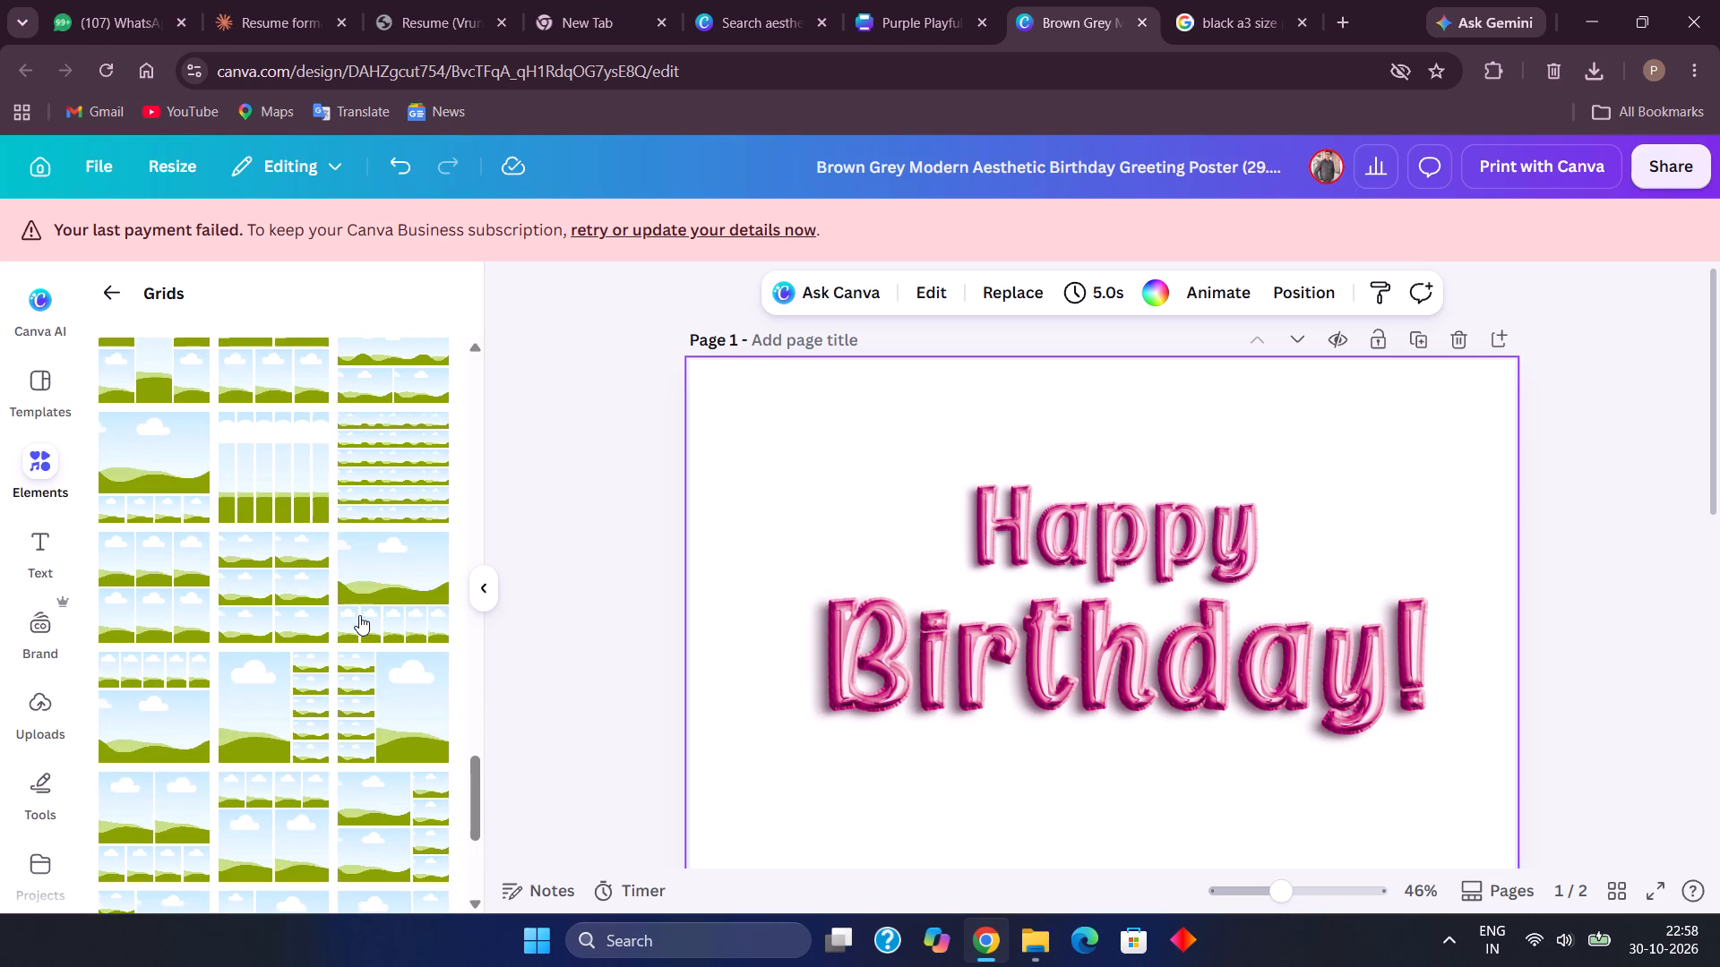
scroll(359, 615, down, 6)
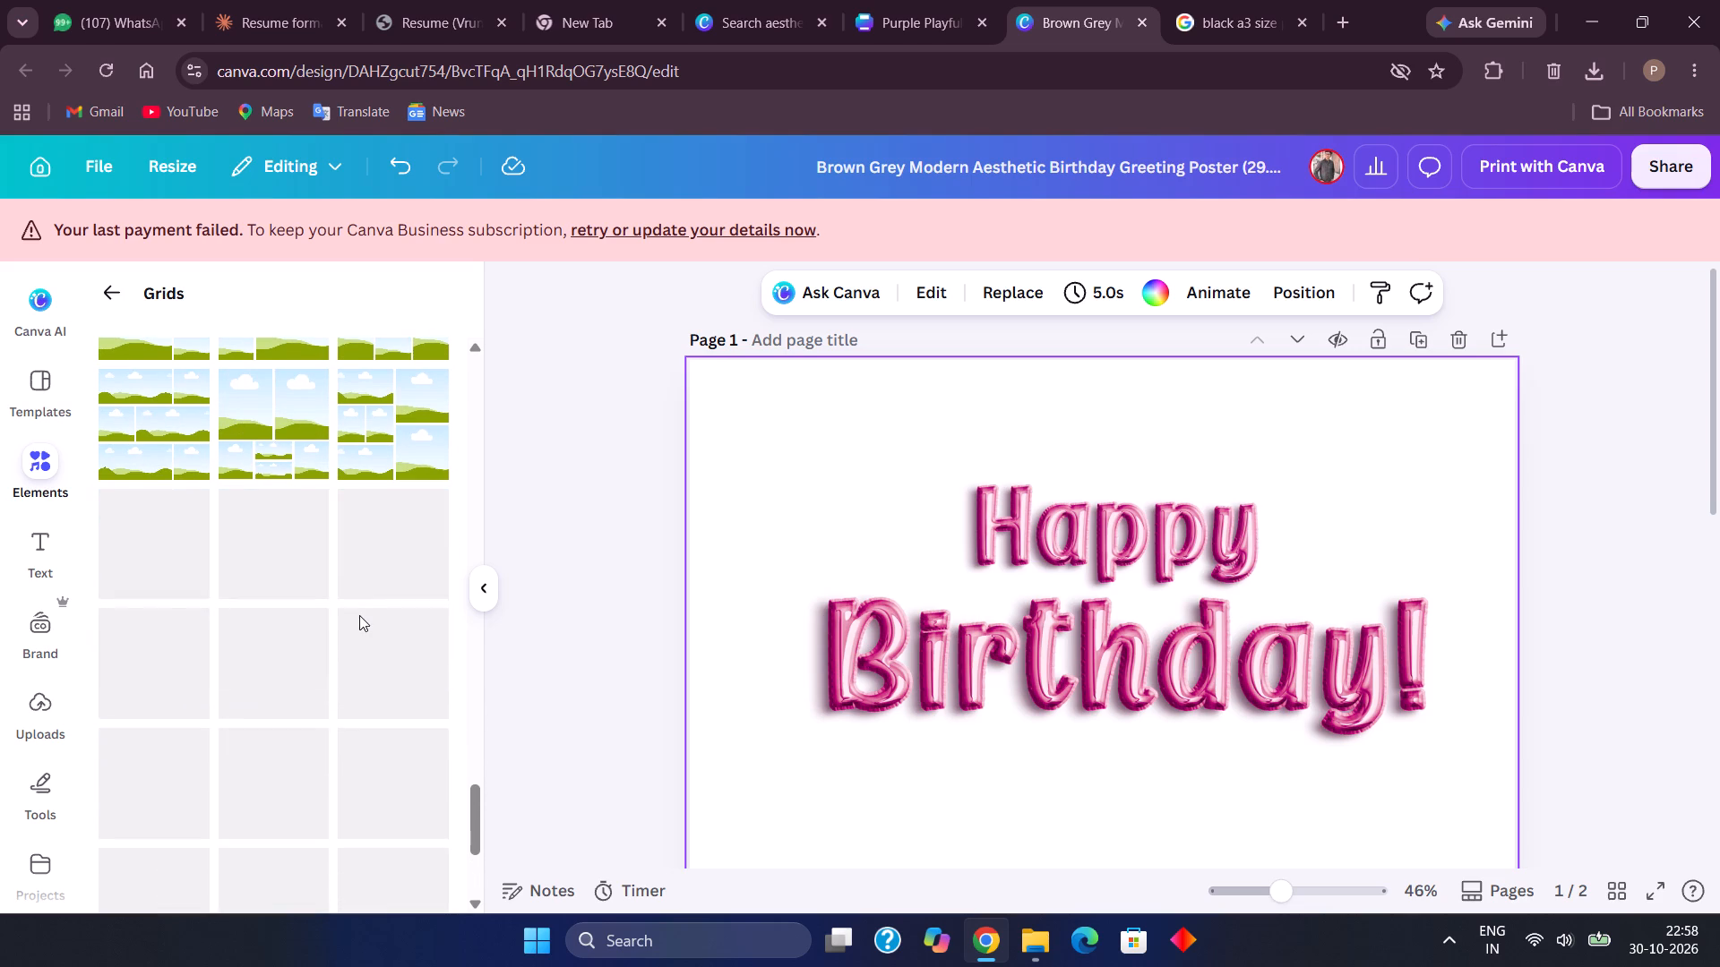
scroll(359, 615, down, 3)
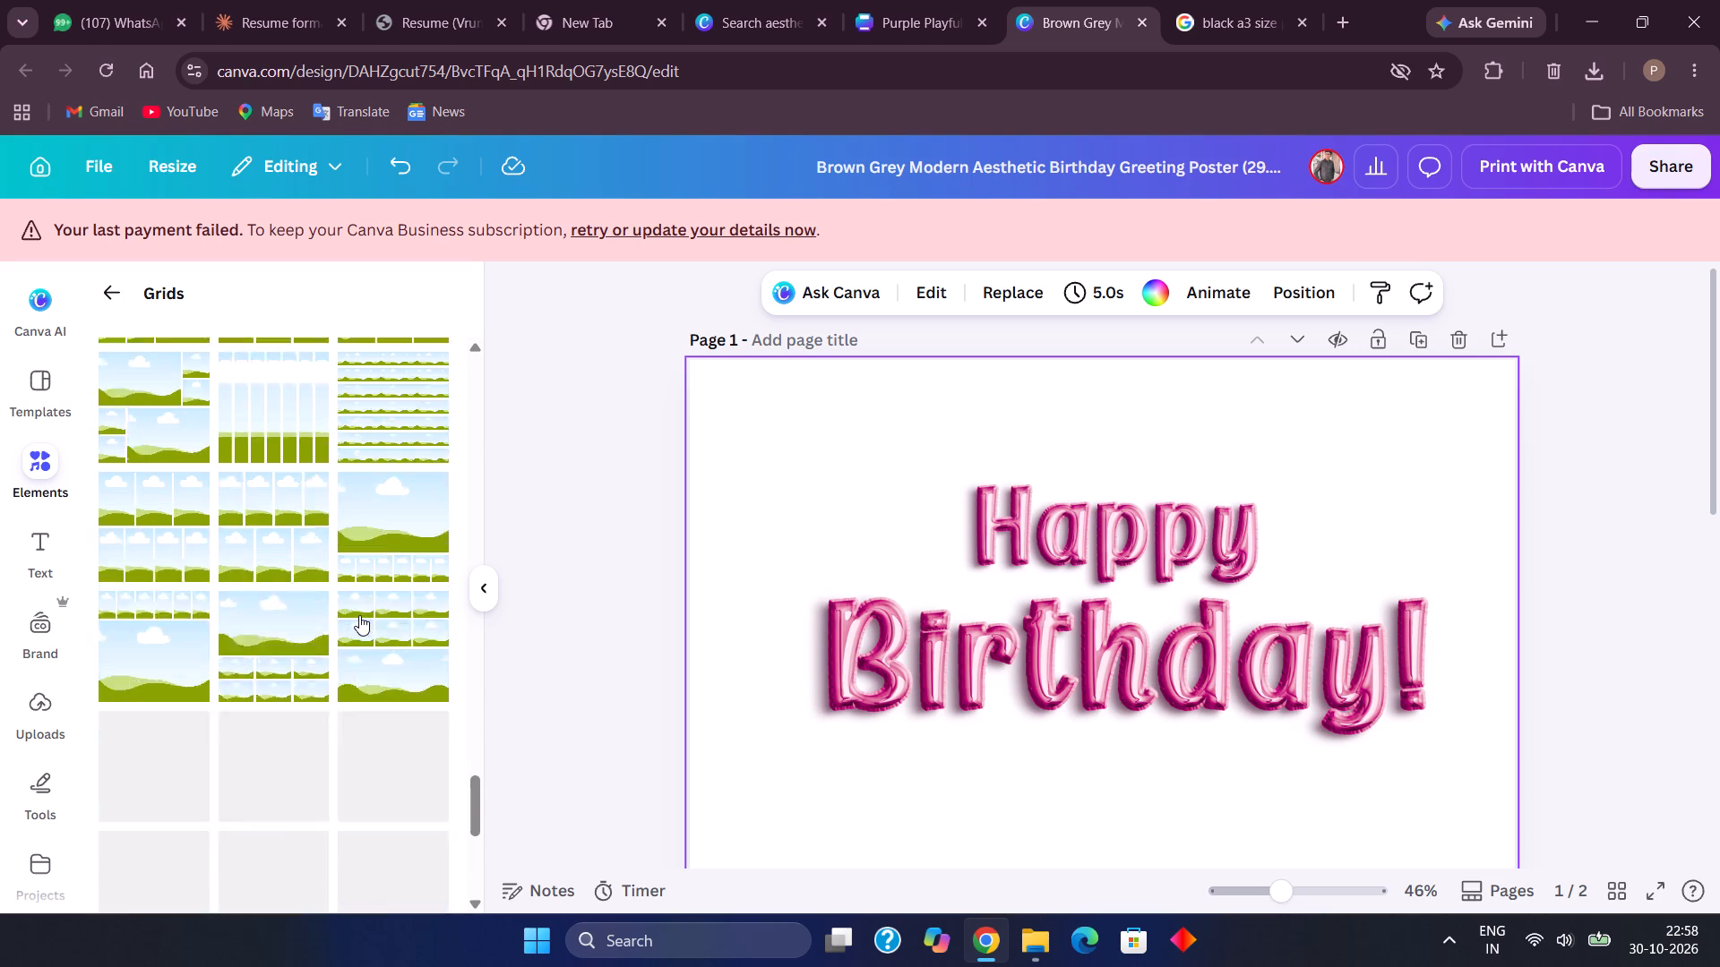
scroll(359, 615, down, 5)
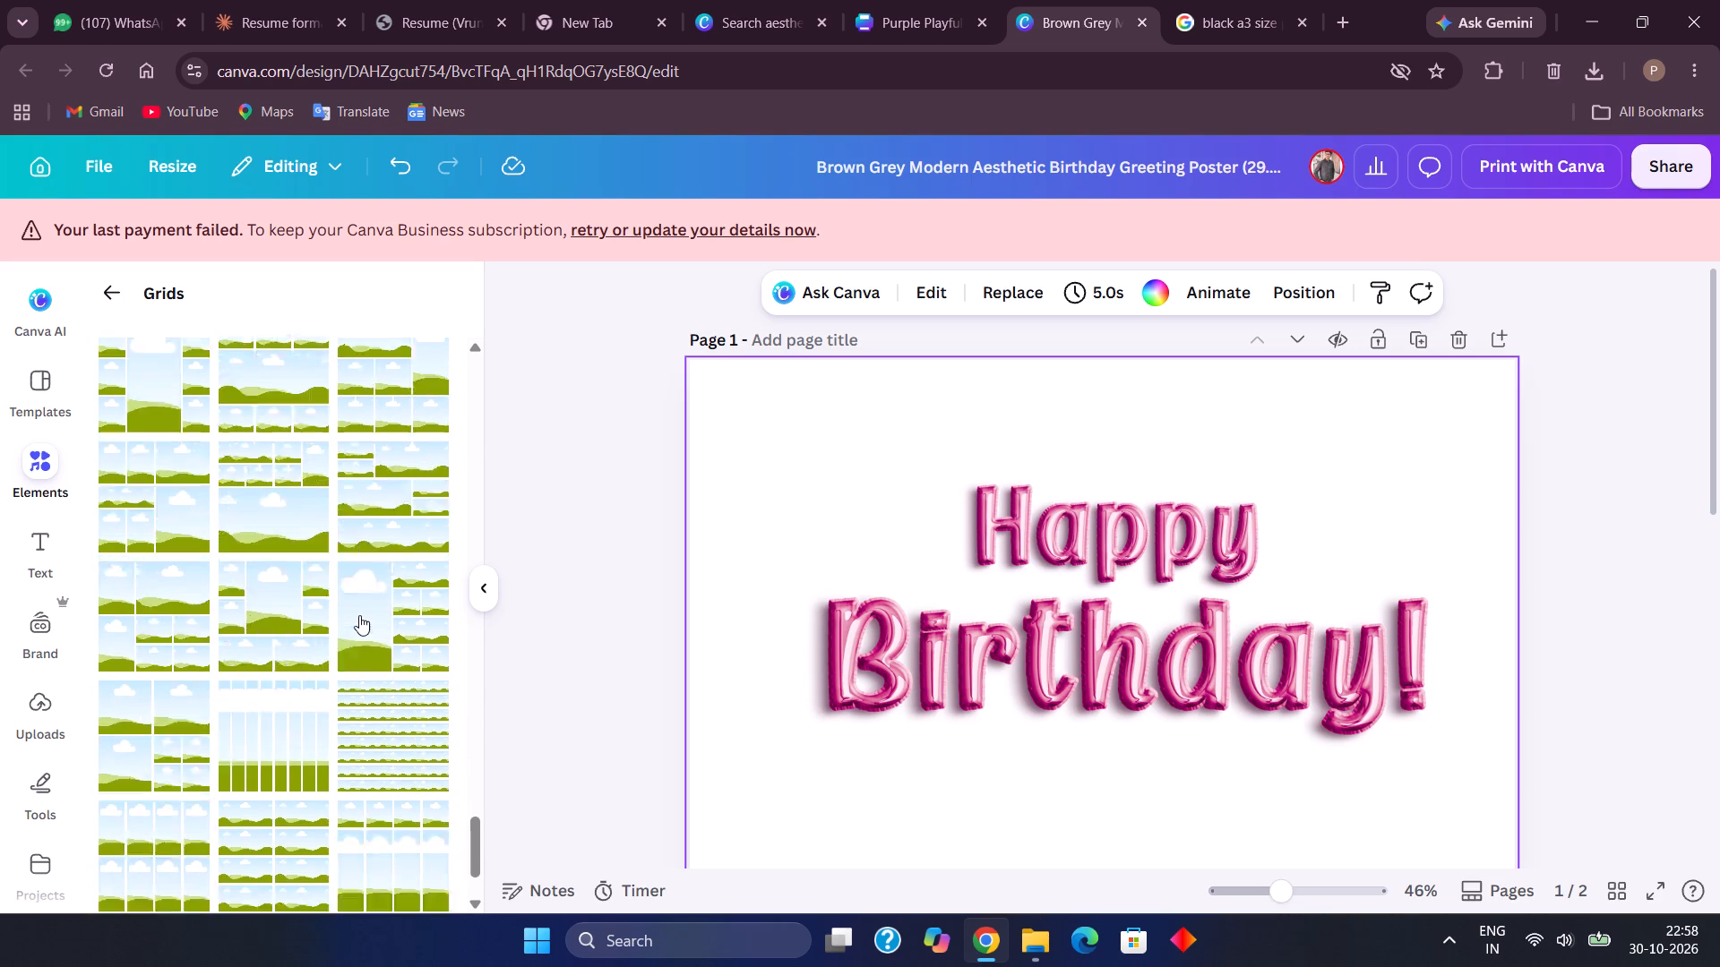
scroll(359, 615, down, 6)
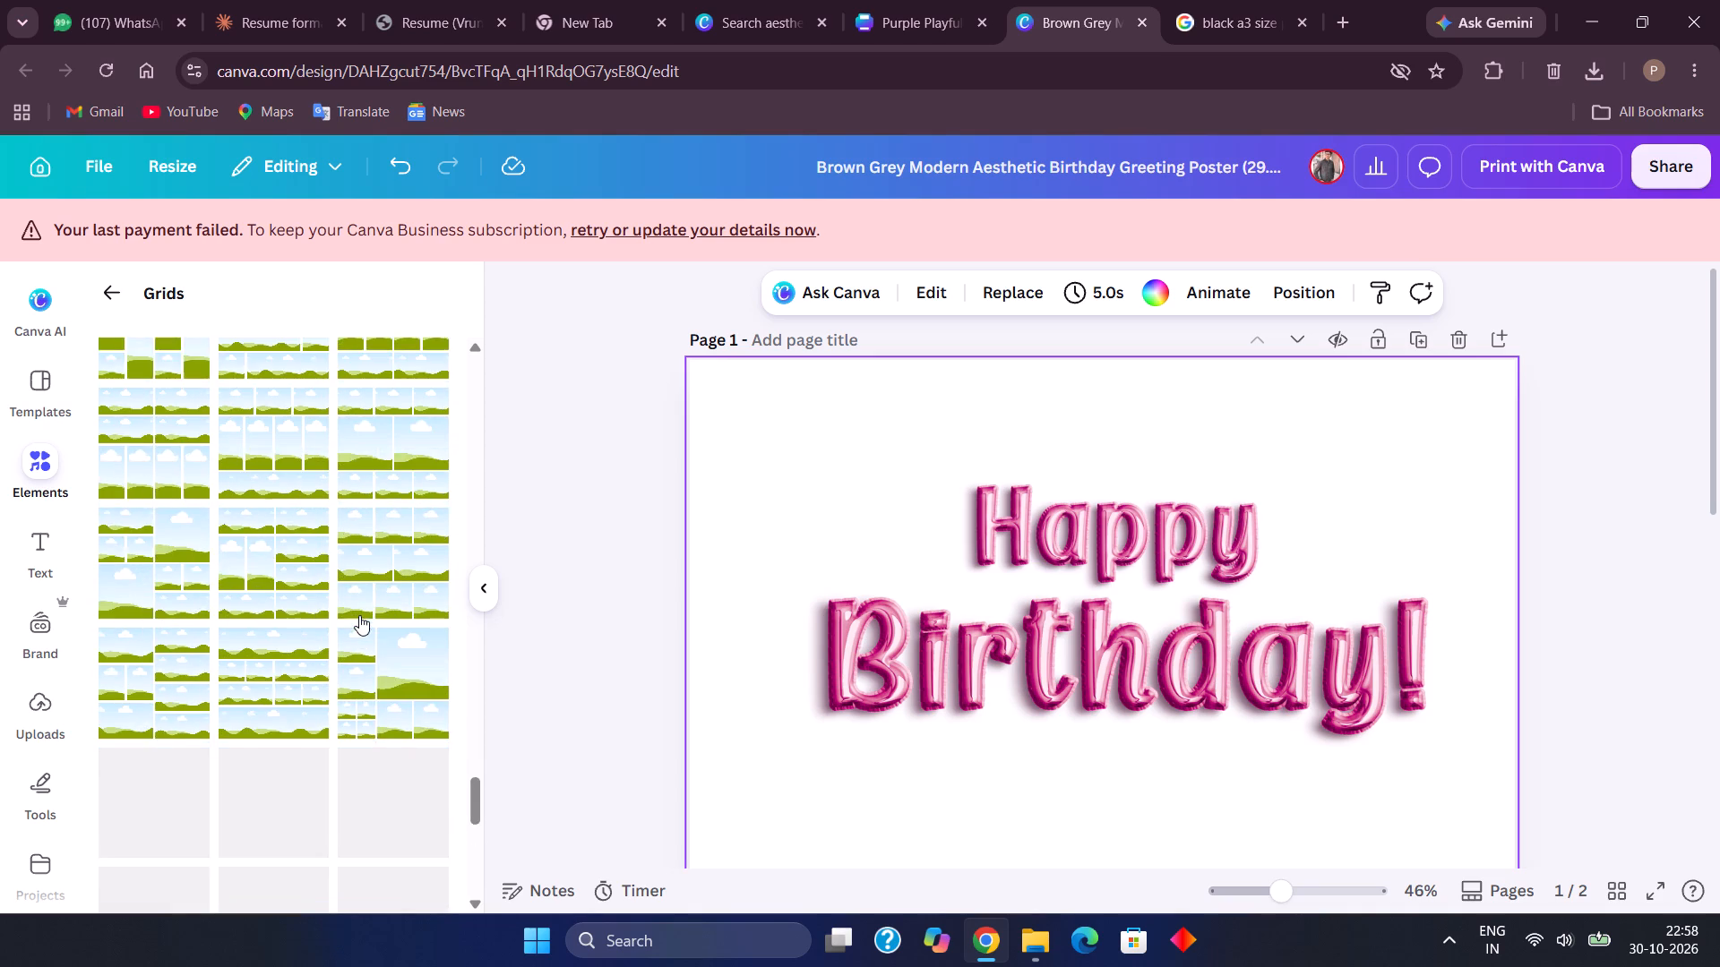
scroll(359, 615, down, 7)
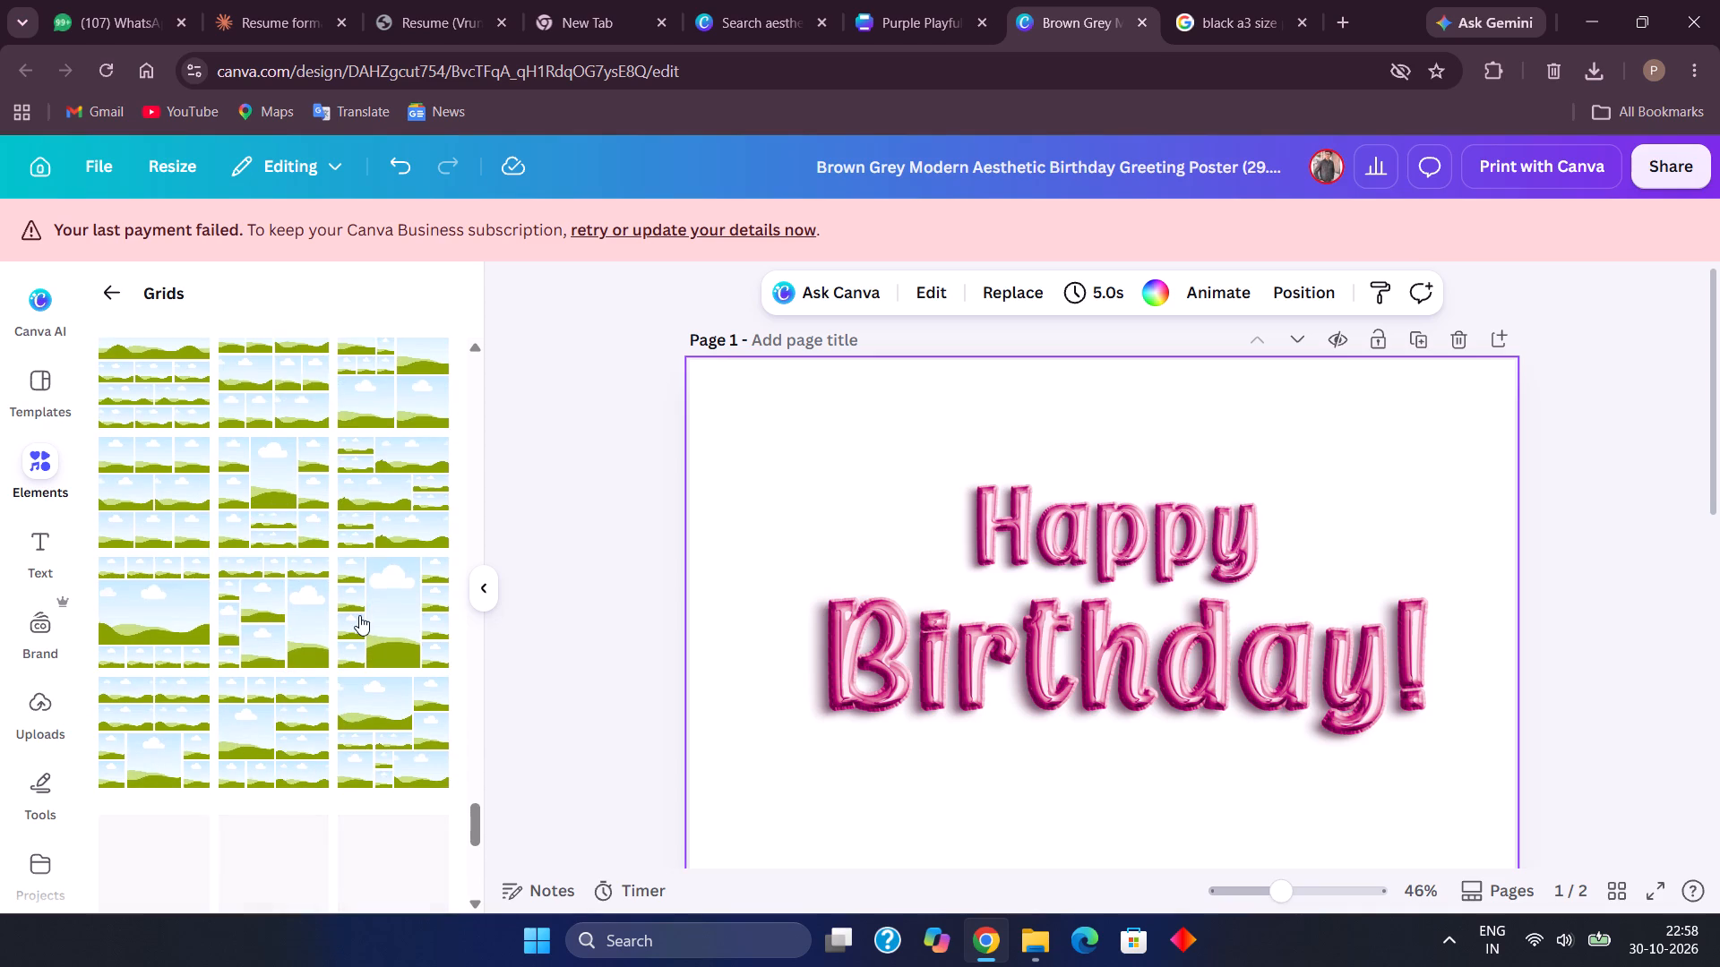
scroll(359, 615, down, 5)
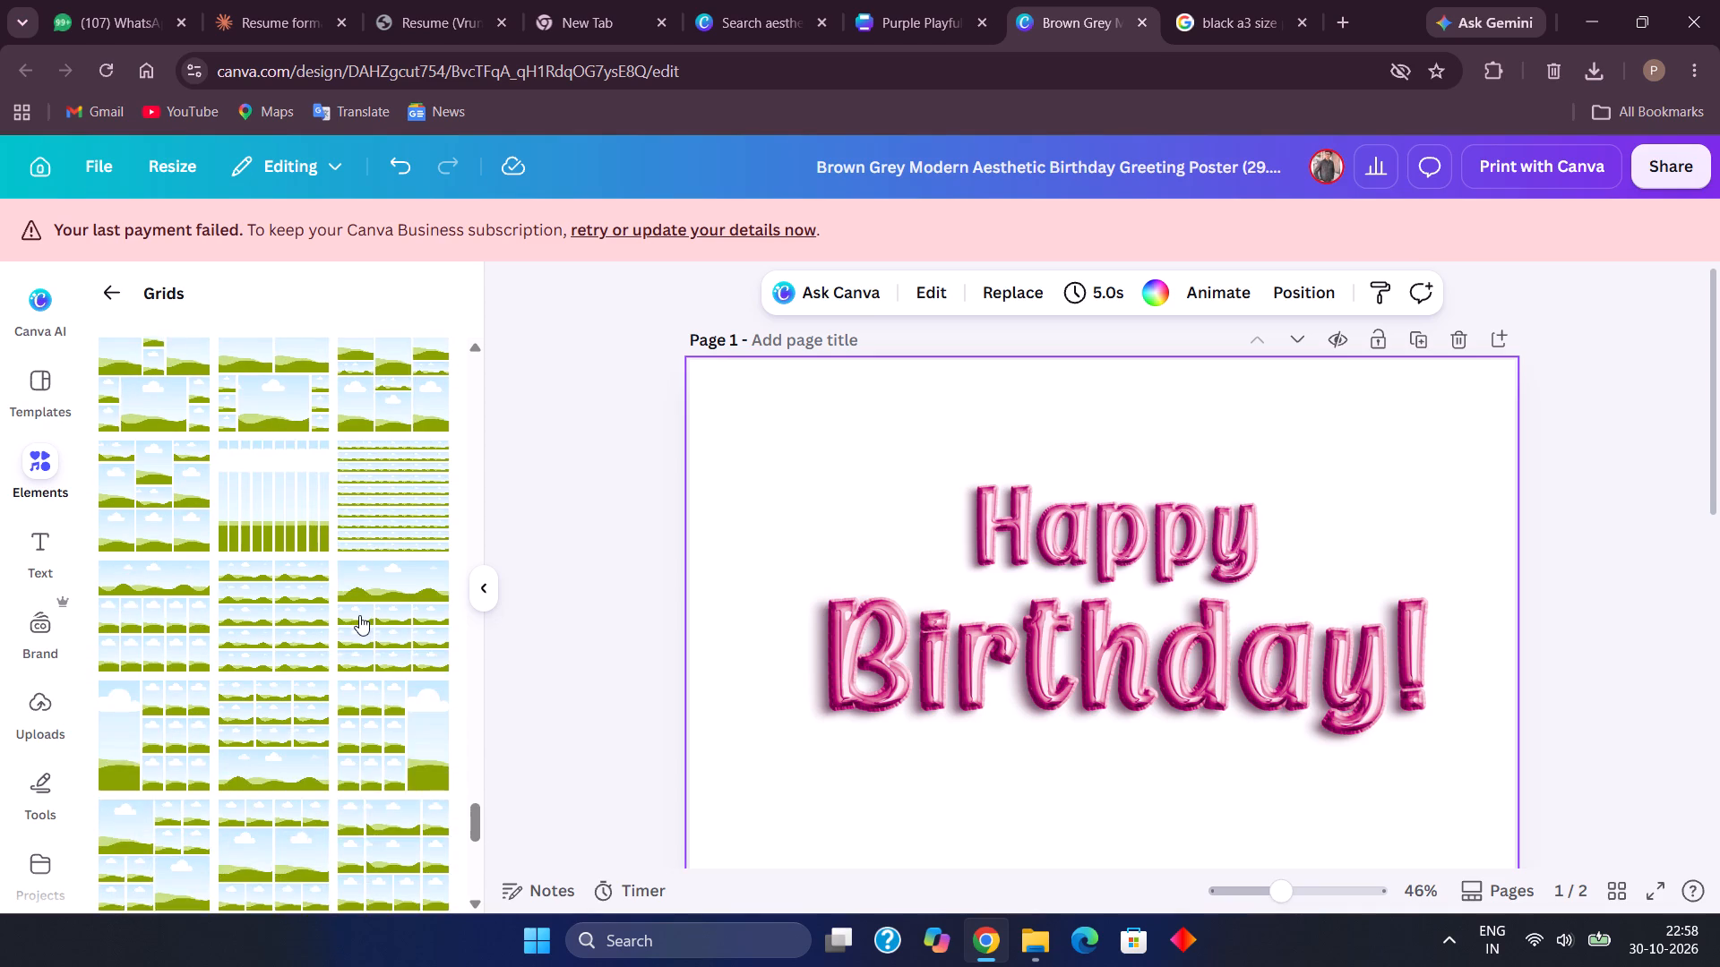
scroll(359, 615, down, 10)
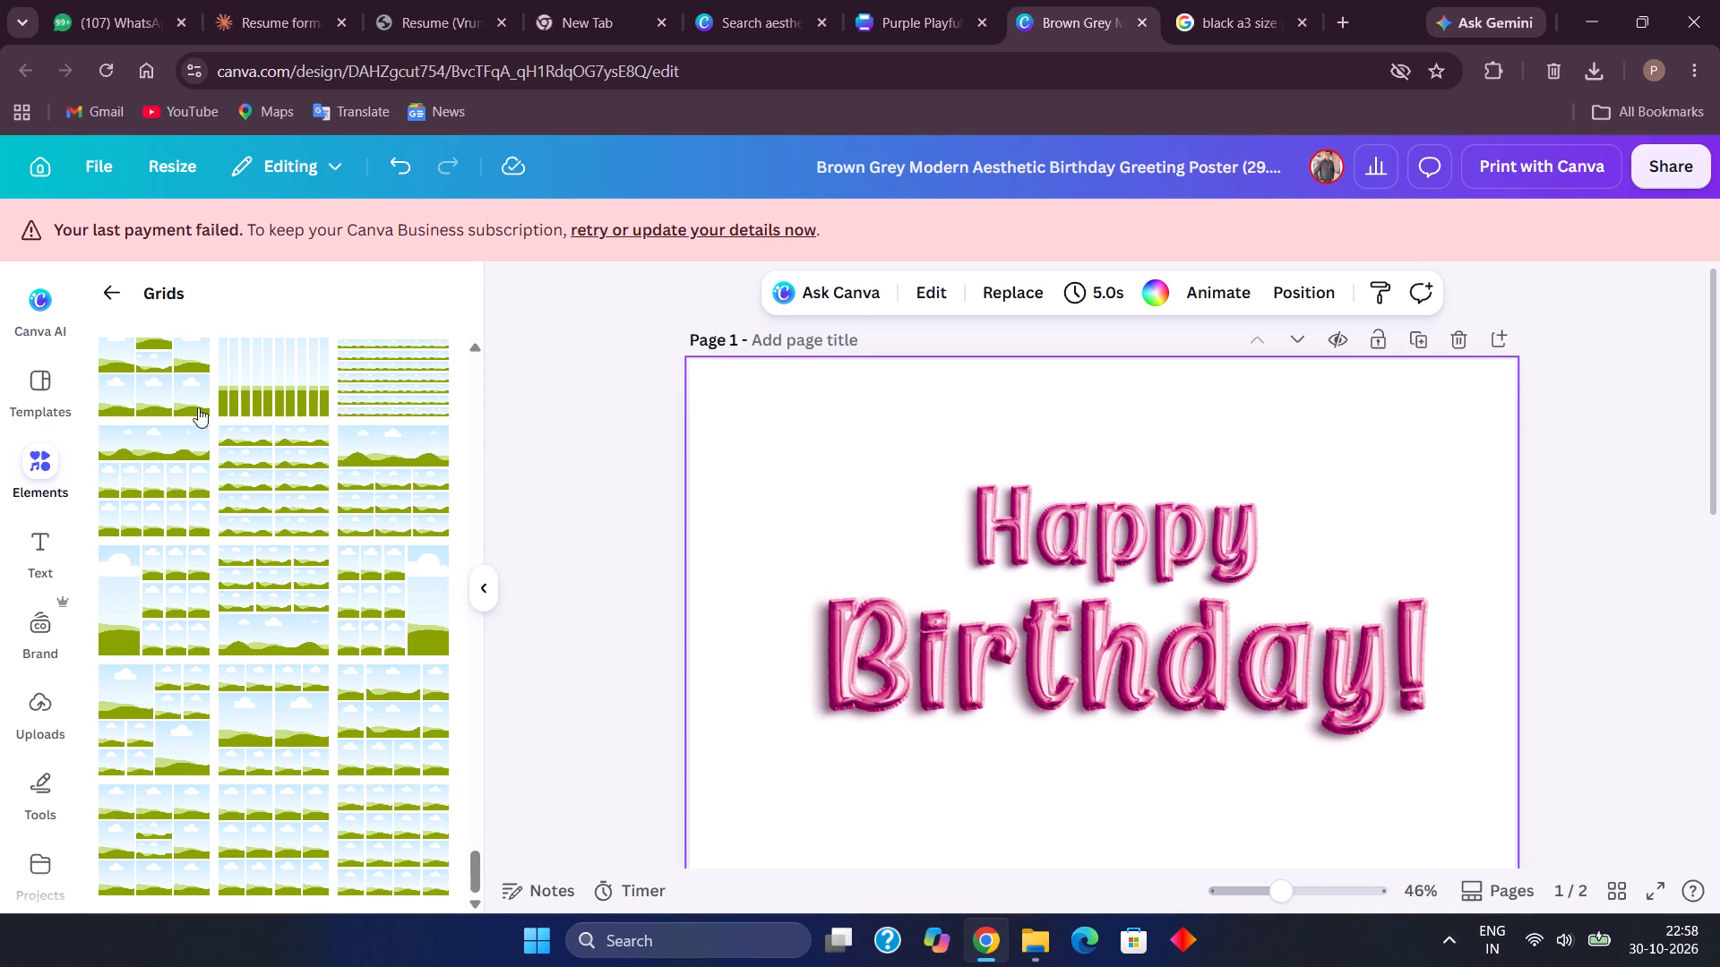
click(116, 295)
Search the elements for "heart frame" and look through the row of matching frames for a suitable heart photo frame.
click(180, 317)
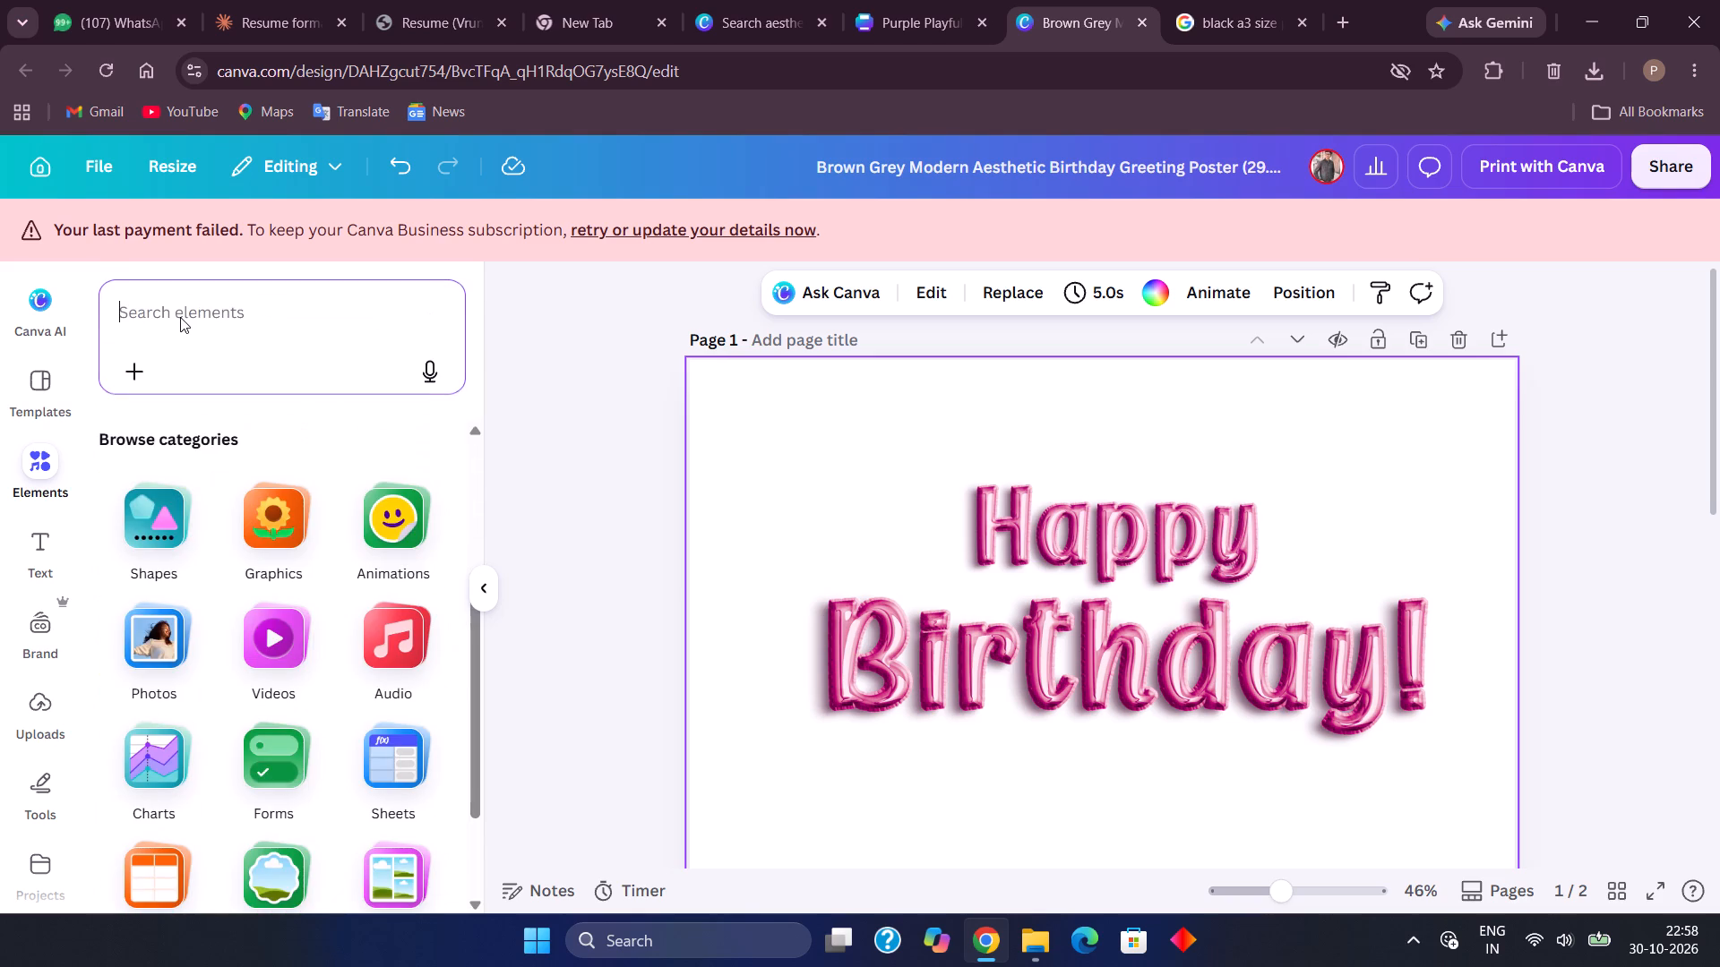
text(heart)
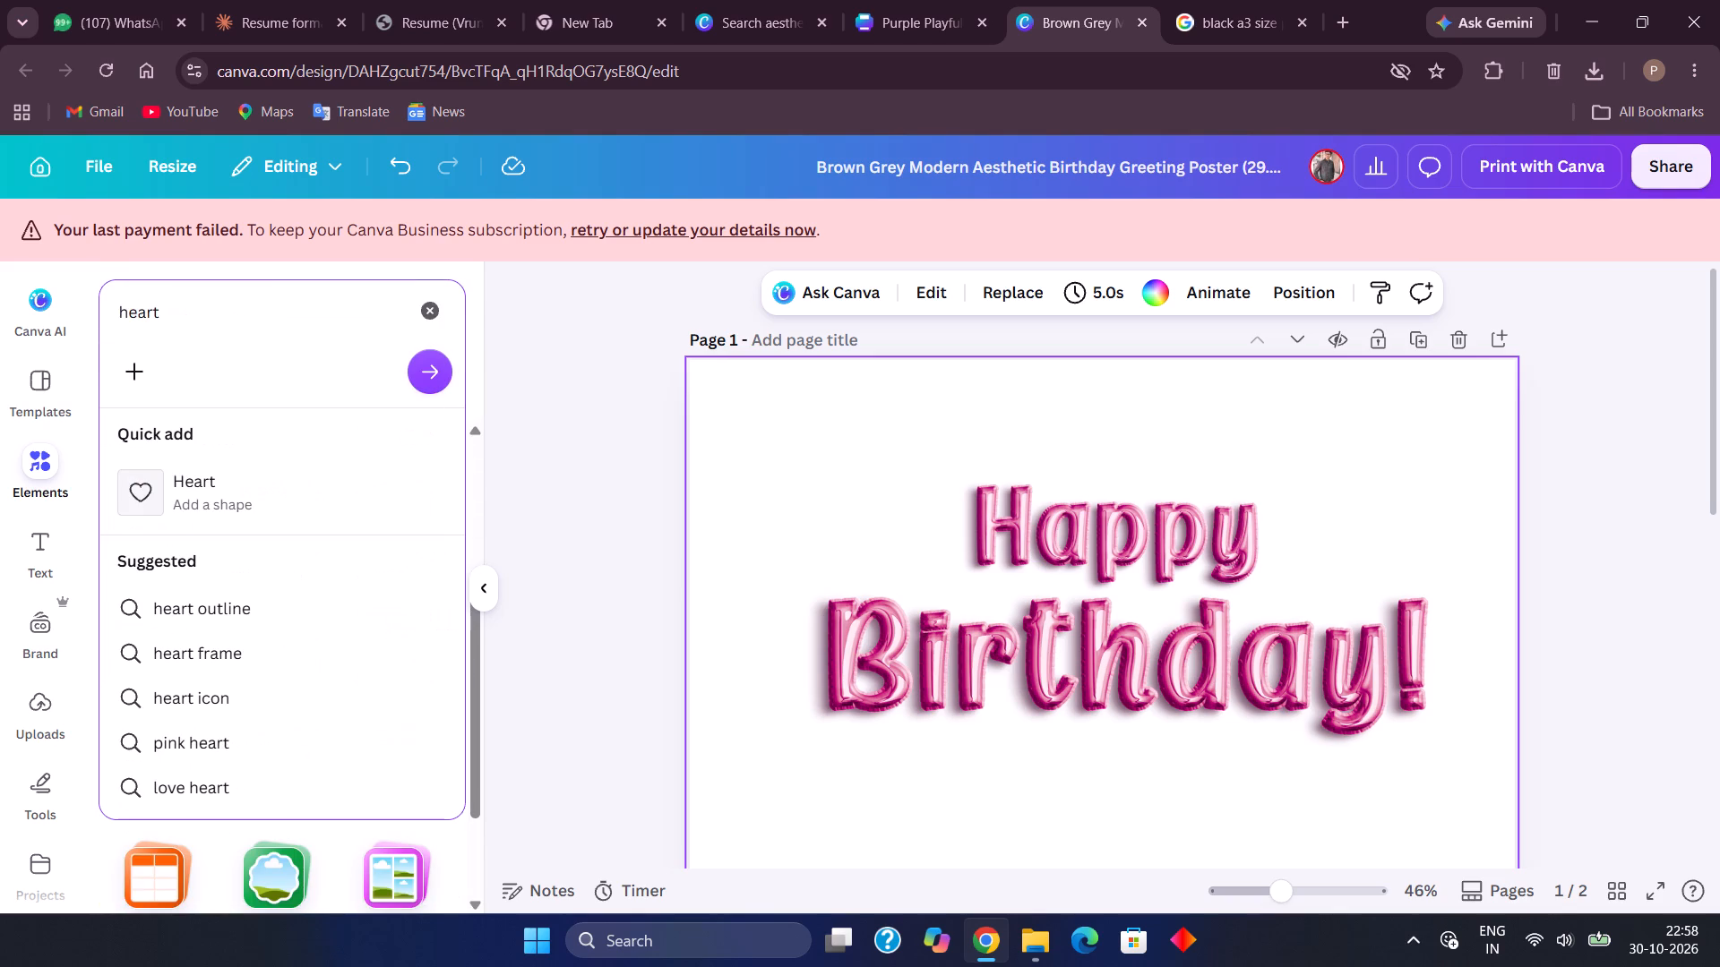
key(space)
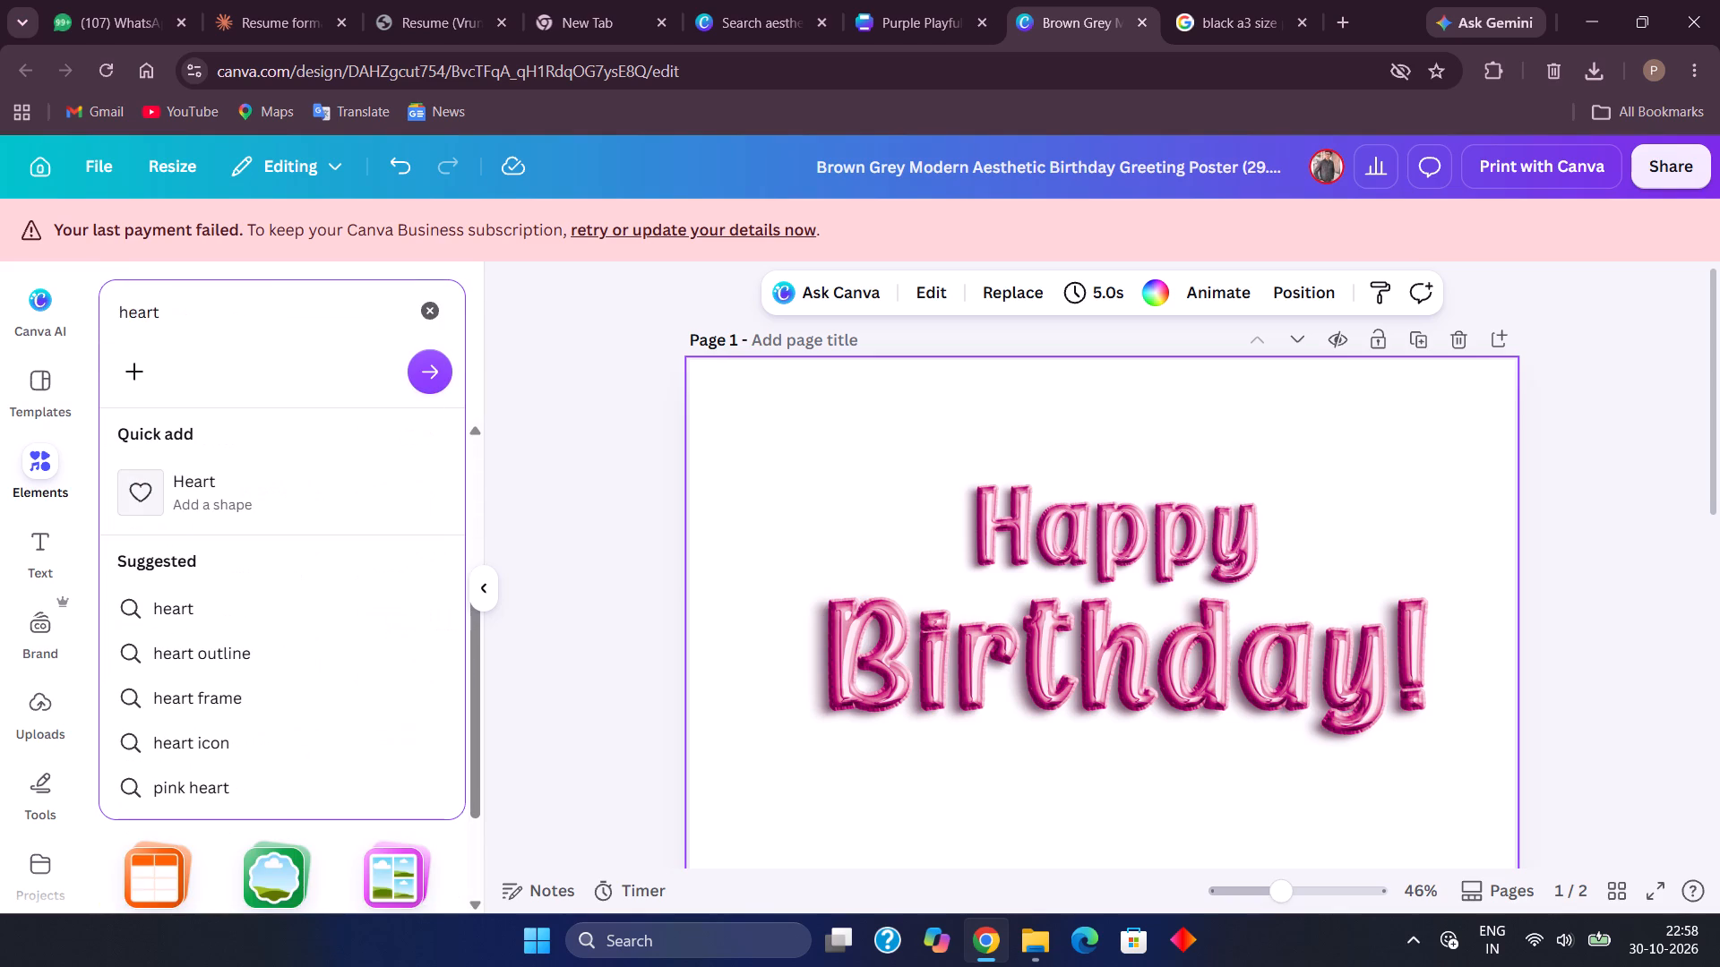
click(207, 697)
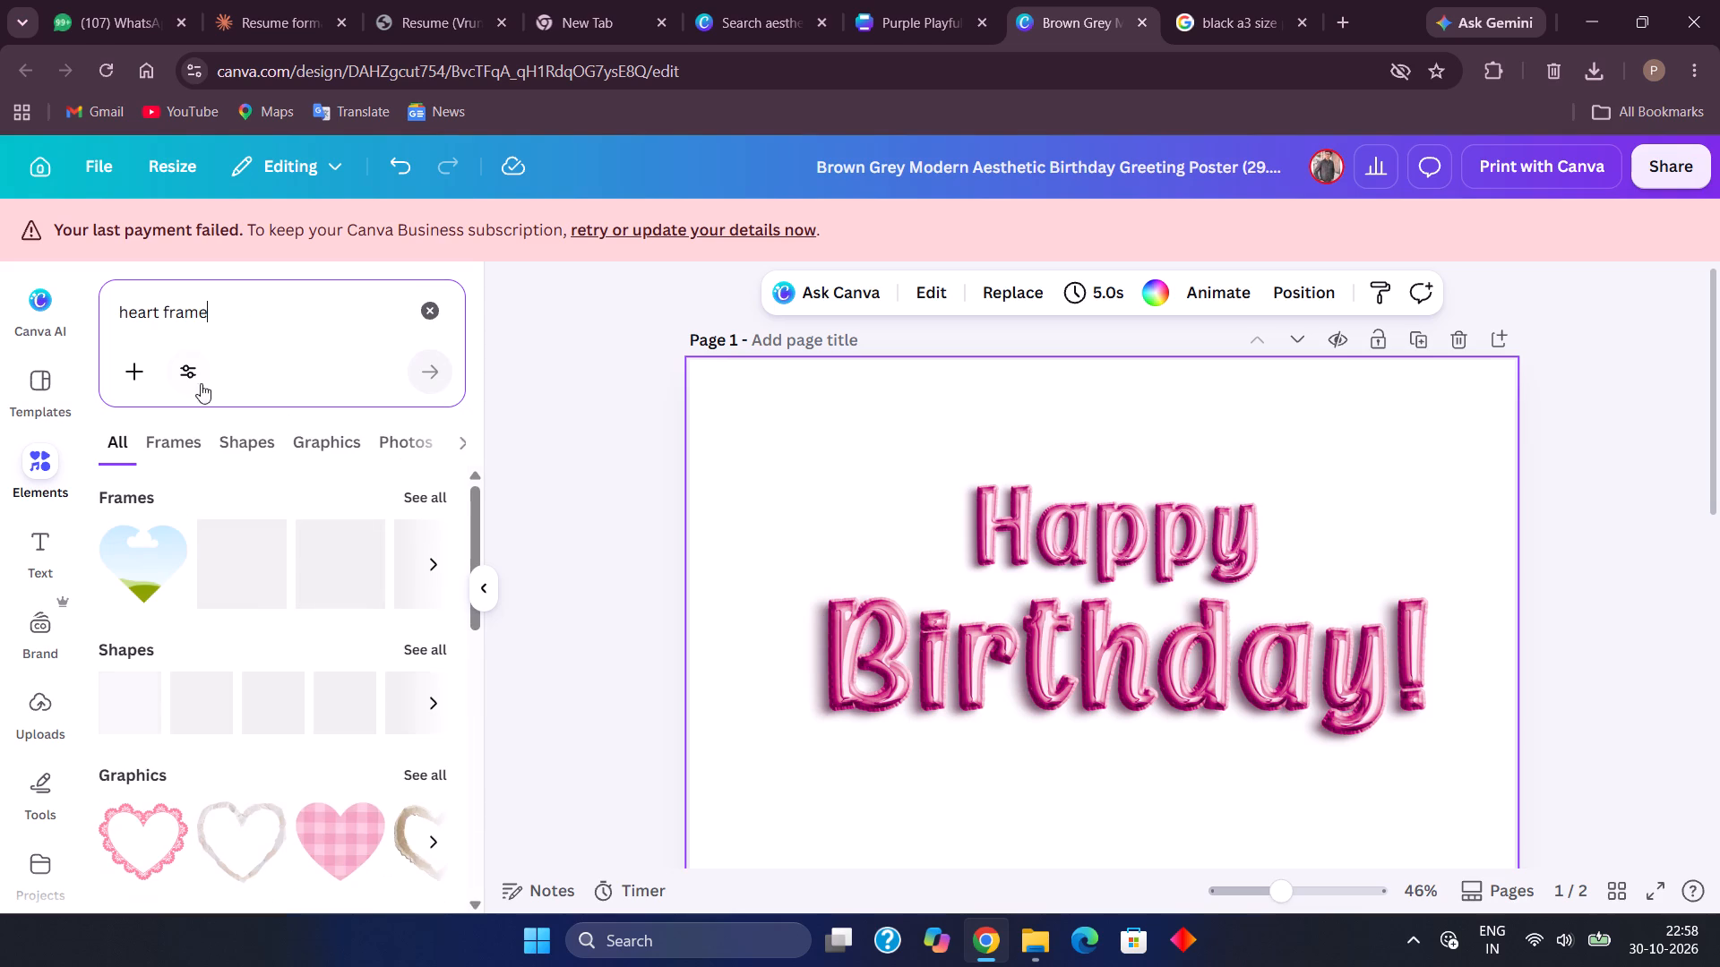
scroll(293, 546, left, 4)
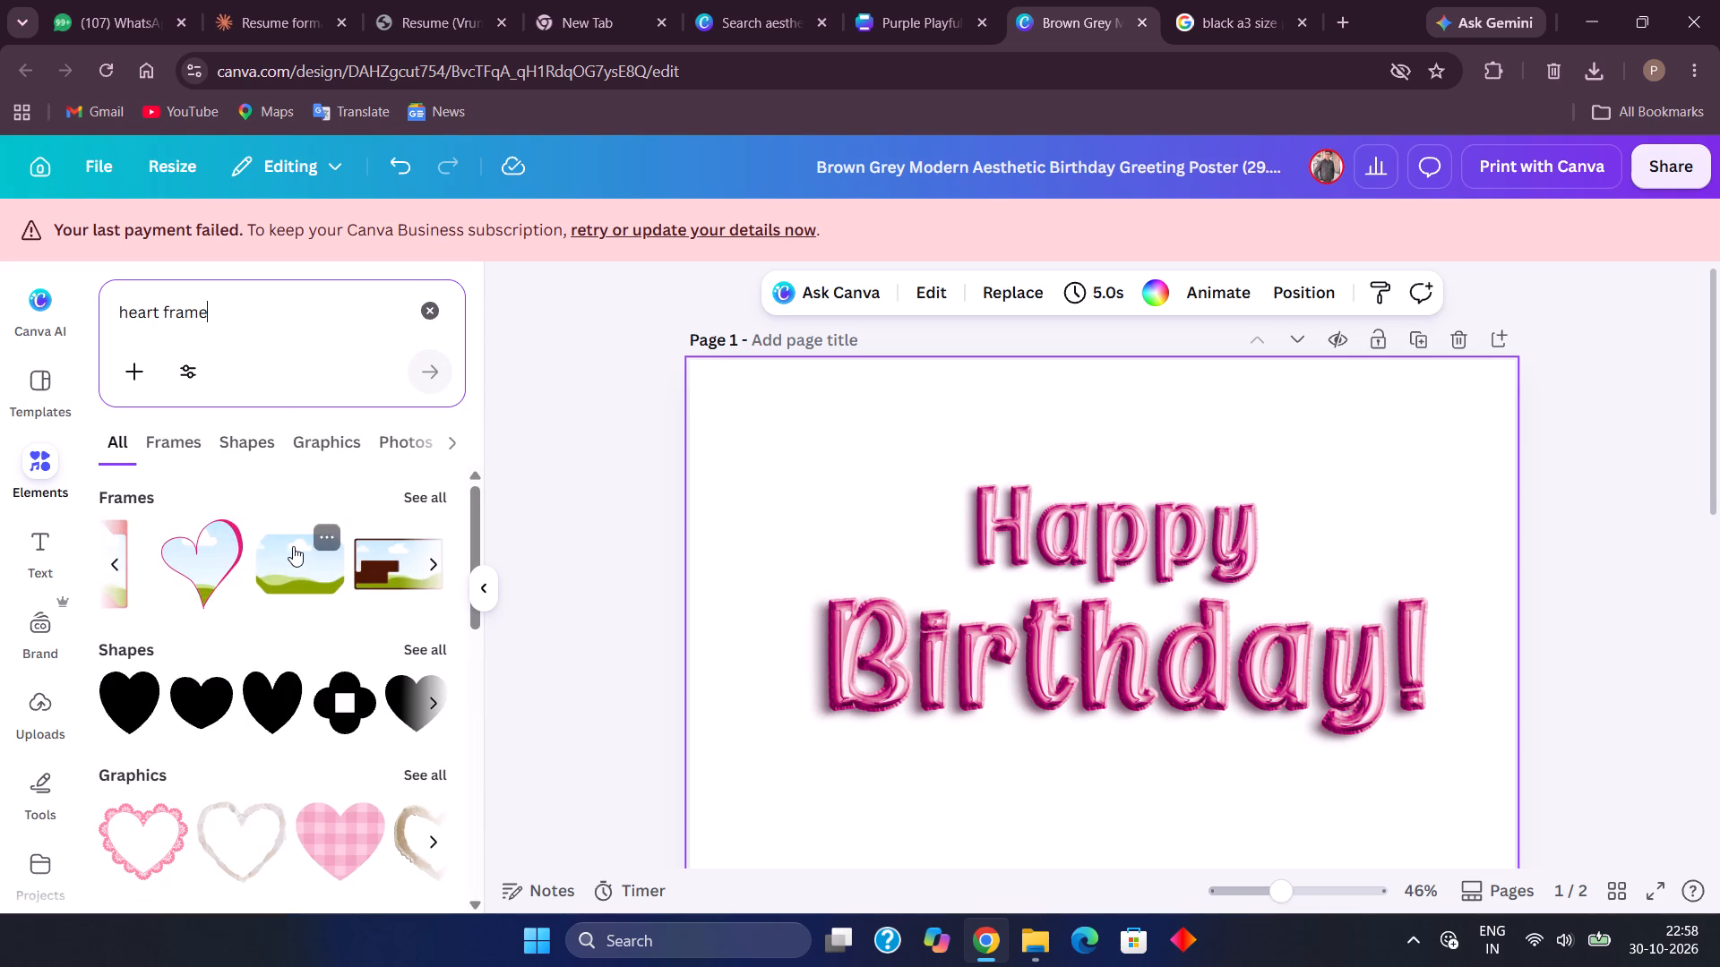
scroll(293, 546, left, 8)
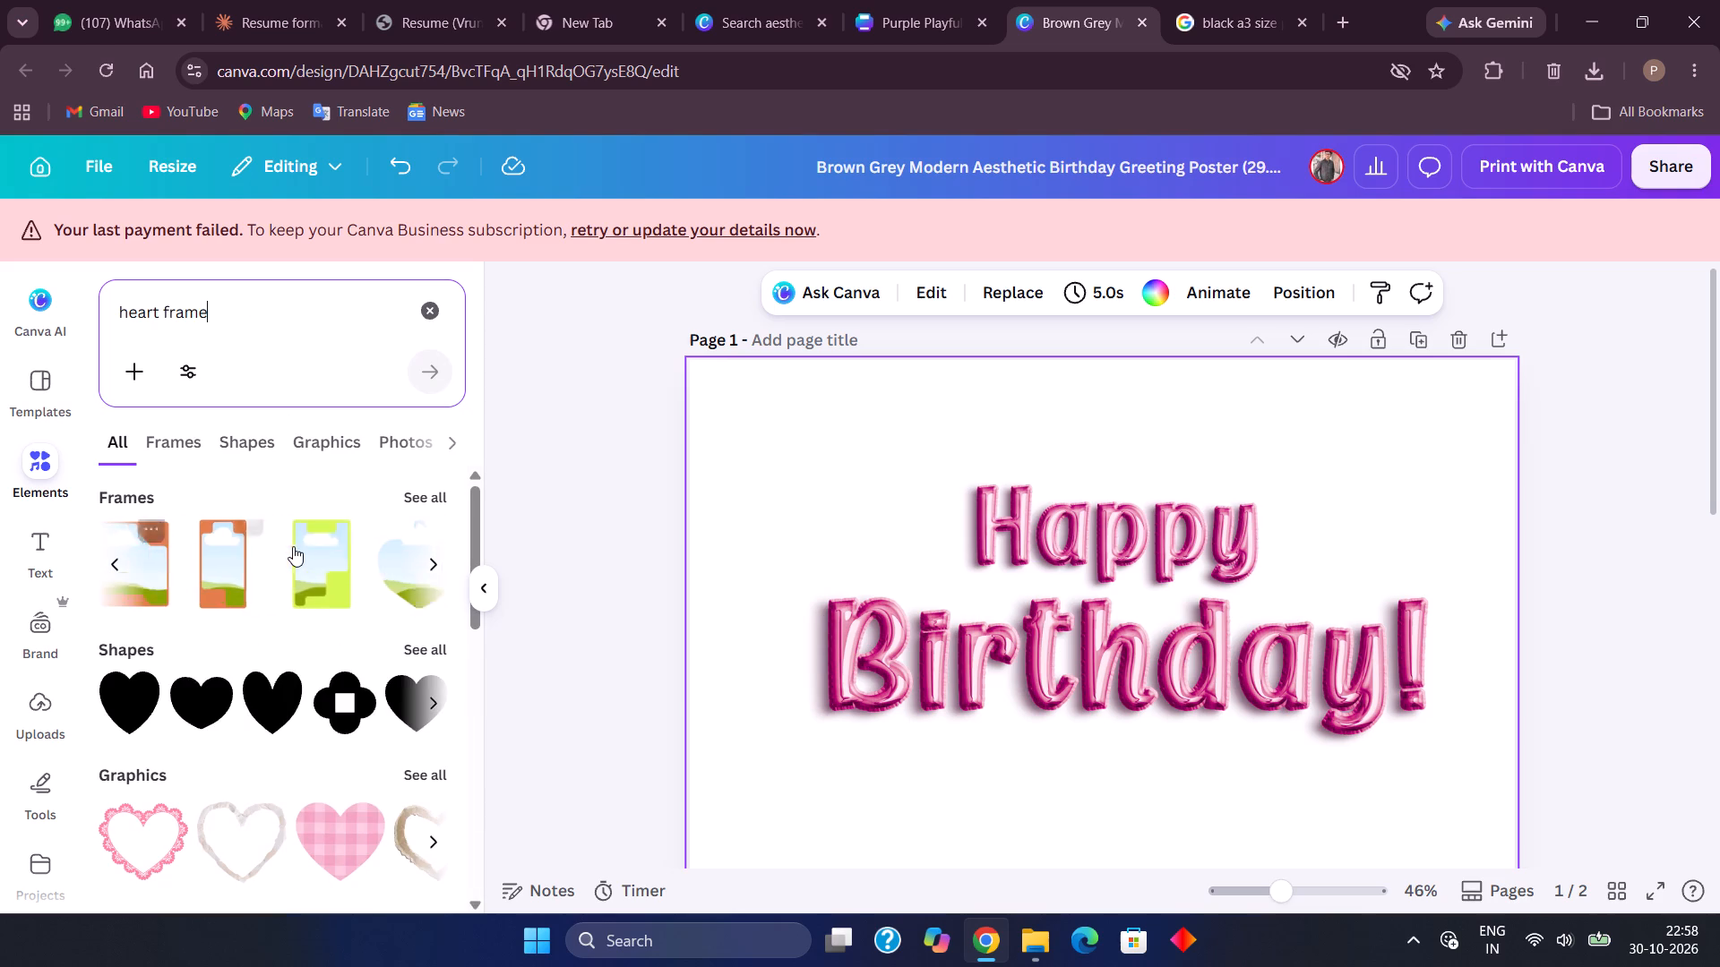
scroll(293, 546, left, 4)
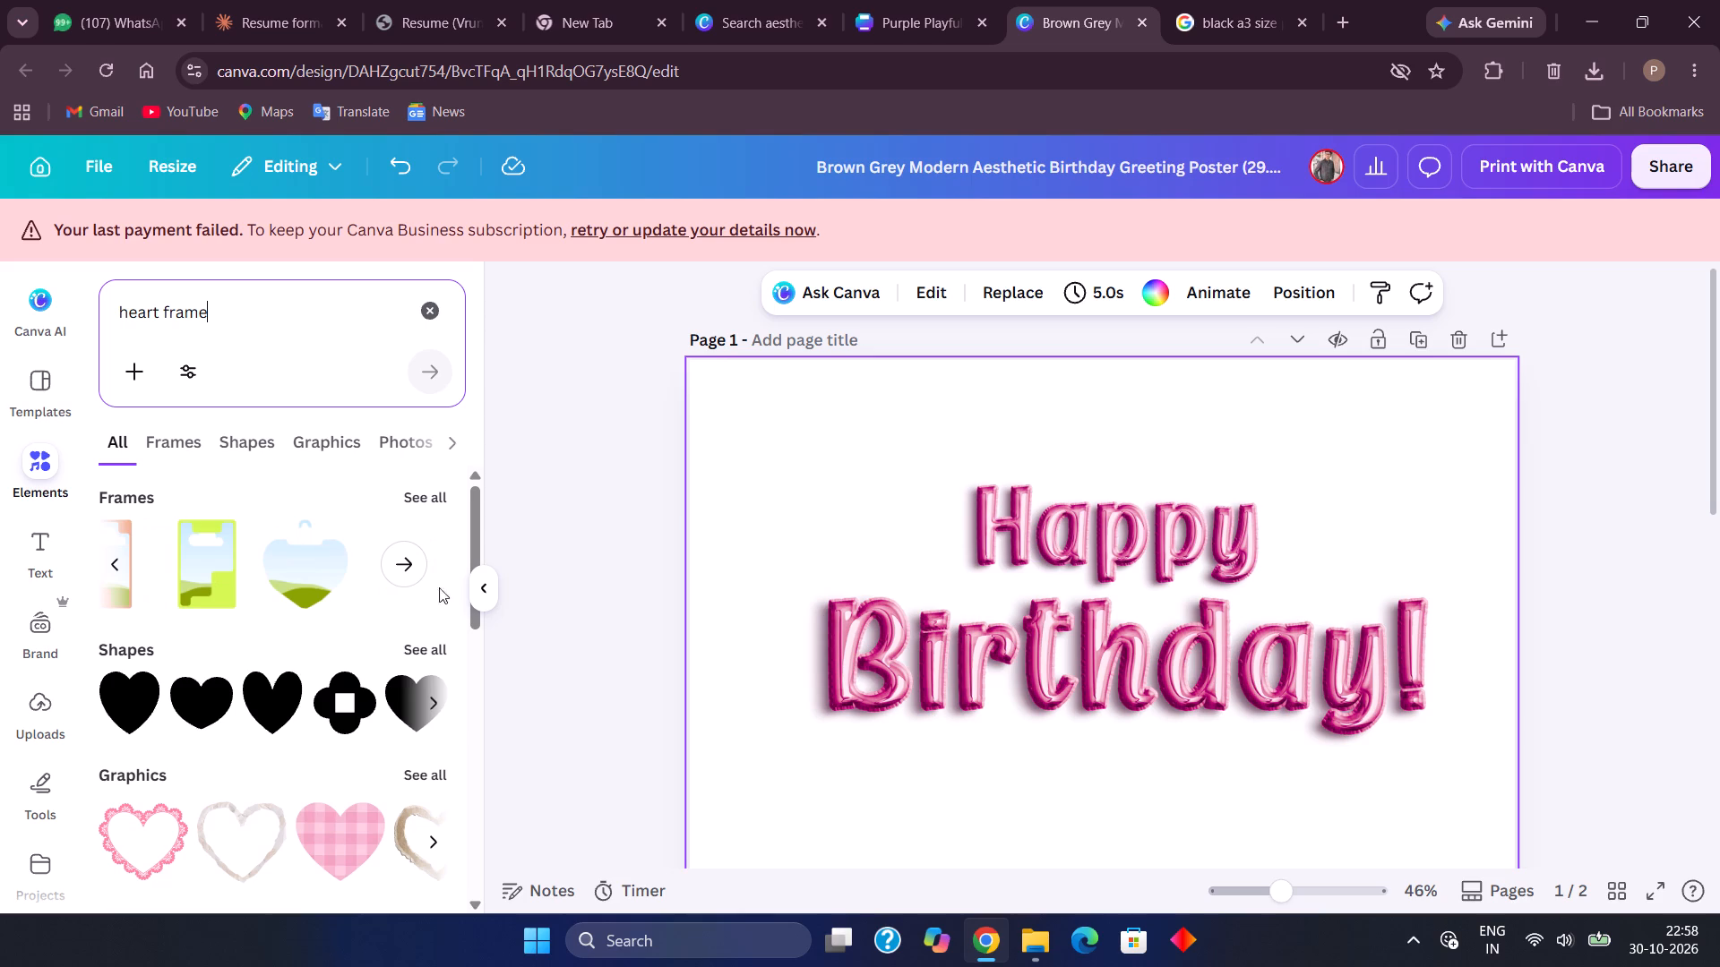
Browse the heart frame graphics for a design that matches the pink birthday lettering.
scroll(375, 615, down, 1)
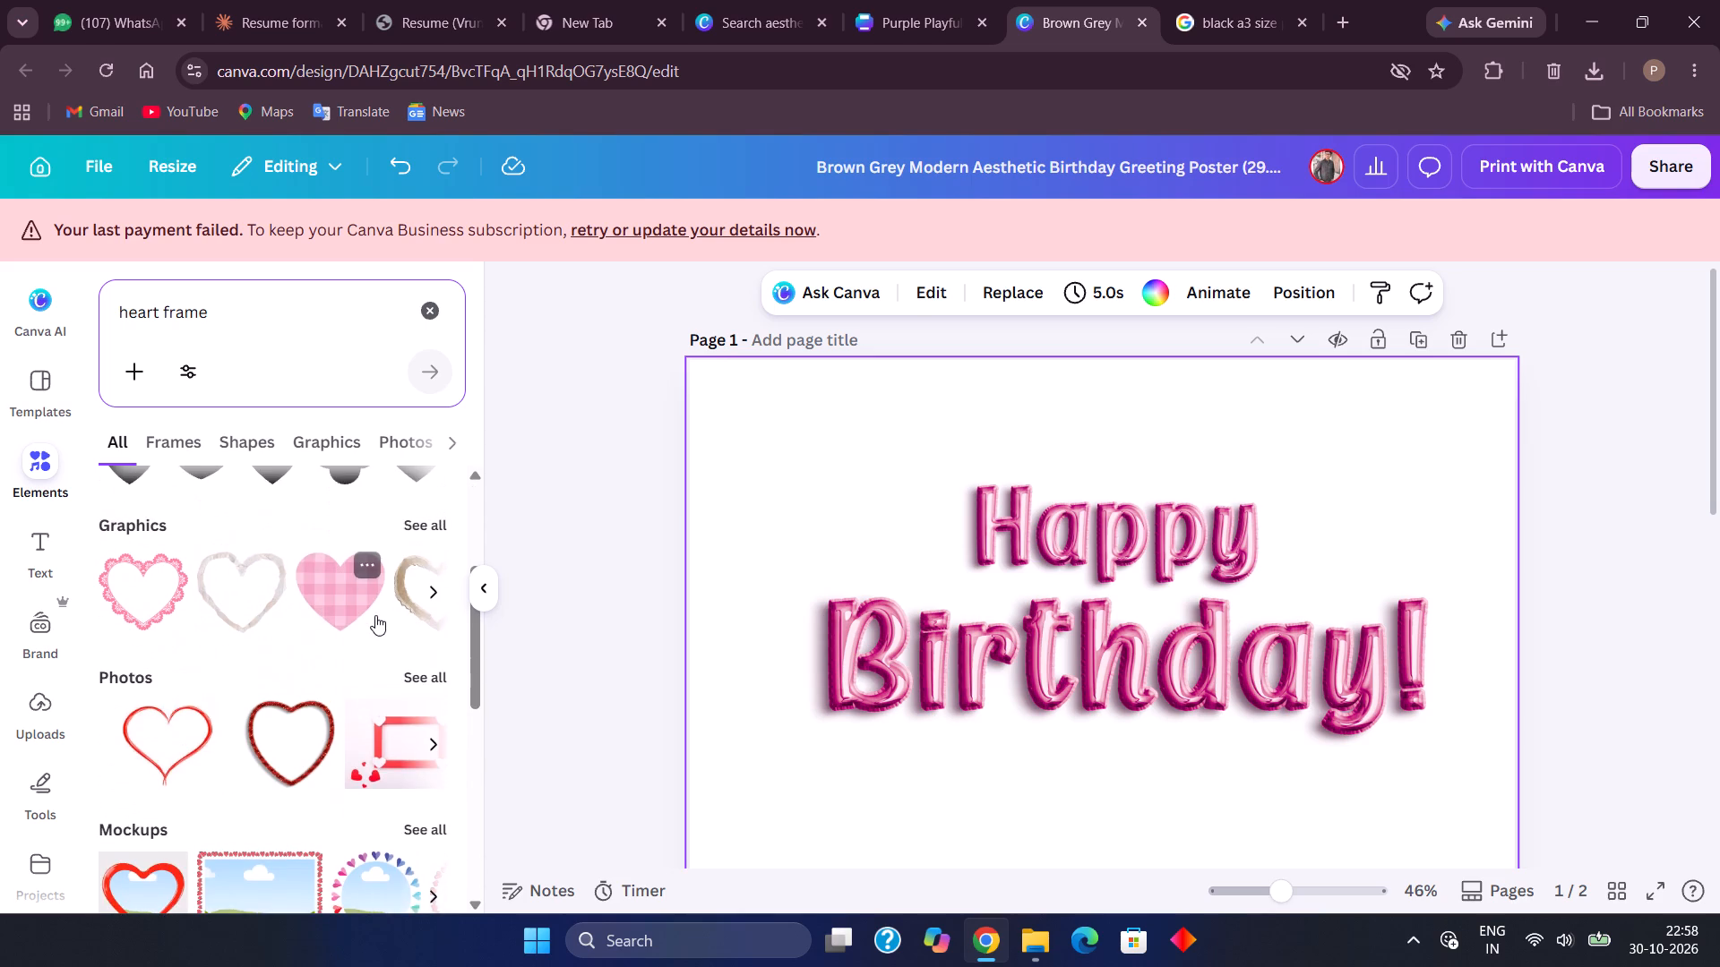
click(429, 513)
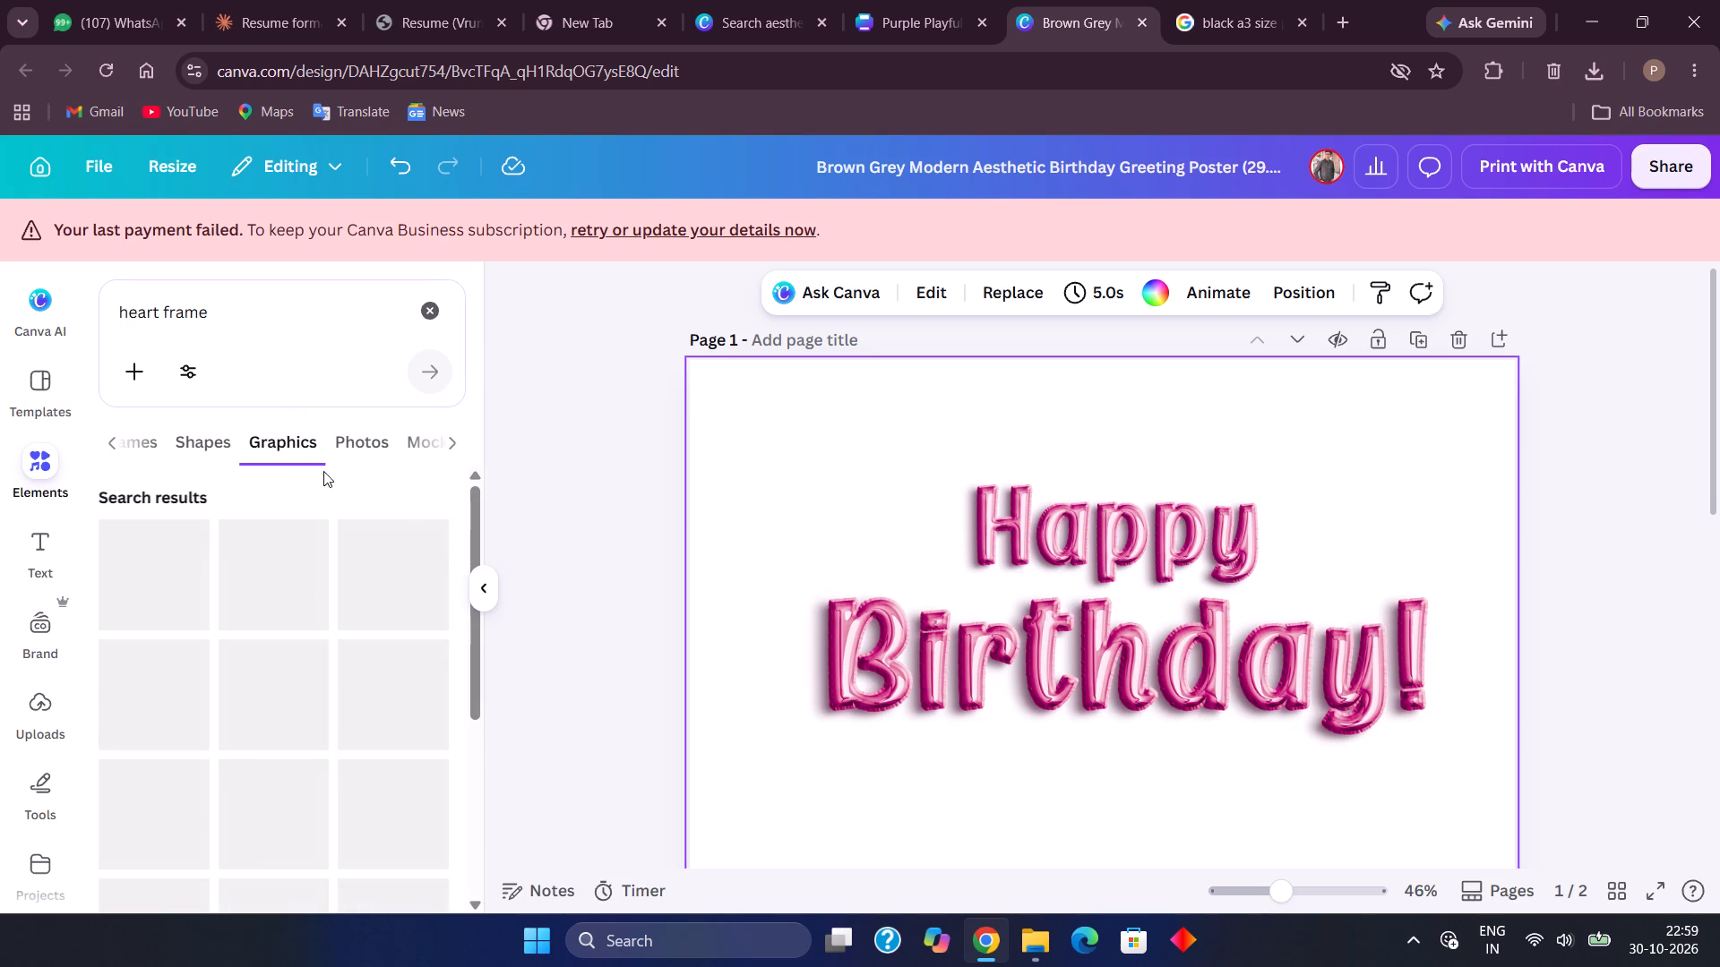
scroll(324, 466, down, 3)
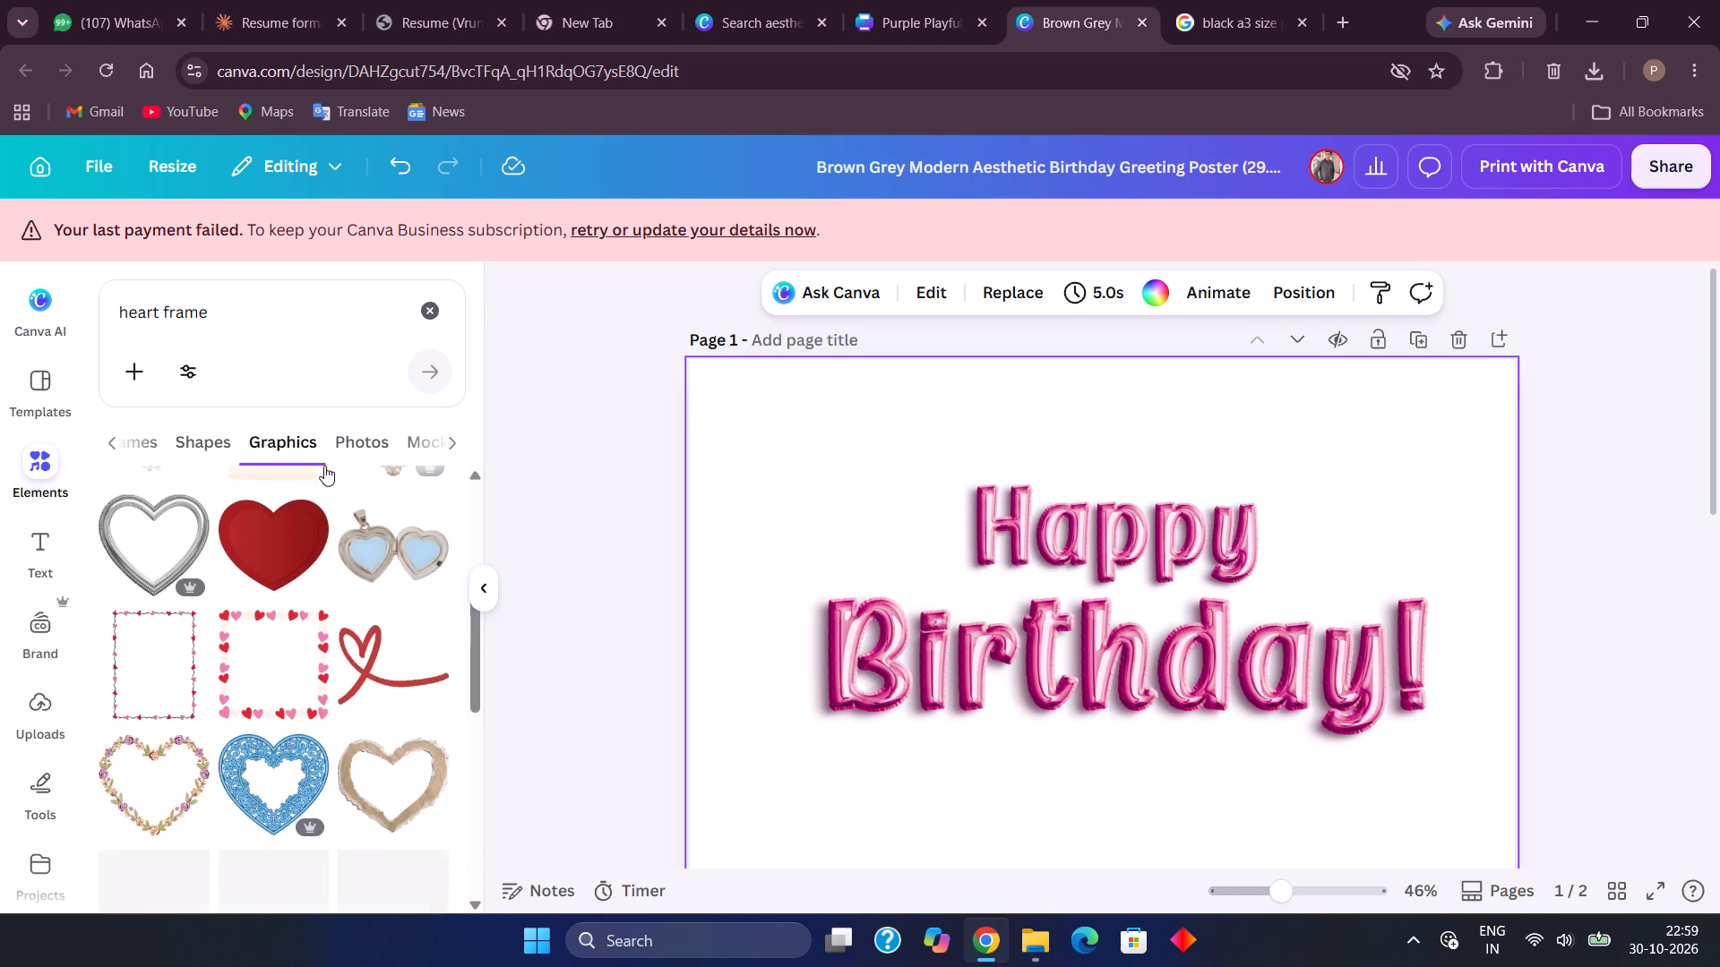
scroll(324, 466, down, 1)
scroll(324, 466, up, 2)
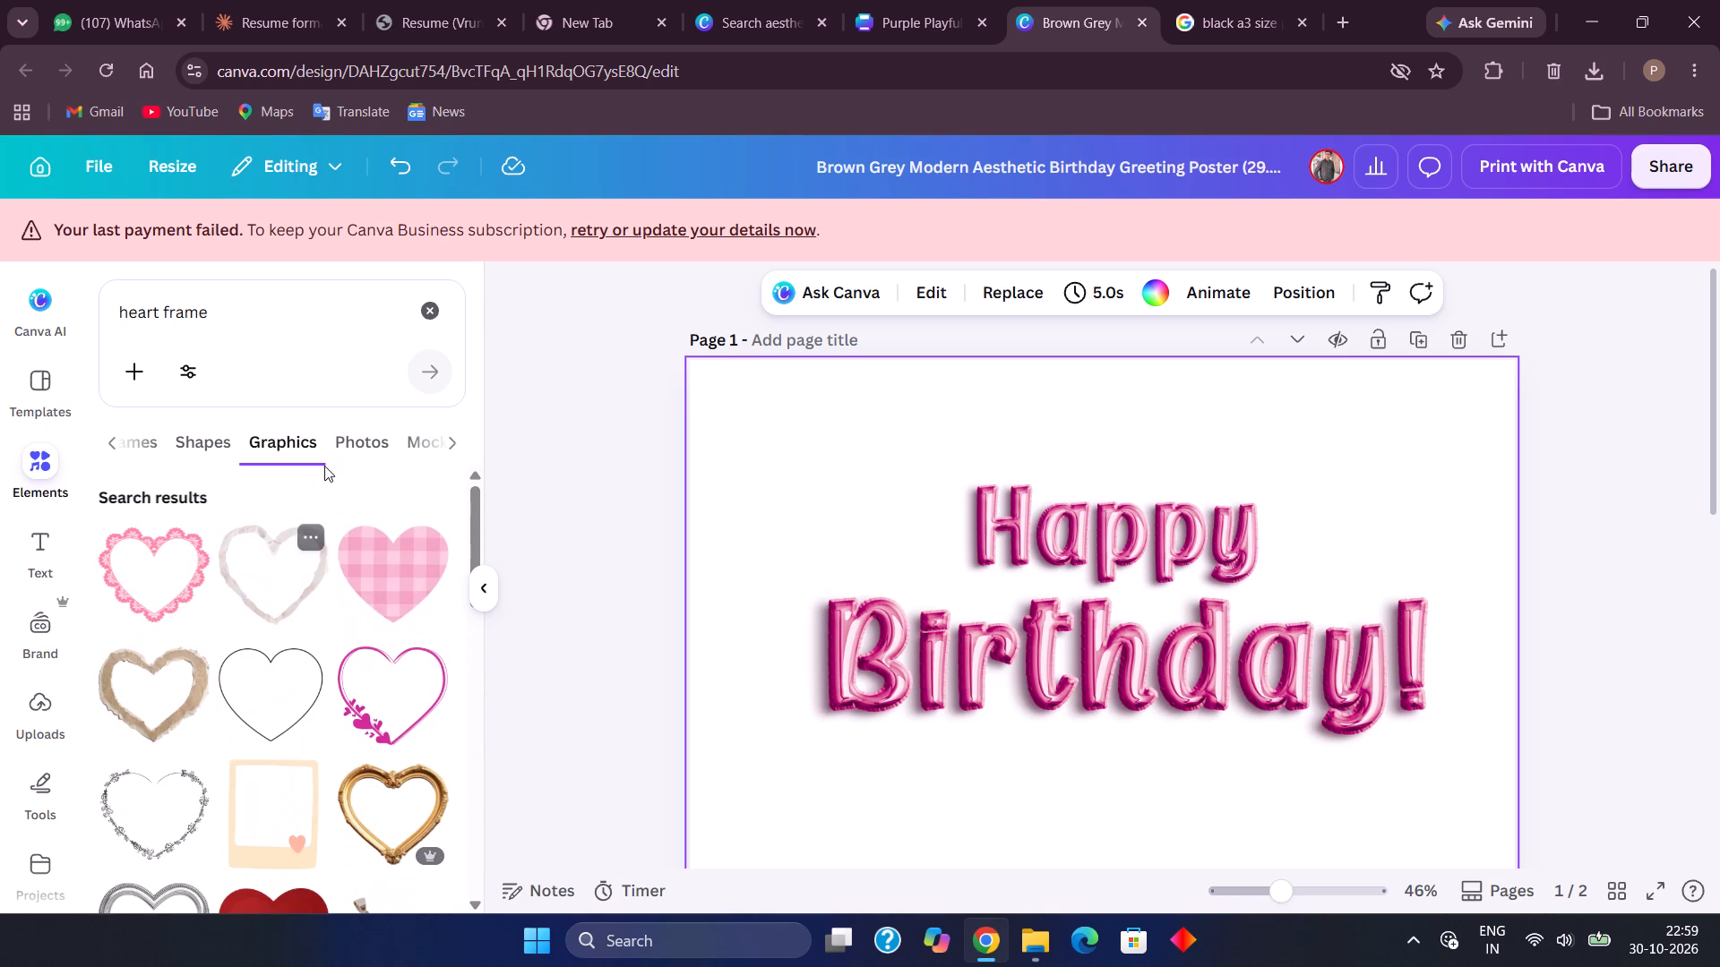
scroll(324, 466, up, 1)
scroll(389, 574, down, 6)
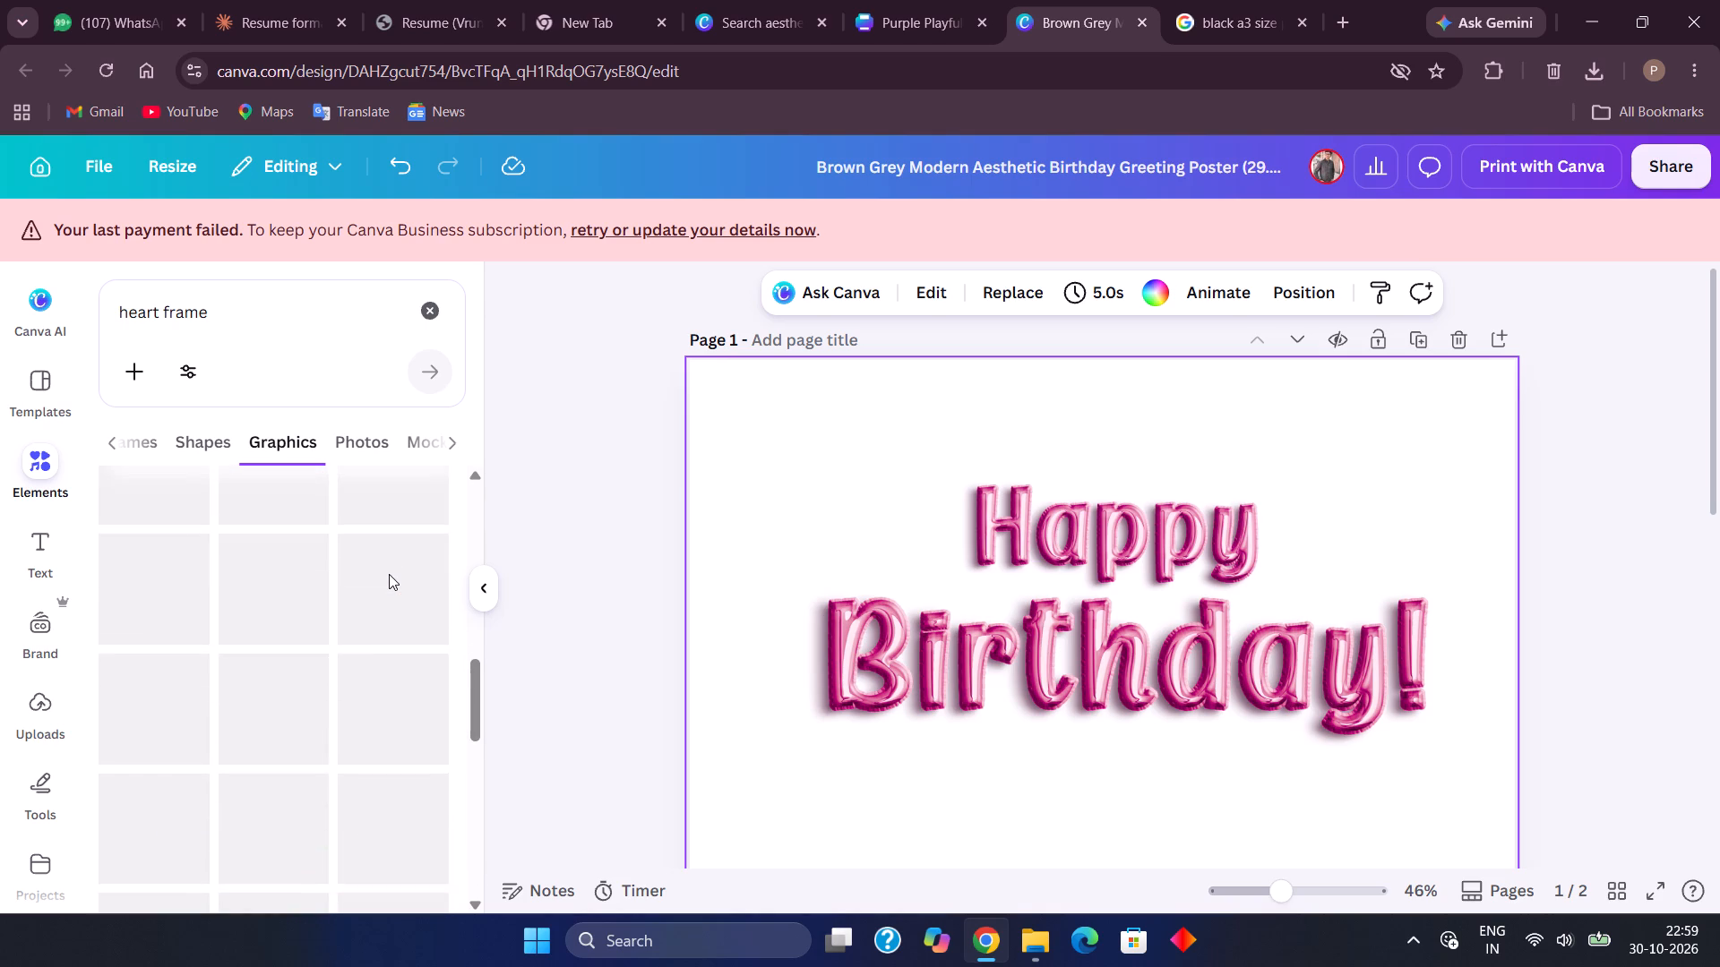
scroll(389, 574, up, 2)
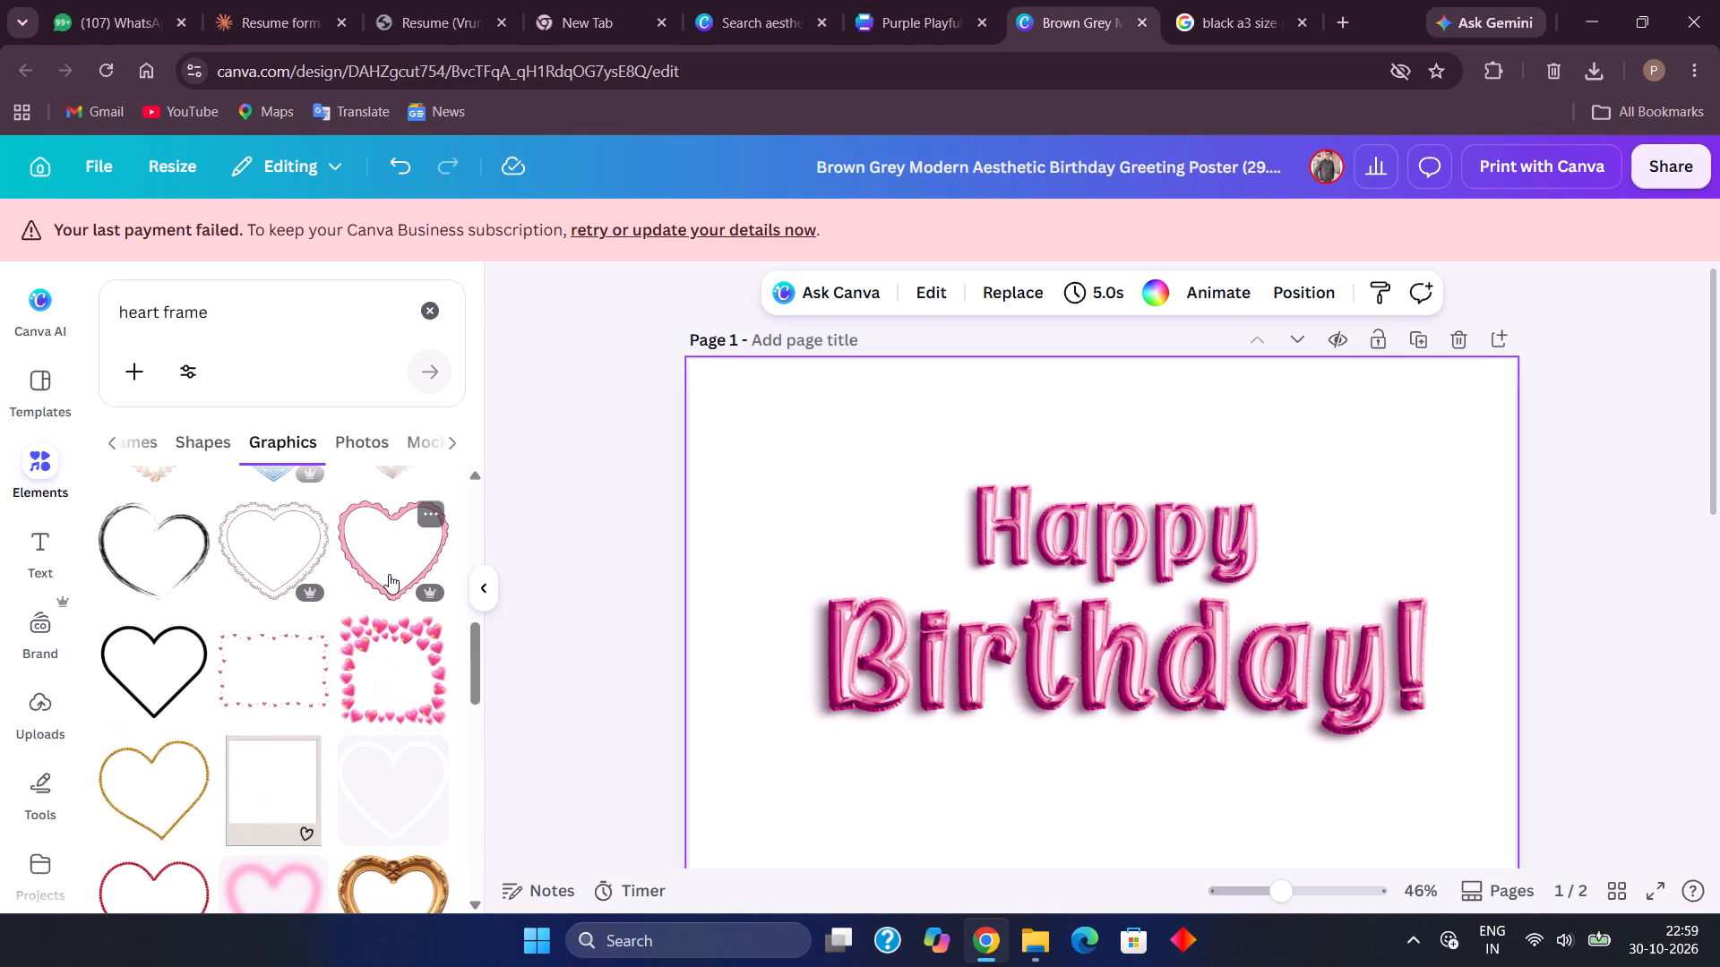
scroll(389, 574, up, 2)
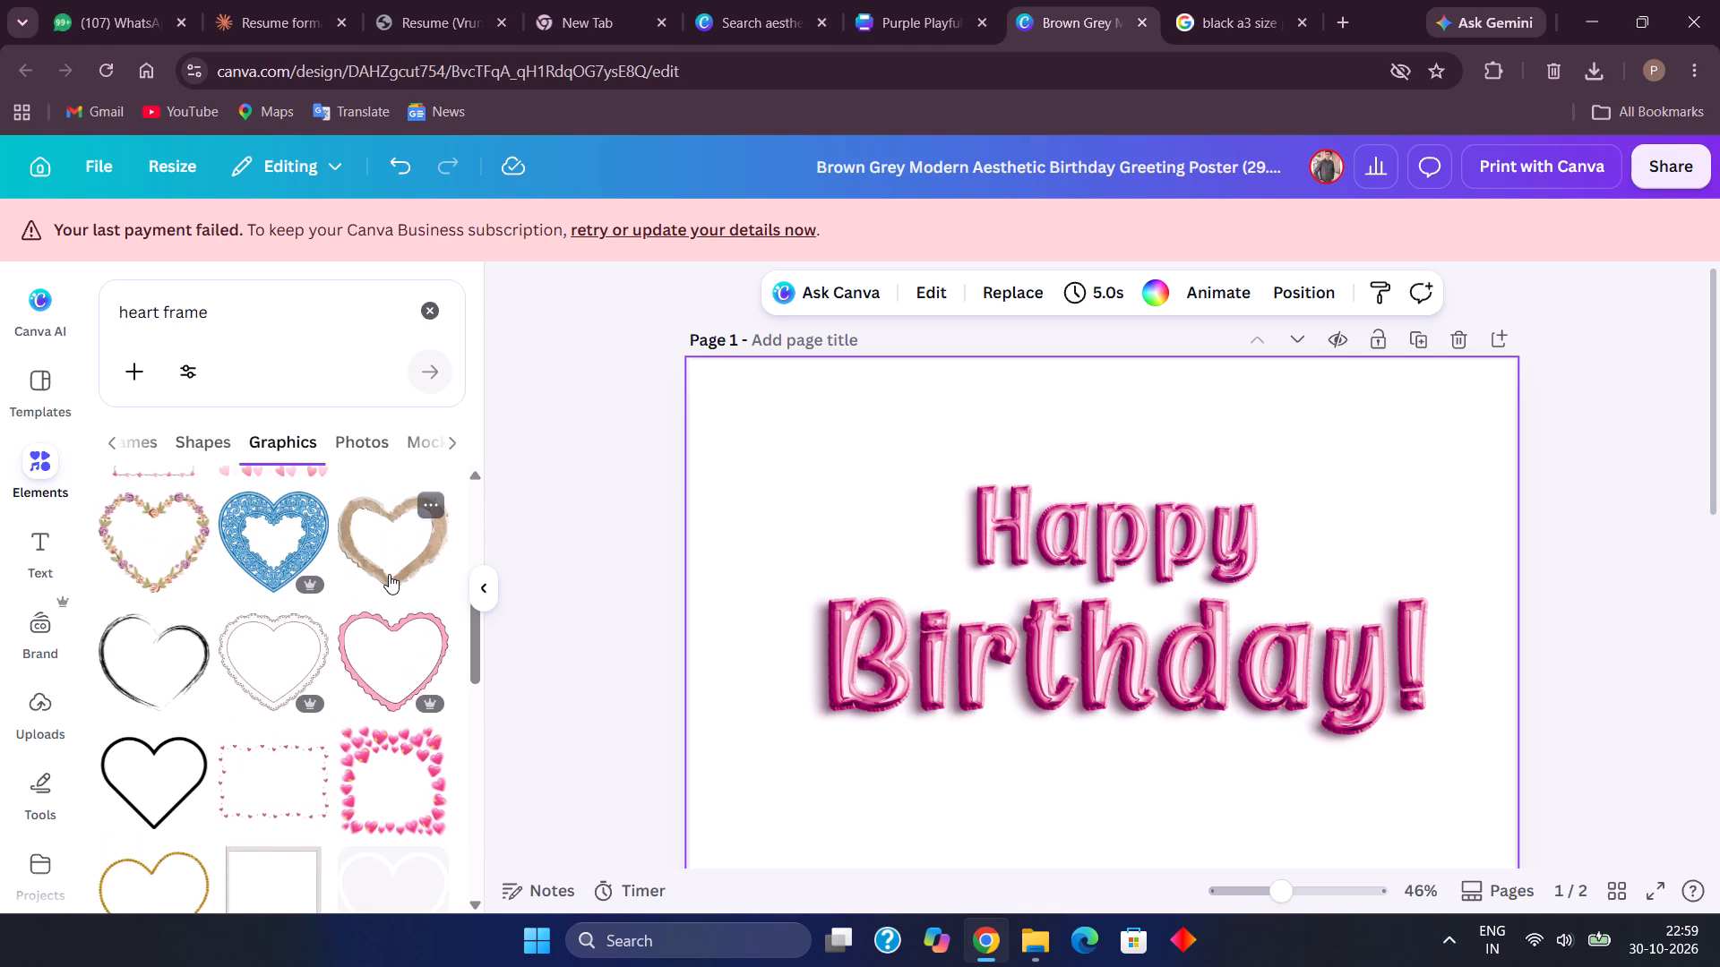
scroll(389, 574, up, 1)
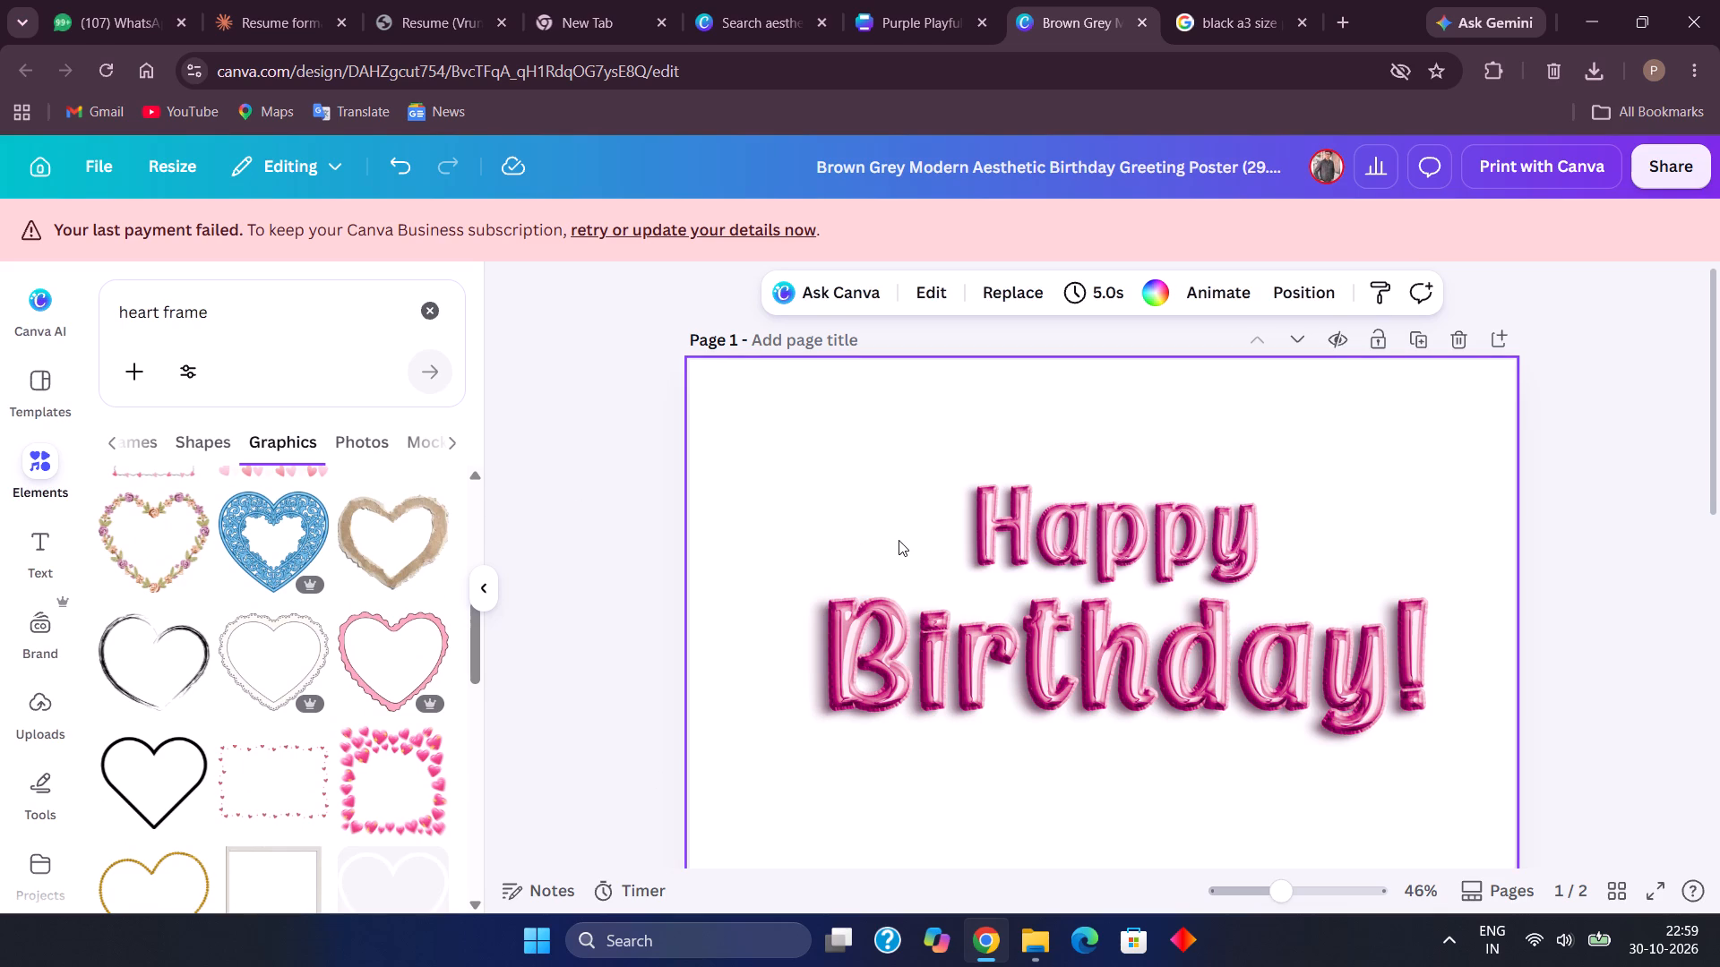
scroll(899, 540, up, 2)
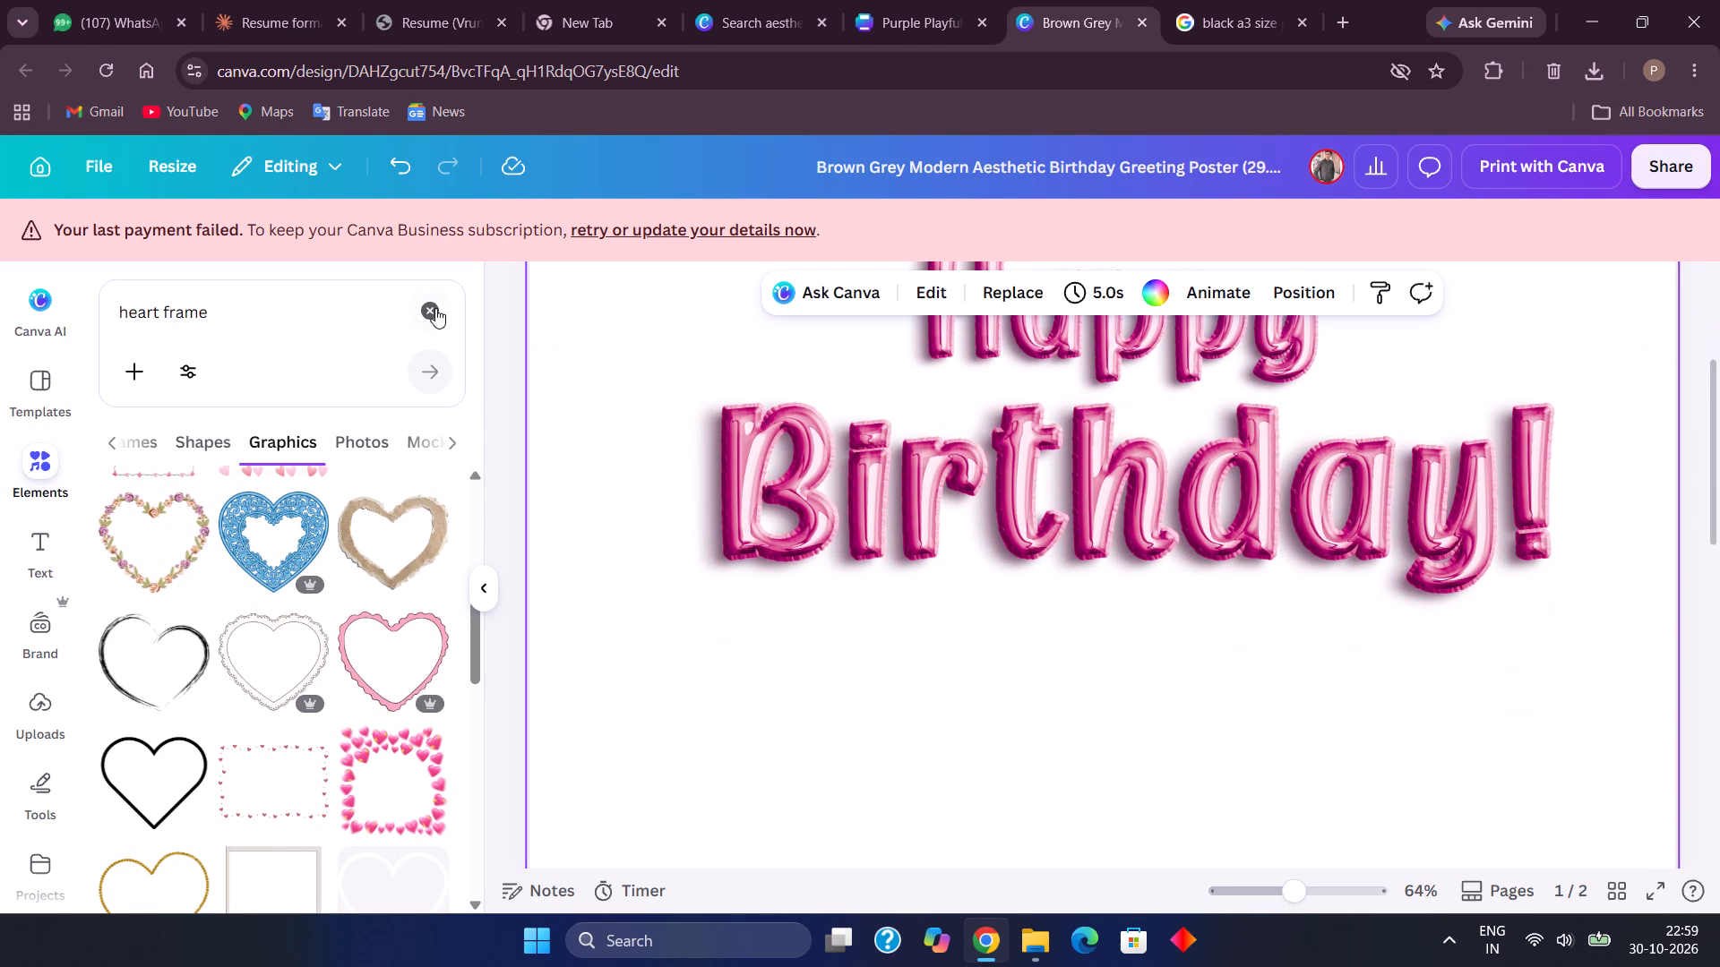
Clear the heart frame search and add the plain solid line from the Shapes category to page 1.
click(443, 316)
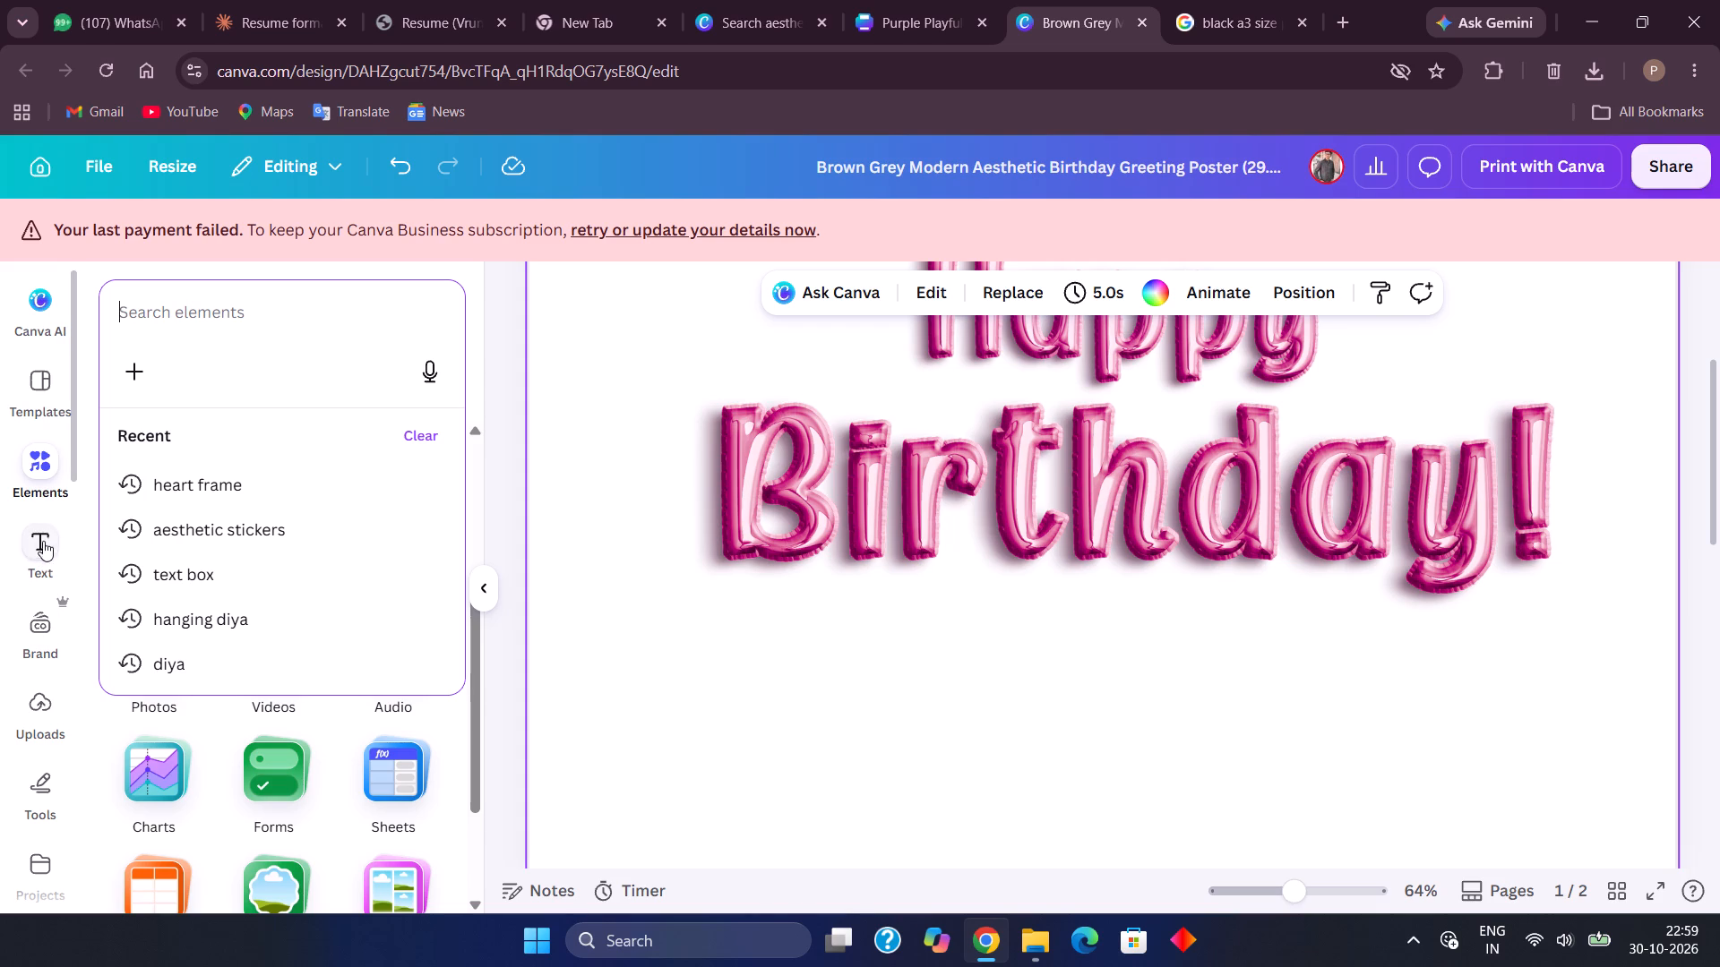
click(39, 469)
scroll(195, 526, down, 4)
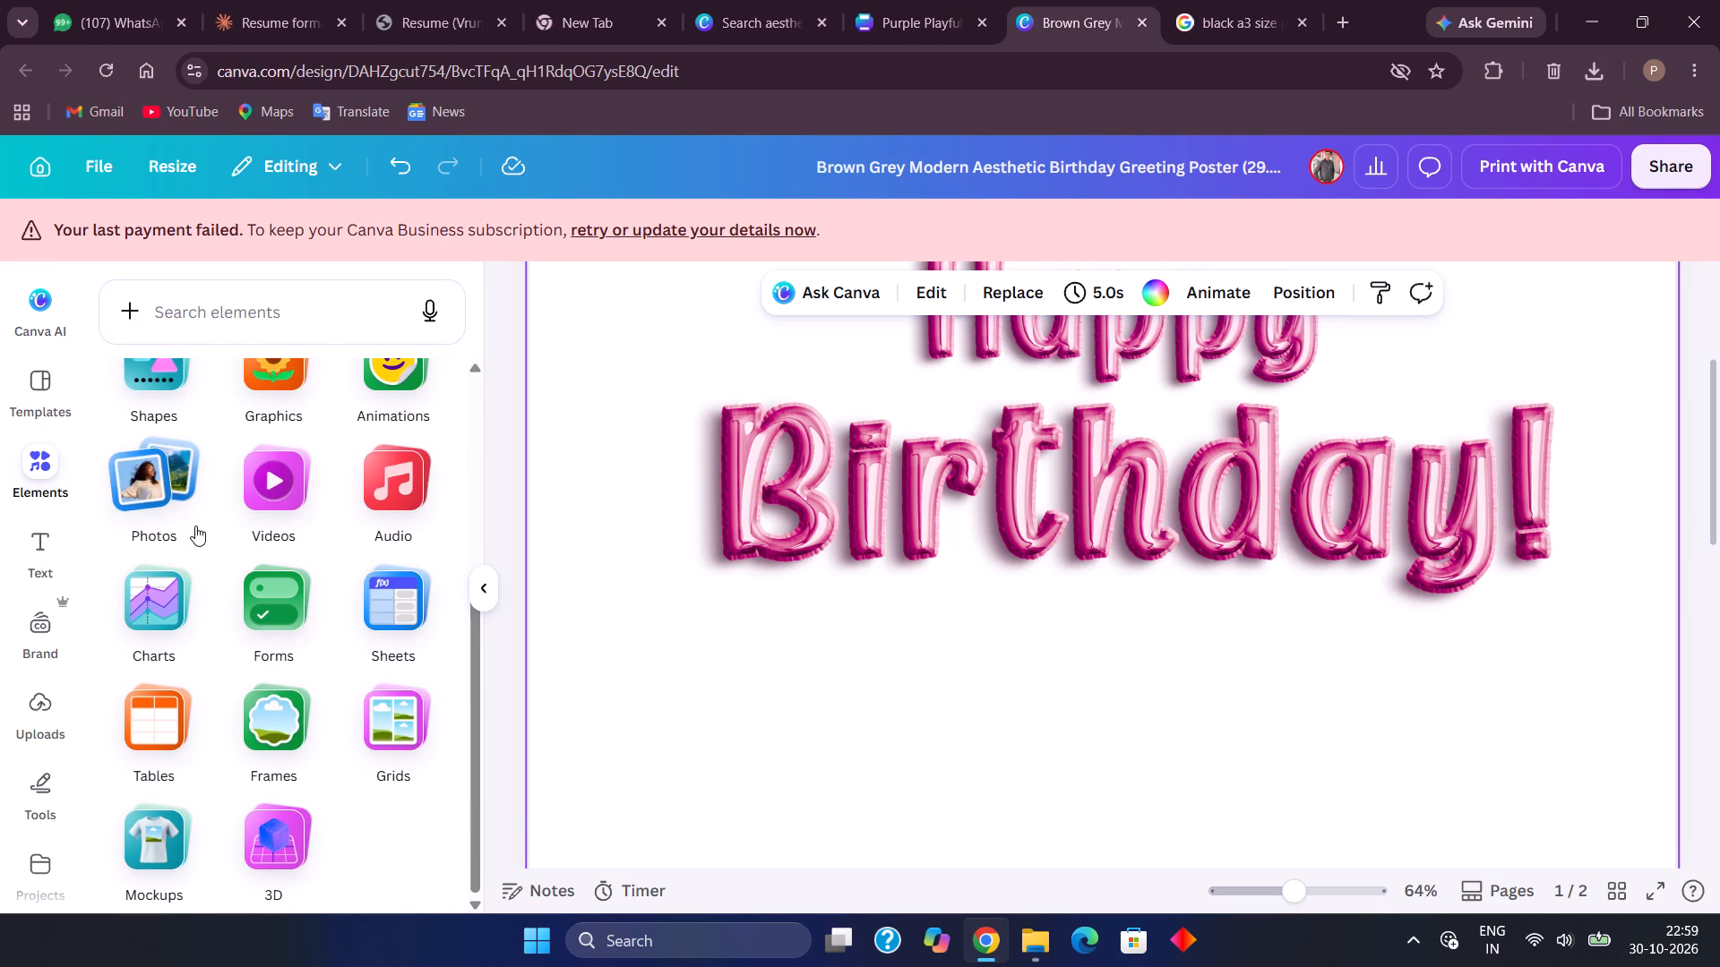
scroll(195, 526, up, 5)
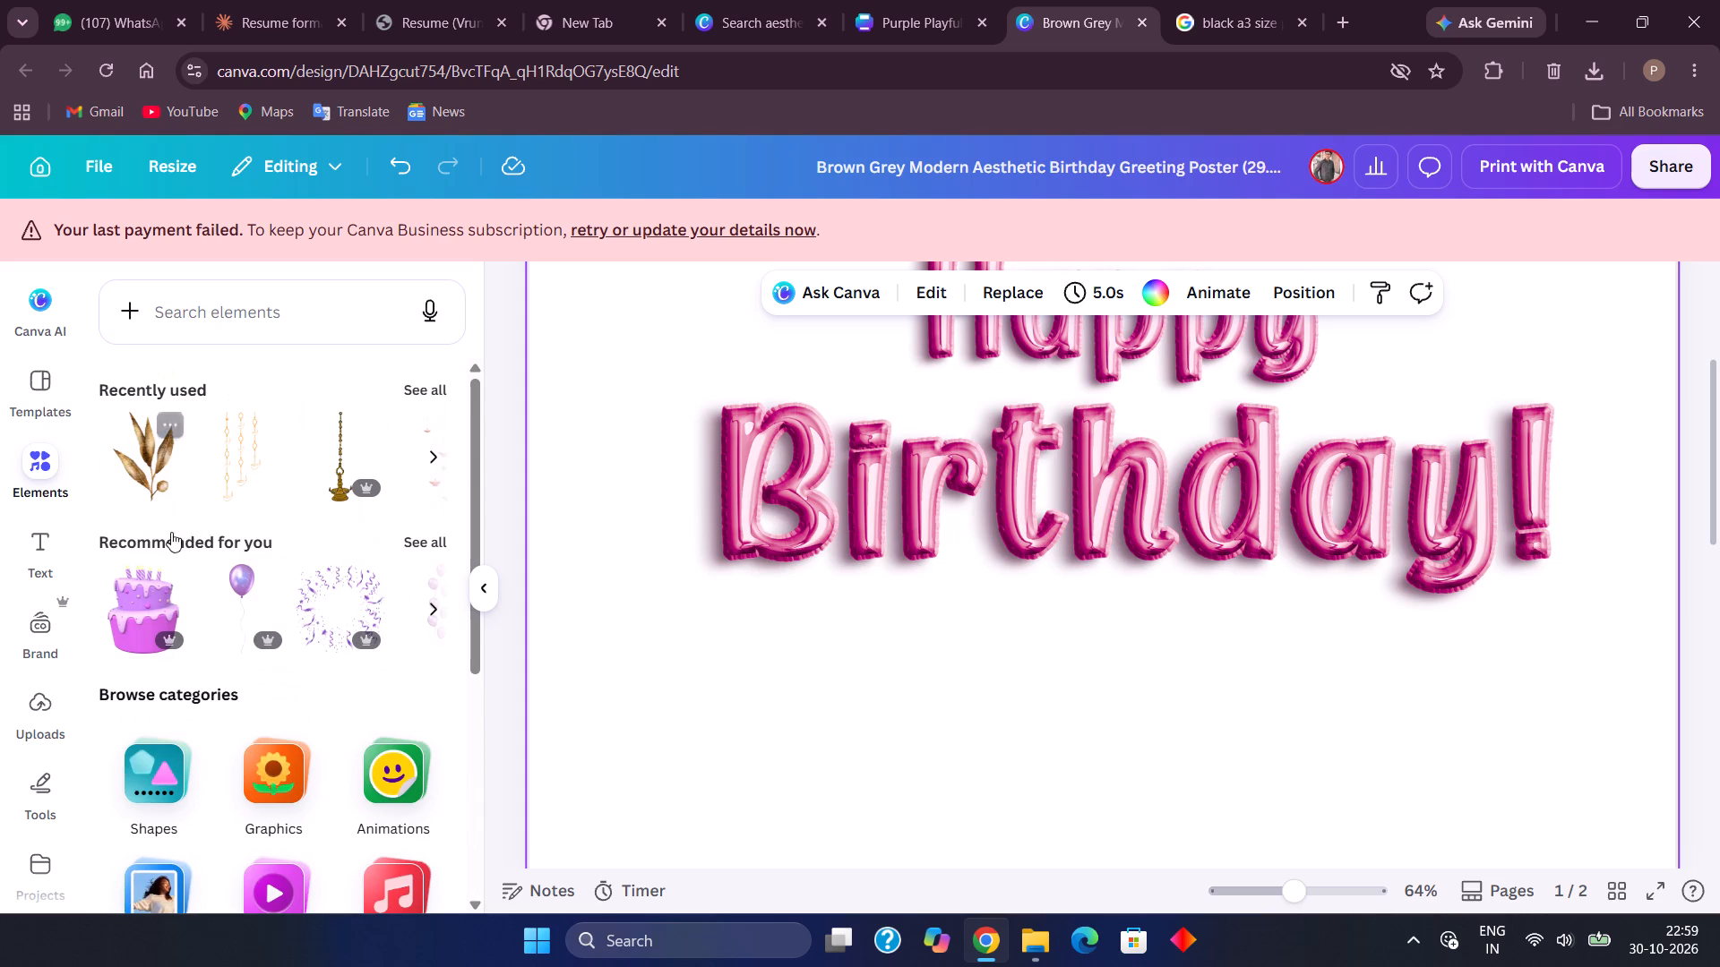
click(151, 783)
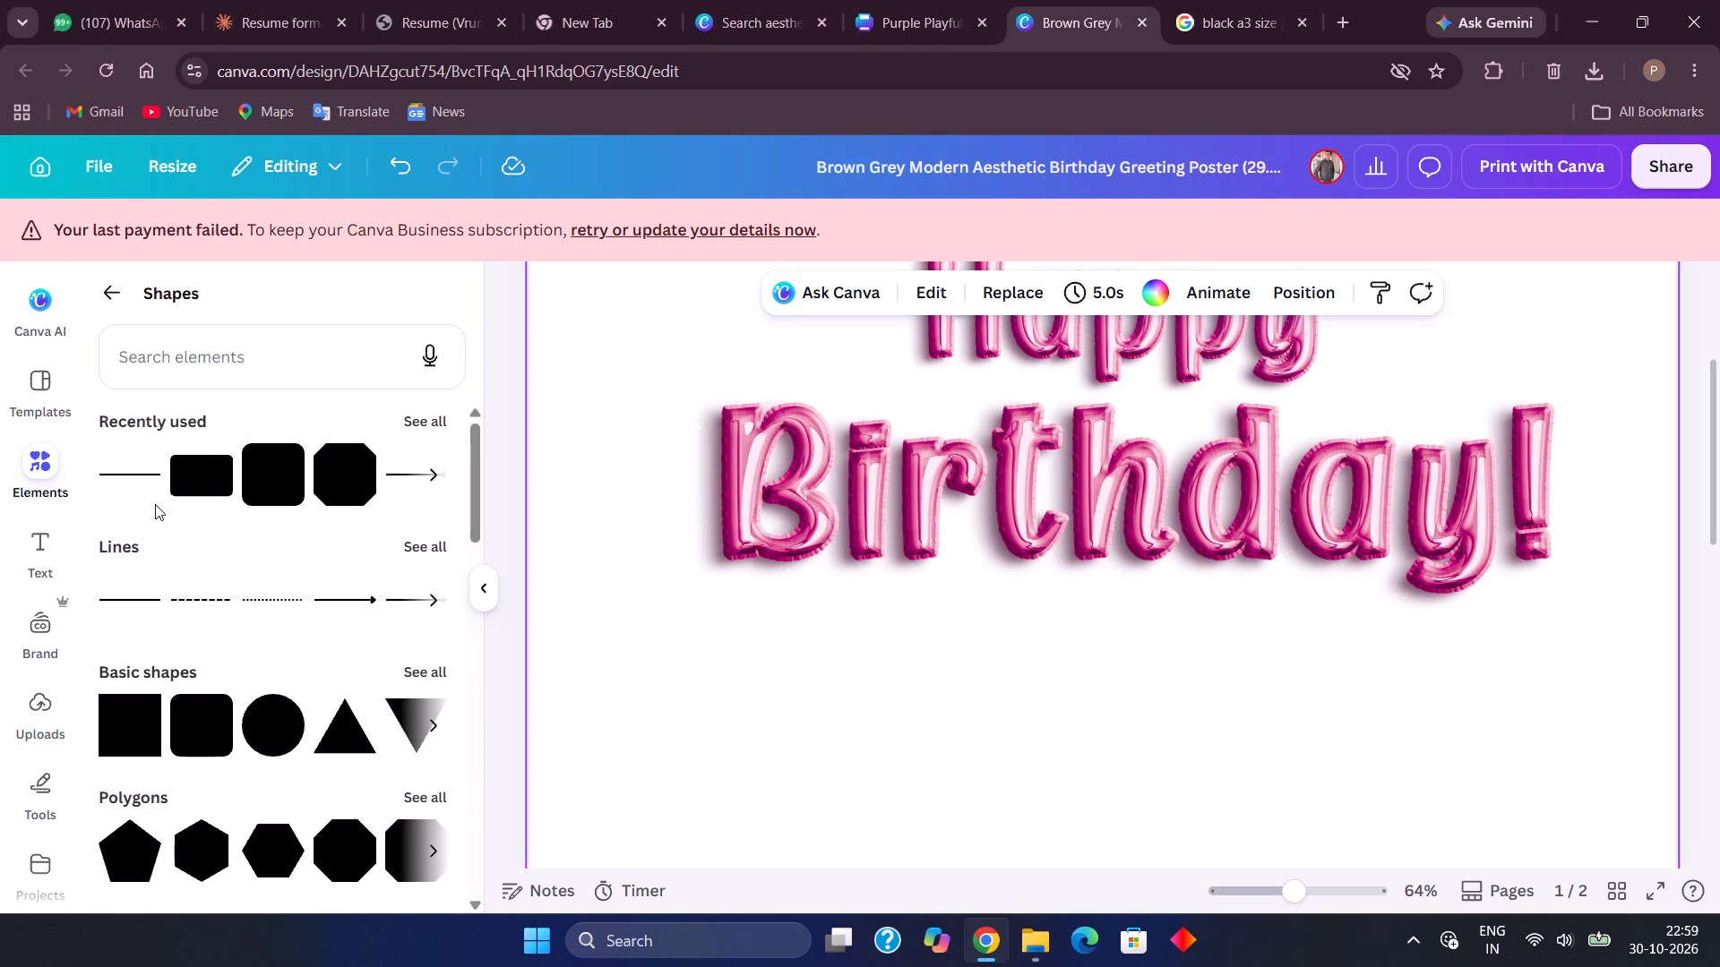
click(140, 475)
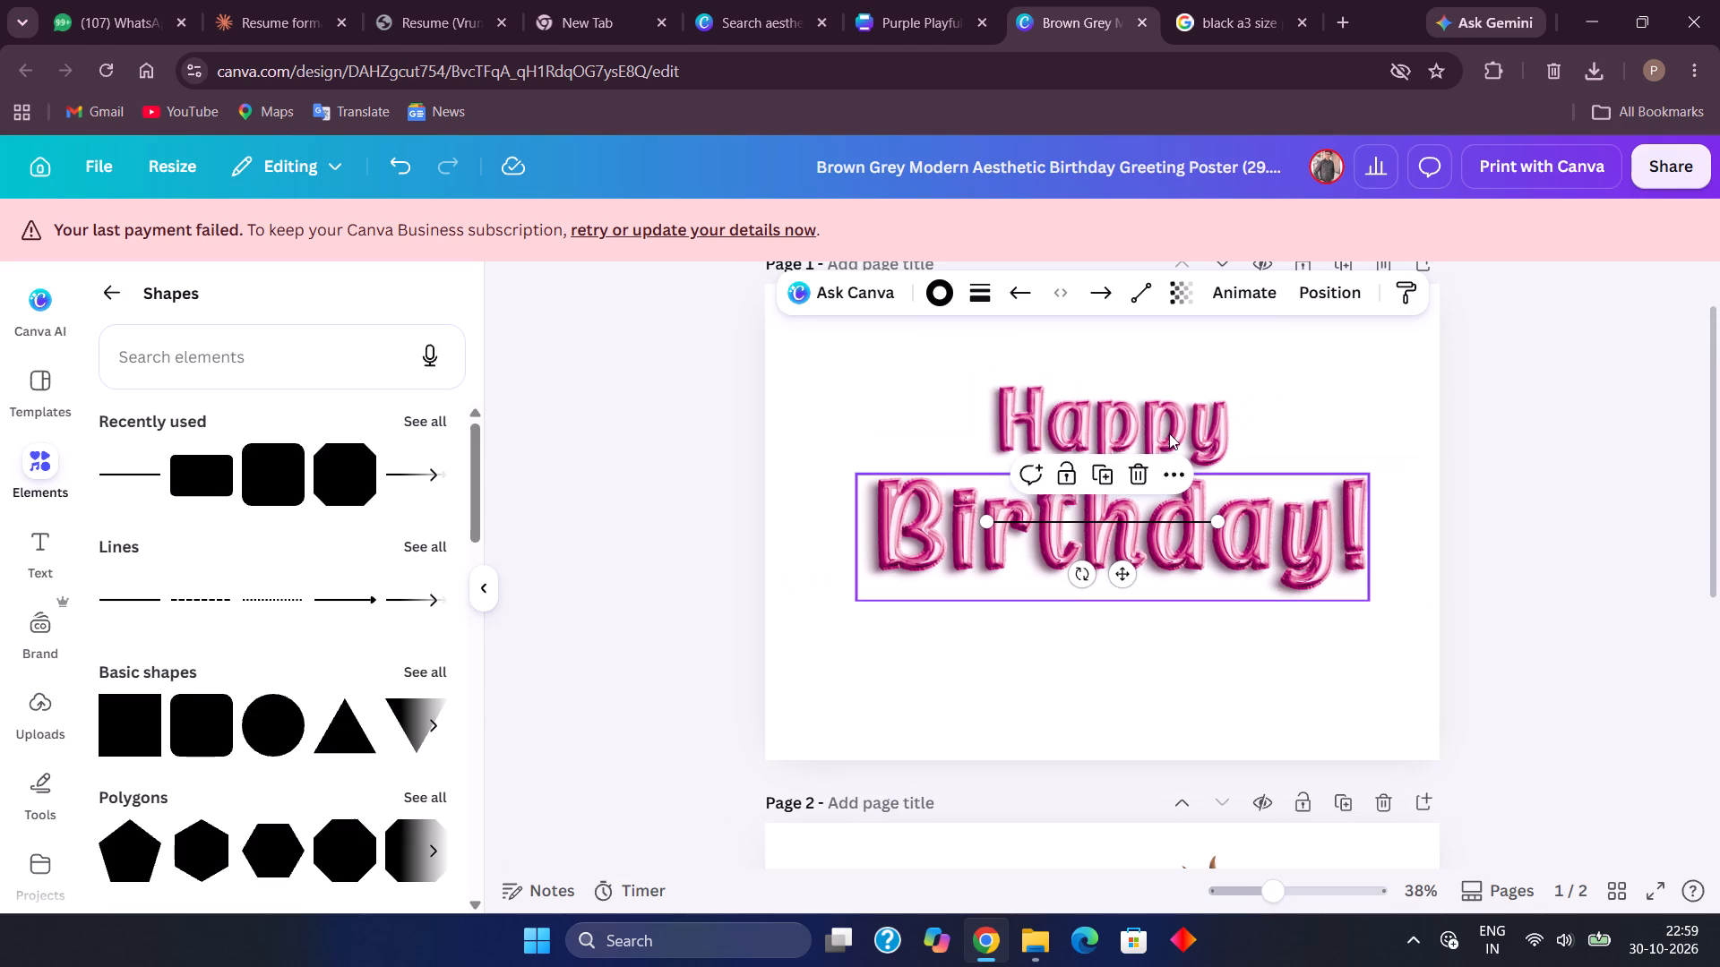
Extend both ends of the line to page 1's side edges, making it 42 cm long and level at 0°.
drag(985, 526, 924, 518)
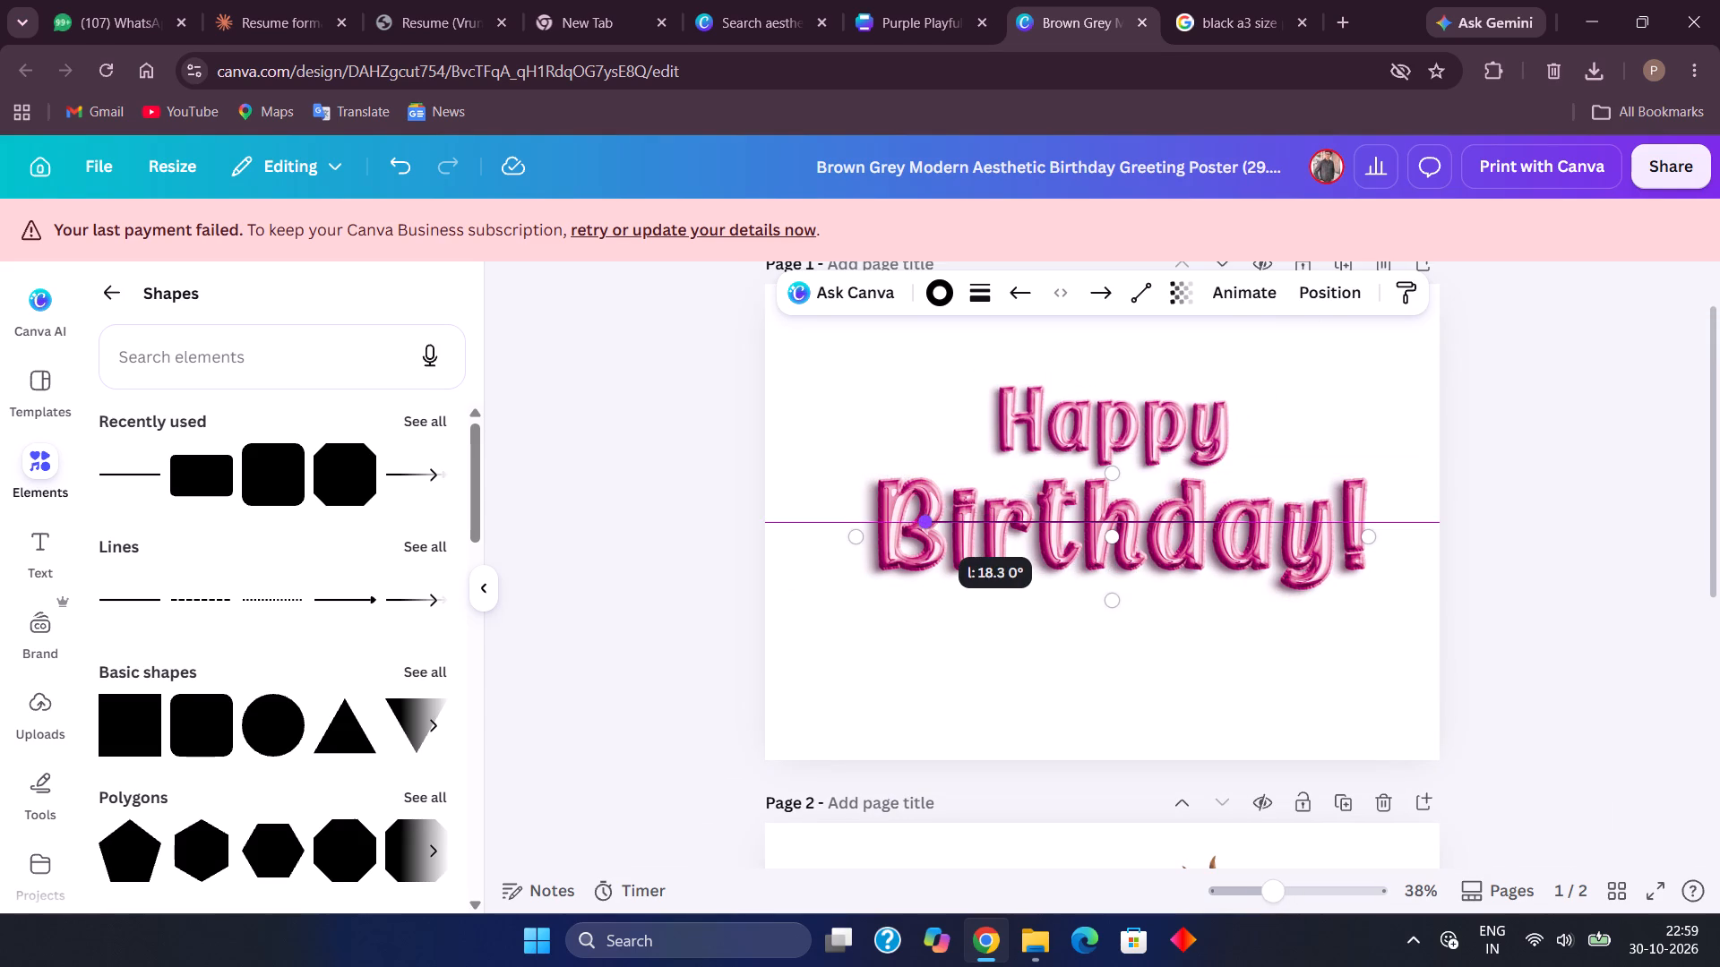
drag(924, 518, 770, 516)
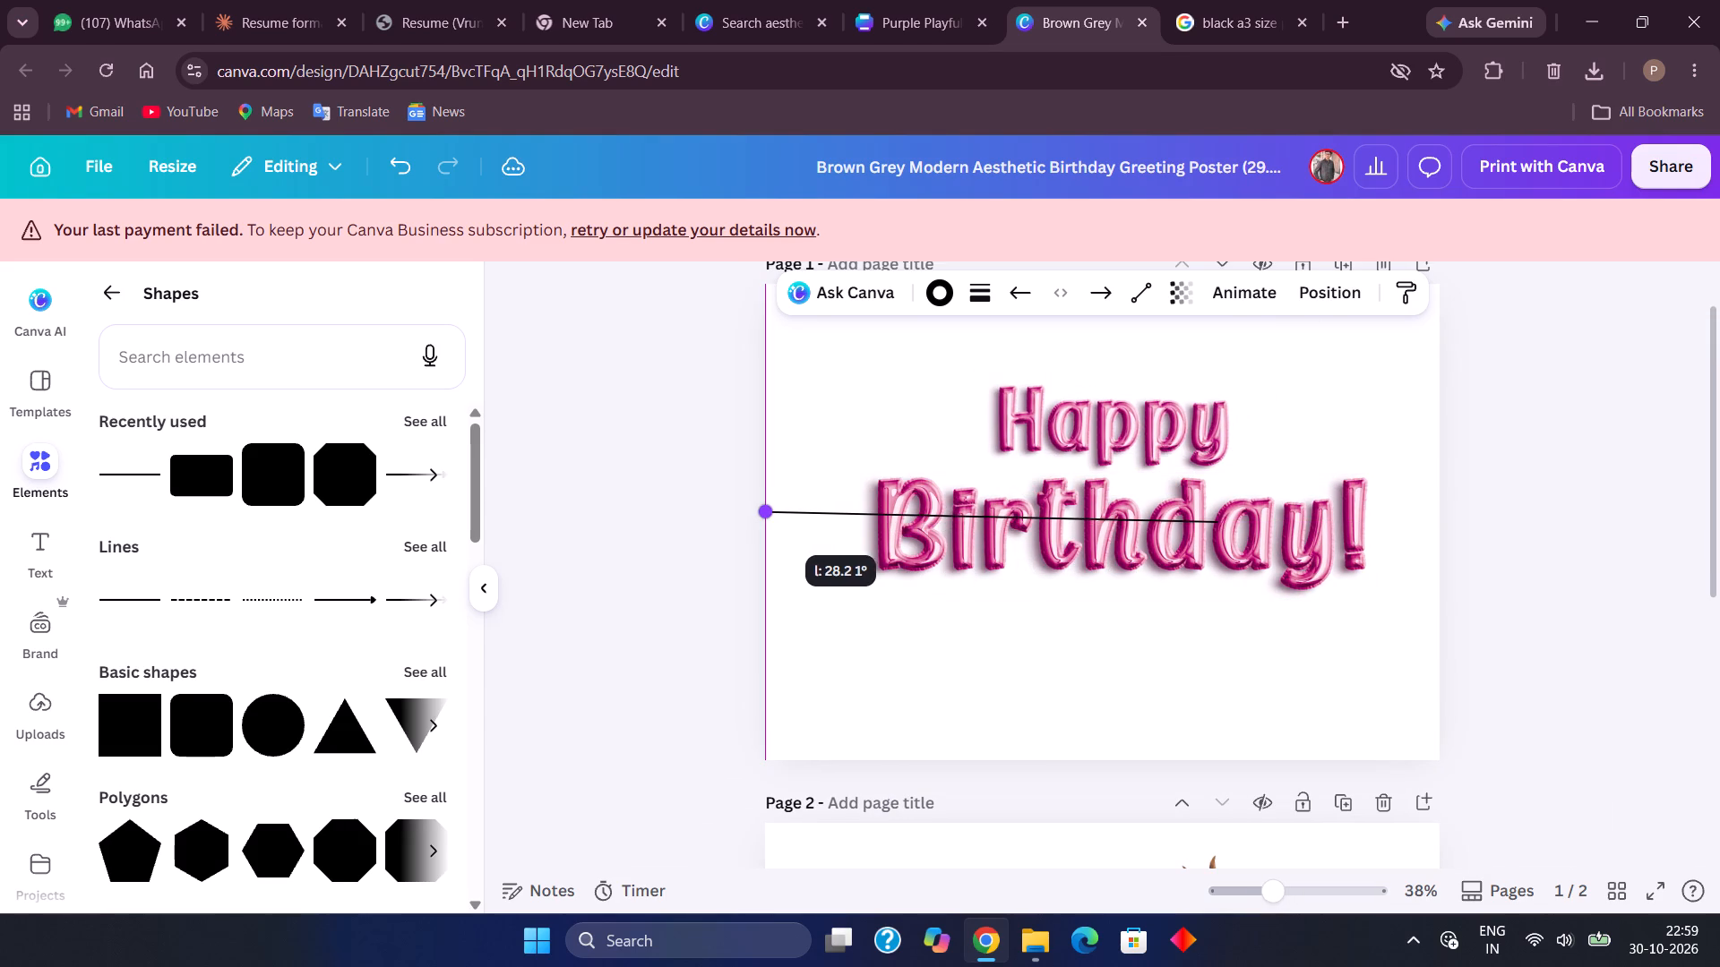
drag(770, 516, 764, 518)
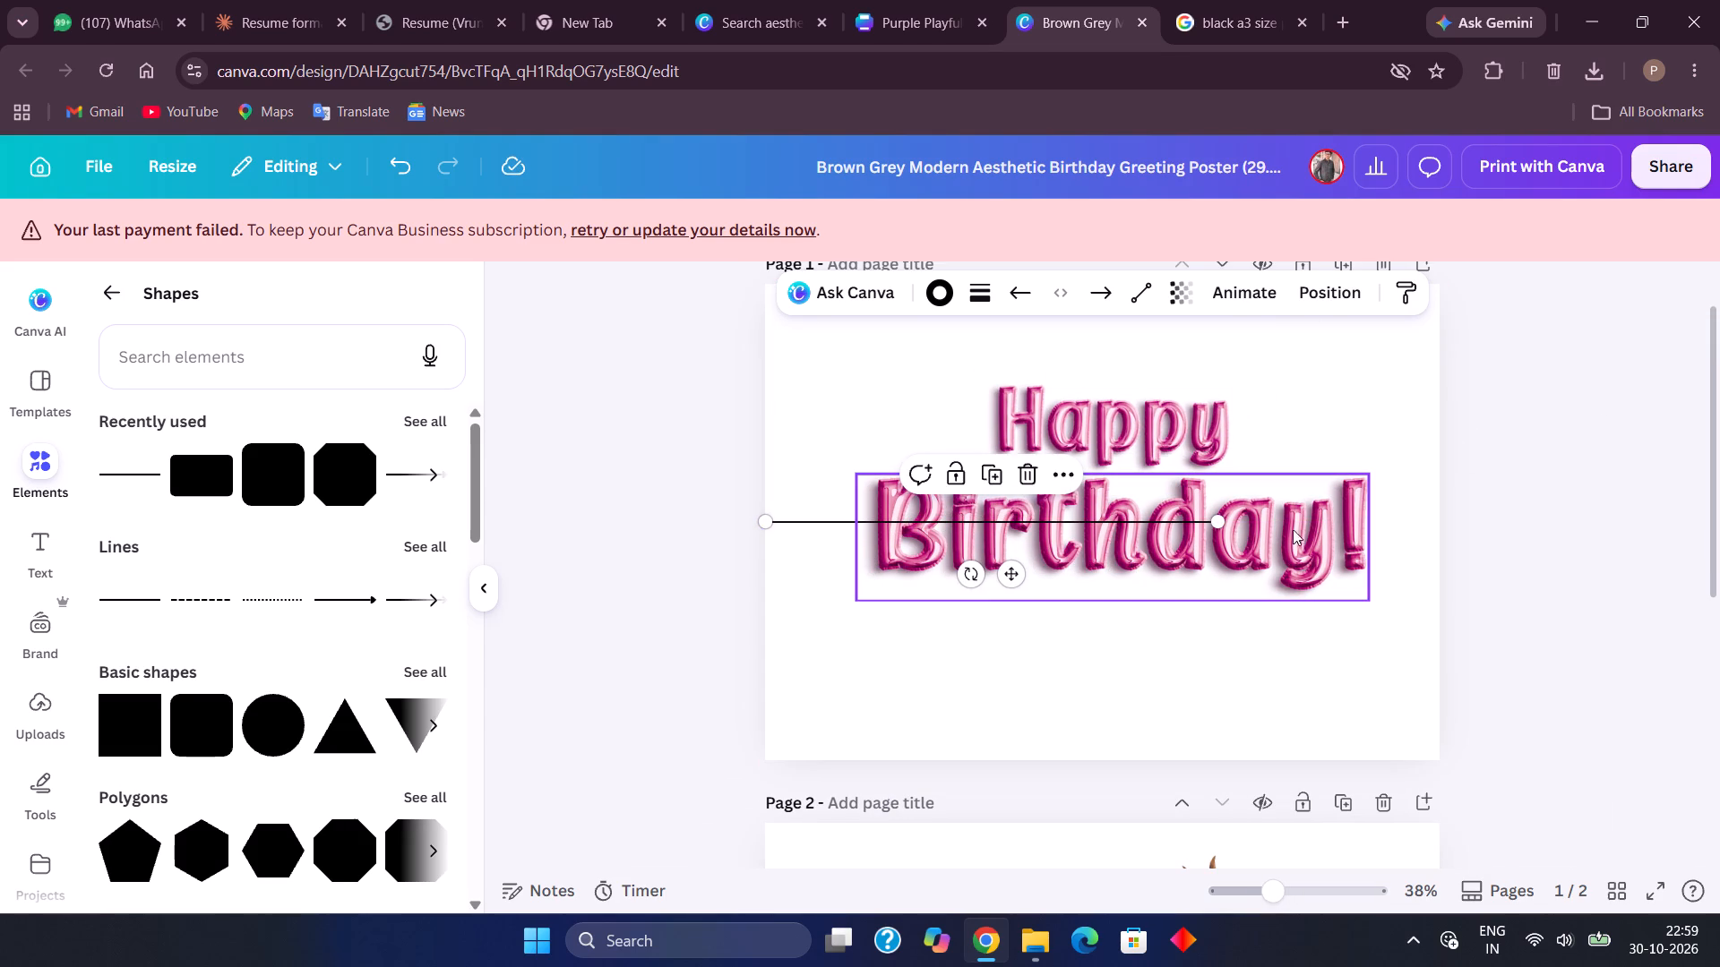
drag(1218, 521, 1415, 511)
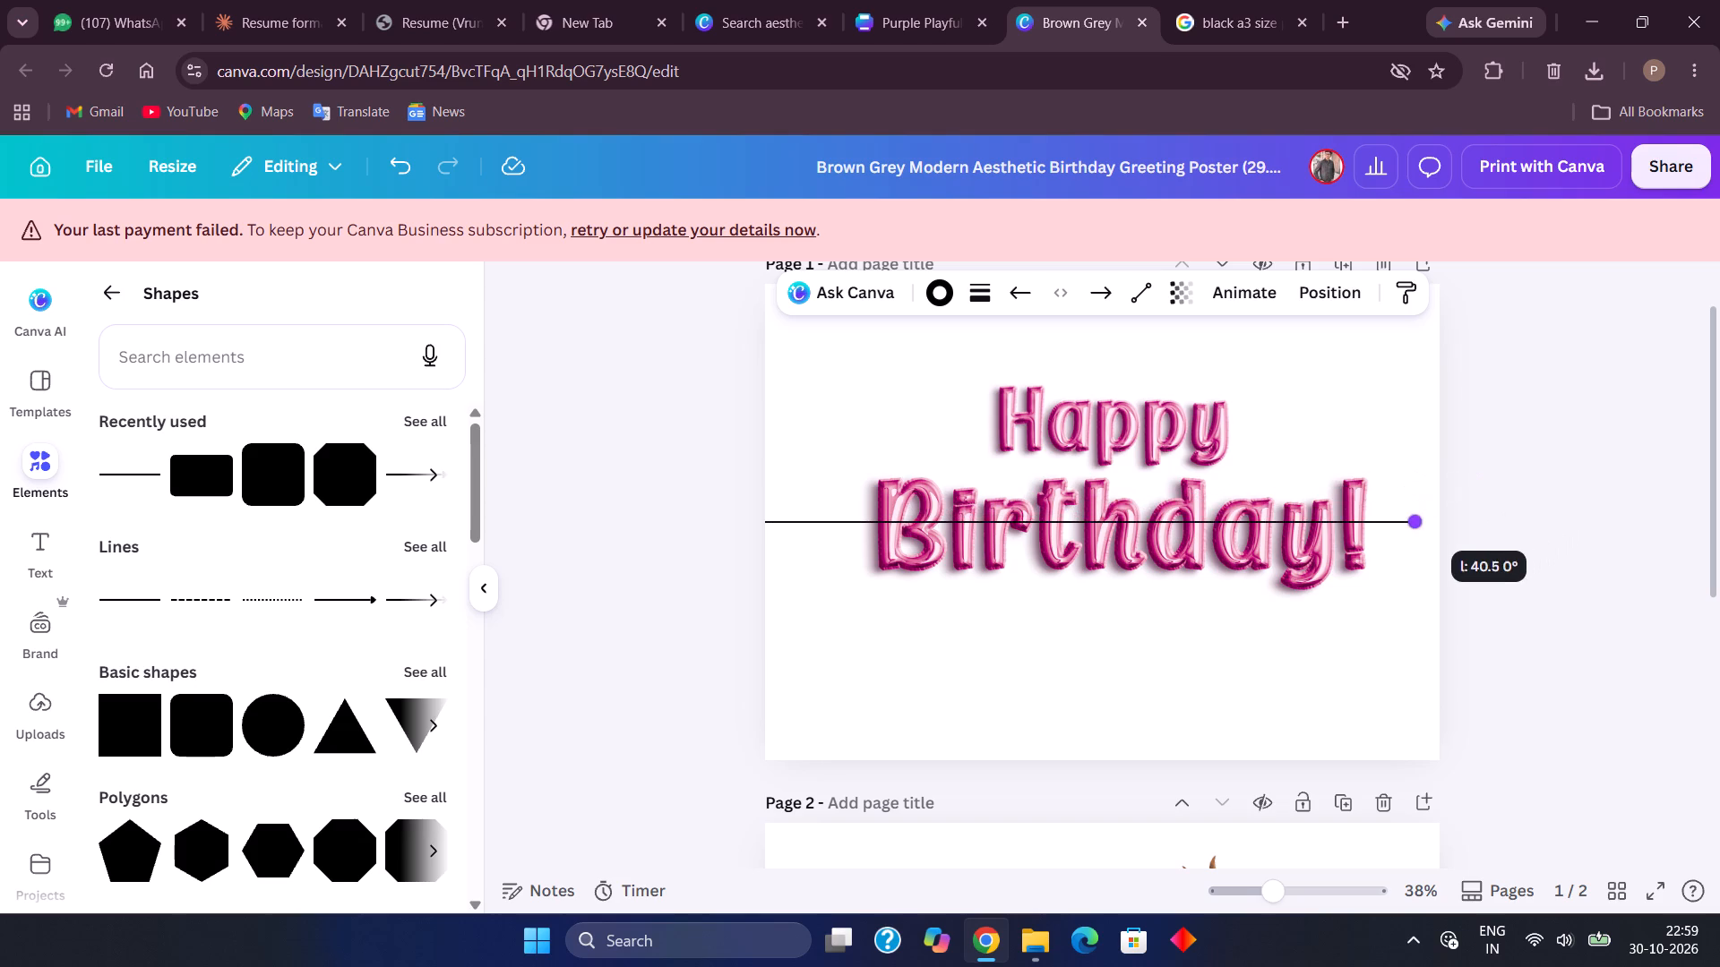
drag(1415, 511, 1434, 515)
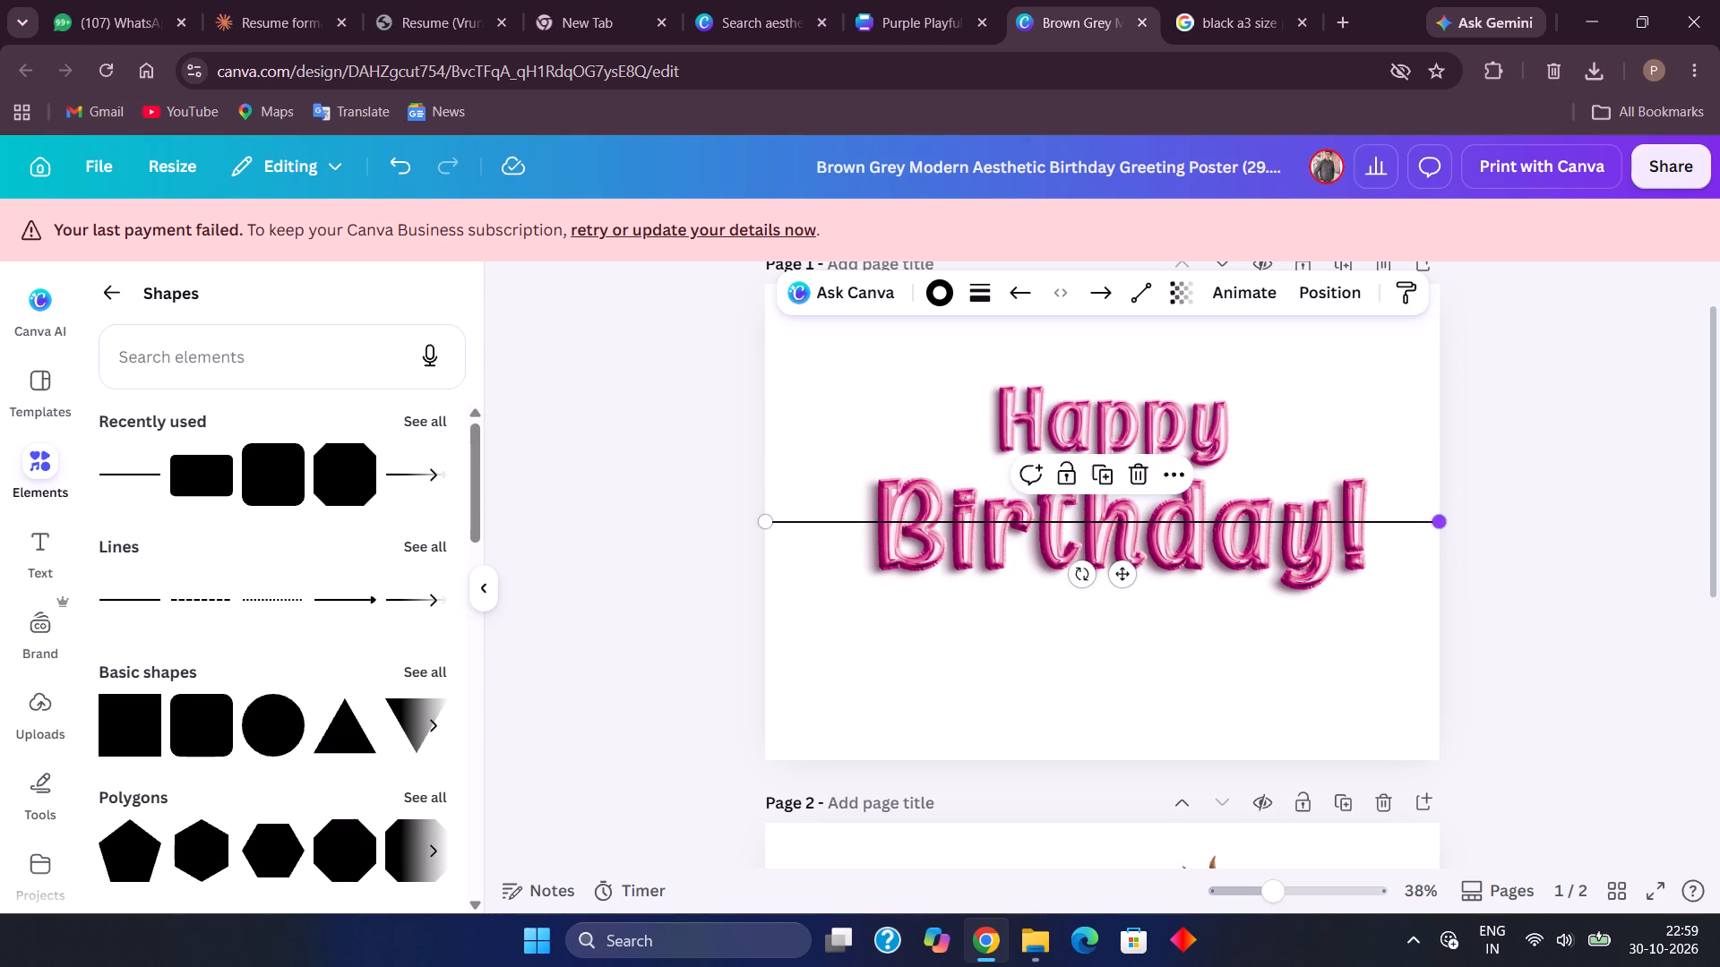
drag(764, 524, 776, 520)
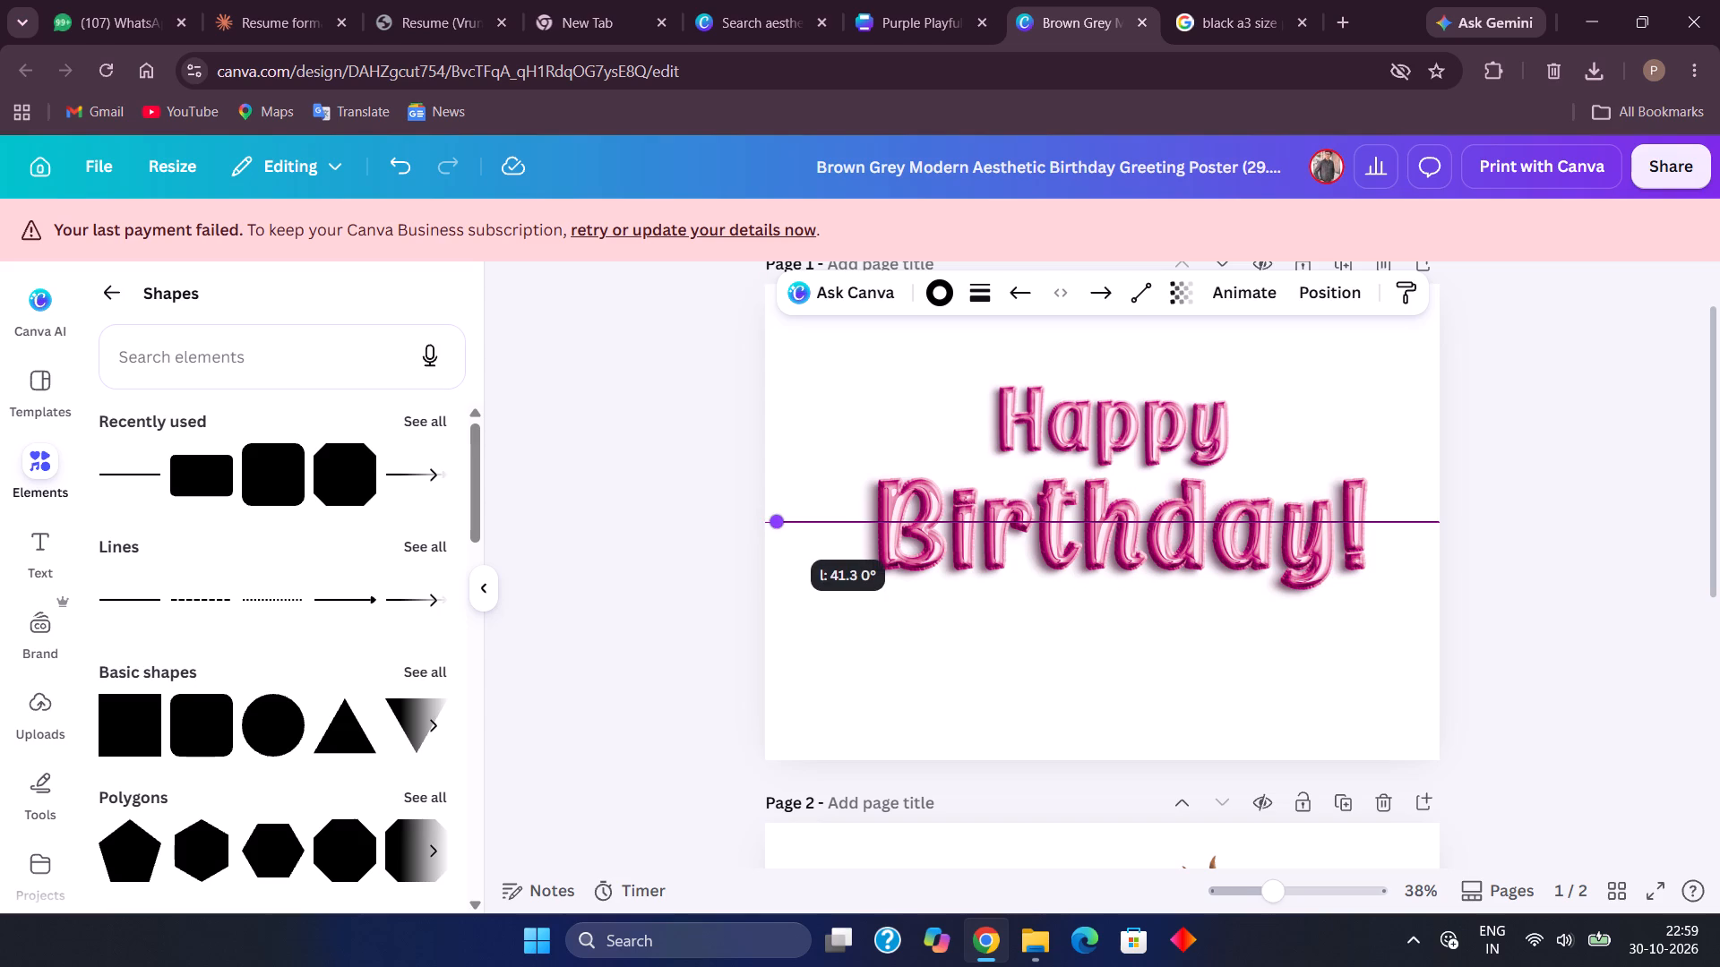
drag(776, 520, 764, 522)
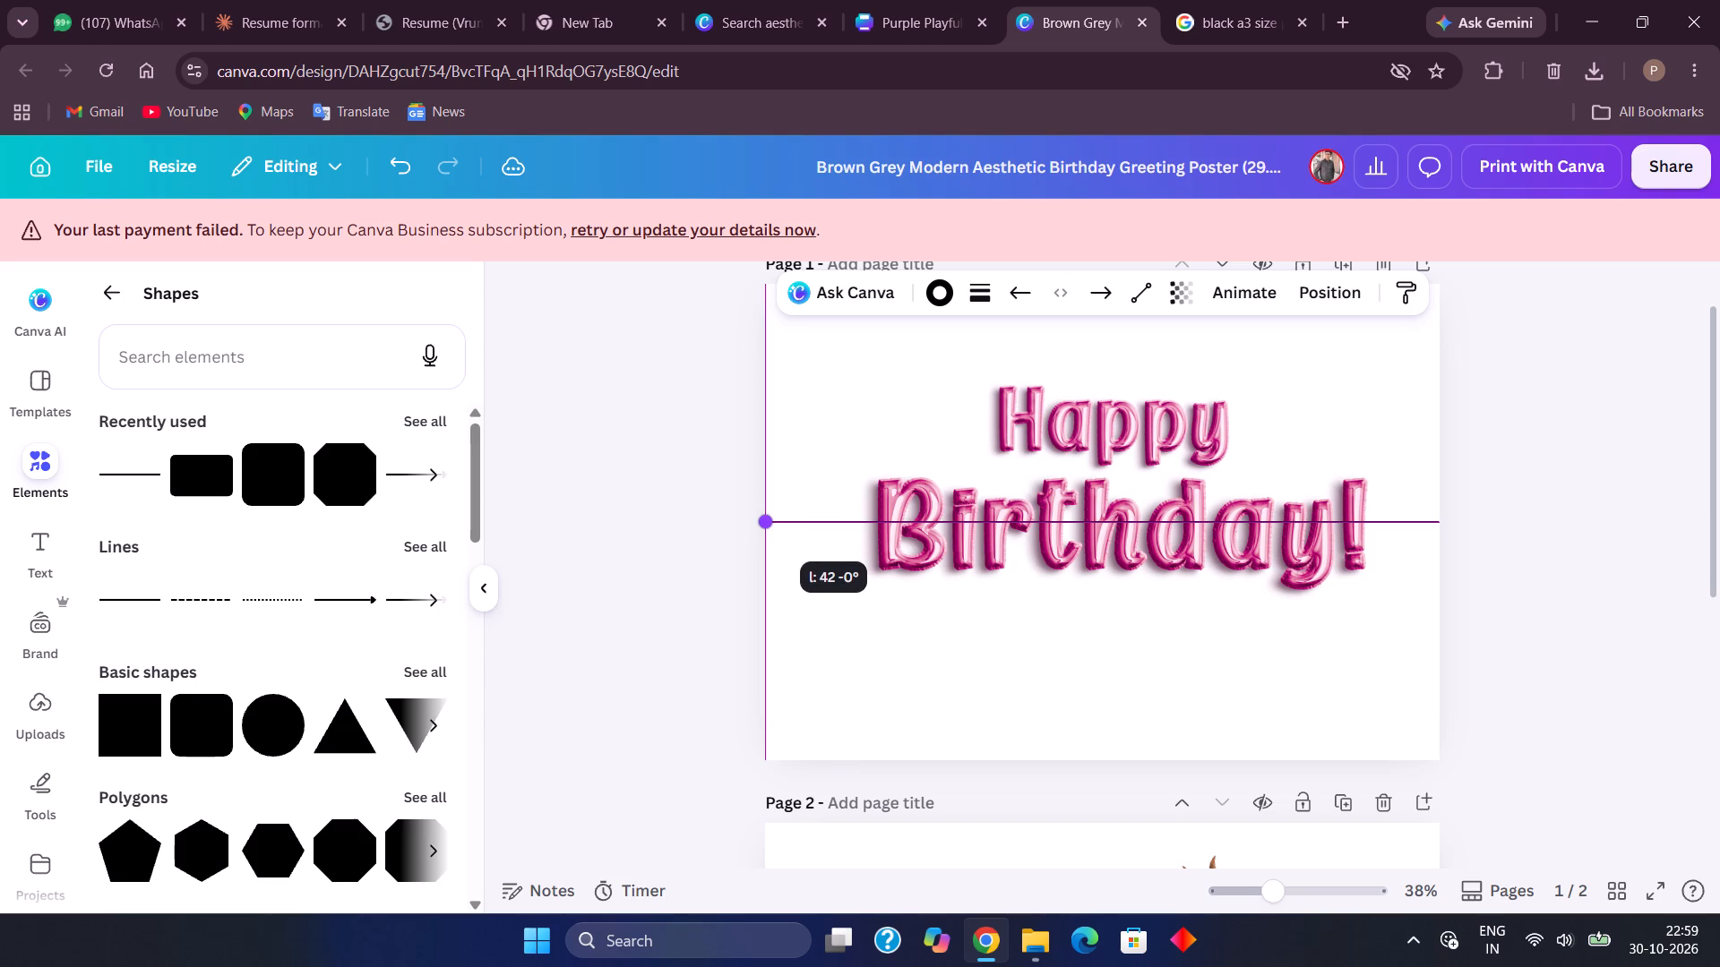
drag(764, 522, 765, 520)
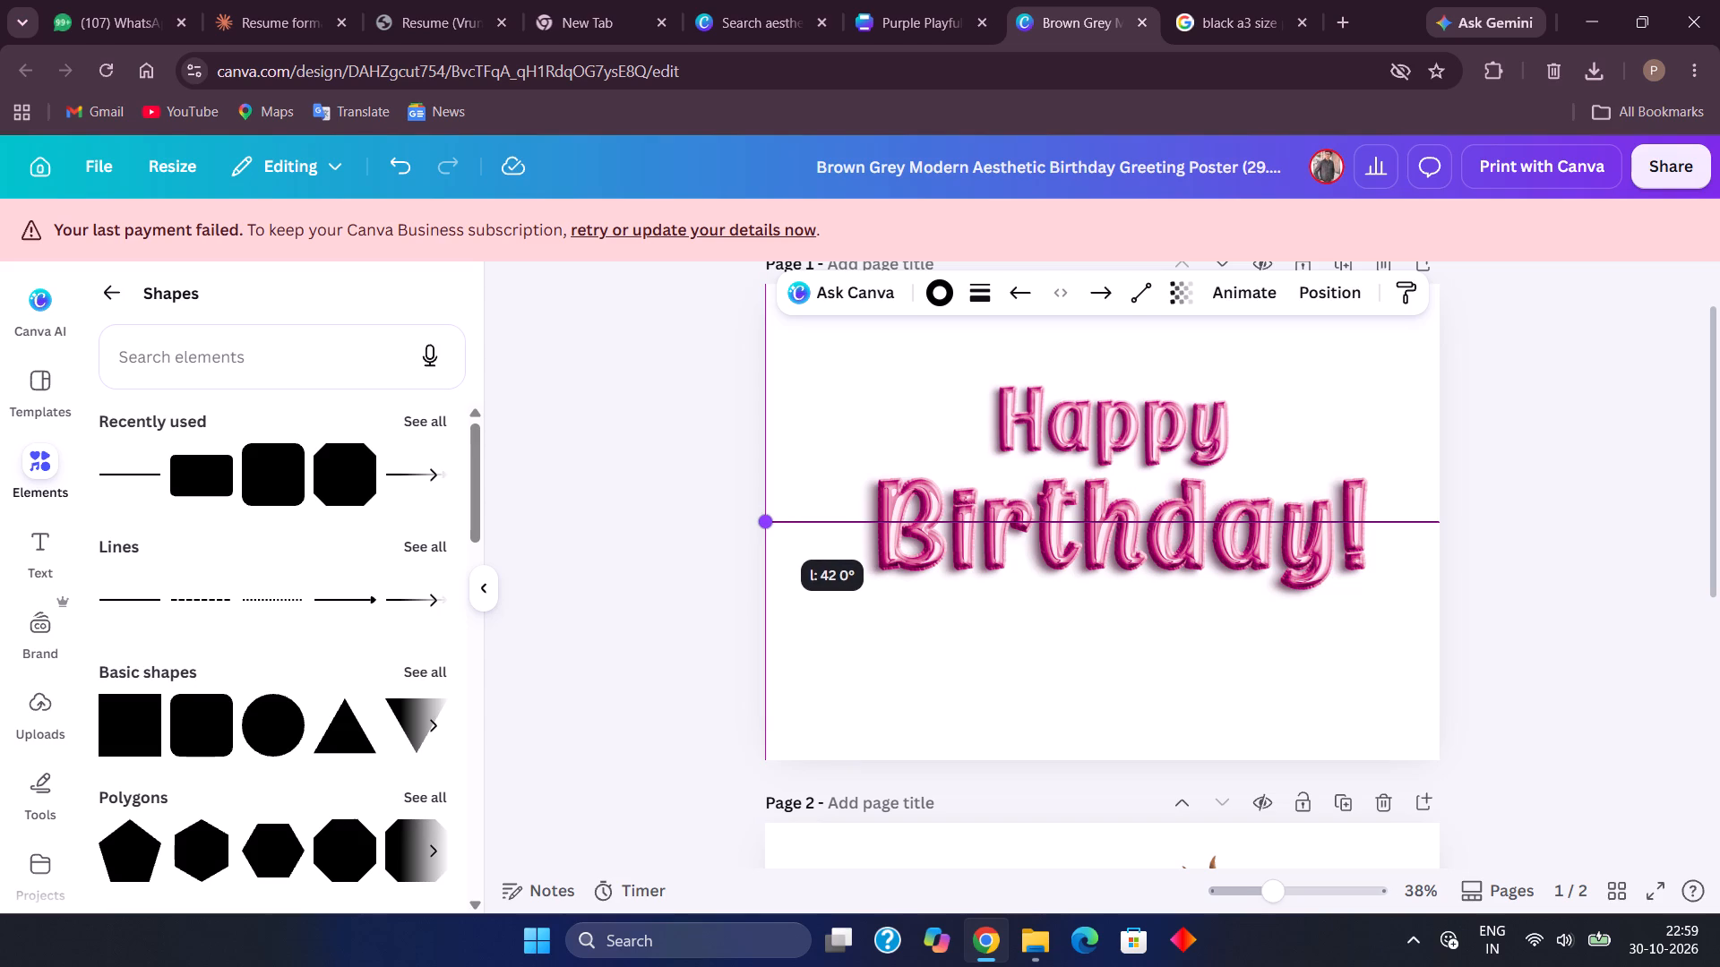
drag(765, 520, 770, 552)
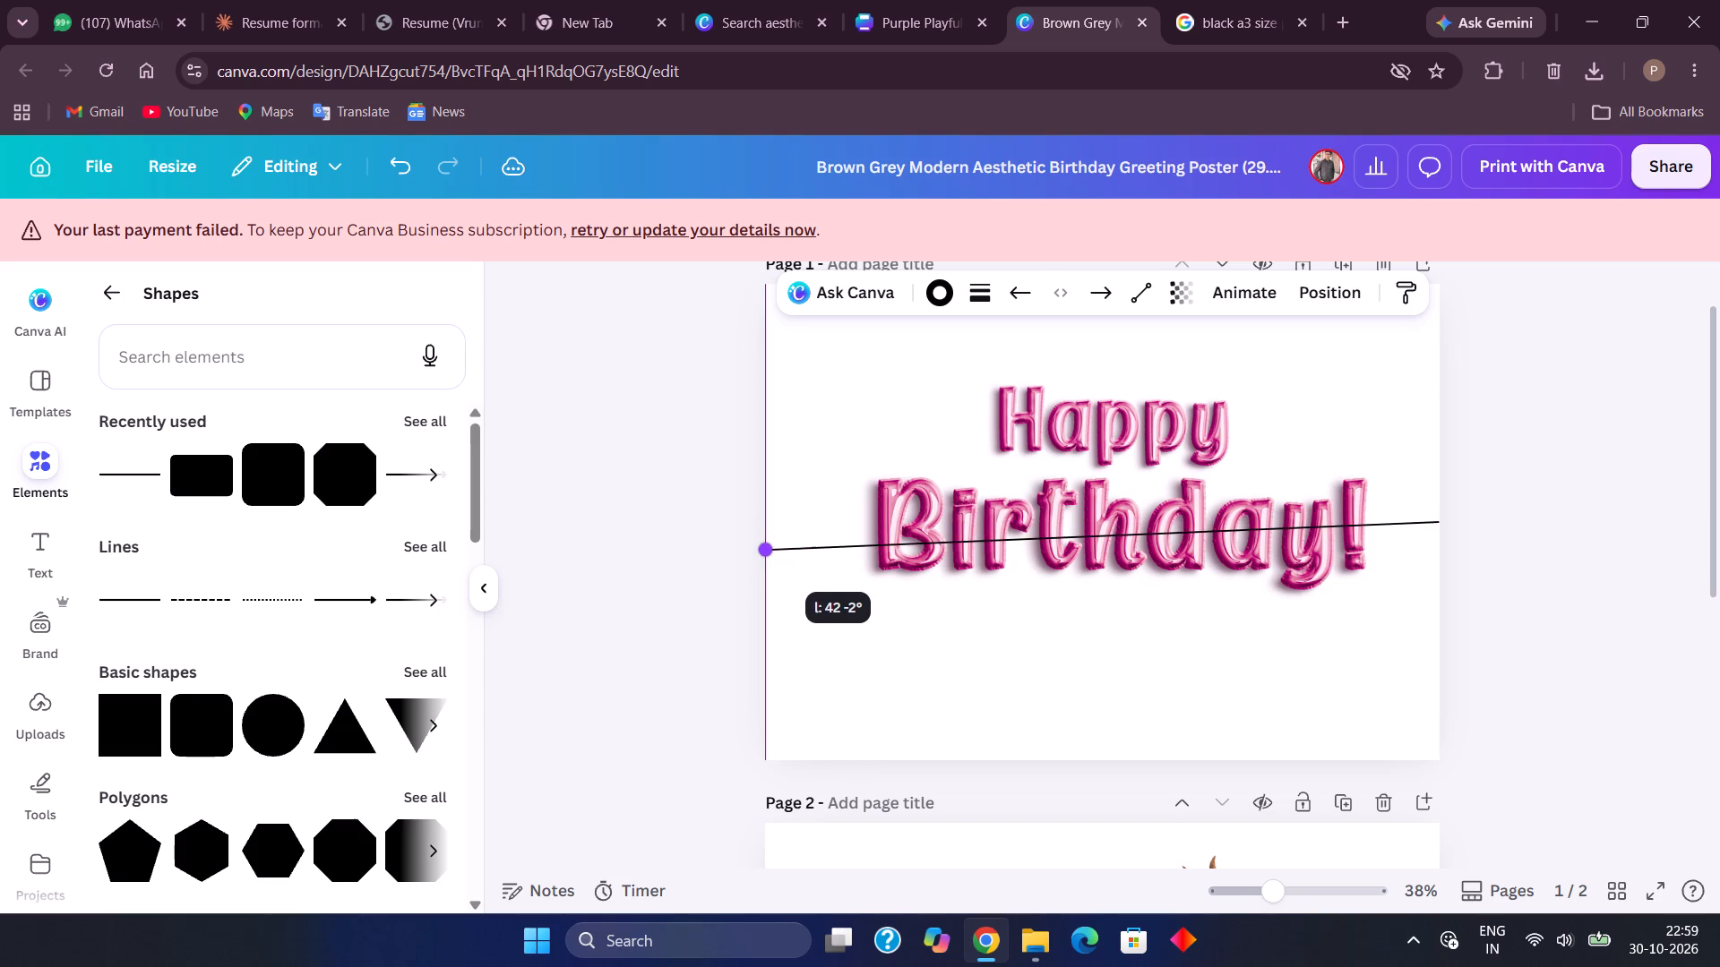
drag(770, 552, 765, 537)
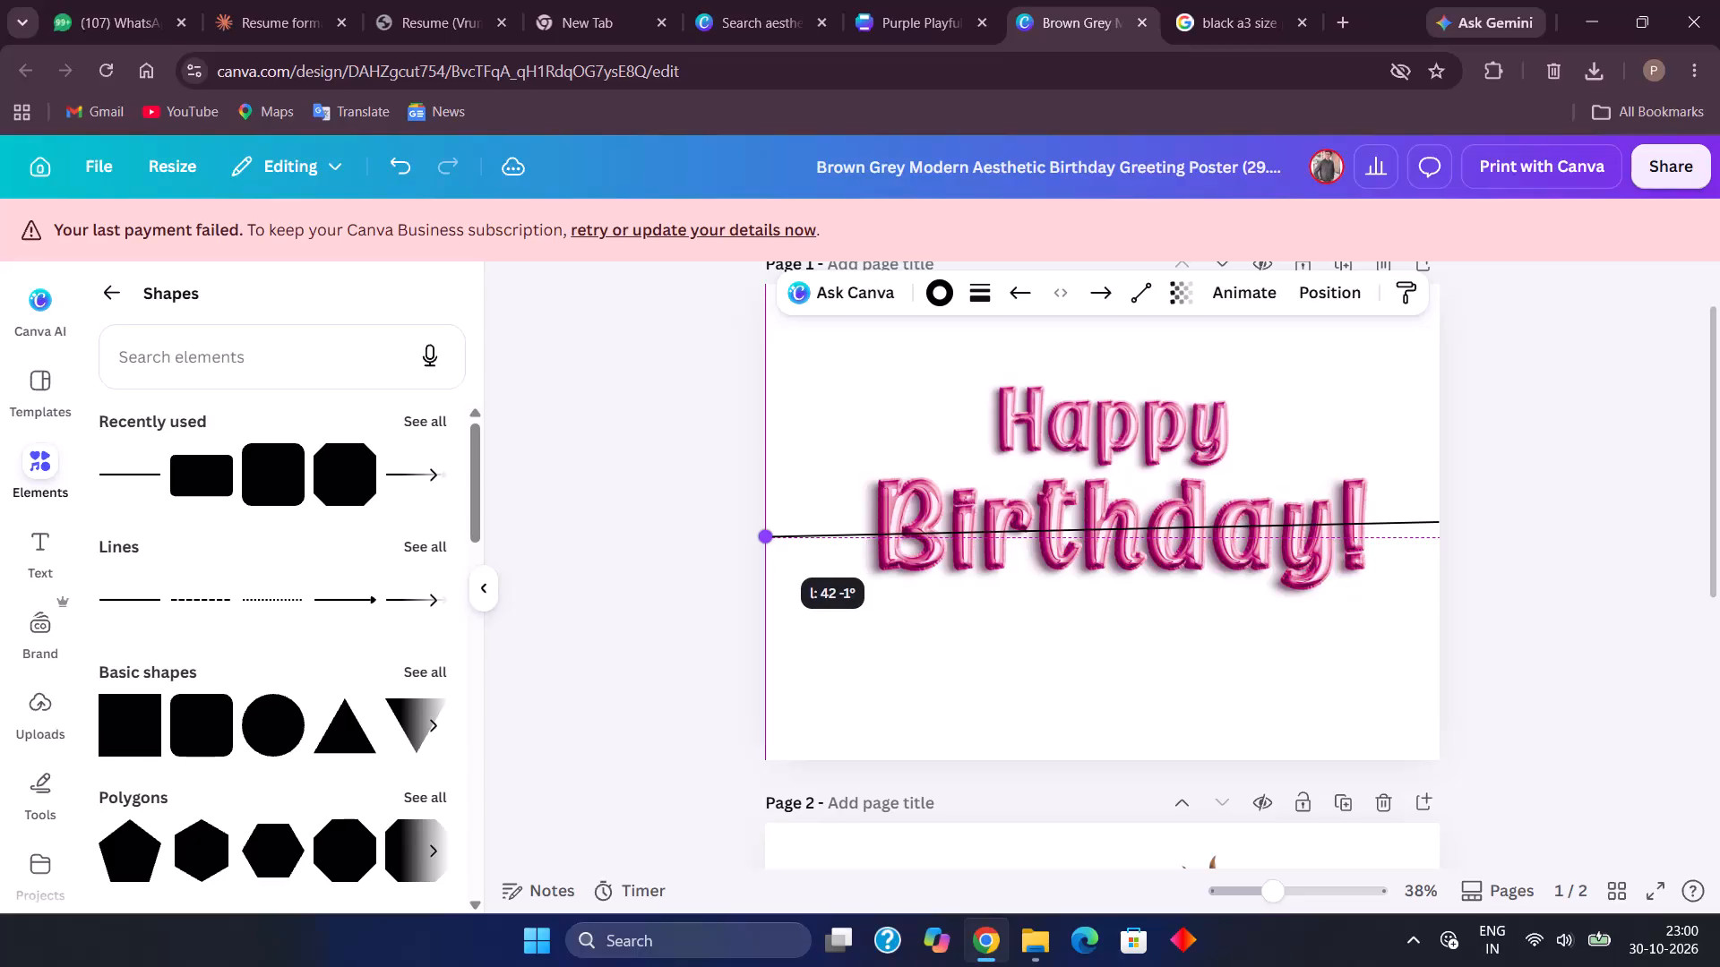
drag(765, 537, 764, 533)
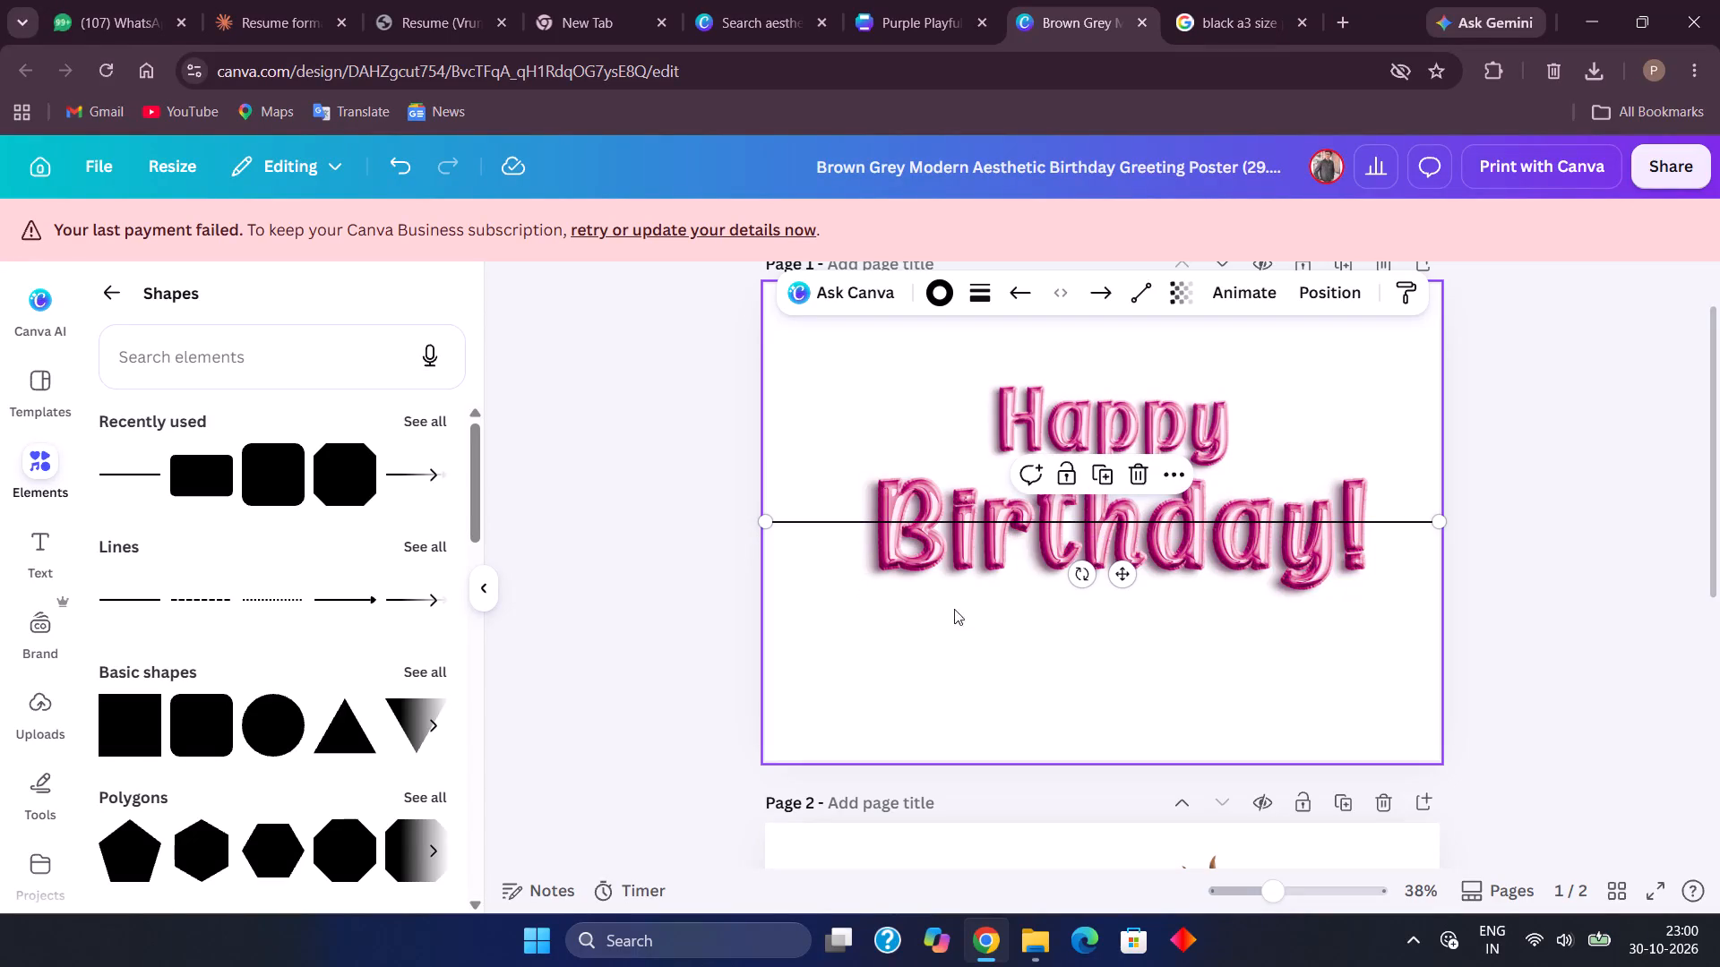
Move the "Happy" and "Birthday!" lettering up on page 1, clear of the horizontal line.
scroll(992, 628, up, 2)
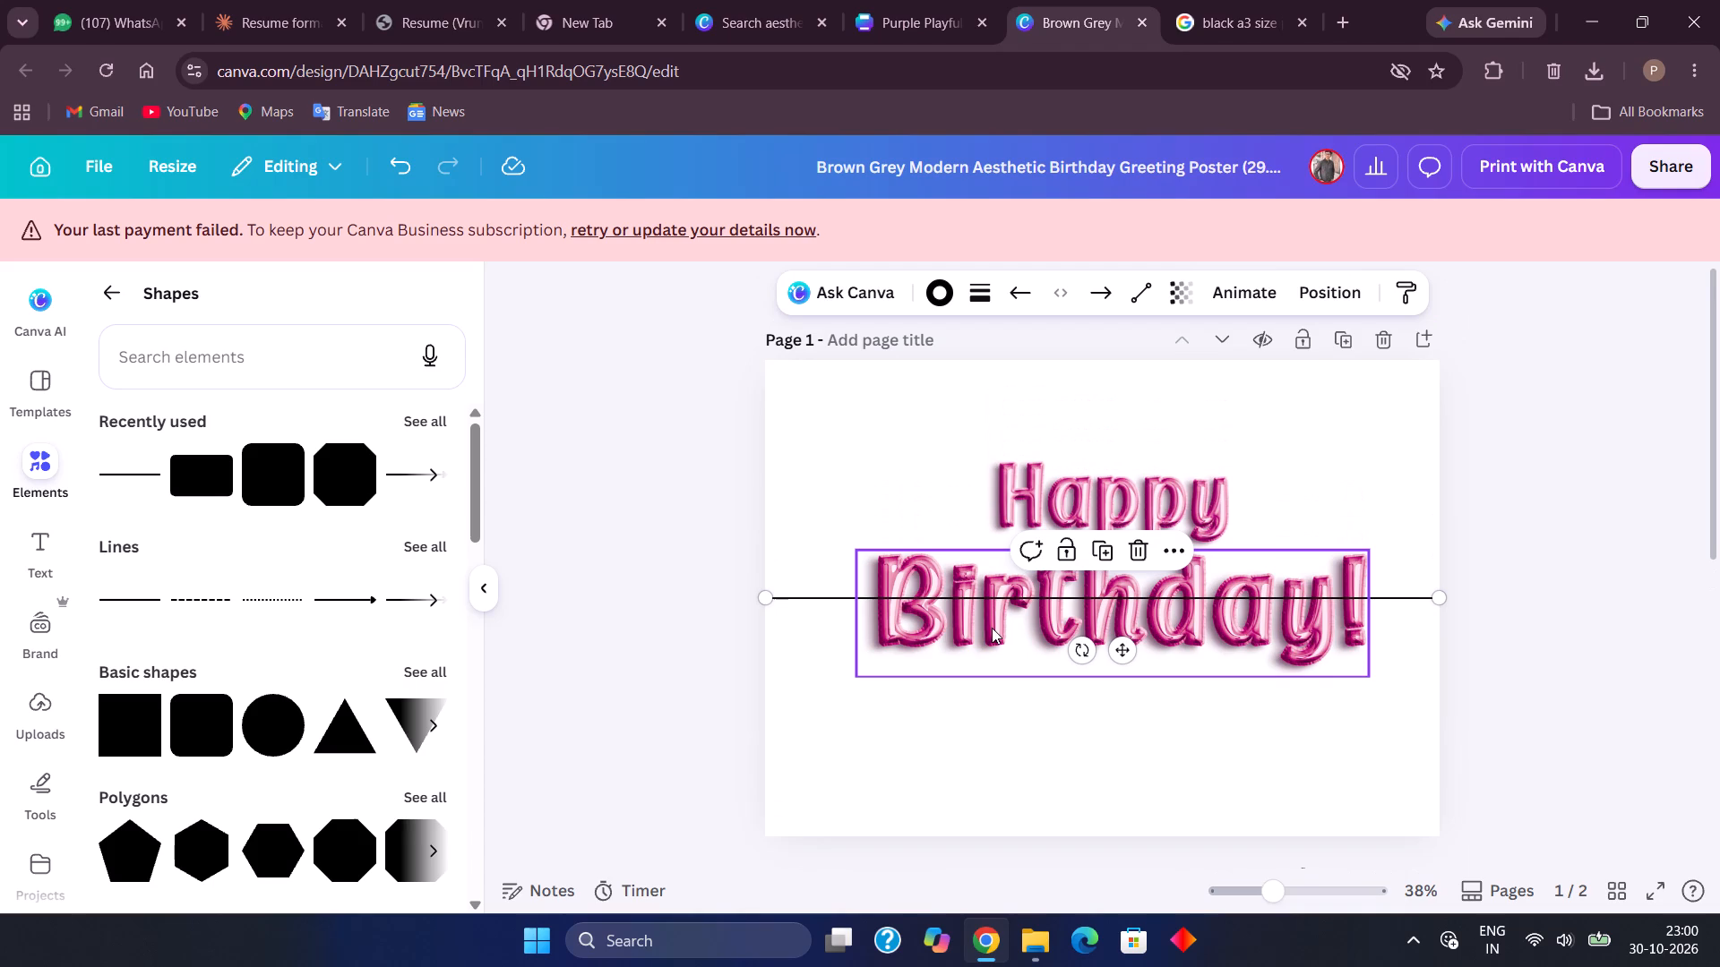
drag(1125, 512, 1120, 484)
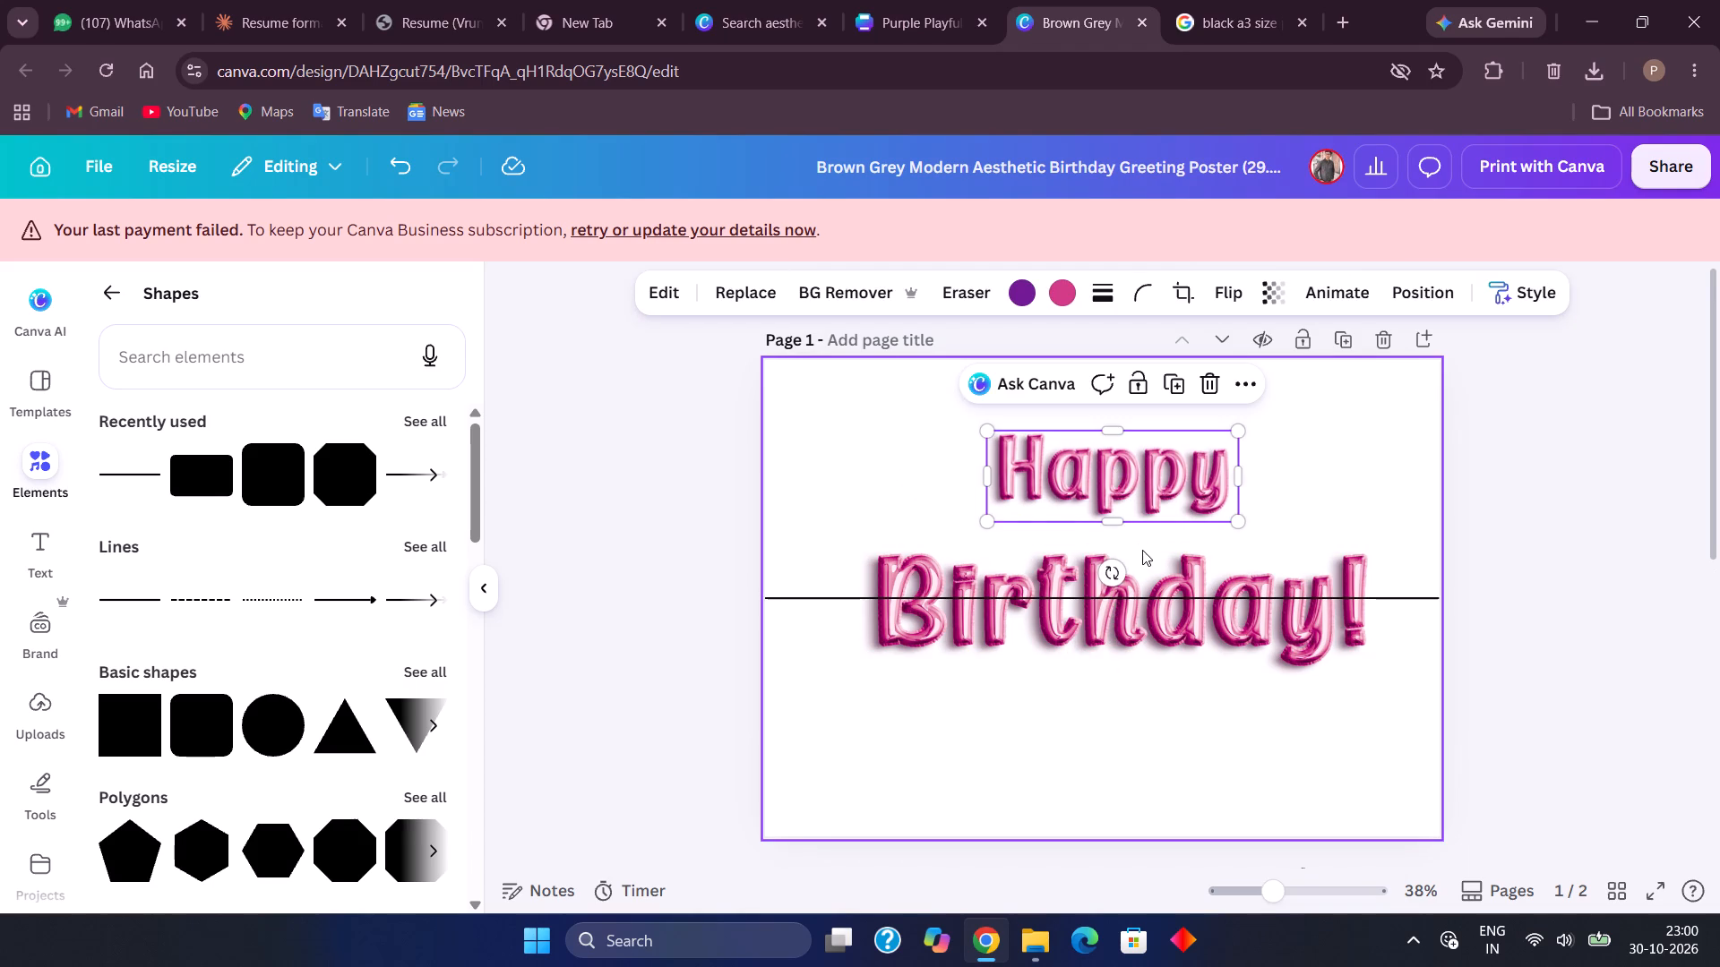
drag(1164, 575, 1162, 470)
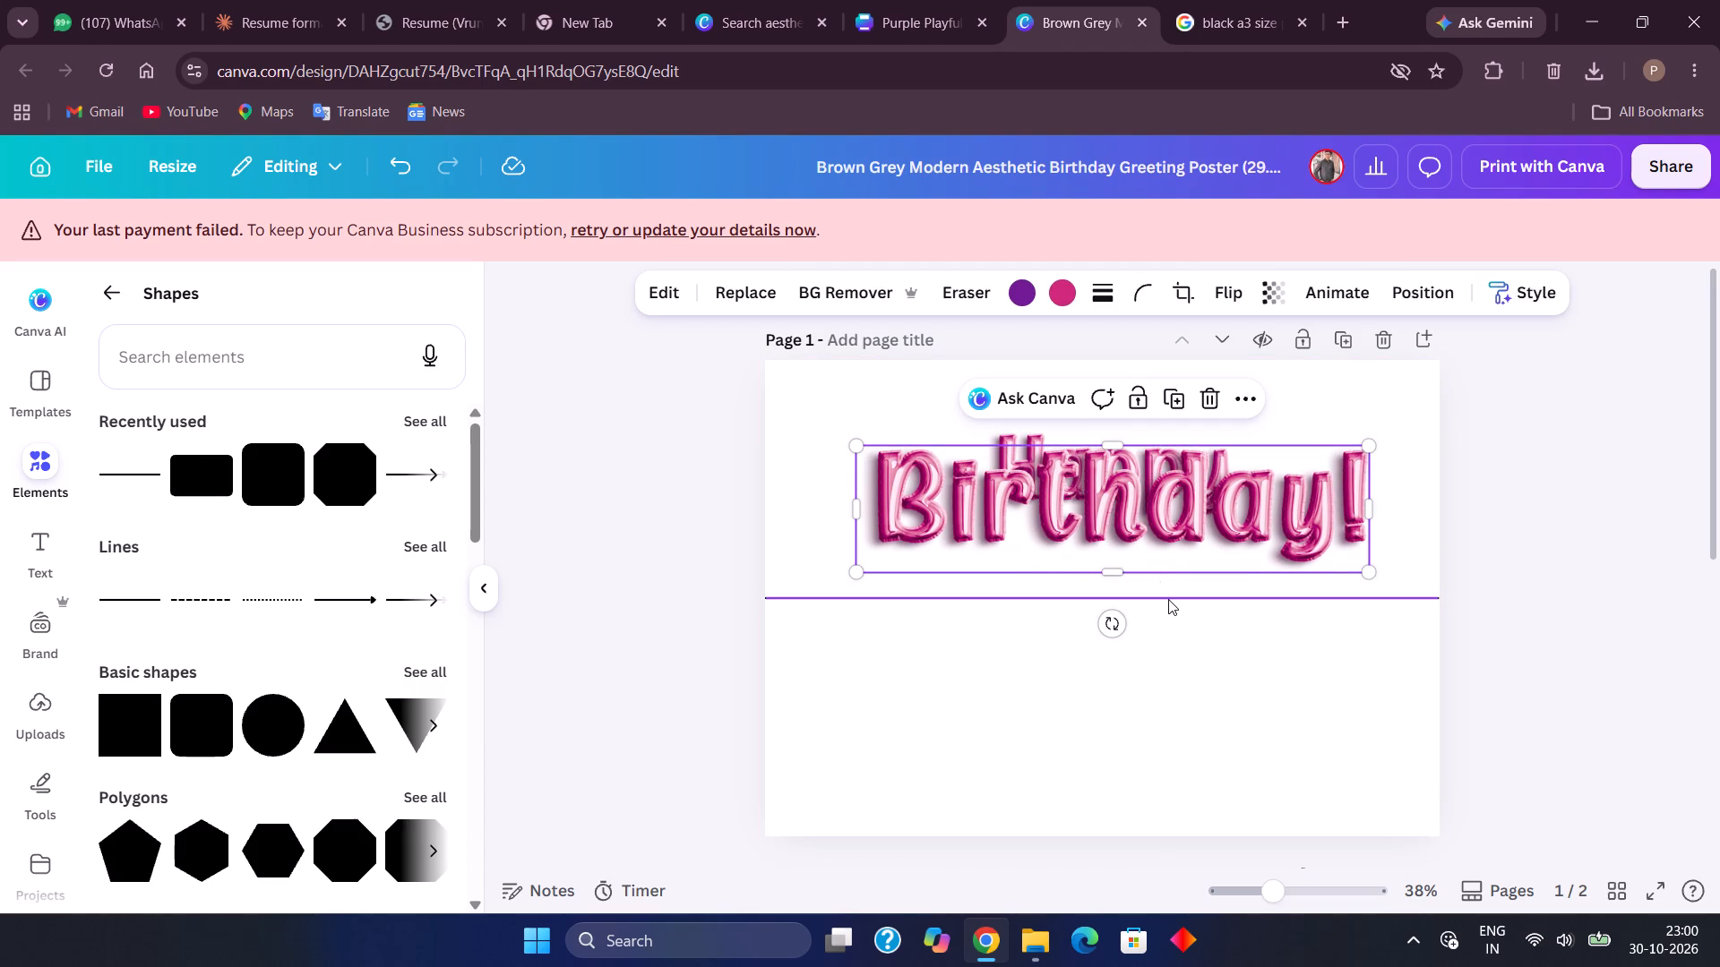
Duplicate the full-width horizontal line and place the copy below the original on page 1.
click(1170, 601)
click(1112, 553)
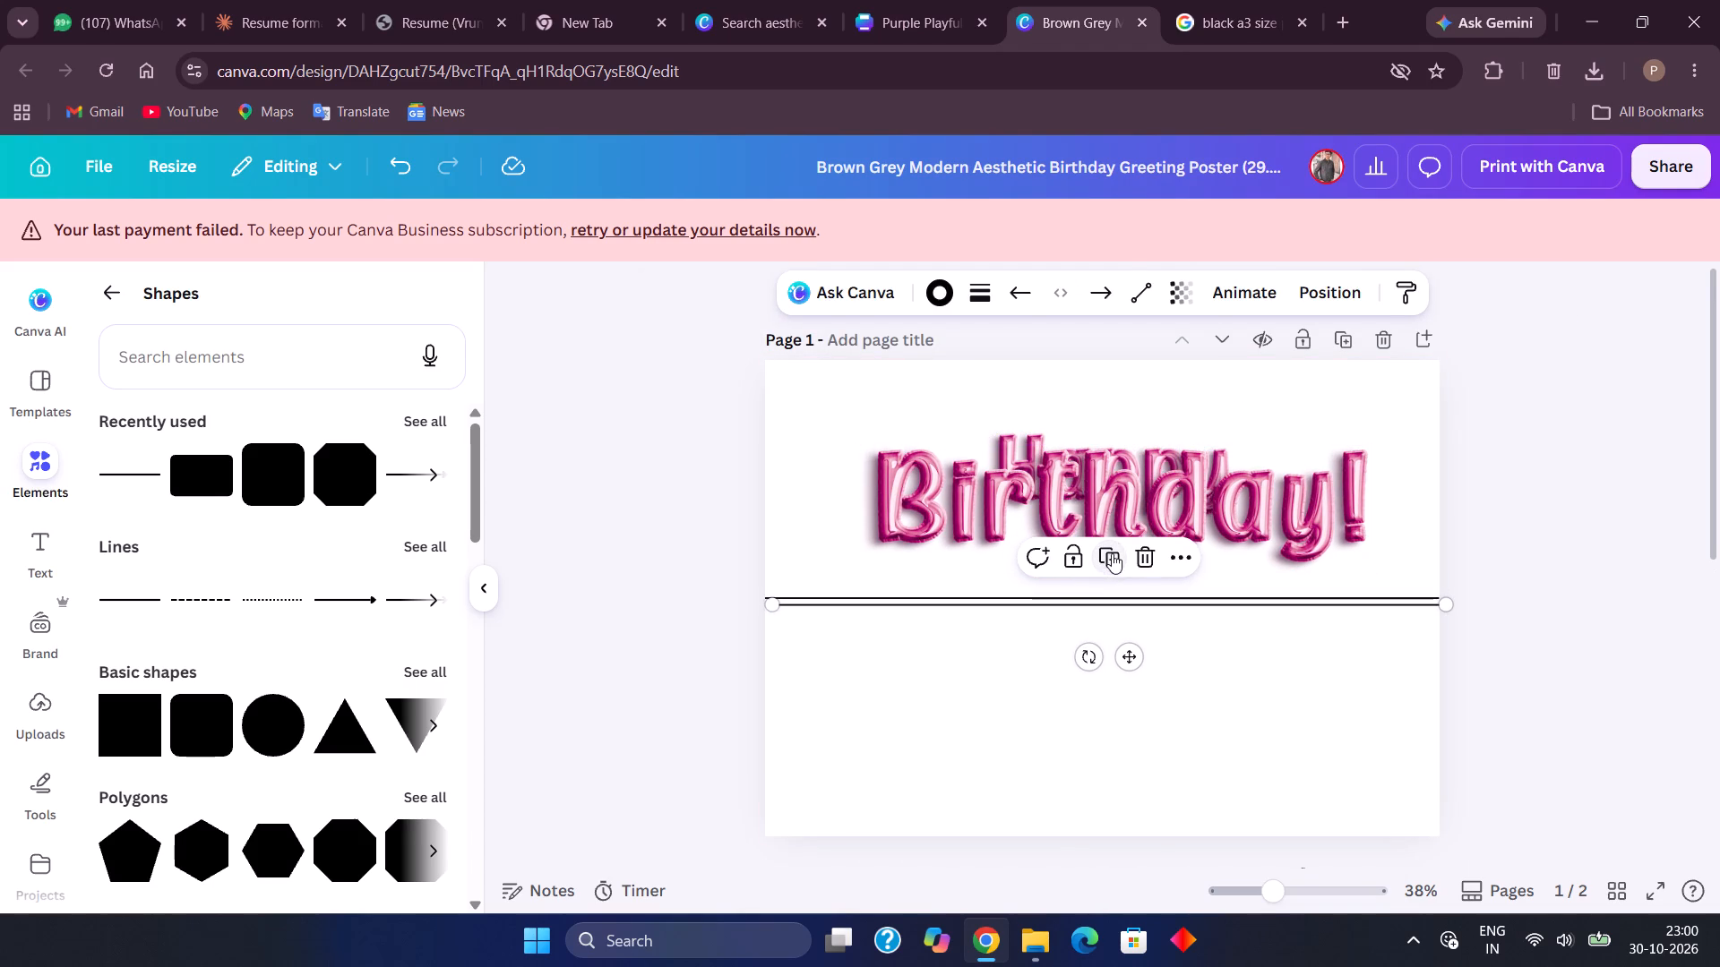
click(1123, 673)
drag(1127, 666, 1114, 734)
drag(1105, 605, 996, 672)
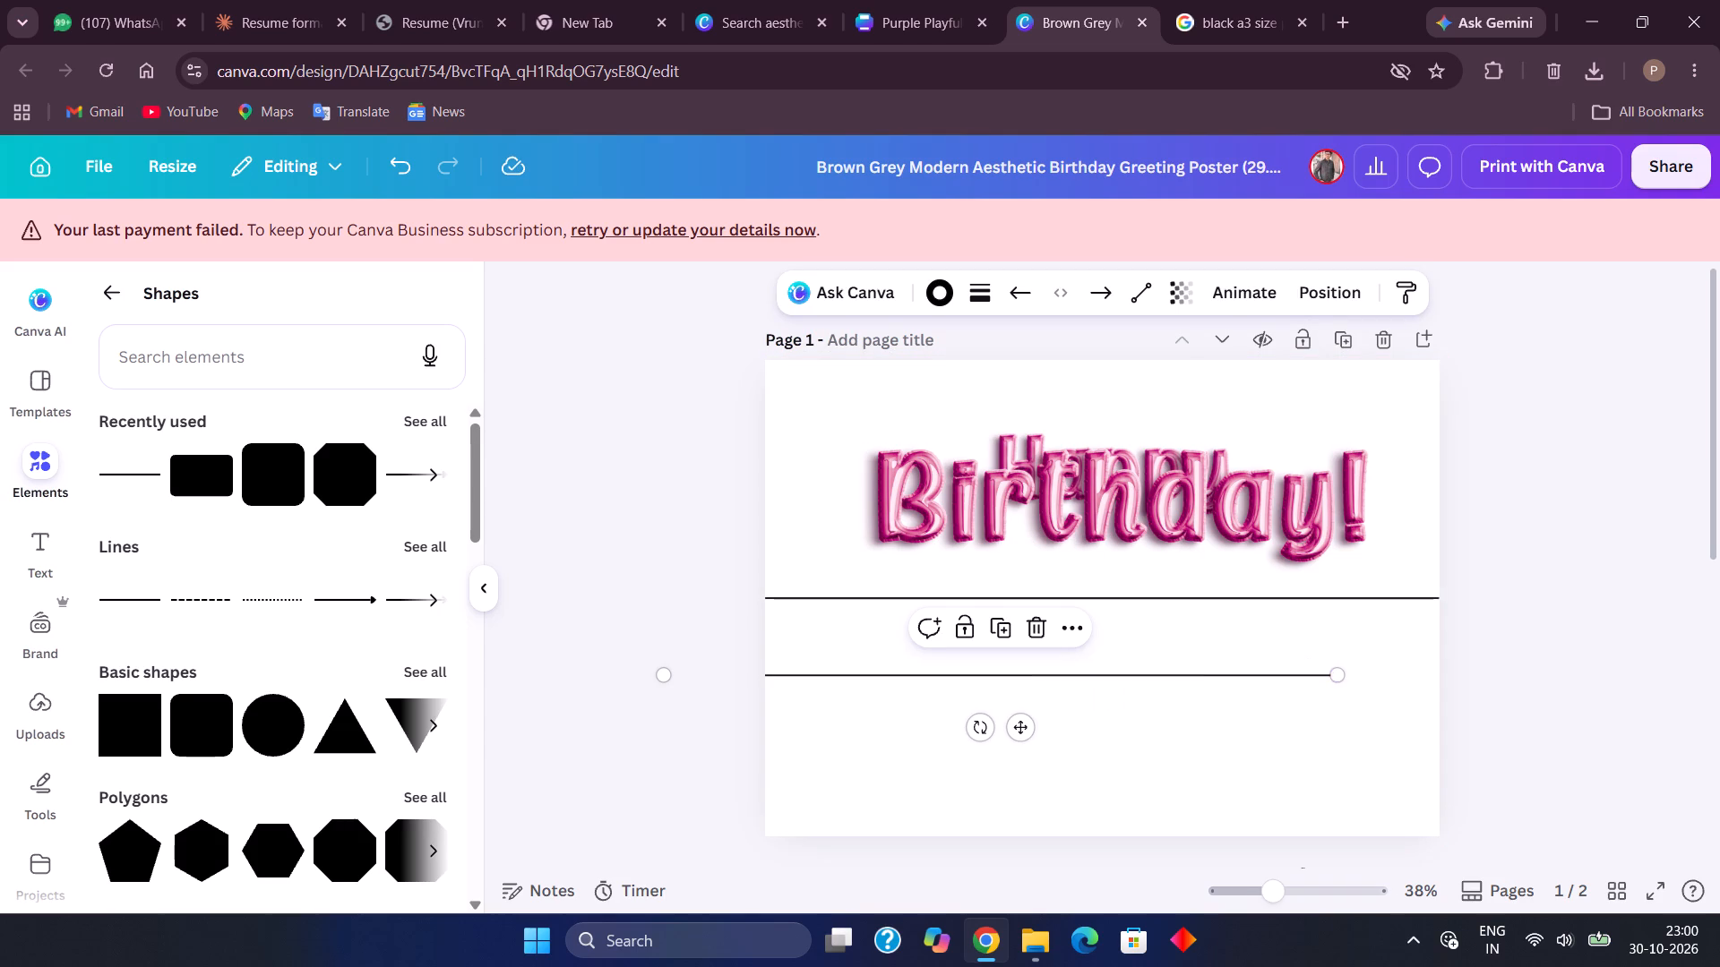
Turn the copied line vertical by moving its ends to page 1's top and bottom edges, 29.7 cm long at -90°.
drag(1337, 674, 1138, 474)
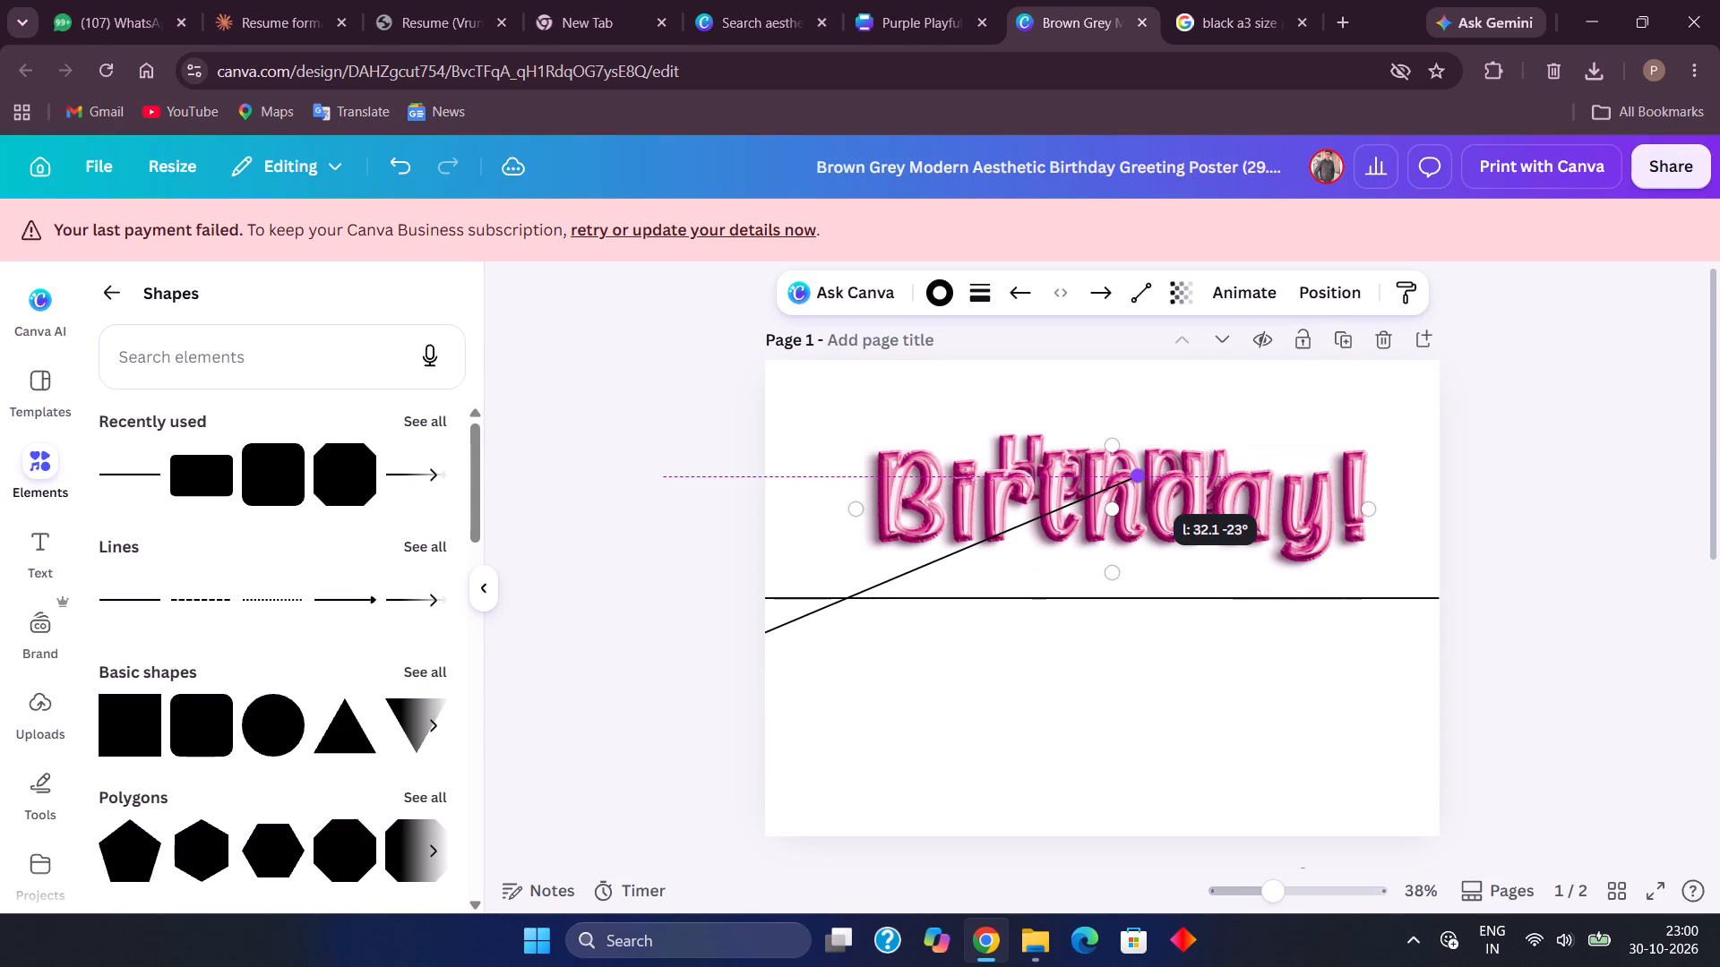
drag(1138, 474, 964, 368)
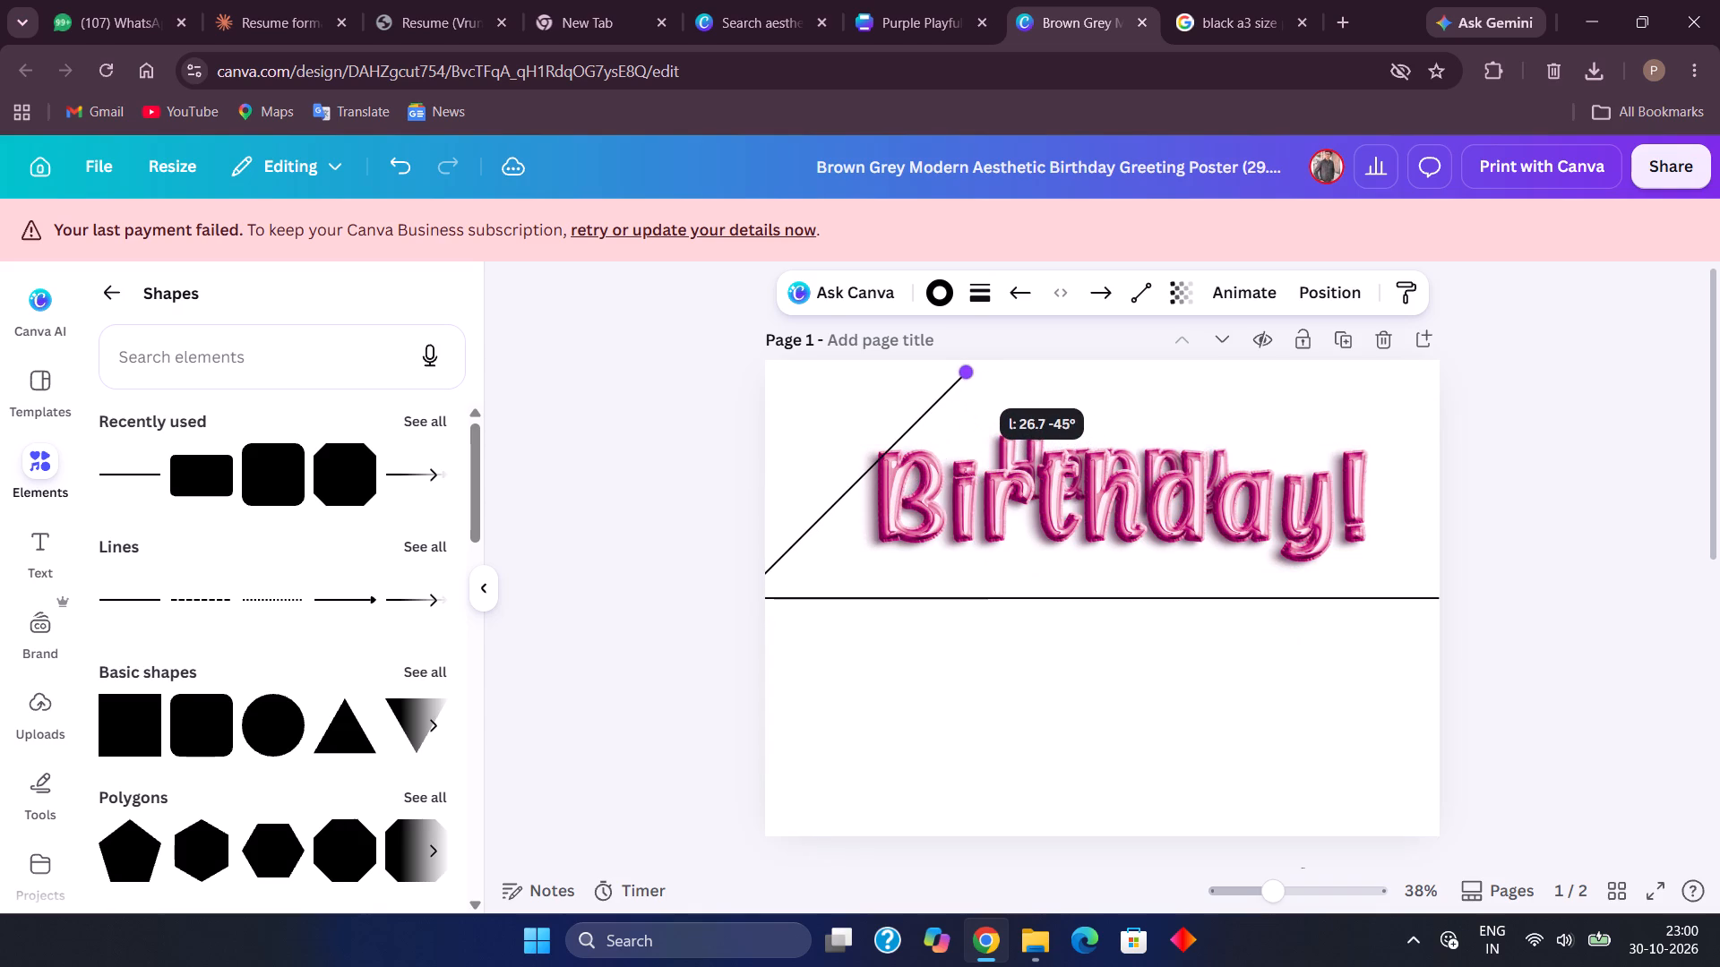
drag(964, 368, 963, 358)
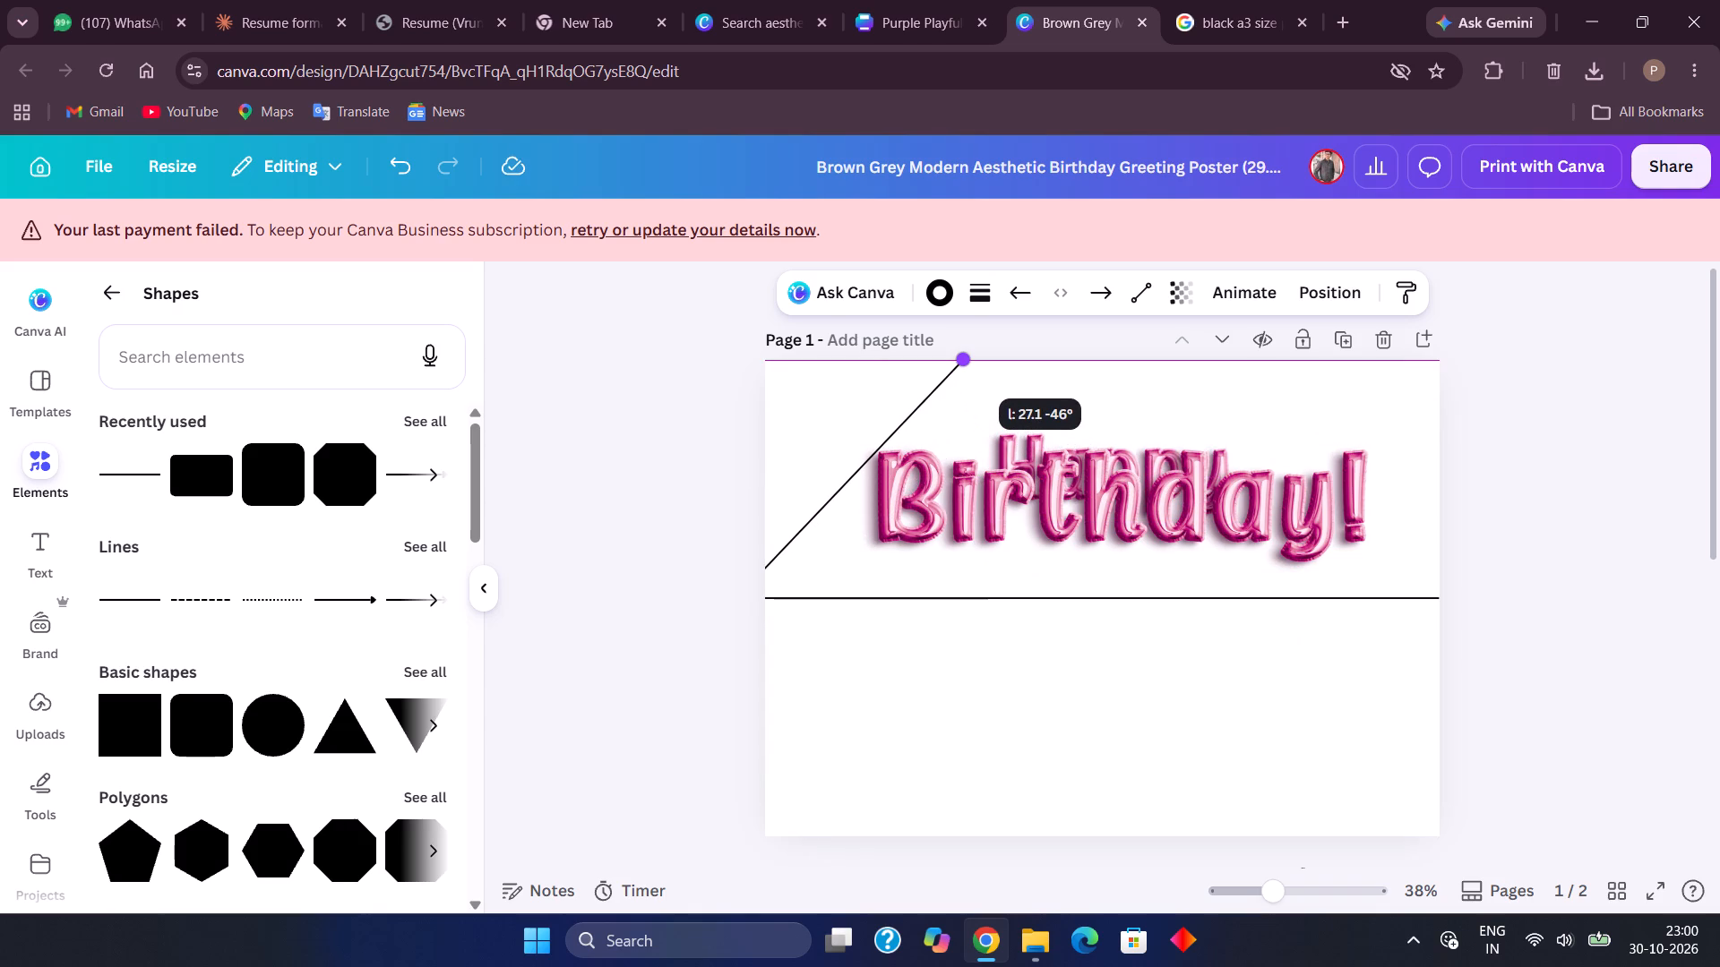
drag(963, 358, 964, 359)
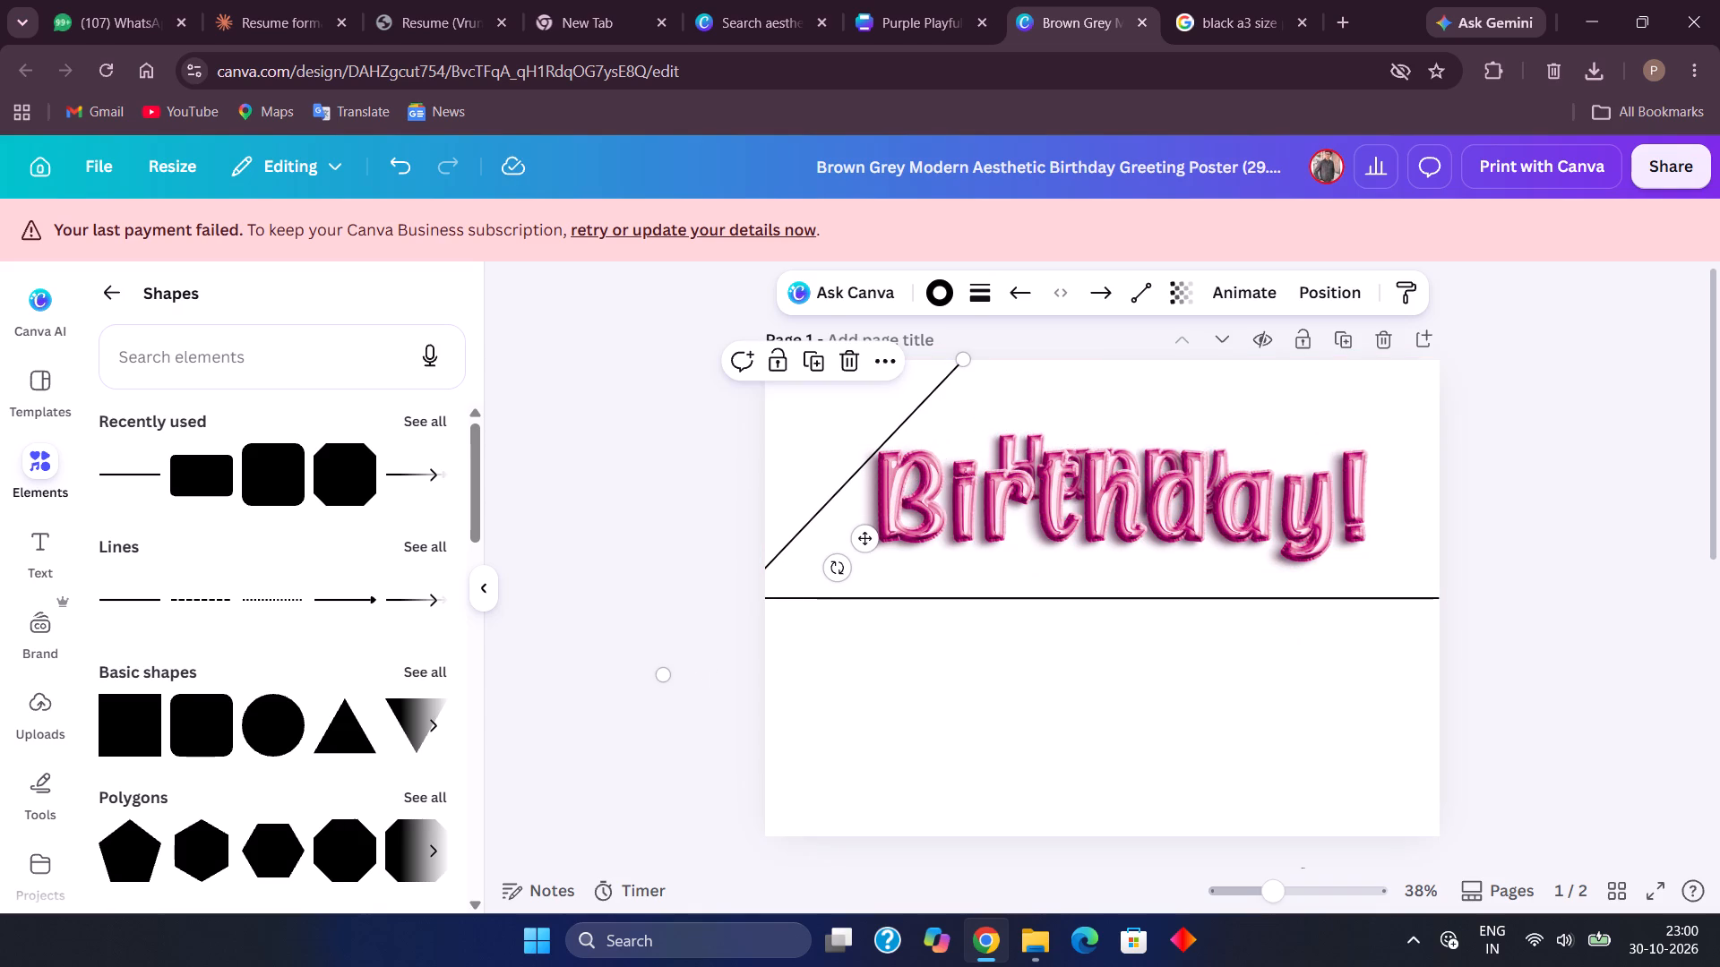
drag(660, 679, 972, 823)
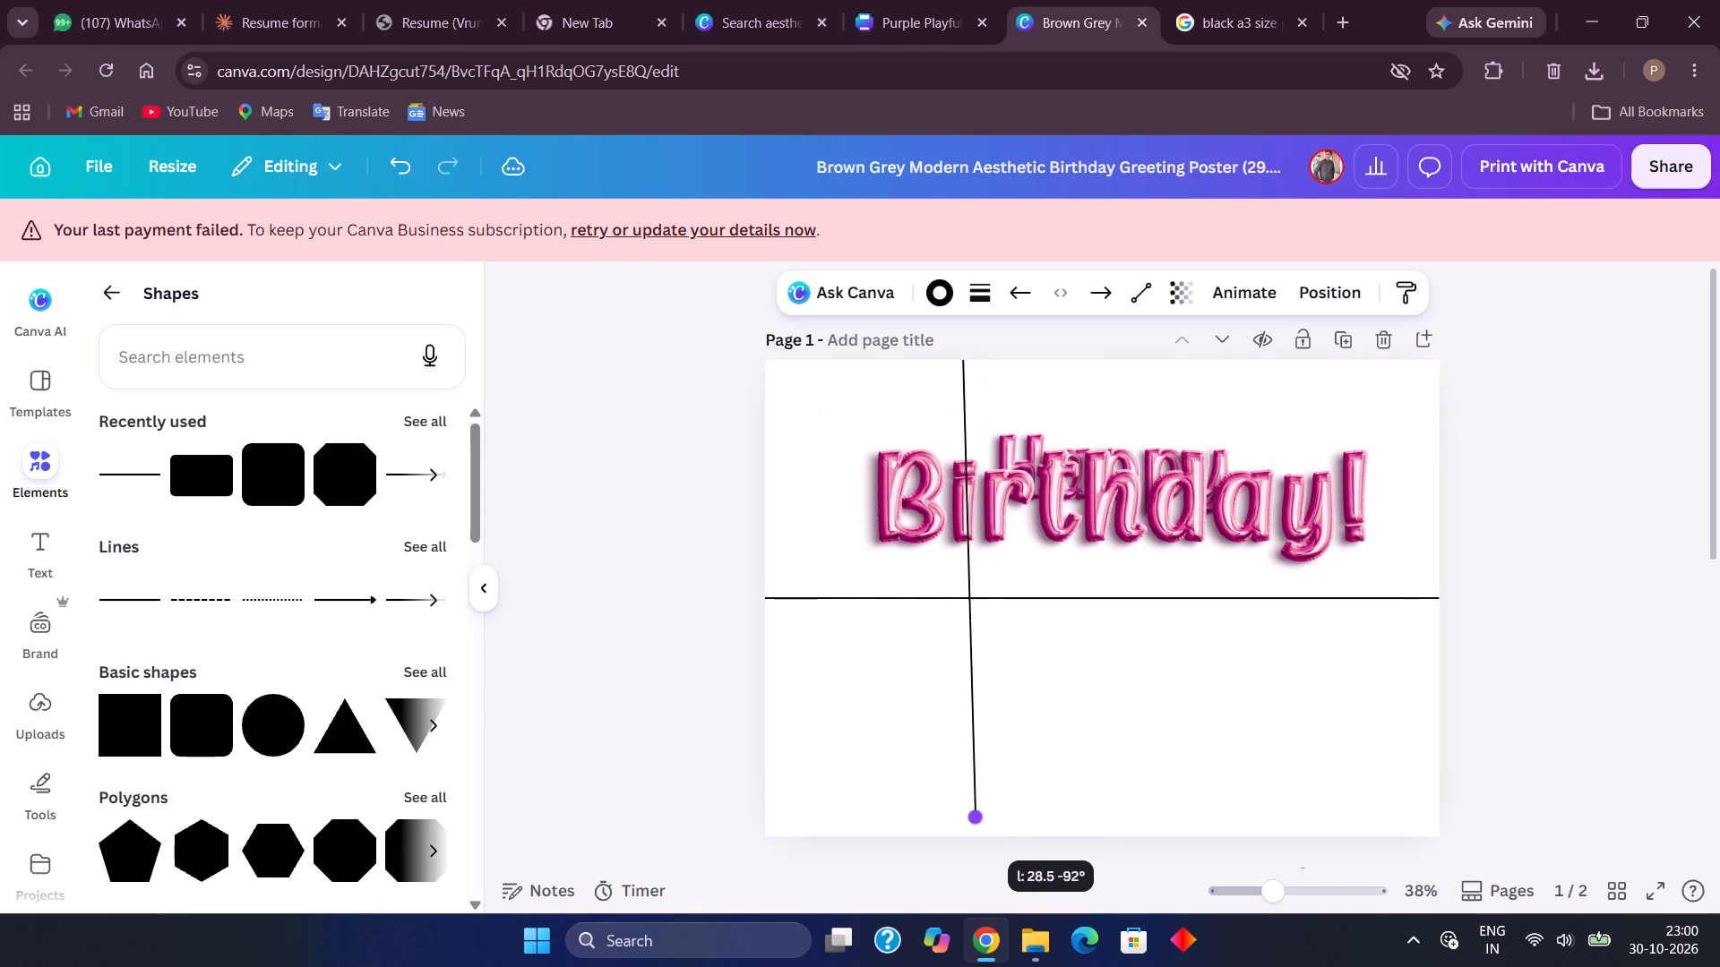
drag(972, 823, 959, 829)
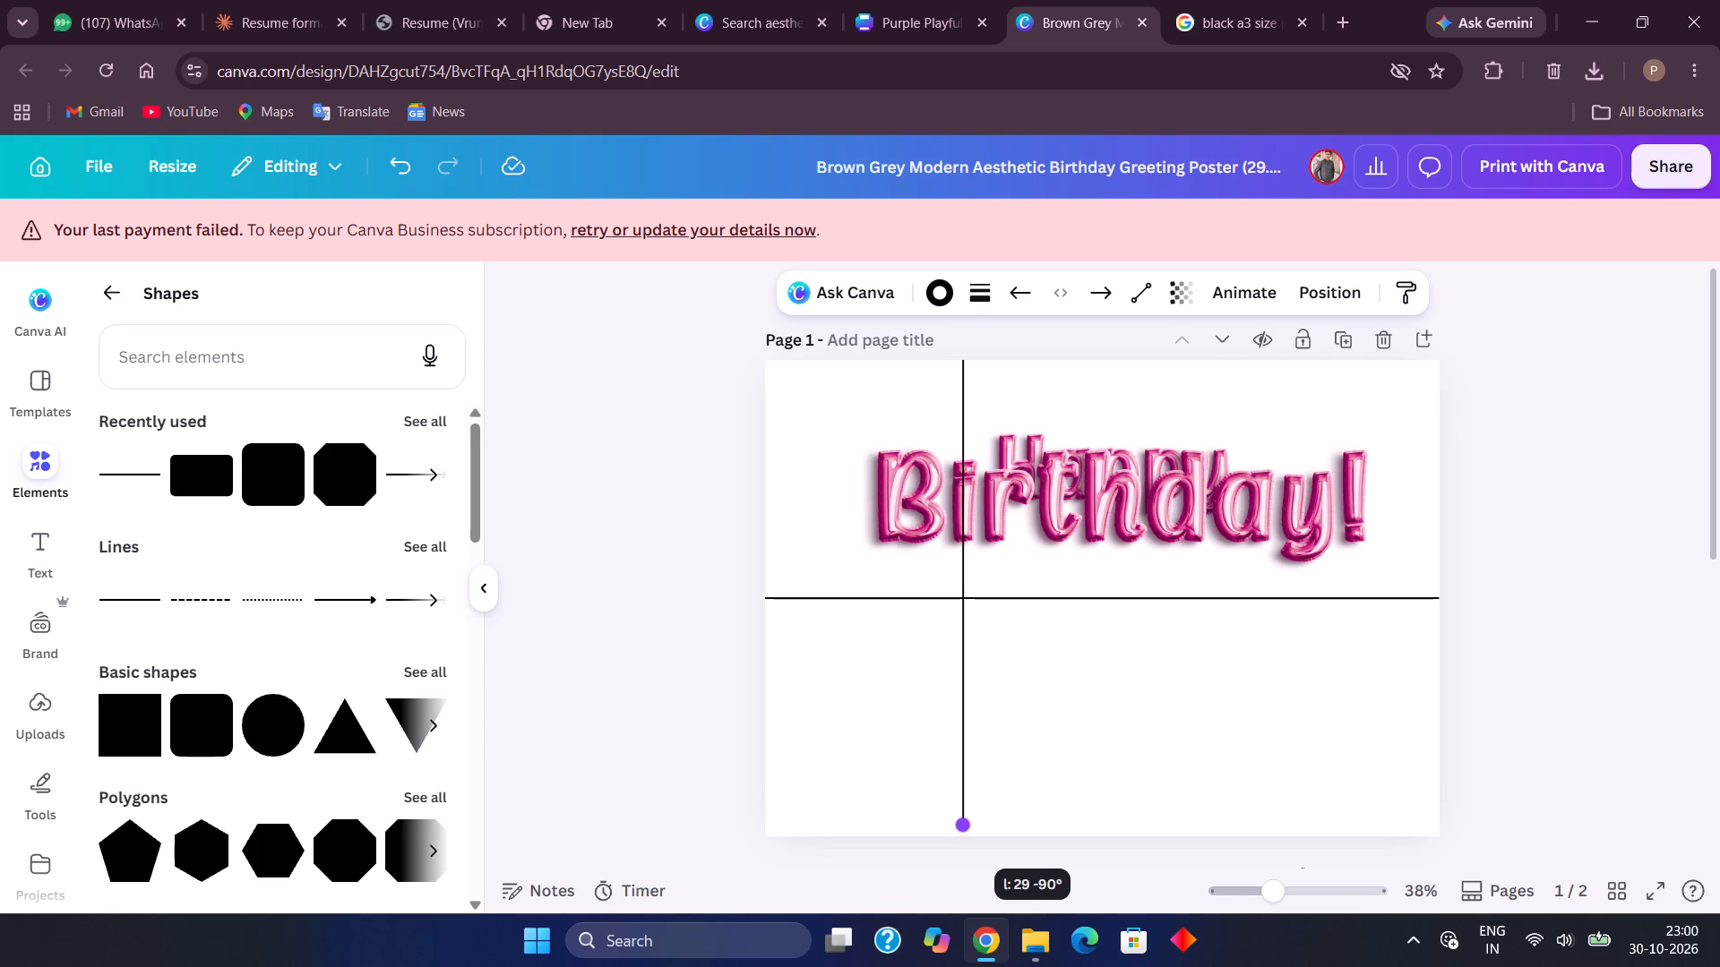
drag(959, 829, 951, 829)
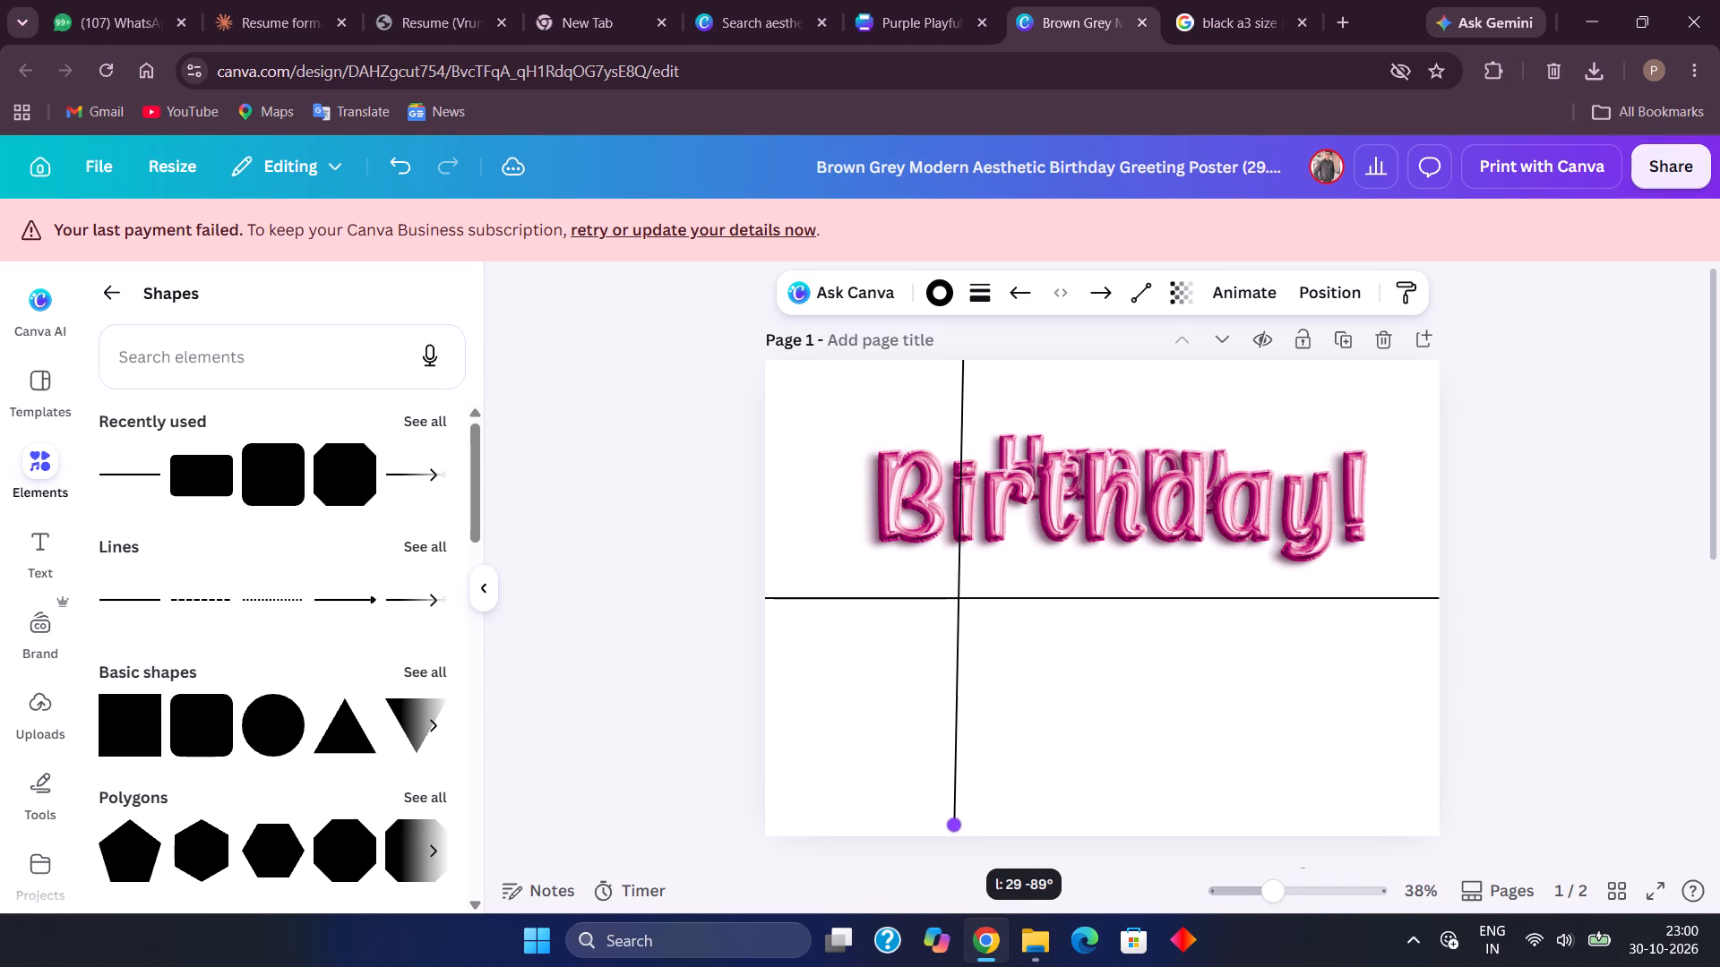
drag(951, 829, 965, 833)
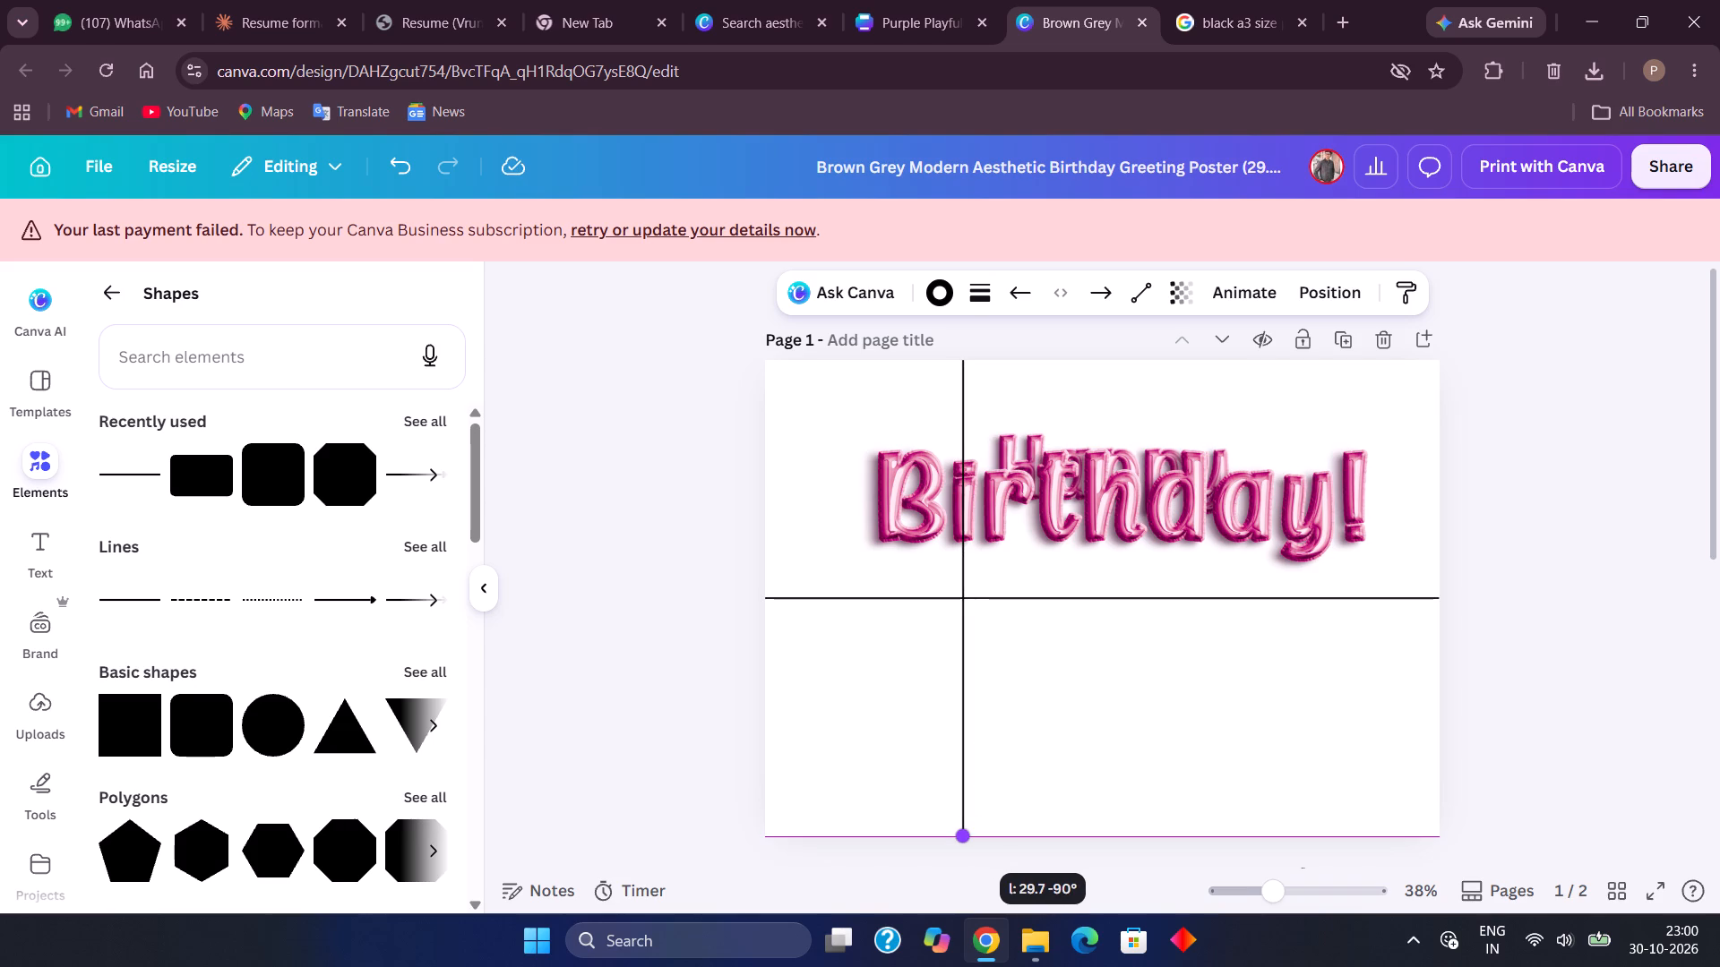
drag(965, 833, 965, 834)
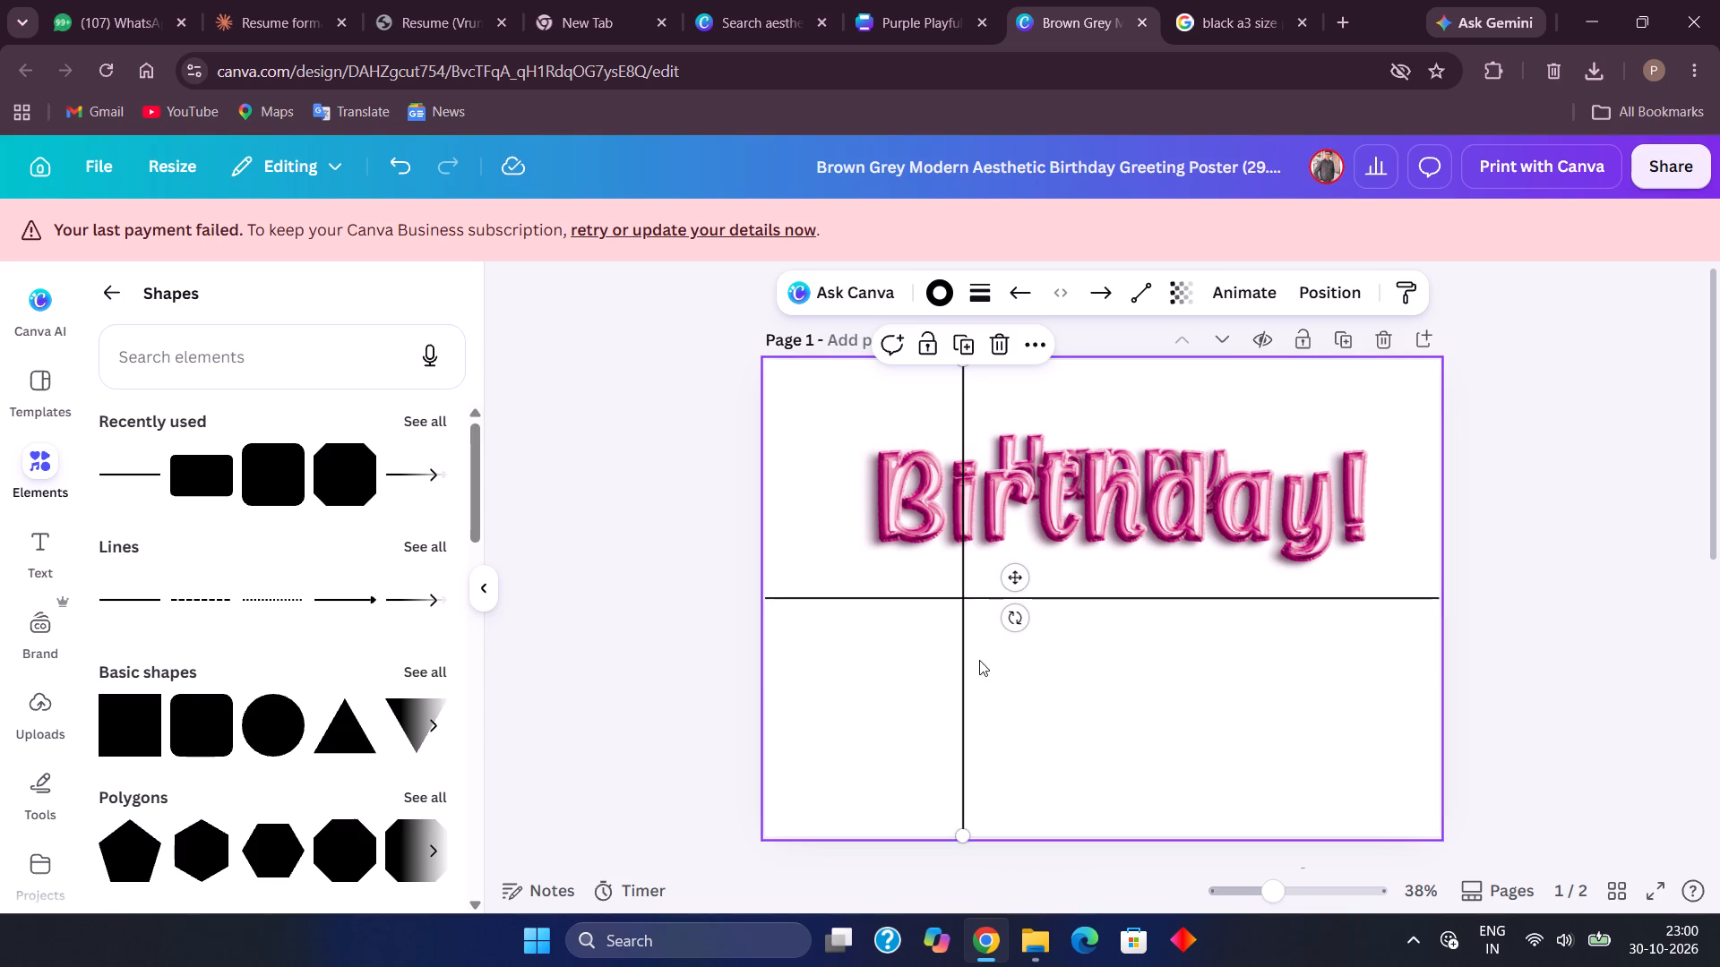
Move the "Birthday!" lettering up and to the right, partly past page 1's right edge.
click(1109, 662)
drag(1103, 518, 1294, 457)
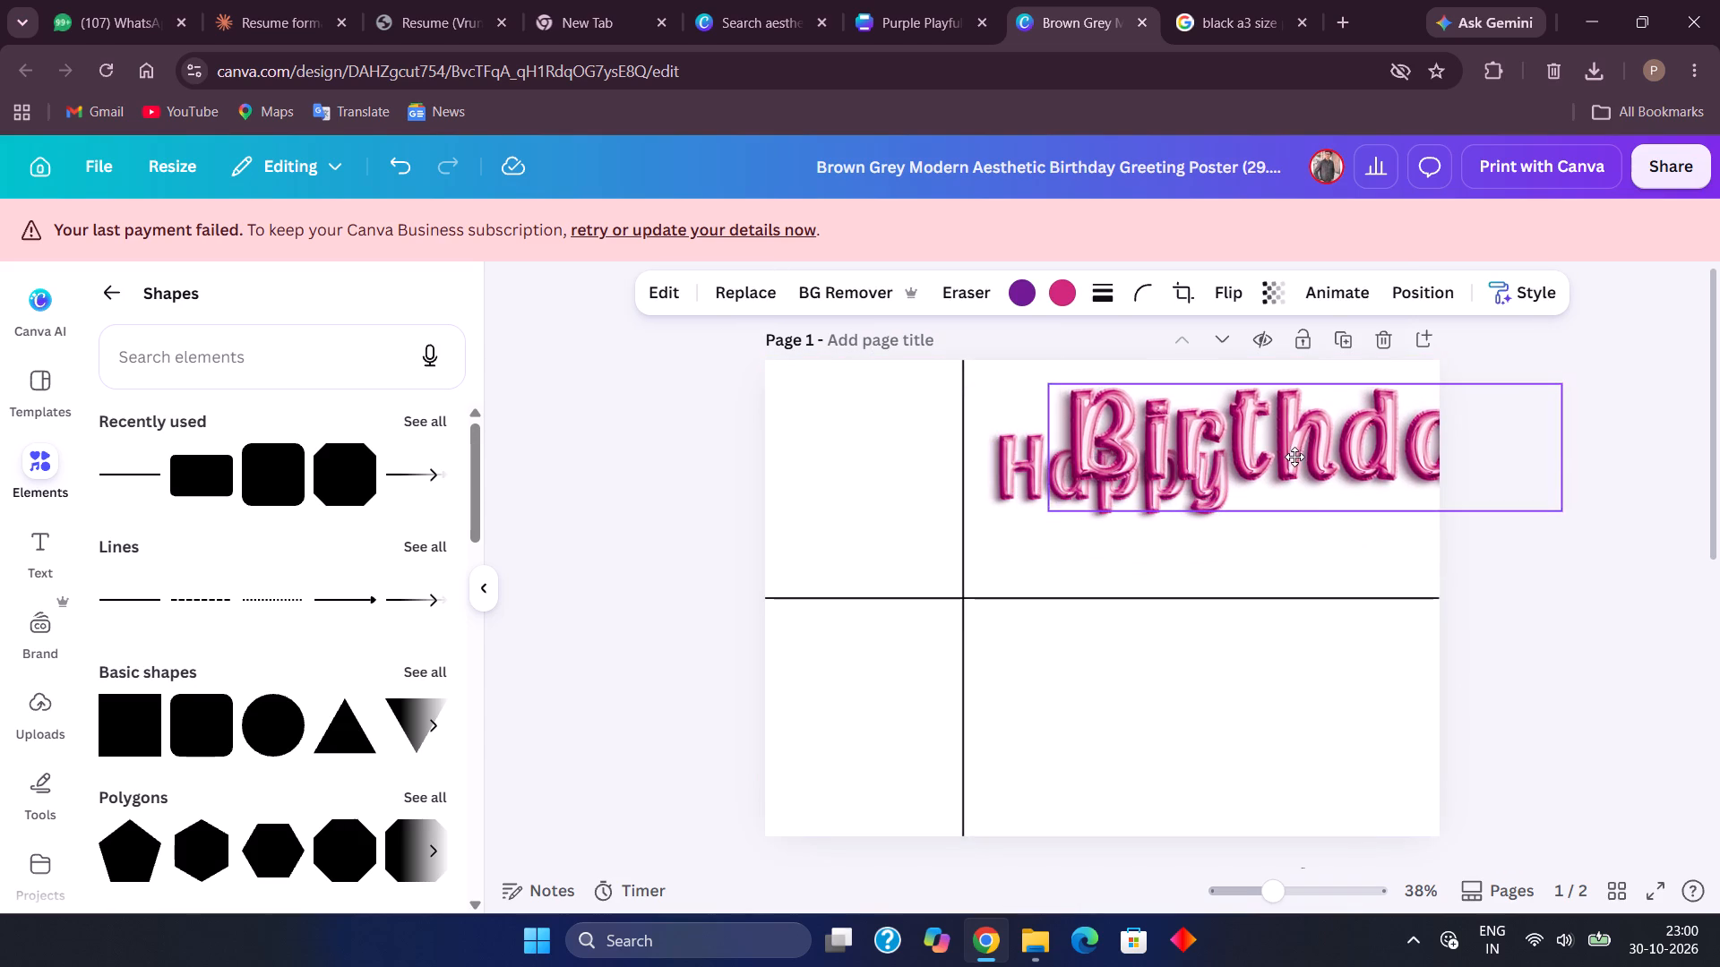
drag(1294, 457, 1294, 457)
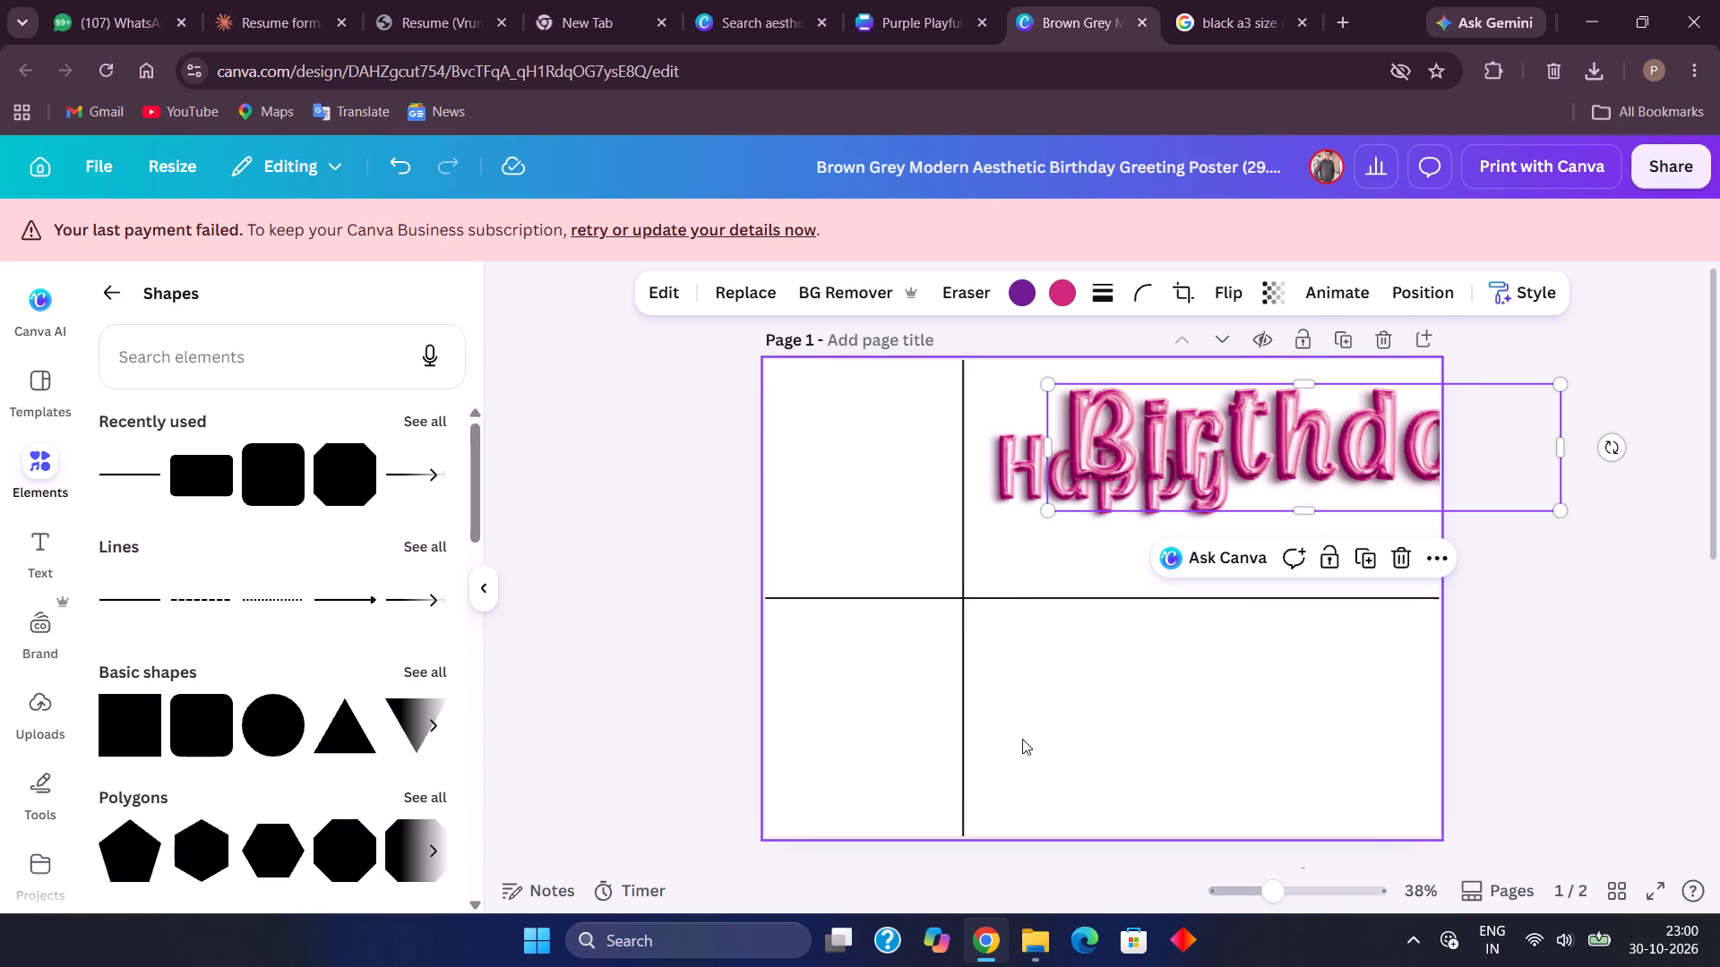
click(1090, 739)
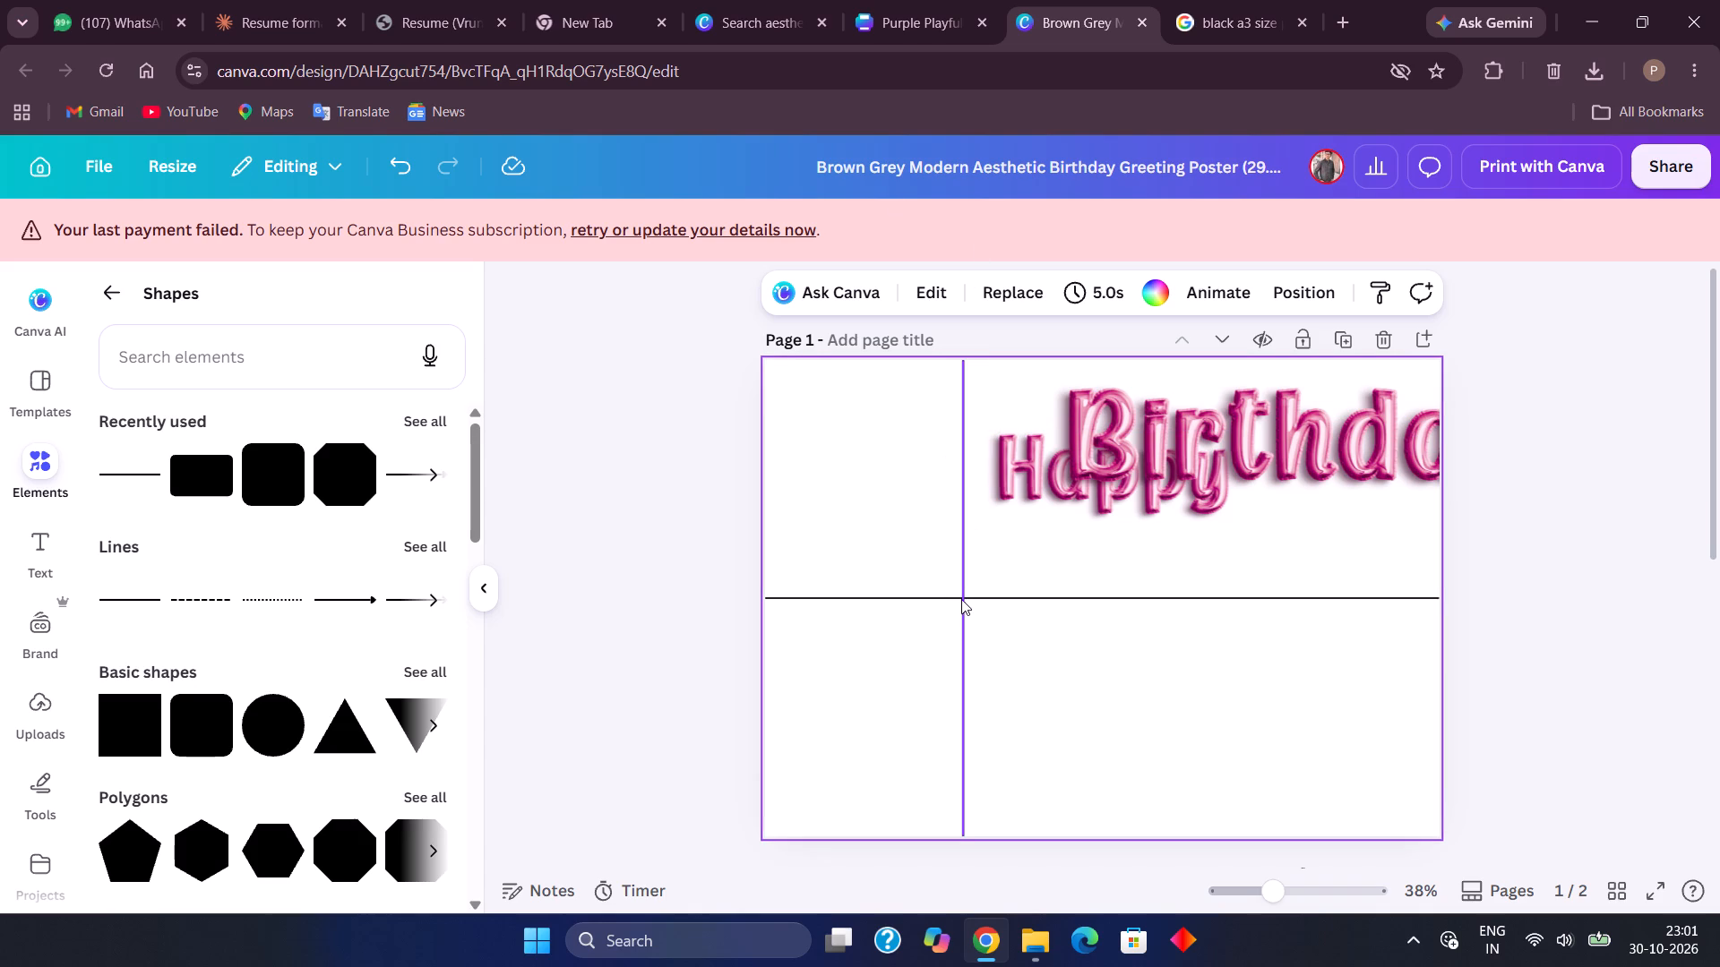
Move the vertical line to the horizontal centre of page 1, spanning from the top edge to the bottom edge.
drag(964, 599, 1064, 596)
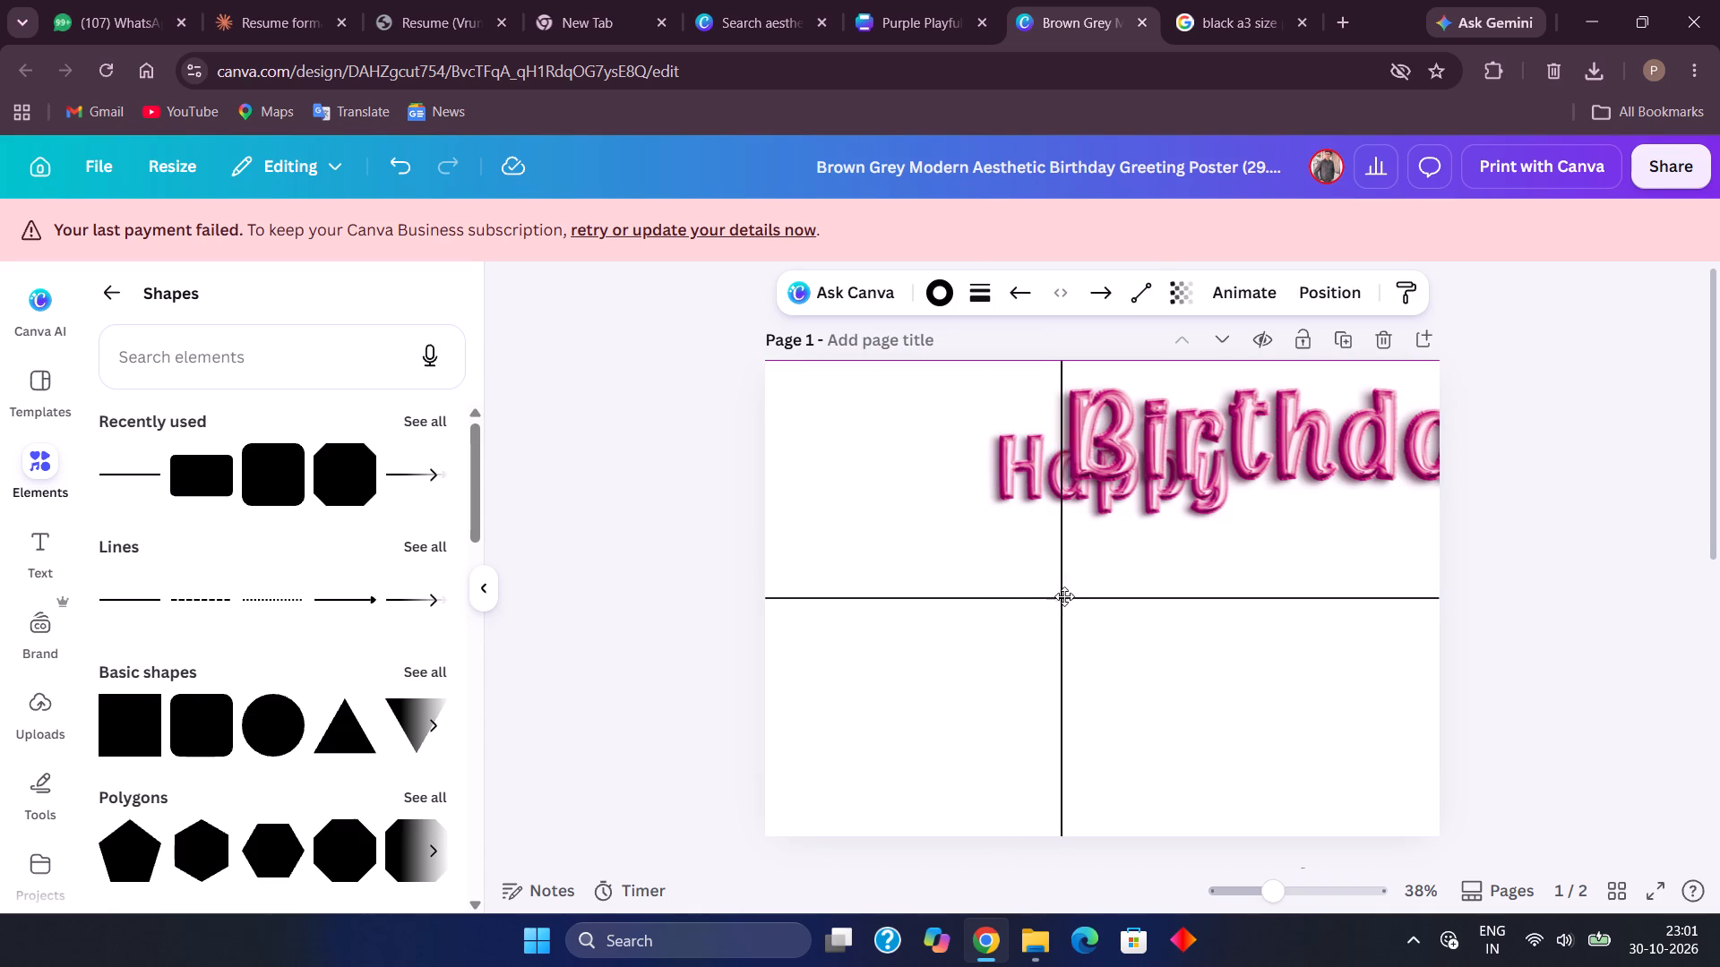
drag(1064, 596, 1102, 583)
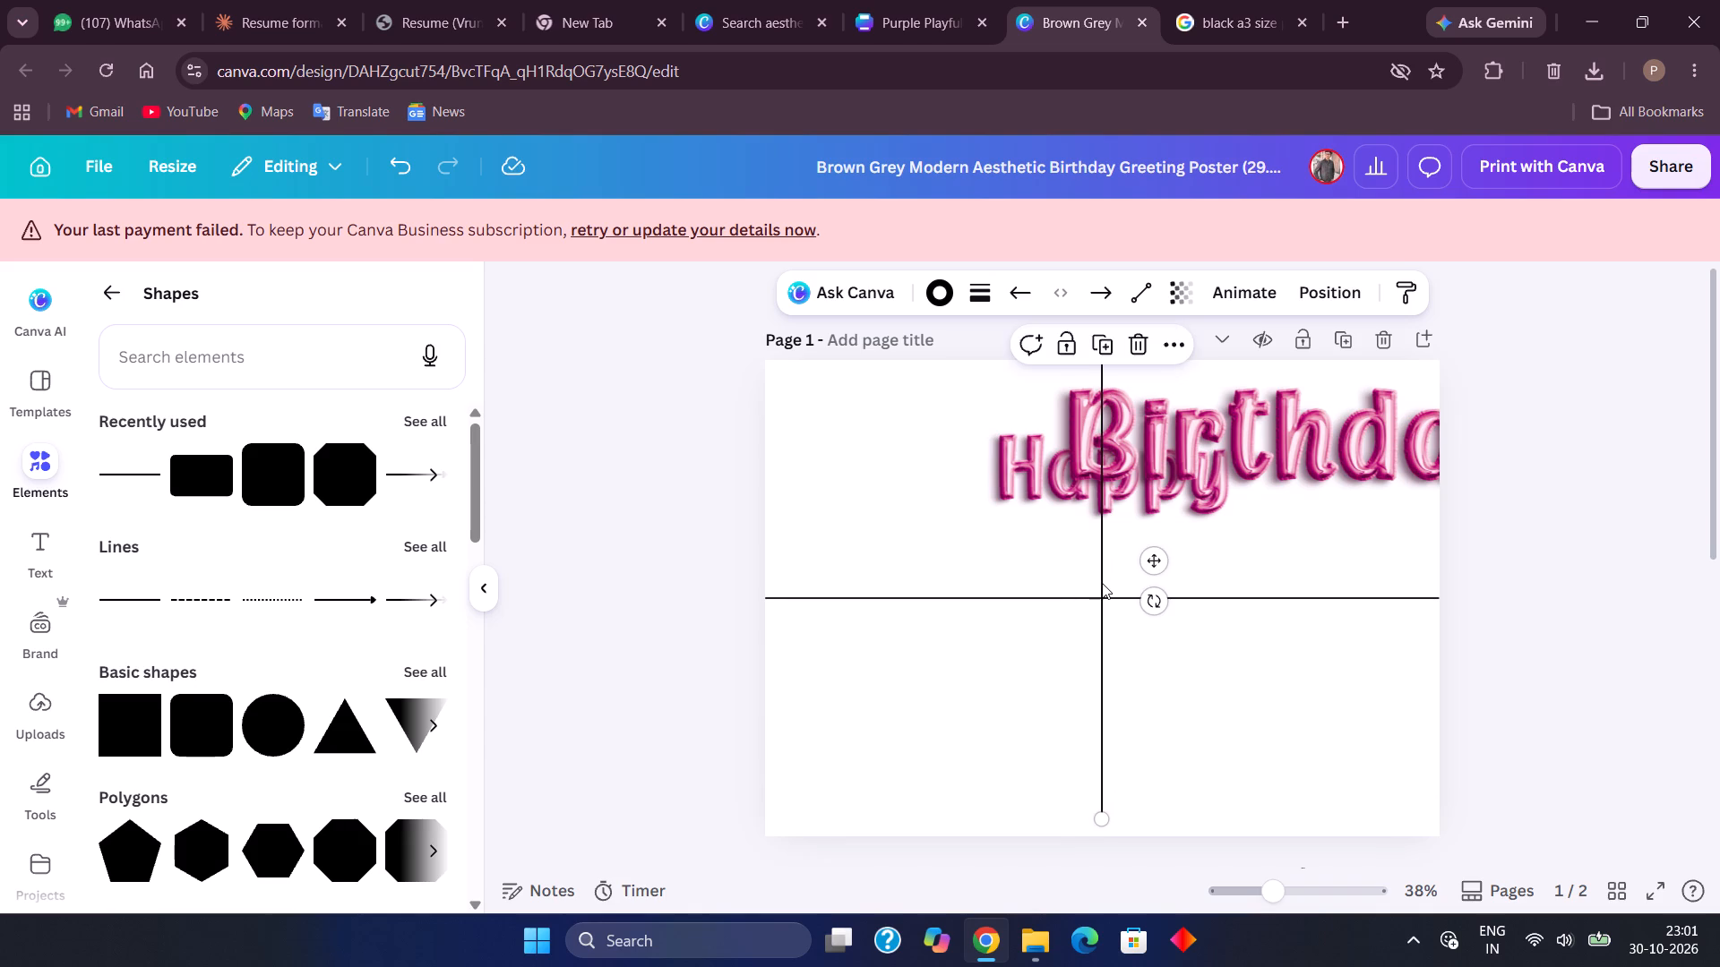
click(1158, 569)
drag(1158, 569, 1158, 593)
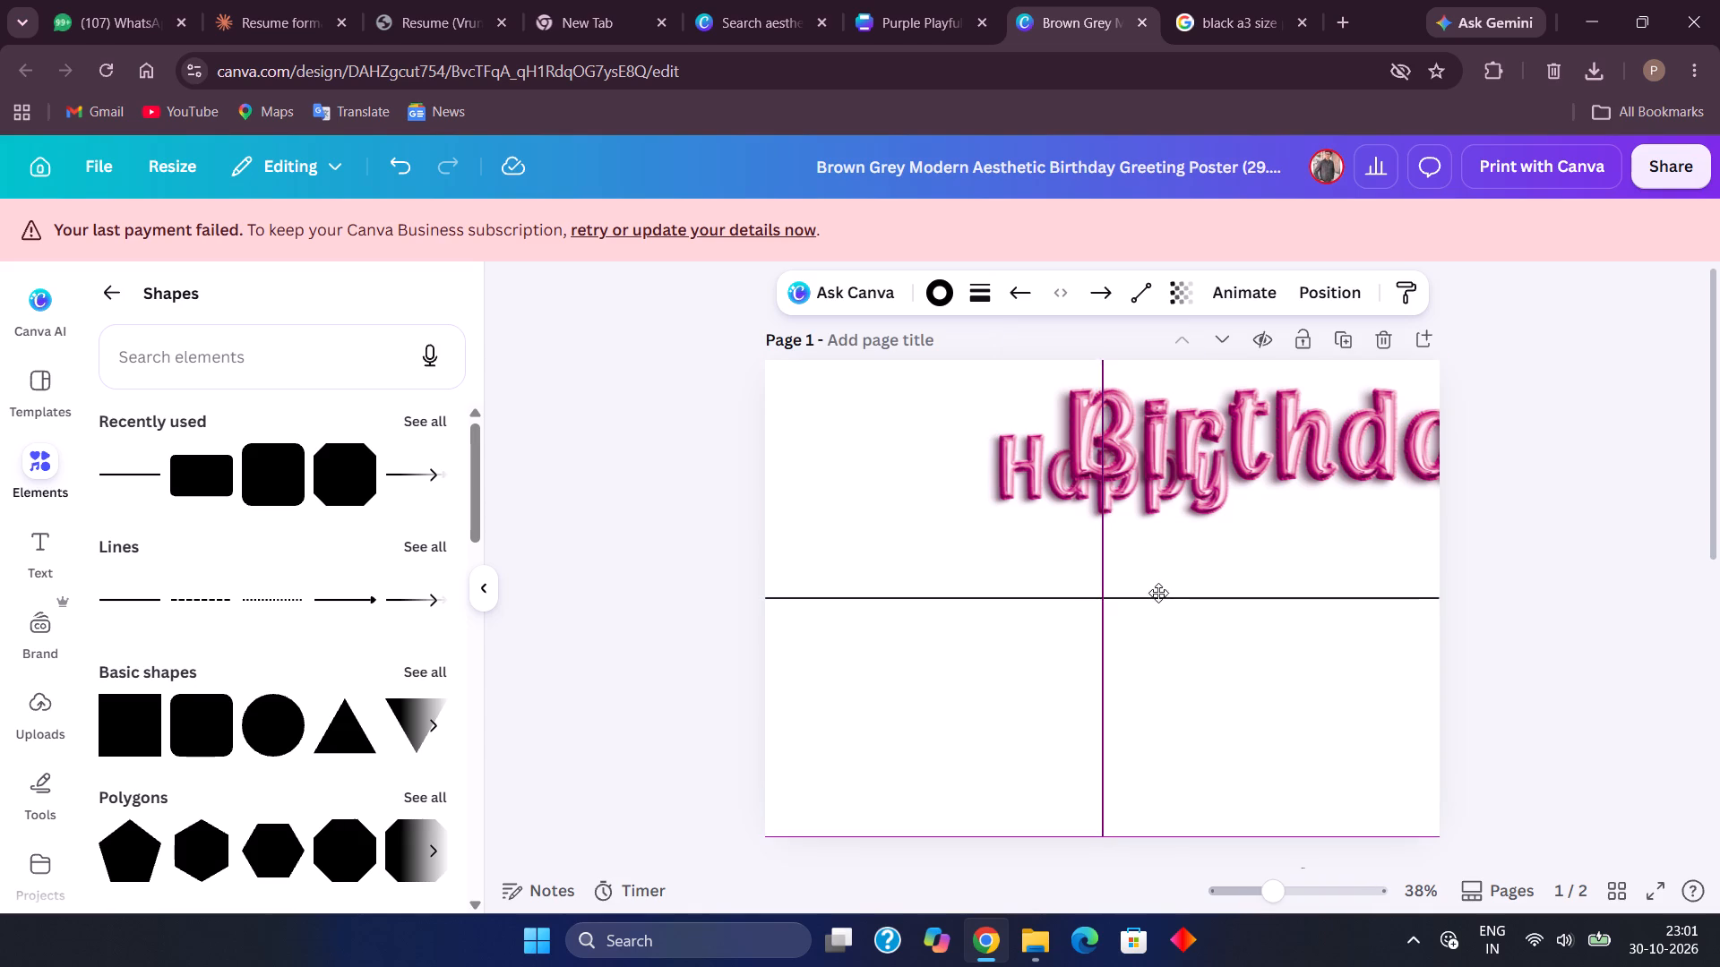
drag(1158, 593, 1157, 587)
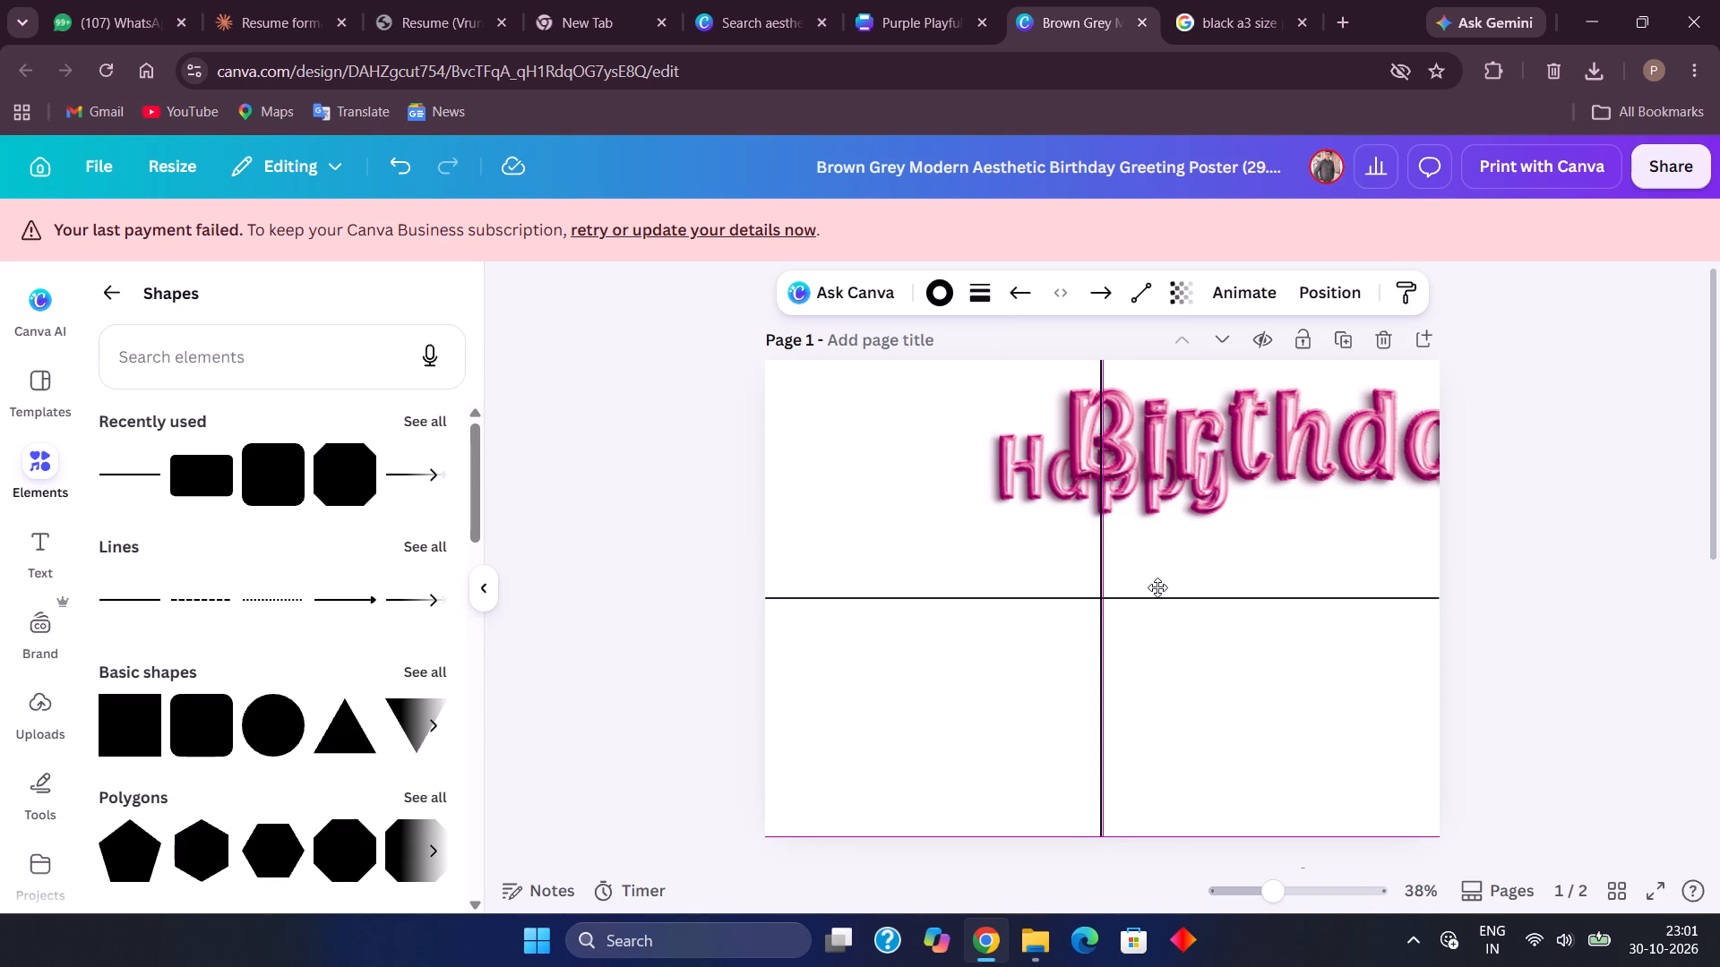
drag(1157, 587, 1160, 587)
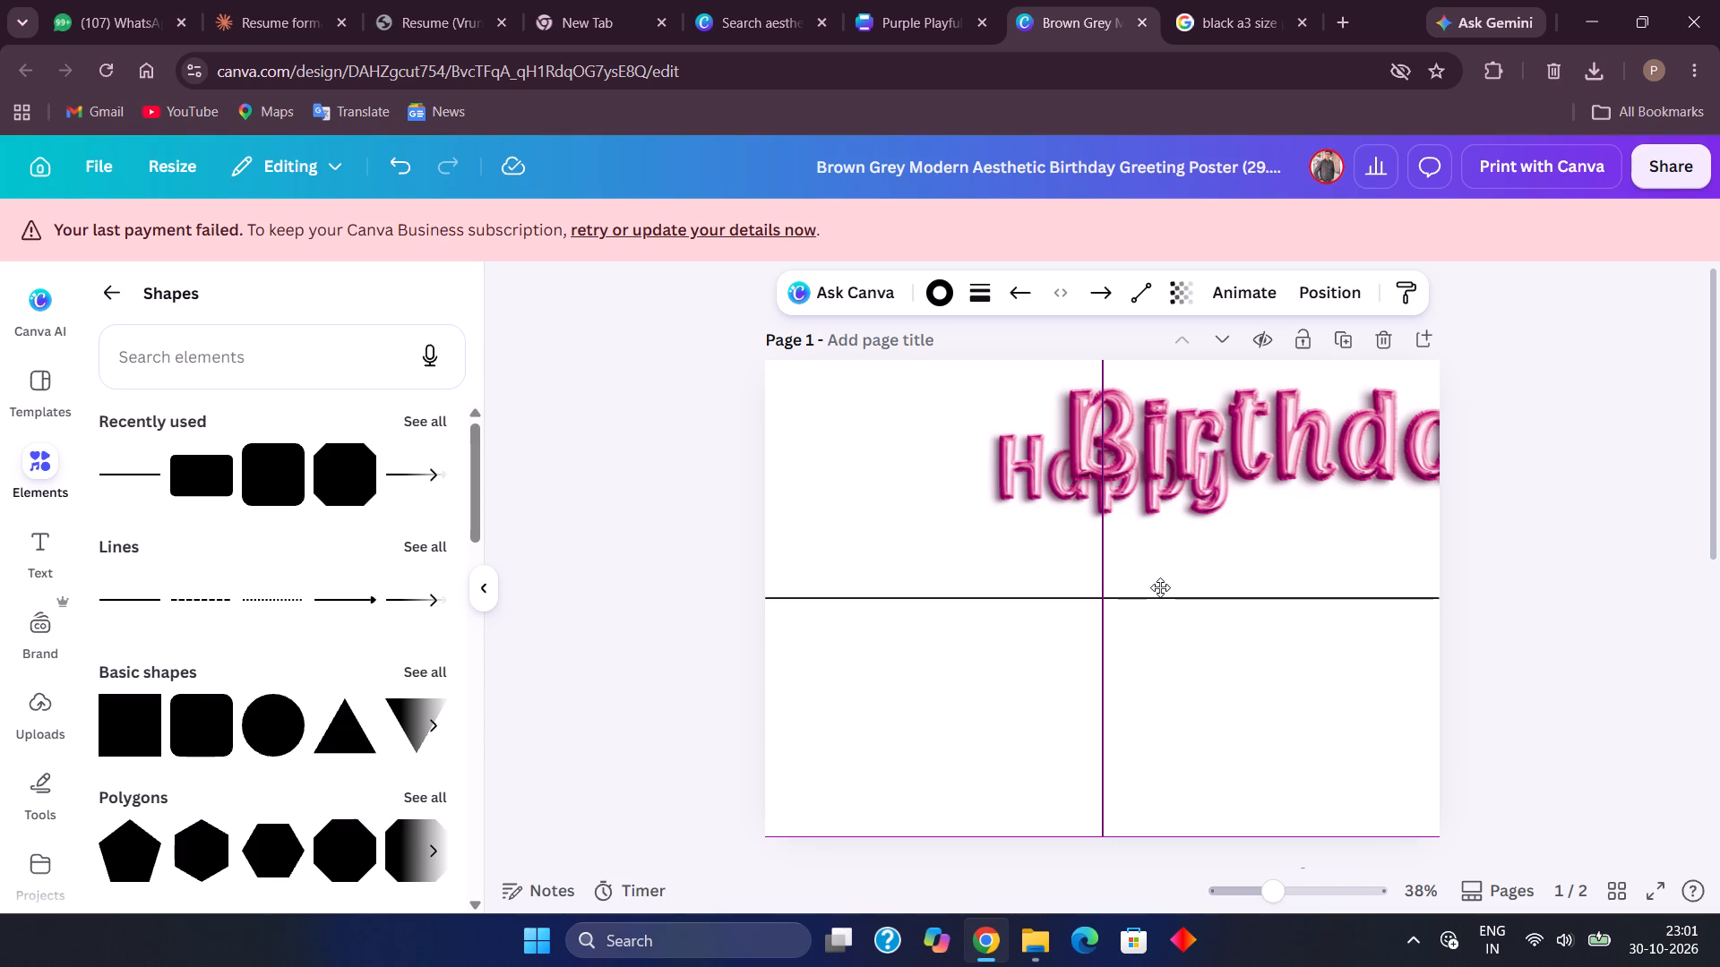
drag(1160, 587, 1160, 582)
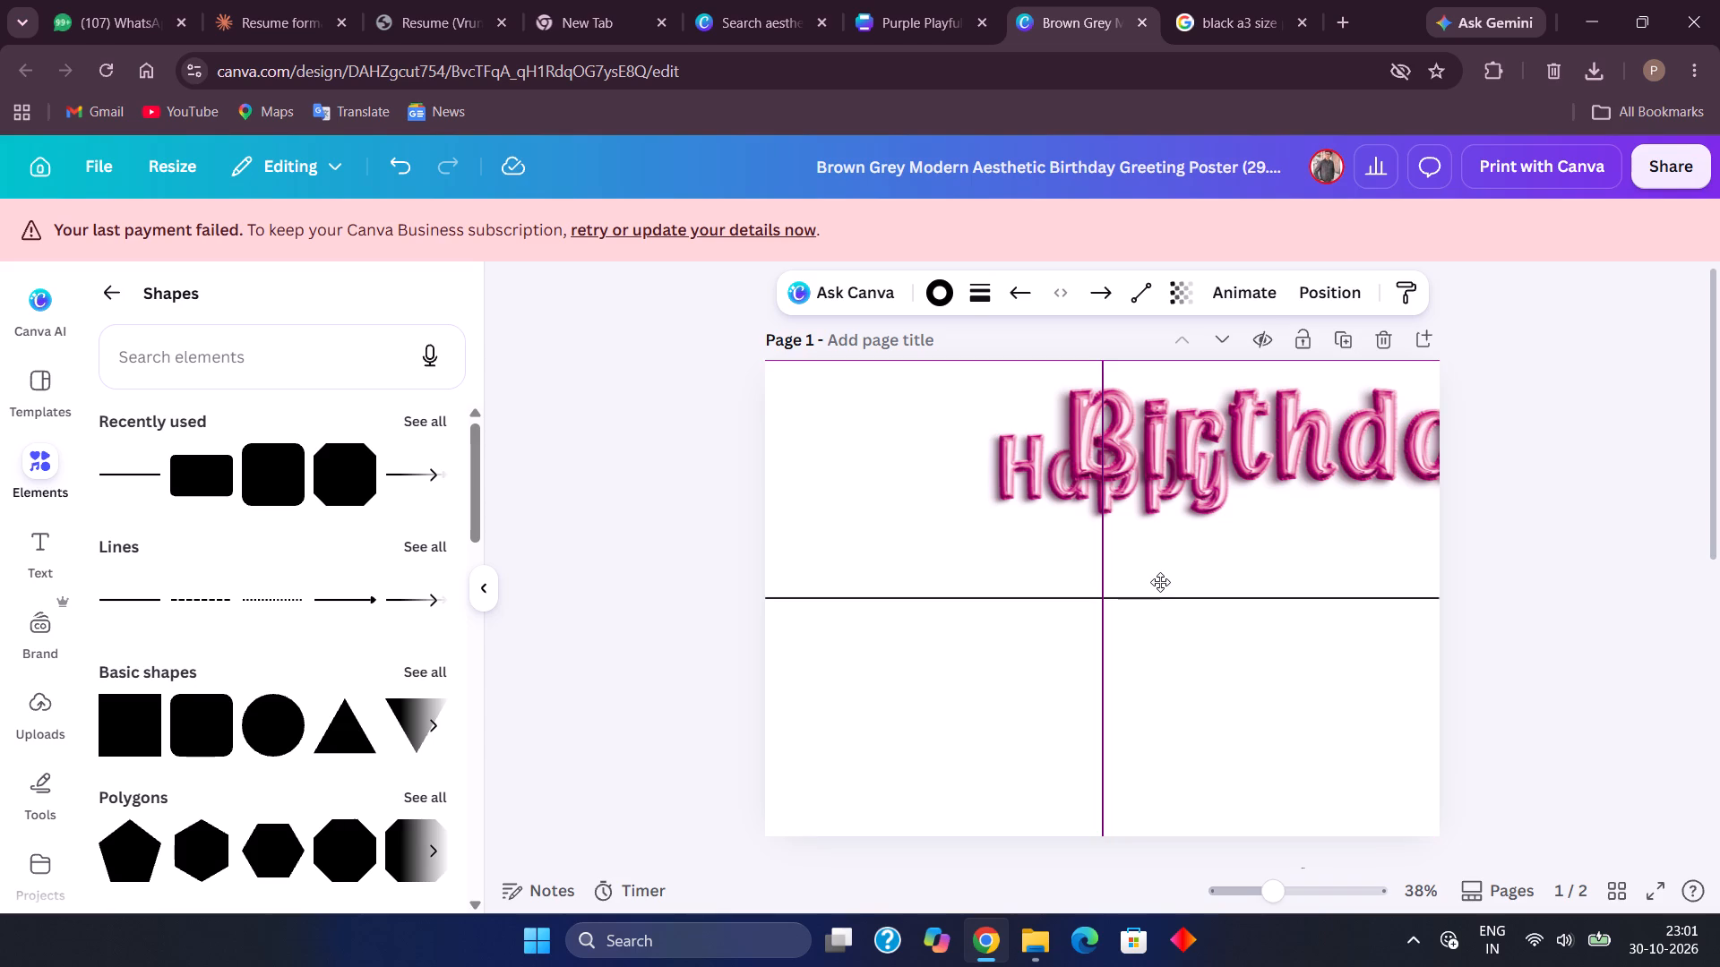
drag(1160, 582, 1161, 586)
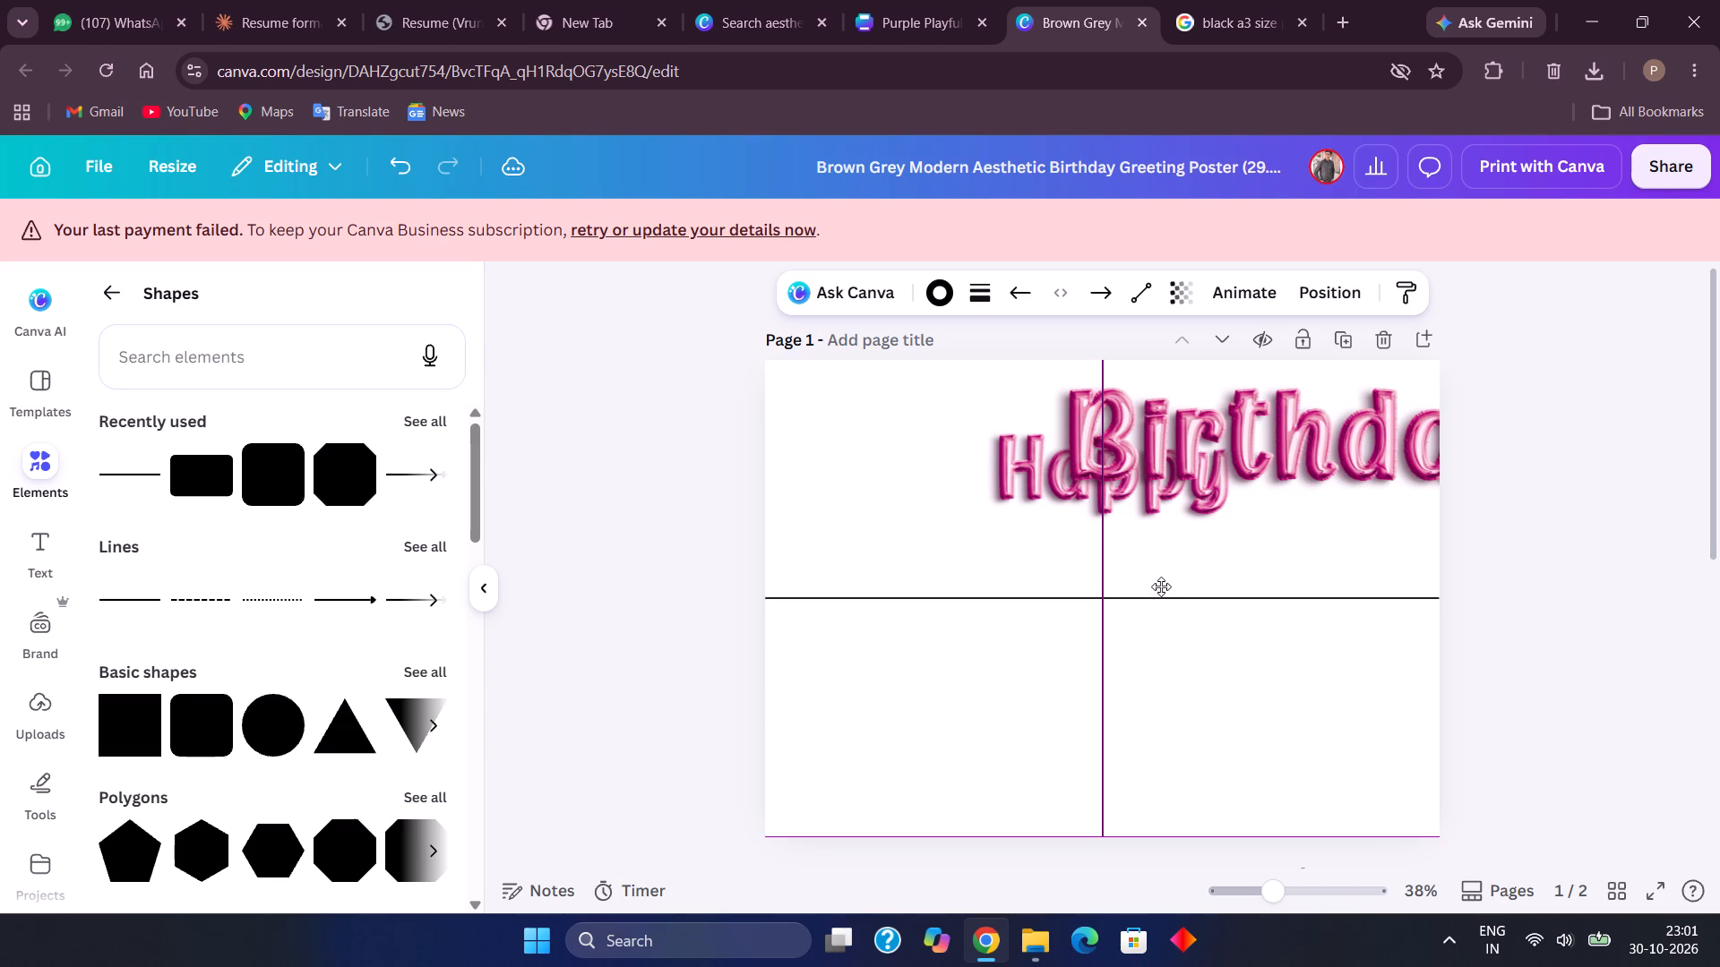
drag(1161, 586, 1160, 583)
click(1196, 706)
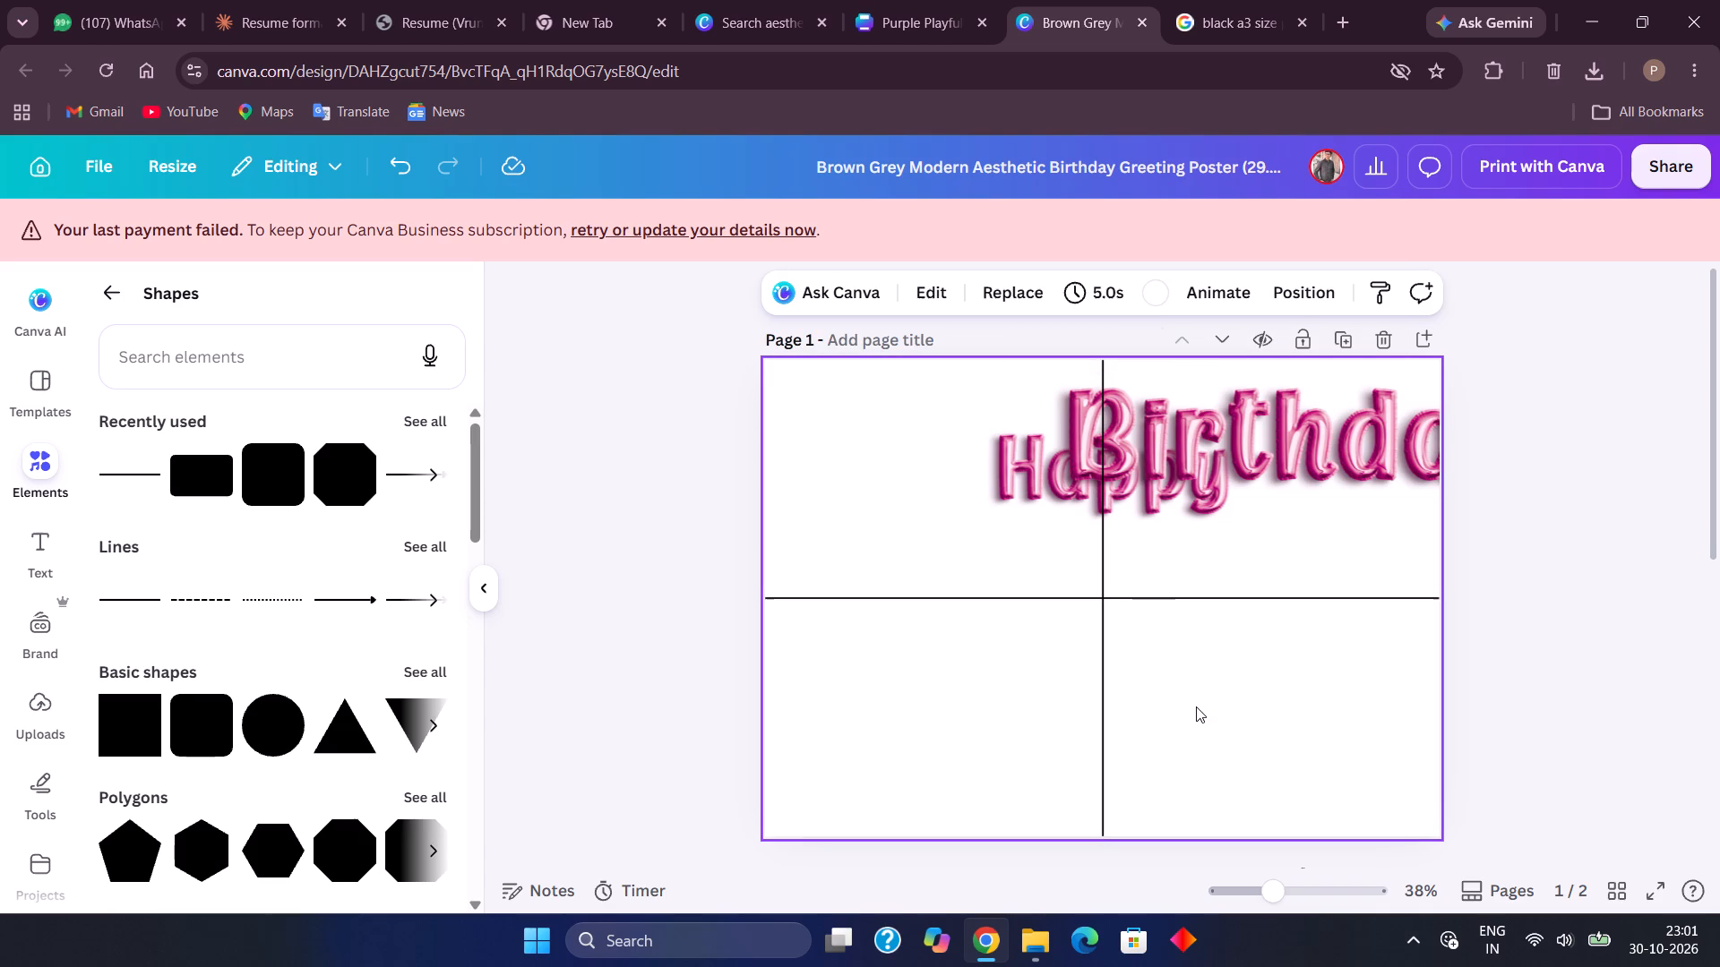
Check where the vertical line's top and bottom ends meet page 1's edges.
click(1103, 803)
click(1104, 839)
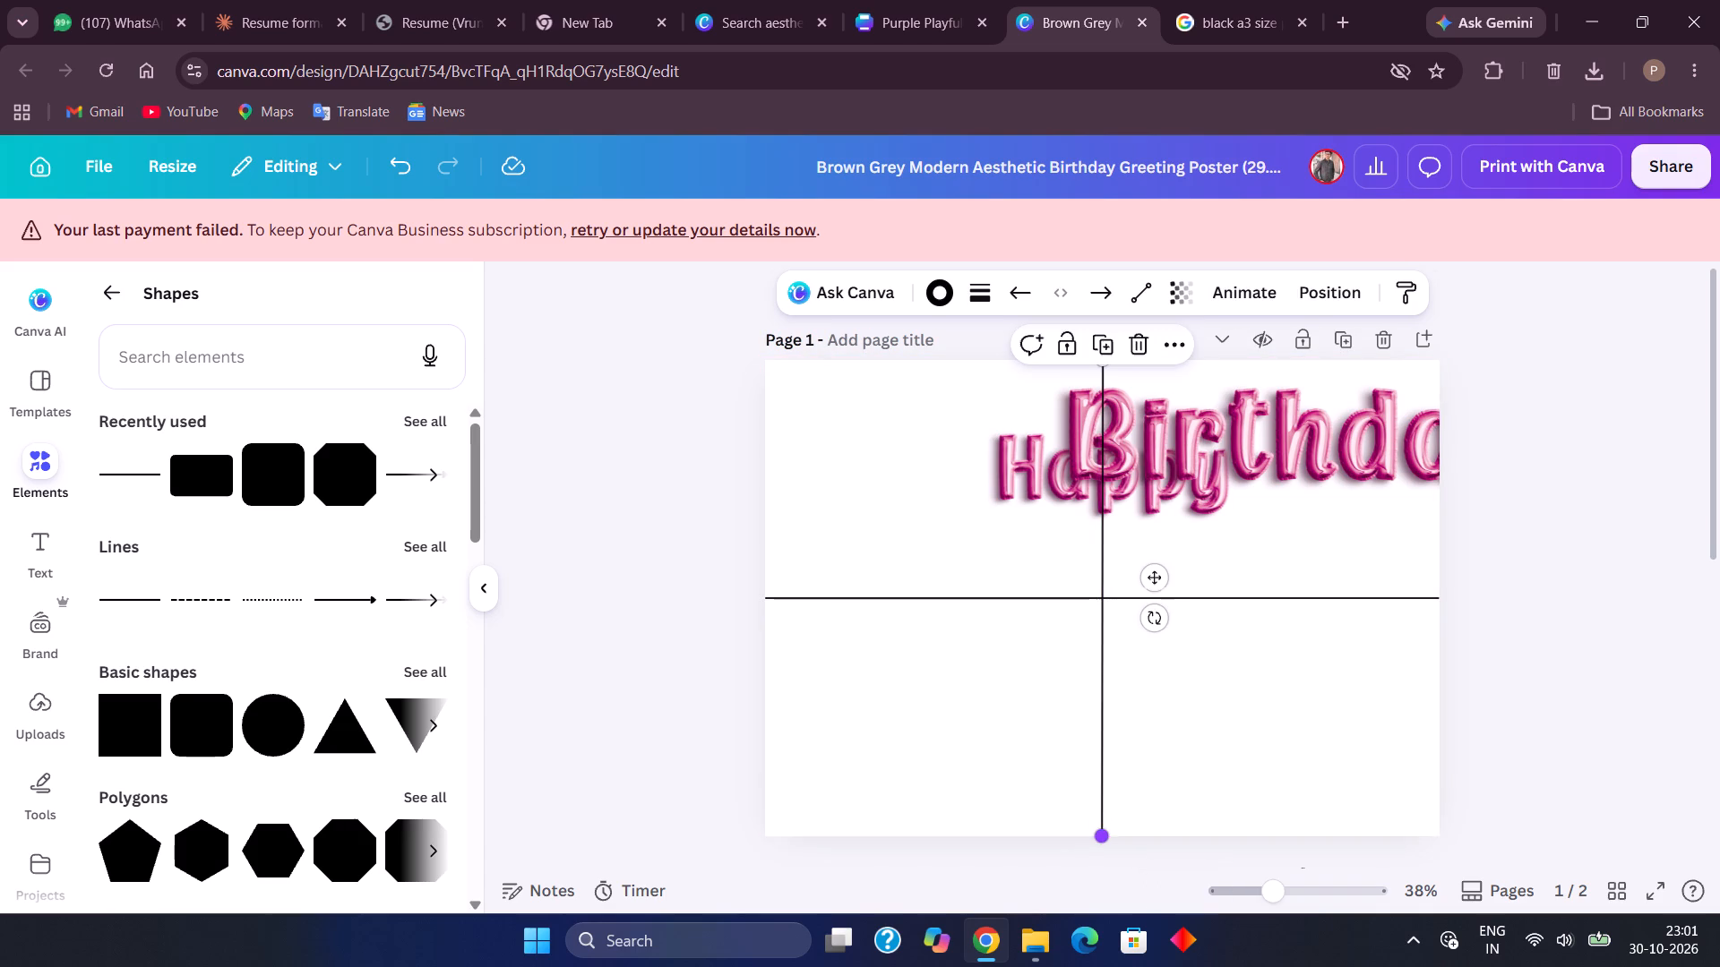
click(927, 458)
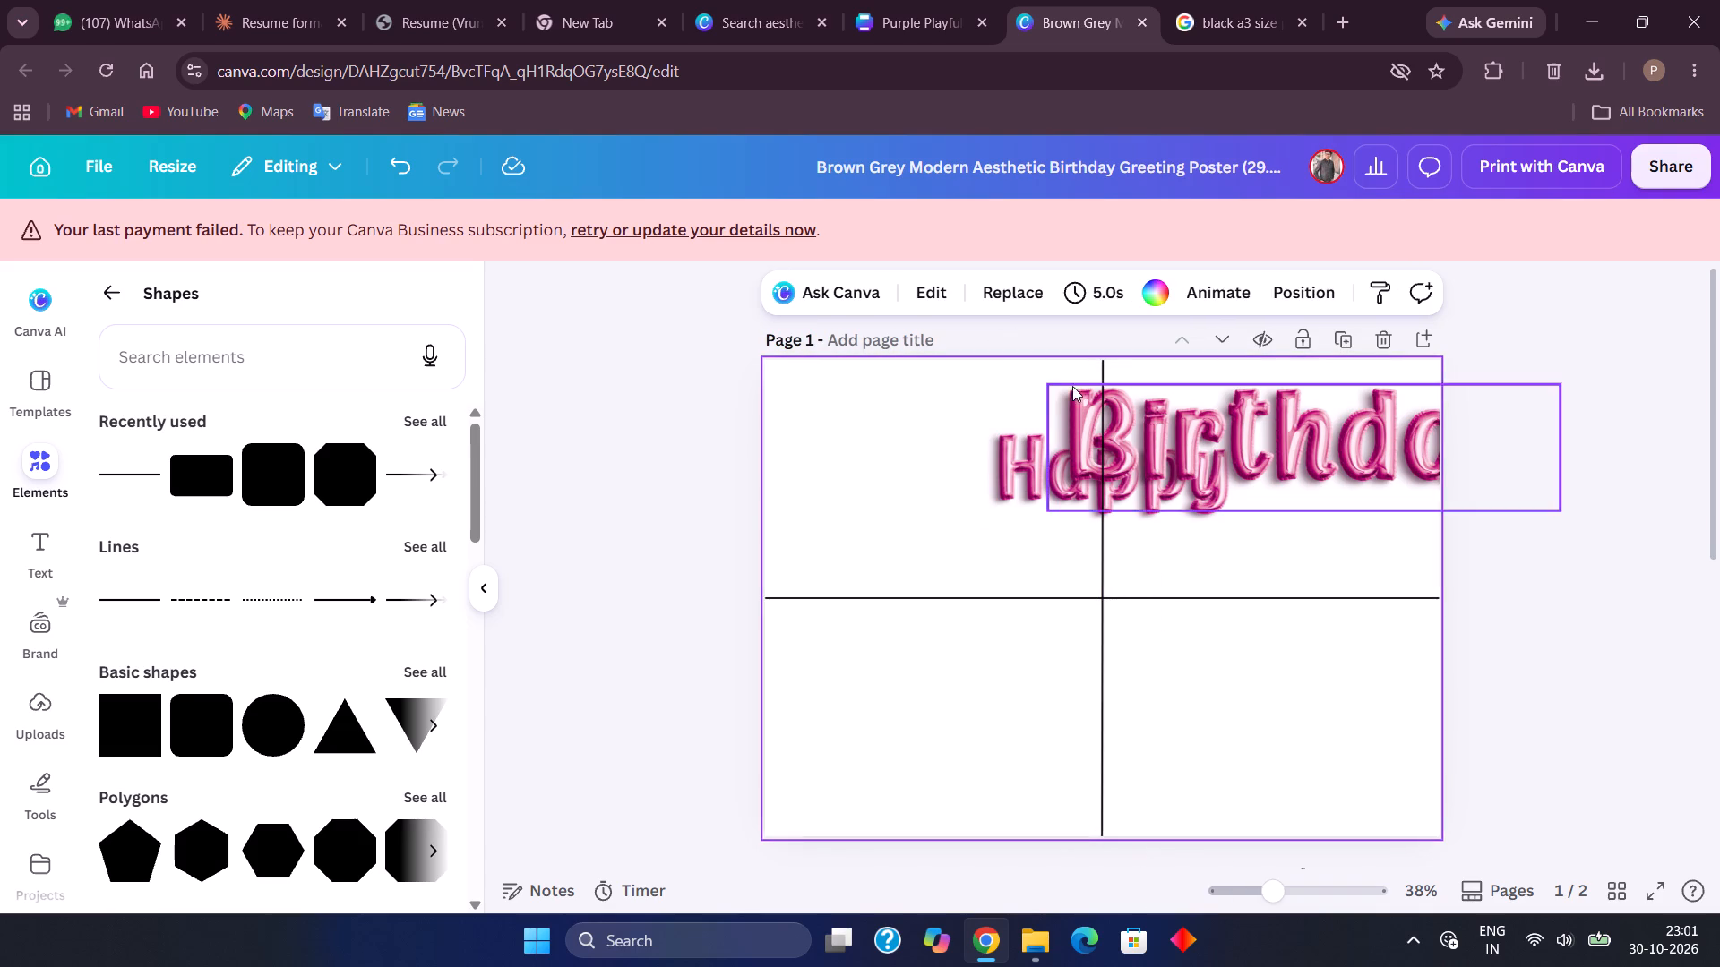
click(1104, 364)
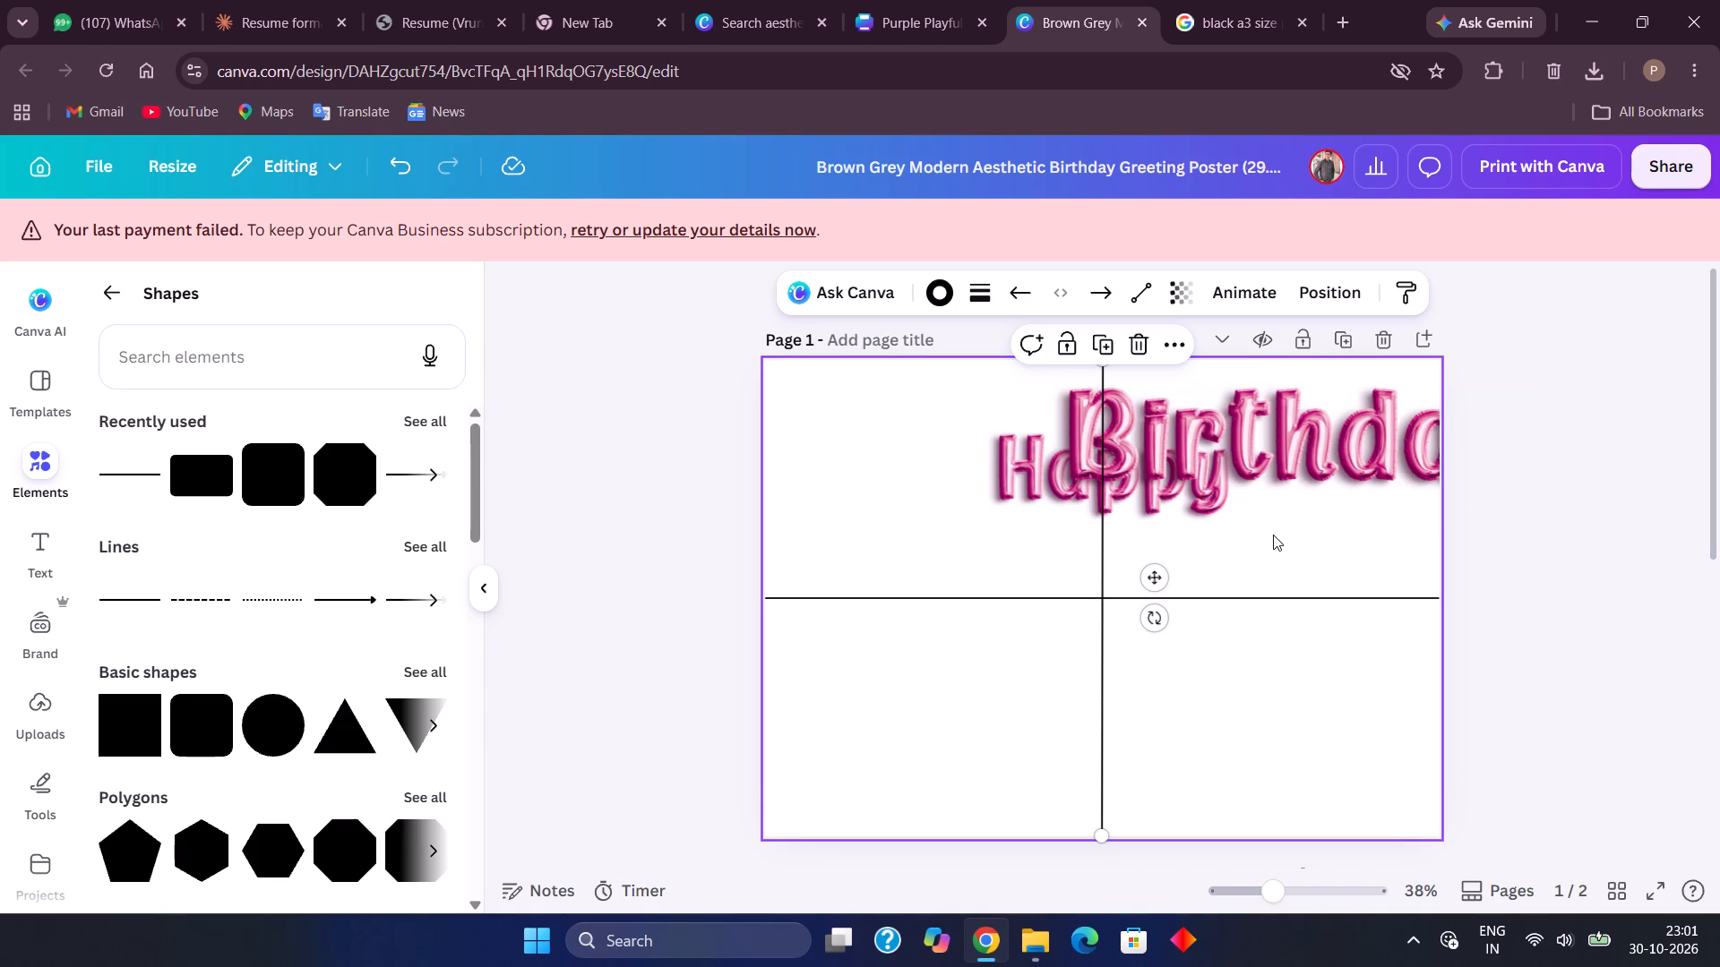
click(1239, 714)
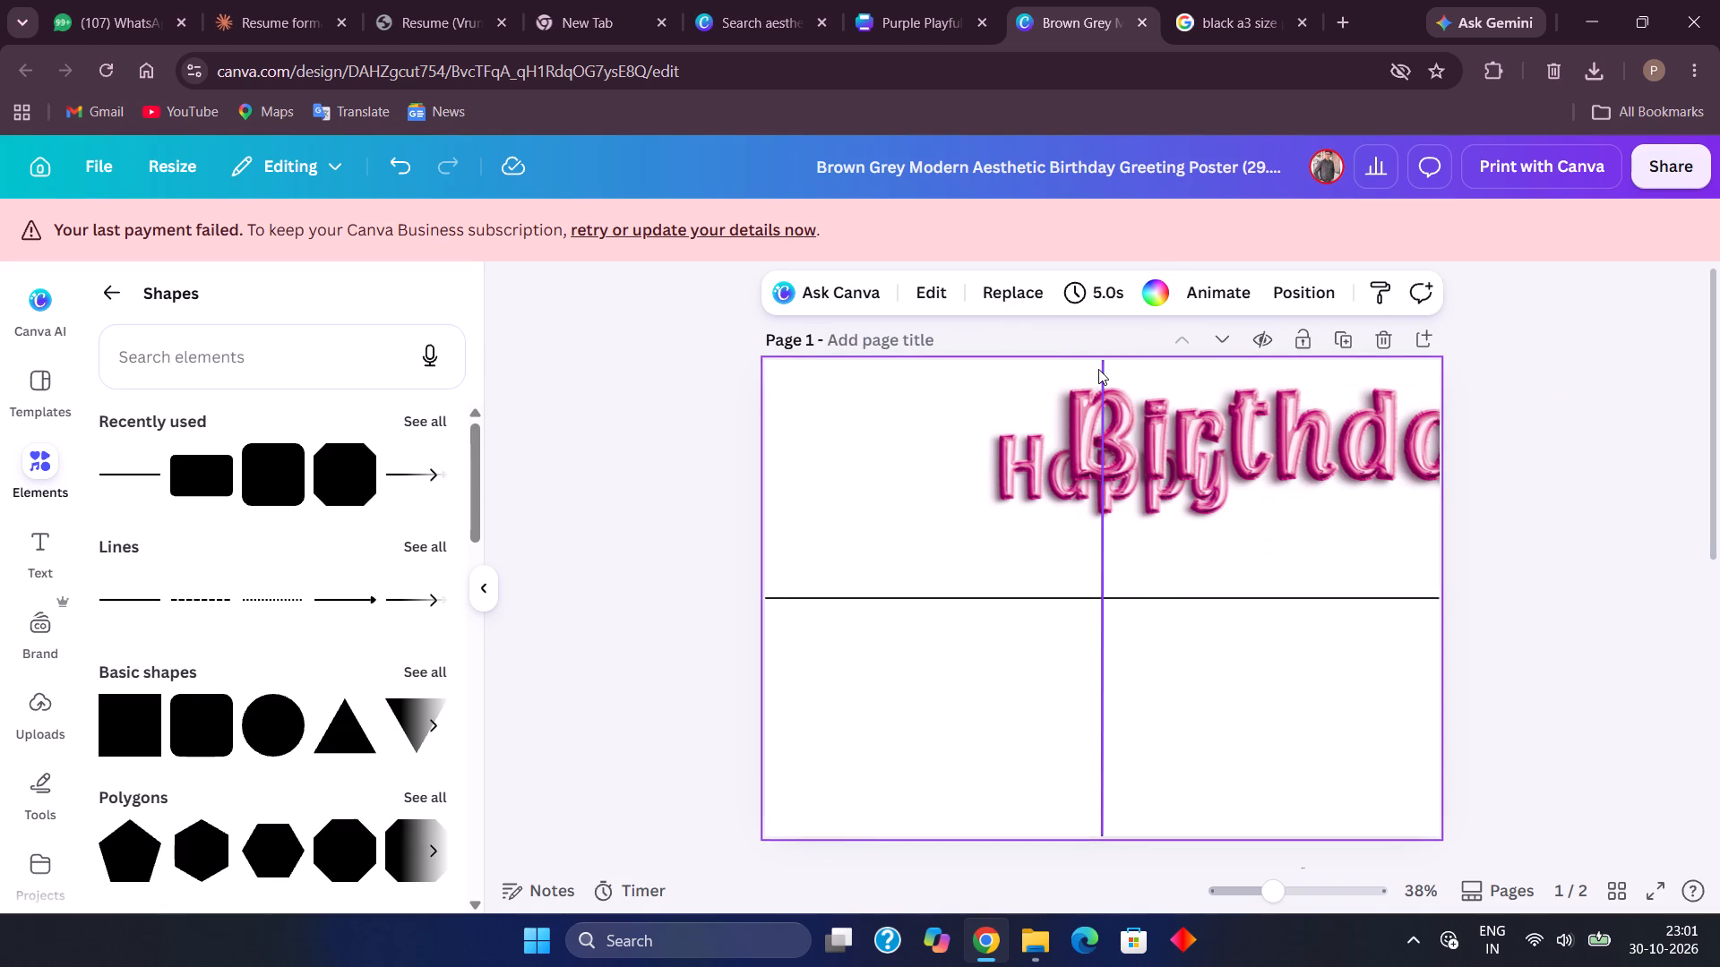
click(1098, 369)
click(1102, 366)
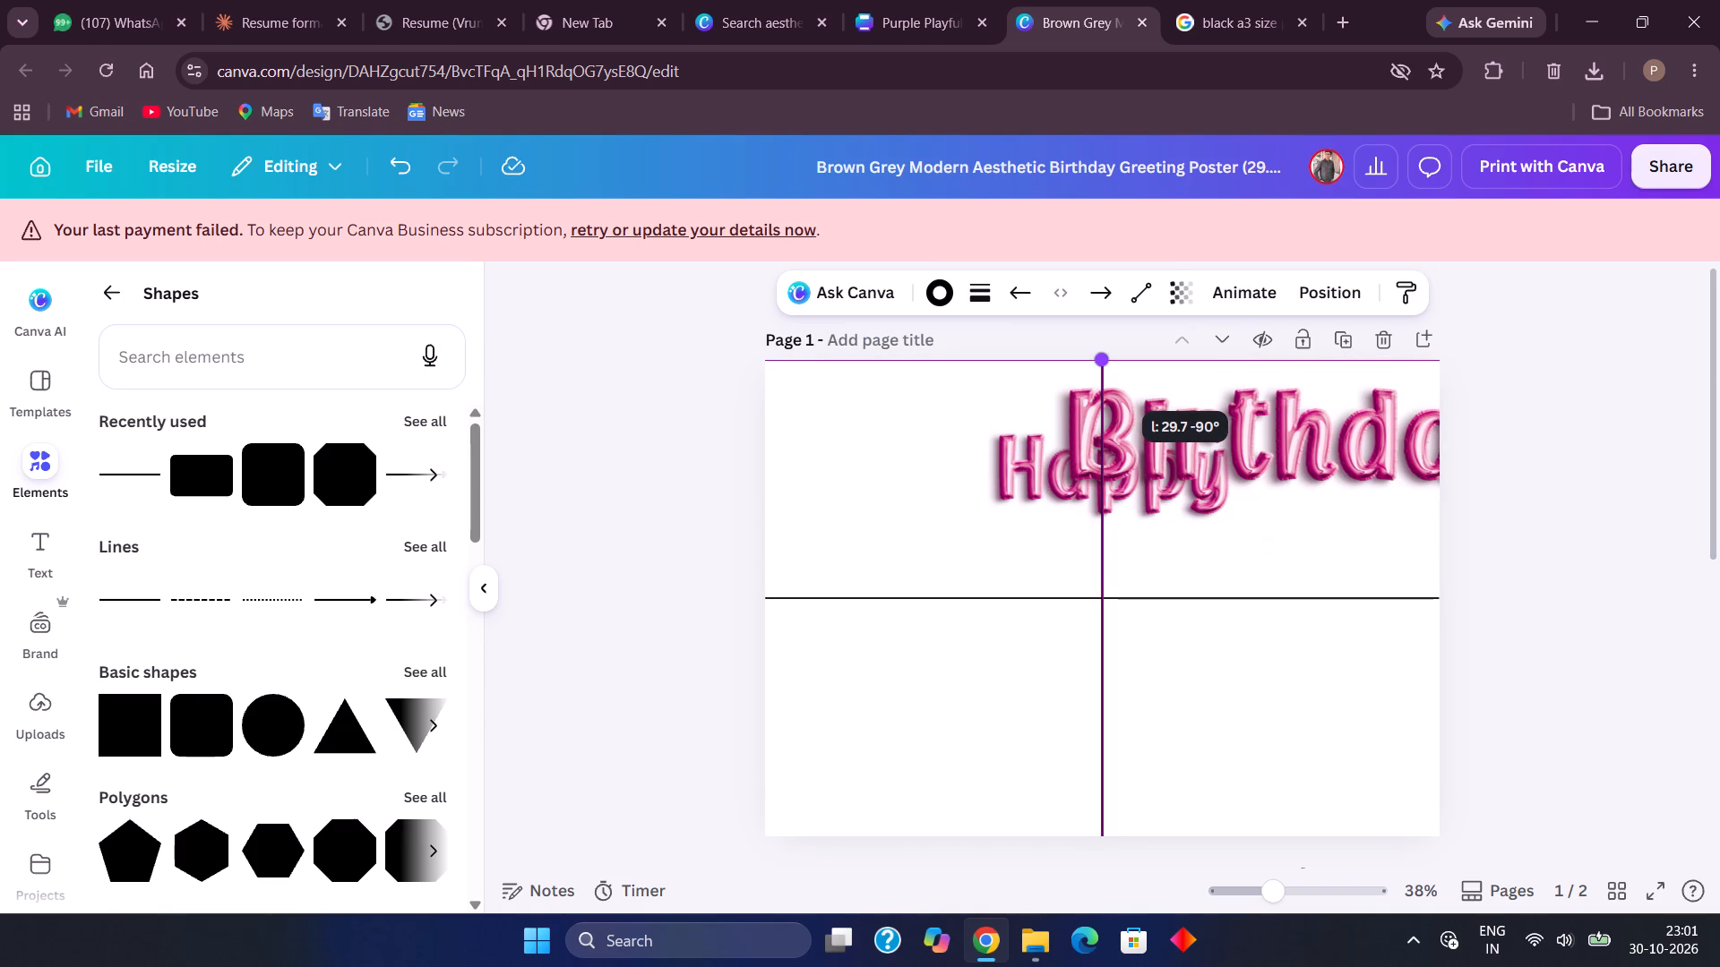
click(1160, 666)
Adjust the horizontal line's right end on page 1's right edge, at 42 cm long and 0°.
click(1240, 591)
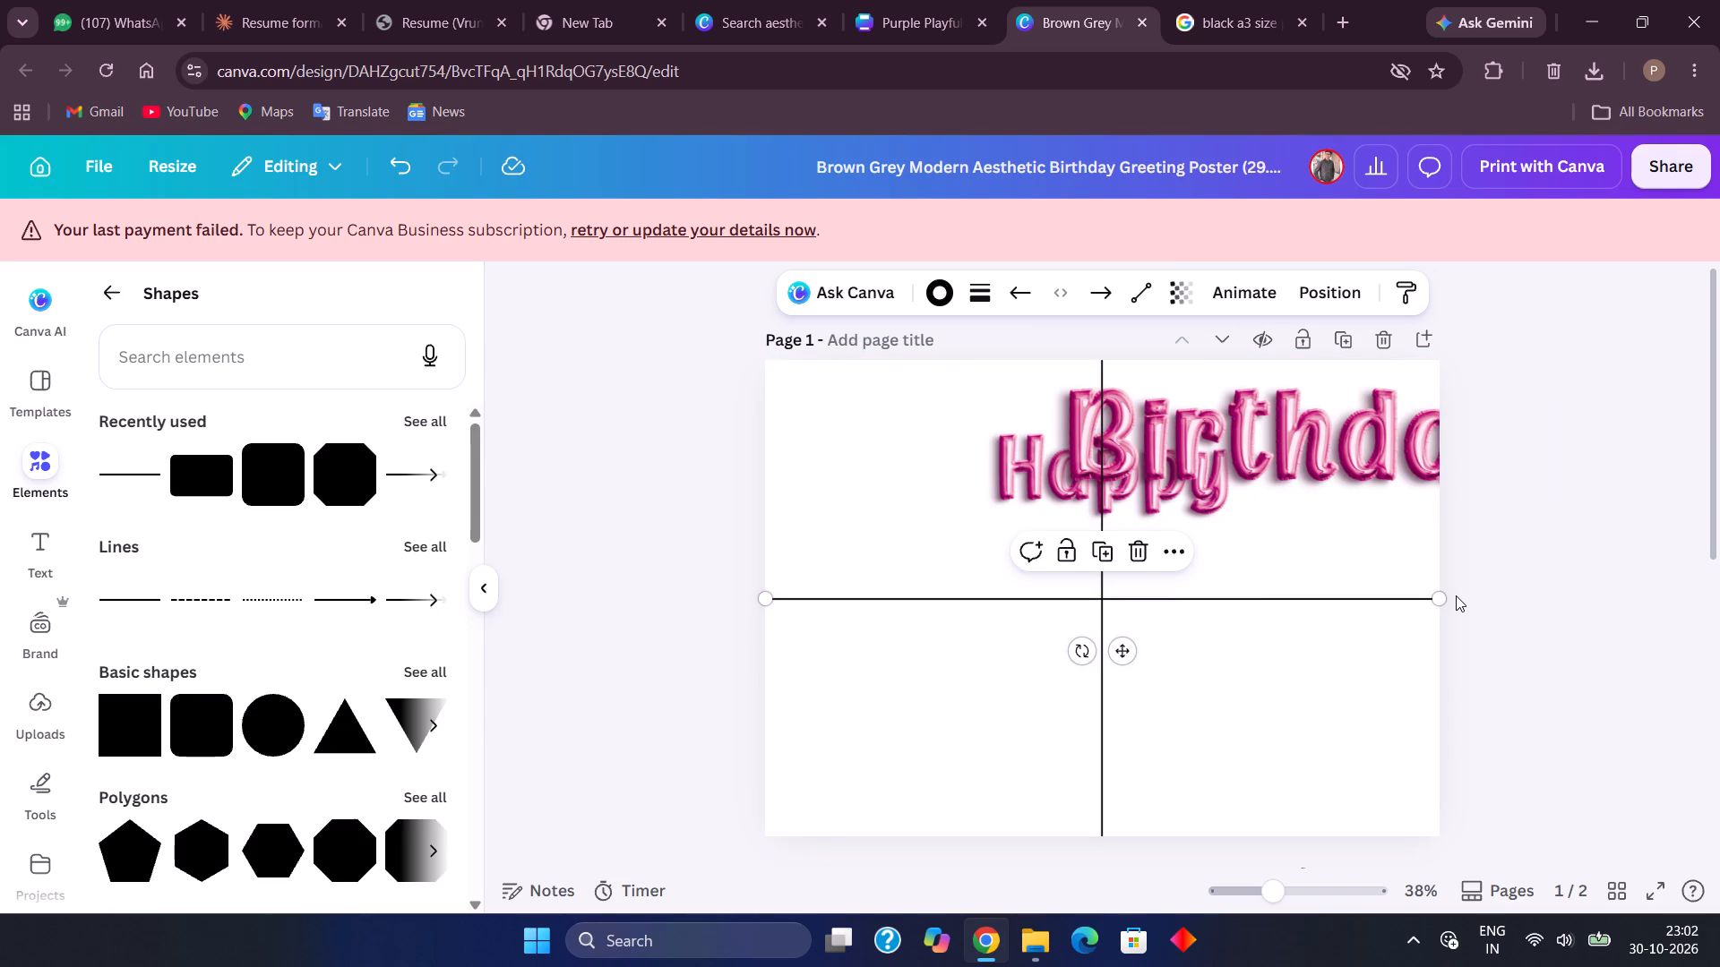
click(1441, 595)
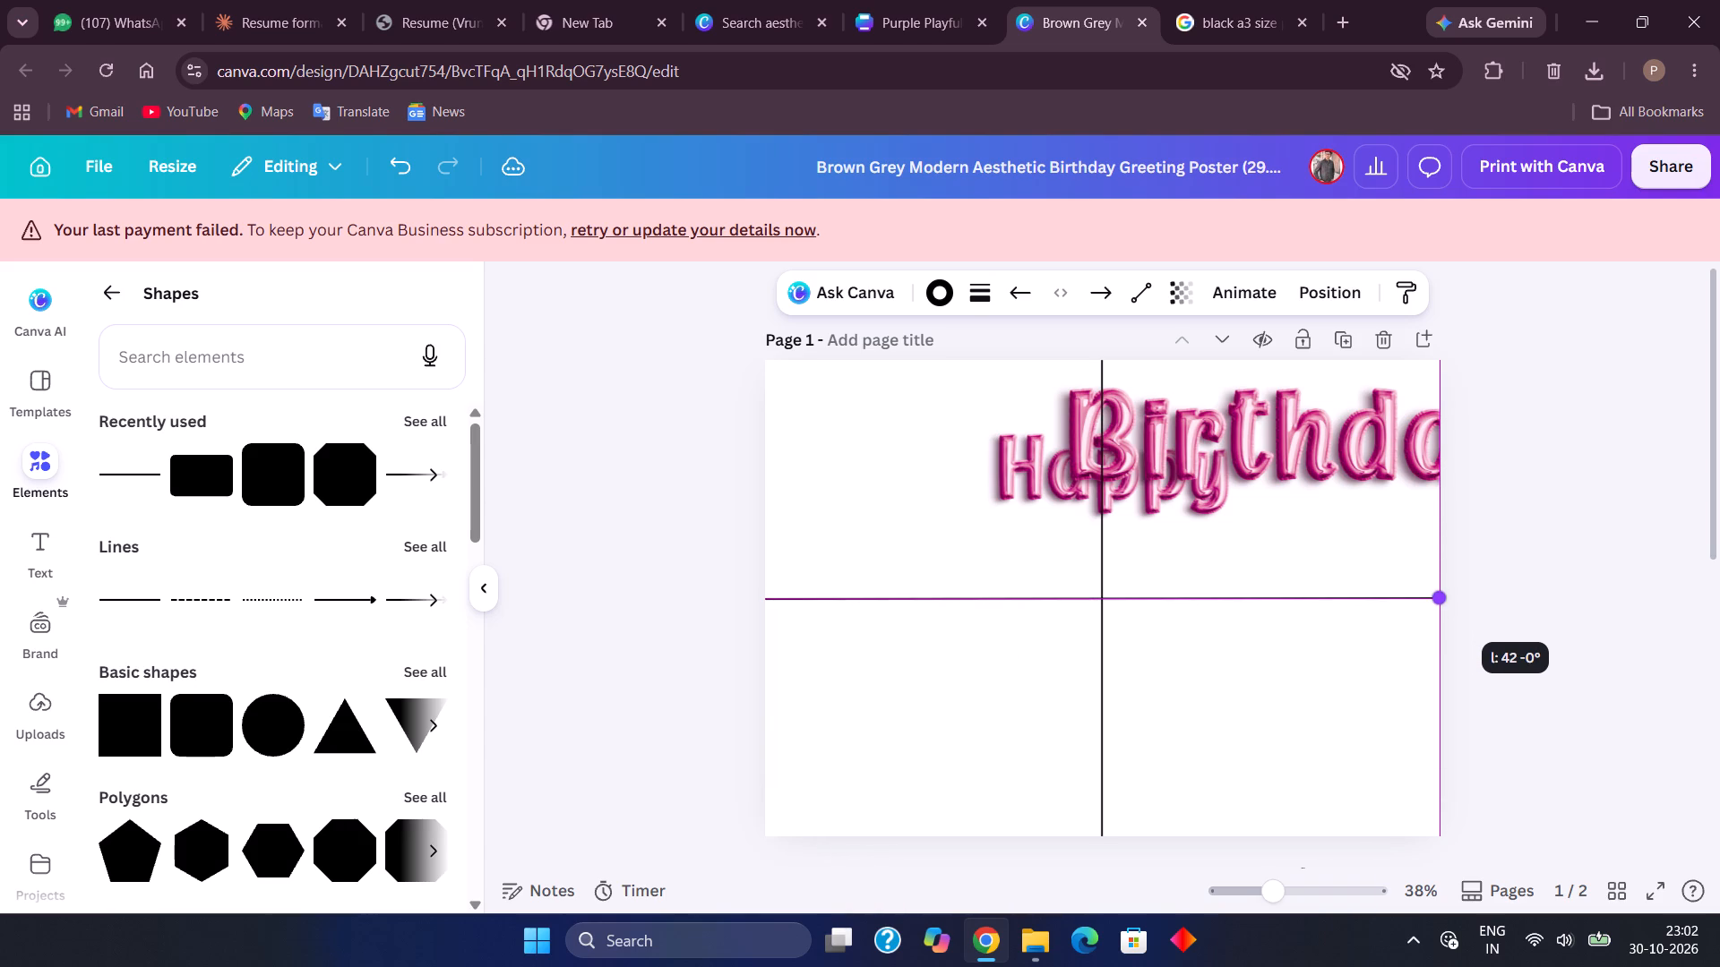
click(1338, 745)
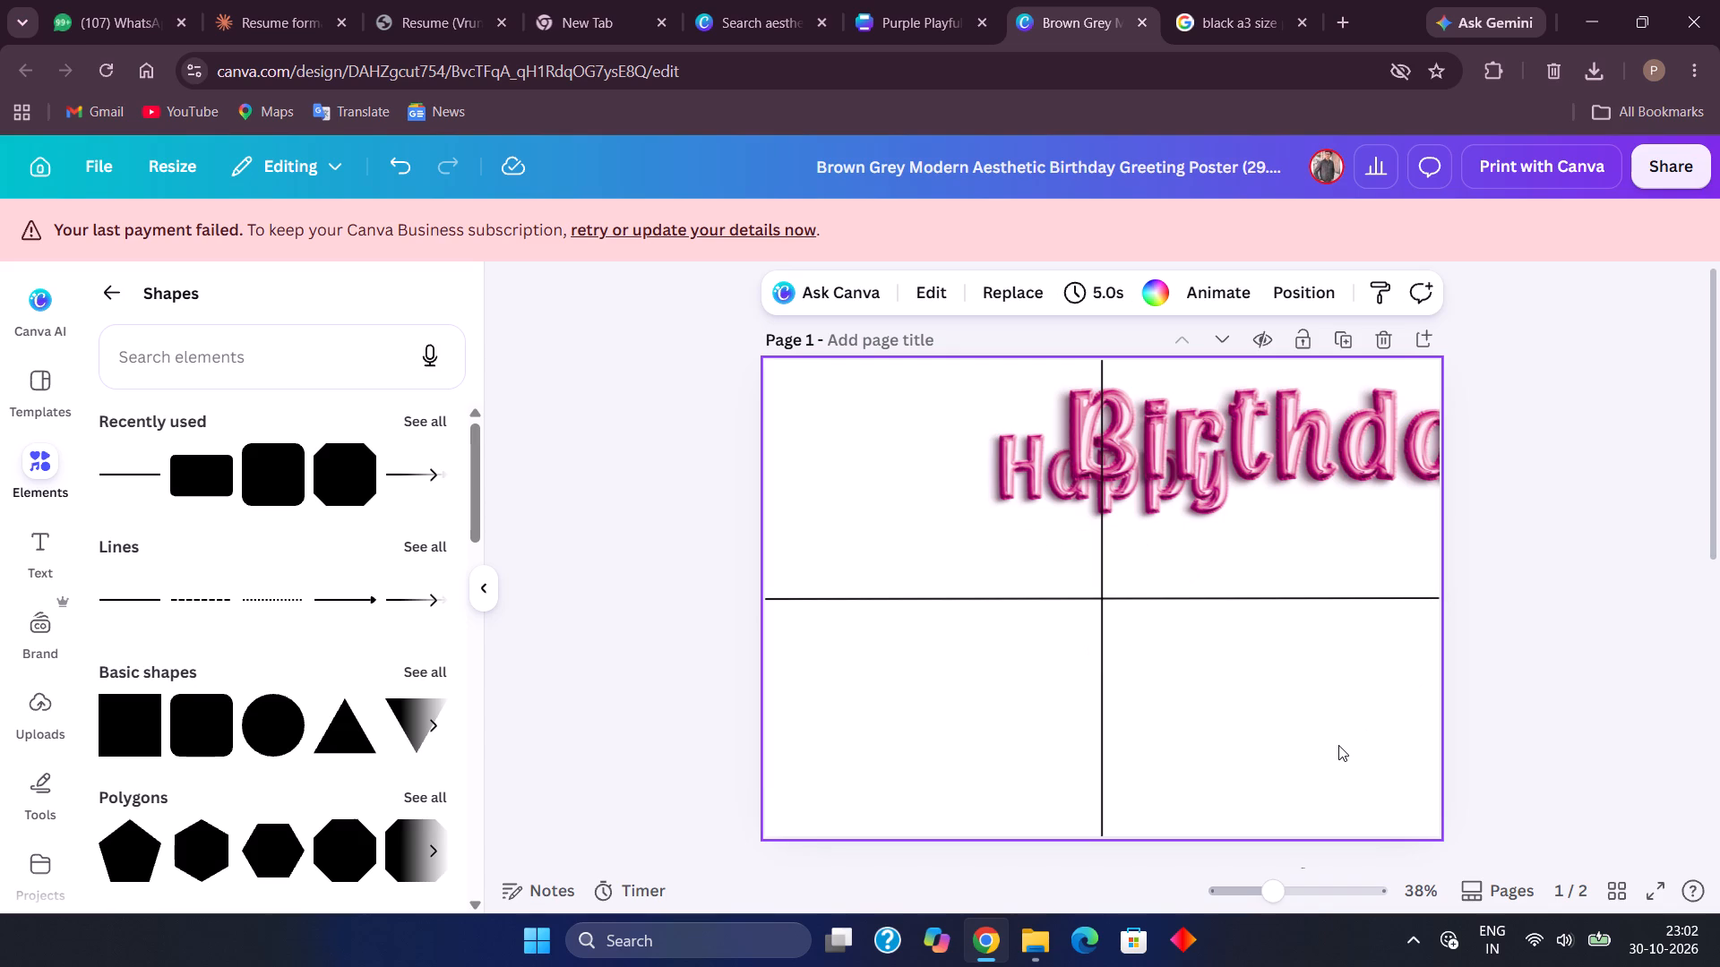
Move the "Birthday!" lettering over to page 1's left edge, overlapping the "Happy" lettering above the horizontal line.
drag(1292, 432, 1163, 545)
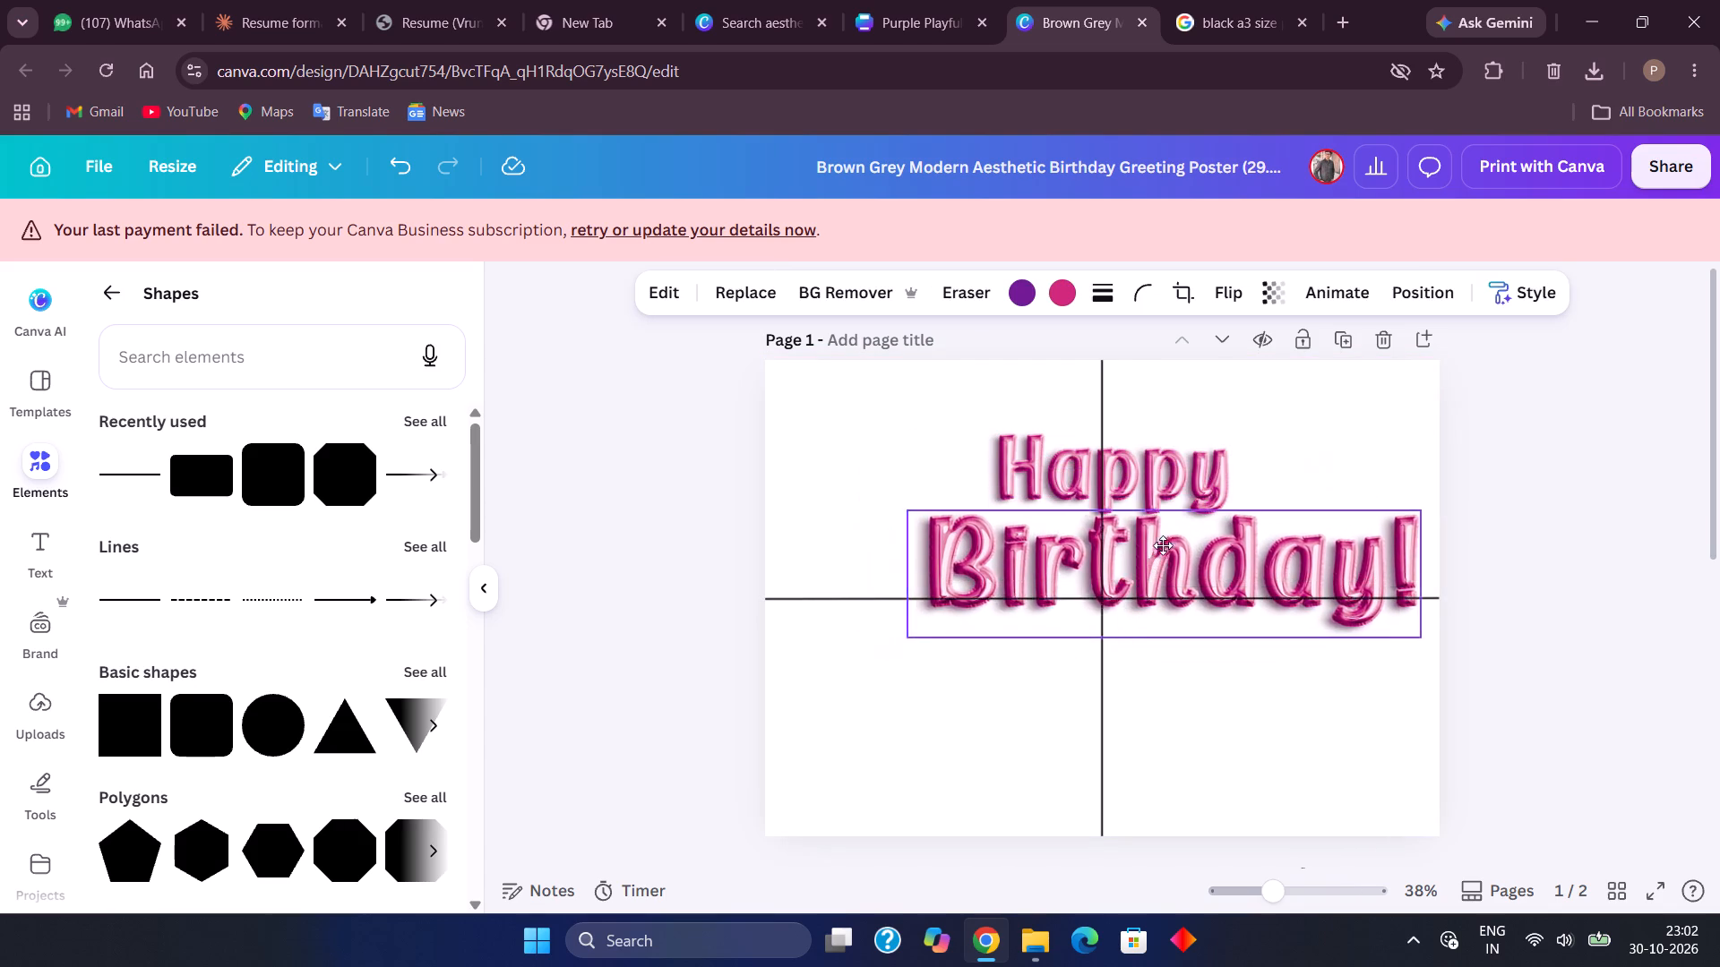
drag(1163, 545, 988, 471)
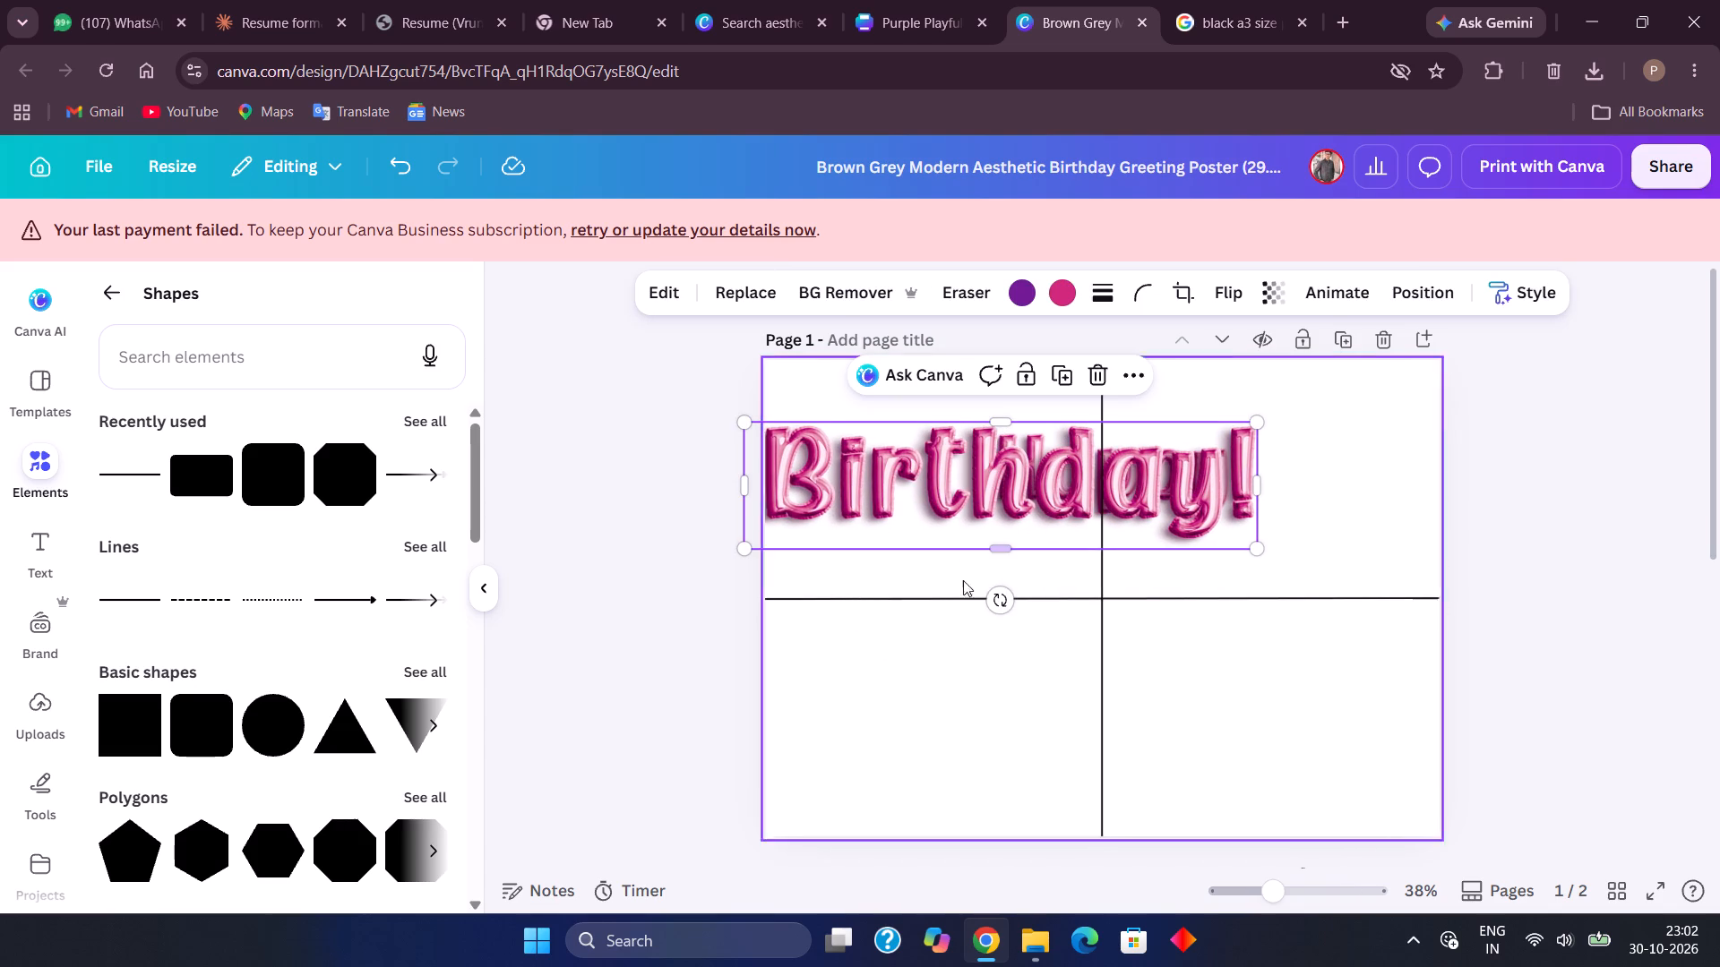
click(1007, 702)
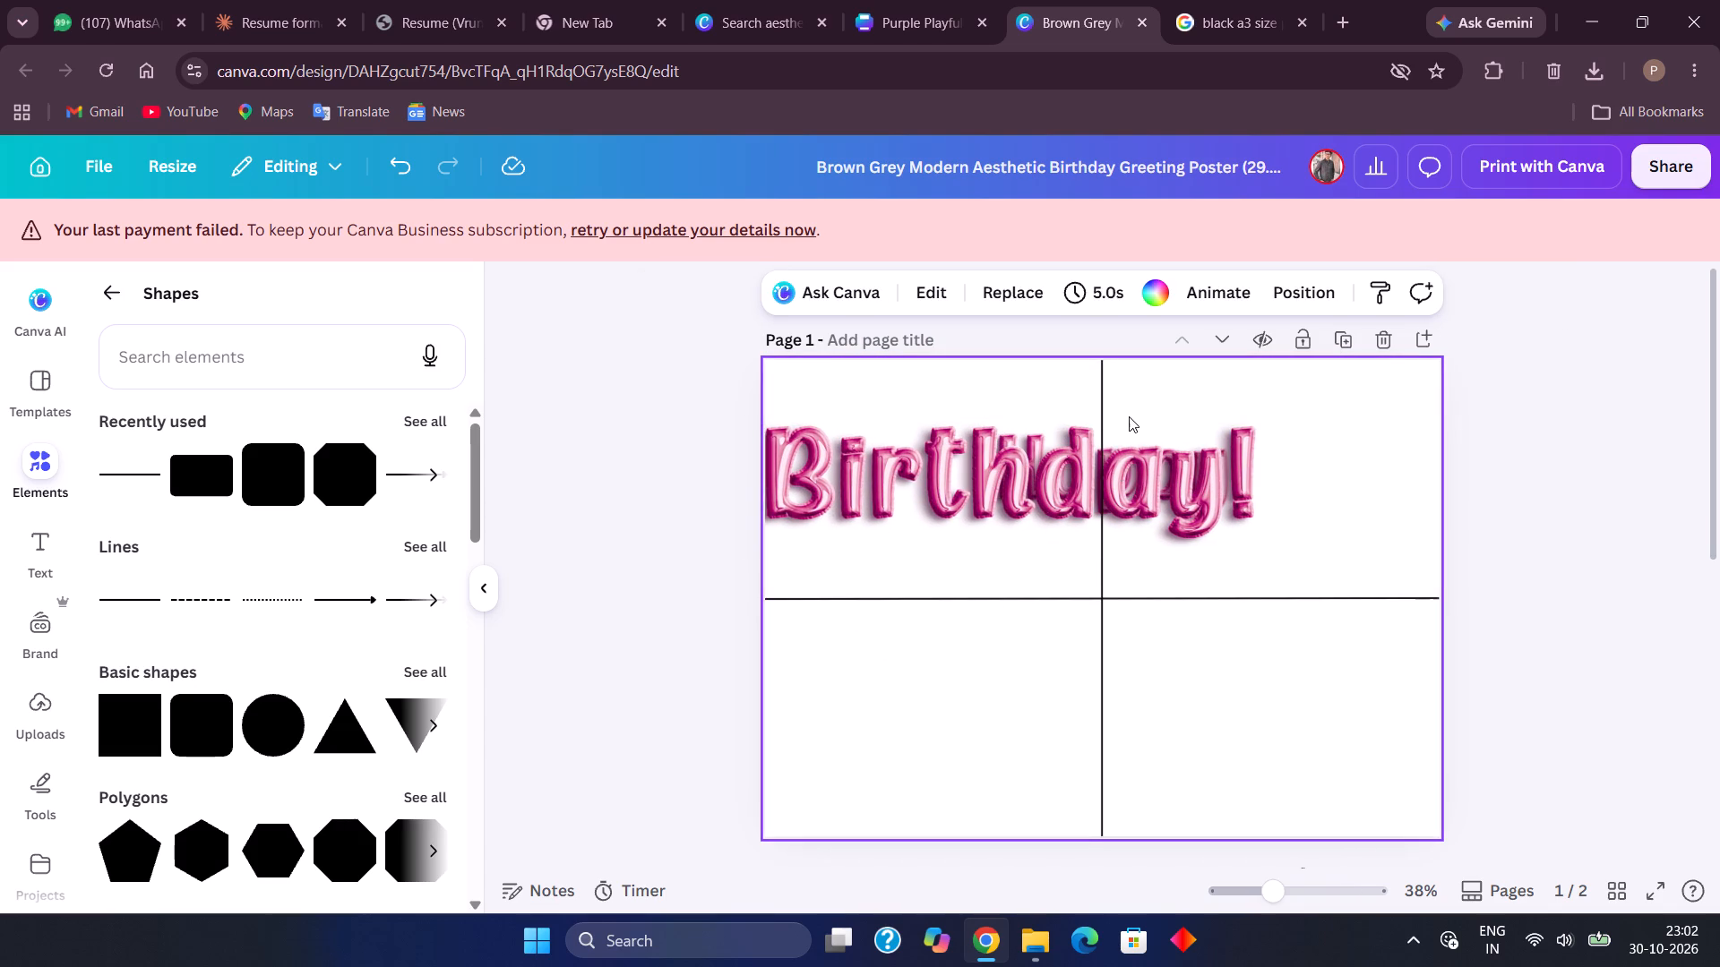
Extend the vertical line's top end to page 1's top edge, at 30.2 cm long and -90°.
click(1114, 470)
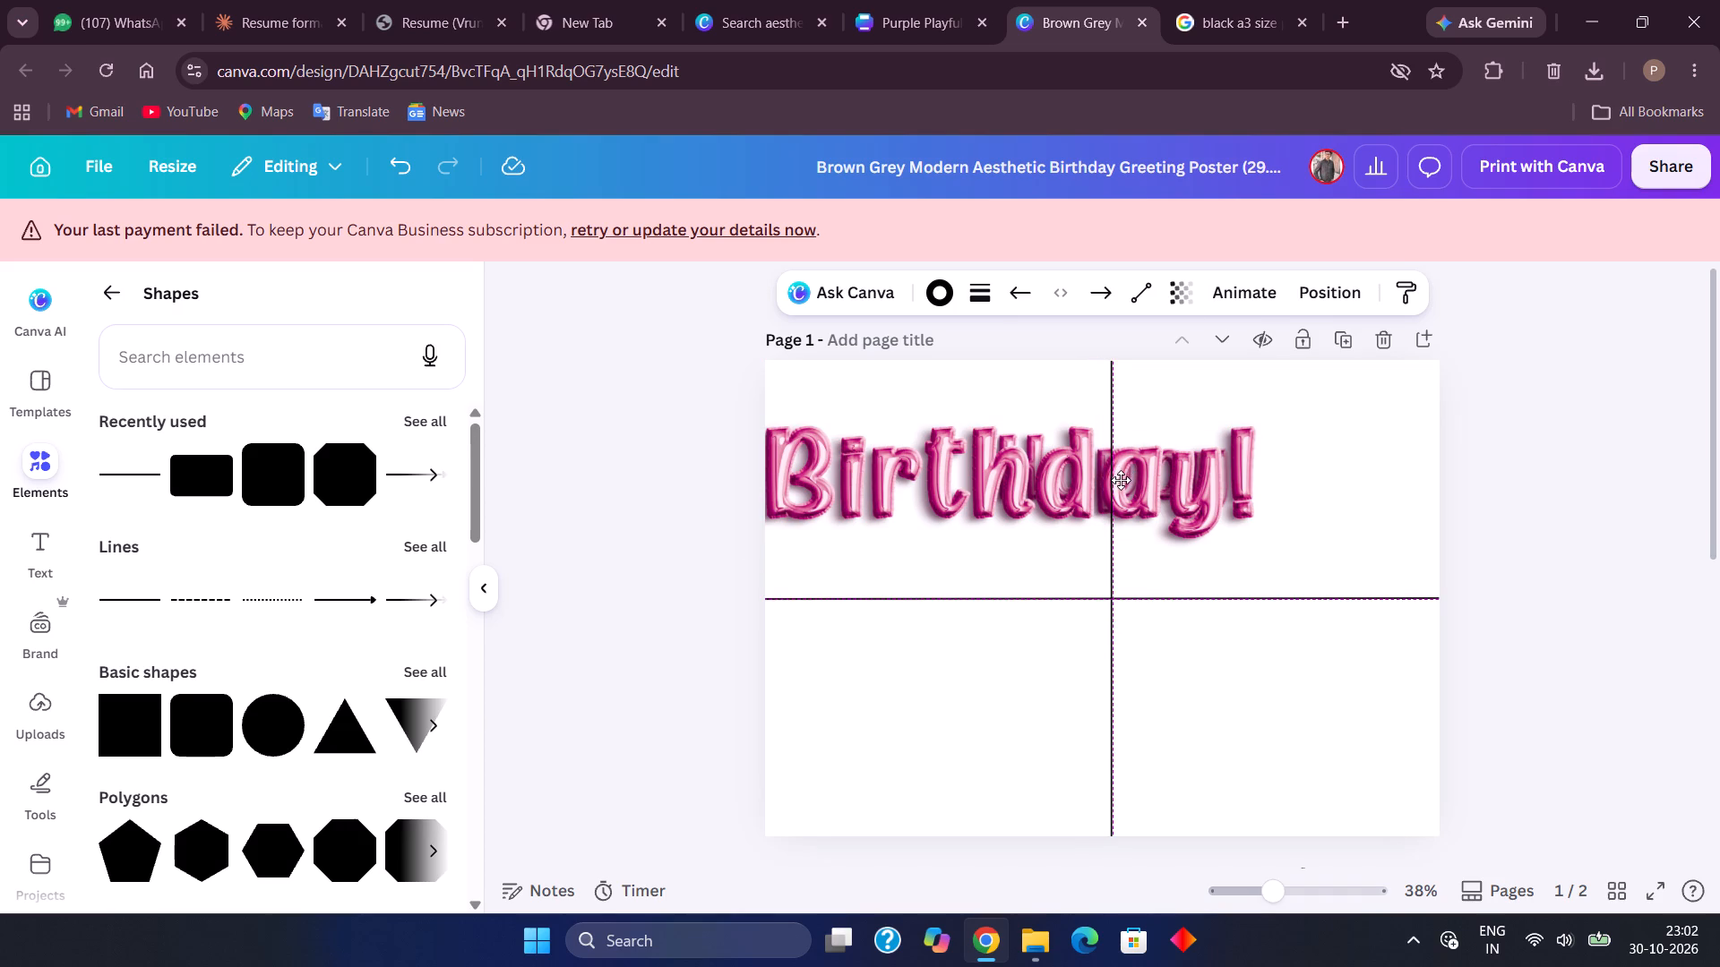
click(1179, 678)
scroll(1047, 609, up, 1)
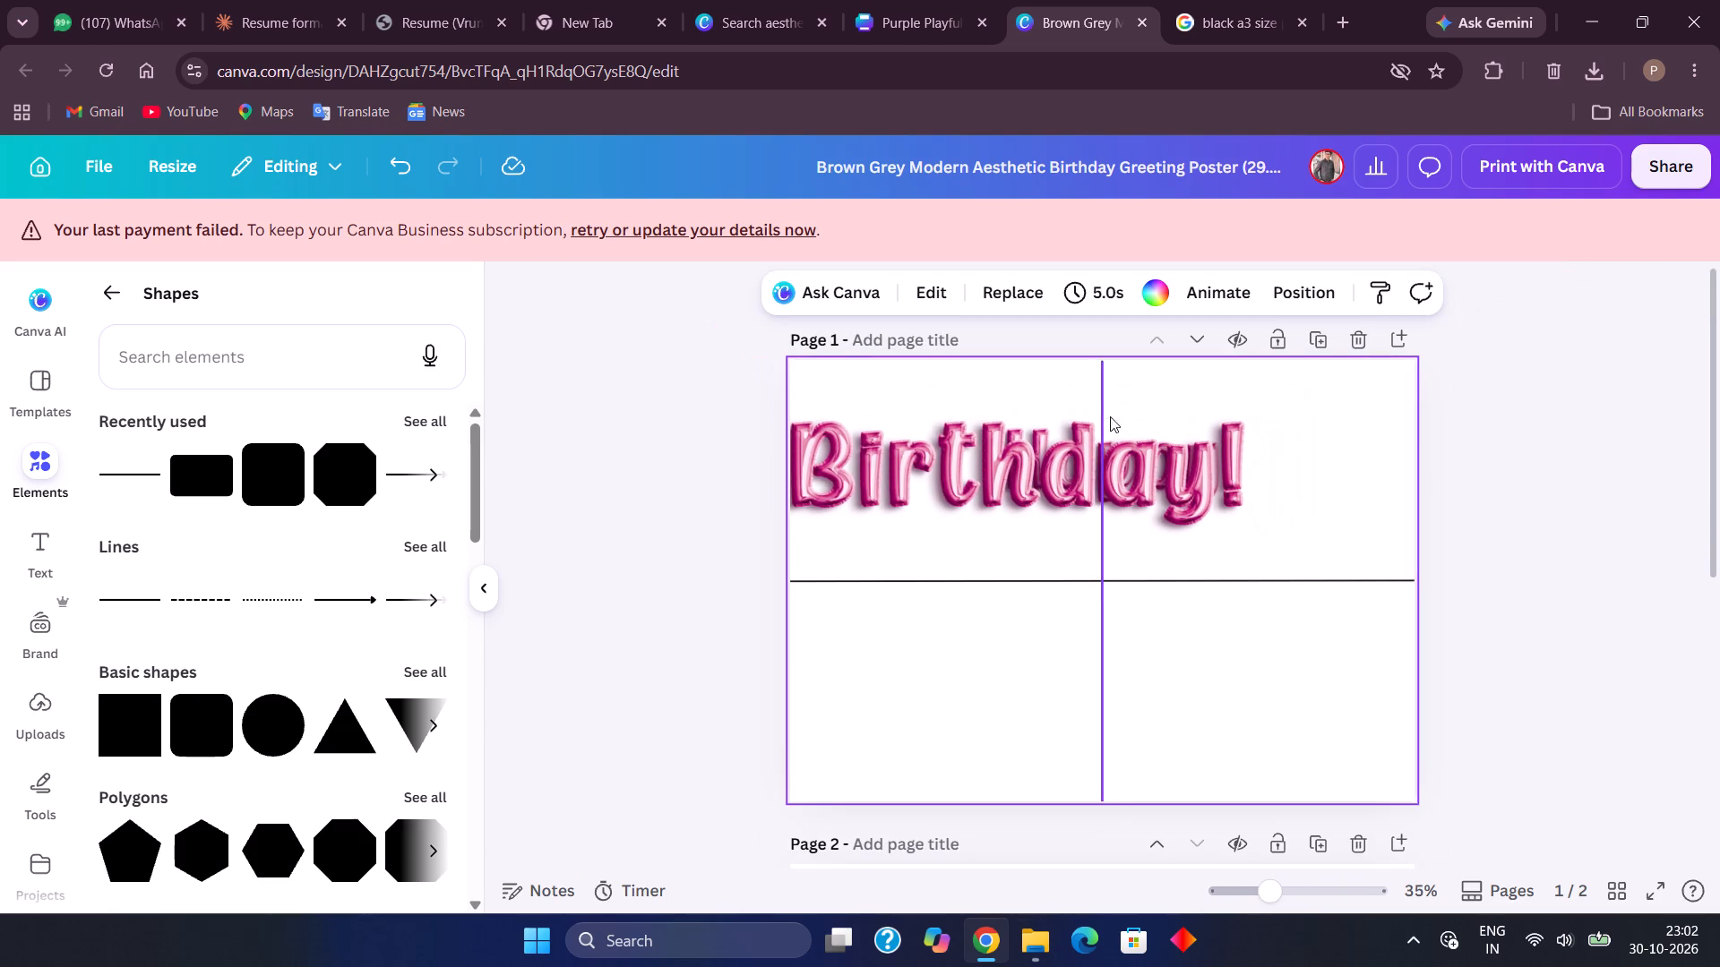
scroll(1120, 369, up, 1)
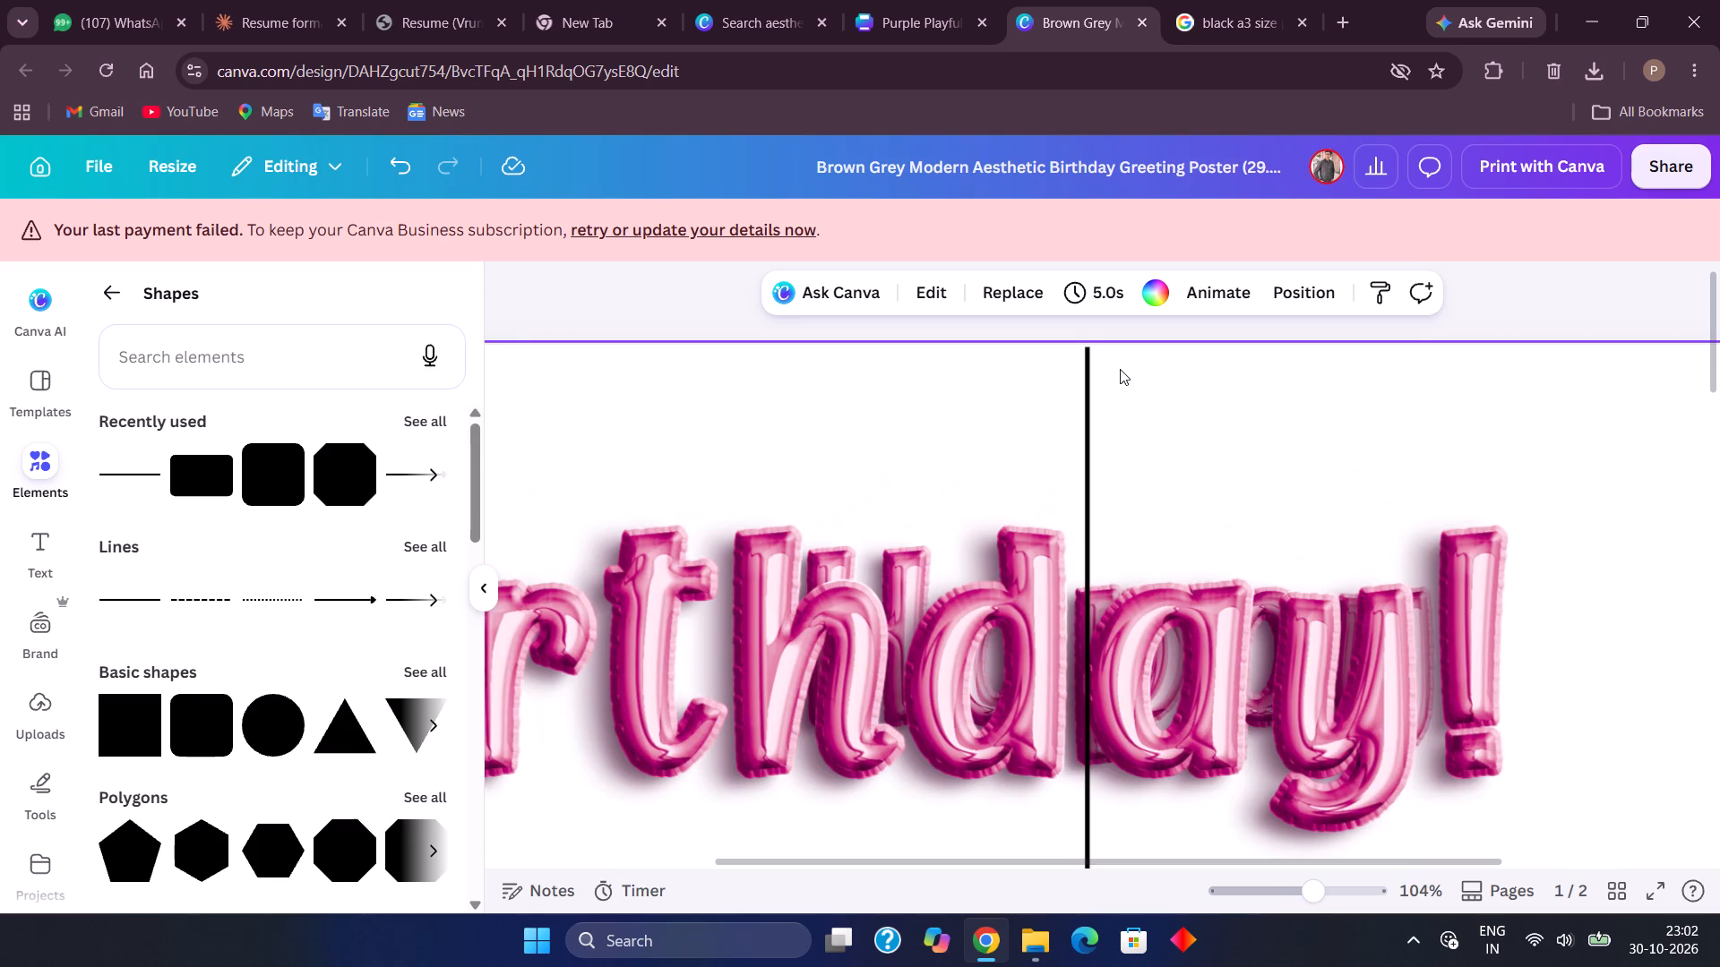
click(1061, 340)
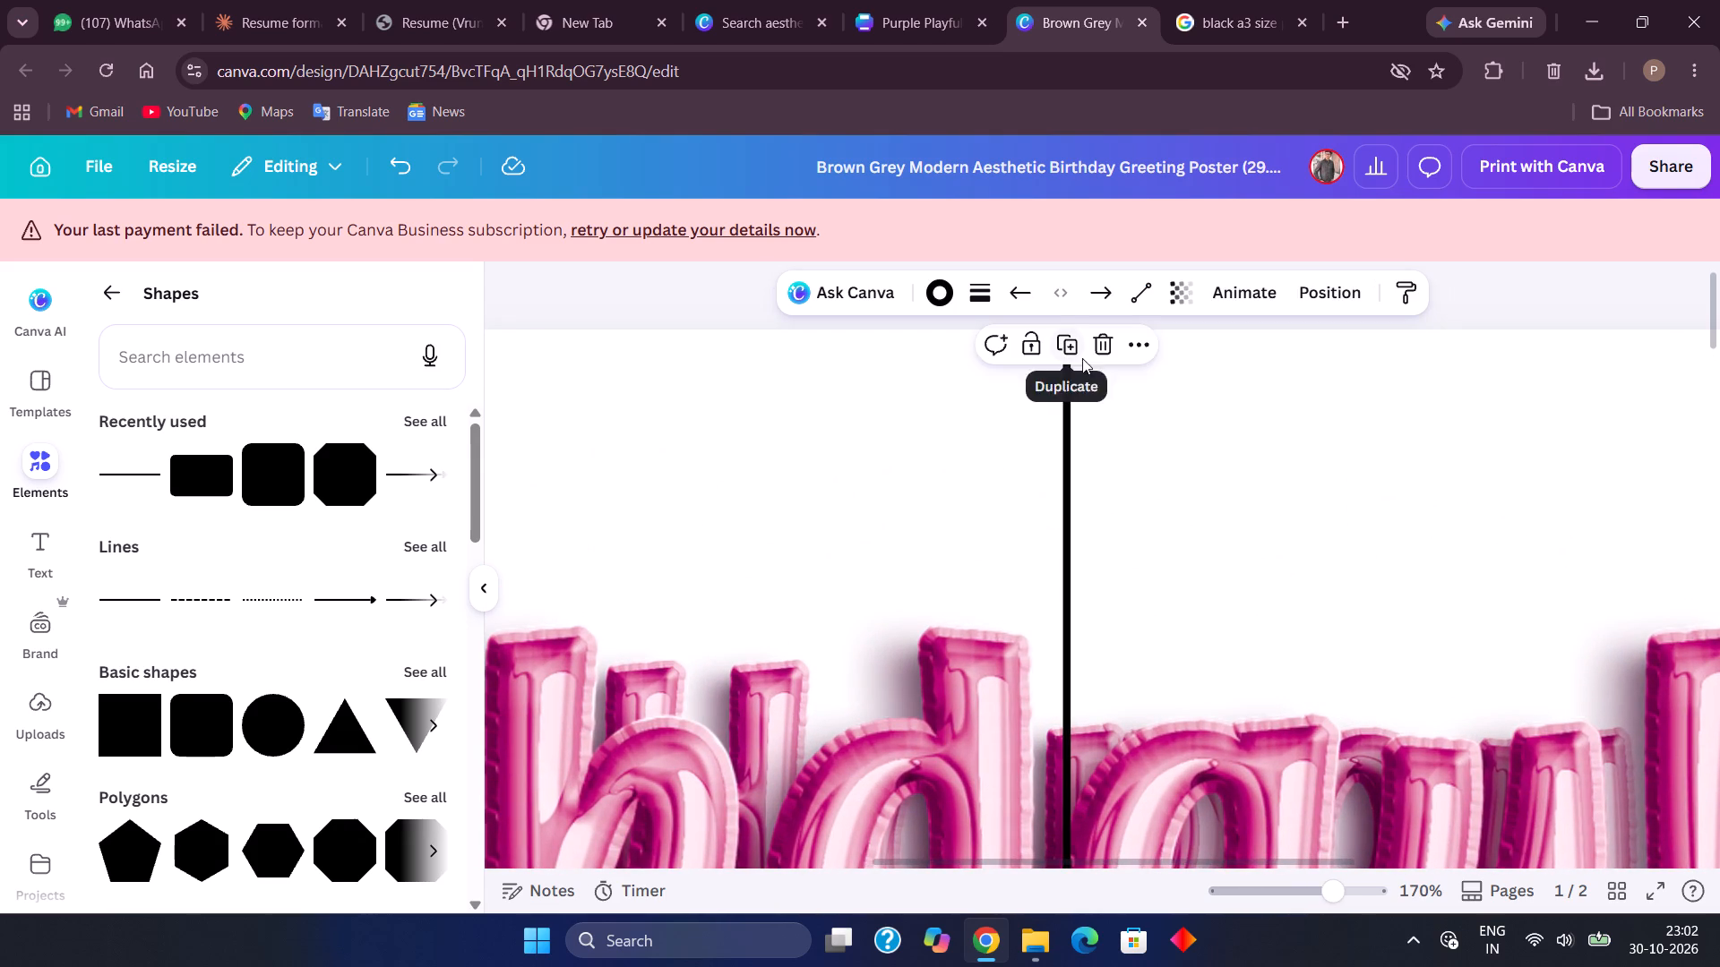
click(1079, 406)
click(1121, 389)
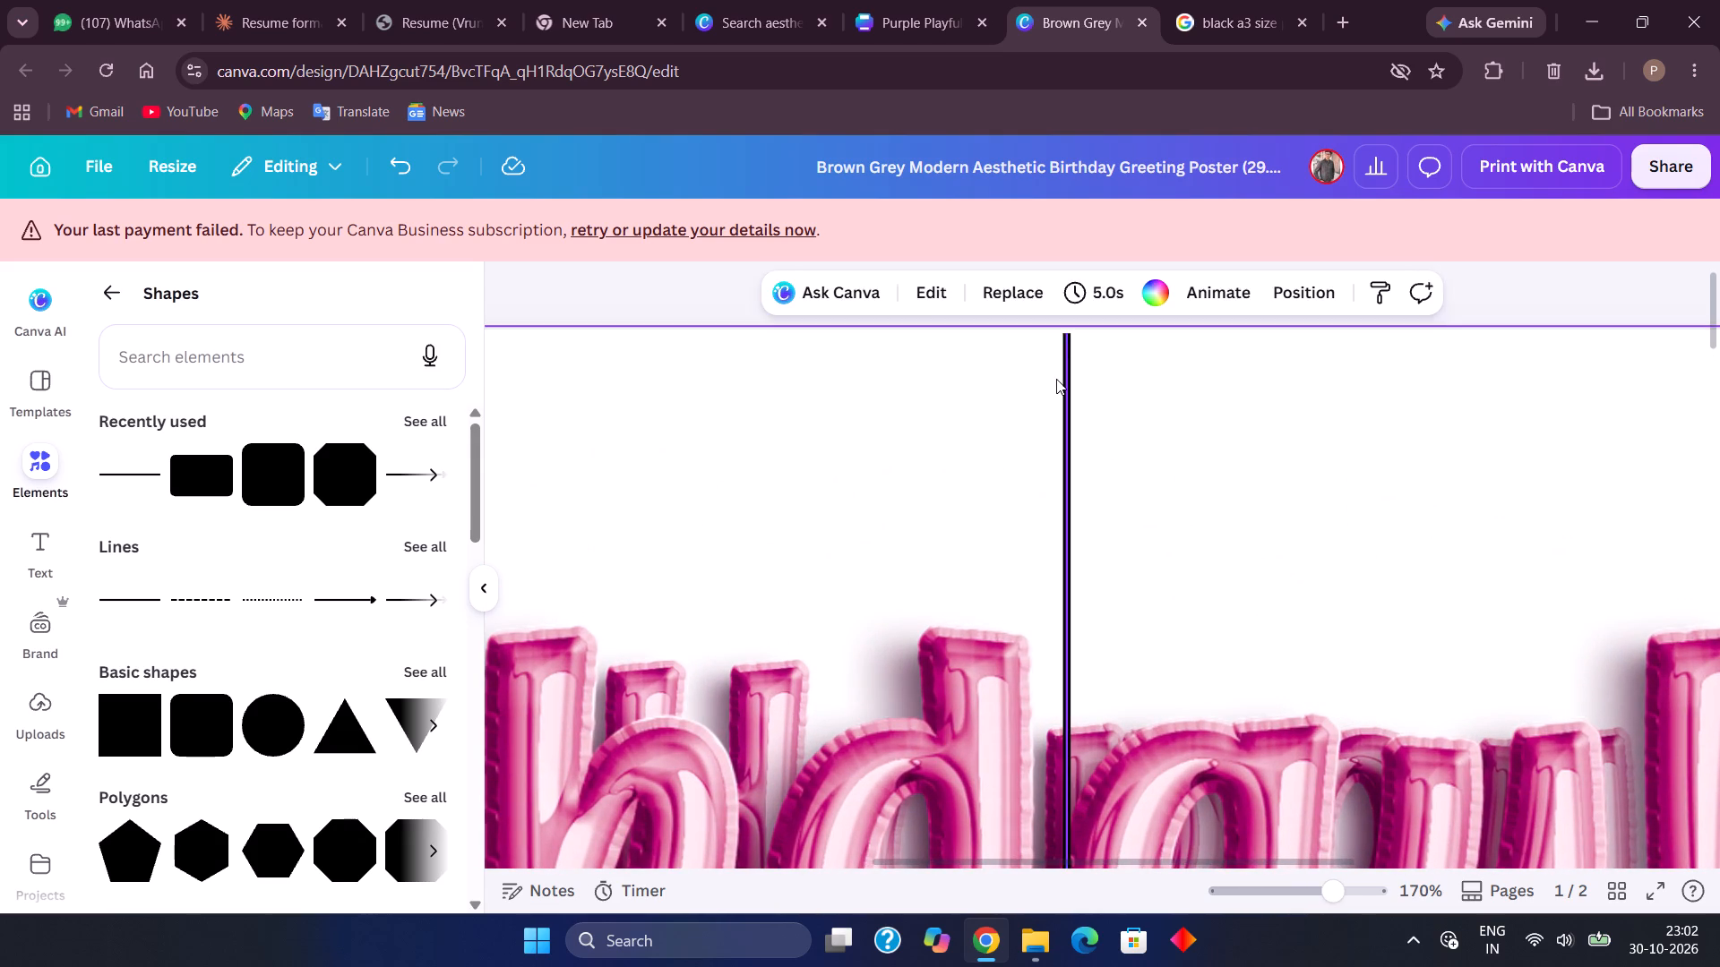
click(1056, 379)
drag(1068, 469, 1071, 500)
drag(1071, 367, 1067, 336)
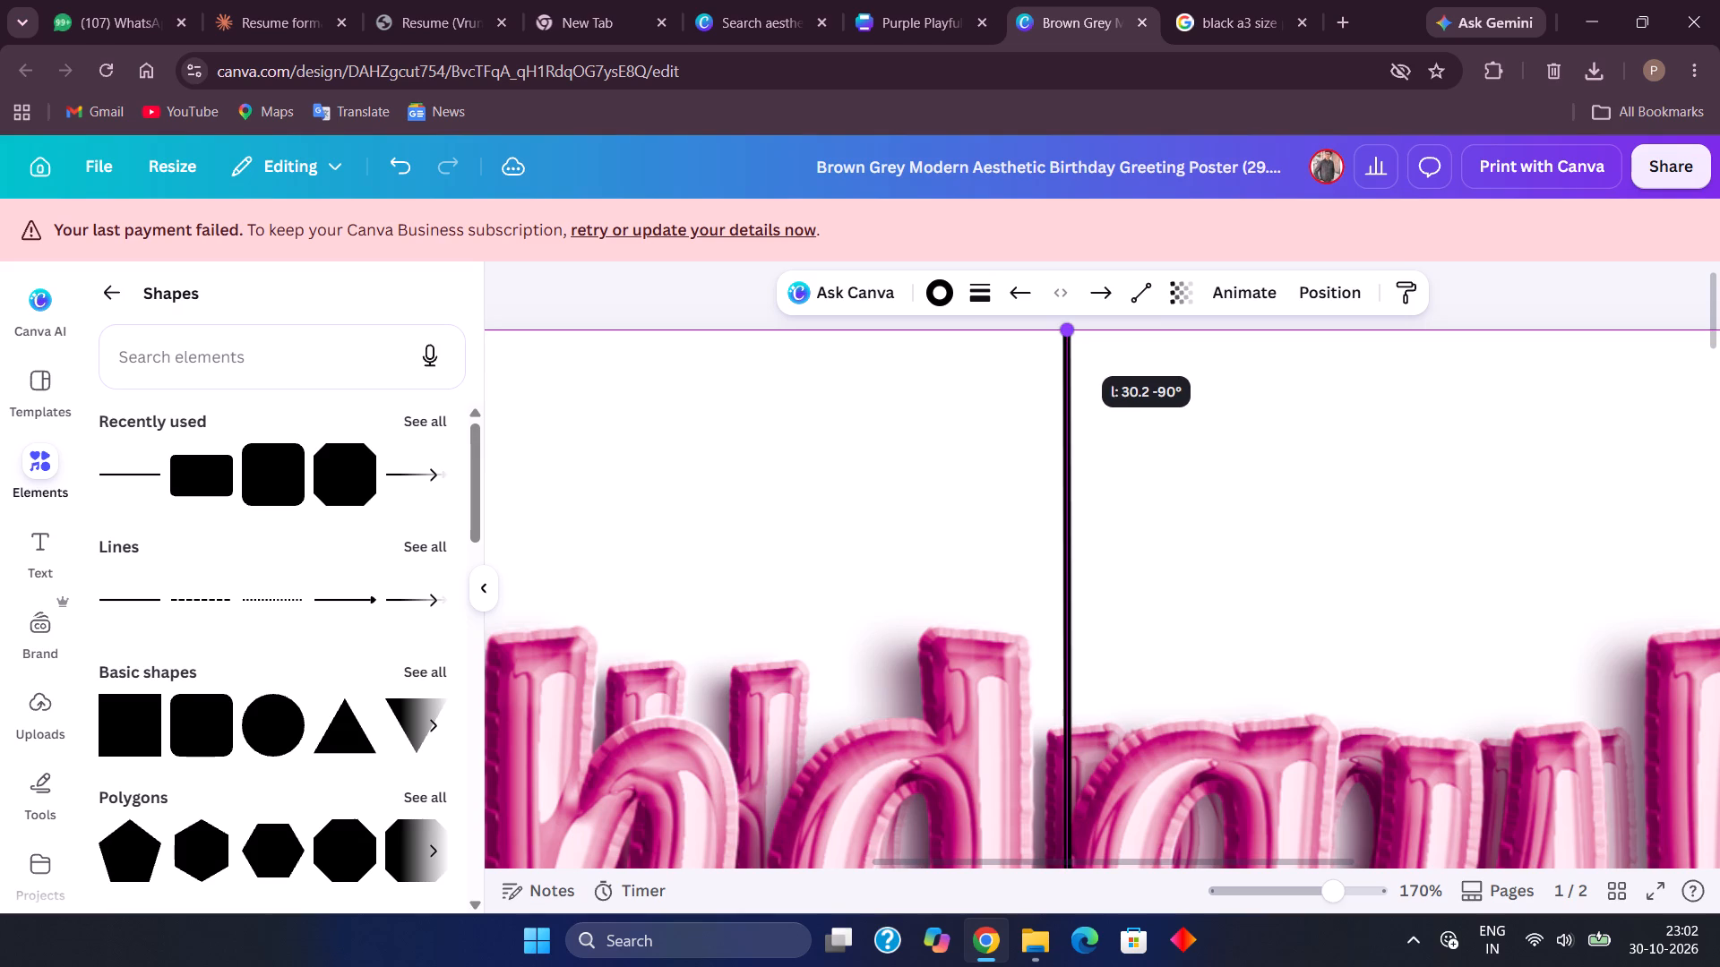
drag(1067, 336, 1063, 336)
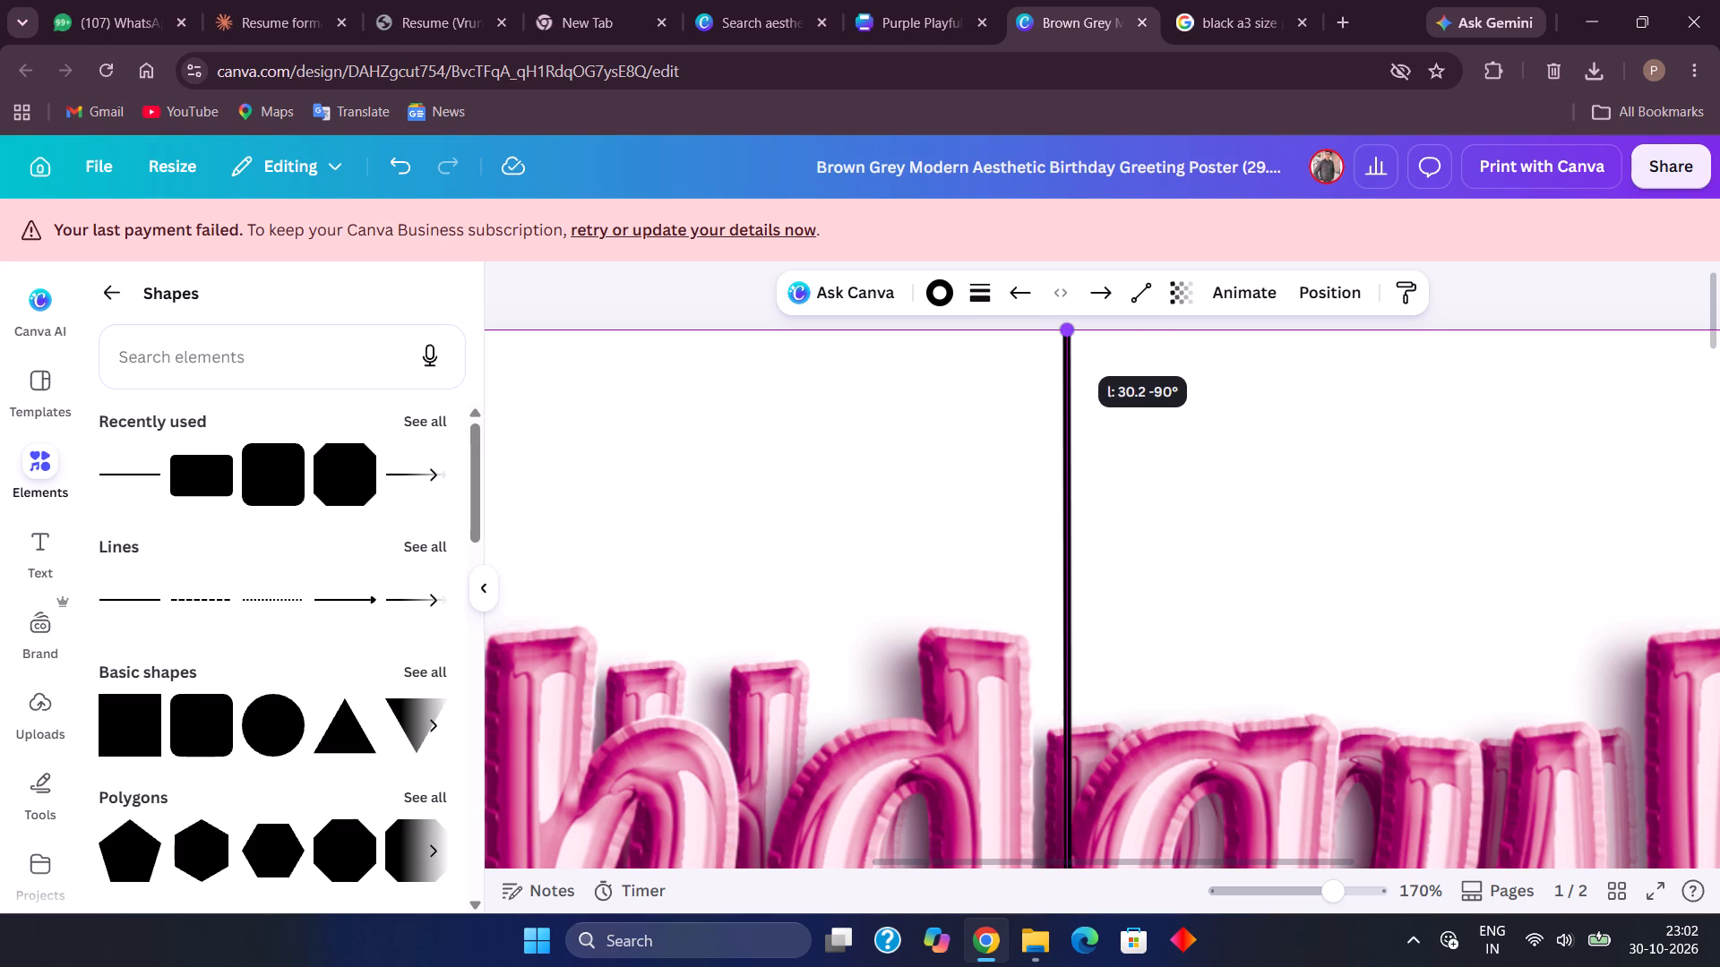
drag(1063, 336, 1064, 336)
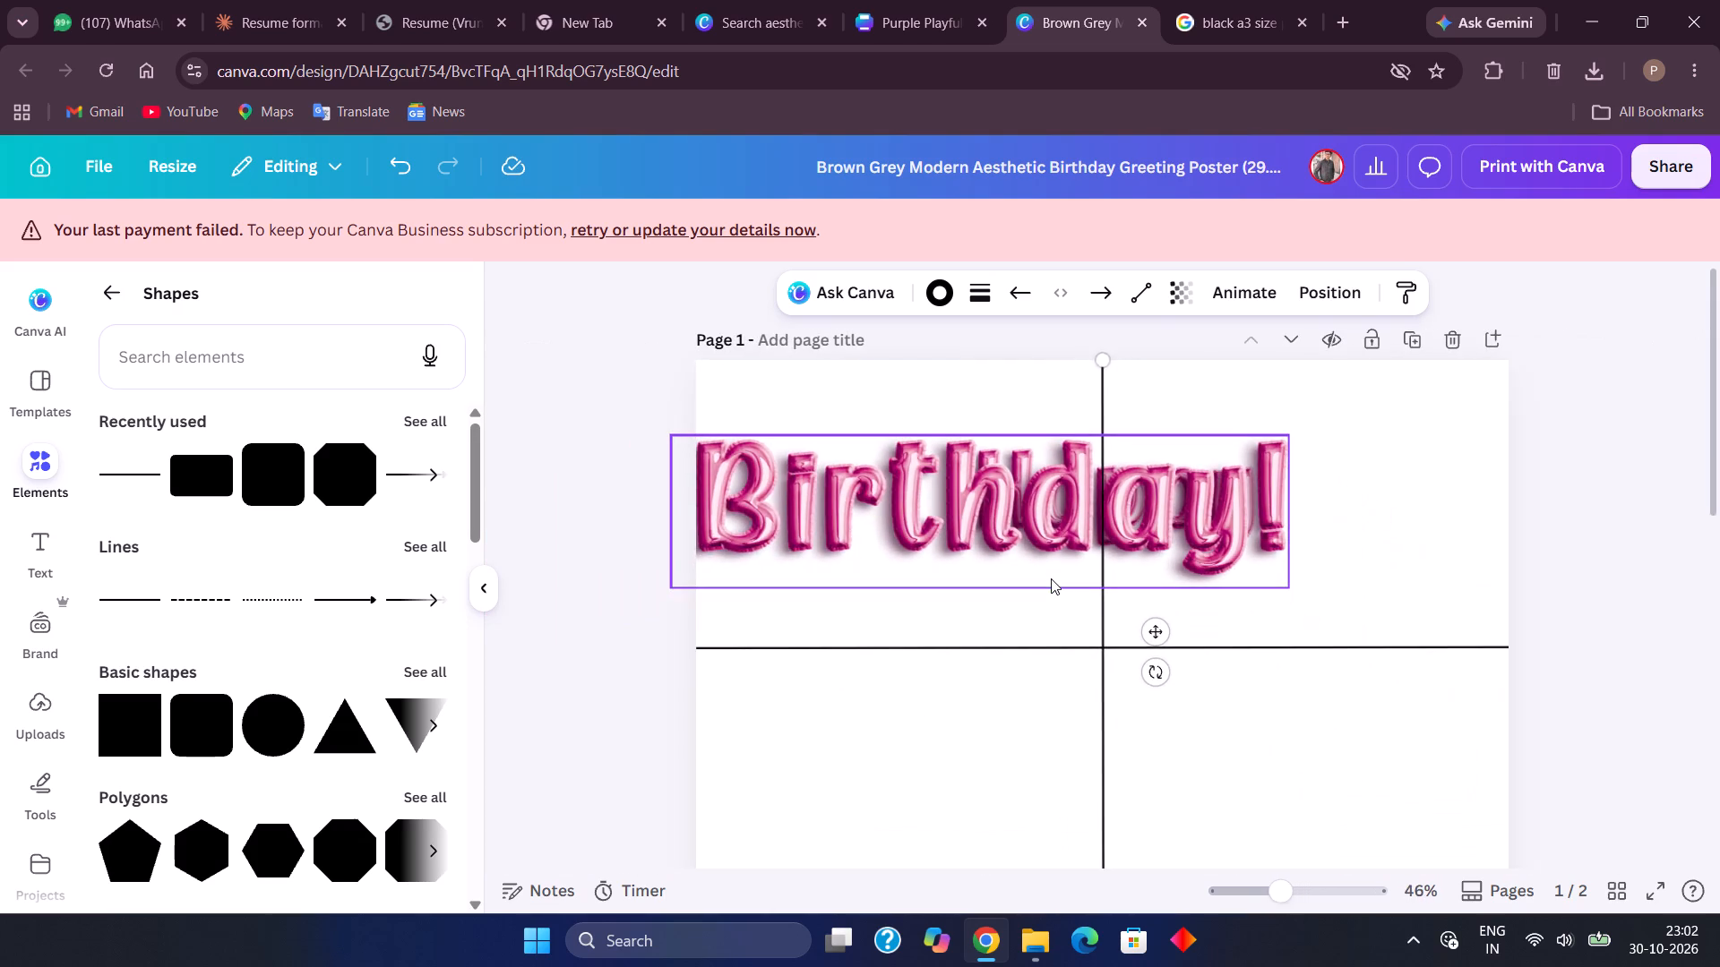
Shorten the vertical line's bottom end to page 1's bottom edge, at 29.7 cm long and -90°.
scroll(1051, 578, down, 4)
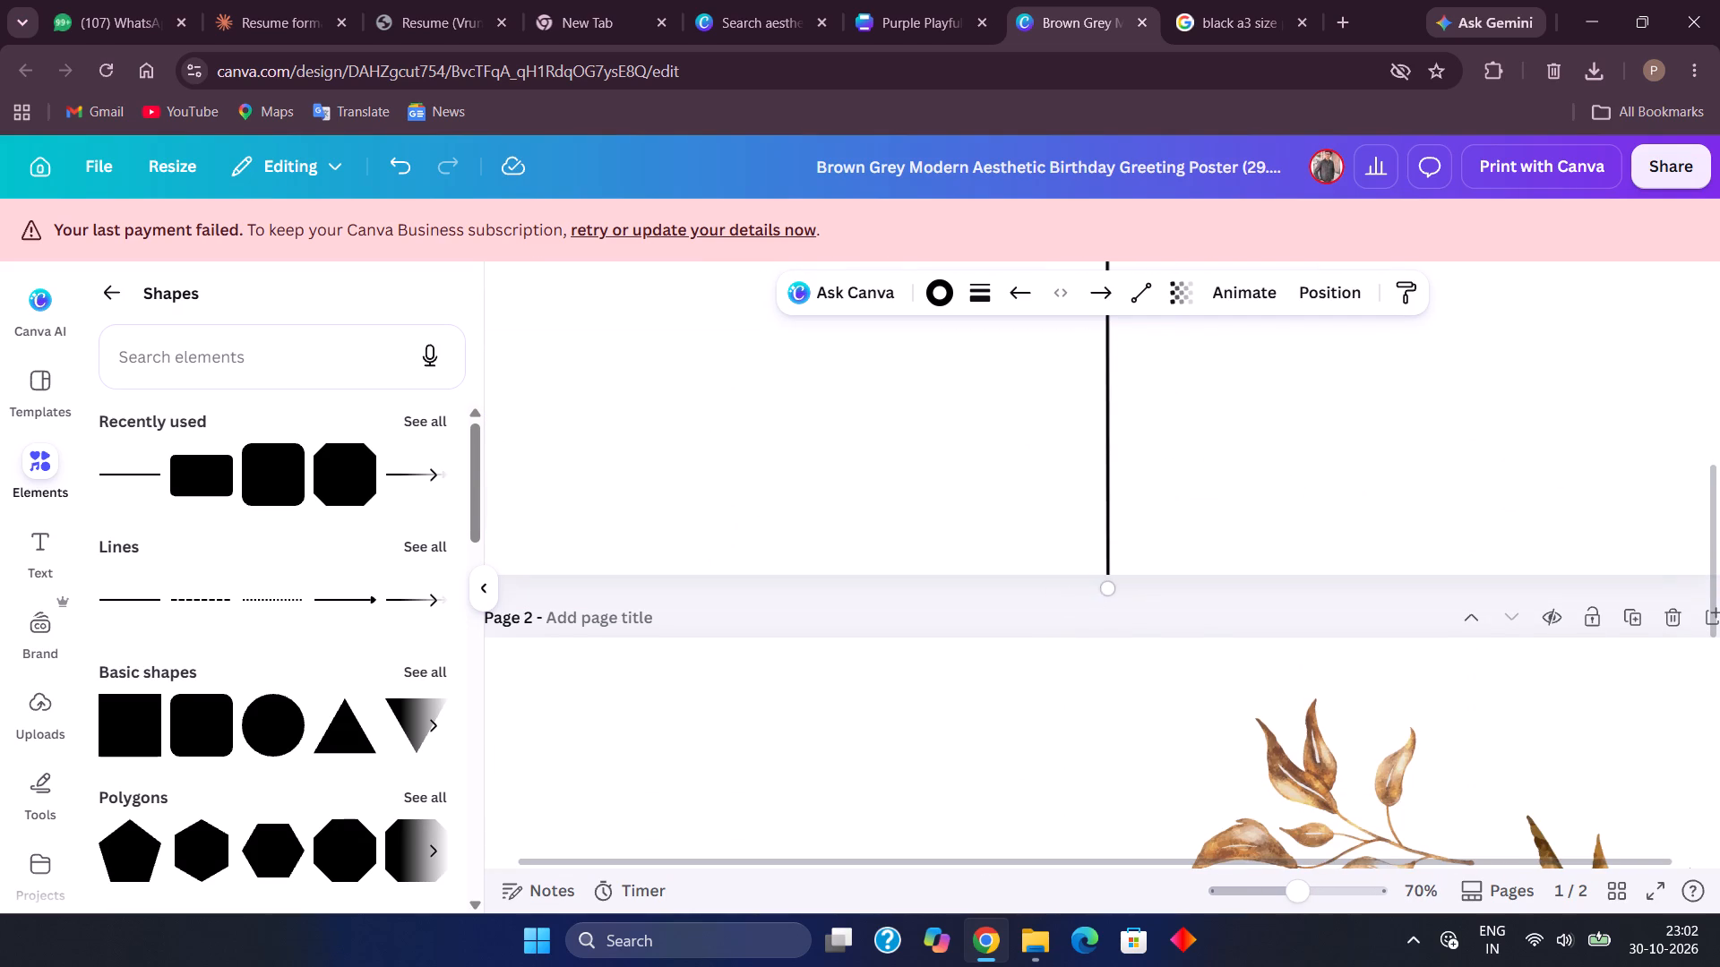
drag(1105, 587, 1108, 556)
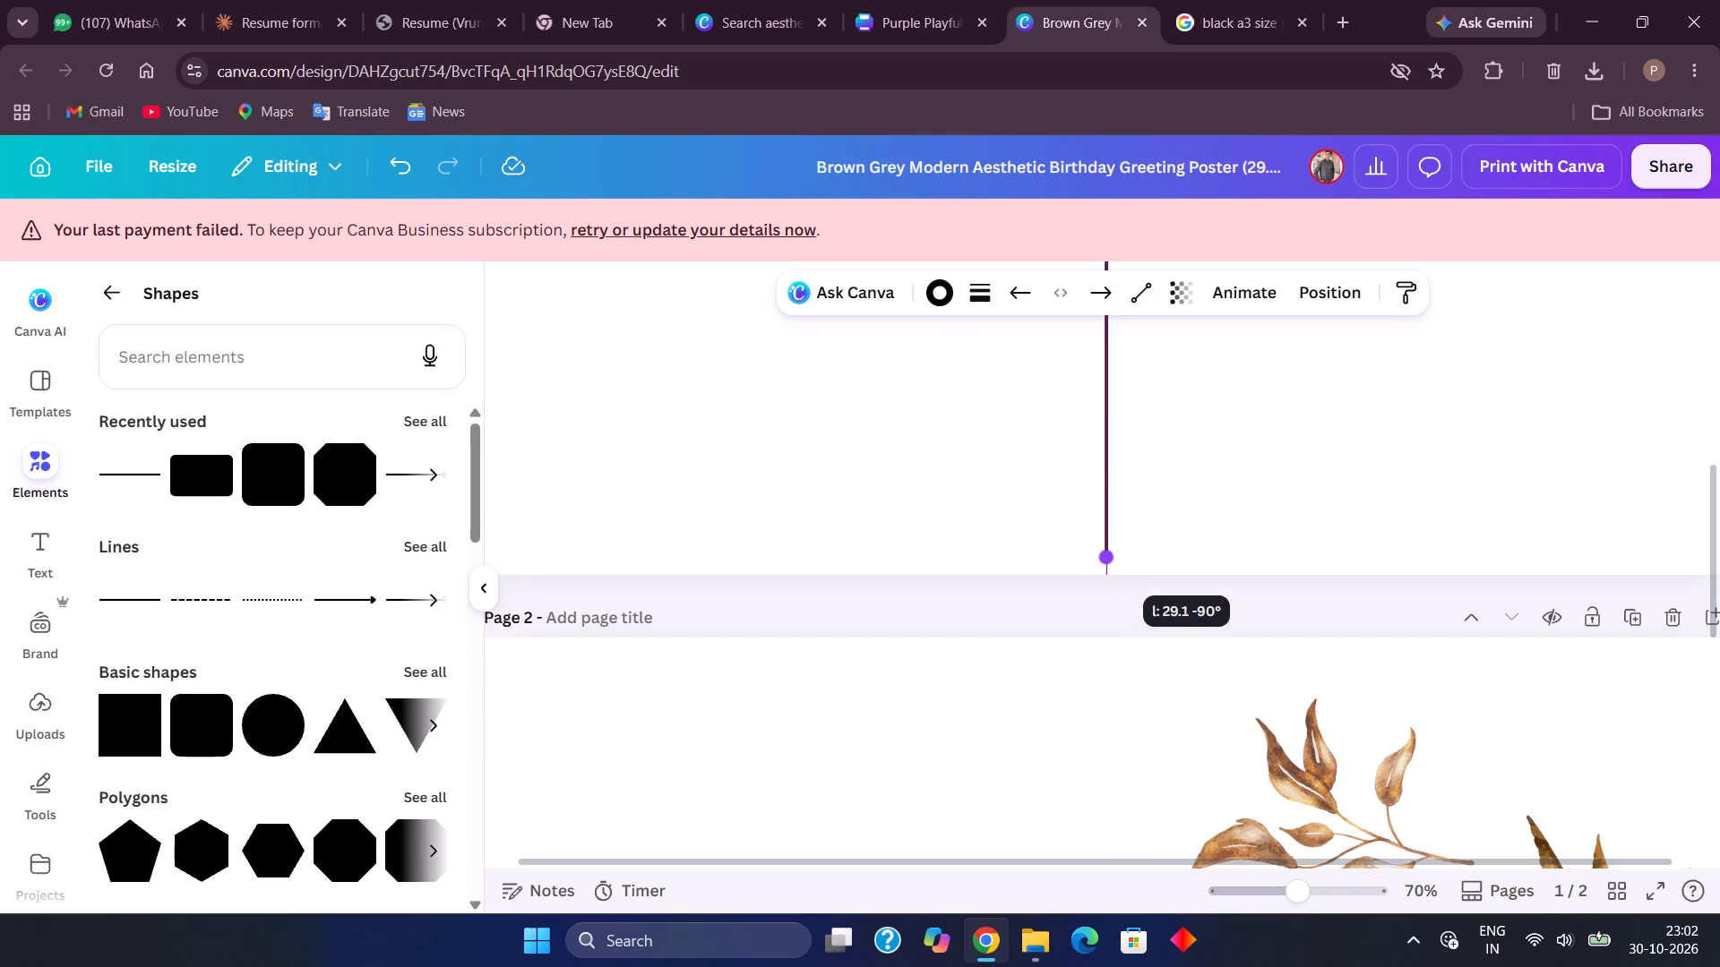
drag(1108, 556, 1107, 566)
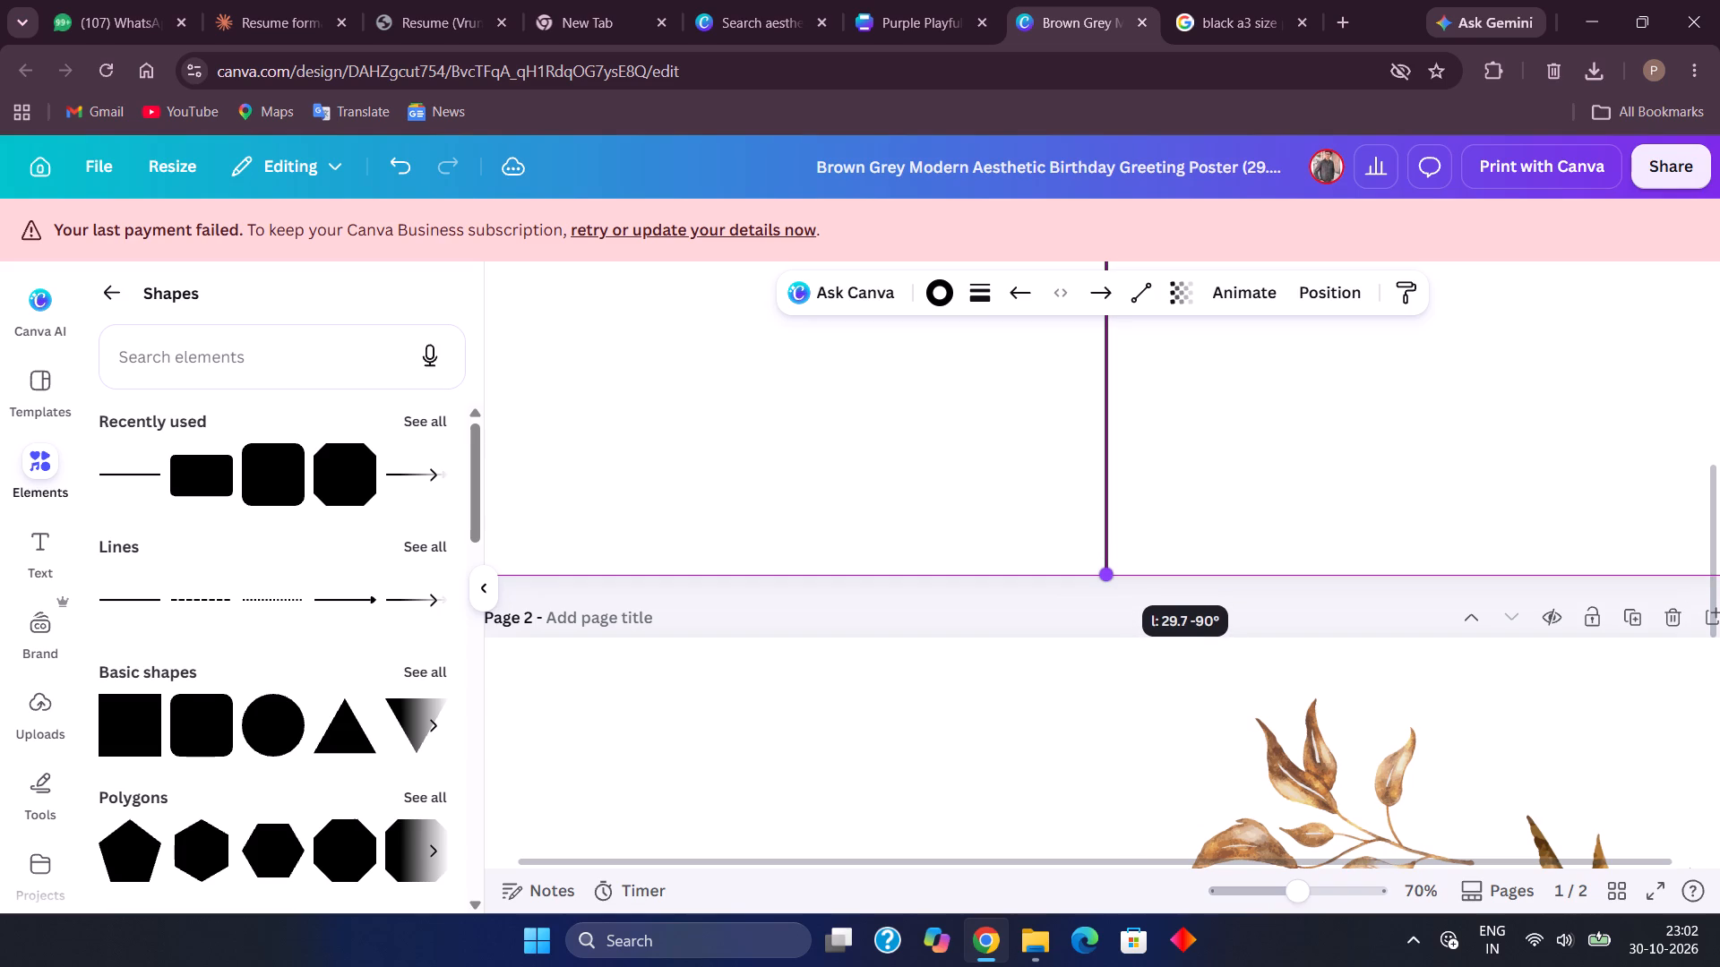
drag(1107, 566, 1107, 567)
Check where the horizontal line's two ends meet page 1's left and right edges.
scroll(1220, 479, up, 2)
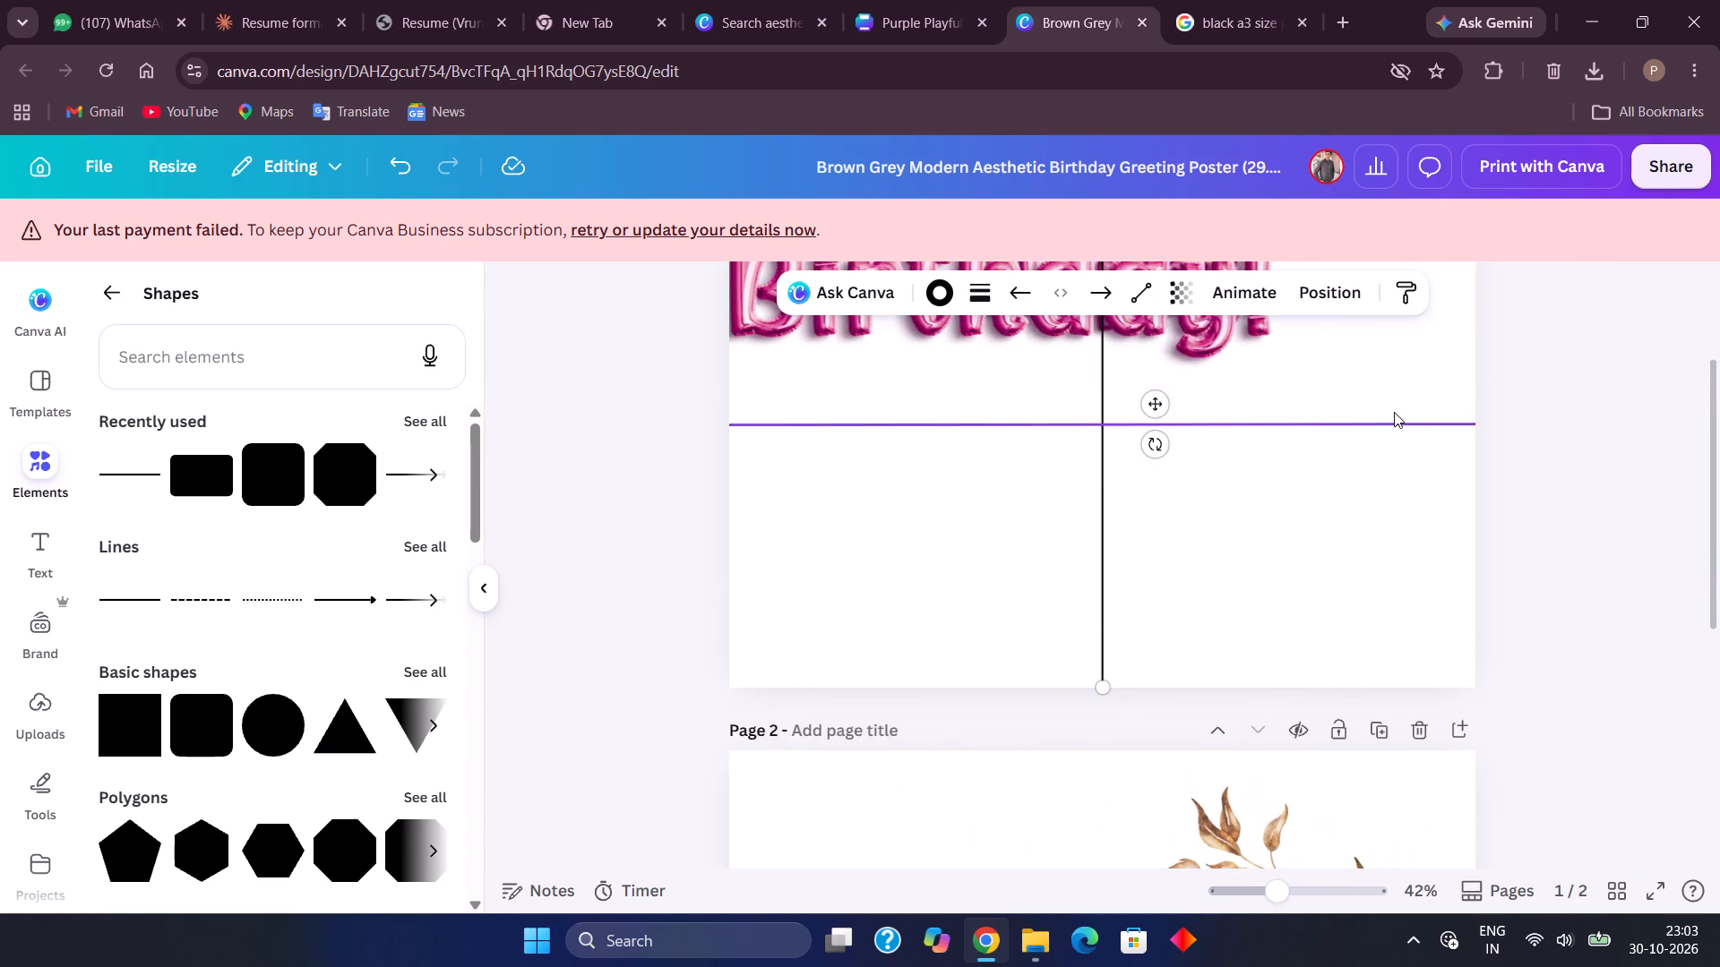
scroll(1394, 412, up, 1)
click(1451, 528)
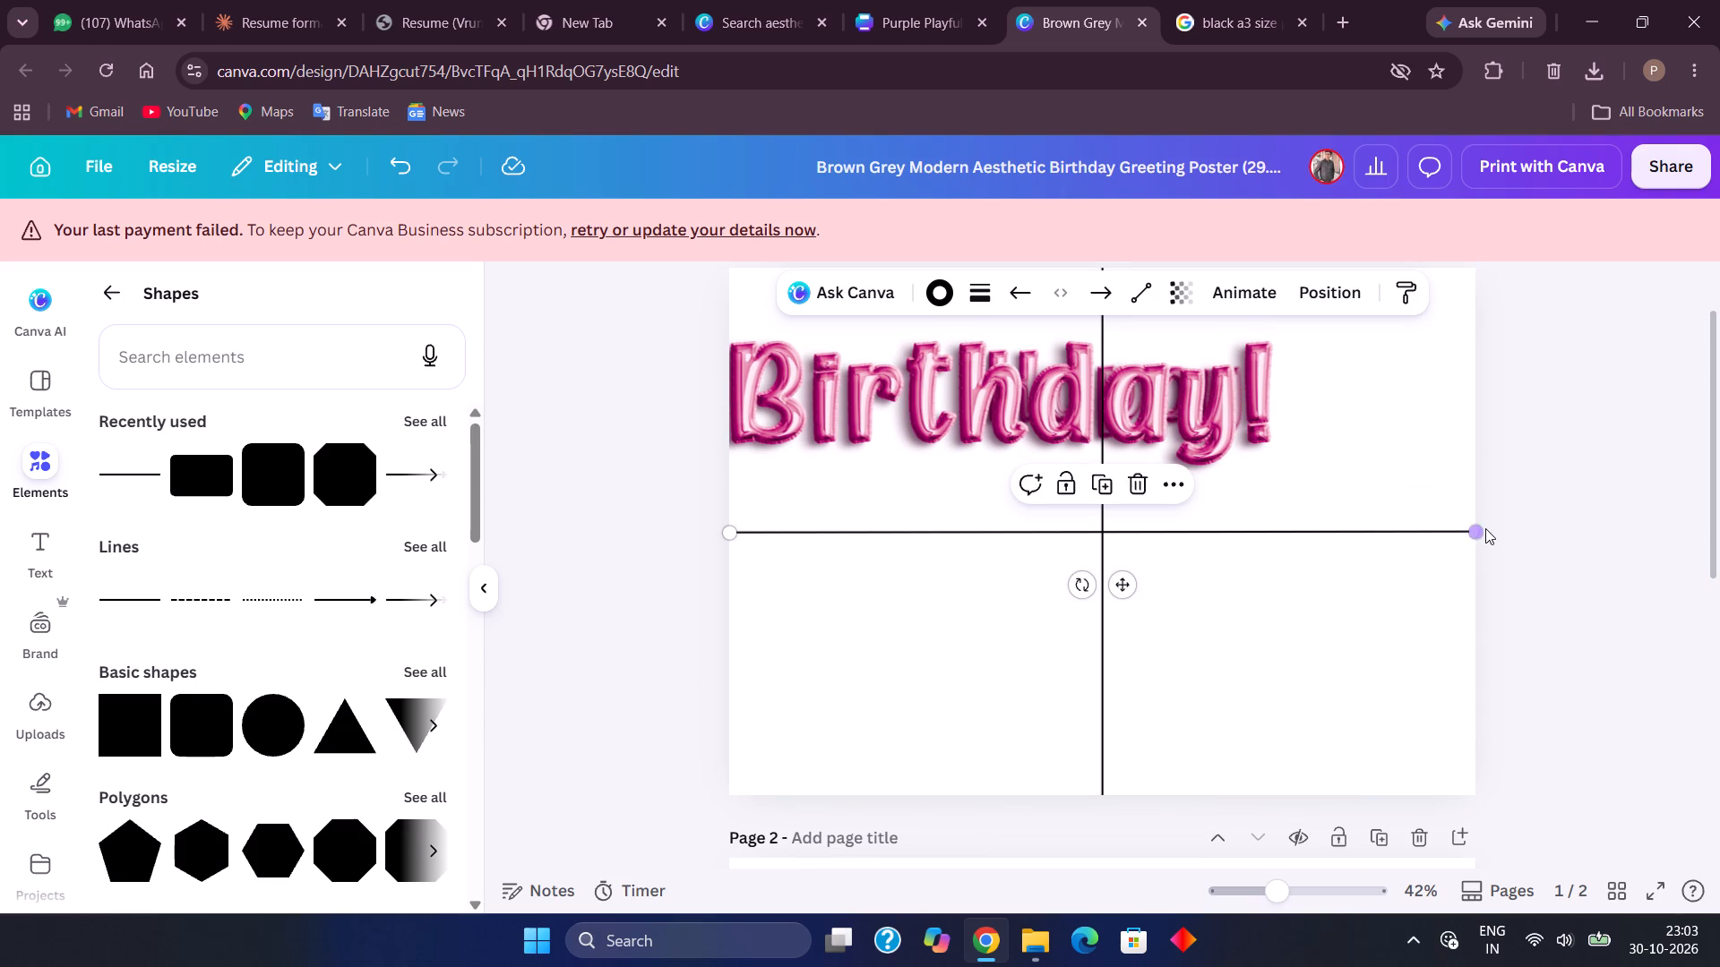
click(1477, 530)
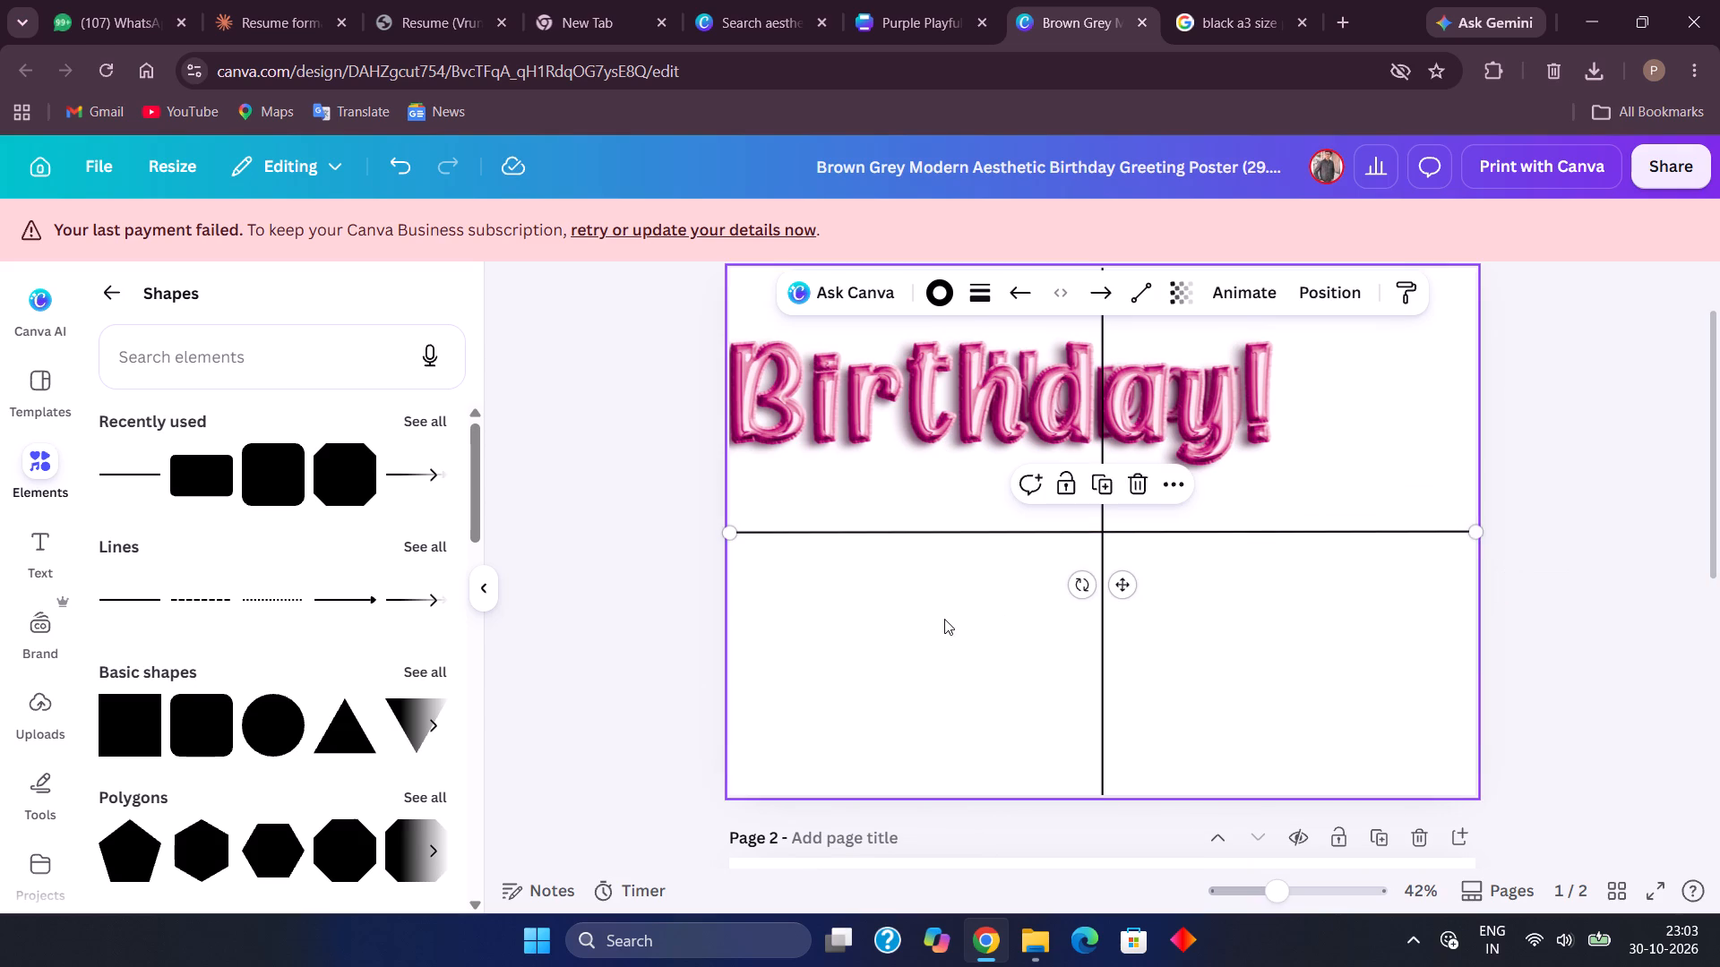
click(722, 529)
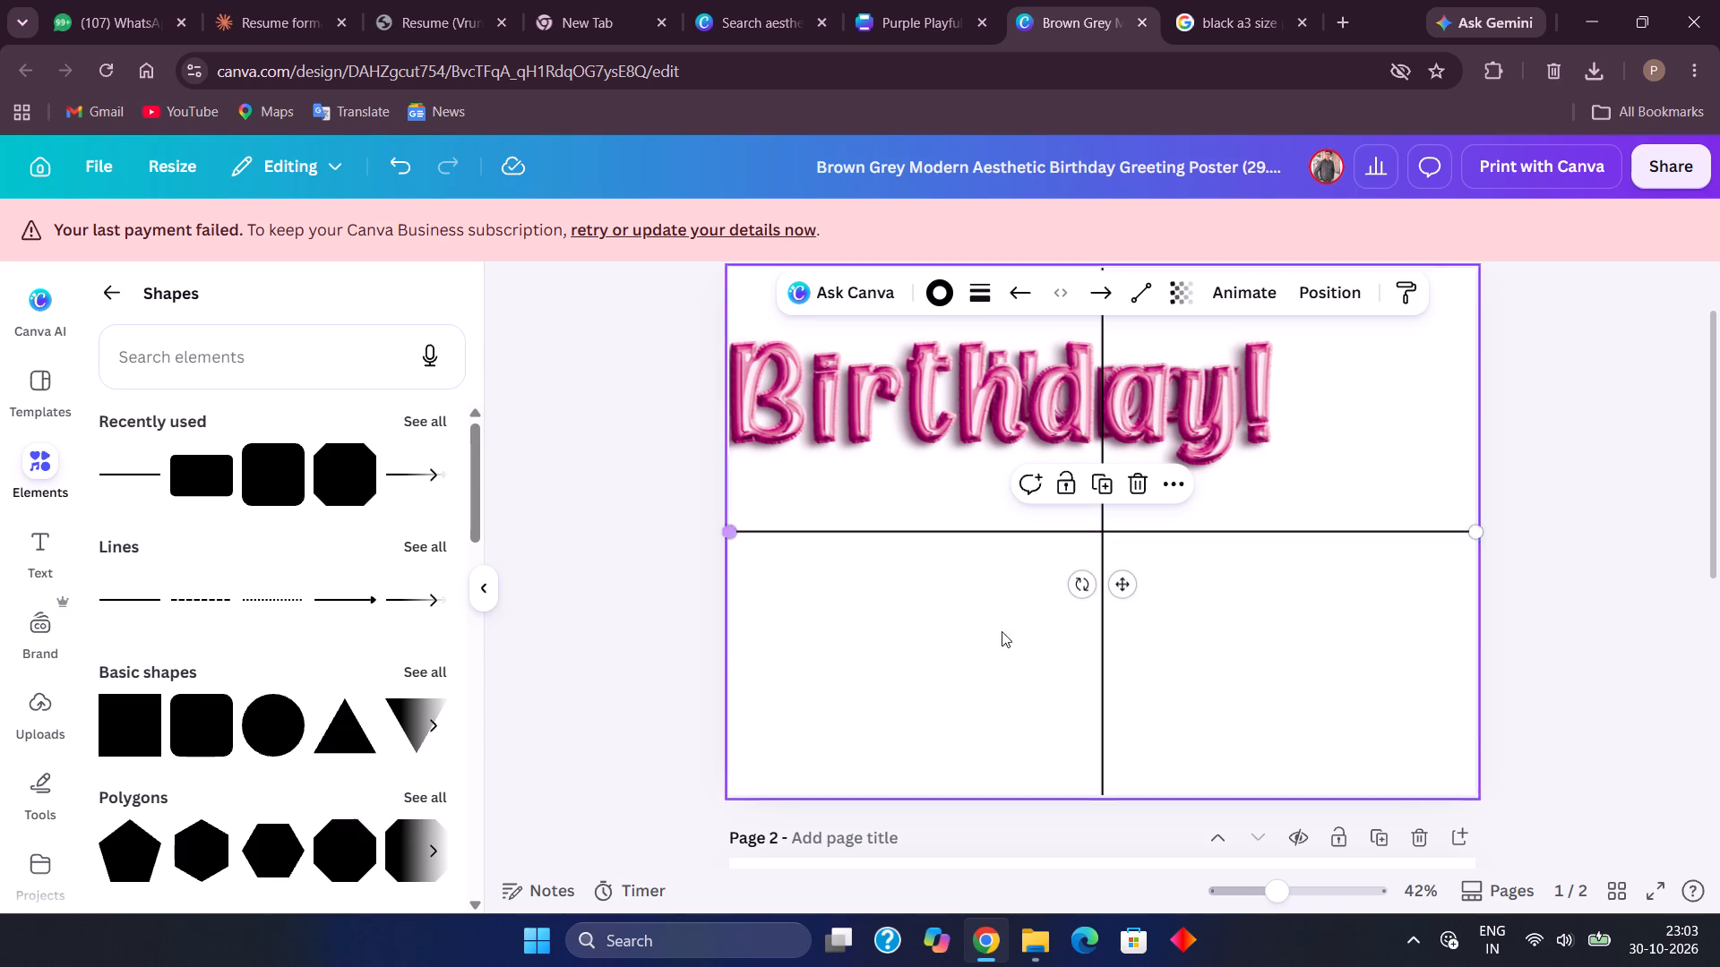
click(1187, 673)
scroll(1191, 585, up, 1)
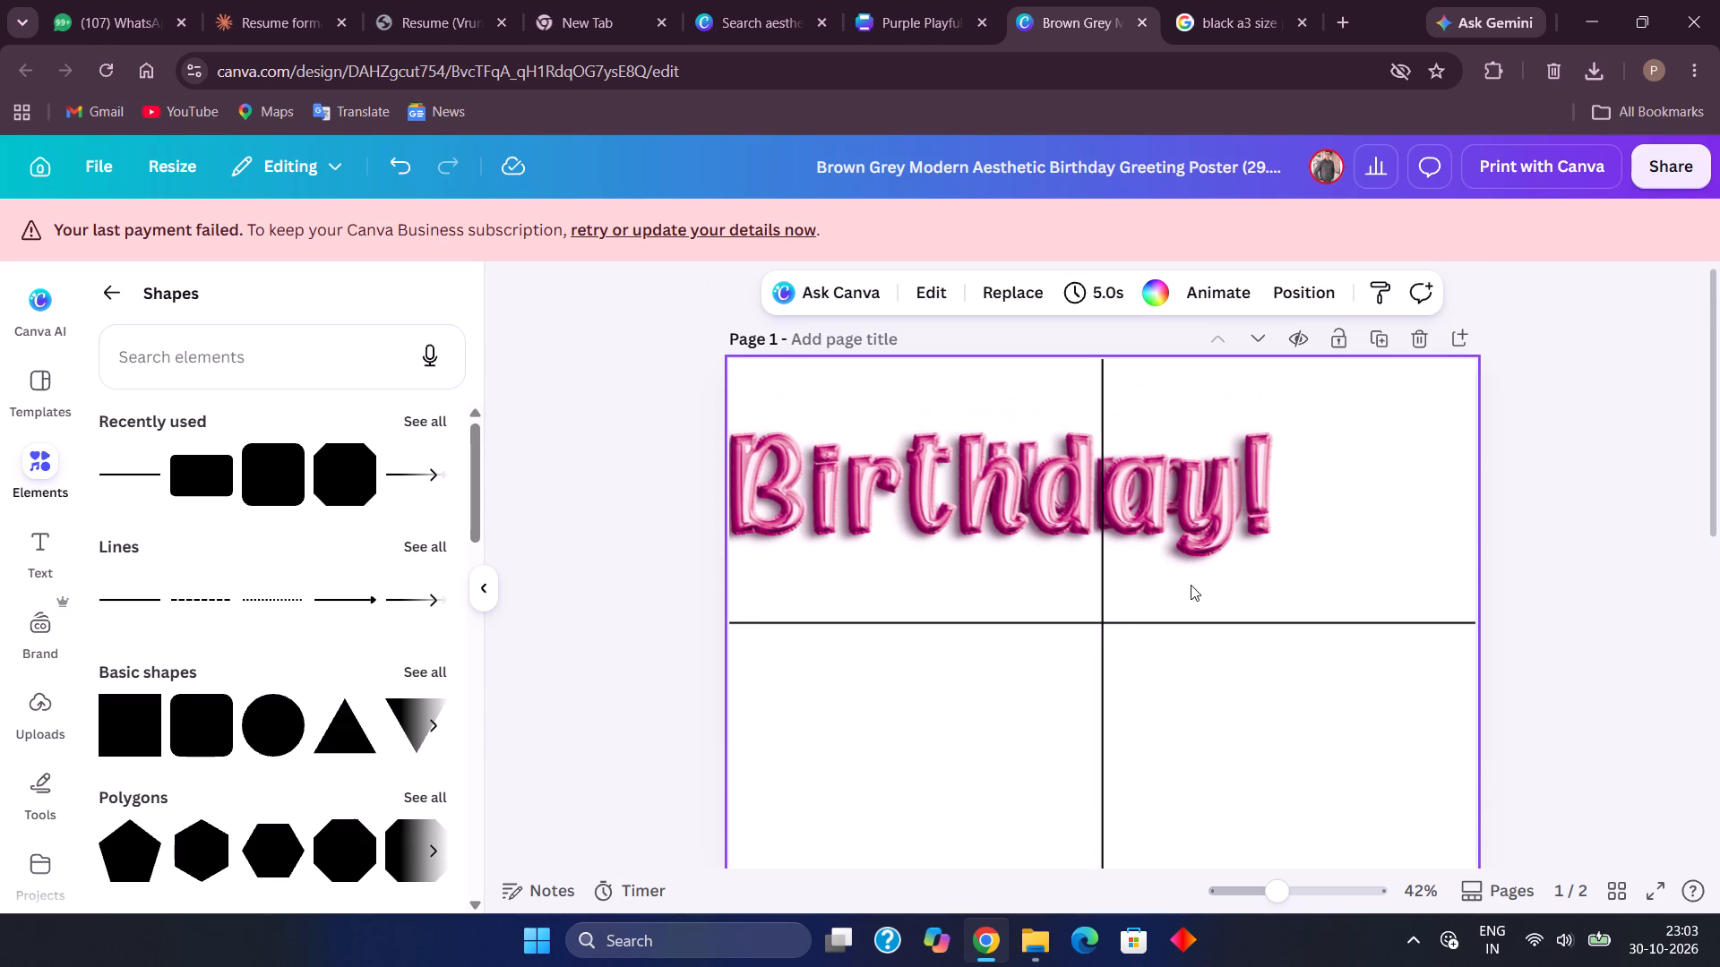
scroll(1191, 585, up, 2)
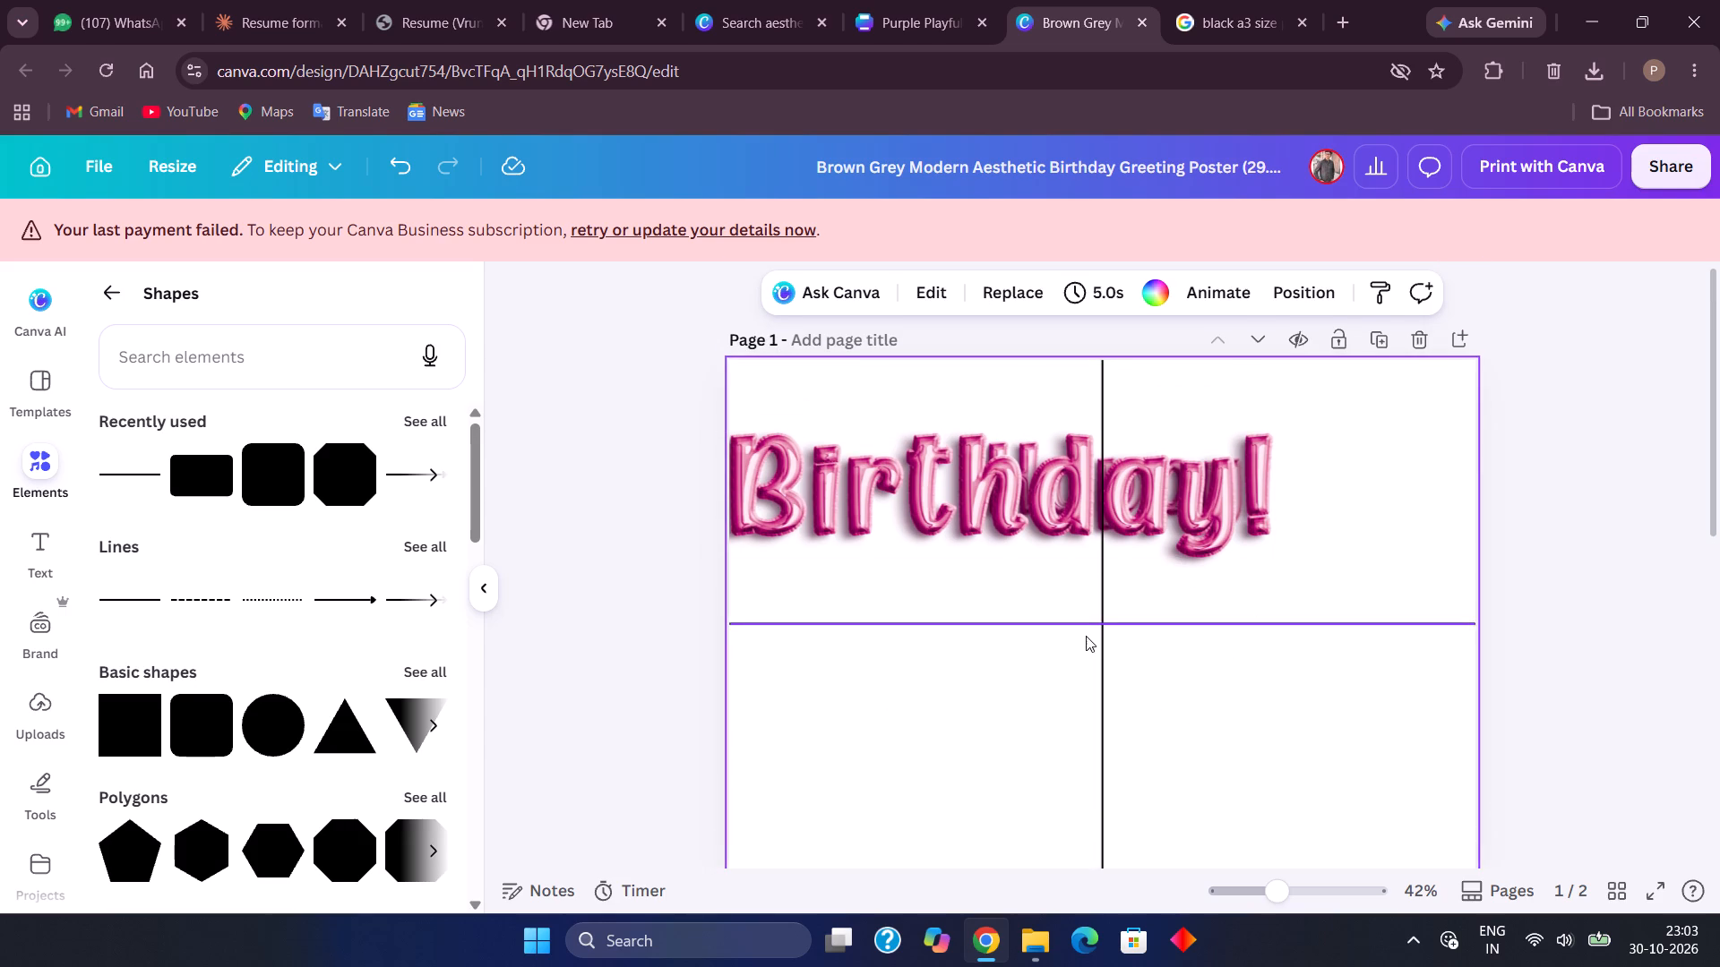
Add another plain horizontal line and place it below the page's centre, starting at the vertical line and running right.
click(124, 598)
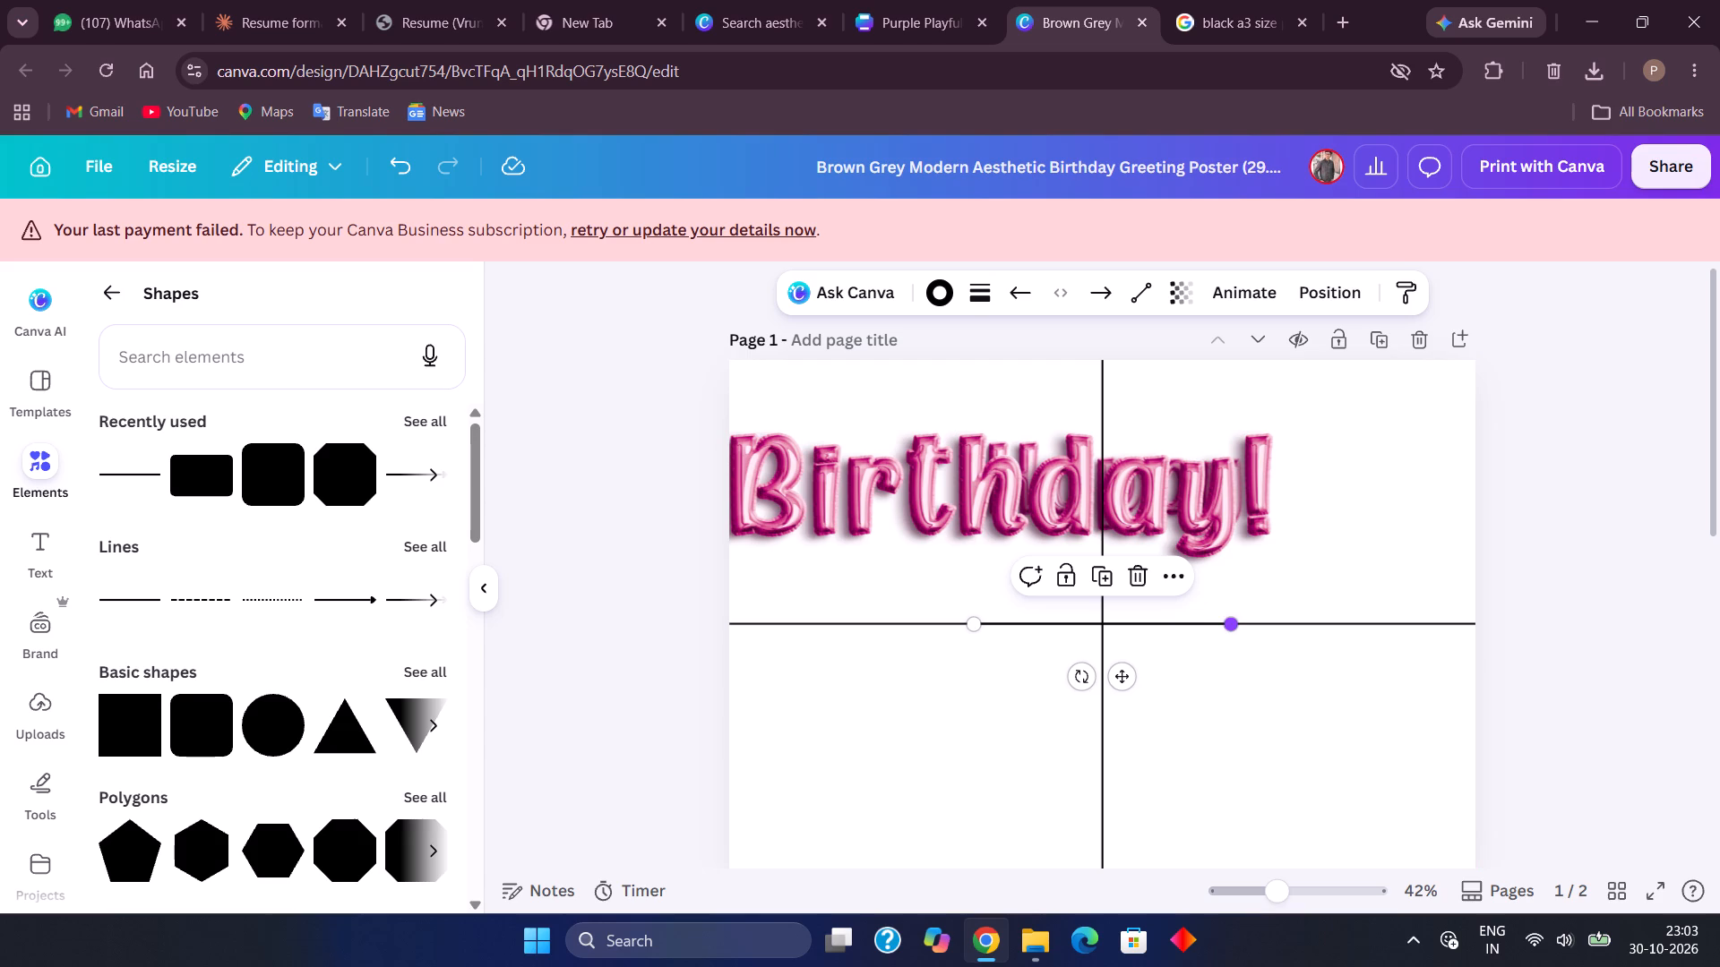
drag(1121, 678, 1240, 680)
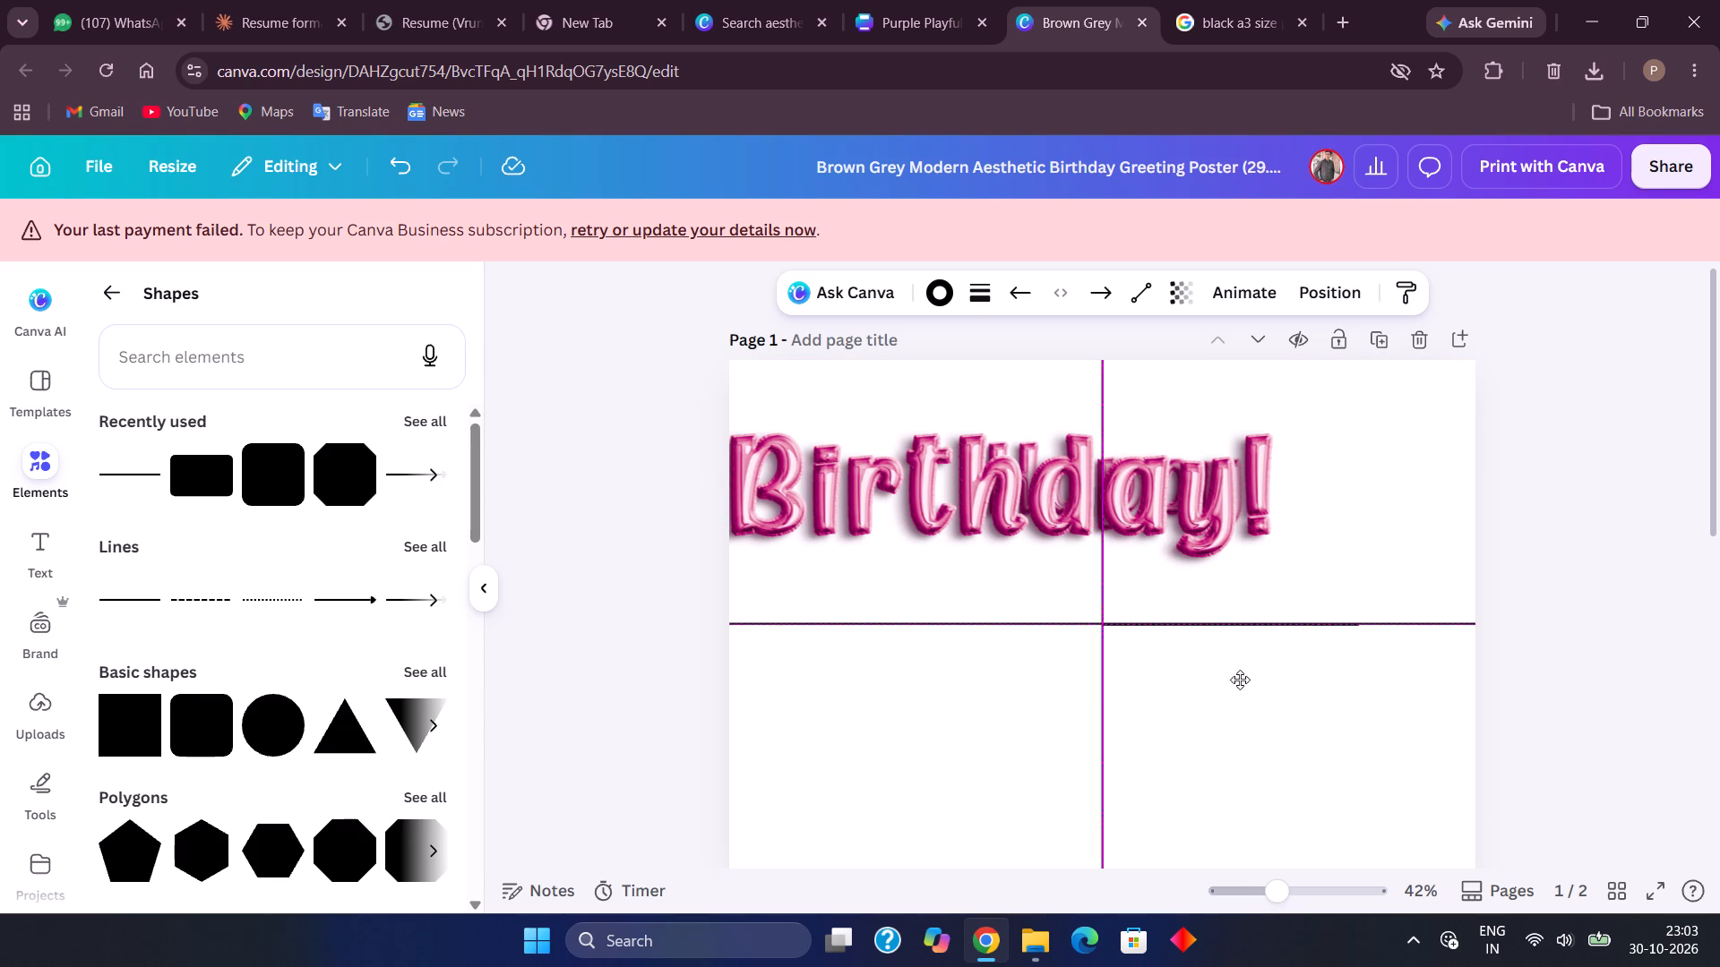
drag(1240, 680, 1254, 713)
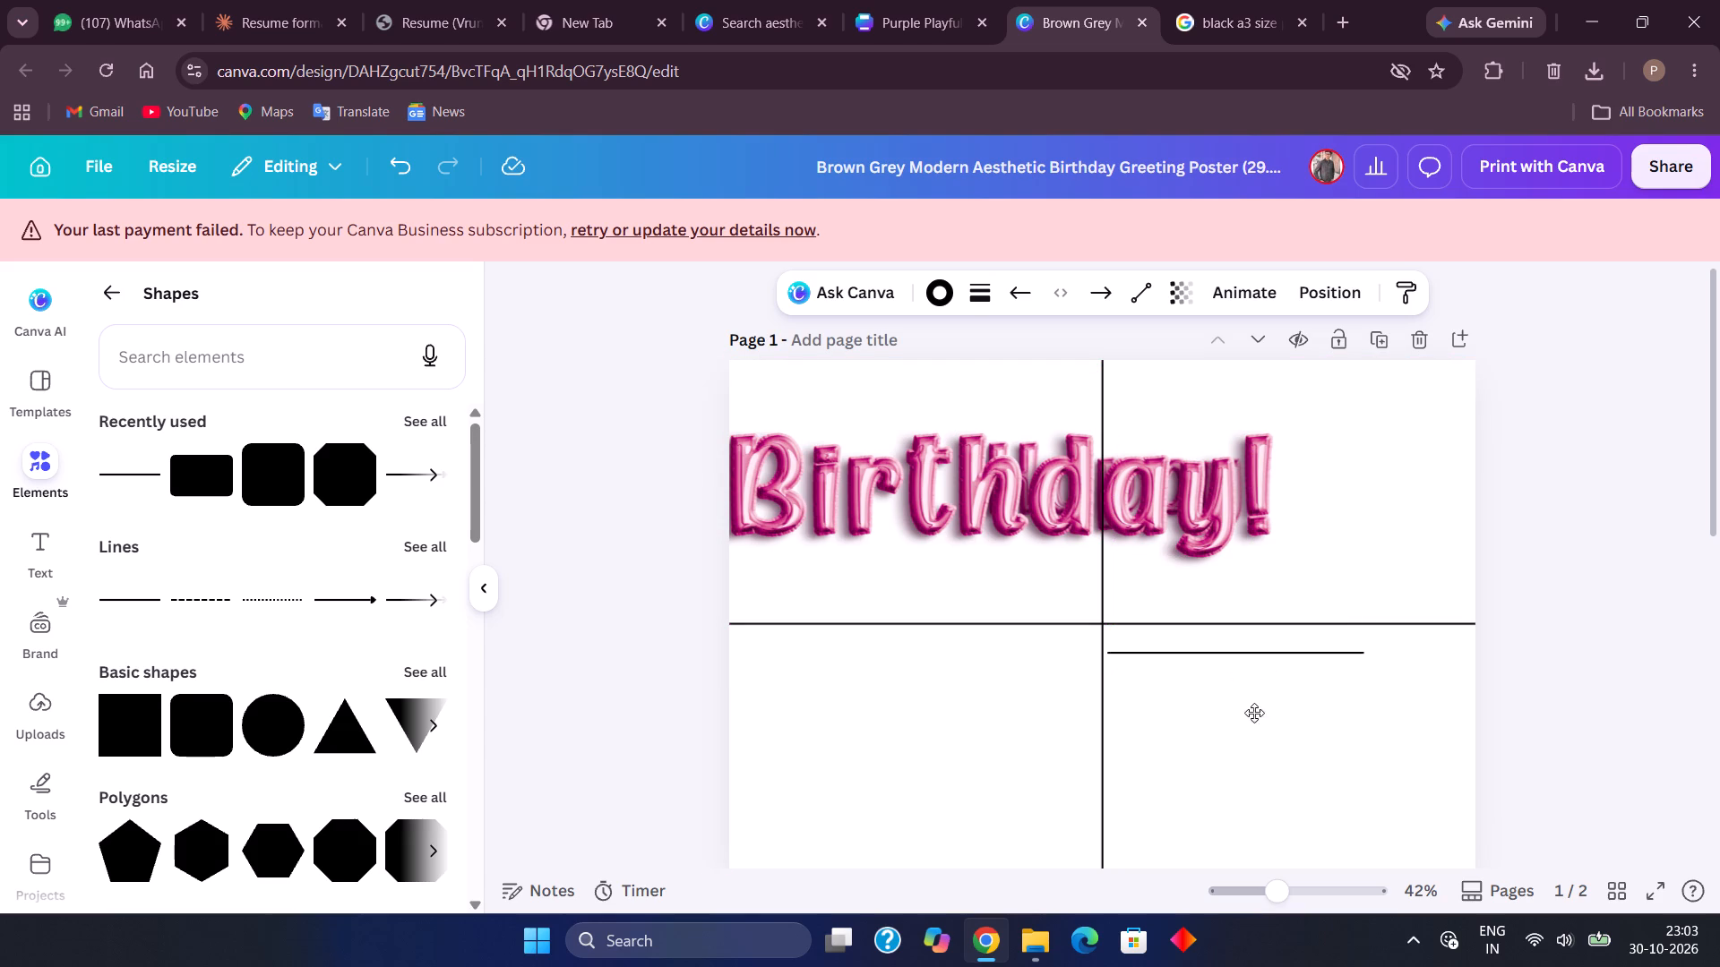
drag(1254, 713, 1249, 757)
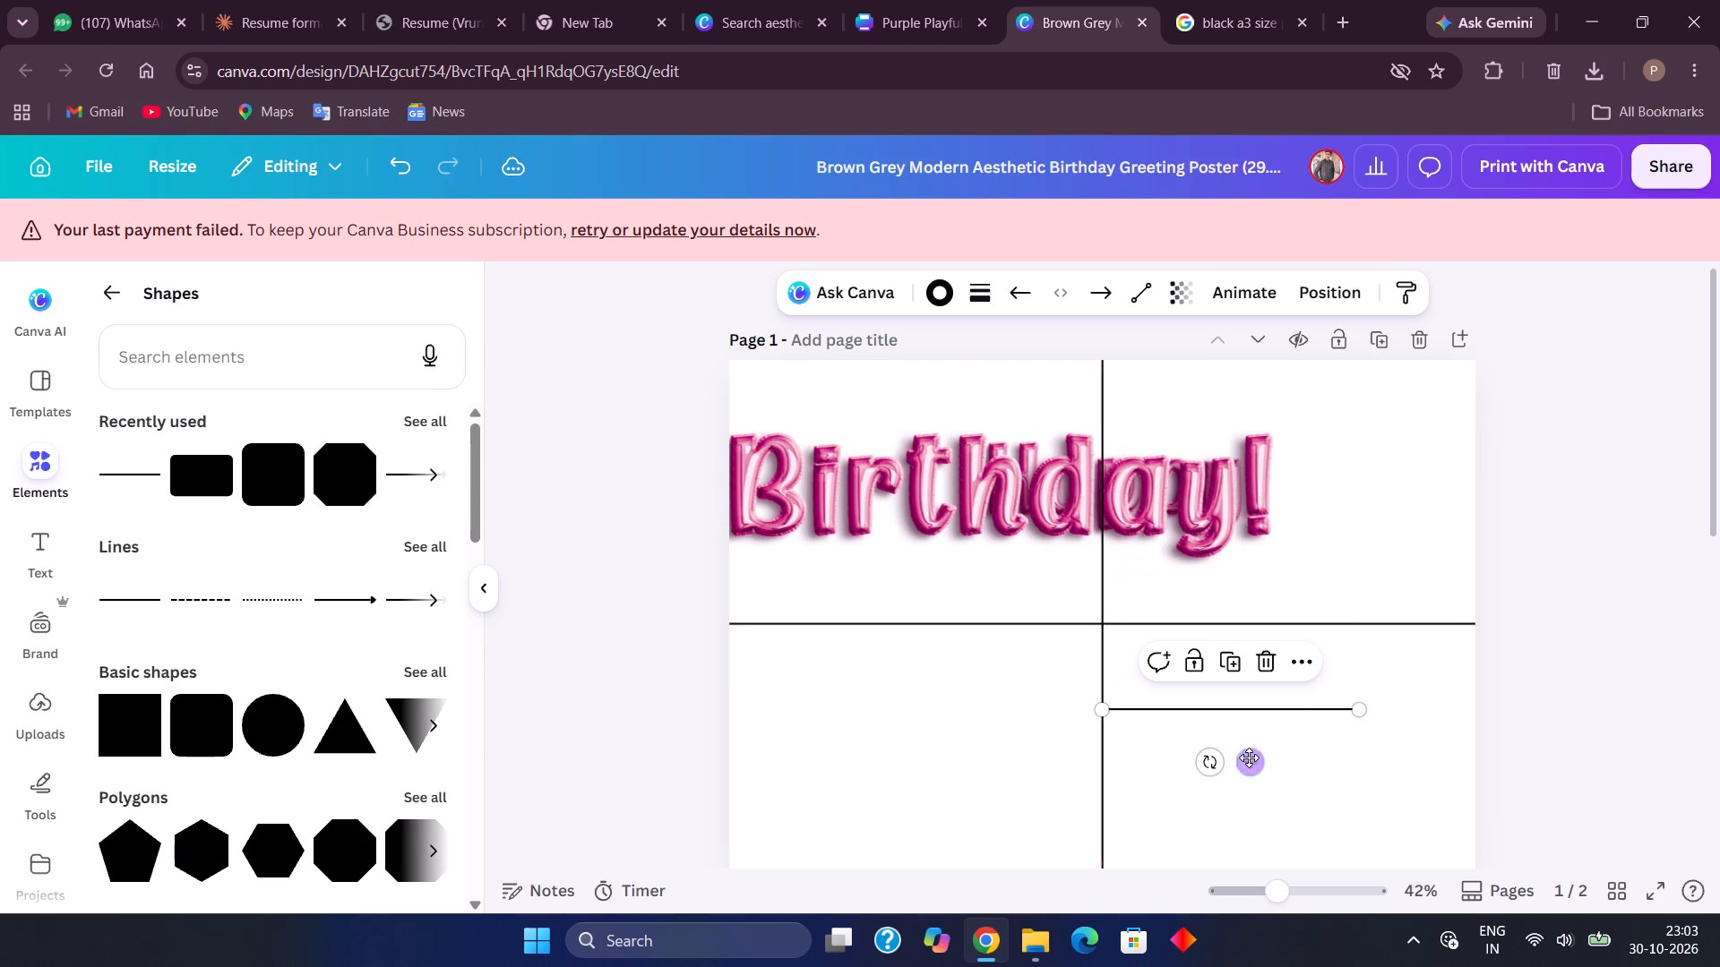
Shorten the new line from its right end to a small horizontal tick beside the vertical line.
drag(1361, 711, 1251, 707)
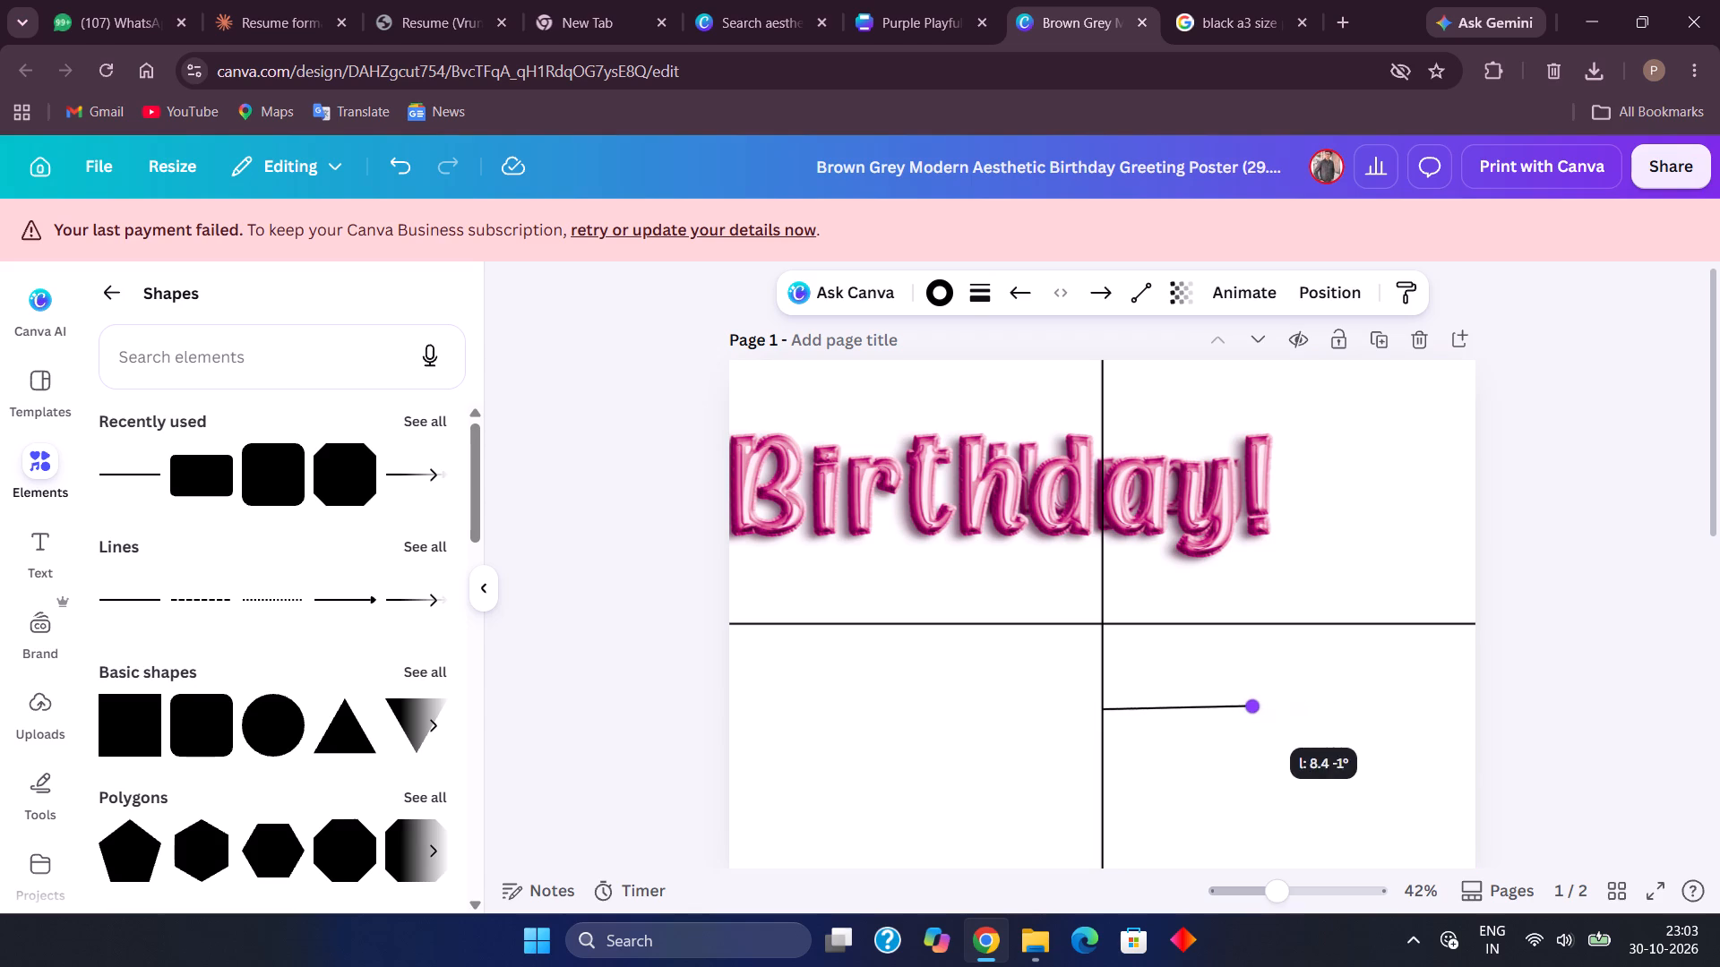
drag(1251, 707, 1198, 712)
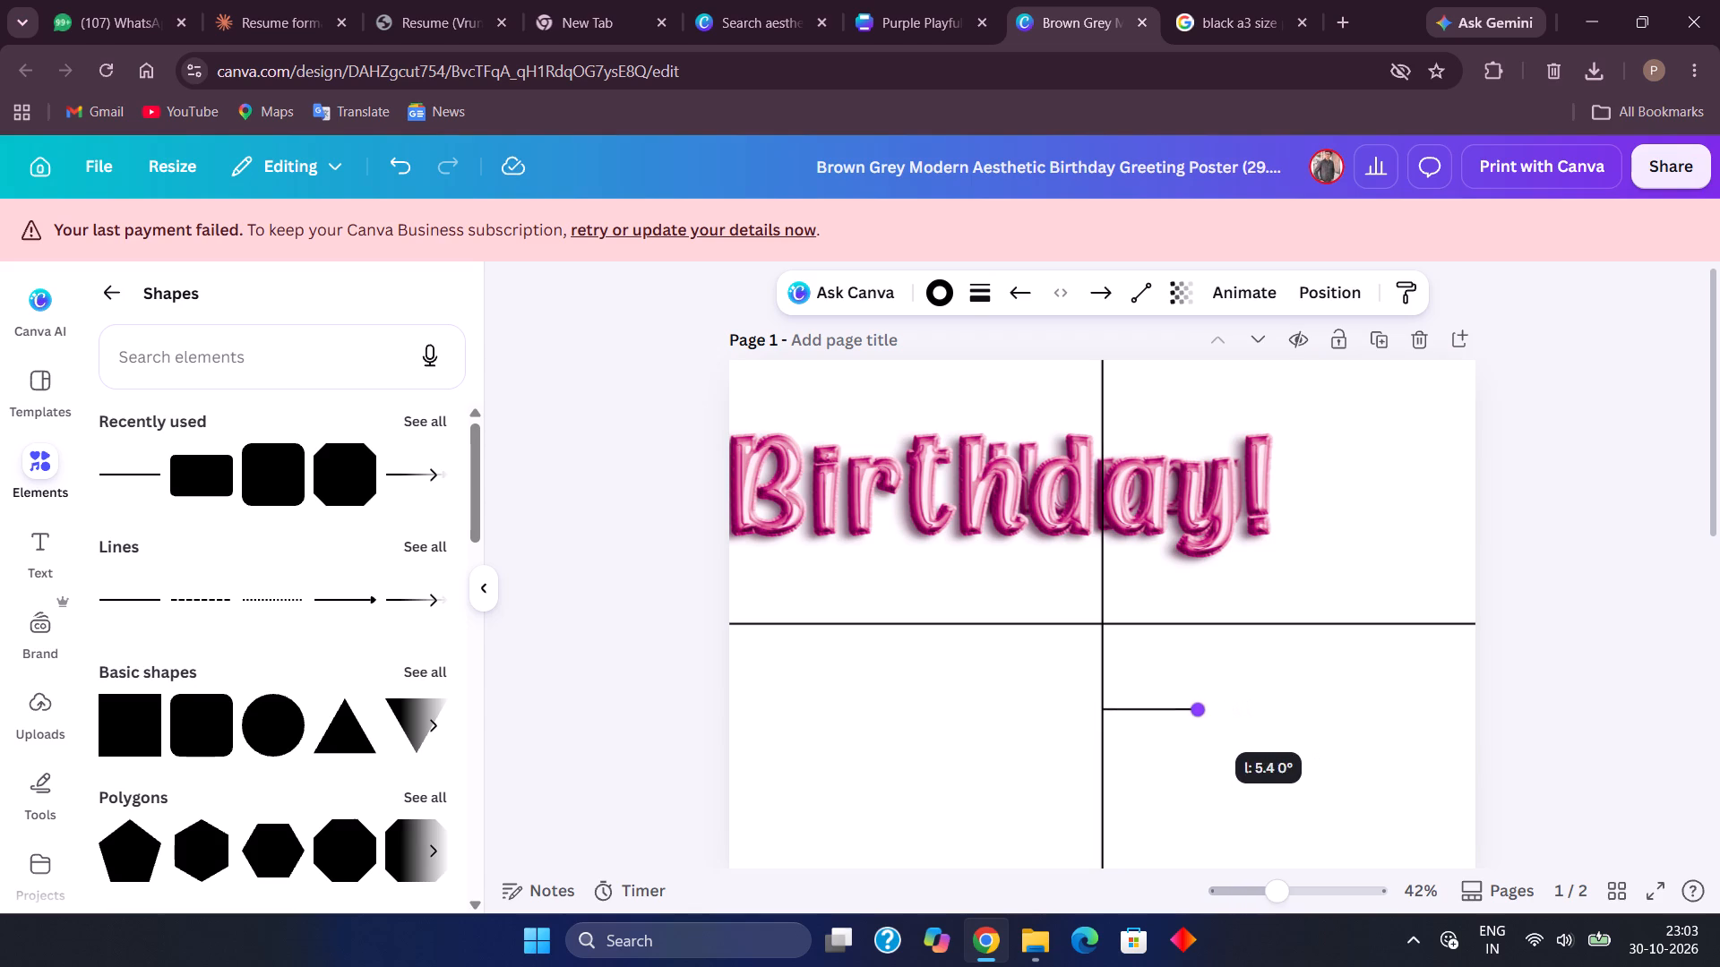
drag(1198, 712, 1146, 711)
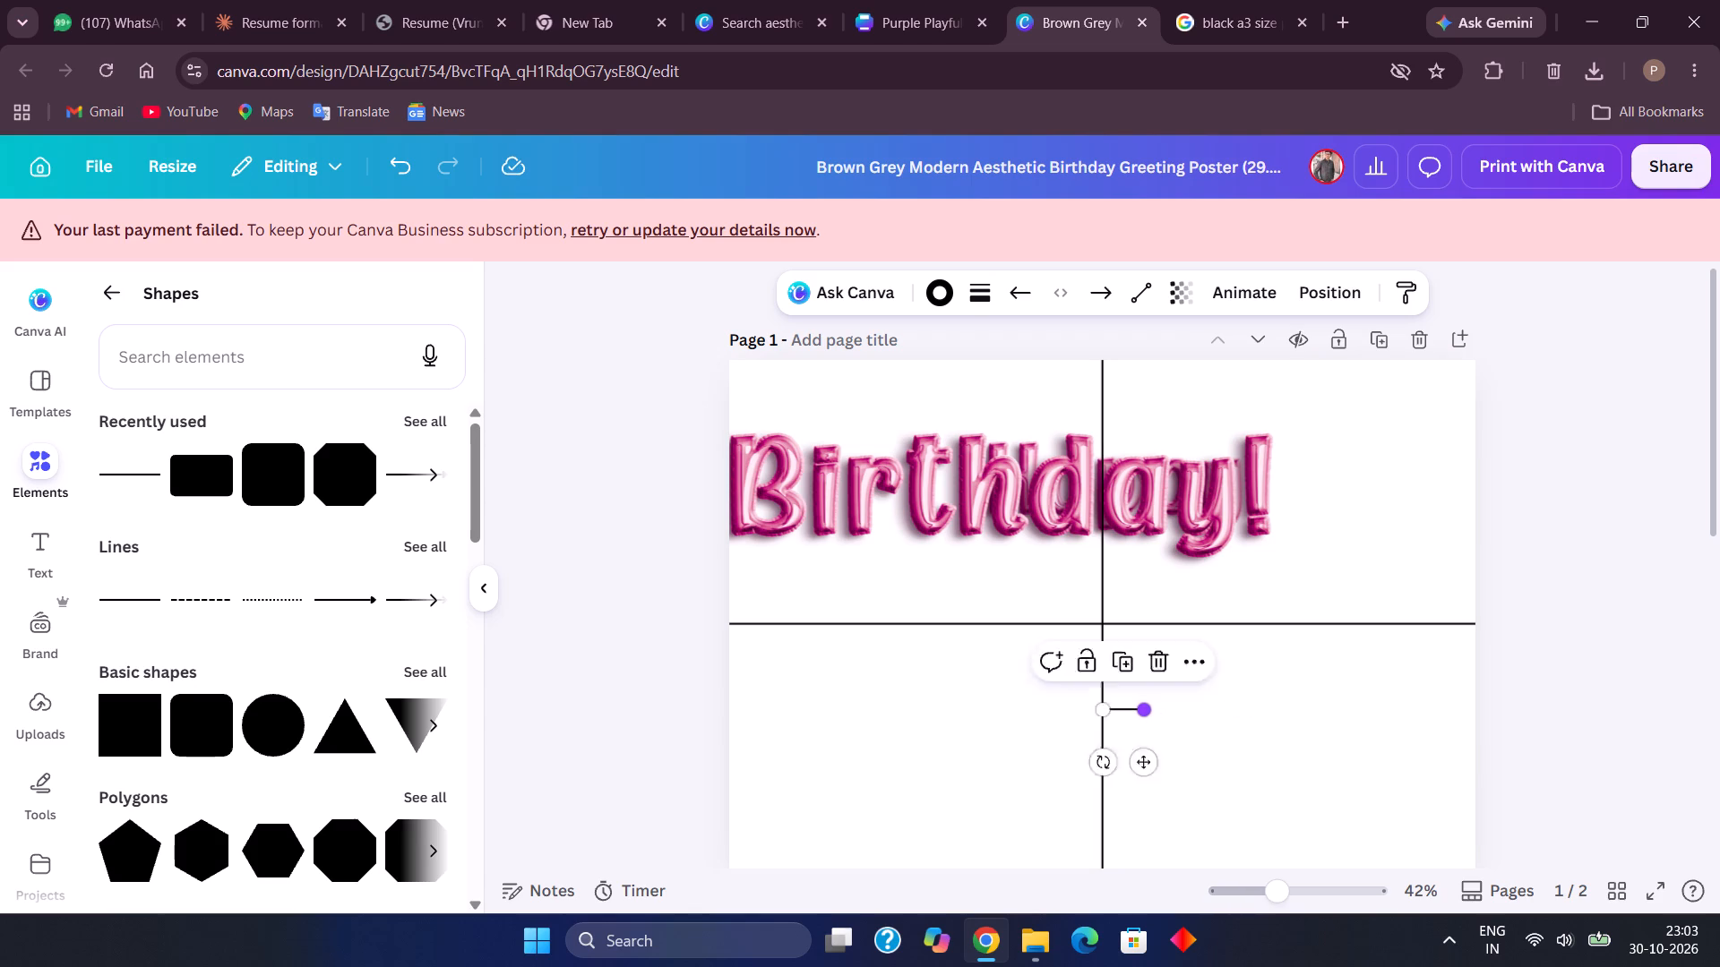
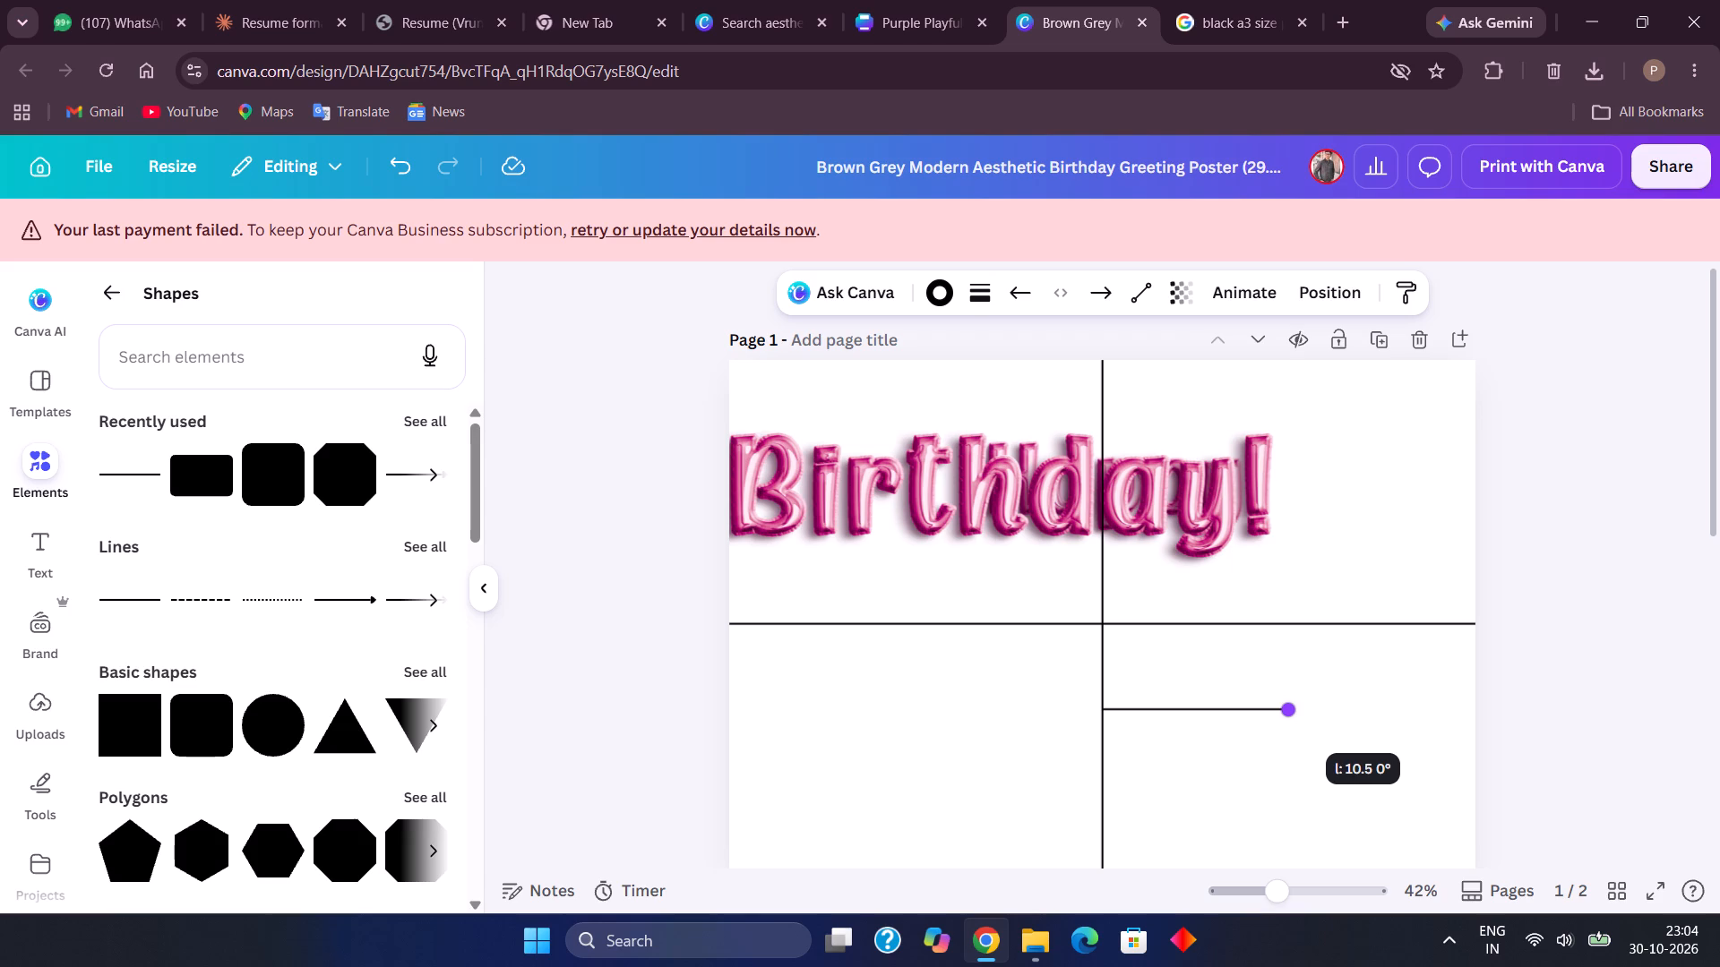
Duplicate the short horizontal line below page 1's centre and place the copy beside it, reaching the page's right edge.
click(1294, 825)
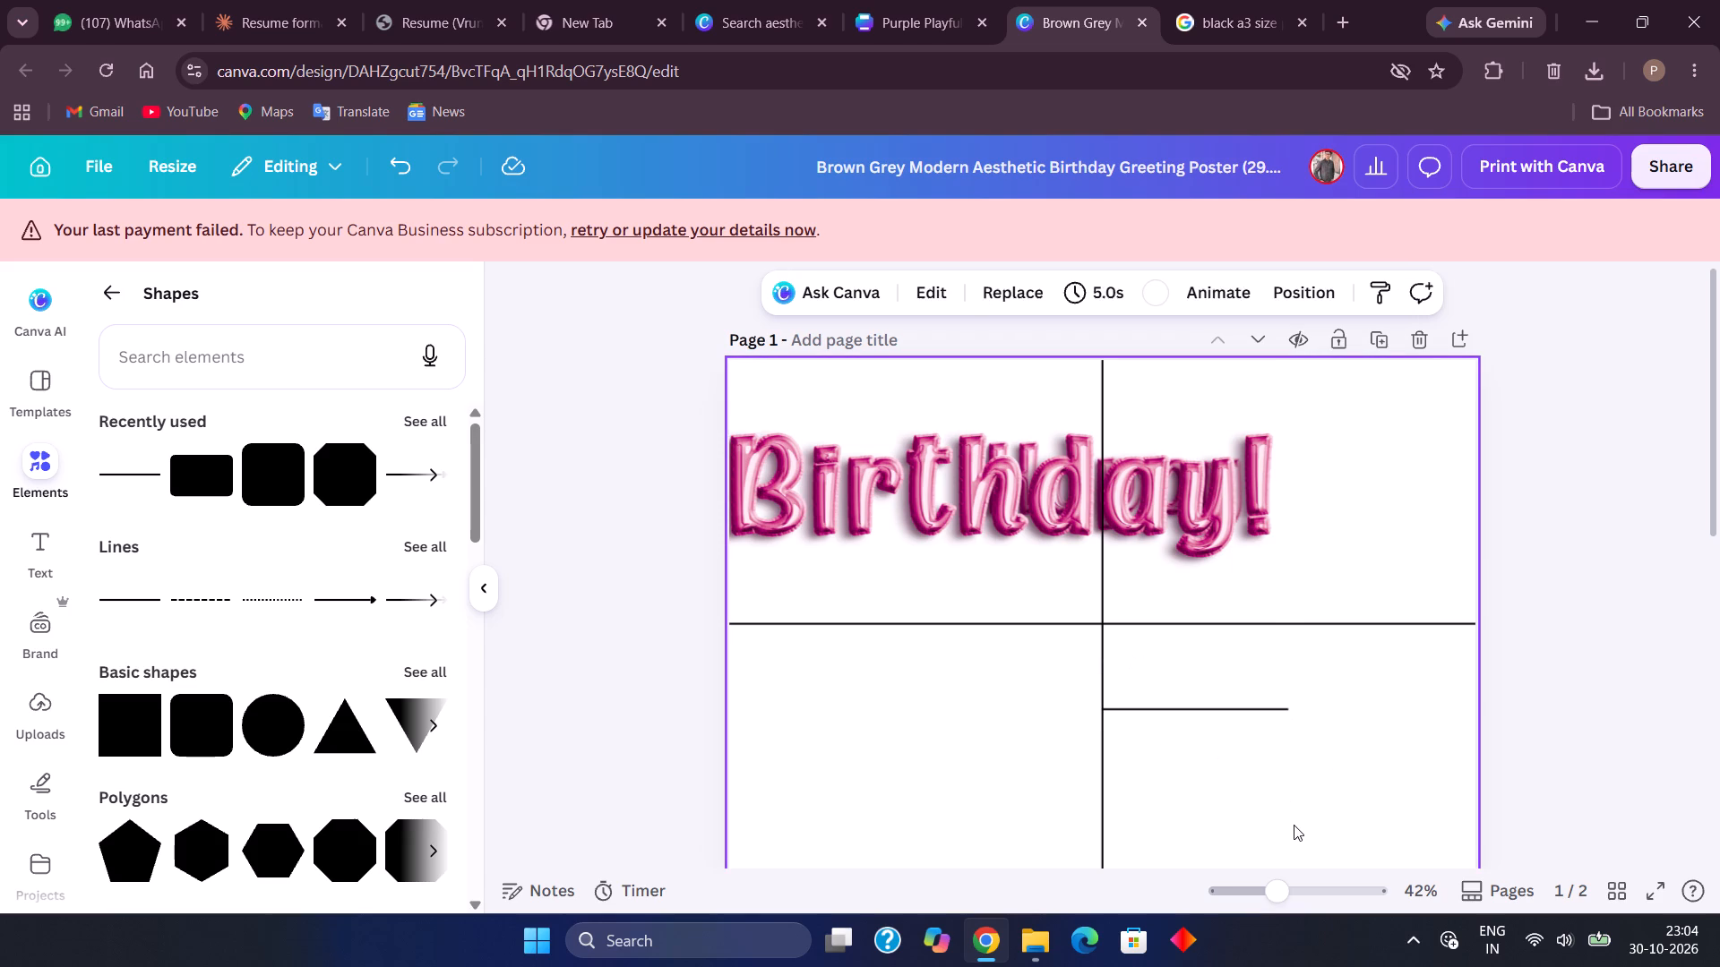
click(1255, 708)
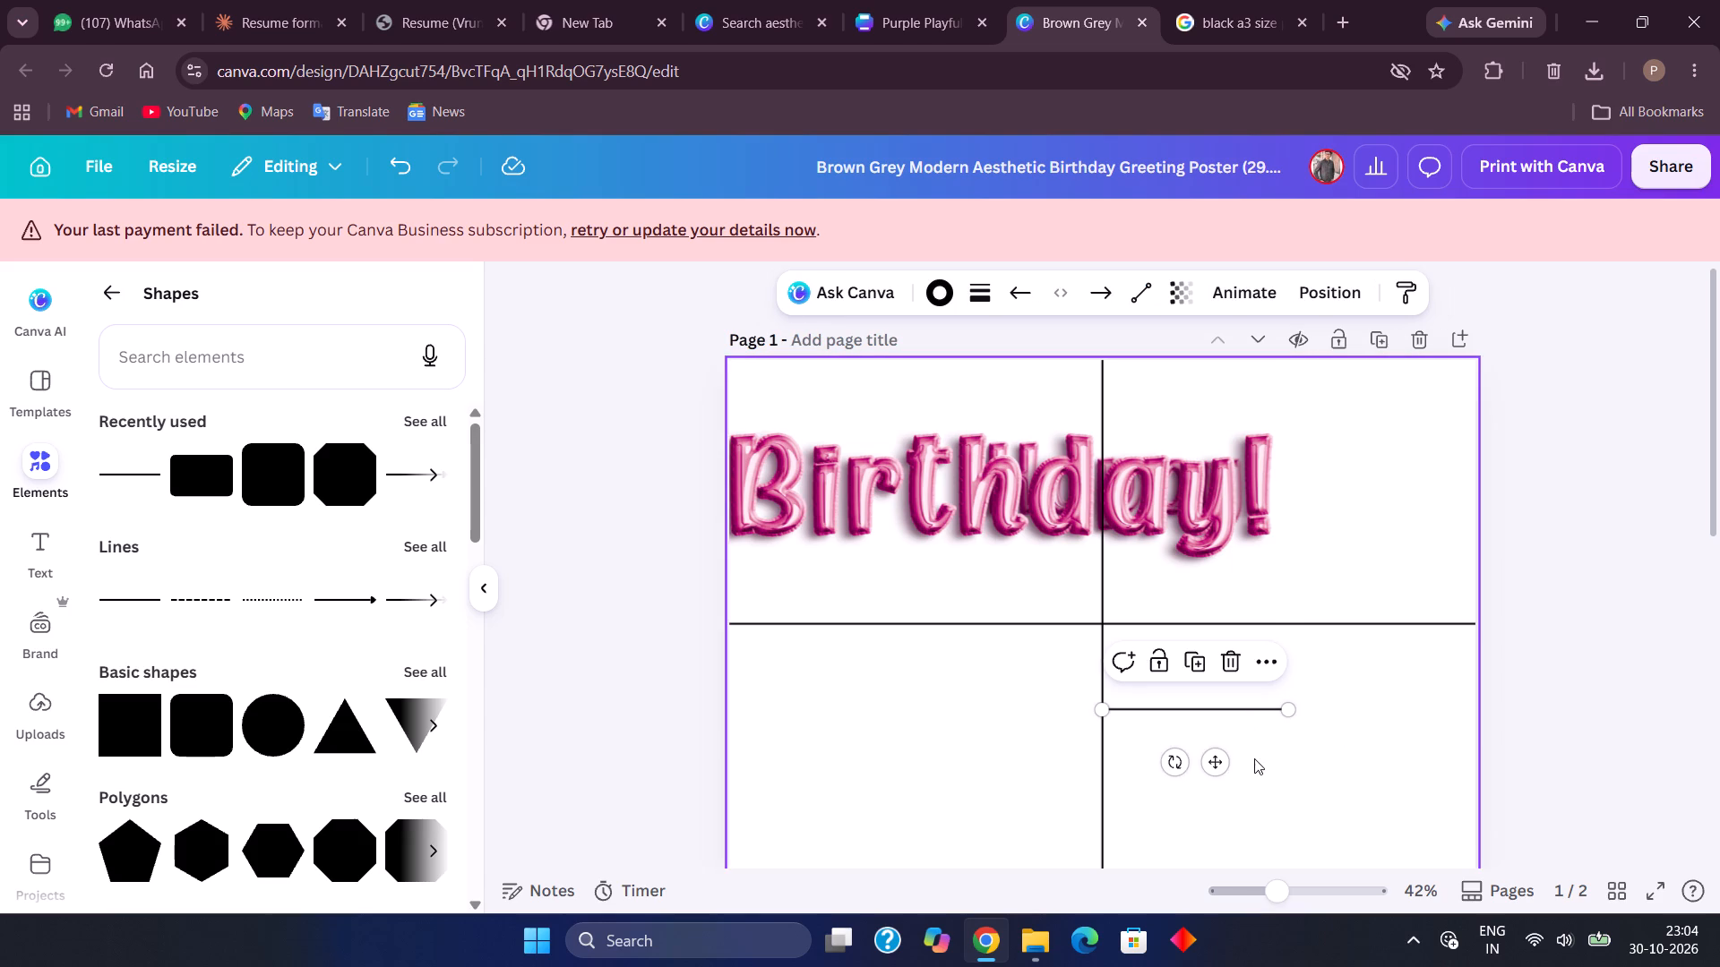
click(1191, 670)
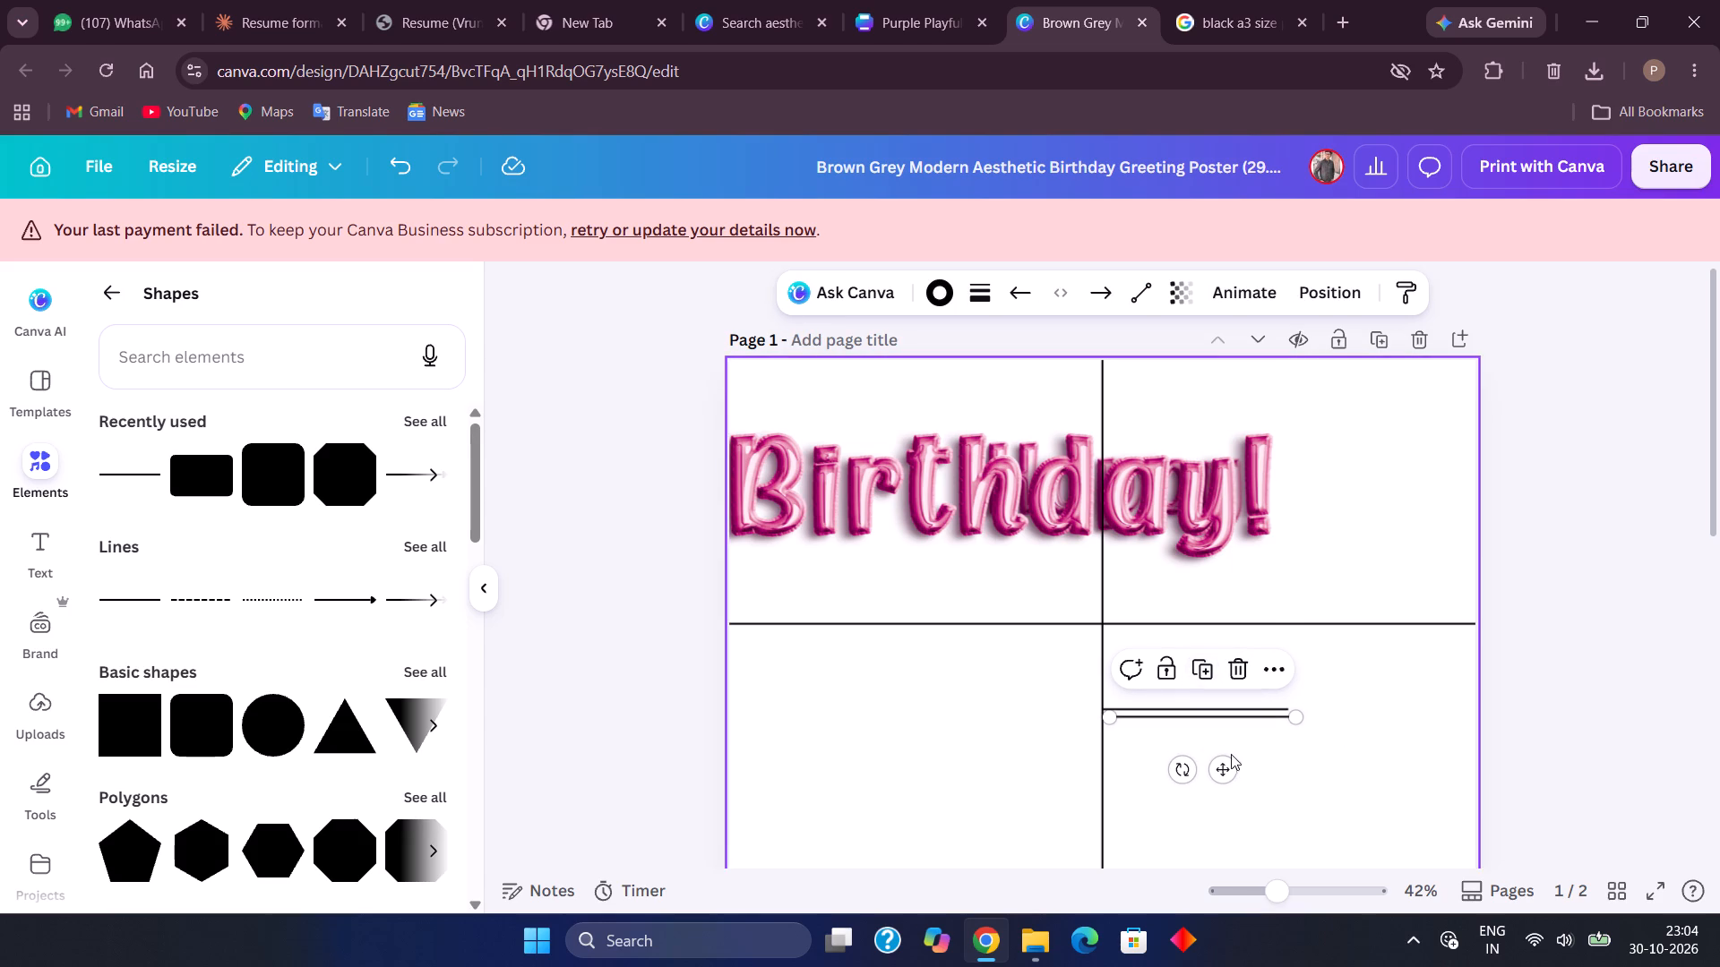
click(1228, 775)
drag(1228, 775, 1366, 757)
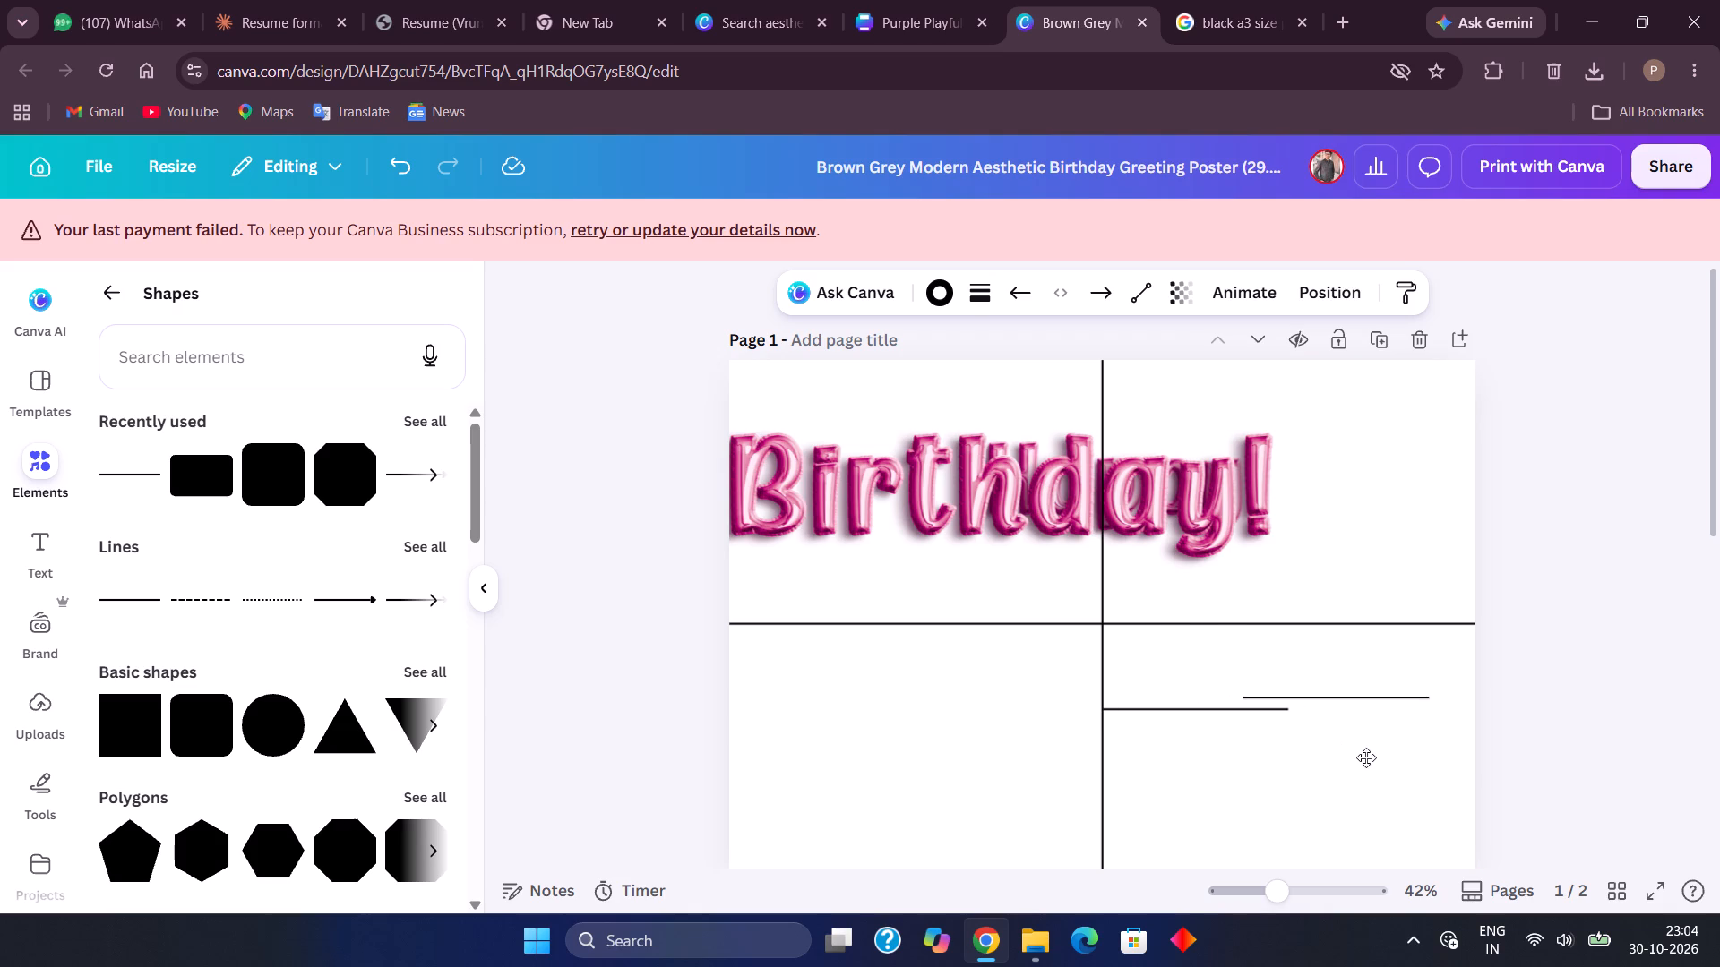
drag(1366, 757, 1406, 773)
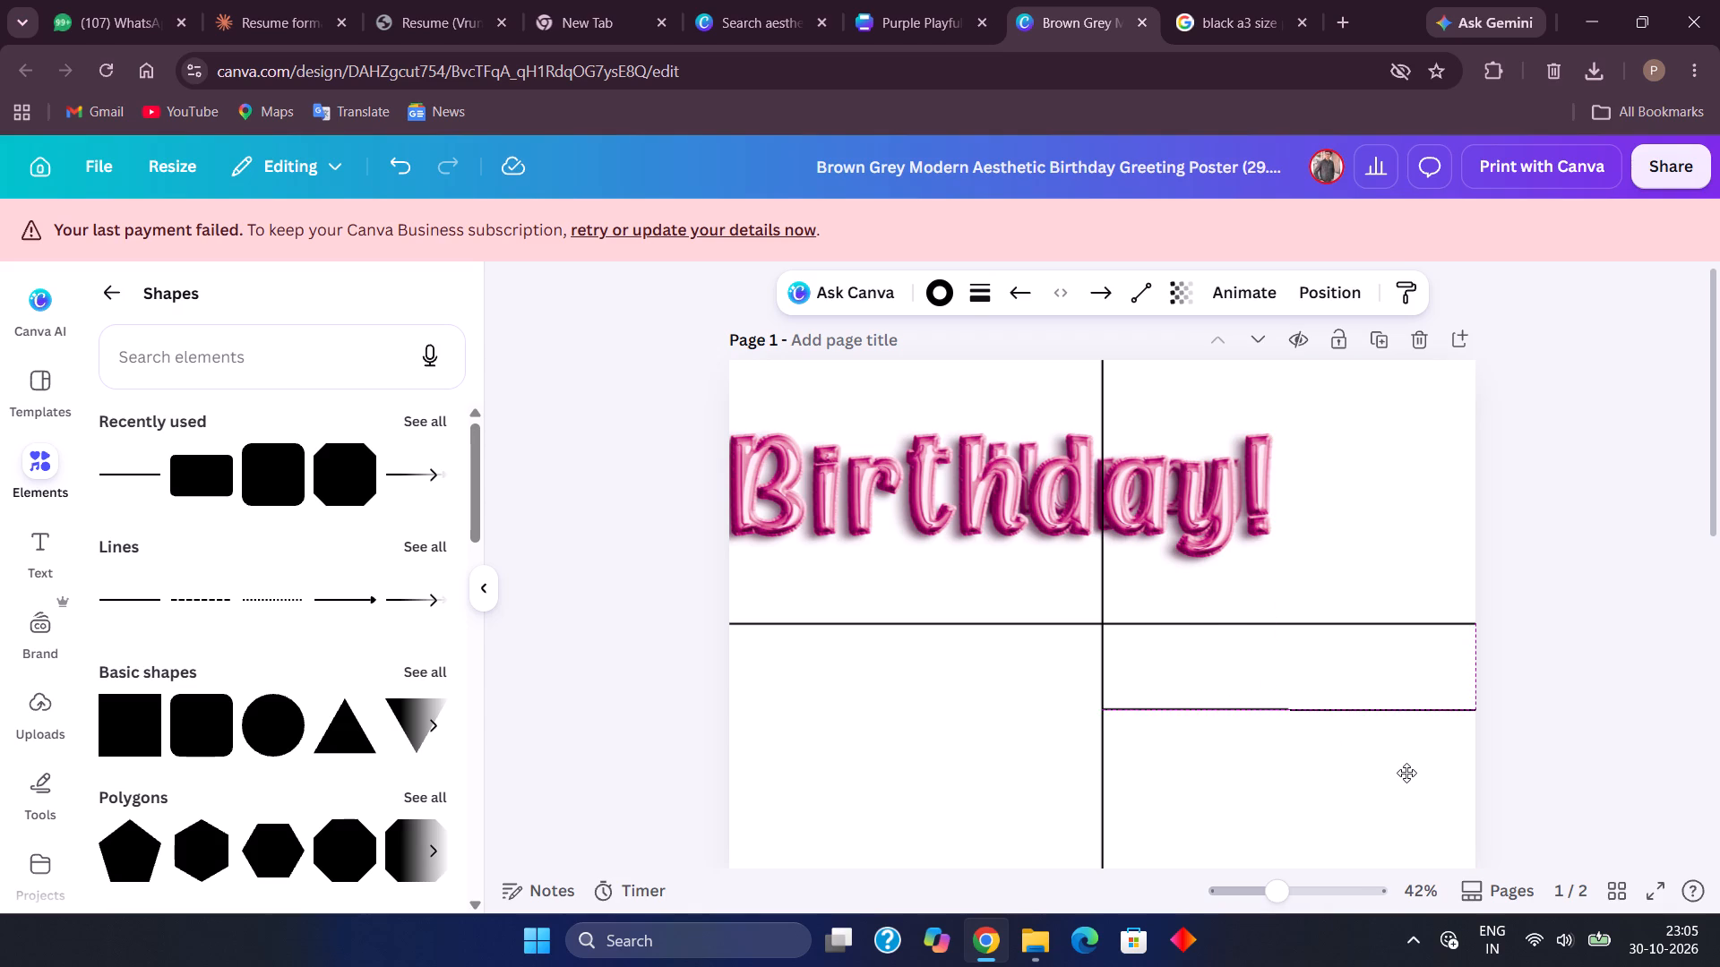
drag(1406, 773, 1410, 769)
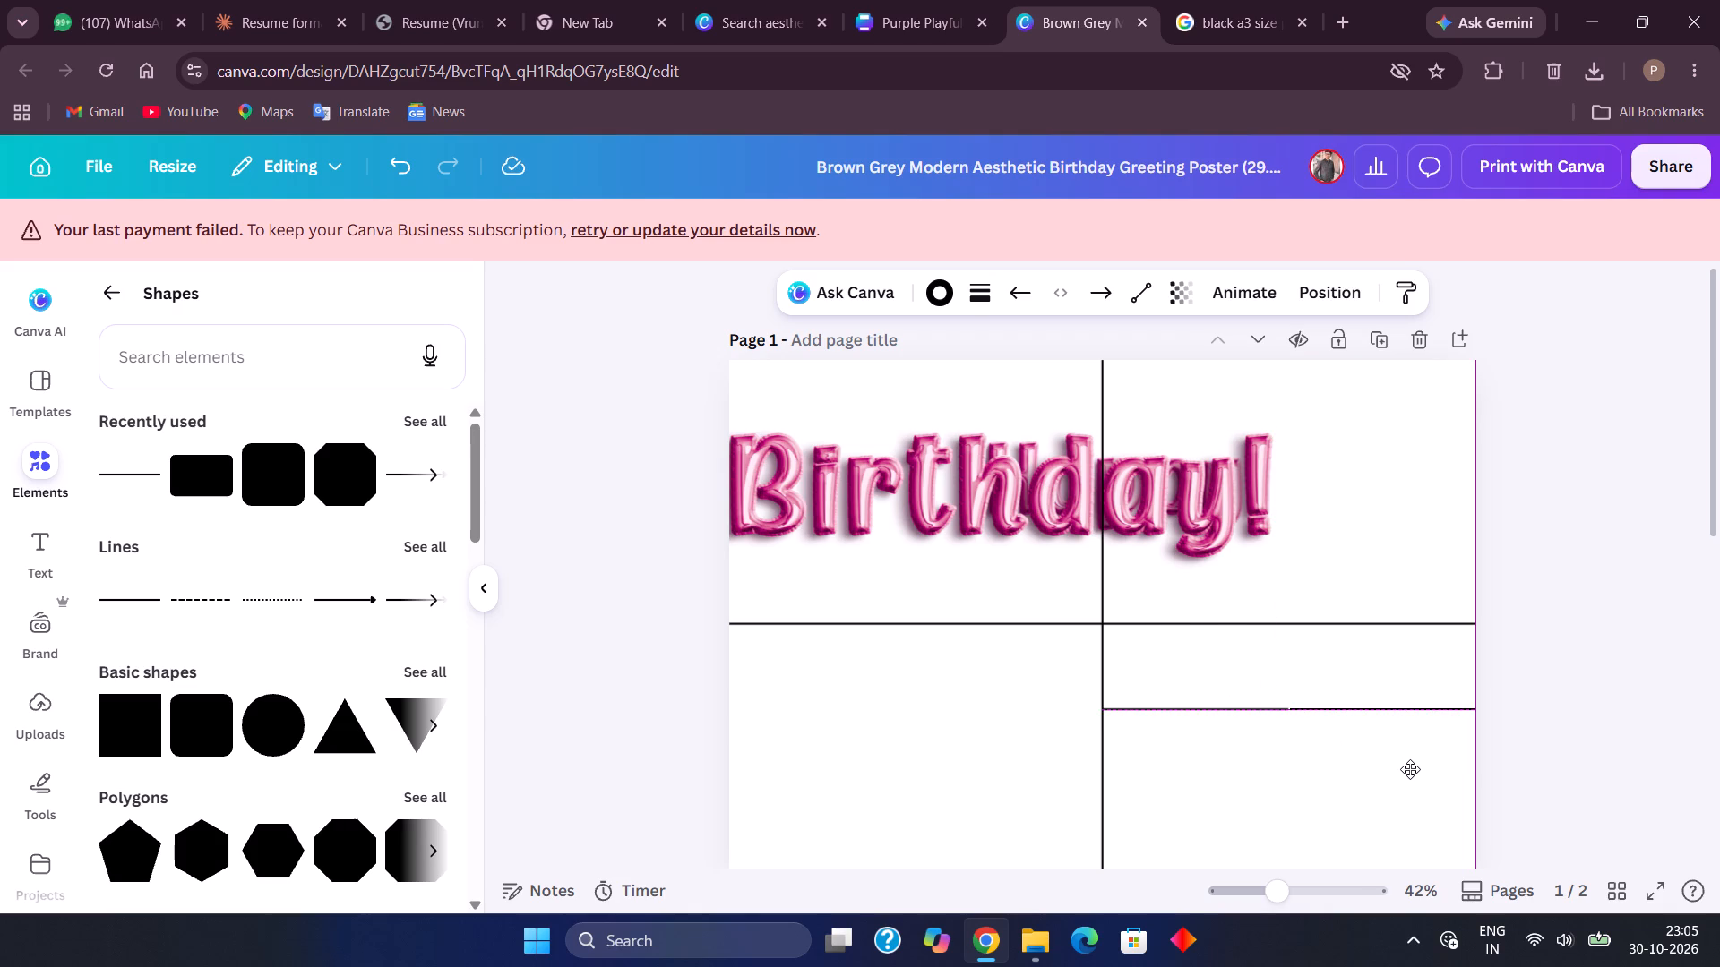
drag(1410, 769, 1405, 773)
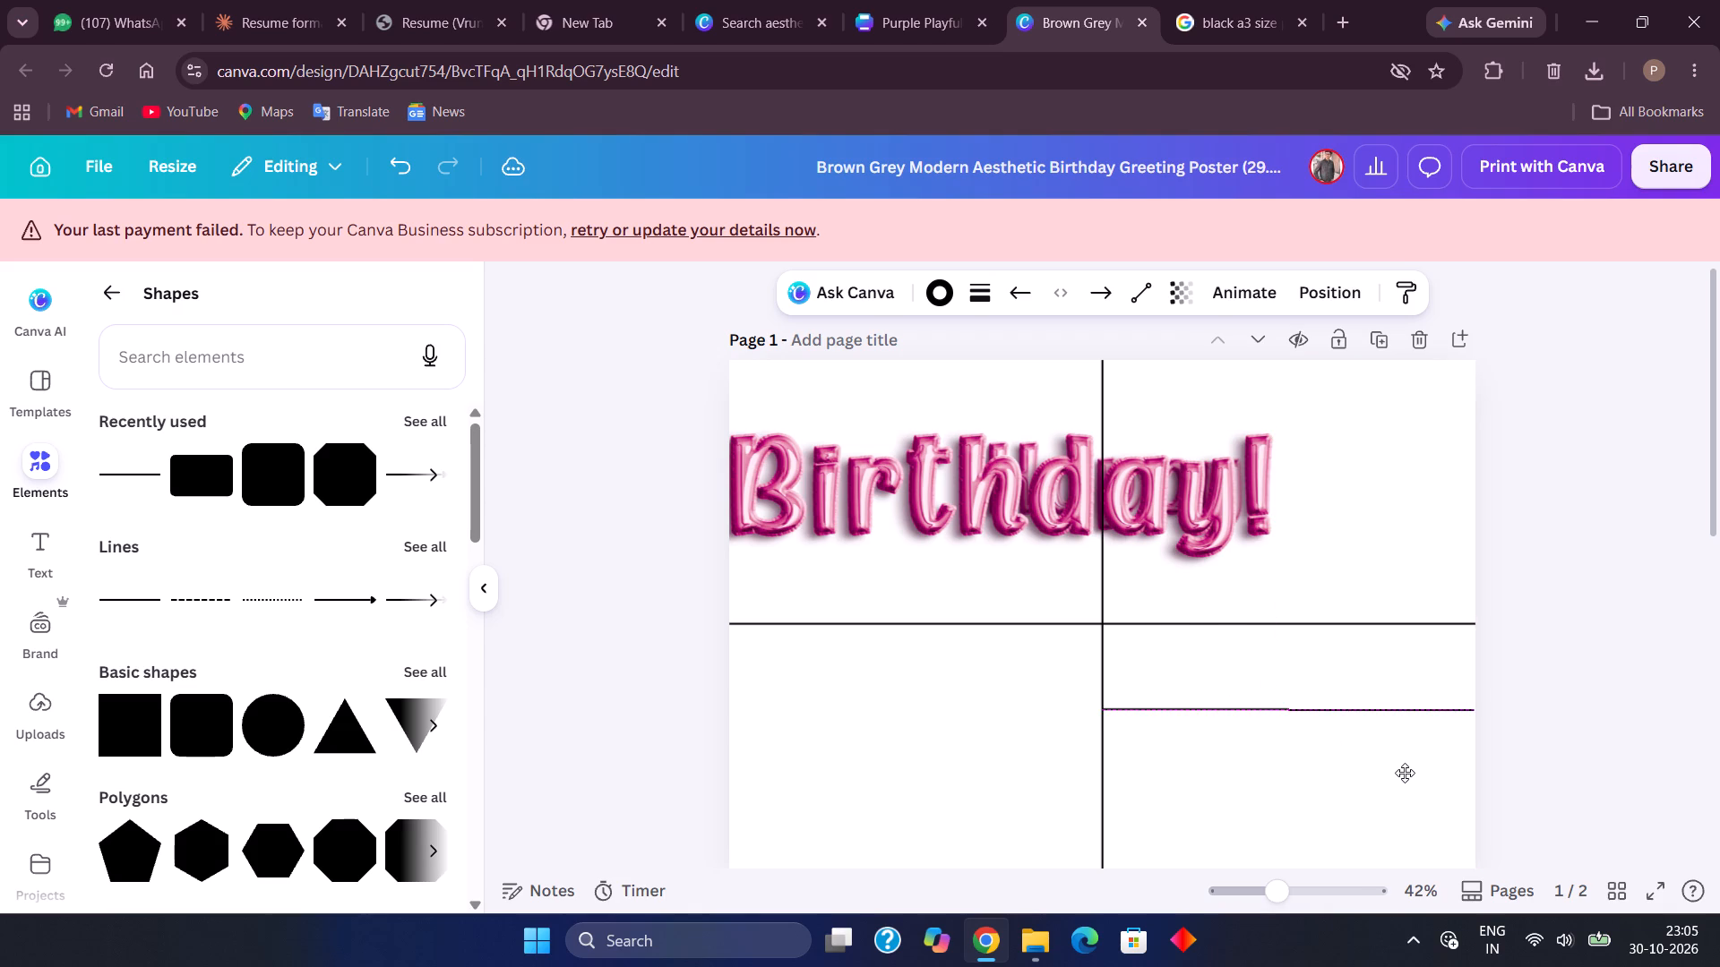
drag(1405, 773, 1408, 778)
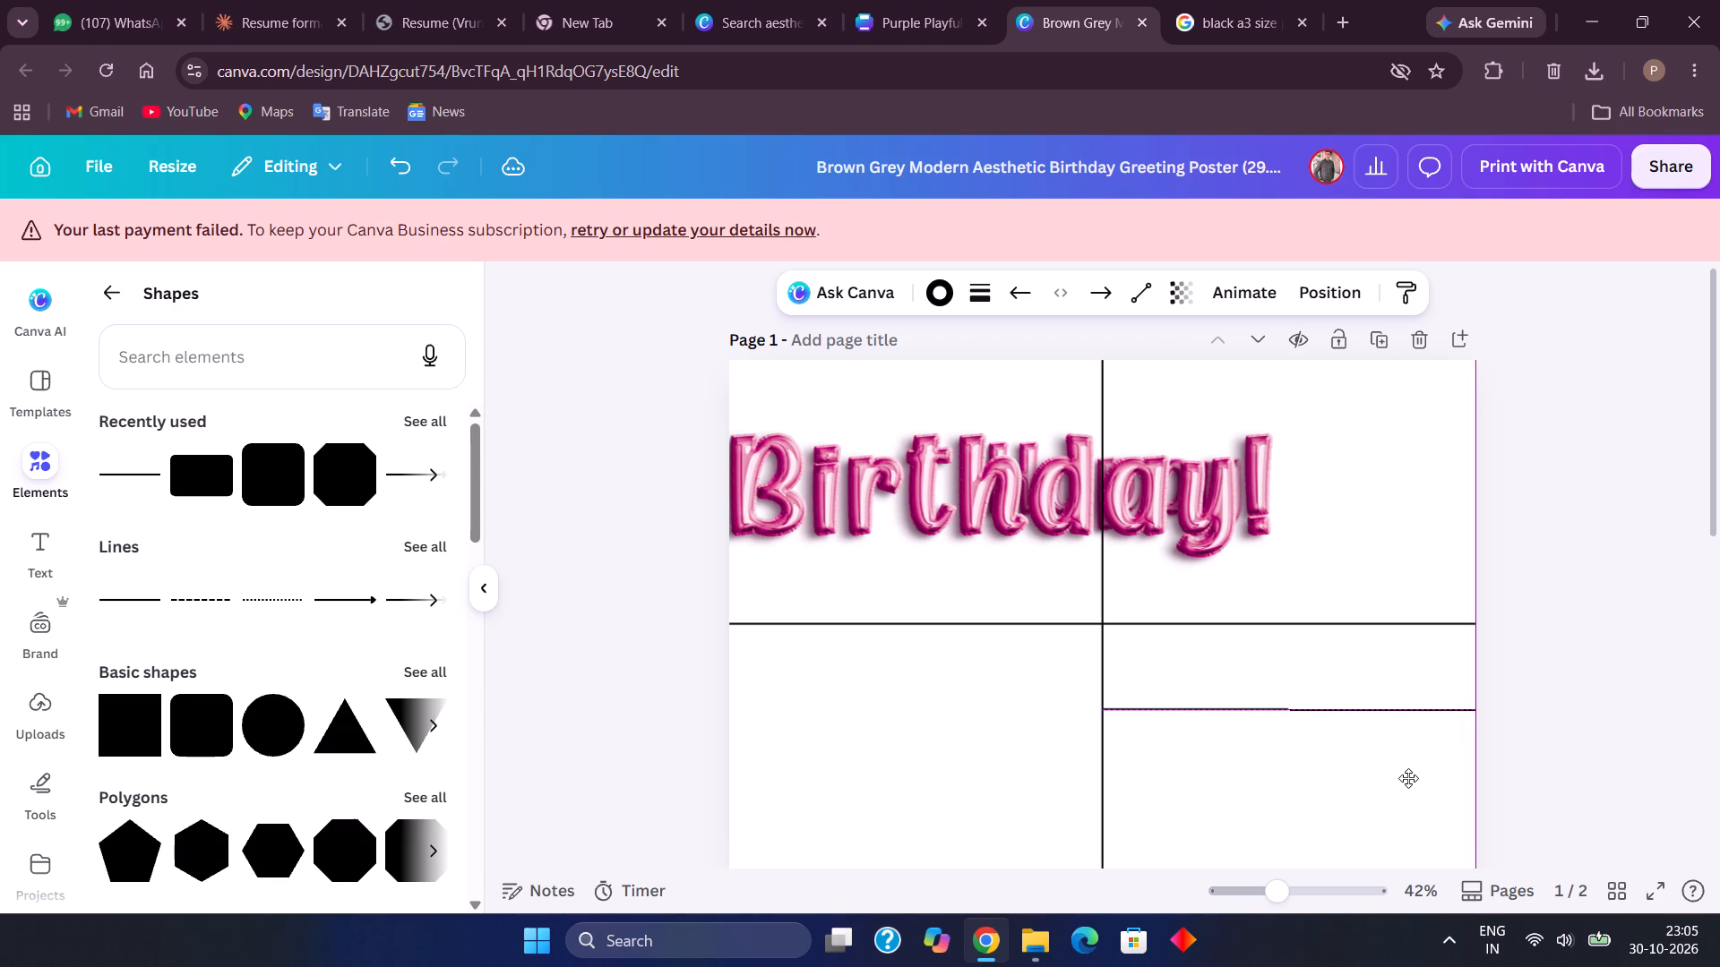
drag(1408, 778, 1410, 779)
scroll(1410, 779, left, 1)
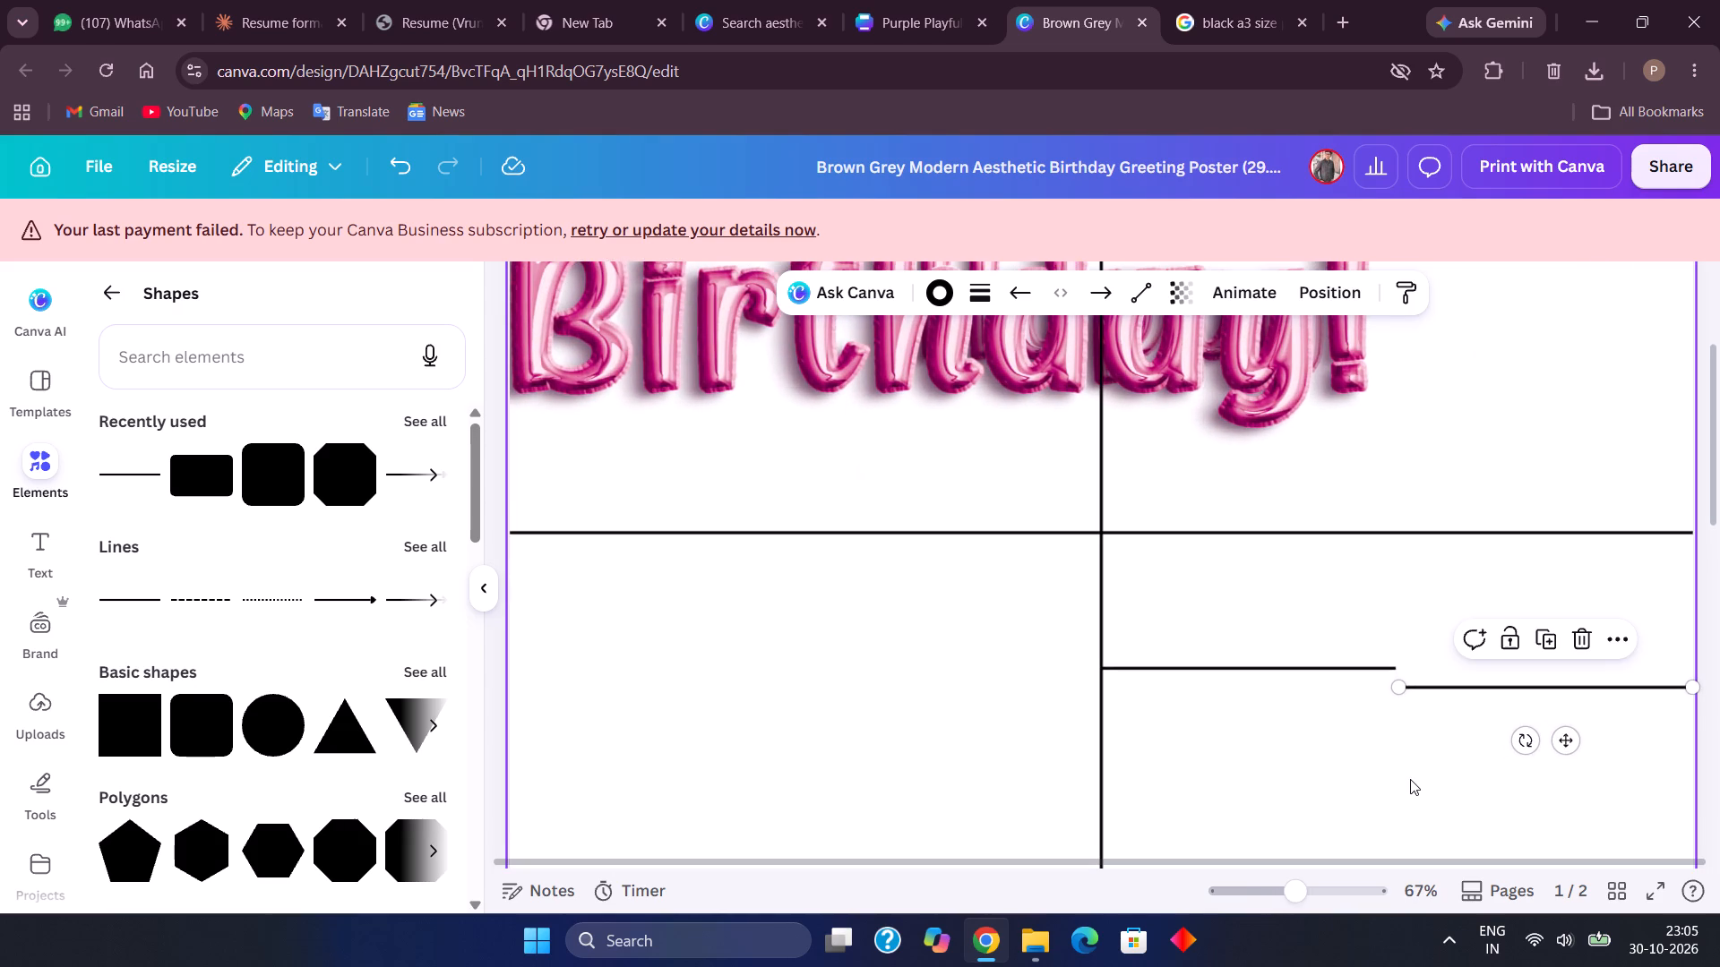
Raise the copied line level with the original so the two short lines meet end to end.
scroll(1410, 779, left, 2)
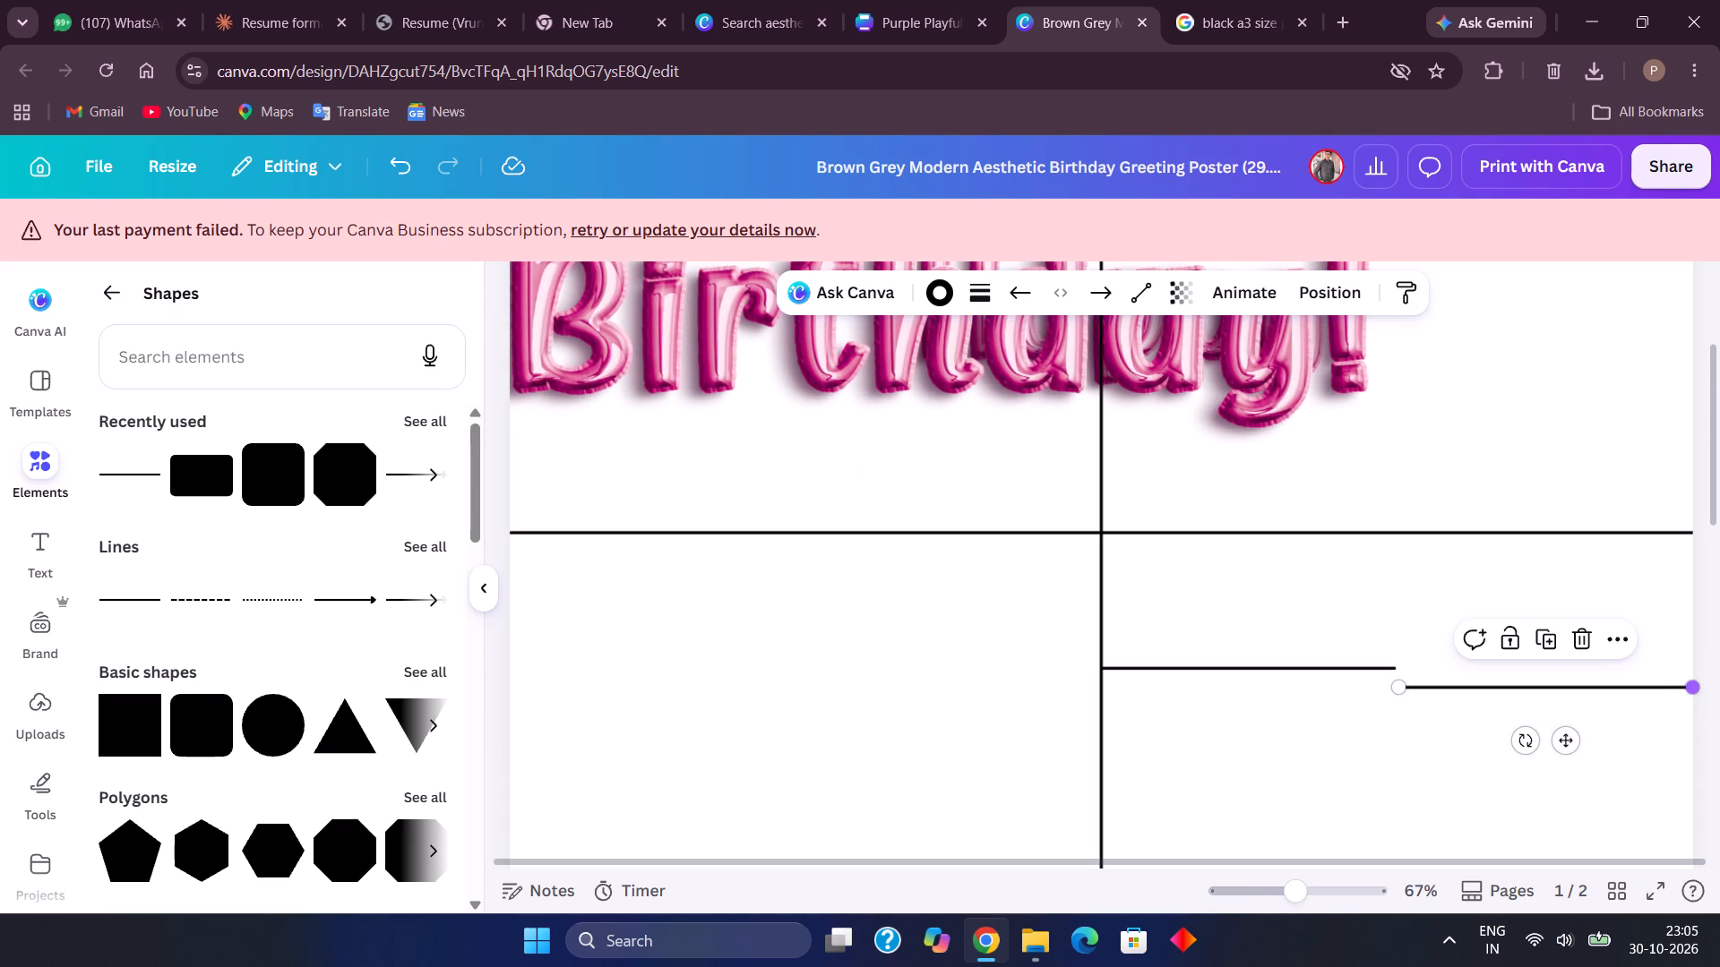
click(1693, 683)
click(1396, 705)
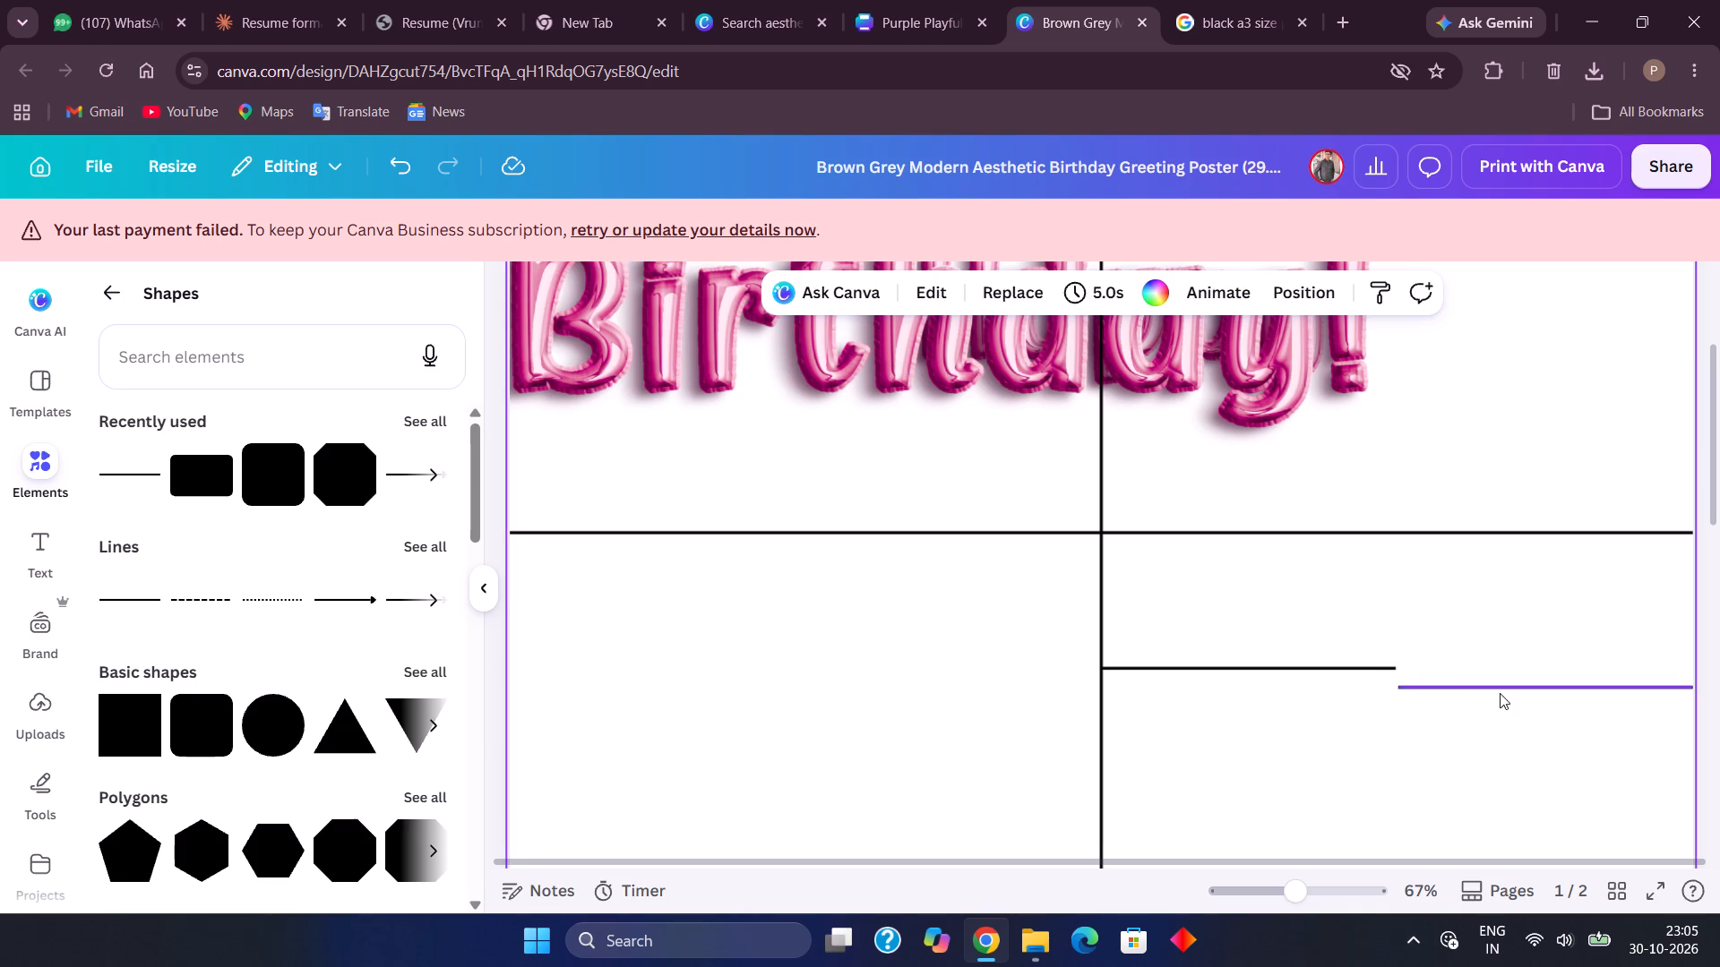
click(1500, 693)
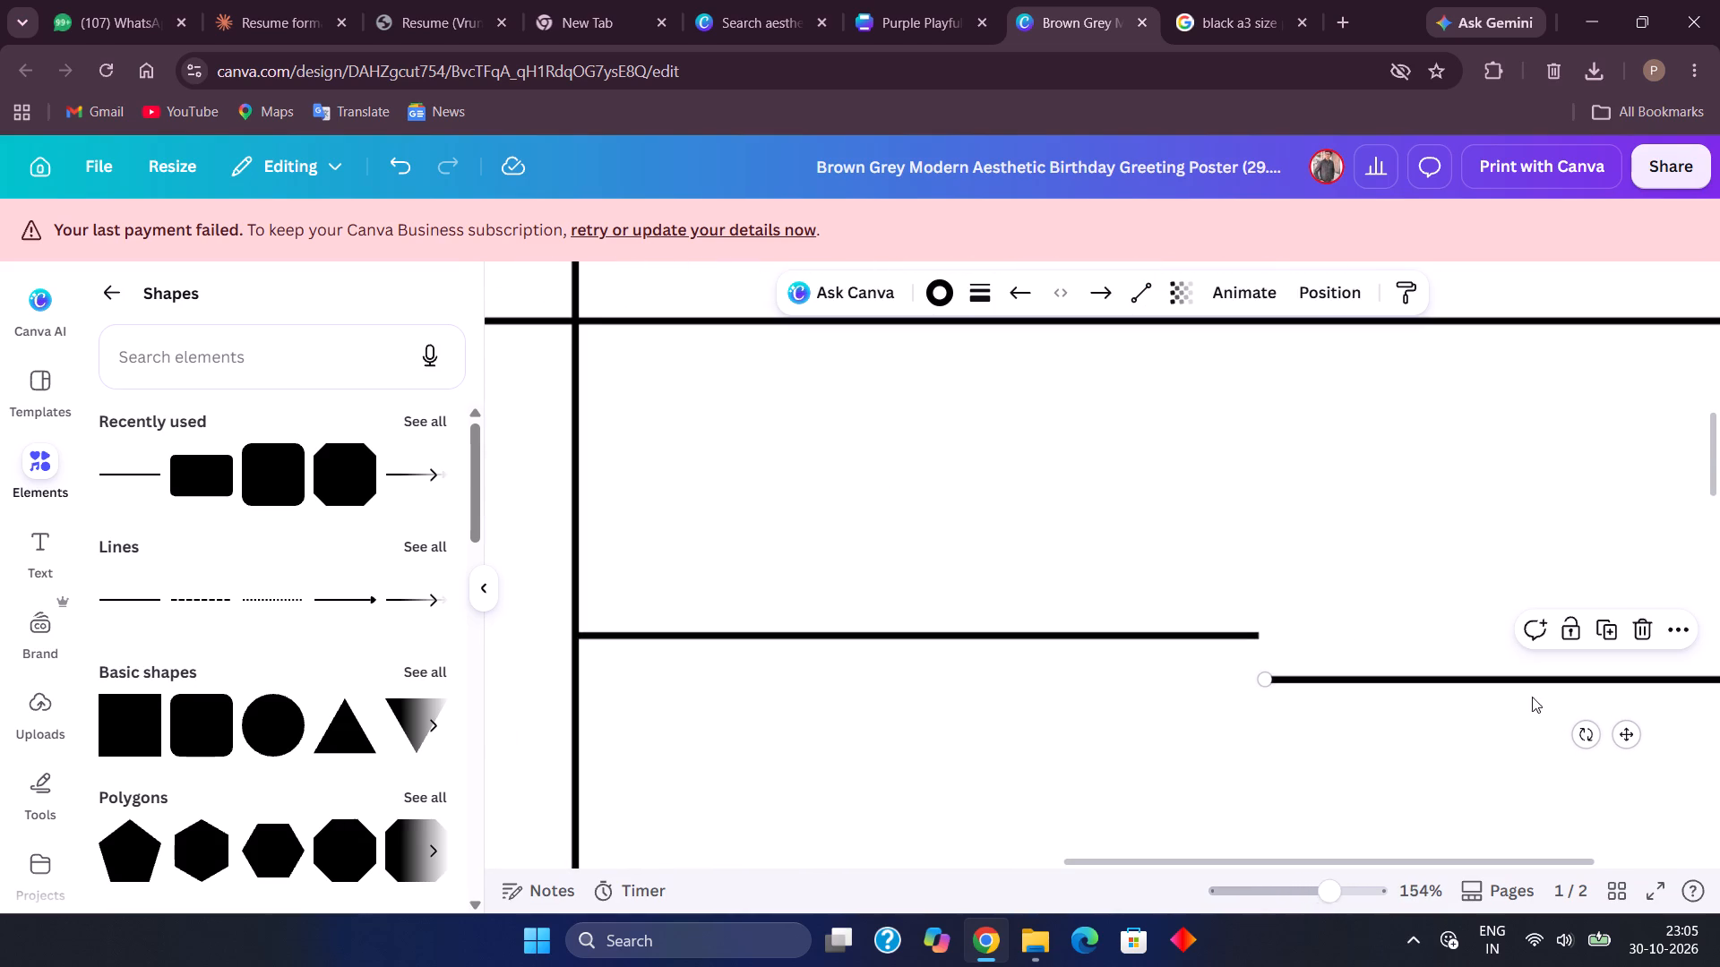
drag(1632, 736, 1629, 701)
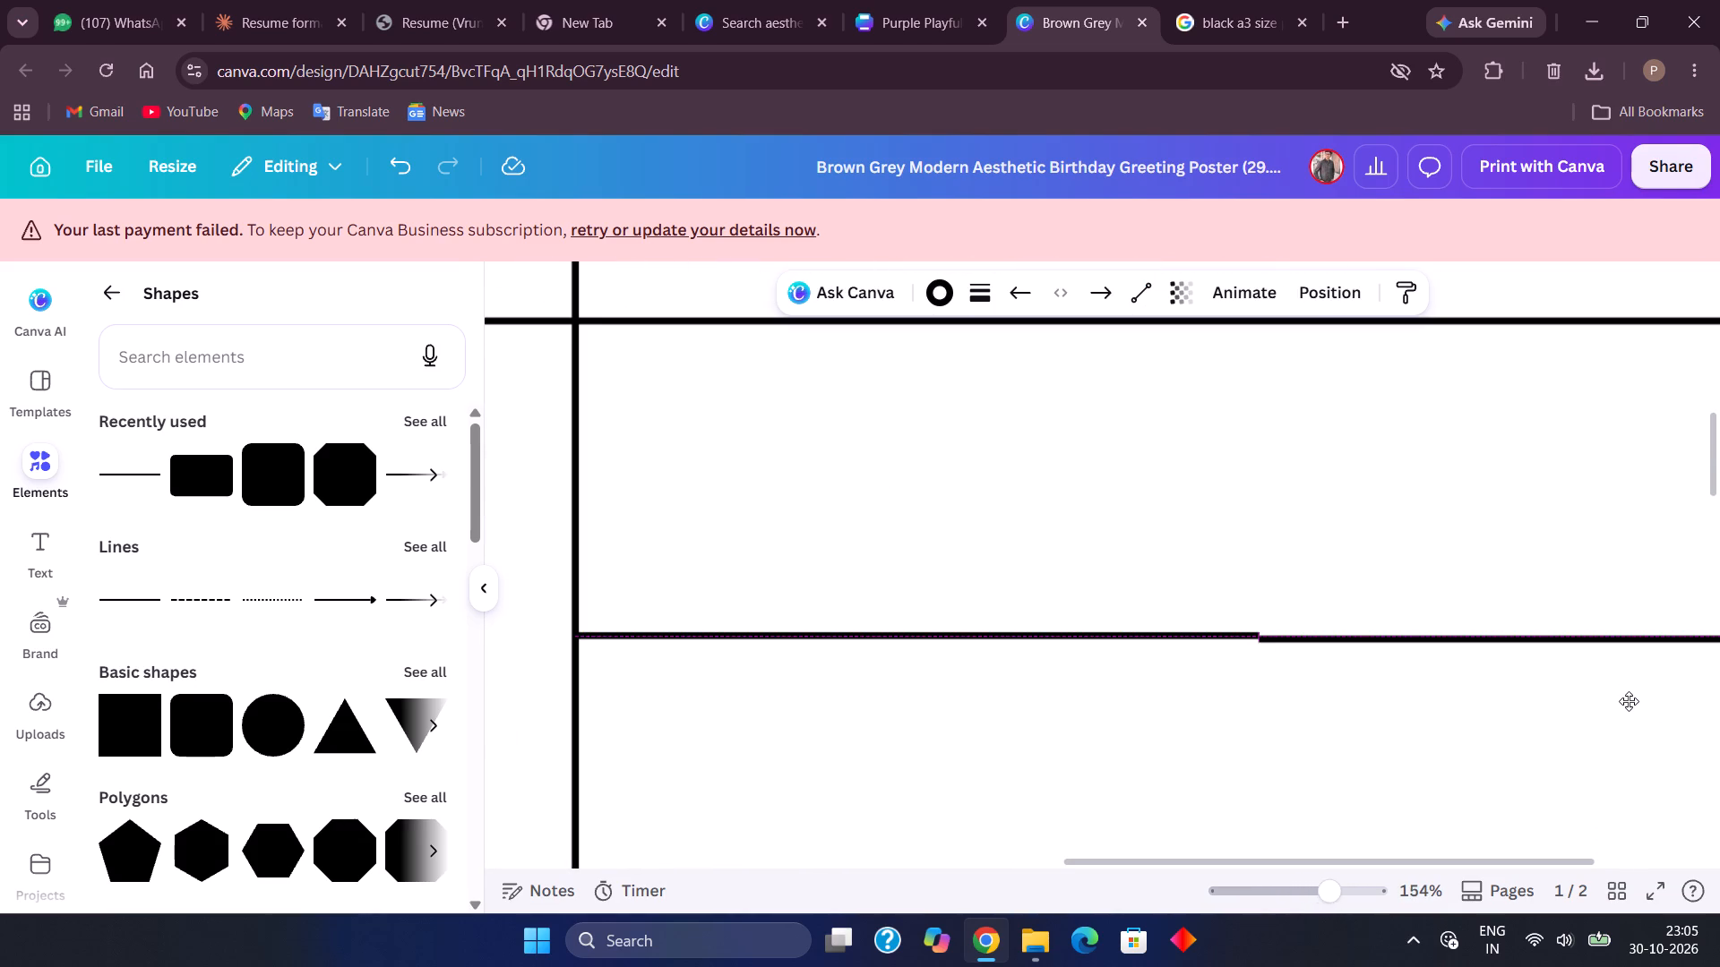
drag(1629, 701, 1625, 694)
drag(1625, 694, 1623, 692)
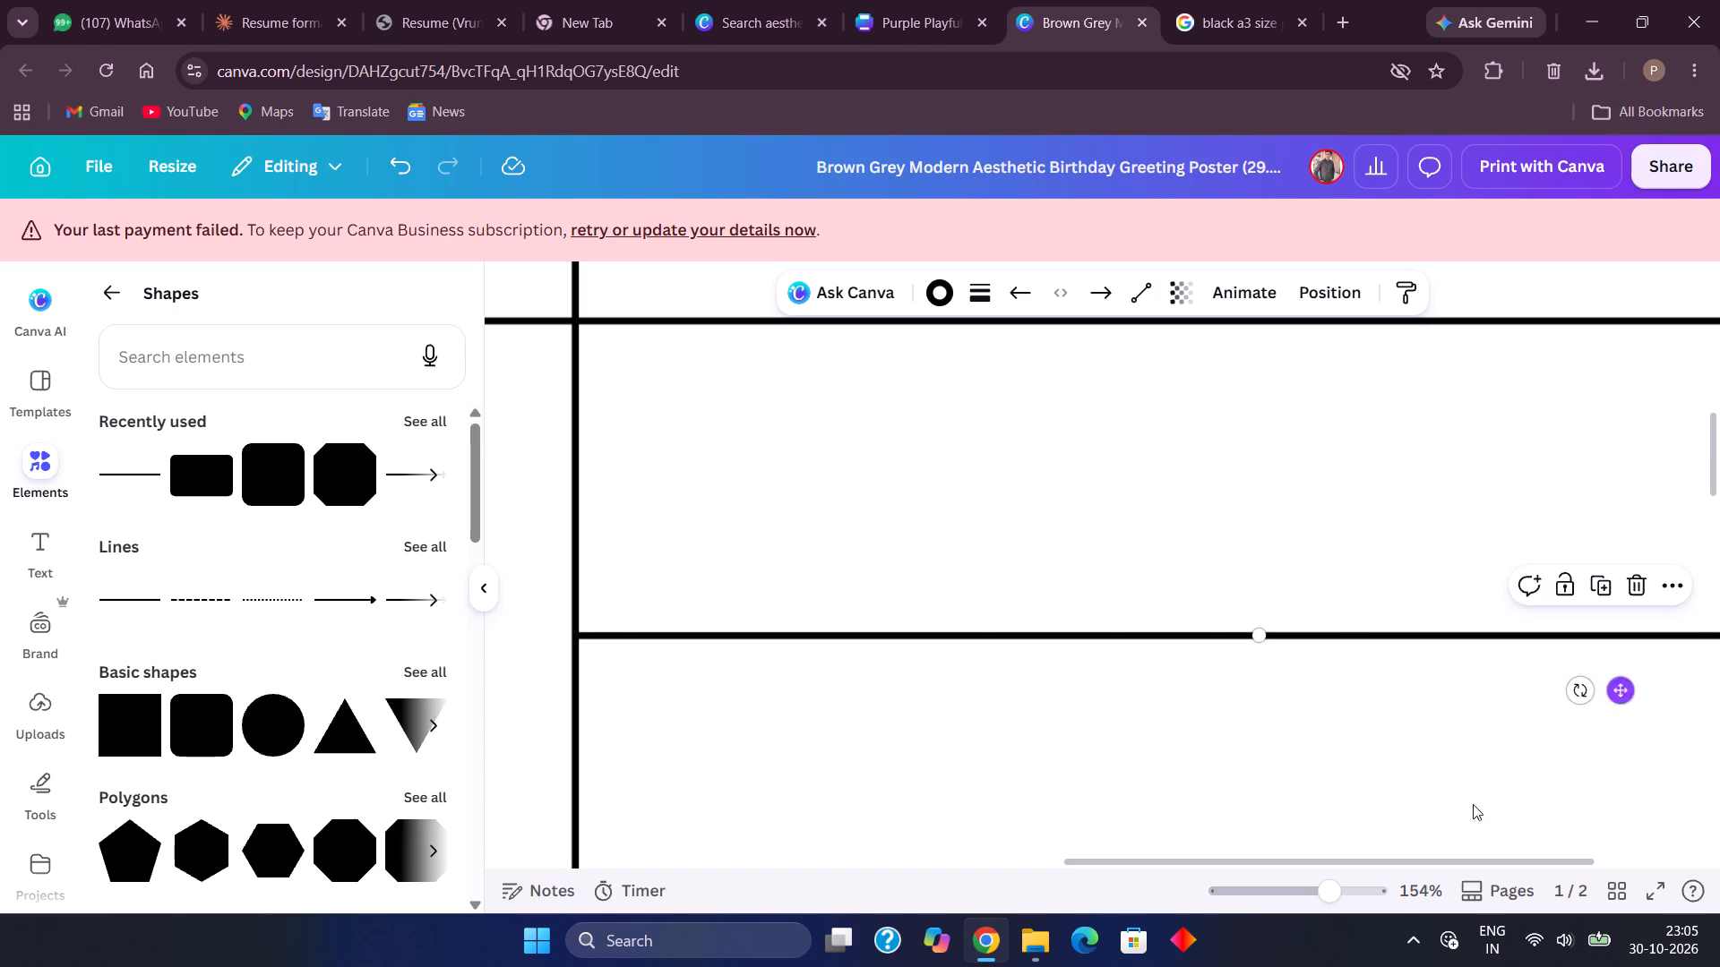
Stretch the copied line's right end to page 1's right edge, at about 10.5 cm long and 0°.
click(1447, 821)
scroll(1458, 749, left, 3)
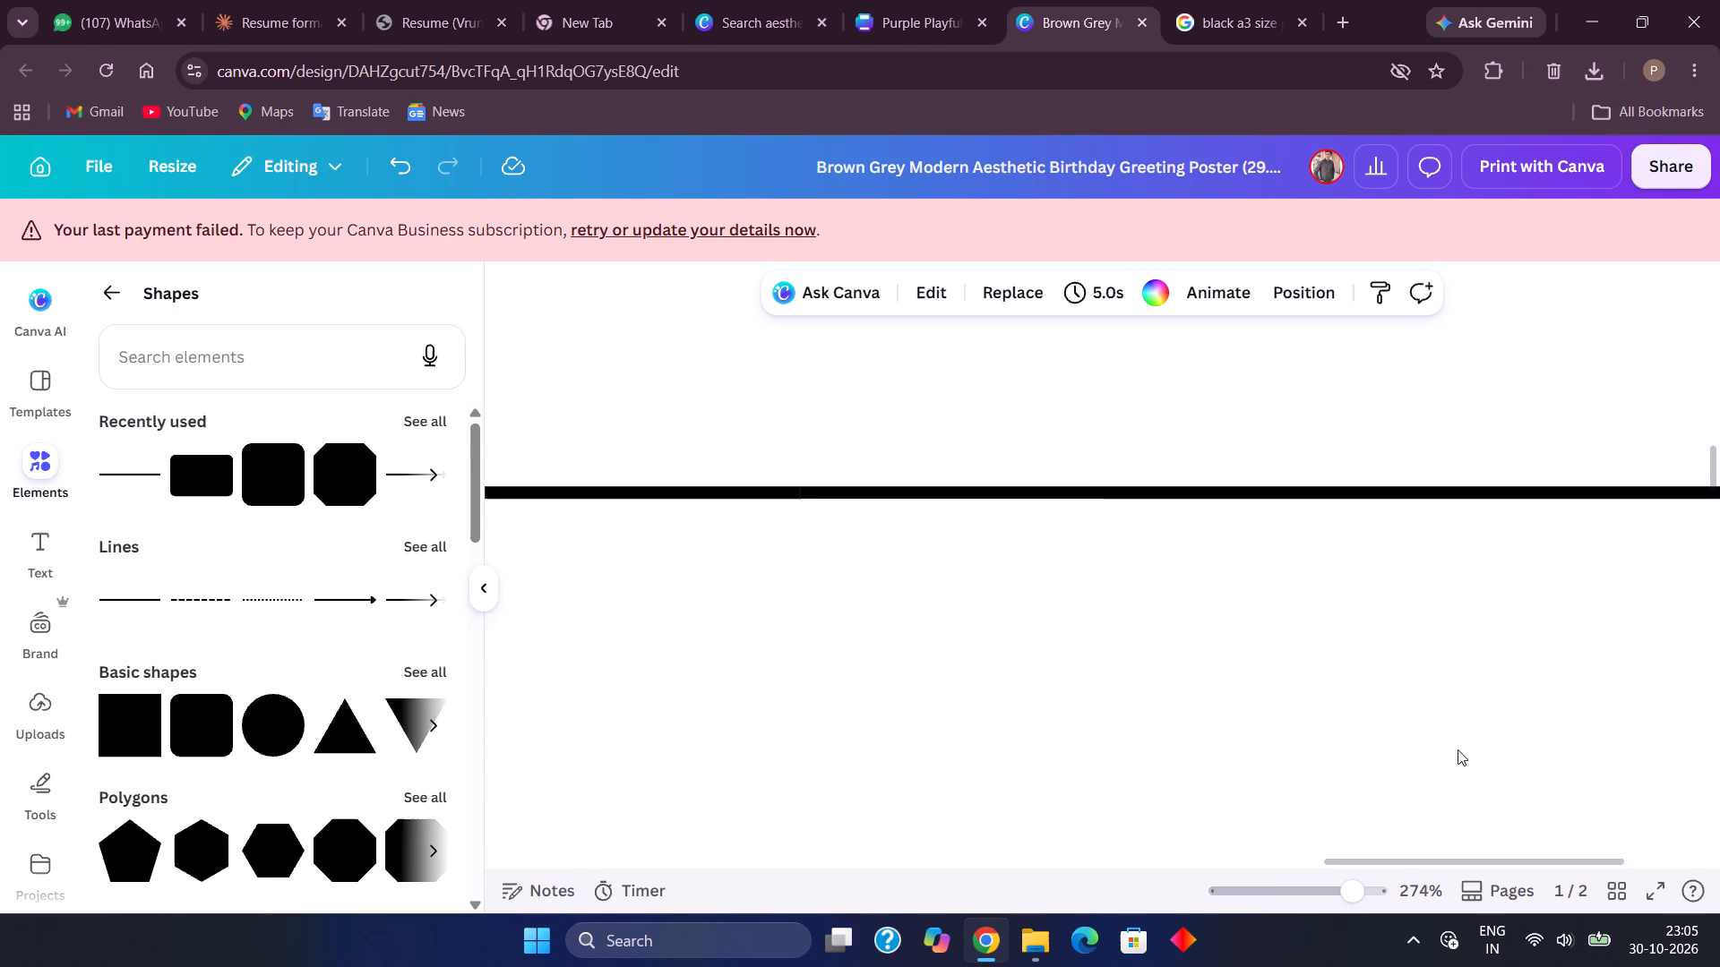
scroll(1458, 749, left, 3)
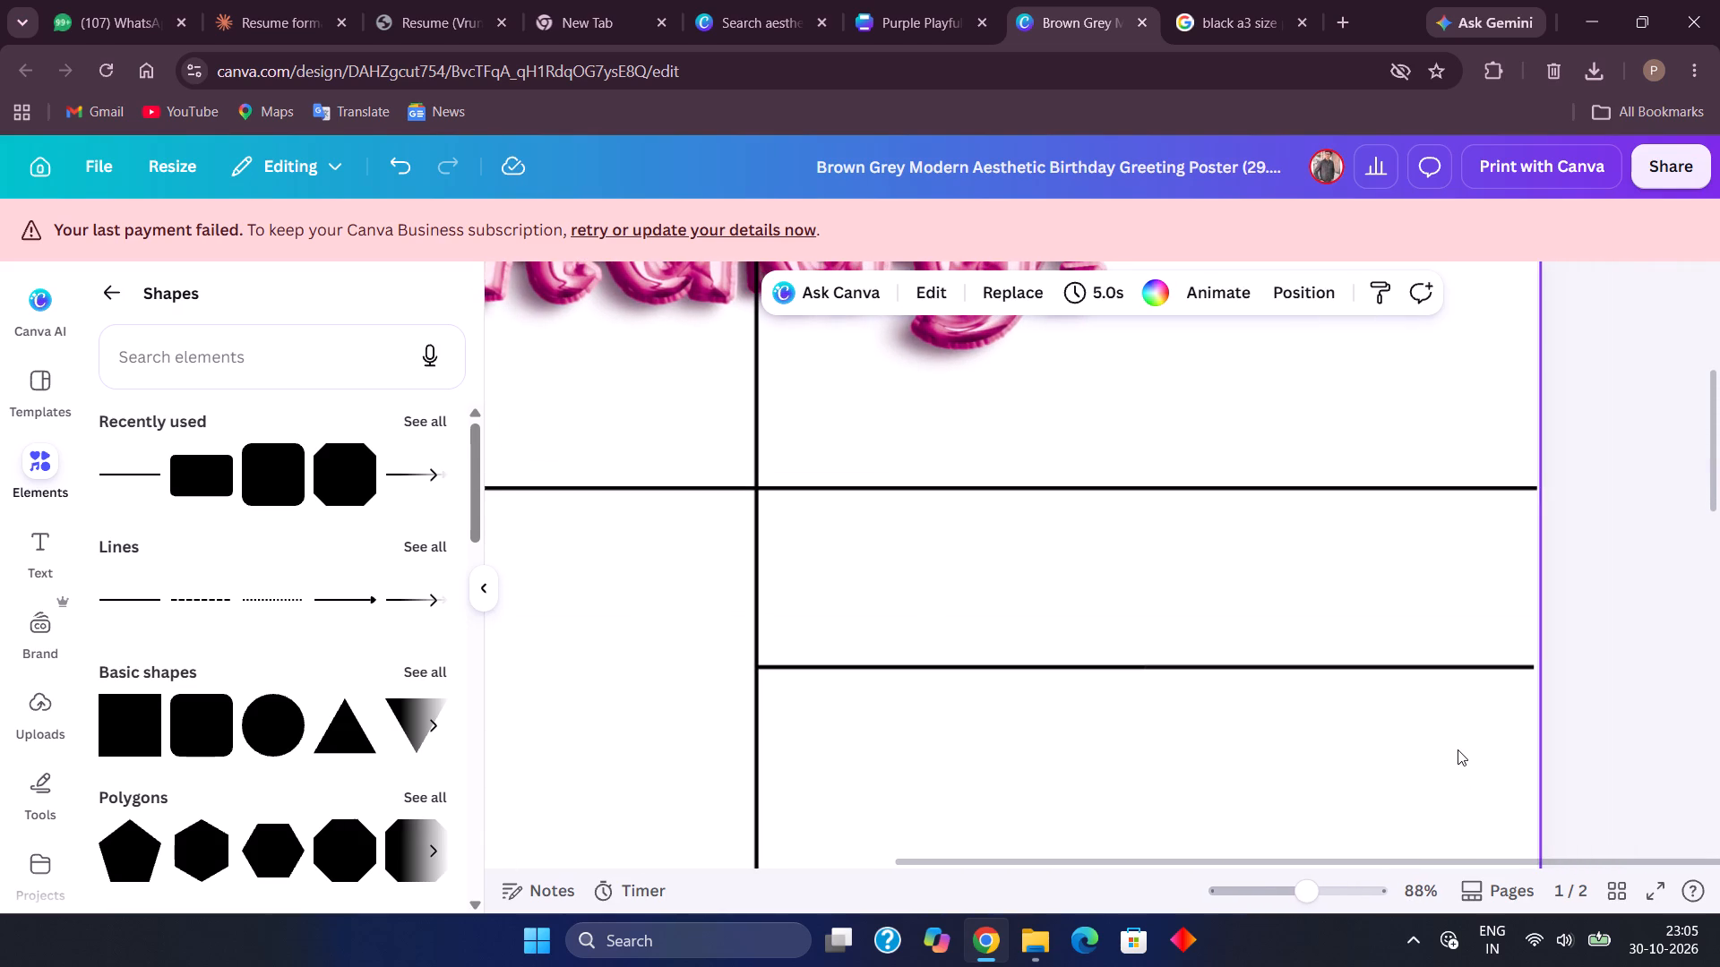
scroll(1458, 749, down, 1)
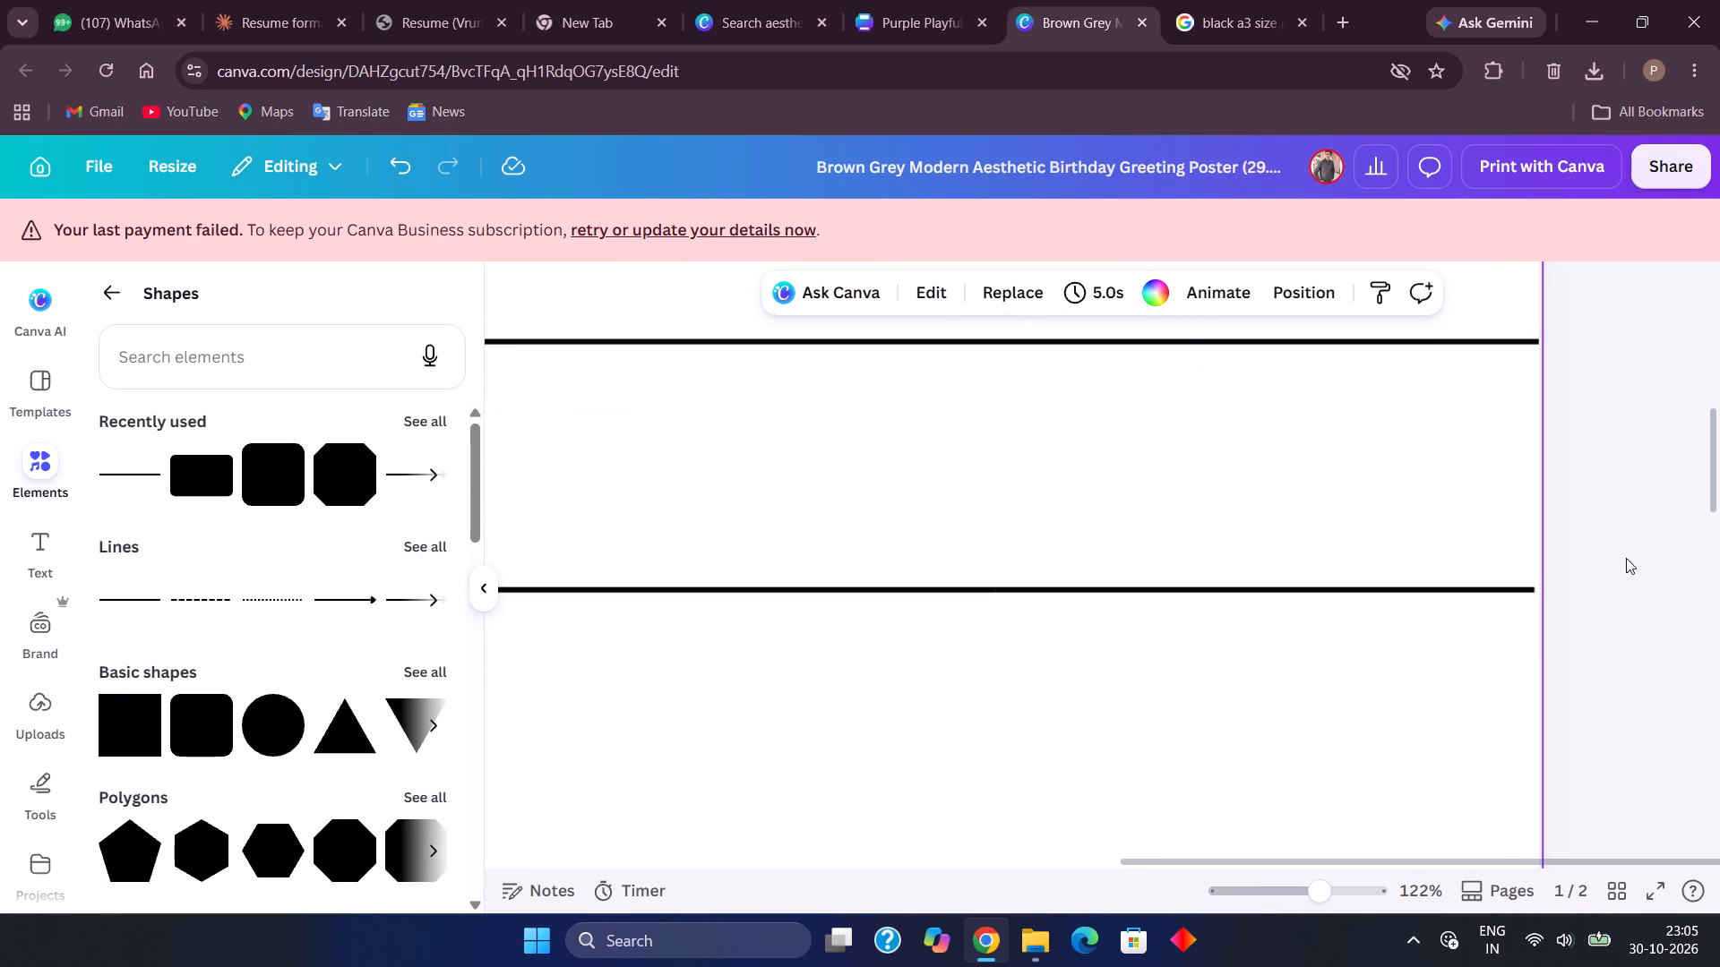
scroll(1587, 619, up, 3)
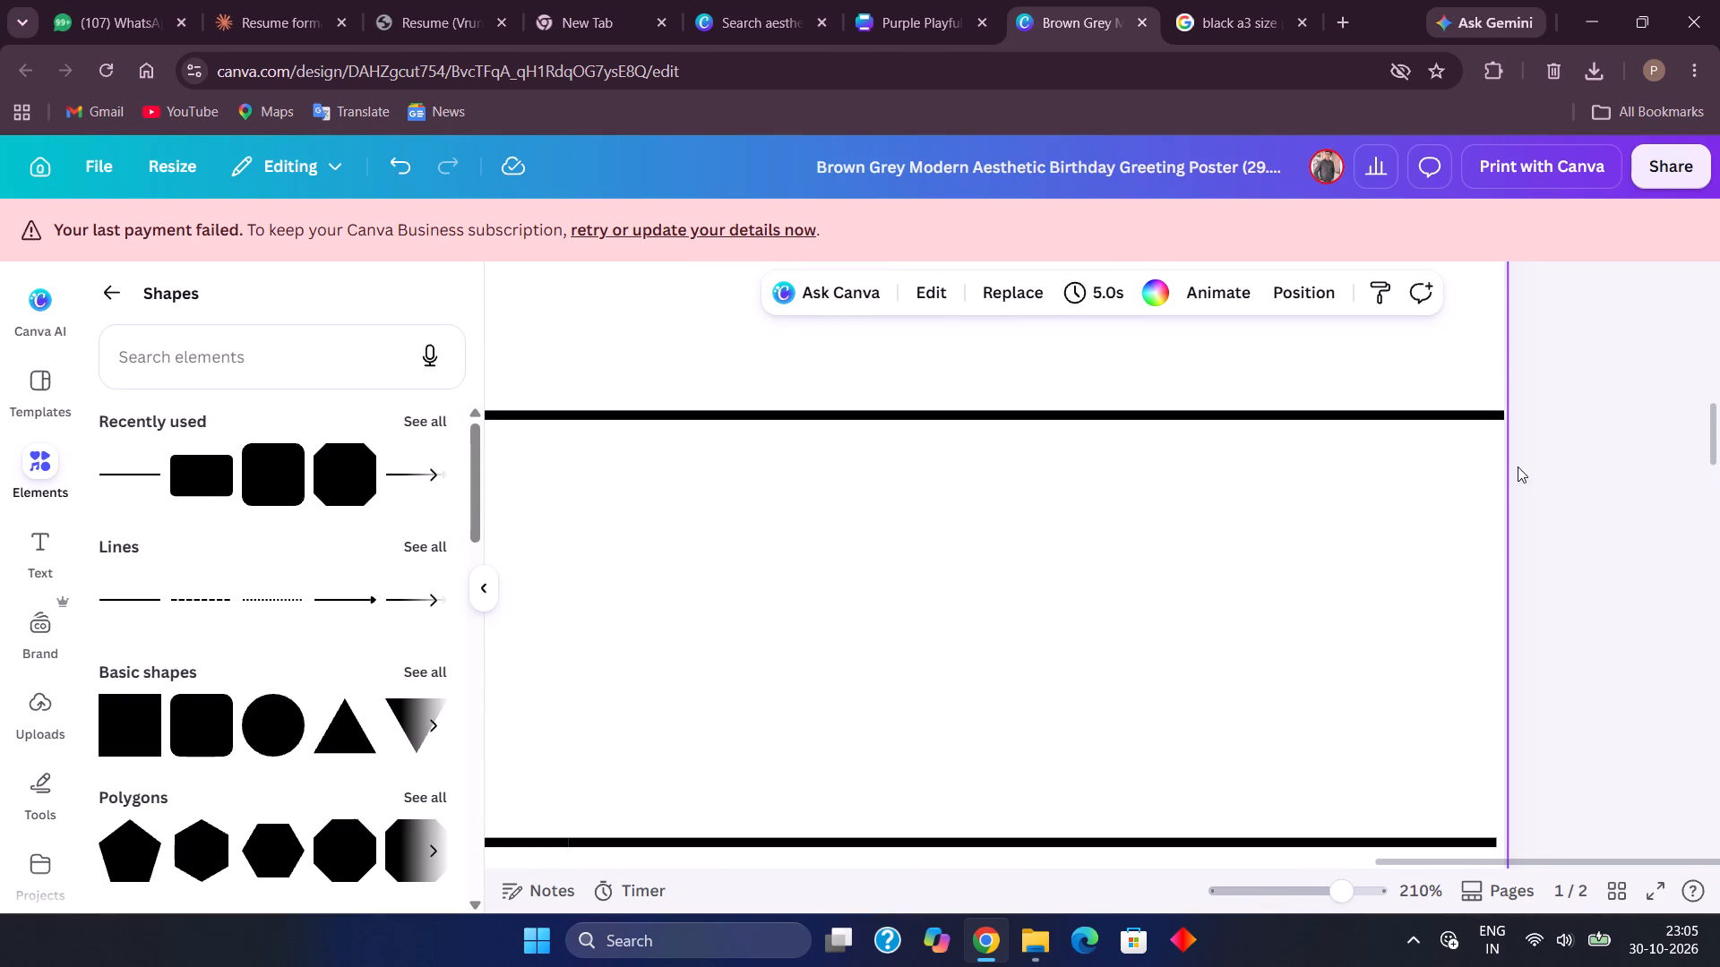
scroll(1505, 448, left, 3)
scroll(1505, 448, down, 4)
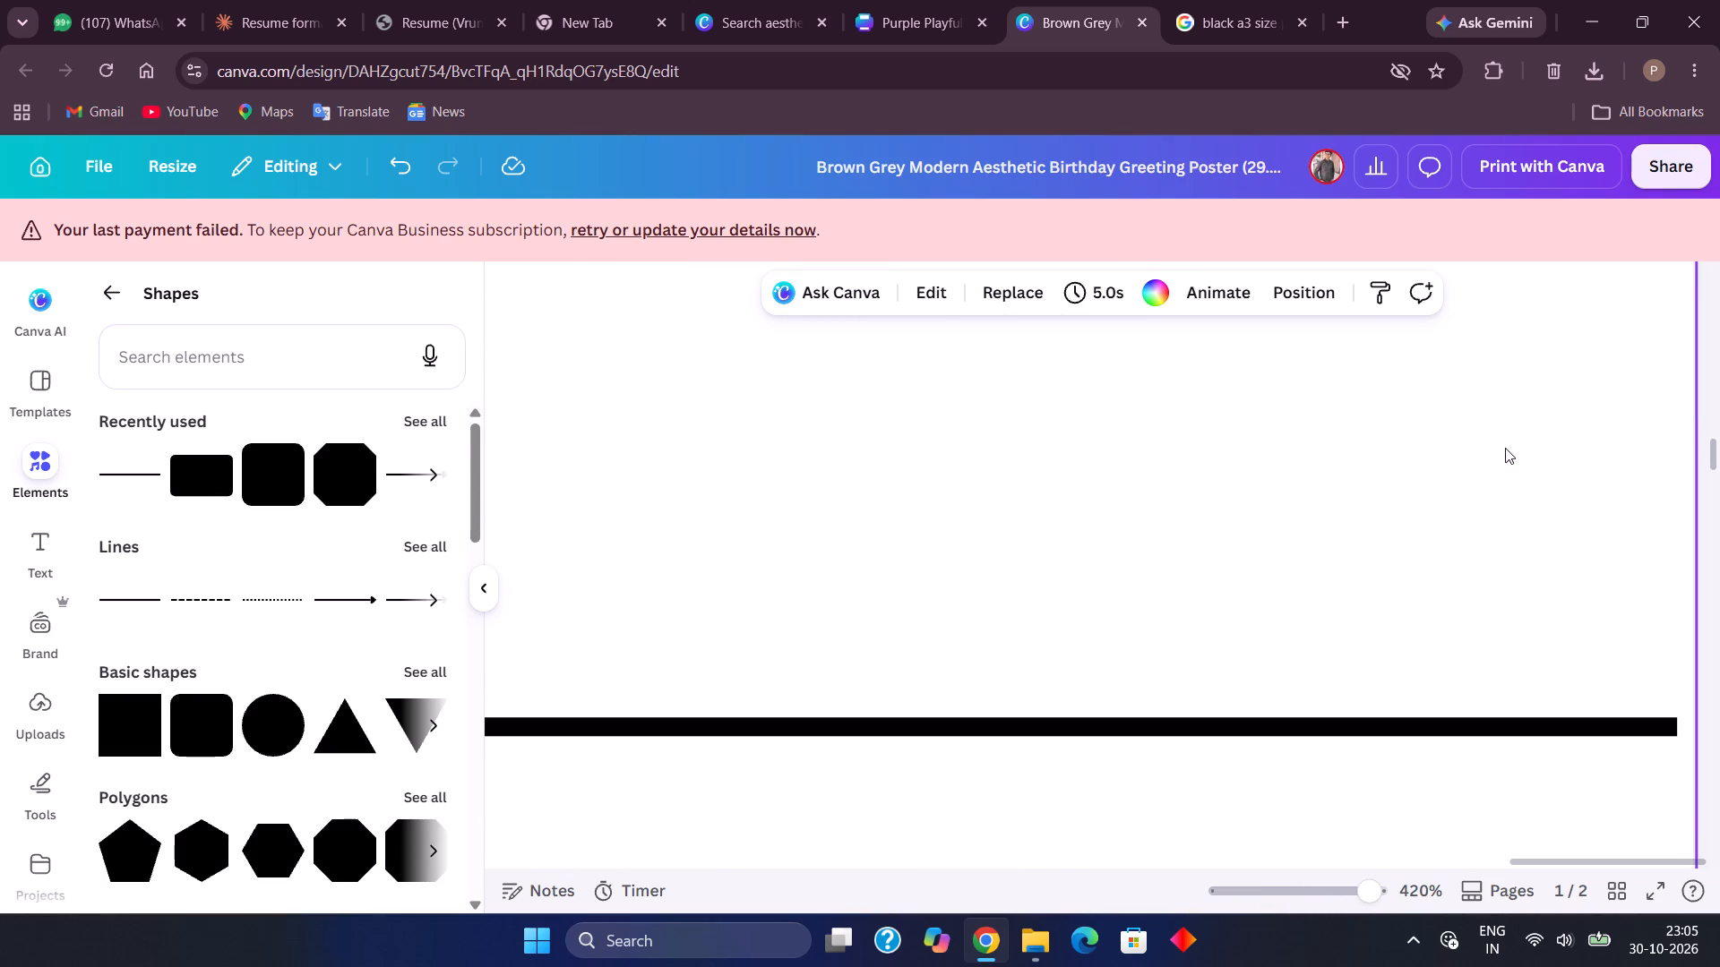
click(1624, 728)
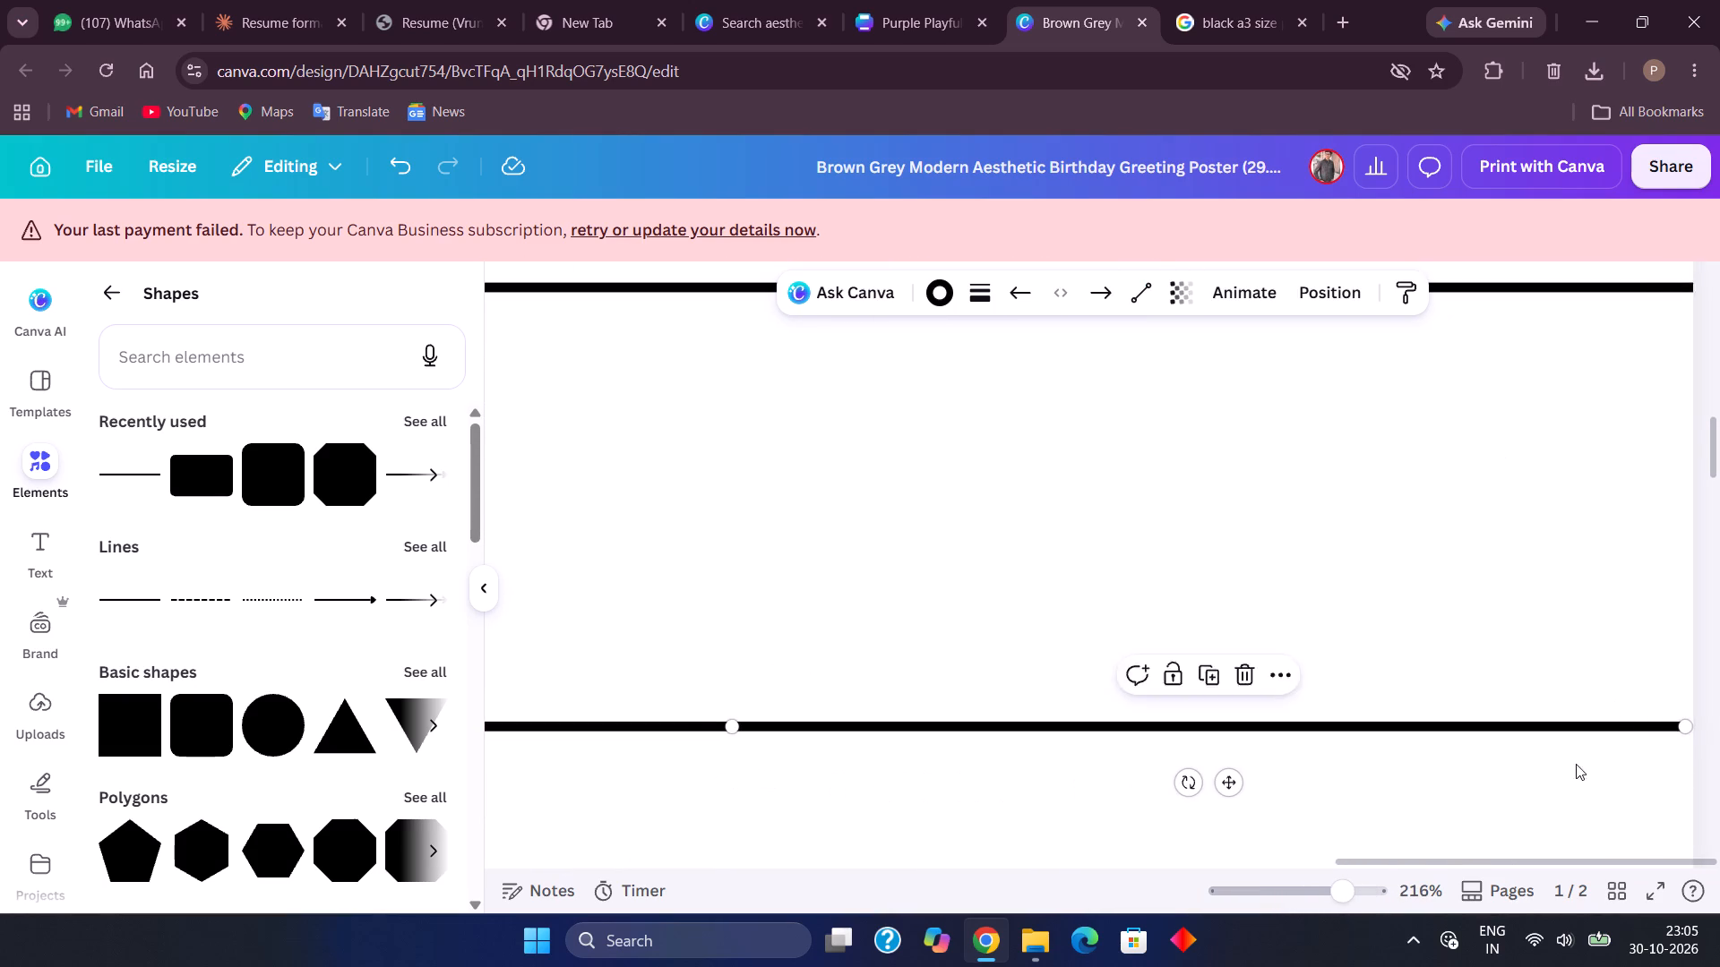
scroll(1472, 729, down, 1)
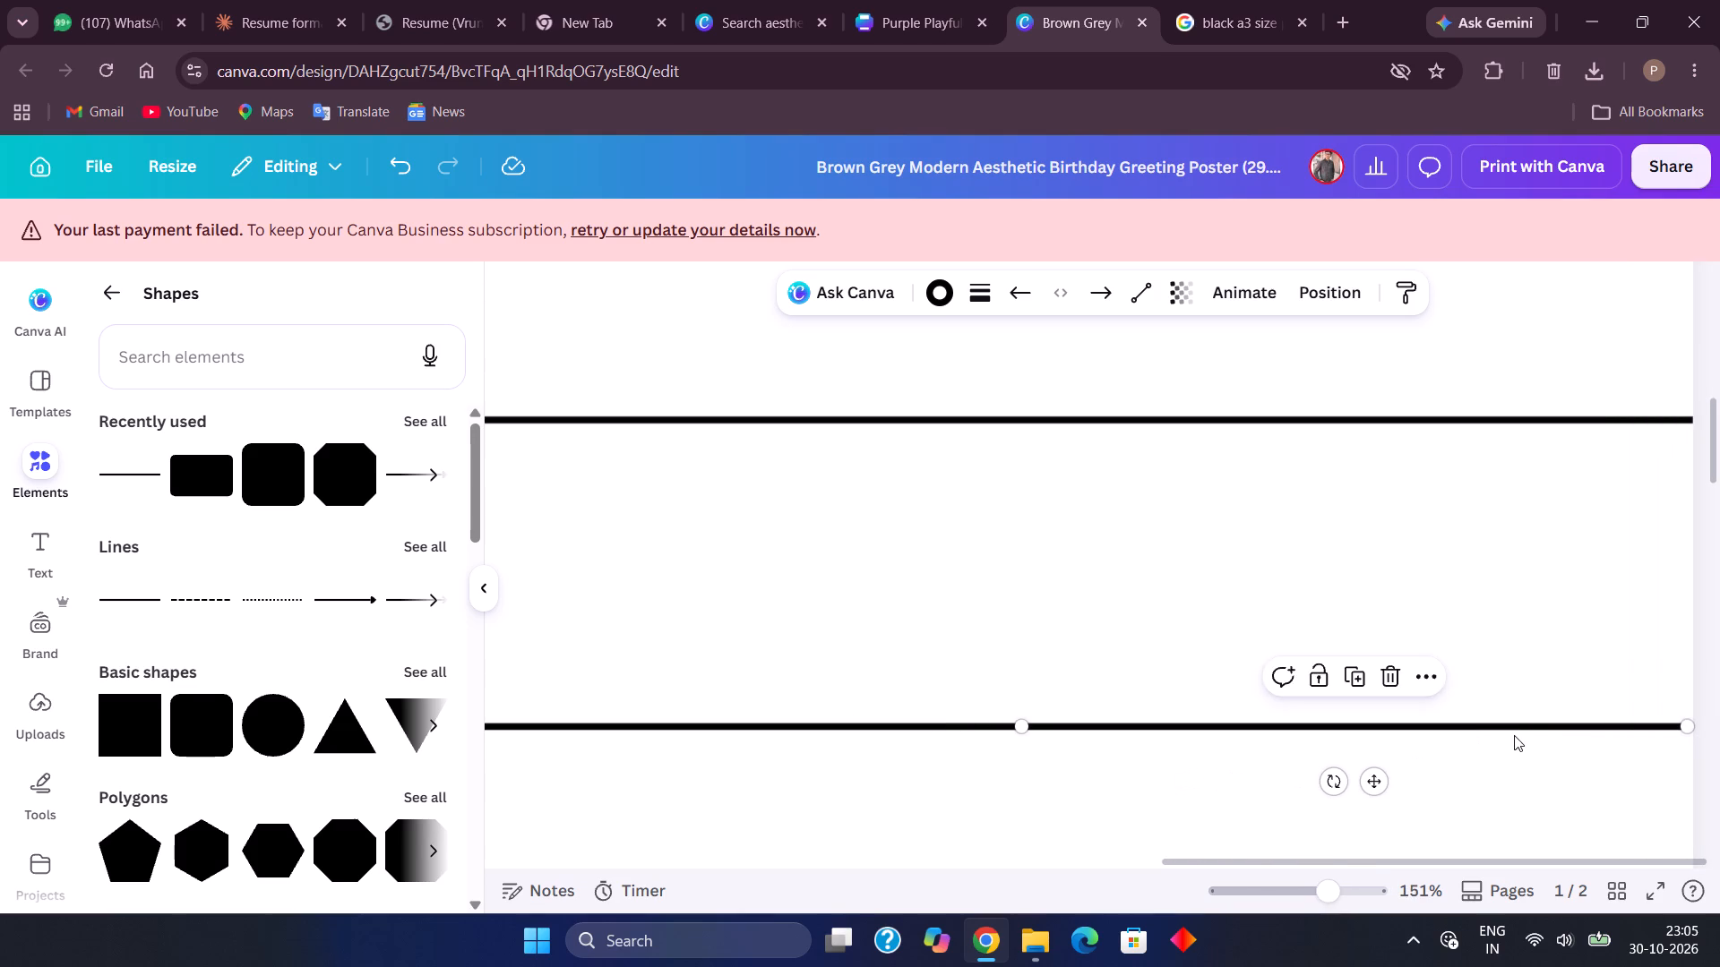
click(1696, 727)
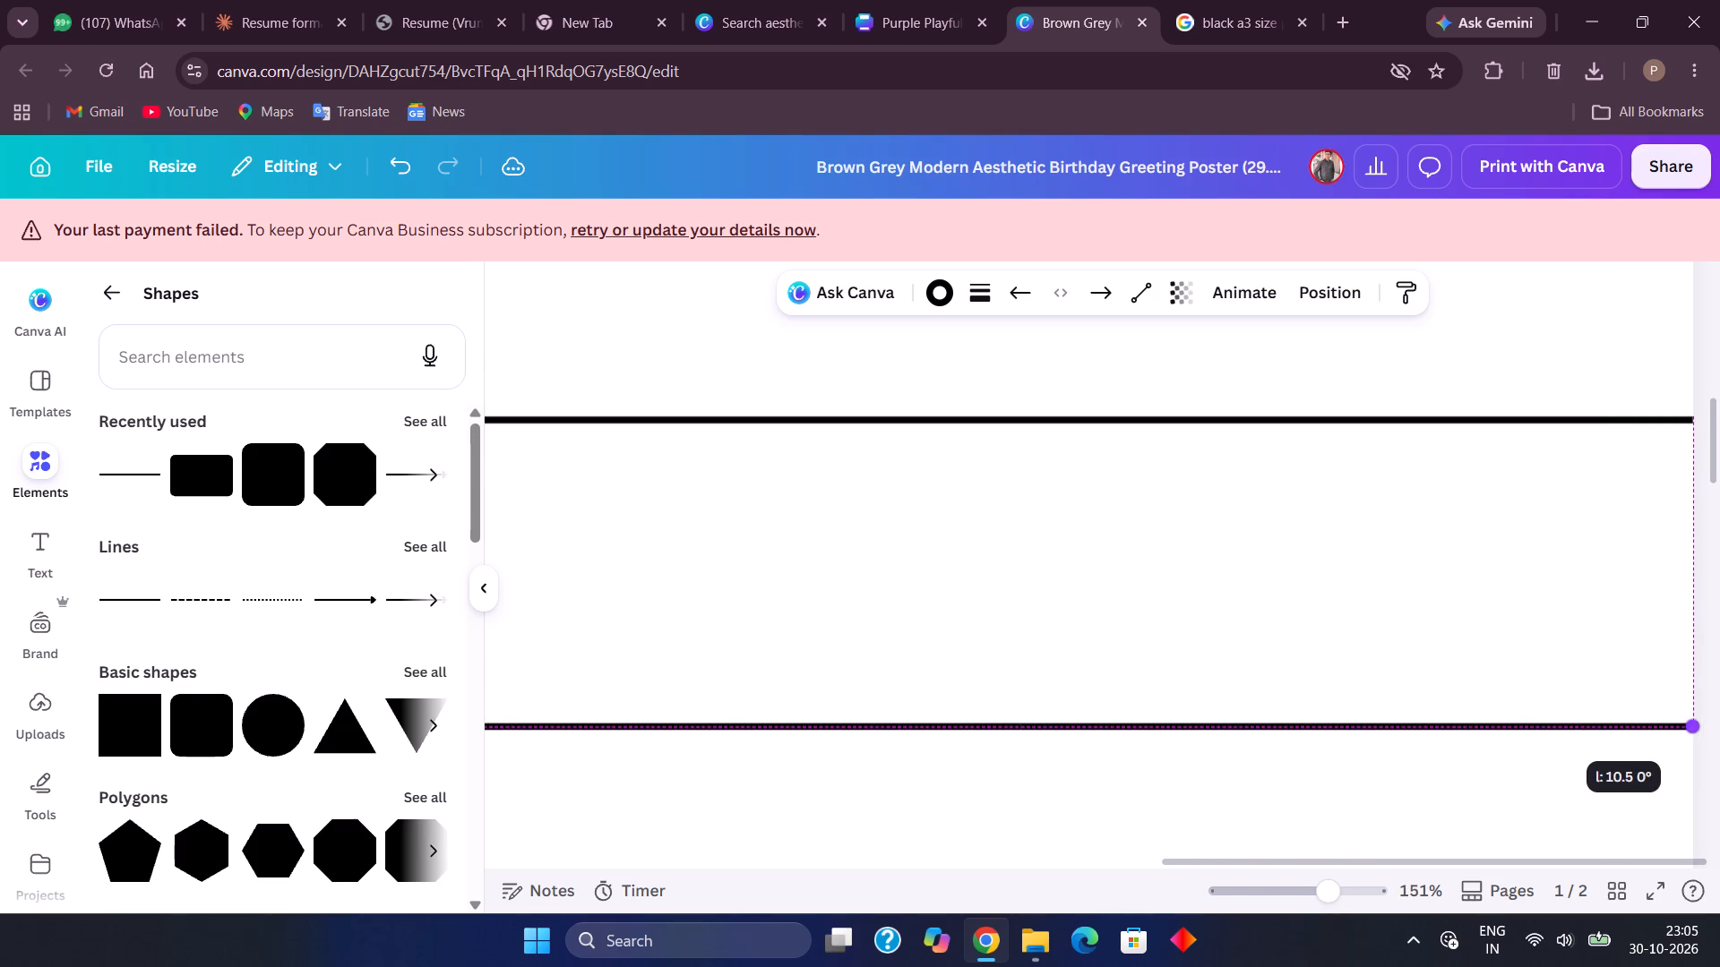
Examine where the two short lines join and where the first one starts at the vertical line.
scroll(1569, 628, down, 1)
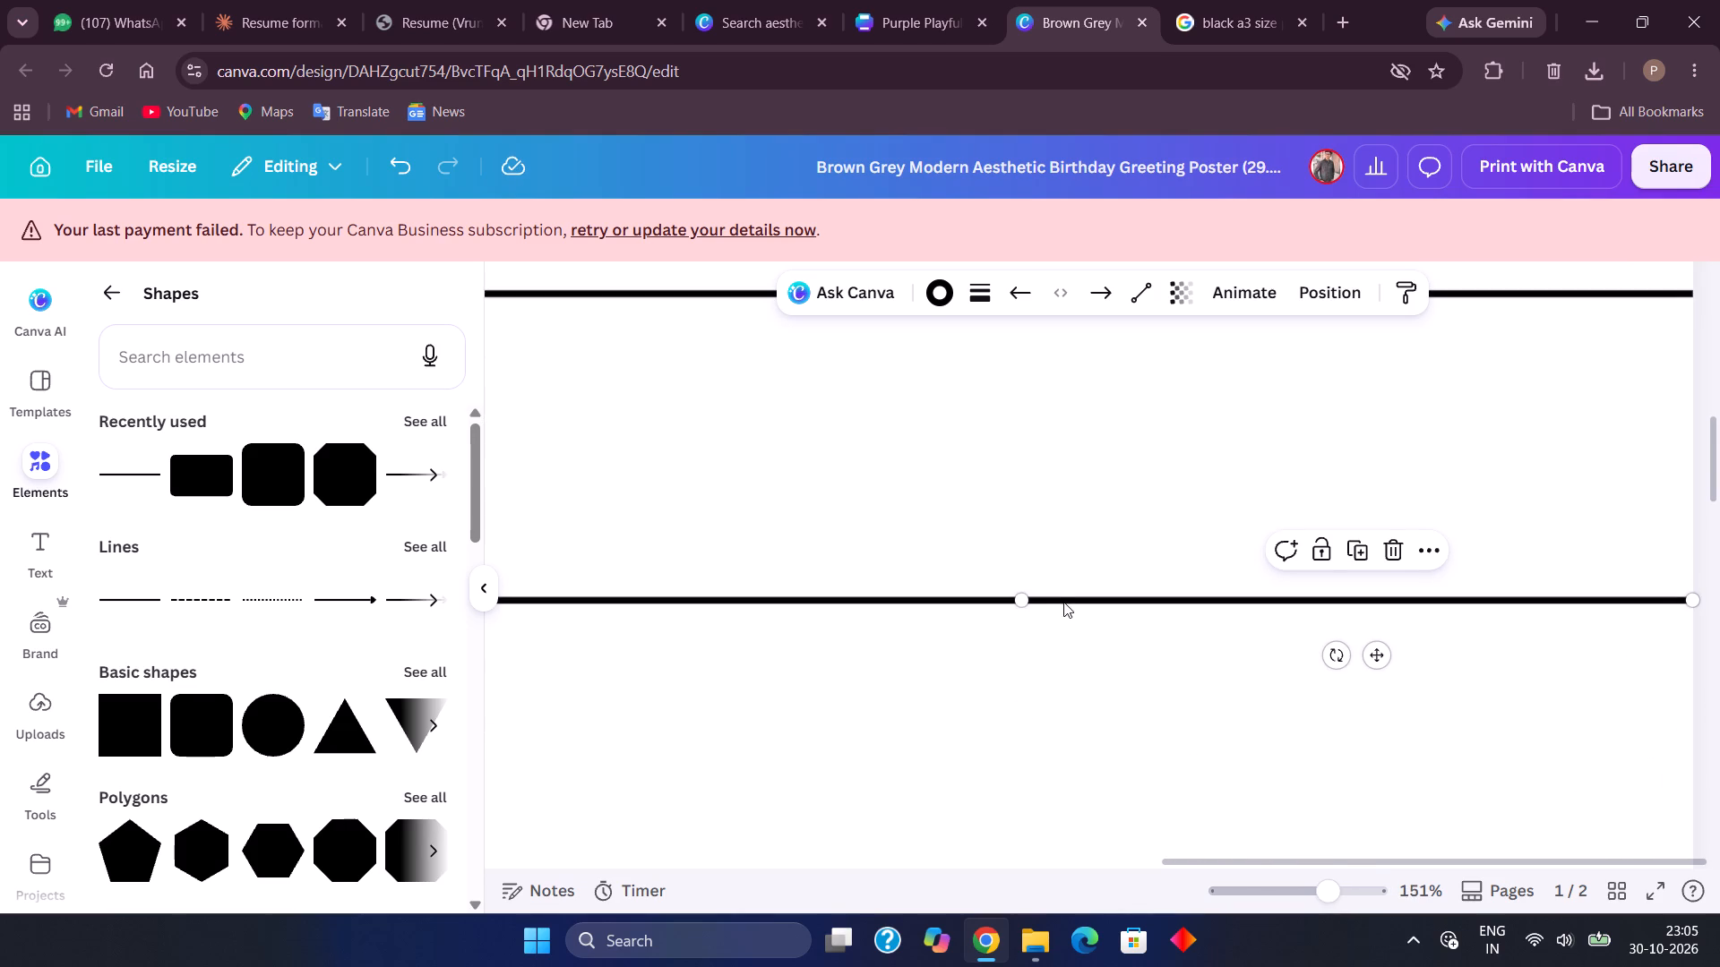
click(1020, 598)
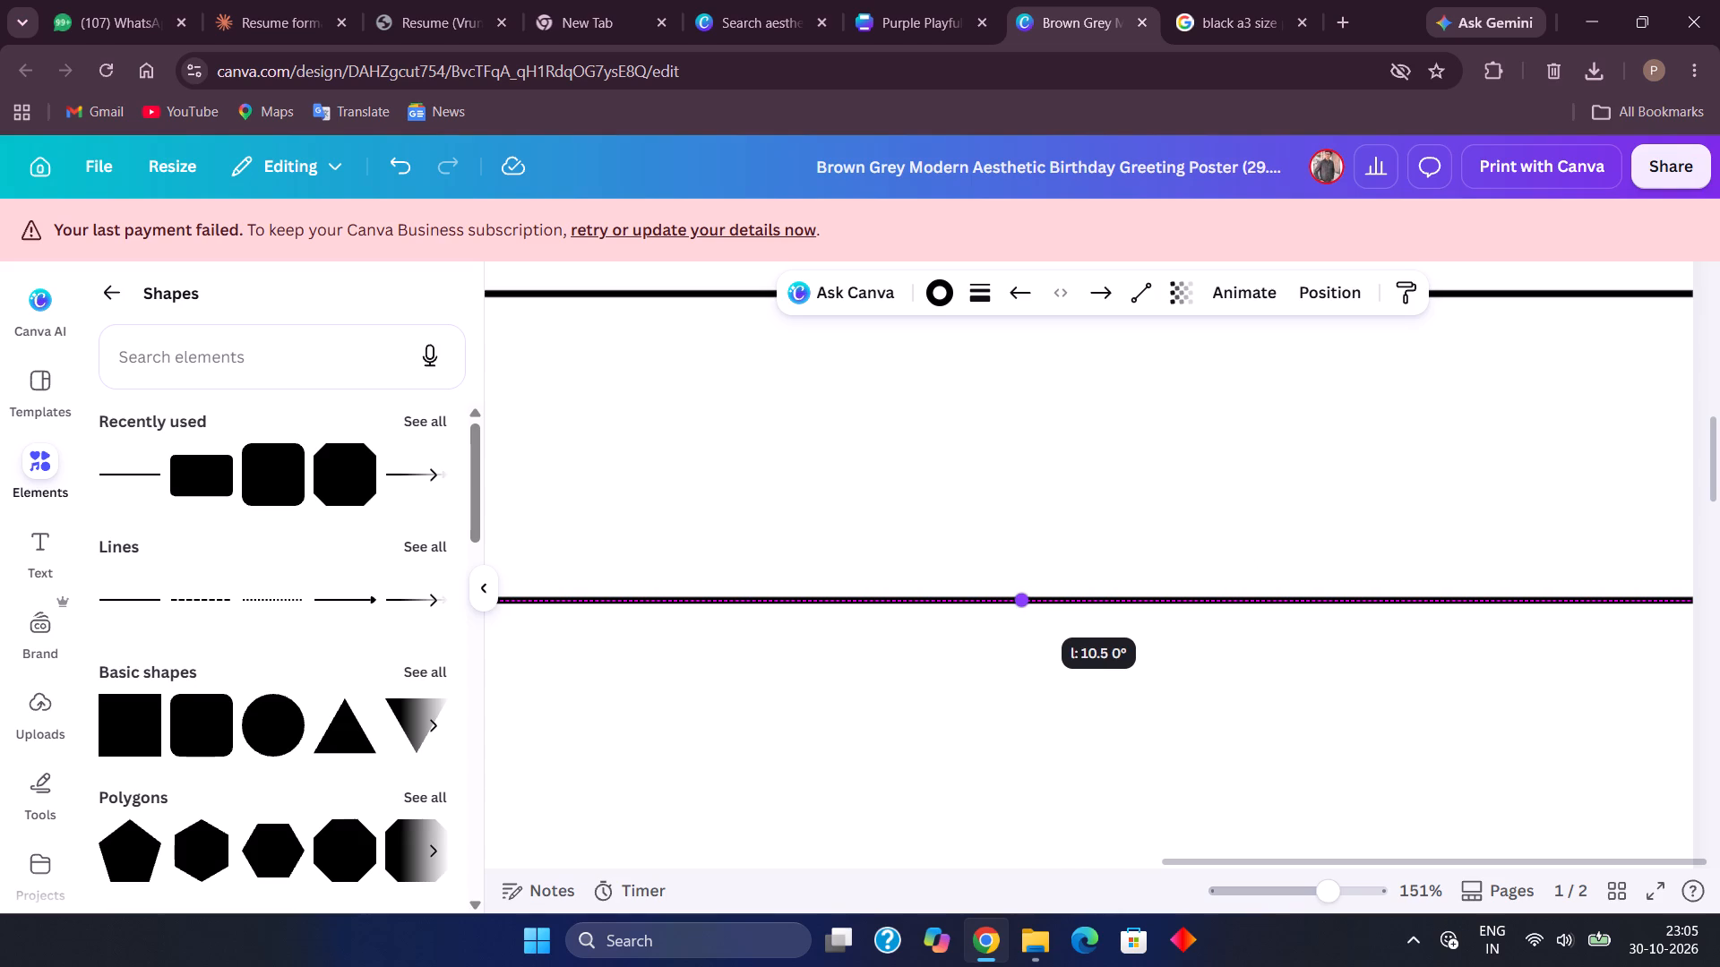
drag(976, 662, 980, 598)
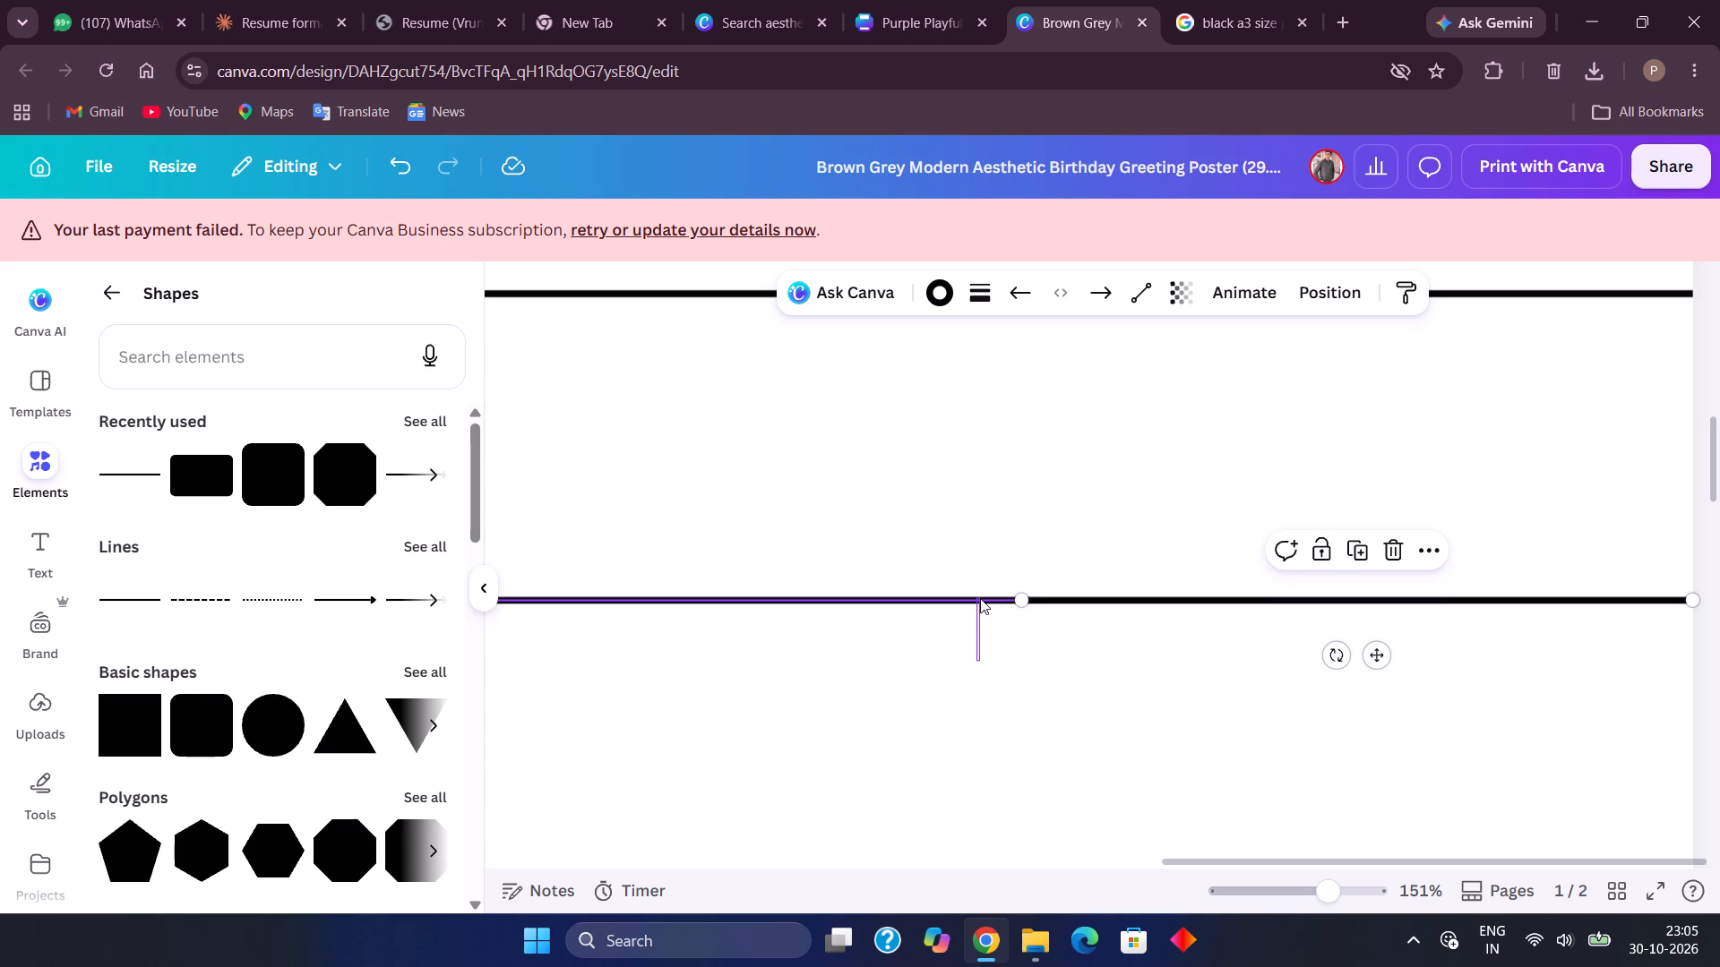
drag(980, 598, 984, 612)
click(984, 612)
click(980, 599)
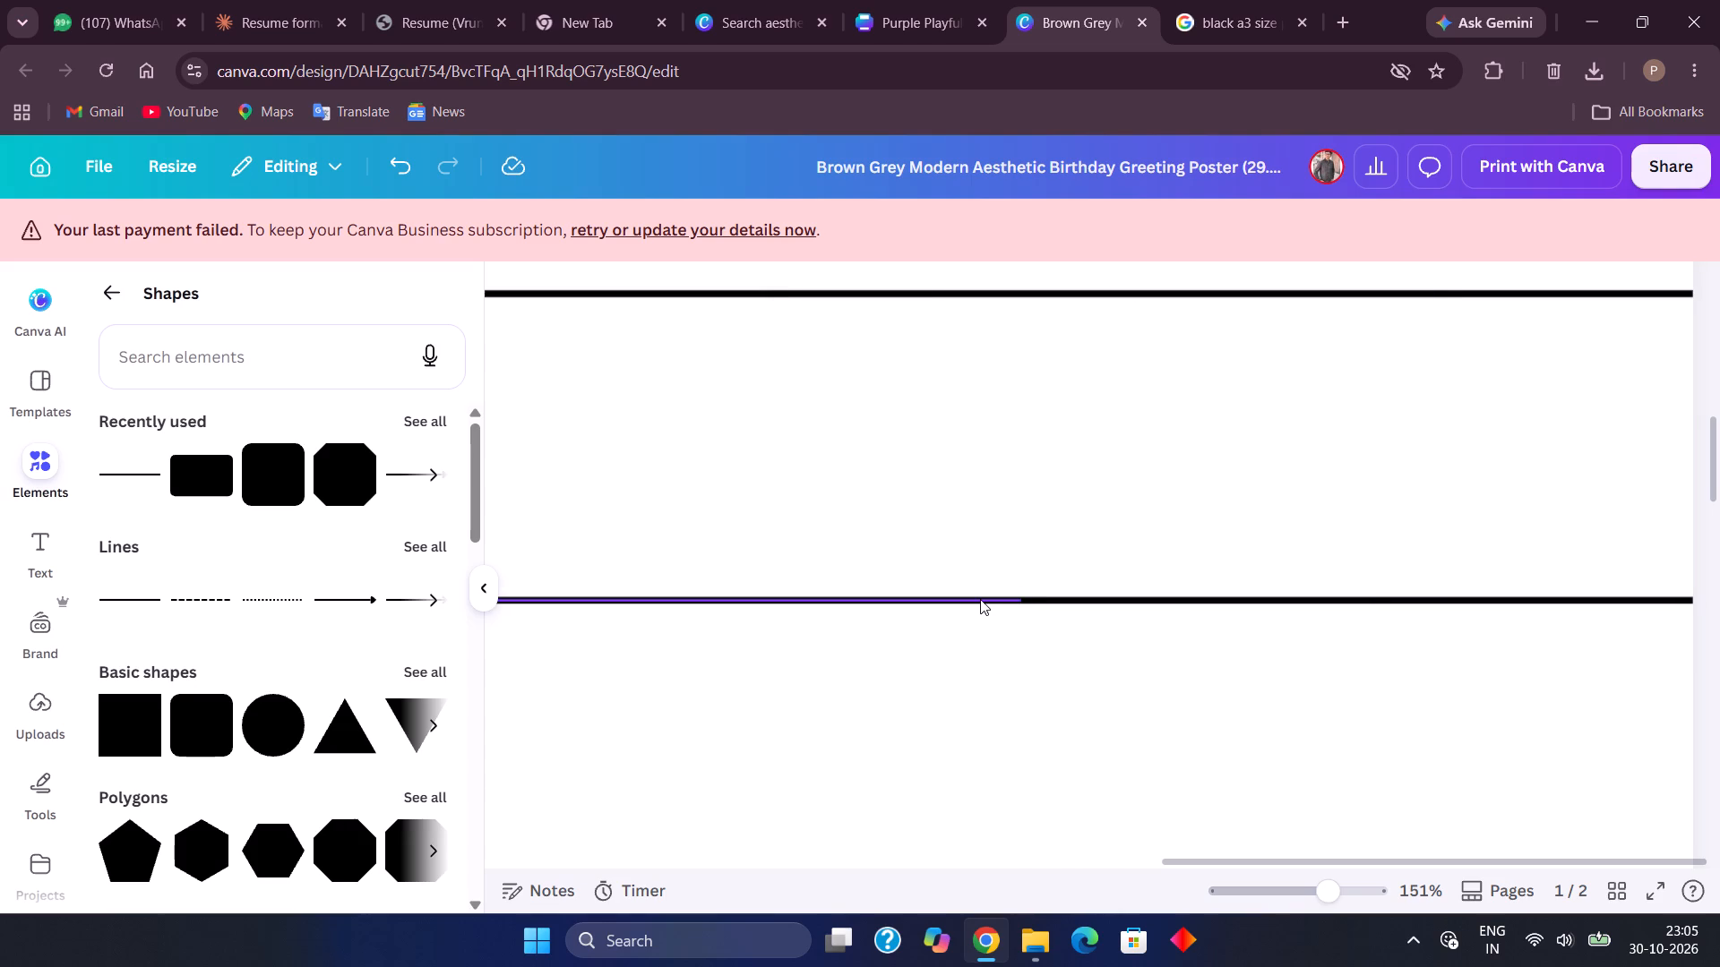
click(980, 599)
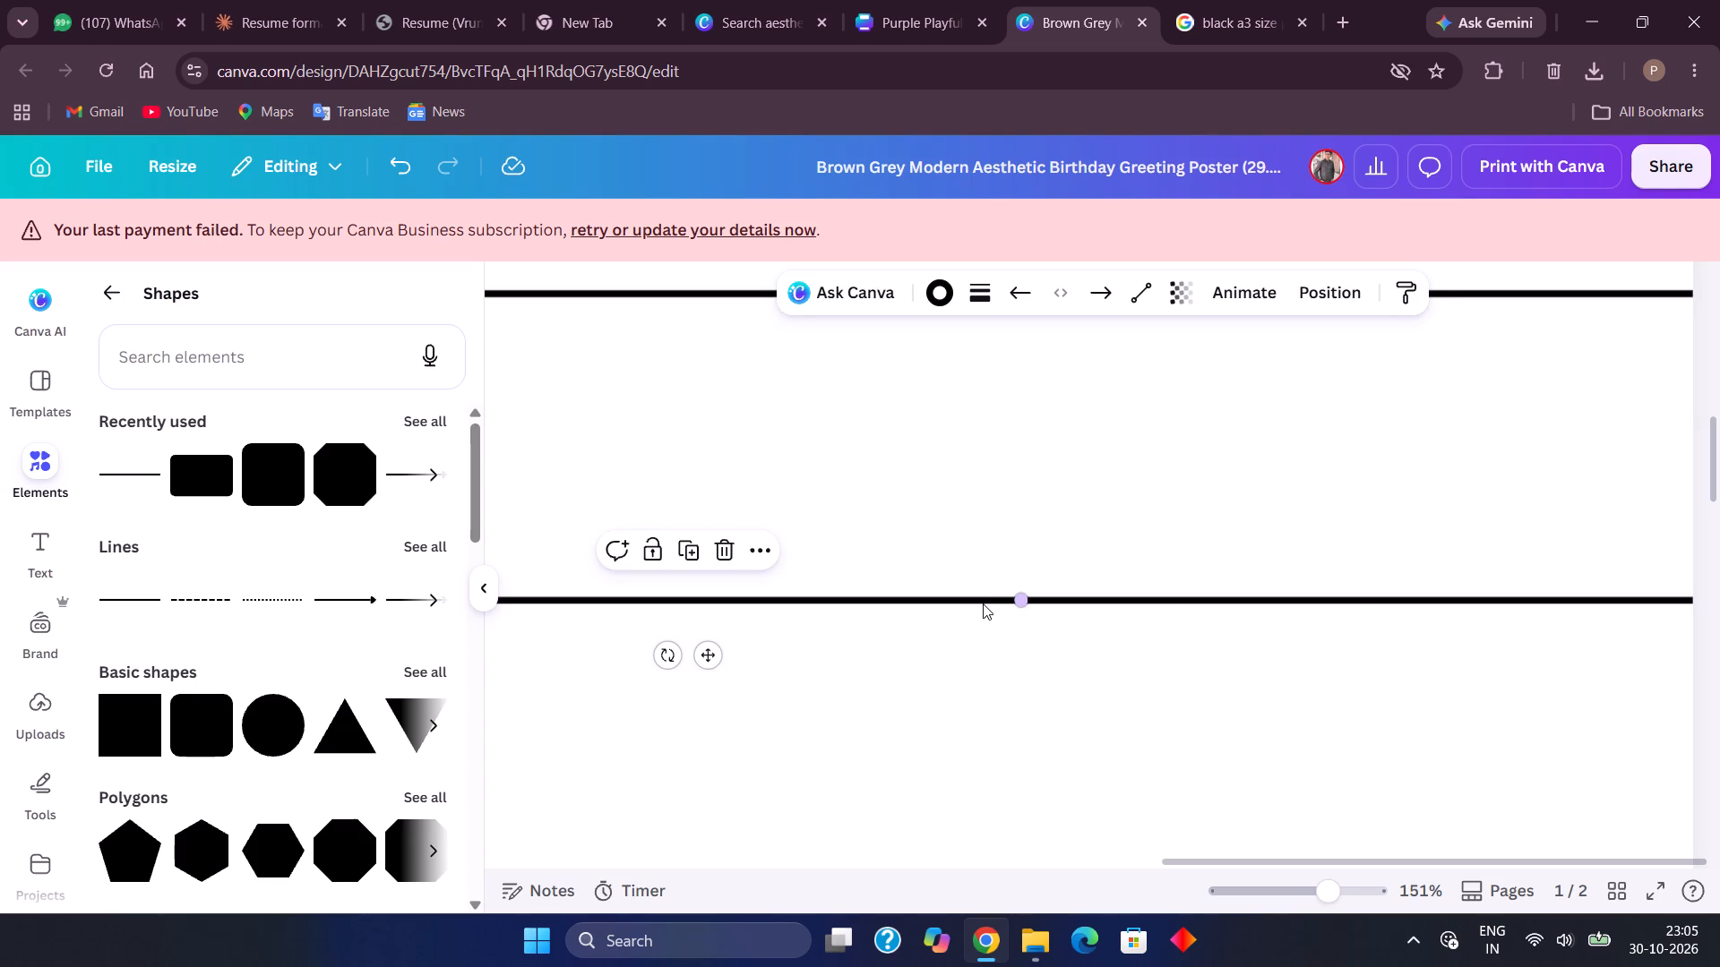
click(978, 597)
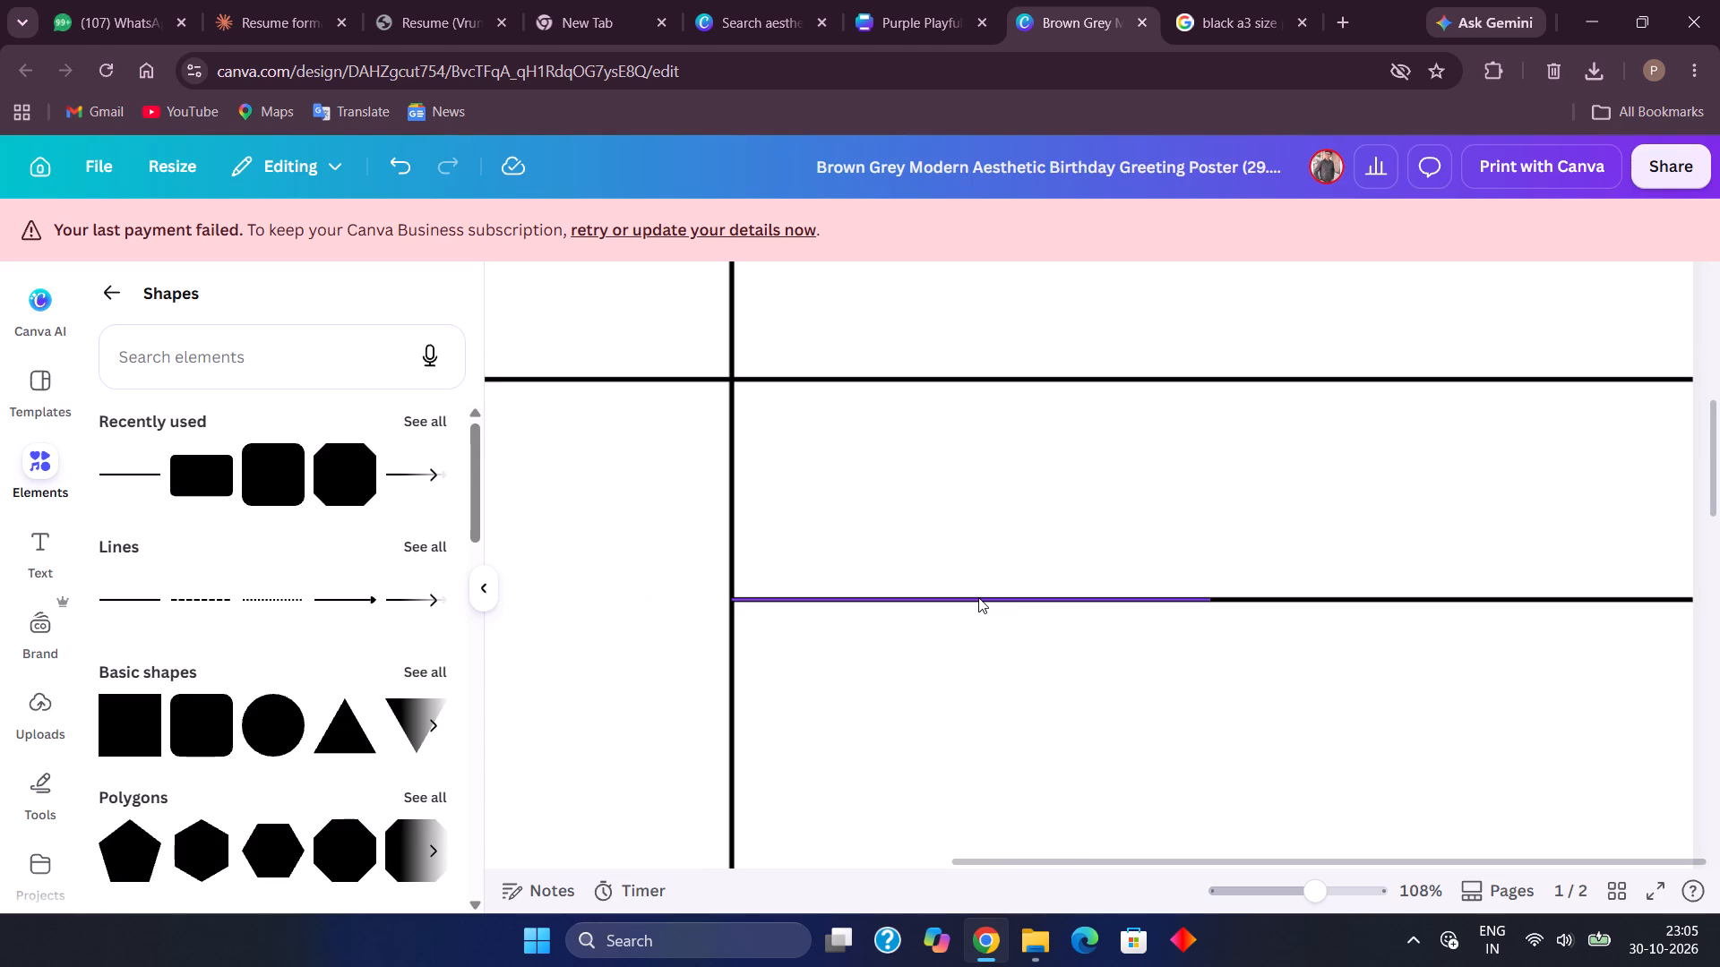
click(1131, 477)
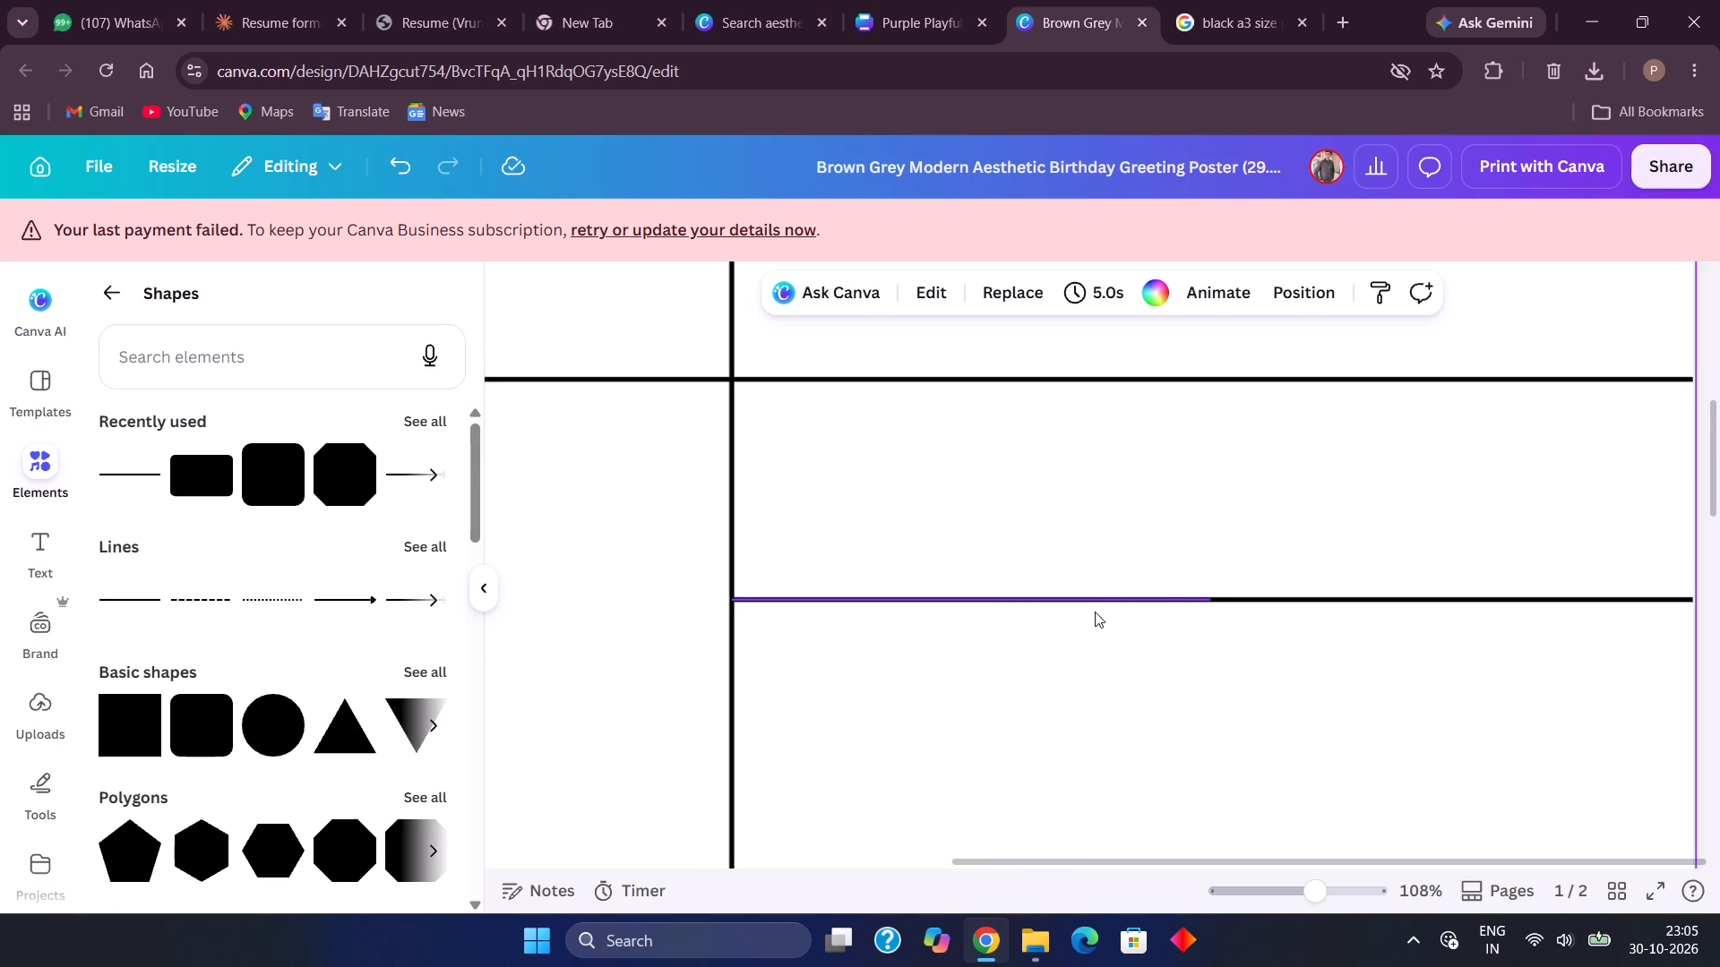
click(1096, 607)
click(1209, 601)
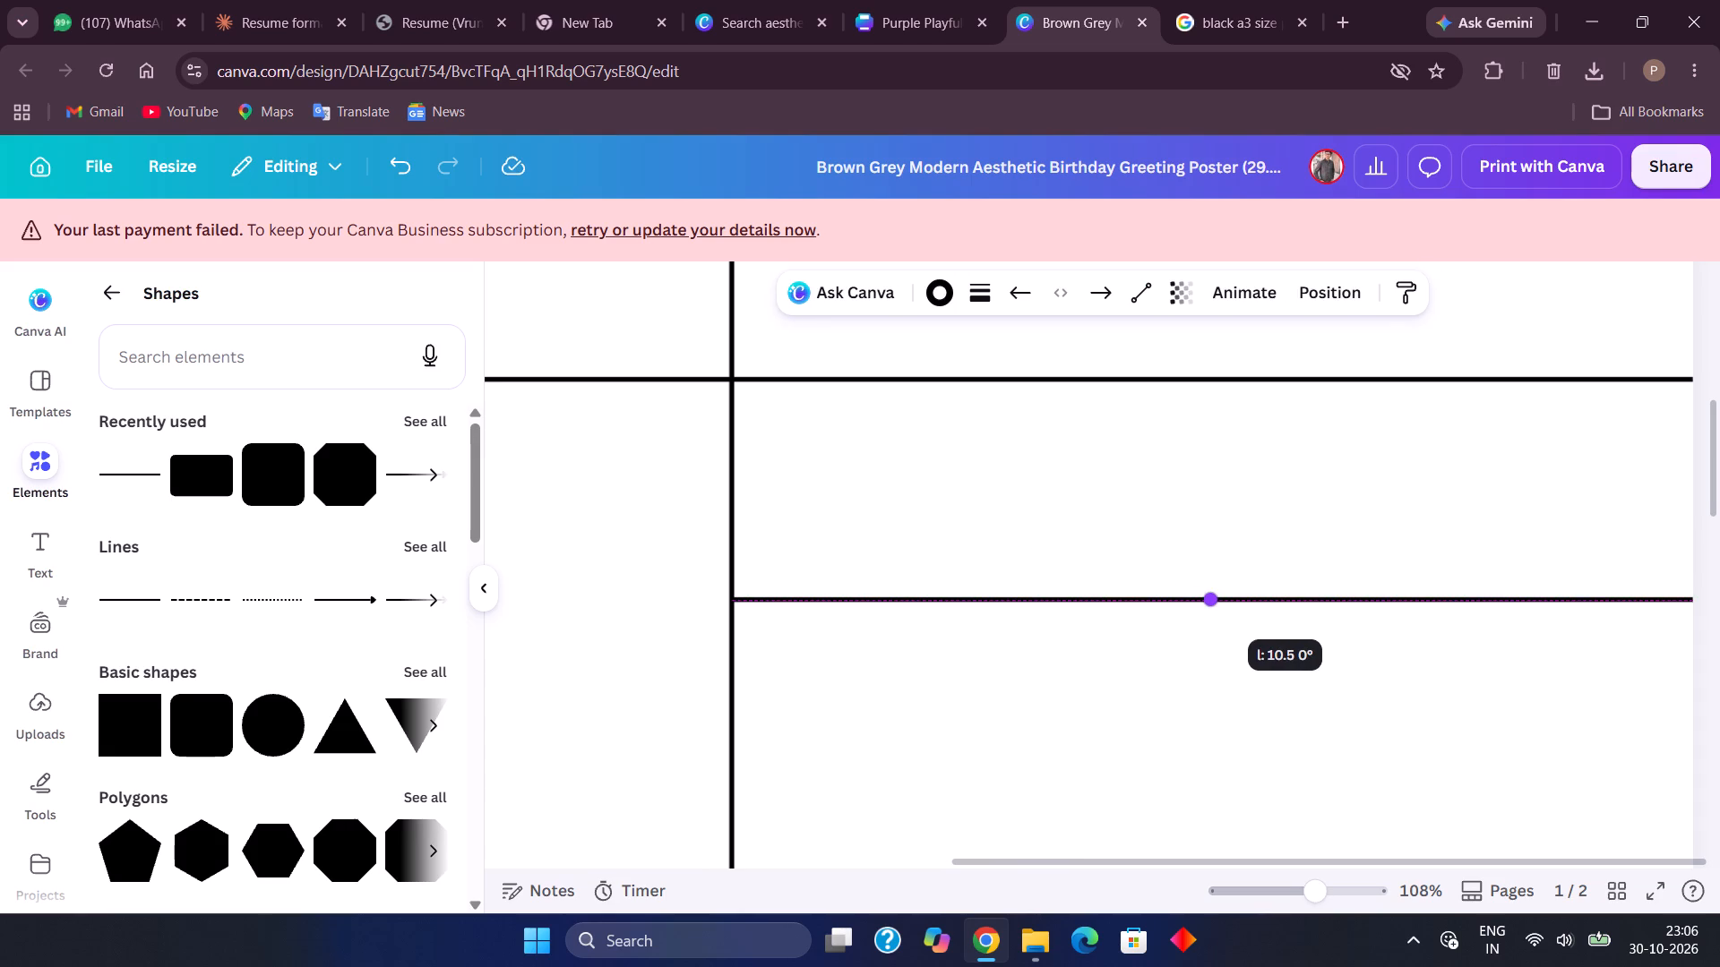
click(735, 597)
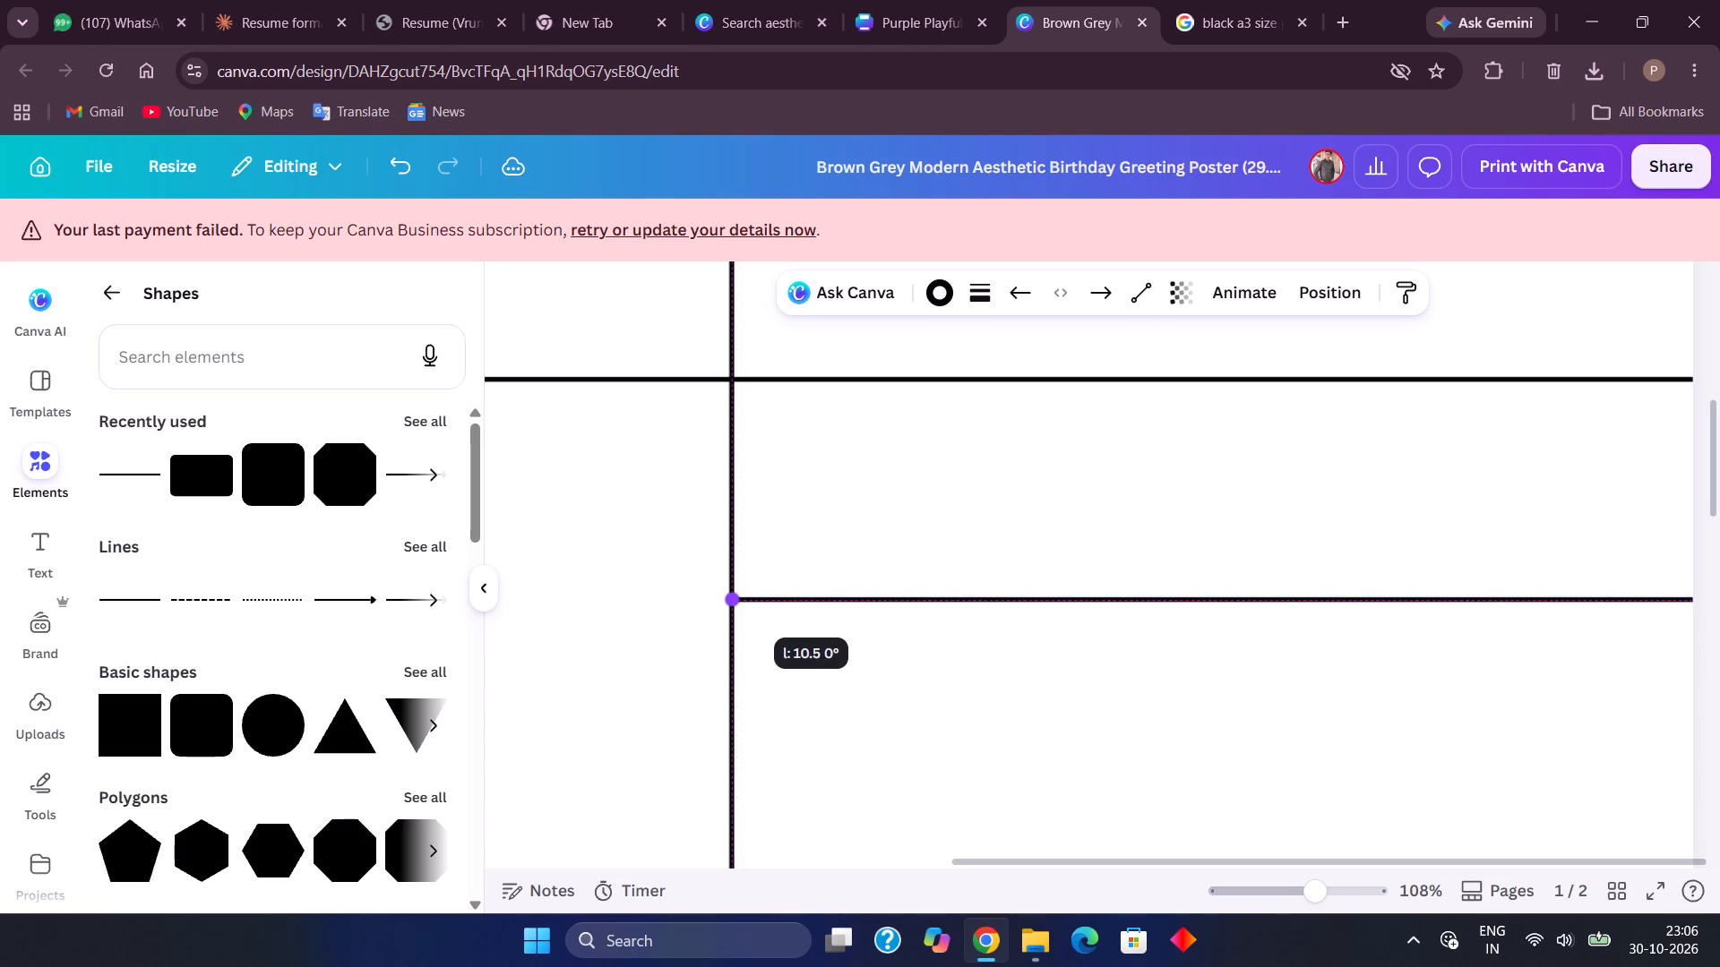
click(904, 689)
Move the short horizontal line beside page 1's centre vertical line clear of its neighbour and rotate it to vertical.
click(1136, 633)
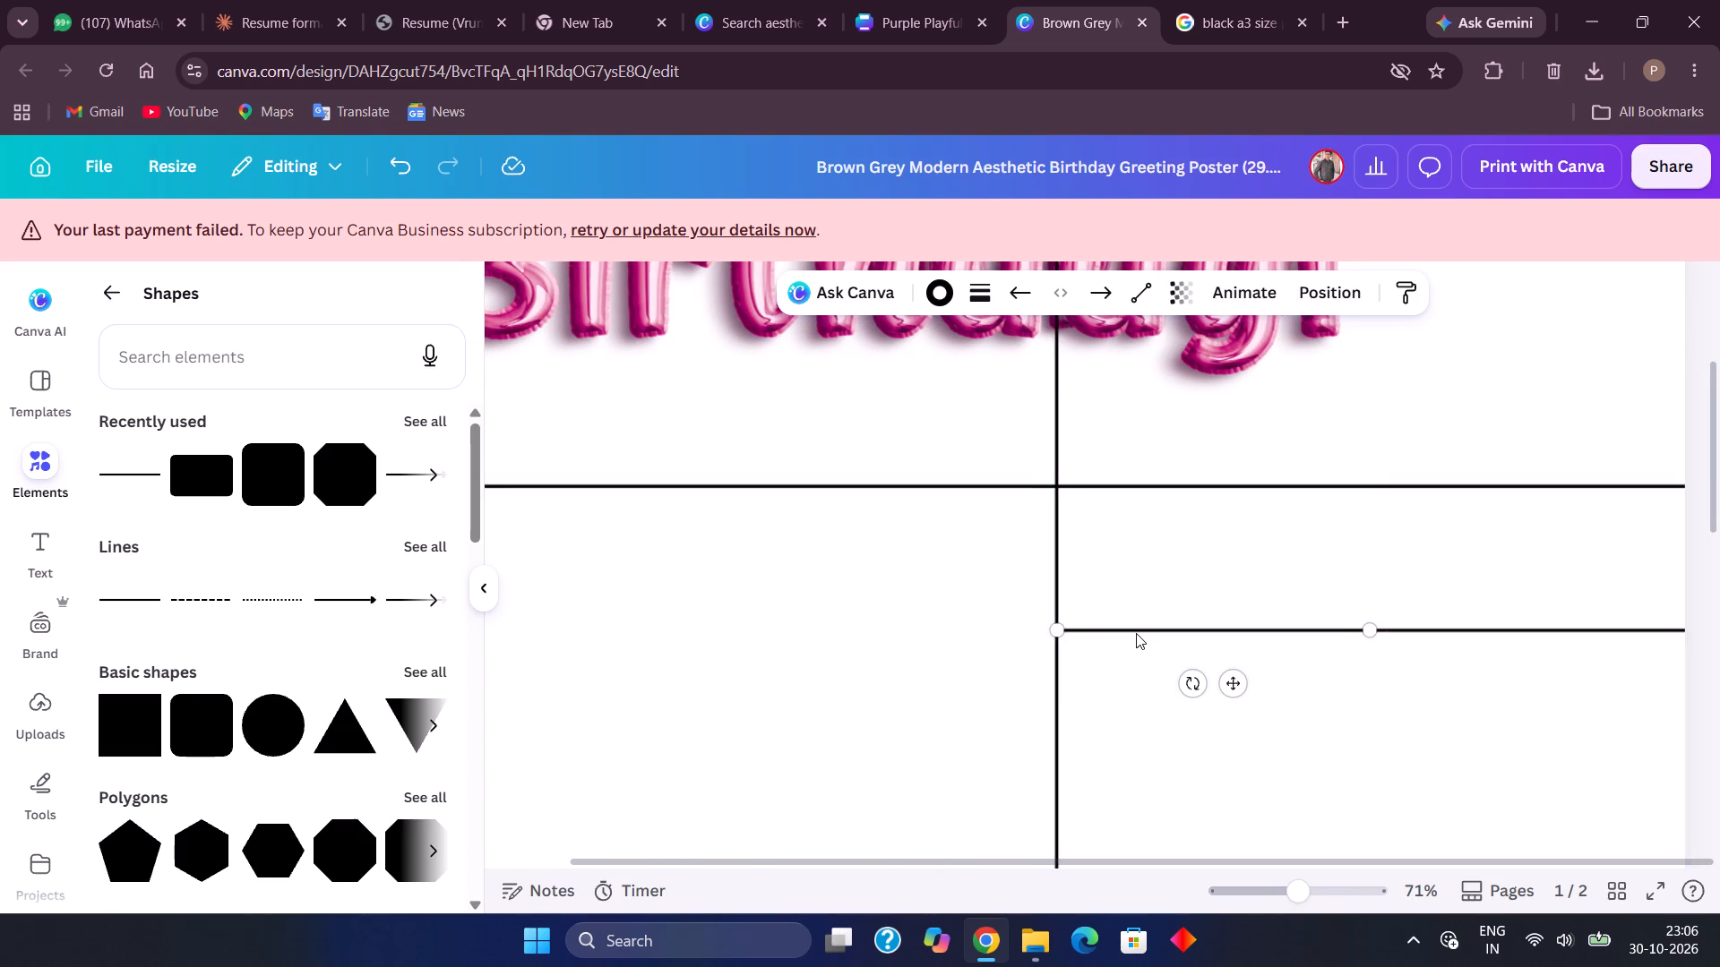
drag(1246, 683, 1273, 737)
scroll(1273, 737, down, 2)
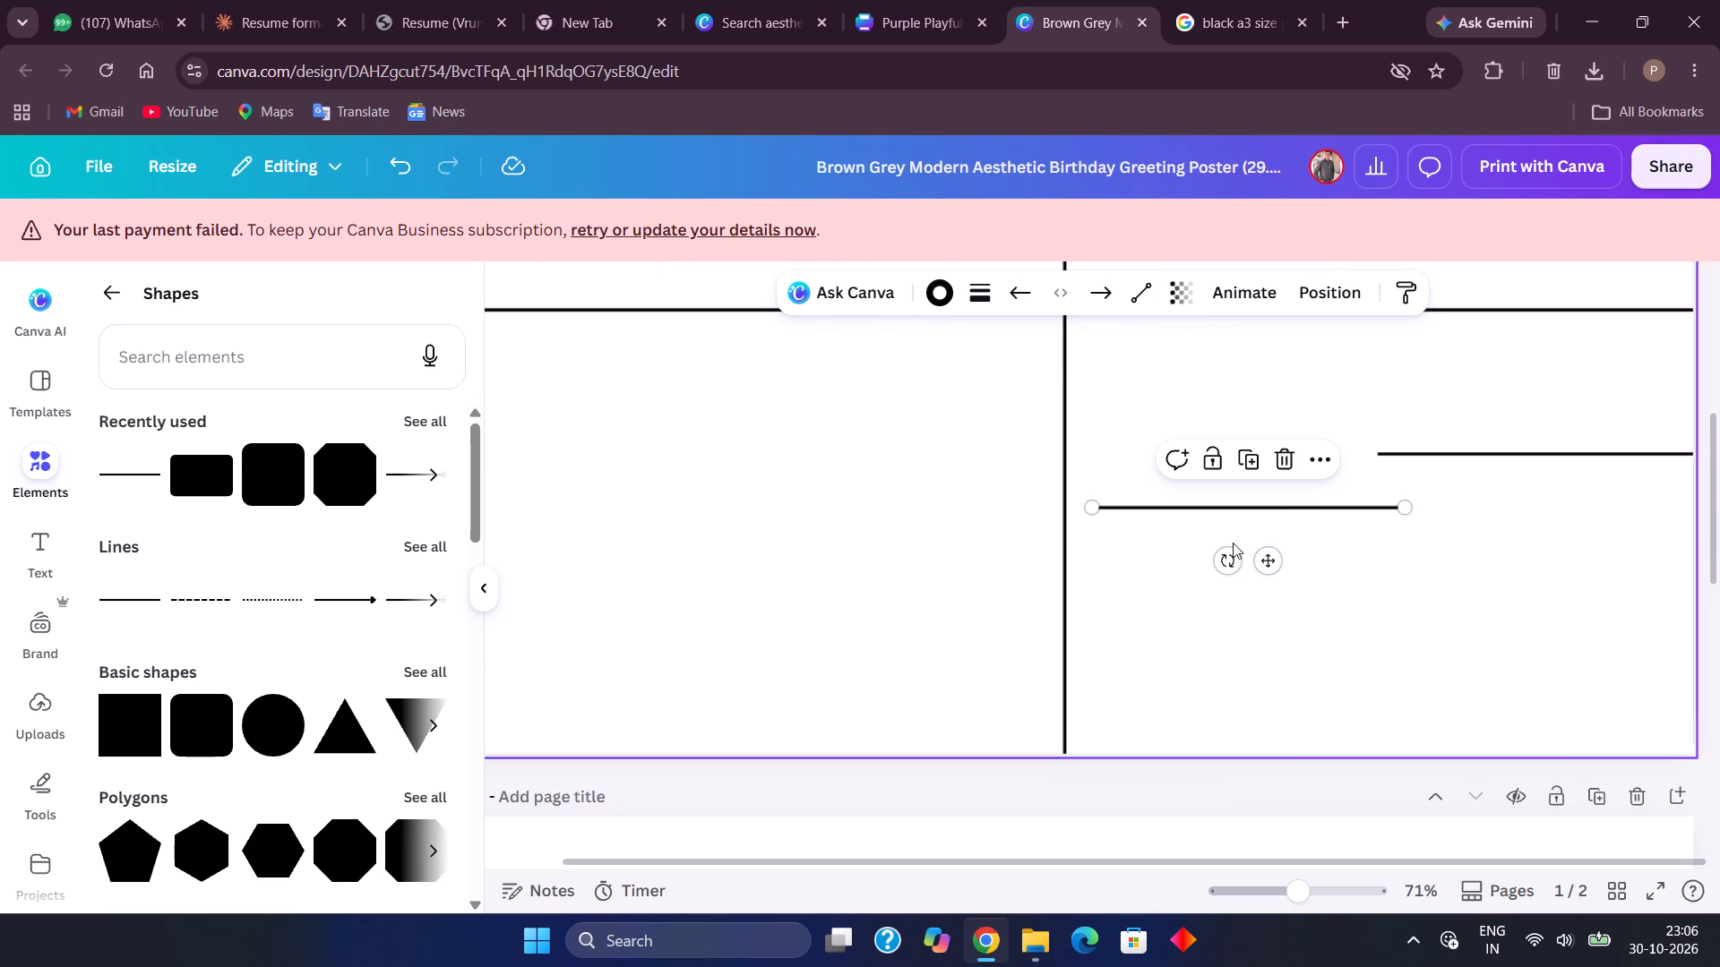
drag(1217, 565, 1405, 594)
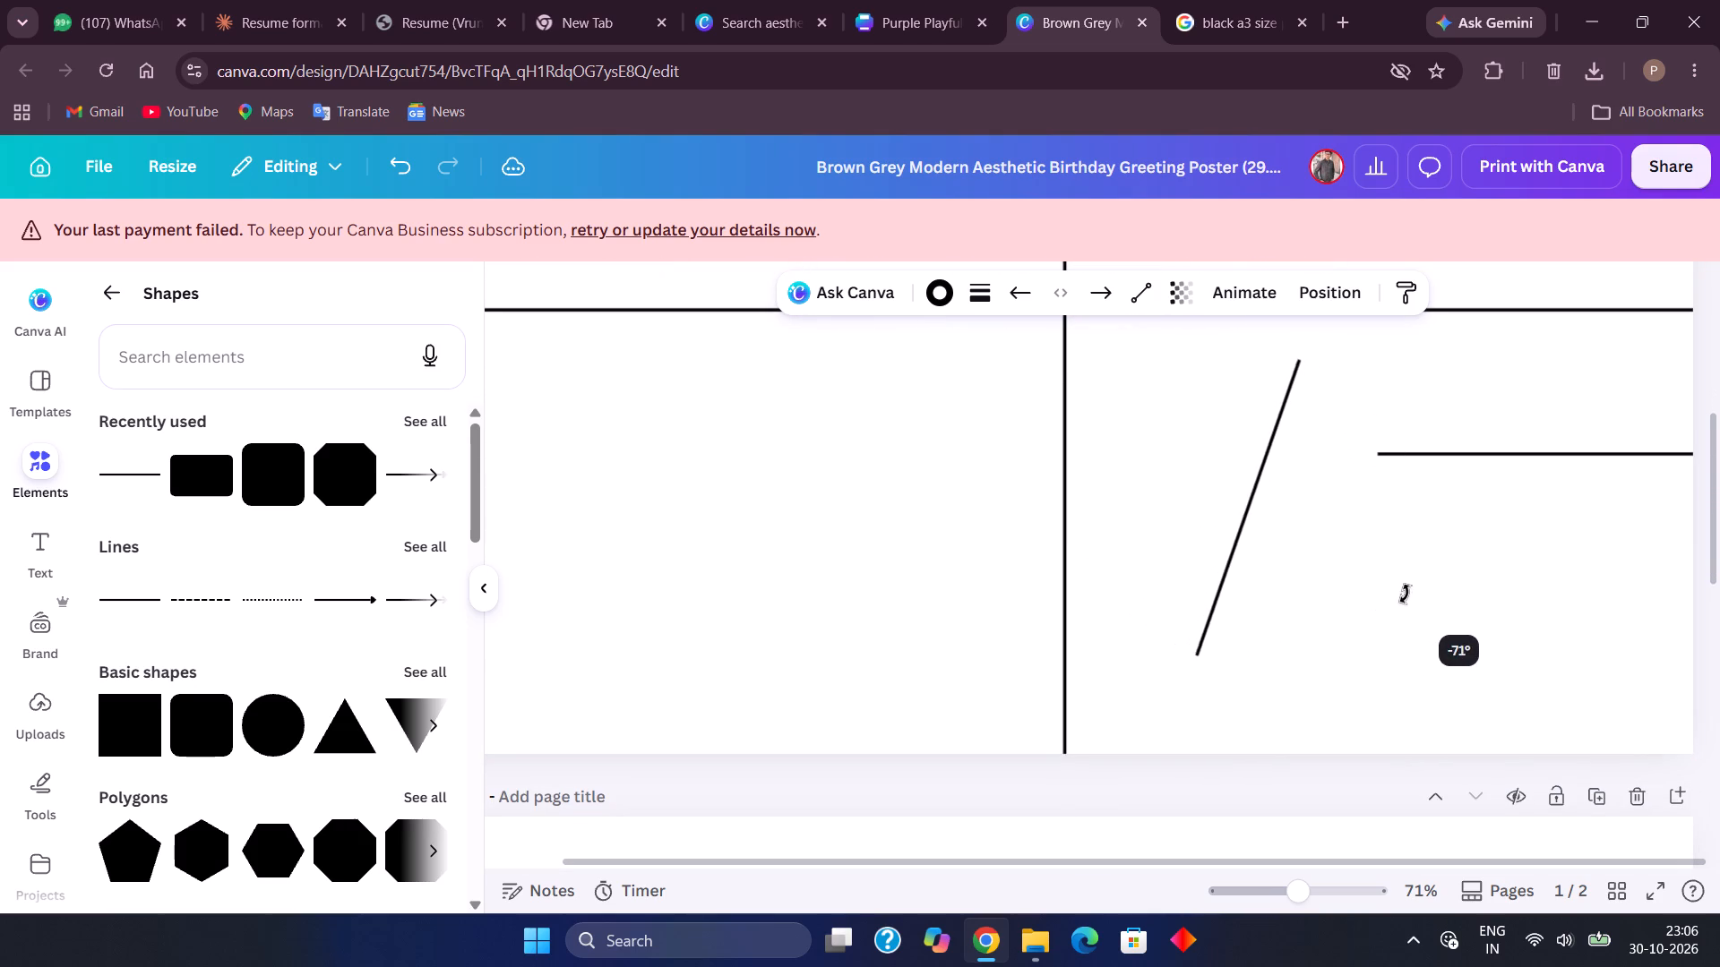
drag(1405, 594, 1587, 542)
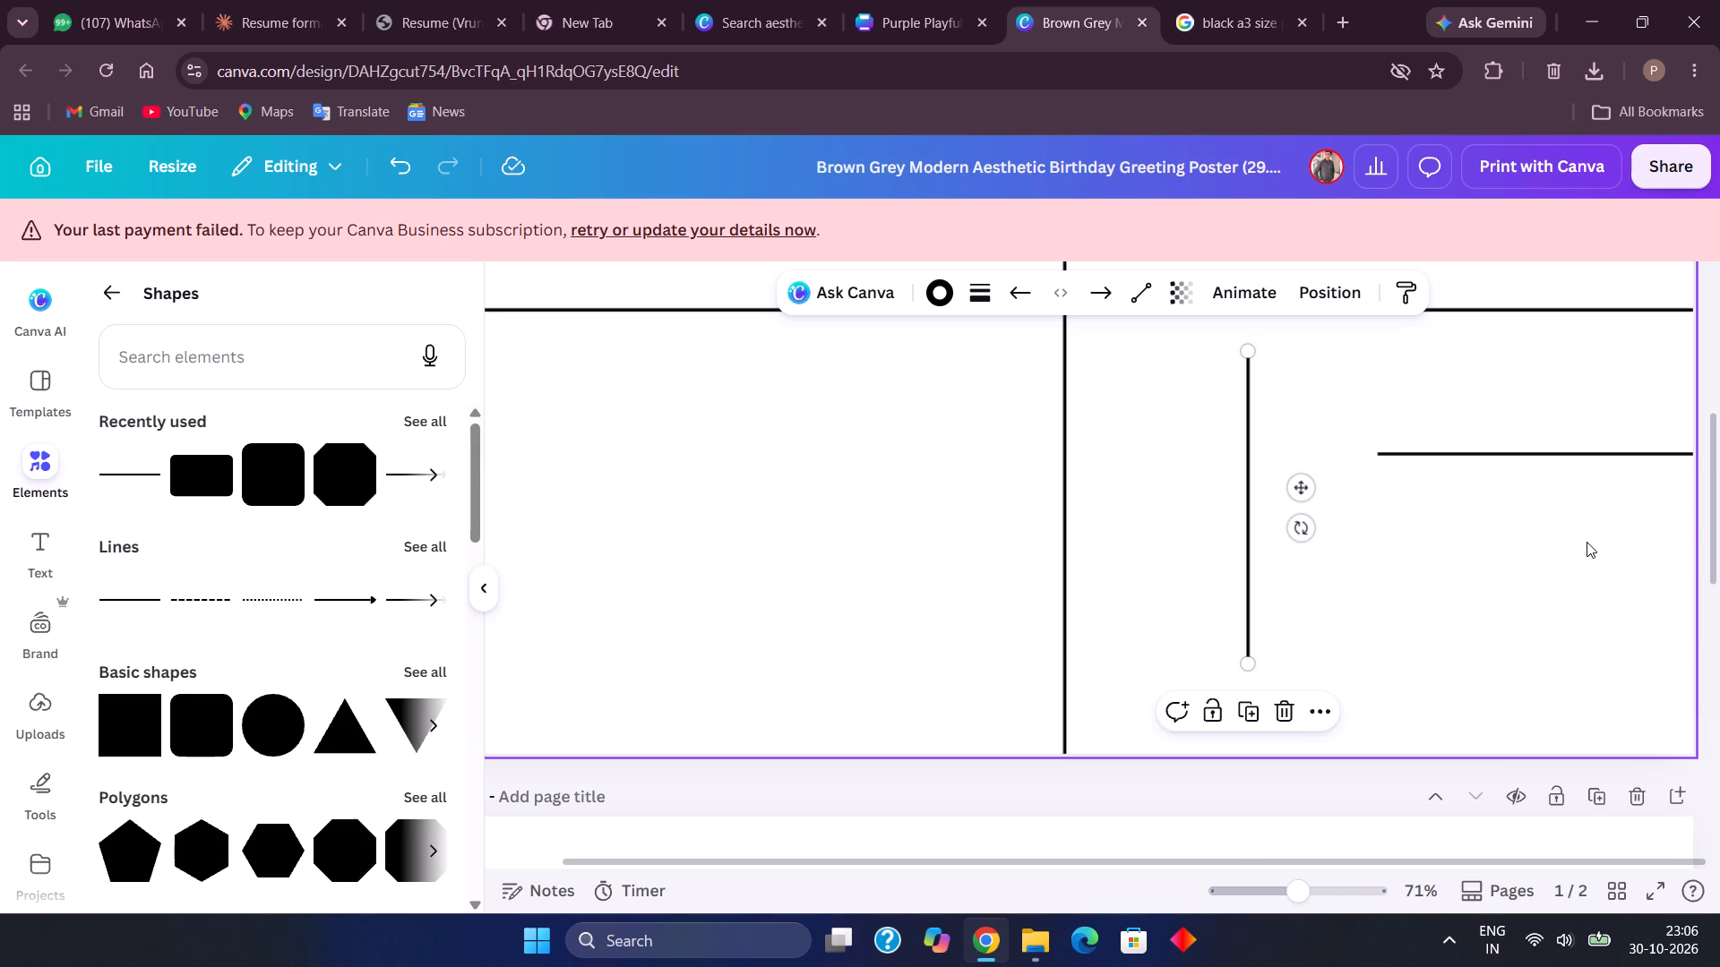
Move the rotated line so it stands exactly at the inner end of the remaining short horizontal line.
scroll(1587, 542, up, 1)
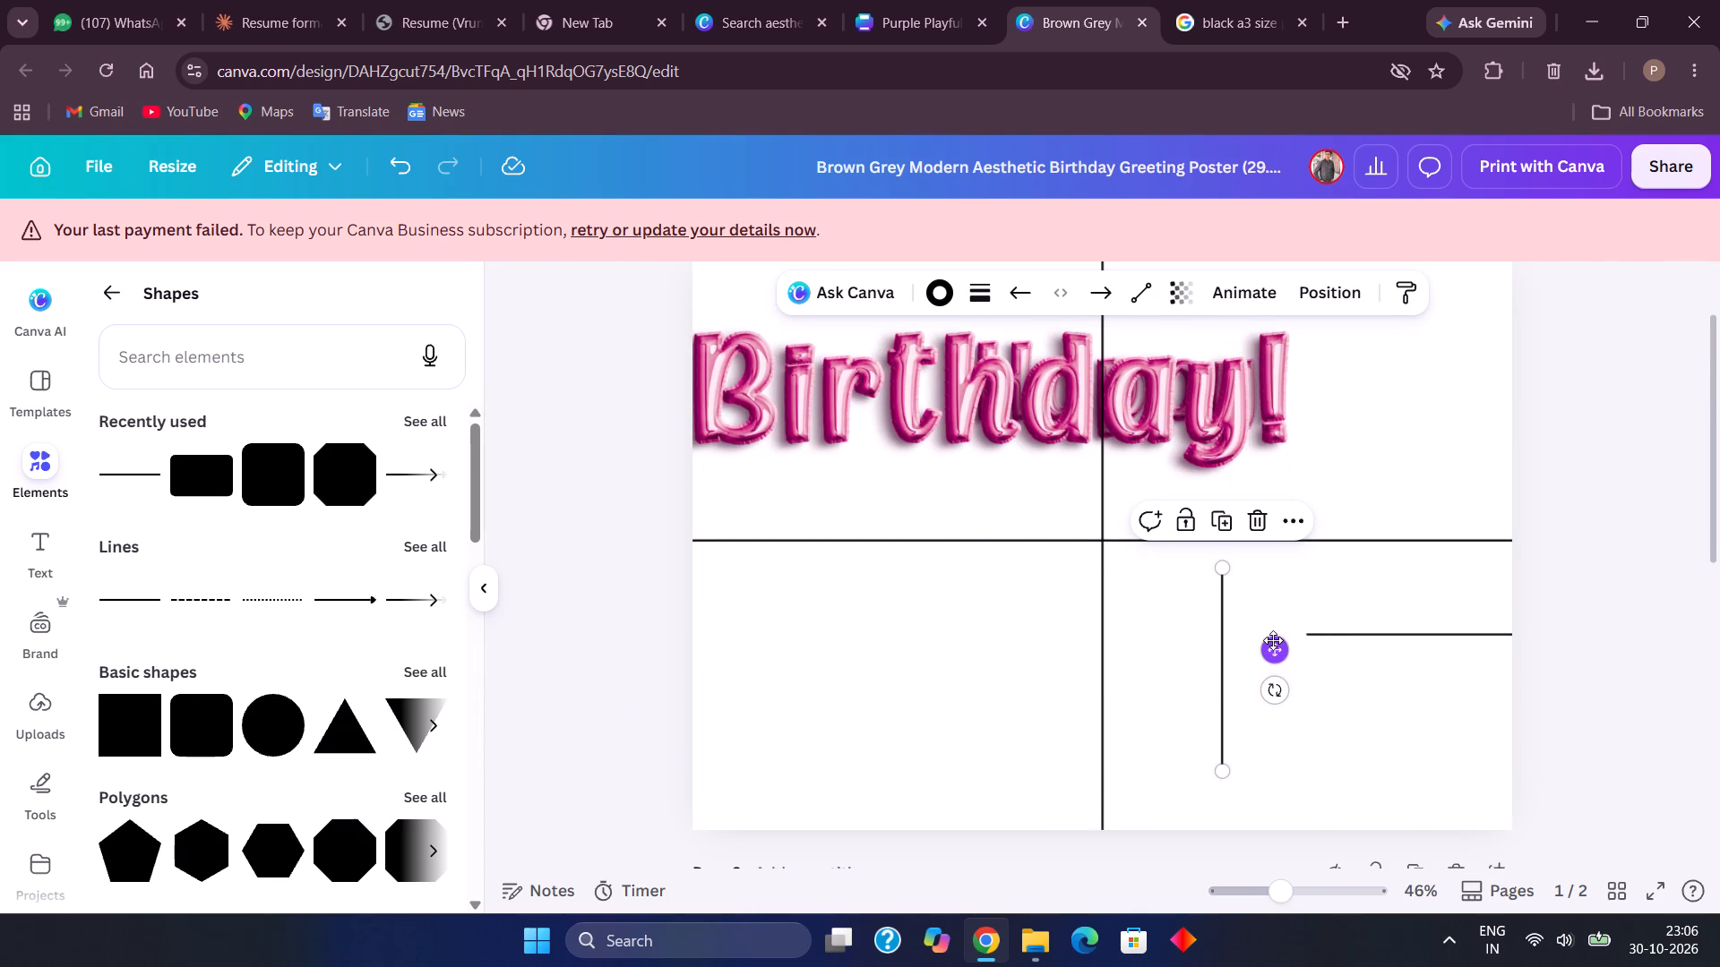
drag(1273, 640, 1353, 640)
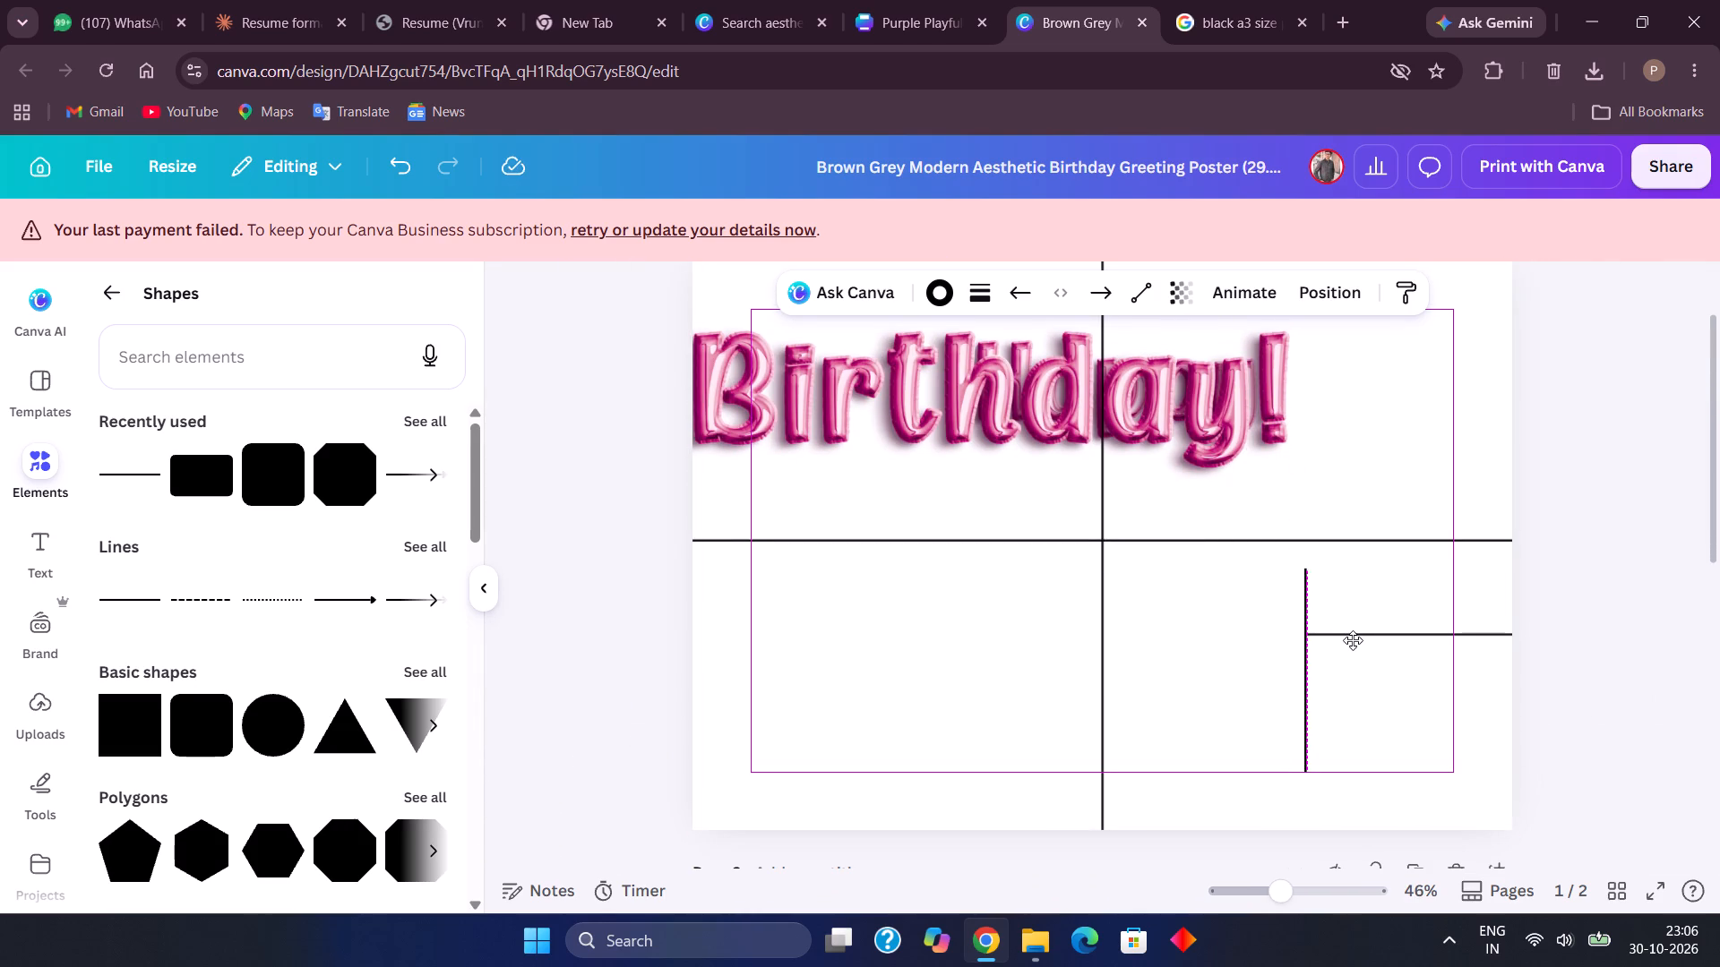
drag(1353, 640, 1360, 641)
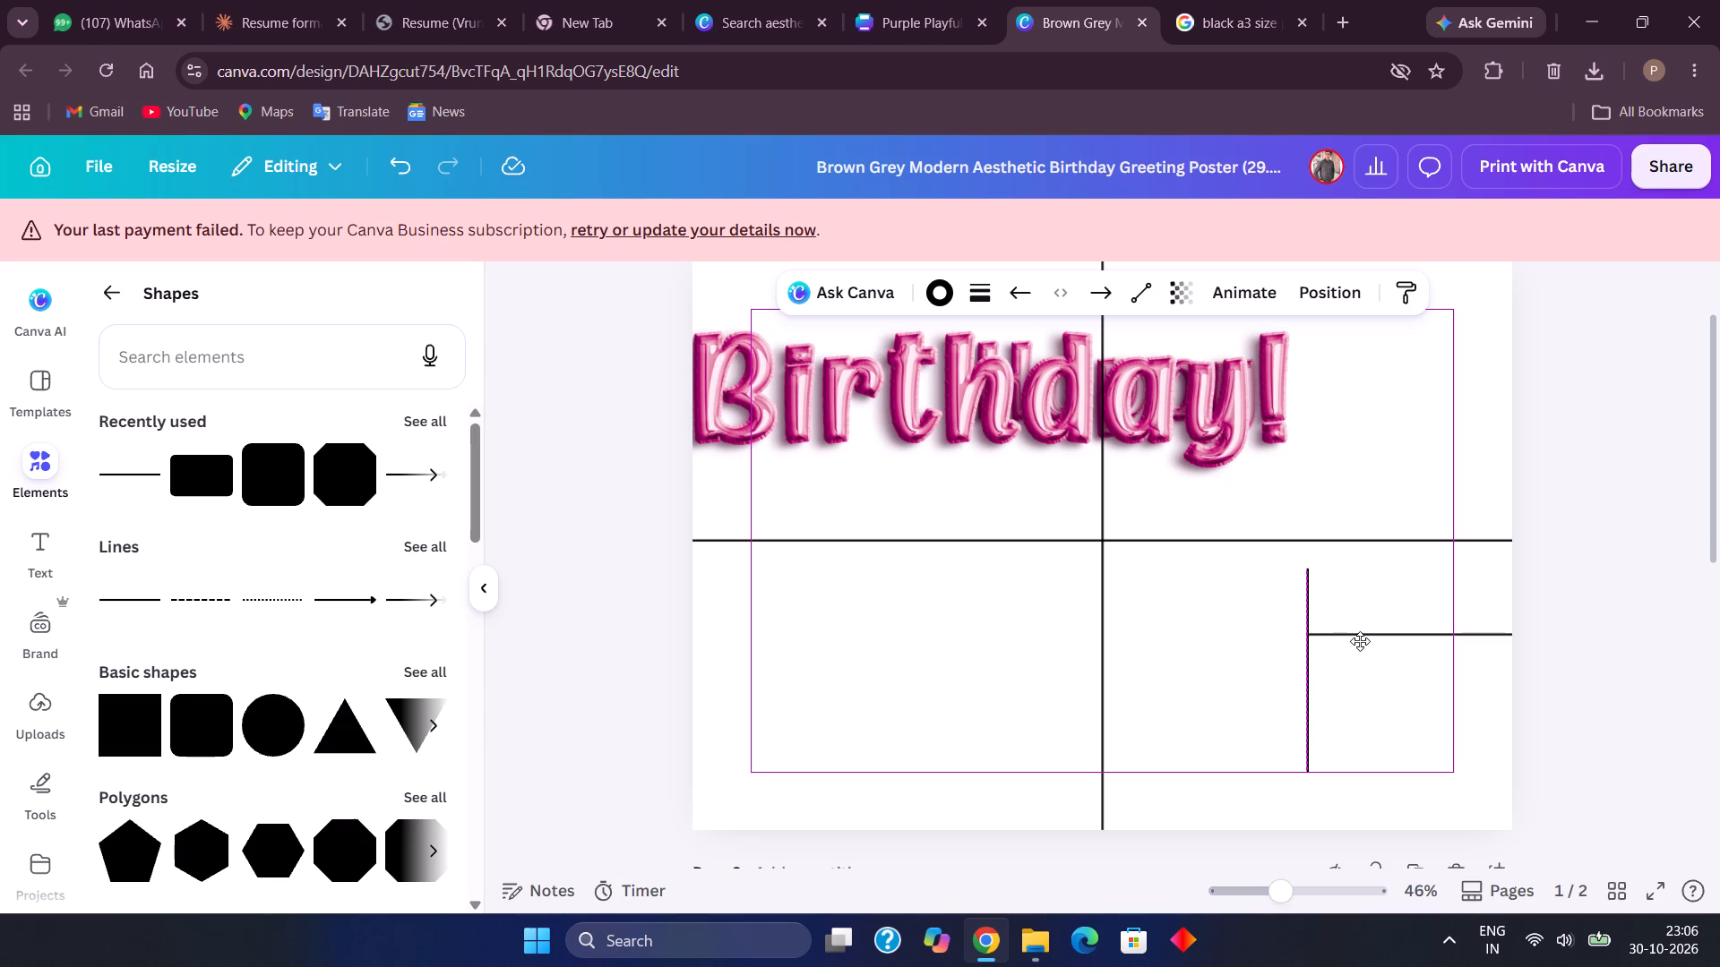
drag(1360, 641, 1361, 641)
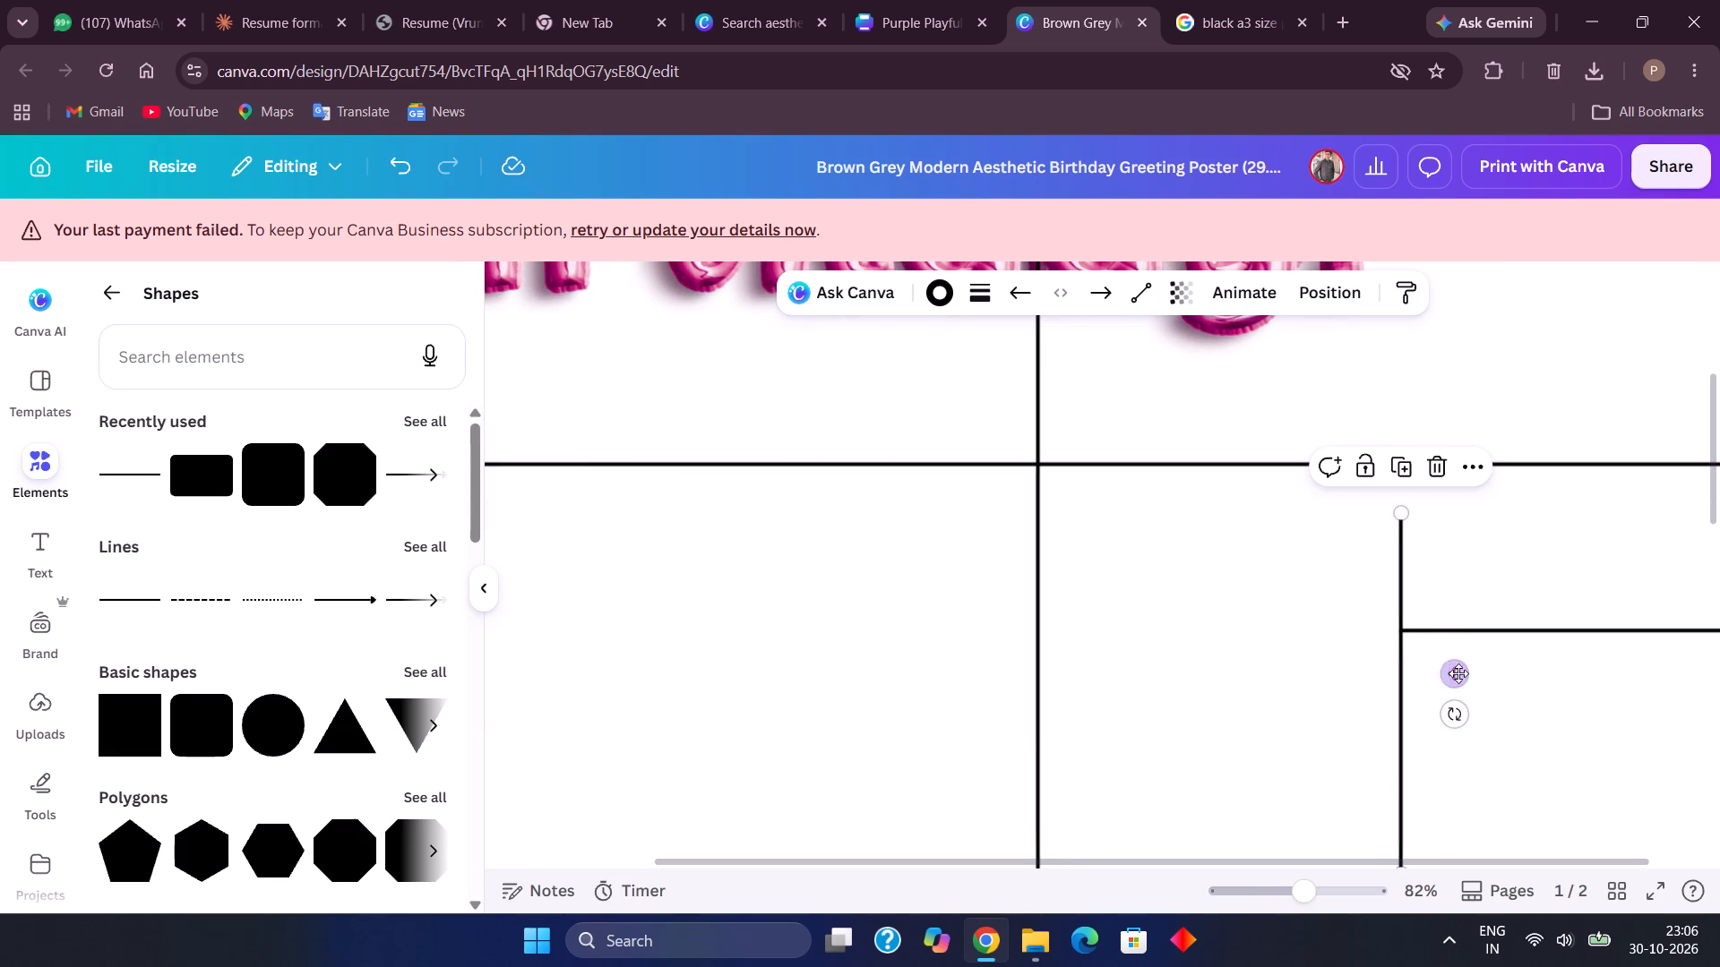
drag(1450, 673, 1440, 670)
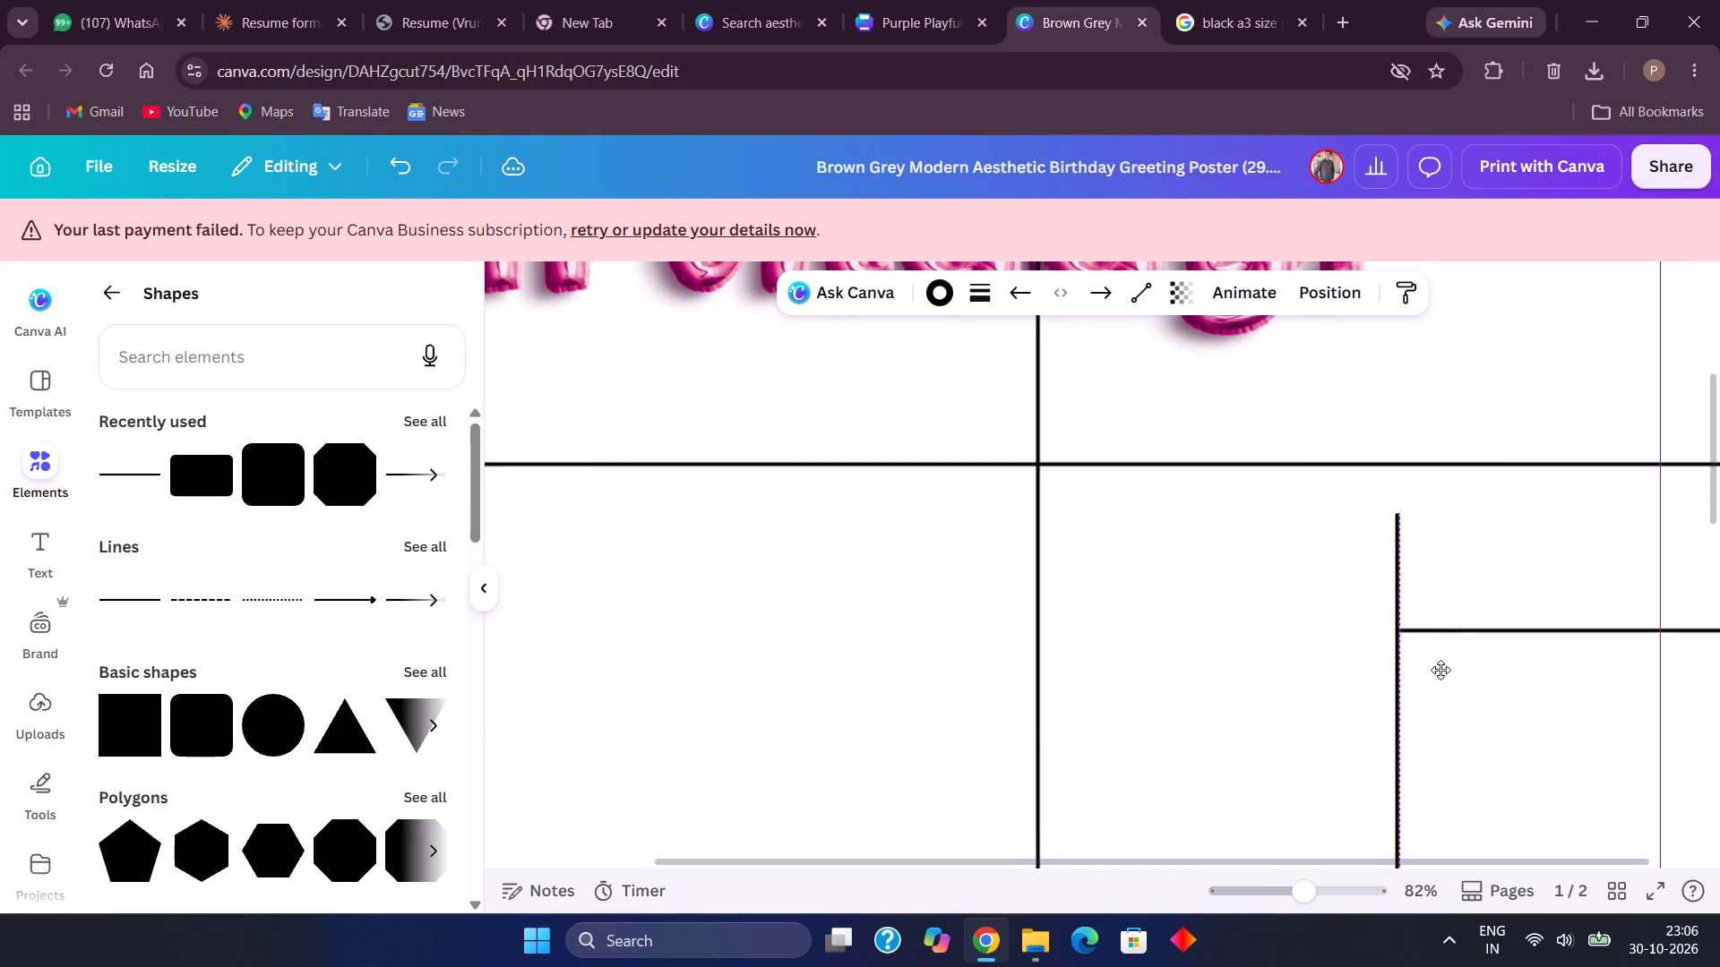
drag(1440, 670, 1441, 669)
Stretch the new vertical line's lower end to page 1's bottom edge, at about 13.4 cm long and -90°.
scroll(1473, 624, down, 3)
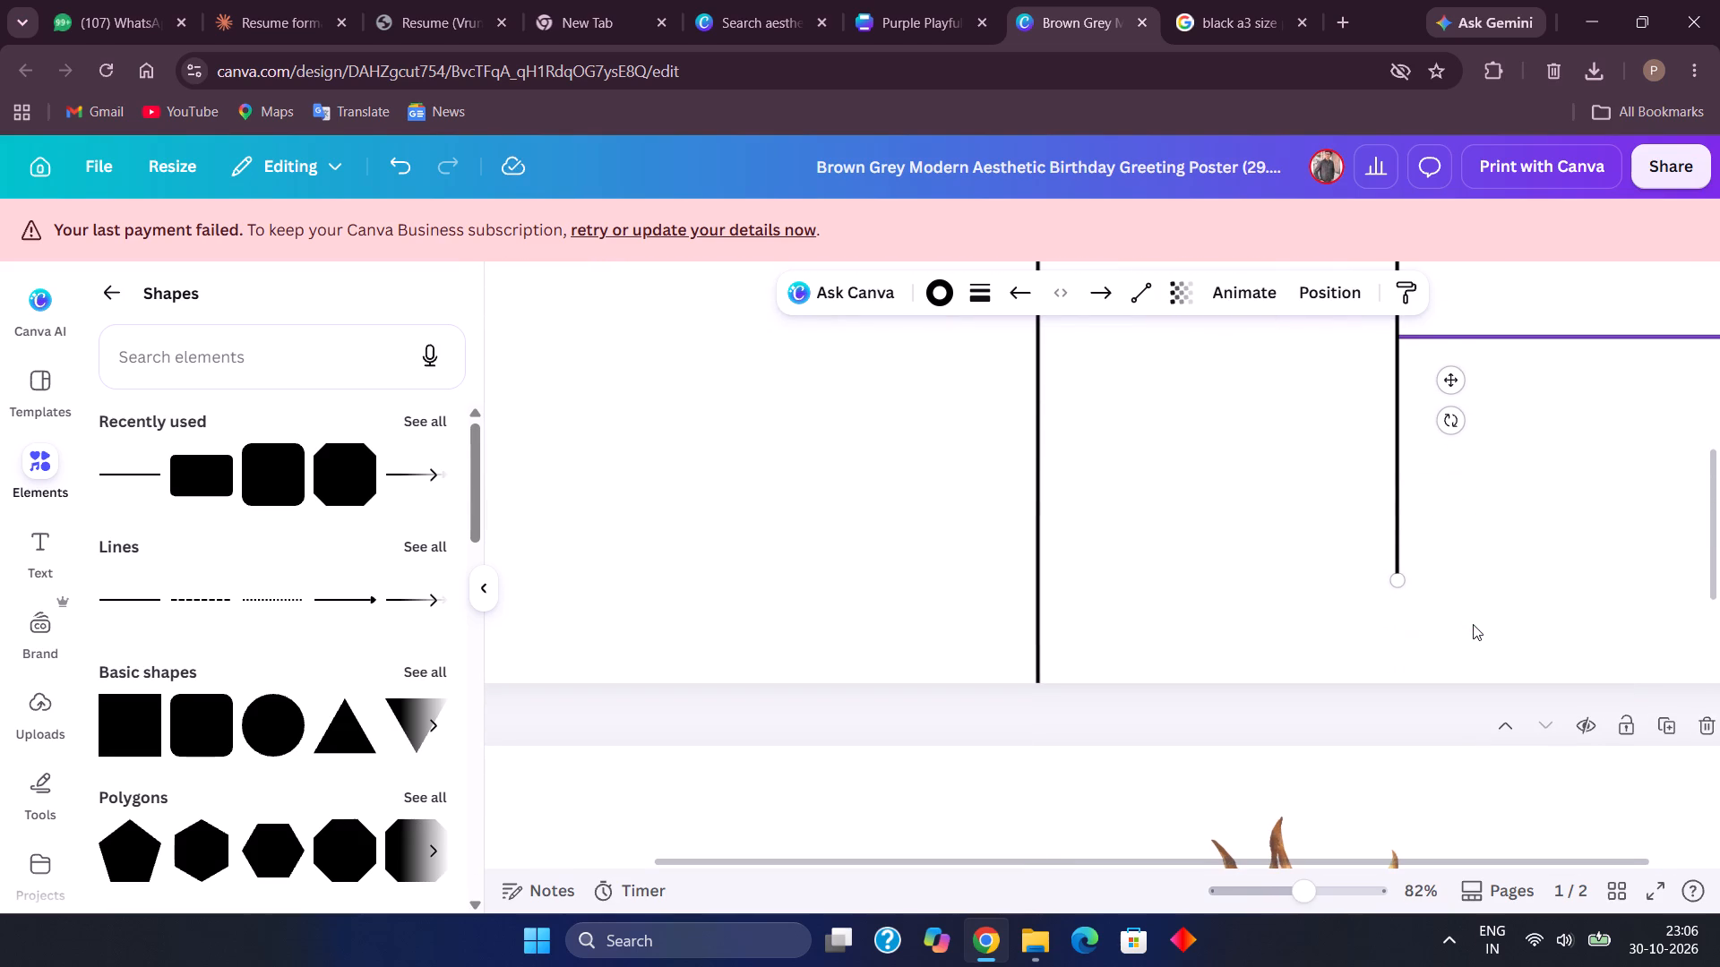
drag(1398, 584, 1402, 629)
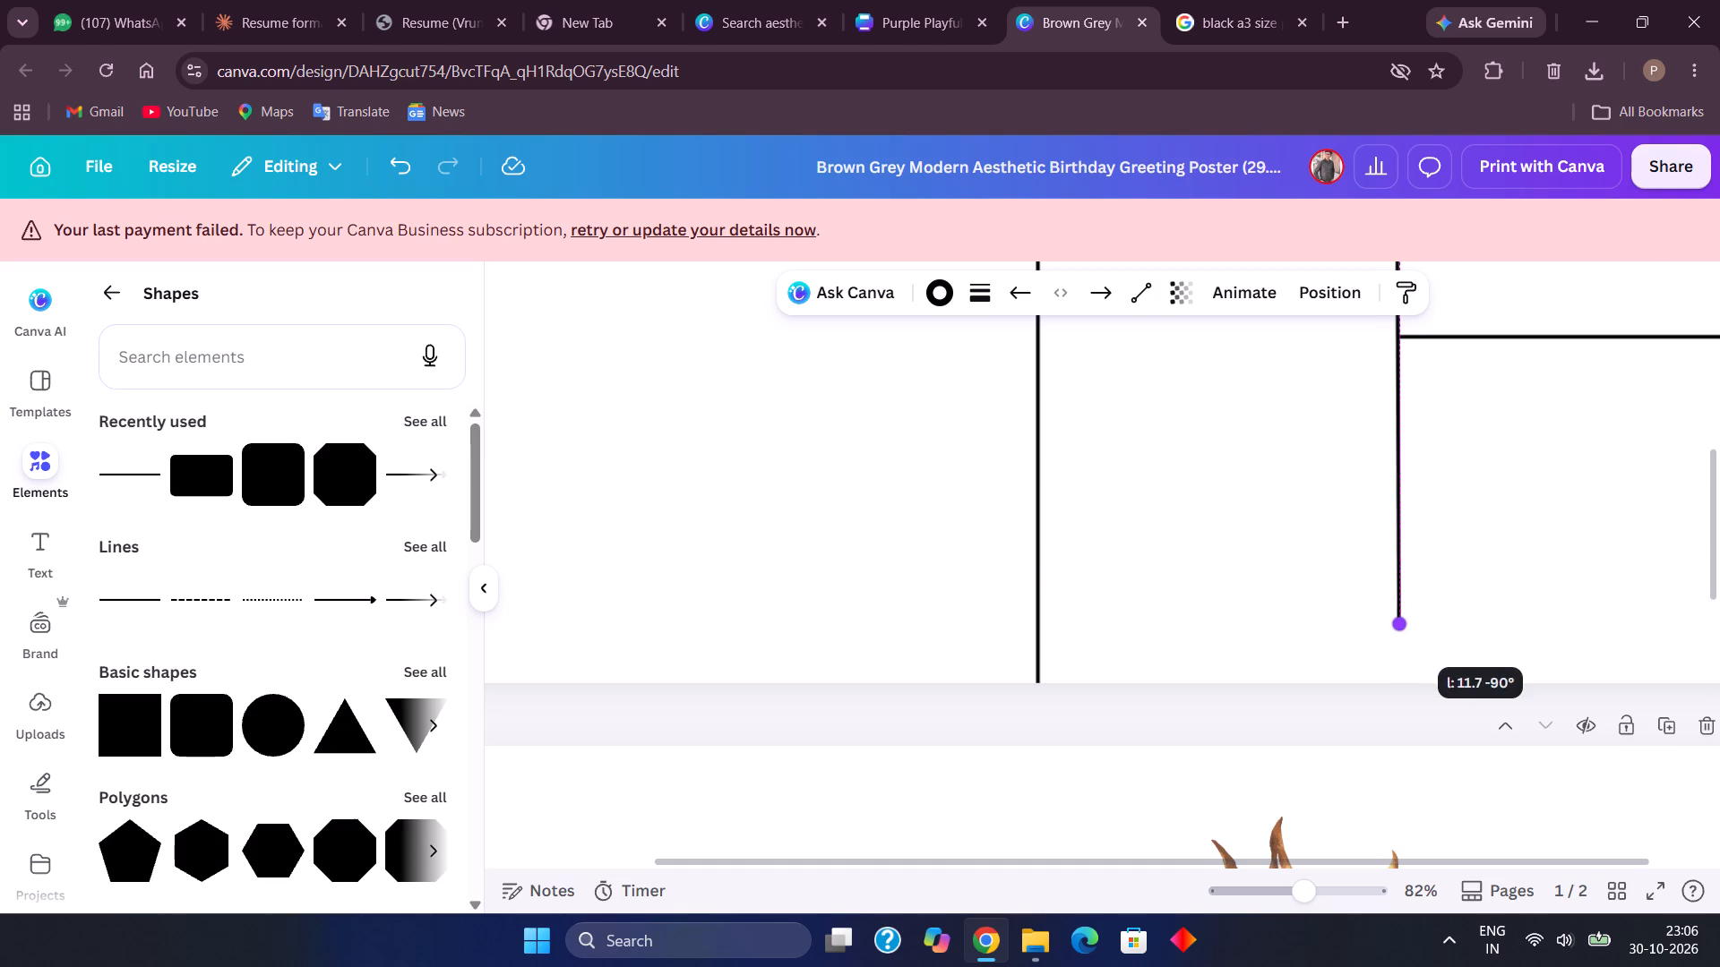
drag(1402, 629, 1392, 678)
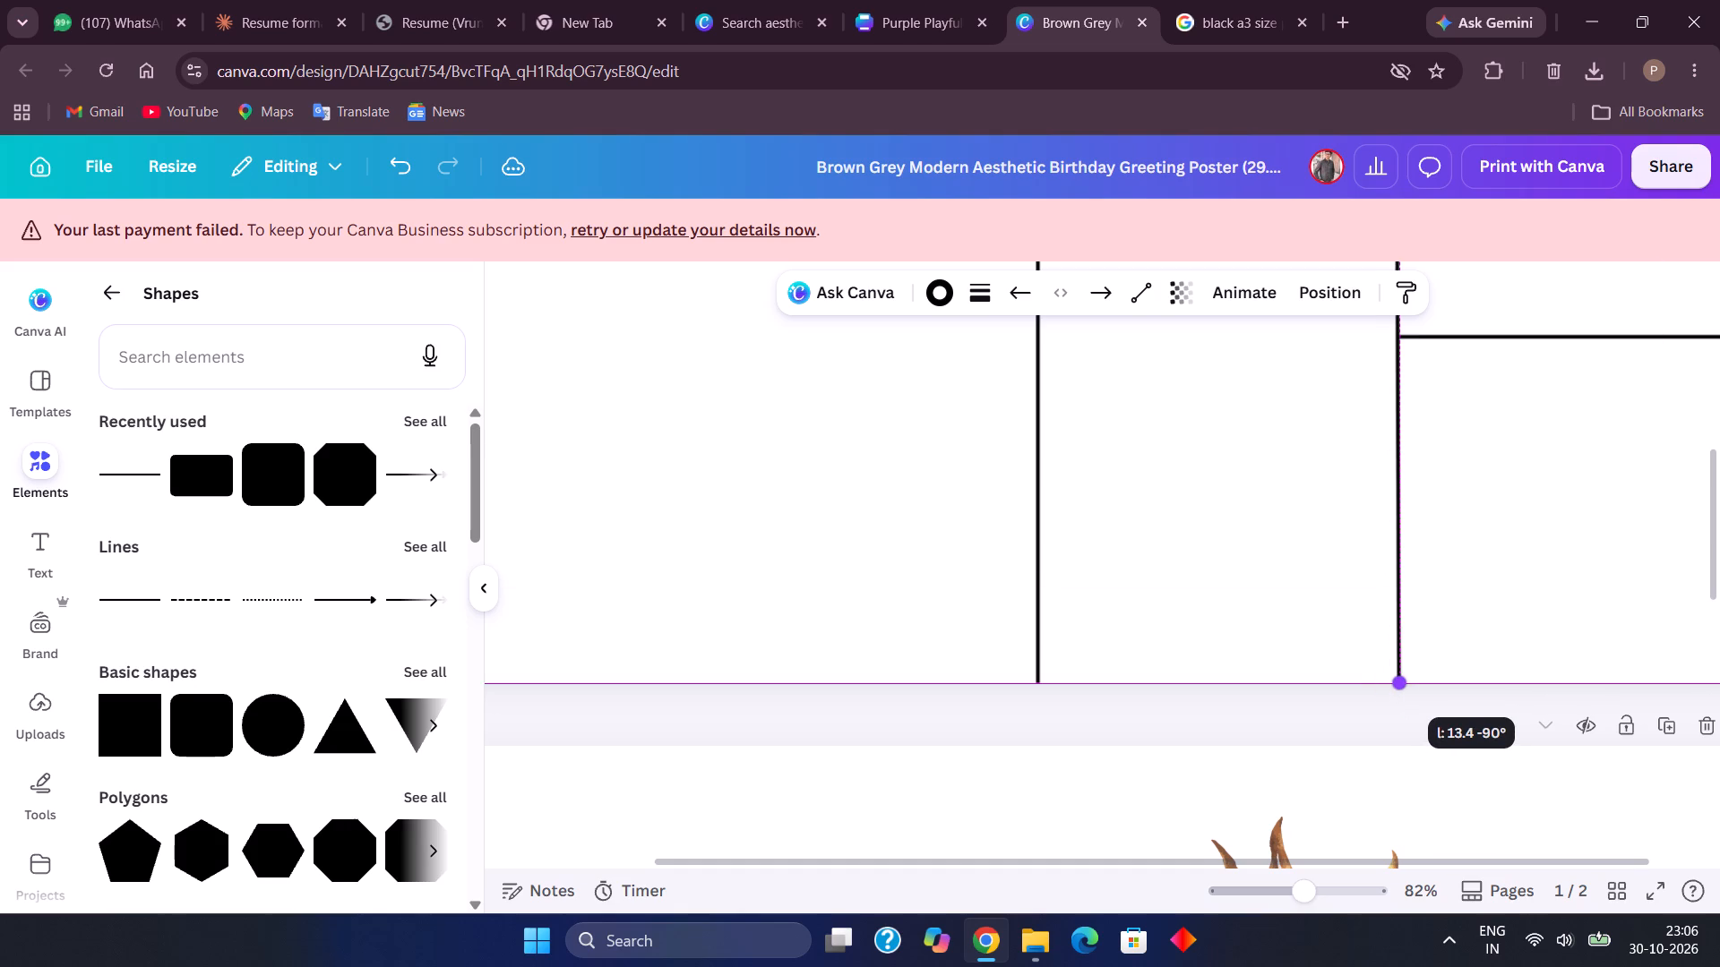
drag(1392, 678, 1394, 680)
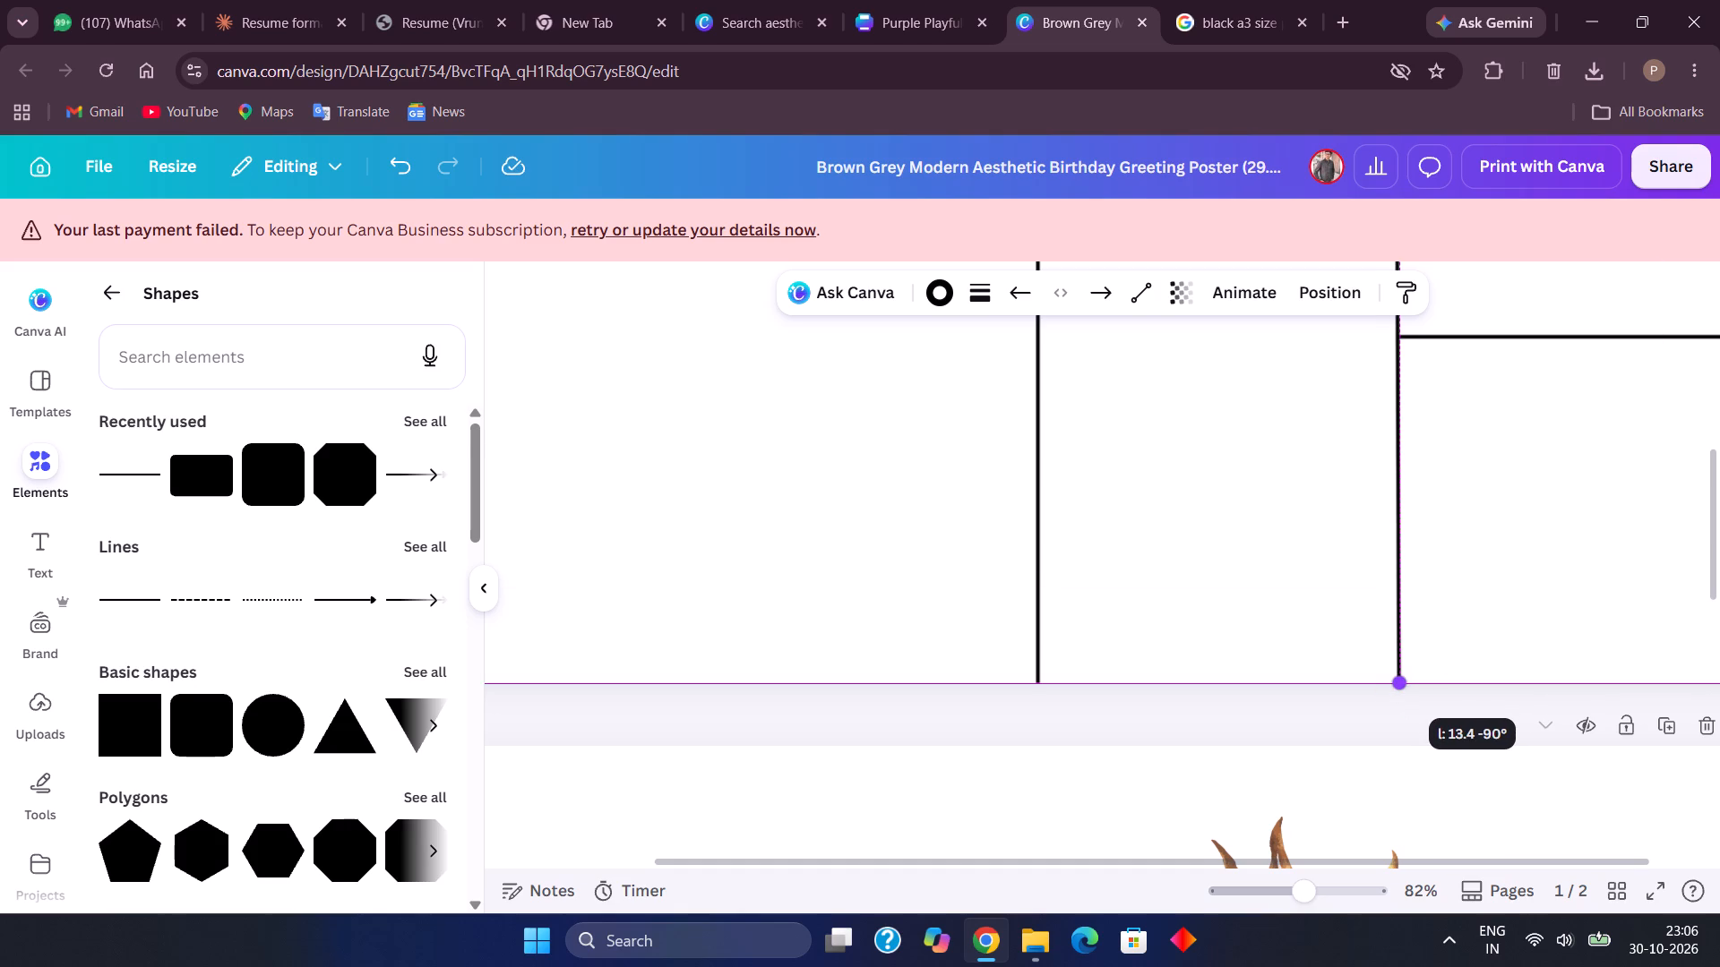
drag(1394, 680, 1393, 681)
Stretch the new vertical line's upper end to page 1's top edge, making it 29.7 cm long at -90°.
scroll(1393, 681, up, 3)
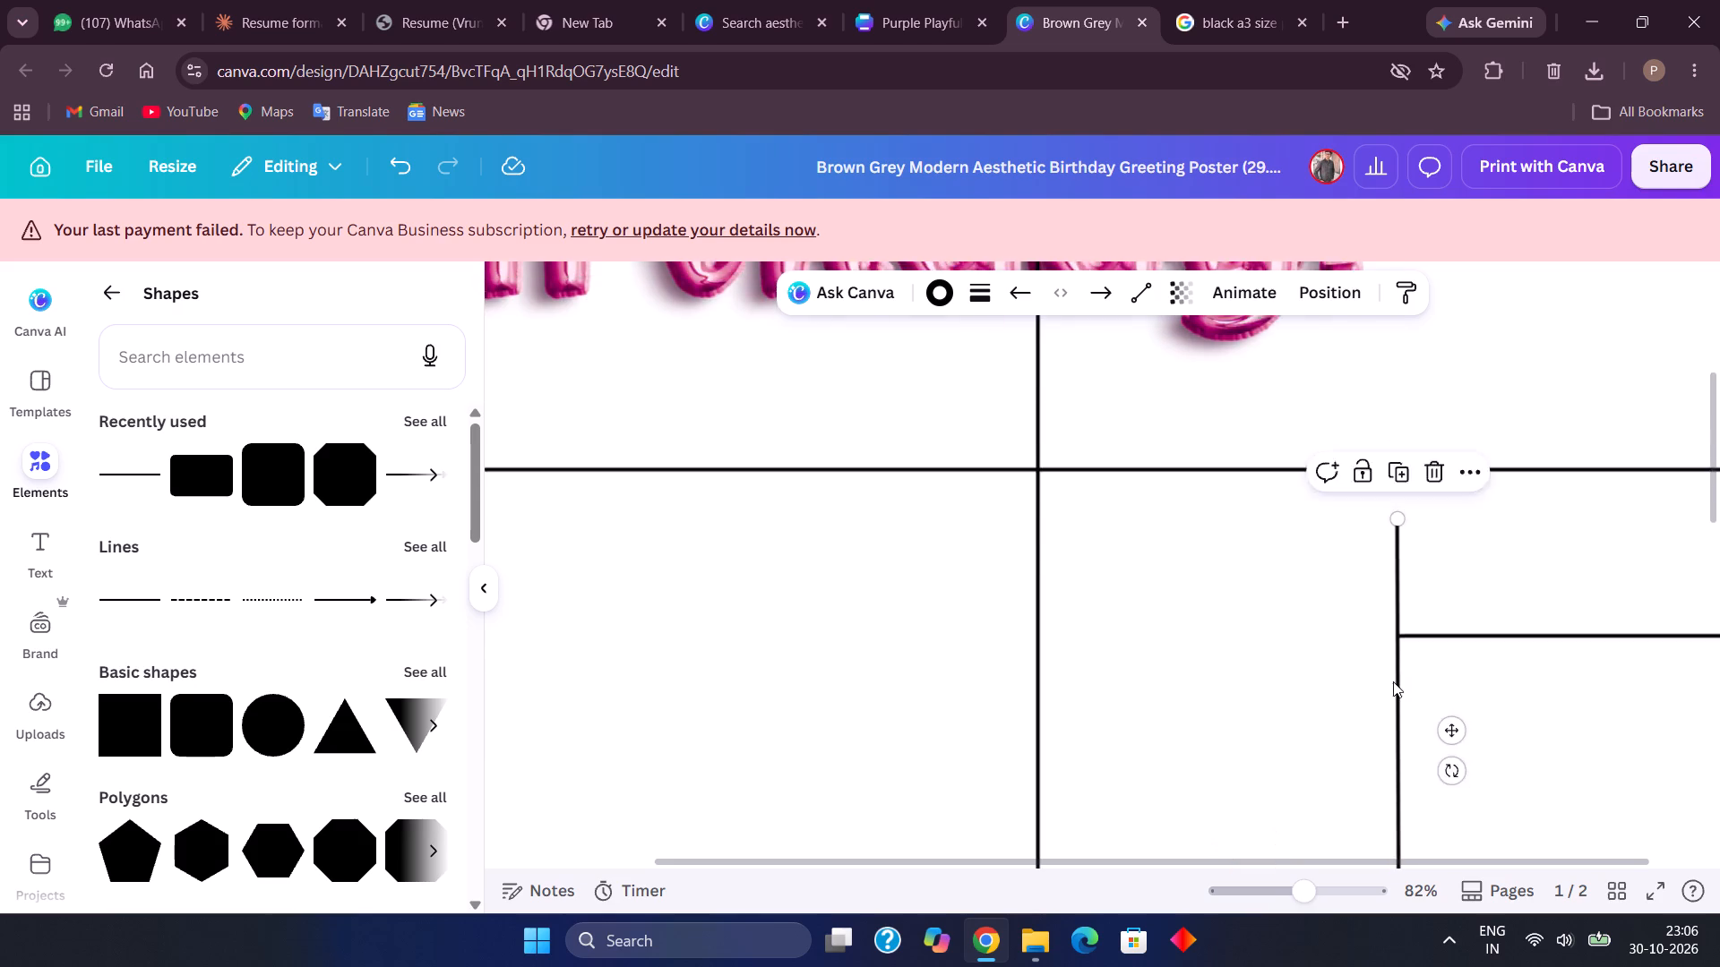
scroll(1393, 681, up, 2)
drag(1398, 697, 1335, 374)
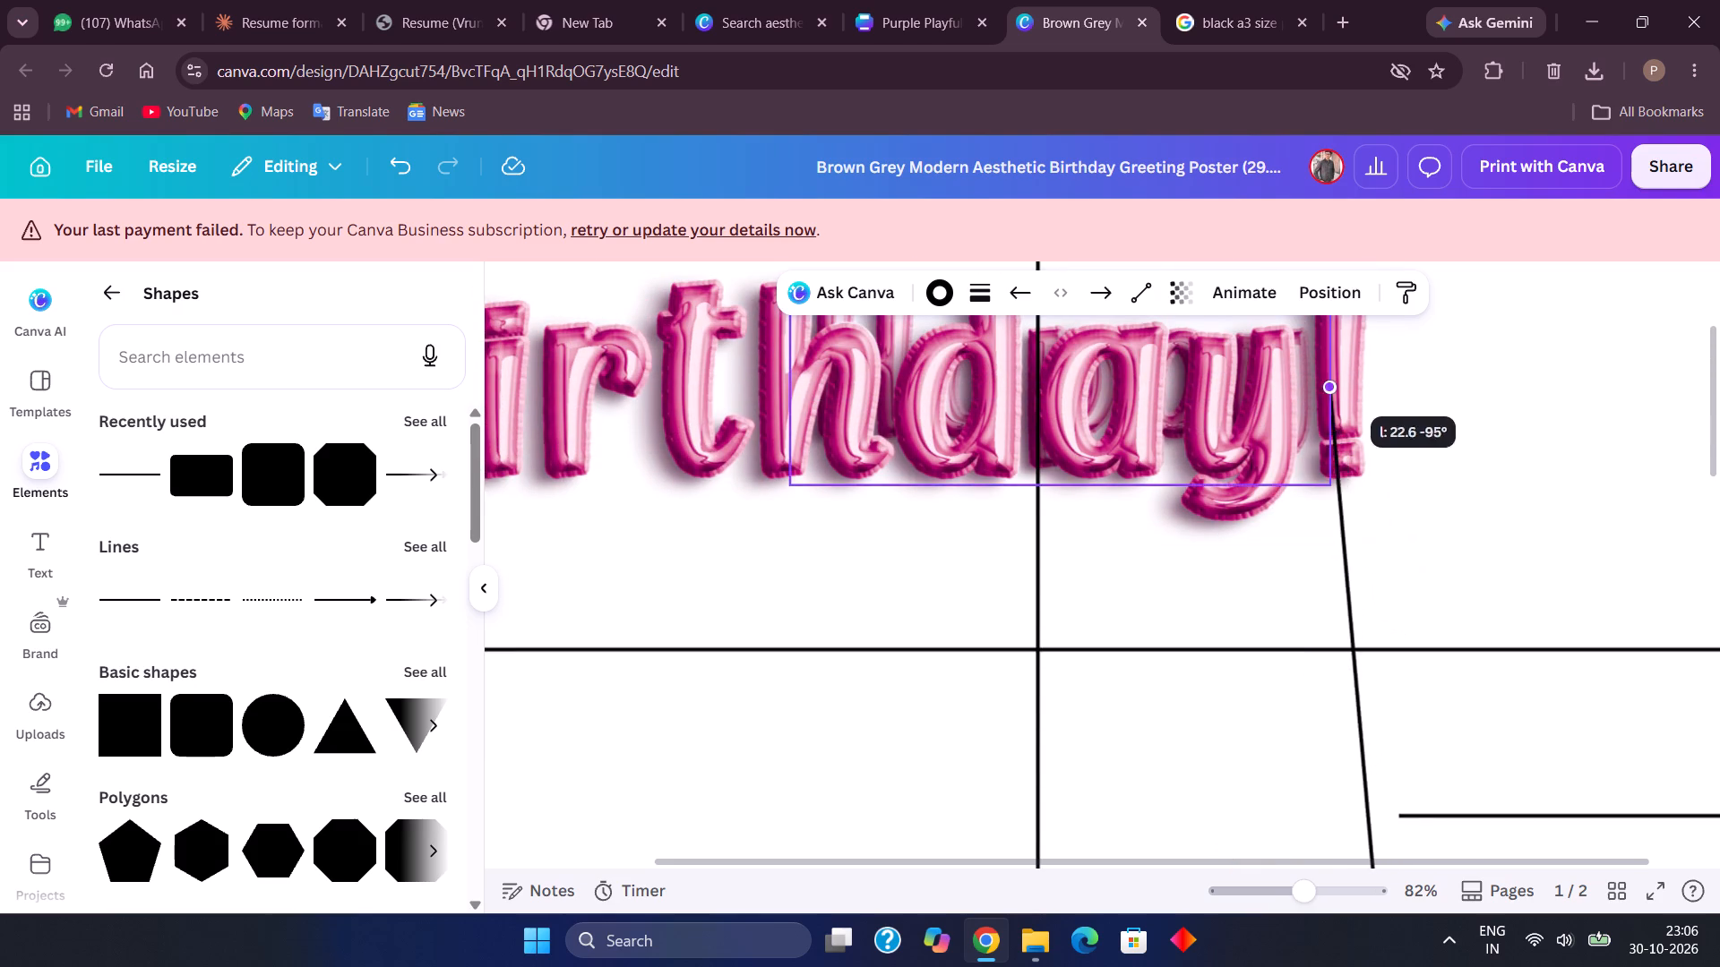
drag(1335, 374, 1409, 355)
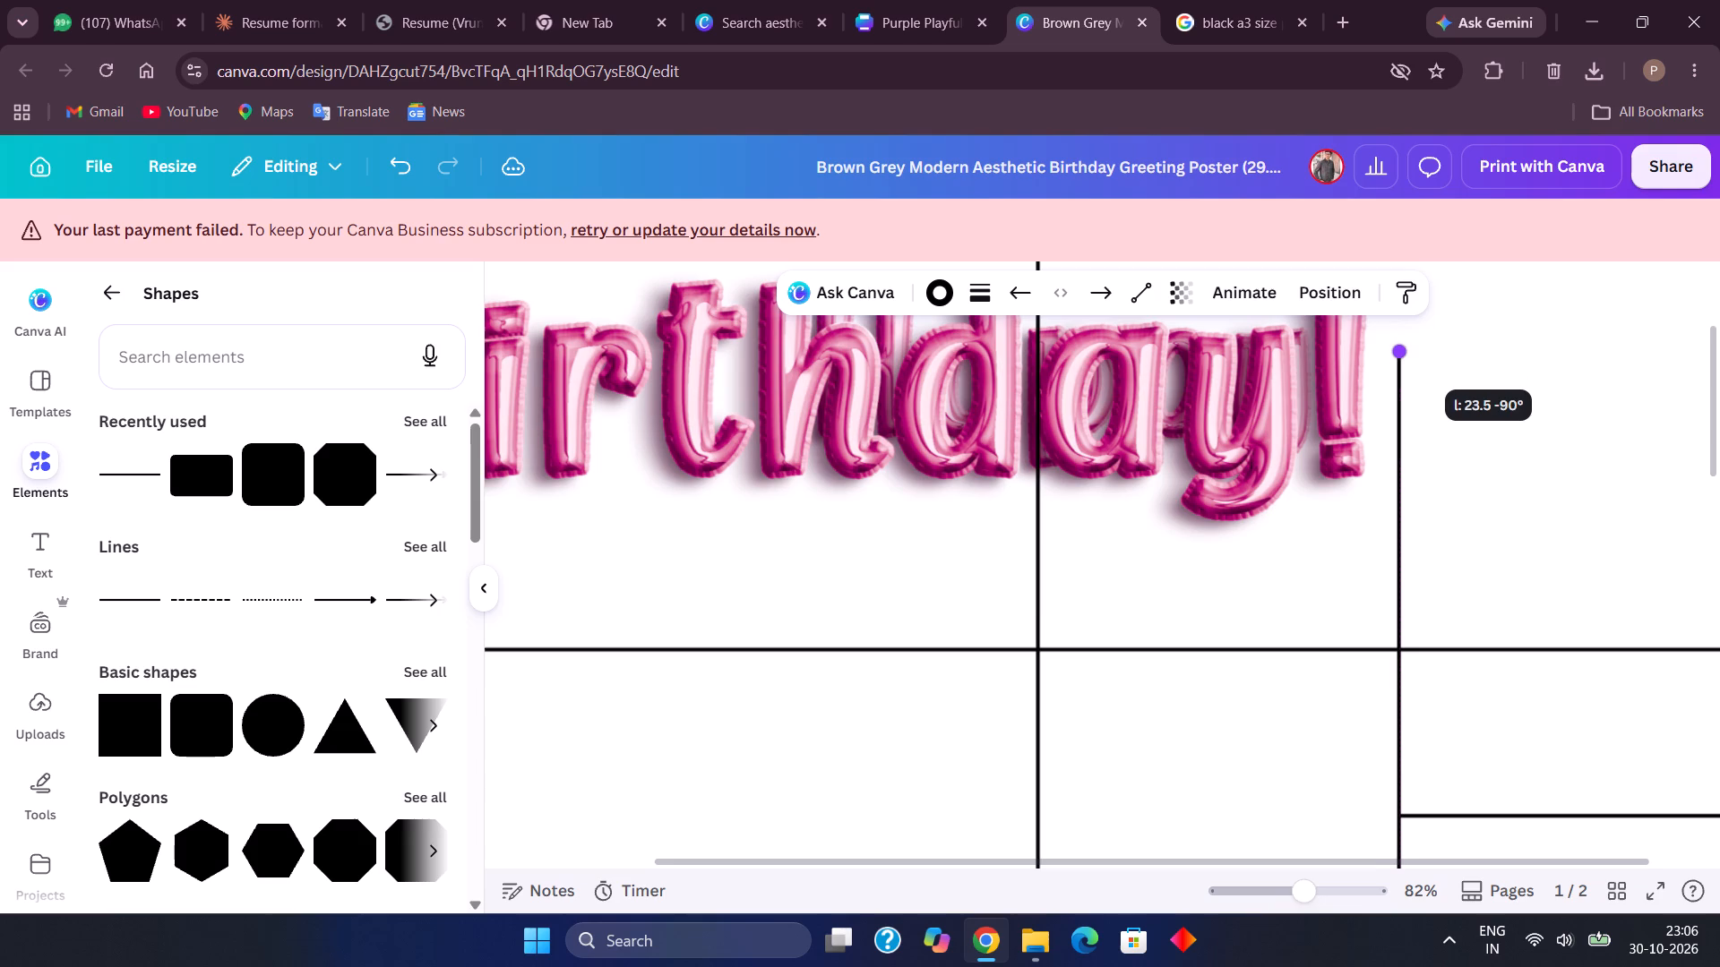
drag(1409, 355, 1417, 364)
scroll(1417, 364, up, 3)
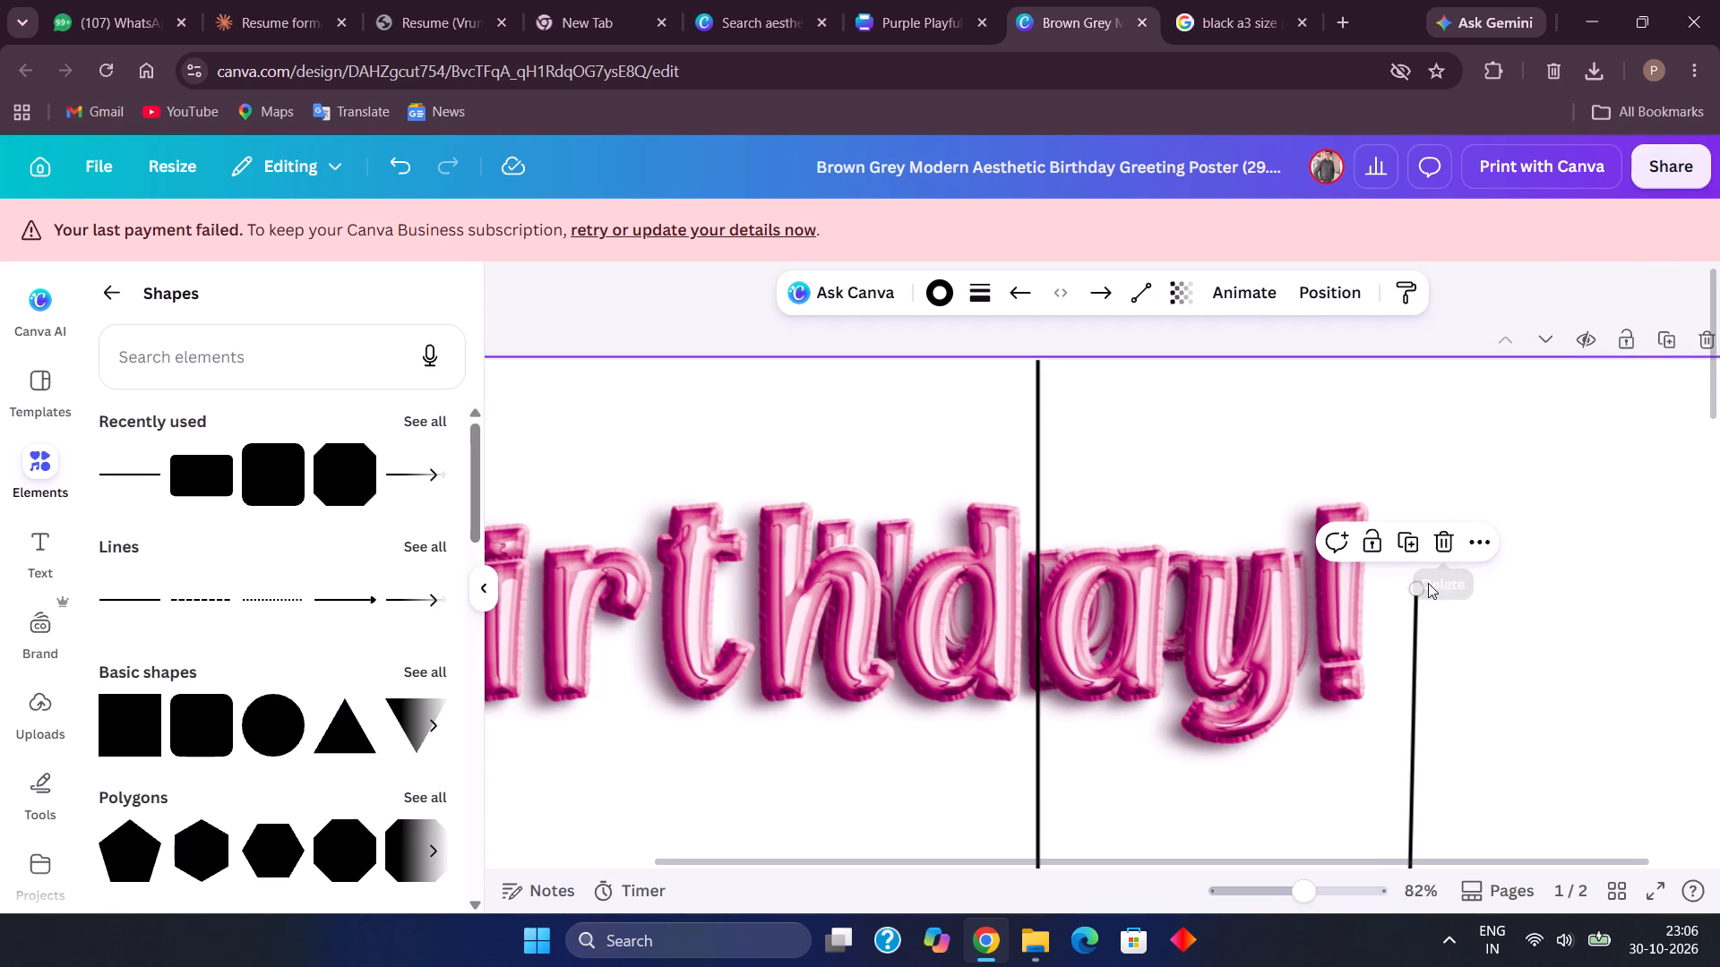
drag(1420, 583, 1390, 370)
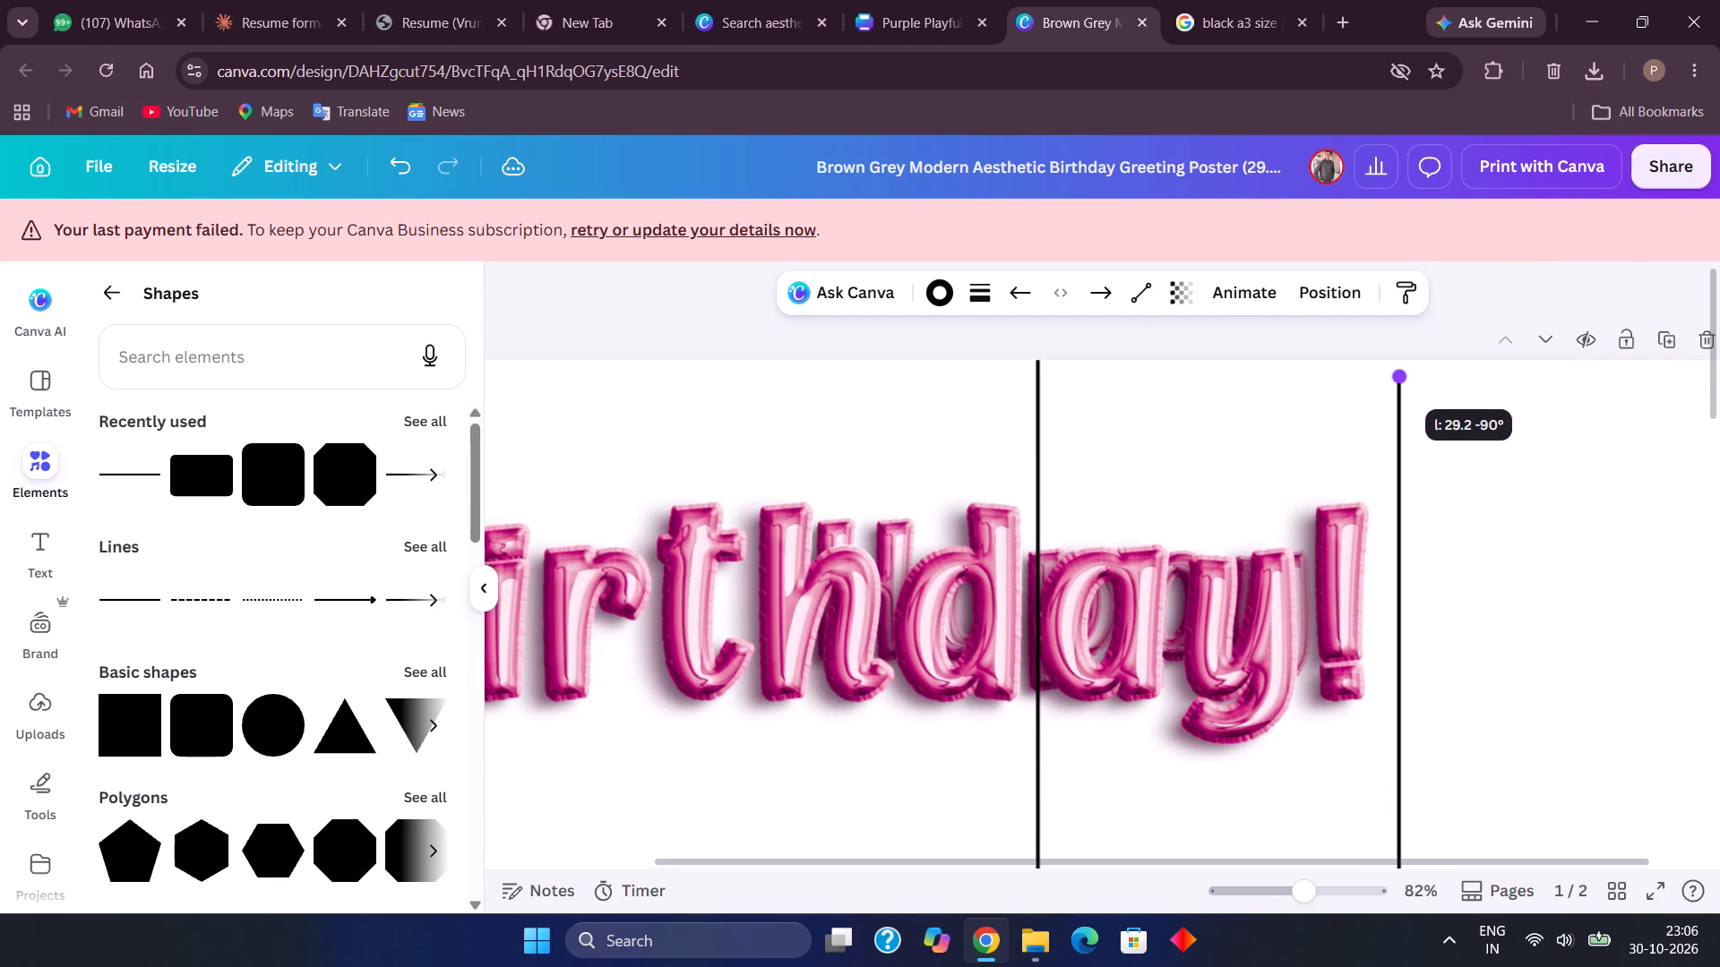
drag(1390, 370, 1390, 357)
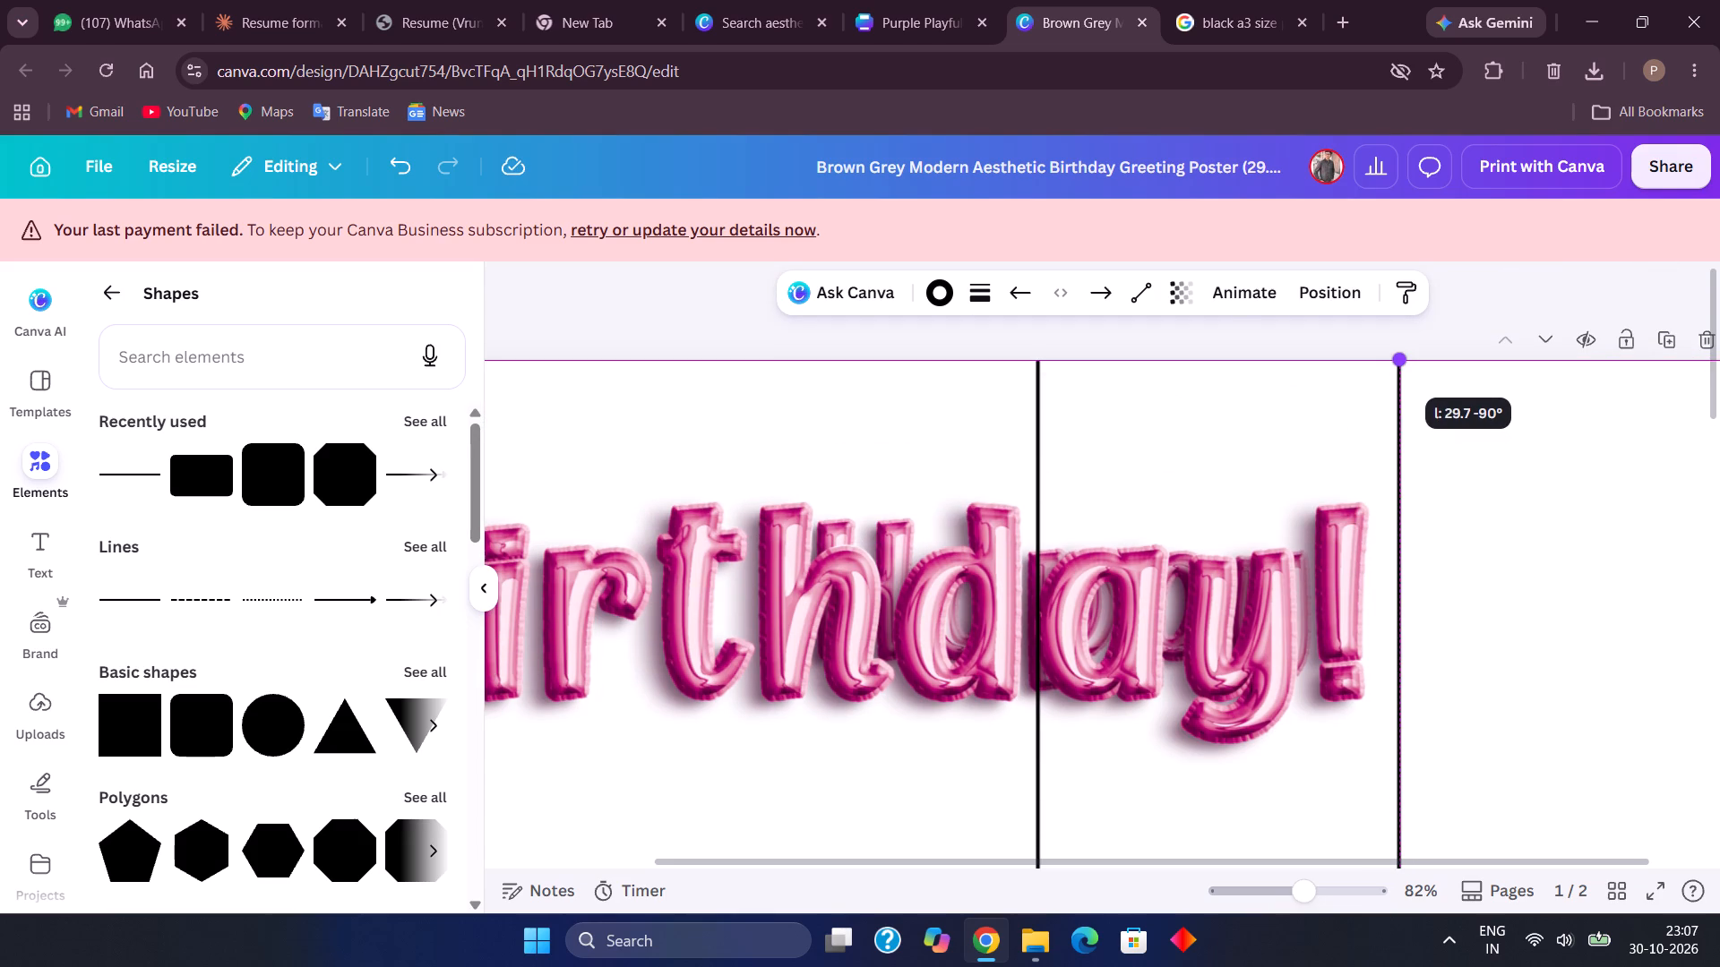
drag(1390, 357, 1390, 354)
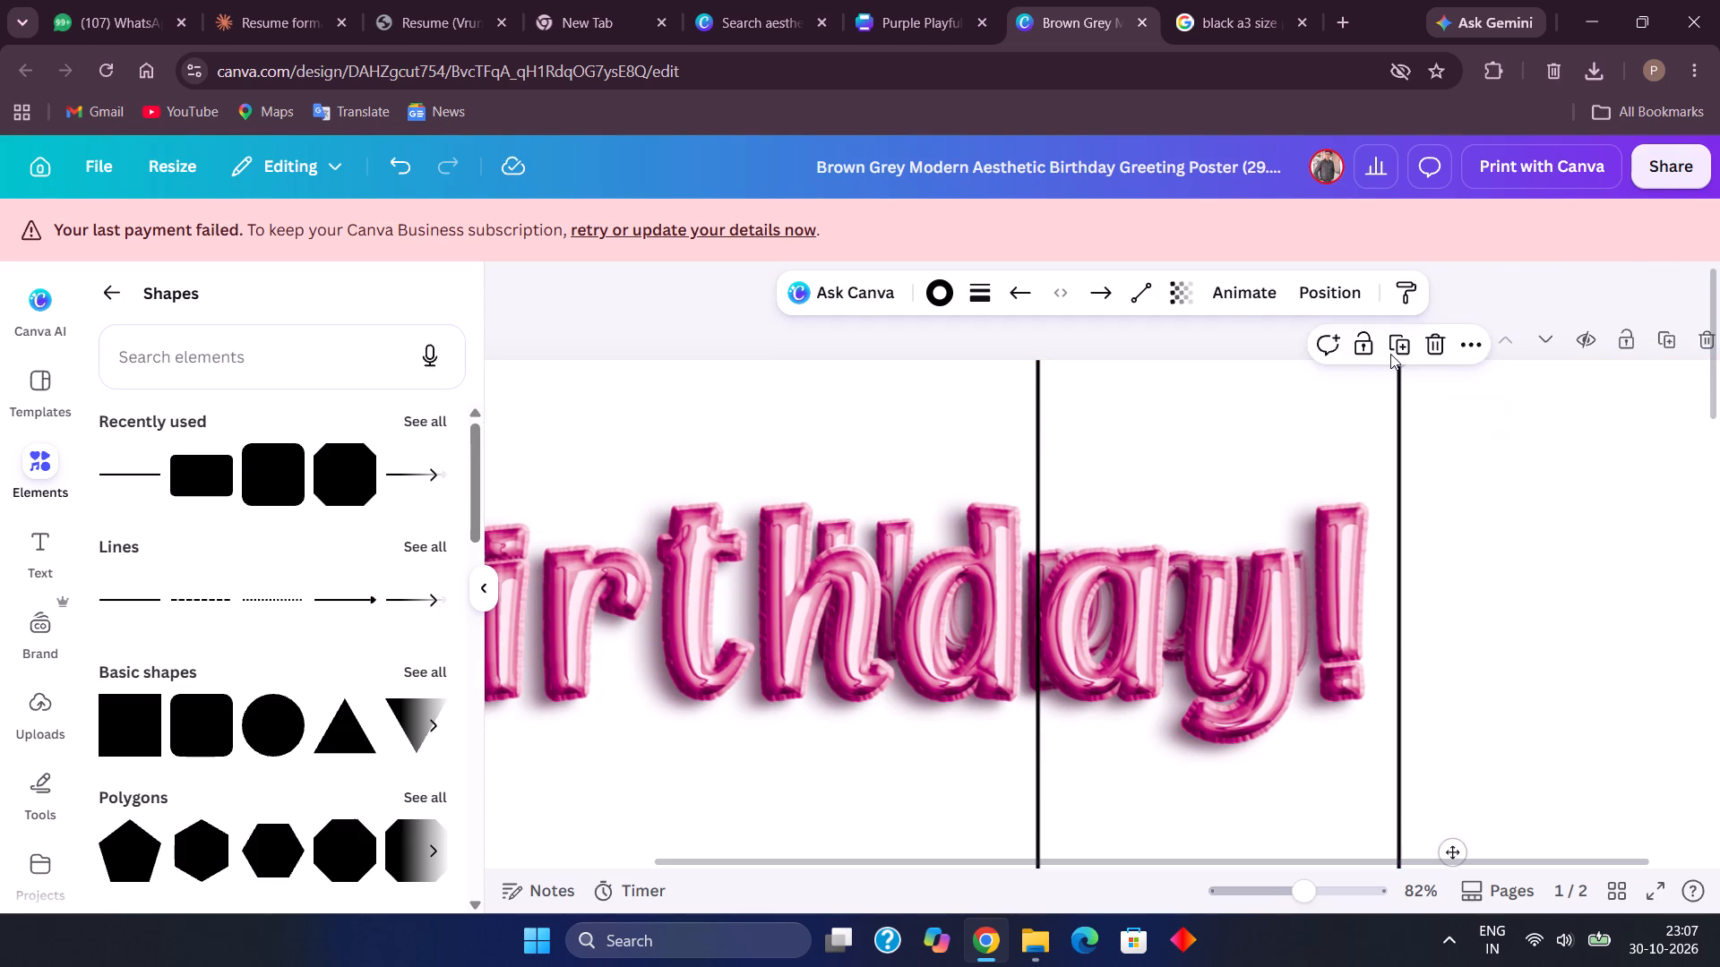
Move the remaining short horizontal line from page 1's right edge into the lower-left quadrant.
scroll(1426, 589, down, 2)
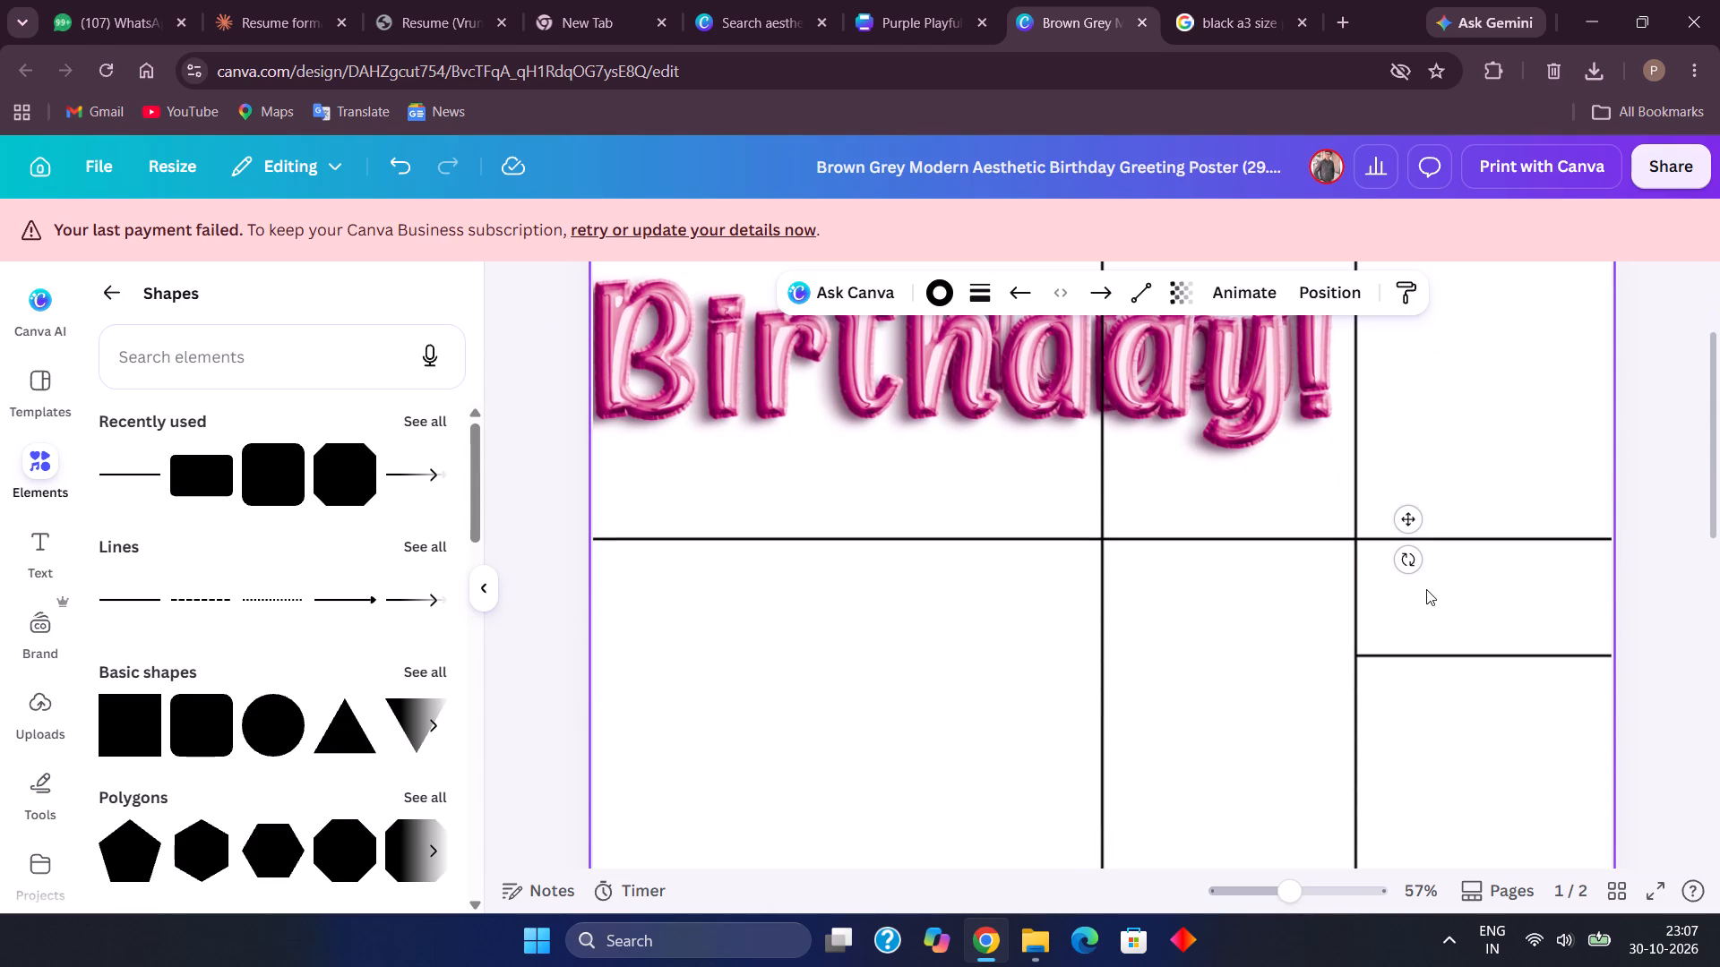
scroll(1426, 589, down, 1)
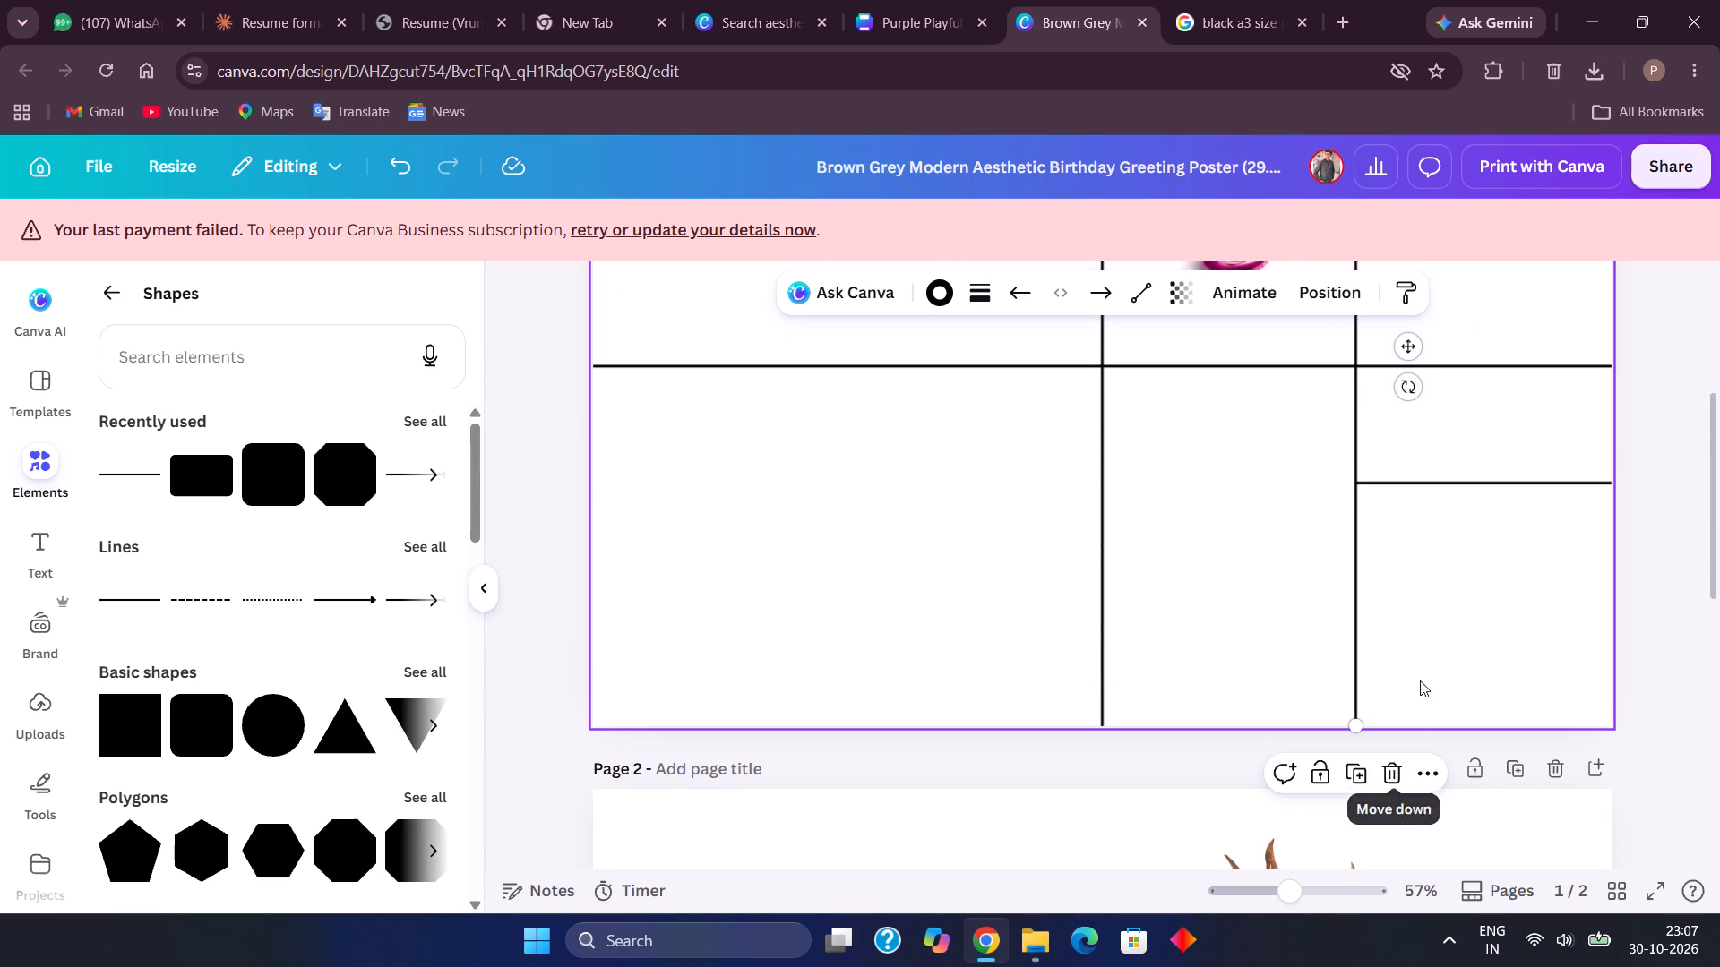
click(1422, 677)
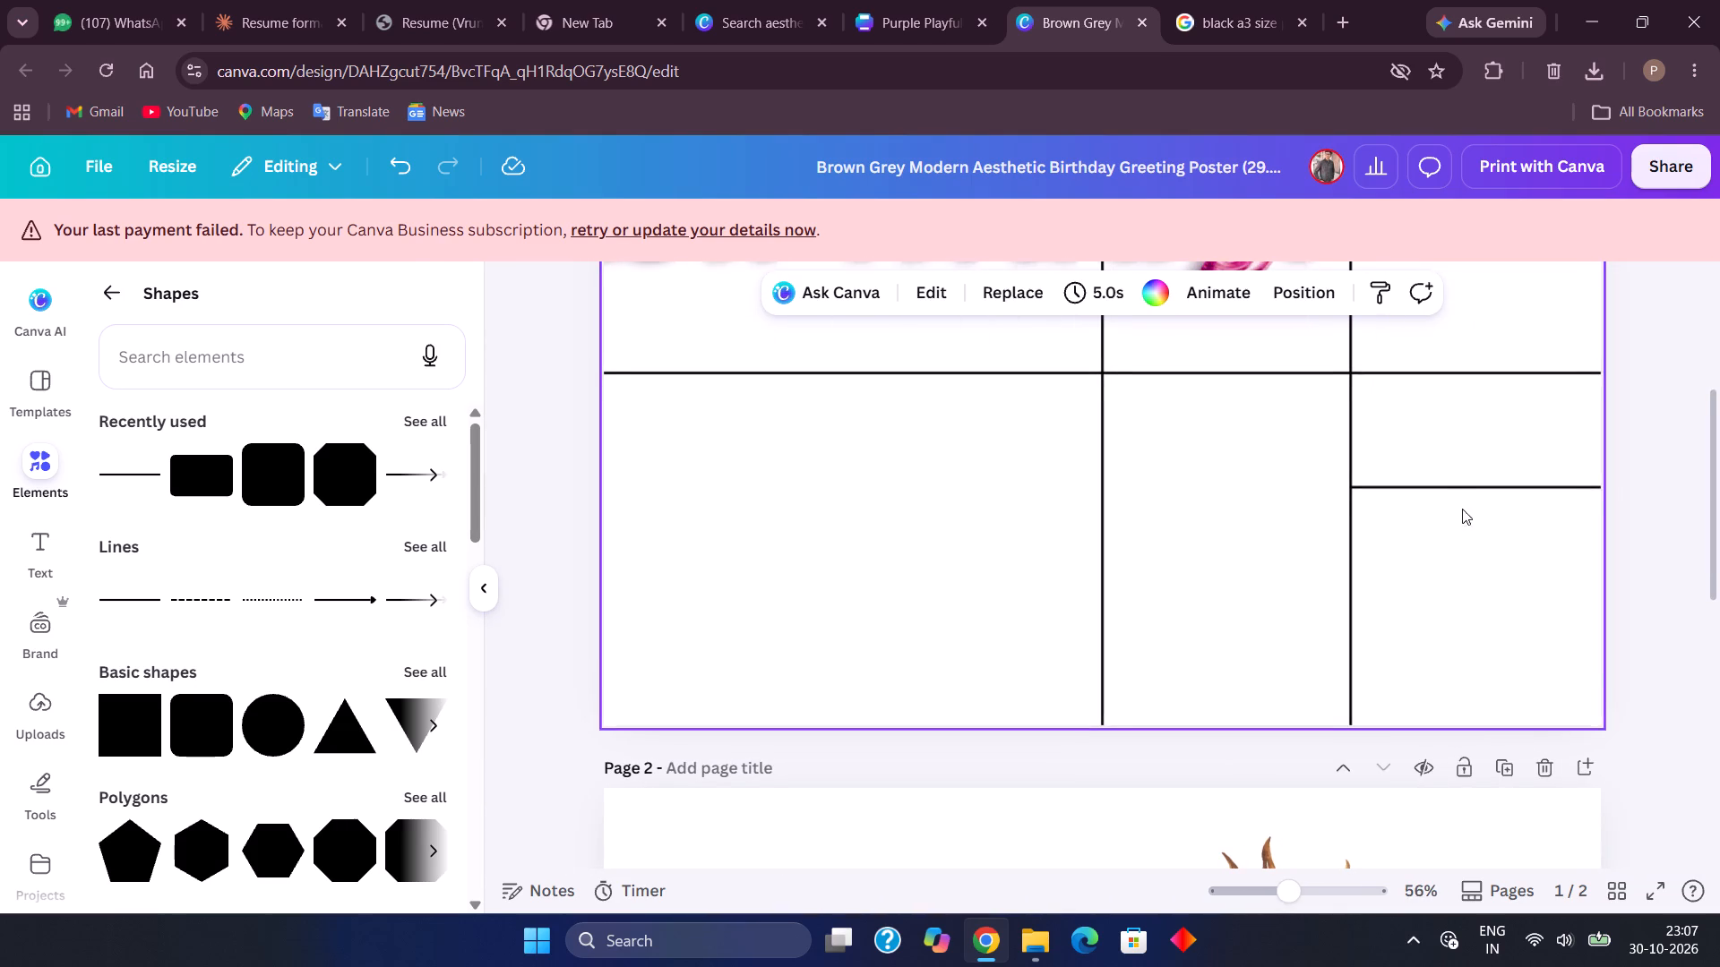
drag(1458, 485, 990, 546)
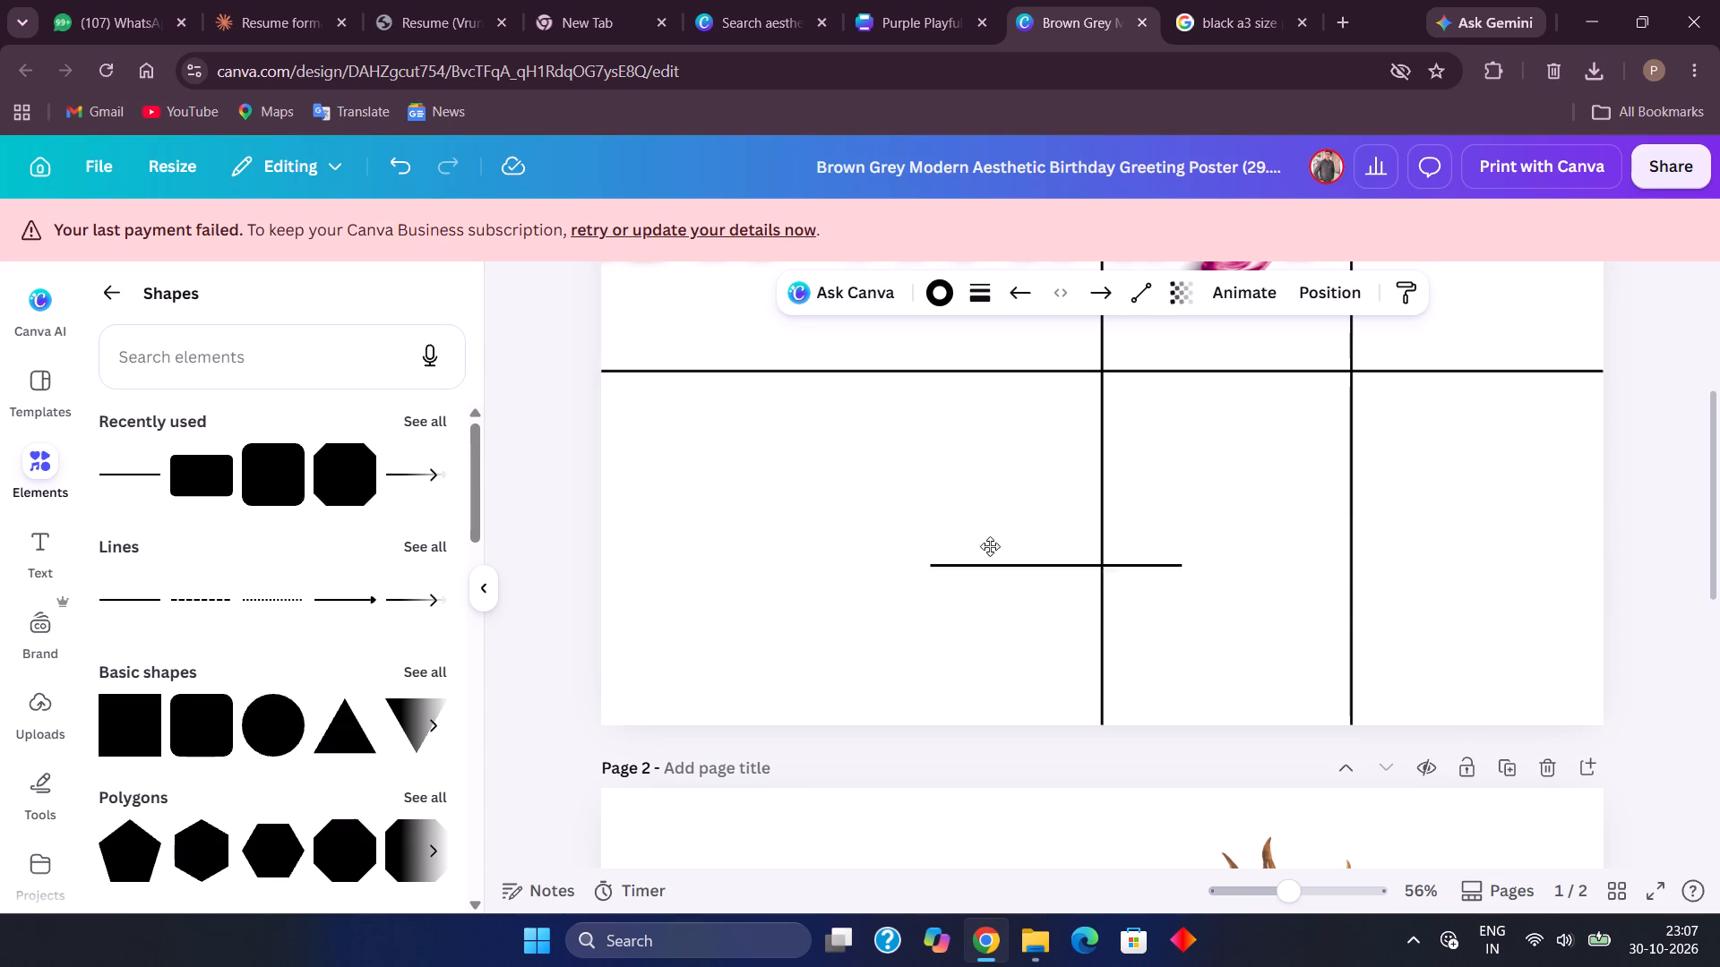
drag(990, 546, 846, 490)
scroll(846, 490, up, 4)
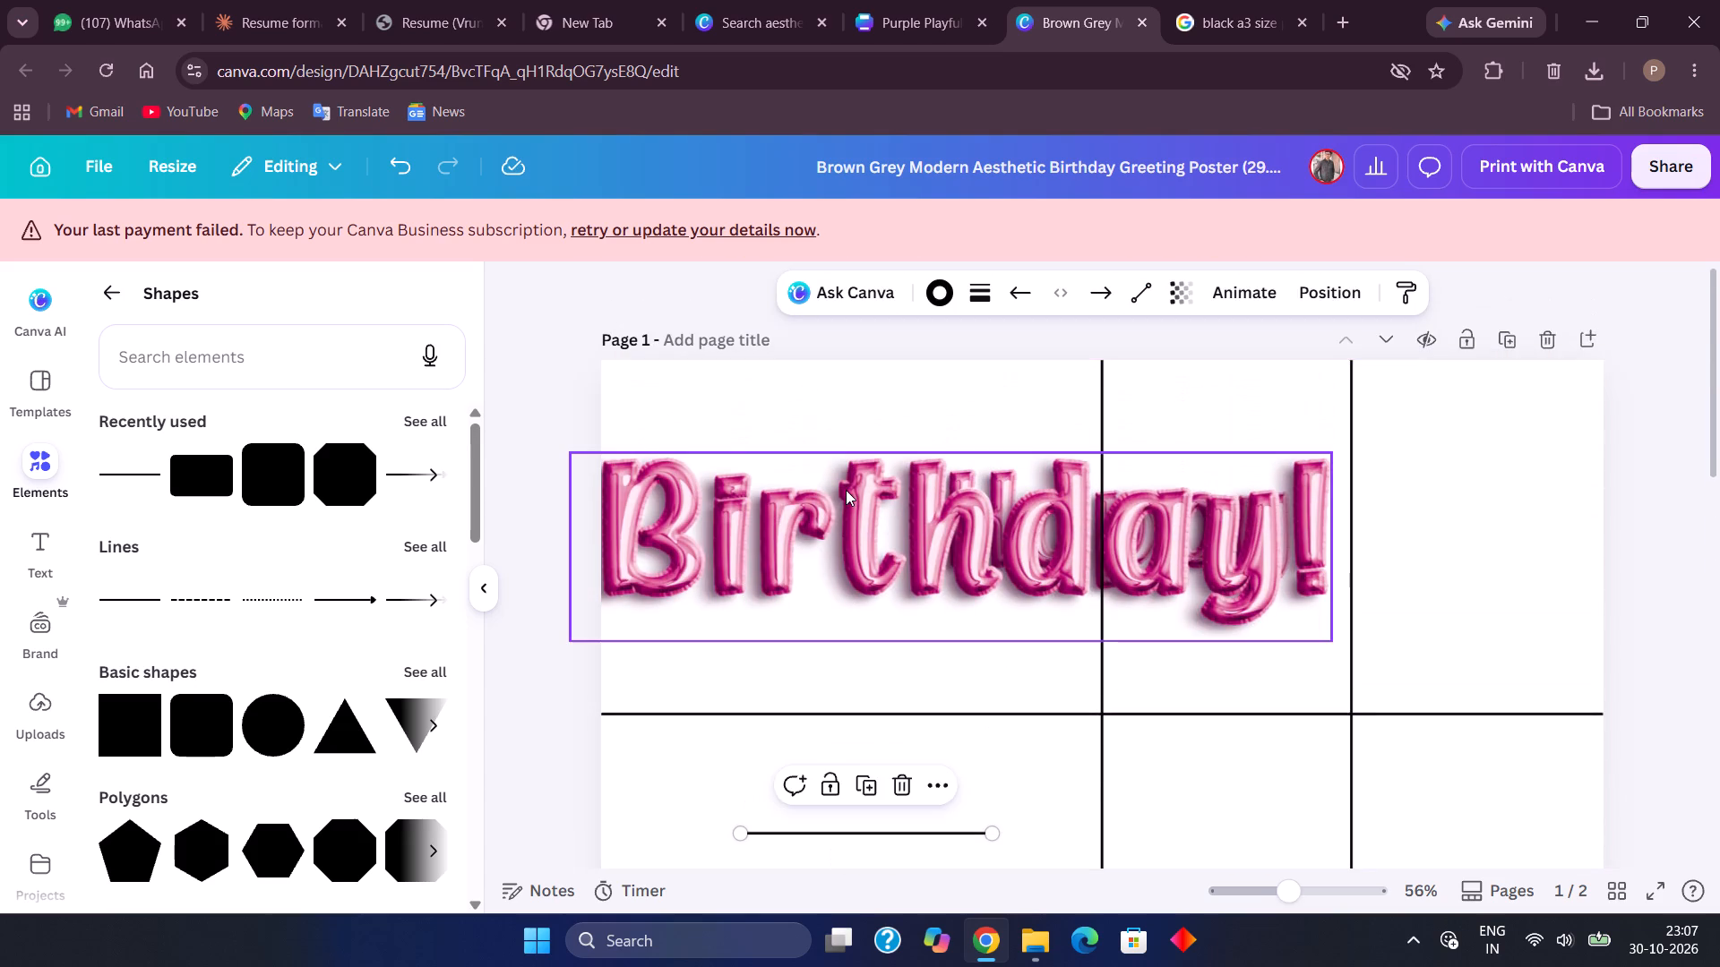
scroll(846, 490, down, 1)
scroll(846, 490, right, 2)
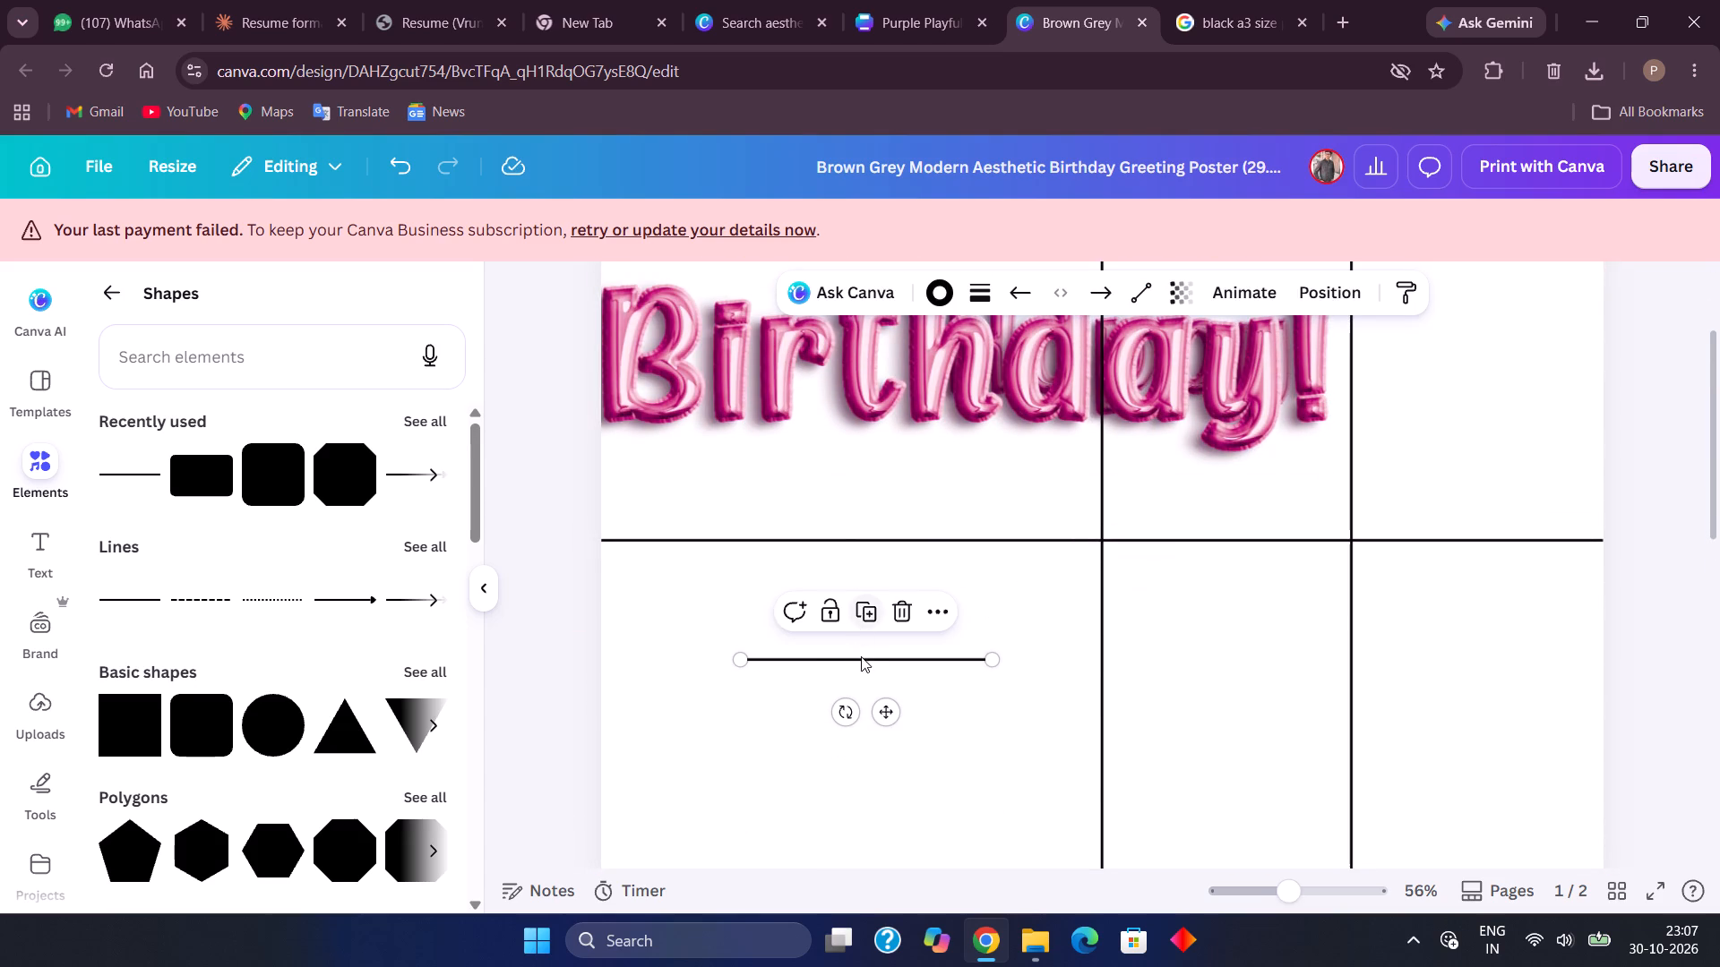
Position the short horizontal line so its left end sits on page 1's left edge, and check that end closely.
drag(863, 661, 713, 675)
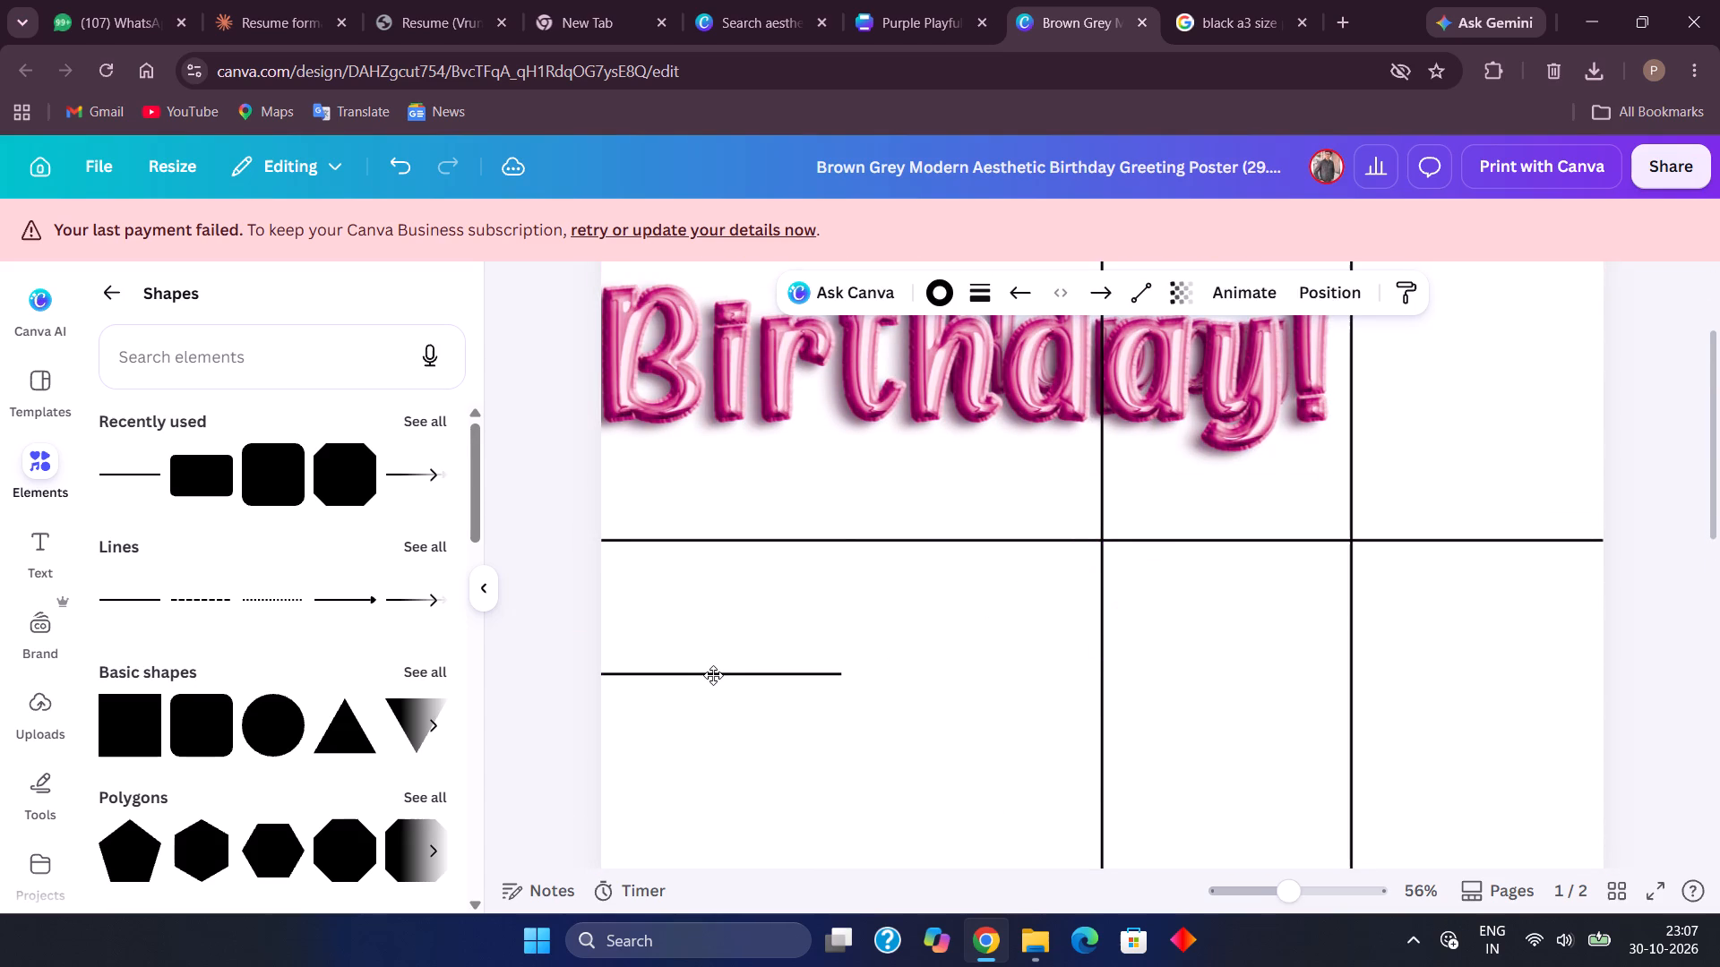
drag(713, 675, 716, 679)
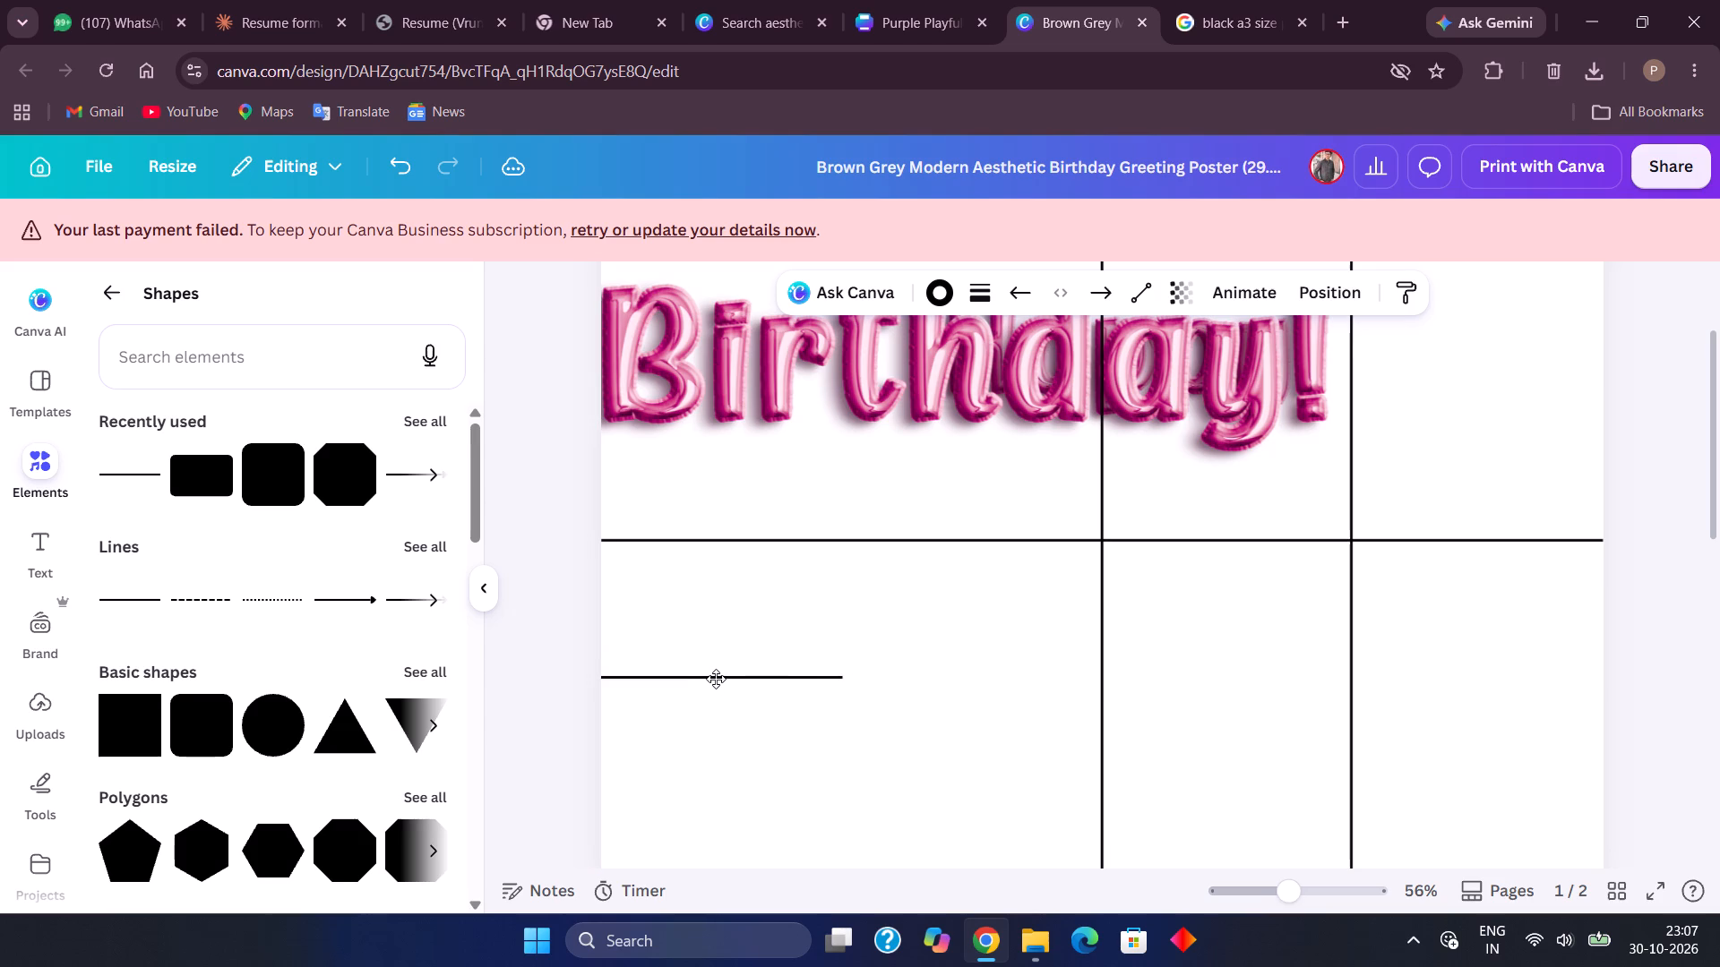
drag(716, 679, 724, 679)
scroll(724, 679, right, 3)
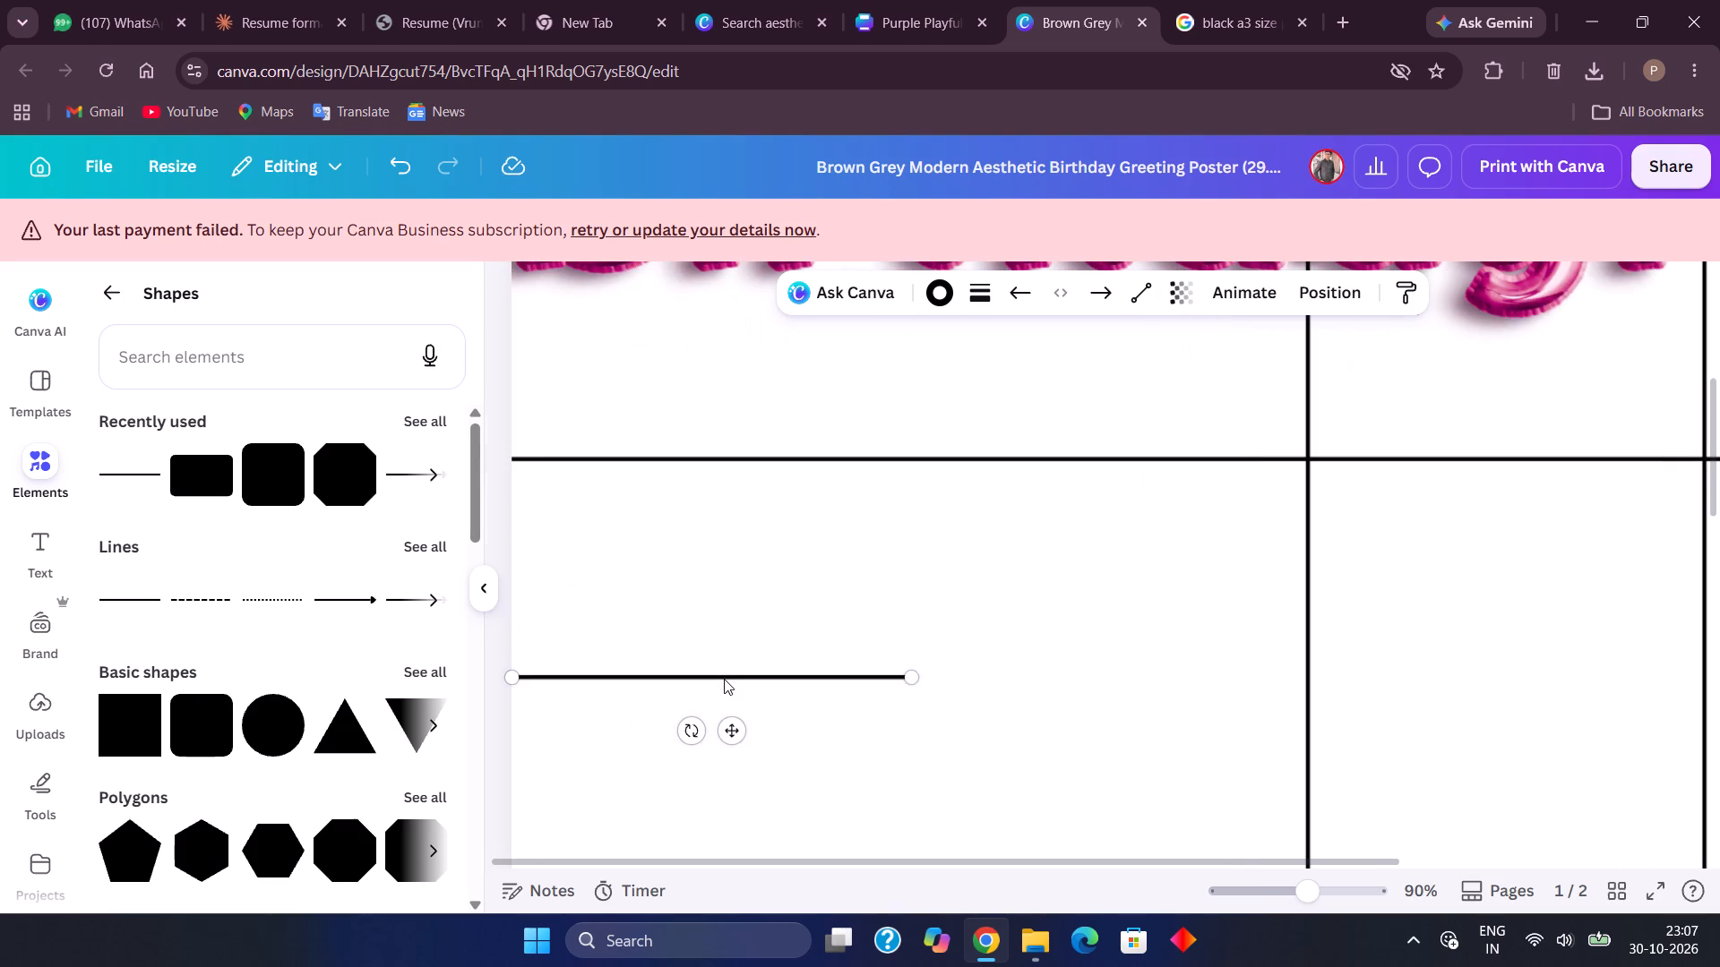
scroll(724, 679, right, 8)
click(800, 767)
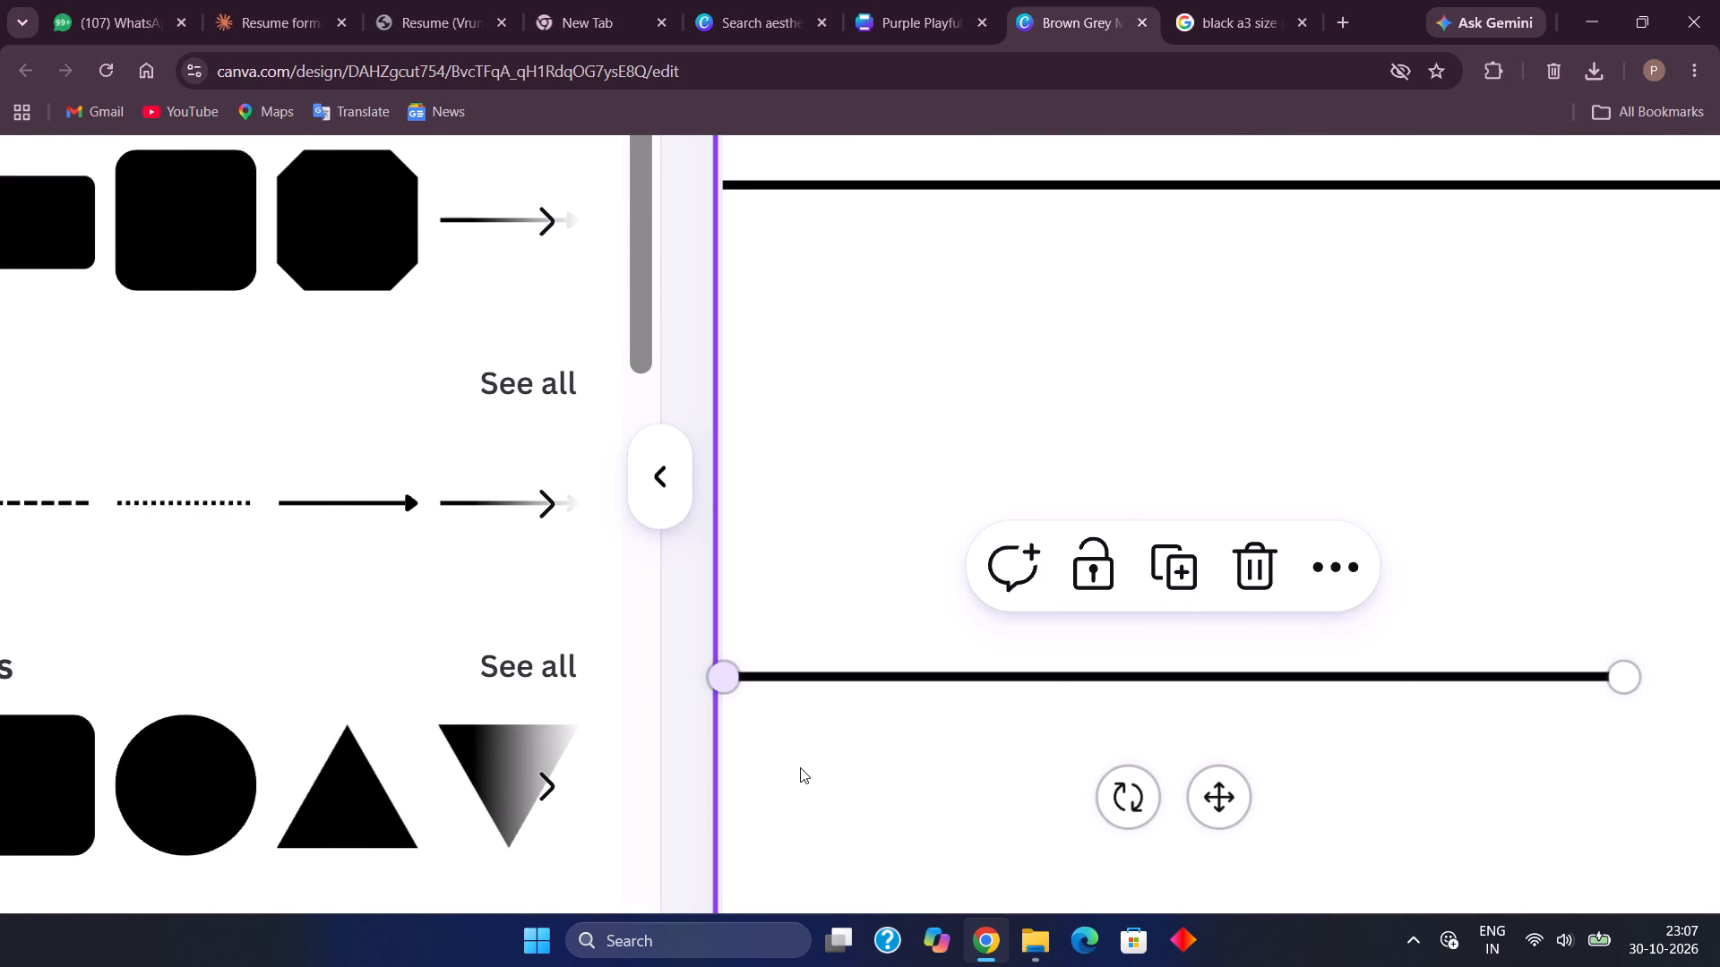
click(754, 673)
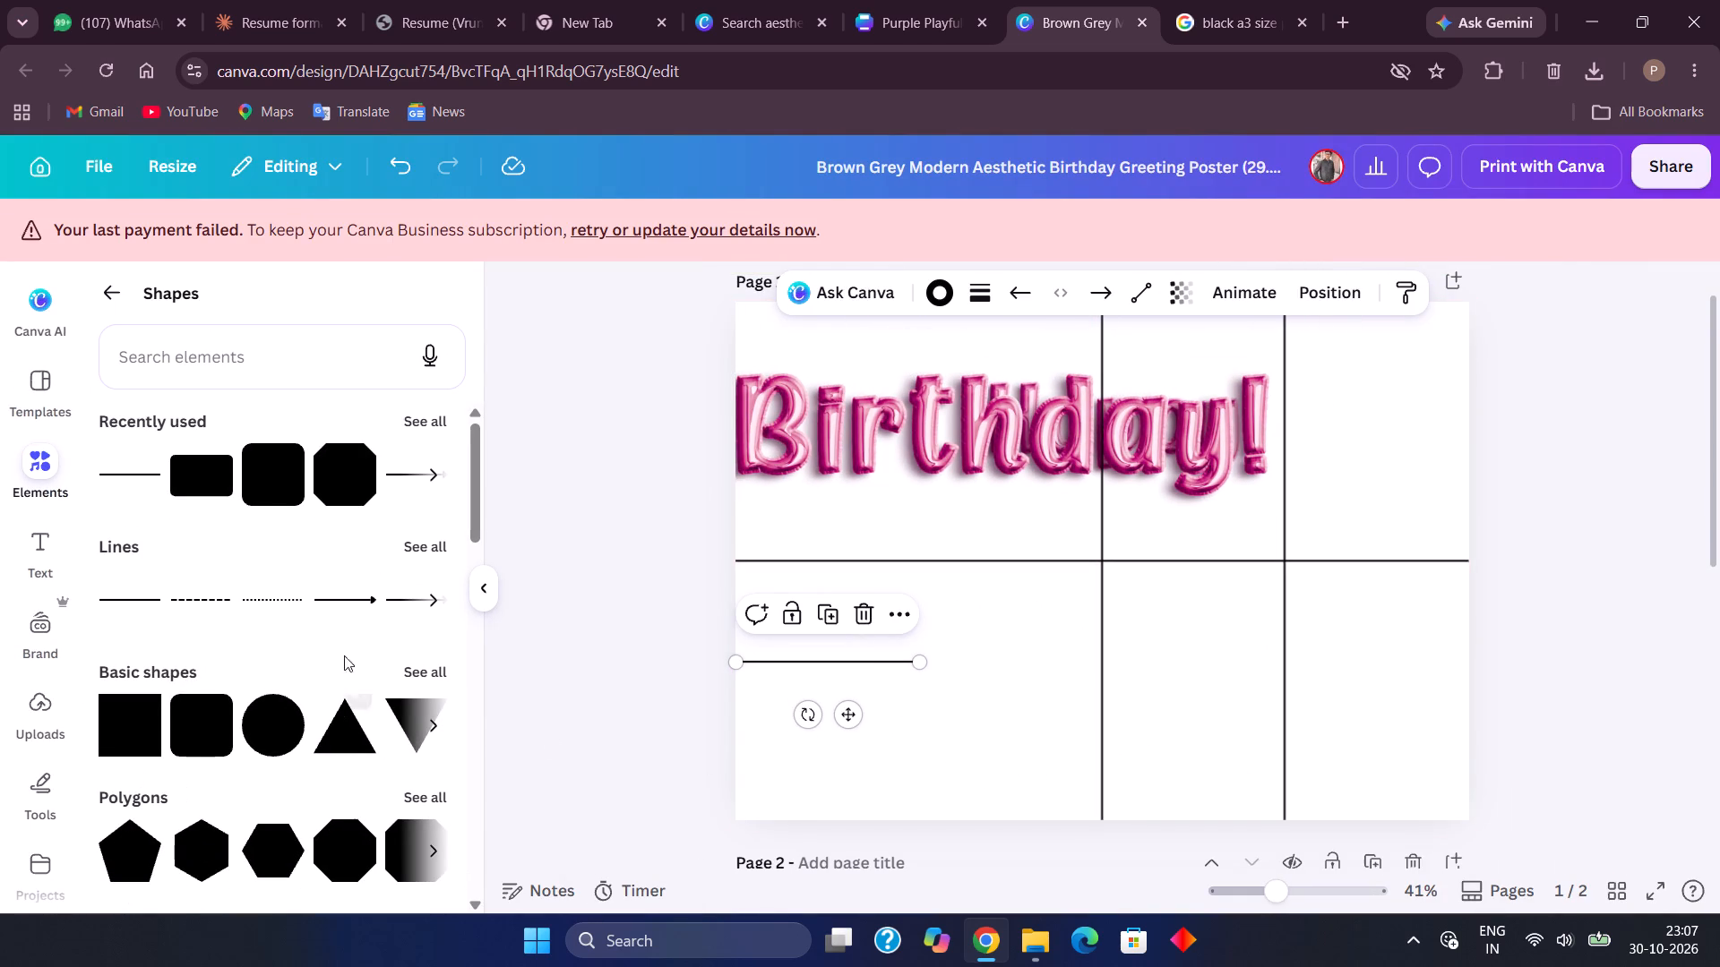
Add another straight line and make it a full-height vertical at the short horizontal line's inner end, 29.7 cm long at -90°.
click(142, 600)
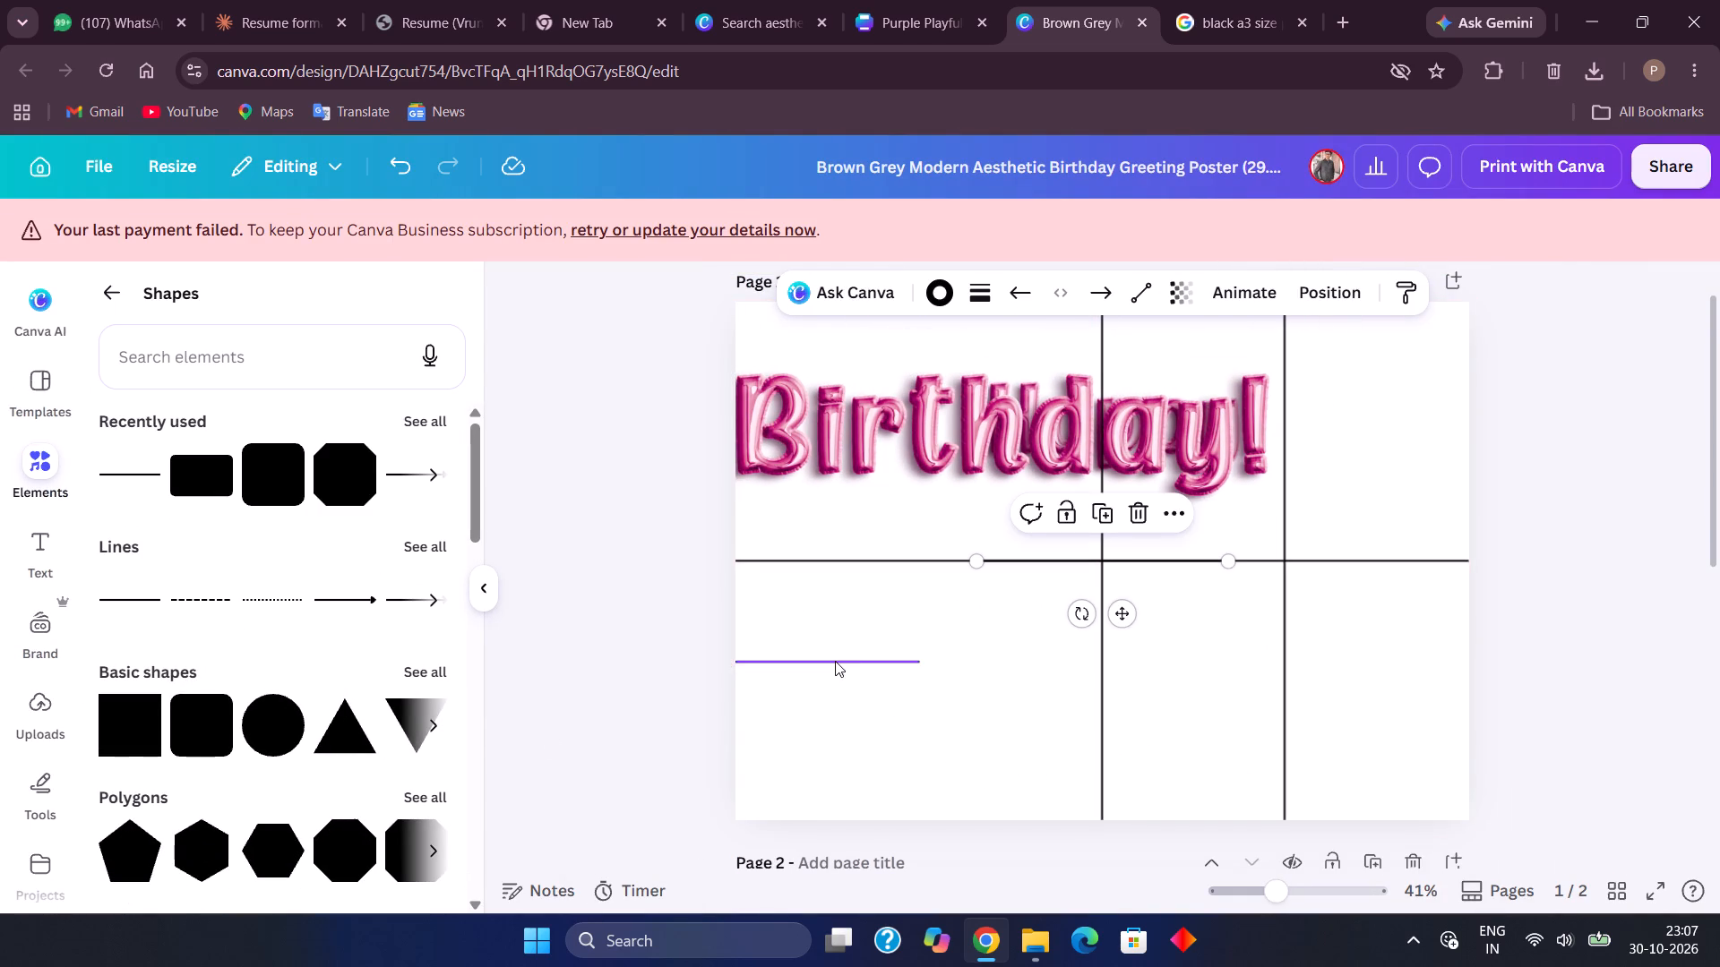
drag(1119, 618, 1014, 749)
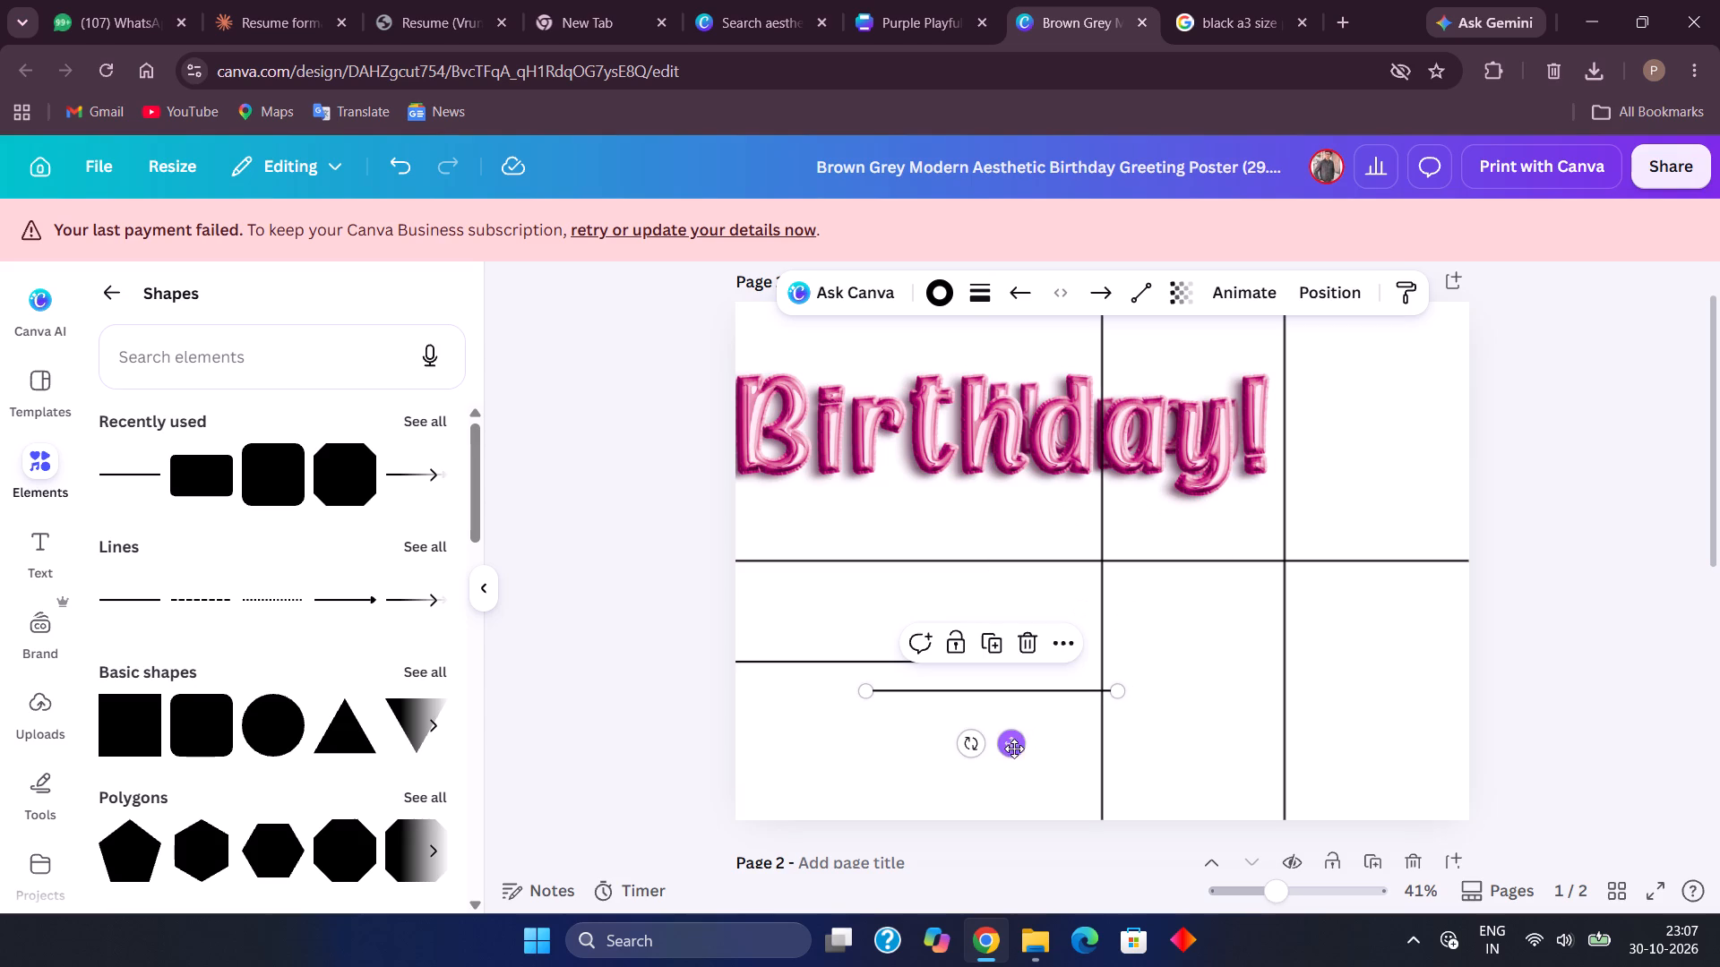
drag(1122, 692, 955, 322)
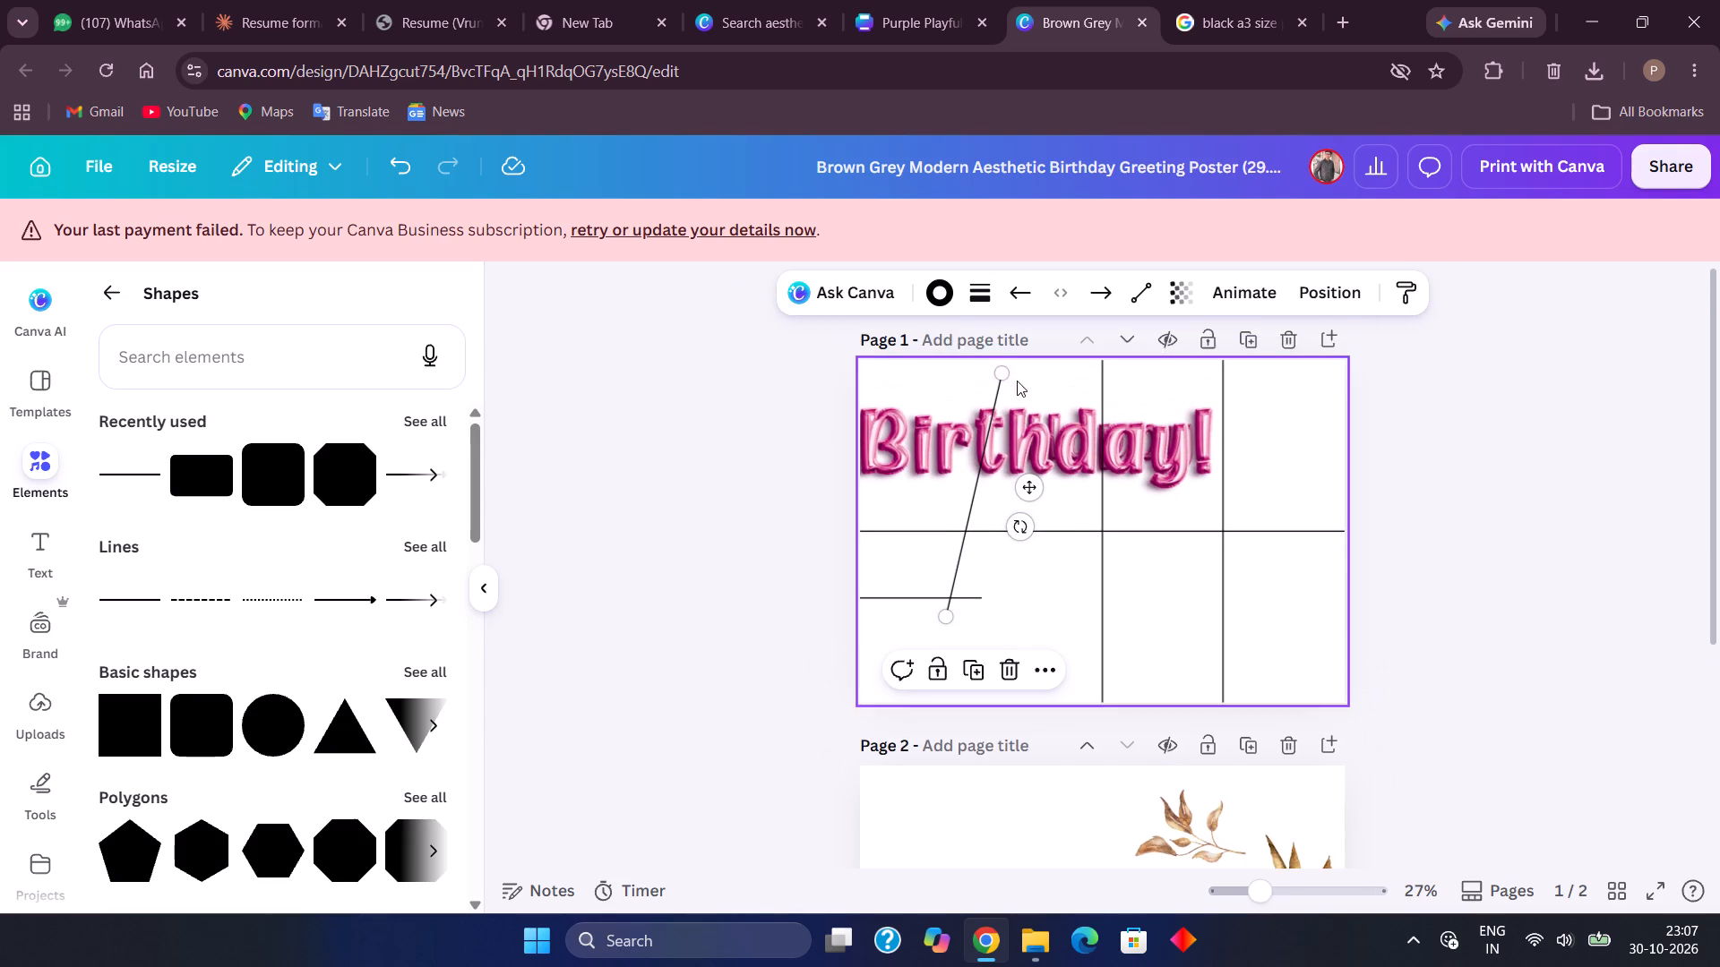
drag(1001, 373, 972, 362)
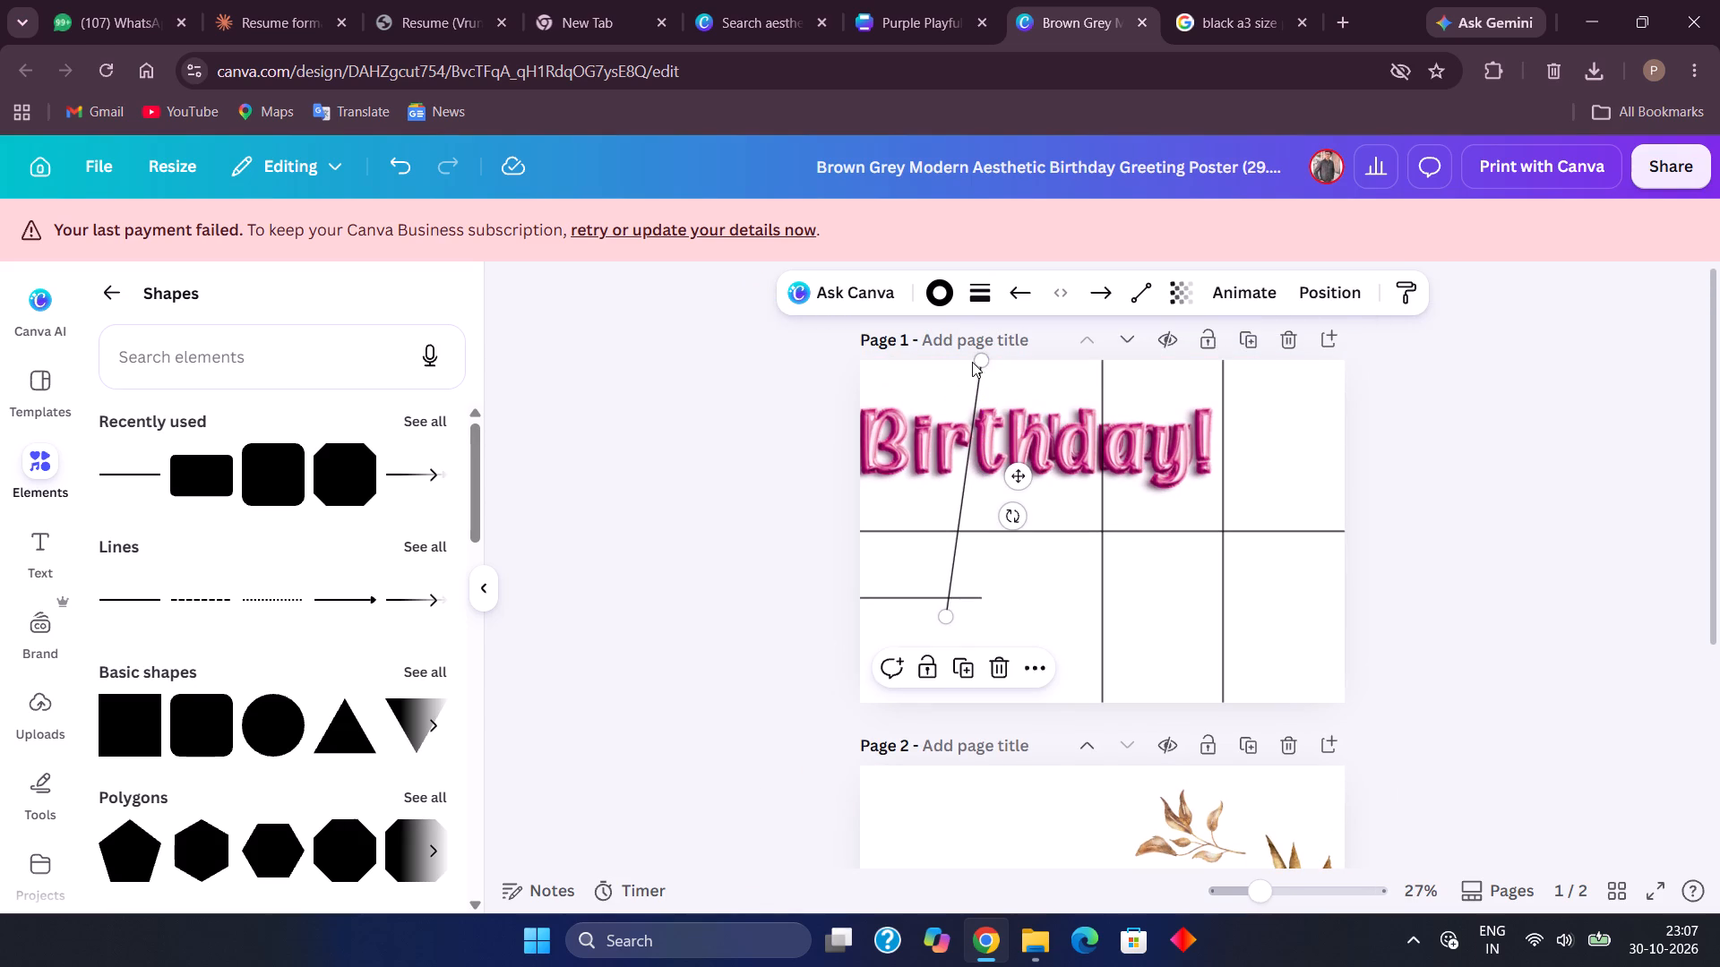
drag(942, 612, 976, 614)
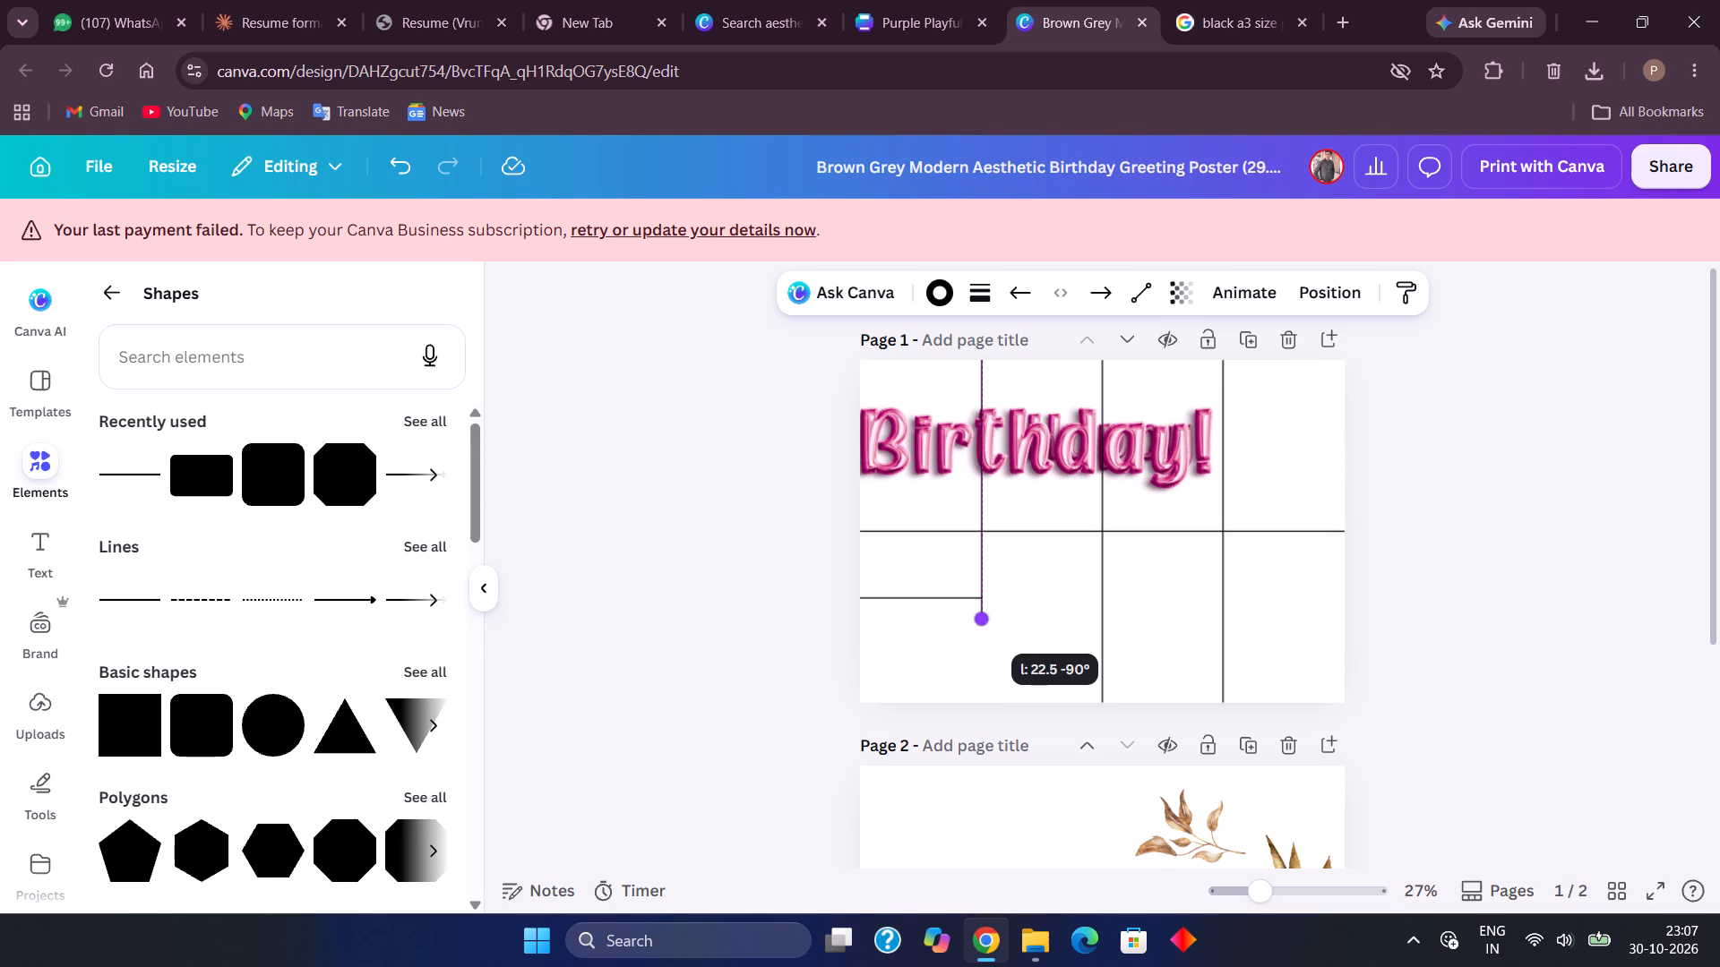
drag(976, 614, 977, 697)
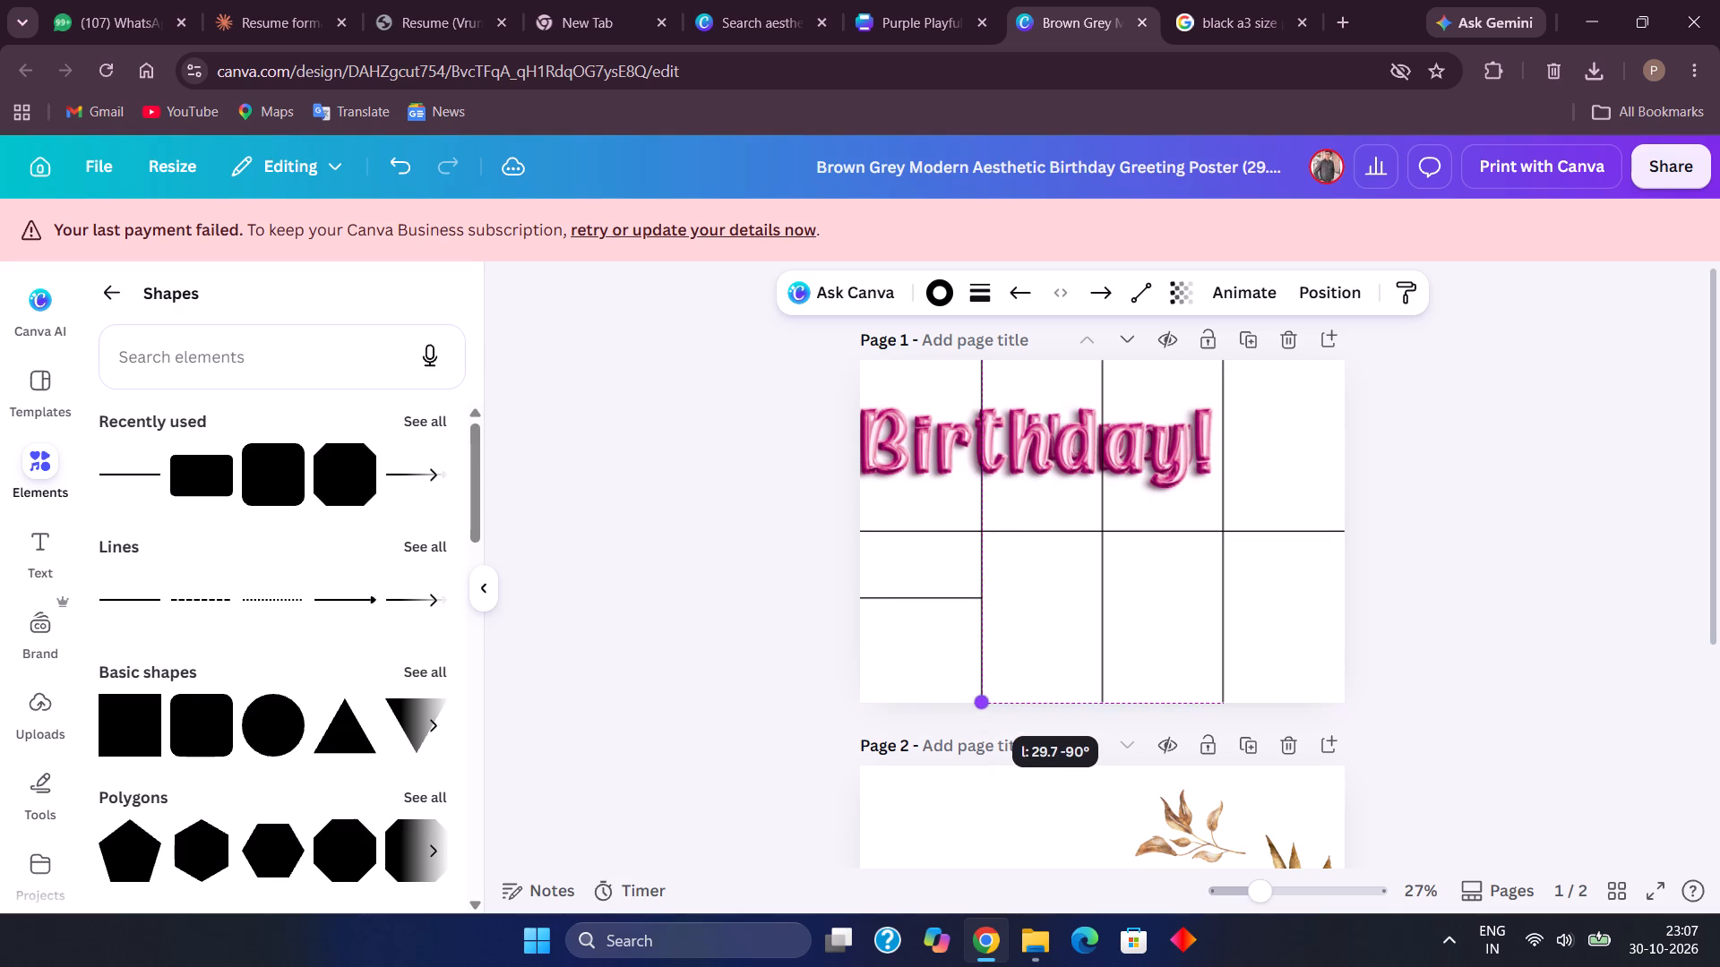
drag(977, 697, 973, 692)
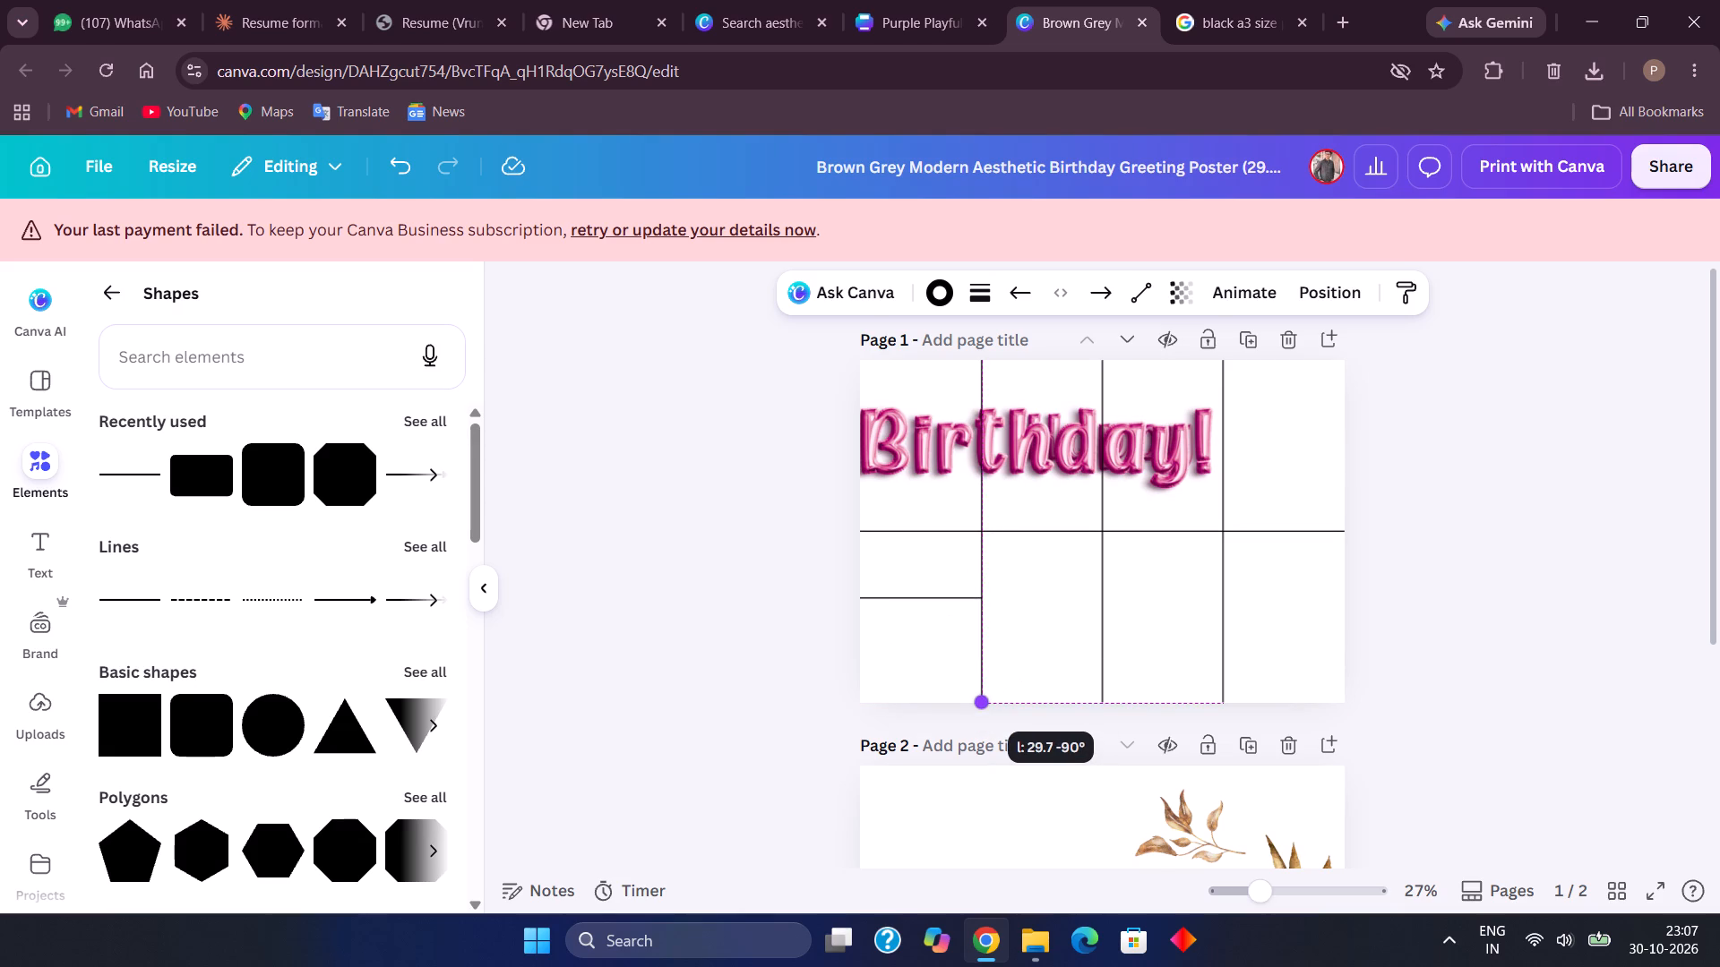
drag(973, 692, 974, 694)
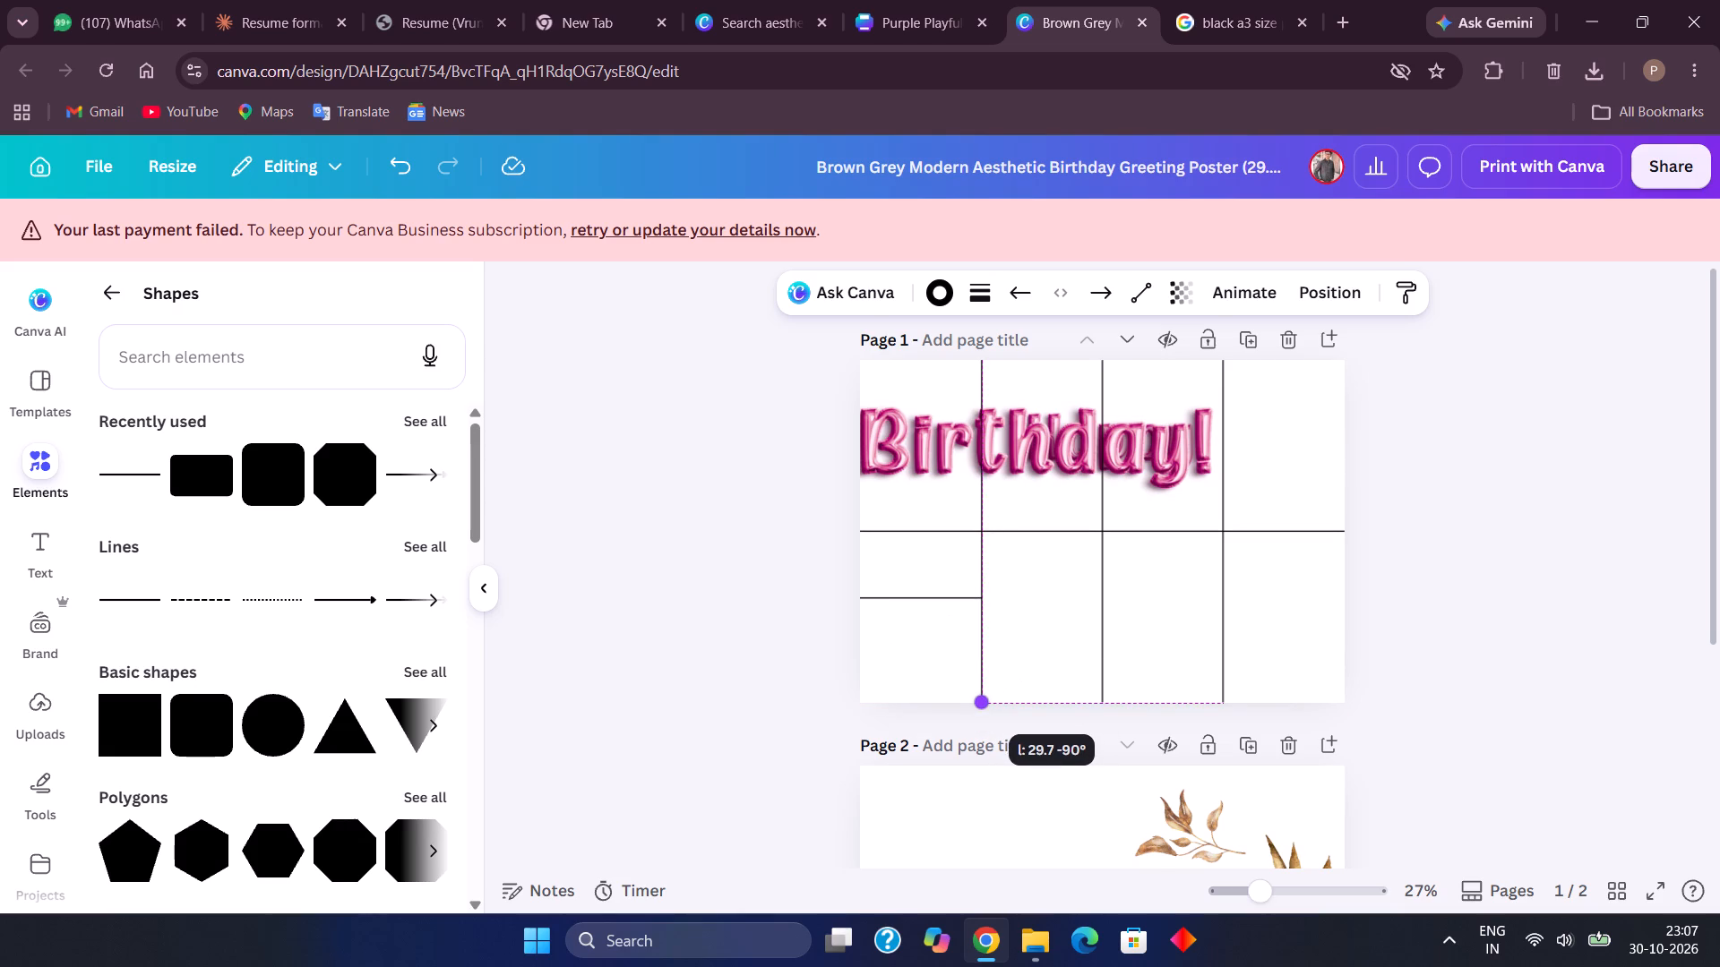
drag(974, 694, 974, 696)
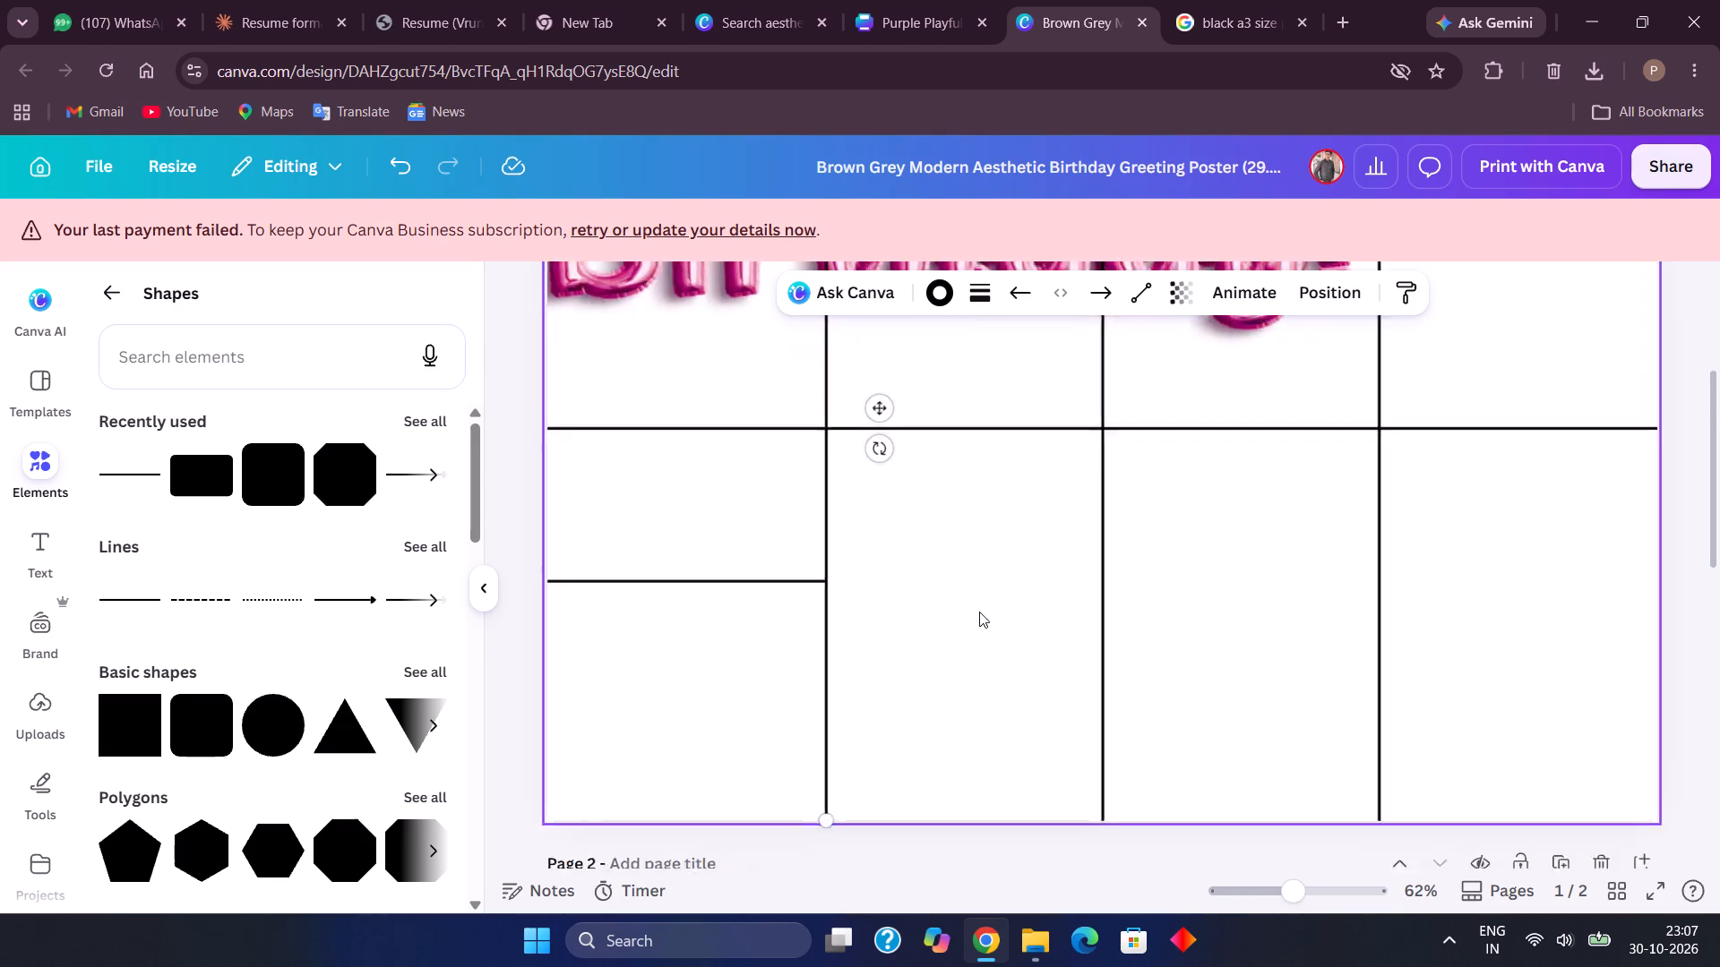
Delete the short horizontal line from page 1's lower-left quadrant.
scroll(979, 612, down, 2)
click(954, 568)
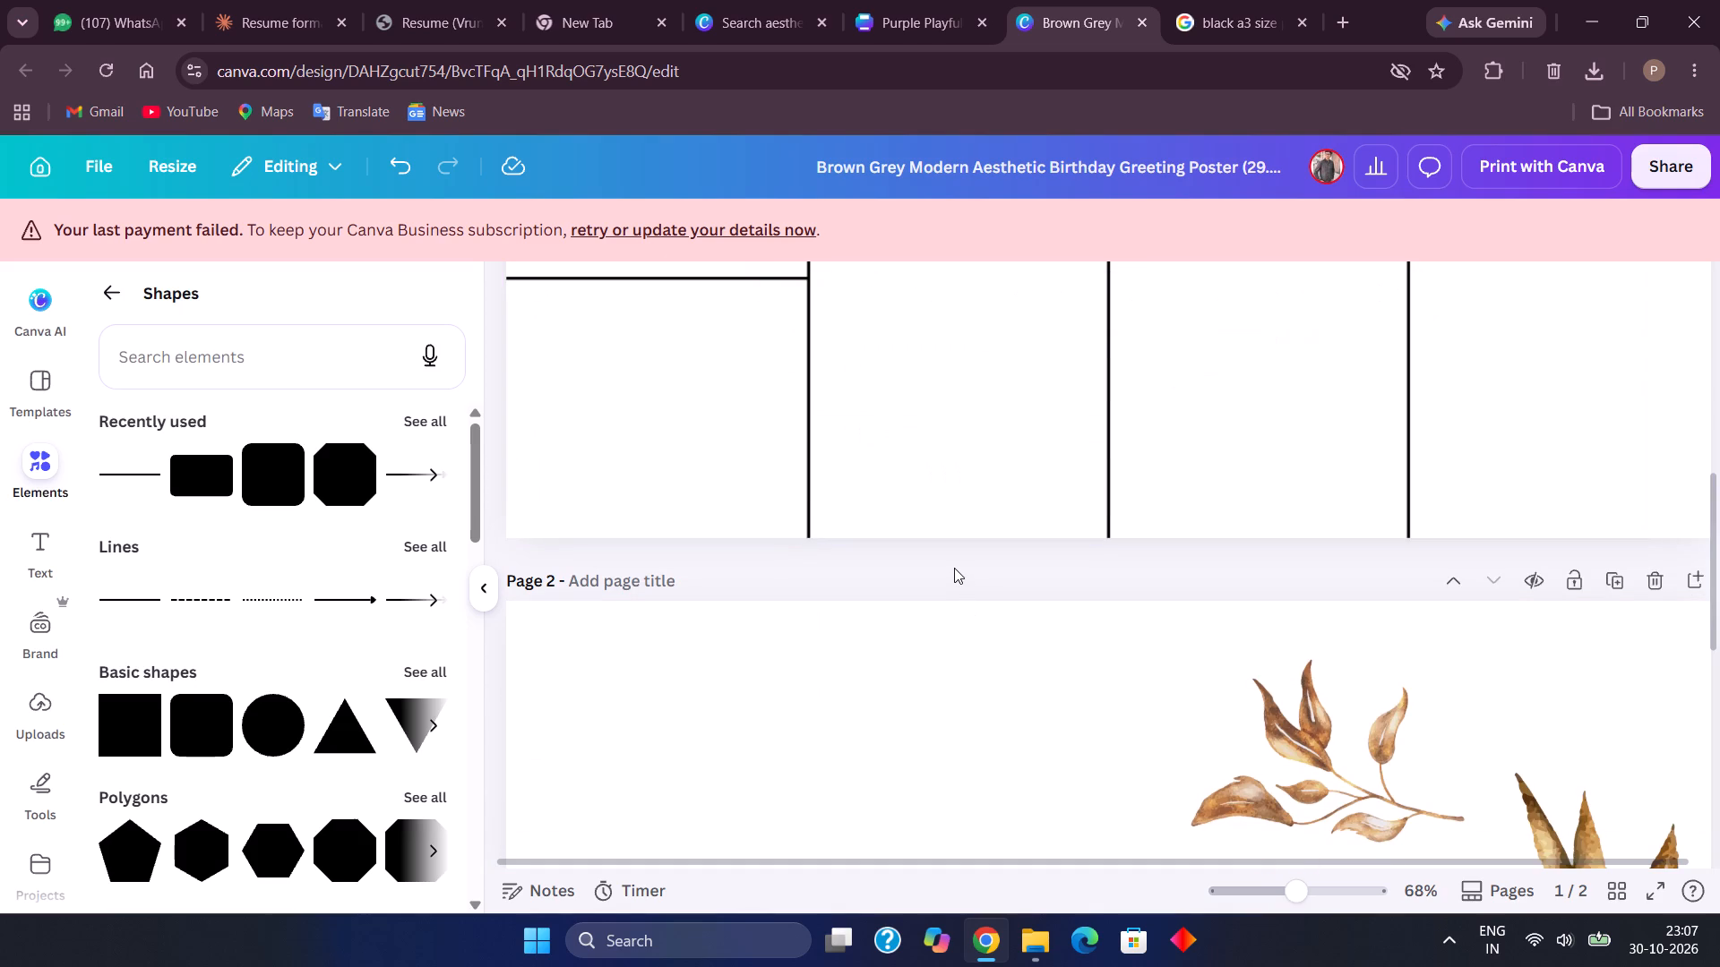
scroll(967, 437, up, 4)
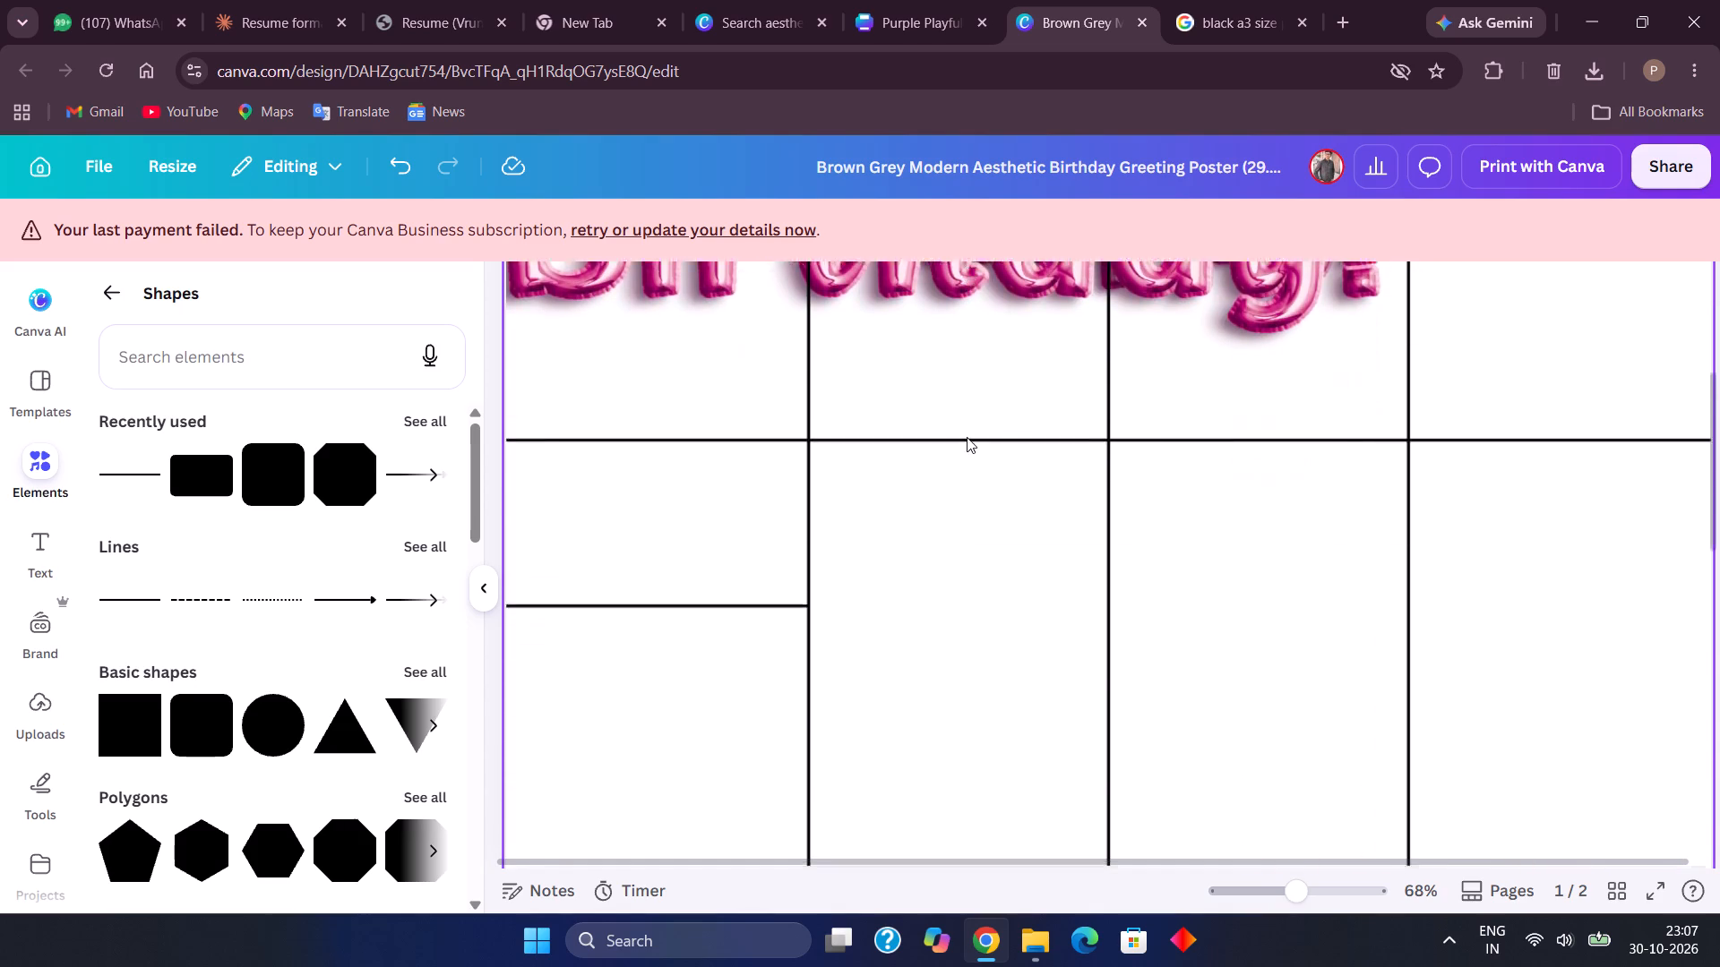
click(745, 565)
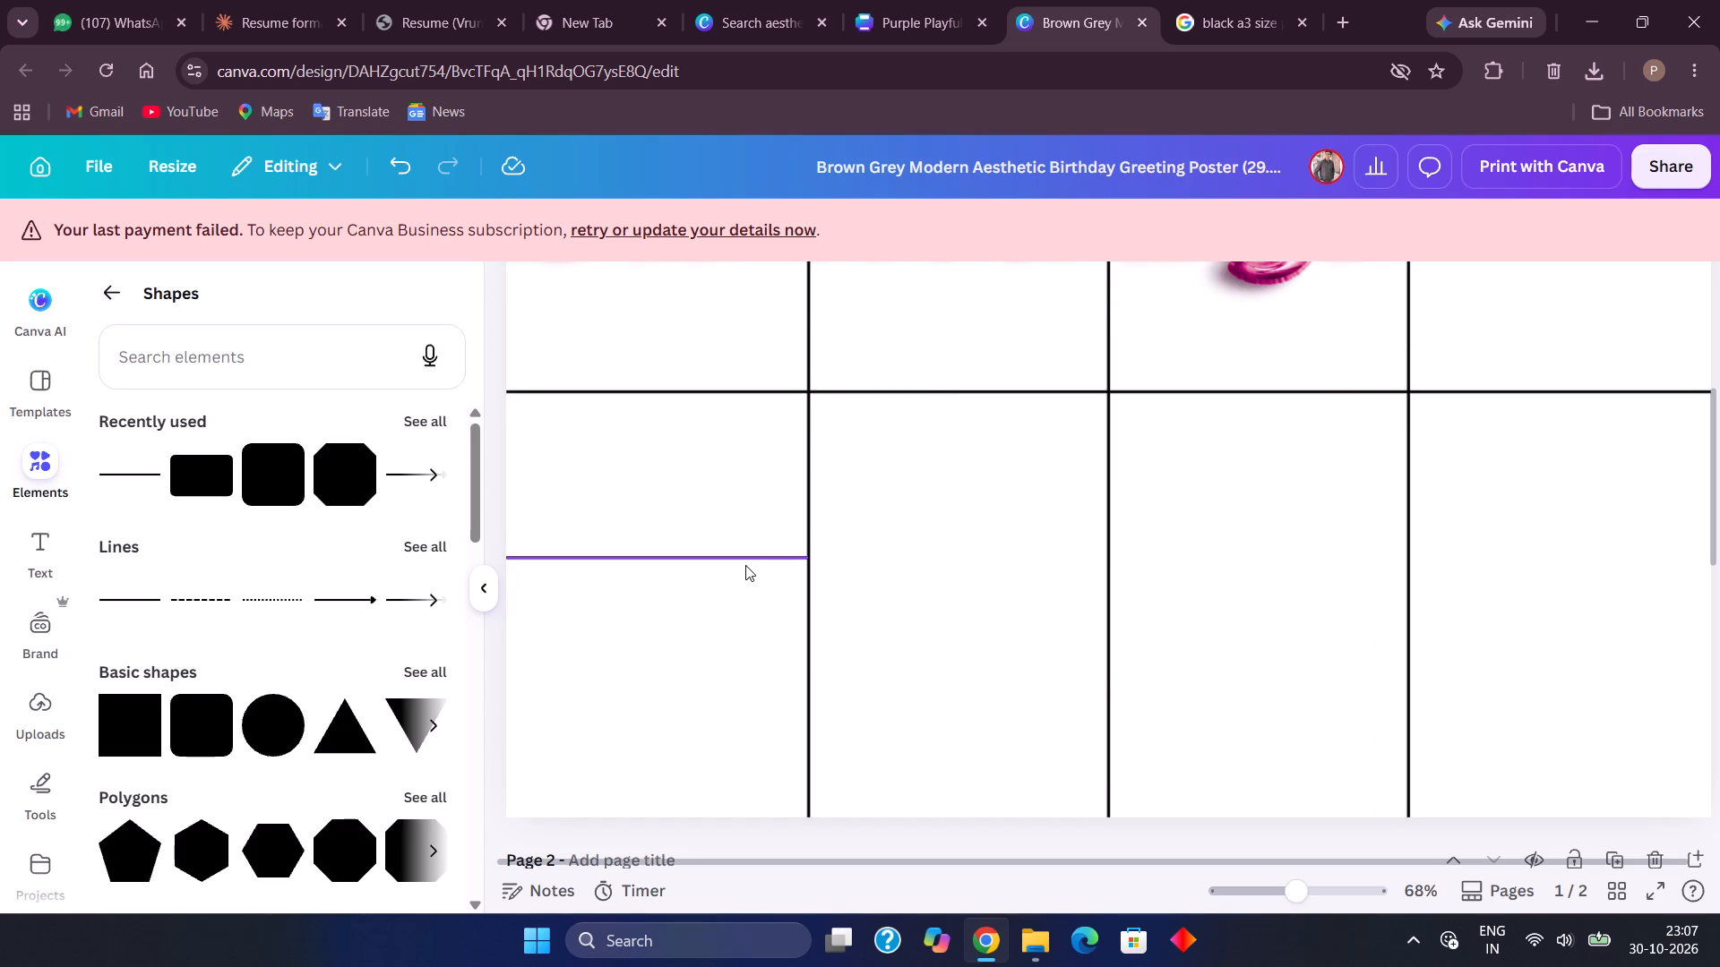
click(703, 516)
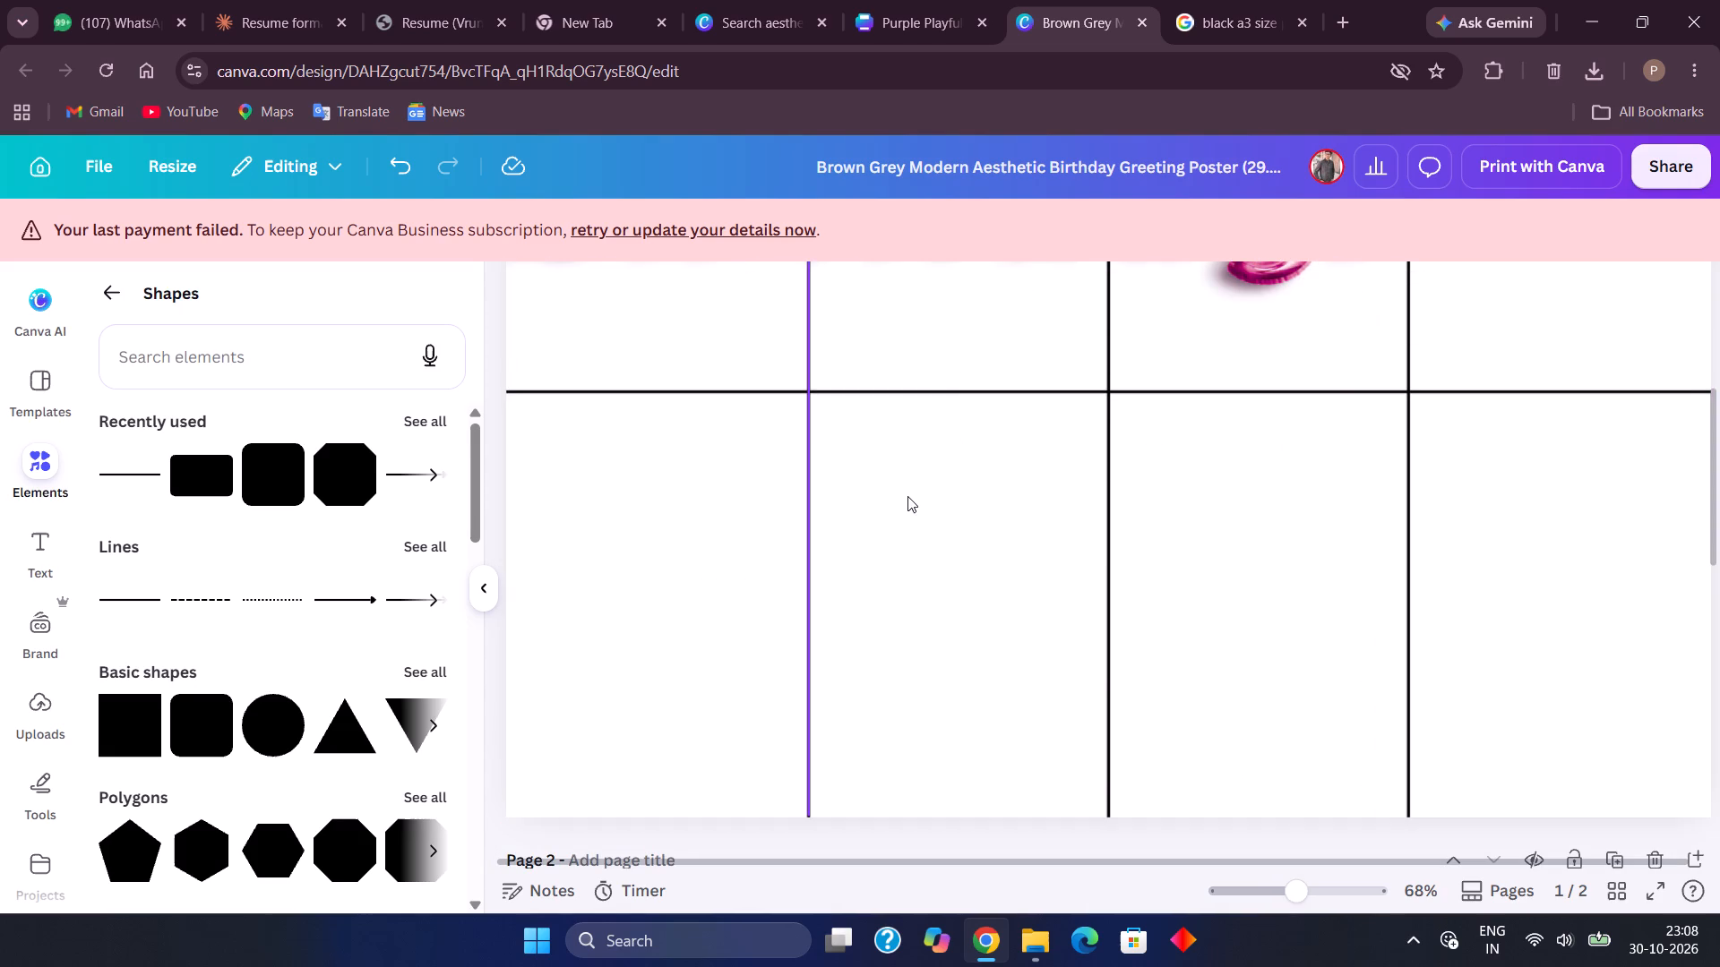
Move the "Birthday!" lettering off "Happy" and down to page 1's bottom edge.
scroll(907, 496, up, 3)
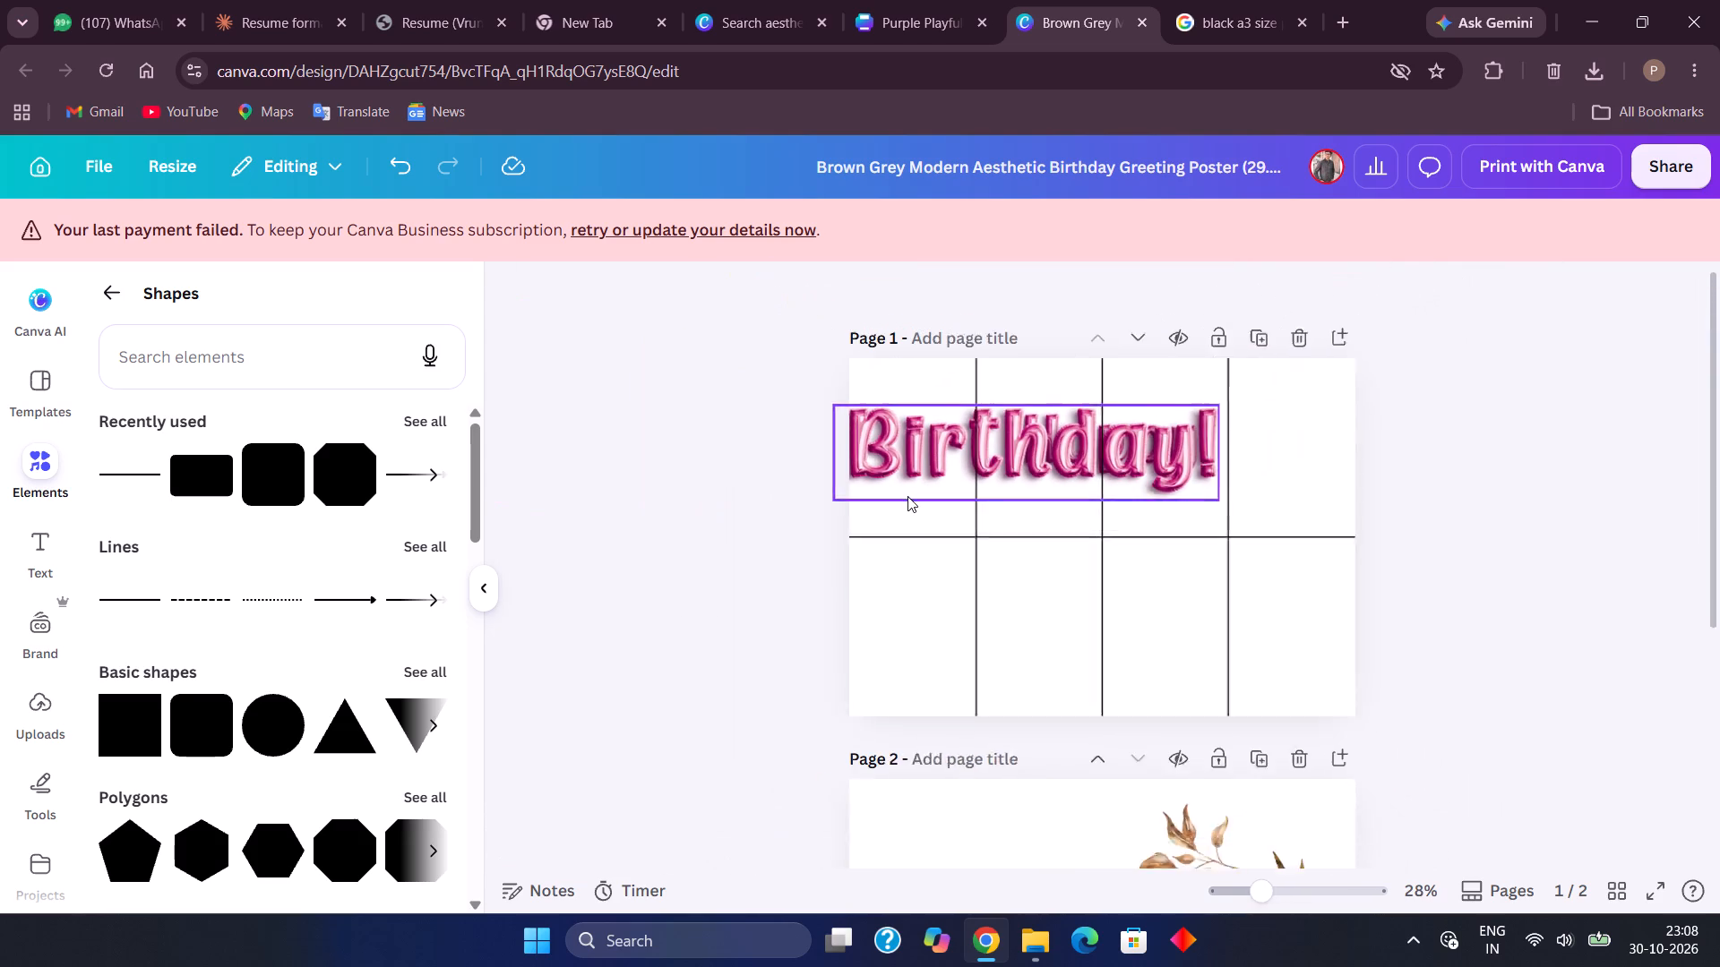
scroll(1055, 450, up, 1)
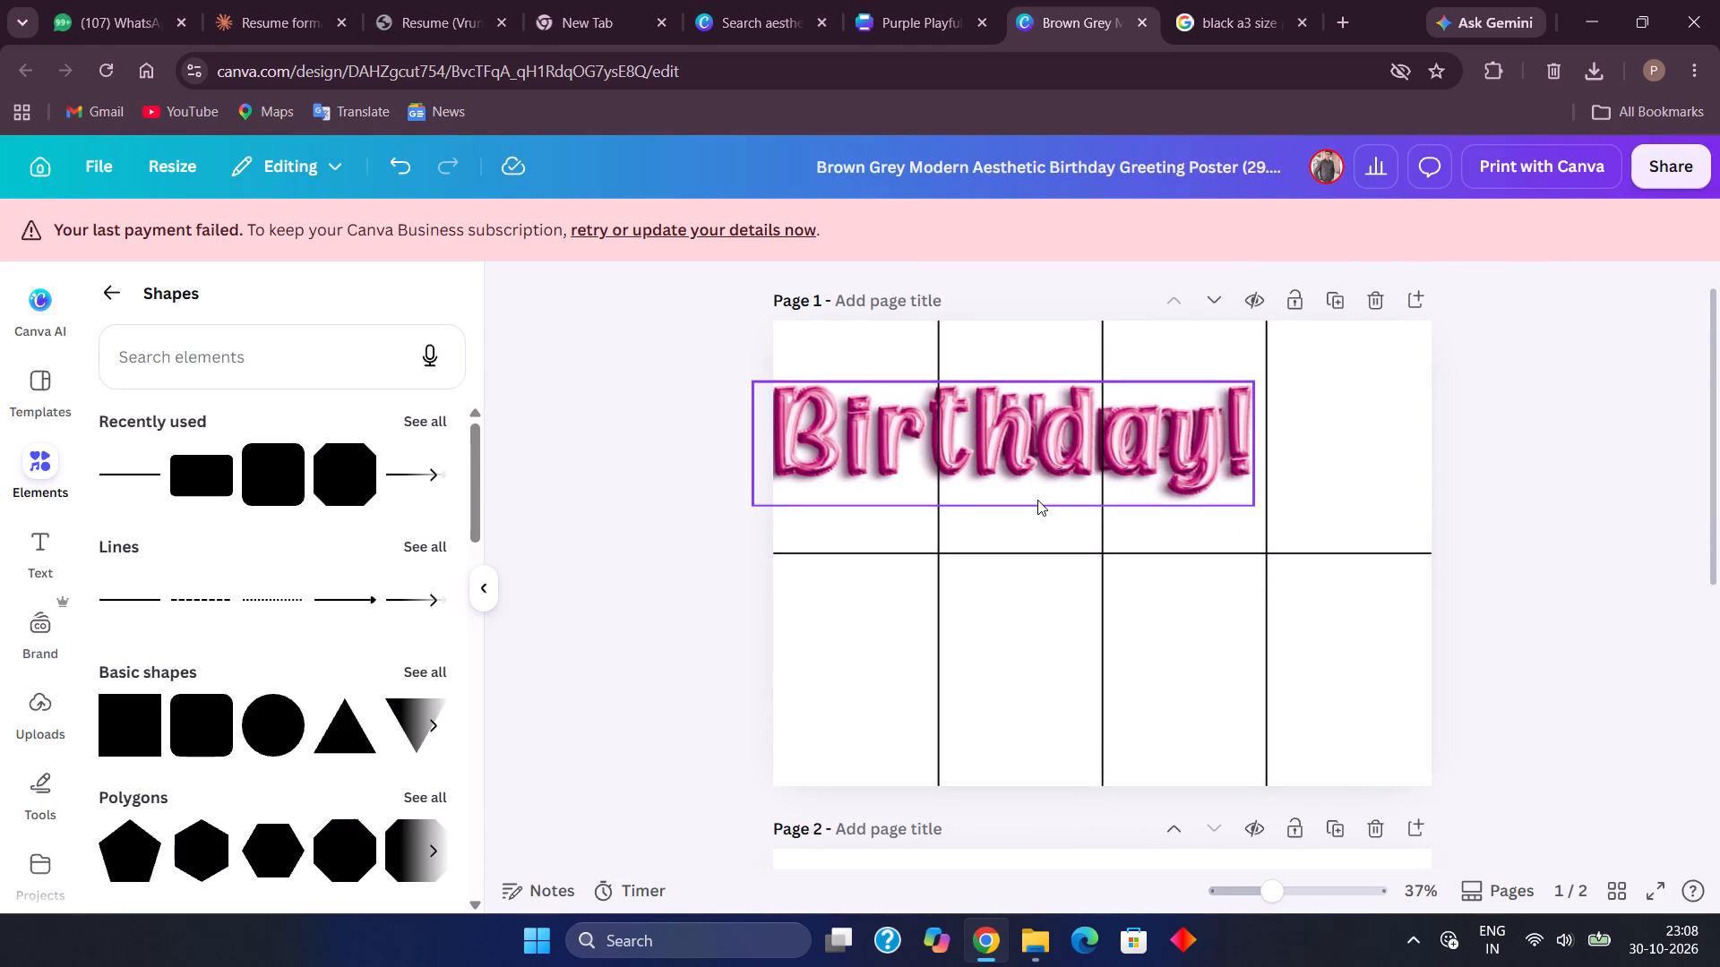
drag(1049, 453, 1166, 771)
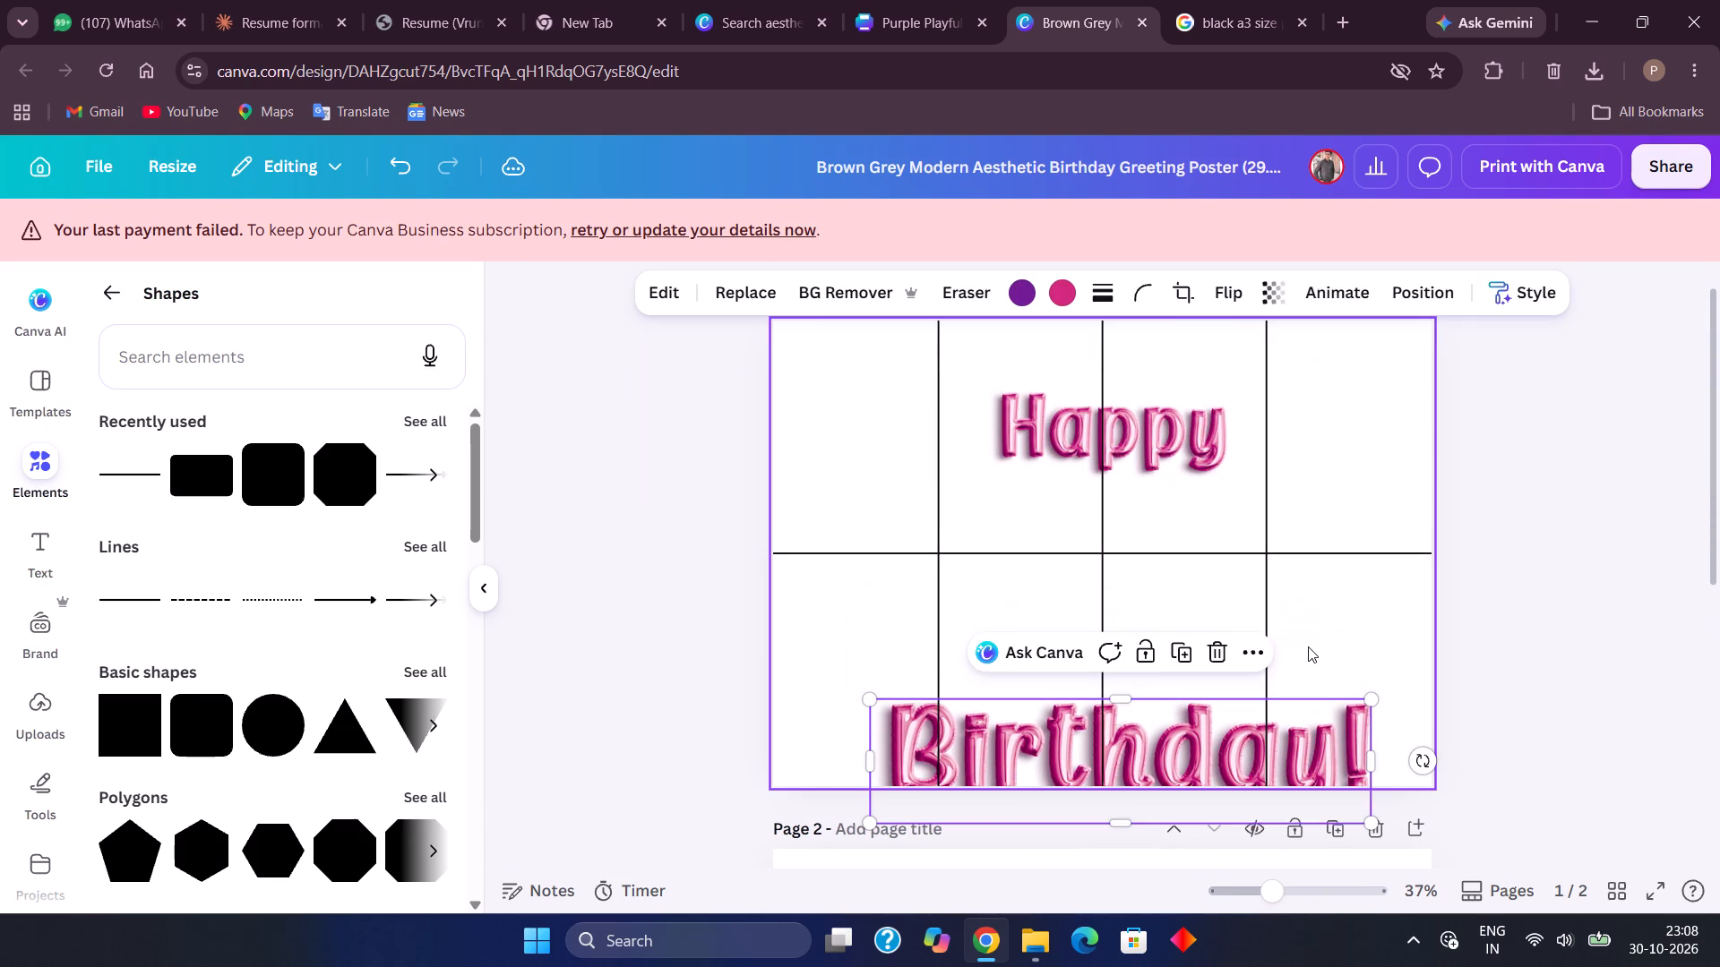
Shrink the "Happy" lettering and centre it on page 1's middle vertical line near the top, 6 cm from the neighbouring vertical lines.
scroll(1308, 646, up, 1)
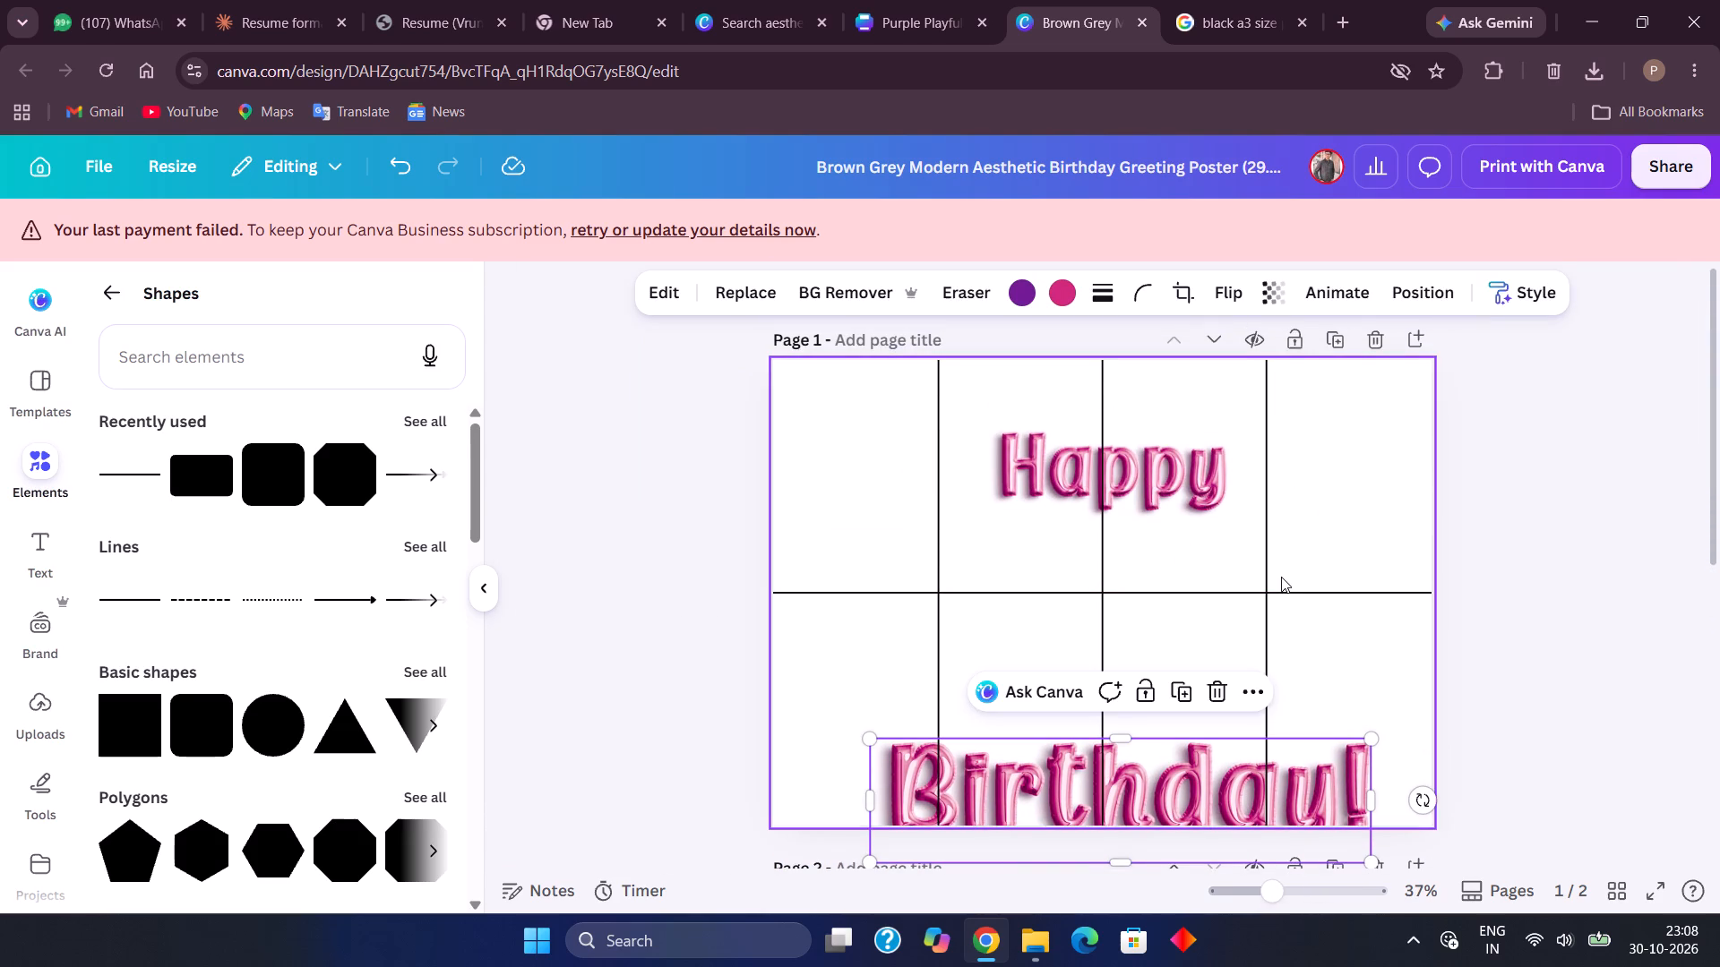
scroll(1281, 577, up, 2)
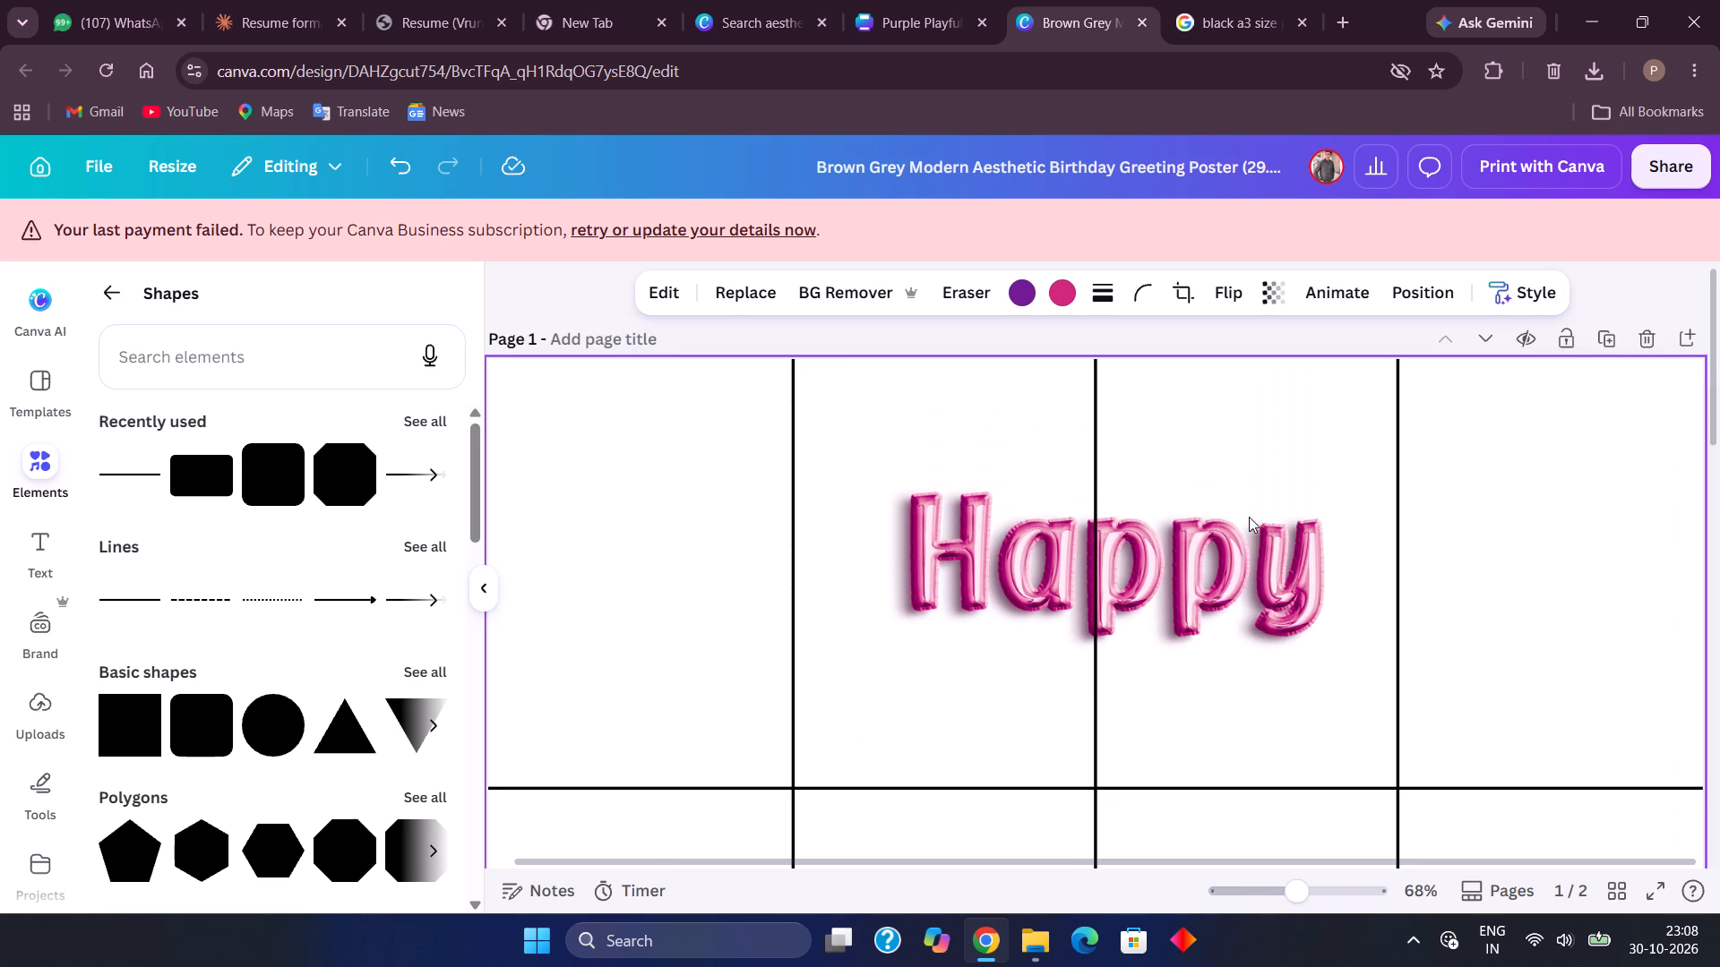
click(1249, 517)
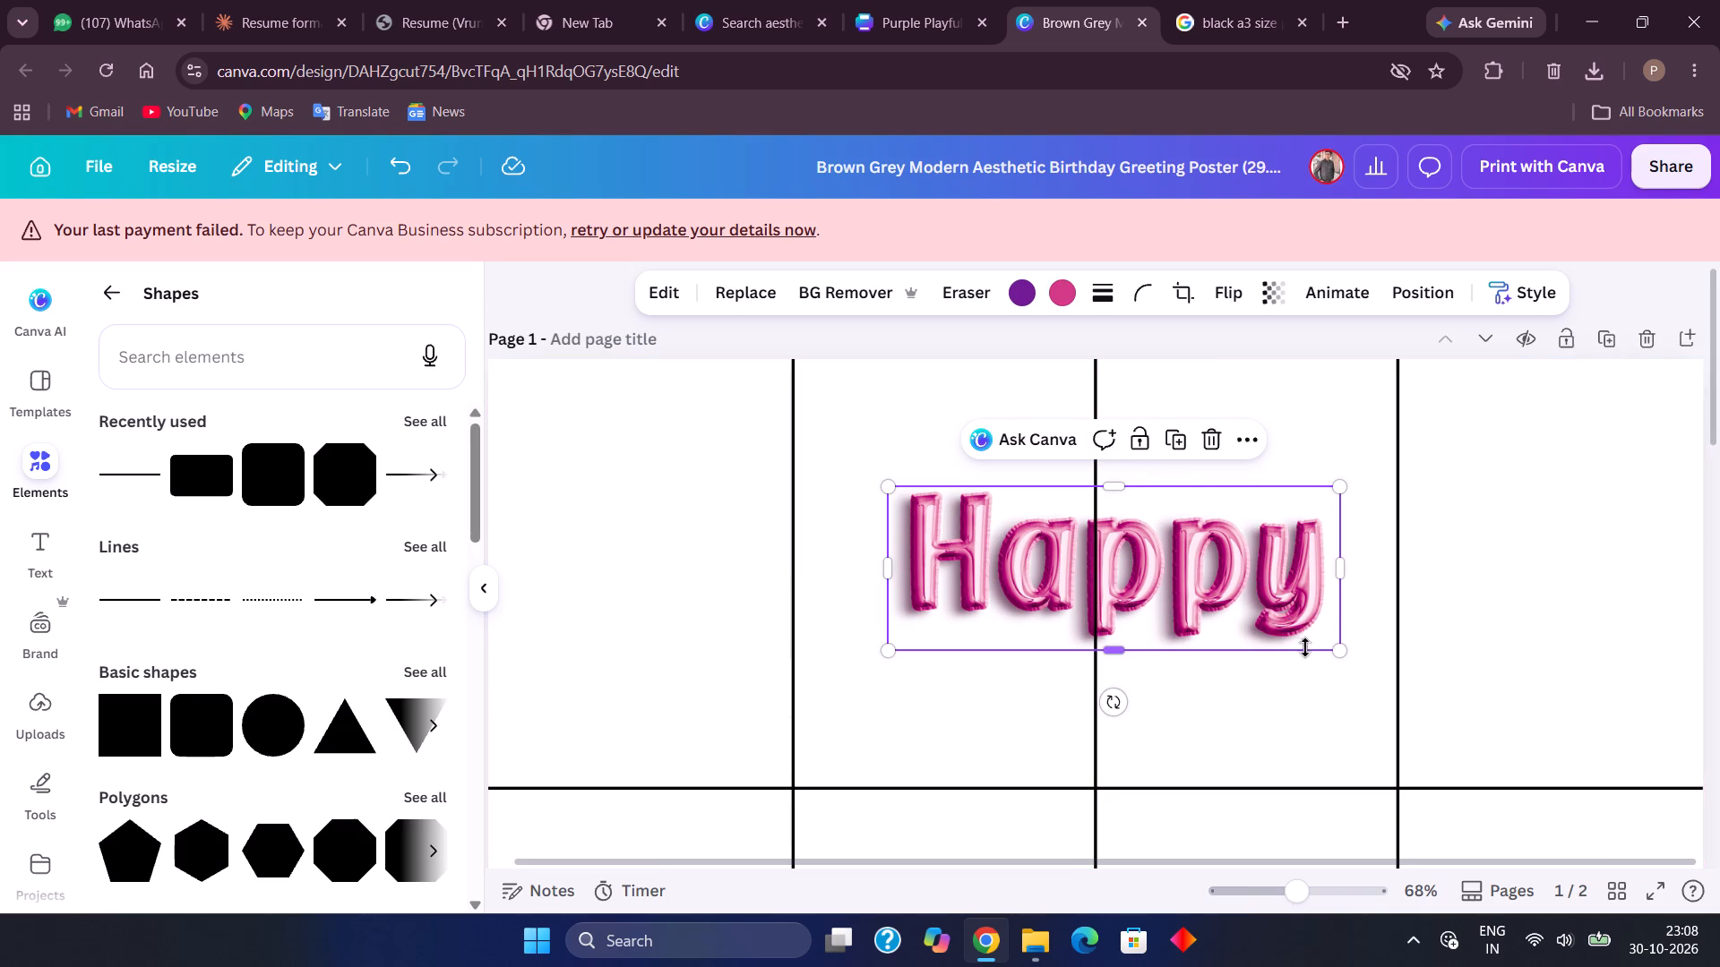
click(1331, 676)
click(1303, 619)
drag(1342, 657, 1166, 526)
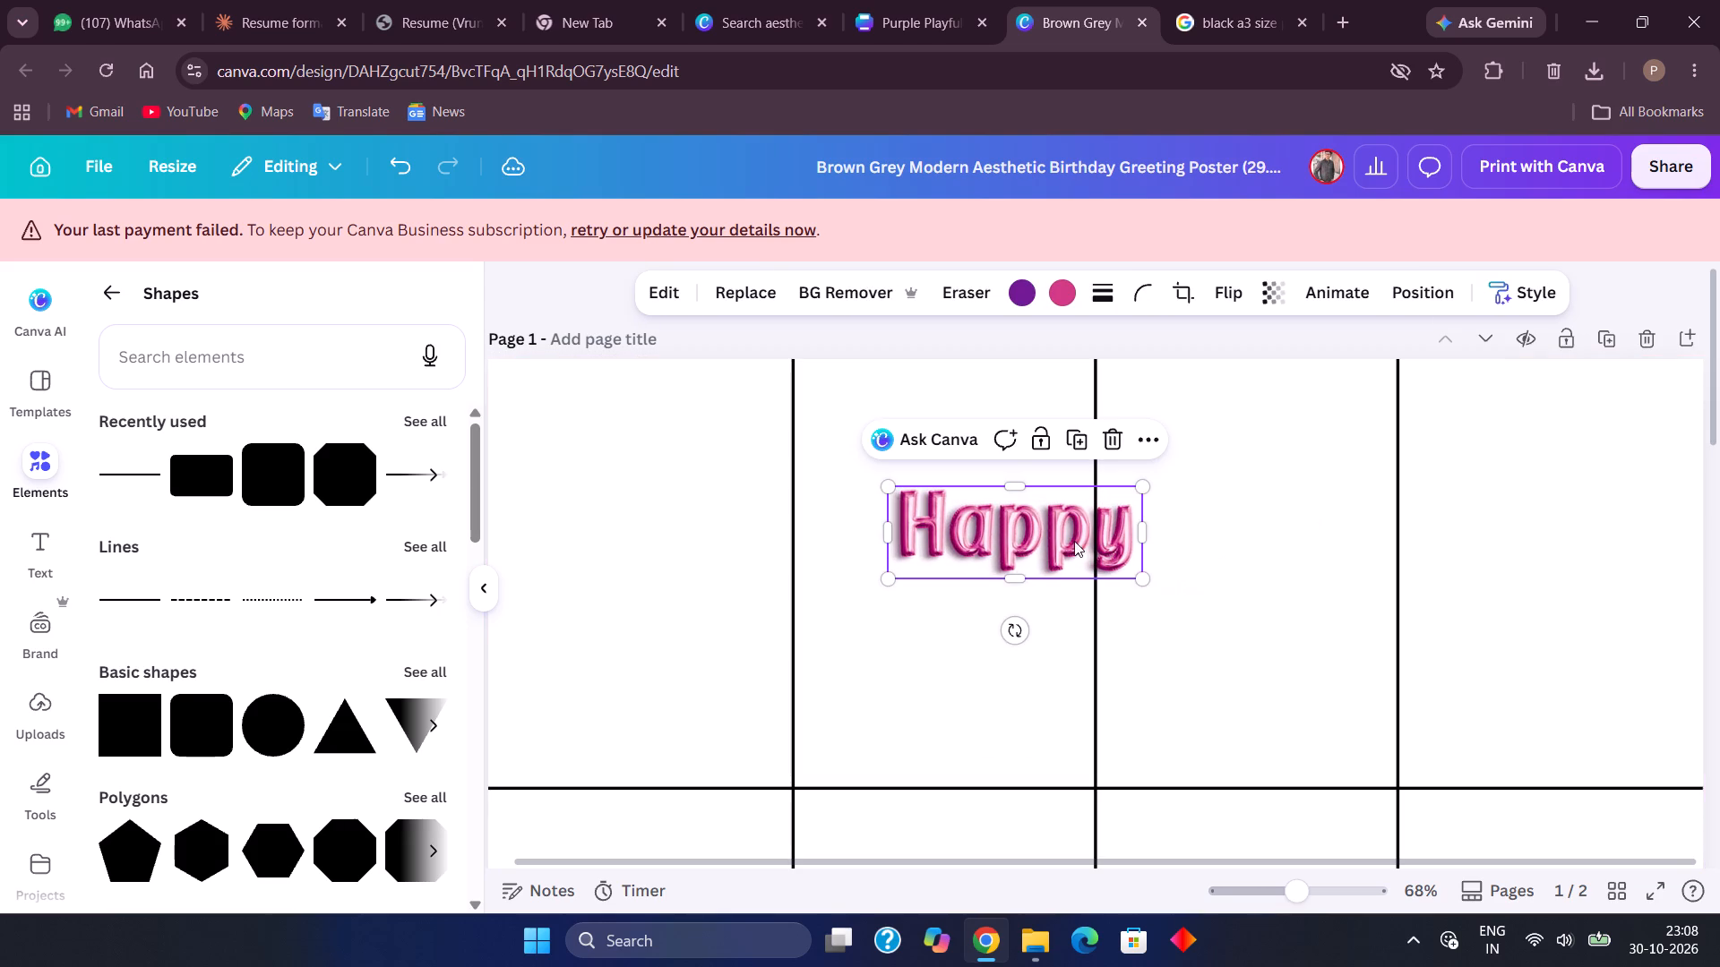
drag(1049, 542, 1124, 470)
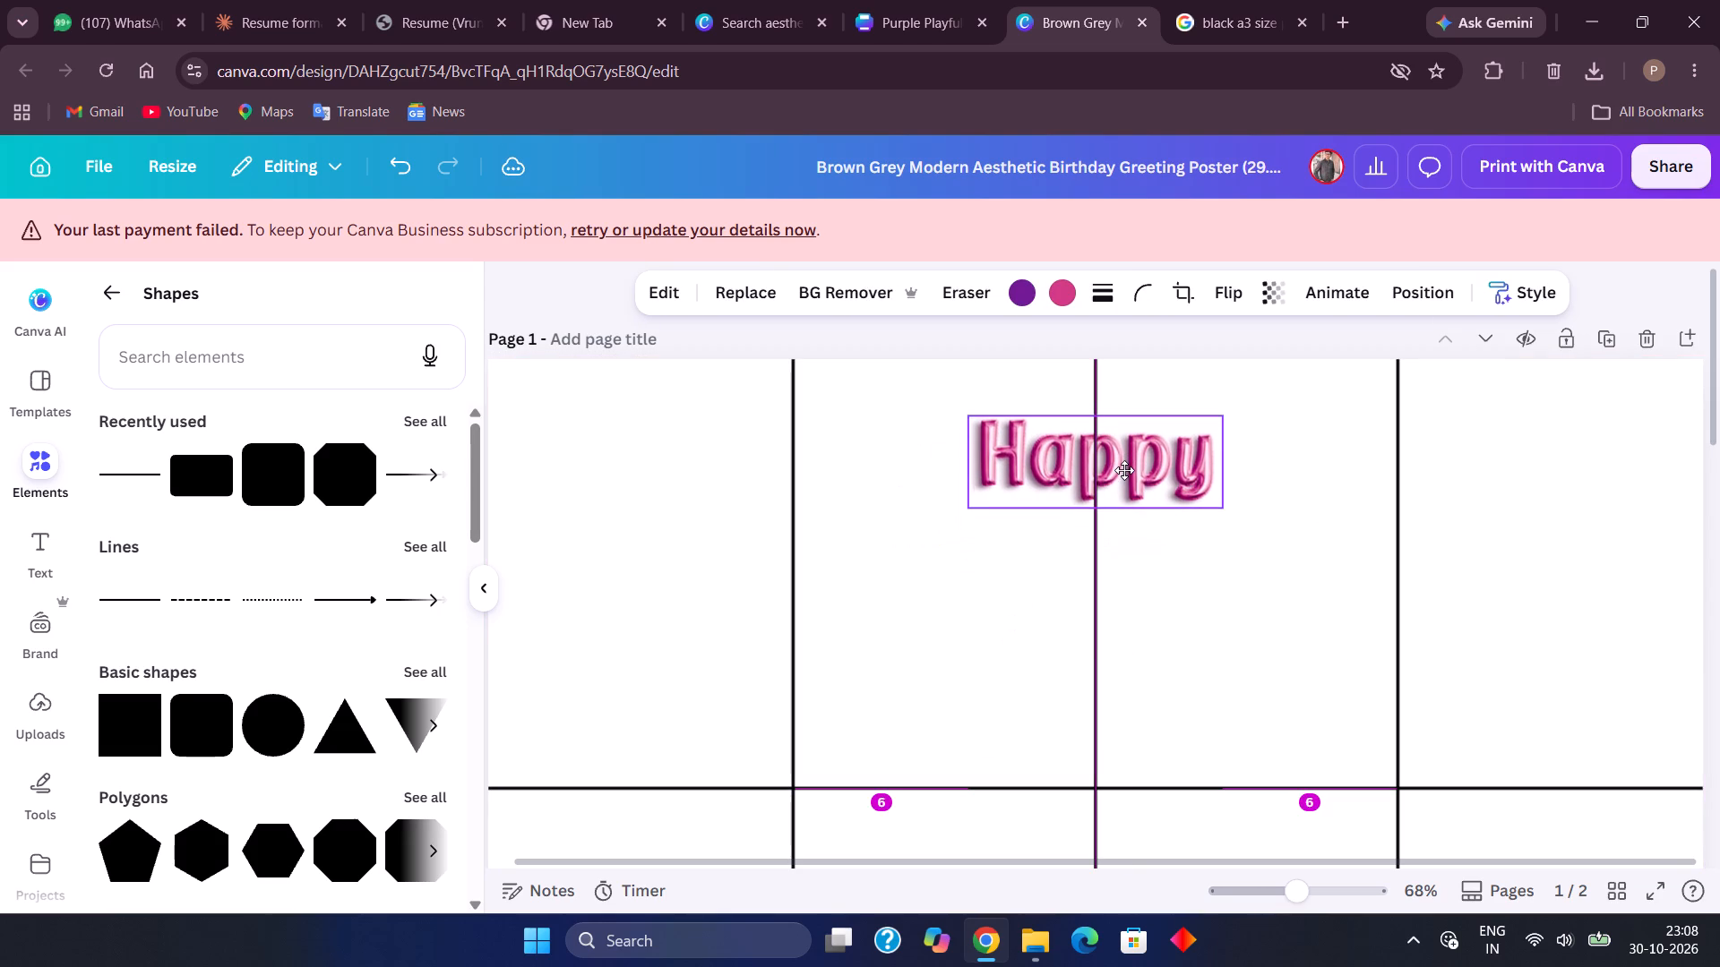
drag(1124, 470, 1126, 489)
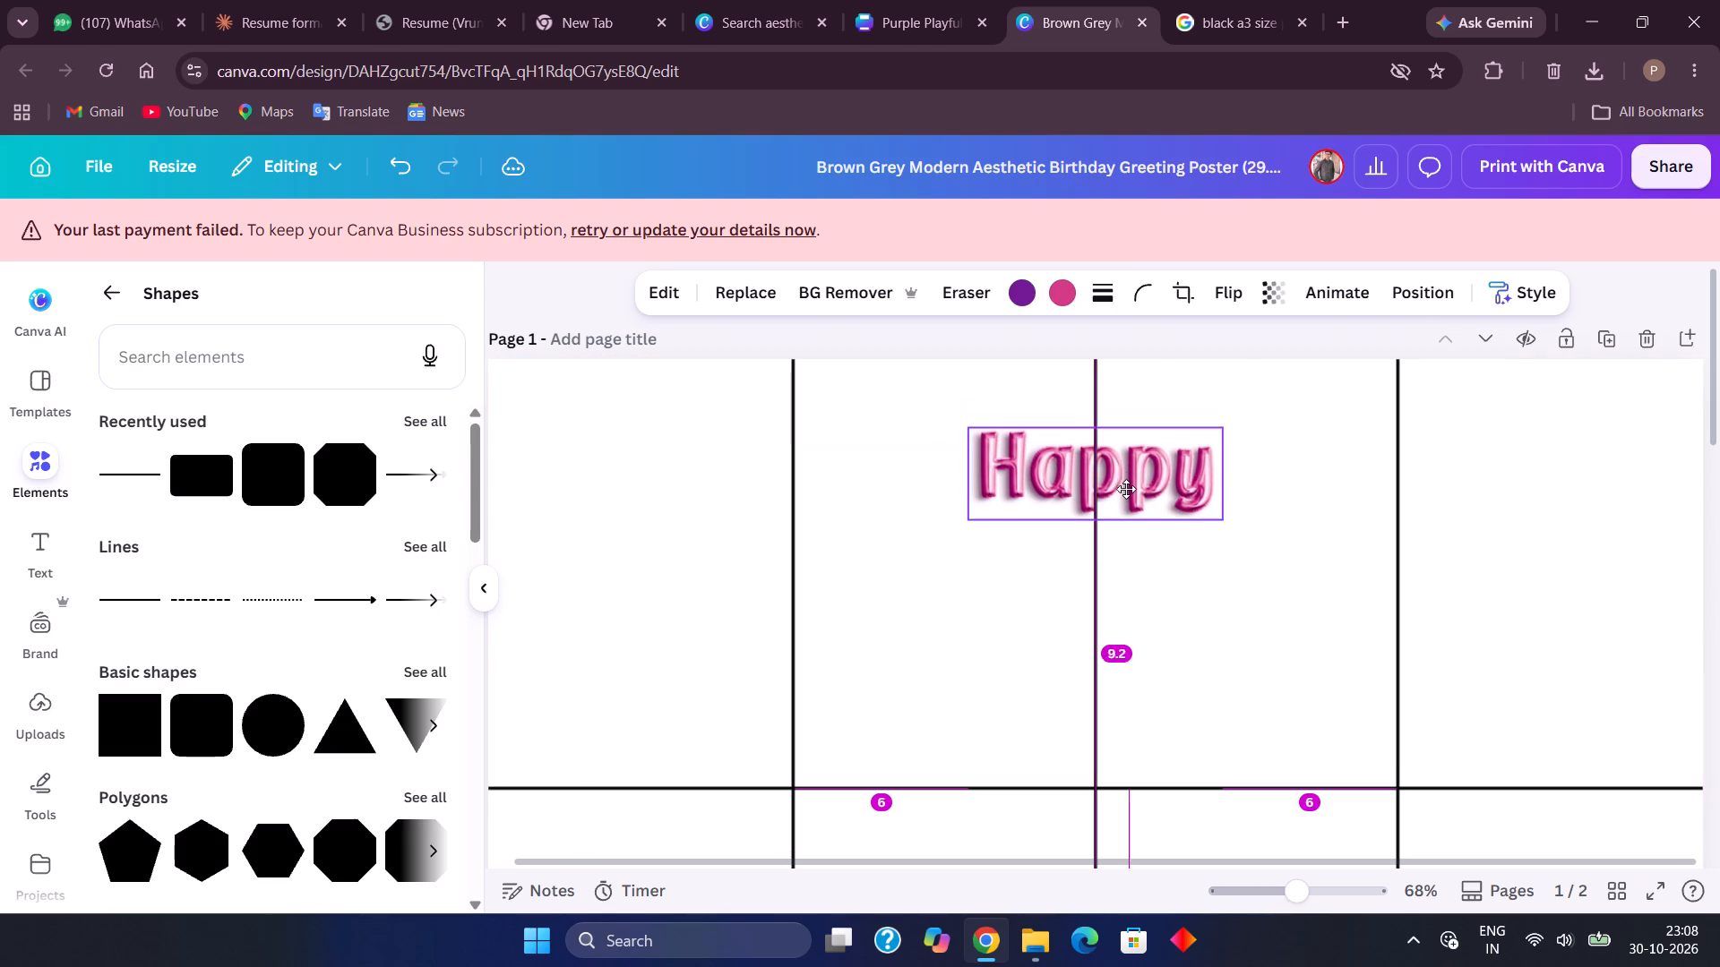
drag(1126, 489, 1125, 480)
Bring the "Birthday!" lettering fully inside page 1's lower half and shrink it to roughly half its width.
scroll(1125, 480, down, 3)
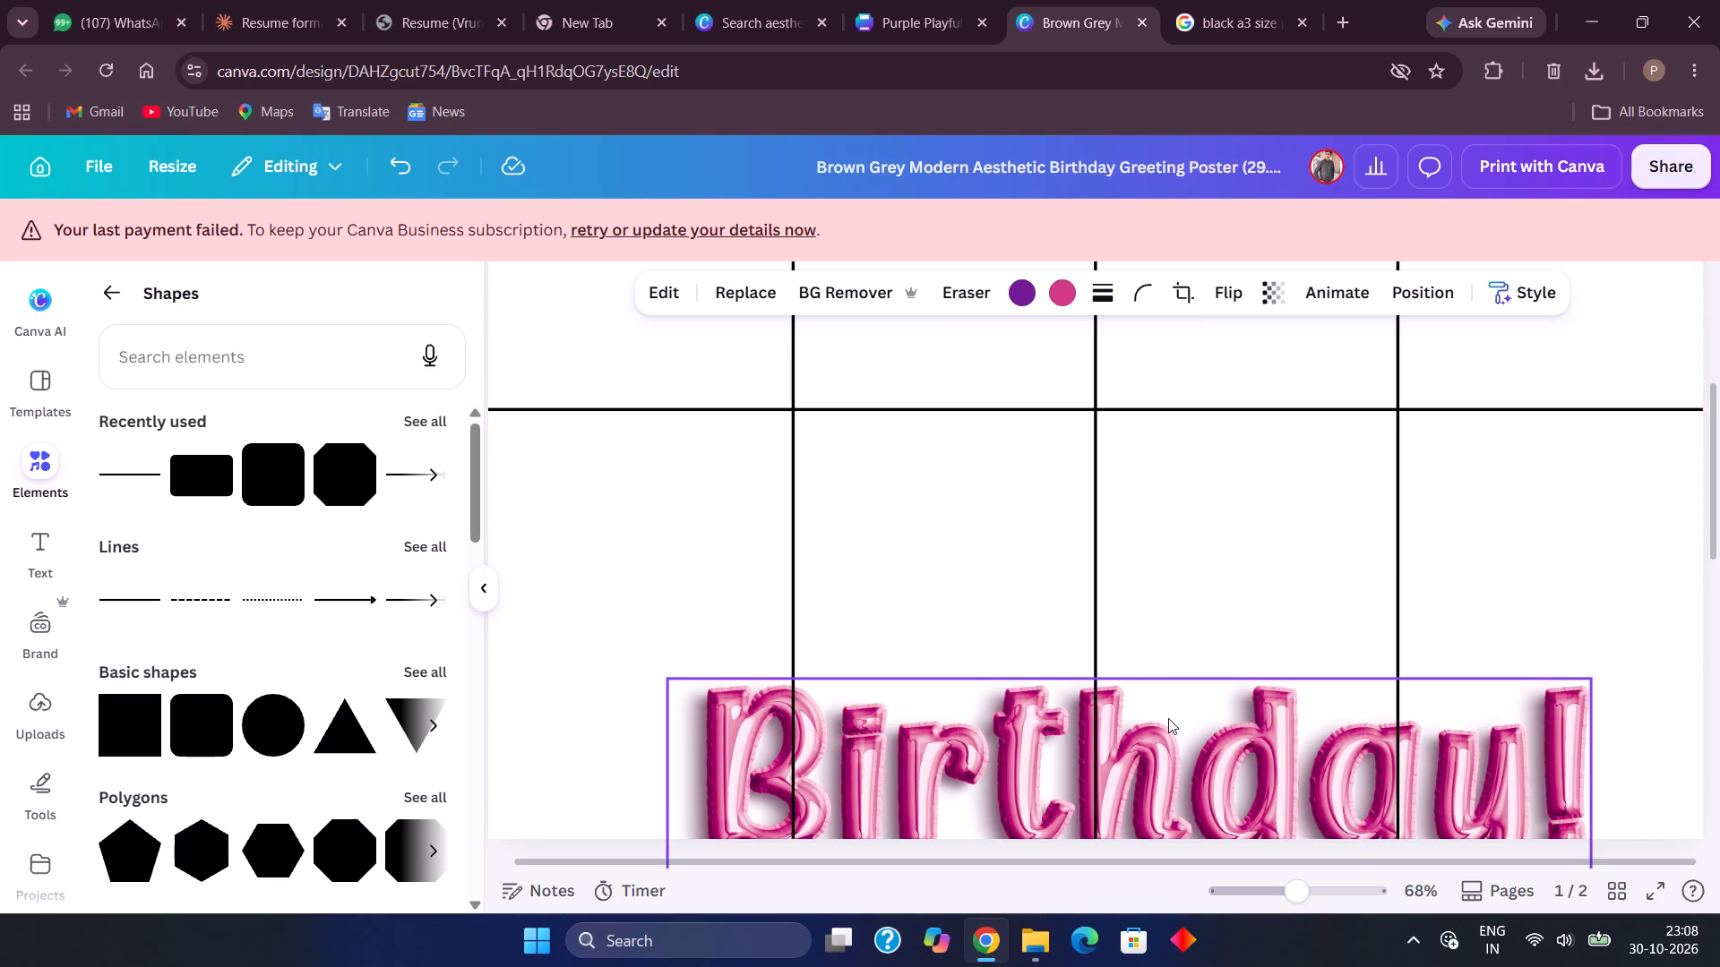
drag(1168, 718, 1052, 492)
click(1488, 679)
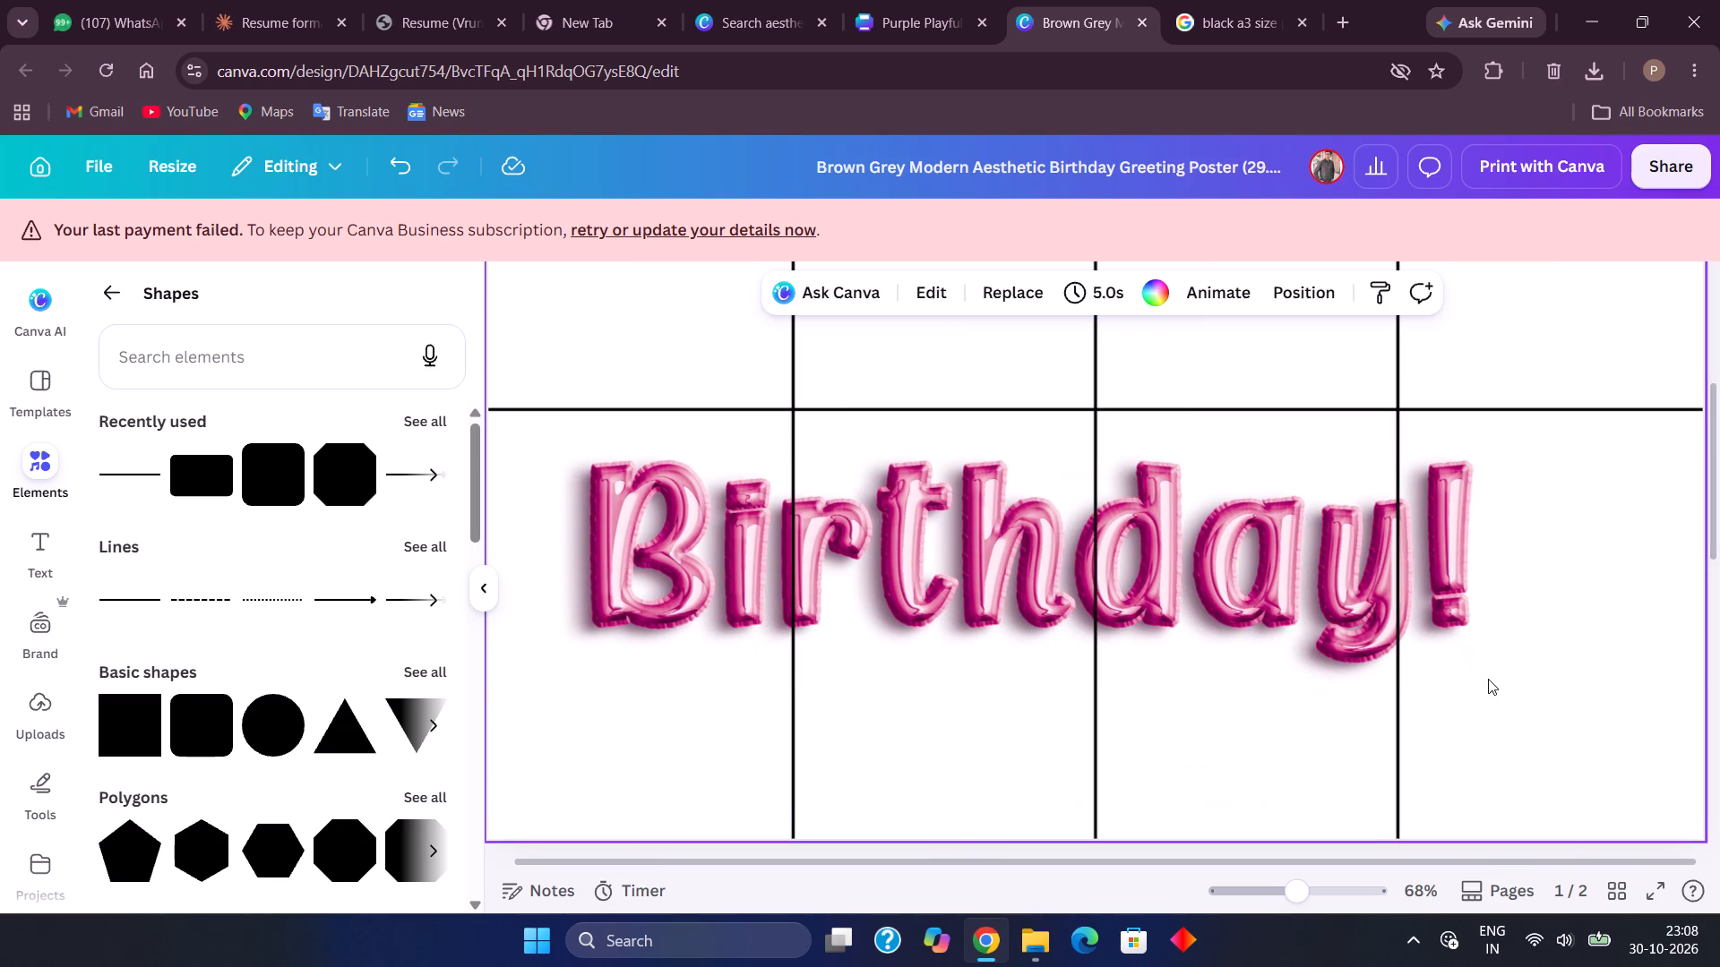
click(1468, 679)
click(1468, 679)
drag(1468, 679, 1054, 518)
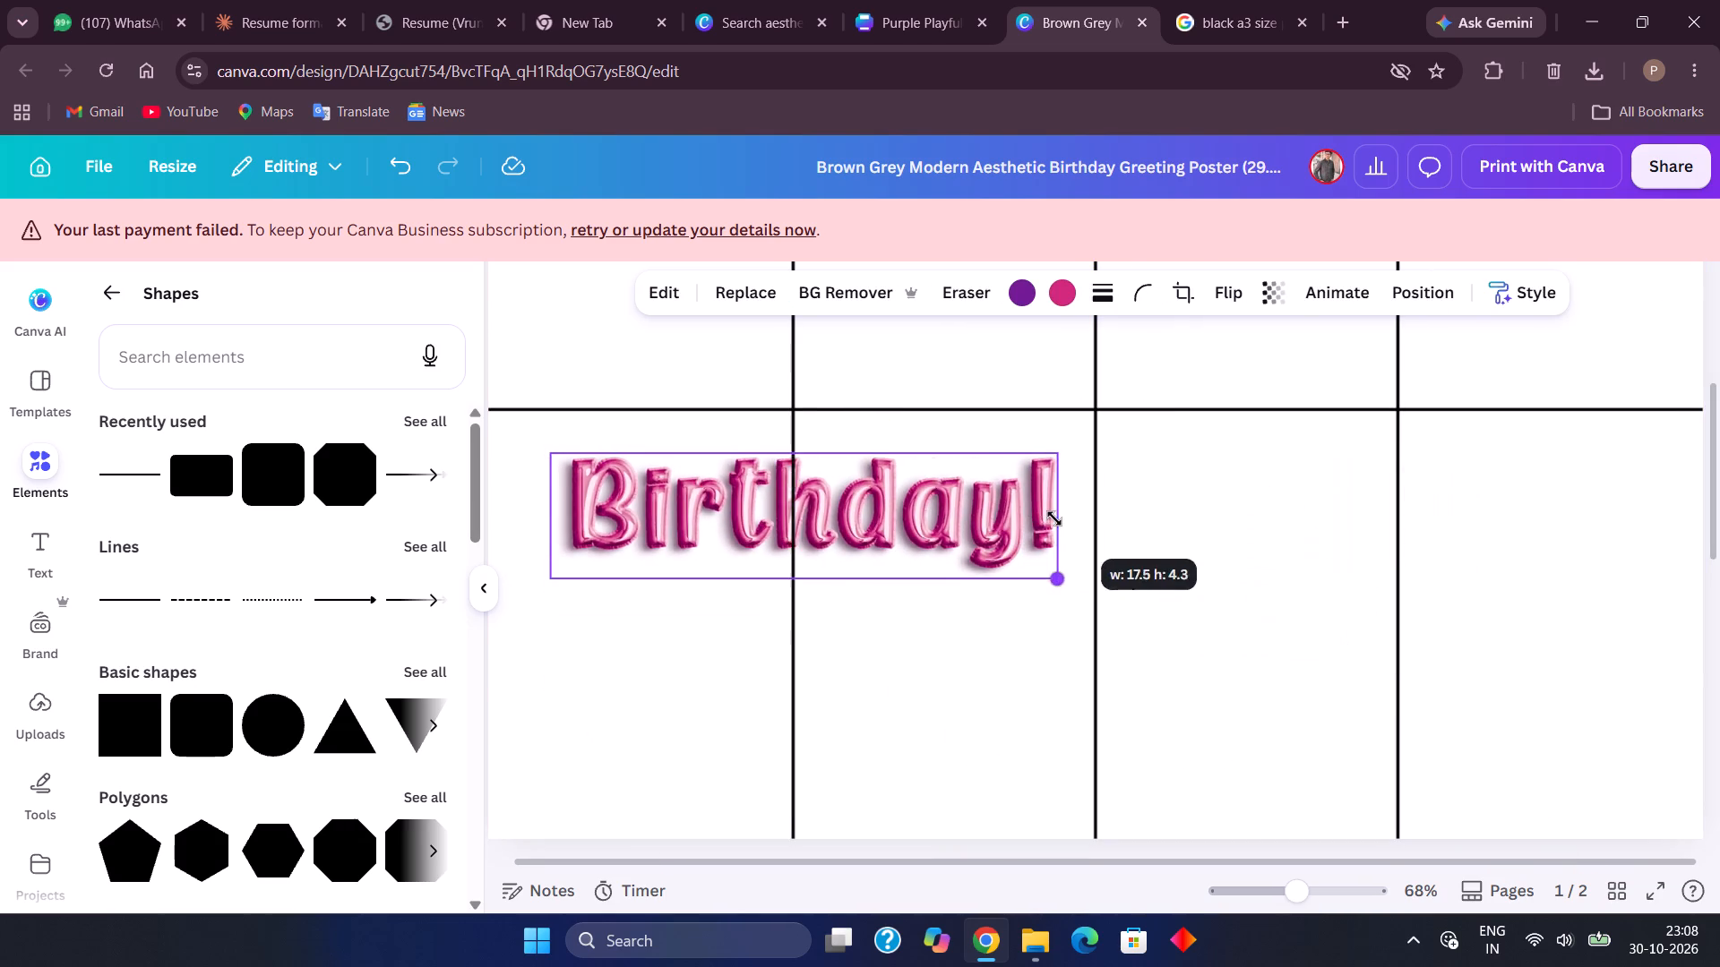
drag(1054, 518, 1028, 519)
Move the "Birthday!" lettering into the upper half, centred on the middle vertical line below "Happy".
scroll(1028, 519, up, 3)
scroll(1028, 519, down, 1)
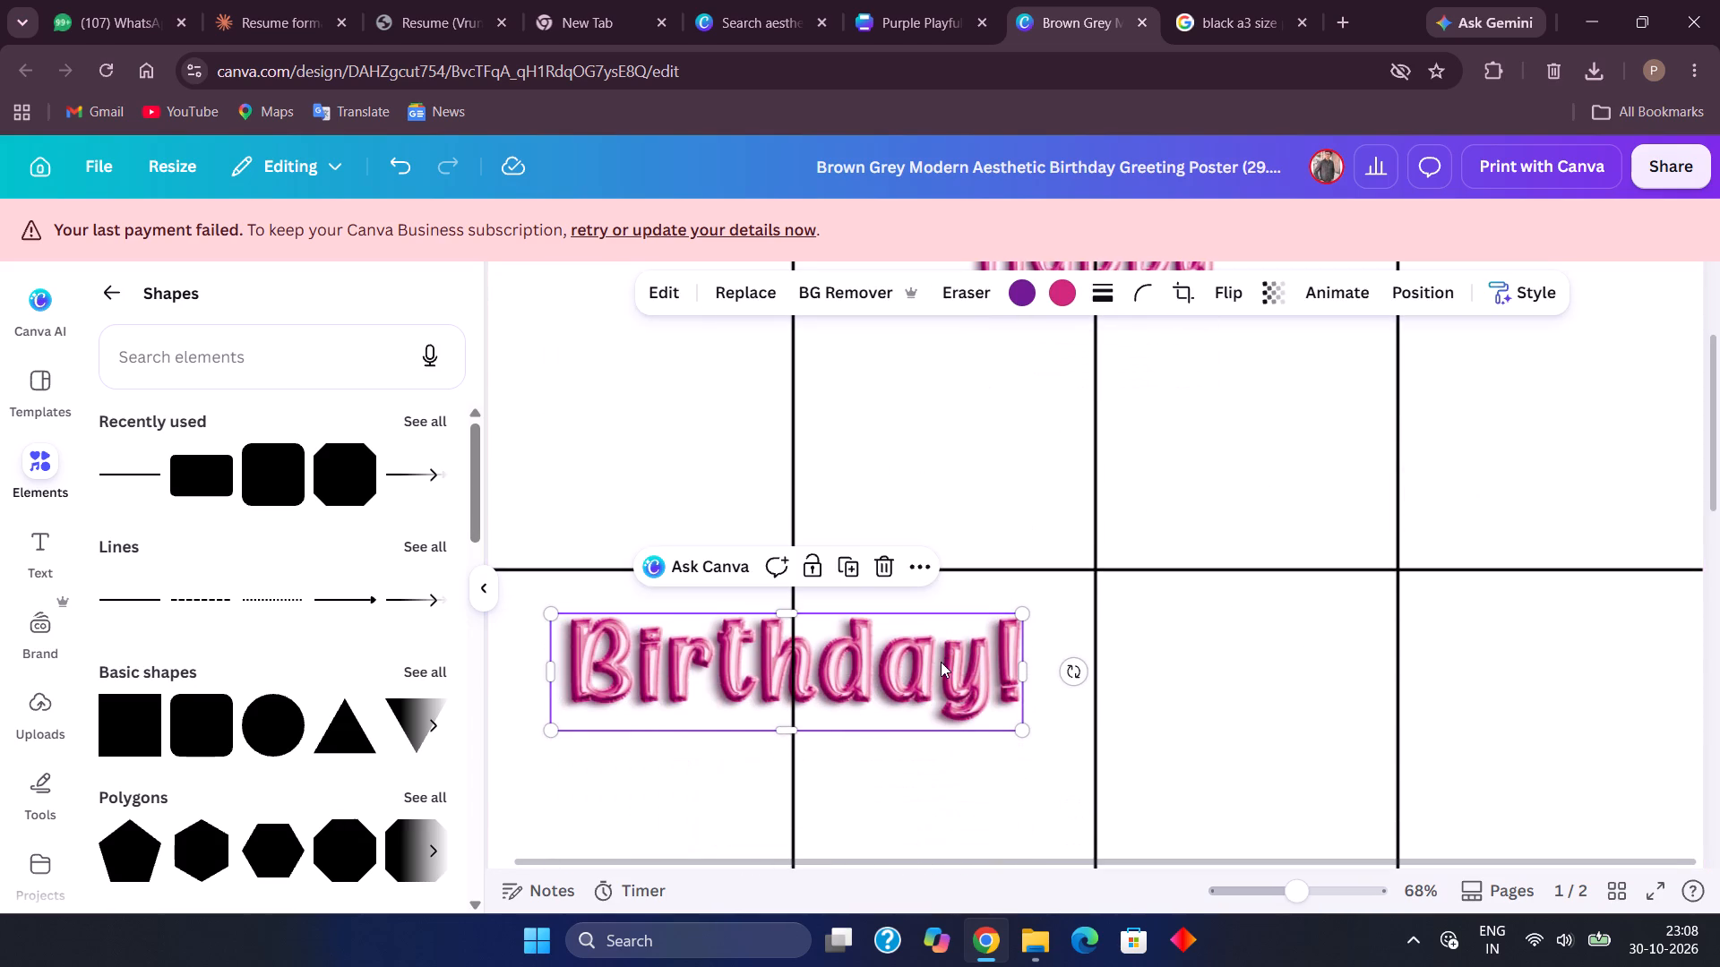
drag(941, 662, 1254, 431)
scroll(1254, 431, up, 2)
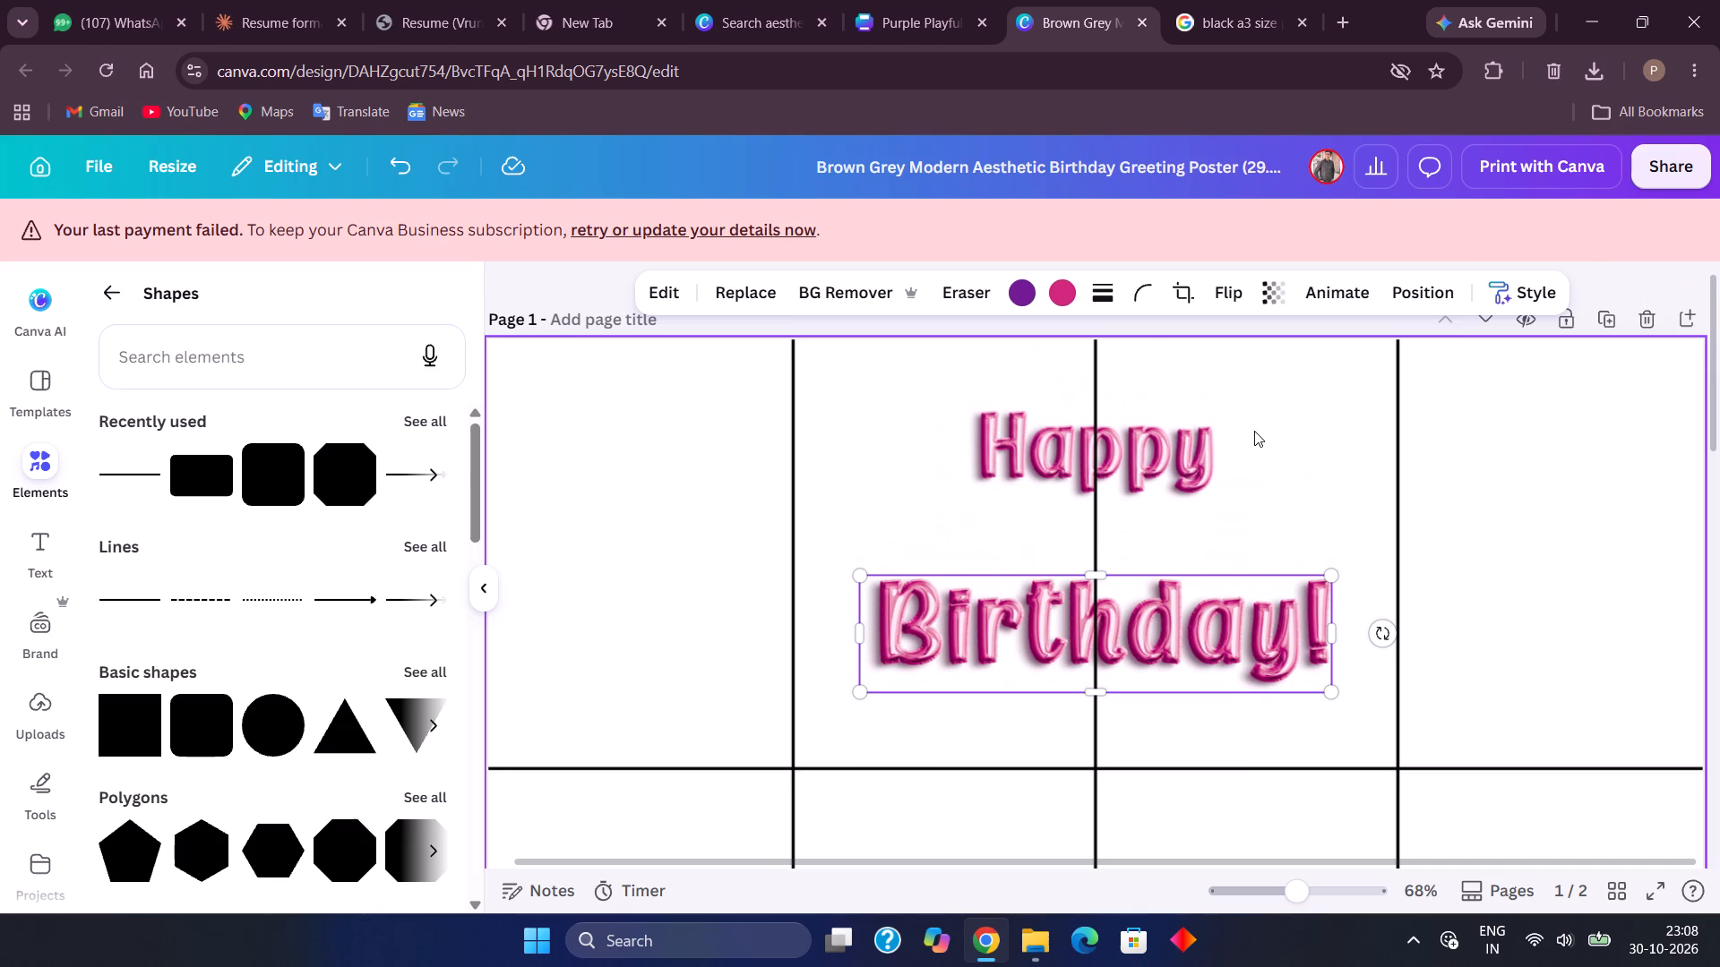
scroll(1254, 431, up, 1)
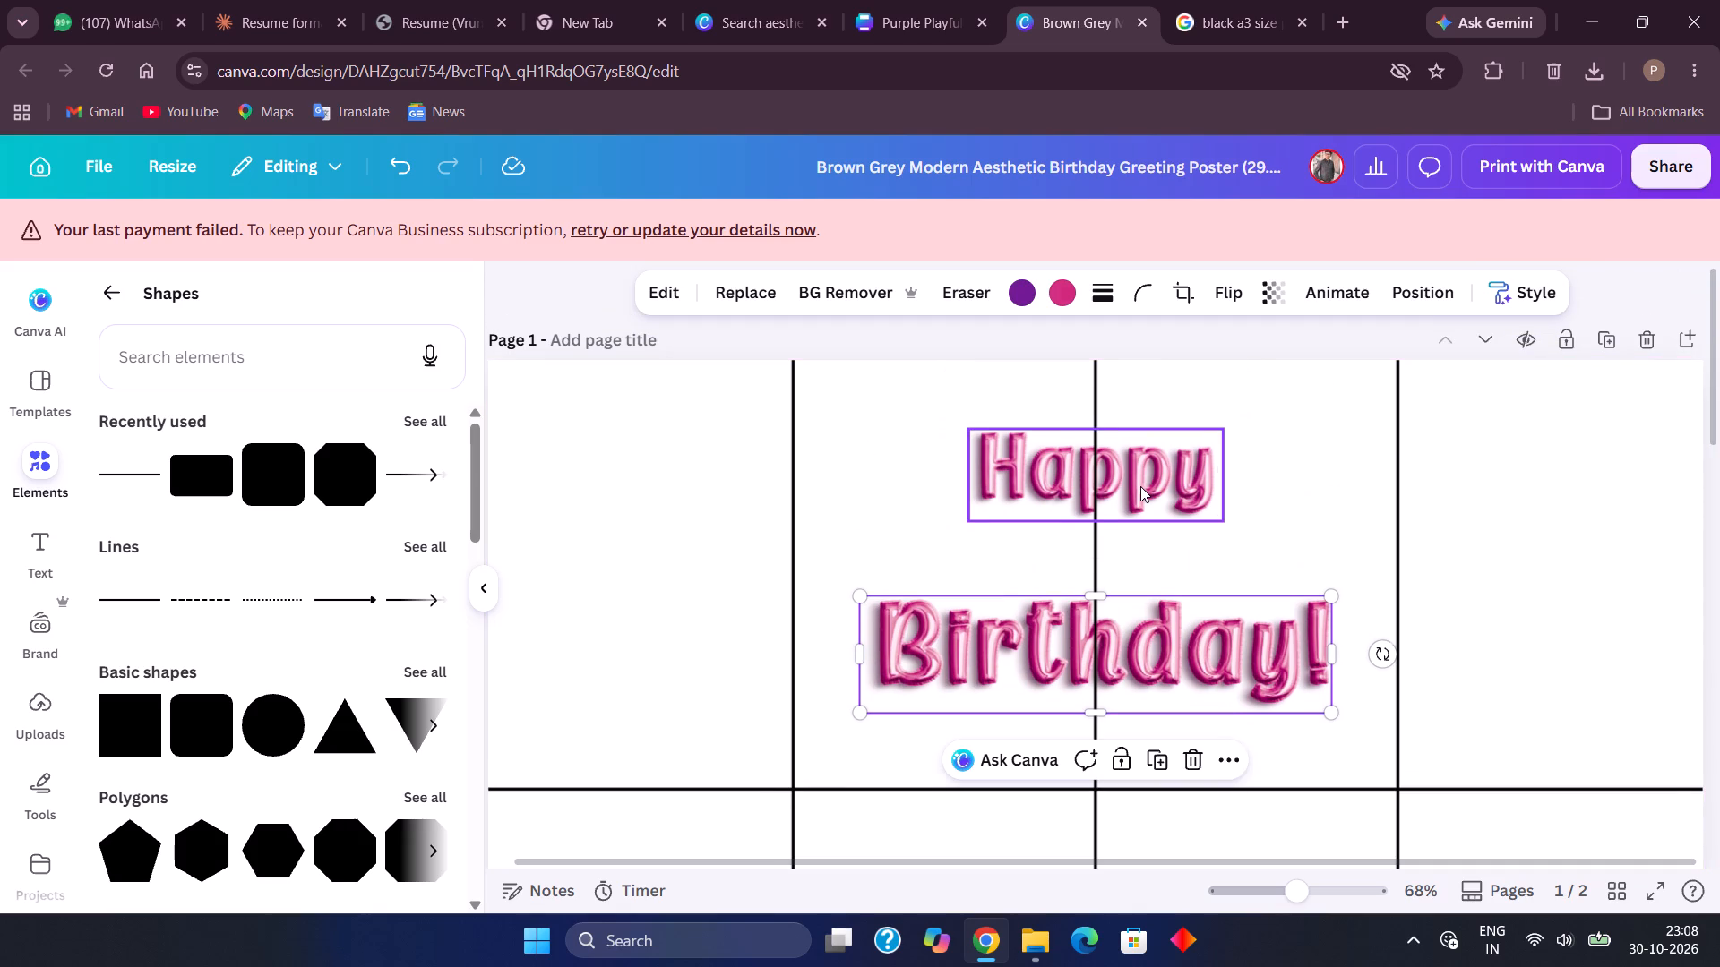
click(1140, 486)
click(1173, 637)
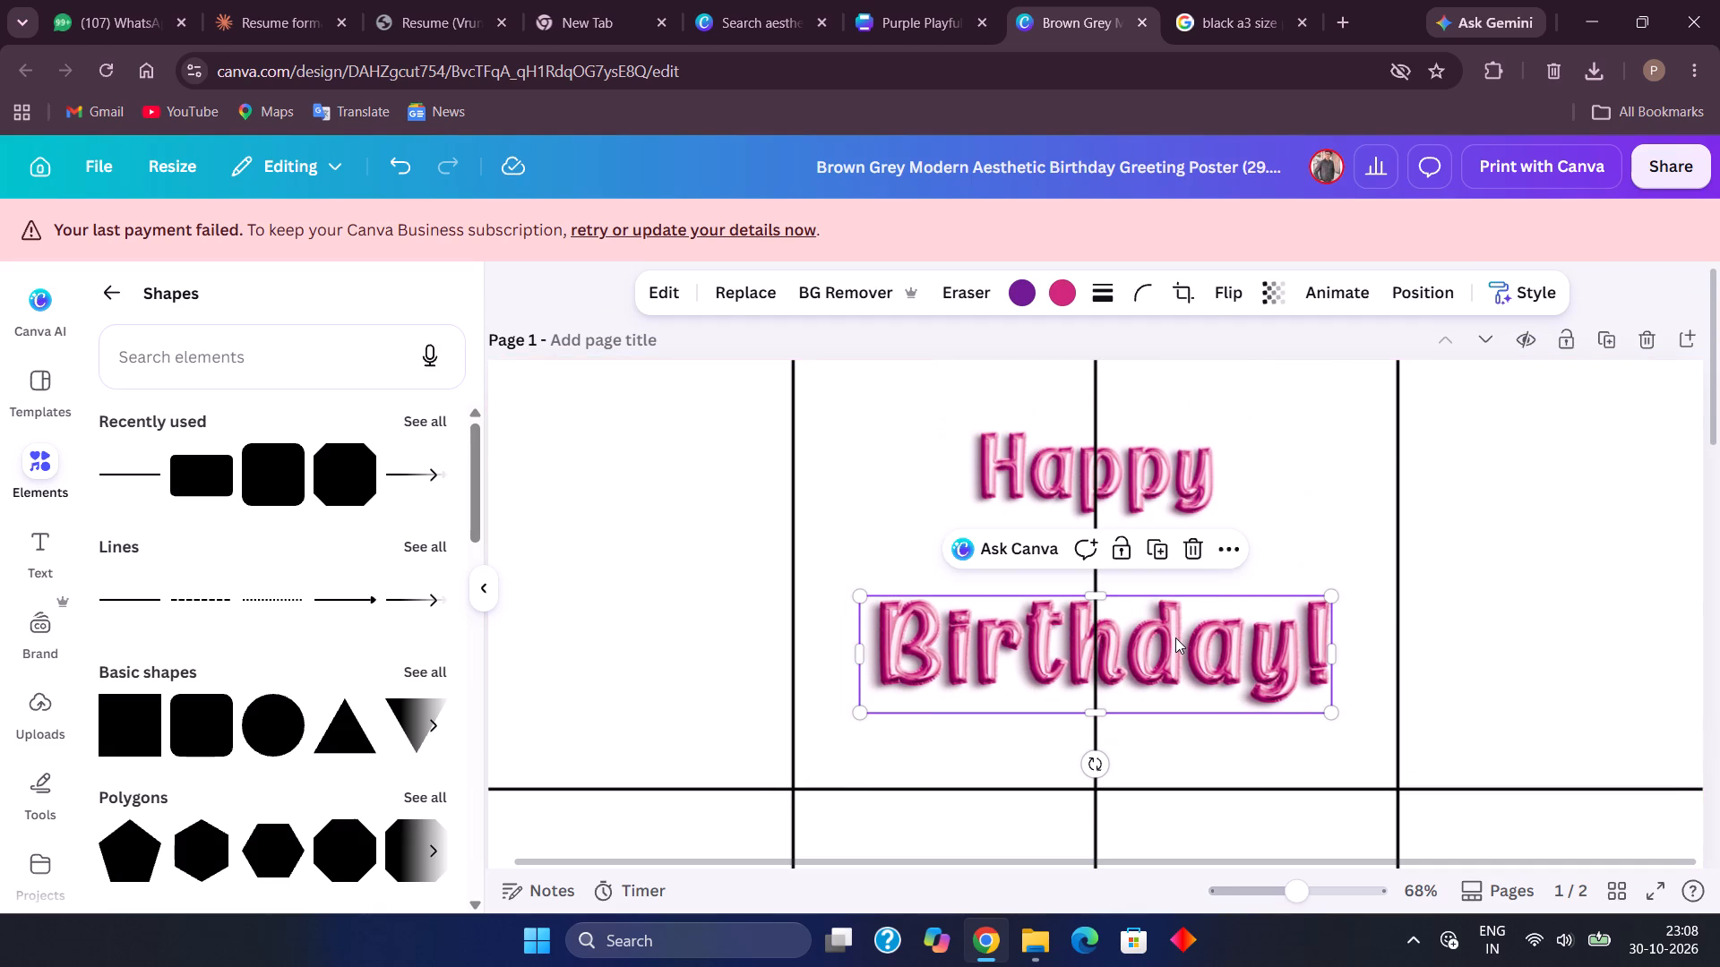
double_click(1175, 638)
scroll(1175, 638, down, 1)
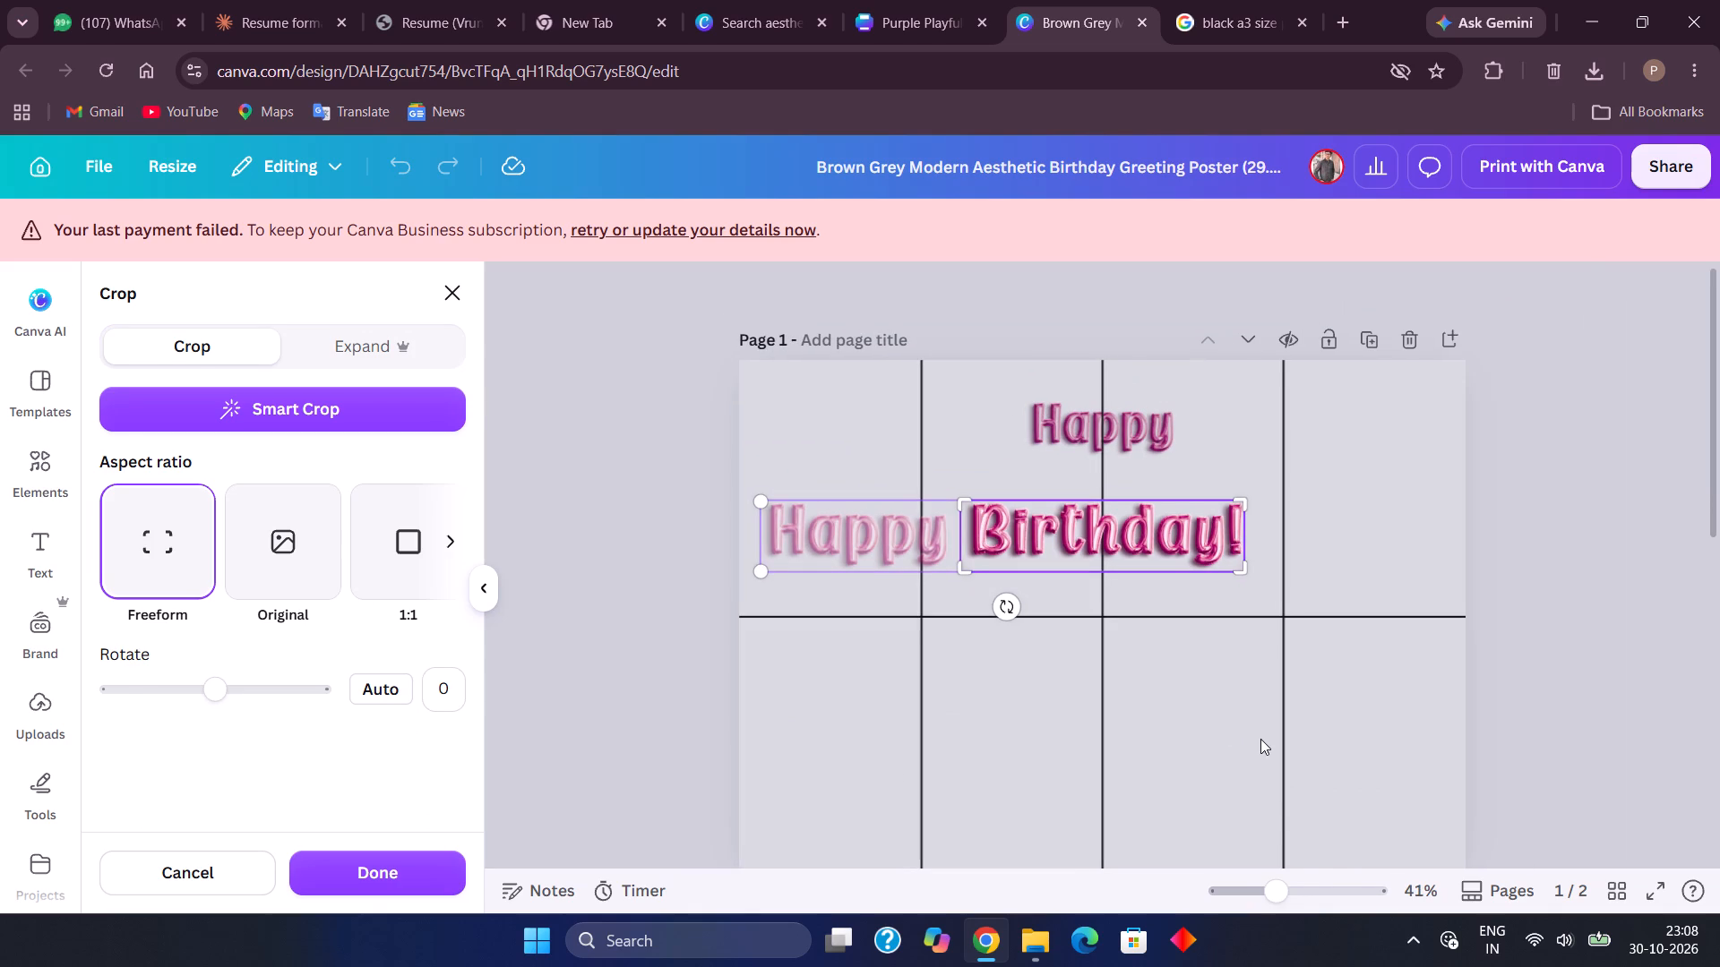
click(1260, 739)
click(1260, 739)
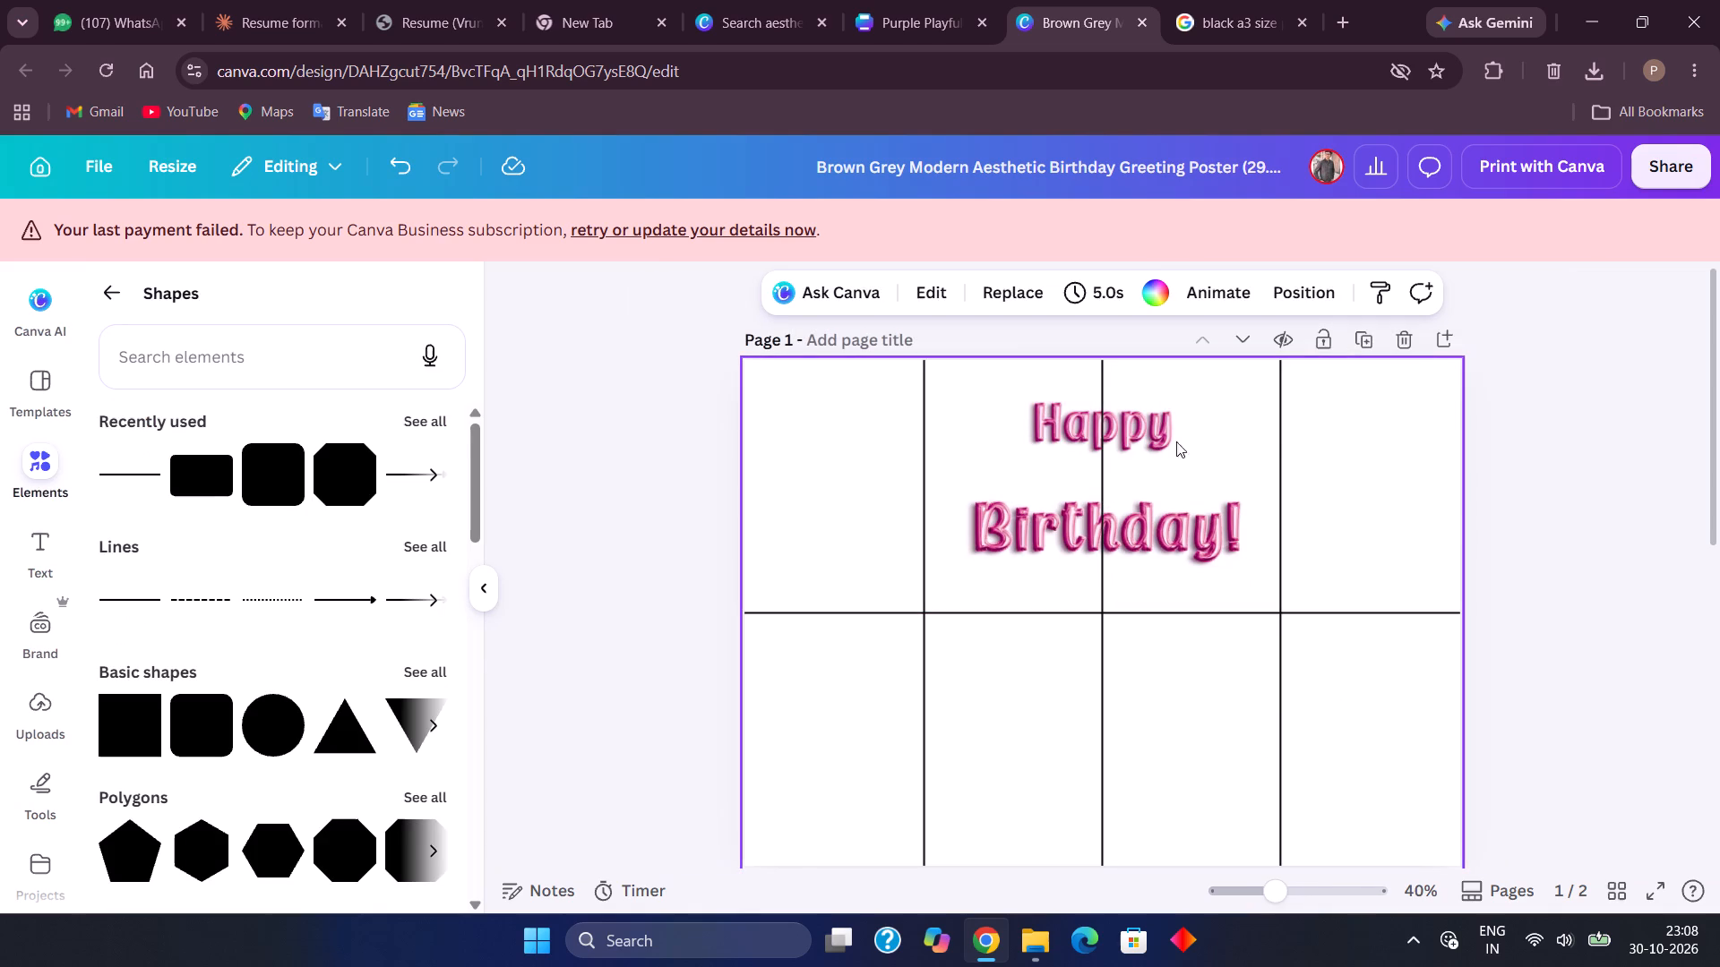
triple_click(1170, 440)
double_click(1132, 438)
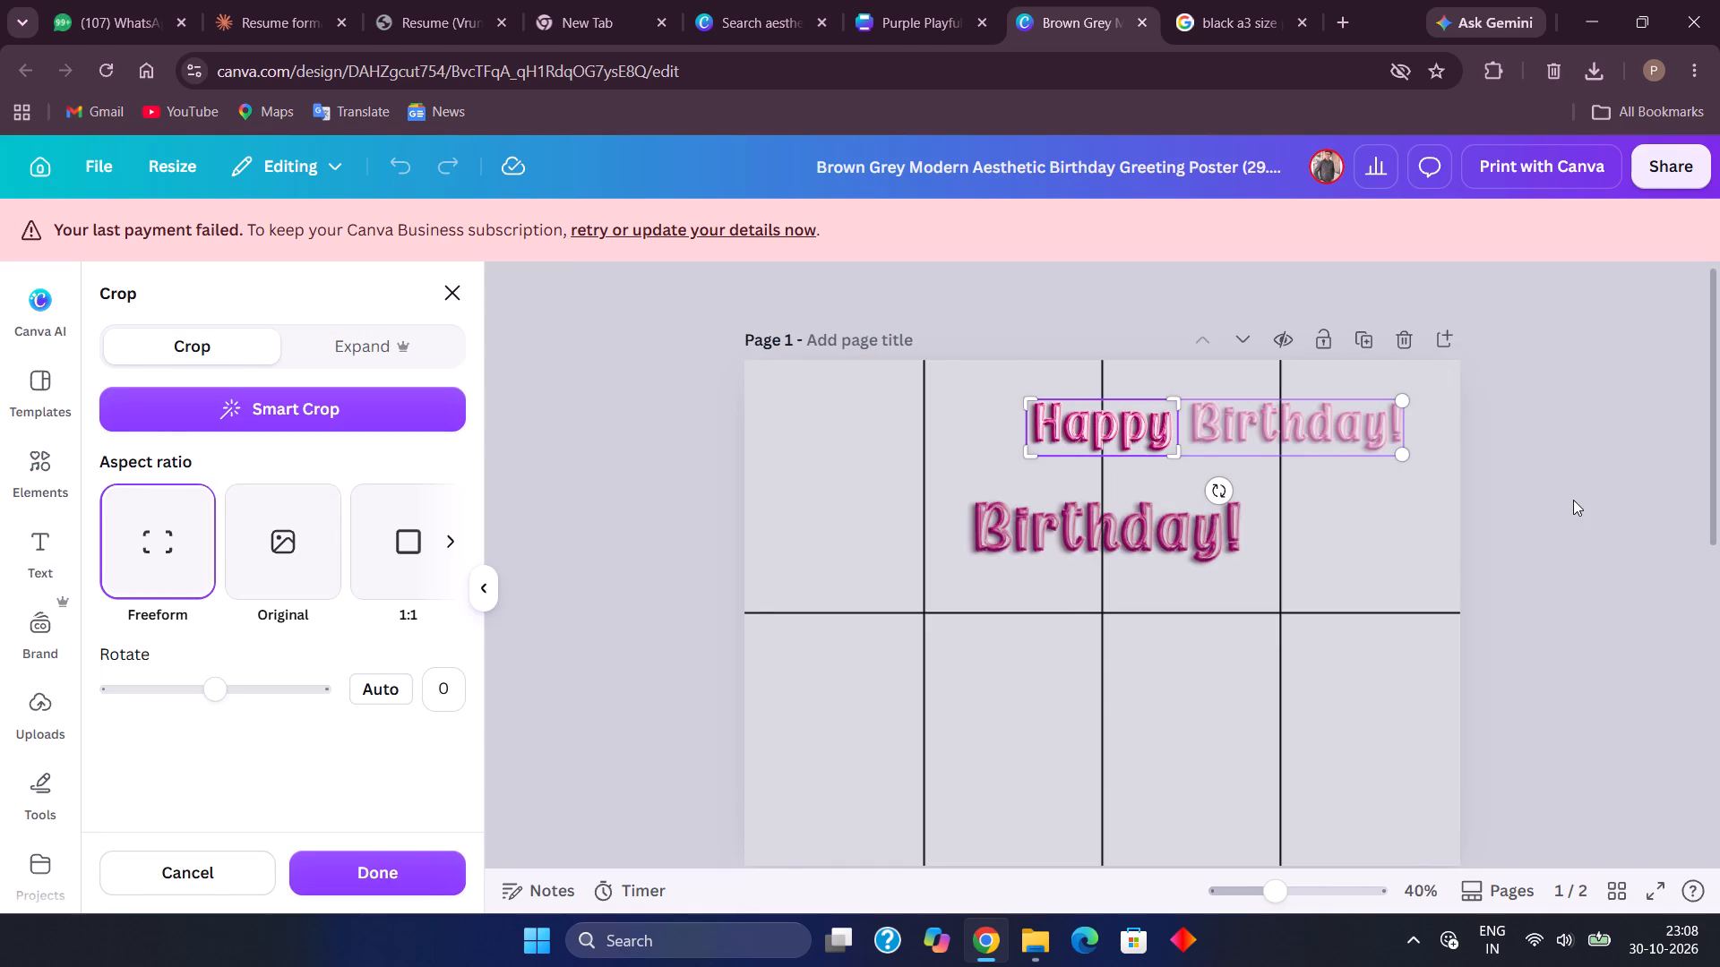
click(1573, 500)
Move the "Happy" lettering down to sit just above "Birthday!", keeping it centred on the middle vertical line.
click(1134, 448)
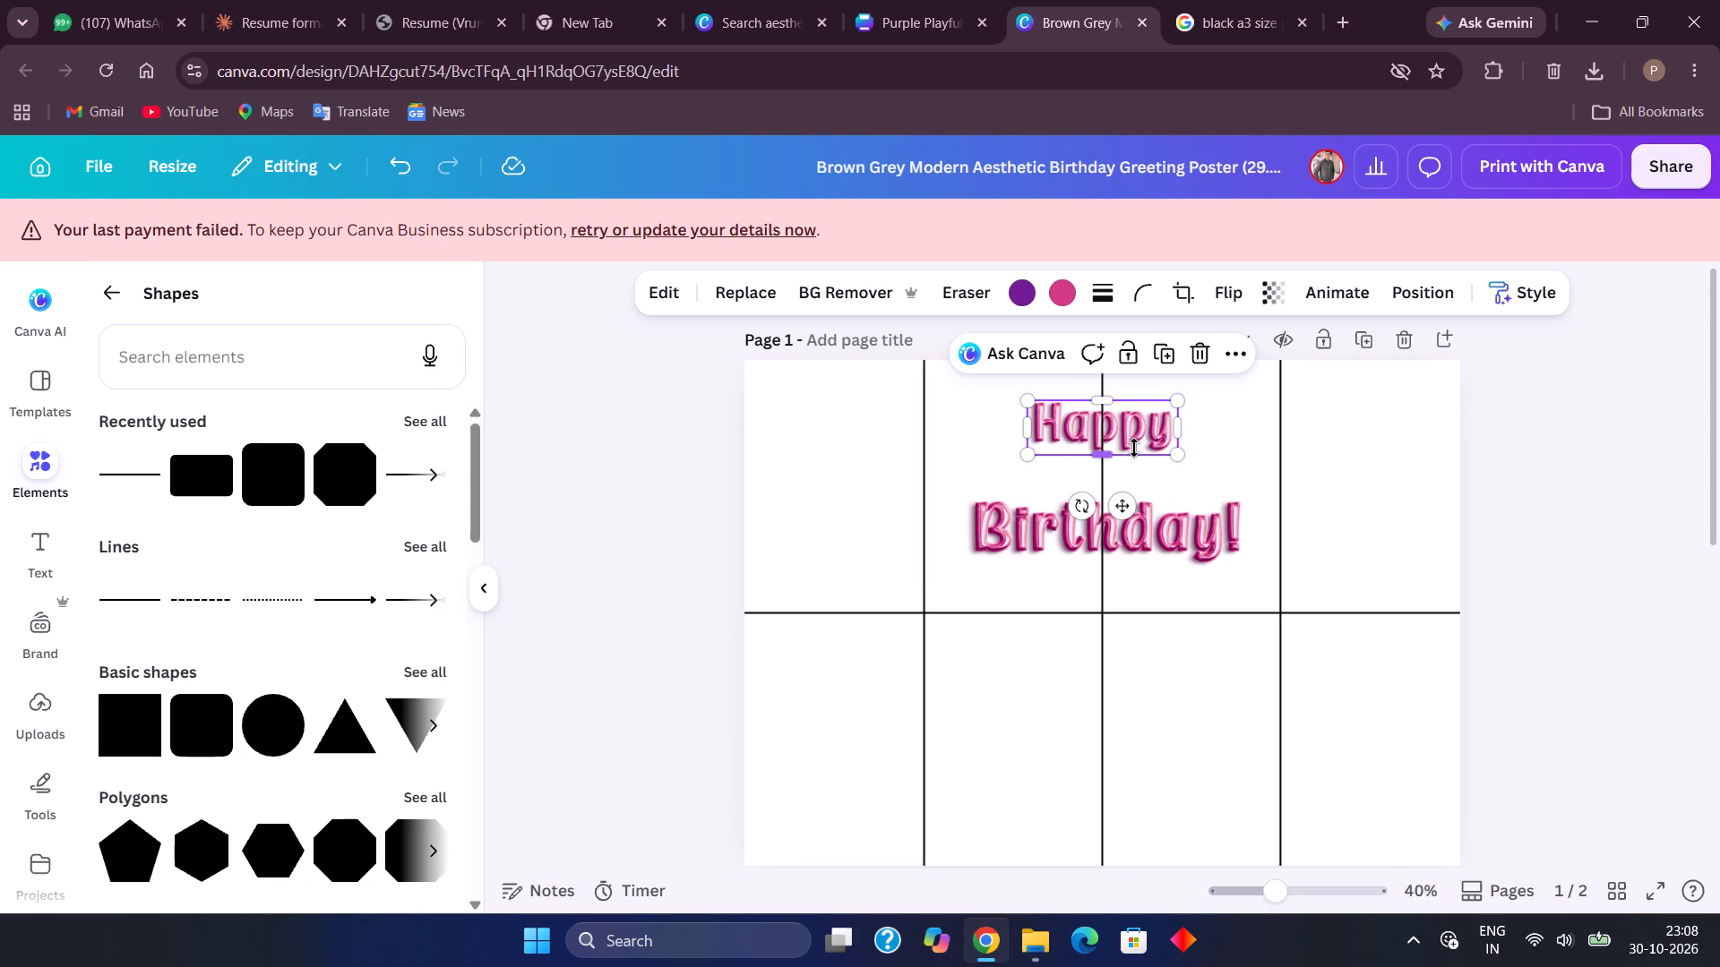
click(1245, 455)
drag(1119, 429, 1125, 466)
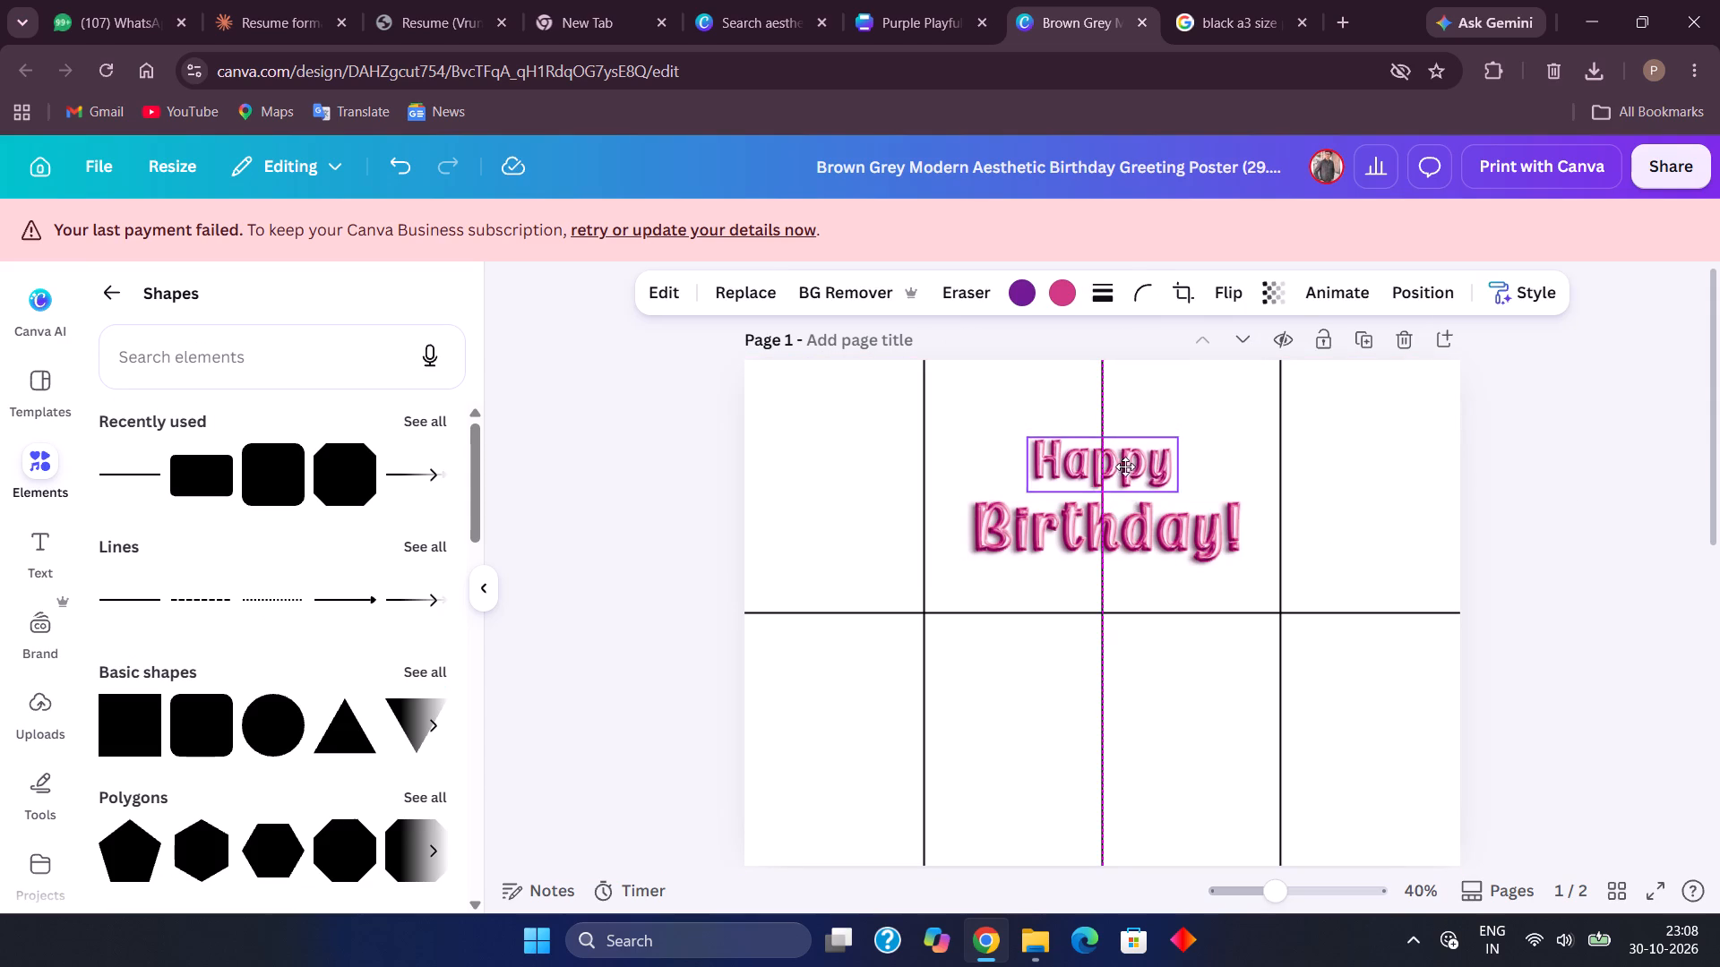
Re-centre the "Happy" lettering on page 1's middle vertical line, just above "Birthday!".
drag(1125, 466, 1123, 469)
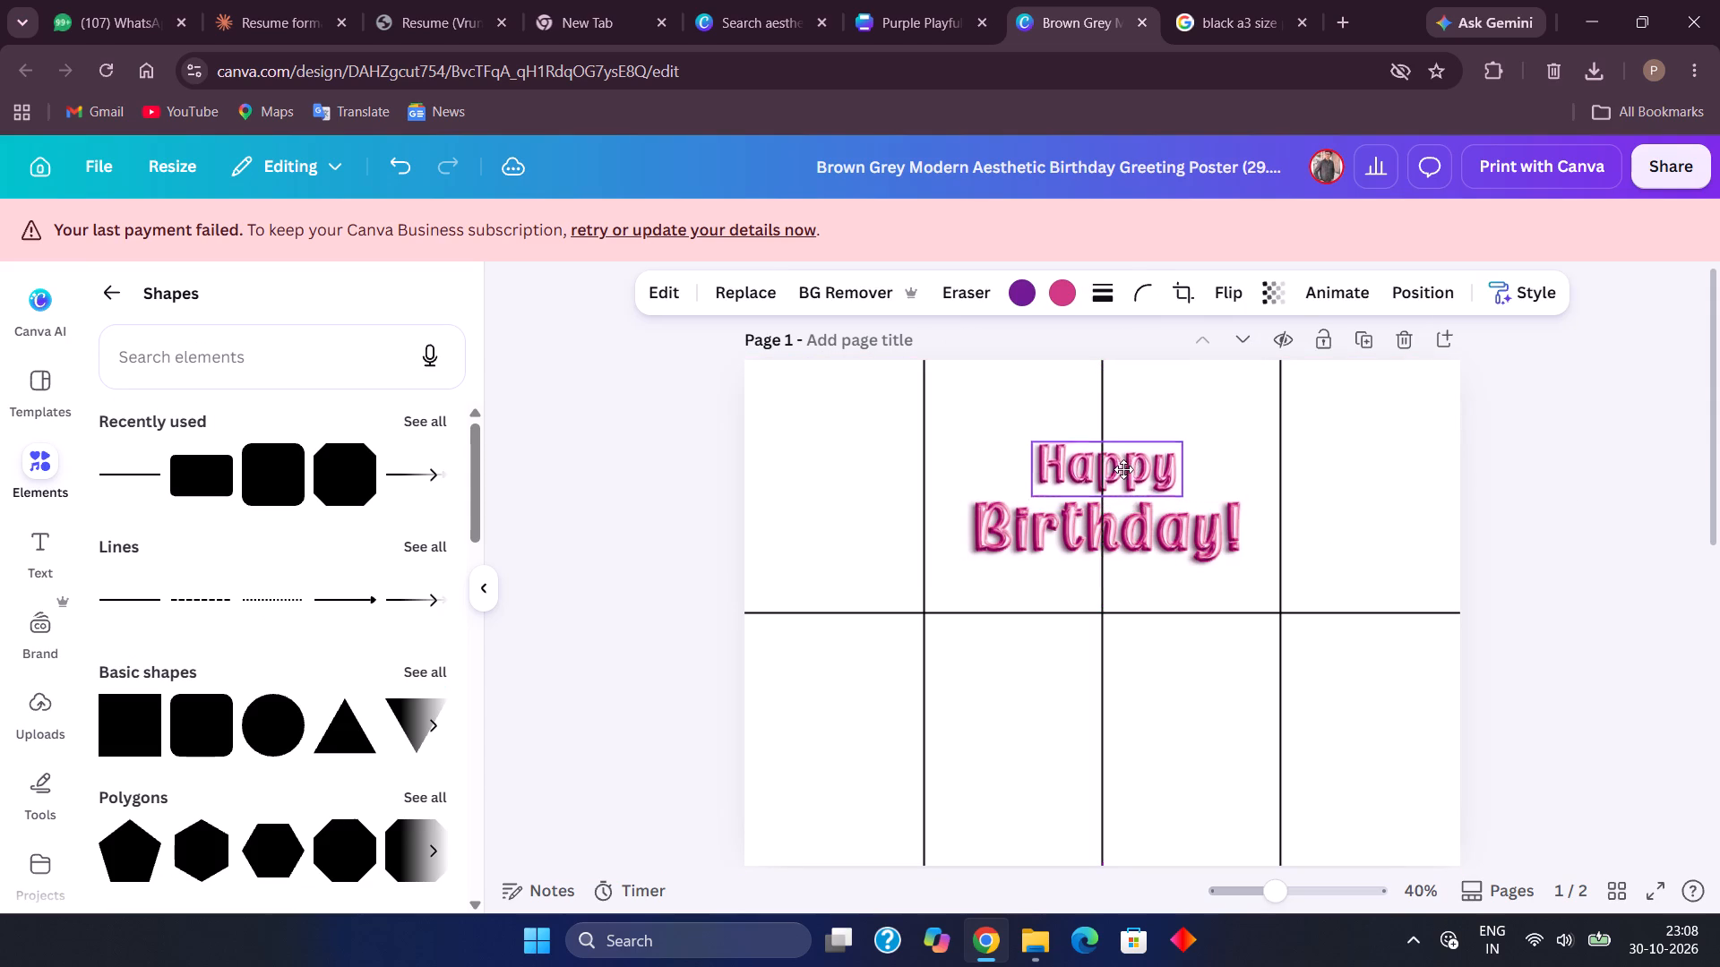
drag(1123, 469, 1125, 471)
click(1601, 514)
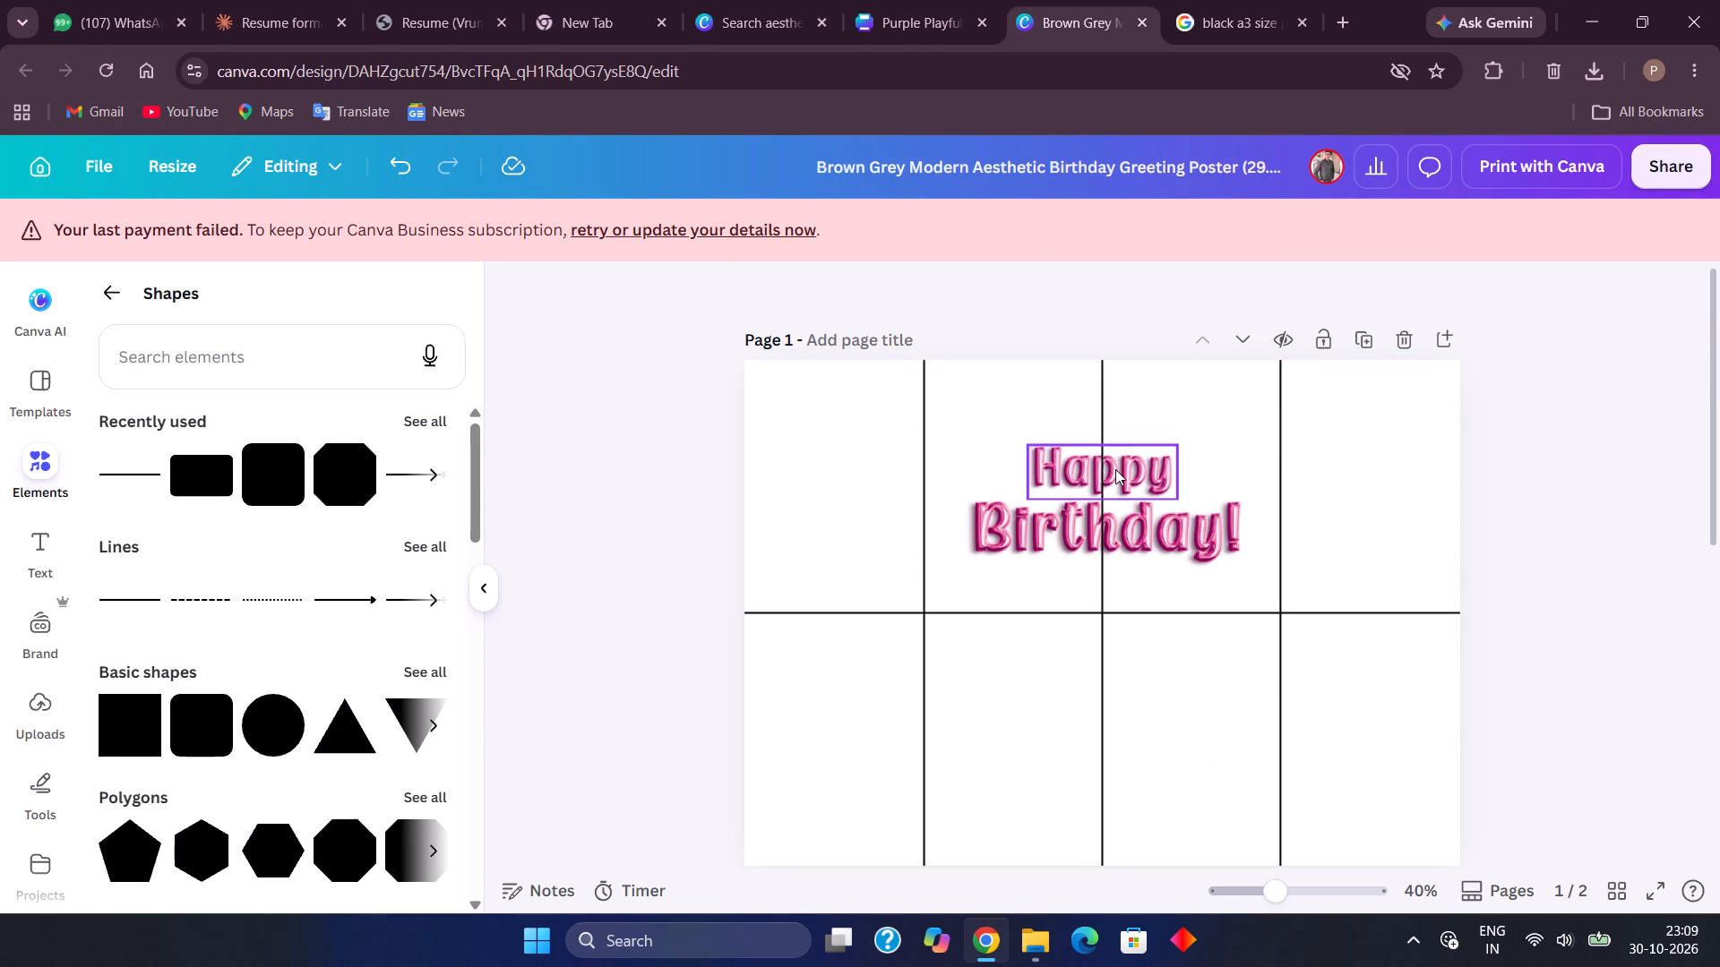
Move the "Happy" lettering straight up to near page 1's top edge, keeping it centred on the middle vertical line.
click(1115, 469)
click(1138, 469)
key(Up)
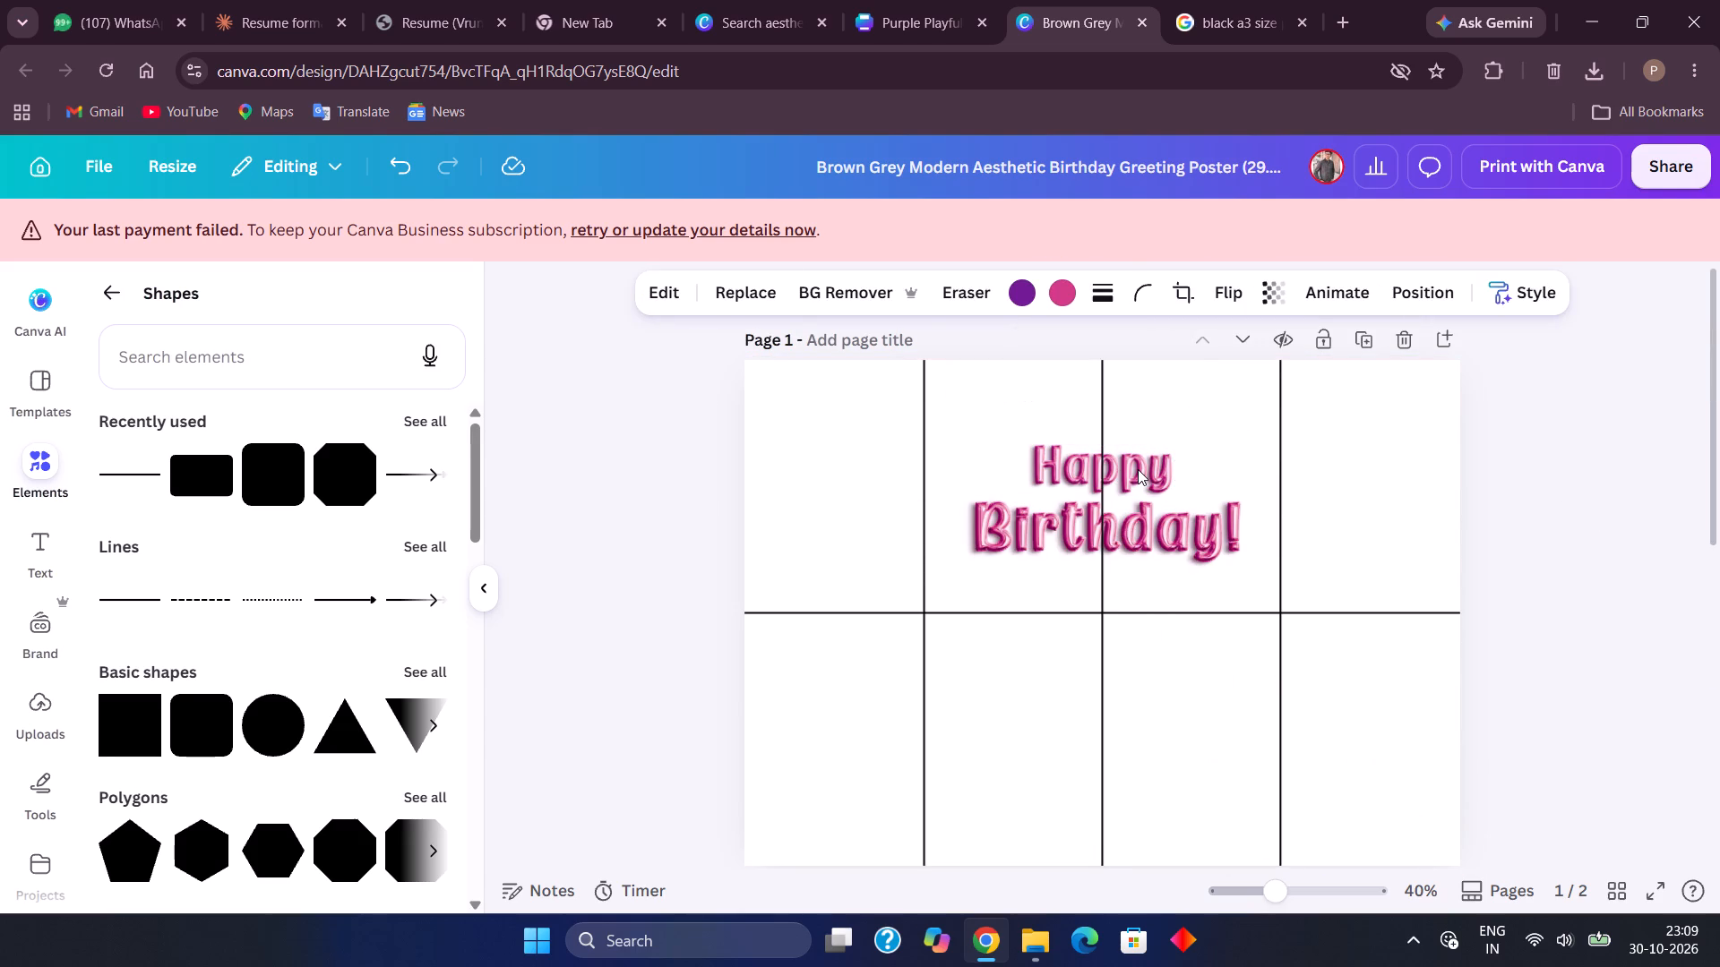
key(Up)
key(Up)
key(Up)
key(Up)
key(Up)
key(Up)
key(Up)
key(Up)
key(Up)
key(Up)
key(Up)
key(Up)
key(Up)
key(Up)
key(Up)
key(Up)
key(Up)
key(Up)
key(Up)
key(Up)
key(Up)
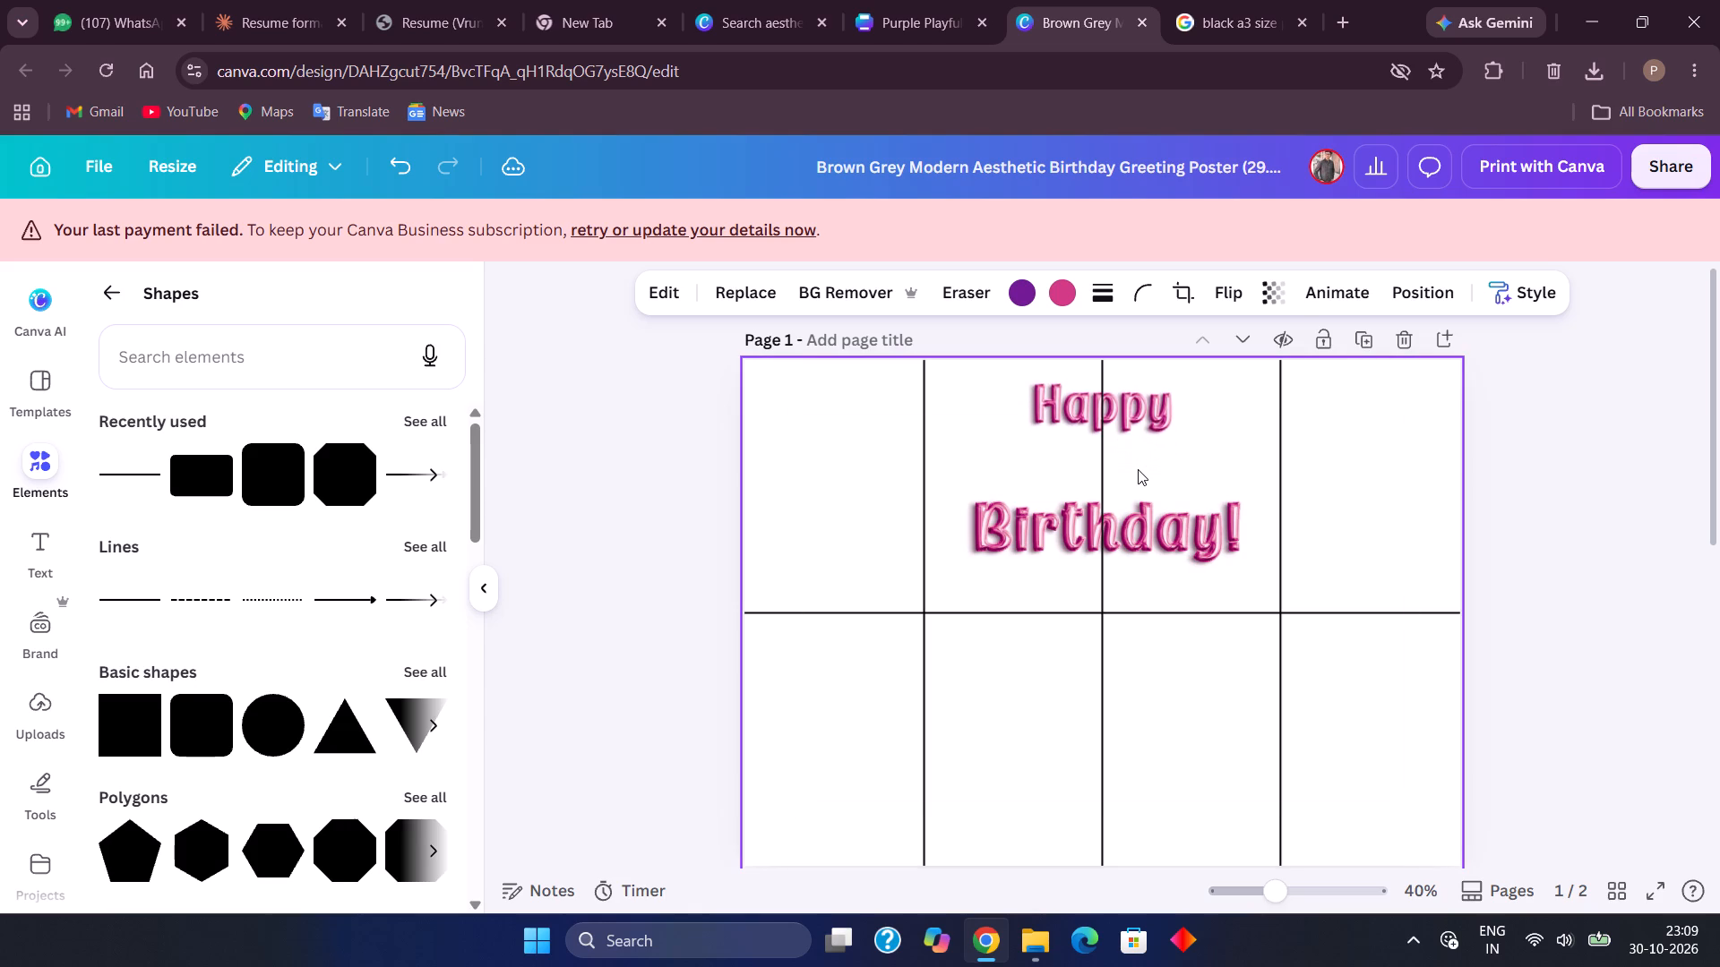
key(Down)
key(Down)
key(Down)
key(Down)
key(Up)
key(Up)
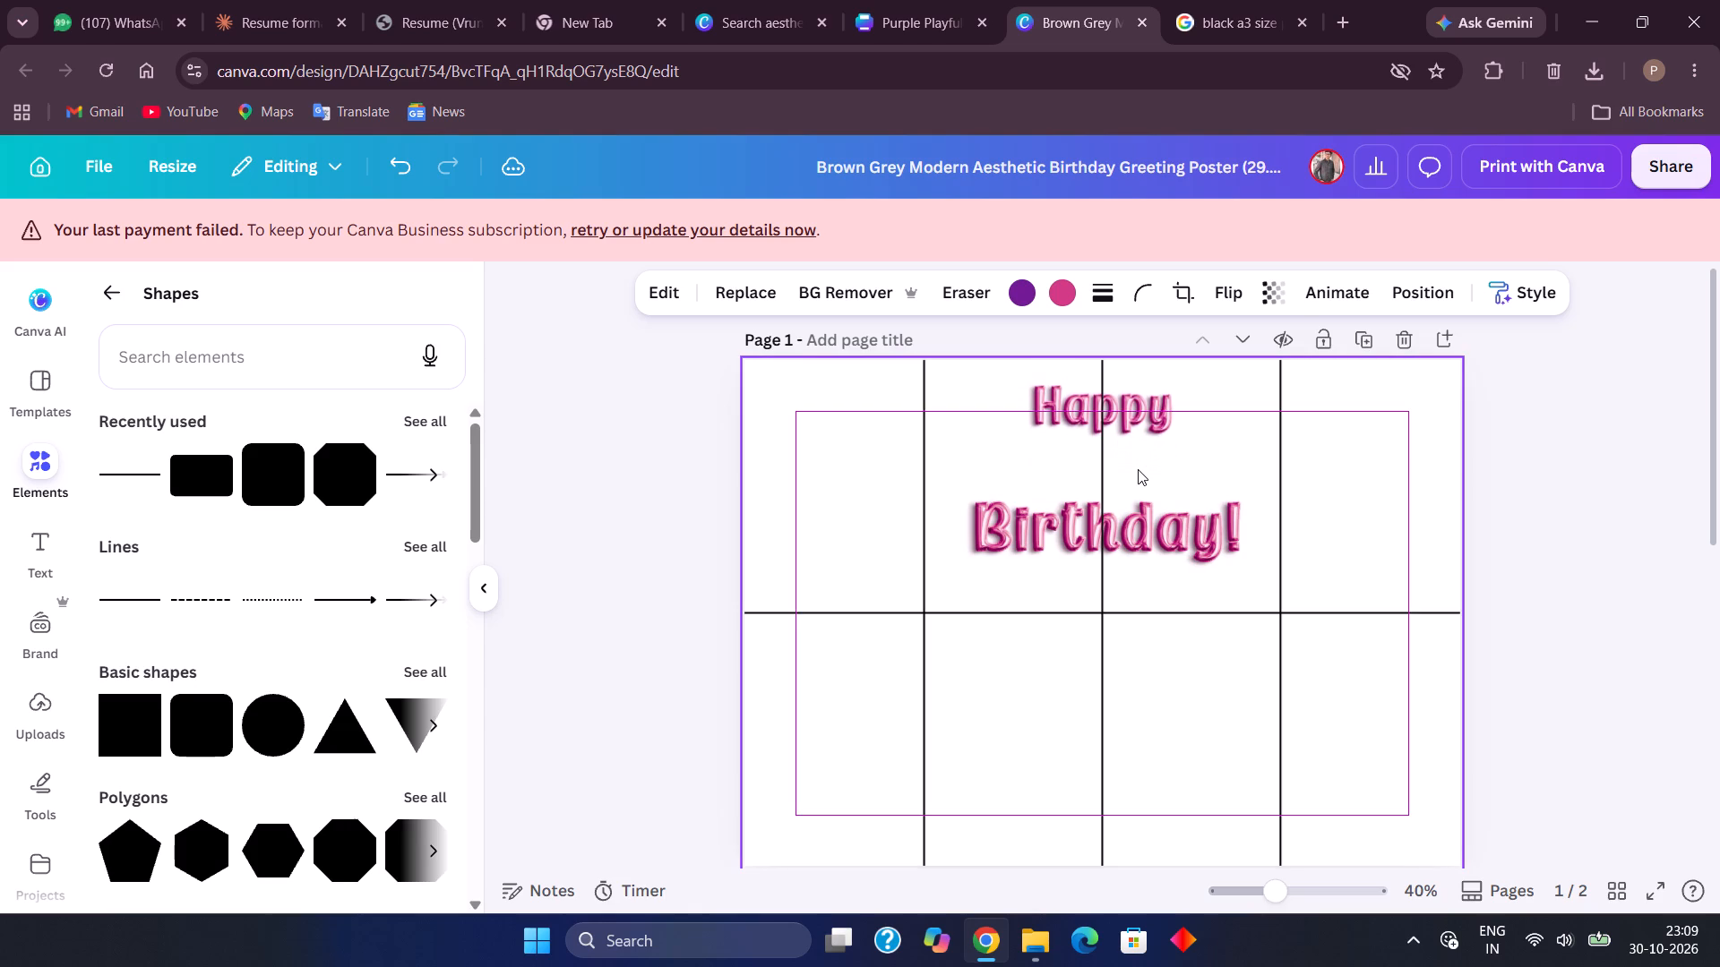
Move the "Birthday!" lettering straight up until it sits directly beneath "Happy" with only a small gap.
click(1142, 525)
key(Up)
key(Up)
key(Up)
key(Up)
key(Up)
key(Up)
key(Up)
key(Up)
key(Up)
key(Up)
key(Up)
key(Up)
key(Up)
key(Up)
key(Up)
key(Up)
key(Up)
key(Up)
key(Up)
key(Up)
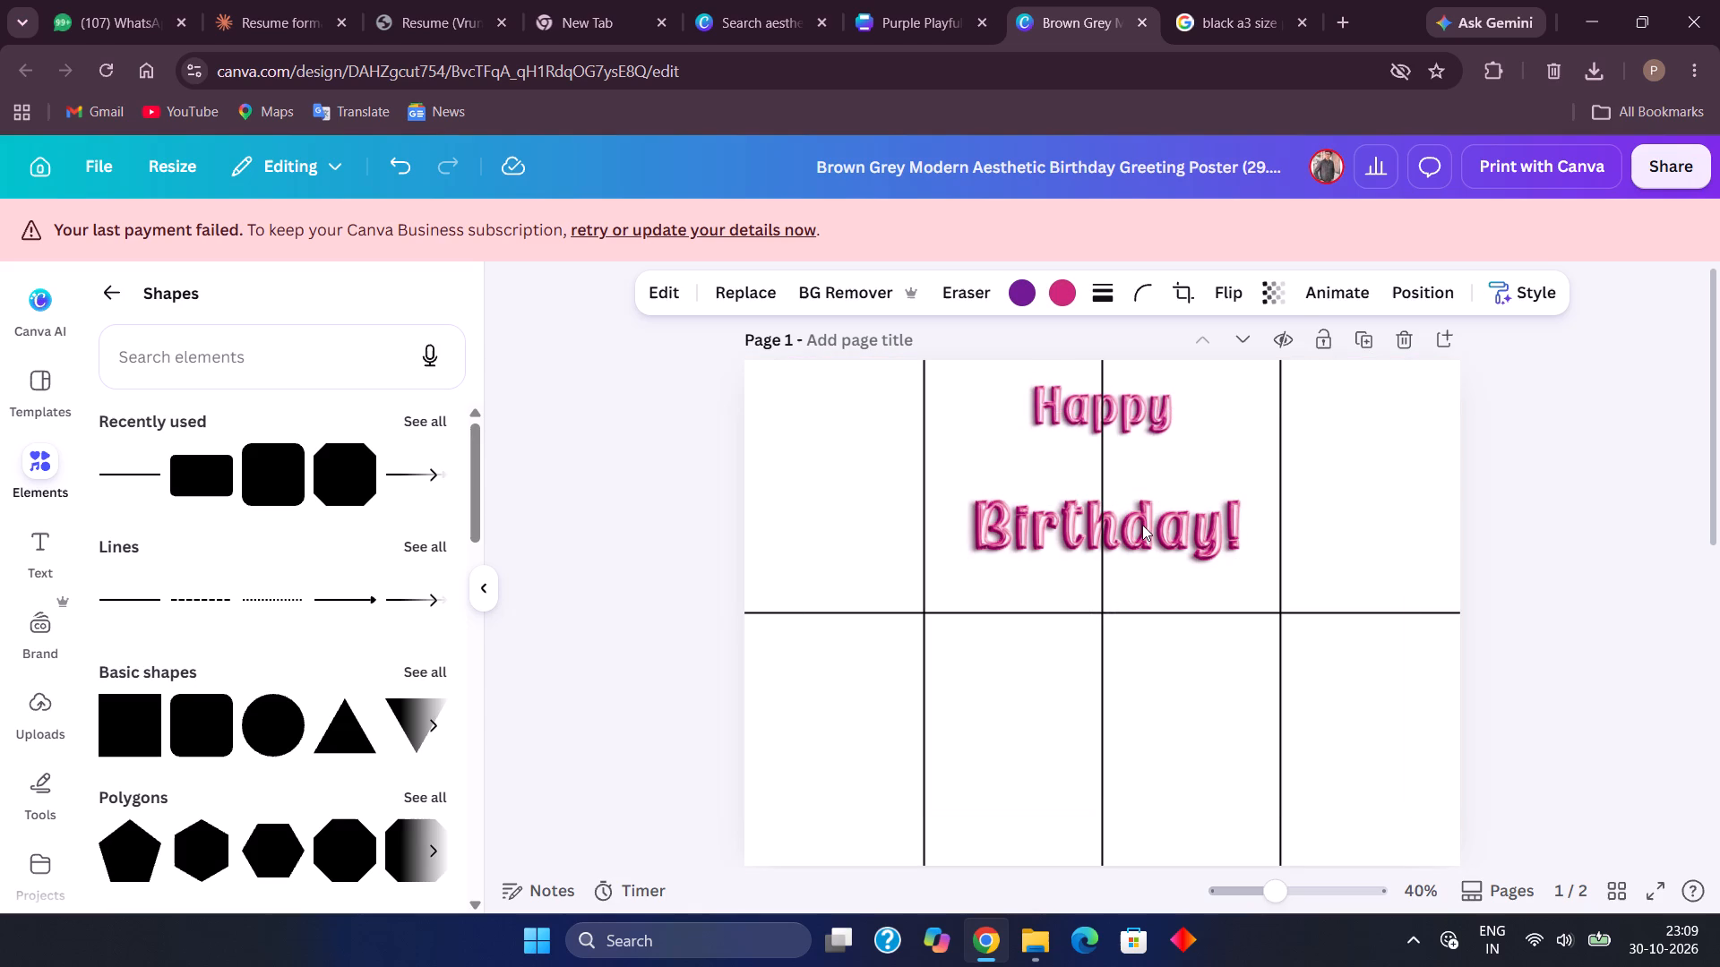
key(Up)
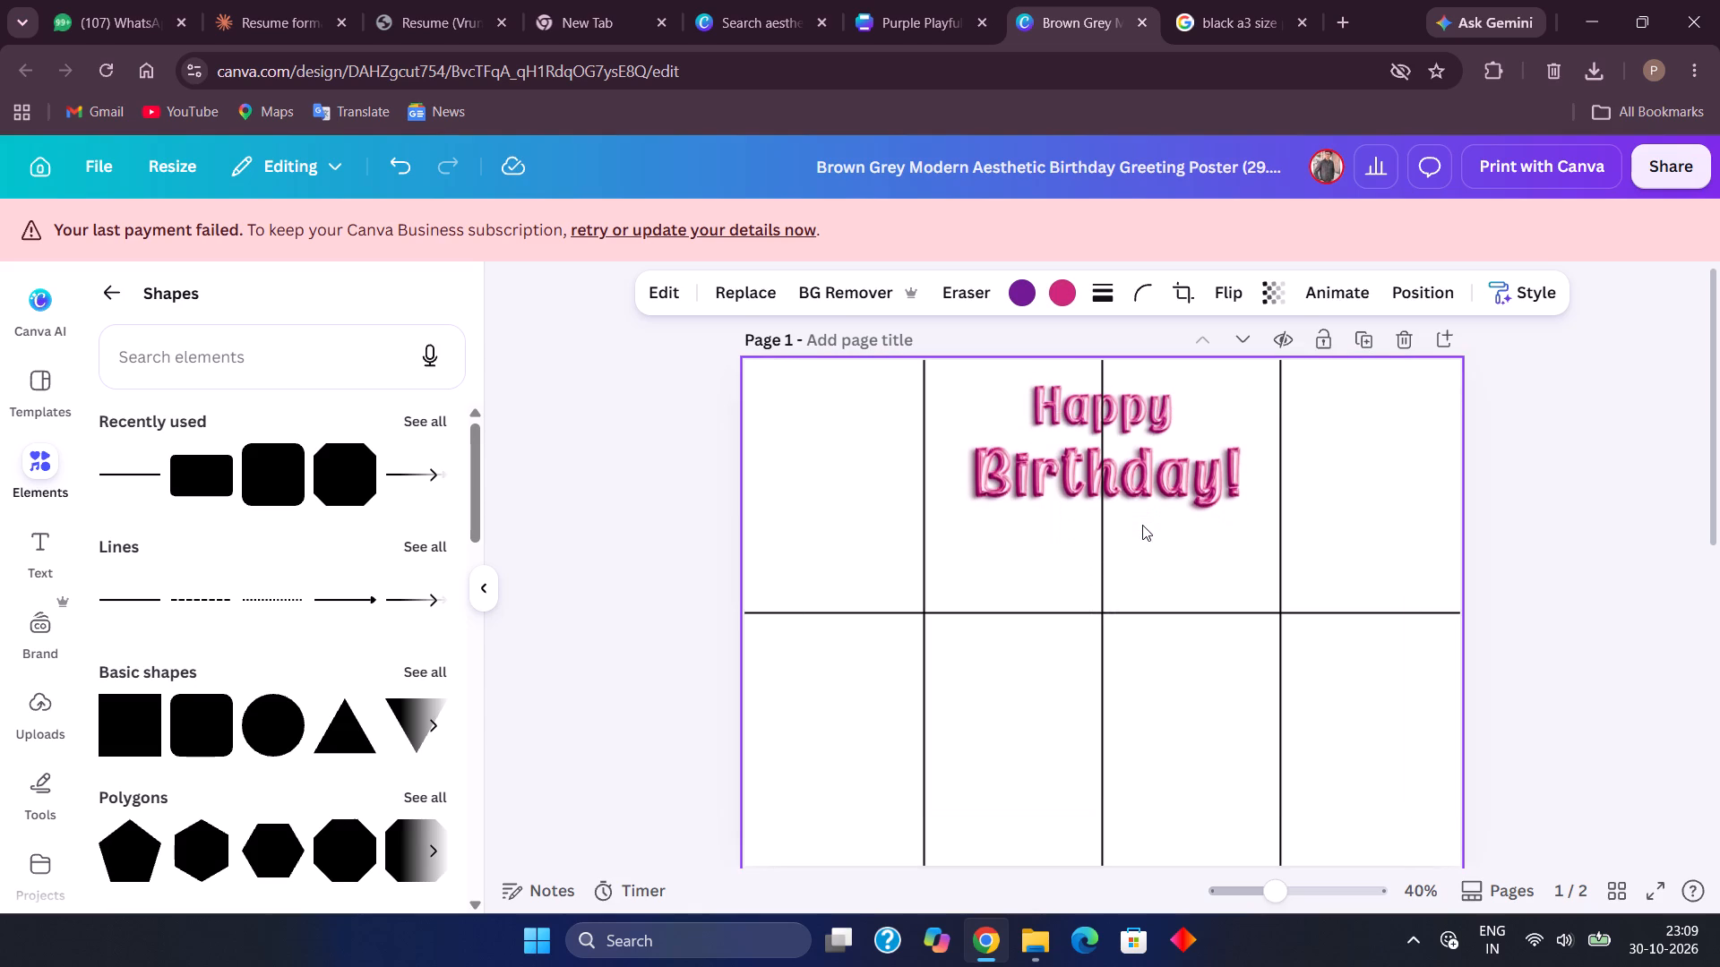
key(Up)
key(Up)
key(Down)
key(Up)
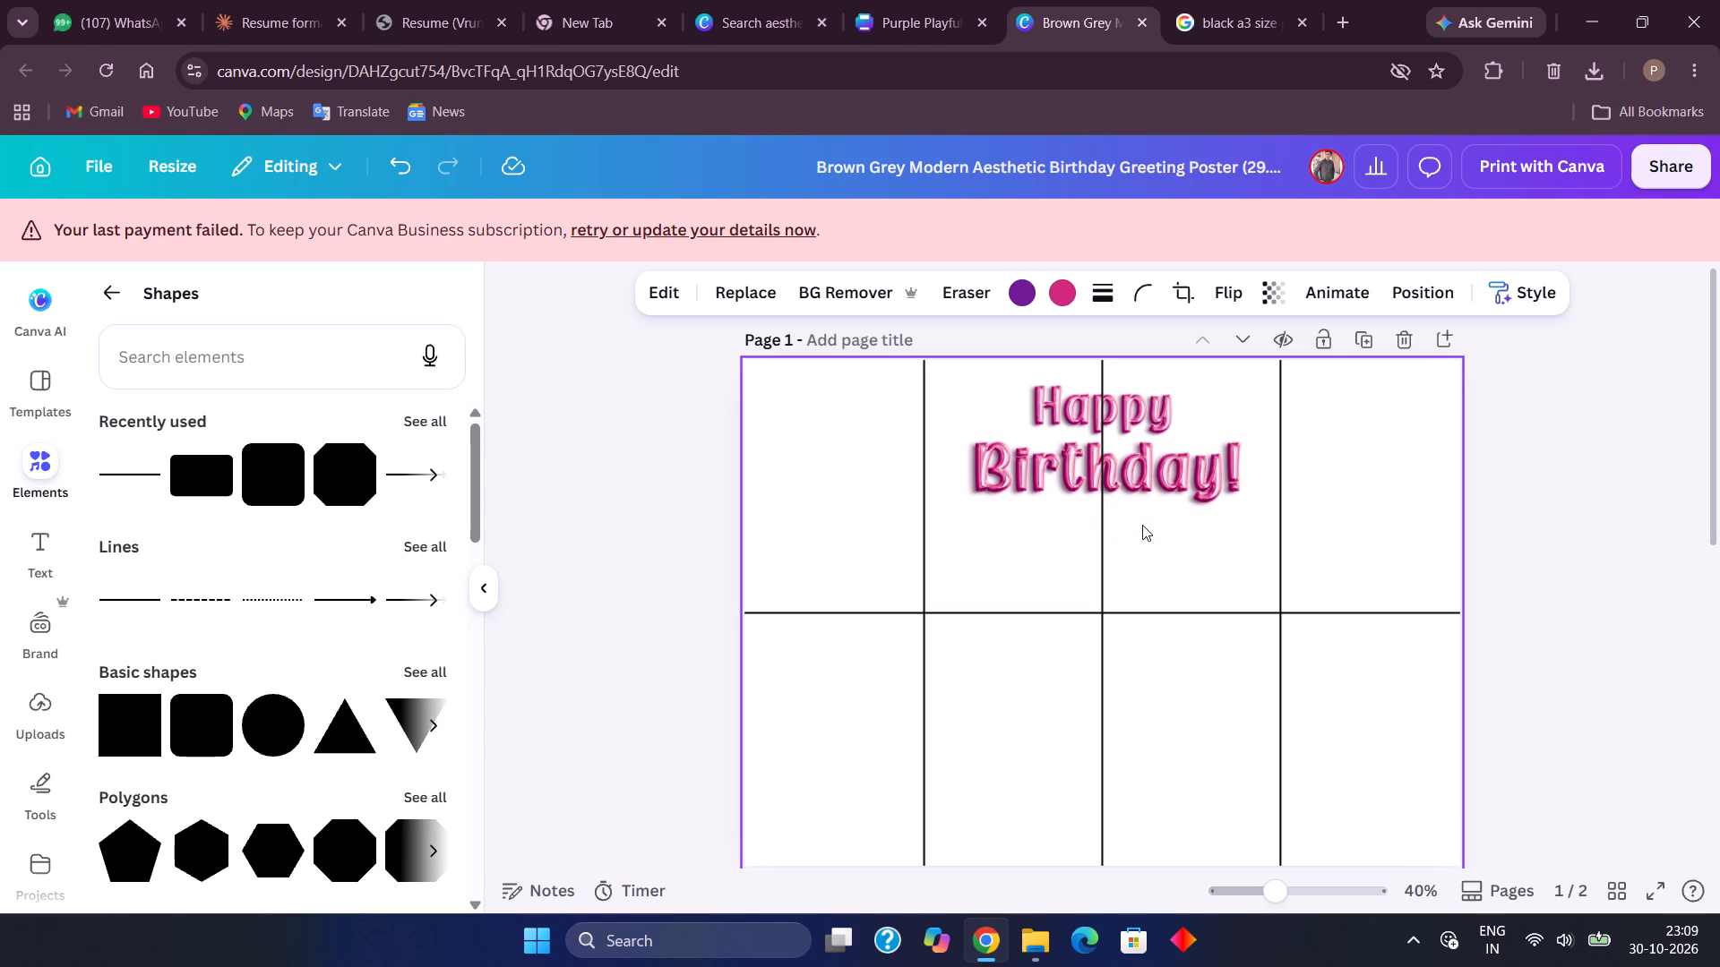
key(Down)
key(Up)
key(Down)
key(Up)
key(Down)
click(623, 674)
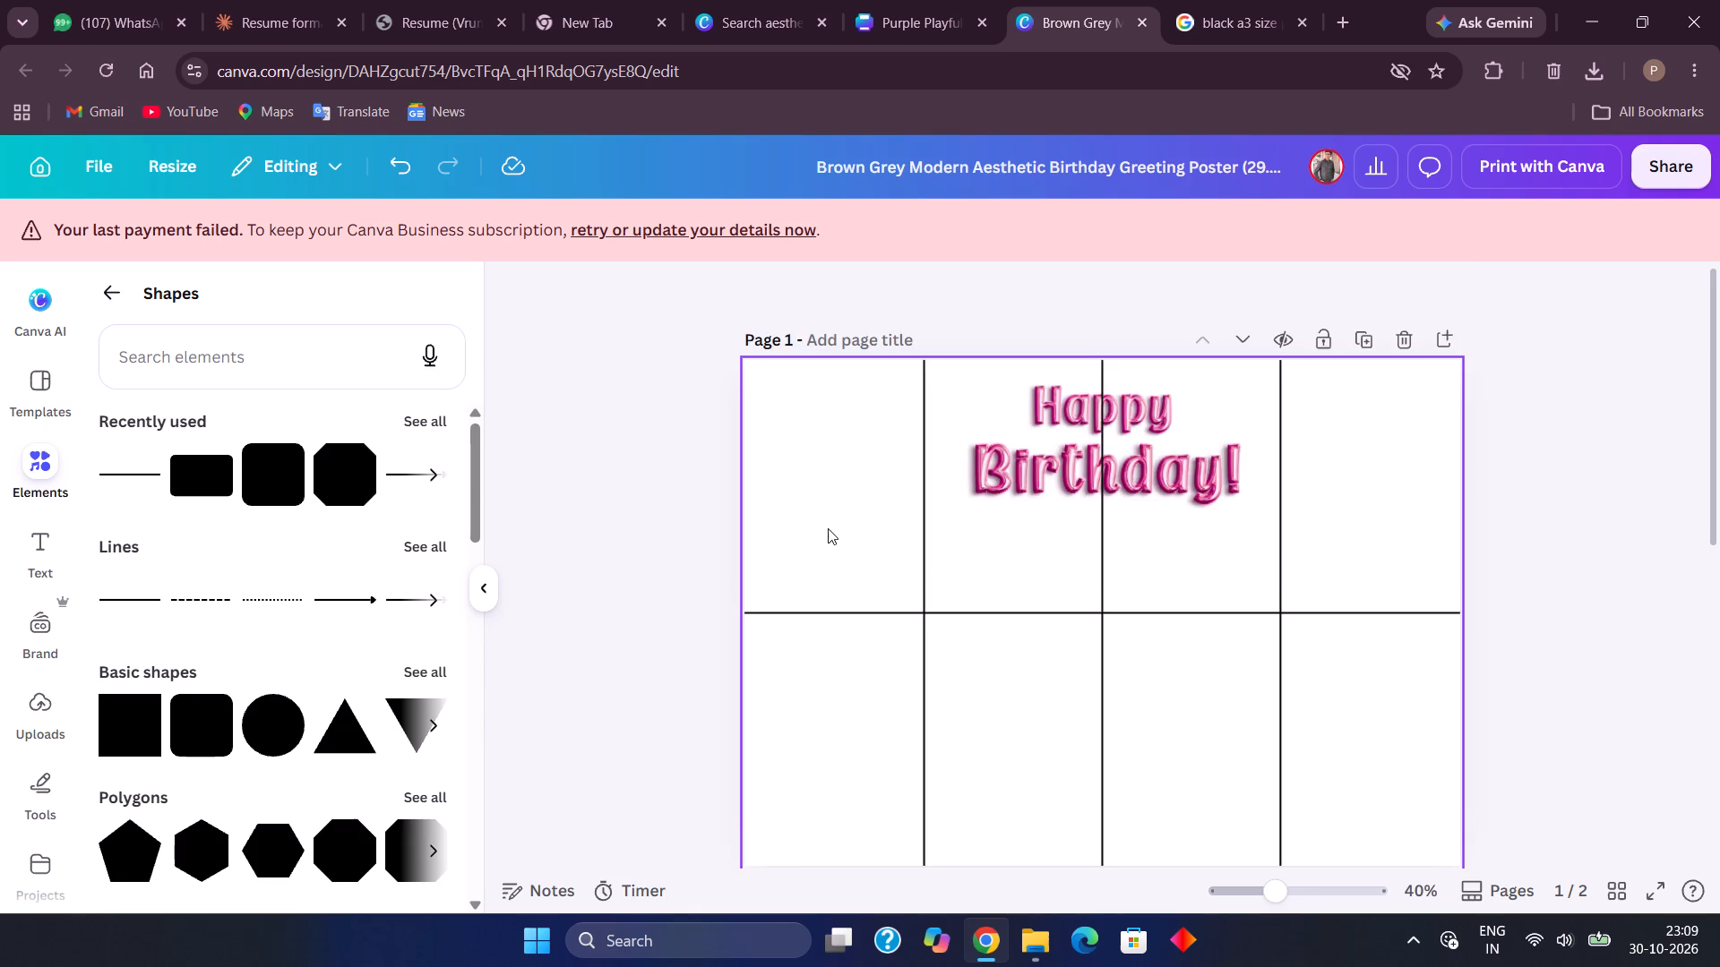
Leave the shapes category and search all elements for "aesthetic alphabet".
scroll(828, 528, up, 1)
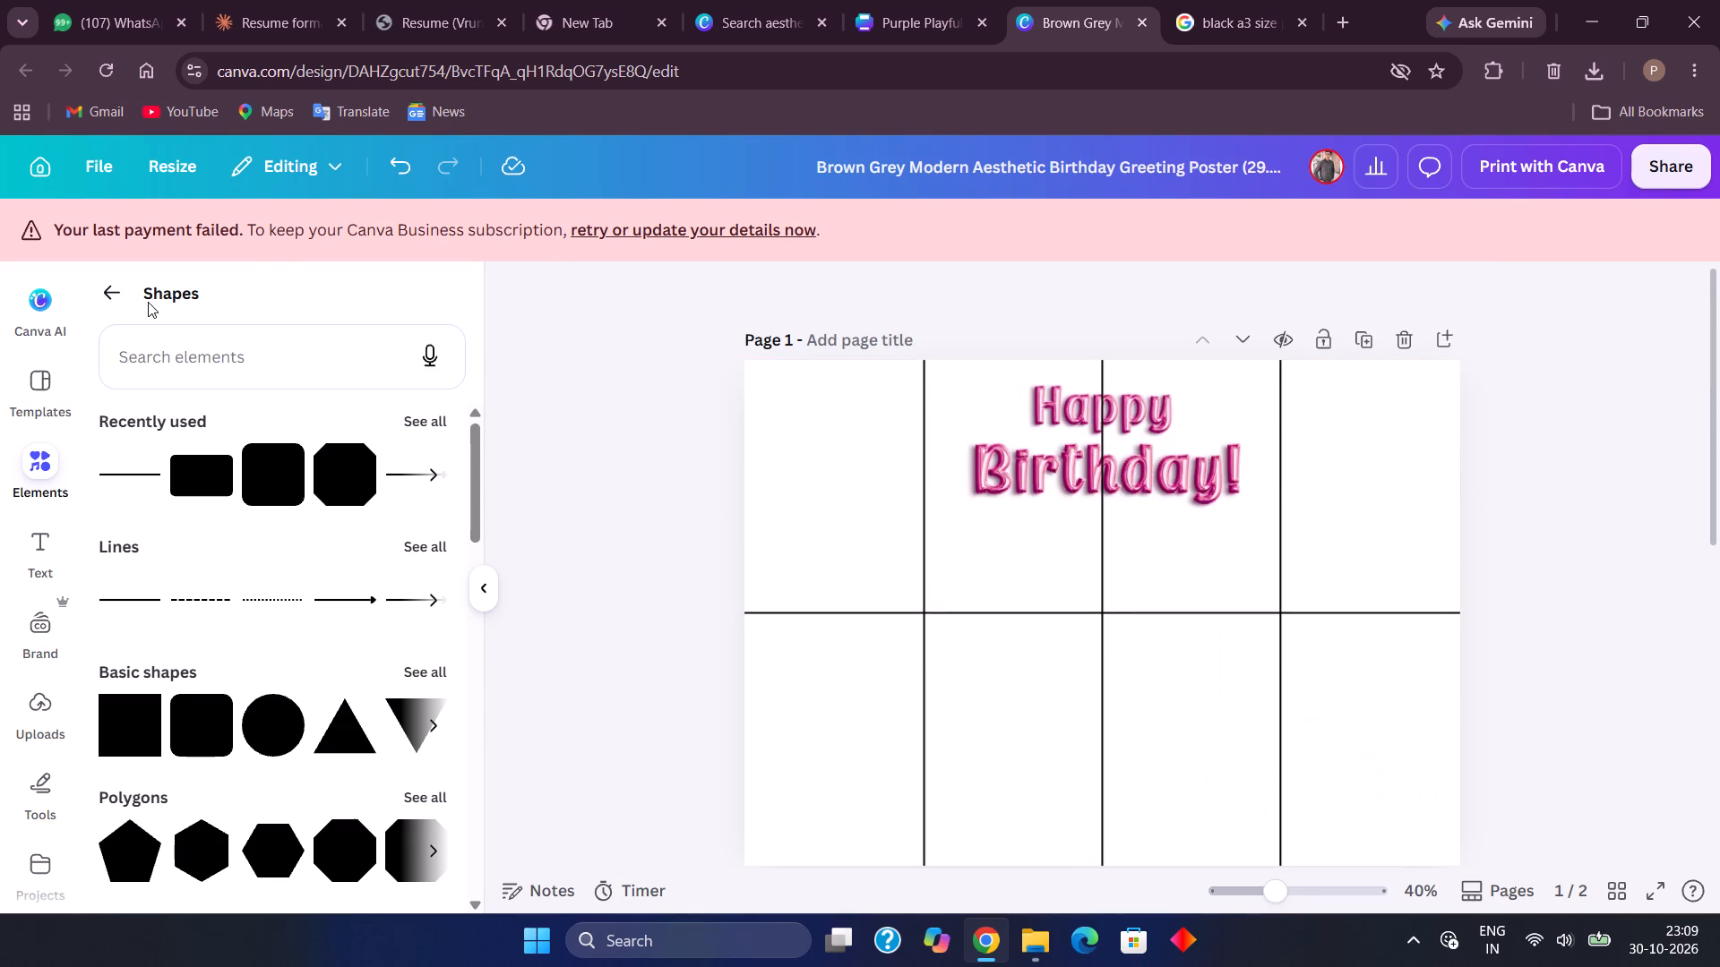
click(129, 306)
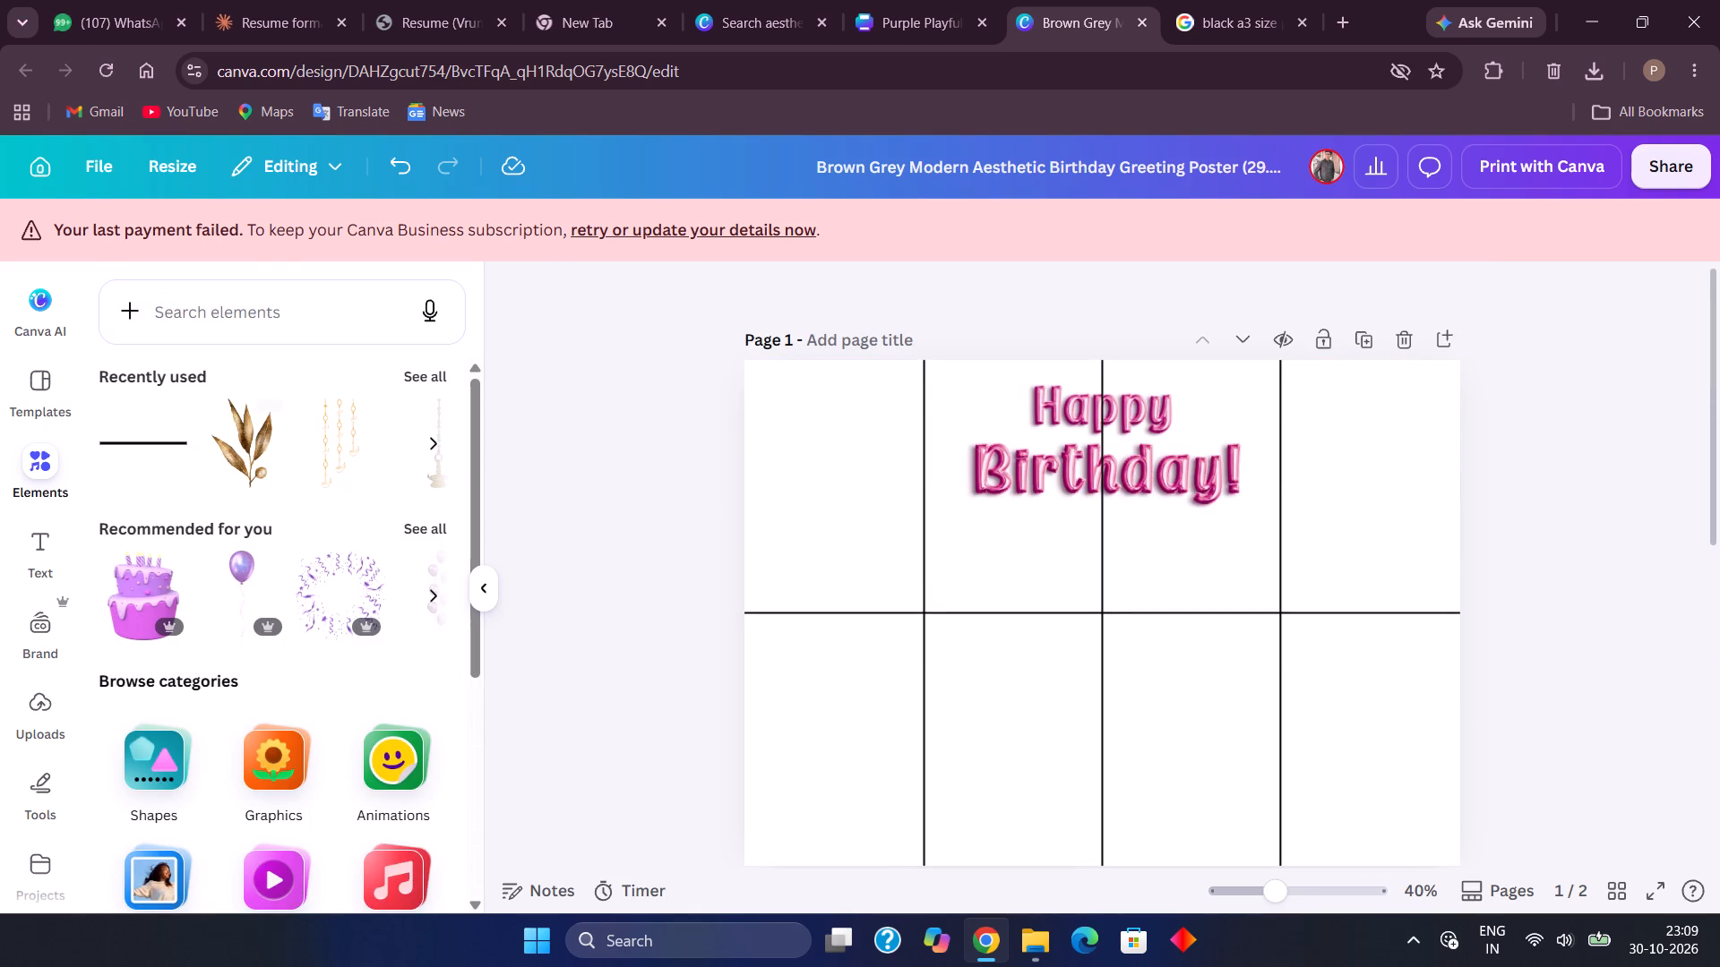
click(215, 327)
click(215, 327)
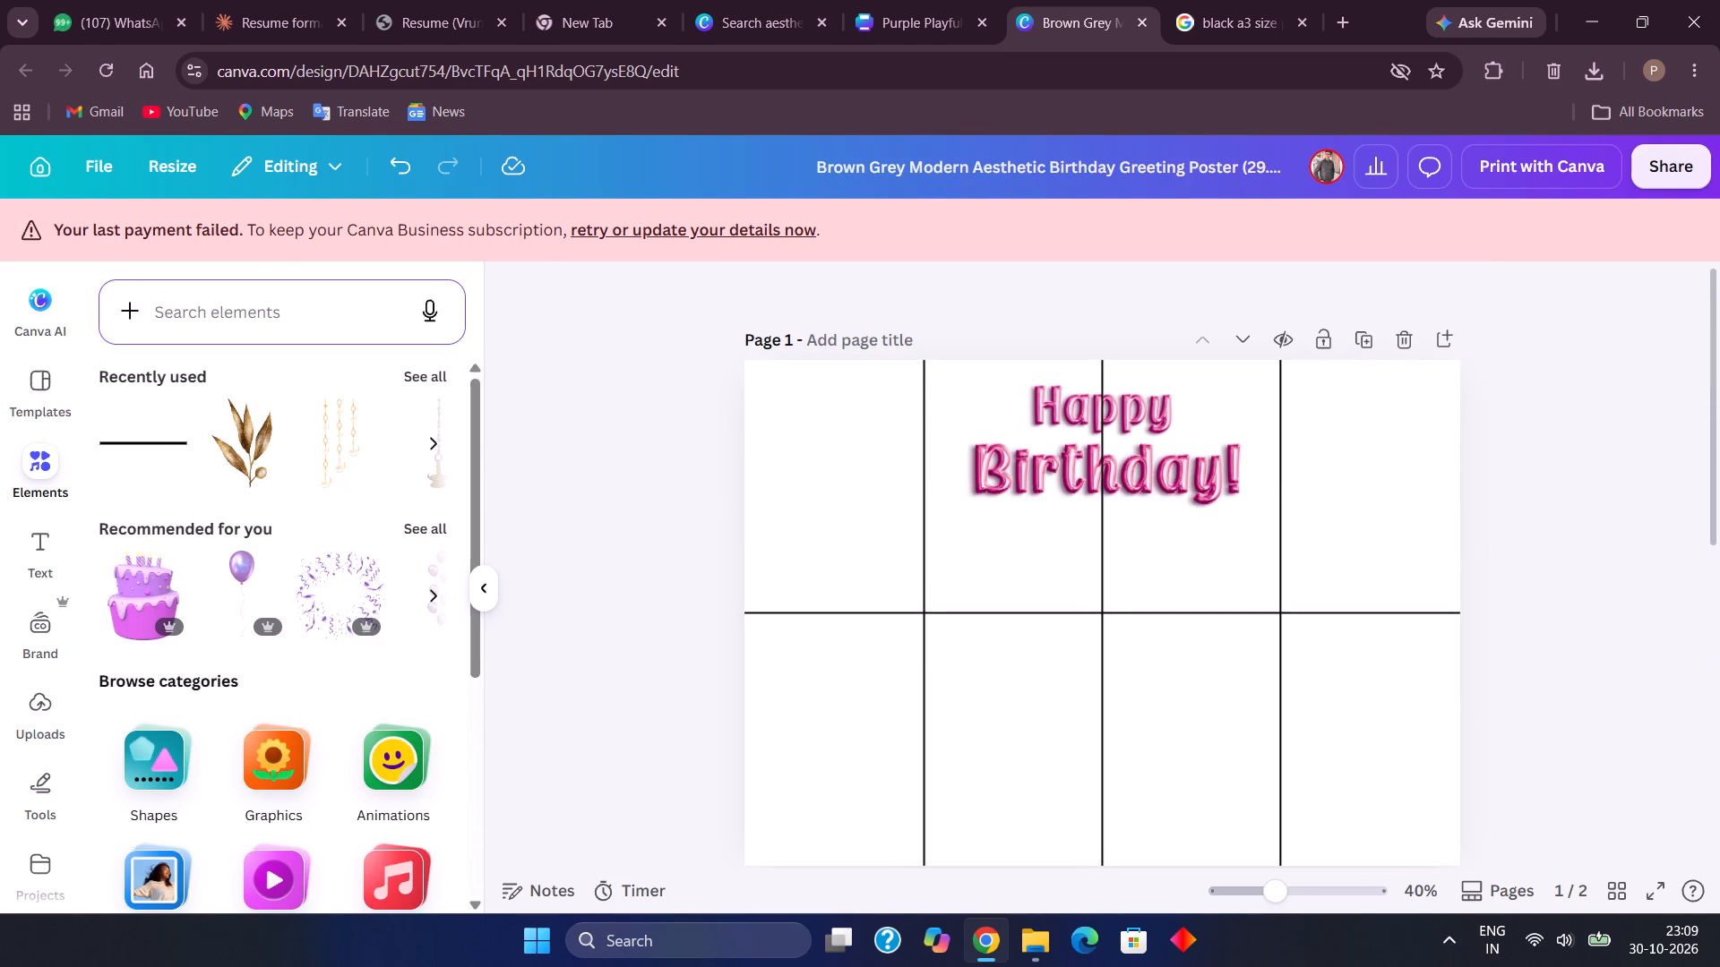
click(192, 320)
text(aesu)
key(BackSpace)
text(th)
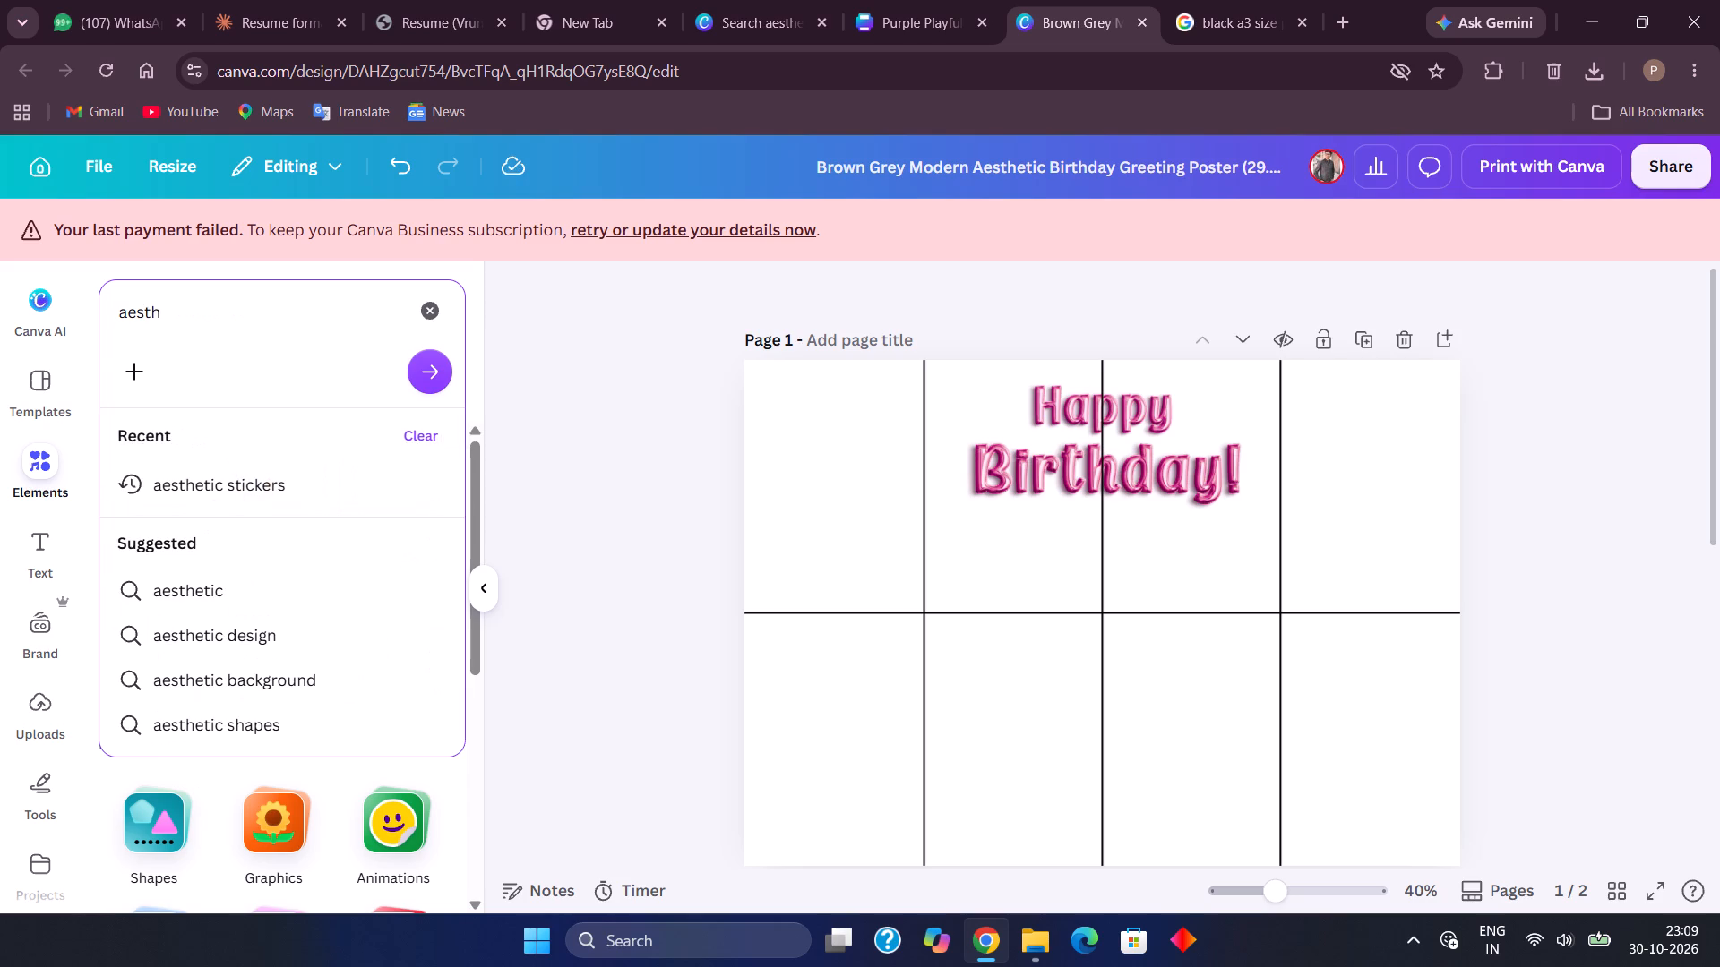
text(etic)
key(space)
text(al)
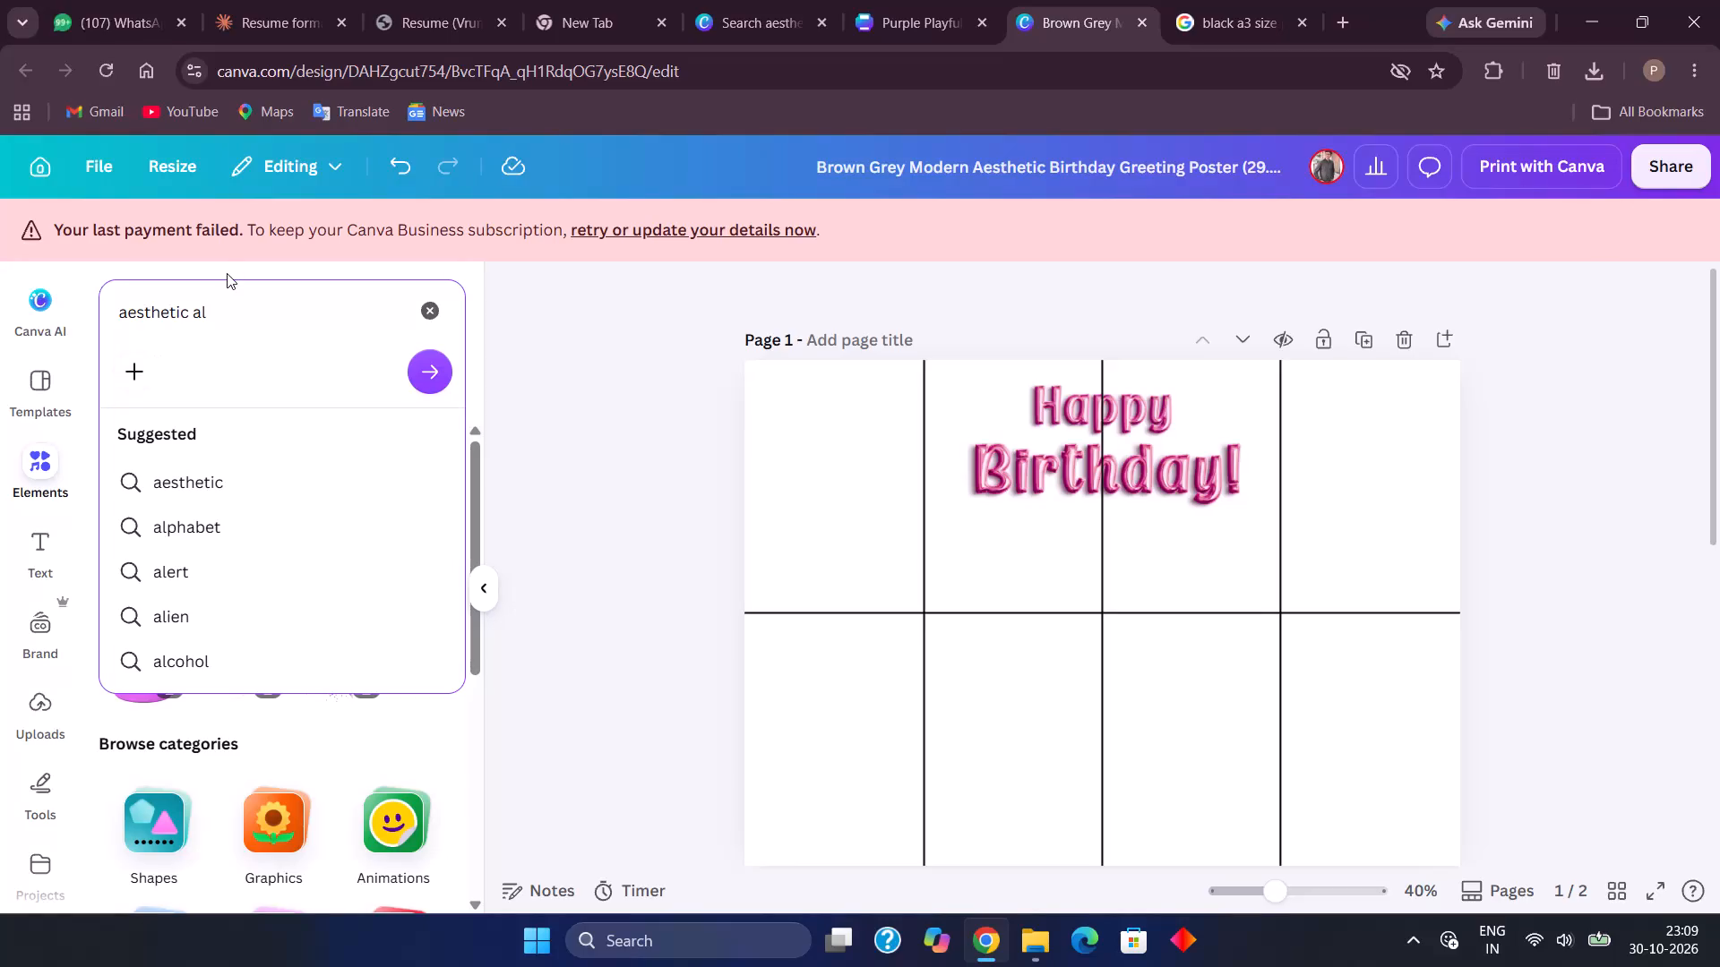
text(pha)
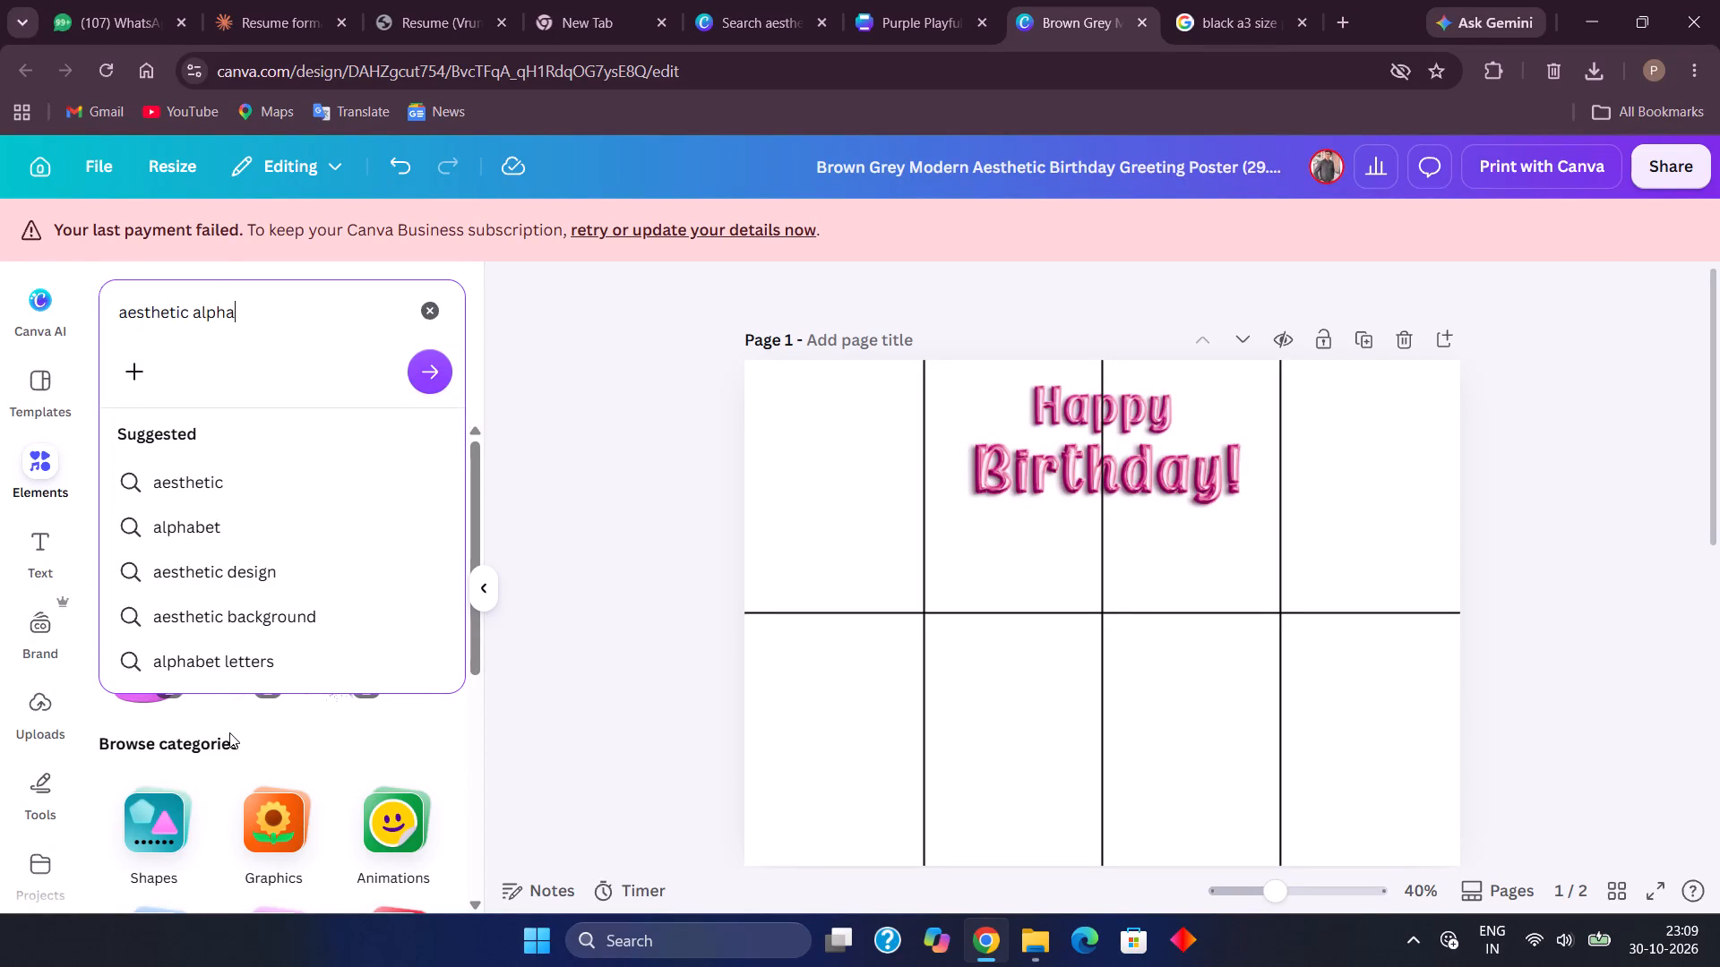
text(bet)
key(Return)
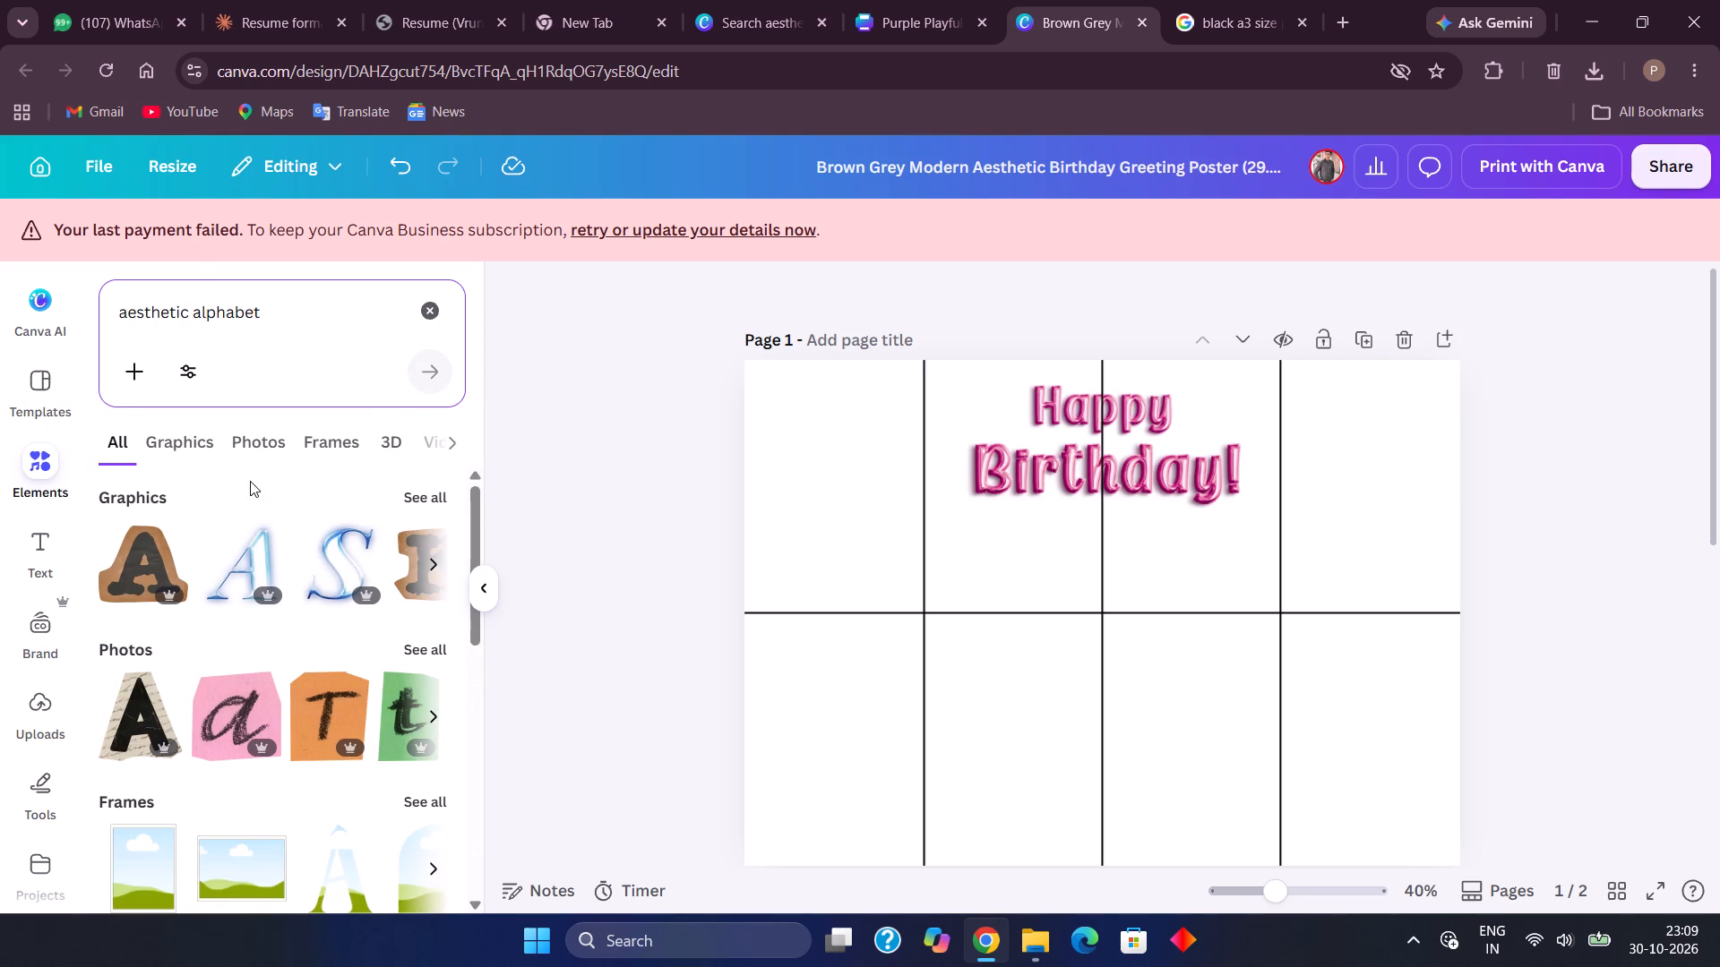
Look through all the graphics results for "aesthetic alphabet" to find a suitable letter style.
scroll(250, 481, down, 2)
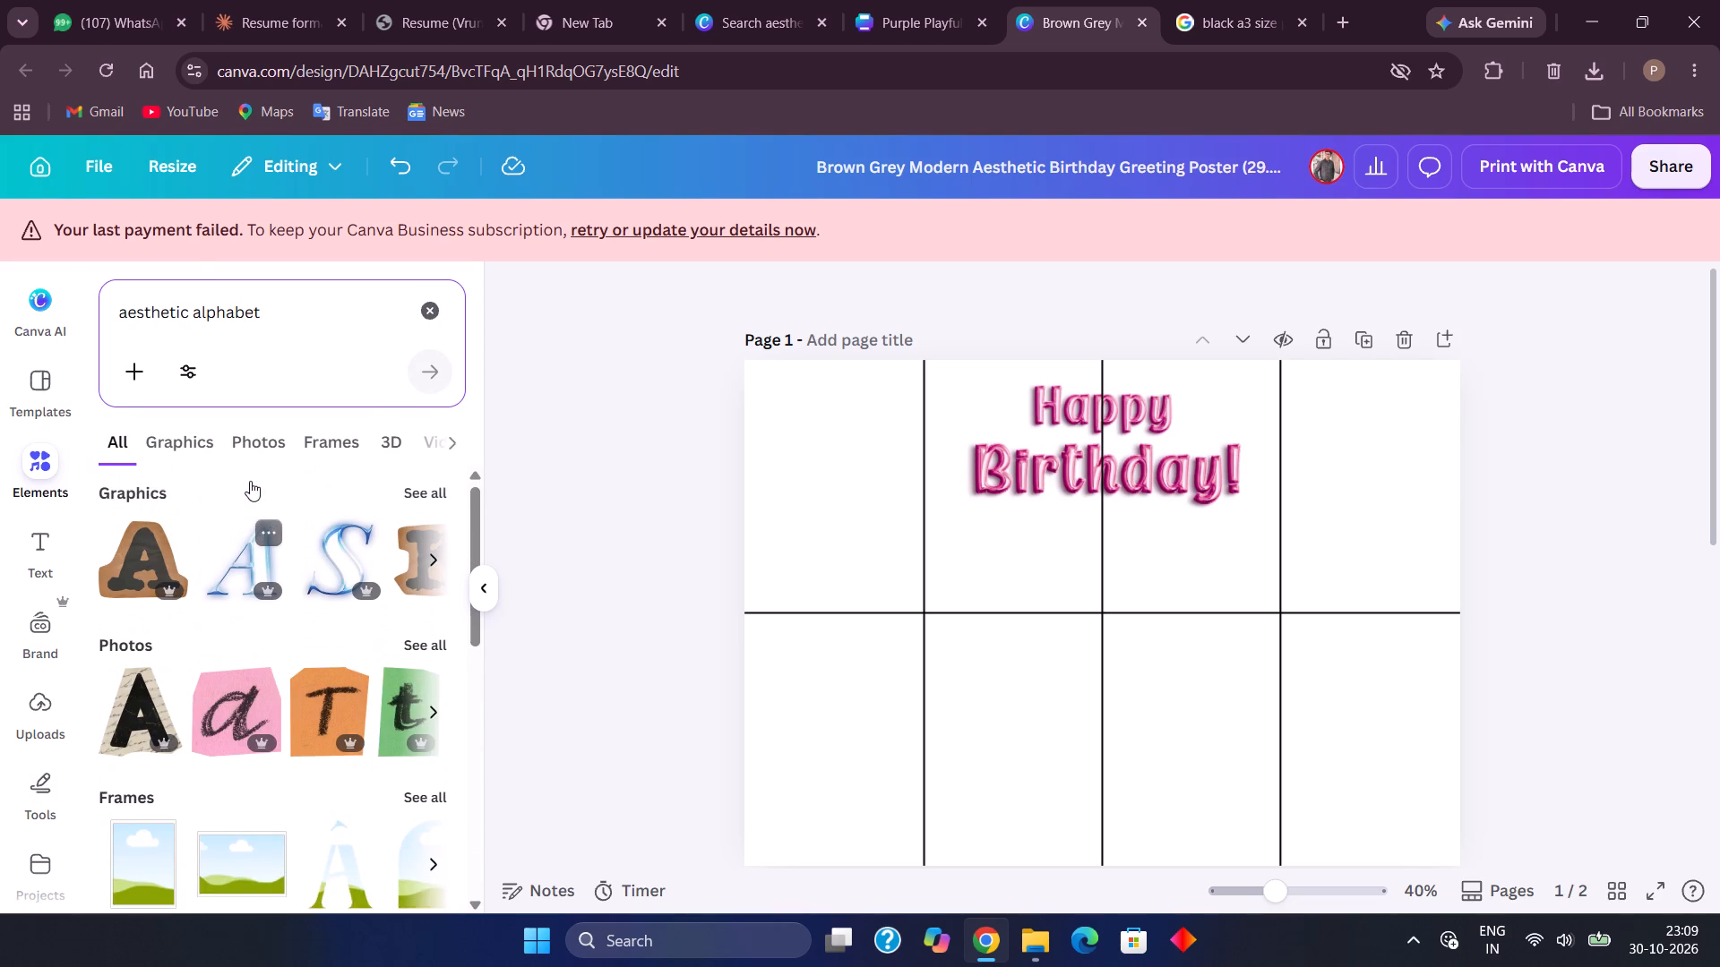
scroll(250, 481, down, 1)
scroll(312, 617, up, 2)
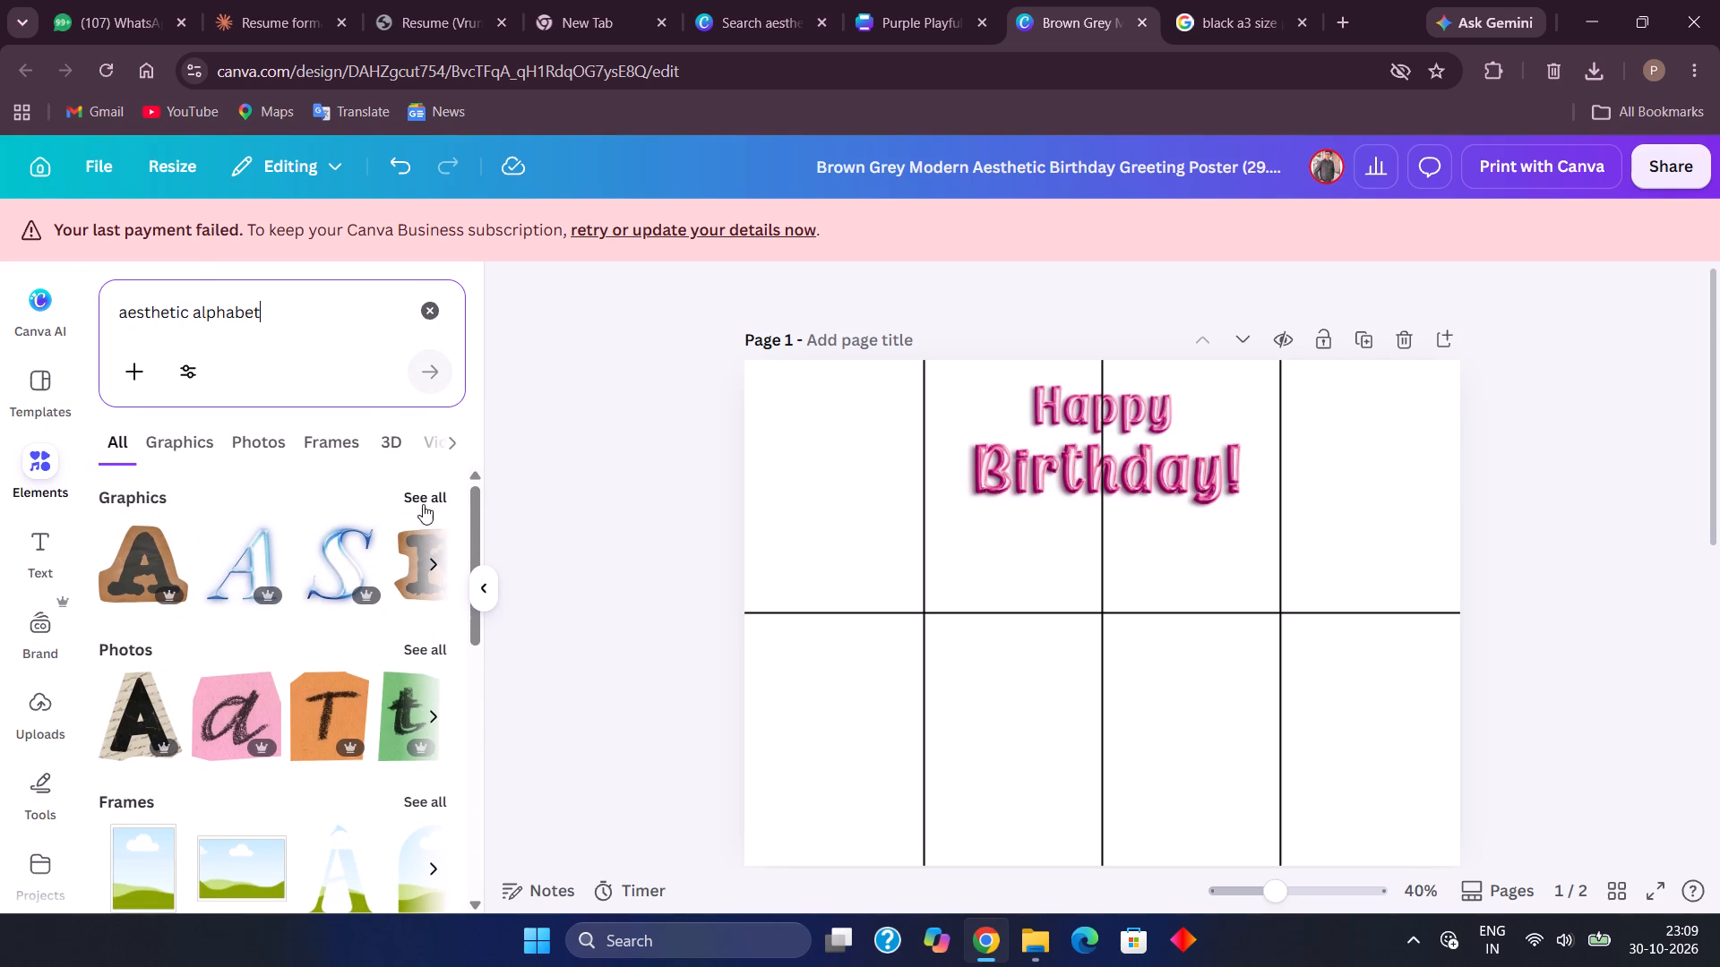
click(422, 501)
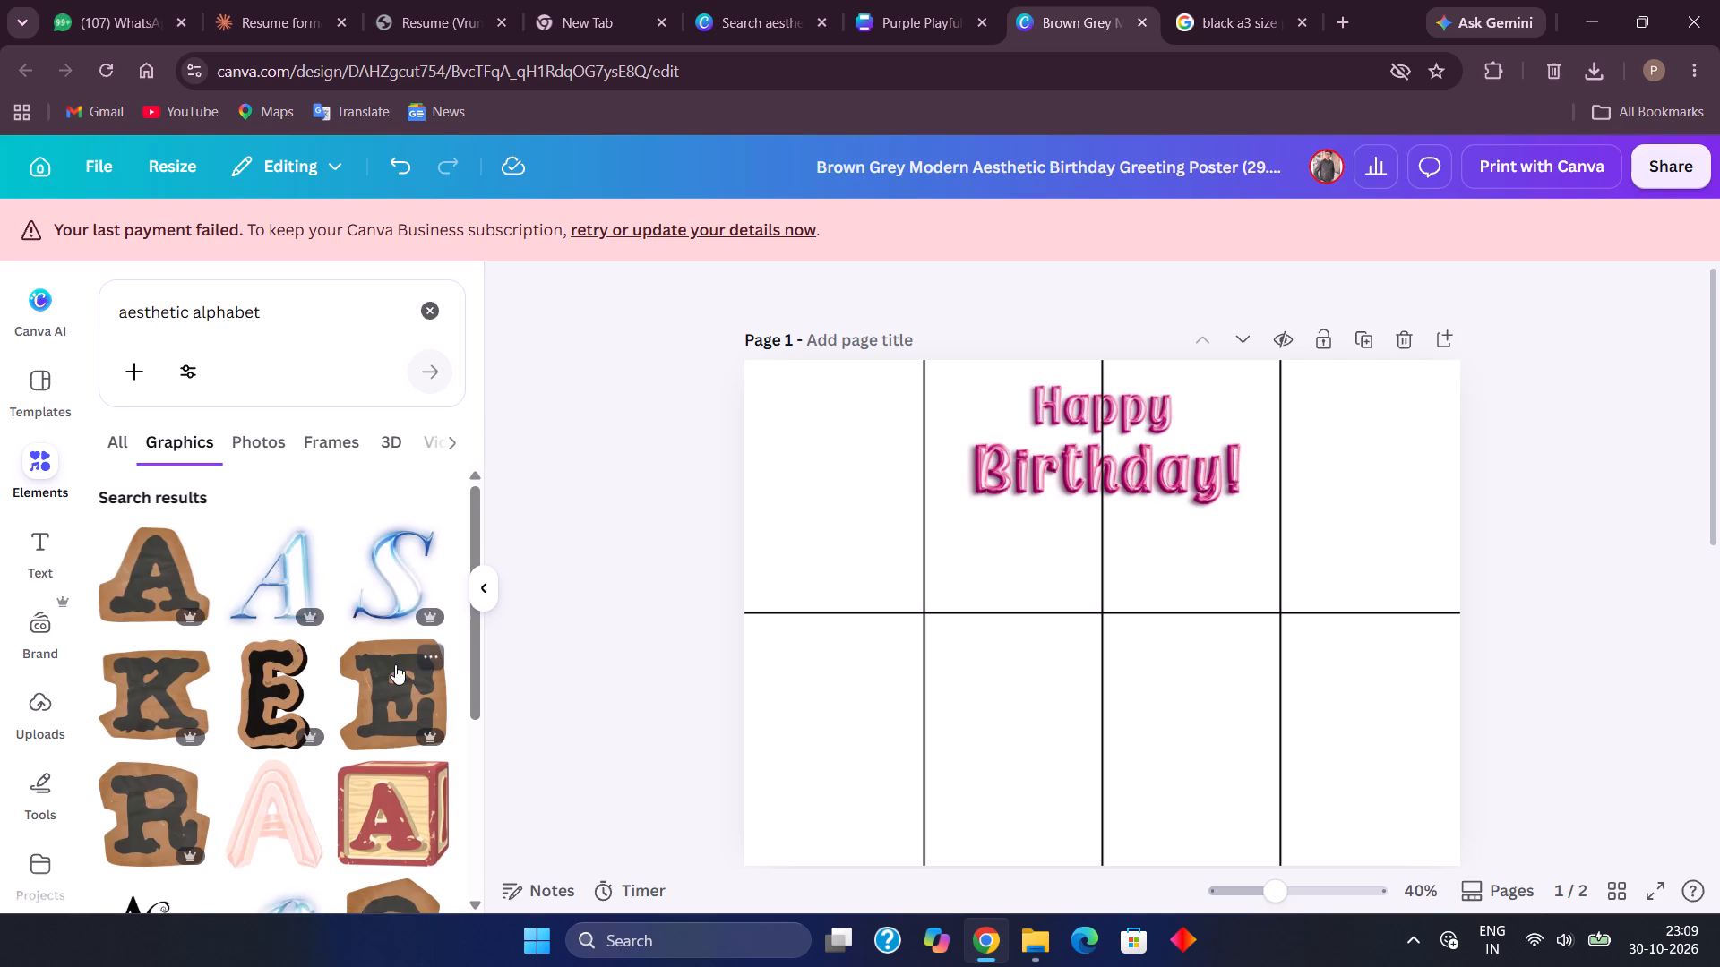
scroll(395, 664, down, 3)
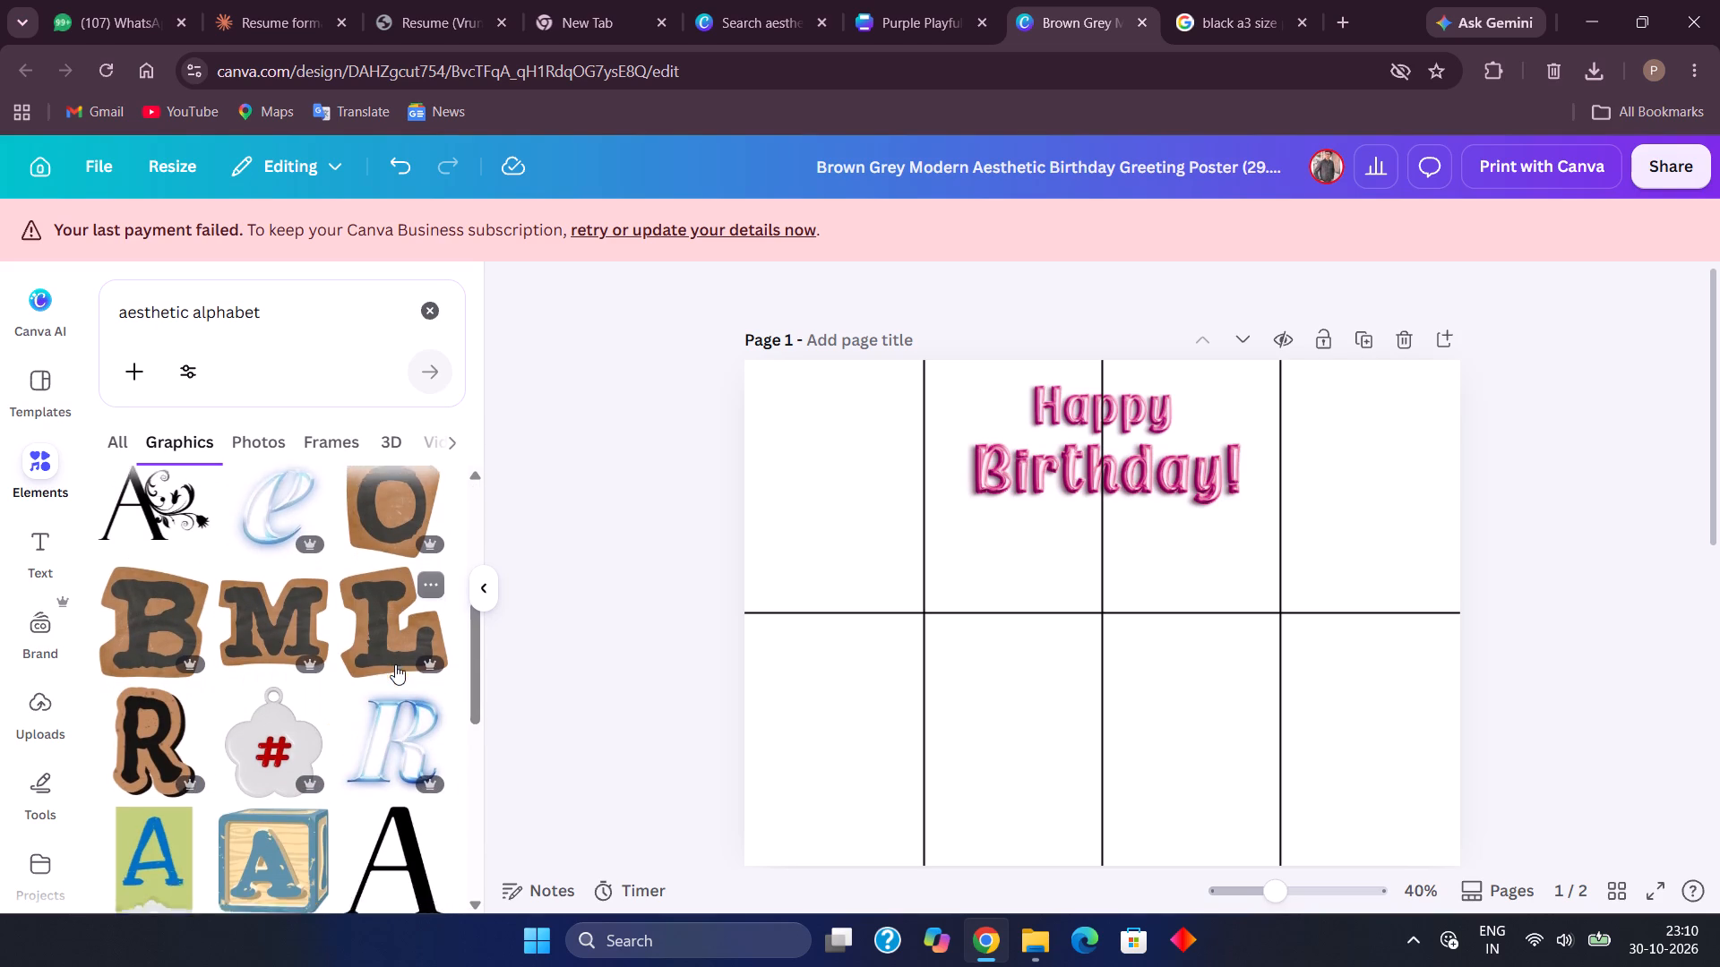
scroll(395, 664, down, 5)
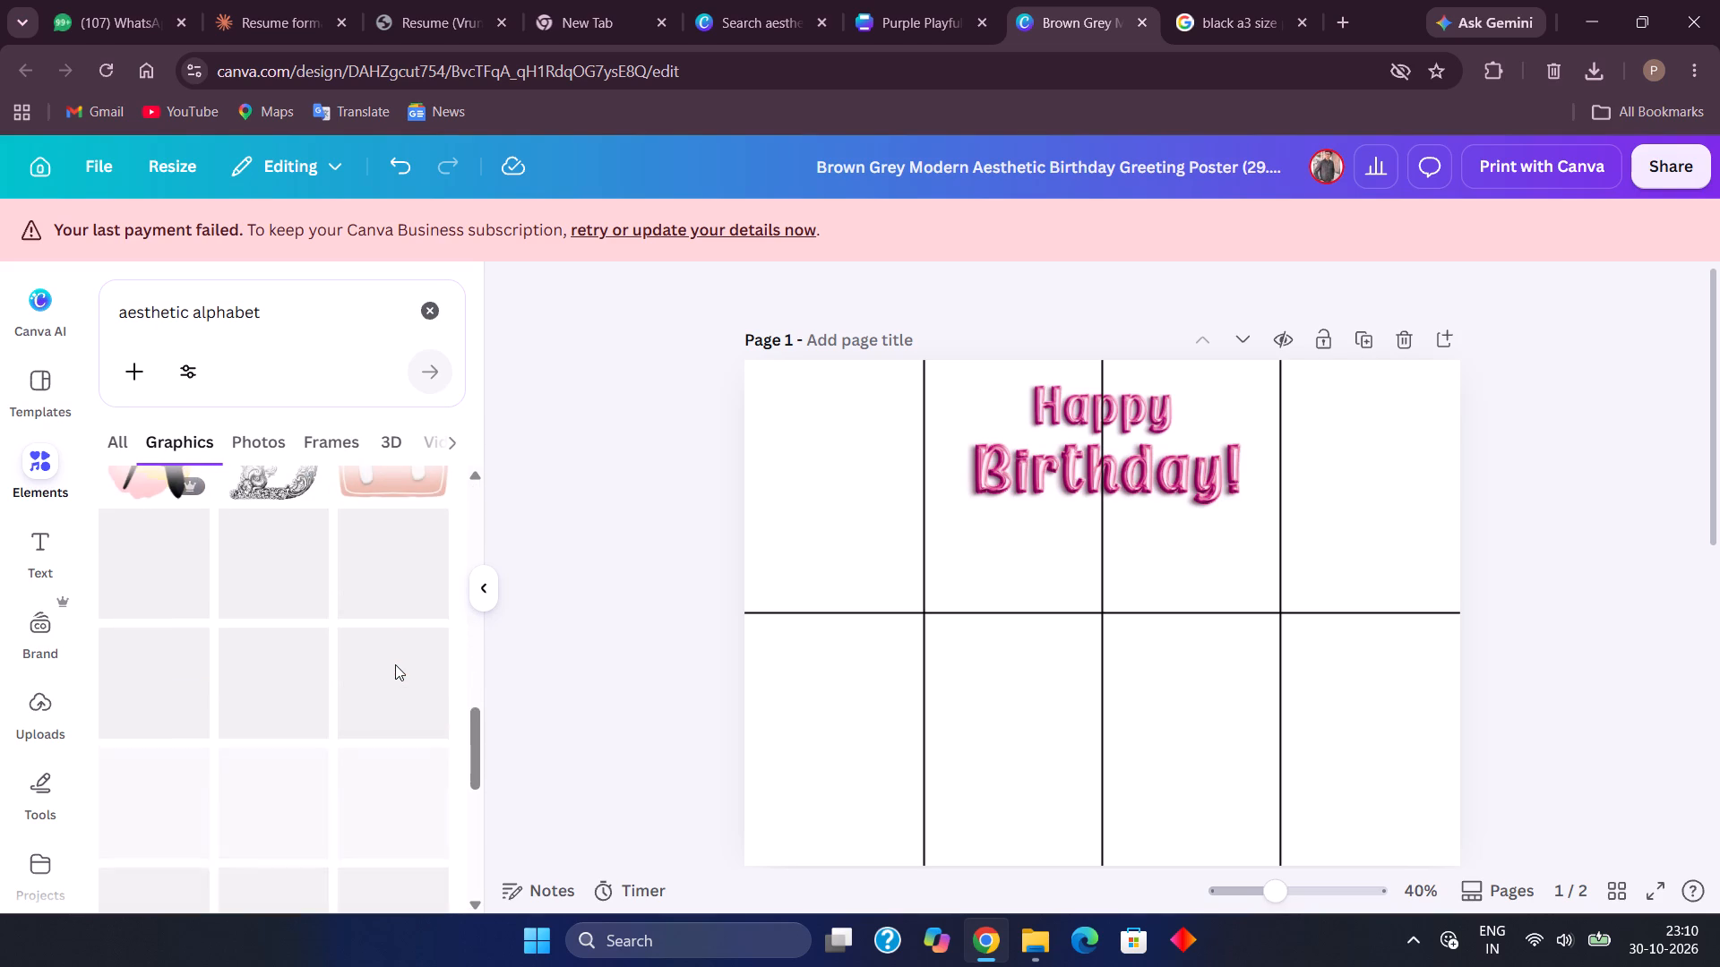
scroll(395, 664, down, 2)
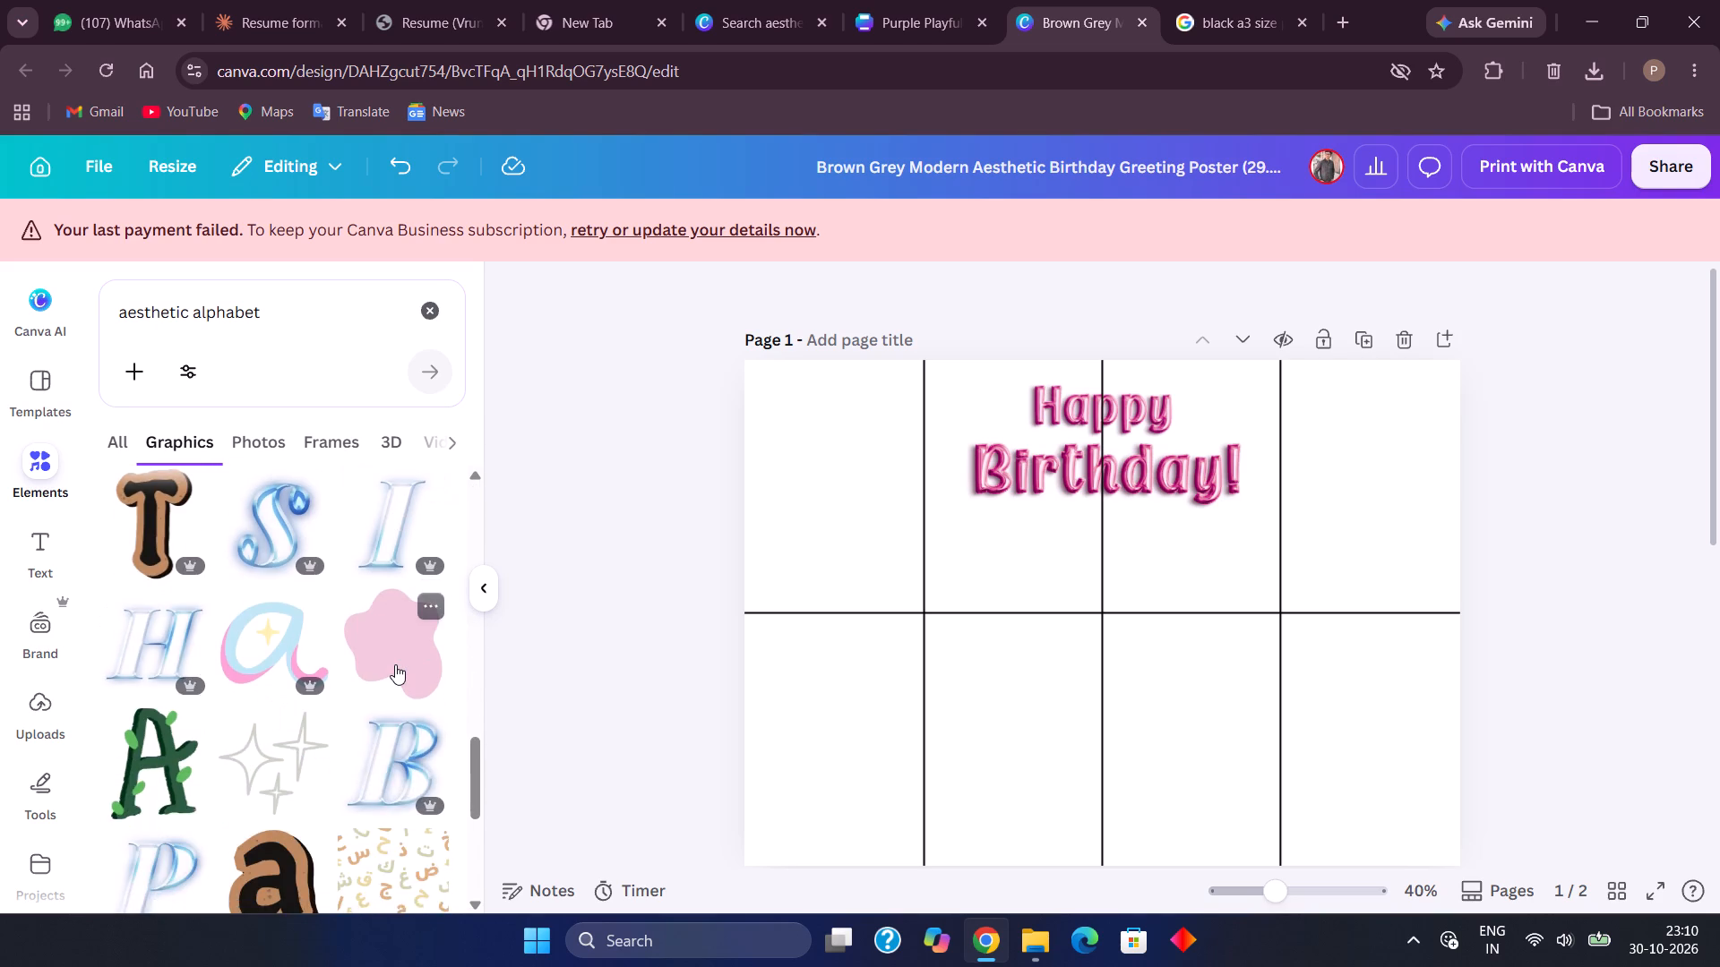
scroll(395, 664, down, 4)
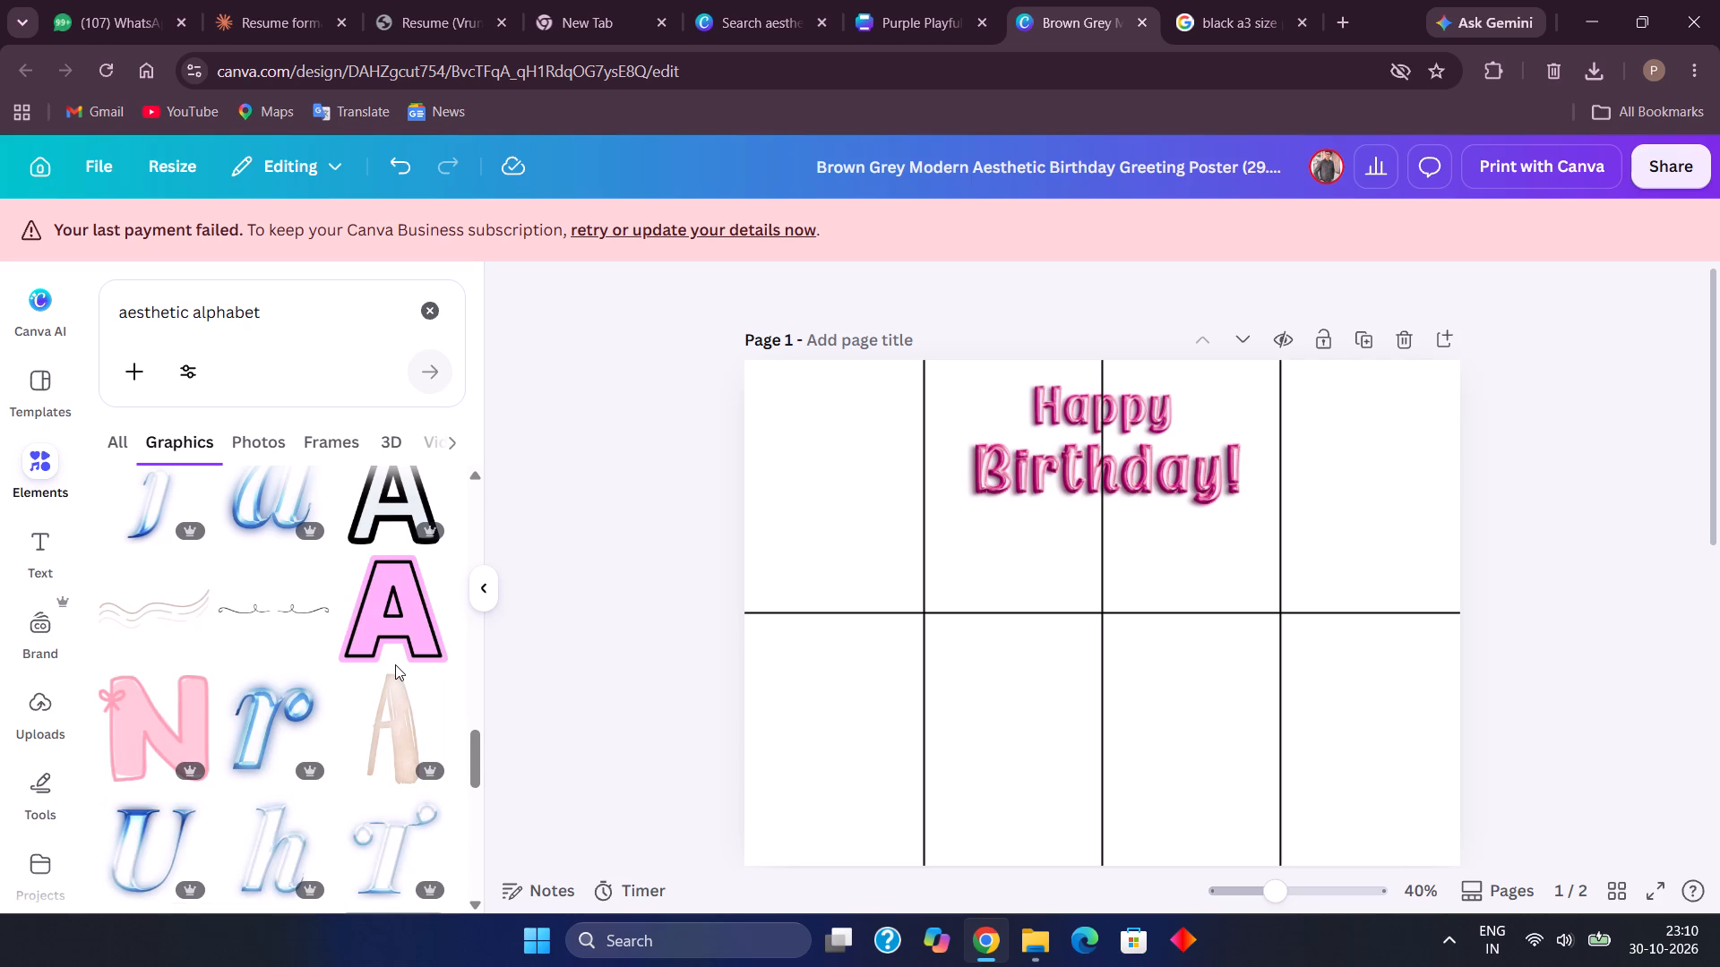
scroll(395, 664, down, 1)
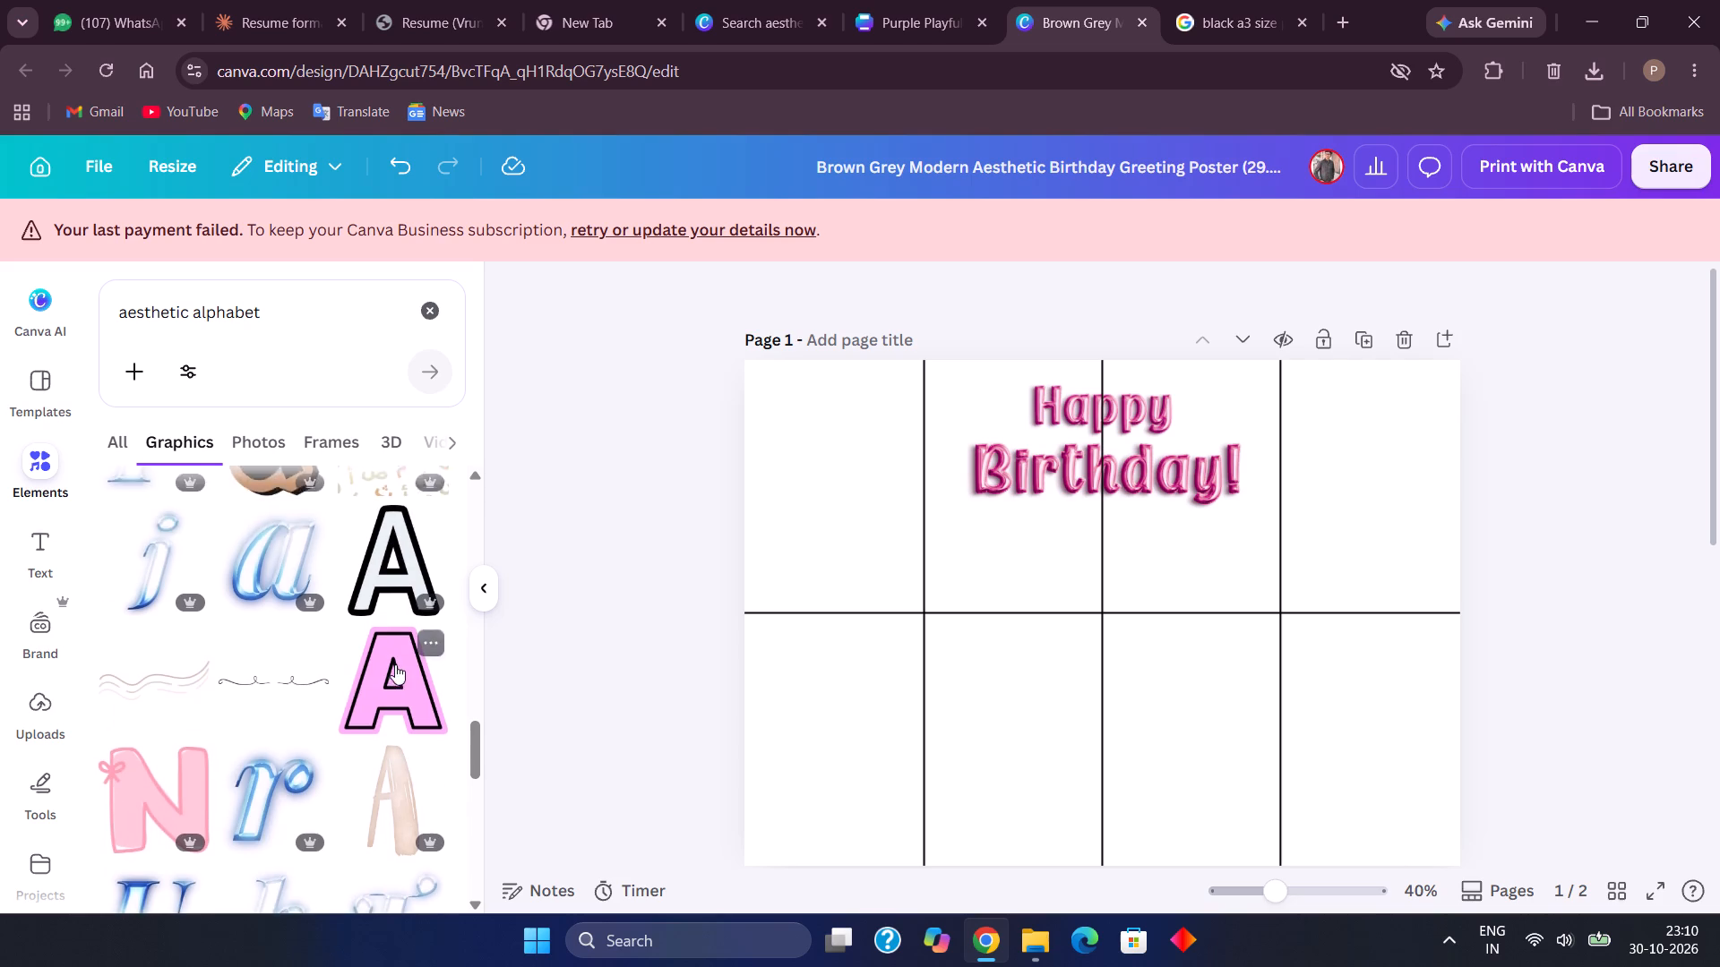
scroll(395, 664, down, 3)
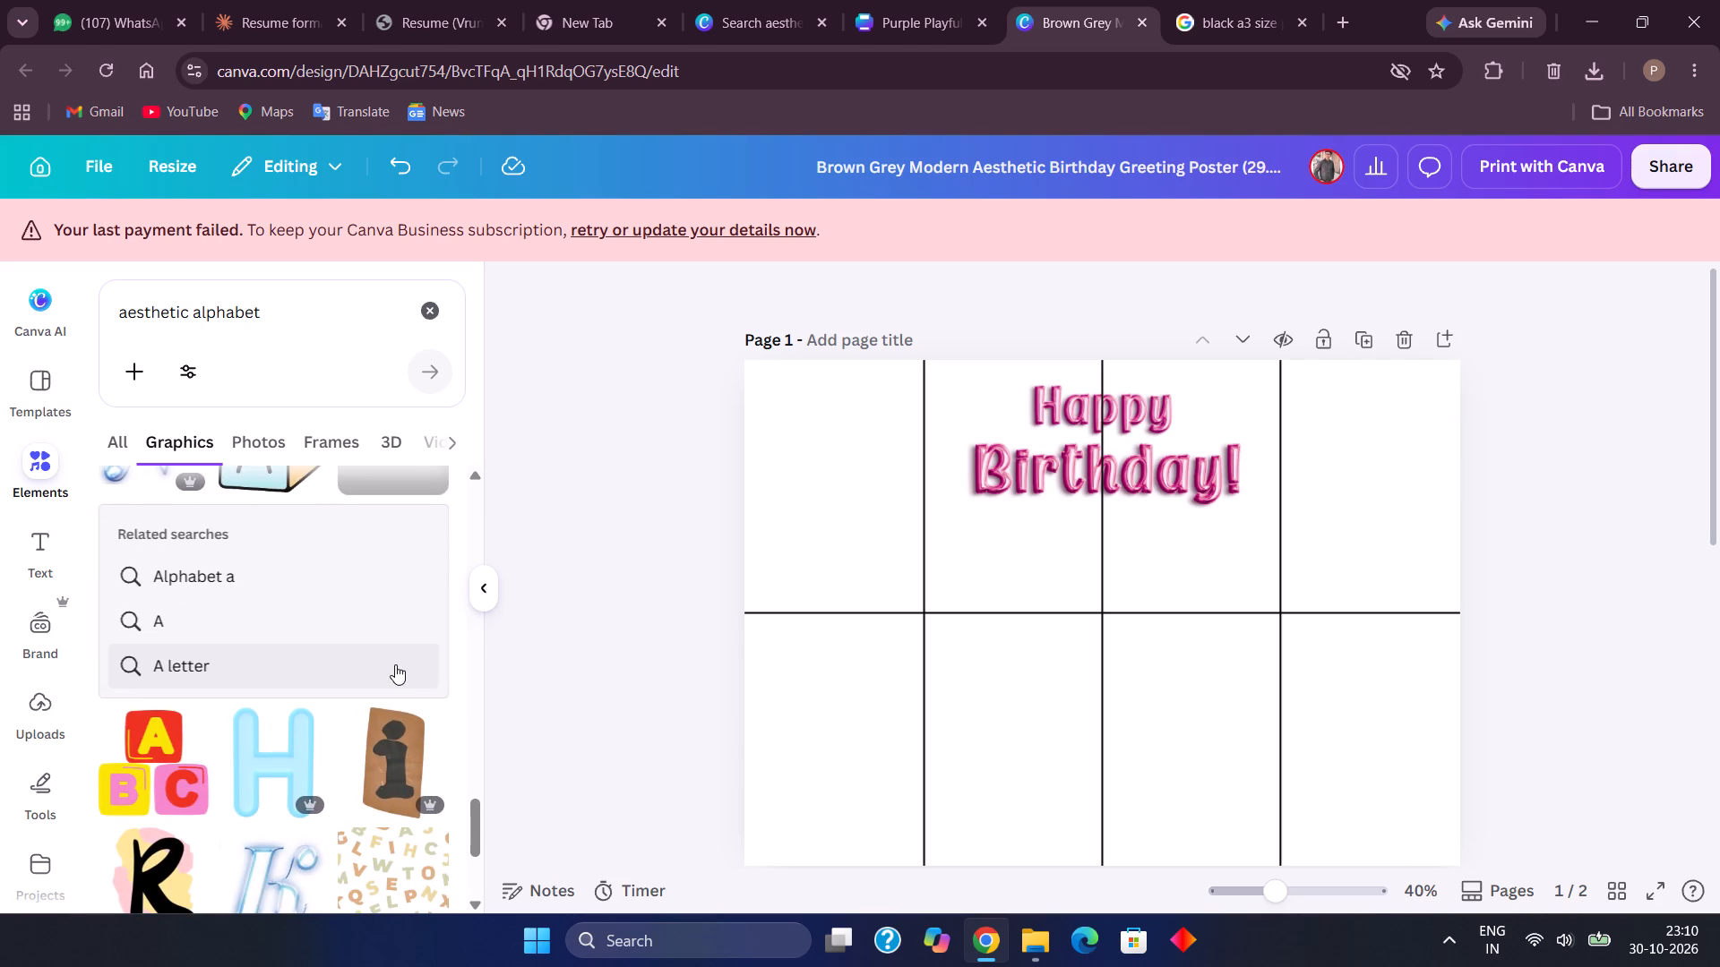
scroll(395, 664, down, 3)
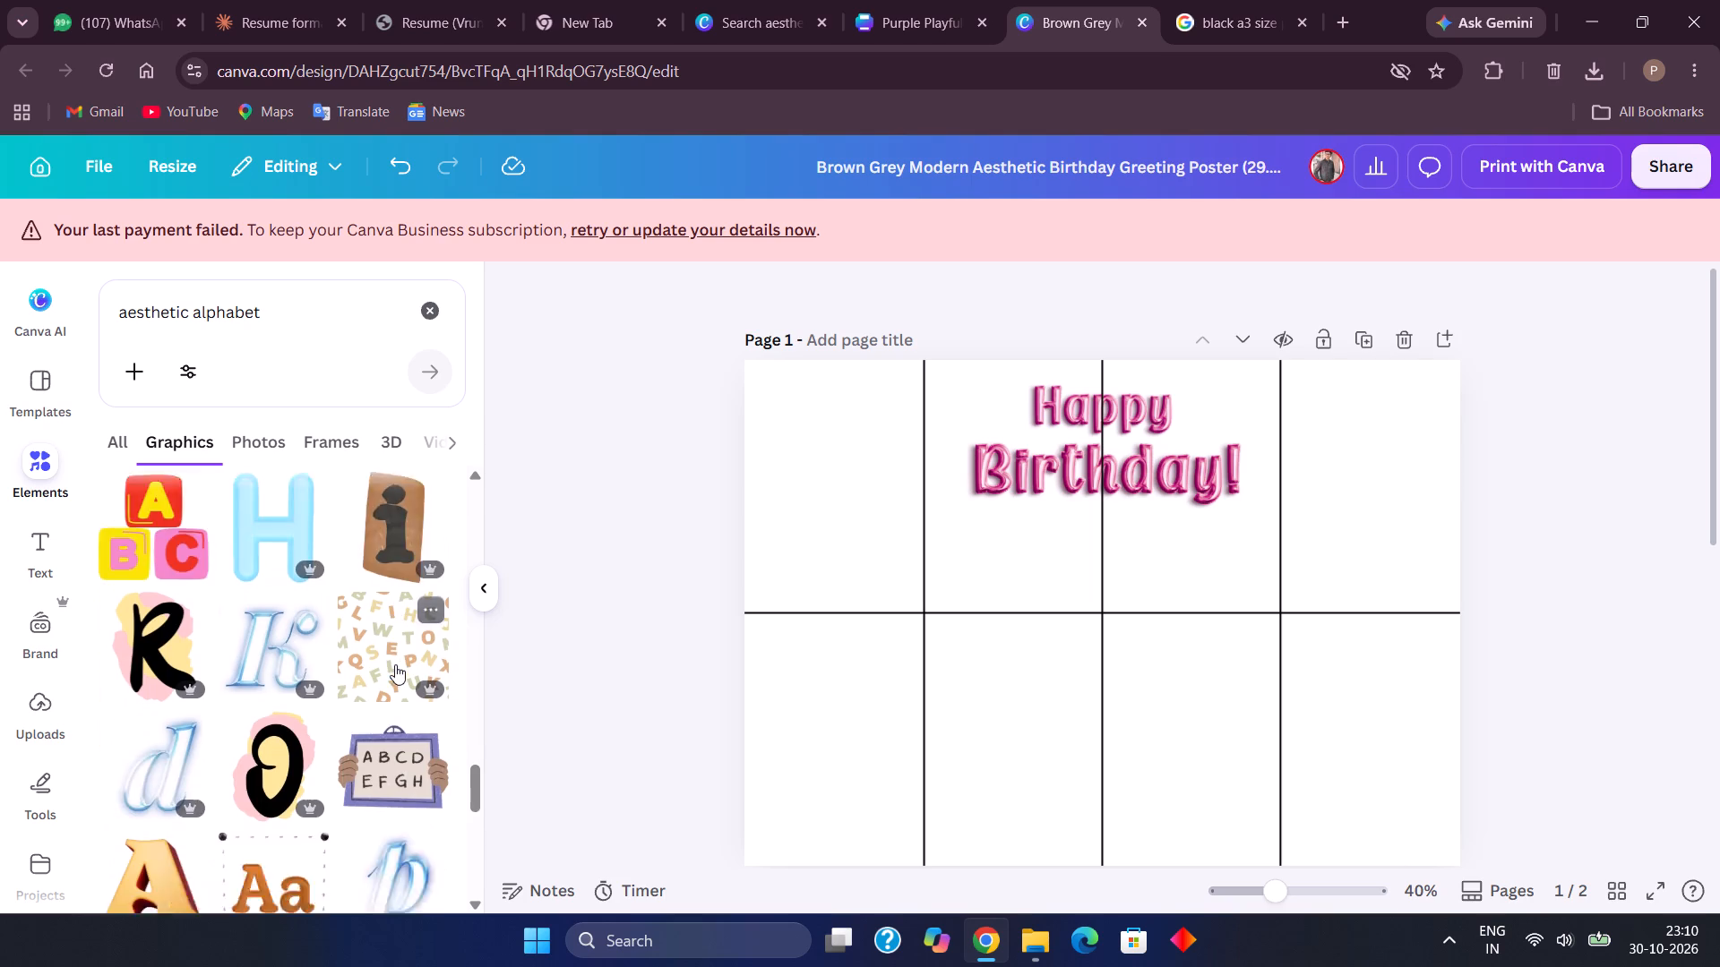
scroll(395, 664, down, 2)
scroll(395, 664, up, 3)
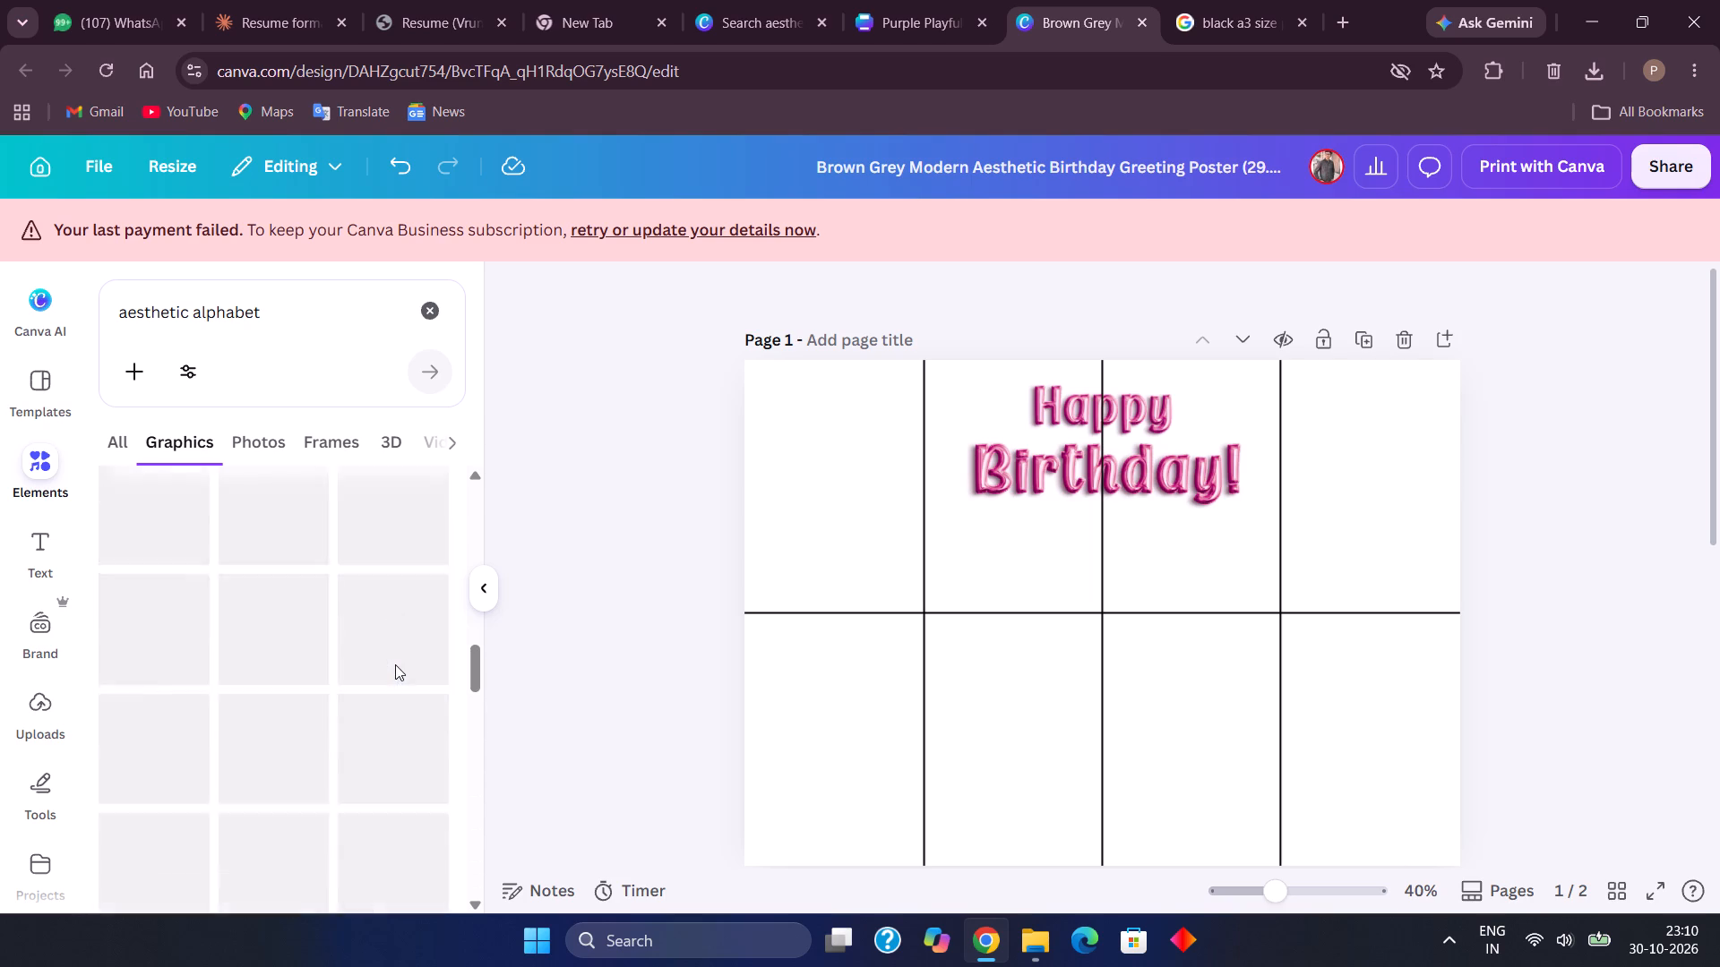
scroll(395, 664, up, 1)
scroll(395, 664, down, 1)
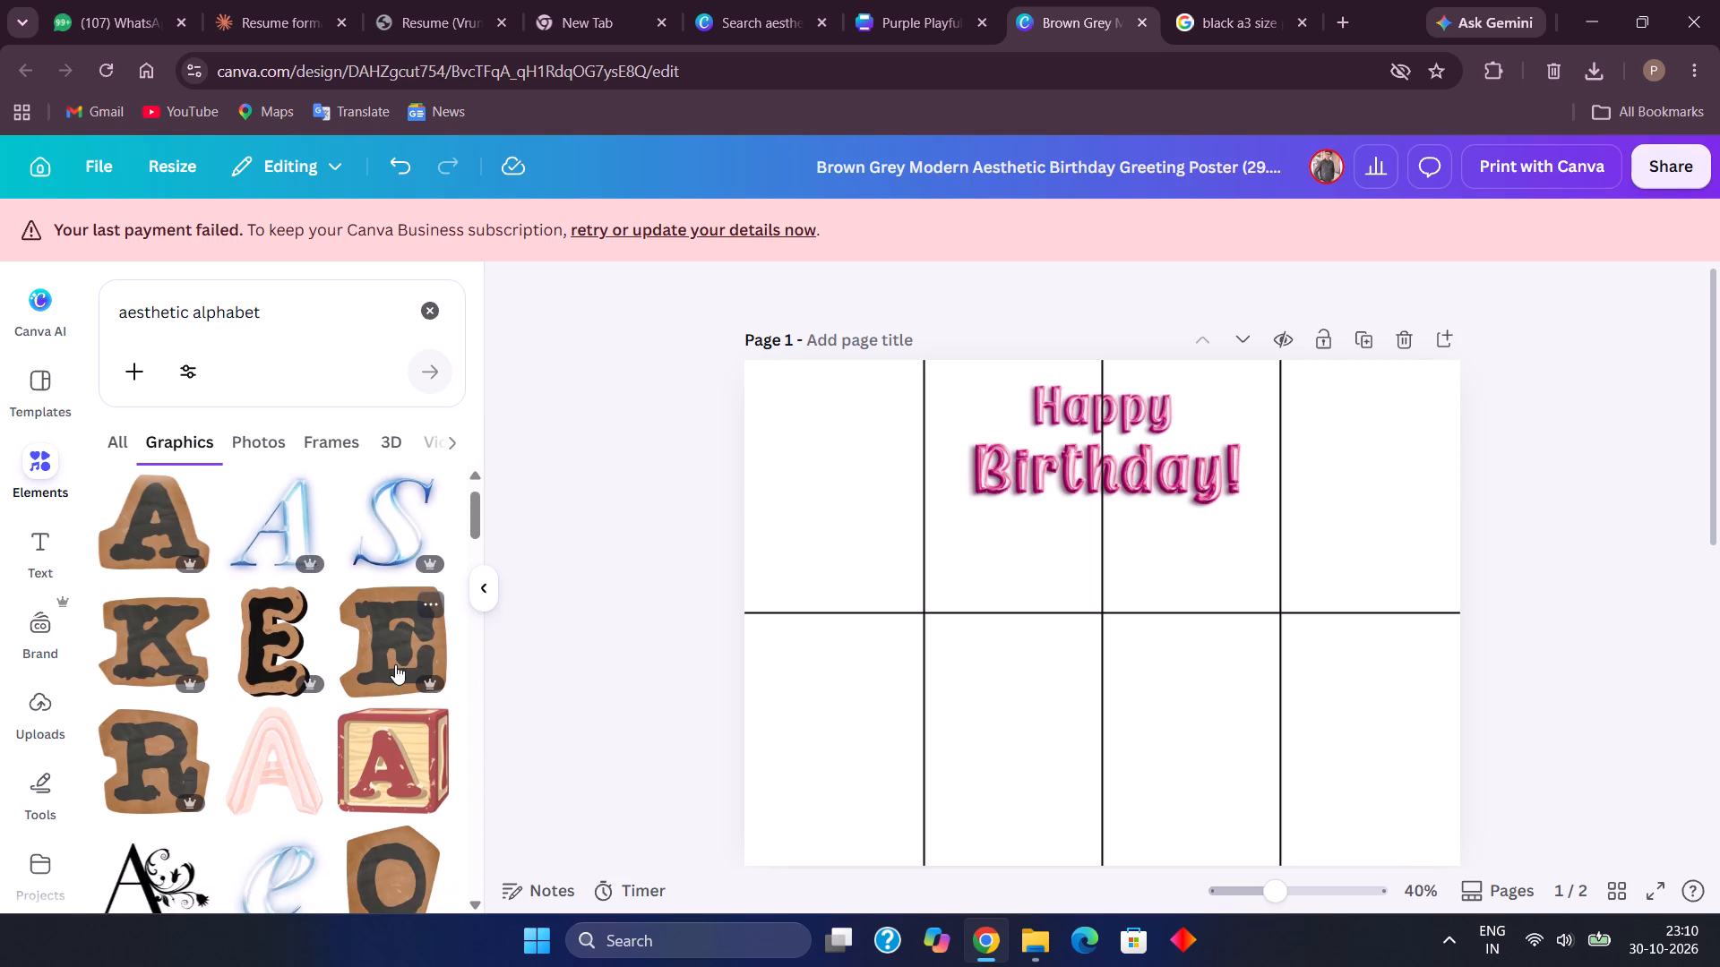
scroll(395, 664, down, 3)
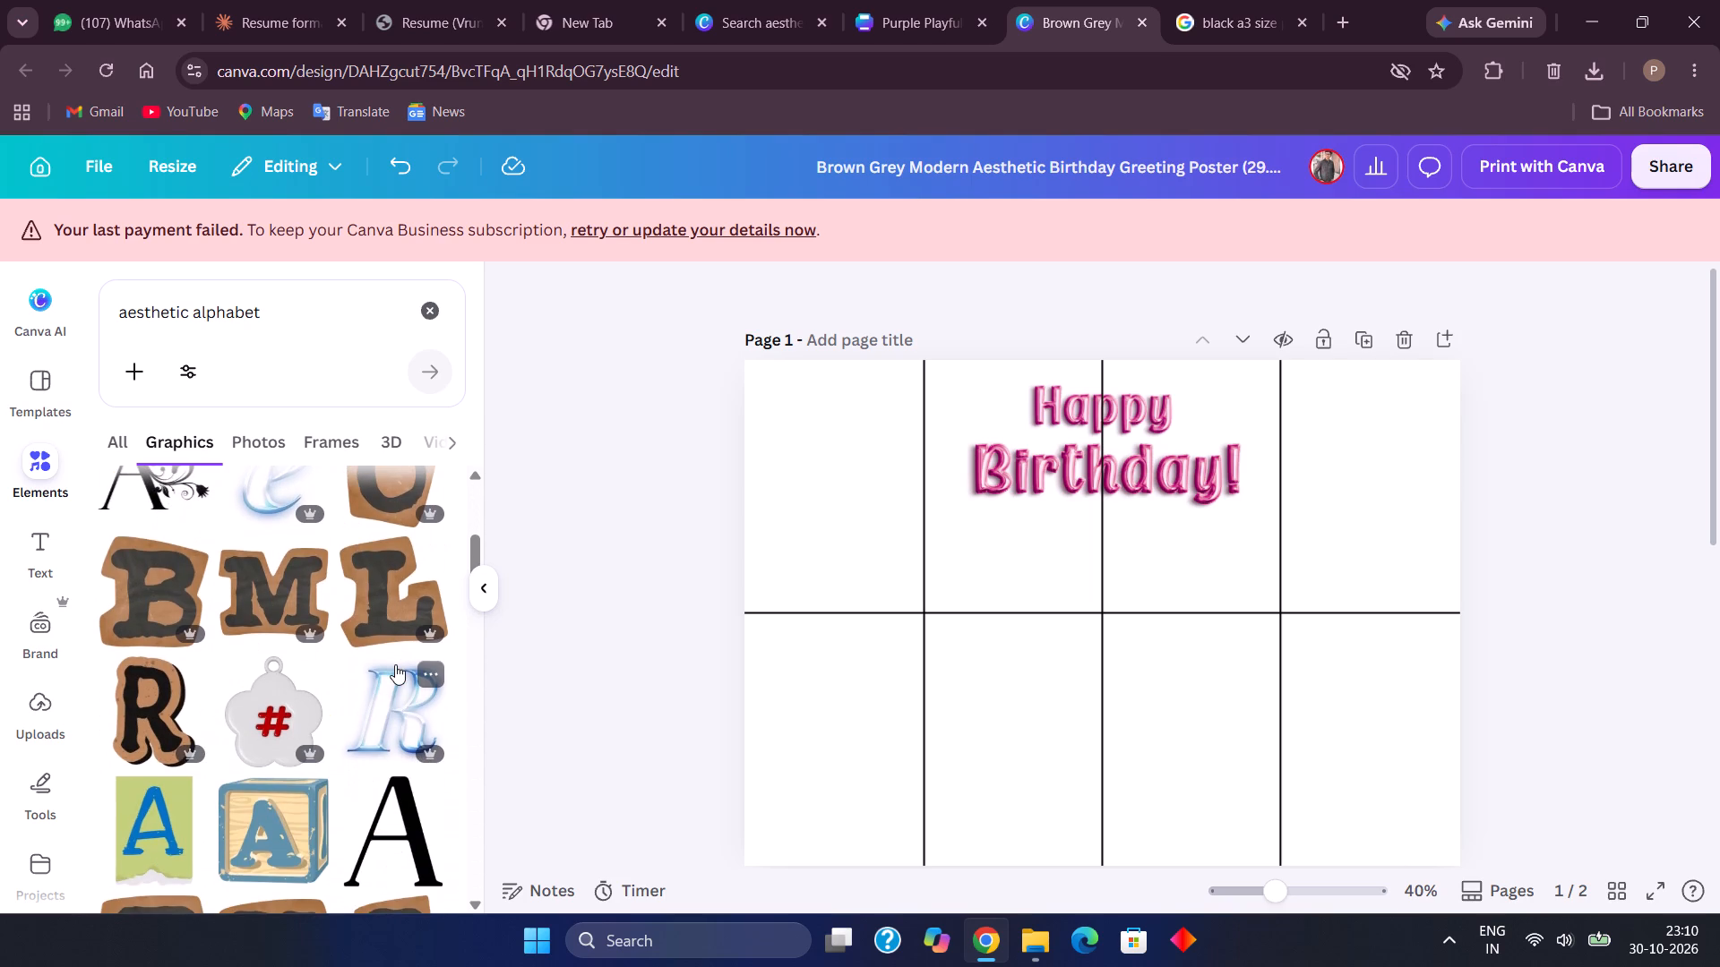
scroll(395, 664, down, 11)
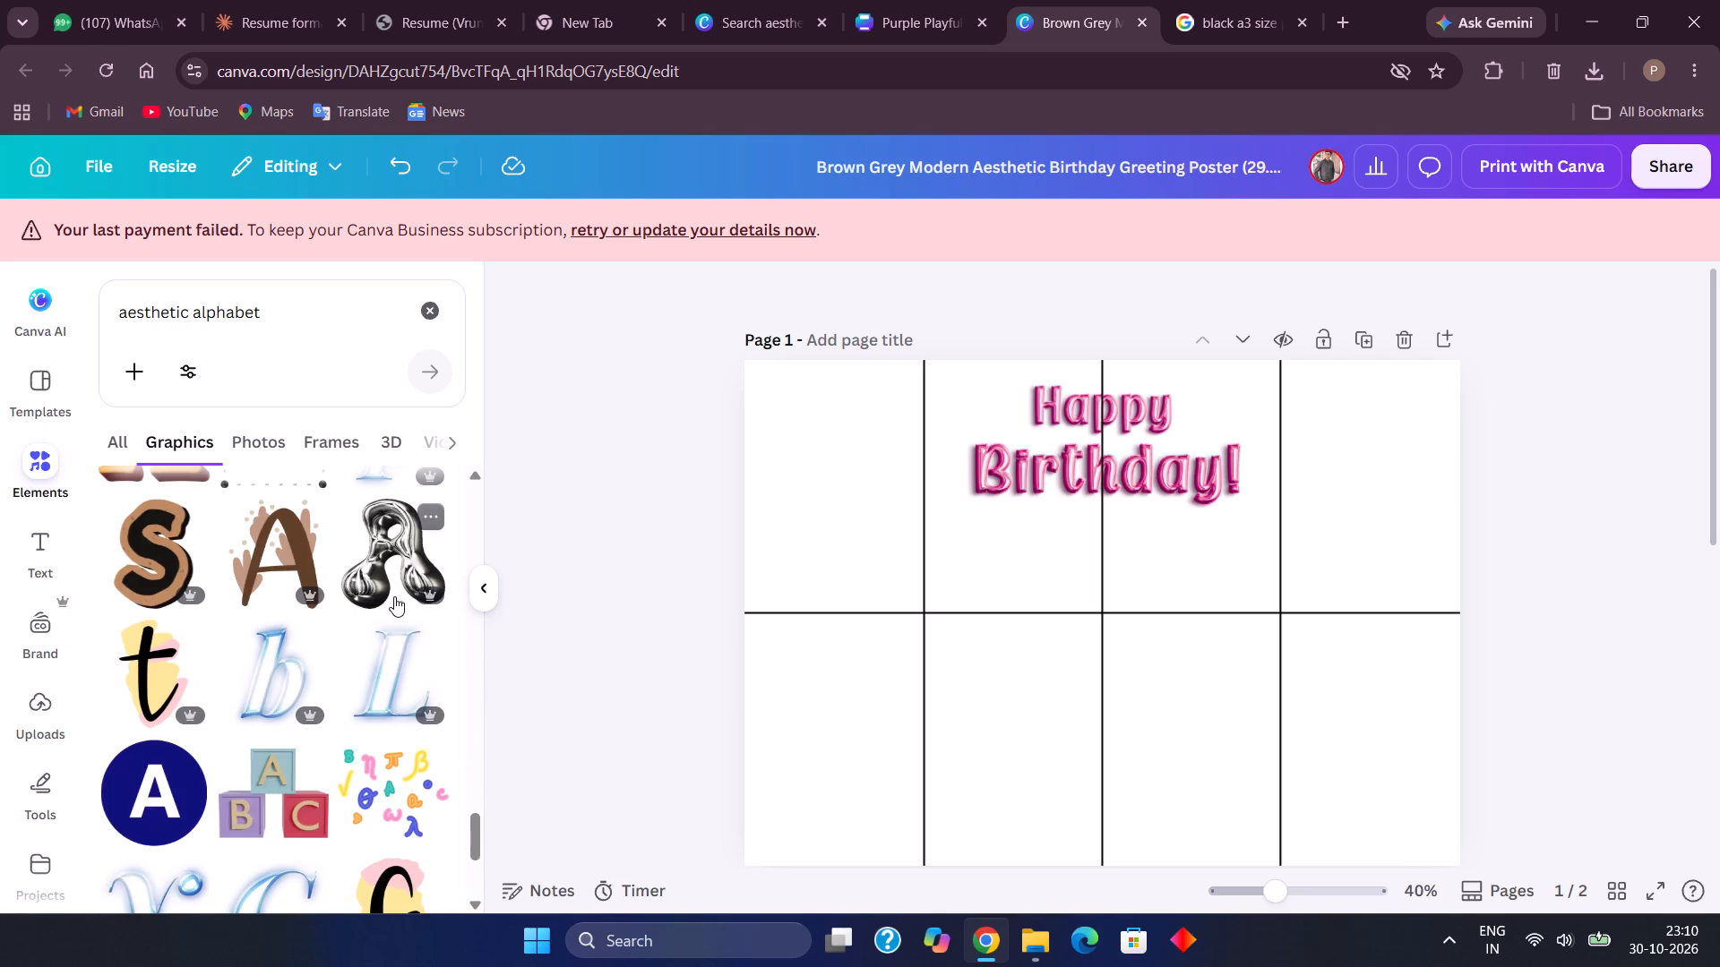
Add the silver chrome balloon-style letter A graphic to page 1.
scroll(394, 598, up, 1)
click(398, 656)
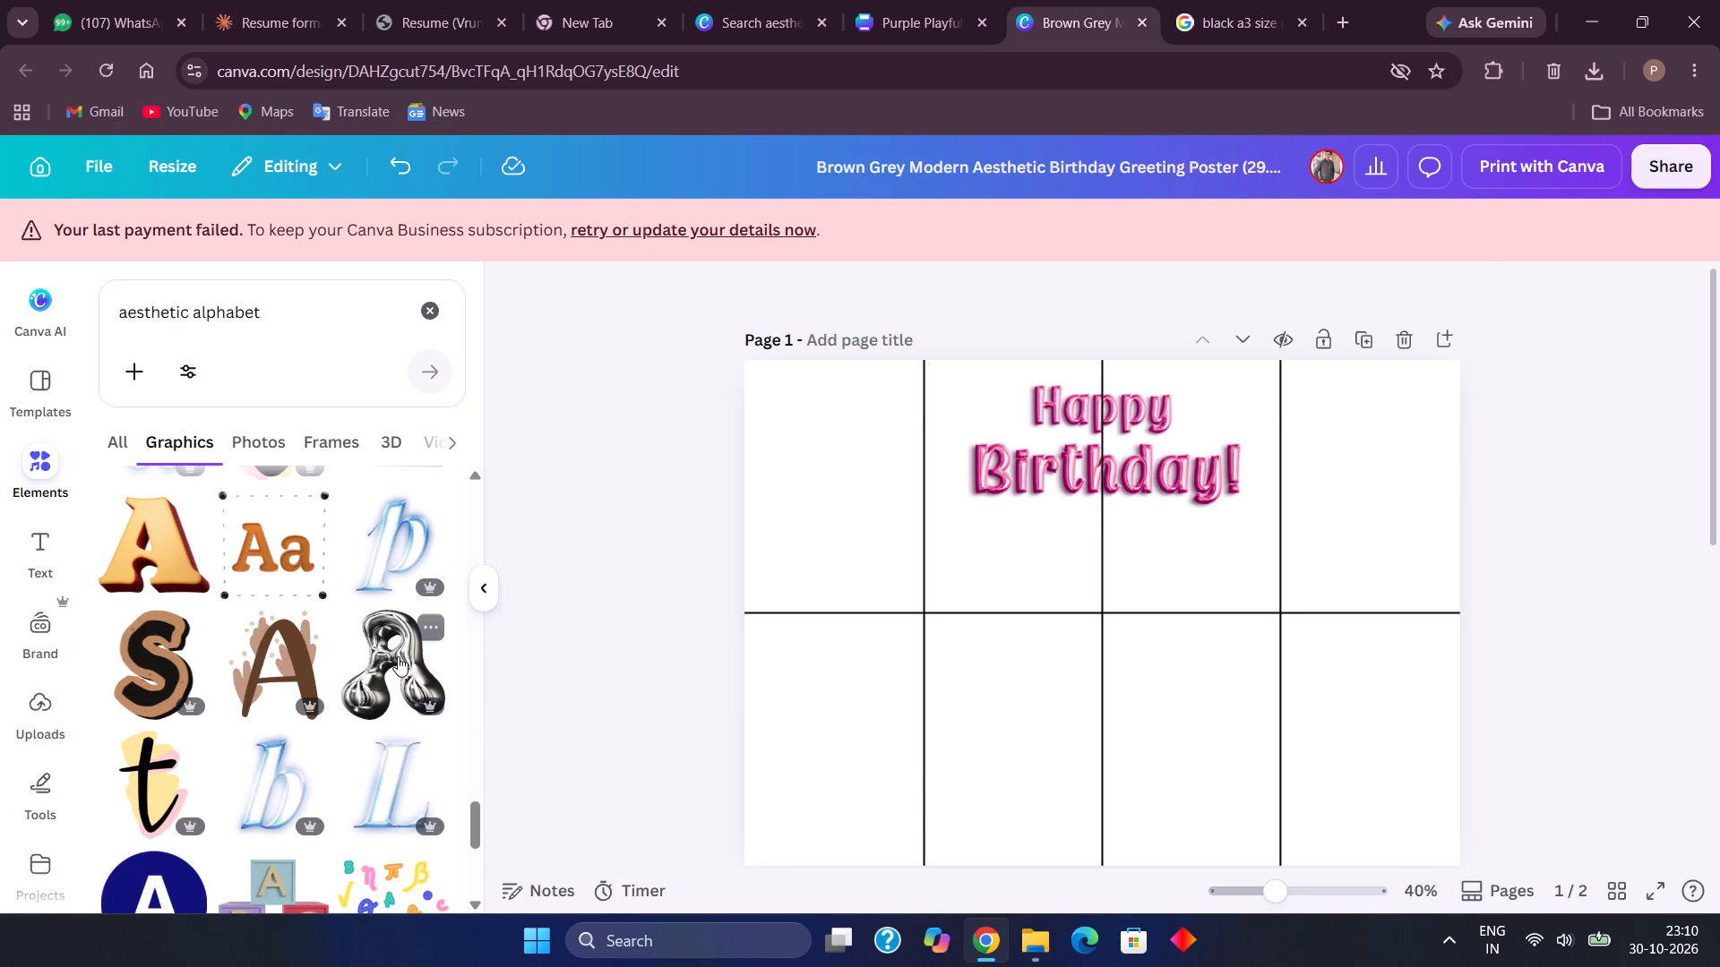
Open all recommendations matching the chrome letter A, add the silver chrome M to page 1 and move it toward the page's left side.
scroll(398, 656, down, 1)
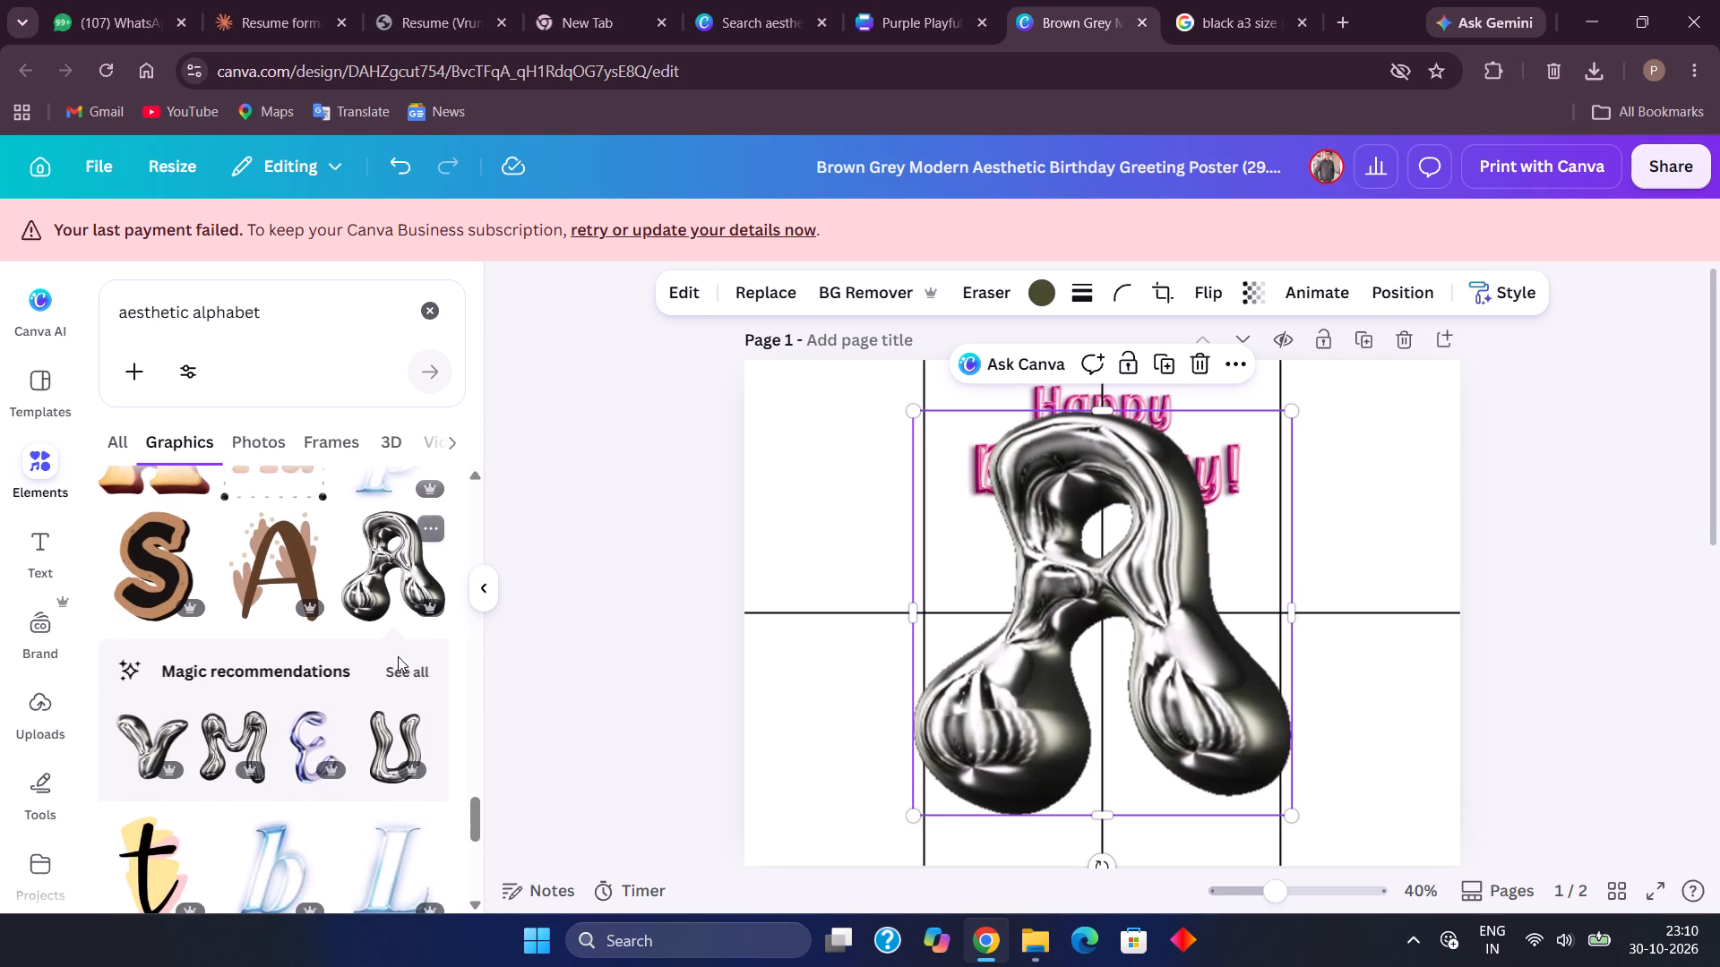
scroll(398, 656, down, 1)
click(411, 663)
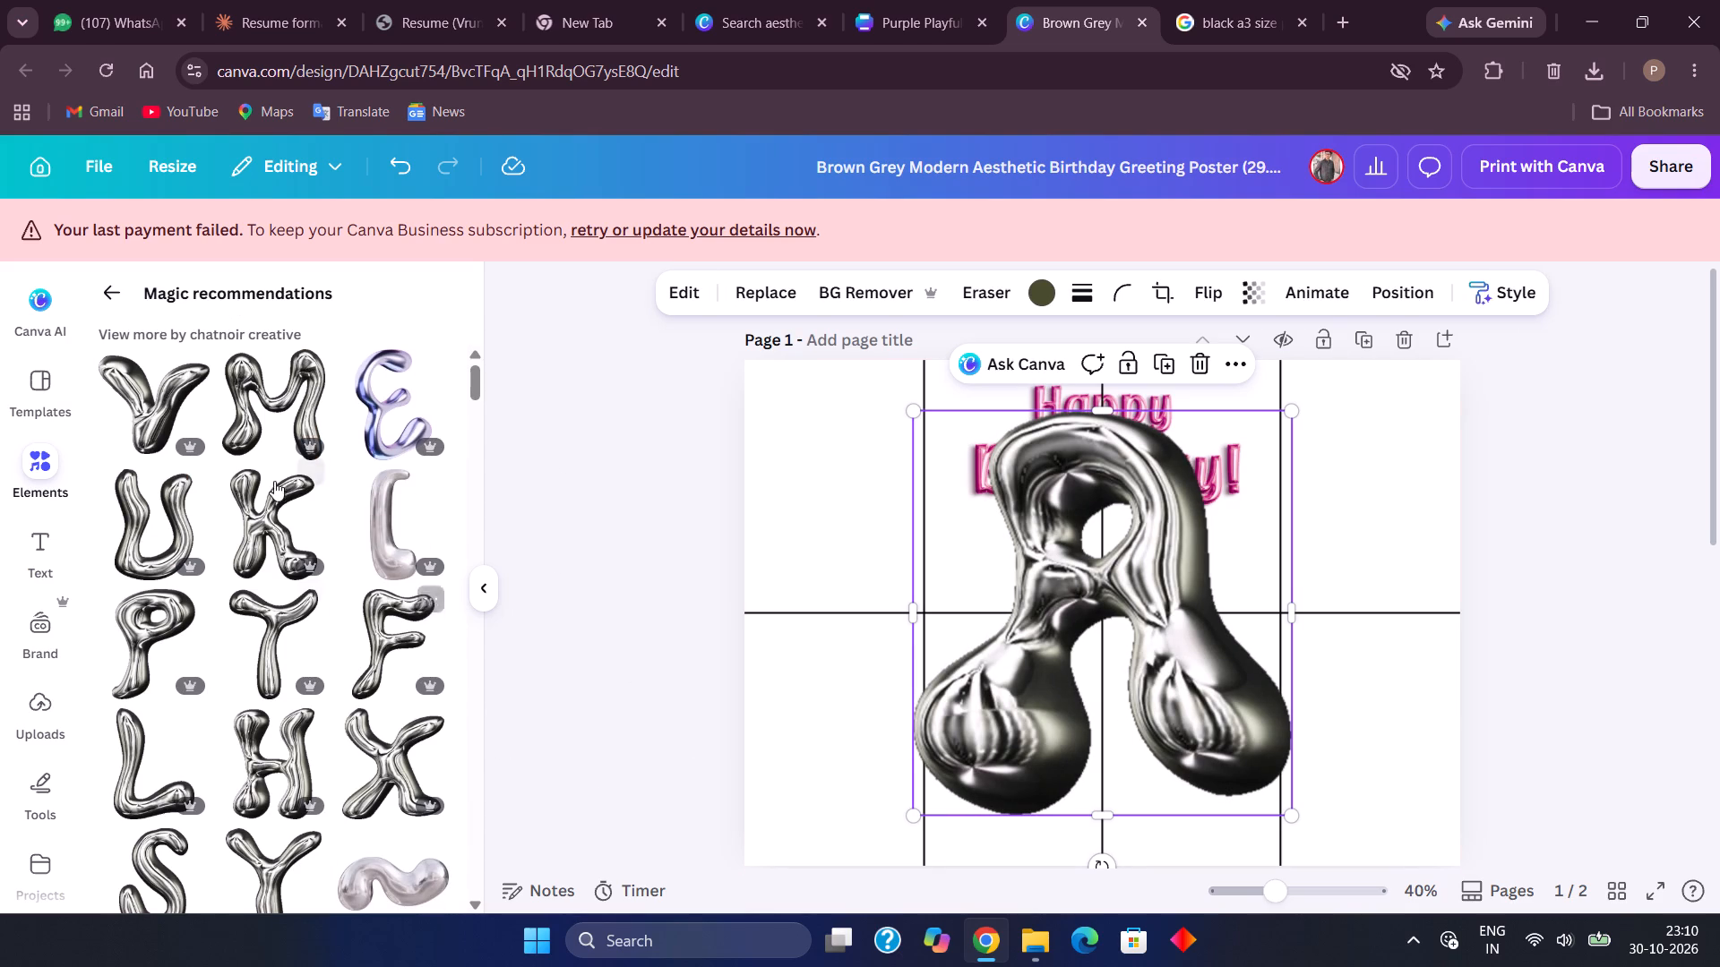
click(269, 428)
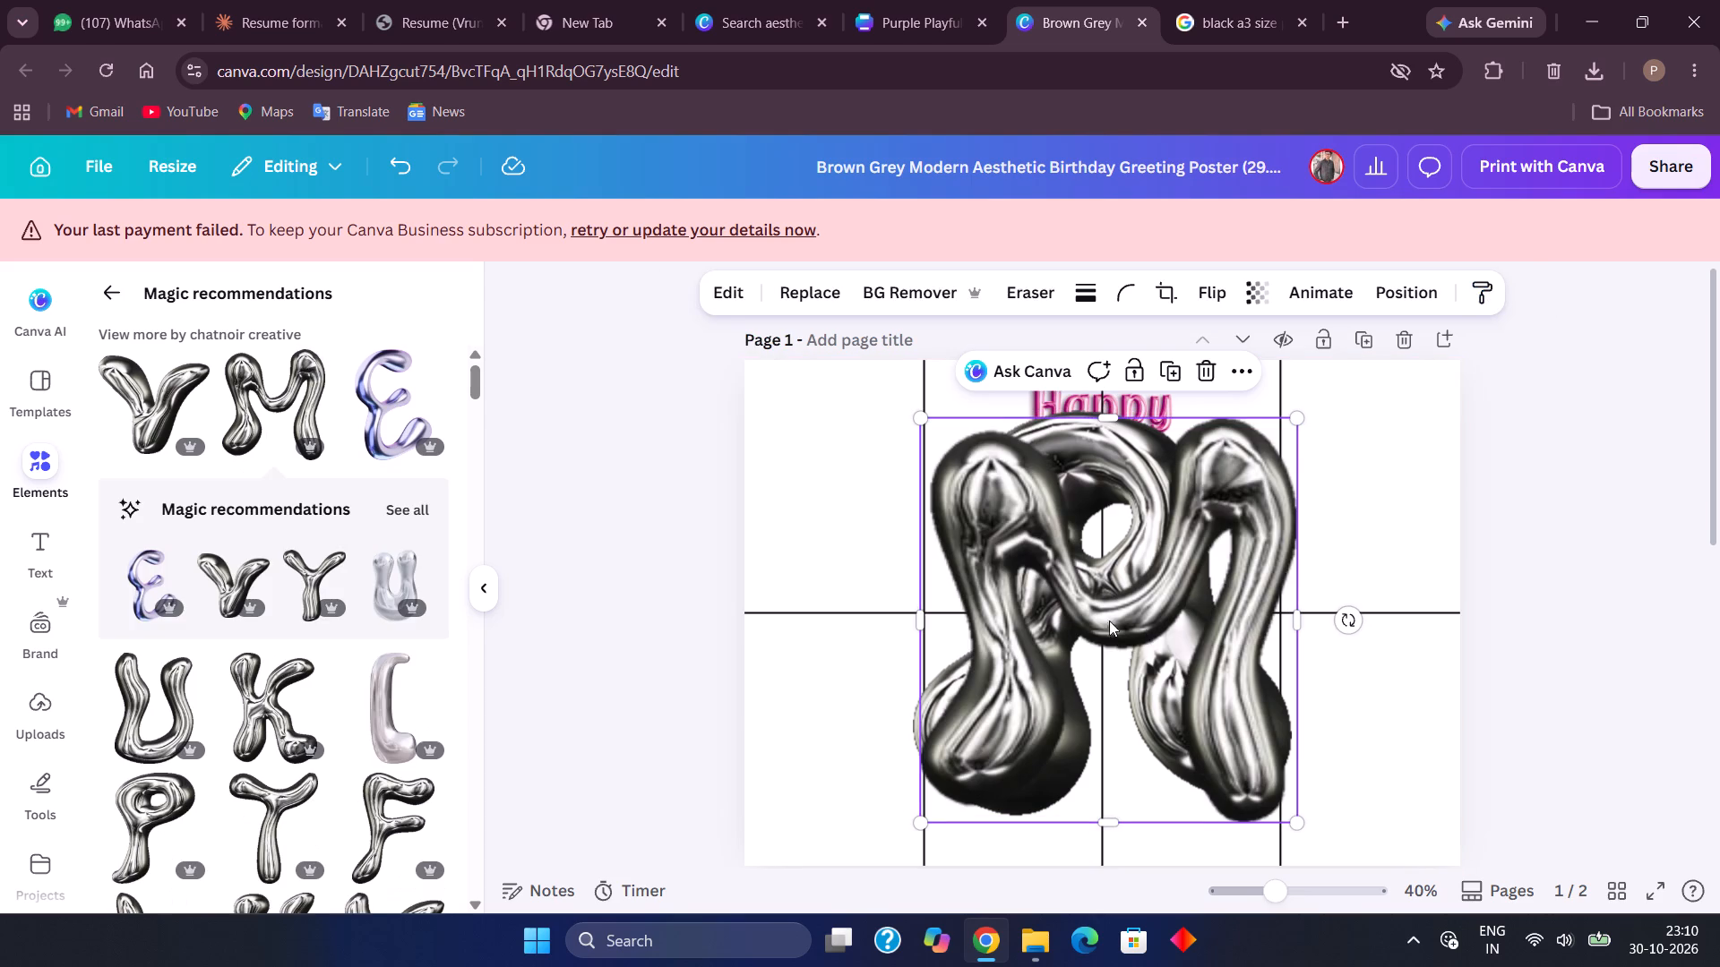
drag(1079, 607, 920, 642)
Delete the large silver chrome letter A from page 1.
click(1219, 744)
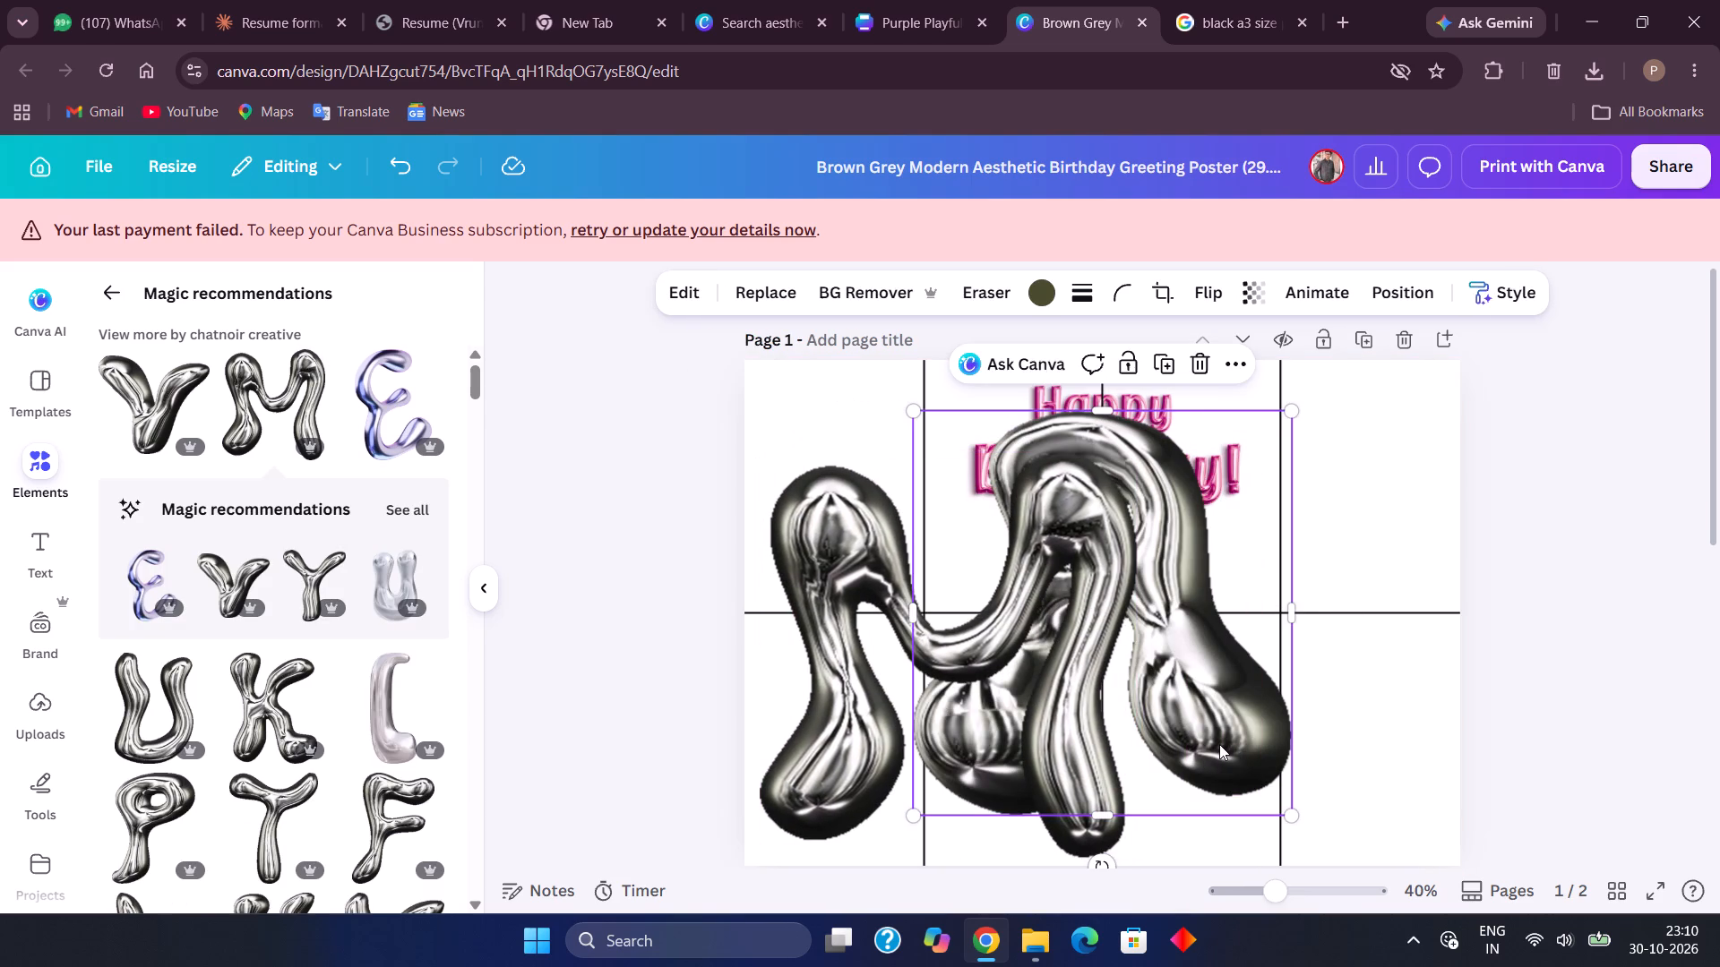
click(1197, 364)
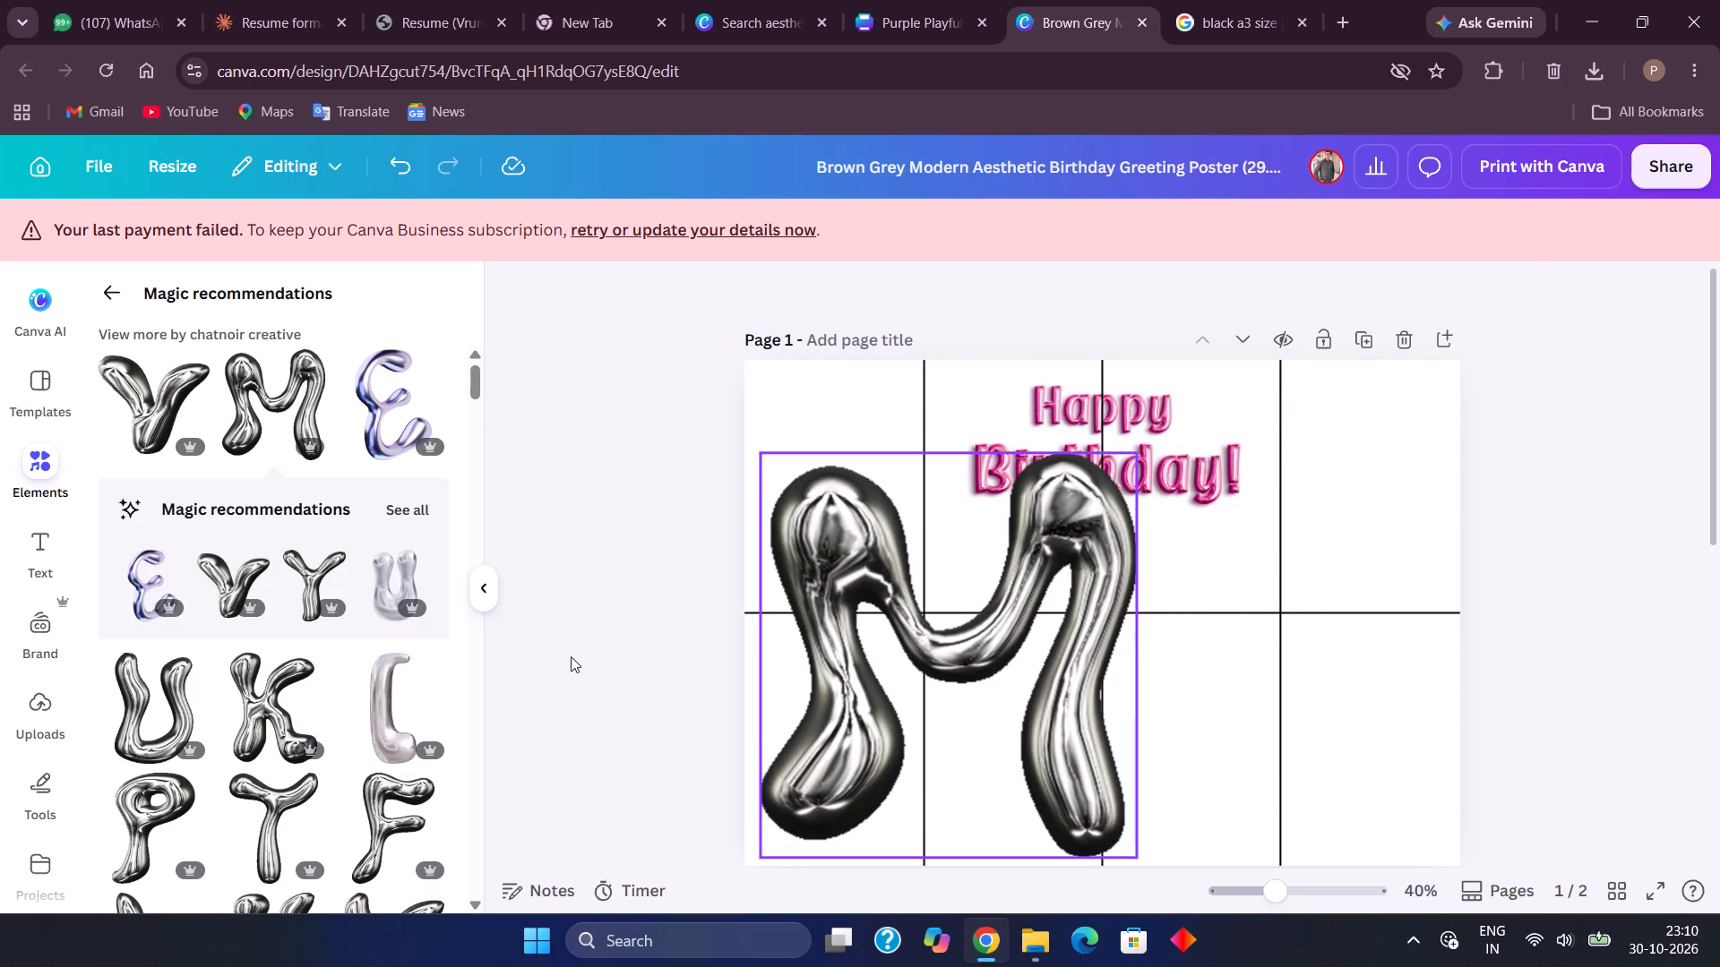
Add the silver chrome letter Y from the recommendations matching the M to page 1.
click(303, 590)
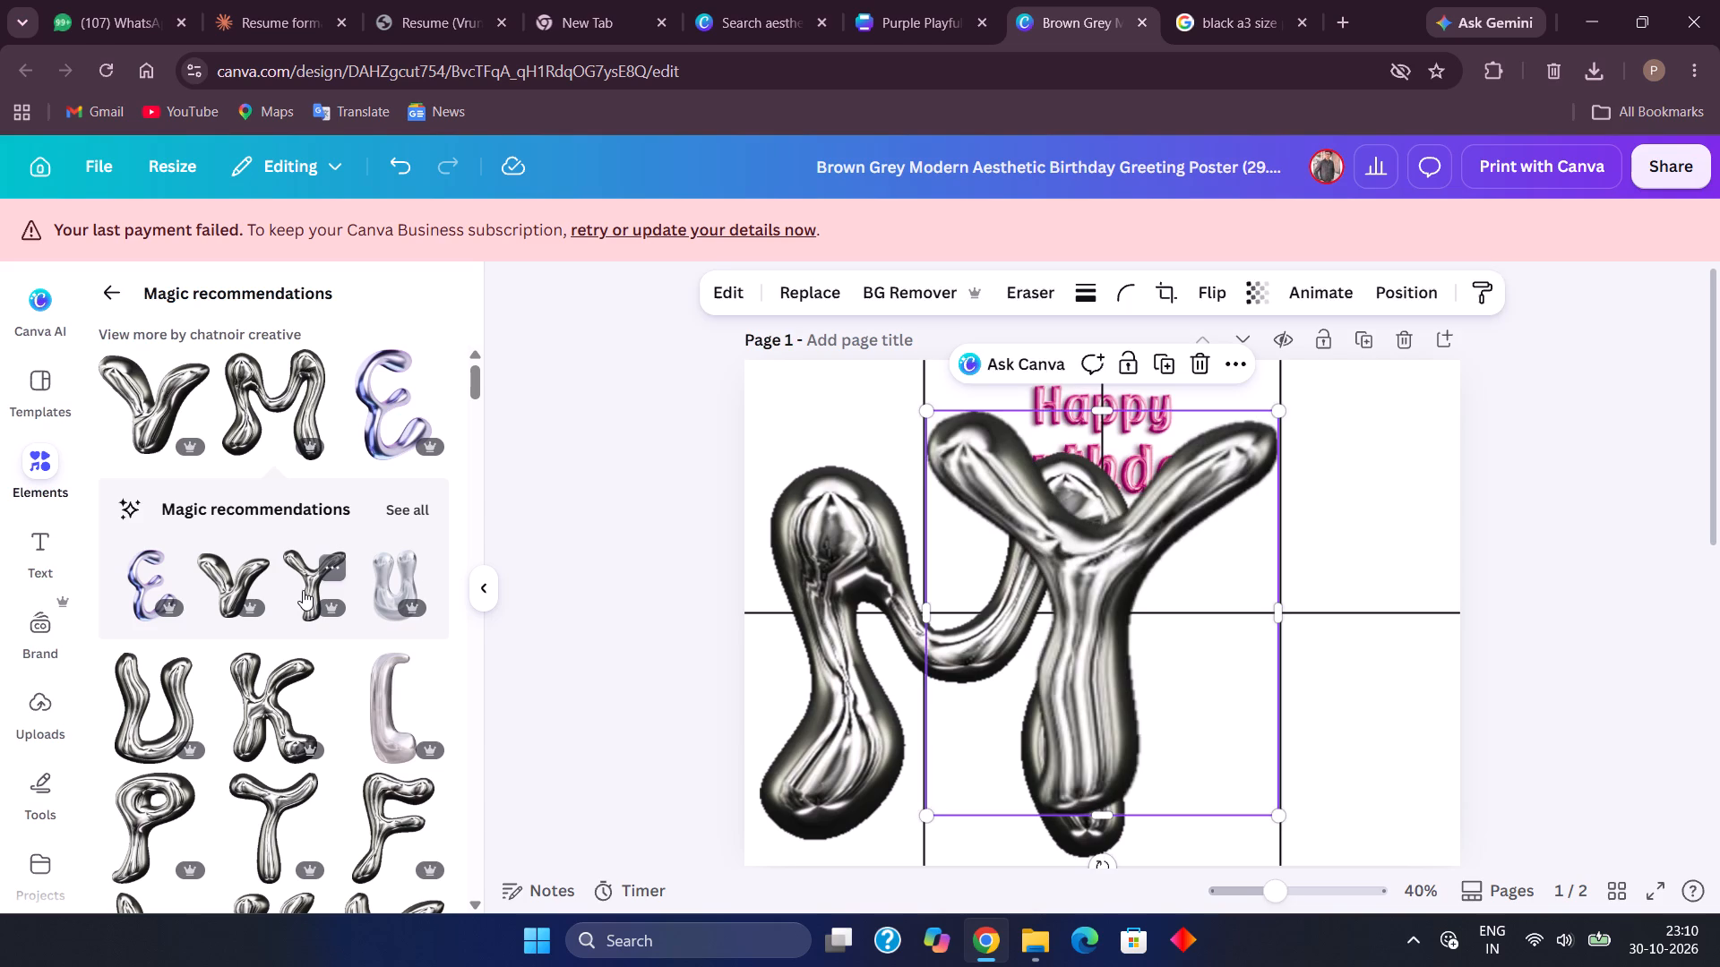
Shrink the chrome M to about half its size and place it below the start of the "Birthday!" lettering.
click(838, 729)
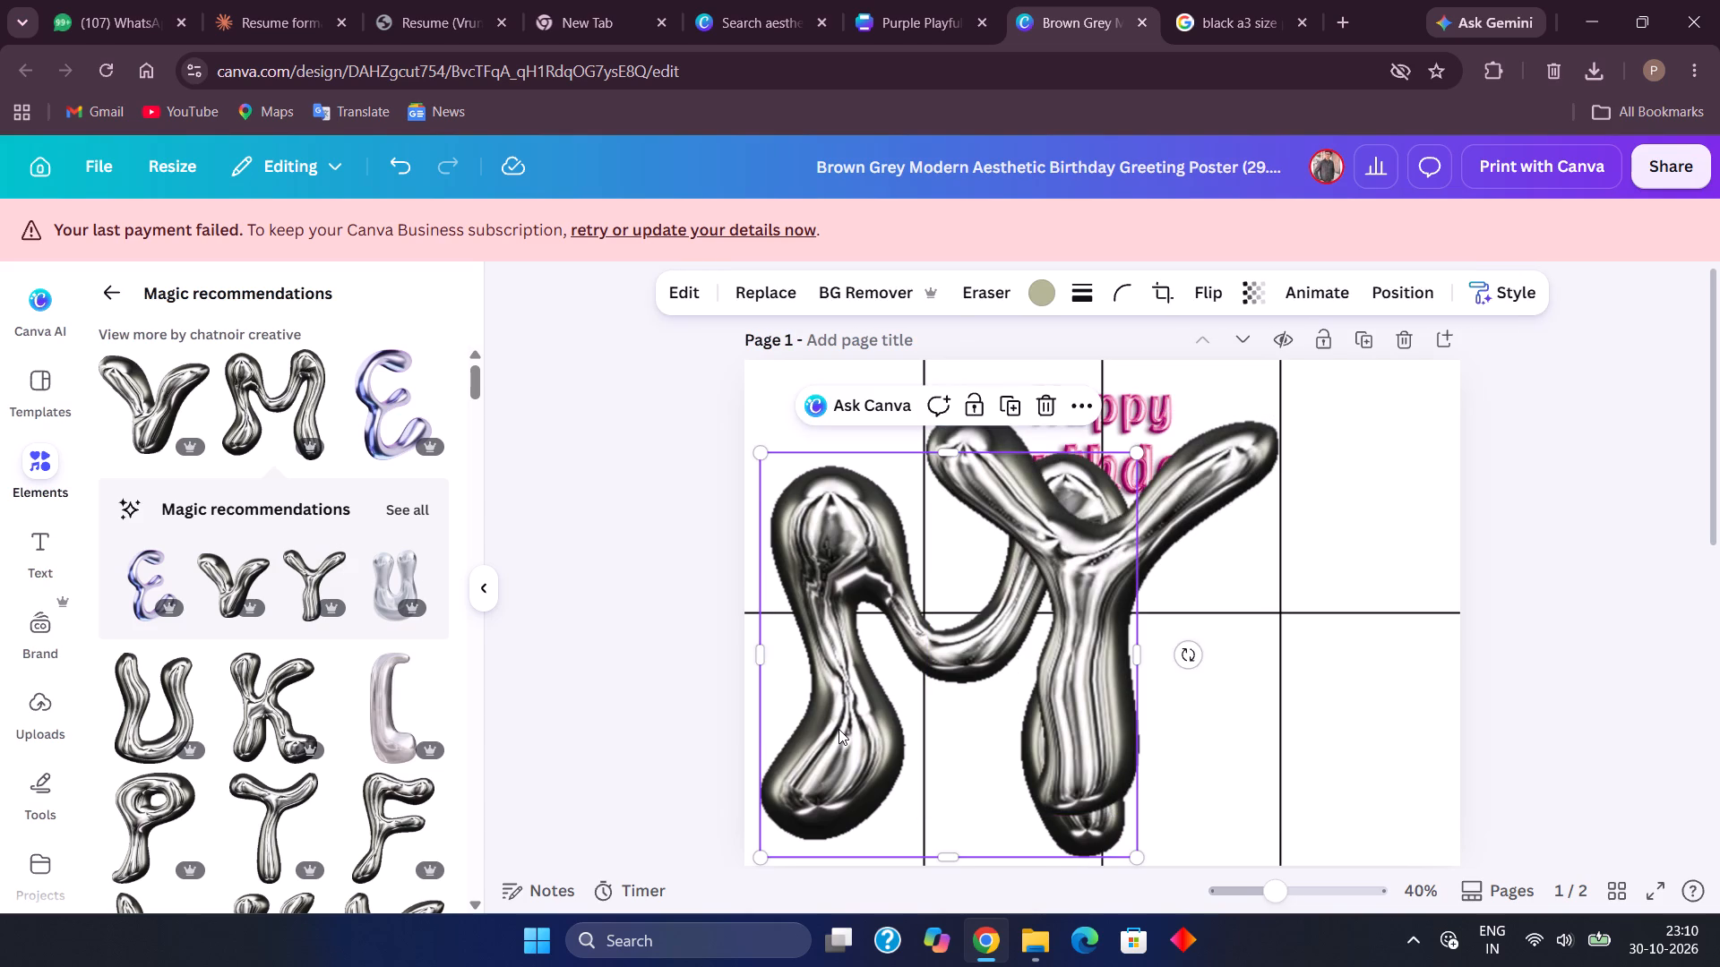
click(838, 729)
scroll(838, 729, down, 1)
click(843, 667)
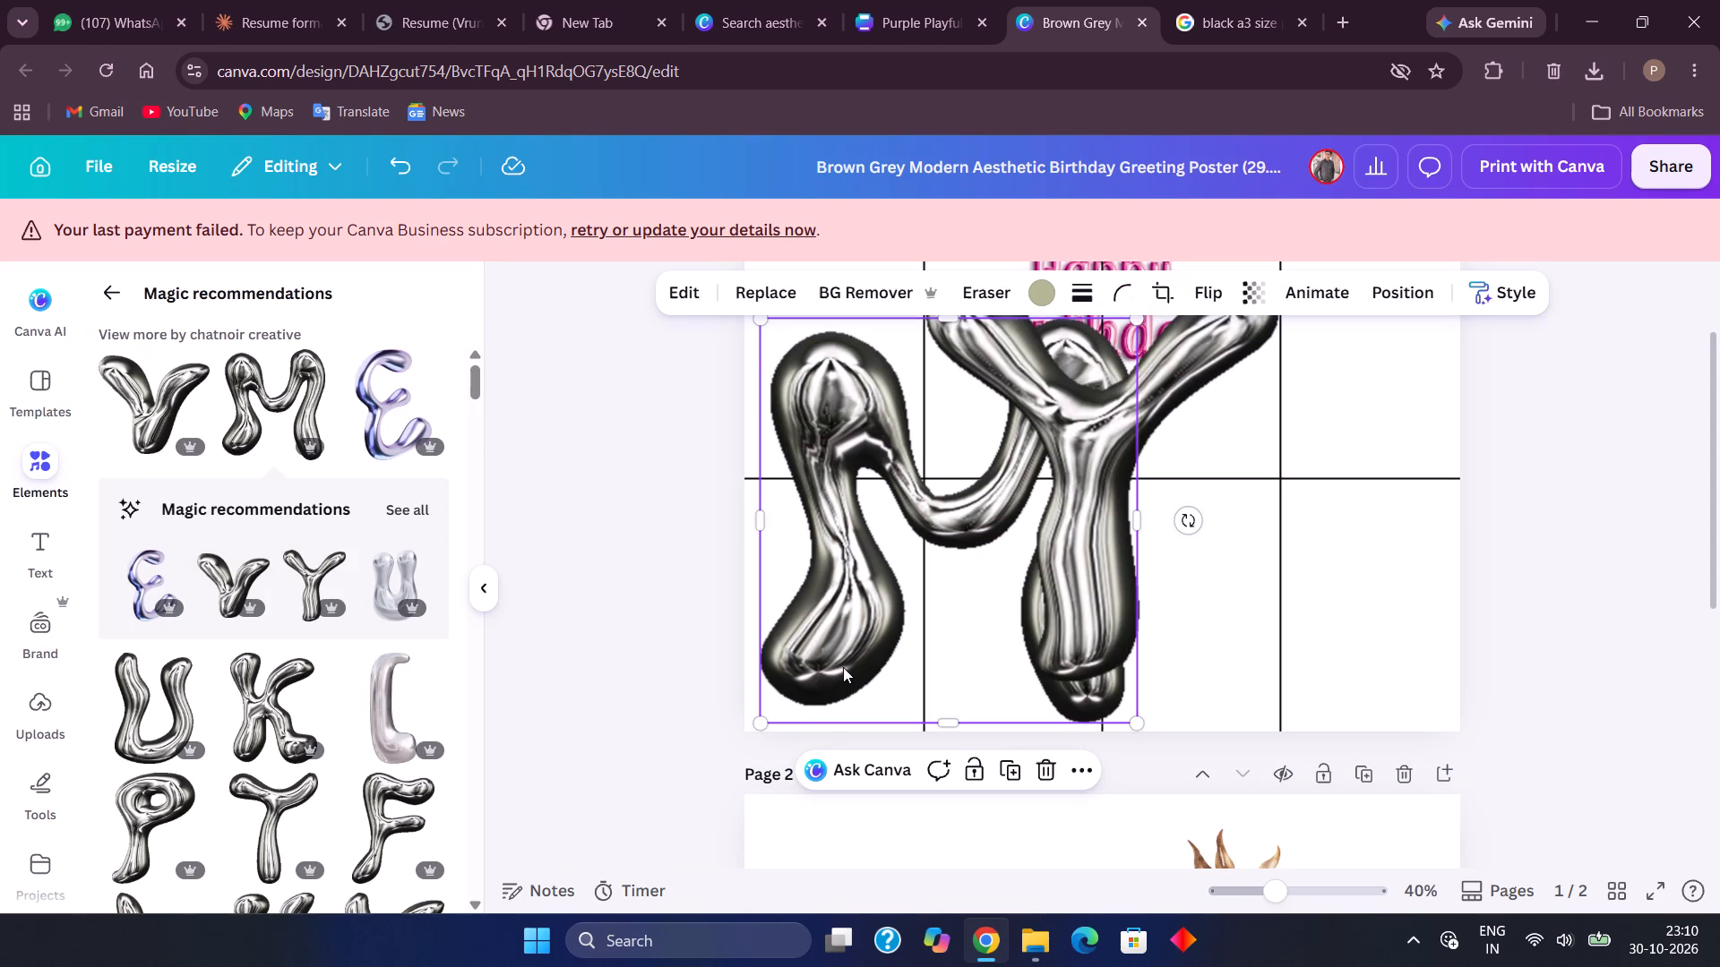
drag(766, 719, 921, 478)
scroll(921, 478, up, 3)
drag(1067, 526, 1131, 600)
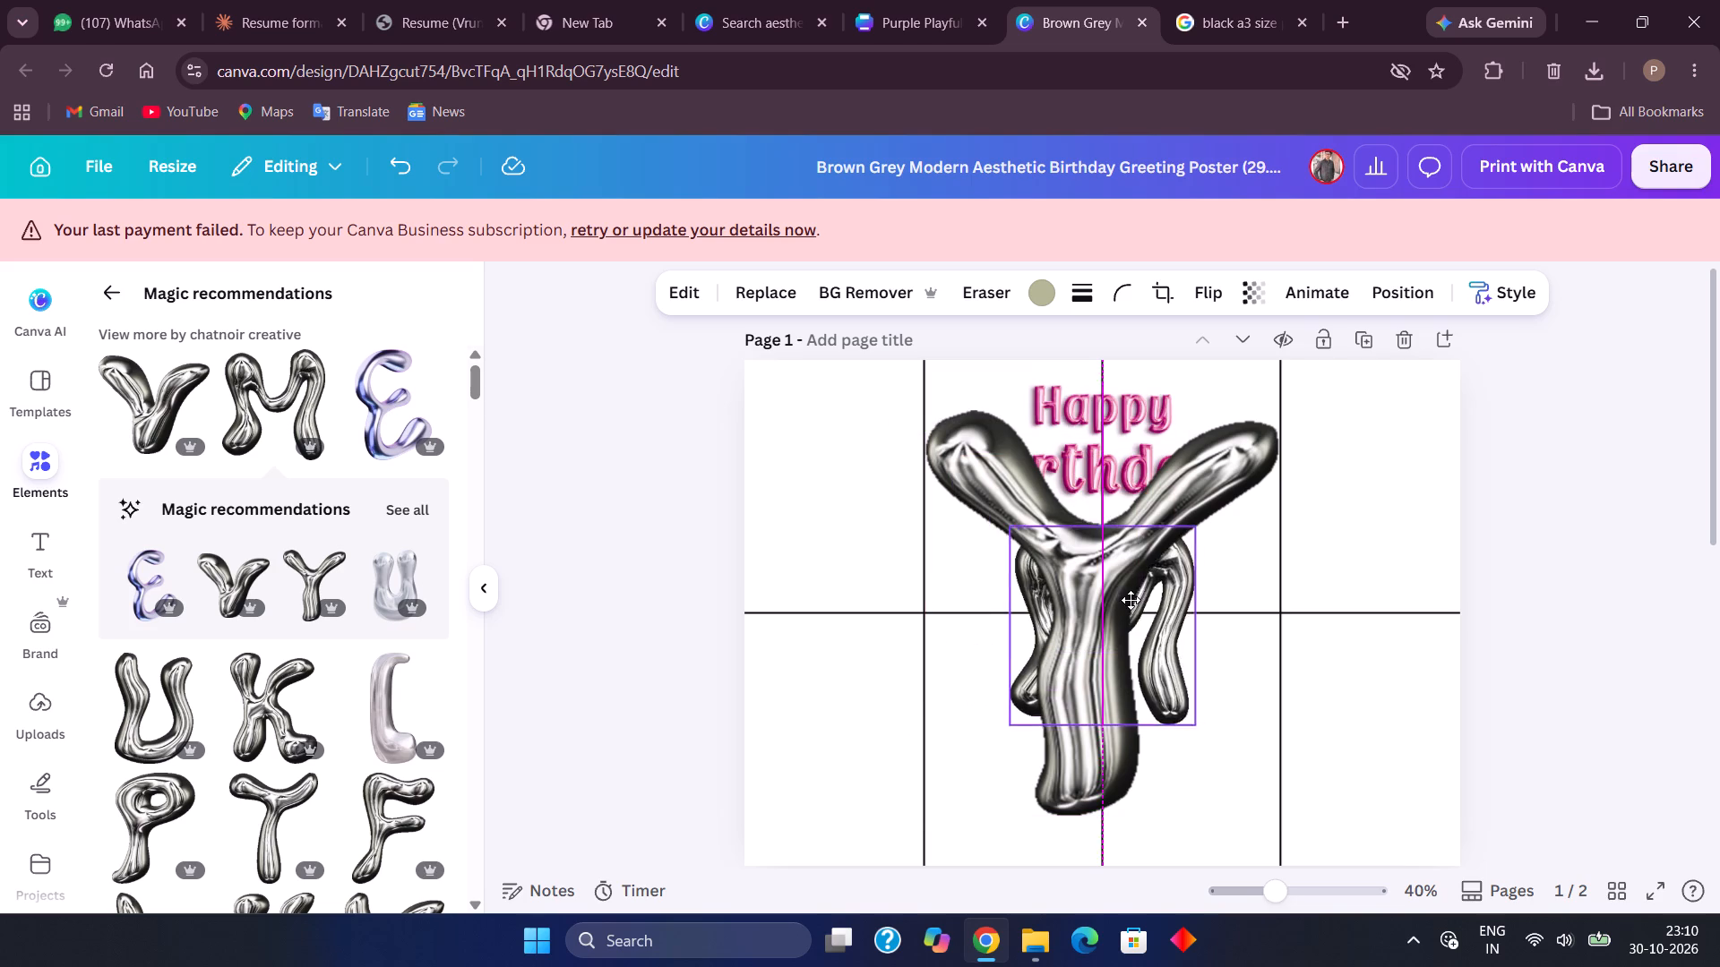
drag(1131, 600, 1002, 585)
Shrink the chrome Y to a small letter and place it just right of the M, below "Birthday!".
click(1086, 761)
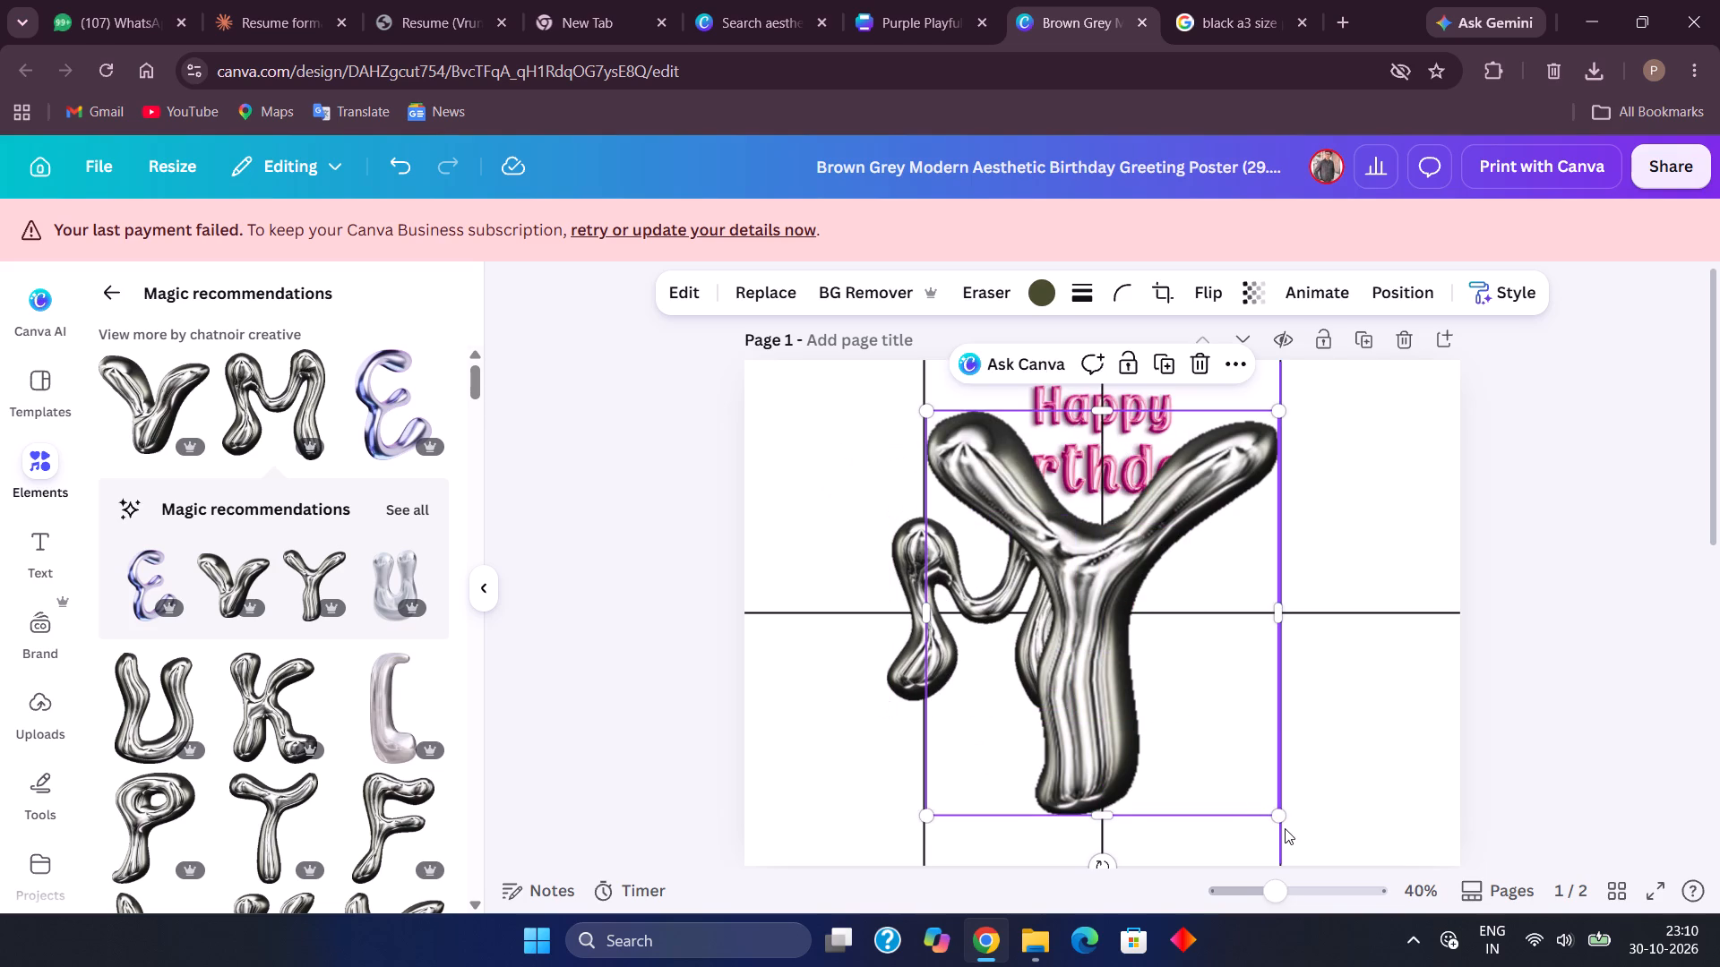
drag(1273, 815, 975, 506)
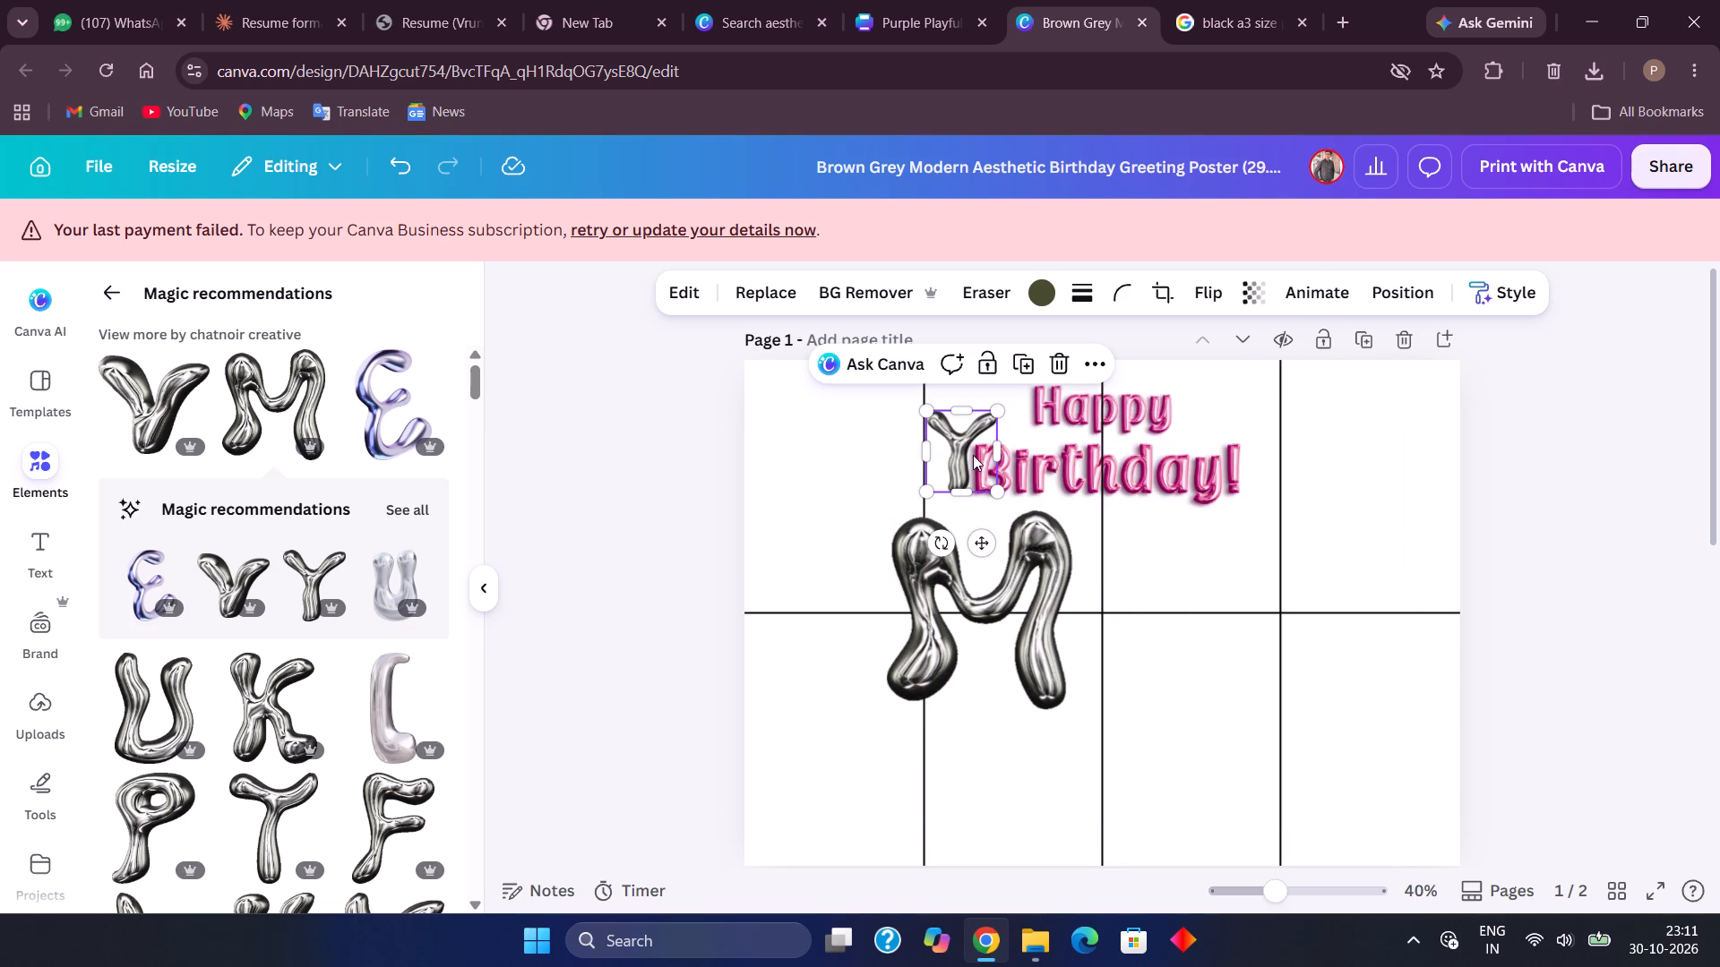
drag(957, 445, 1147, 595)
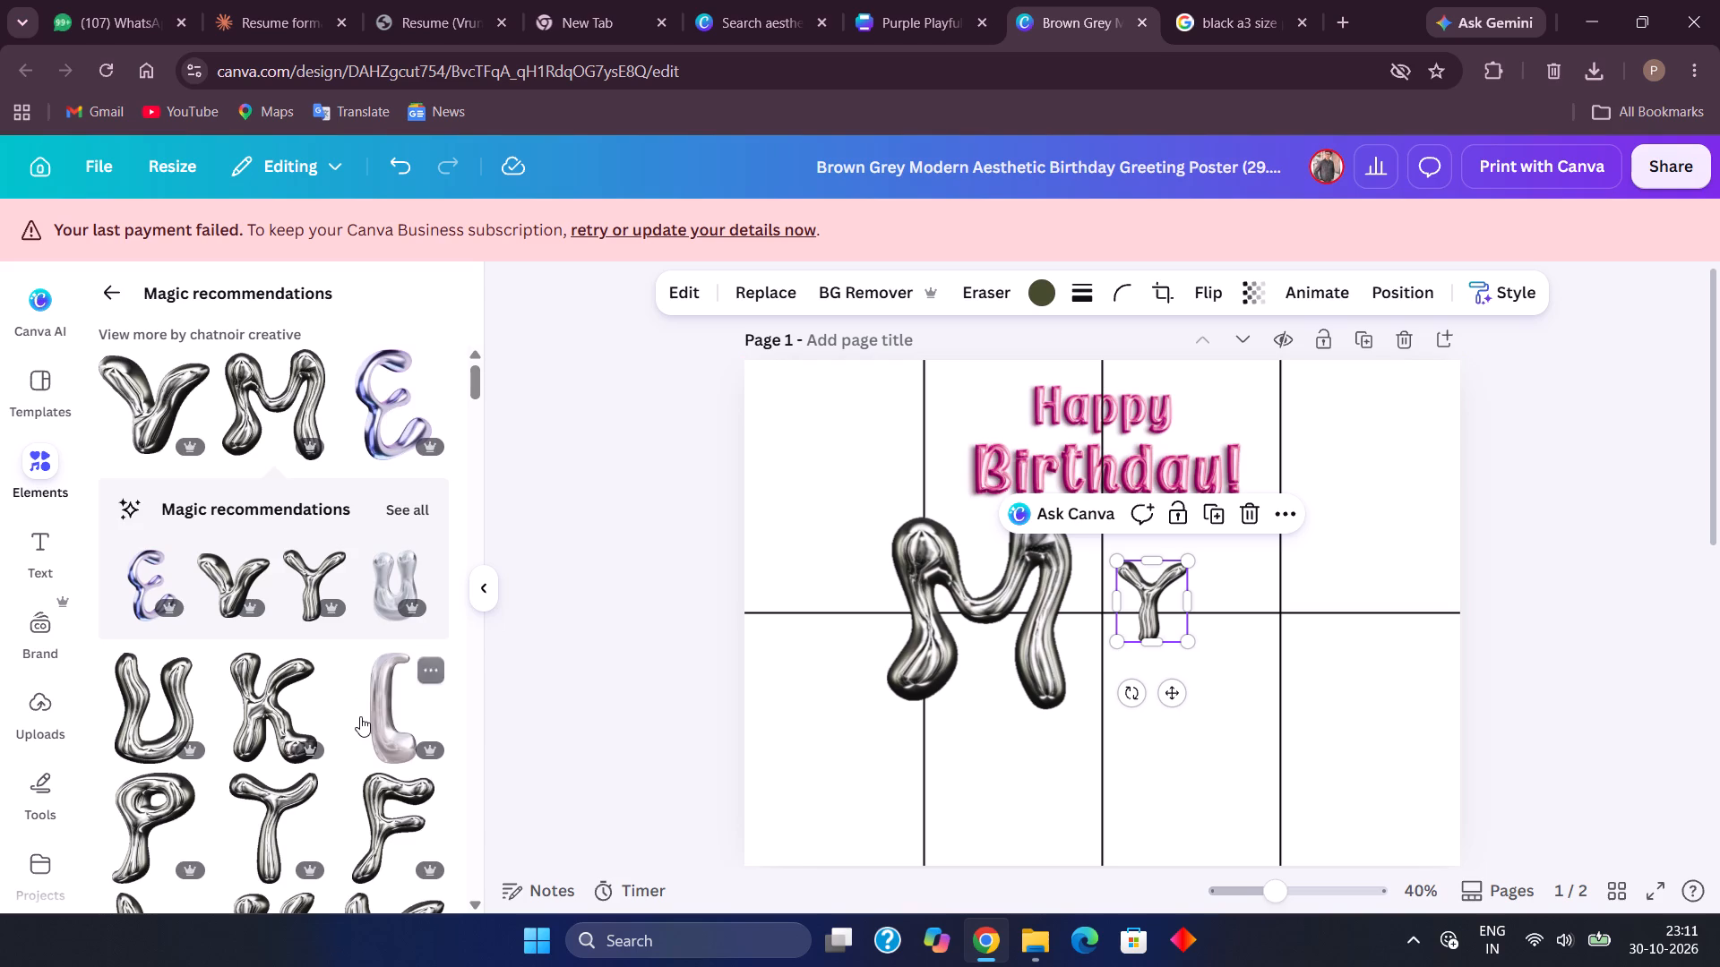
Look through the recommended chrome letters for more characters in the same style as the M and Y.
scroll(360, 716, down, 6)
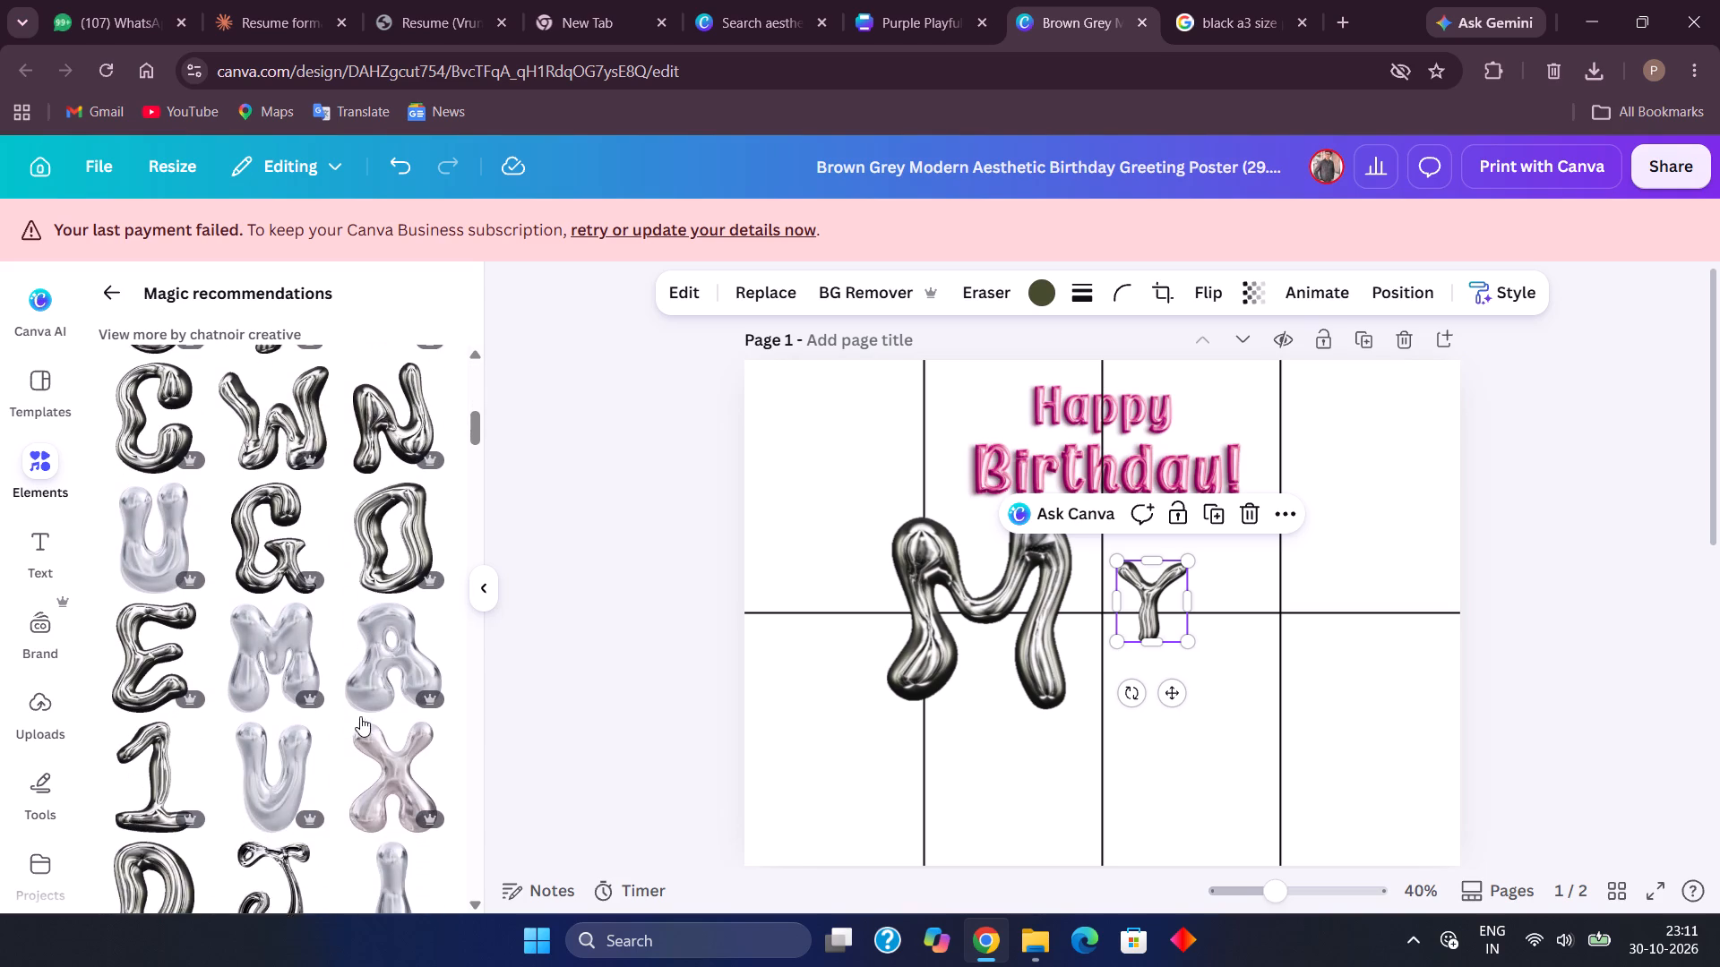
scroll(360, 716, down, 2)
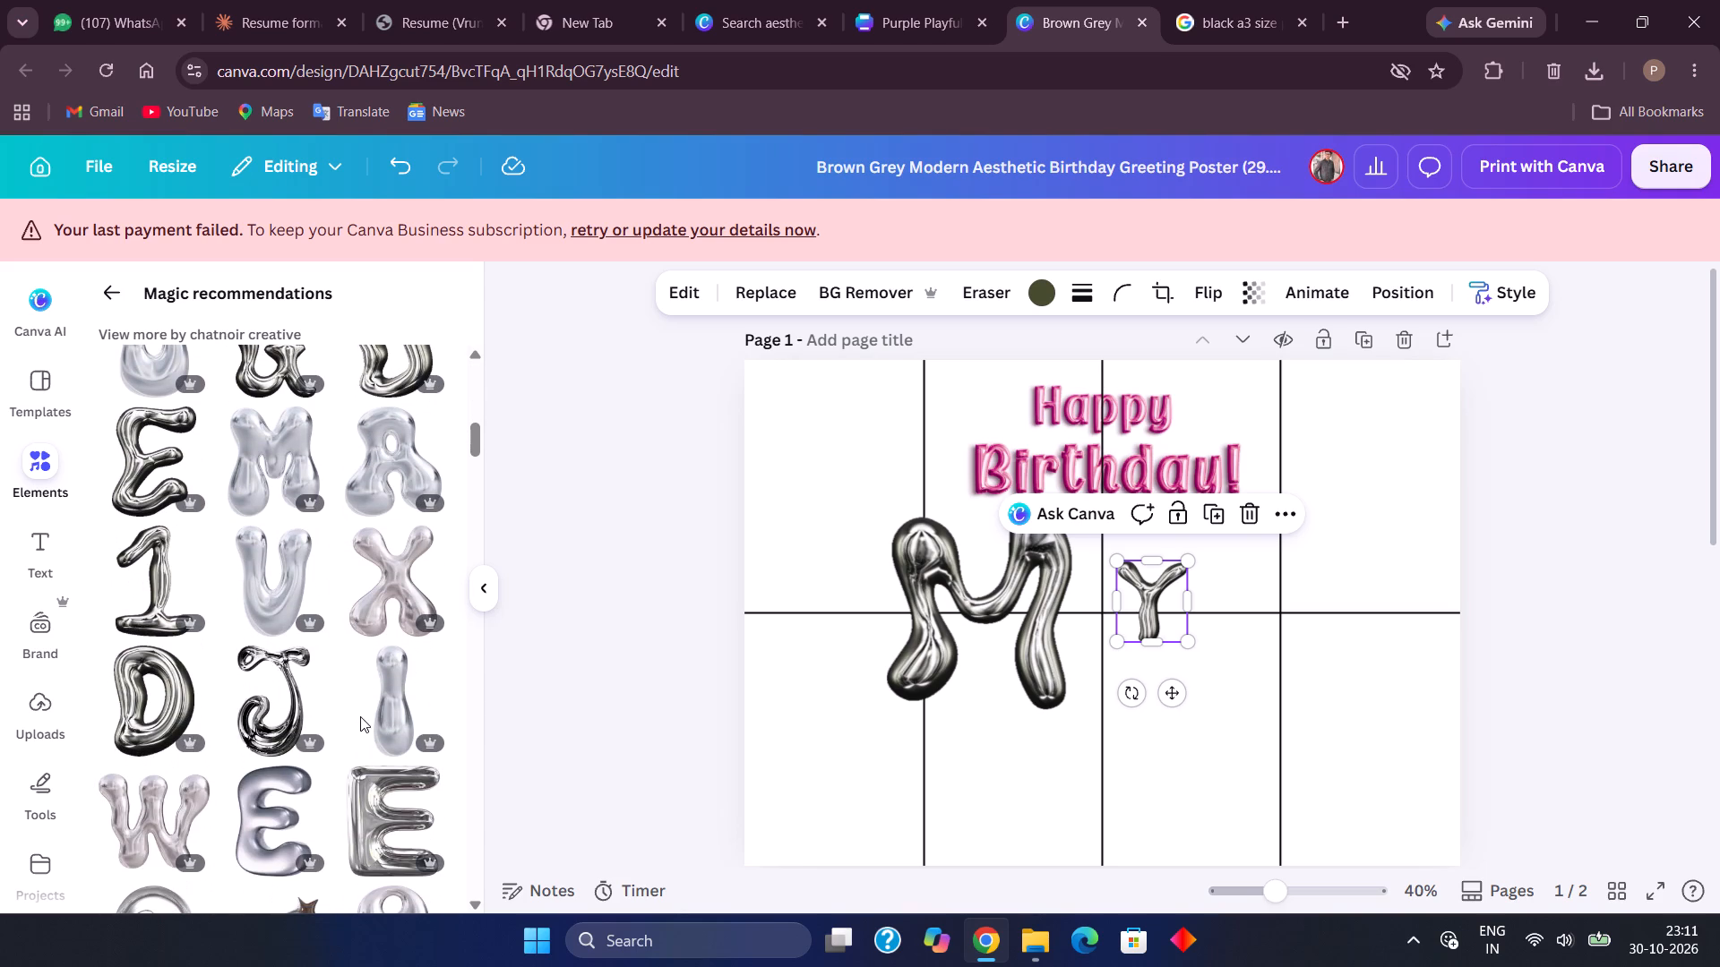
scroll(360, 716, down, 4)
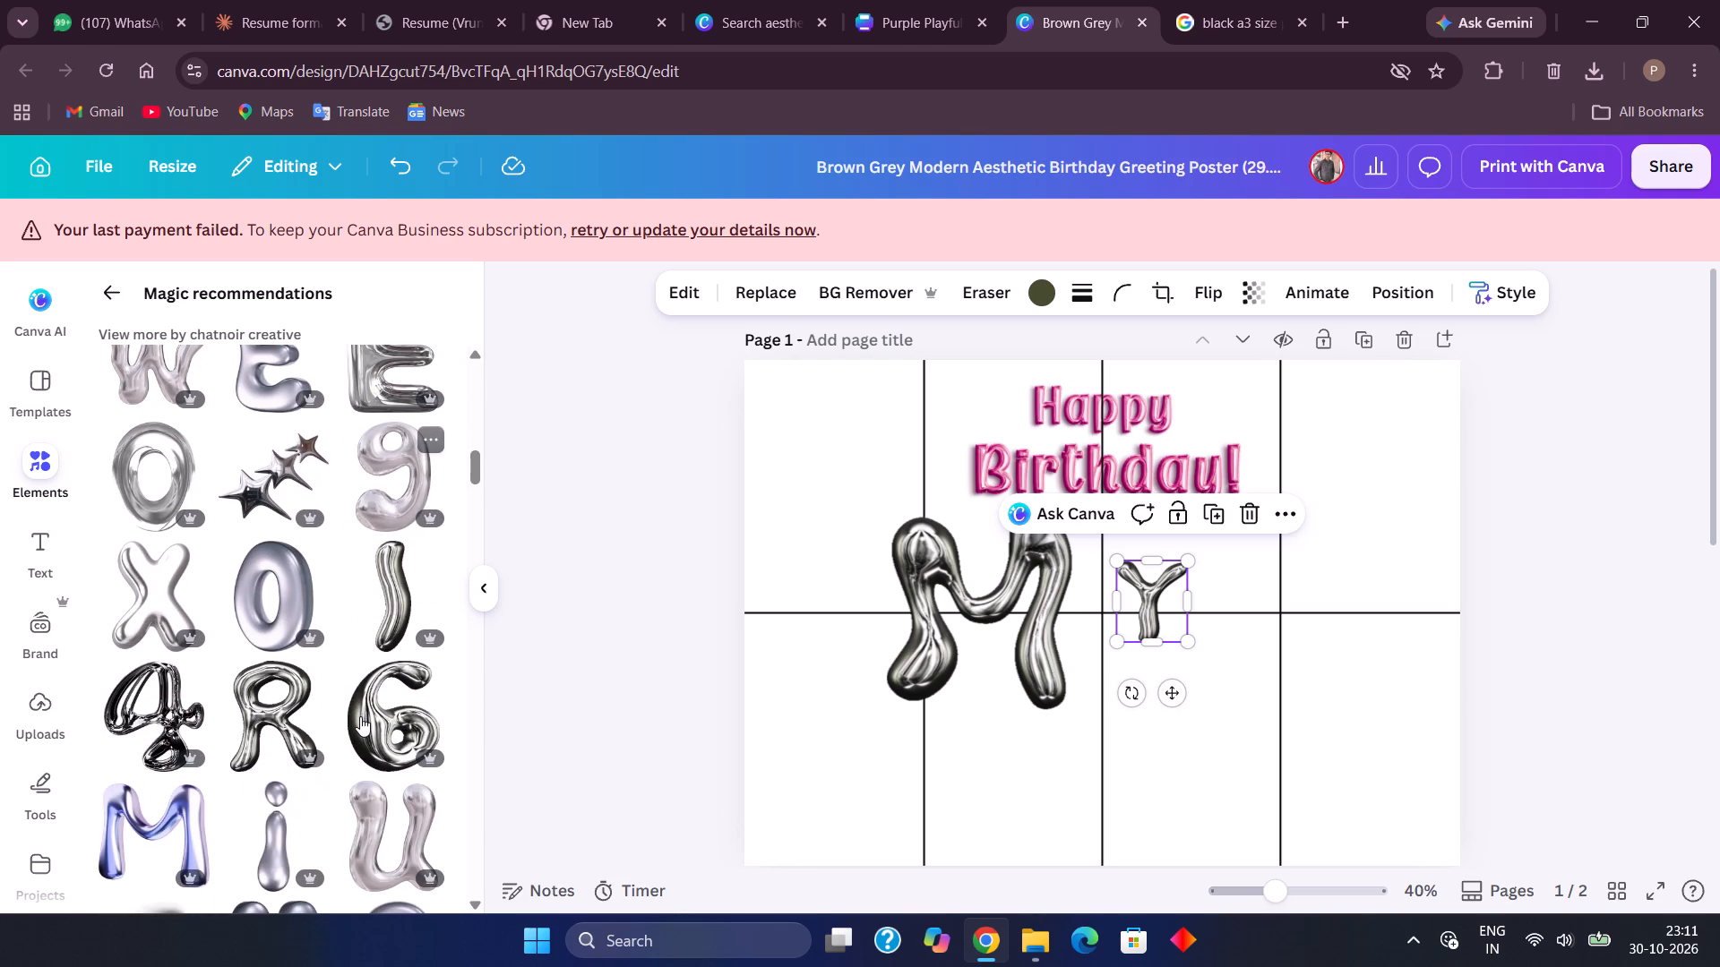
scroll(360, 716, down, 4)
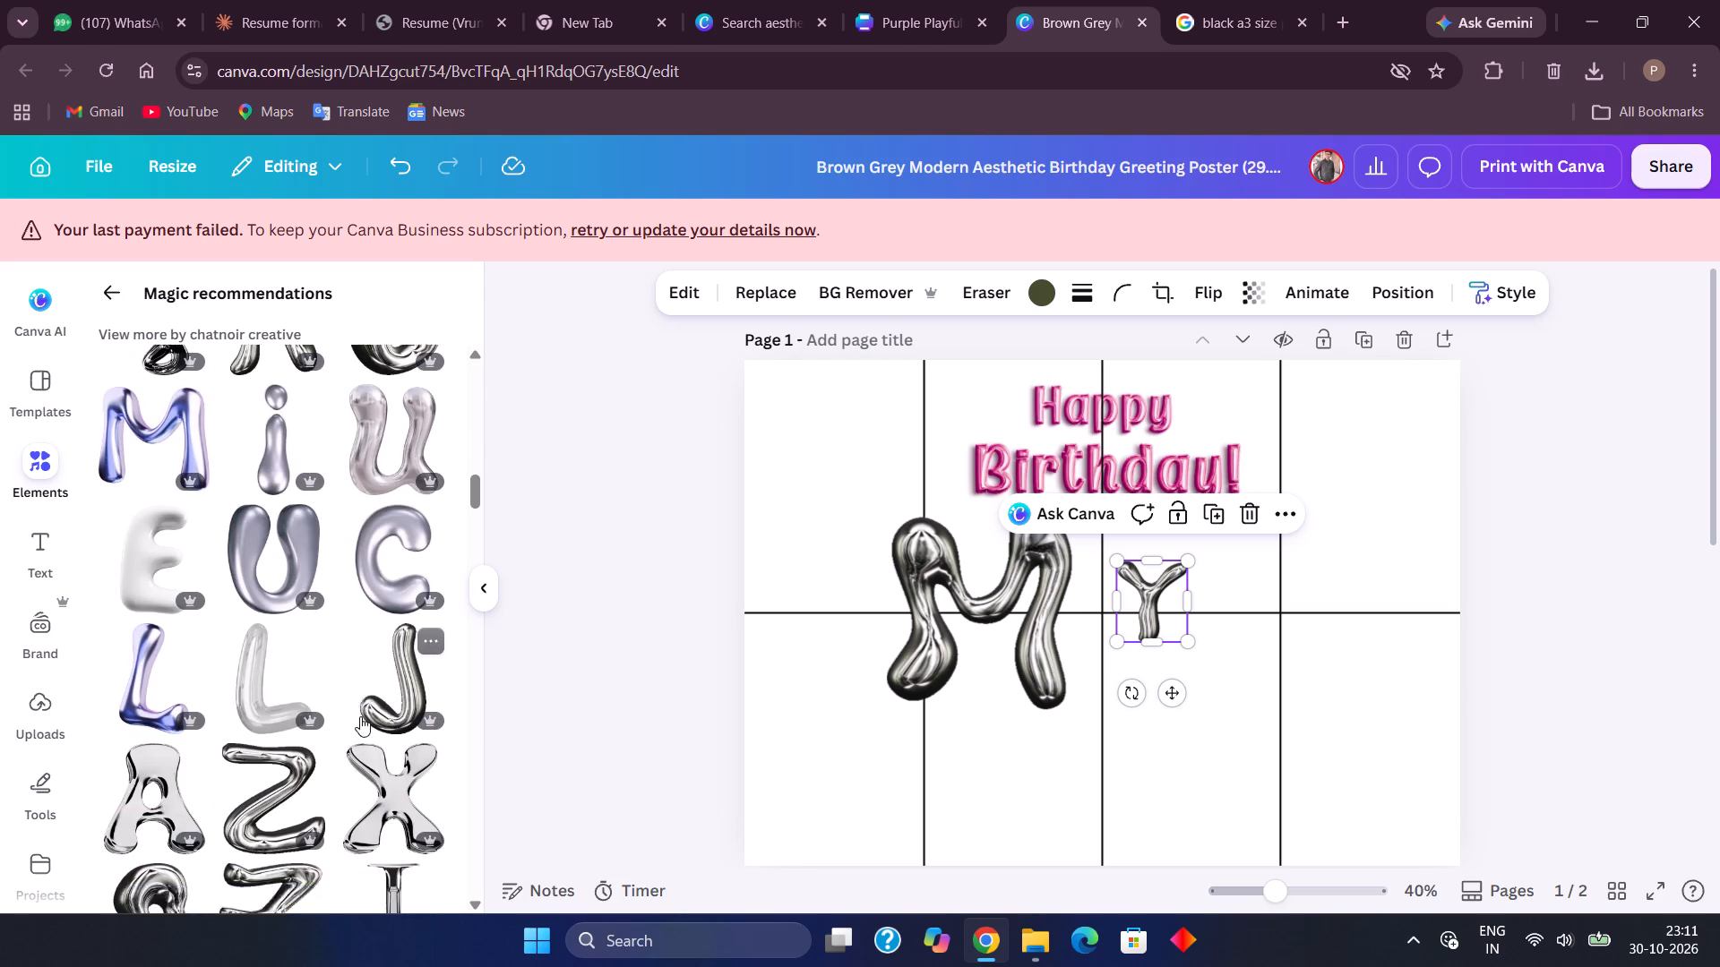
scroll(360, 716, down, 7)
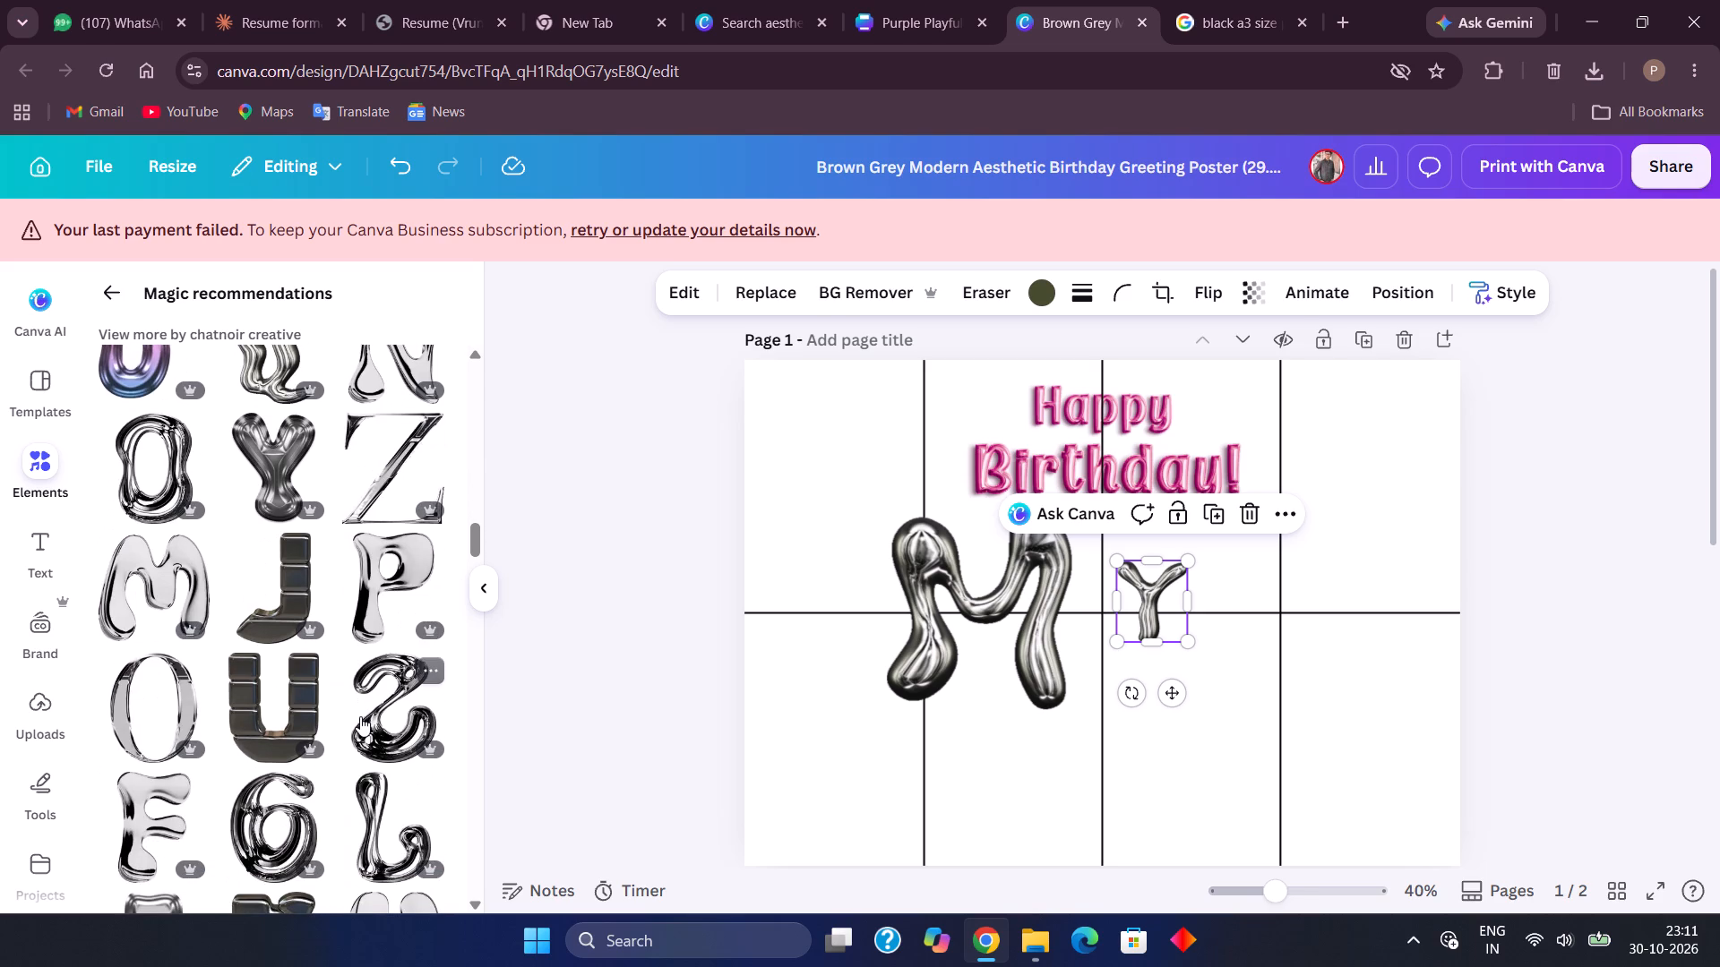
scroll(360, 716, down, 3)
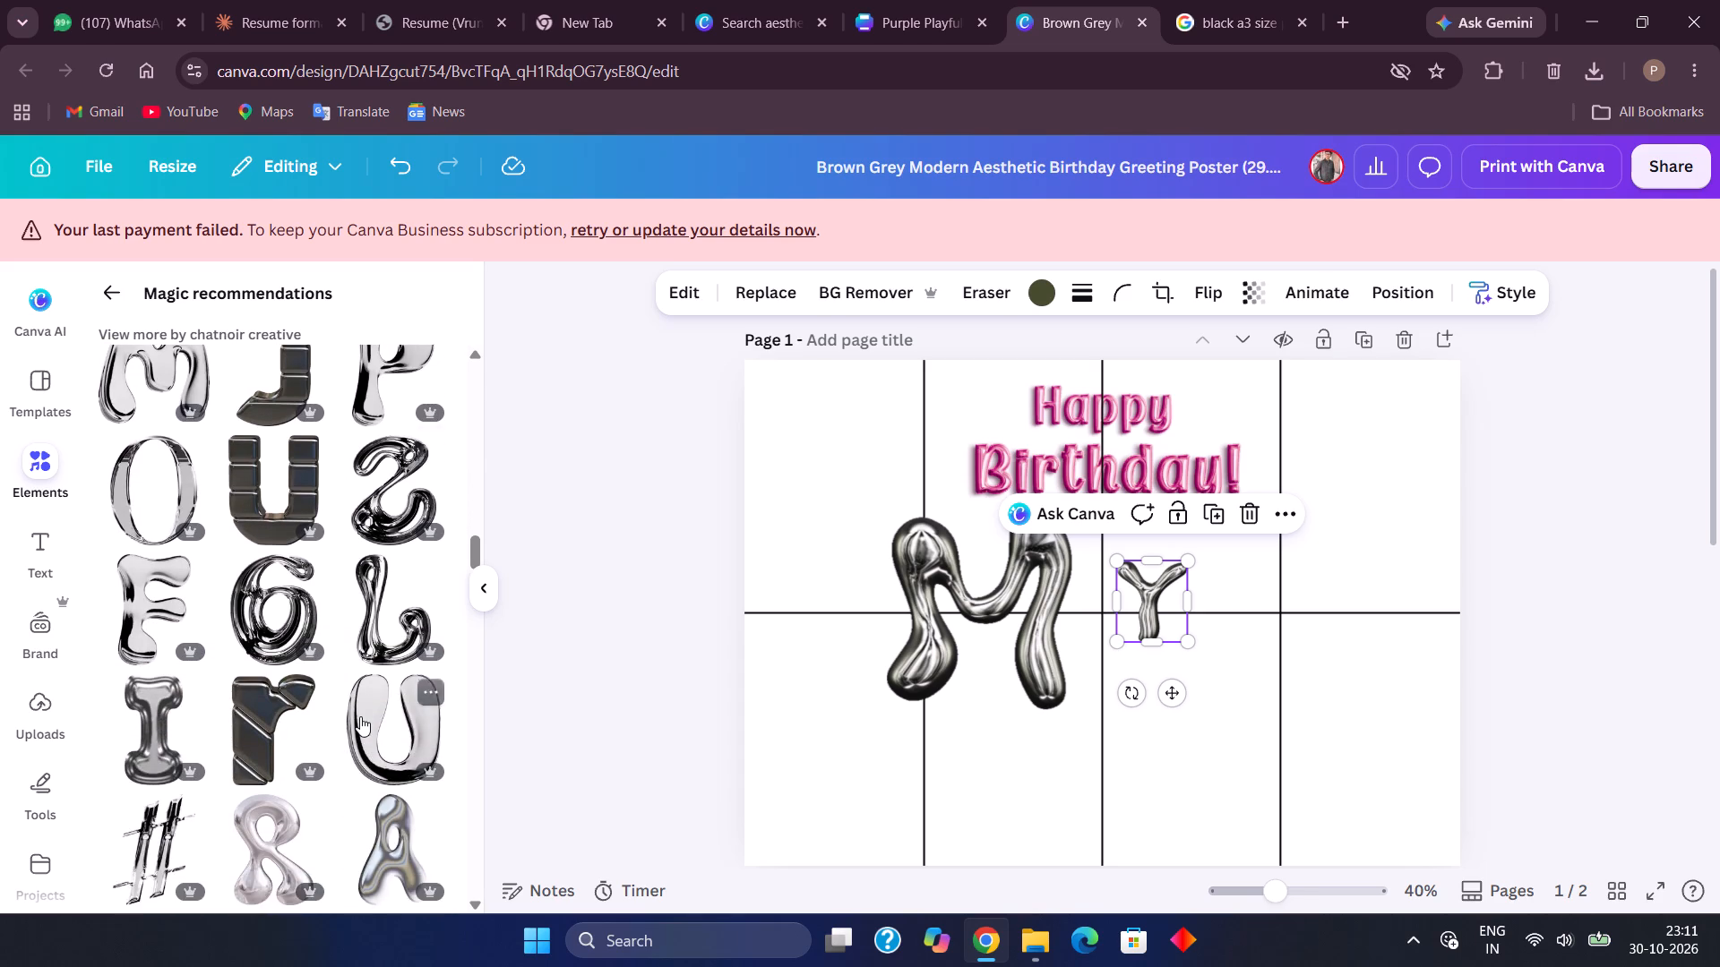
scroll(360, 716, down, 1)
scroll(360, 716, up, 17)
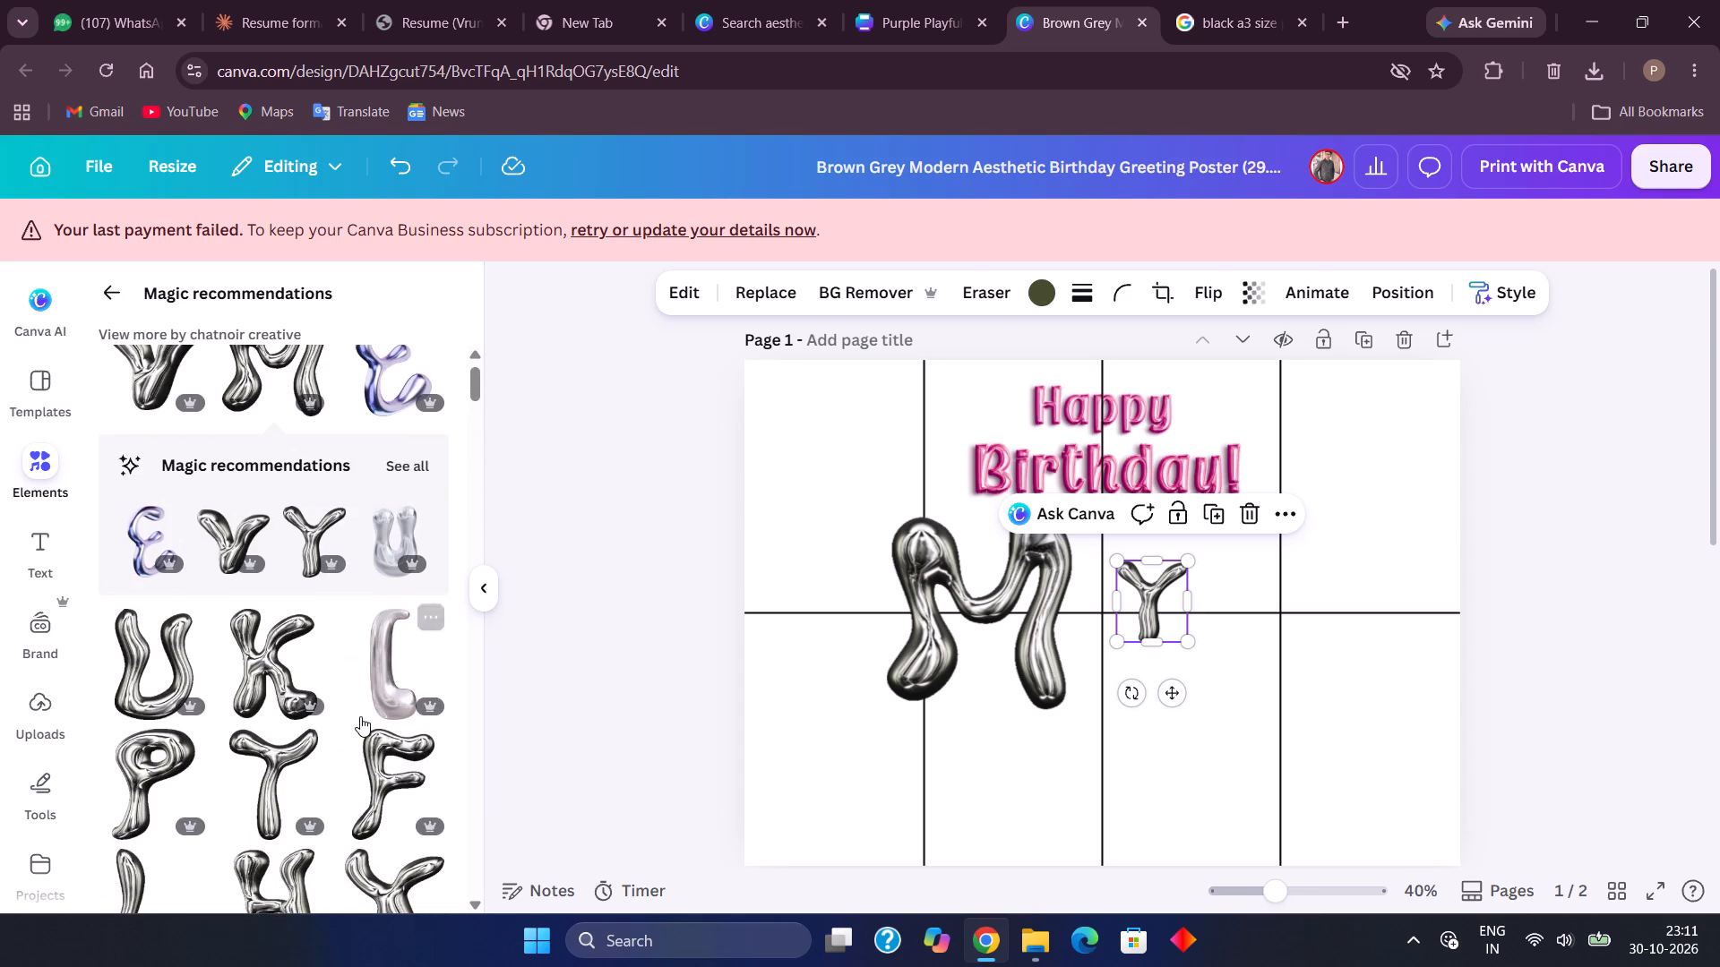
Add the dark silver chrome letters L, O, V and E from the recommendations to page 1.
scroll(360, 716, down, 4)
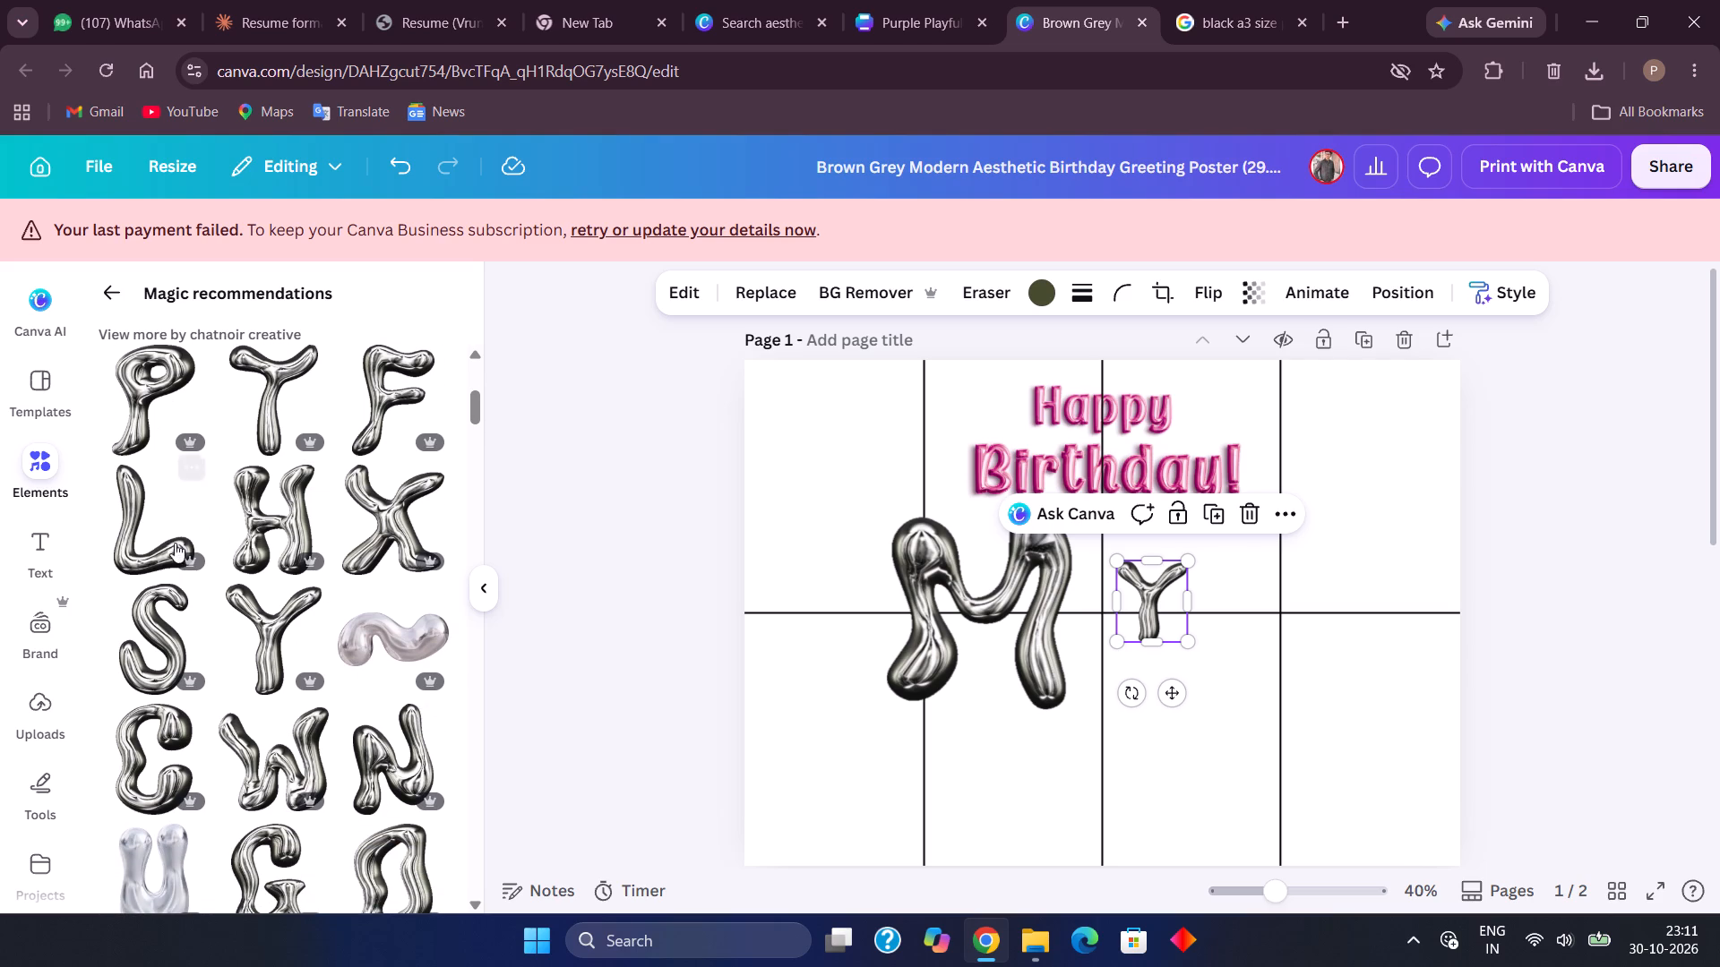
click(160, 545)
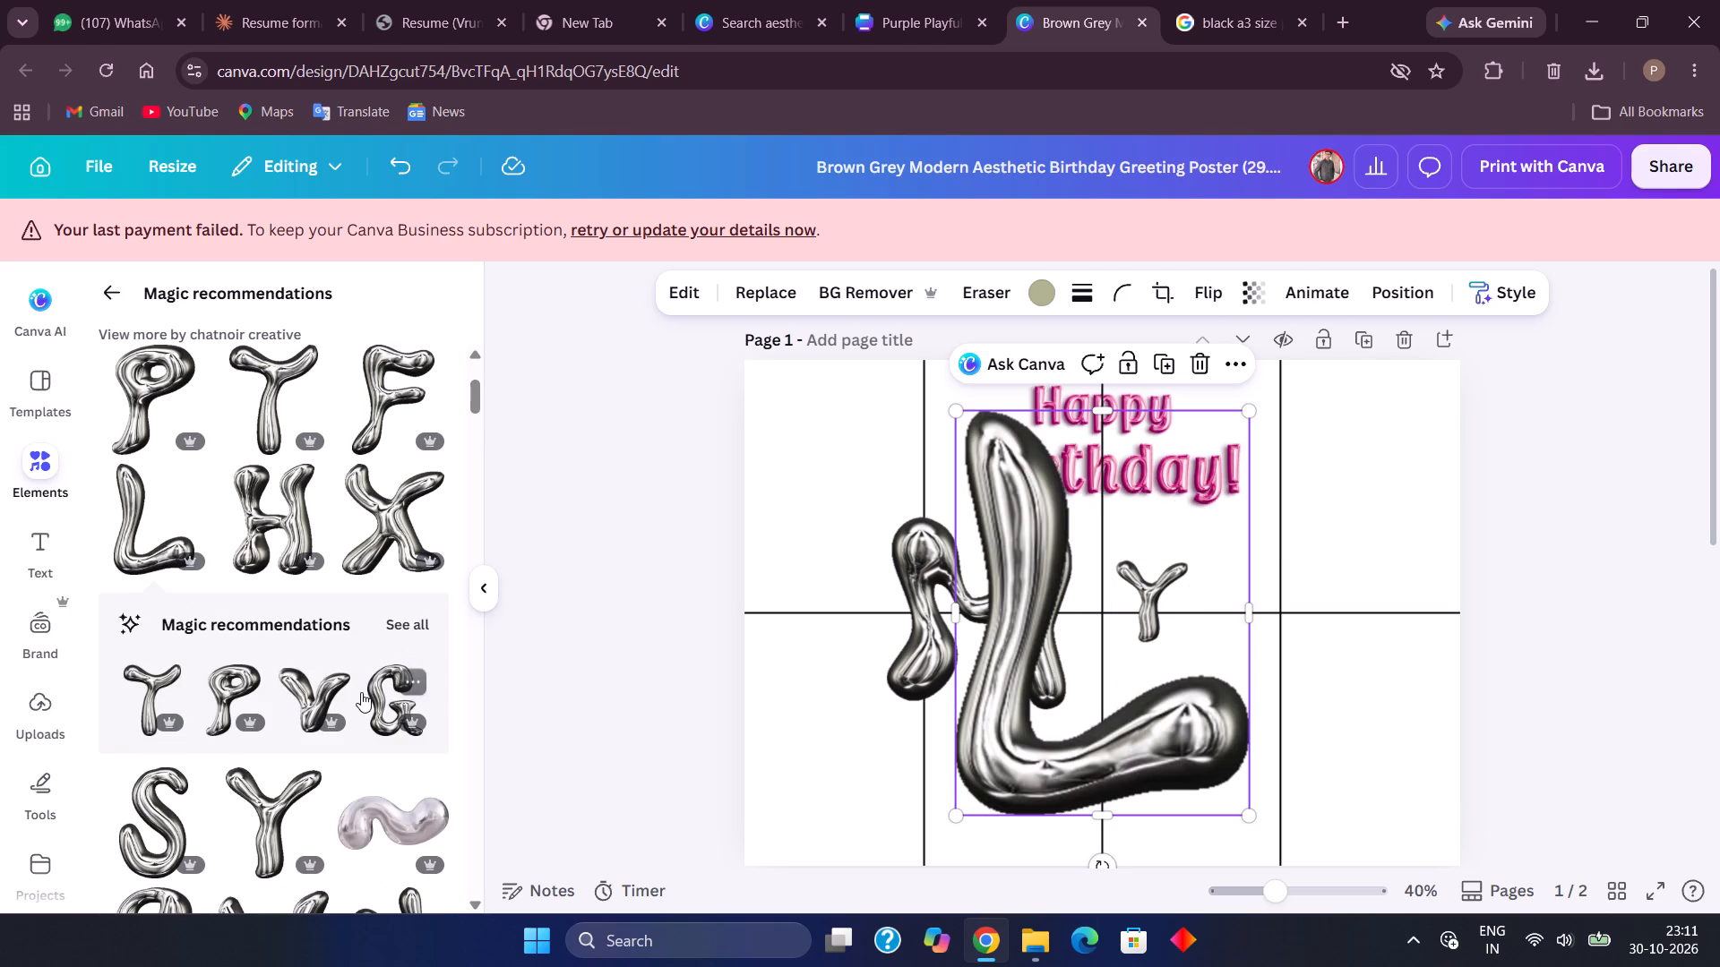
scroll(361, 692, down, 5)
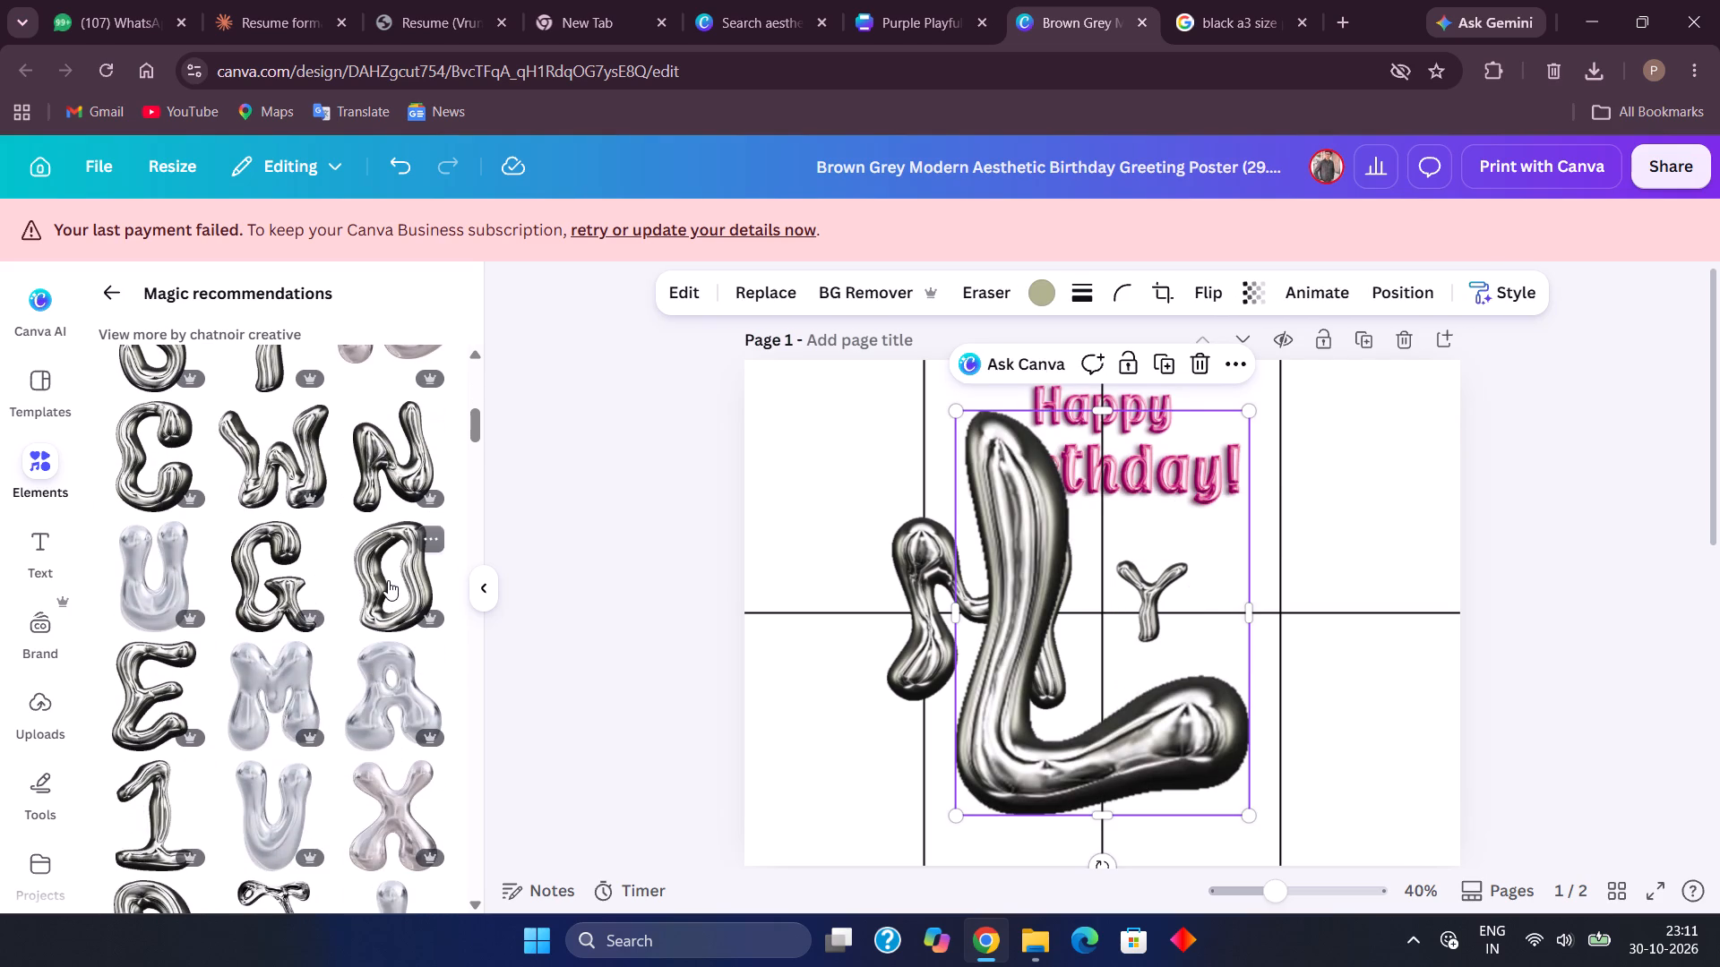
click(388, 580)
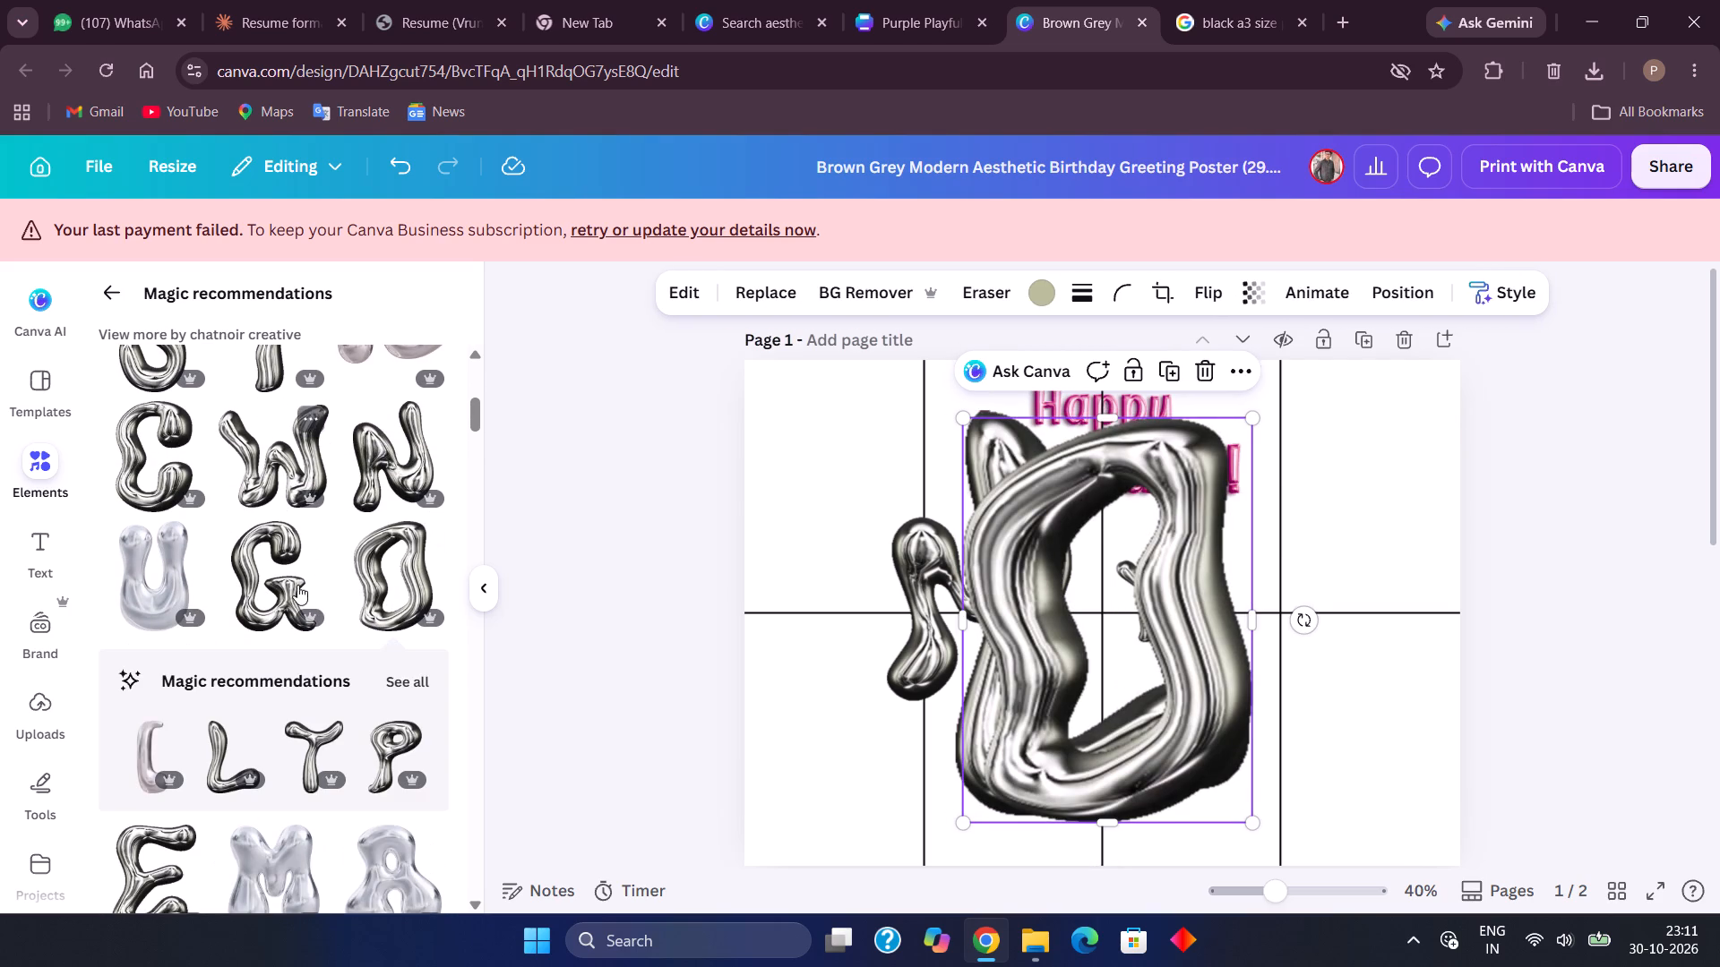
scroll(329, 654, up, 5)
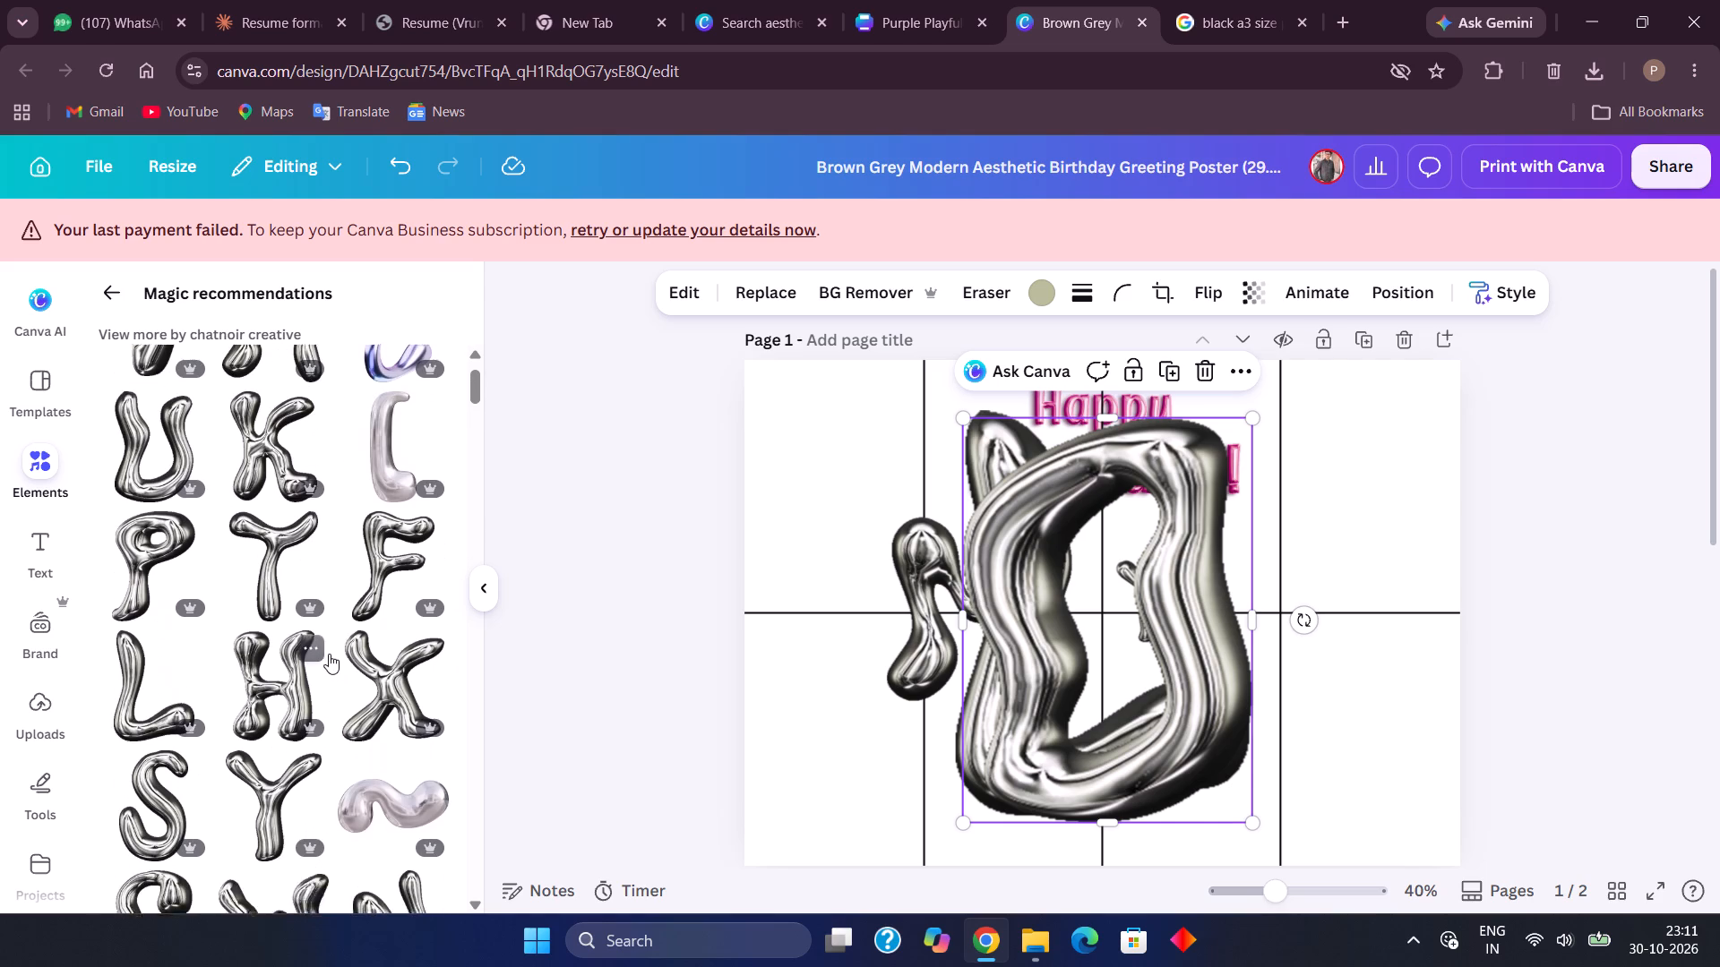
scroll(329, 654, up, 2)
click(159, 406)
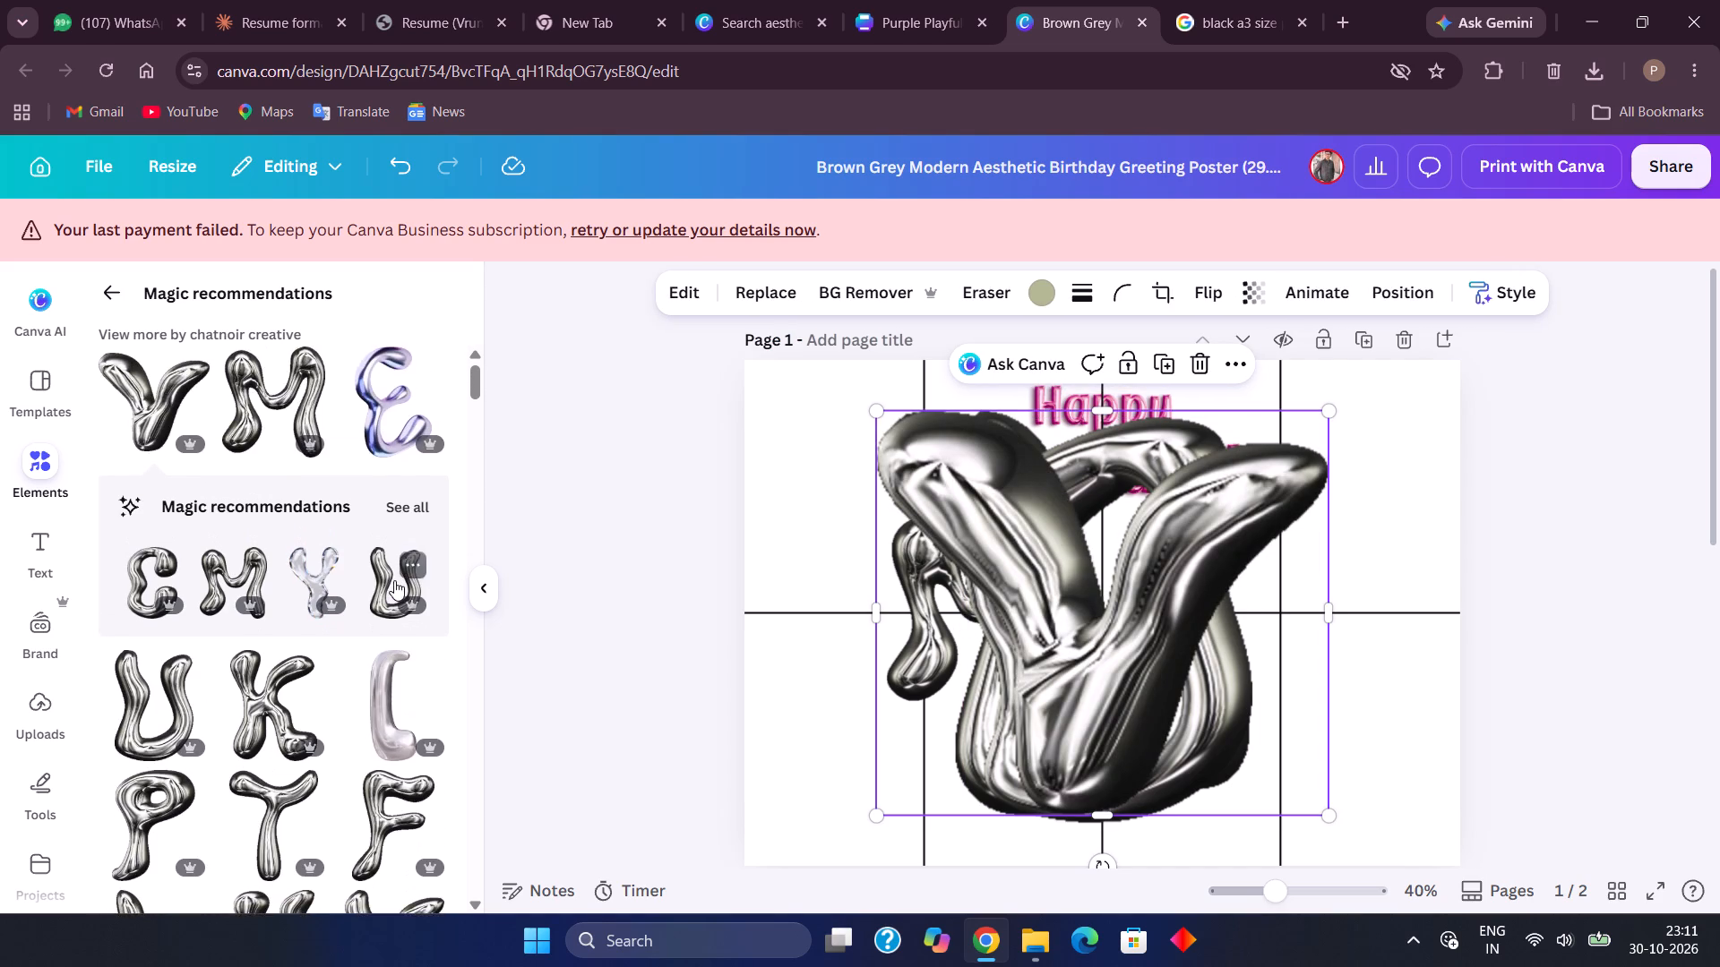
scroll(394, 580, down, 5)
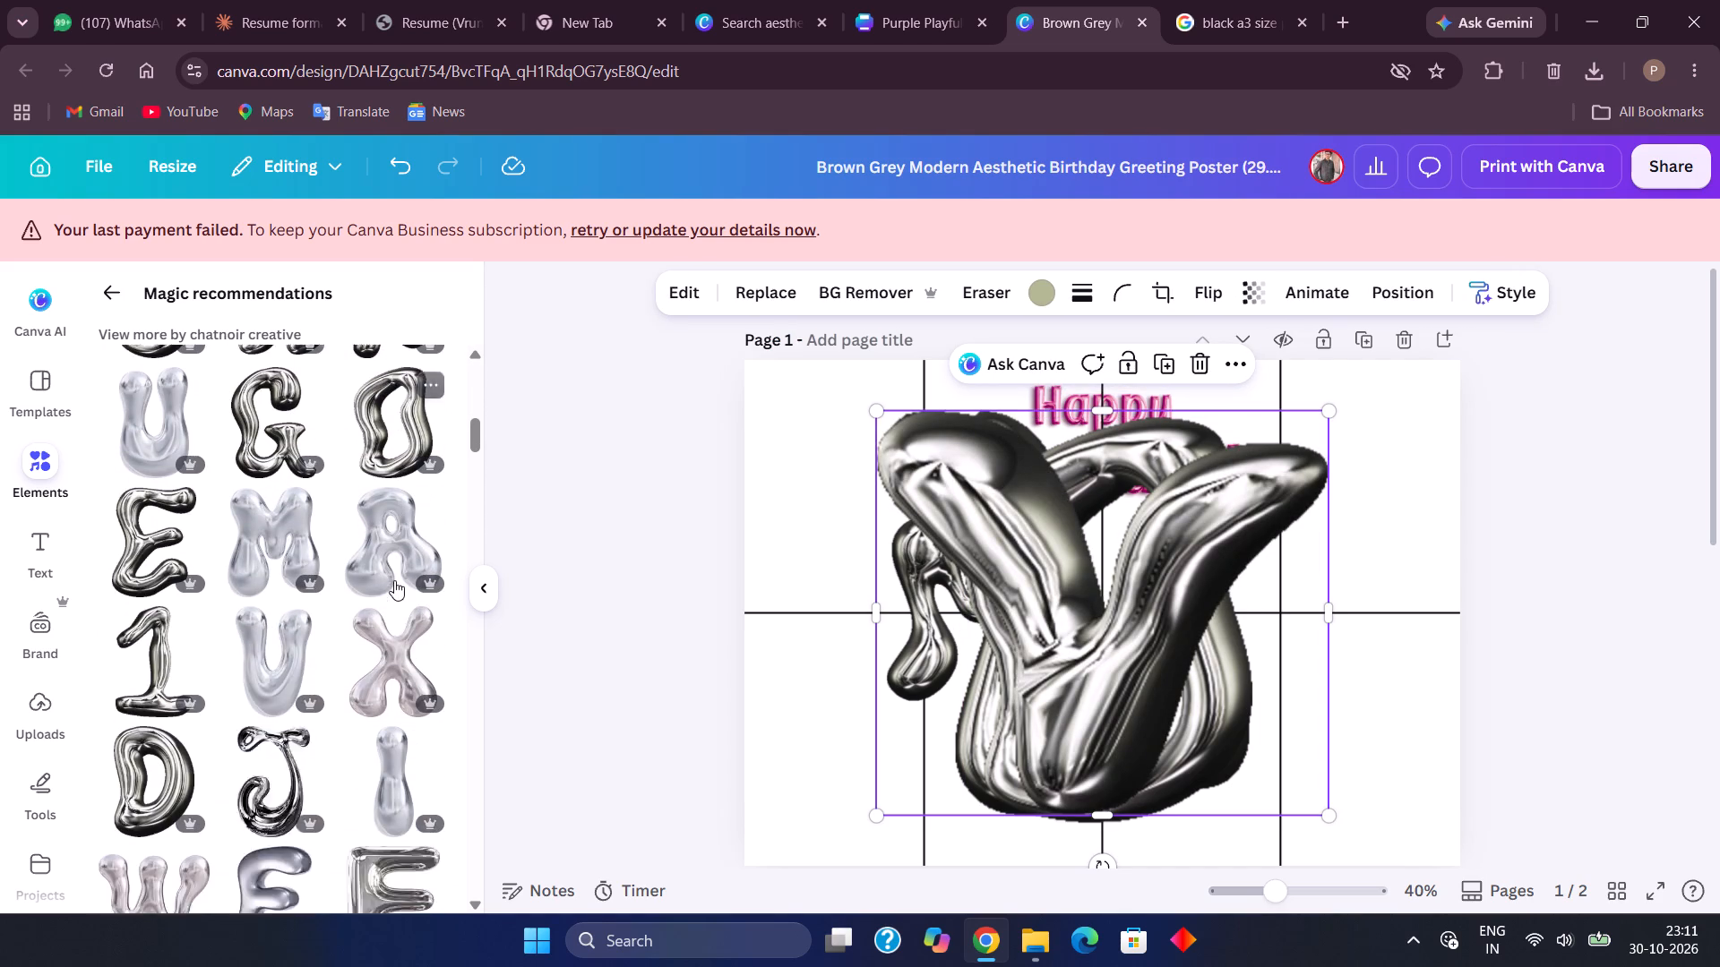
scroll(394, 580, down, 1)
click(152, 483)
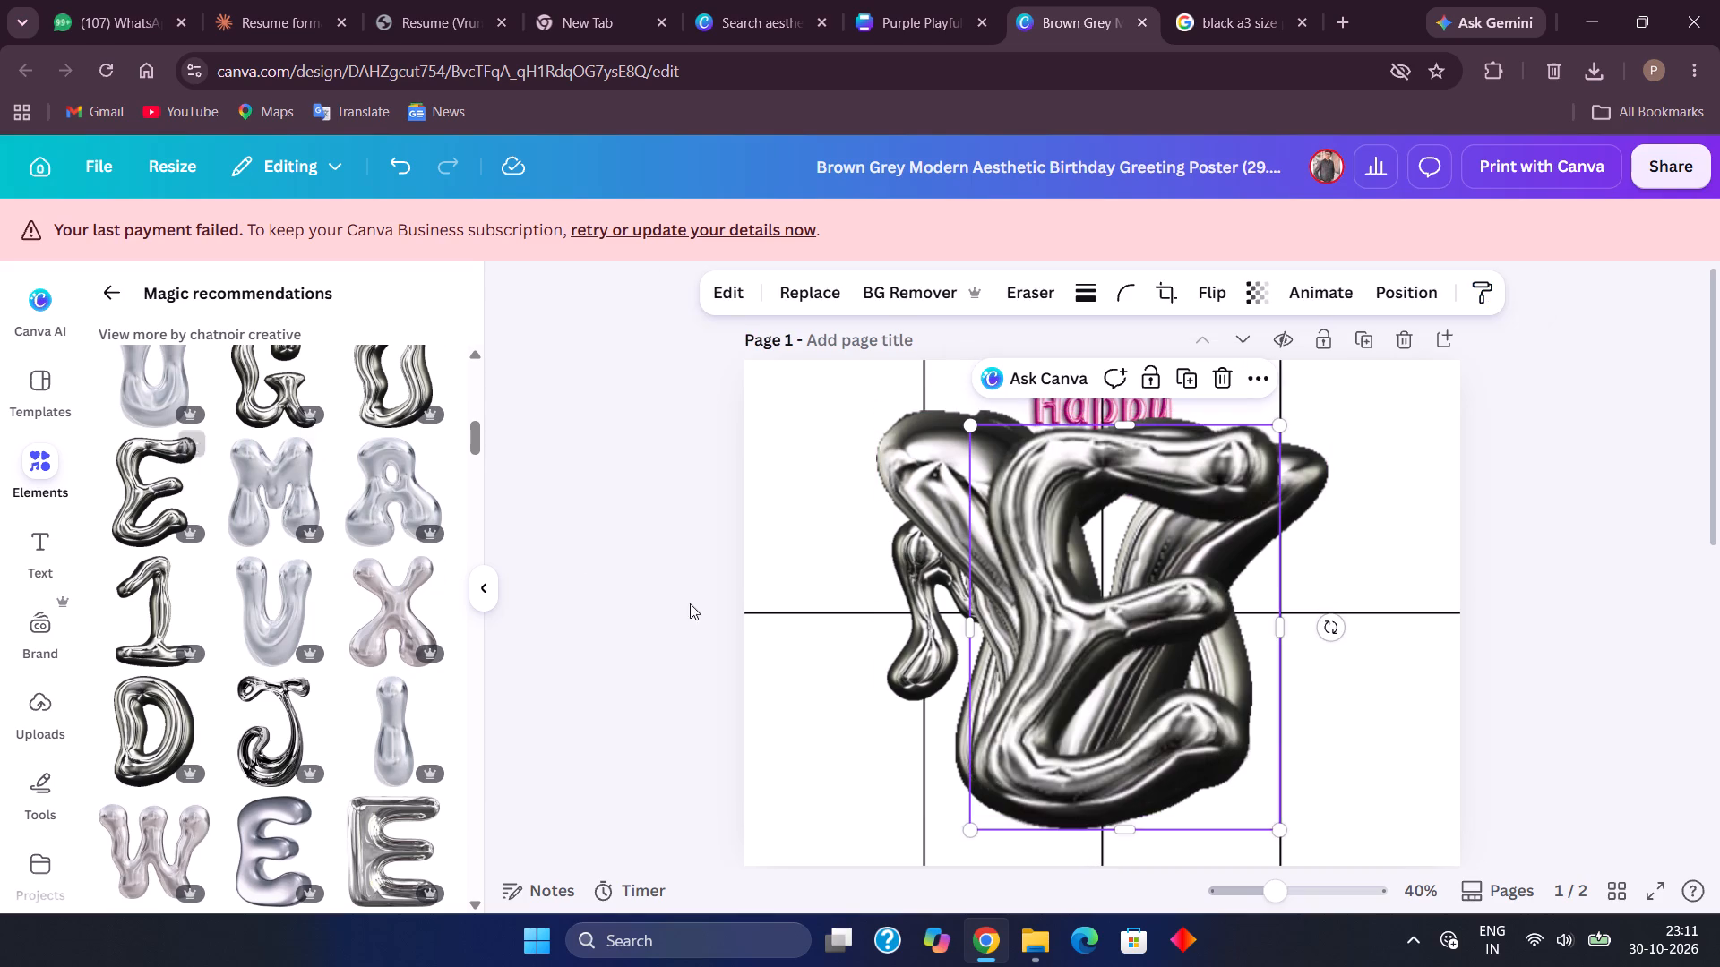
Shrink the chrome E to a small letter and place it in the top row's last grid cell, right of "Birthday!".
drag(976, 836, 1157, 564)
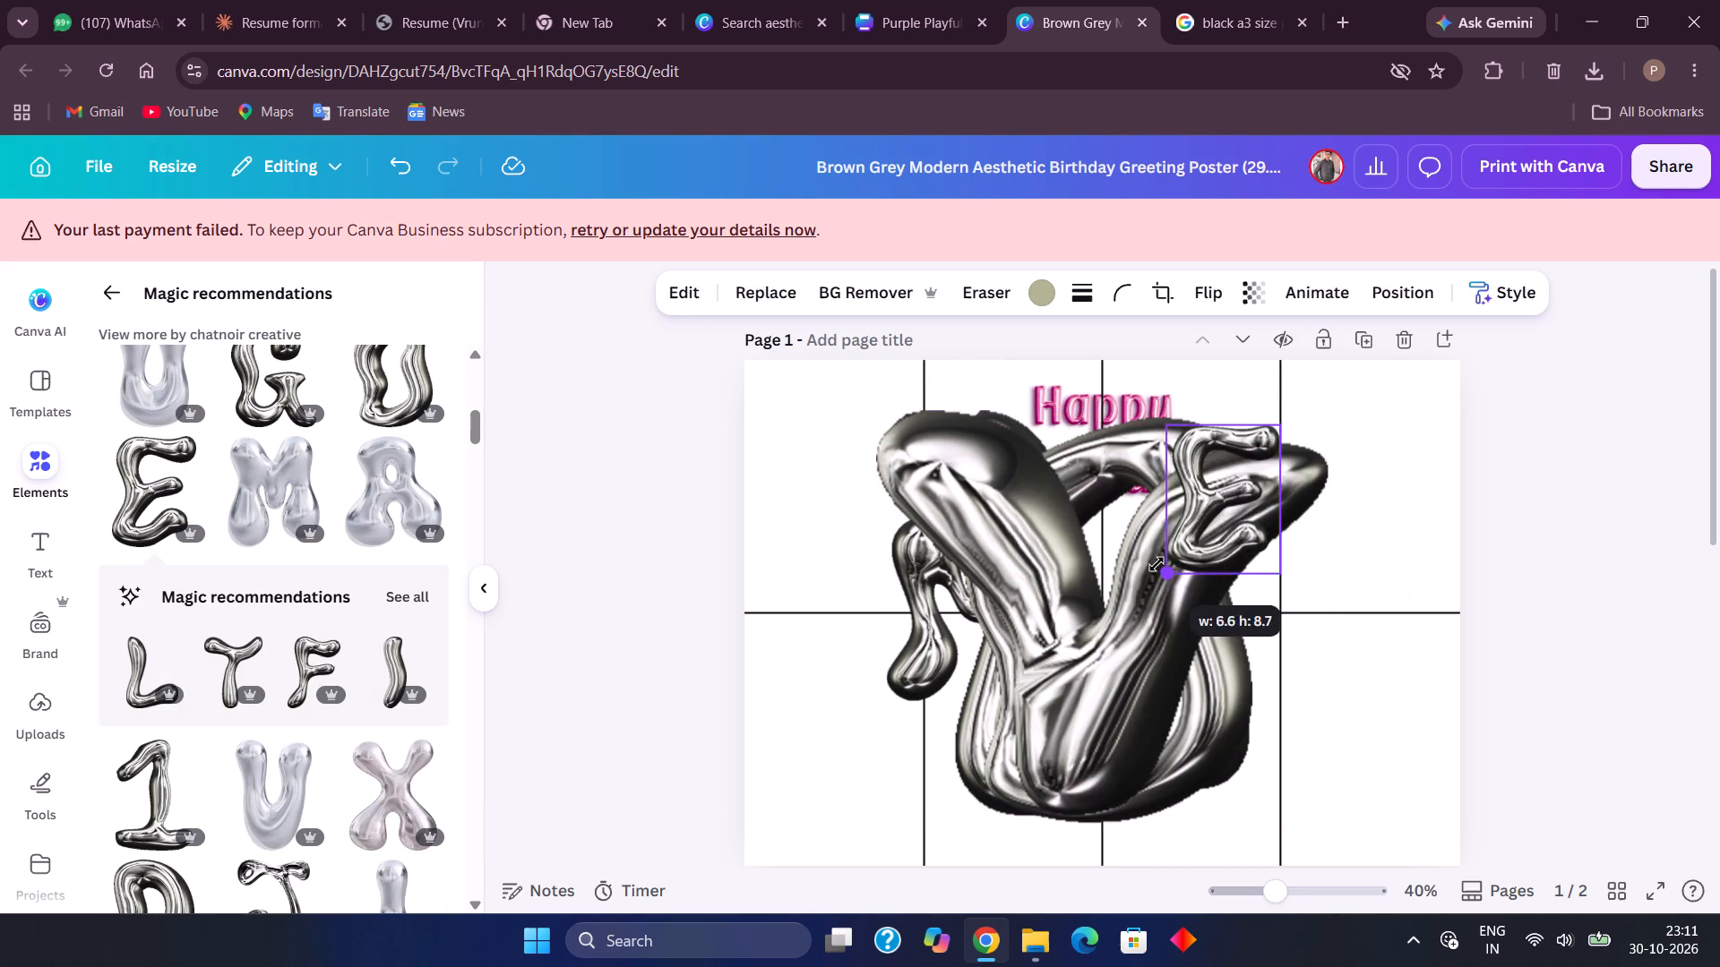
drag(1157, 564, 1199, 501)
drag(1251, 472, 1386, 532)
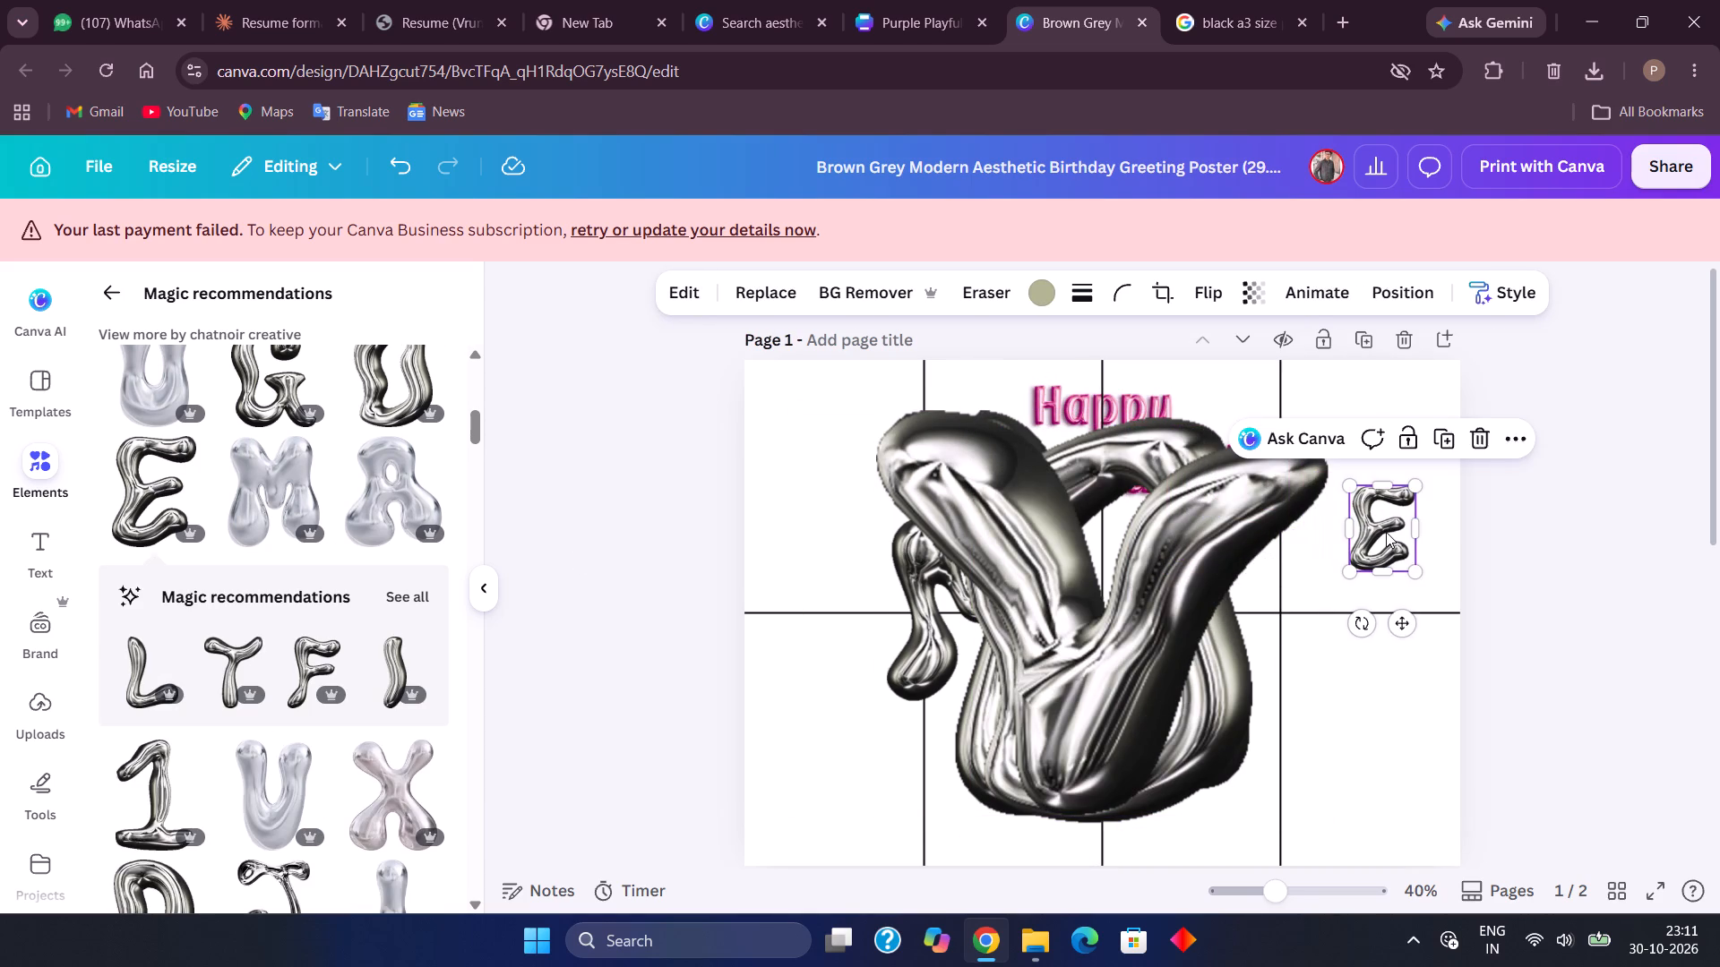
Shrink the oversized chrome V, O and L toward their upper-right corners, leaving the L slightly larger than the other two.
click(1178, 618)
drag(878, 818, 1253, 449)
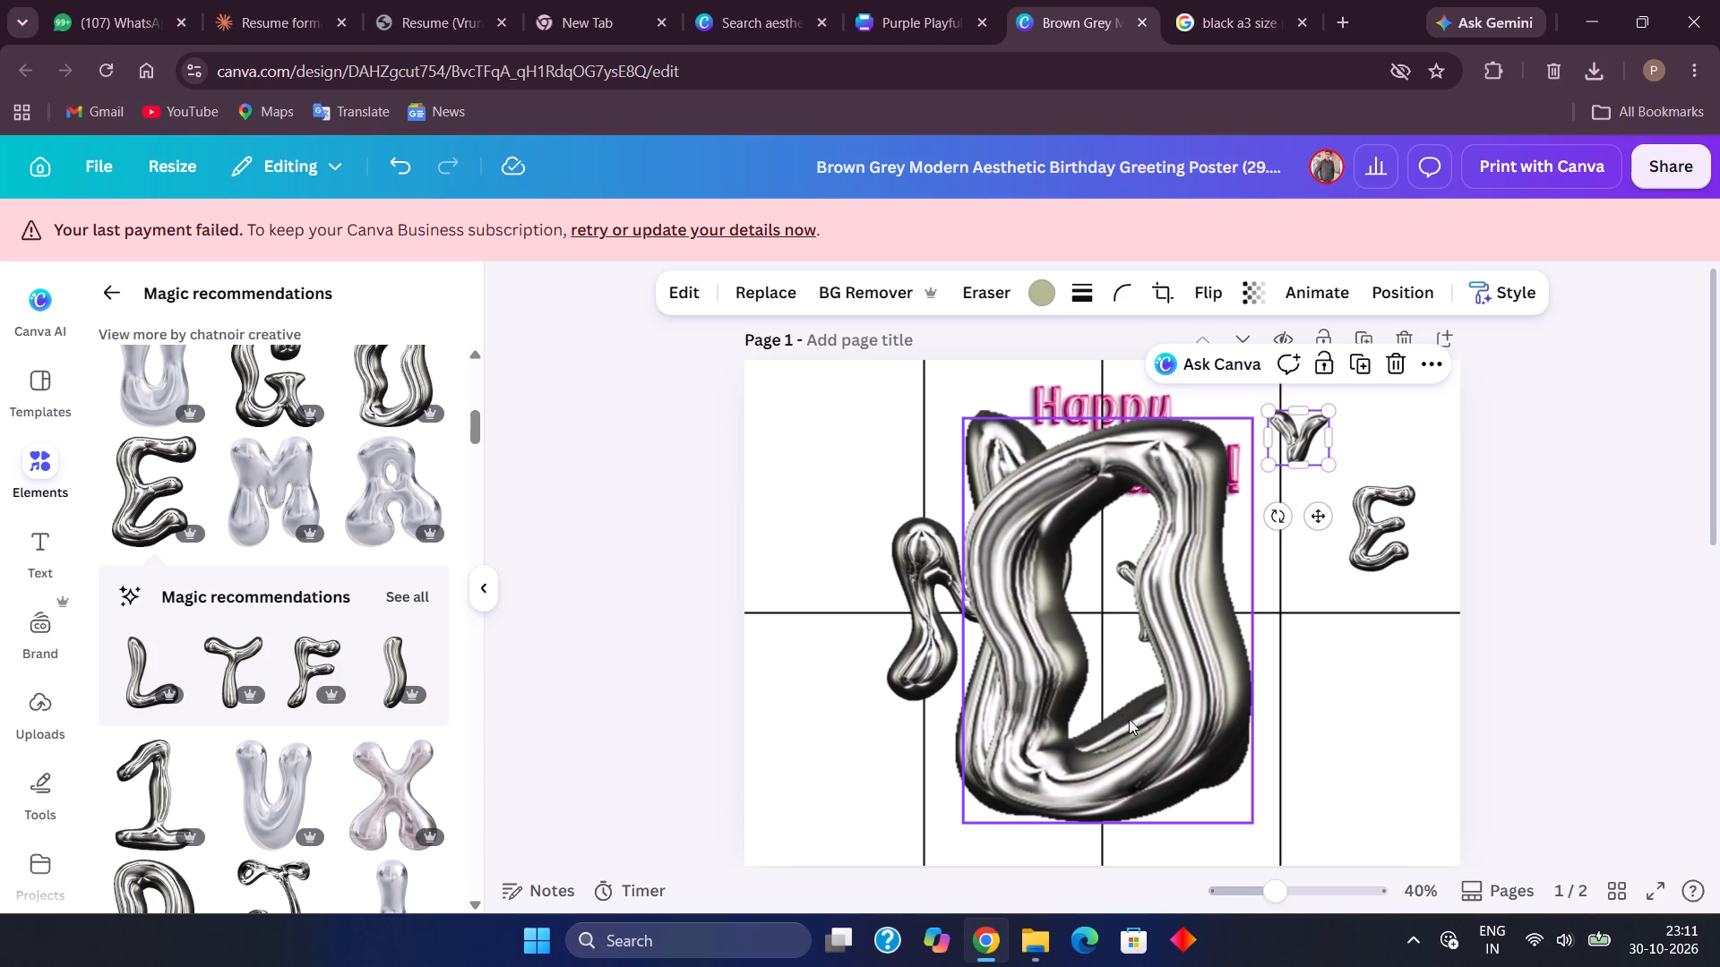
click(1170, 717)
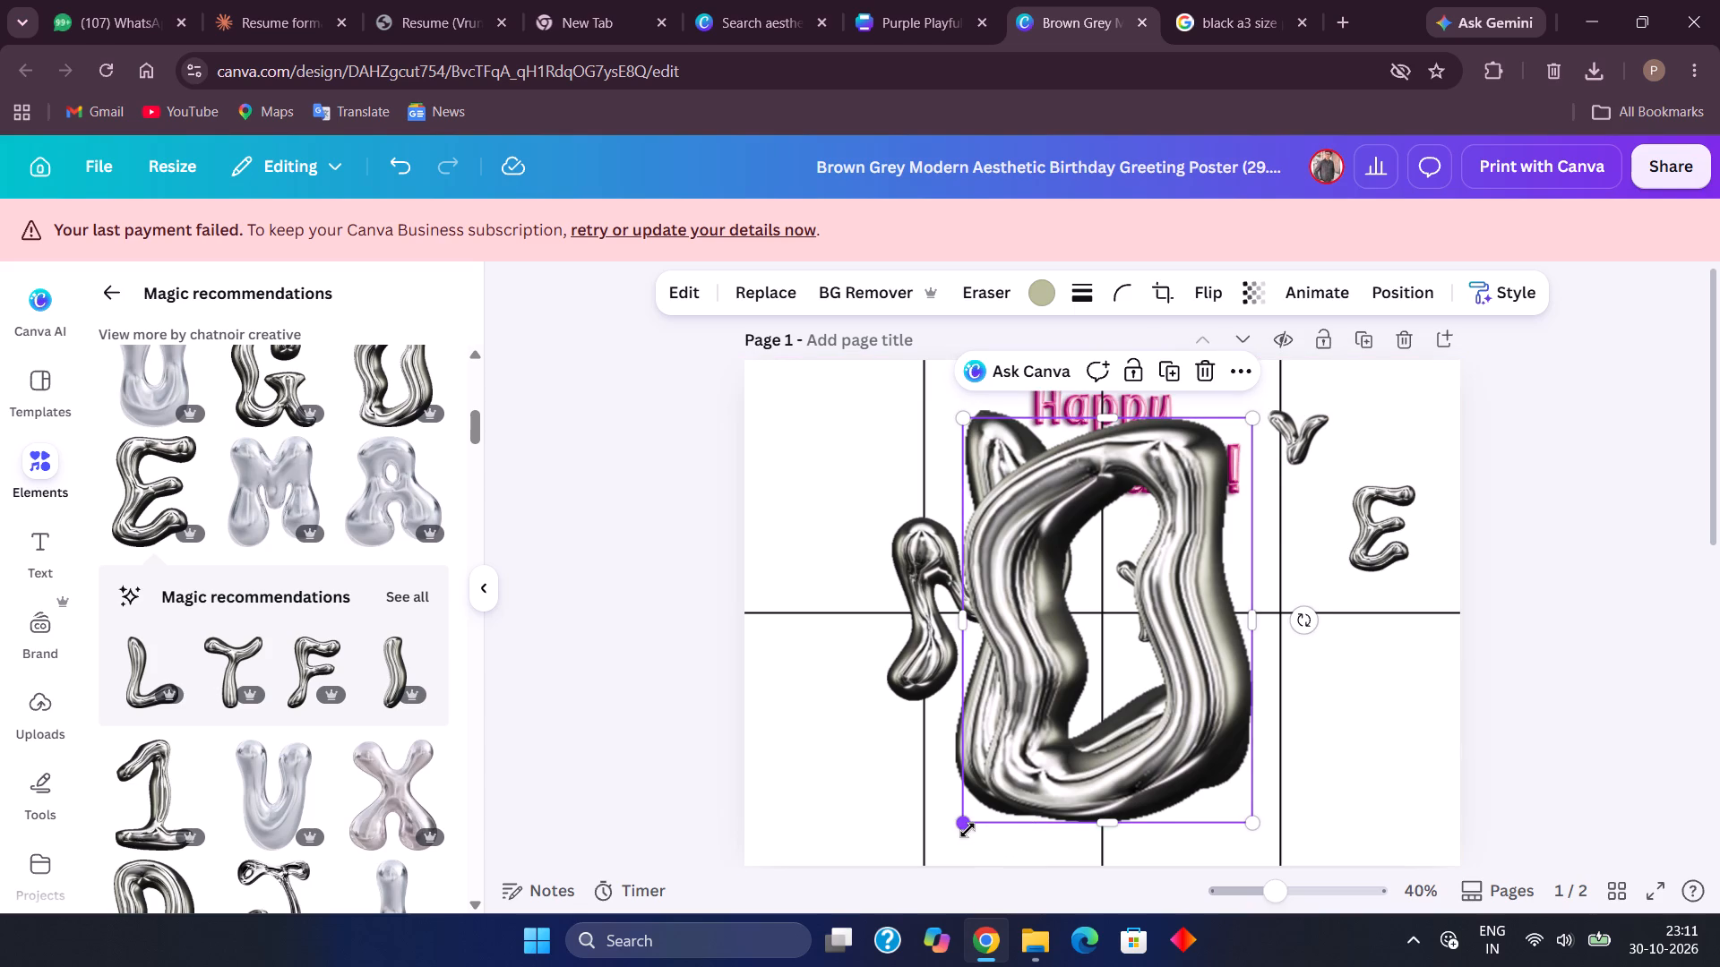
drag(967, 830, 1244, 518)
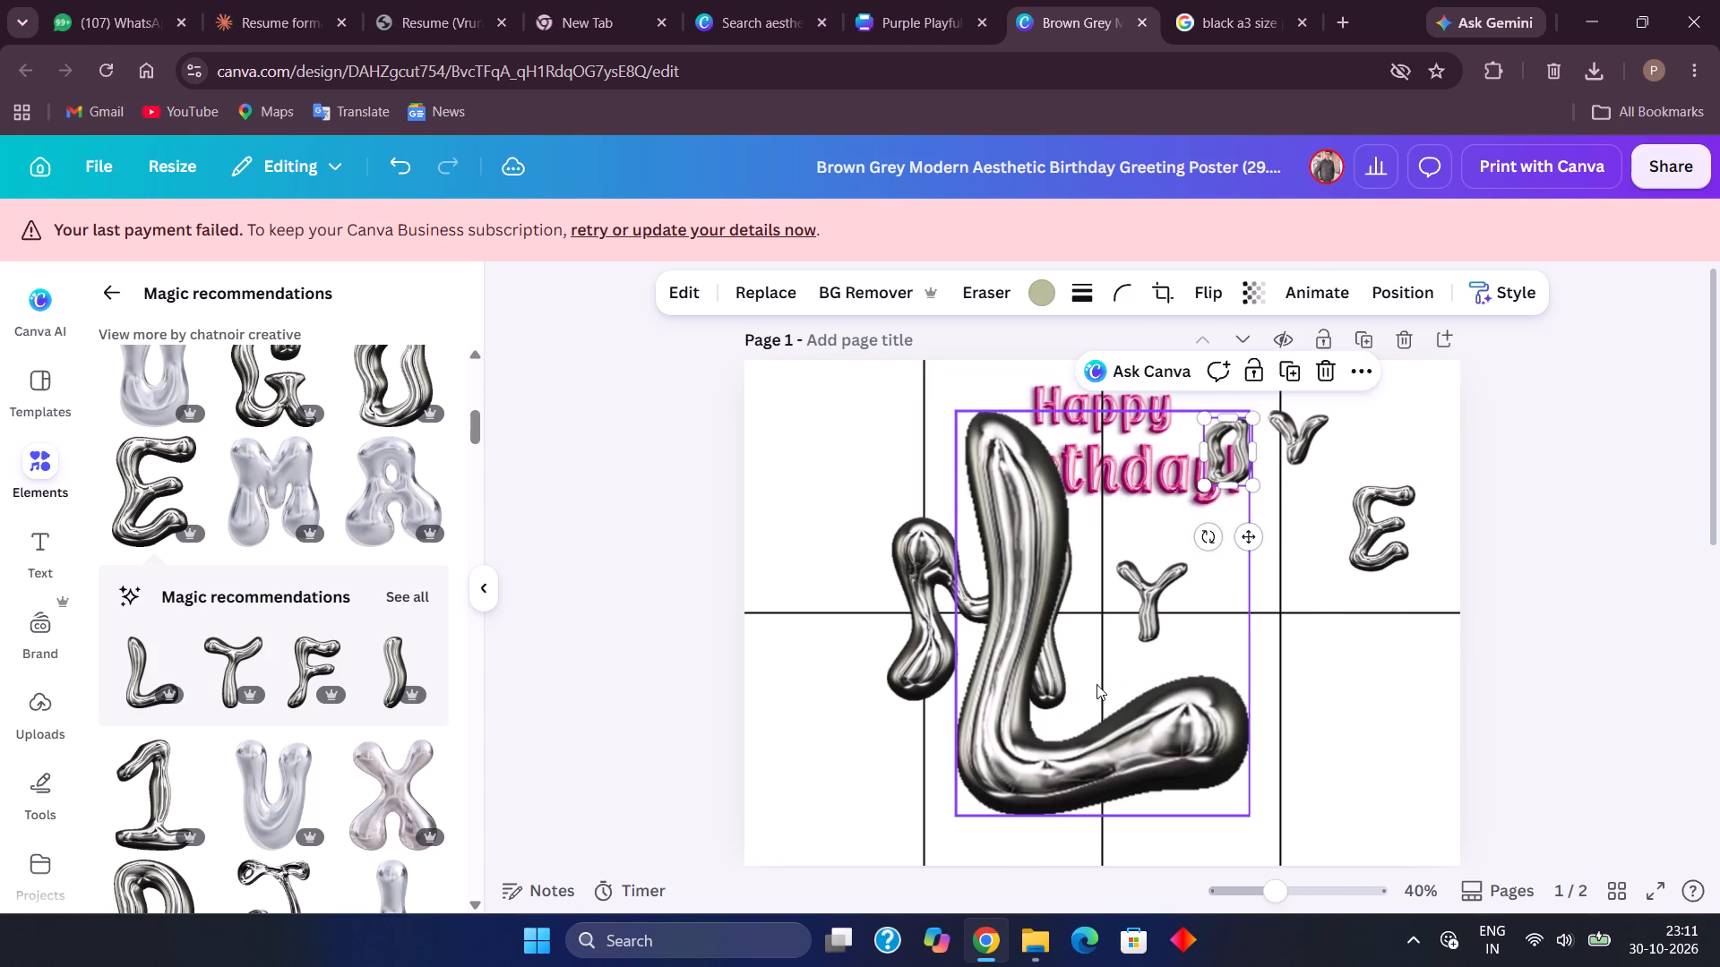
click(1095, 753)
drag(956, 817, 1182, 553)
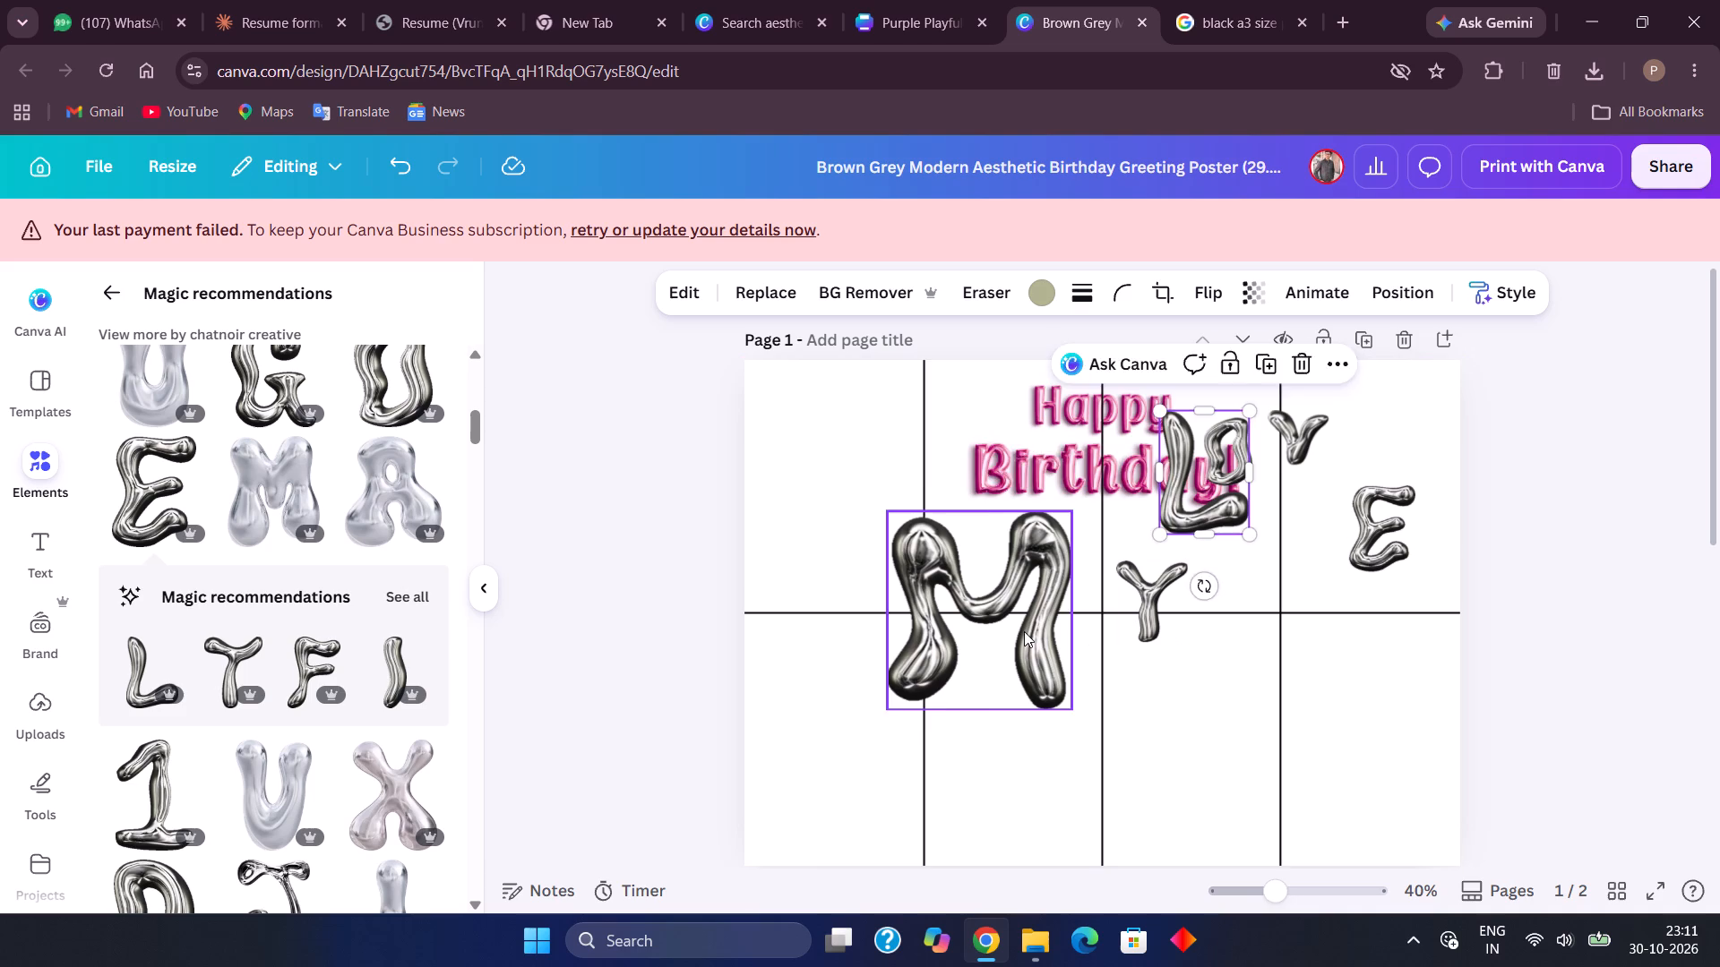
Shrink the chrome M below "Birthday!" to about 2.2 wide by 2.4 high.
click(1024, 631)
drag(894, 709, 1045, 556)
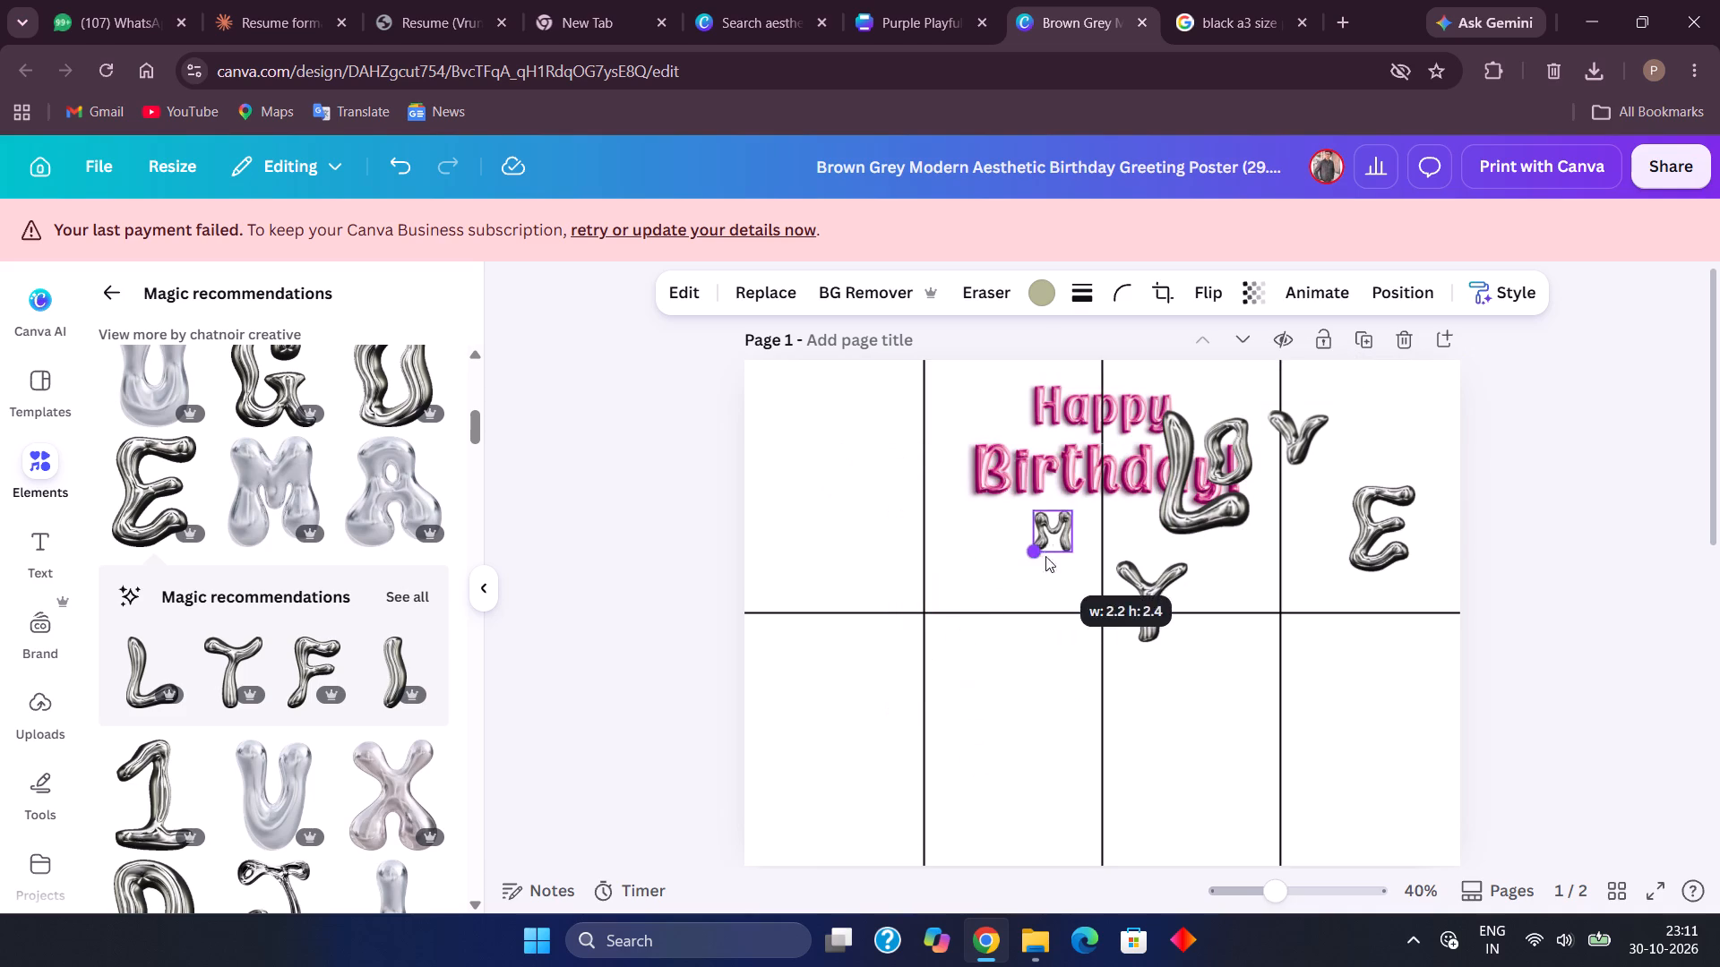
scroll(1045, 556, up, 2)
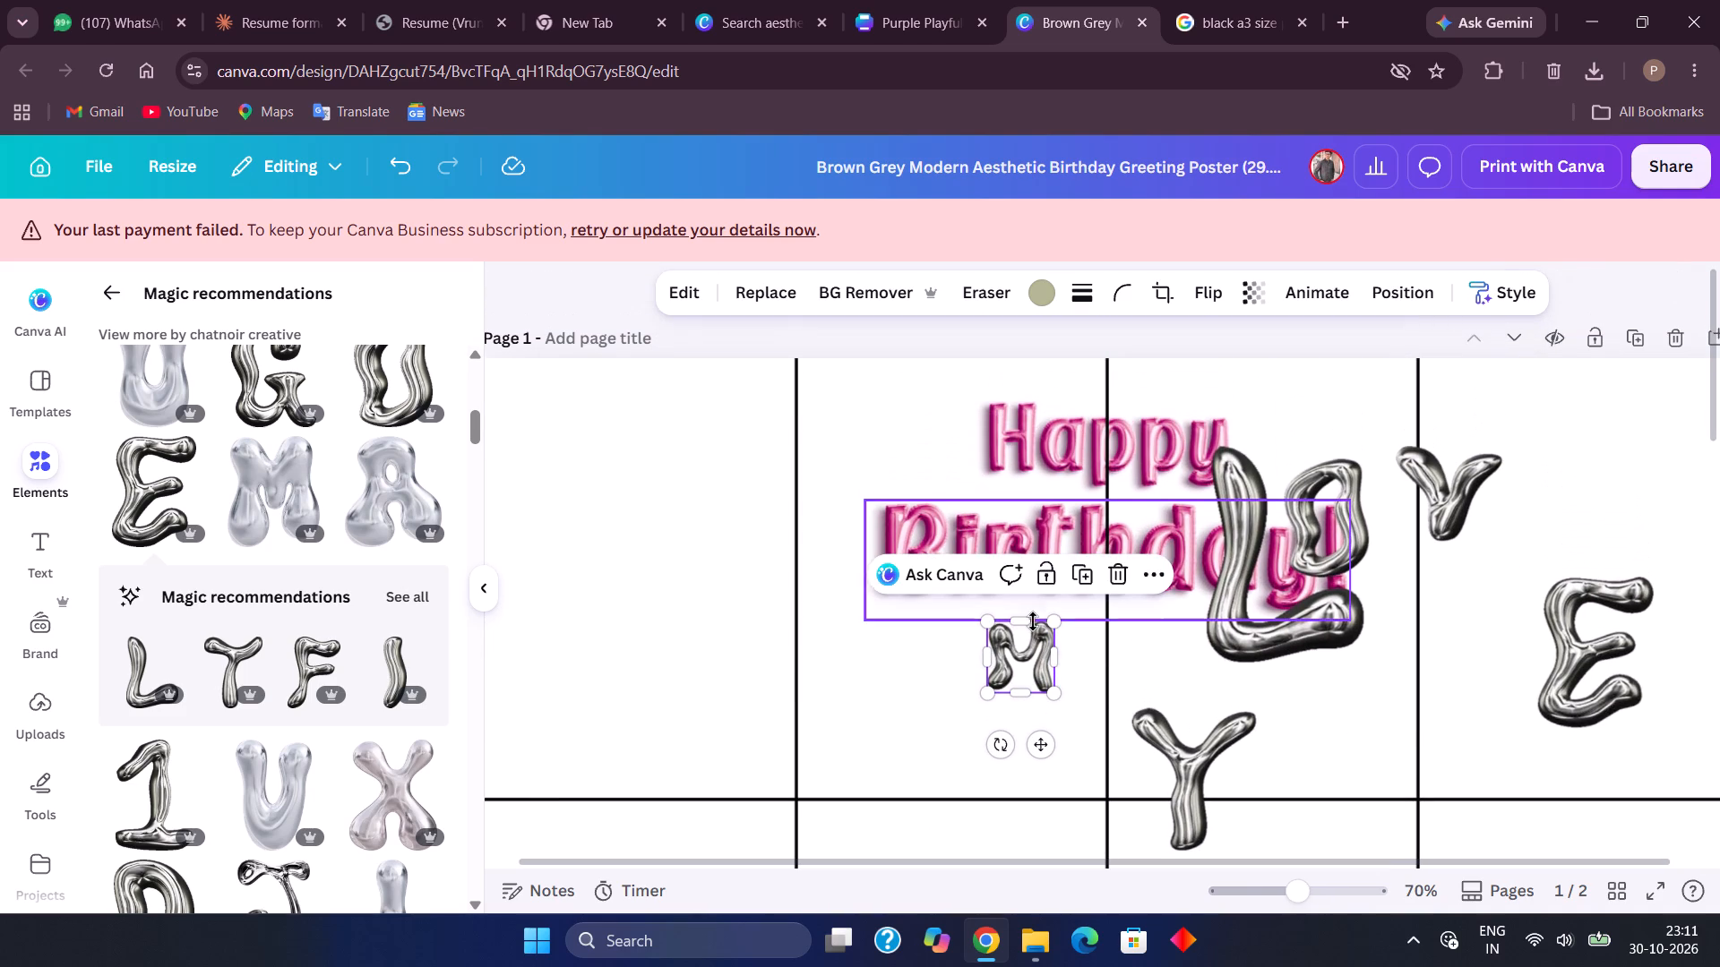
Form "MY" by moving the chrome M under the B of "Birthday!" and placing the Y, shrunk to M's height, just right of it.
drag(1031, 663, 923, 689)
drag(1211, 746, 1046, 693)
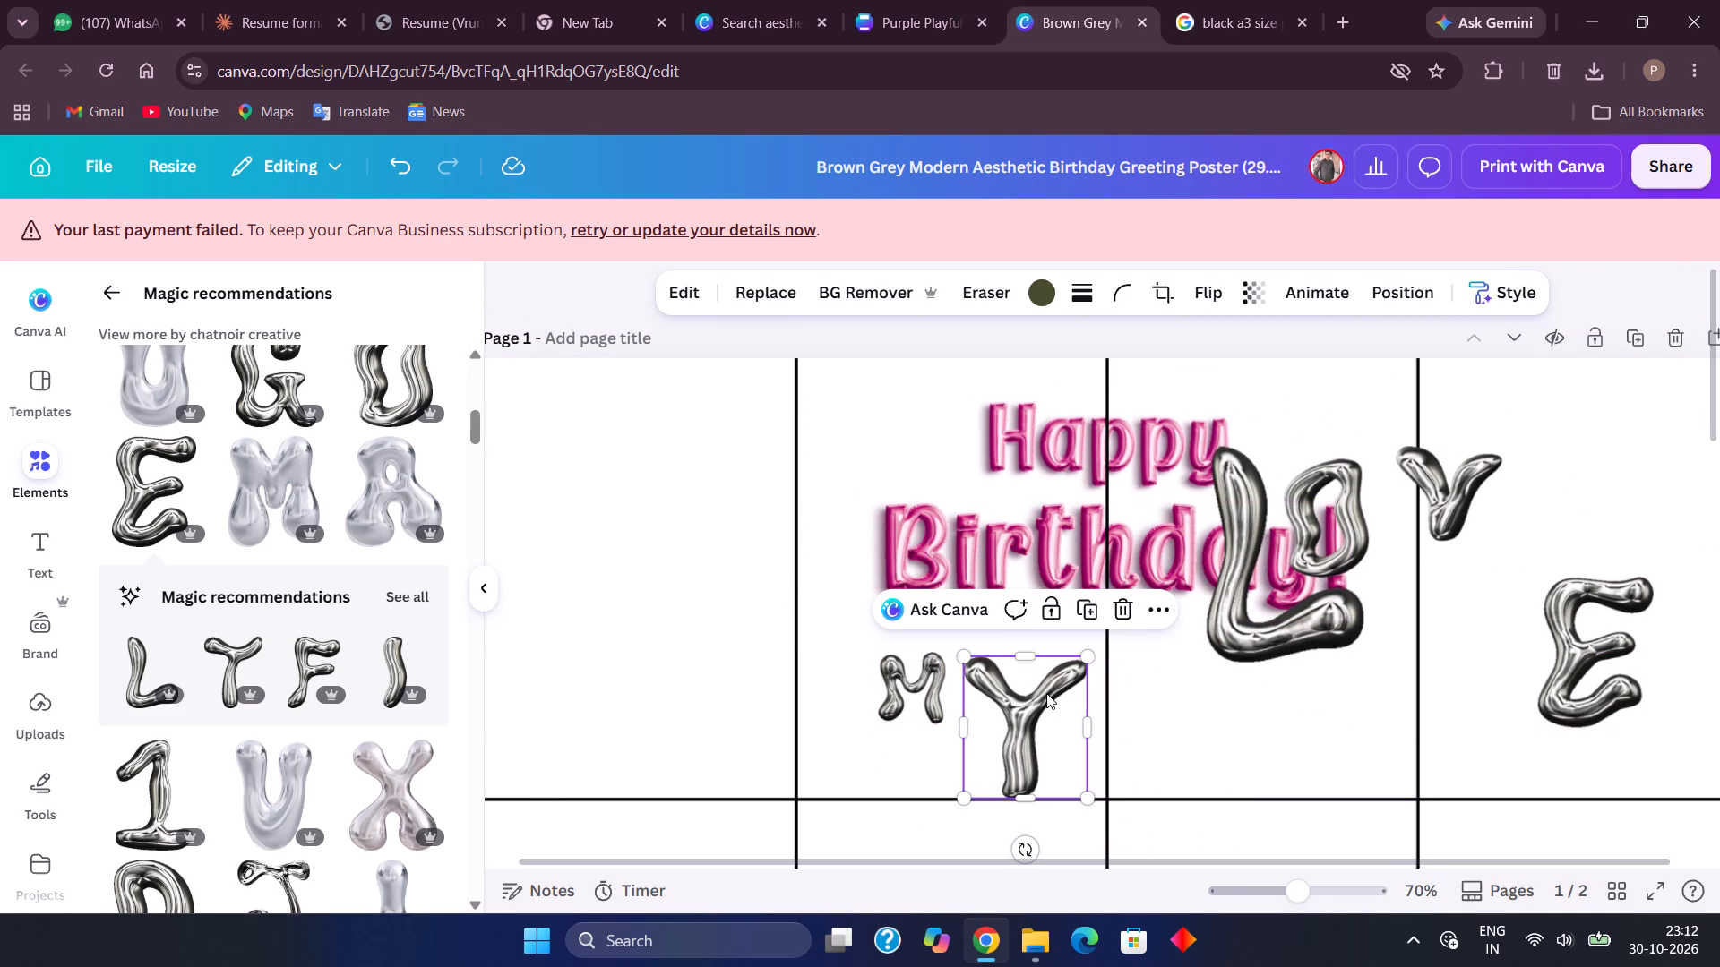
drag(1086, 795, 1032, 728)
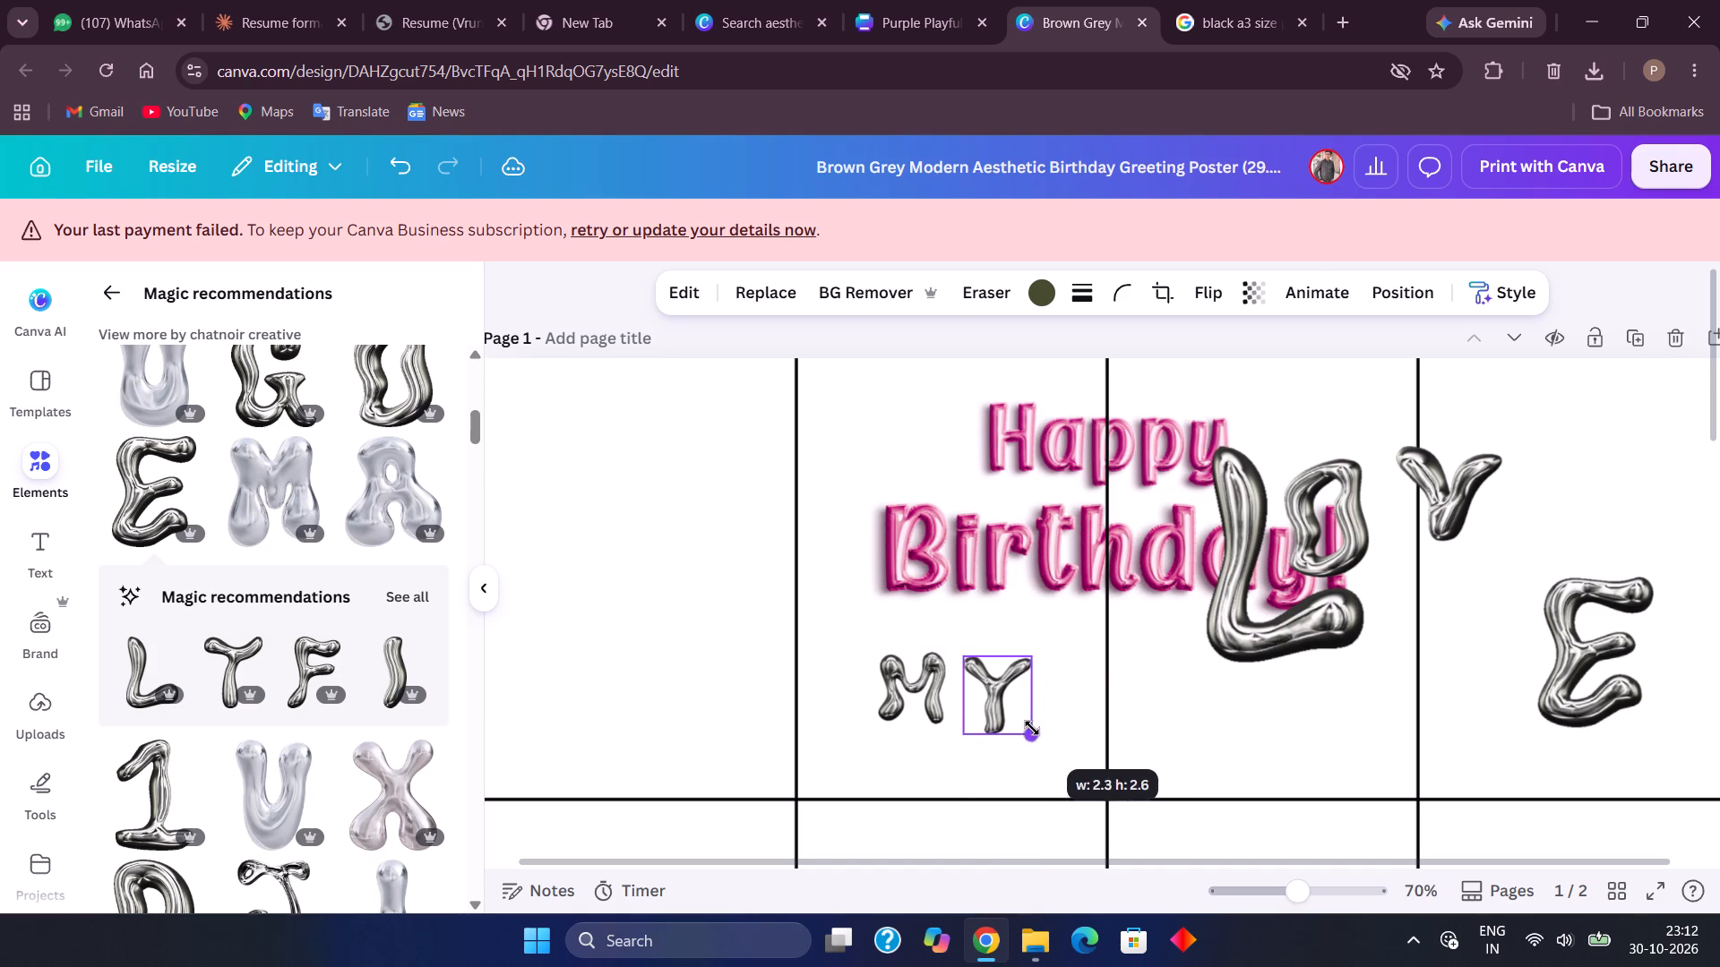
drag(1032, 728, 1031, 727)
drag(993, 703, 982, 698)
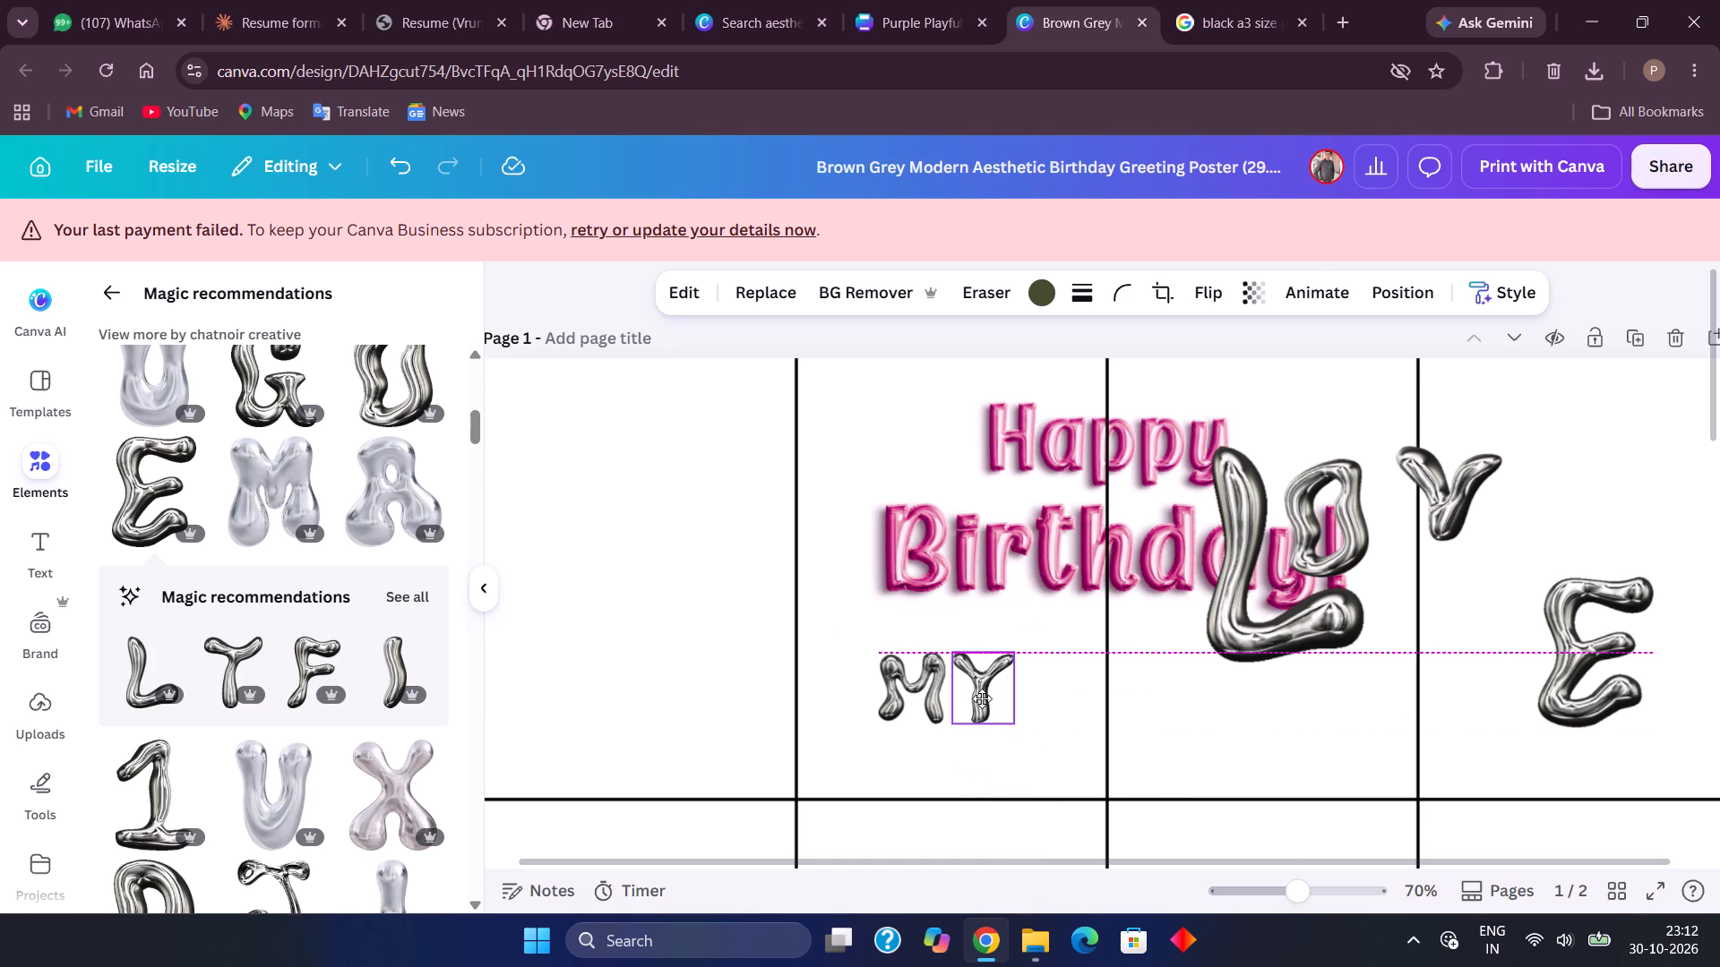
drag(982, 698, 982, 699)
click(1063, 780)
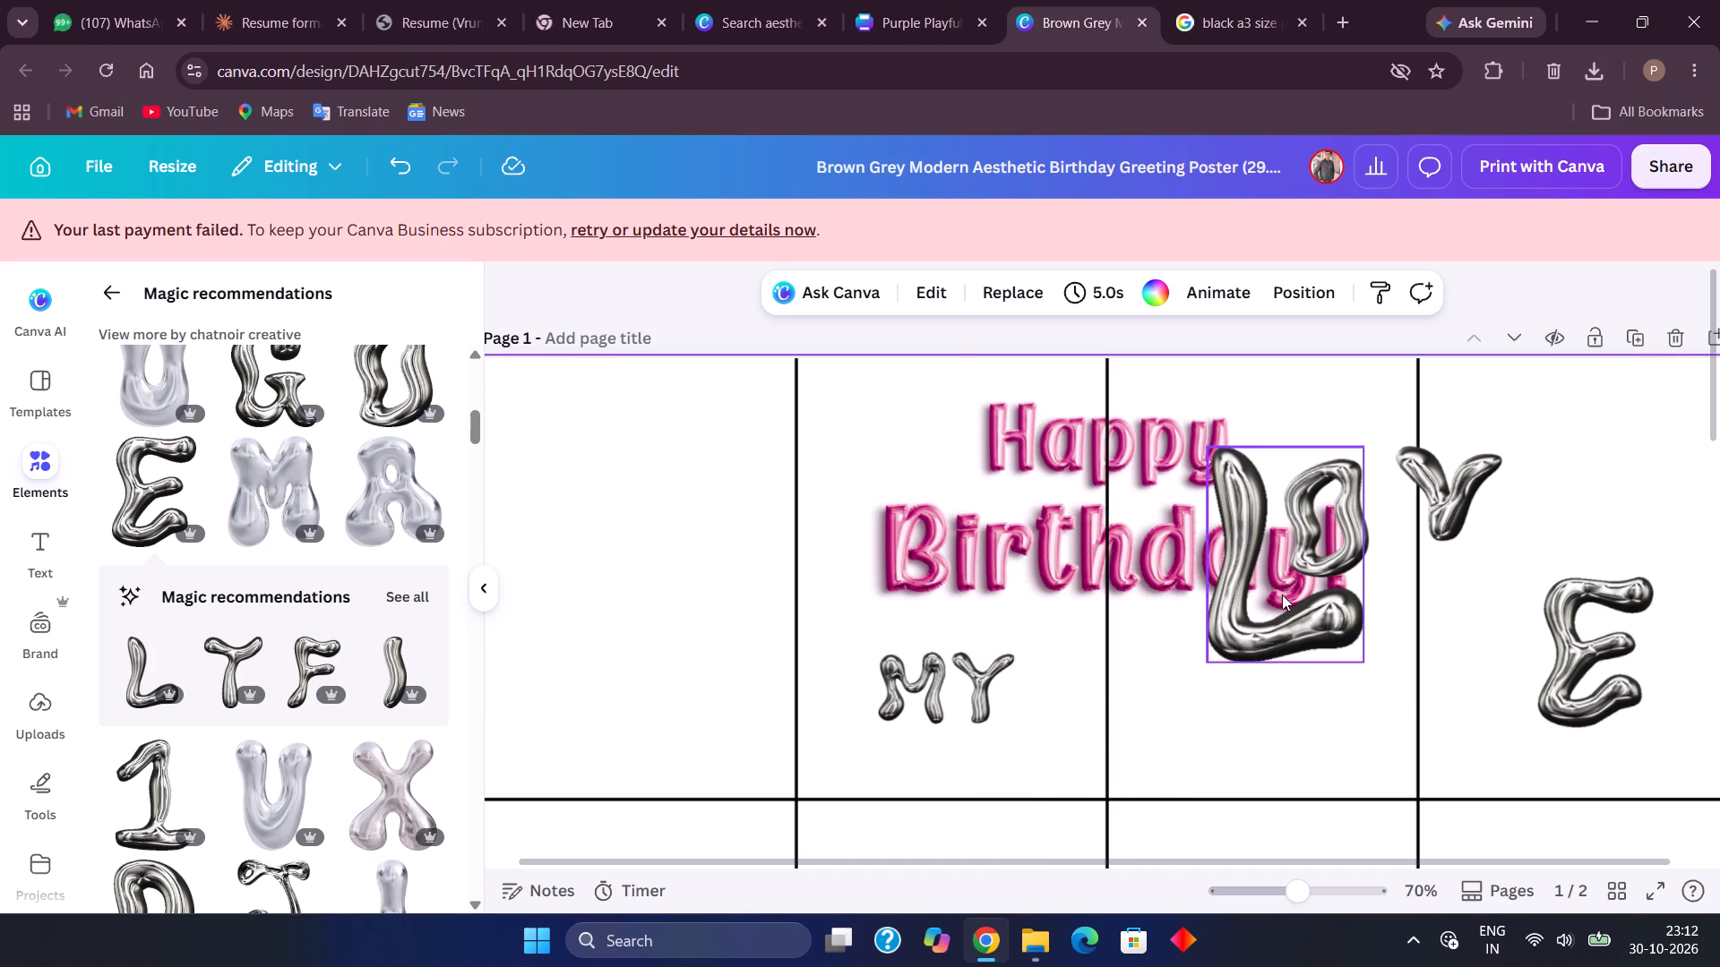
Shrink the chrome L to the height of "MY" and place it on the same line, just right of the middle grid line.
drag(1280, 594, 1218, 714)
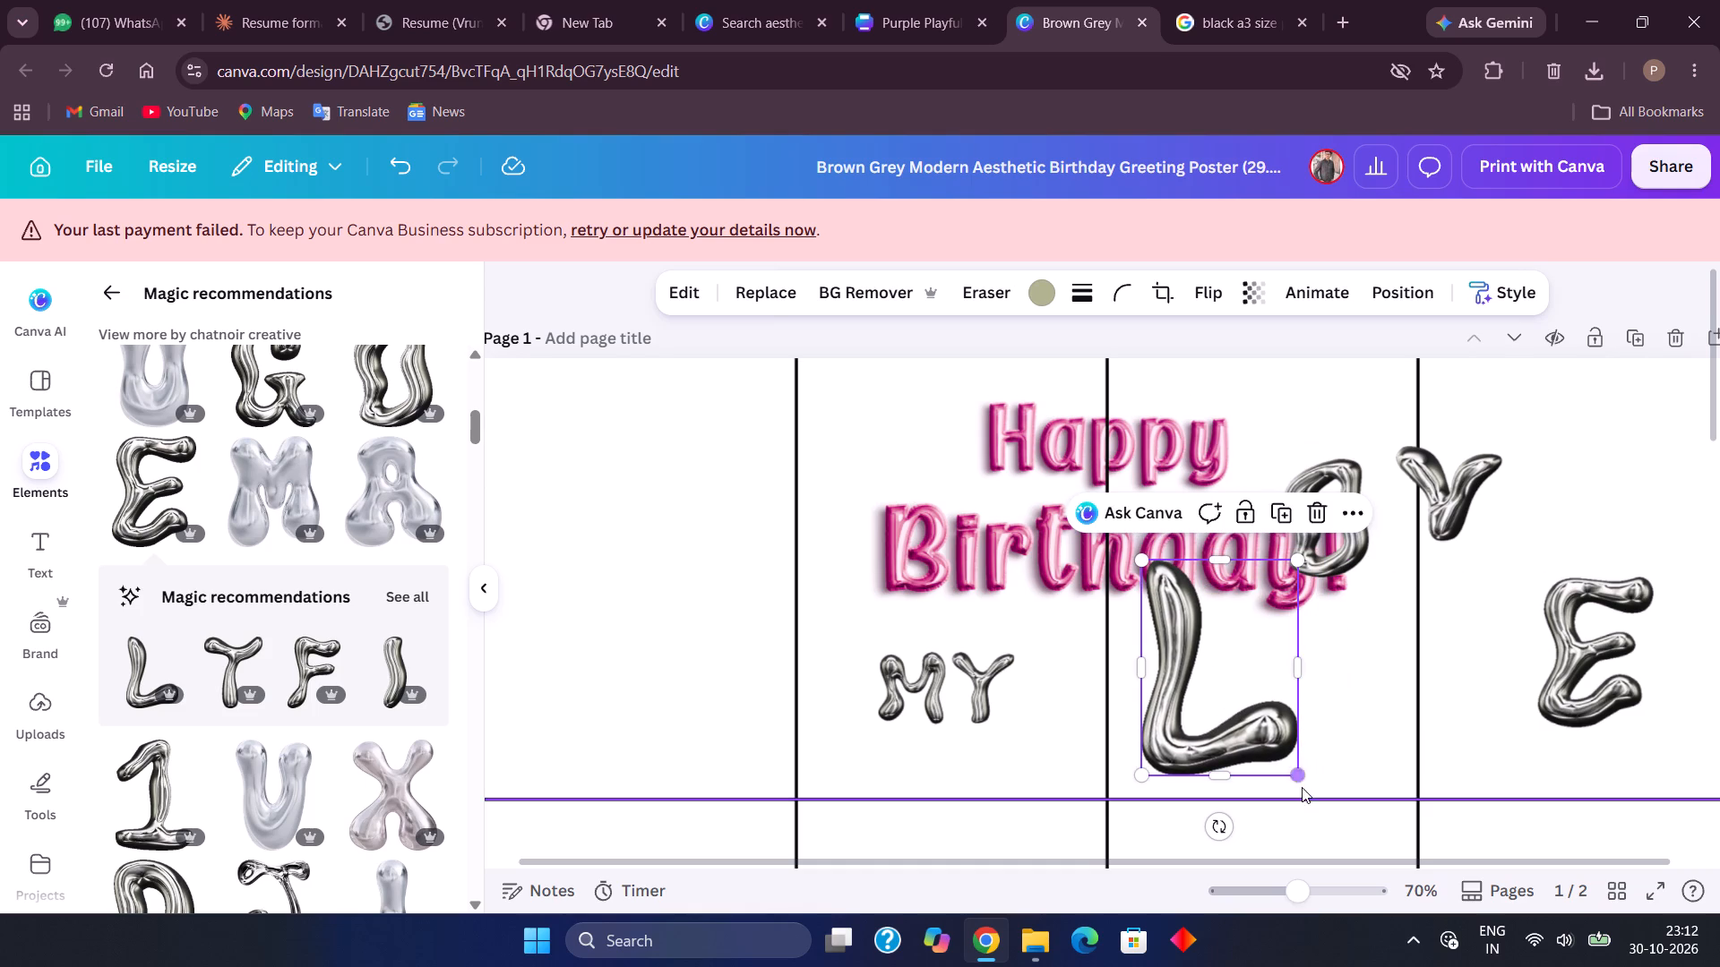
drag(1297, 771, 1183, 670)
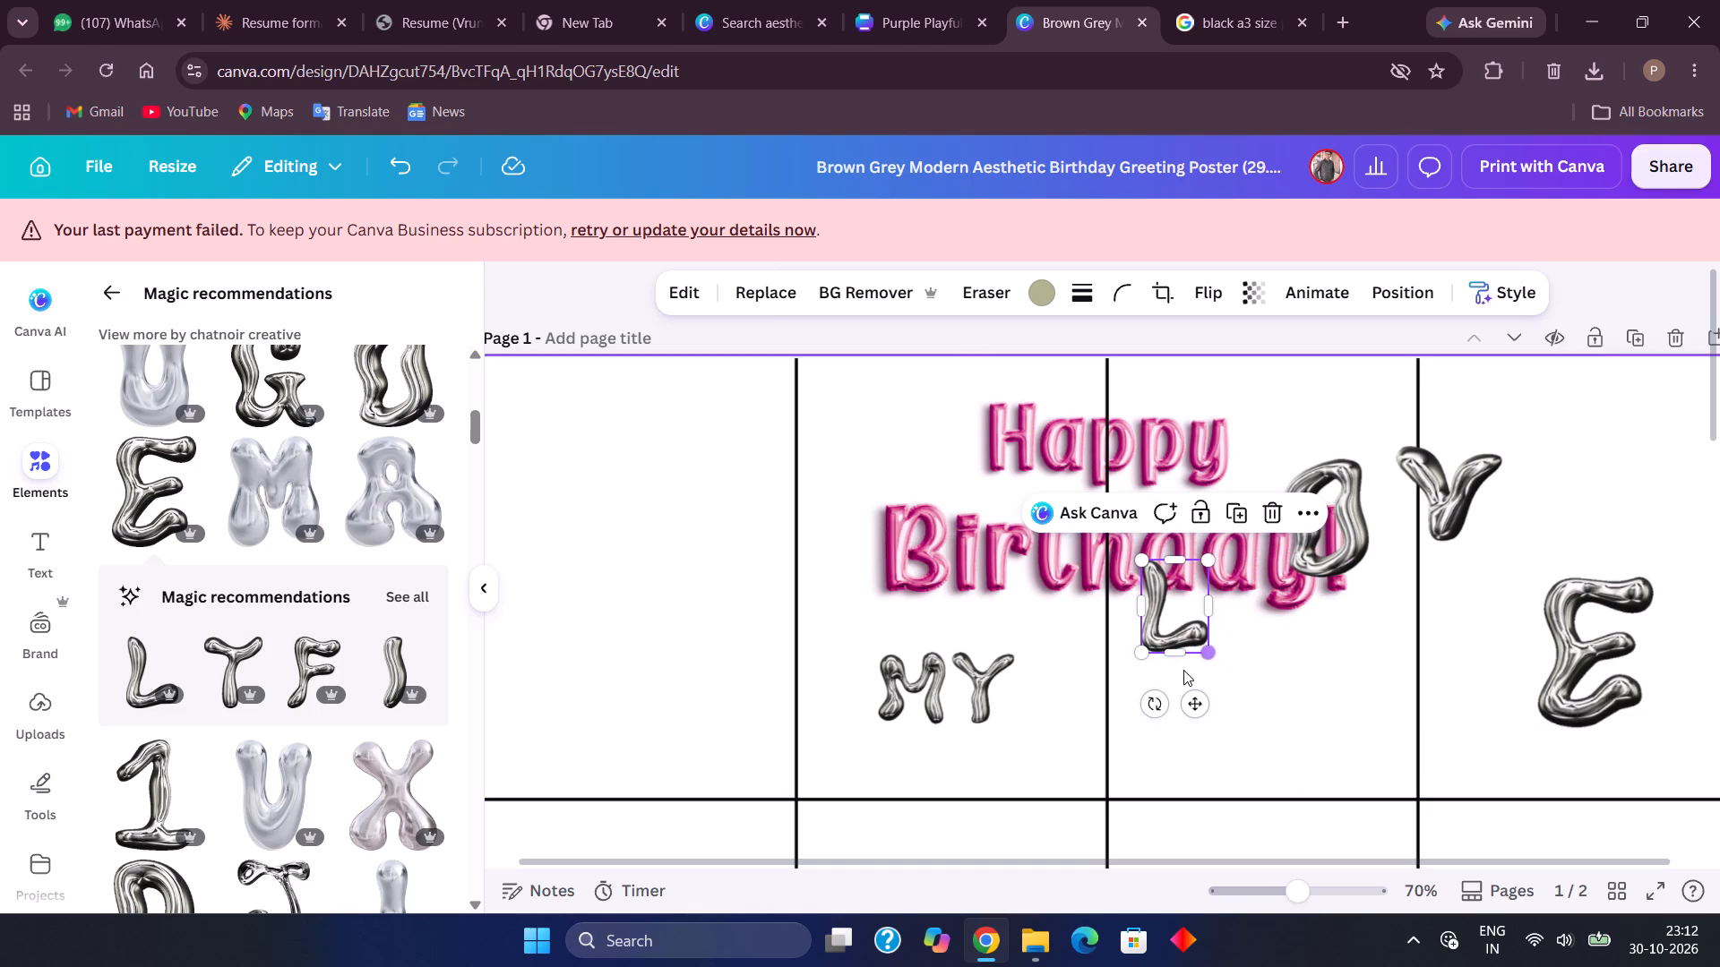
drag(1186, 620, 1175, 695)
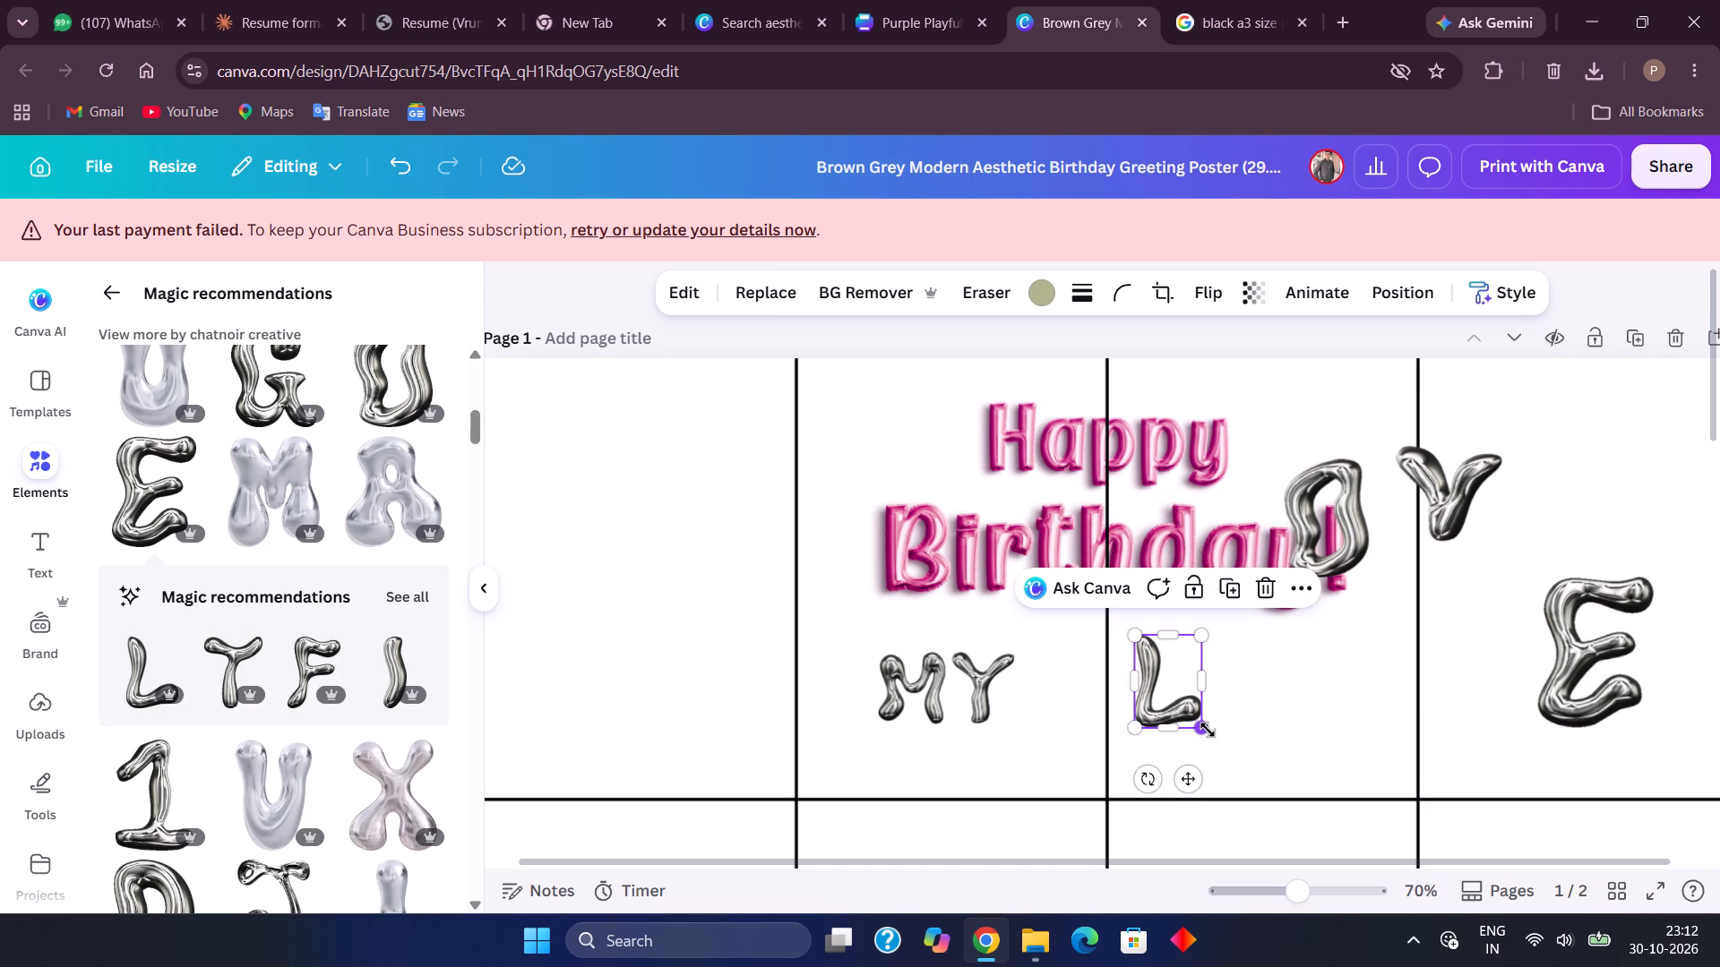
drag(1208, 730, 1181, 712)
drag(1163, 677, 1159, 702)
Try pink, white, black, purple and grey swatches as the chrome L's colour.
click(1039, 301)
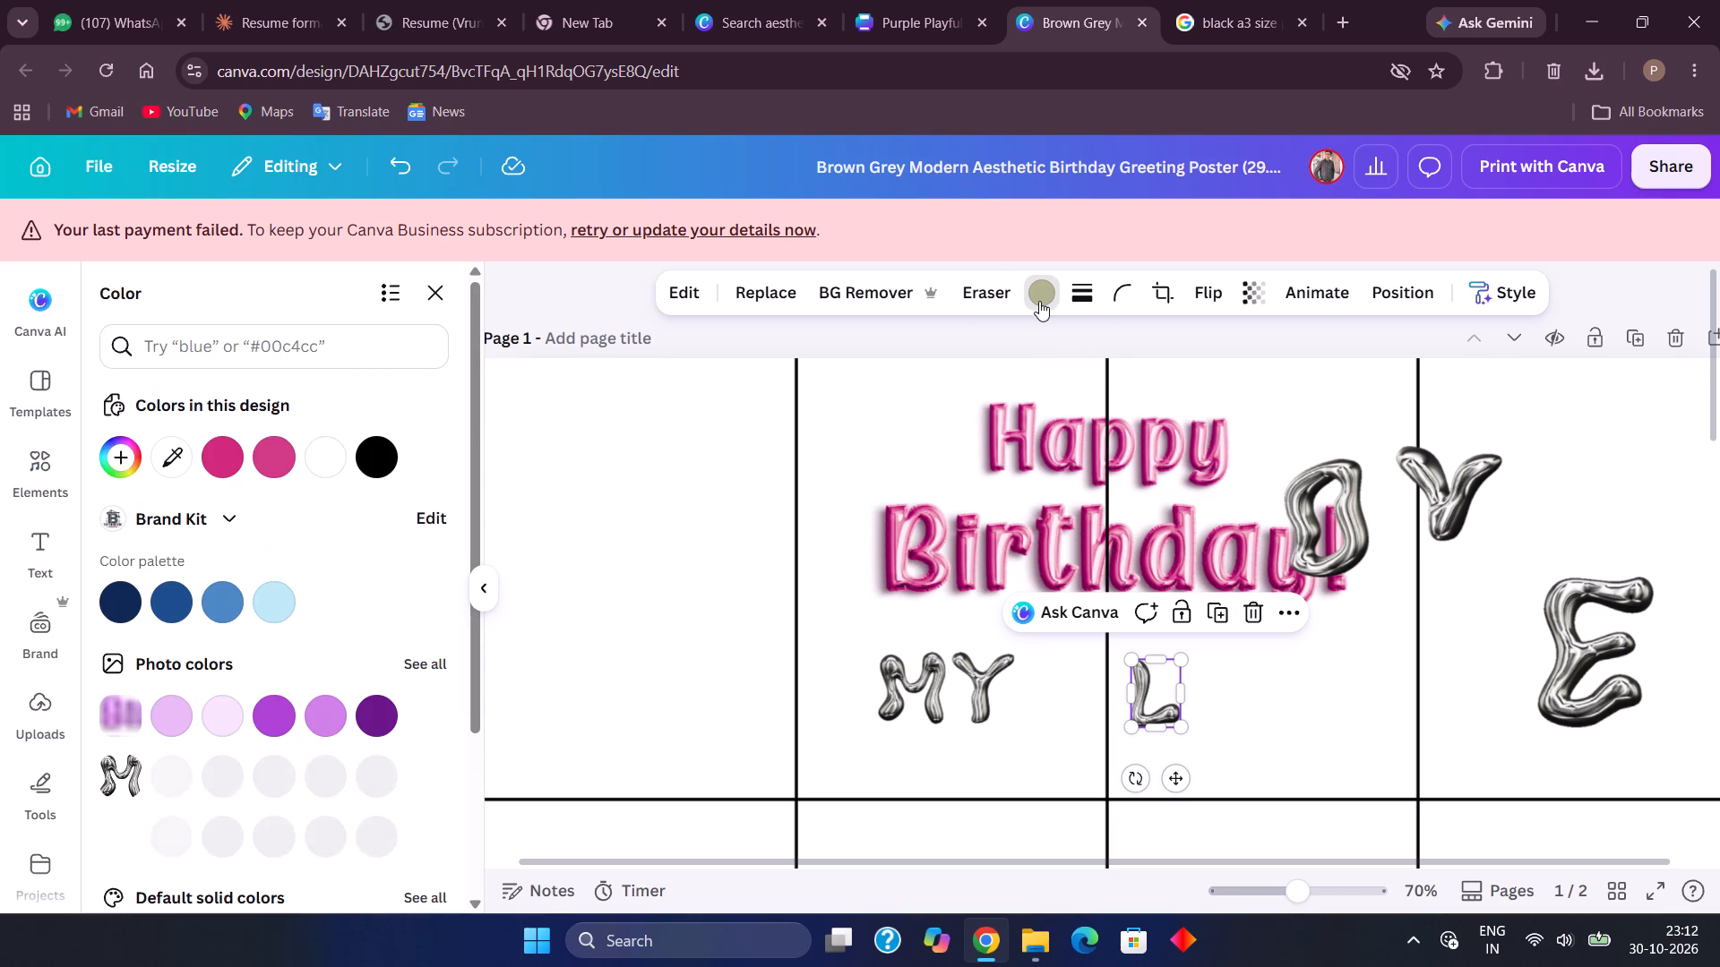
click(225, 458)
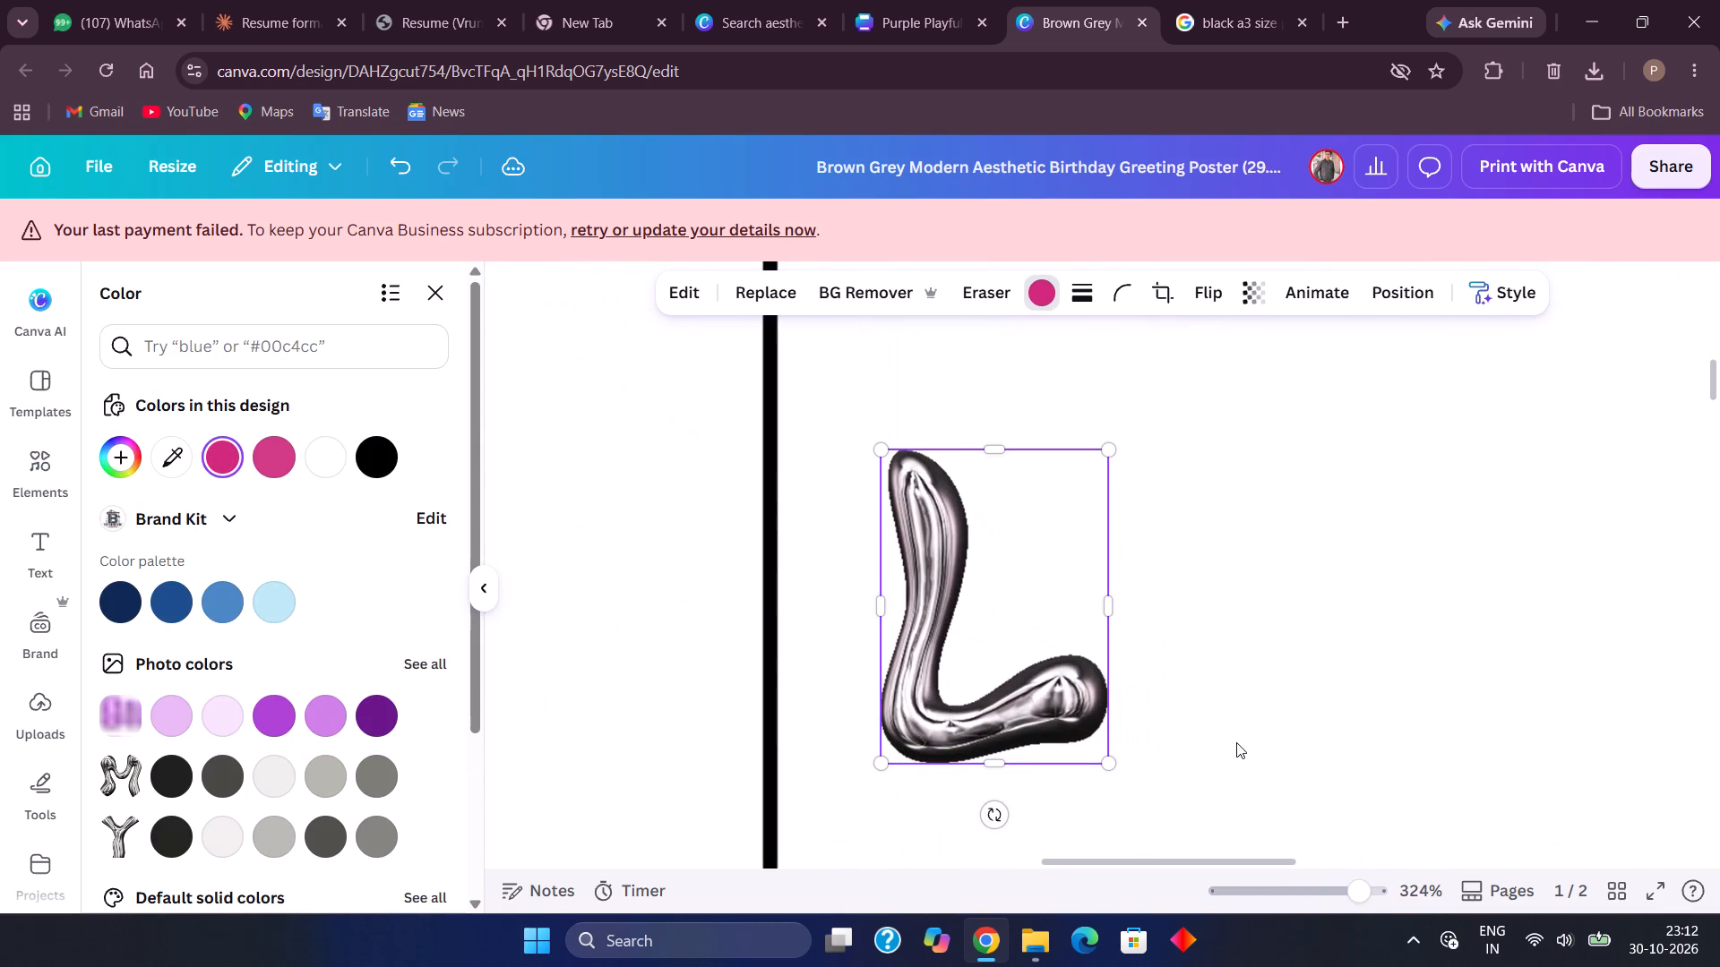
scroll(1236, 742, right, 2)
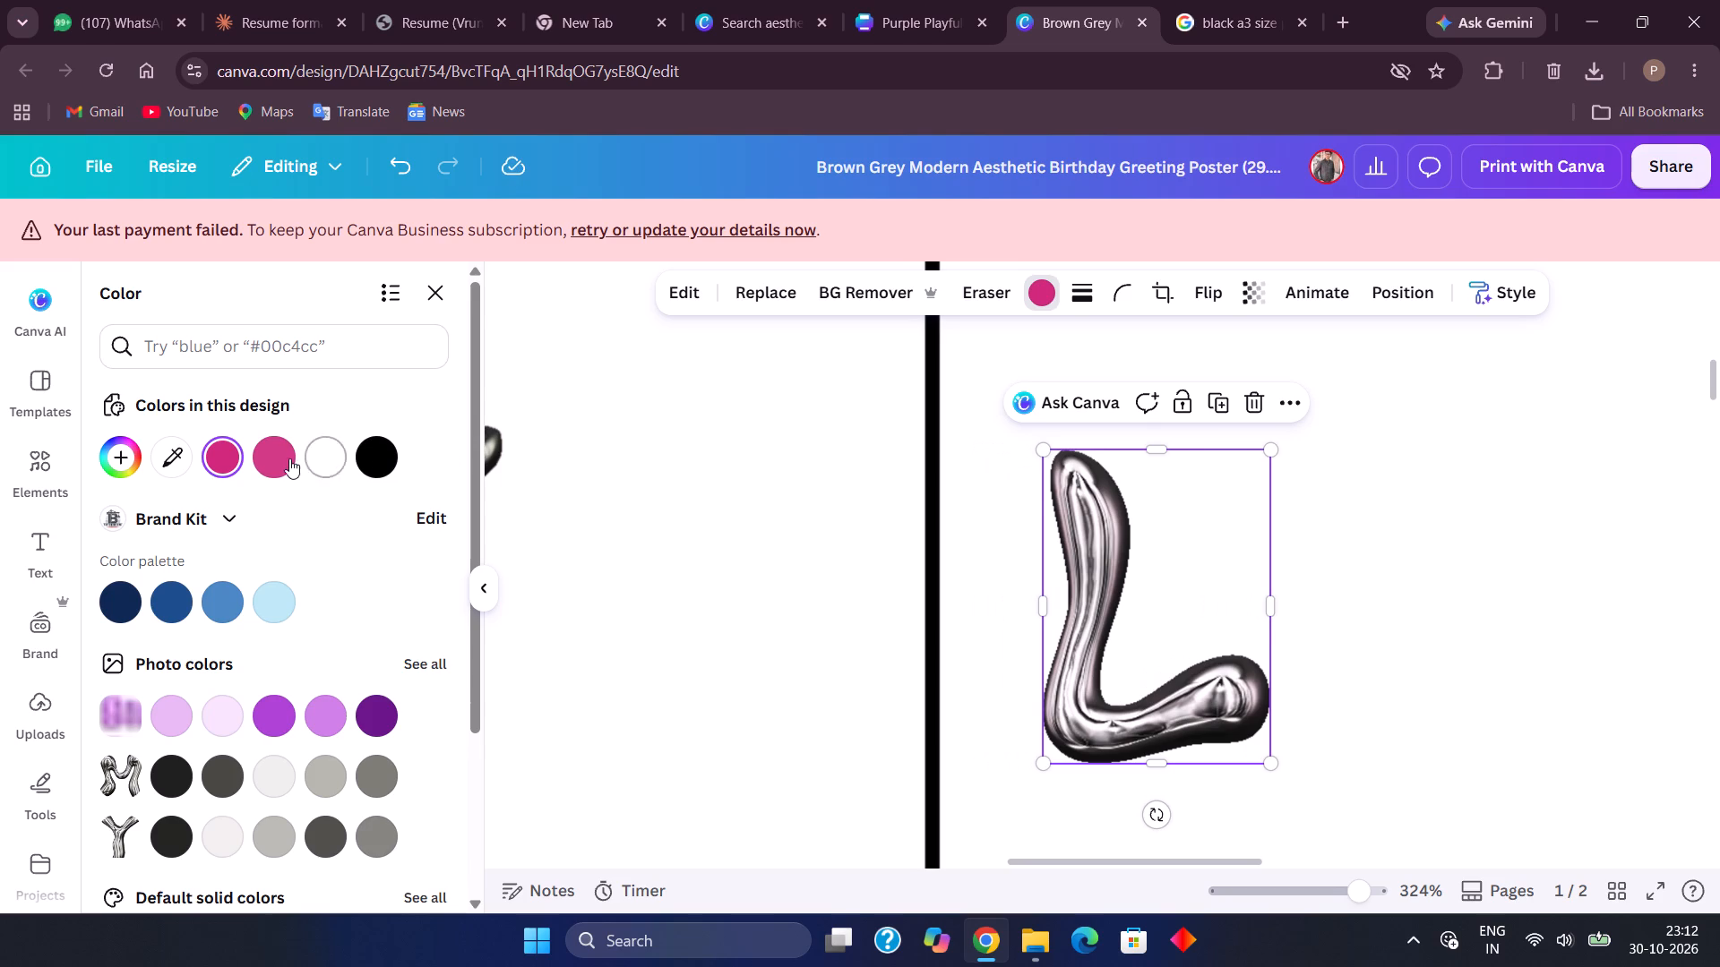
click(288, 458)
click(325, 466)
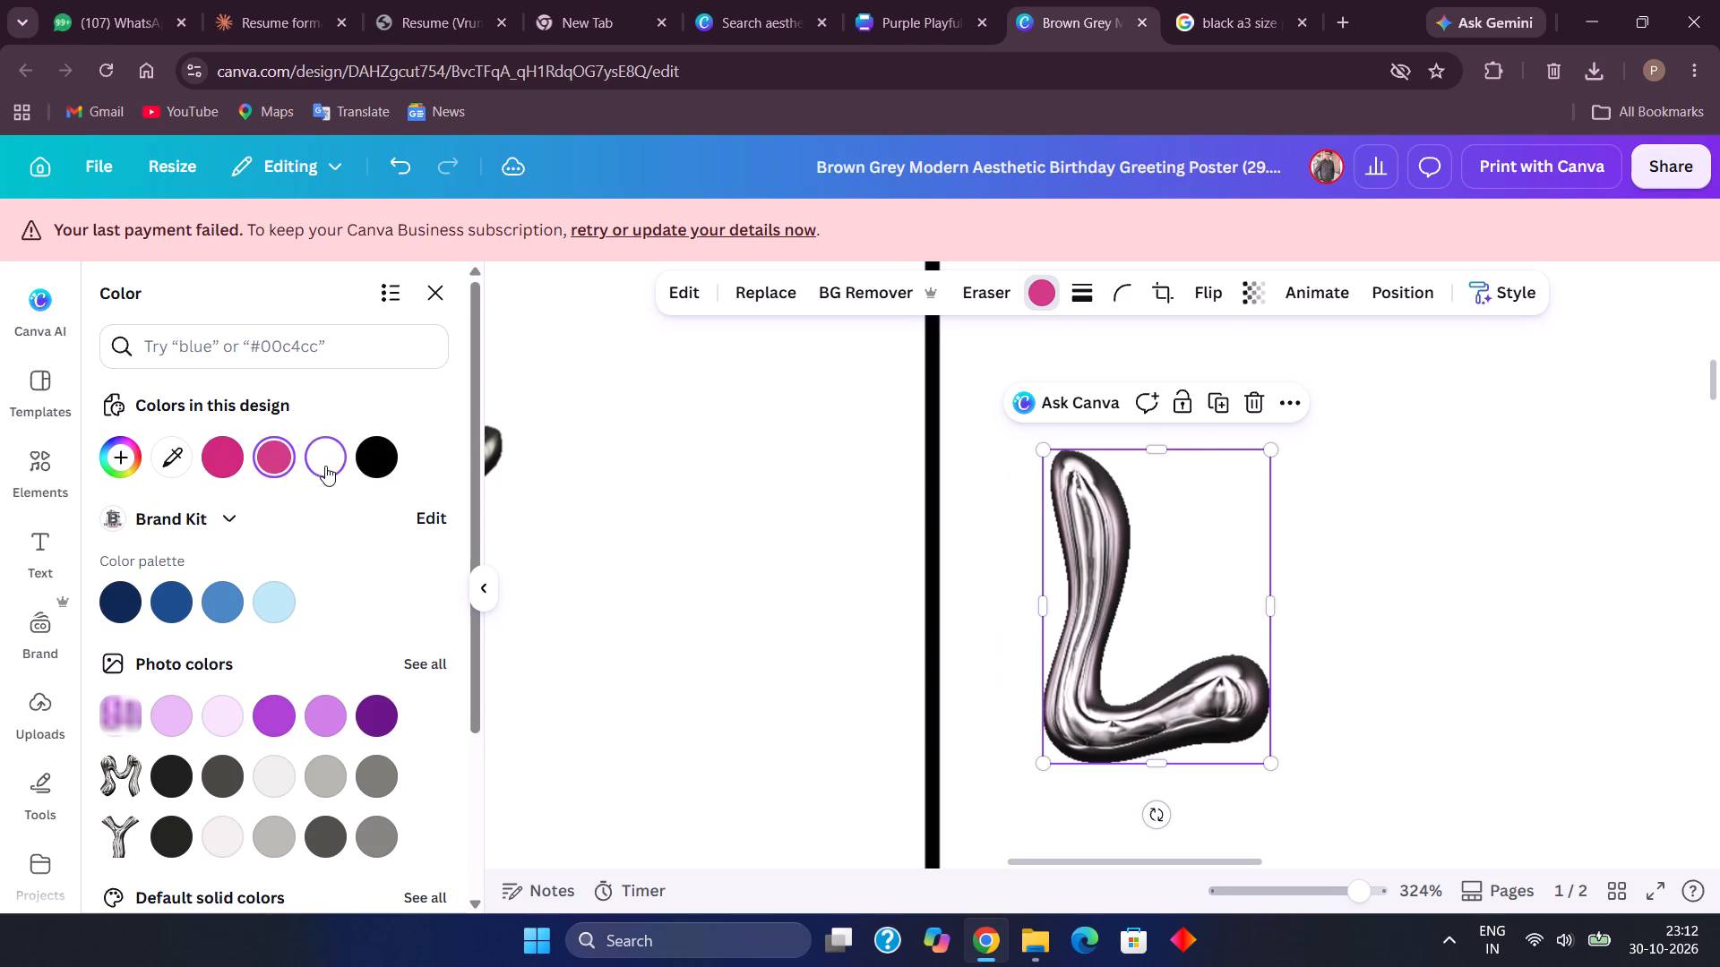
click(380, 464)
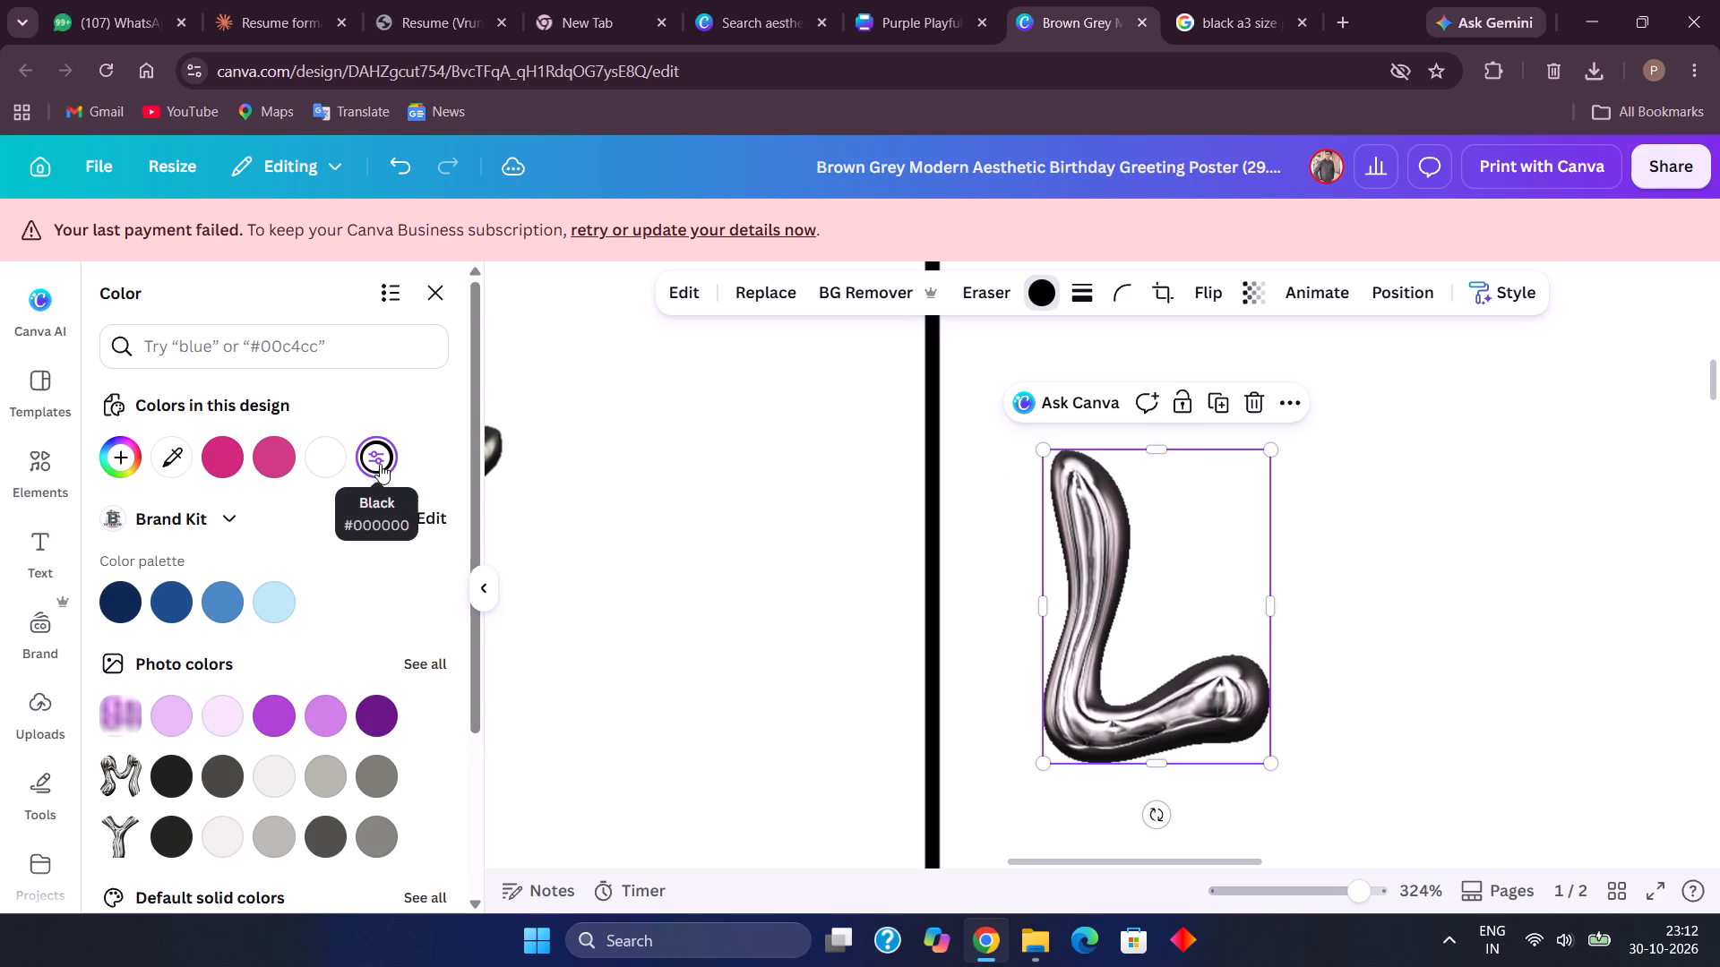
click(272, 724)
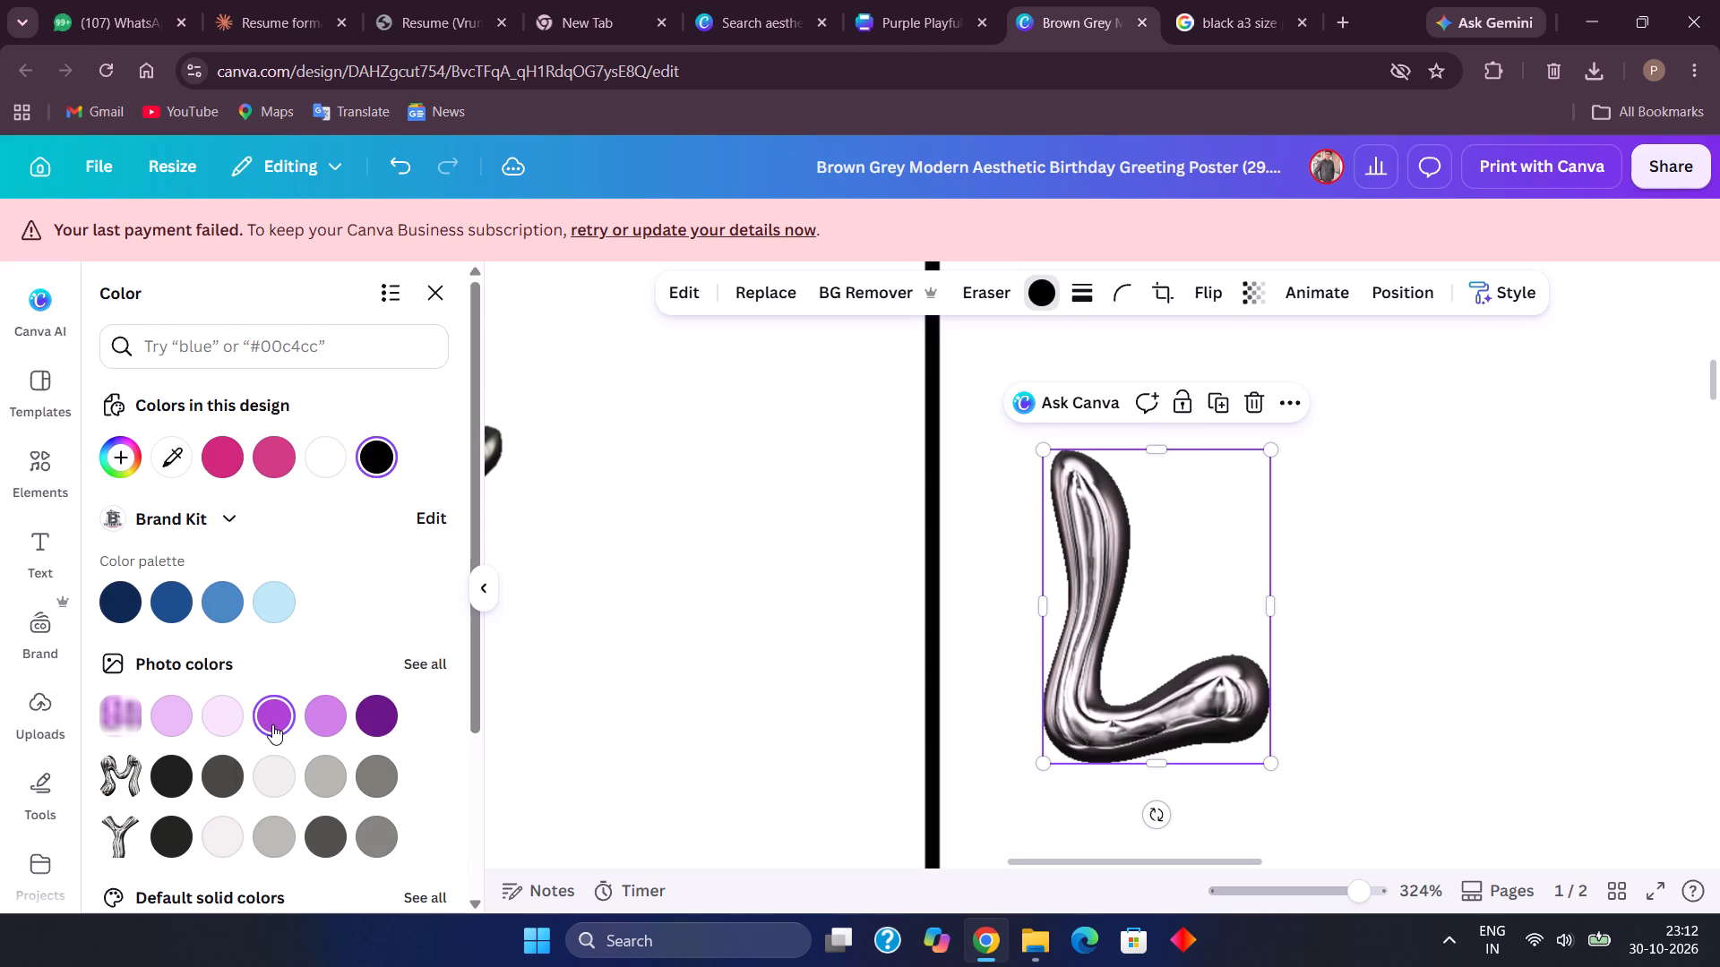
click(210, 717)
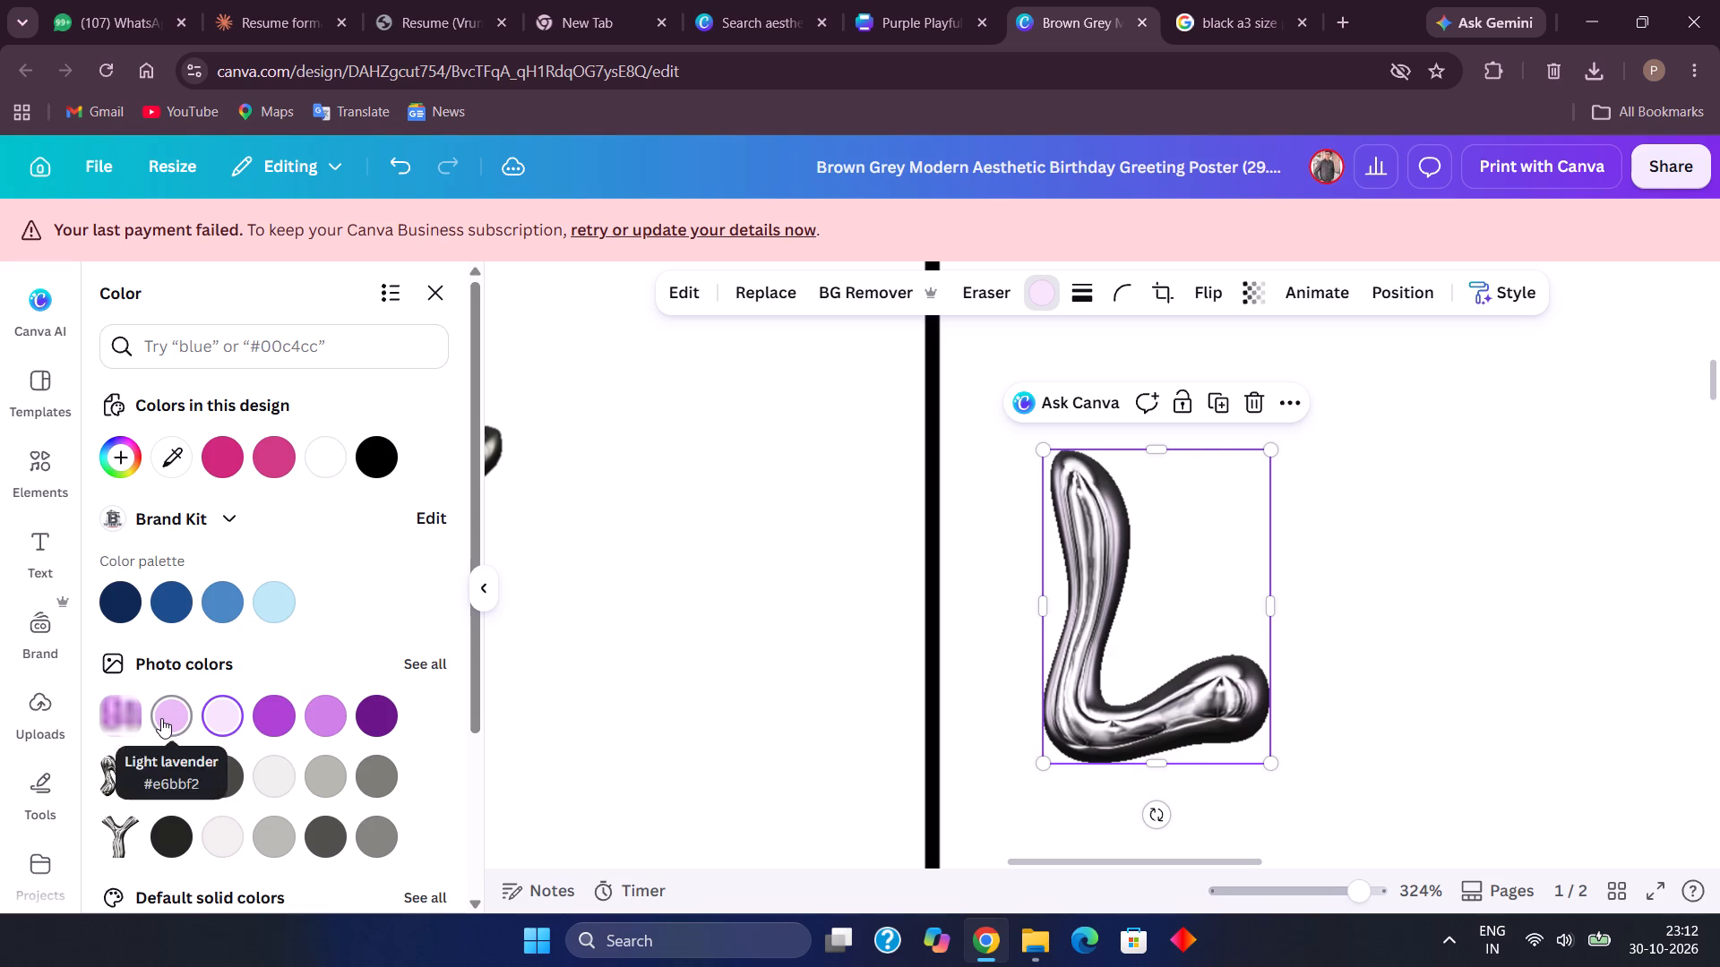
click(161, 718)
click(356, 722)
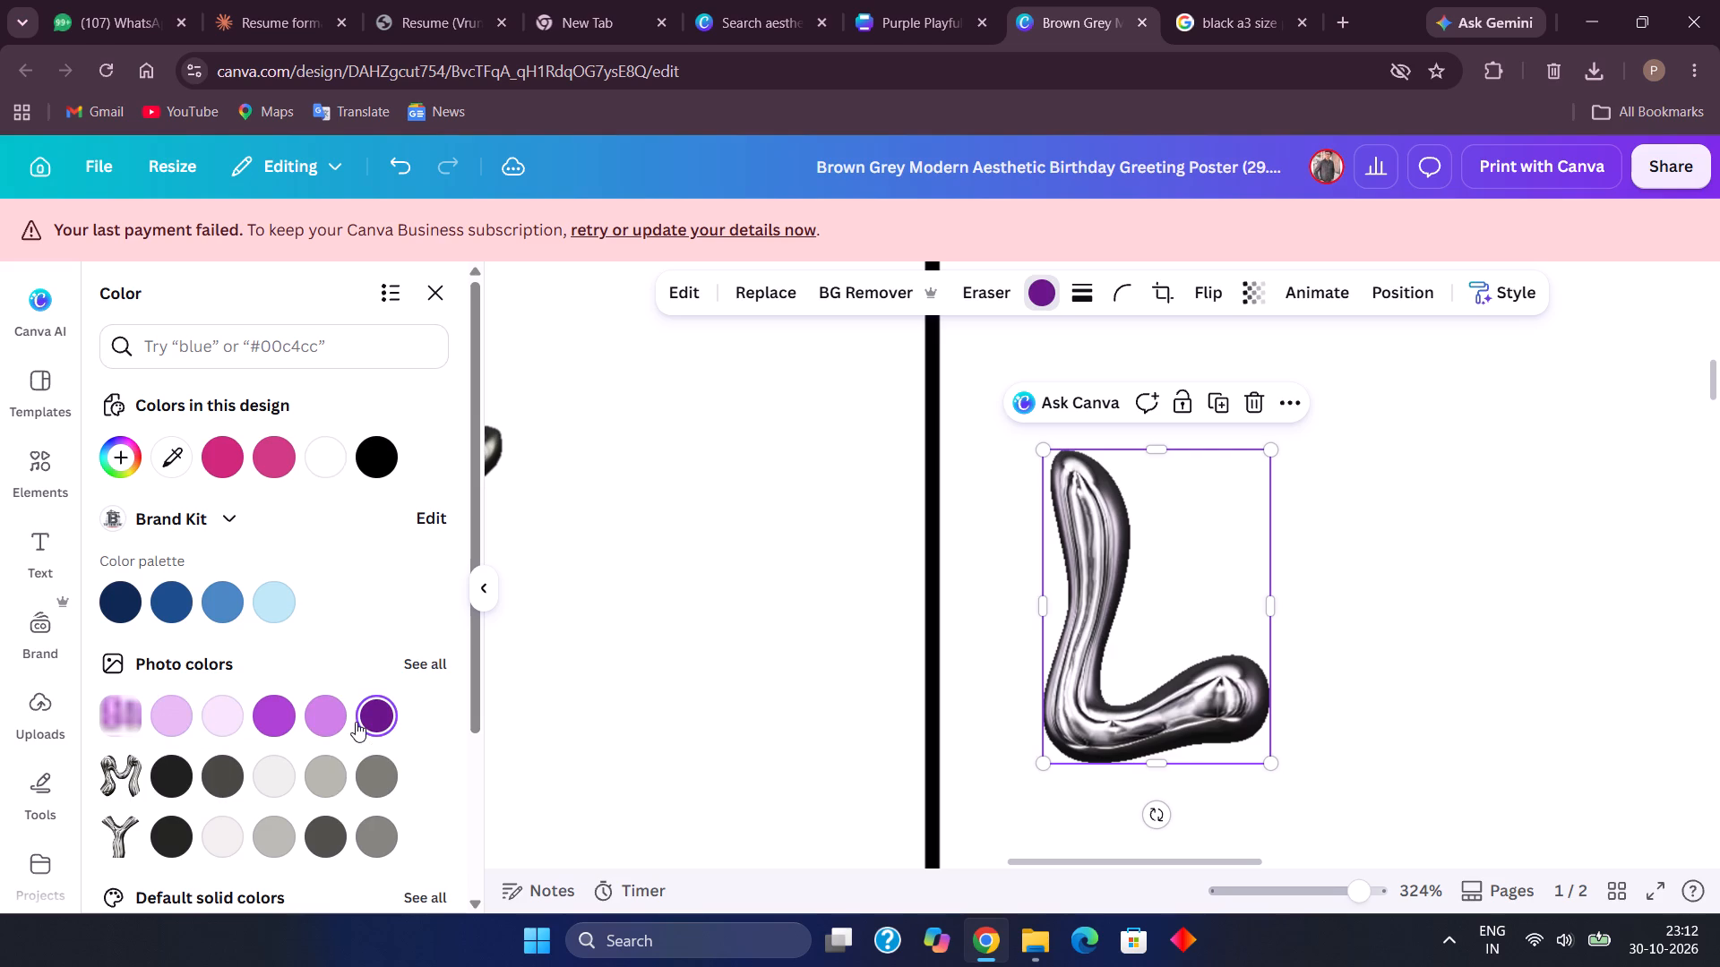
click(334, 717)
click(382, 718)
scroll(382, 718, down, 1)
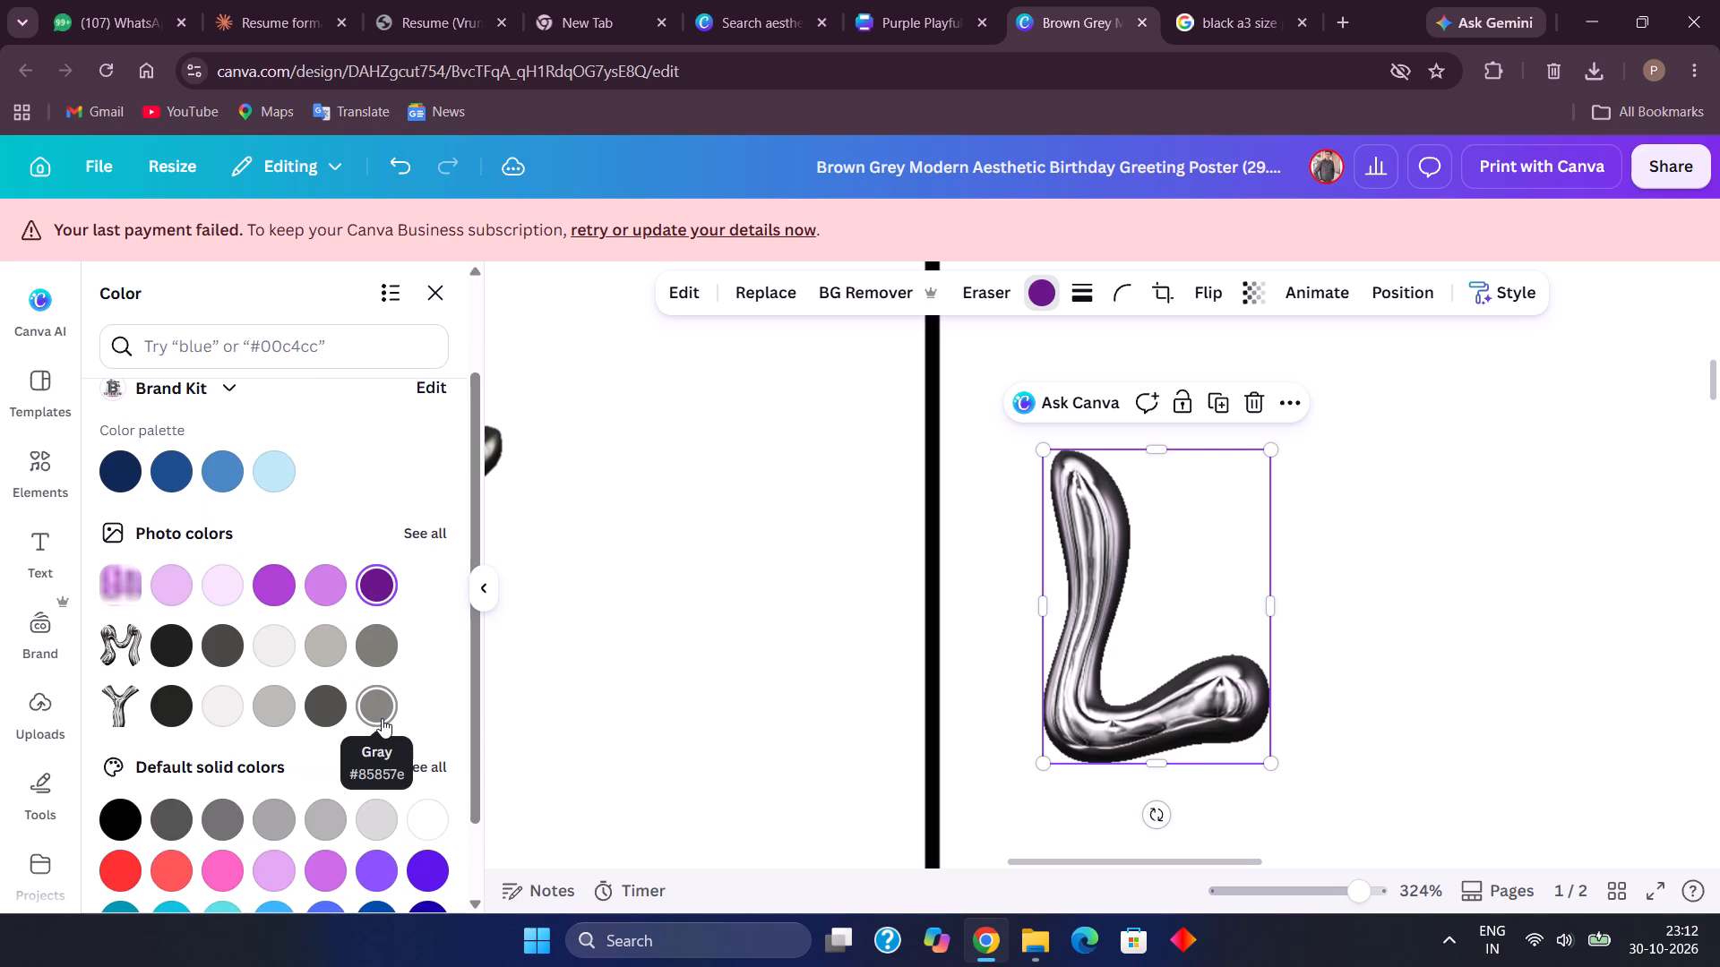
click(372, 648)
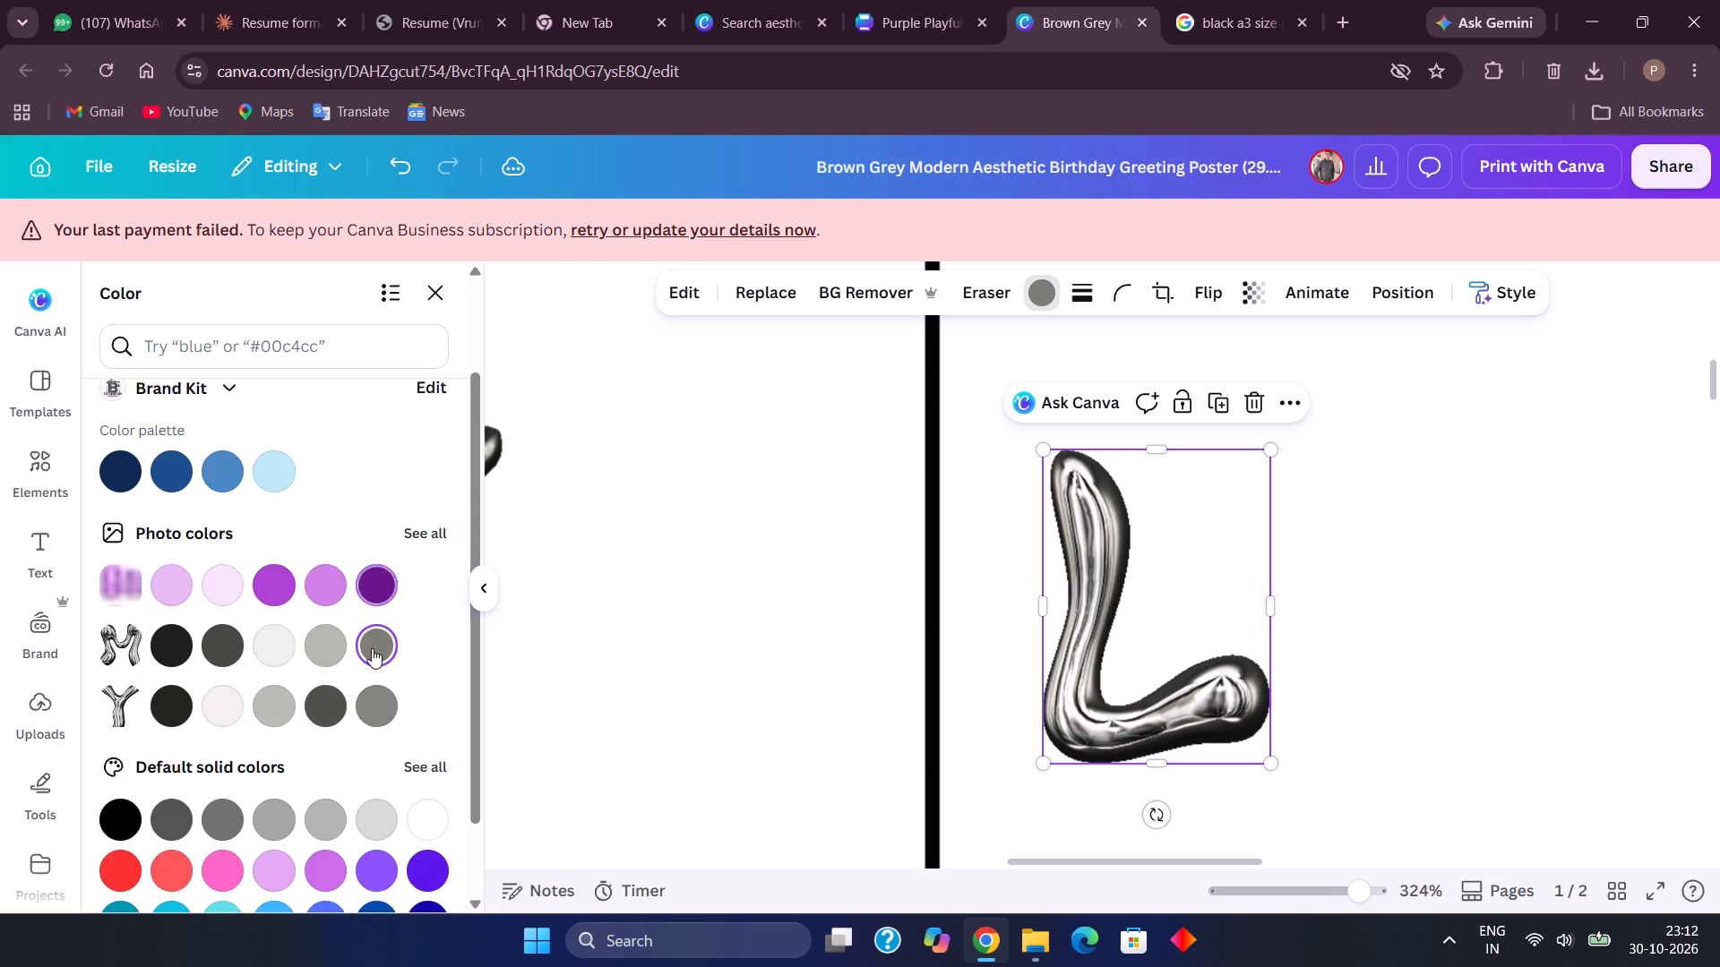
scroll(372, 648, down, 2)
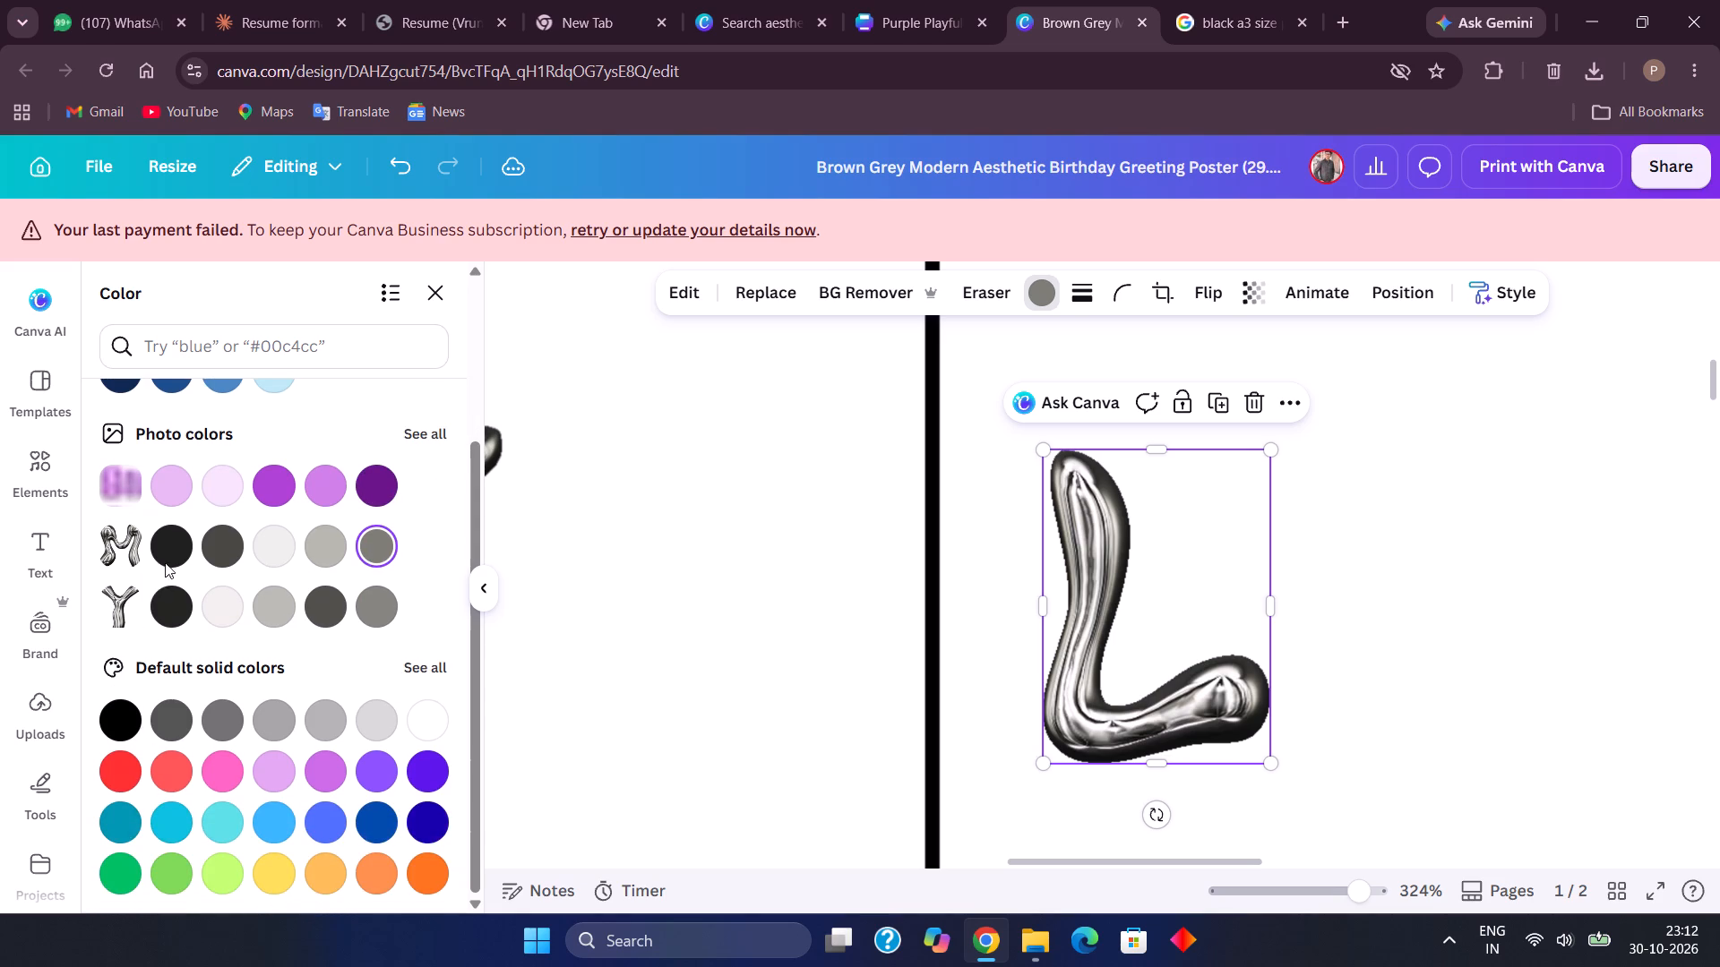
Set the chrome L's colour to the near-black swatch from the chrome M's photo colours.
click(169, 544)
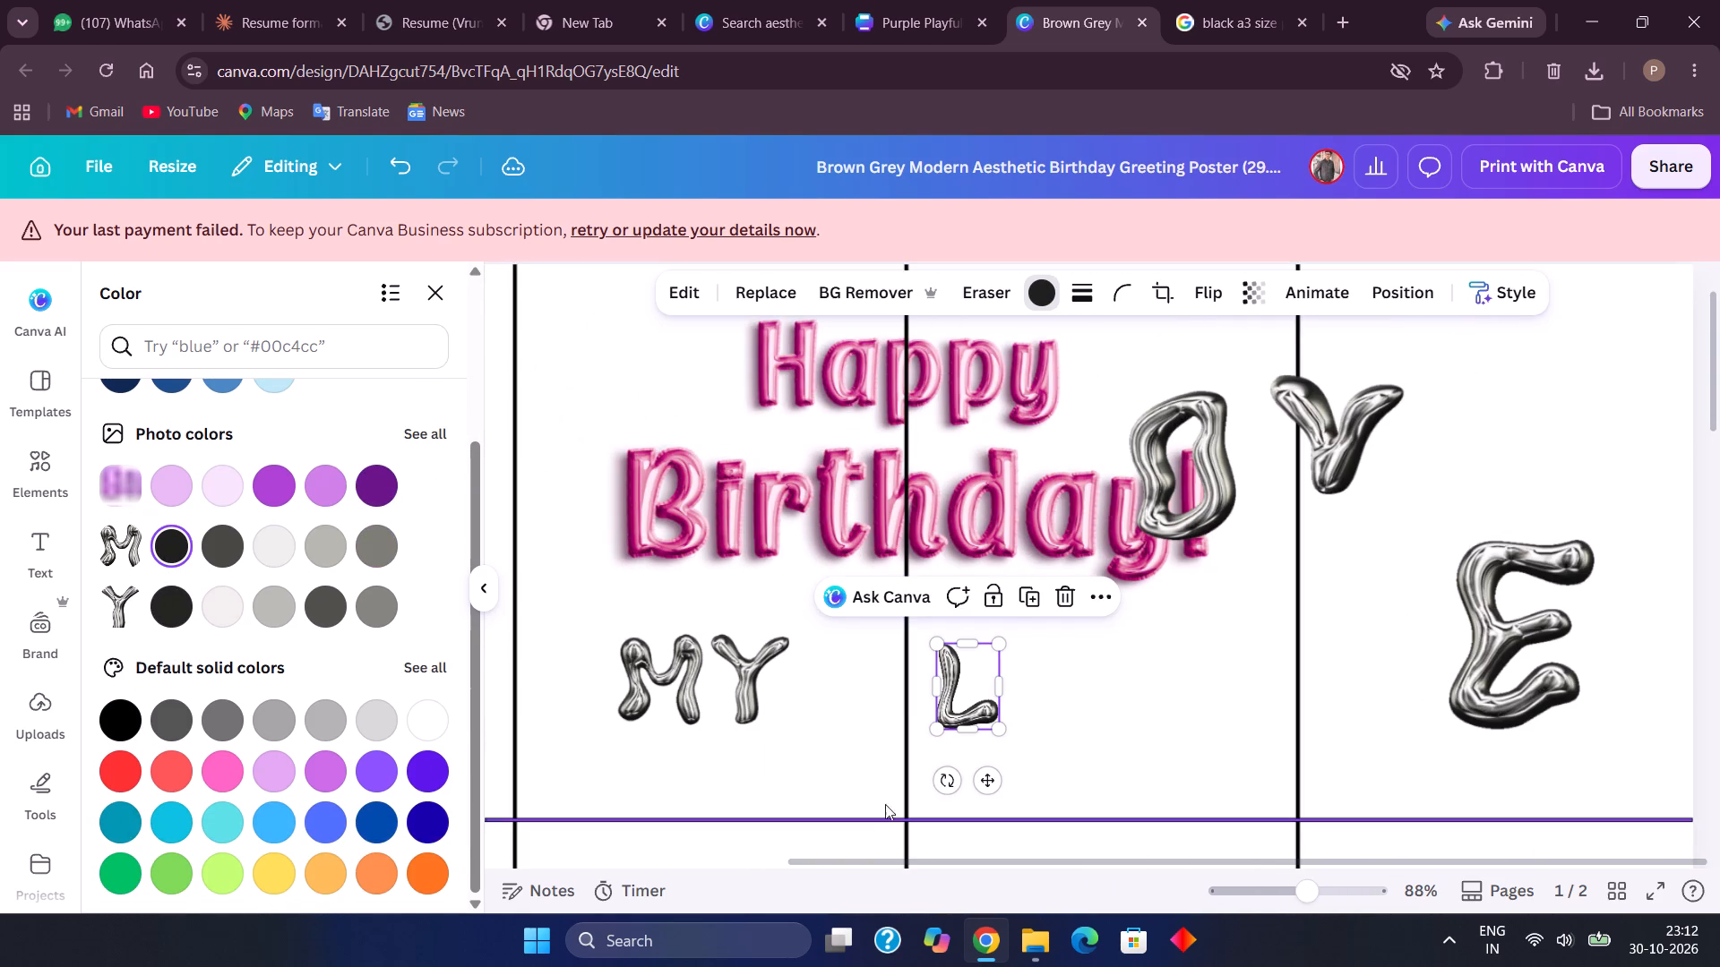
click(1049, 732)
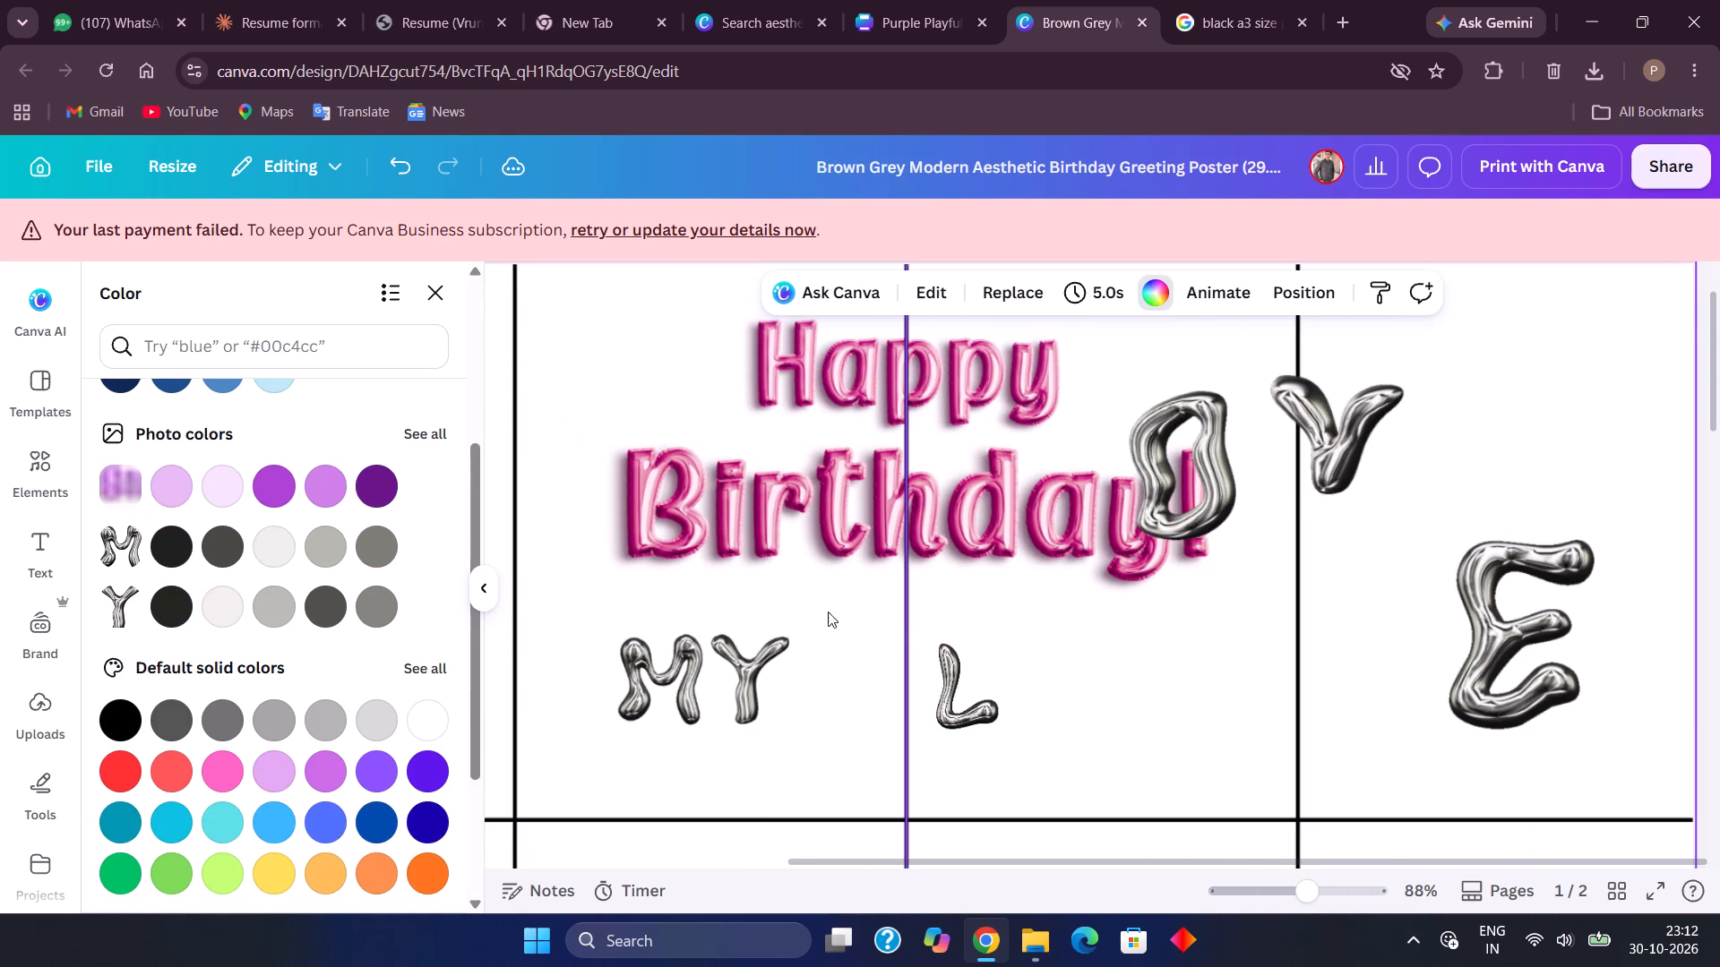
Move the chrome L closer to "MY", ending at the middle grid line and leaving a word gap.
scroll(816, 607, up, 2)
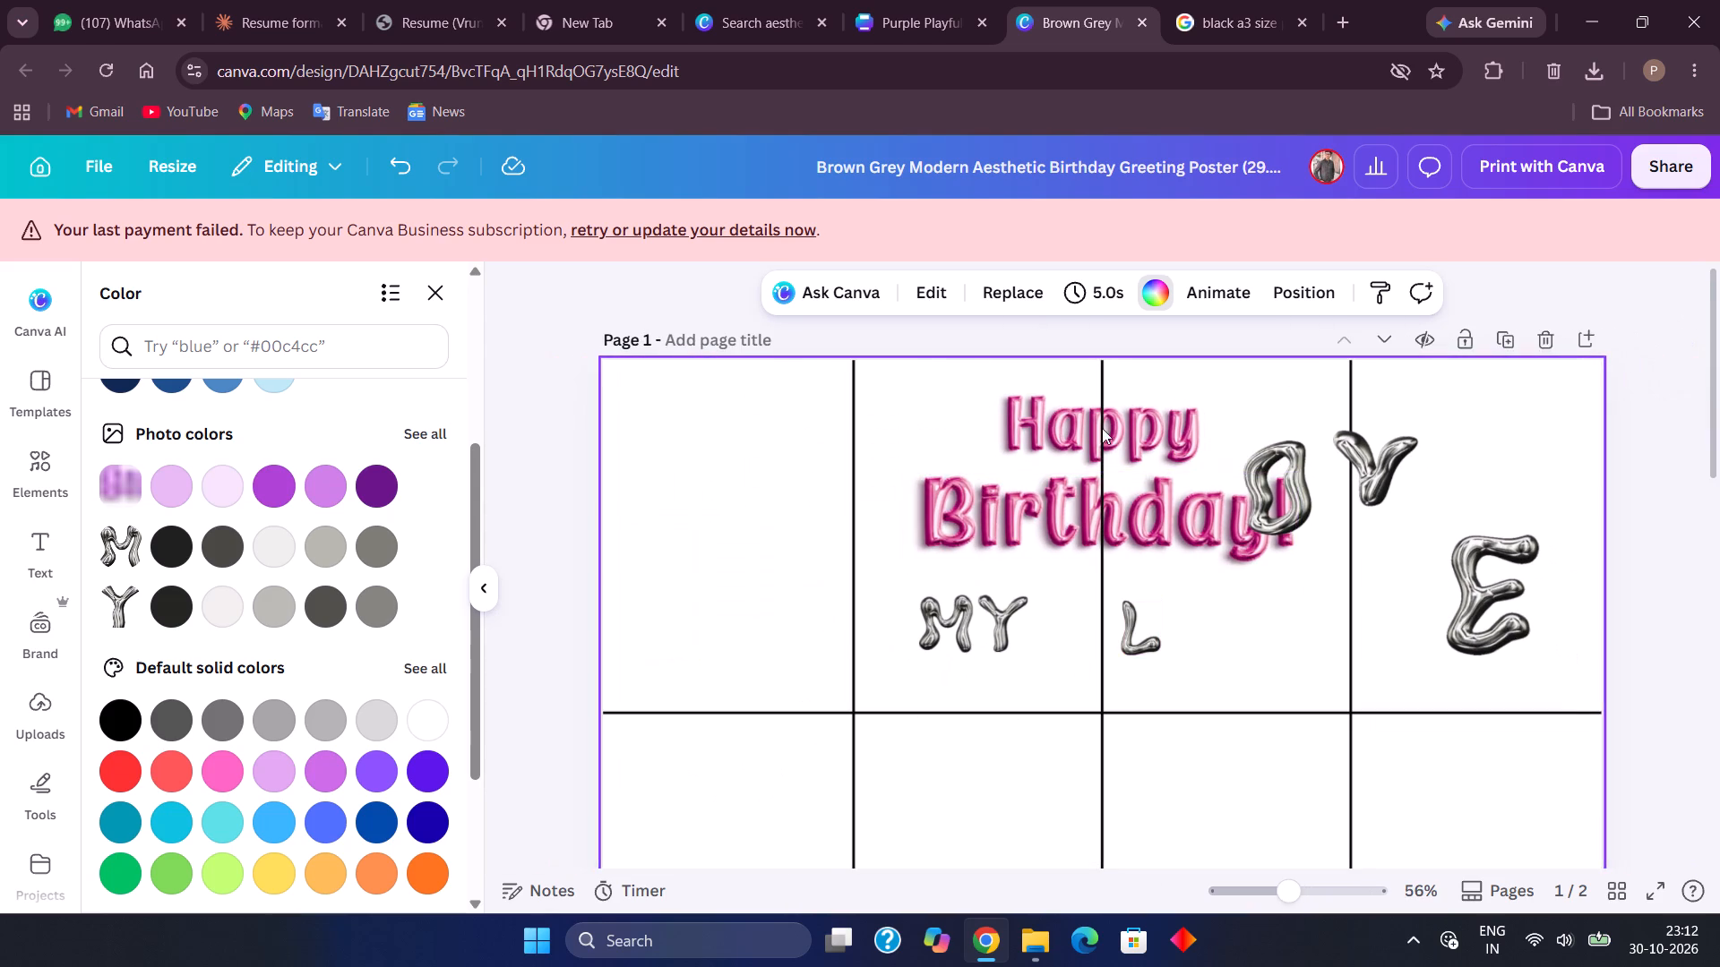
drag(1148, 637, 1085, 627)
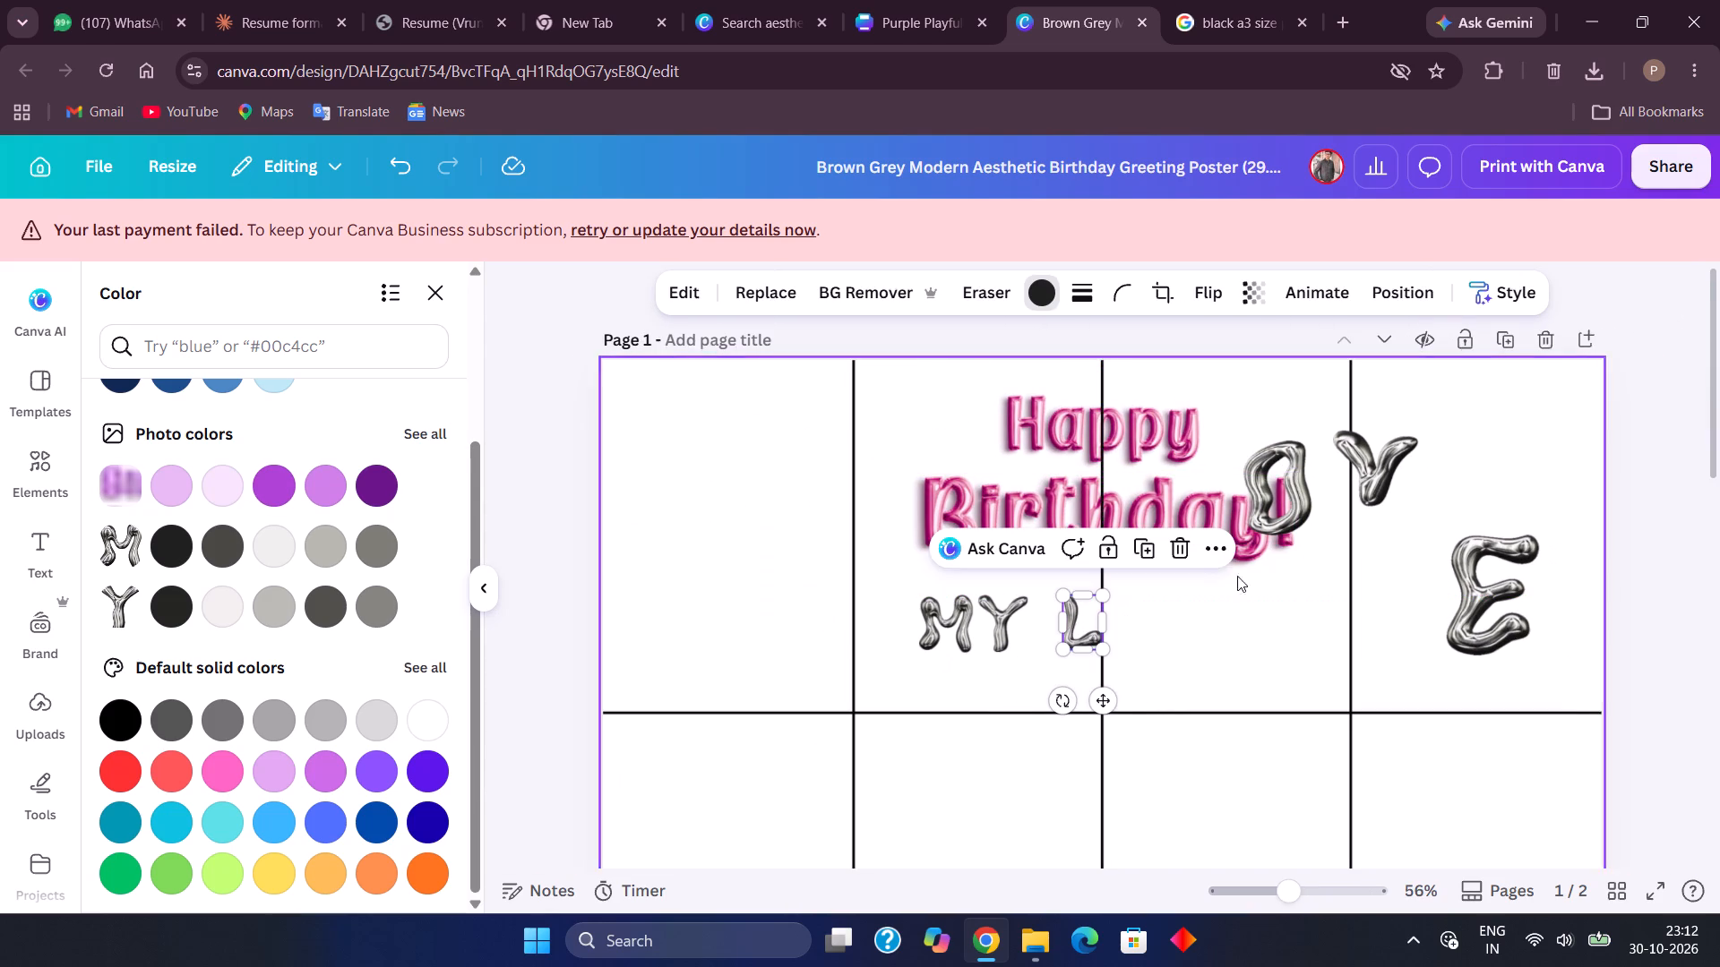
Move the chrome O down from "Birthday!", shrink it to the L's height and place it directly right of the L.
drag(1294, 518, 1178, 661)
drag(1195, 680, 1166, 652)
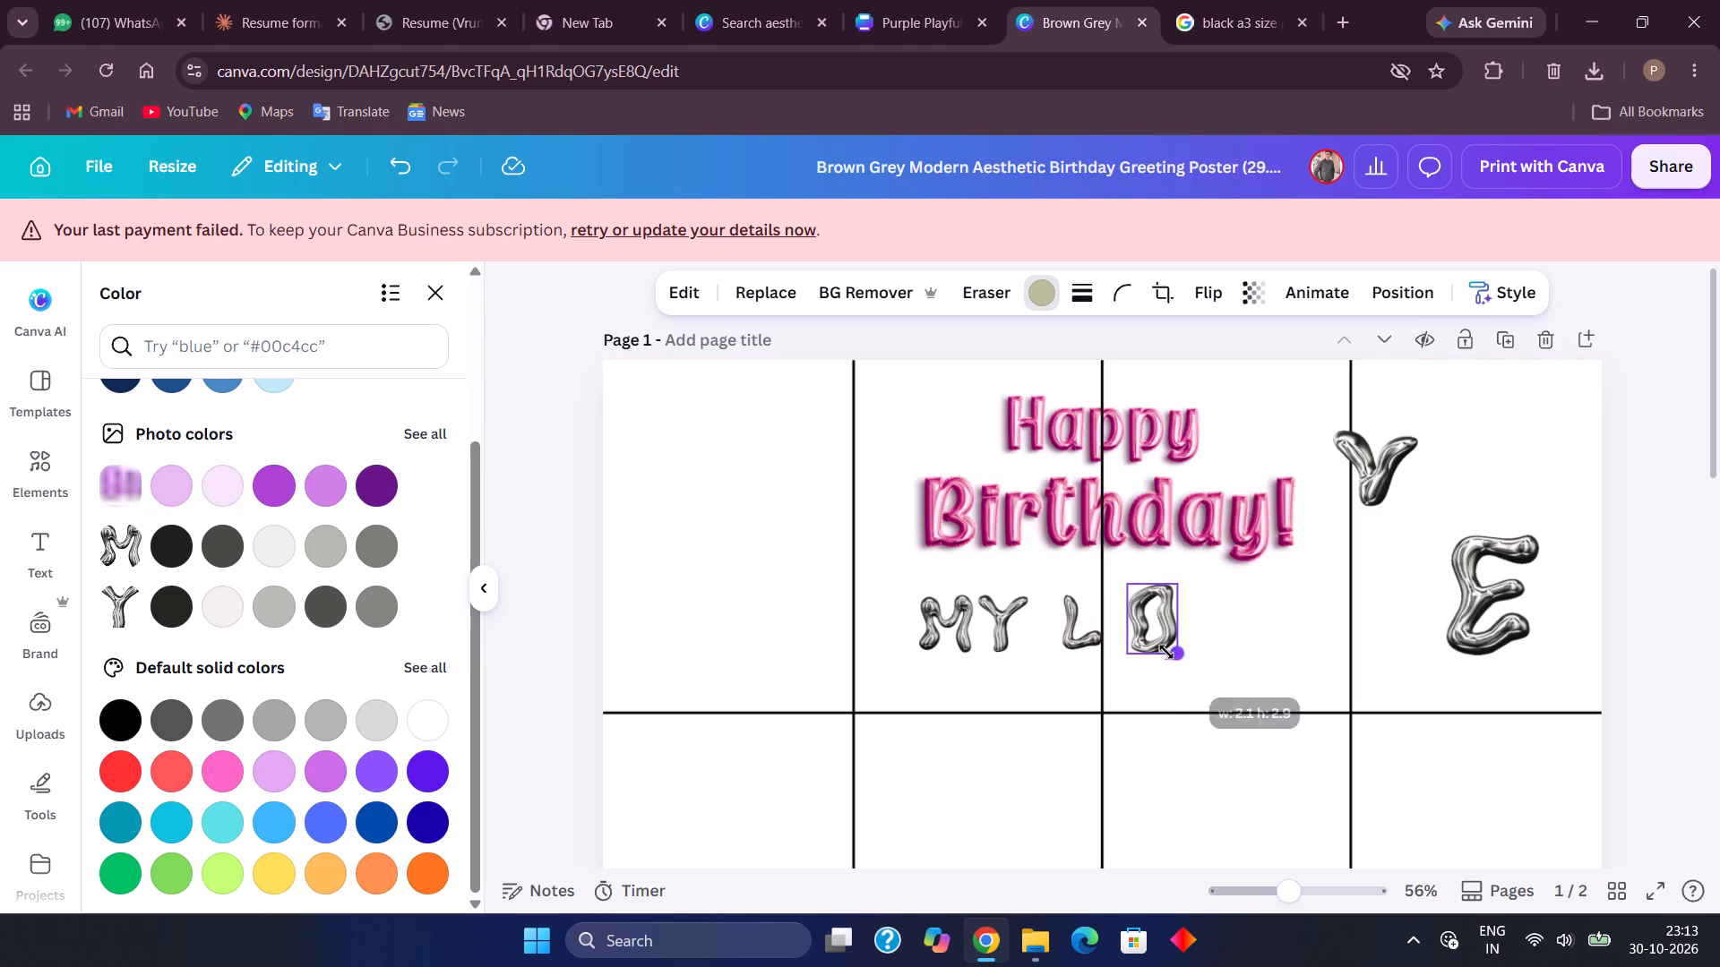
drag(1166, 652, 1158, 646)
drag(1156, 618, 1140, 629)
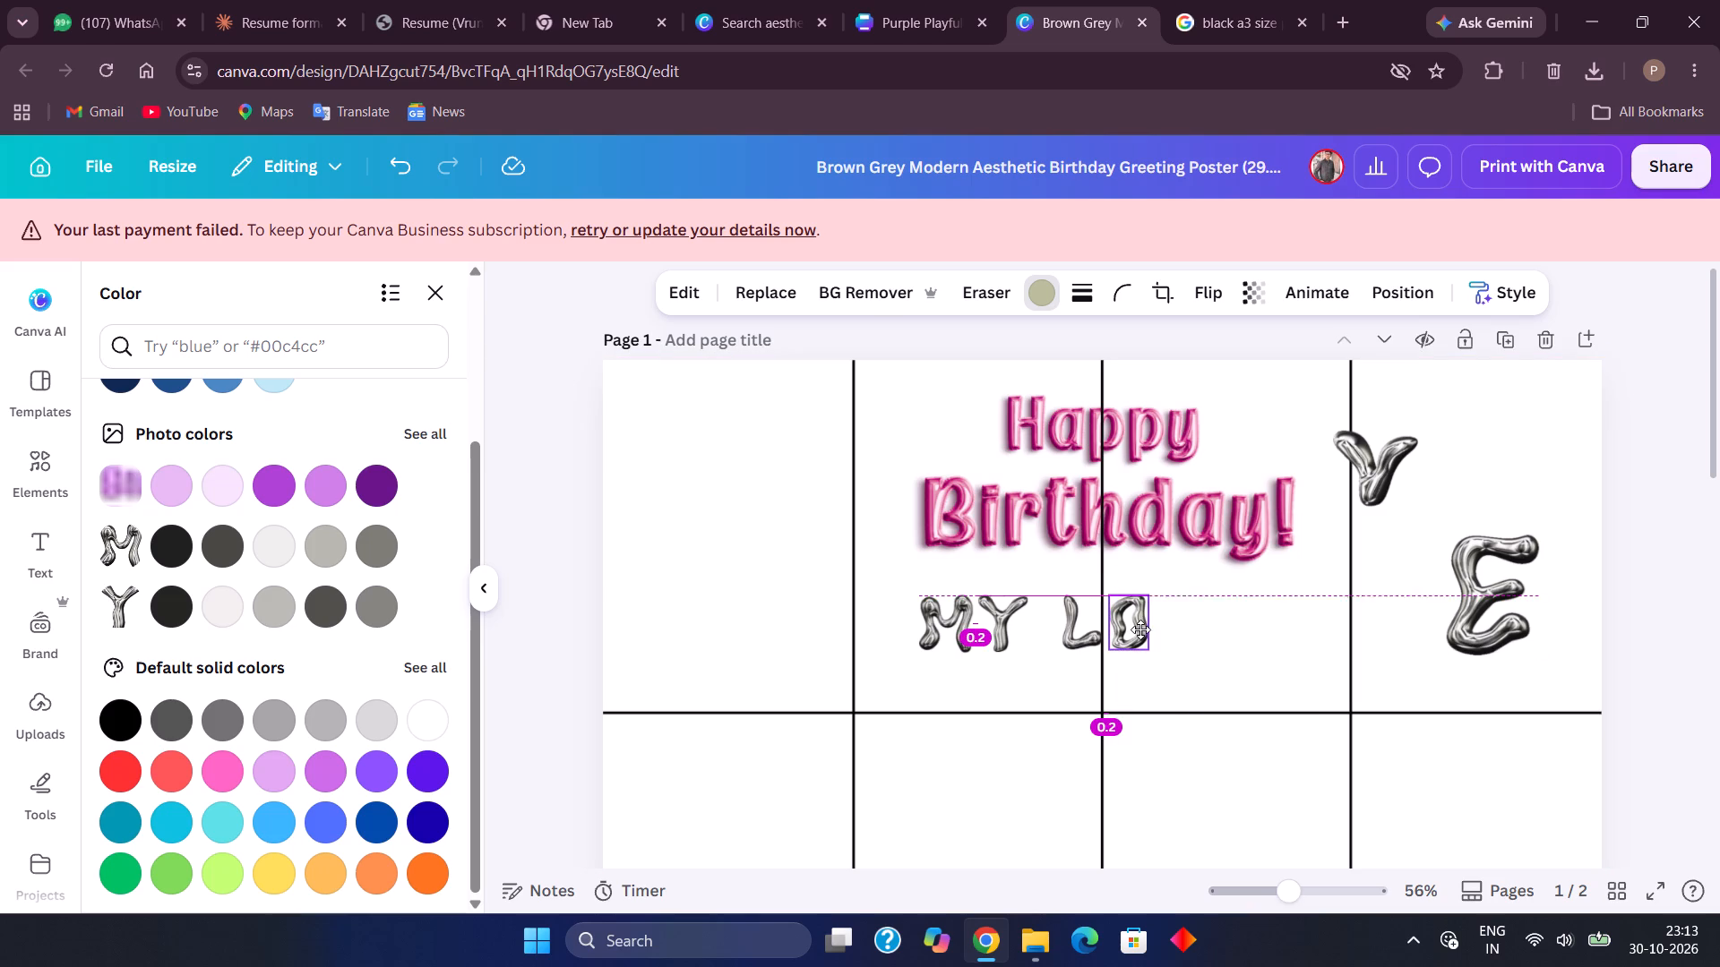
drag(1140, 629, 1144, 622)
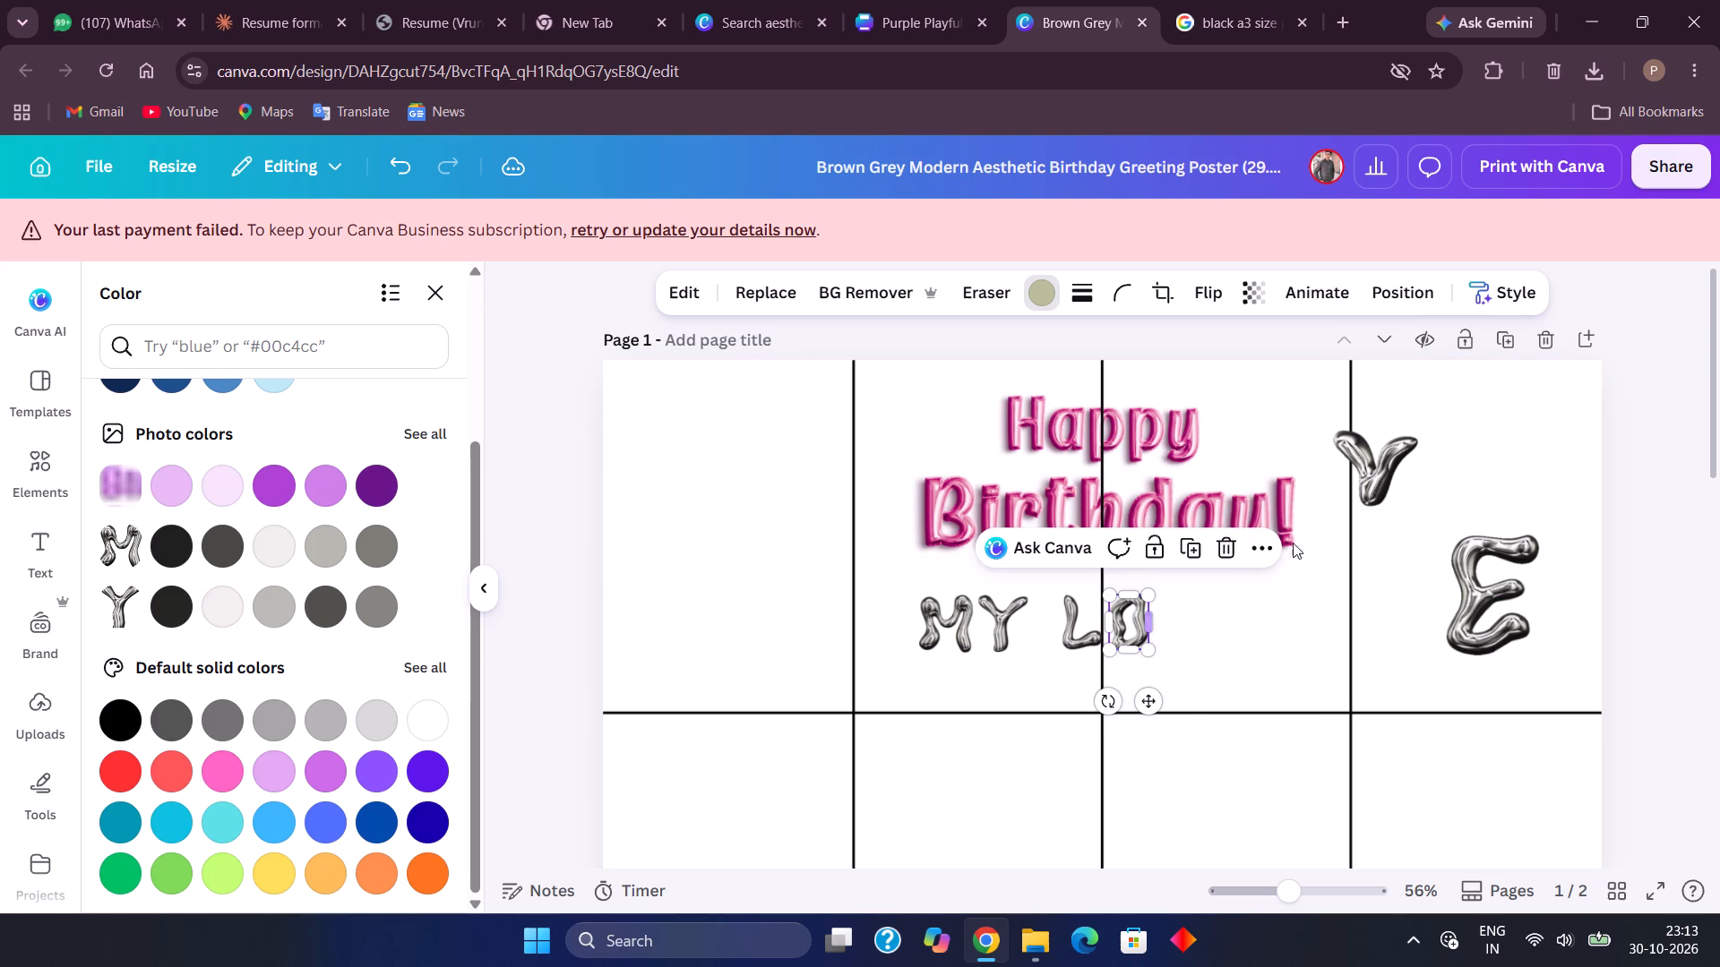
Move the chrome V down beside the O, shrink it to the other letters' height and align it on their line.
drag(1361, 474, 1181, 622)
click(1239, 665)
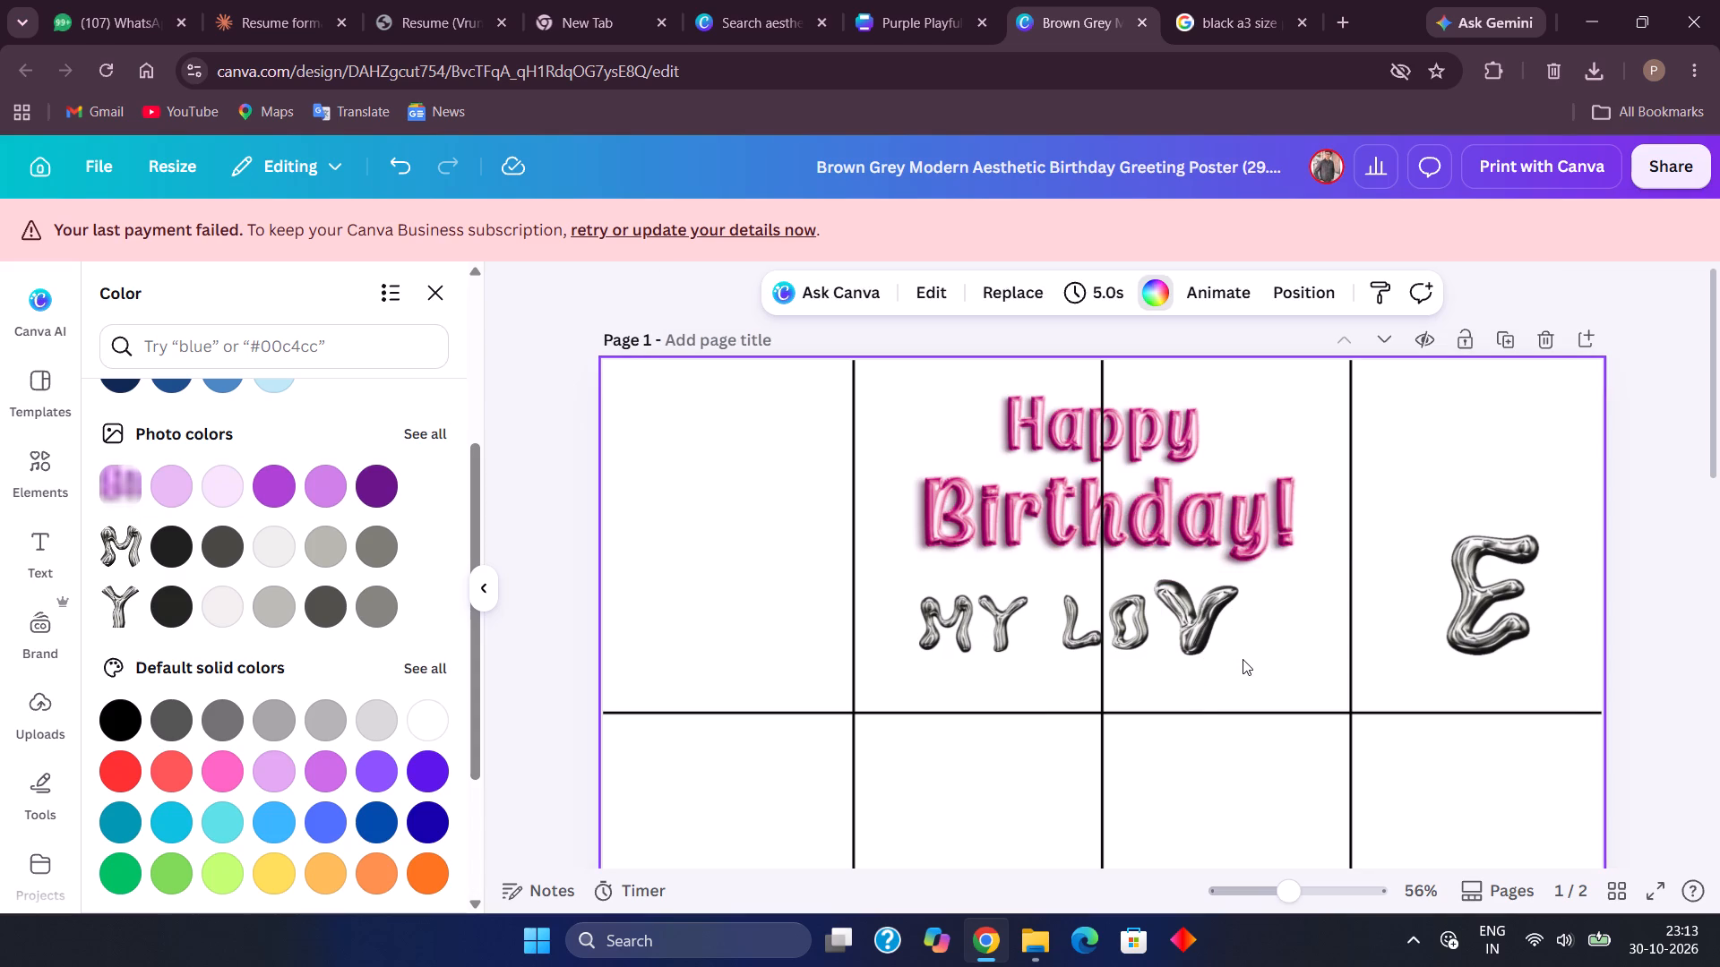
click(1200, 626)
drag(1234, 654, 1200, 627)
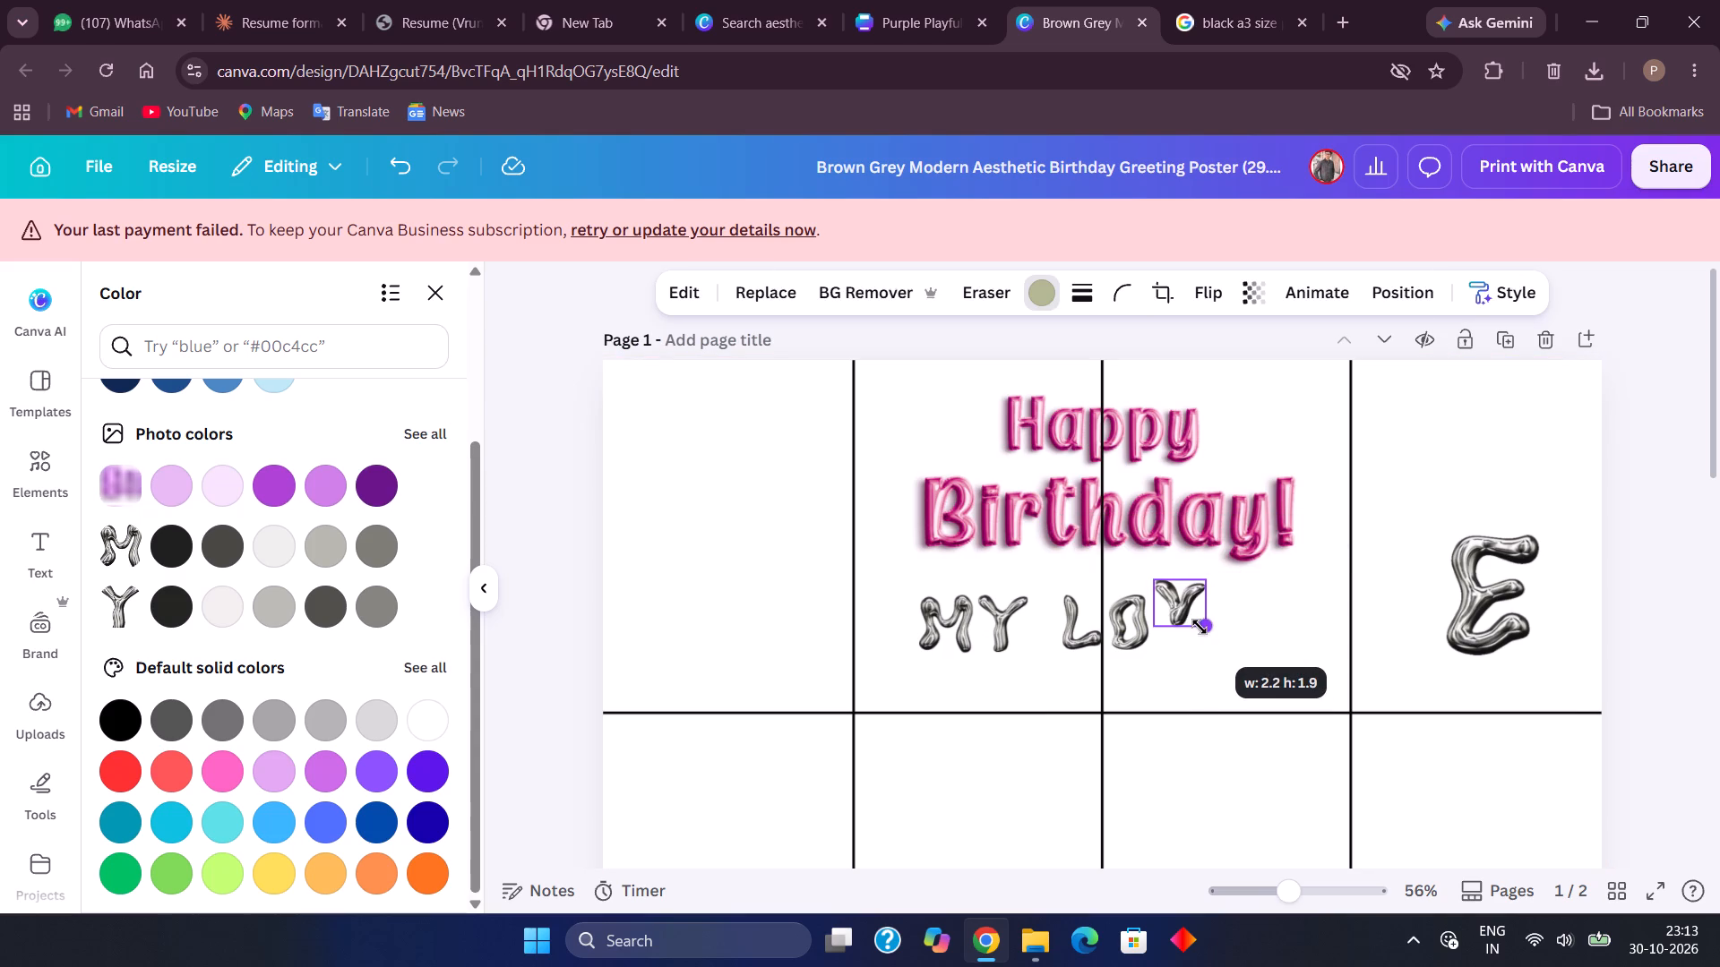
drag(1200, 627, 1214, 638)
drag(1191, 609, 1189, 623)
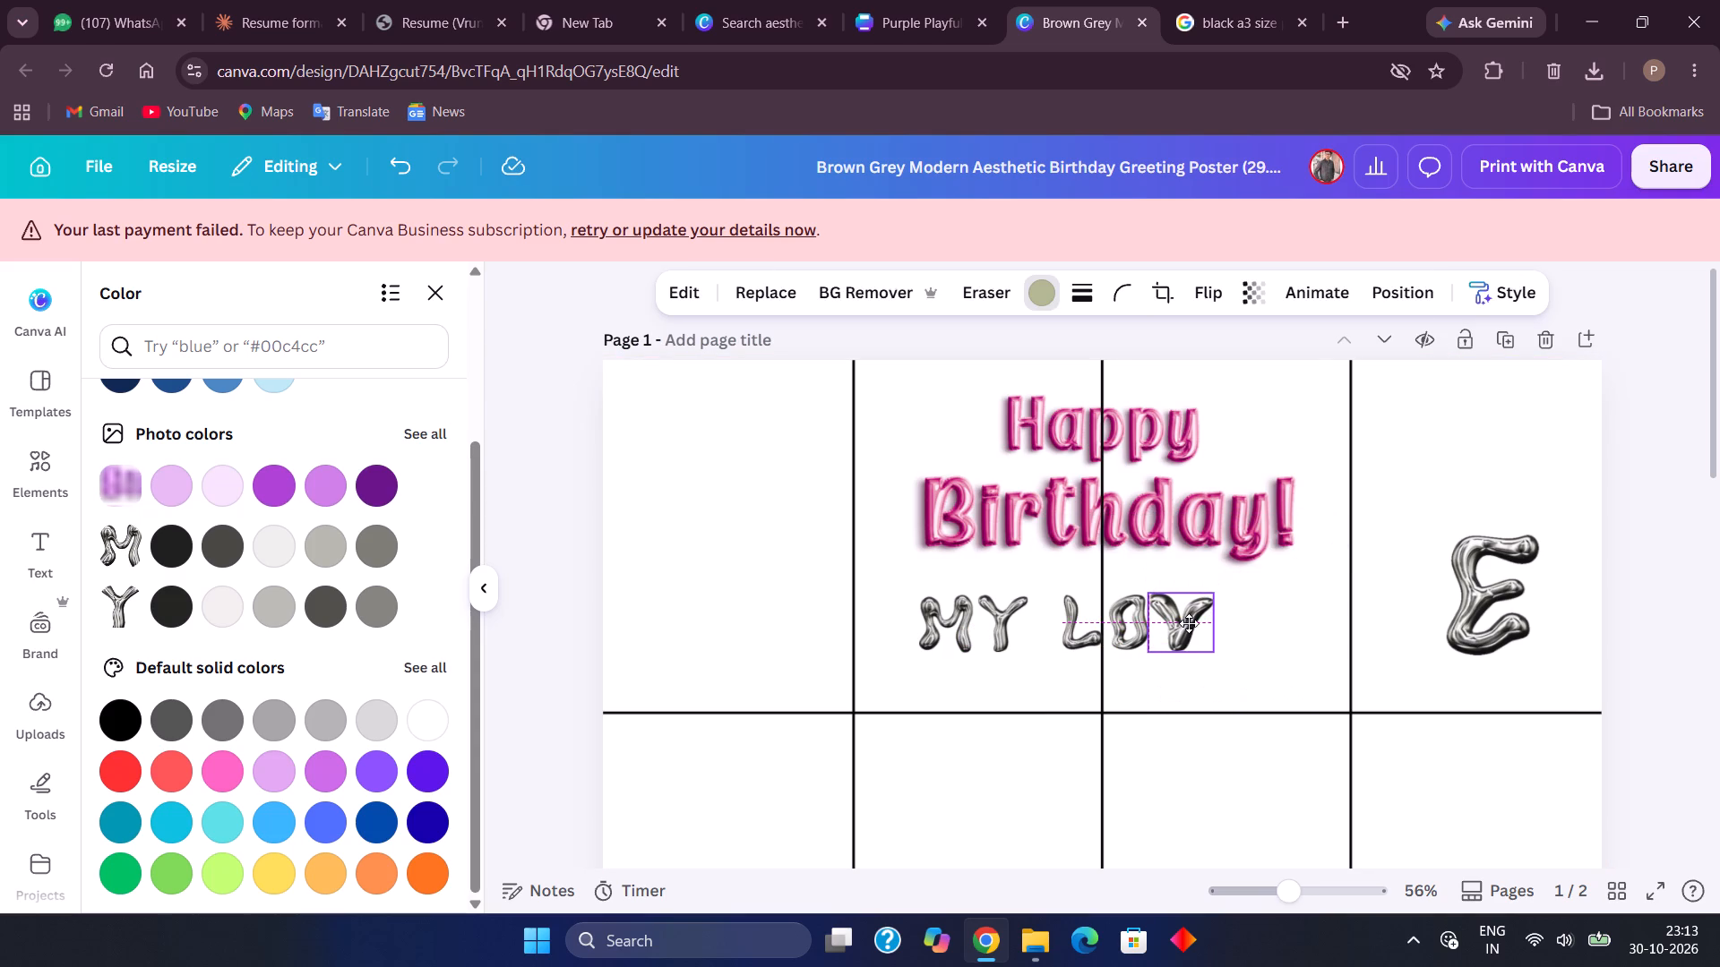
drag(1189, 623, 1187, 622)
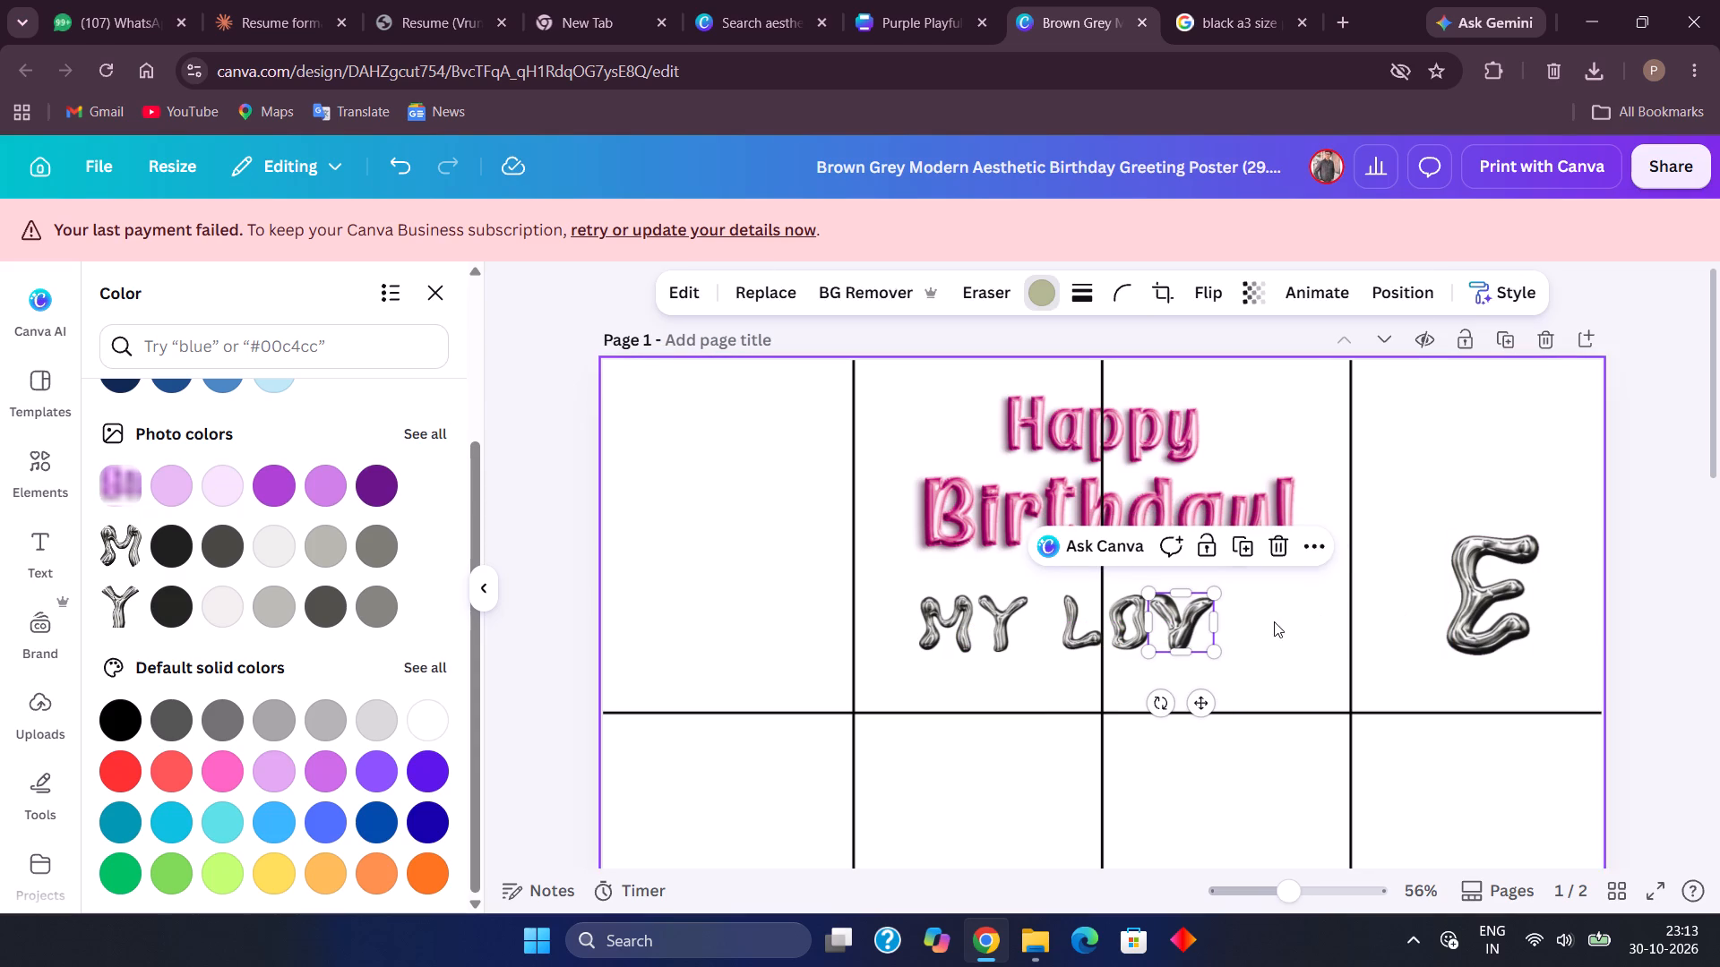
click(1266, 660)
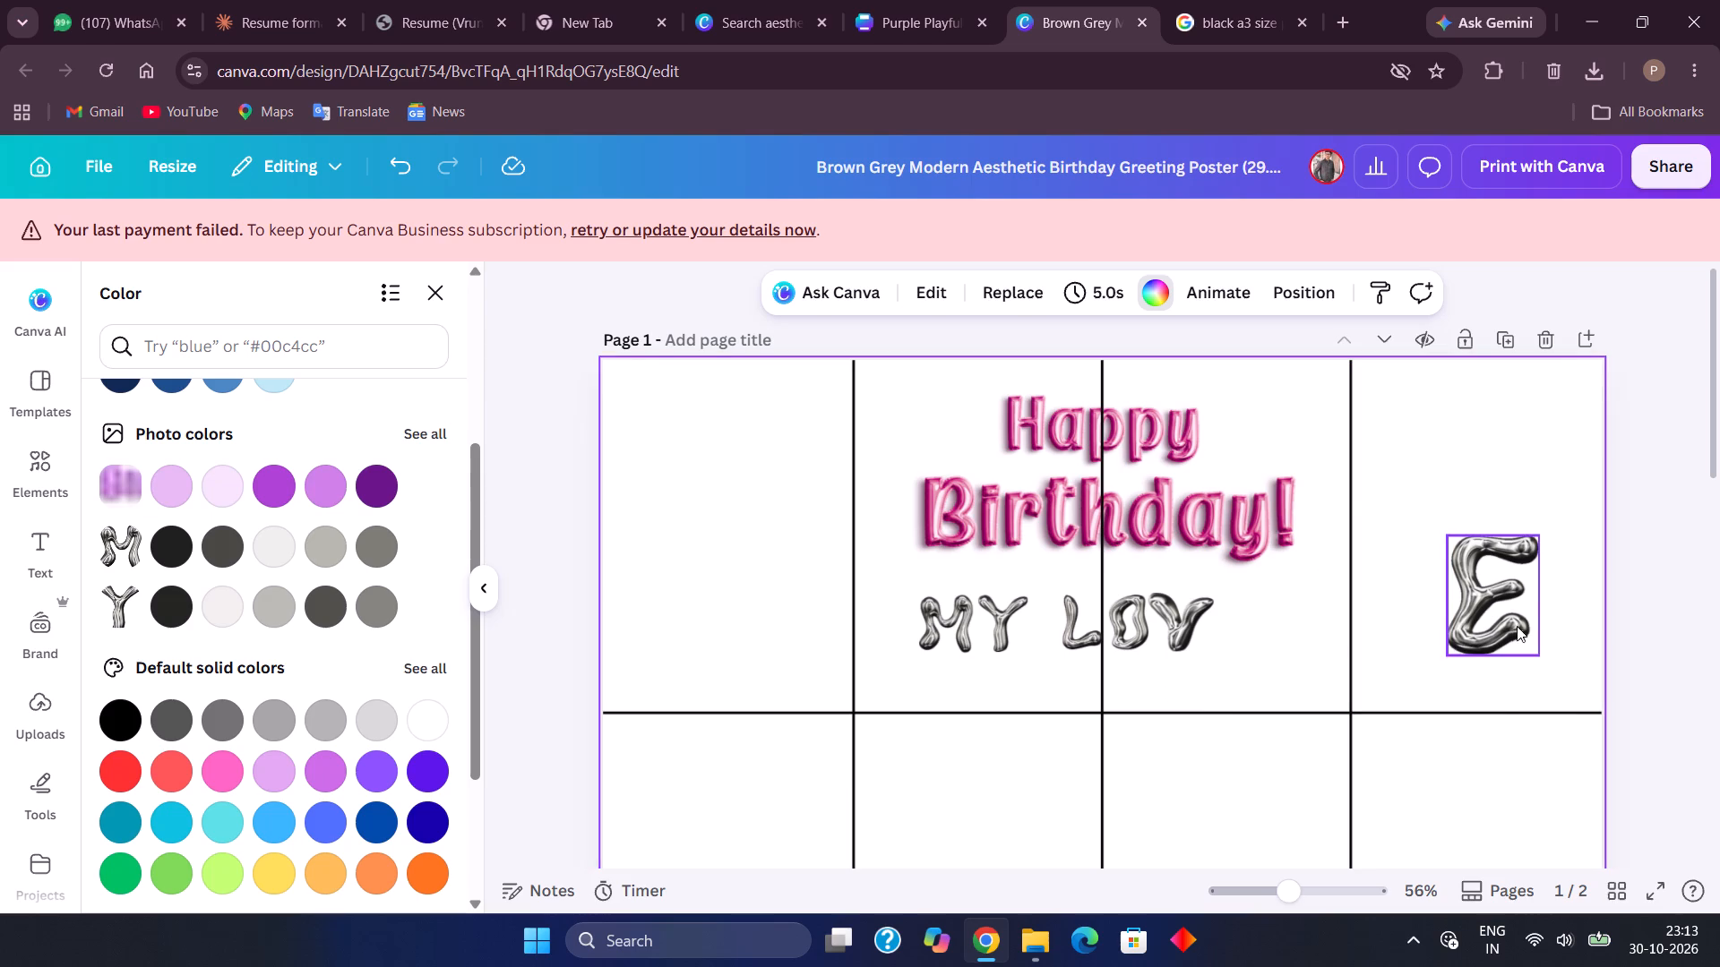
Shrink the chrome E to match the other letters and place it directly right of the V to complete "LOVE".
drag(1520, 623, 1299, 642)
drag(1225, 671, 1282, 612)
click(1307, 578)
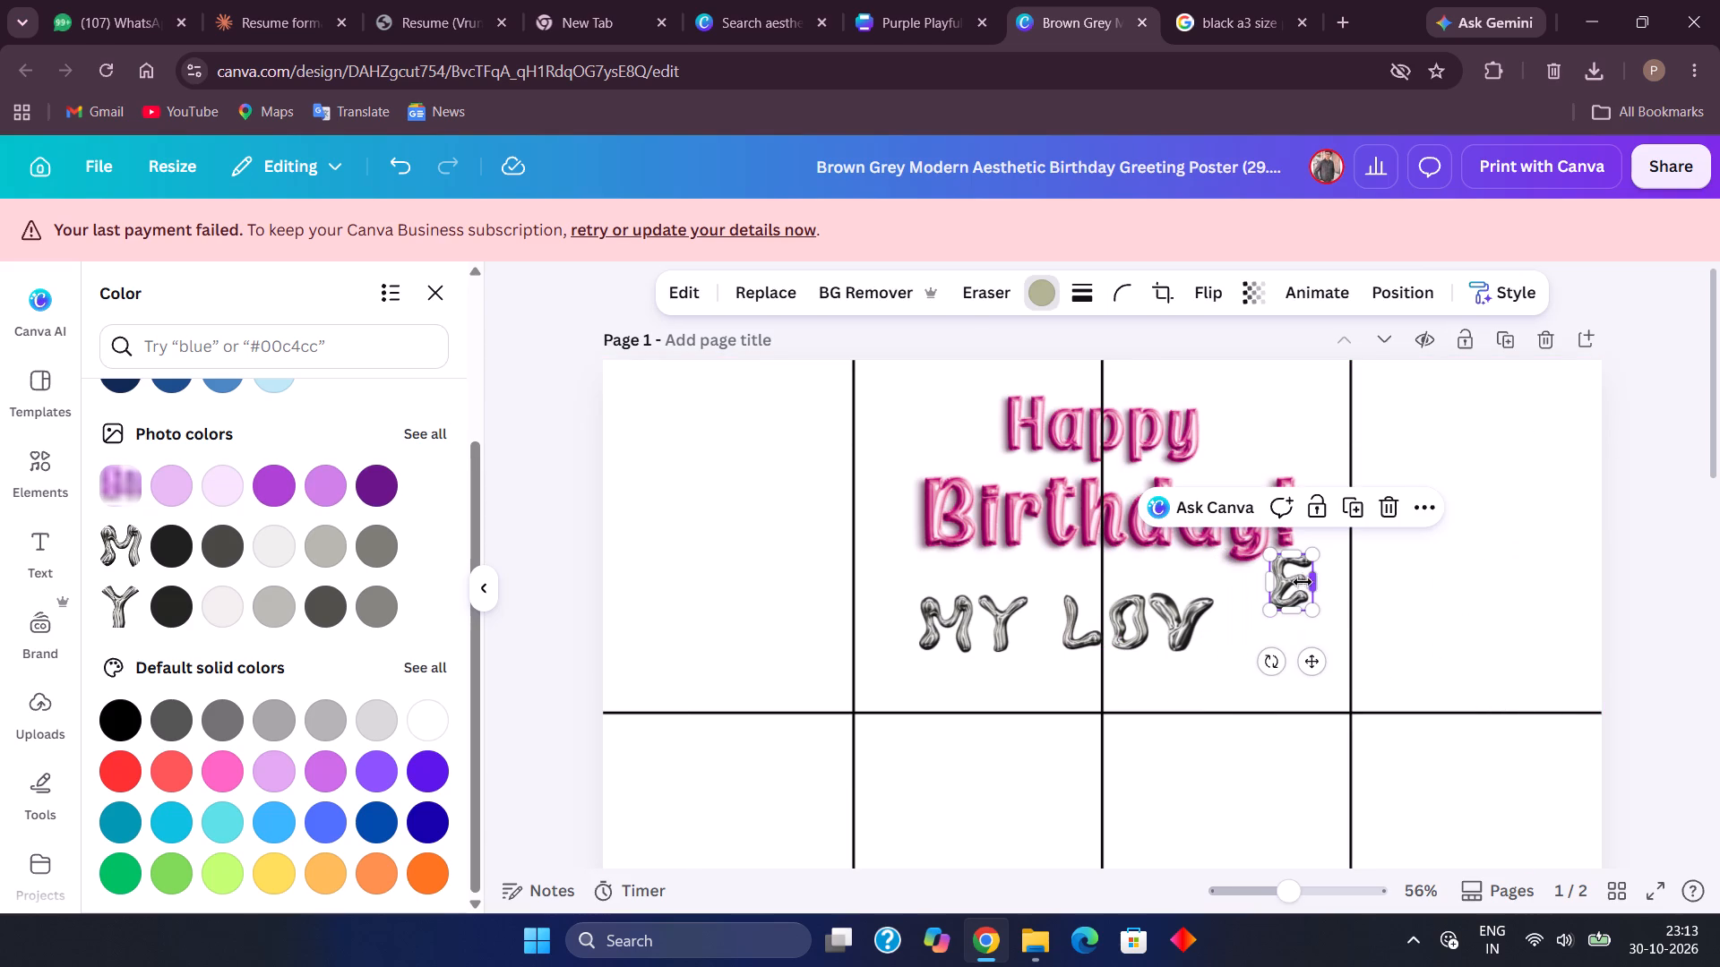
drag(1301, 584, 1251, 627)
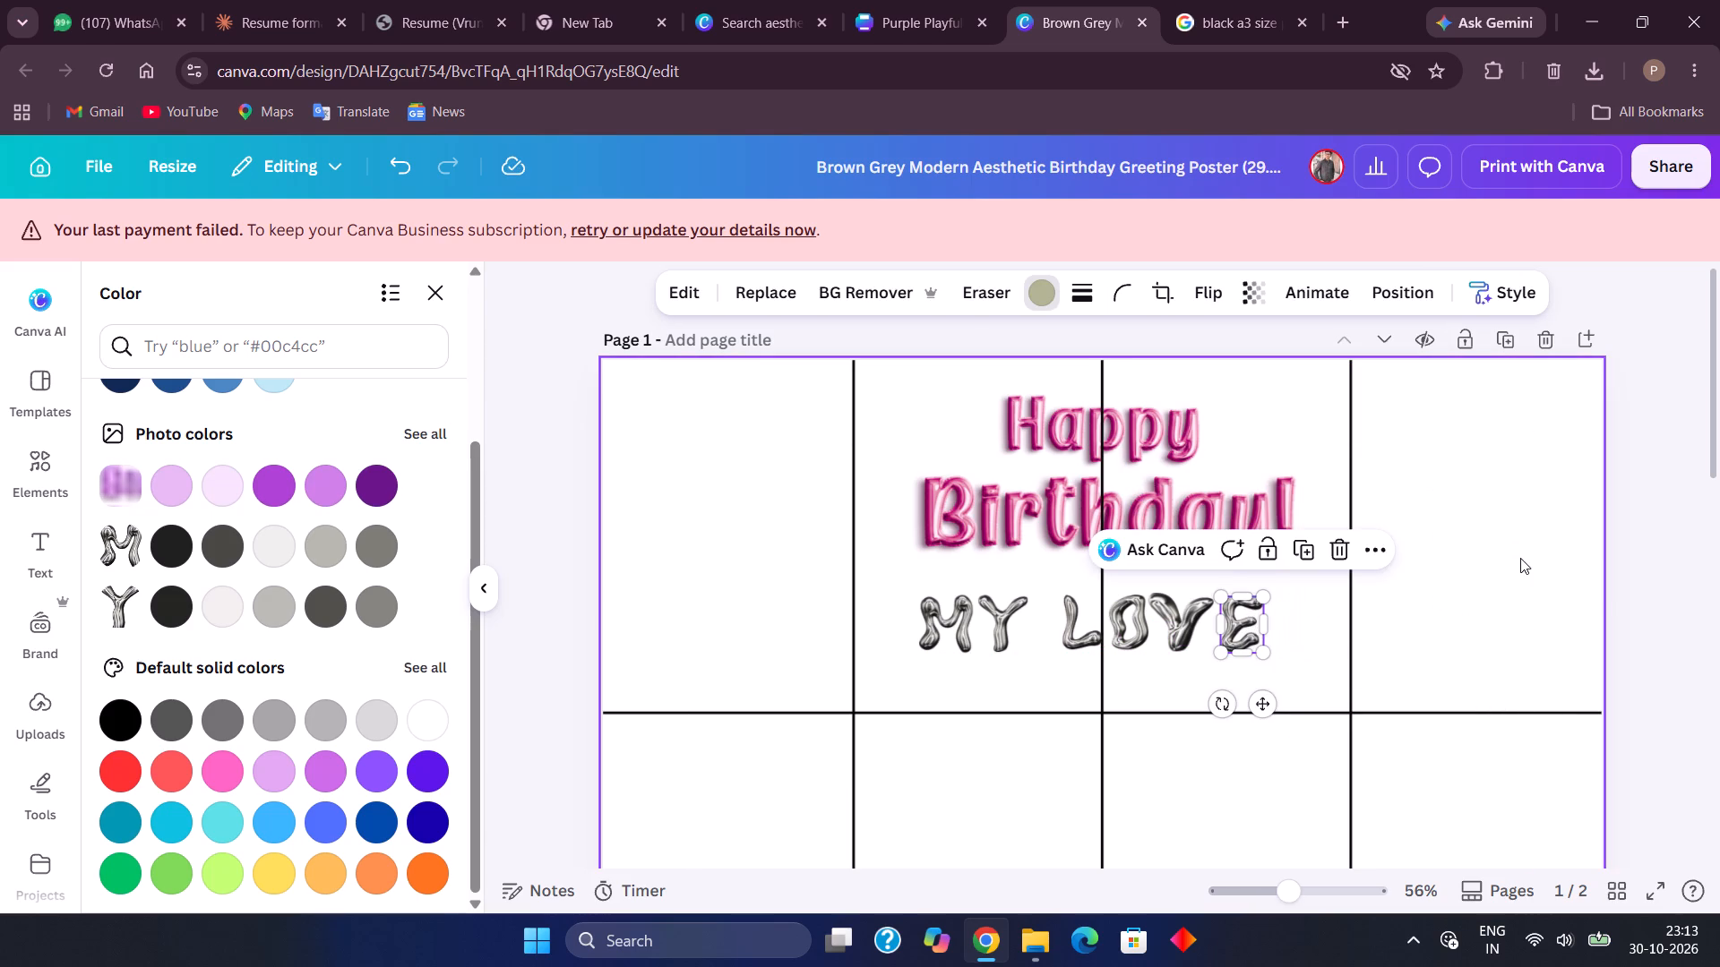
click(1520, 558)
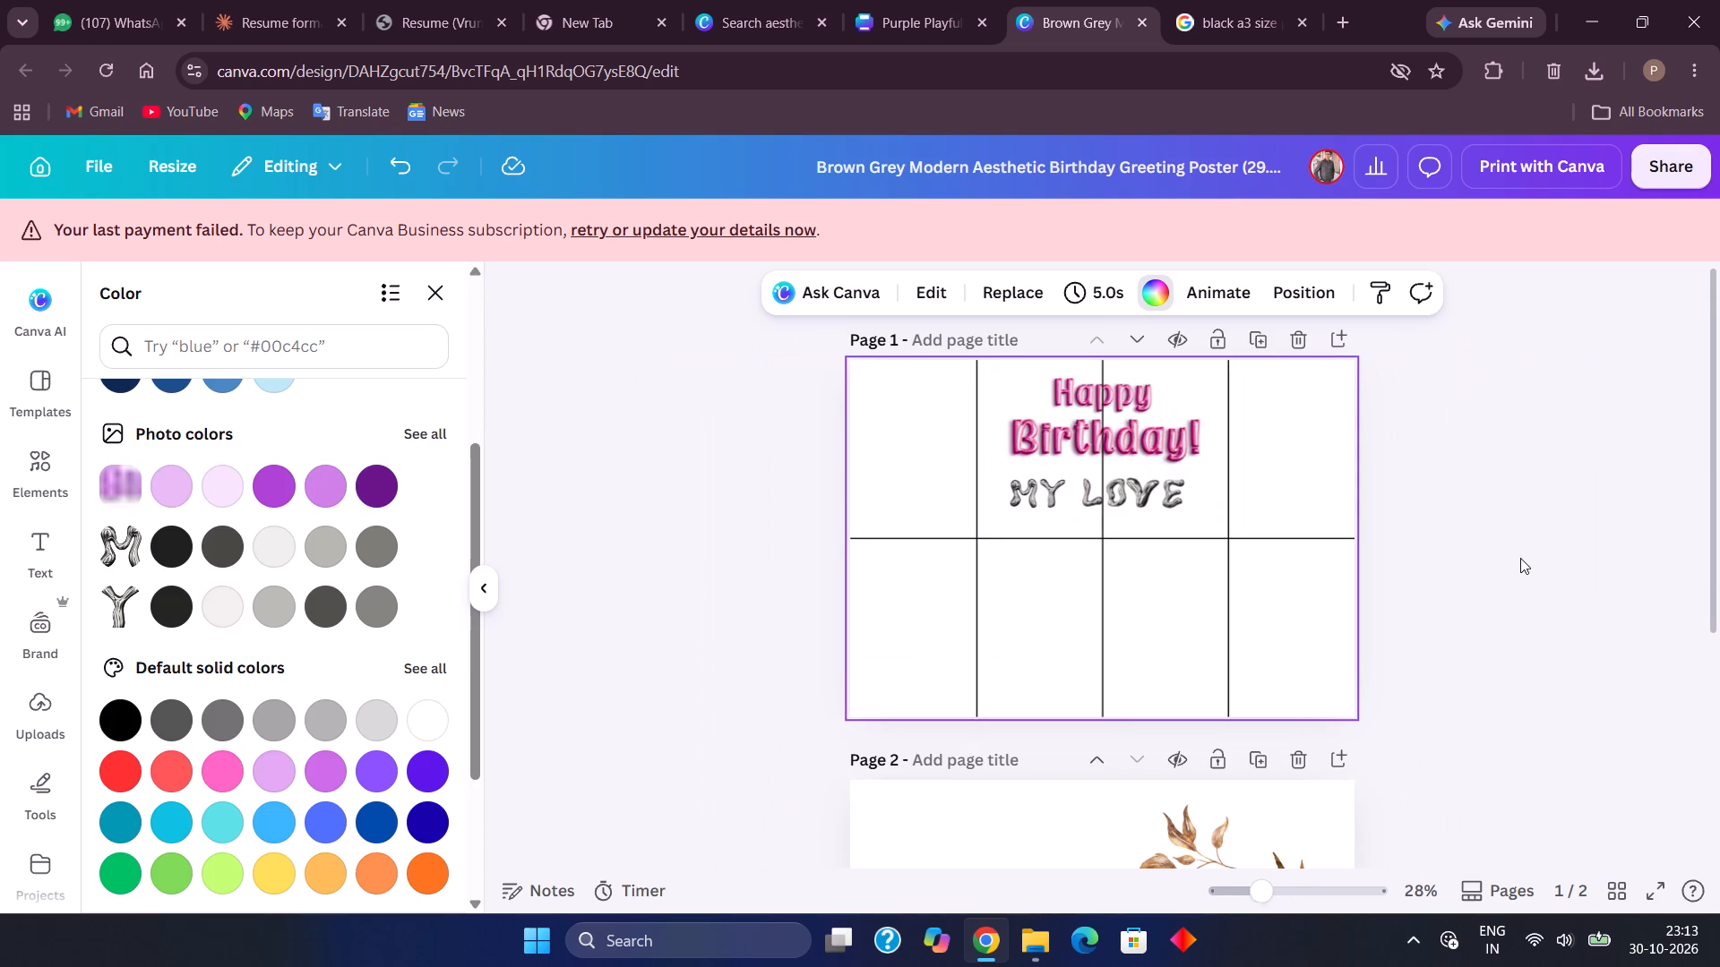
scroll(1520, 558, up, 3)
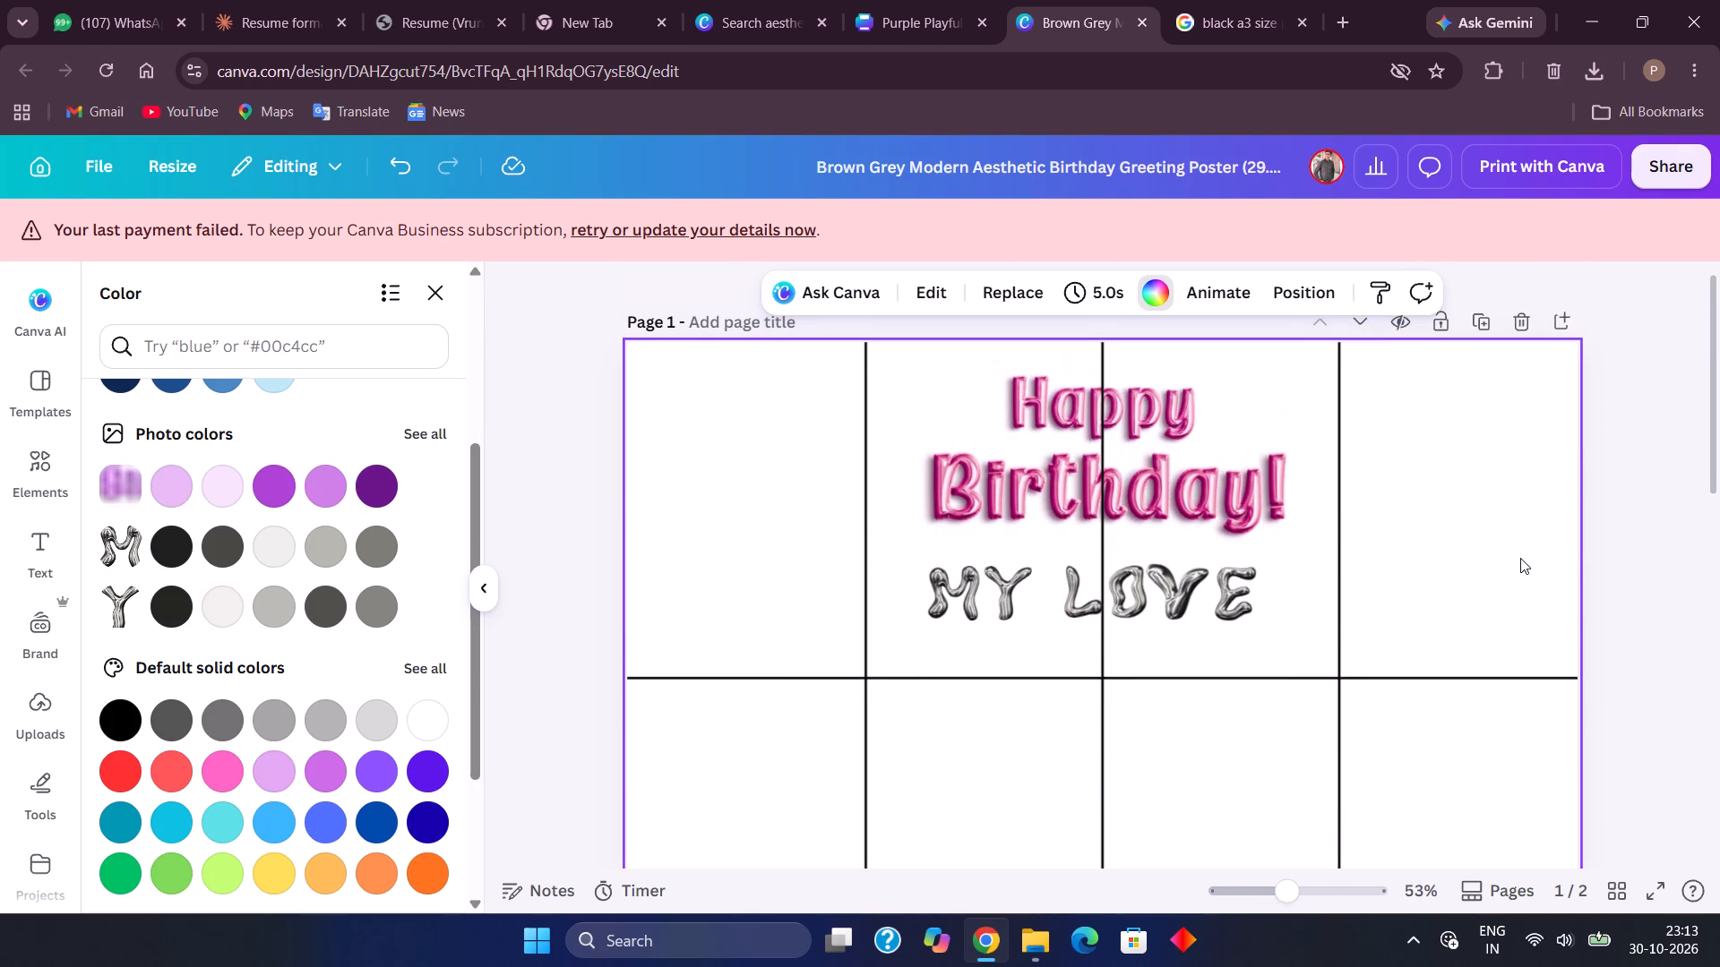
Close the Purple Playful Happy Birthday Poster template preview and the browser tab holding that design.
scroll(1520, 558, up, 1)
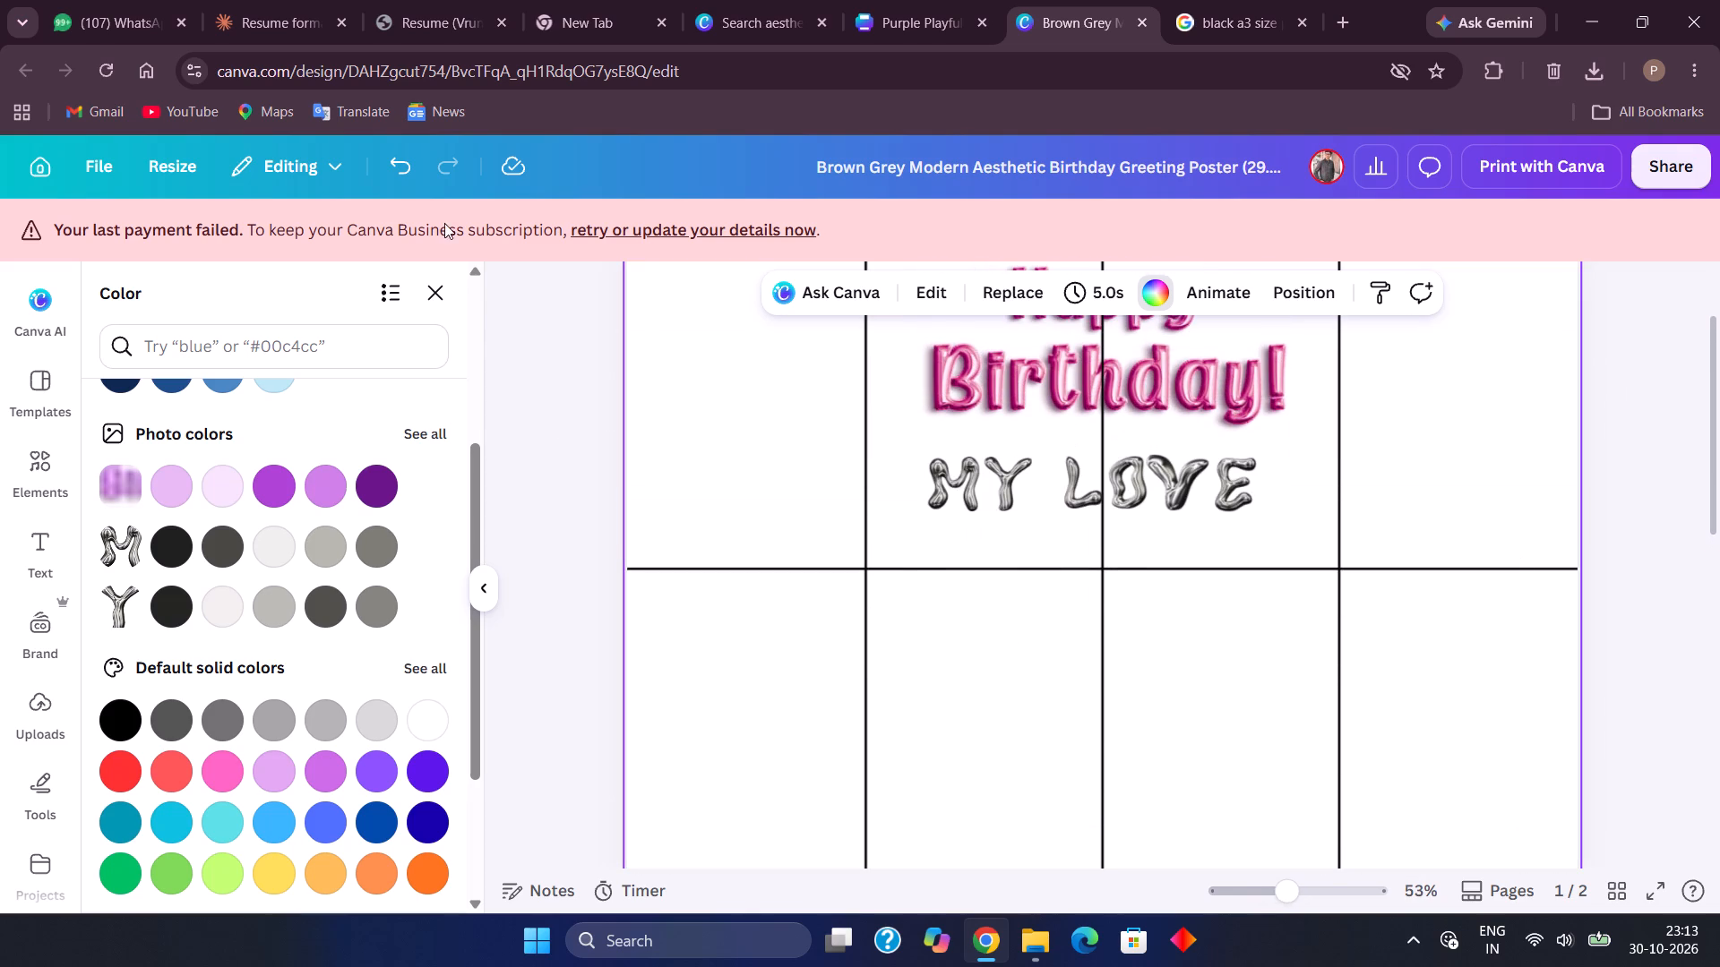
click(873, 0)
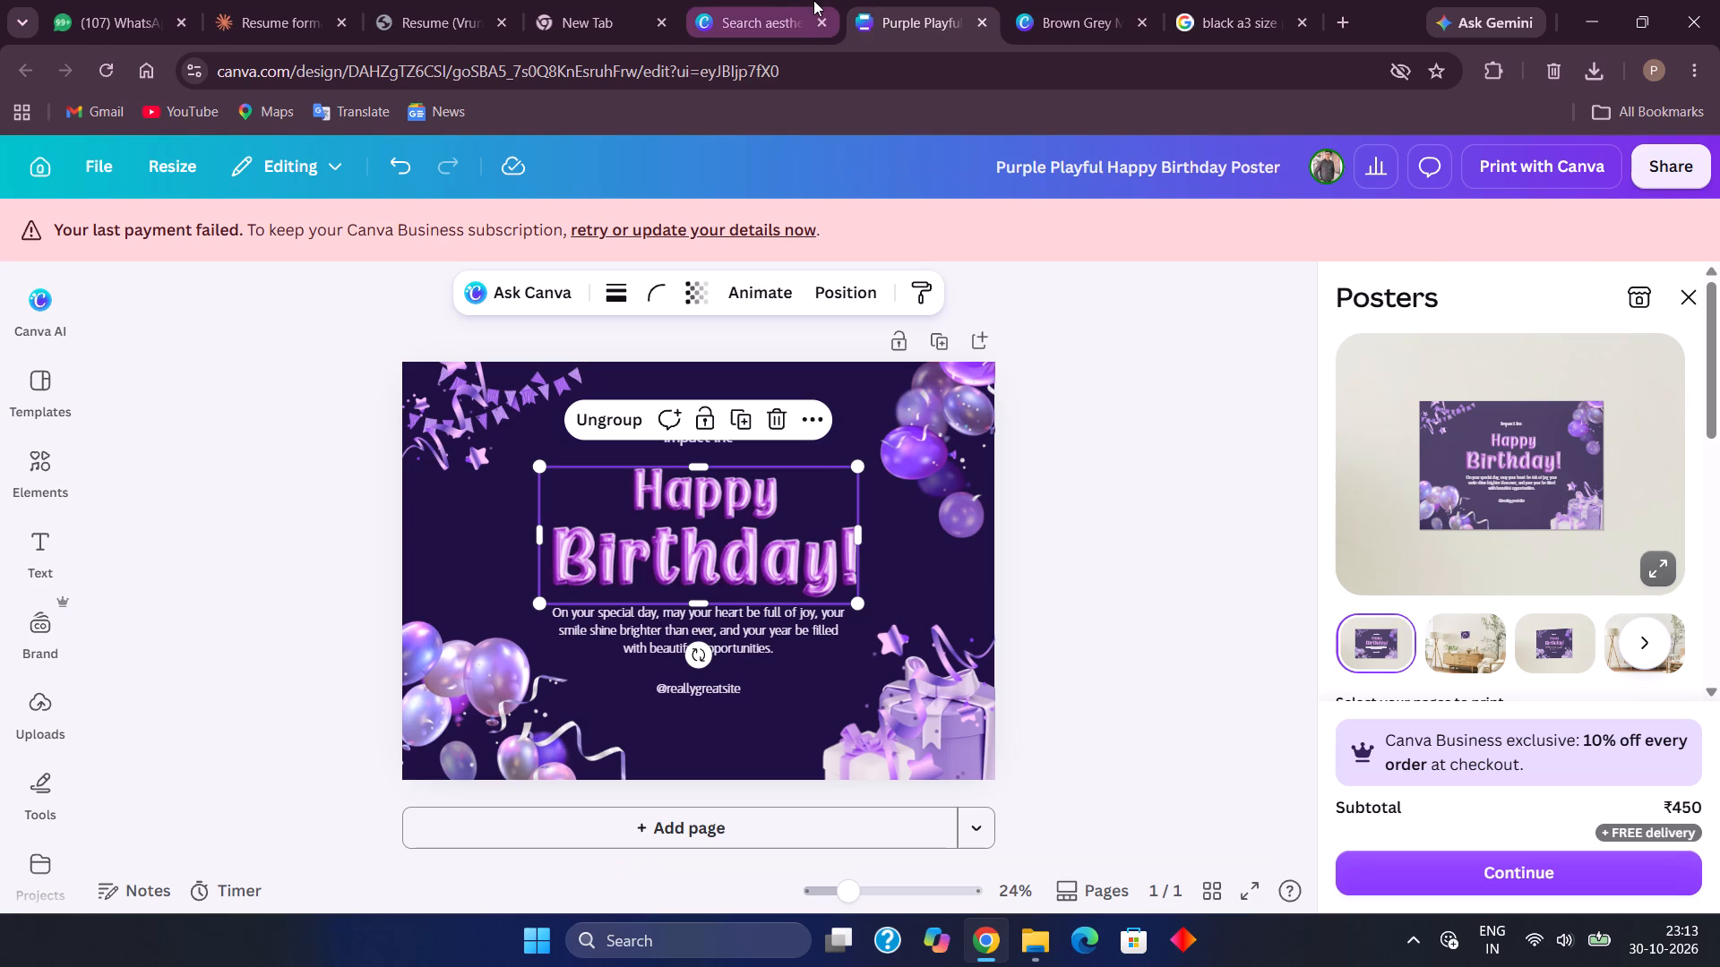
click(803, 0)
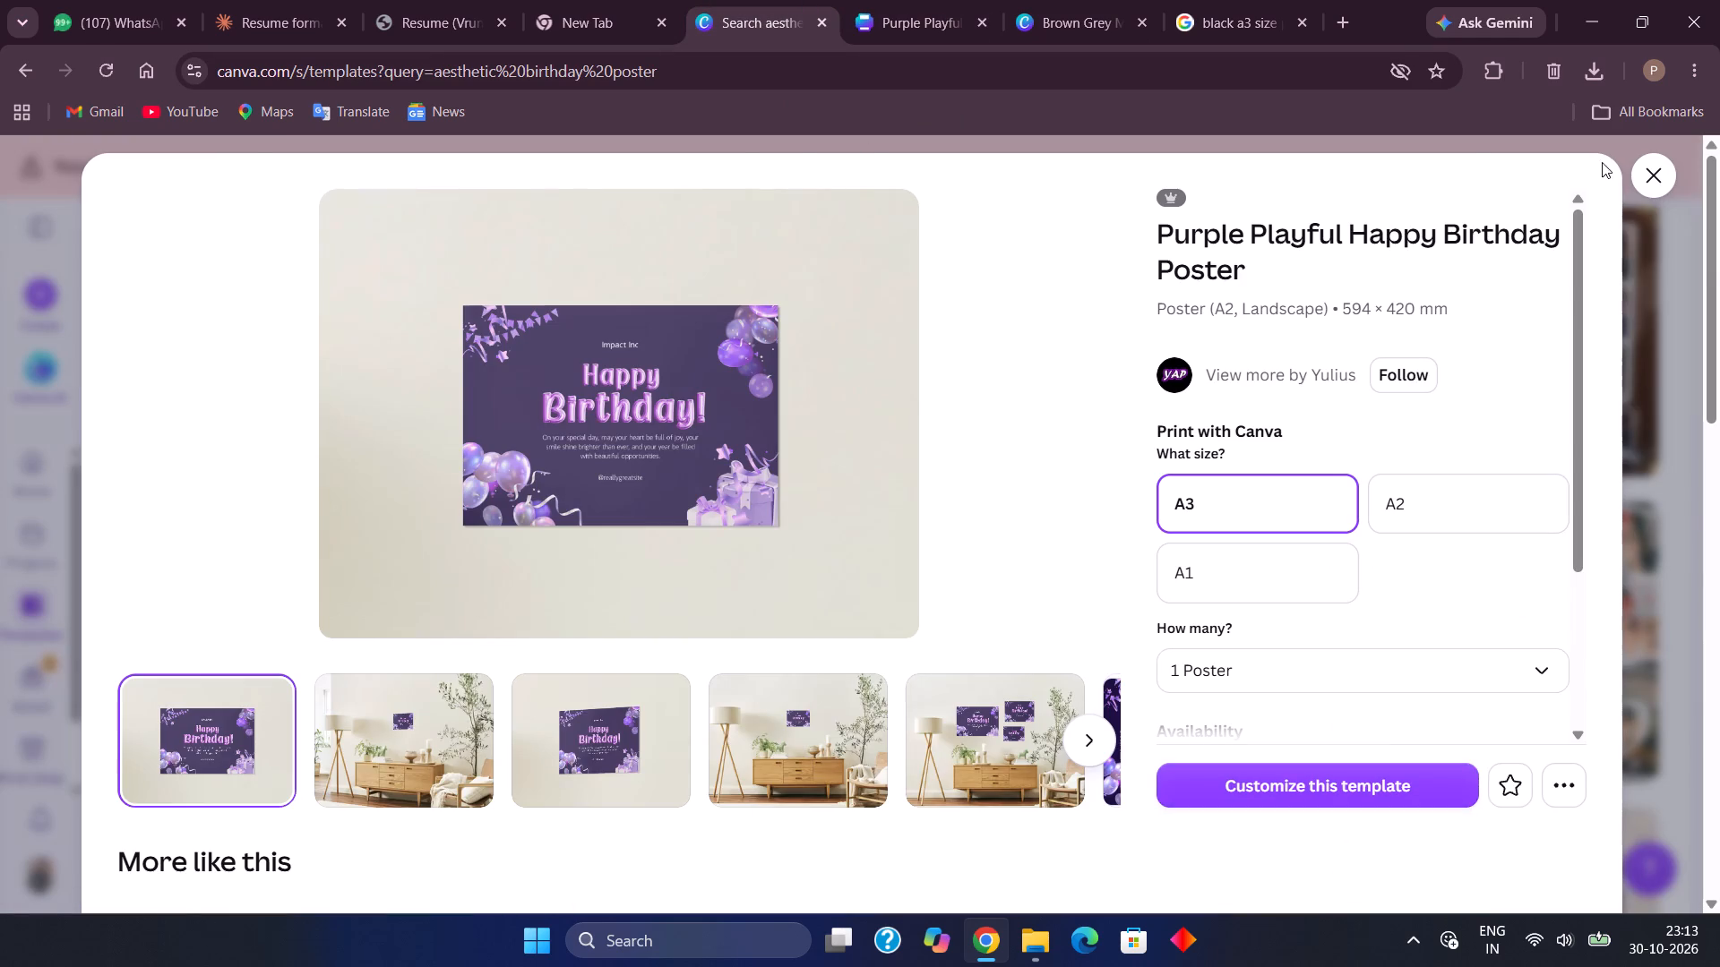
click(1655, 169)
click(986, 22)
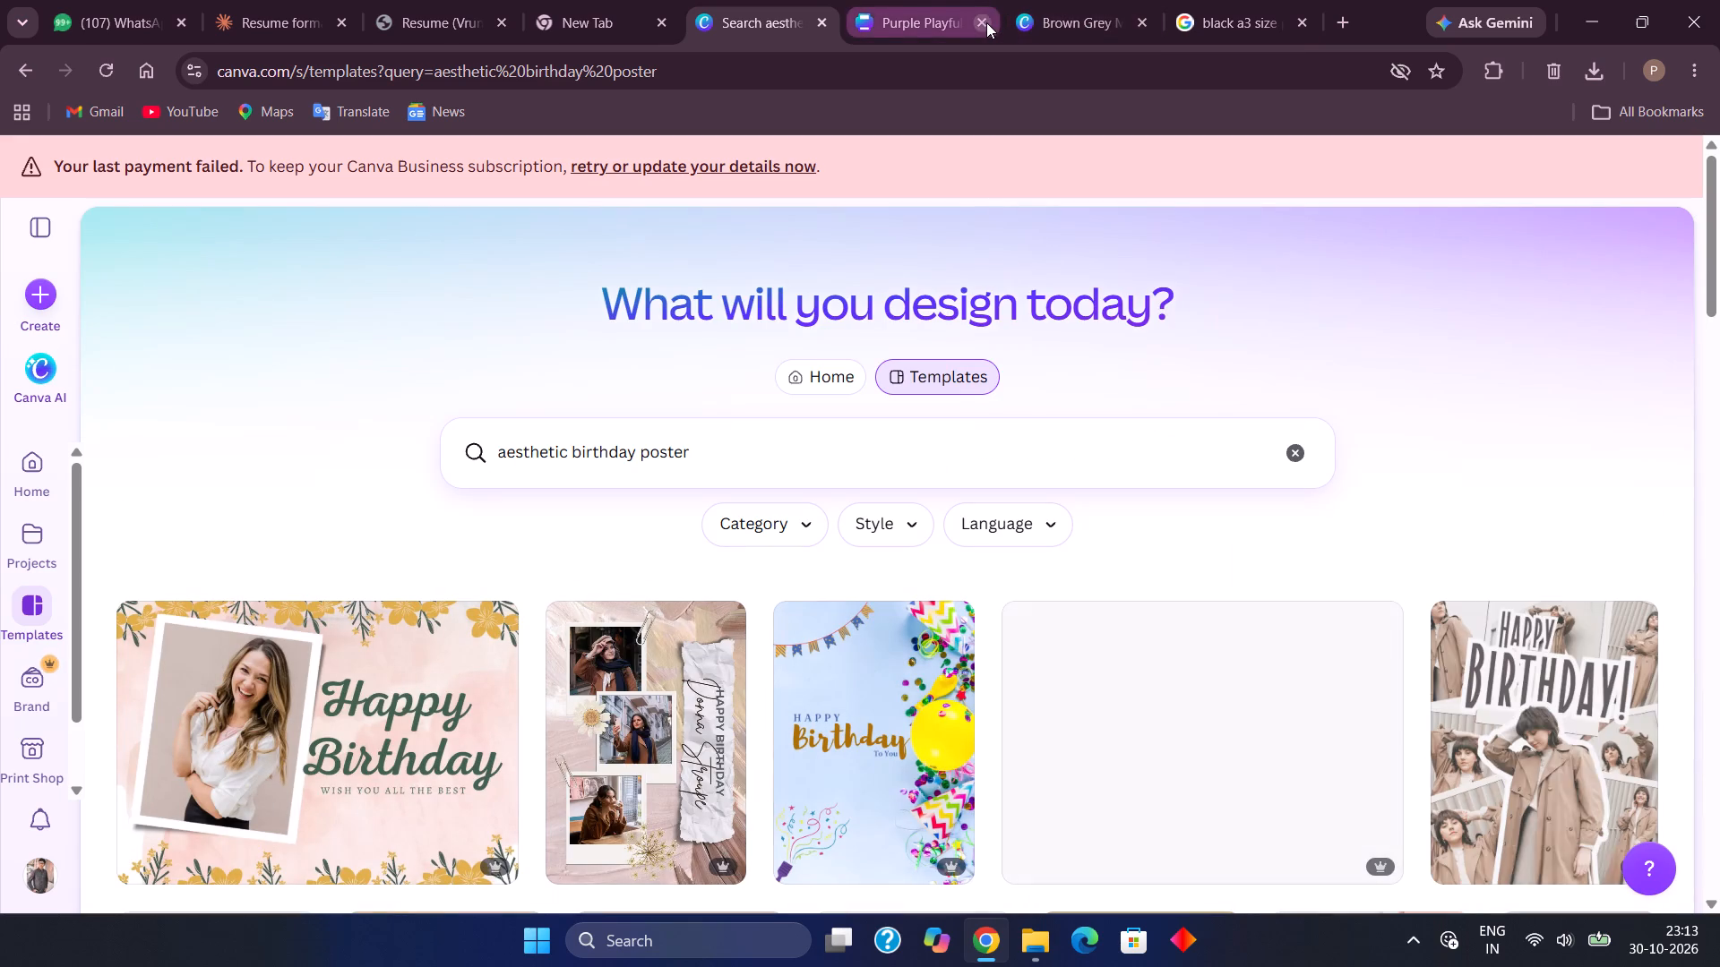
Browse the template results for "aesthetic birthday poster" for layout and decoration ideas for the A3 poster.
scroll(1007, 449, down, 7)
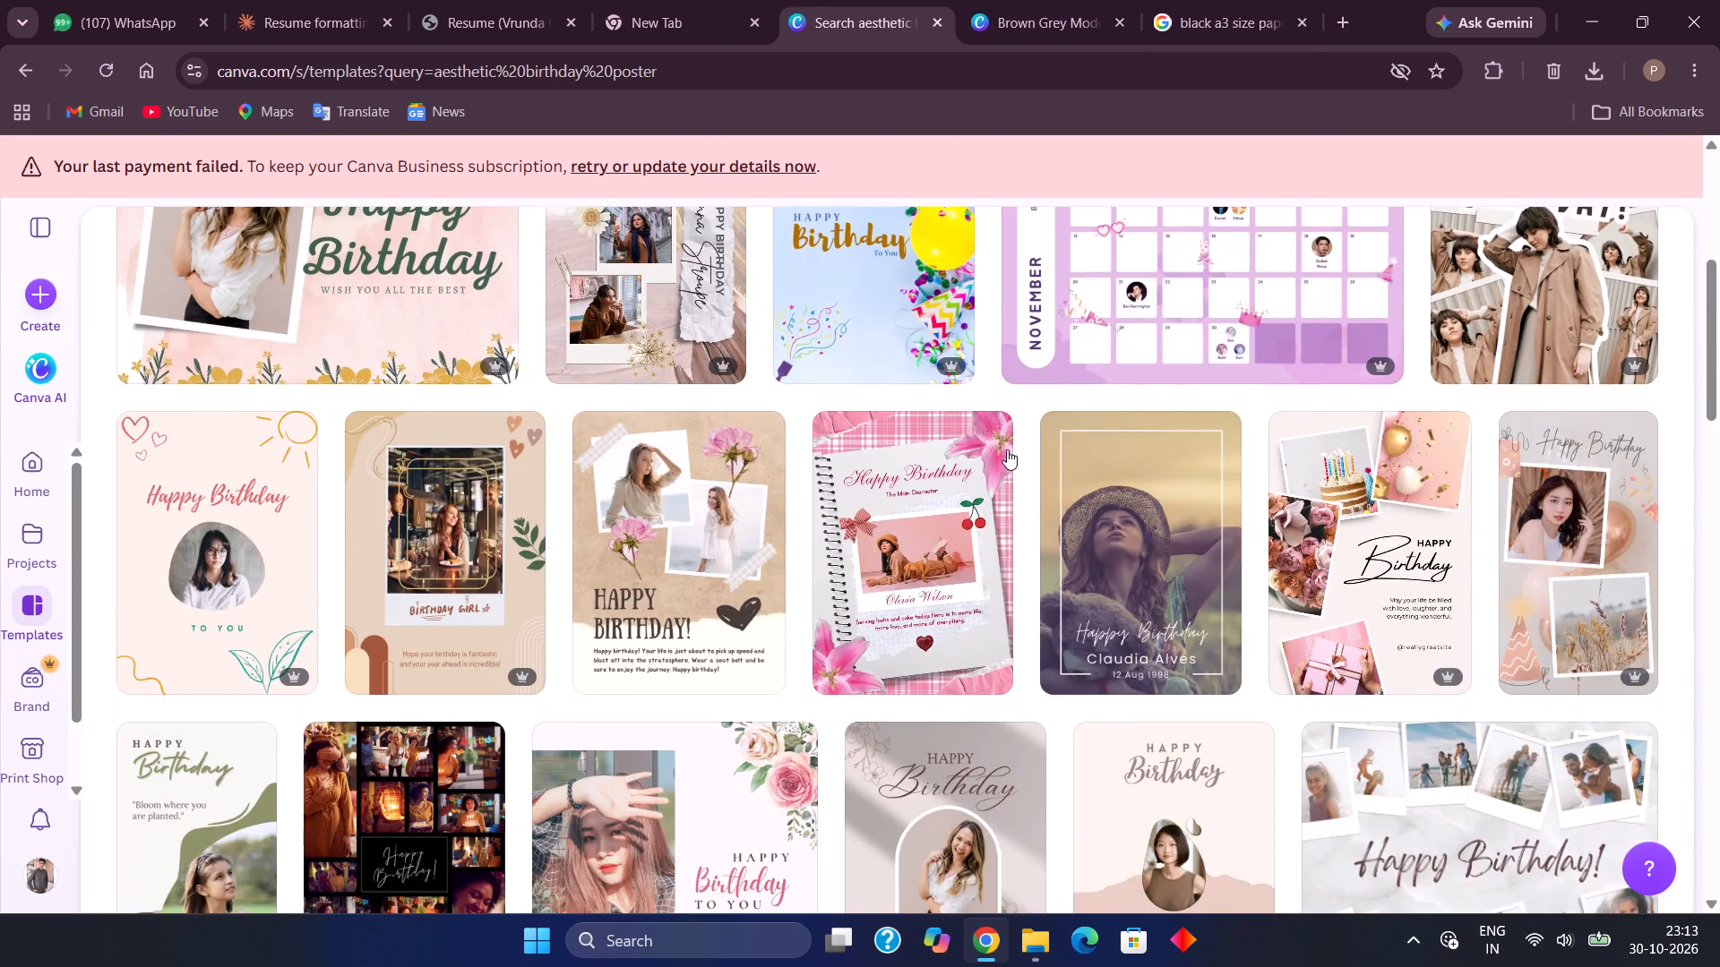
scroll(1007, 449, down, 15)
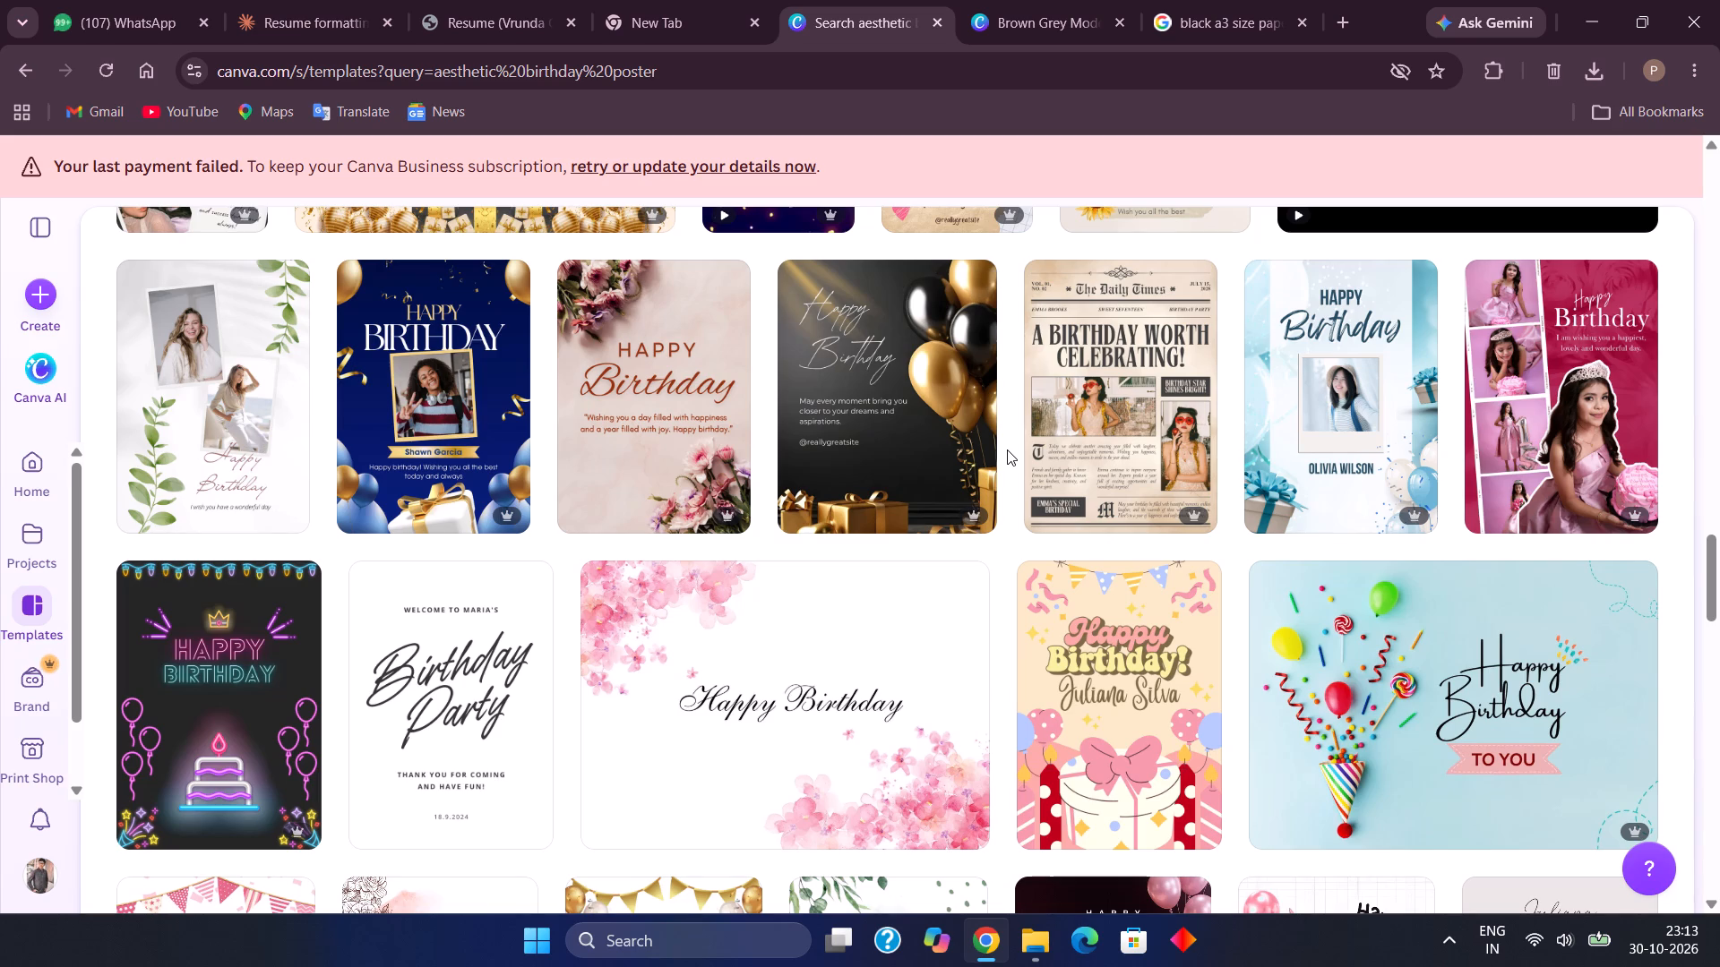
scroll(1007, 449, down, 1)
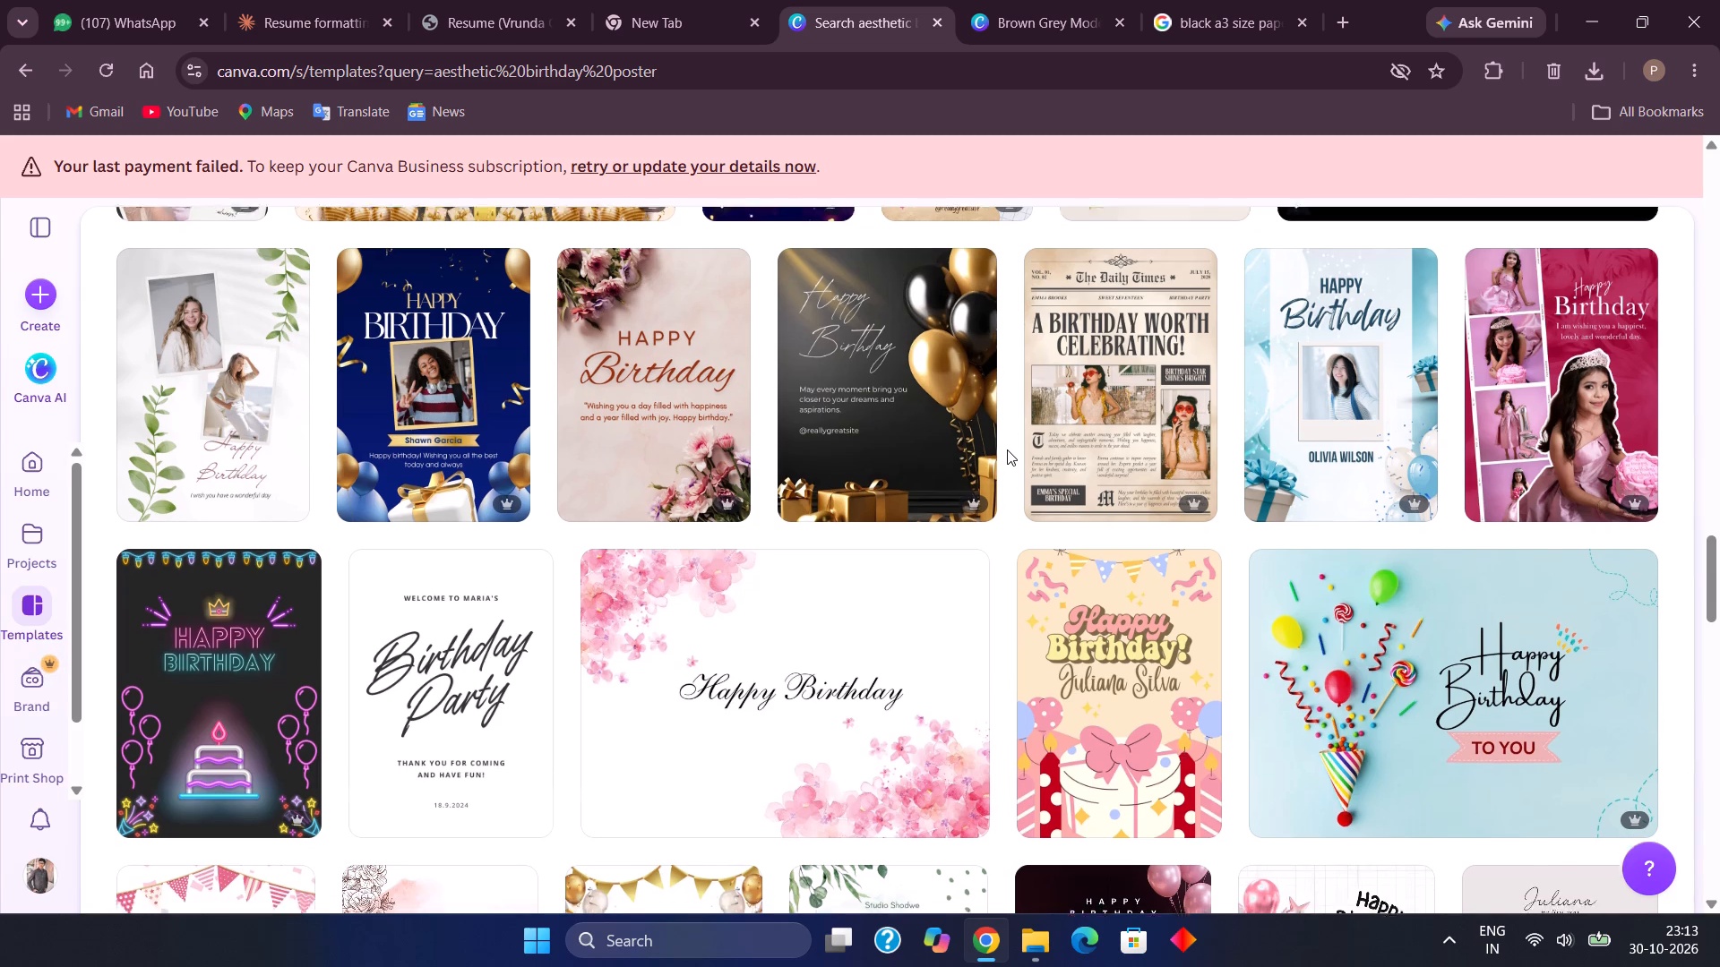
scroll(1007, 449, down, 3)
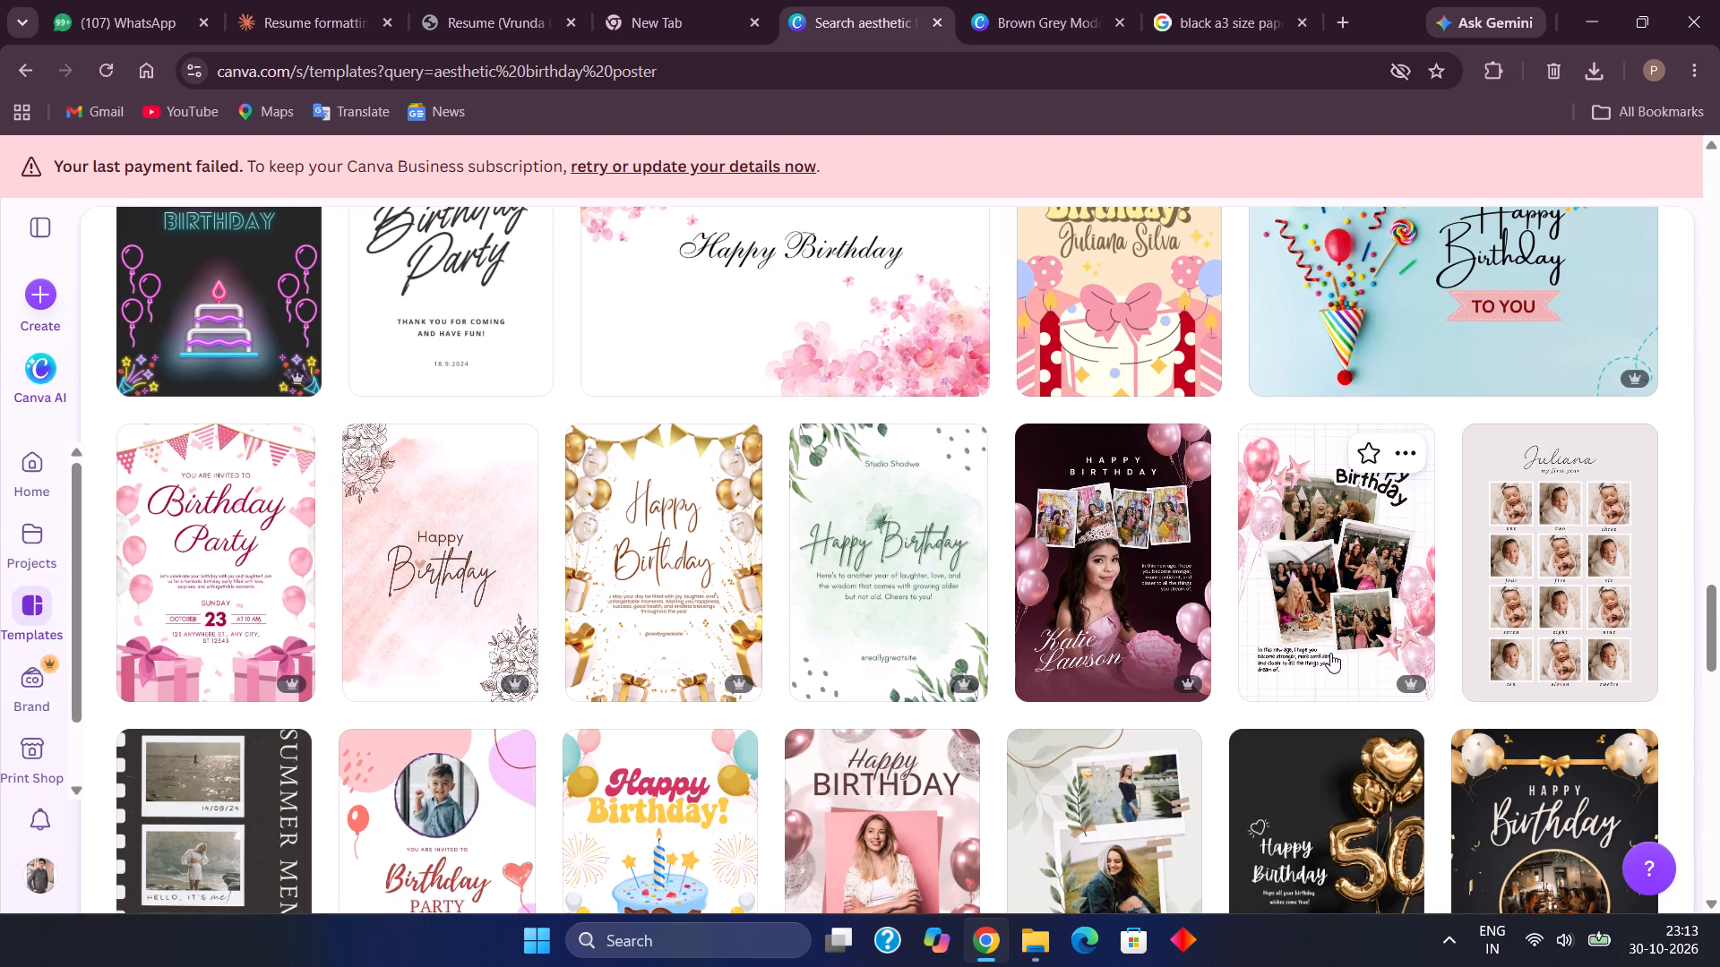
scroll(1330, 653, down, 1)
scroll(1330, 653, up, 2)
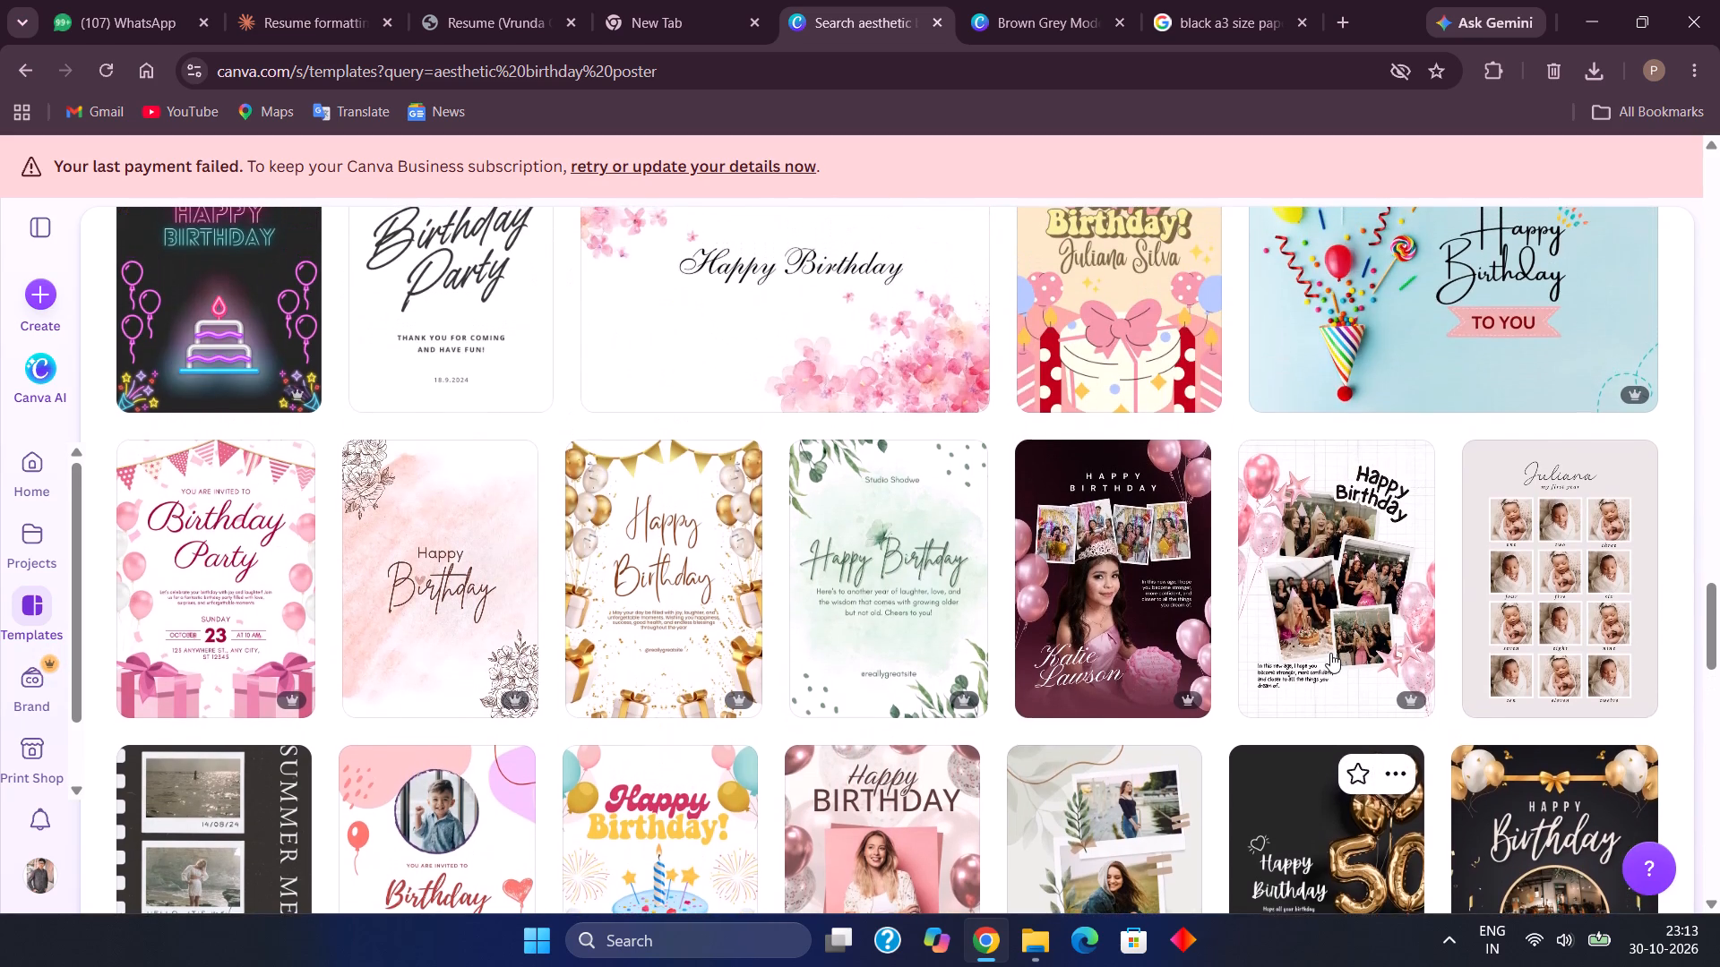
scroll(1330, 653, up, 1)
scroll(1330, 653, down, 7)
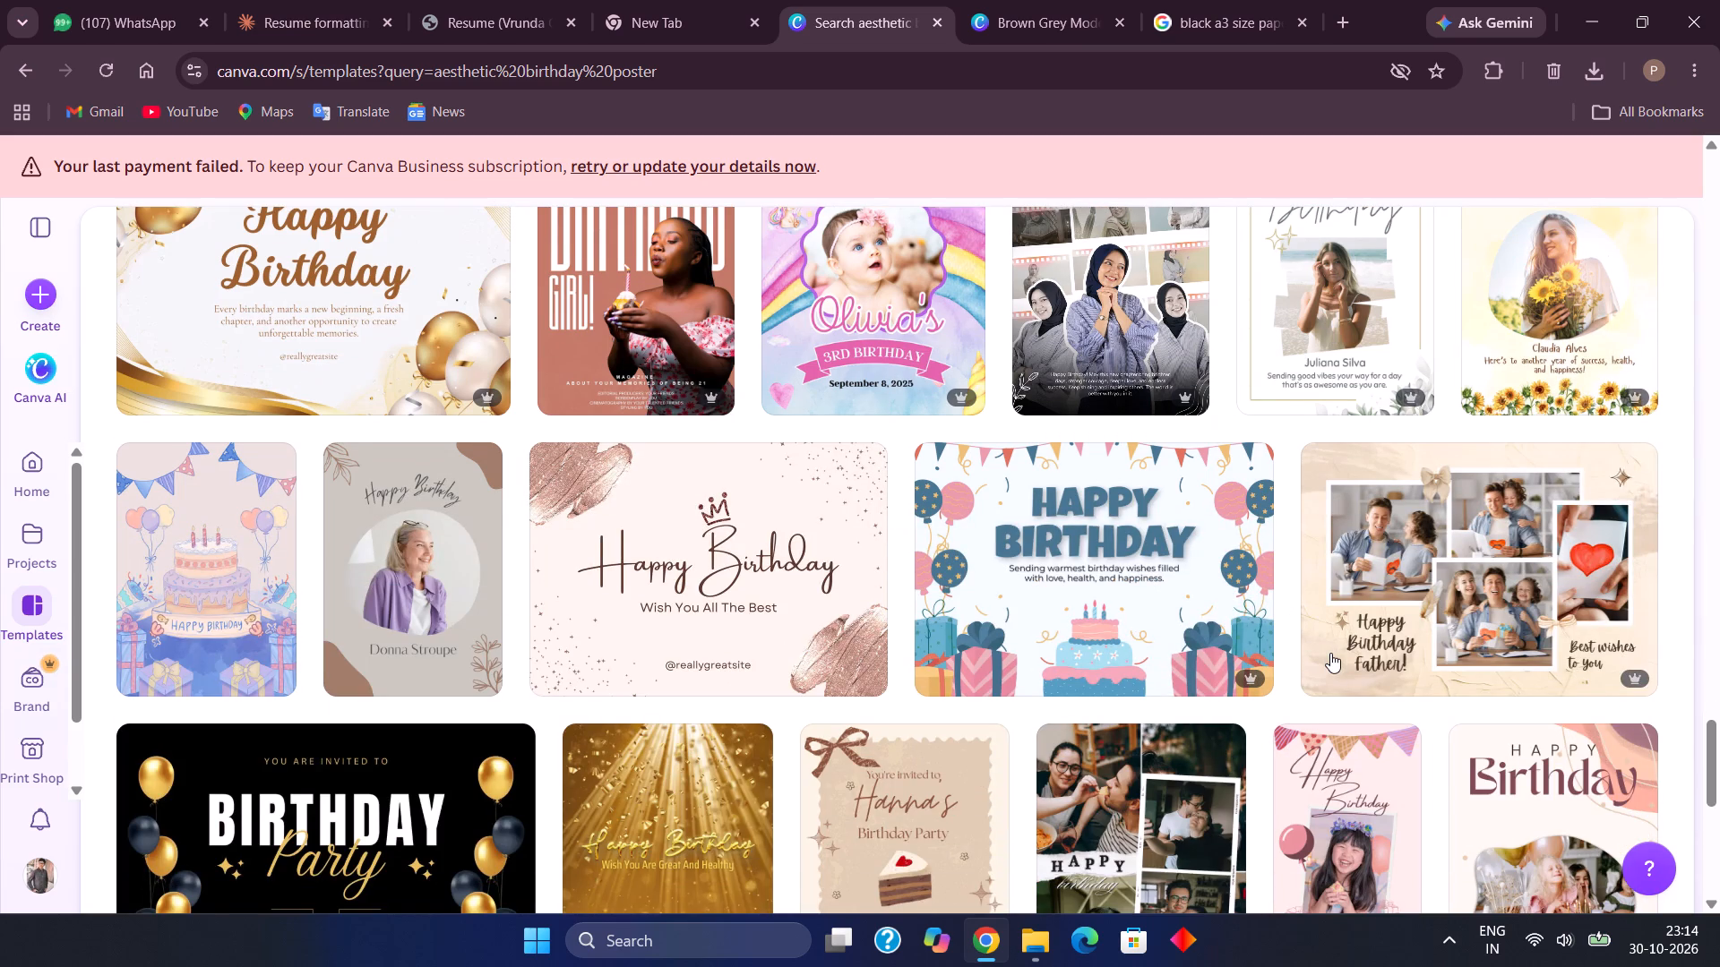
scroll(1330, 653, down, 3)
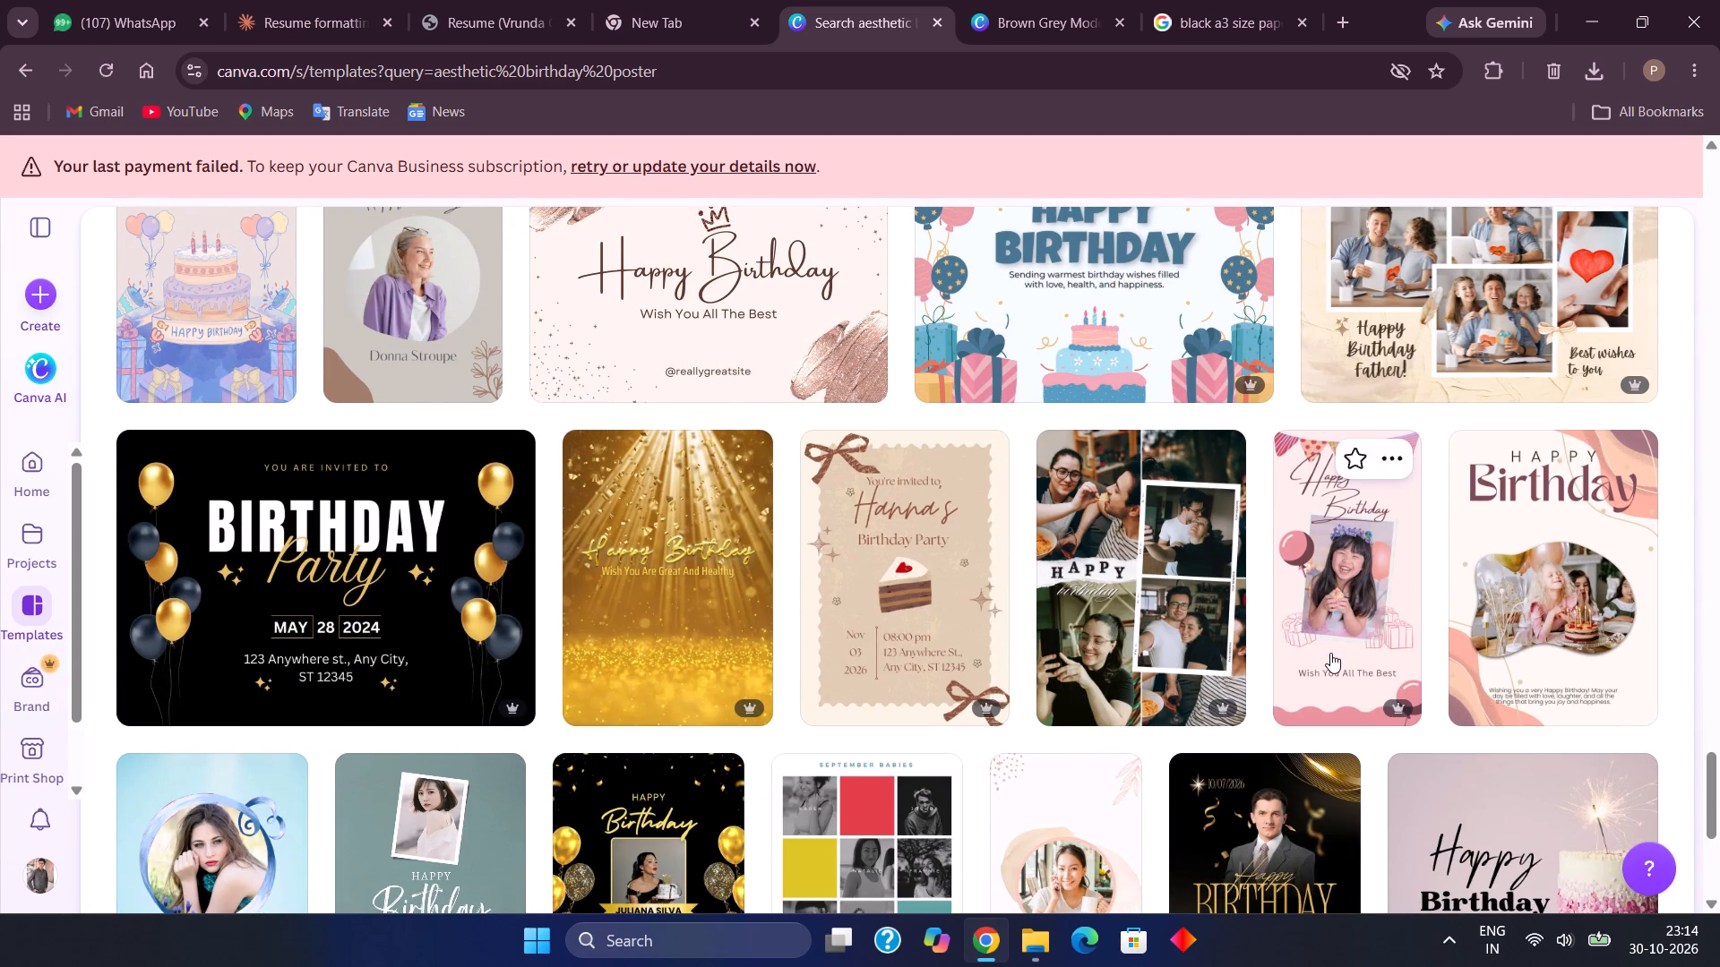
scroll(1330, 653, down, 4)
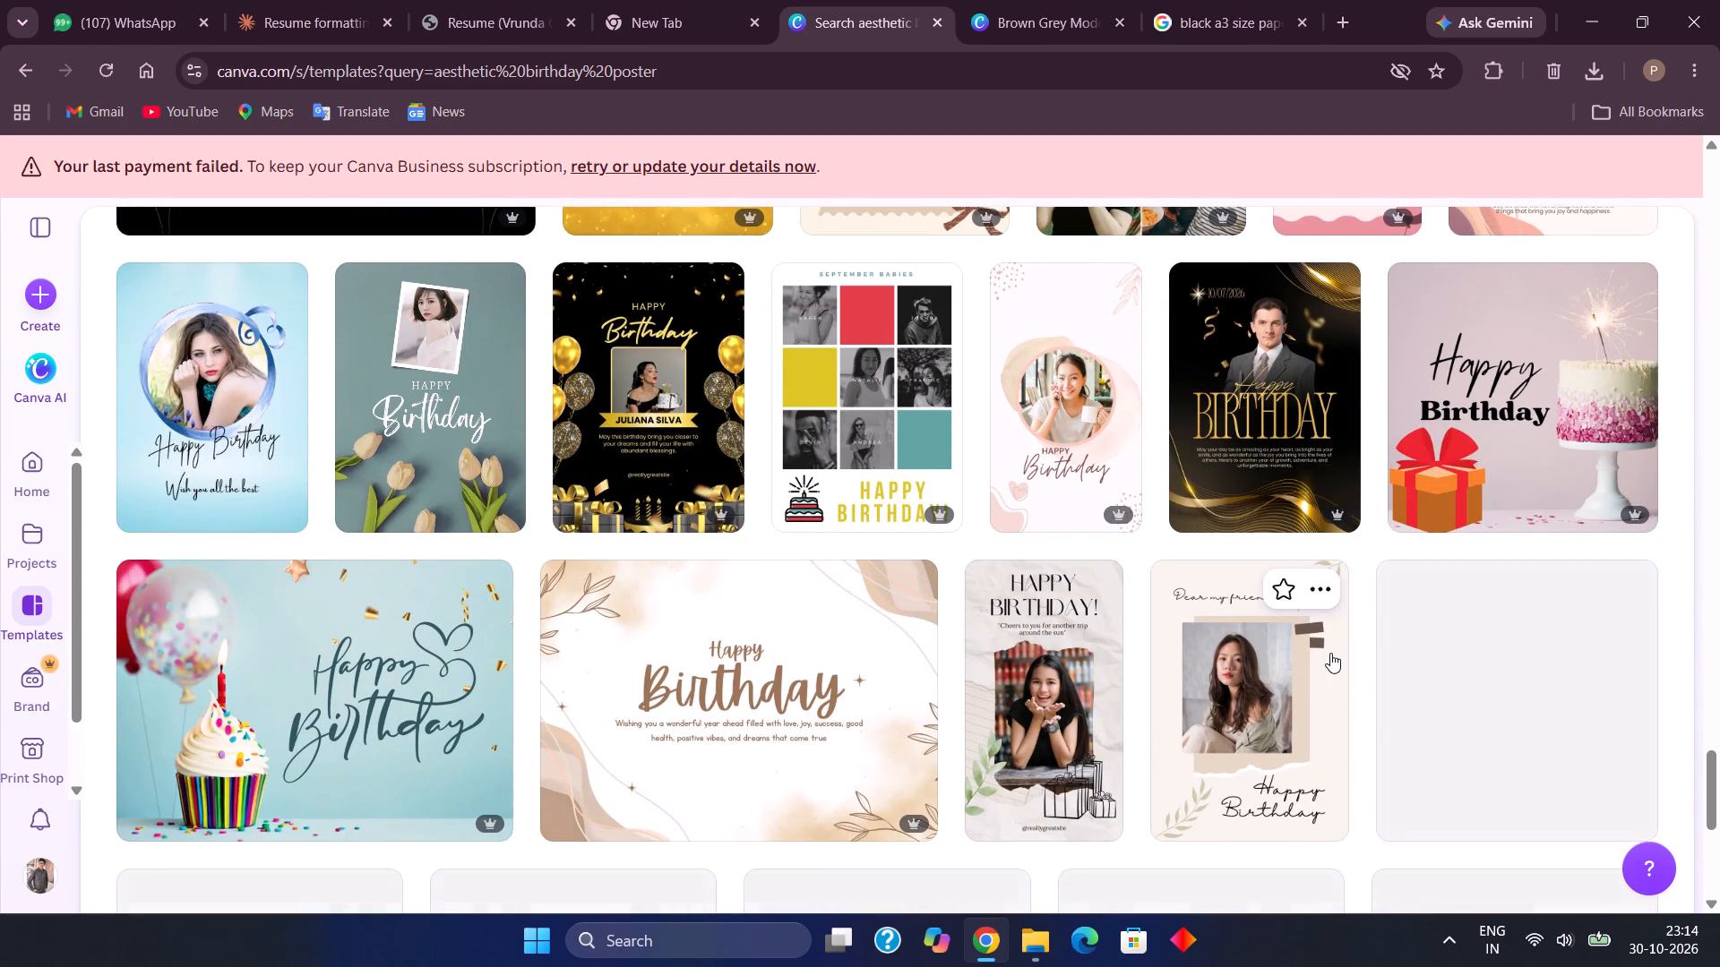
scroll(1330, 653, down, 3)
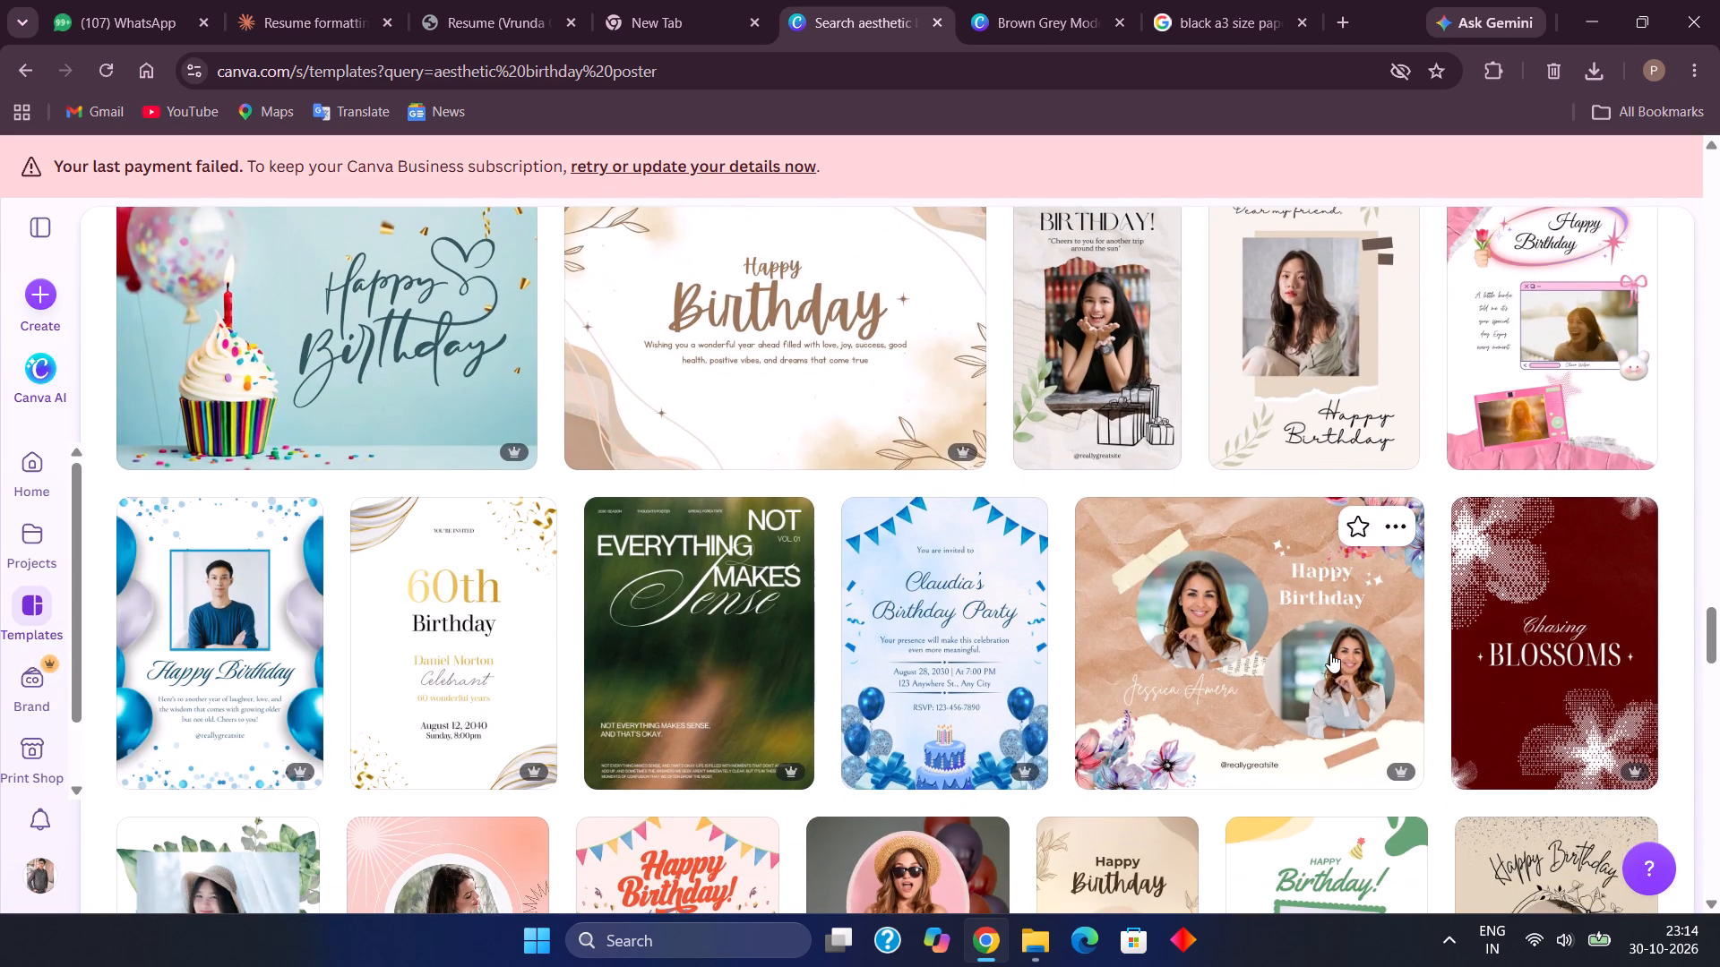
scroll(1330, 653, down, 9)
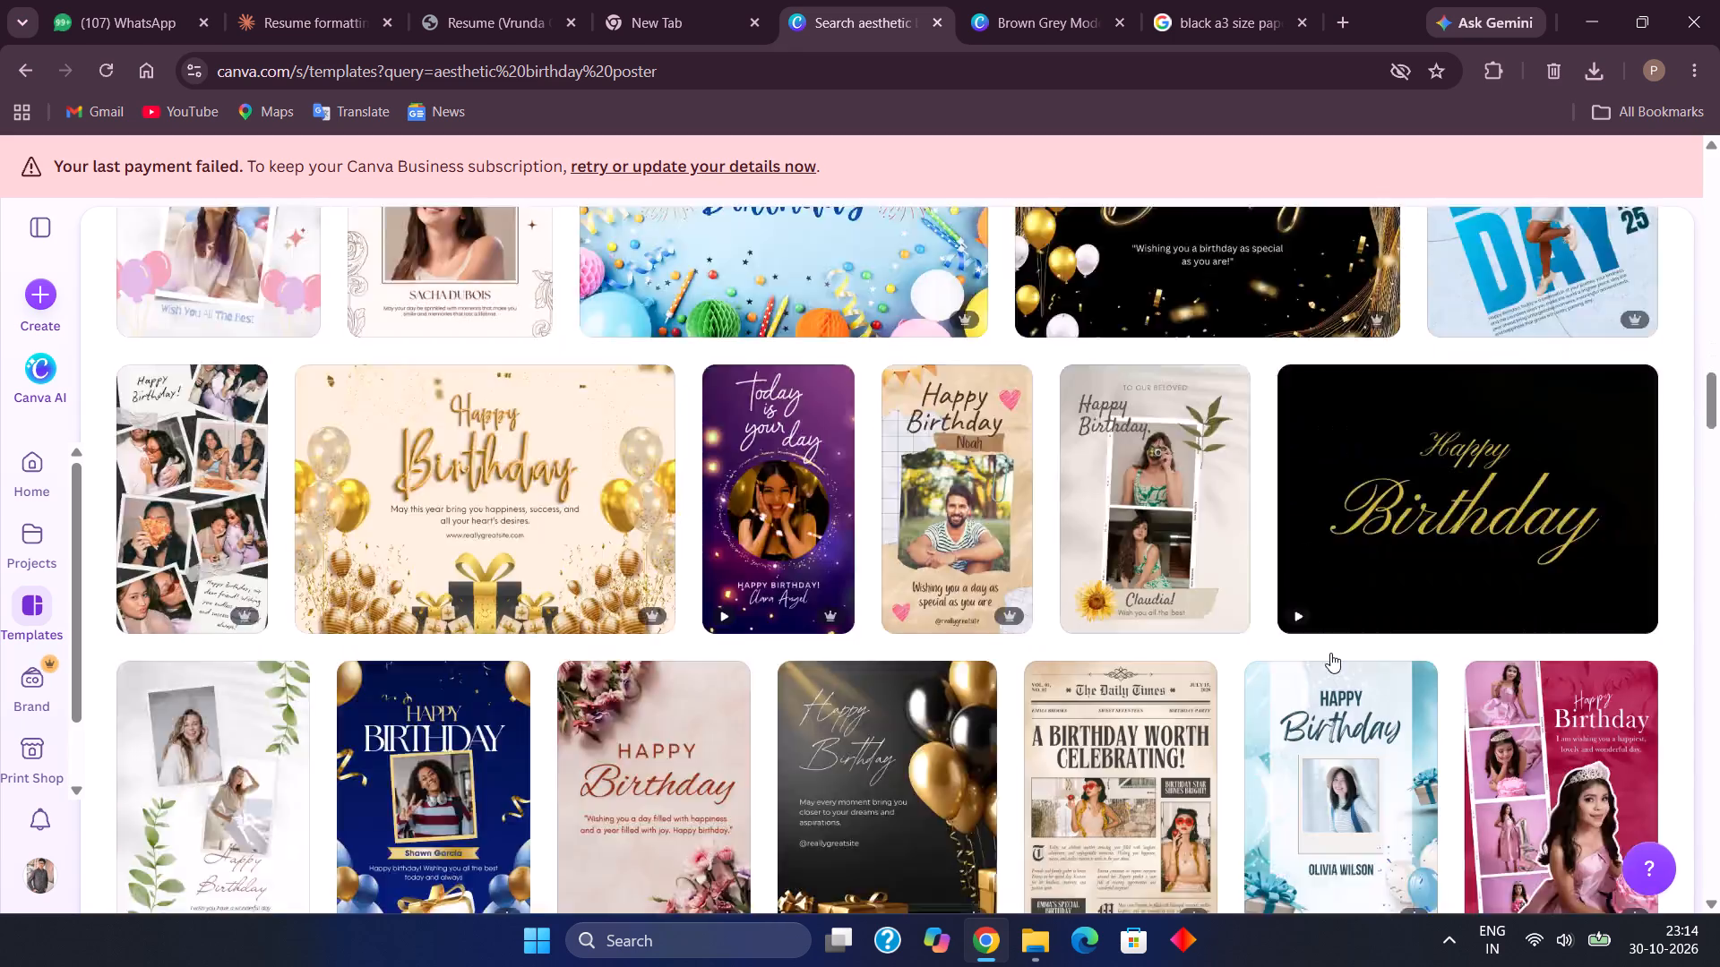
scroll(1330, 653, down, 11)
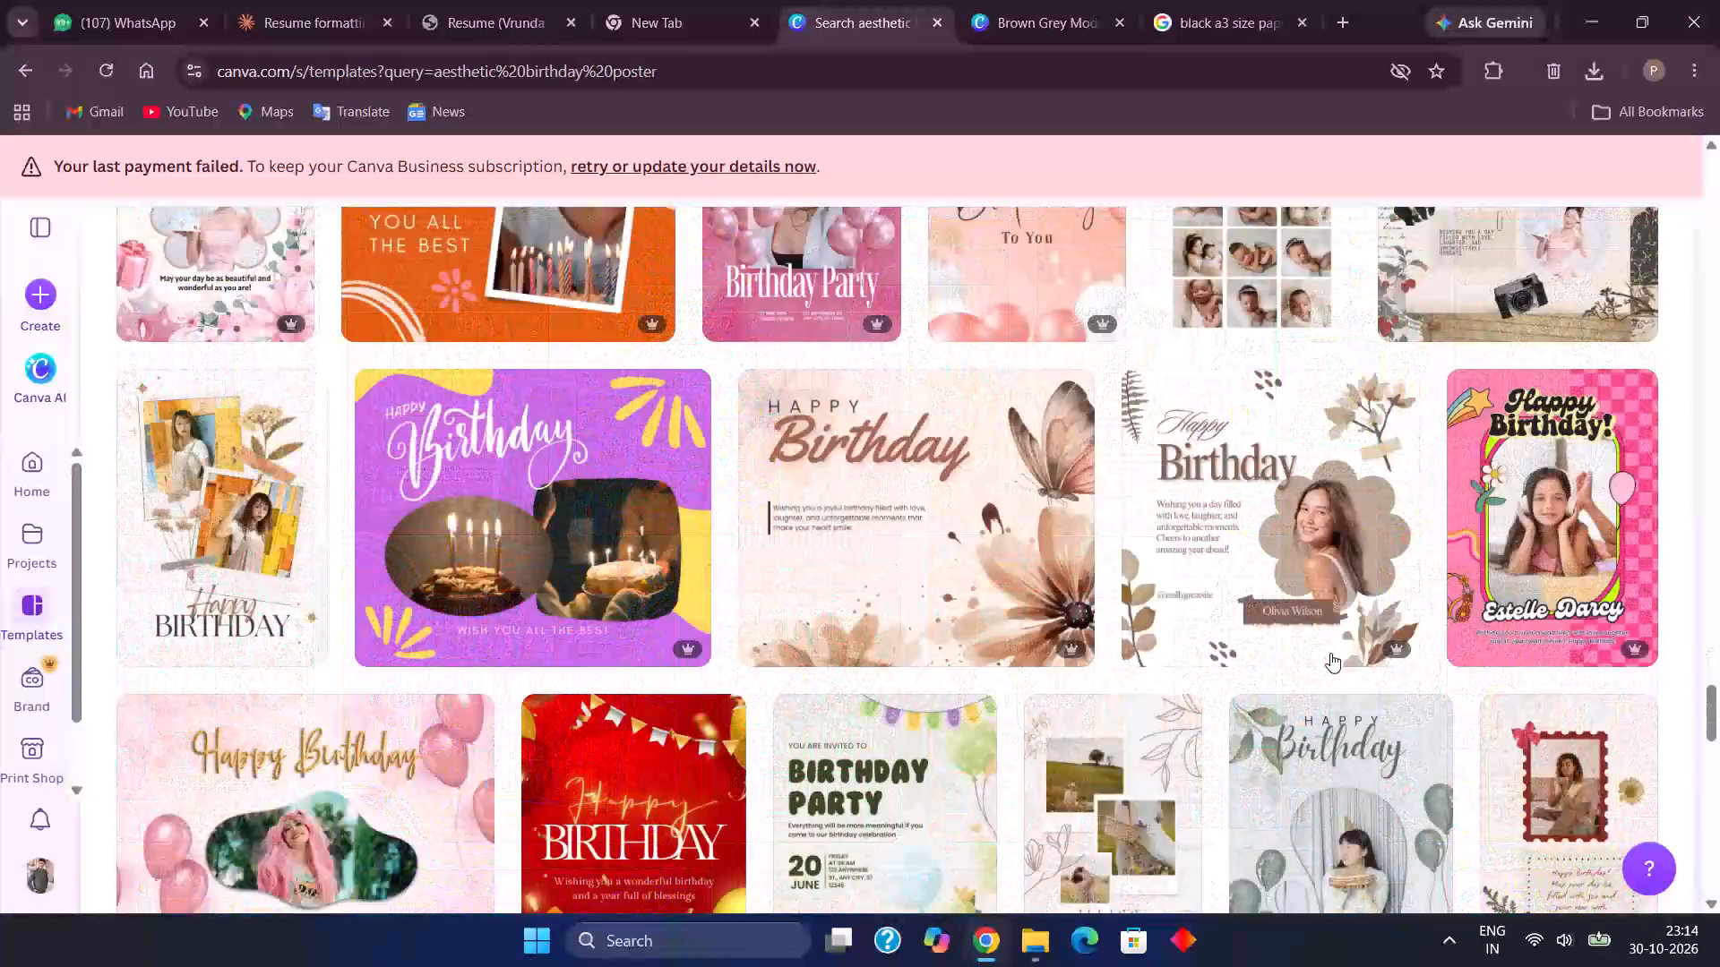
scroll(1330, 653, down, 6)
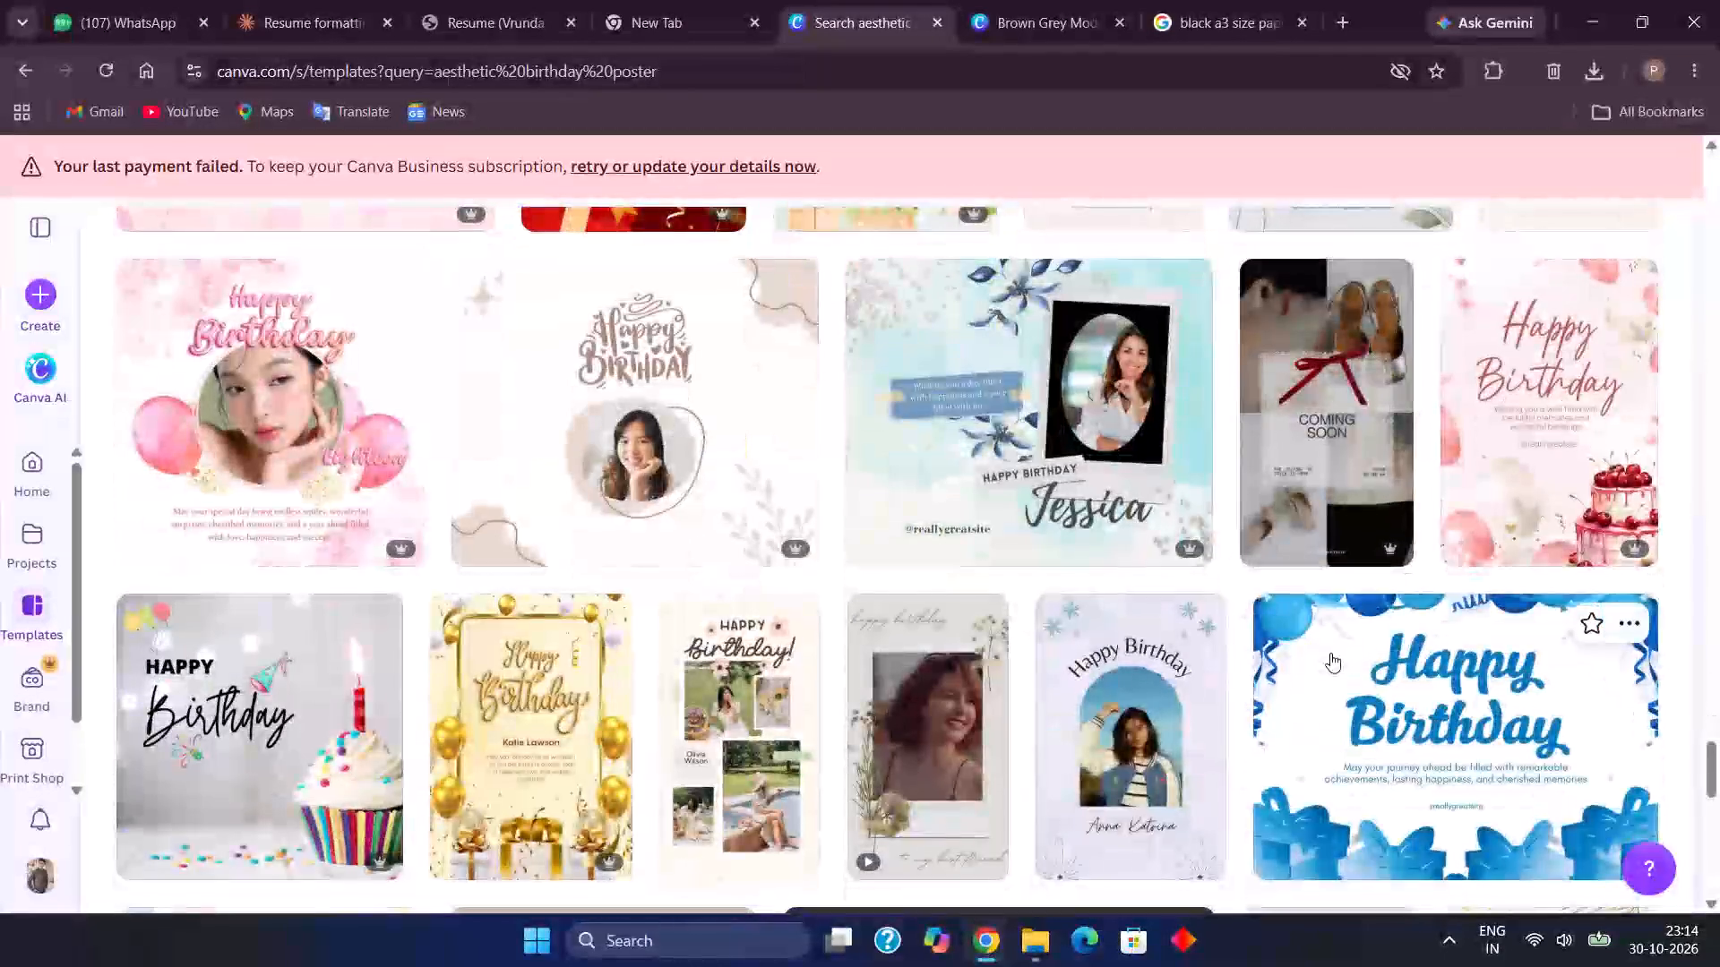
scroll(1330, 653, down, 5)
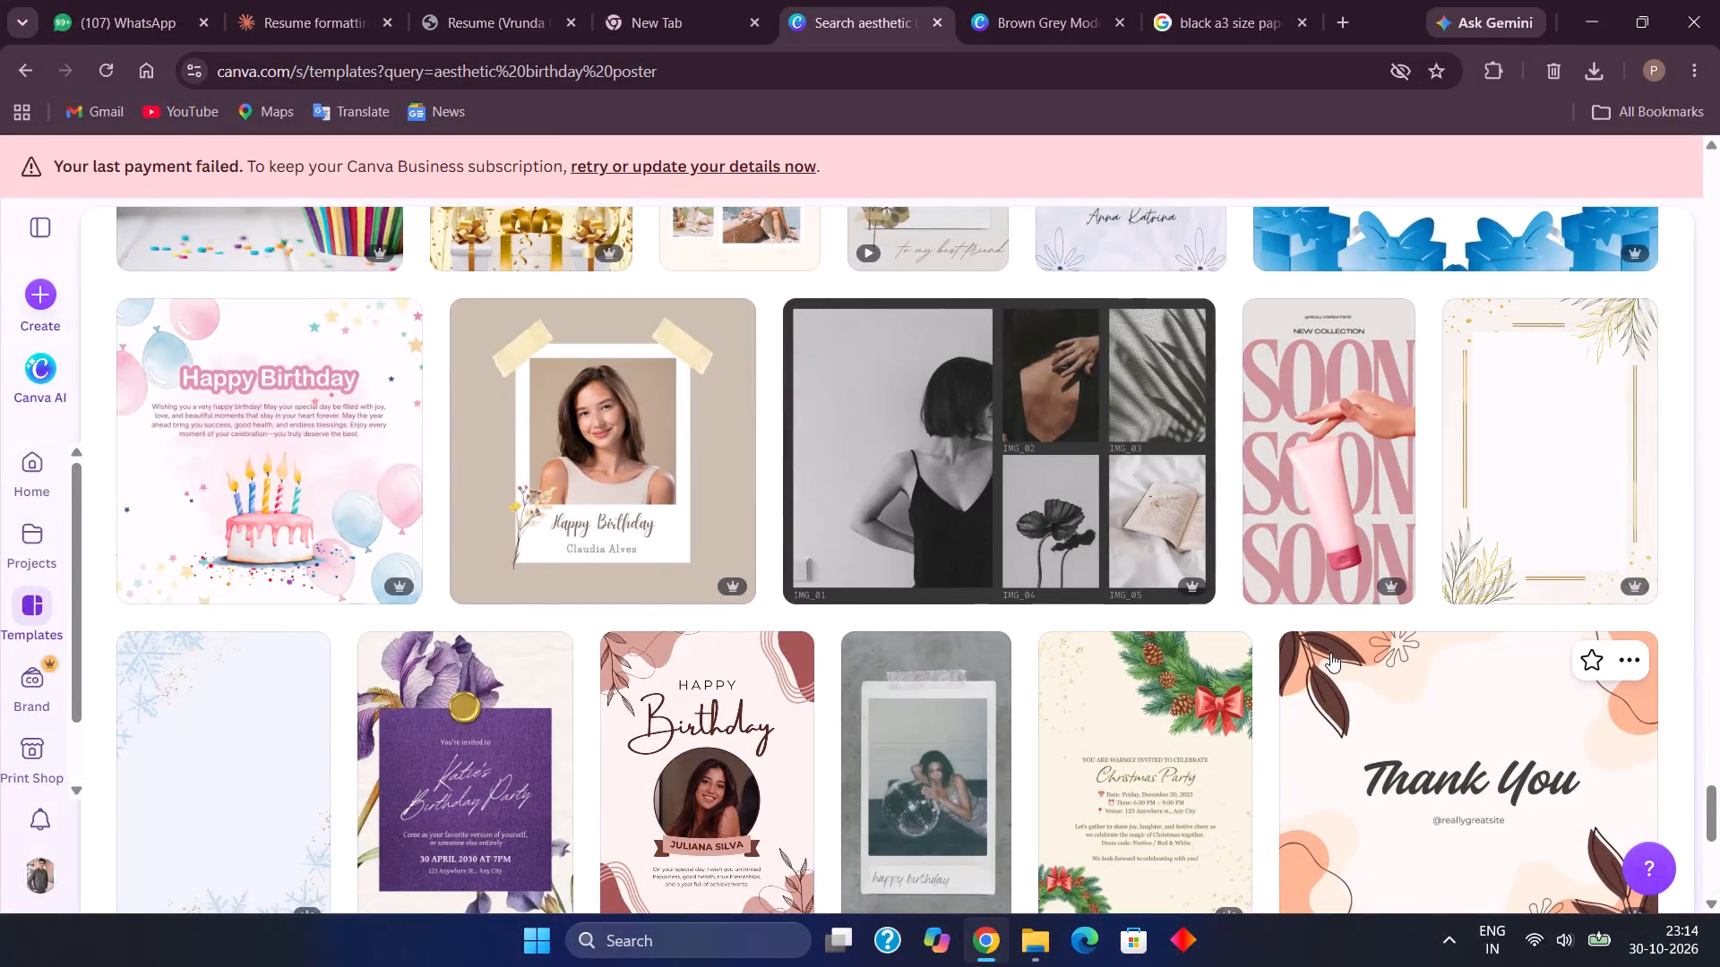
scroll(1330, 653, down, 6)
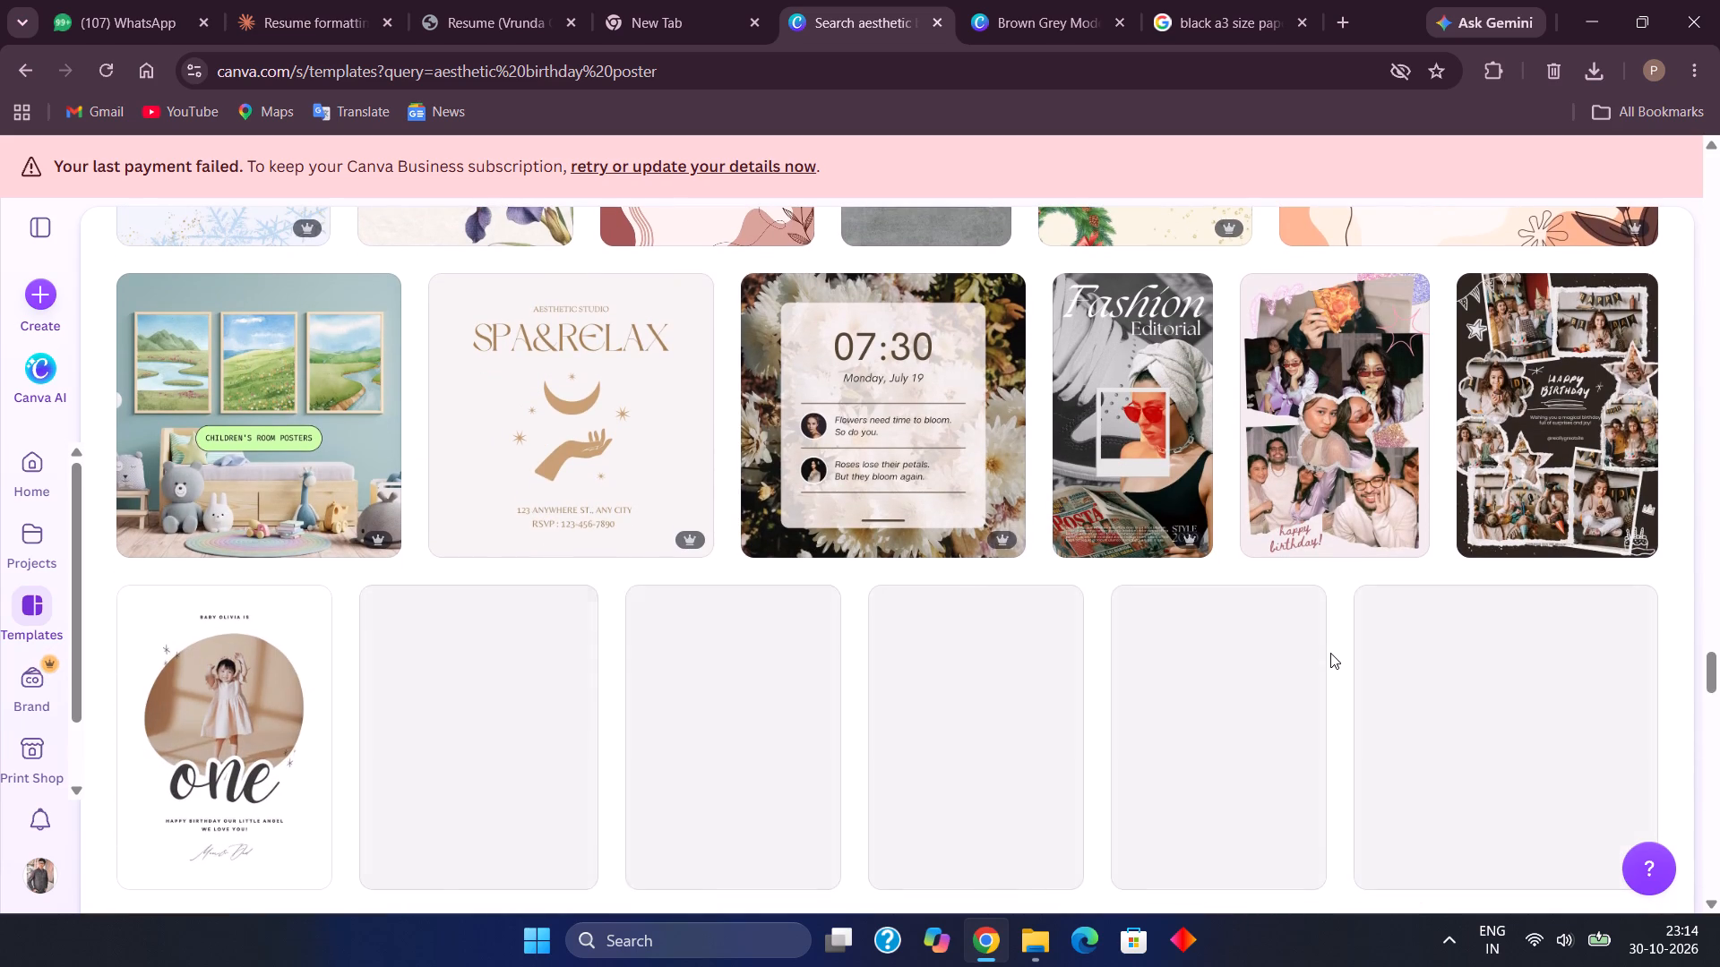
scroll(1330, 653, down, 4)
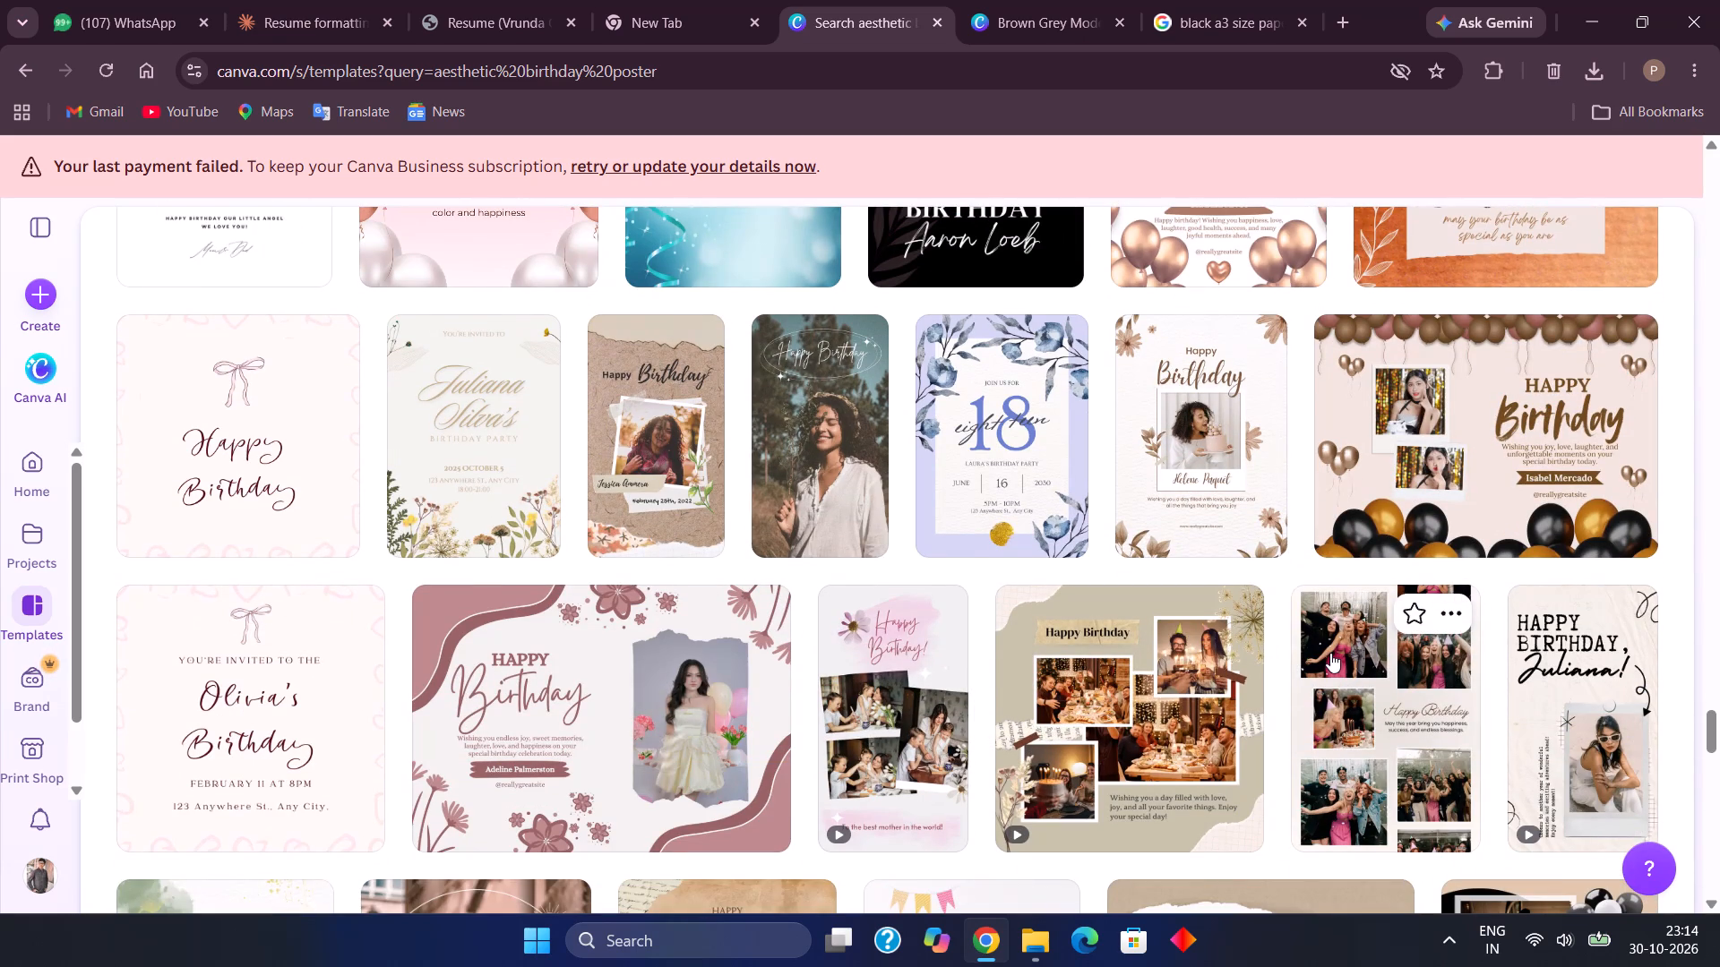
scroll(1330, 653, down, 2)
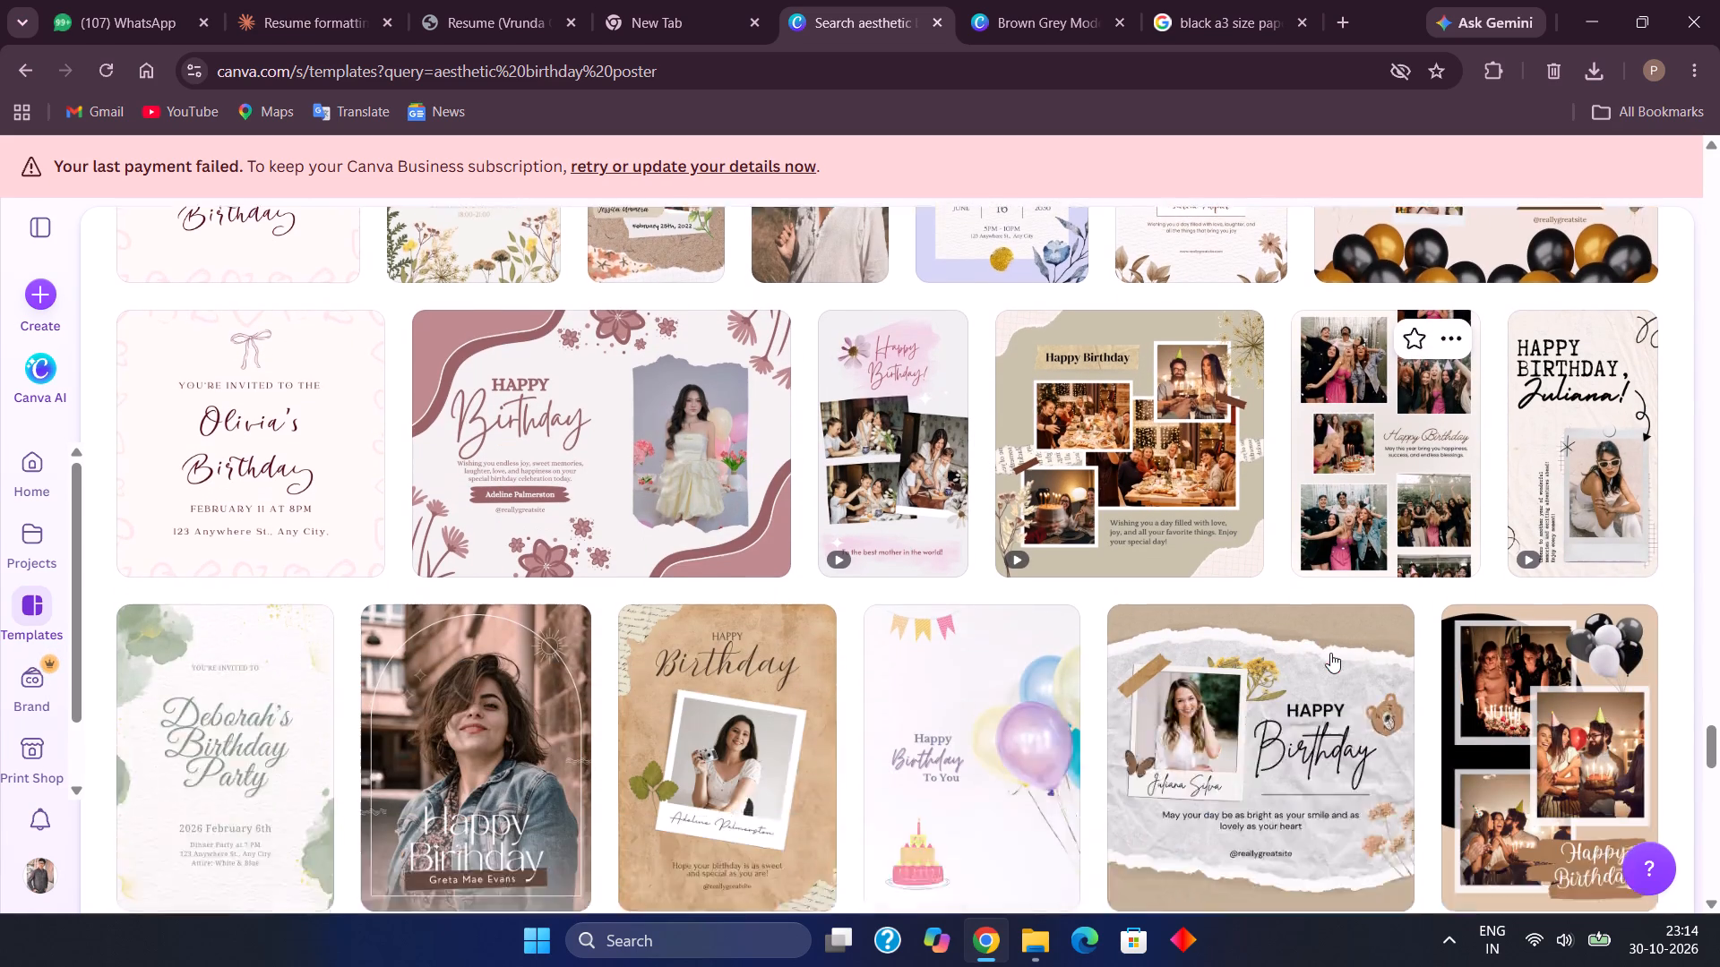
scroll(1330, 653, down, 4)
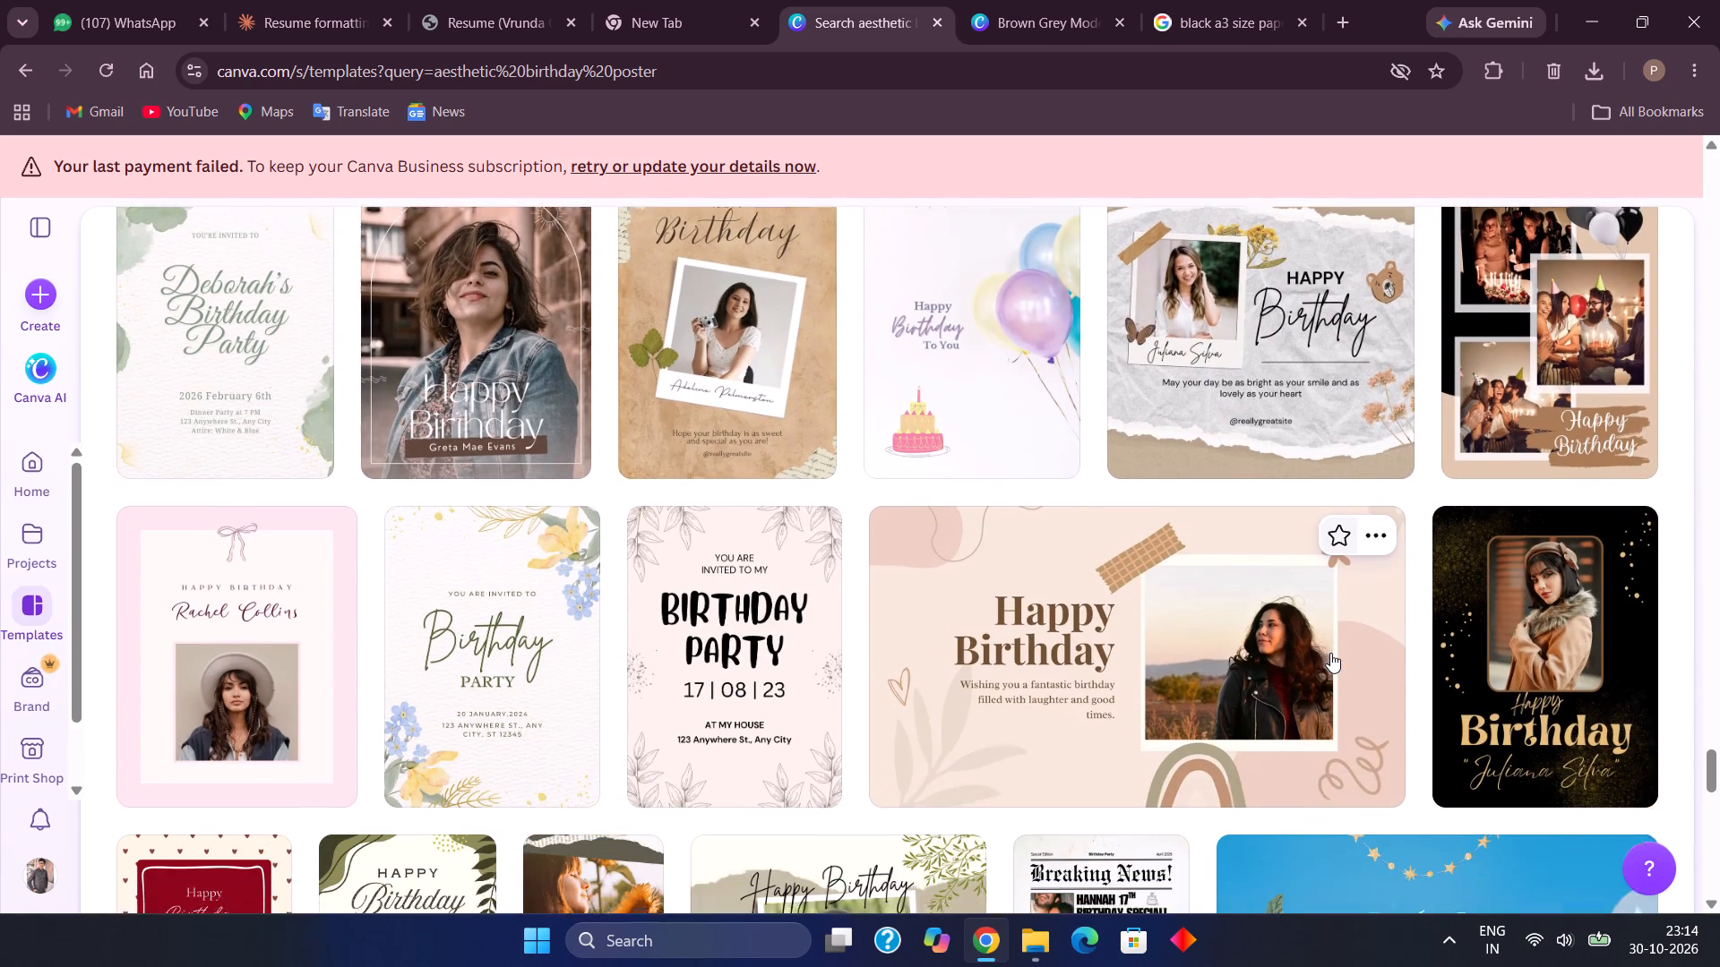
scroll(1330, 653, down, 5)
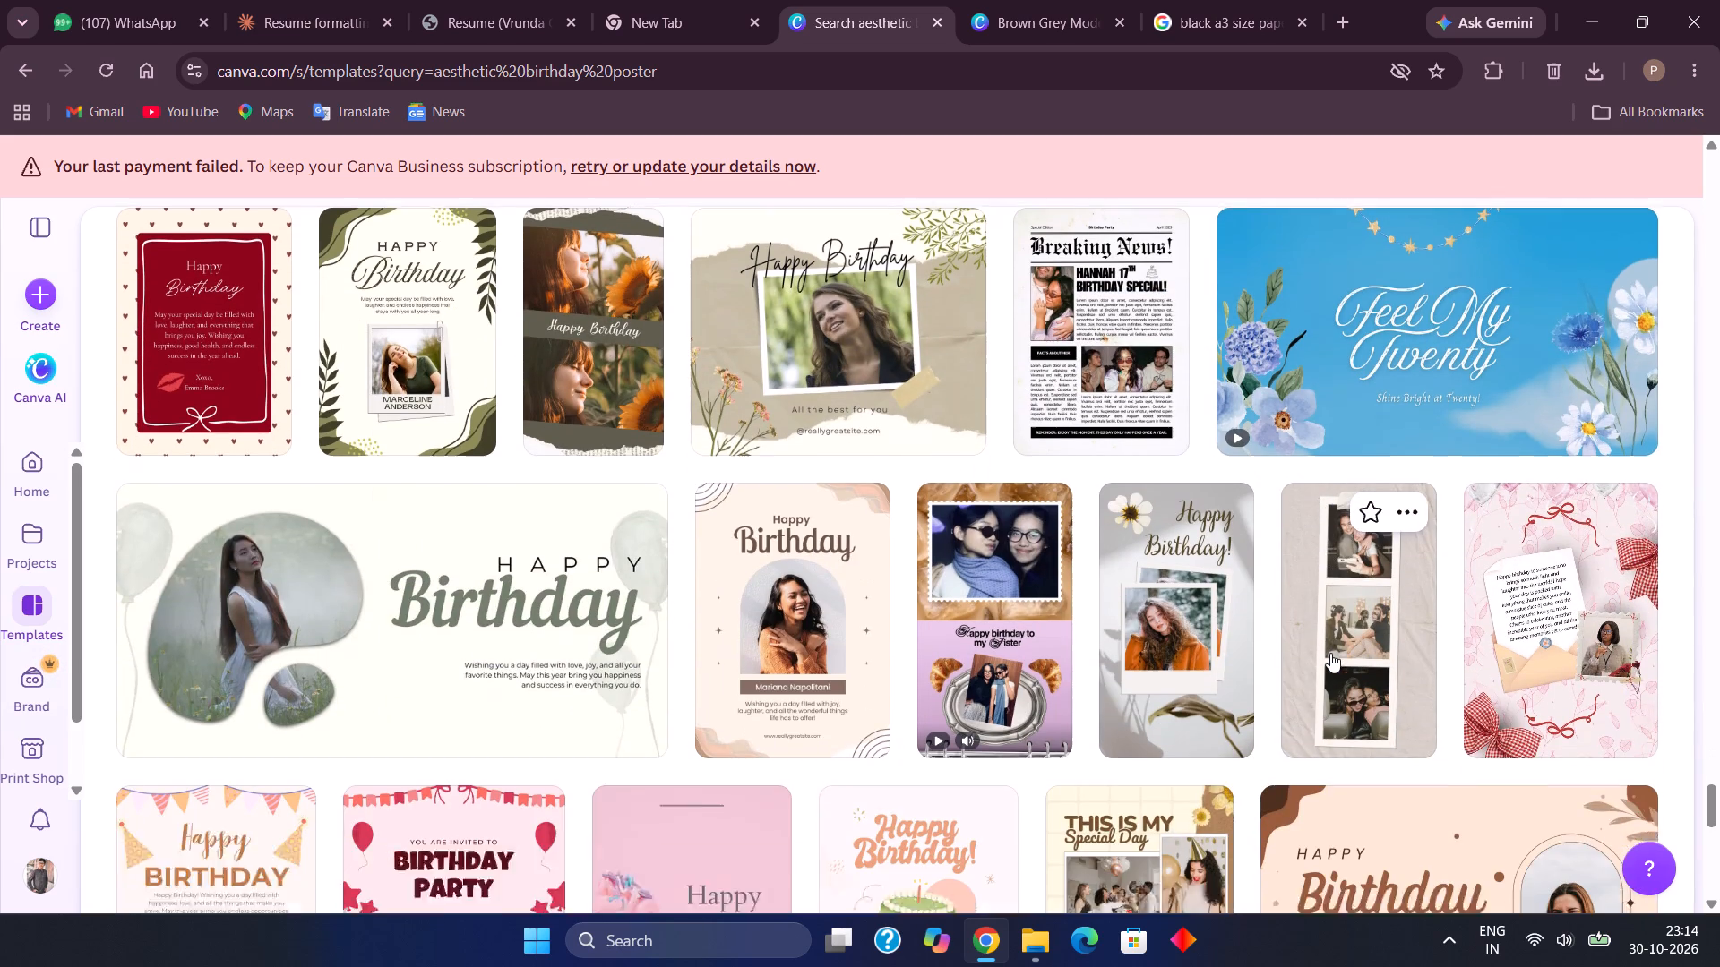
scroll(1330, 653, down, 3)
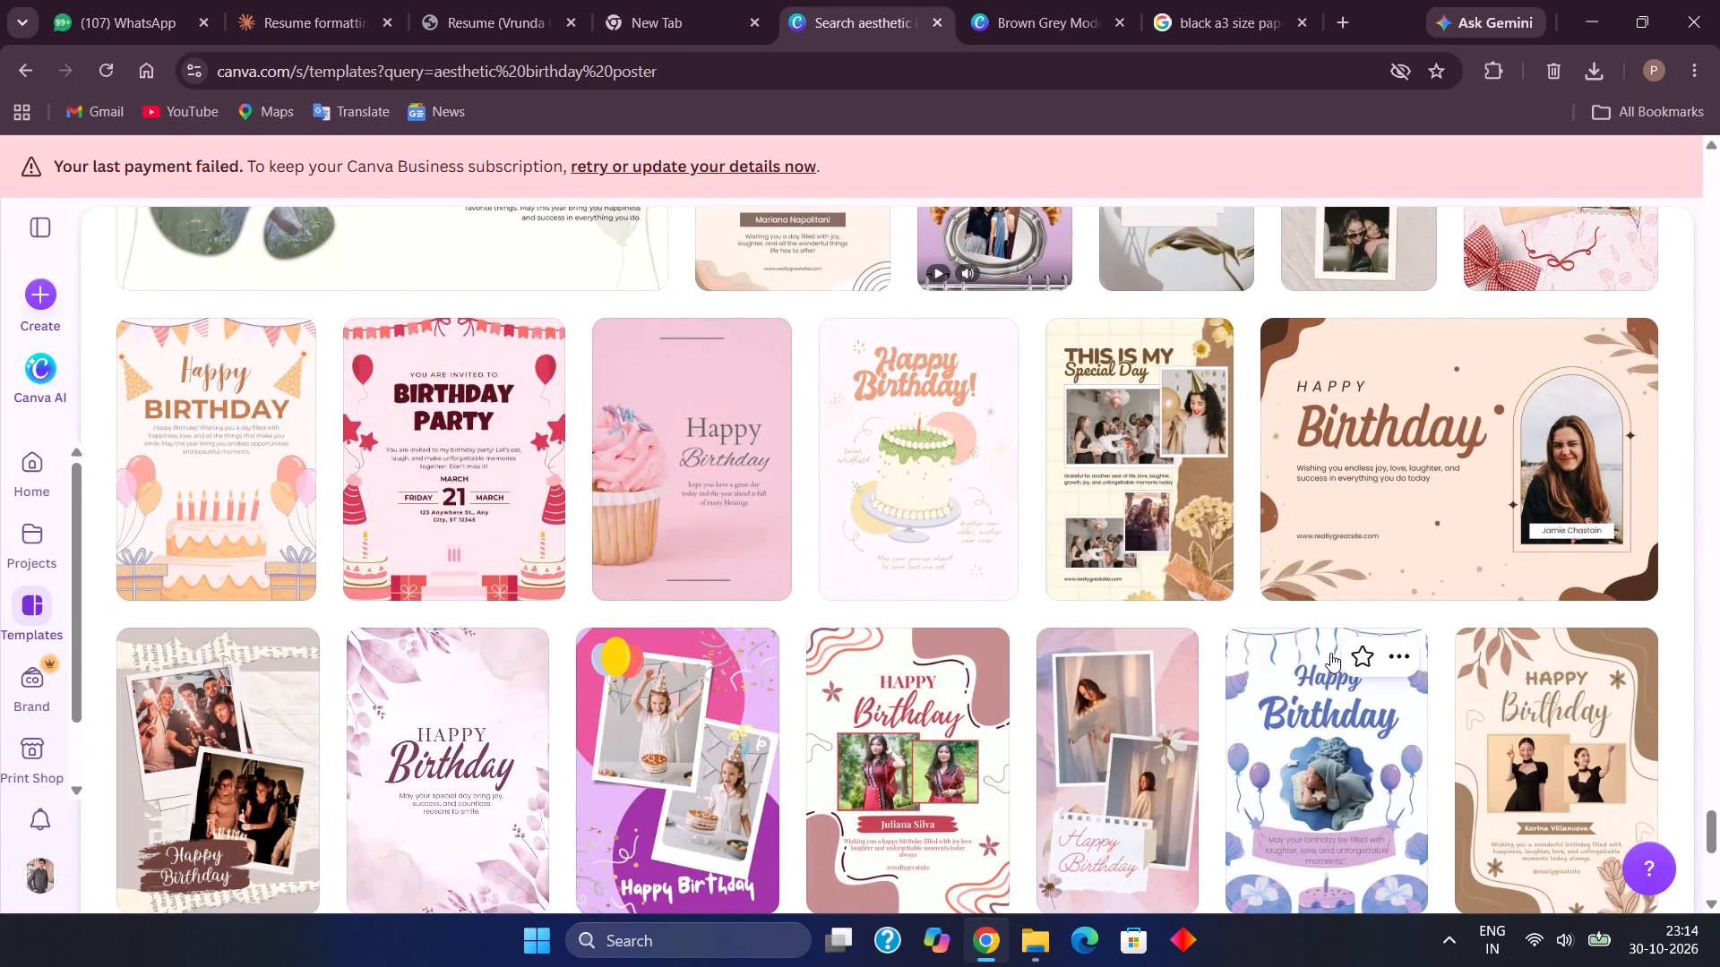
scroll(1330, 653, down, 4)
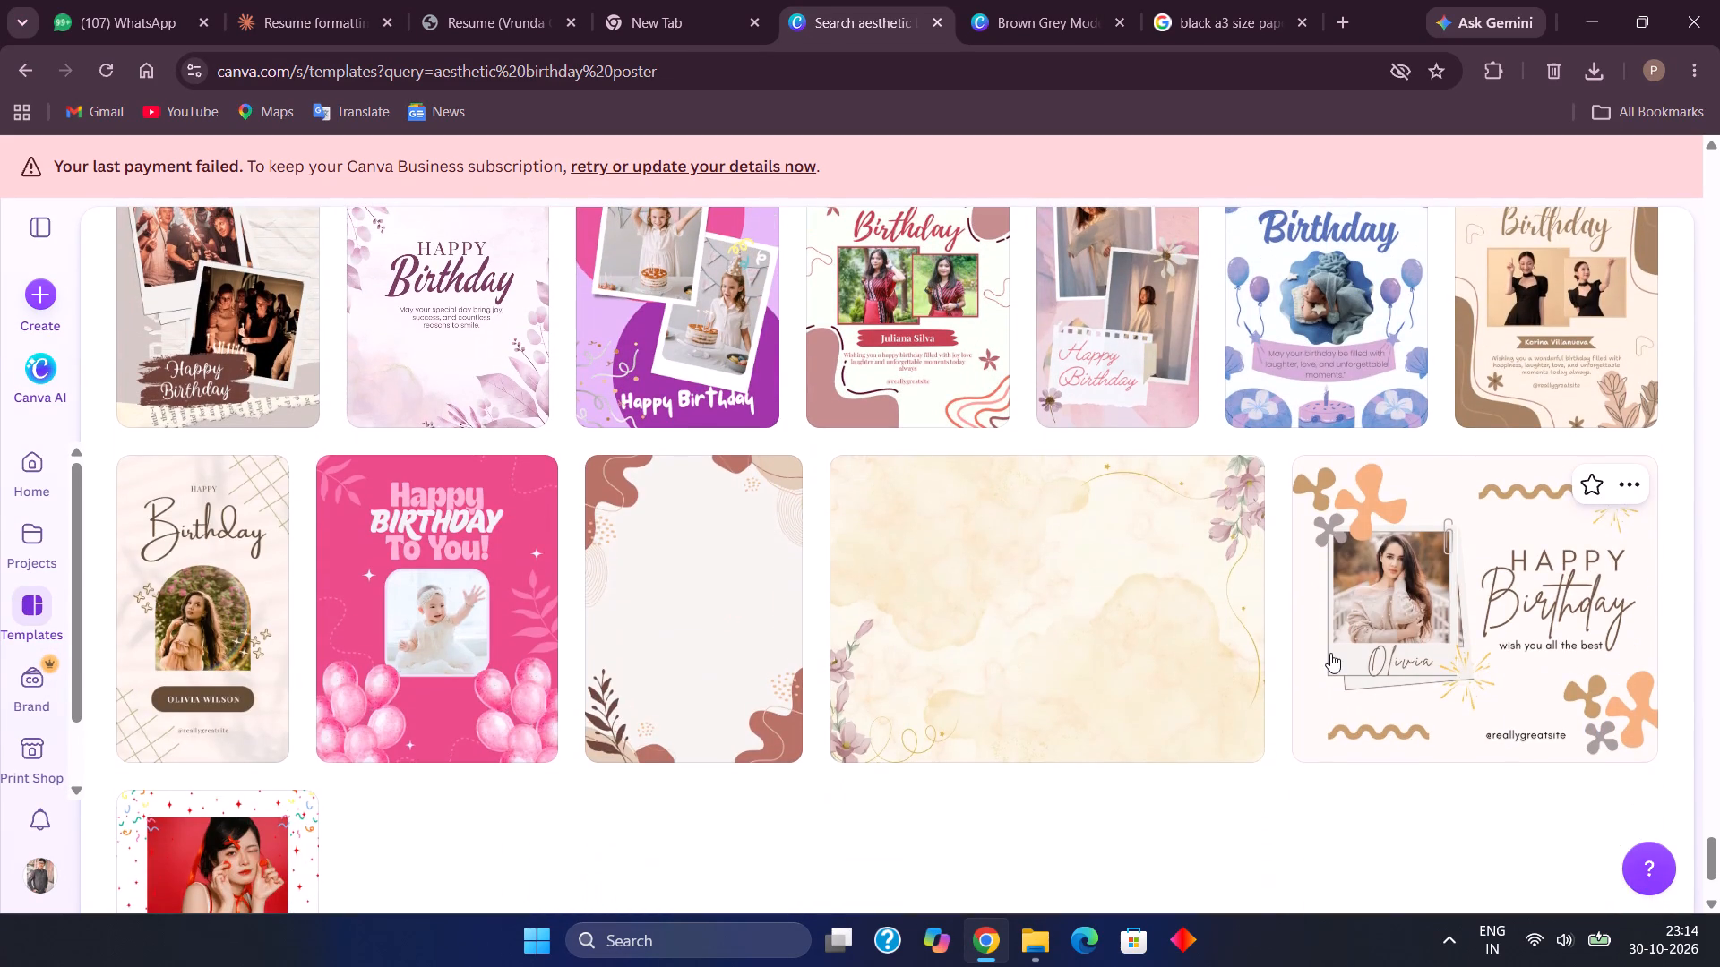
scroll(1330, 653, down, 2)
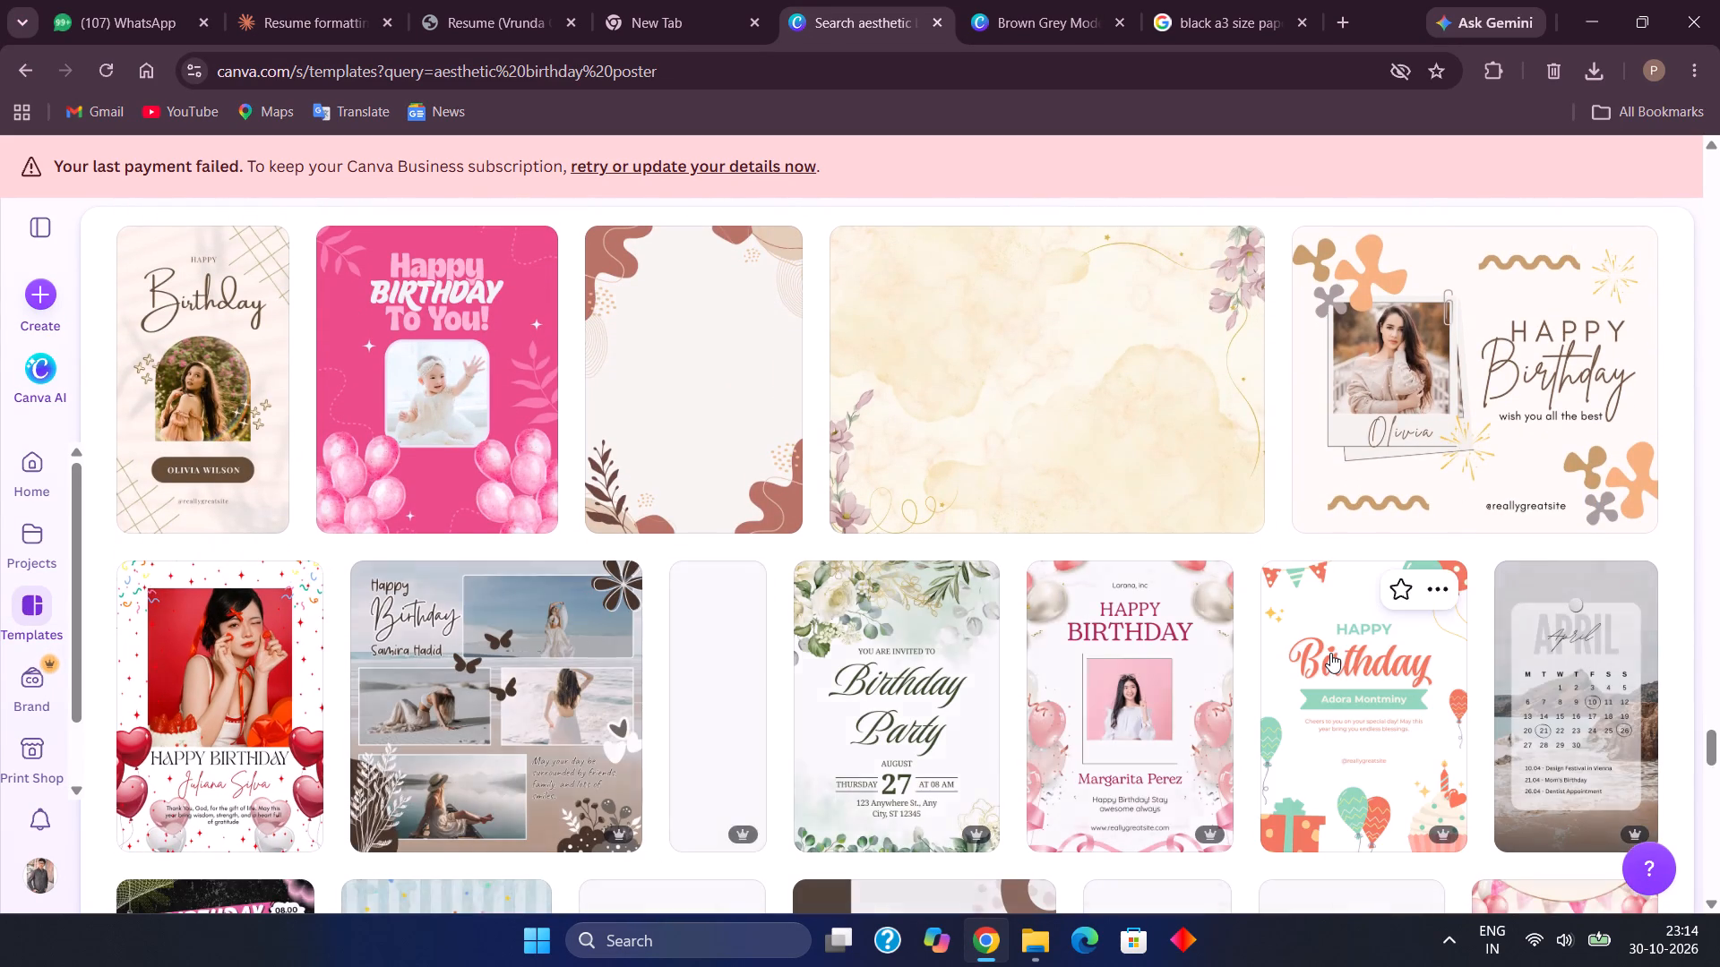
scroll(1330, 653, down, 4)
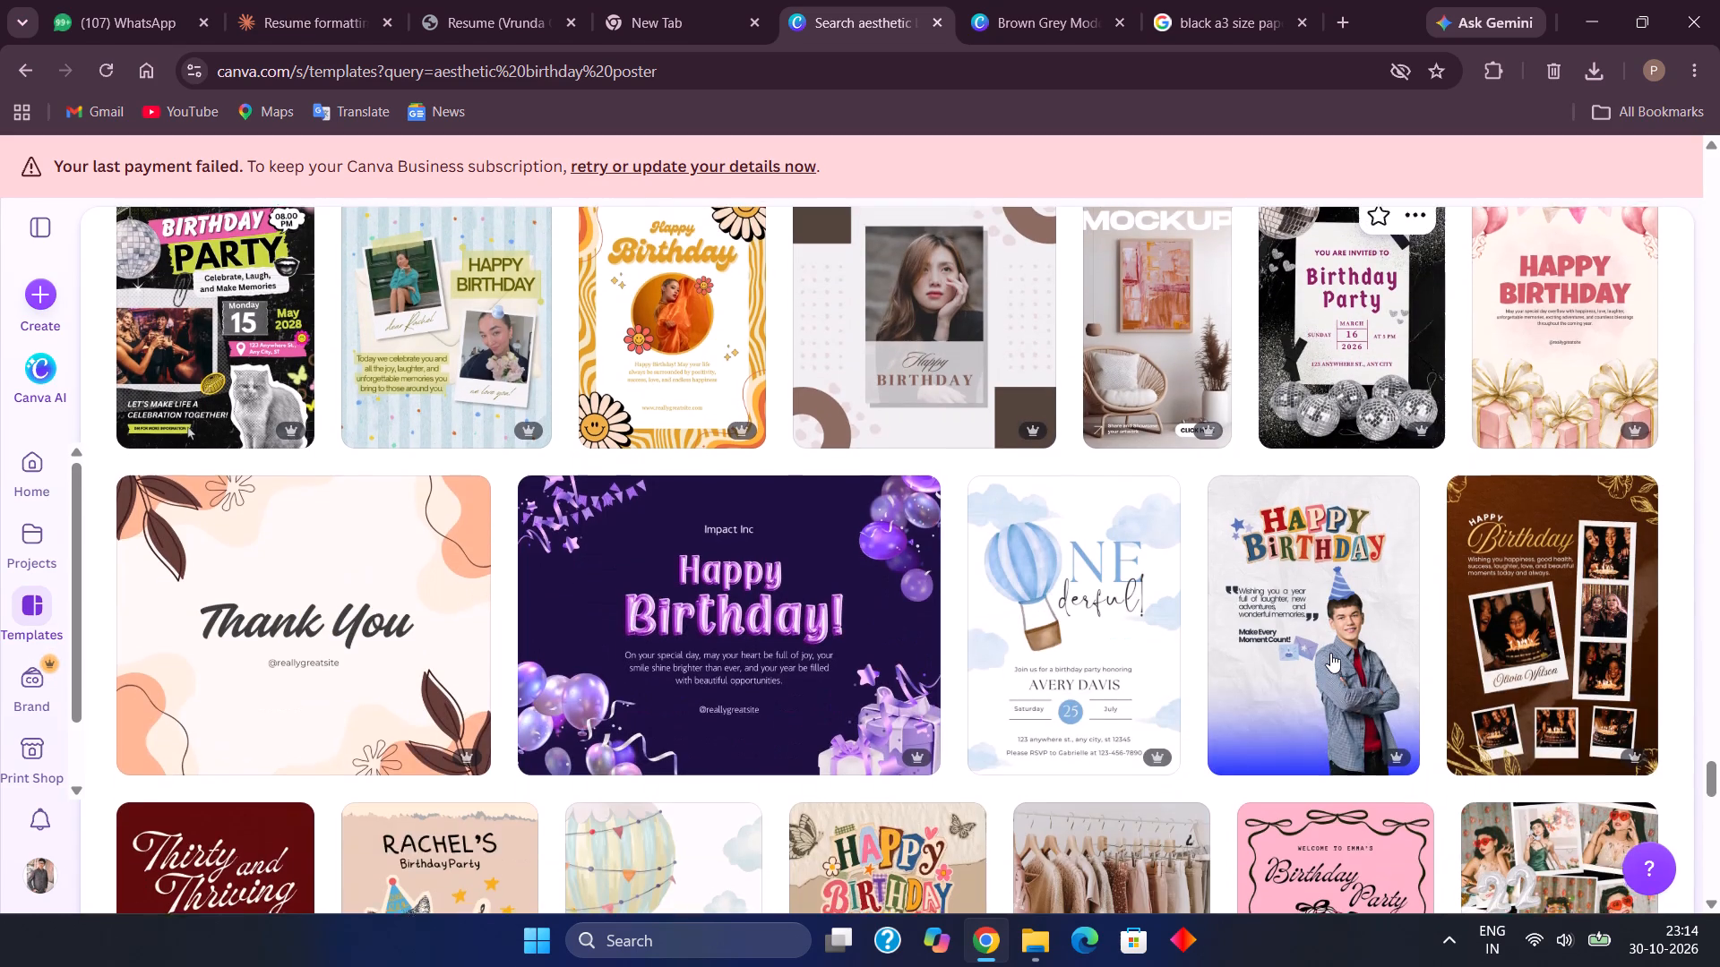
scroll(1330, 653, down, 1)
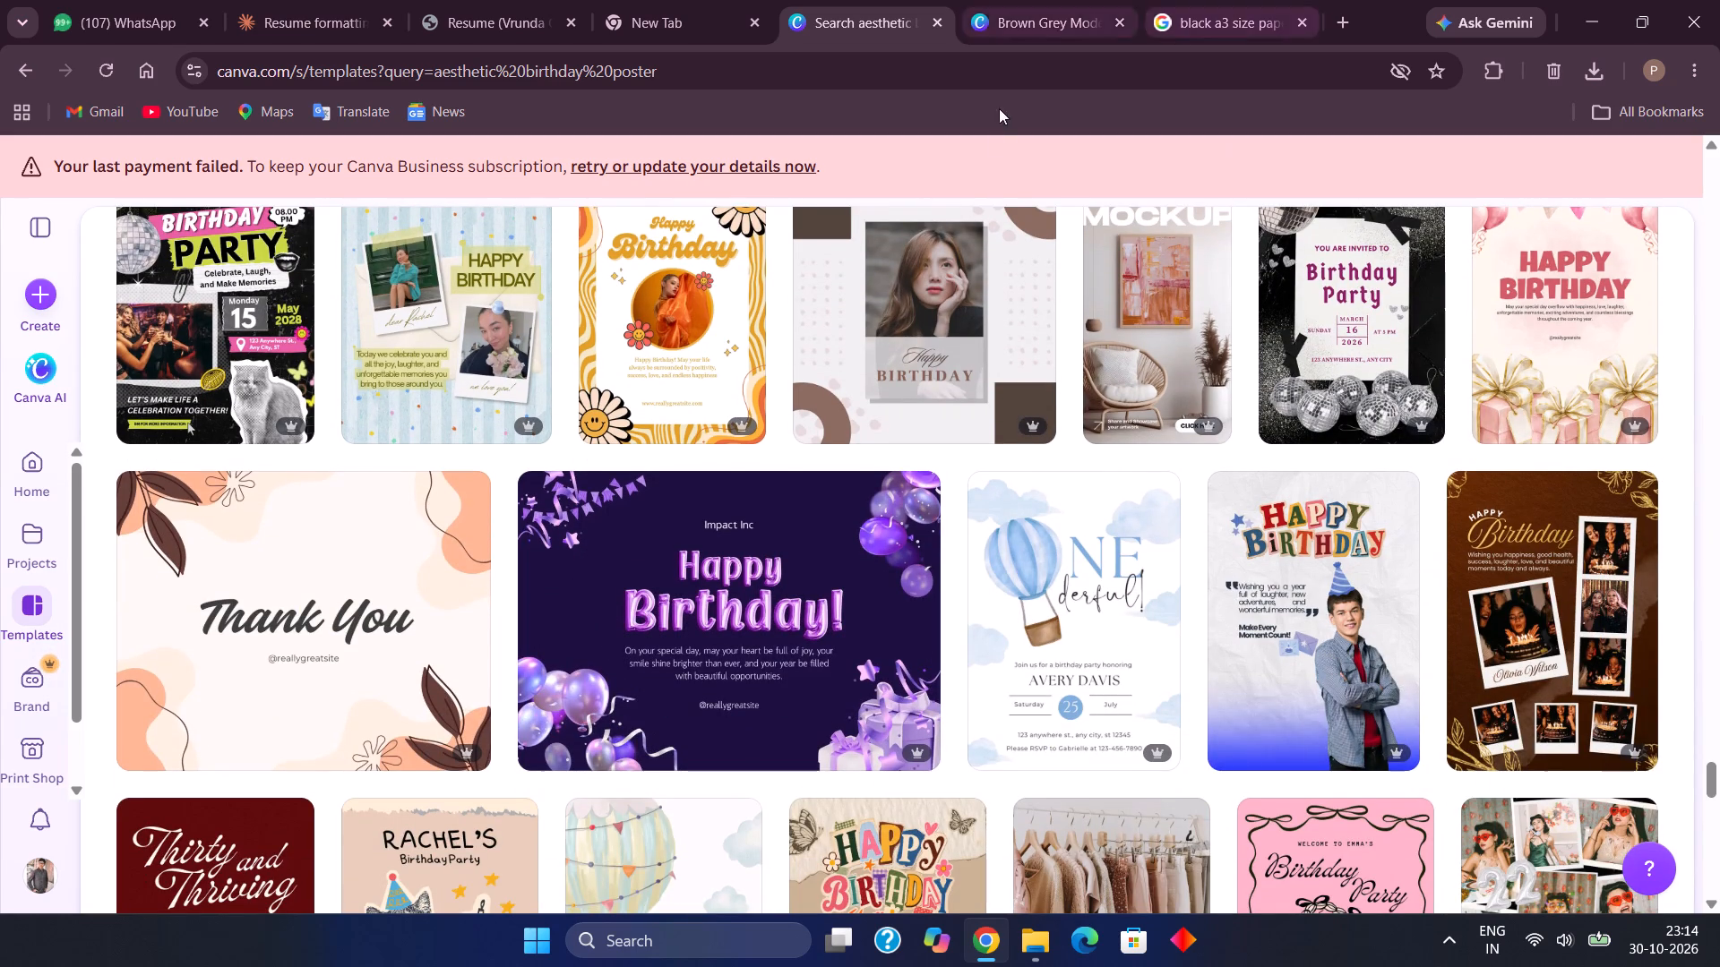
click(1336, 9)
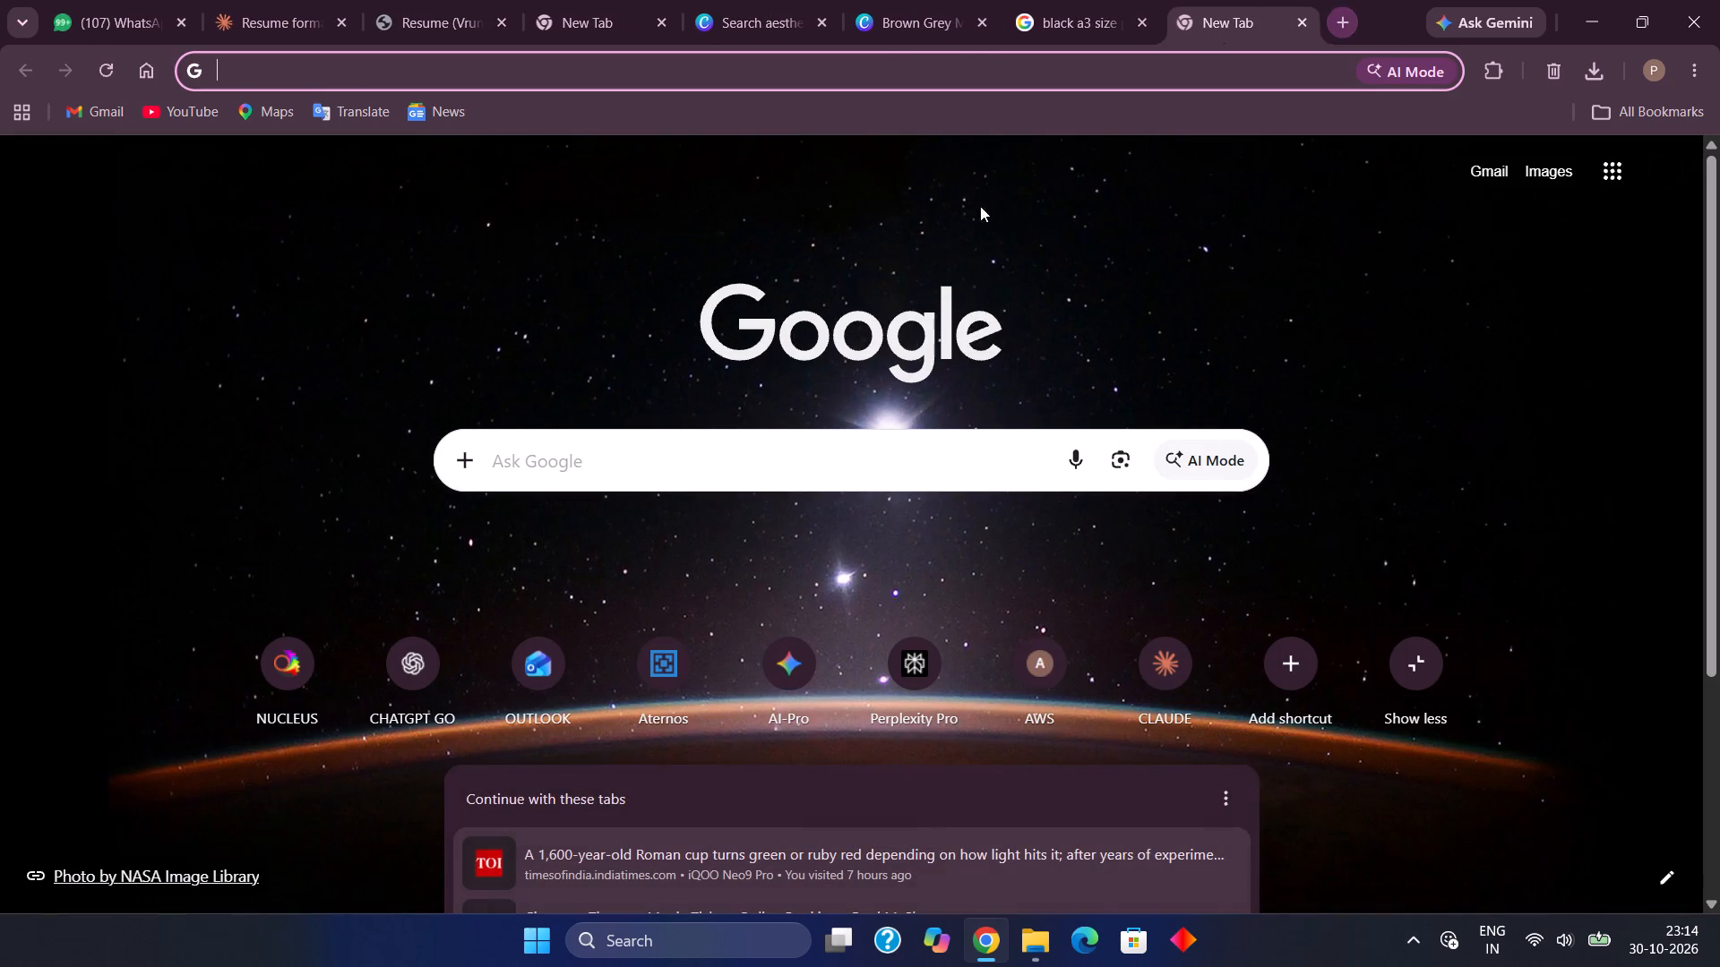
text(pint)
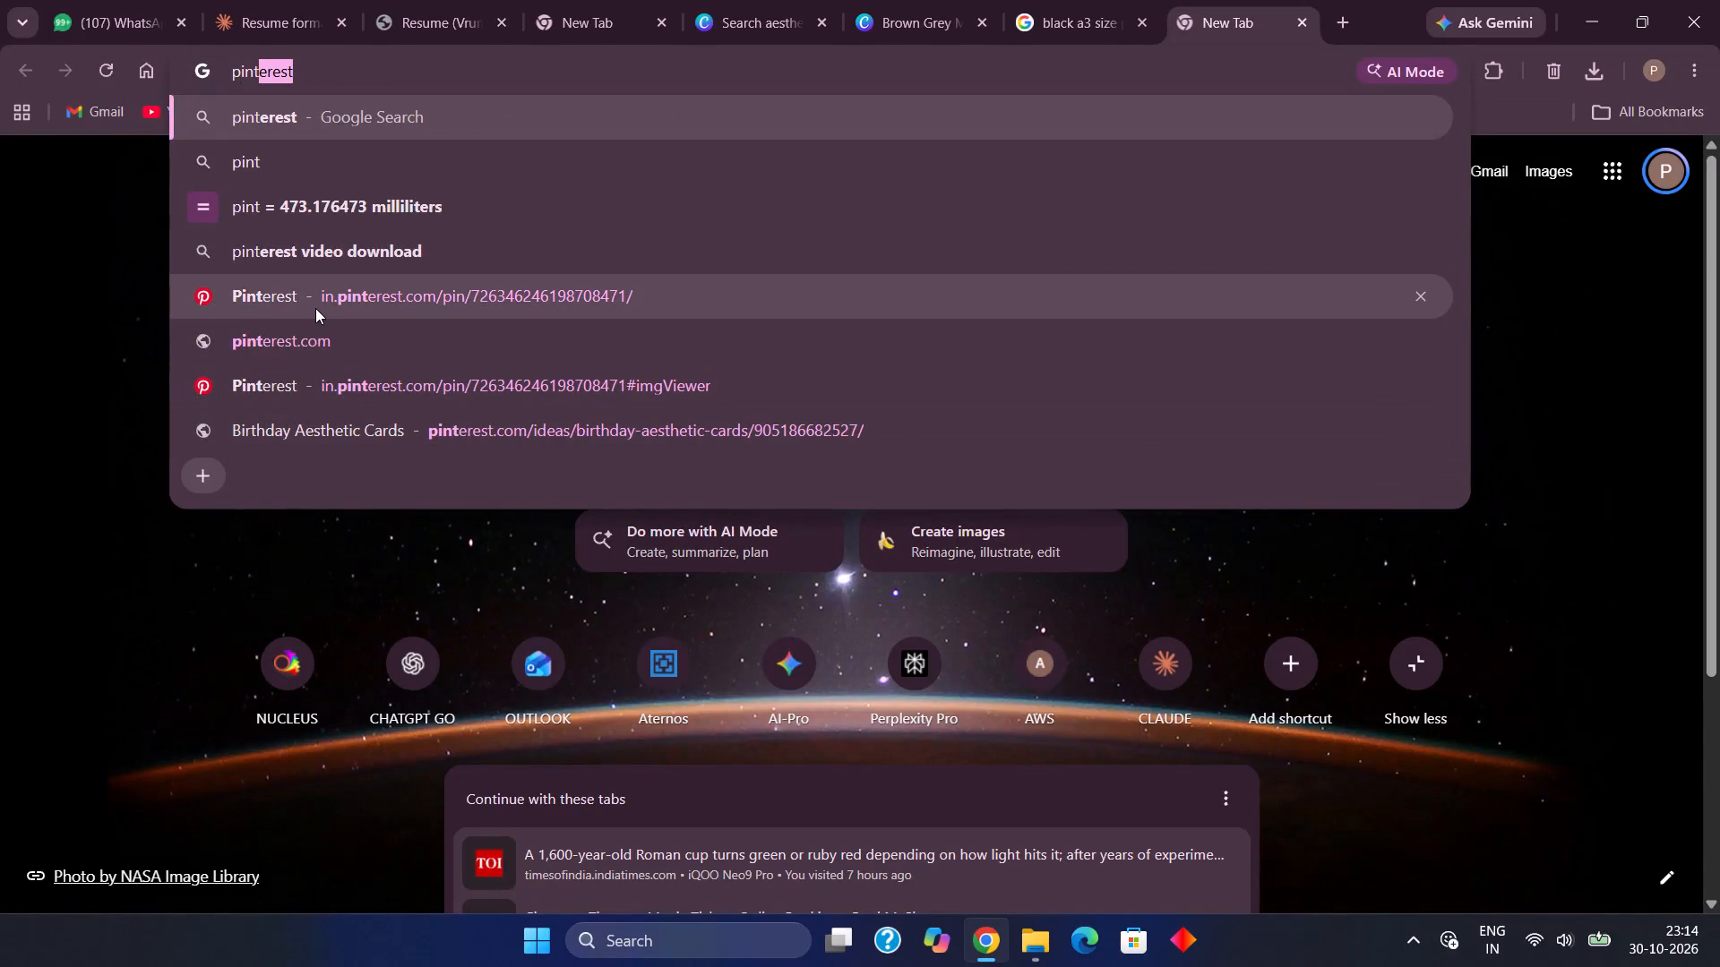
click(315, 308)
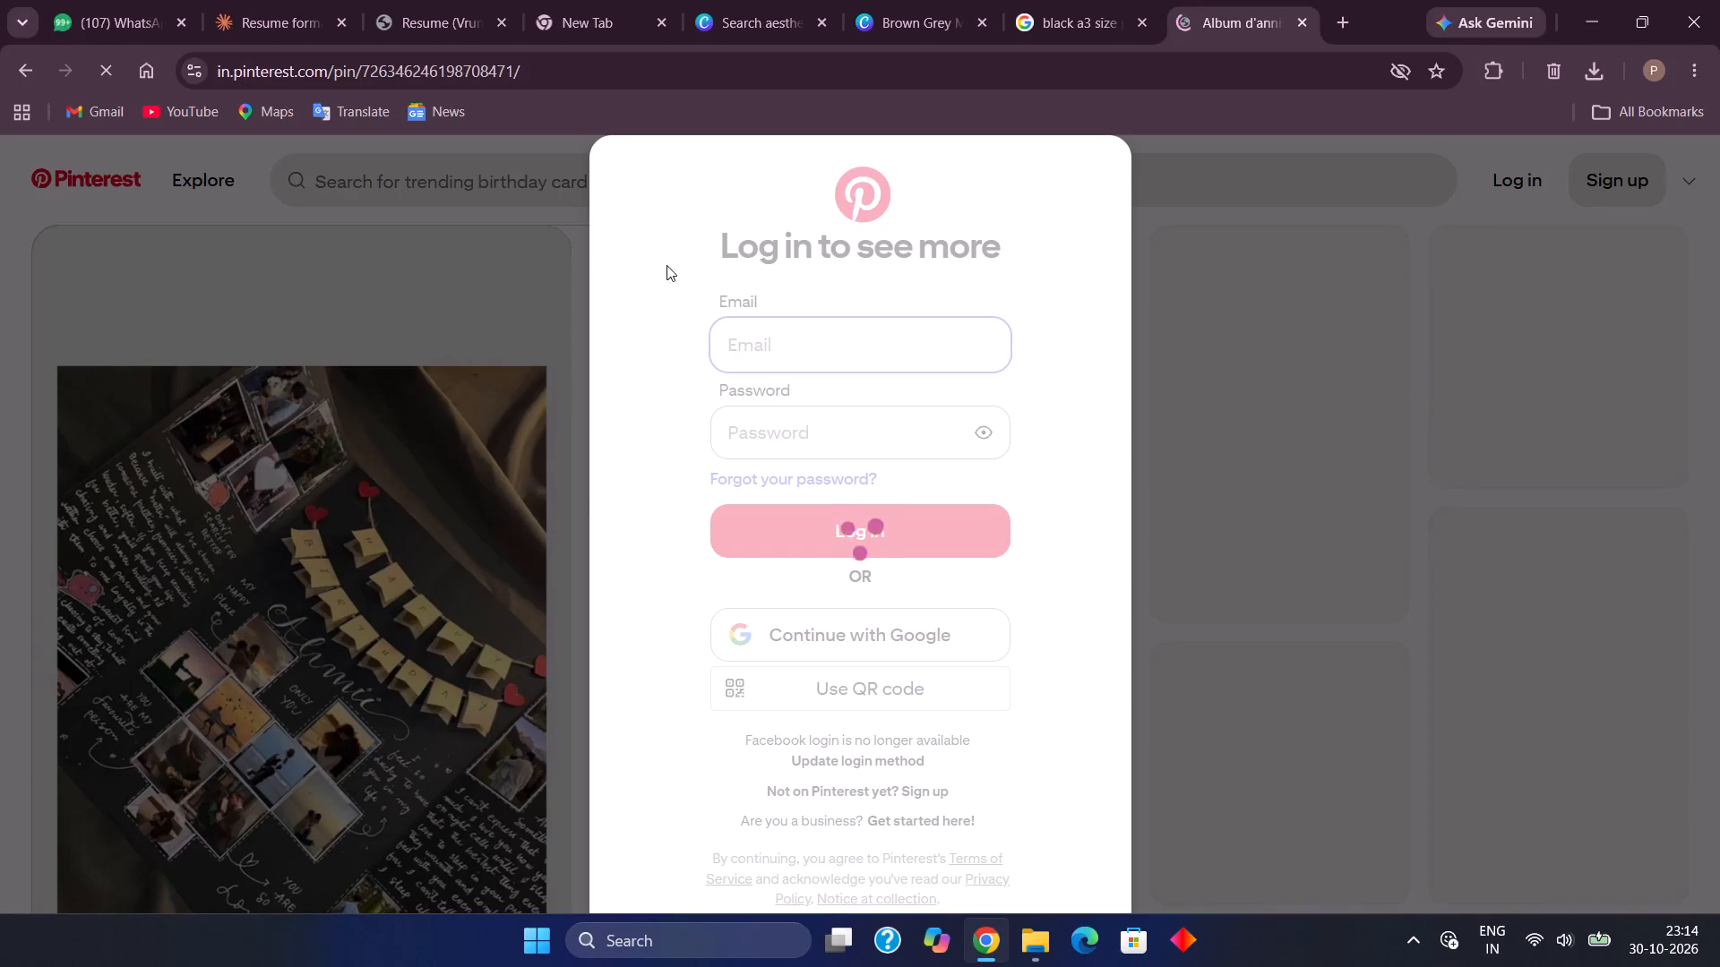
Log in to Pinterest with the Google account.
click(800, 633)
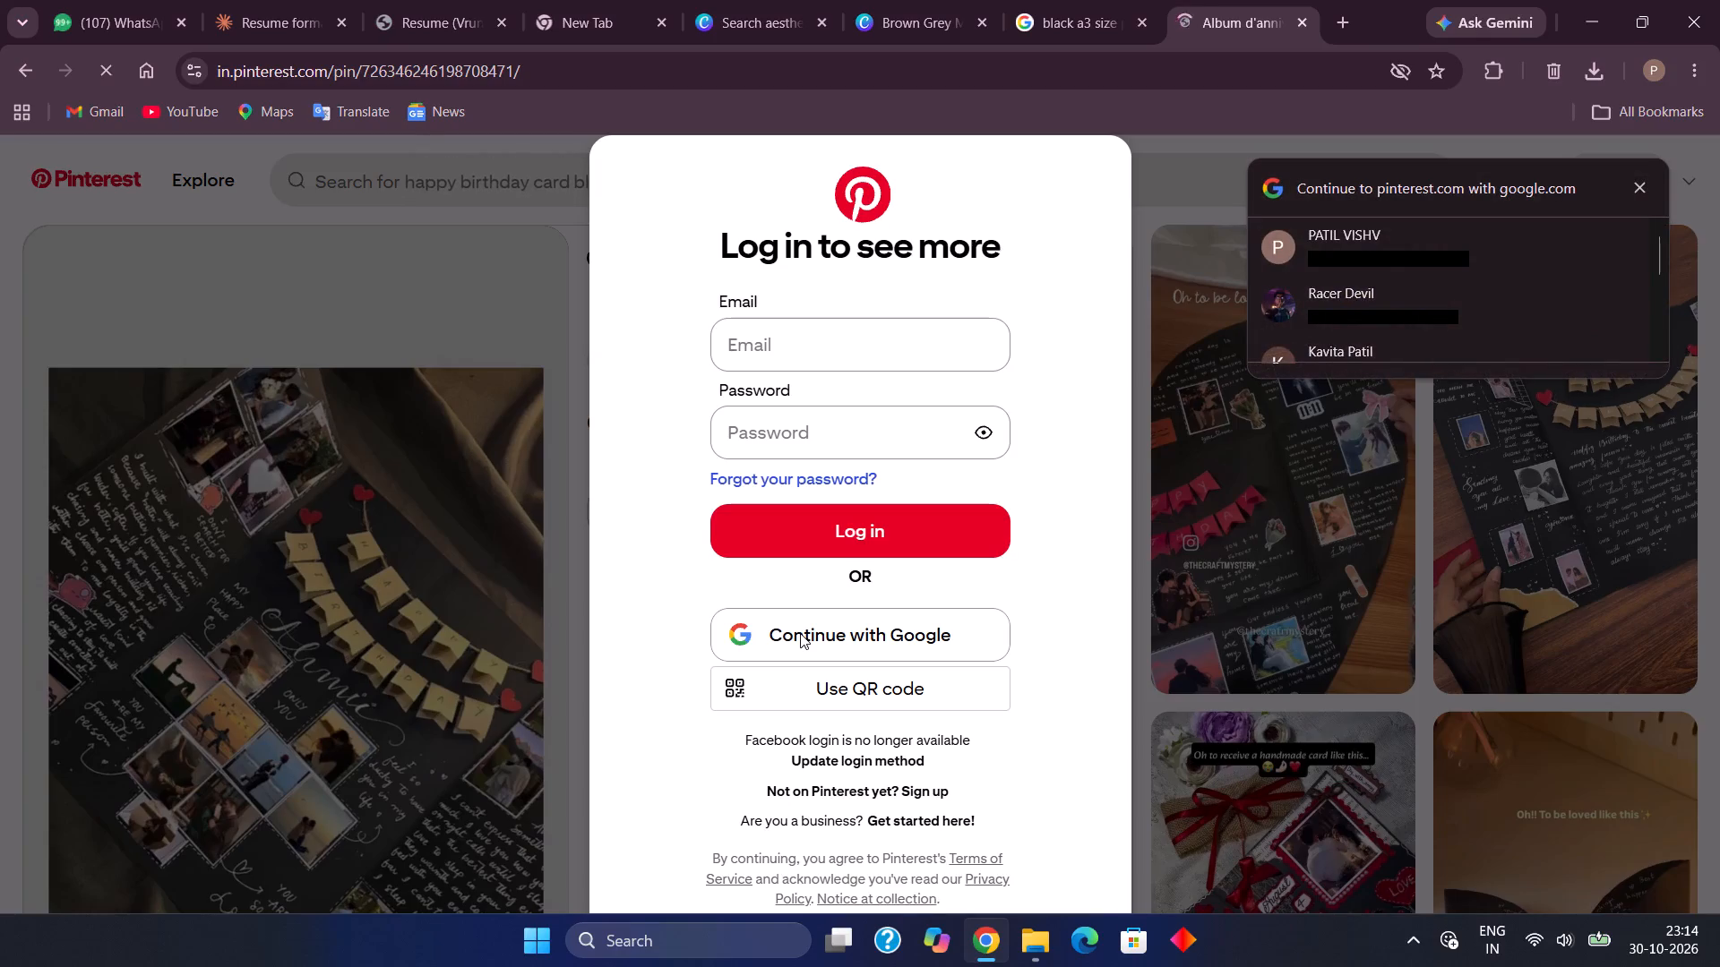
click(1512, 238)
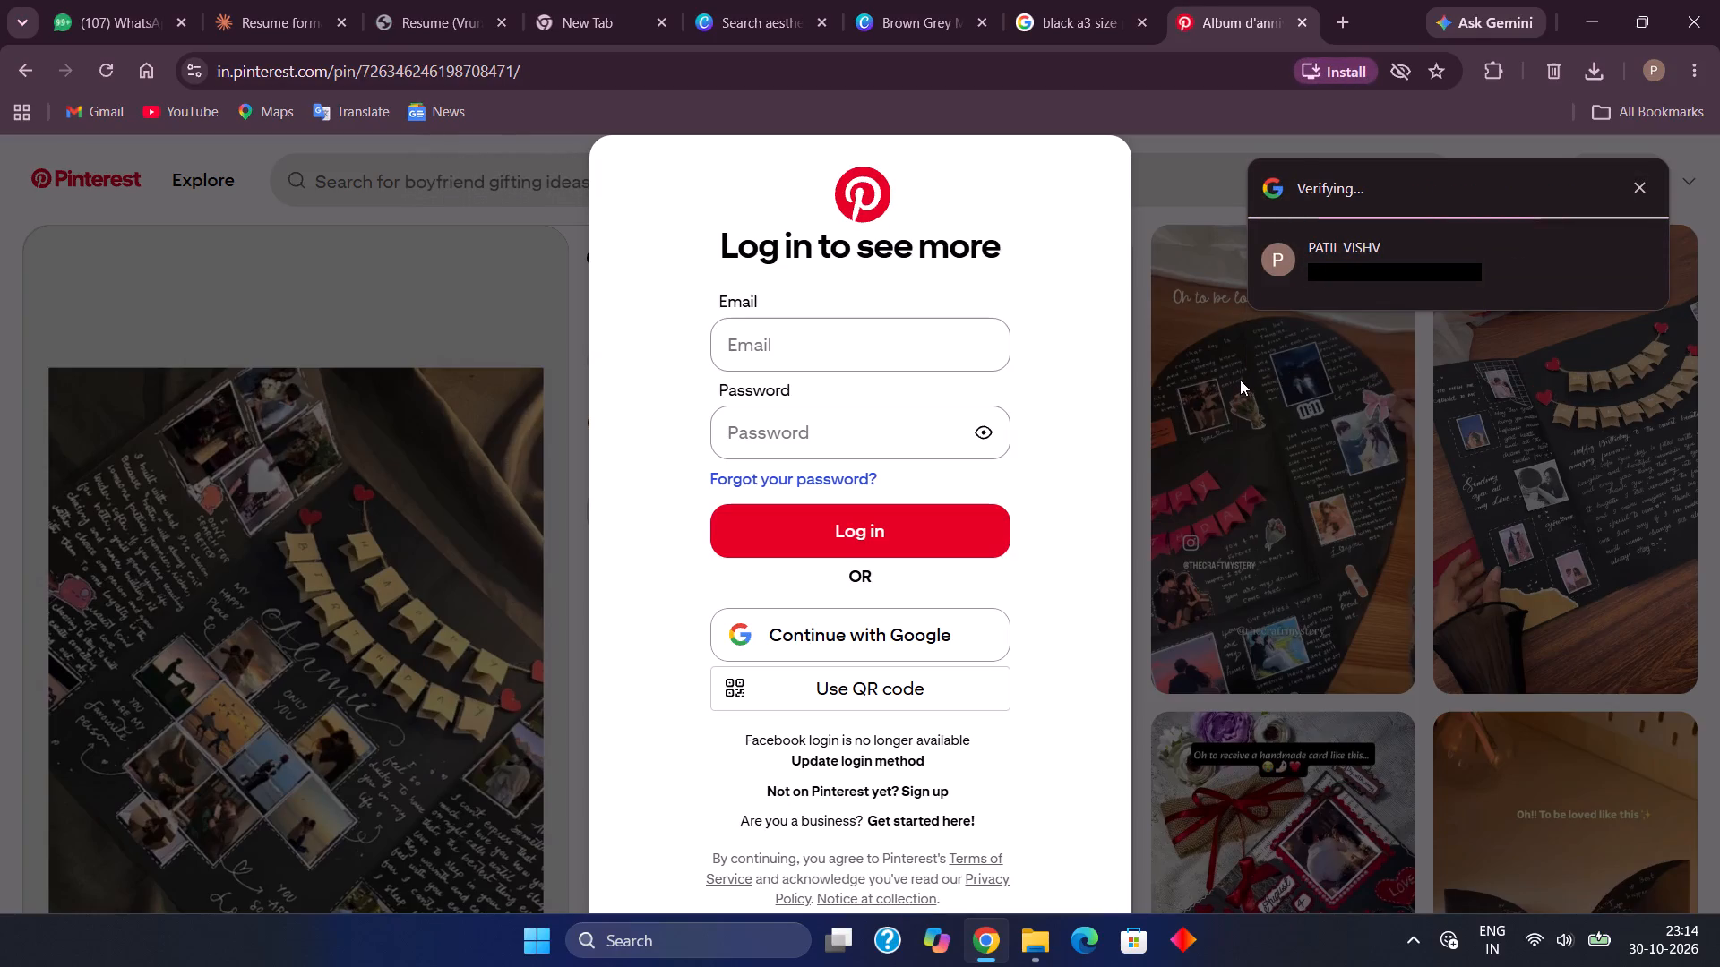
click(956, 648)
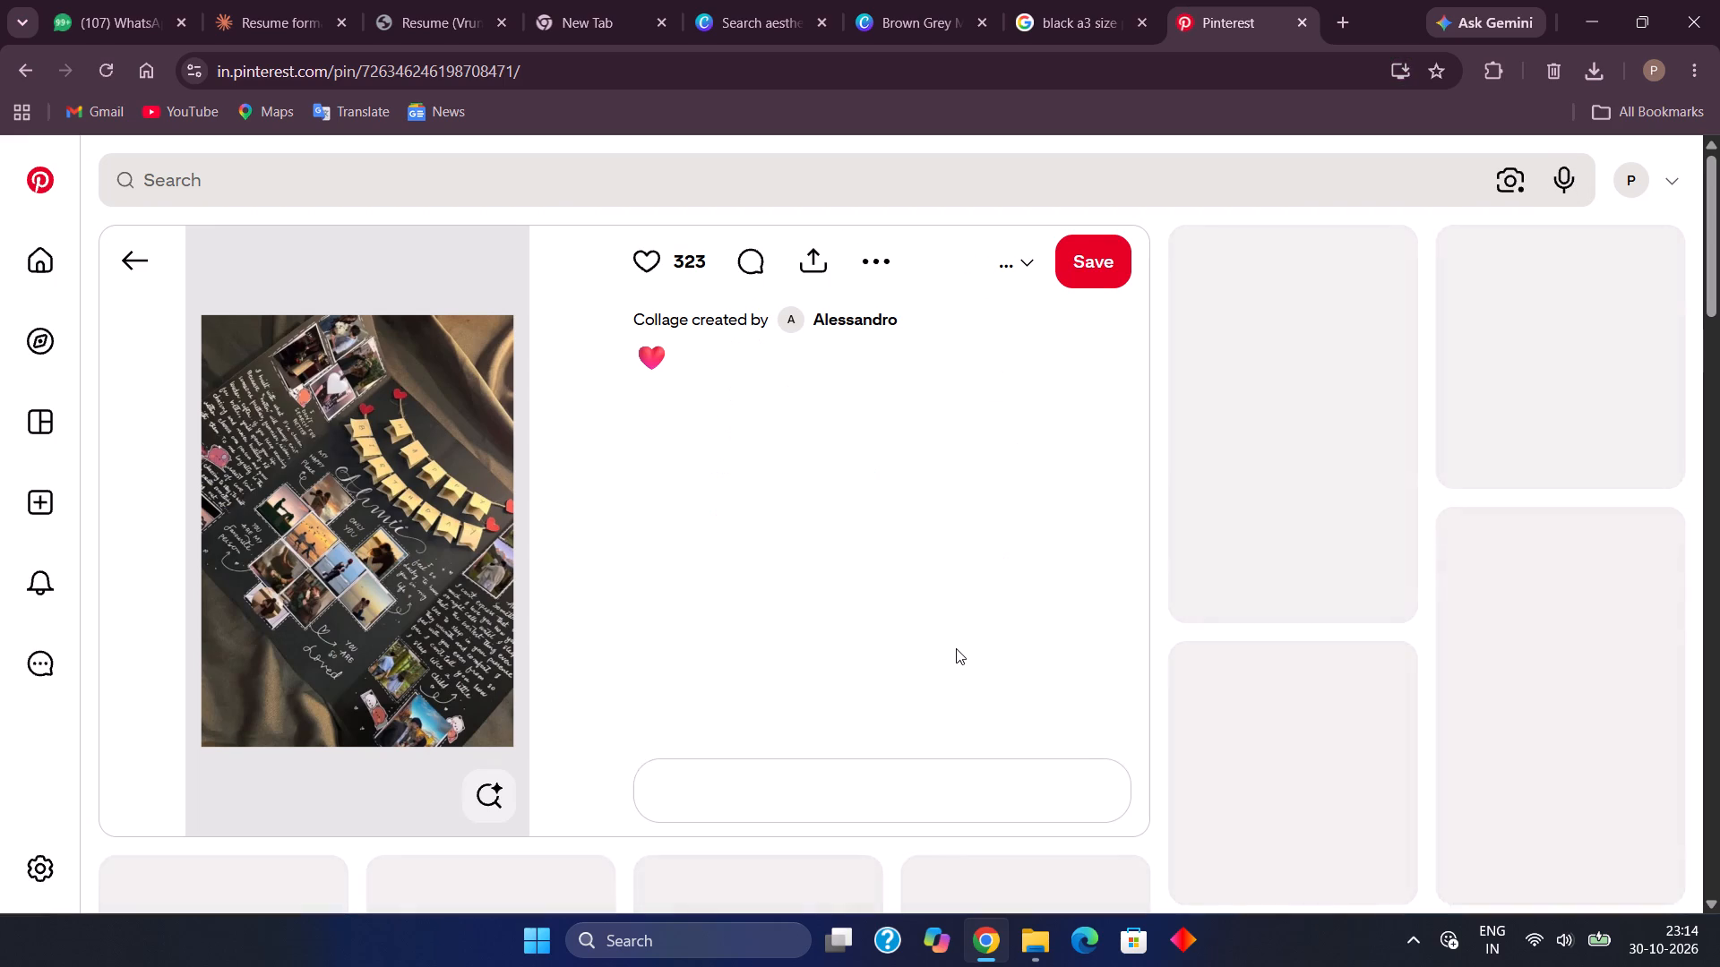
Browse the handmade birthday card pins related to the open collage pin for layout ideas.
scroll(963, 557, down, 1)
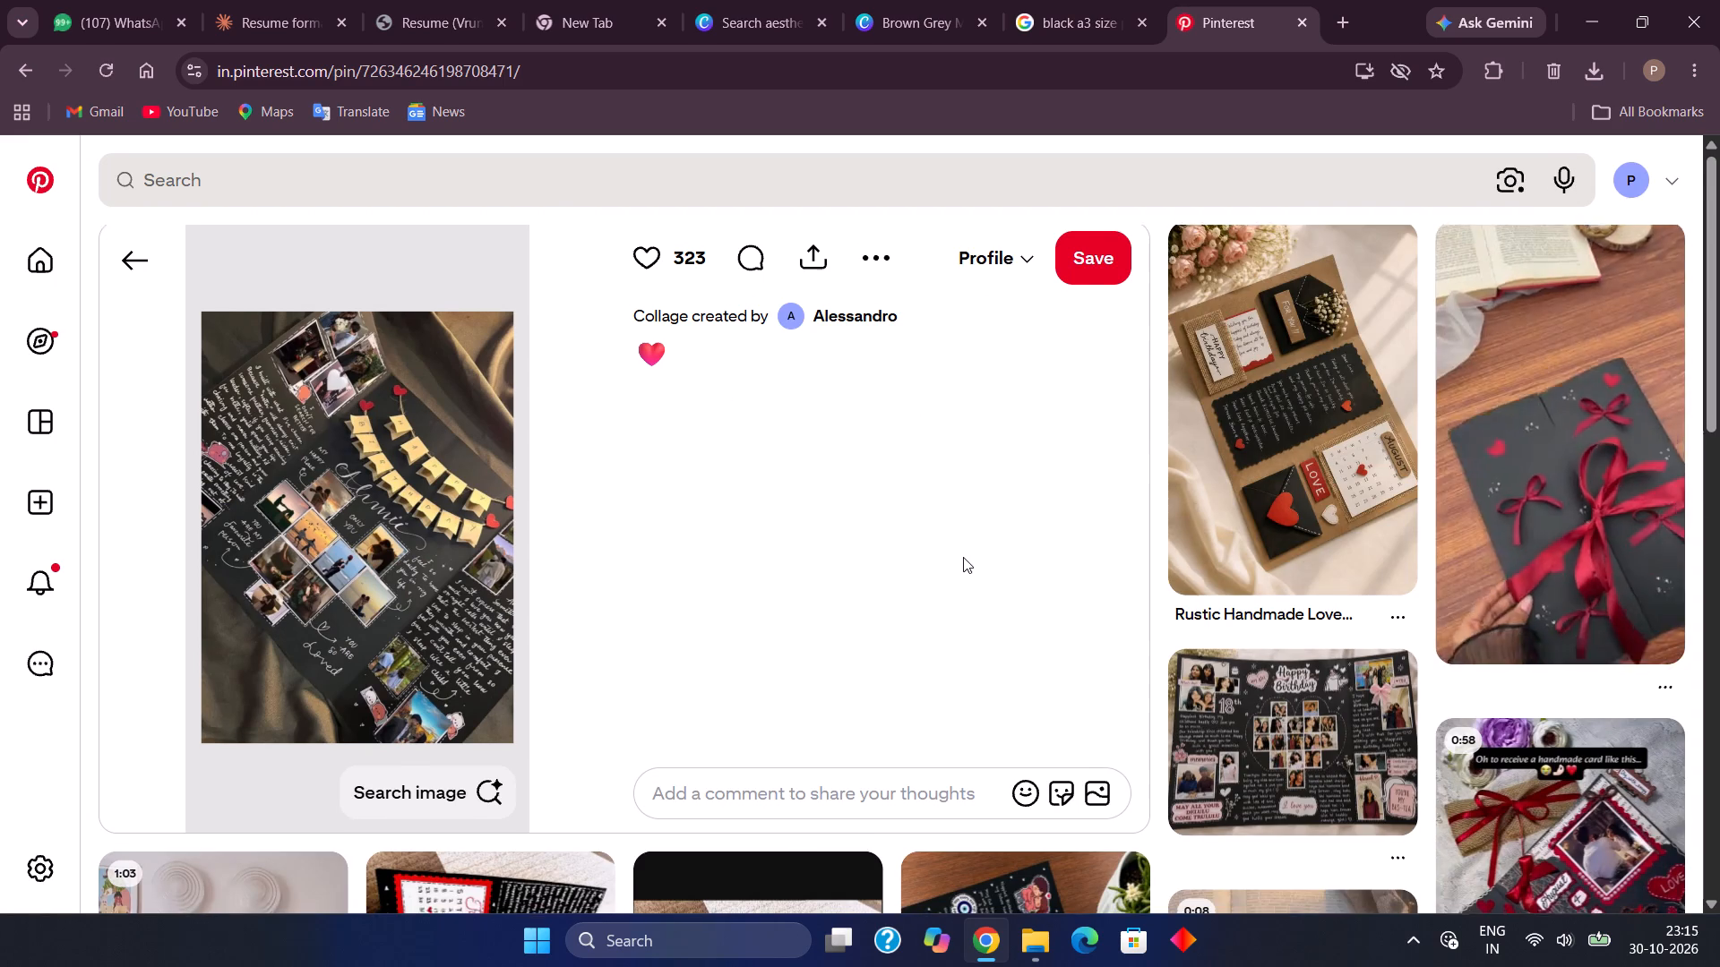
scroll(963, 557, down, 1)
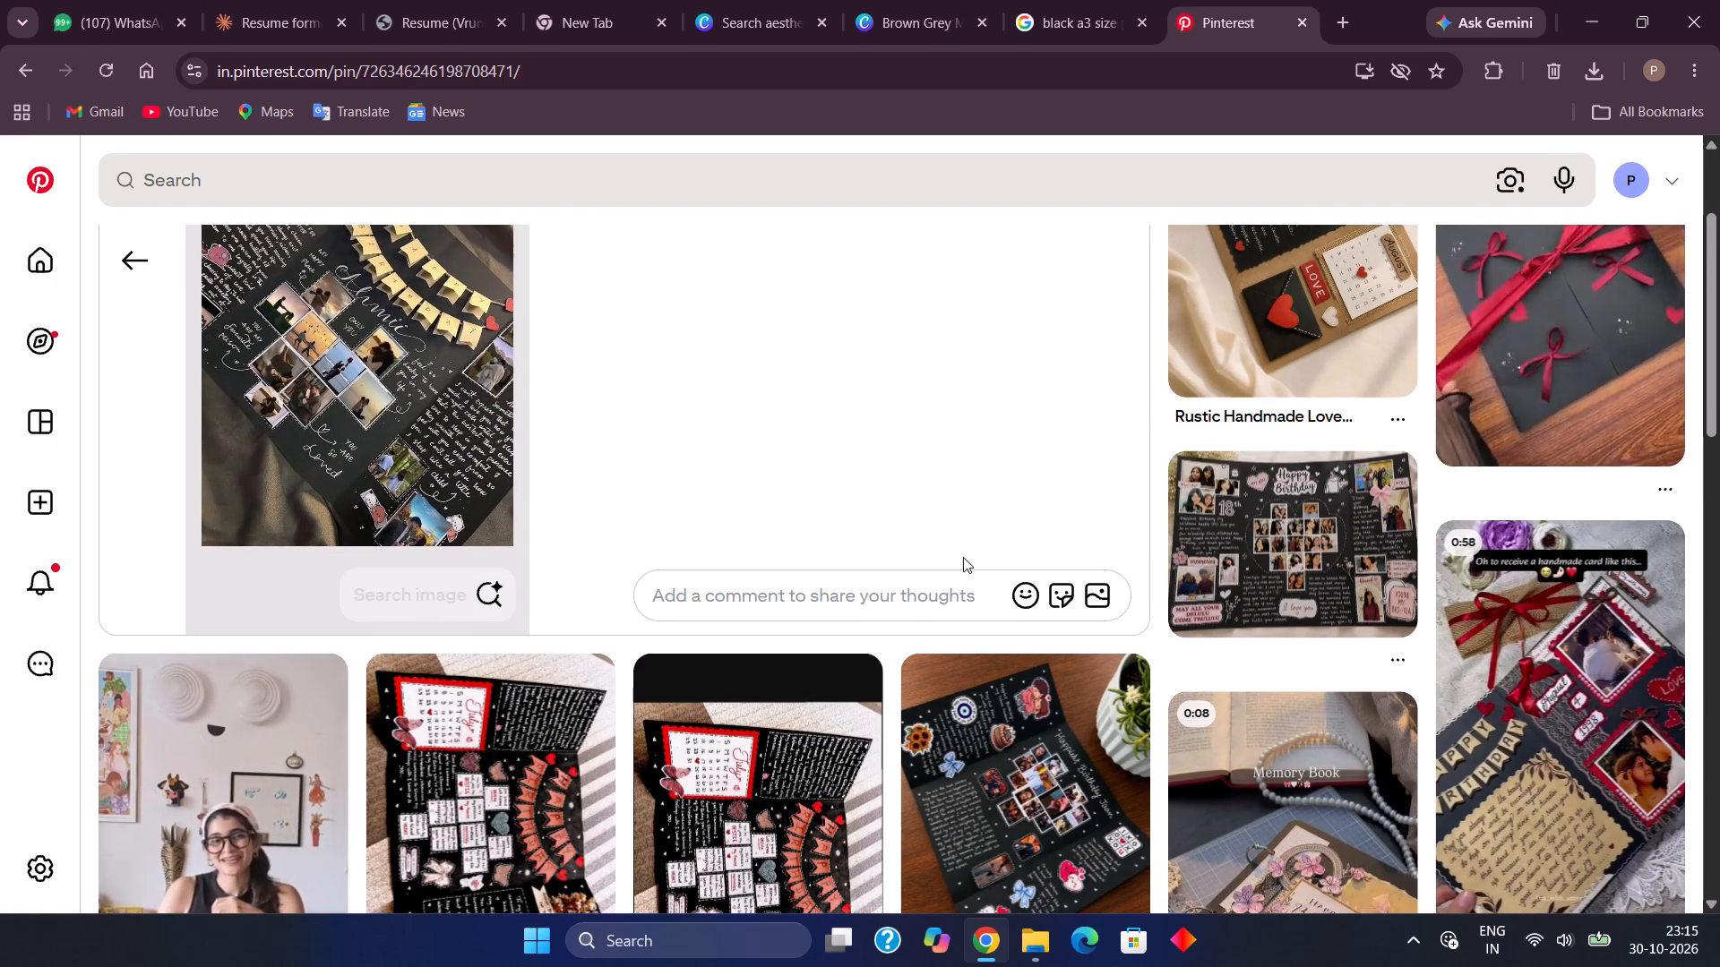
scroll(963, 557, down, 7)
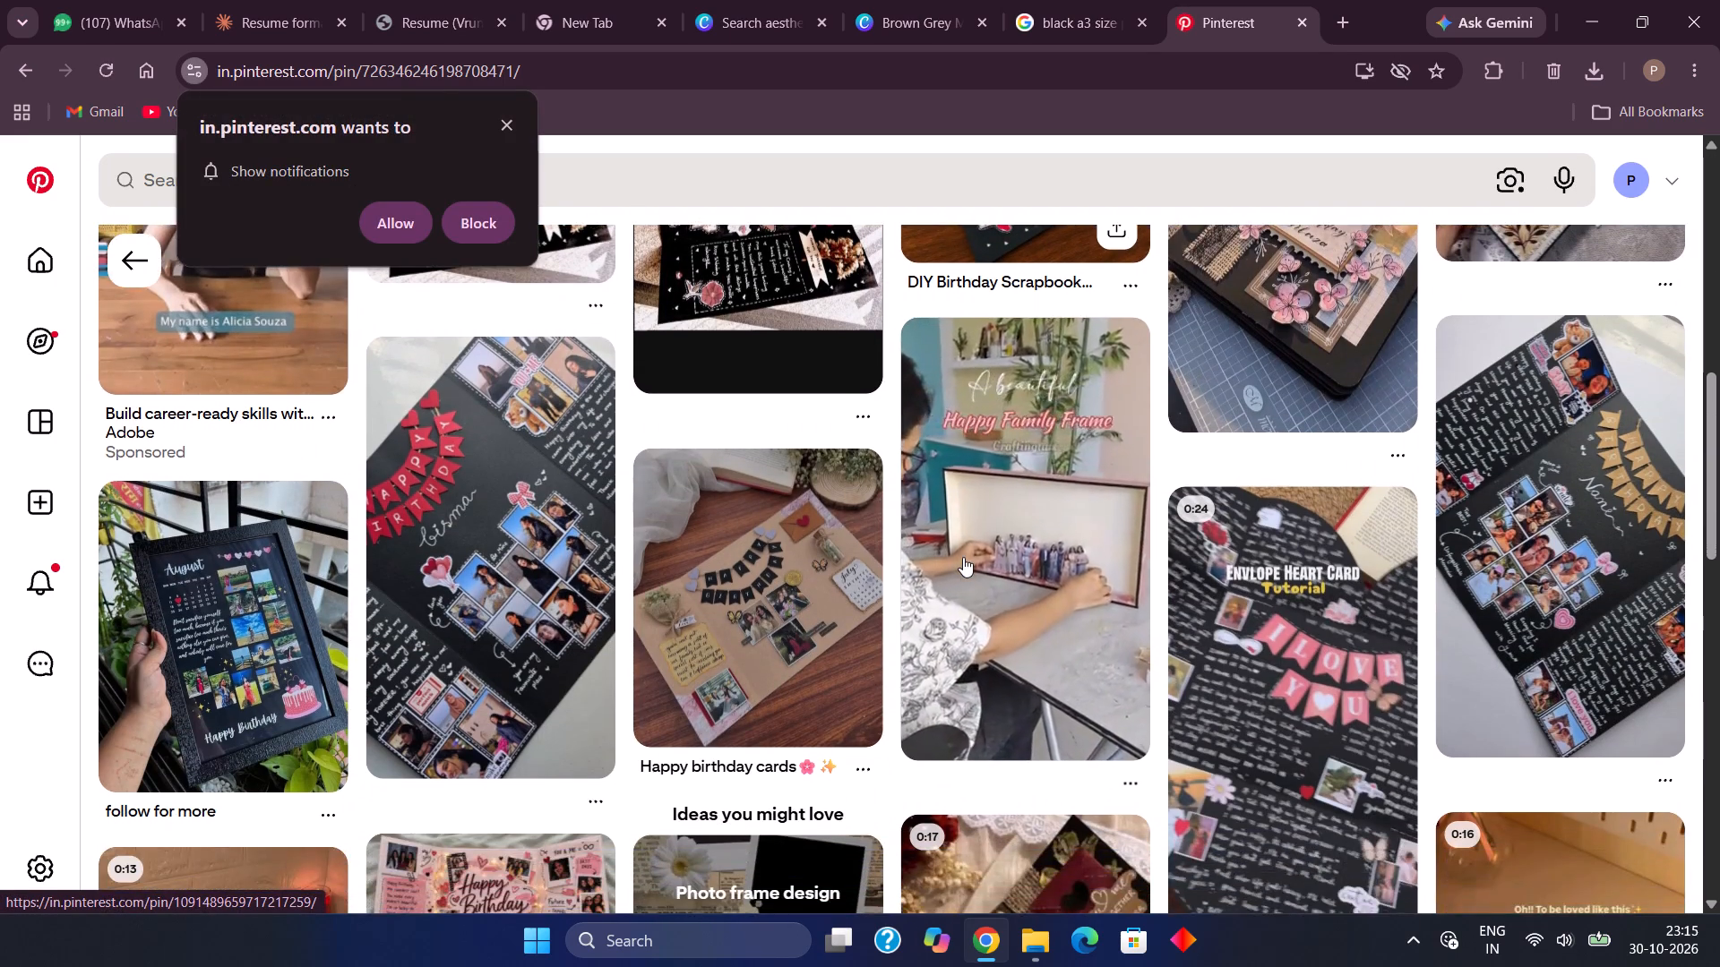
scroll(963, 557, down, 2)
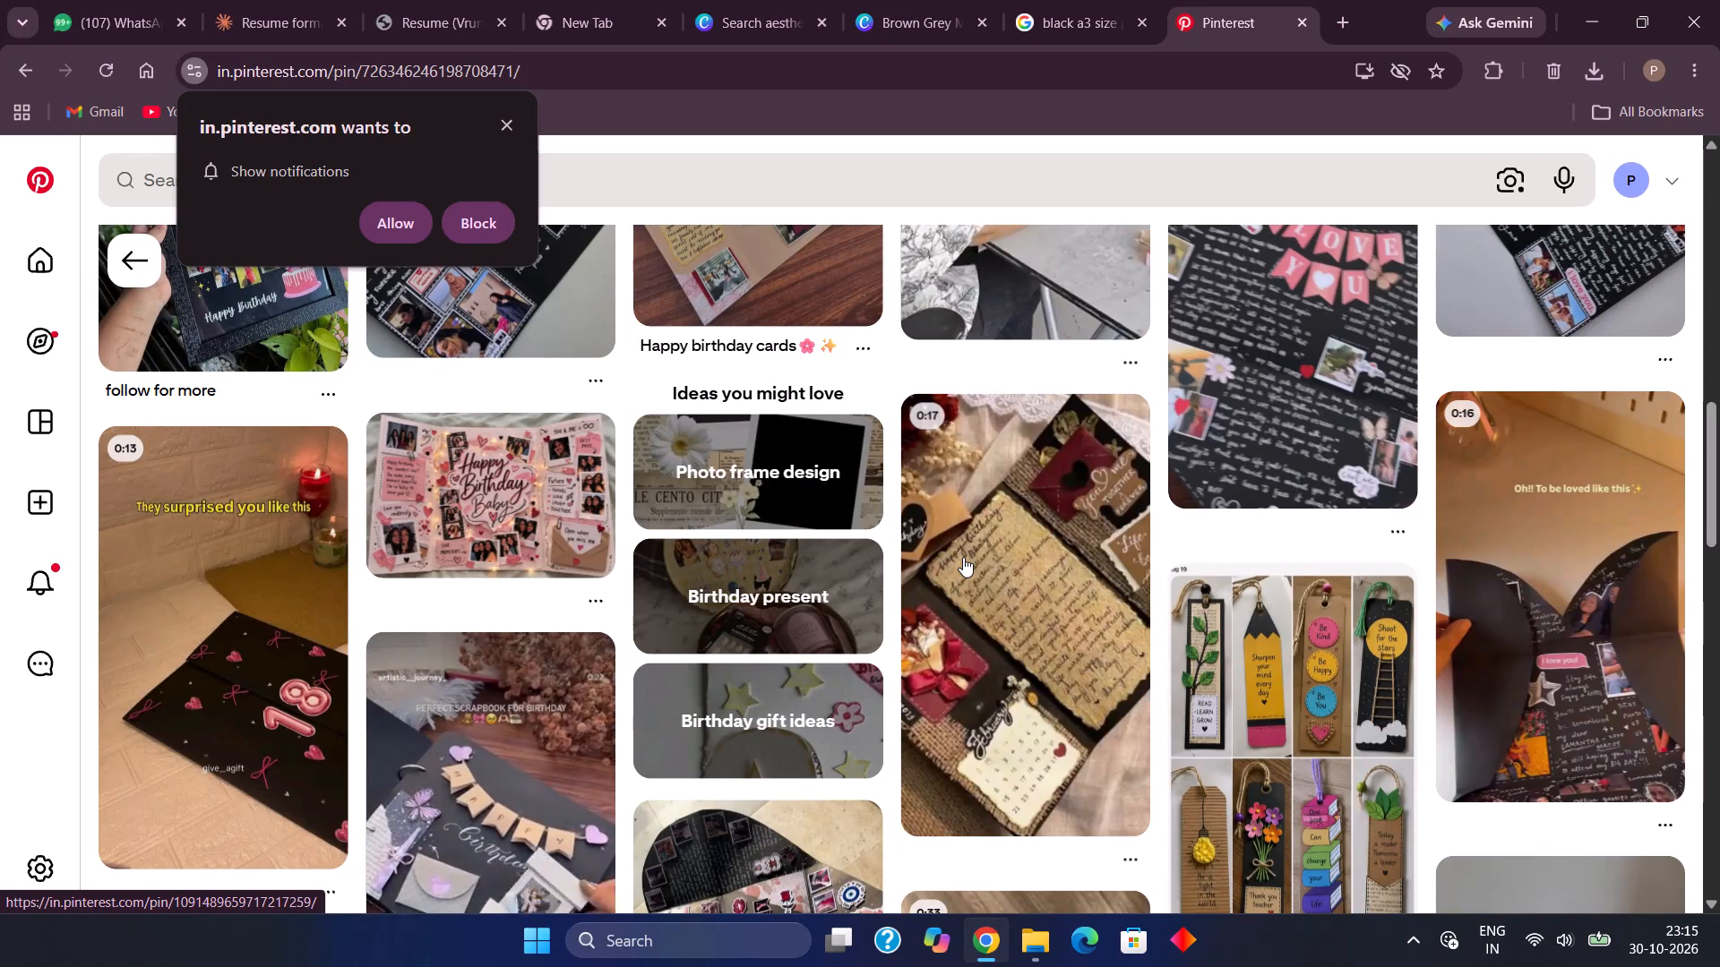
scroll(963, 557, down, 1)
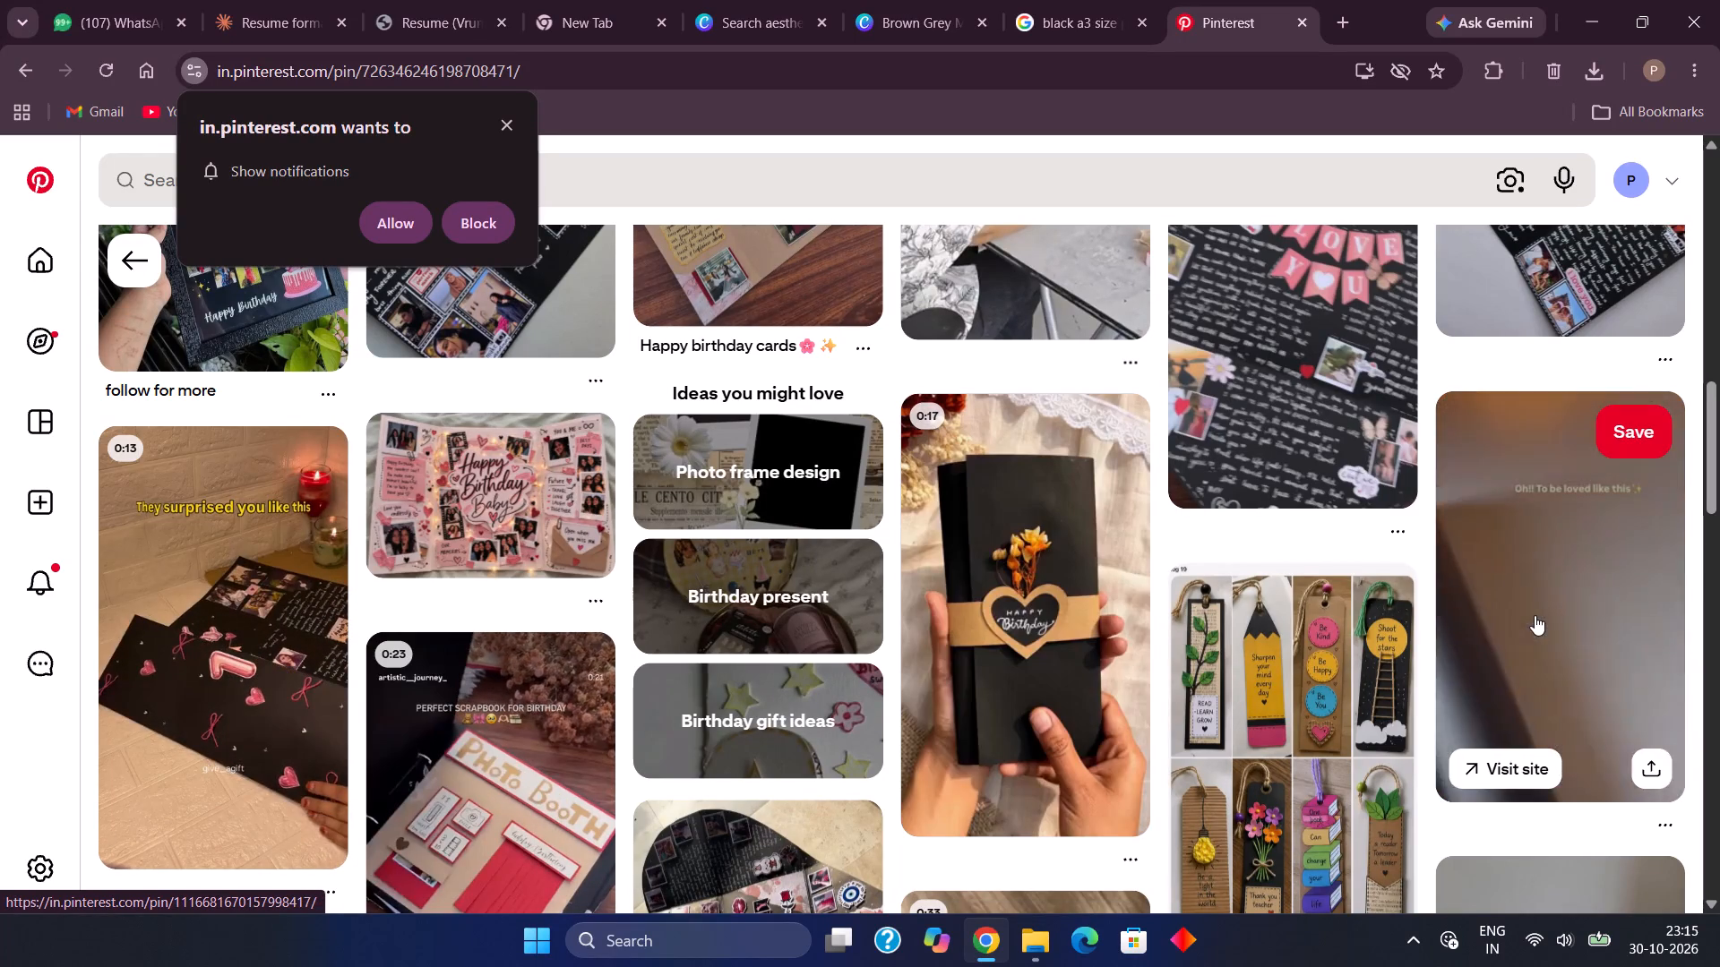
scroll(1535, 615, down, 3)
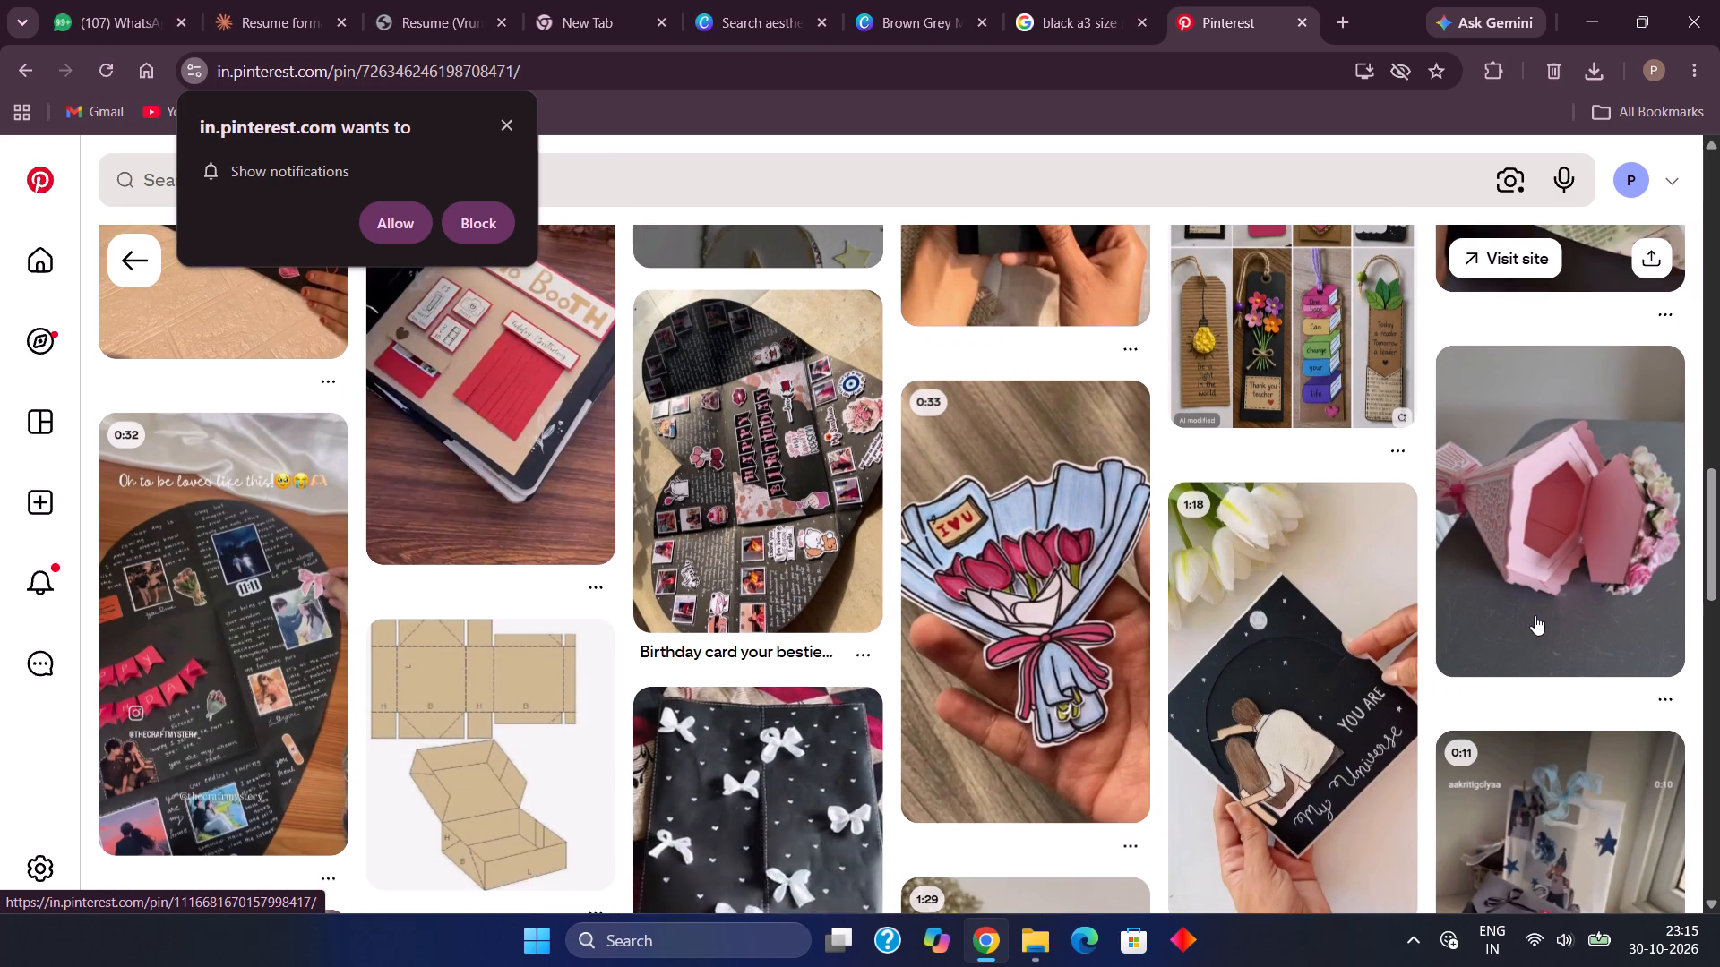
scroll(1535, 615, down, 1)
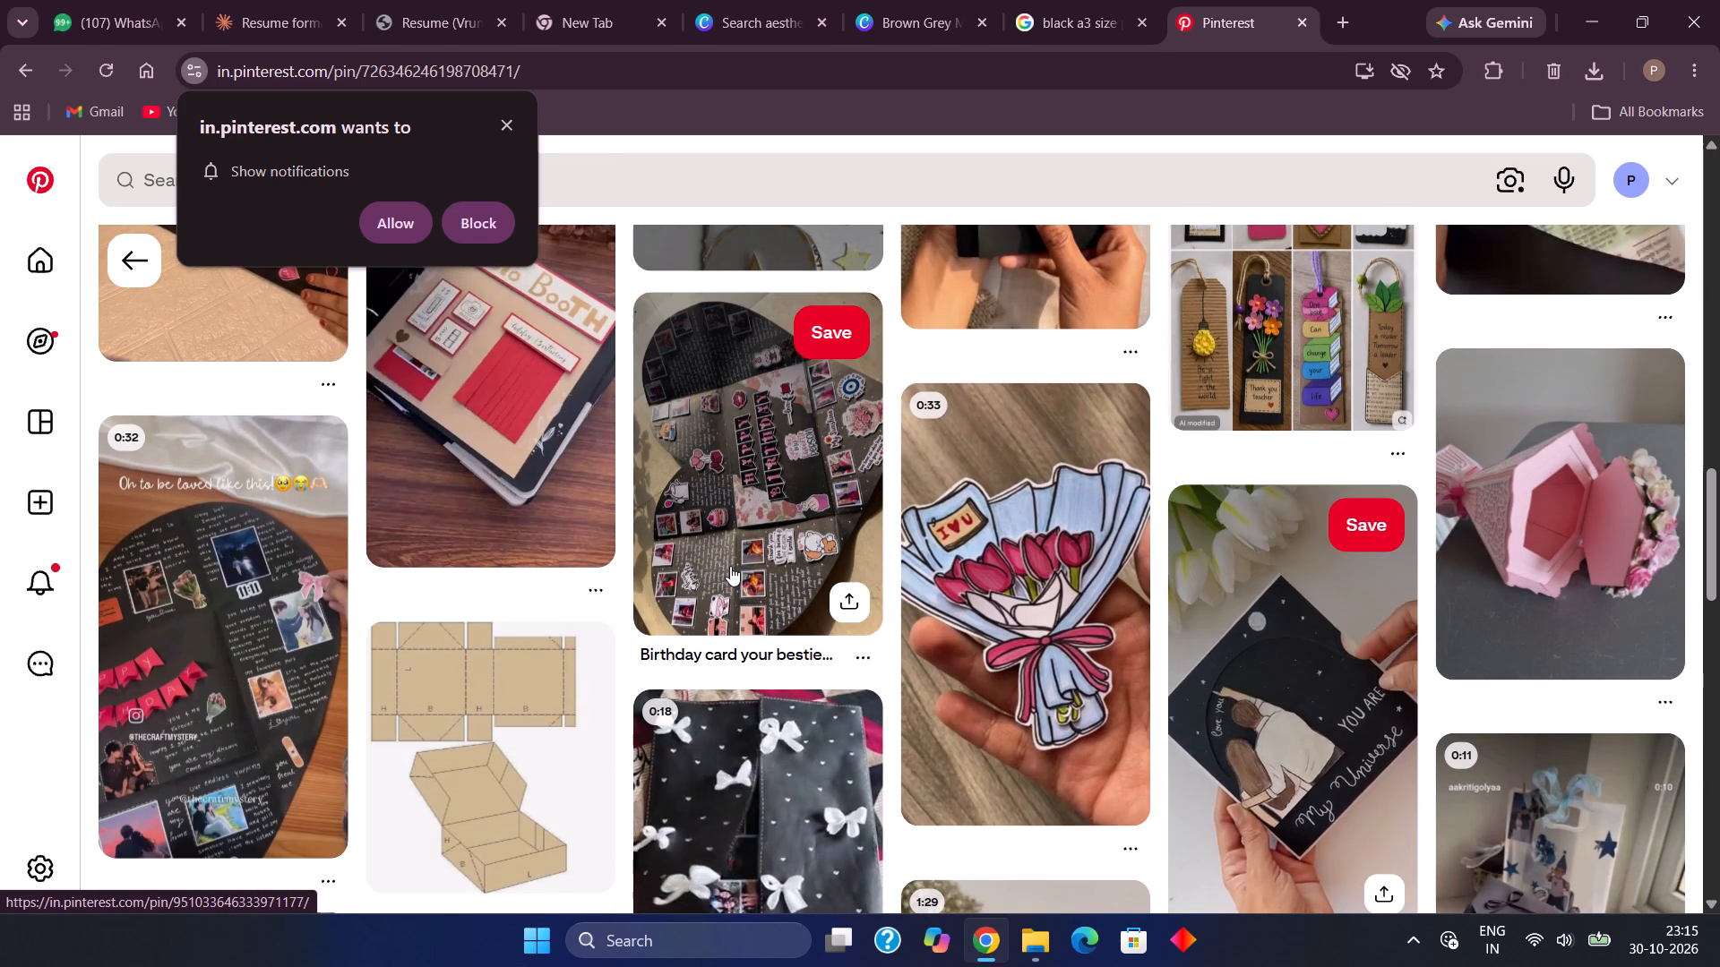
Open the "Birthday card your bestie deserves" pin and browse its related pins for lettering and decoration ideas.
click(730, 566)
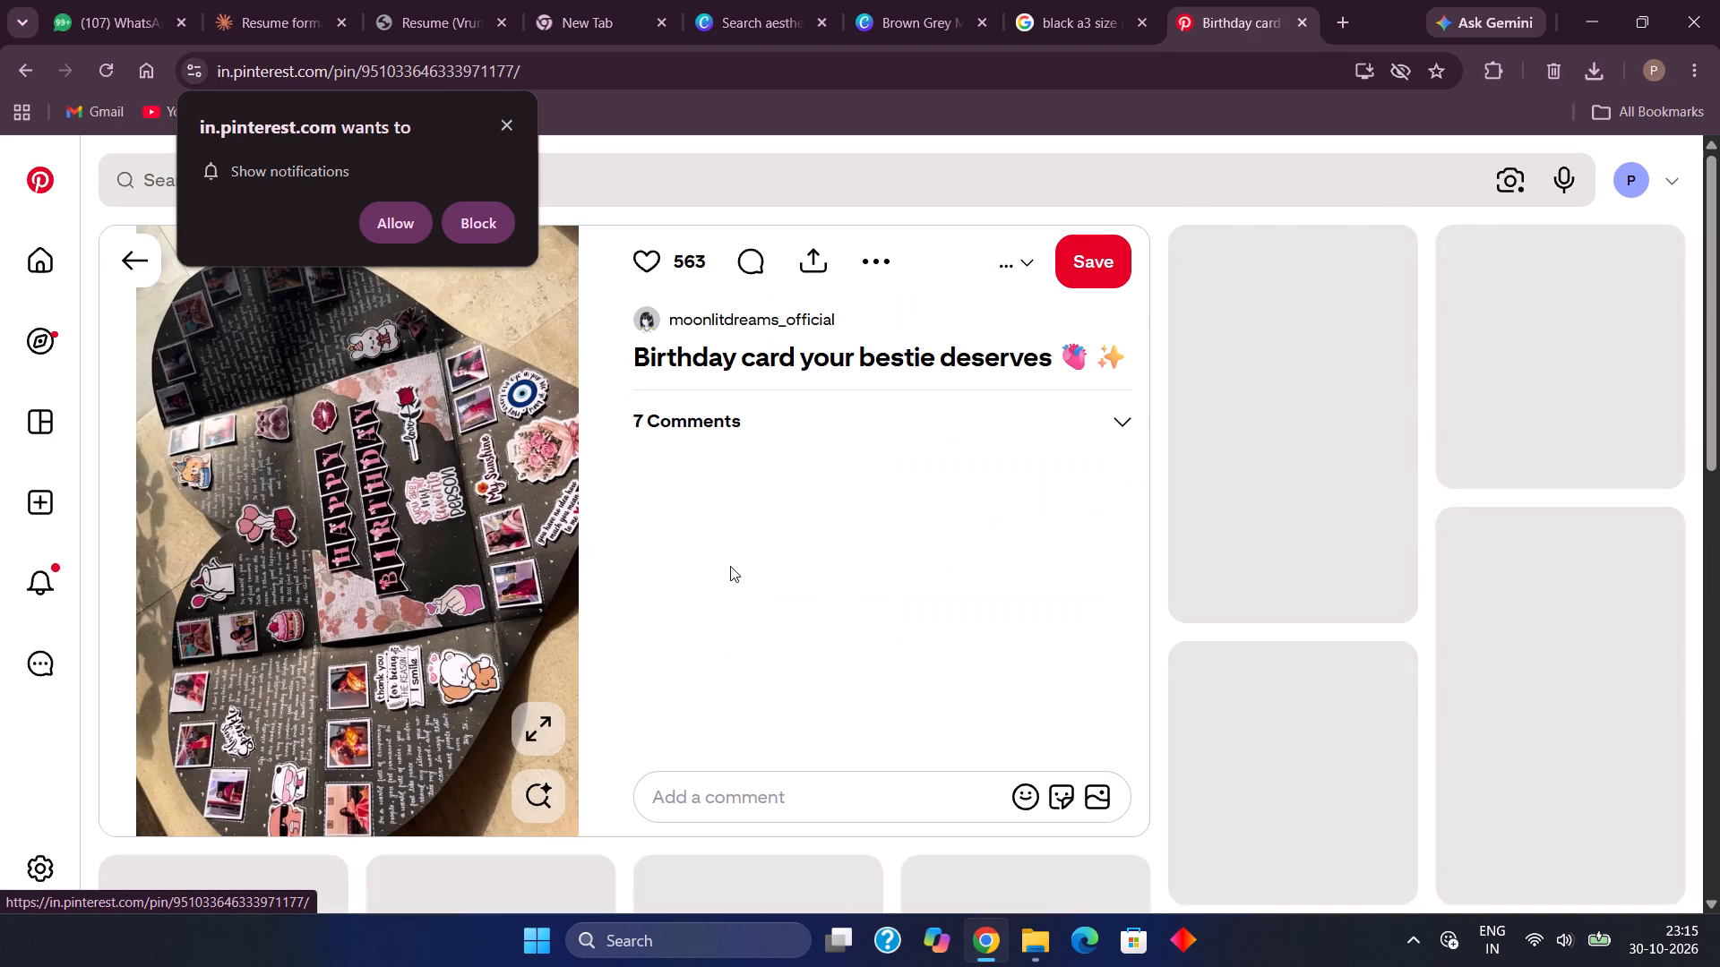
scroll(730, 566, down, 3)
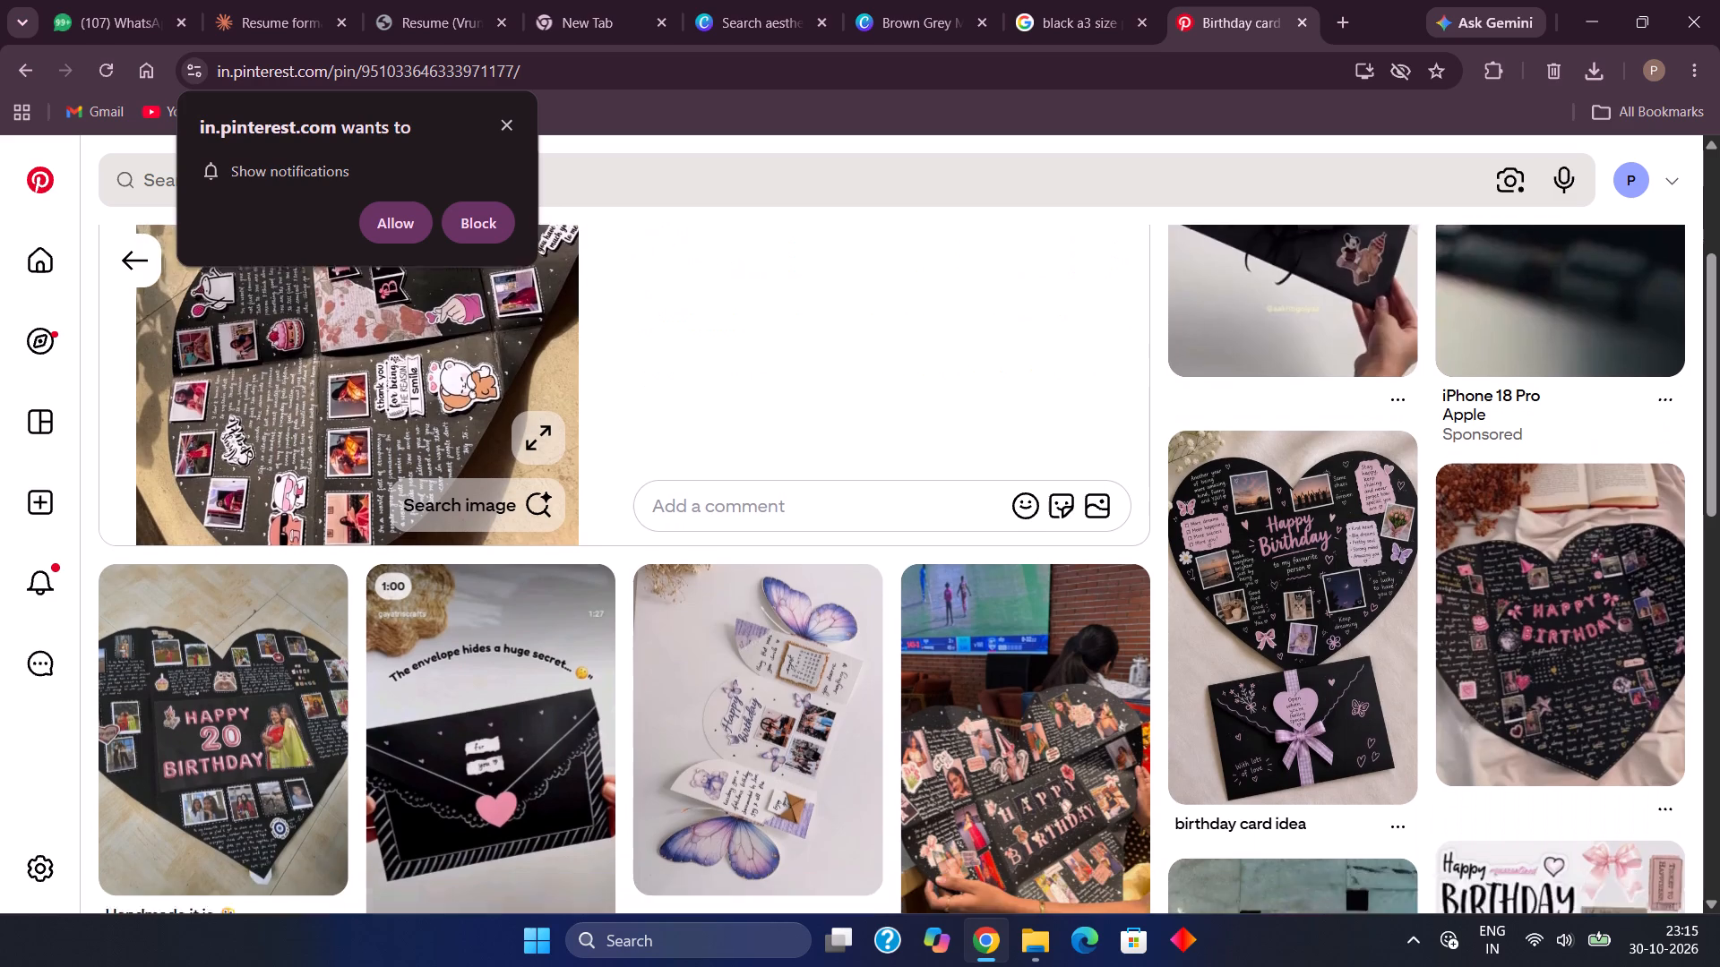
scroll(730, 566, down, 7)
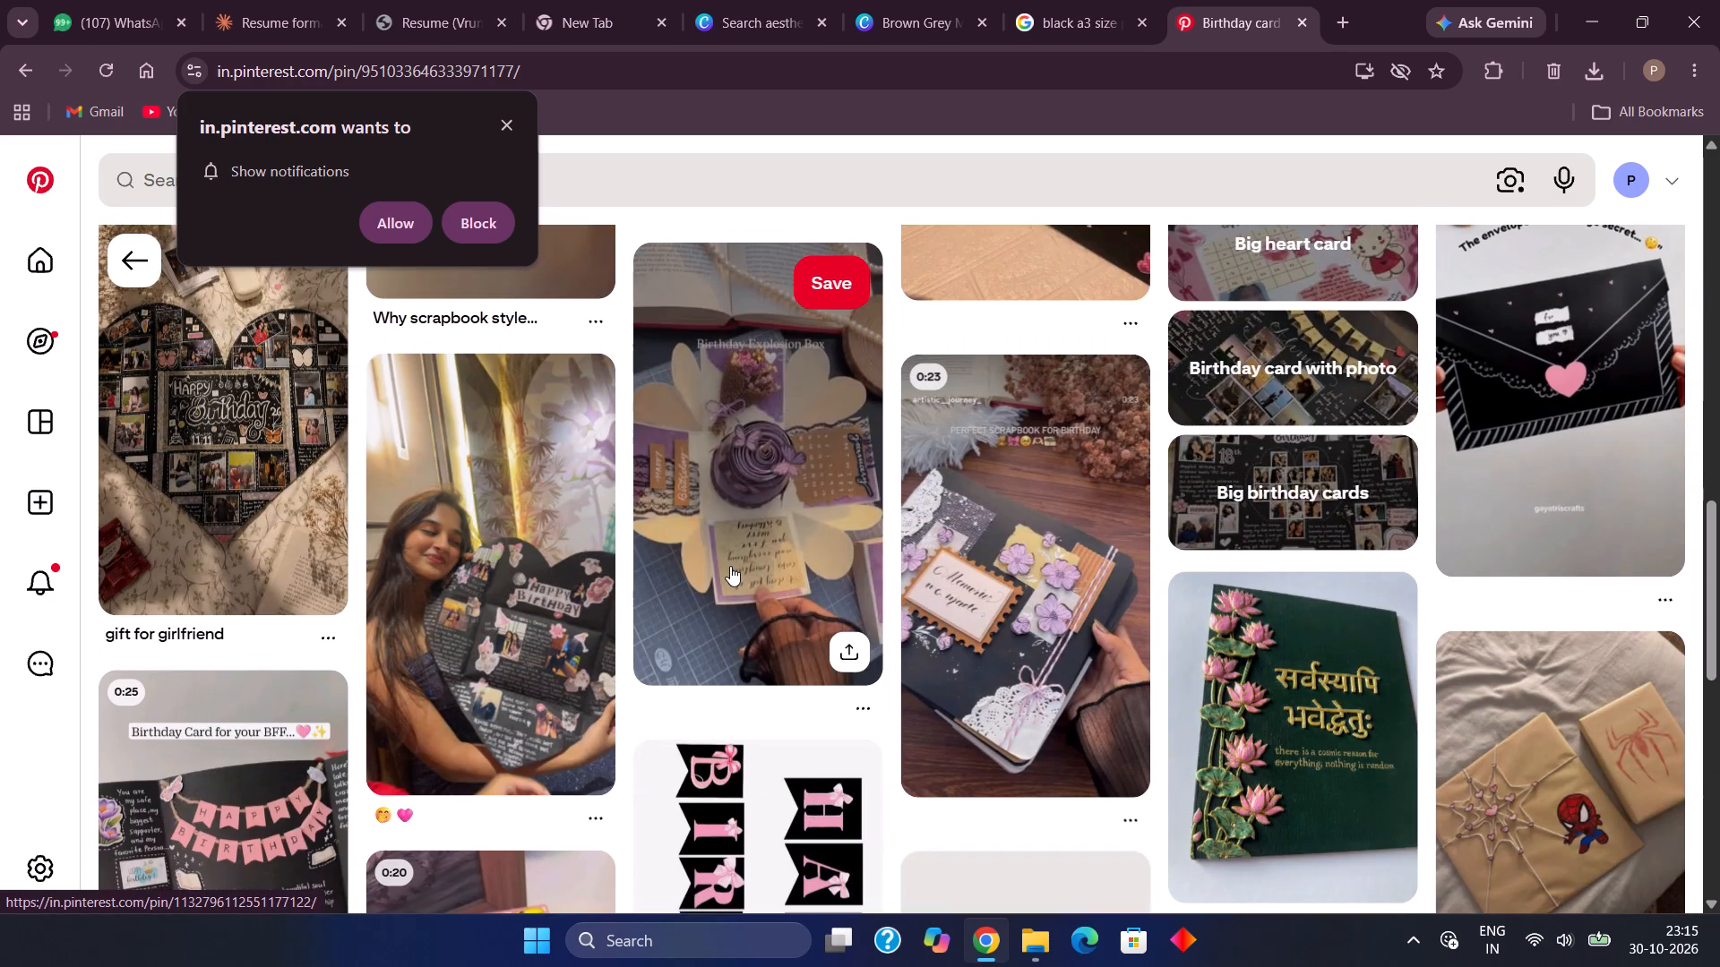
scroll(730, 566, down, 5)
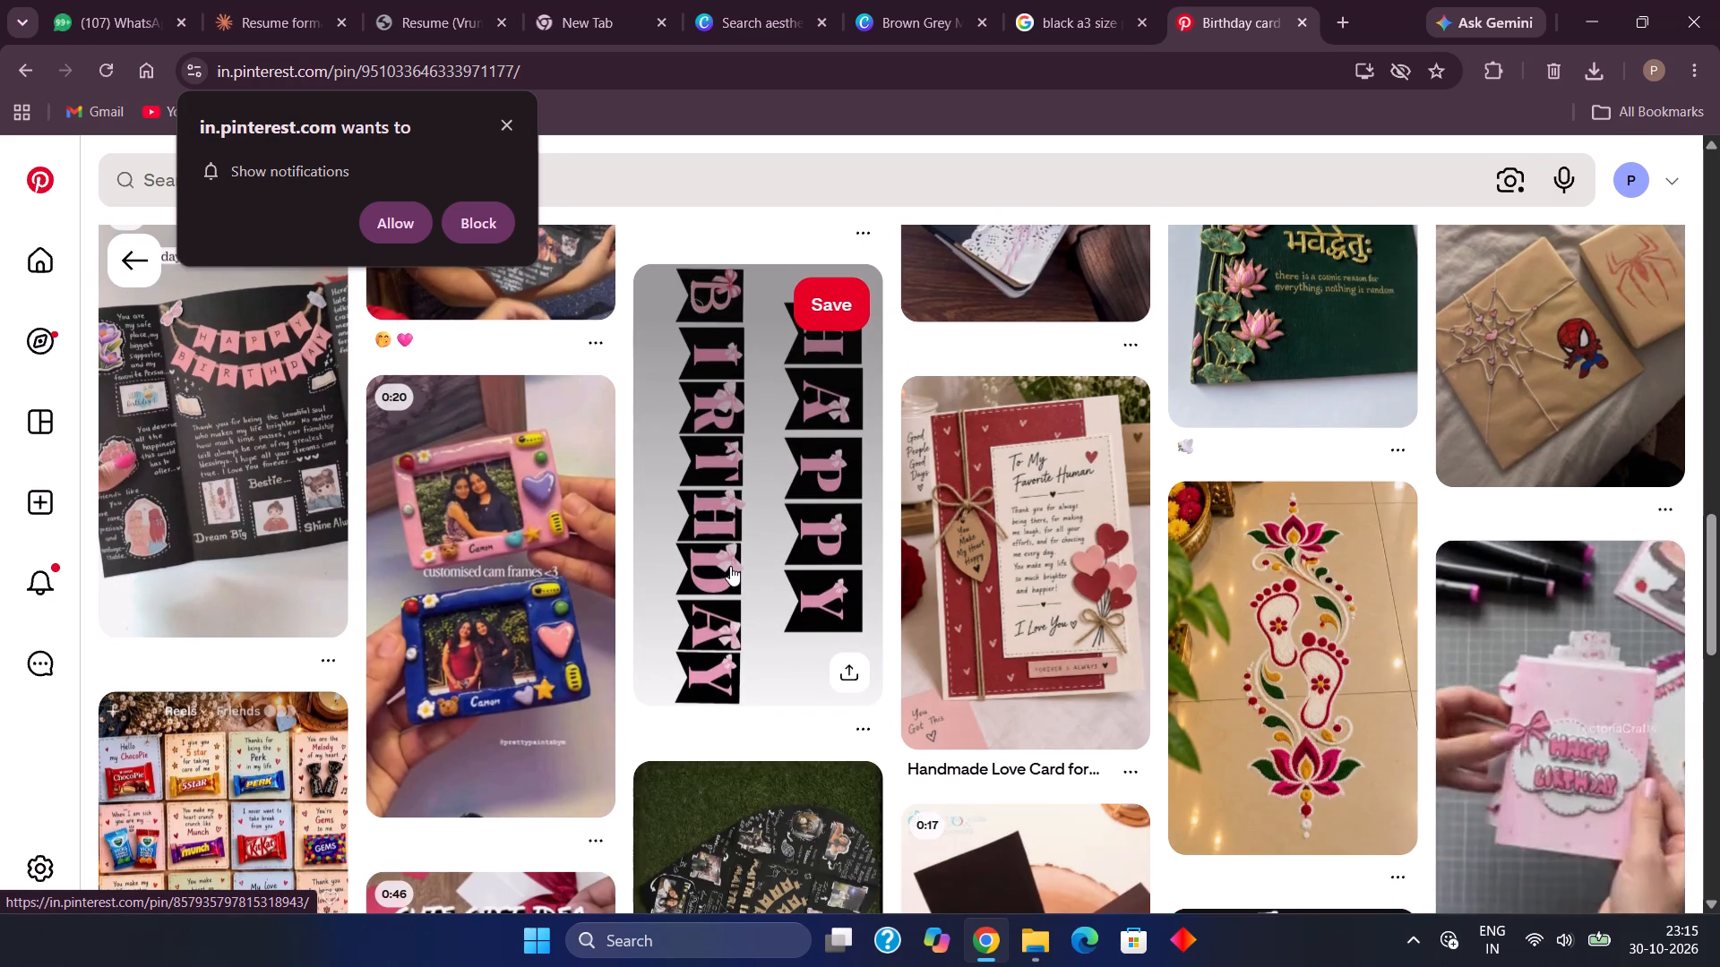
scroll(730, 566, up, 15)
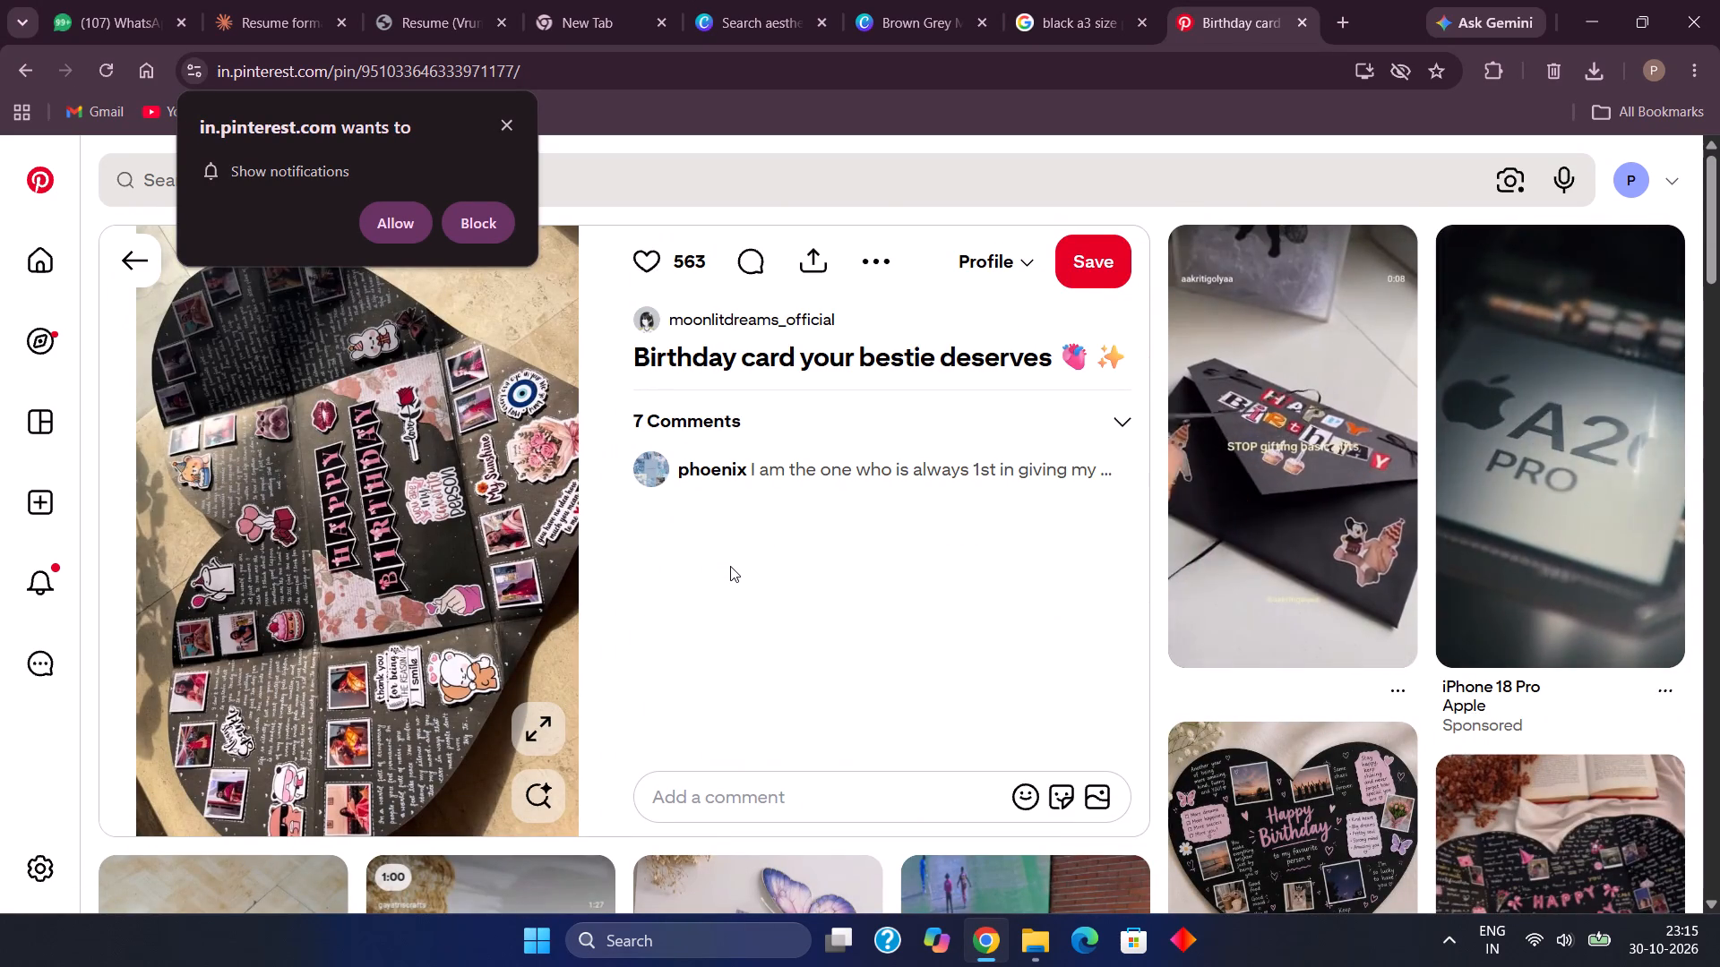
scroll(730, 566, down, 2)
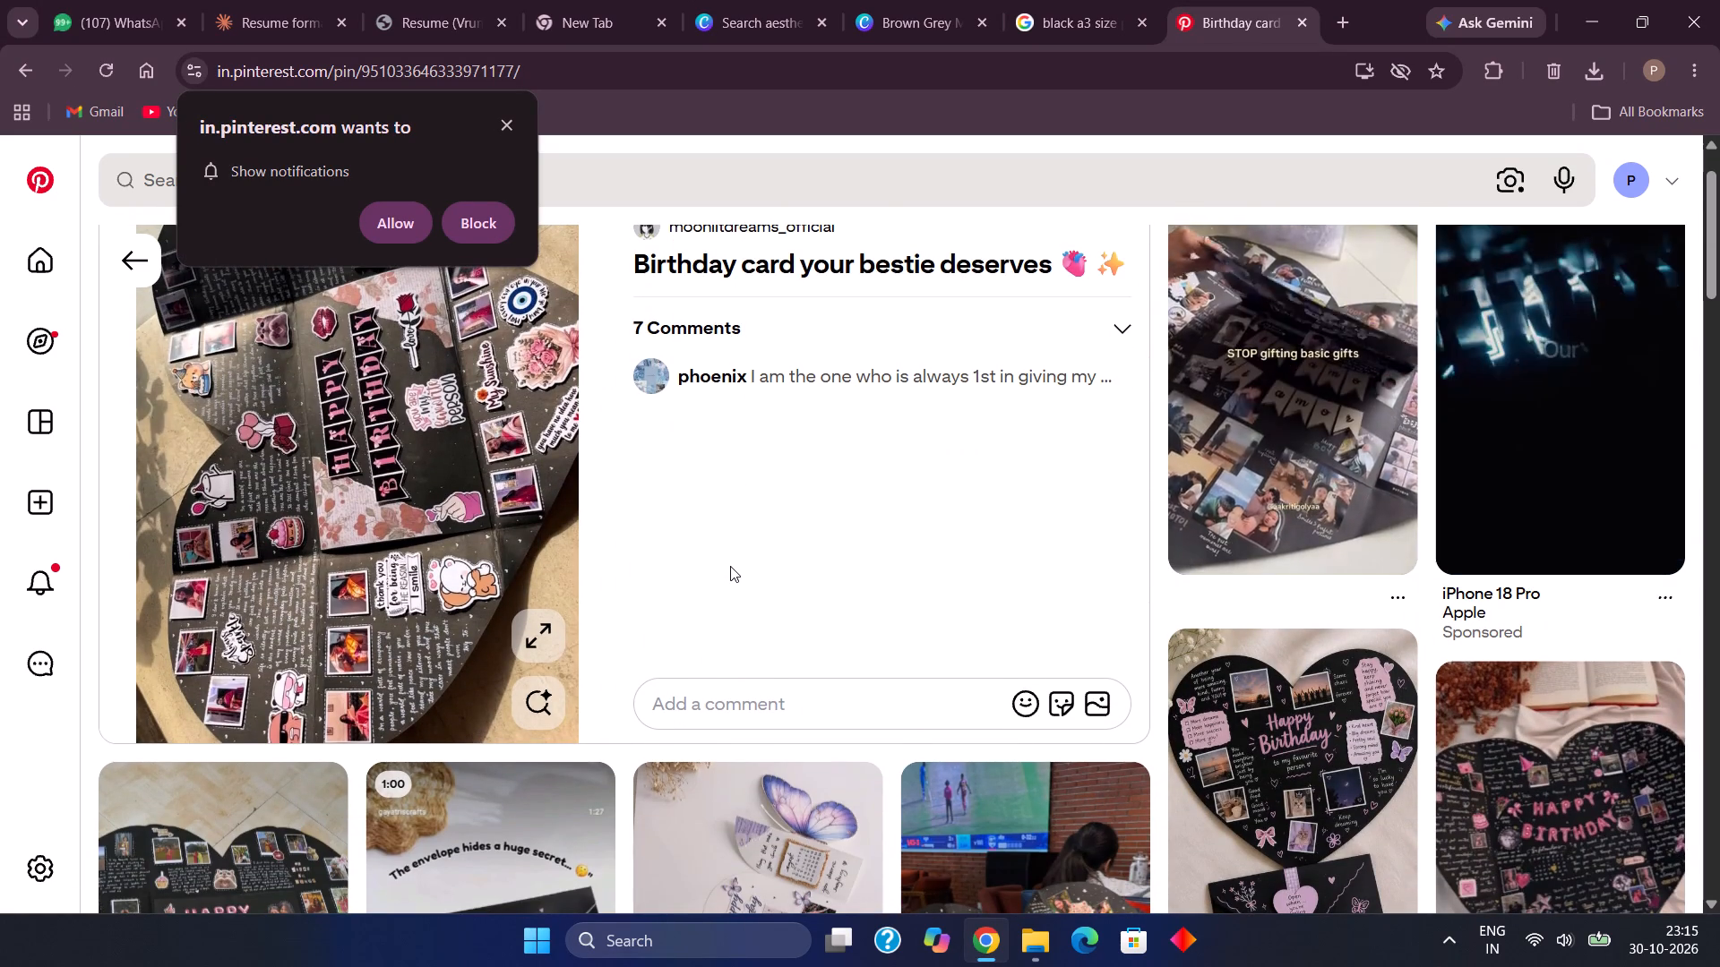
scroll(730, 566, down, 9)
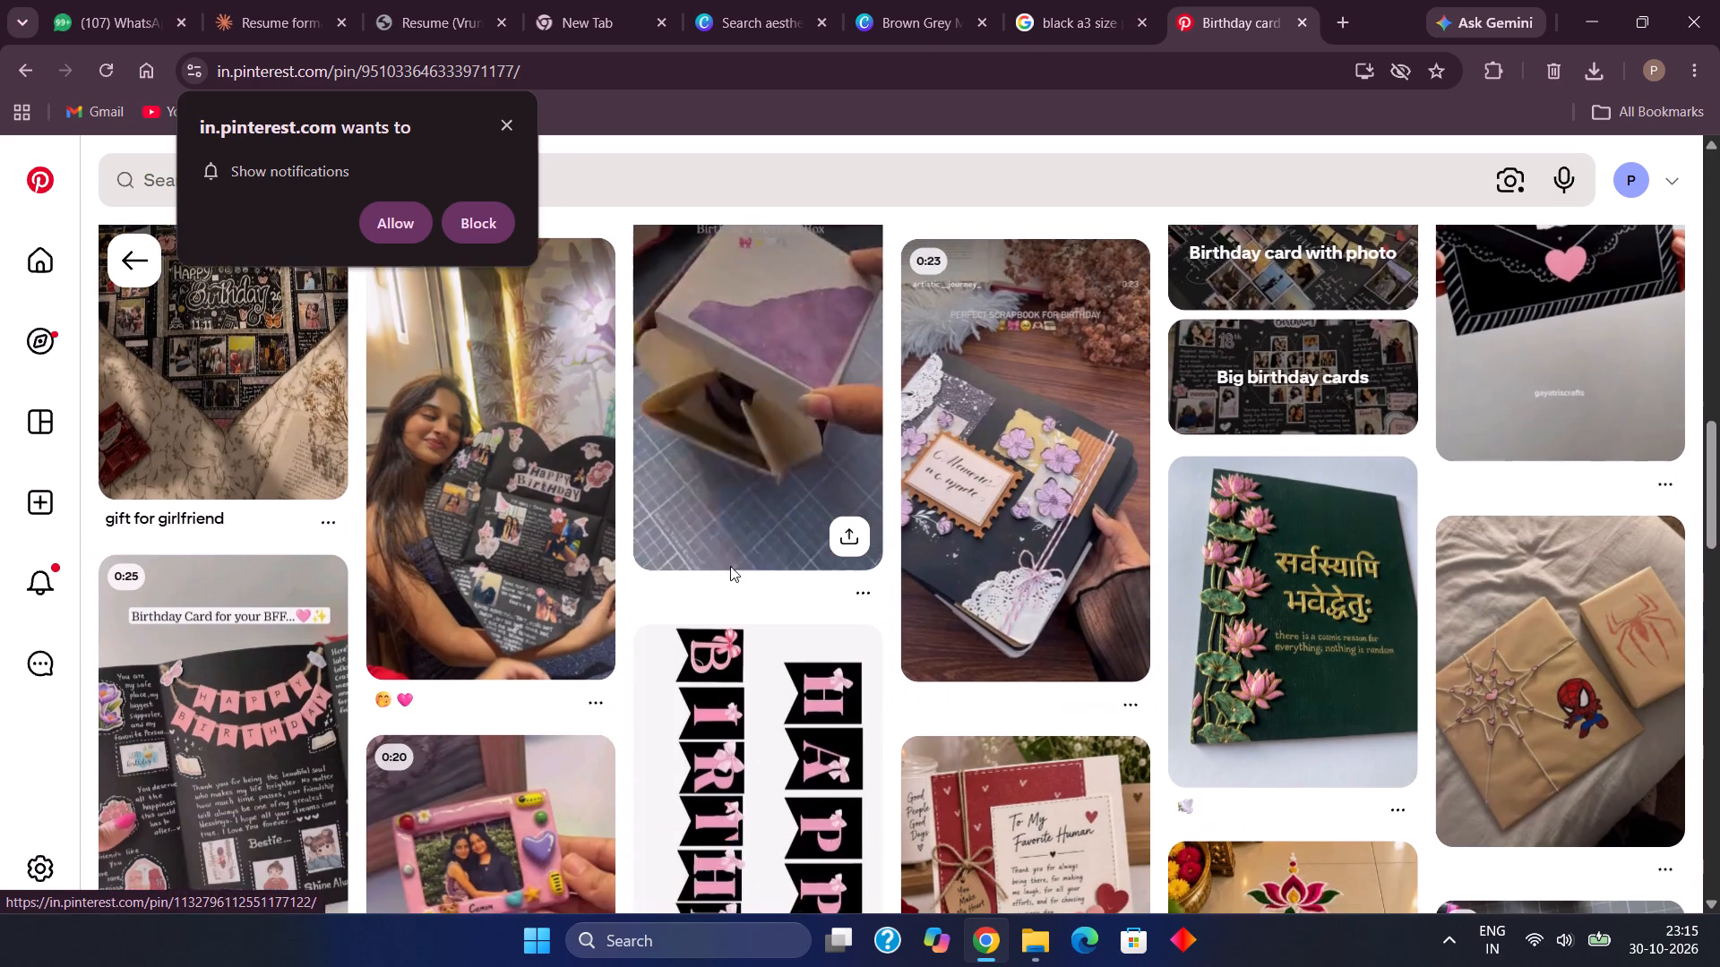
scroll(730, 566, down, 4)
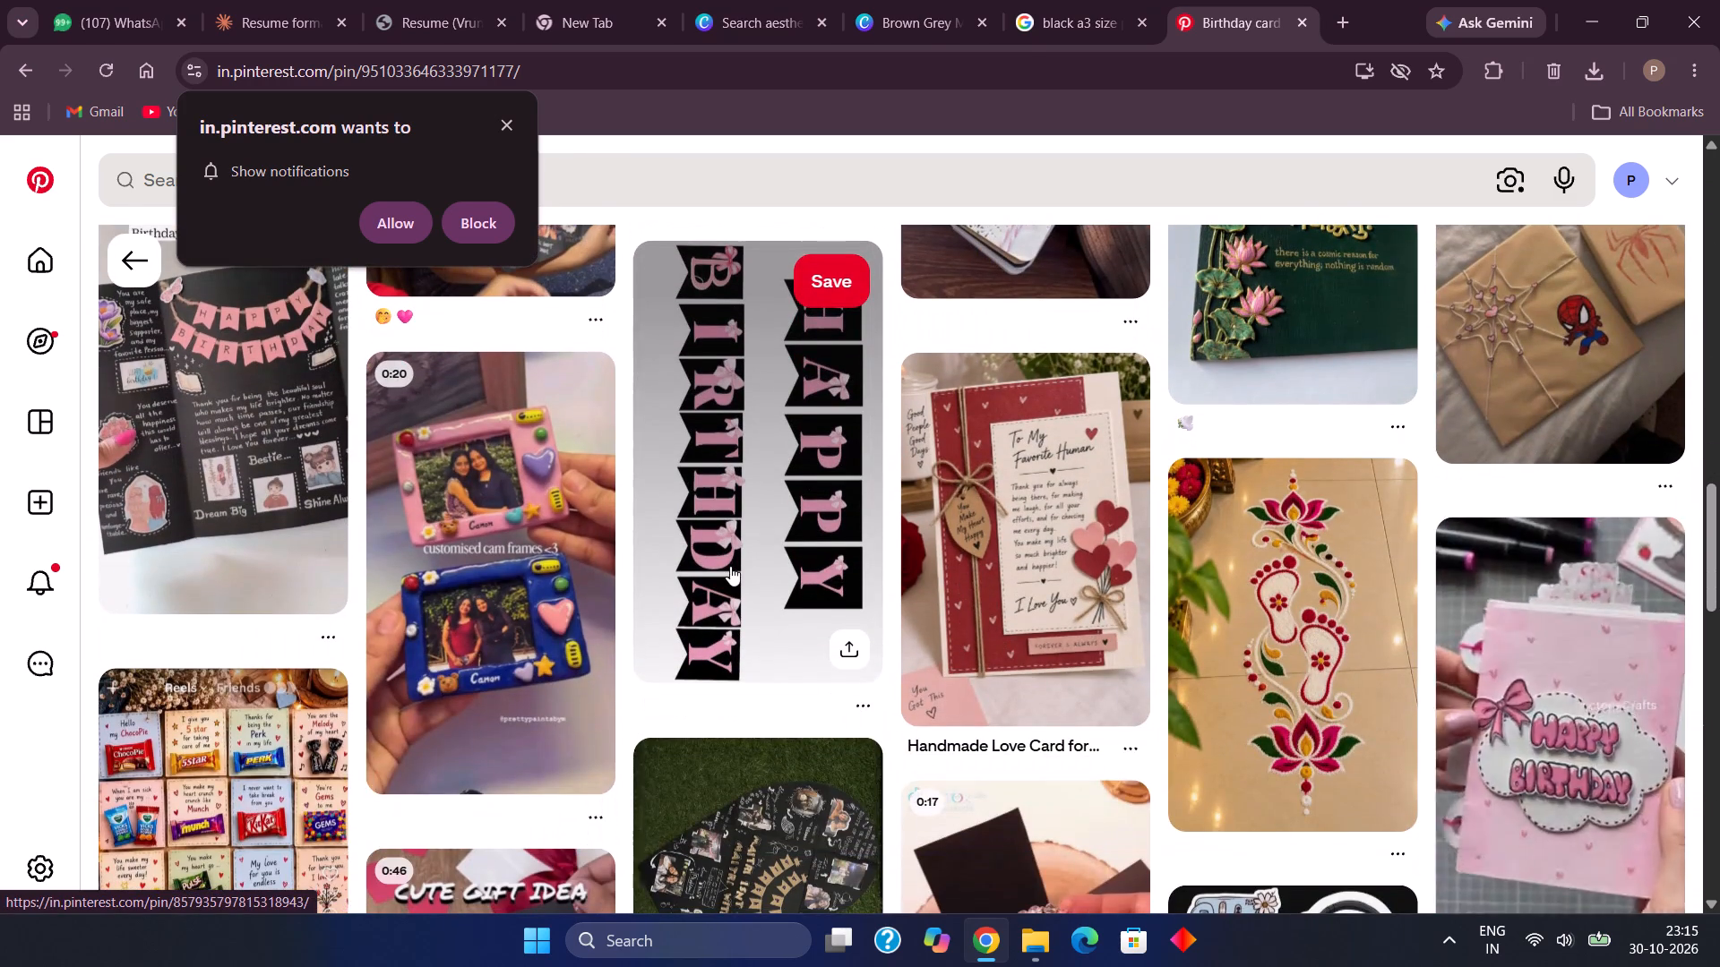
Open the pink-on-black "HAPPY BIRTHDAY" bunting collage pin and dismiss Pinterest's notification request.
click(771, 517)
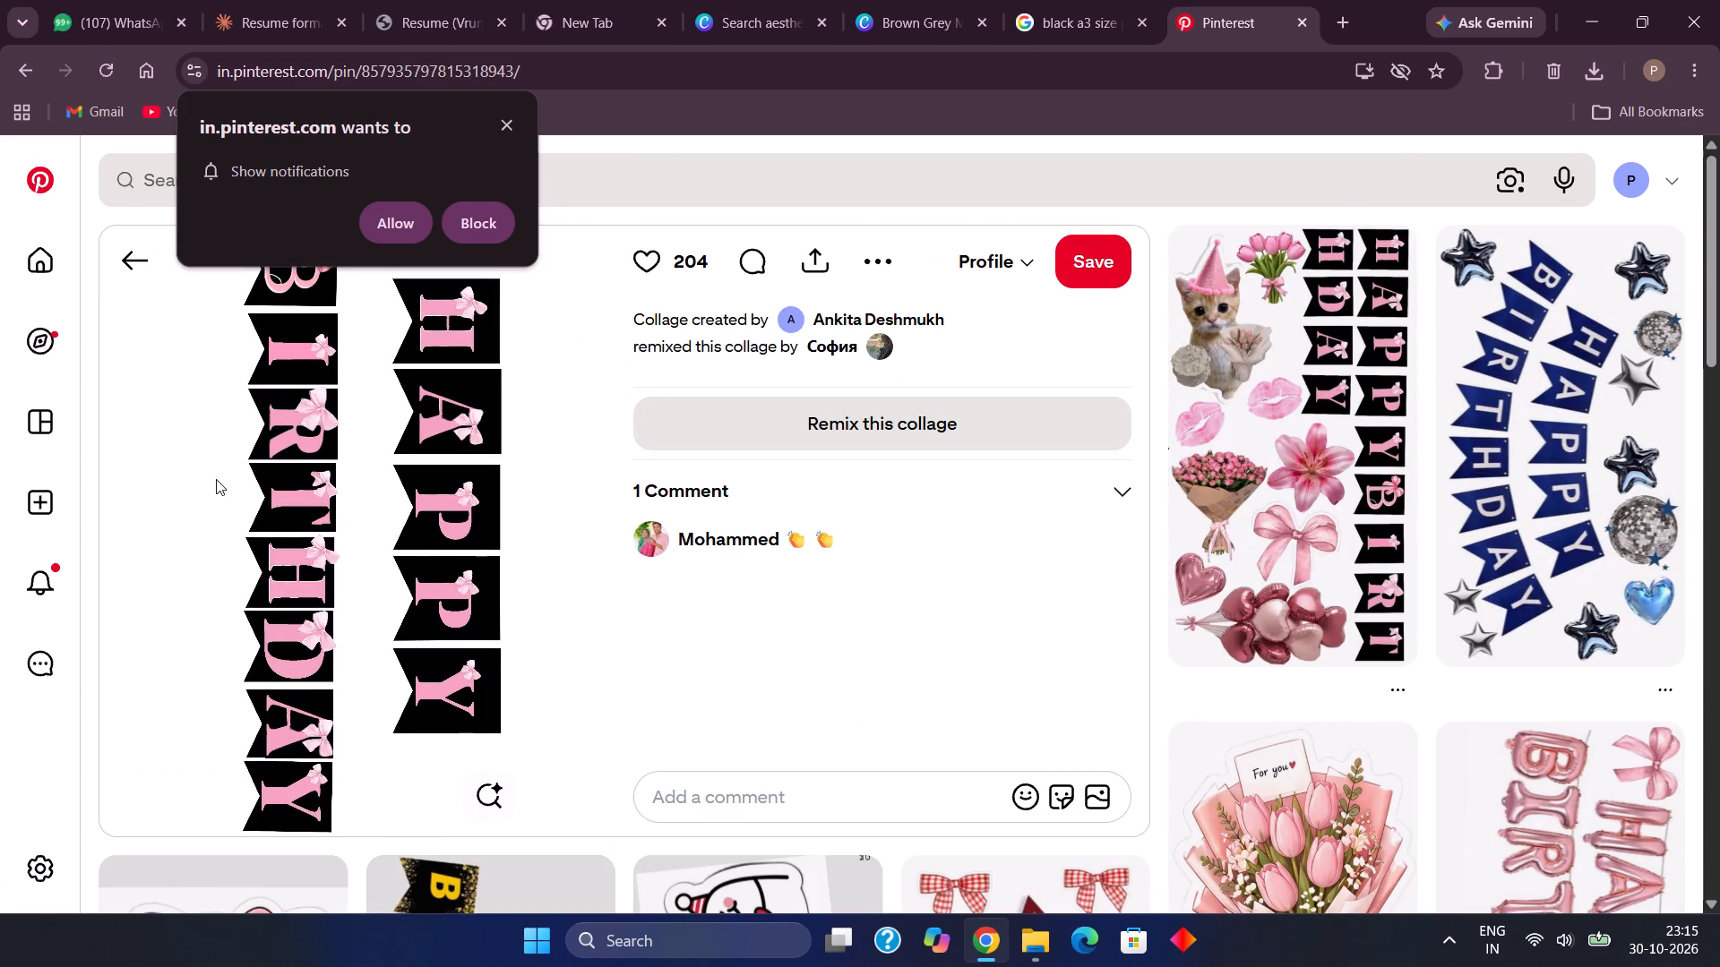
click(211, 478)
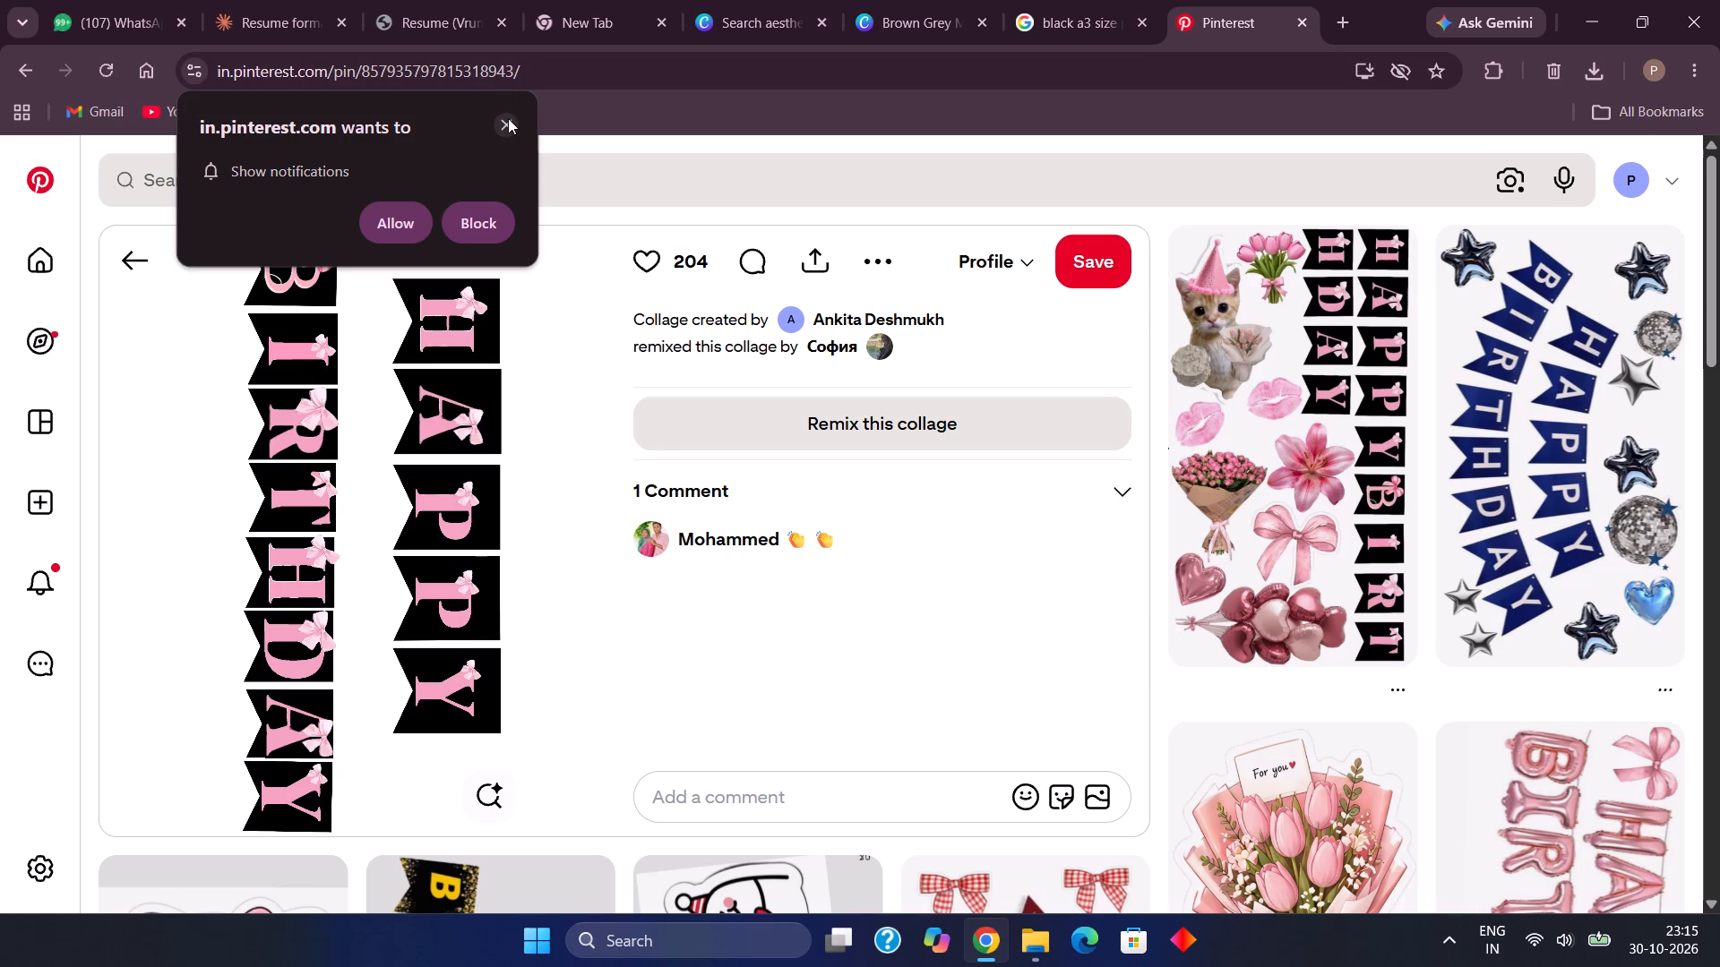
click(508, 118)
click(506, 134)
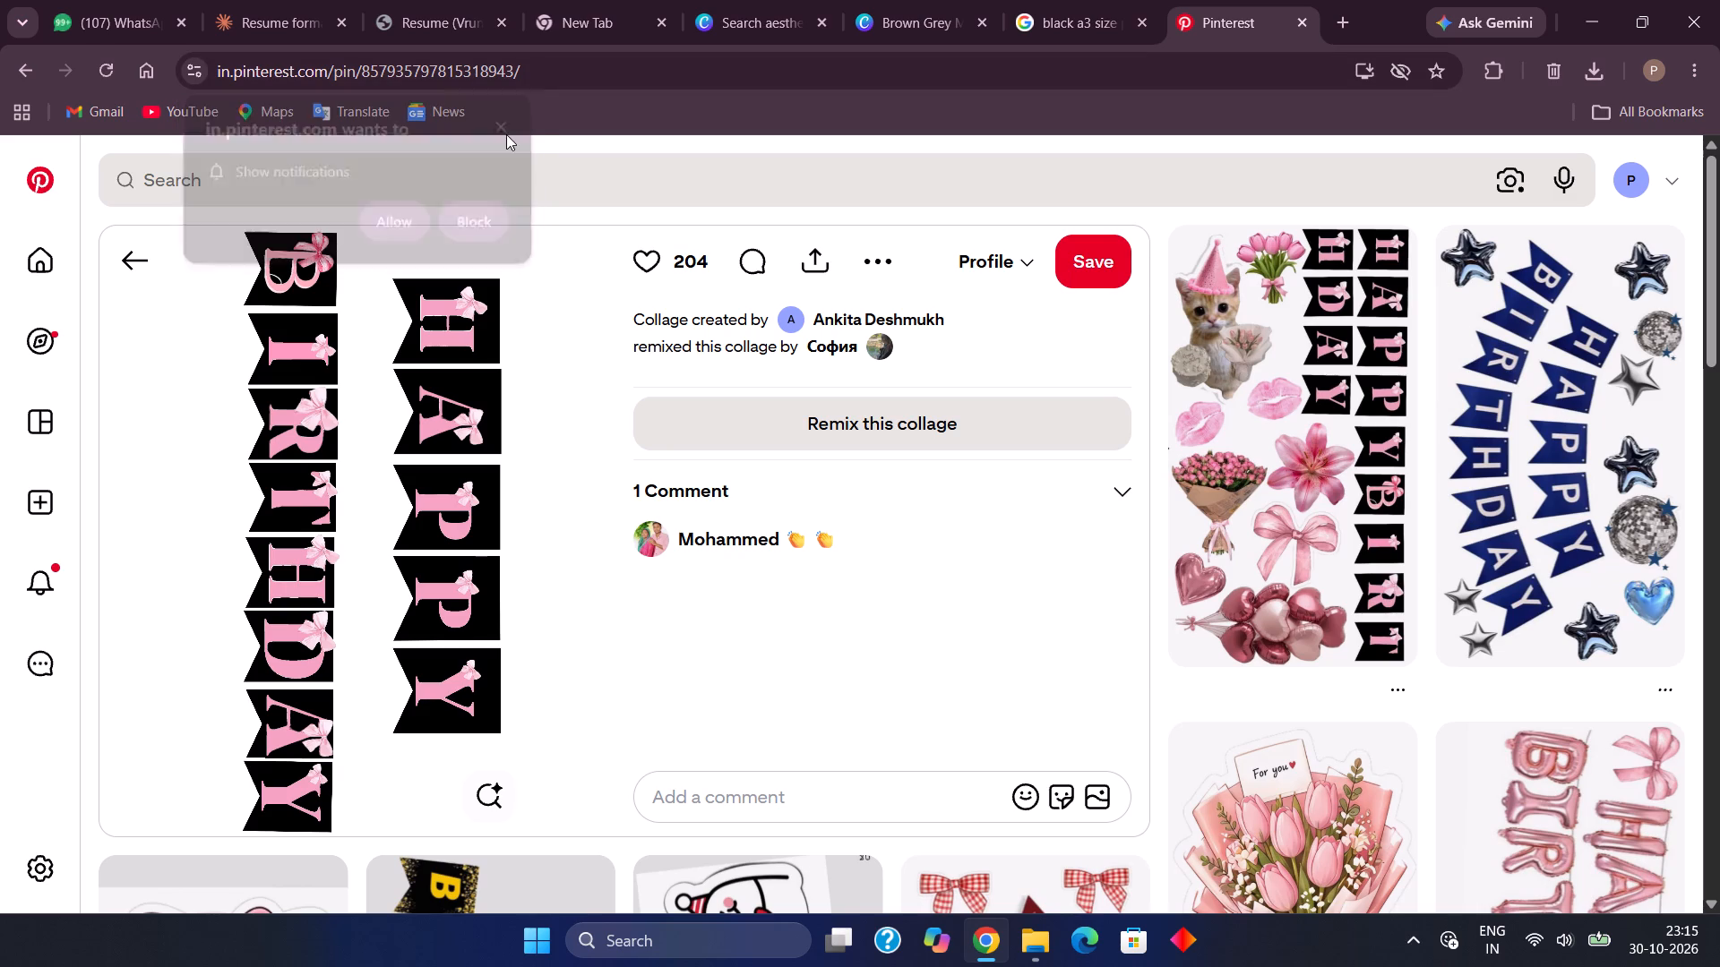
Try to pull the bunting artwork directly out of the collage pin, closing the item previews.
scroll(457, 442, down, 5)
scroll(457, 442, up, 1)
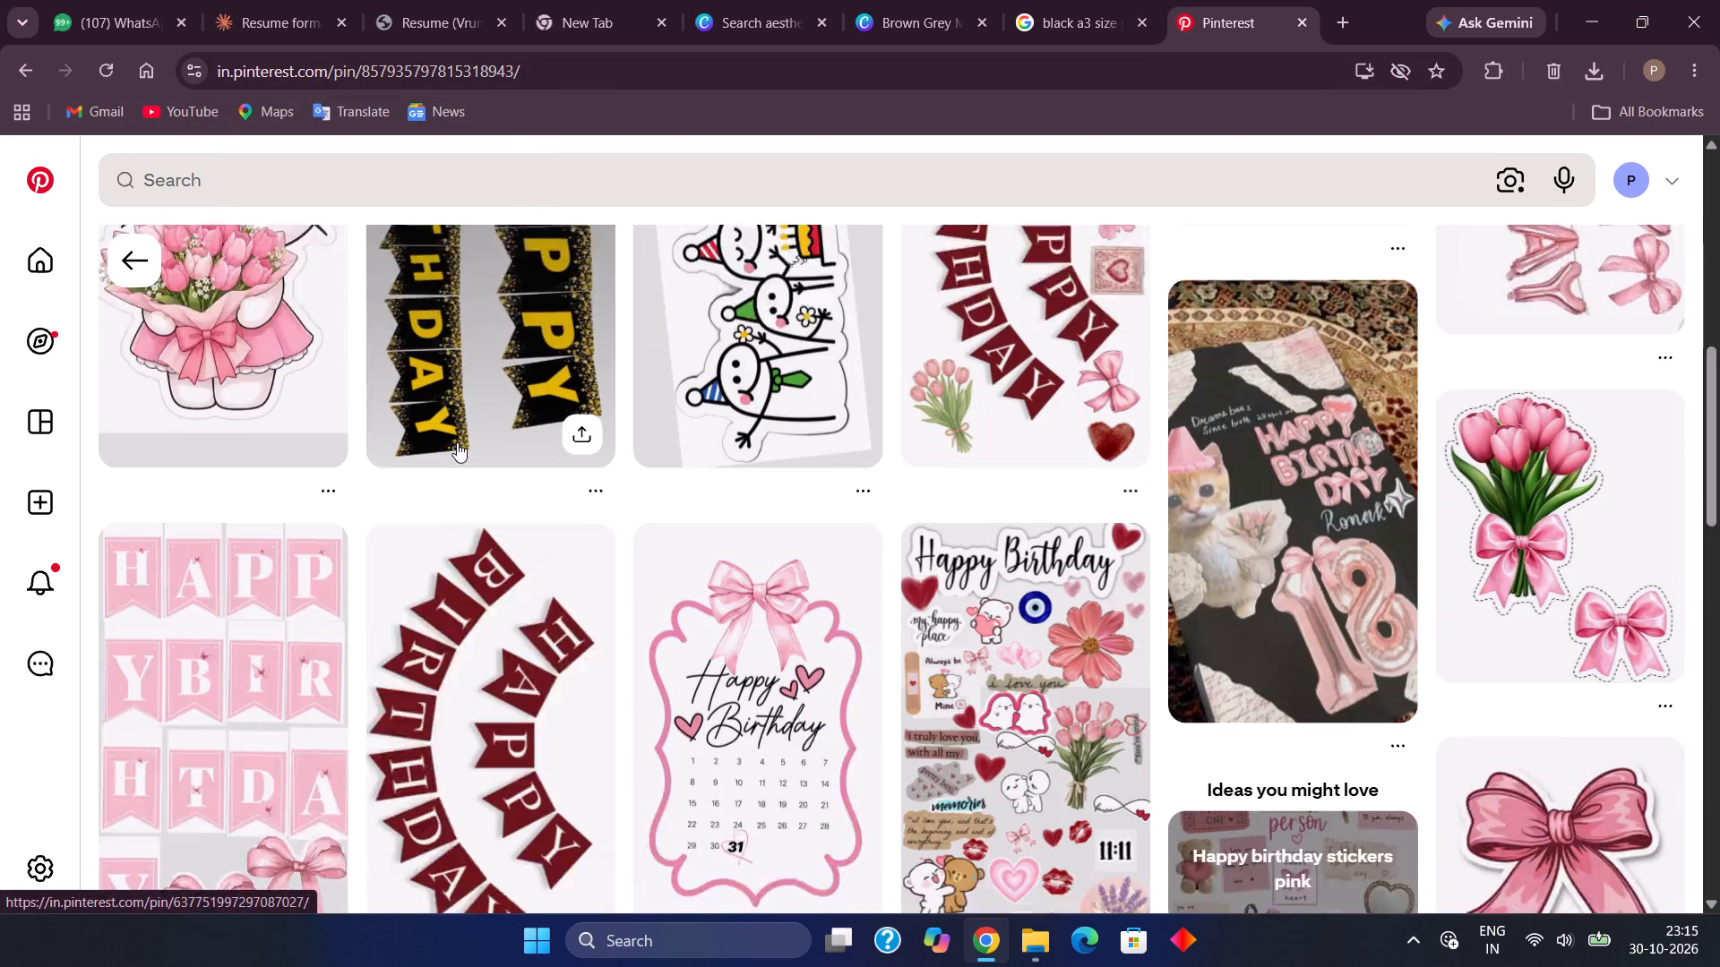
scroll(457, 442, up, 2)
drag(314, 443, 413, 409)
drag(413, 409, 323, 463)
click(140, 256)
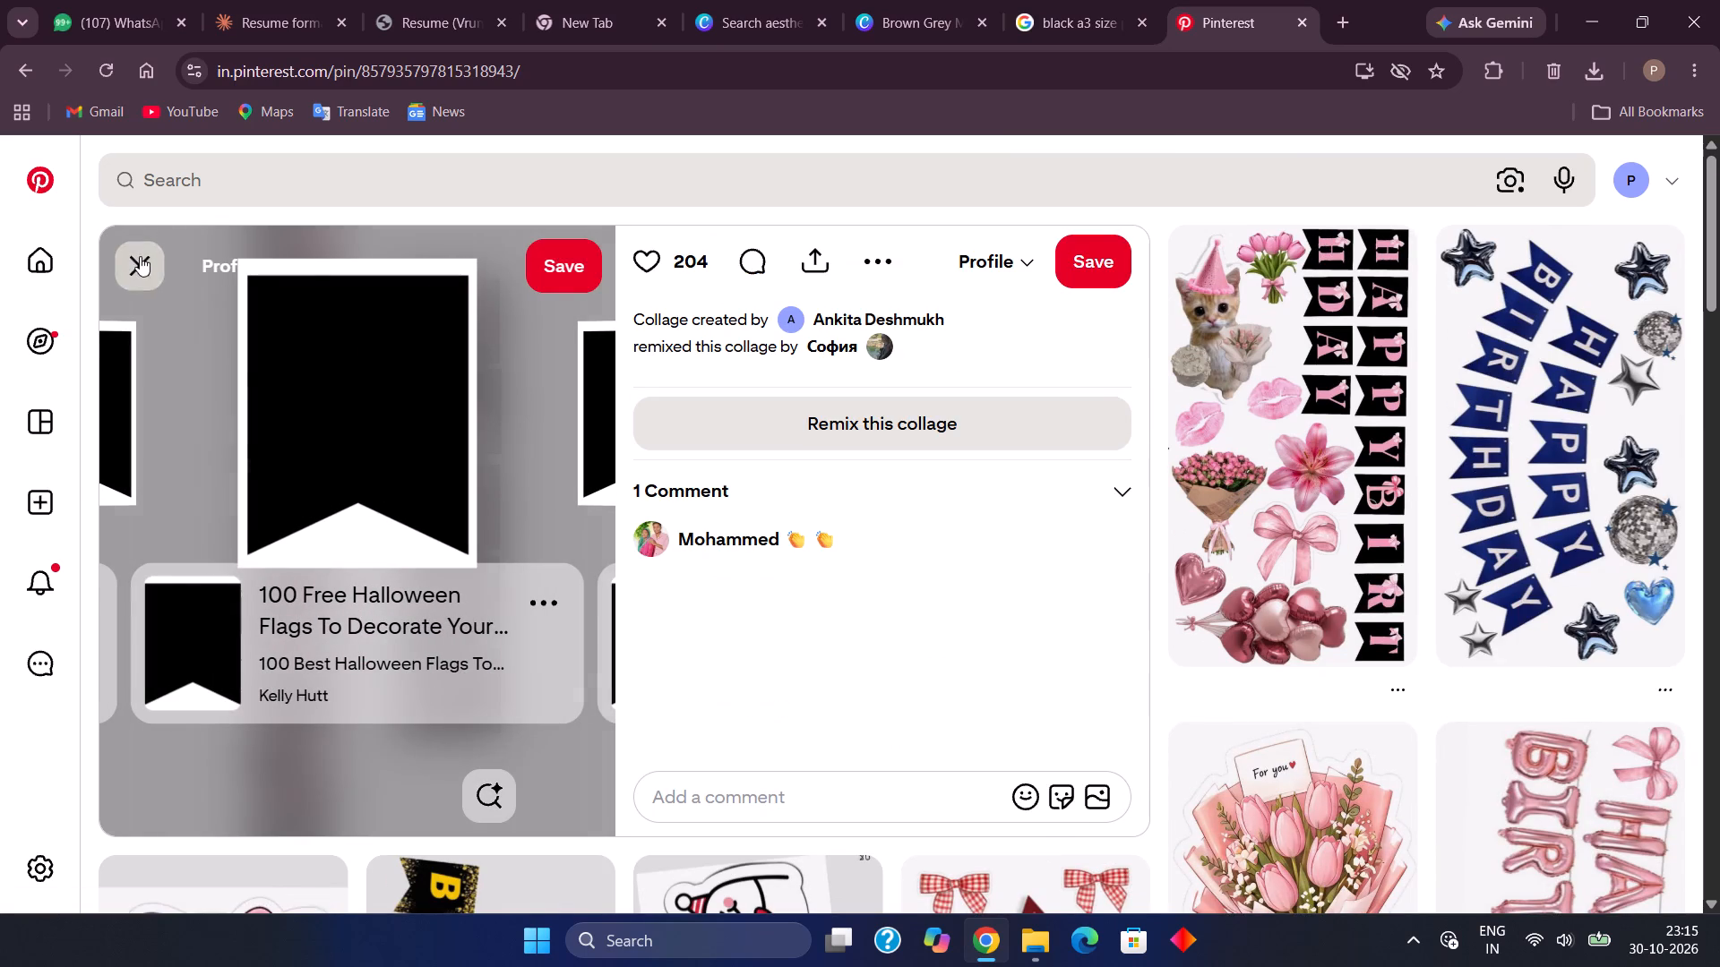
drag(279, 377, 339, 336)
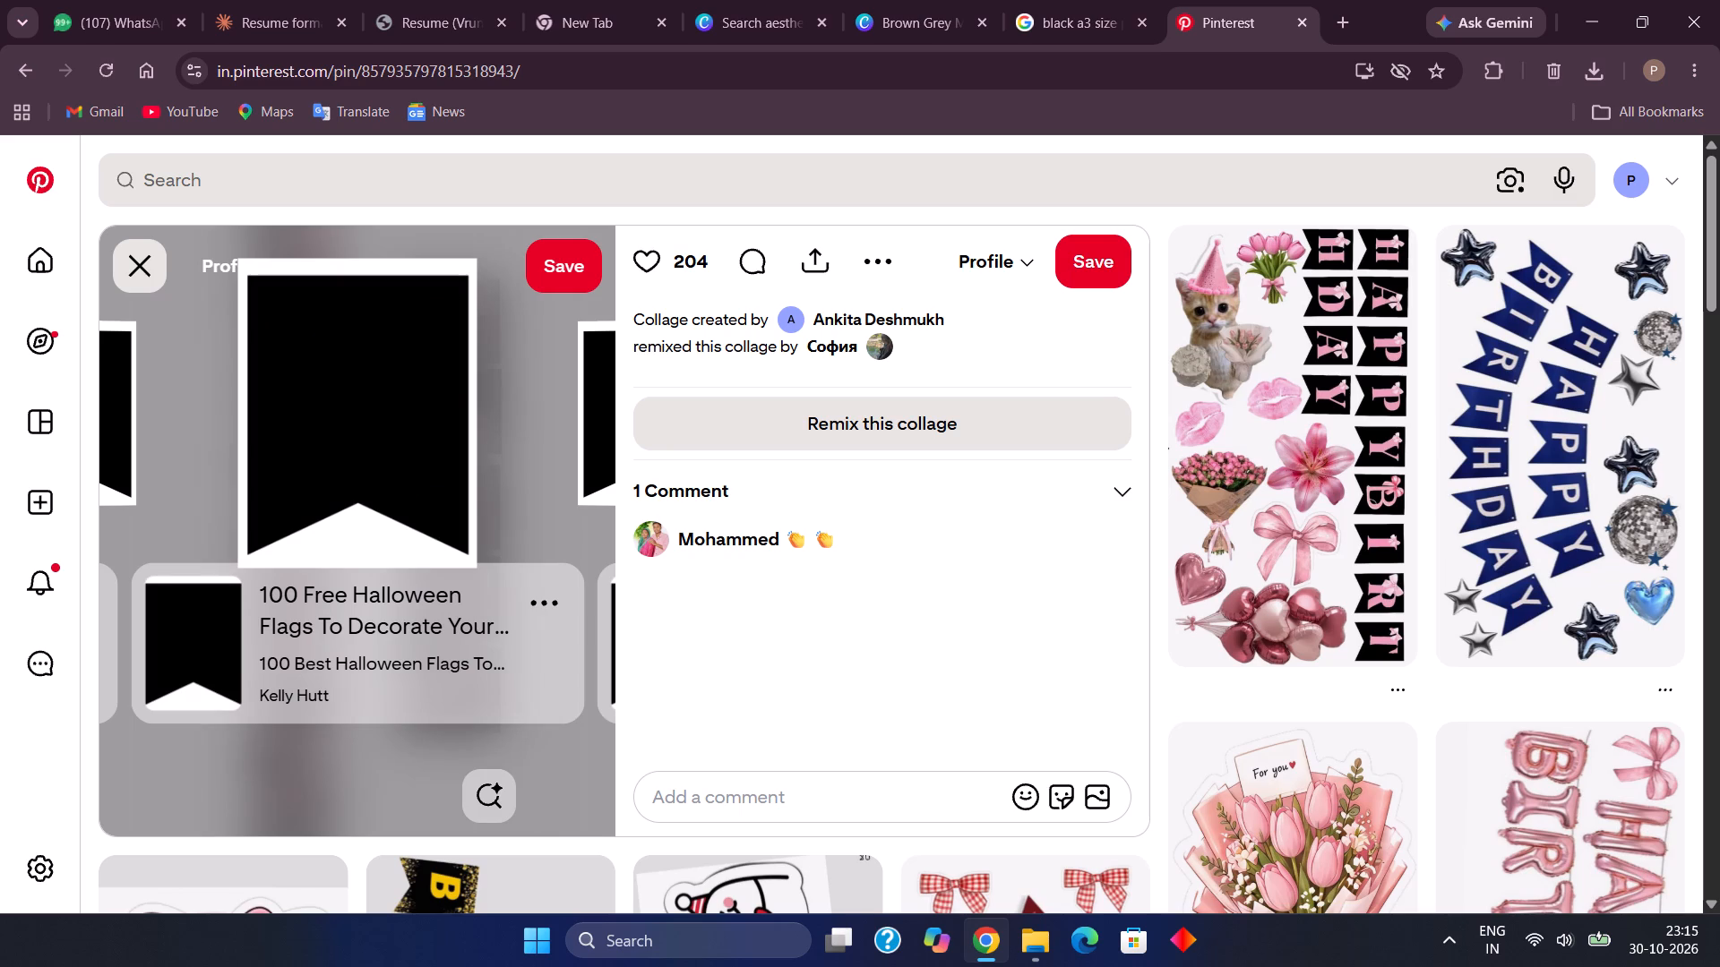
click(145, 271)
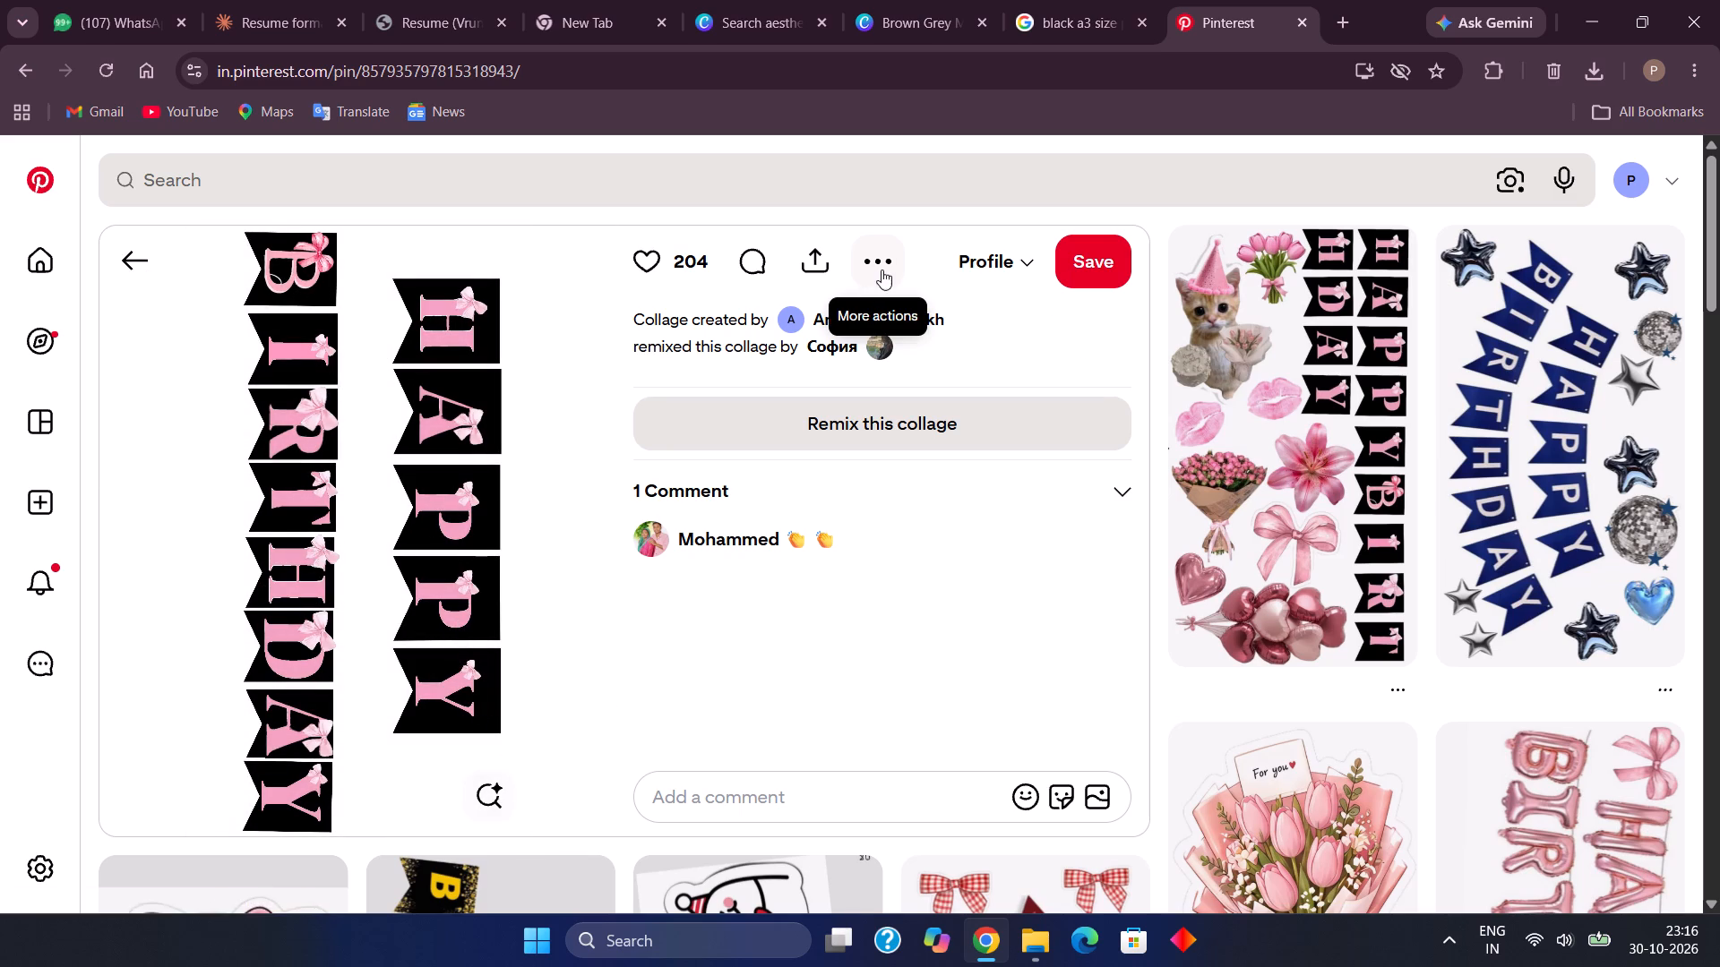
Download the bunting collage image and place it on page 1 of the birthday poster in Canva.
click(881, 270)
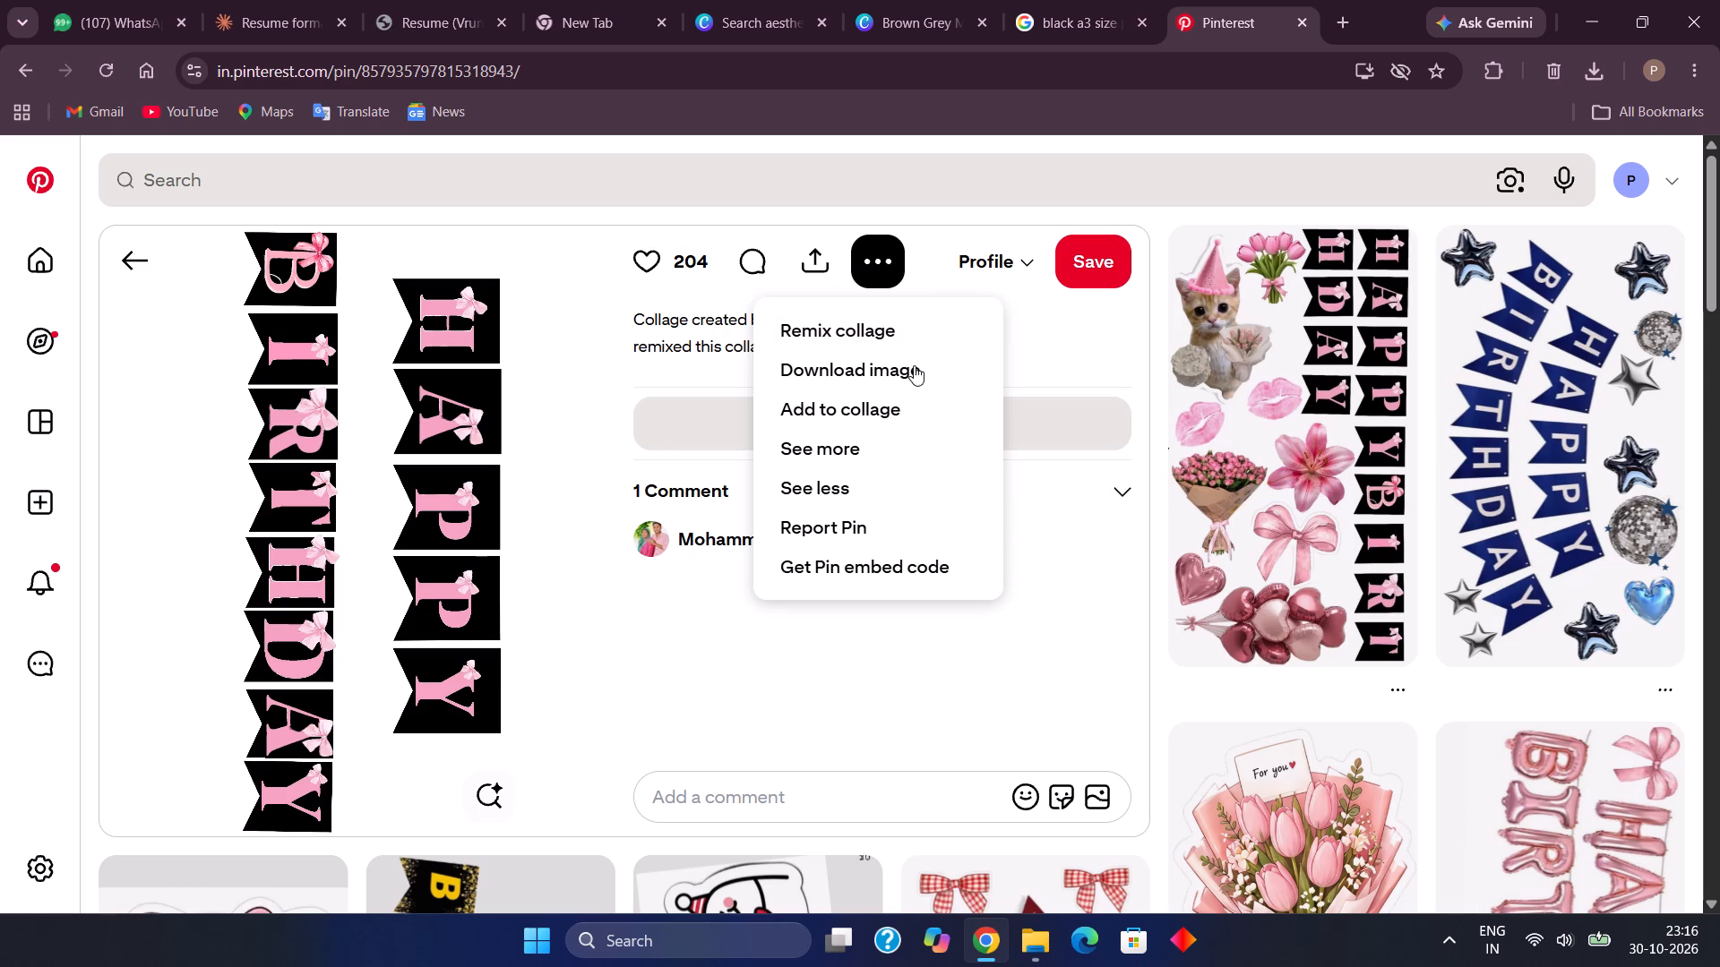
click(914, 365)
drag(1457, 116, 1274, 109)
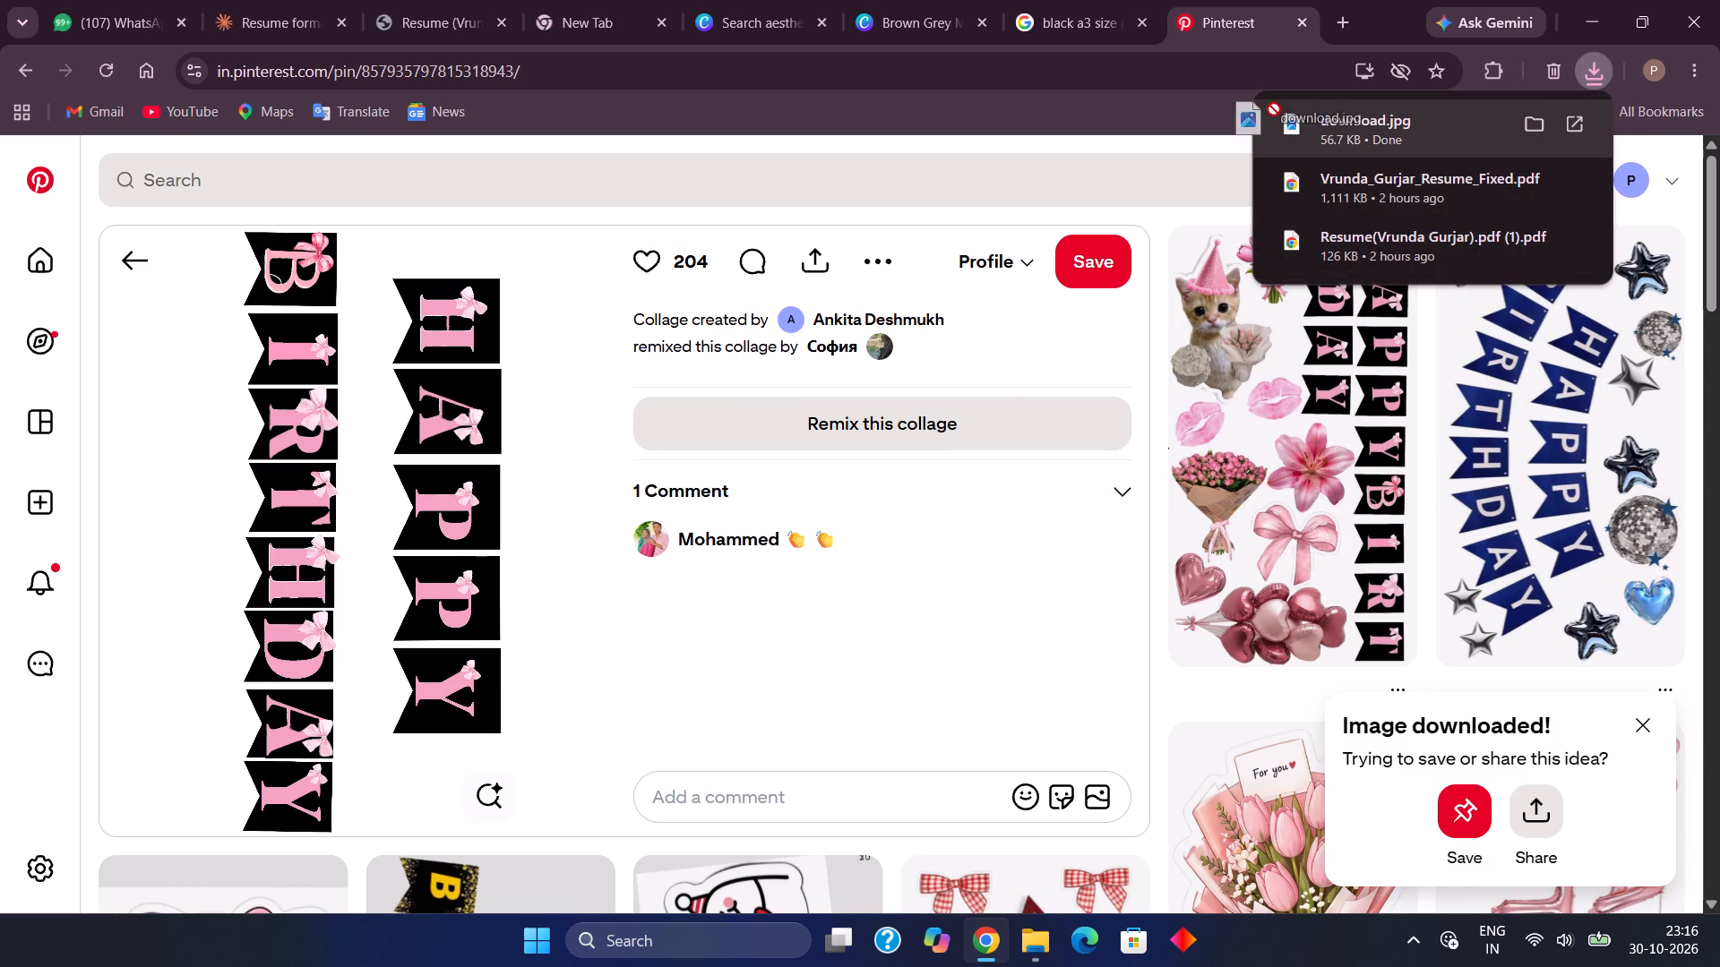
drag(1274, 109, 933, 13)
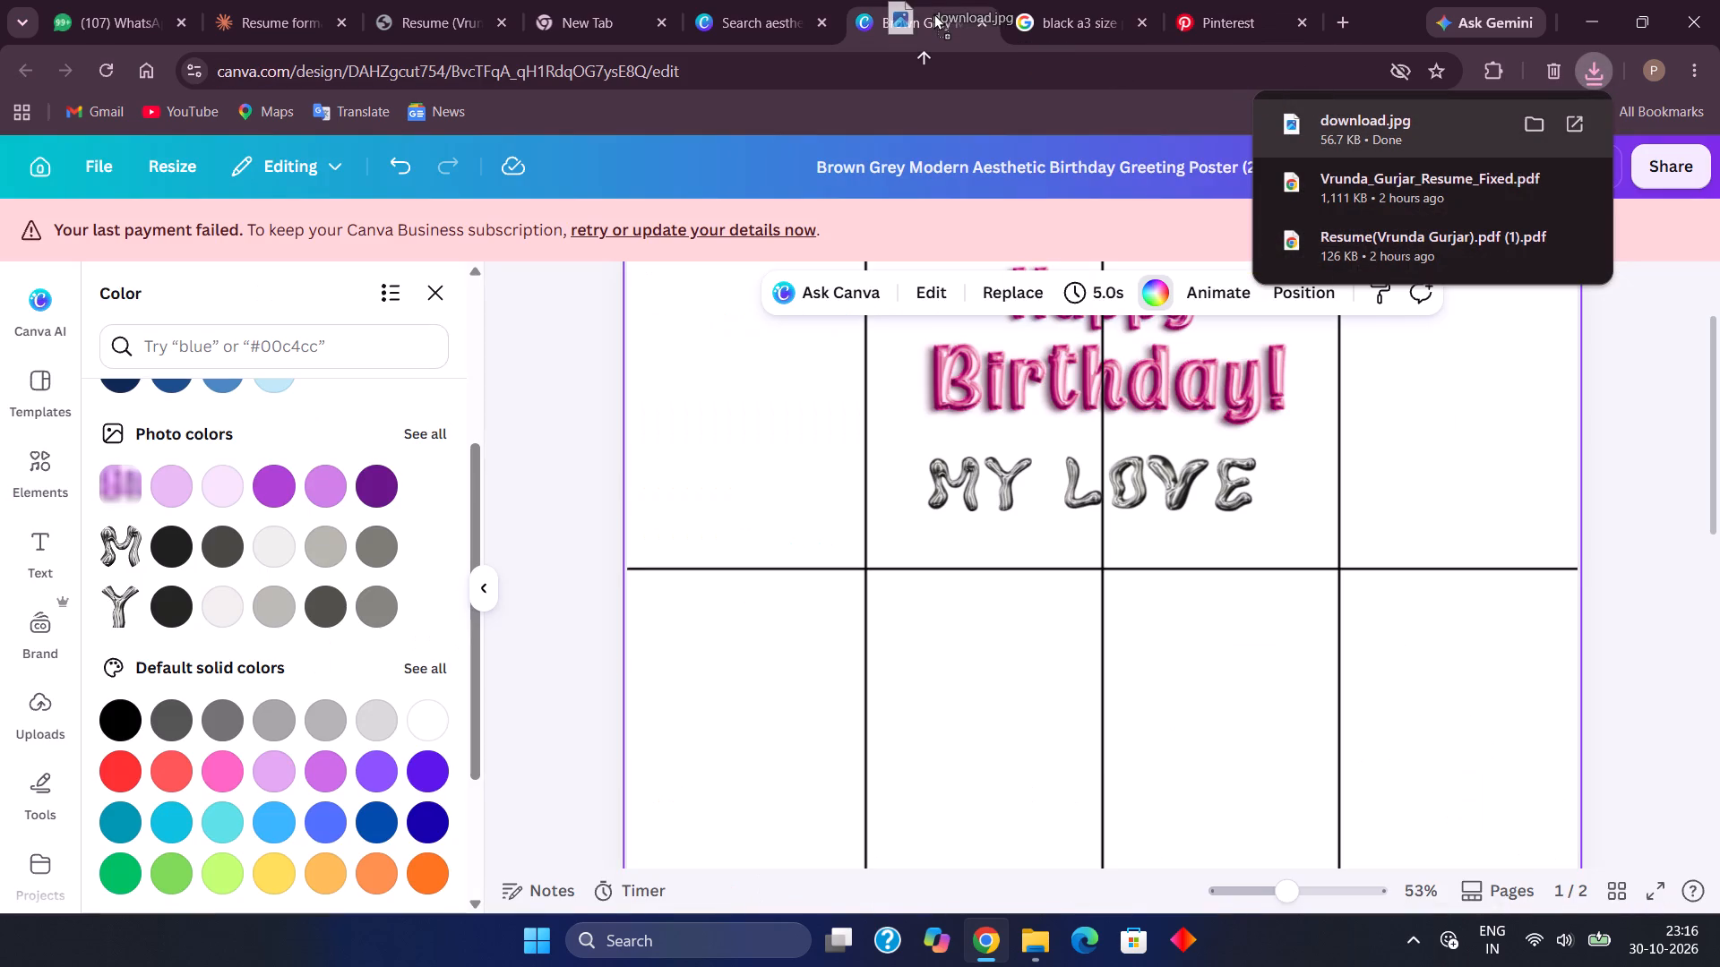
drag(933, 13, 1061, 632)
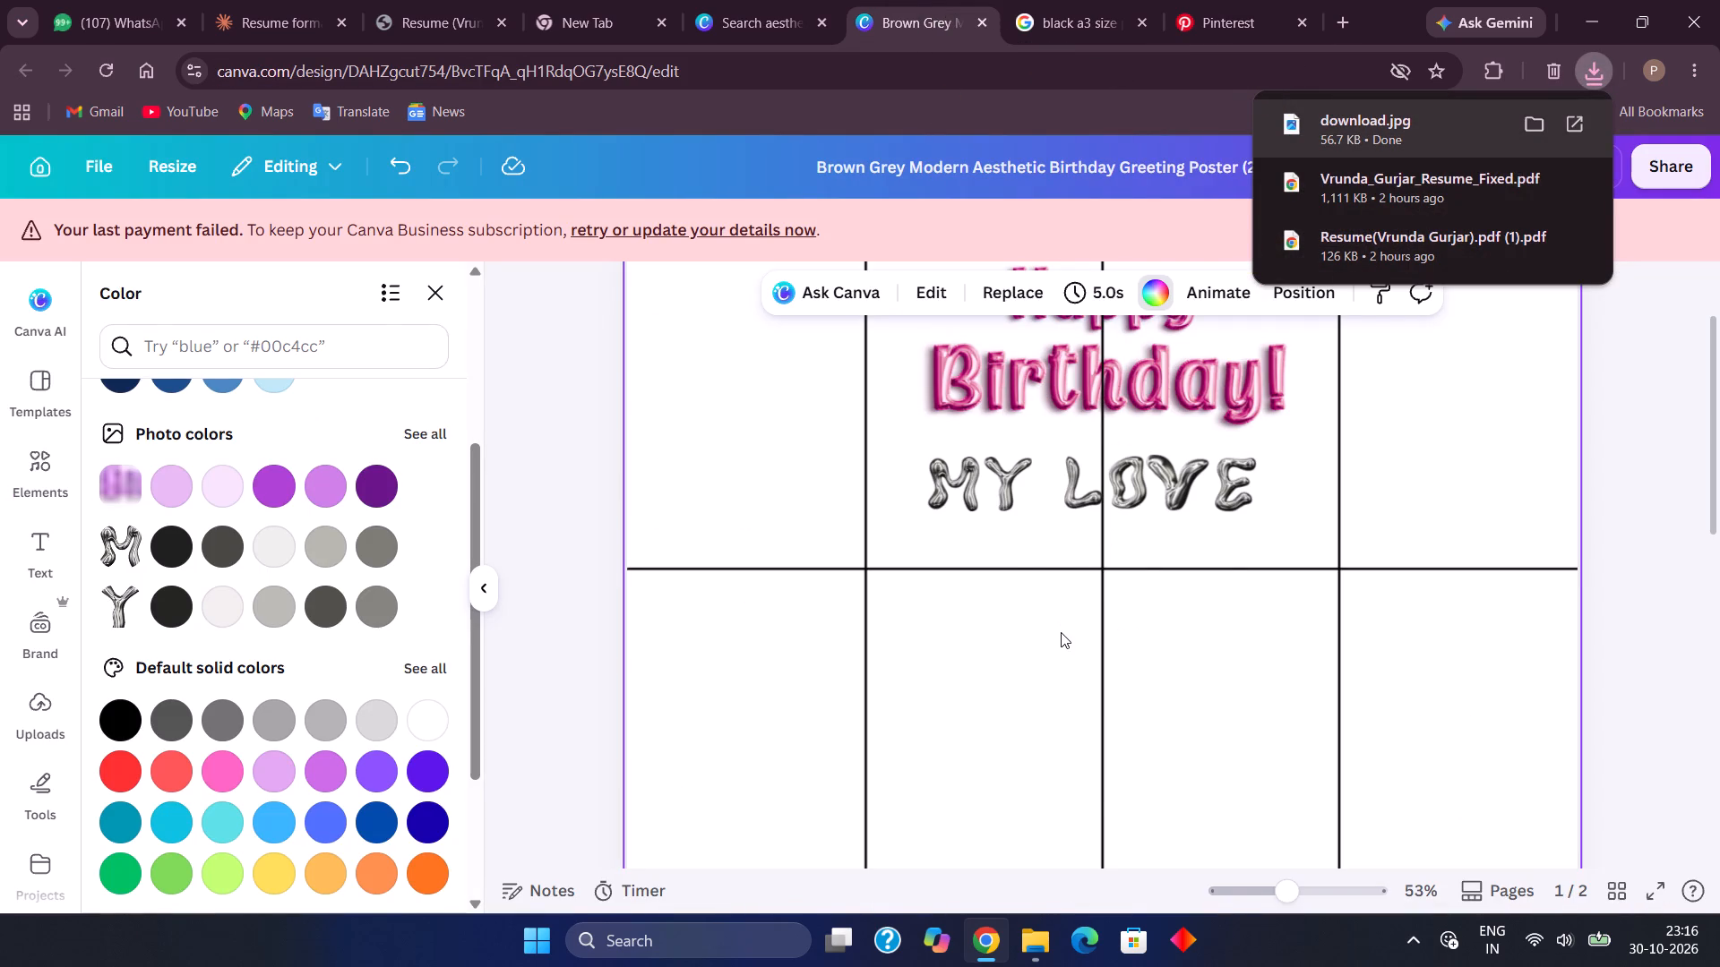
click(1650, 516)
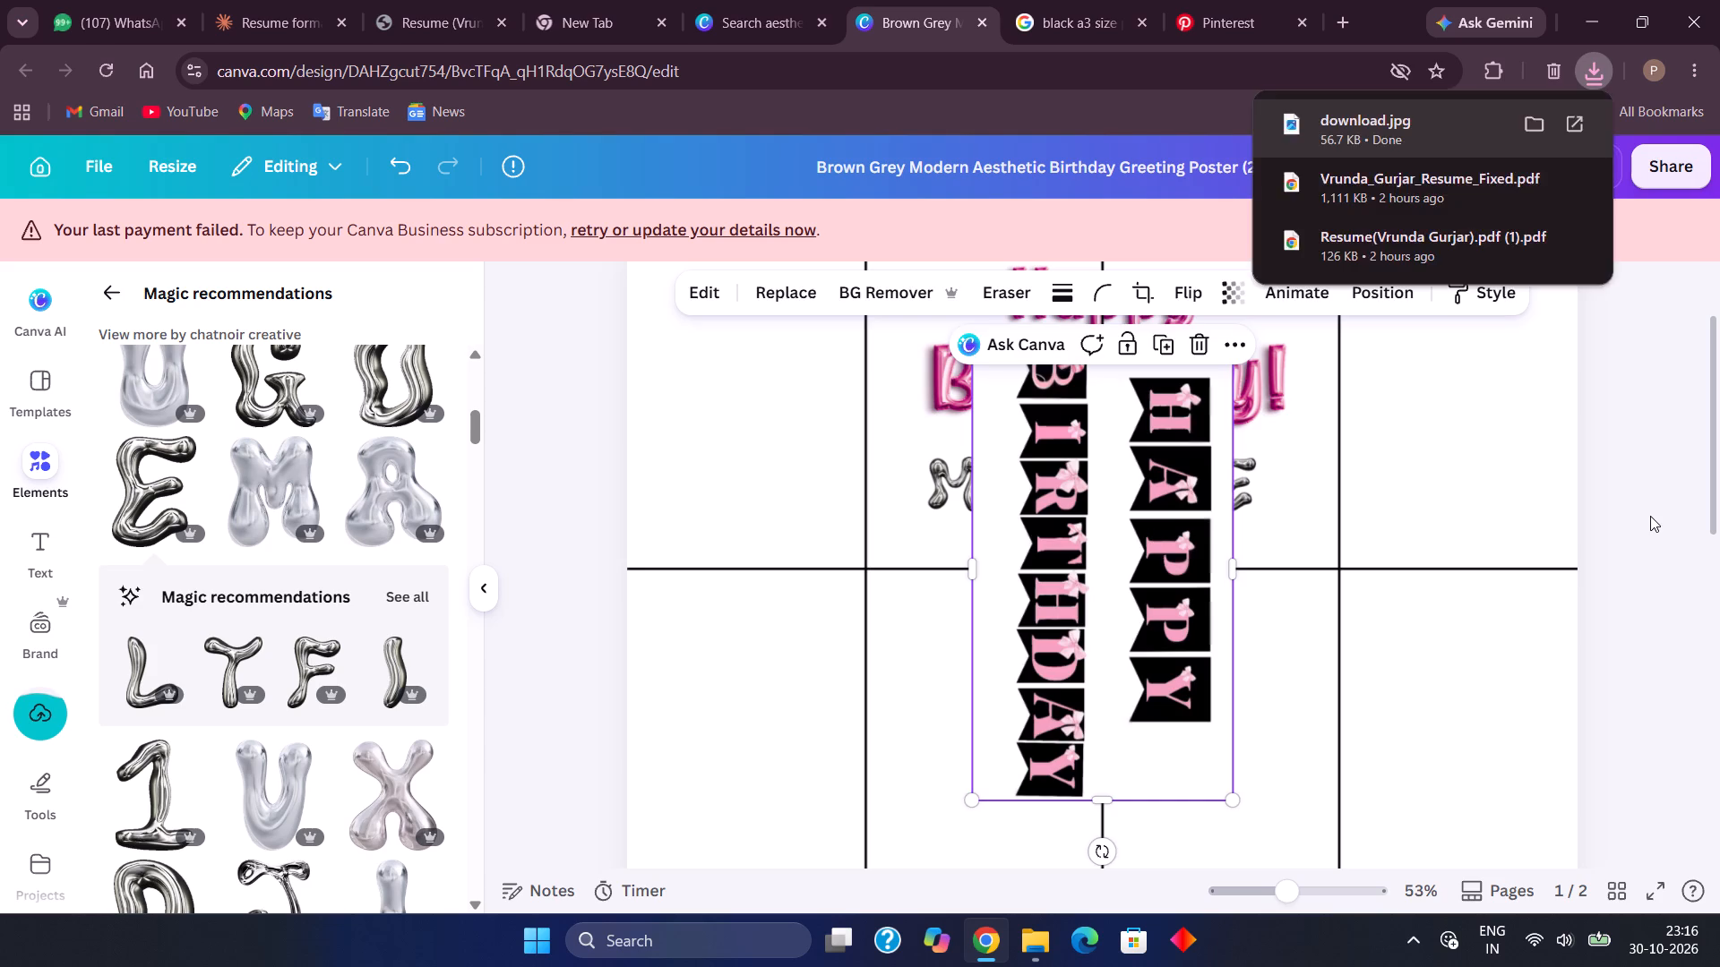
Delete the pink "Happy" and "Birthday!" lettering from page 1 of the poster.
scroll(1597, 383, up, 1)
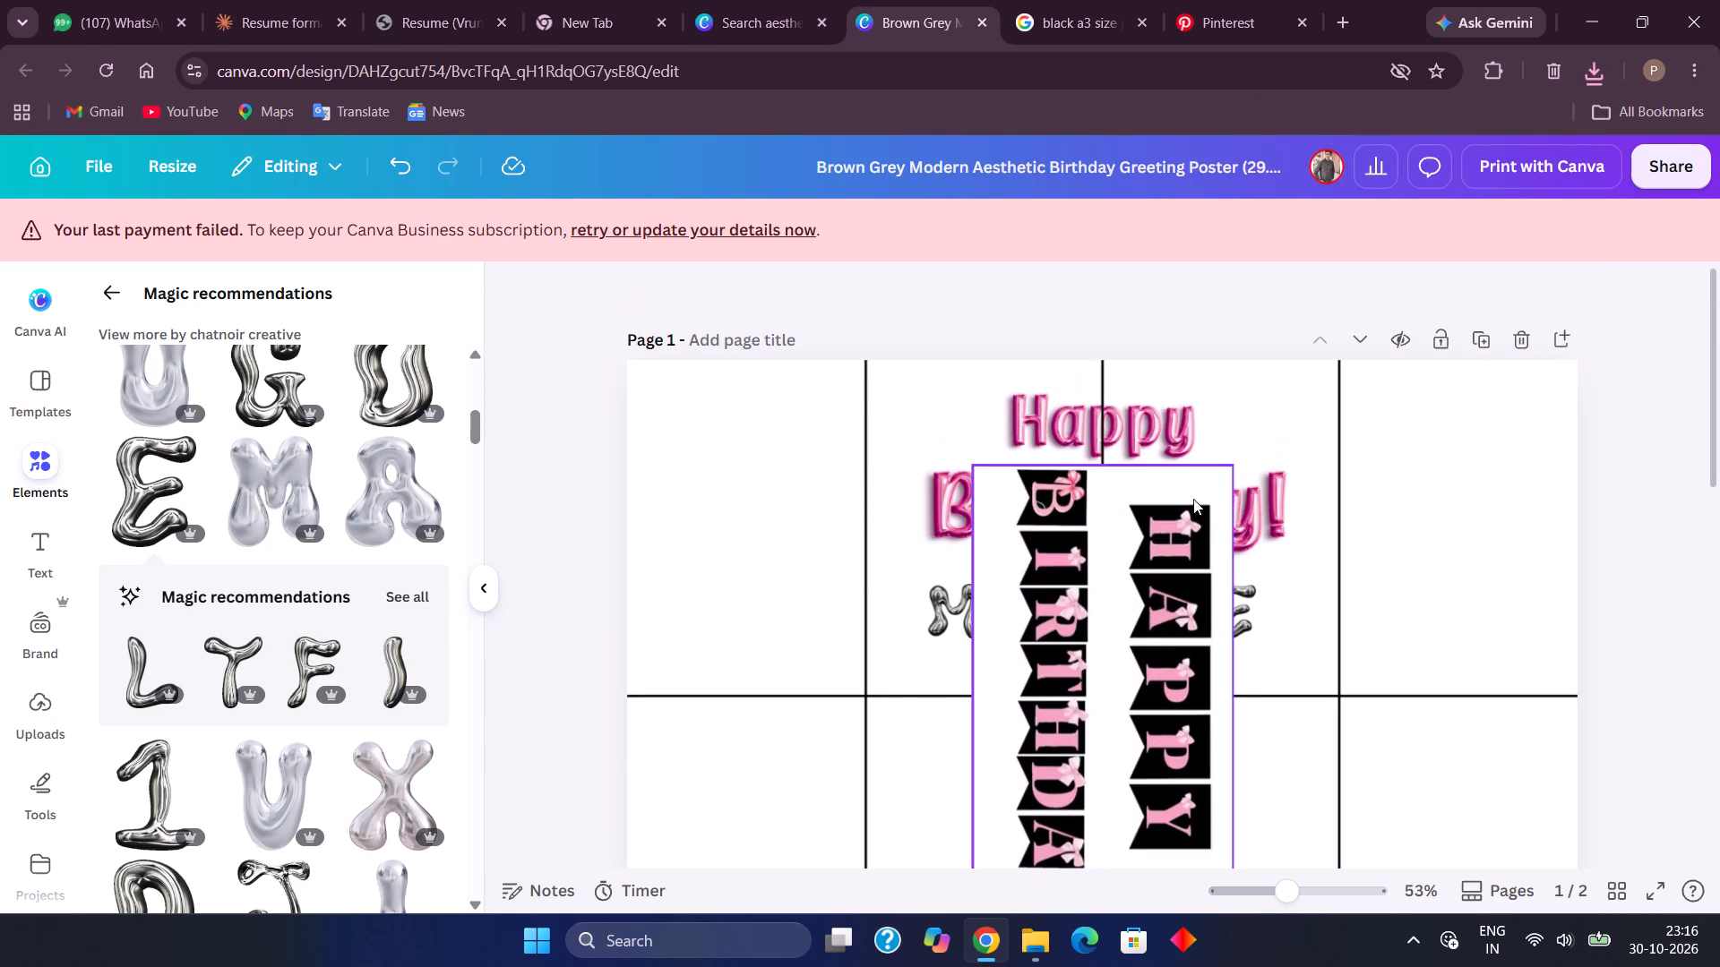
click(1179, 444)
click(1202, 506)
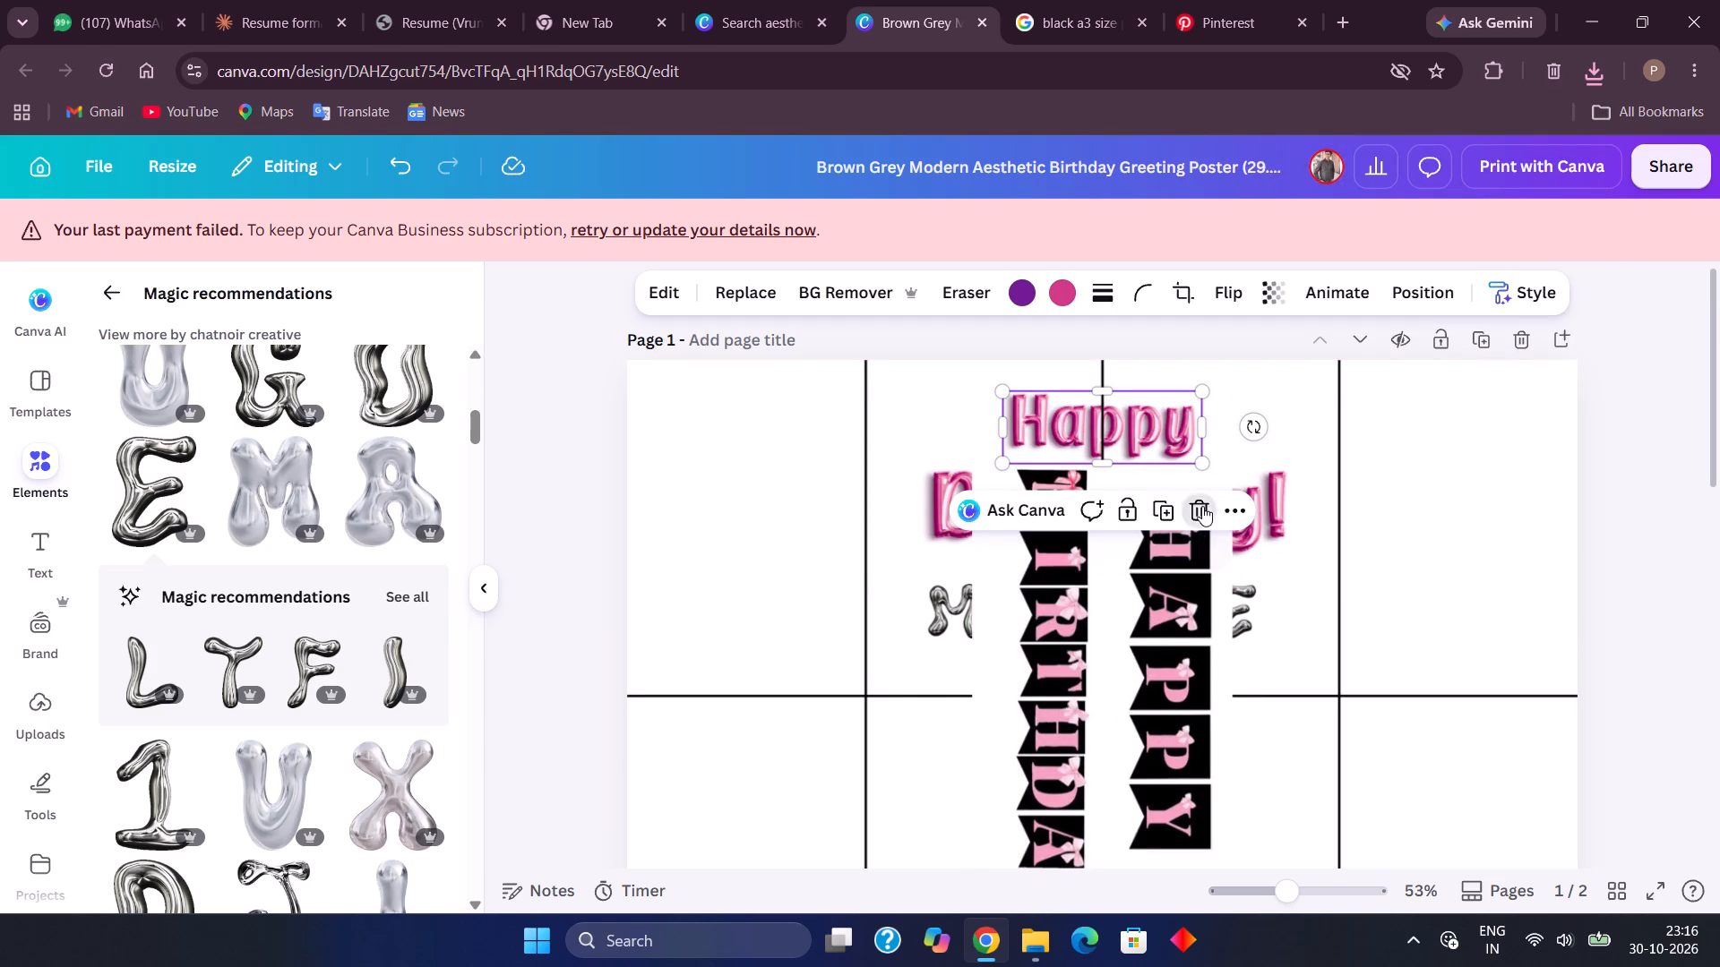
click(1261, 519)
click(1202, 424)
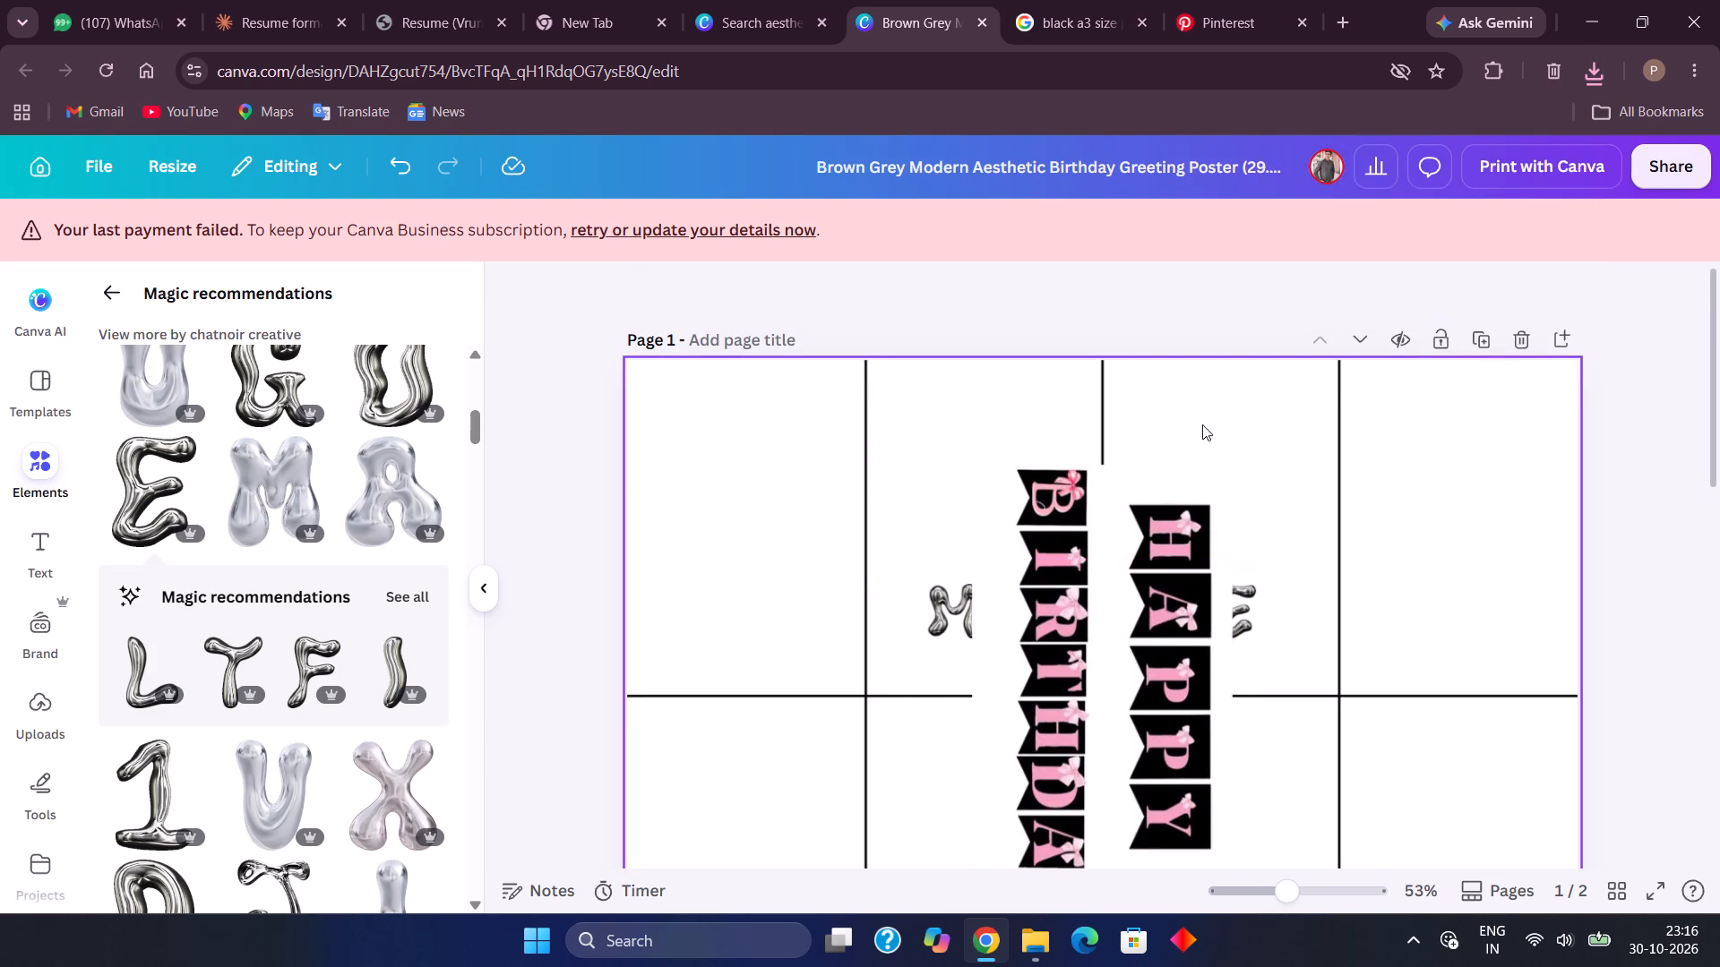
Rotate the "HAPPY BIRTHDAY" bunting to about -88° so it reads horizontally and move it below the "MY LOVE" lettering on page 1.
scroll(1150, 788, down, 1)
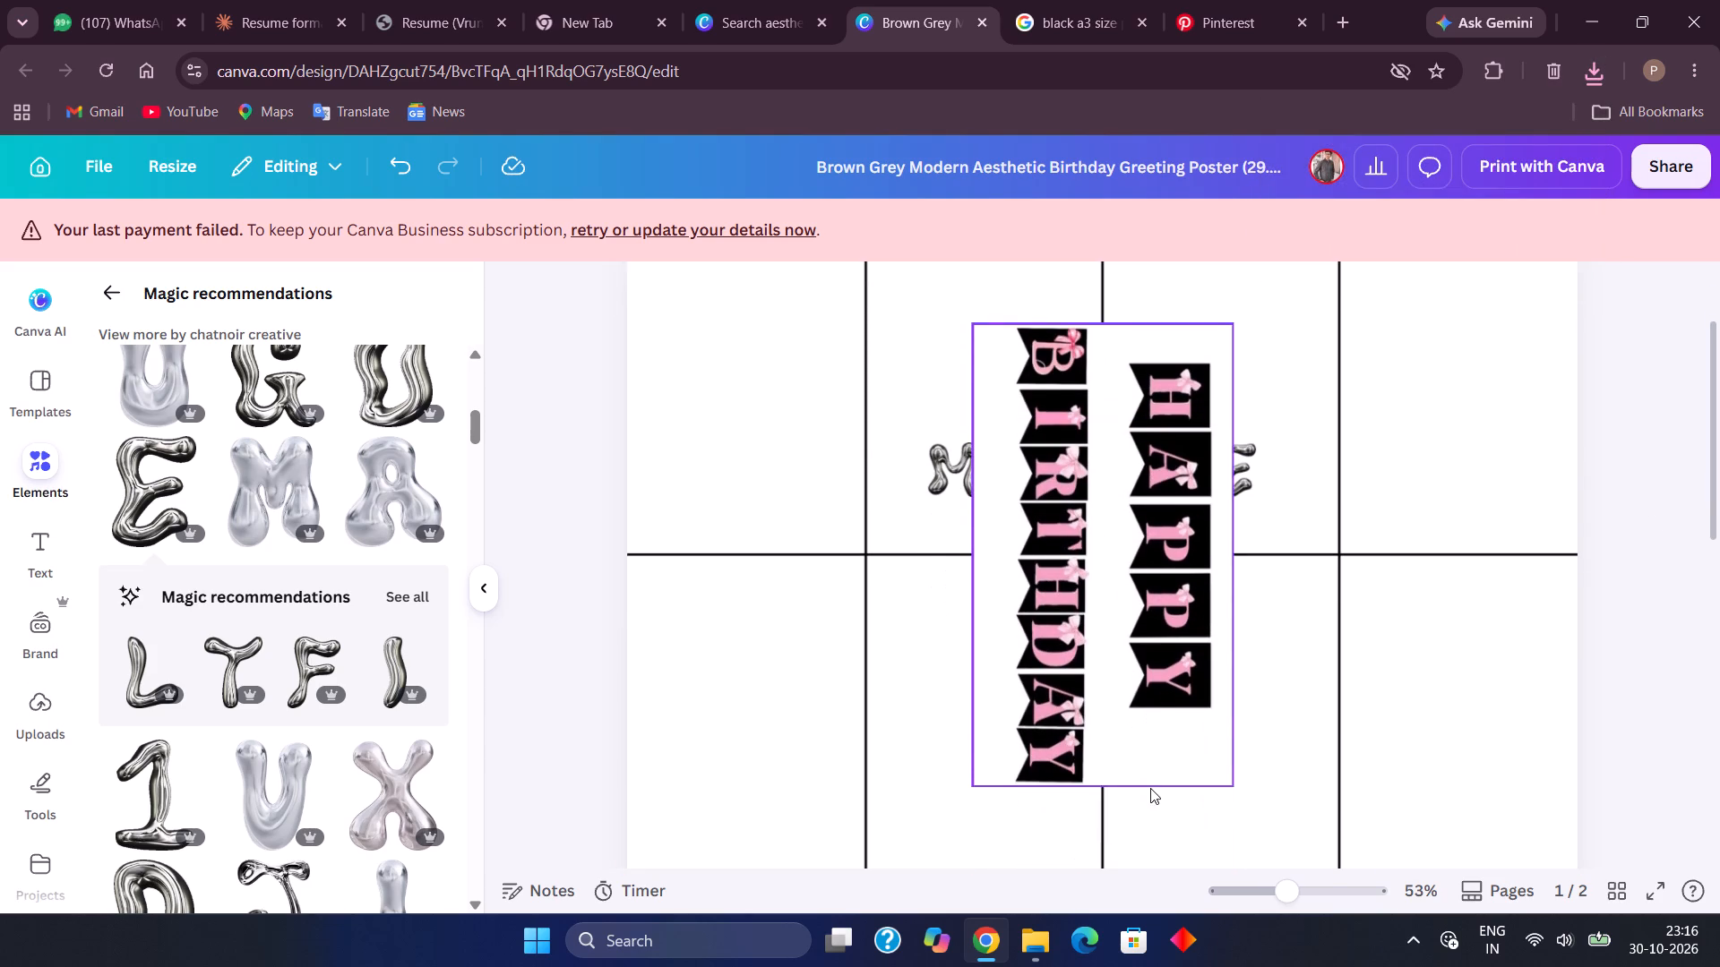
scroll(1150, 788, down, 1)
click(112, 294)
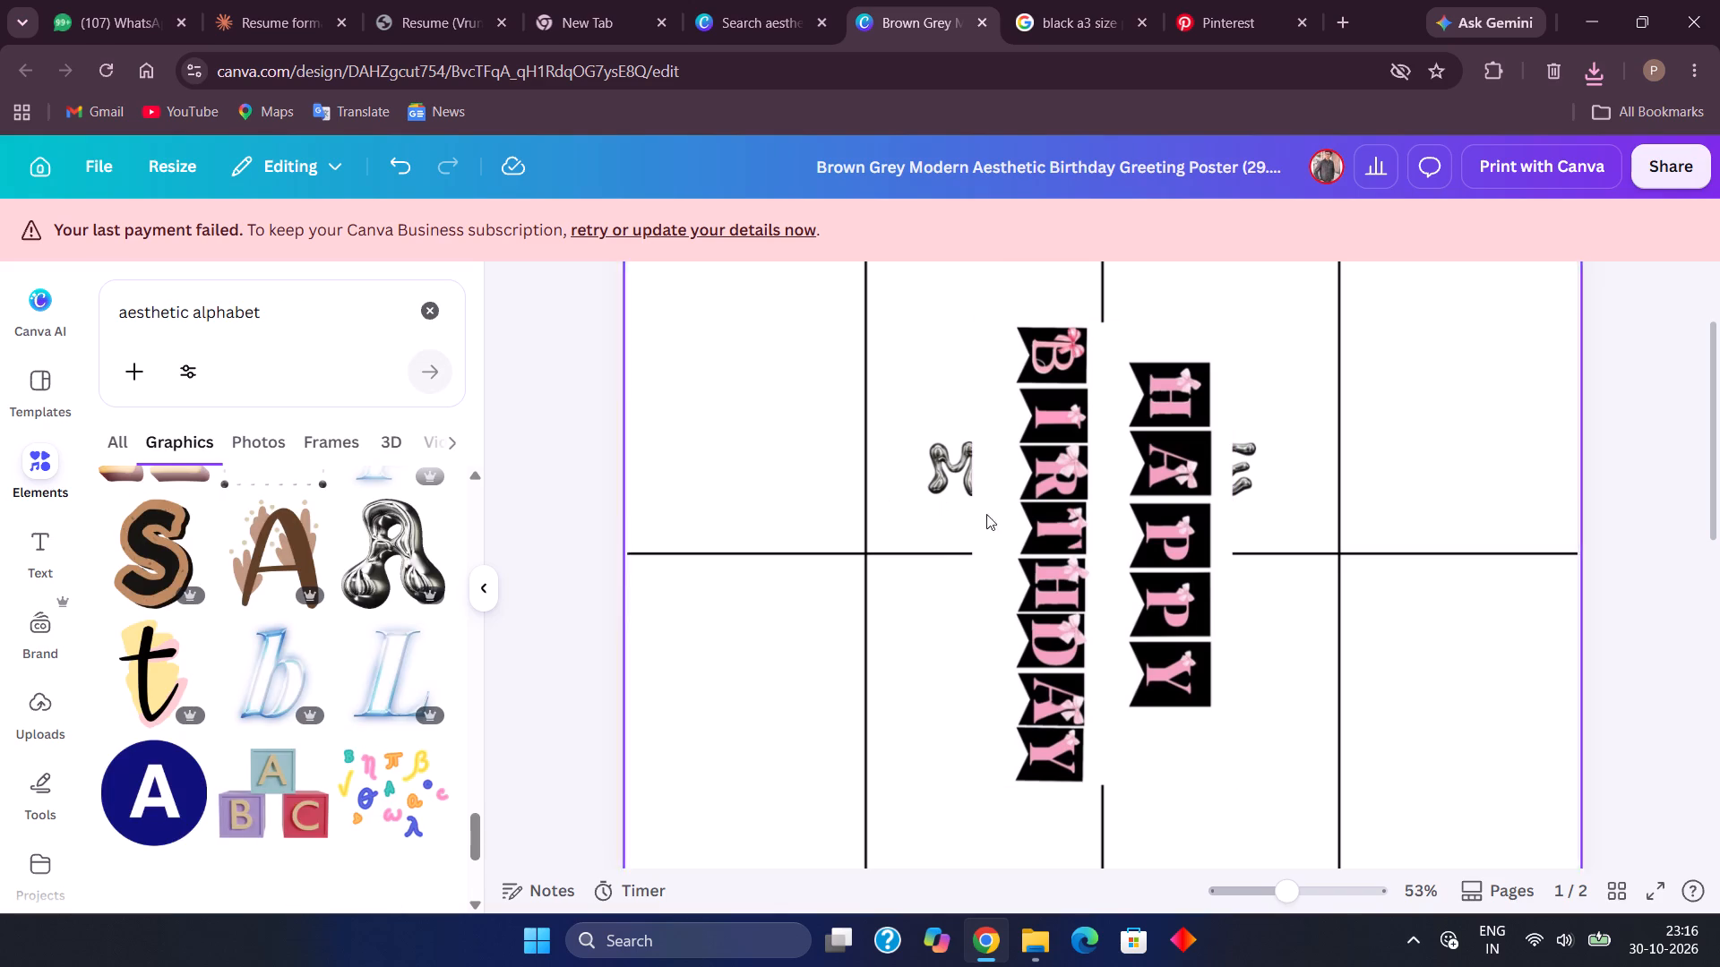
click(1058, 561)
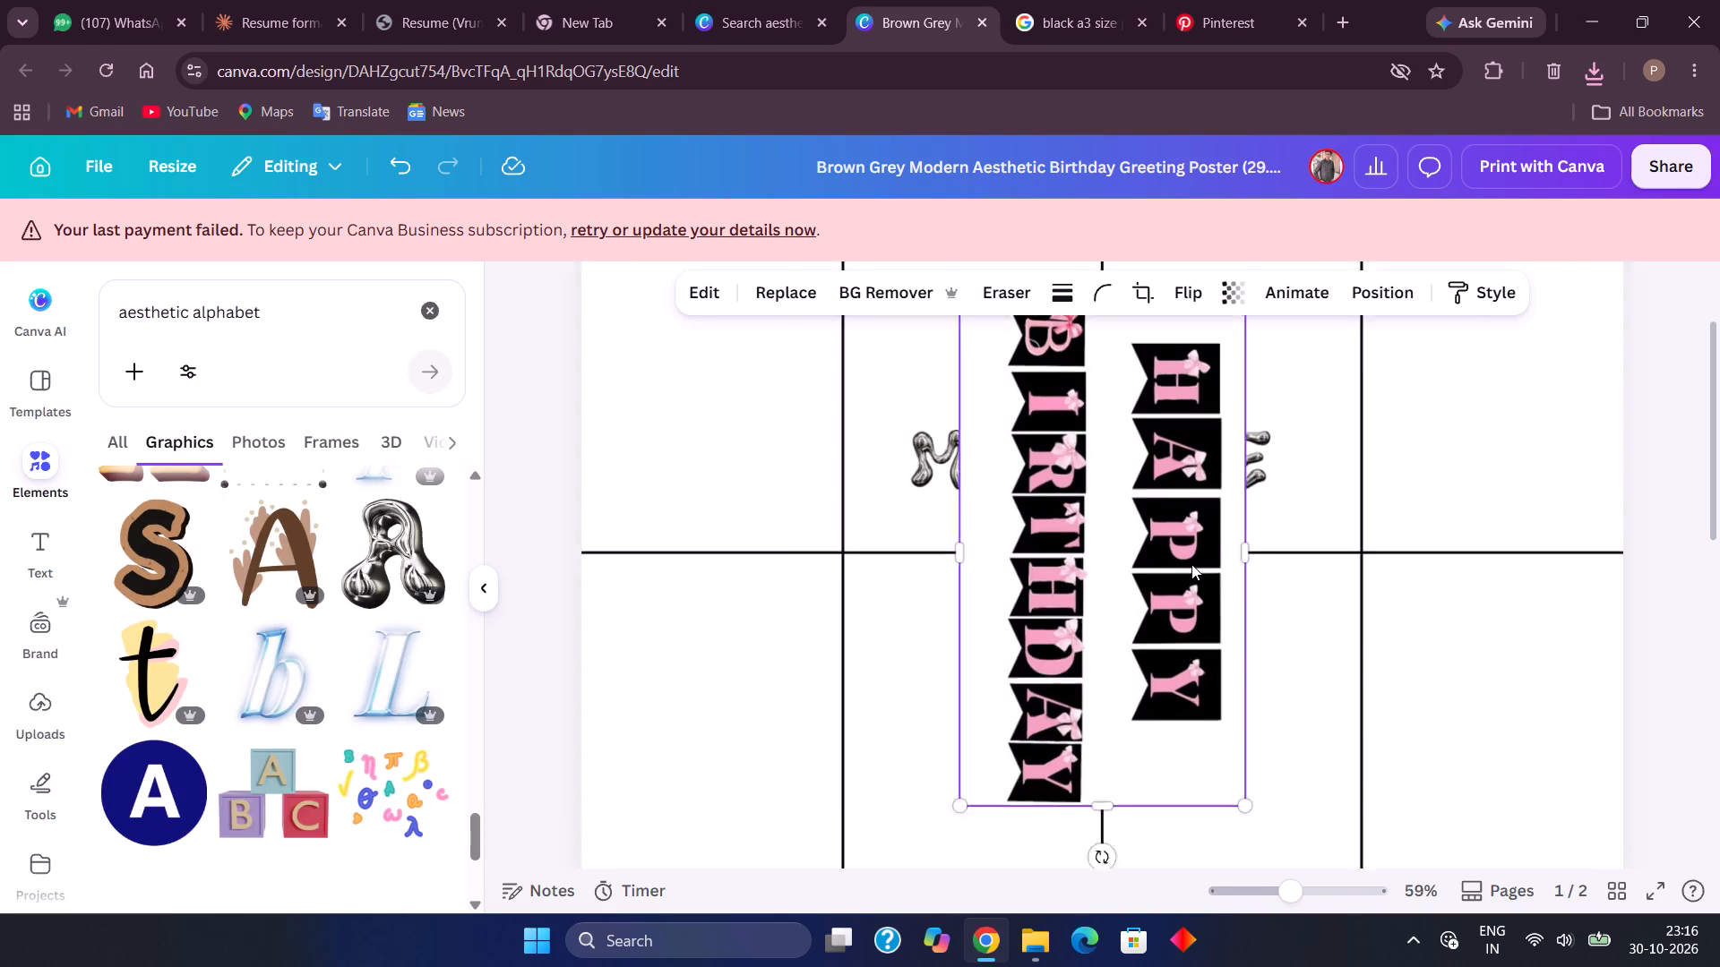
scroll(1191, 564, up, 1)
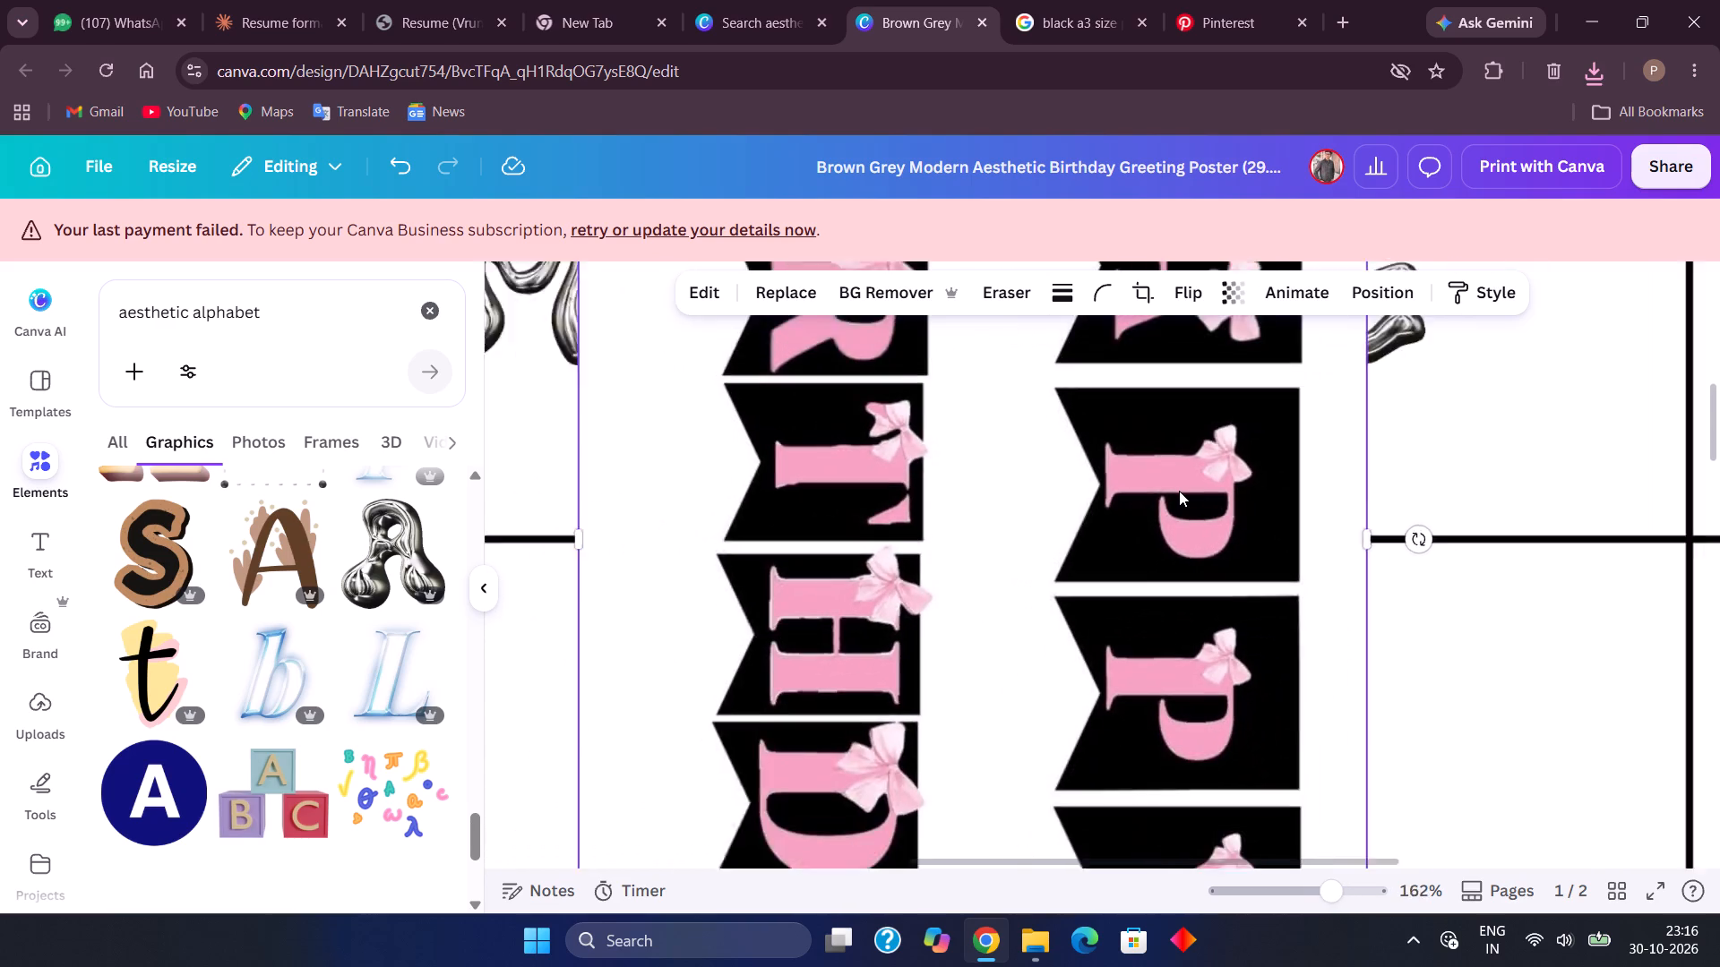
scroll(1179, 491, up, 1)
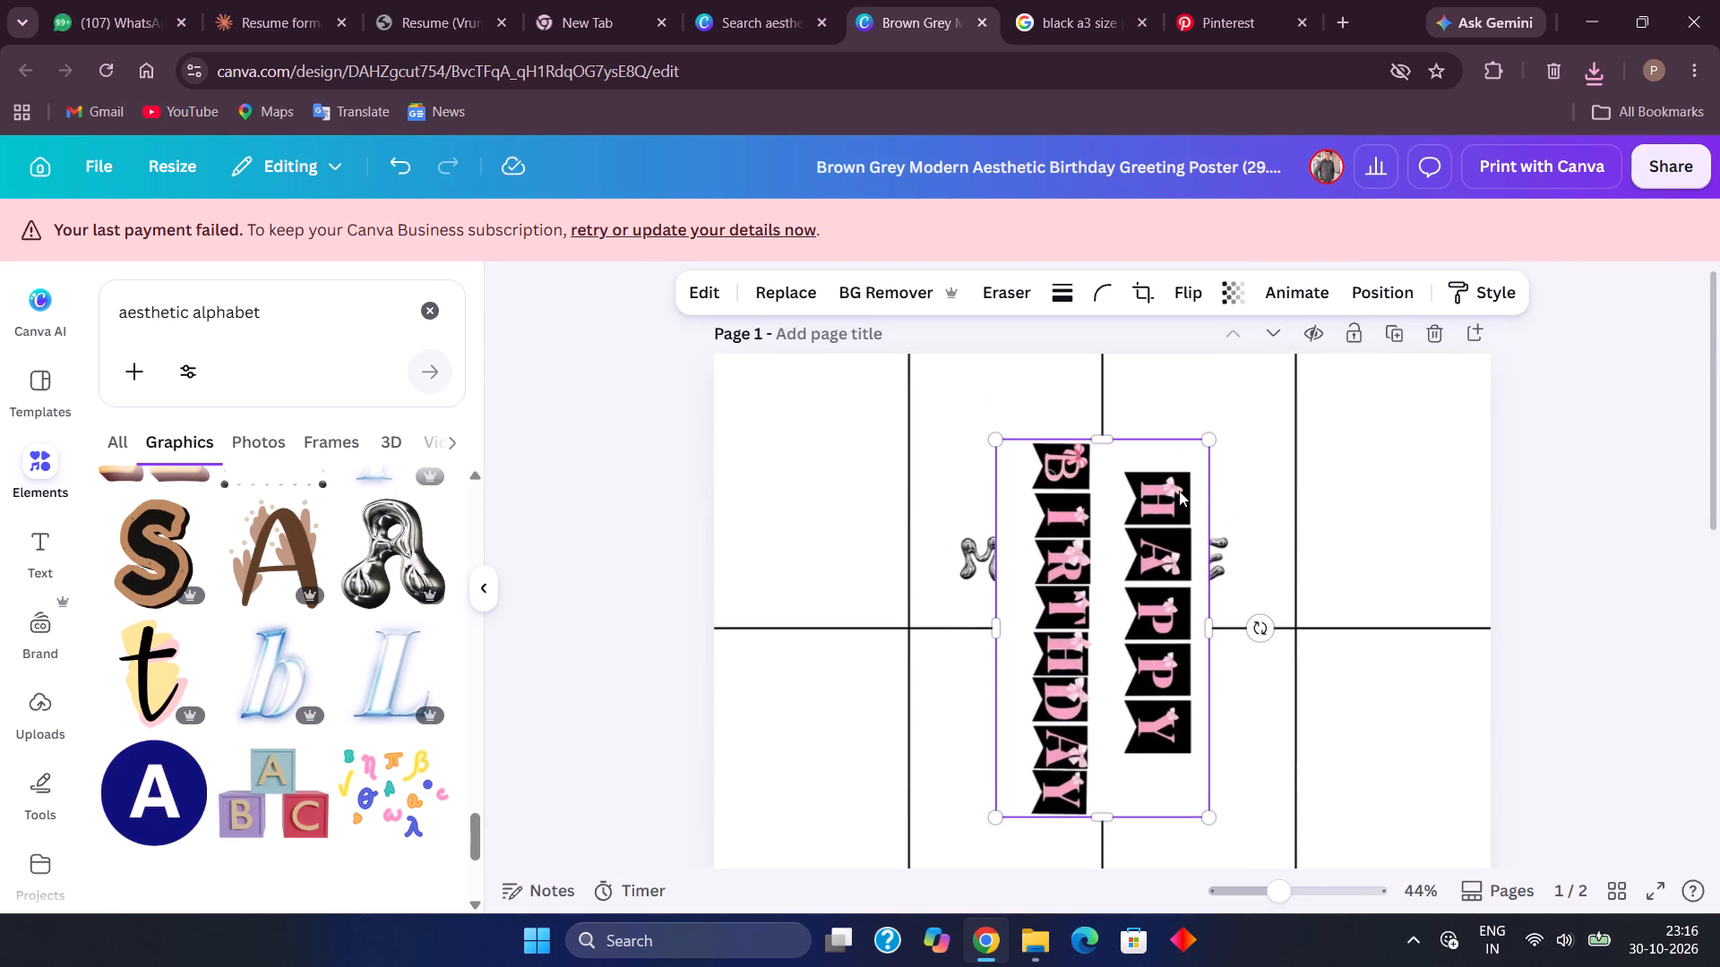
scroll(1179, 491, up, 1)
scroll(1191, 766, down, 1)
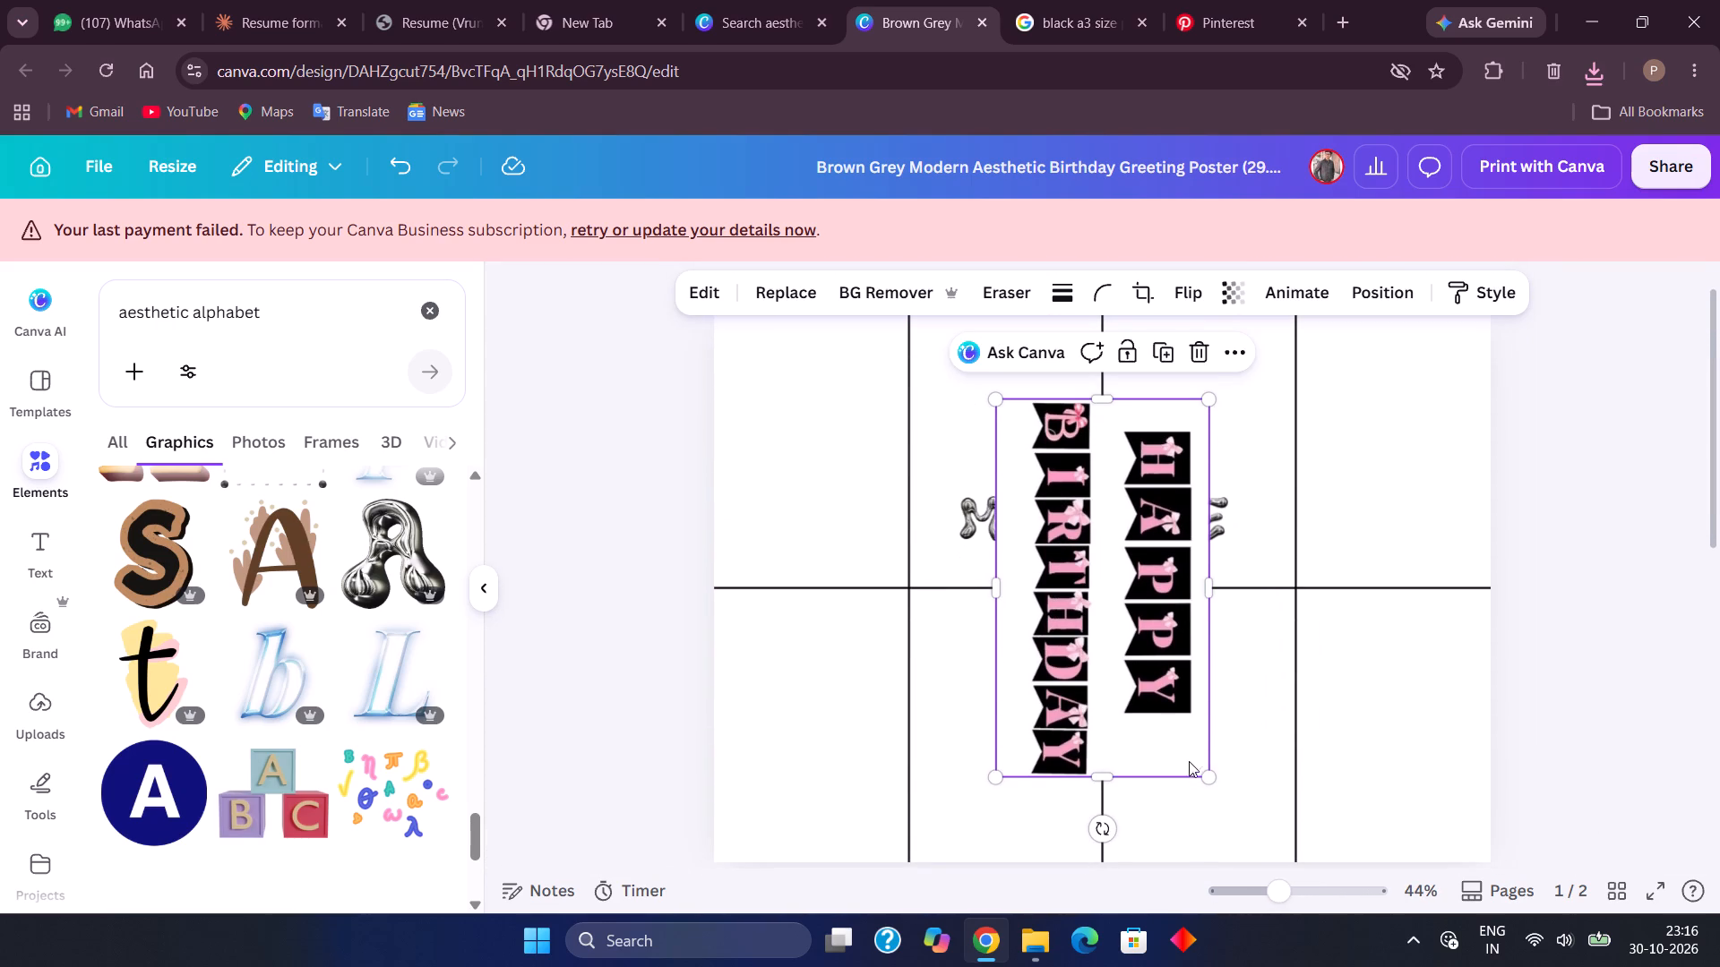
click(1127, 687)
click(1119, 689)
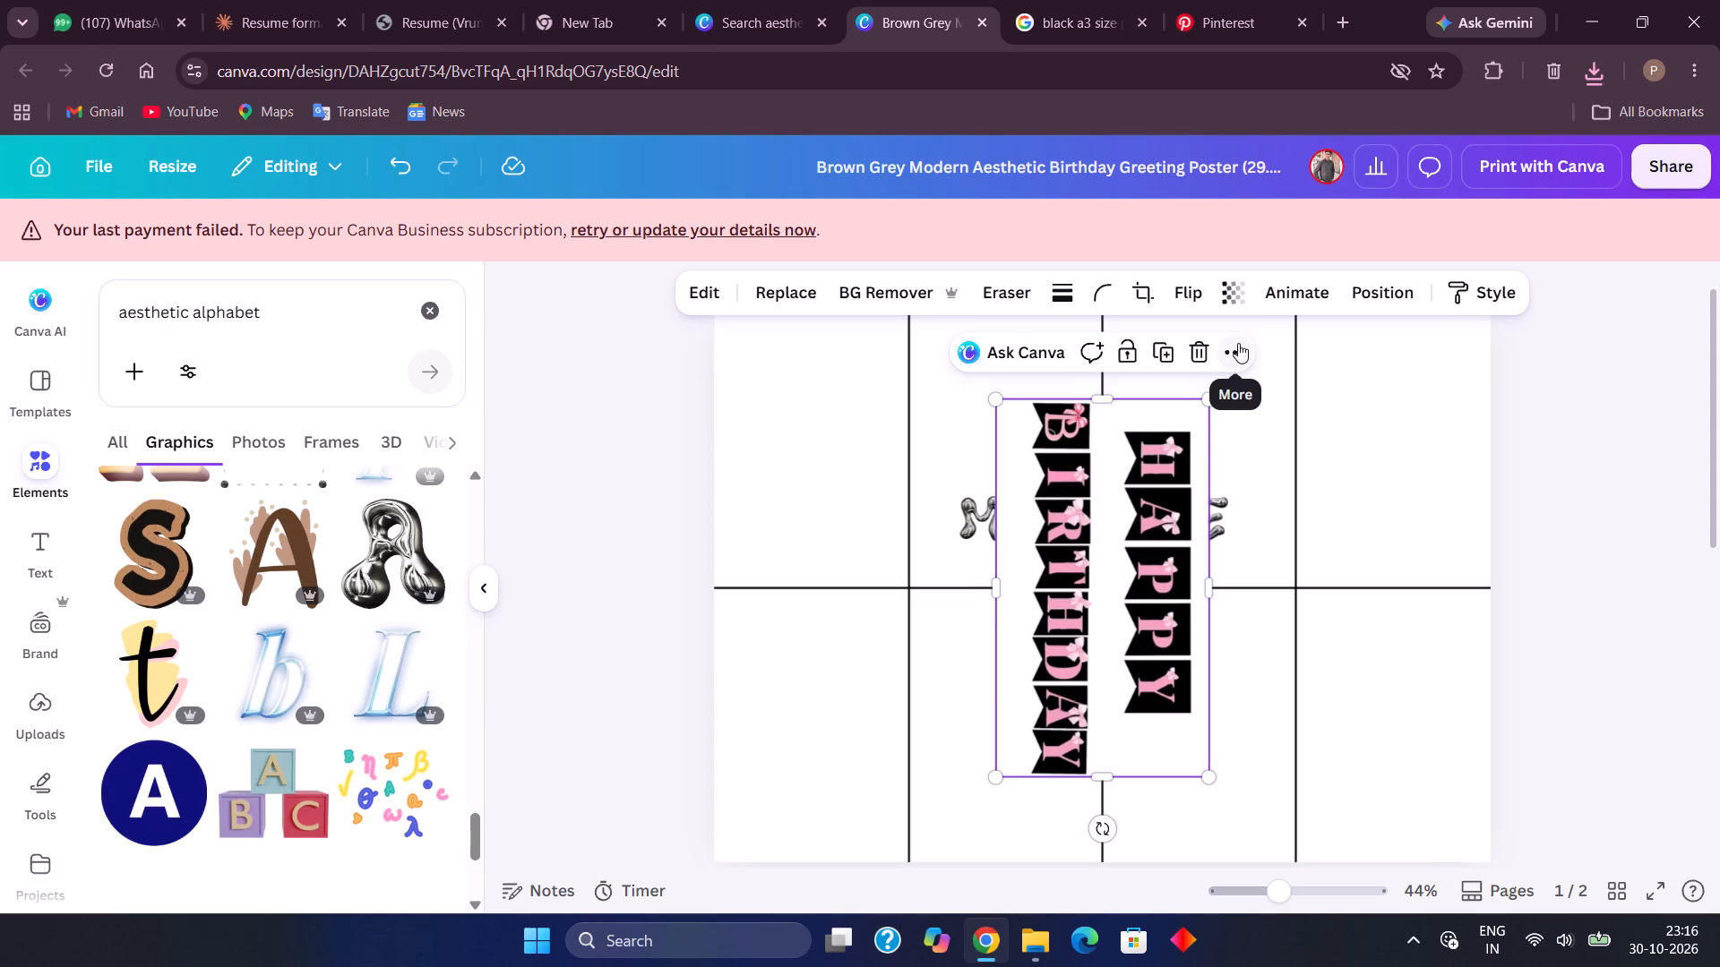
click(1238, 343)
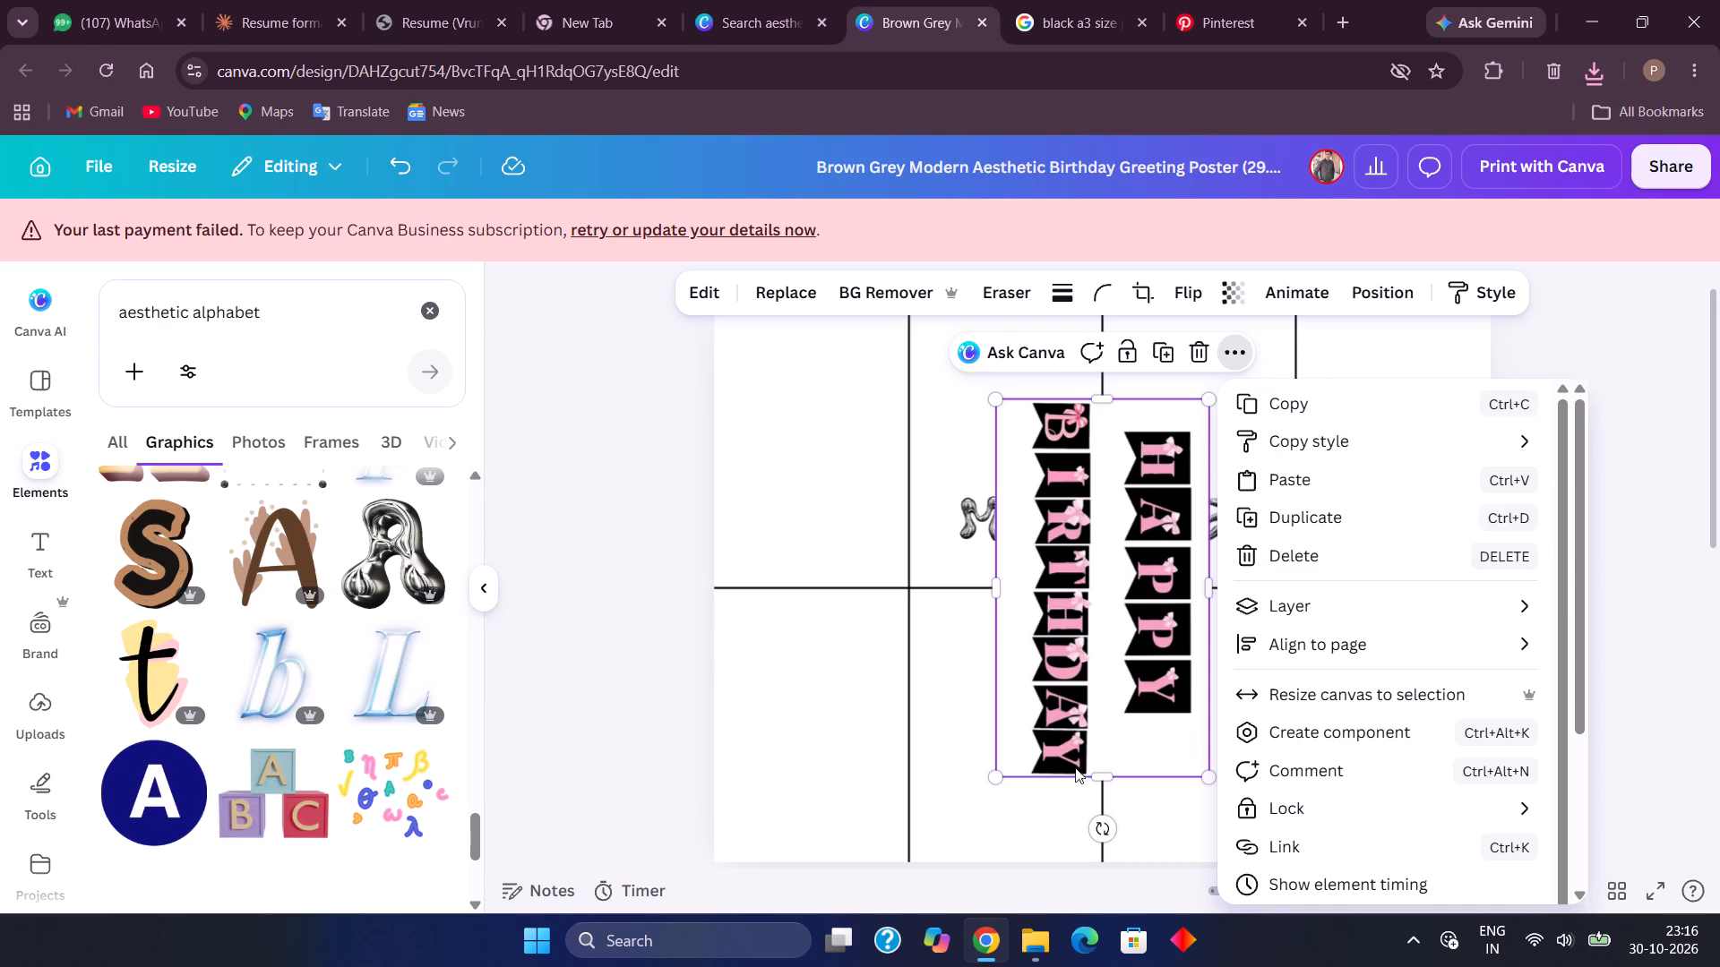
drag(1105, 819, 1231, 590)
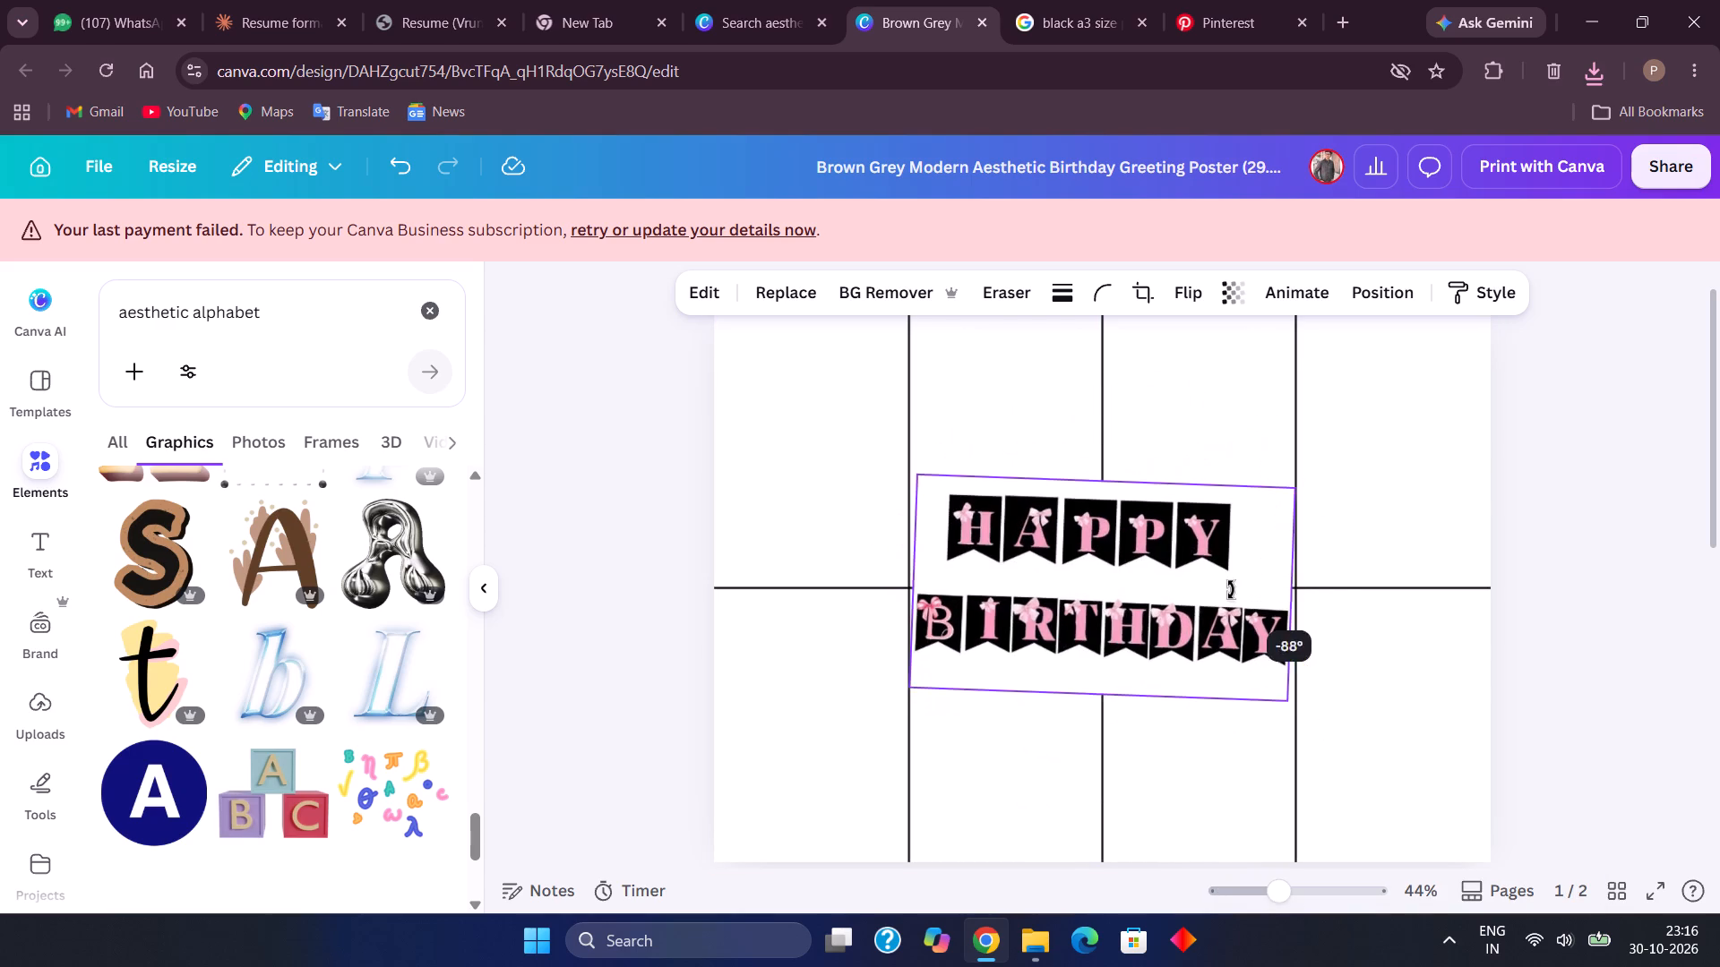
drag(1231, 590, 1231, 591)
drag(1231, 591, 1247, 791)
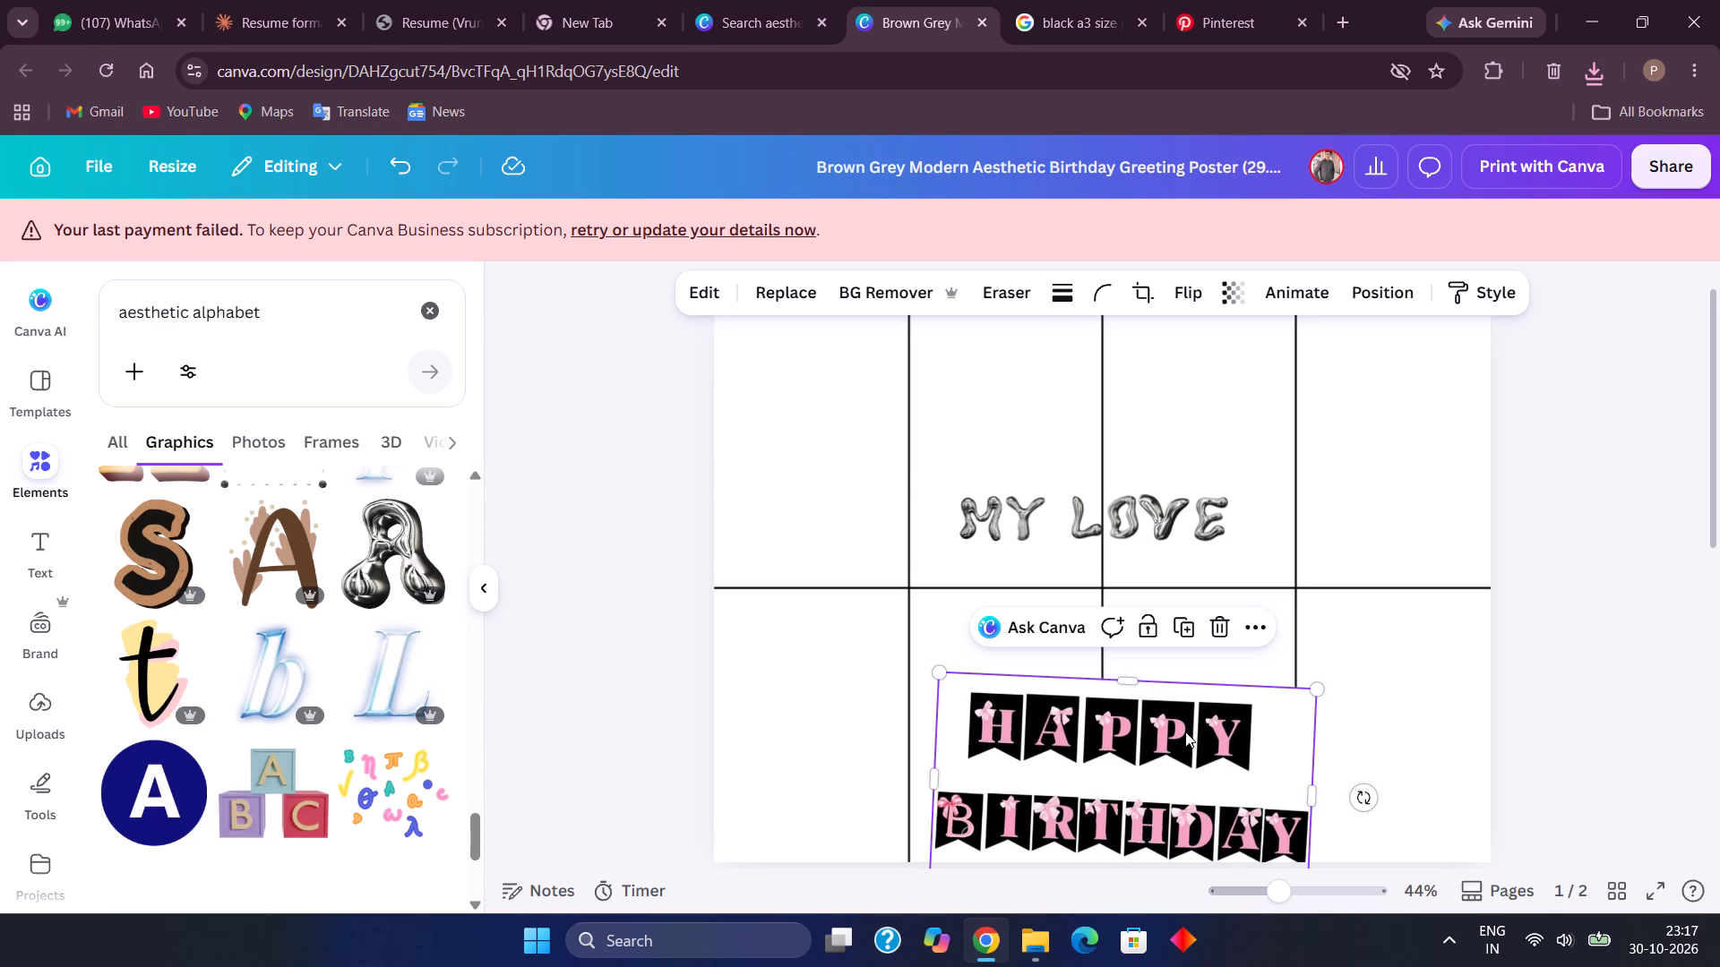
Remove the background from the "HAPPY BIRTHDAY" bunting image with BG Remover.
click(1185, 732)
click(1064, 796)
click(718, 280)
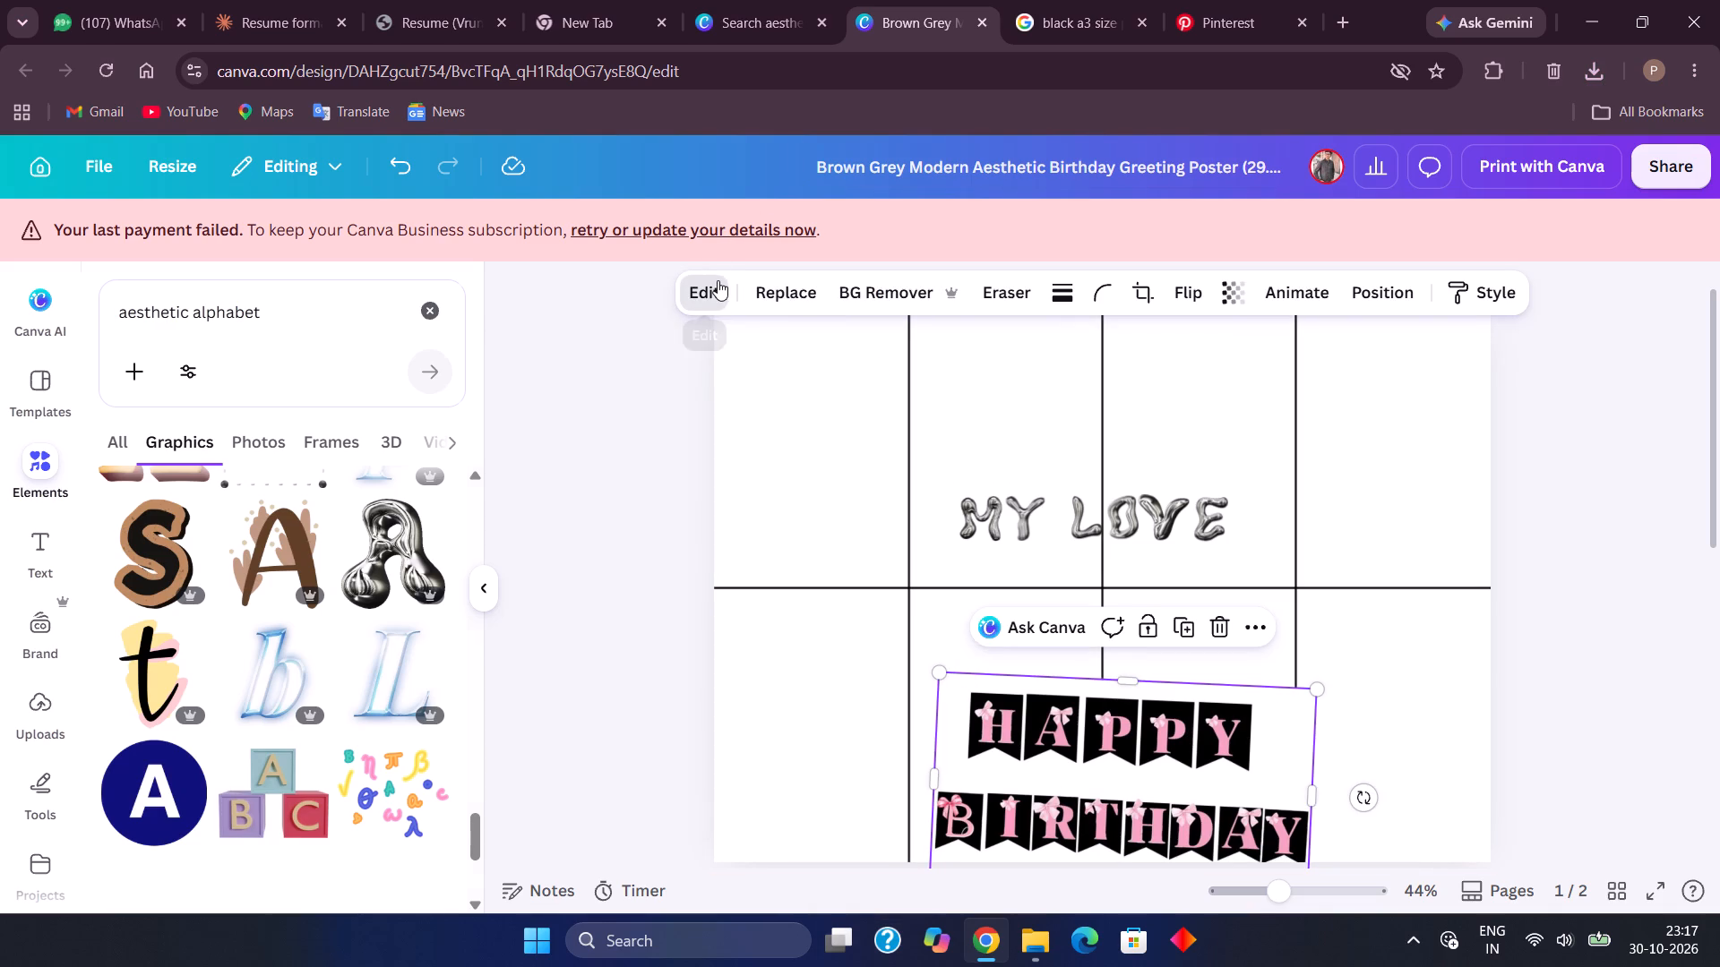
click(866, 292)
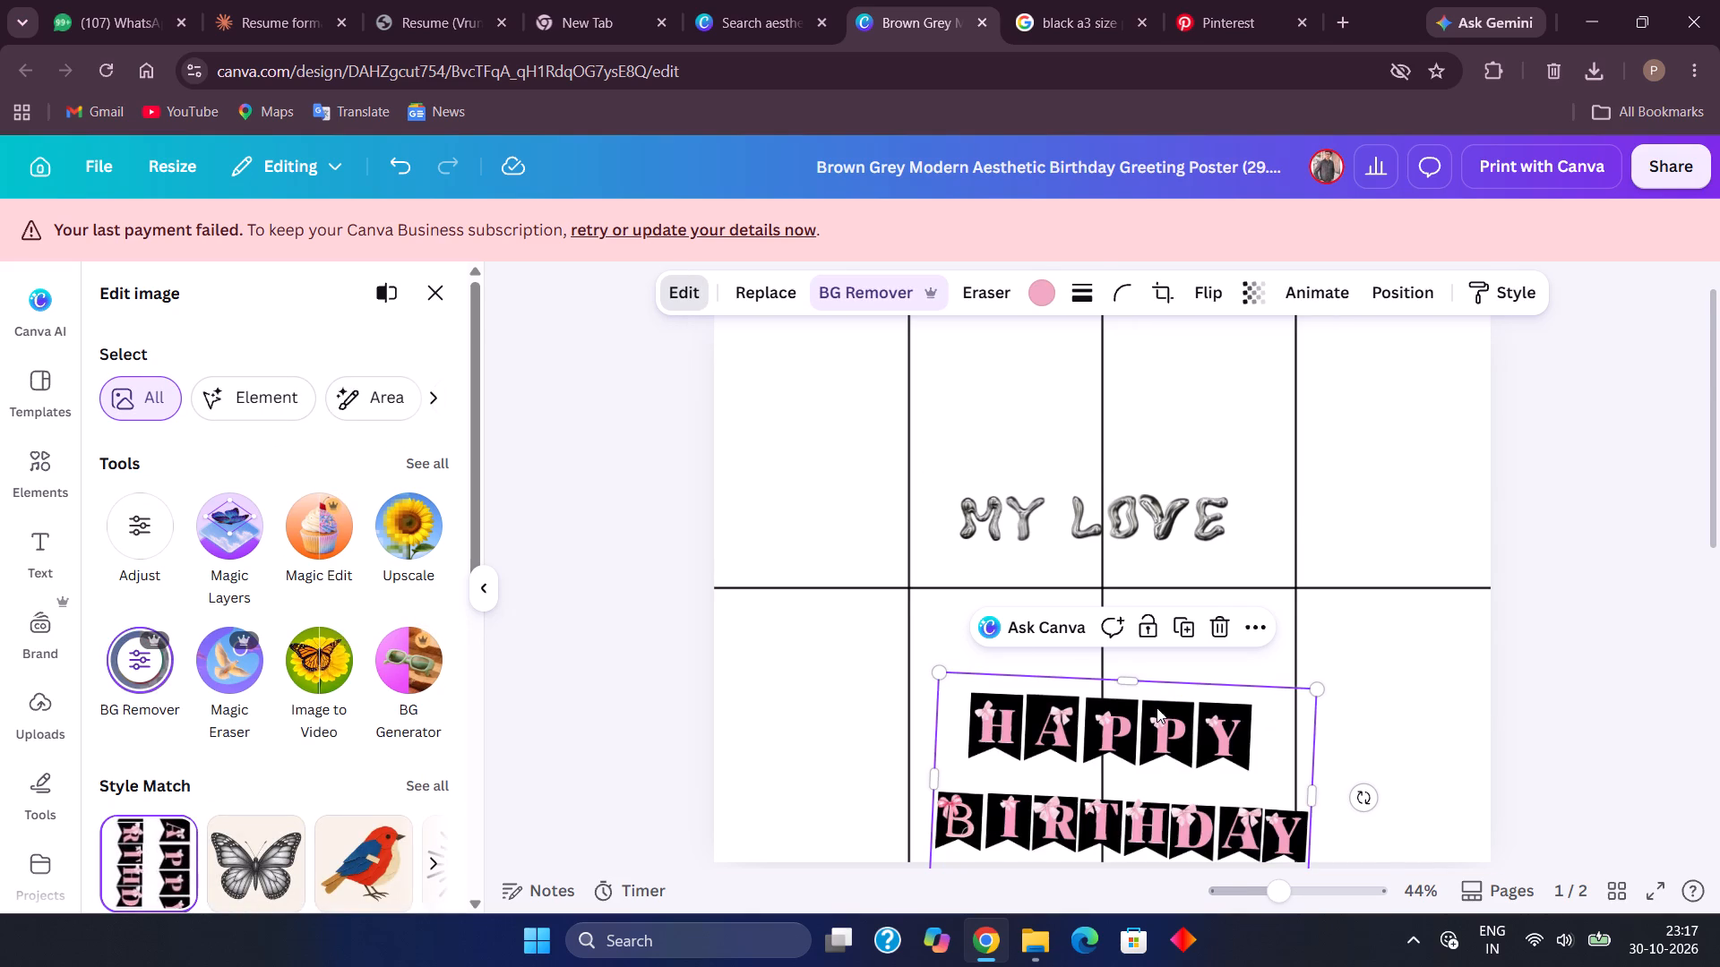
Nudge the bunting up slightly, closer to the horizontal grid line in the lower half of page 1.
scroll(1157, 707, down, 1)
drag(1167, 595, 1152, 539)
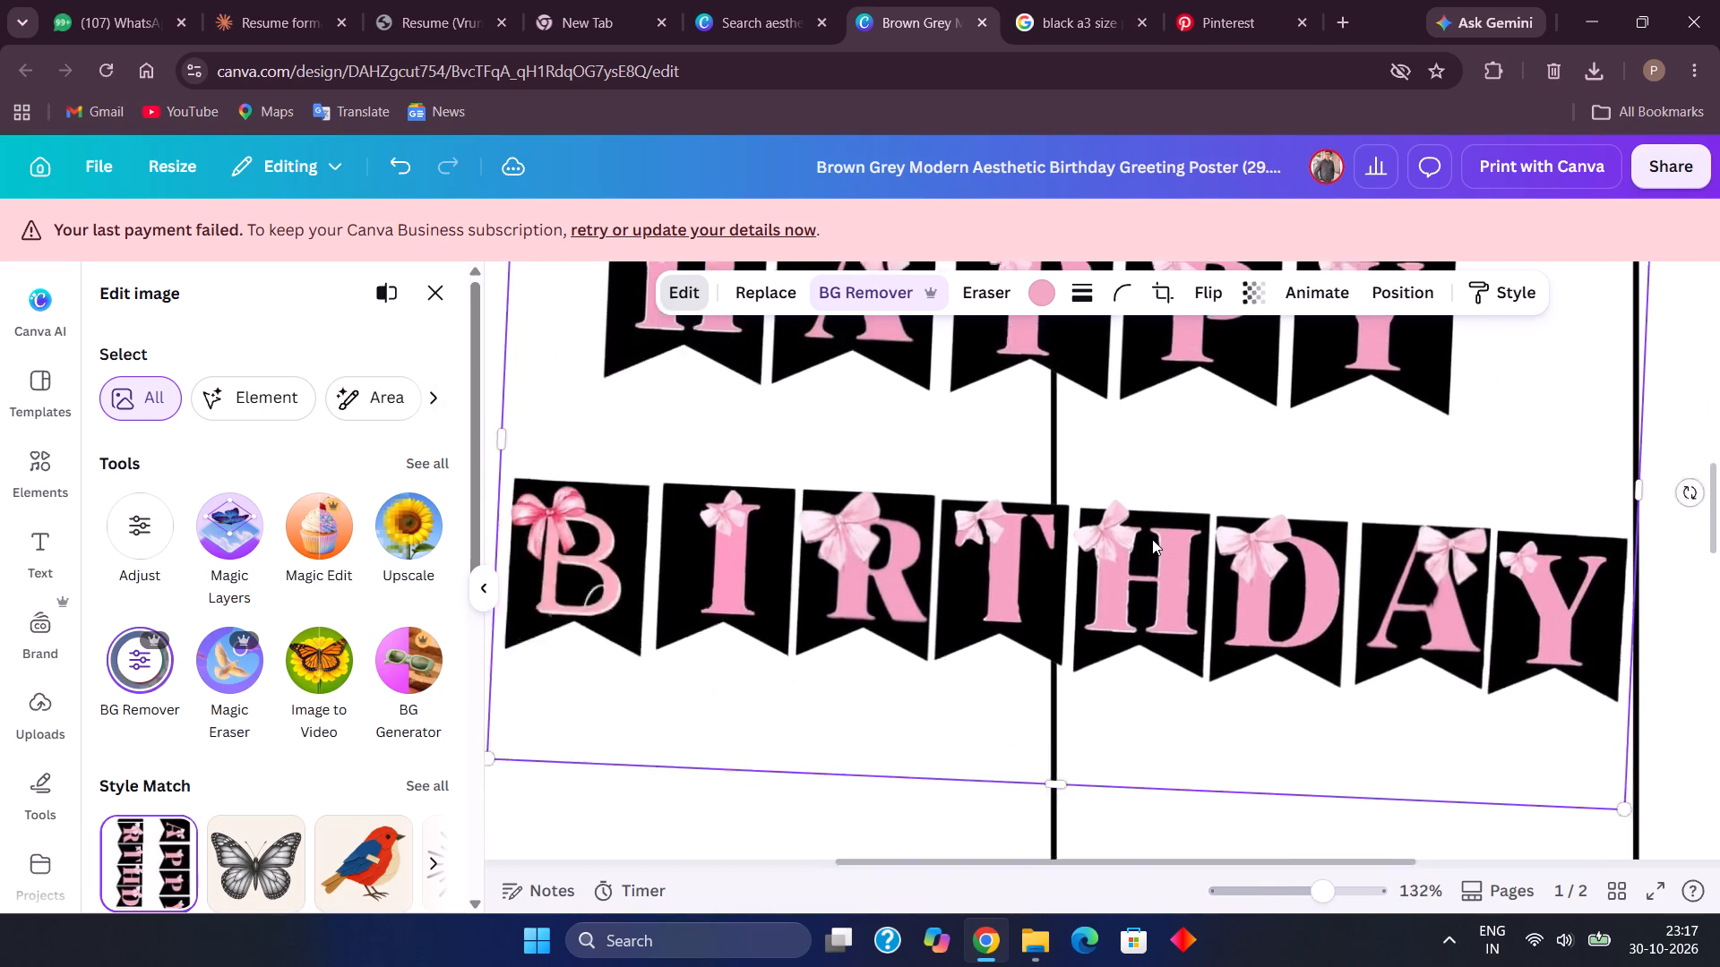
scroll(1152, 539, up, 1)
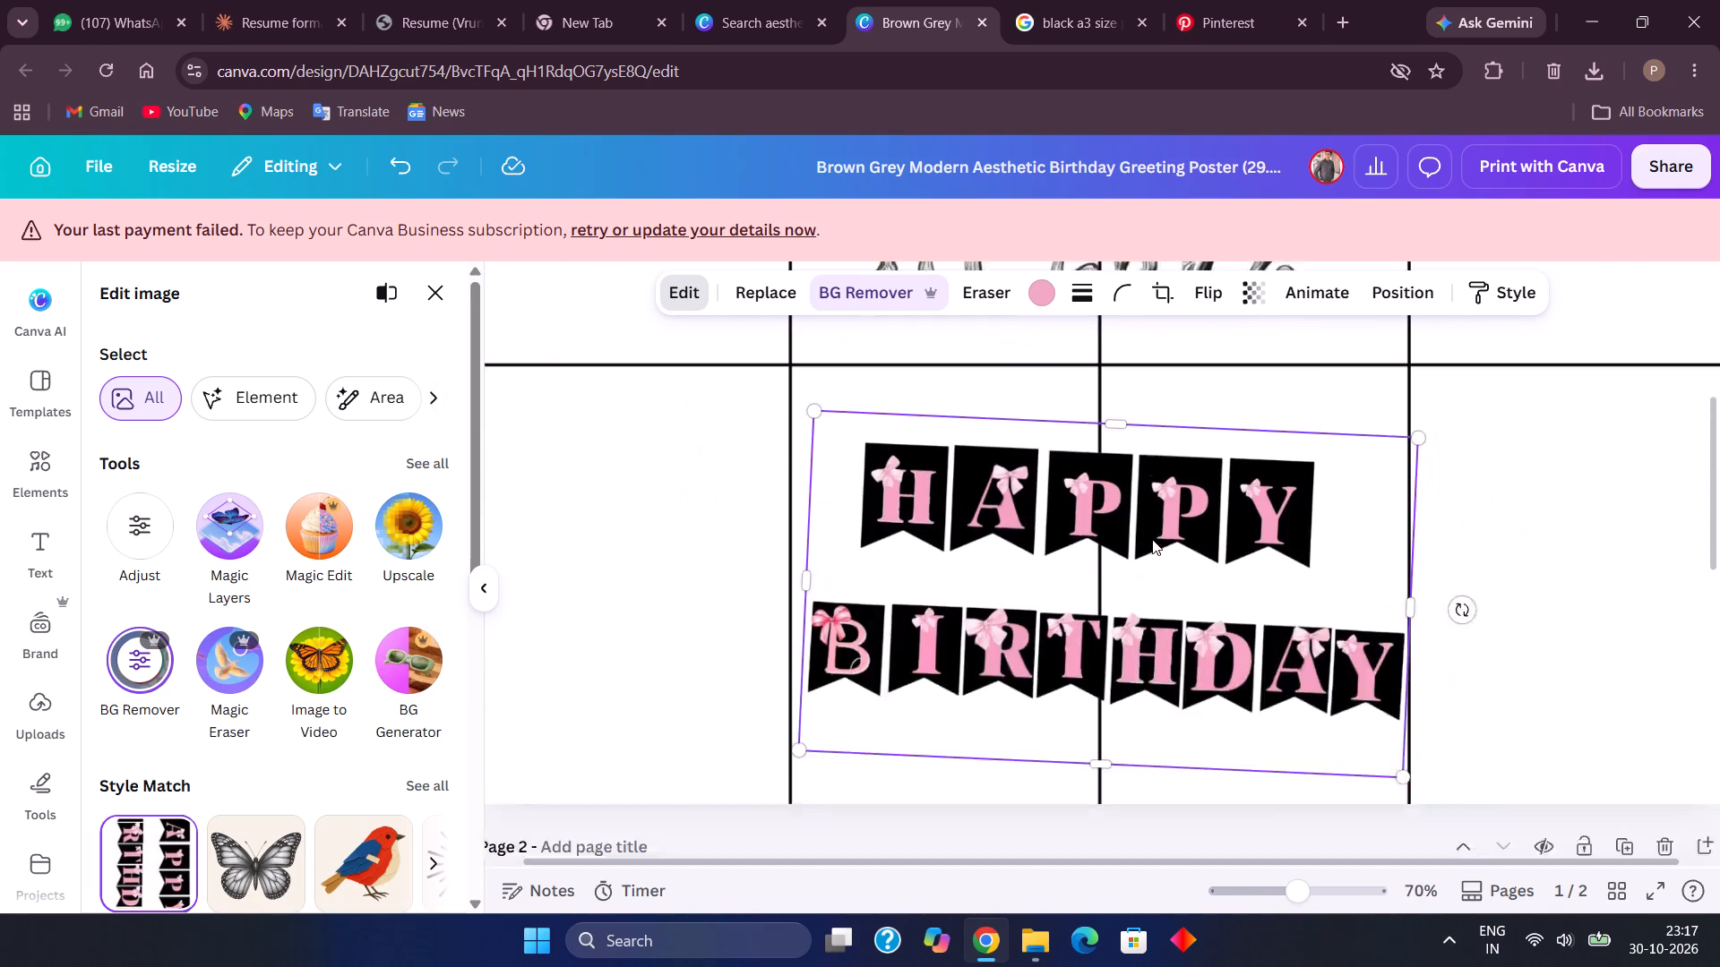
Delete all the chrome "MY LOVE" letters from page 1 of the poster.
scroll(1152, 539, up, 1)
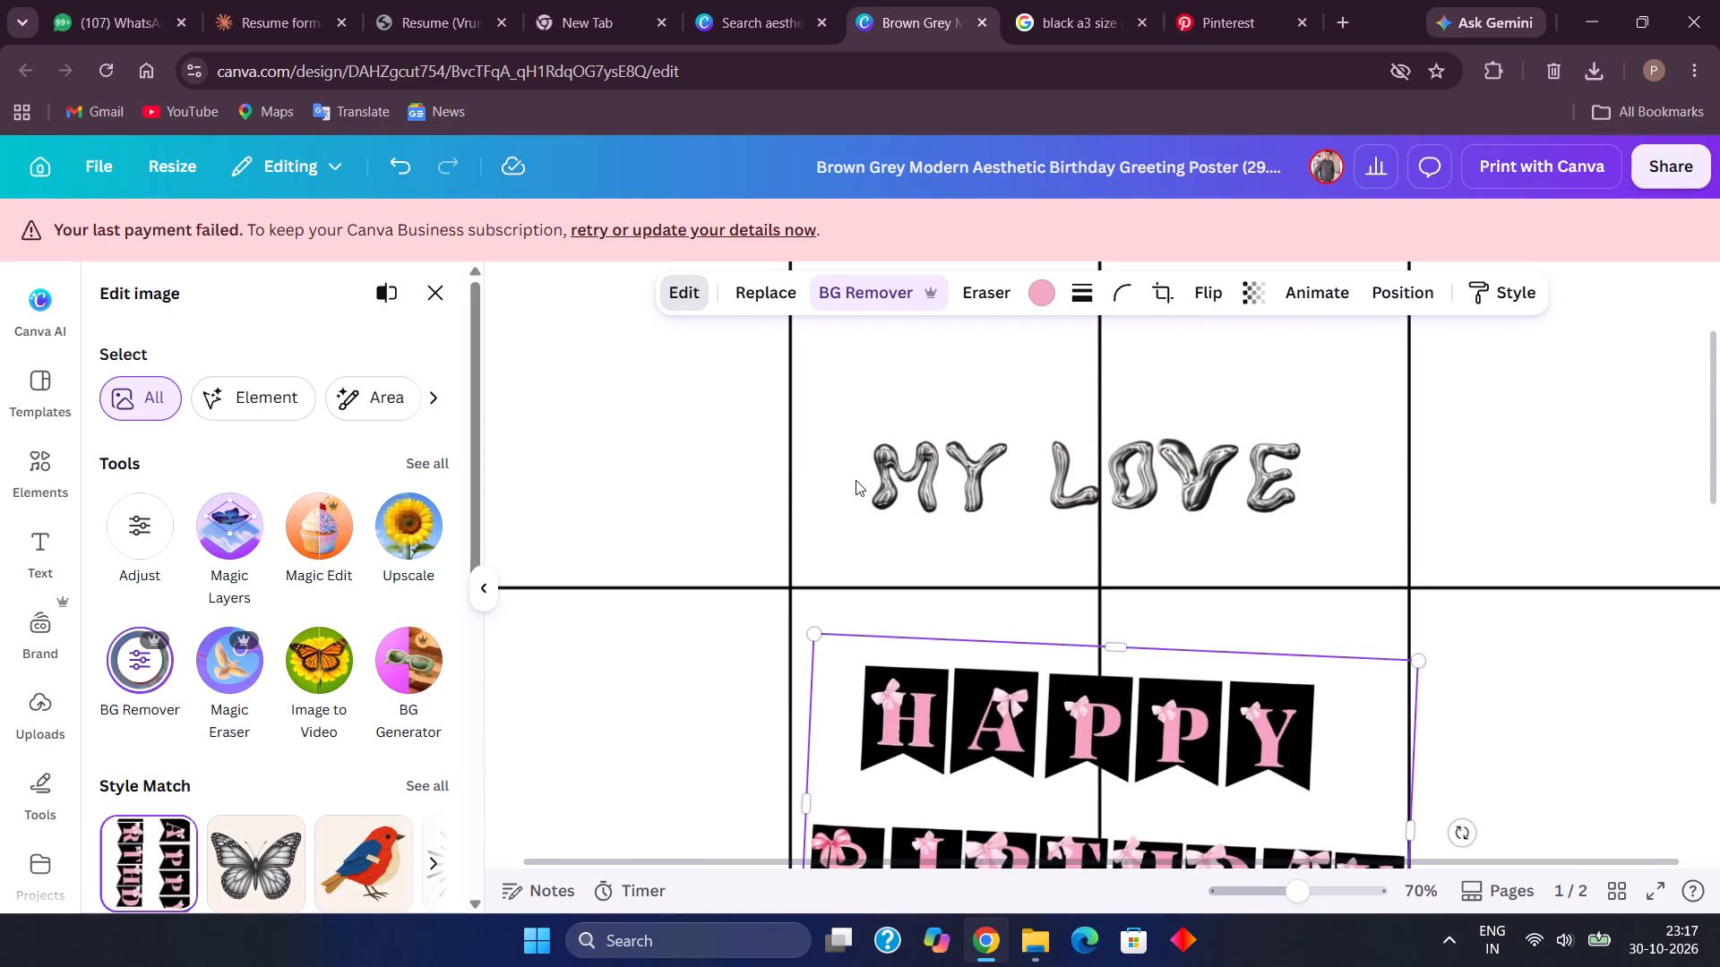
drag(856, 480, 1165, 472)
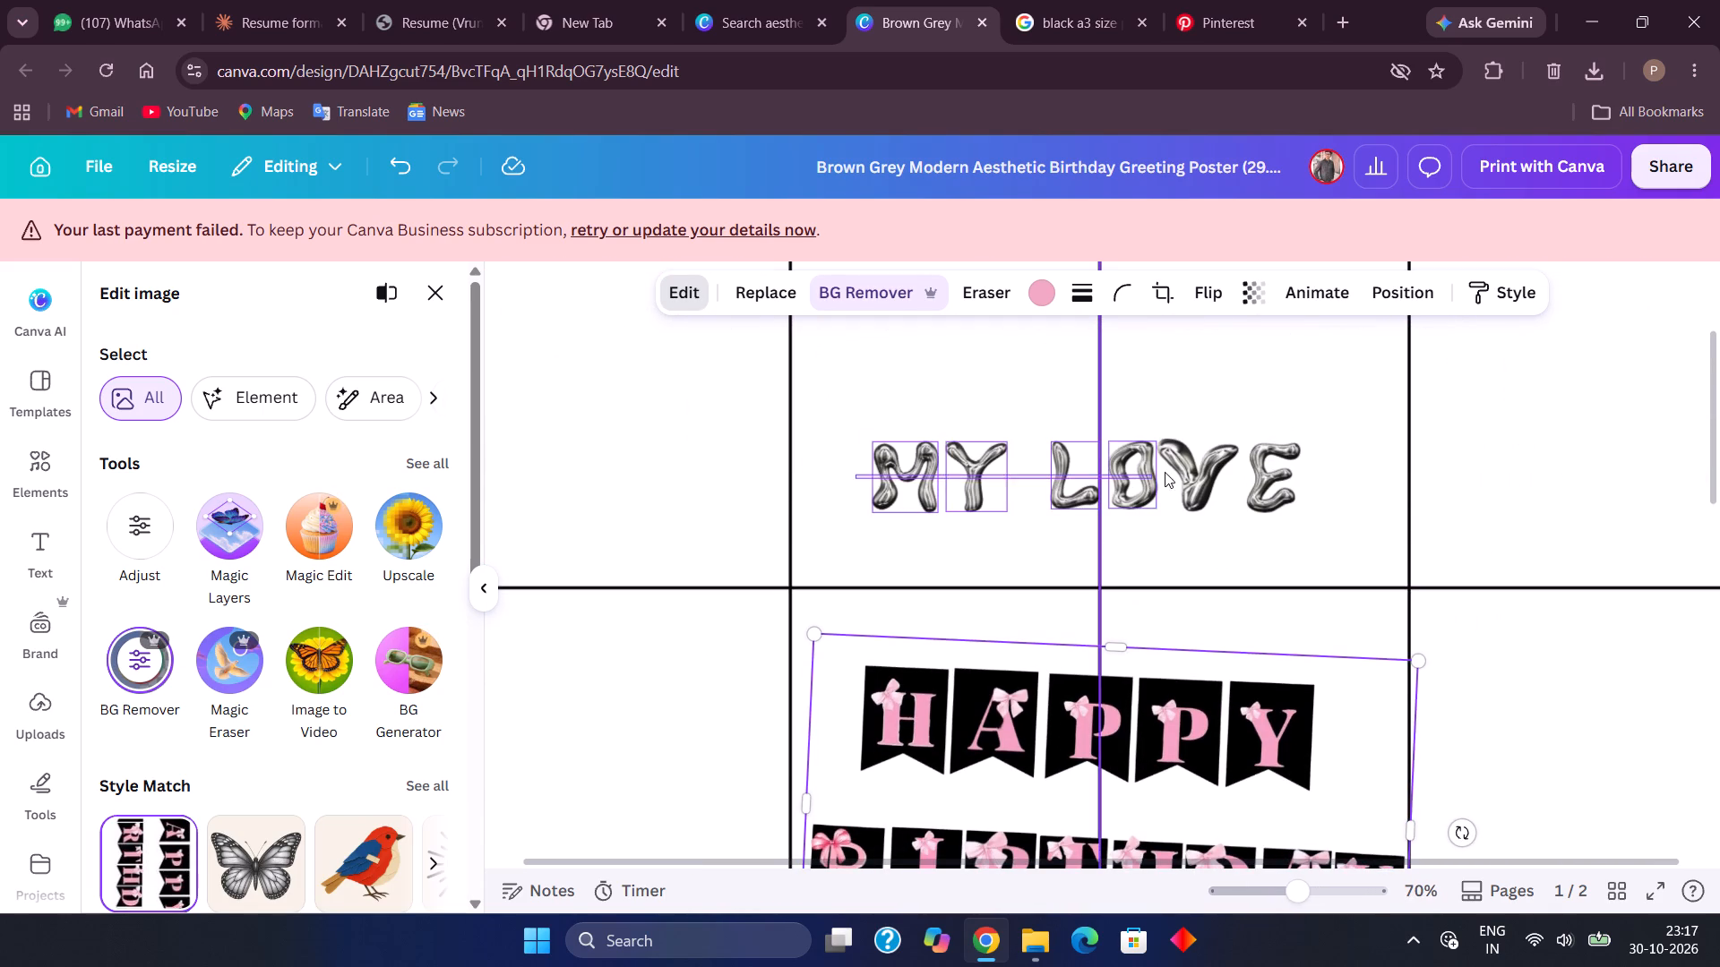
drag(1165, 472, 1071, 487)
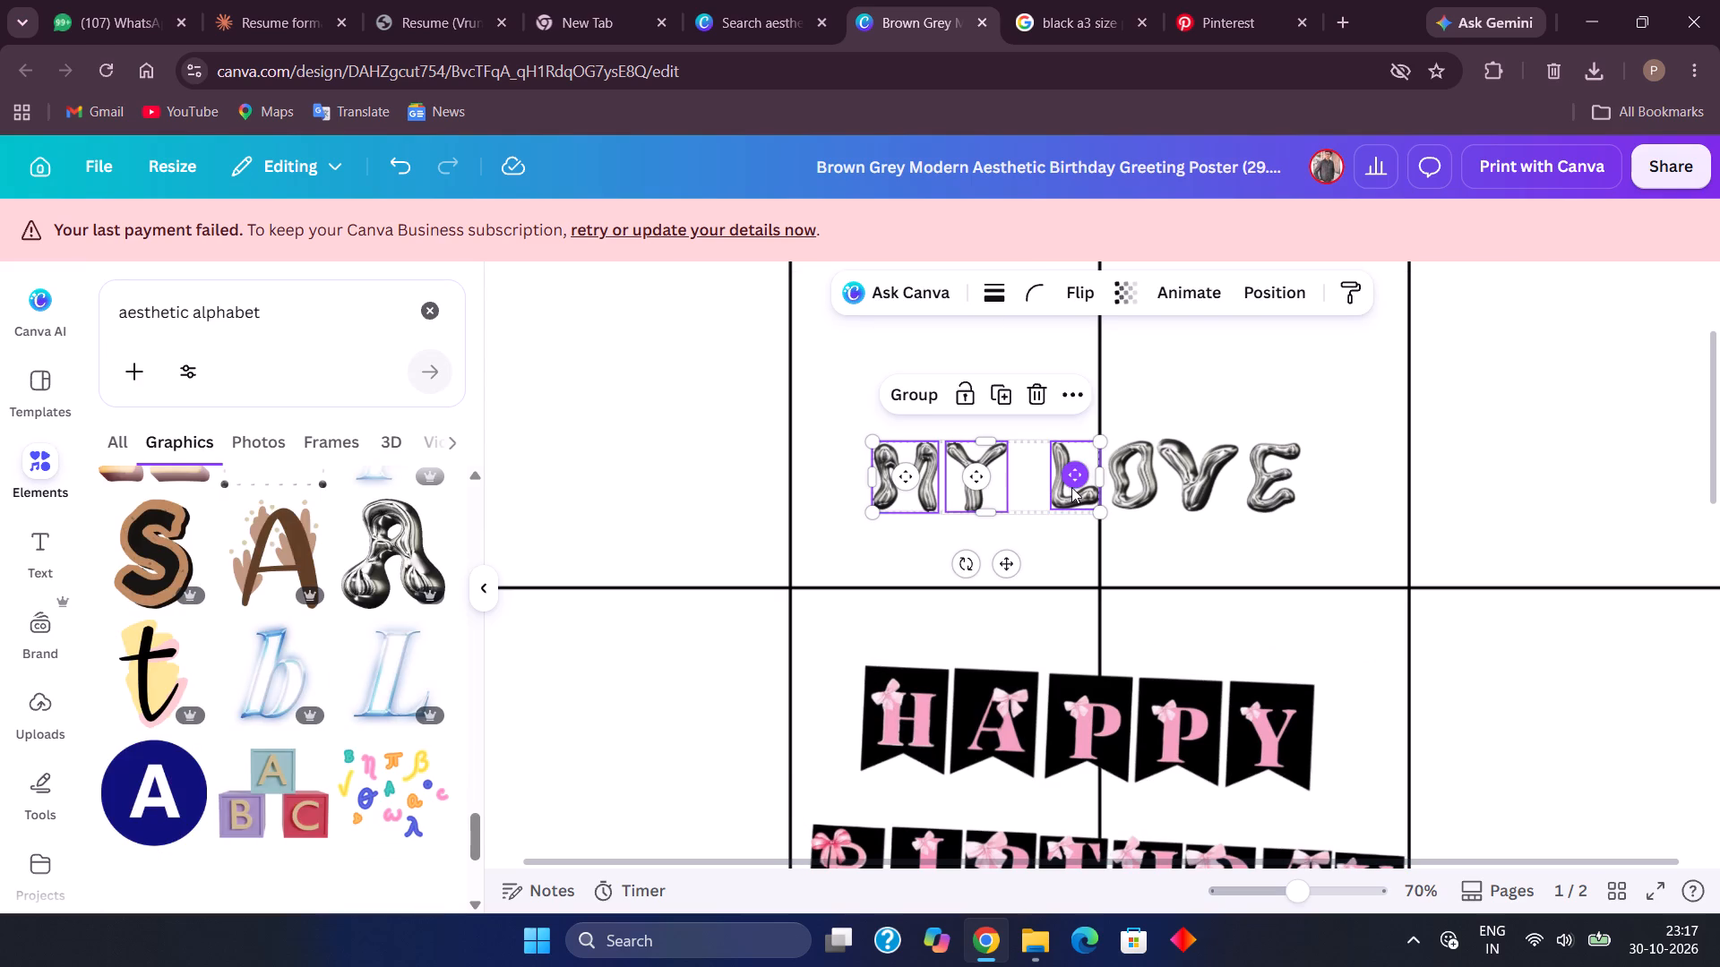
click(1031, 392)
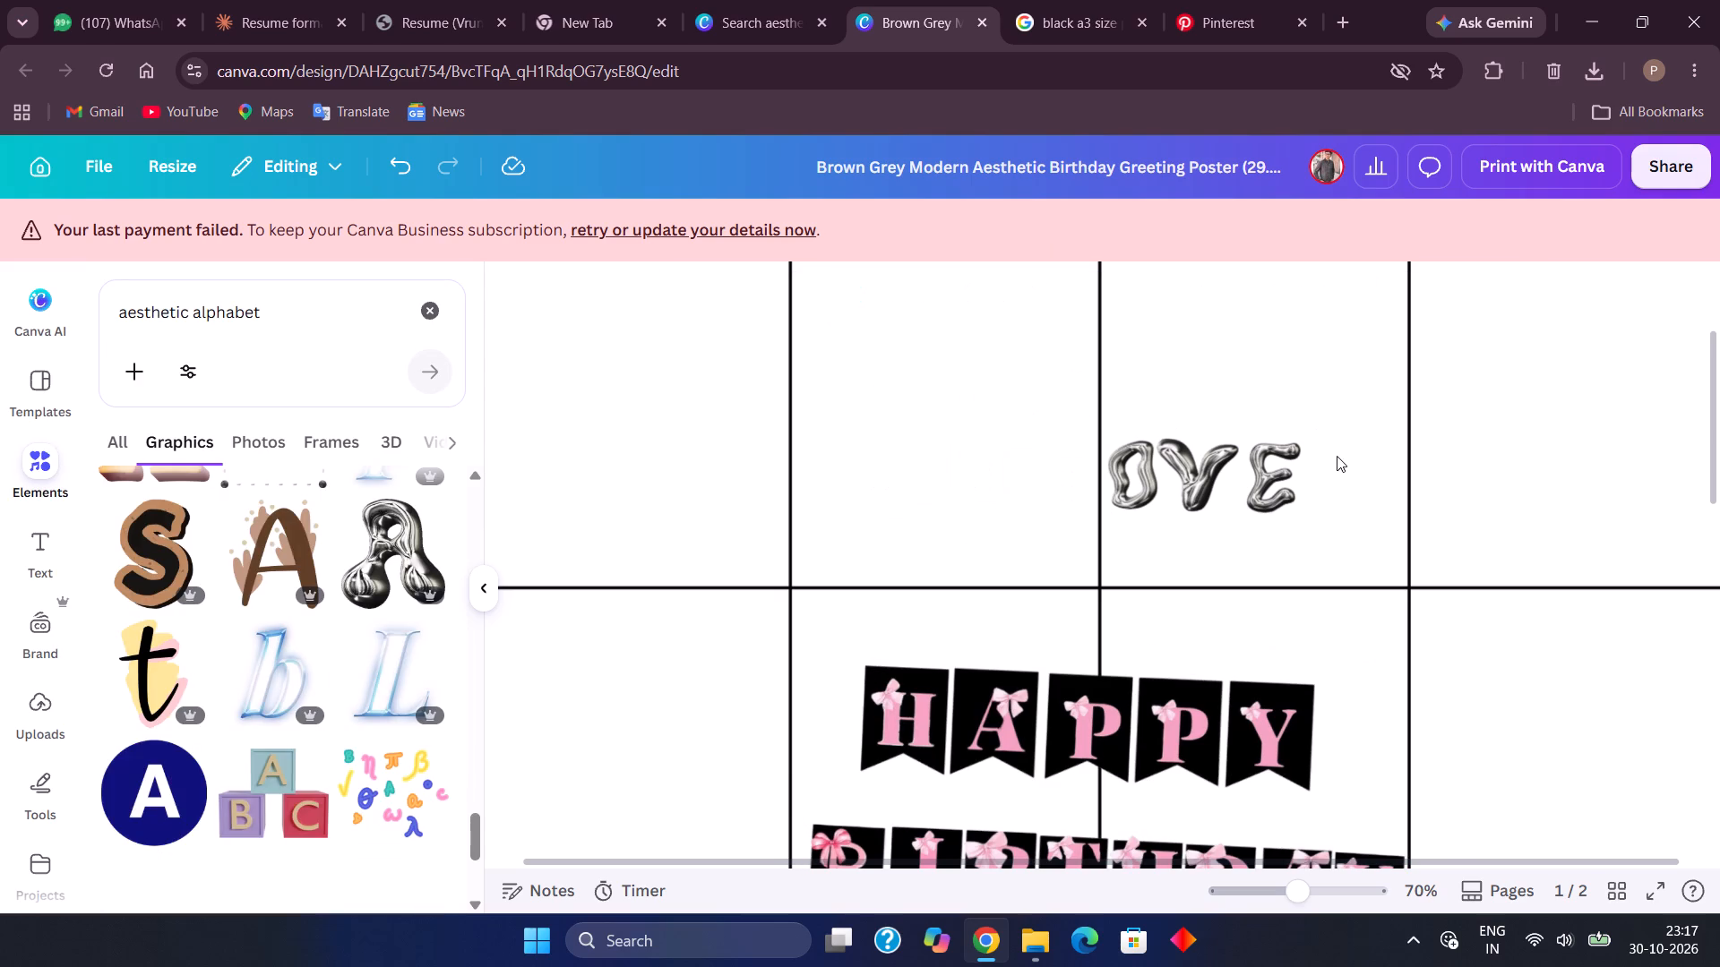
drag(1337, 456, 1139, 470)
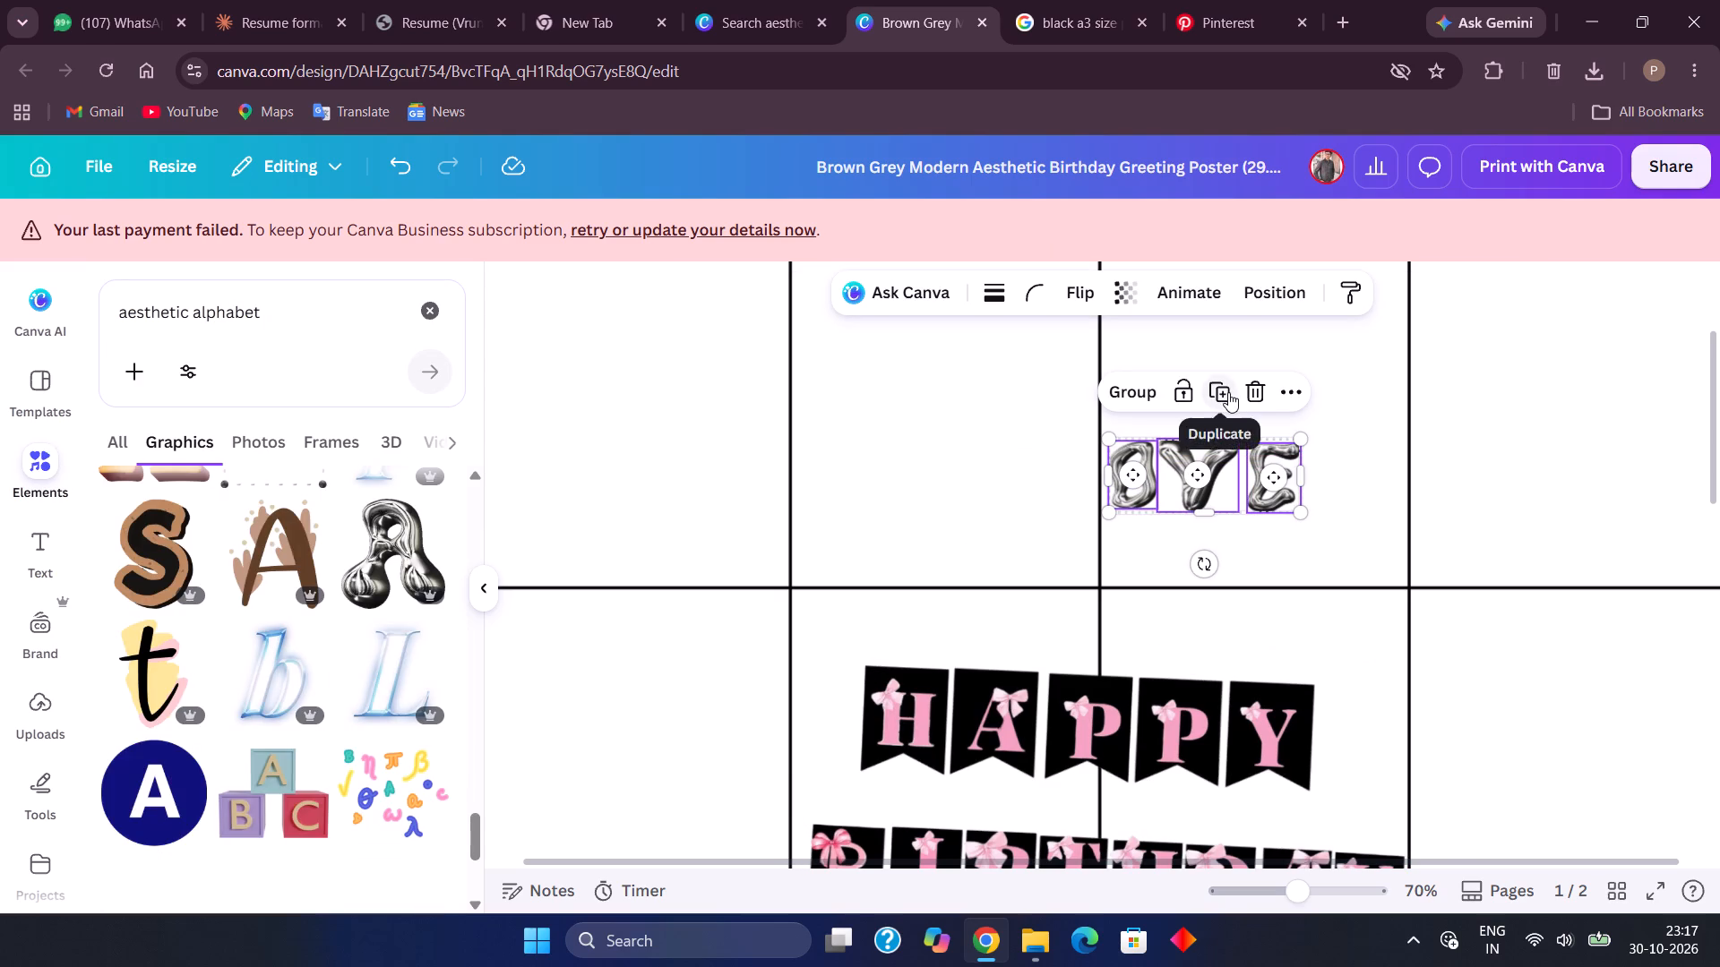
click(1248, 393)
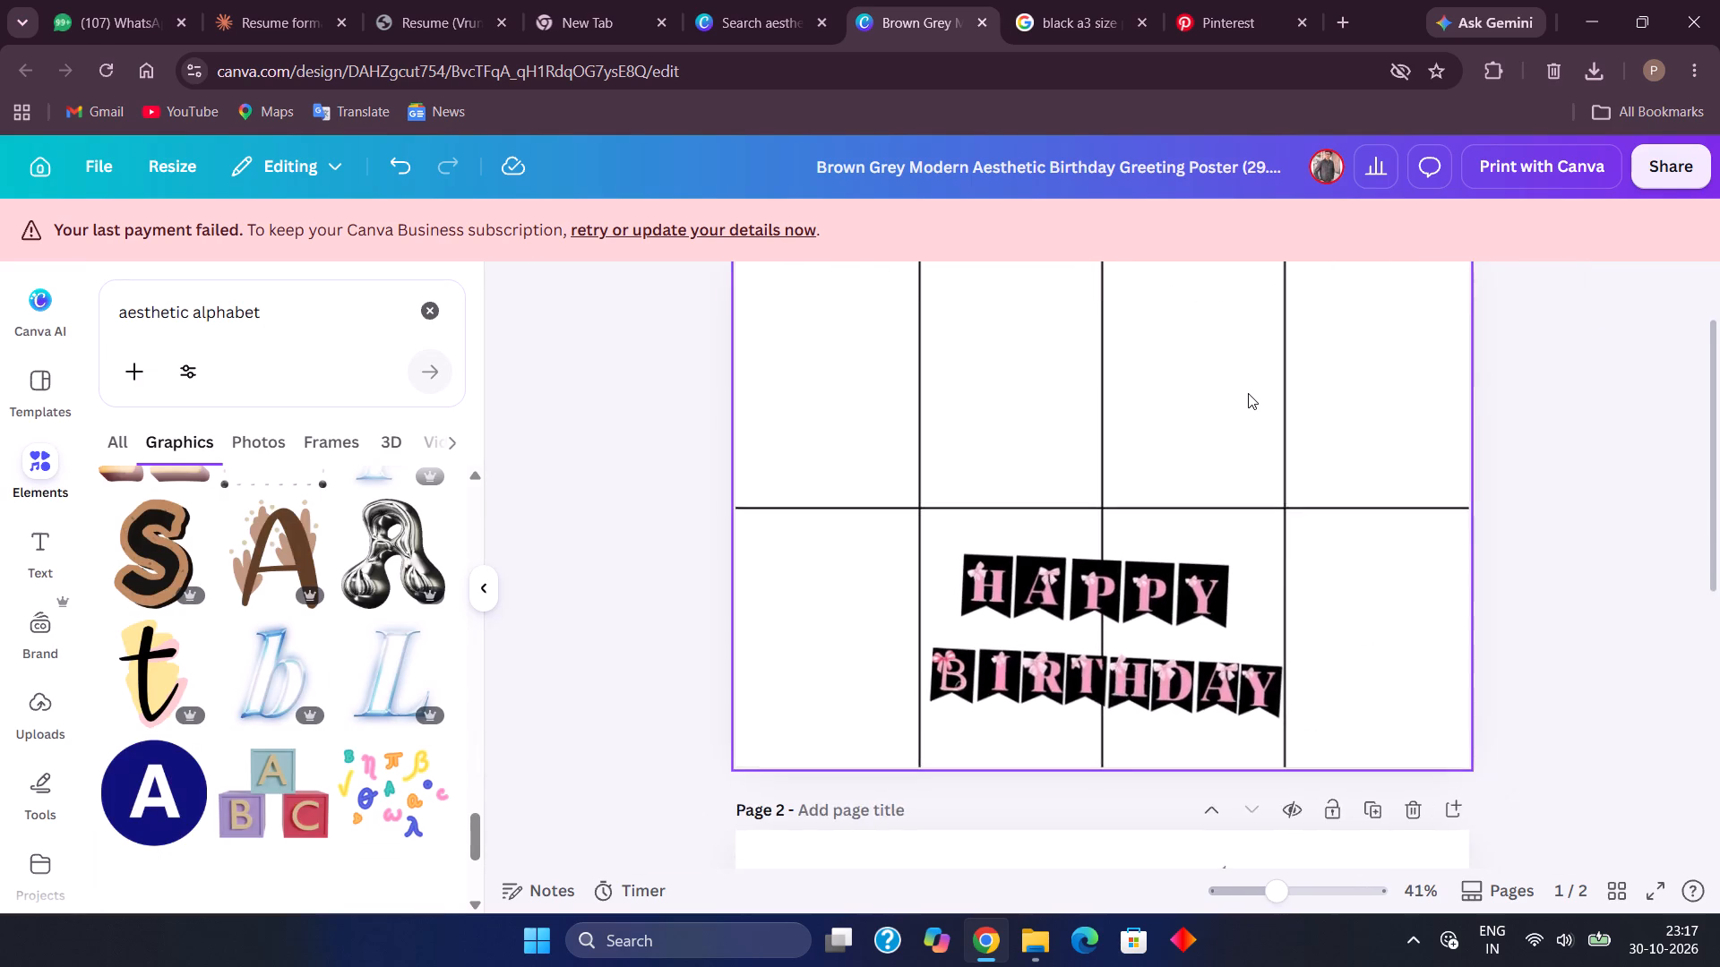
Switch to Pinterest and browse the pins related to the pink-and-black bunting for further birthday artwork.
scroll(1248, 393, up, 1)
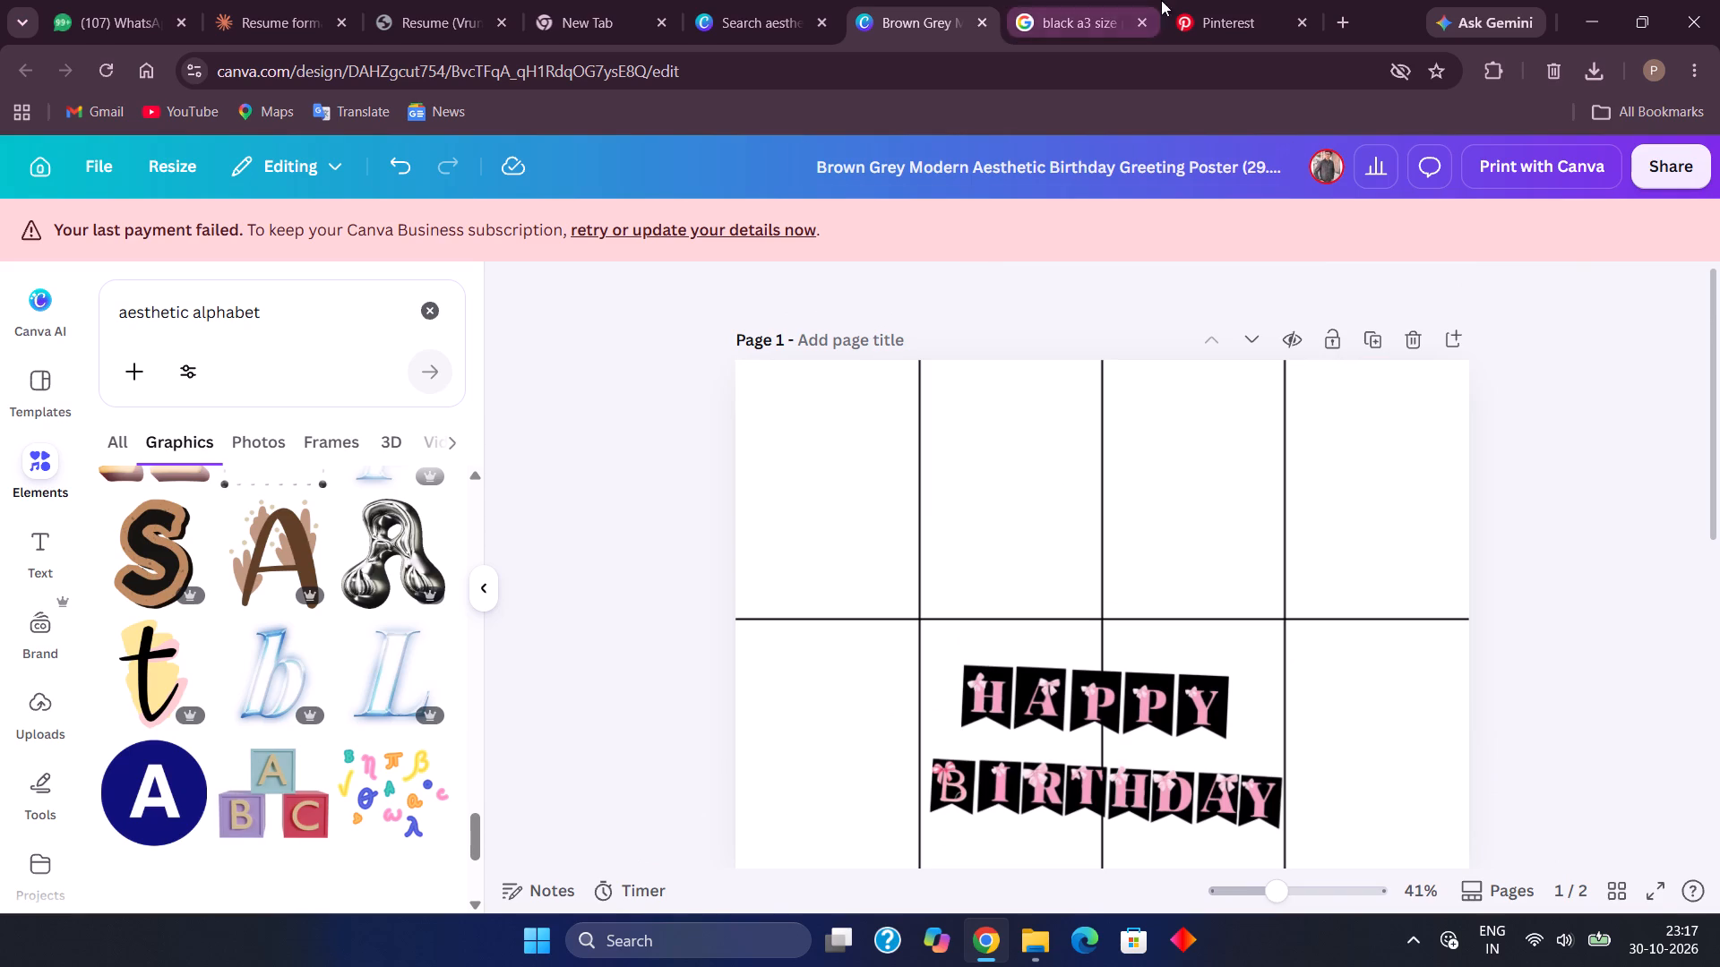
click(1216, 4)
scroll(873, 474, down, 3)
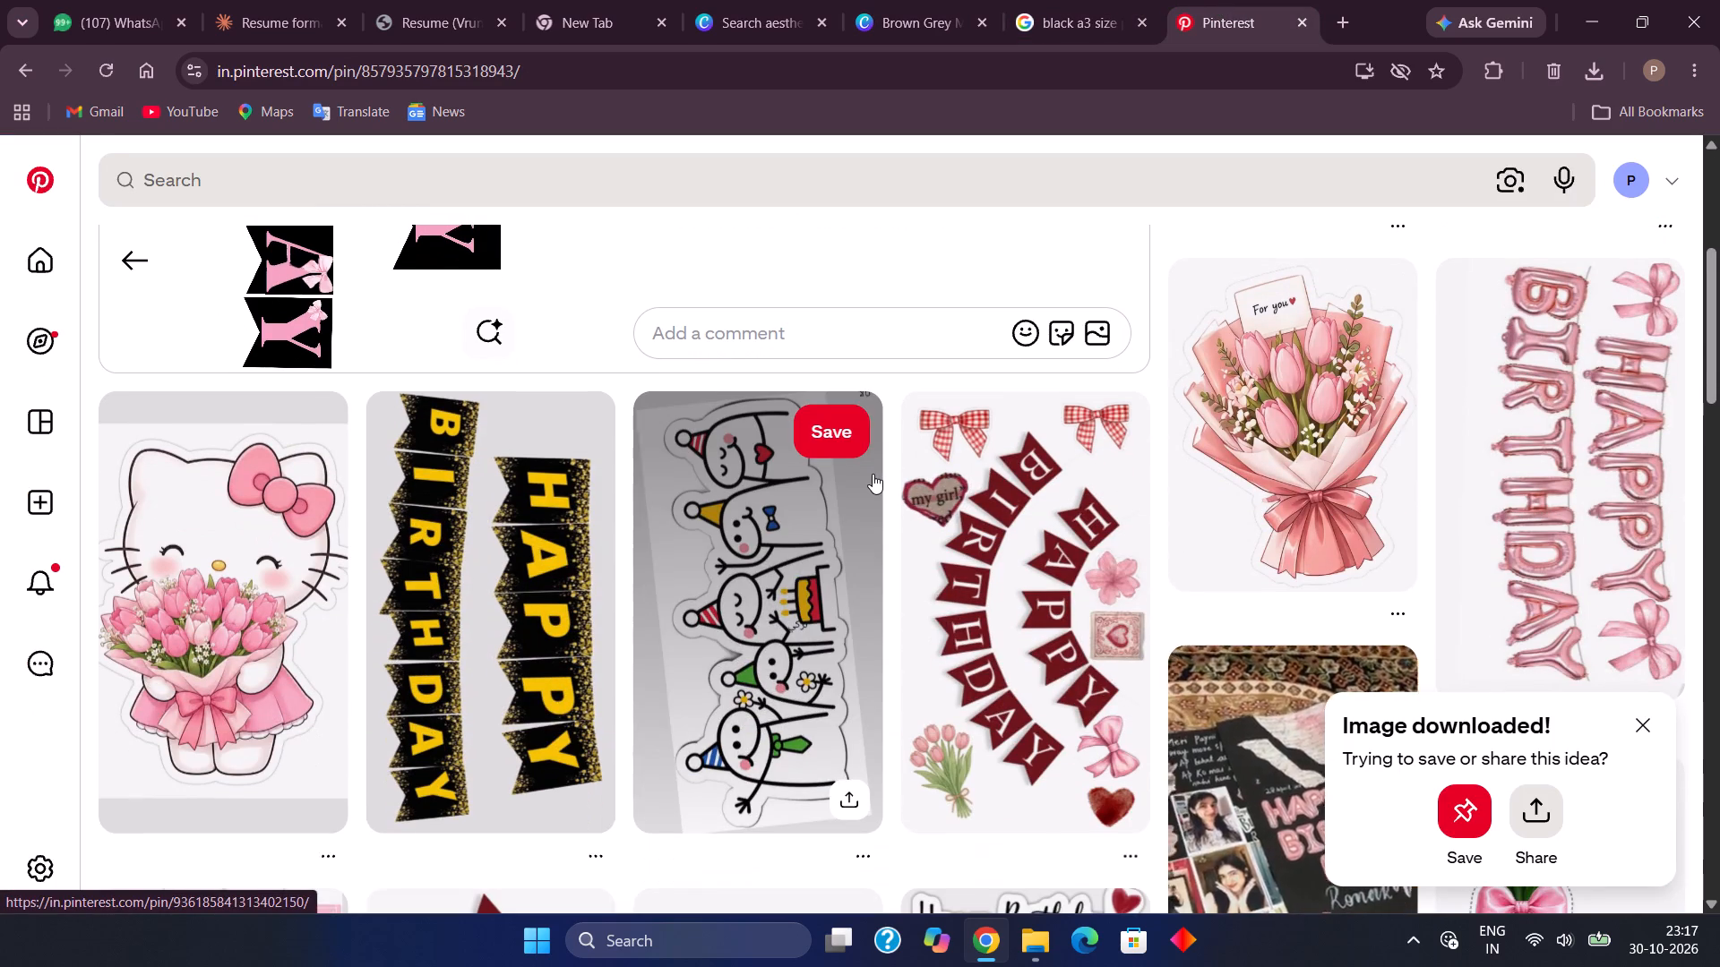
scroll(873, 474, up, 6)
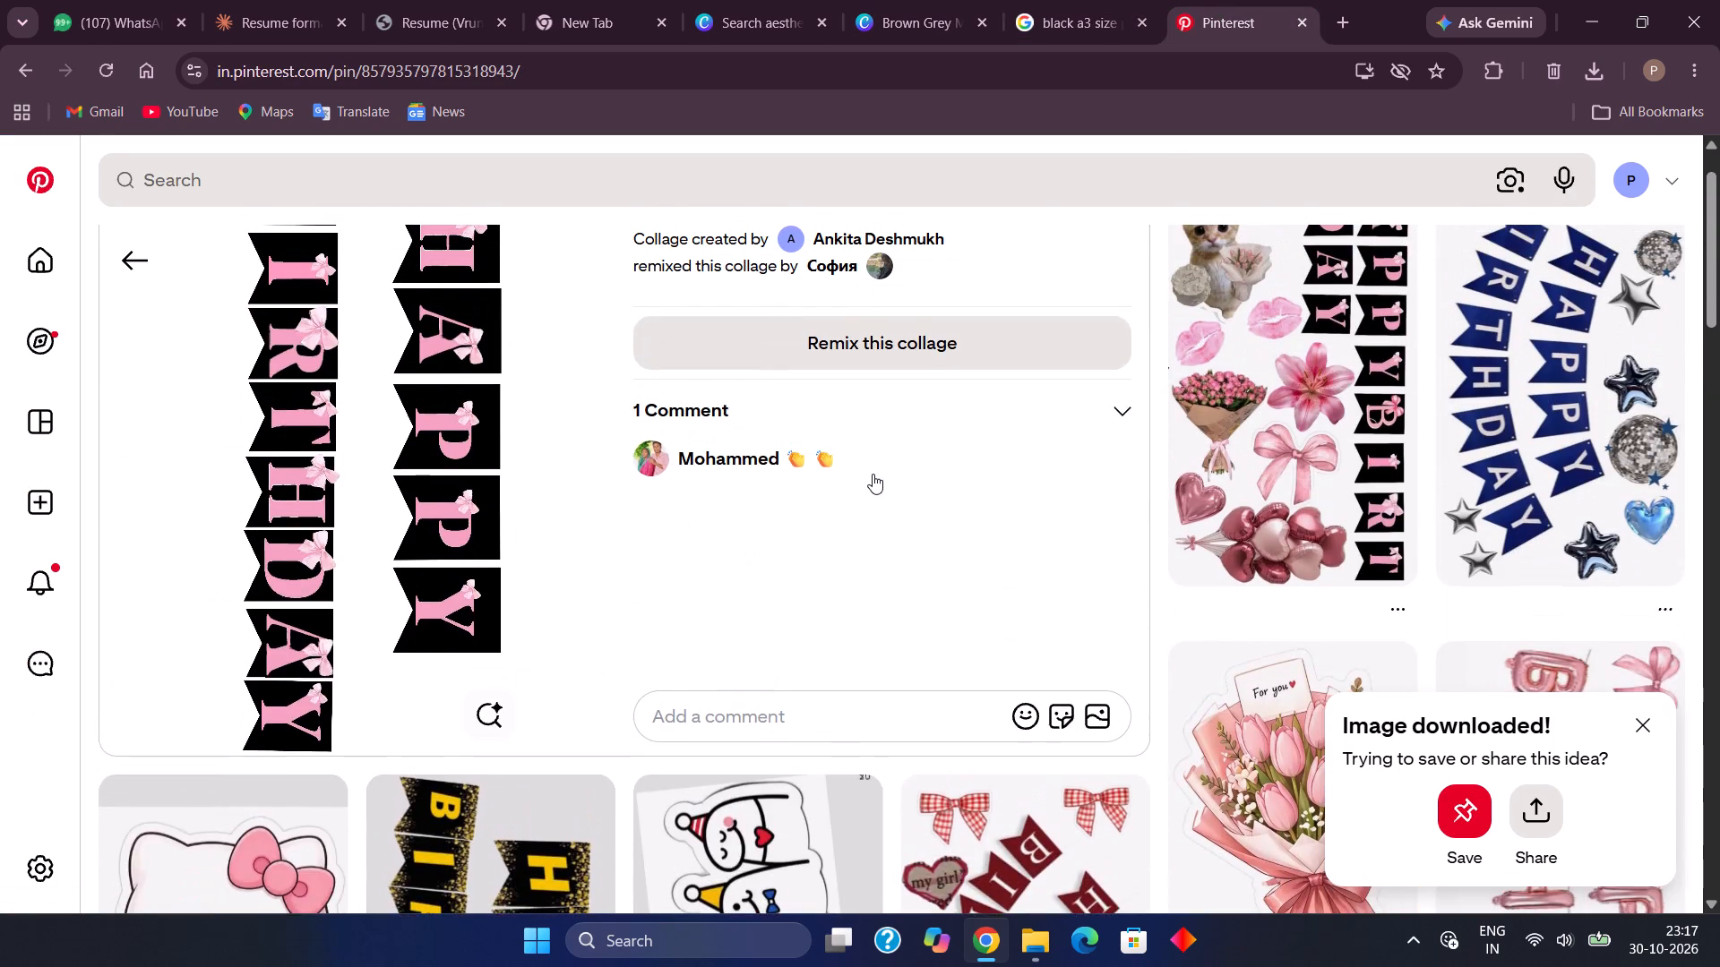
scroll(873, 474, up, 1)
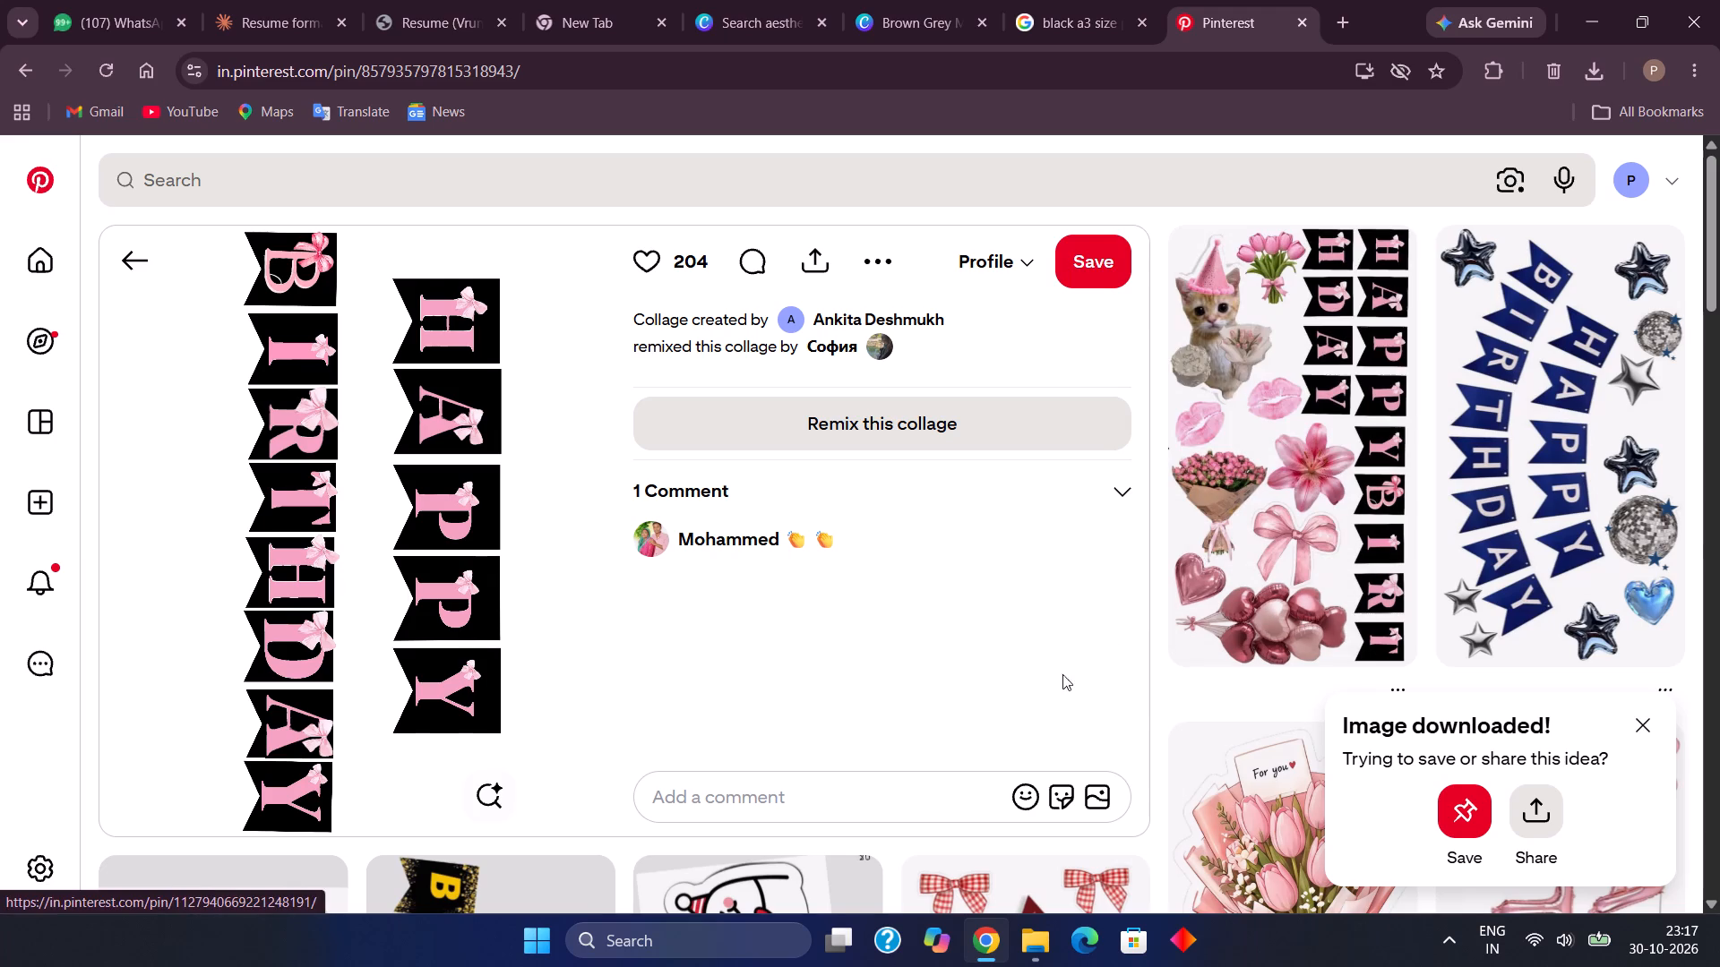
scroll(942, 600, down, 6)
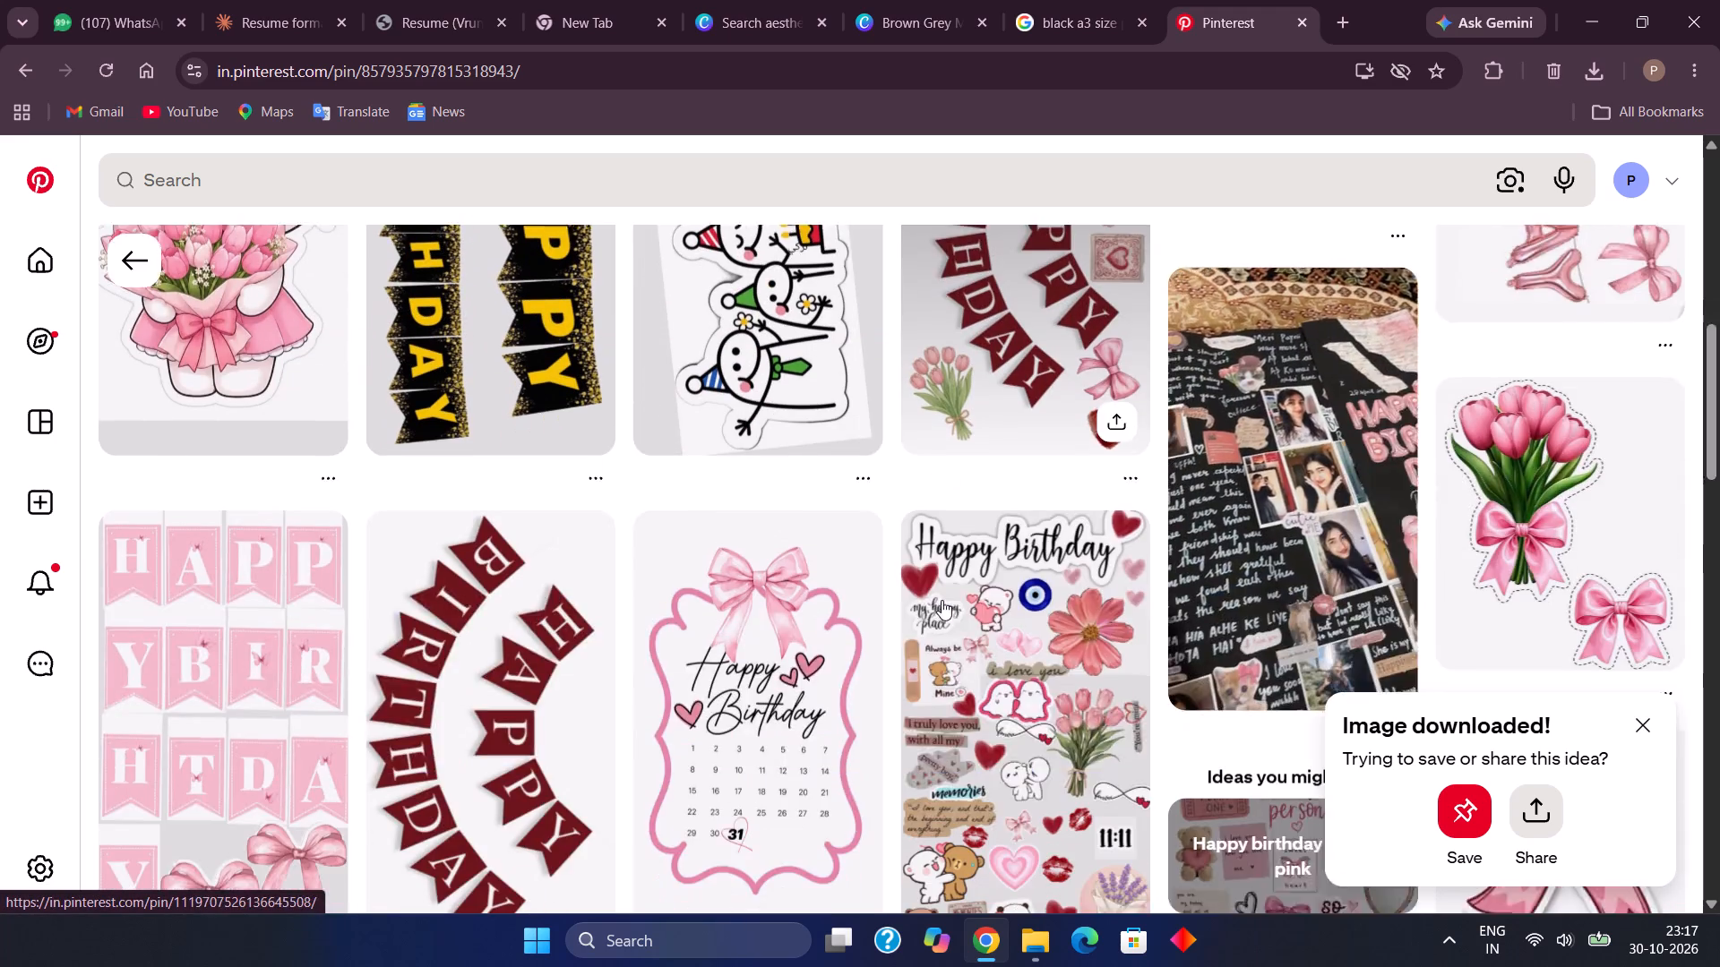
scroll(942, 600, down, 4)
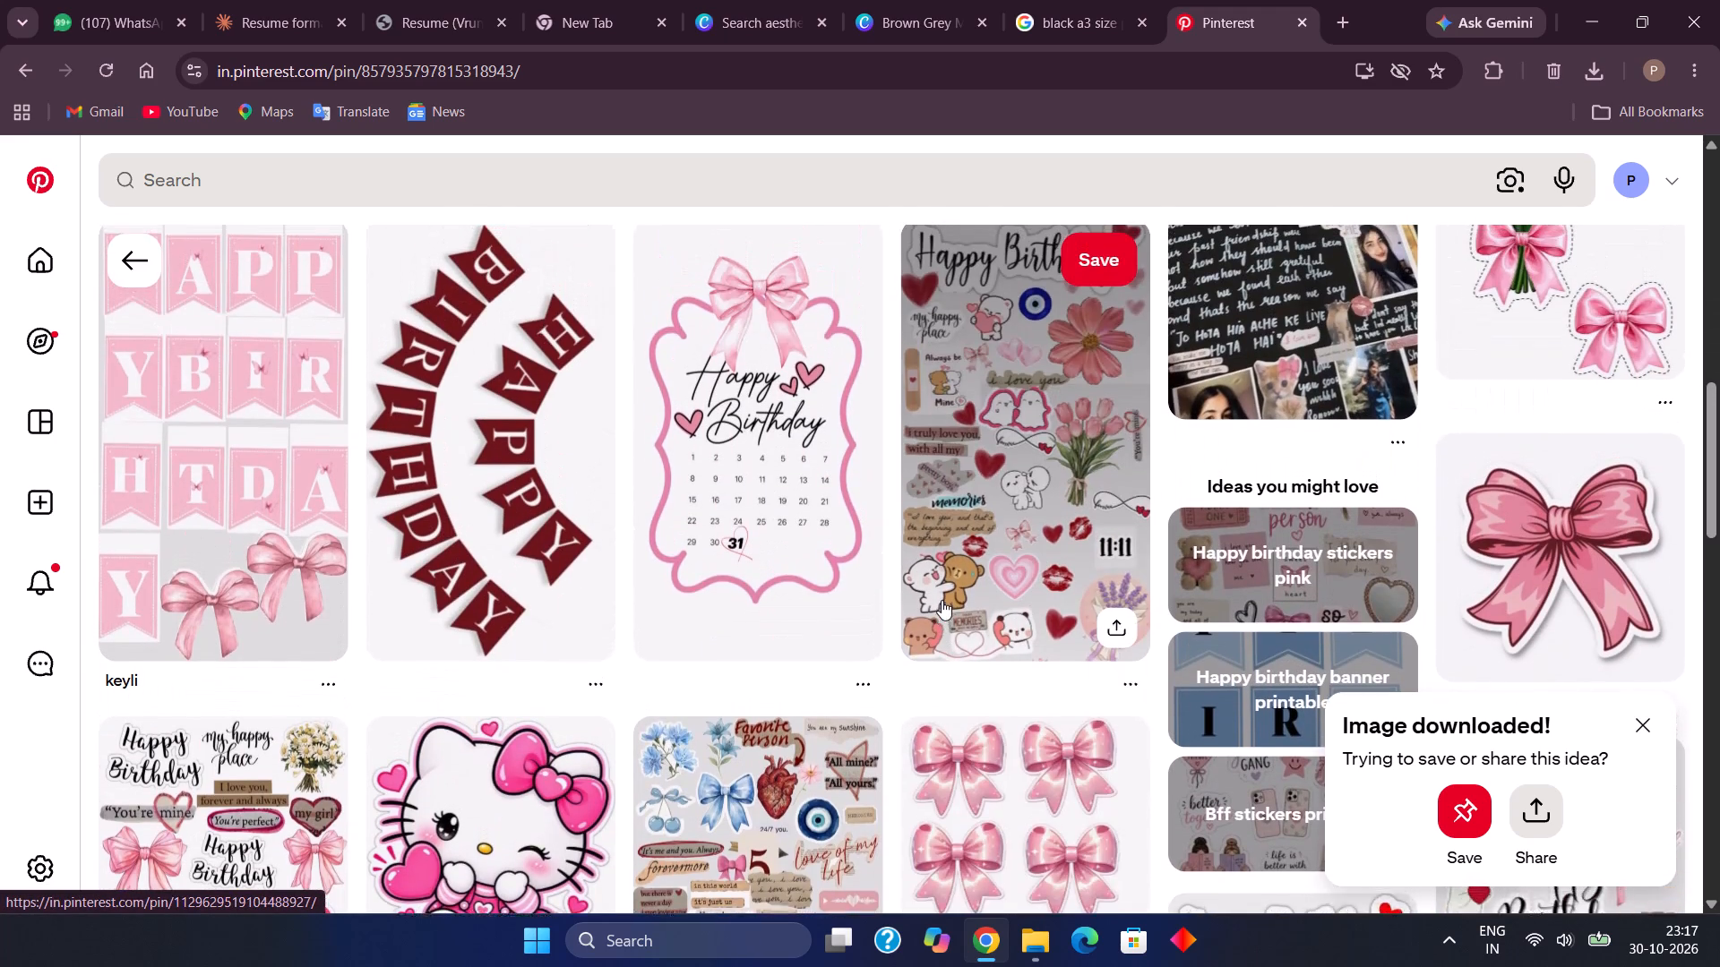
scroll(942, 600, down, 2)
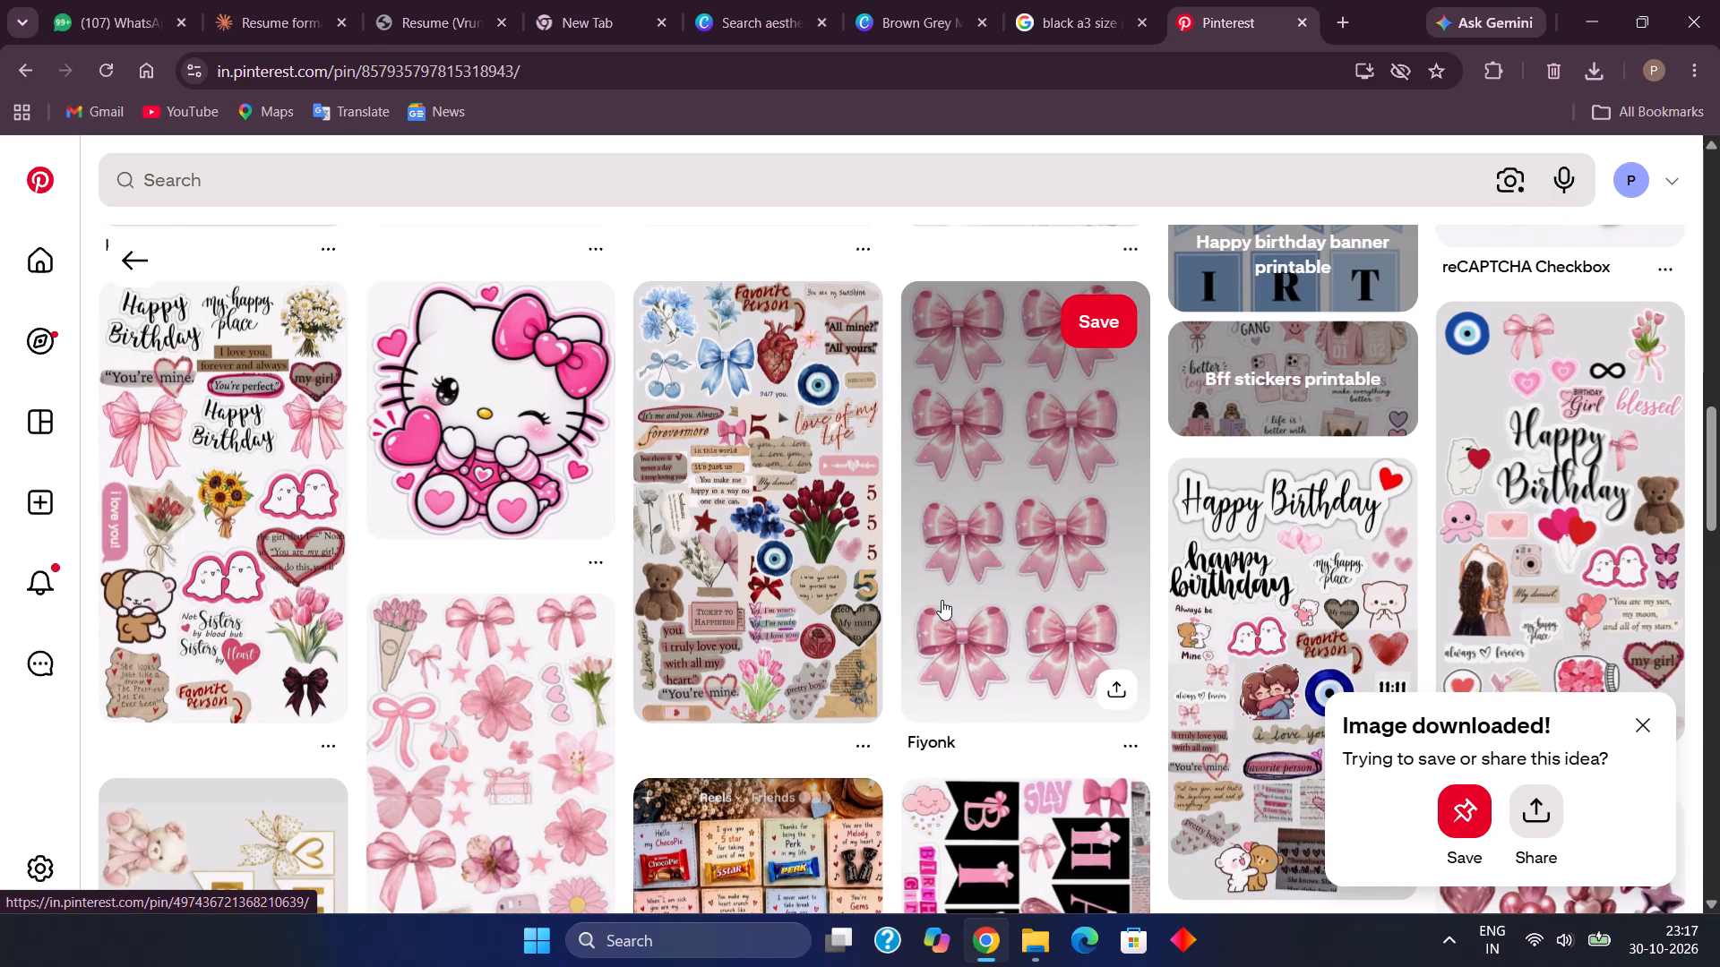
scroll(942, 600, down, 2)
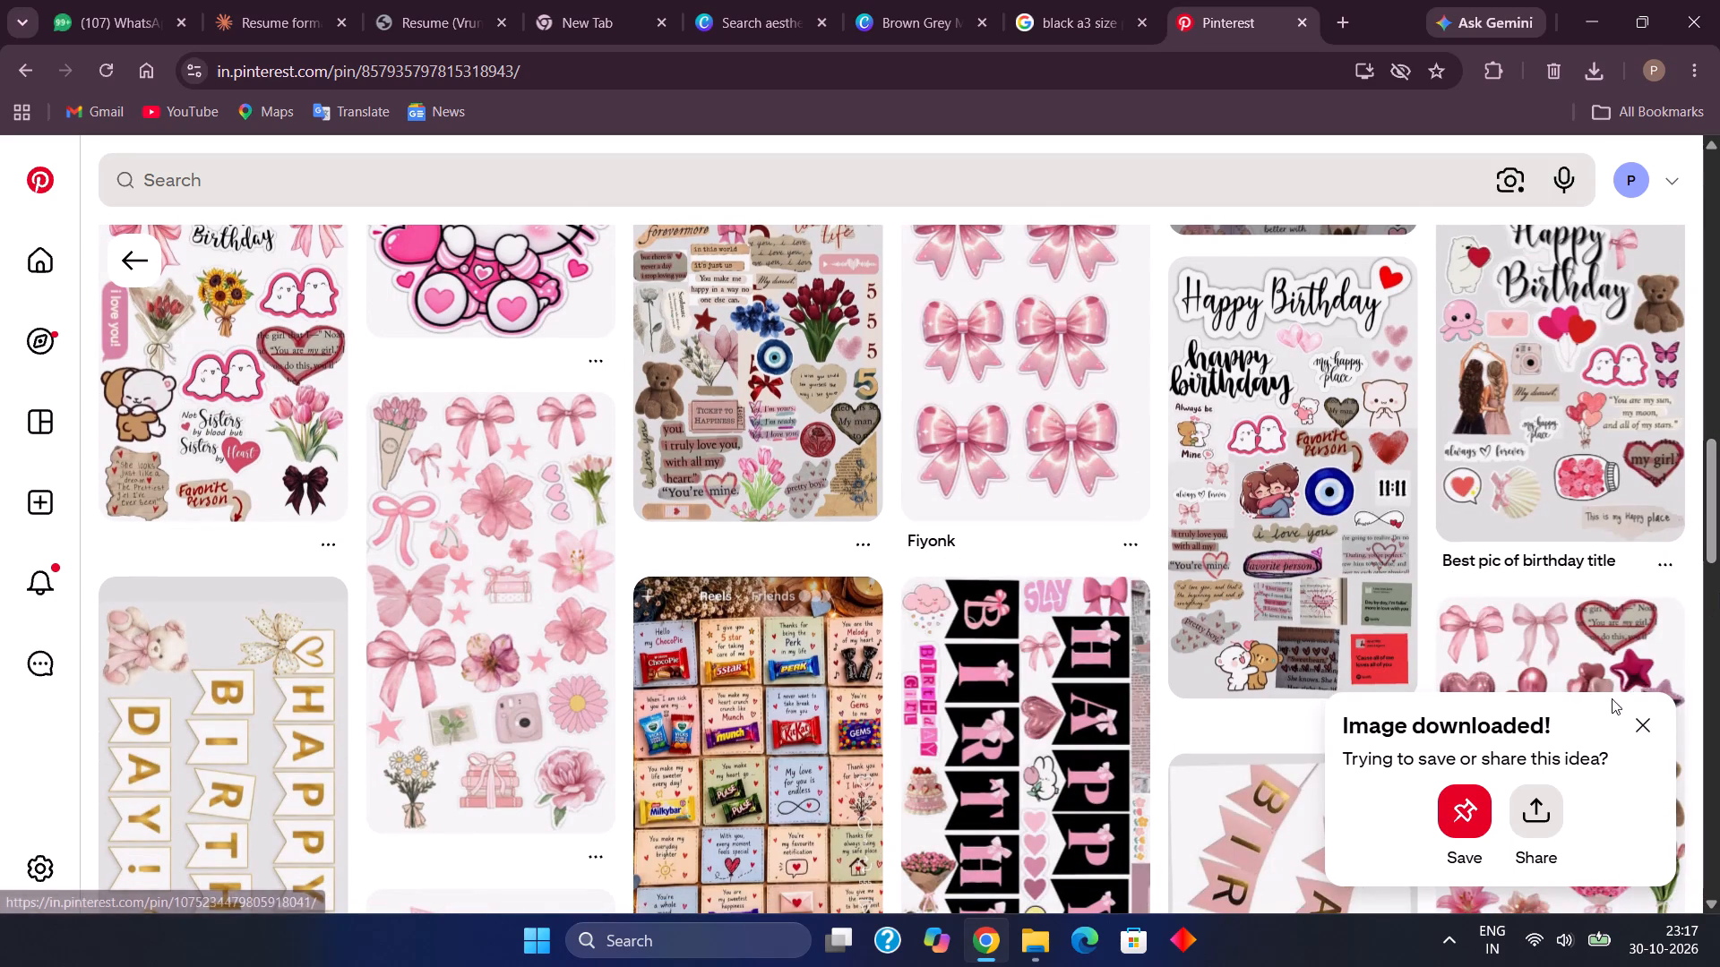
click(1645, 726)
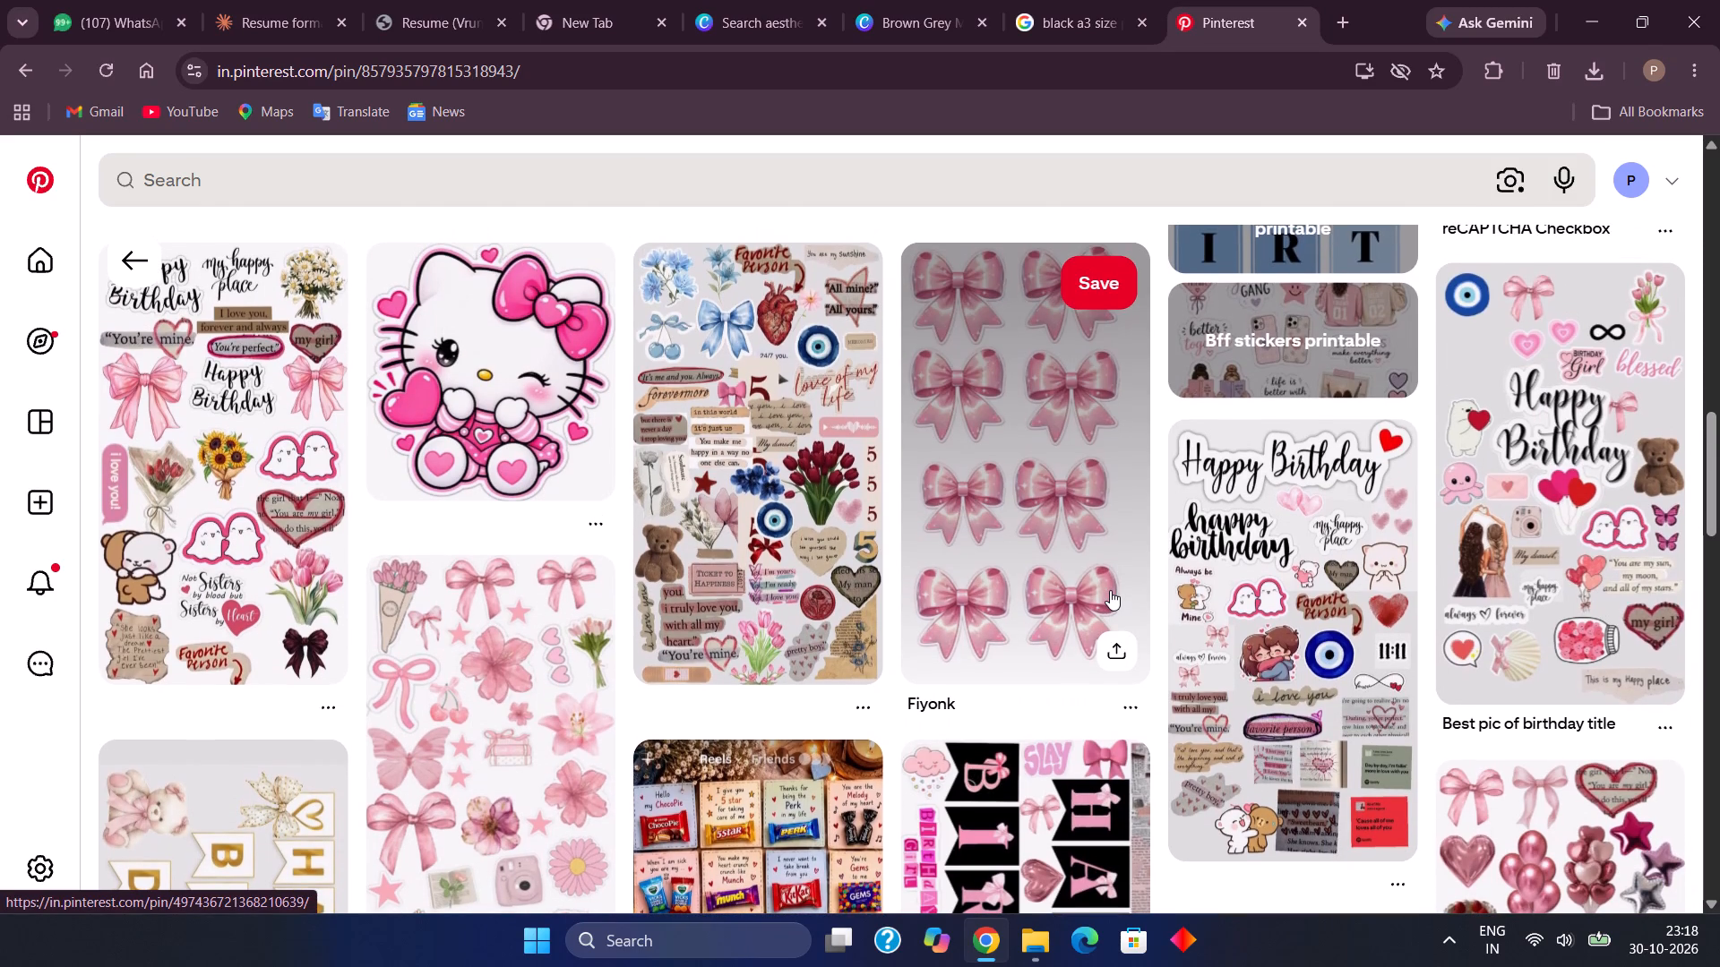
scroll(1110, 590, down, 2)
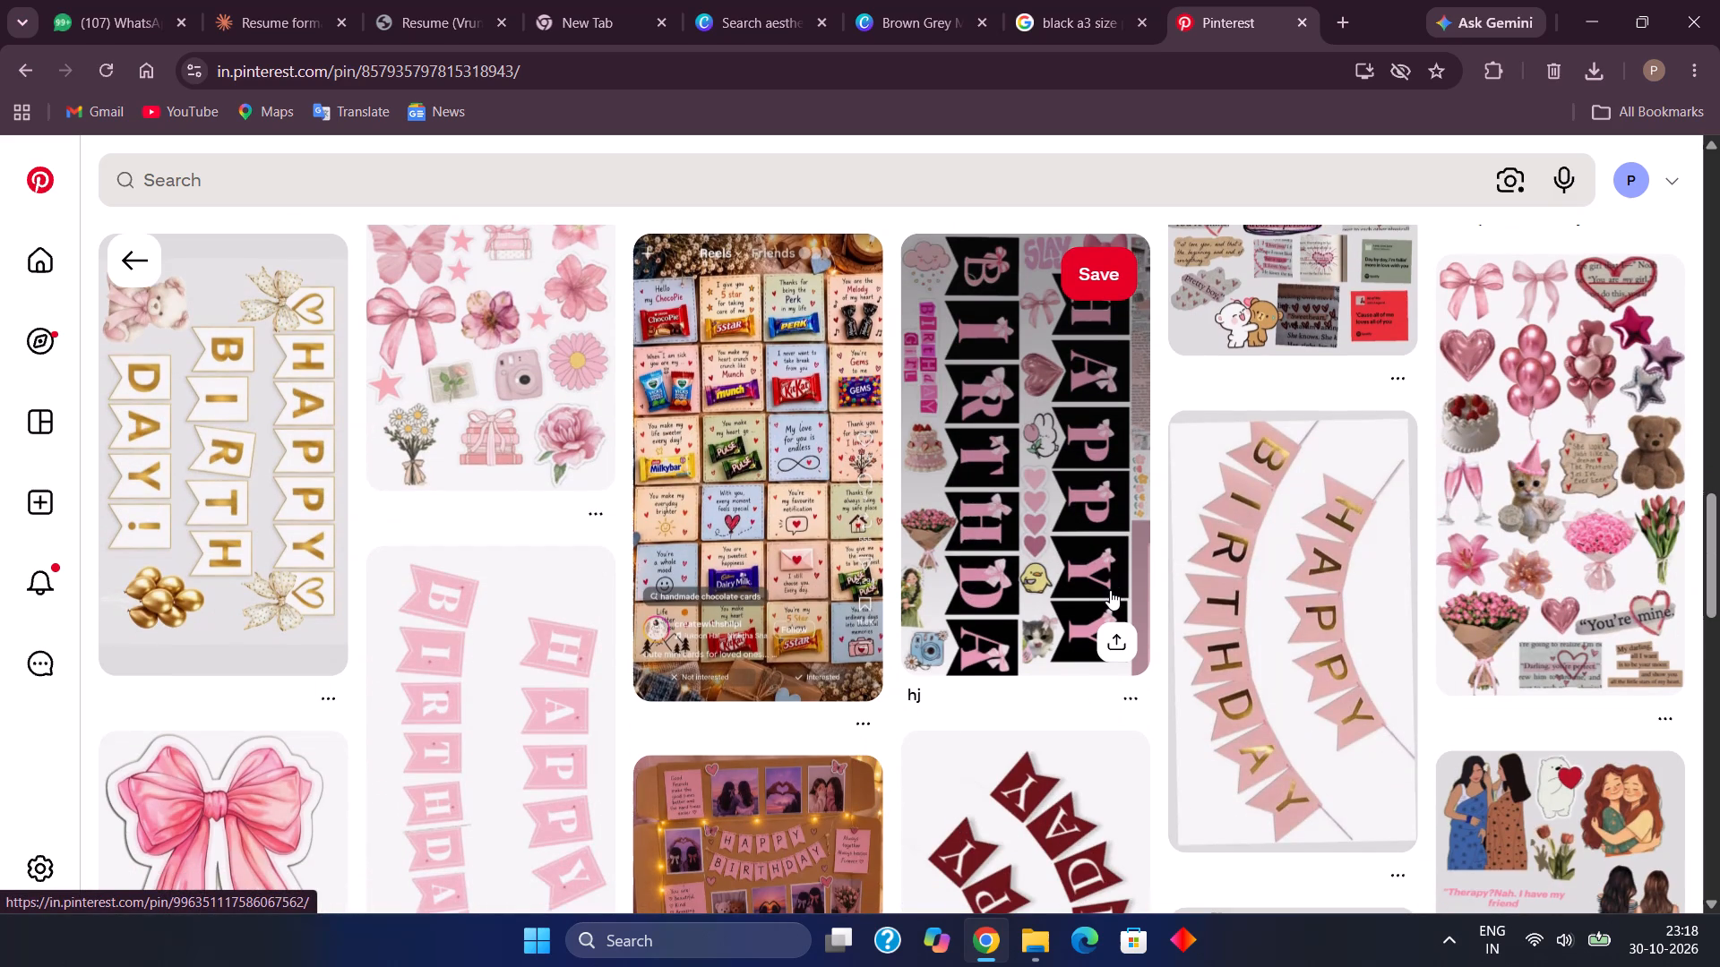
scroll(680, 439, down, 2)
scroll(680, 439, up, 1)
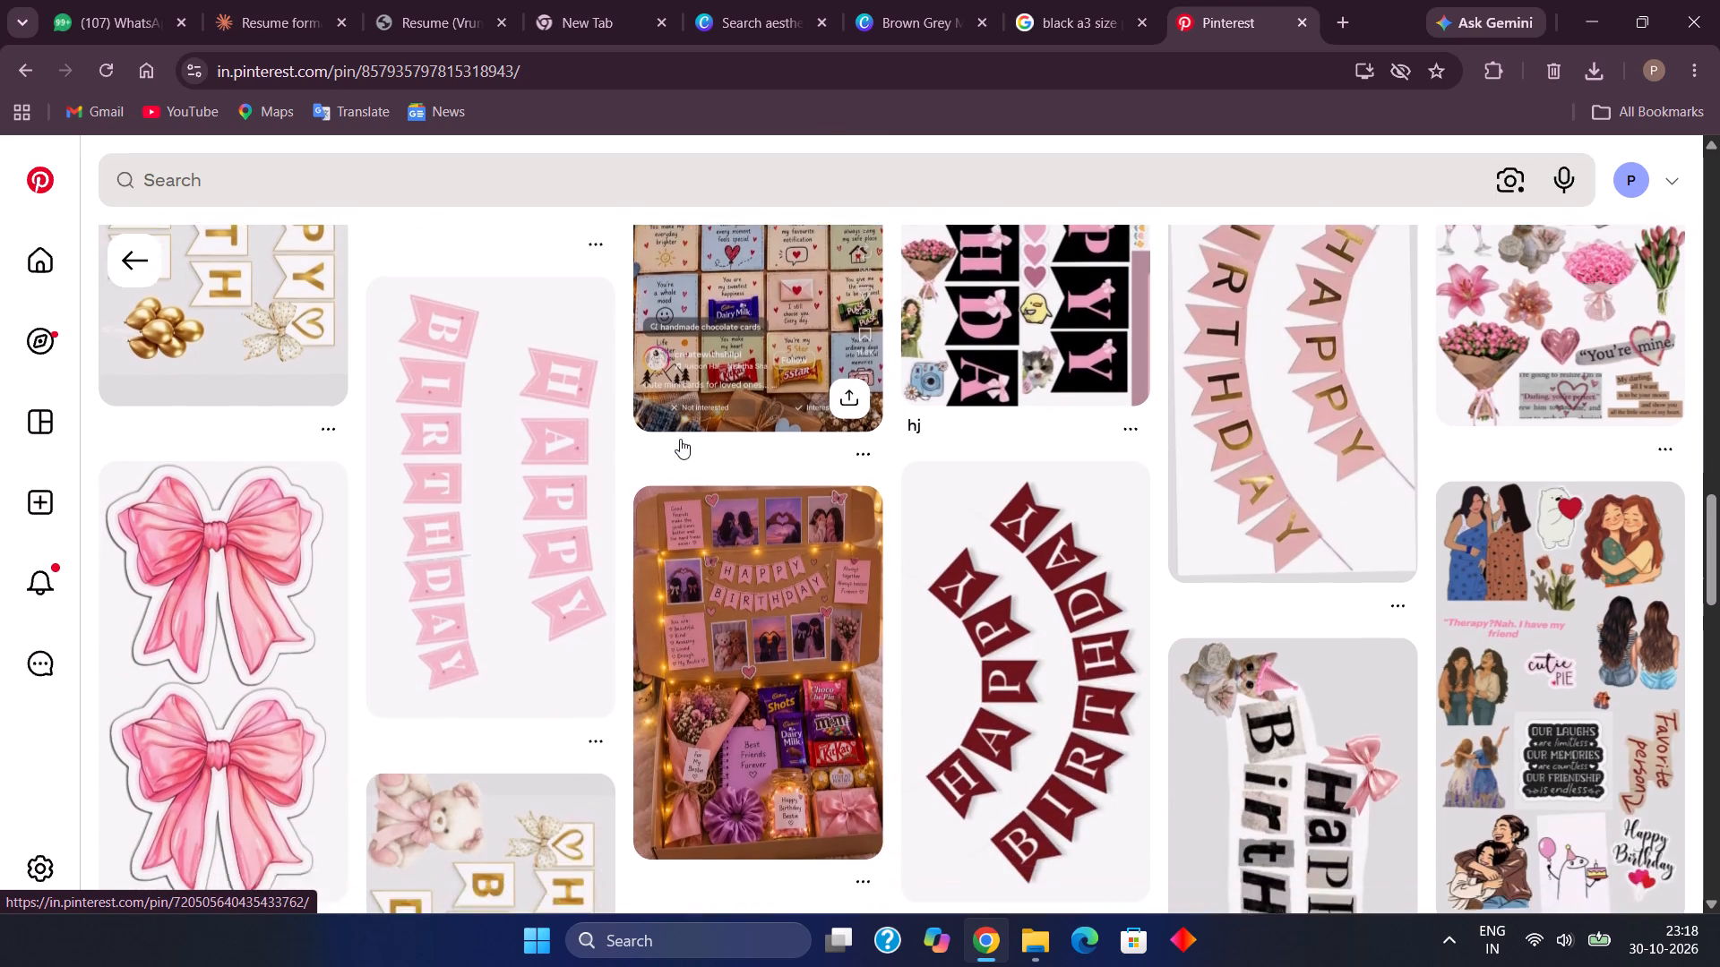
scroll(680, 439, up, 1)
scroll(680, 439, down, 2)
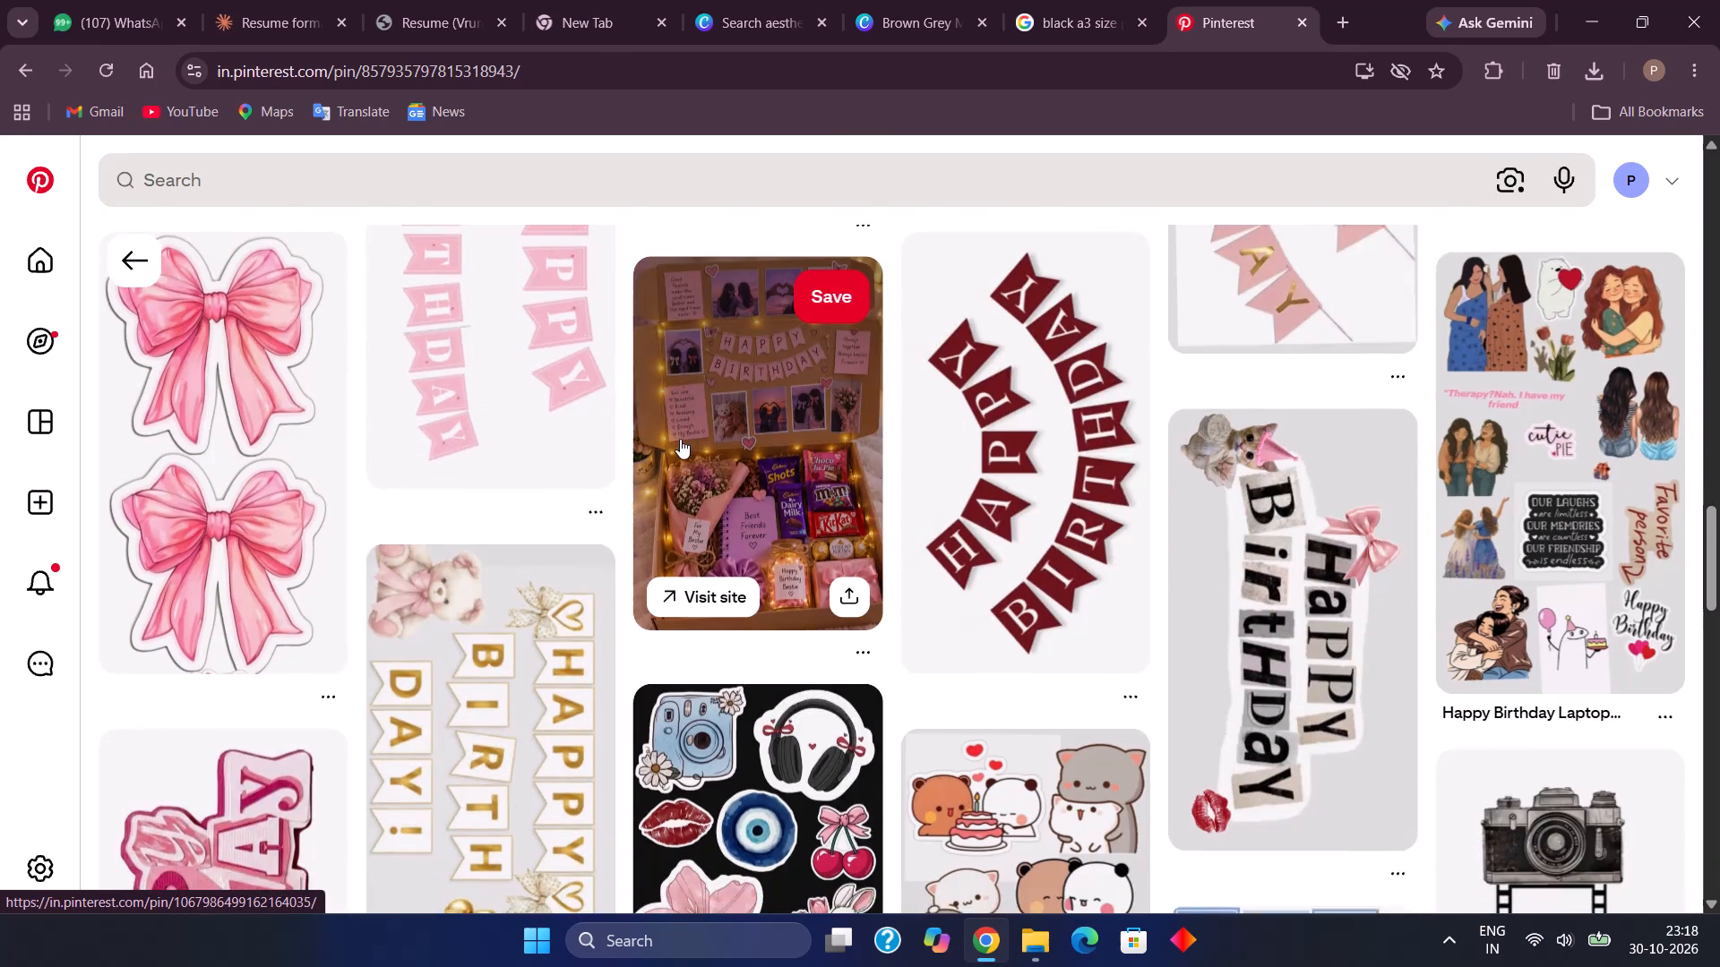
scroll(680, 439, down, 4)
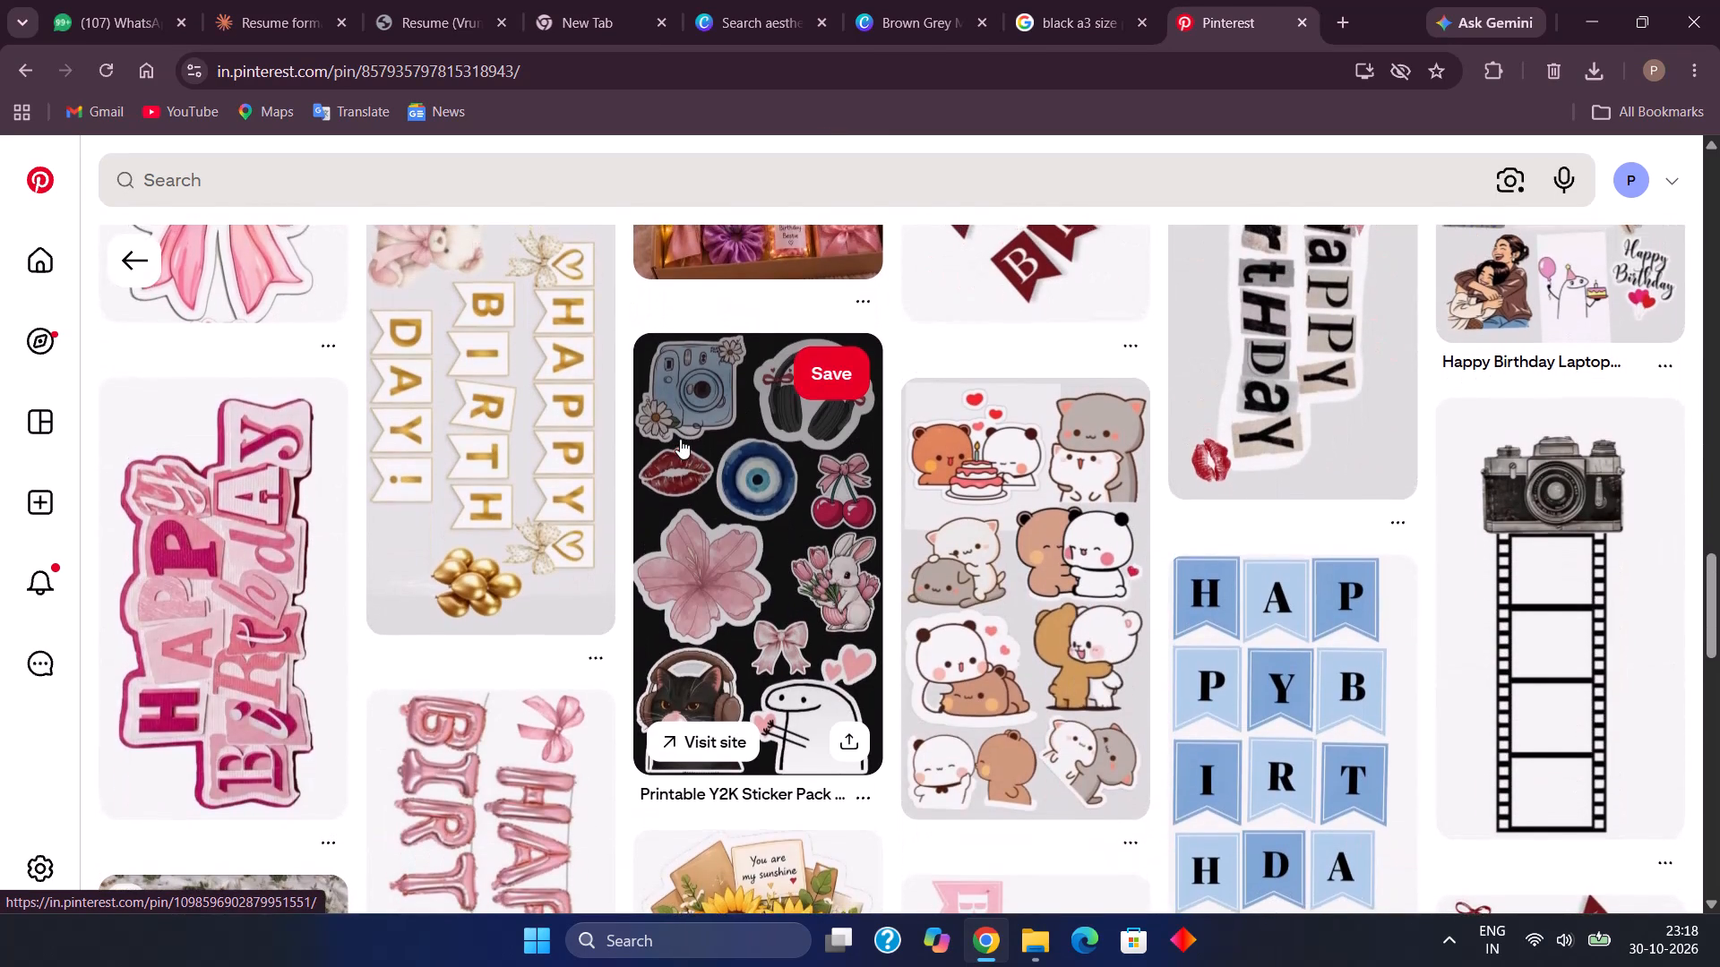
scroll(680, 439, down, 2)
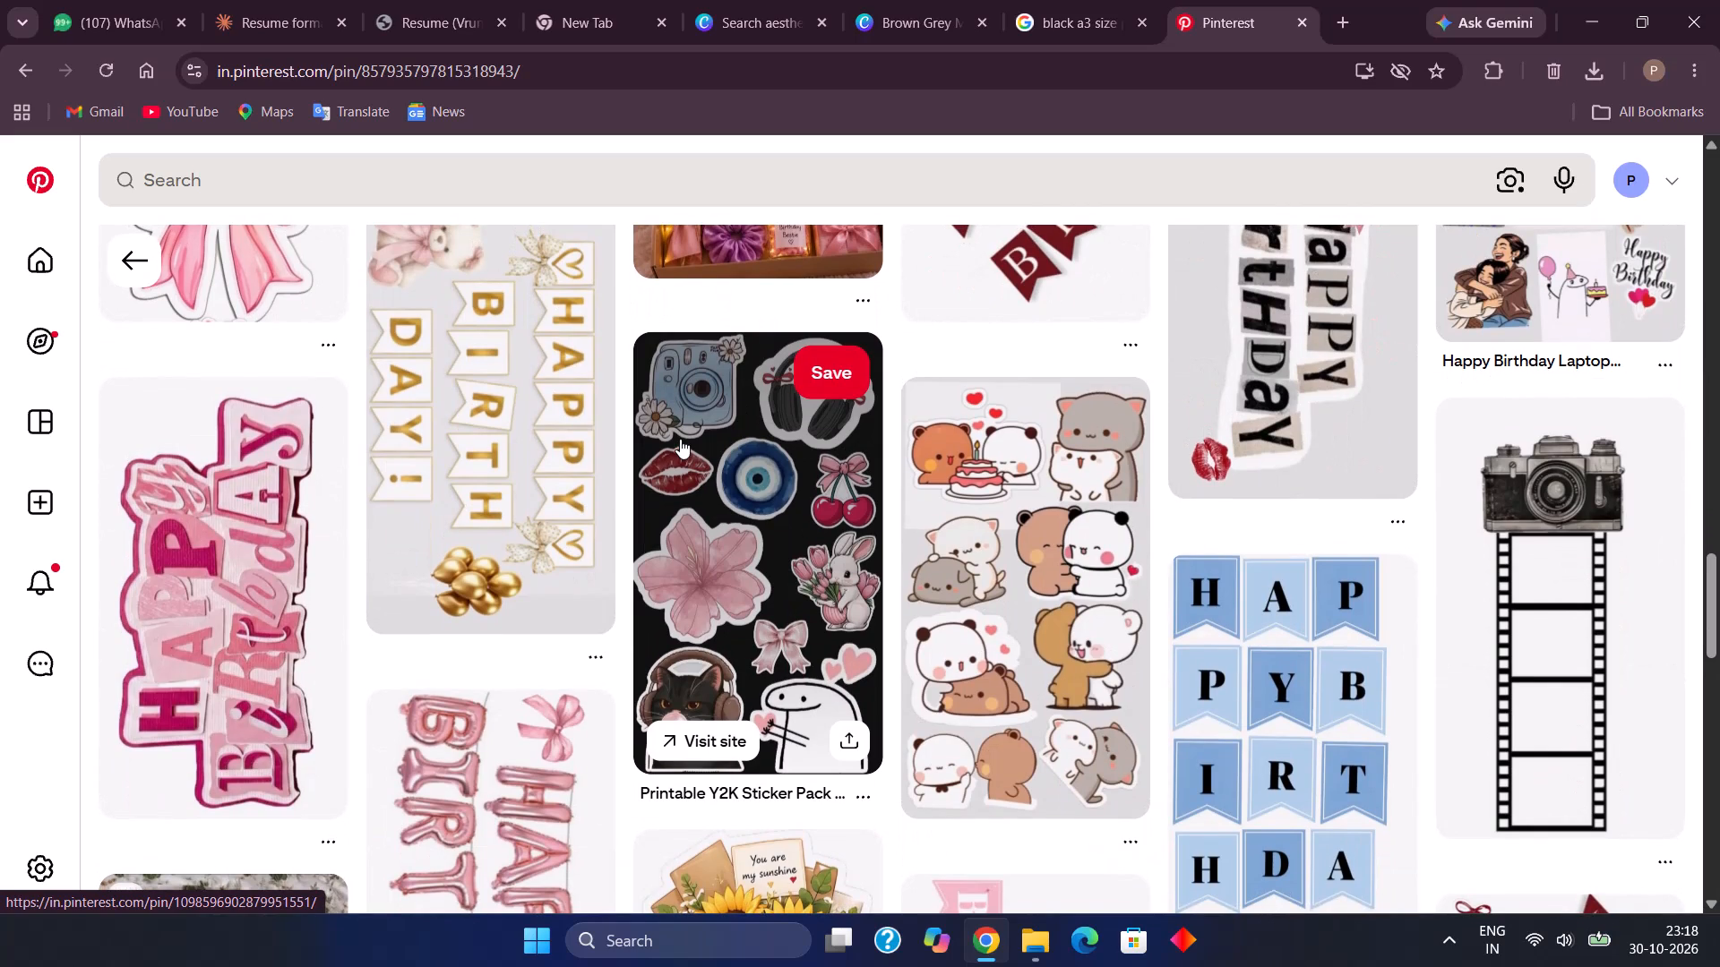
scroll(680, 439, down, 1)
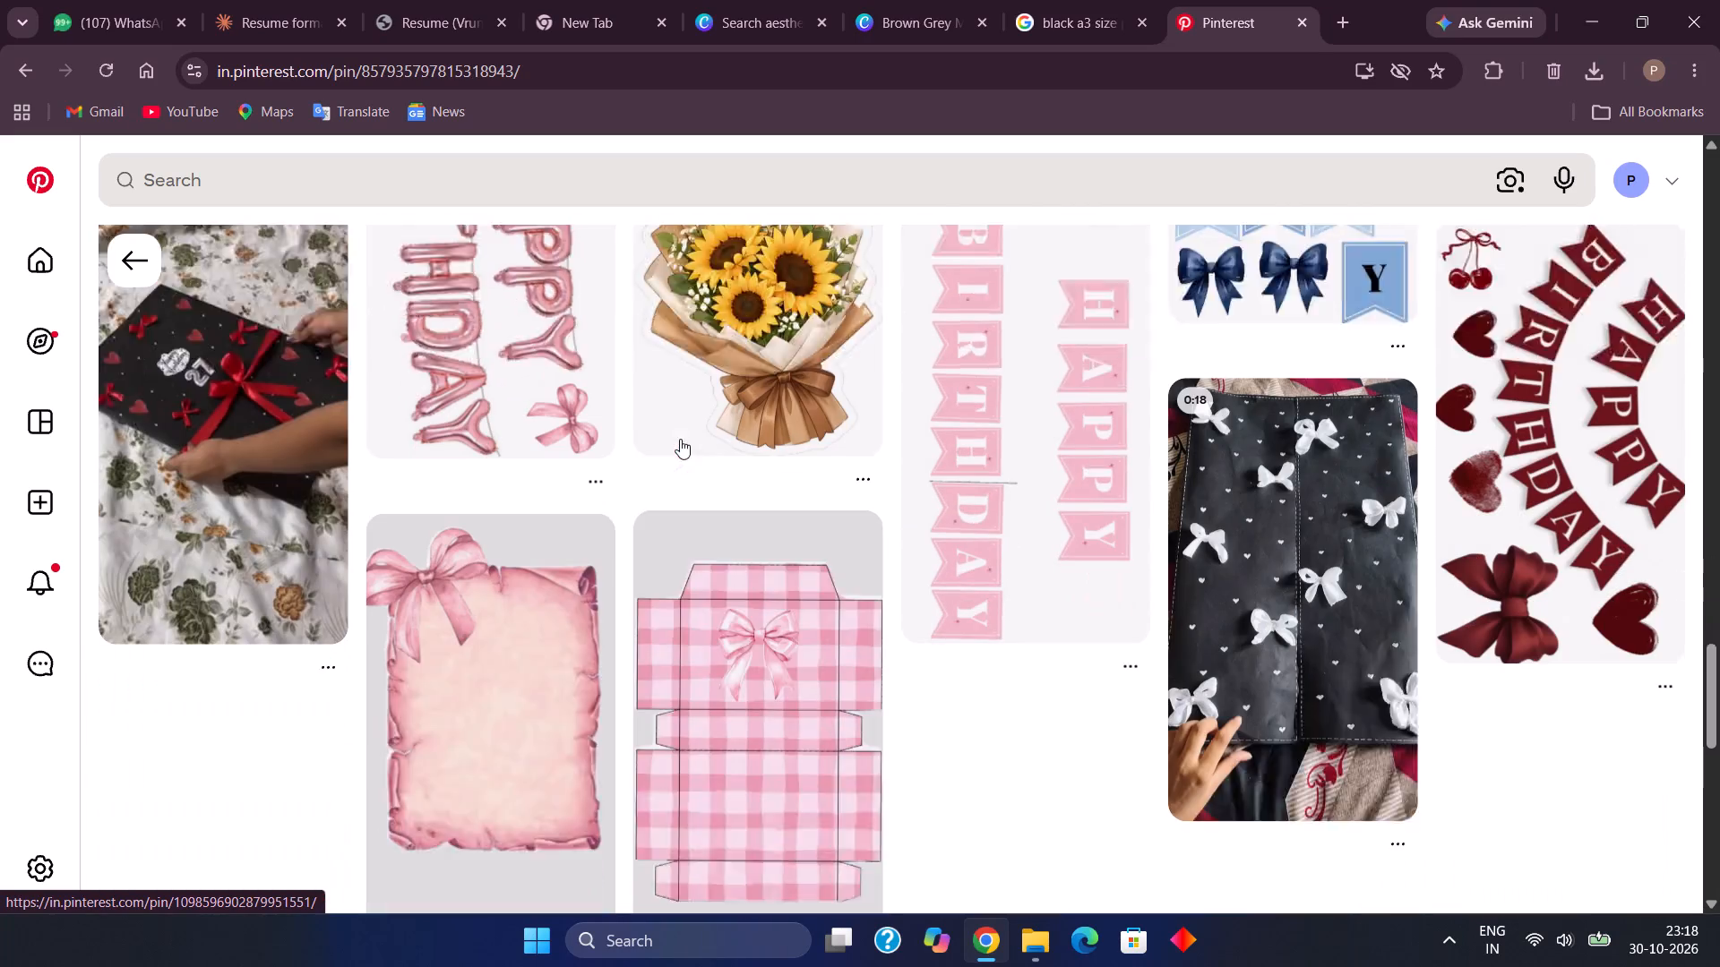
scroll(680, 439, up, 2)
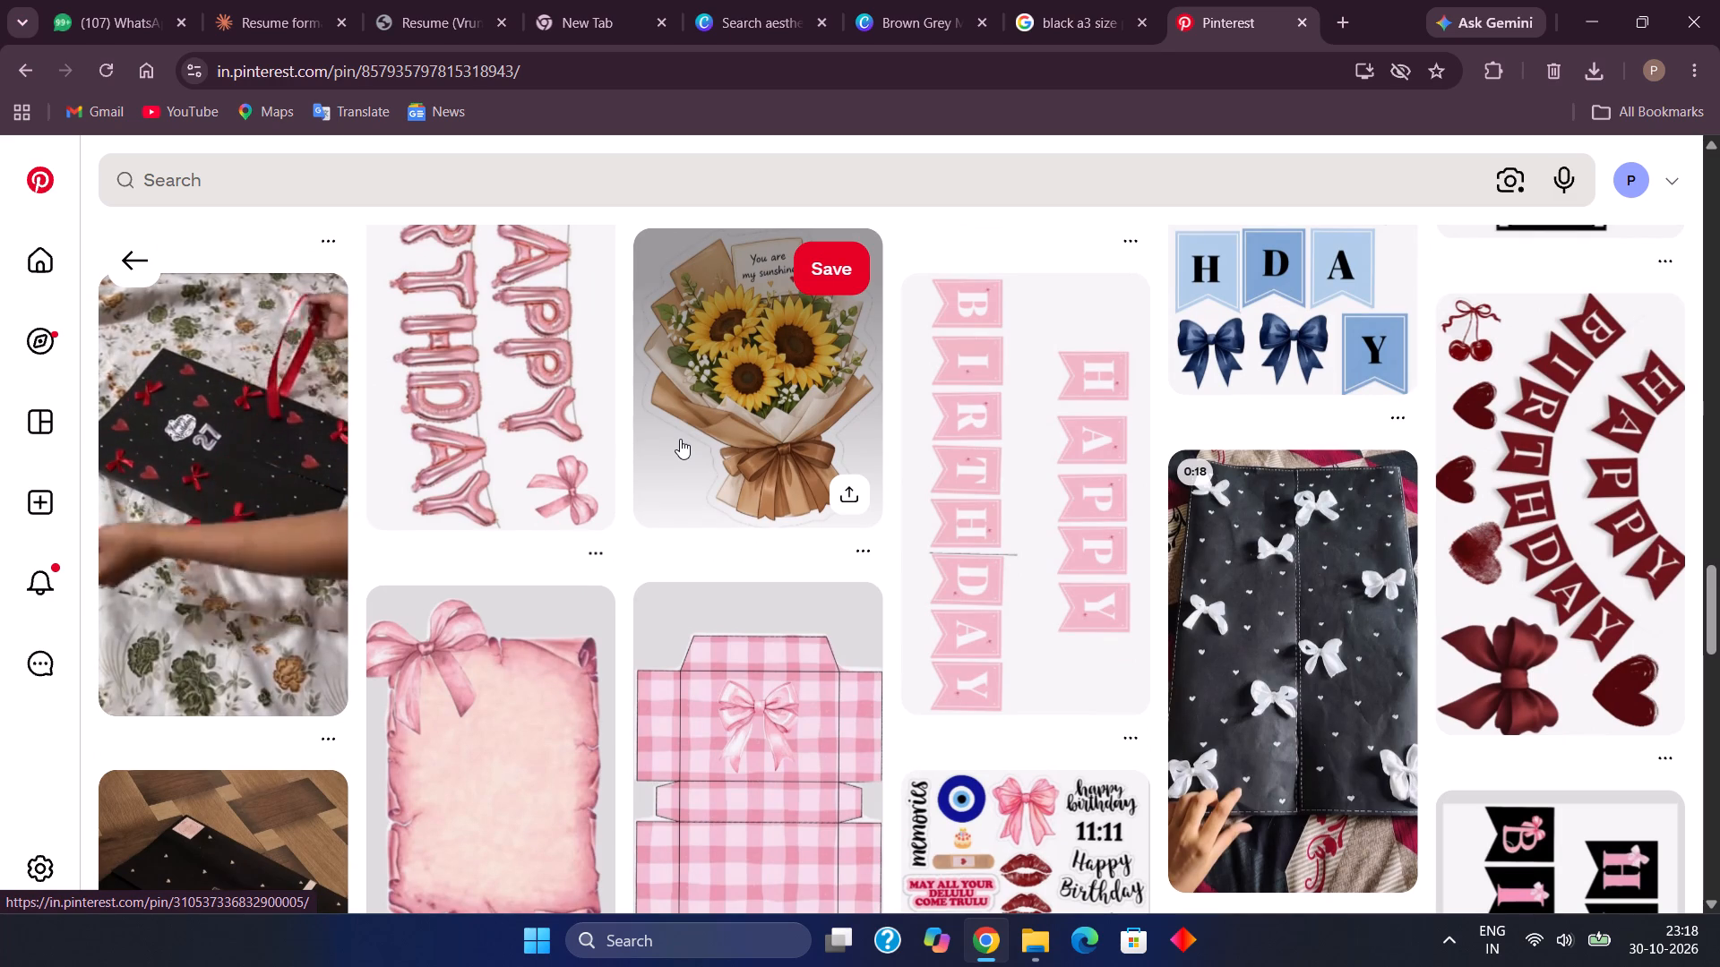
scroll(680, 439, down, 4)
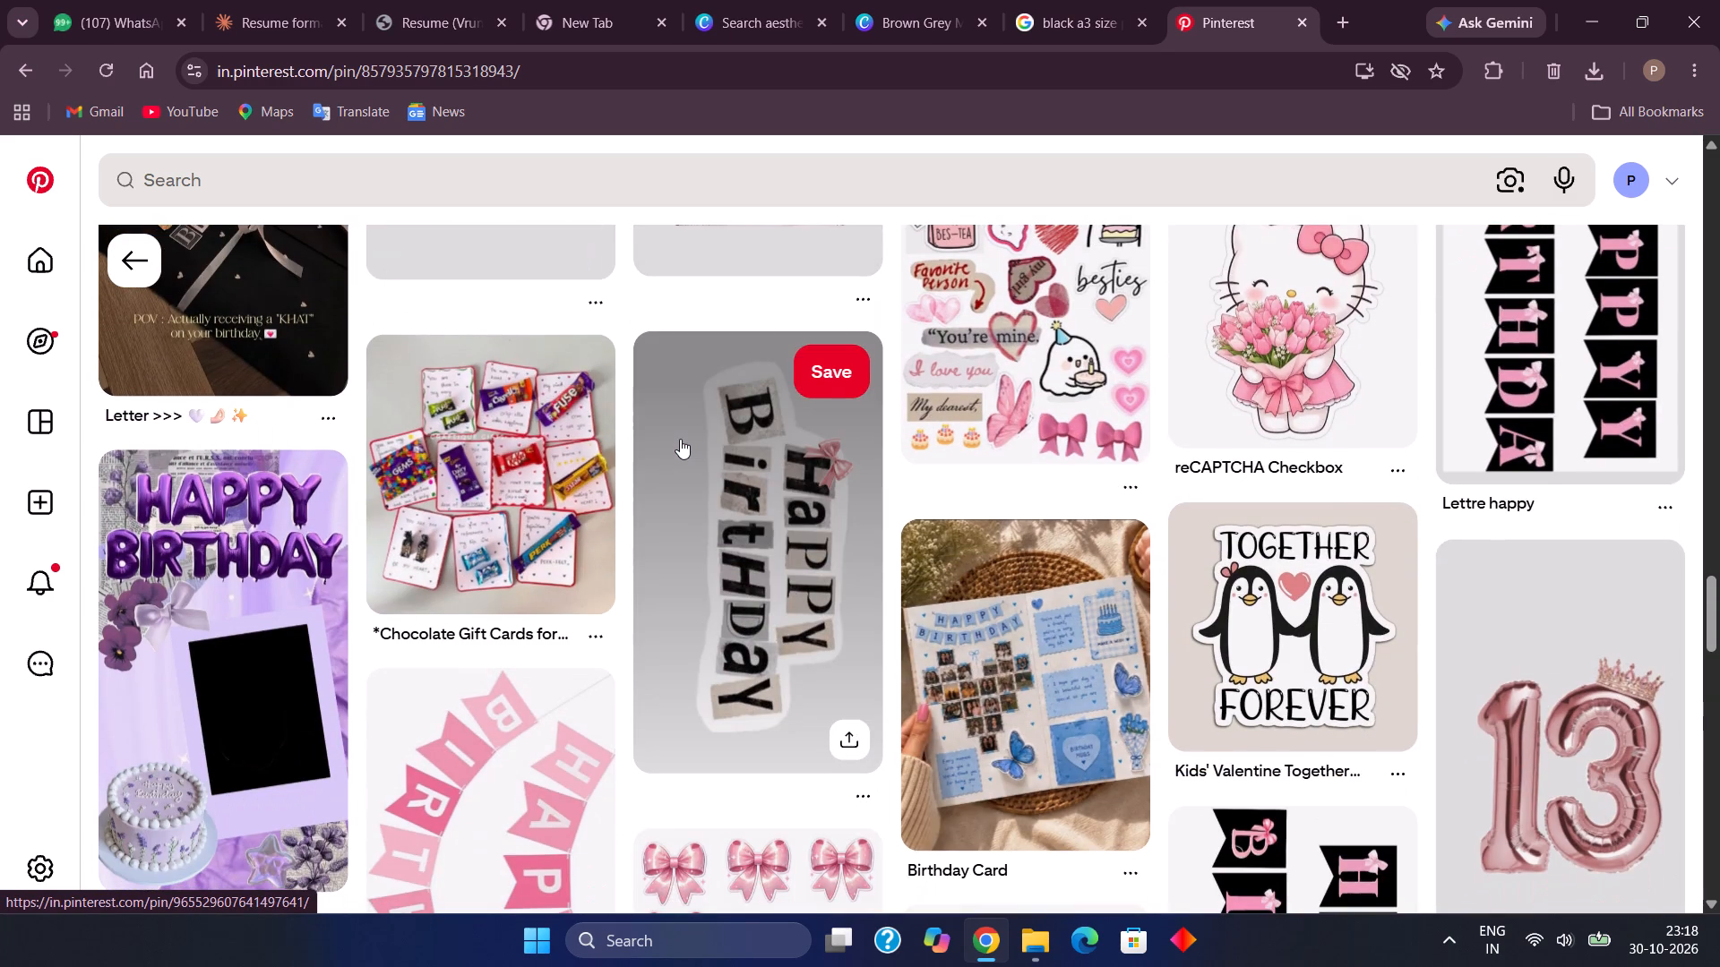
scroll(1062, 470, up, 12)
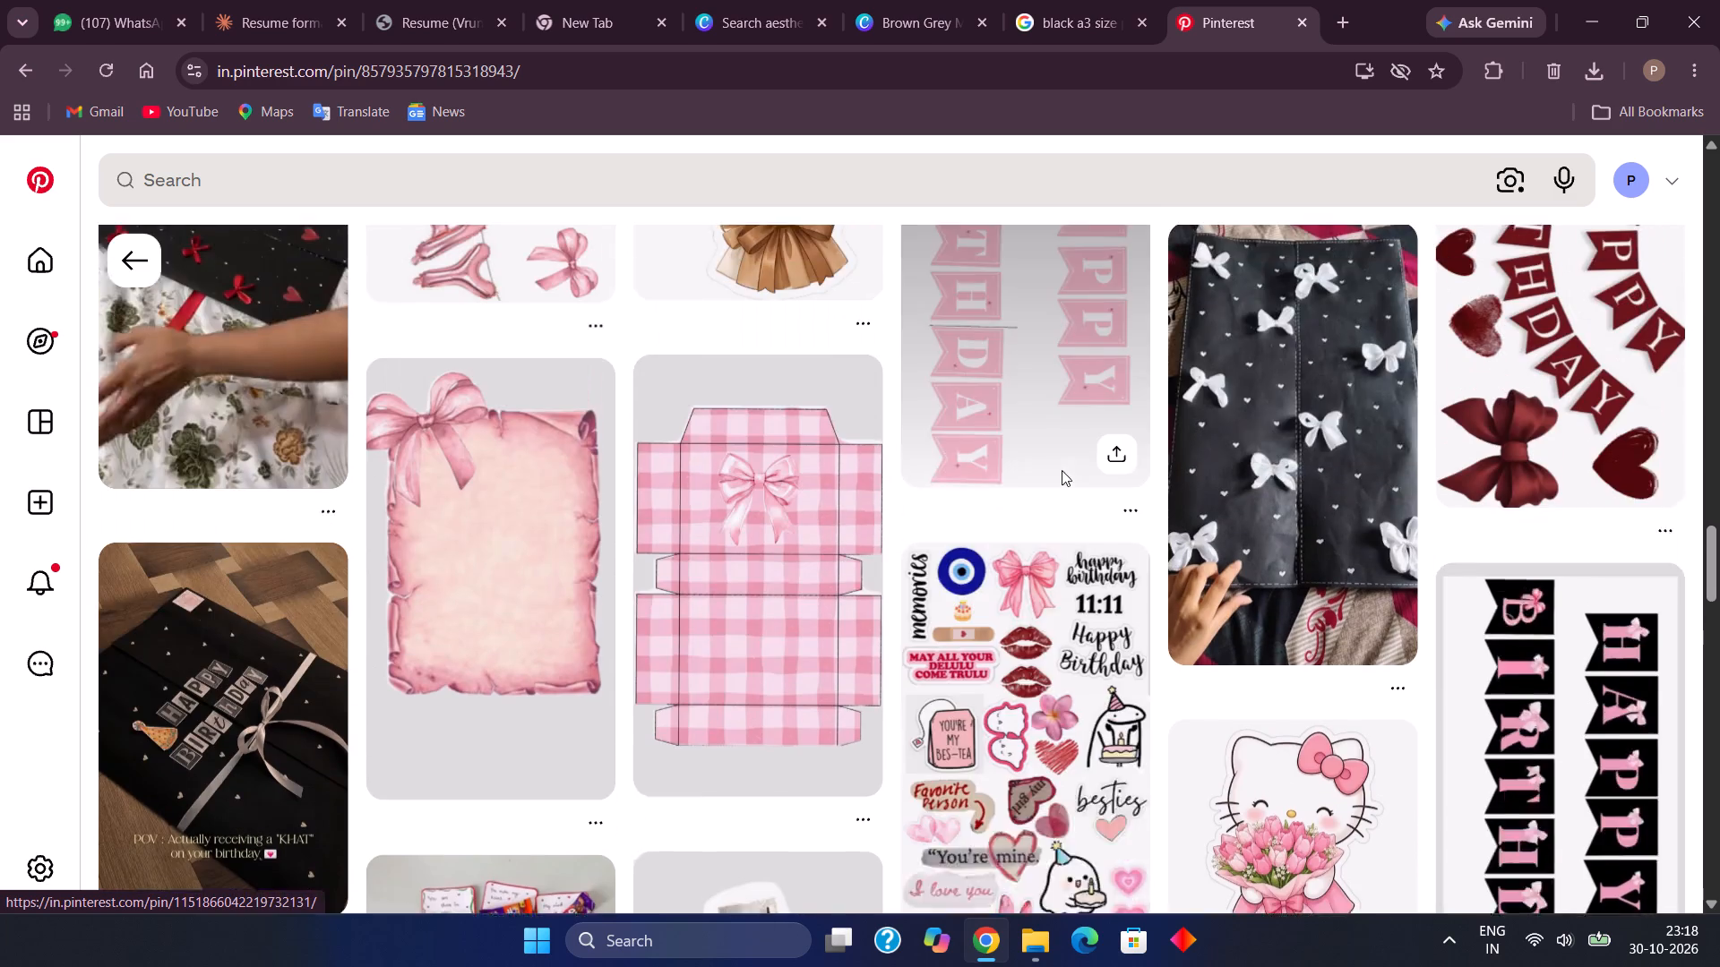
scroll(1062, 470, up, 12)
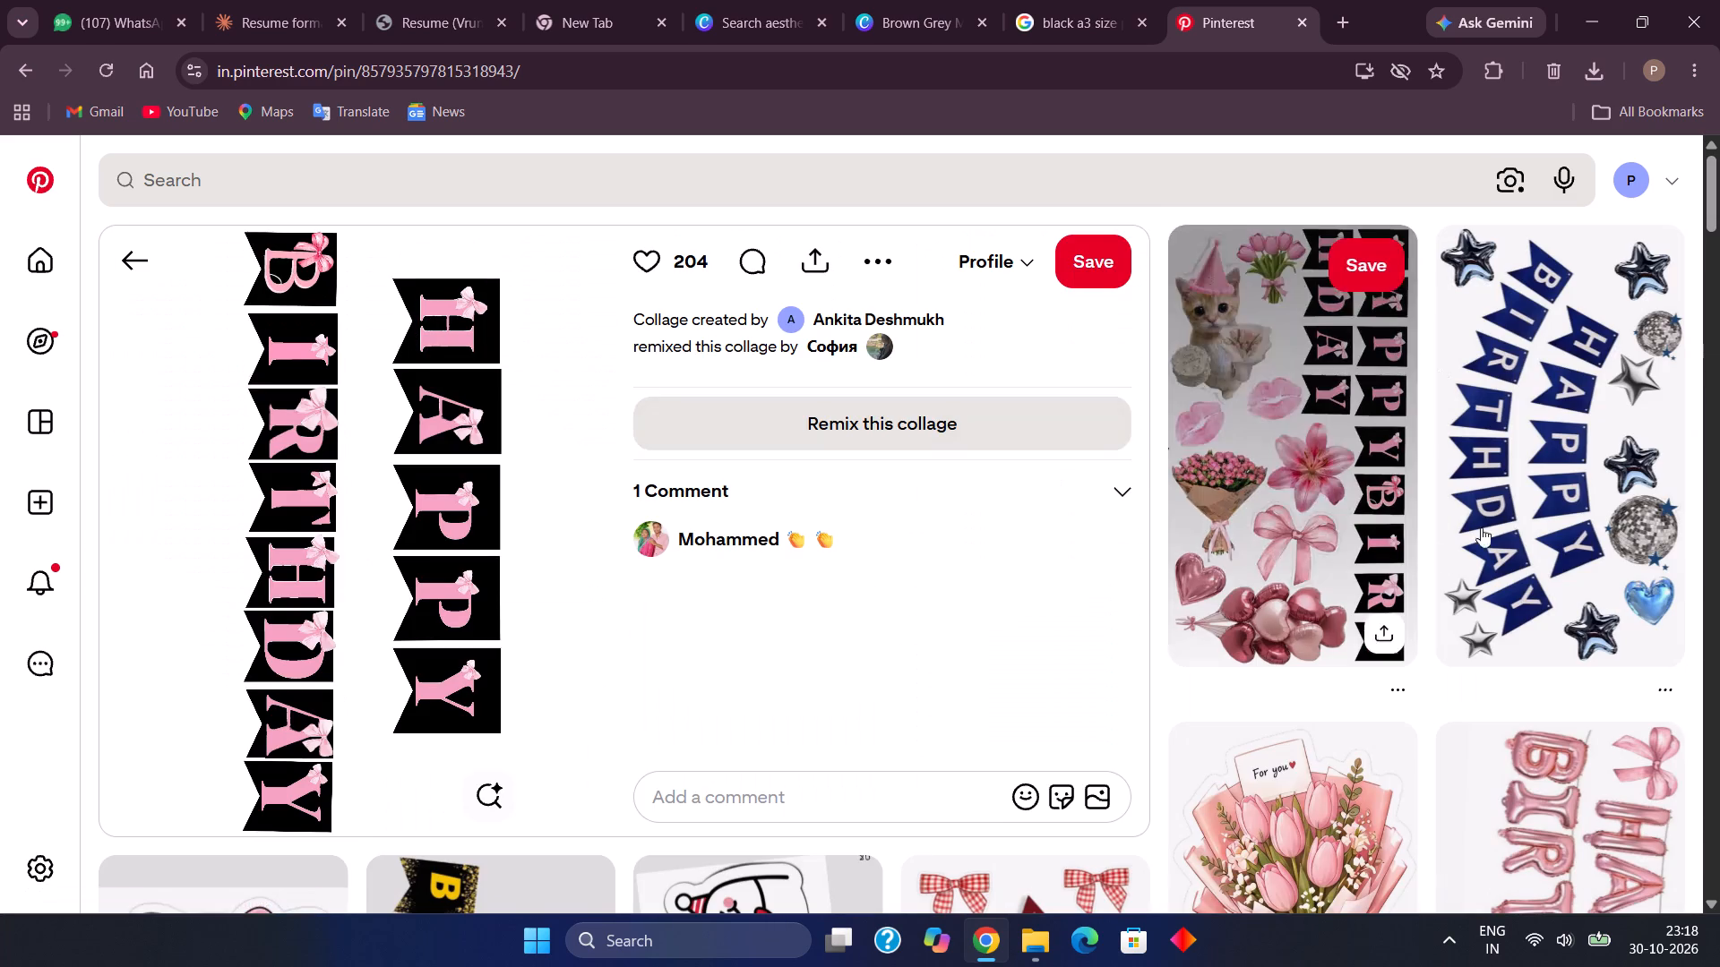
scroll(1311, 546, down, 2)
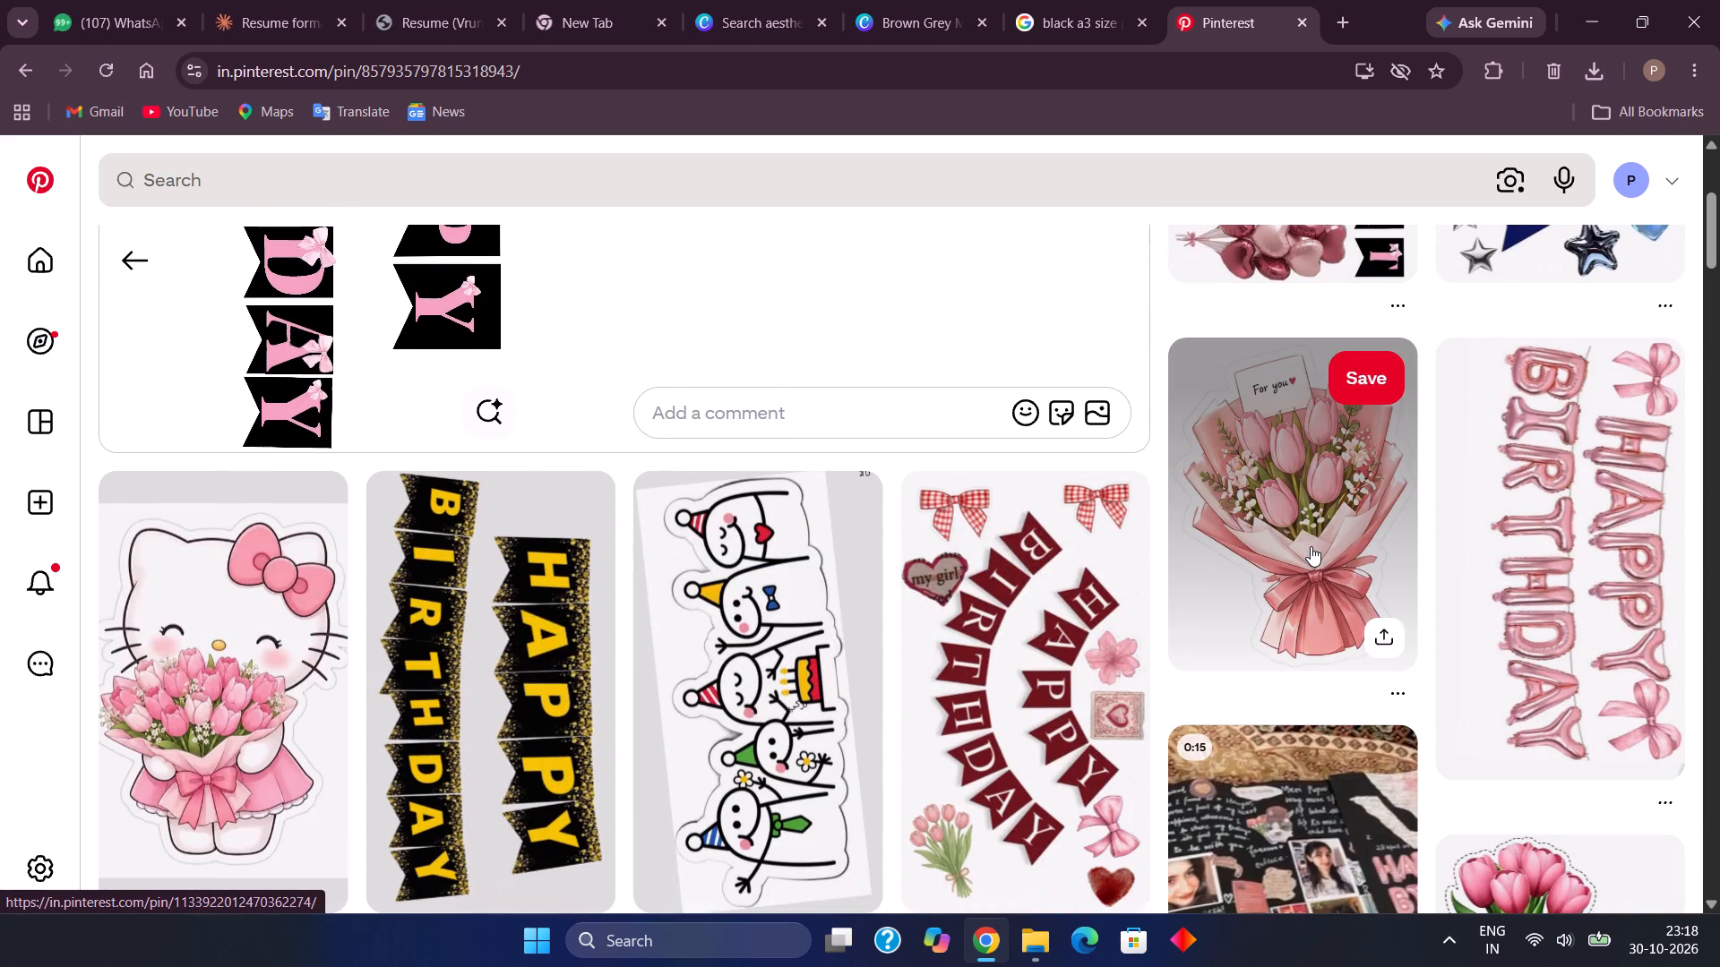
scroll(1311, 546, down, 1)
scroll(1311, 546, up, 4)
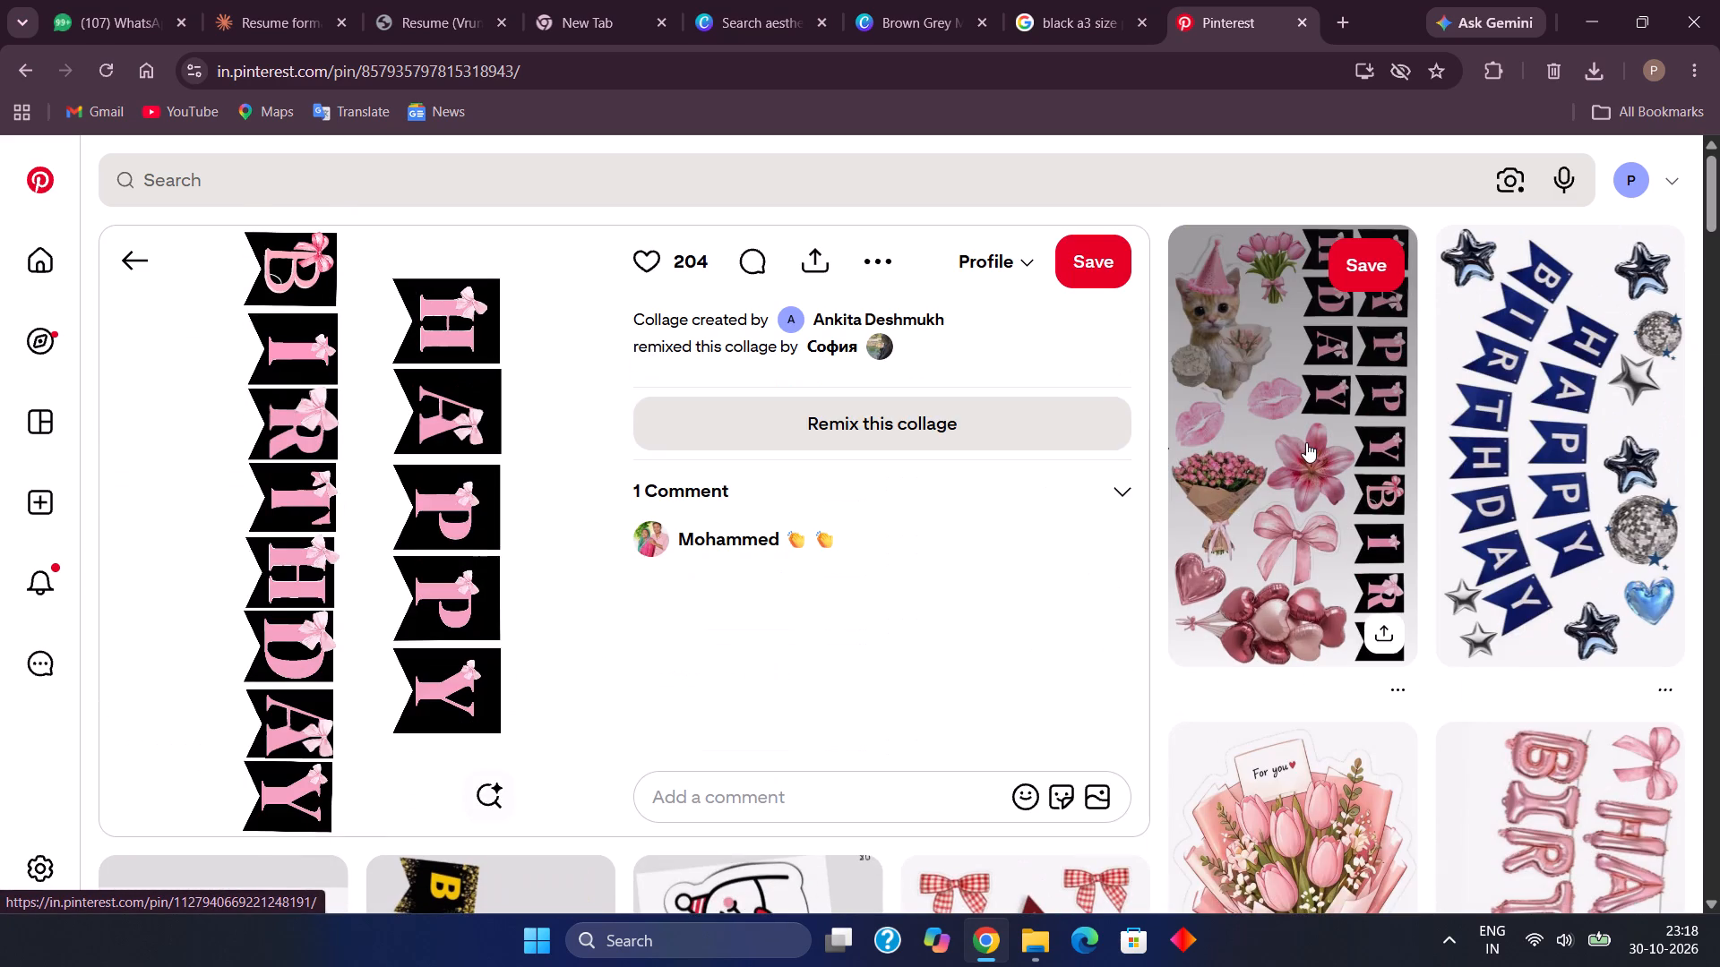
Open the related collage pin with the party-hat kitten, pink flowers, bow, heart balloons and black-and-pink bunting.
click(1306, 442)
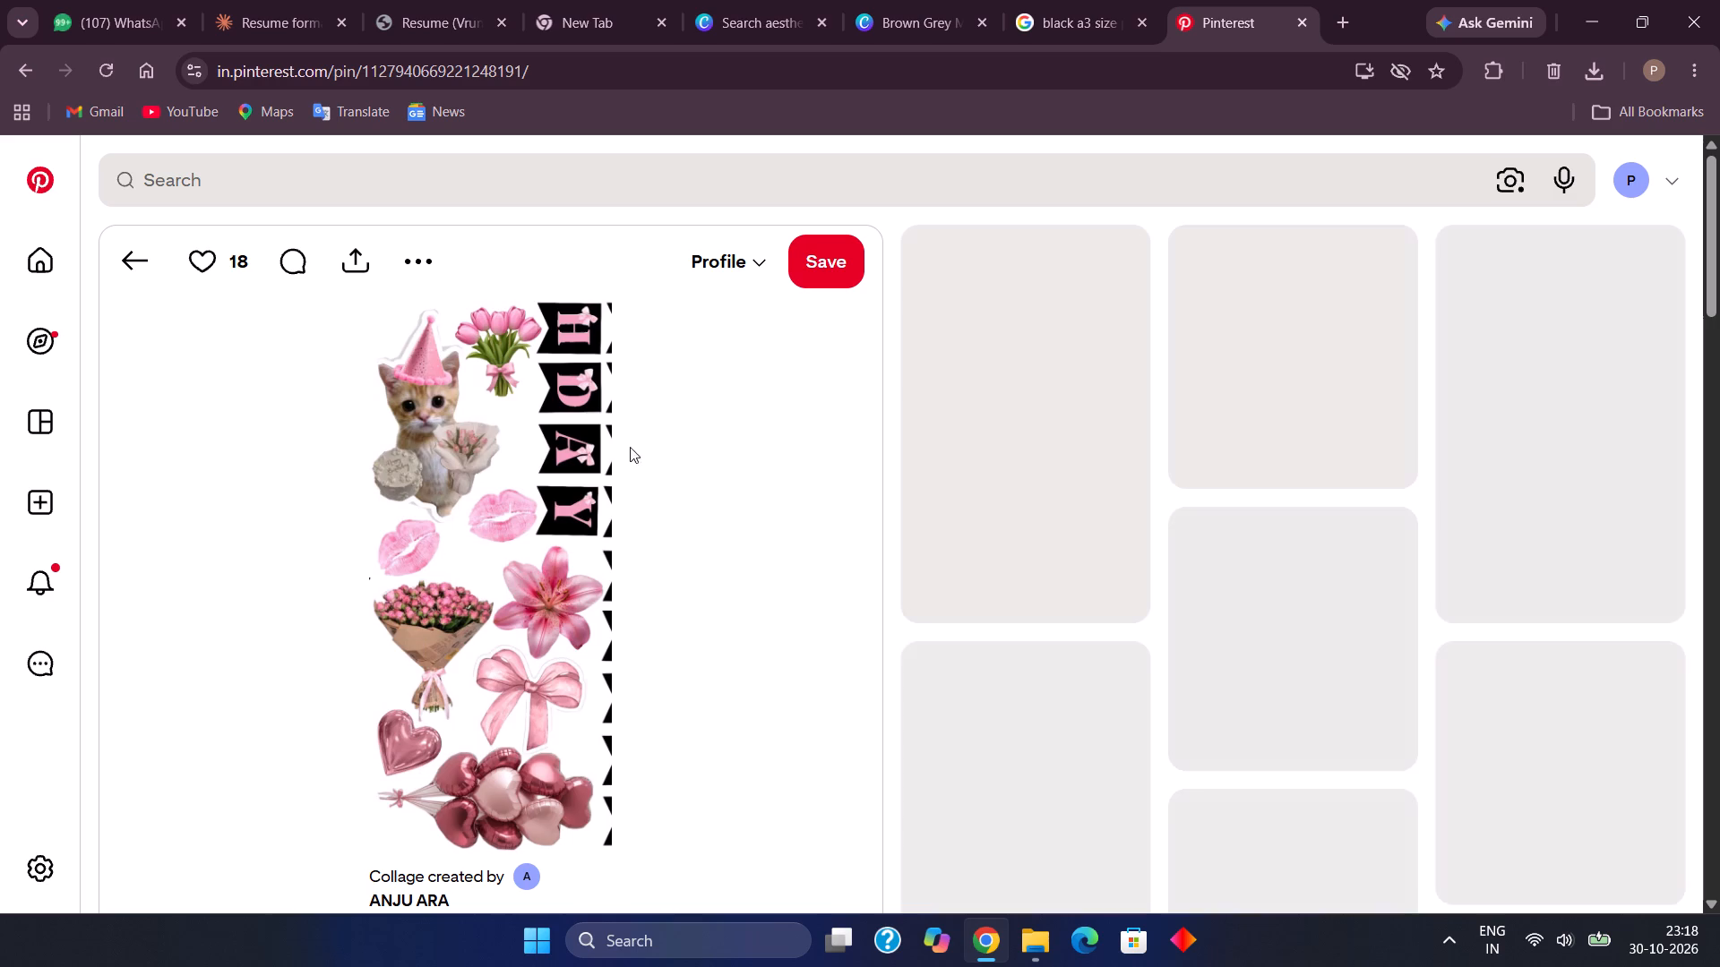
scroll(559, 572, down, 1)
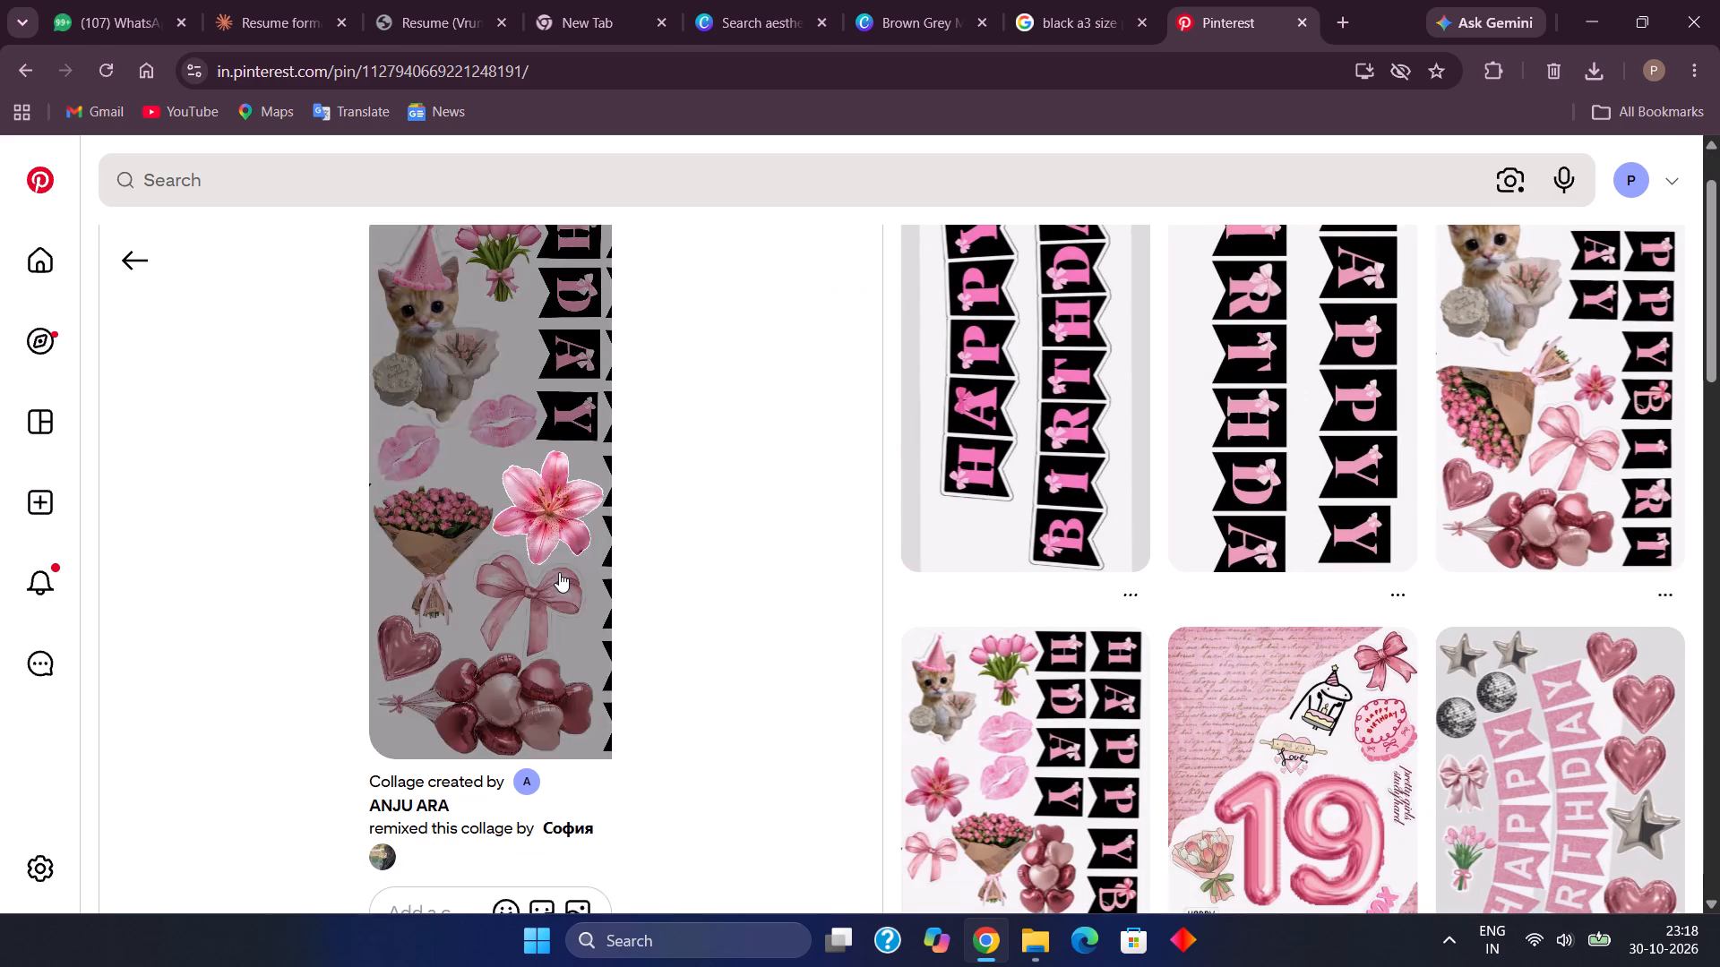
scroll(559, 572, down, 1)
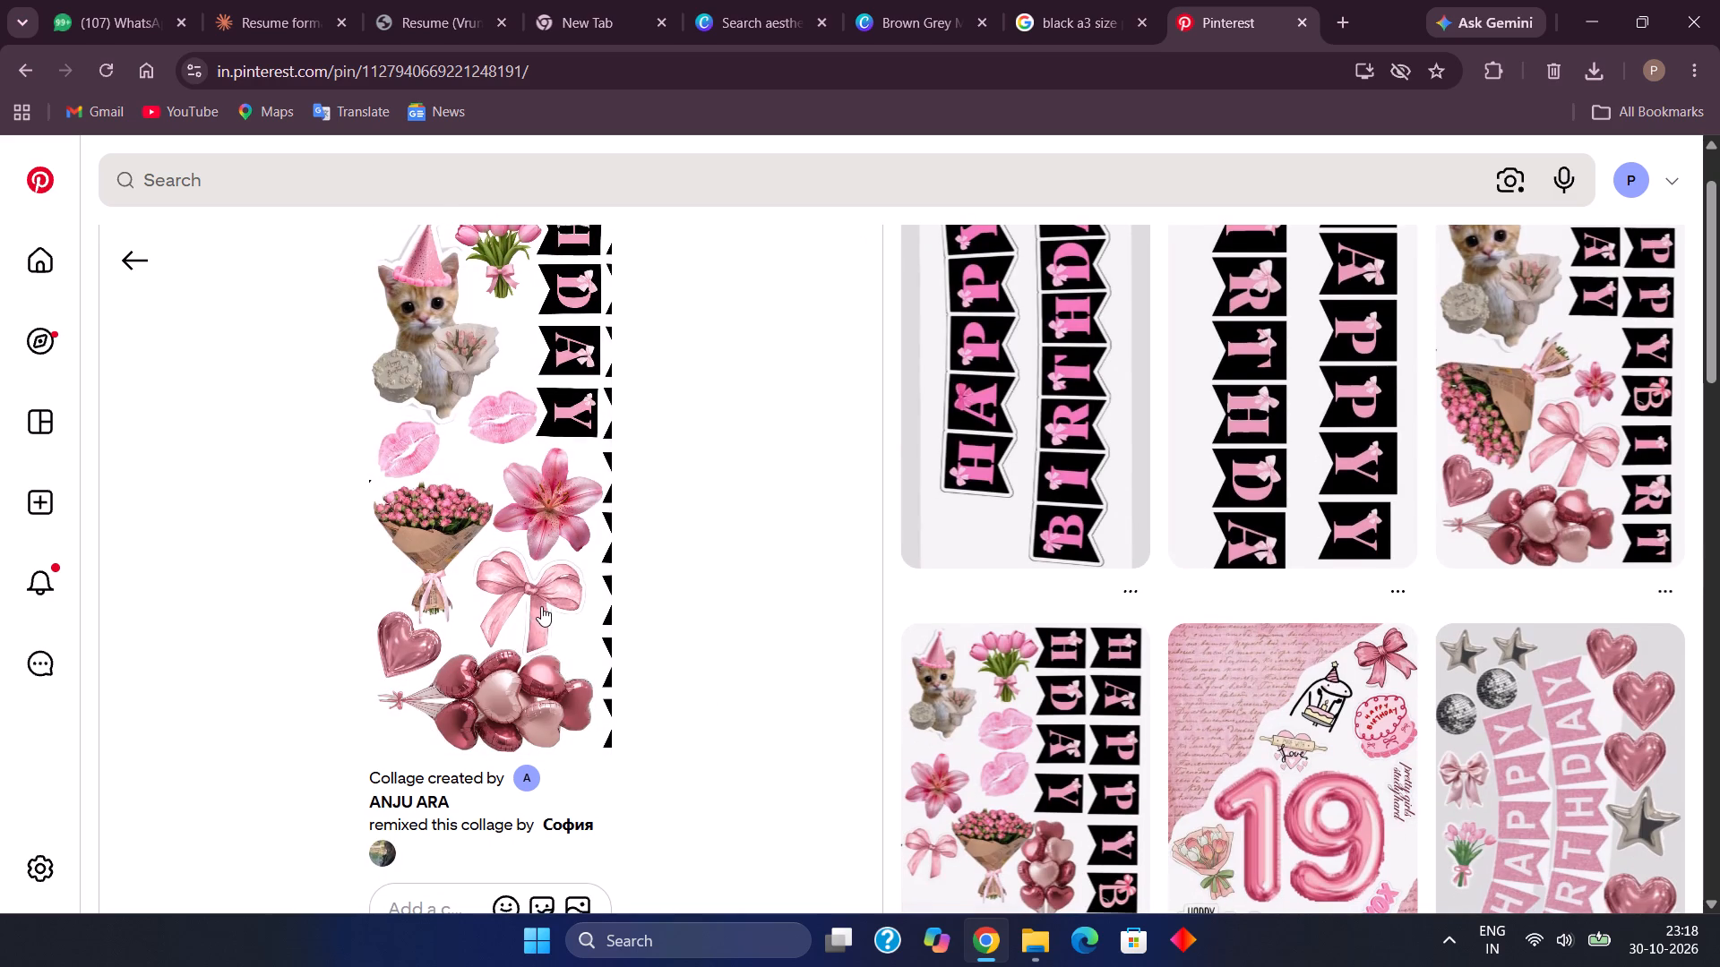
Examine the pink bow sticker's own pin and its related pins, and return to the kitten collage.
drag(540, 604, 549, 572)
drag(549, 572, 540, 585)
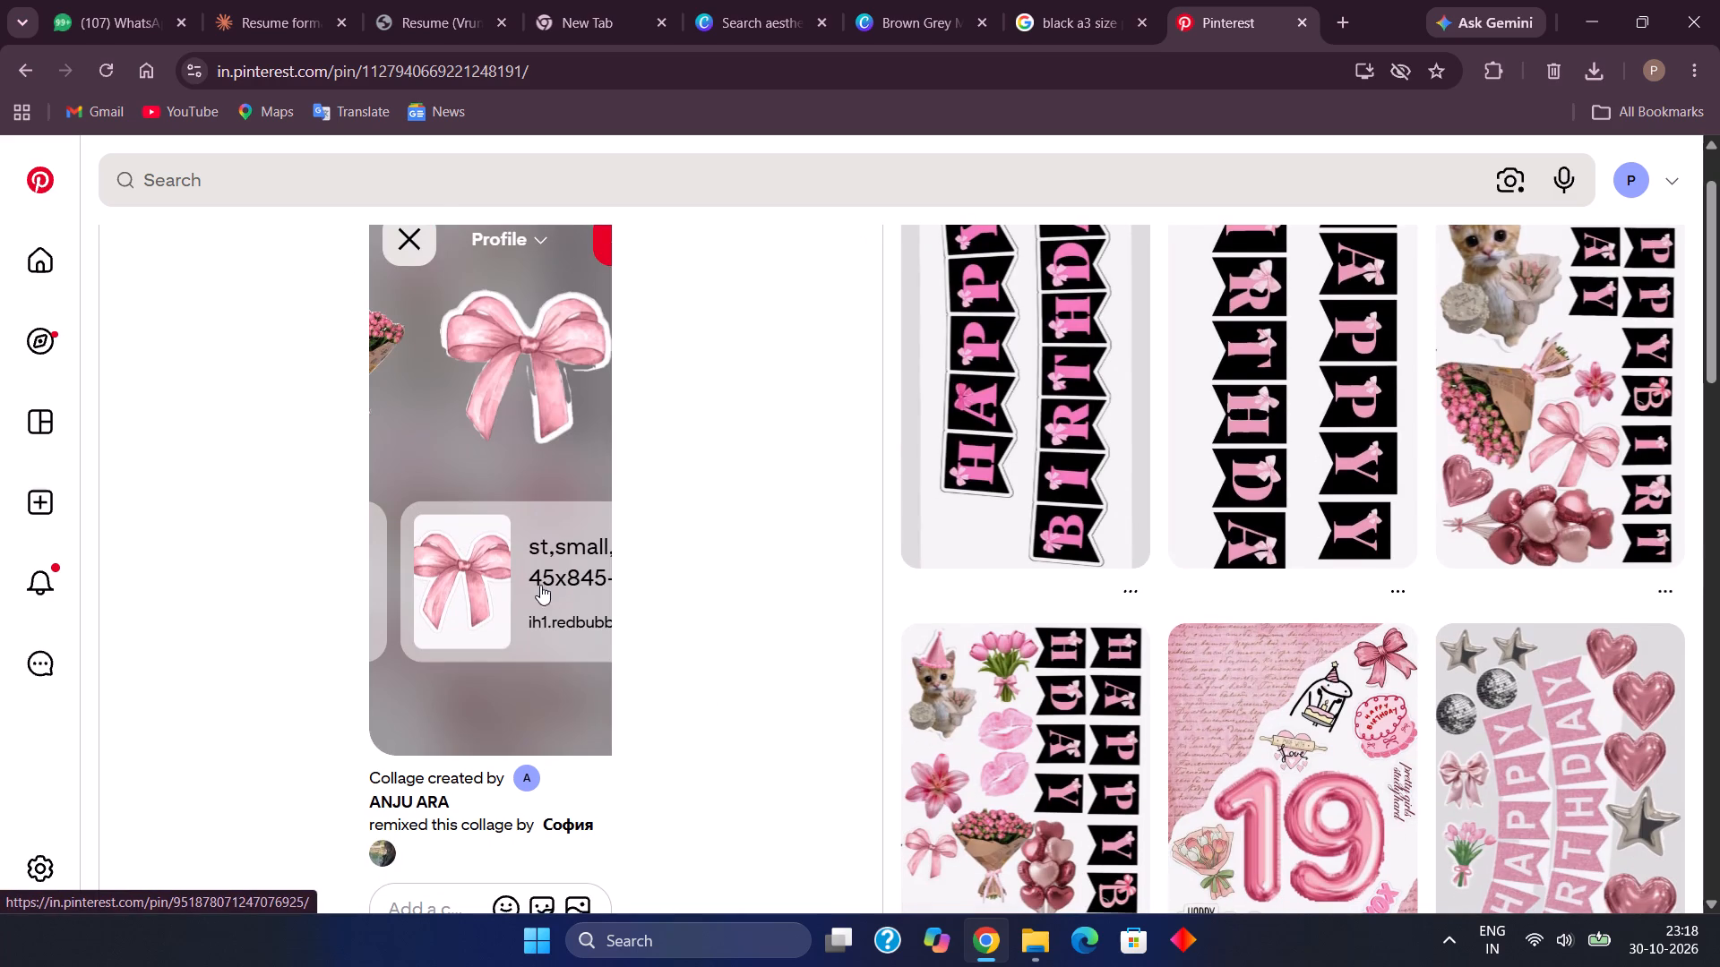
drag(540, 585, 466, 582)
drag(466, 582, 433, 401)
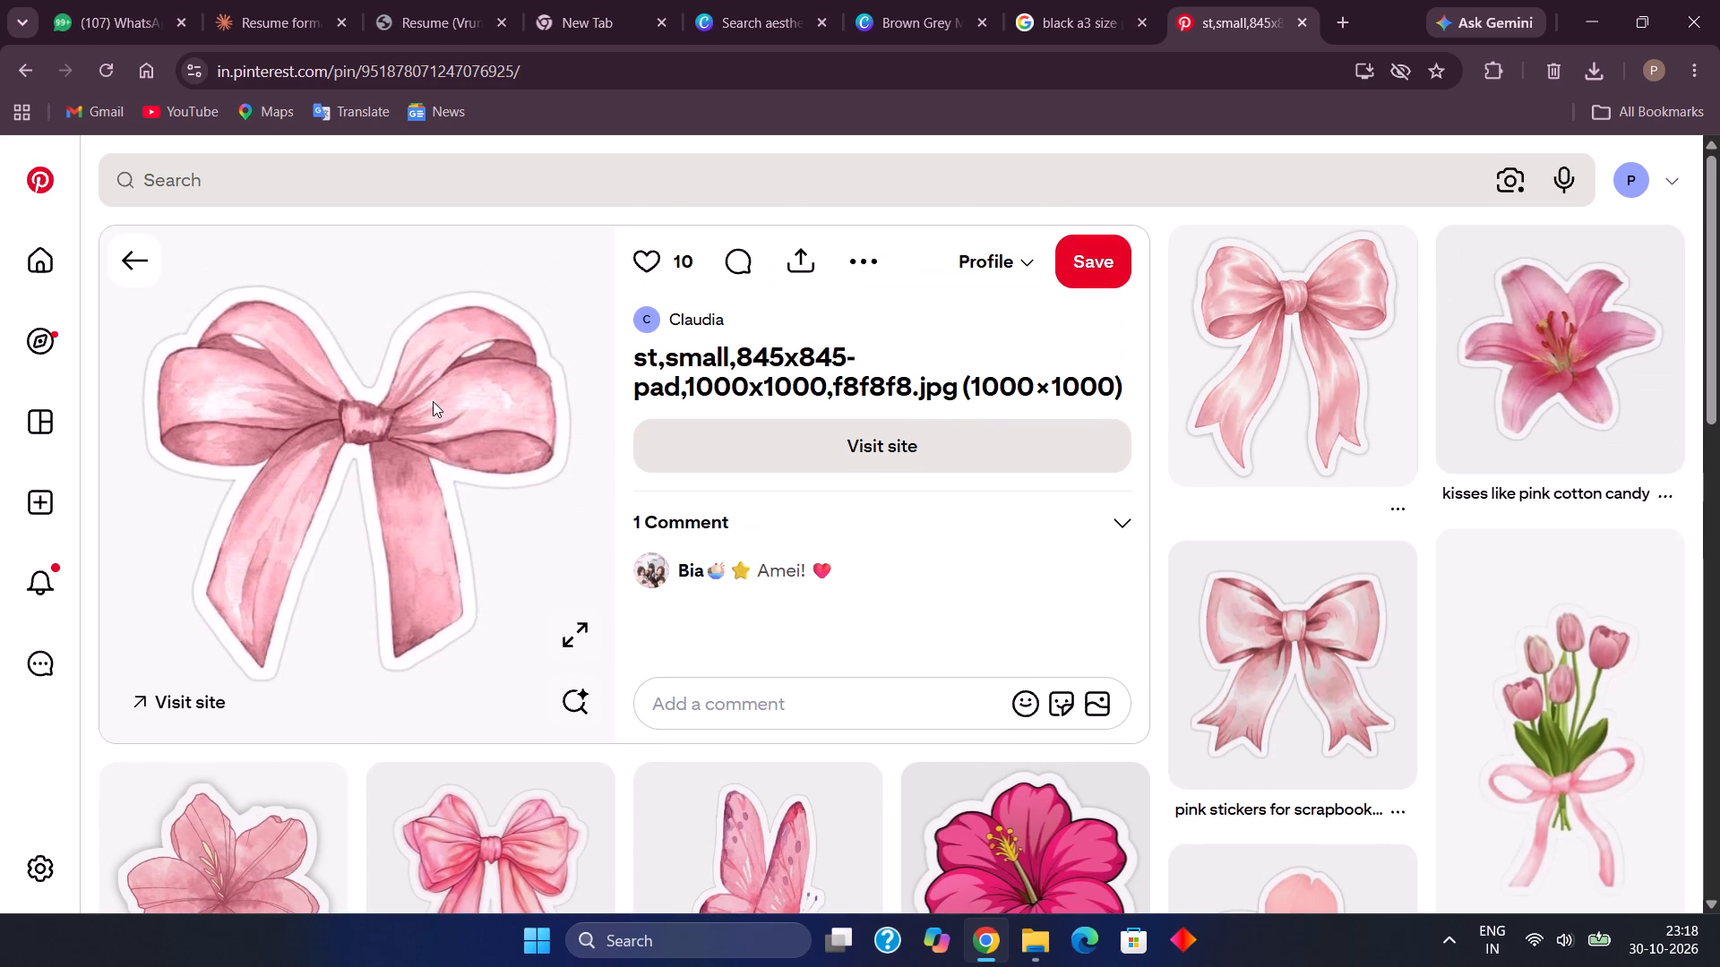
scroll(433, 401, down, 3)
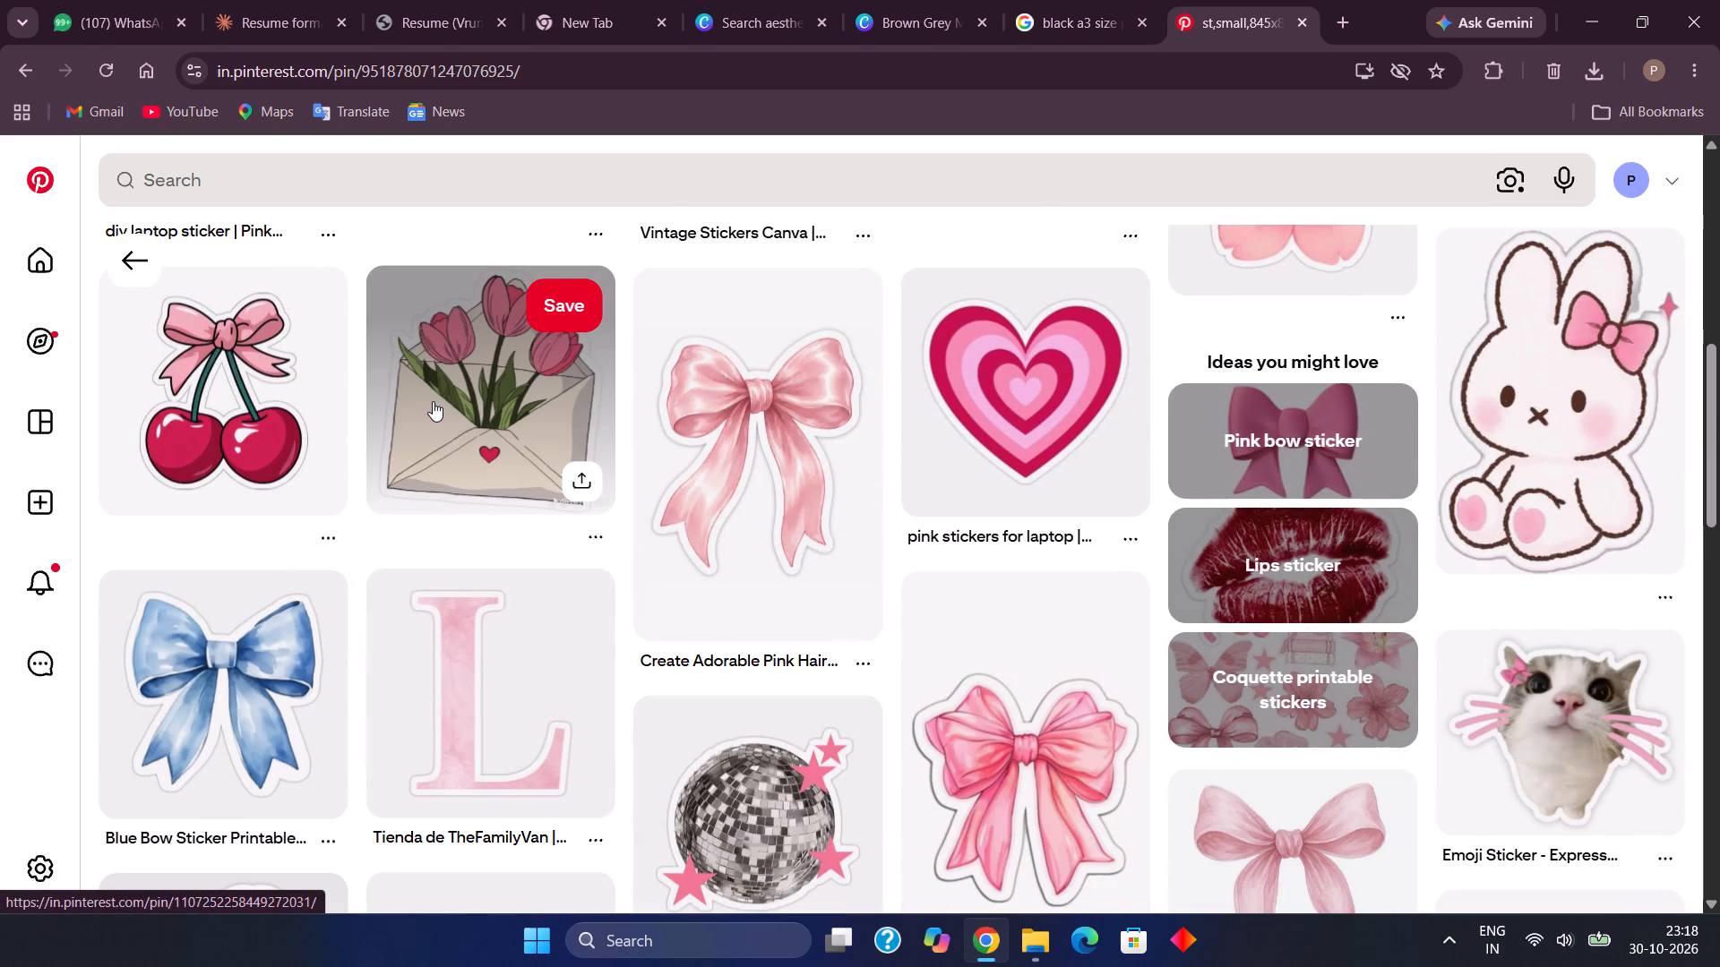
scroll(433, 401, right, 4)
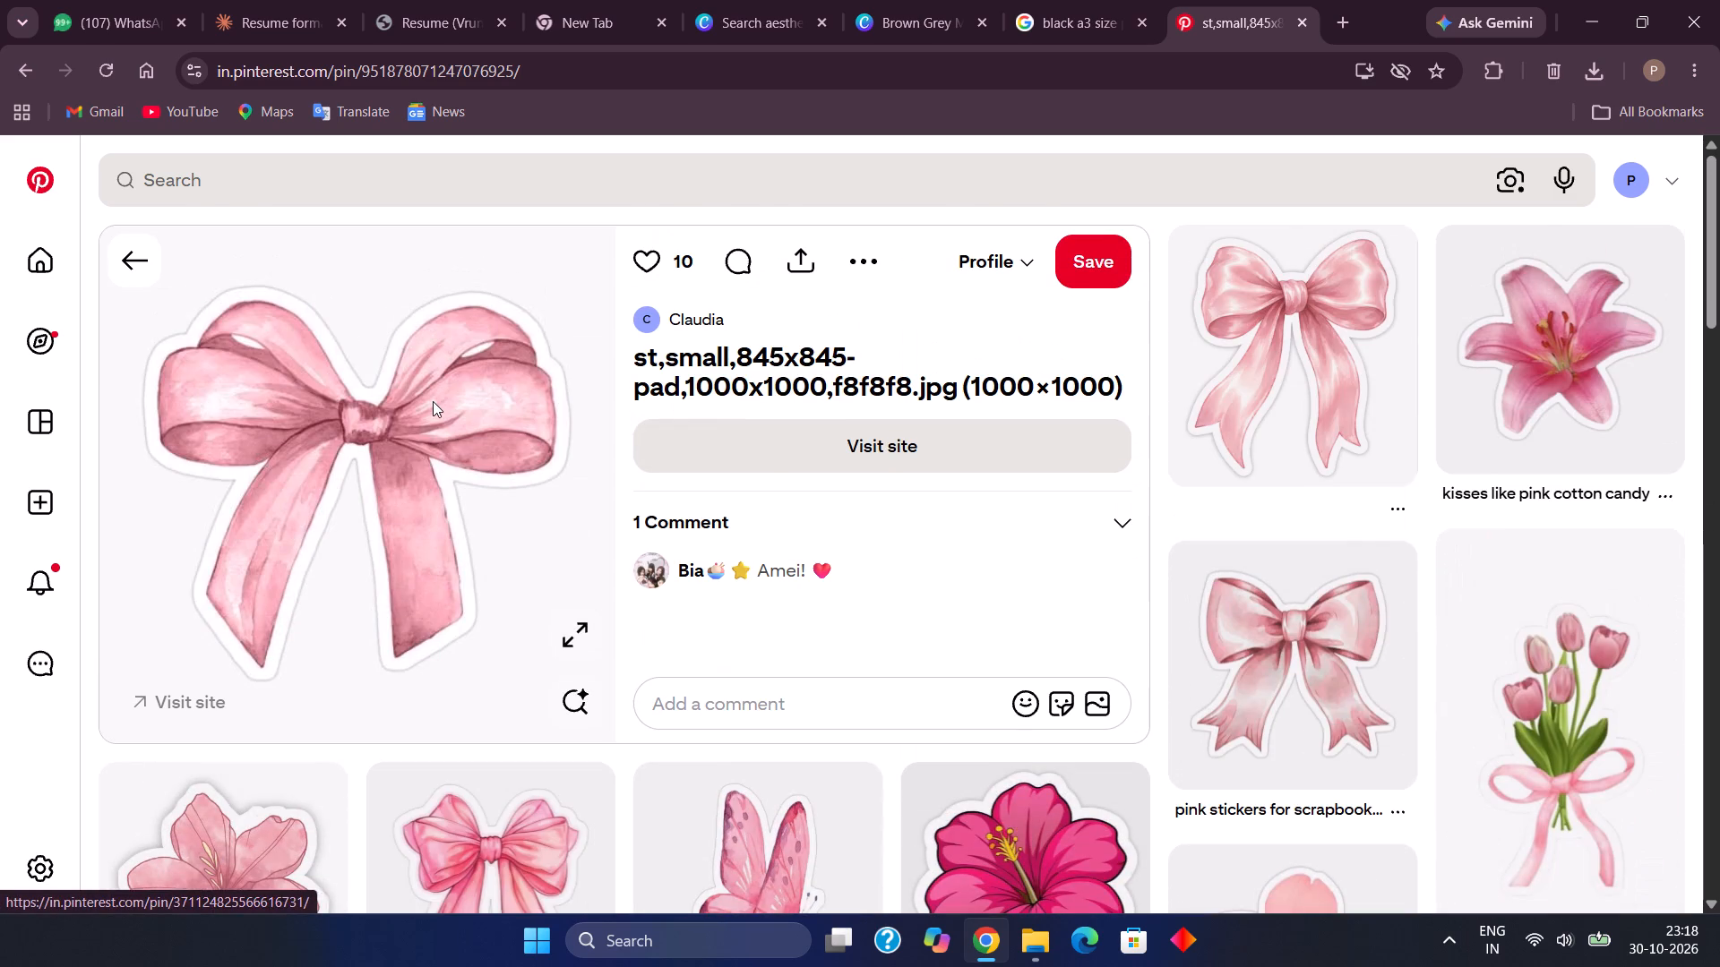
click(150, 260)
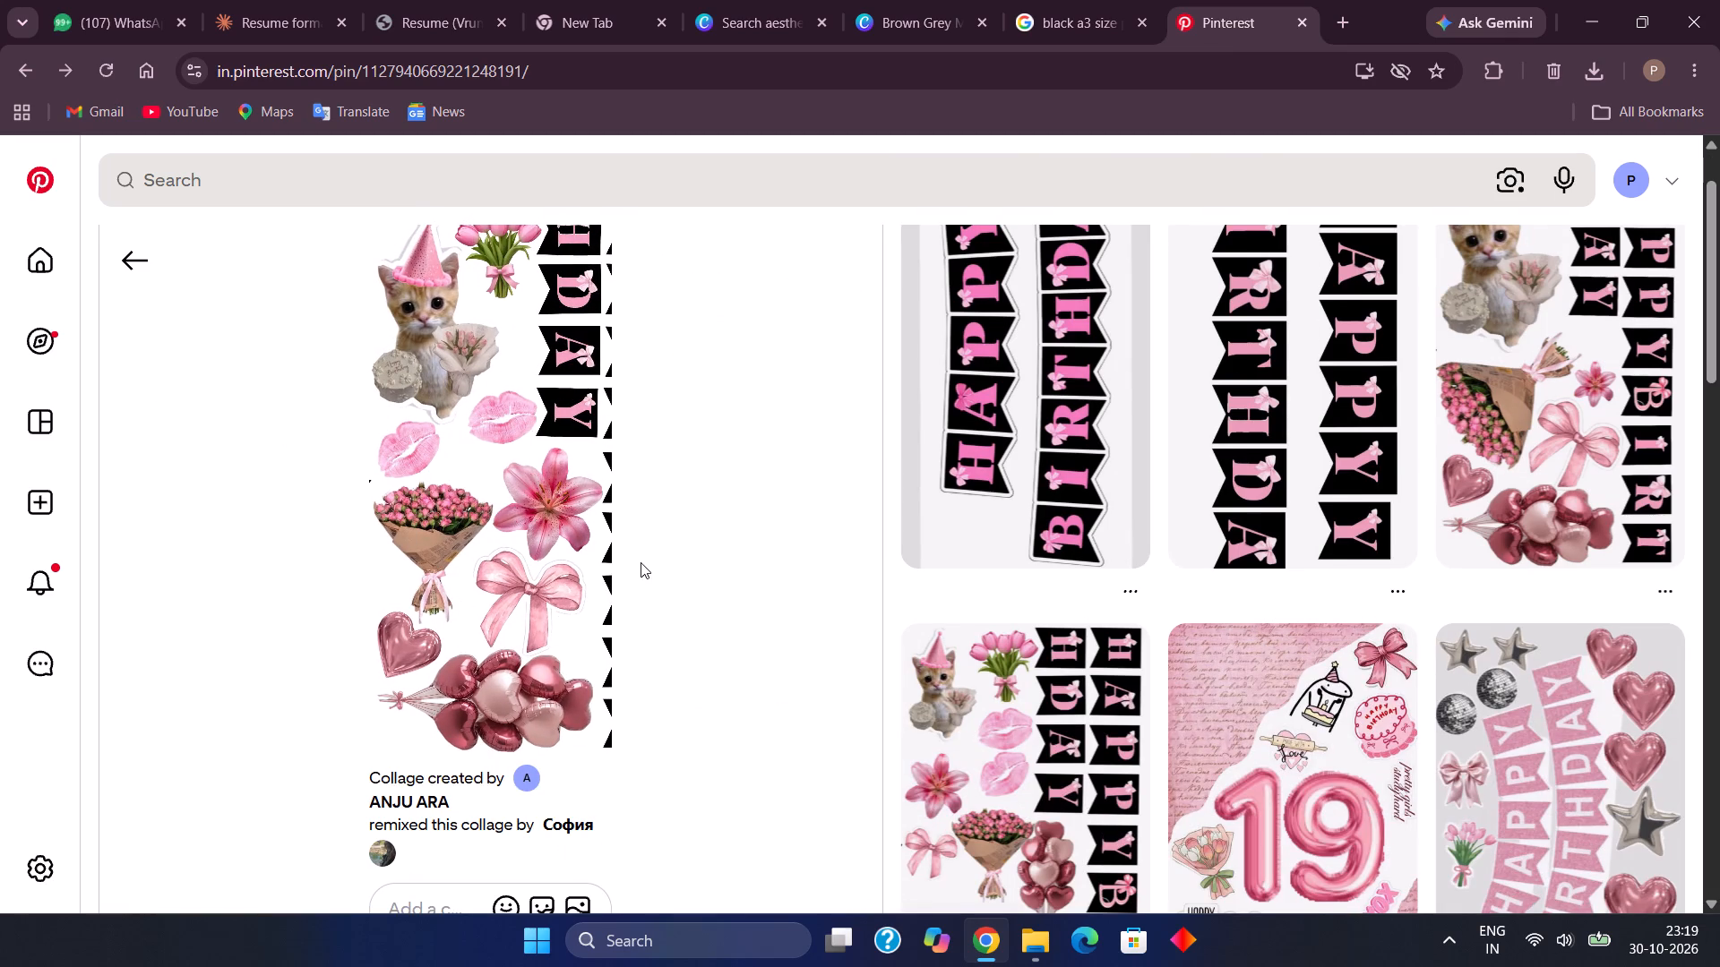
Download the image of the party-hat kitten and pink flowers collage from Pinterest.
scroll(646, 385, up, 3)
click(761, 260)
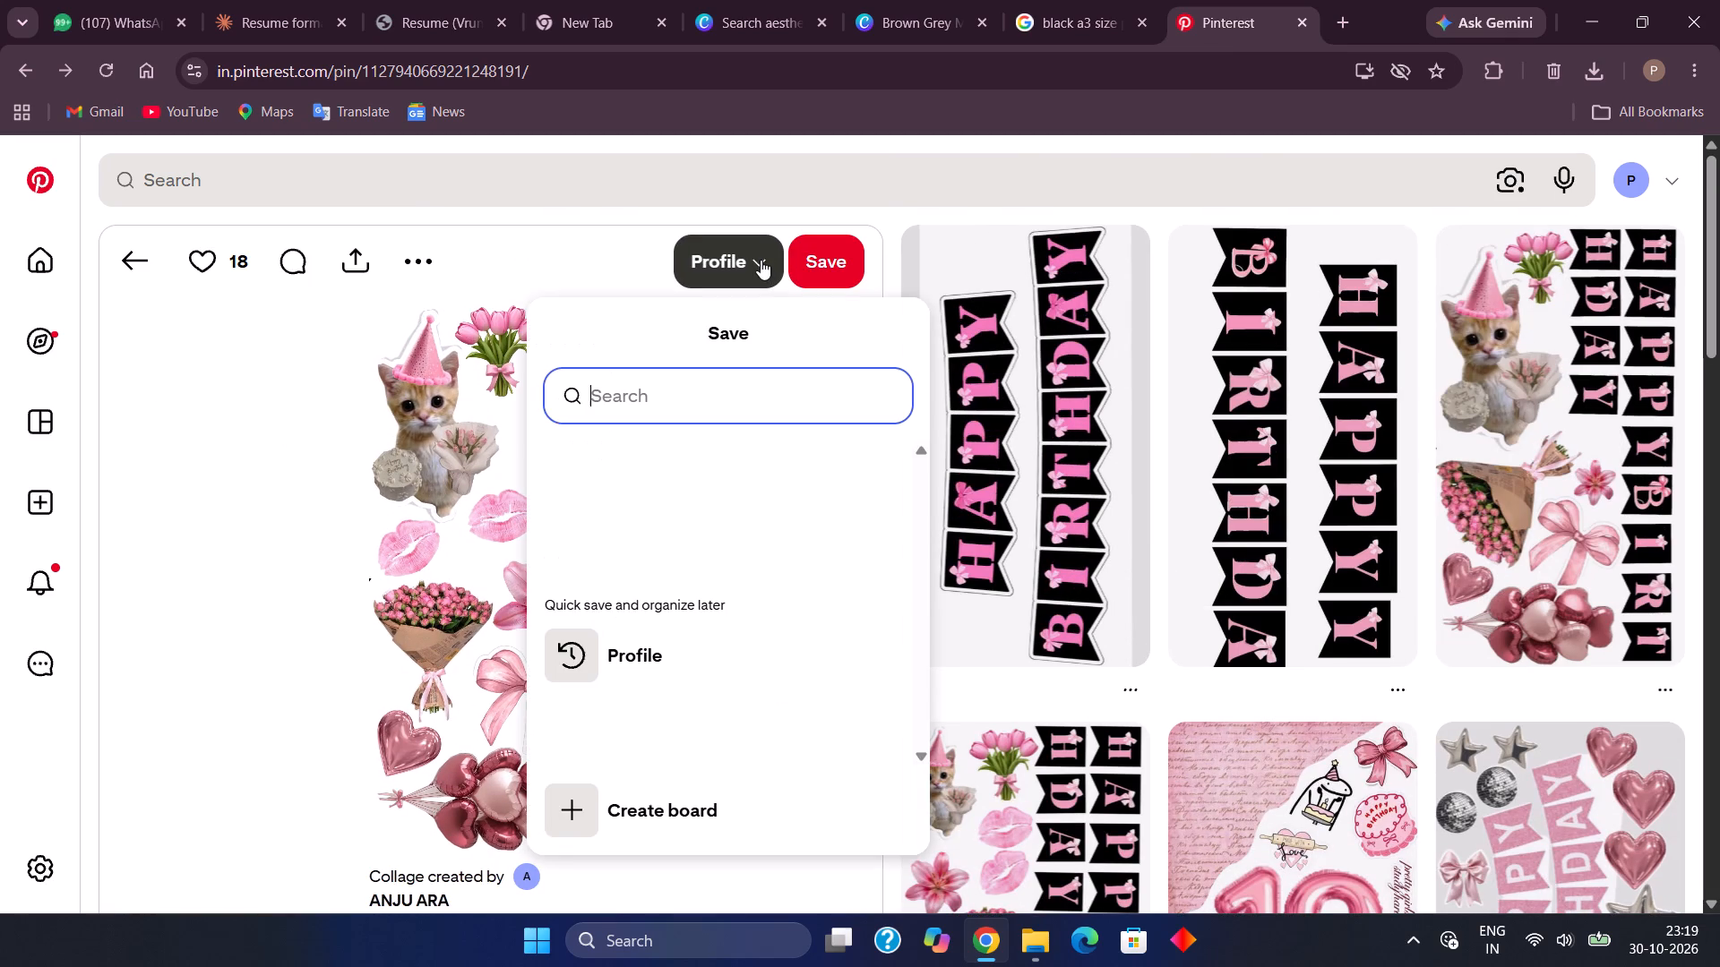
click(640, 258)
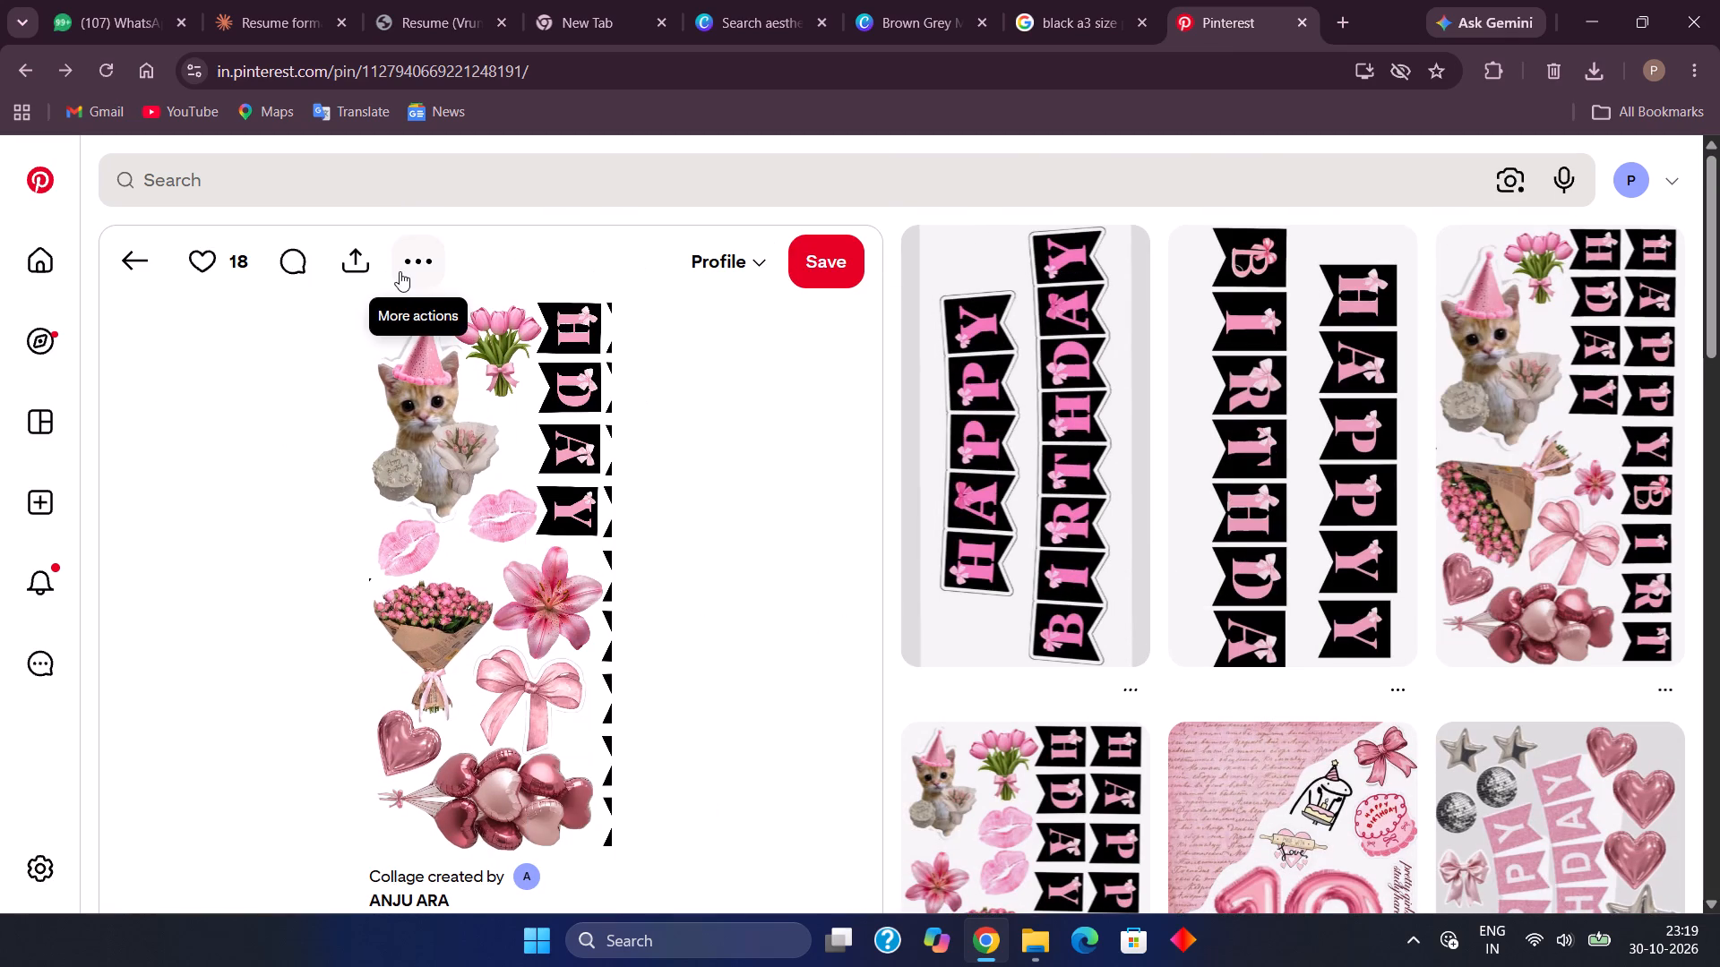
click(400, 271)
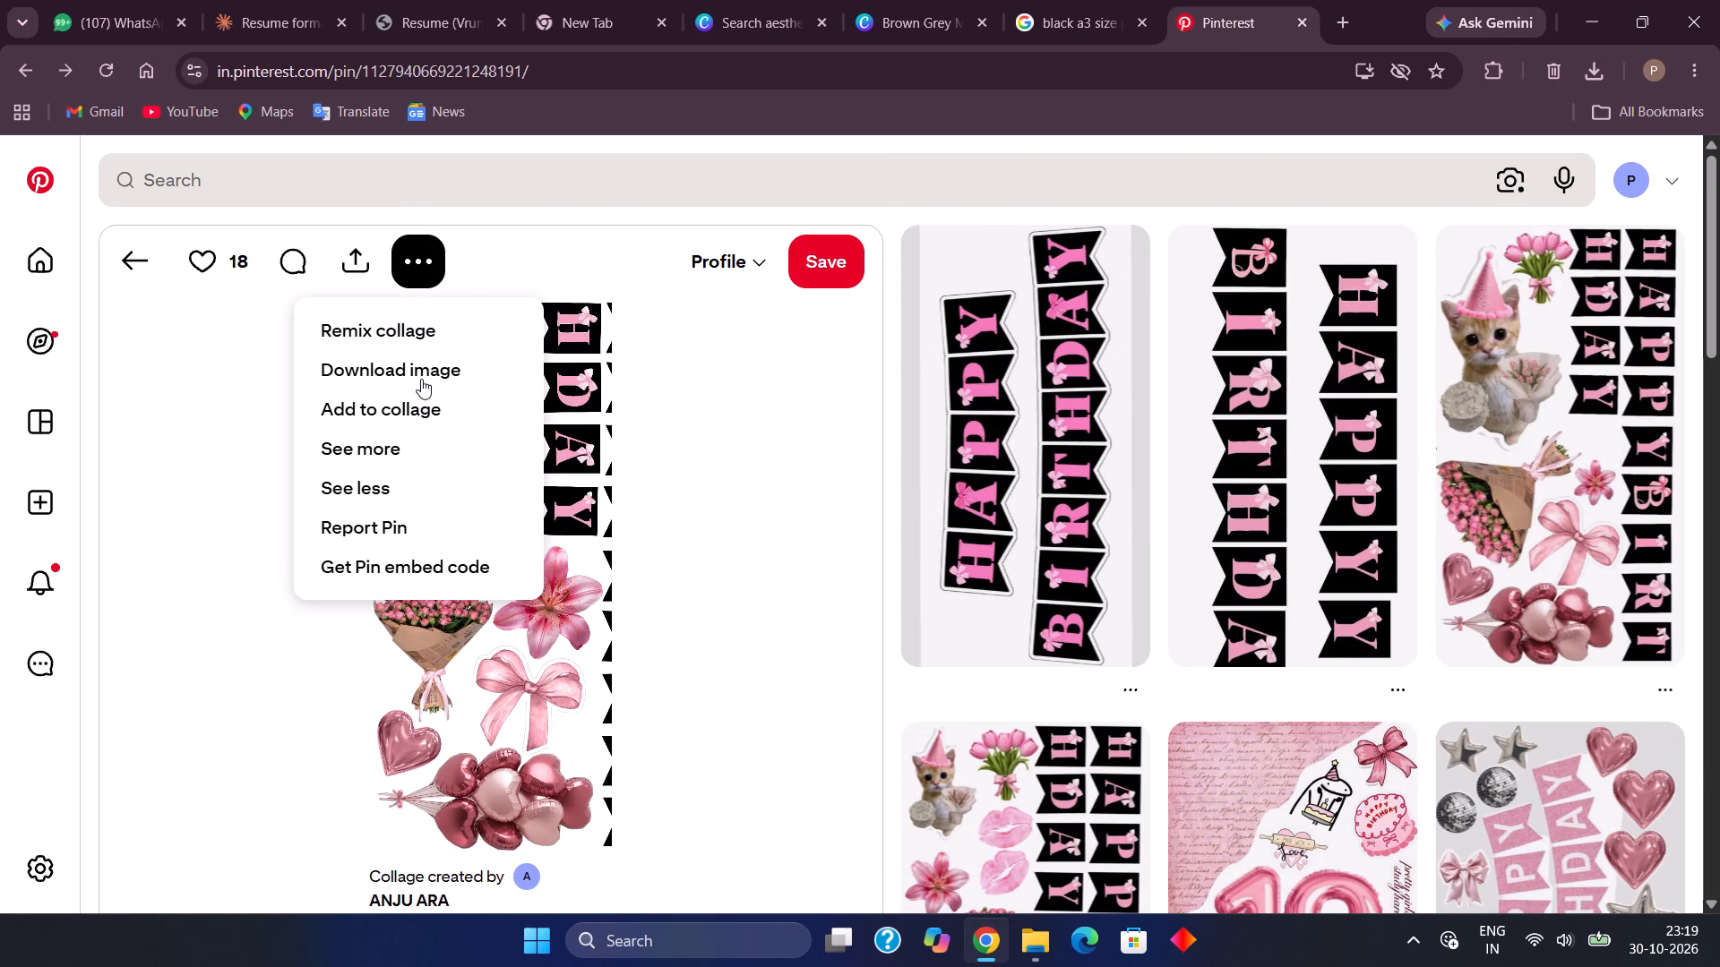
click(421, 379)
Place the downloaded kitten collage image, download (1).jpg, onto page 1 of the birthday poster in Canva.
drag(1479, 132, 1389, 164)
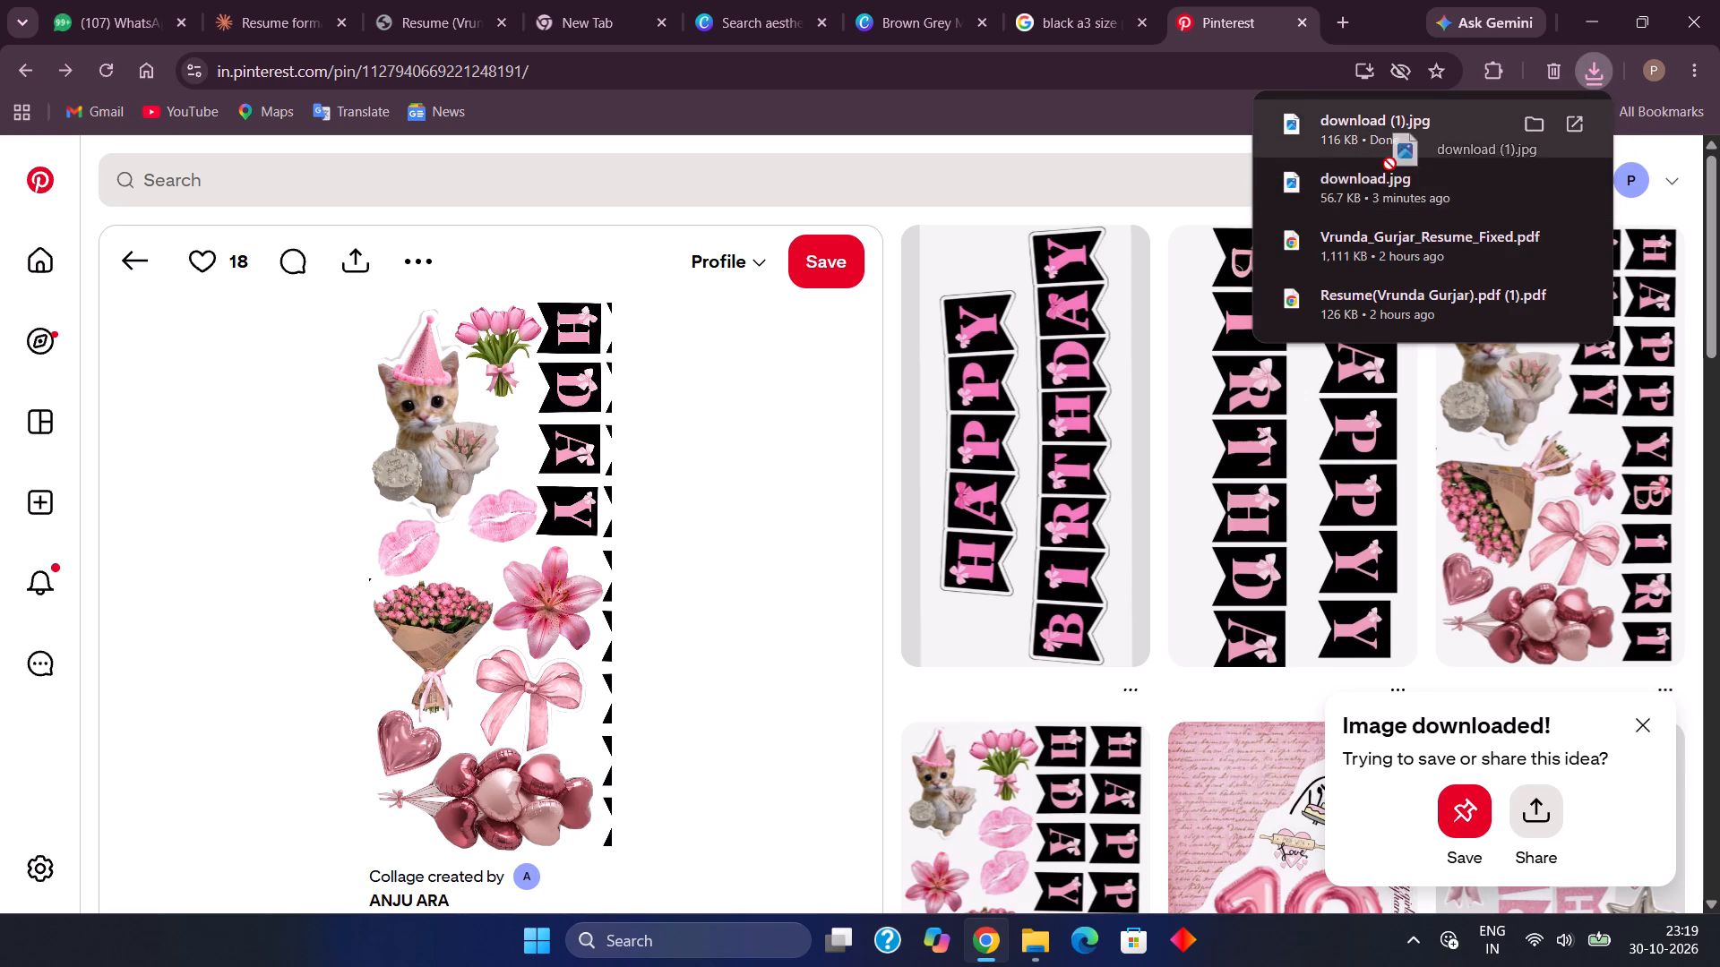
drag(1389, 164, 925, 5)
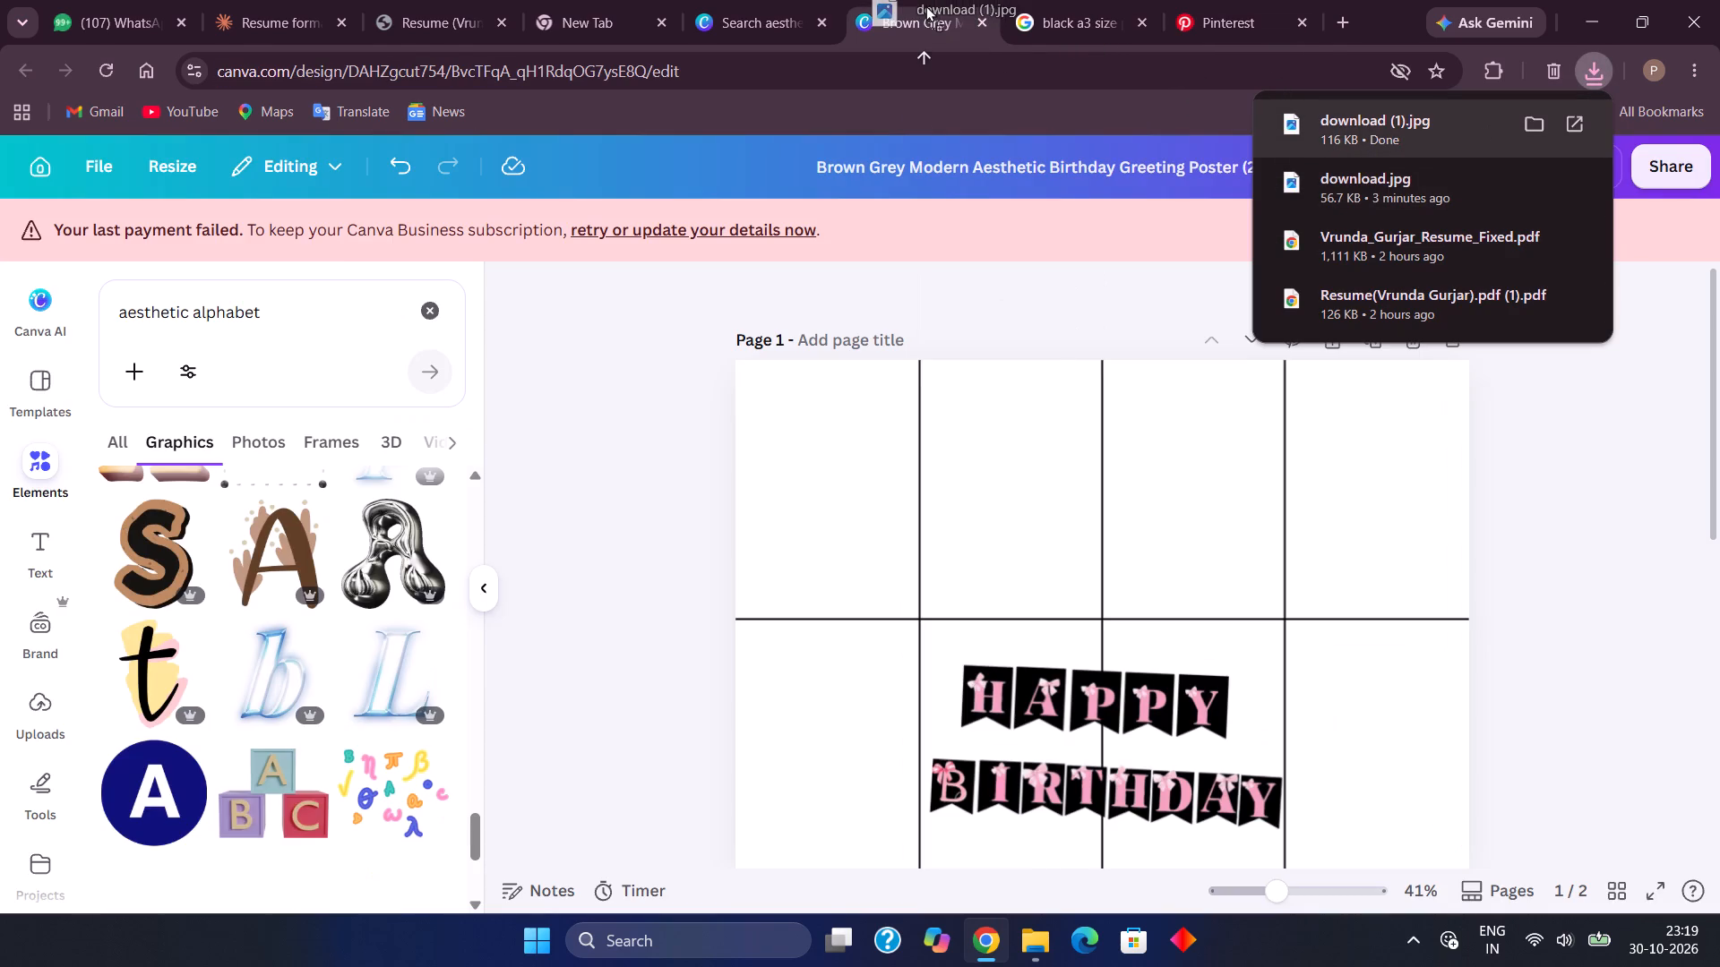
drag(925, 5, 1024, 483)
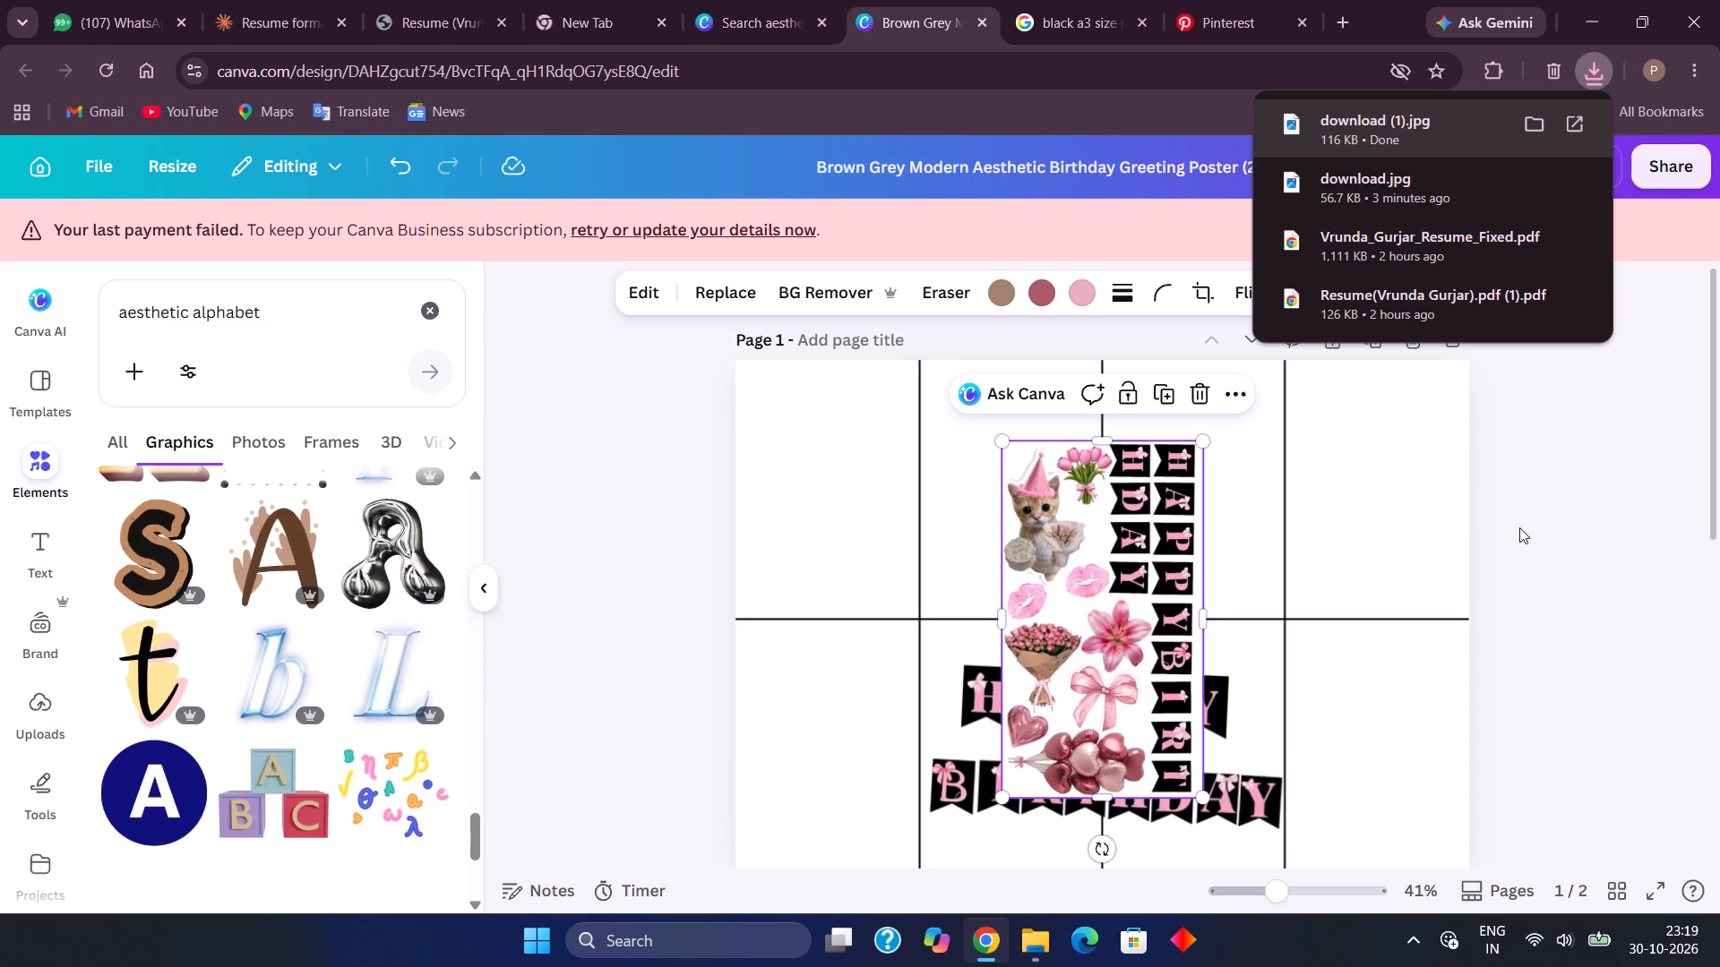
click(1621, 402)
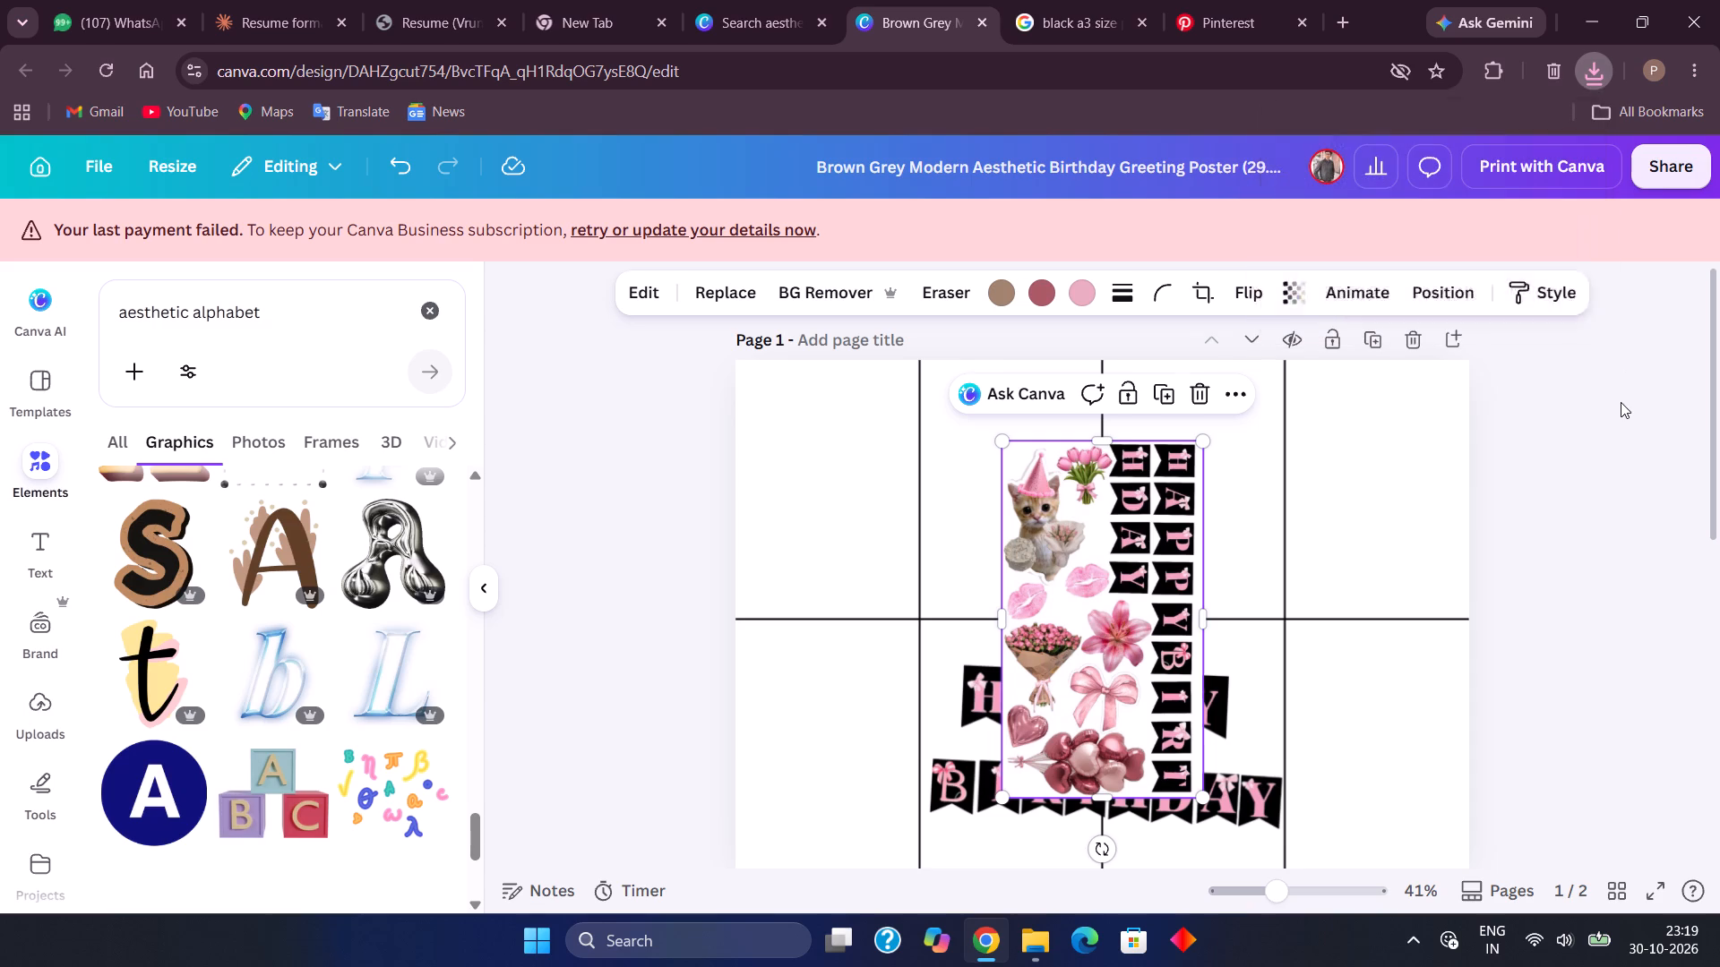
Remove the kitten collage's background and shift the collage slightly up and left on the page.
click(1131, 493)
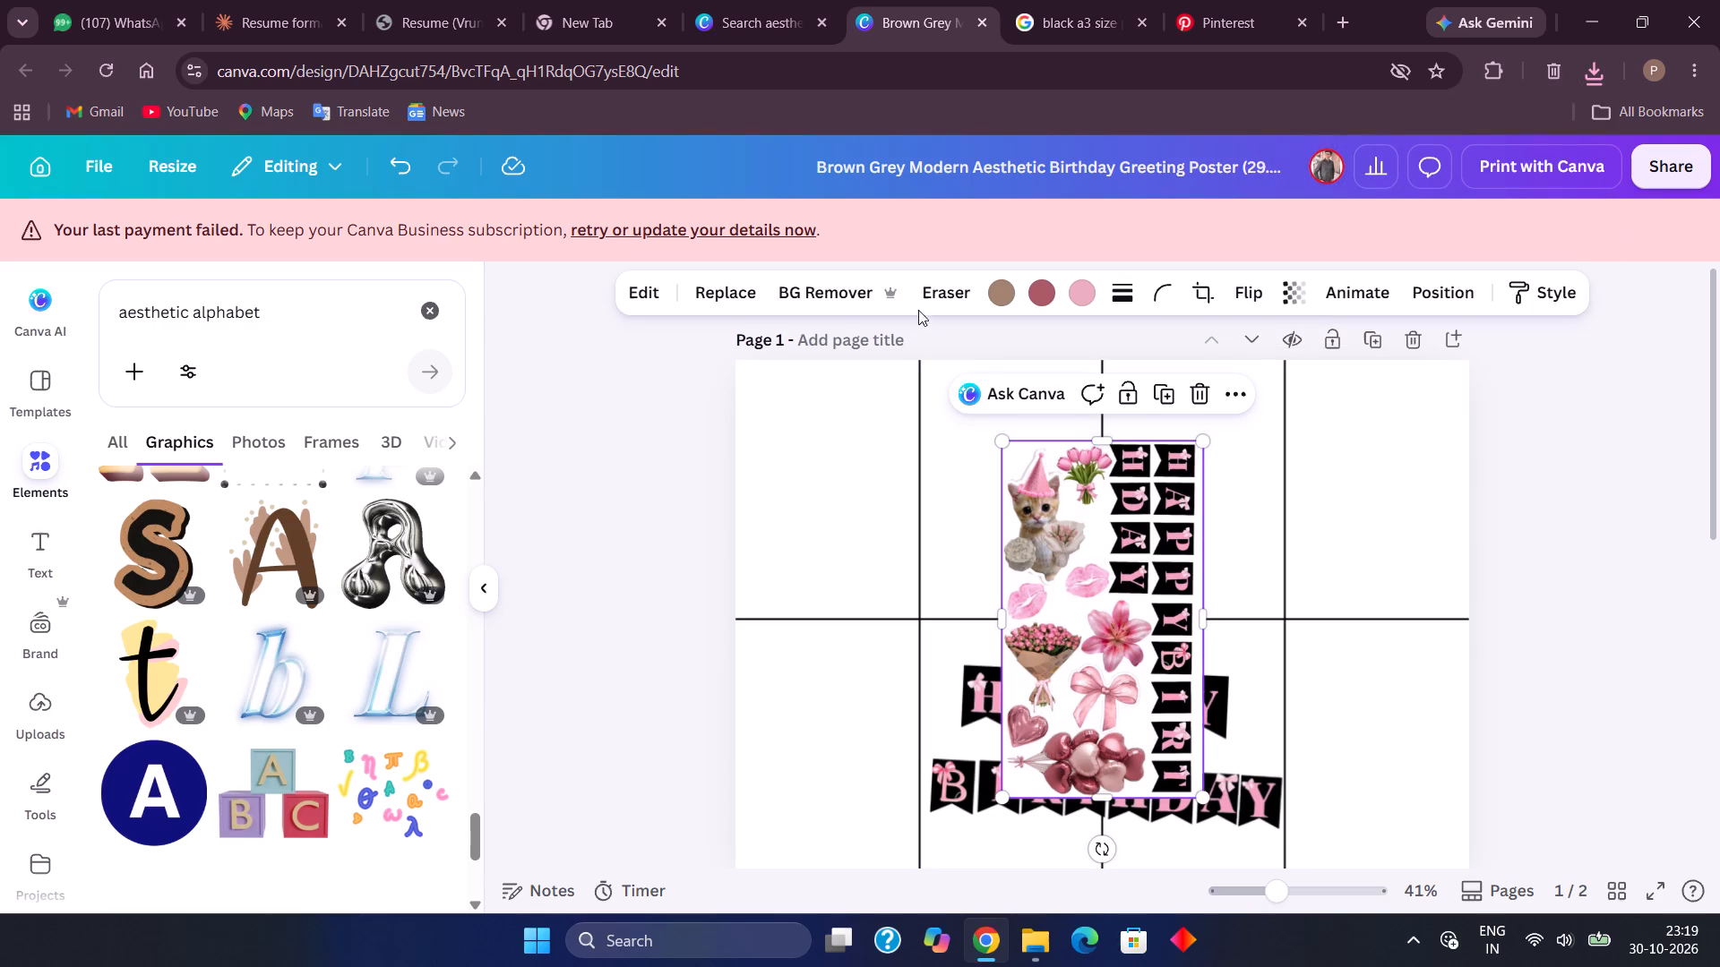
click(850, 295)
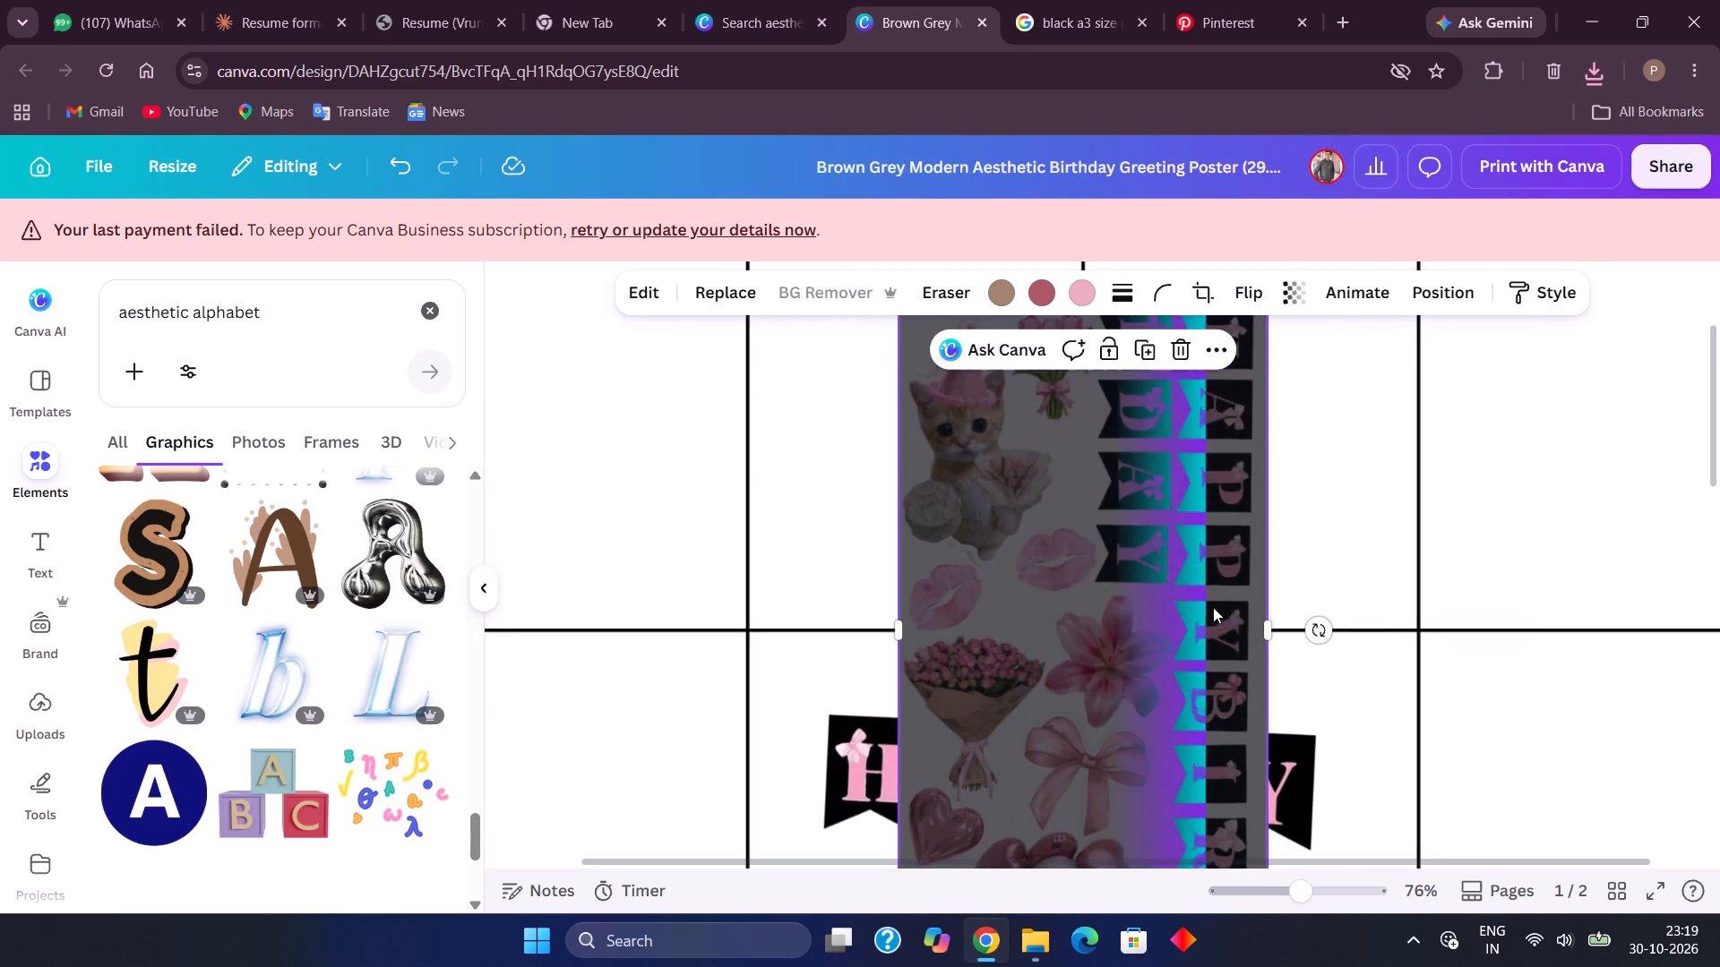
scroll(1213, 607, up, 3)
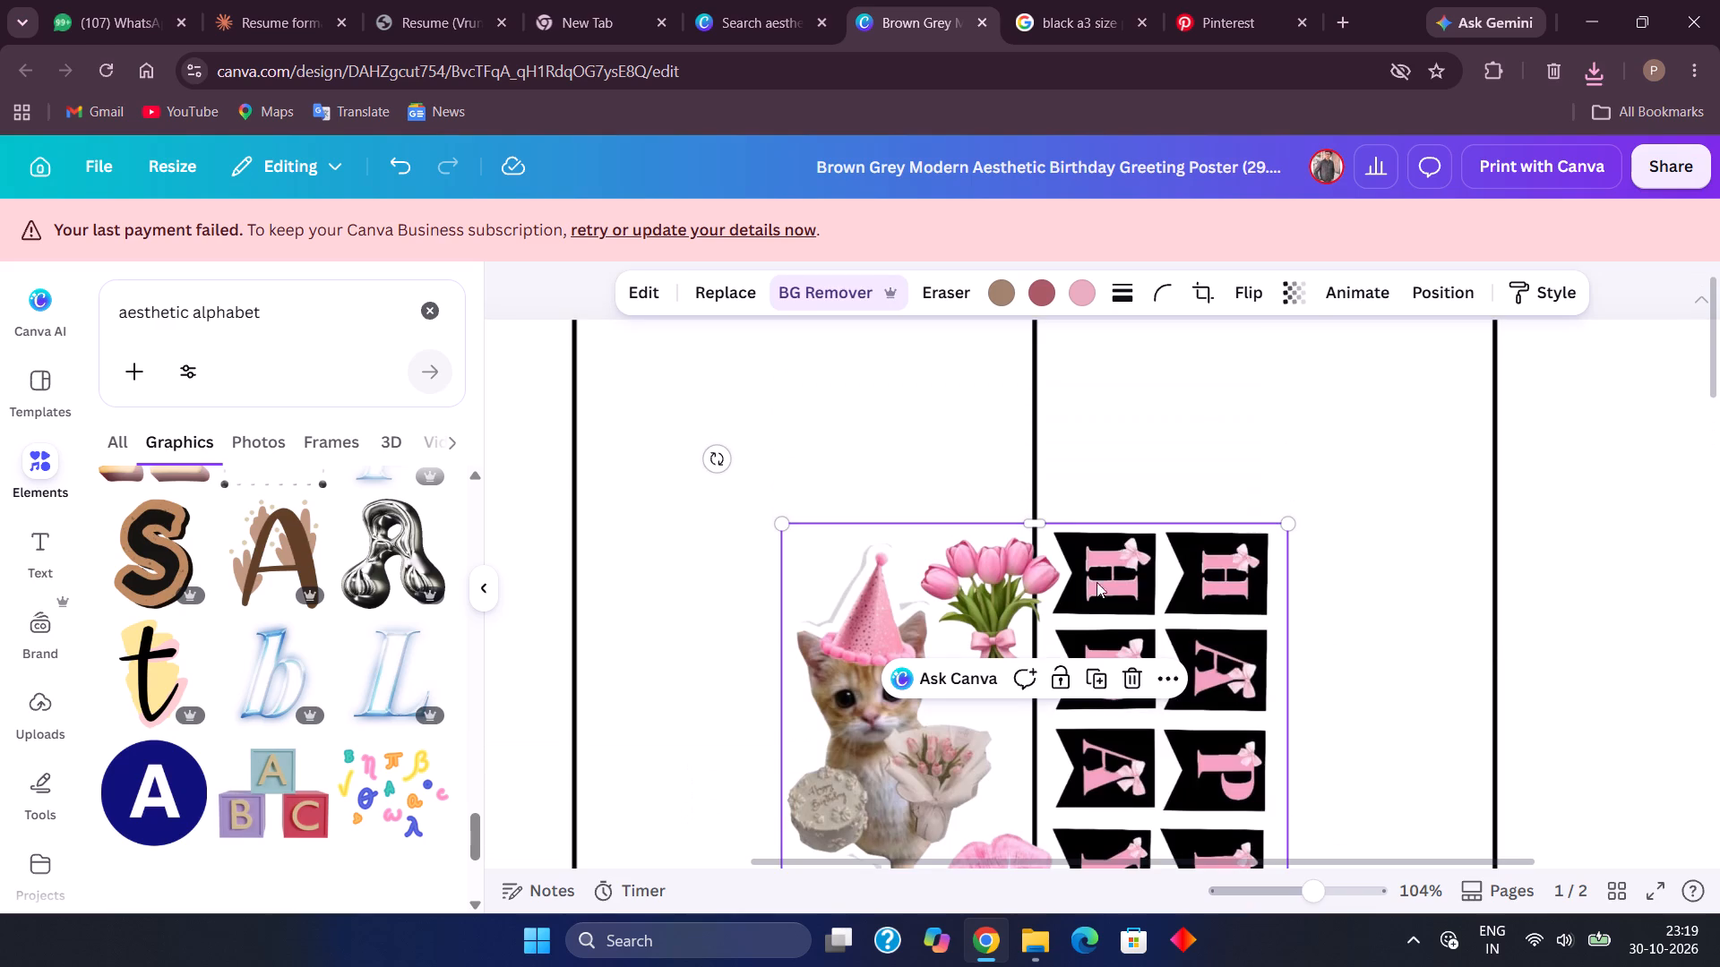
drag(972, 572, 864, 458)
scroll(864, 458, down, 1)
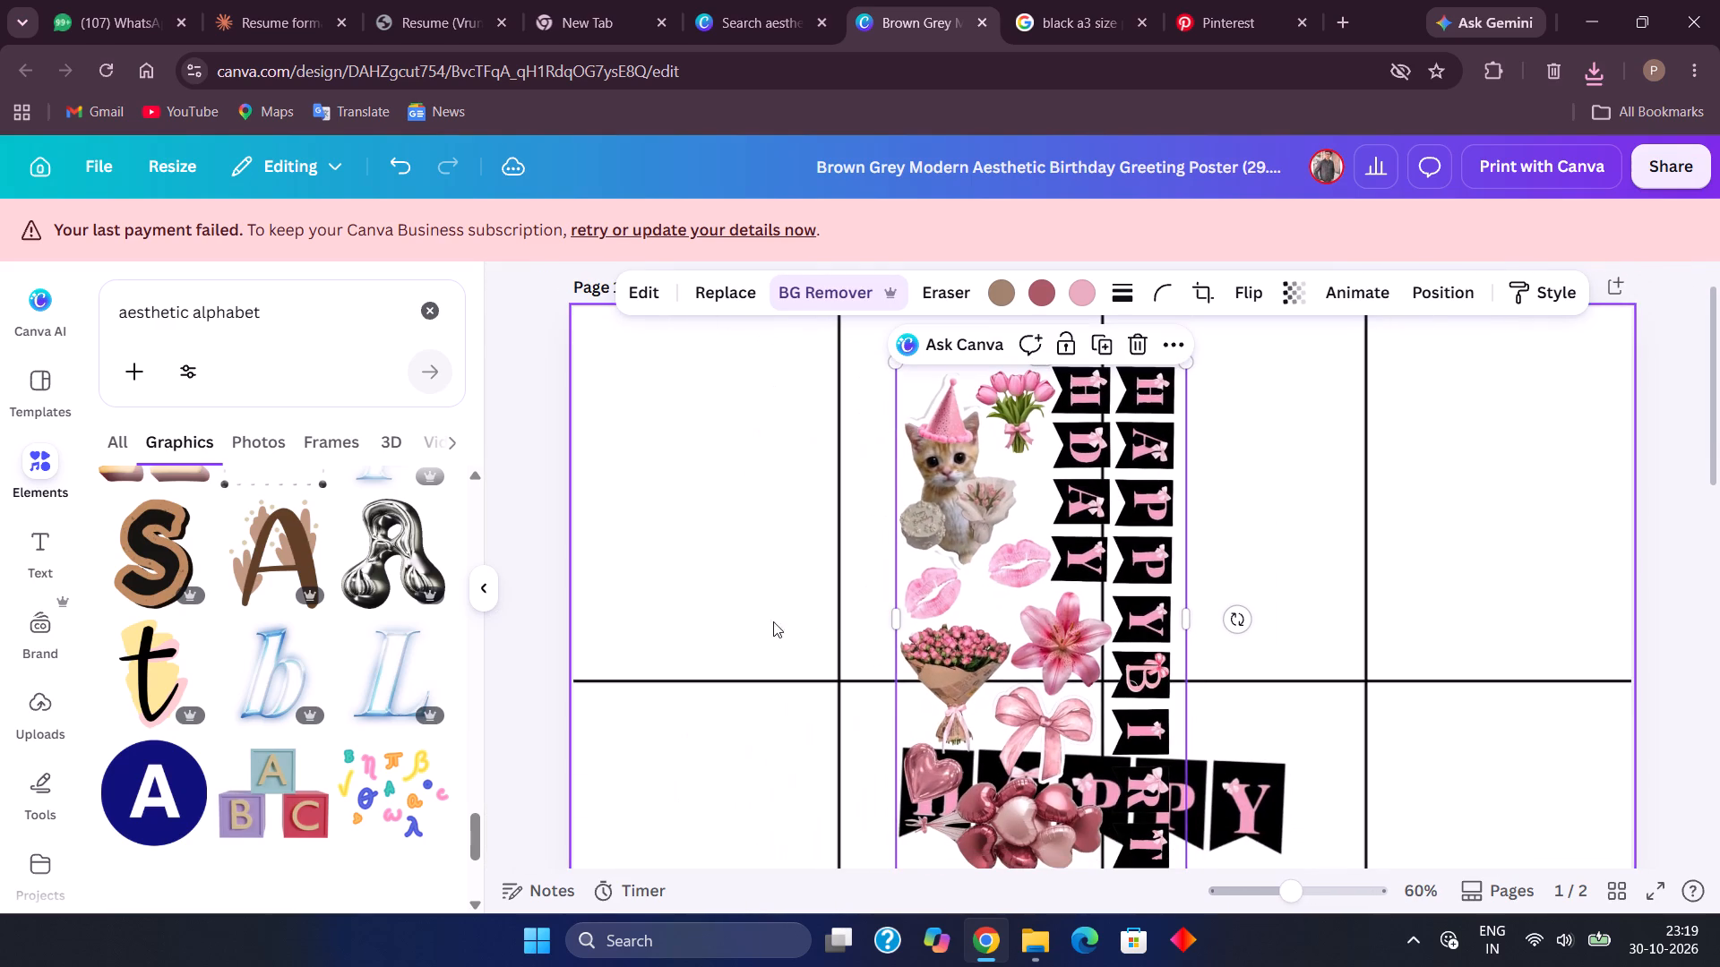
Split the kitten collage into separate editable elements with Magic Layers and deselect them.
click(658, 302)
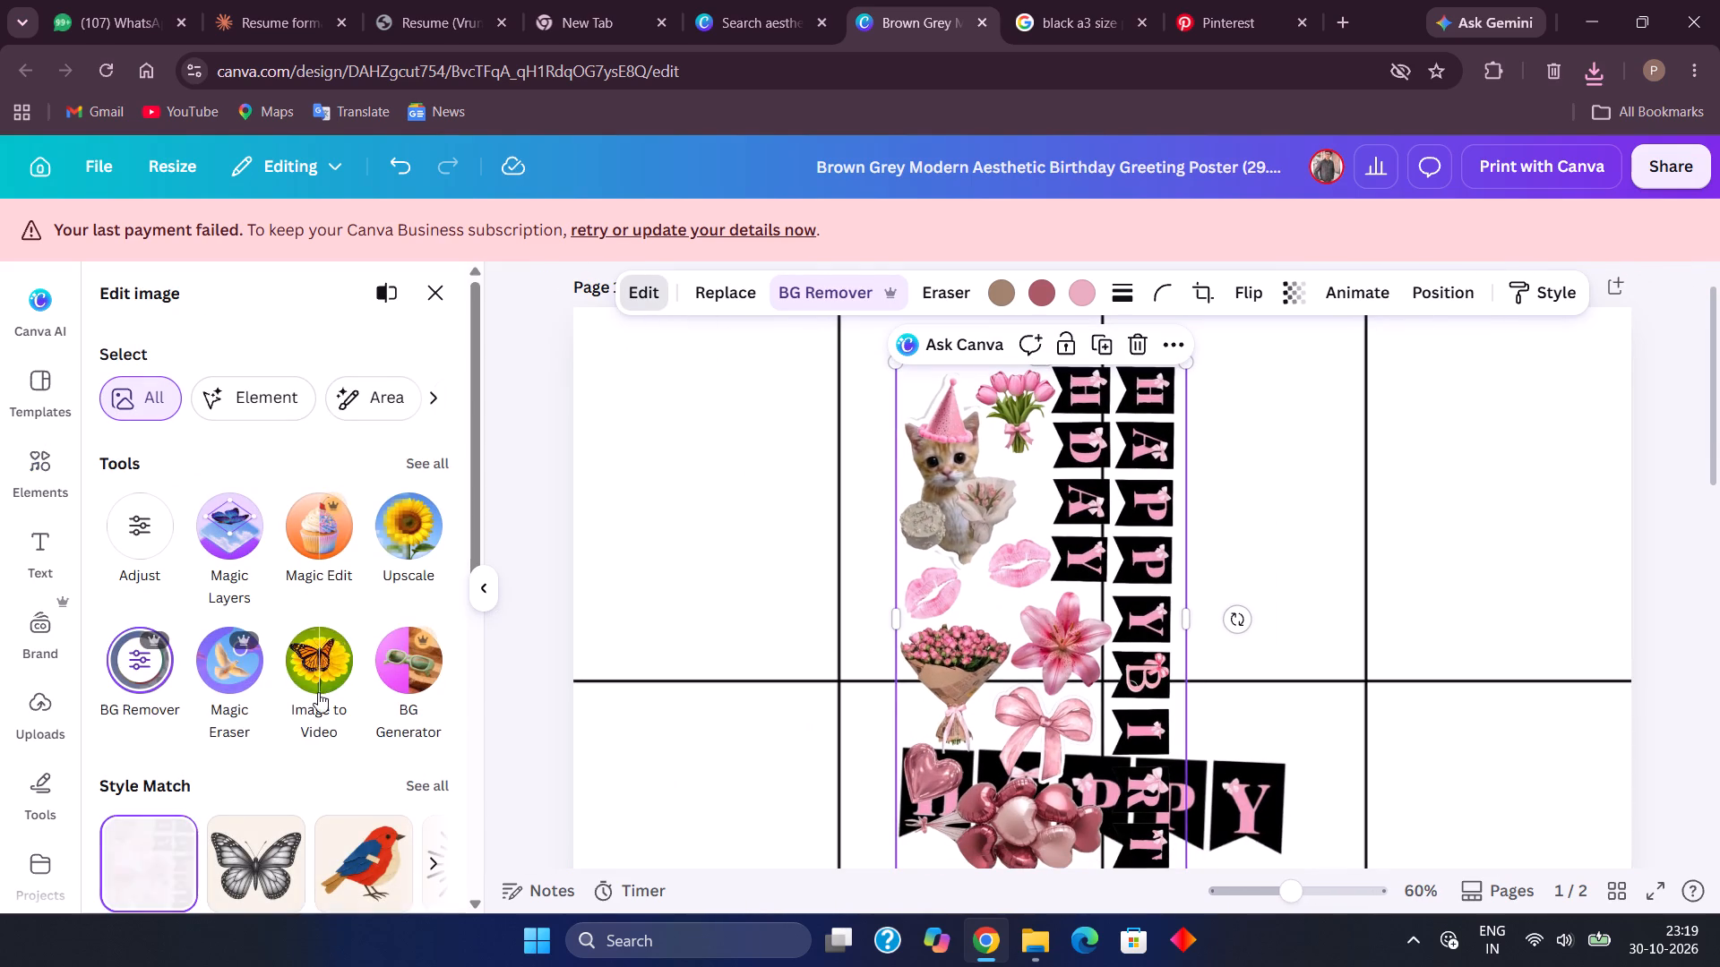
click(231, 507)
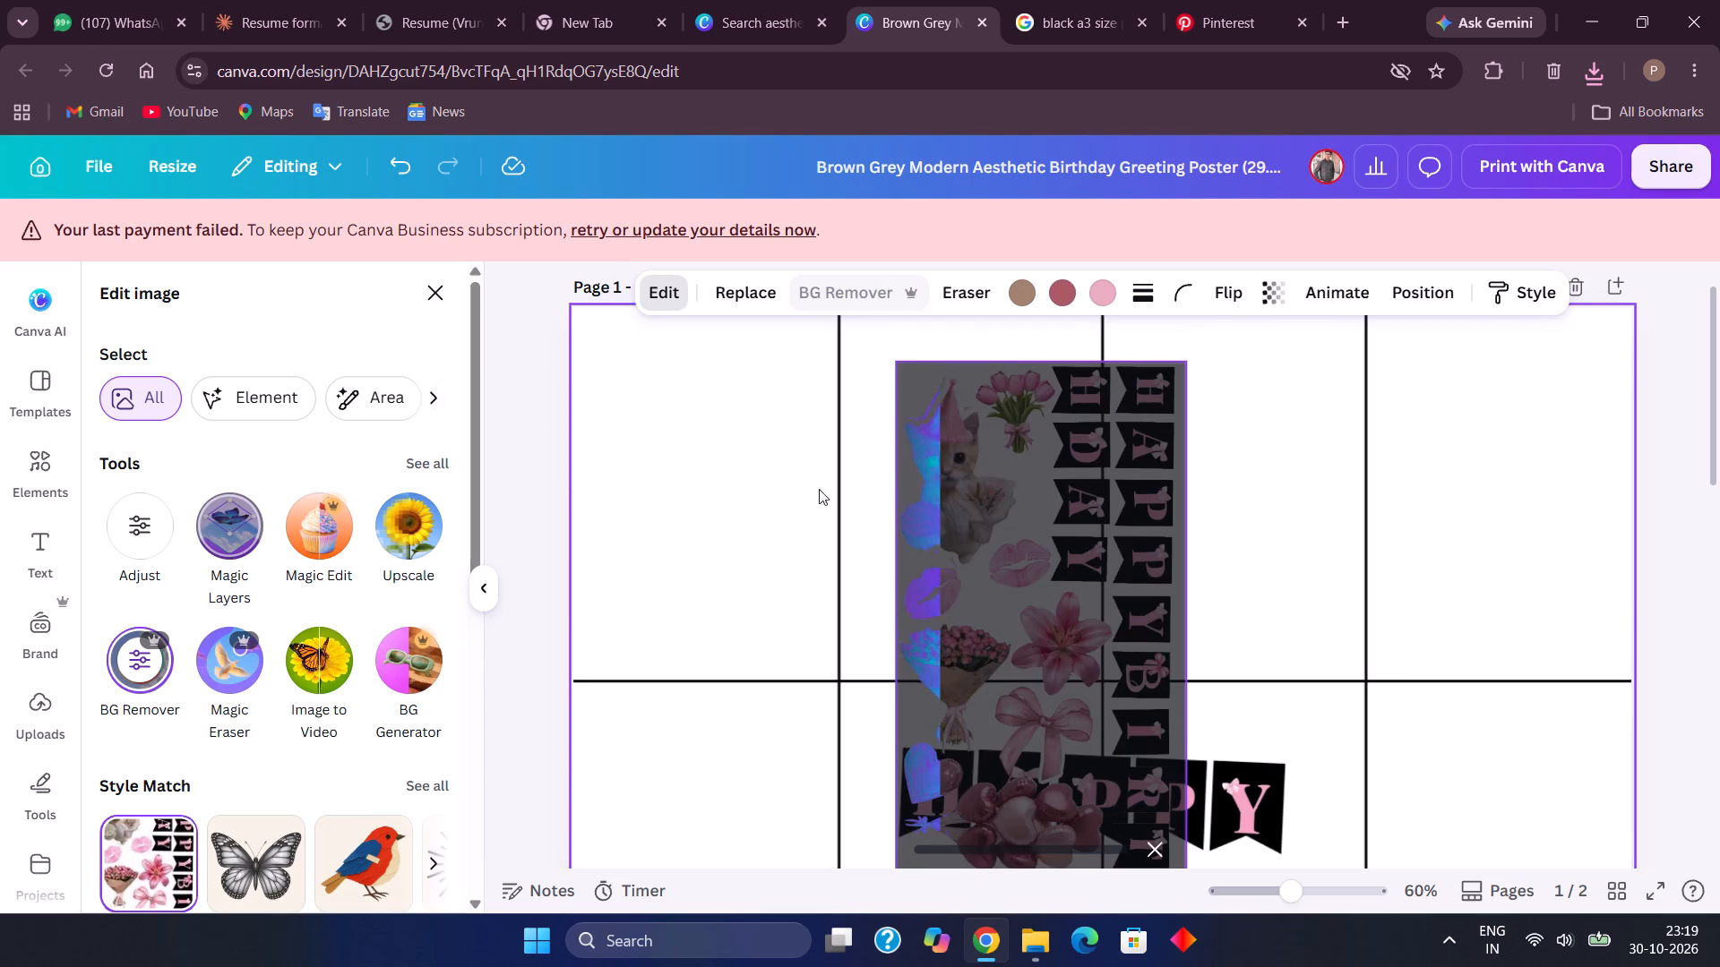
scroll(902, 519, down, 1)
scroll(902, 519, up, 1)
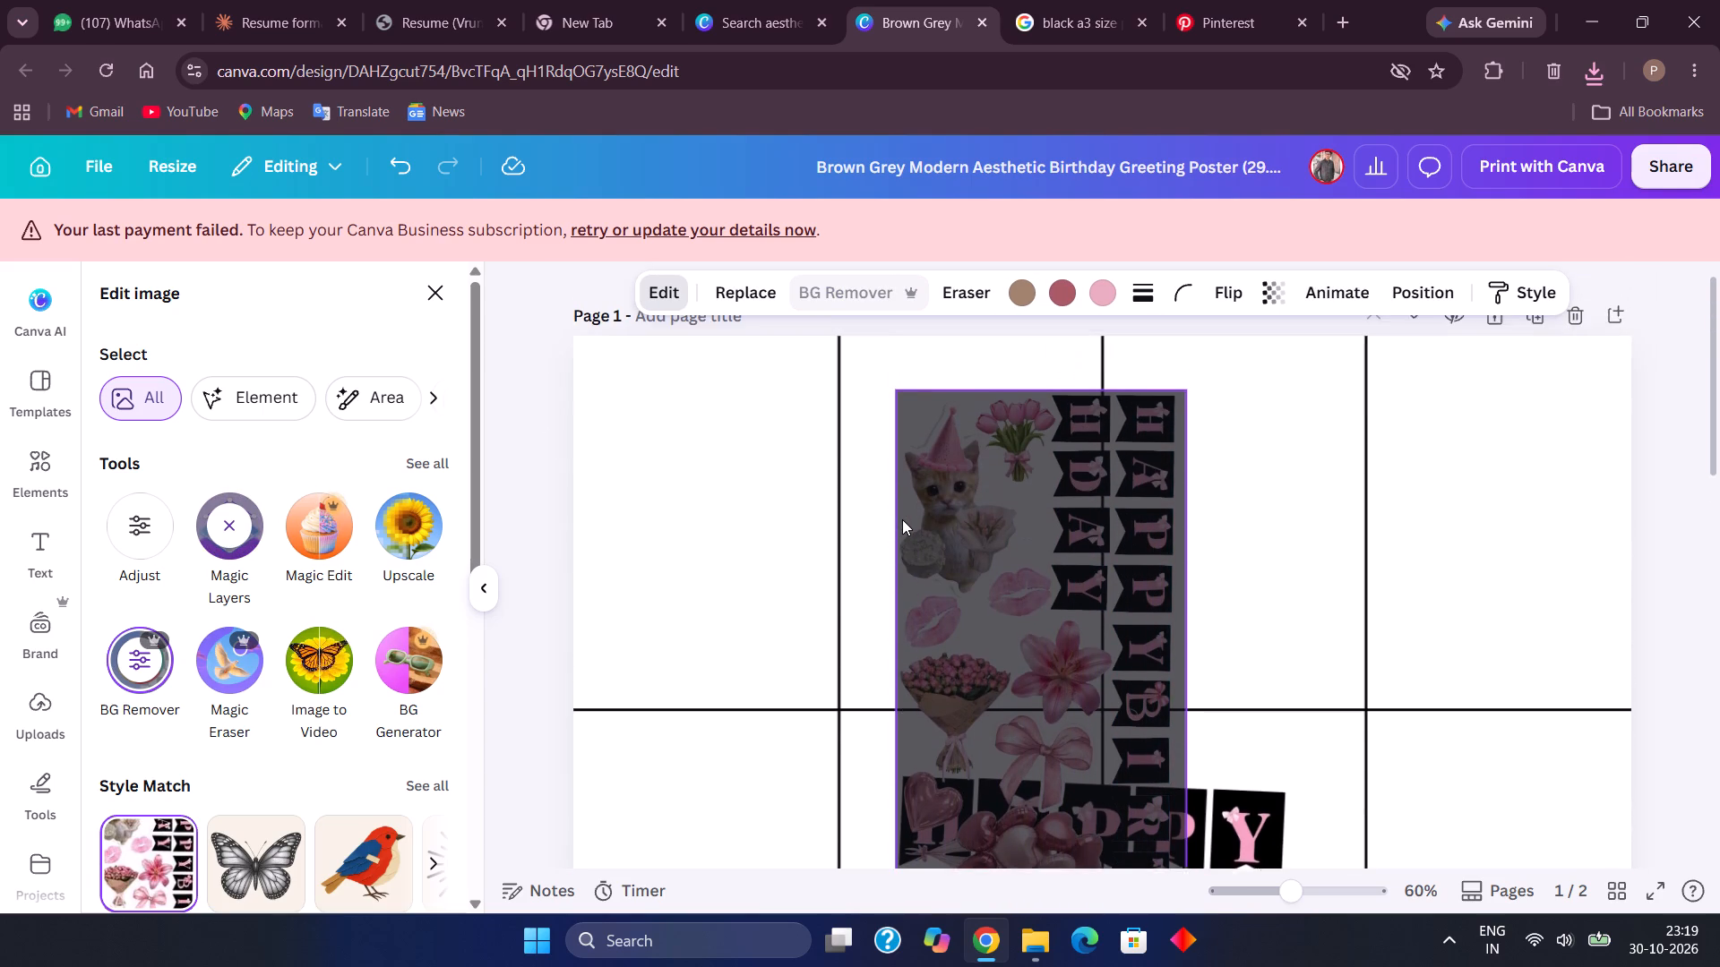
scroll(902, 519, up, 1)
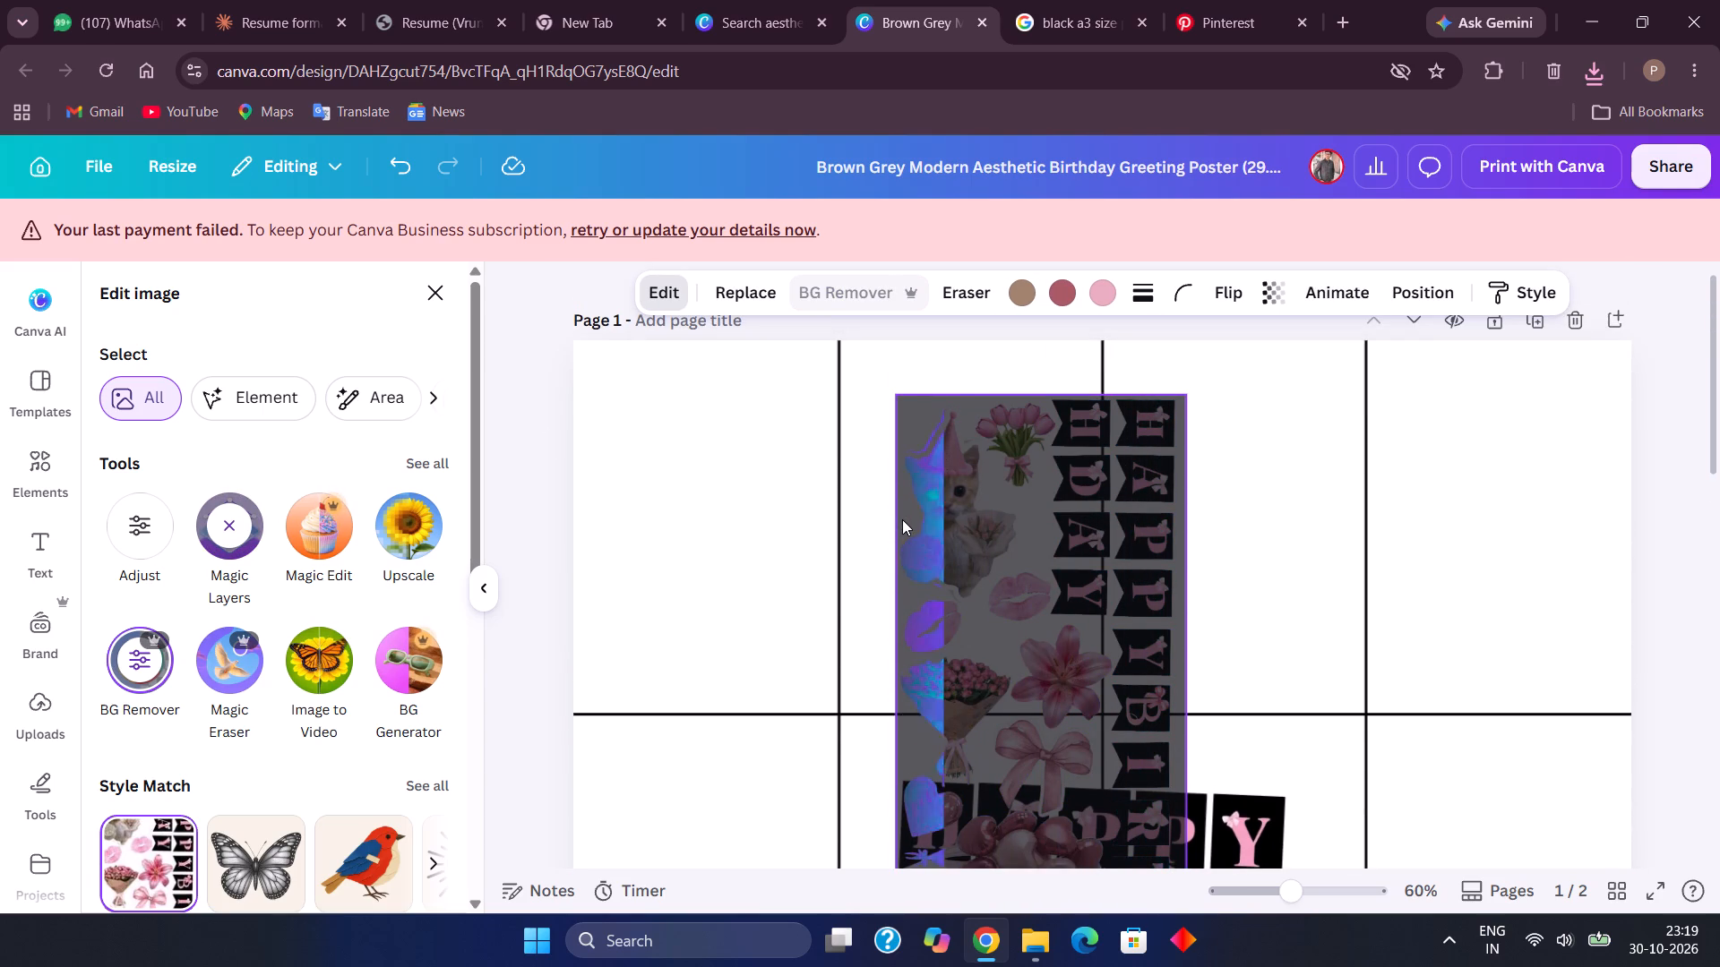
scroll(902, 519, down, 2)
scroll(902, 519, up, 1)
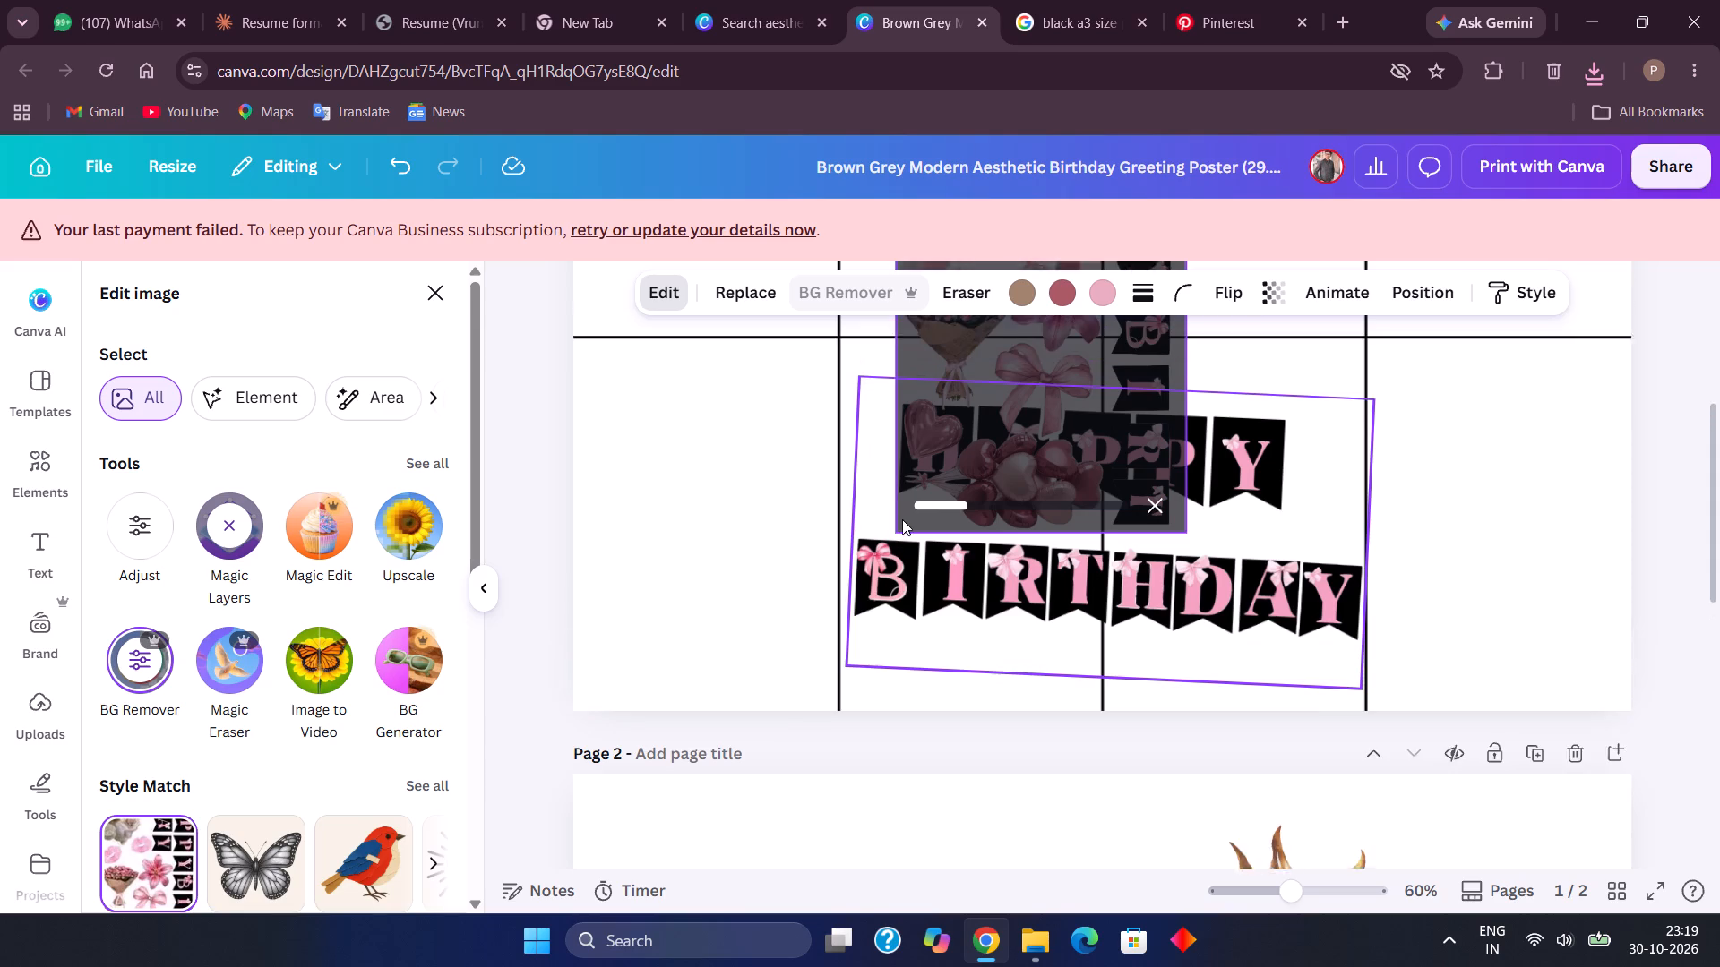
scroll(902, 519, up, 1)
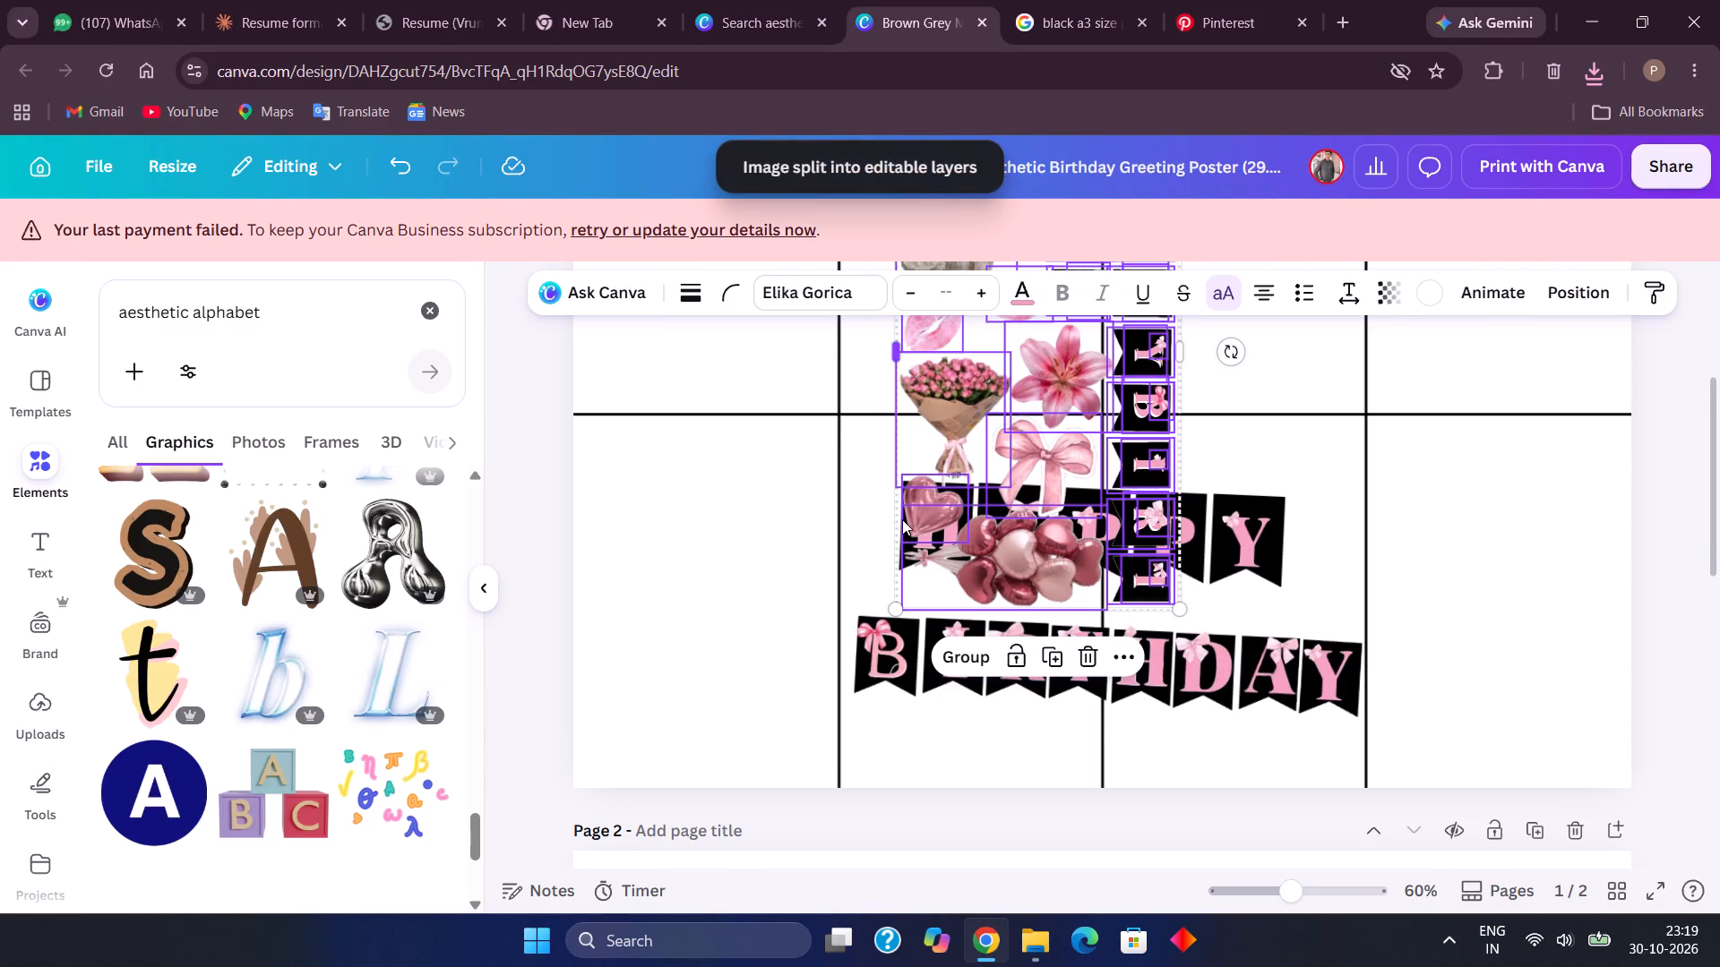
scroll(902, 519, up, 5)
click(1265, 462)
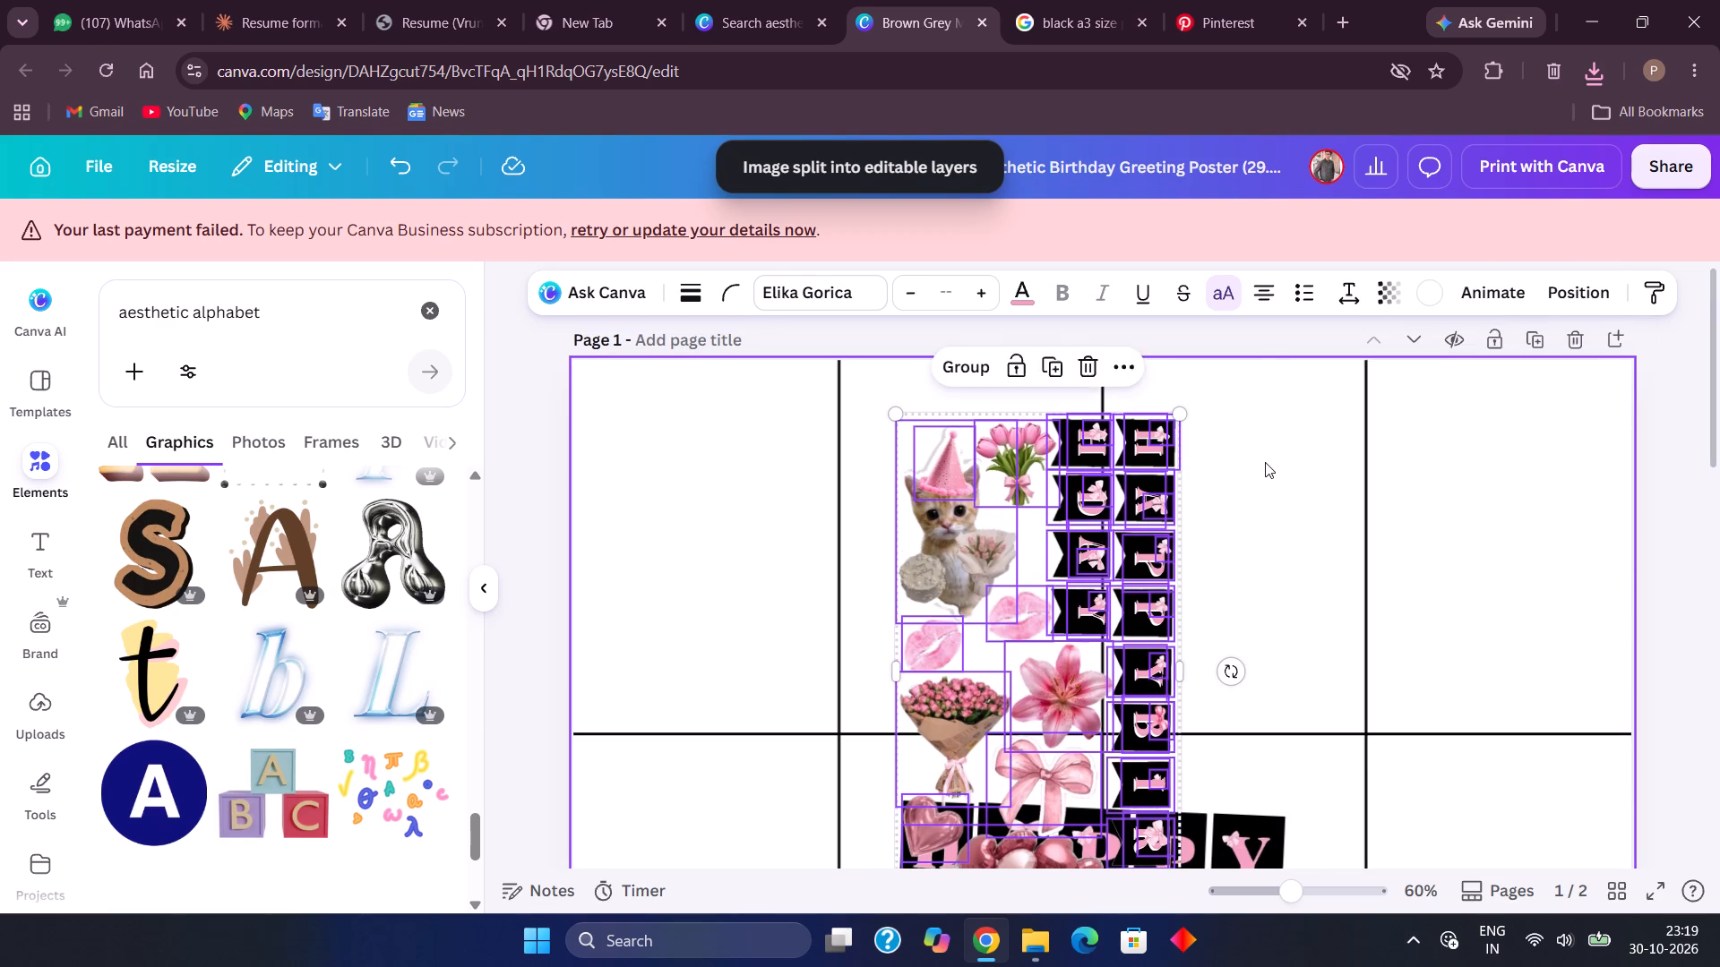
Move the kitten out of the collage into the poster's top-left grid cell.
drag(960, 529, 772, 561)
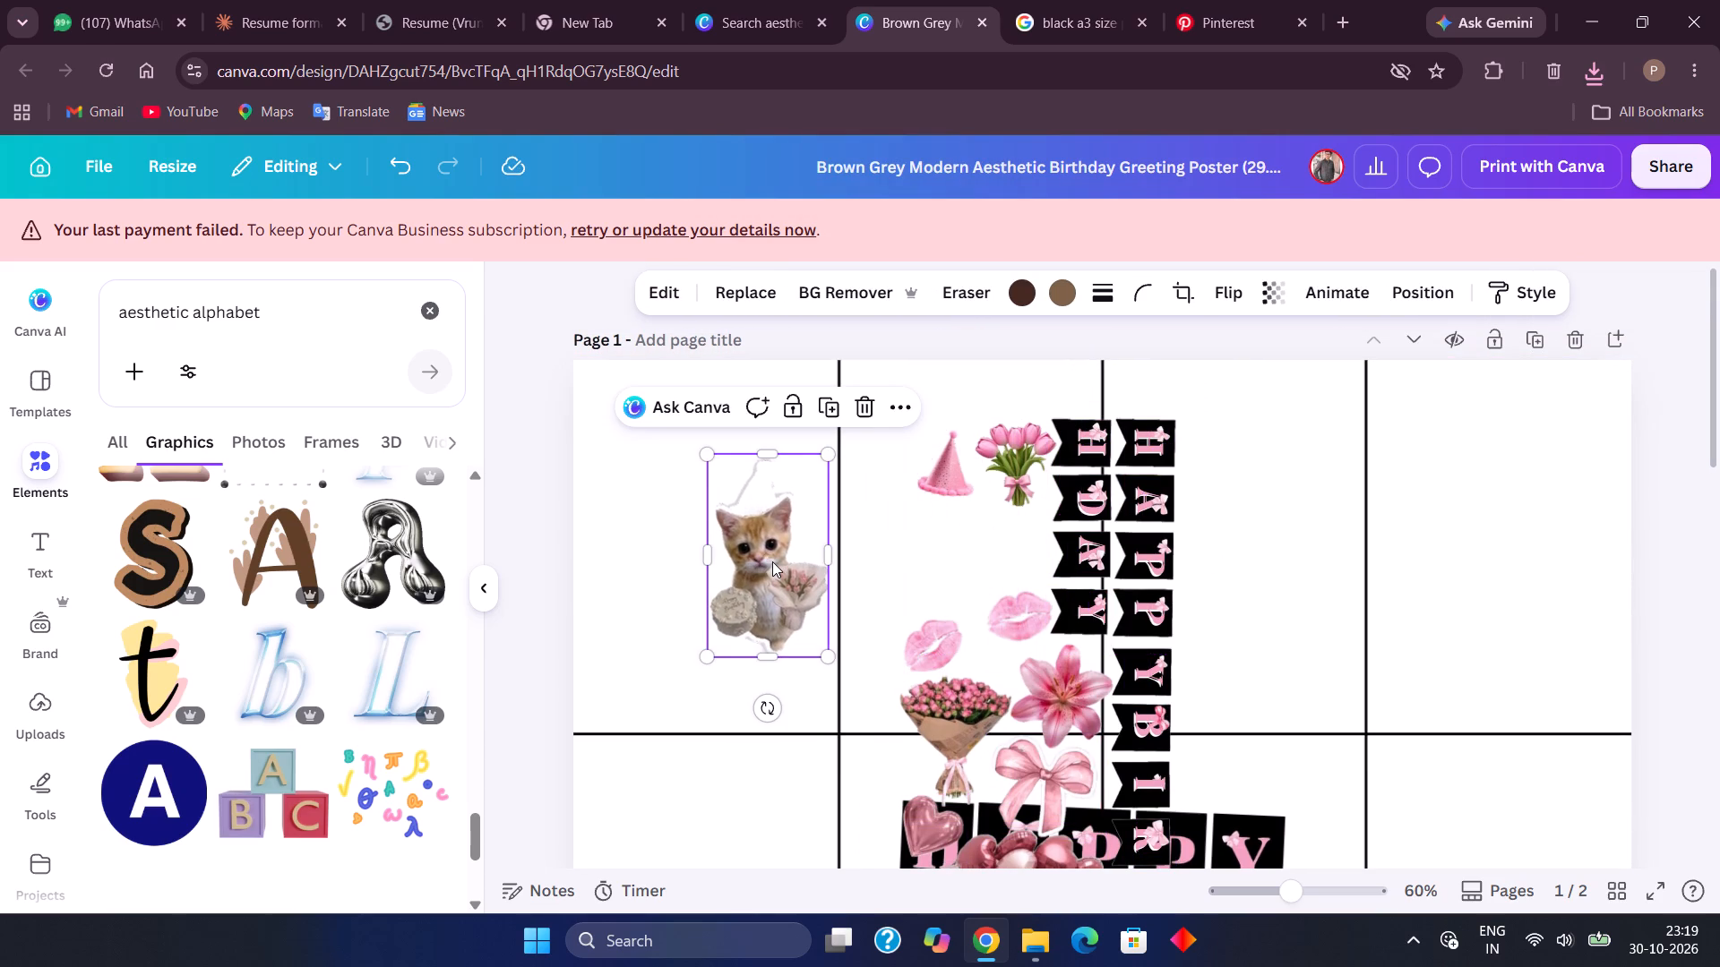
Delete the pink party hat, the tulip bunch and both pink lip prints from the split collage.
click(954, 478)
click(1047, 392)
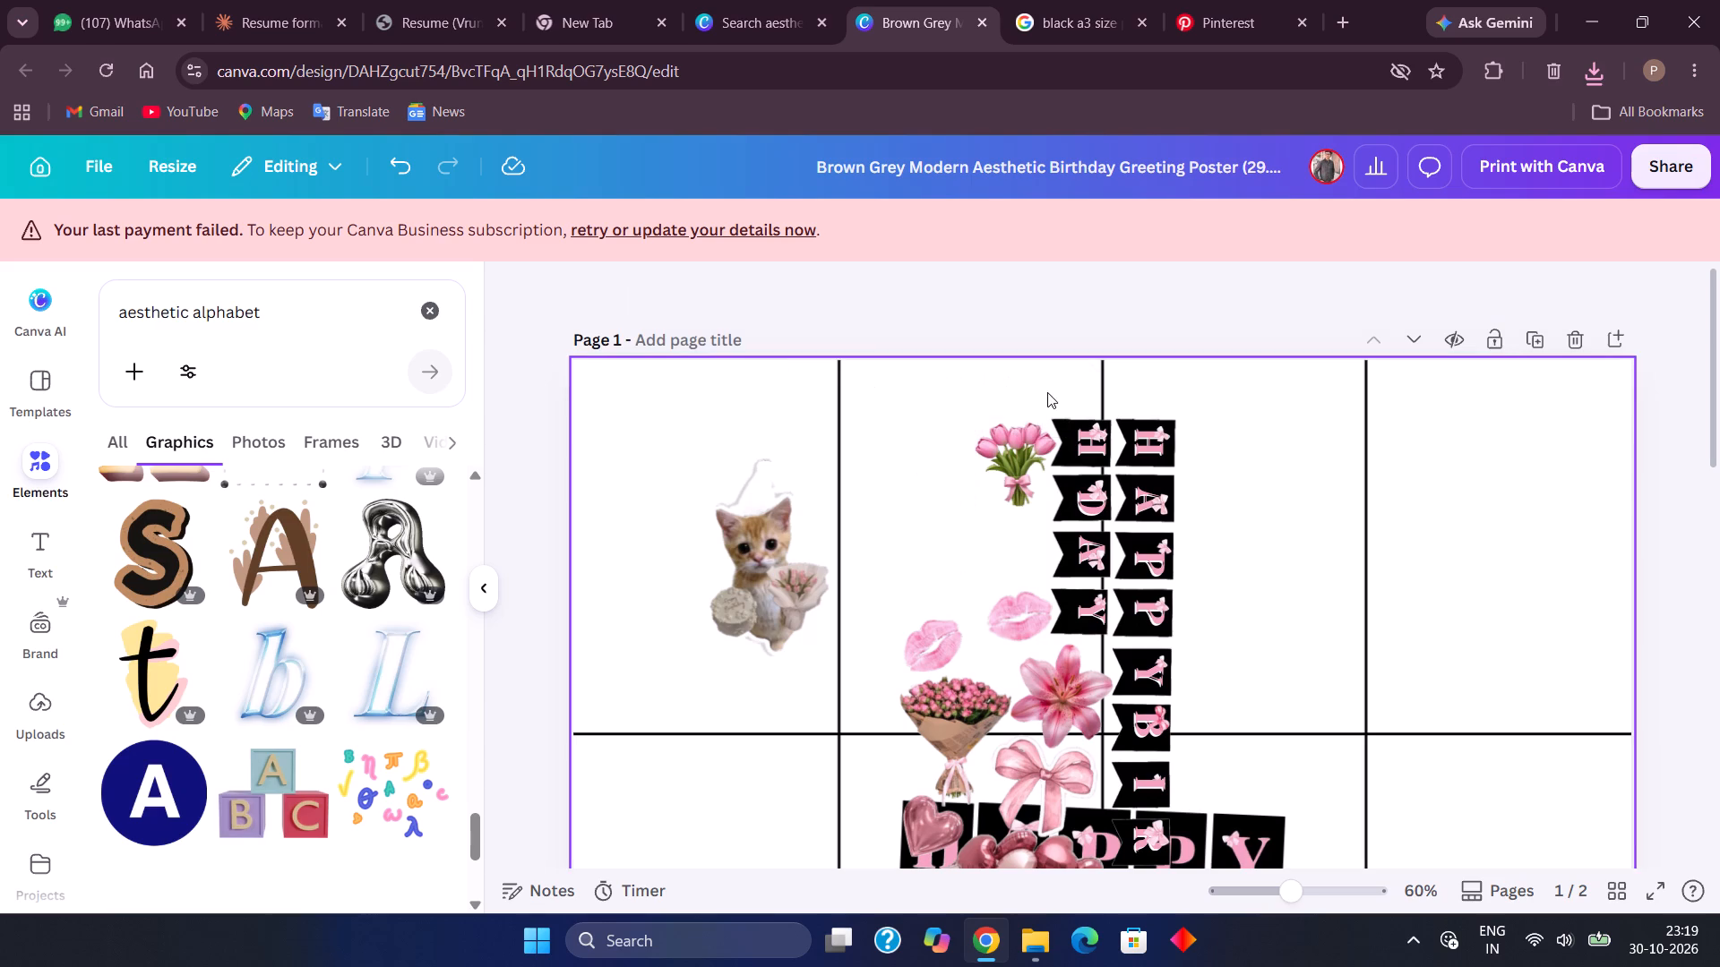
click(1021, 446)
click(1115, 371)
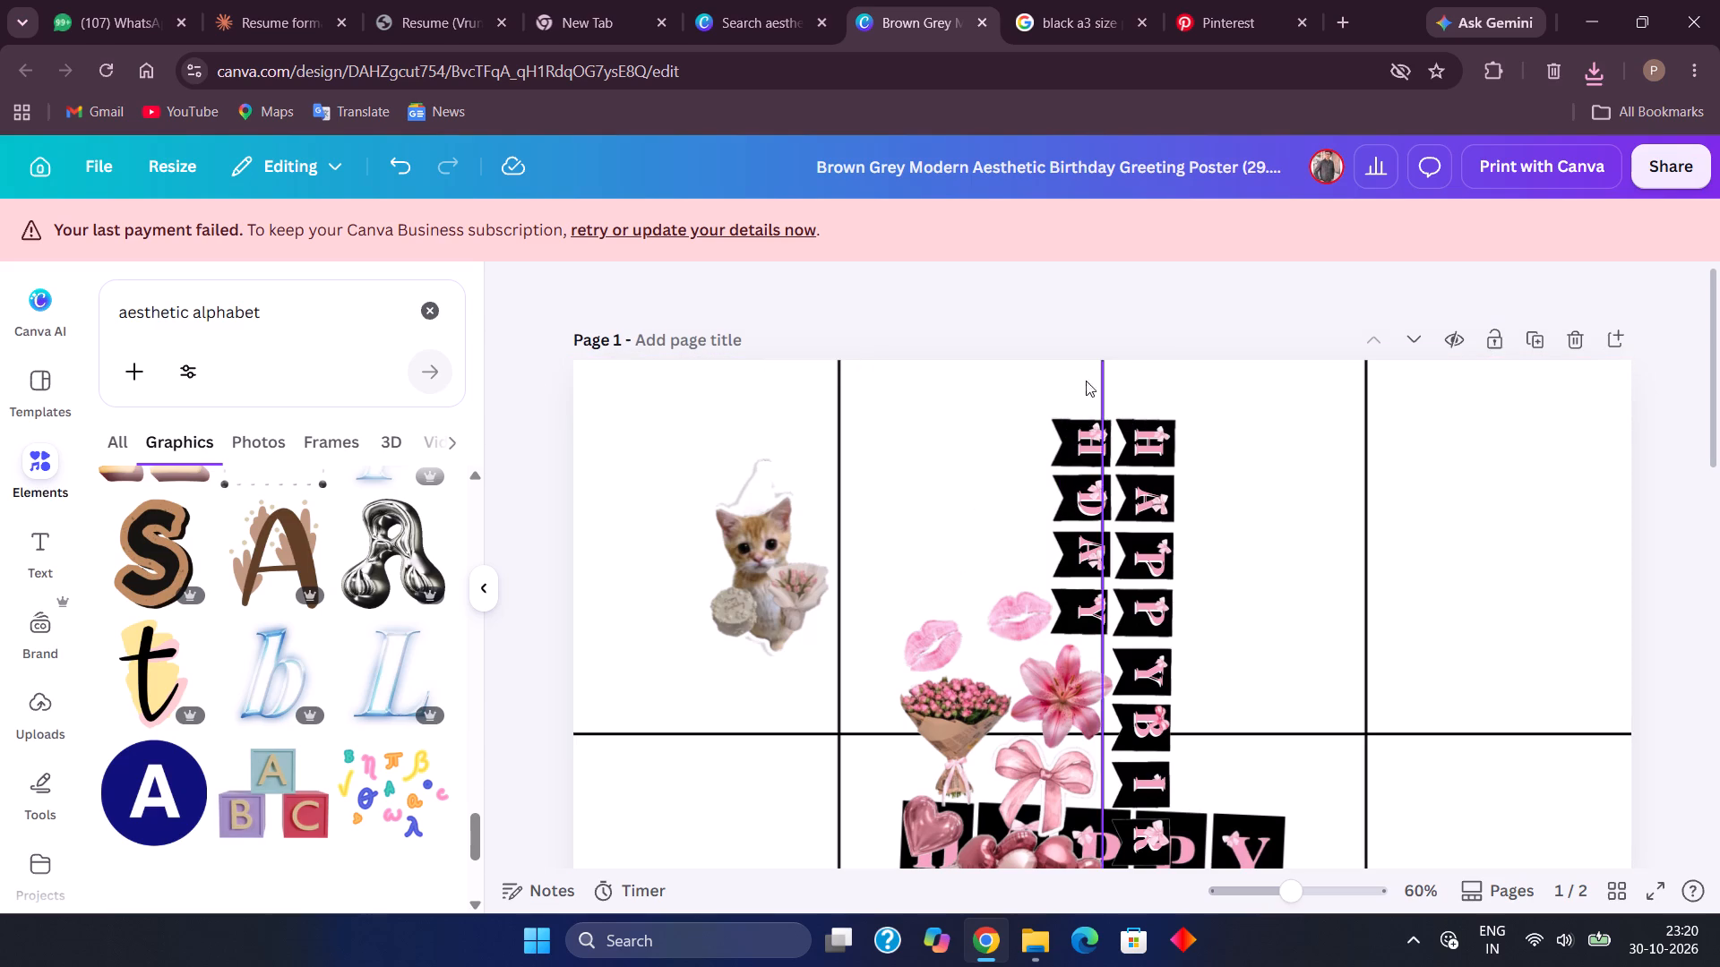
drag(933, 632, 908, 491)
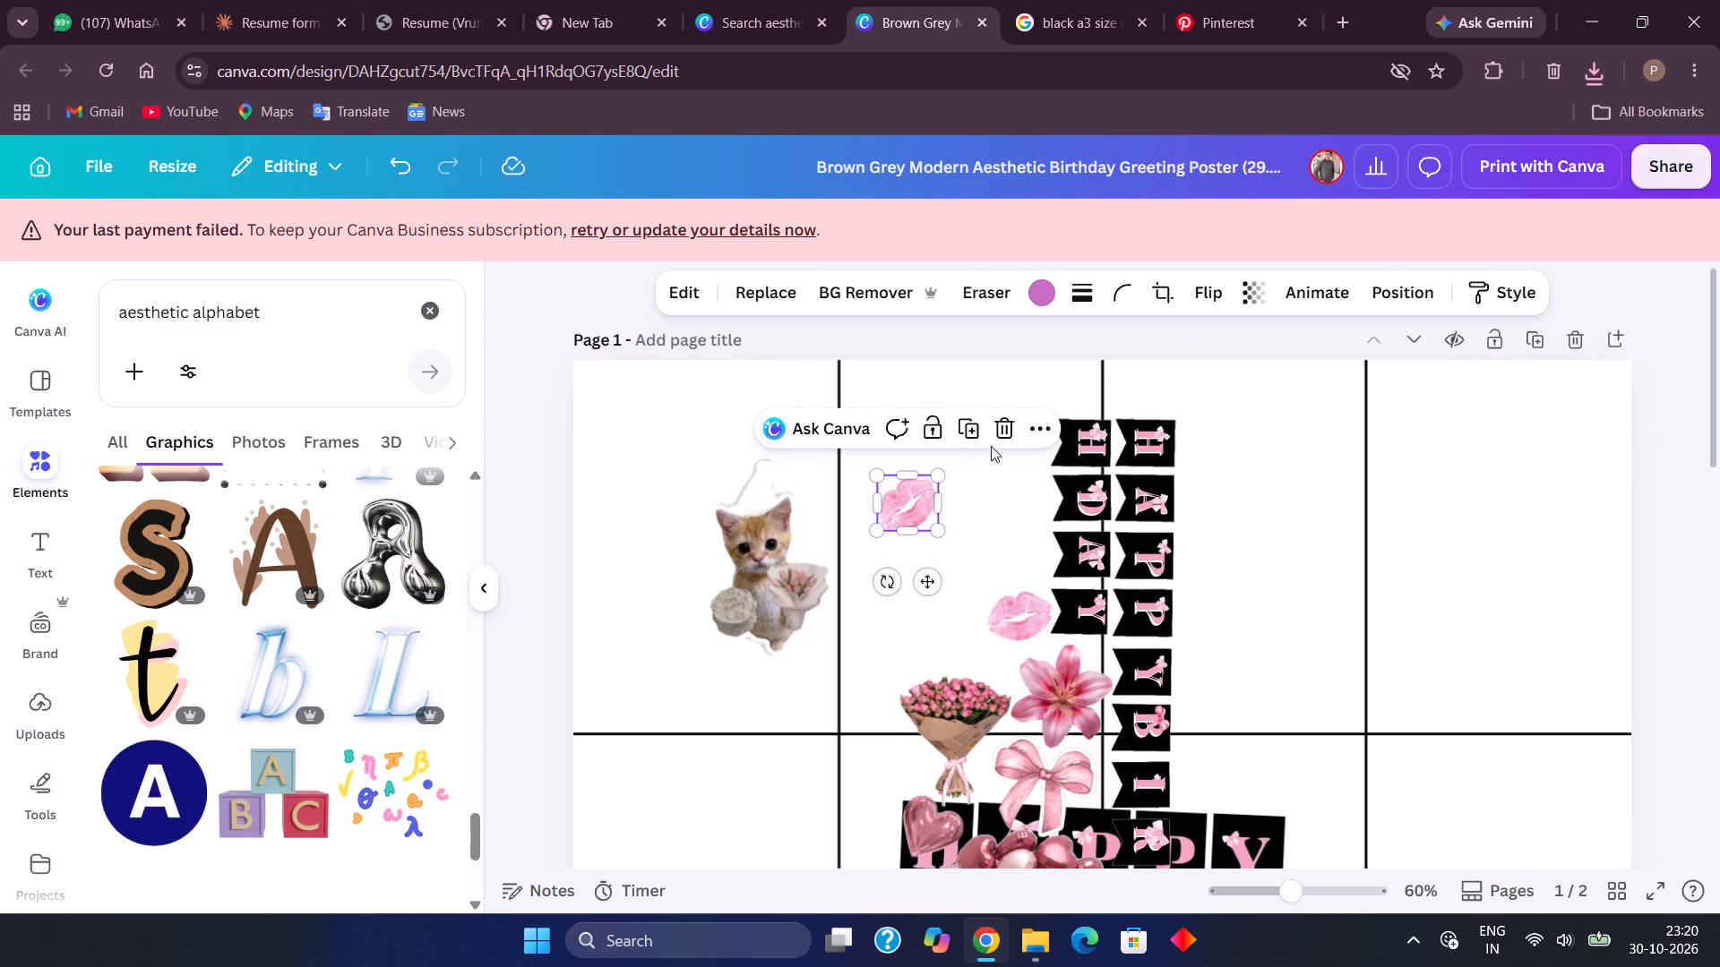
click(998, 444)
click(1013, 605)
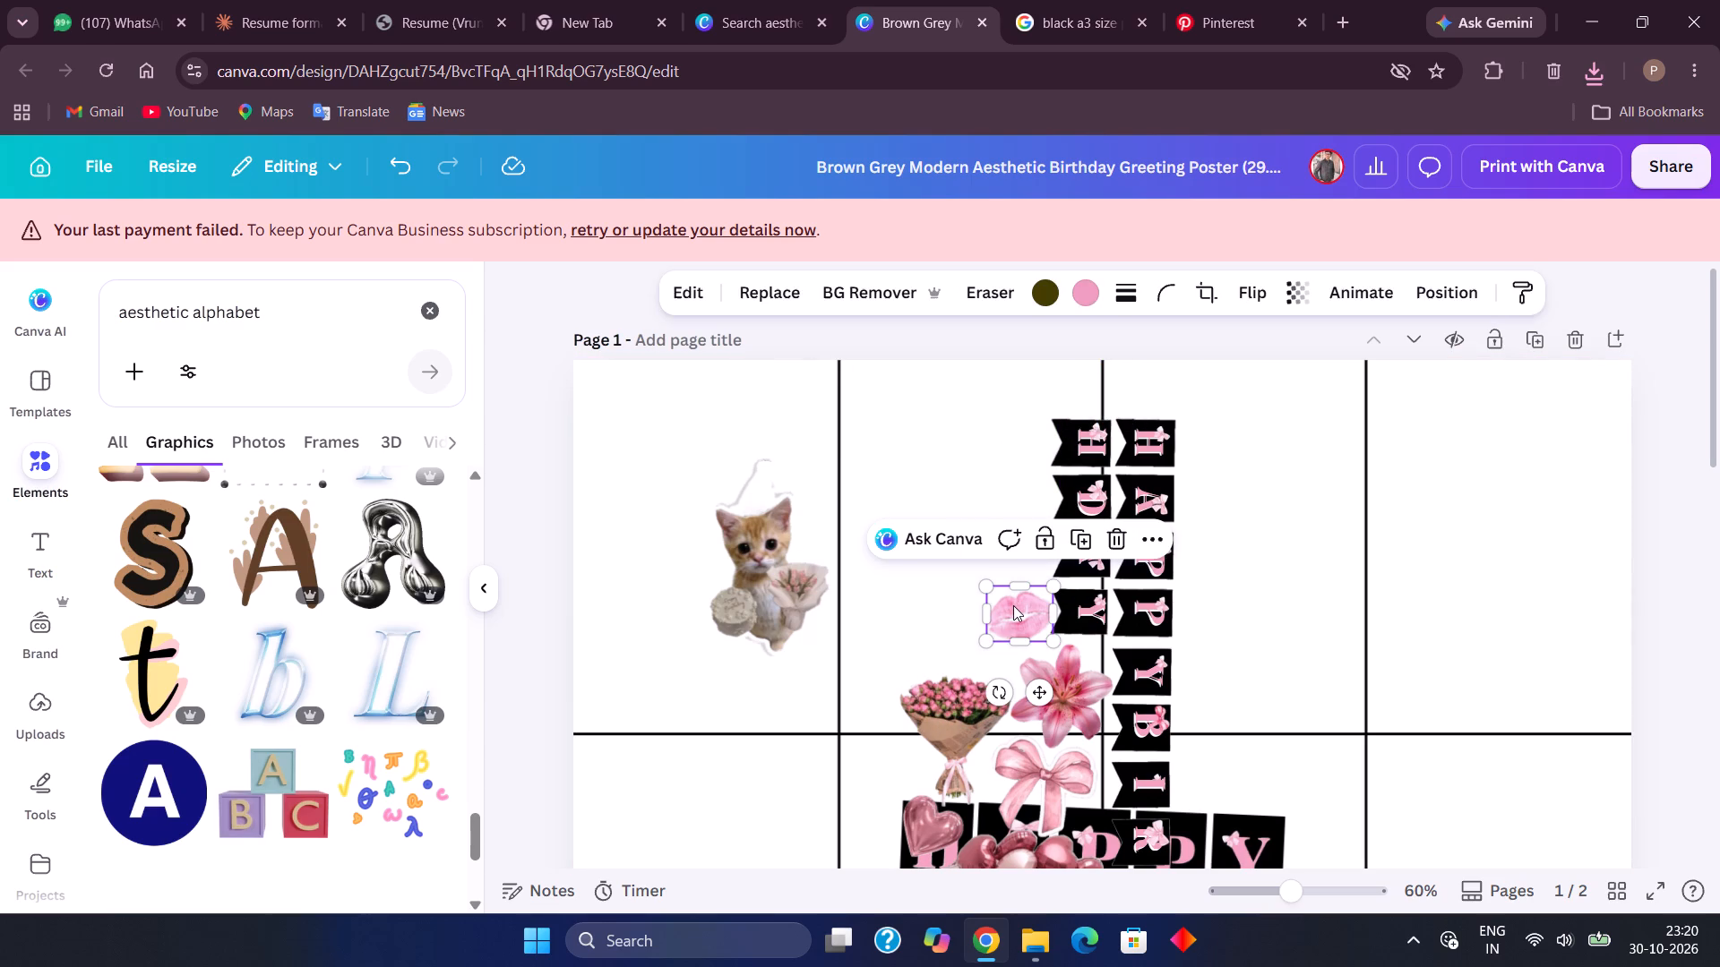
click(1113, 547)
Move the rose bouquet, lily, heart balloon bunch, single heart and pink bow into the upper grid cell beside the kitten.
drag(967, 744, 956, 589)
drag(1032, 695, 953, 457)
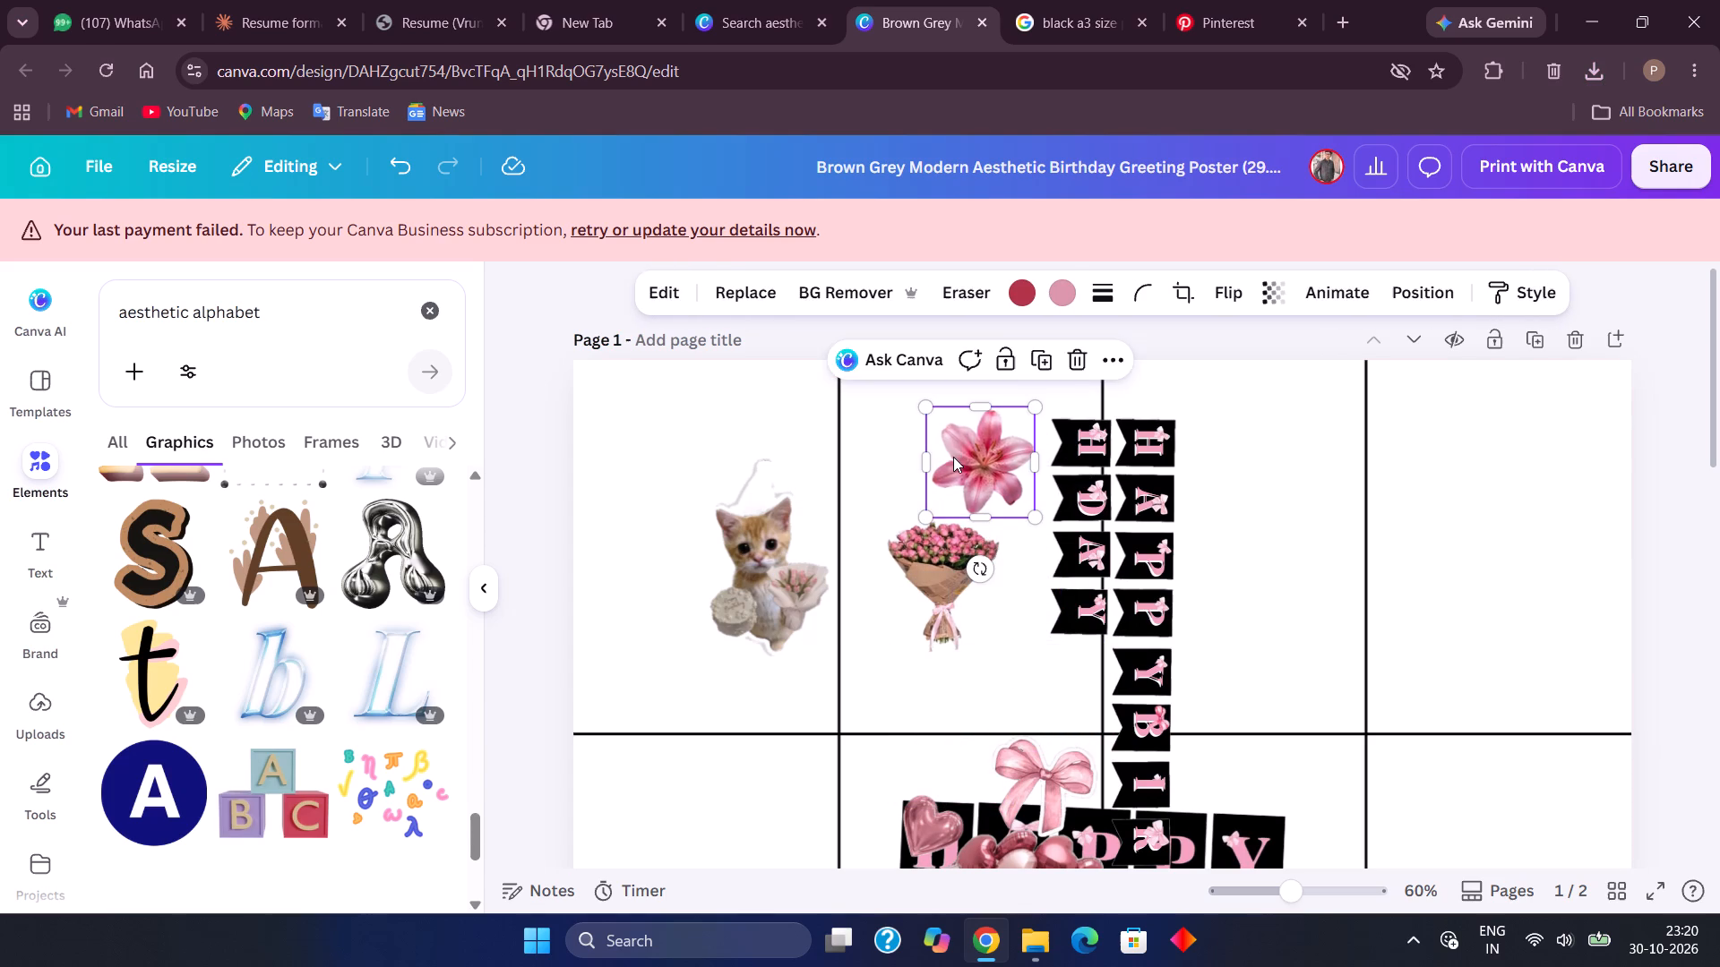
scroll(1045, 663, down, 1)
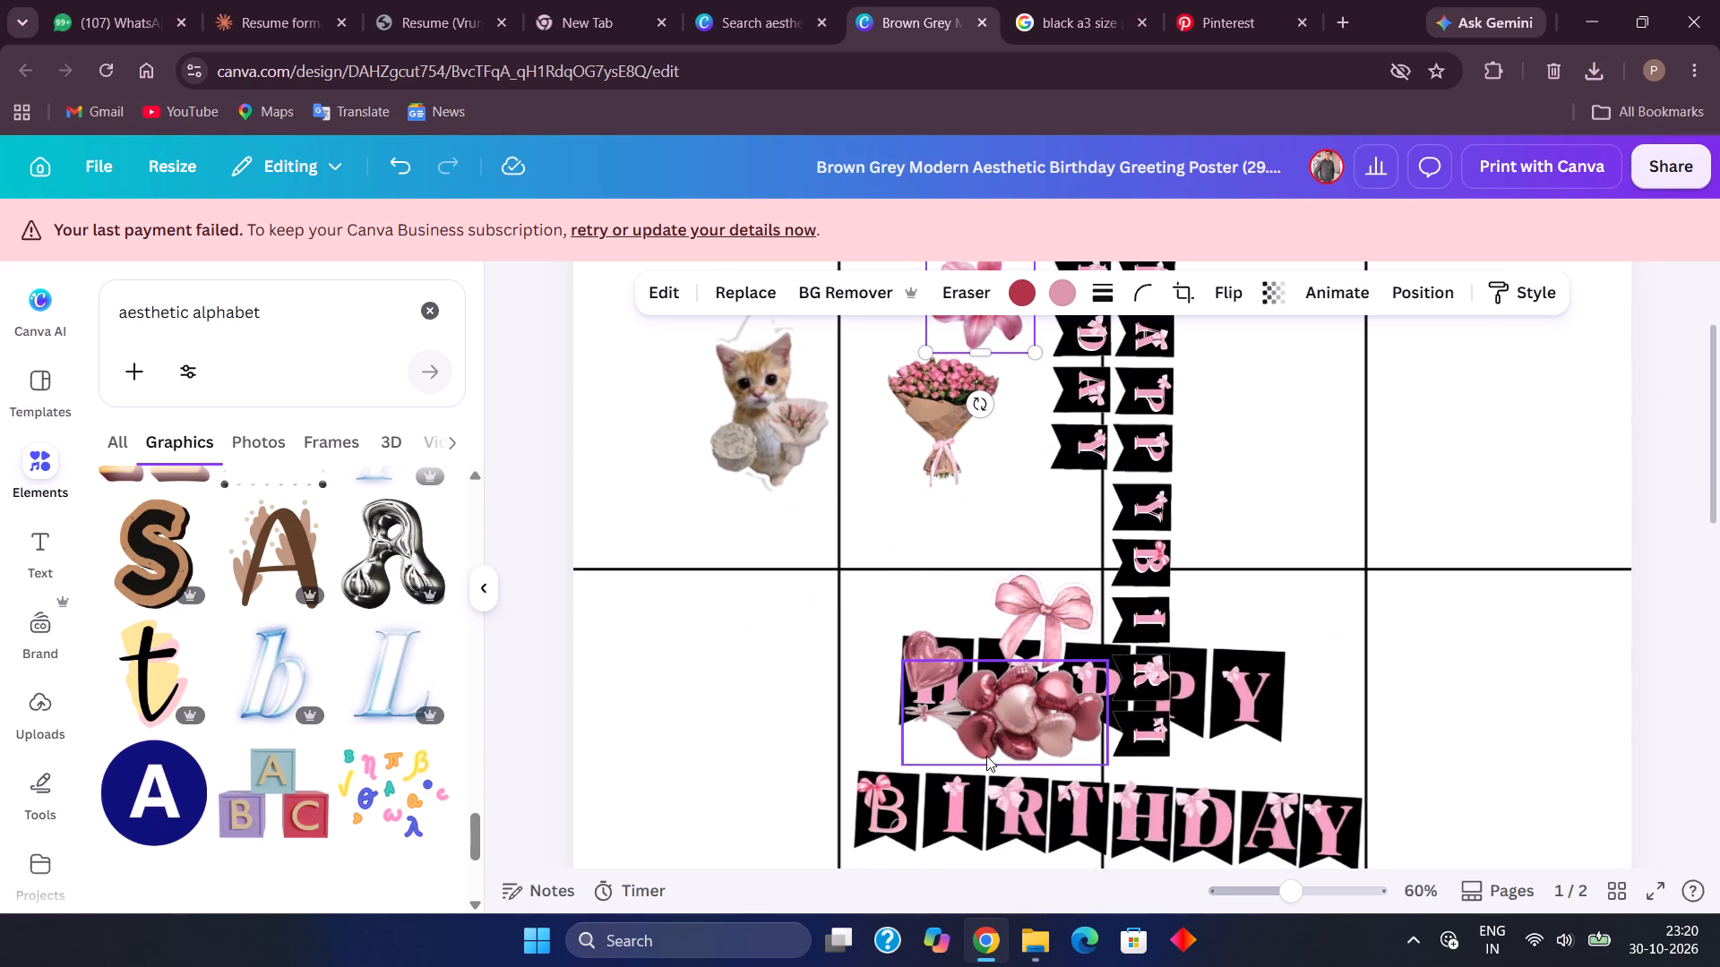
drag(986, 756, 916, 477)
drag(928, 655, 795, 615)
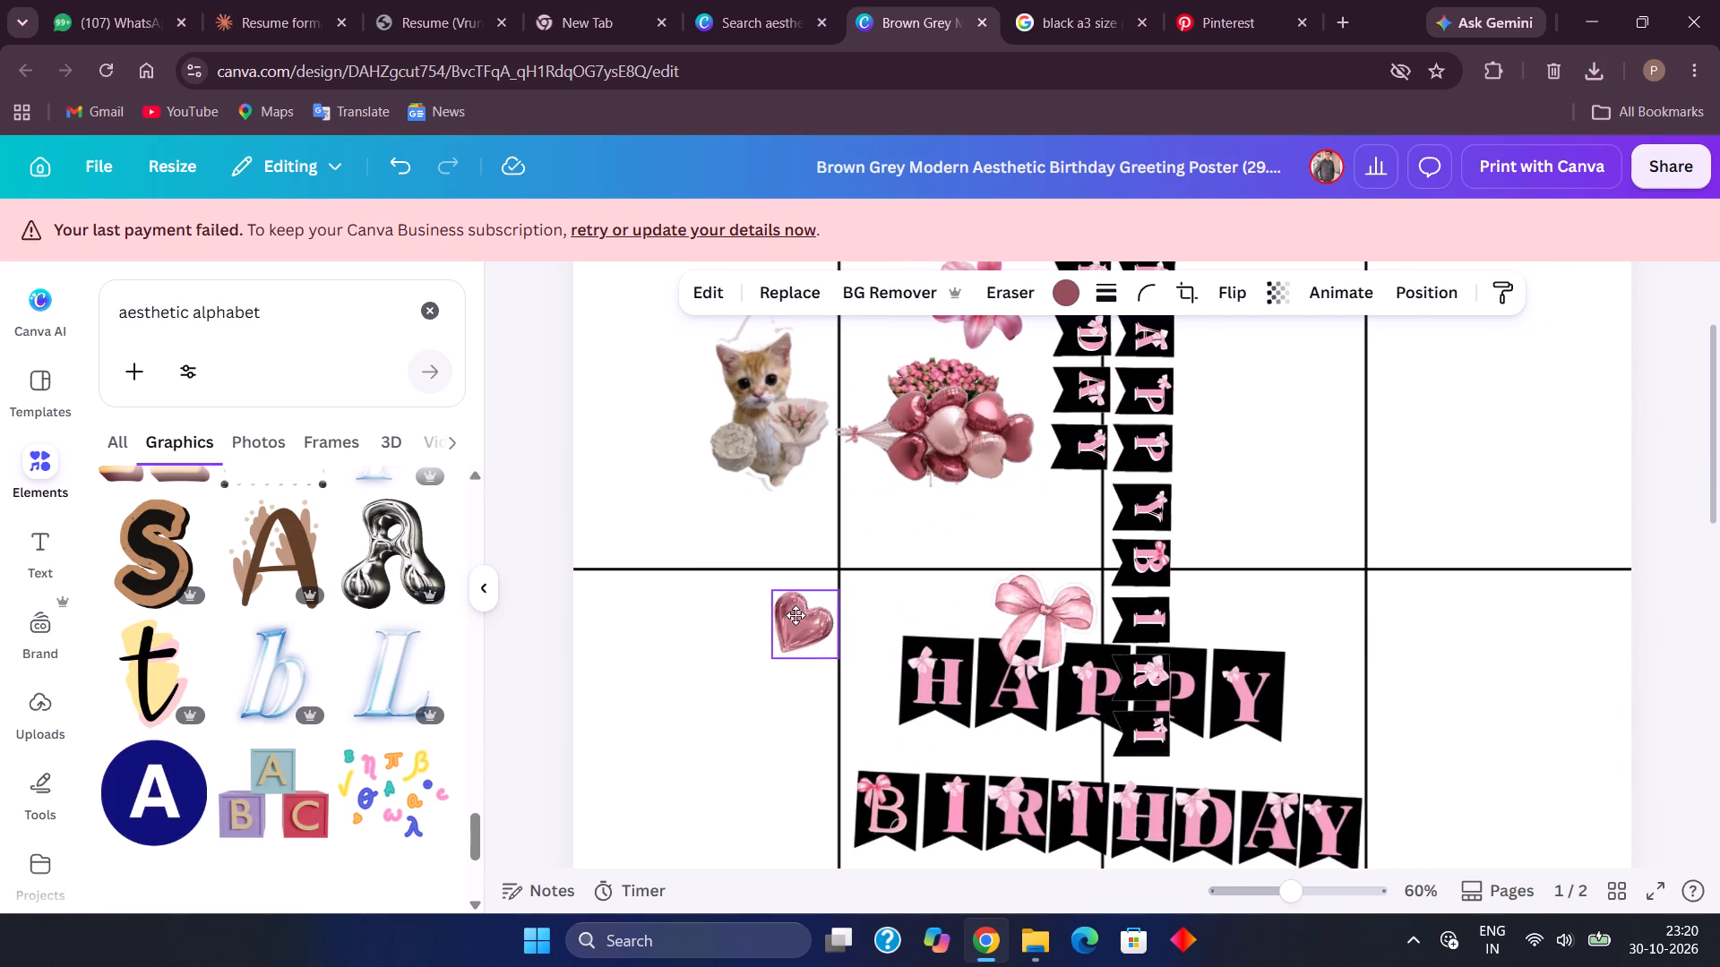
drag(795, 615, 767, 628)
drag(767, 628, 940, 532)
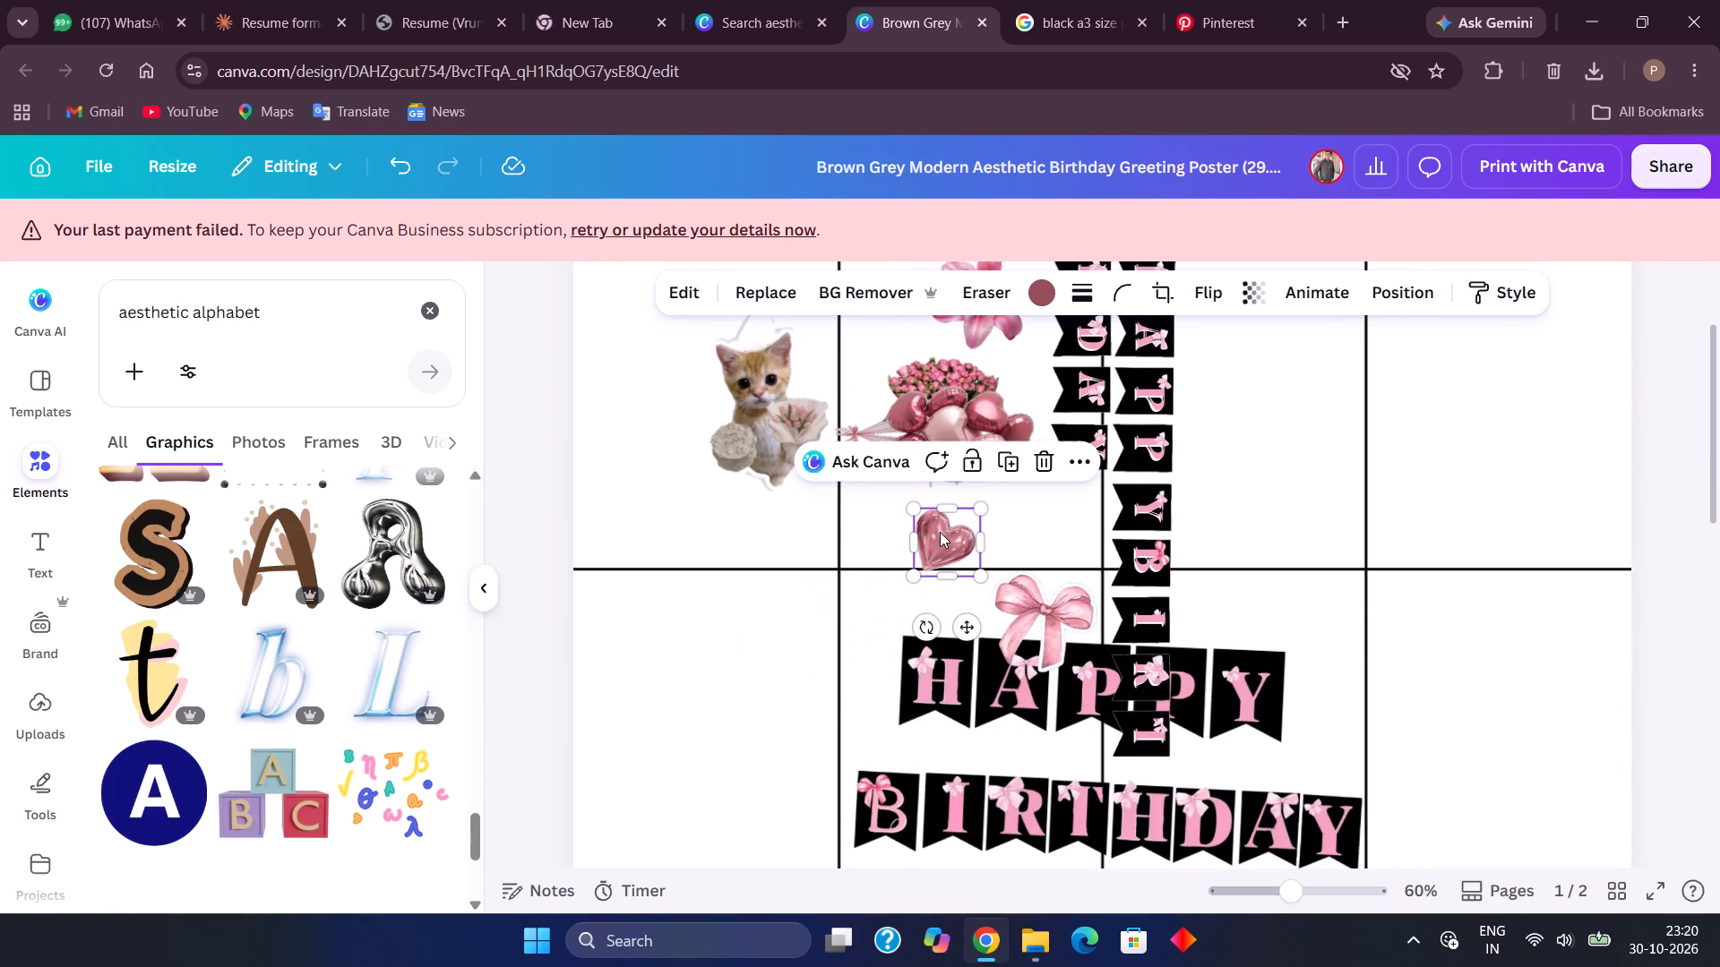
scroll(940, 532, up, 1)
drag(1052, 740, 897, 427)
Delete the shorter vertical column of four black flags with the letters H, D, A and Y.
scroll(1010, 589, down, 3)
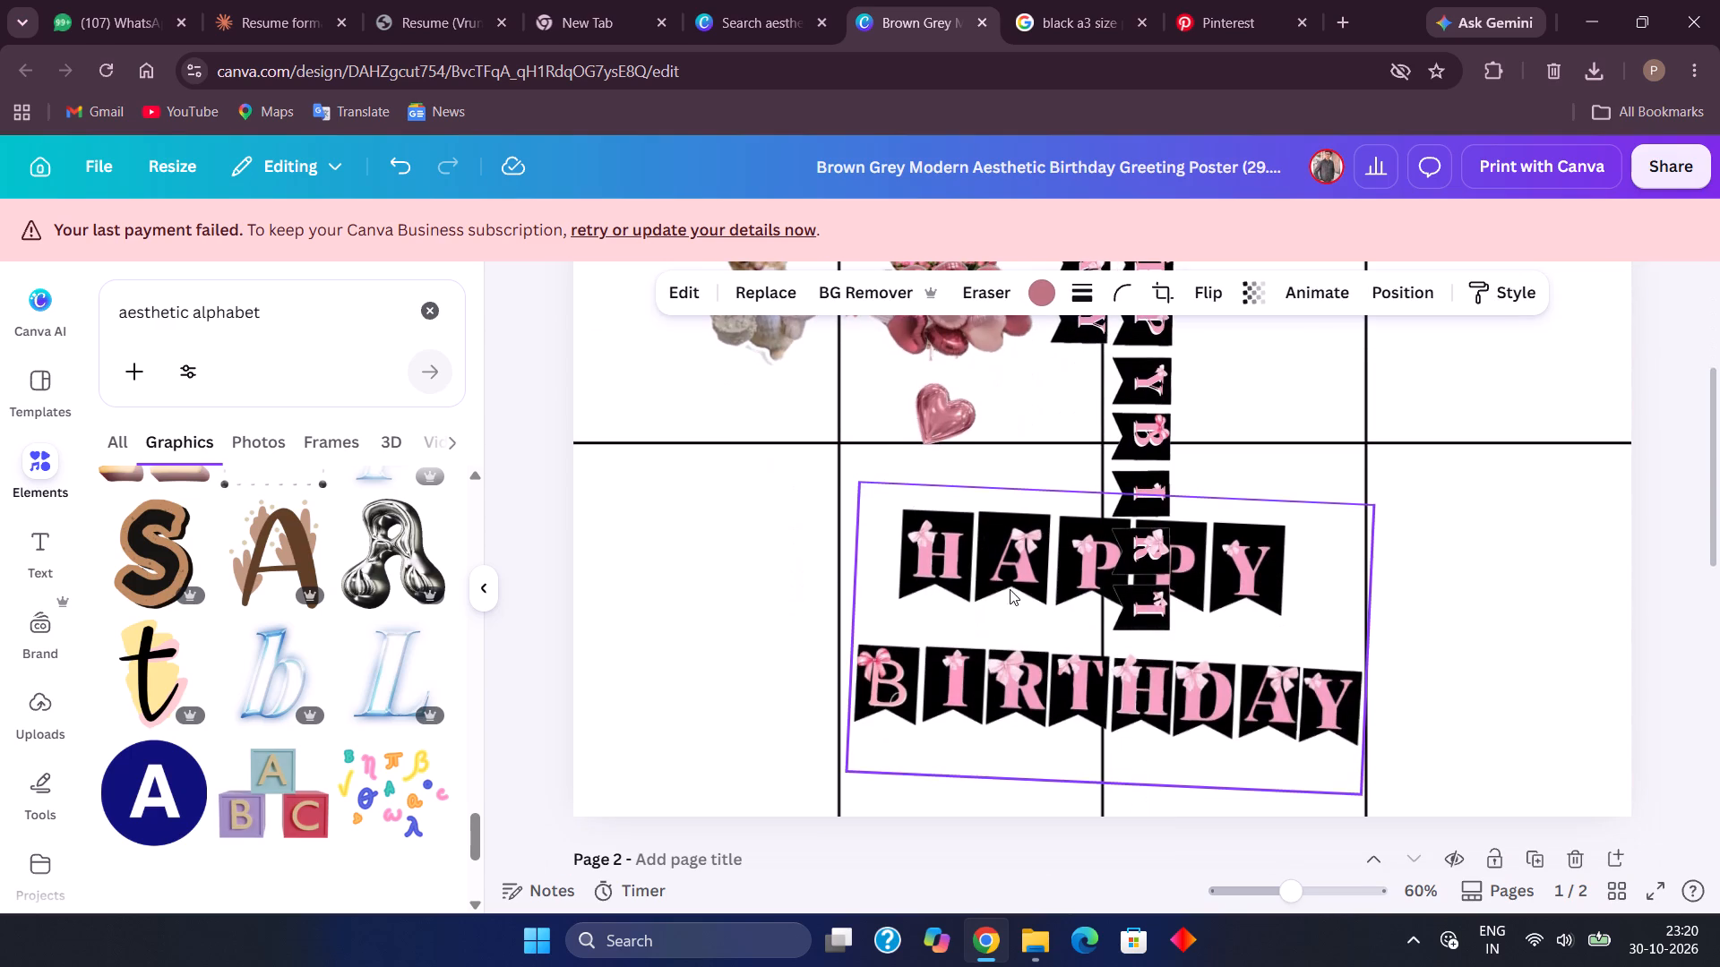
scroll(1161, 619, up, 2)
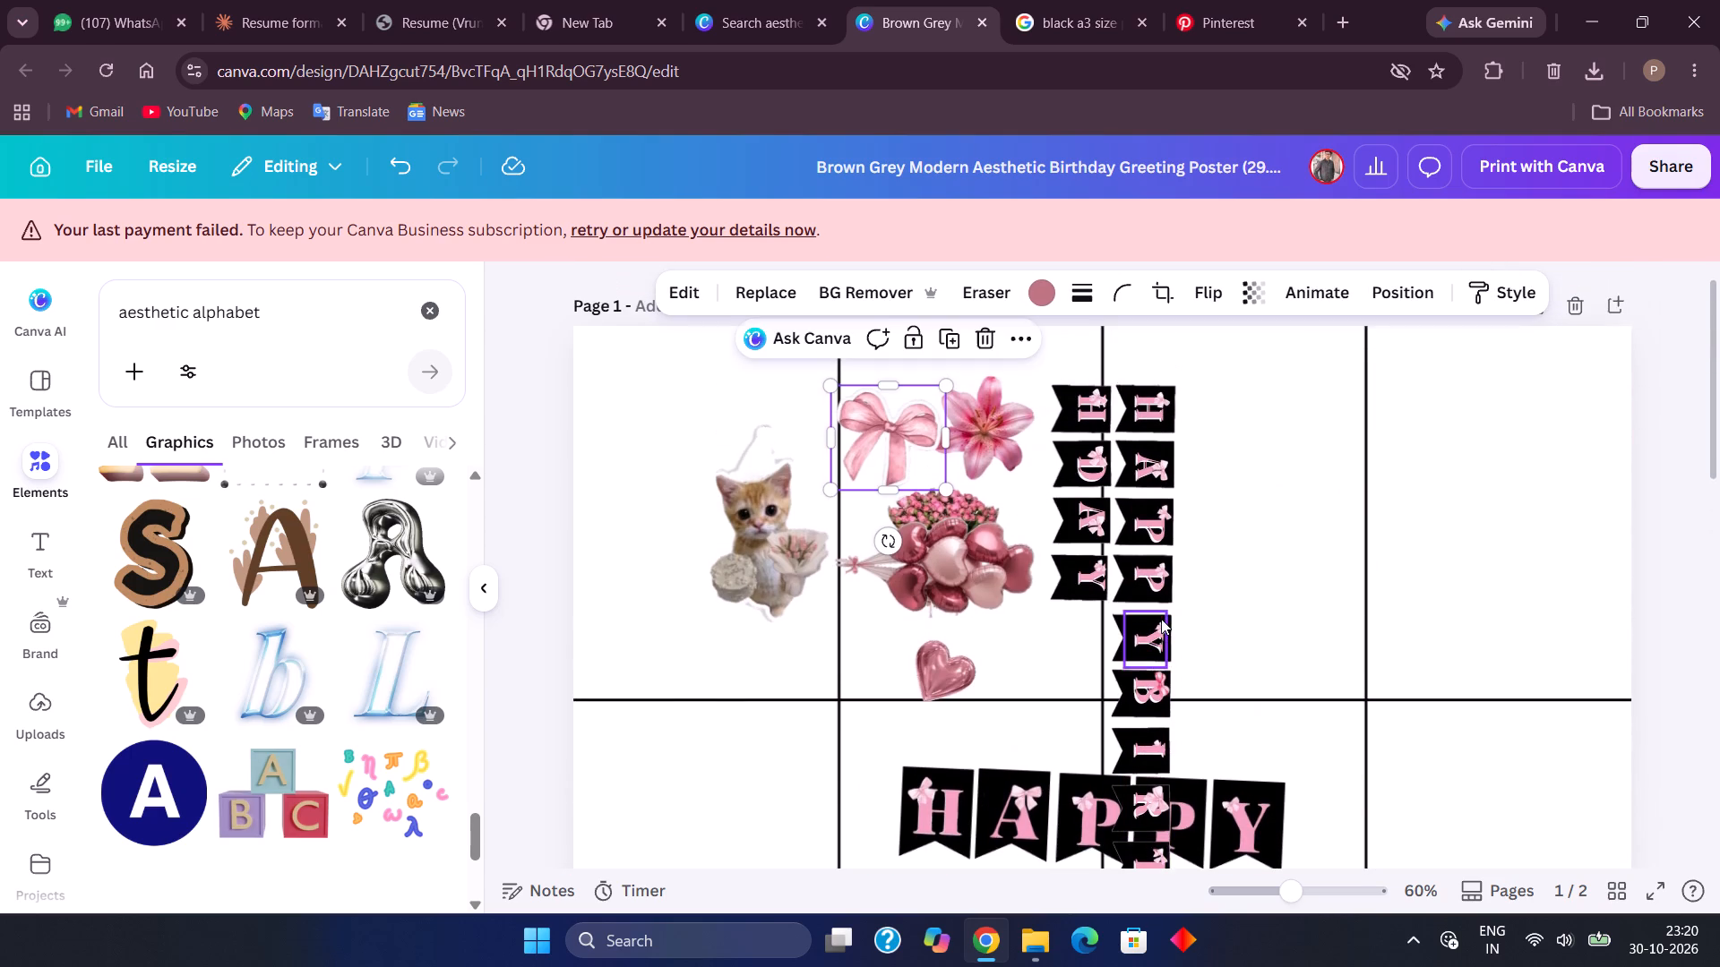
drag(1044, 384, 1098, 421)
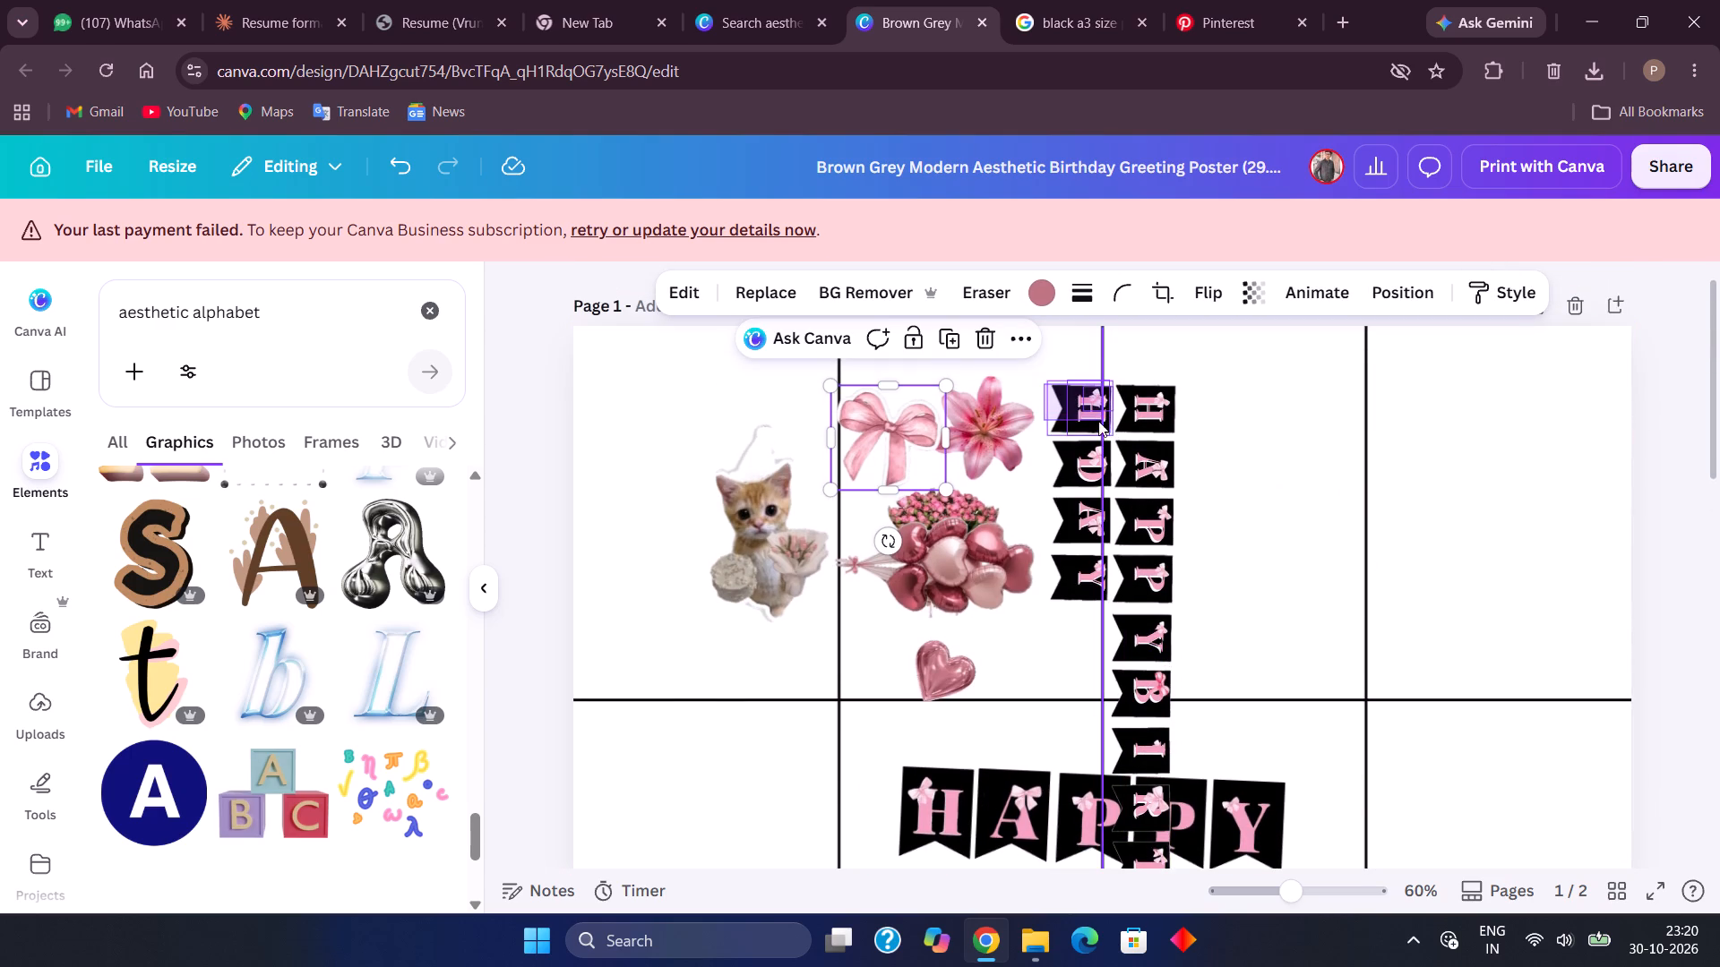
drag(1098, 421, 1082, 578)
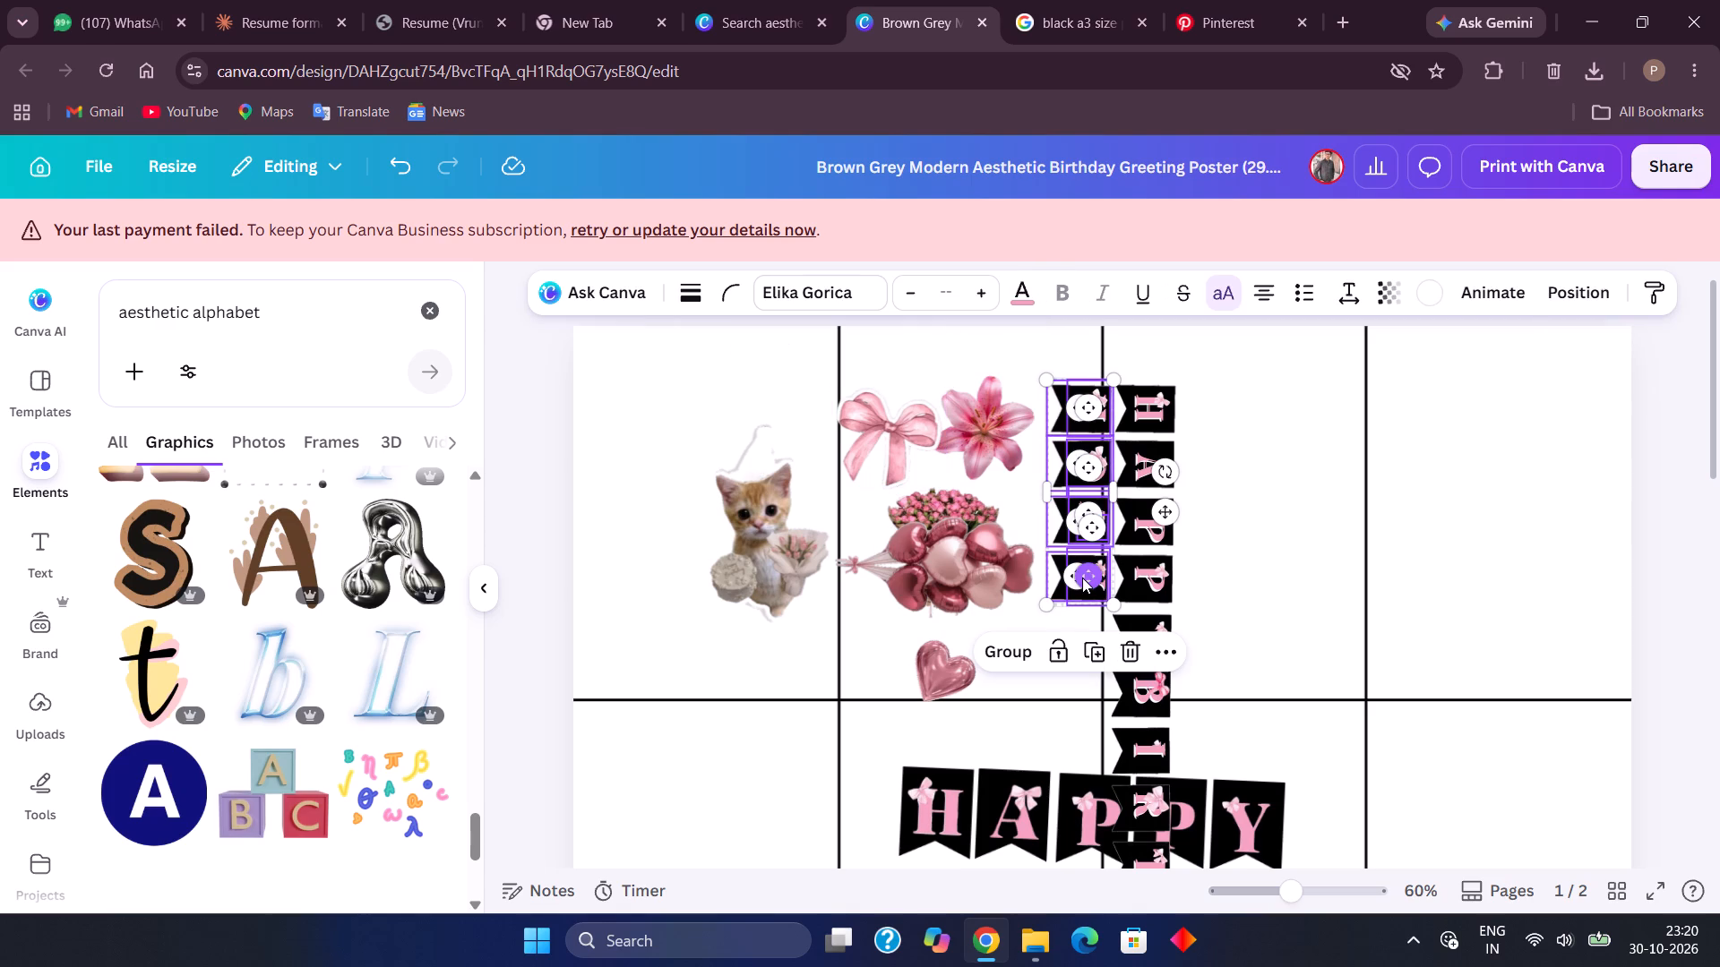
key(Delete)
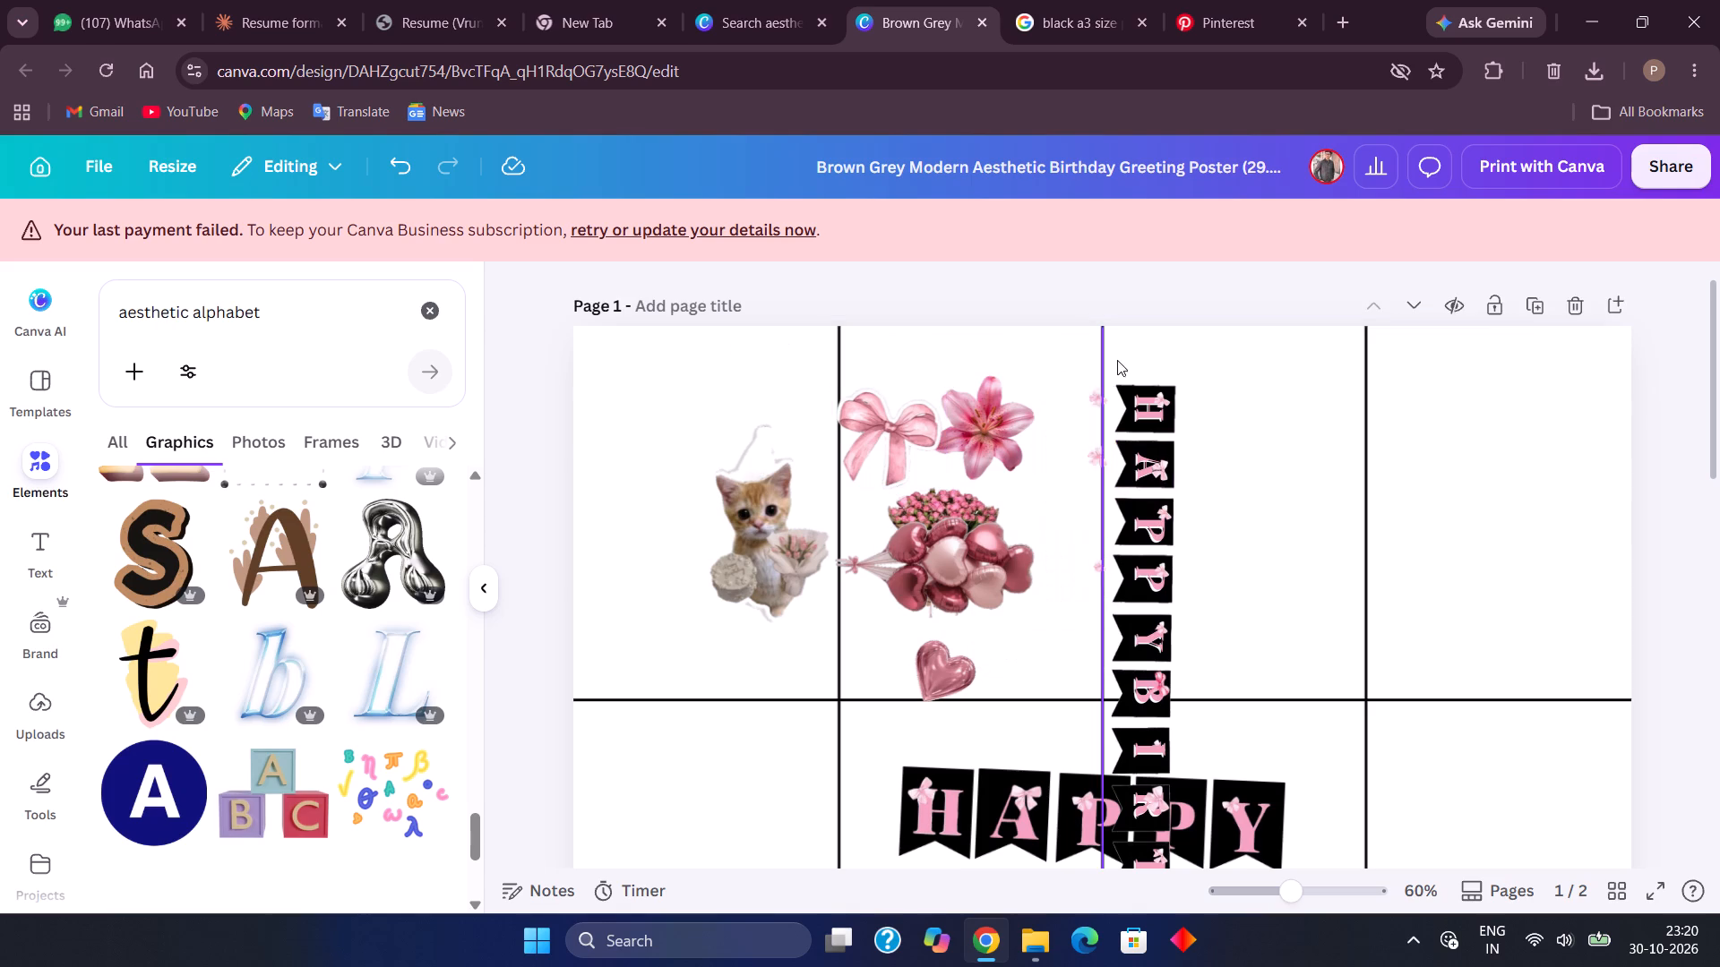
Delete the three small leftover pink bows along the central vertical grid line.
click(1099, 379)
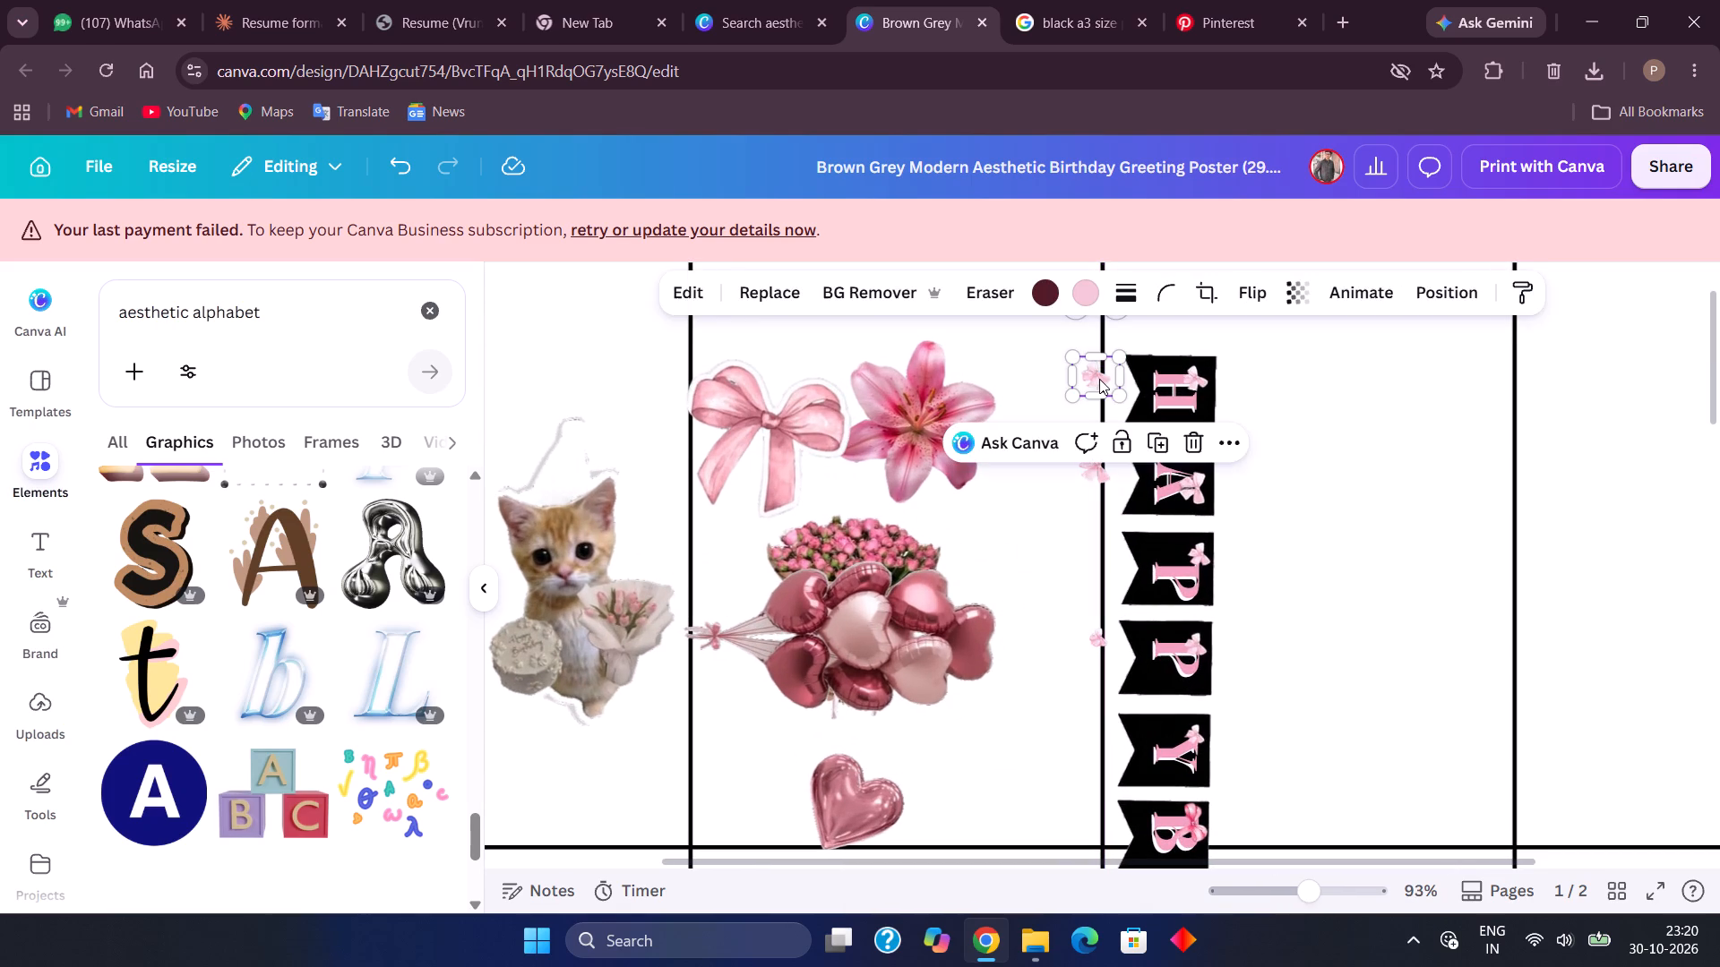
click(1197, 445)
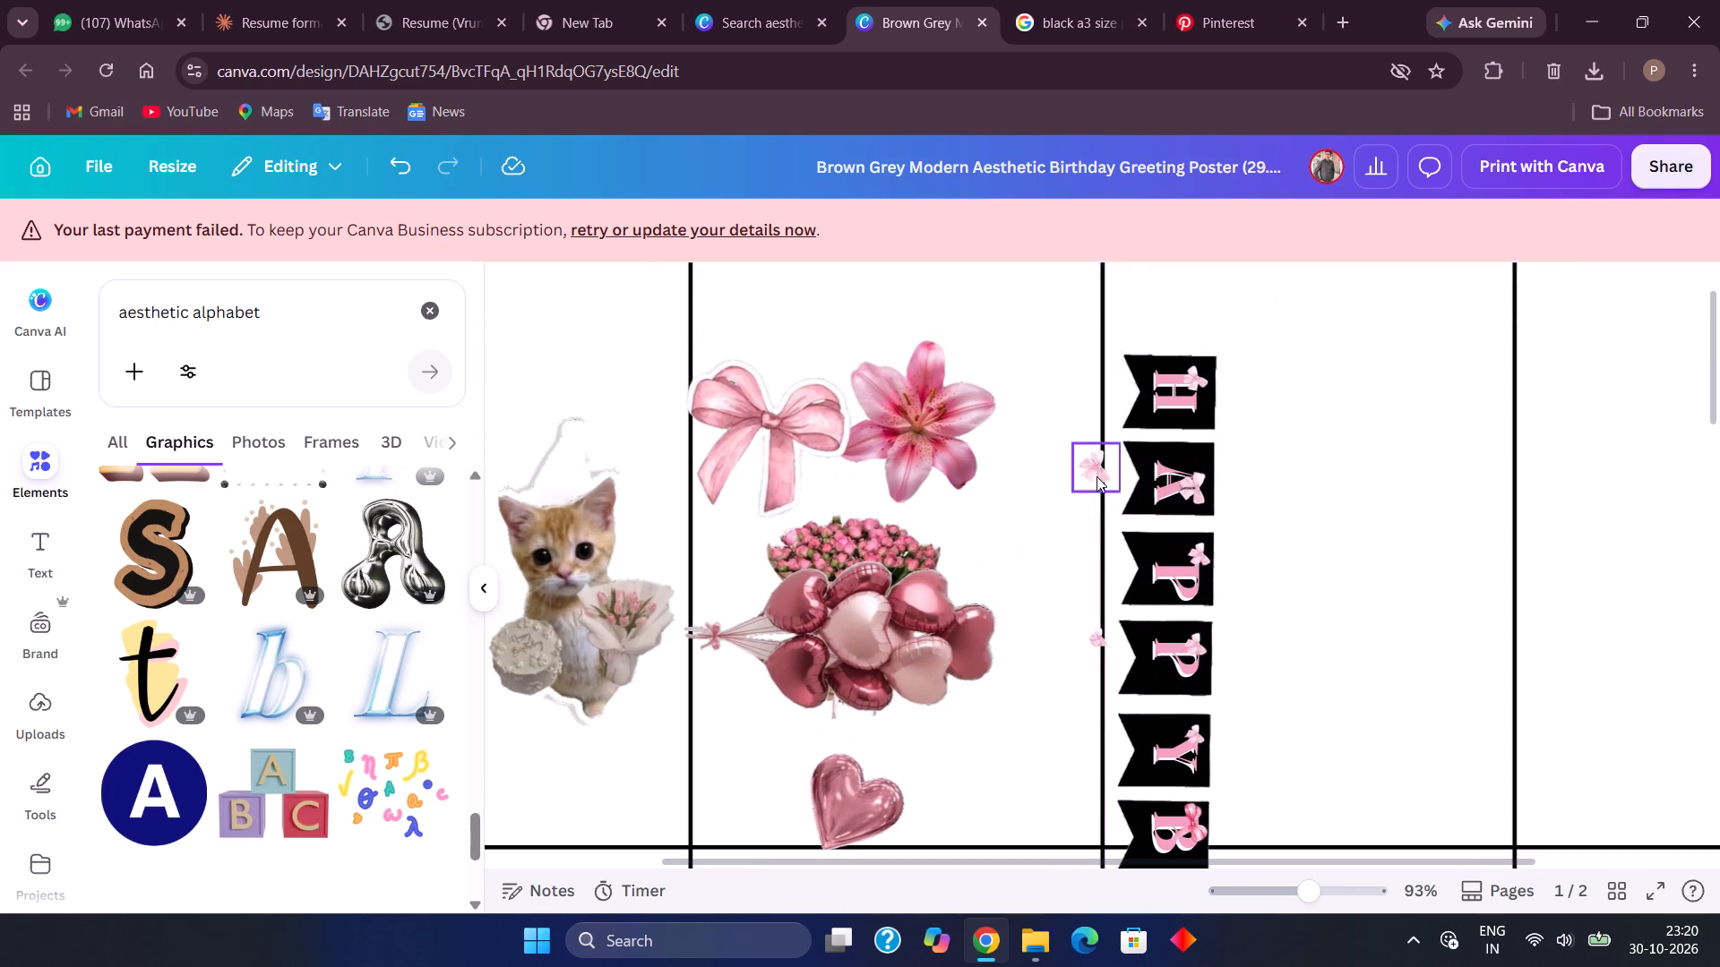
click(1080, 478)
click(1162, 392)
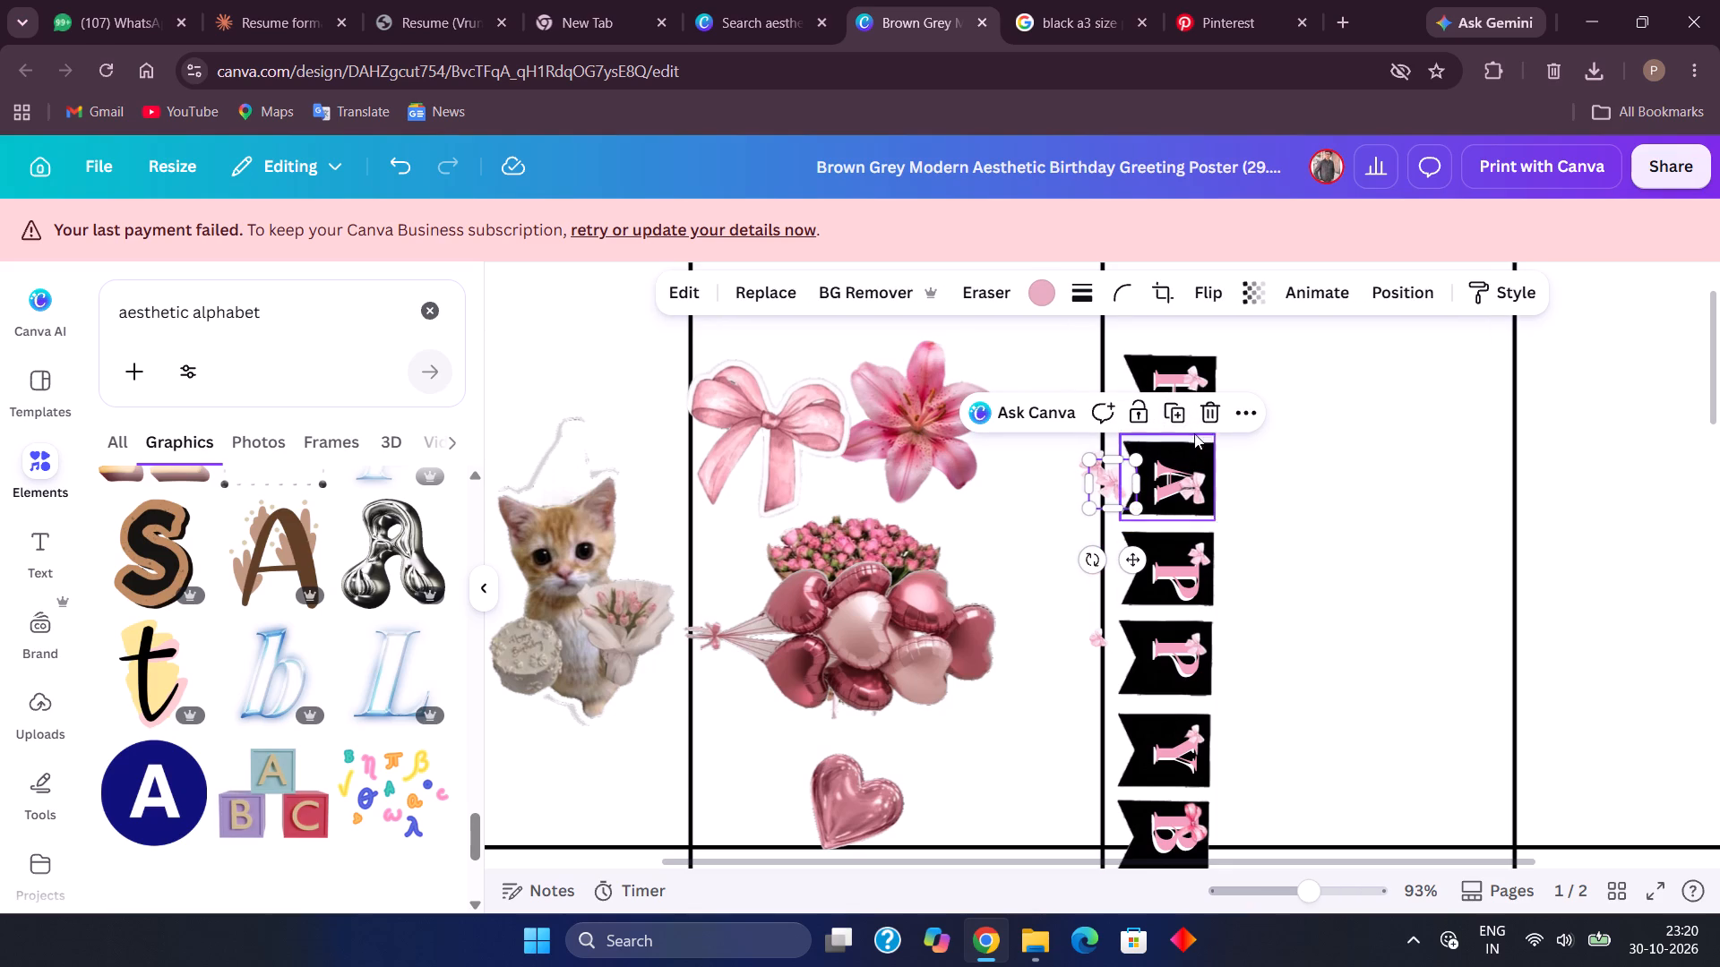
click(1201, 422)
click(1103, 473)
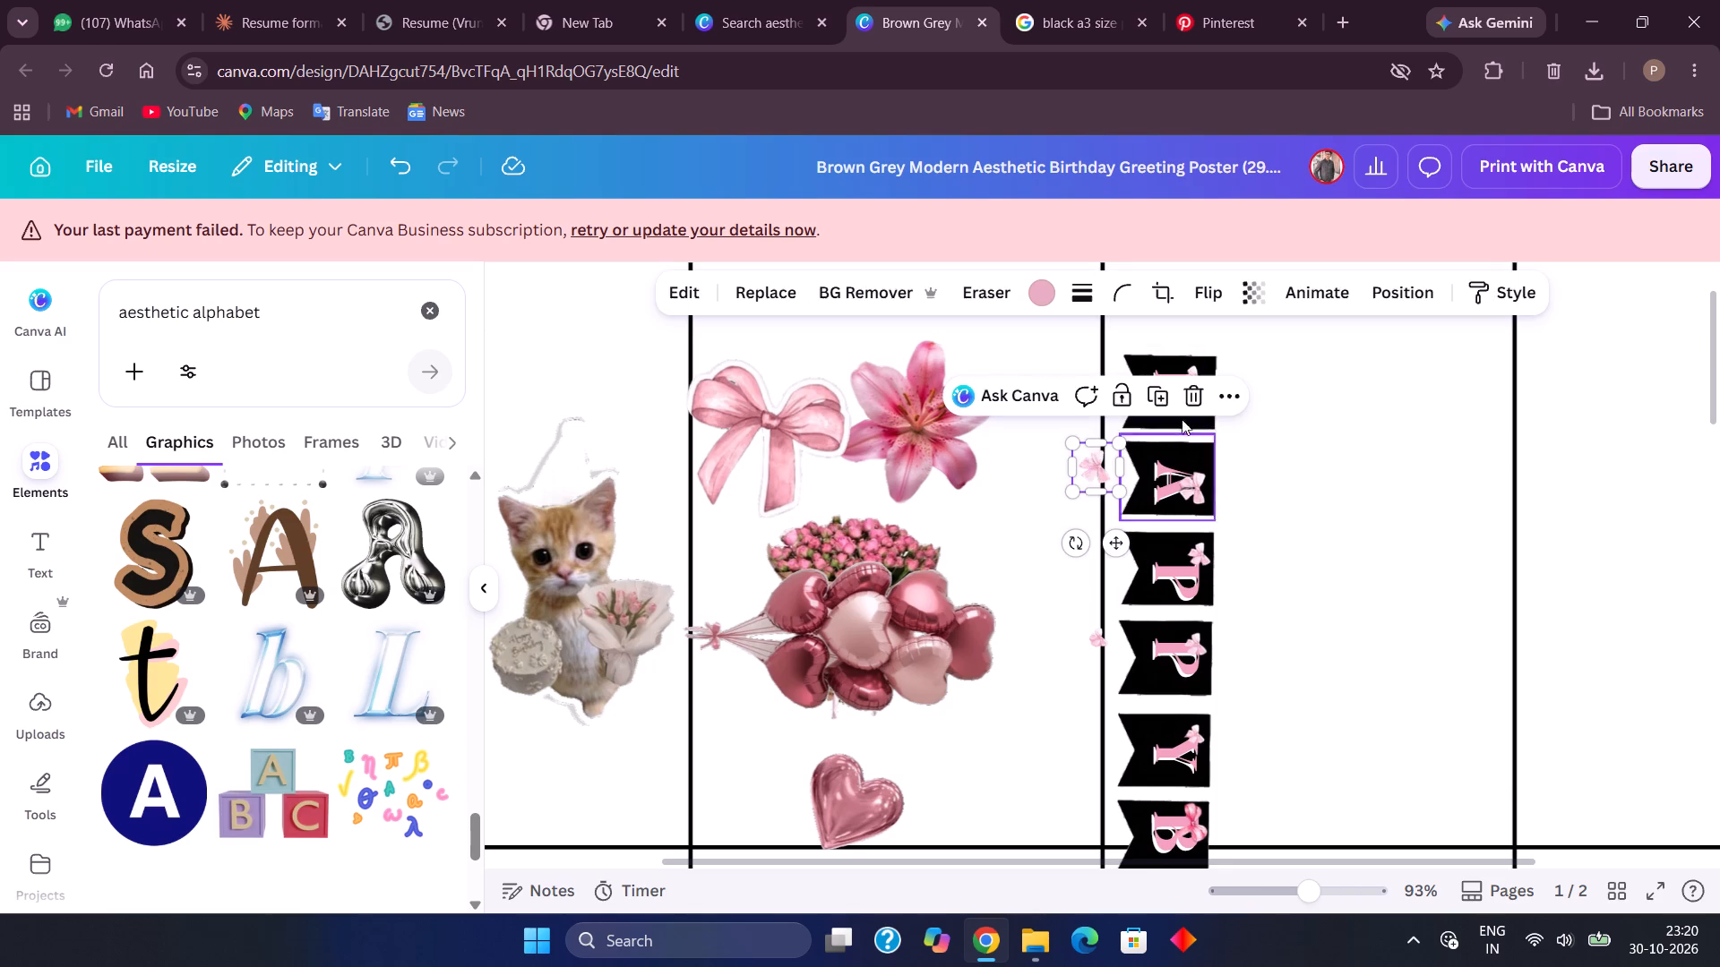
click(1196, 392)
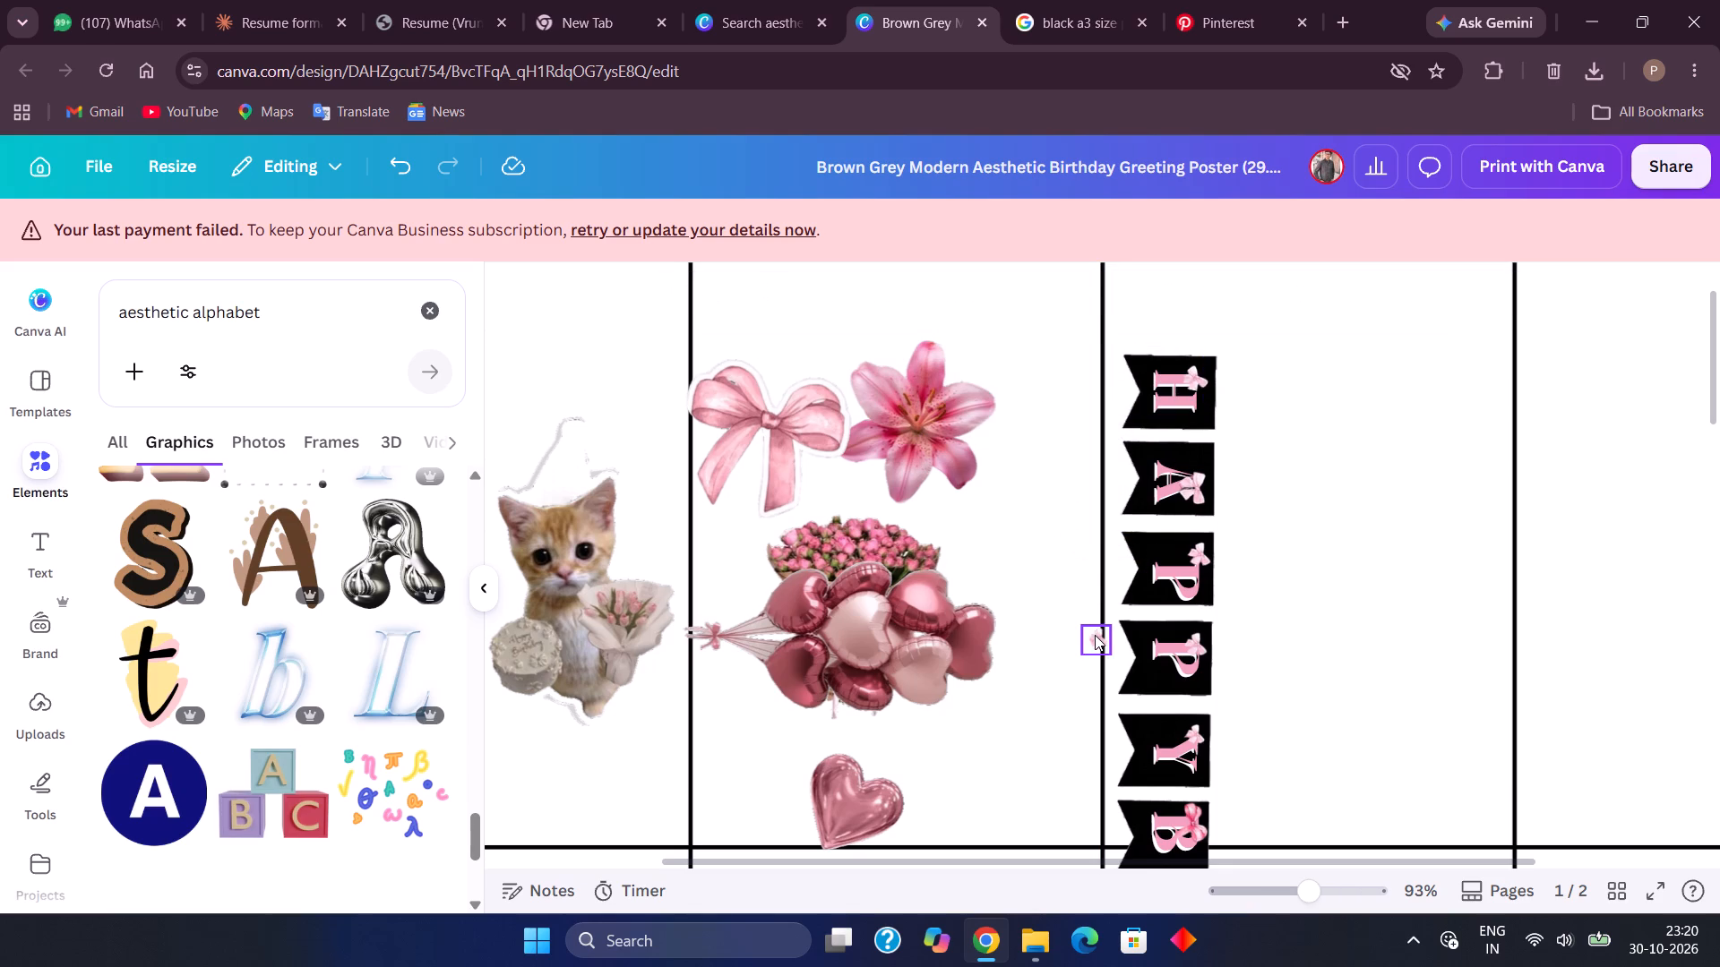
click(1095, 635)
click(1198, 578)
Delete the vertical column of five black flags spelling HAPPY beside the central vertical grid line.
drag(1146, 304, 1244, 761)
key(Delete)
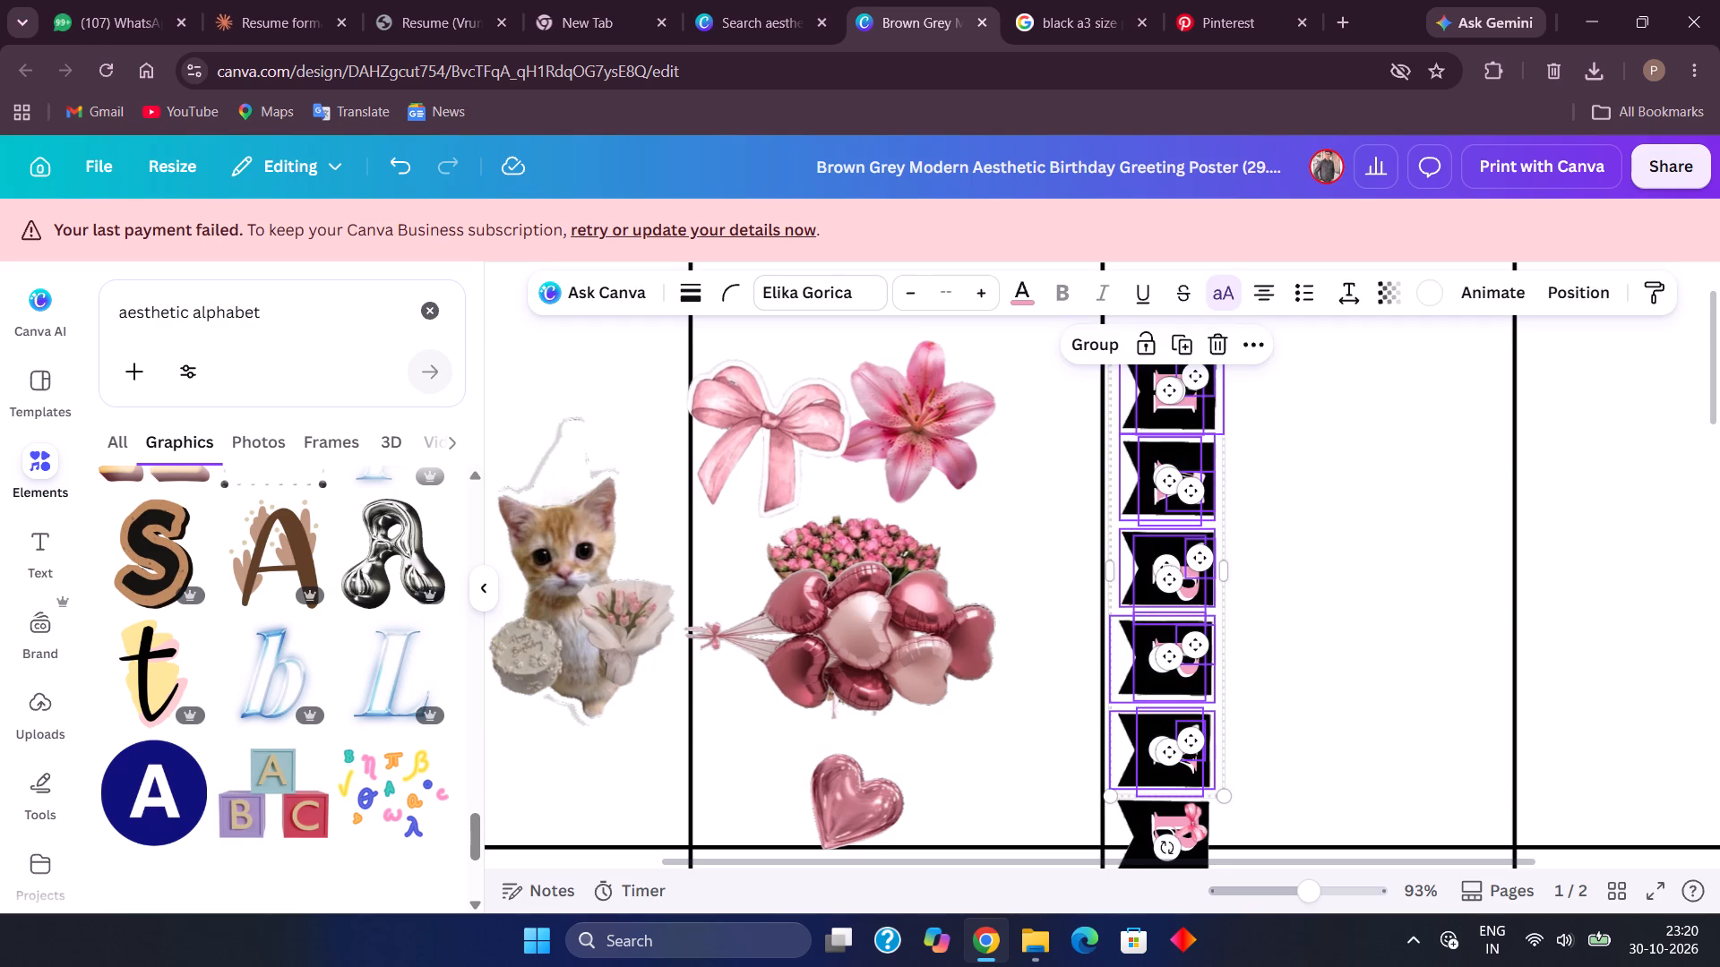
Delete the leftover vertical B and I flags, including their letters, bows and black flag shapes.
scroll(1244, 761, down, 3)
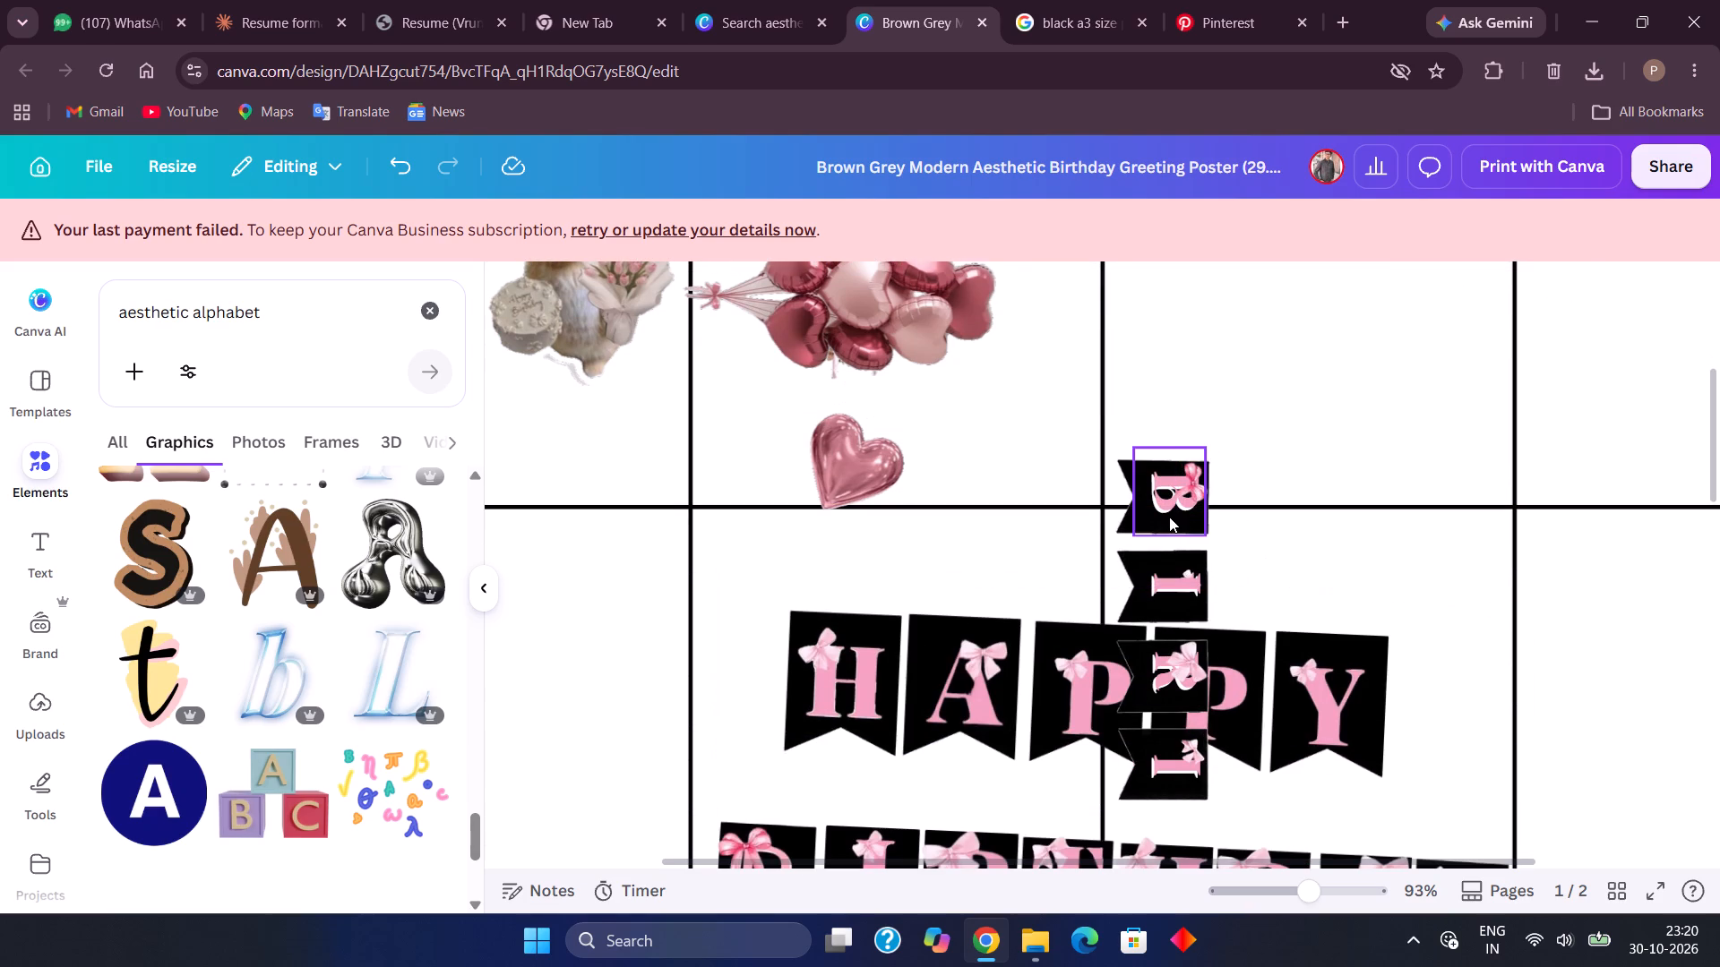
click(1169, 517)
click(1273, 389)
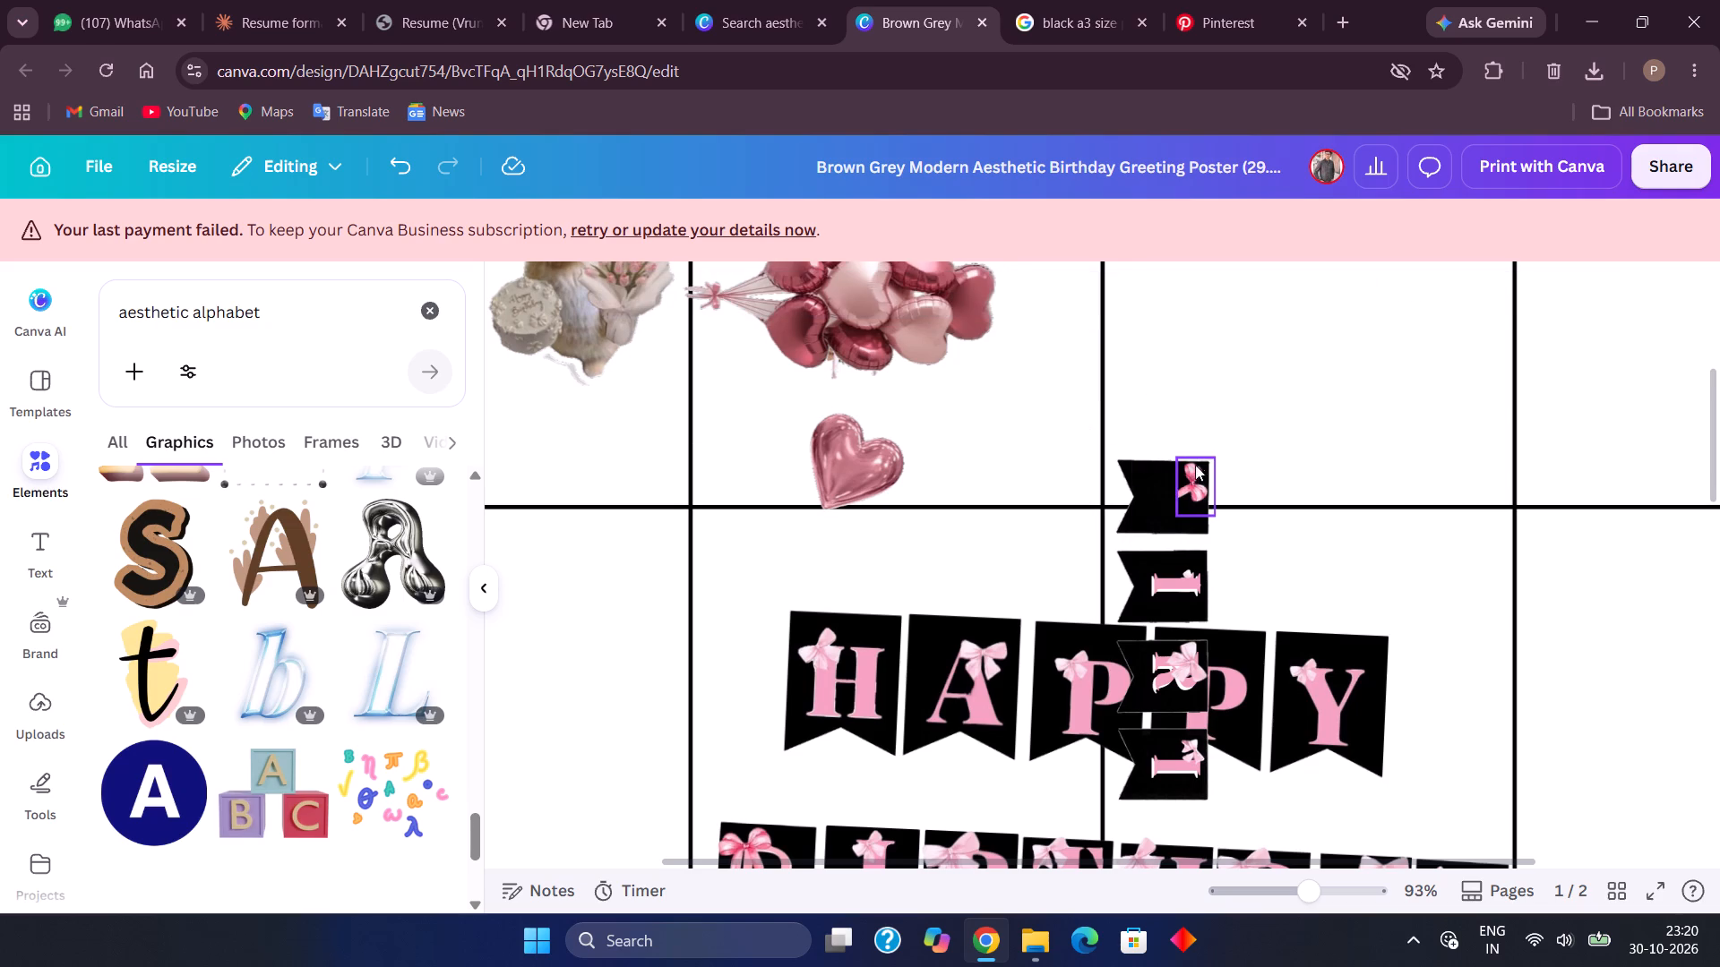
click(1197, 475)
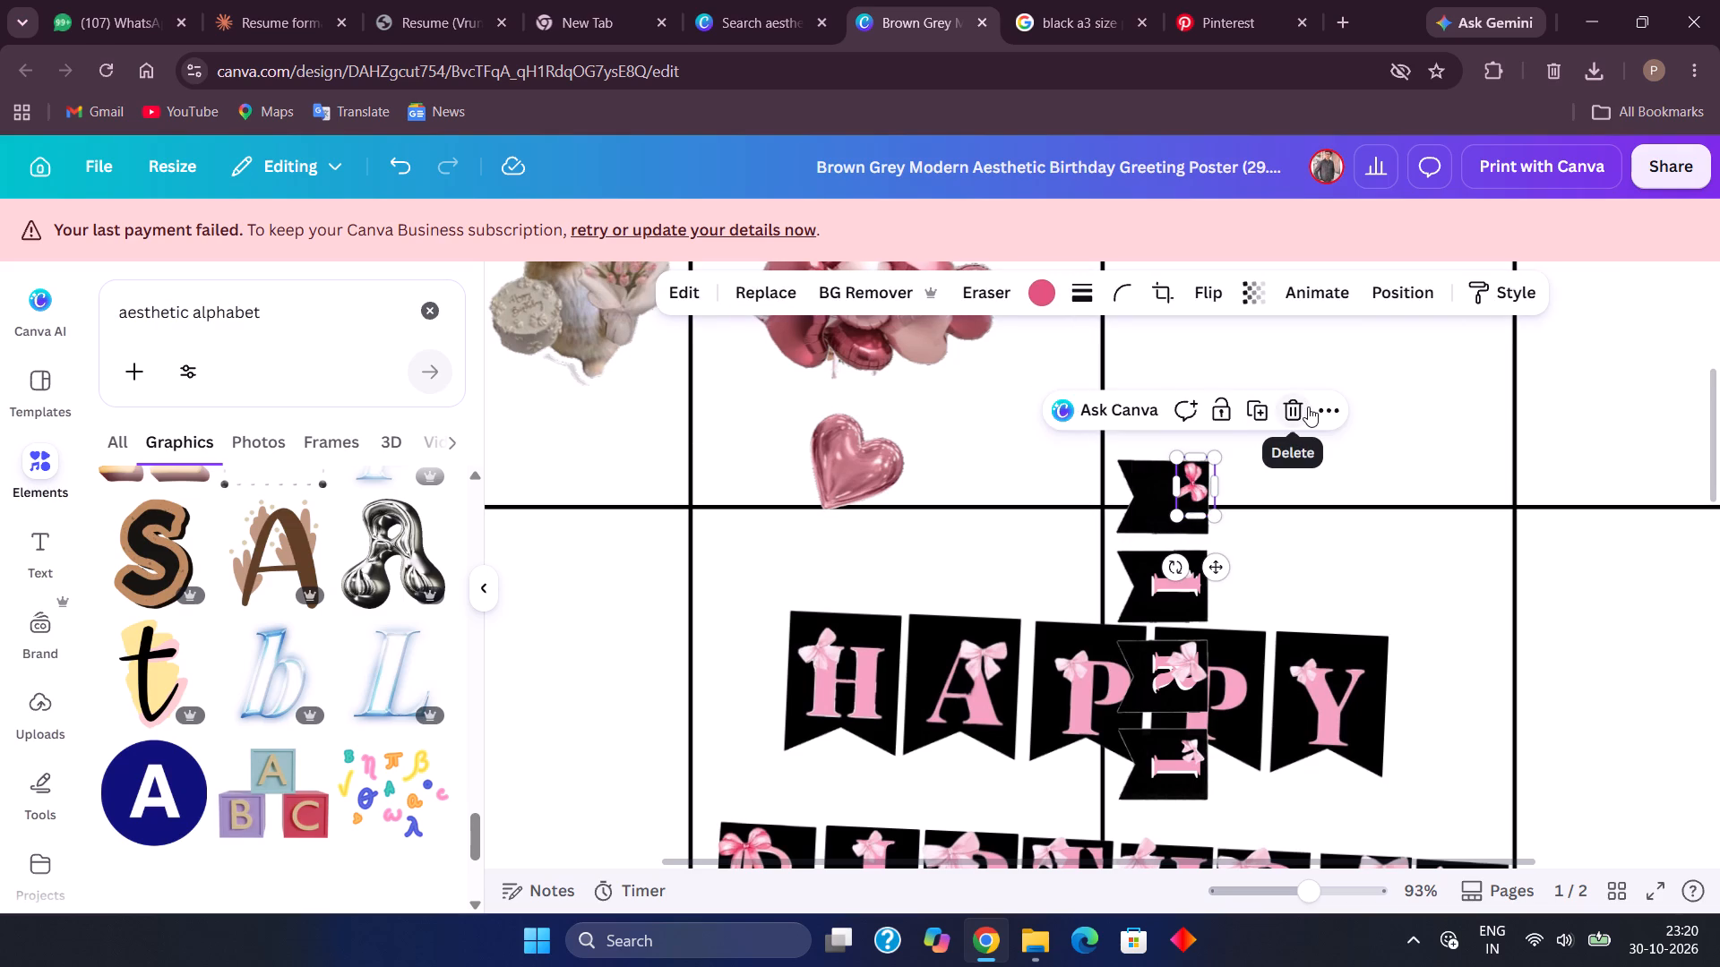
click(1308, 406)
click(1188, 477)
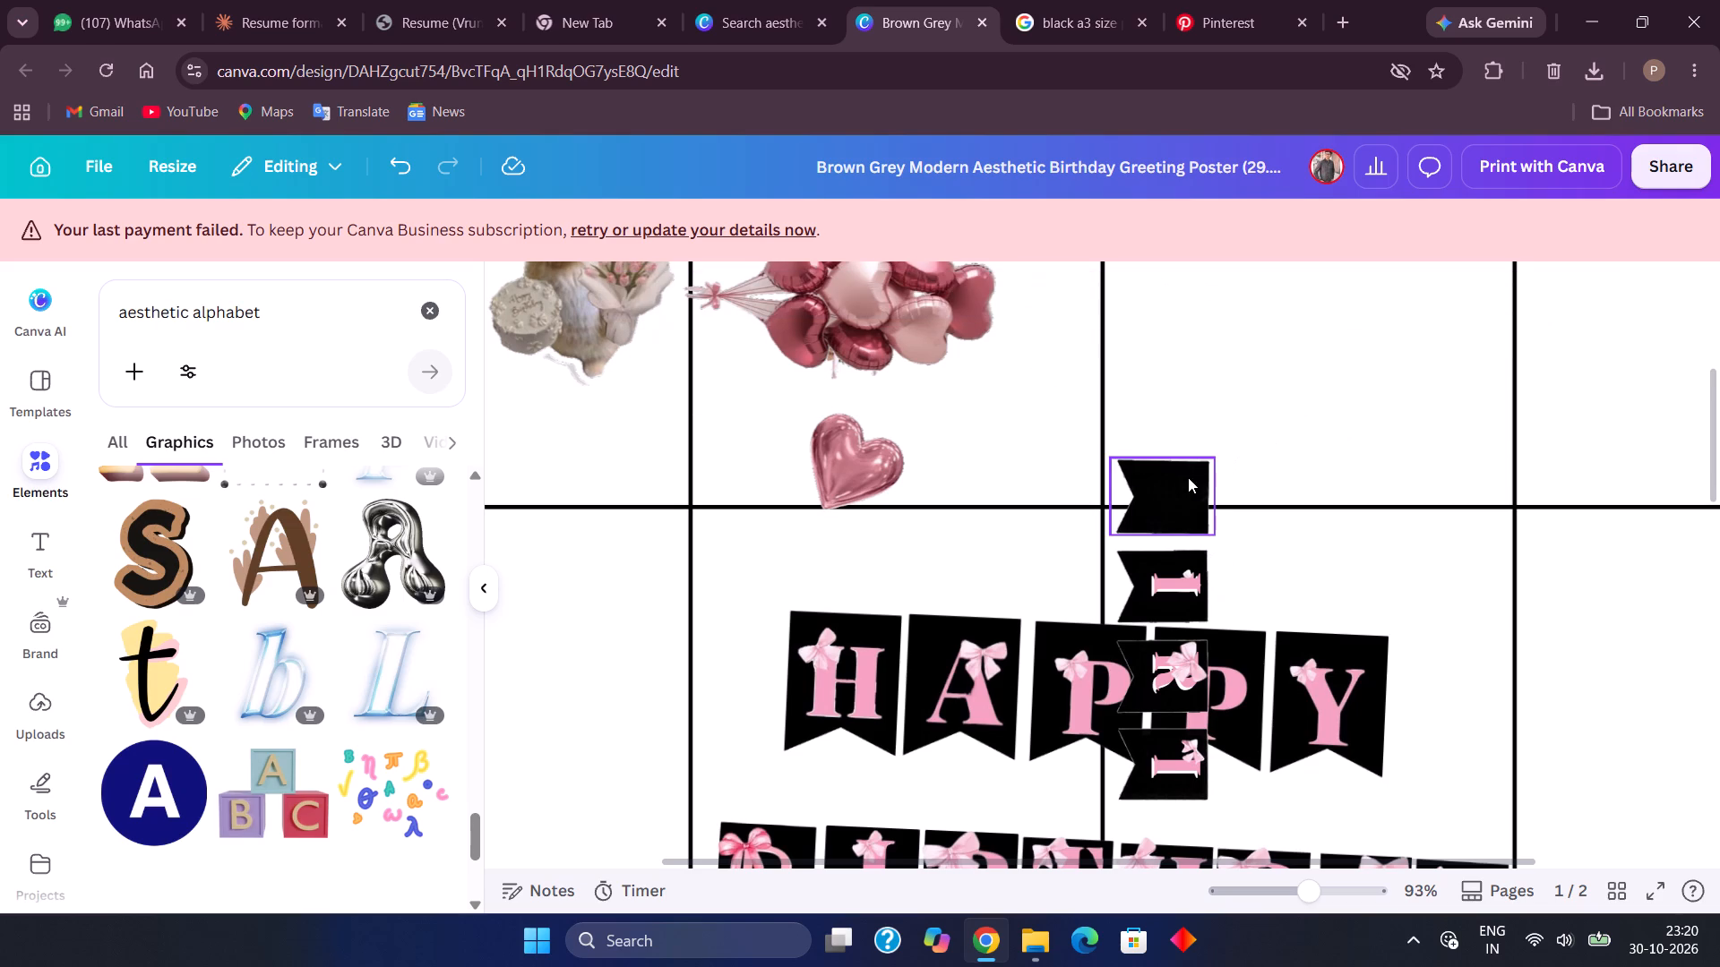
click(1261, 413)
scroll(1261, 413, down, 2)
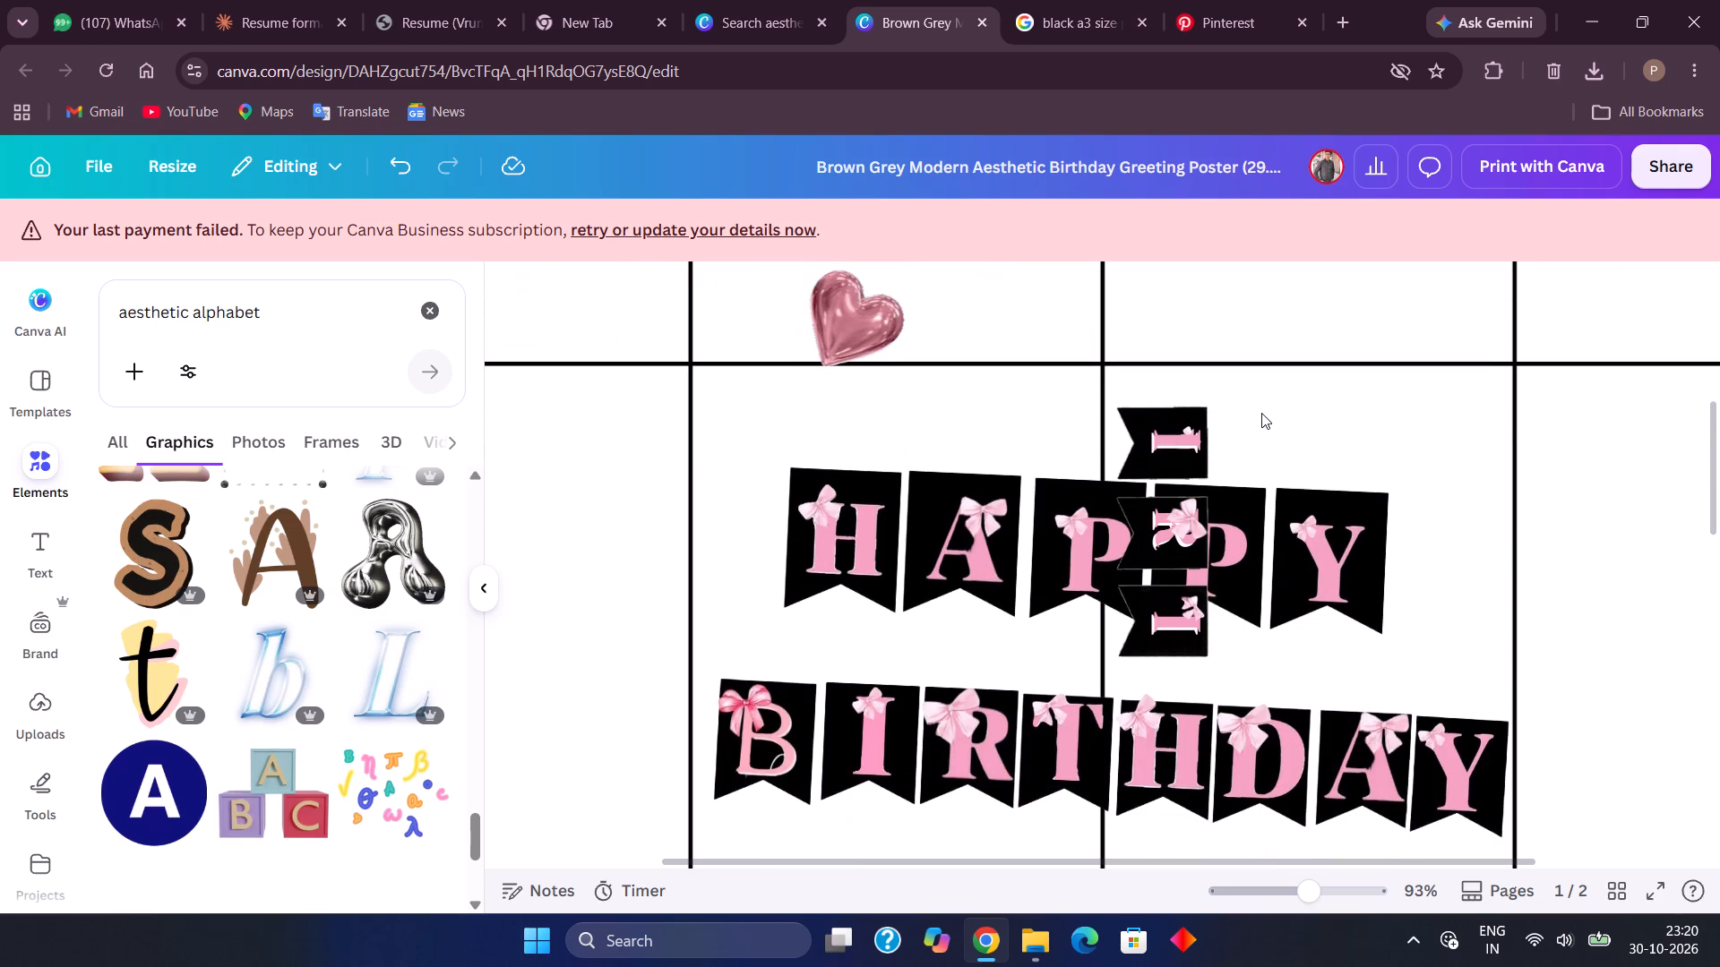
click(1169, 439)
click(1271, 355)
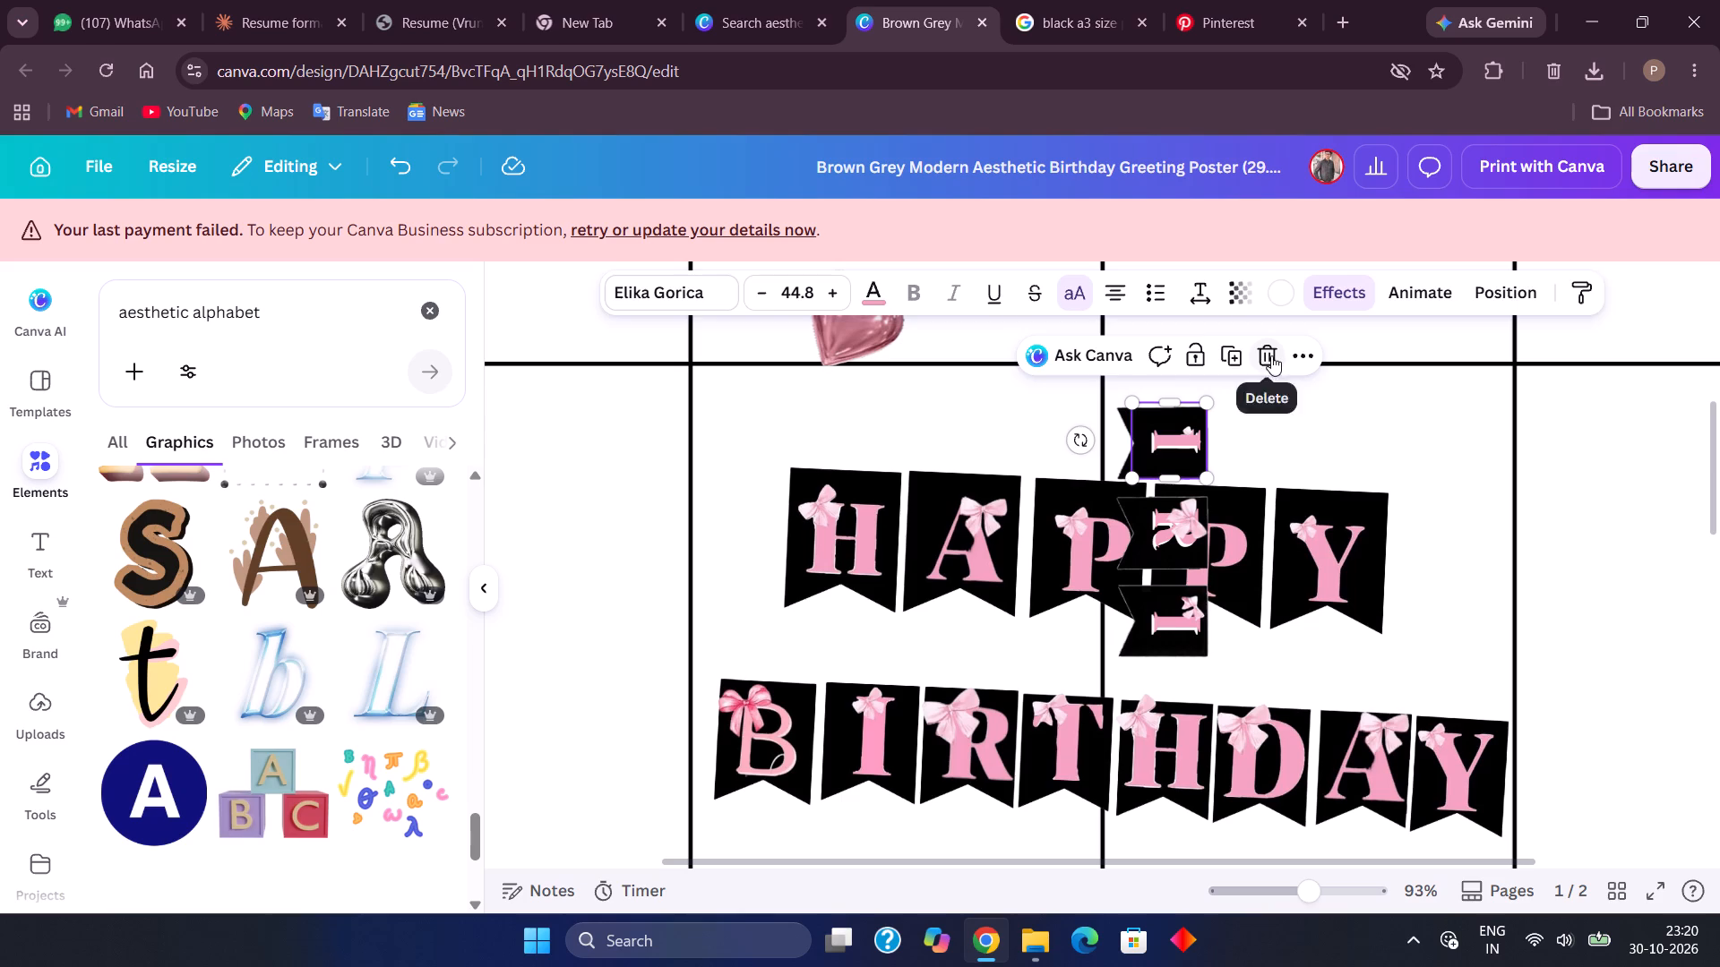
click(1195, 435)
click(1286, 370)
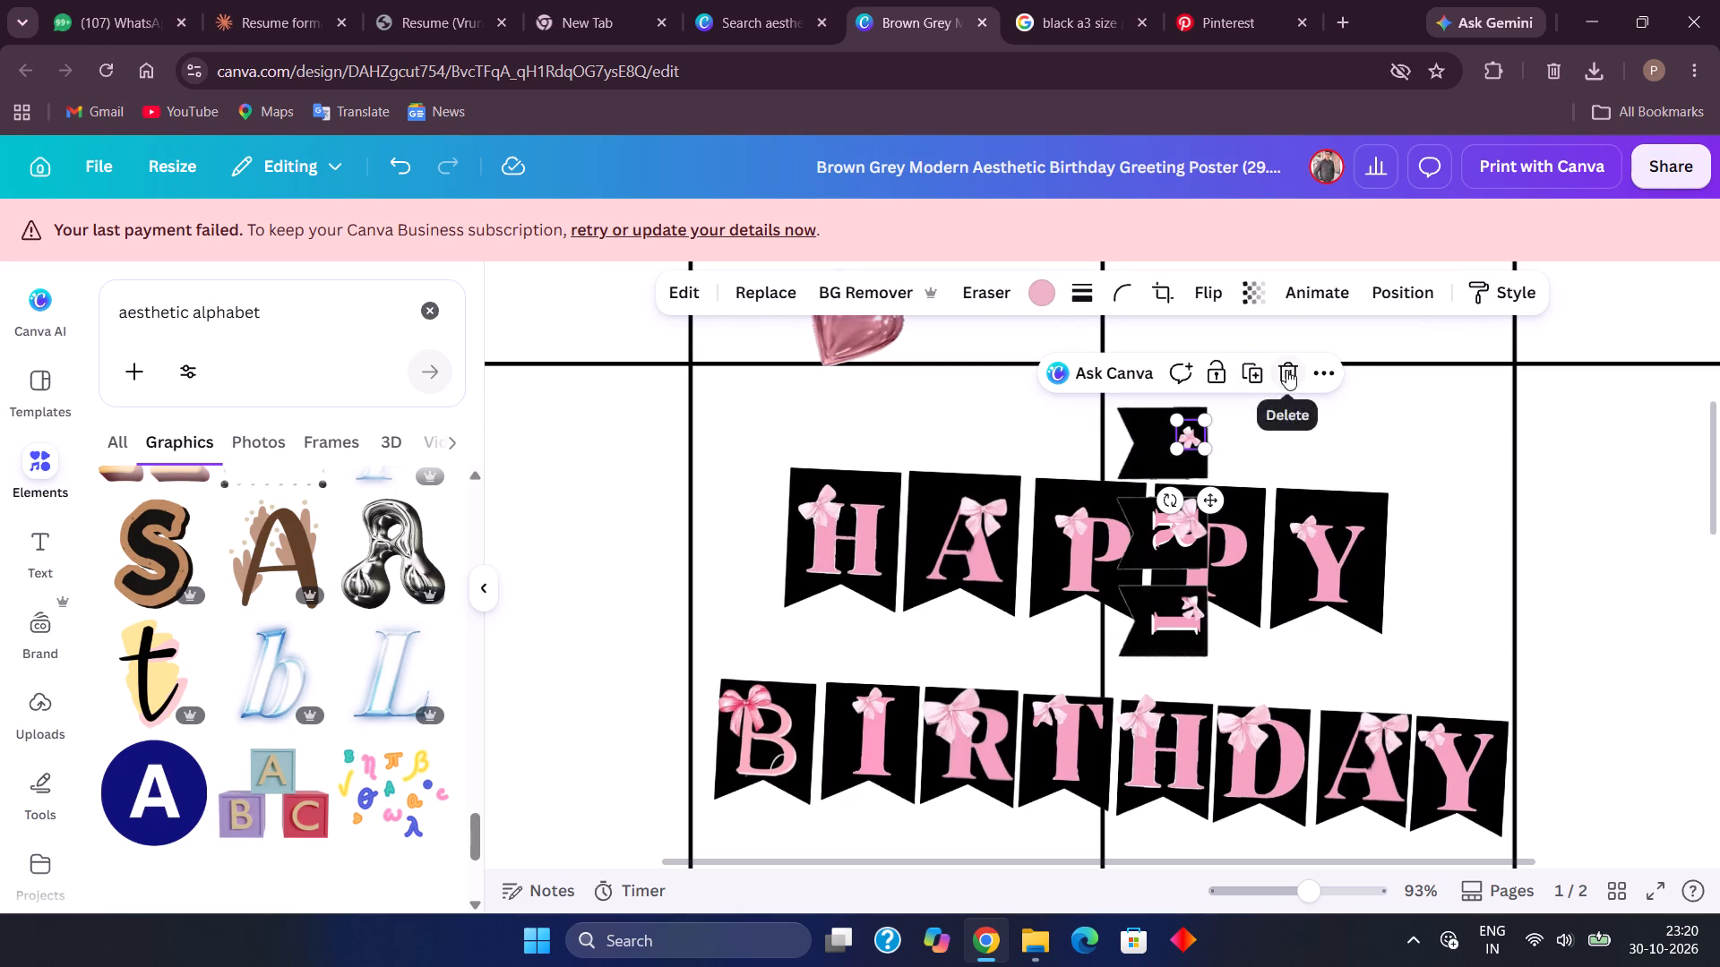
click(1191, 434)
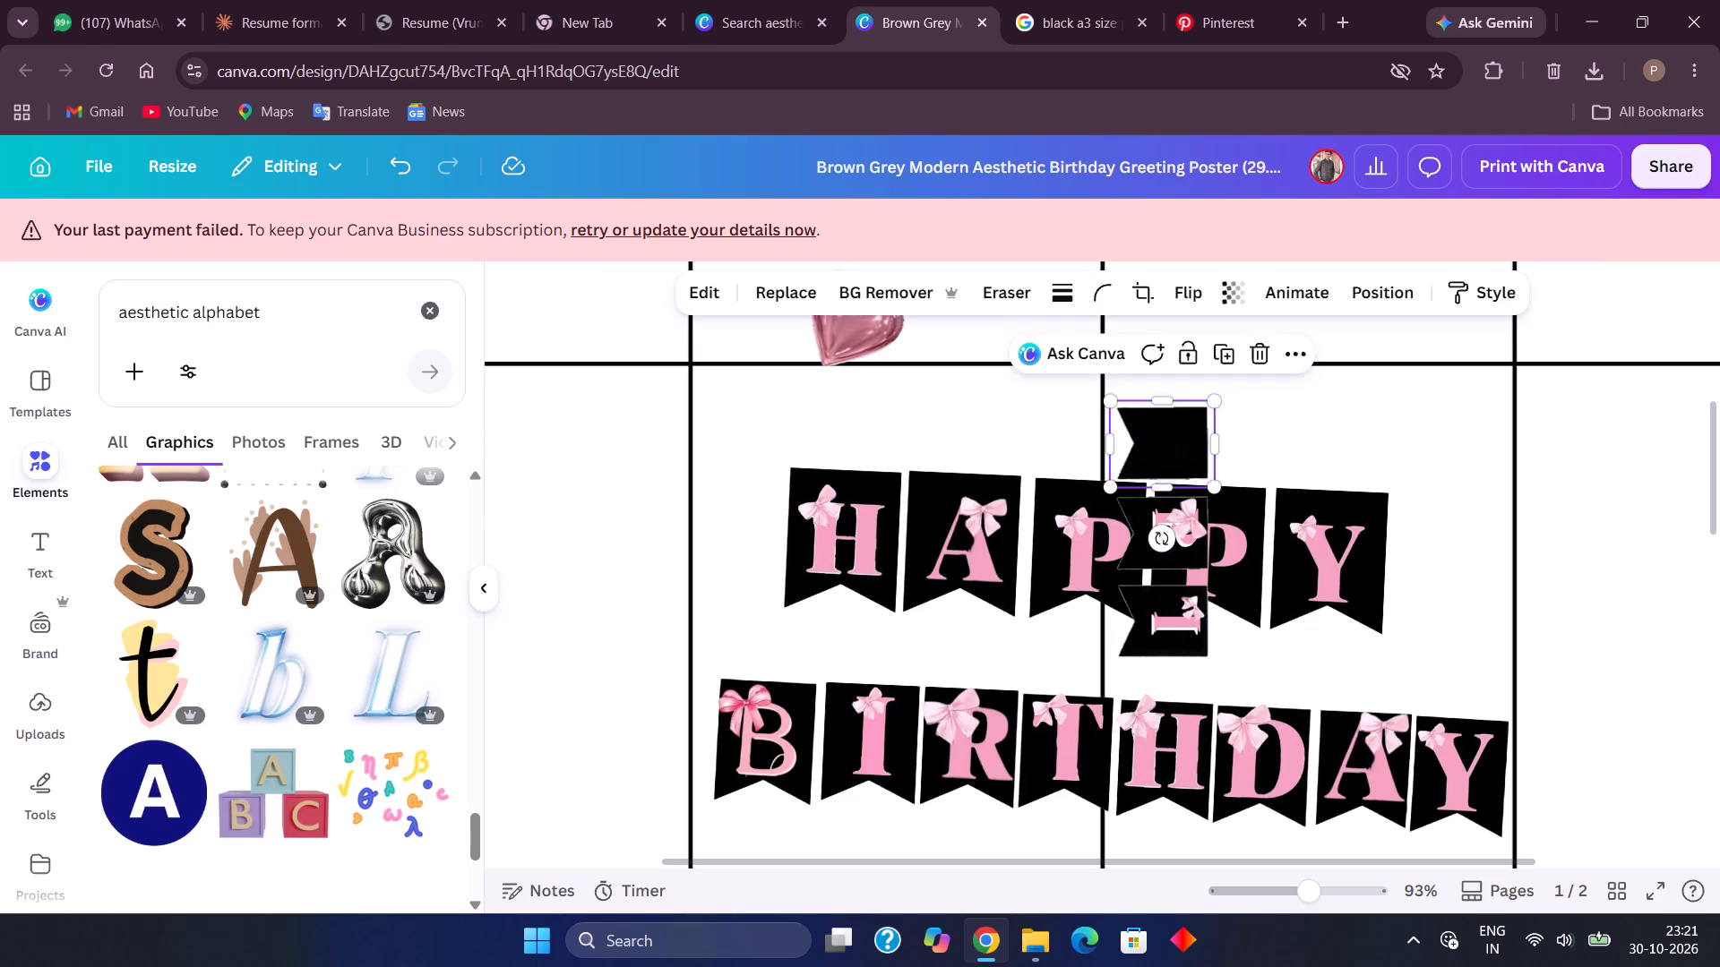
key(Delete)
Delete the leftover vertical R and T flags, with their letters and bows, overlapping the HAPPY bunting.
click(1153, 522)
key(Delete)
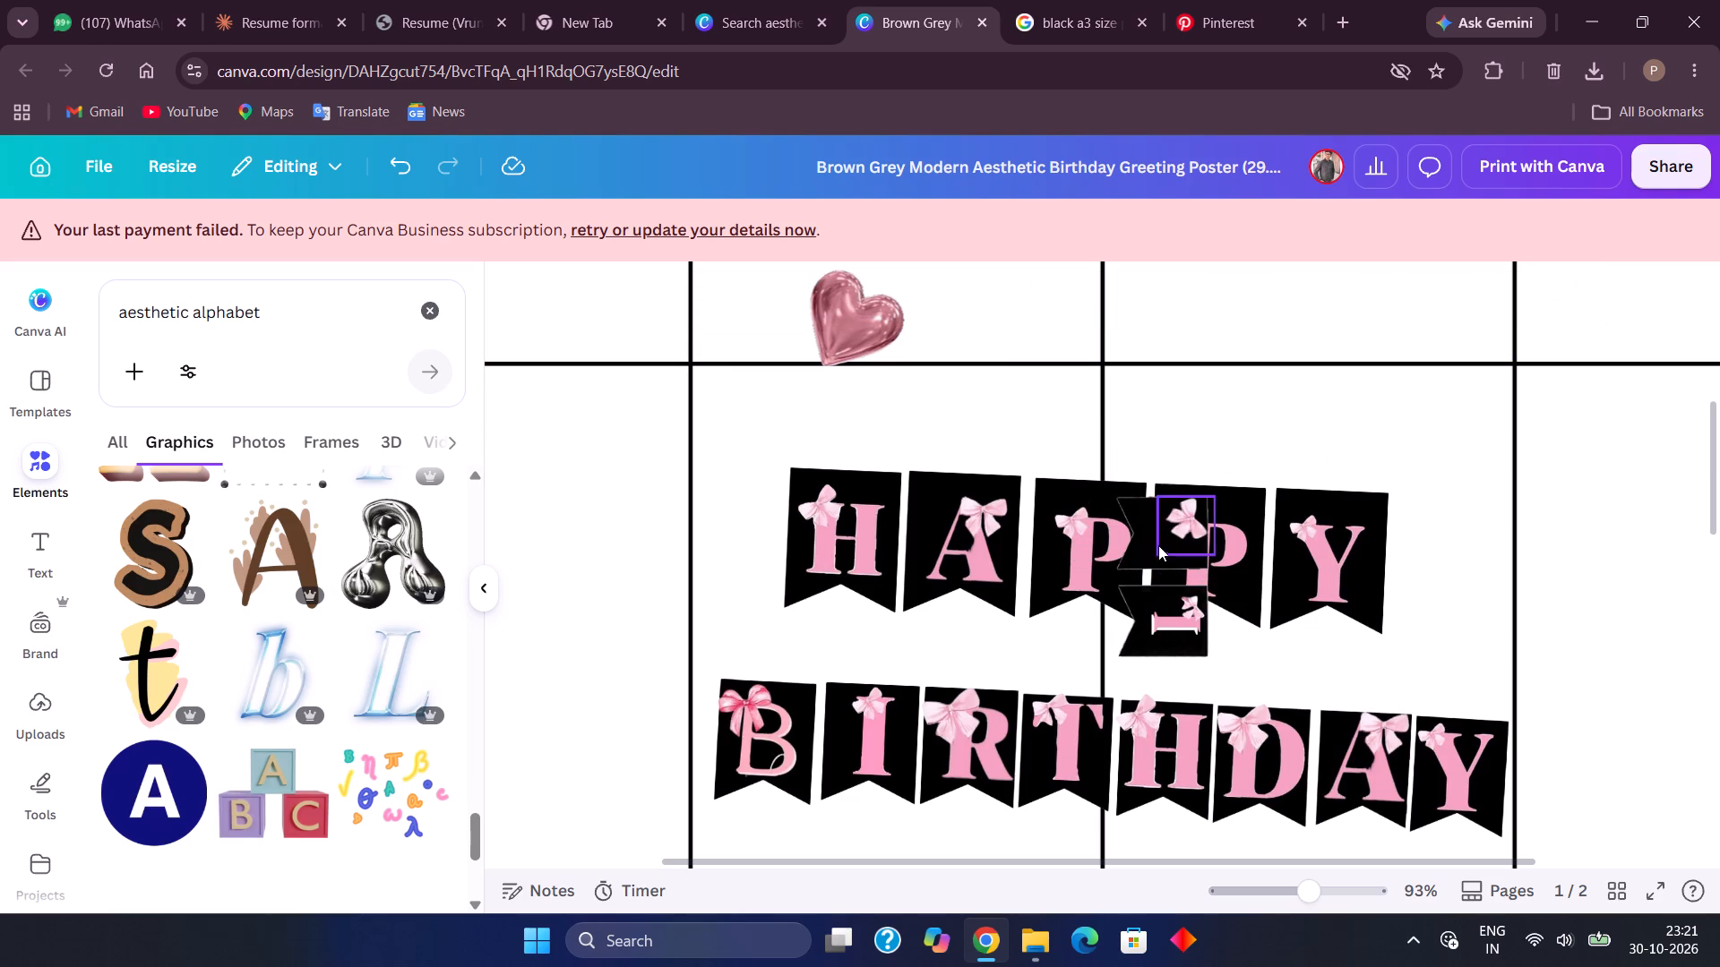
click(1160, 548)
key(Delete)
click(1160, 548)
key(Delete)
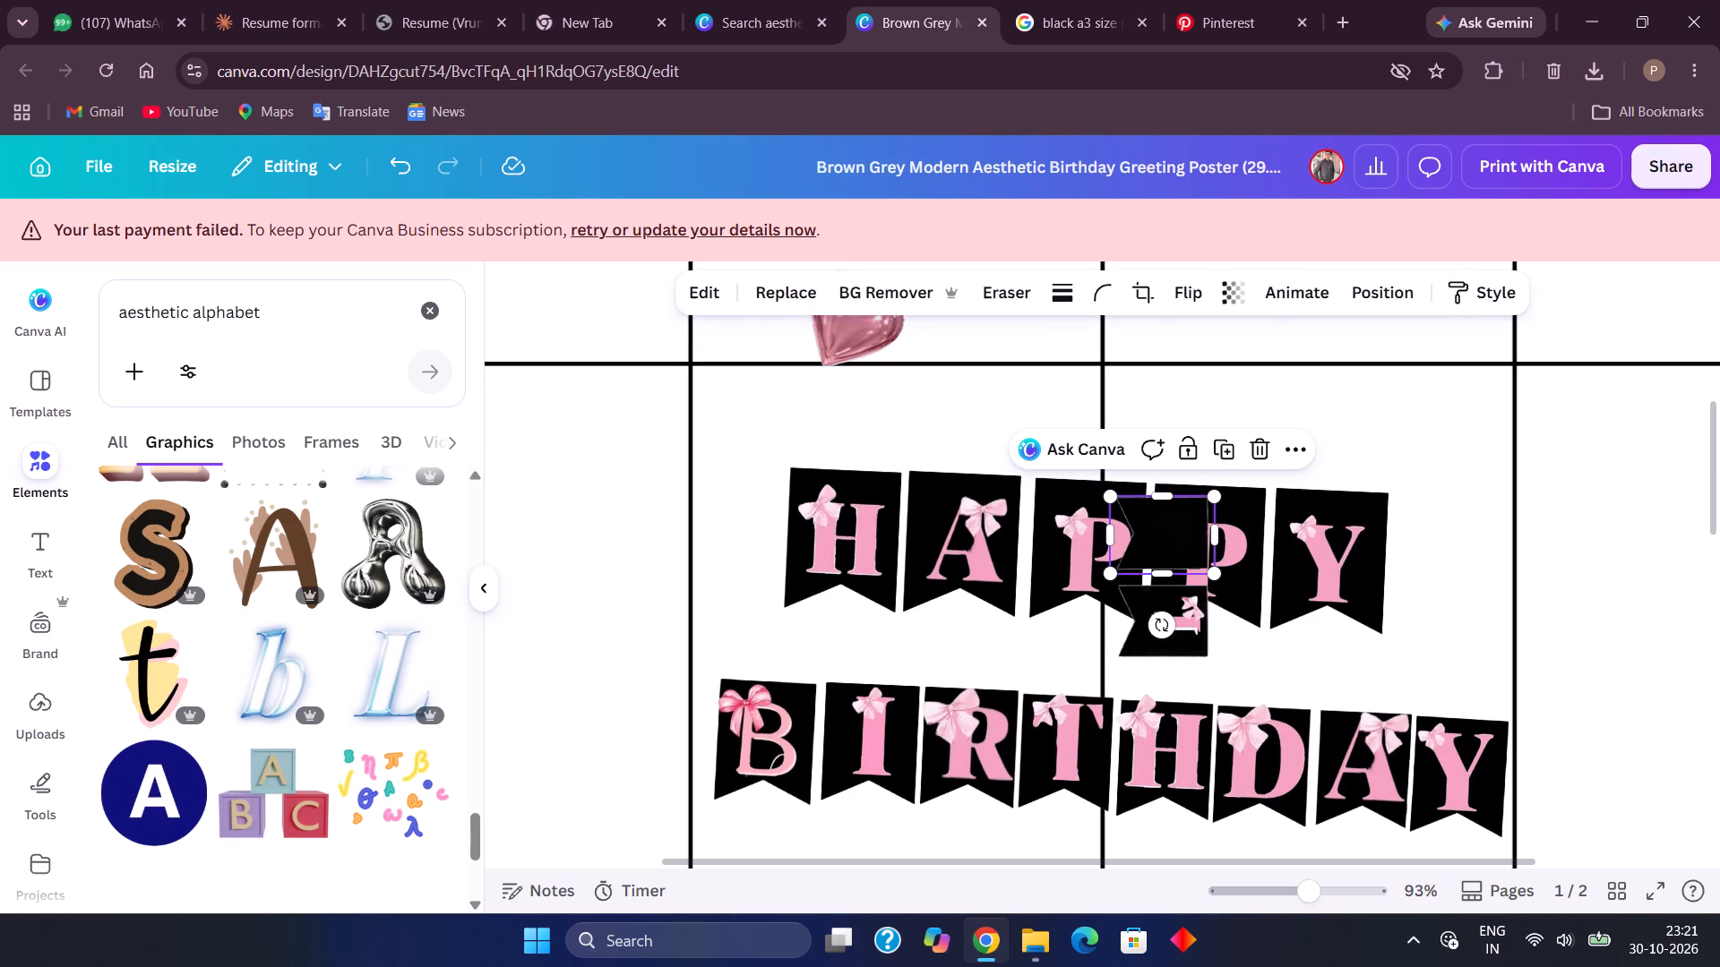
click(1172, 605)
key(Delete)
click(1172, 605)
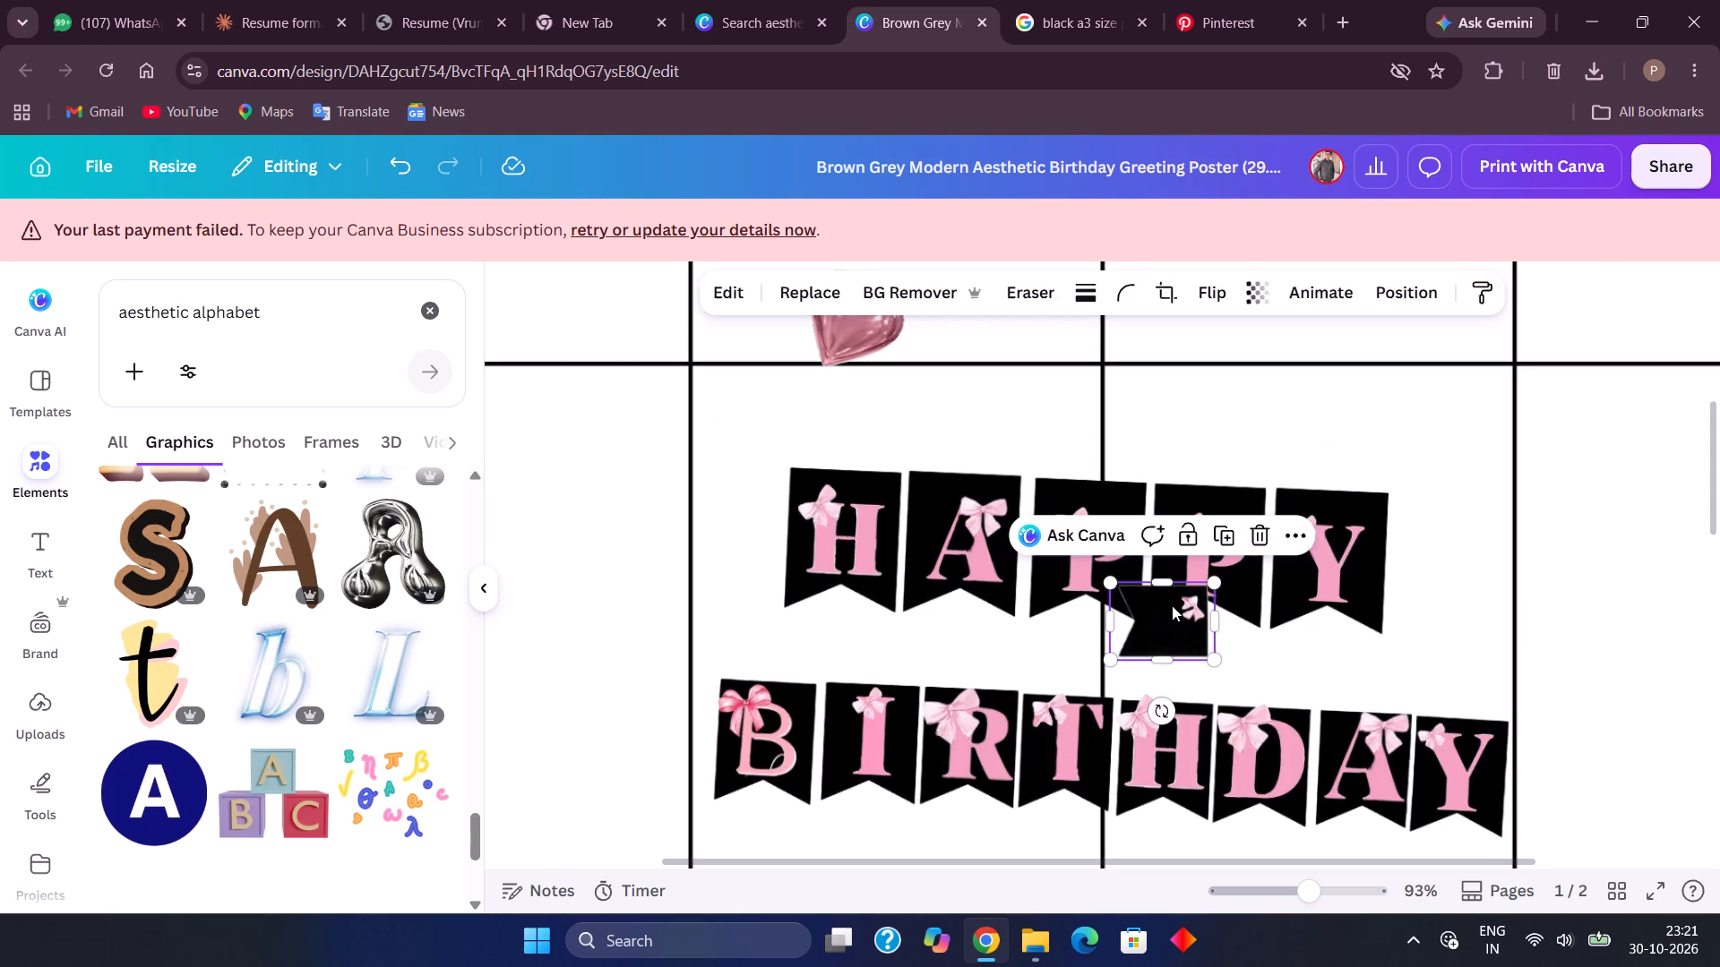
key(Delete)
click(1204, 606)
key(Delete)
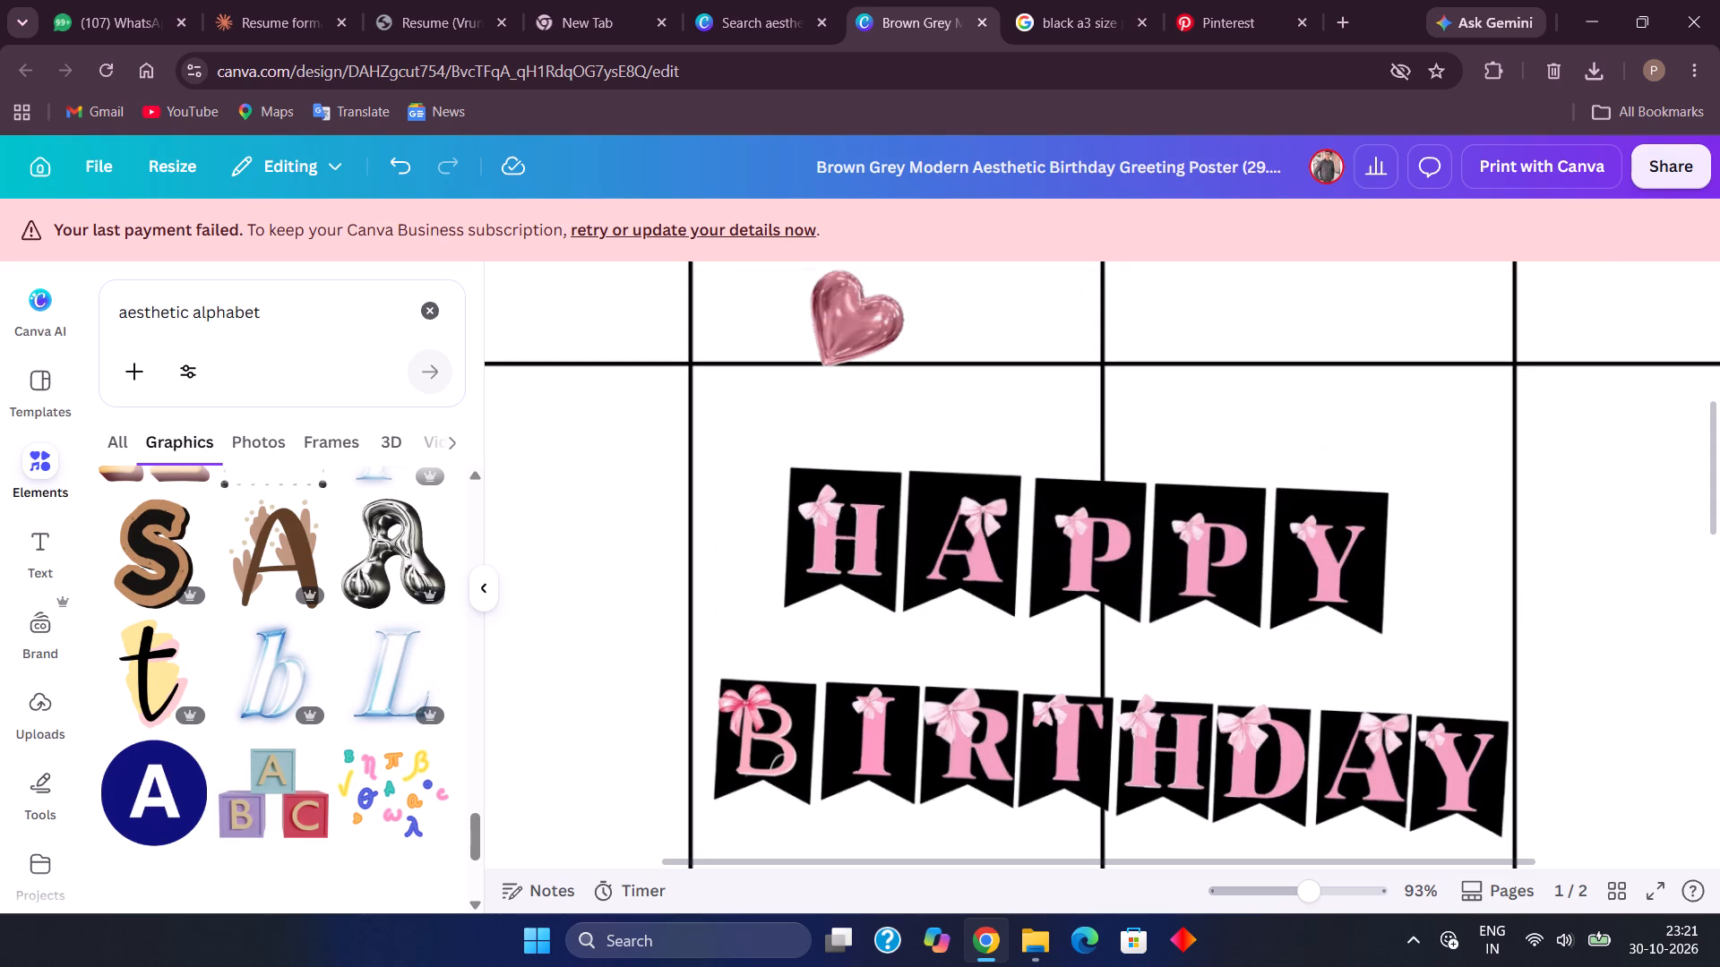
Move the HAPPY BIRTHDAY bunting up so it sits just below the horizontal grid line in the middle columns.
drag(1191, 544, 1180, 626)
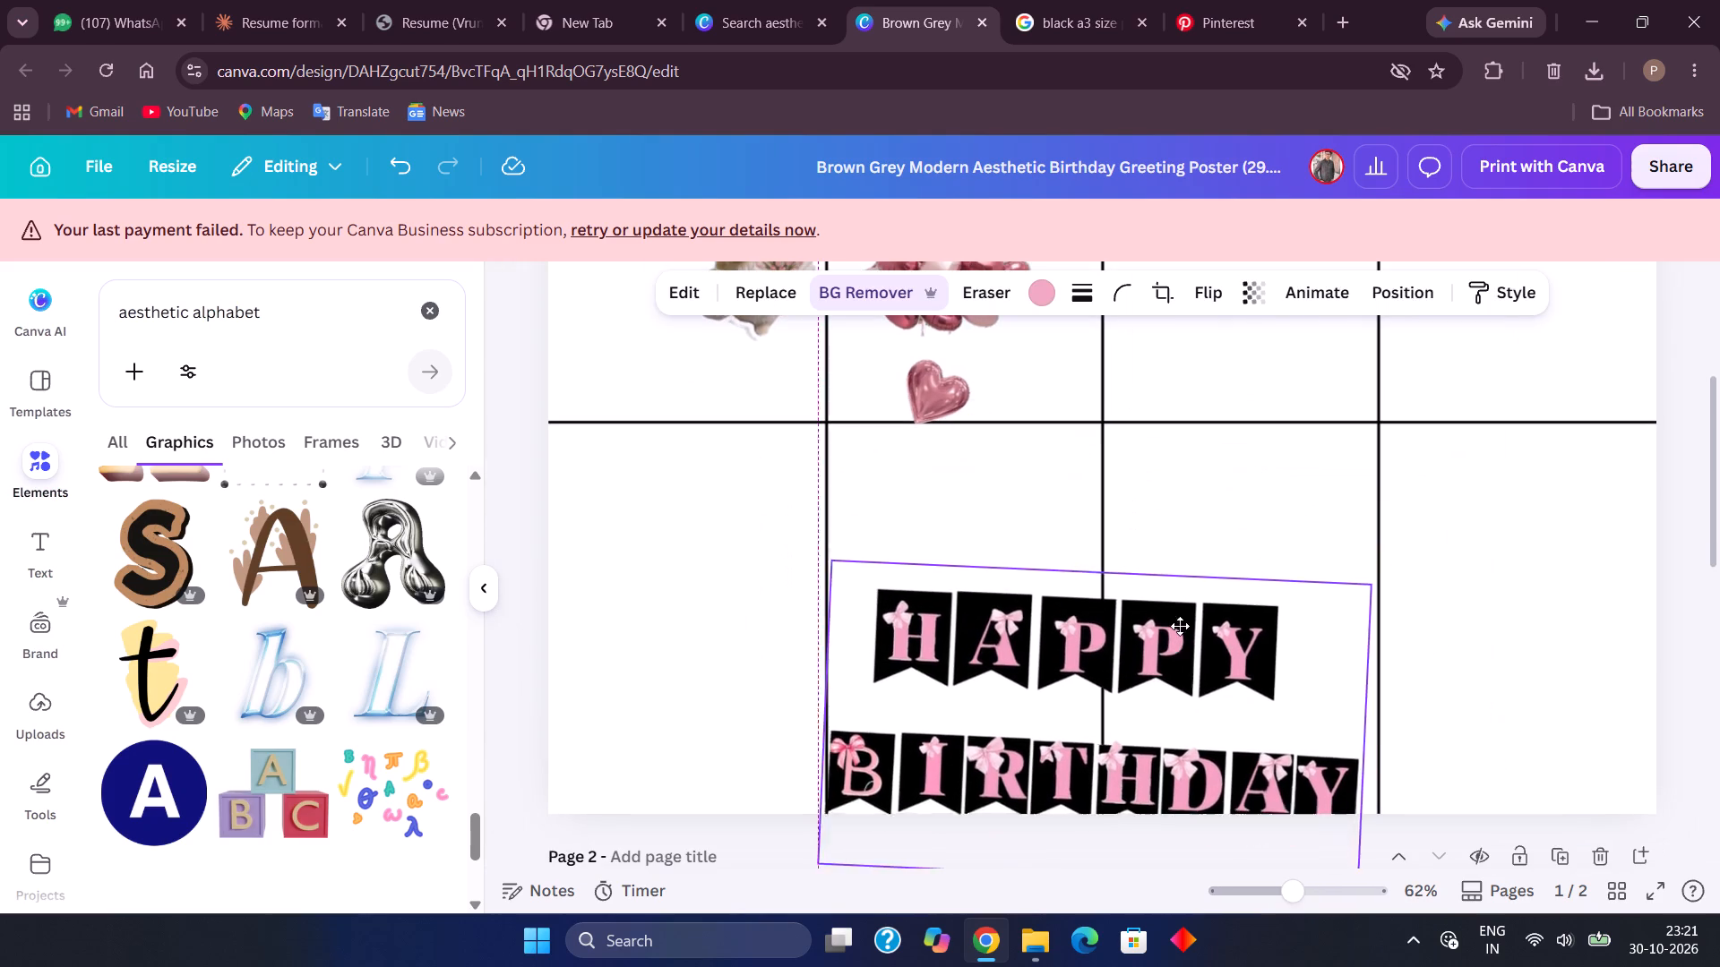
drag(1180, 626, 1167, 506)
Delete the kitten from the upper part of page 1.
scroll(1167, 506, up, 3)
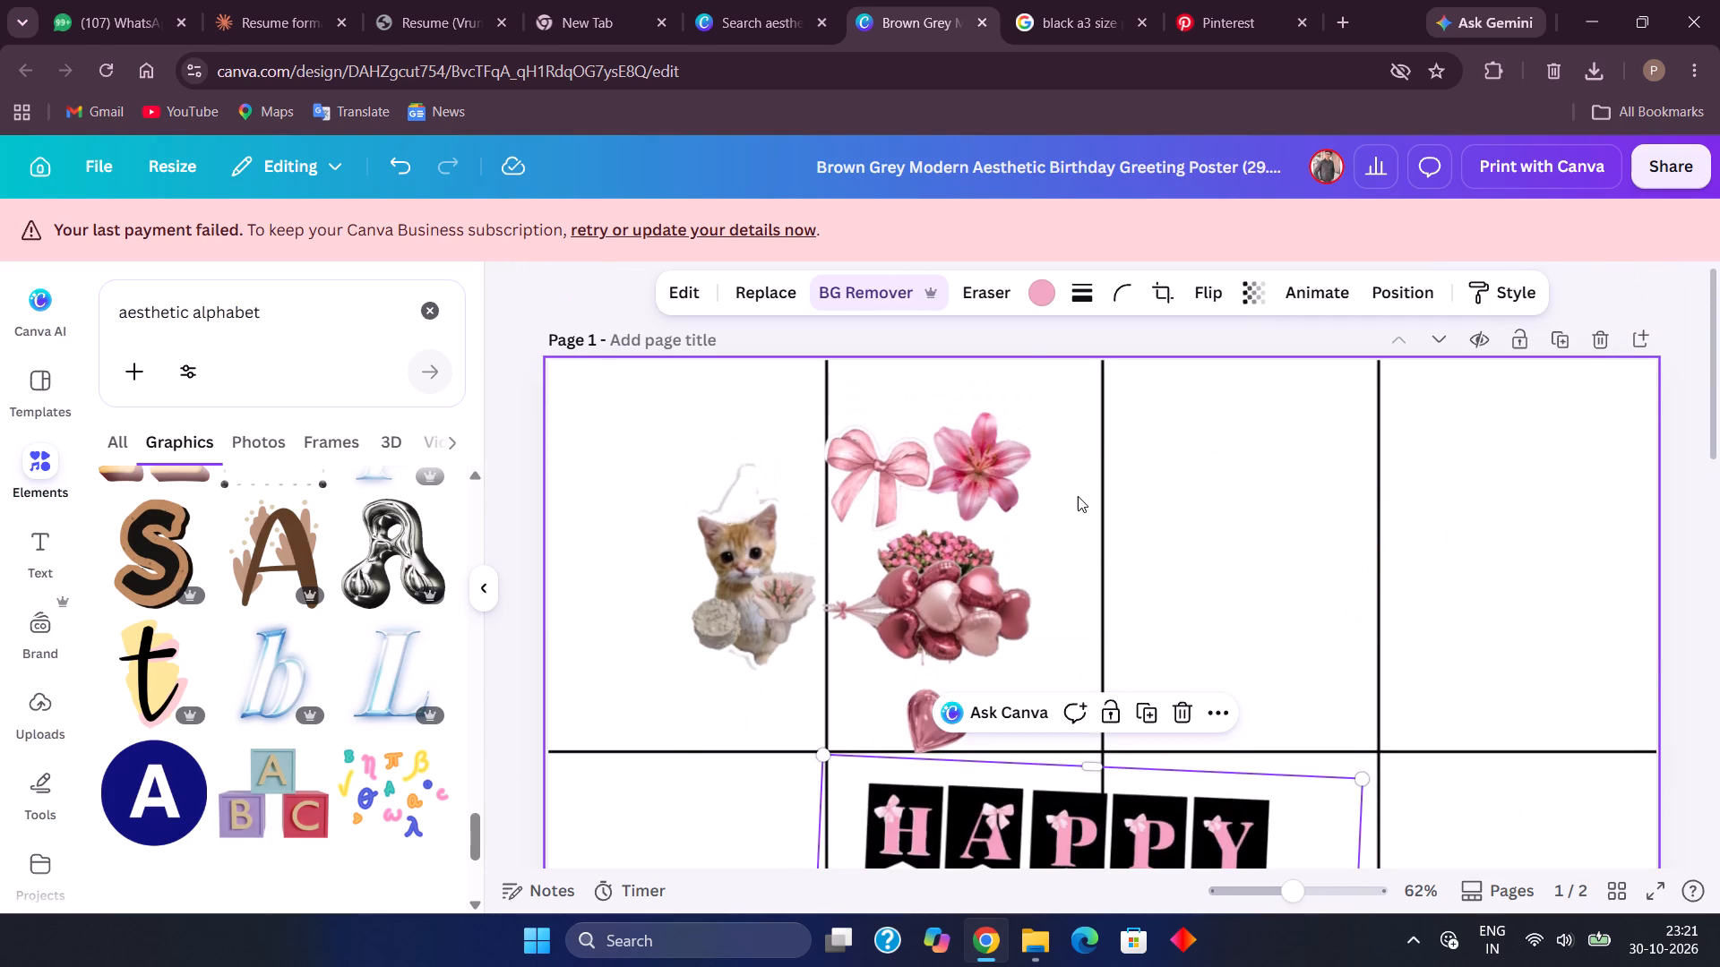
scroll(1078, 496, down, 1)
click(890, 512)
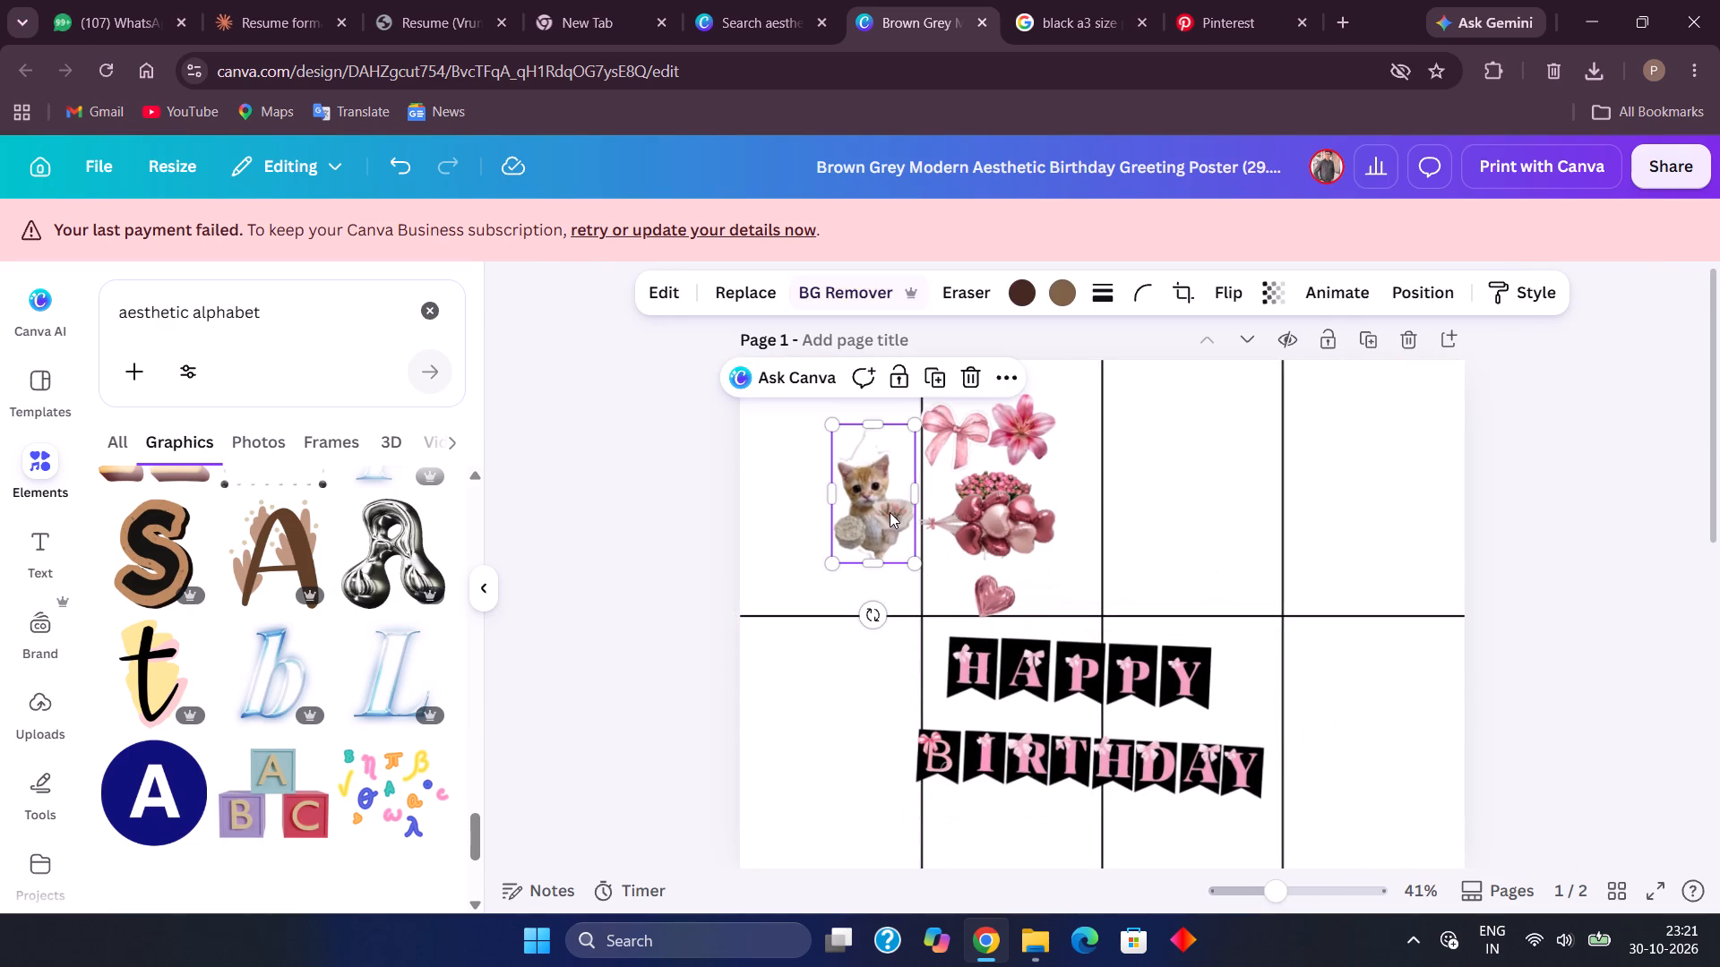
click(980, 372)
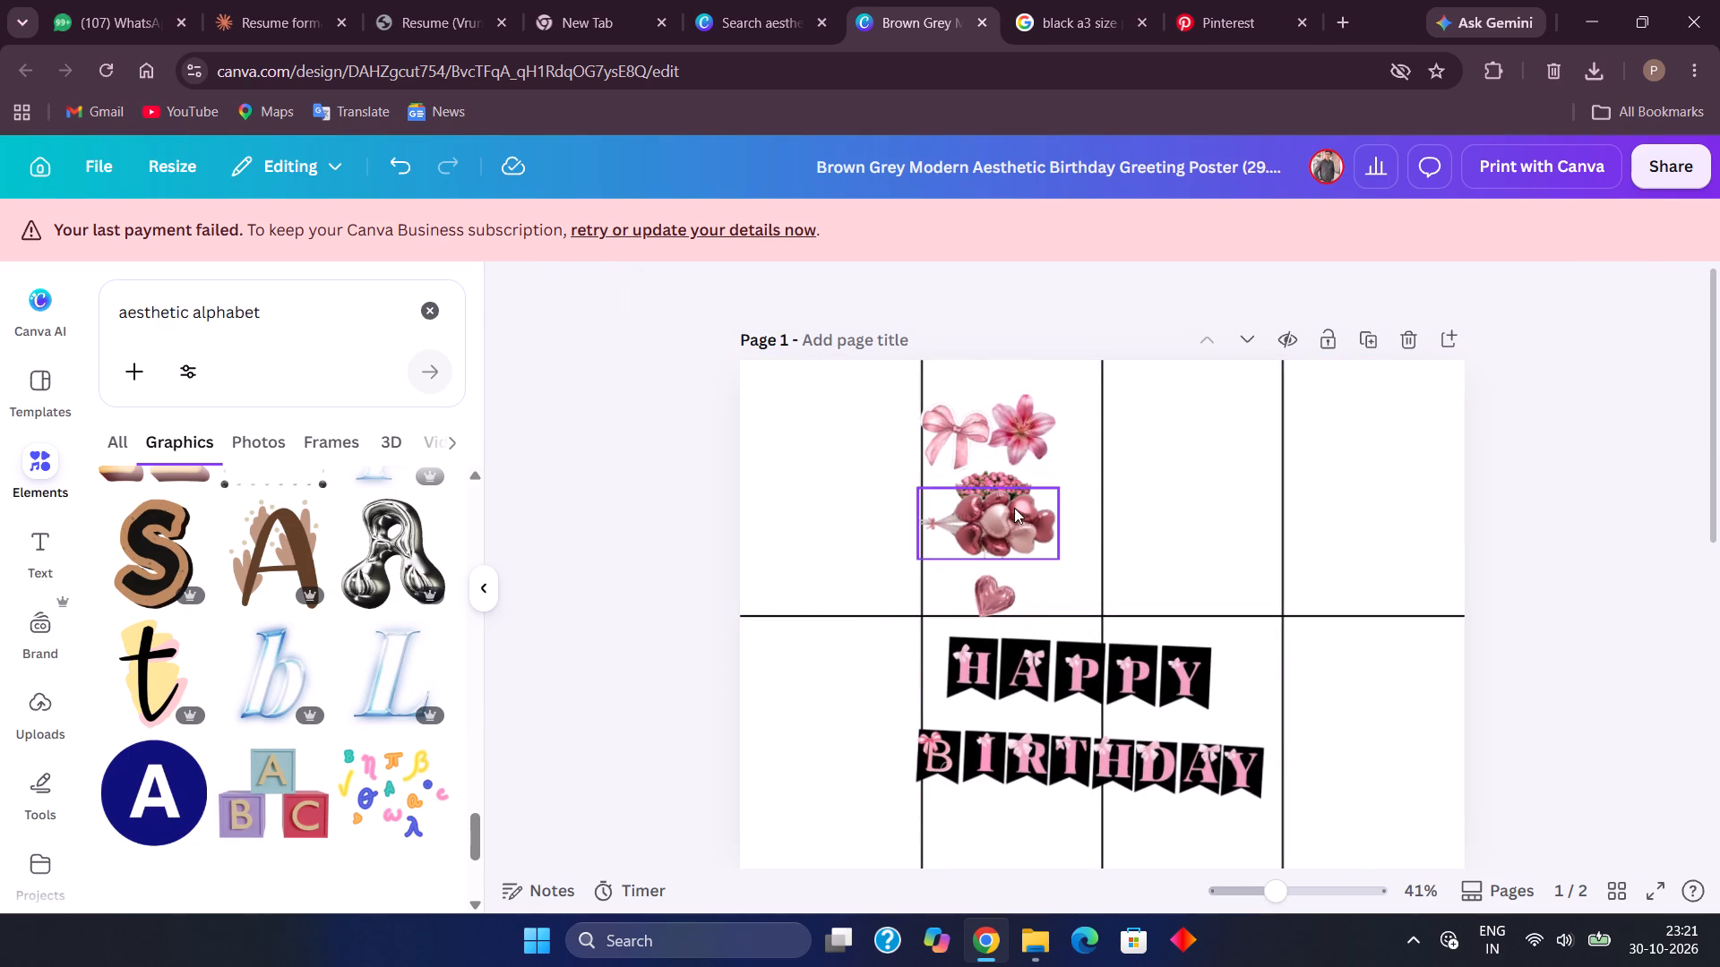
Move the heart balloon bunch and the single pink heart from page 1 to the empty area of page 2.
drag(1012, 517, 1023, 790)
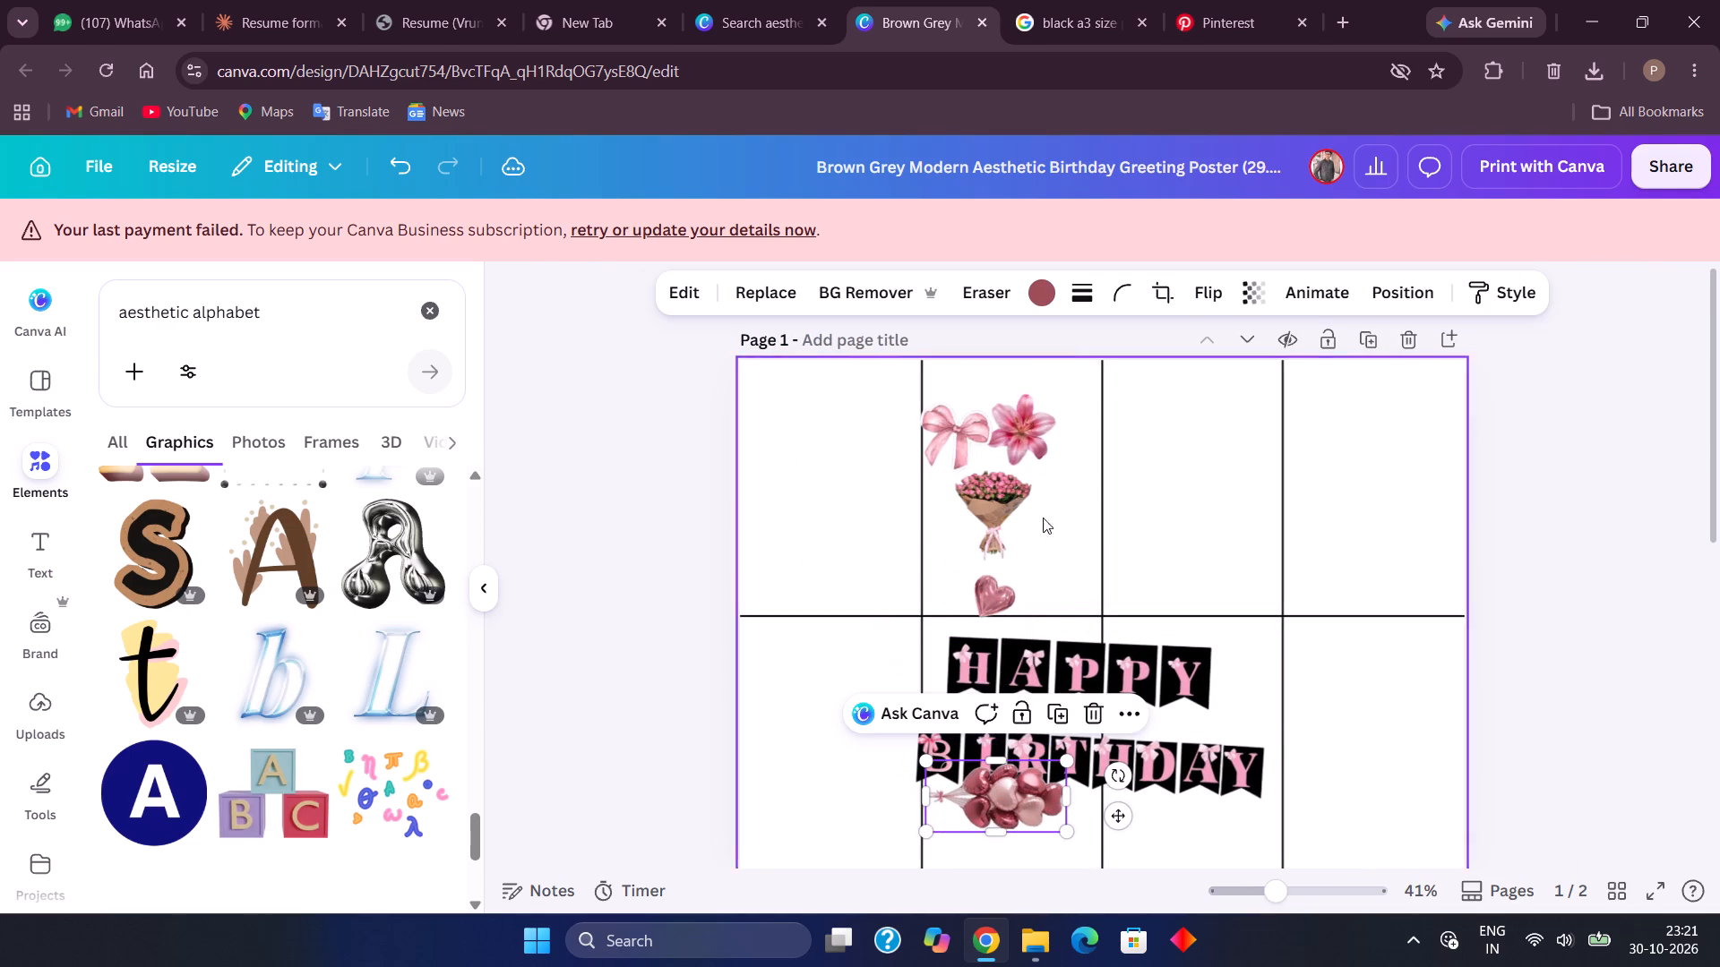
drag(1006, 590, 1421, 735)
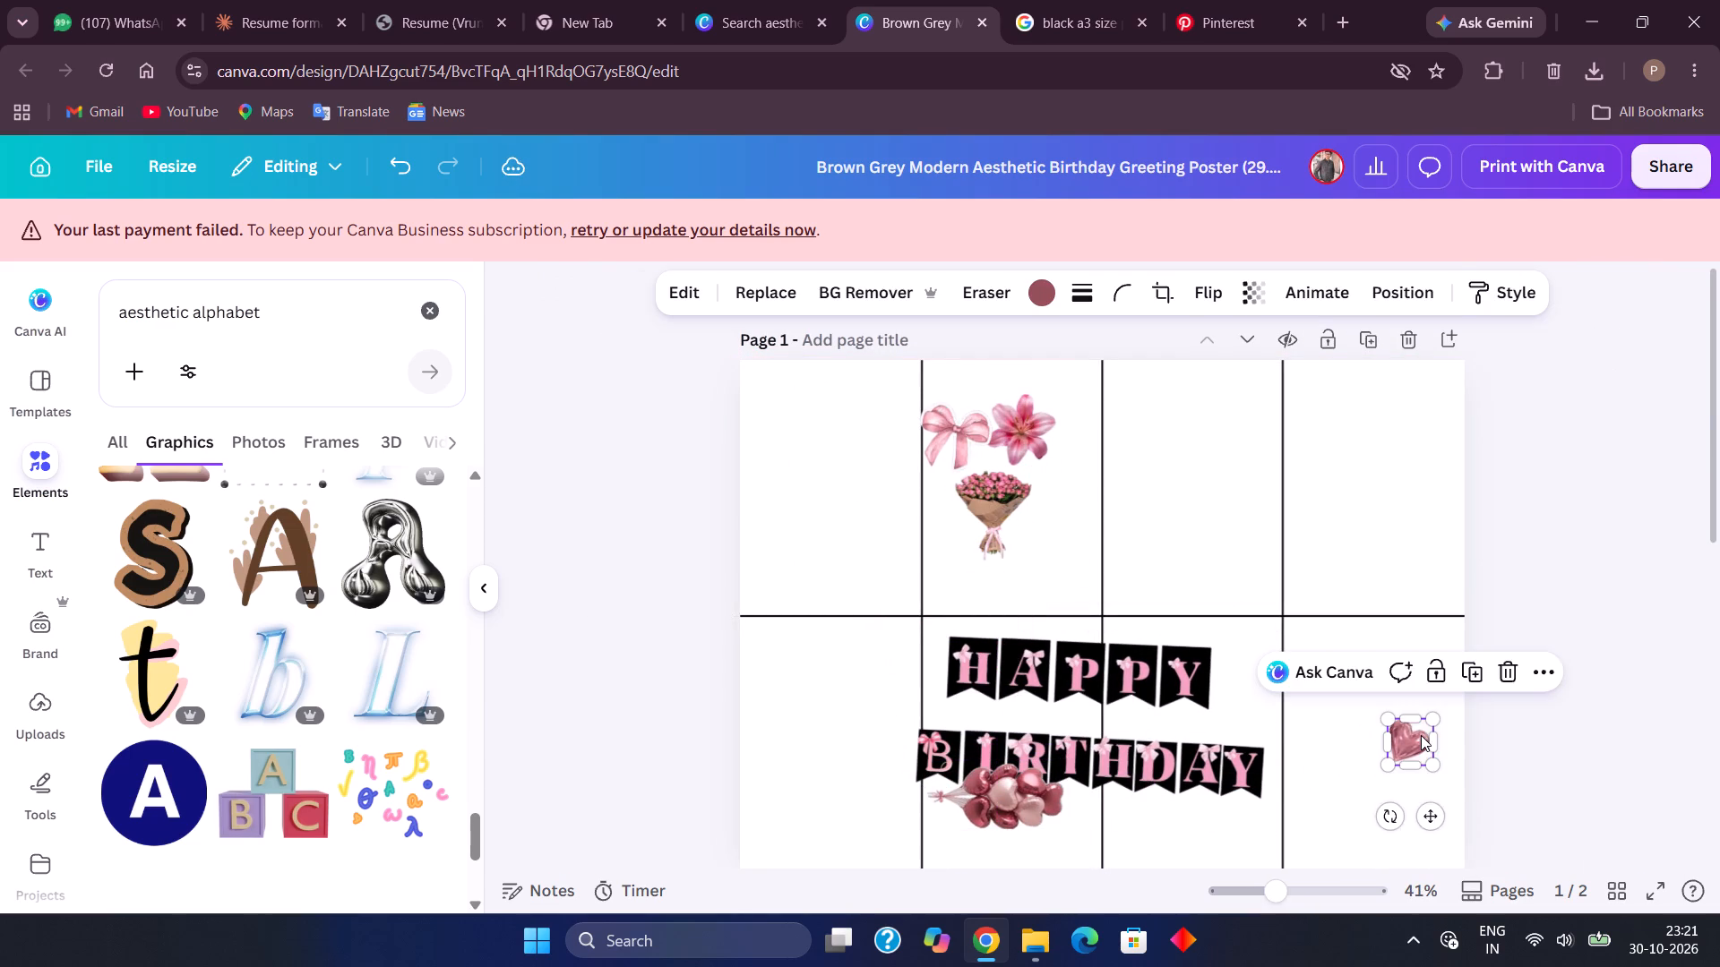
scroll(1421, 735, down, 2)
drag(1406, 433, 1081, 827)
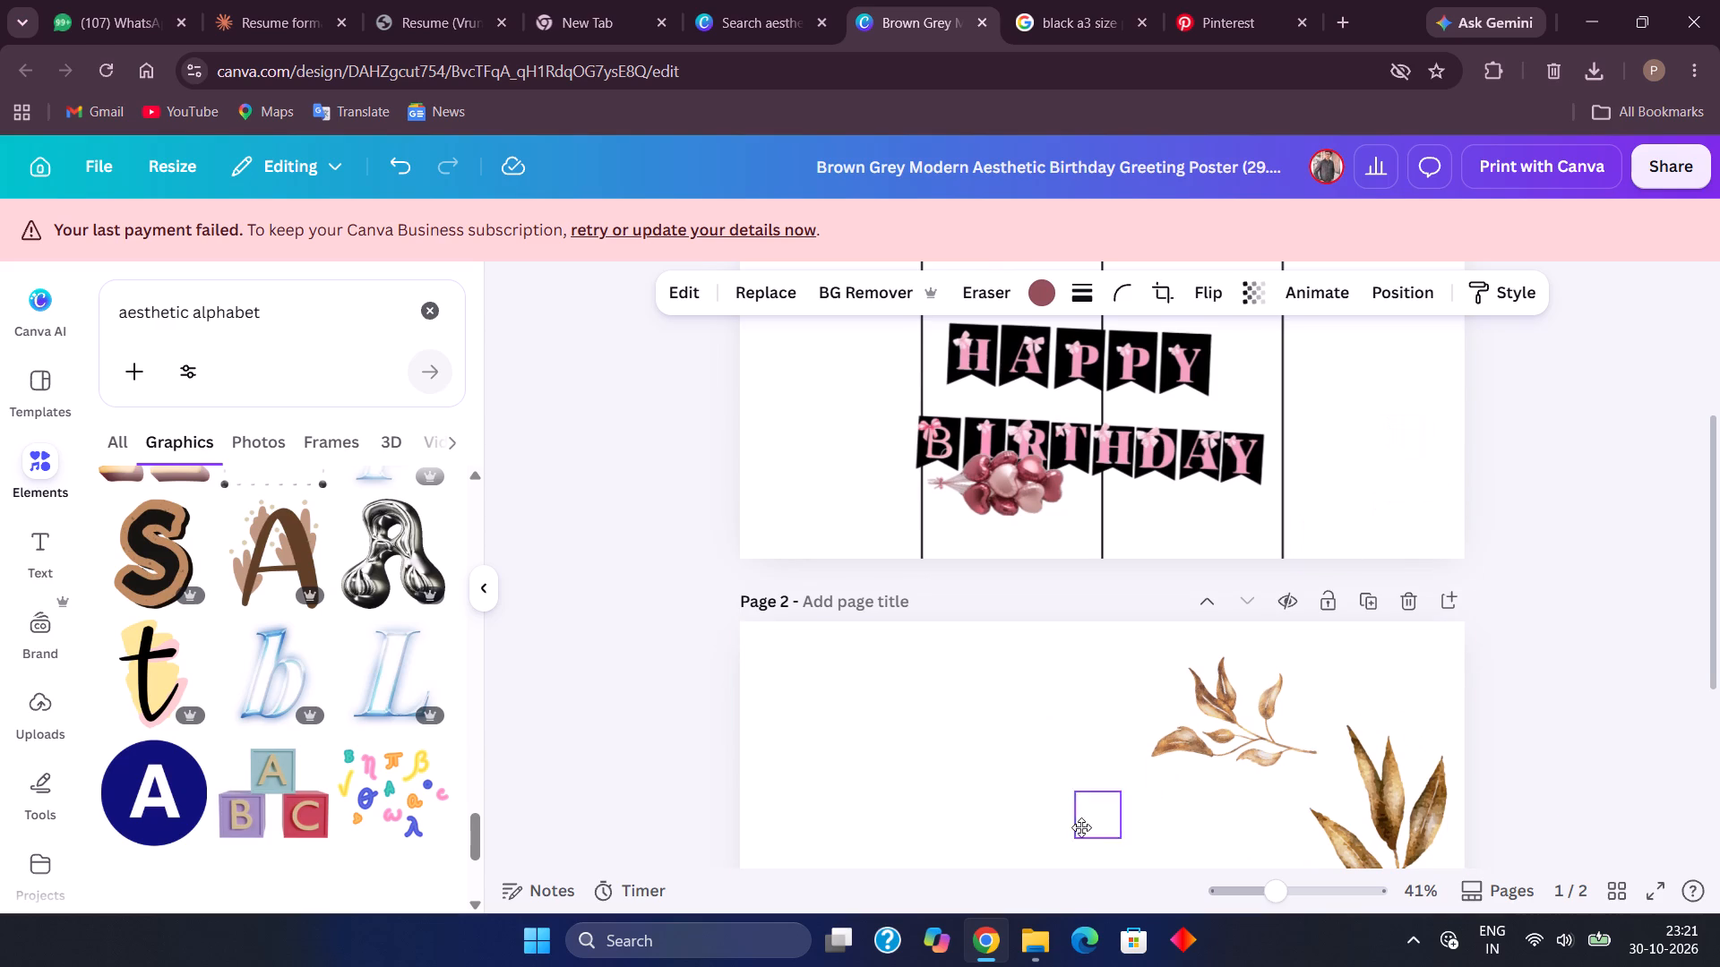
drag(1081, 827, 1050, 834)
click(1034, 490)
drag(1034, 490, 967, 749)
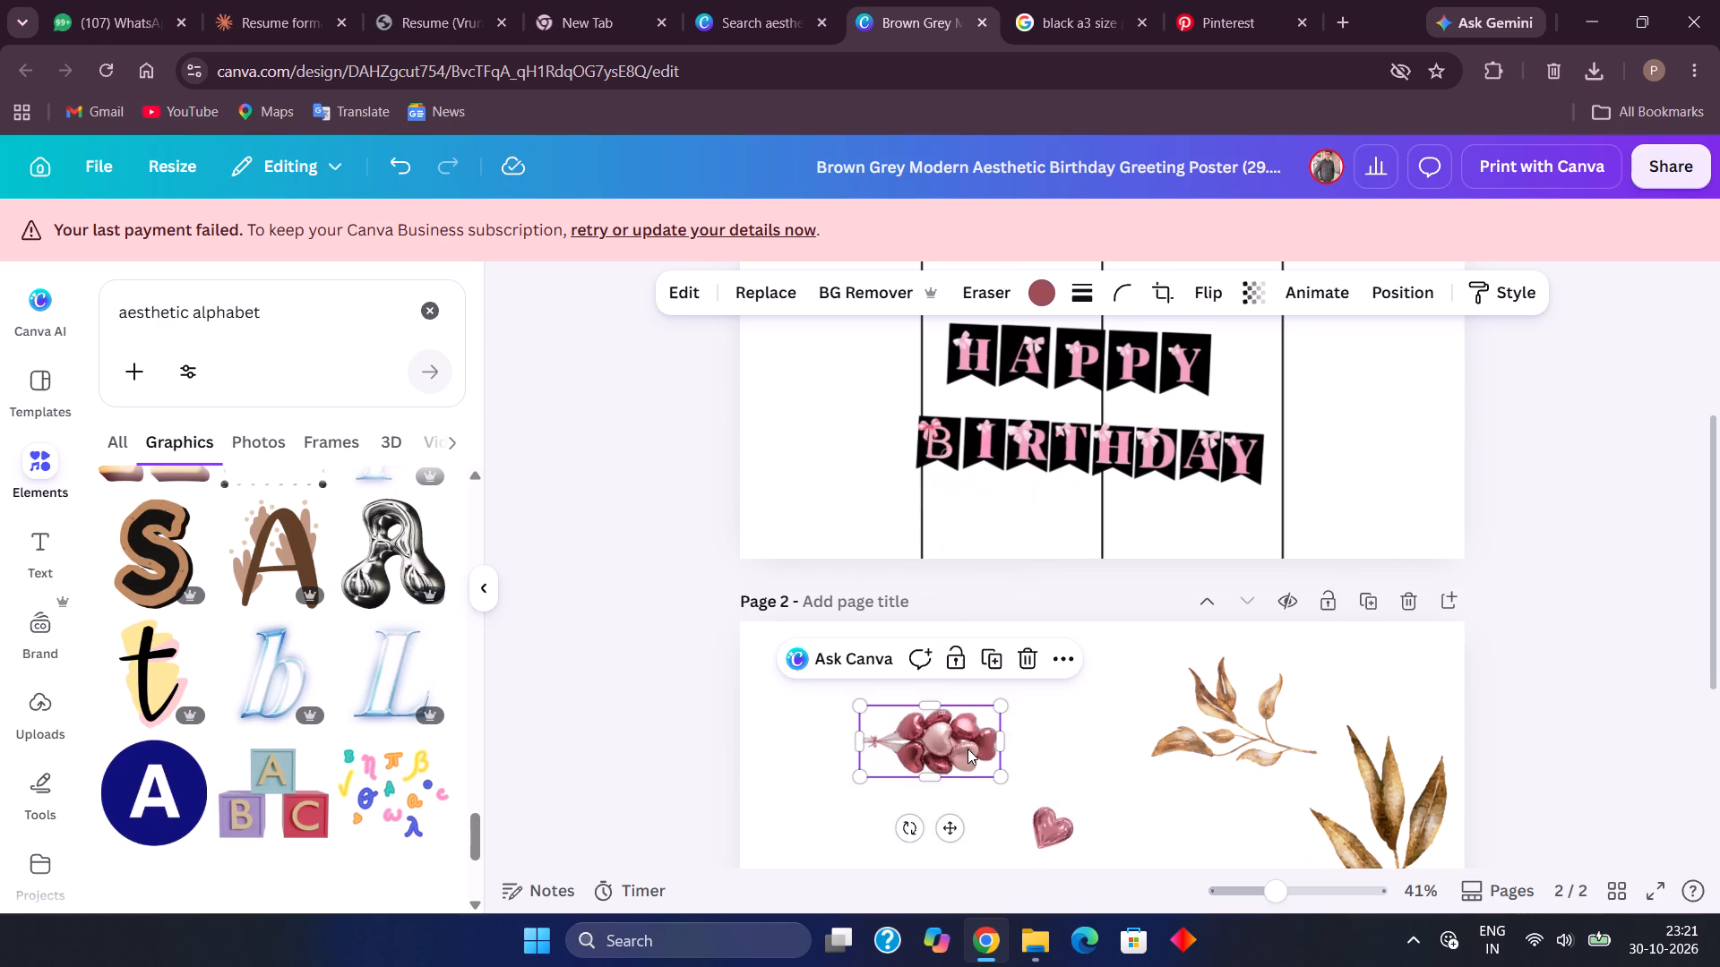
Move the rose bouquet from page 1 to page 2, between the heart balloon bunch and the brown leaves.
scroll(967, 749, up, 3)
drag(988, 446, 1044, 804)
scroll(1044, 804, down, 3)
drag(1058, 510, 1072, 713)
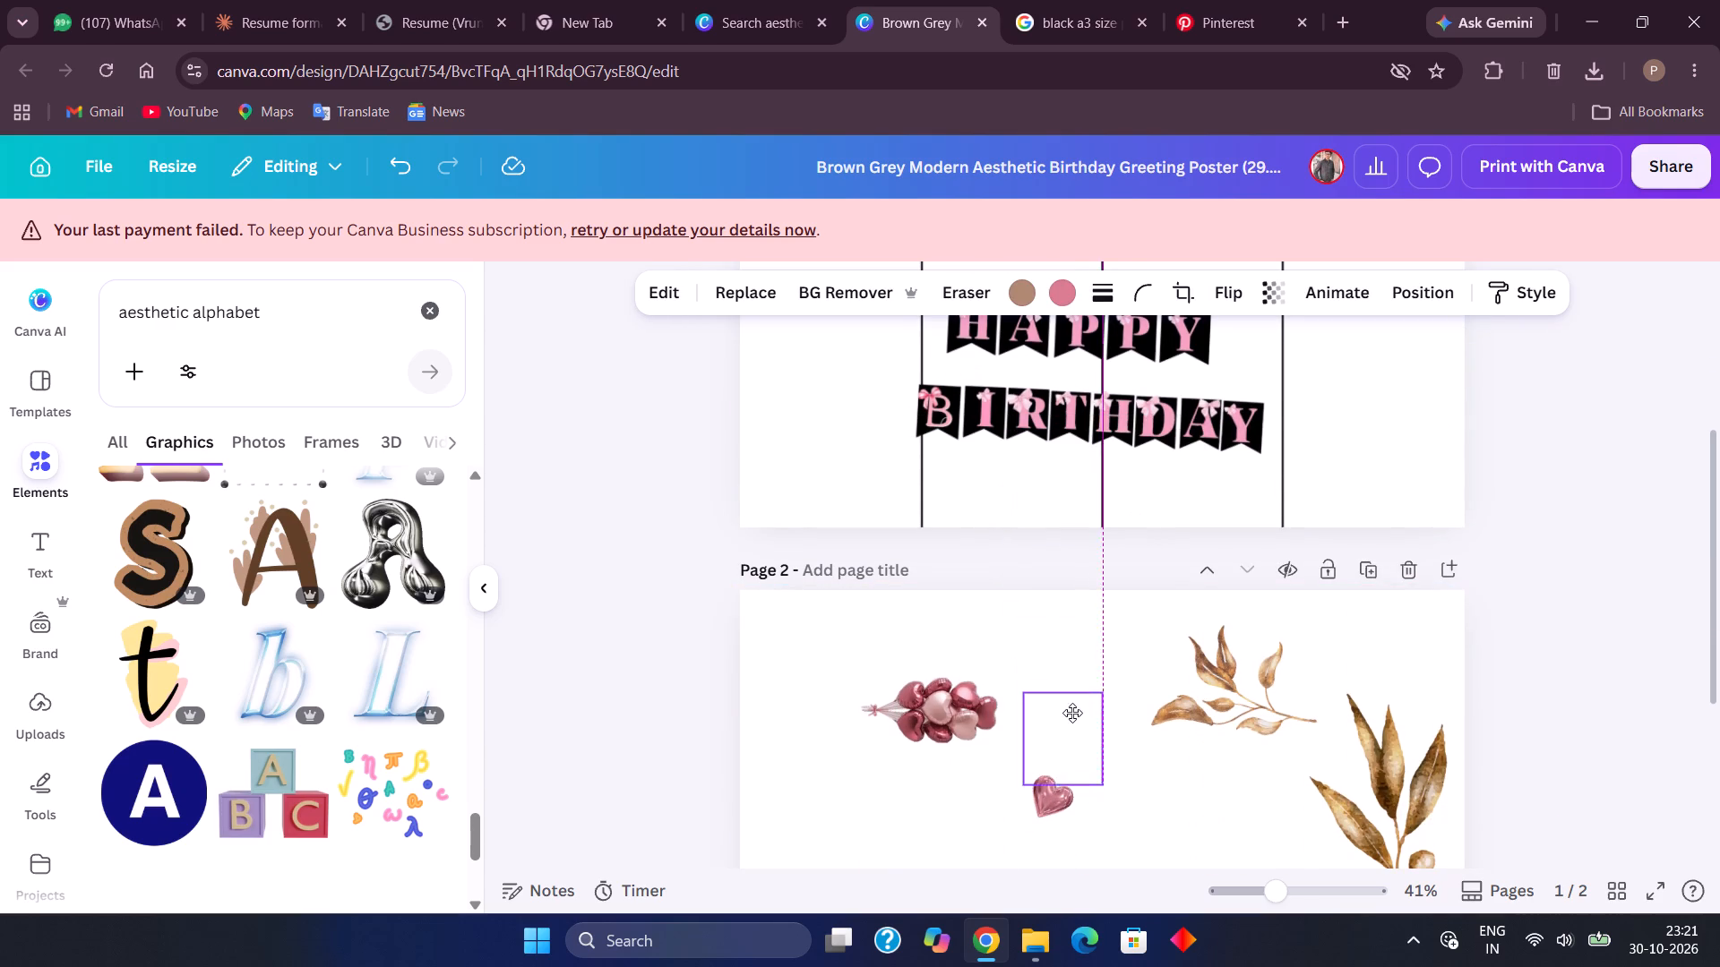
drag(1072, 713, 1082, 681)
Move the pink lily from page 1 to page 2, beside the heart balloon bunch.
scroll(1082, 681, up, 2)
scroll(1048, 454, up, 2)
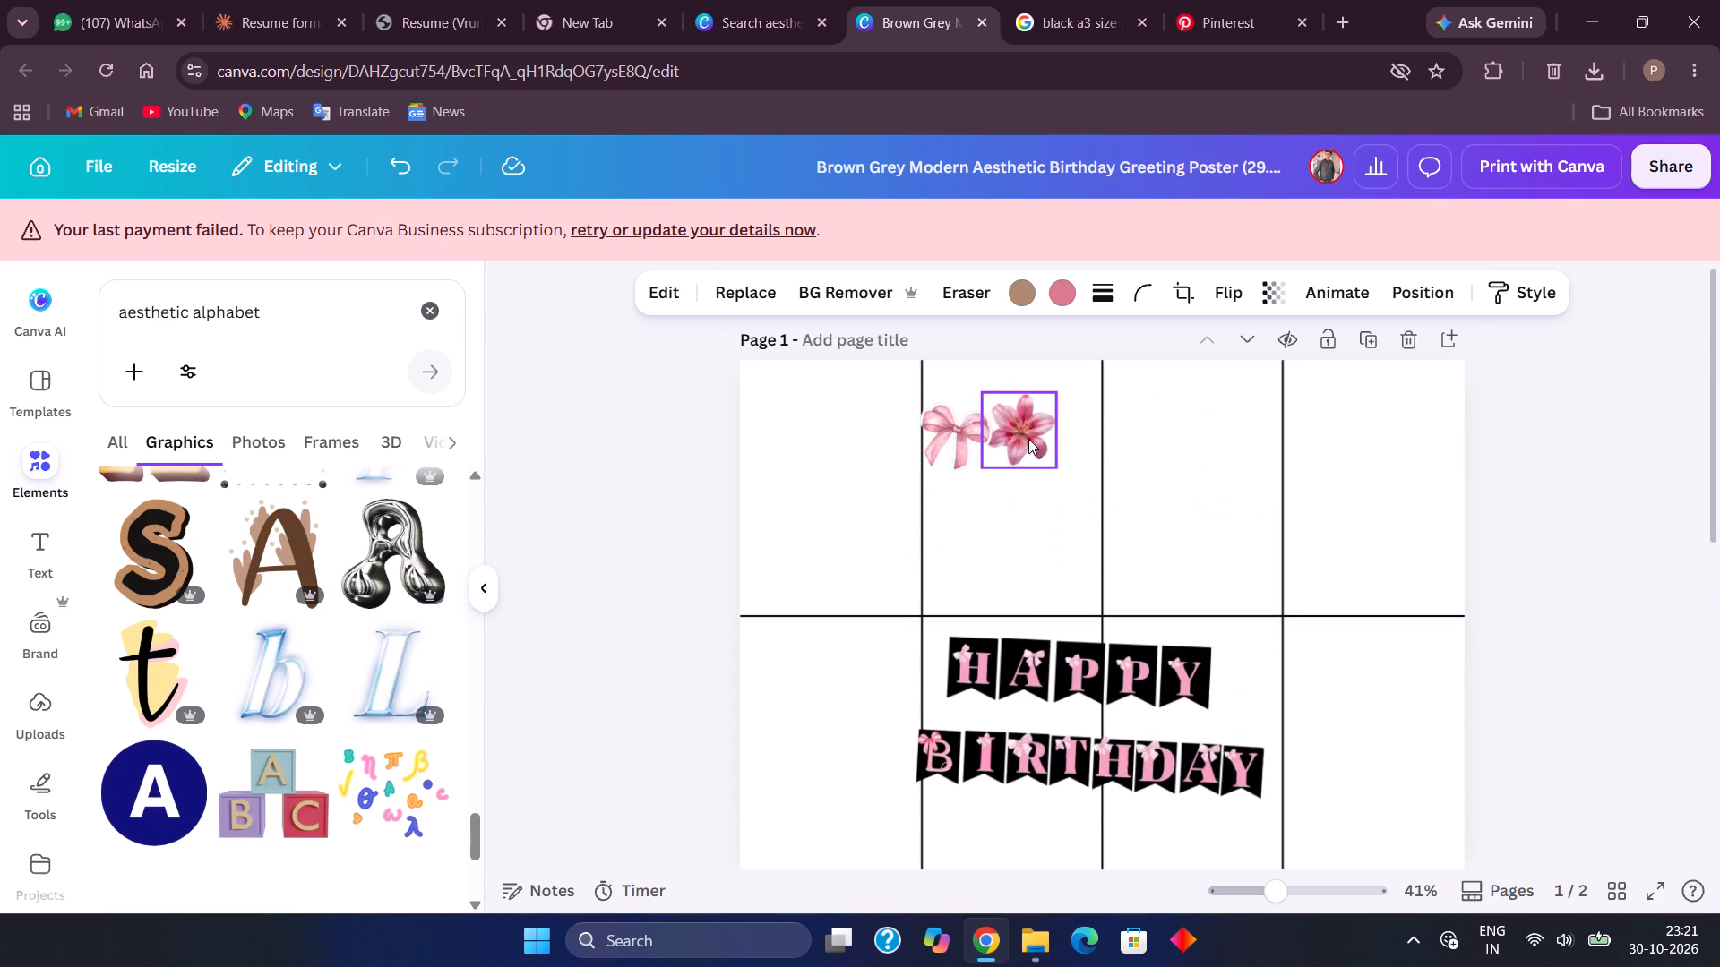
drag(1028, 439, 1027, 642)
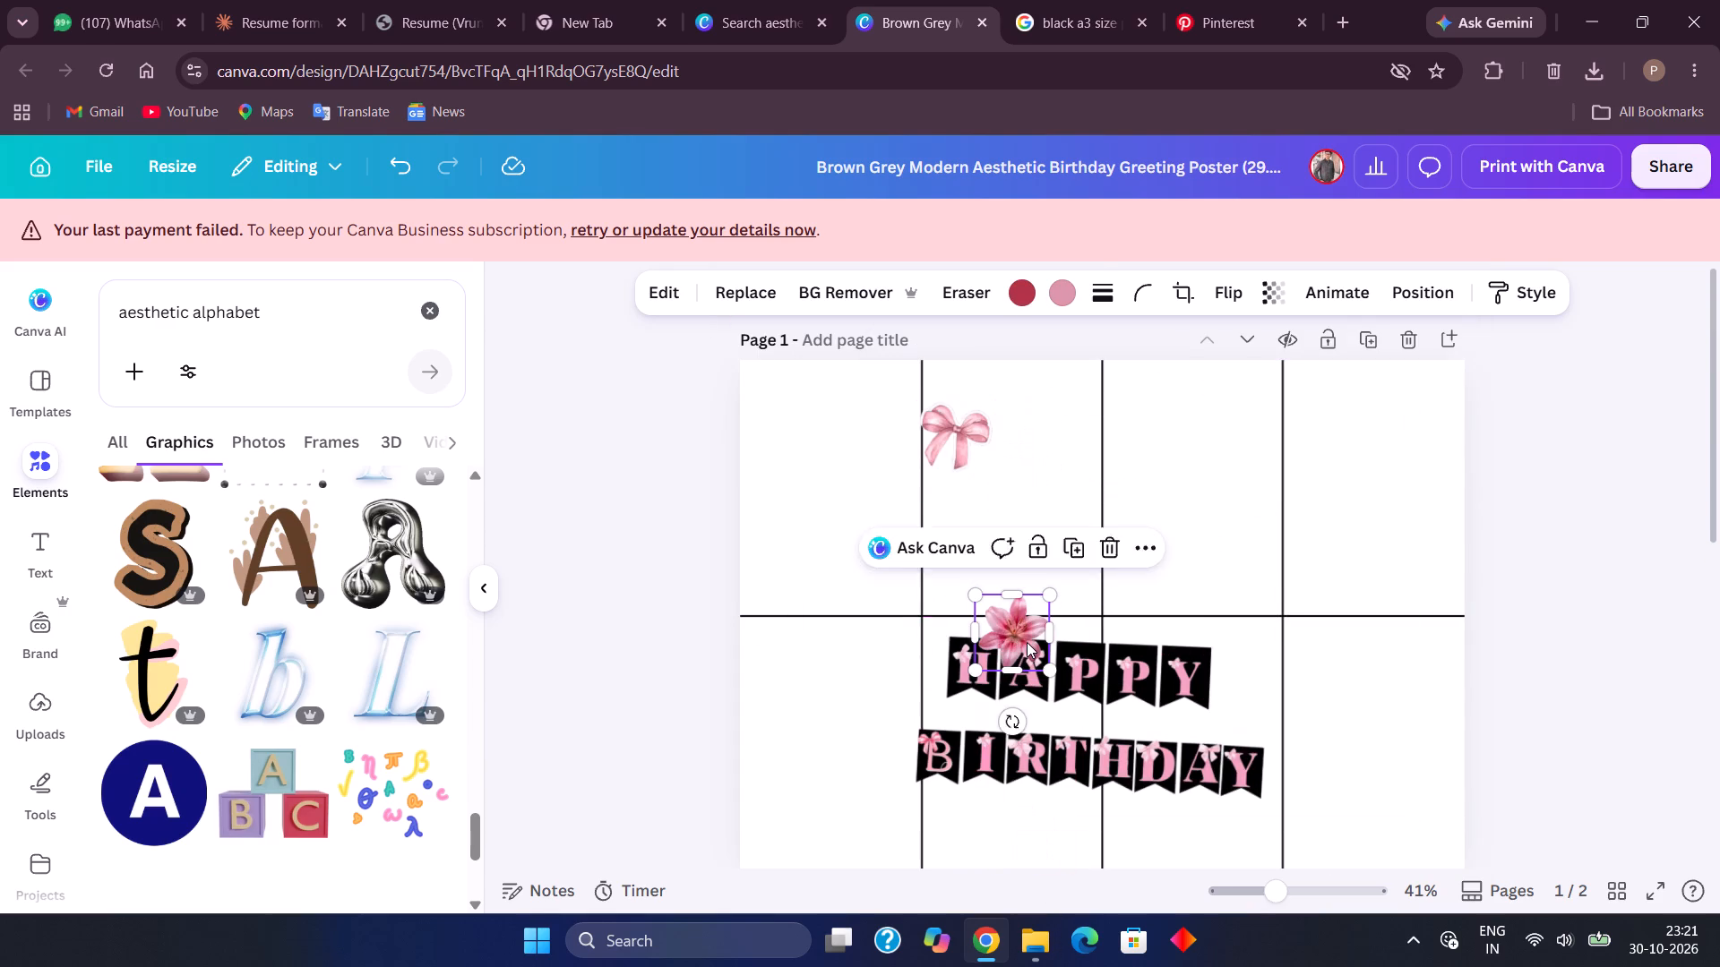
scroll(1027, 642, down, 2)
drag(1014, 416, 852, 802)
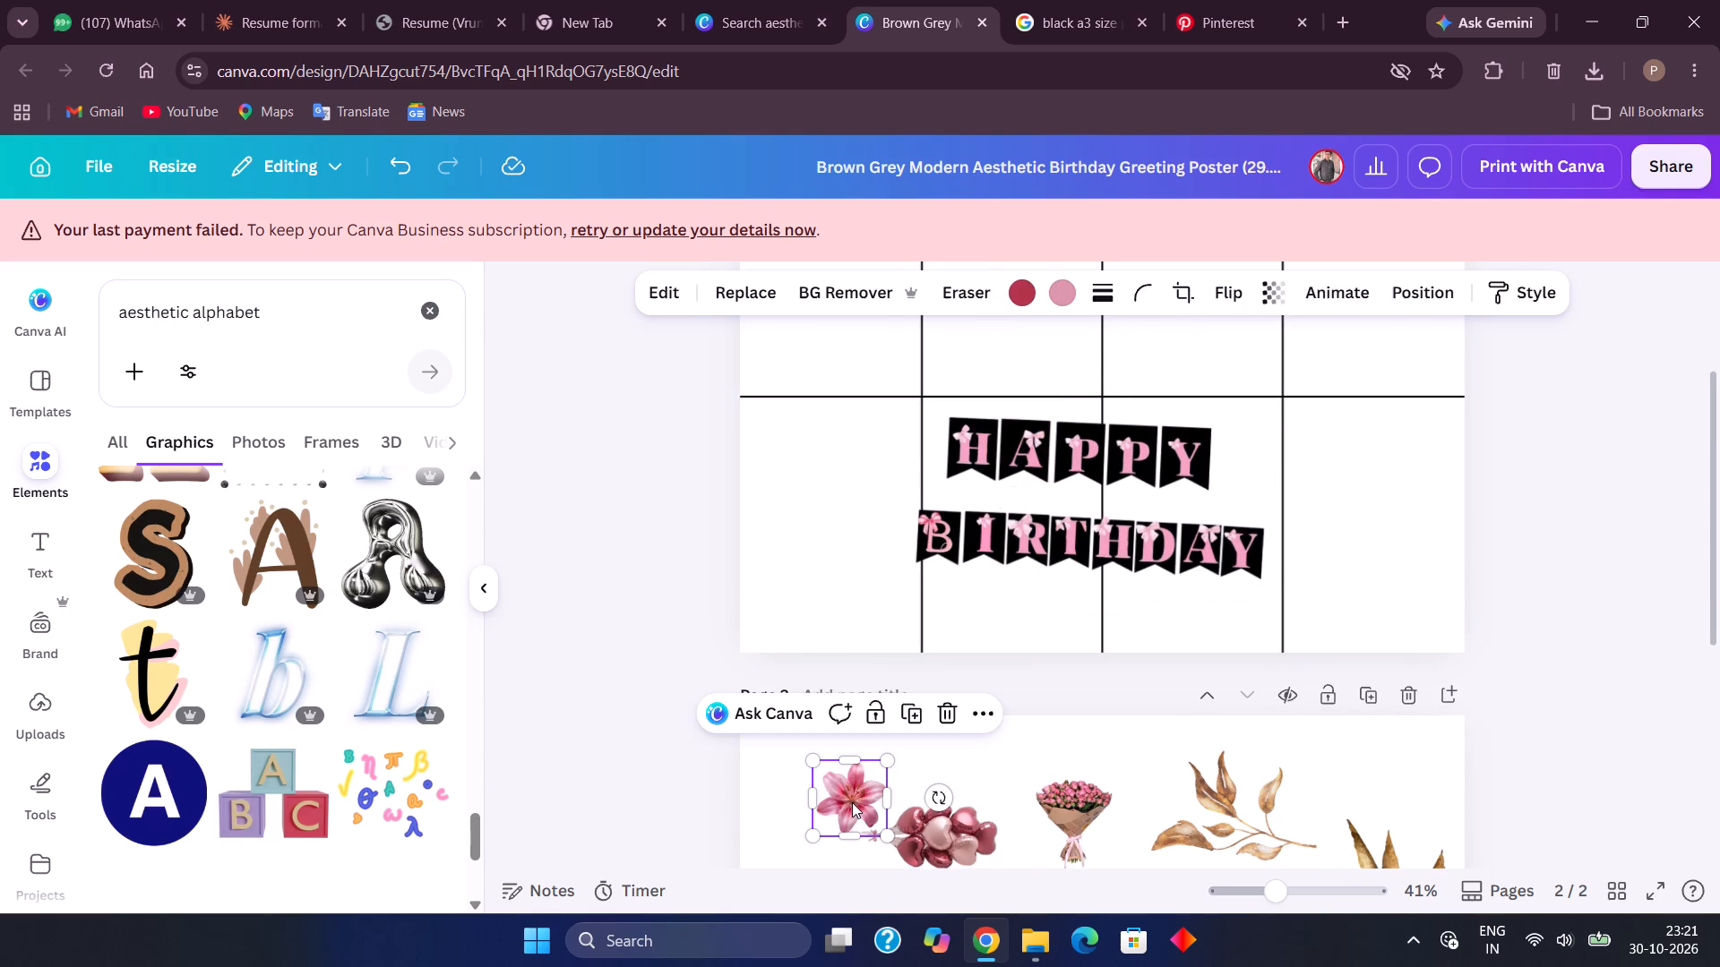
Move the pink bow from page 1 to page 2, below the rose bouquet and next to the single heart.
scroll(950, 471, up, 2)
drag(957, 441, 1063, 912)
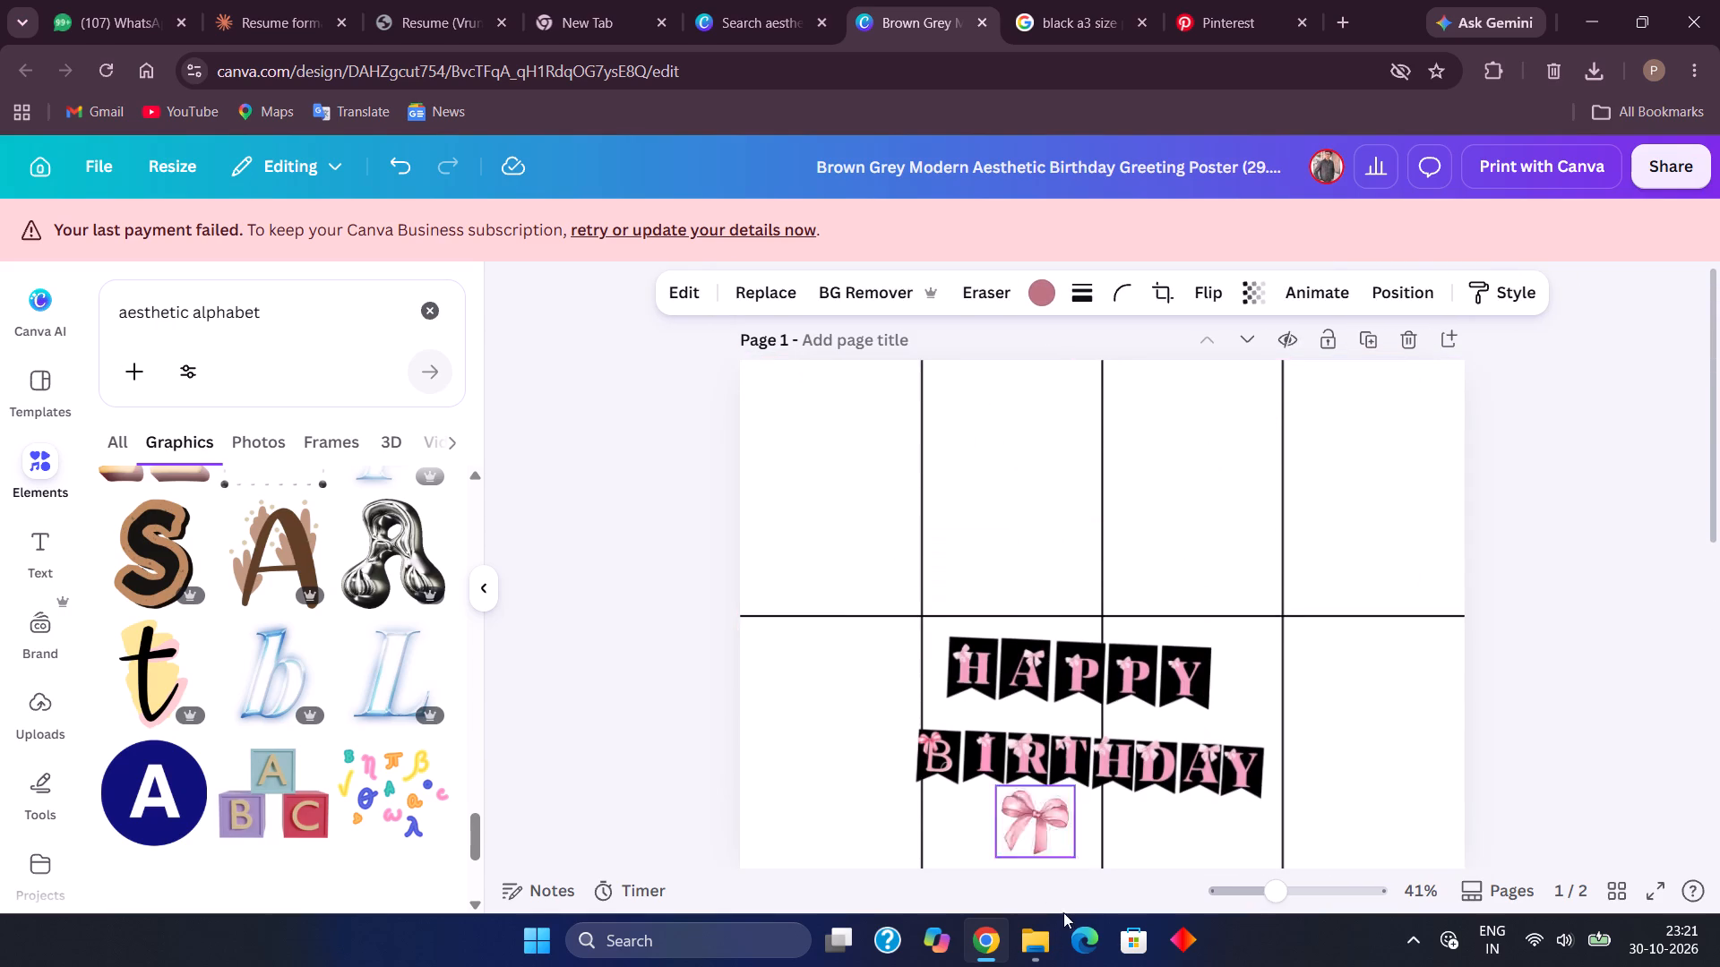
drag(1063, 912, 1074, 938)
scroll(1131, 679, down, 3)
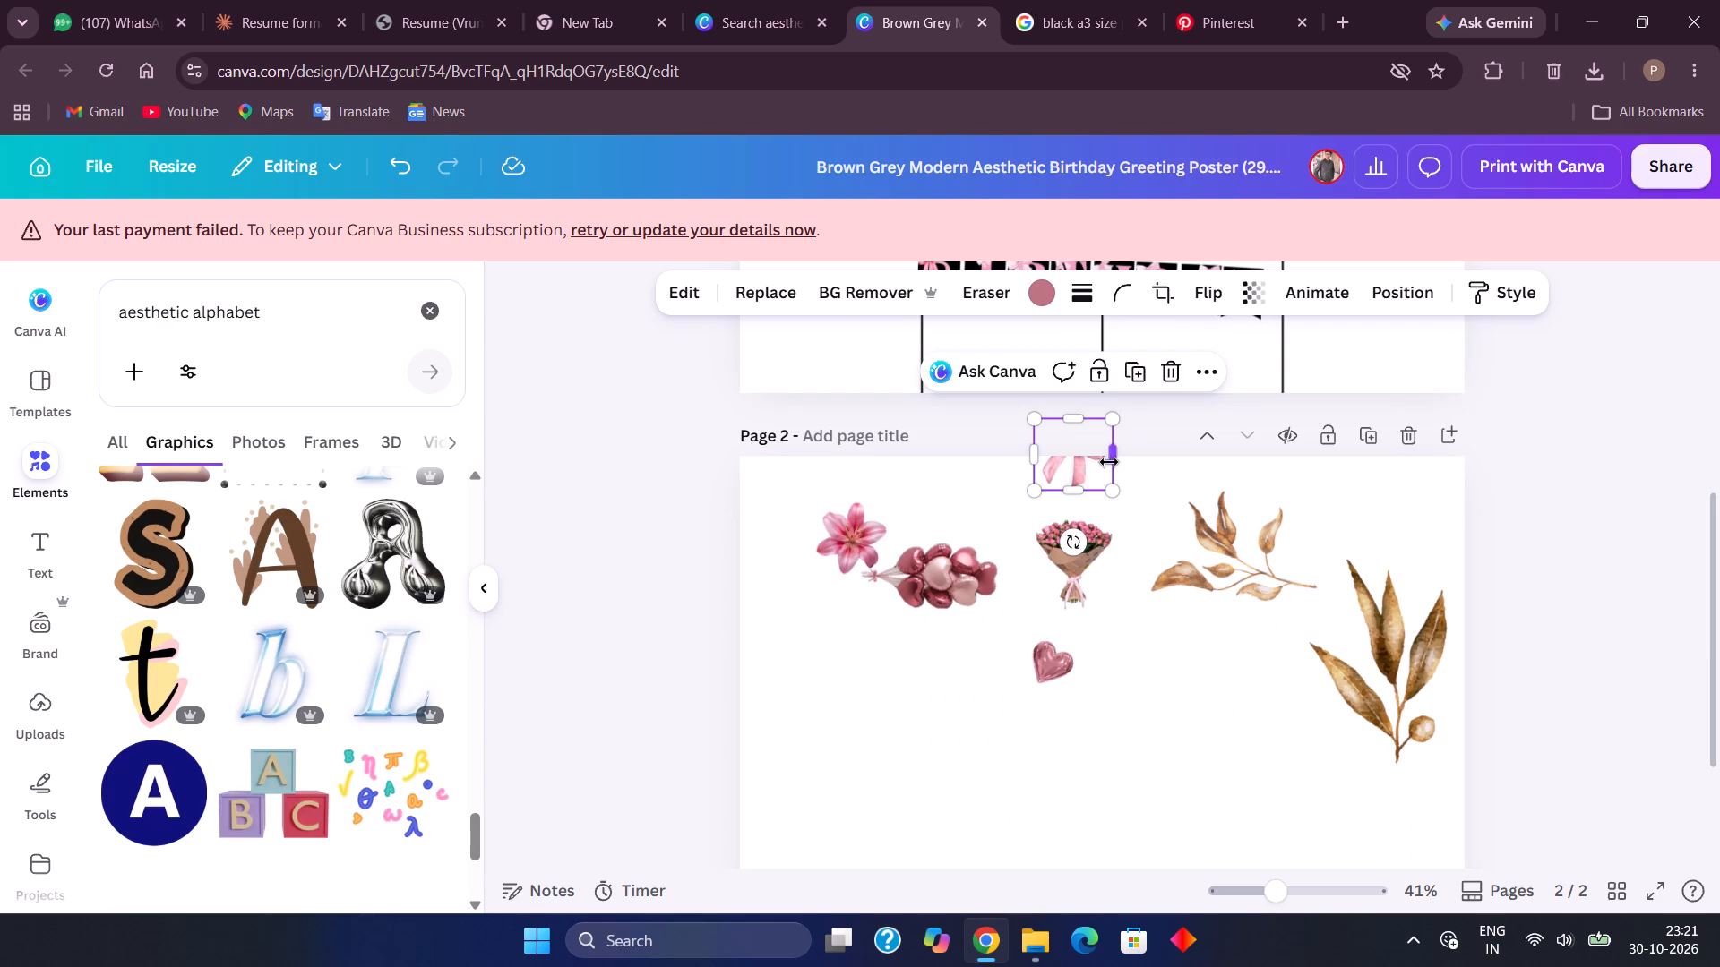
drag(1091, 477, 1147, 740)
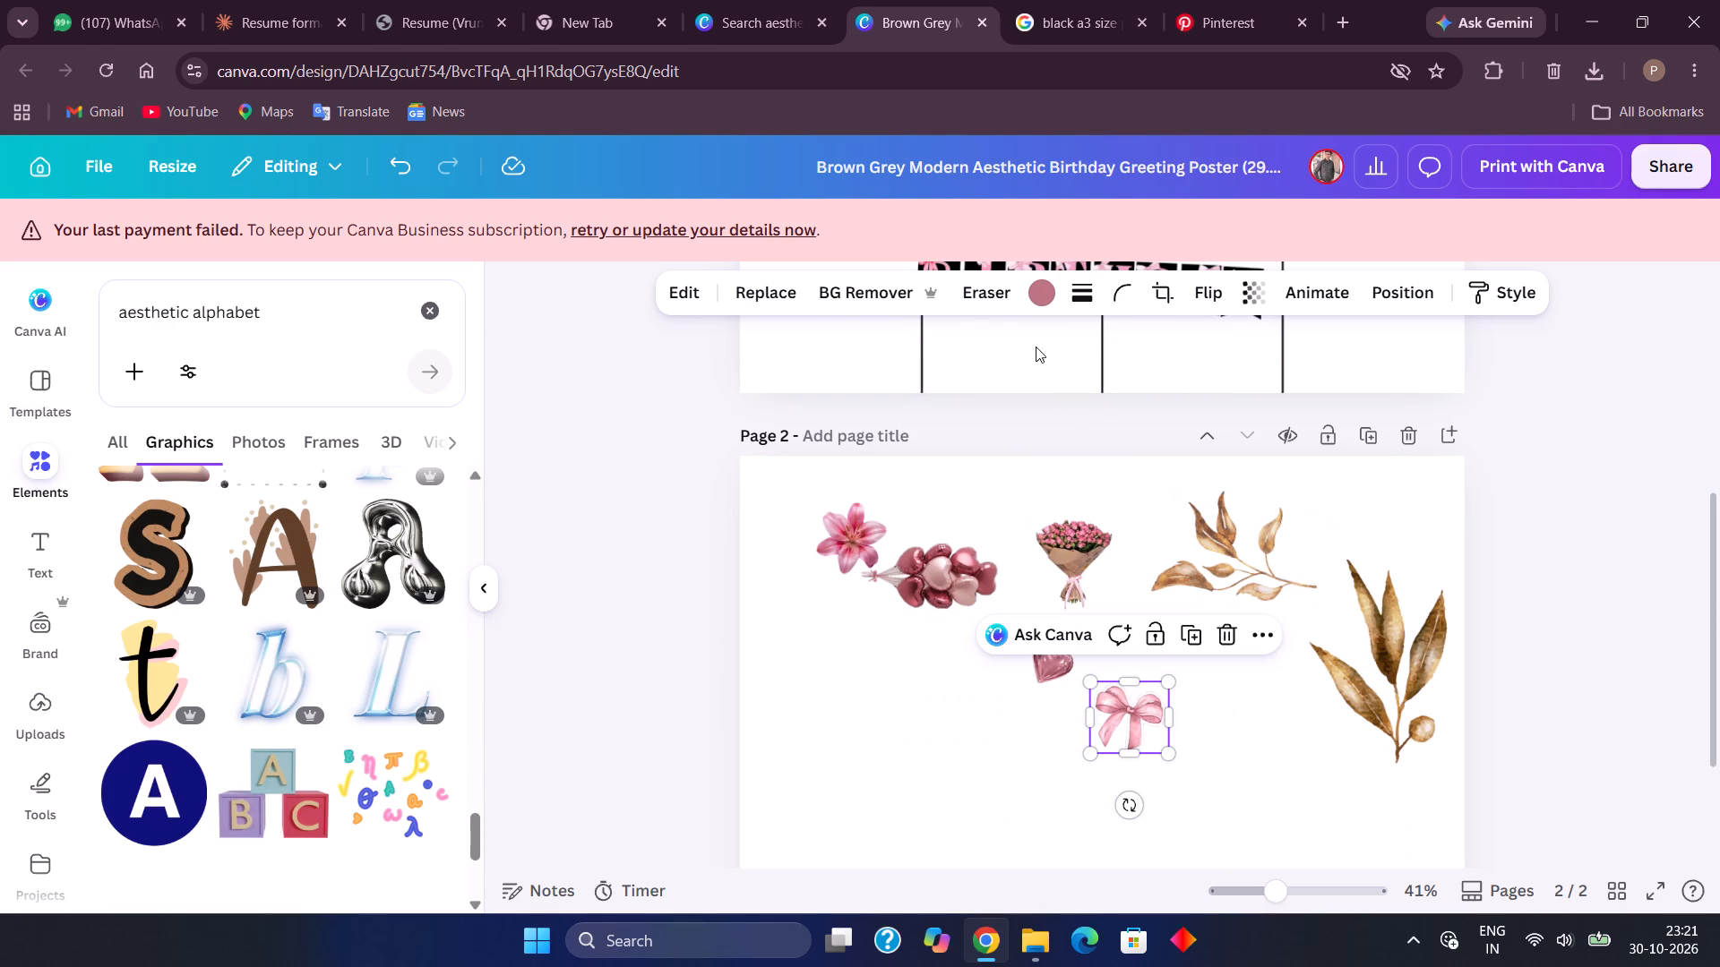
Switch to Pinterest, browse the birthday sticker pins related to the open collage, and return to the previous HAPPY BIRTHDAY bunting pin.
drag(1060, 1, 1196, 0)
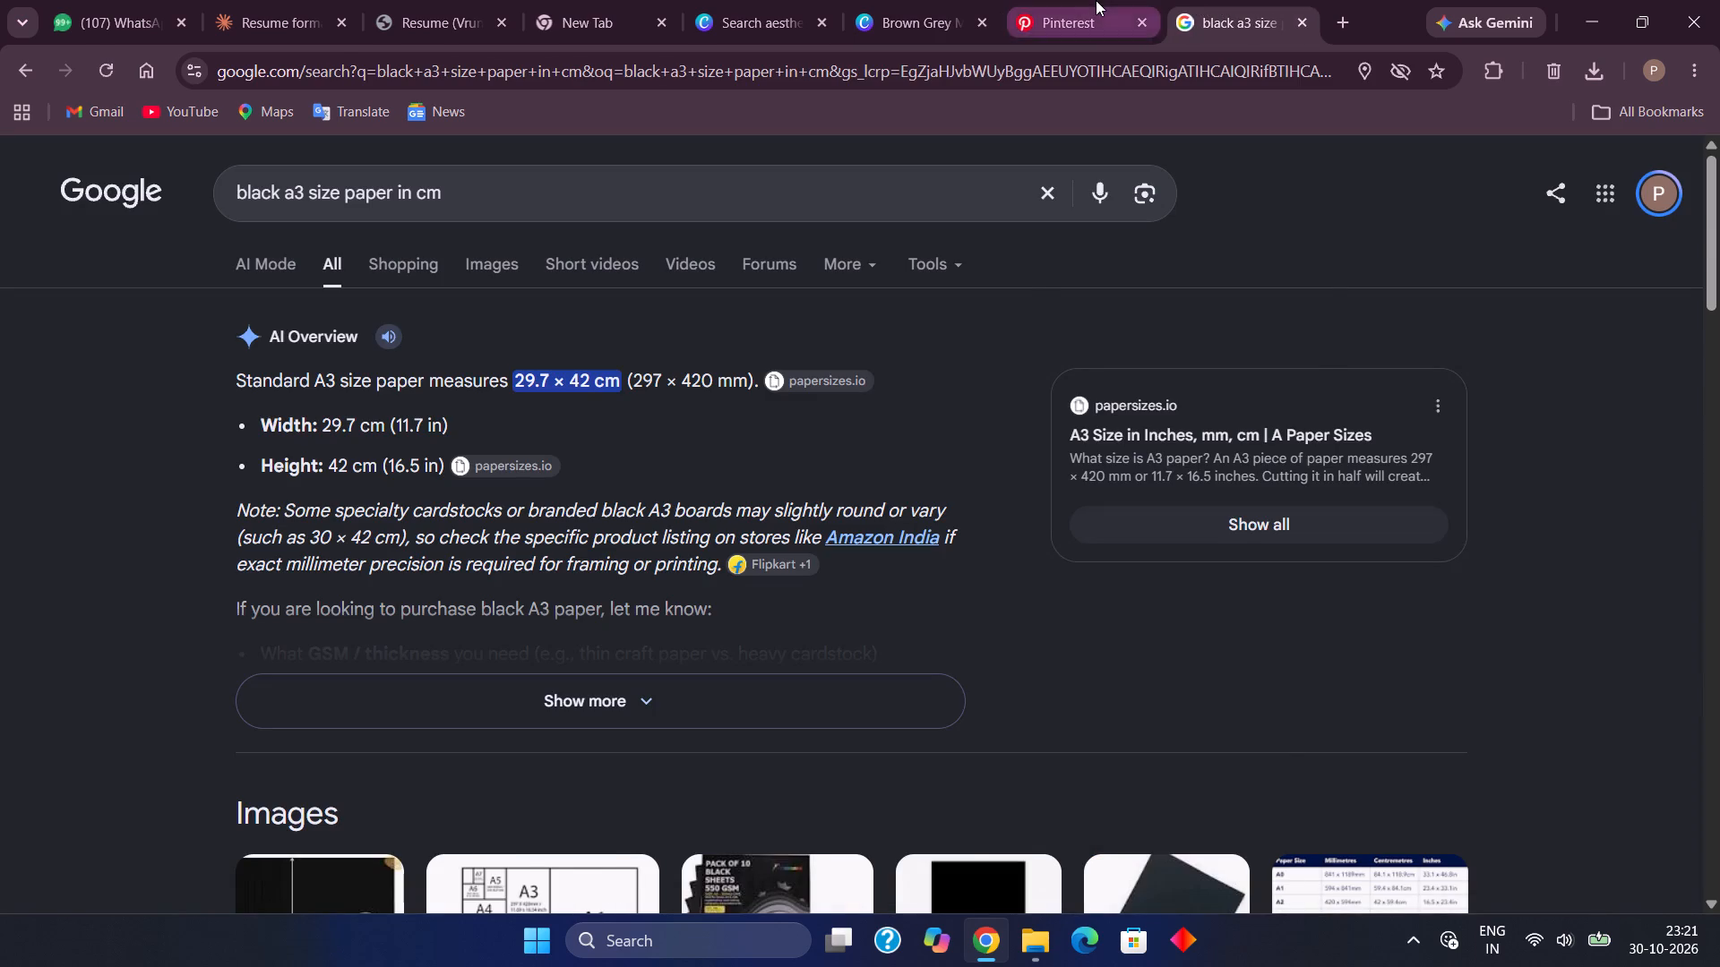
click(1096, 0)
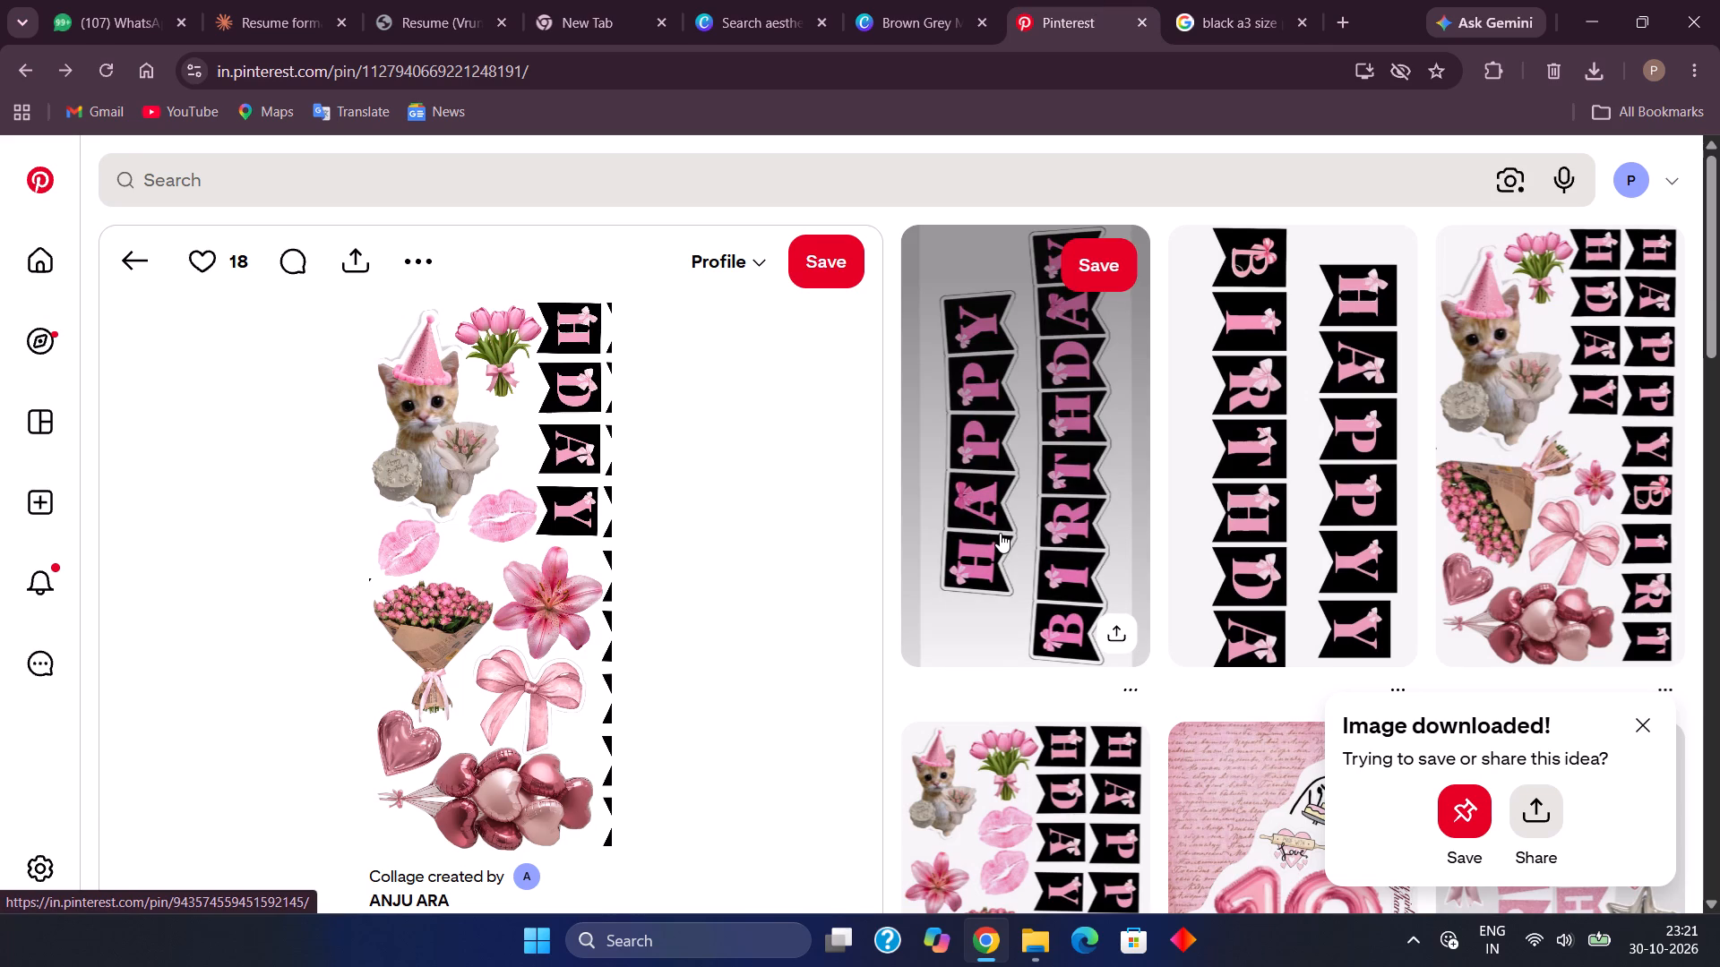
scroll(1000, 533, down, 4)
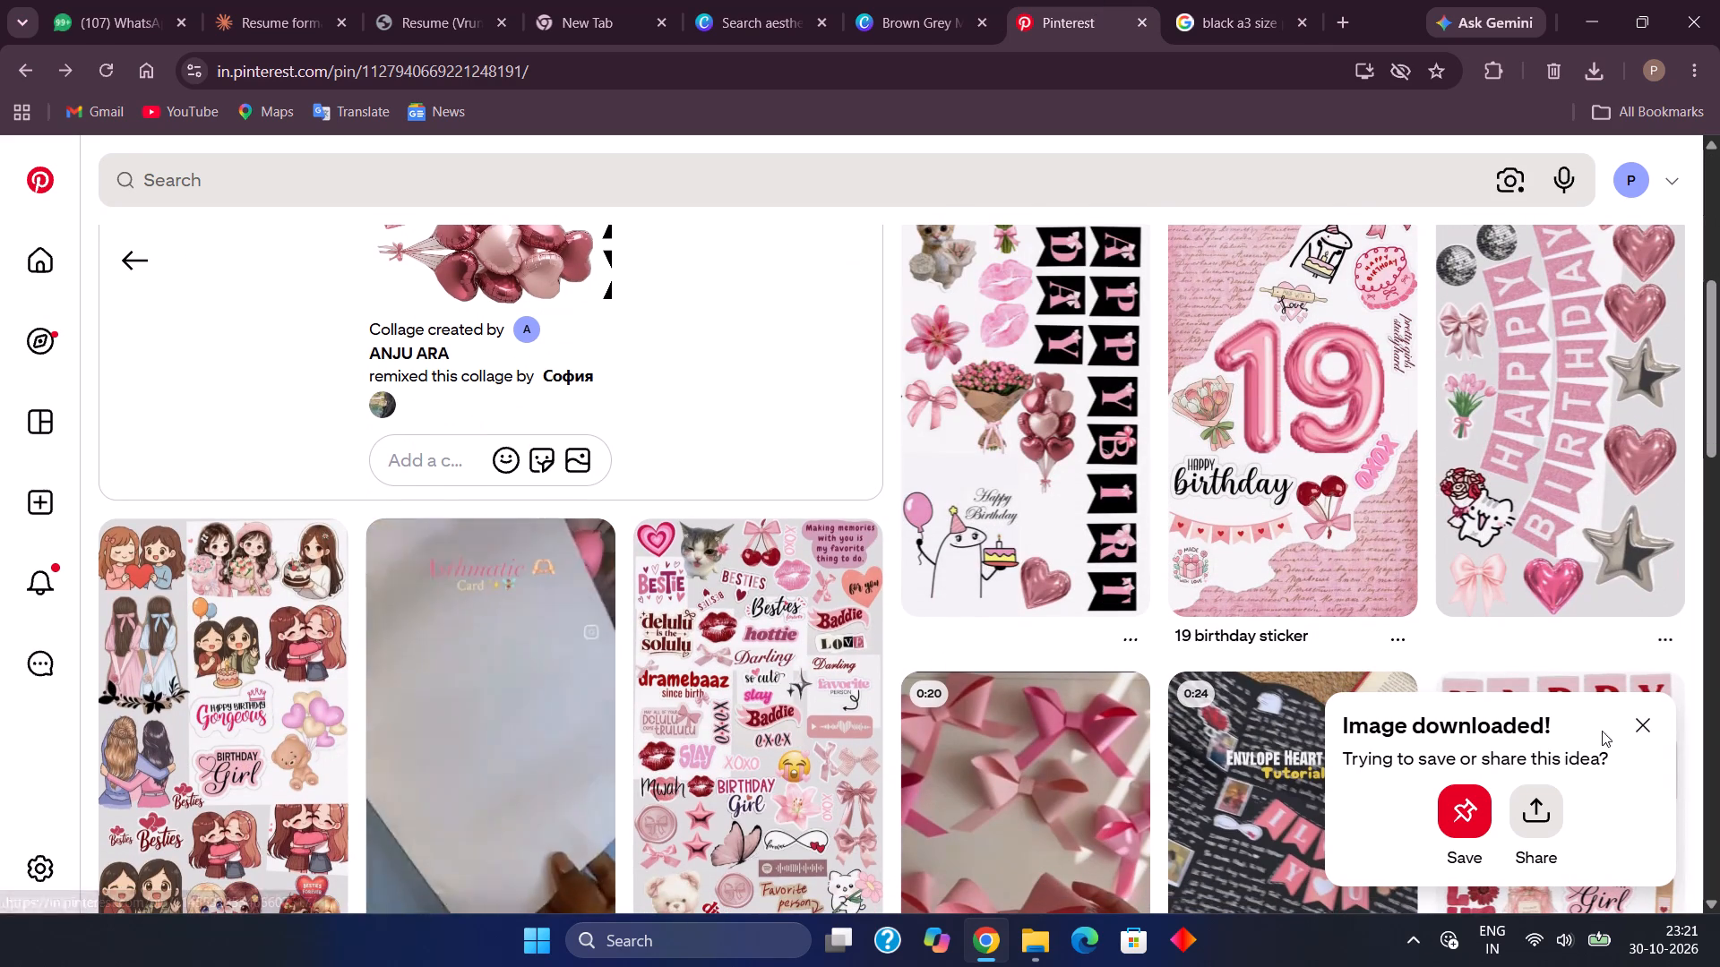
click(1639, 729)
scroll(1355, 743, down, 1)
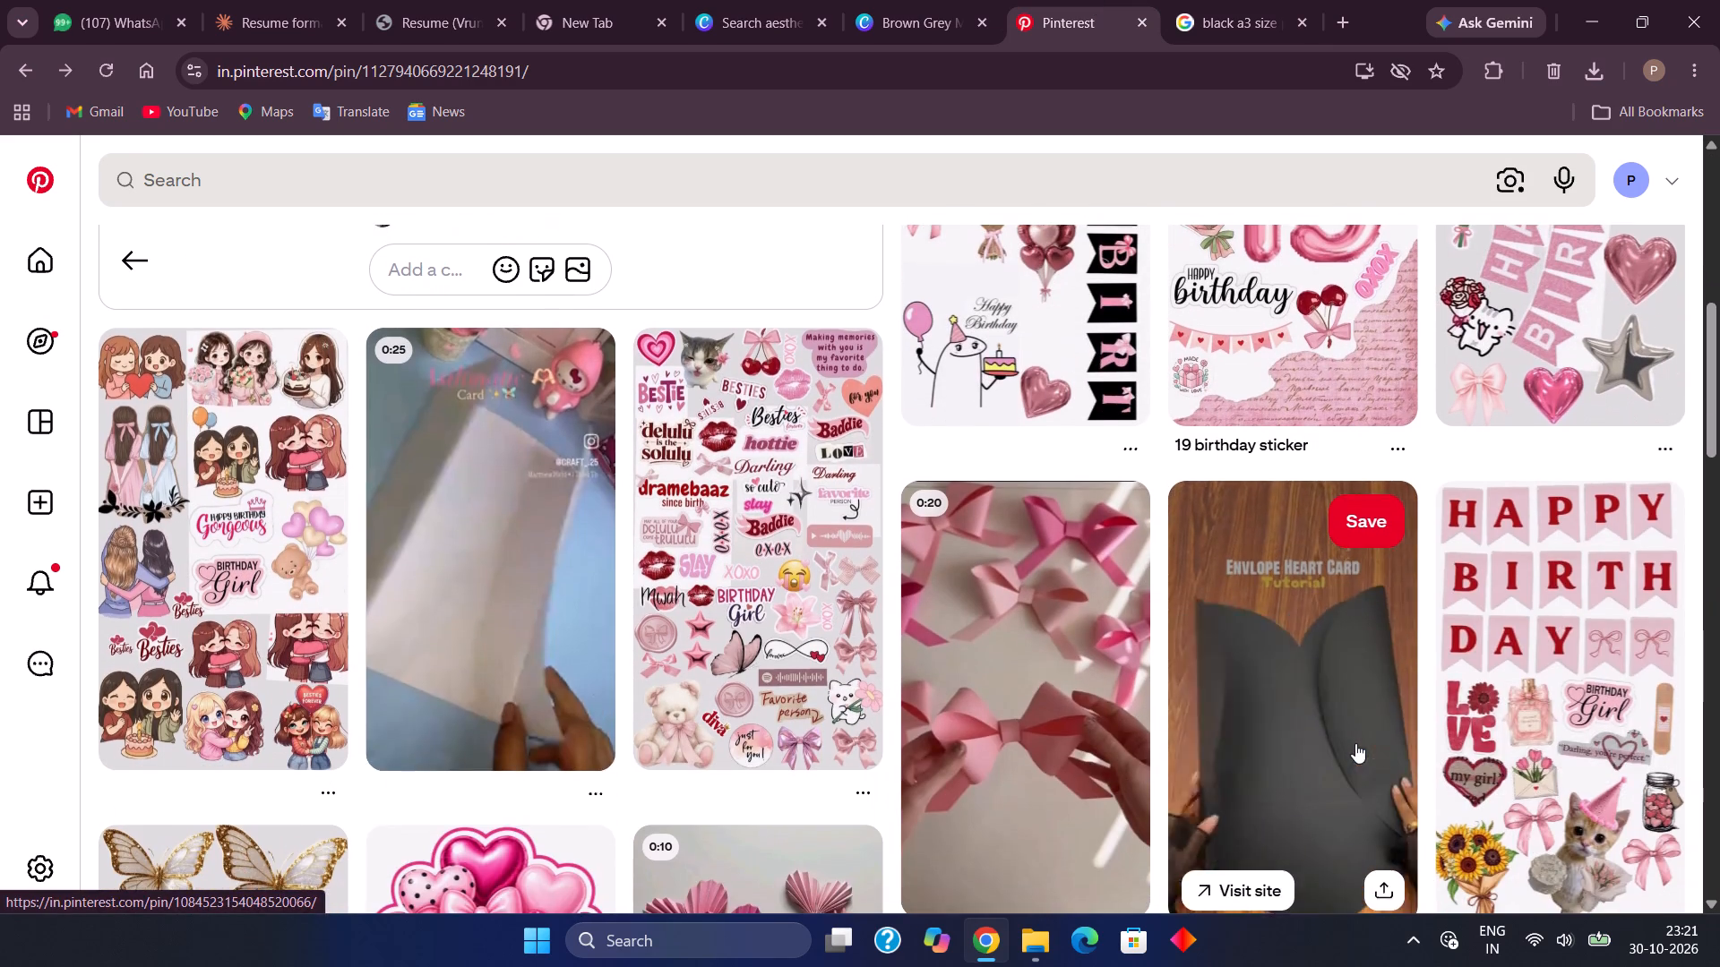
scroll(1355, 743, down, 4)
scroll(1355, 743, up, 1)
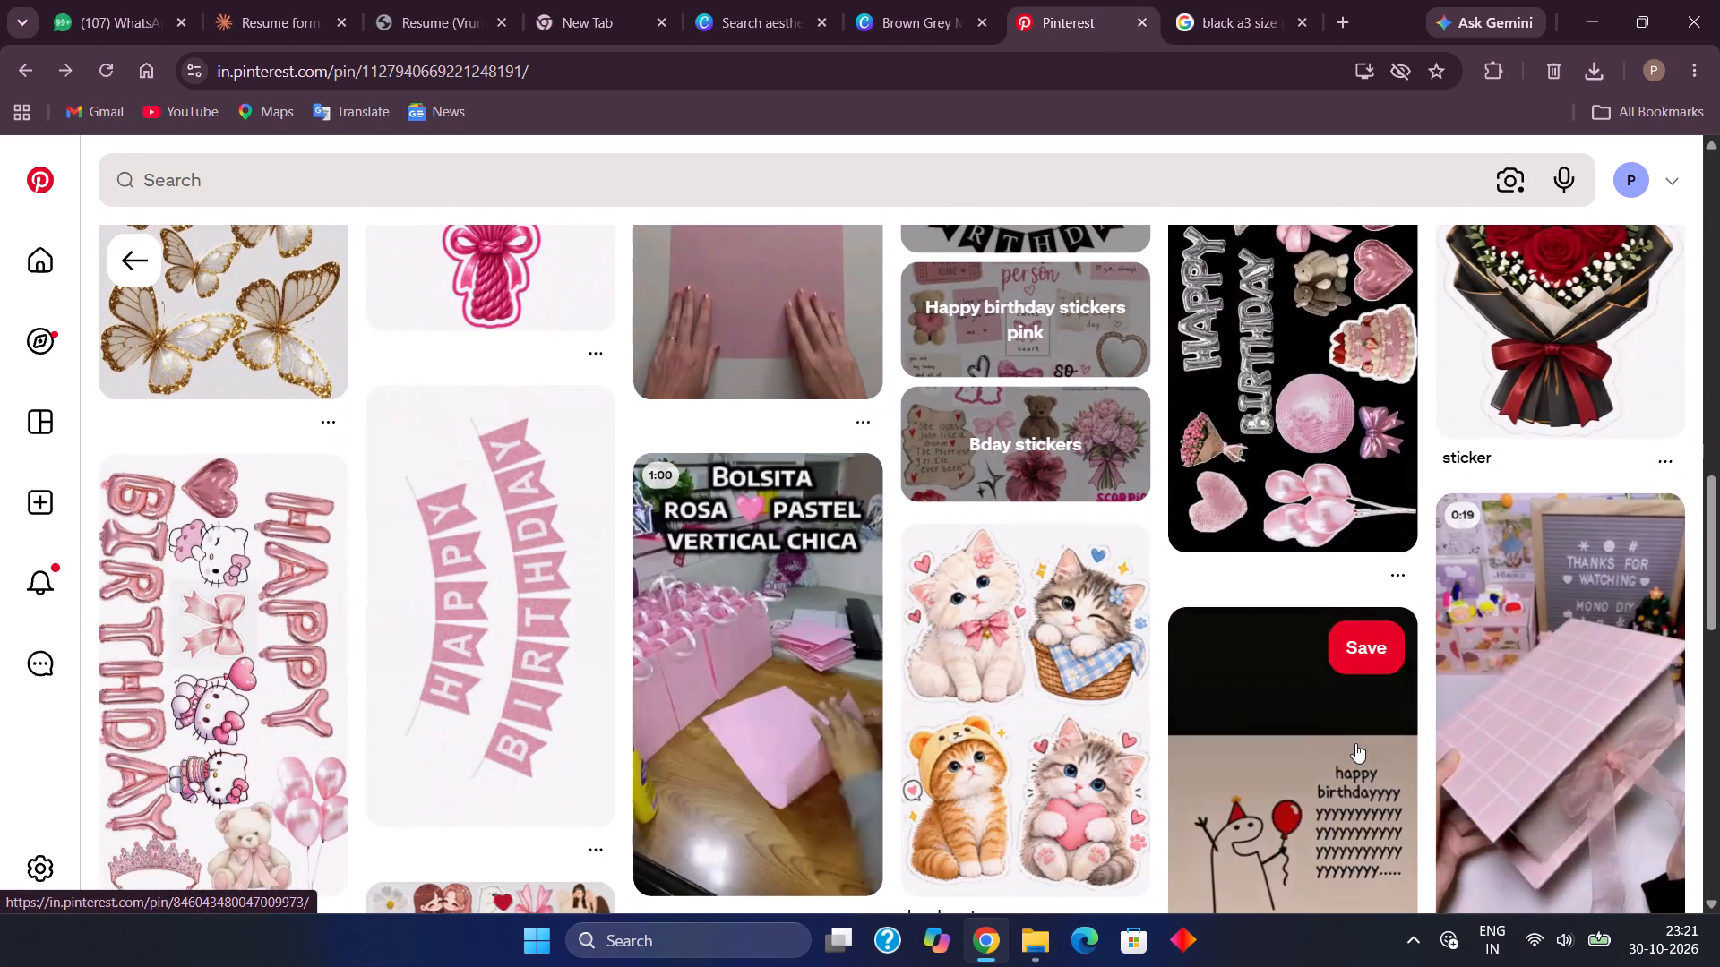
scroll(1355, 743, up, 1)
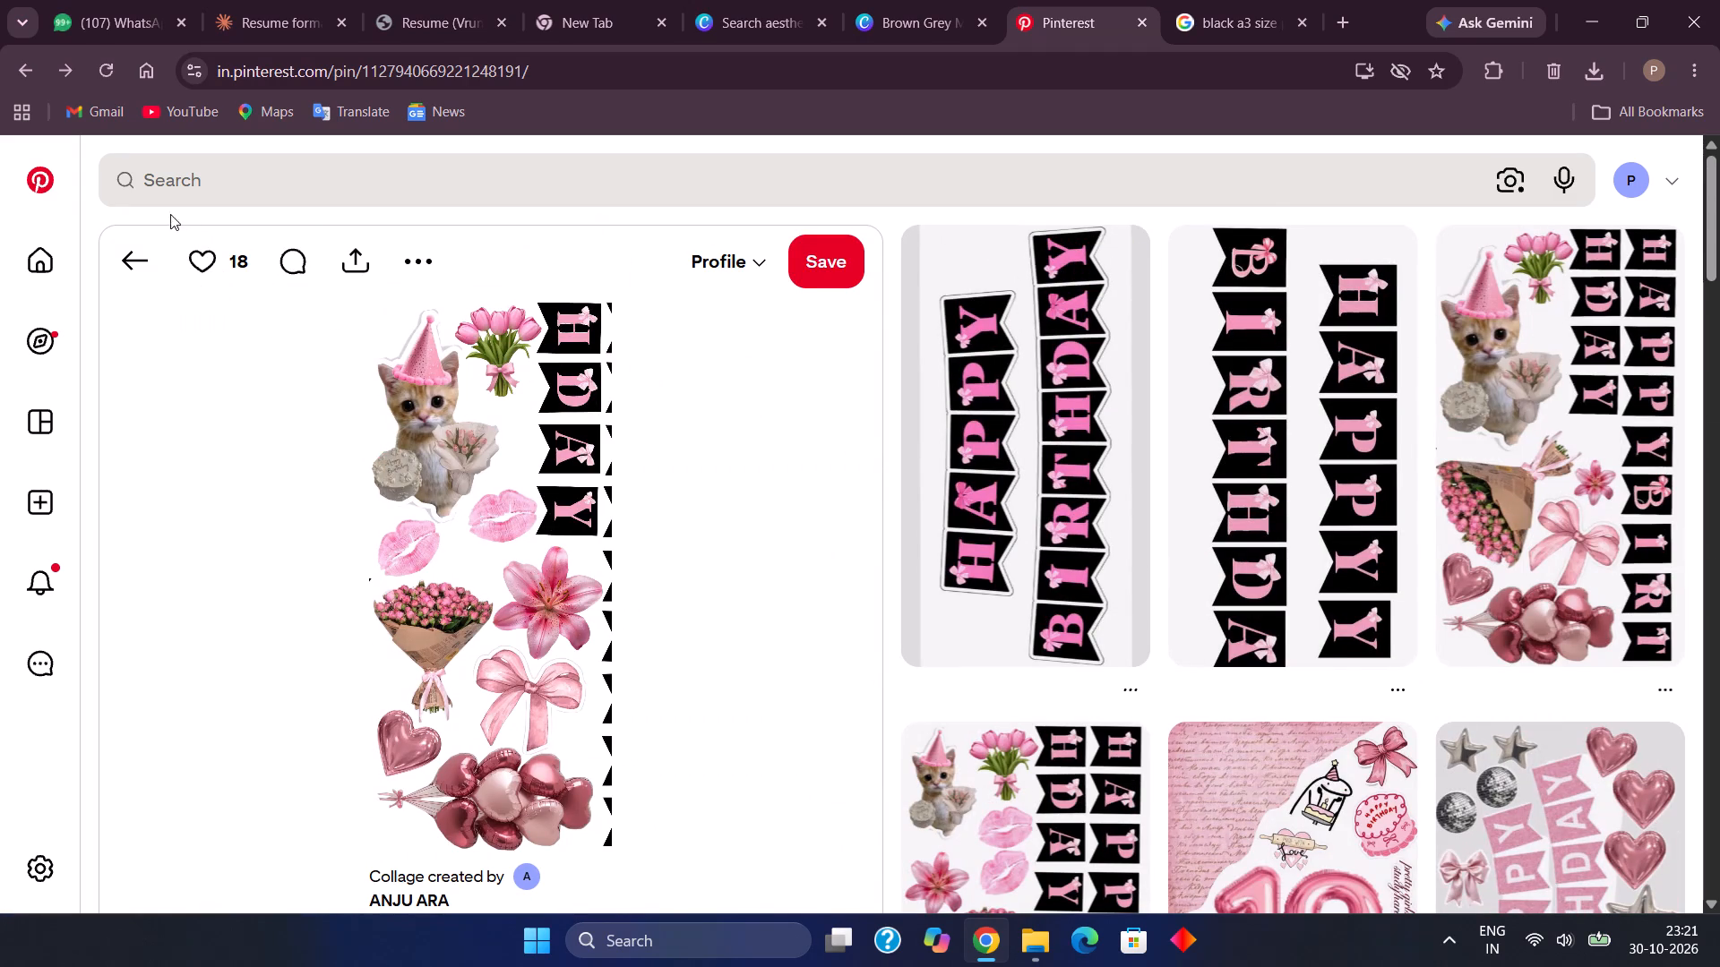
click(146, 259)
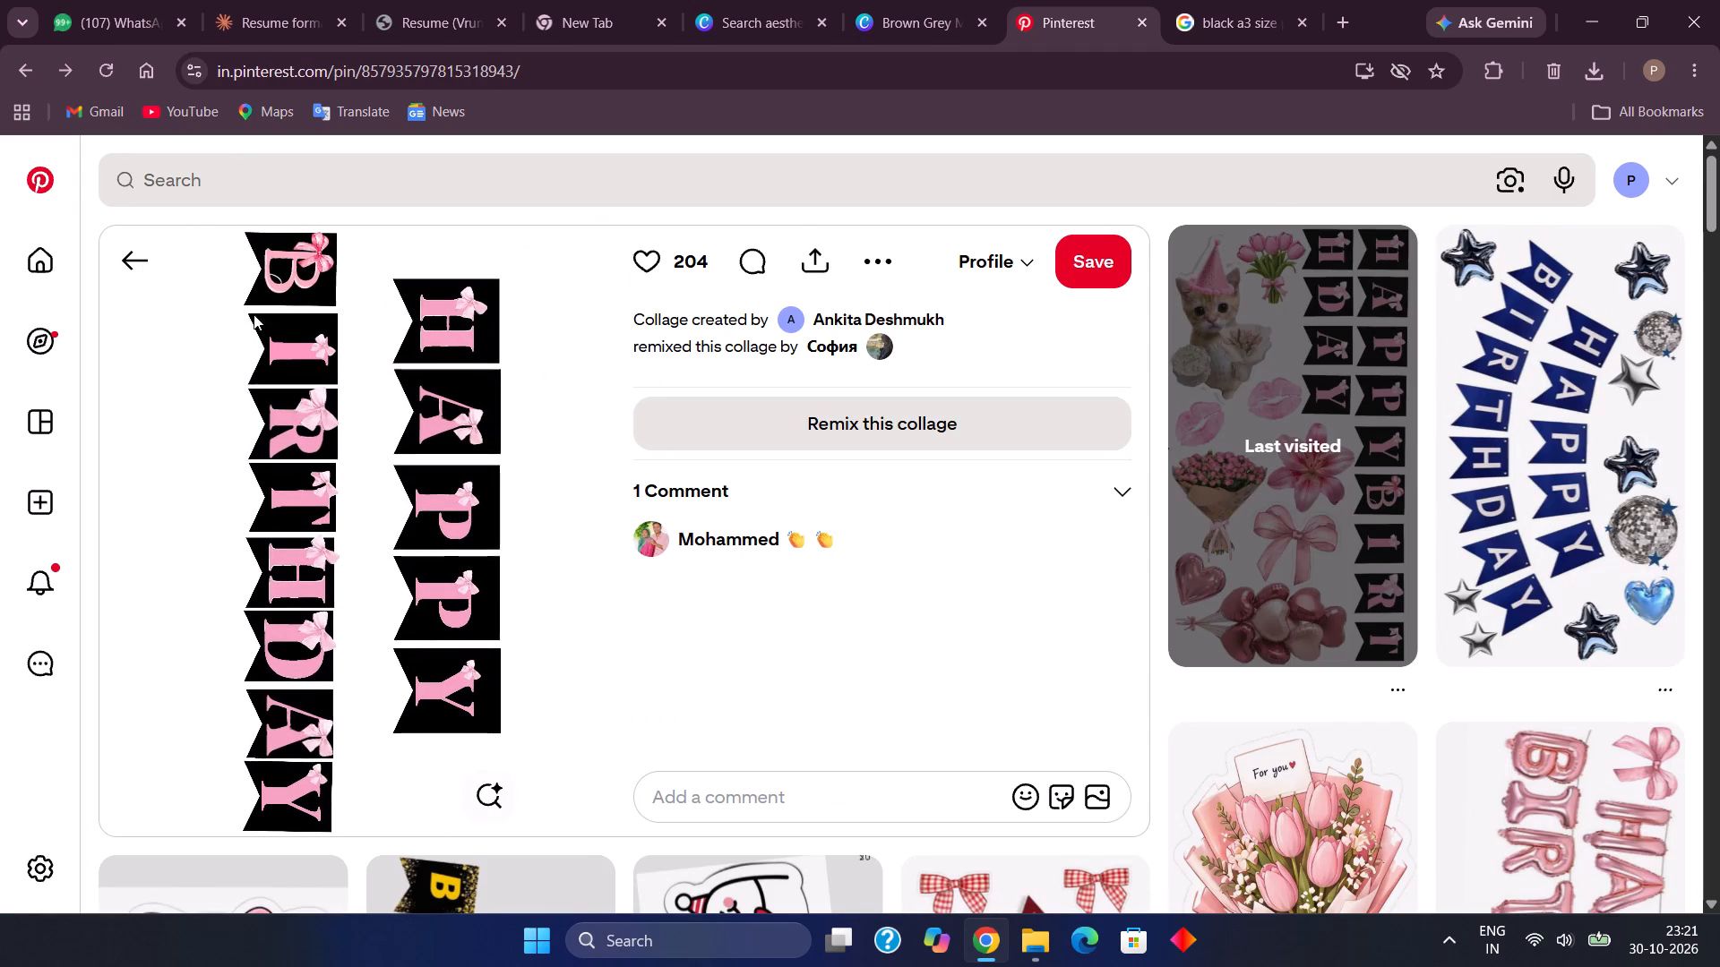
Browse the pins related to the bunting and open the "Happy Birthday" sticker collage with the evil eye and bear stickers.
scroll(539, 456, down, 7)
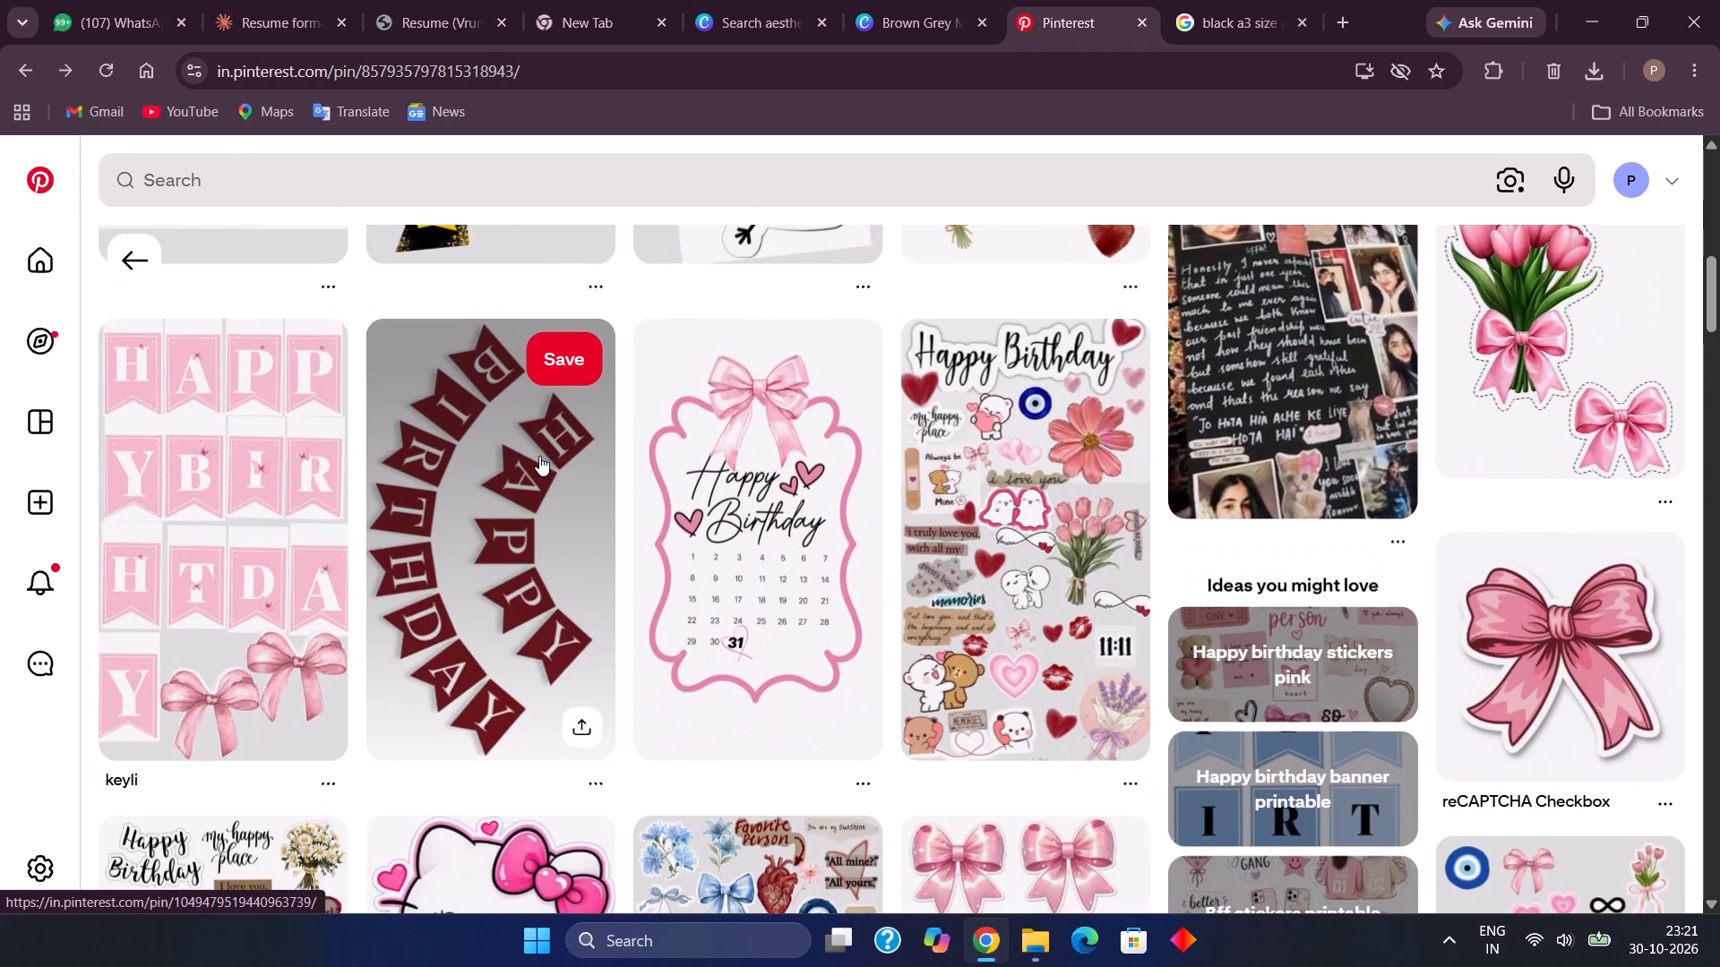
scroll(539, 456, down, 3)
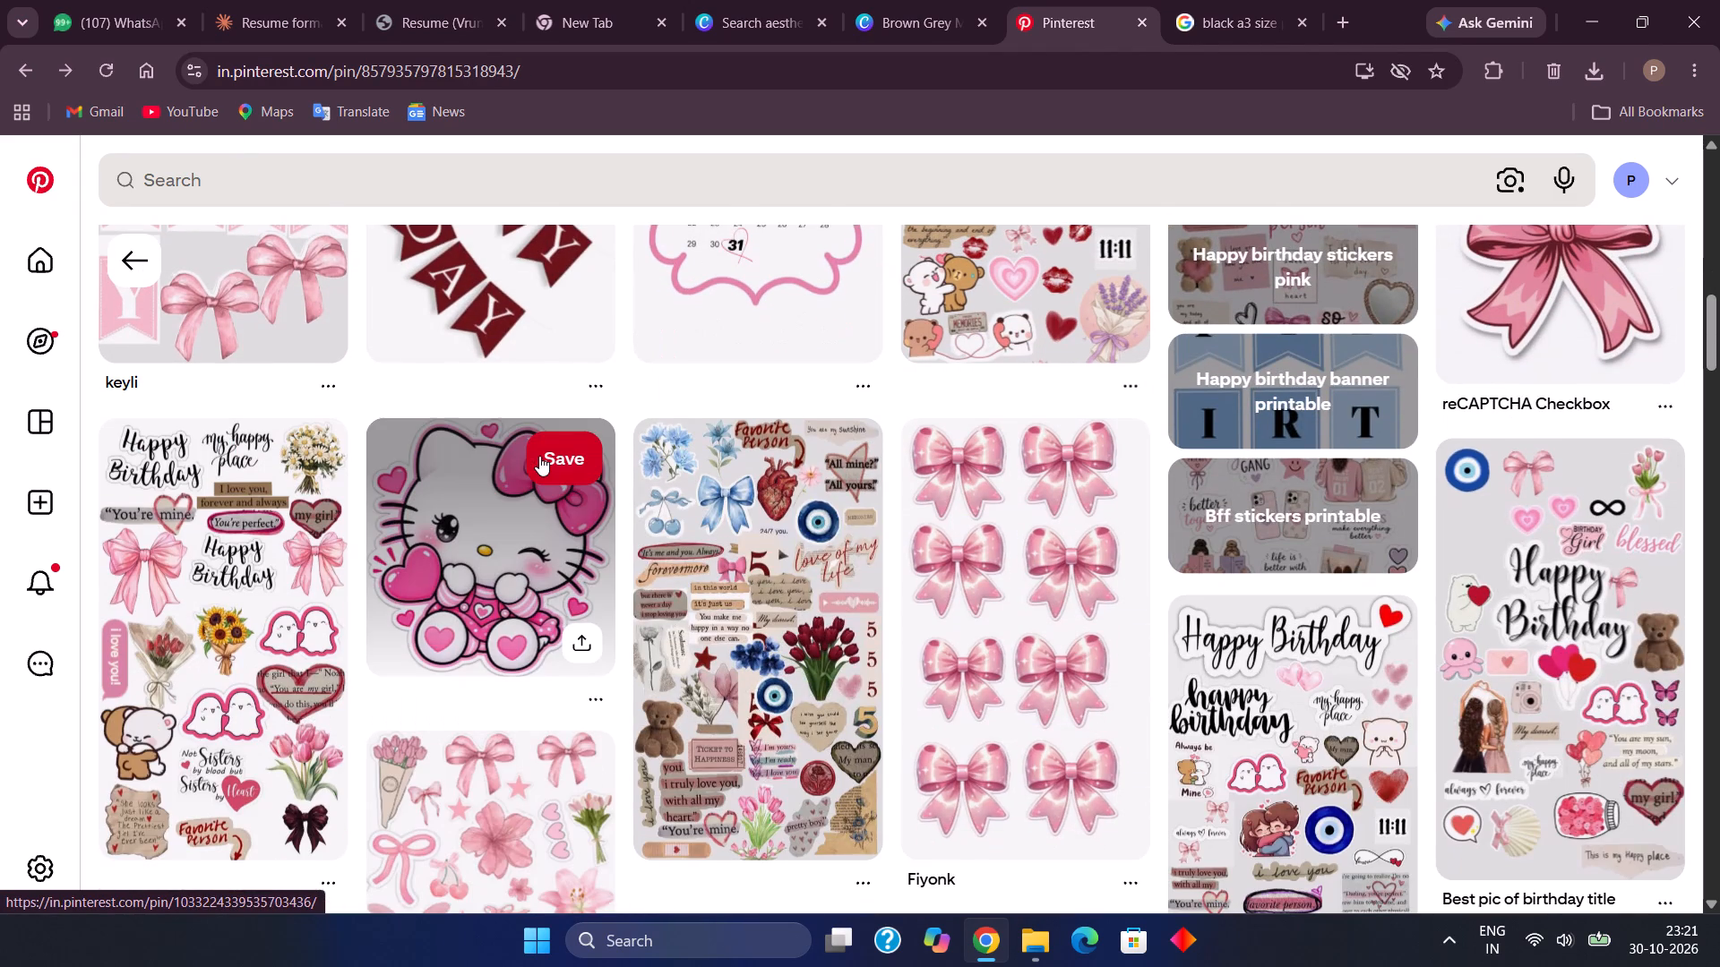
scroll(539, 456, down, 1)
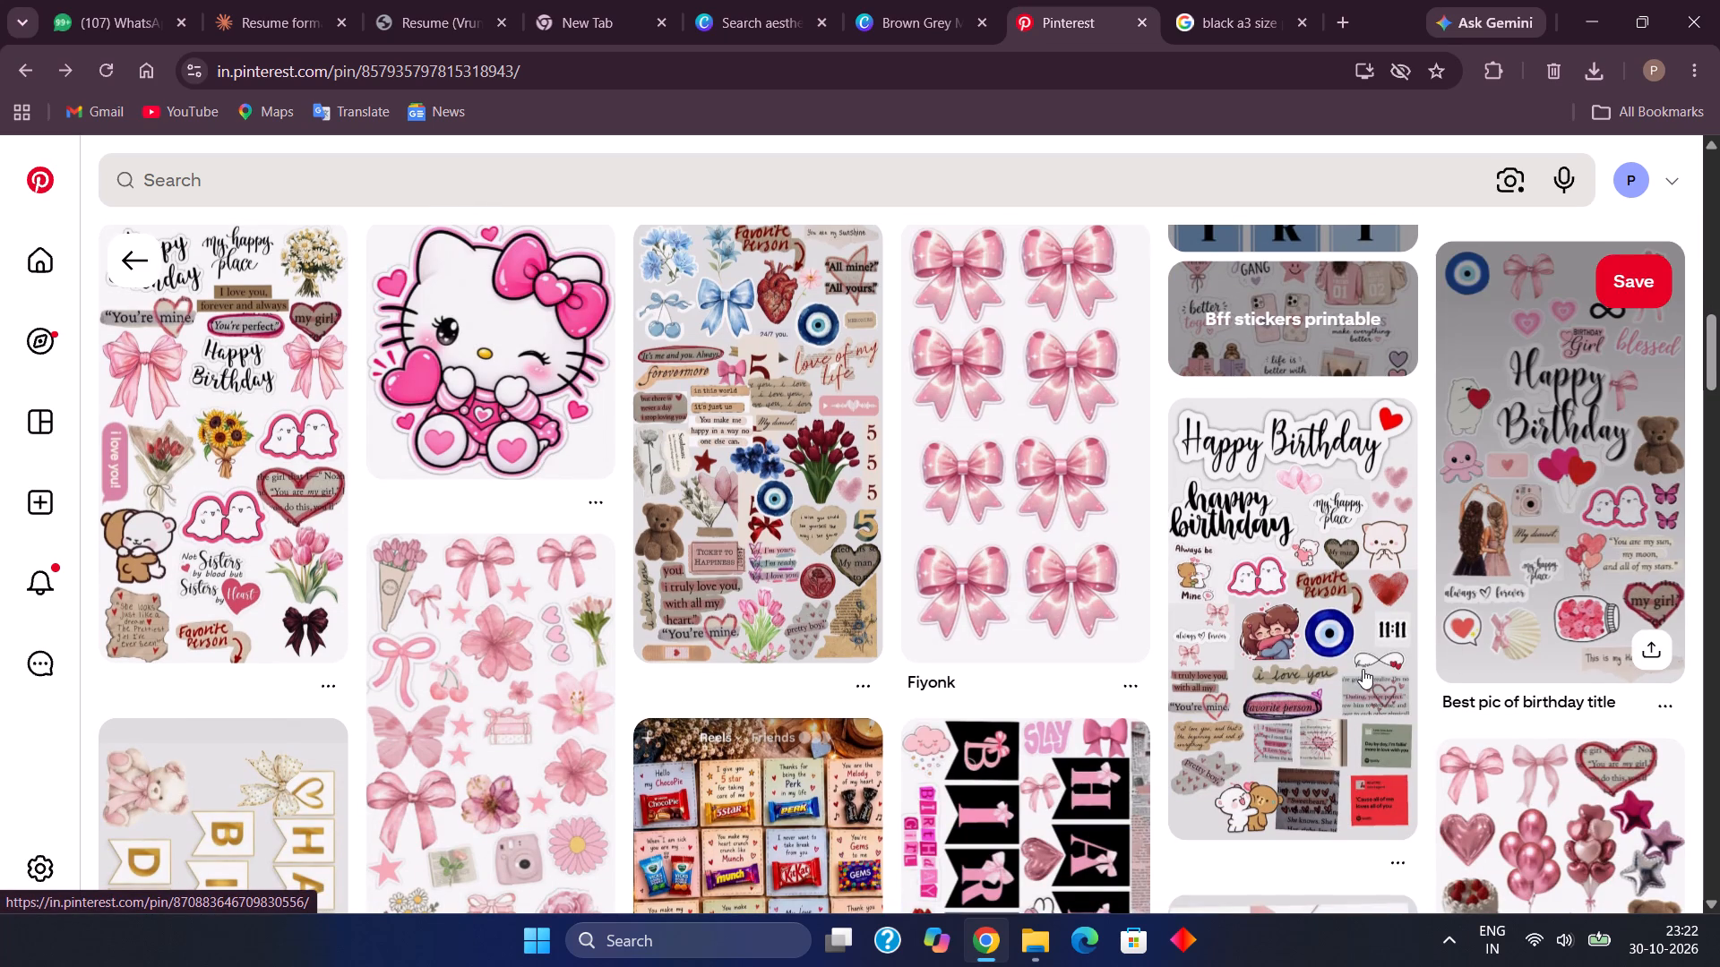
click(1363, 669)
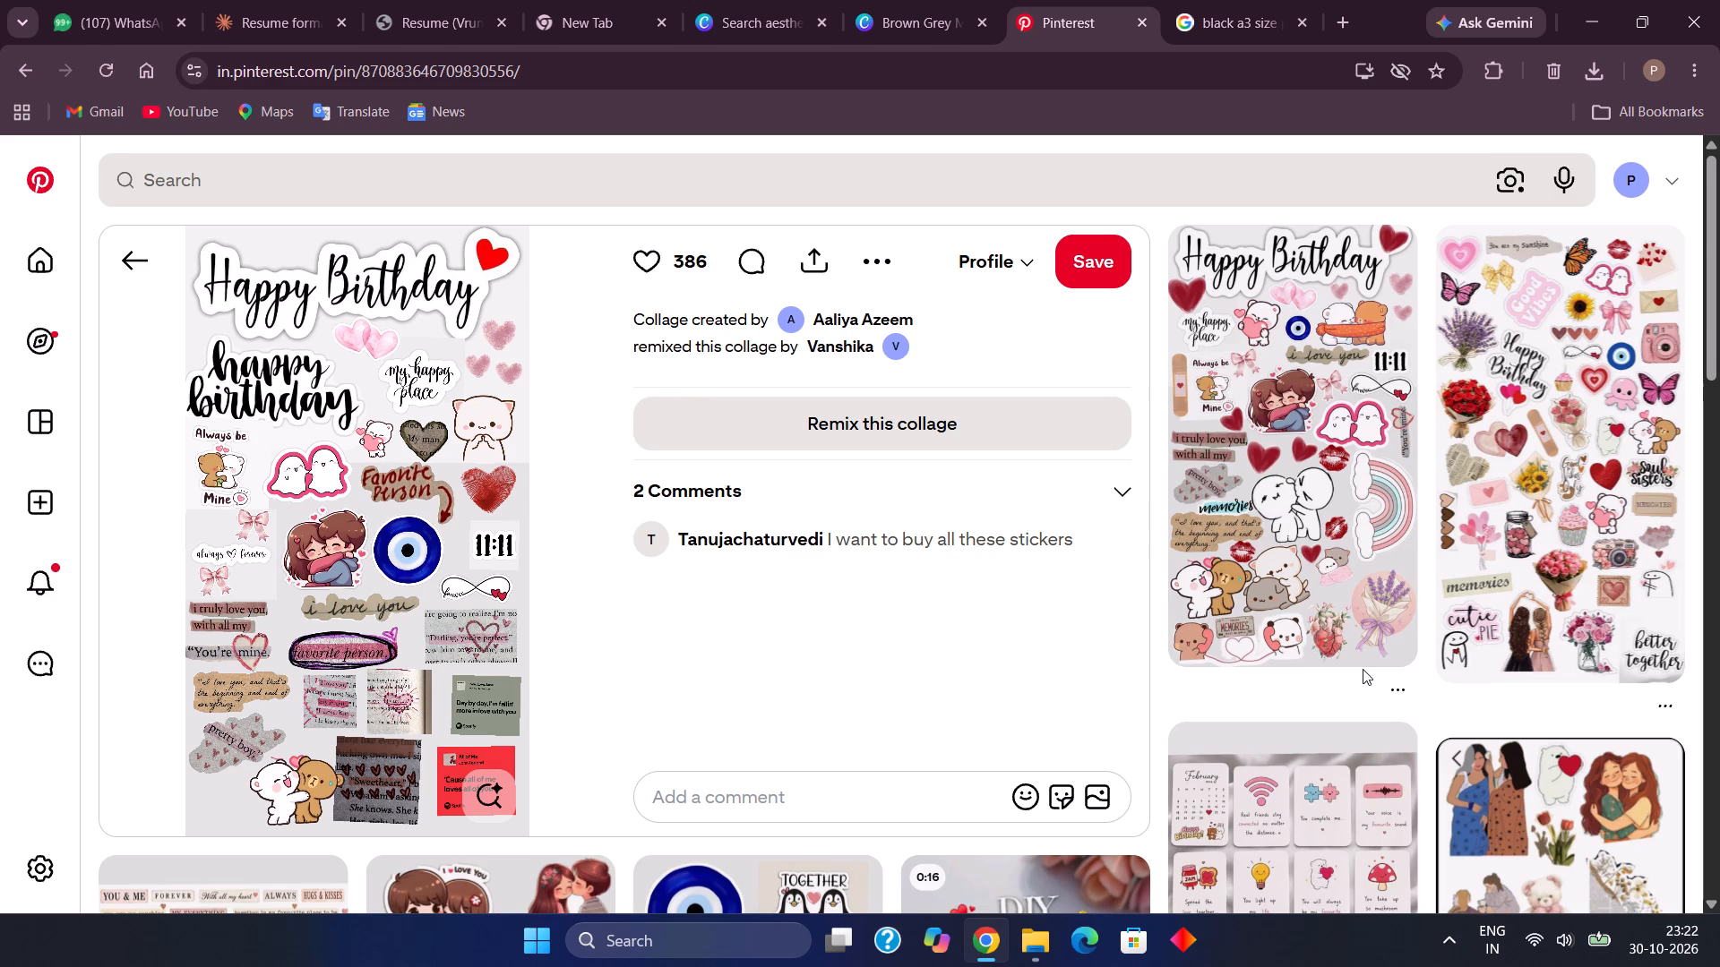
Look through the pins related to the sticker collage for further birthday and scrapbook decorations.
scroll(980, 597, down, 4)
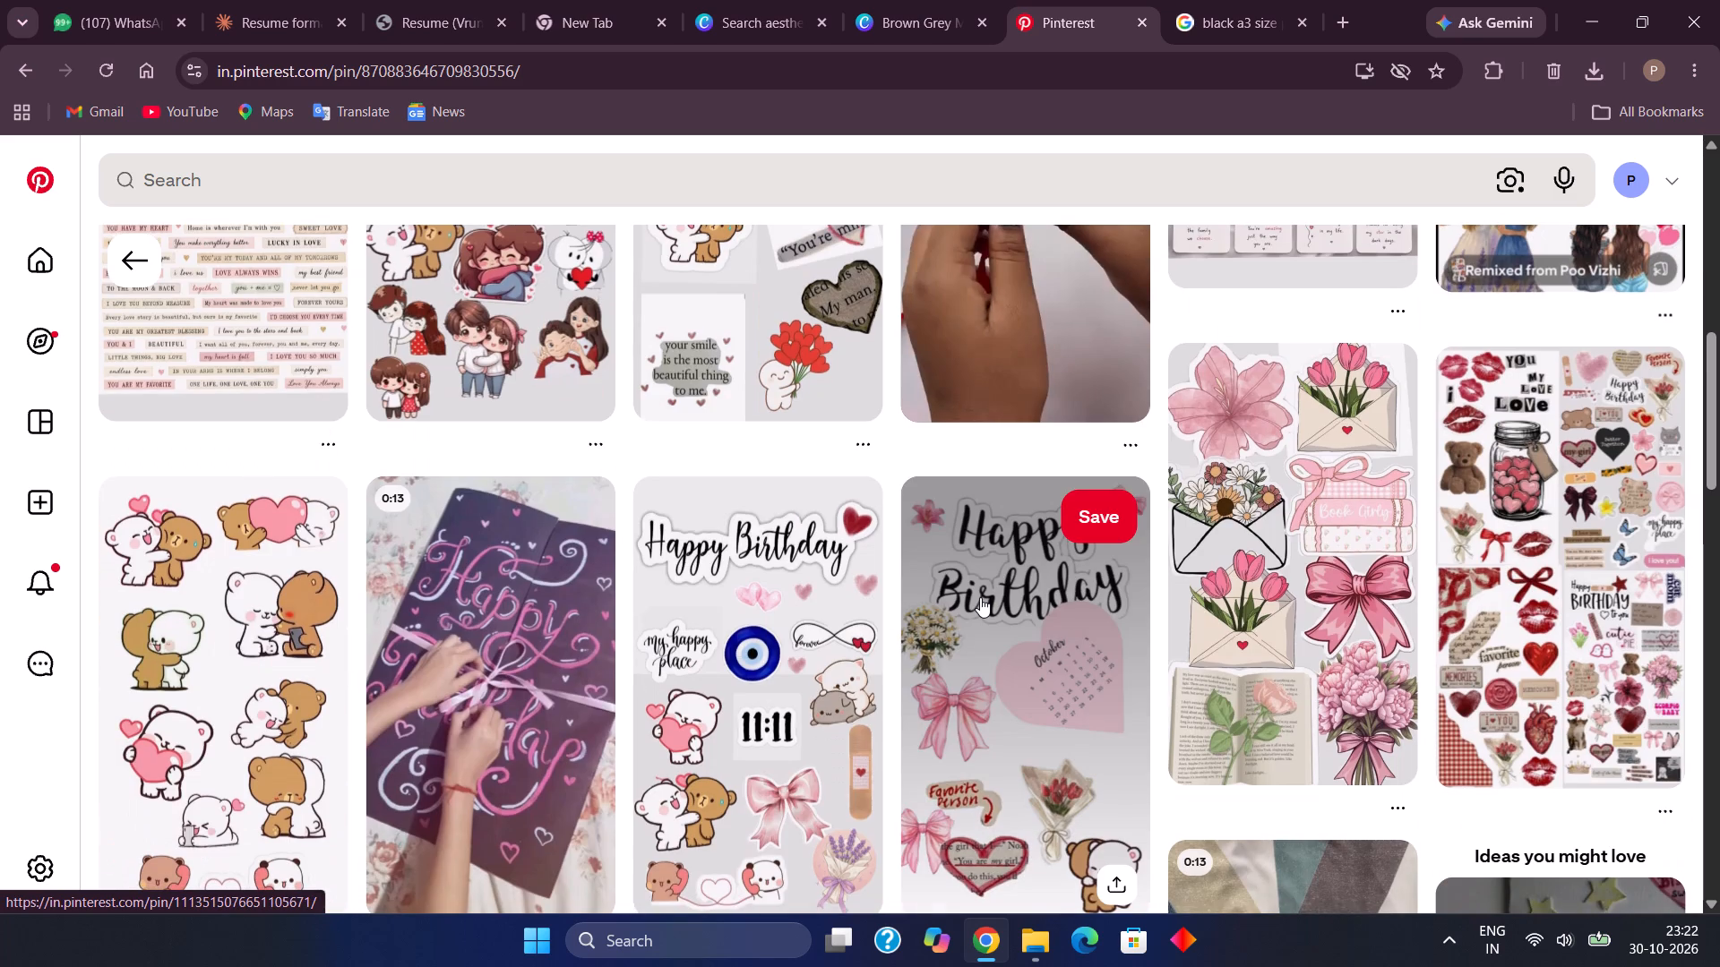
scroll(980, 597, up, 4)
scroll(980, 597, down, 5)
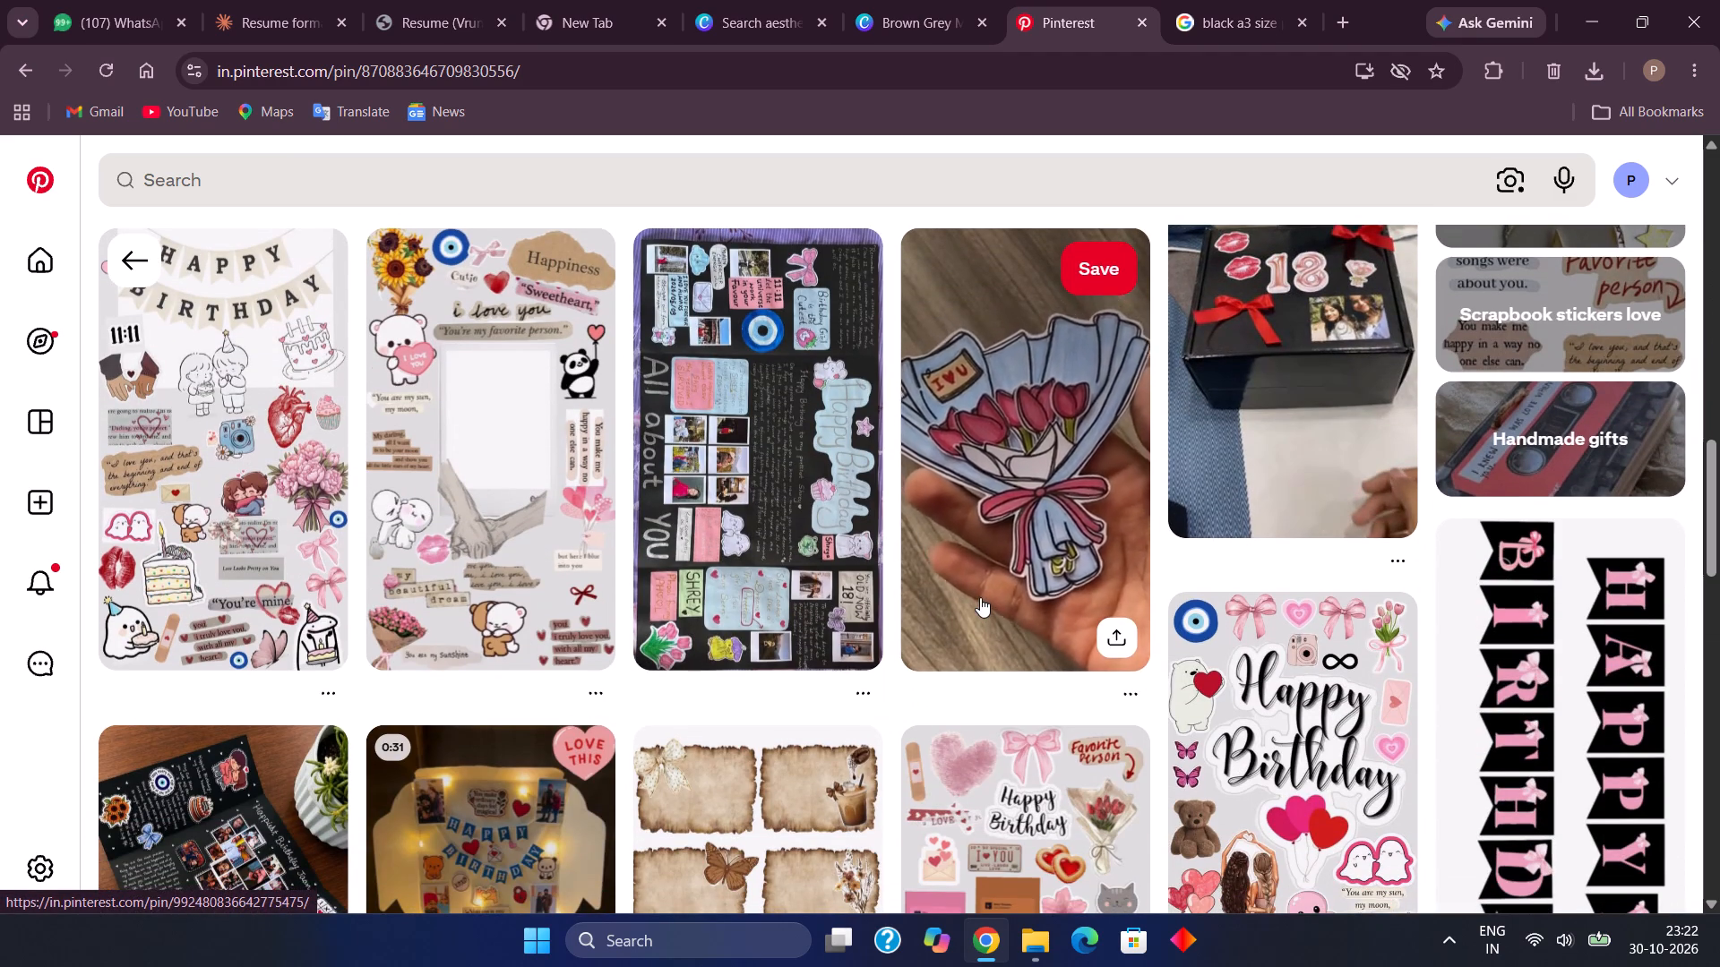
scroll(980, 597, down, 1)
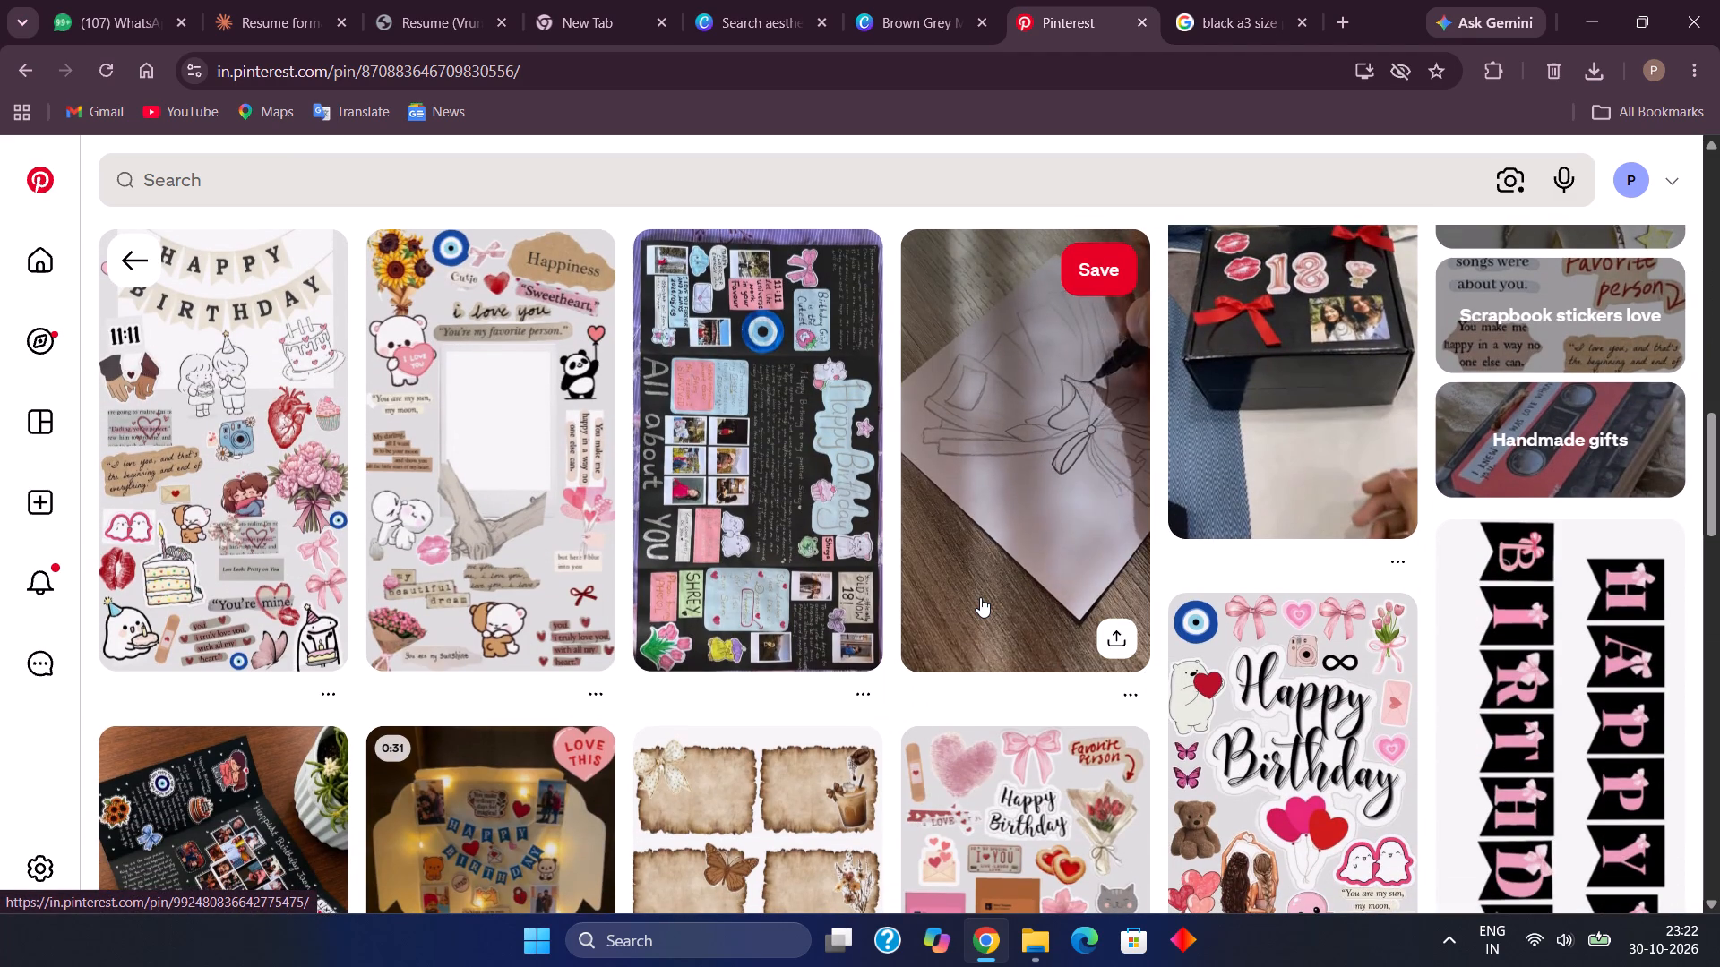
scroll(980, 597, down, 1)
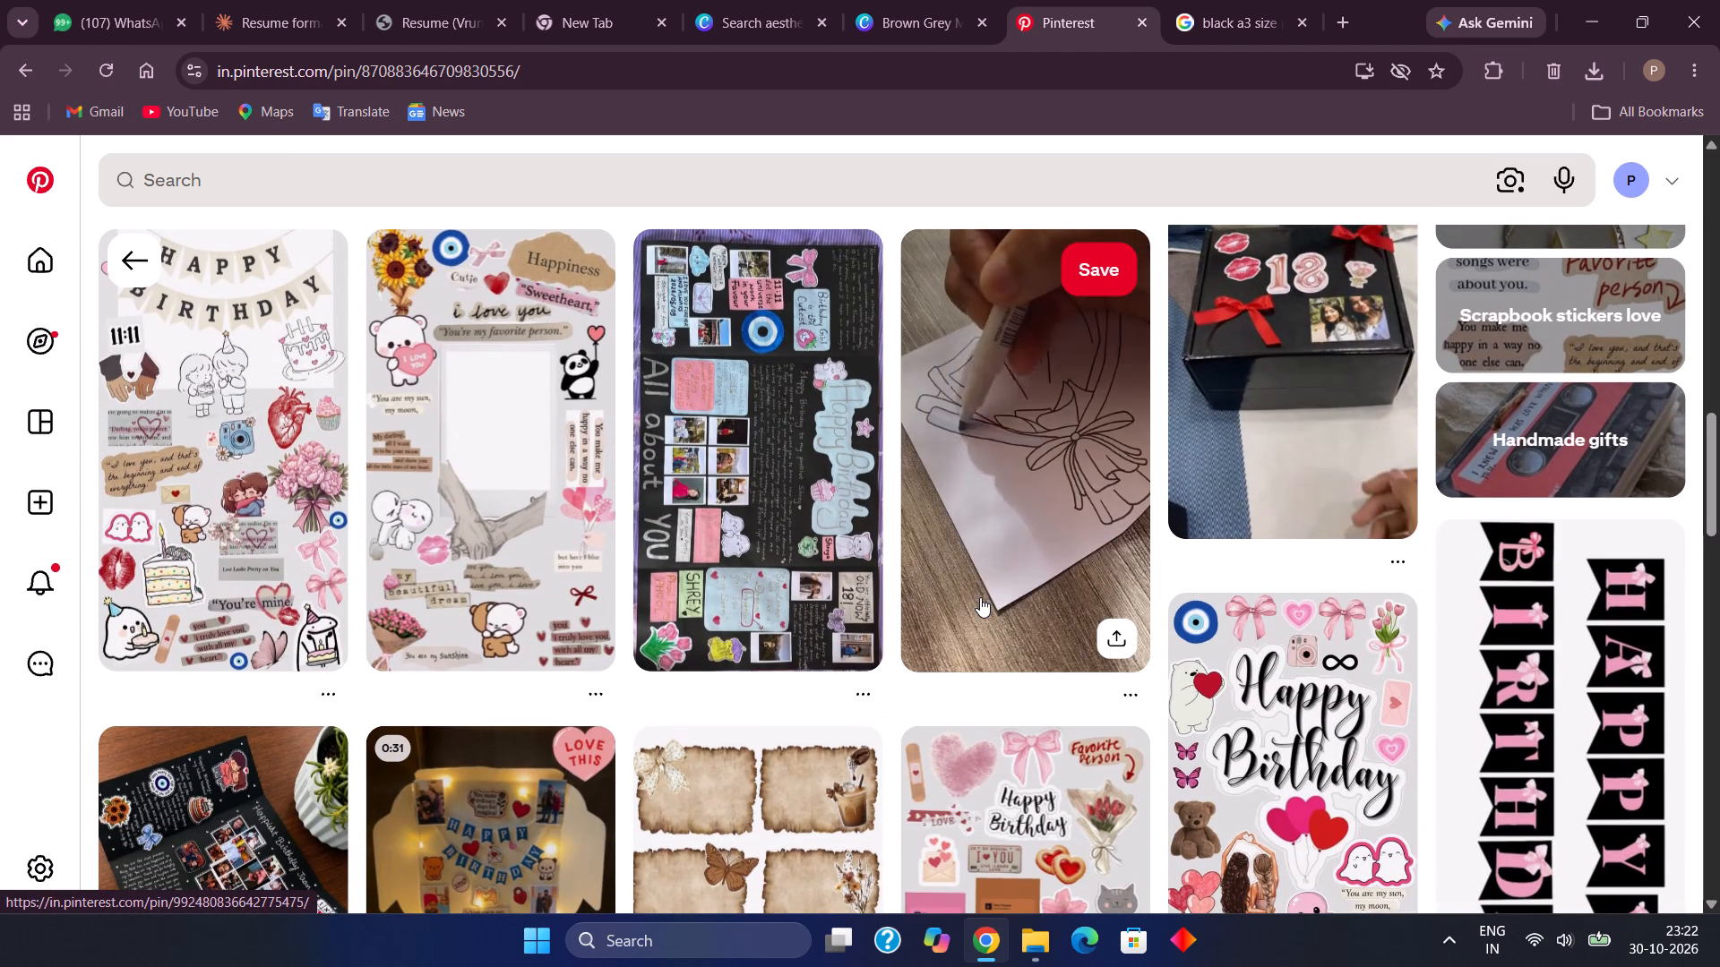
scroll(980, 597, down, 2)
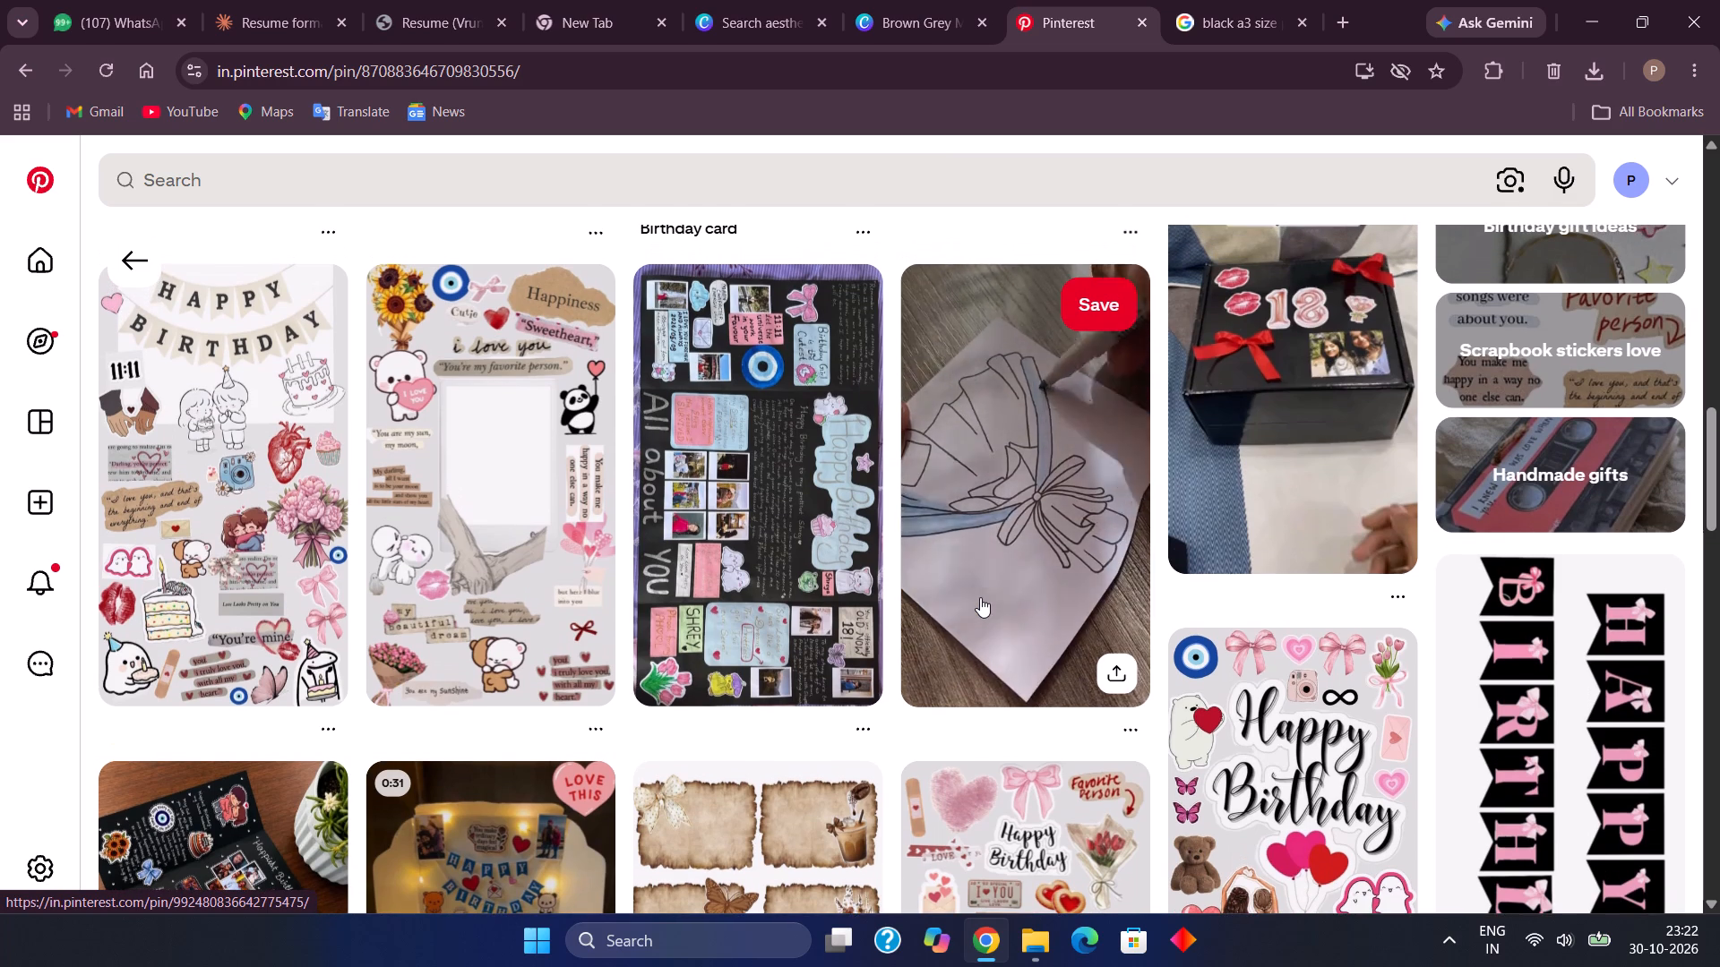
scroll(980, 597, down, 1)
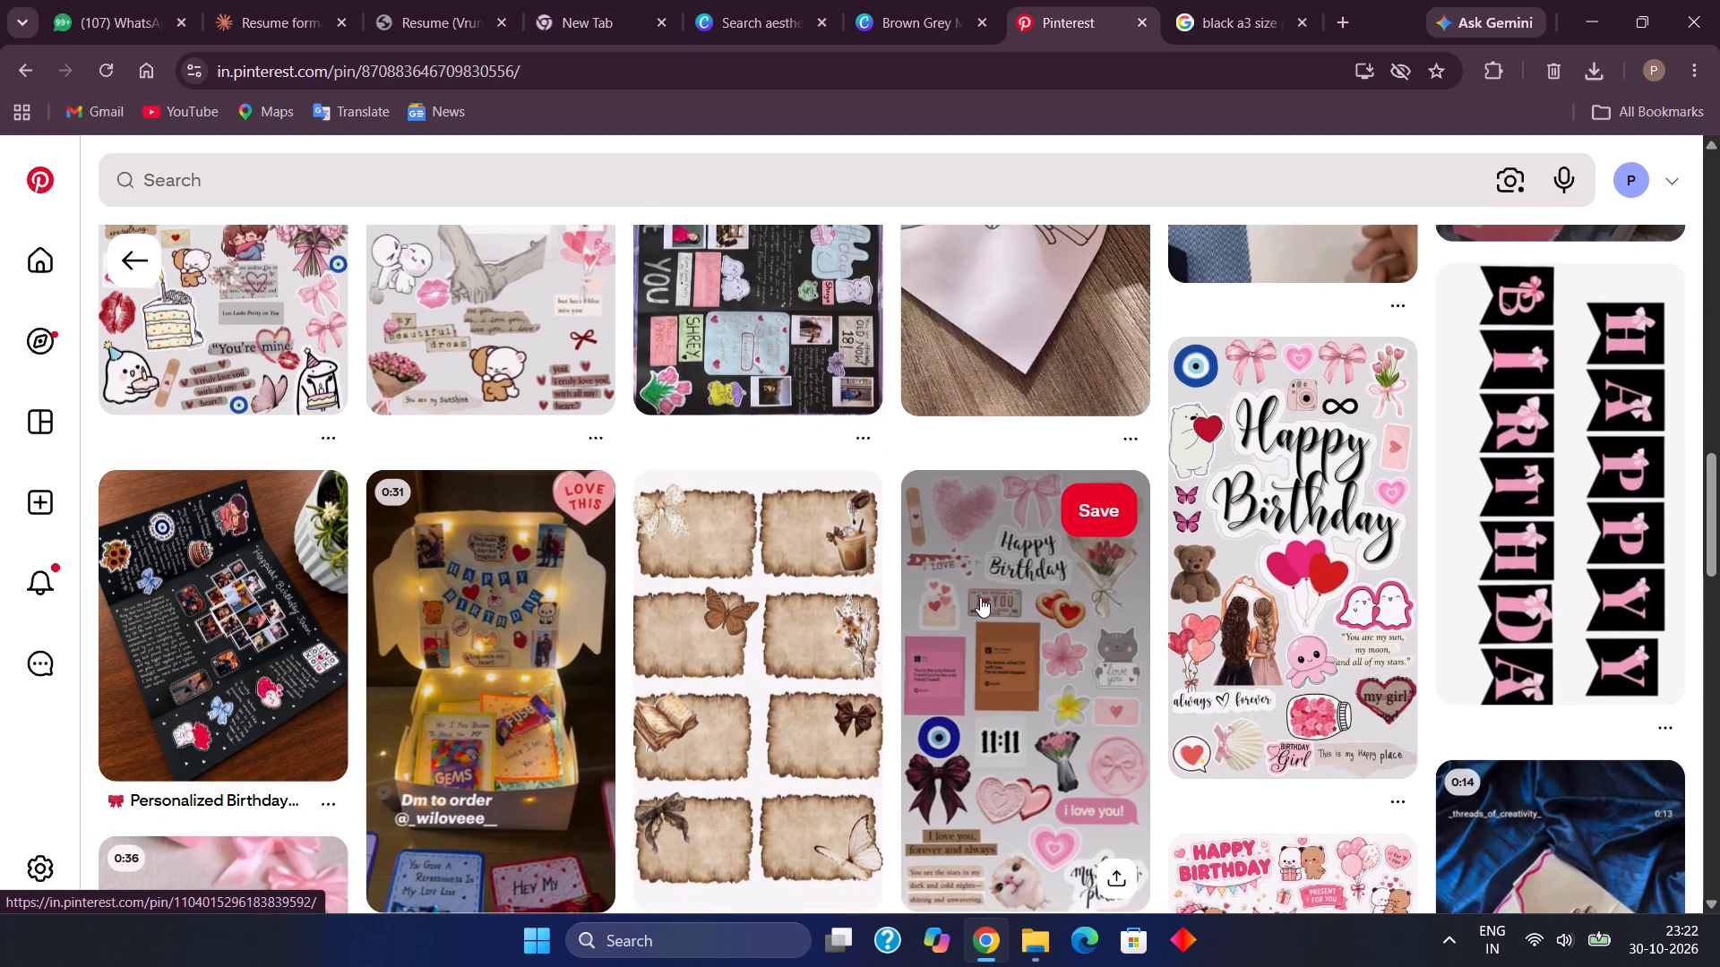
scroll(918, 589, left, 5)
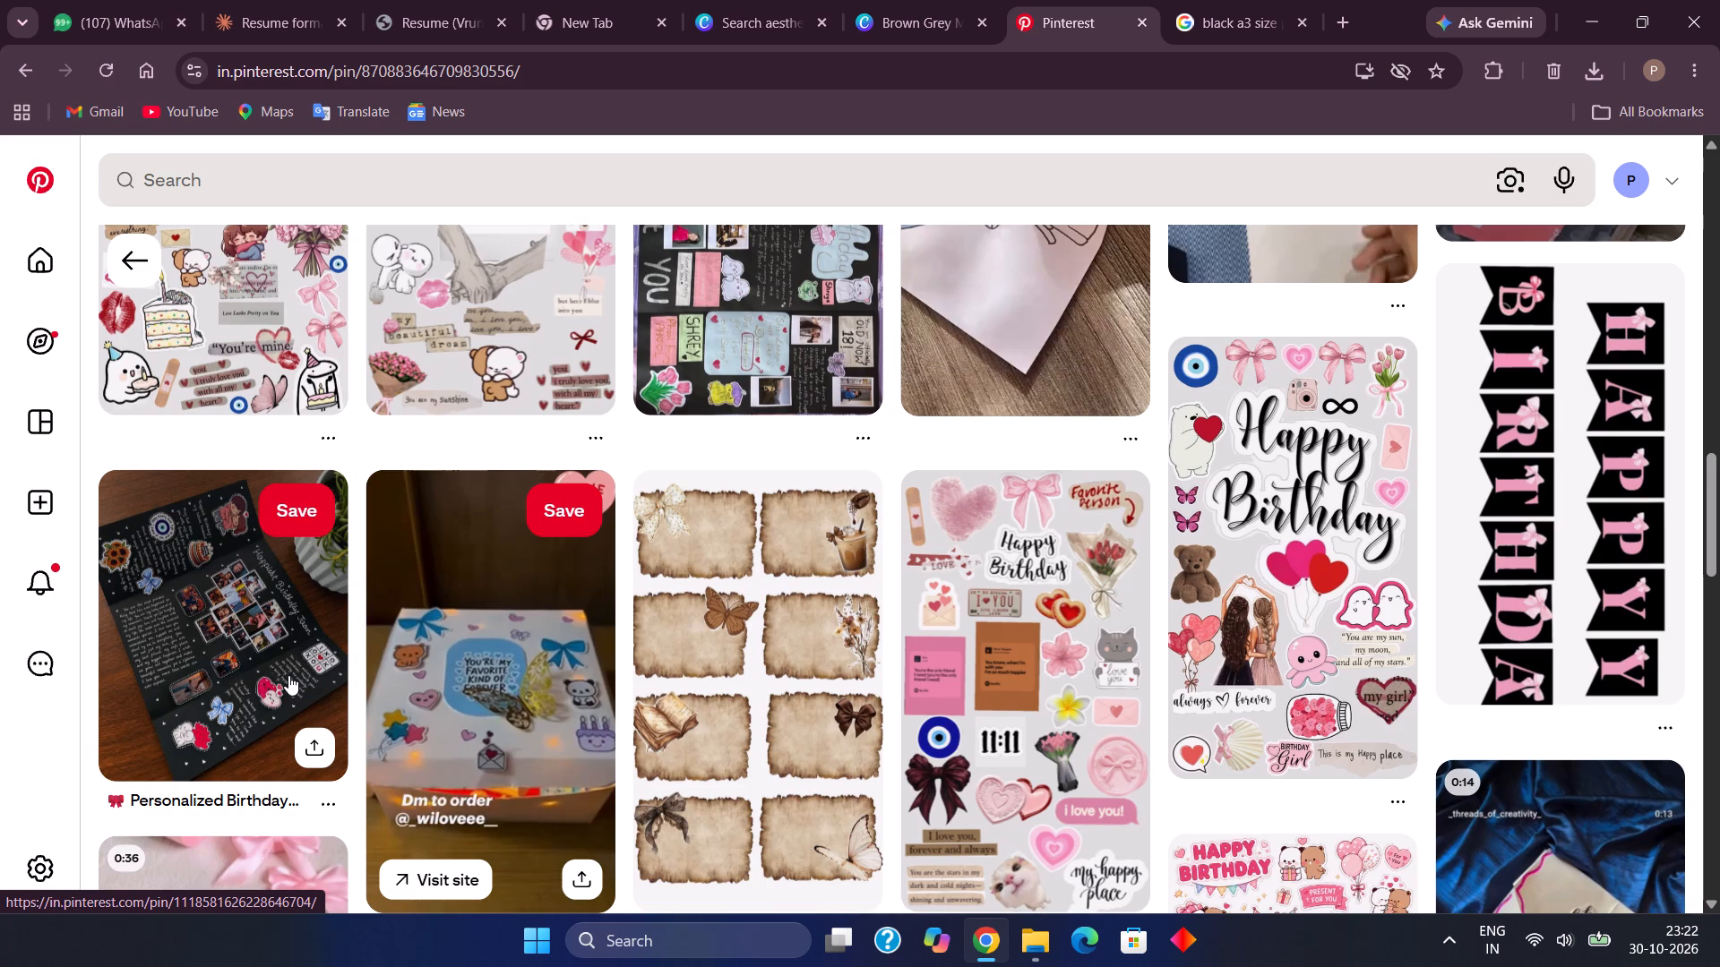
scroll(294, 672, down, 3)
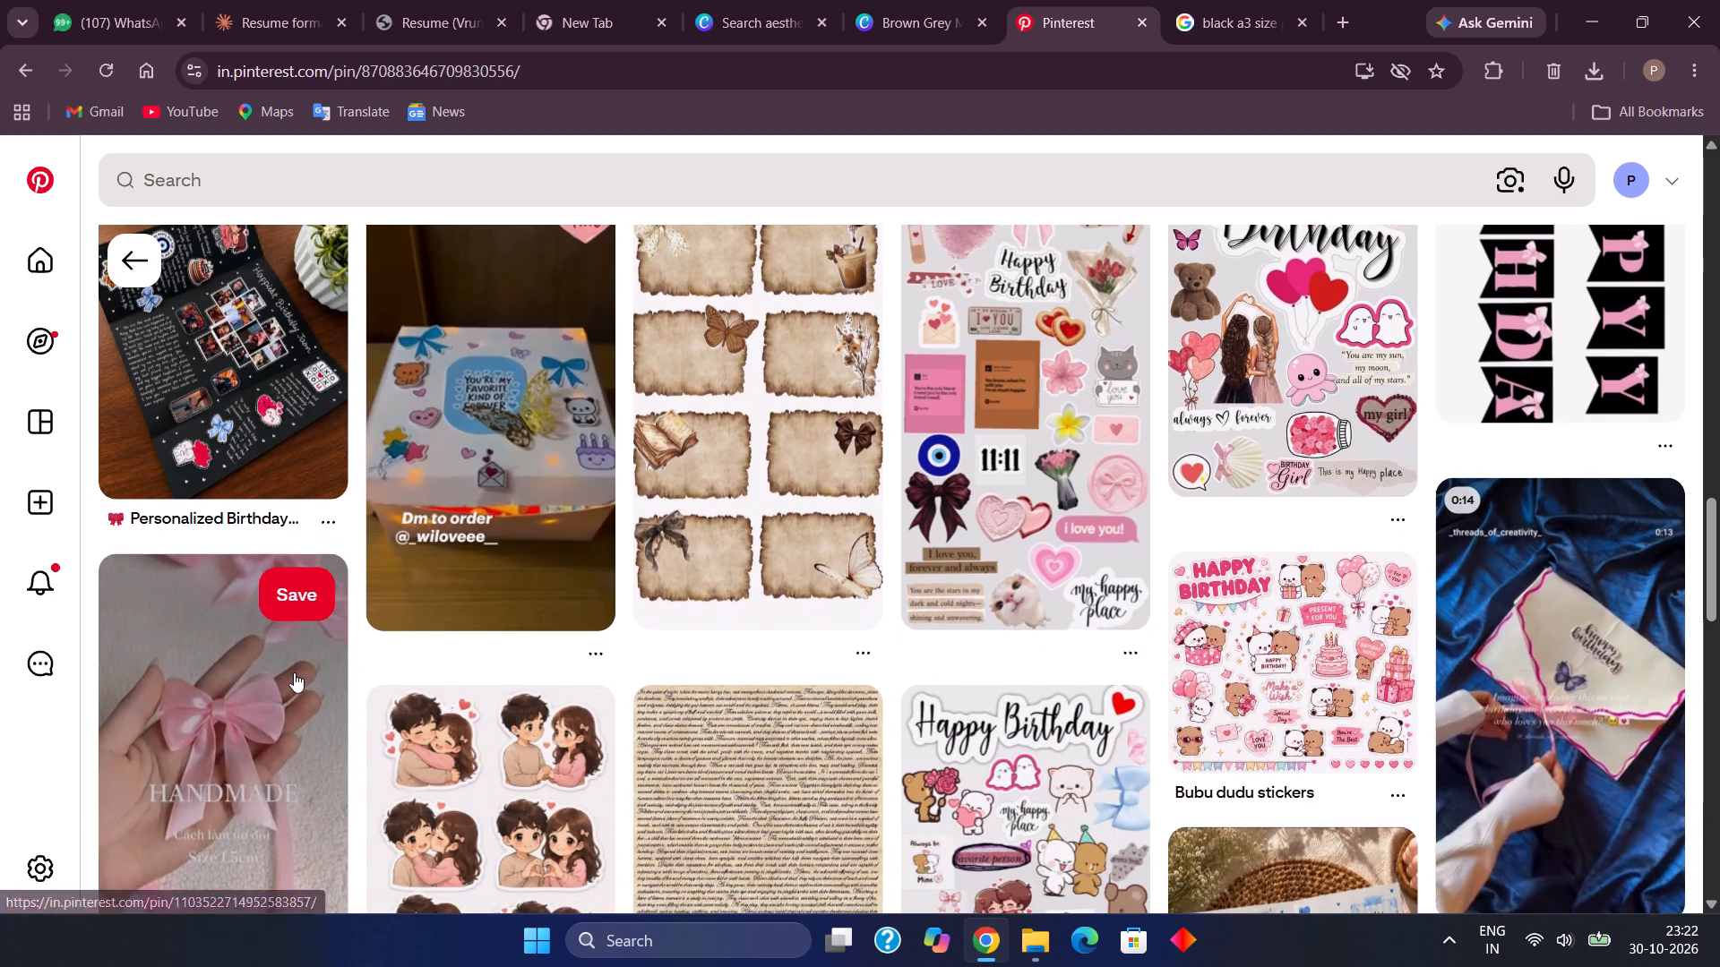
scroll(294, 672, down, 1)
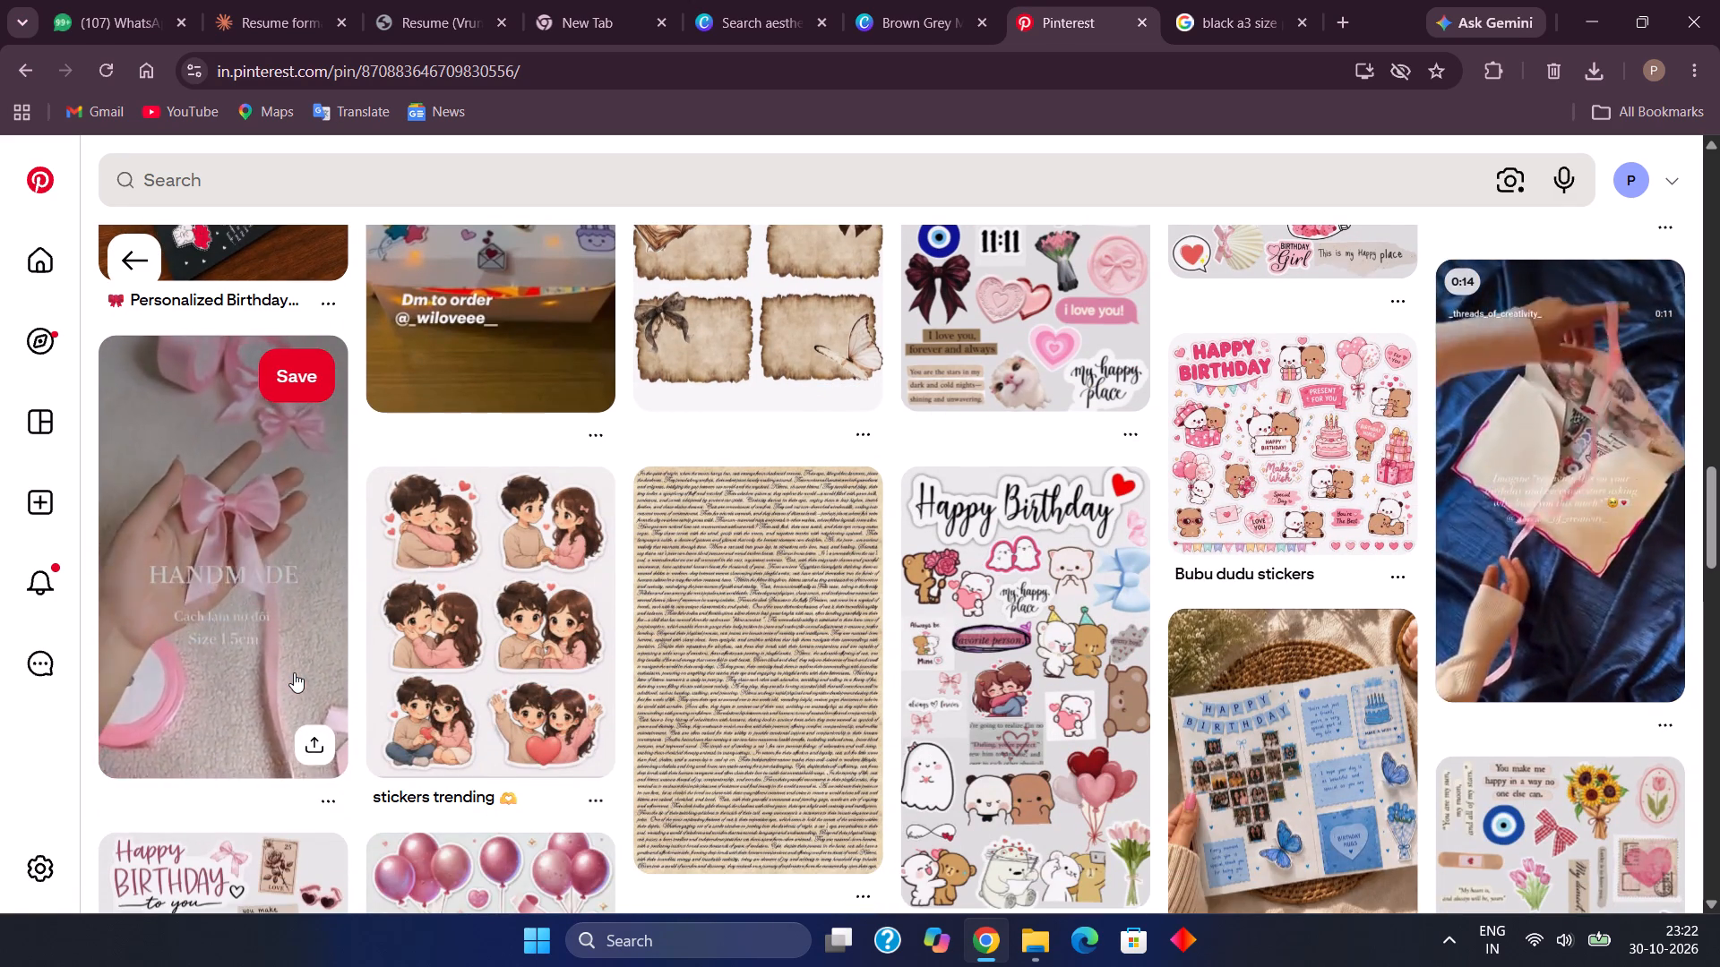
scroll(294, 672, down, 1)
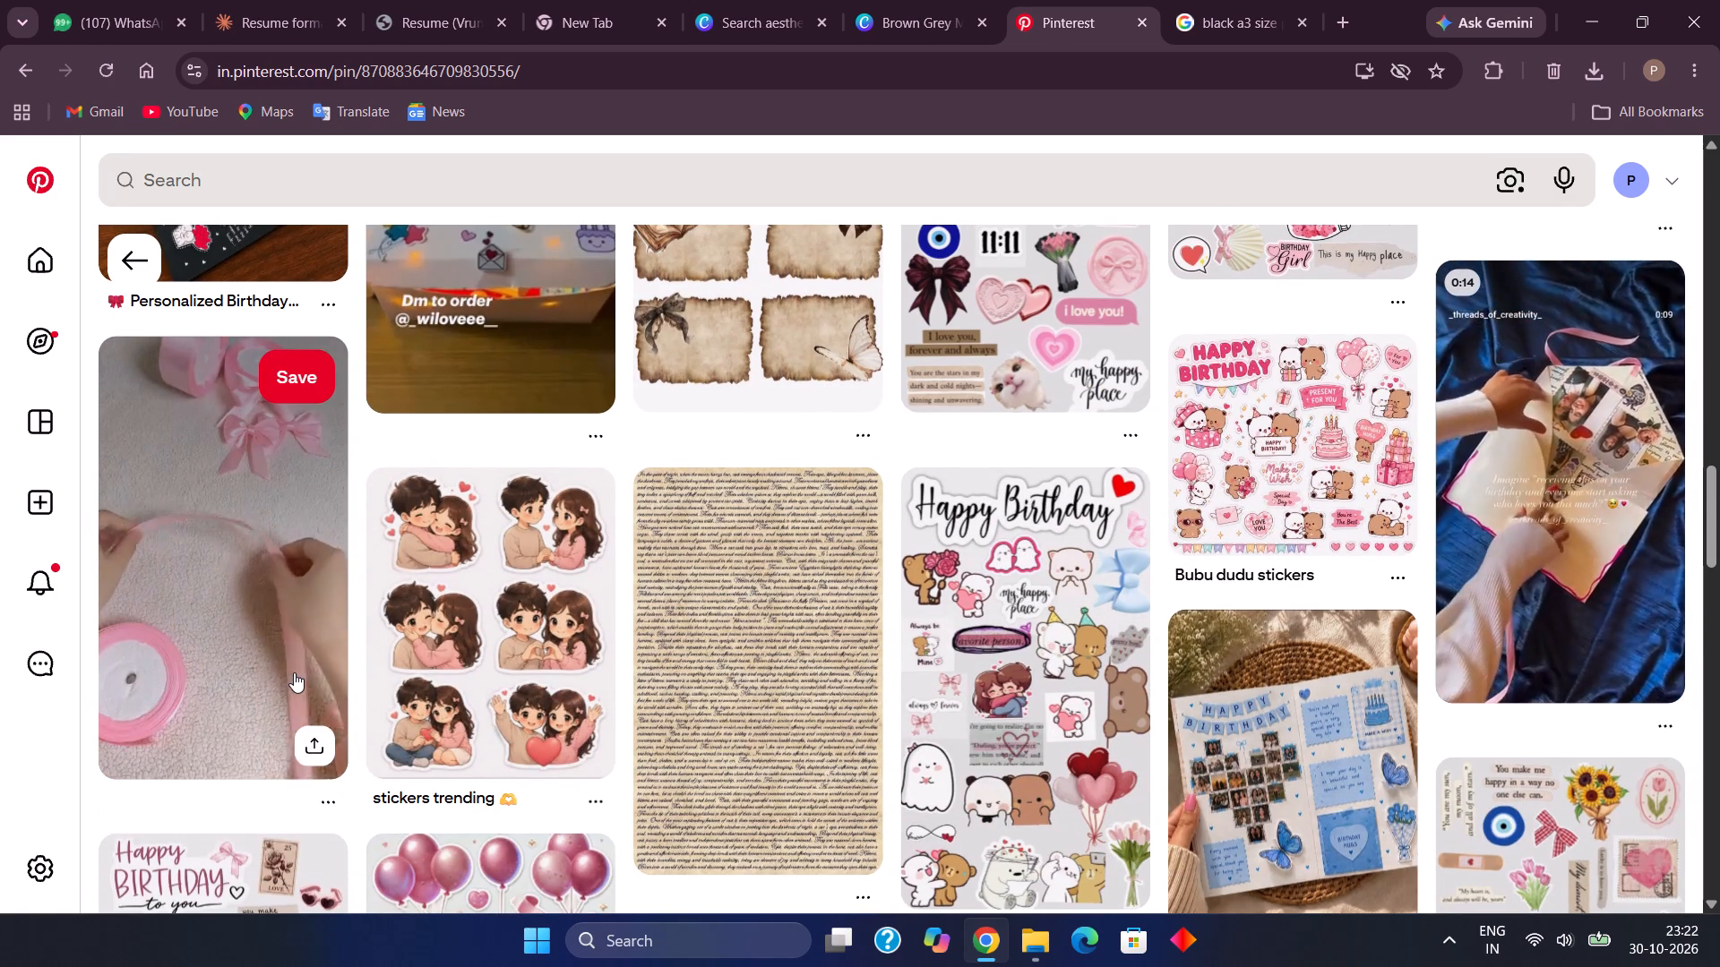
scroll(294, 672, down, 1)
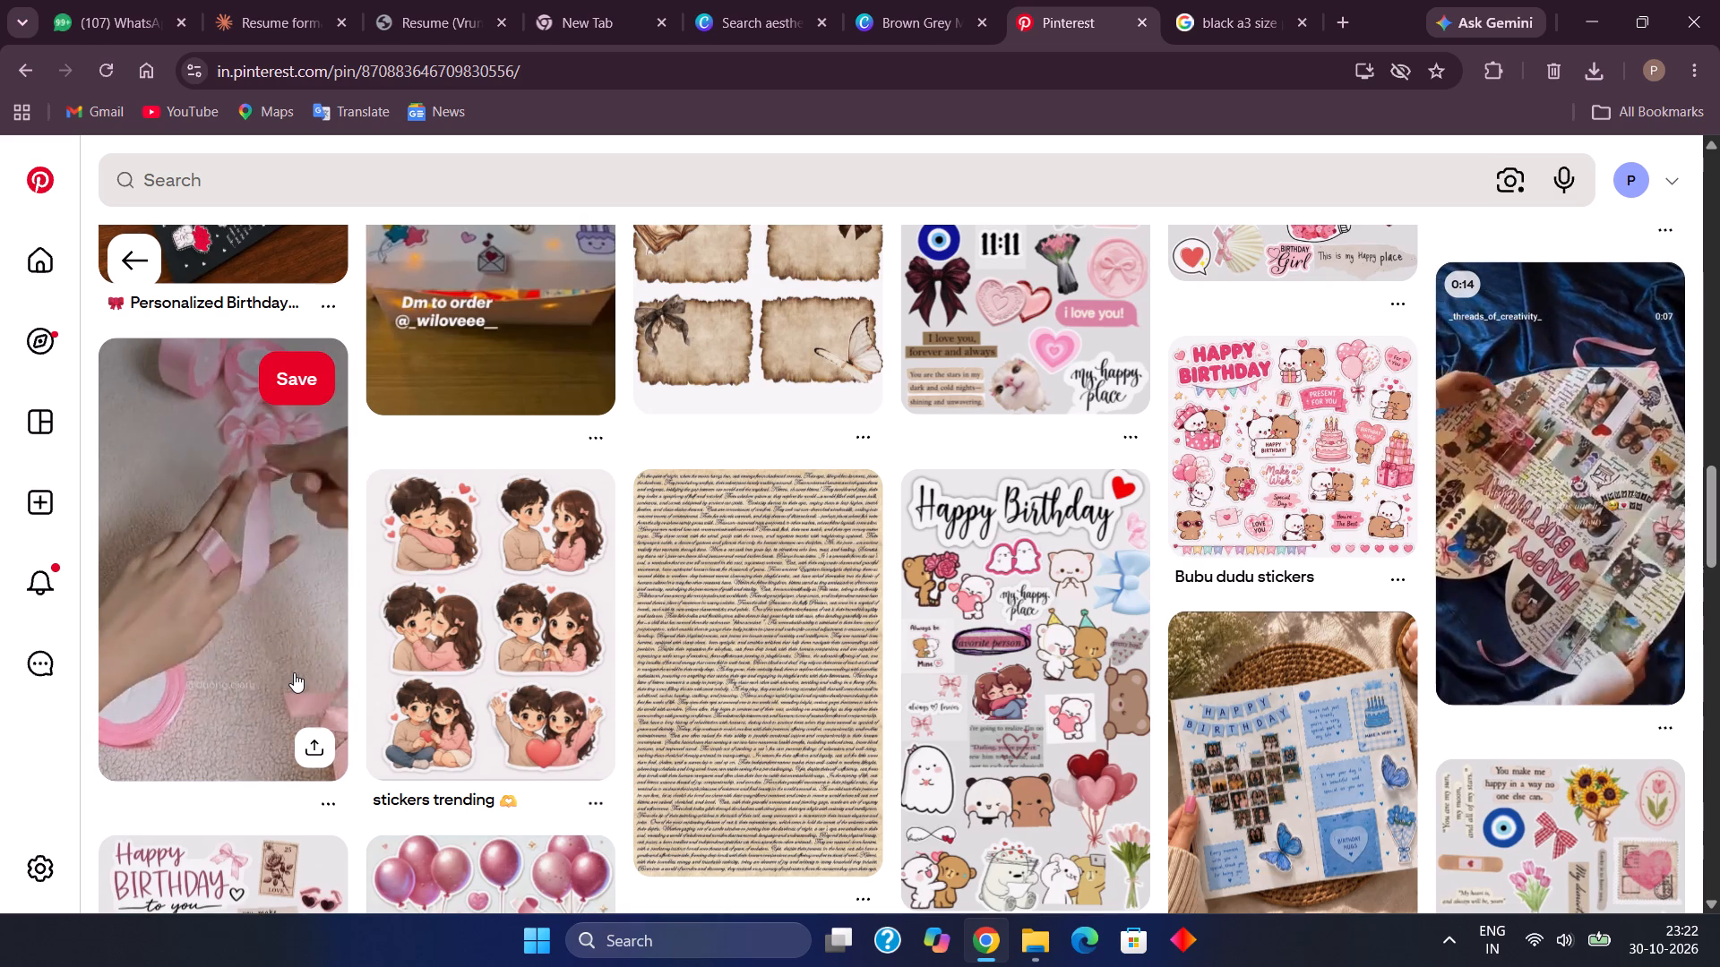
scroll(294, 672, down, 4)
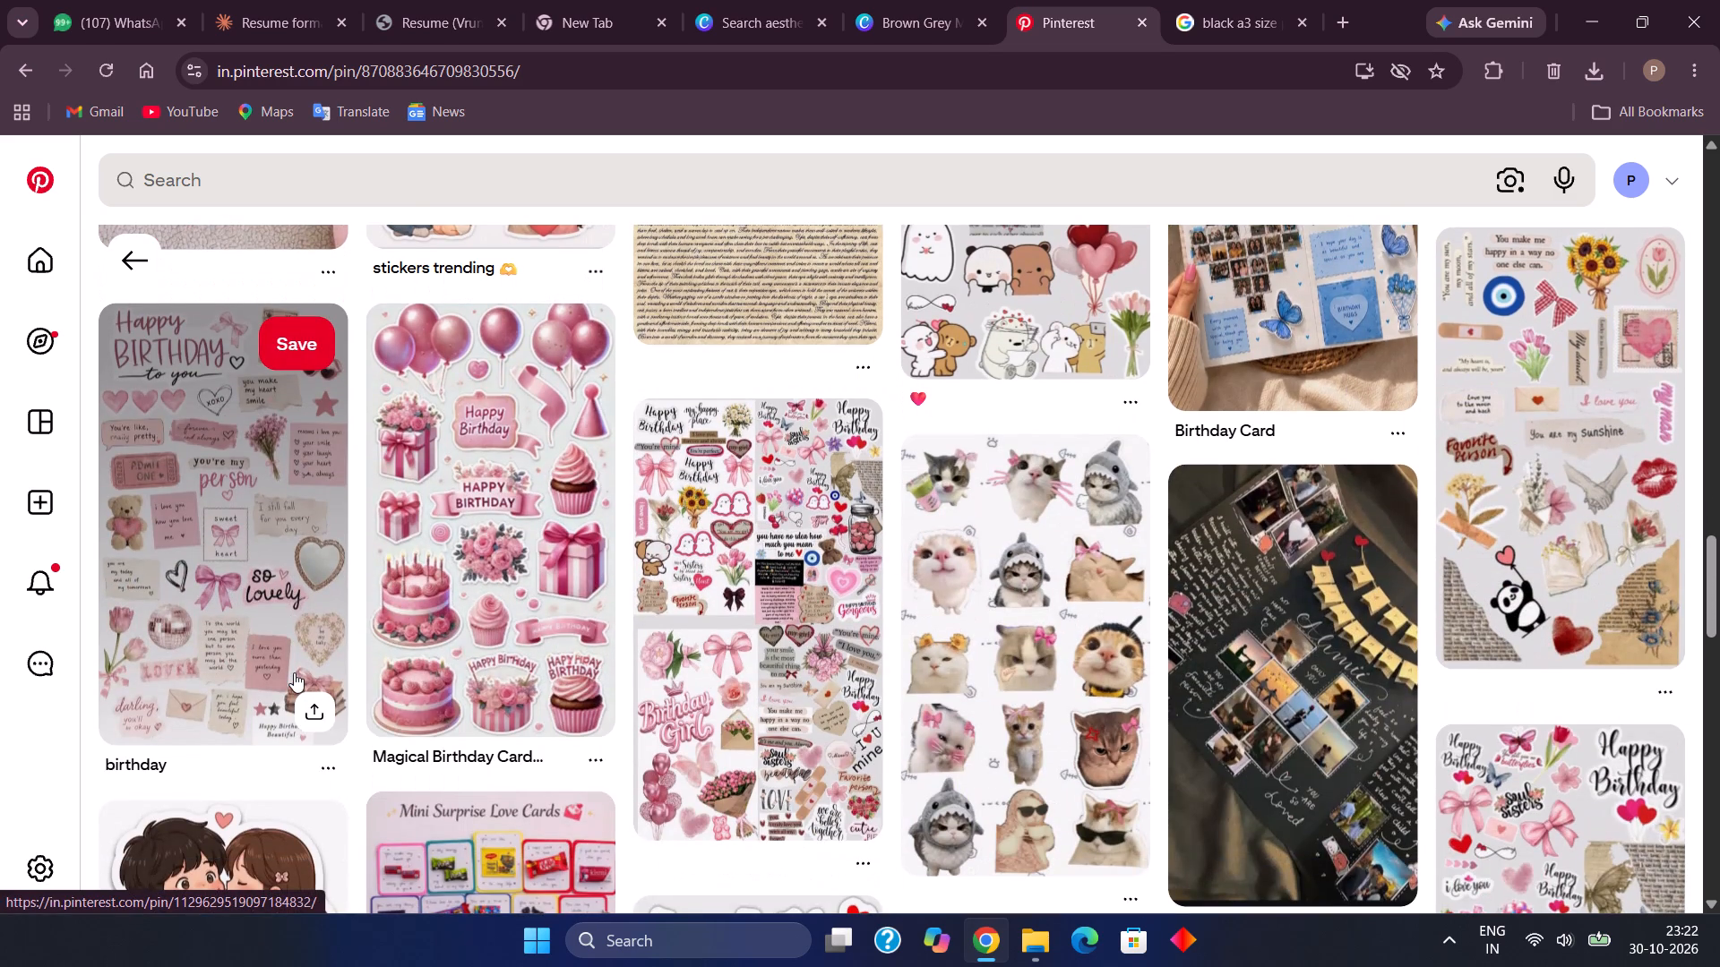
scroll(294, 672, down, 1)
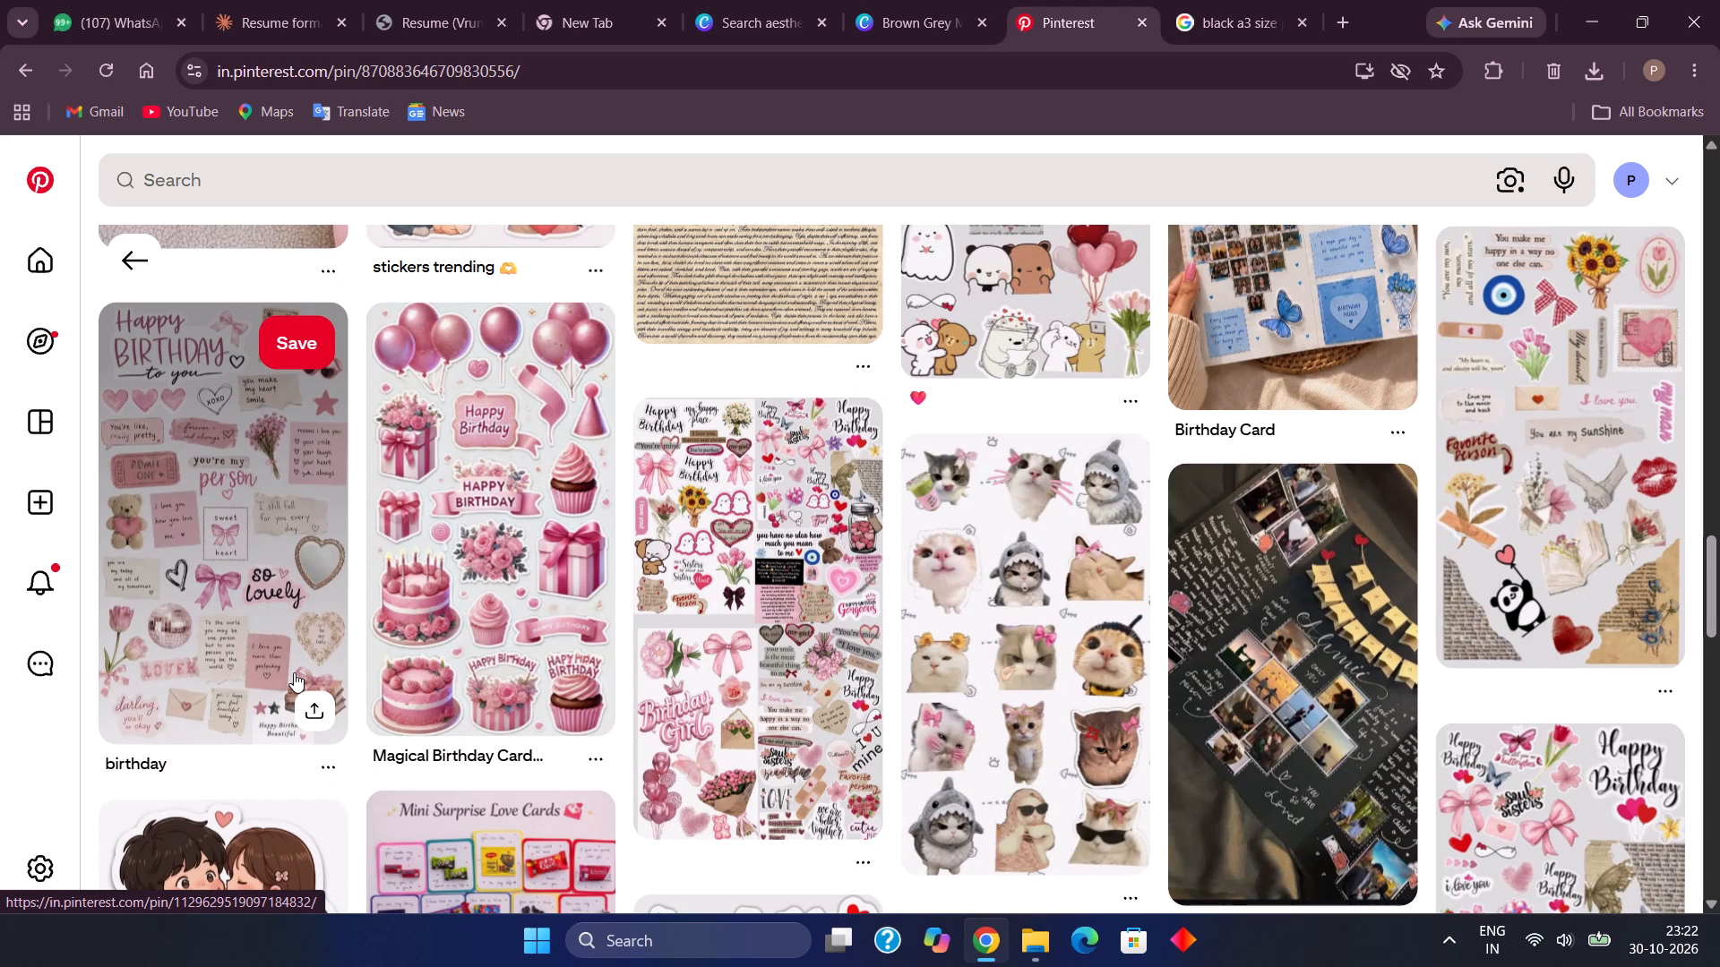
scroll(103, 490, up, 4)
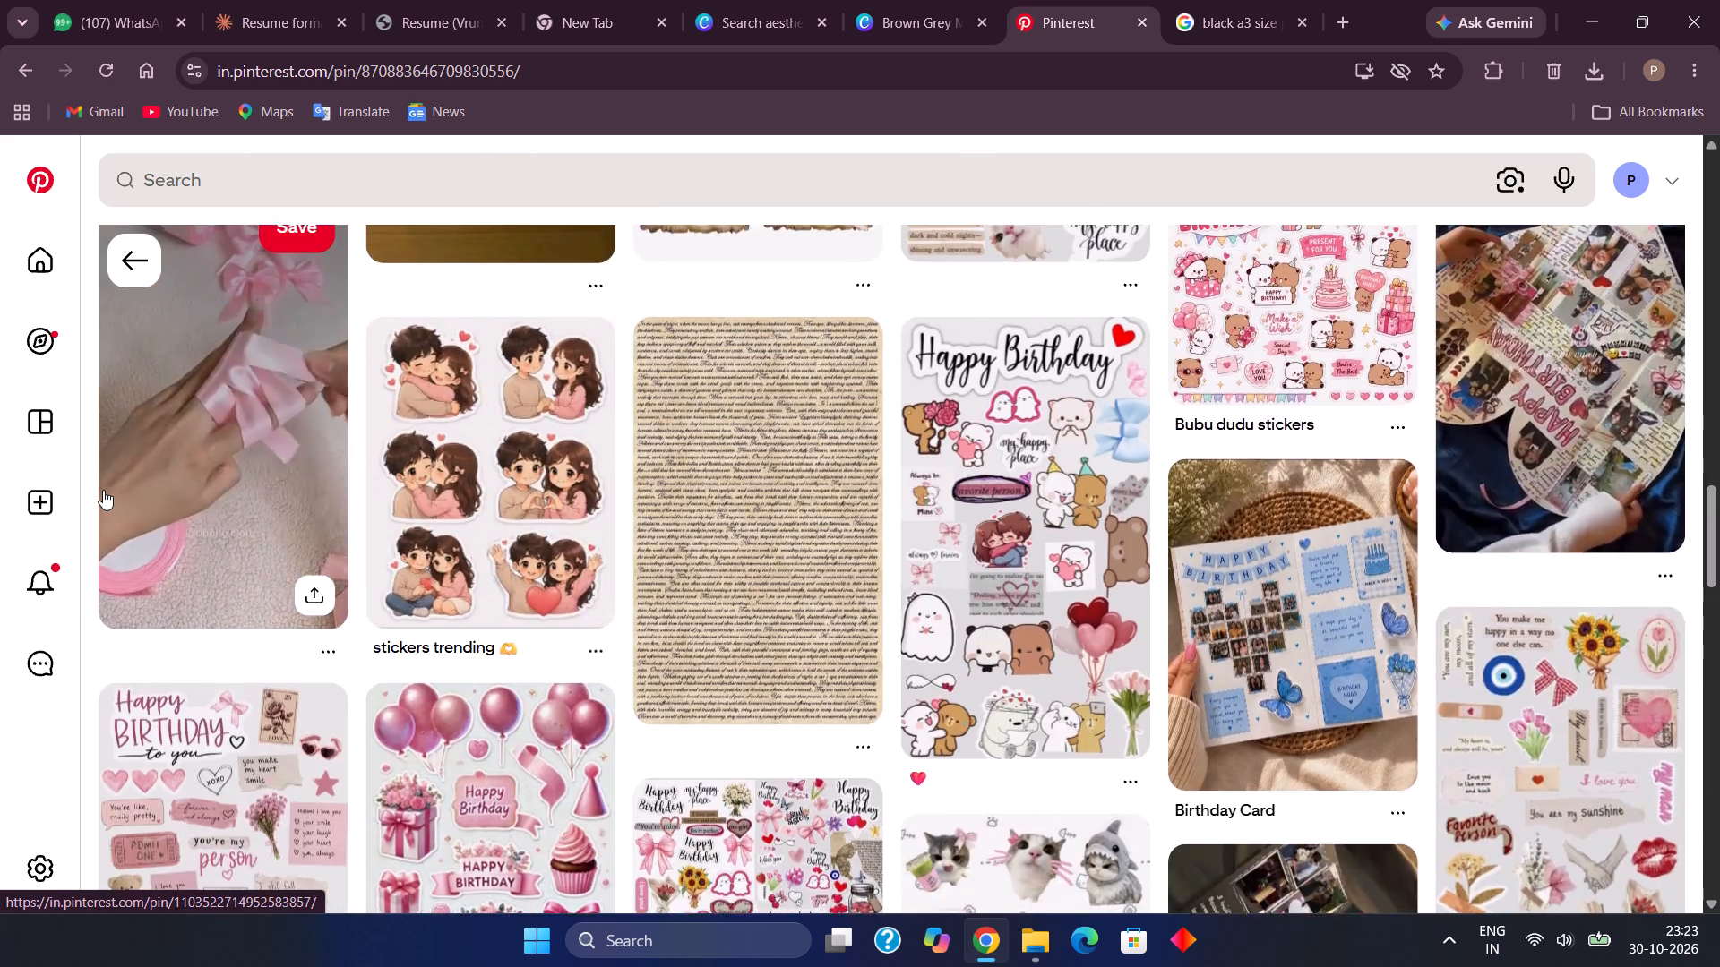
scroll(103, 490, right, 2)
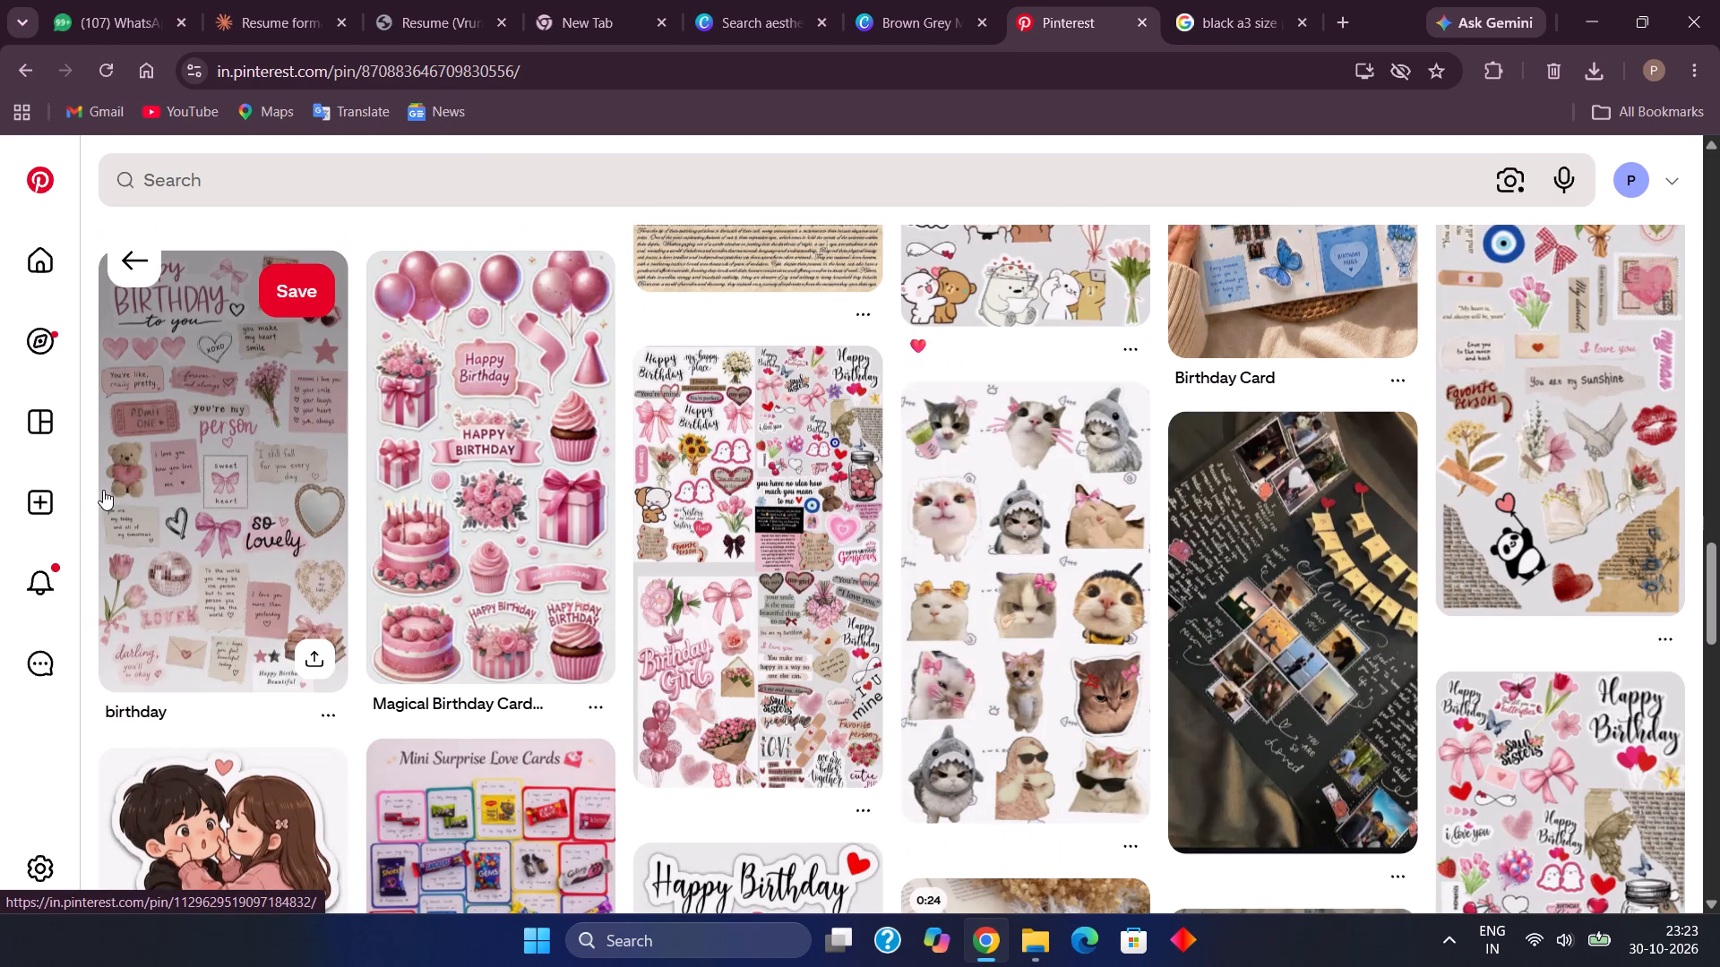
scroll(103, 490, down, 5)
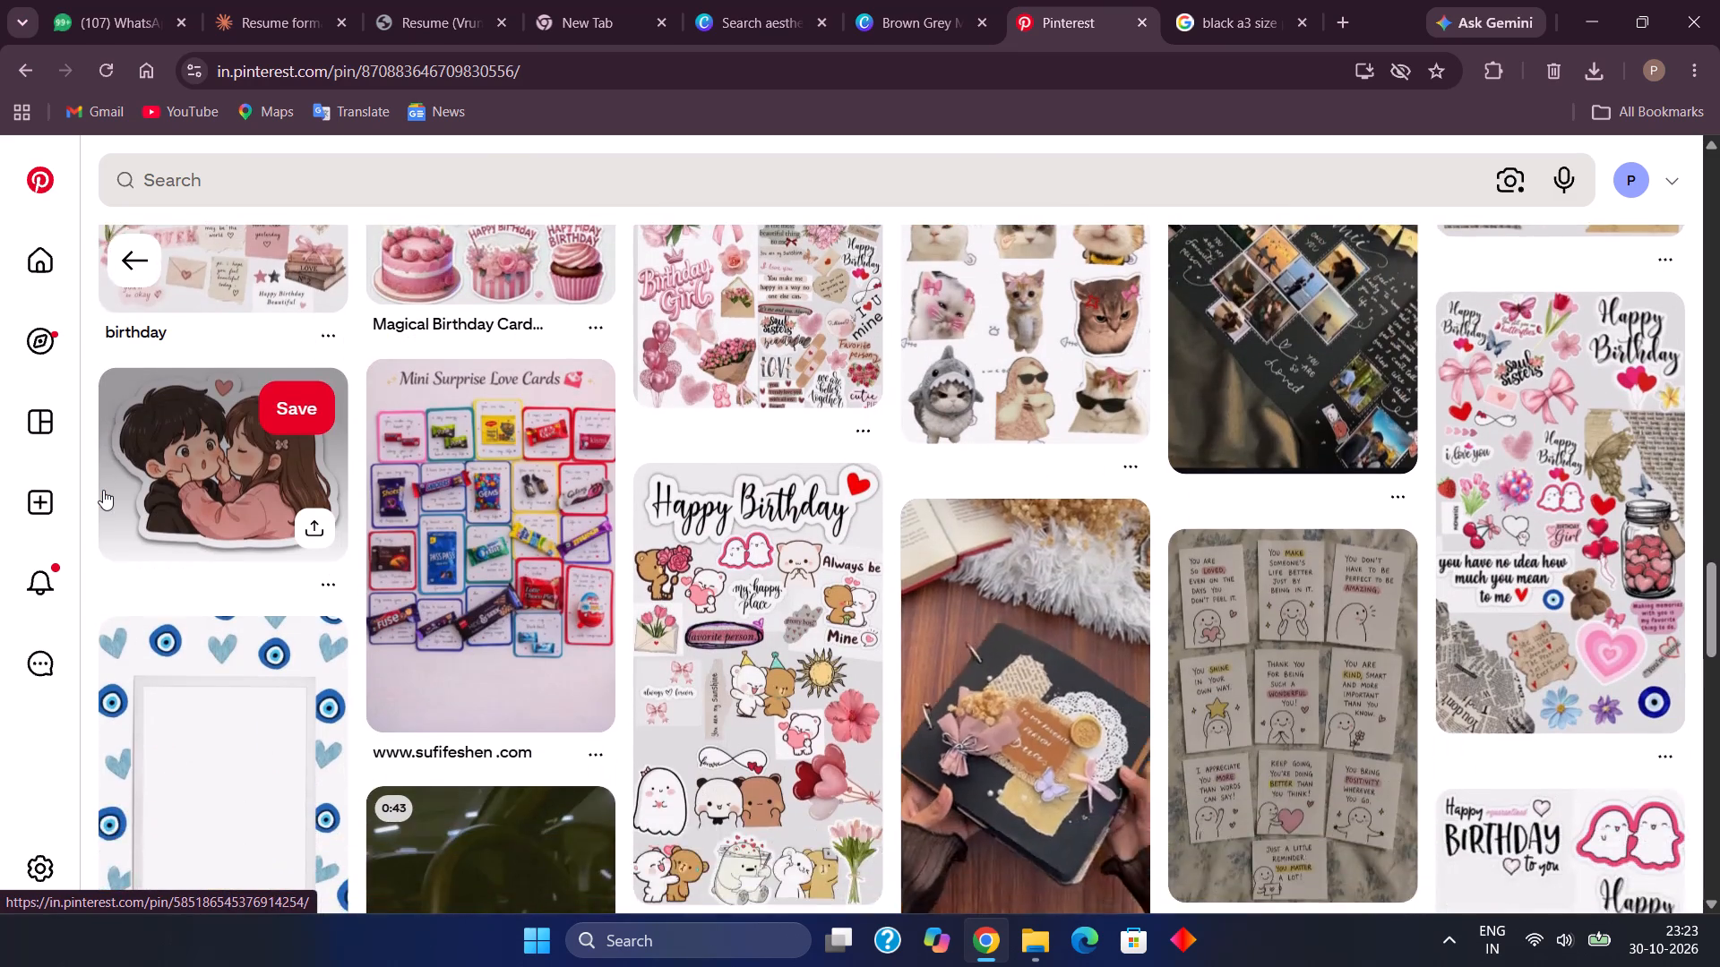
scroll(103, 490, down, 3)
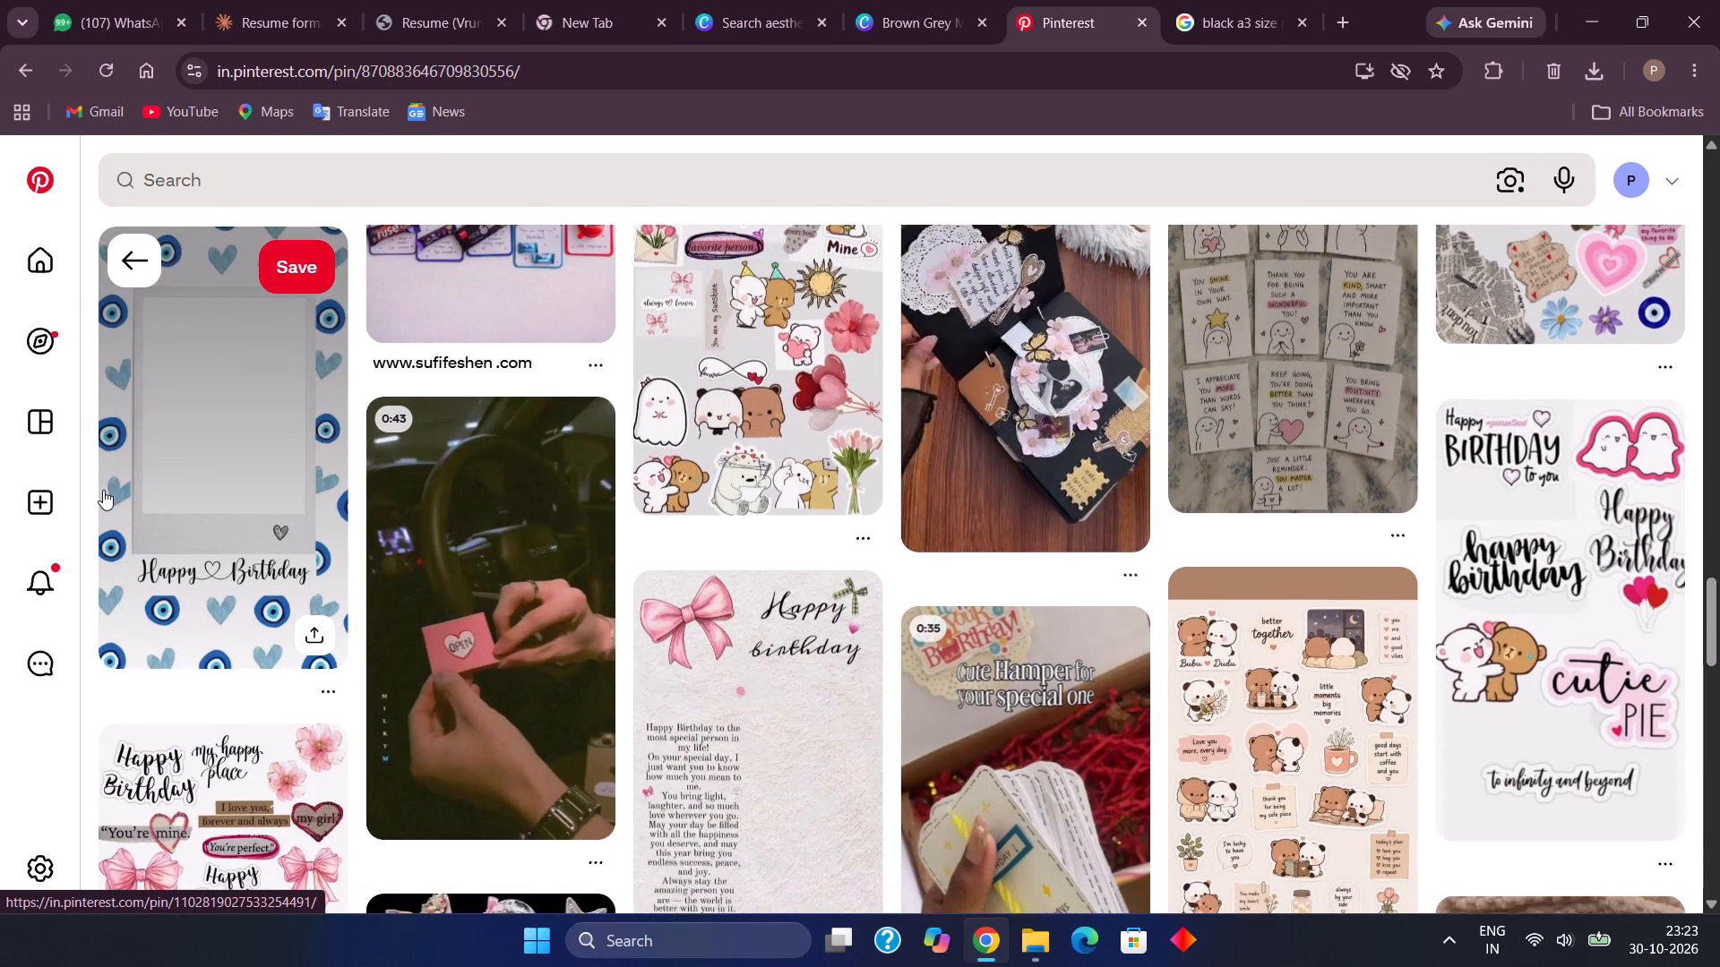
scroll(103, 490, down, 2)
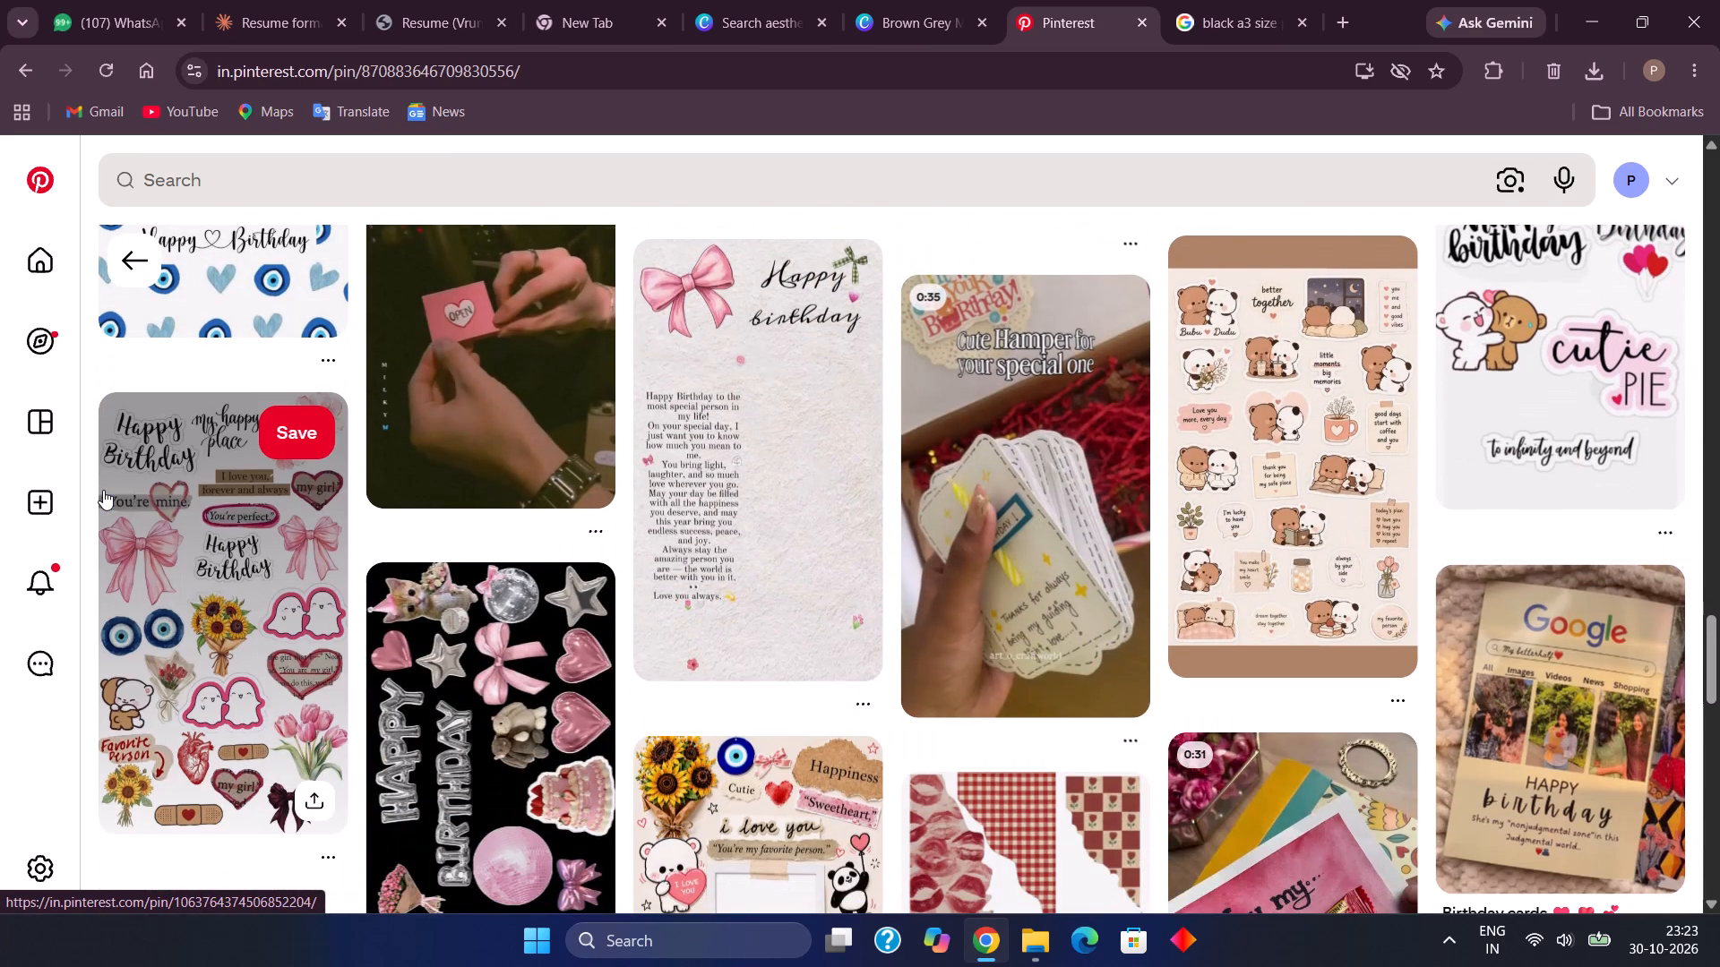
scroll(103, 490, up, 8)
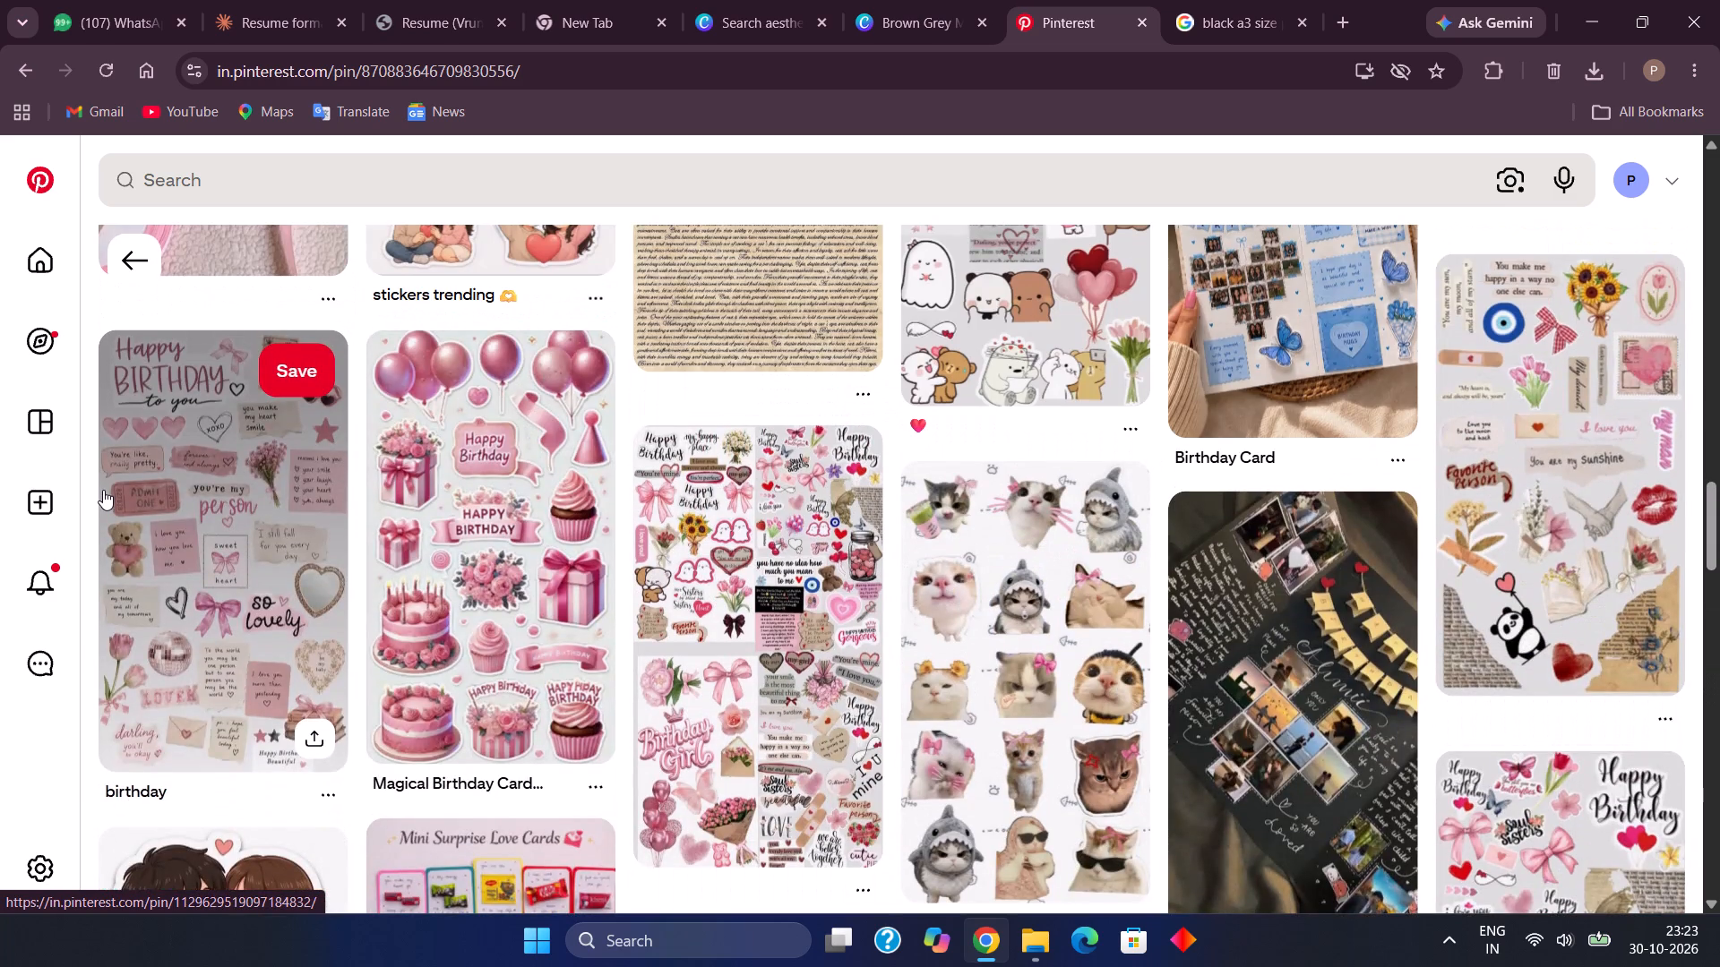
scroll(103, 490, down, 10)
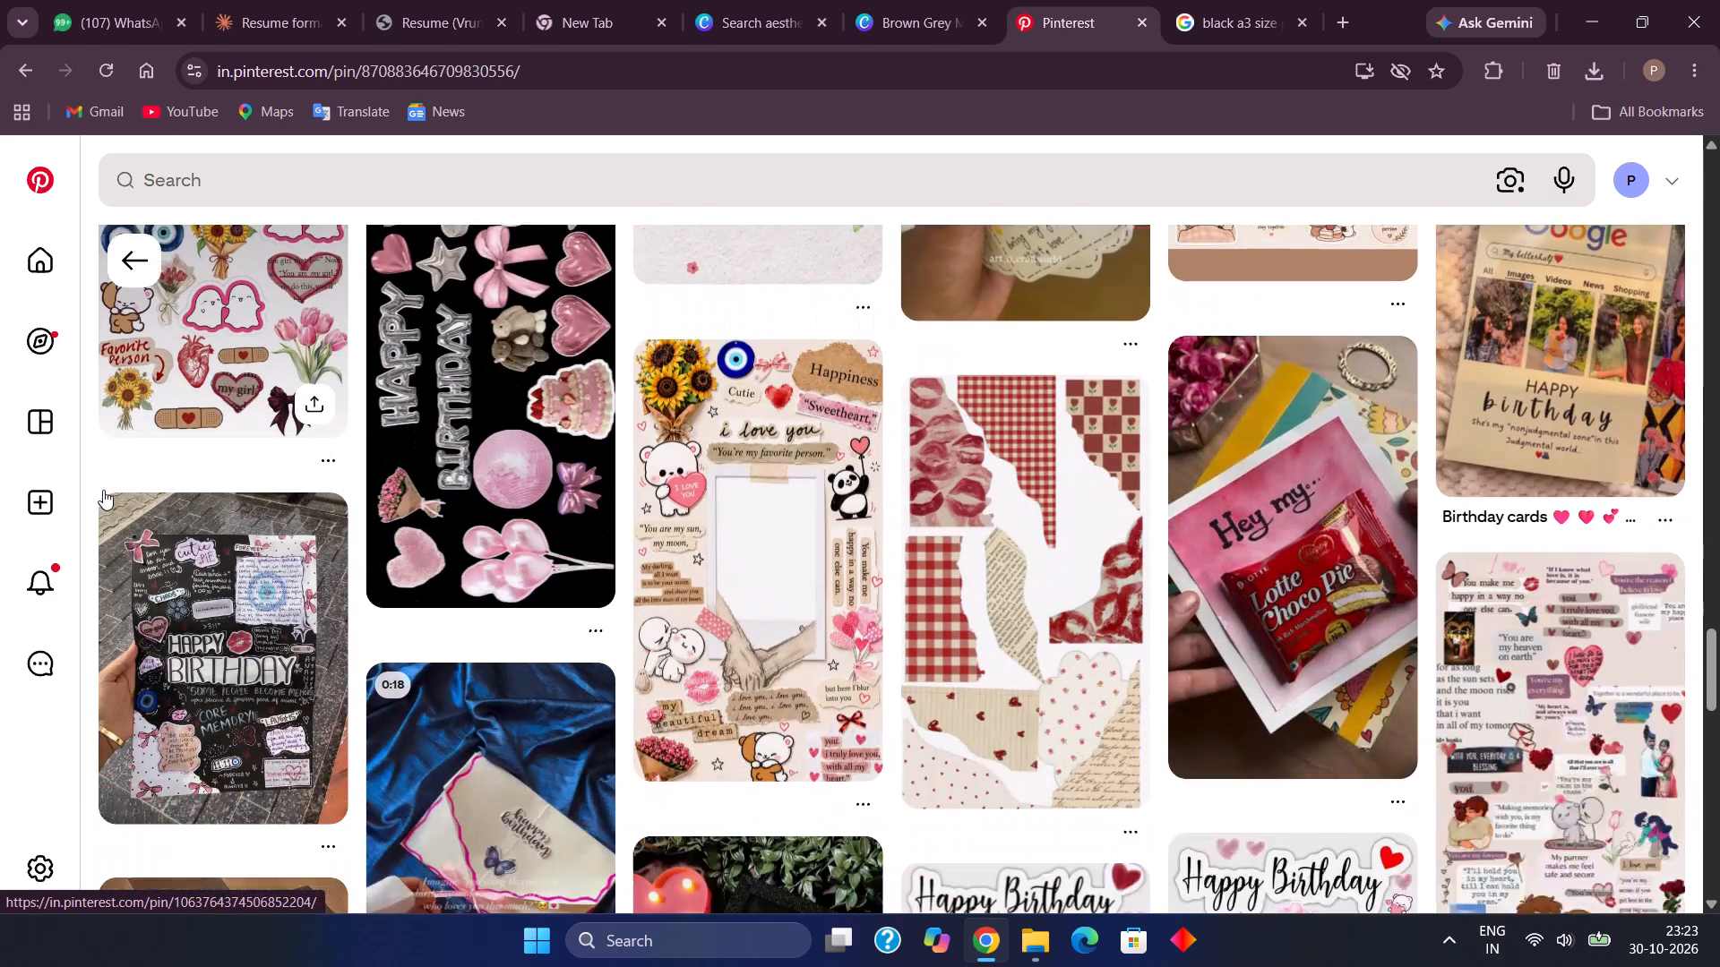
scroll(103, 490, down, 1)
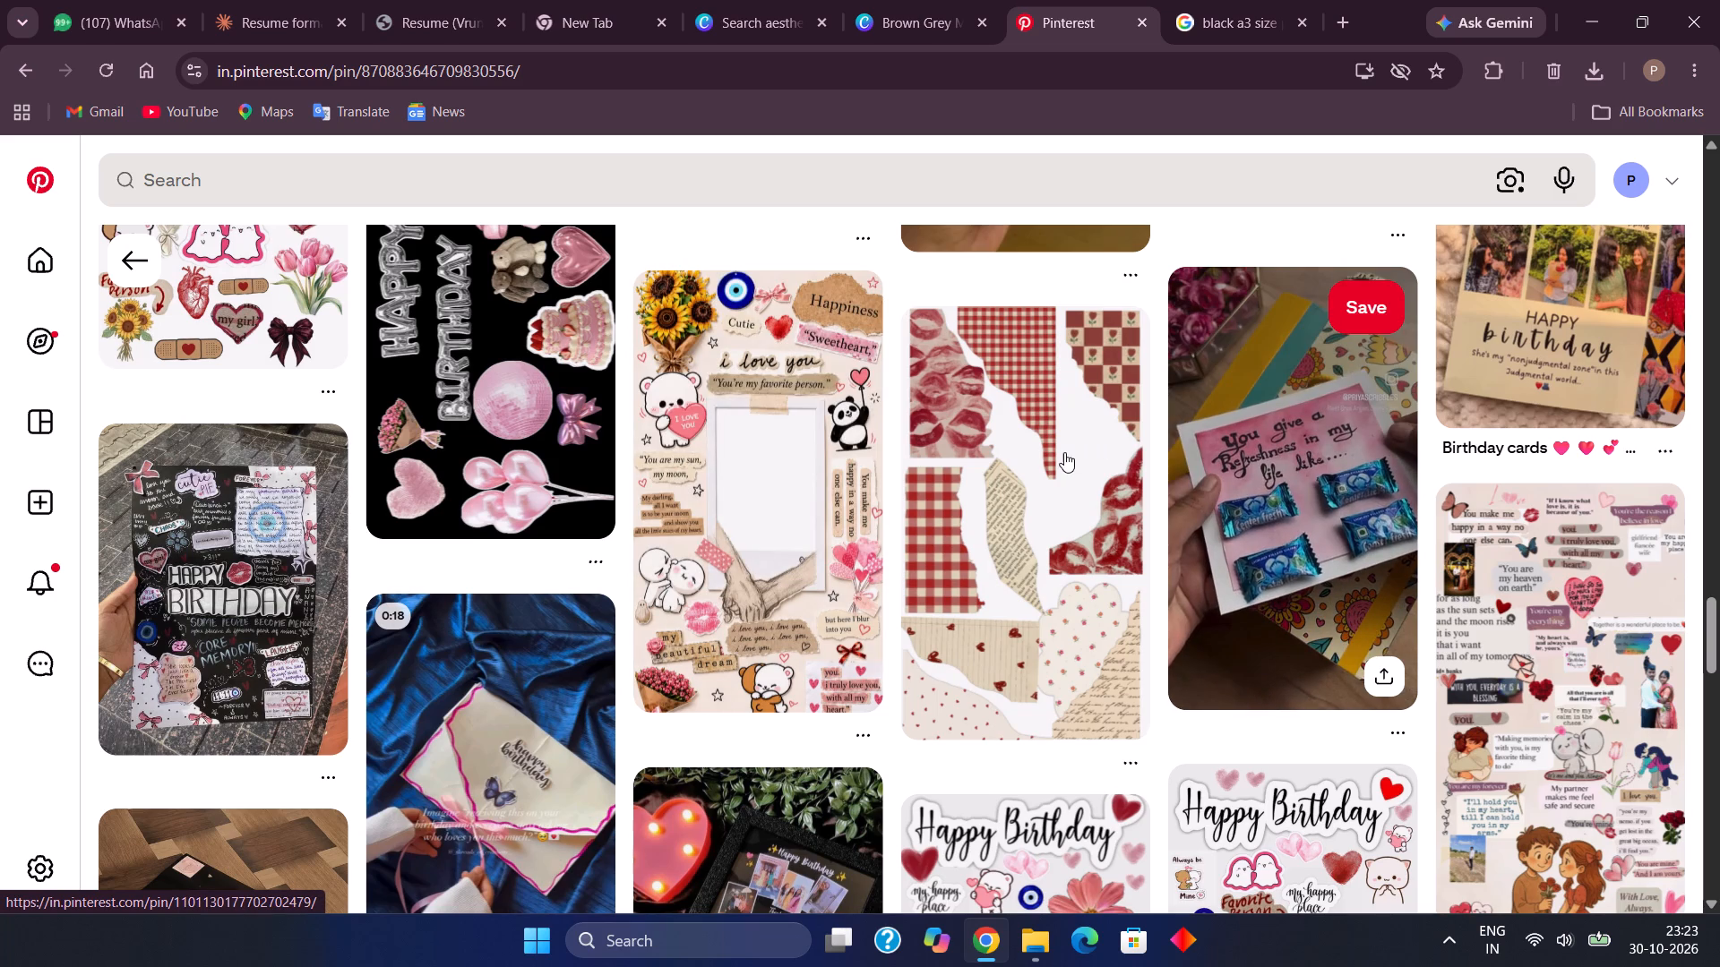
Open the torn-paper collage with kiss prints and red gingham, and go to the source pin of its handwritten-script paper piece.
click(1064, 452)
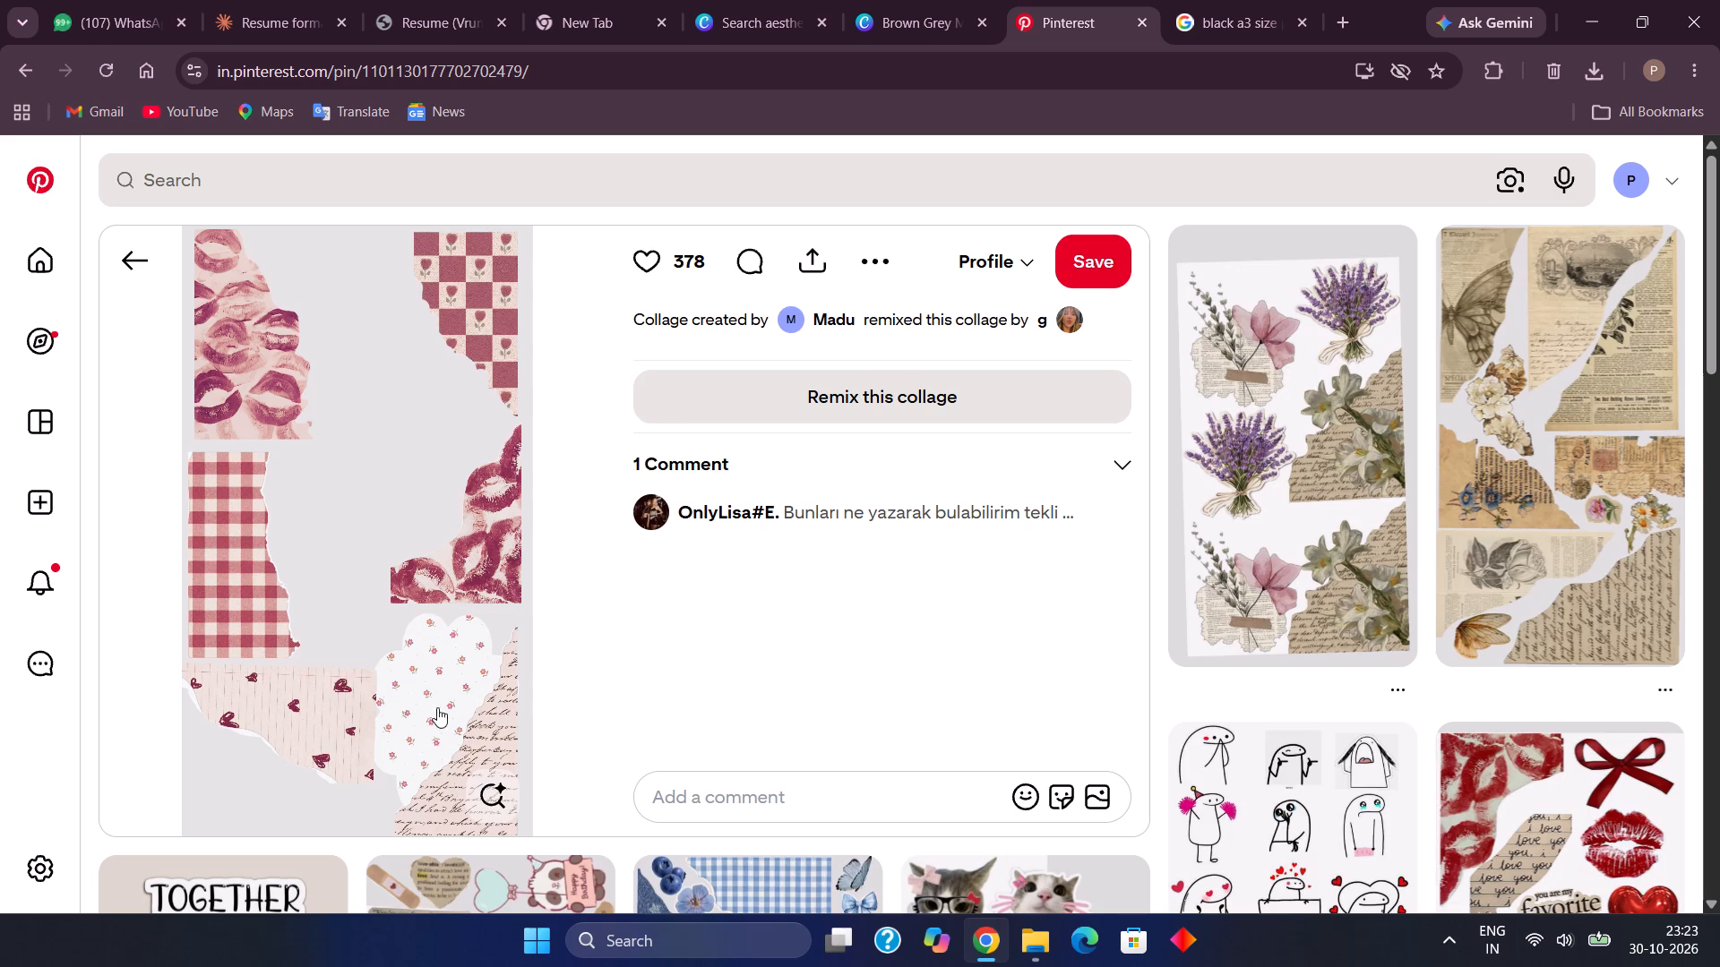
click(435, 789)
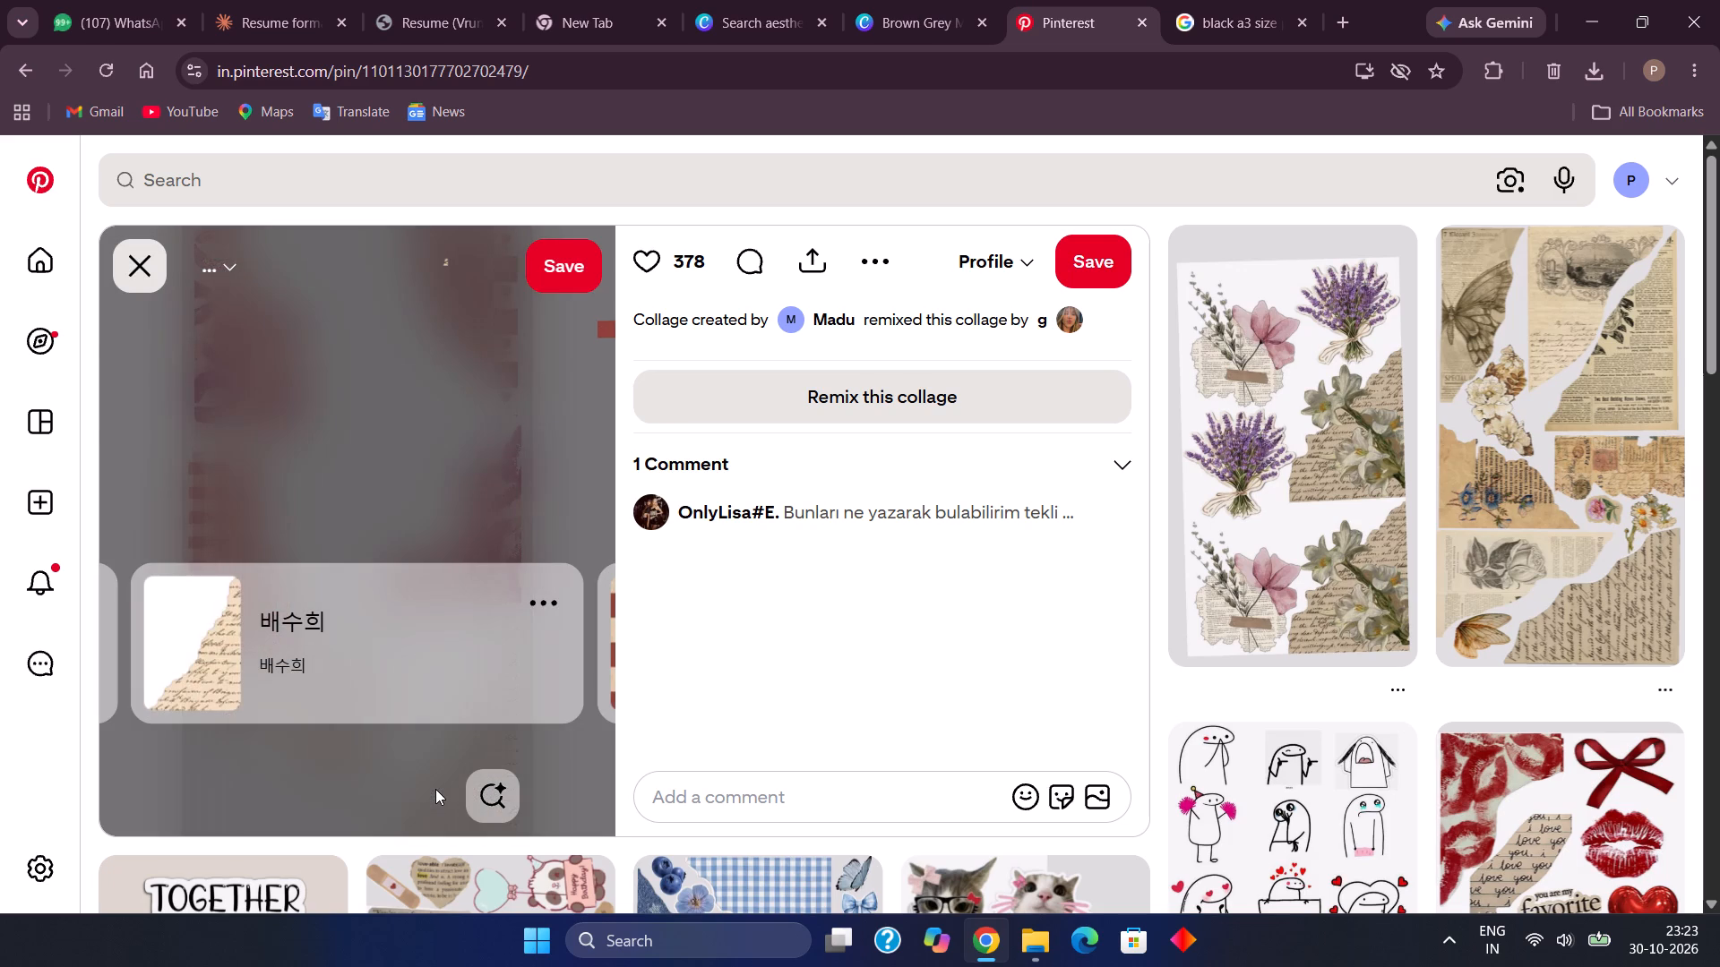
click(219, 688)
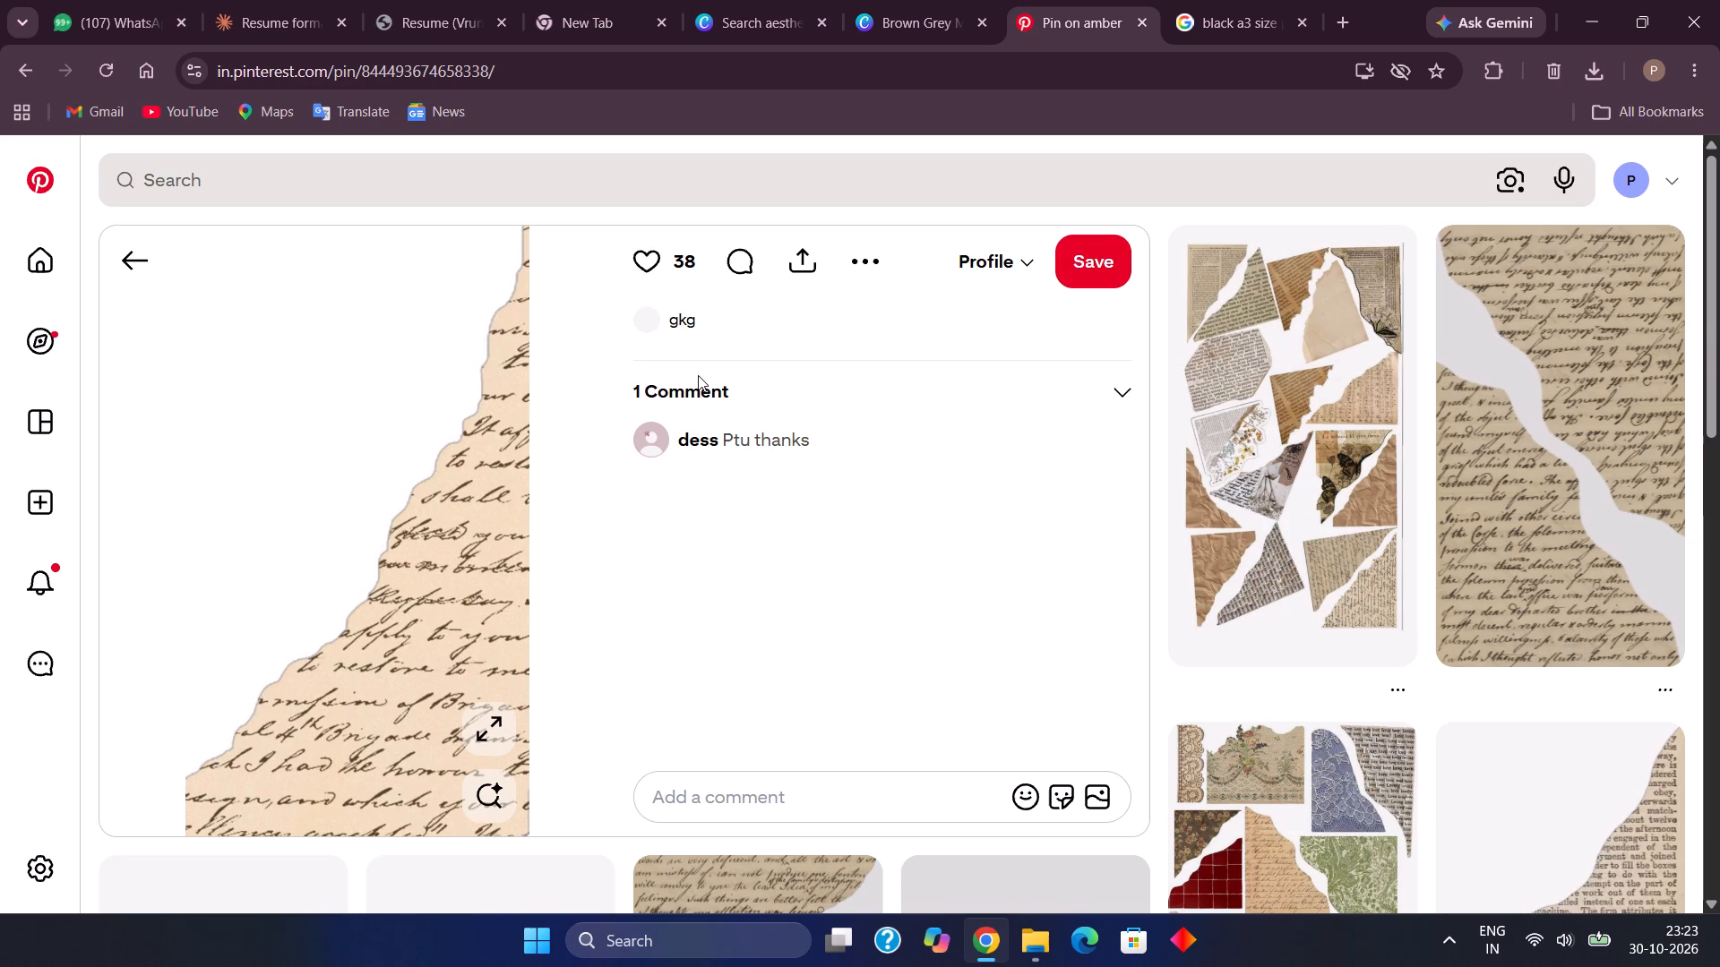
Download the torn handwritten-script paper image, view the downloaded file and close its preview.
scroll(698, 375, right, 1)
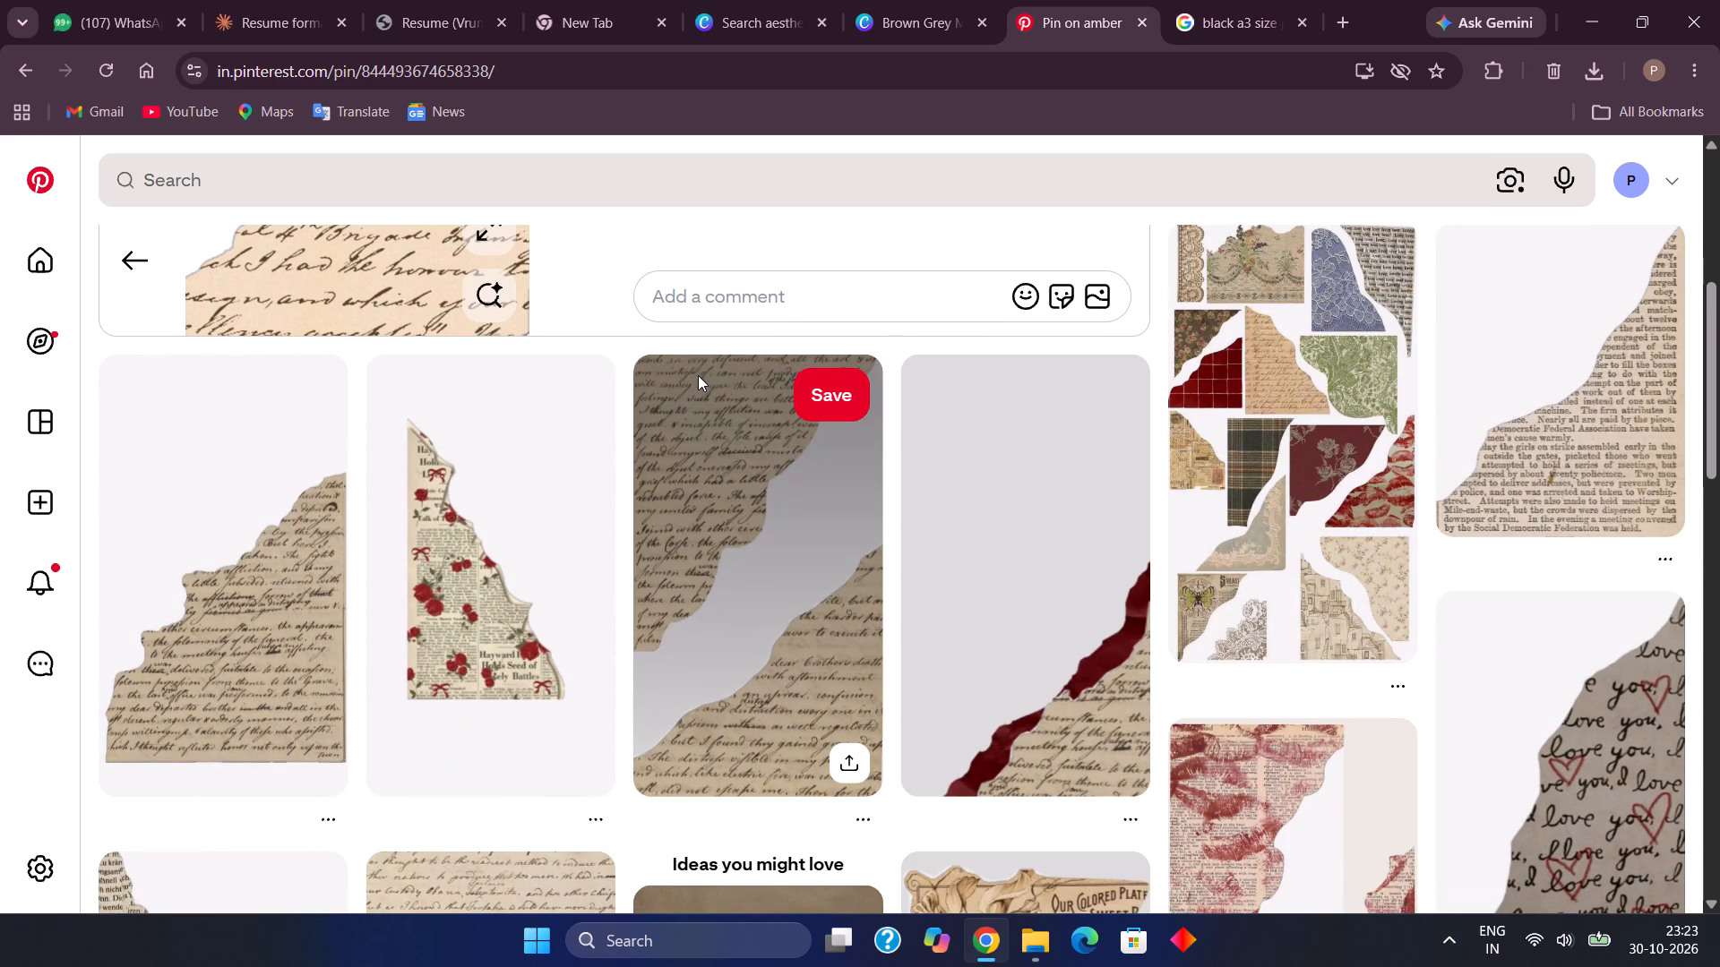
scroll(698, 375, right, 1)
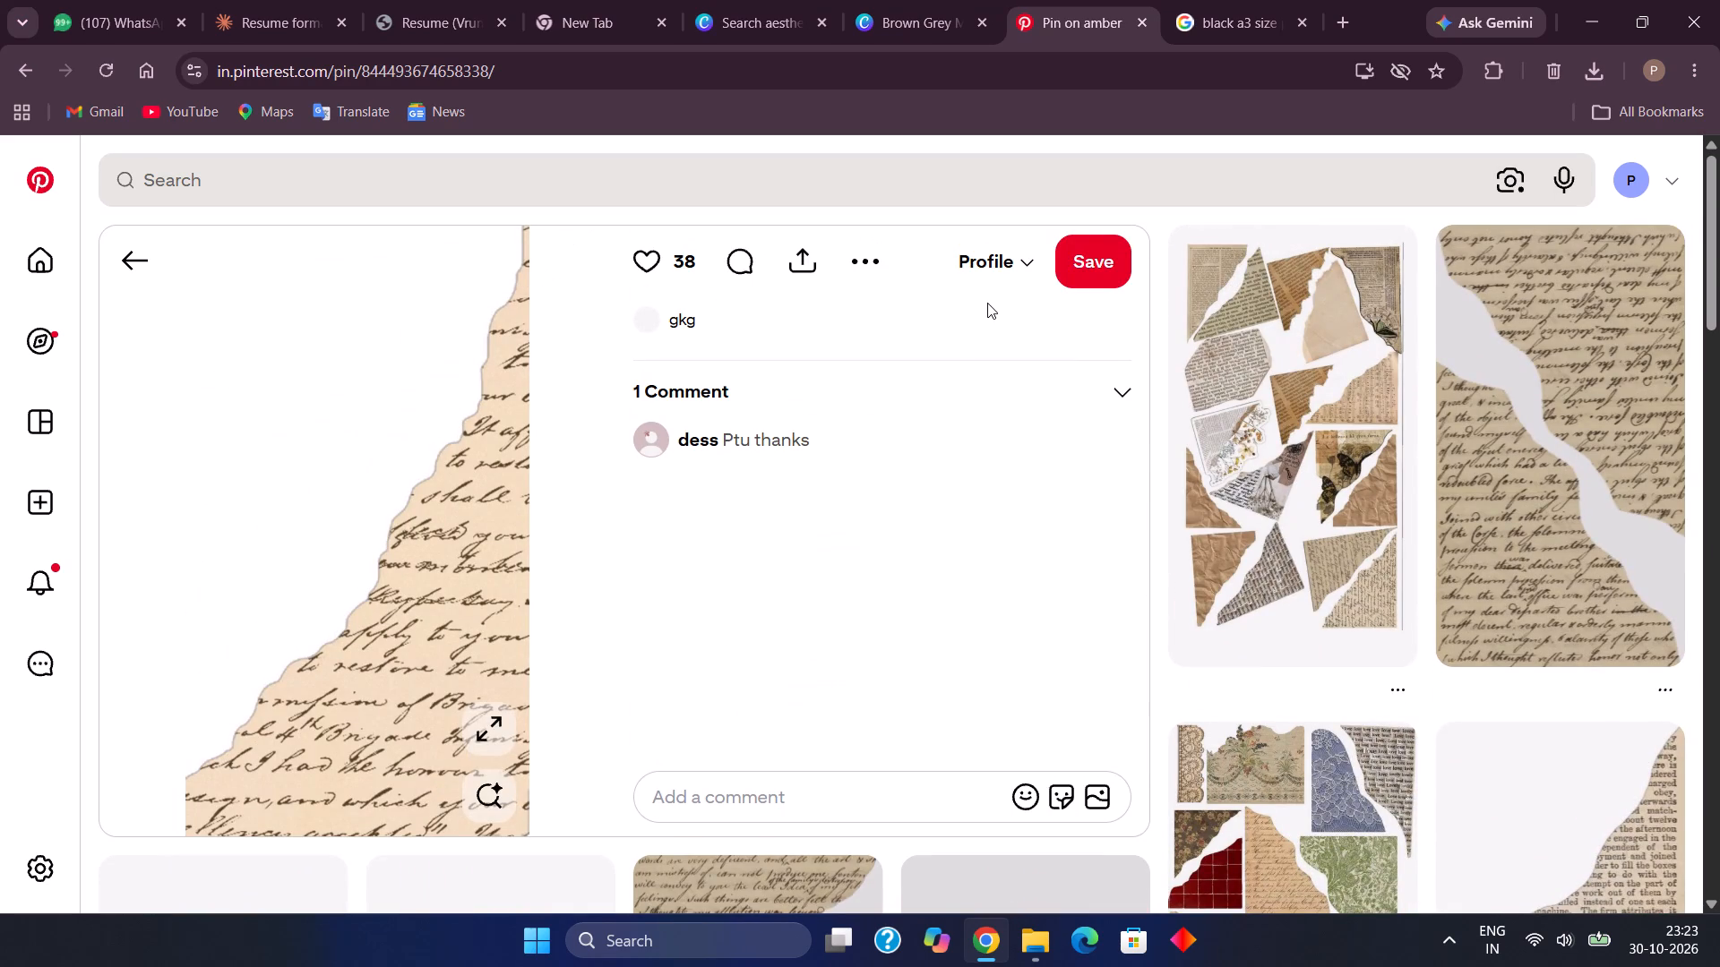
scroll(987, 303, up, 1)
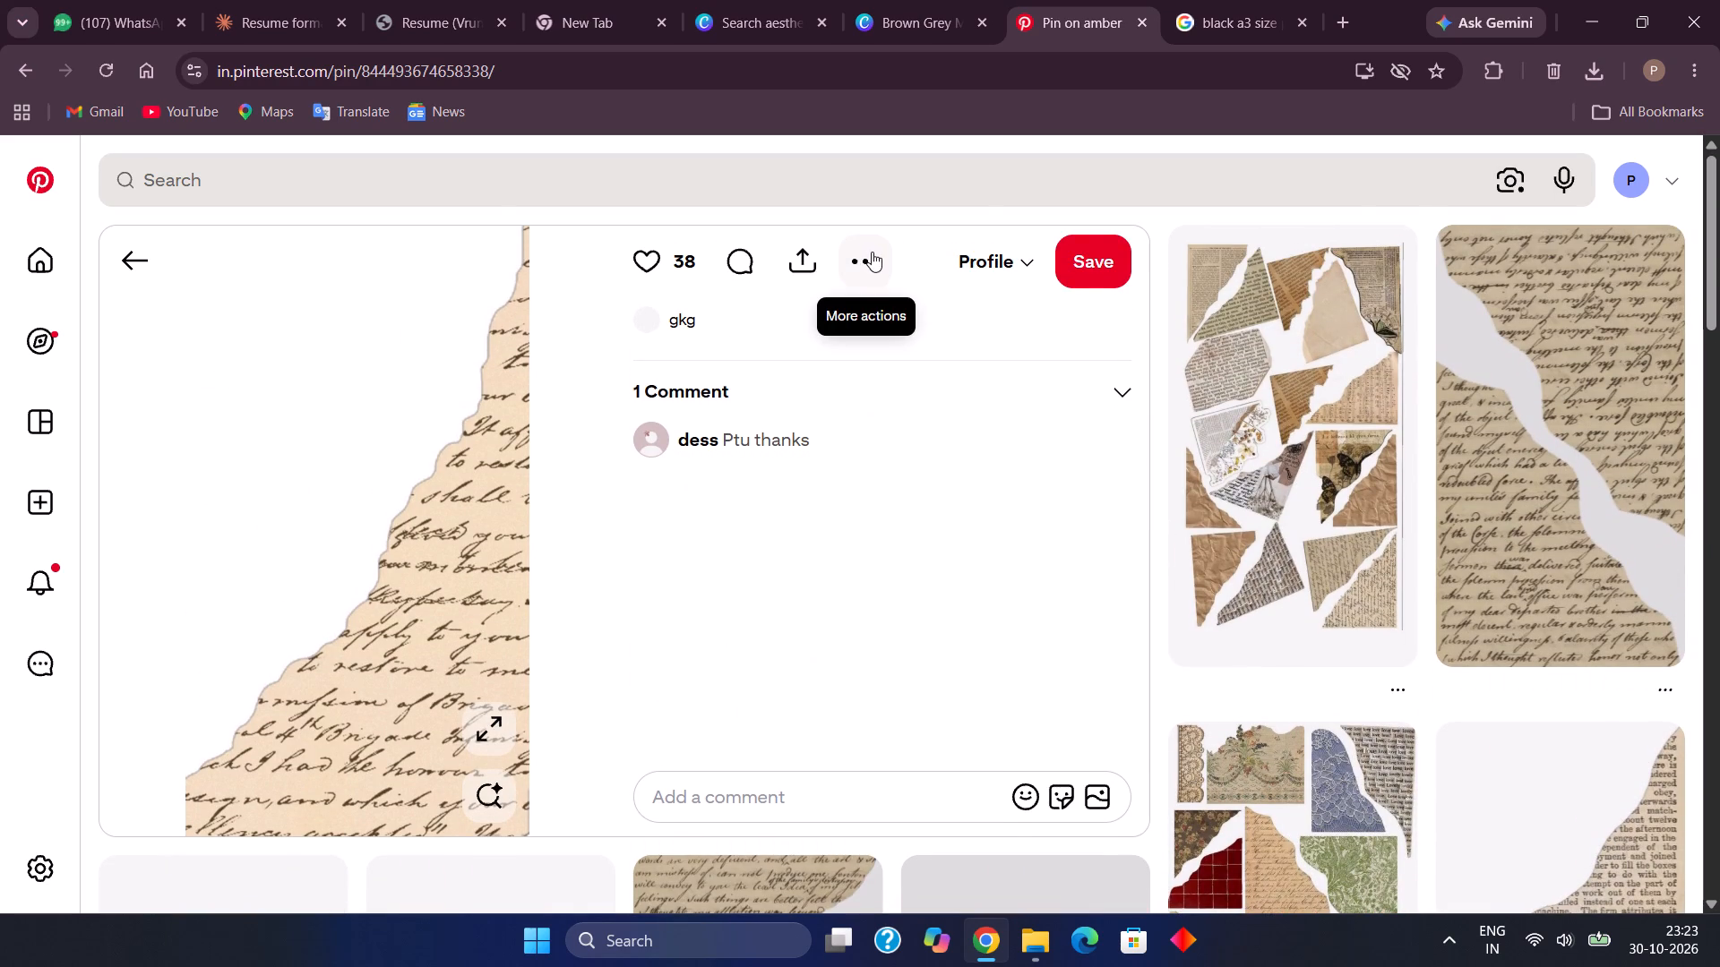
click(872, 252)
click(844, 341)
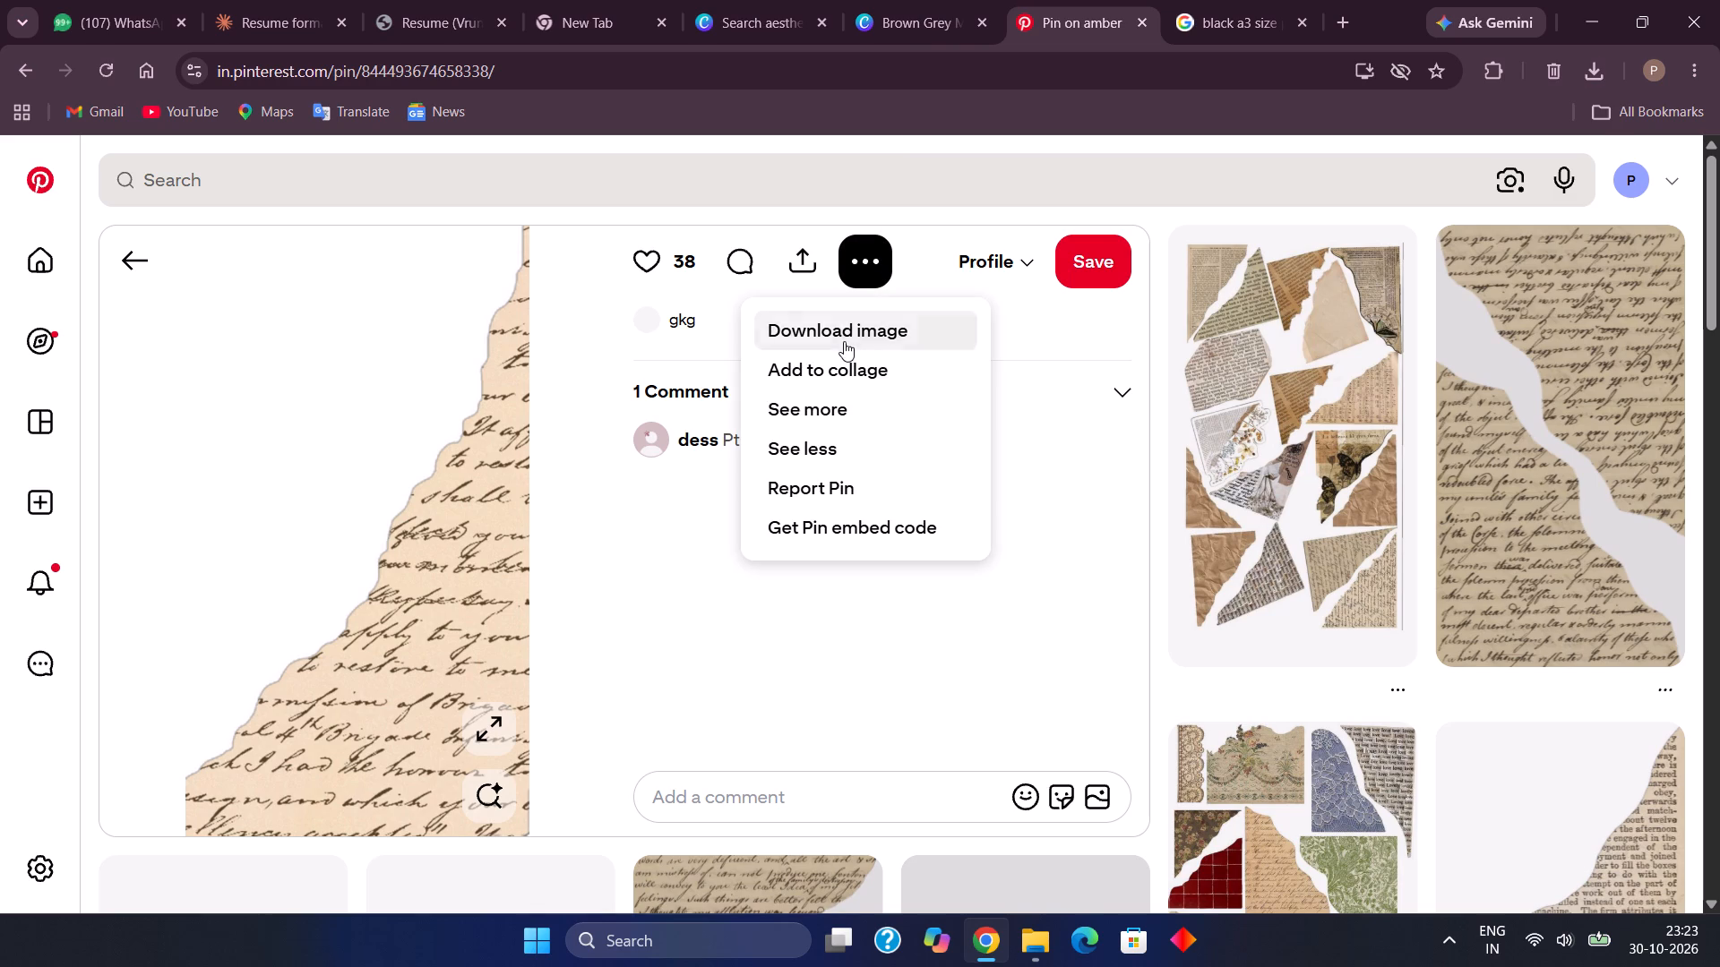
click(1358, 123)
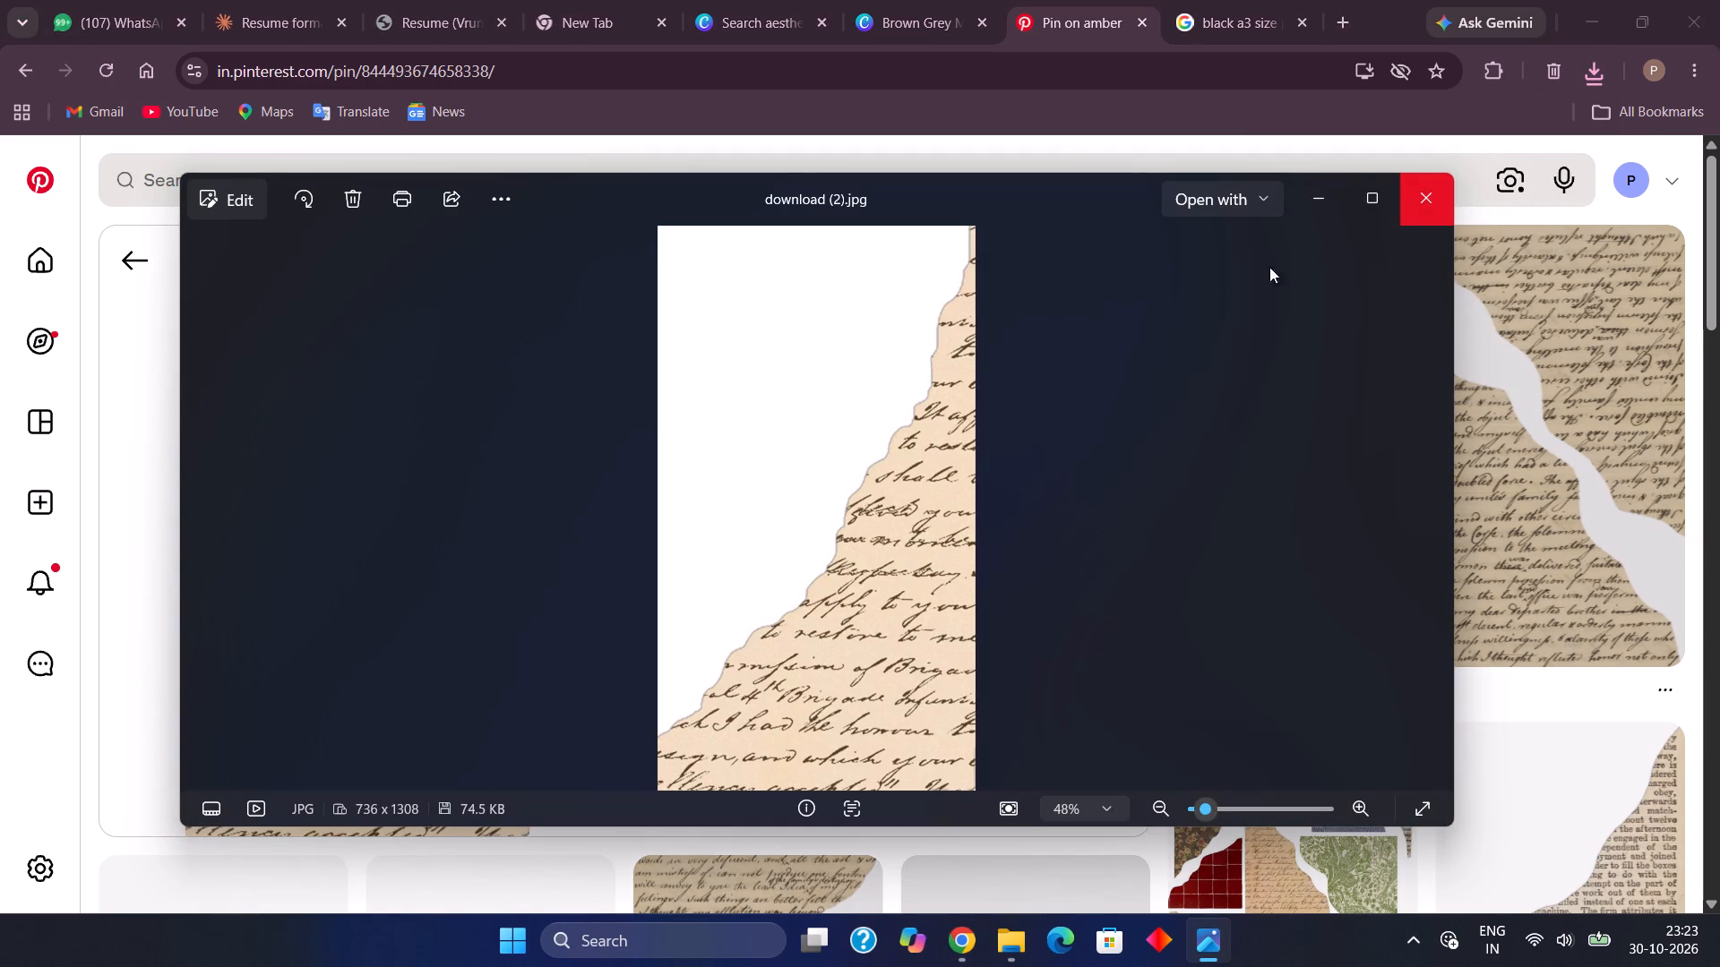
click(1432, 204)
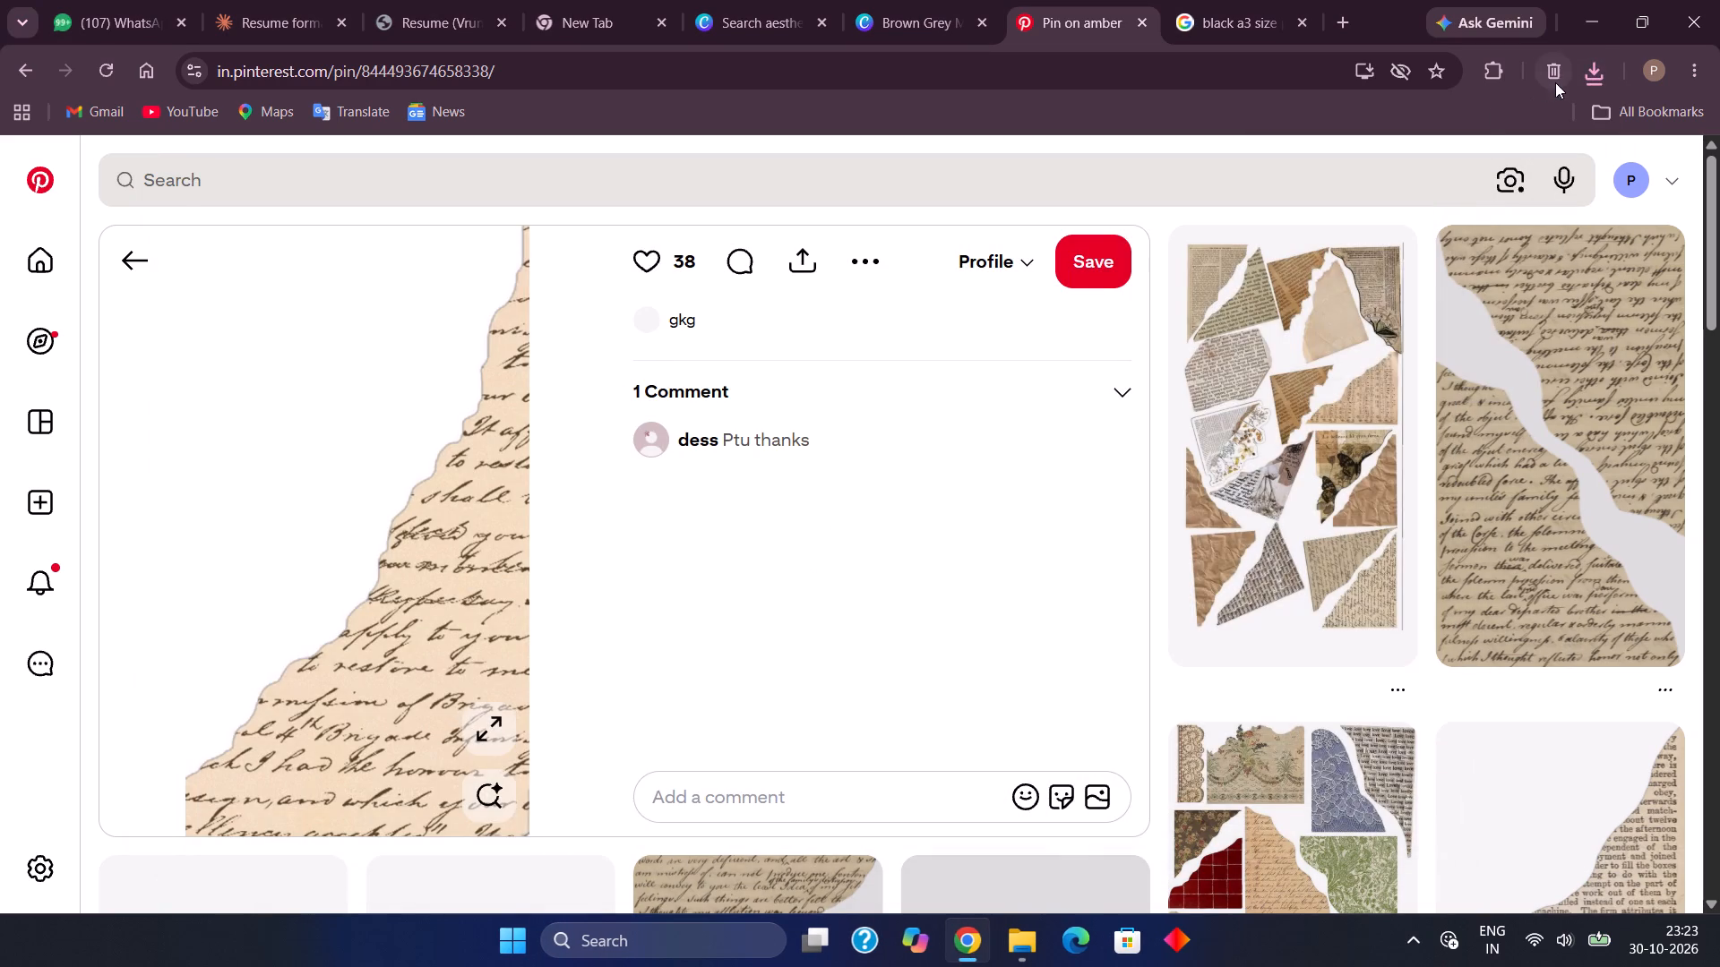
Add the downloaded torn handwritten-script paper image to page 2 of the Canva poster and remove its background.
click(1590, 84)
drag(1427, 169, 1141, 149)
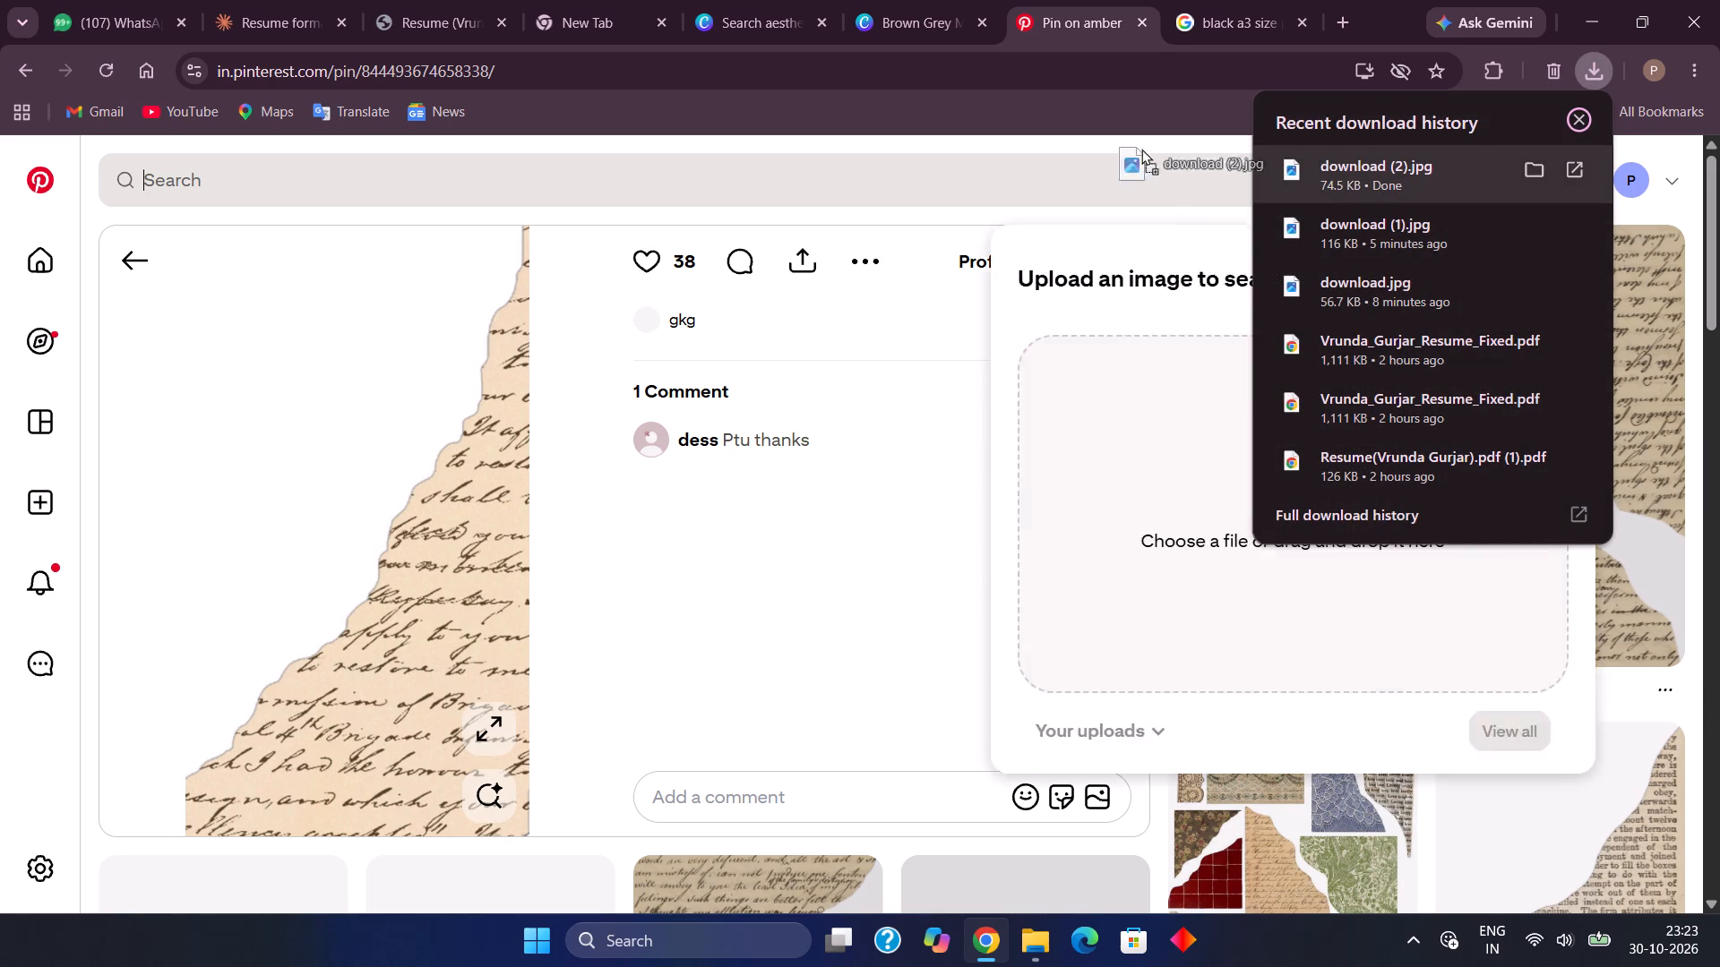
drag(1141, 149, 898, 0)
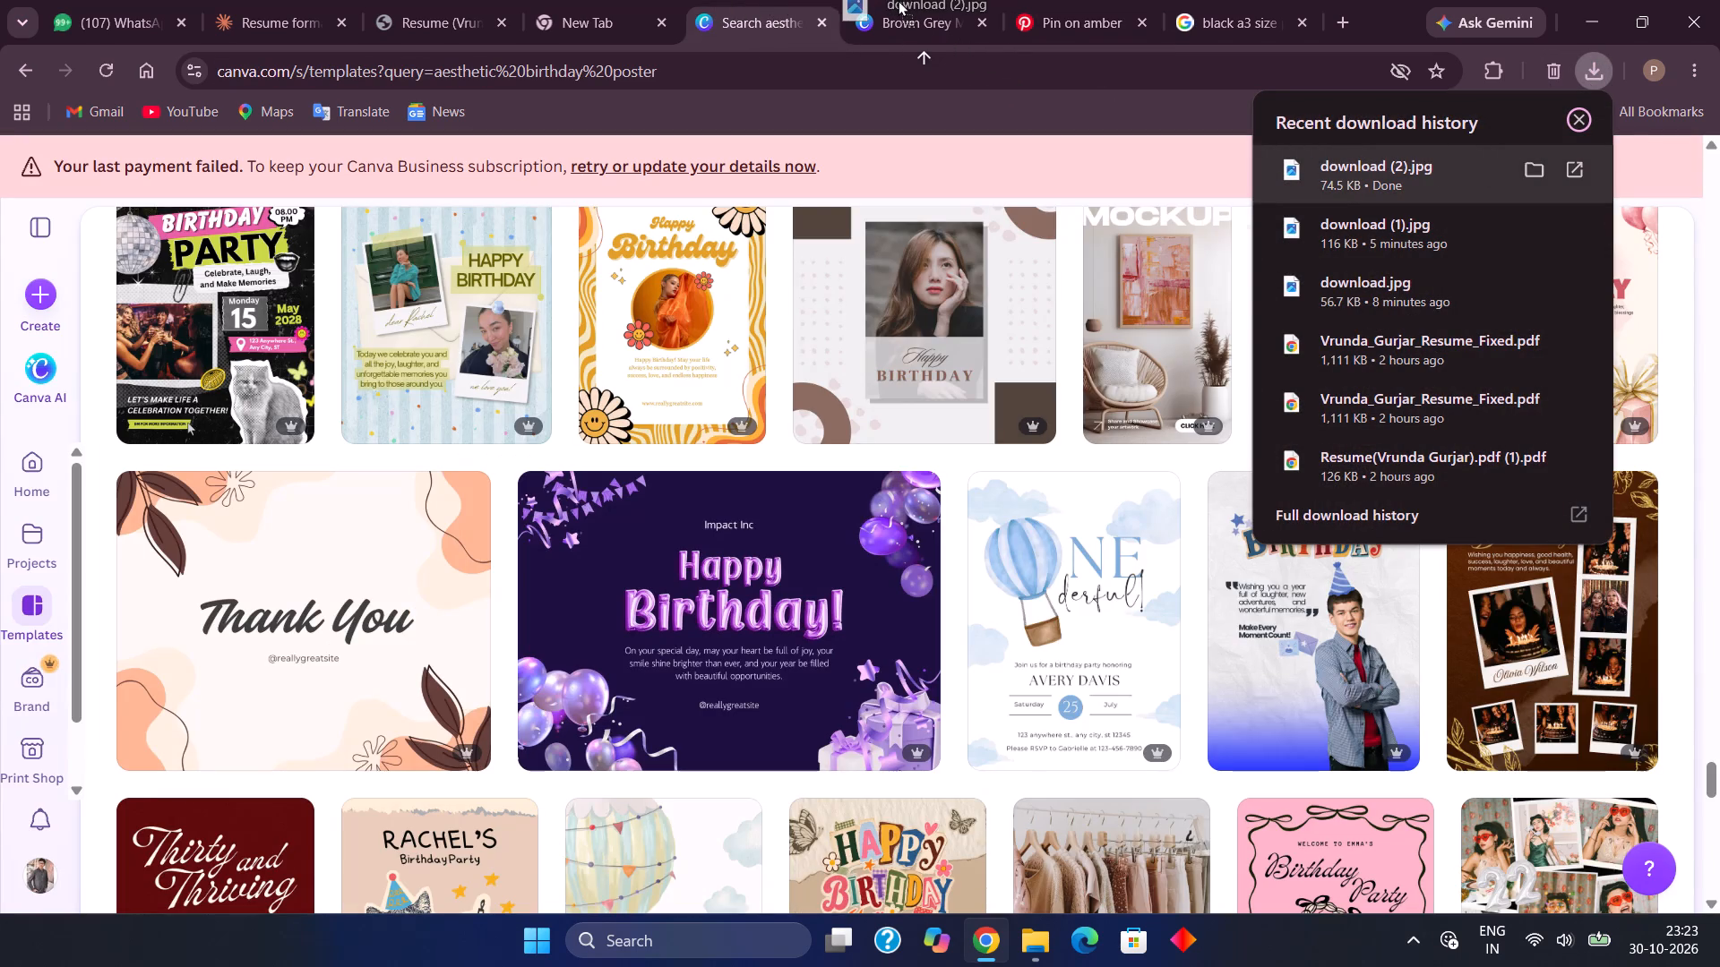
drag(898, 0, 914, 745)
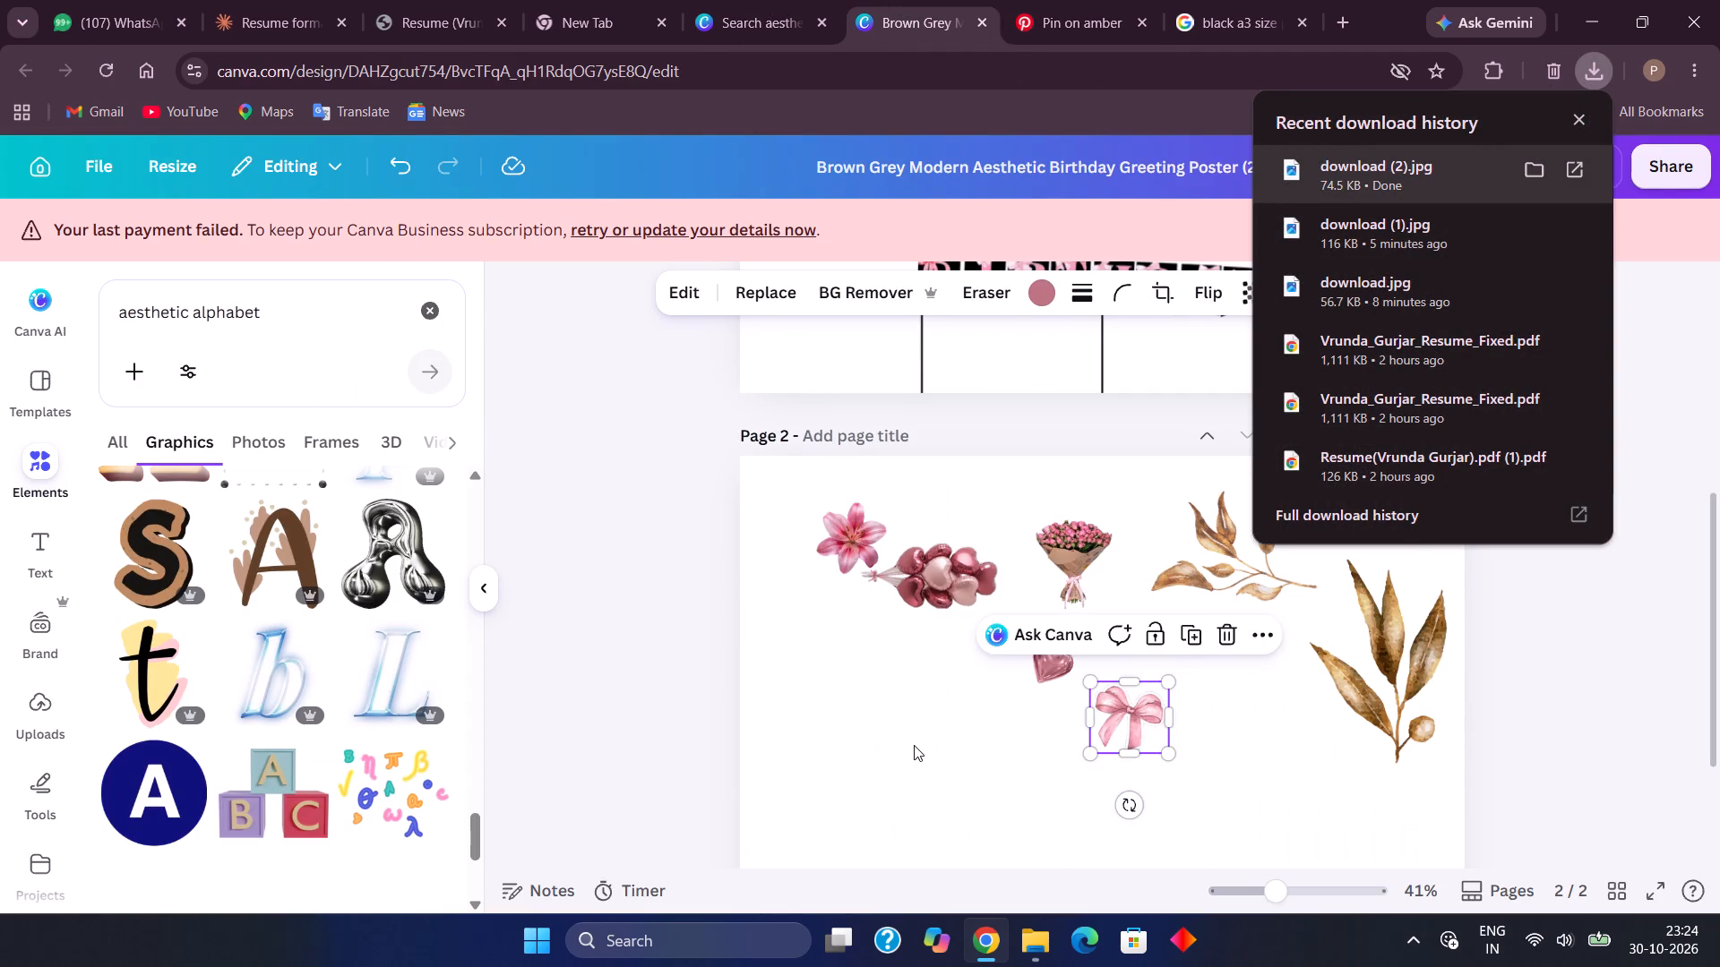
drag(1101, 725, 985, 710)
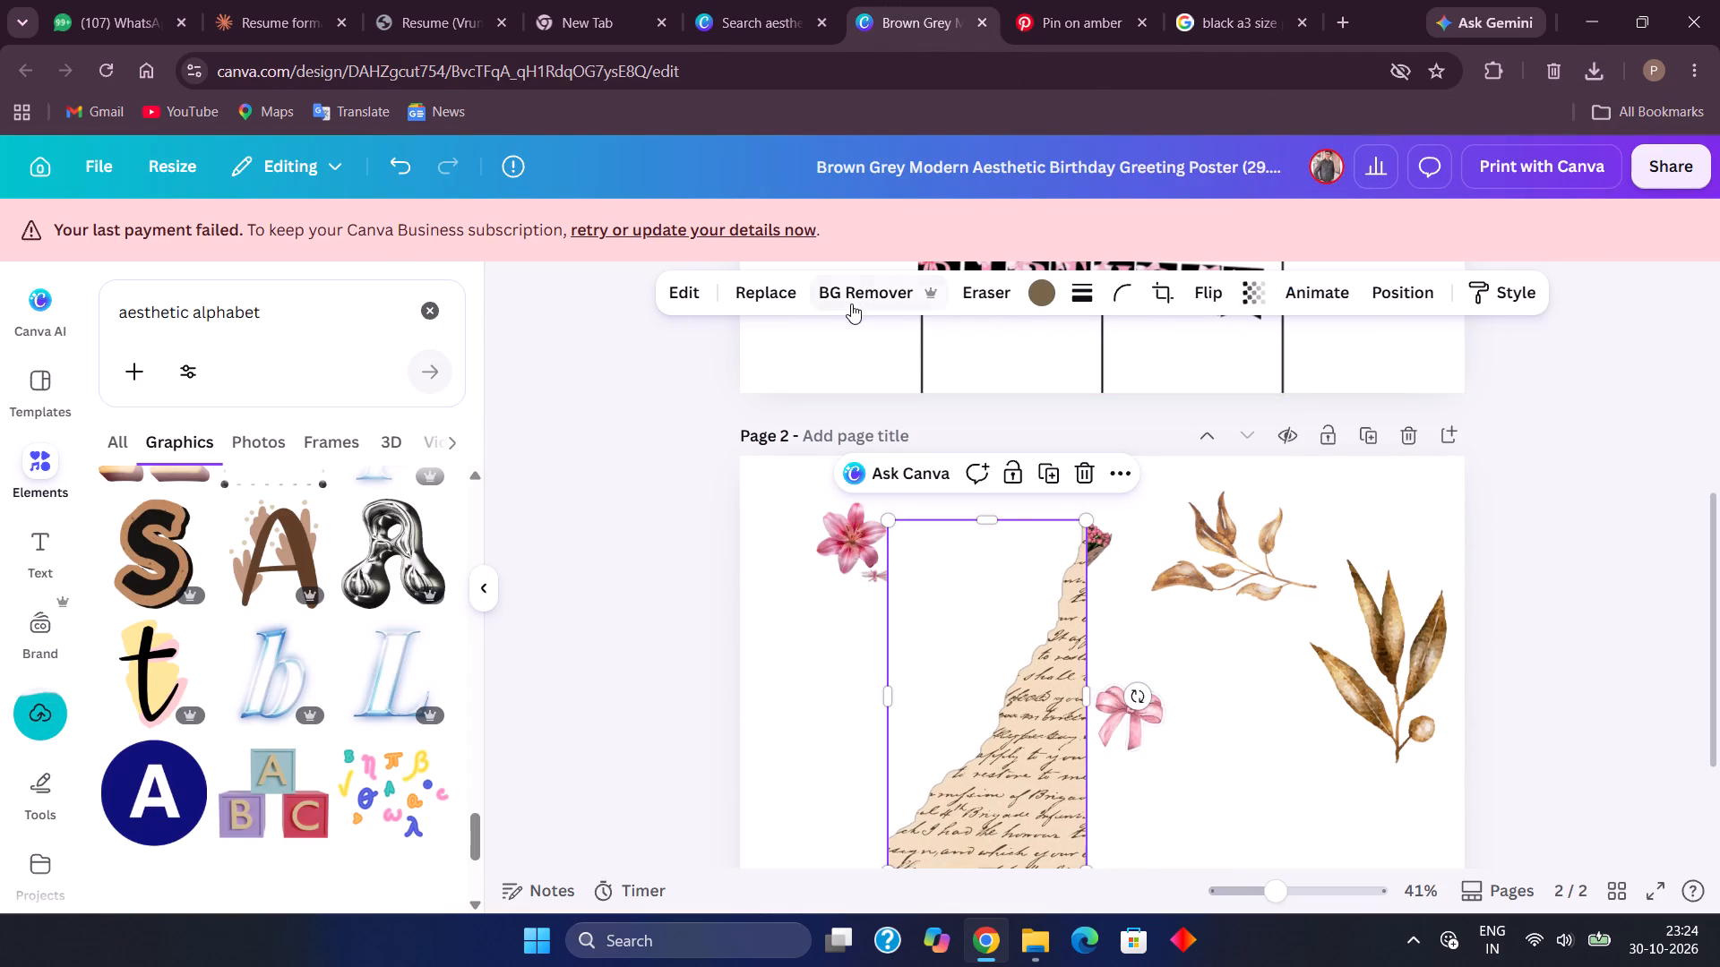
click(853, 304)
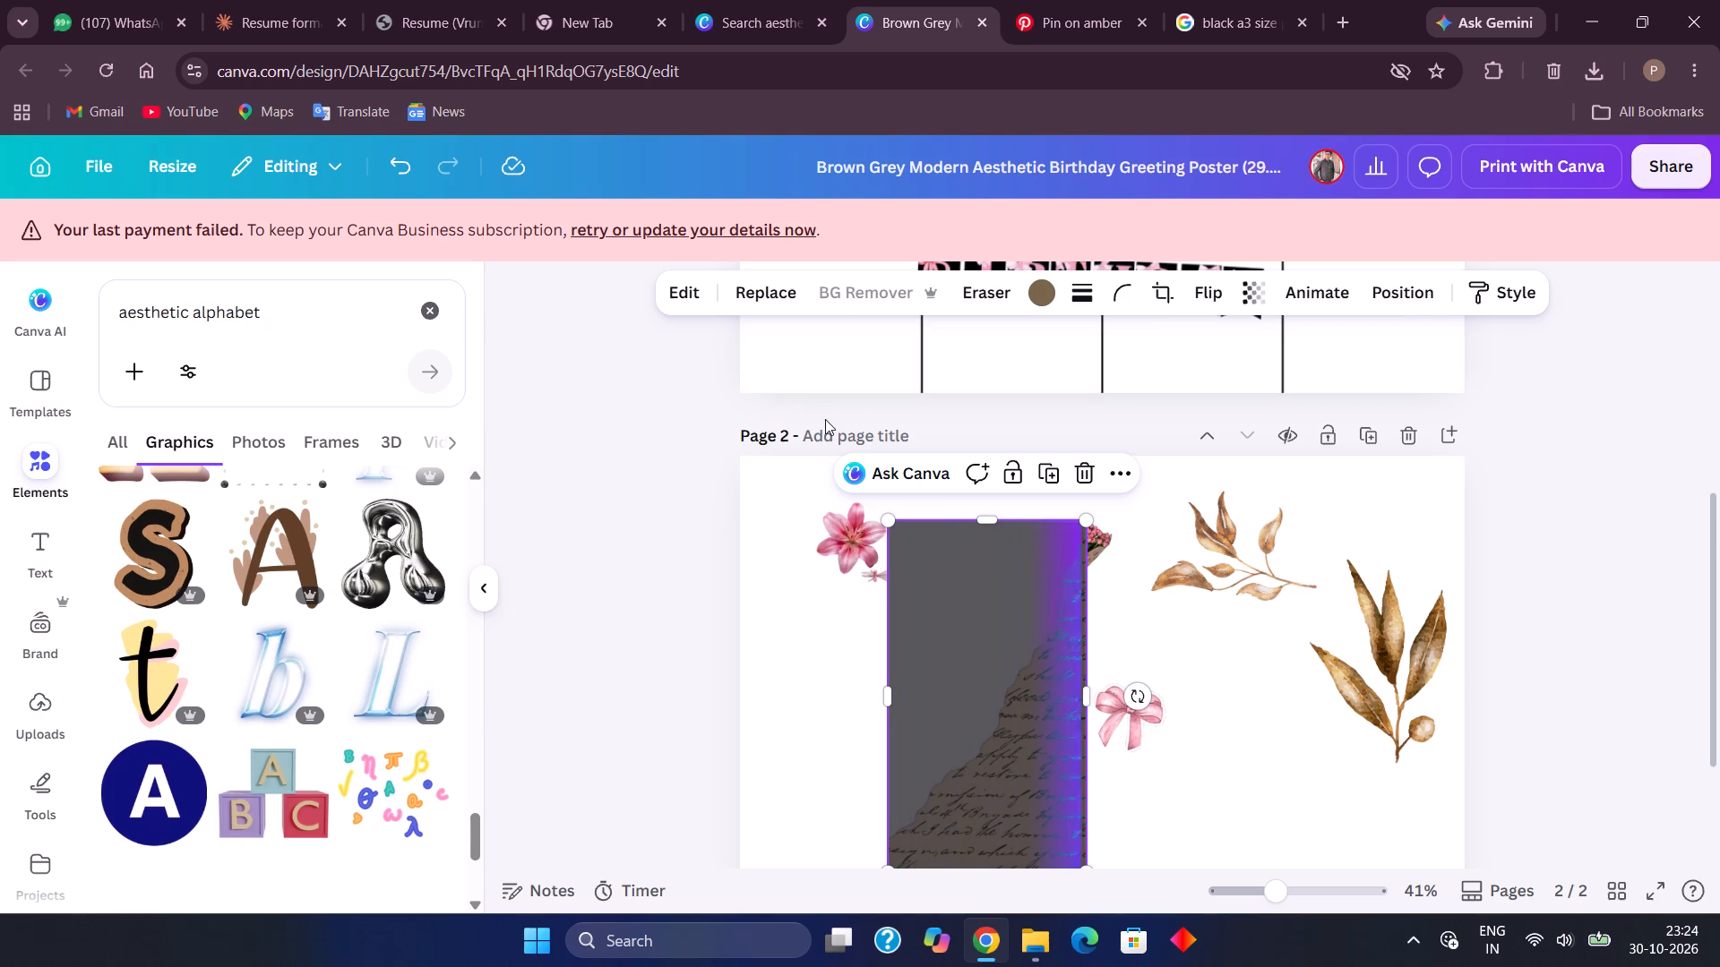
Shrink the script paper piece and place it in the lower-left area of page 2, below the flower and balloons.
scroll(1010, 673, down, 2)
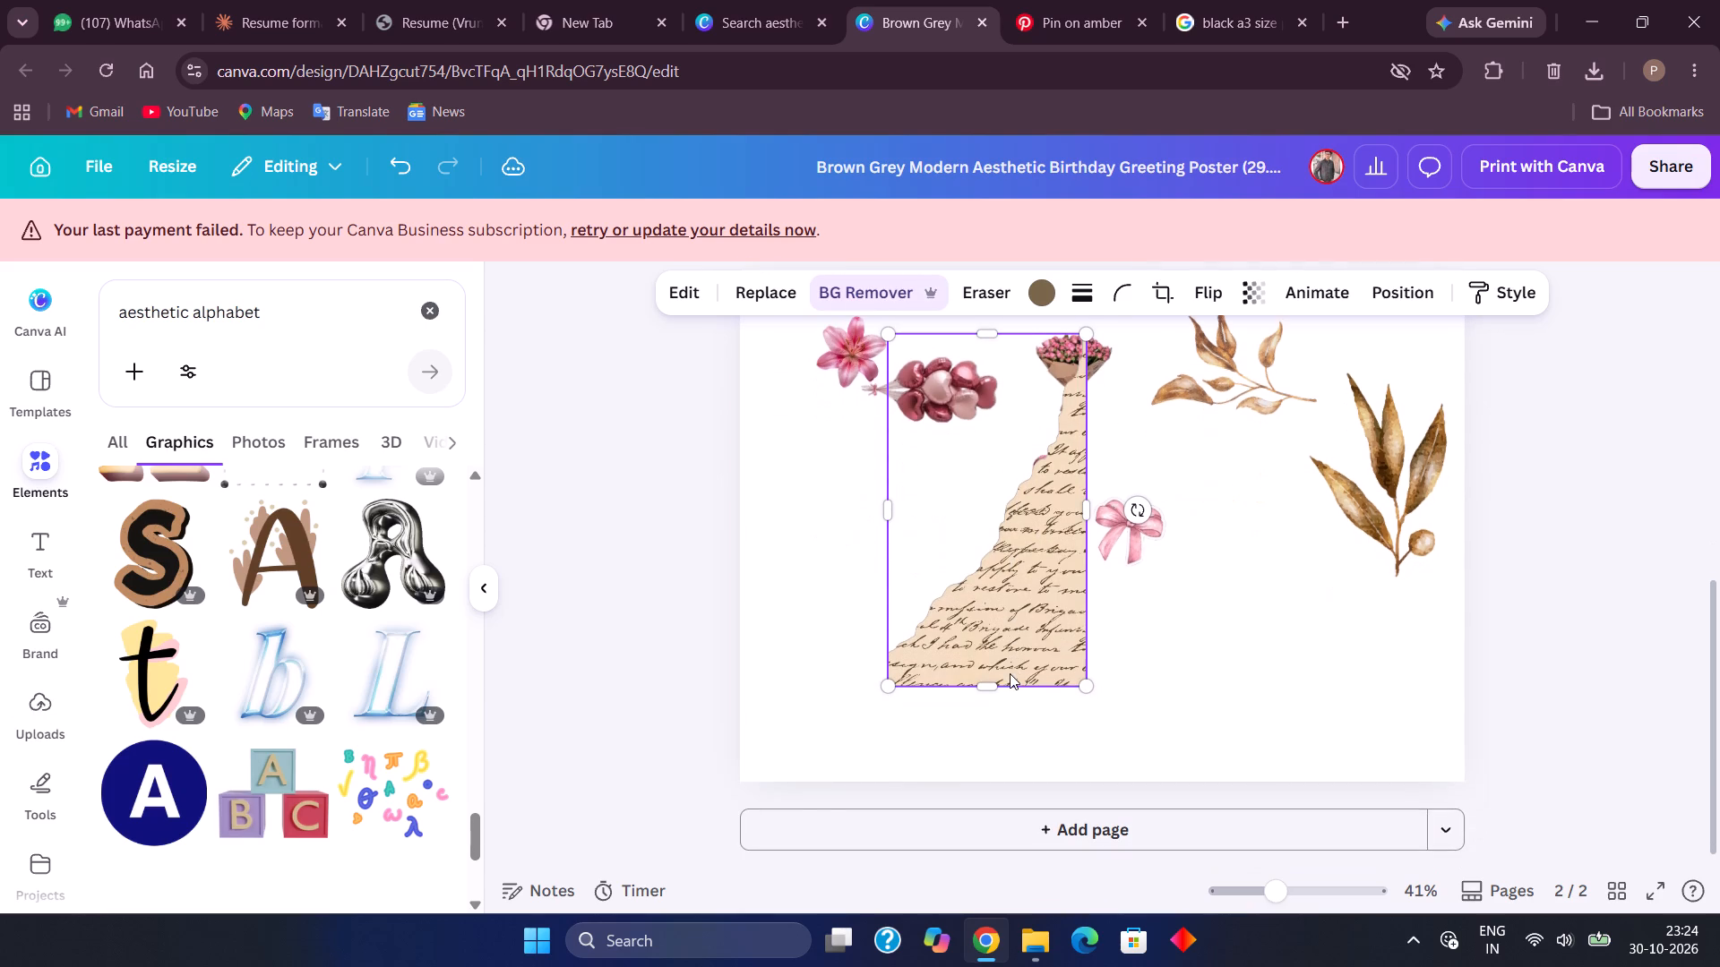
drag(1087, 689, 976, 574)
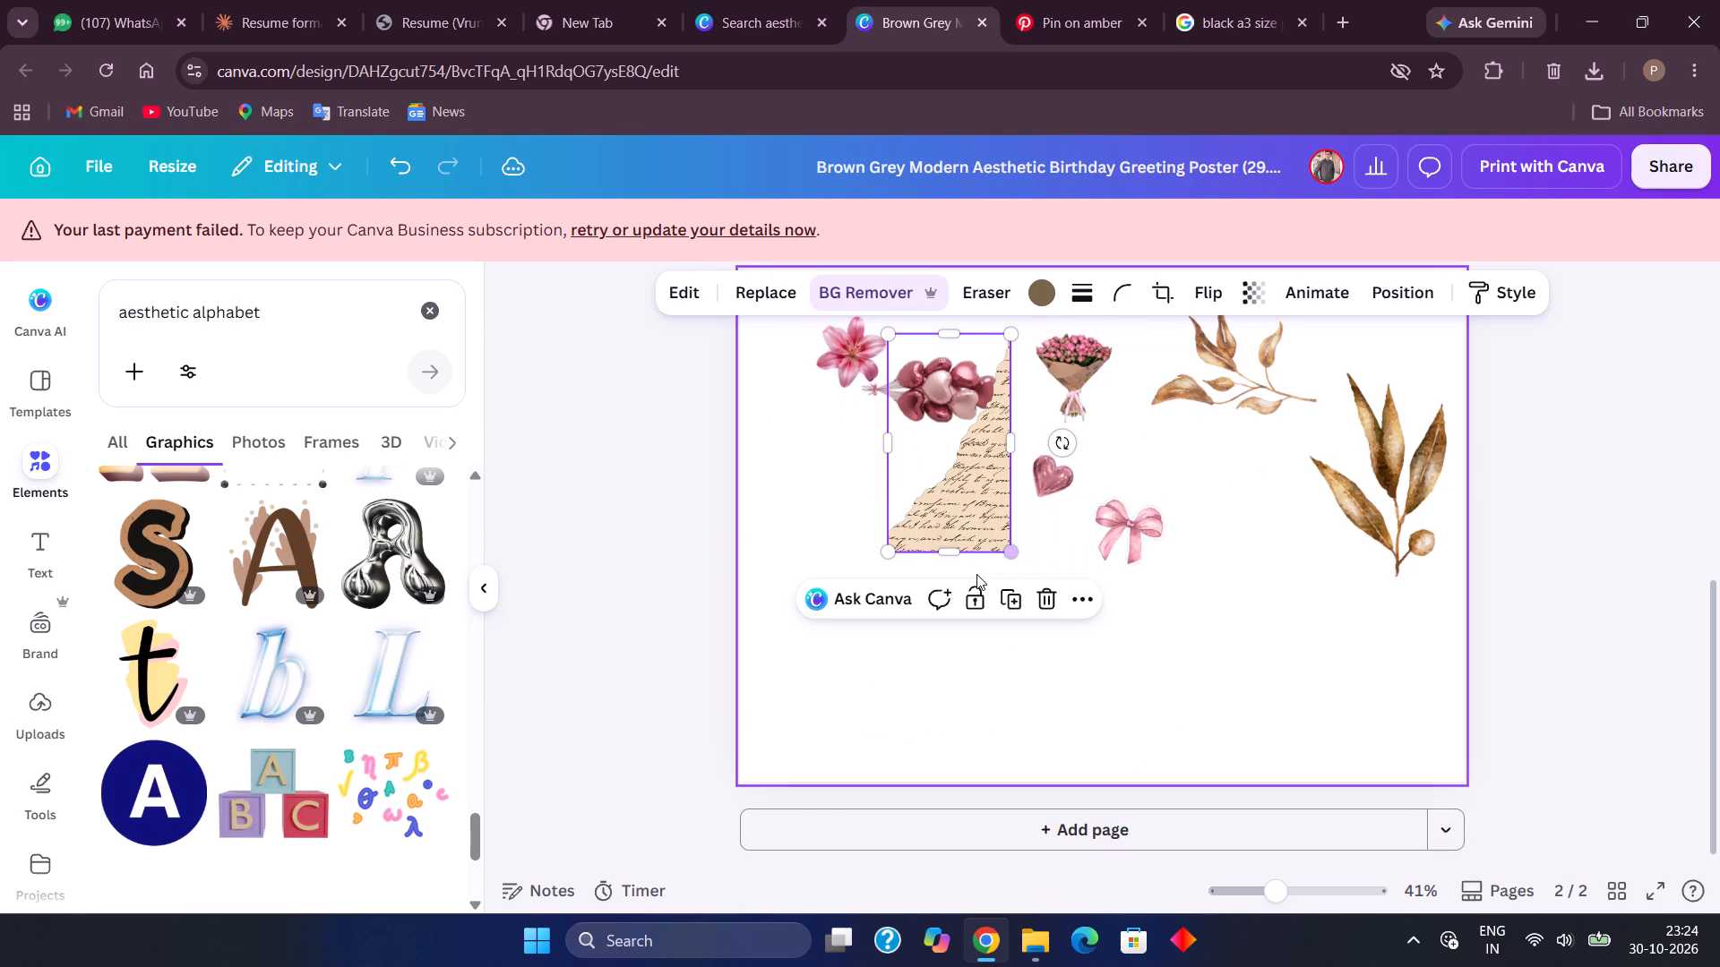
drag(955, 514, 891, 594)
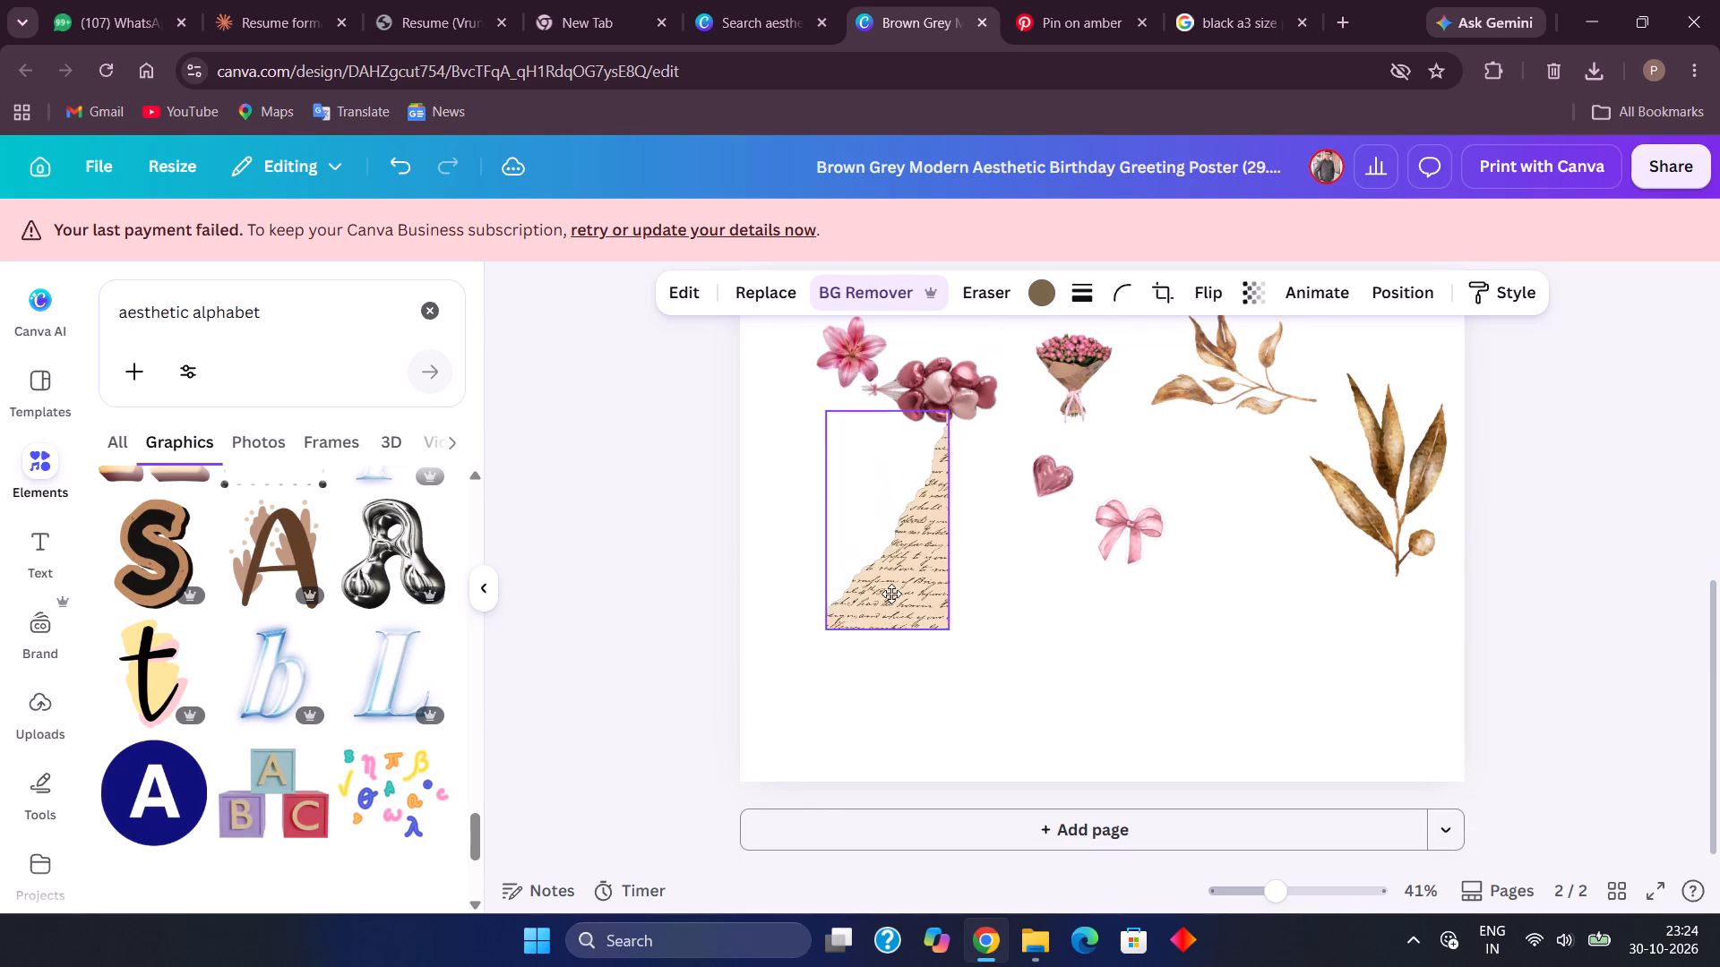
drag(891, 594, 890, 595)
drag(890, 595, 870, 698)
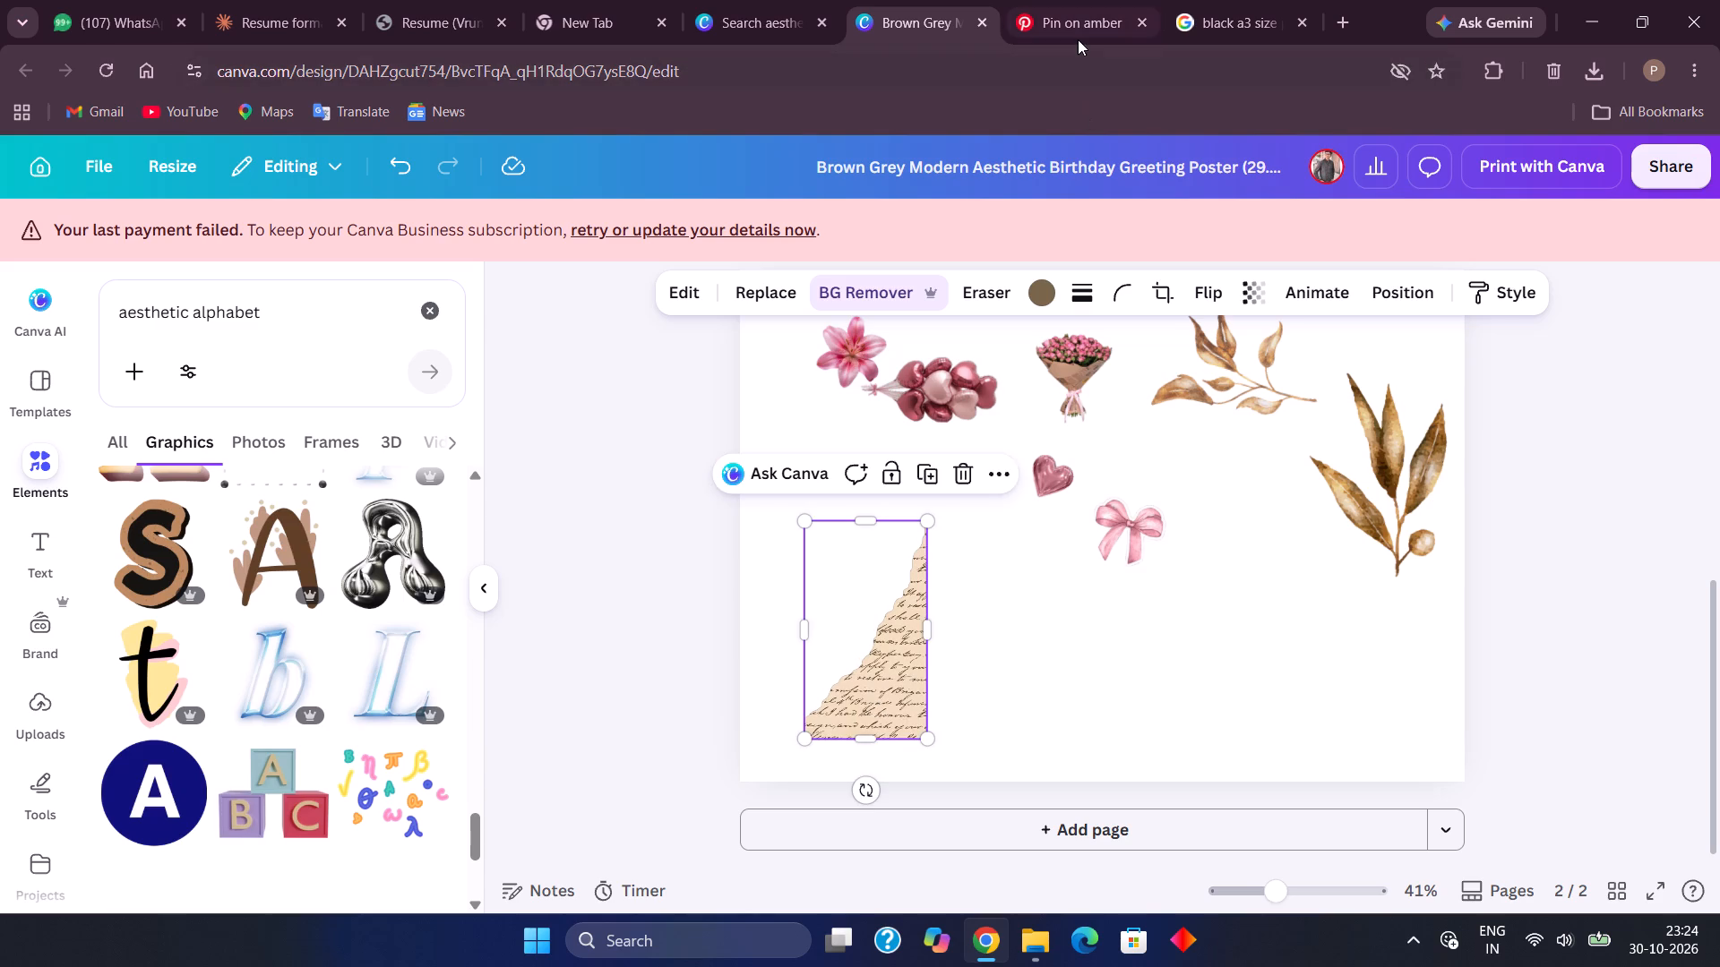
Return to the torn-paper collage on Pinterest and open the source pin of its lined paper piece with red hearts.
click(1078, 39)
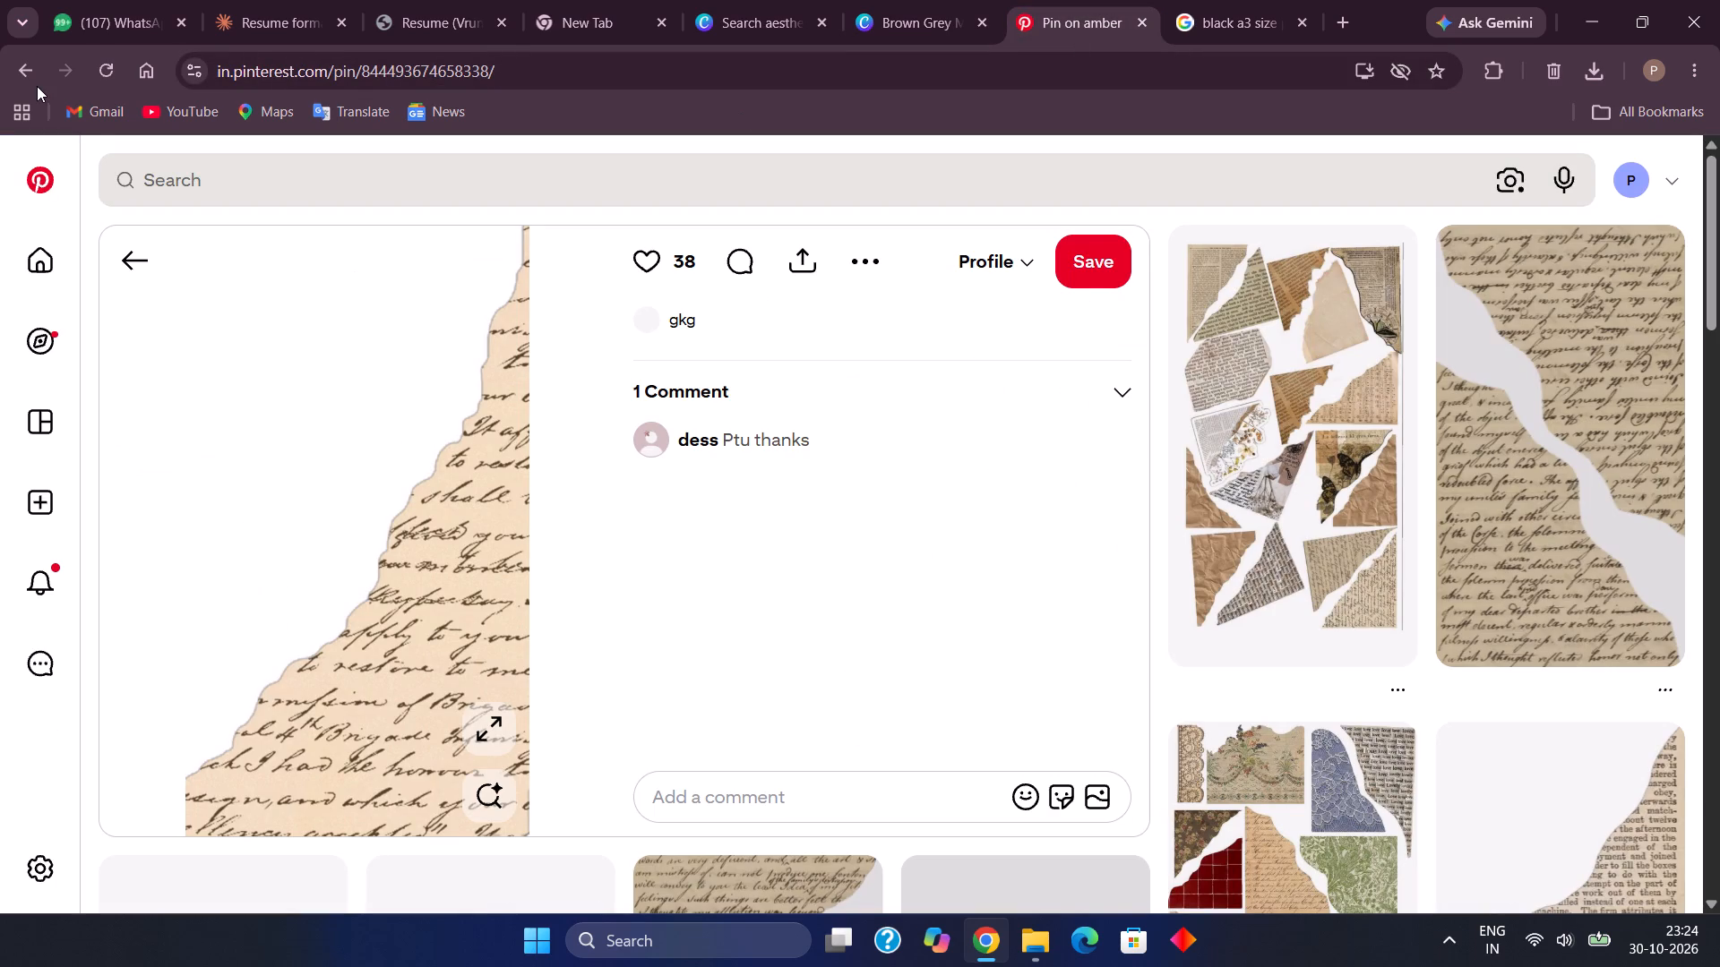
click(26, 84)
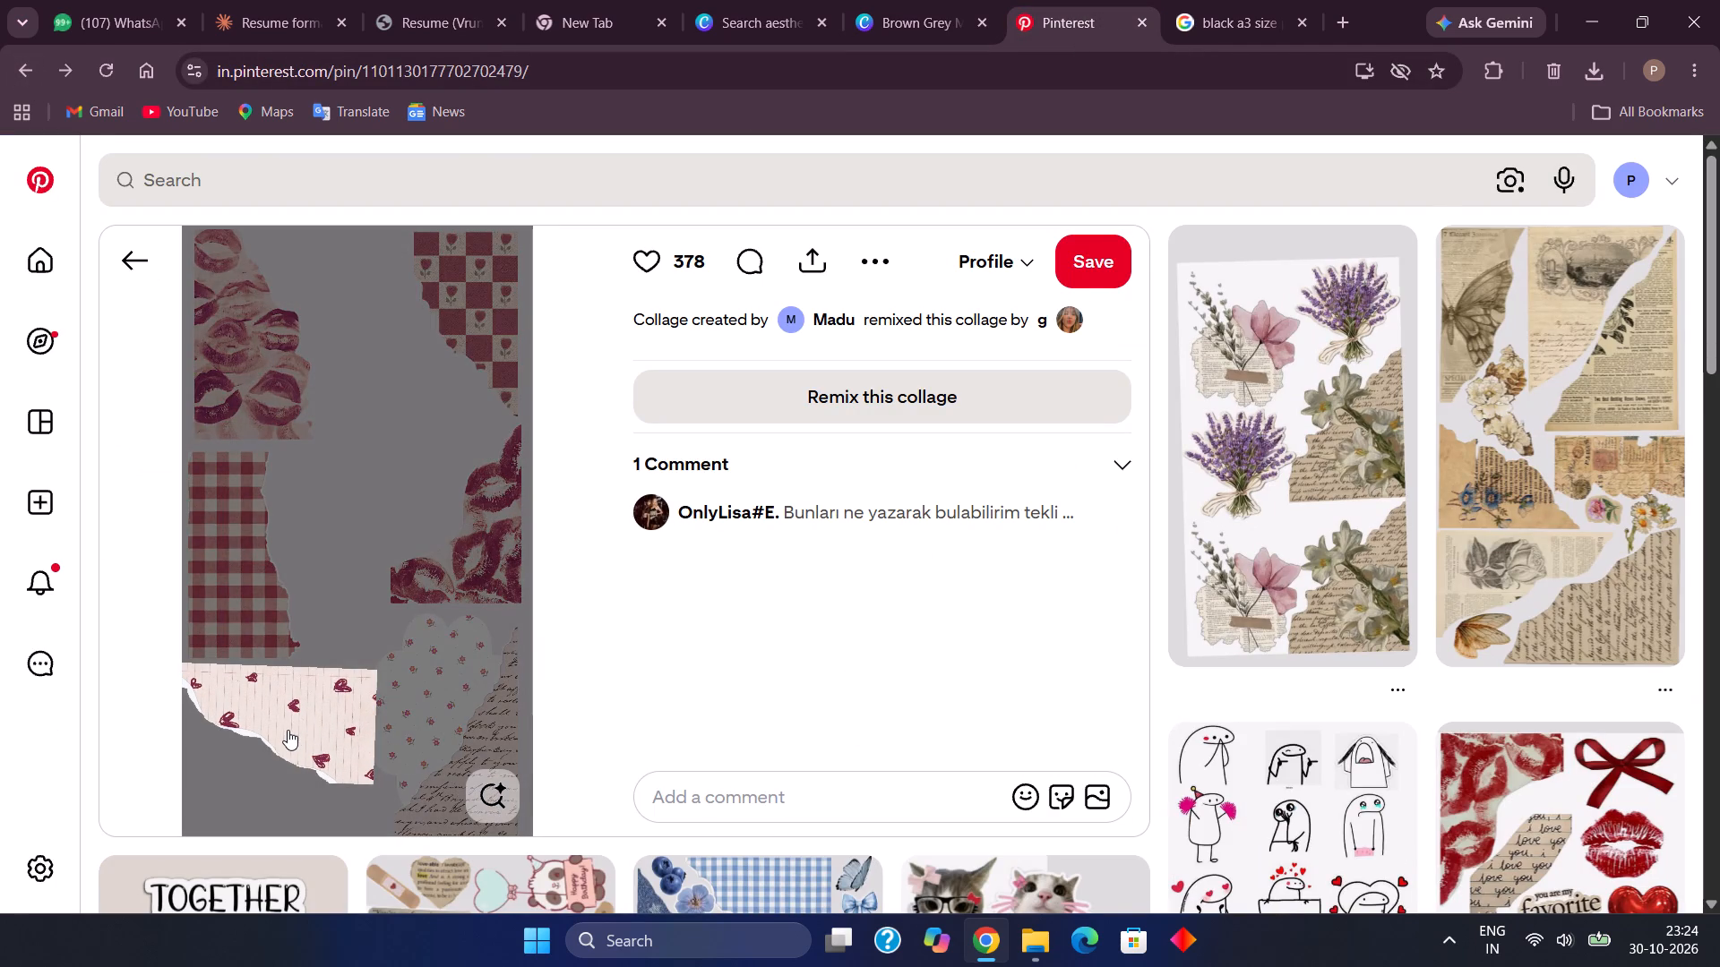
drag(288, 729, 333, 697)
drag(333, 697, 477, 555)
drag(386, 400, 486, 323)
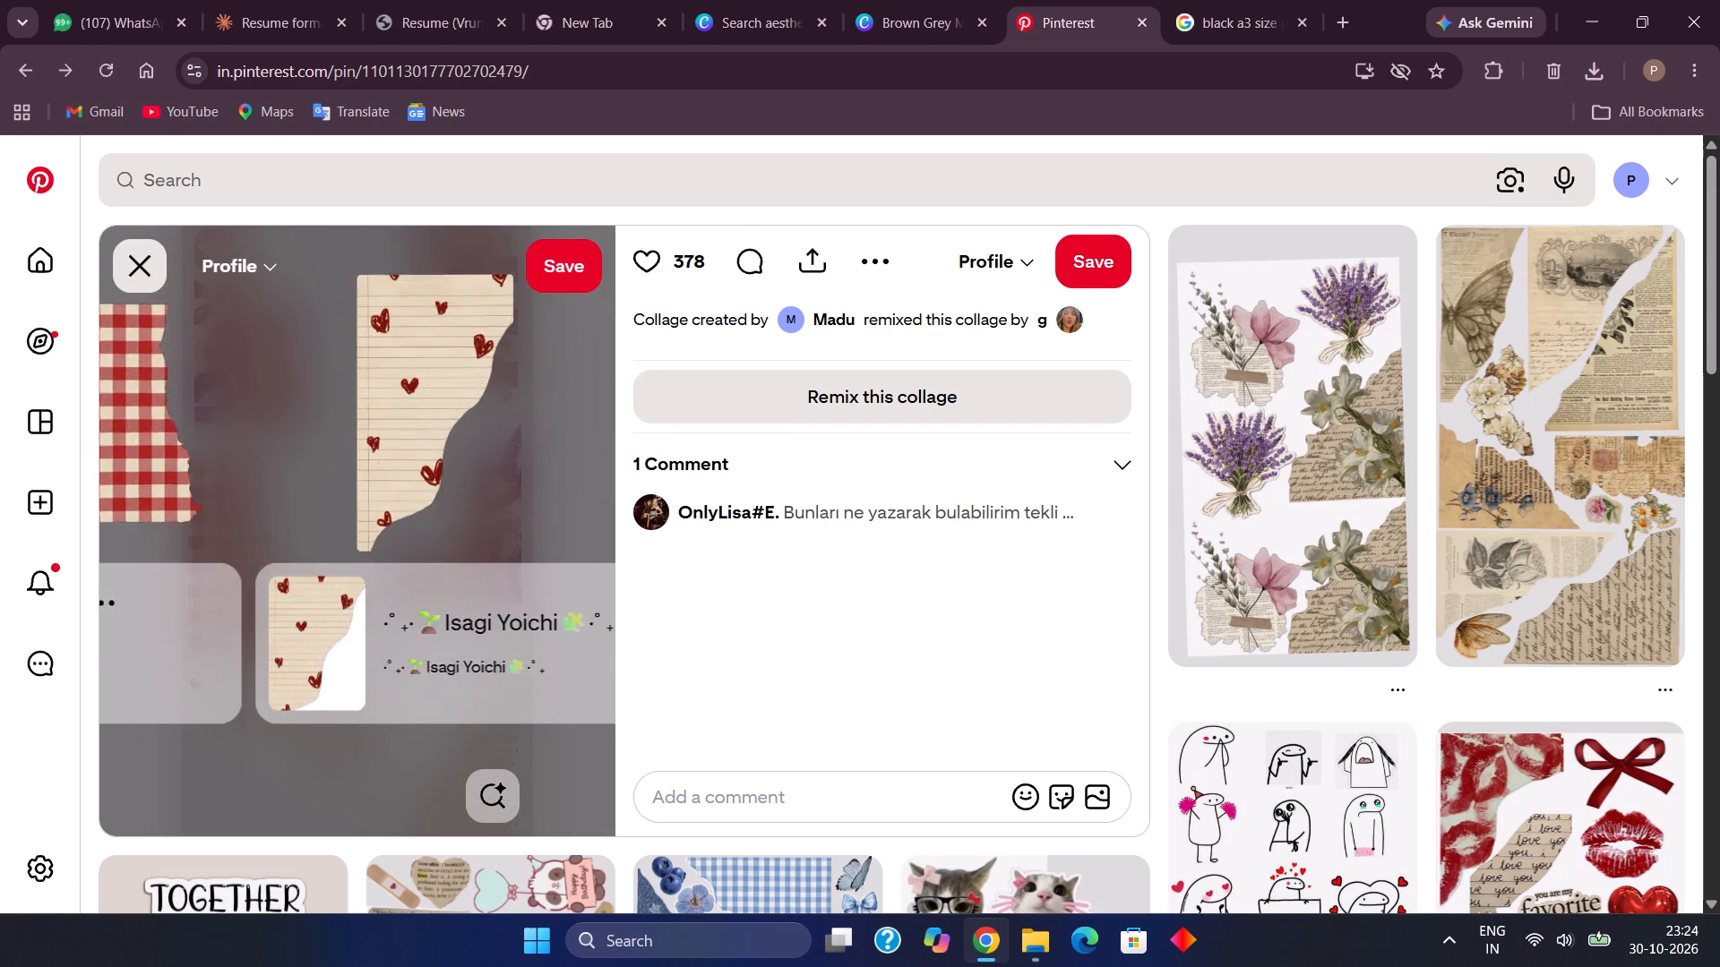
drag(486, 323, 483, 326)
drag(424, 331, 636, 180)
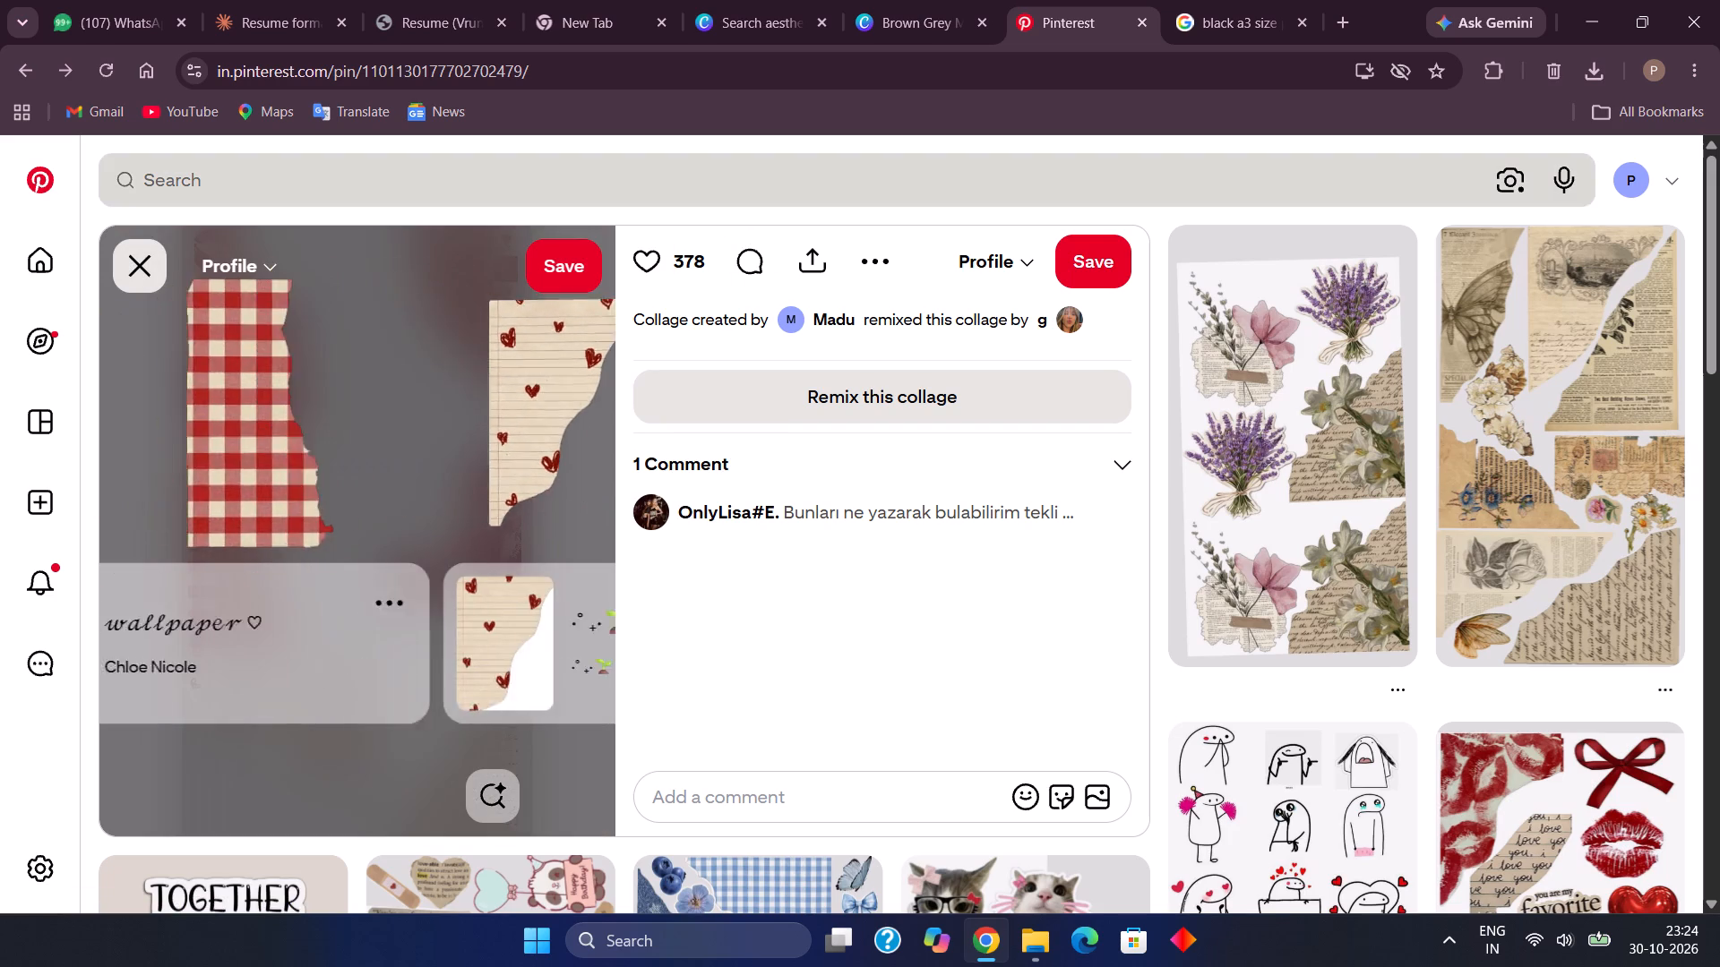
drag(636, 180, 529, 258)
click(205, 626)
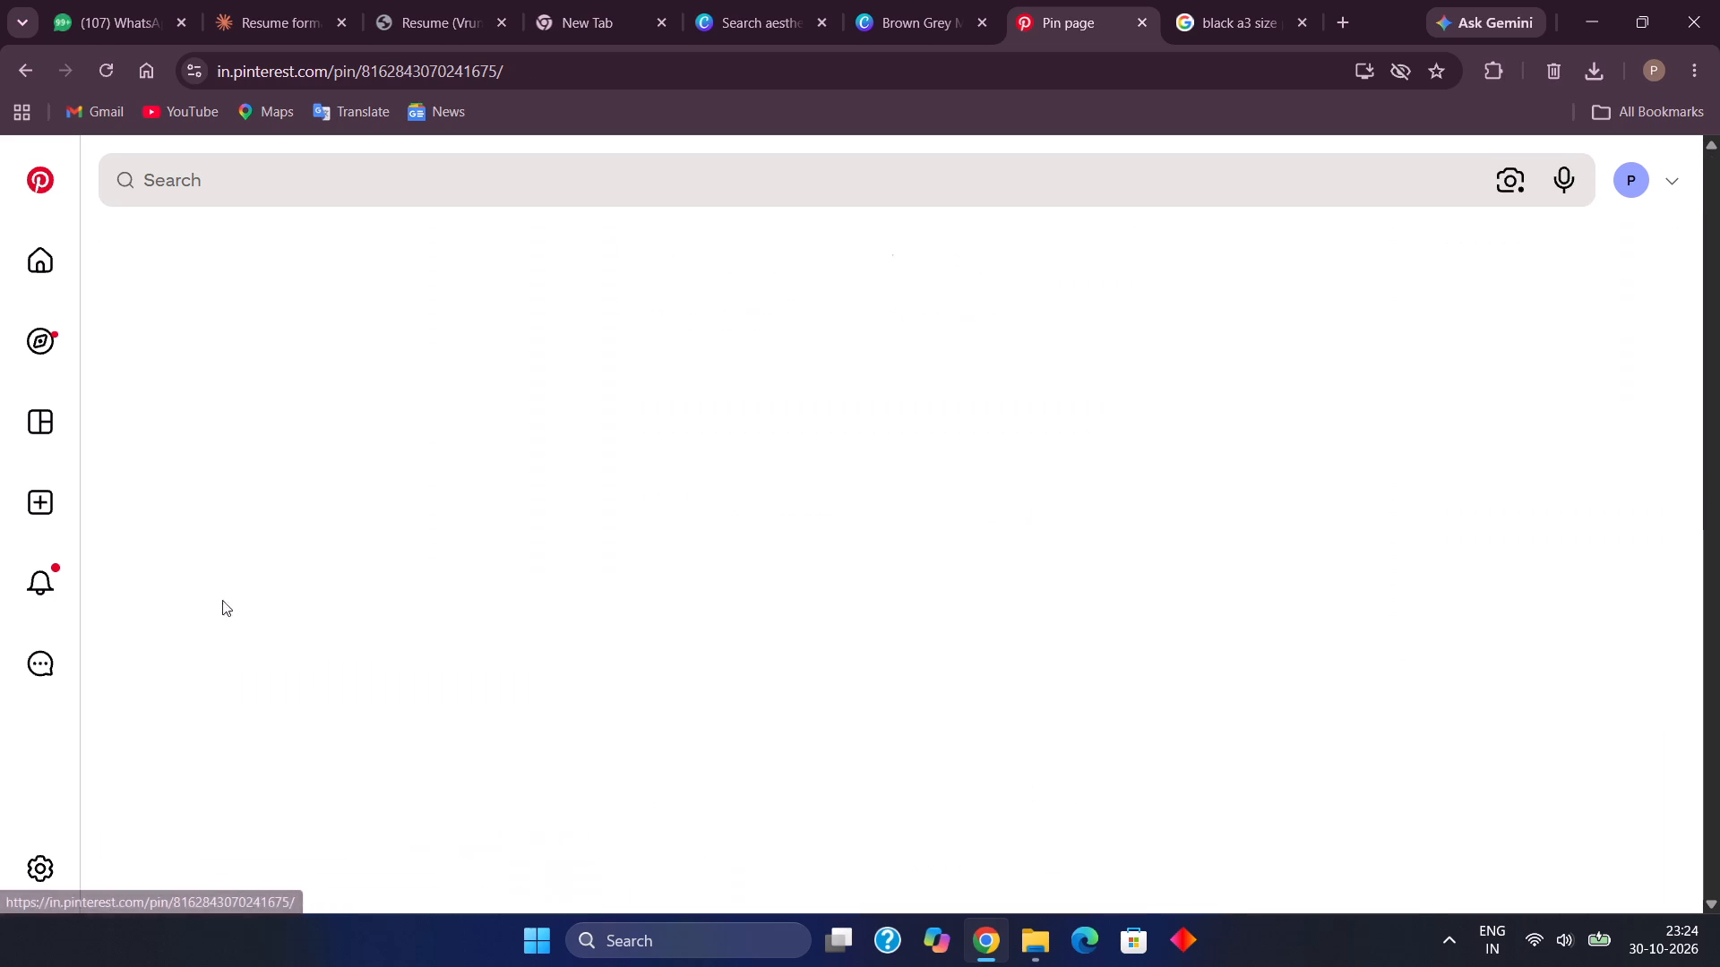
Bring the lined heart paper image from Pinterest onto page 2 of the Canva poster and remove its background.
drag(286, 511, 479, 431)
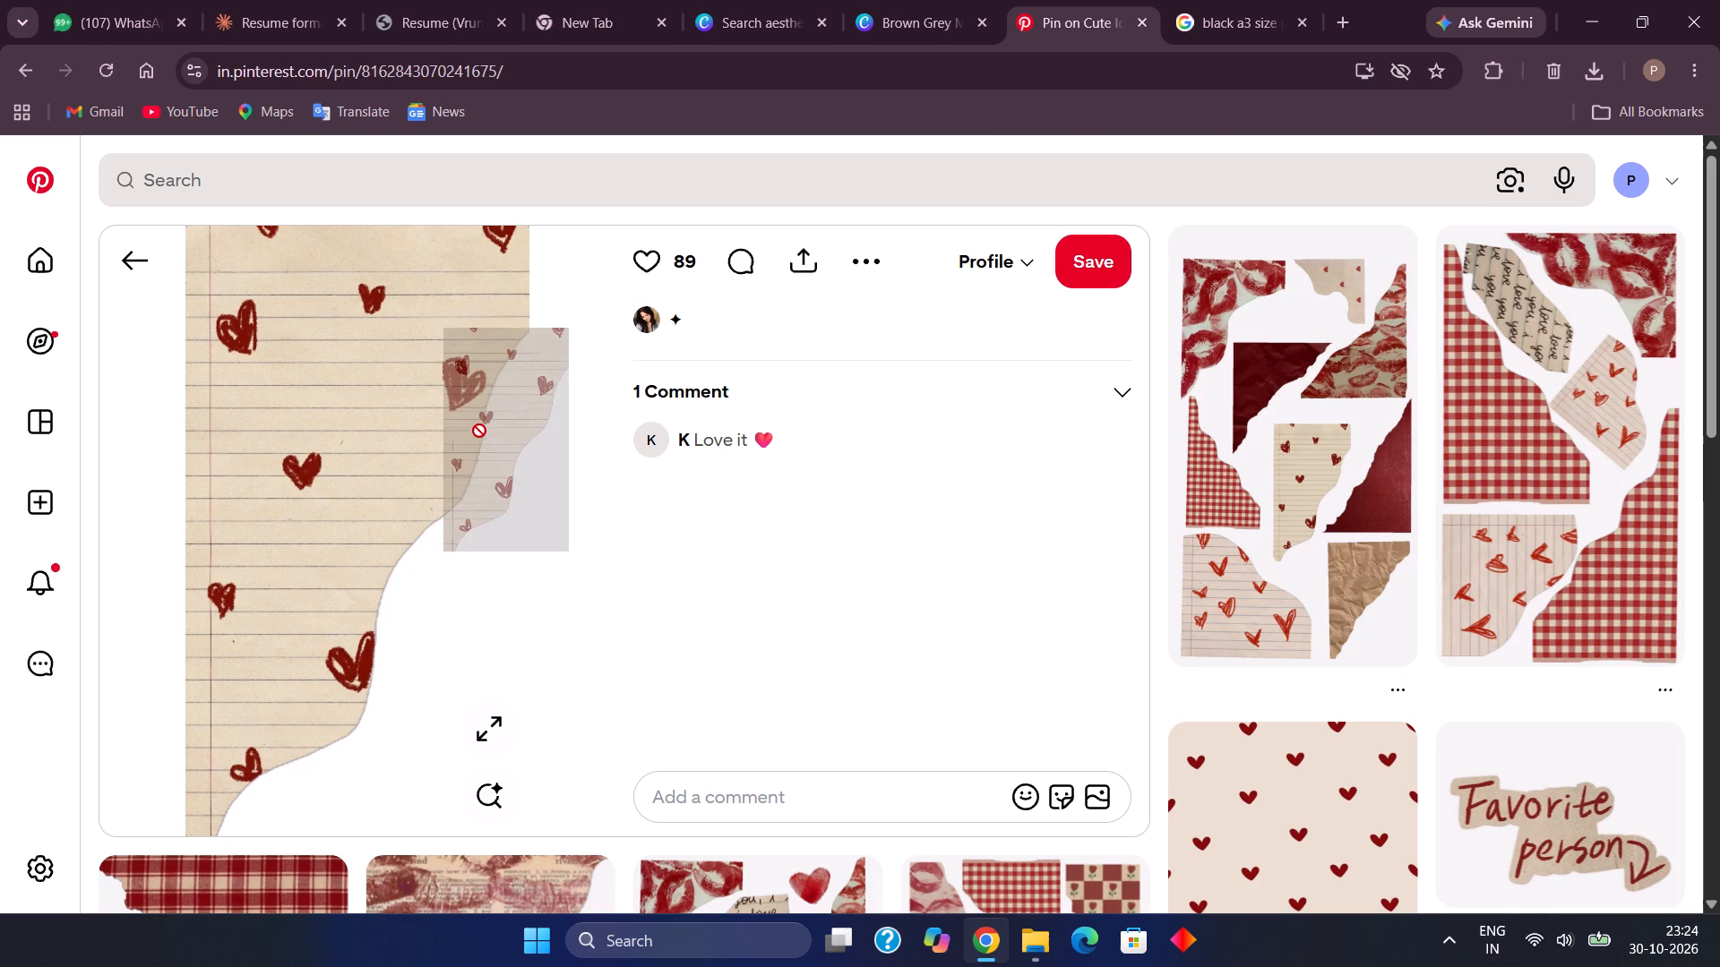
drag(479, 431, 990, 639)
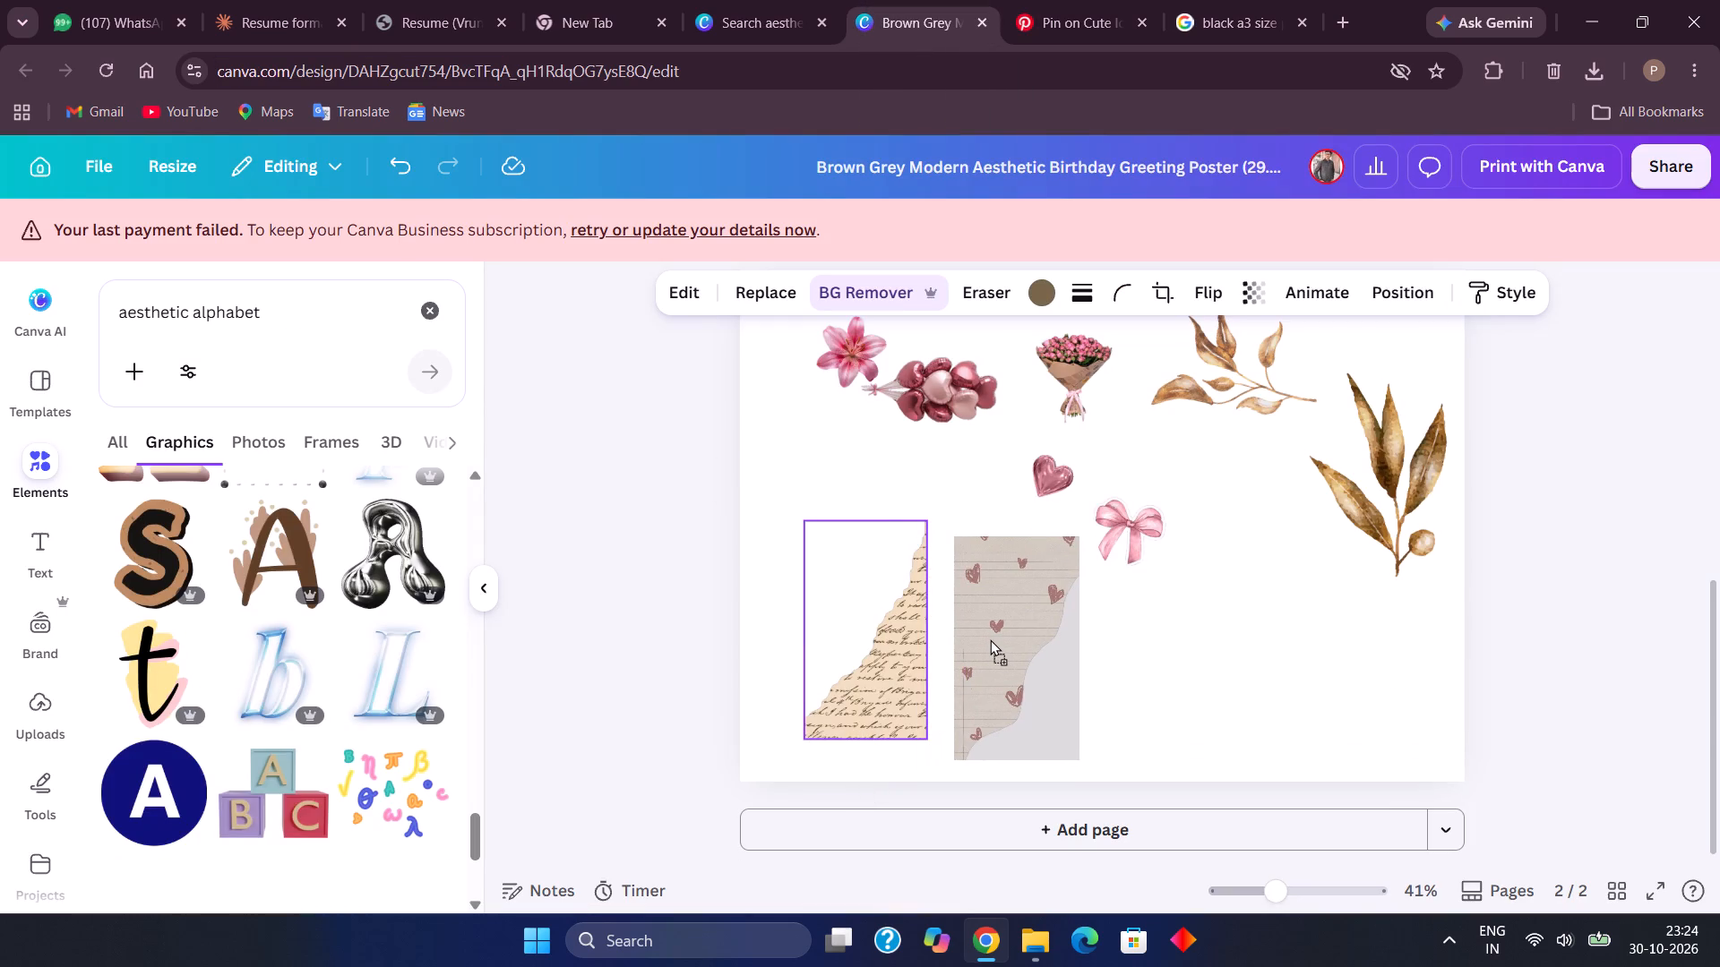
drag(990, 639, 991, 638)
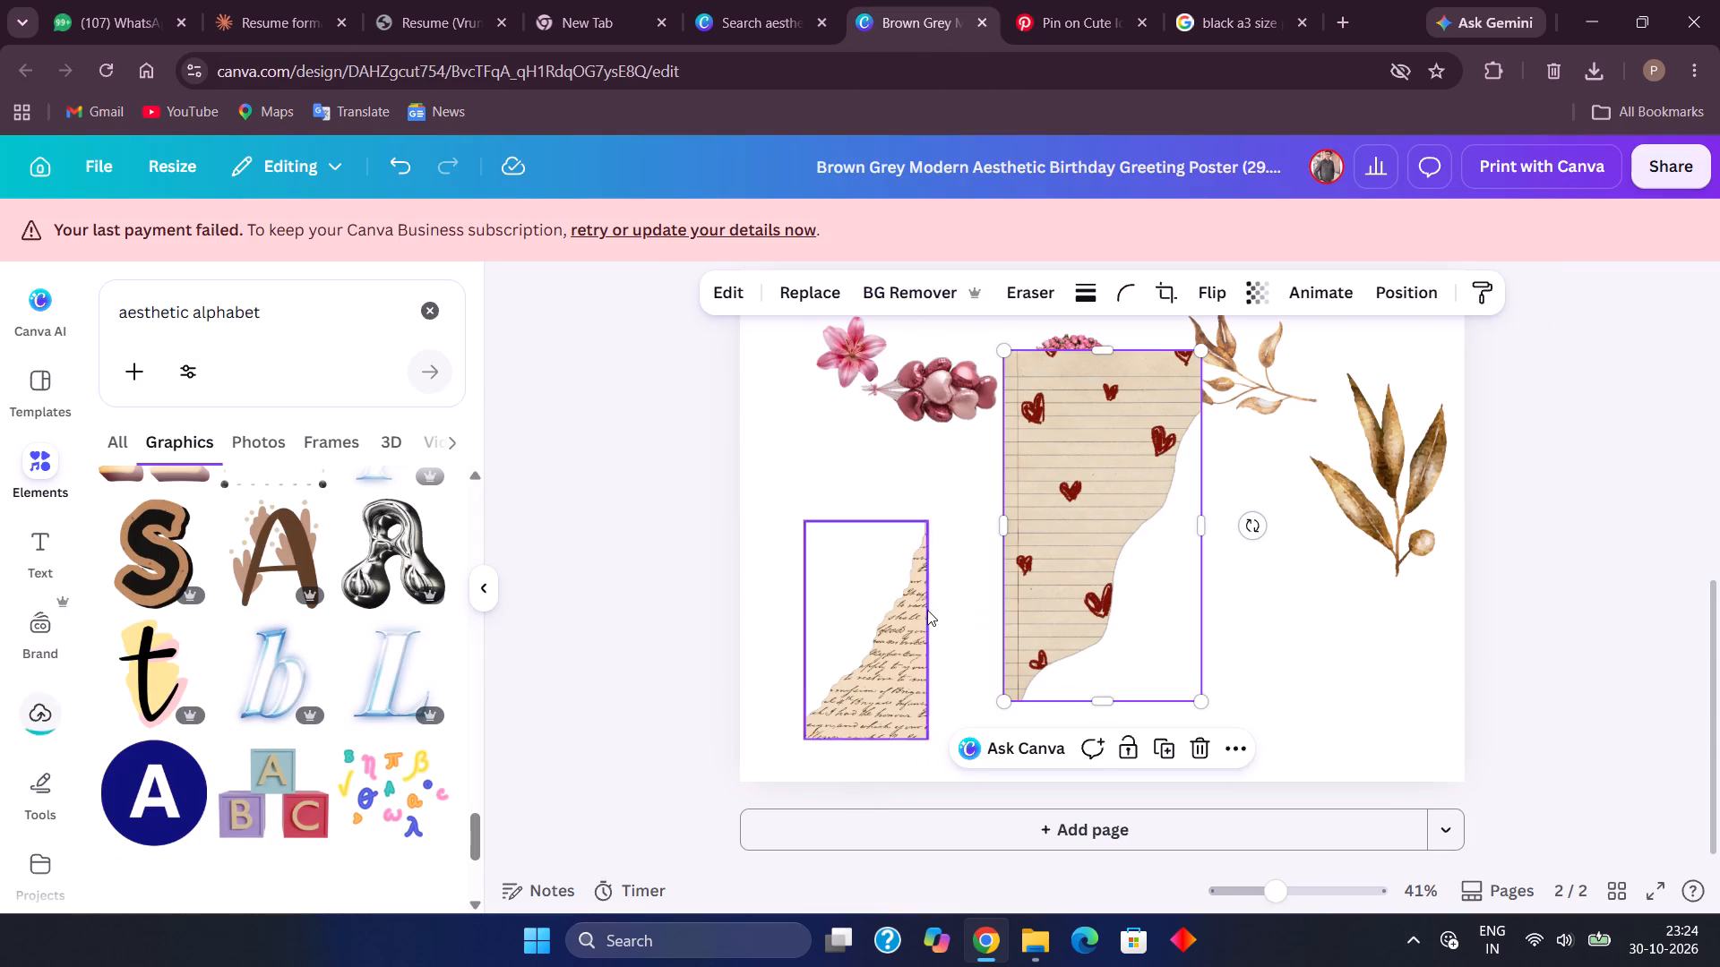
click(886, 294)
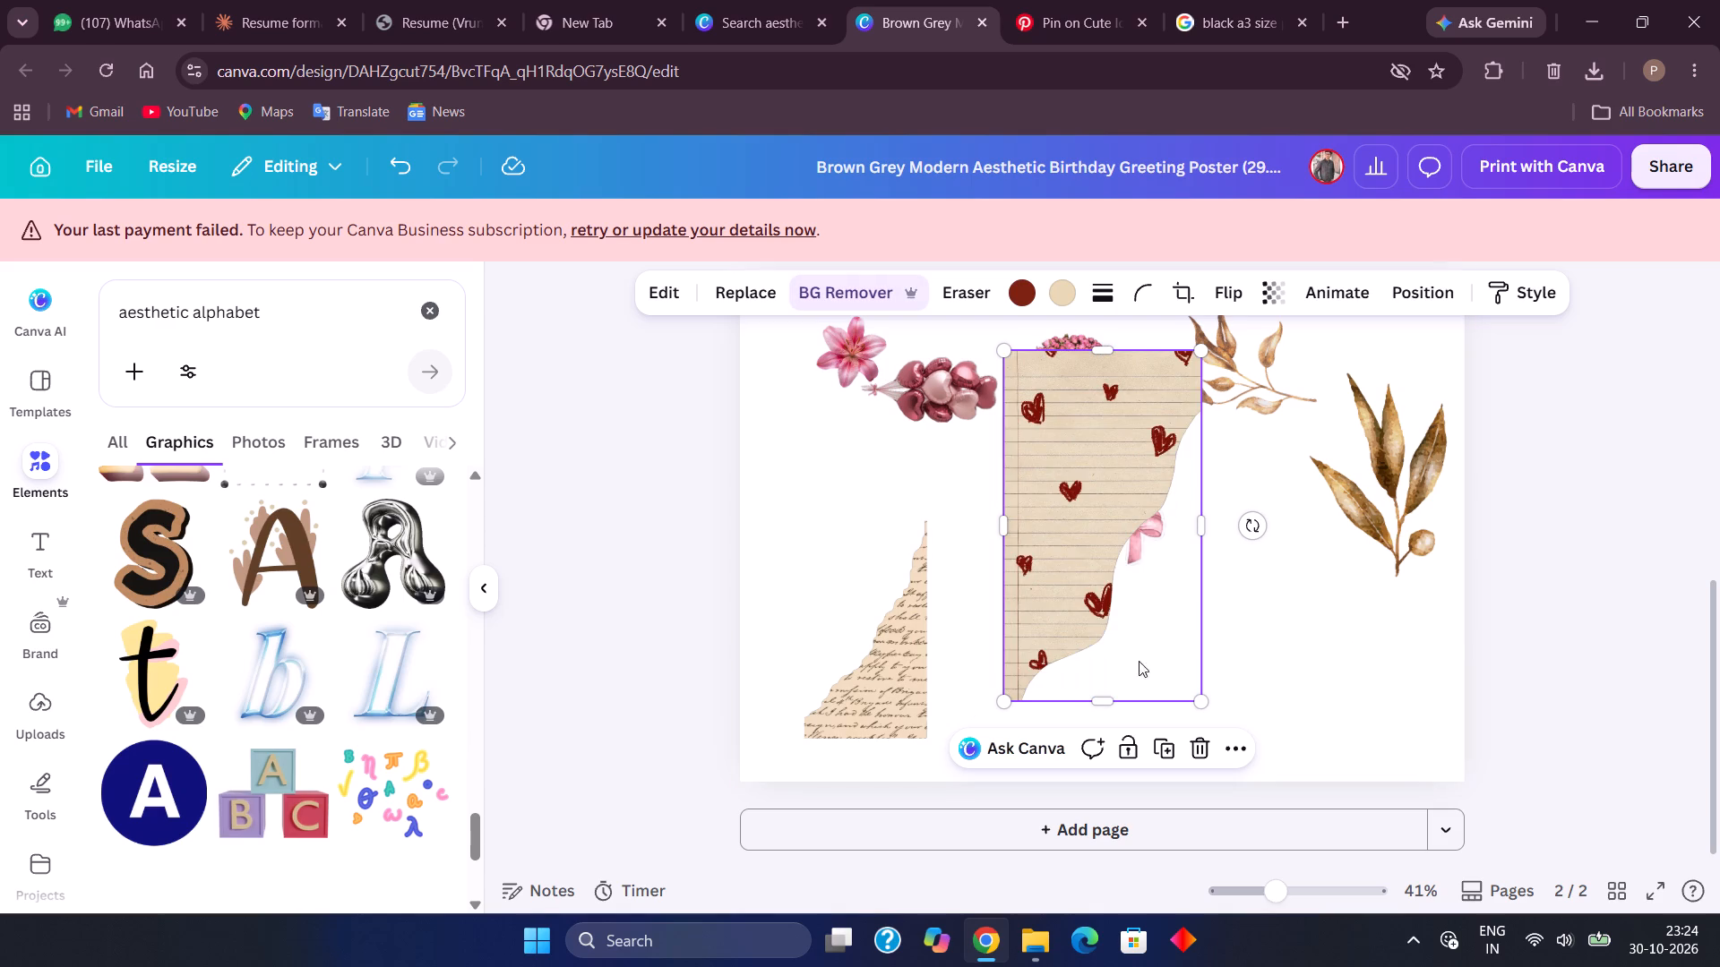
click(1158, 646)
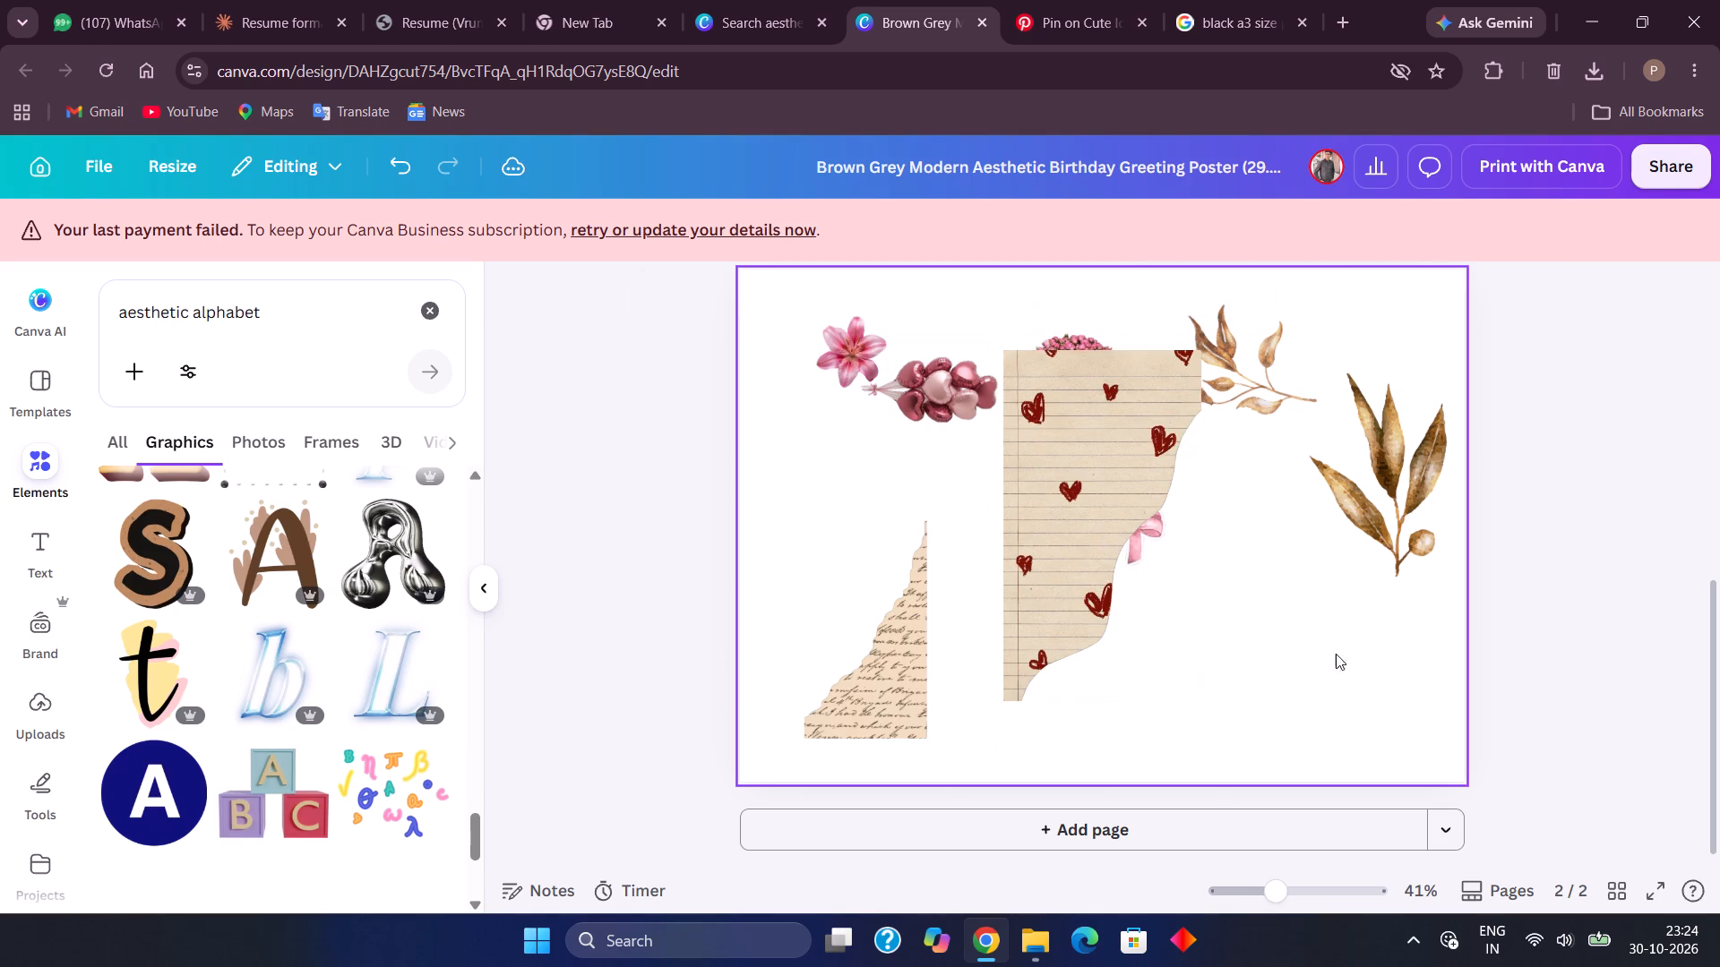
Shrink the lined heart paper and place it beside the script paper near the bottom of page 2.
drag(1086, 528, 1208, 586)
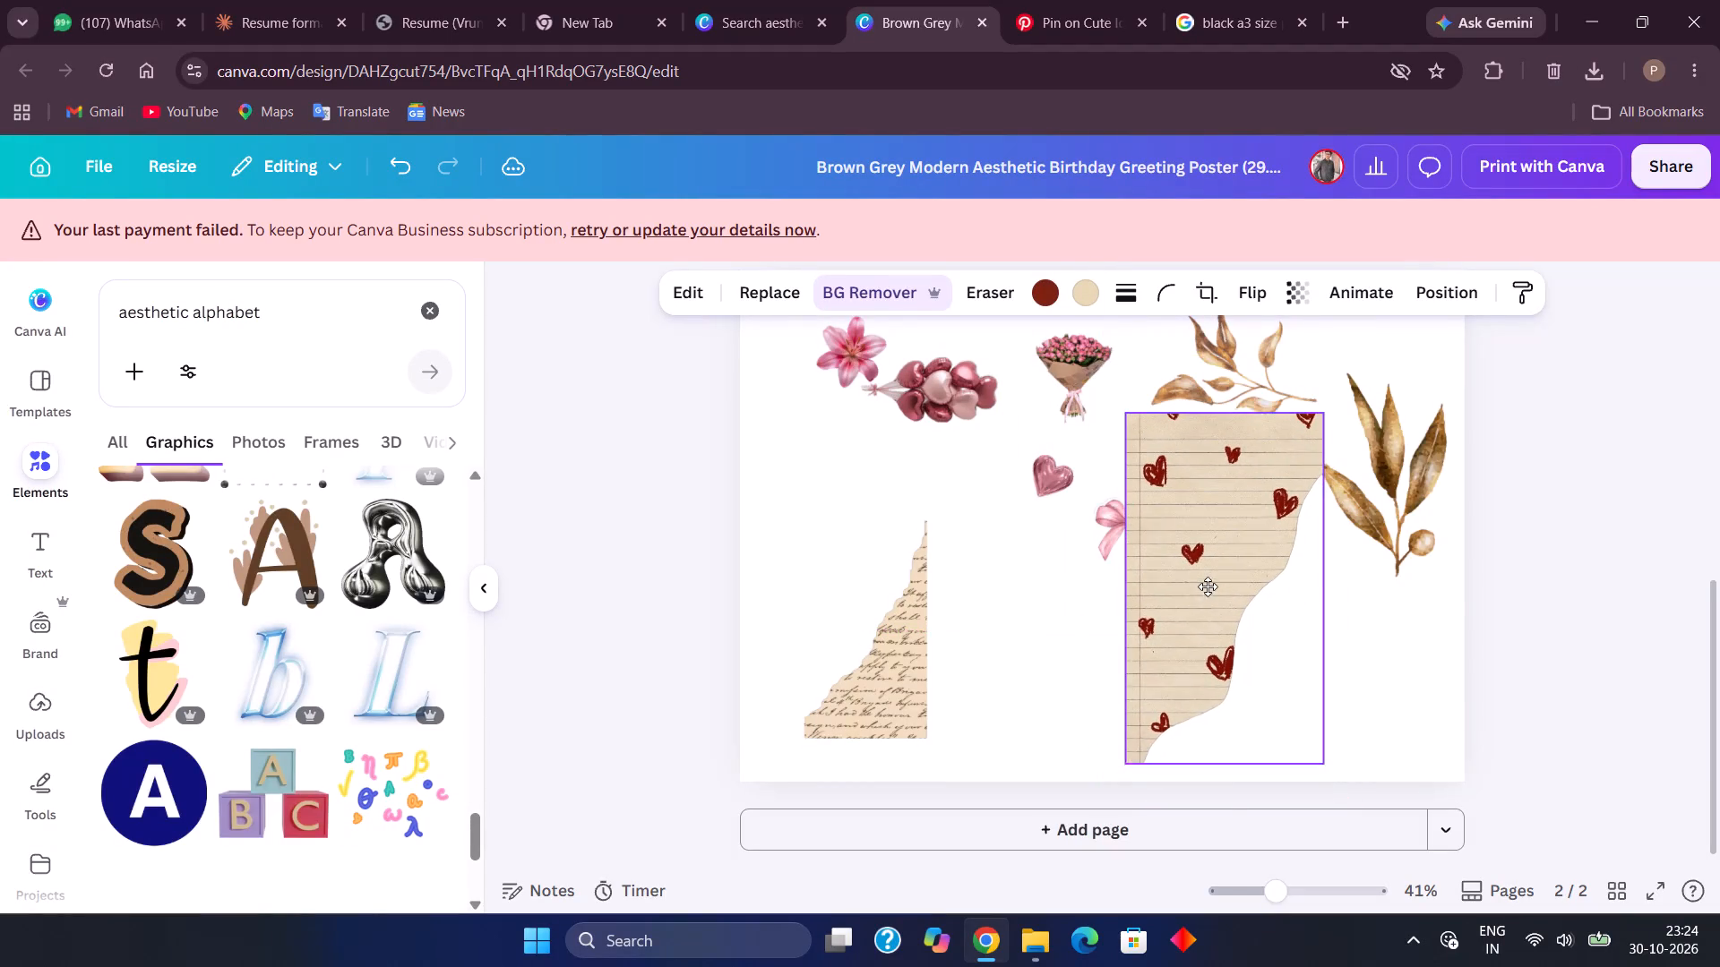
drag(1208, 586, 1208, 582)
drag(1315, 752, 1188, 561)
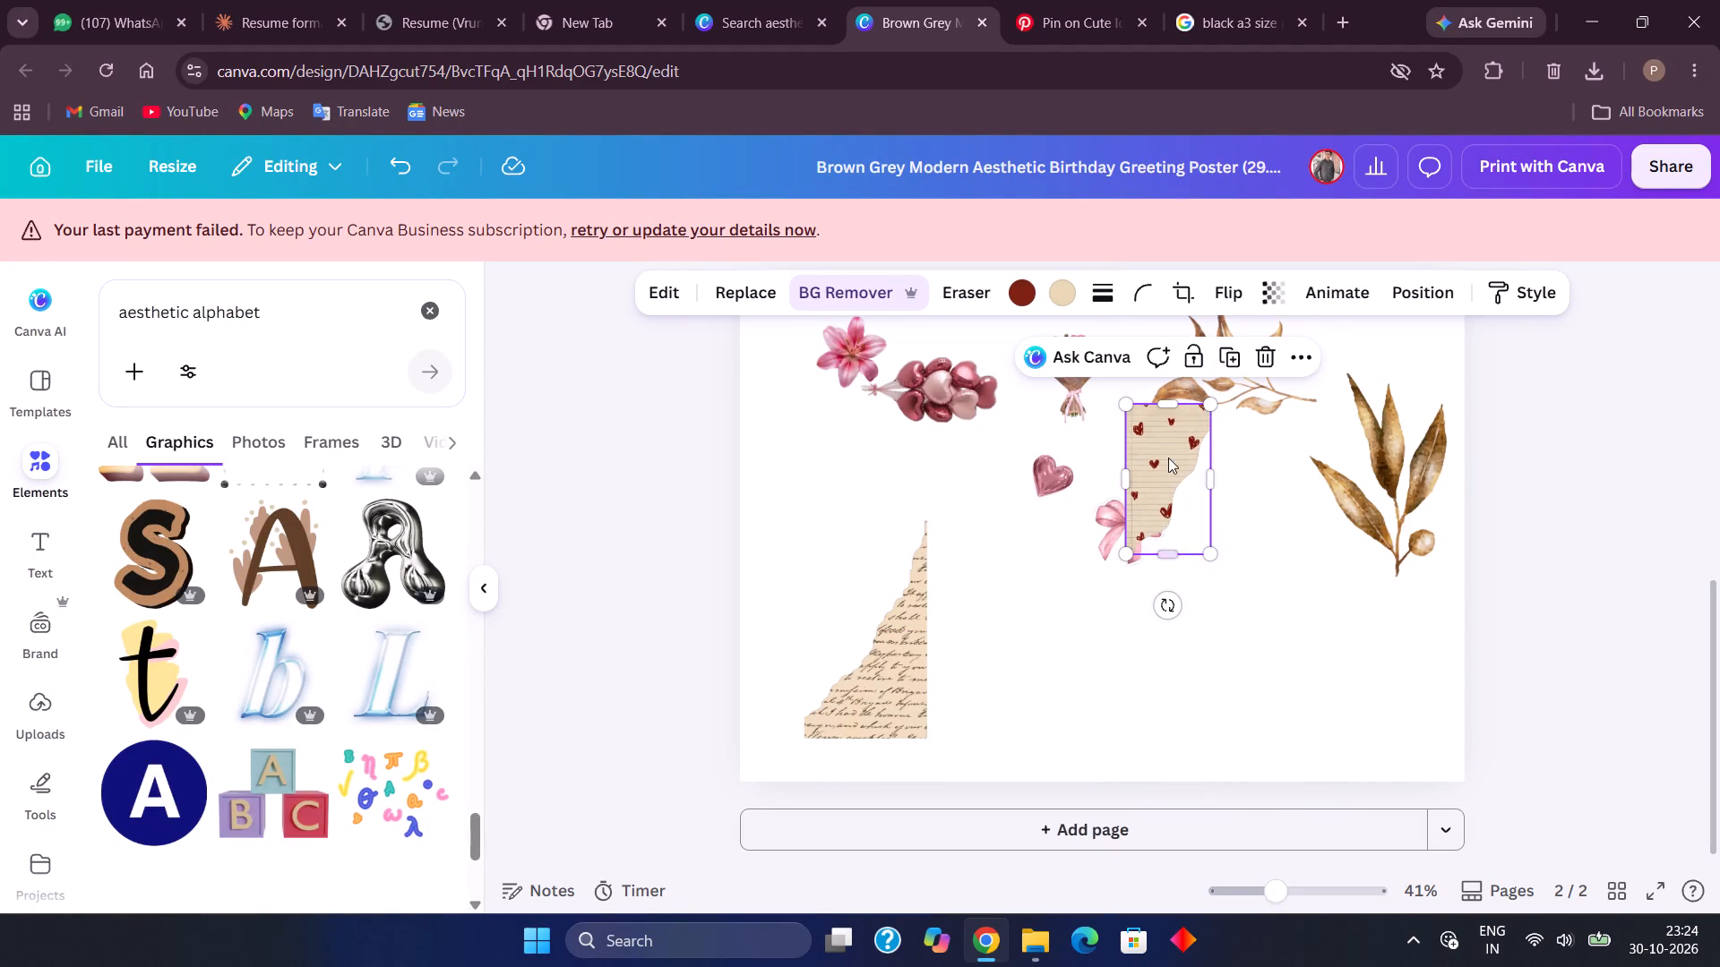
drag(1167, 451, 1037, 651)
click(1037, 651)
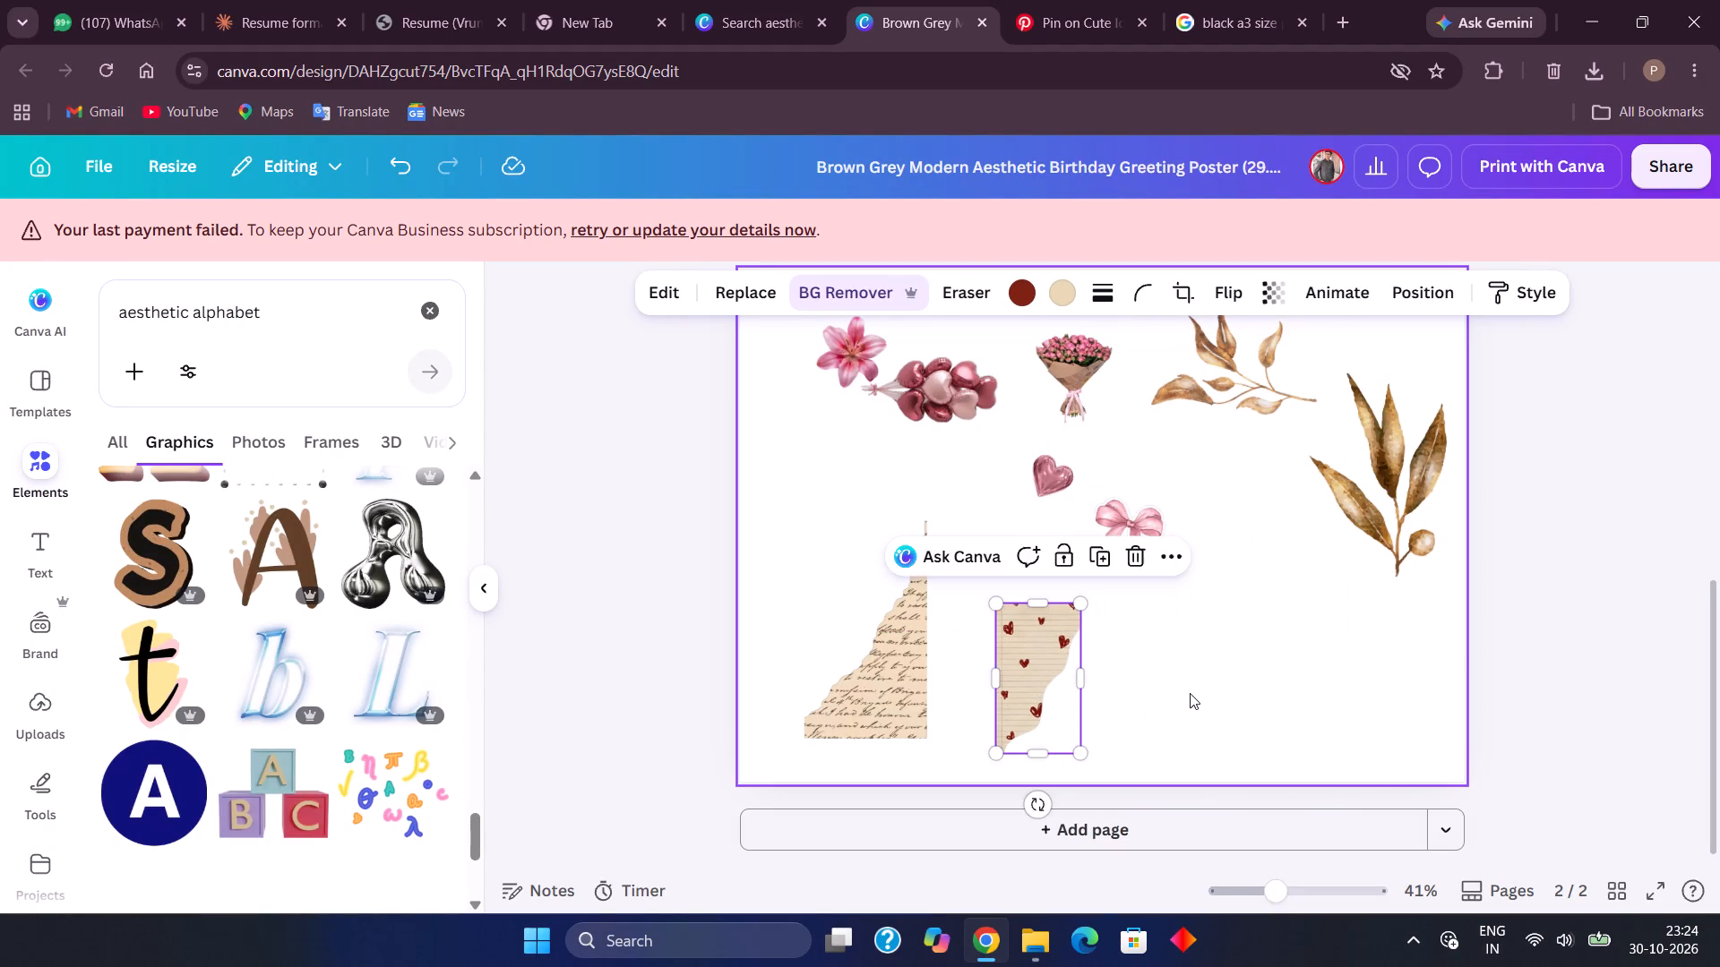
click(1190, 693)
Go back to Pinterest's torn-paper collage and open the related red collage with kiss prints, gingham and "favorite person" lettering.
scroll(1140, 506, up, 4)
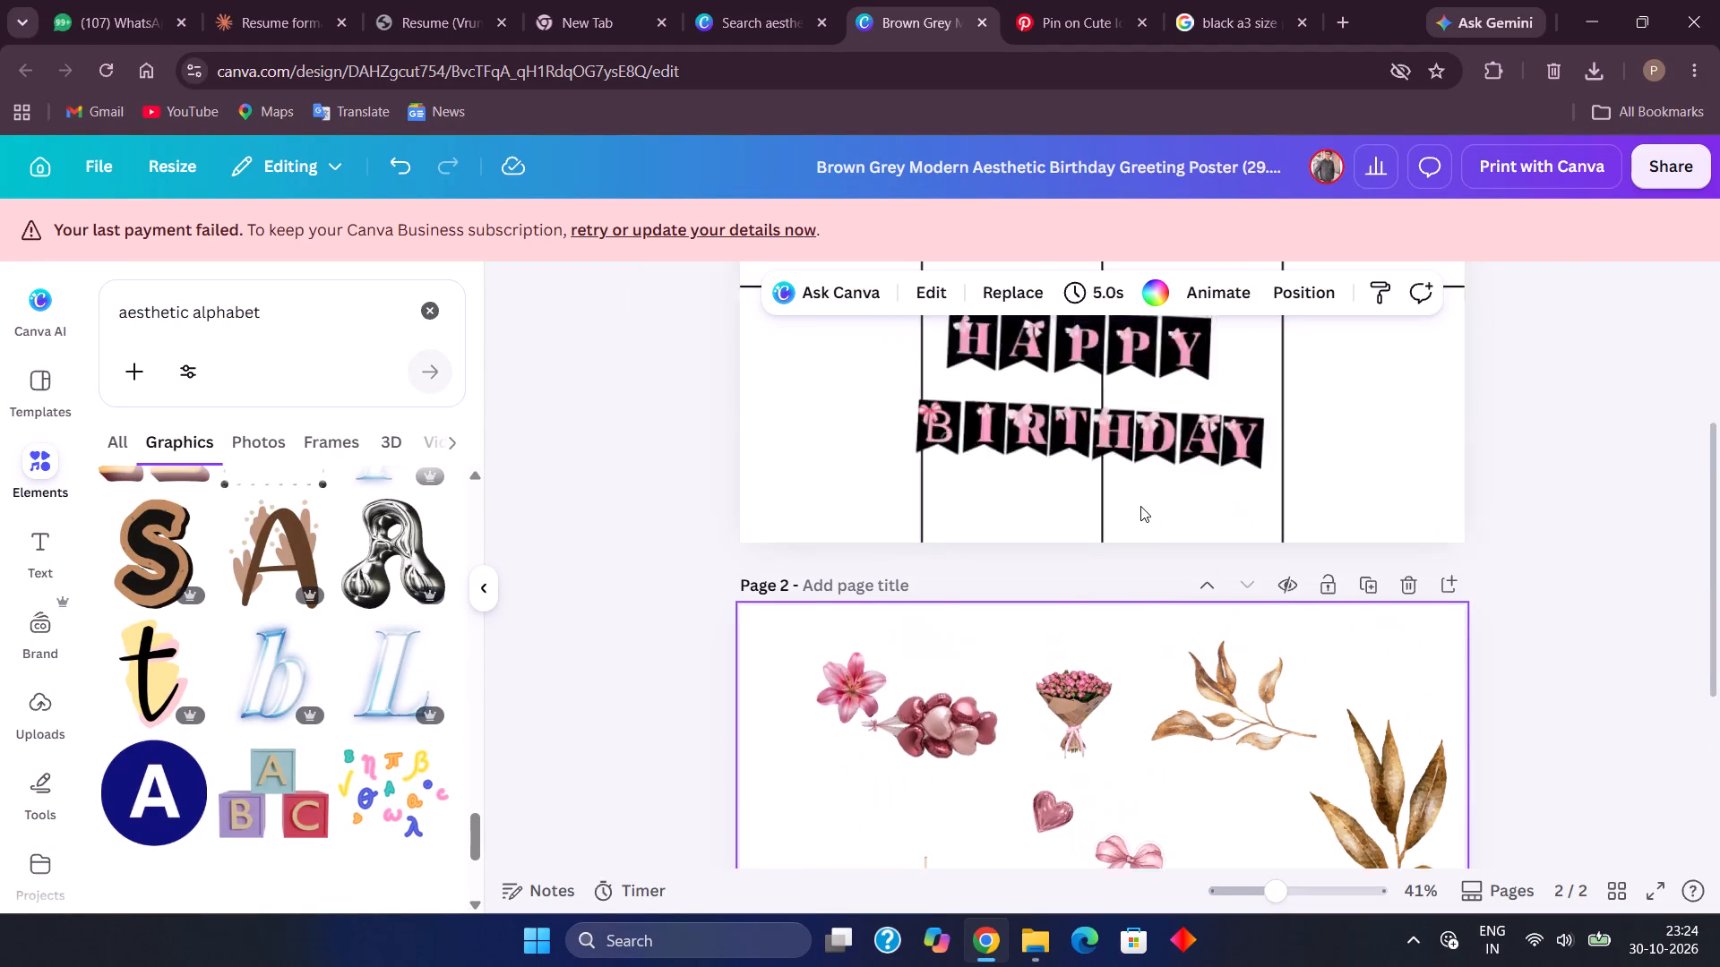
scroll(1140, 506, up, 4)
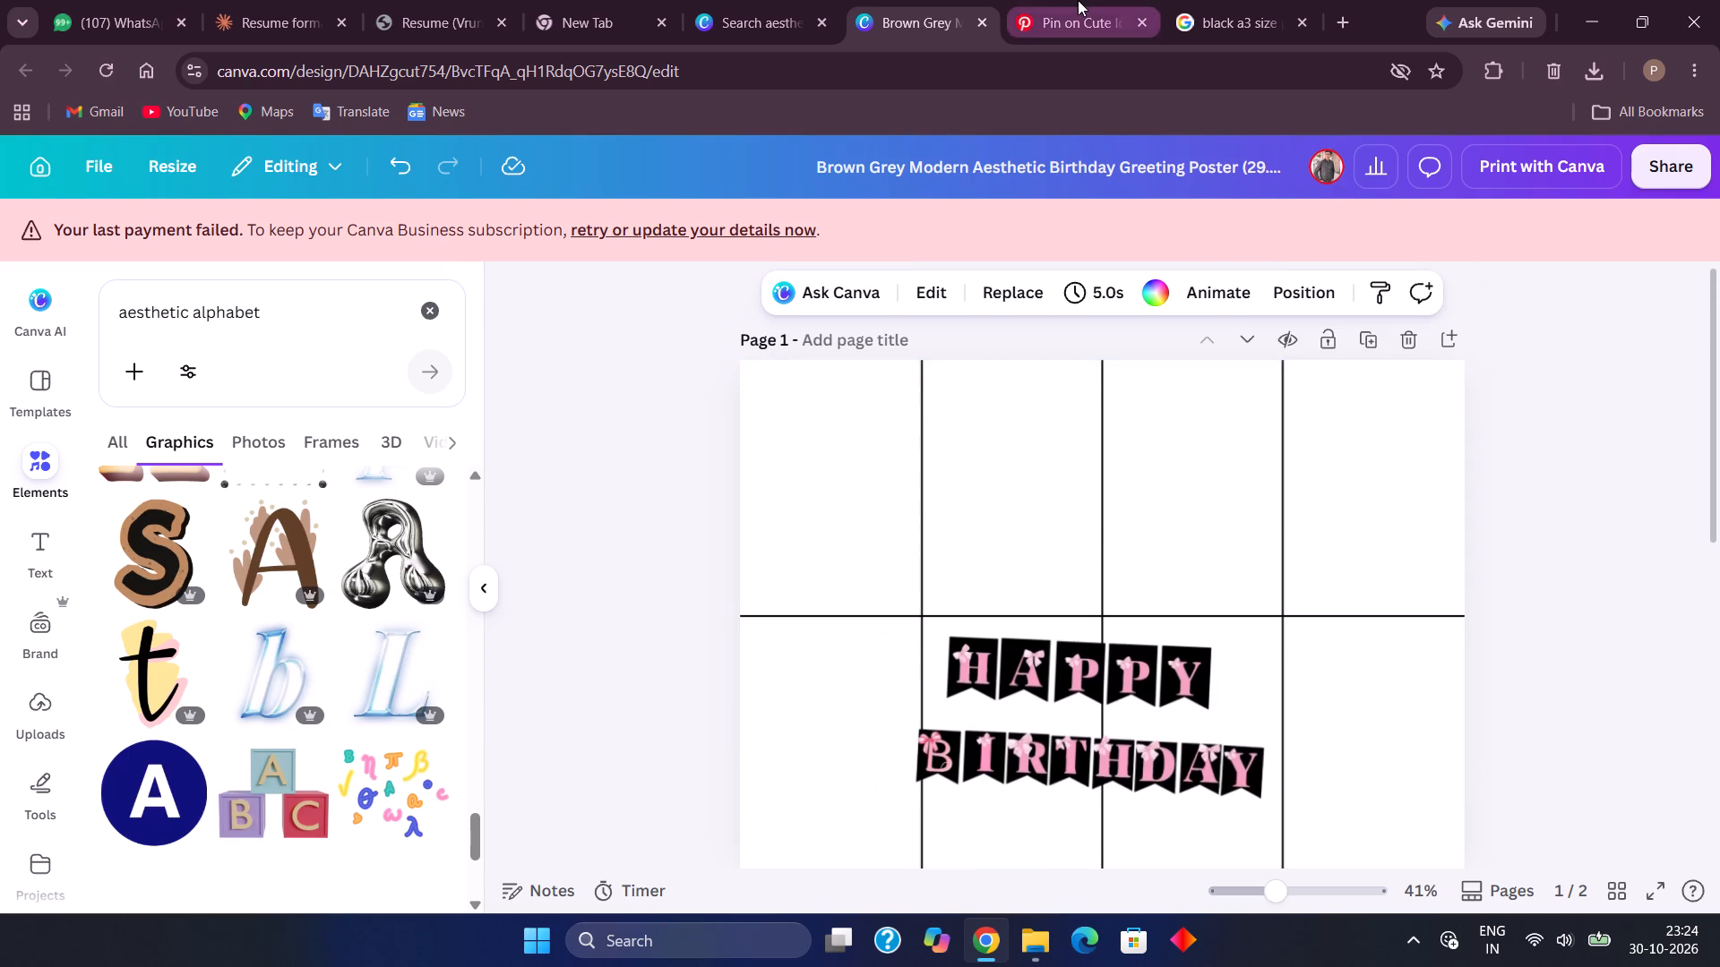
click(1078, 0)
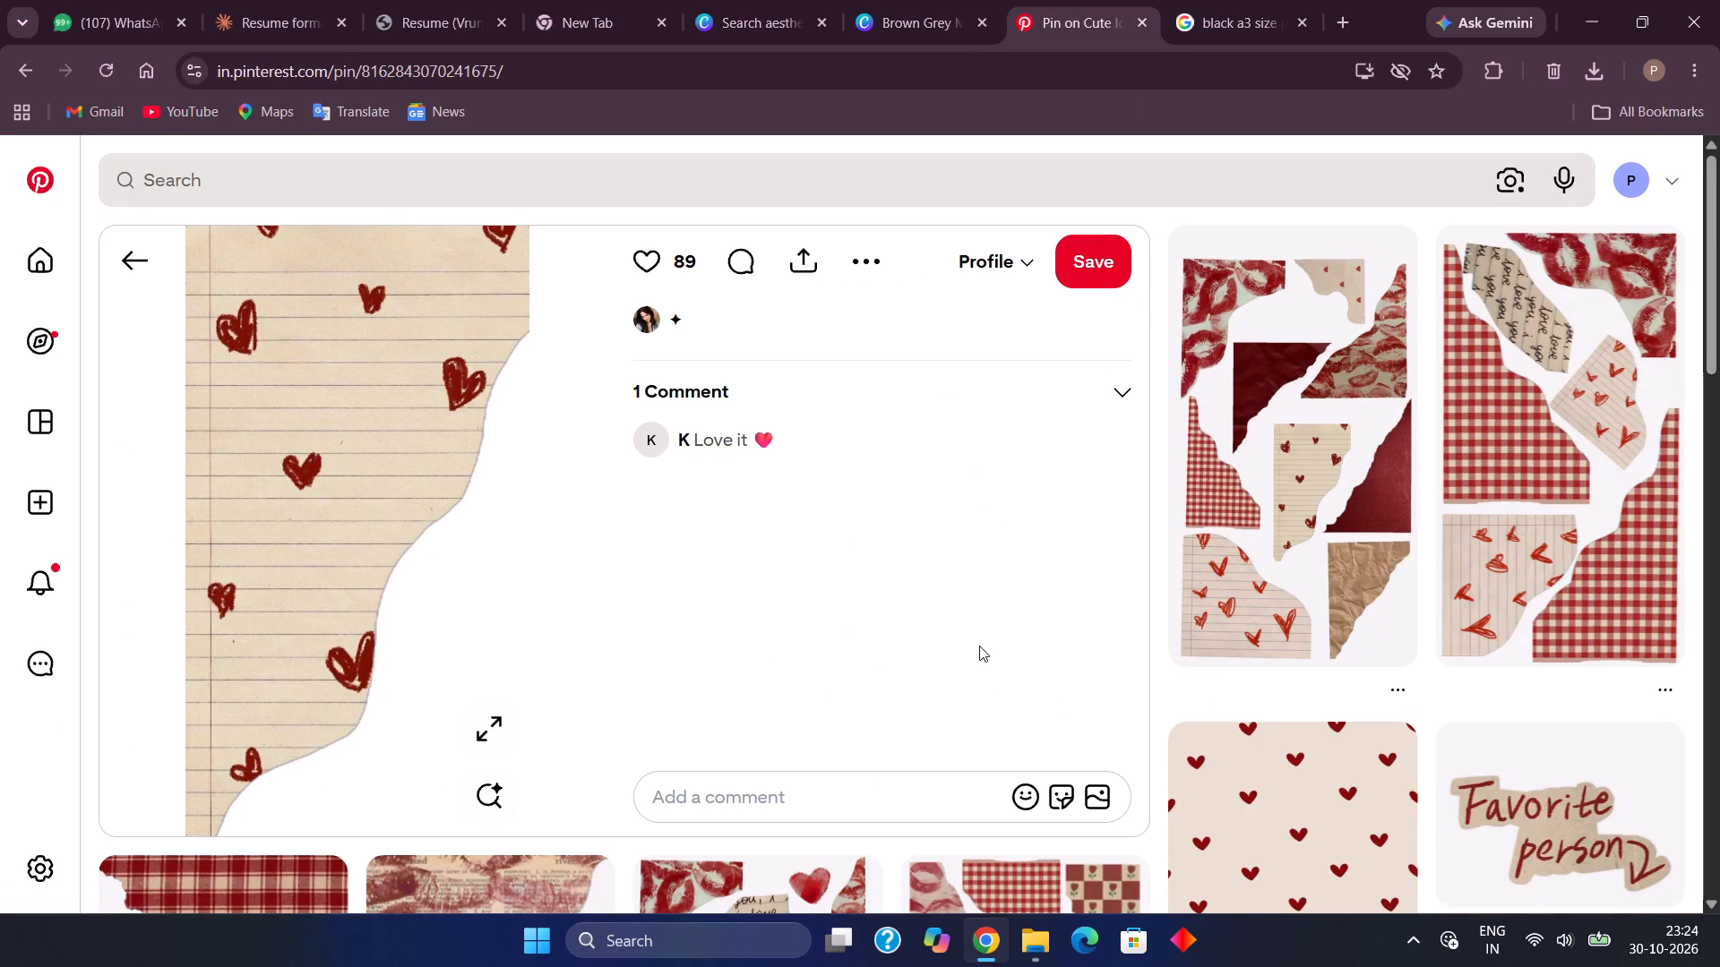
click(129, 256)
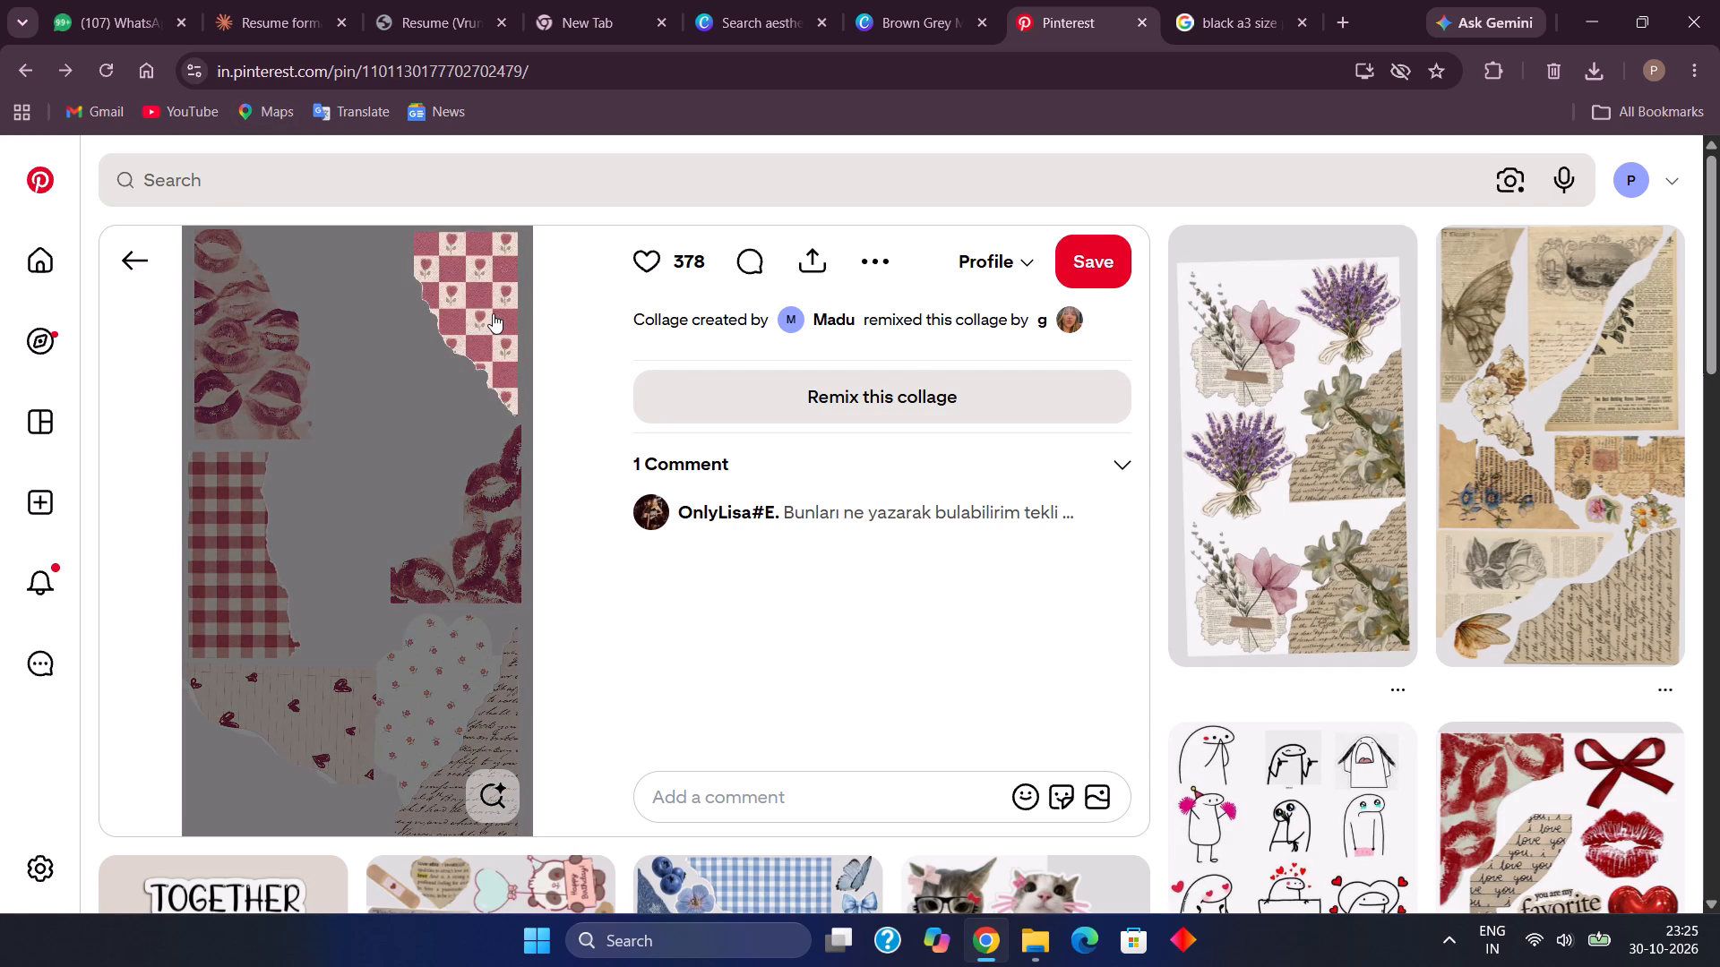
scroll(493, 313, down, 1)
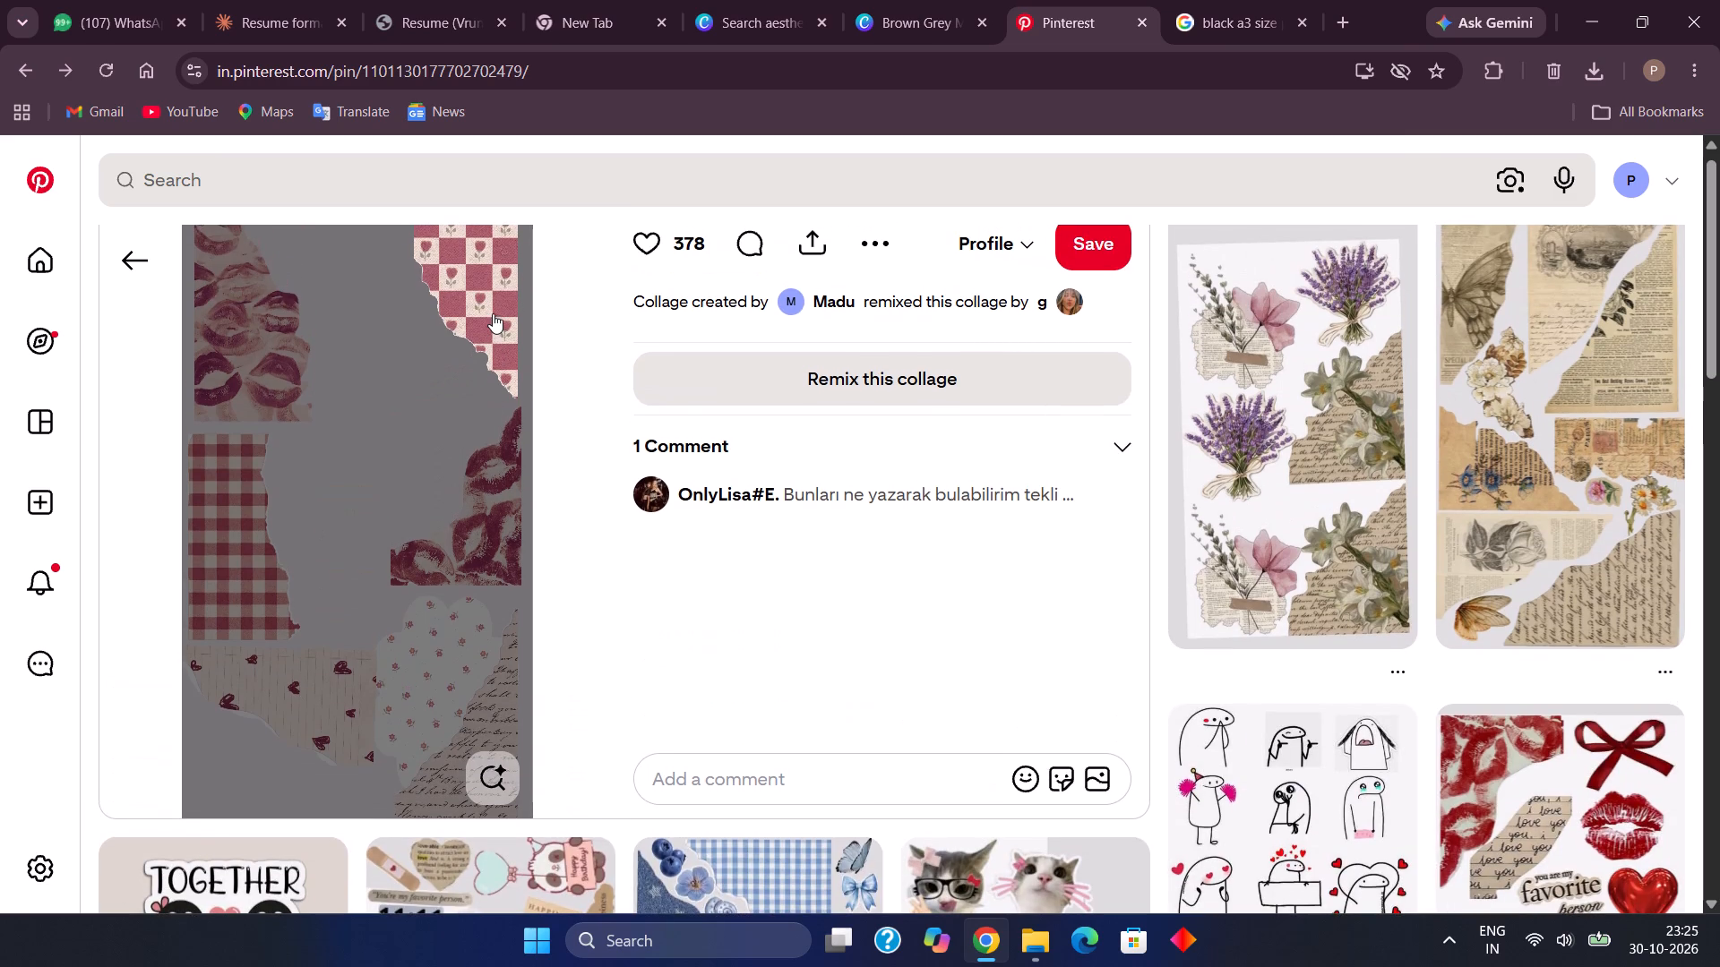
scroll(493, 313, down, 1)
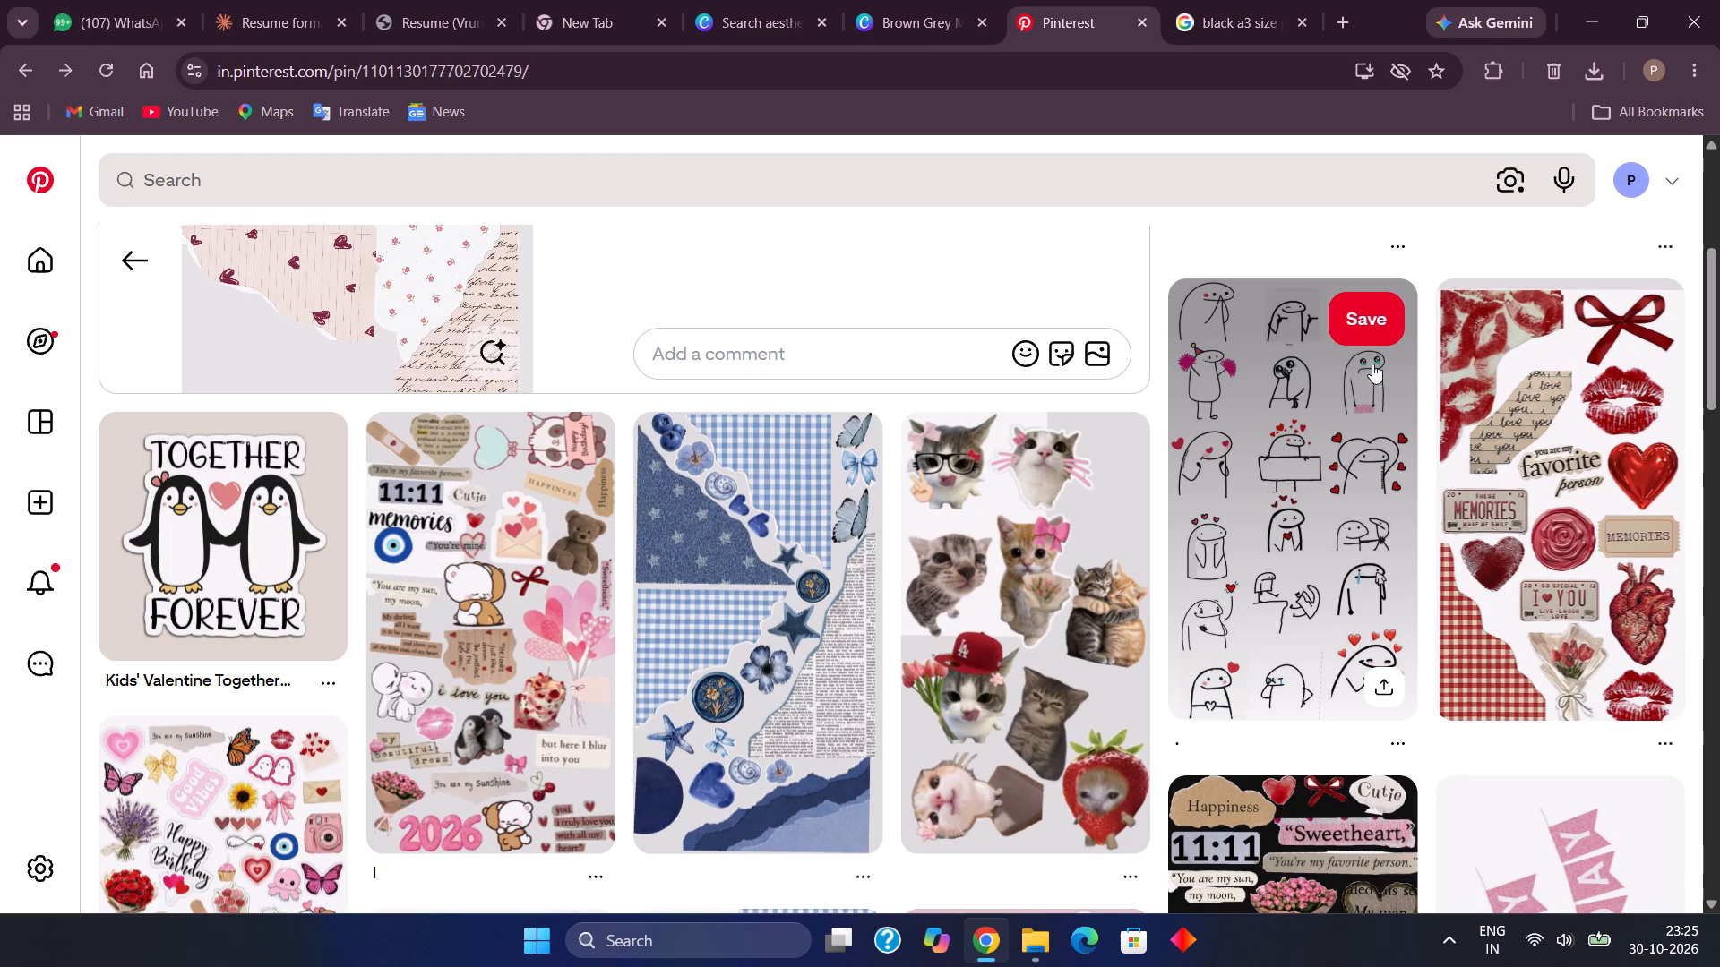
click(1534, 421)
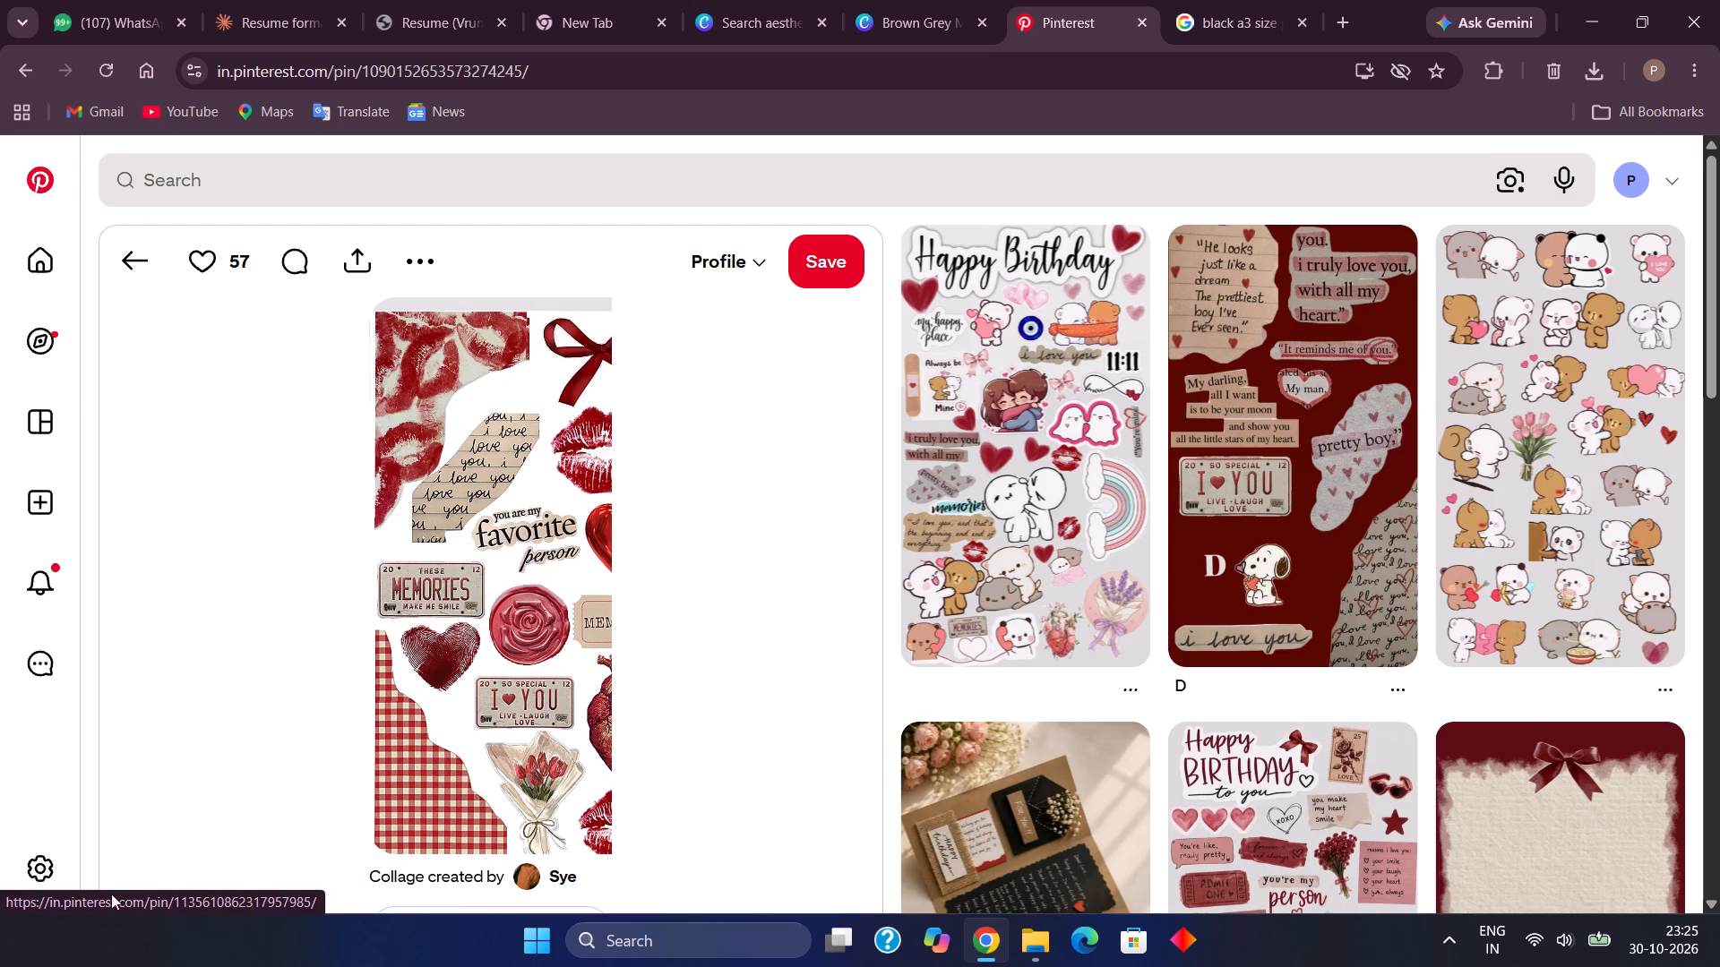
Inspect the source of the red collage's pieces, and return to the full collage.
click(546, 628)
click(539, 482)
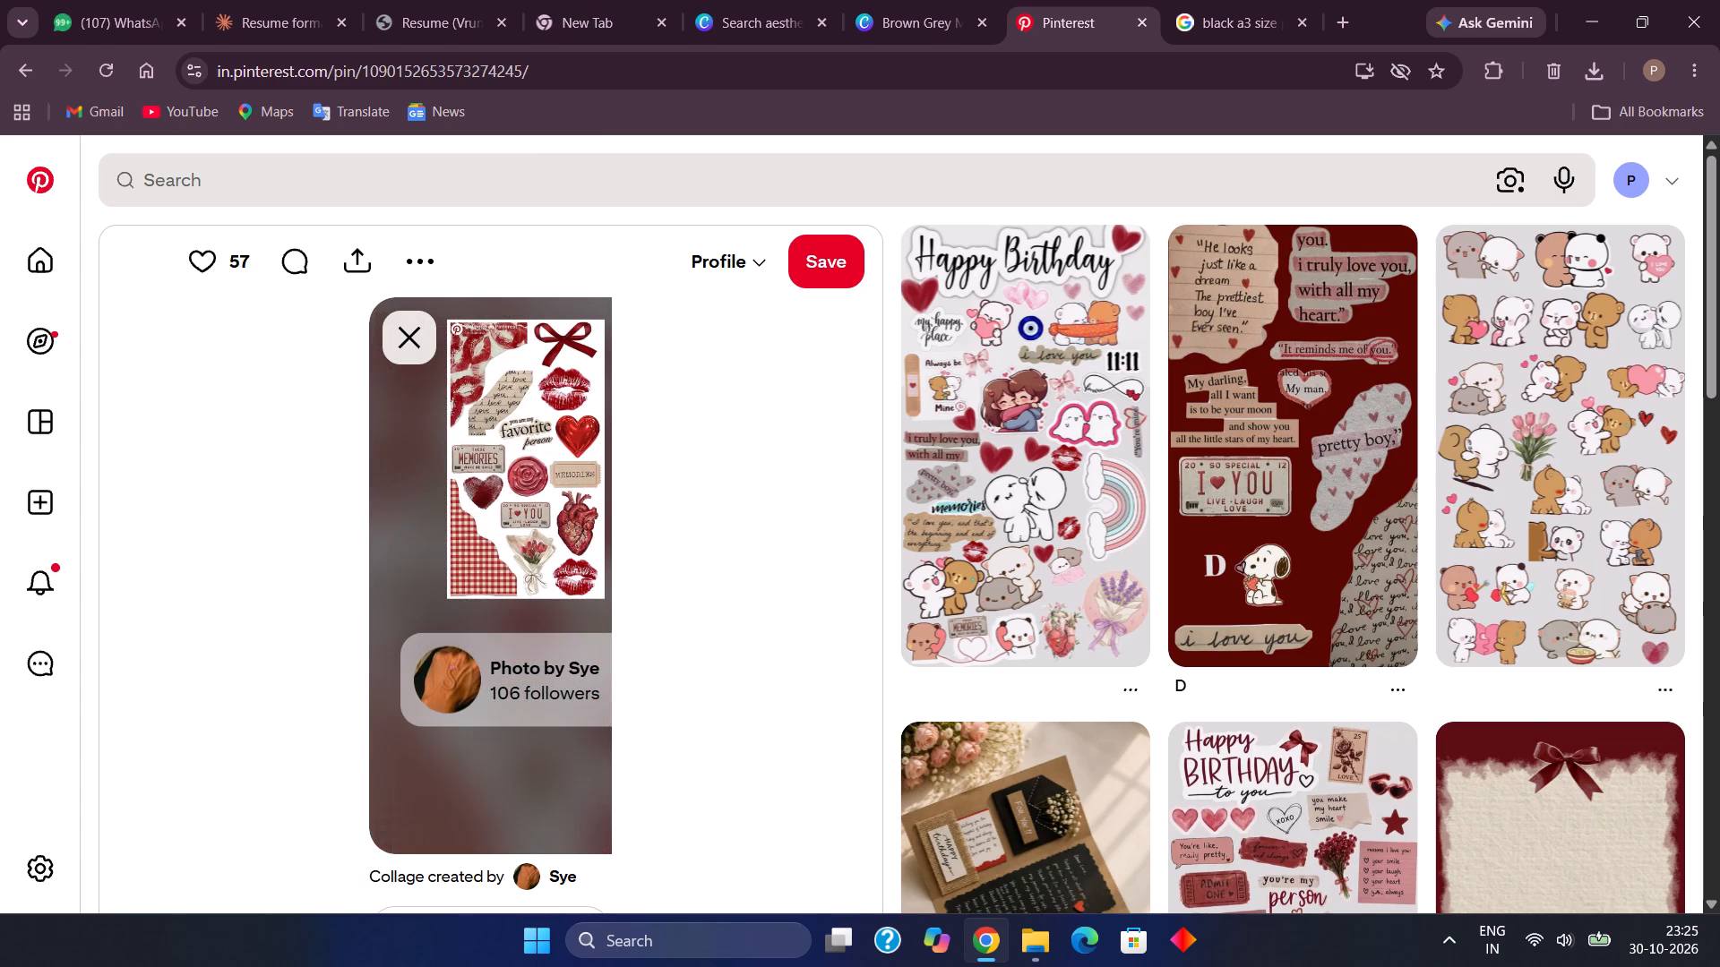
click(539, 482)
scroll(511, 612, left, 2)
scroll(541, 492, down, 1)
double_click(512, 356)
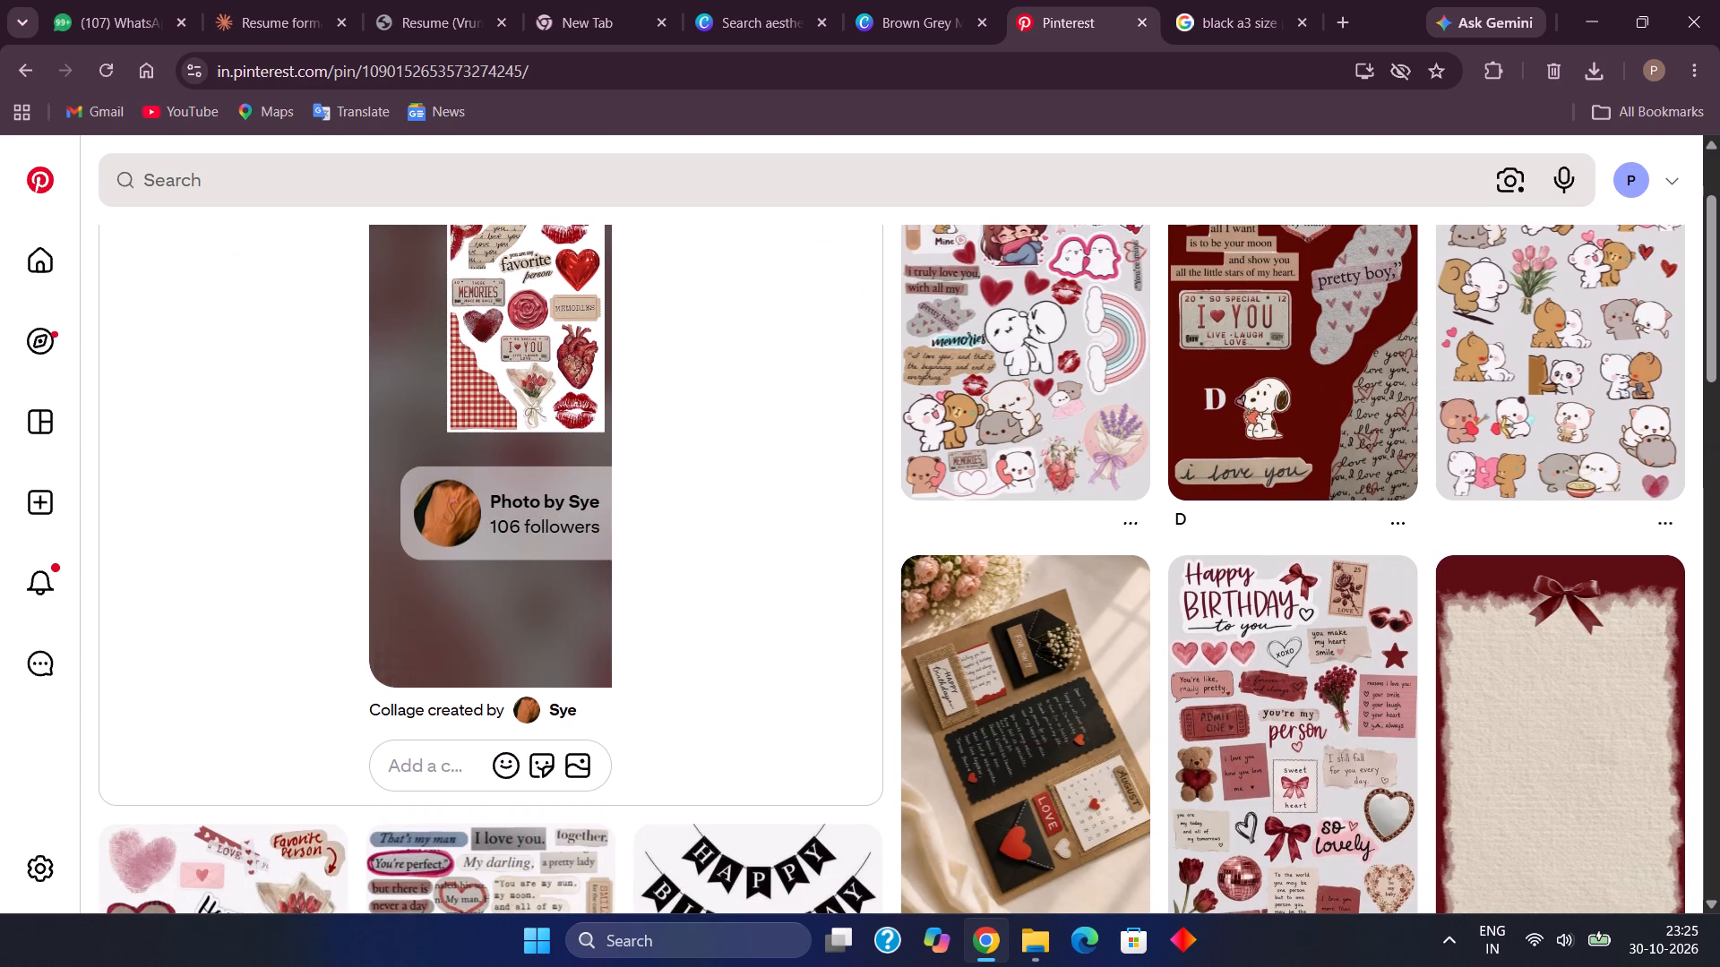
drag(512, 356, 516, 526)
scroll(516, 526, up, 3)
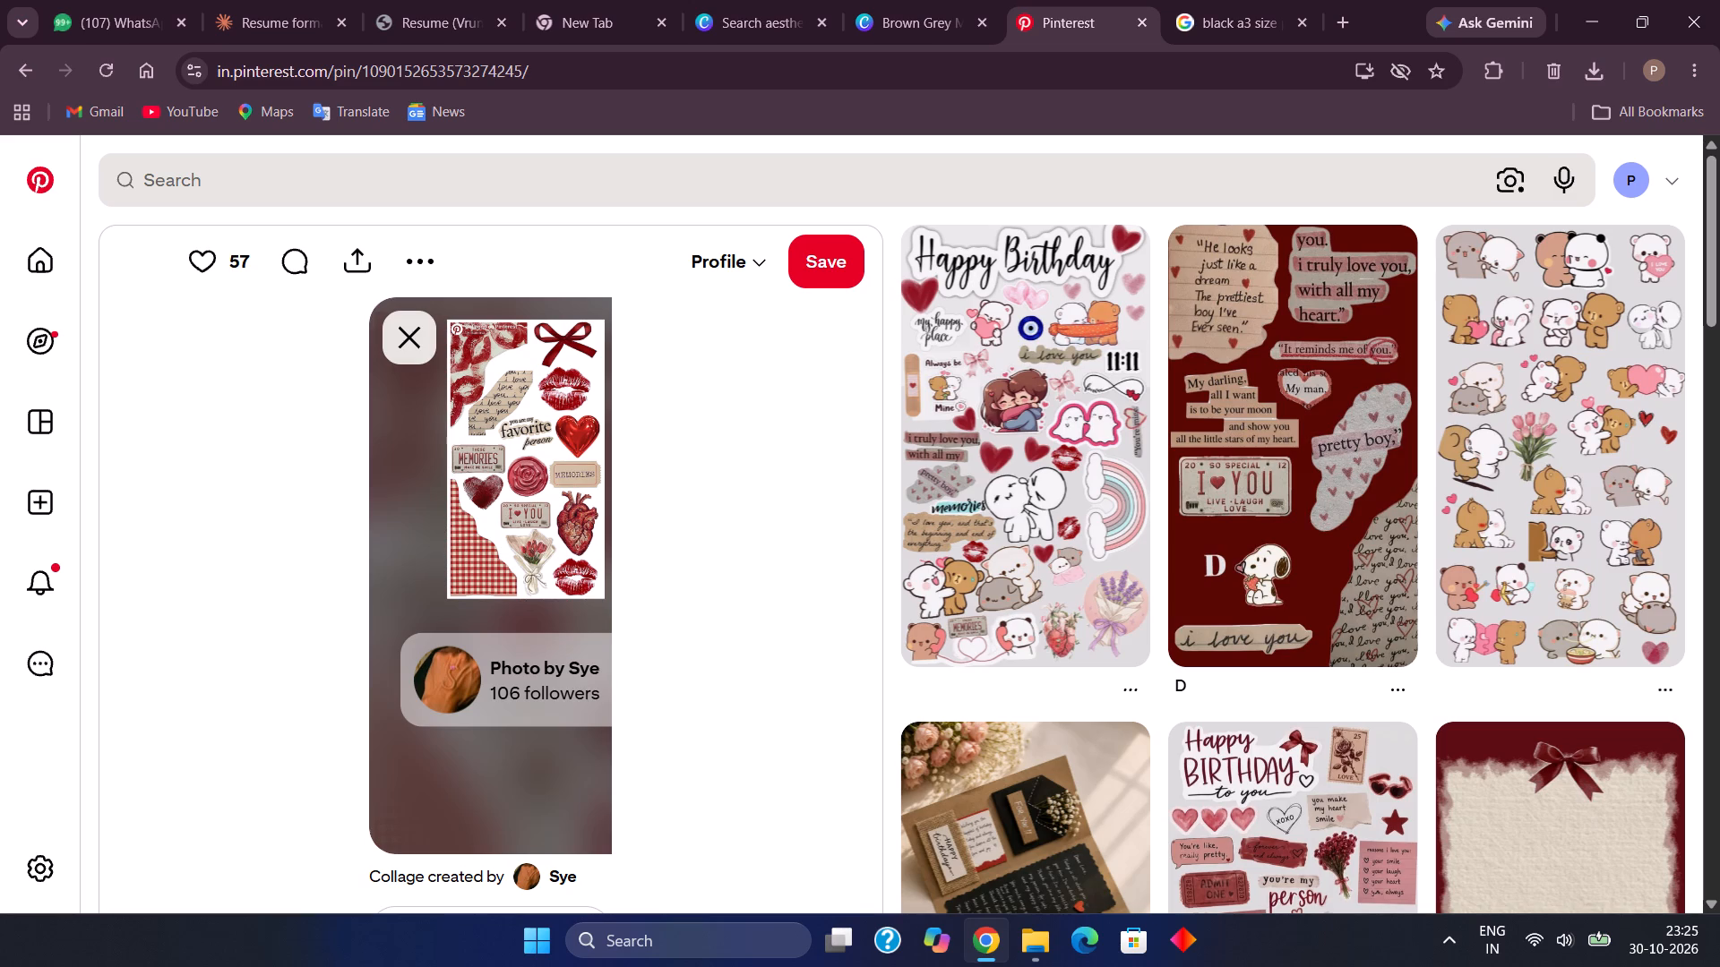
click(423, 355)
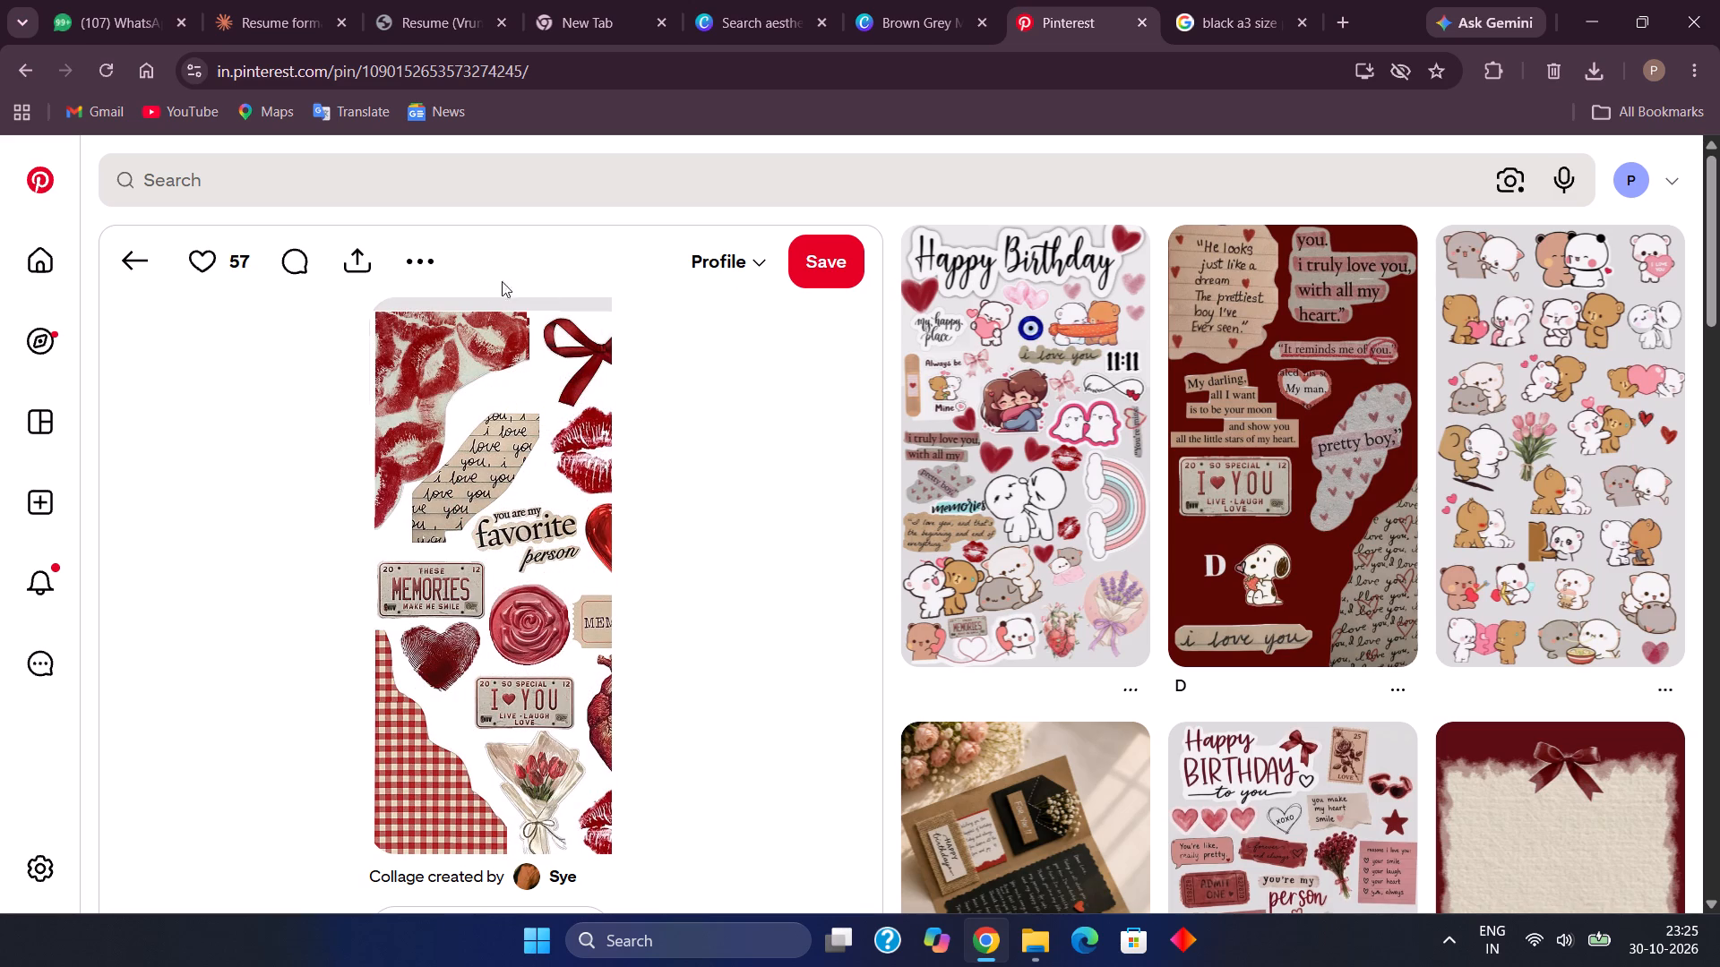
Download the red kiss-print and "favorite person" collage from Pinterest and bring it onto page 2 of the Canva poster.
click(412, 257)
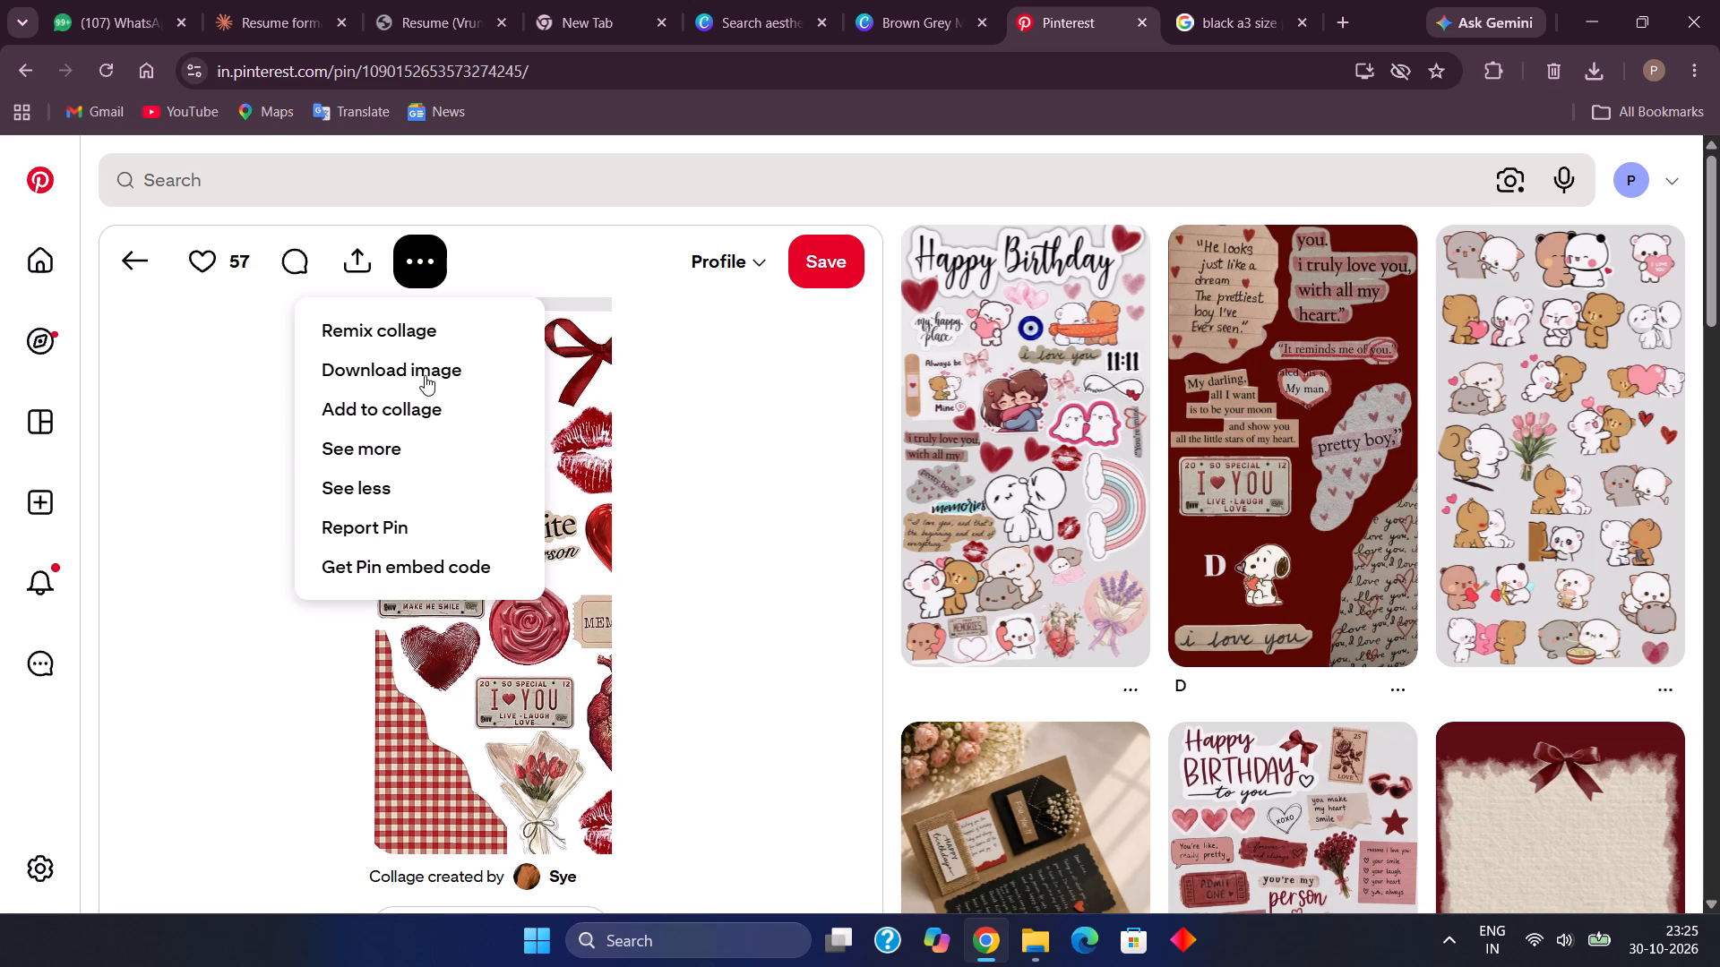
click(426, 374)
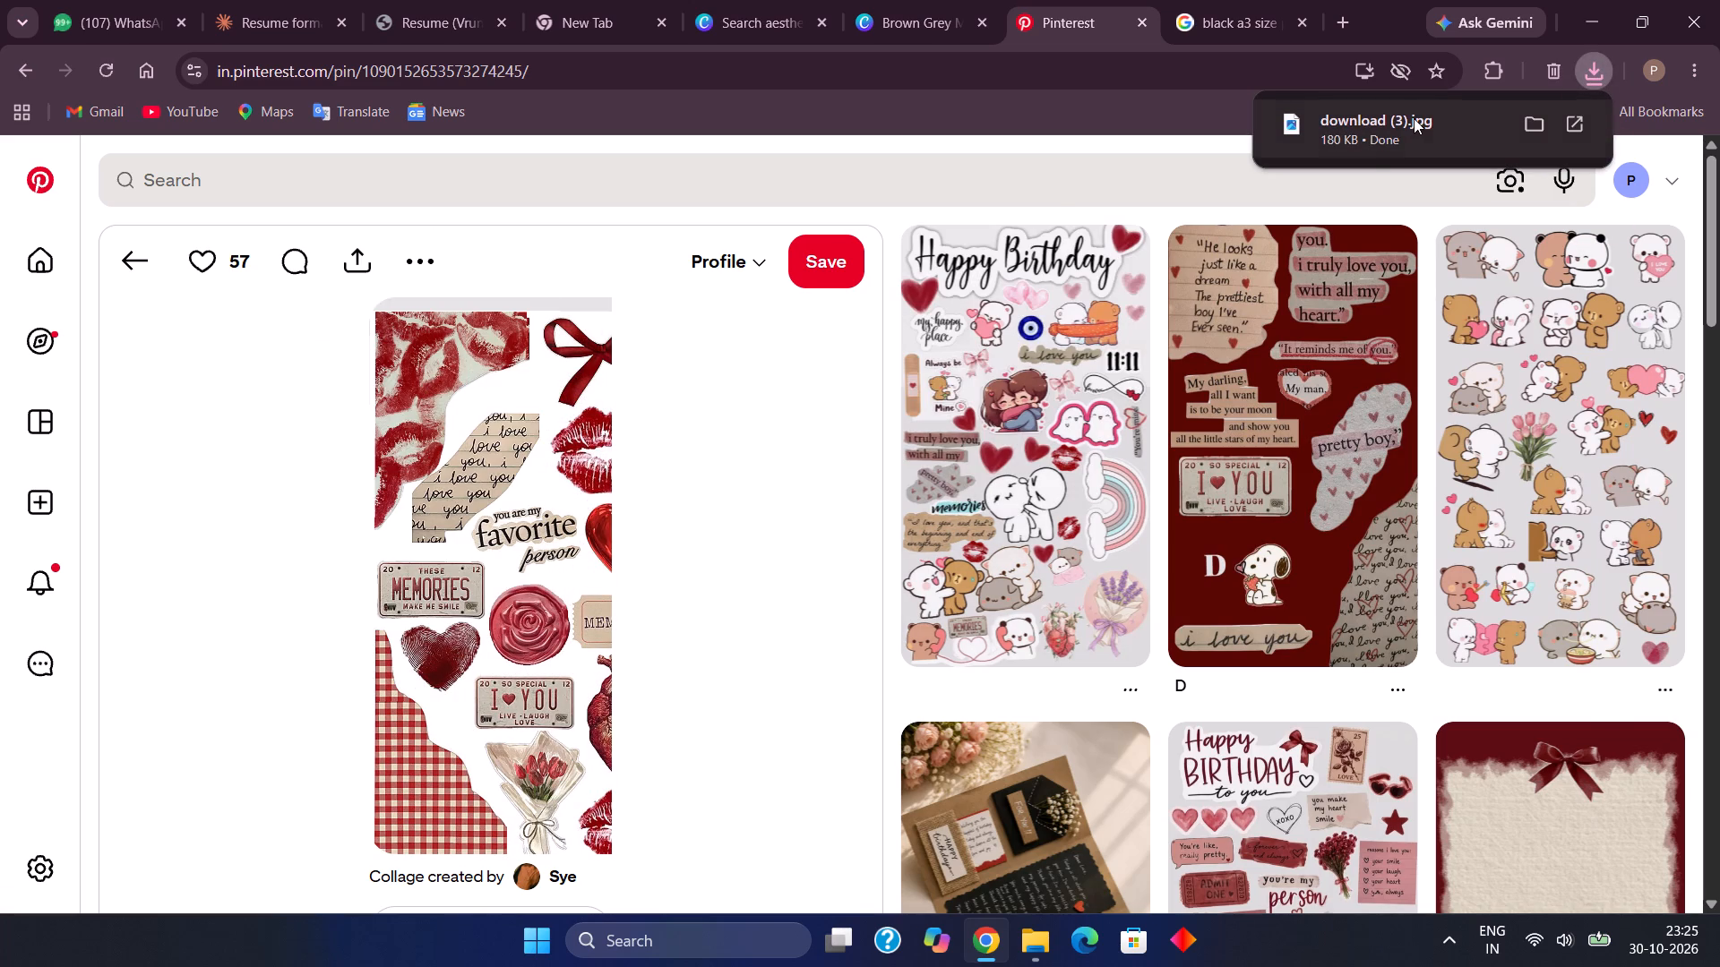
drag(1414, 118, 948, 0)
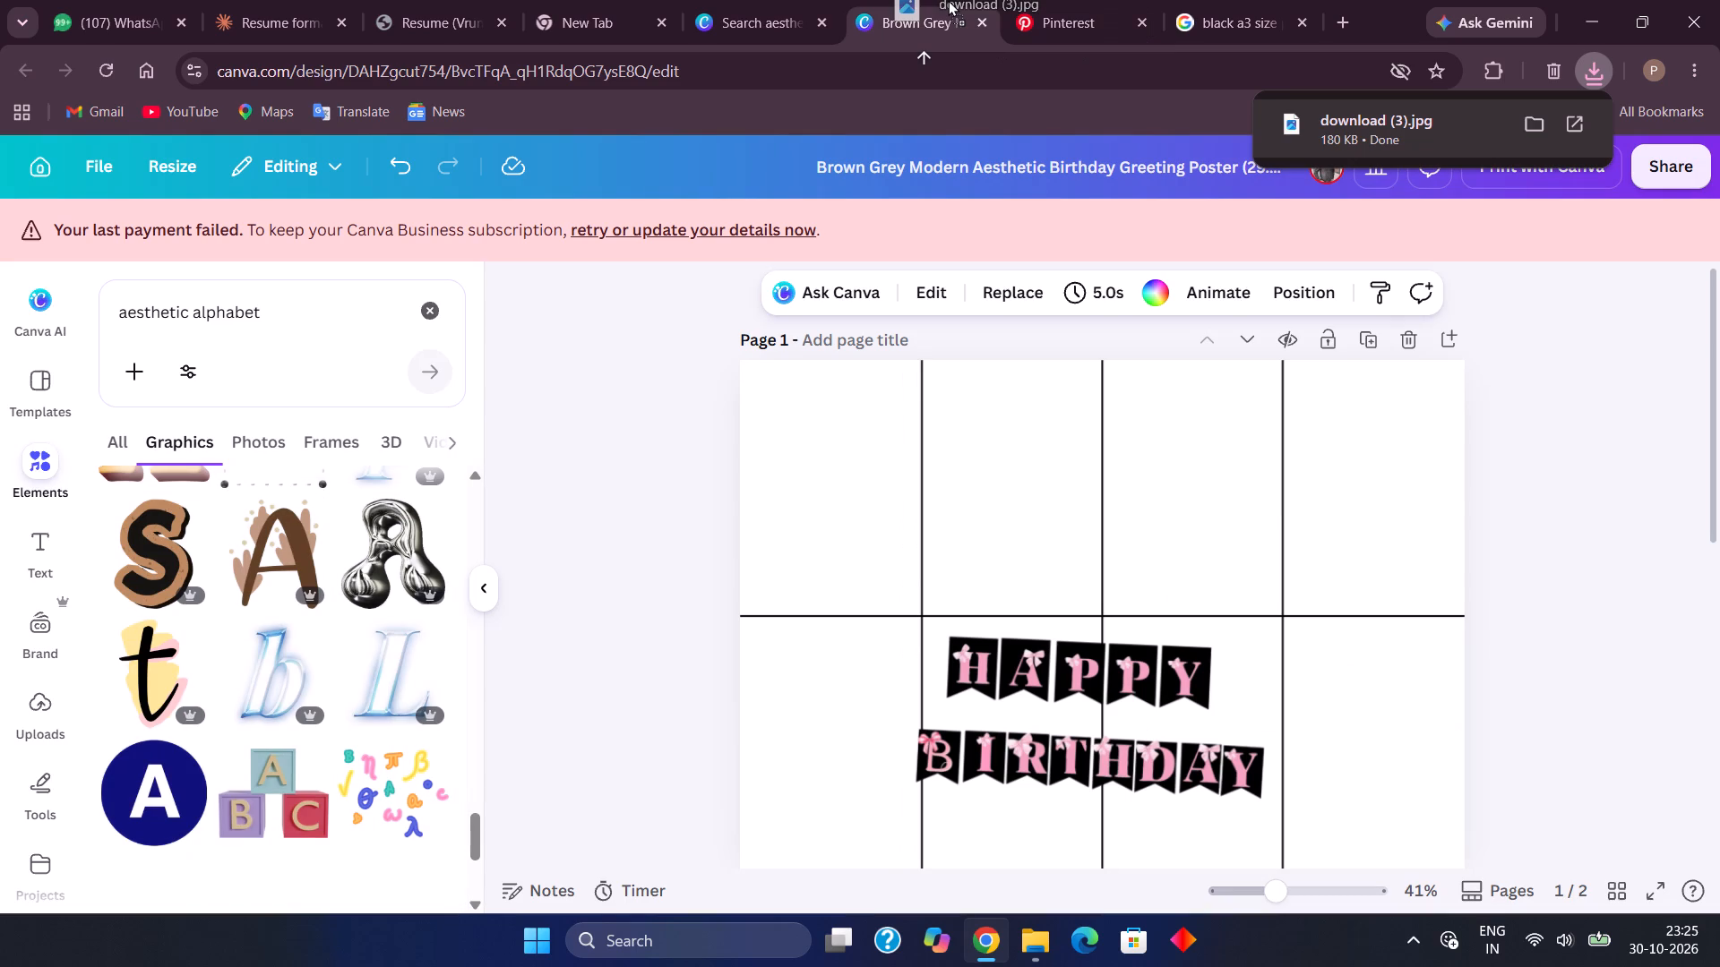
drag(948, 0, 1174, 966)
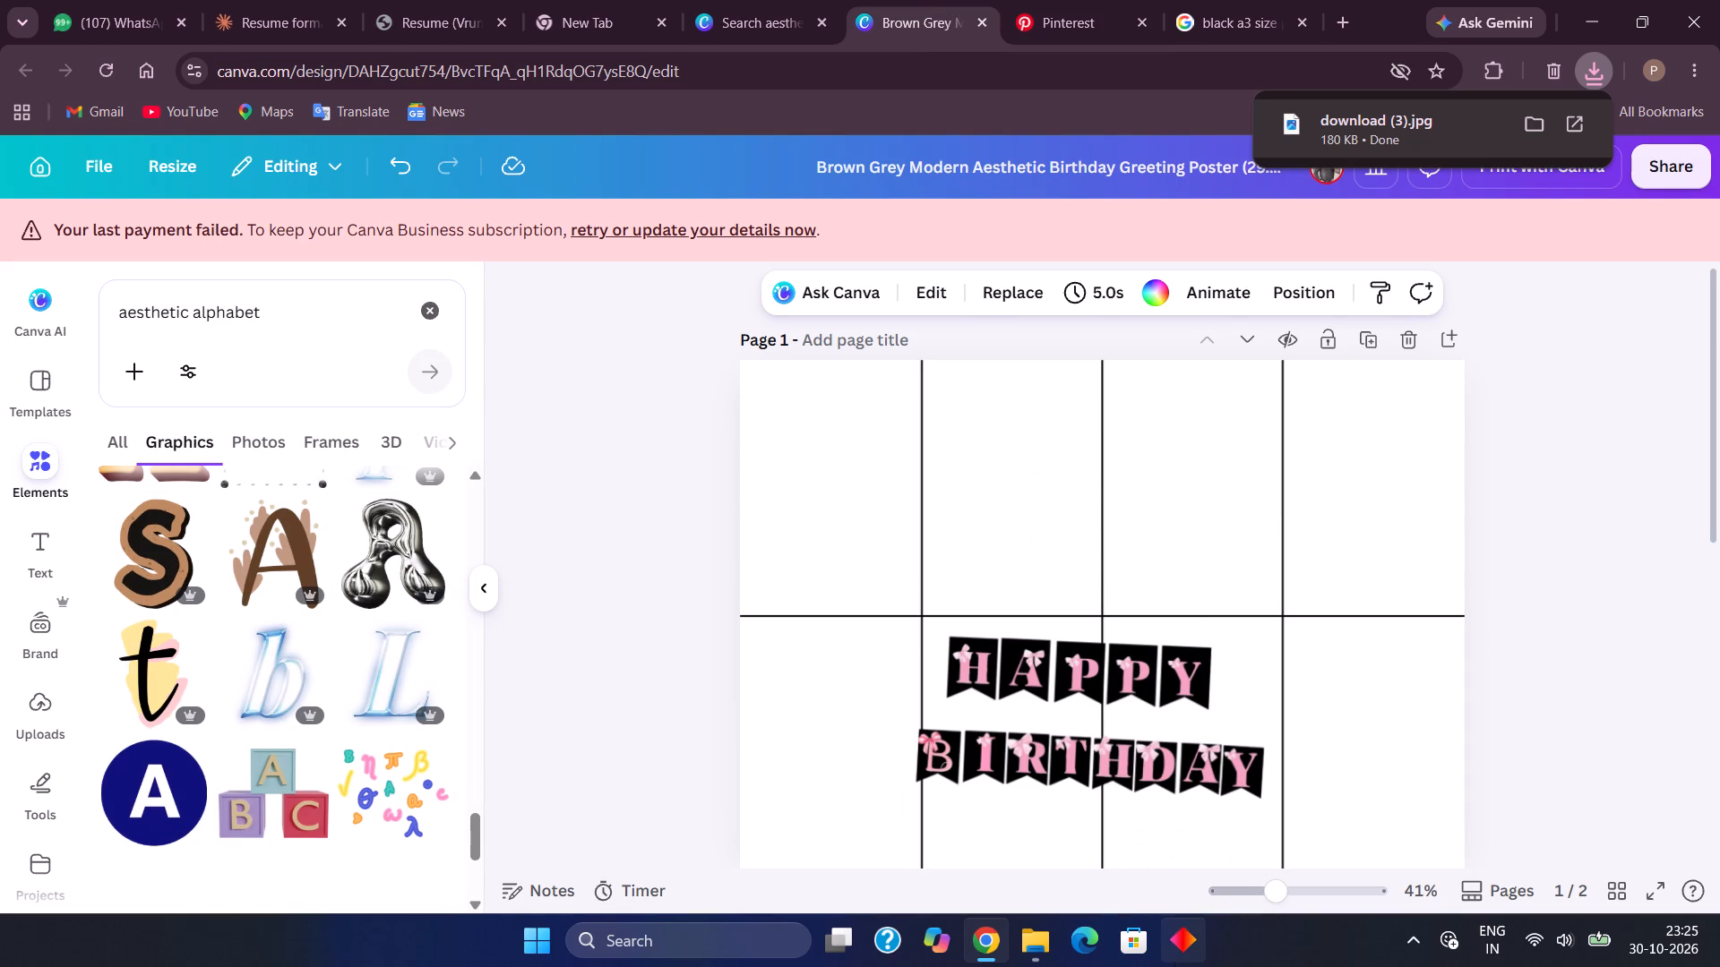
drag(1174, 966, 1270, 602)
scroll(1270, 602, down, 3)
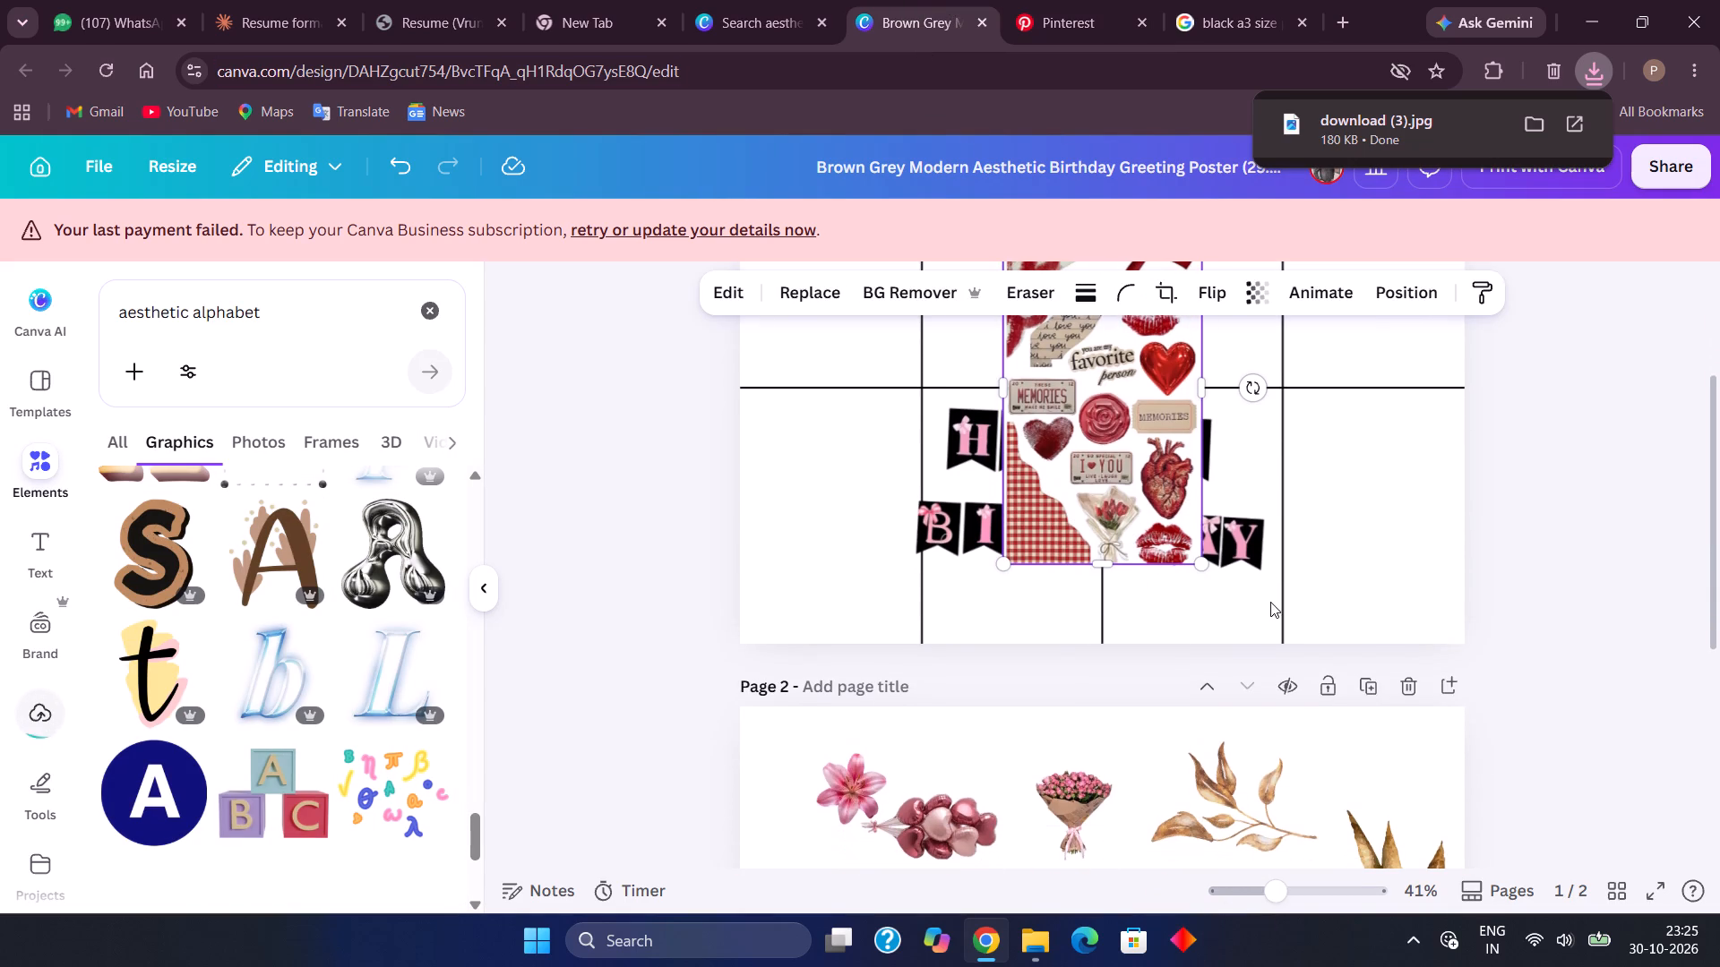
drag(1112, 483, 1079, 757)
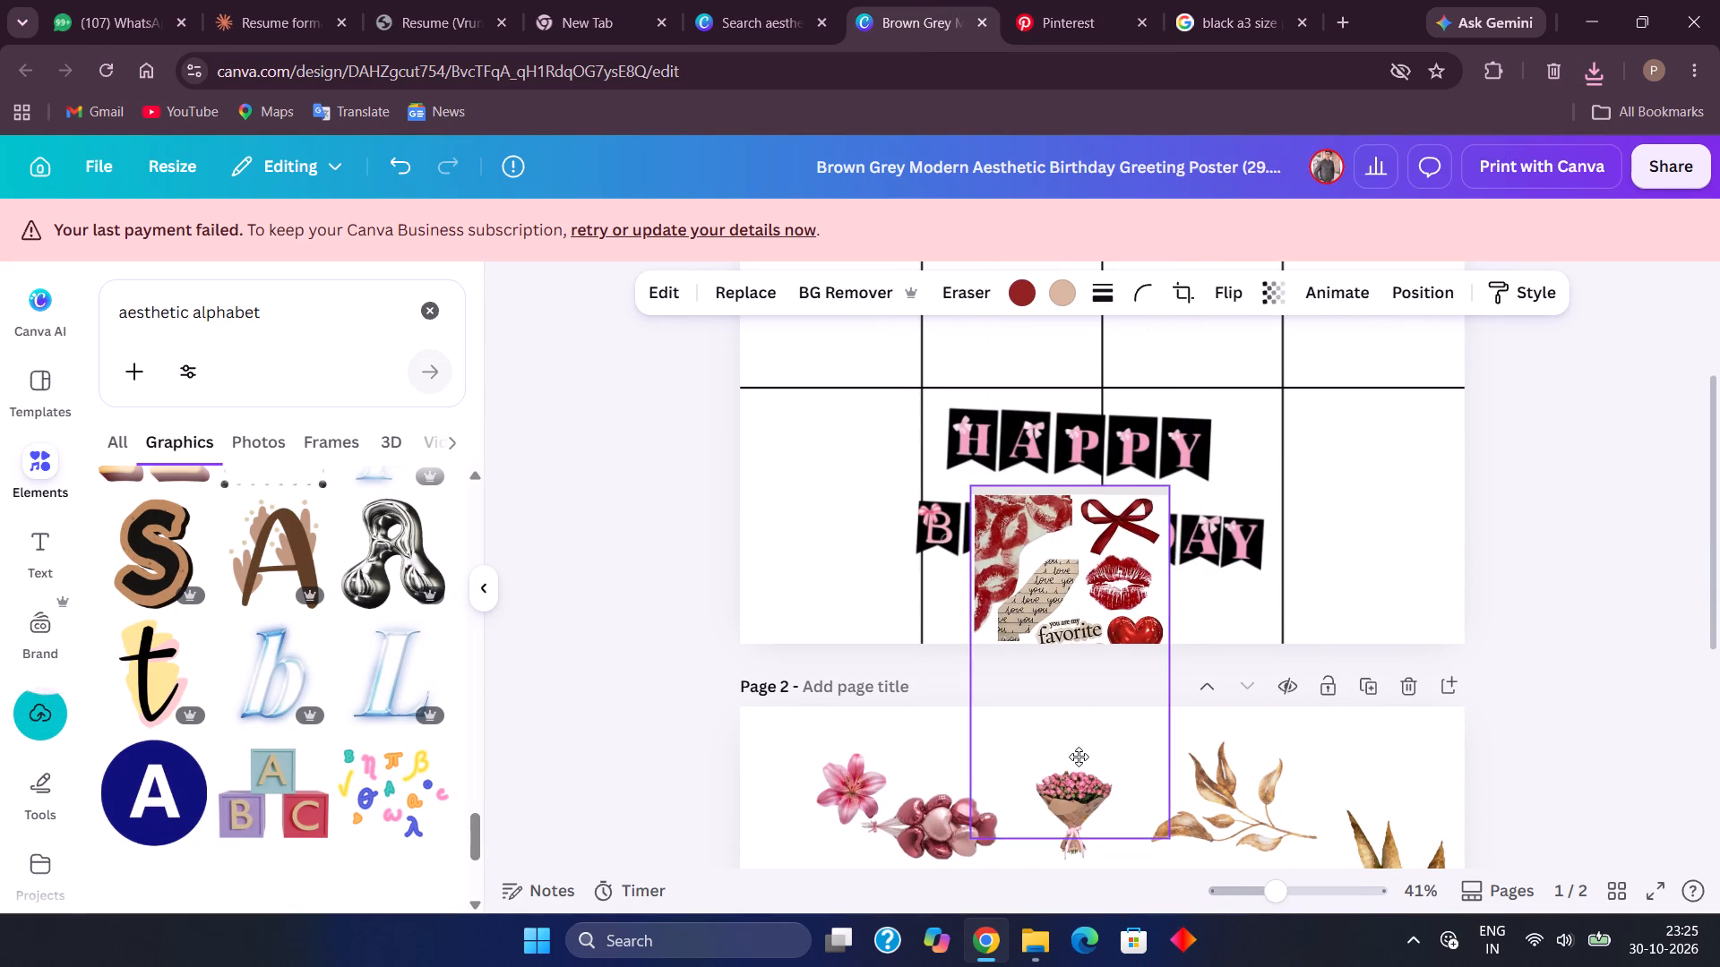
drag(1079, 757, 1076, 828)
scroll(1076, 828, down, 4)
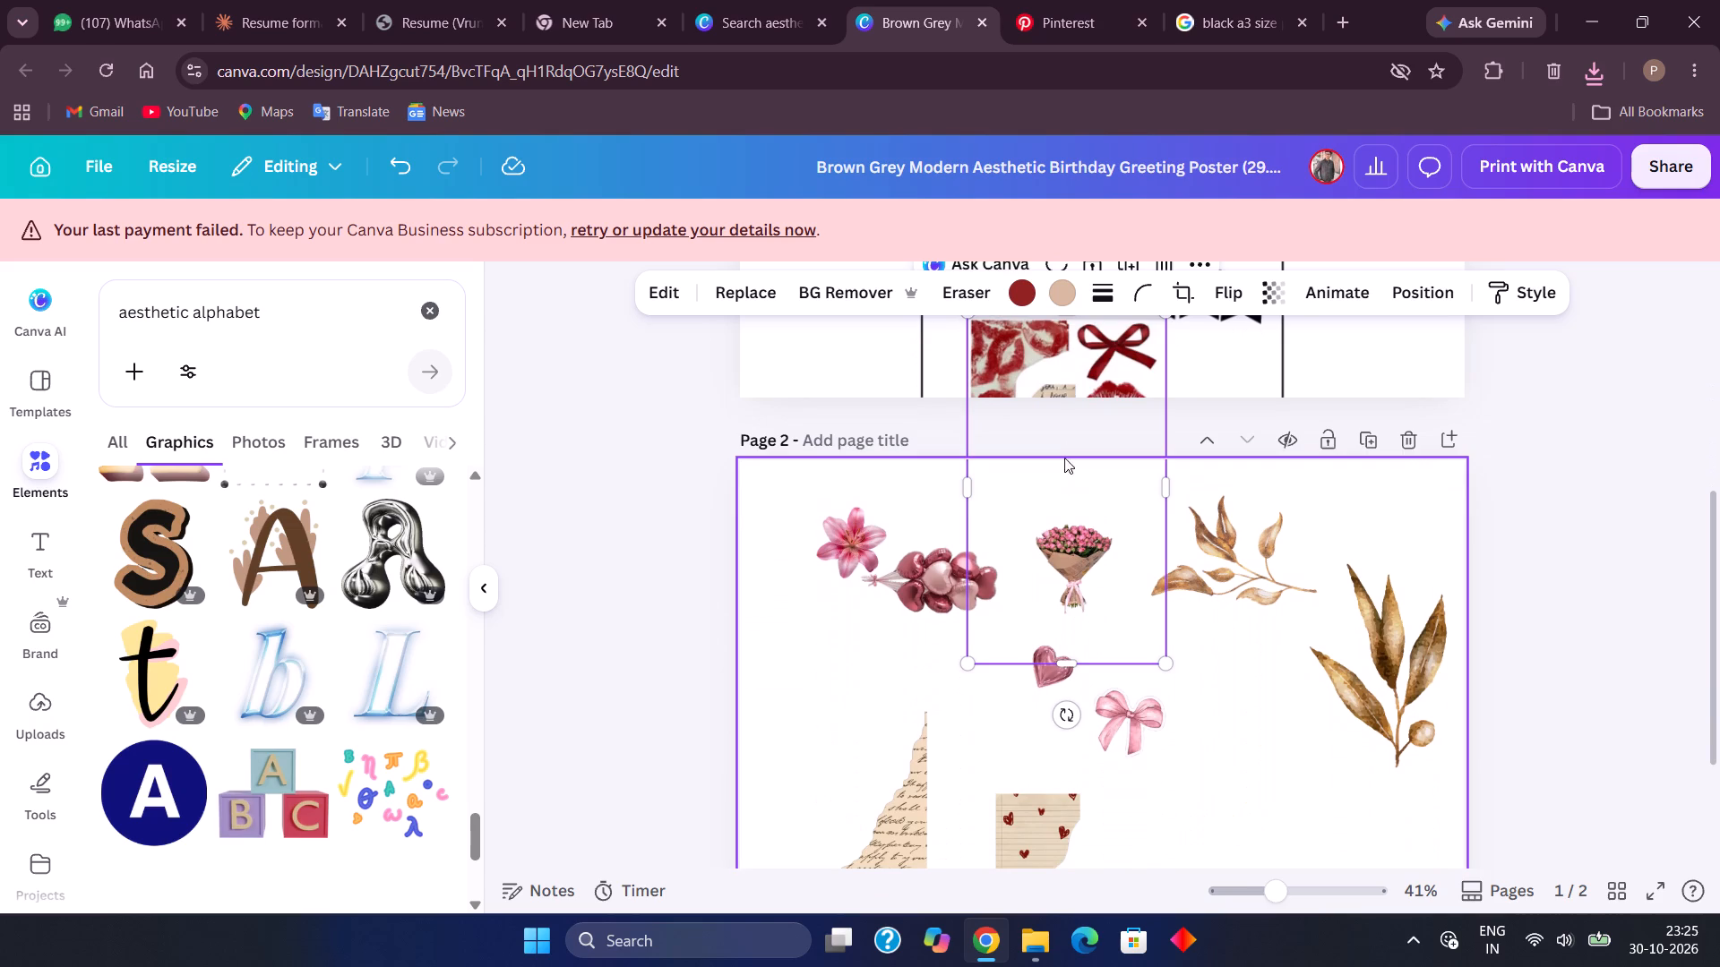
drag(1059, 419, 855, 685)
scroll(1028, 685, down, 1)
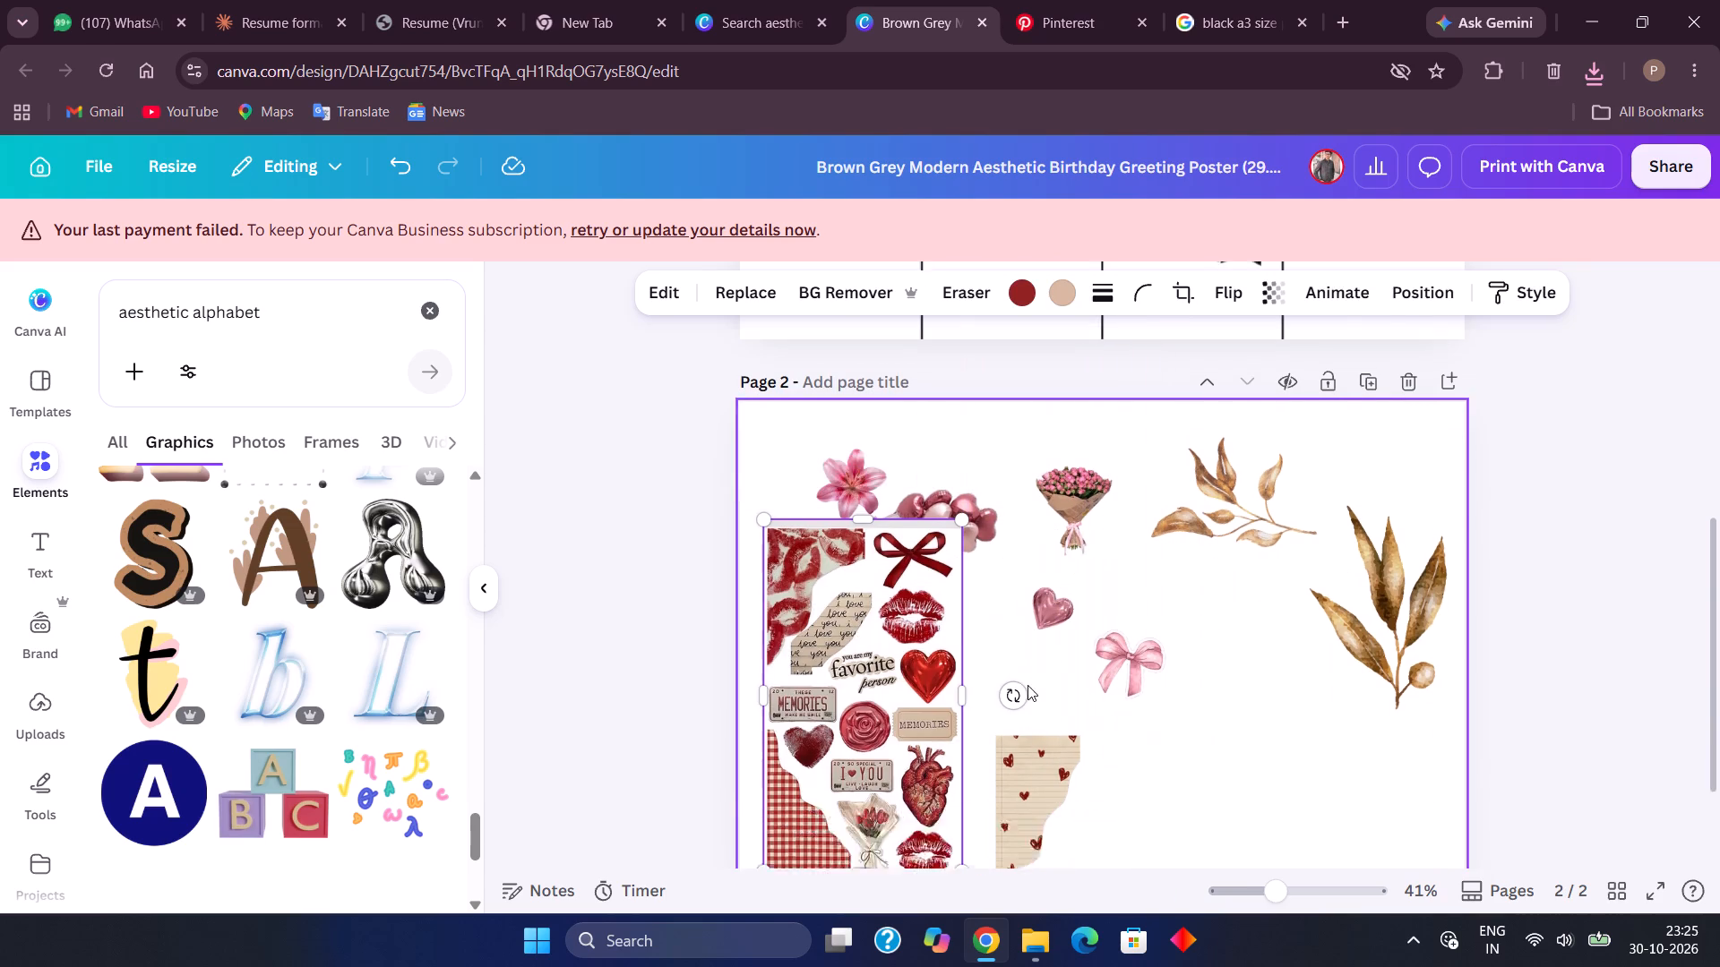
Add a blank page 3 to the poster and move the red collage from page 2 onto it.
scroll(1028, 685, down, 2)
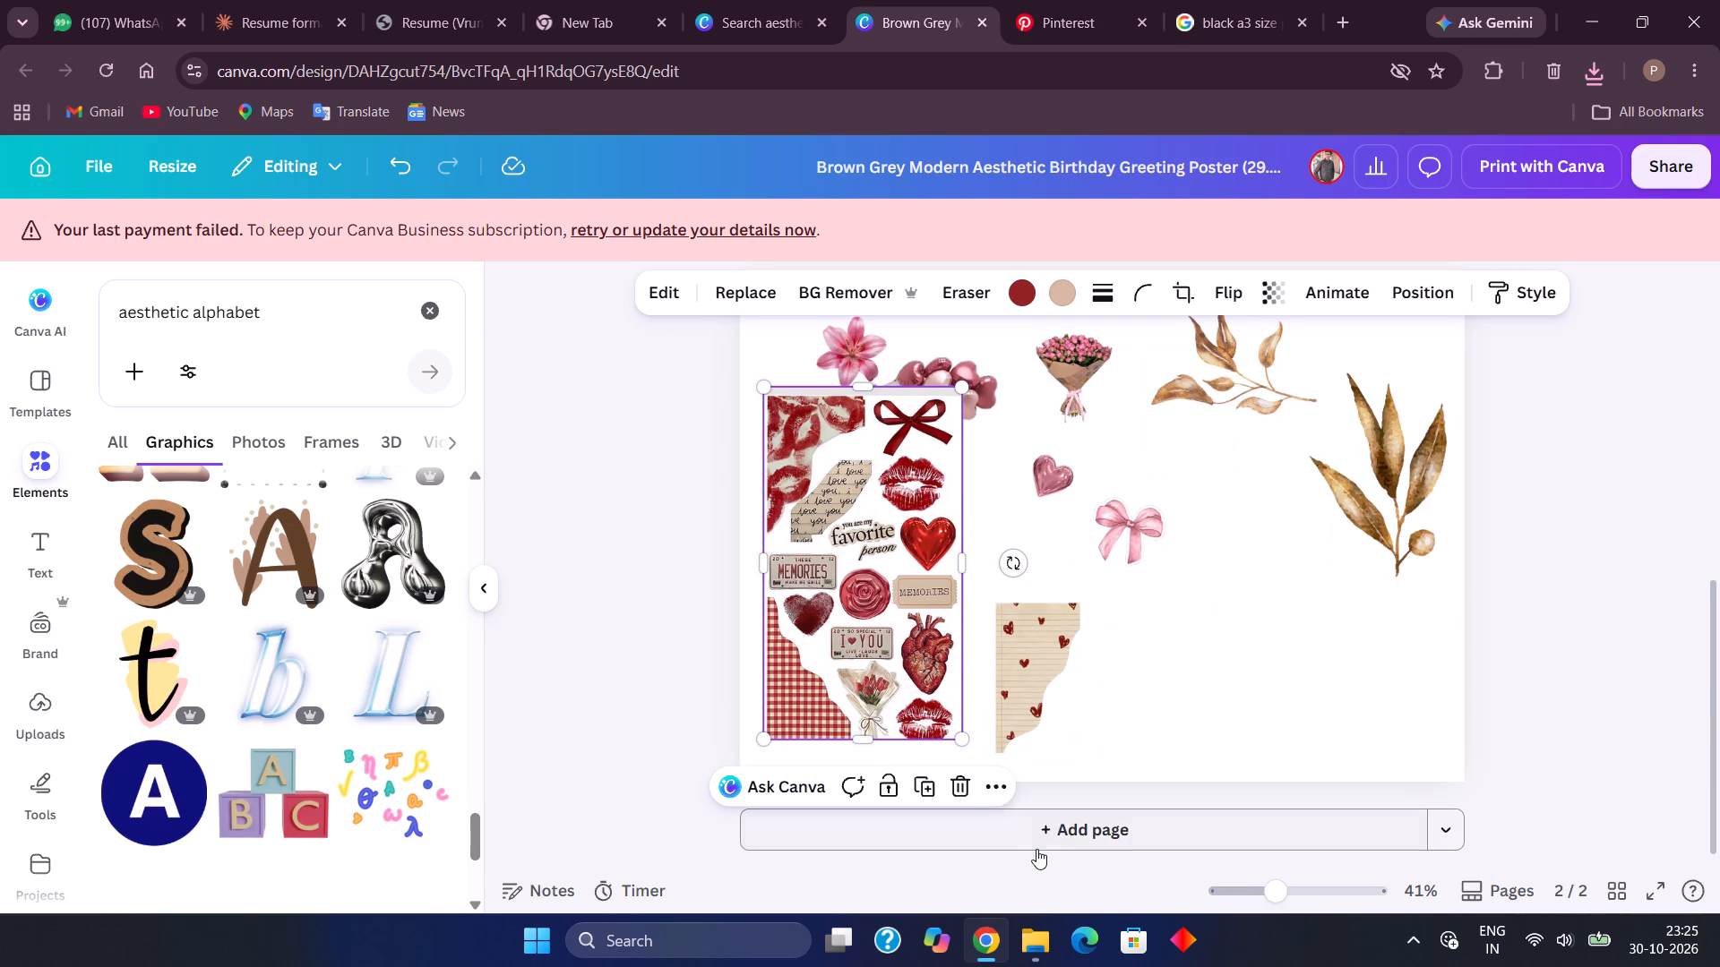
click(1068, 832)
scroll(1068, 832, down, 1)
scroll(1068, 832, up, 3)
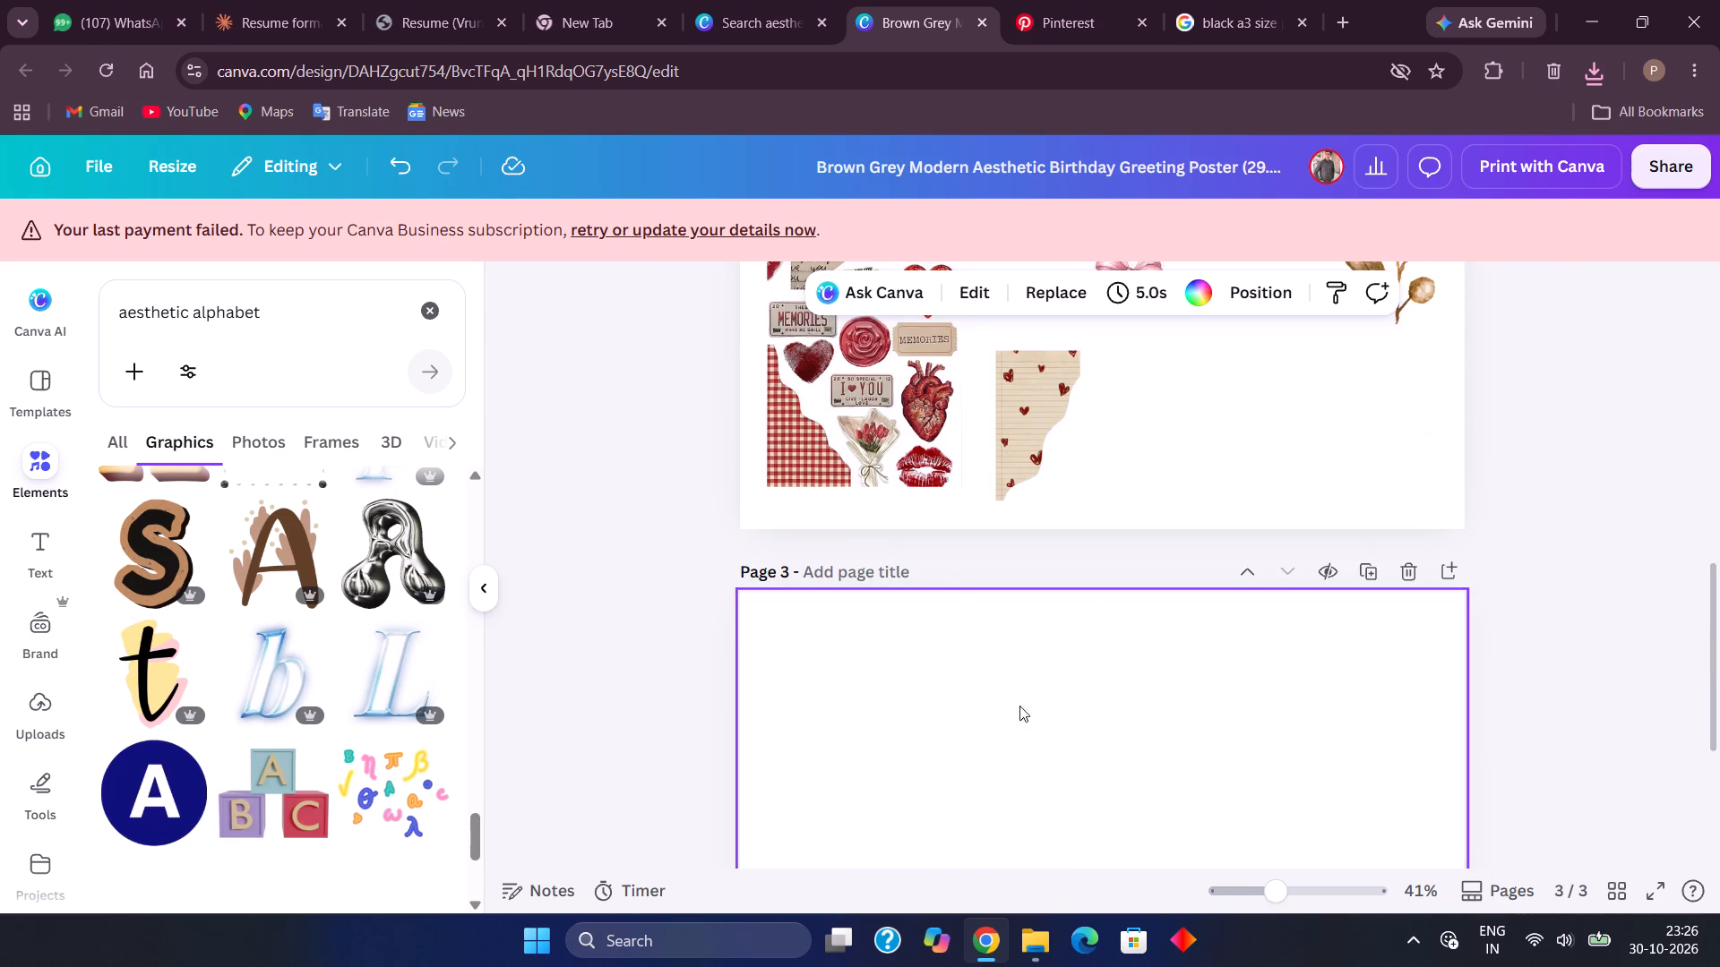
drag(824, 362, 991, 865)
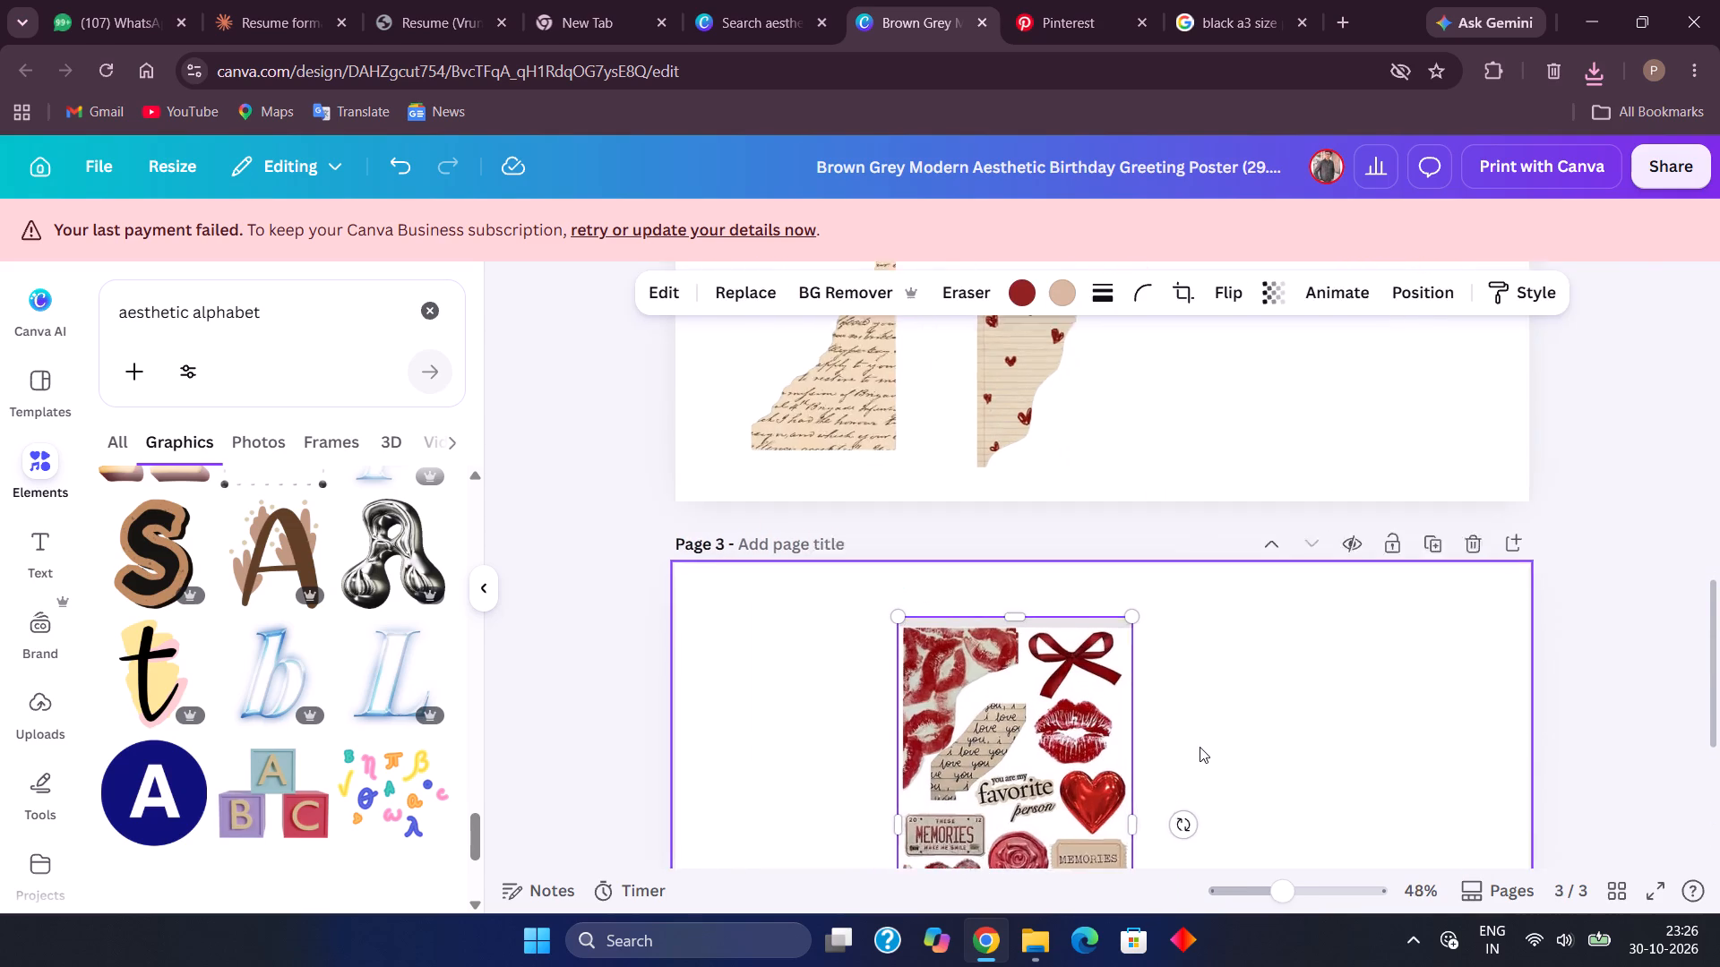
Remove the background of the red collage on page 3.
click(1243, 647)
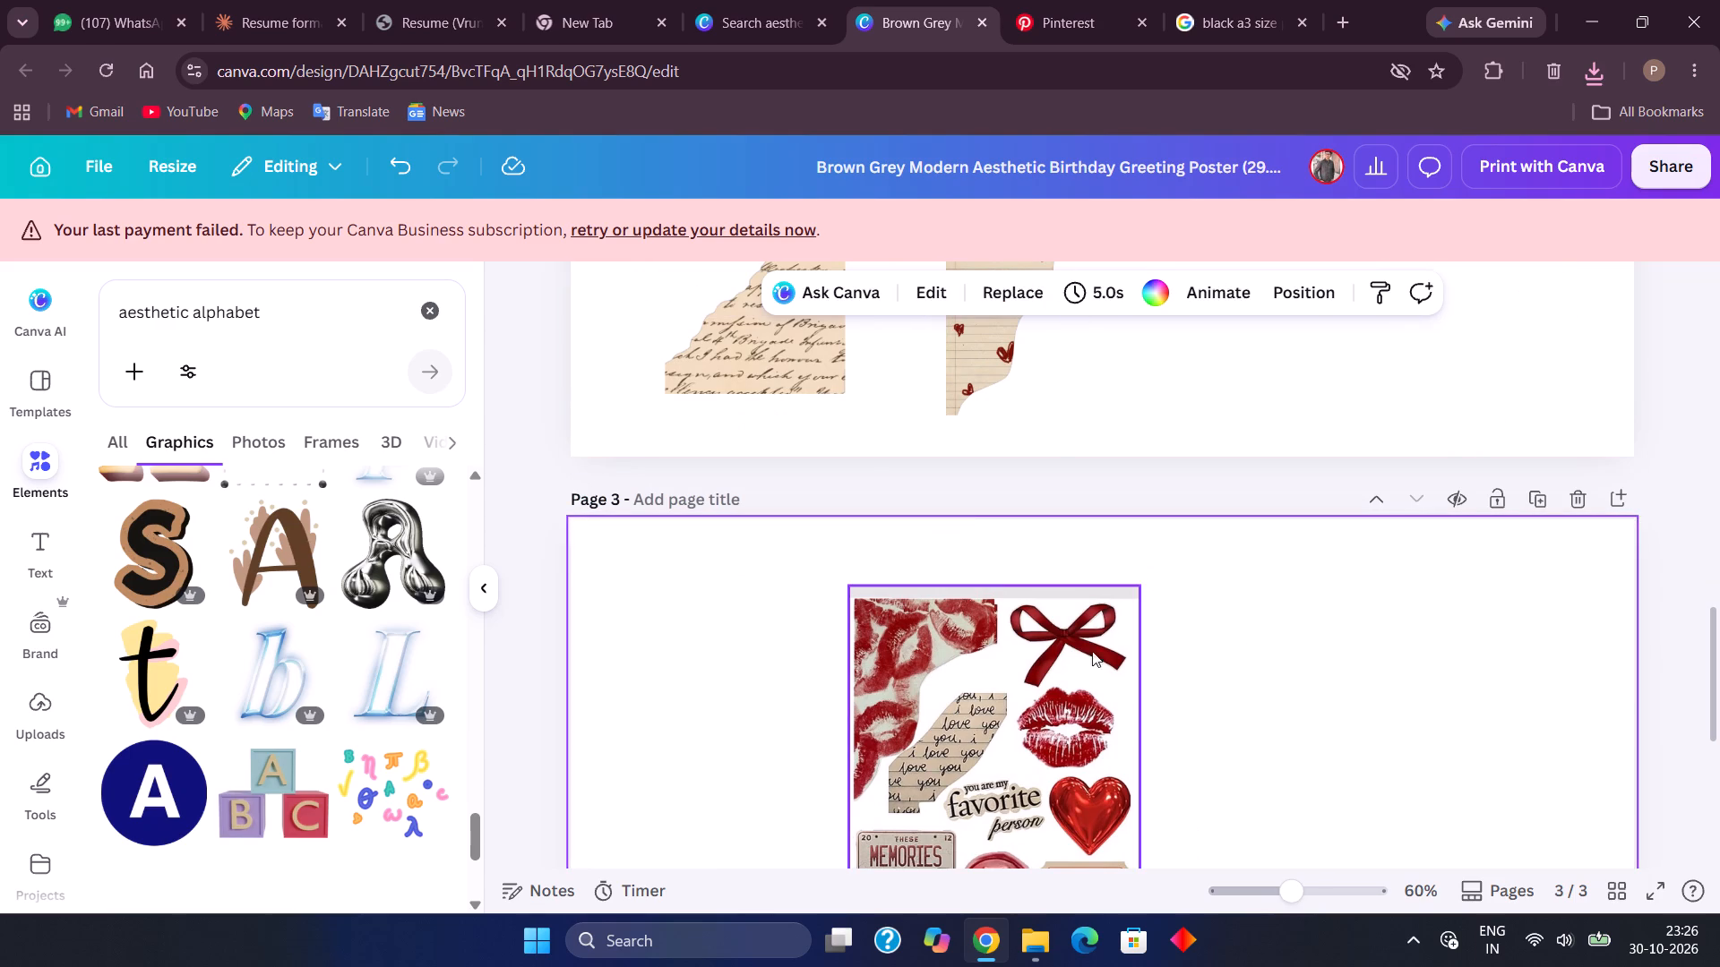
click(1045, 666)
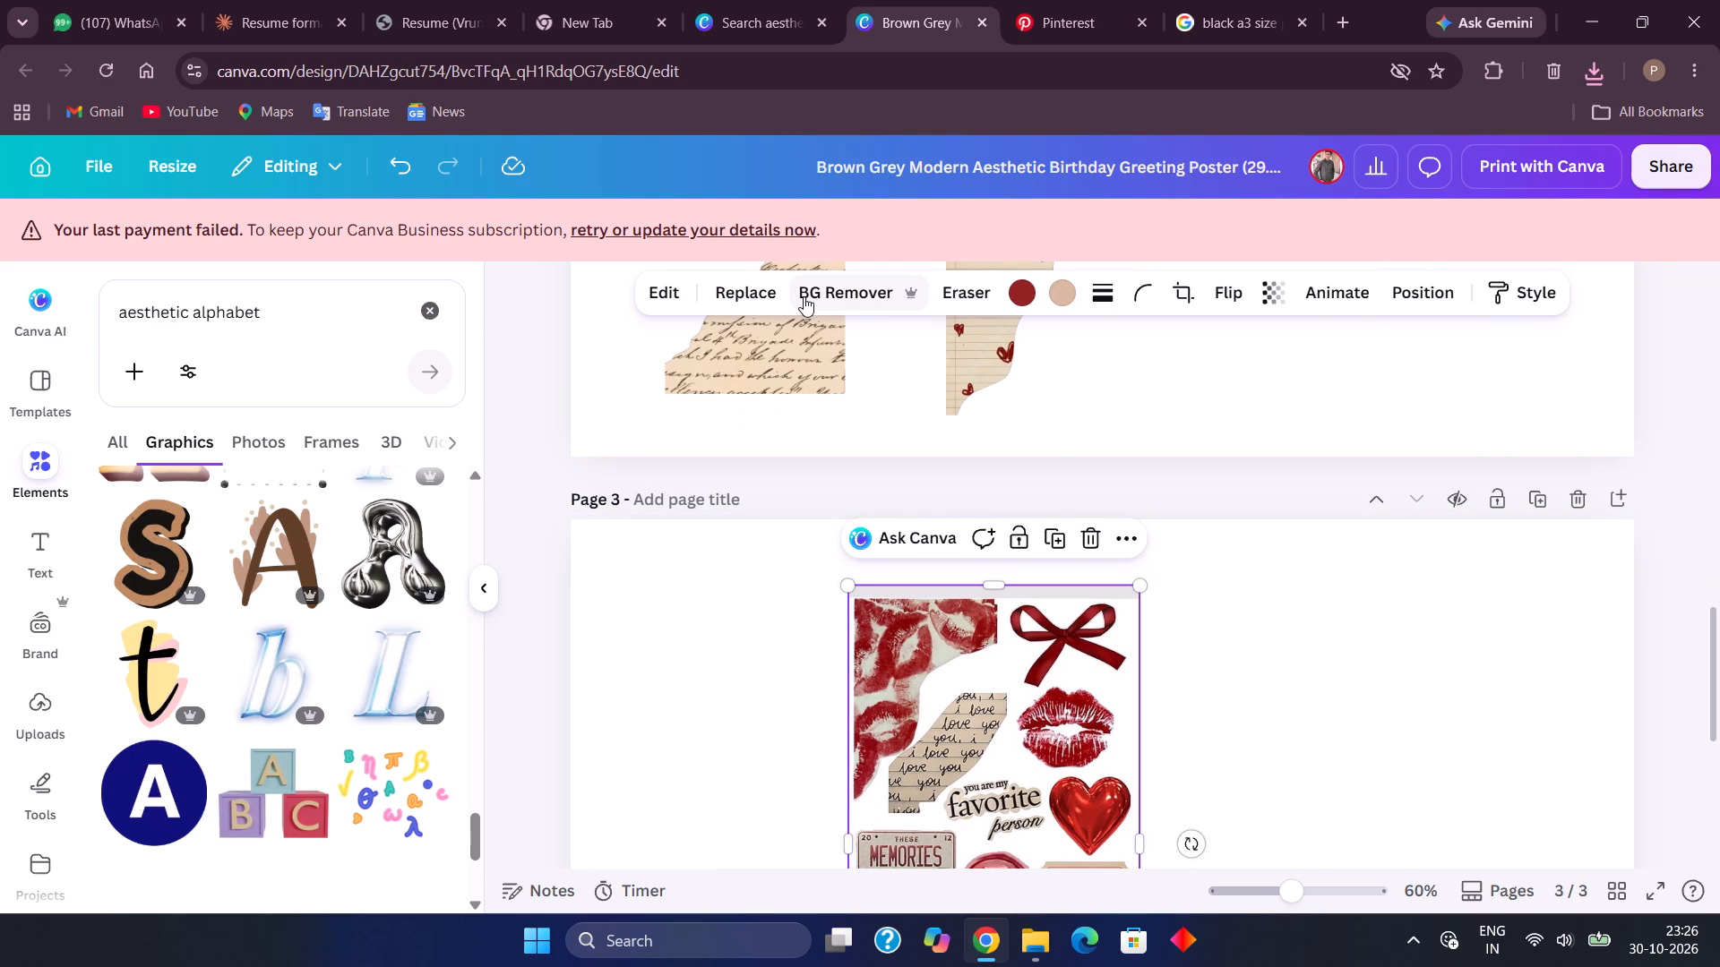
click(804, 296)
scroll(1253, 678, down, 3)
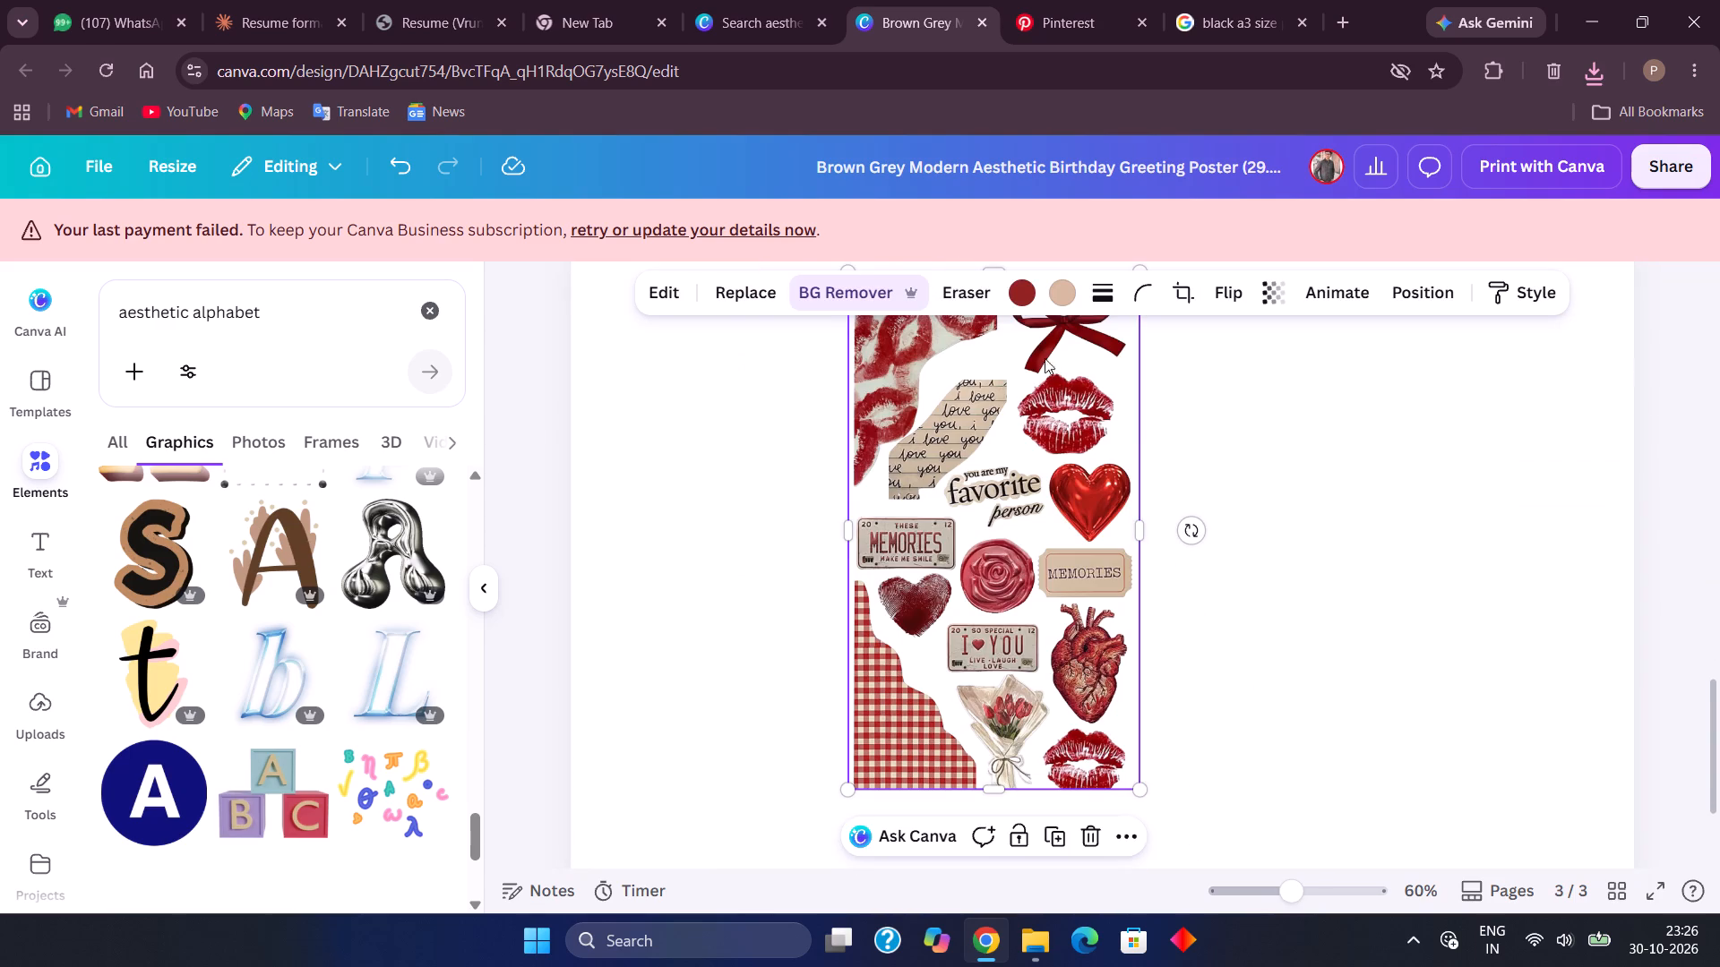
Split the red collage into separate editable pieces with Magic Layers.
click(677, 283)
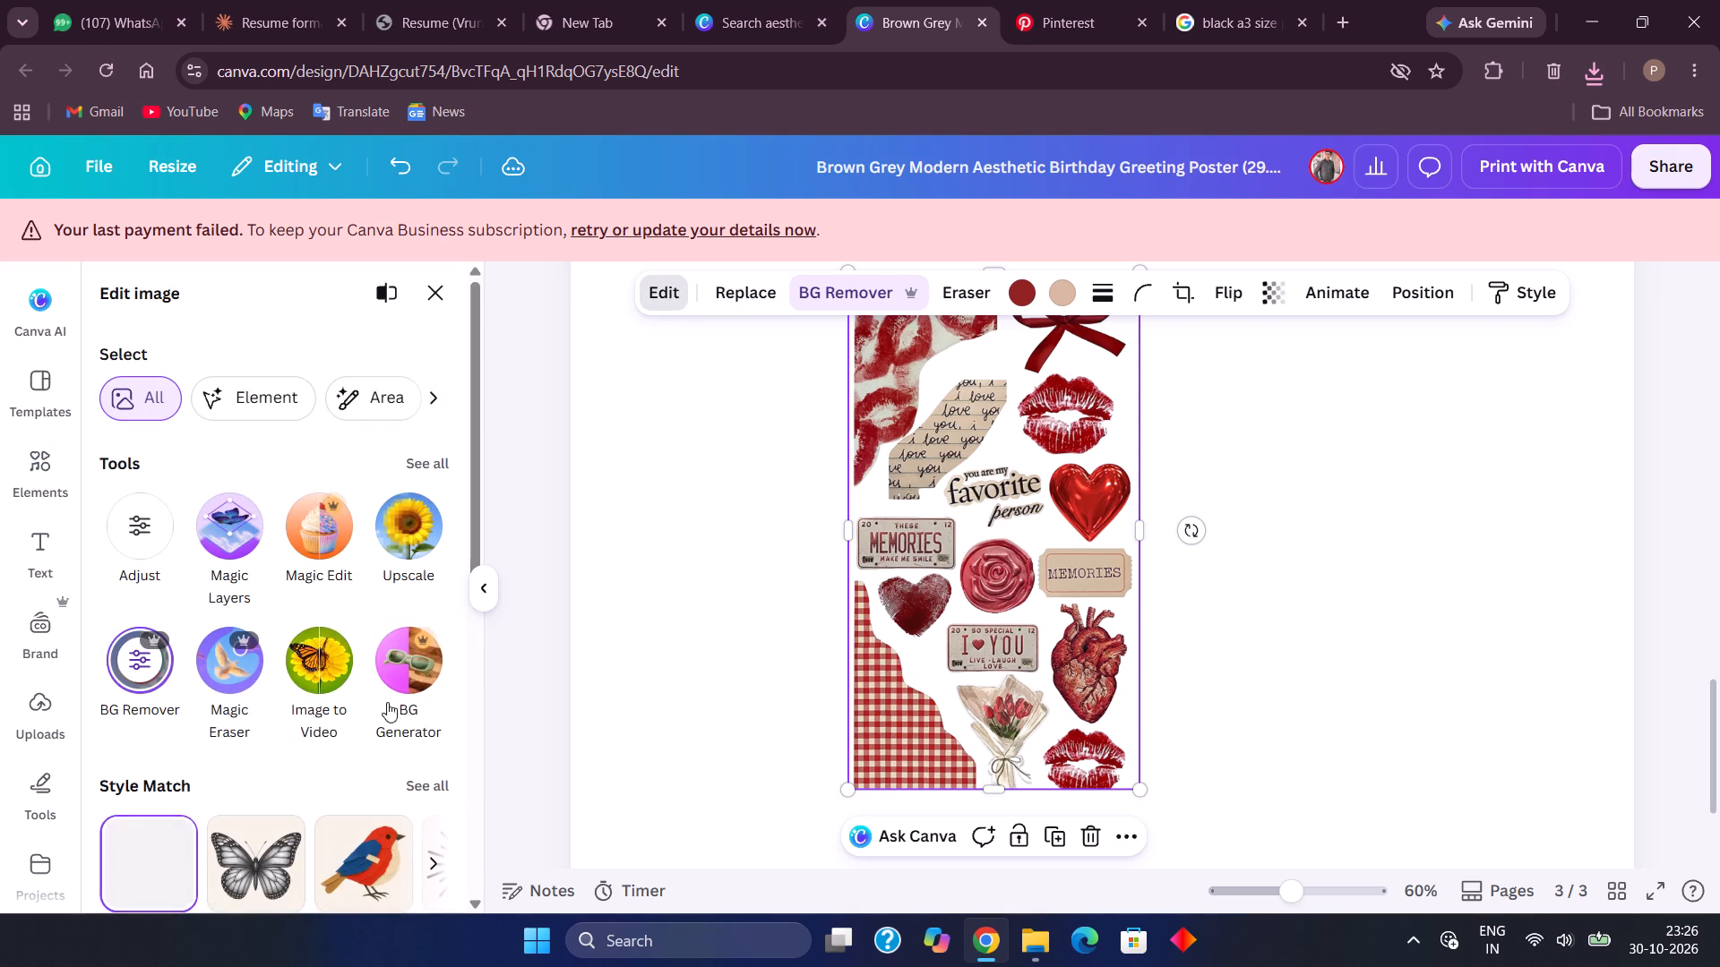
click(228, 534)
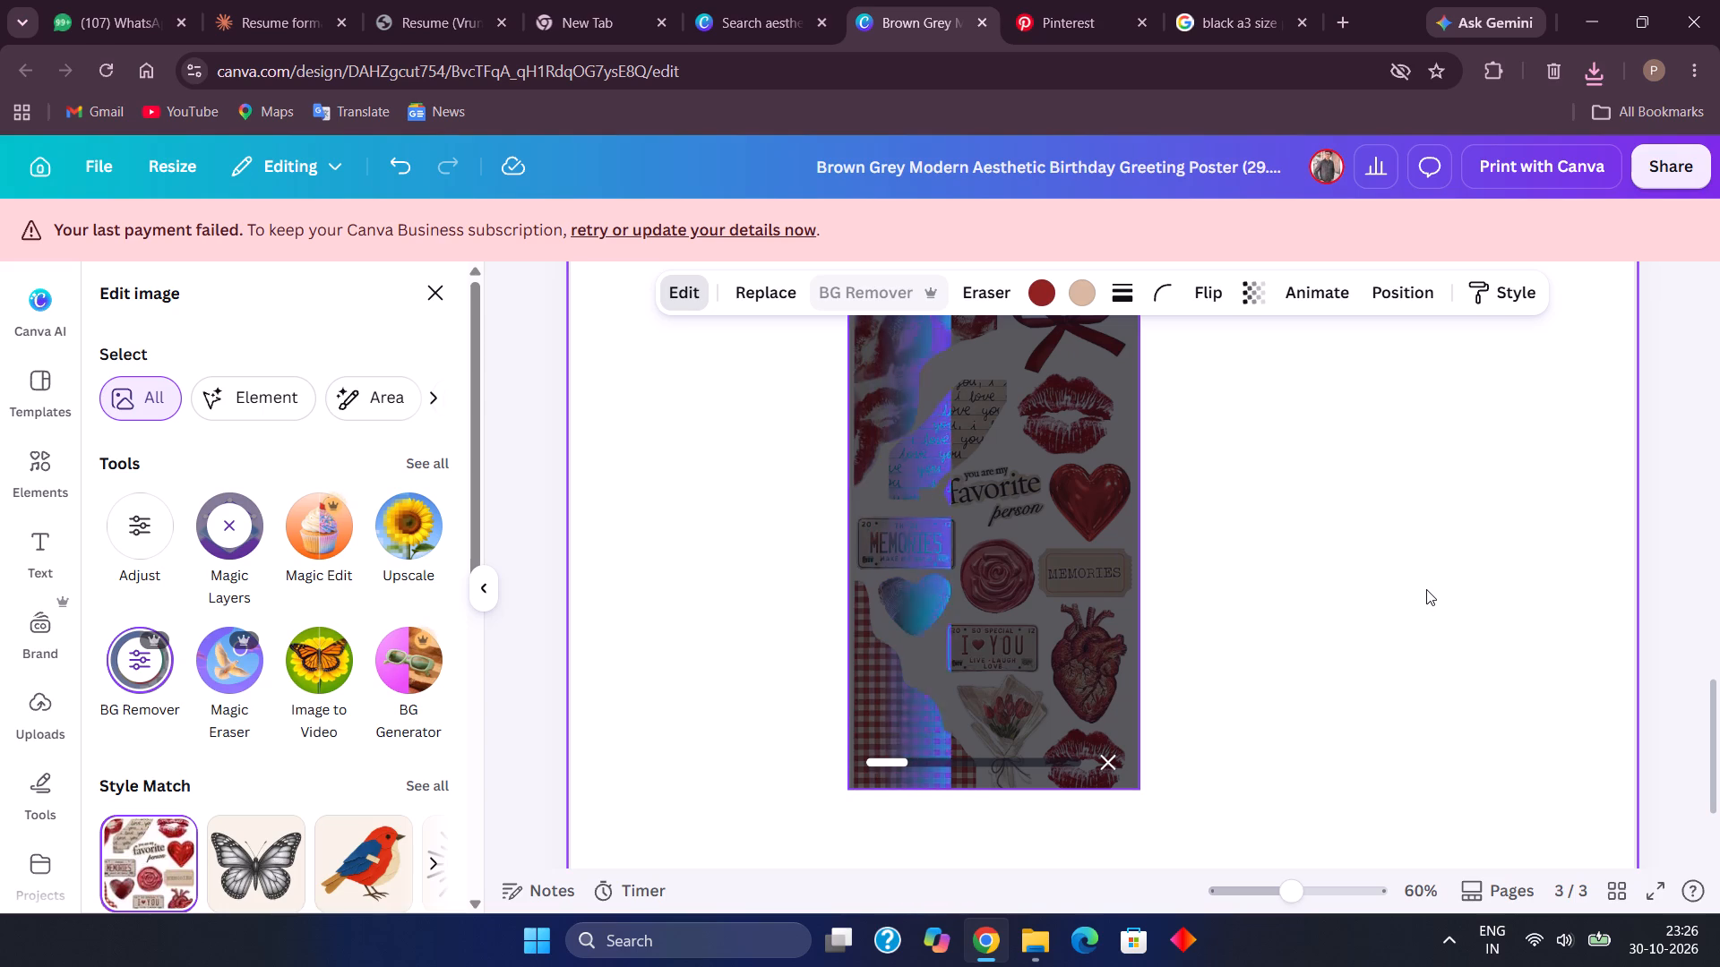
scroll(1426, 589, down, 1)
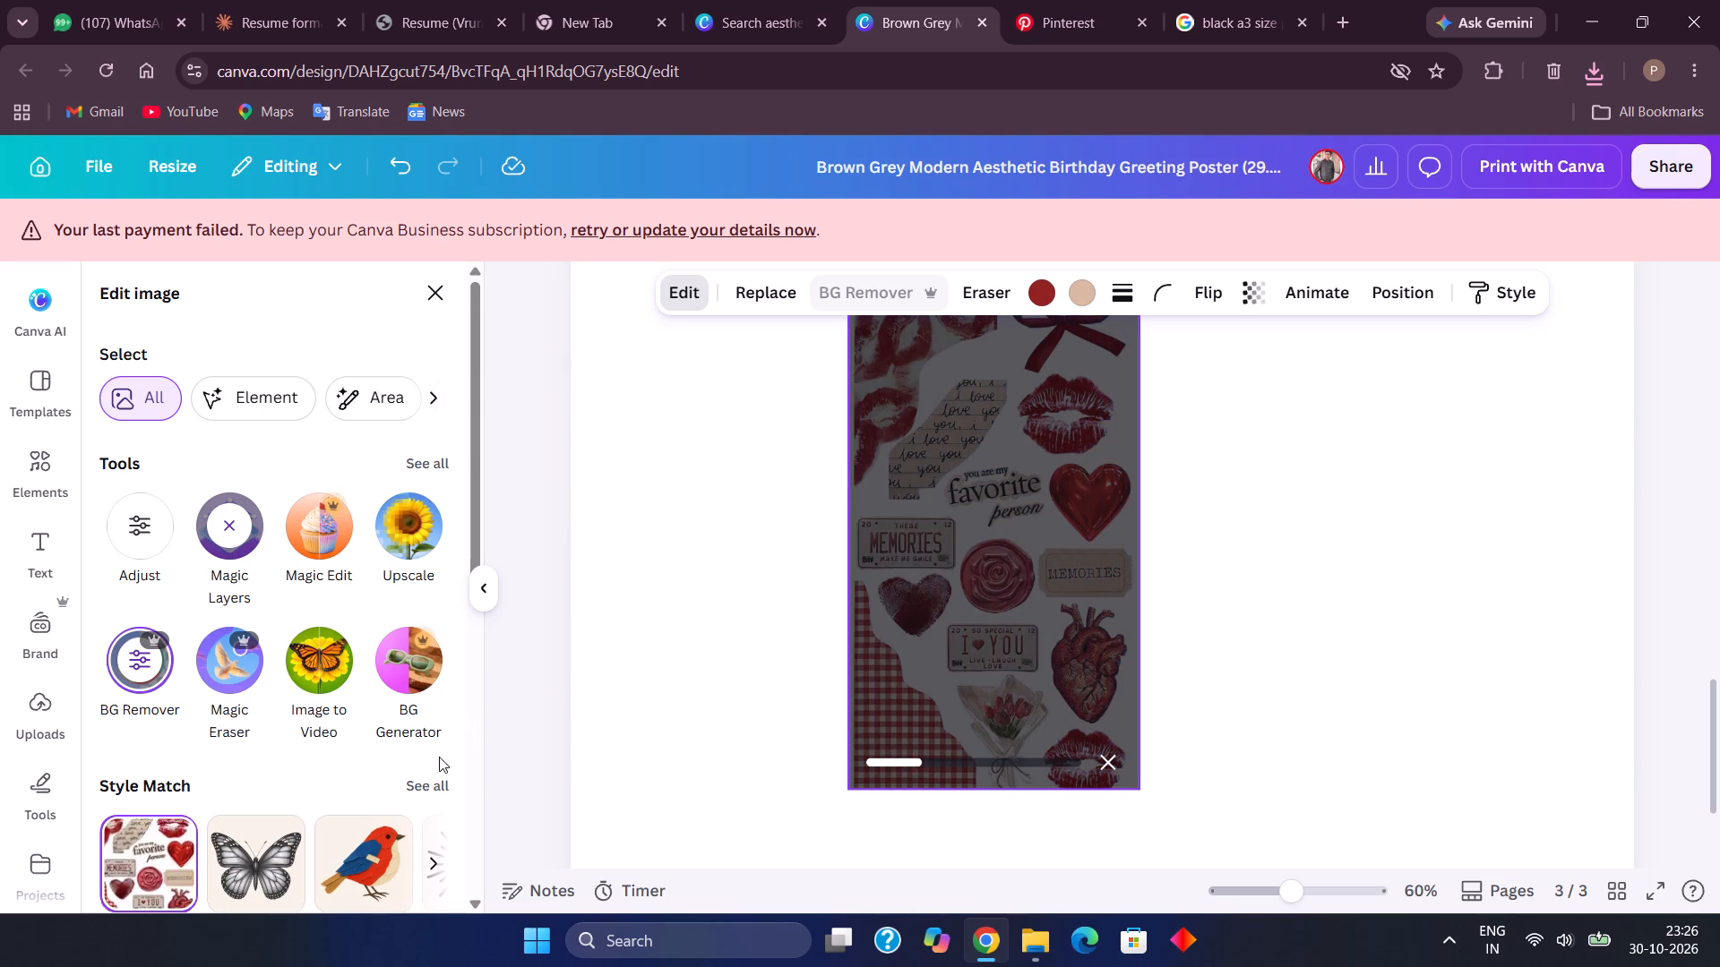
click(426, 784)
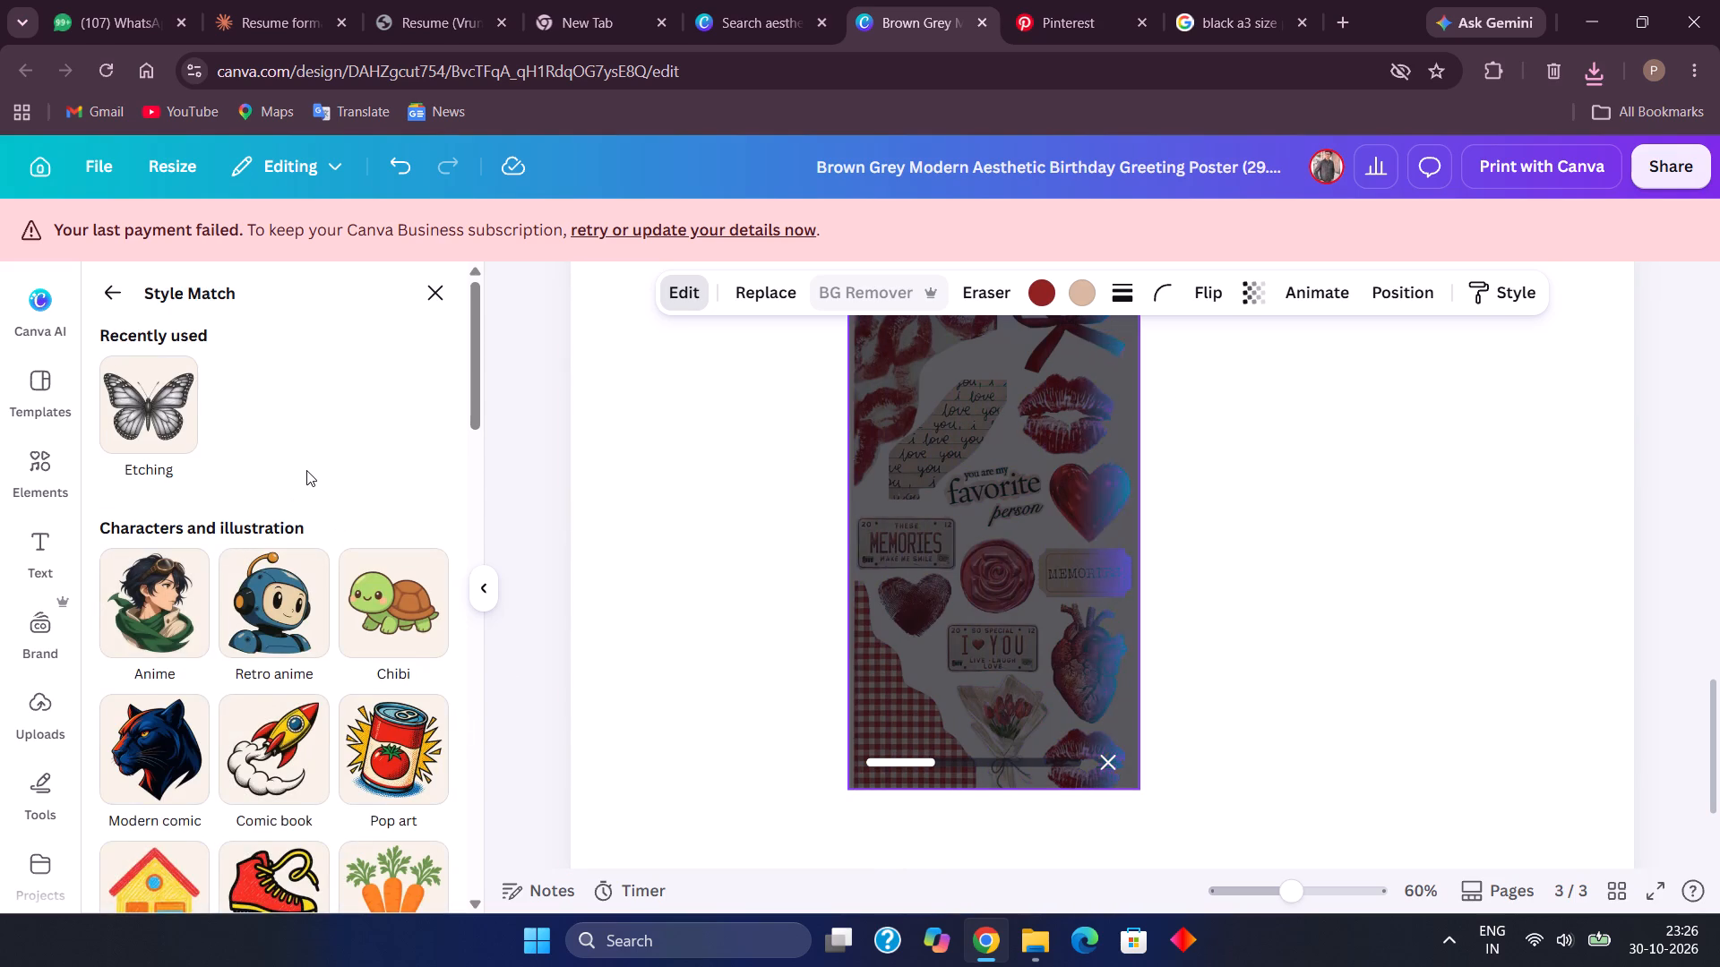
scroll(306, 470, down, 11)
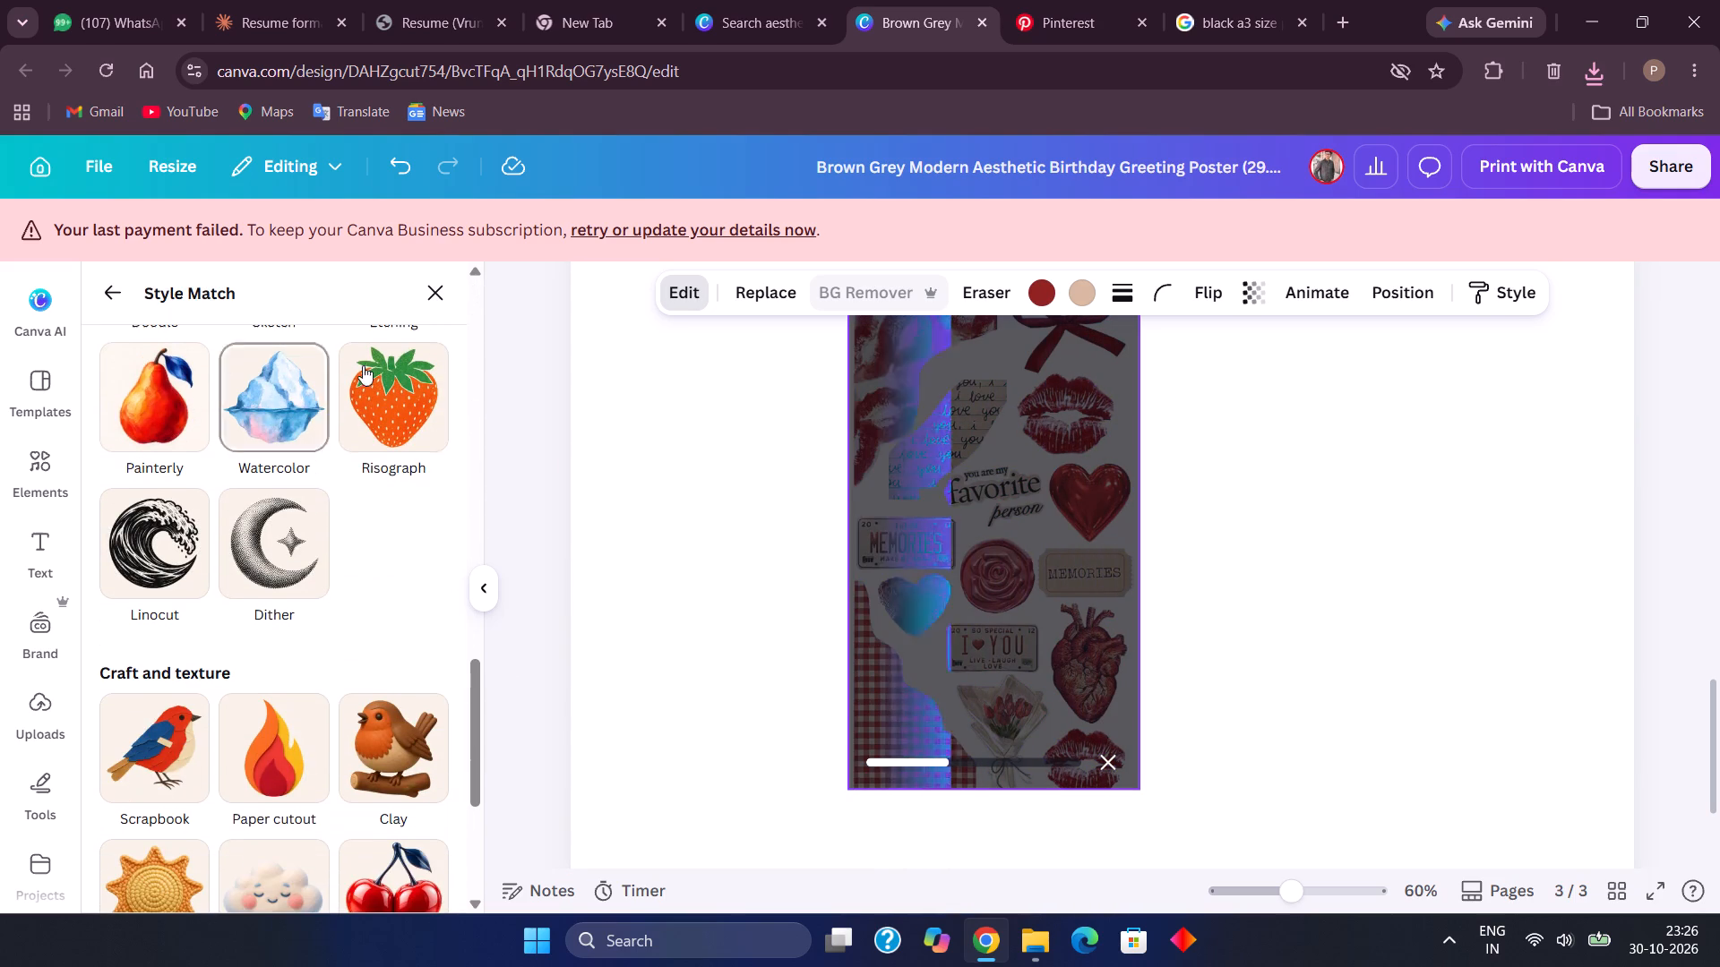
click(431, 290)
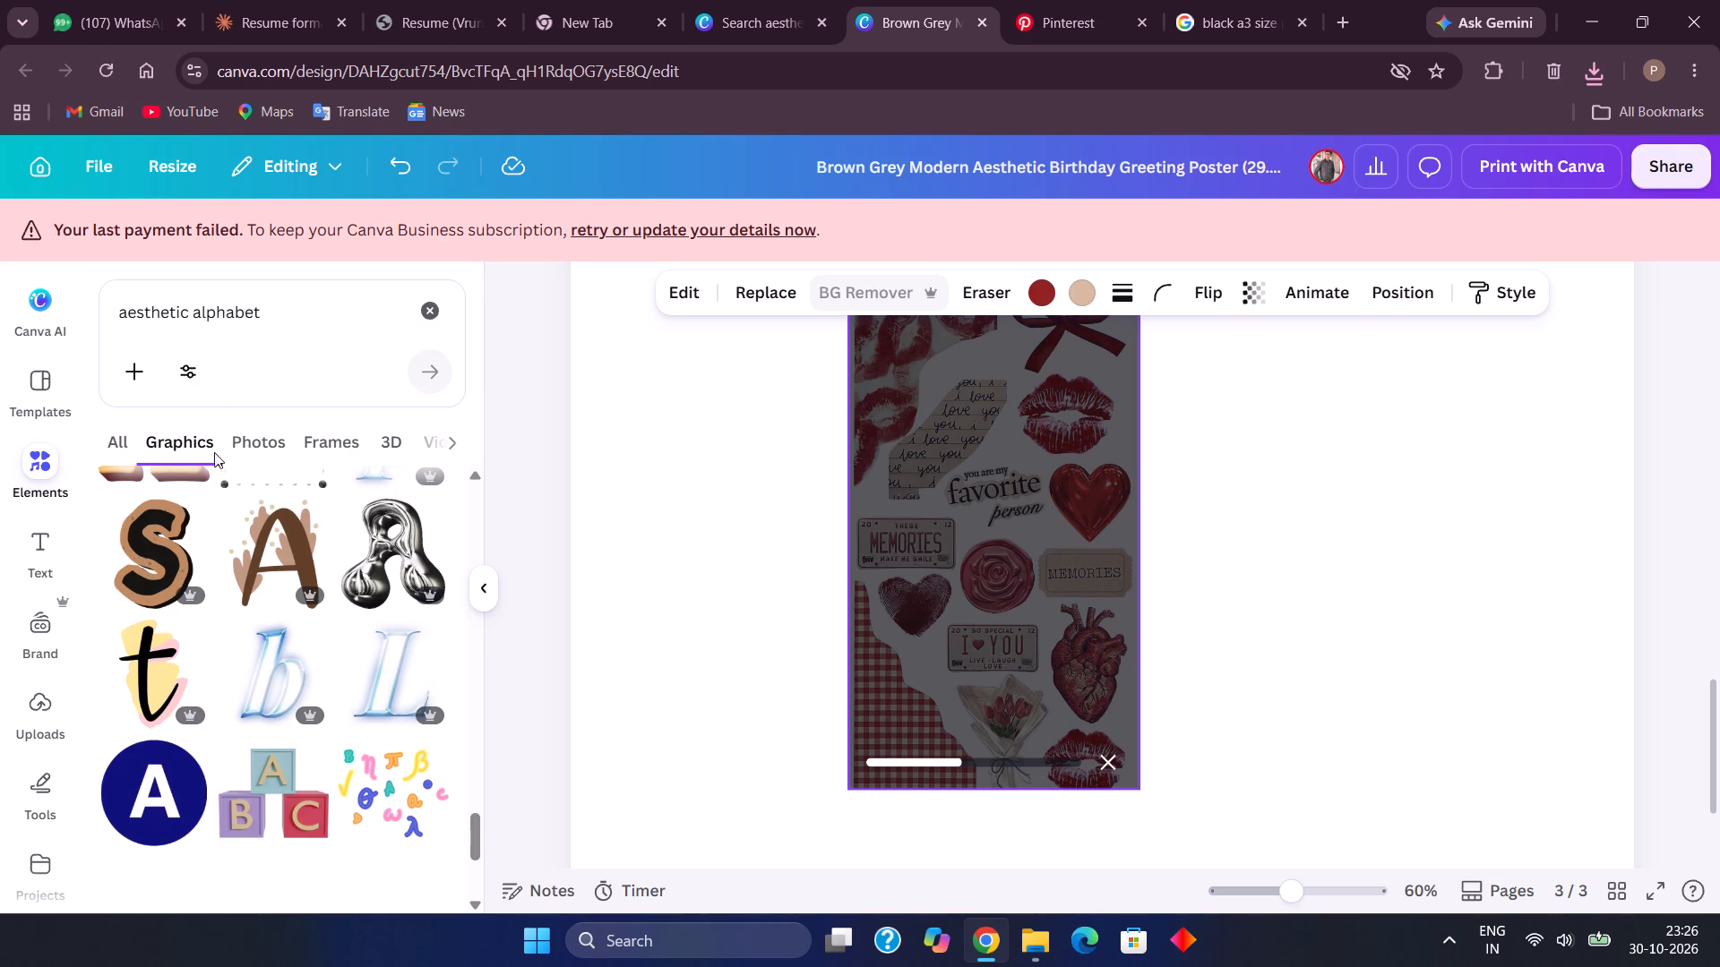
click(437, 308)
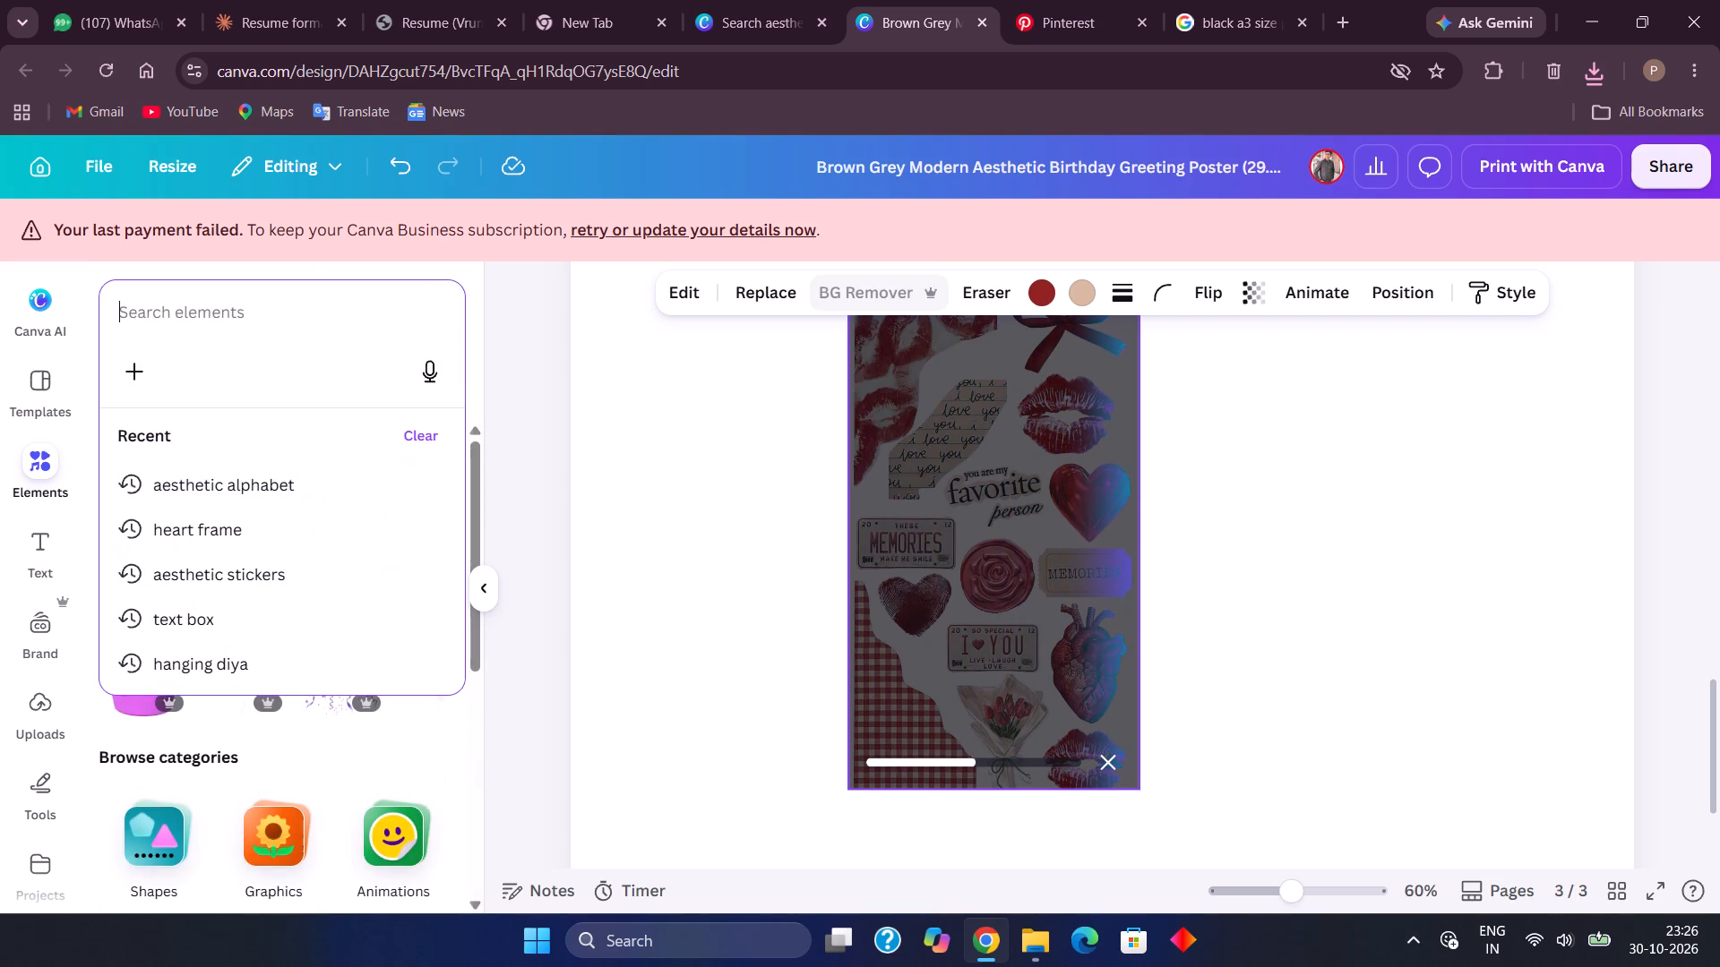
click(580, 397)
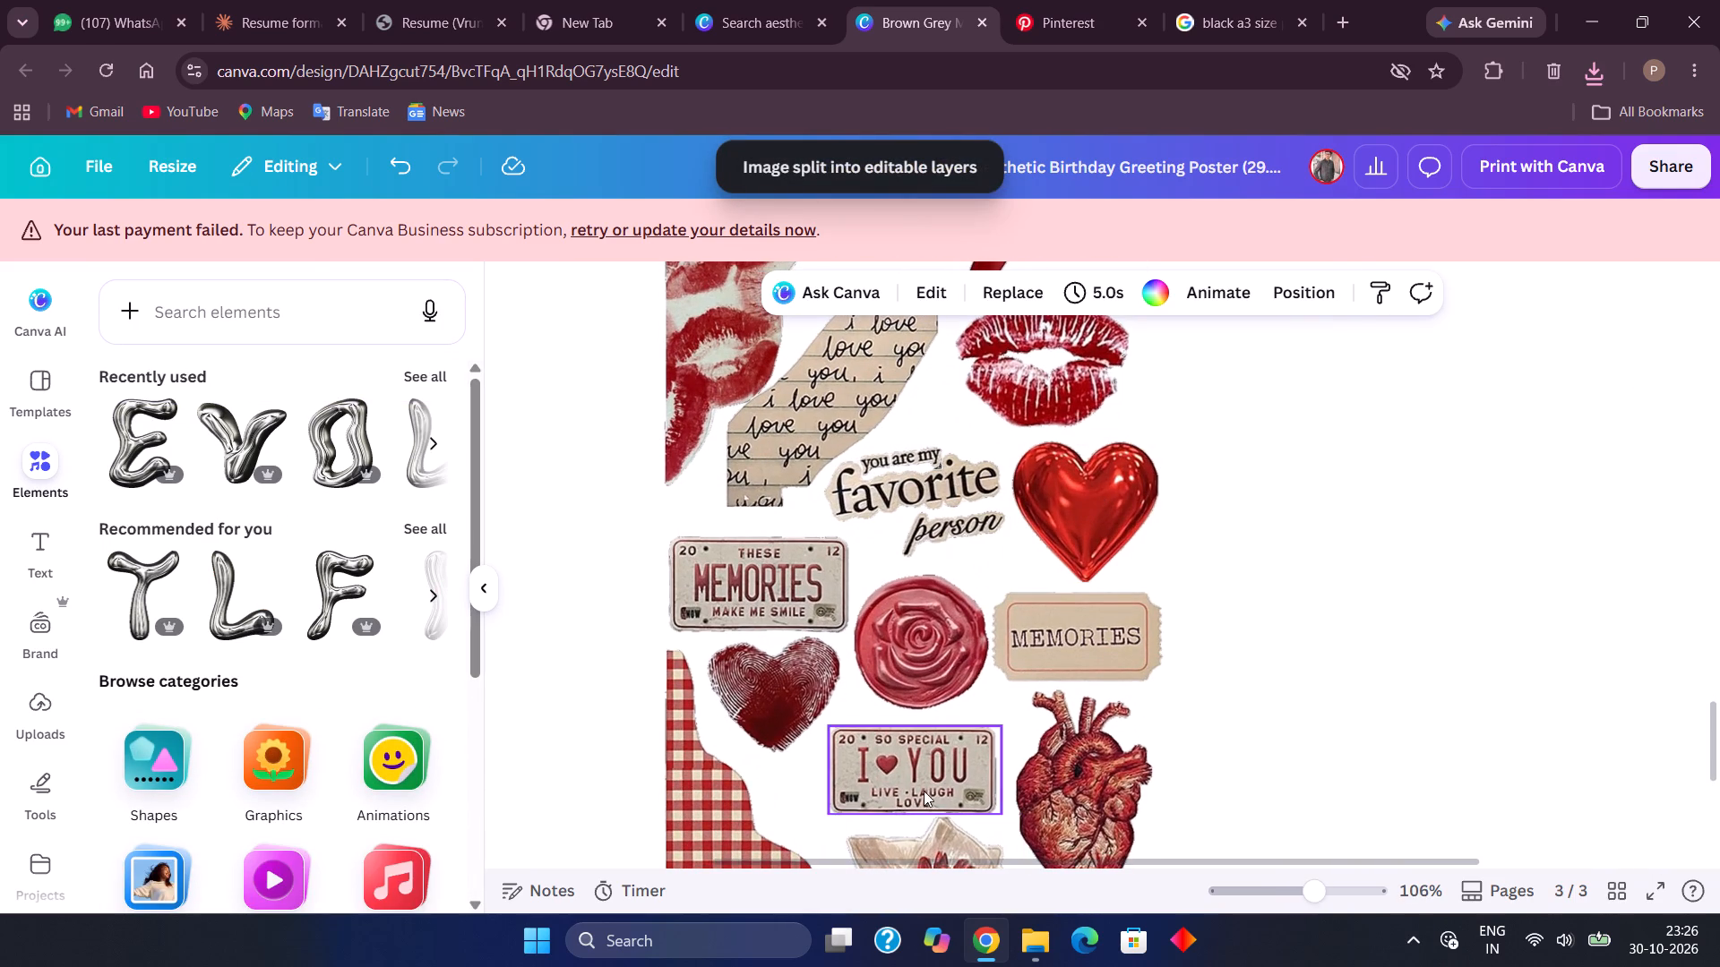
Pull the "I ♥ YOU" license plate out of the collage onto the empty area of page 3 to its right.
drag(924, 788, 1335, 644)
drag(1455, 709, 1412, 615)
click(1466, 642)
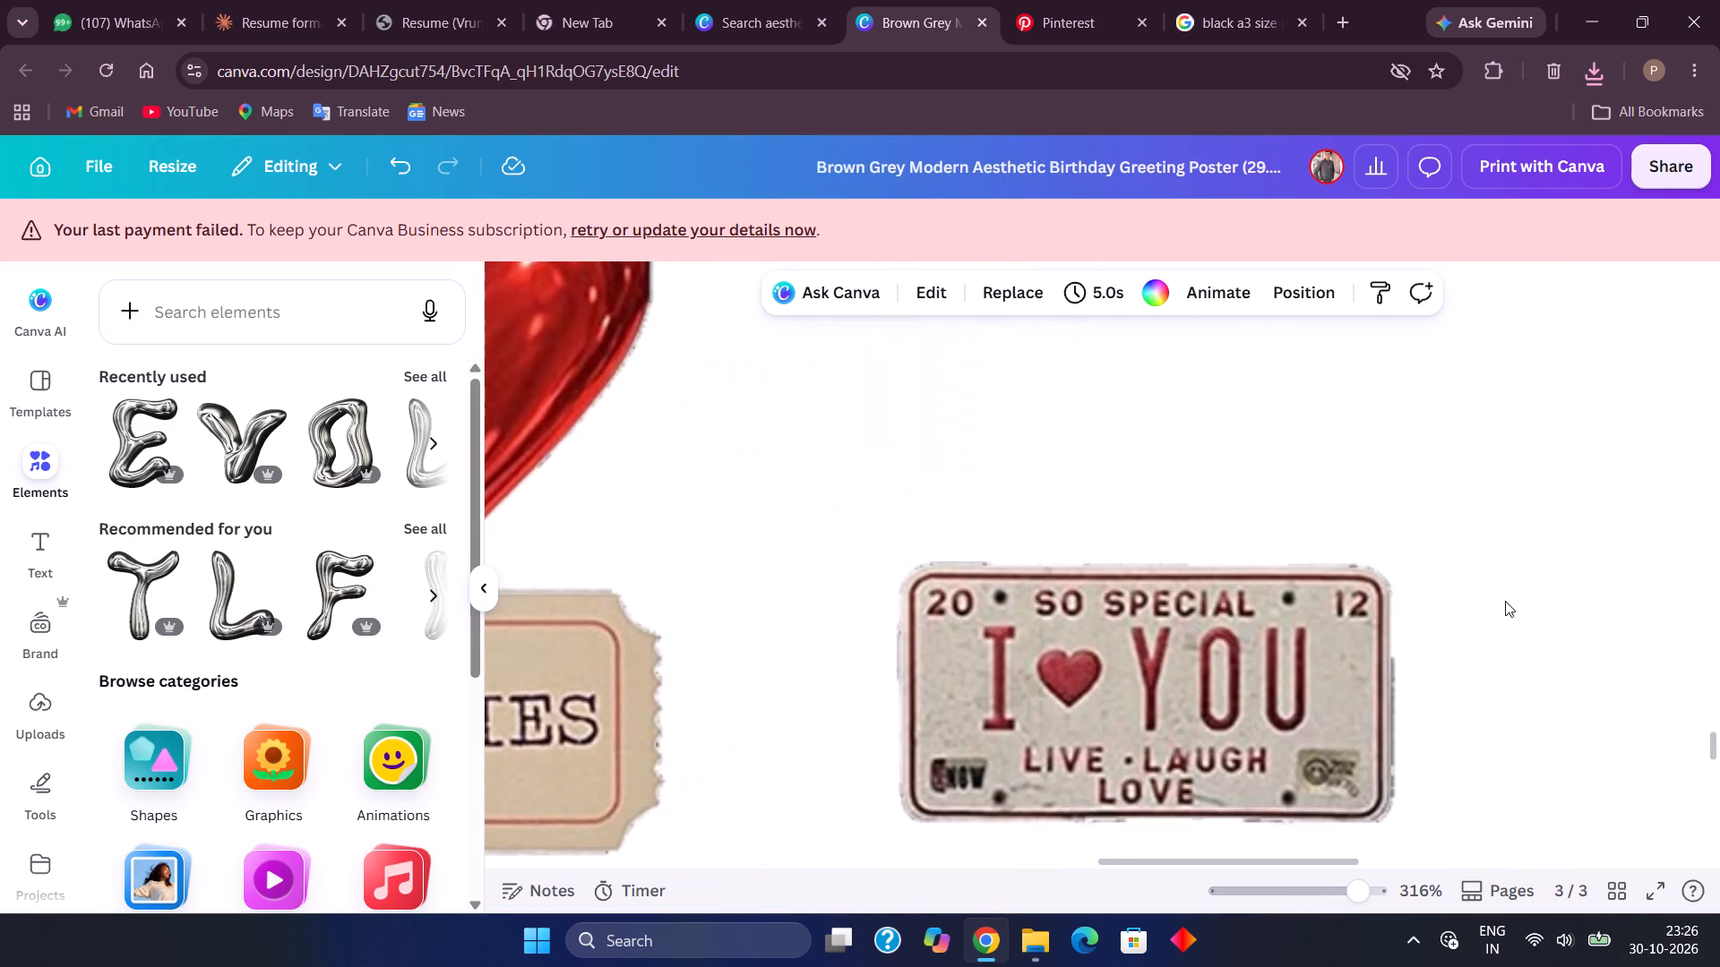
click(1505, 601)
scroll(1505, 601, down, 1)
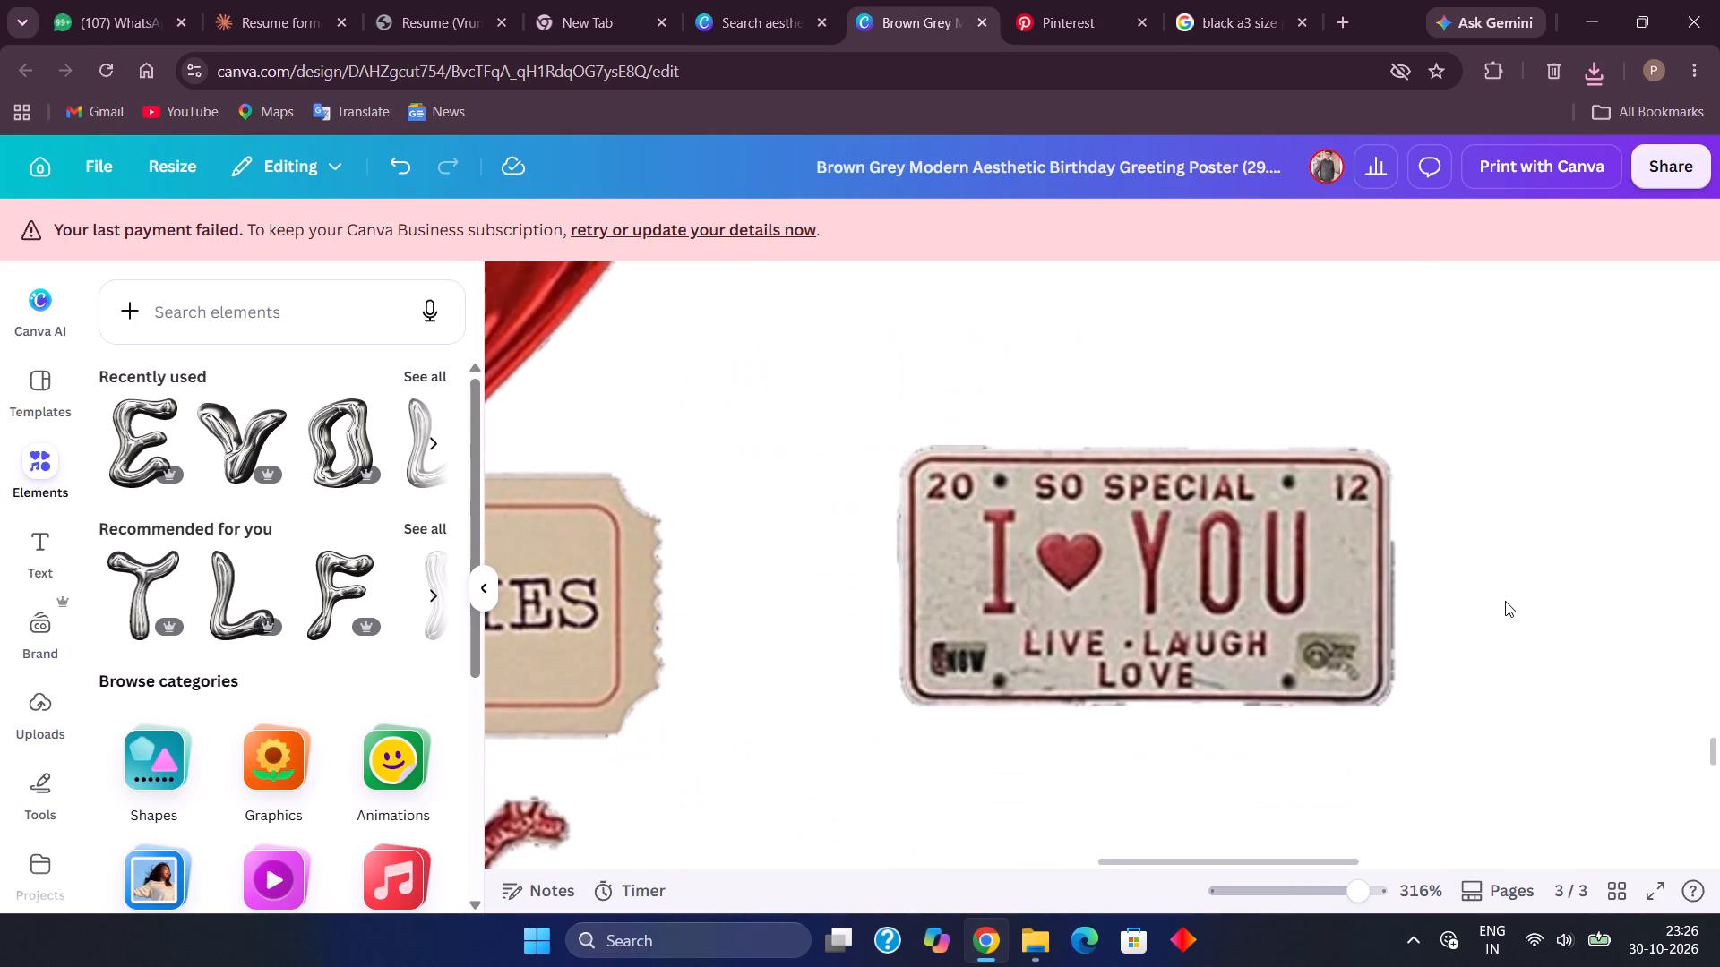
Upscale the "I ♥ YOU" license plate image.
click(1360, 590)
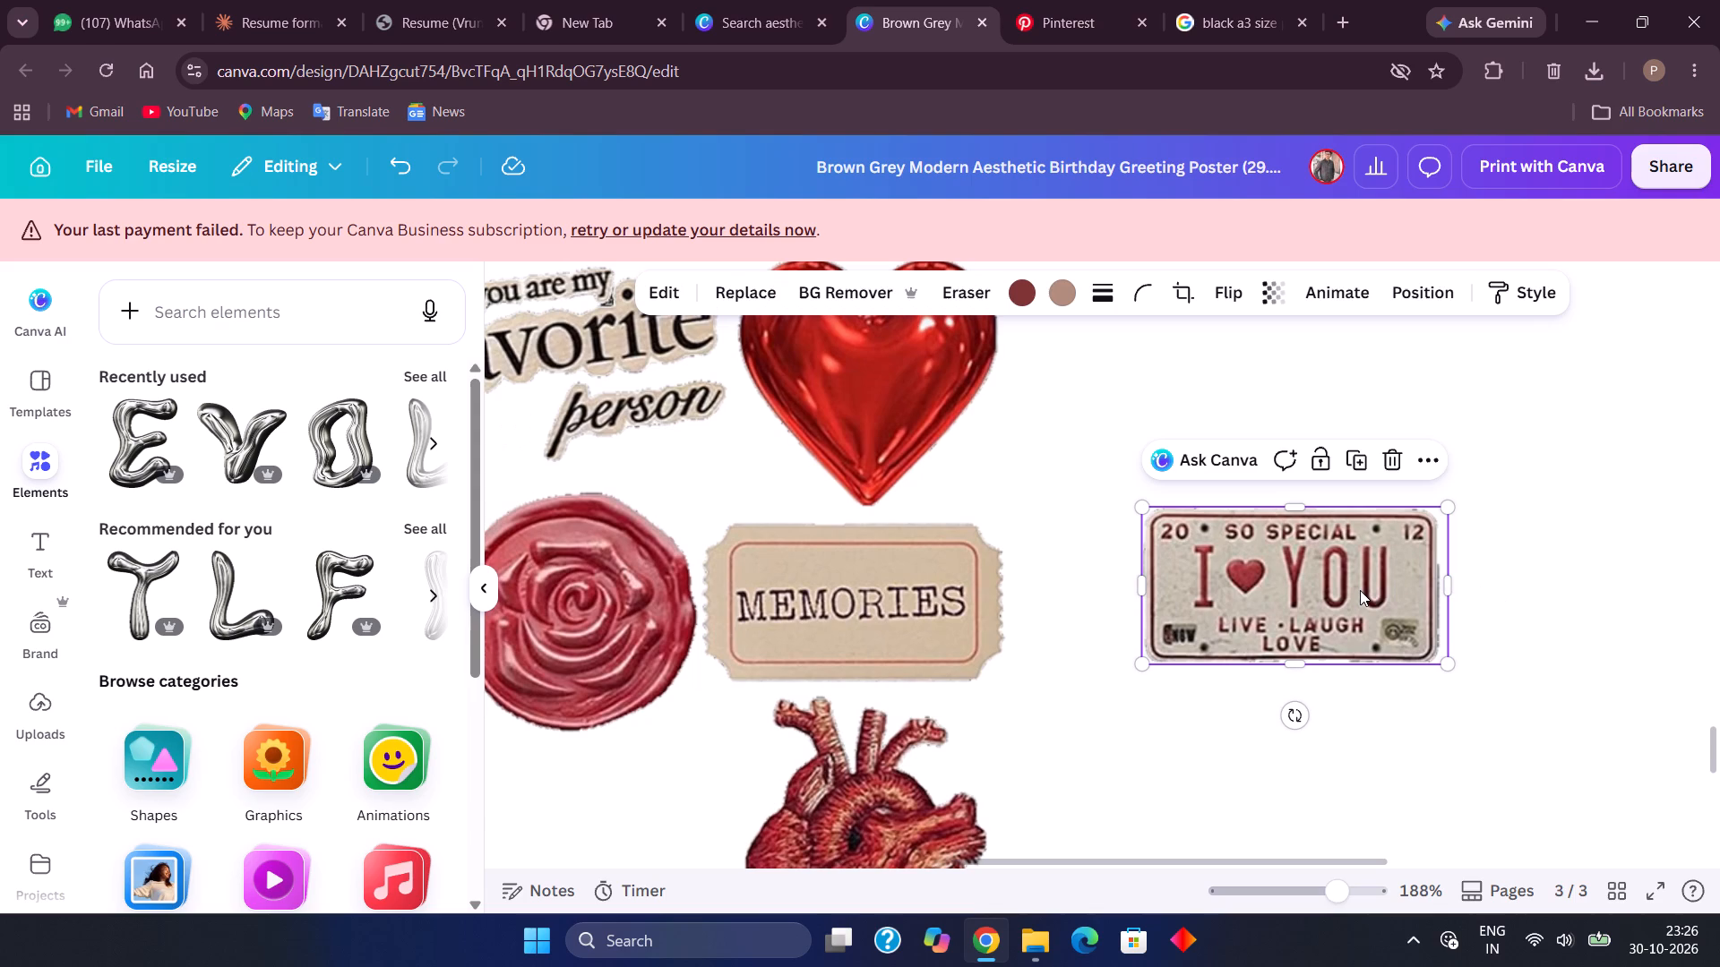
click(676, 299)
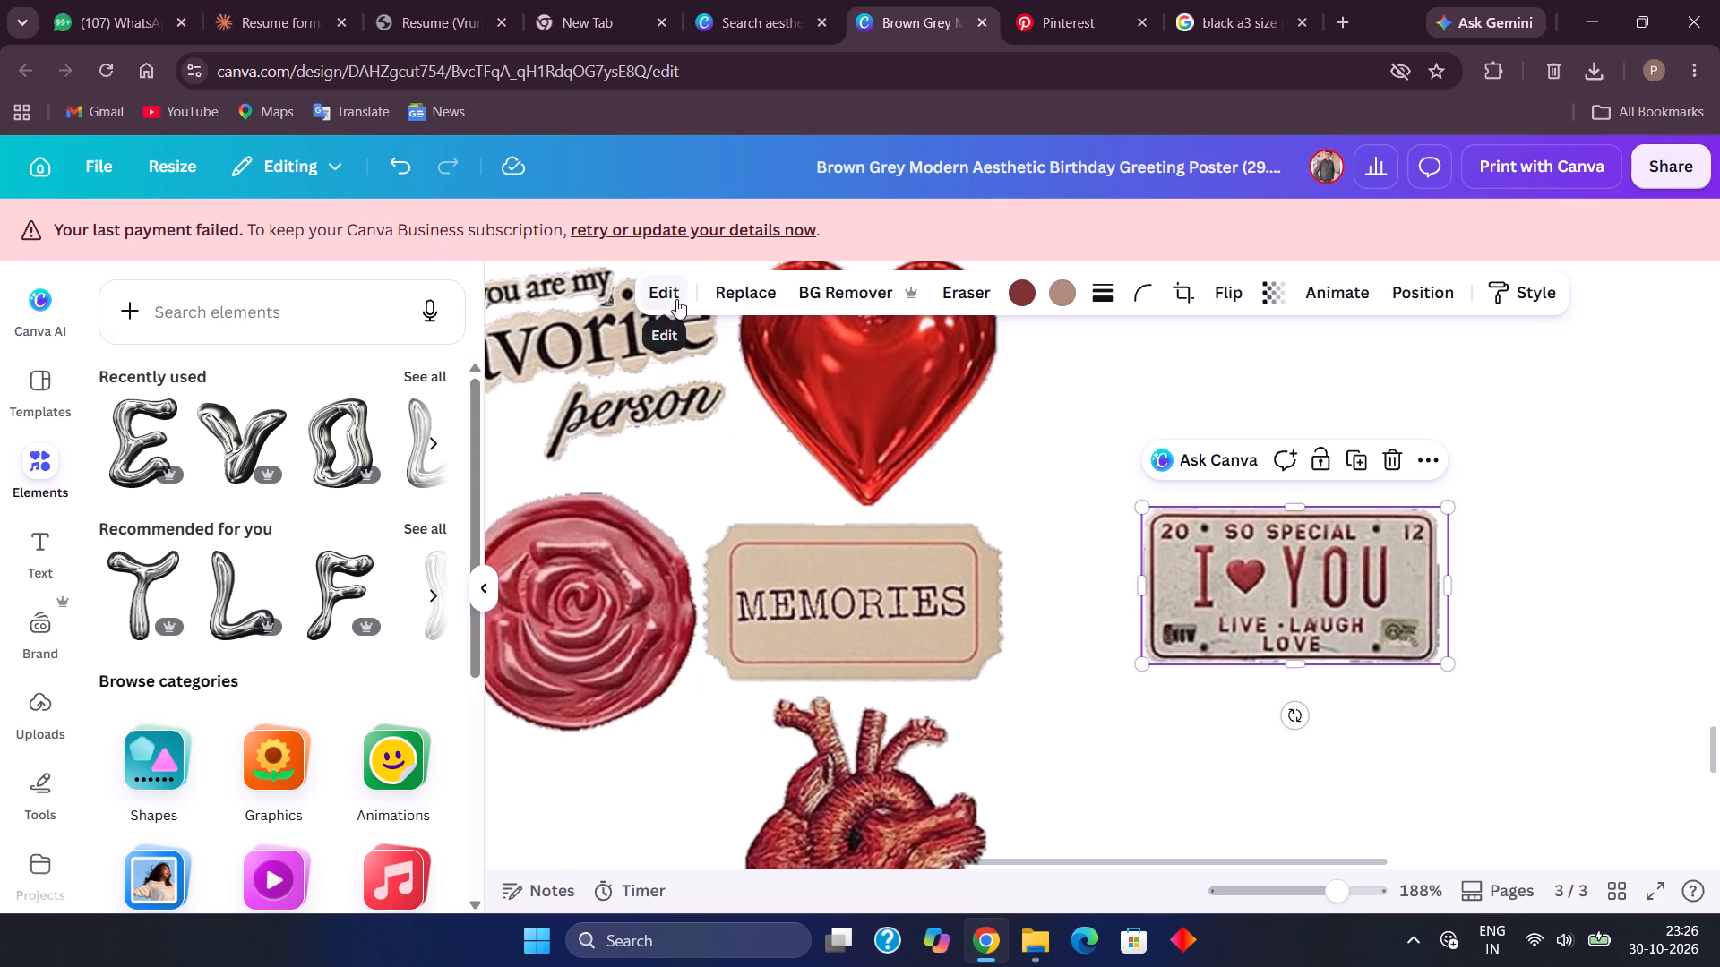
click(428, 552)
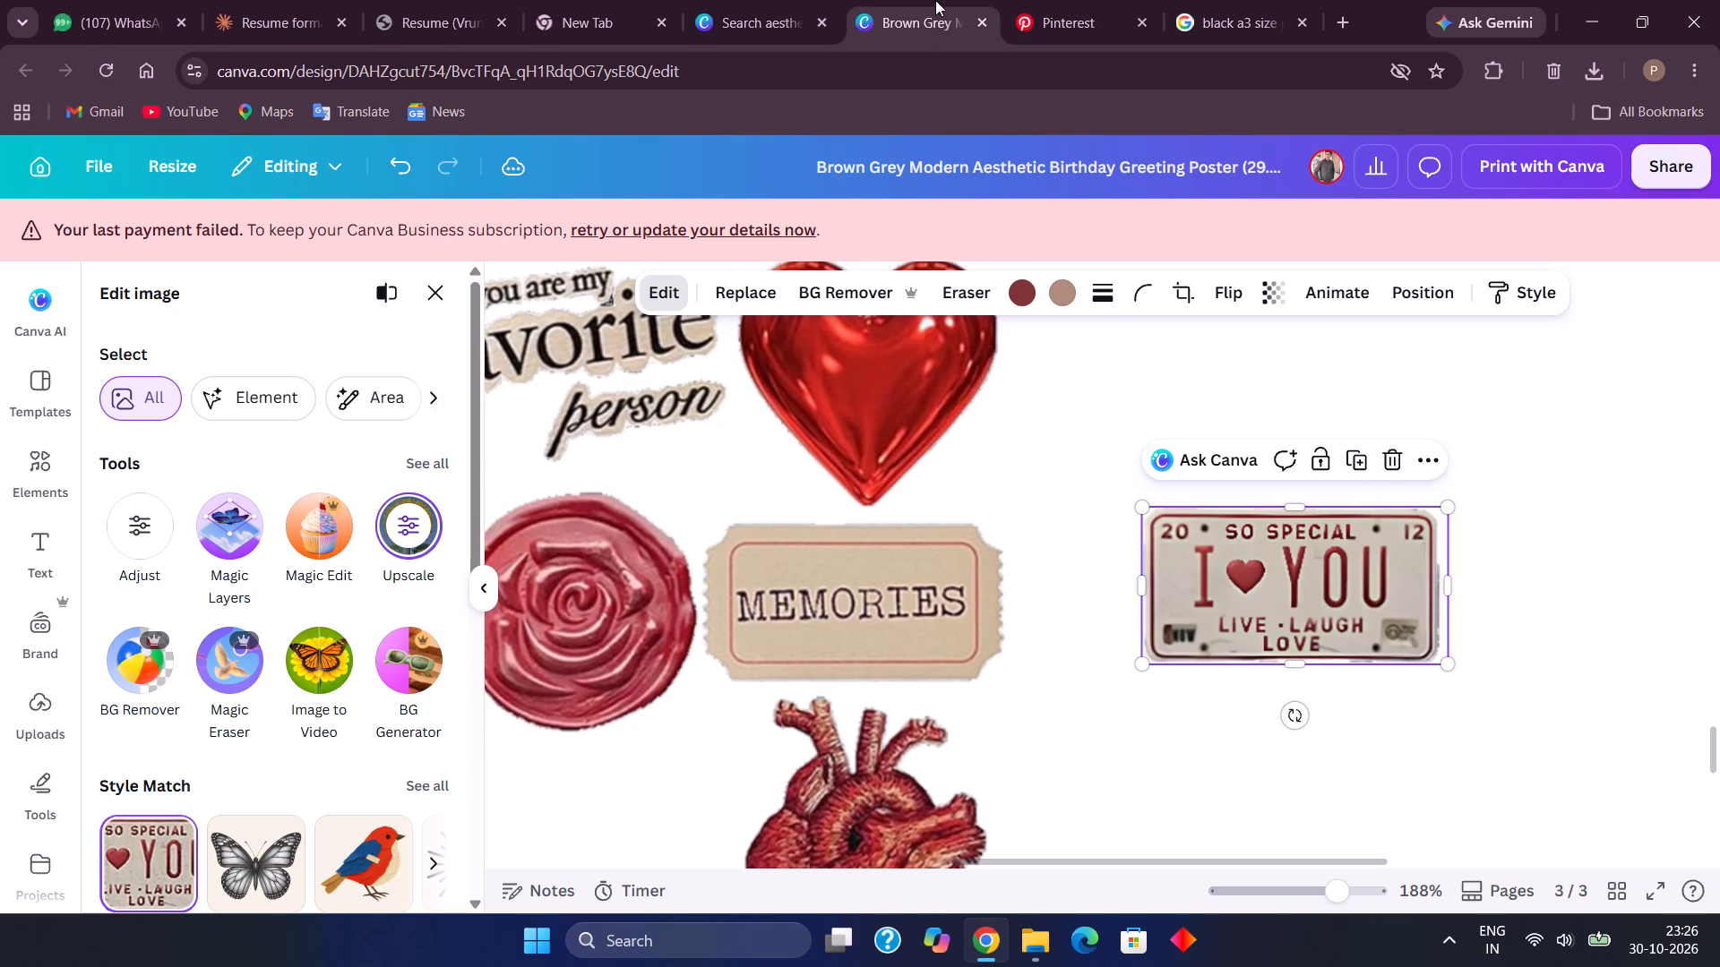
Switch to Pinterest and look through the individual pieces of the open red collage pin.
click(1031, 6)
scroll(795, 592, down, 1)
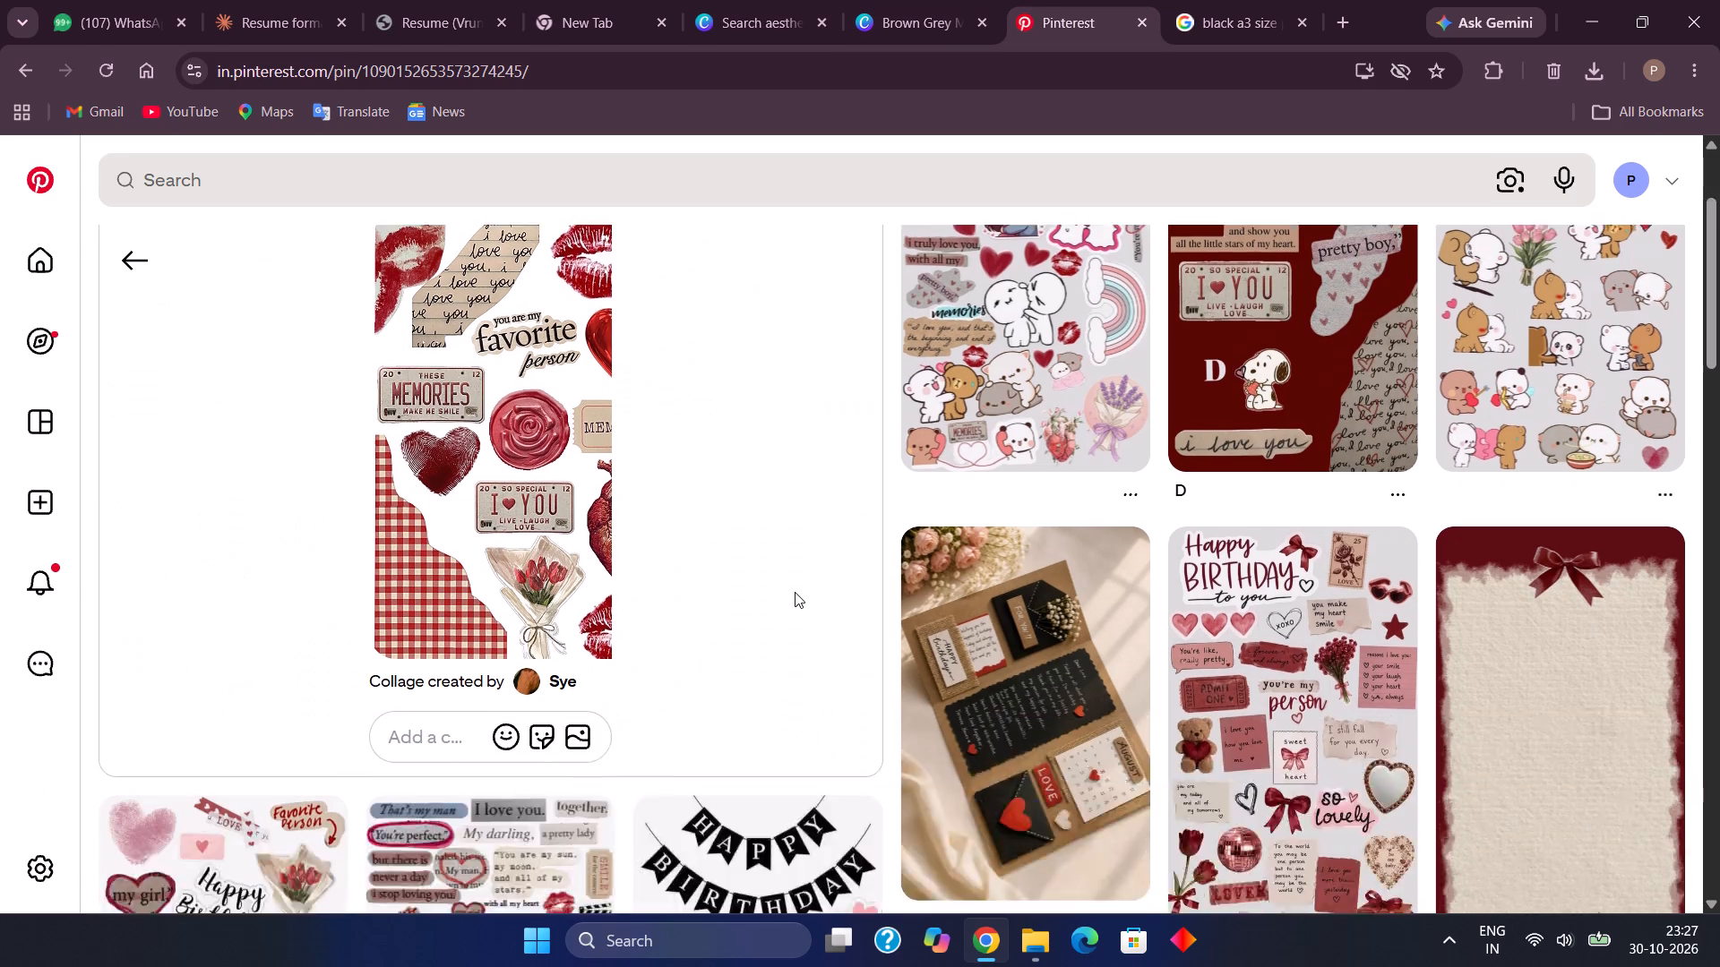
scroll(795, 592, down, 2)
scroll(795, 592, up, 1)
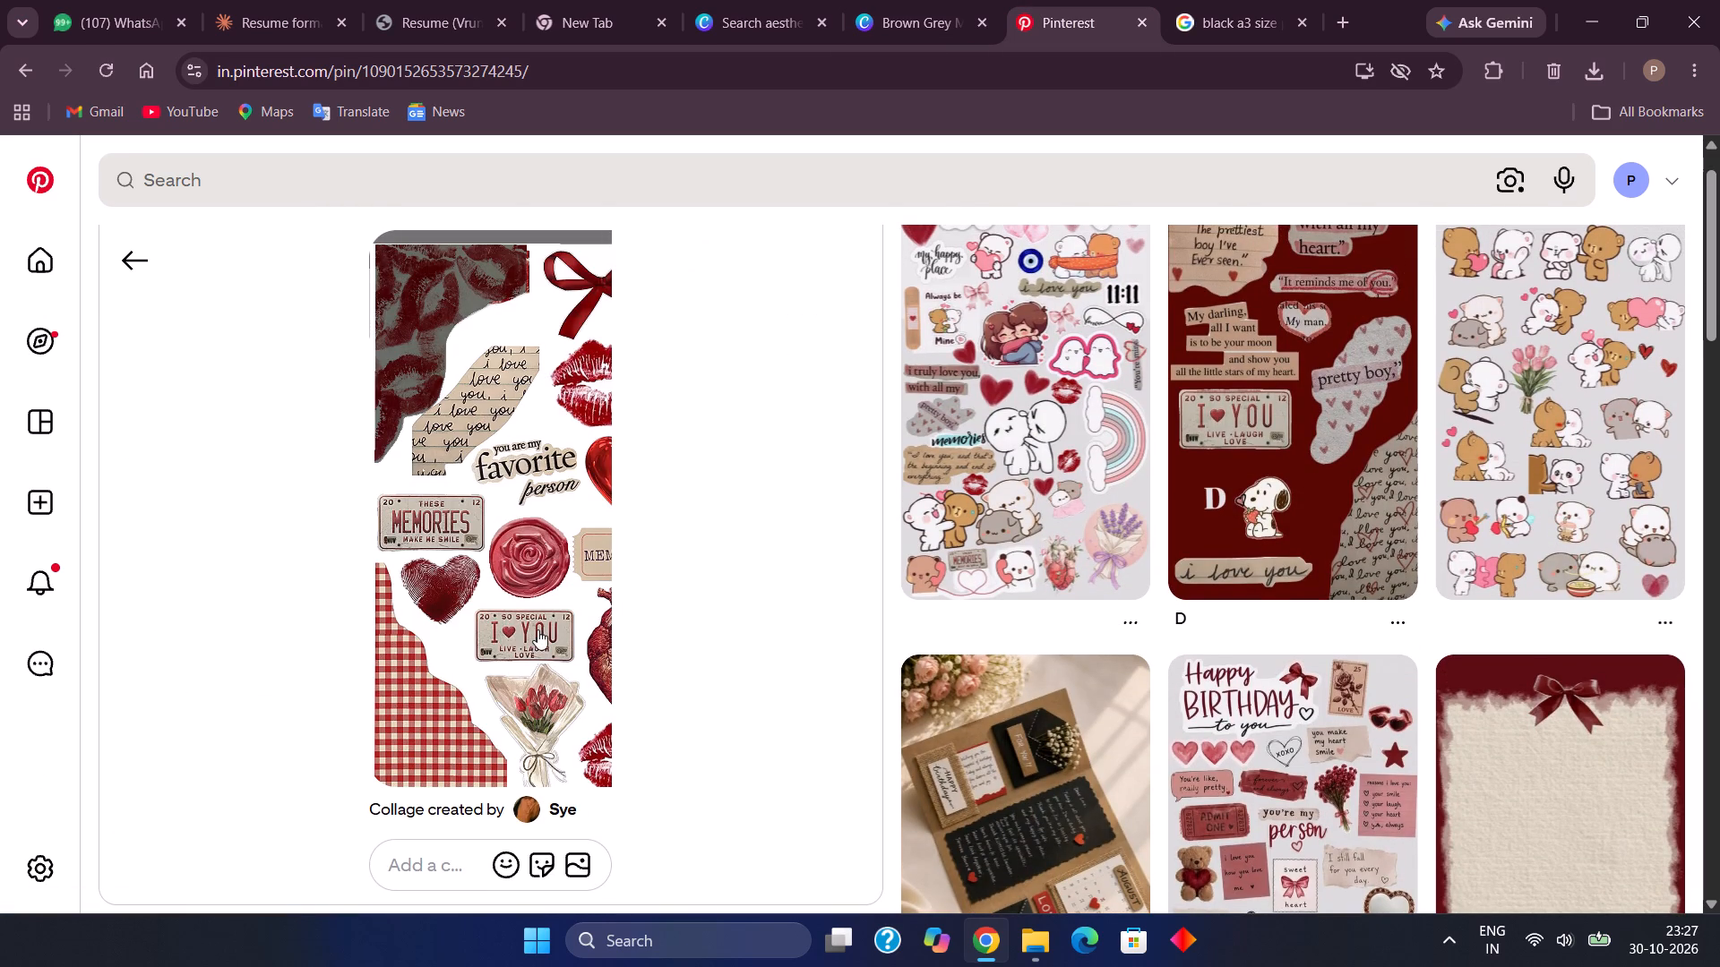
click(537, 629)
drag(537, 629, 473, 620)
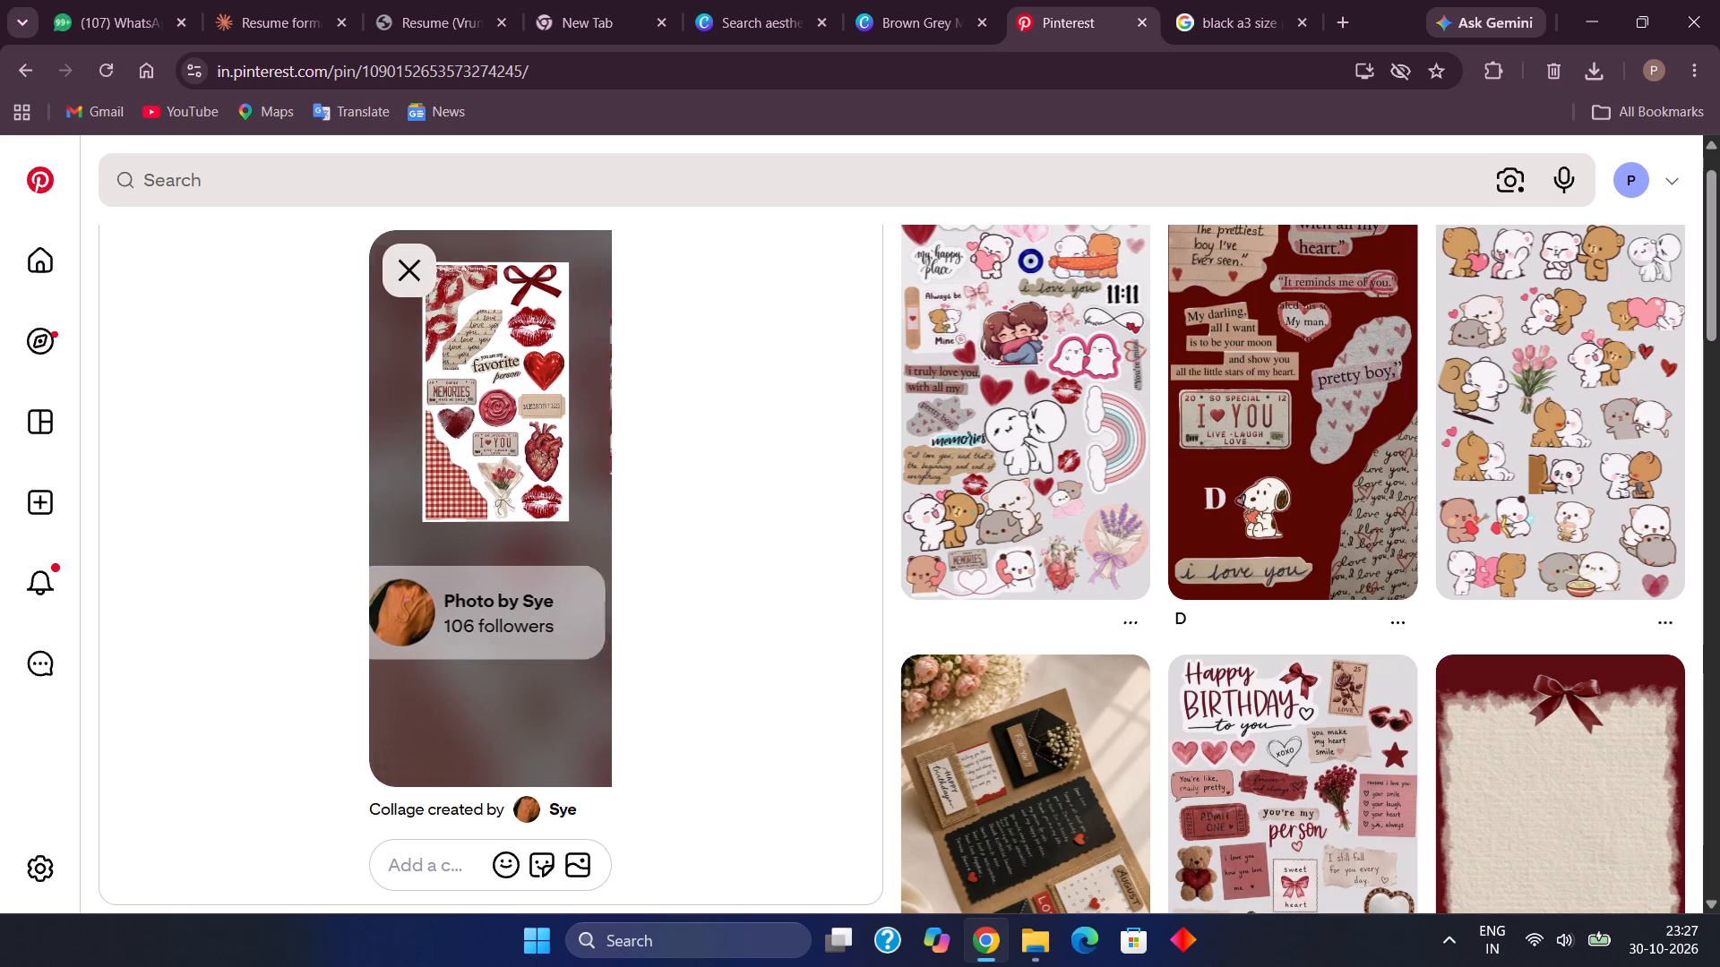
scroll(441, 459, left, 3)
scroll(550, 434, left, 2)
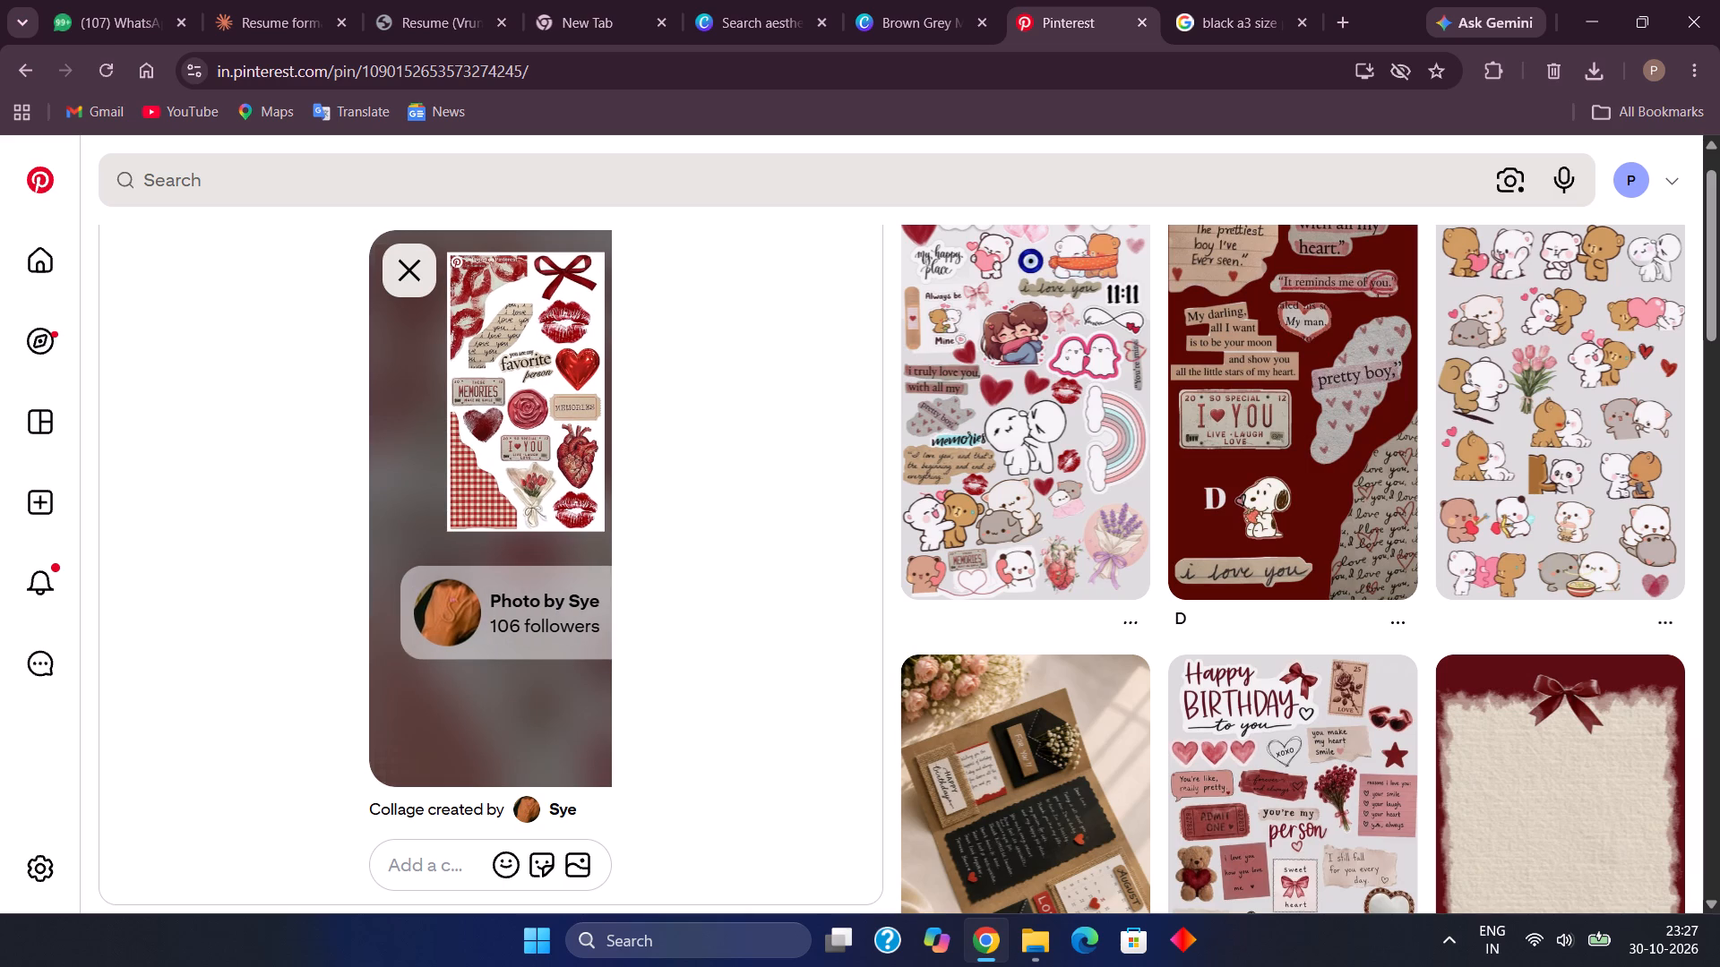
scroll(550, 434, left, 3)
scroll(538, 543, left, 2)
click(504, 470)
drag(459, 460, 339, 461)
drag(489, 456, 194, 449)
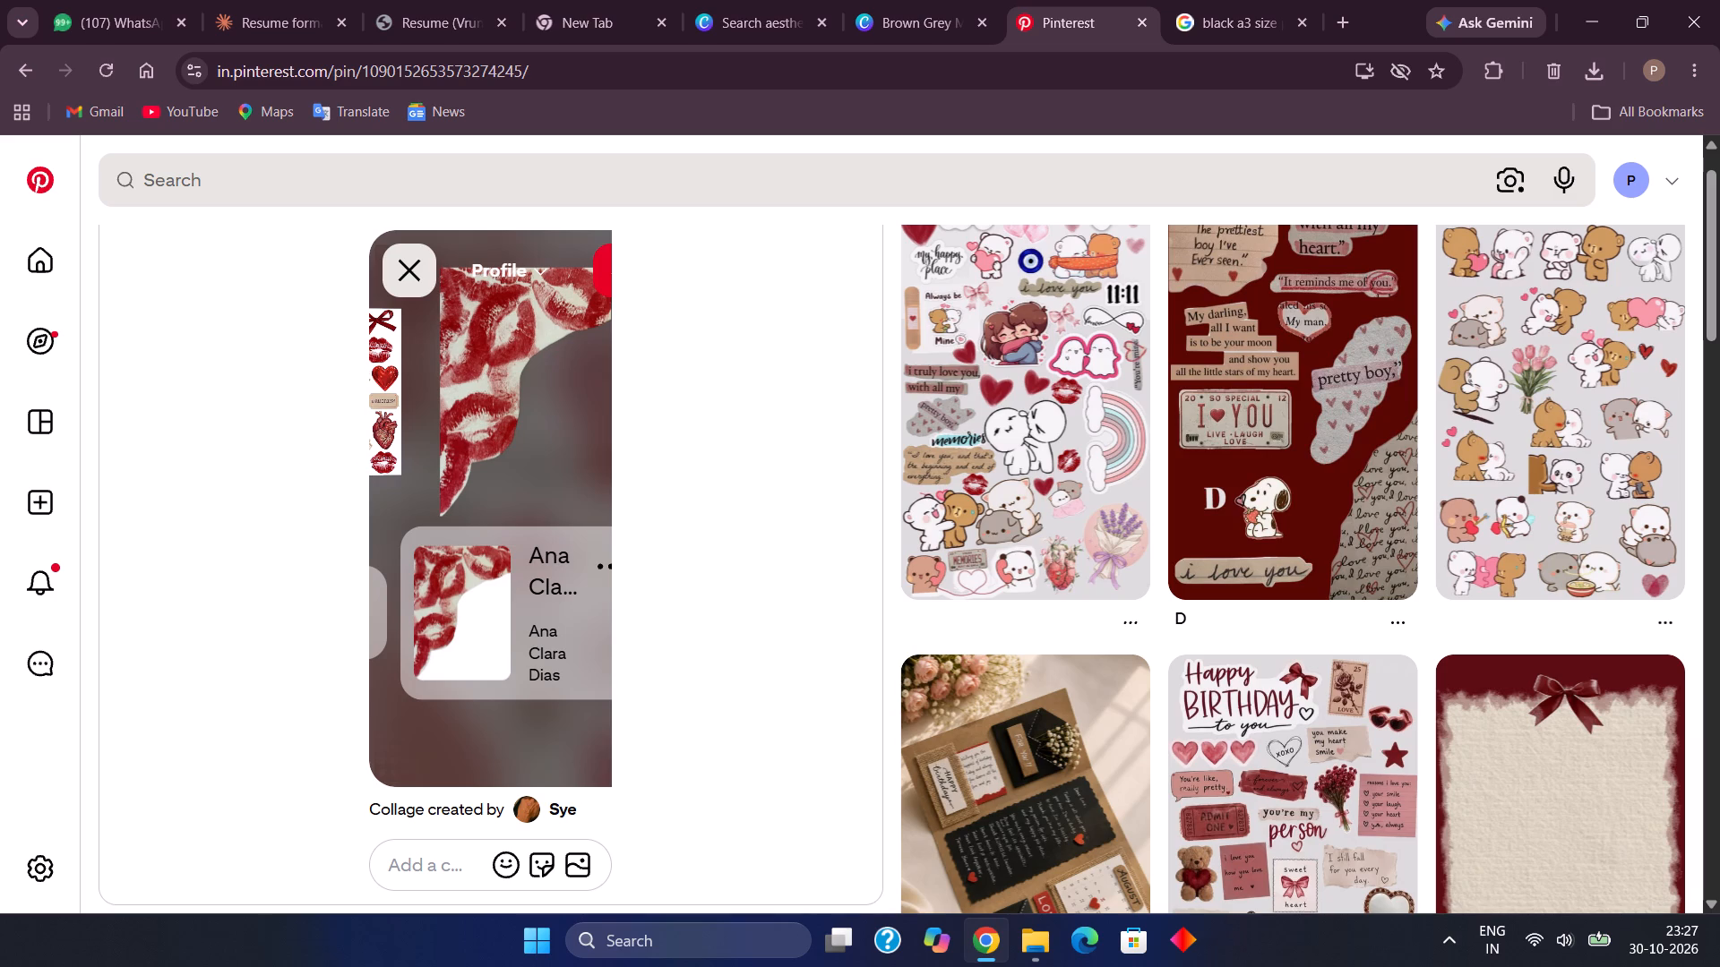
drag(519, 444, 348, 437)
click(517, 457)
drag(517, 457, 290, 447)
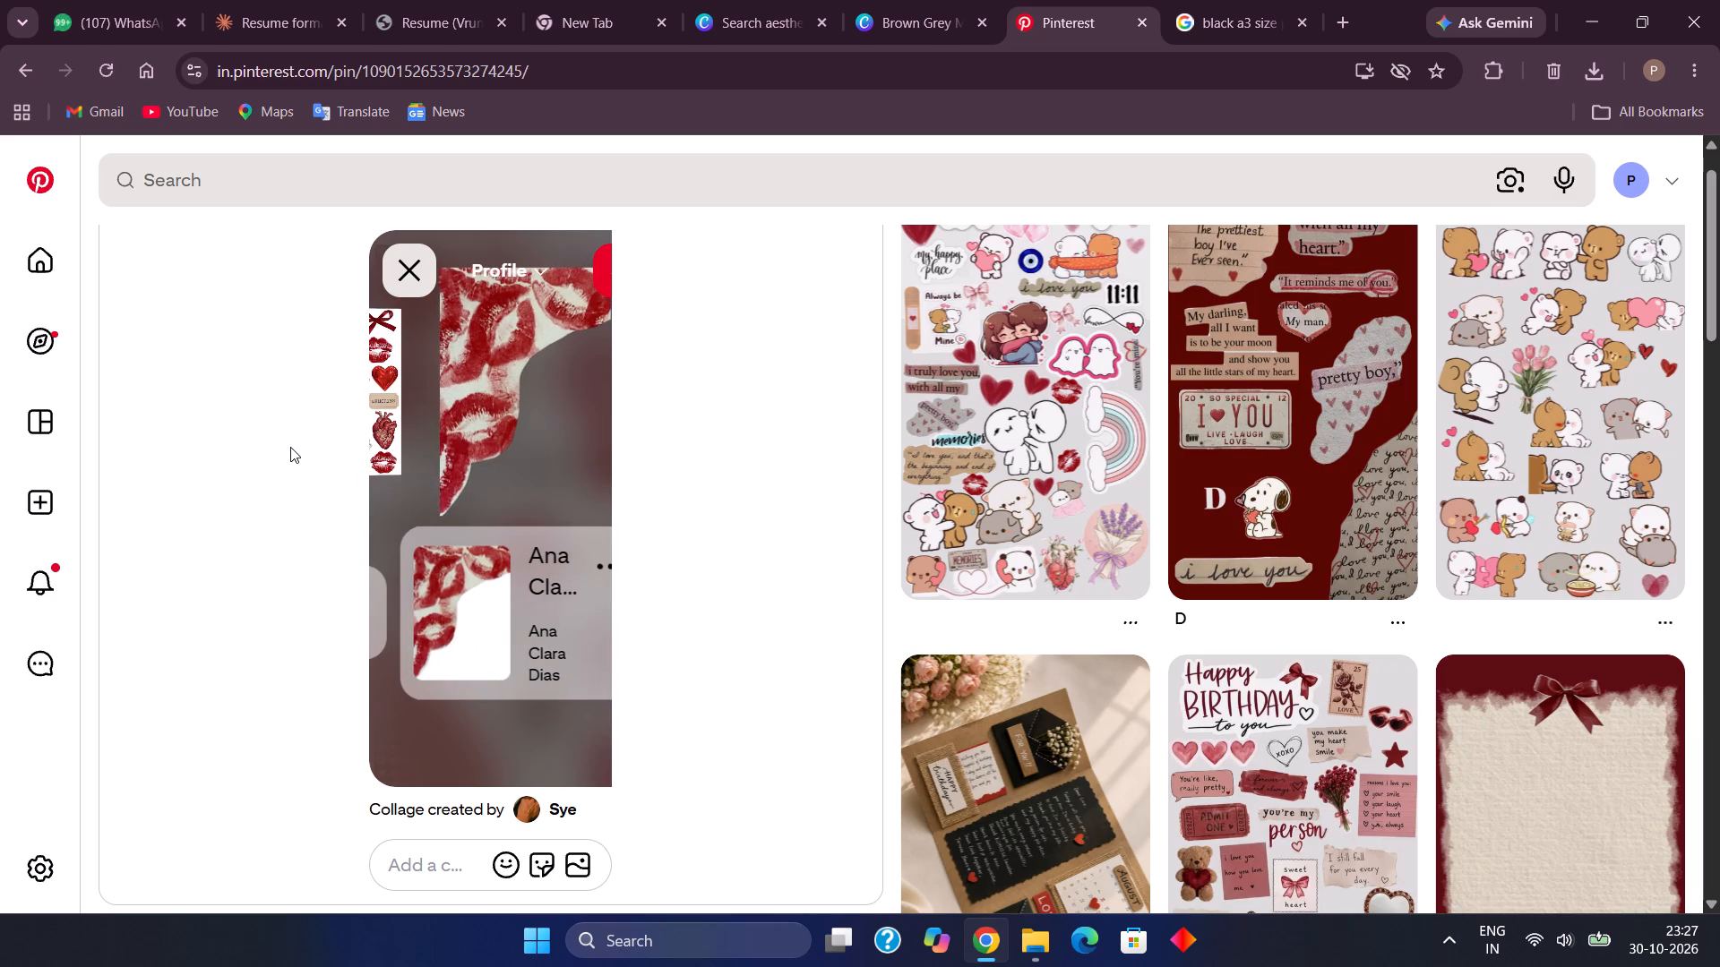
drag(525, 398, 87, 417)
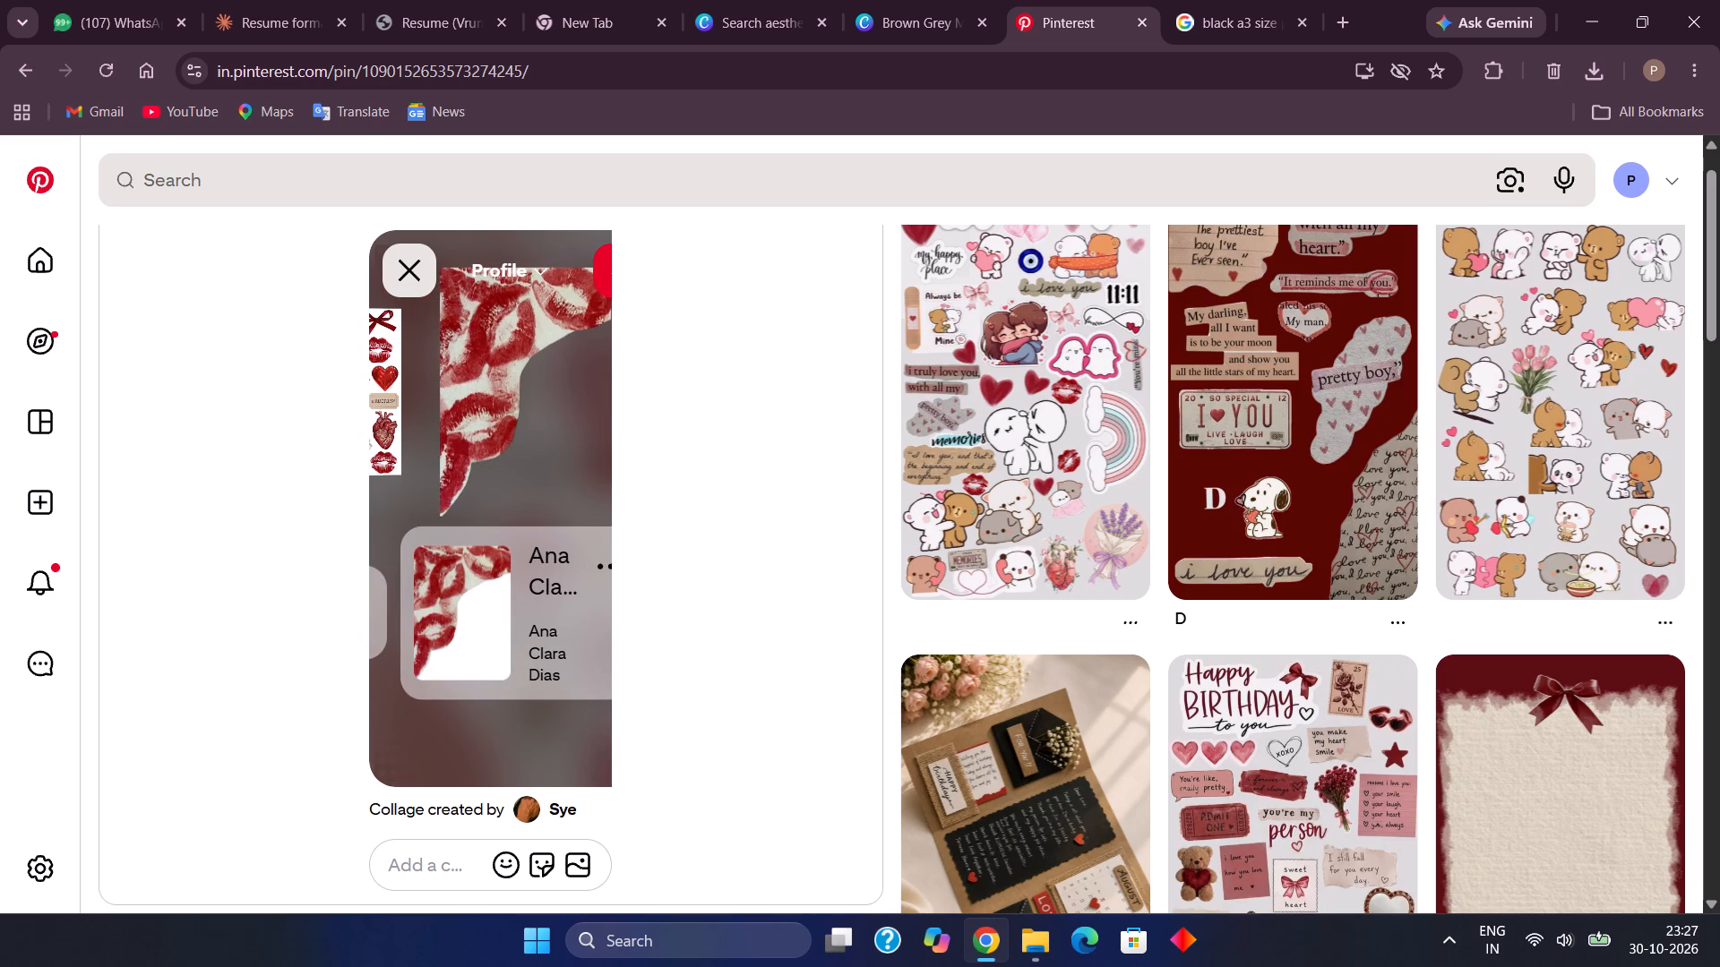
key(Right)
key(Right)
key(Right)
drag(543, 543, 328, 507)
drag(514, 465, 43, 466)
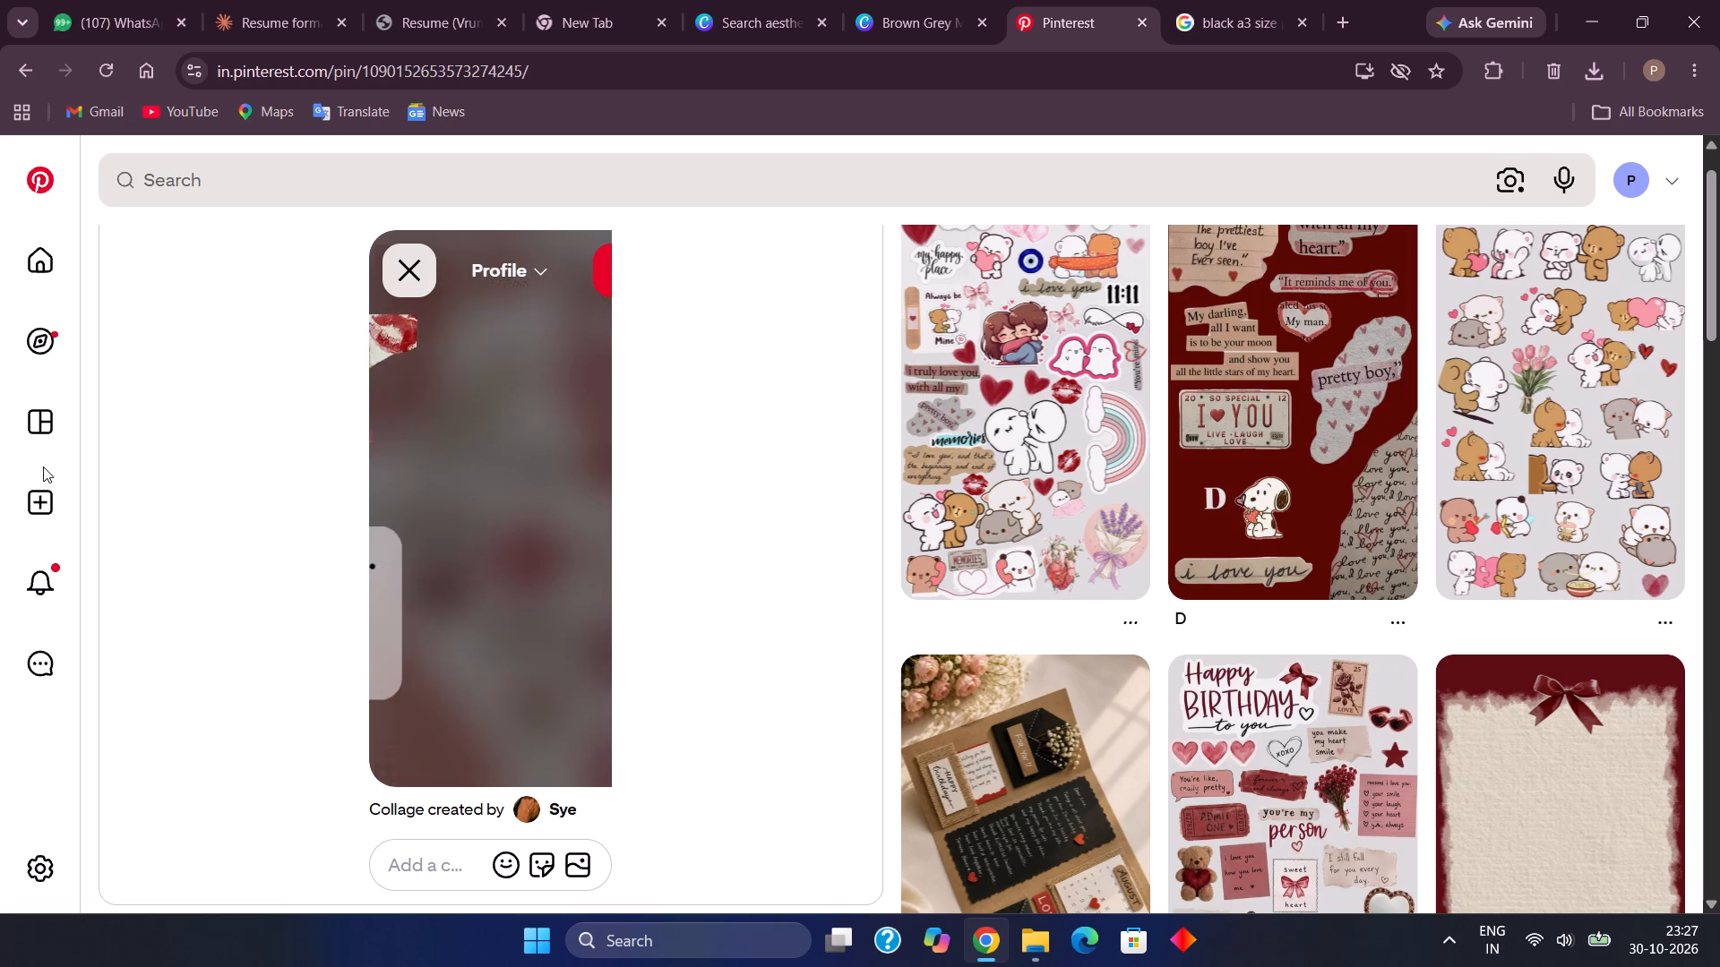
drag(595, 447, 0, 394)
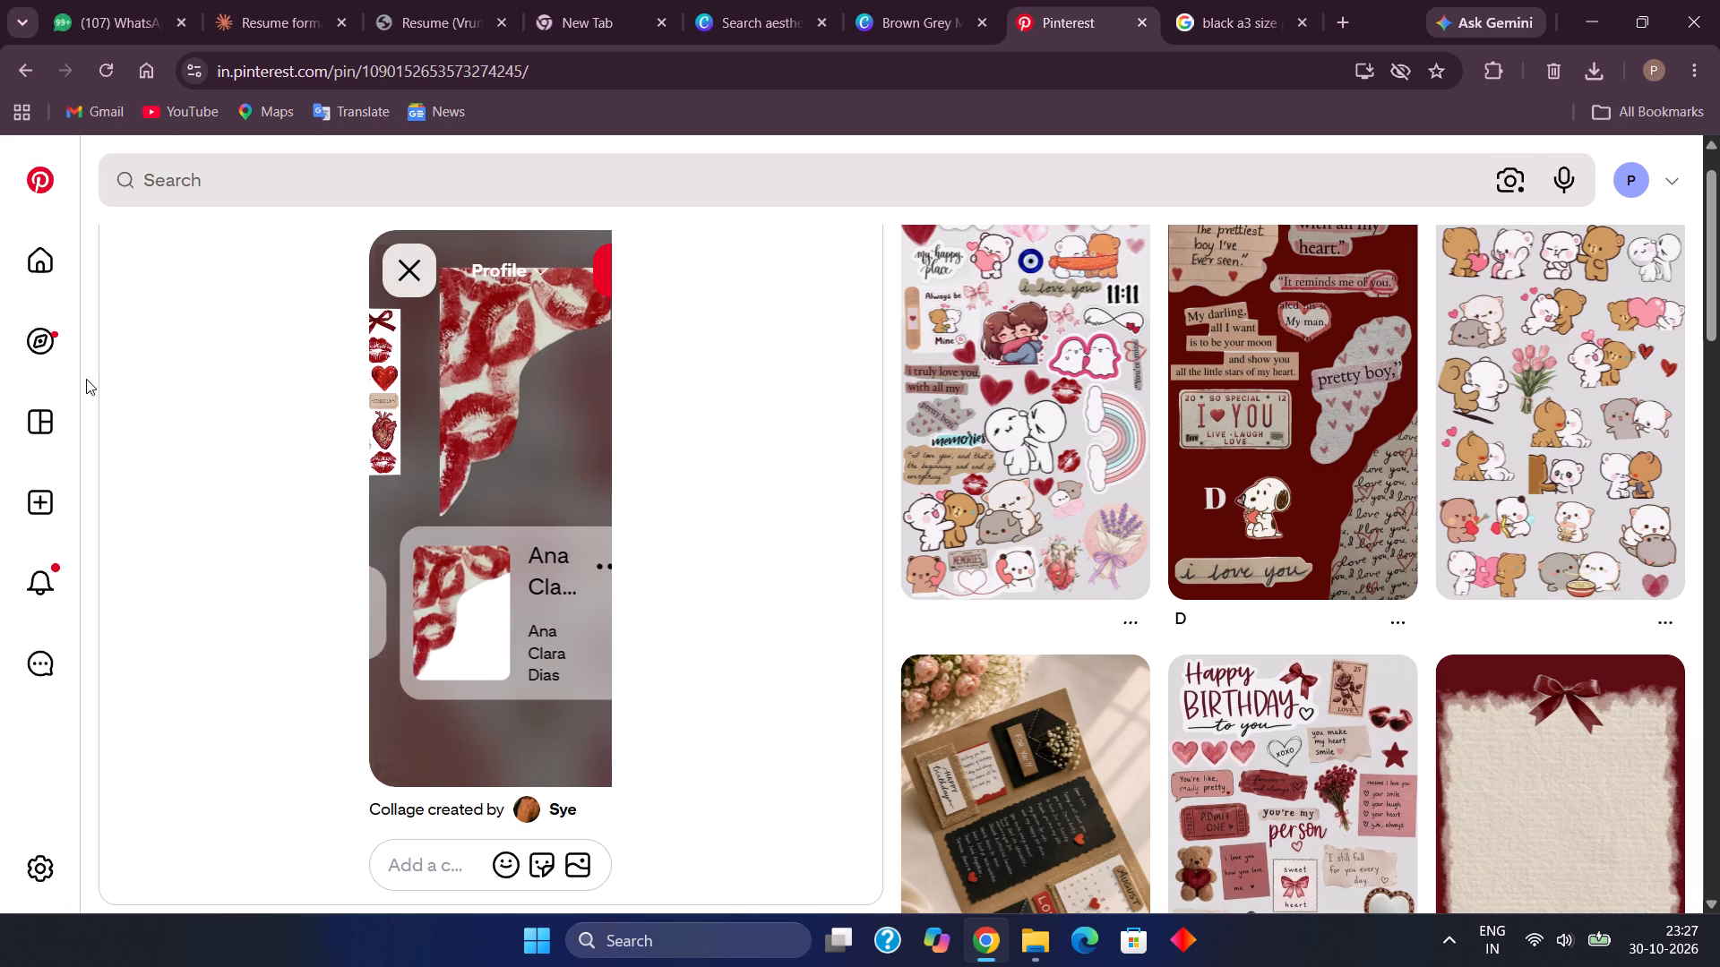
scroll(177, 442, down, 7)
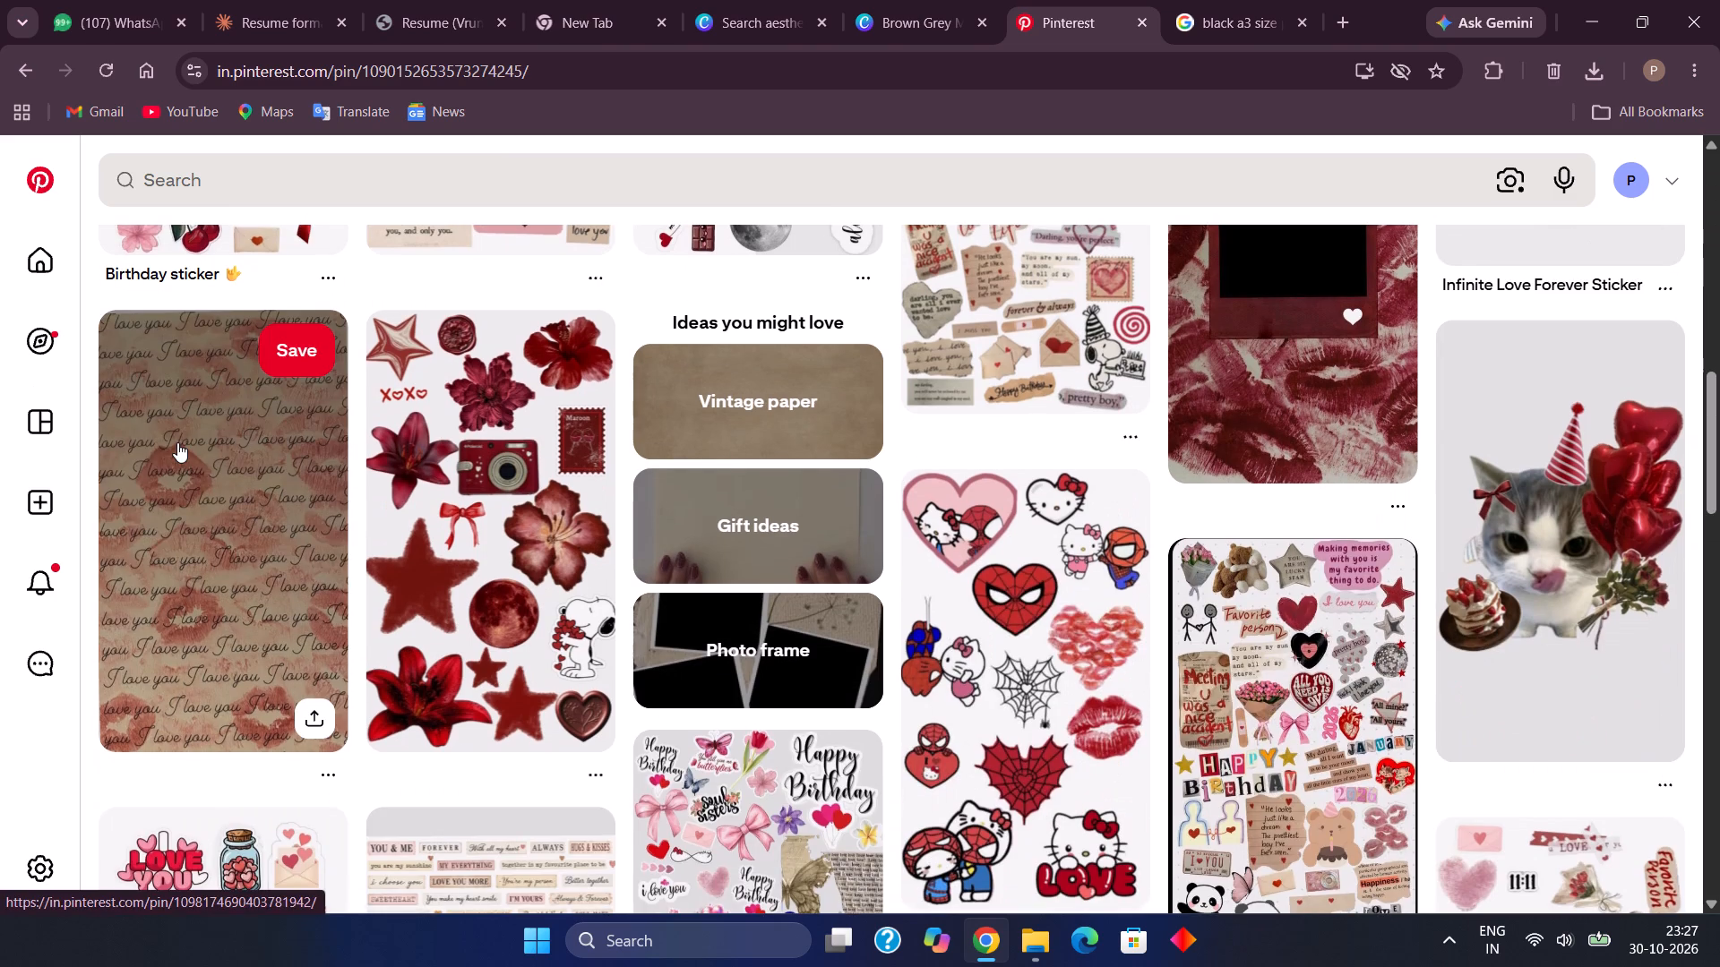
scroll(177, 442, up, 5)
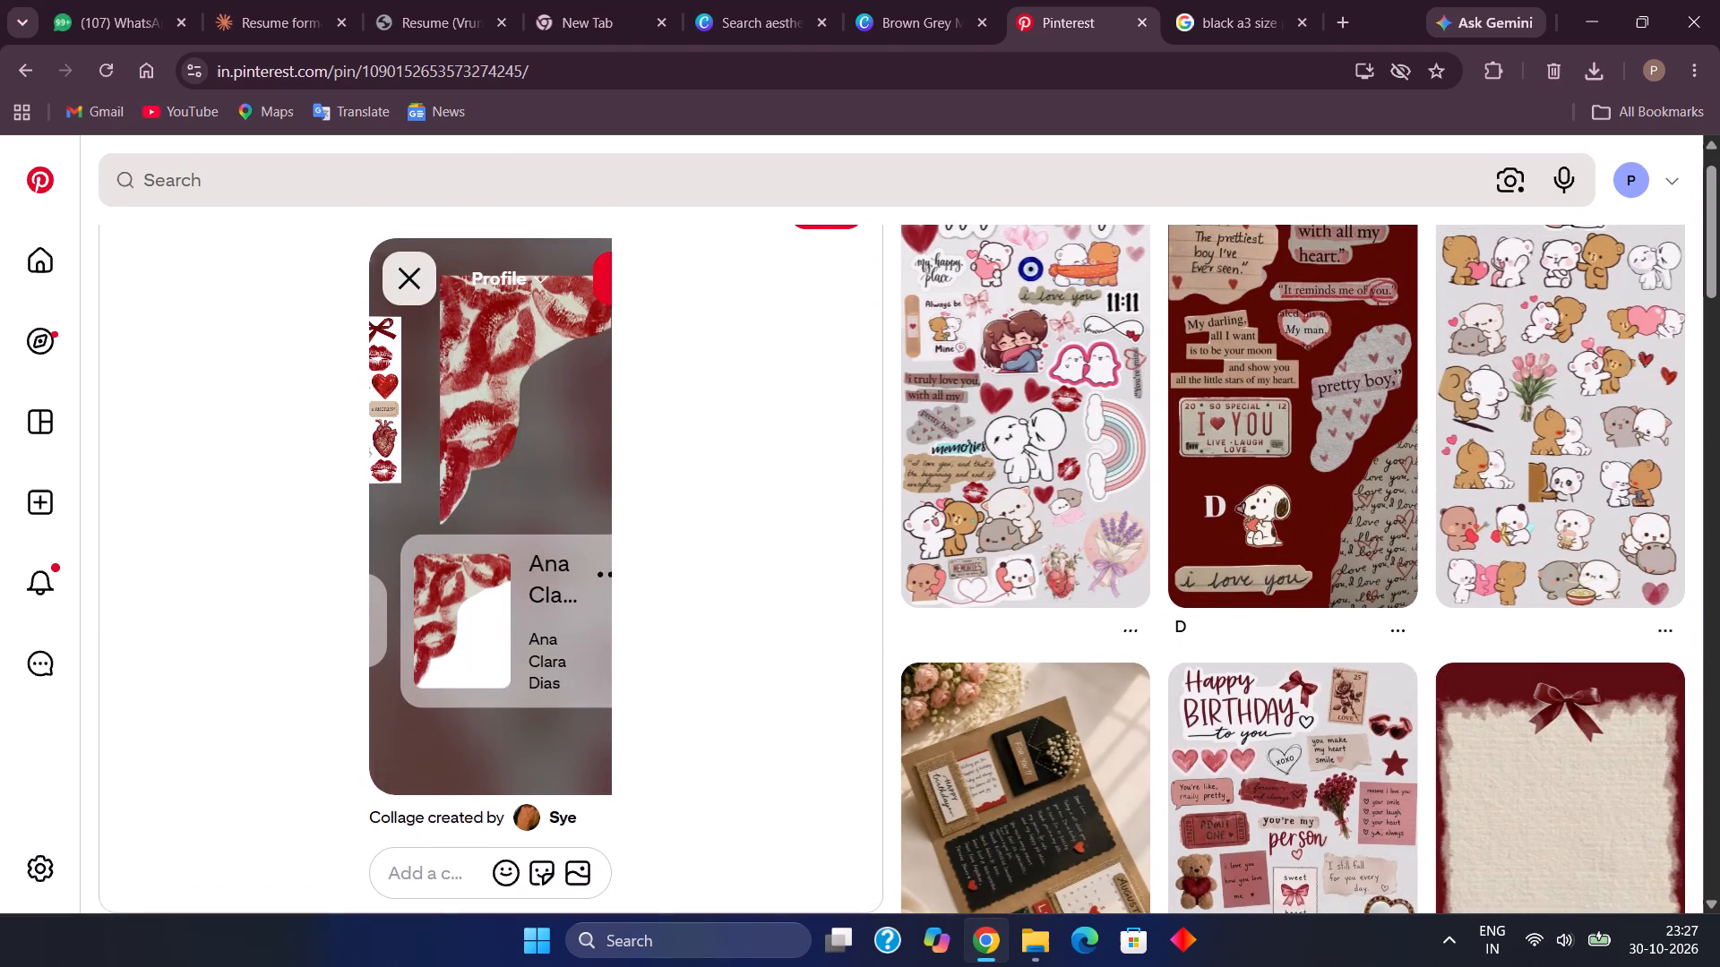
Open the red kiss-print torn-paper pin from the collage and browse its related pins for more decorations.
click(516, 660)
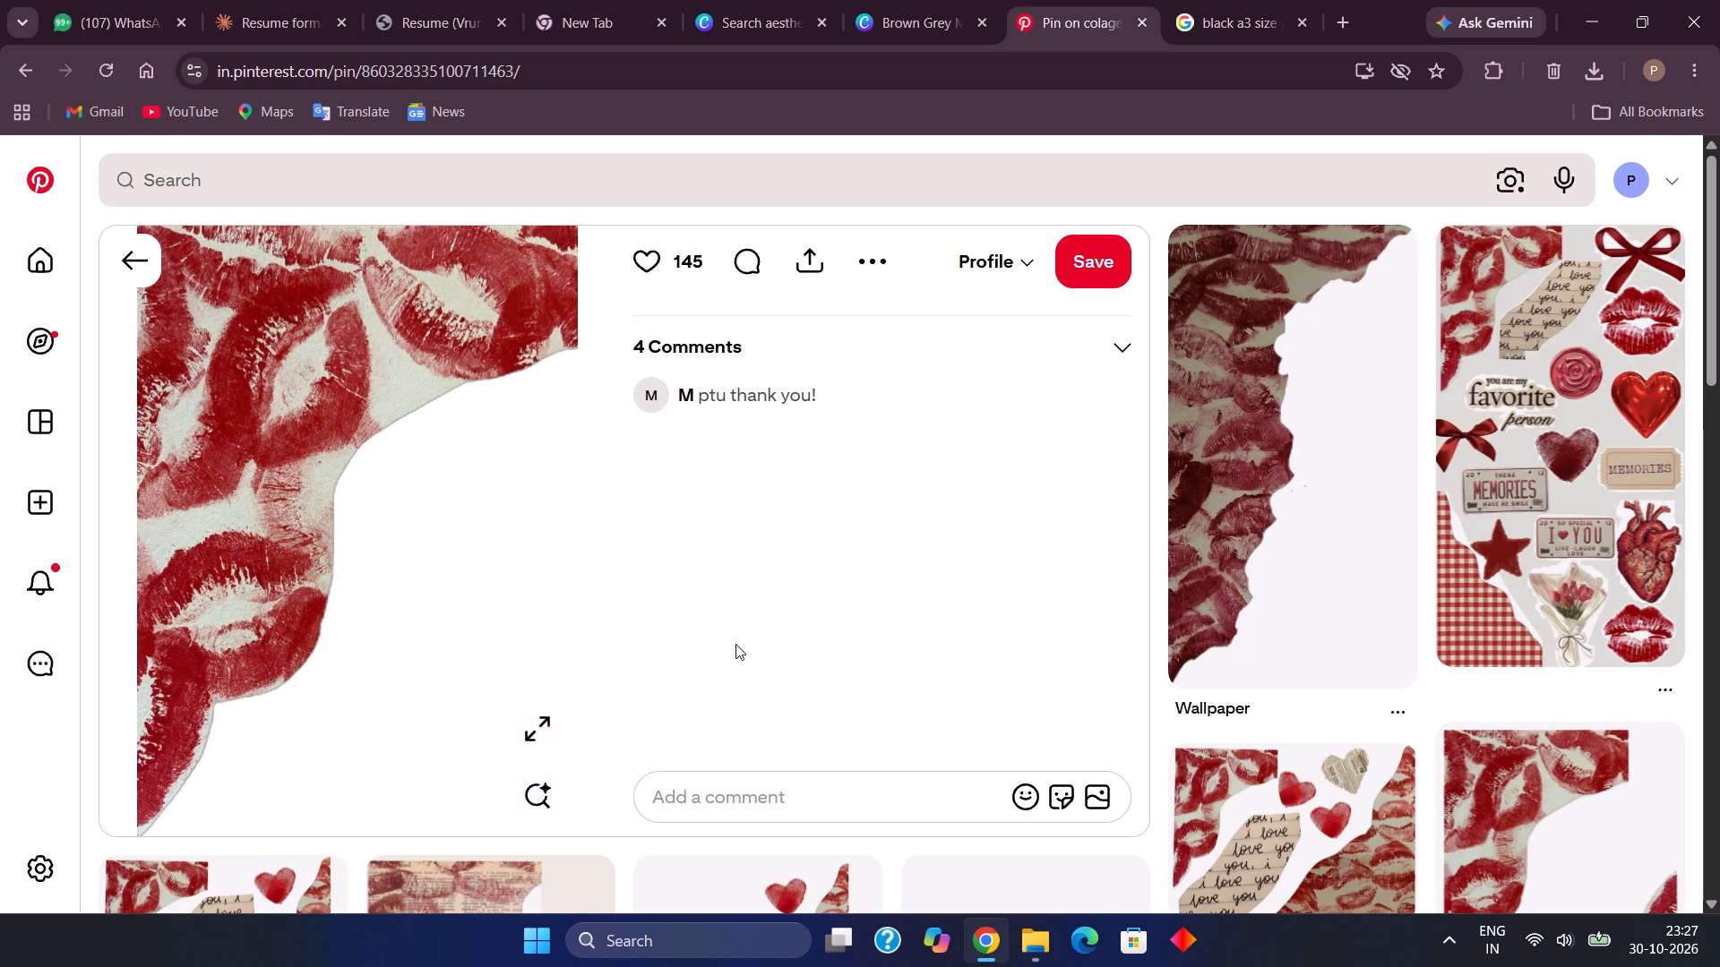
scroll(1007, 605, down, 4)
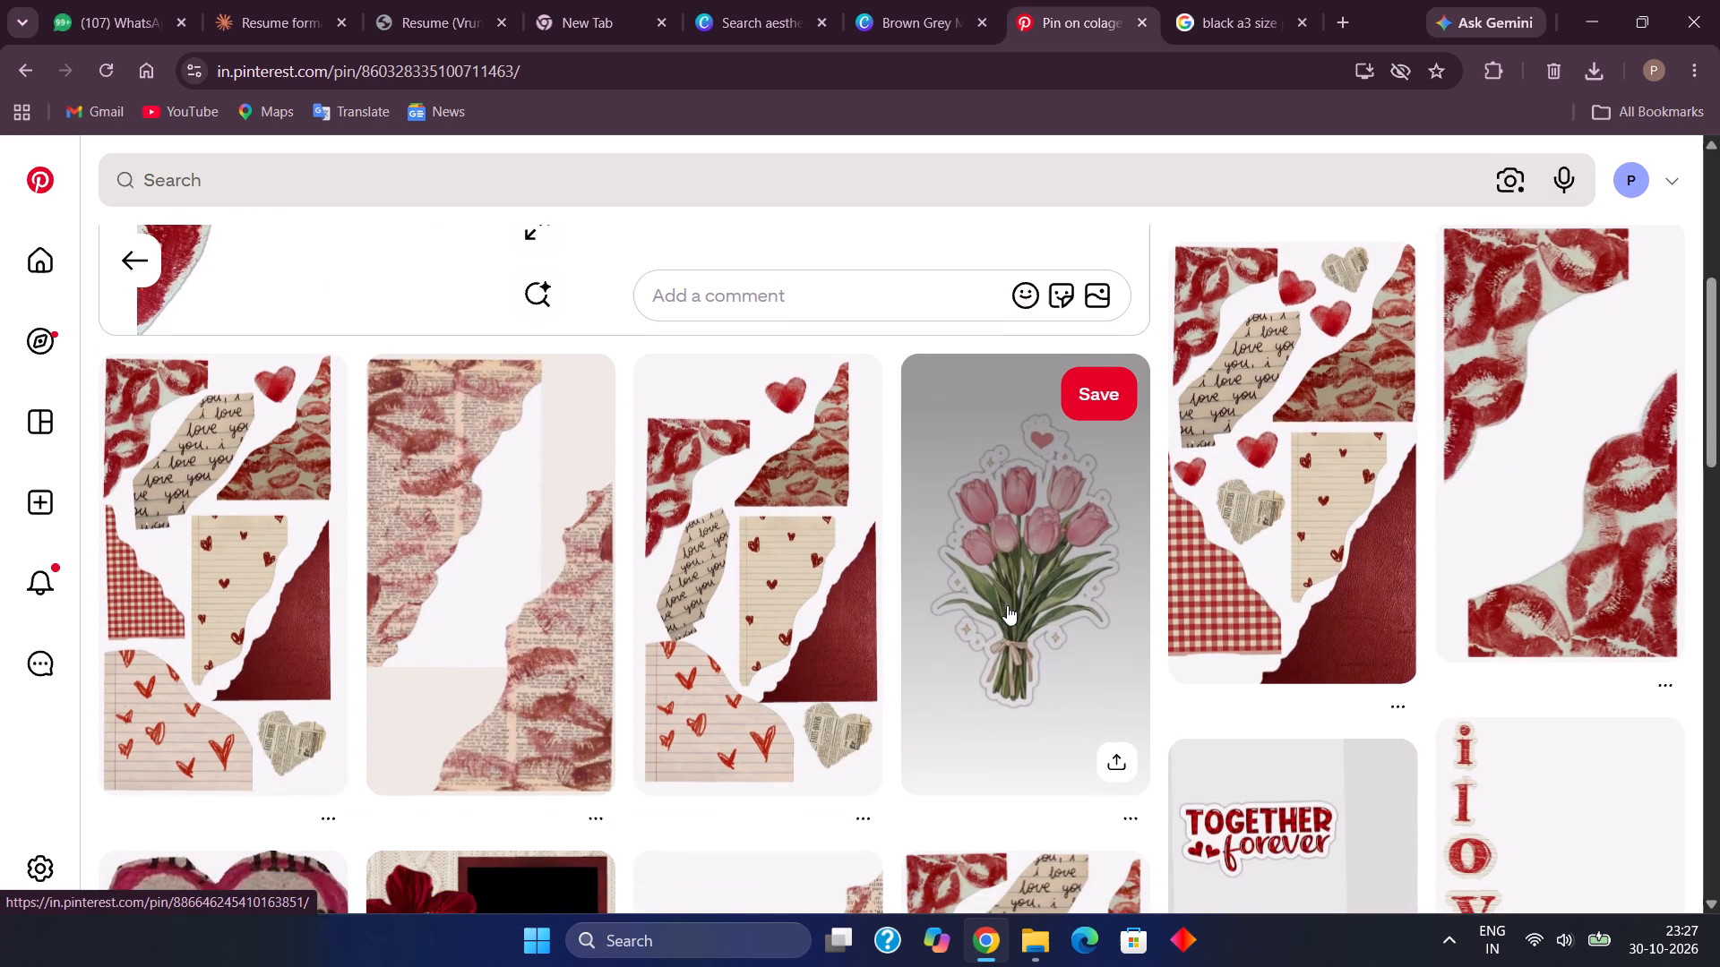
scroll(1007, 605, down, 3)
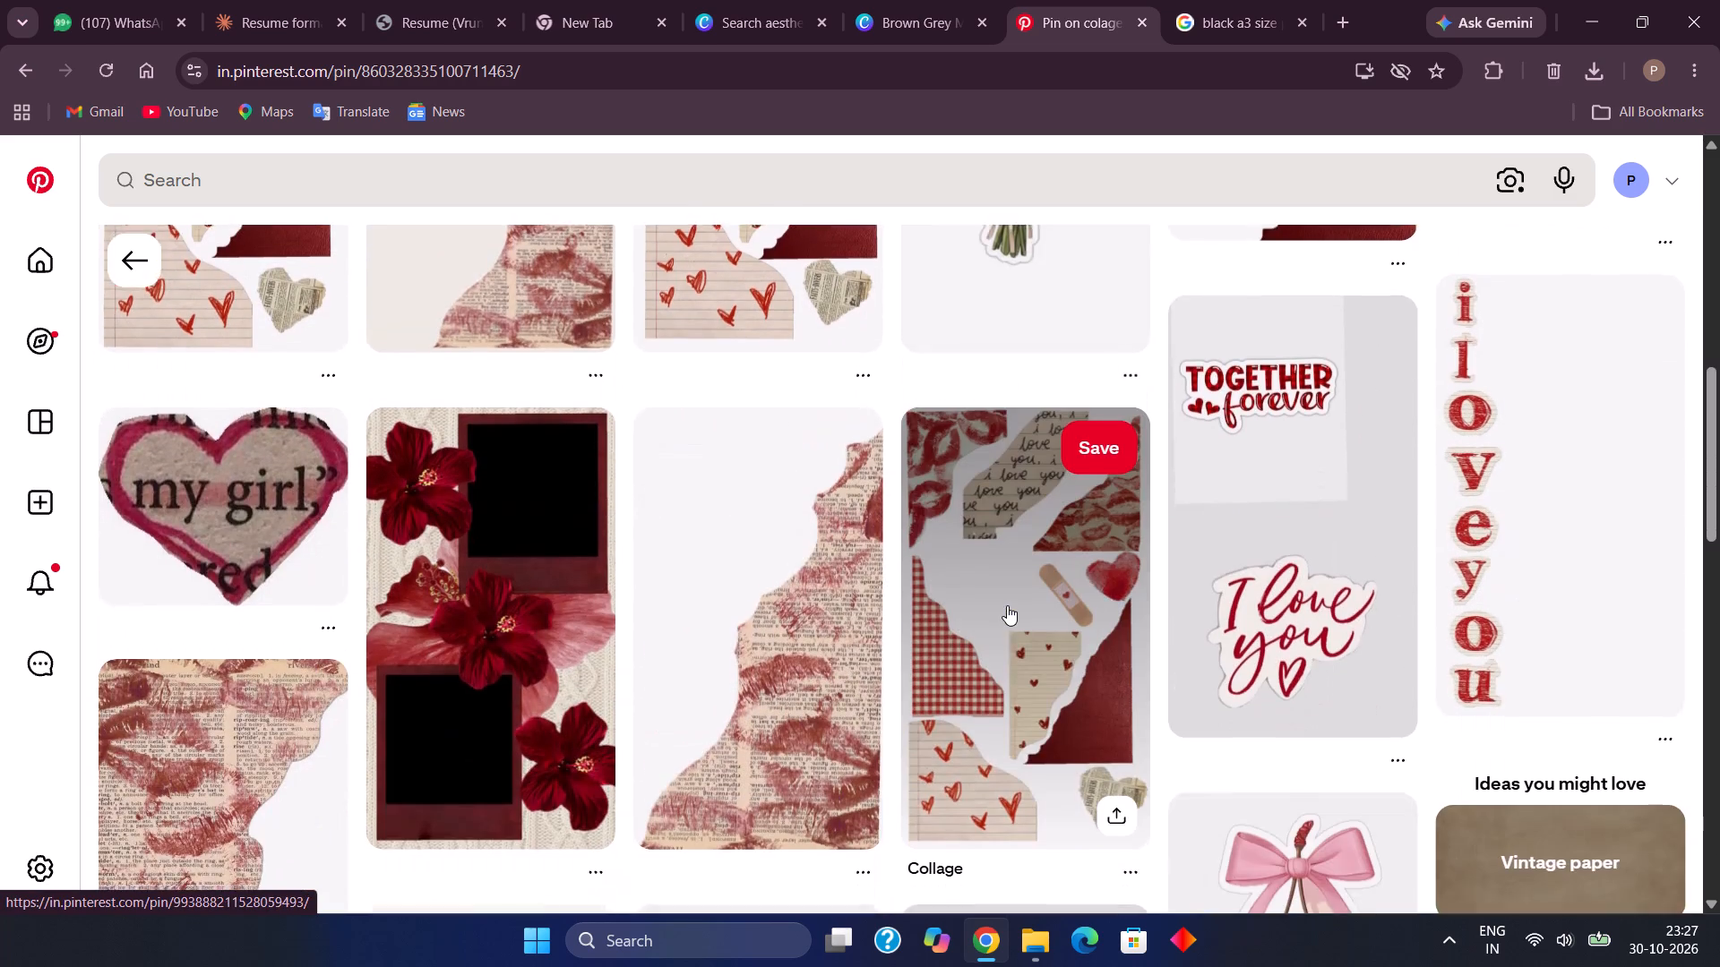
scroll(1007, 605, down, 2)
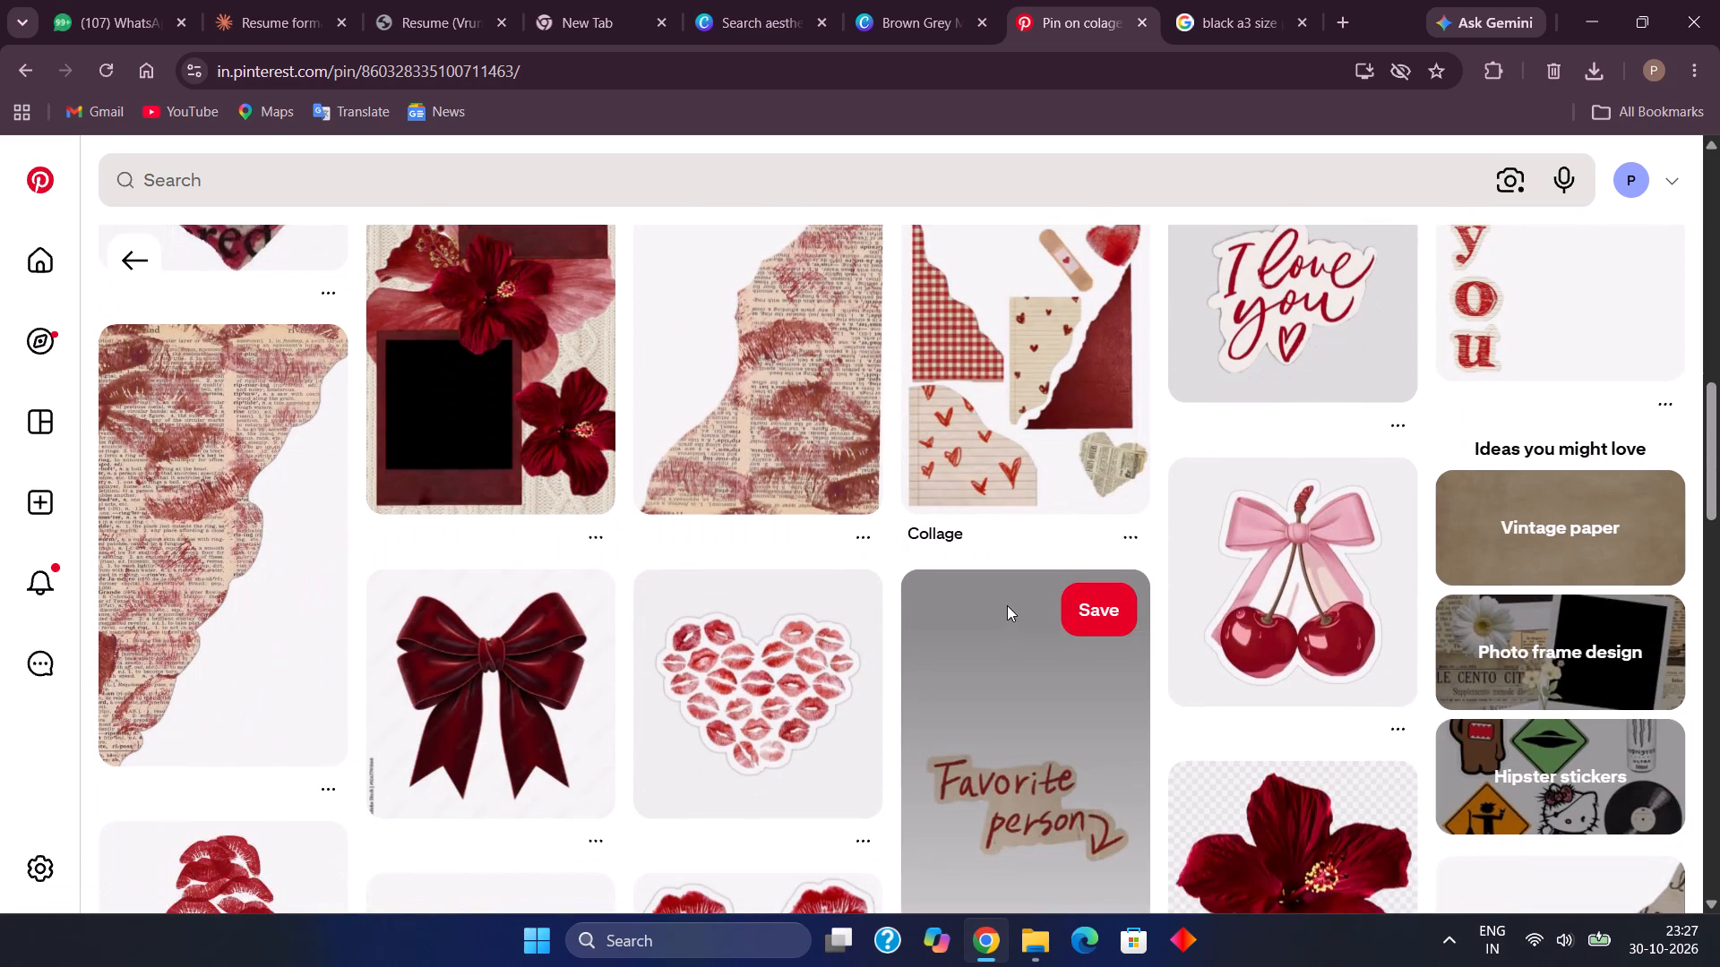
scroll(1007, 605, down, 2)
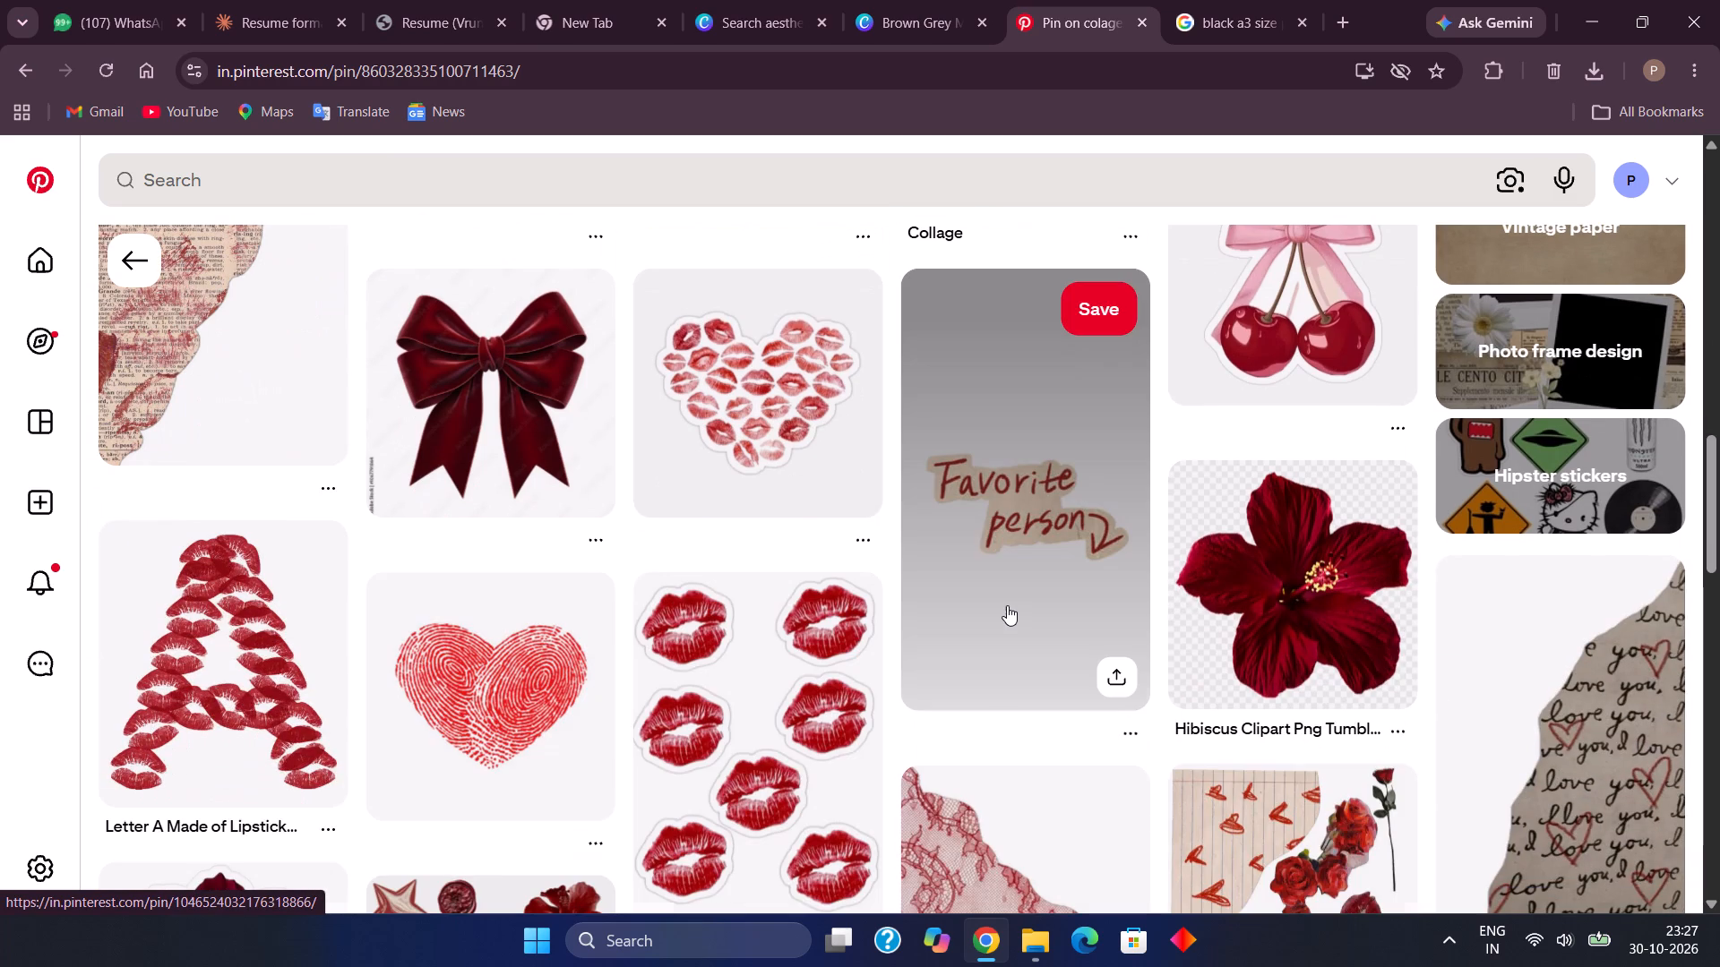
scroll(1007, 605, down, 1)
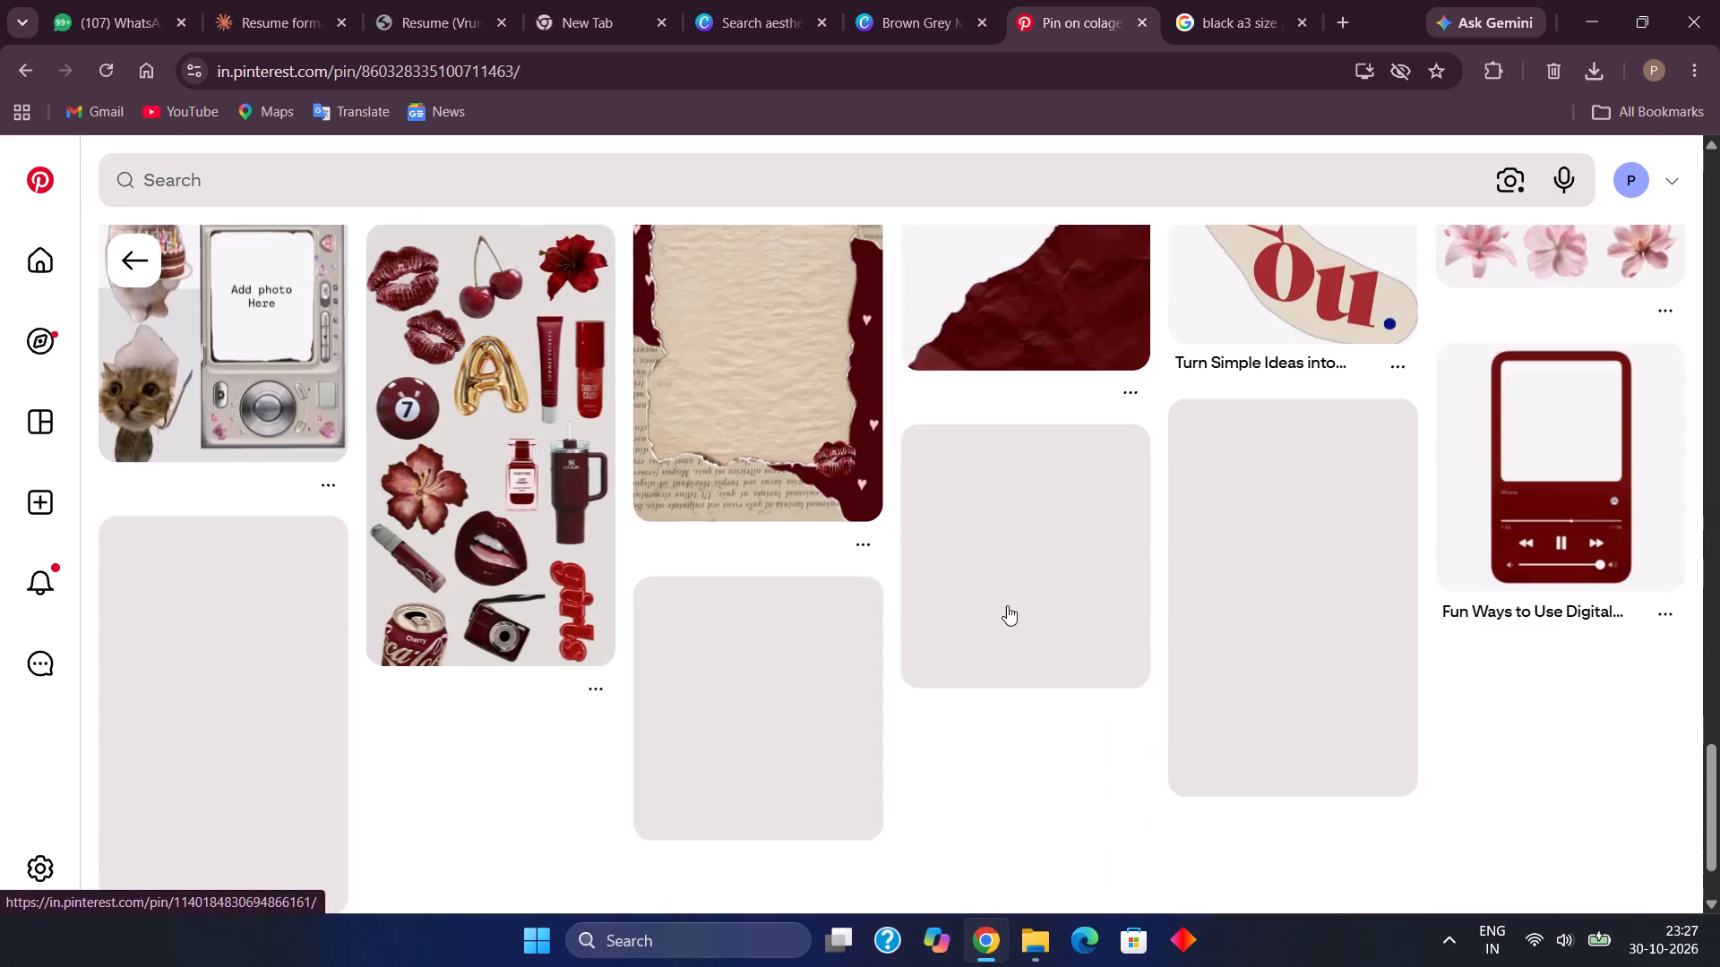
scroll(1007, 605, up, 1)
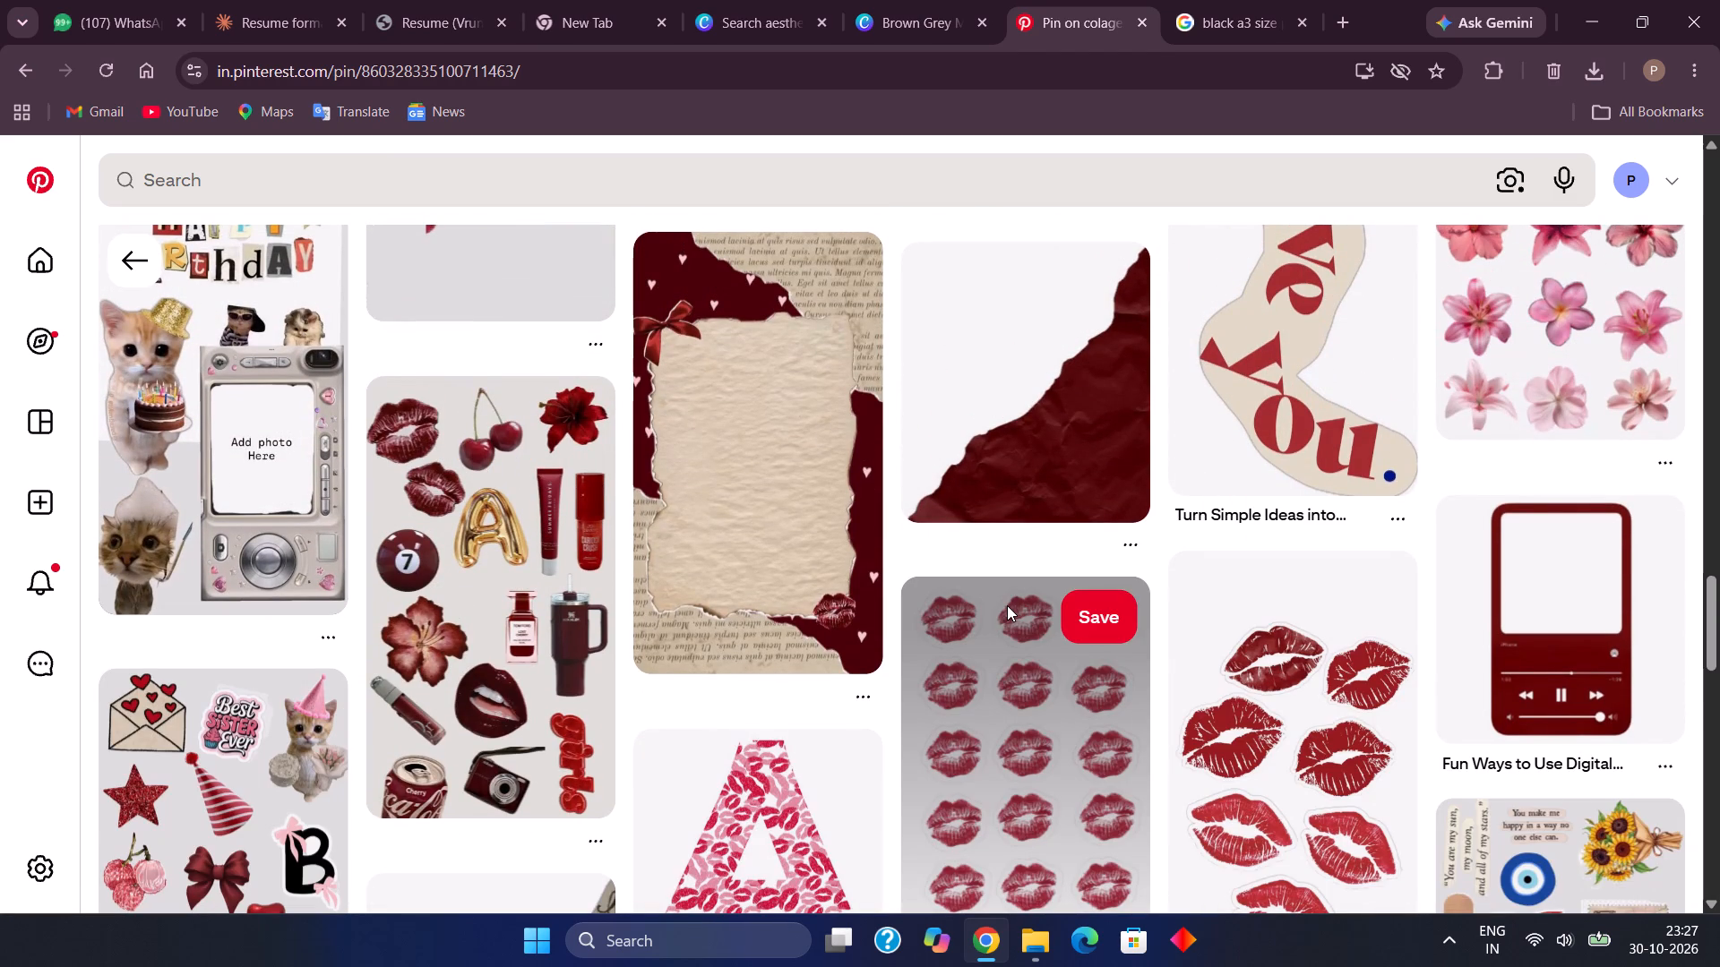
scroll(1007, 605, up, 7)
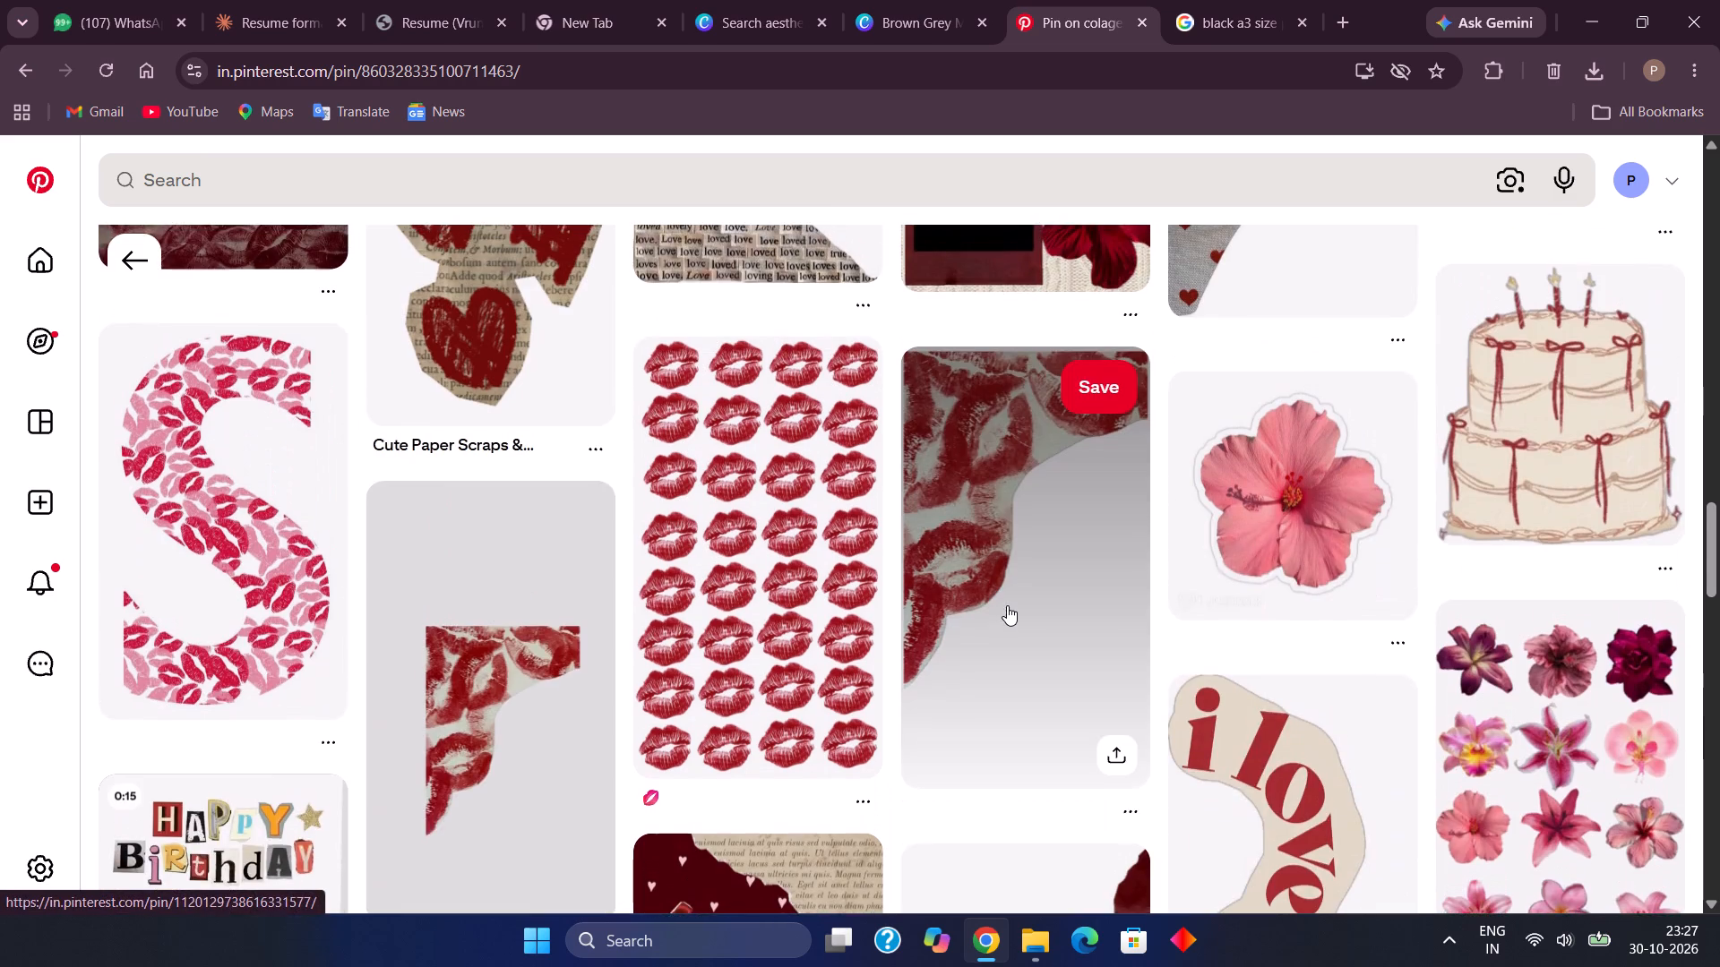
scroll(1007, 605, up, 15)
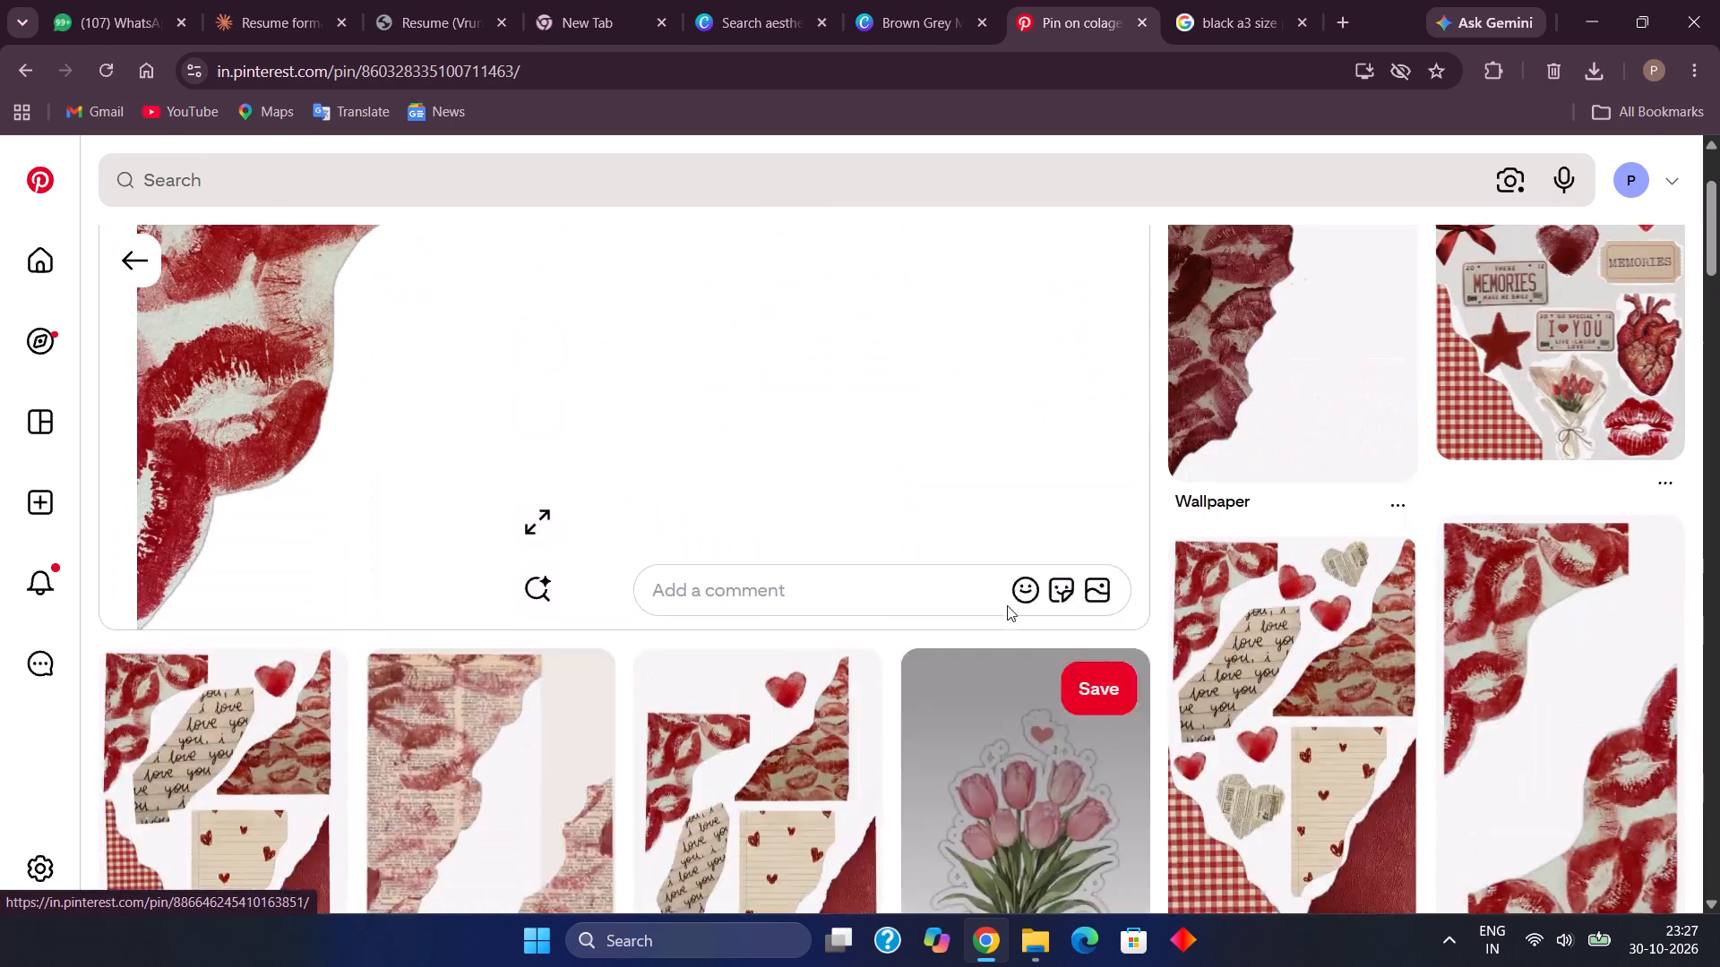
scroll(1007, 605, up, 1)
scroll(1007, 605, down, 4)
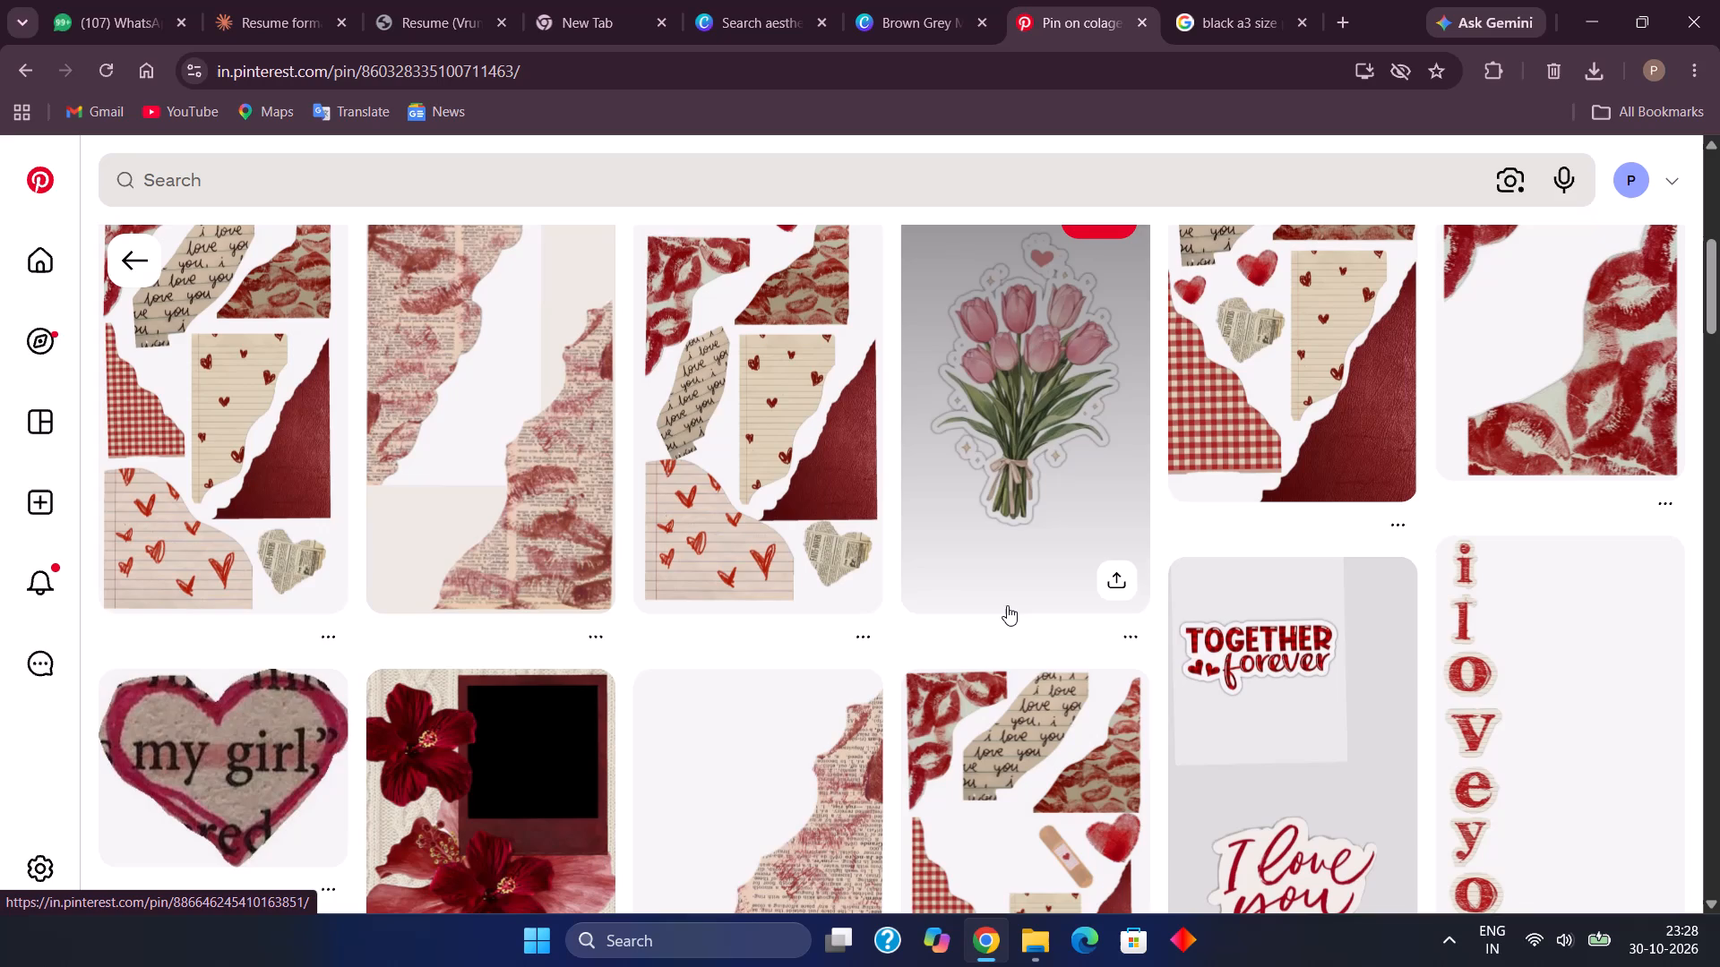
Open the "my girl" heart pin and bring its image into page 3 of the Canva poster, over the area beside the collage.
click(227, 768)
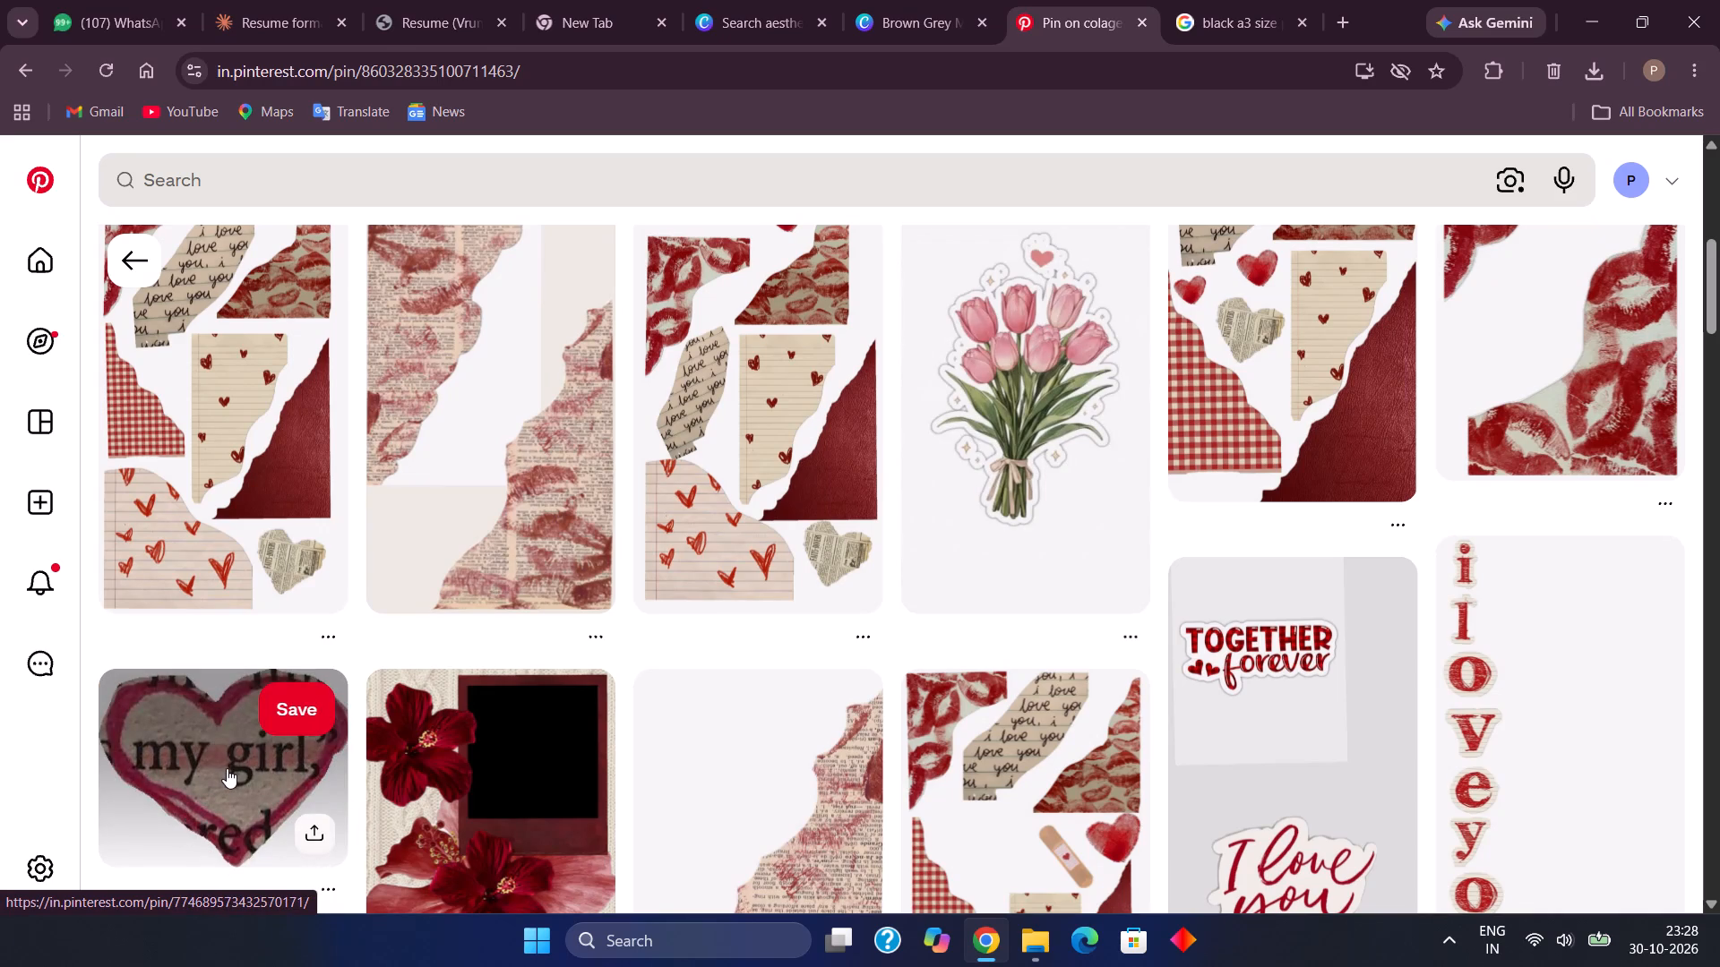
scroll(521, 583, down, 2)
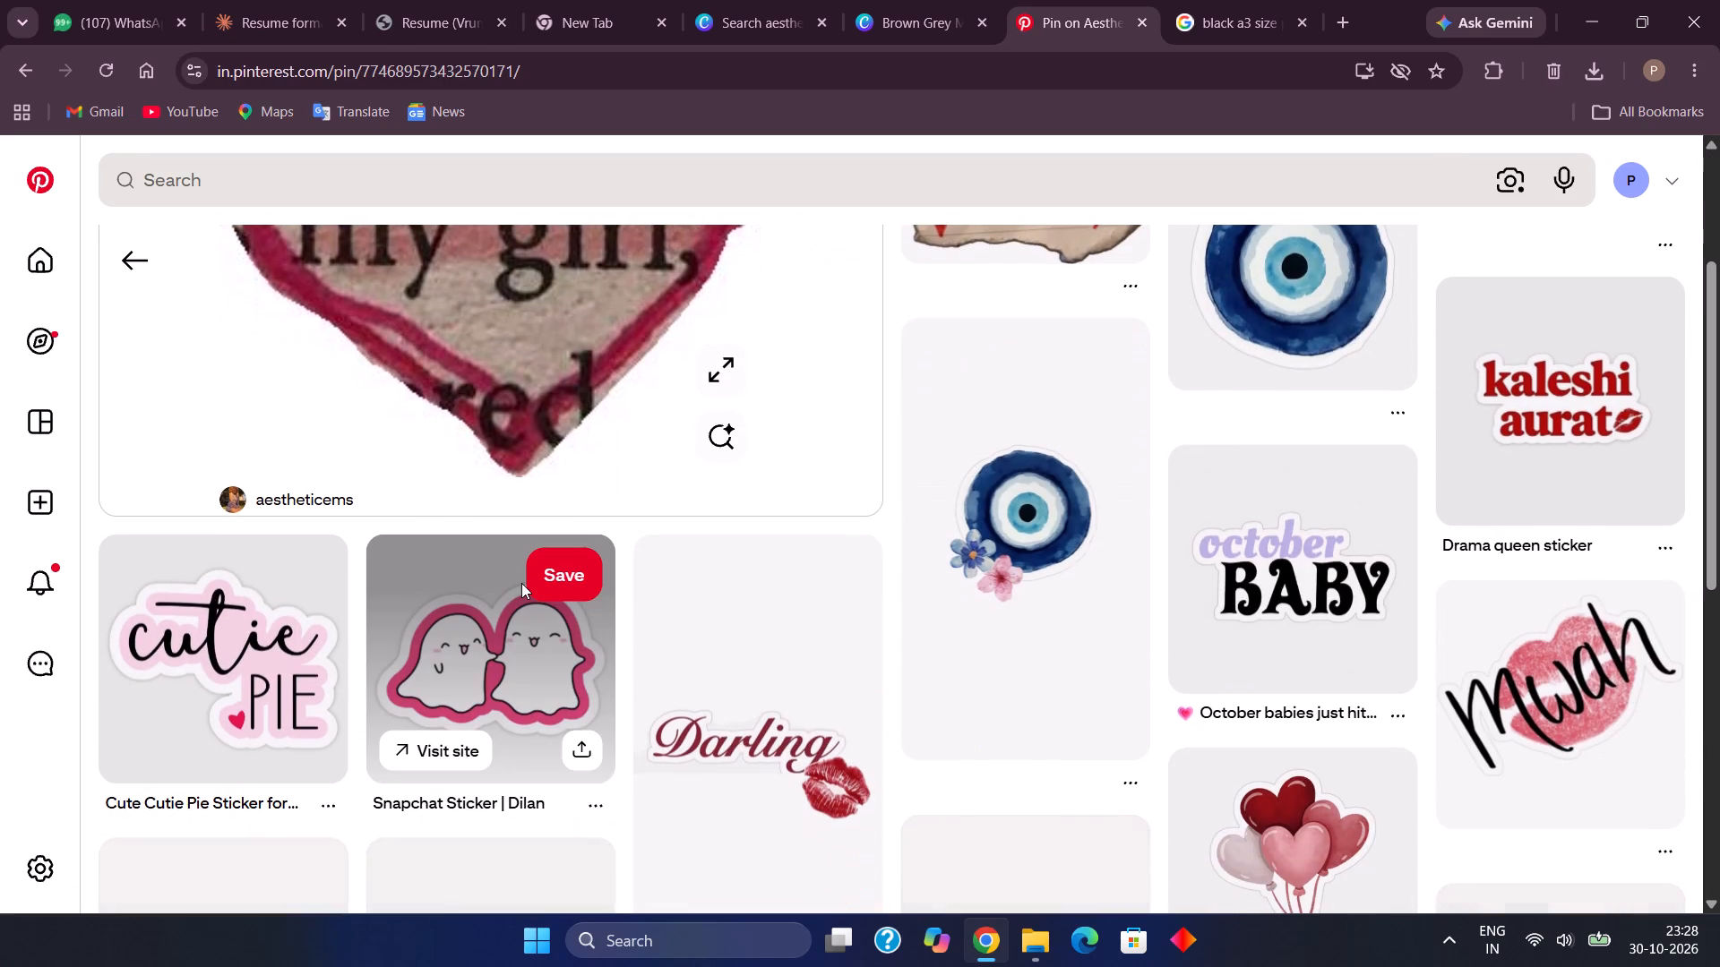
scroll(521, 583, down, 1)
scroll(521, 583, right, 2)
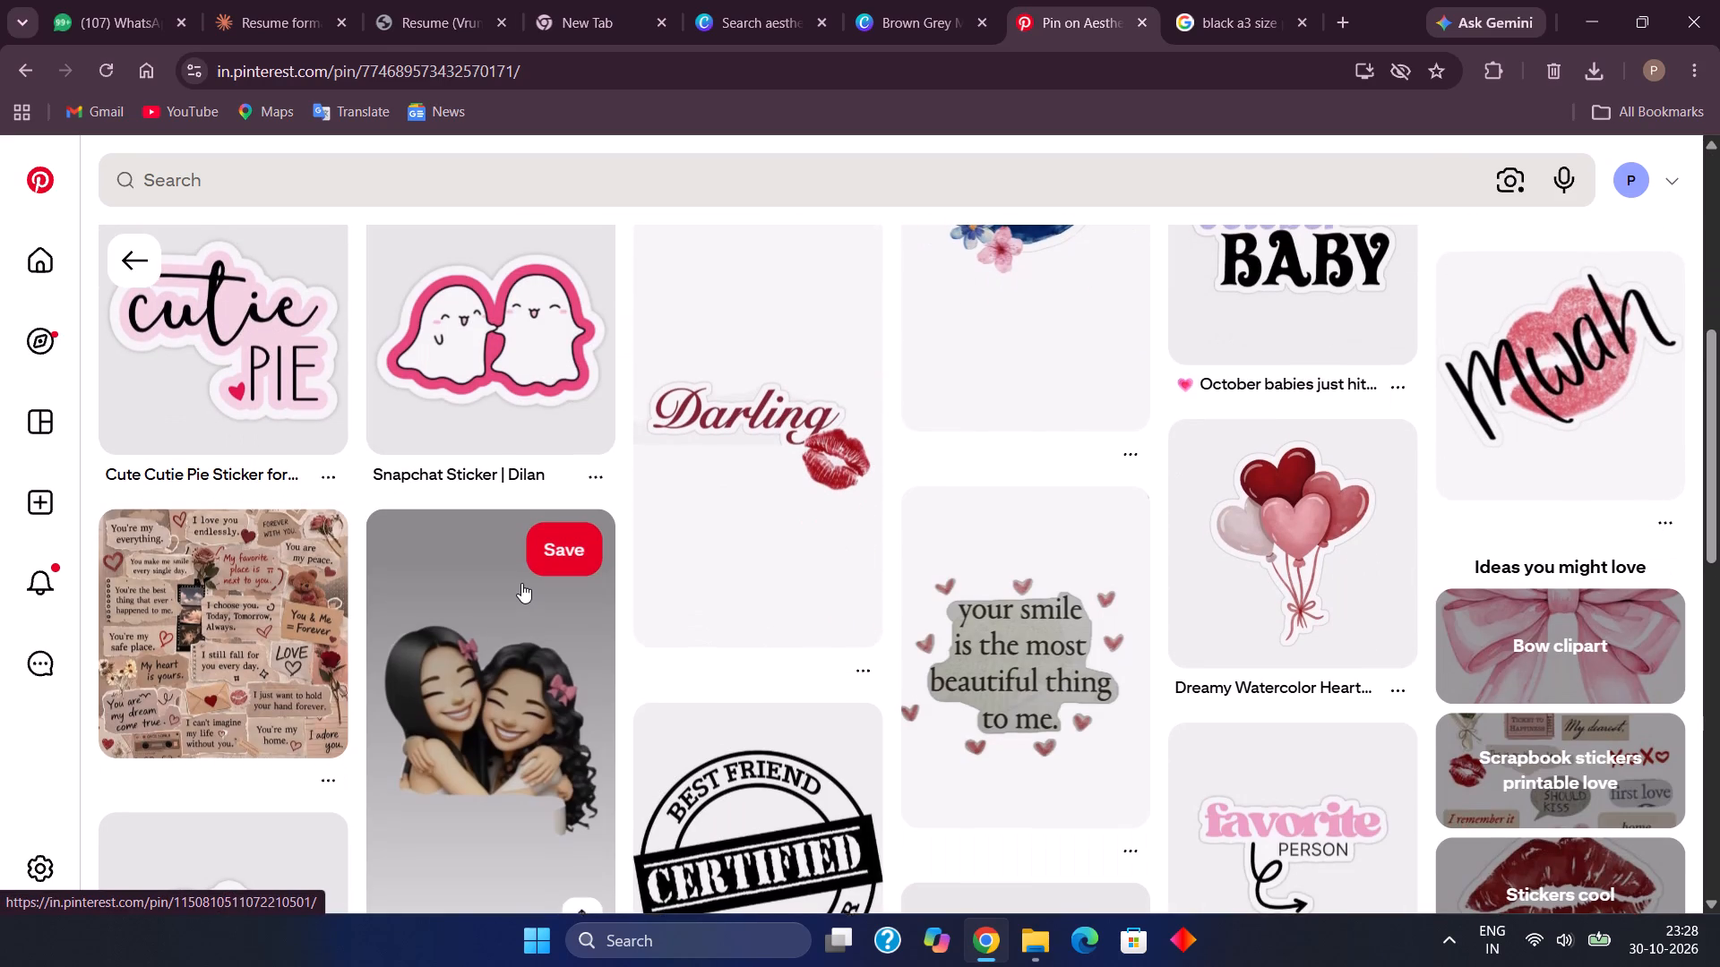
scroll(521, 583, right, 2)
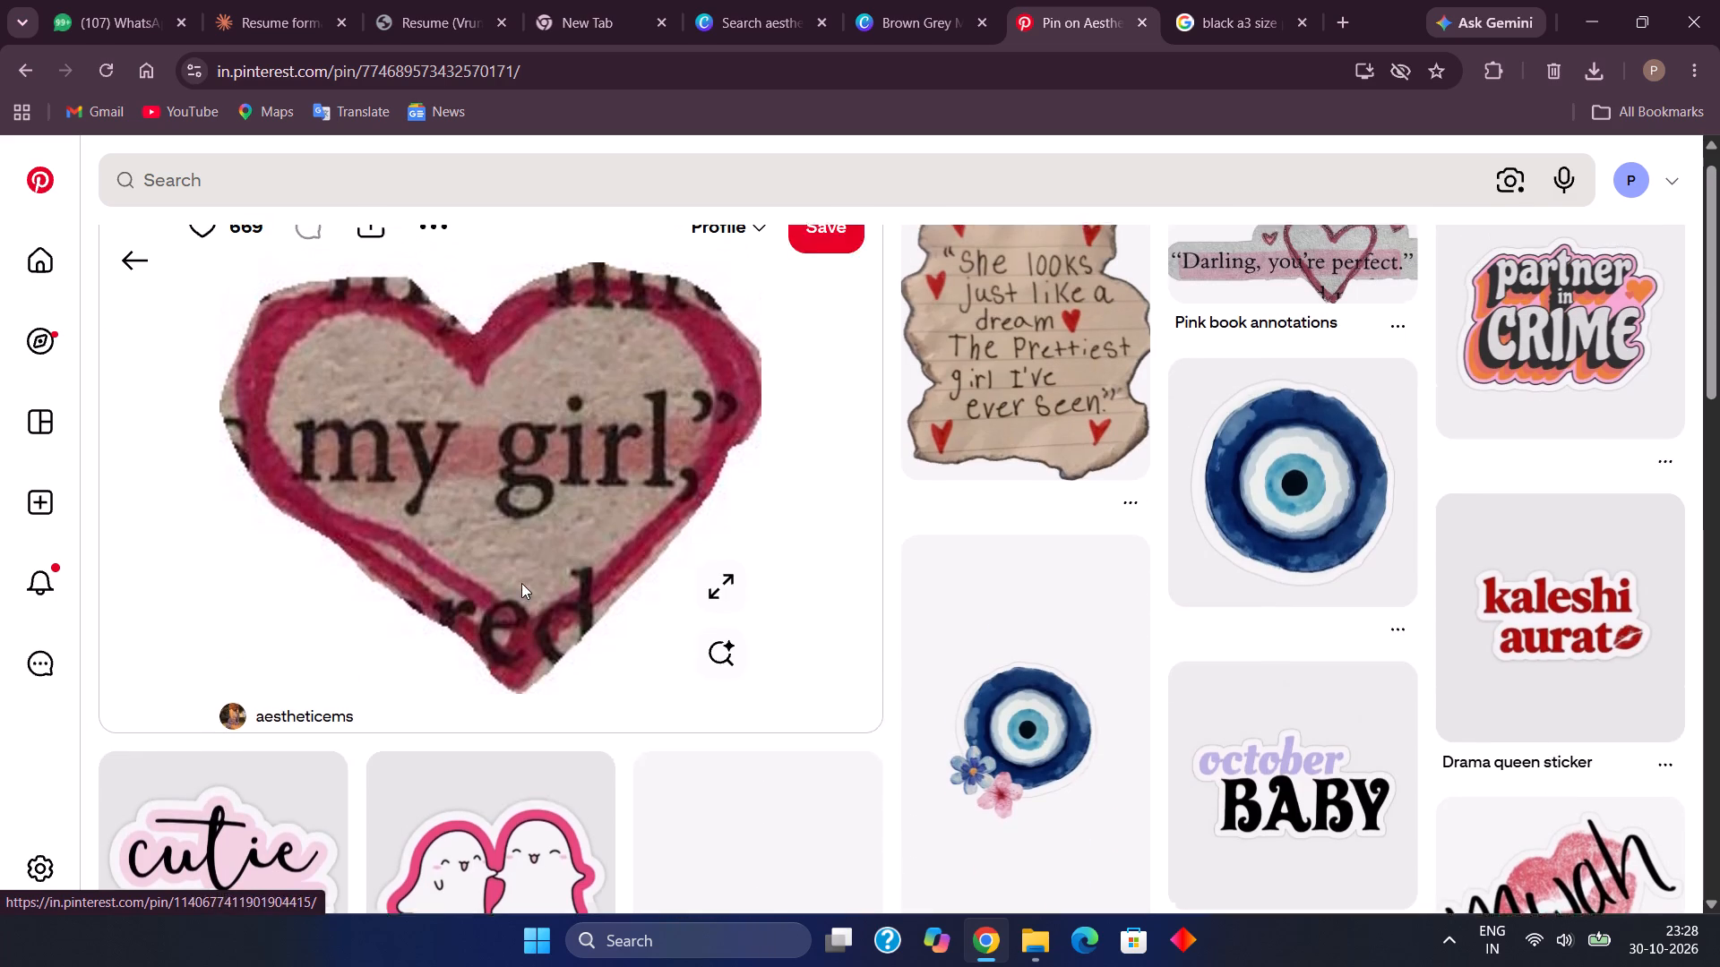
drag(503, 465, 1028, 0)
drag(793, 561, 1035, 73)
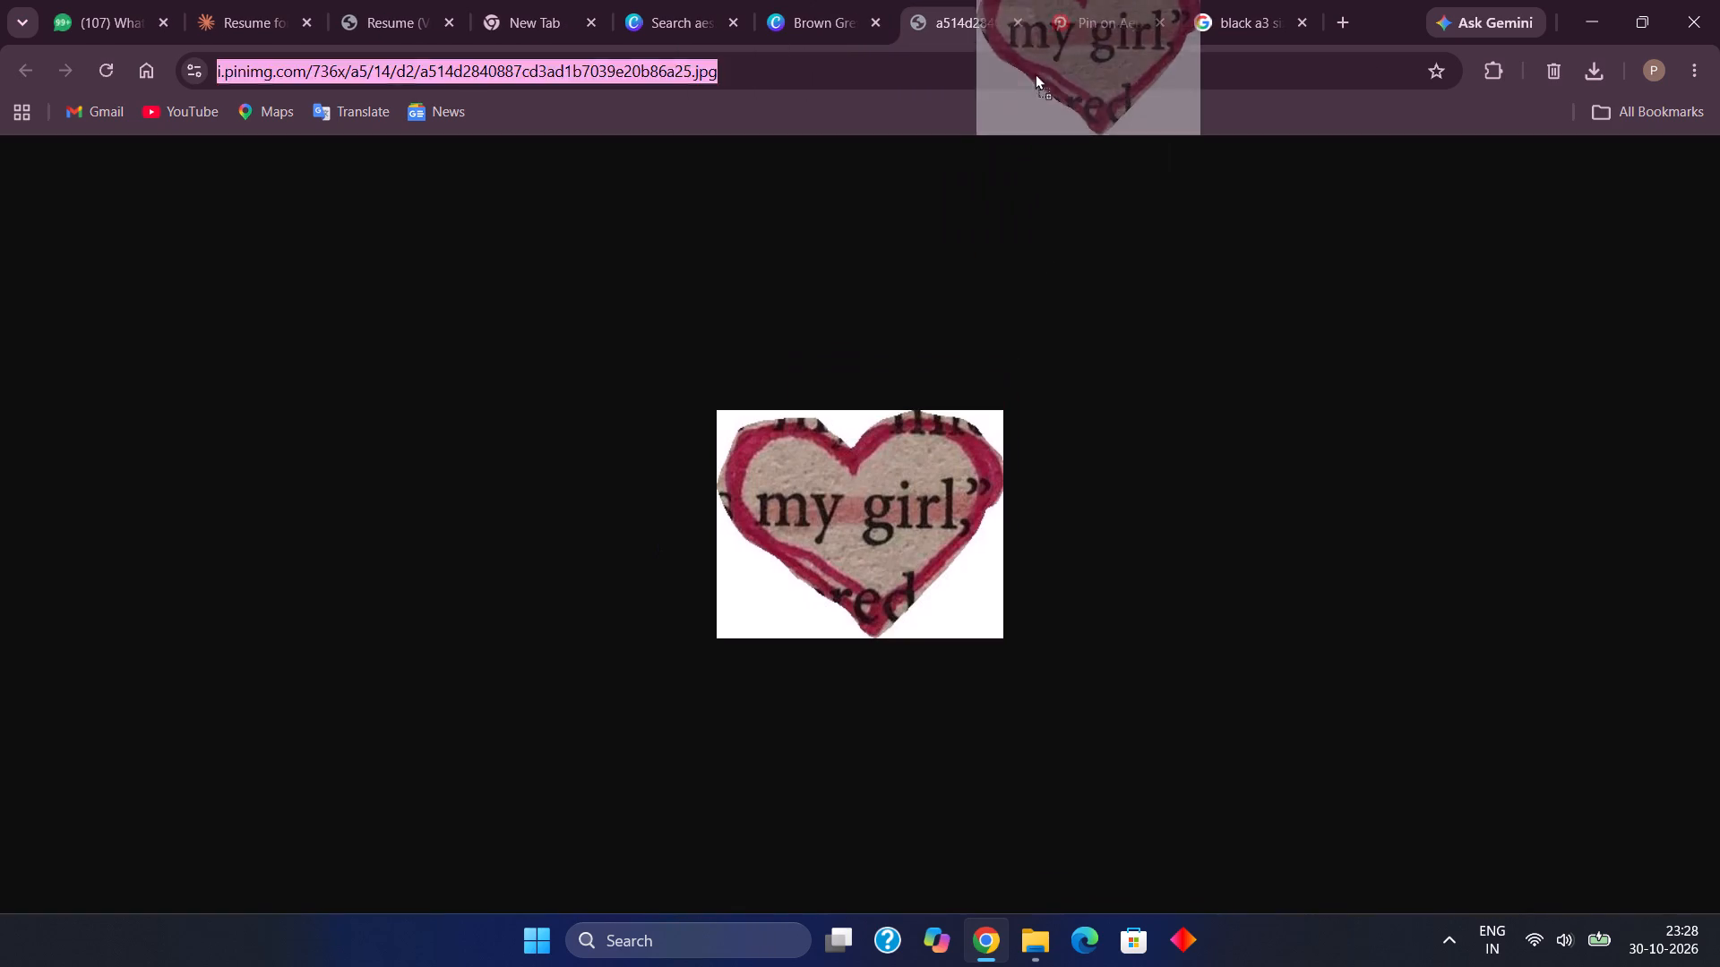
drag(1035, 73, 1003, 624)
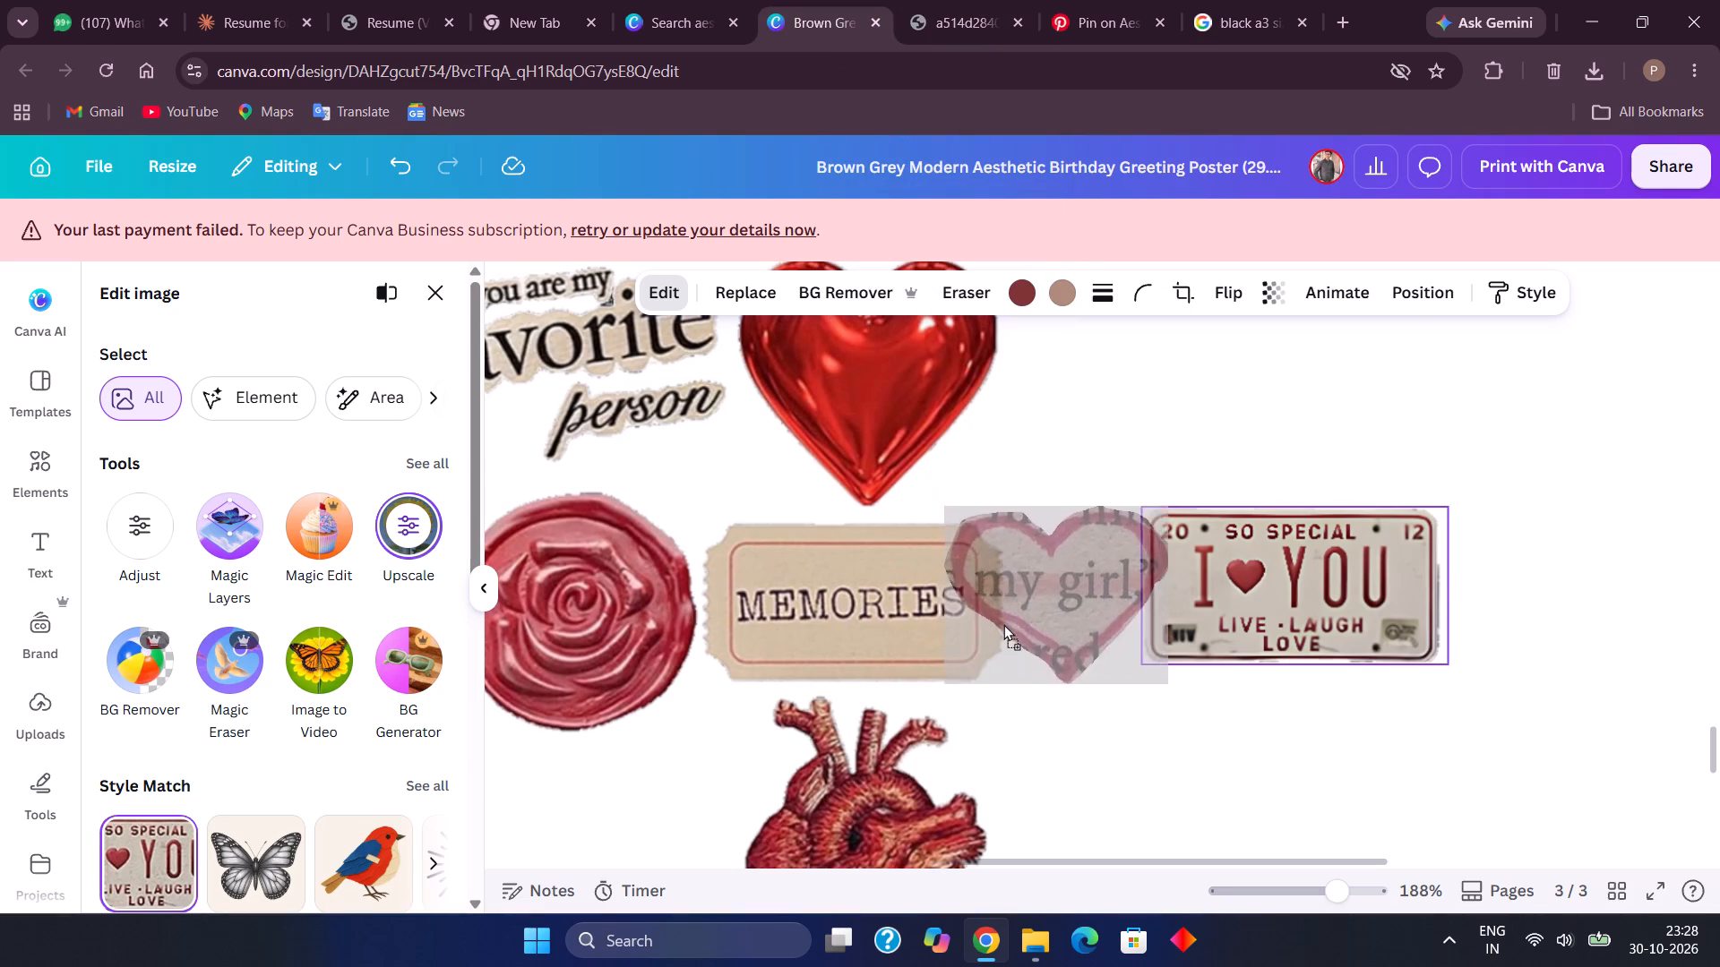
drag(1003, 624, 1123, 493)
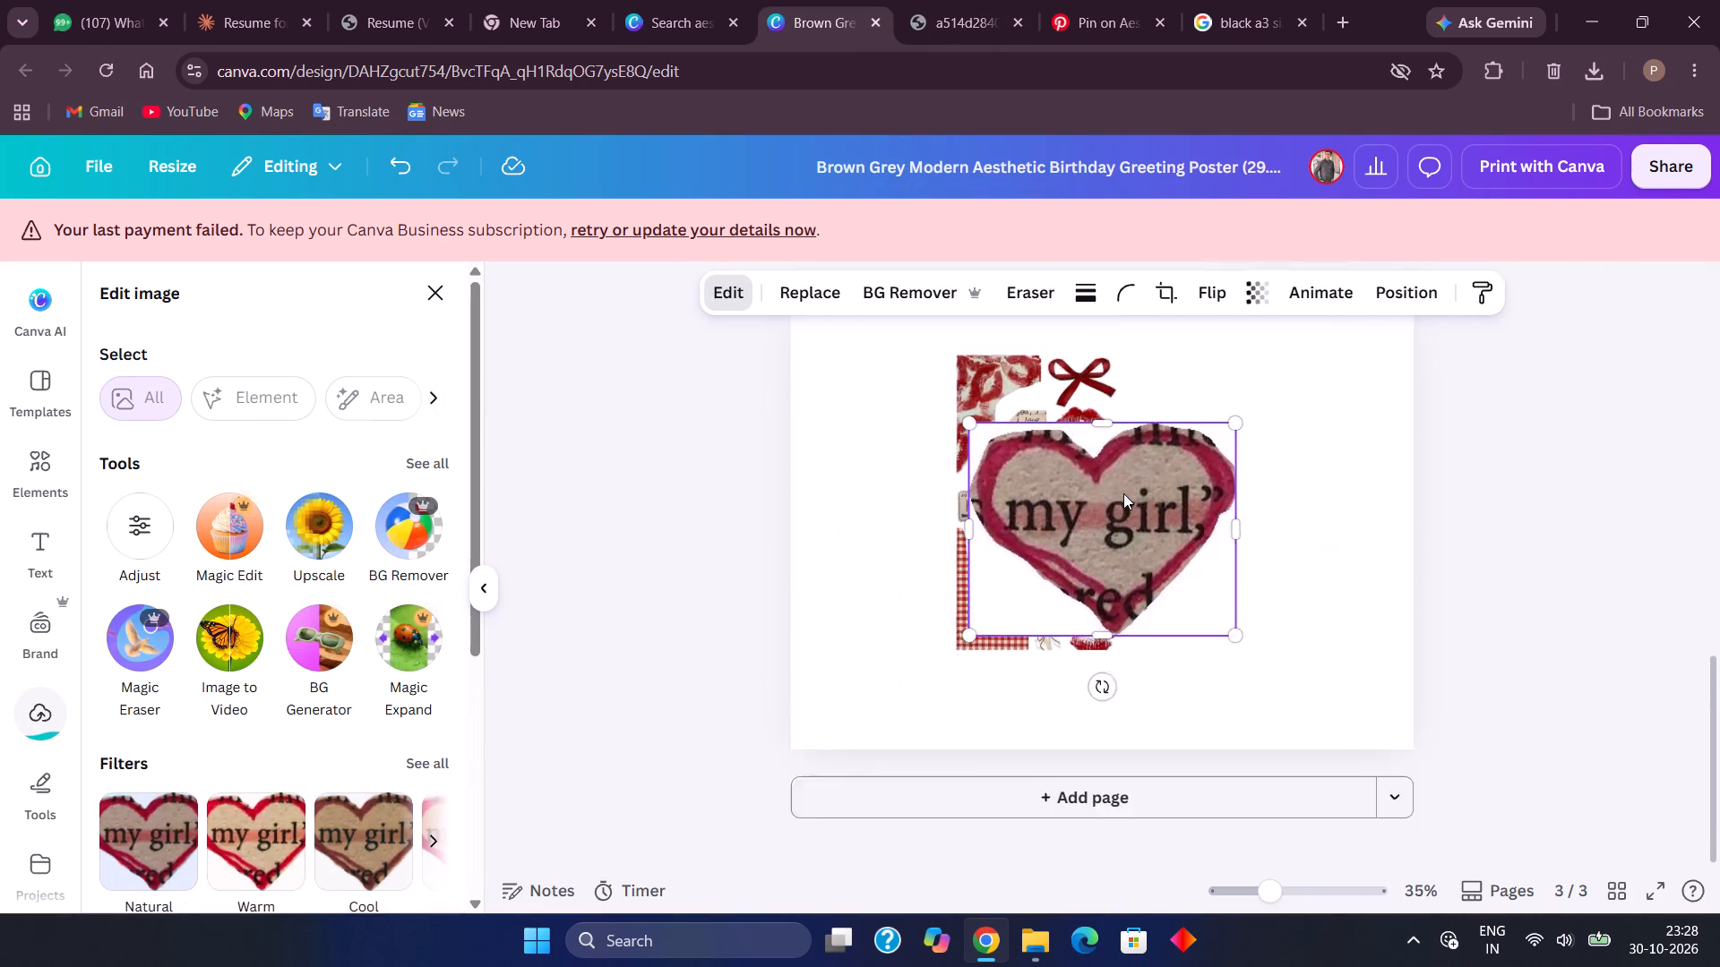
drag(1094, 557, 1217, 555)
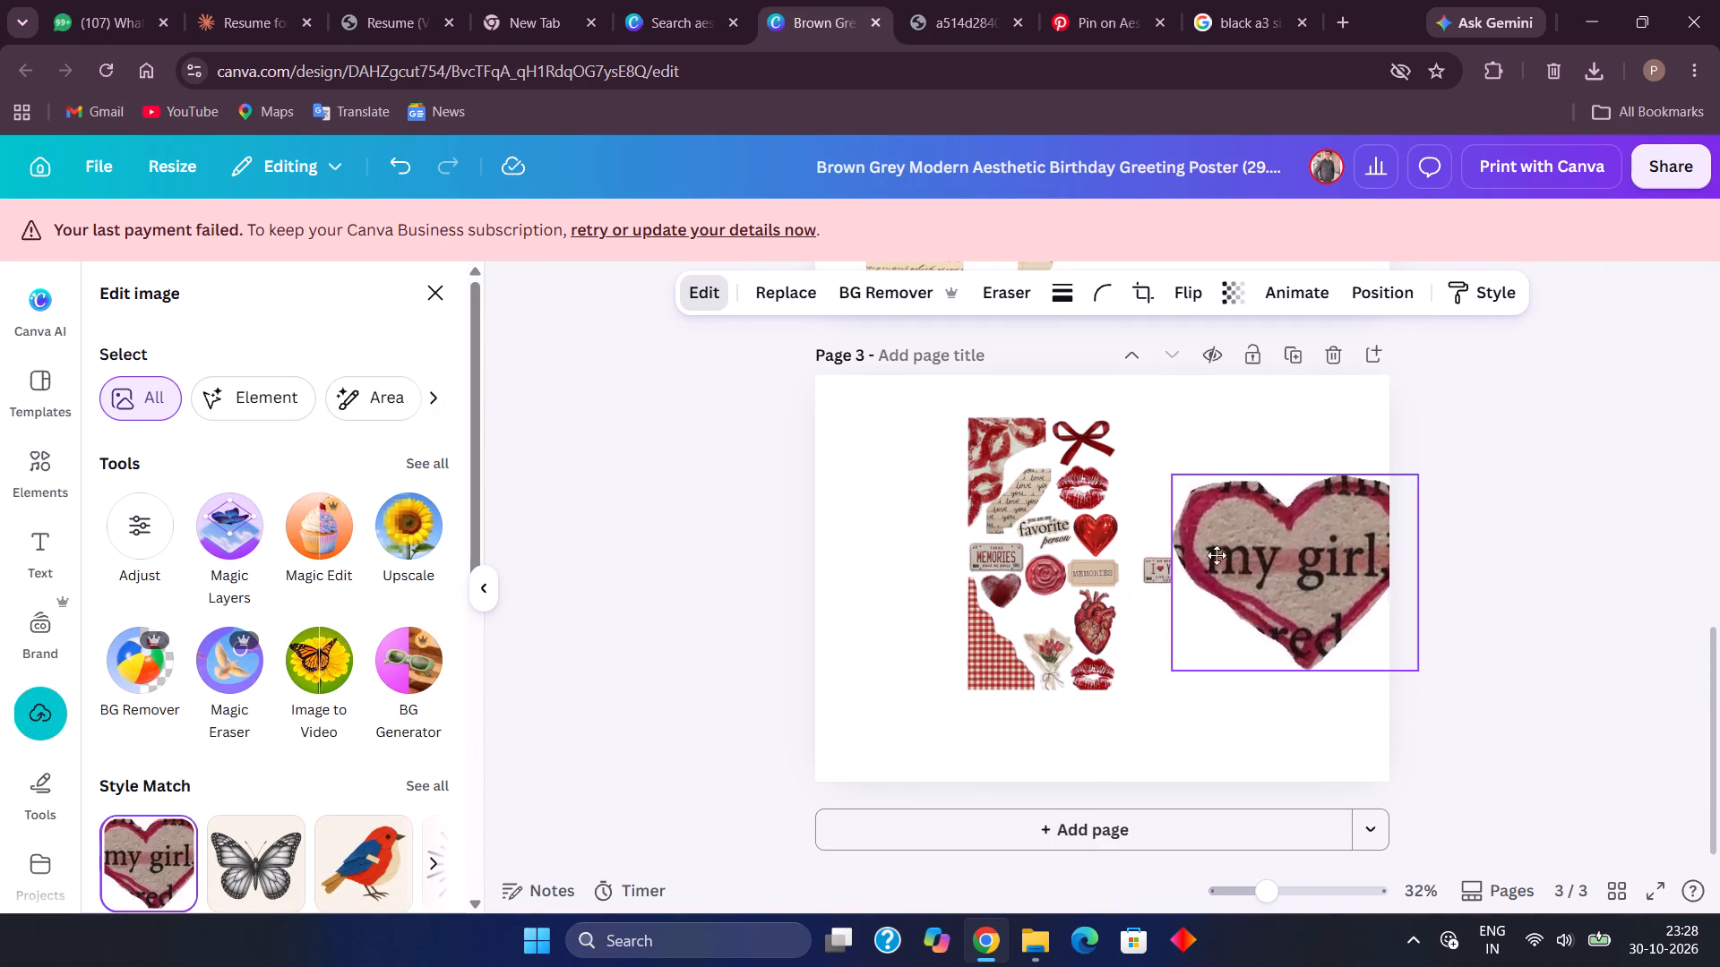
drag(1217, 555, 1207, 564)
Remove the background of the "my girl" heart image.
click(860, 293)
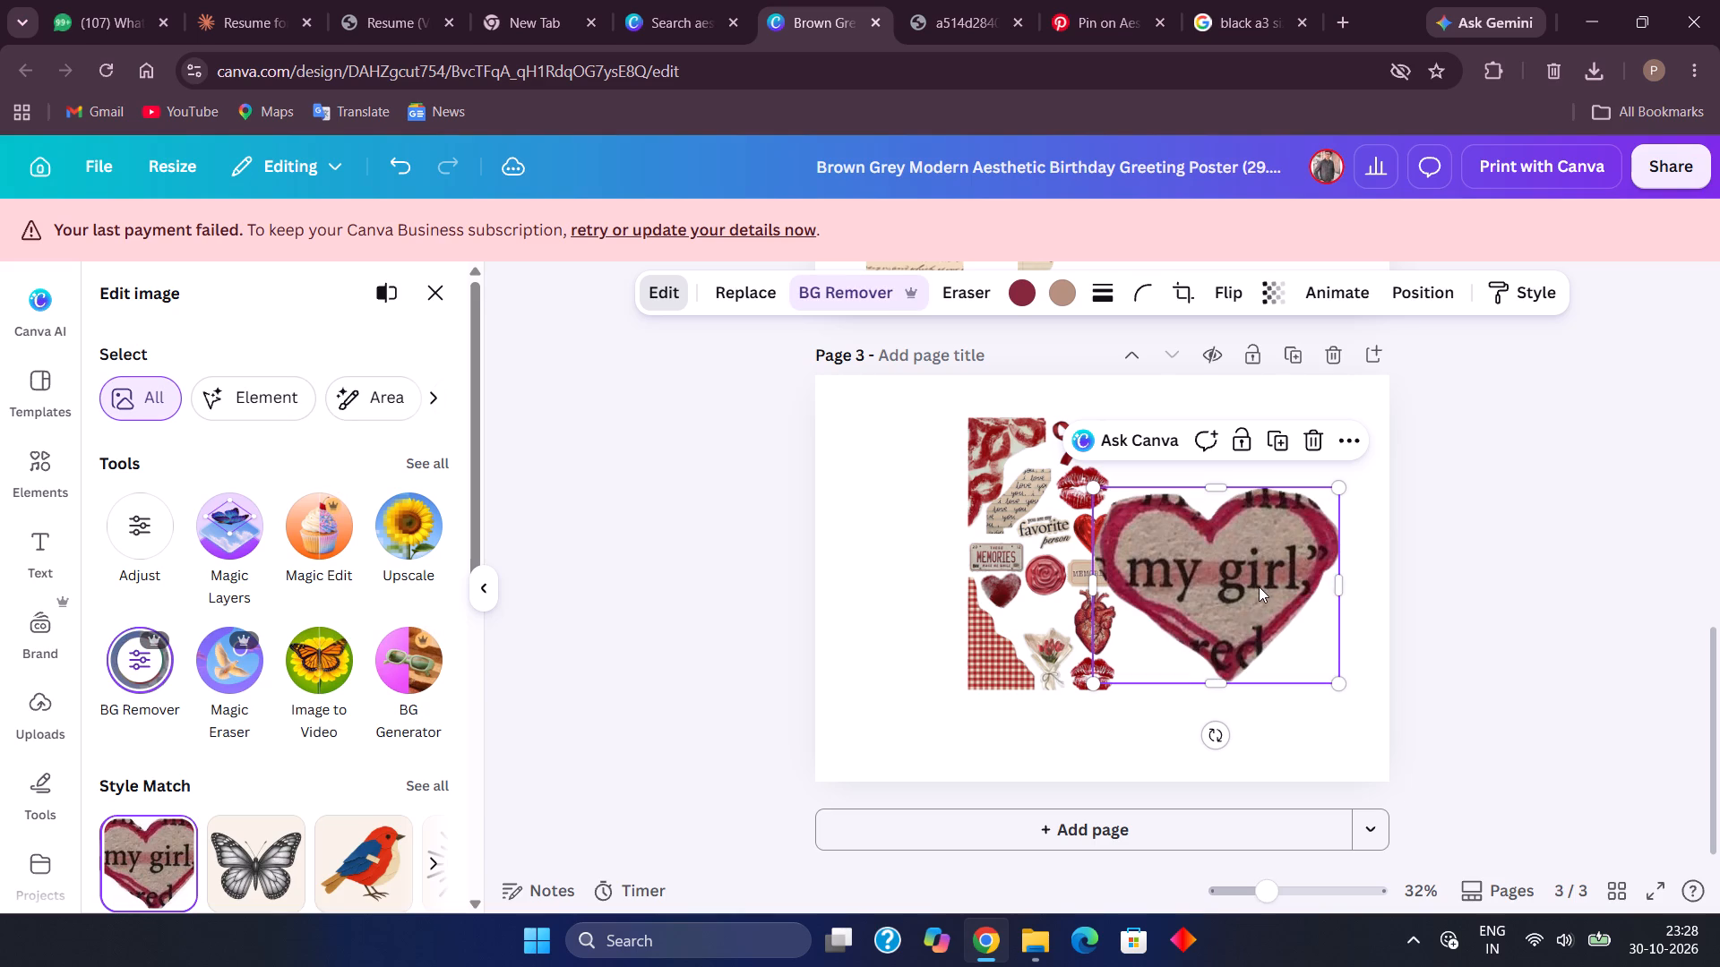
Move the "my girl" heart from page 3 to the lower-right area of page 2 and shrink it to about half size.
scroll(1259, 586, up, 1)
drag(1277, 789, 1263, 470)
drag(1329, 641, 1225, 486)
drag(1139, 490, 1282, 526)
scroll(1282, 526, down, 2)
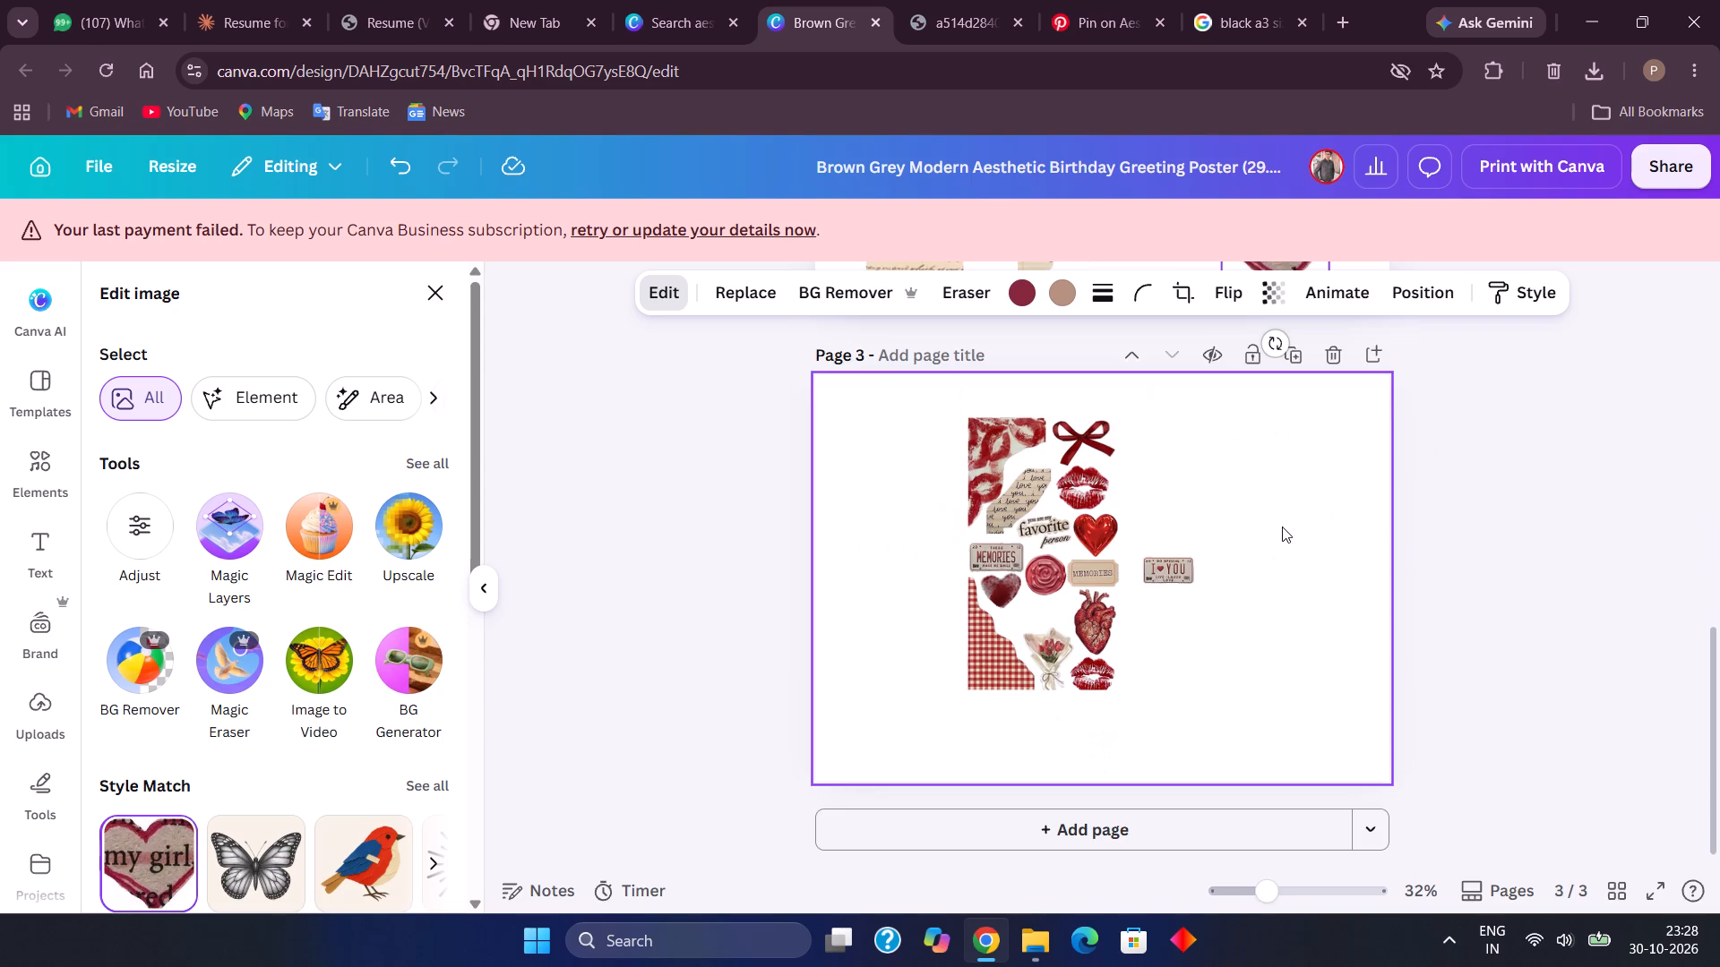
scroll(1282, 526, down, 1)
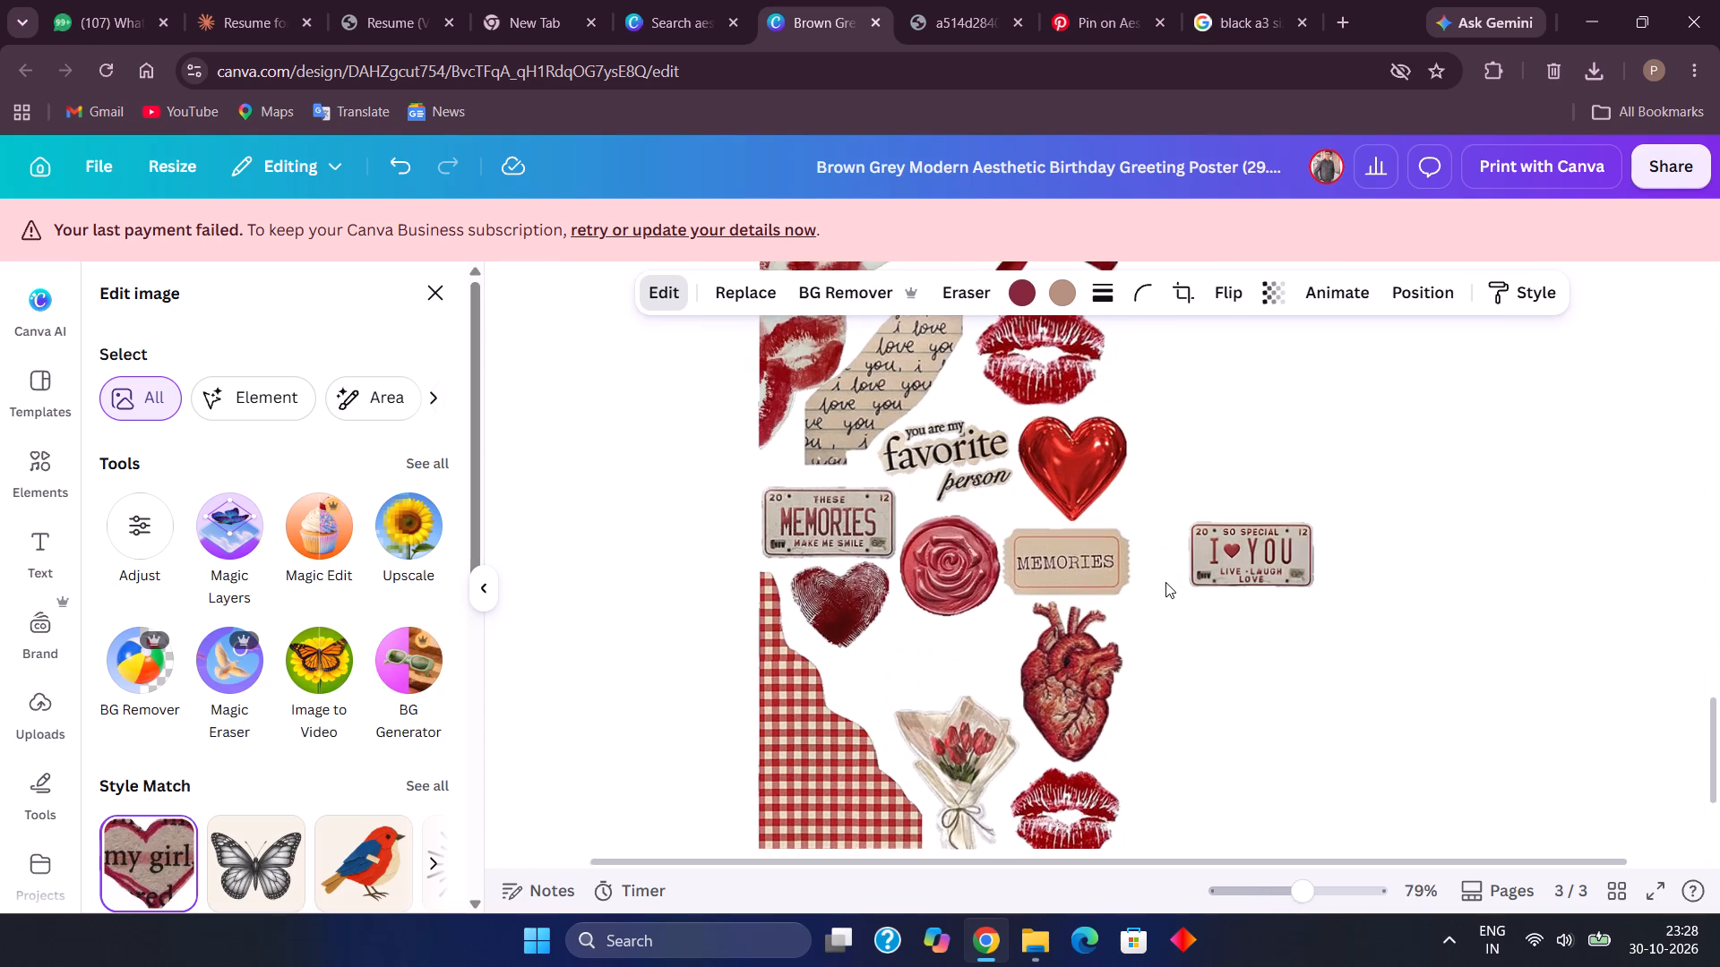
Move the red rose wax seal out of the page 3 collage into the blank area beside it and upscale it.
drag(959, 578, 1442, 413)
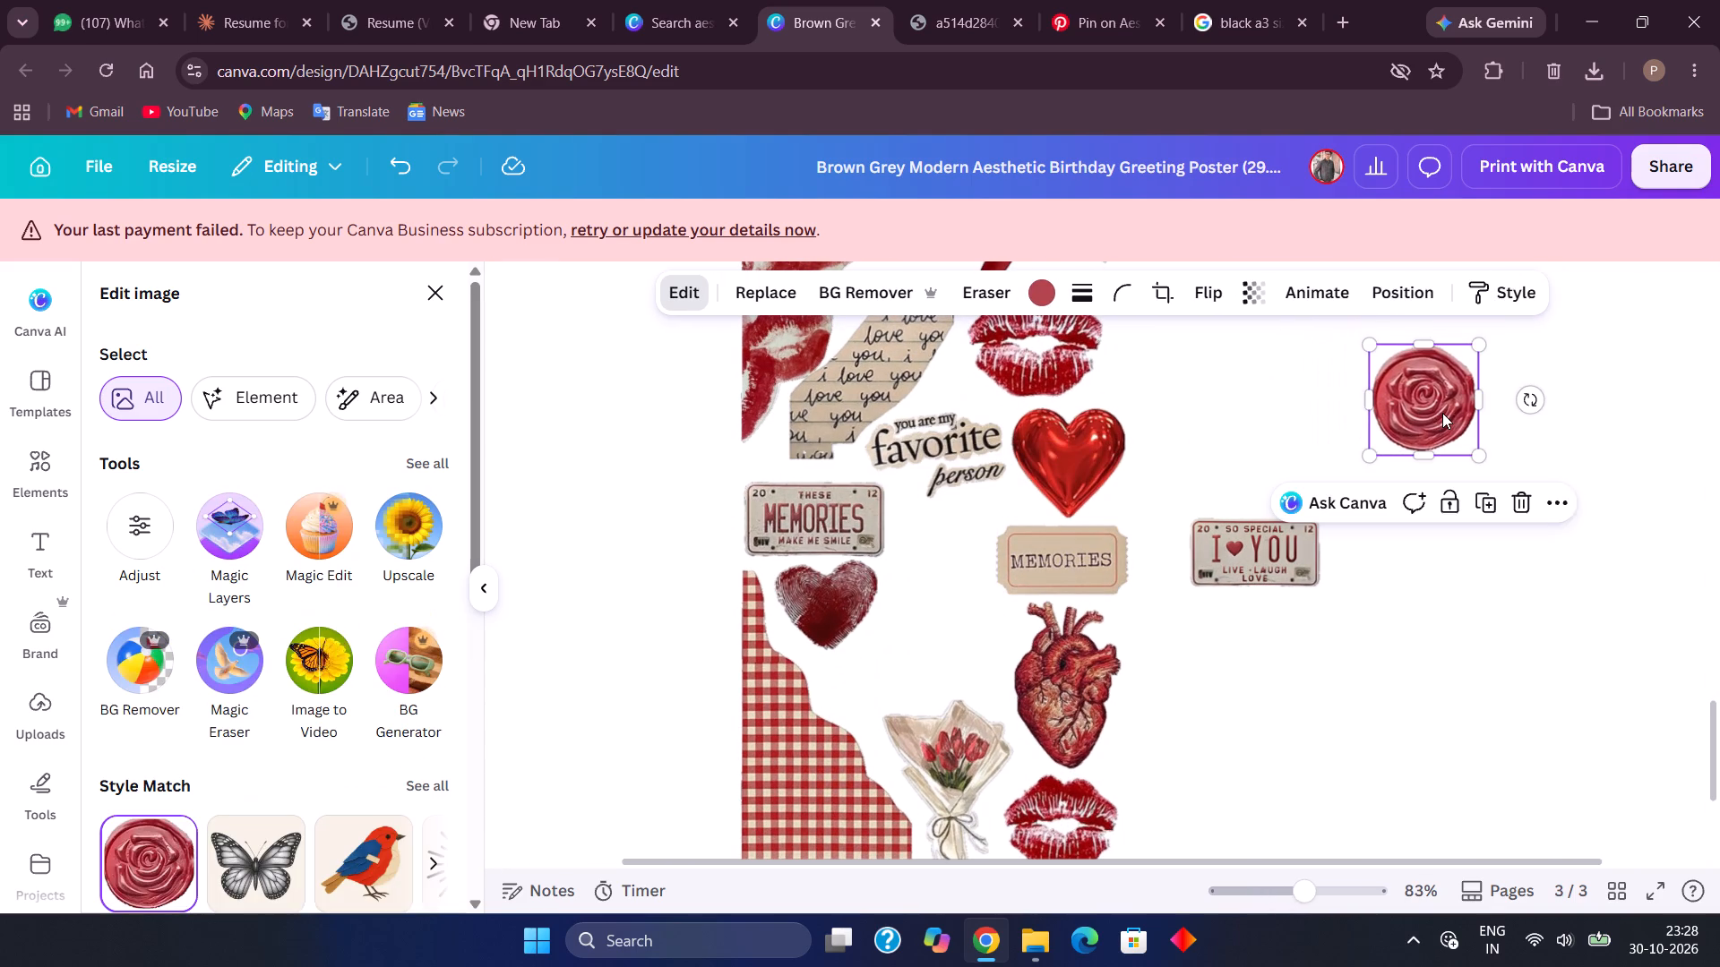
scroll(1290, 417, up, 1)
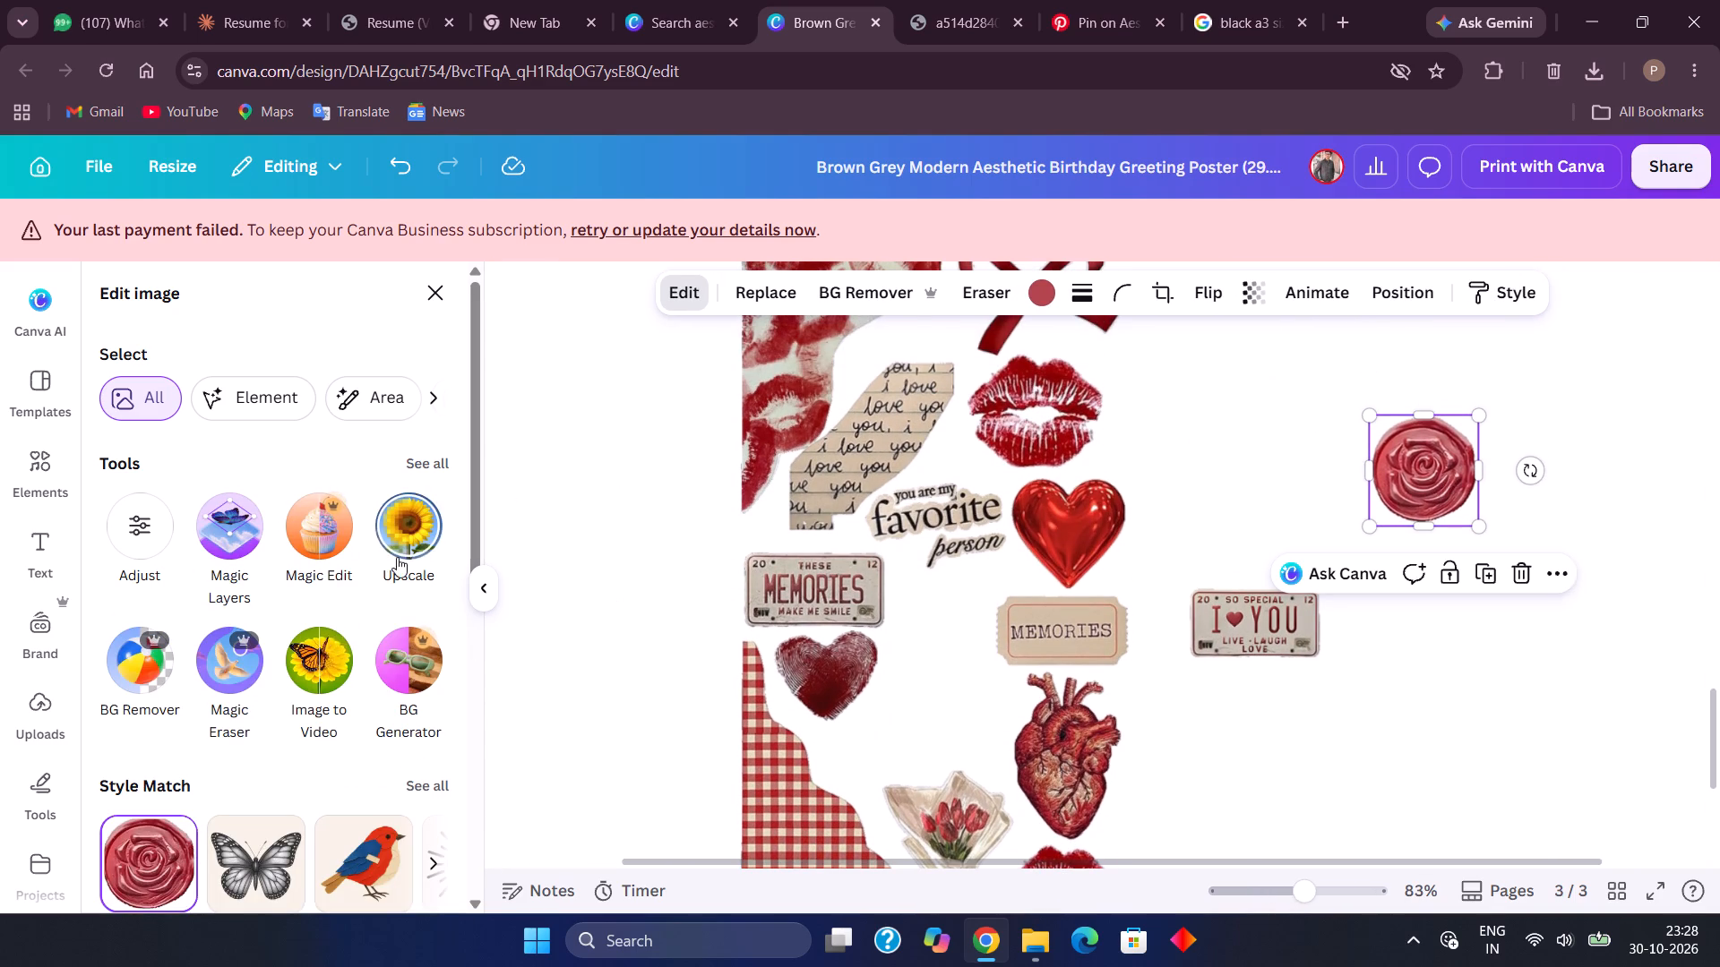
click(421, 535)
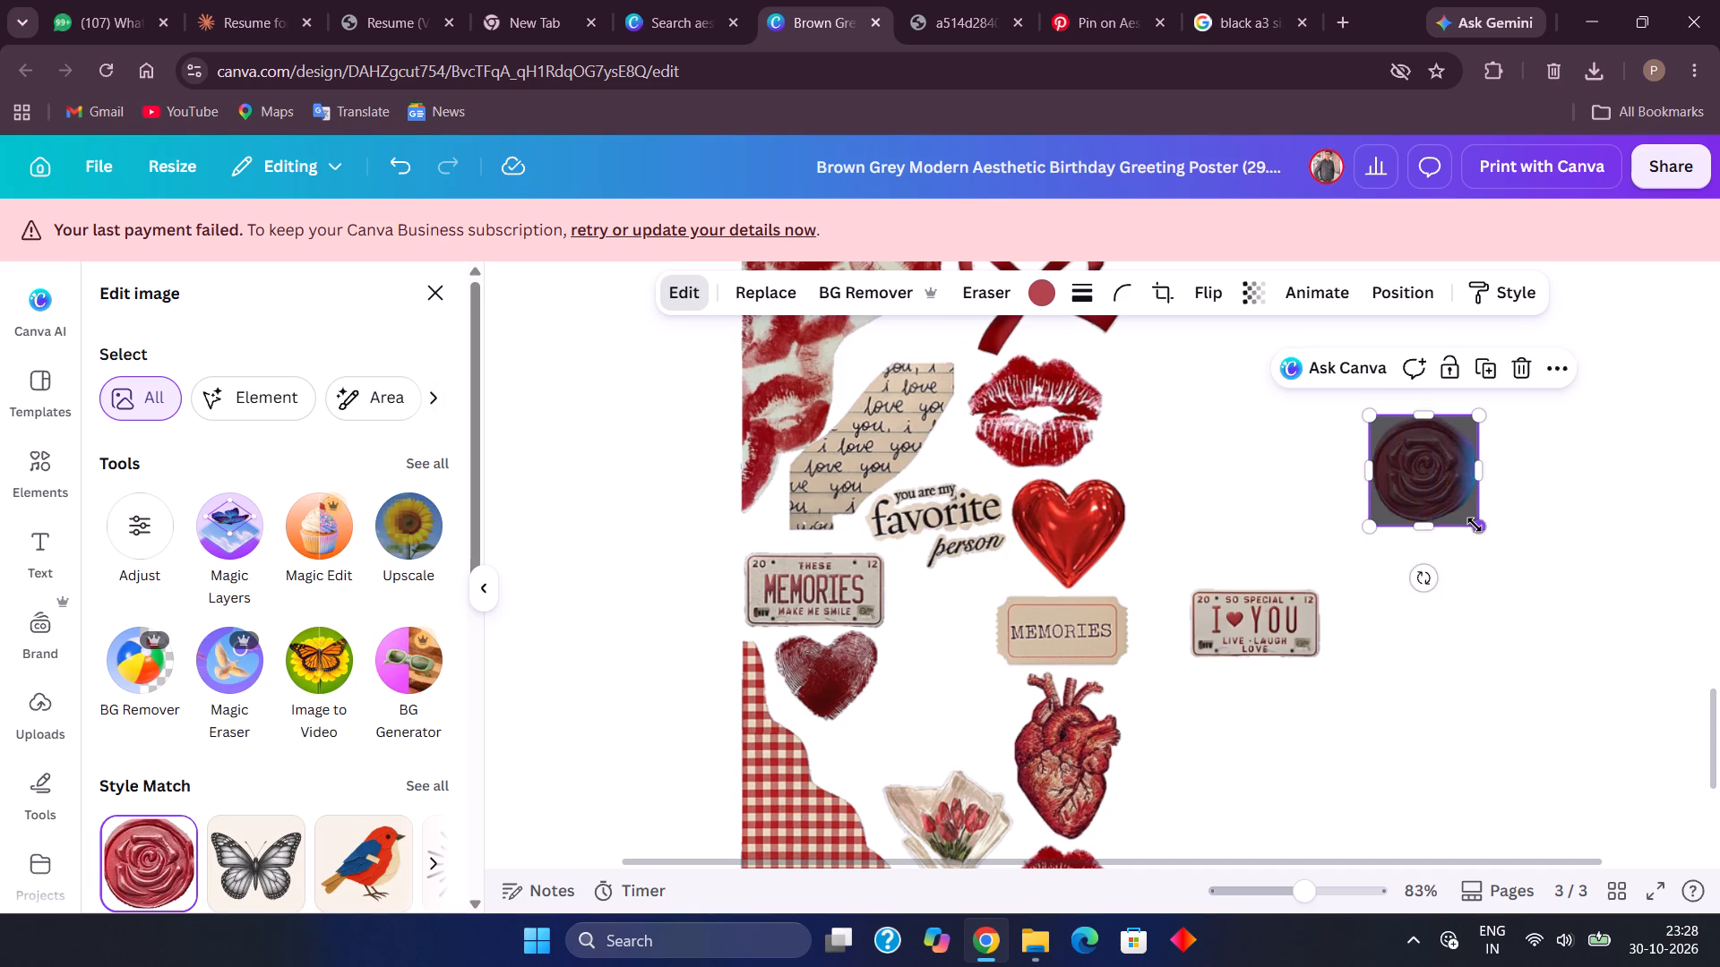
scroll(1475, 525, right, 1)
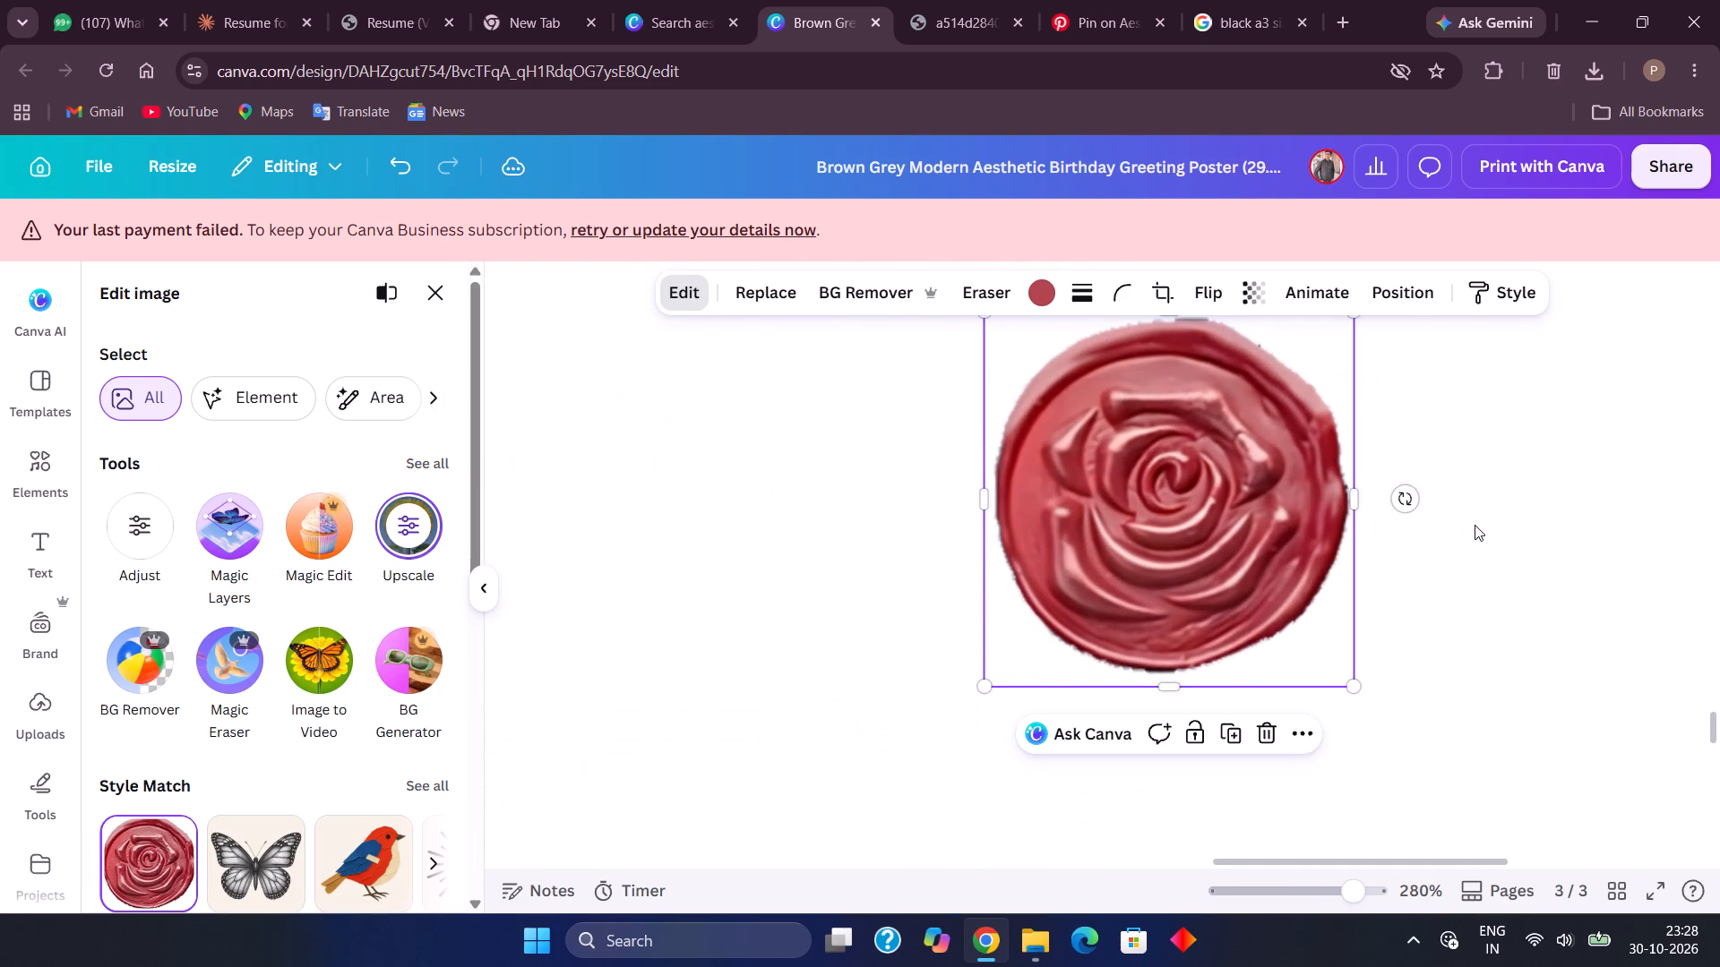
scroll(1475, 525, right, 1)
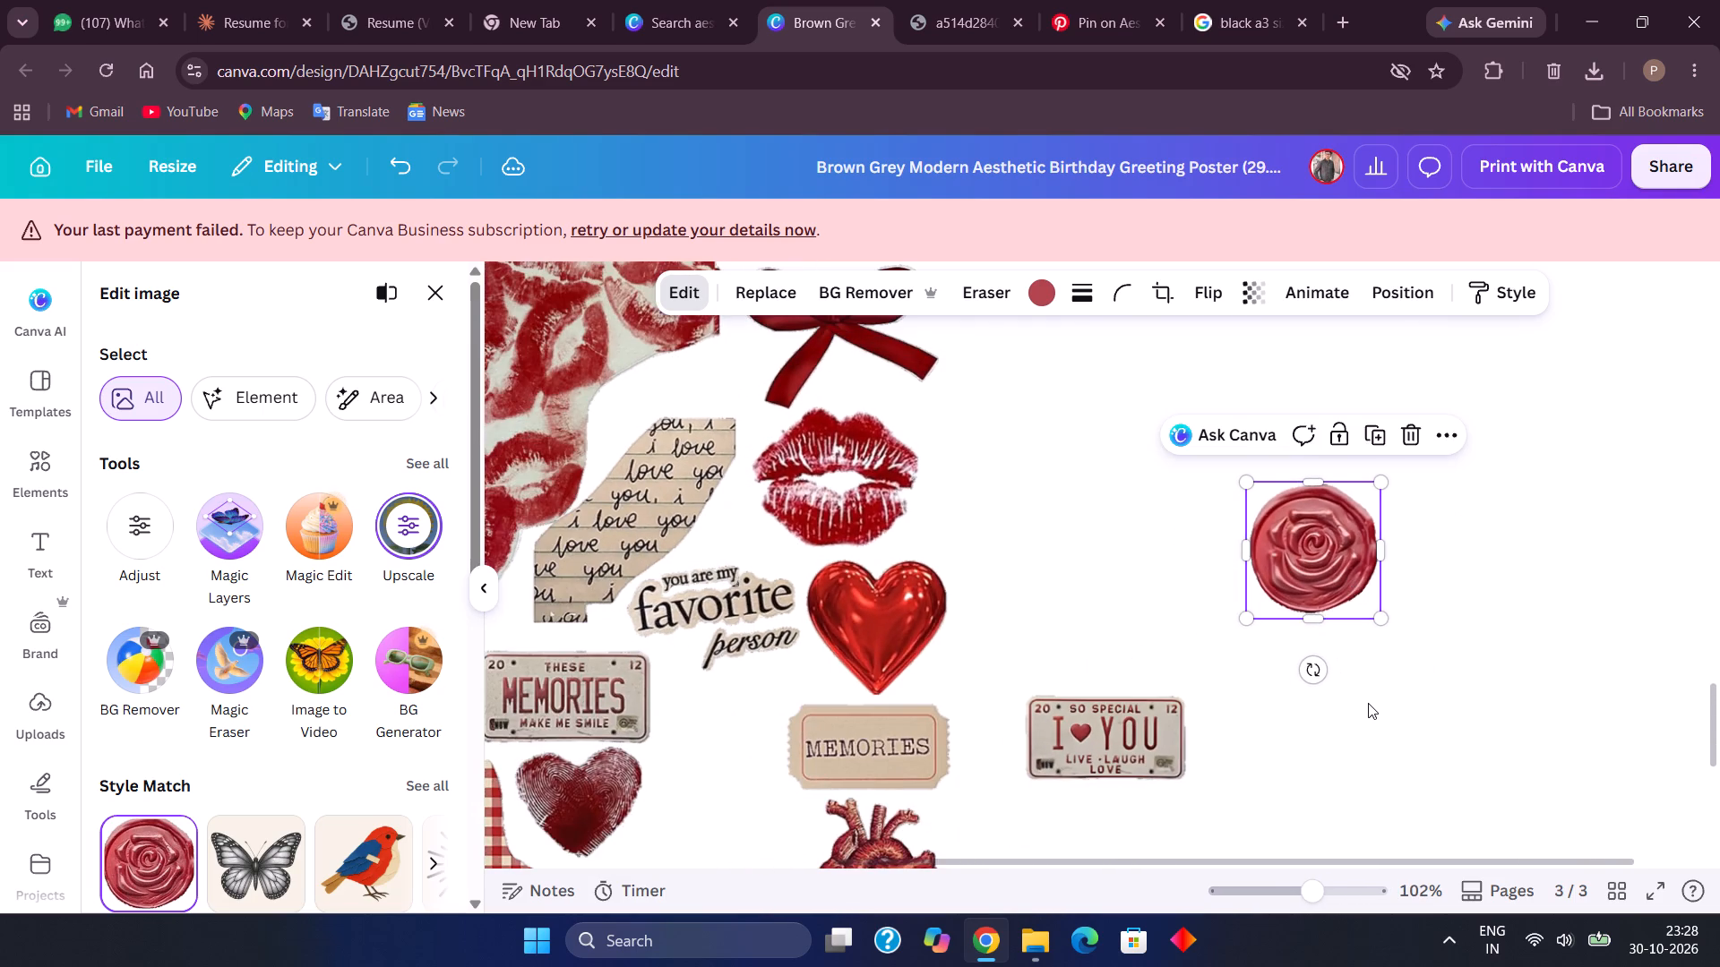
Move the glossy red heart out of the collage and place the "I ♥ YOU" plate just above the "MEMORIES" ticket.
drag(1076, 661, 1258, 625)
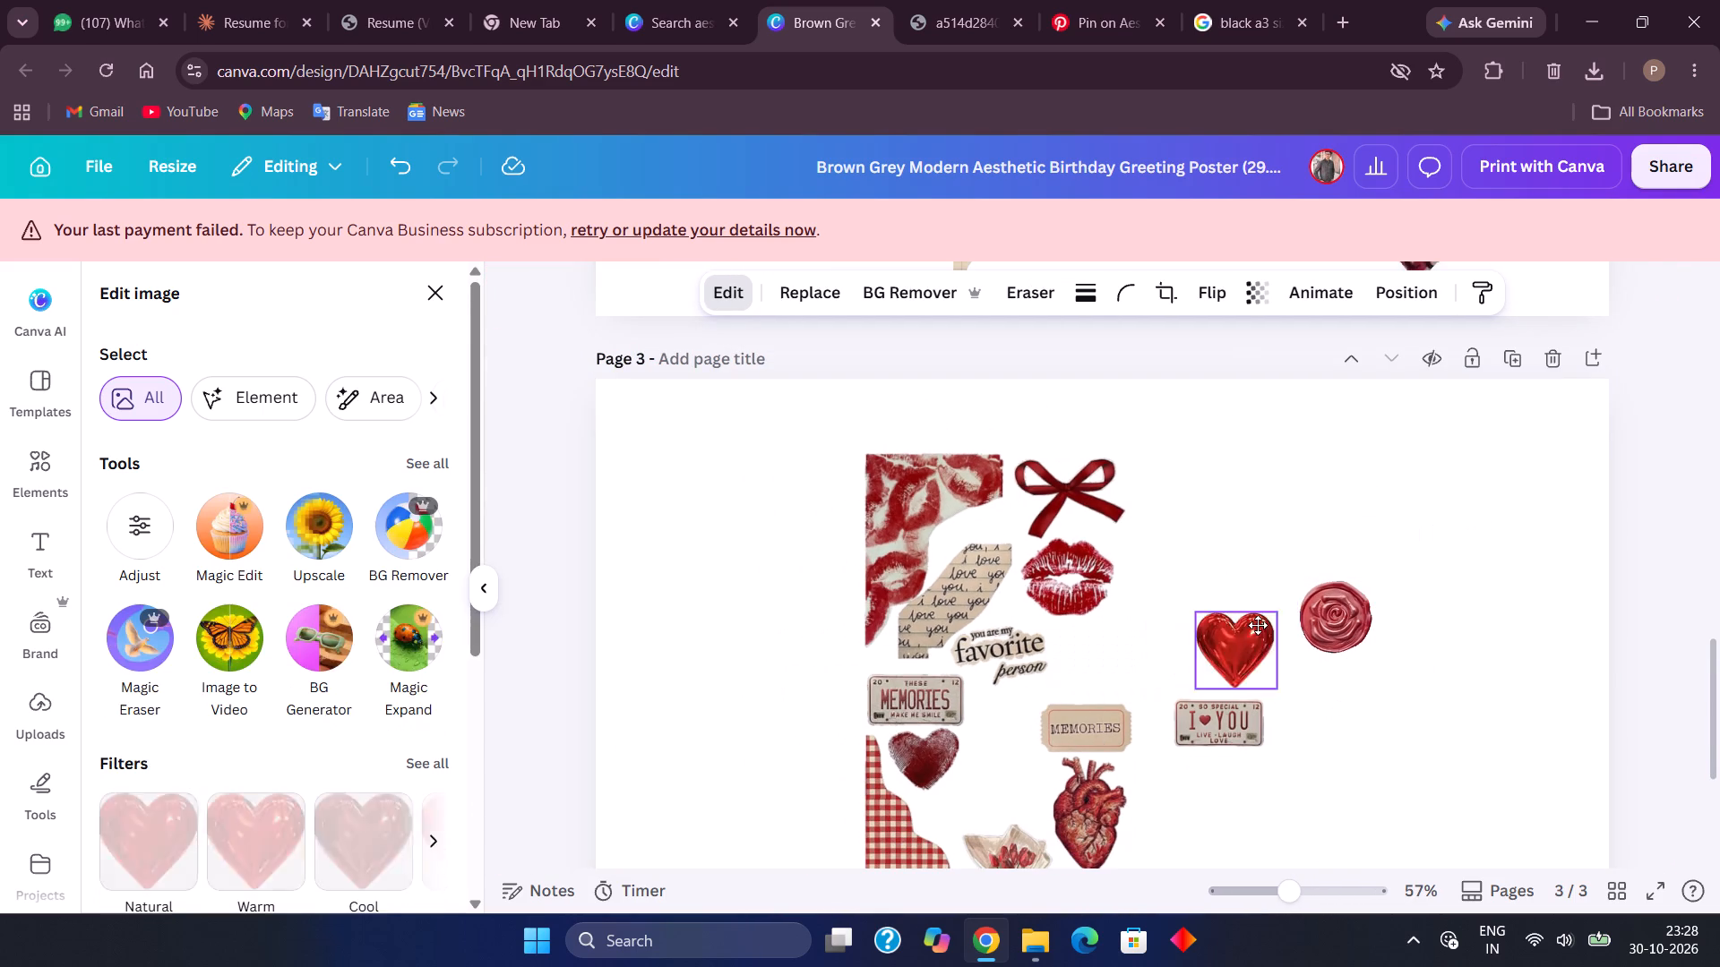
drag(1258, 625, 1243, 532)
scroll(1197, 631, down, 1)
drag(1272, 584, 1157, 646)
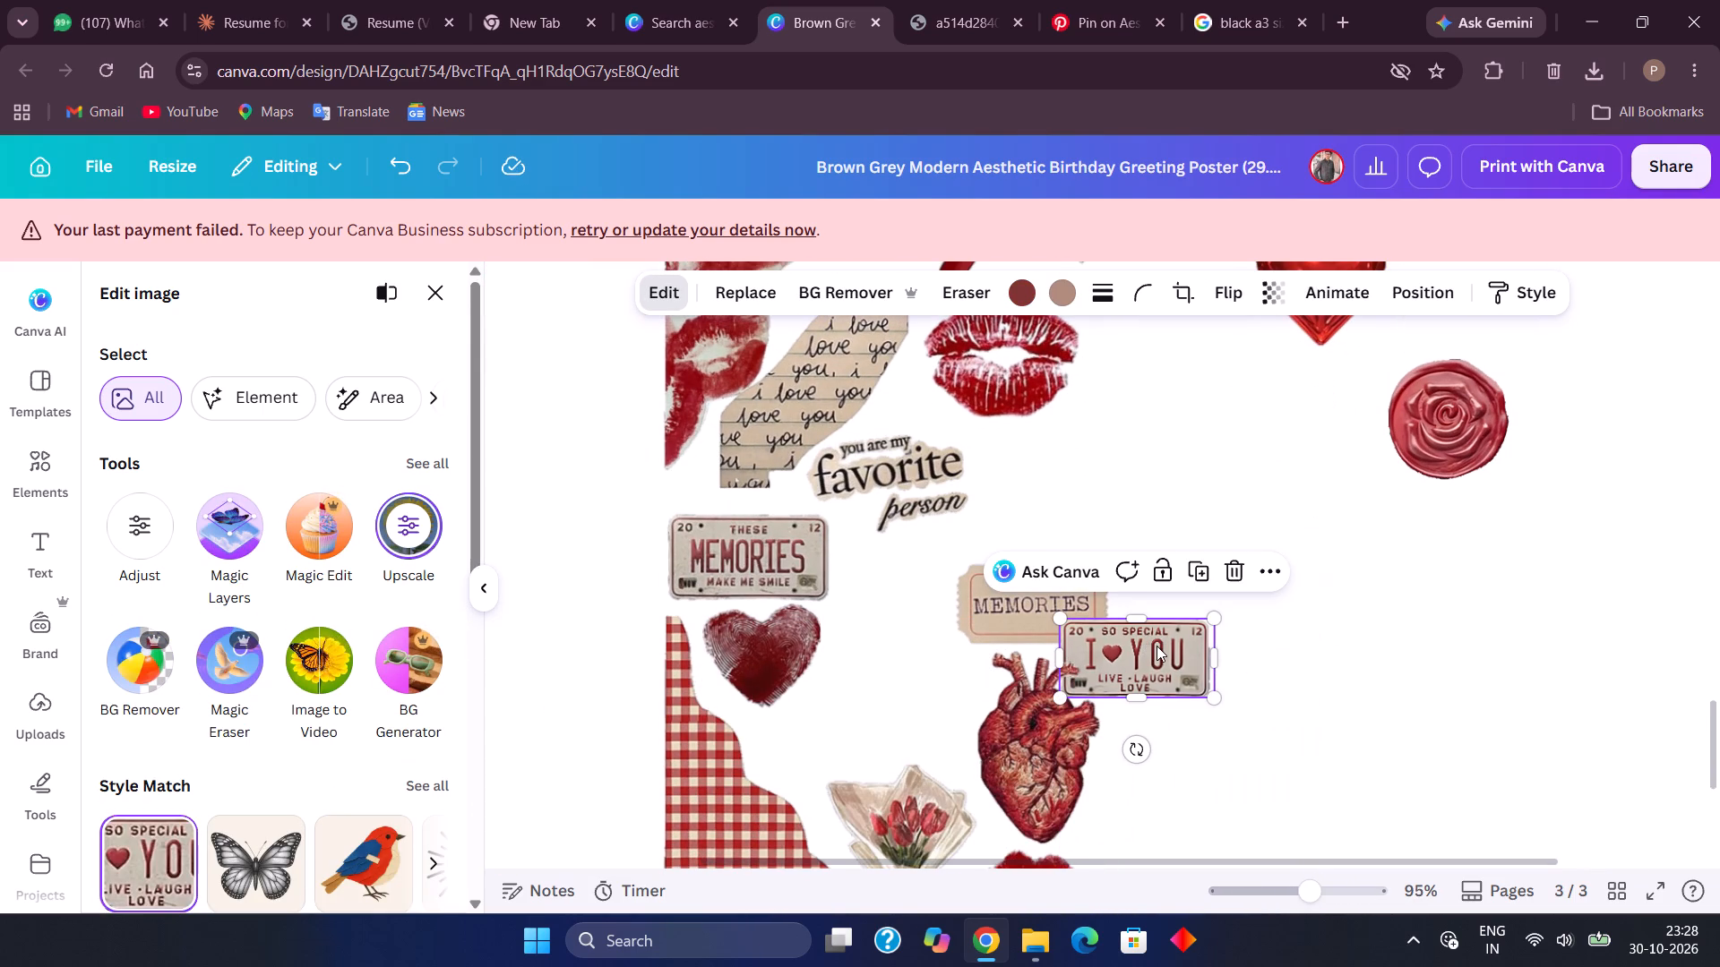
drag(1157, 646, 1096, 484)
Move the tulip bouquet and the "you are my favorite person" cutout from the collage into the blank area beside it.
scroll(1096, 484, down, 2)
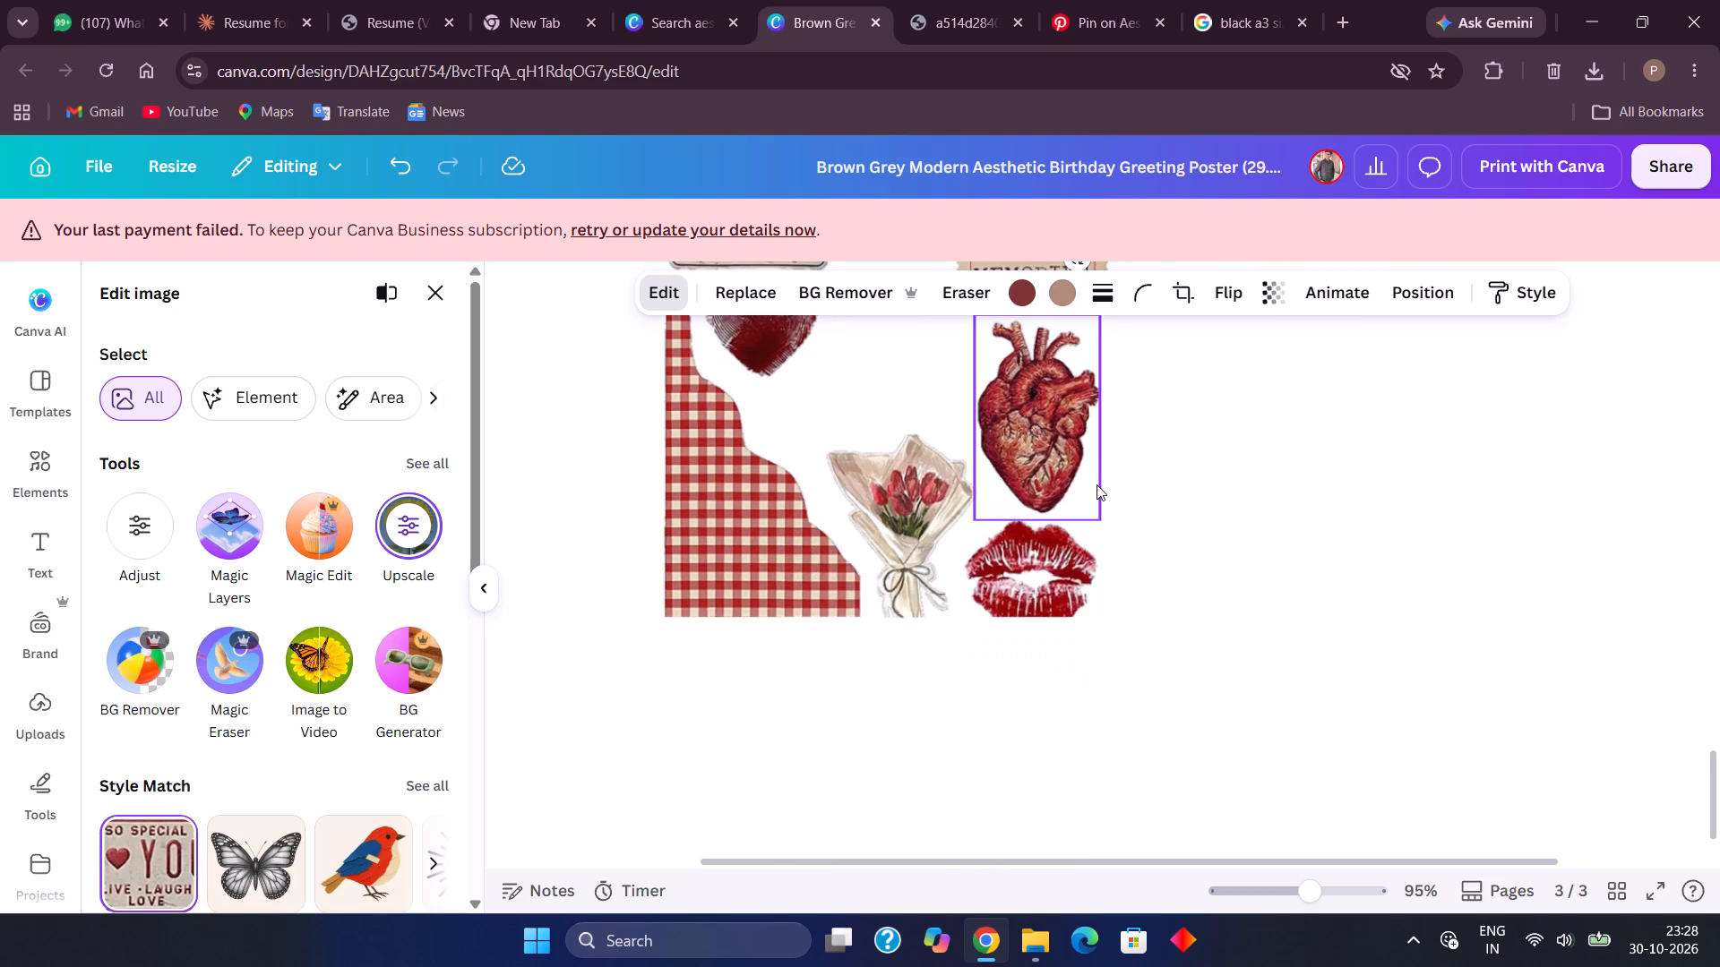
scroll(1096, 484, up, 1)
drag(928, 558, 1380, 414)
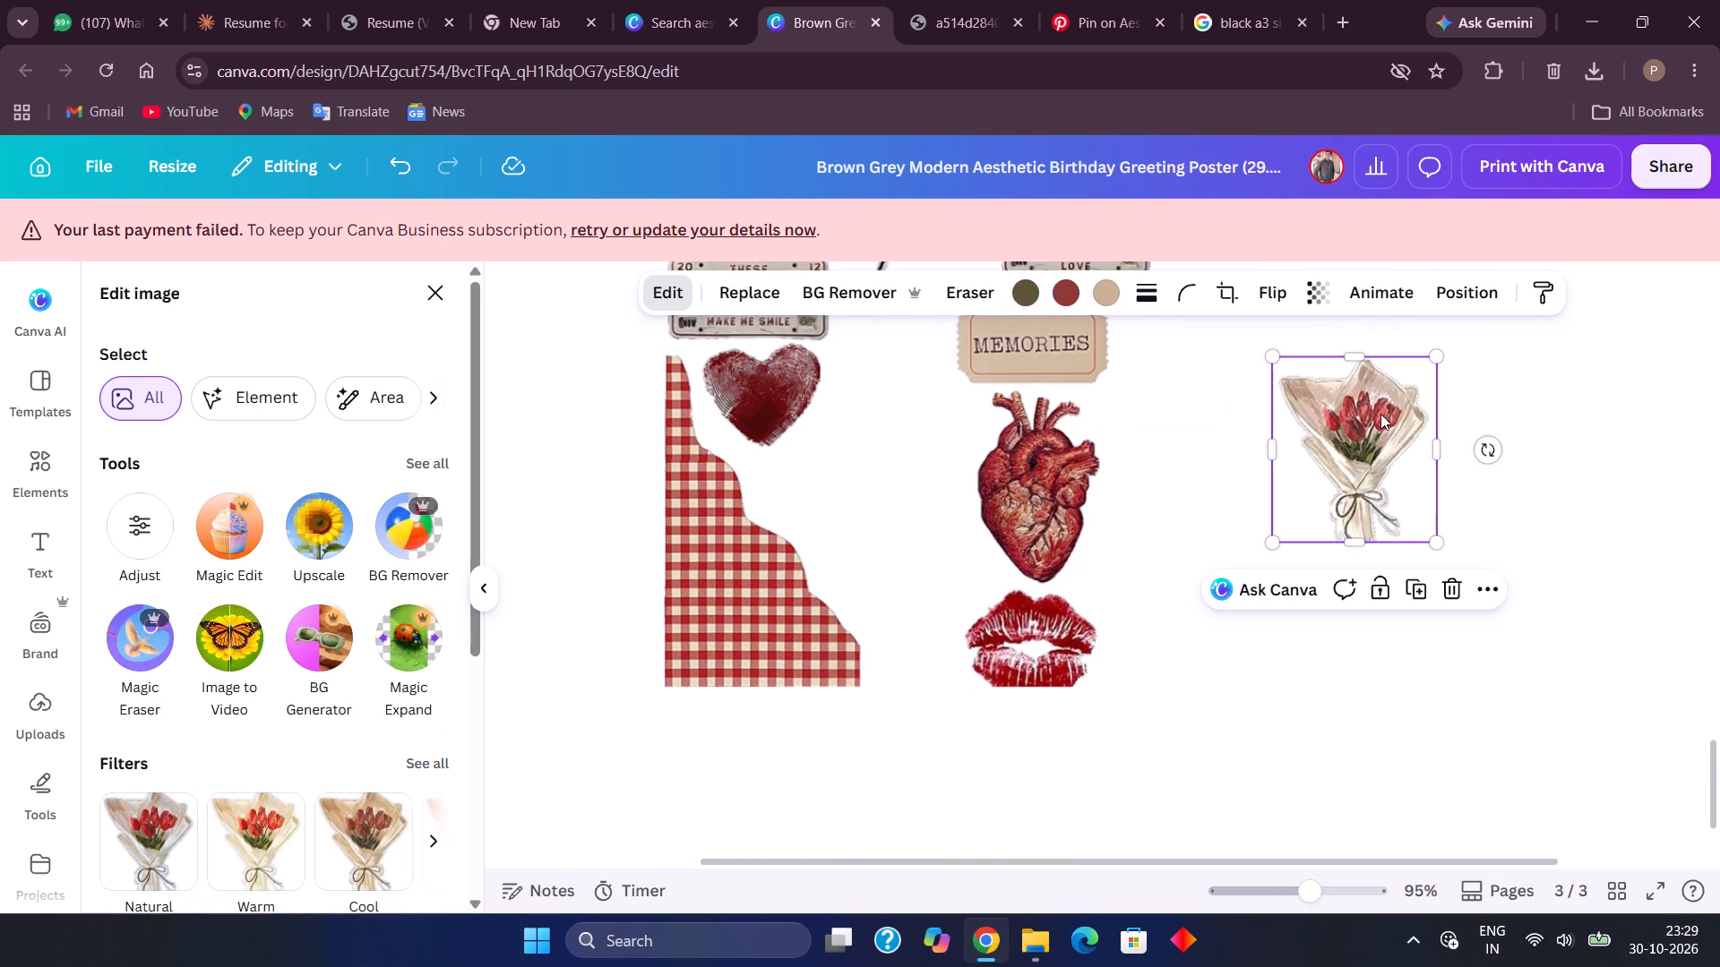
scroll(1380, 414, up, 3)
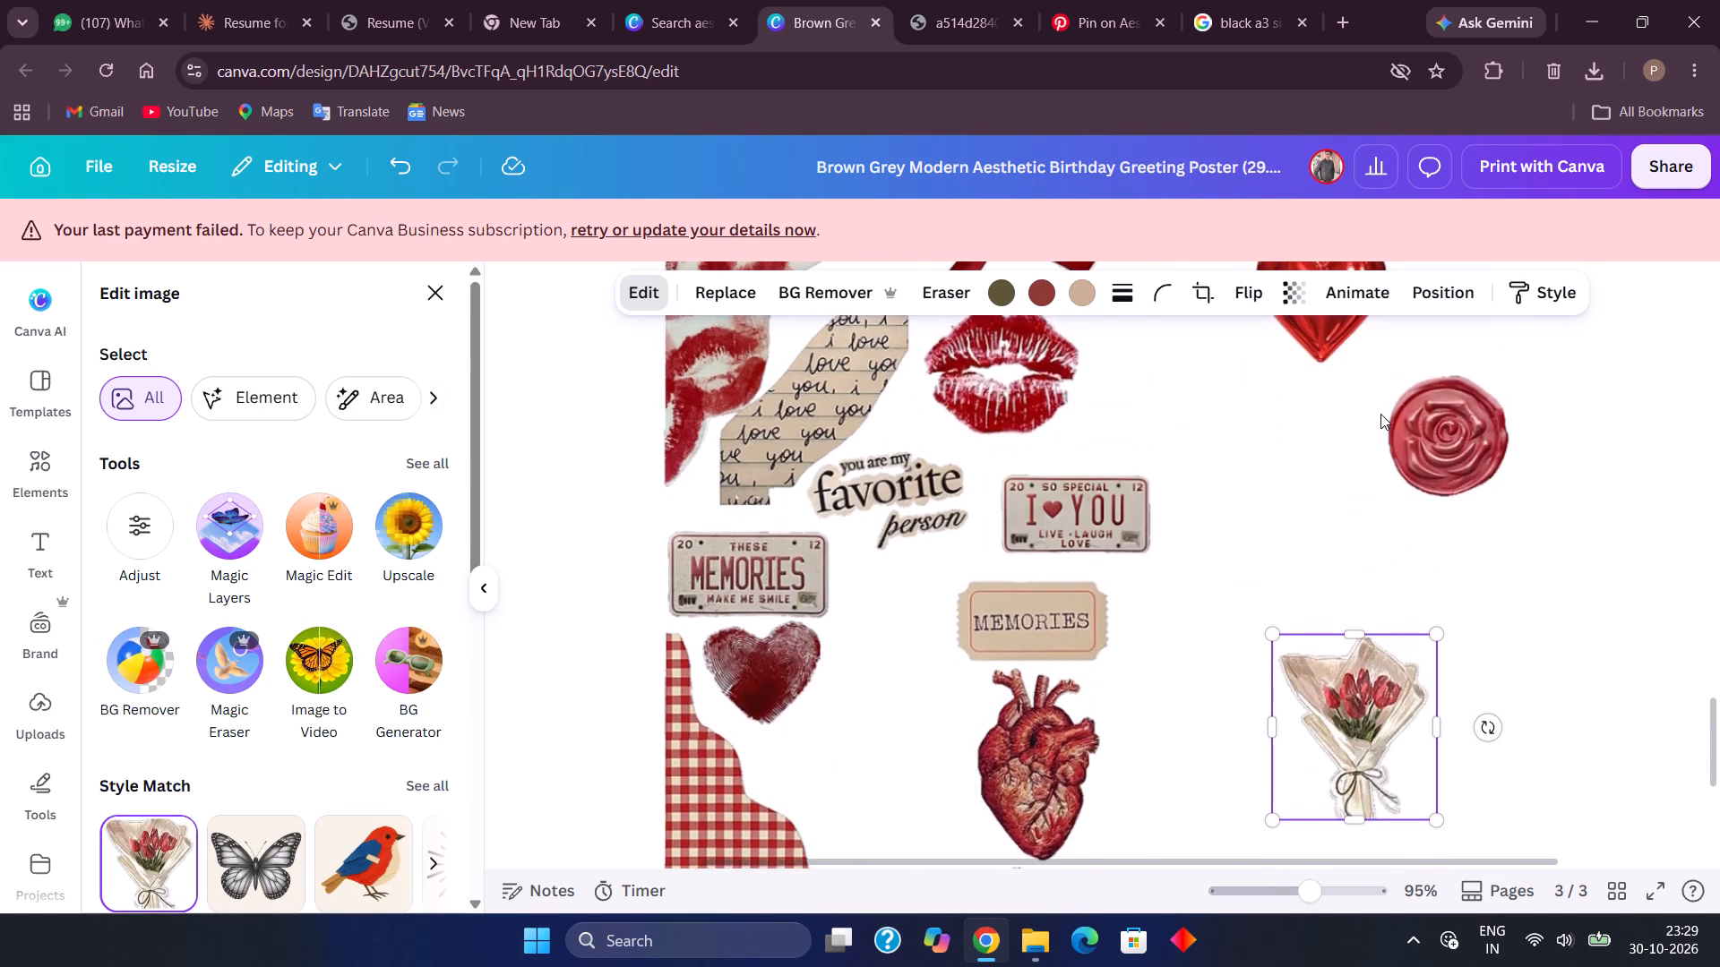
scroll(1380, 414, up, 2)
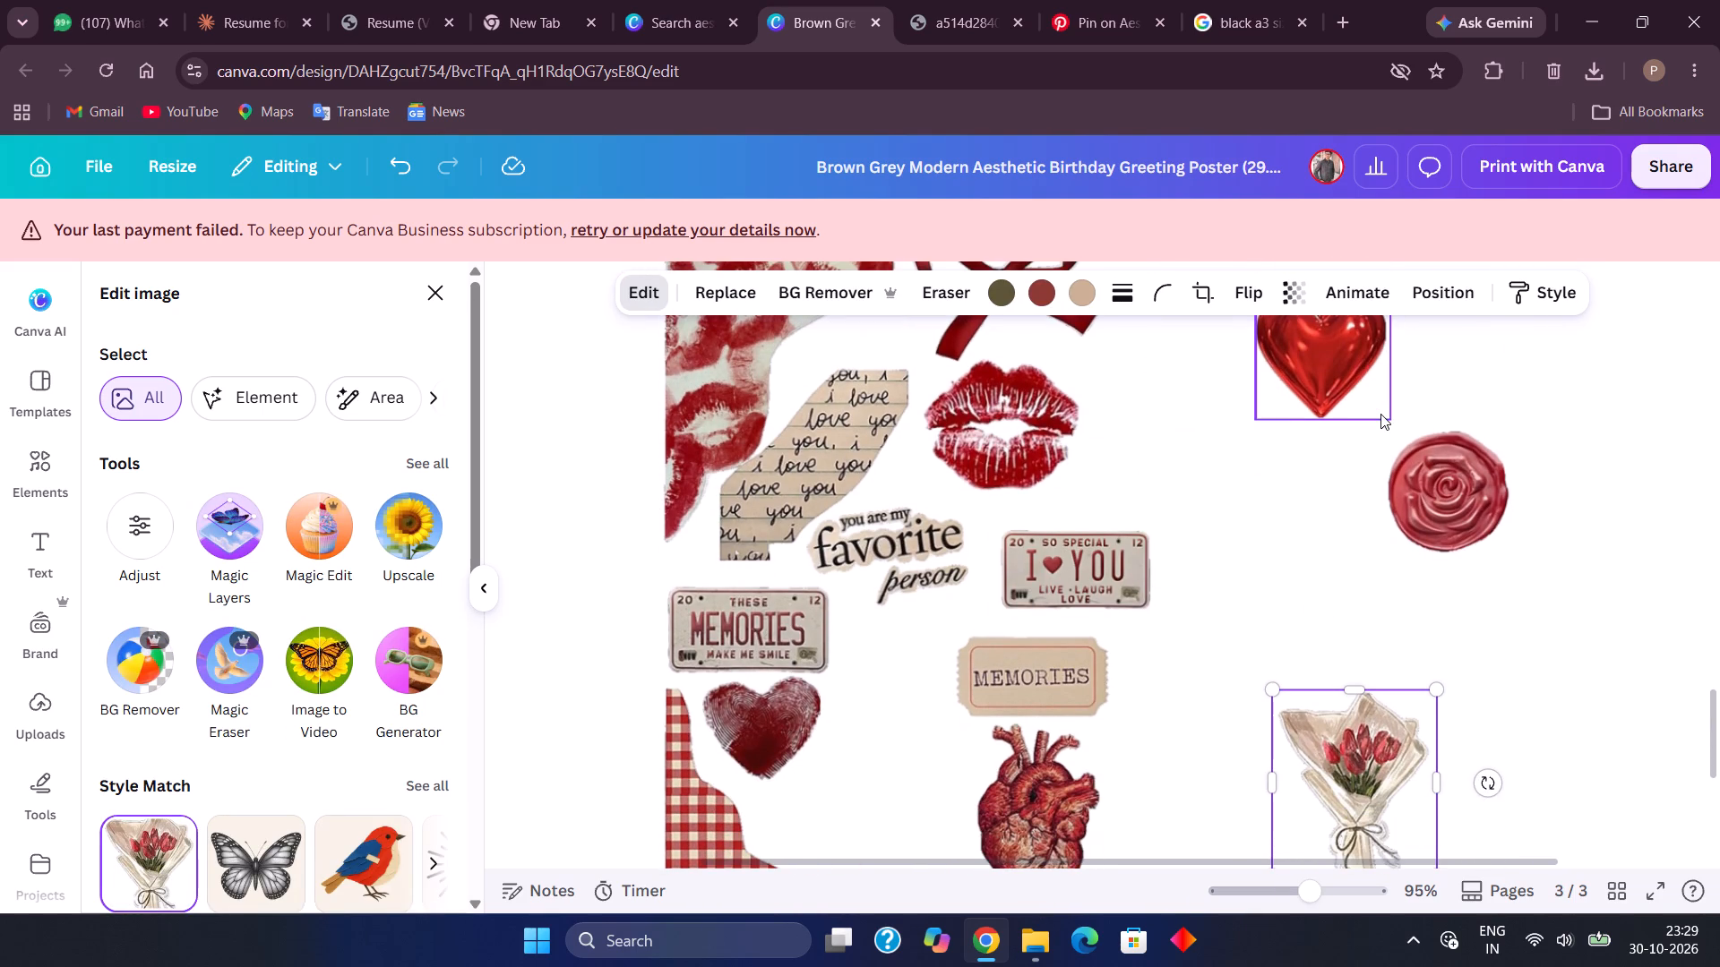
drag(933, 531, 1314, 465)
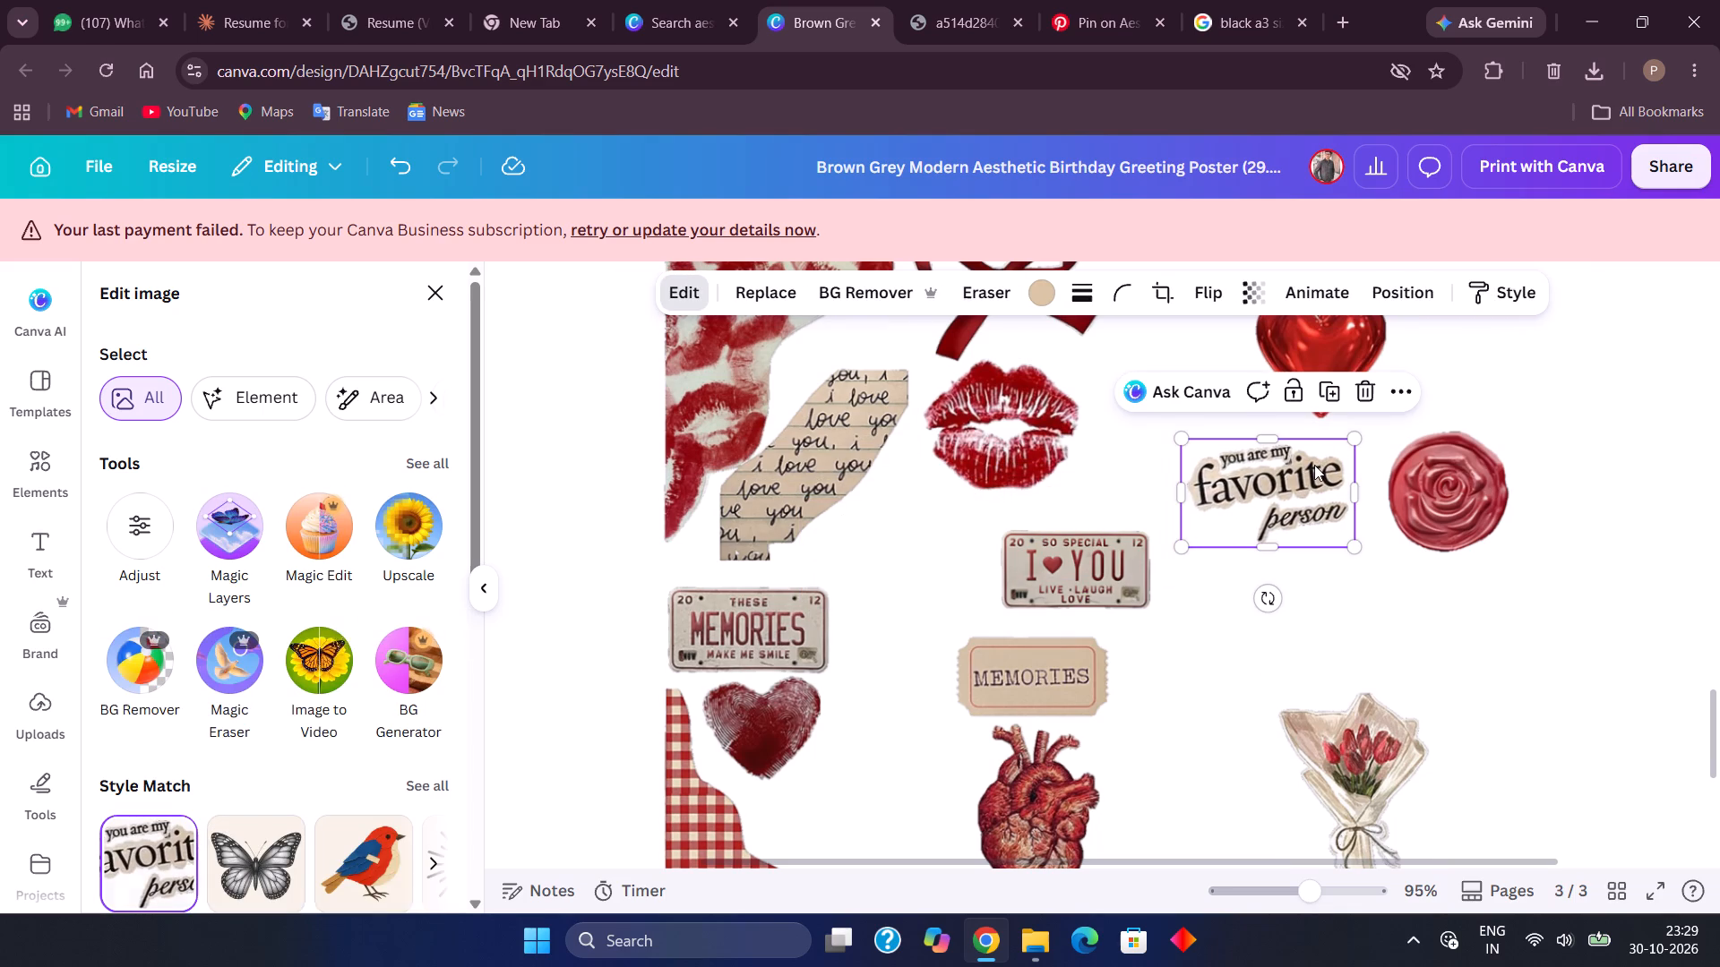
scroll(1314, 465, left, 1)
scroll(1305, 494, up, 1)
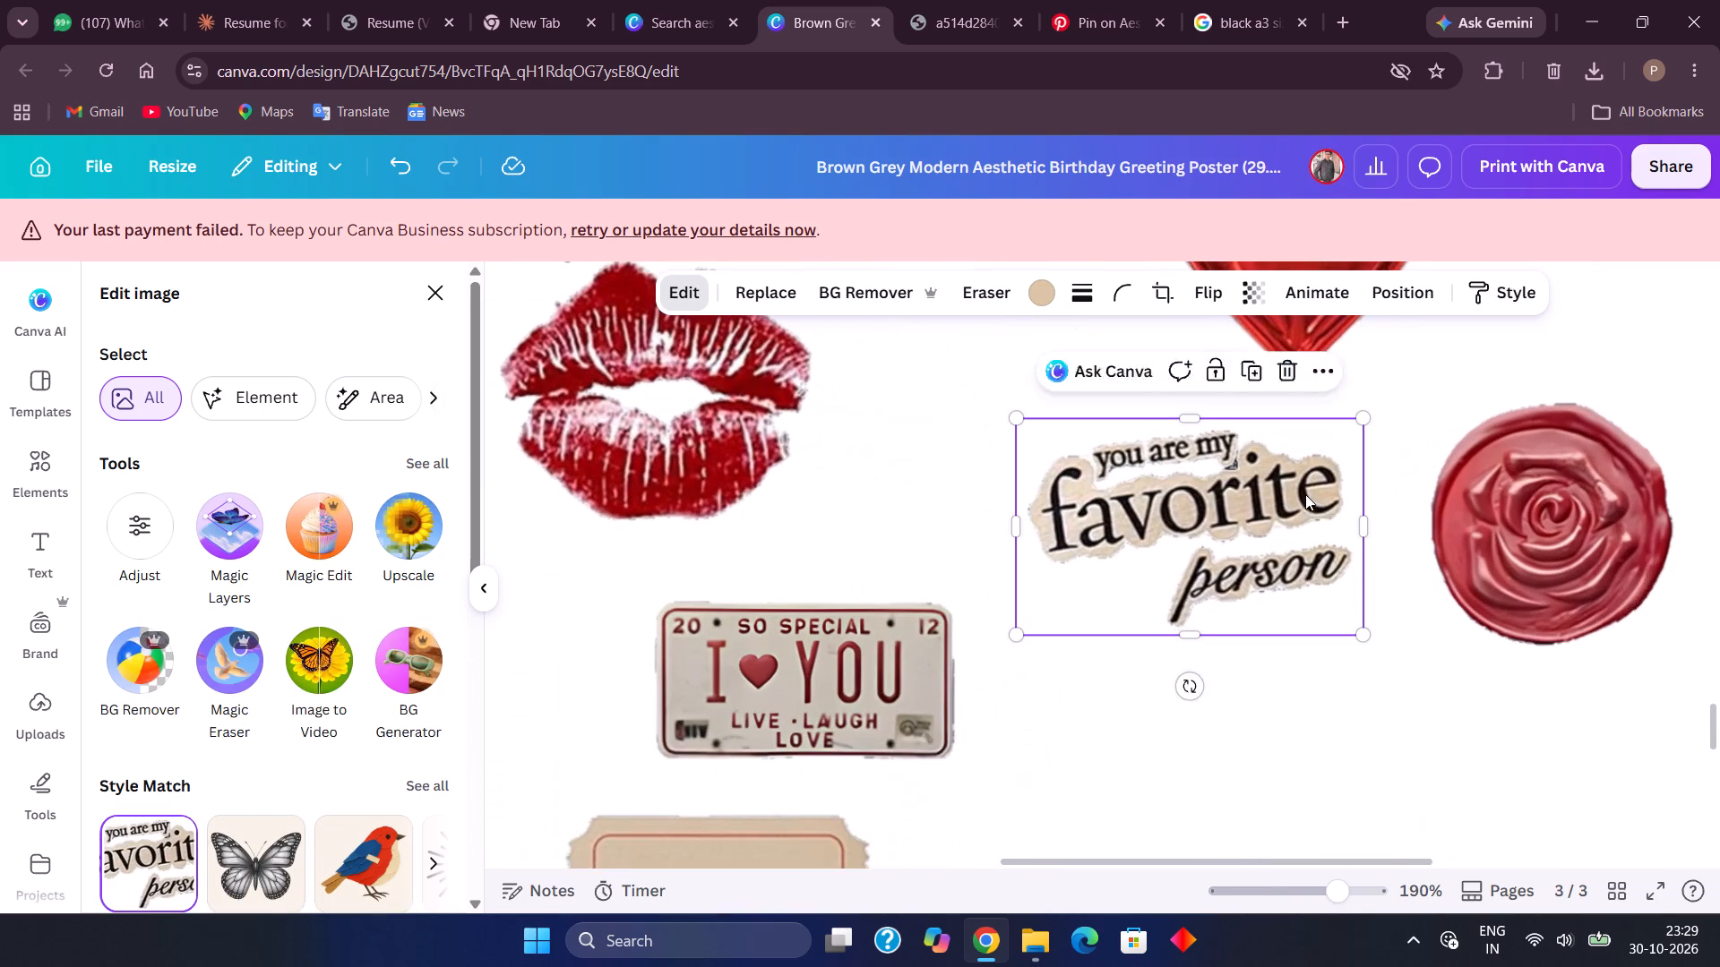
scroll(1305, 494, up, 1)
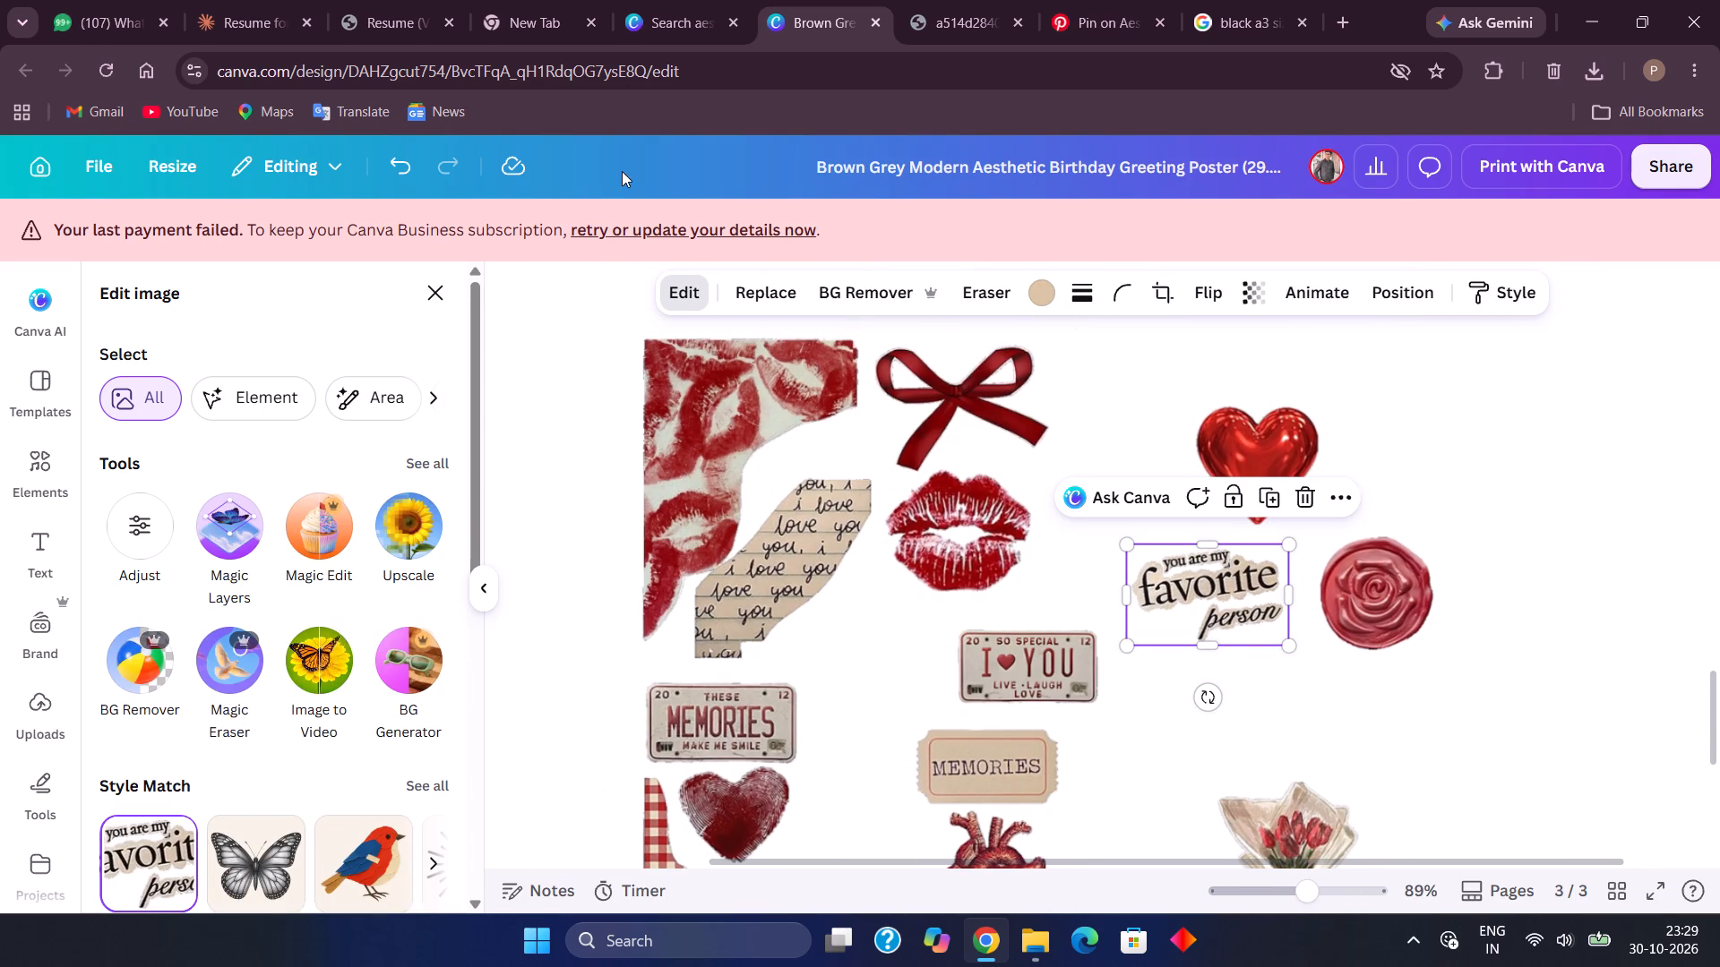
Switch to Pinterest and go back from the "my girl" heart pin to the red kiss-print collage pin.
click(1107, 0)
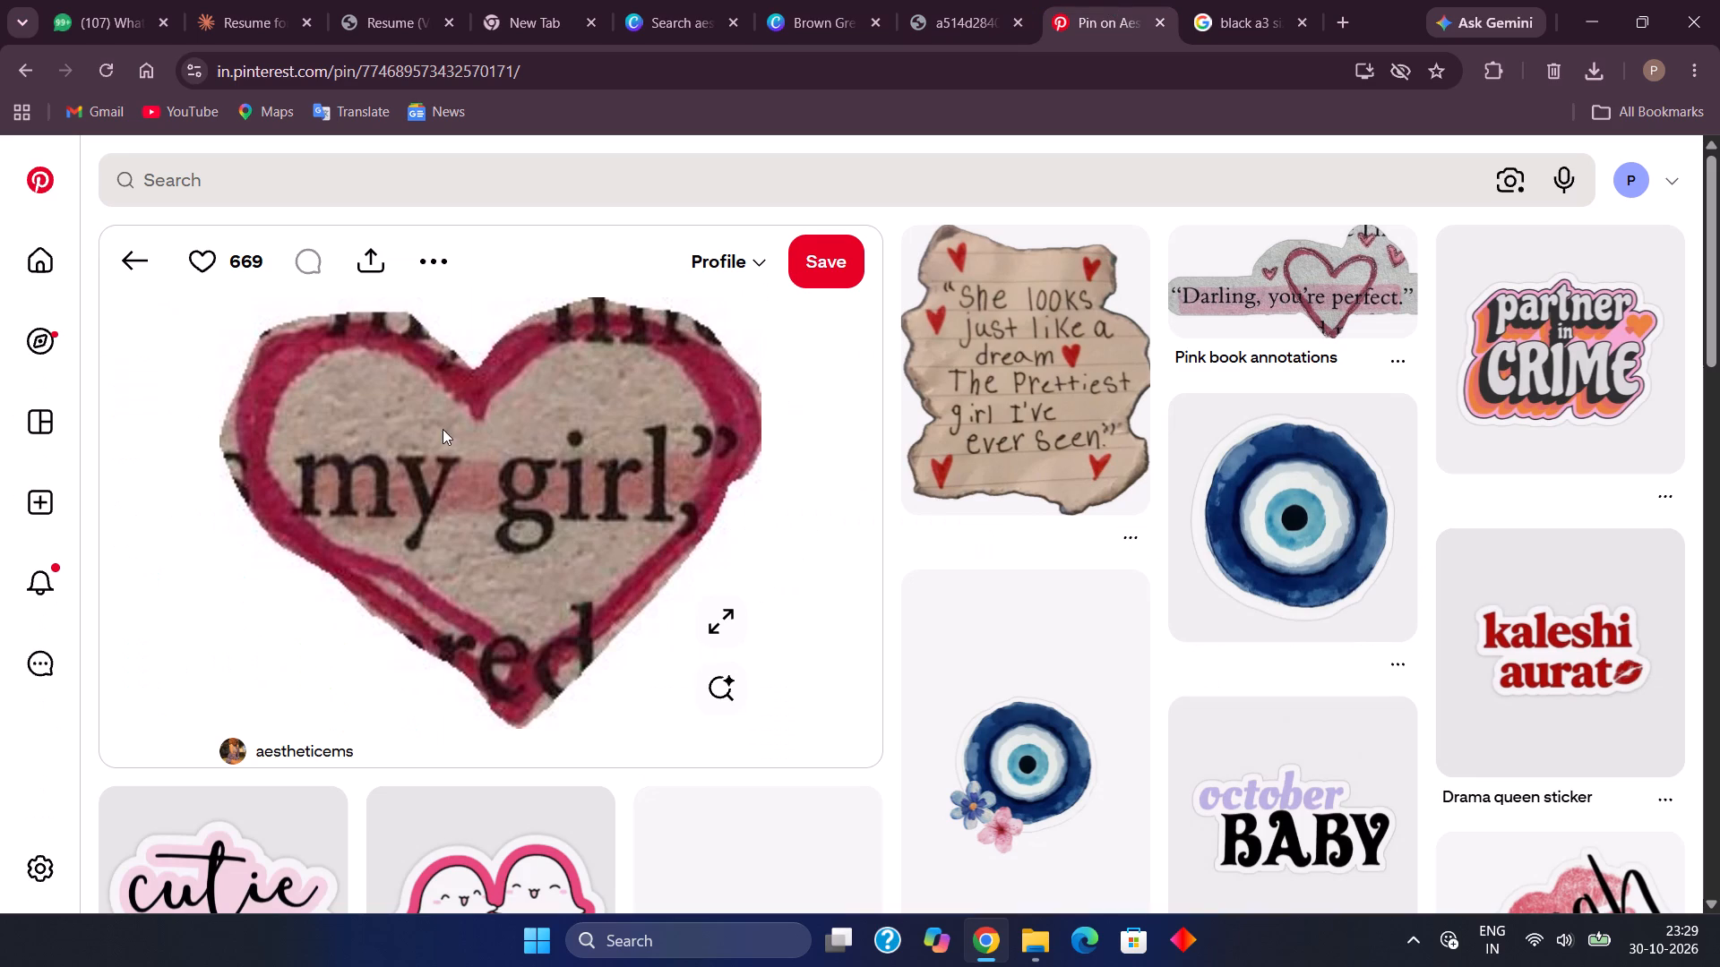
click(131, 251)
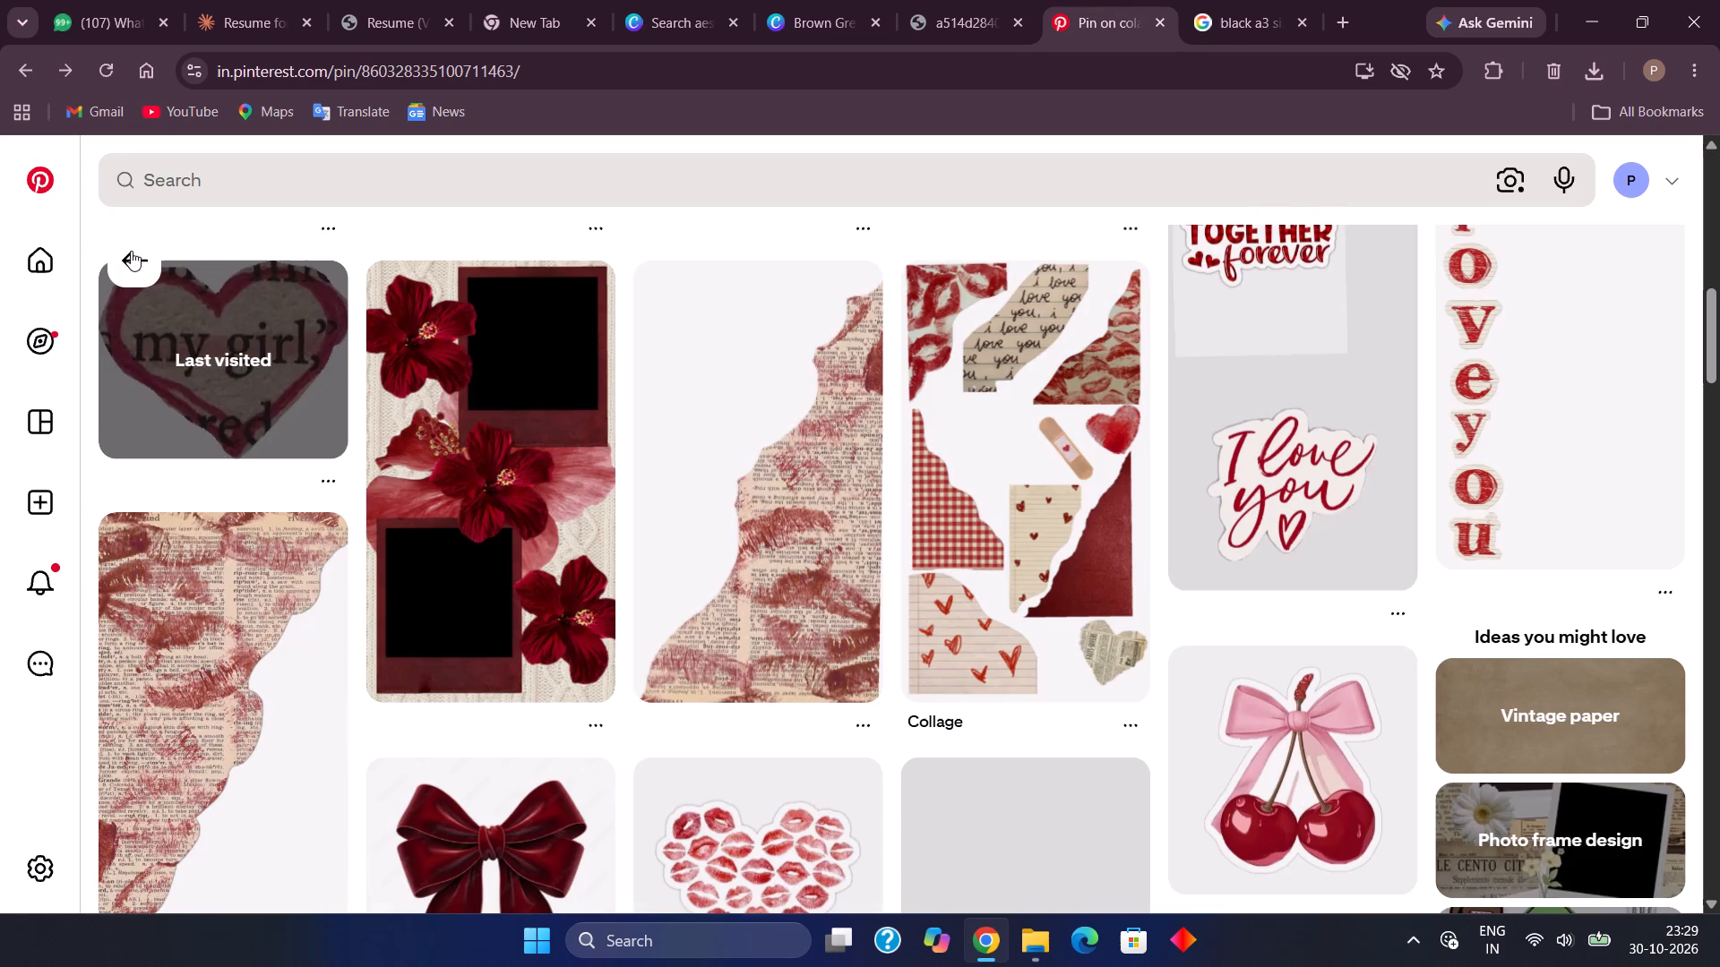
scroll(254, 408, up, 14)
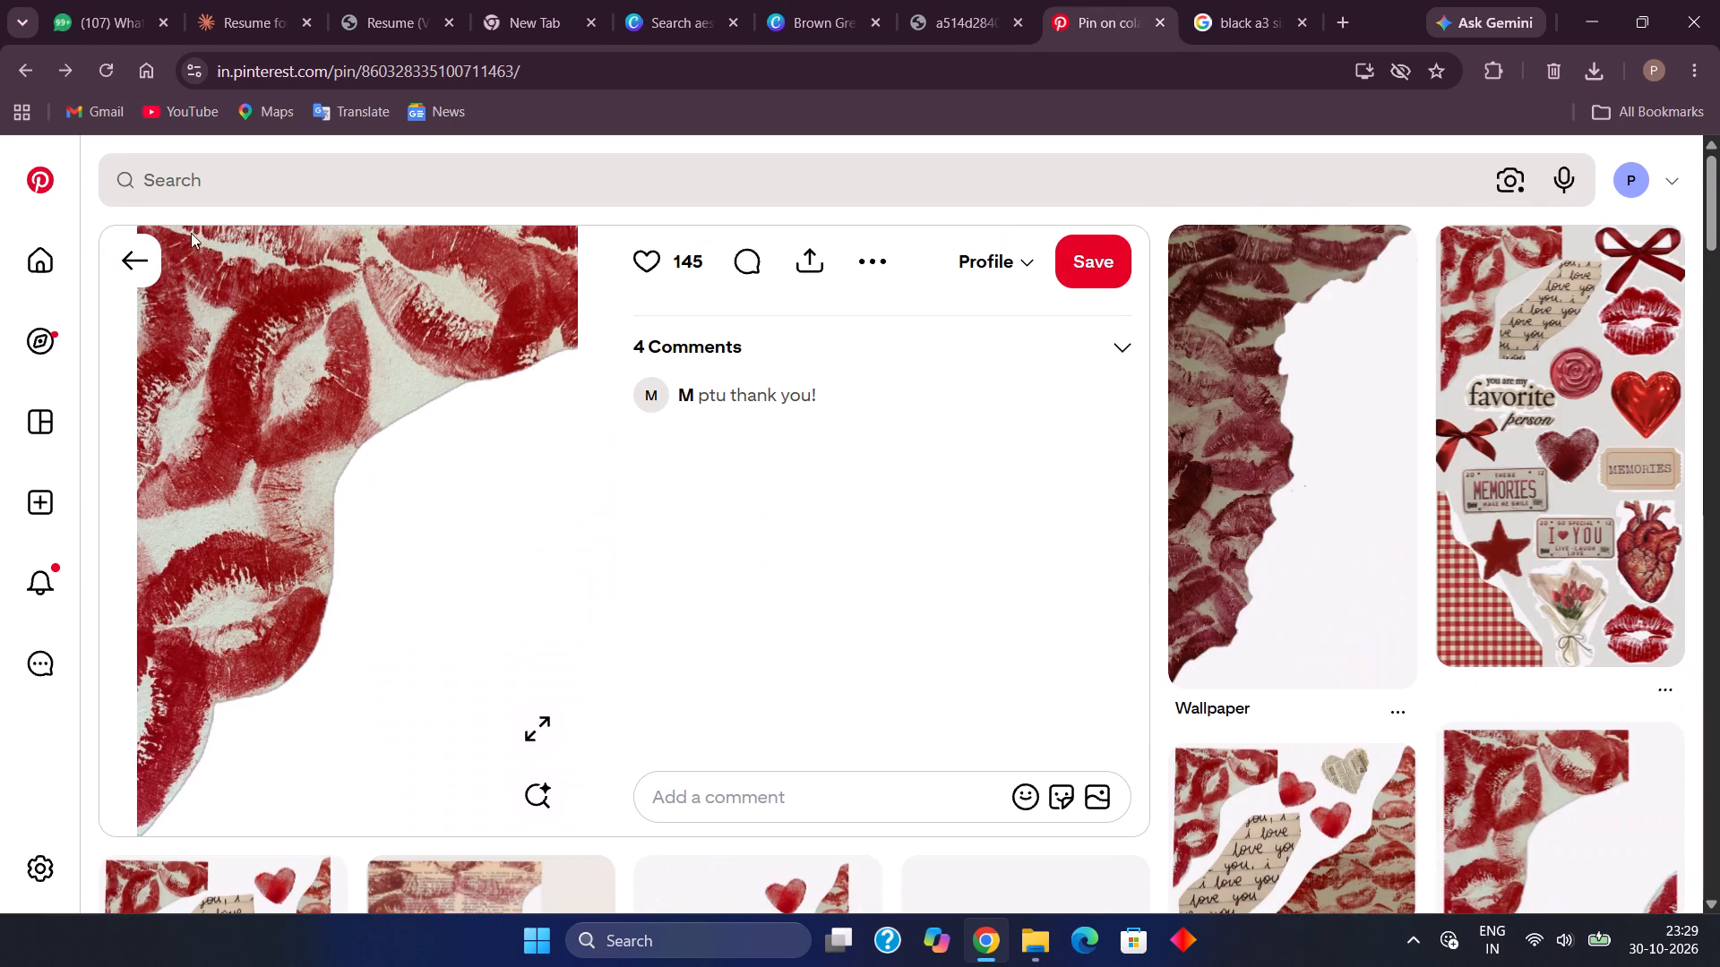
click(144, 255)
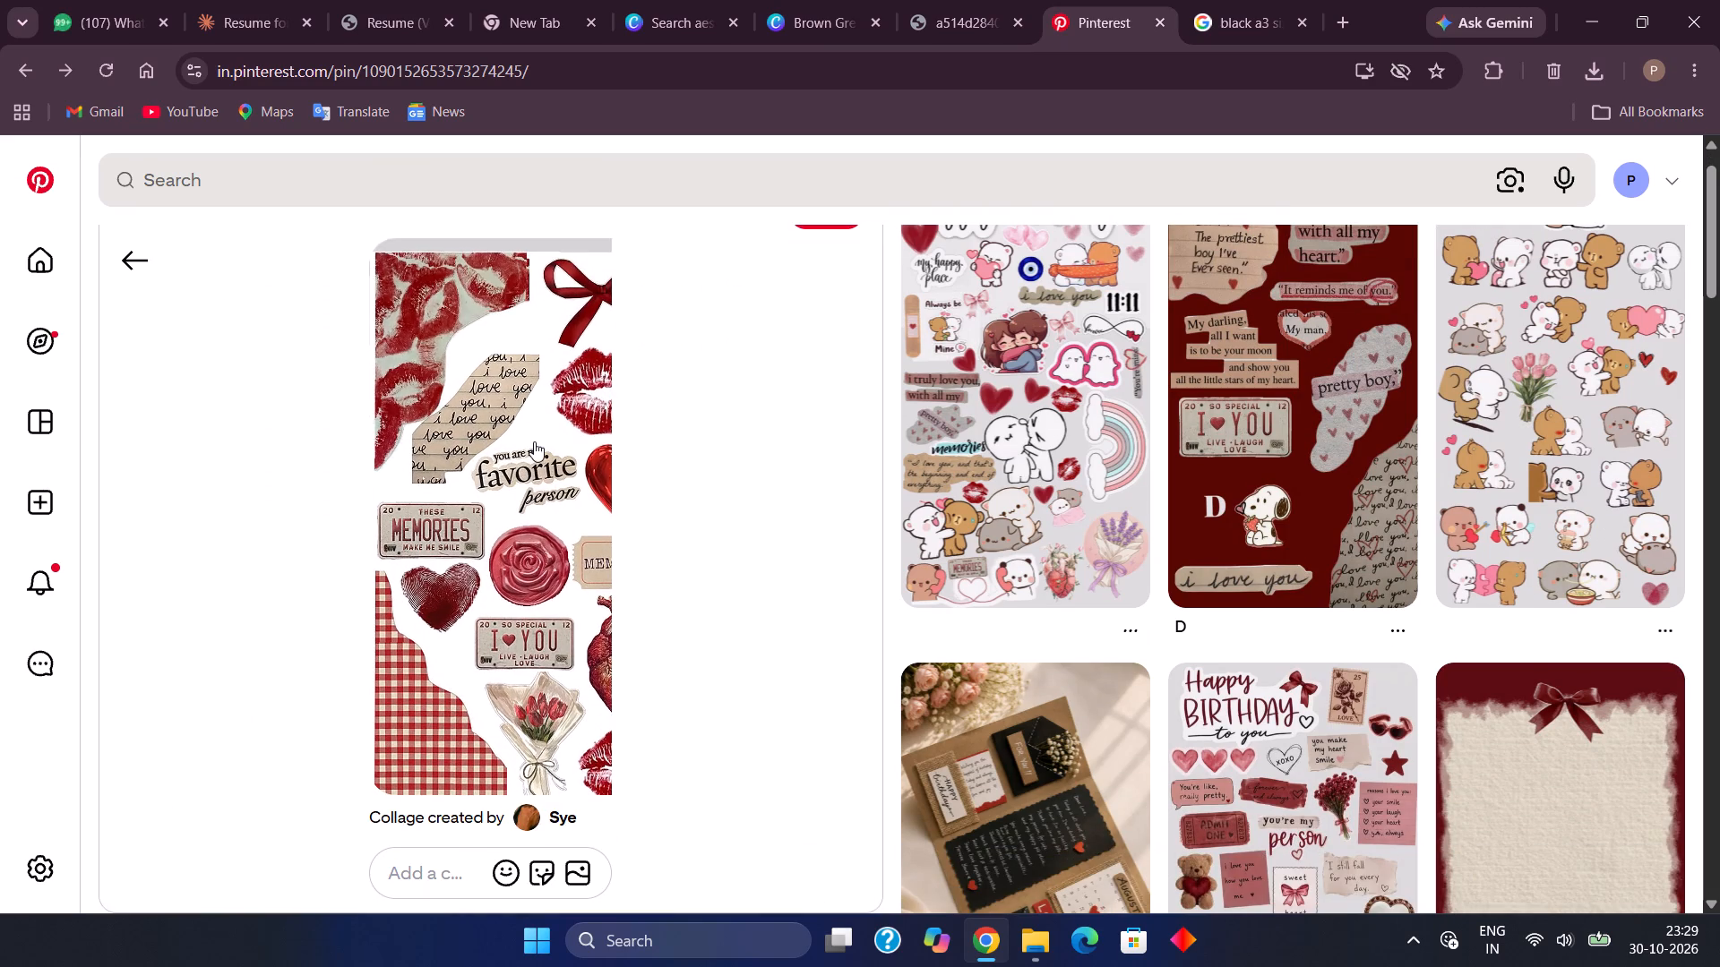
Open the tulip bouquet cutout in the collage pin and look through the source pins of its cutouts.
scroll(534, 441, down, 1)
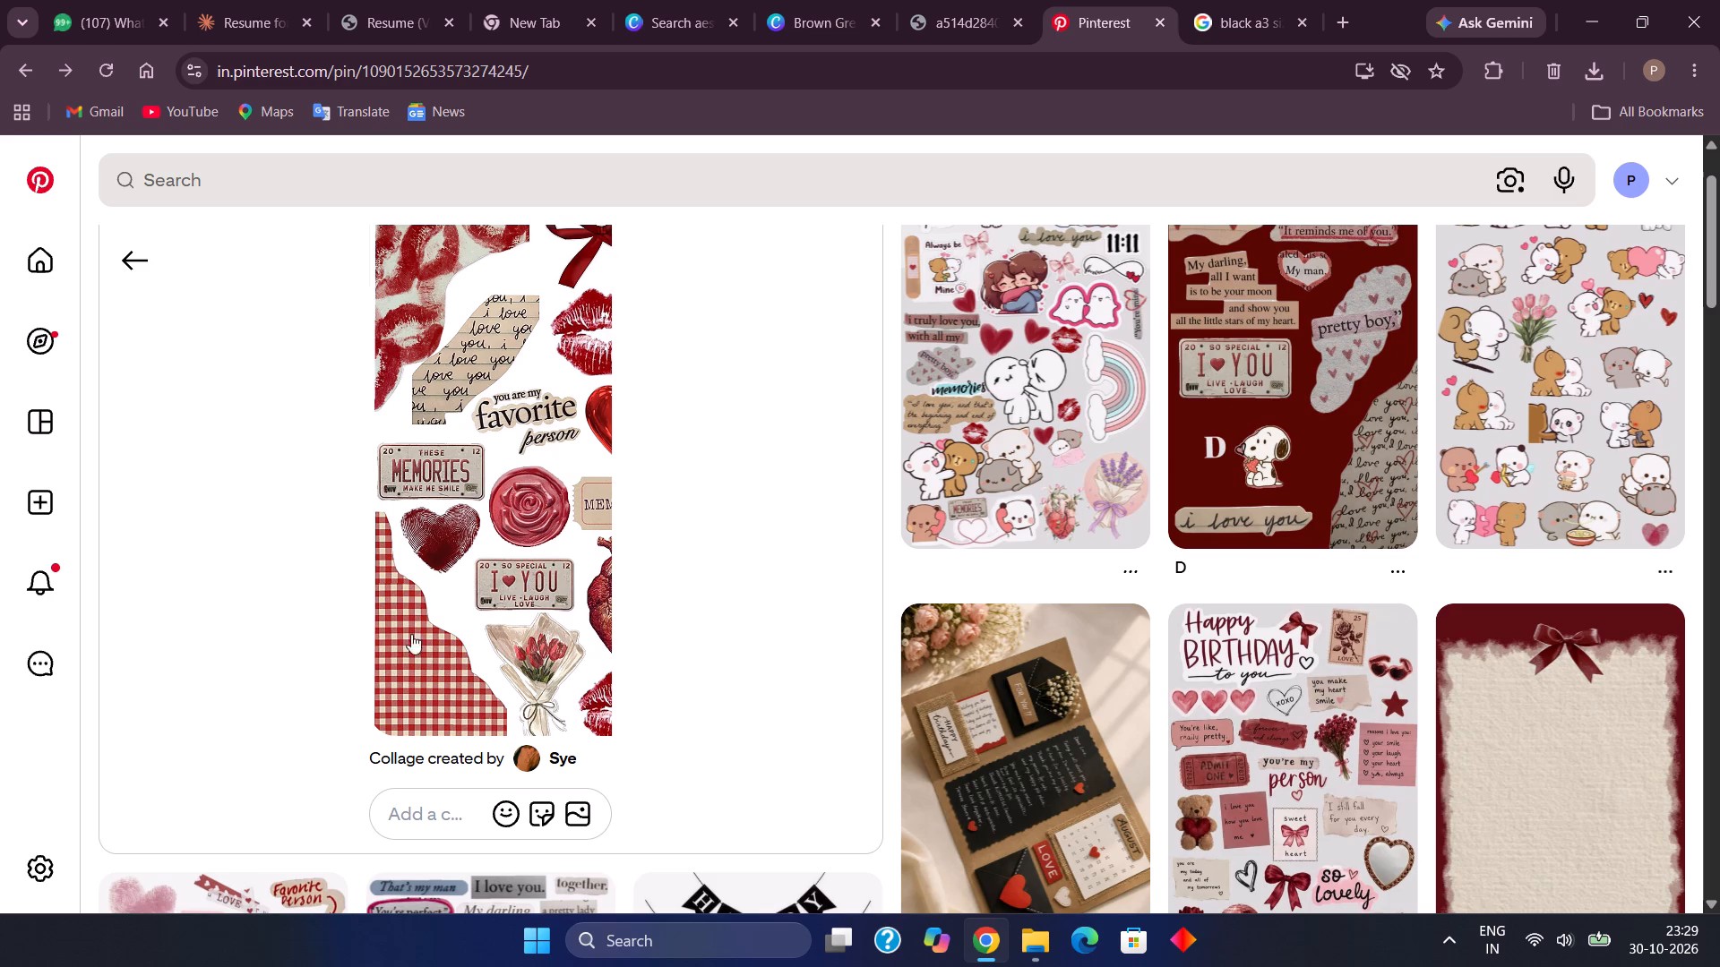
click(536, 655)
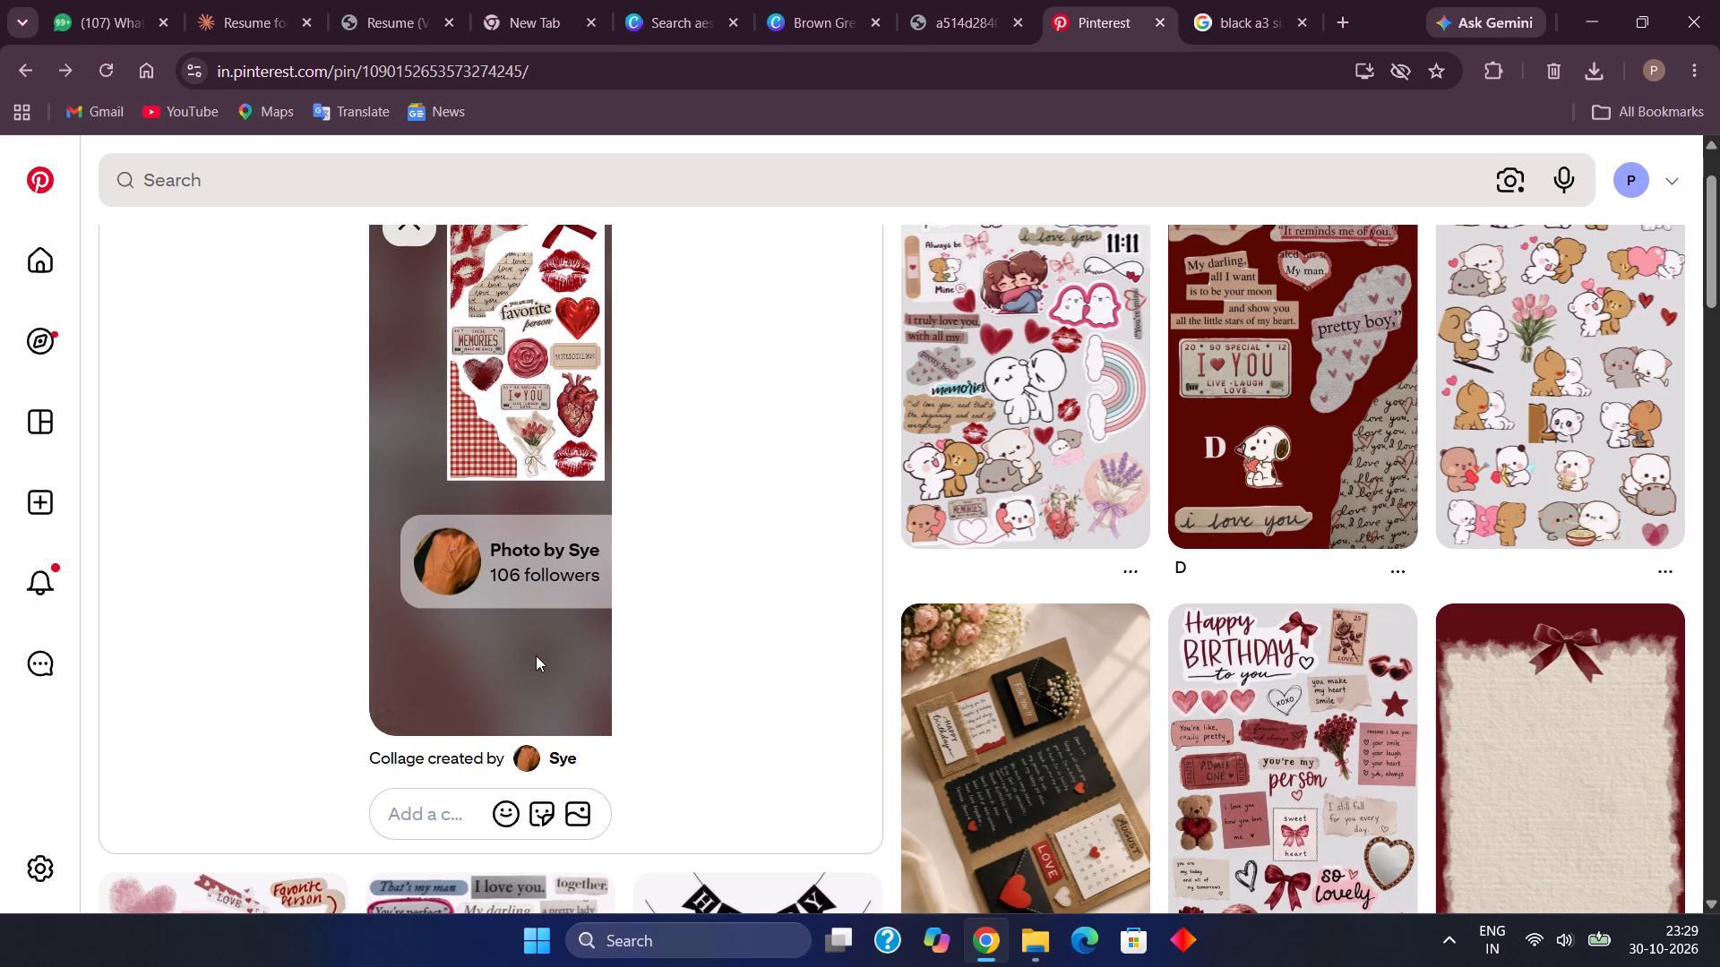
drag(557, 343, 498, 486)
drag(498, 486, 512, 435)
click(512, 435)
click(512, 435)
scroll(508, 456, left, 5)
drag(521, 419, 366, 405)
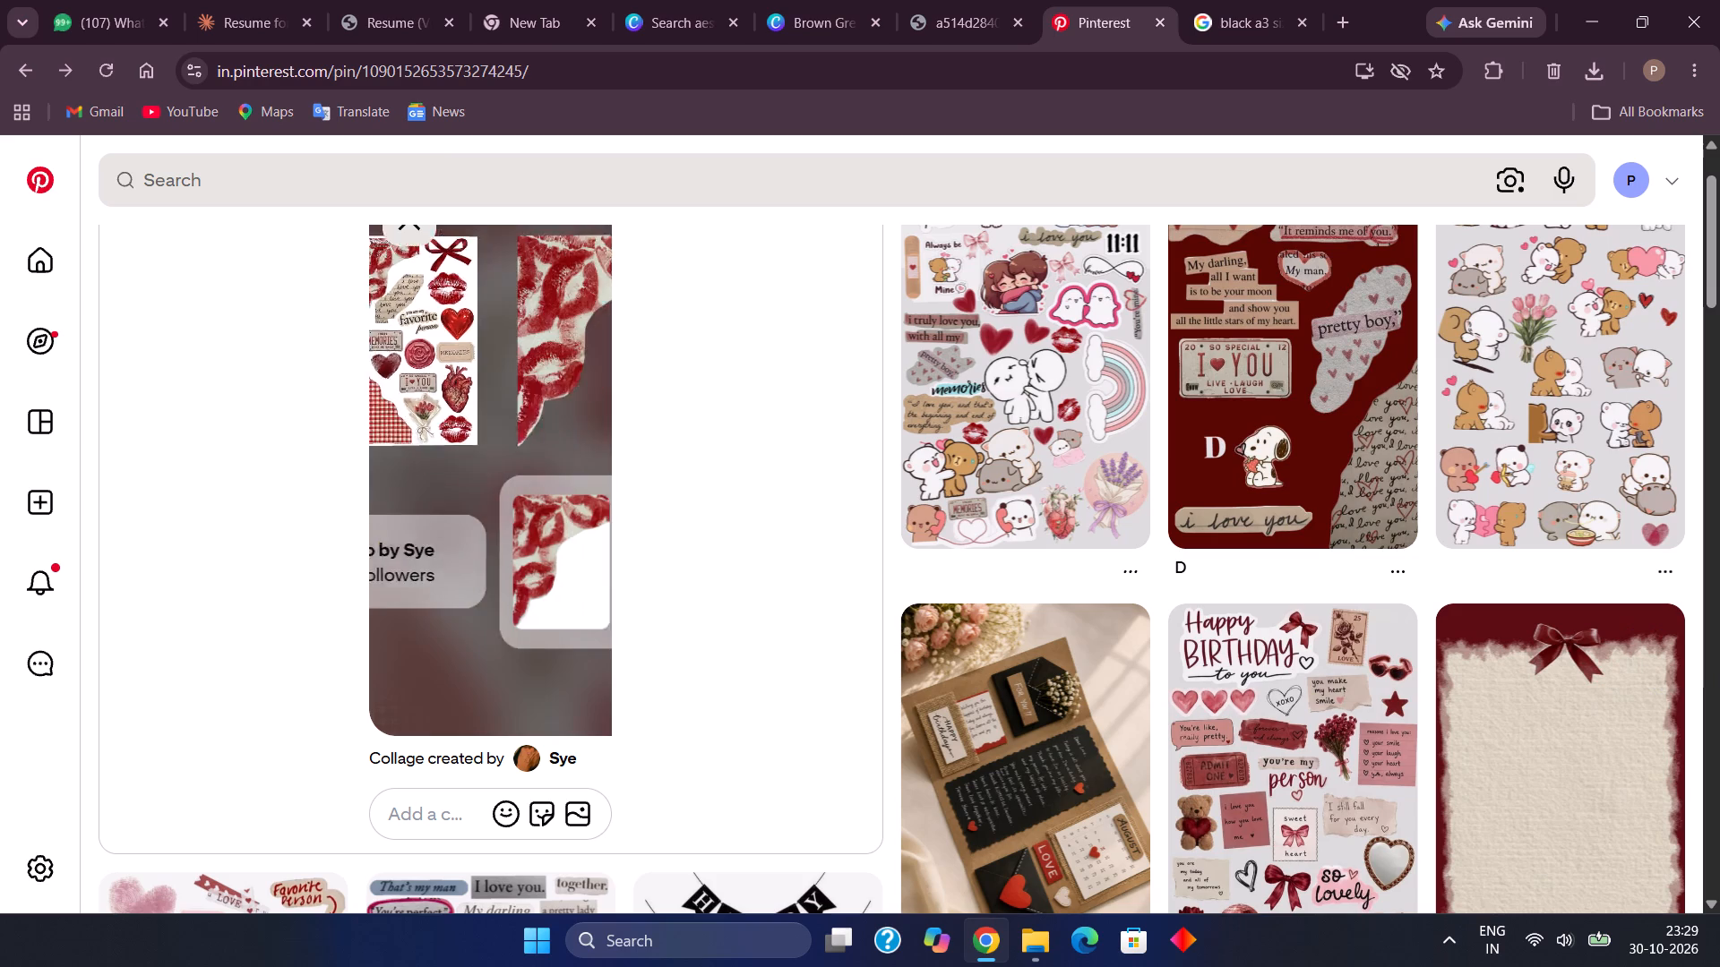
drag(366, 405, 340, 405)
drag(435, 432, 324, 389)
drag(528, 409, 90, 377)
drag(581, 381, 0, 258)
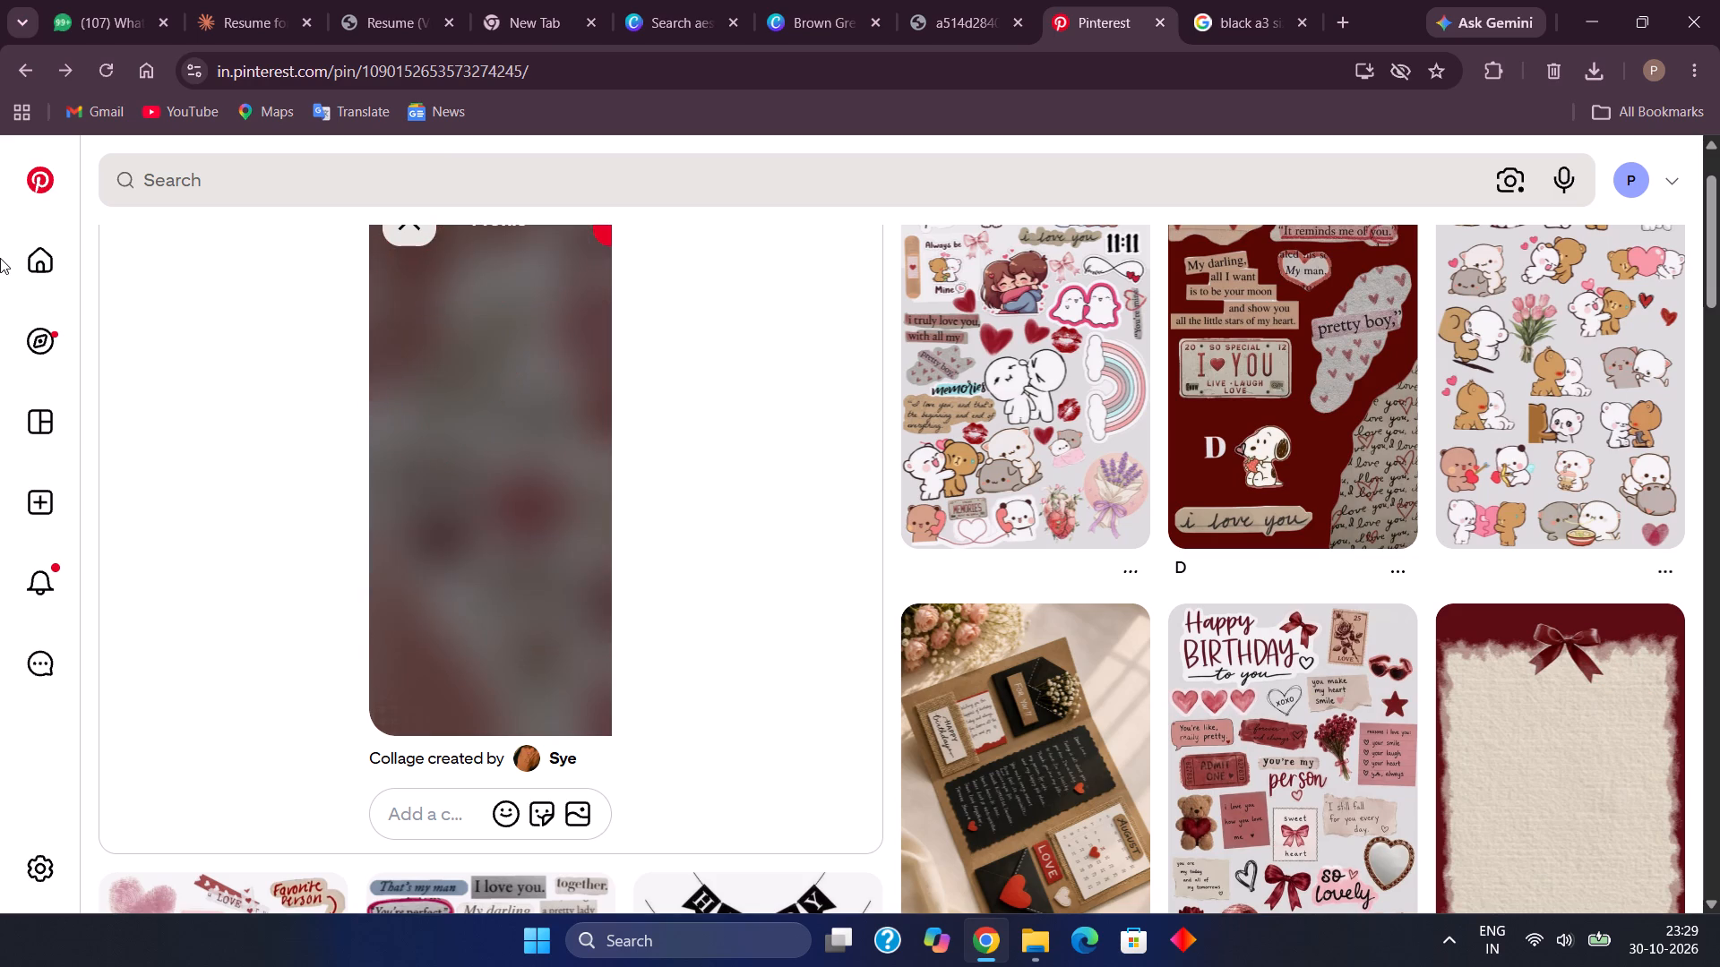
scroll(441, 458, down, 2)
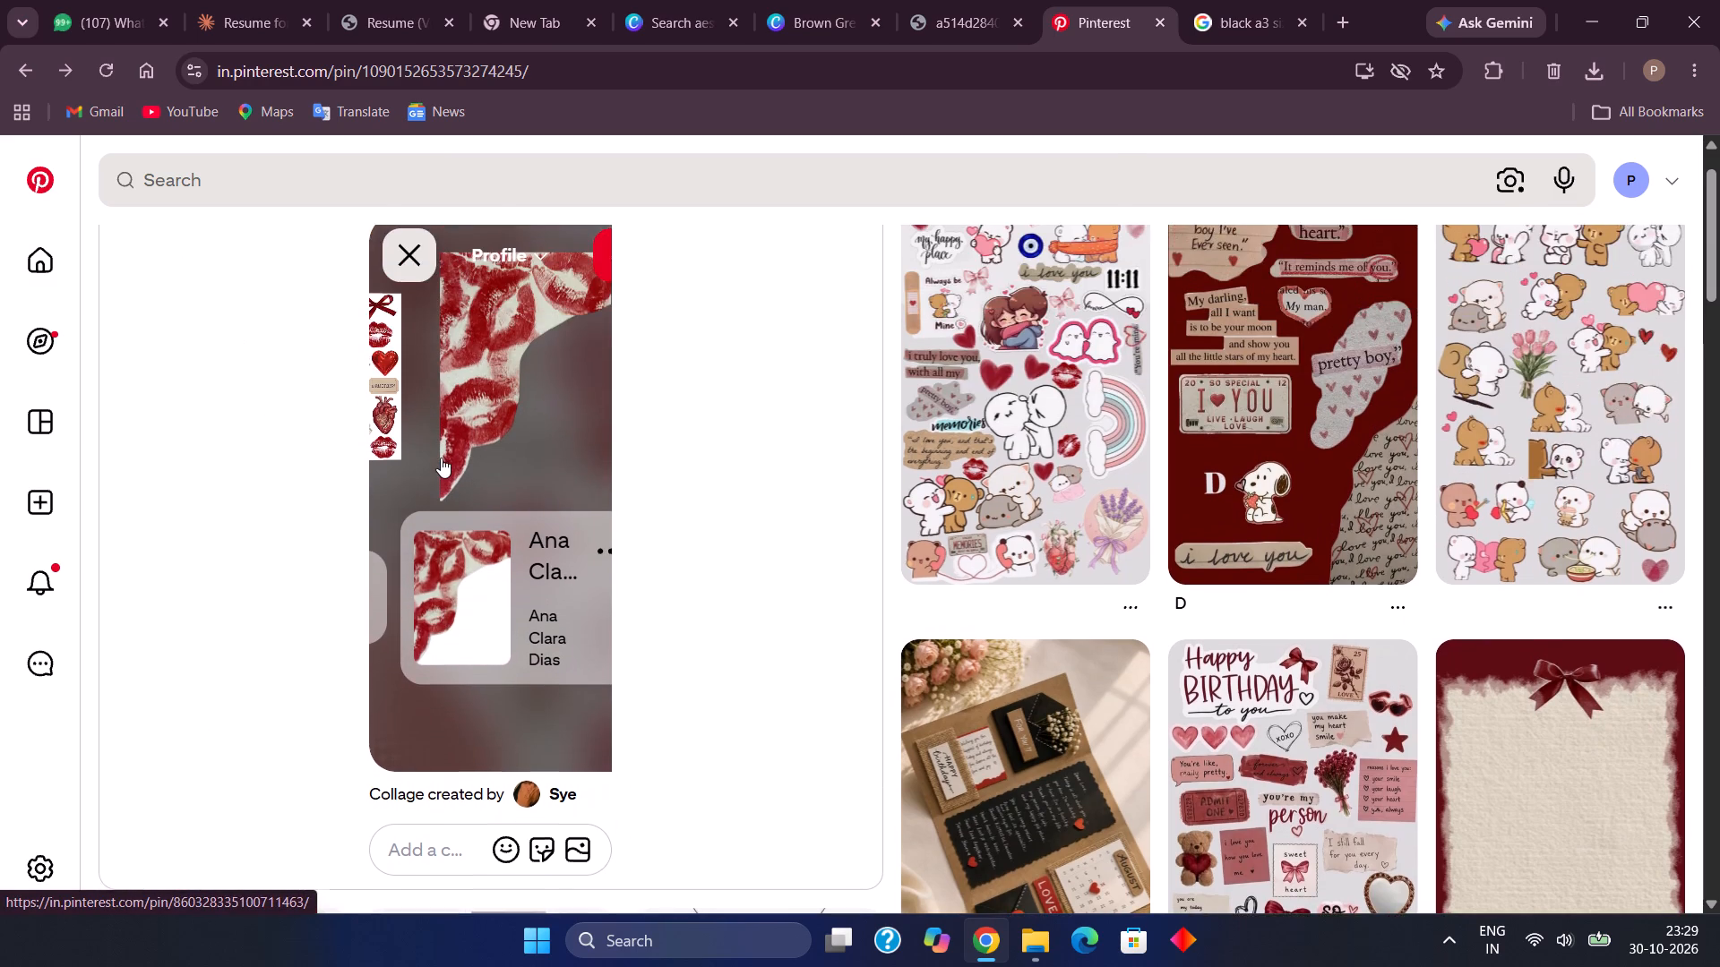
scroll(441, 458, down, 2)
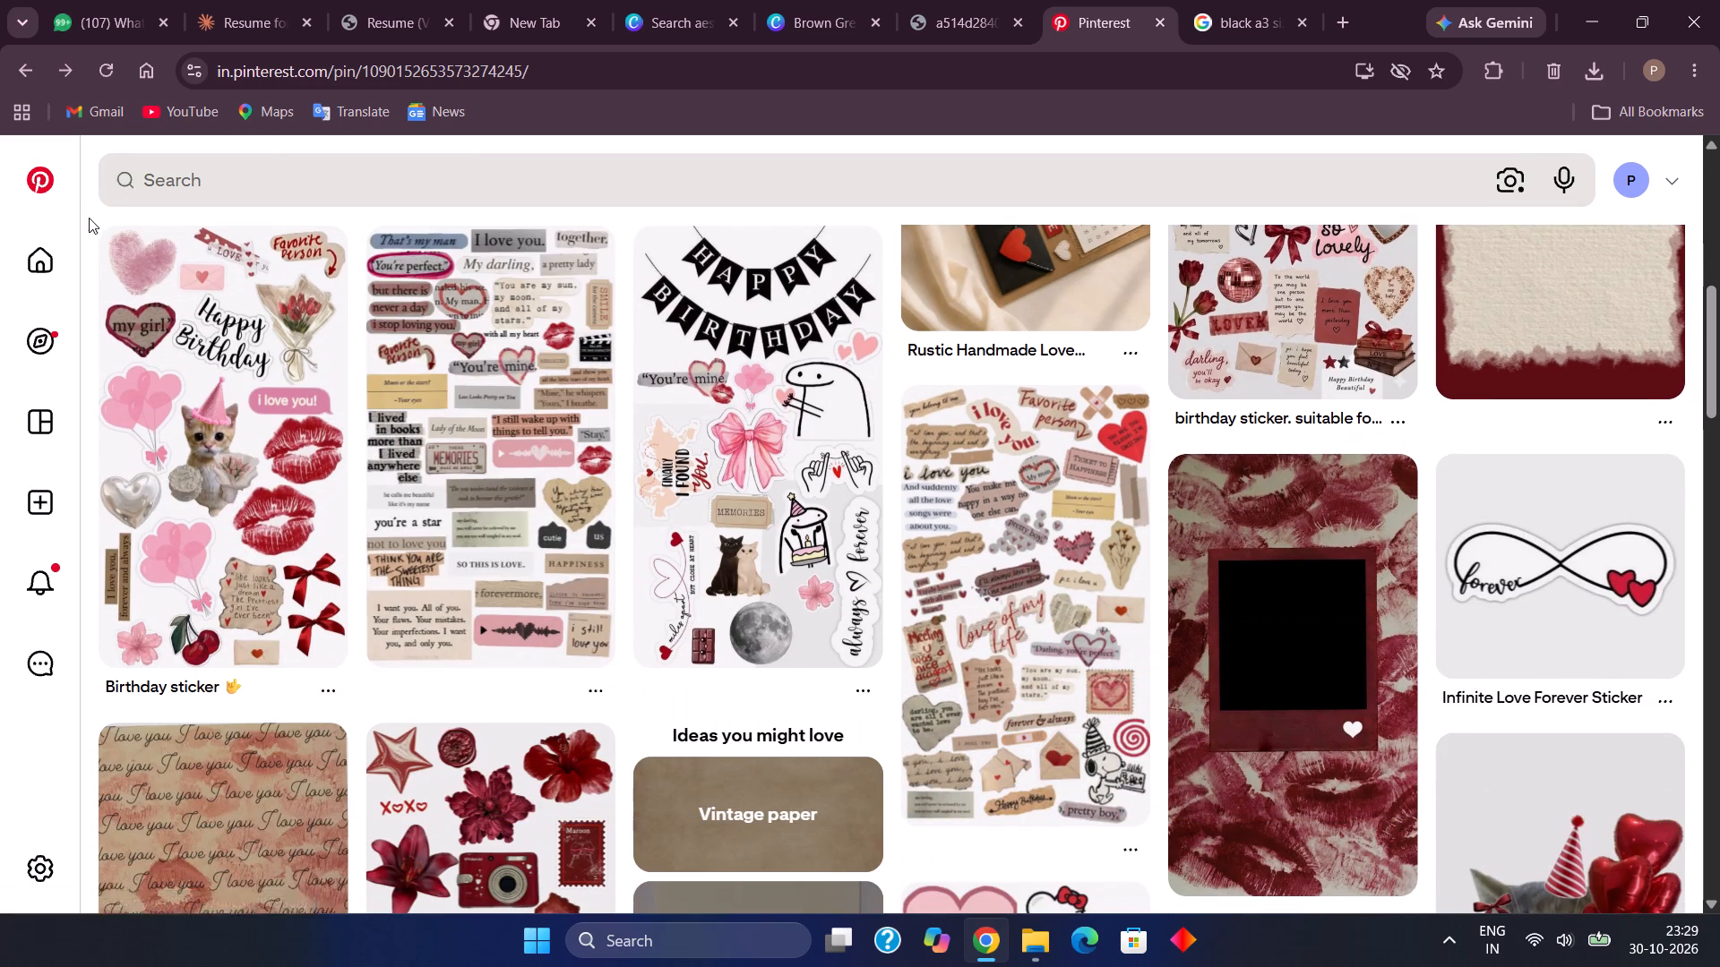
scroll(89, 218, up, 7)
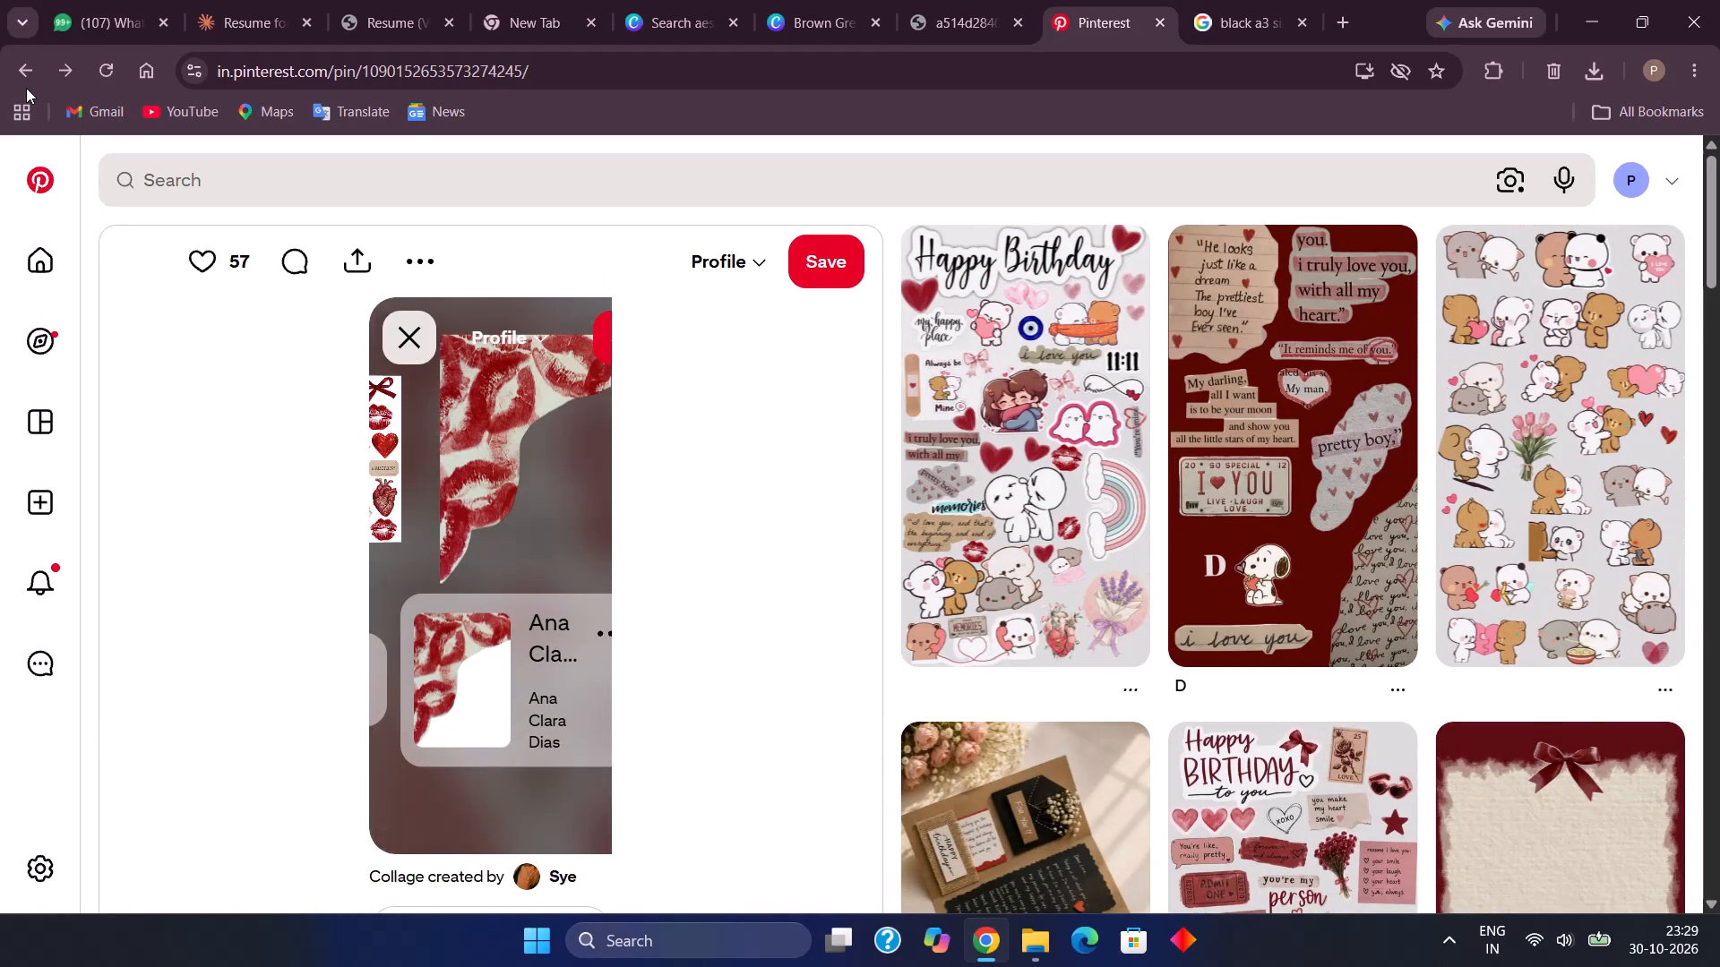
Go back to the previously viewed pin and browse its related pins for more red and pink sticker collages.
click(26, 88)
scroll(686, 438, down, 1)
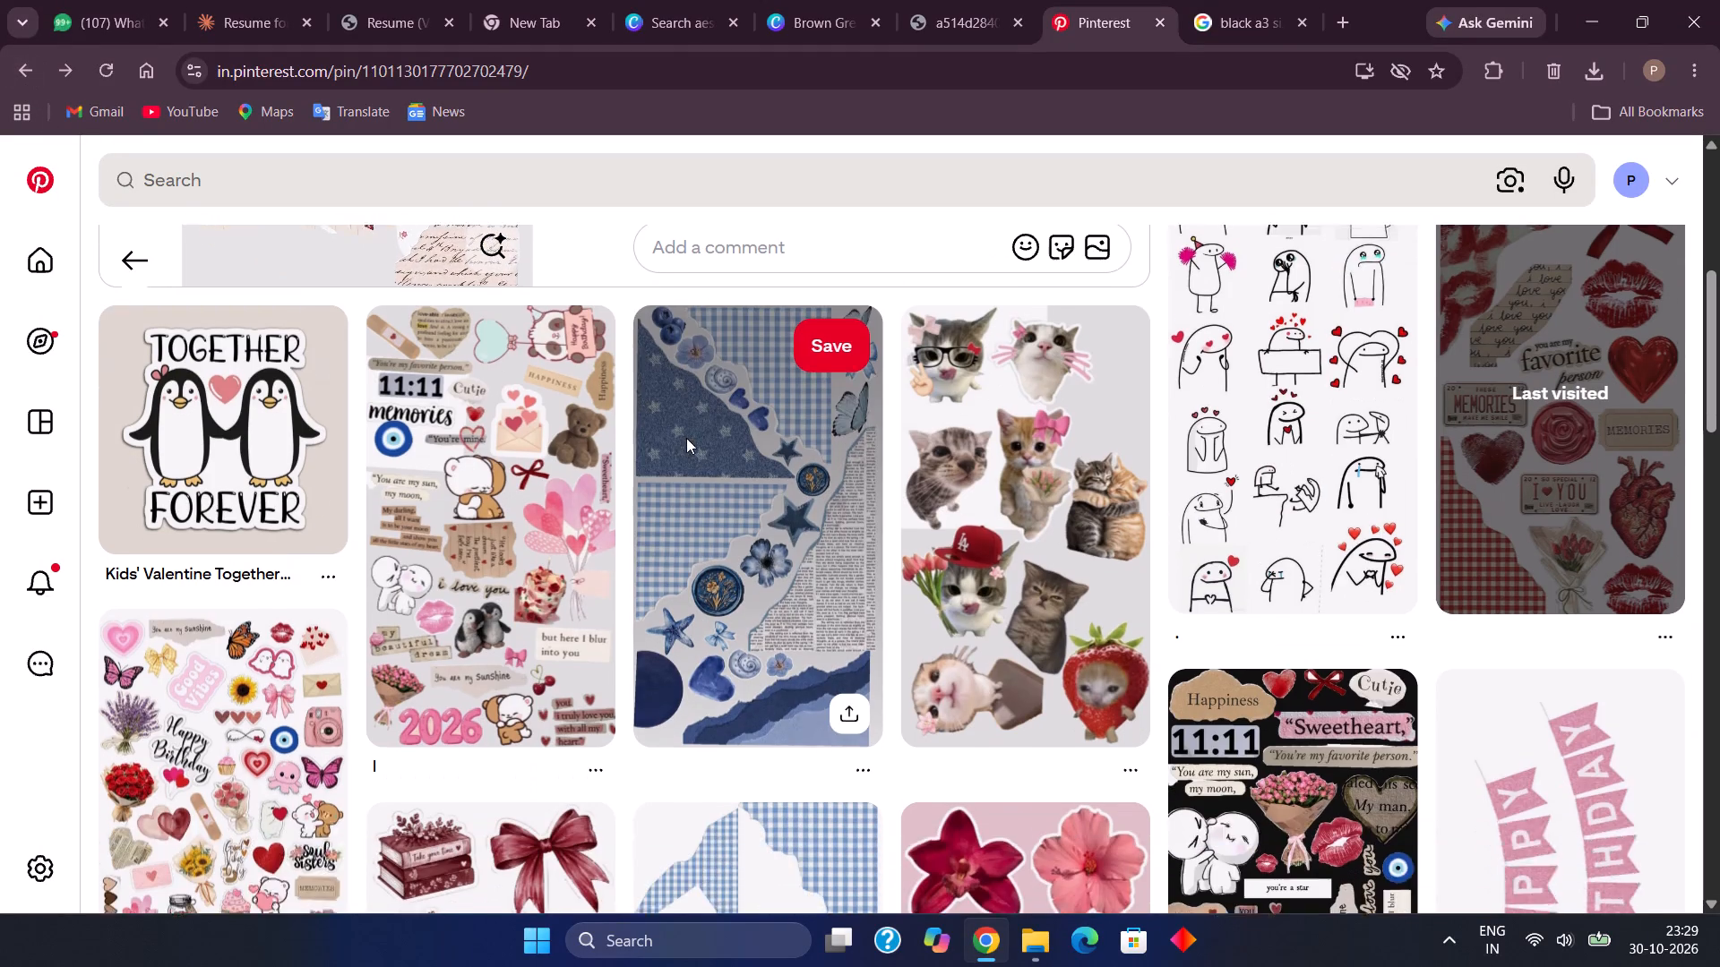
scroll(686, 438, down, 3)
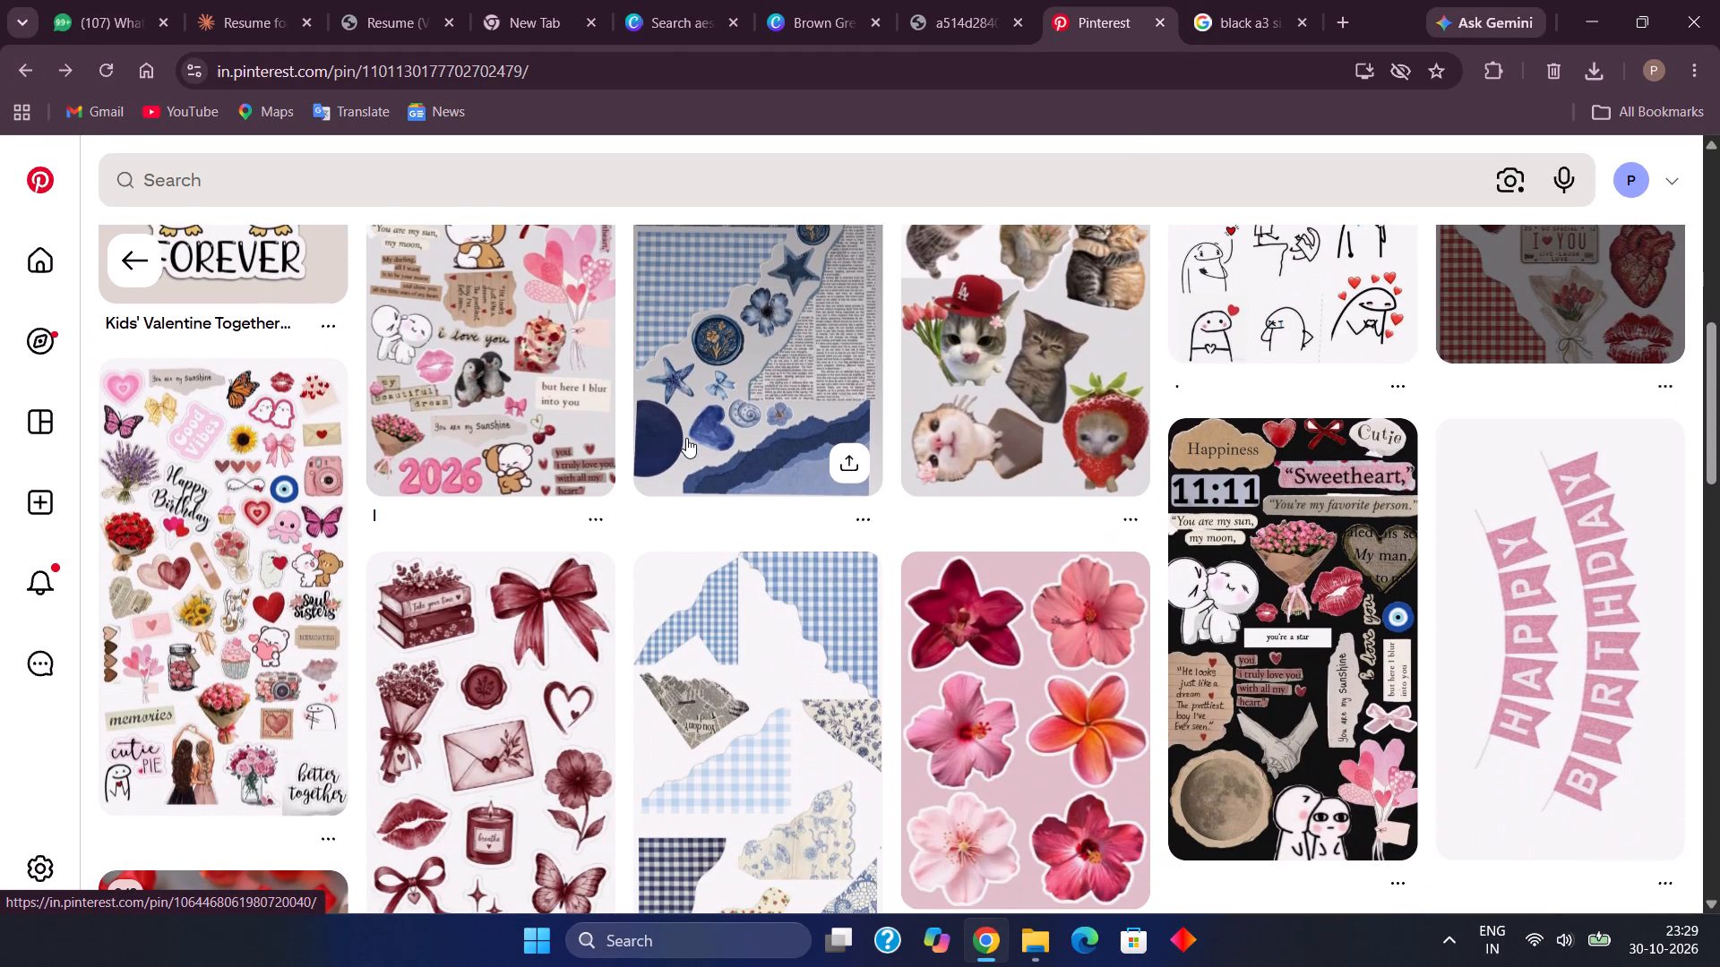
scroll(686, 438, down, 7)
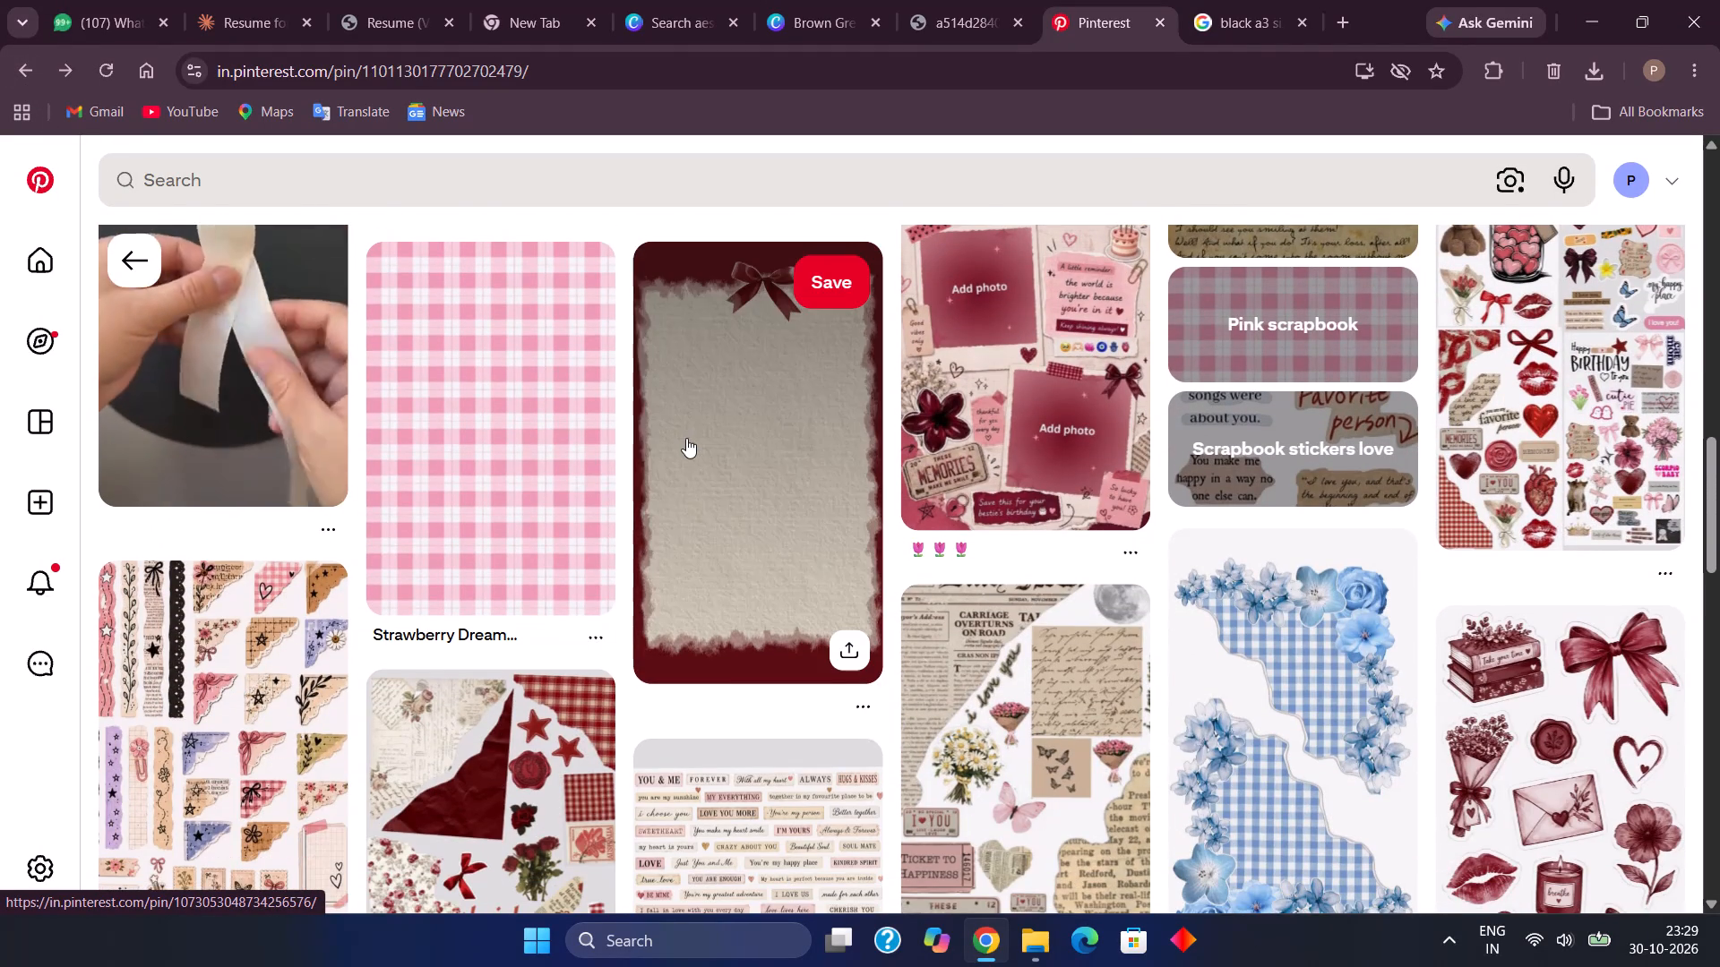
scroll(686, 438, down, 10)
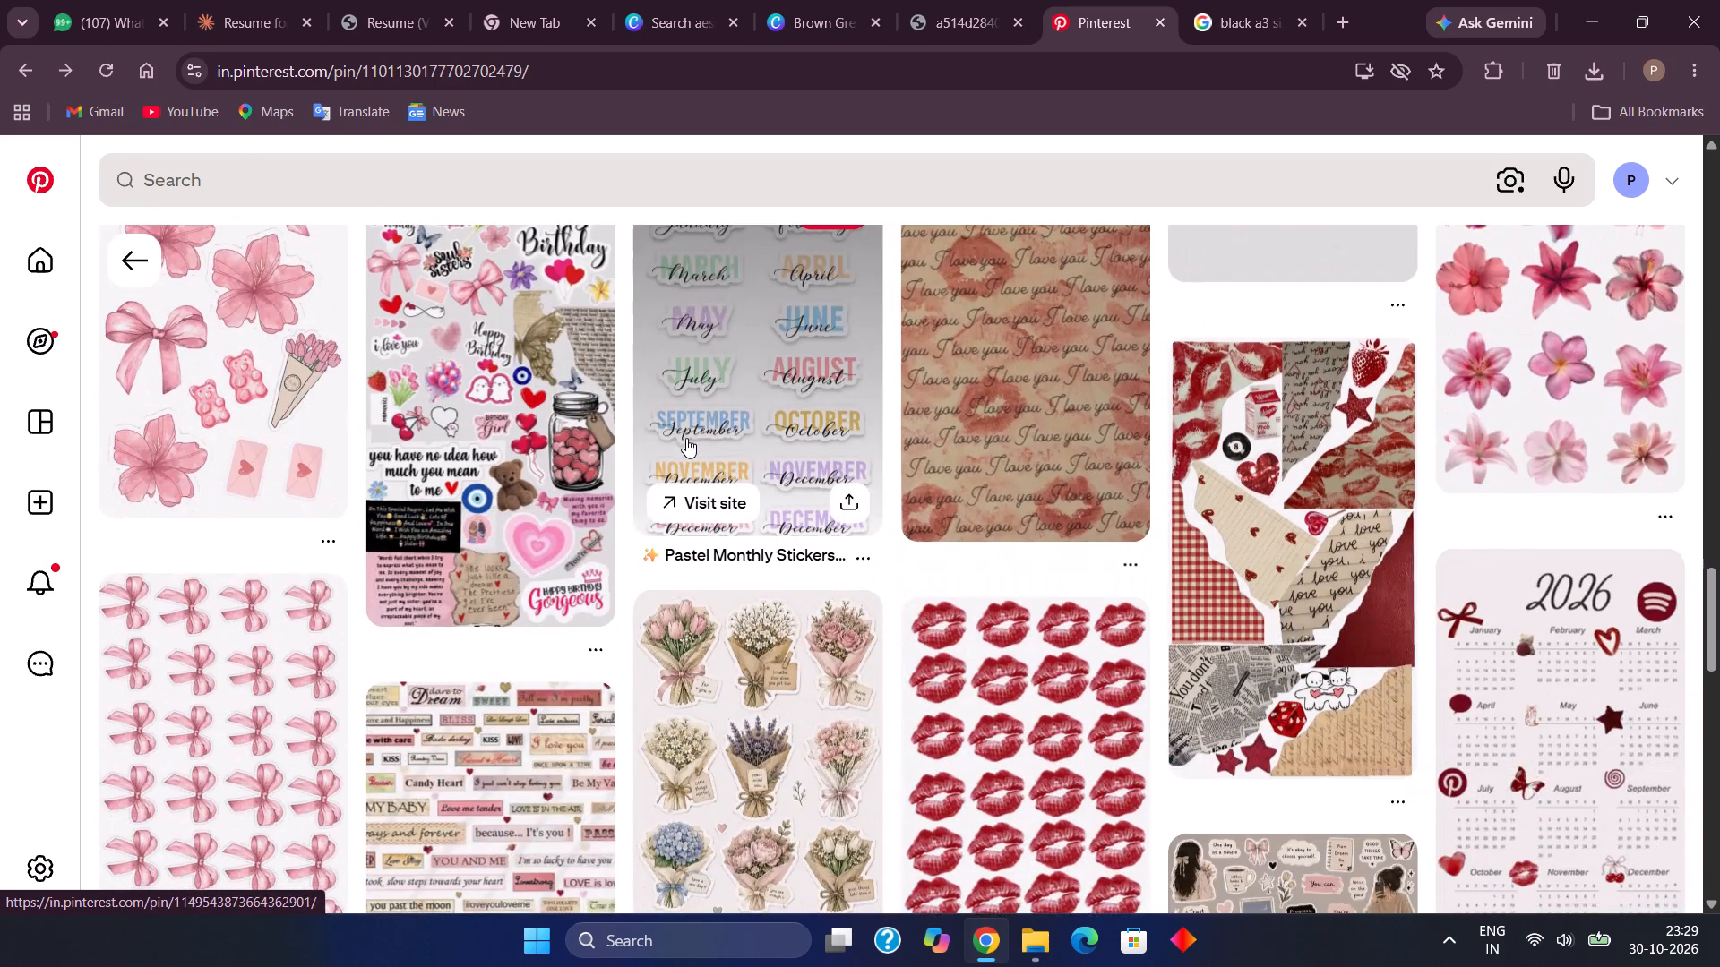
scroll(686, 438, down, 4)
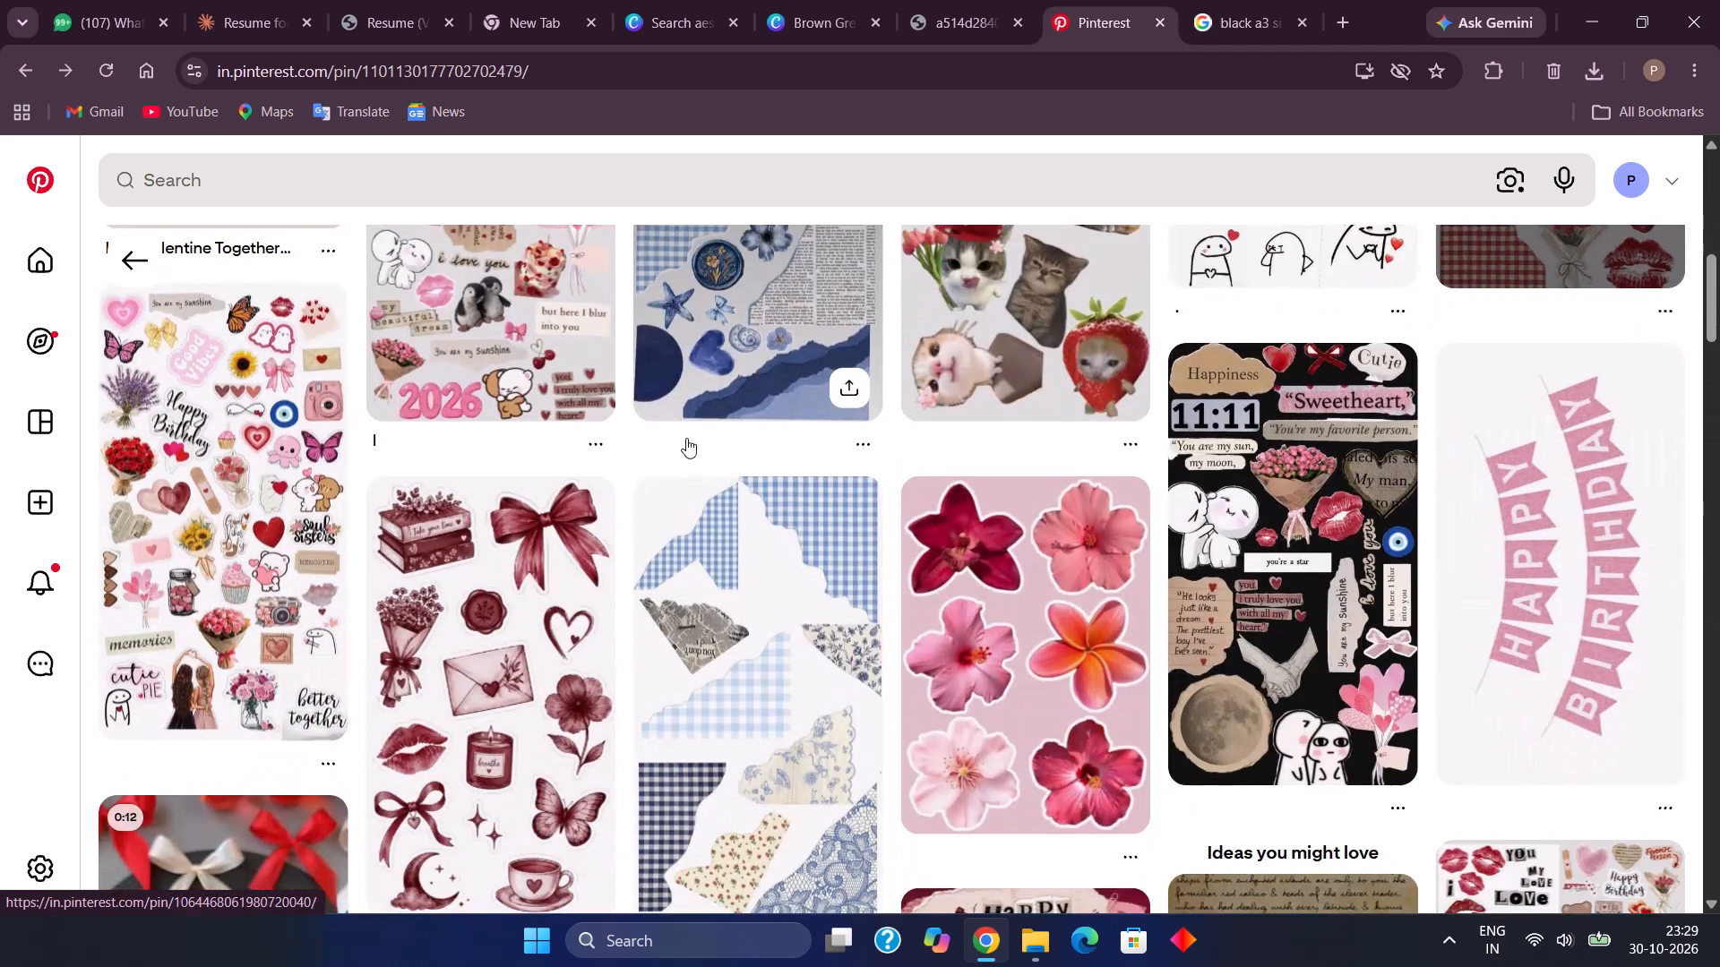
scroll(686, 438, down, 17)
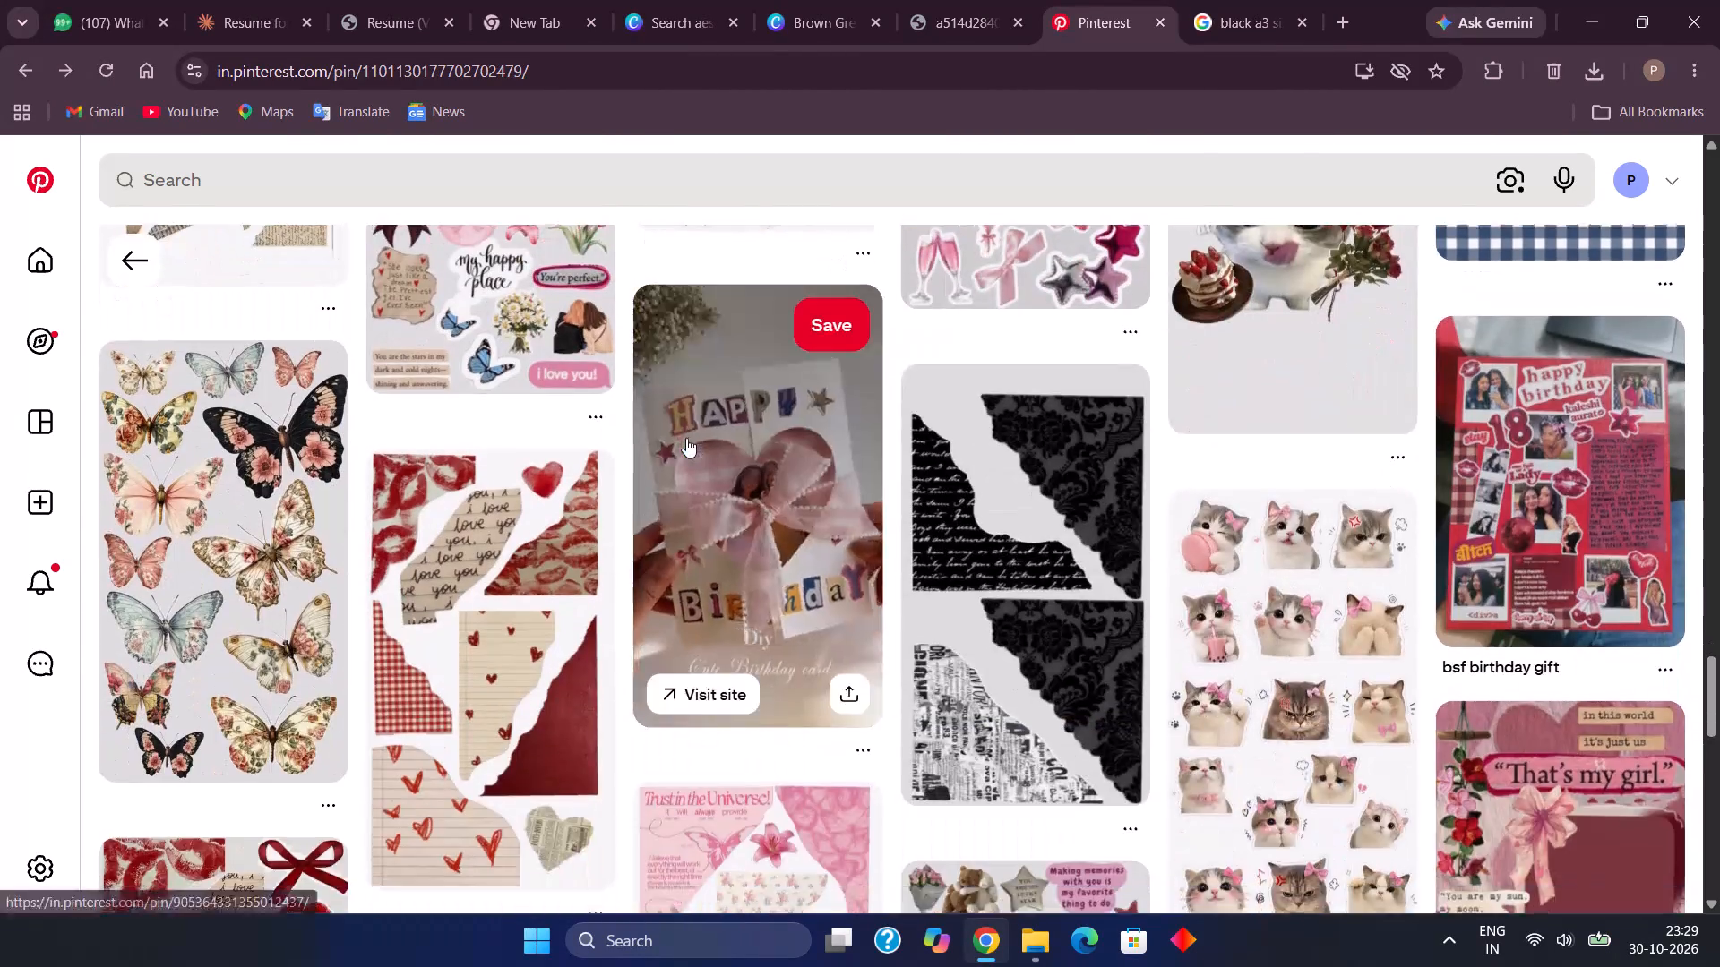
scroll(686, 438, down, 4)
scroll(686, 438, up, 3)
scroll(686, 438, down, 1)
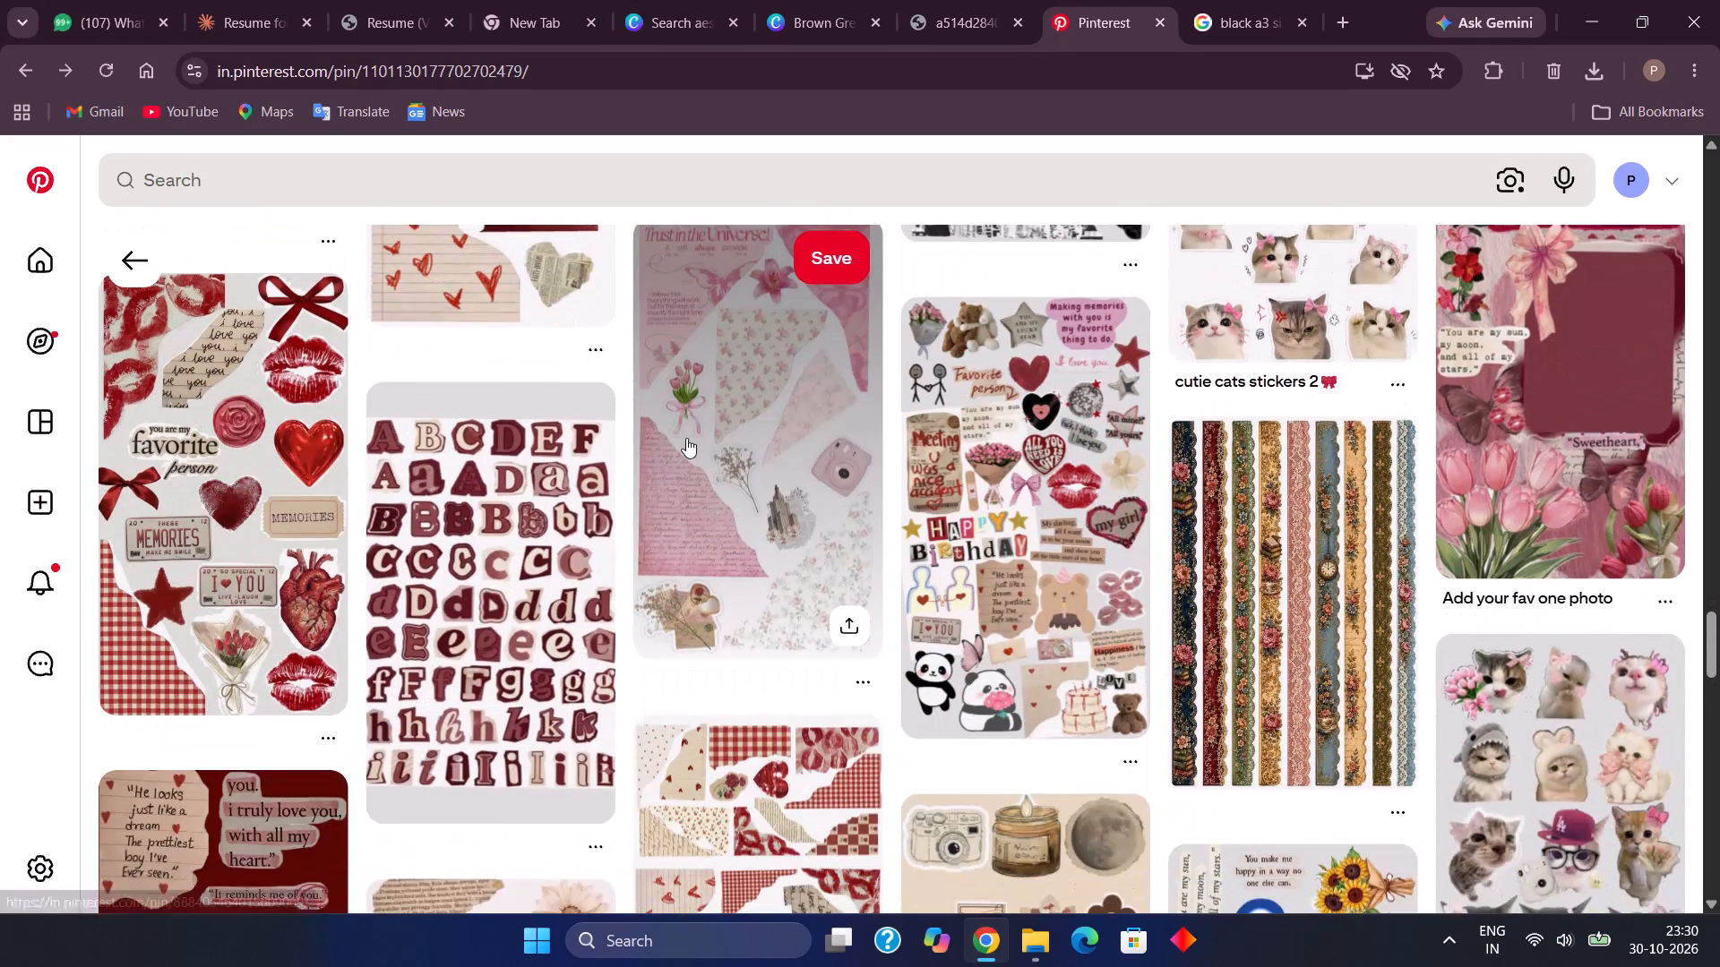
scroll(686, 438, down, 1)
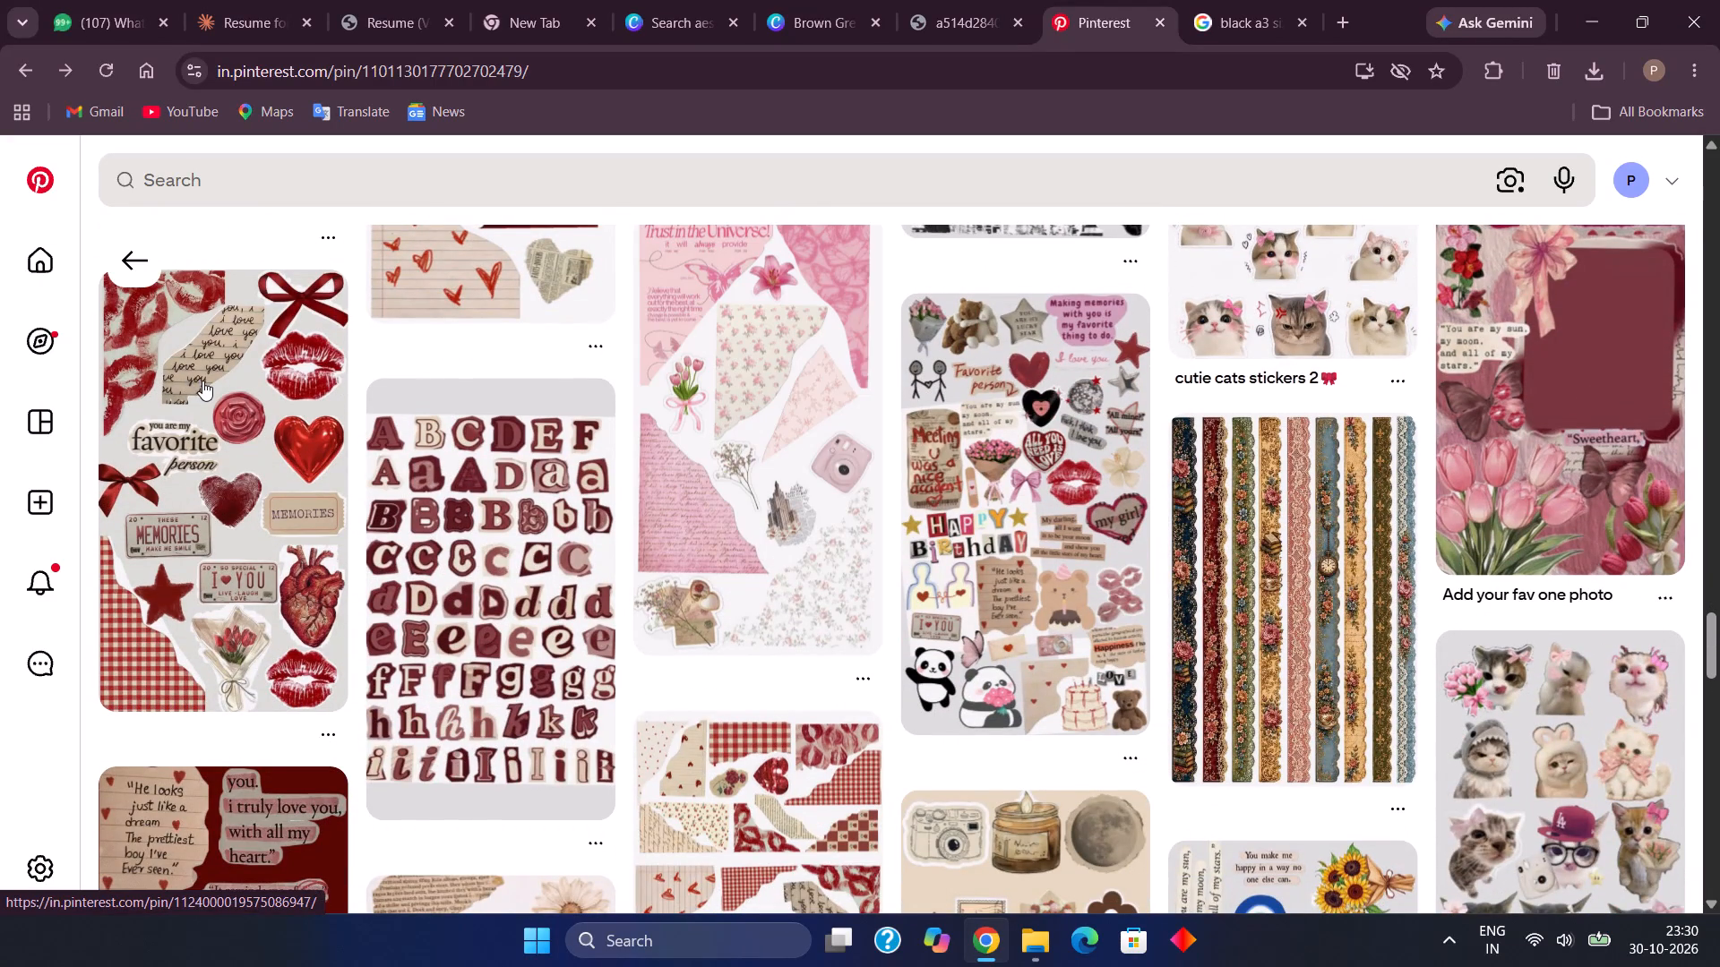
Open the related red collage pin that includes the star and second bow cutouts.
click(202, 381)
scroll(511, 689, down, 1)
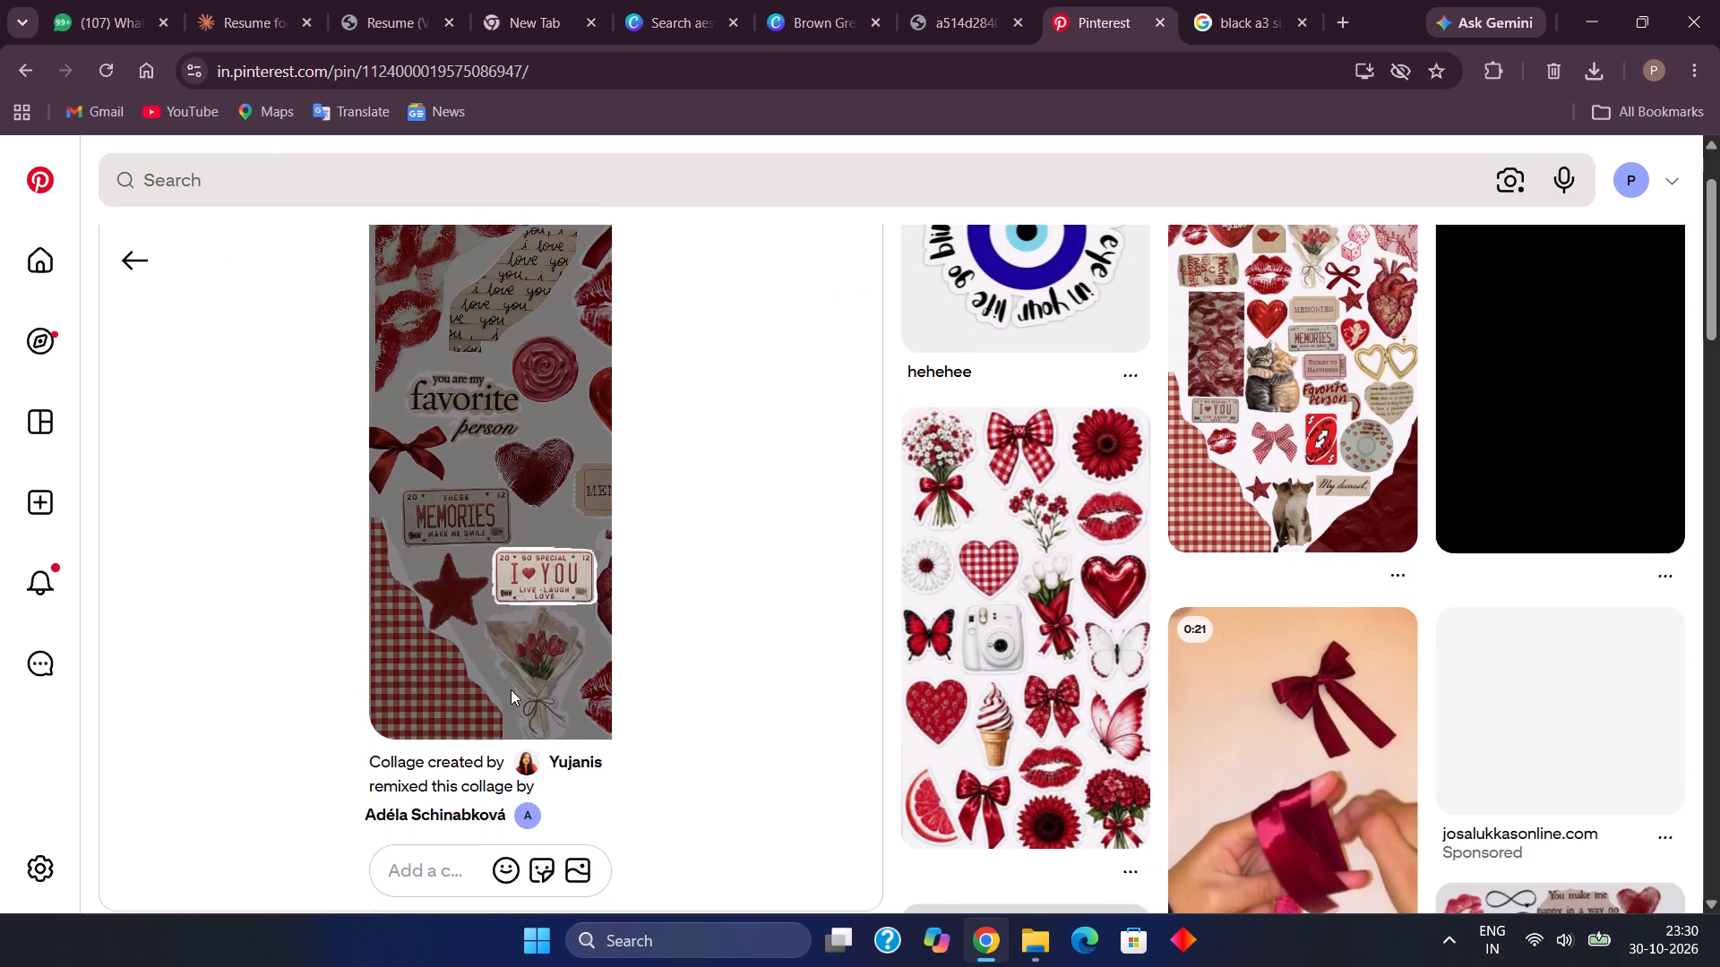
Open the source pin of the "I ♥ YOU" licence plate cutout in the red collage pin.
scroll(511, 689, down, 1)
drag(559, 573, 541, 586)
scroll(541, 586, left, 3)
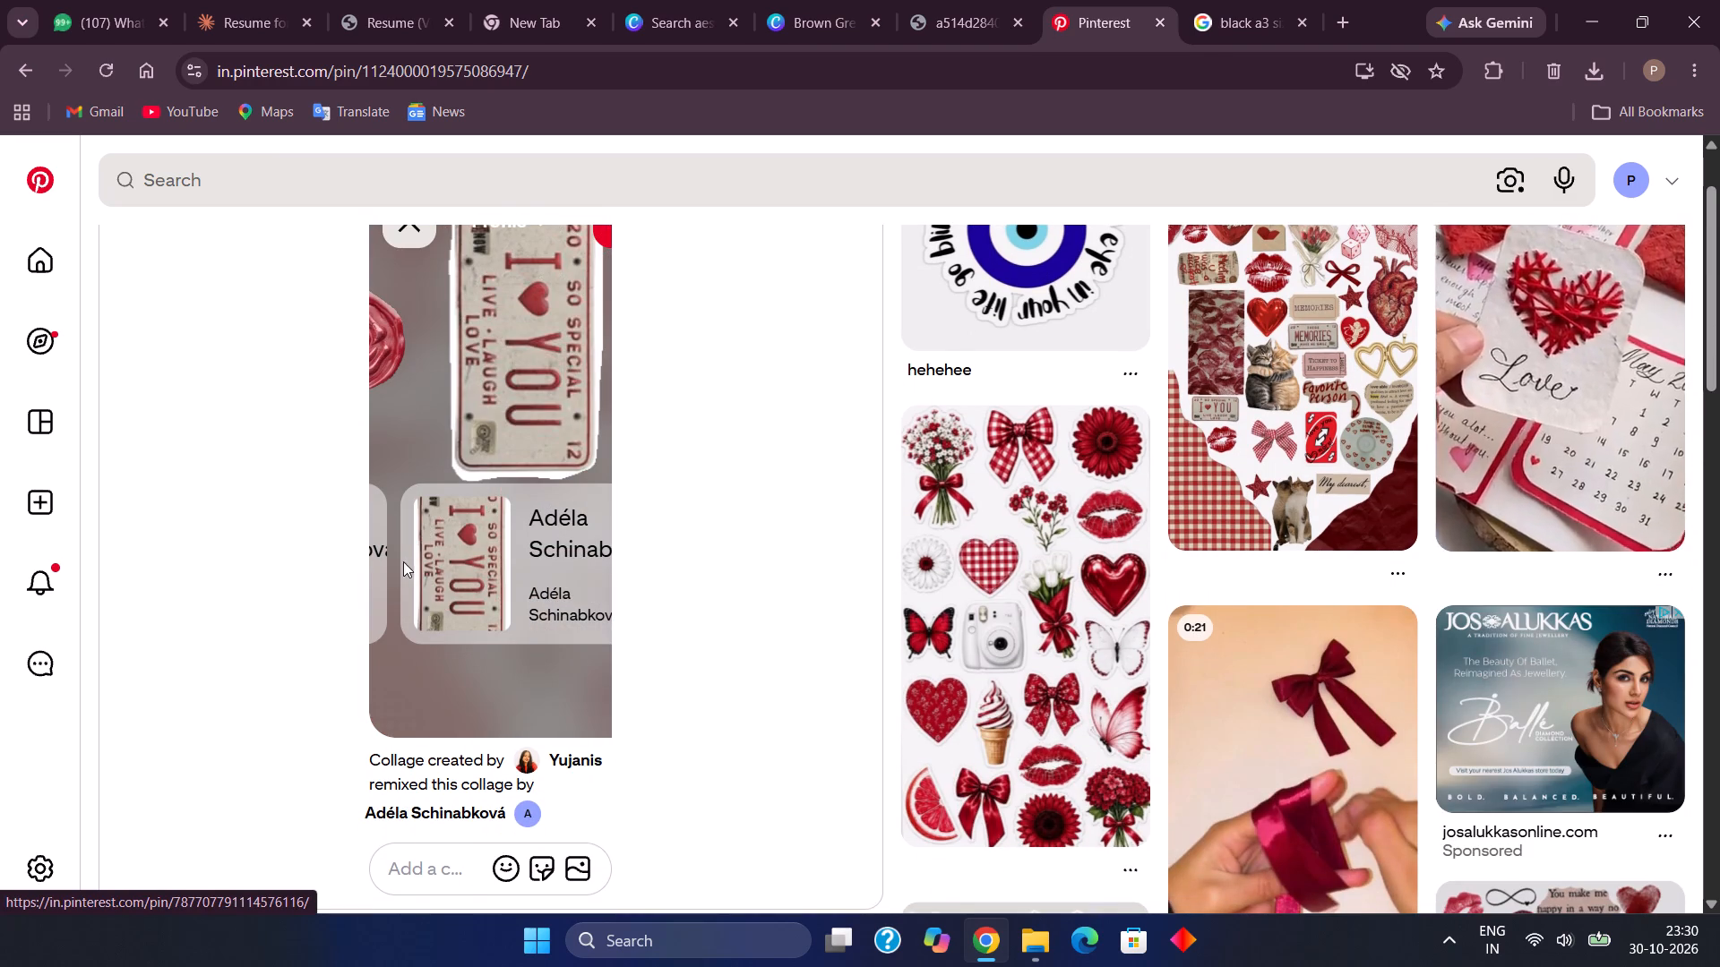
scroll(472, 580, up, 1)
click(525, 449)
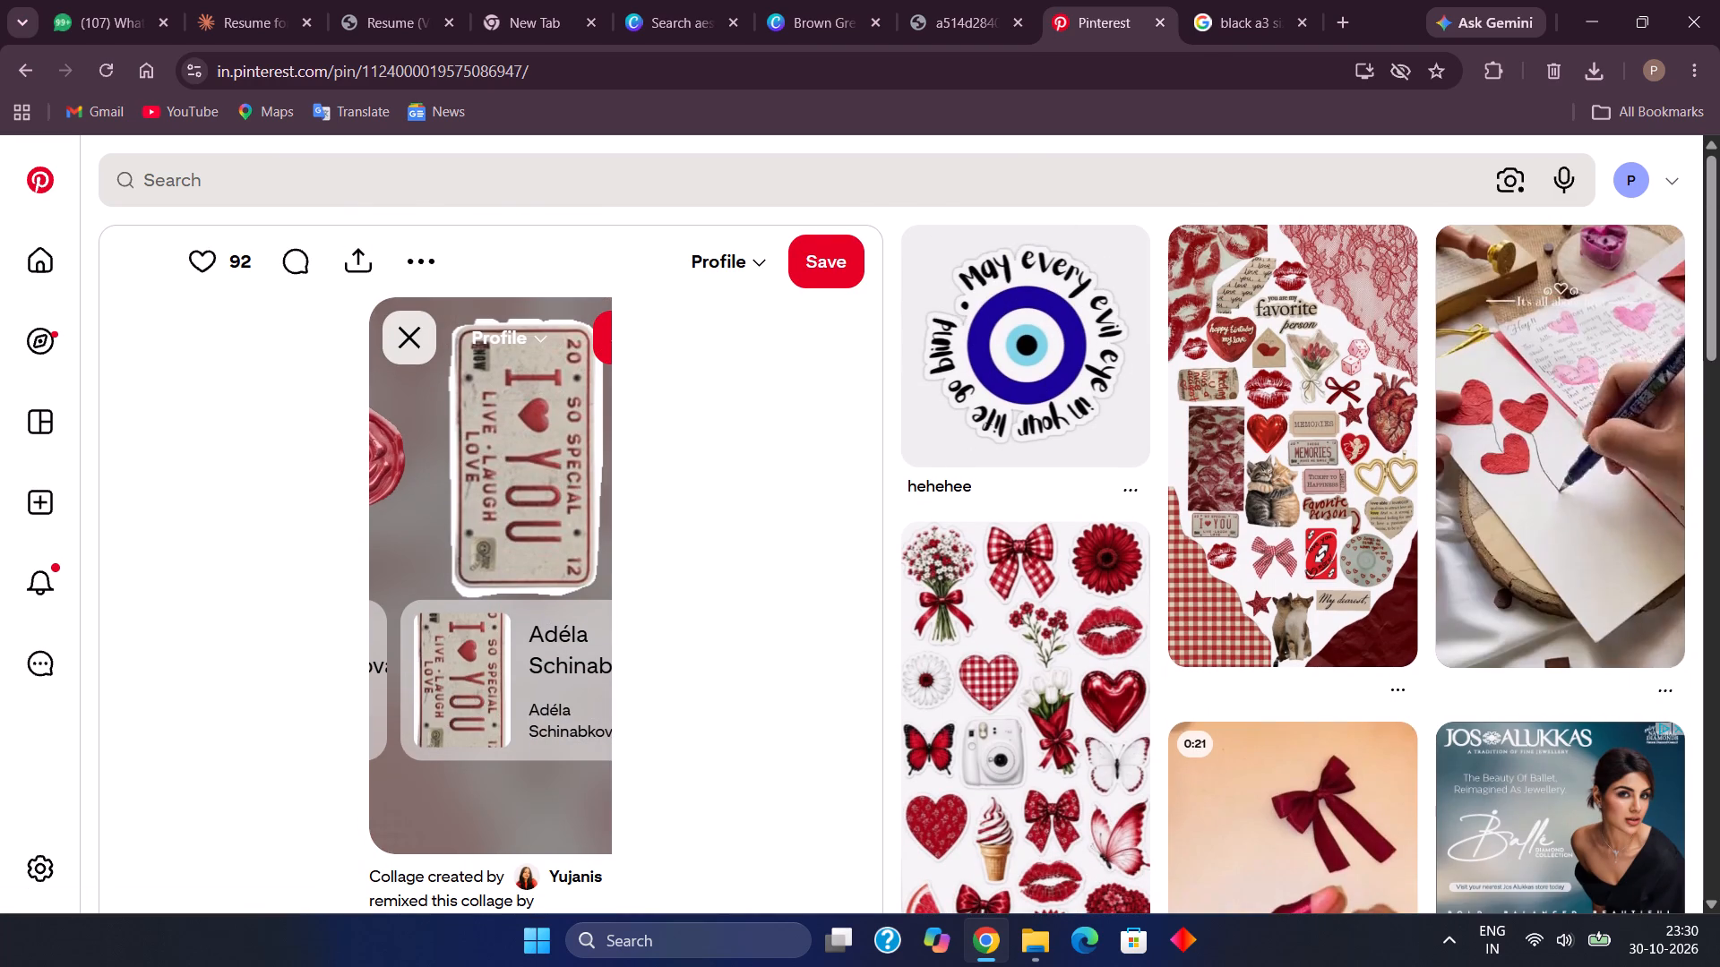
click(496, 655)
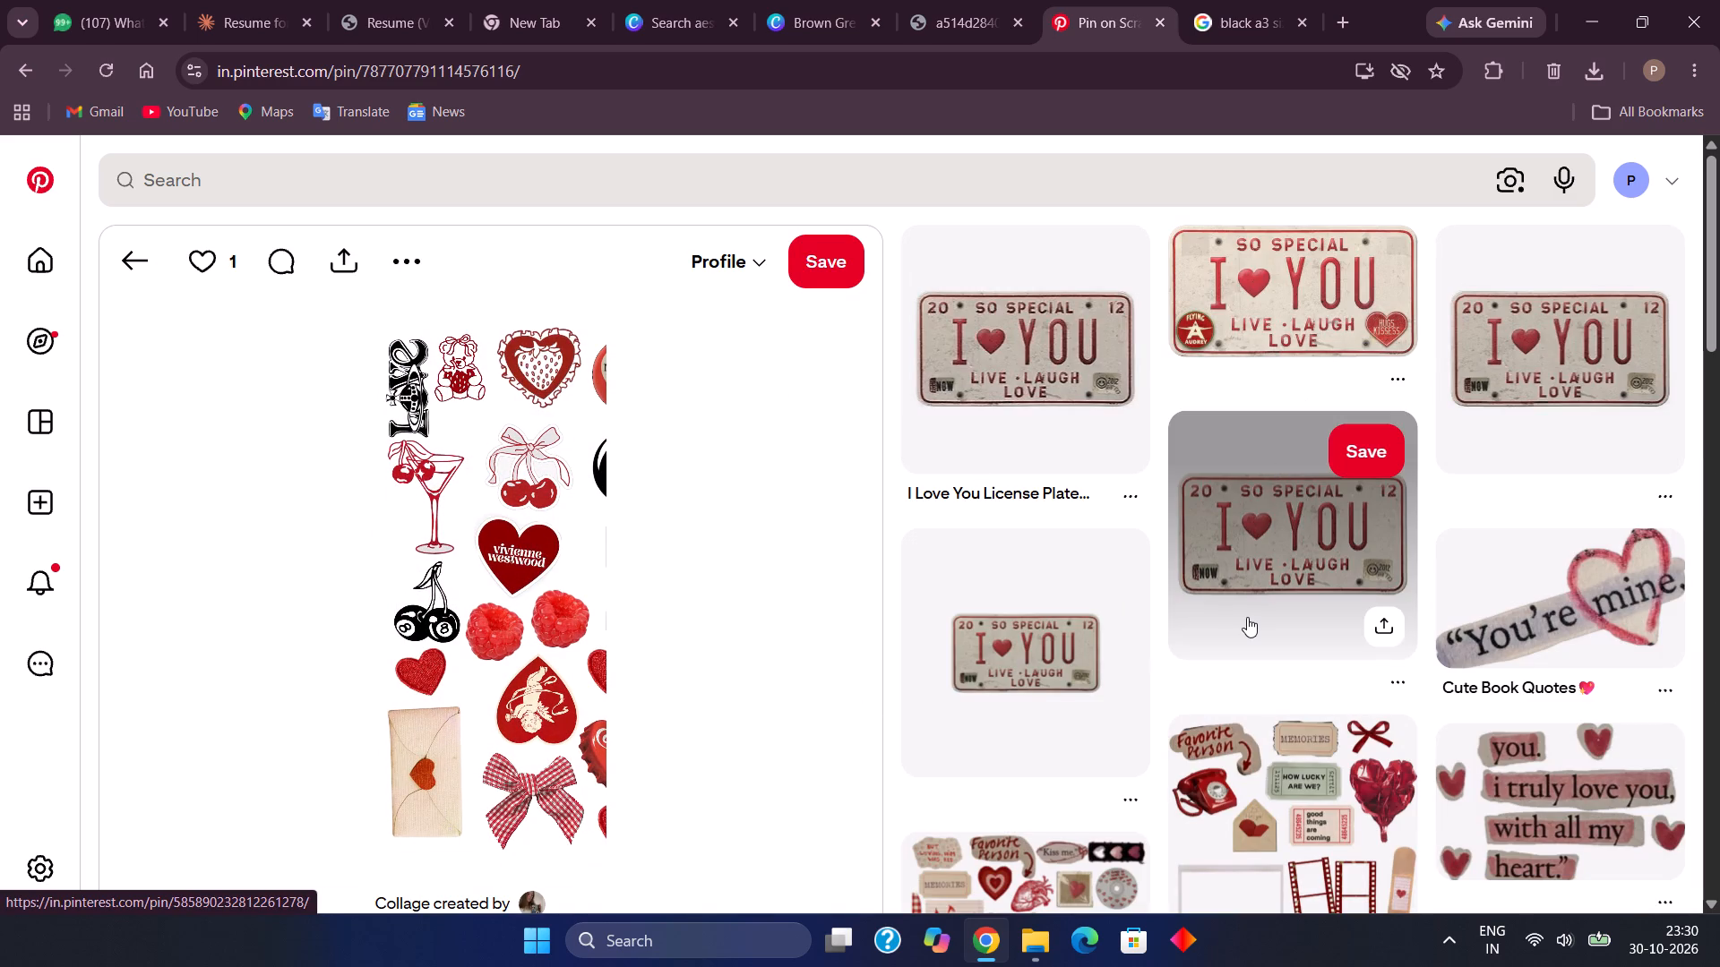
Browse the licence plate pin's related pins for matching red love-themed stickers and plate images.
scroll(1247, 617, down, 3)
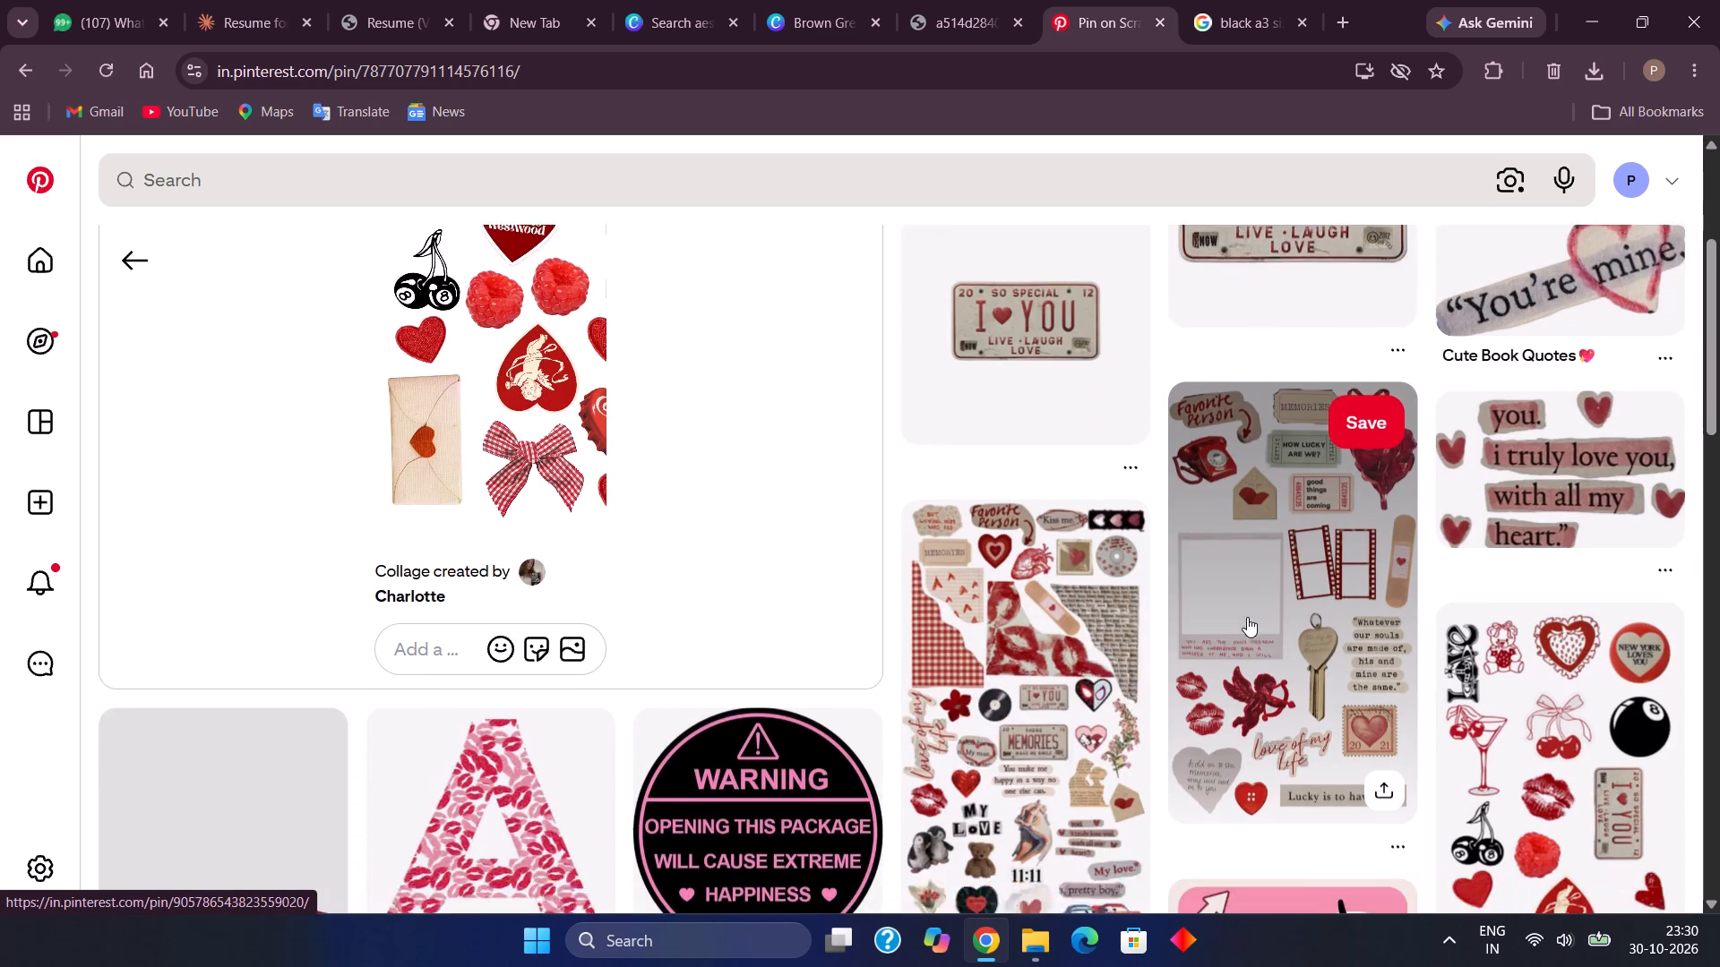
scroll(1247, 617, down, 1)
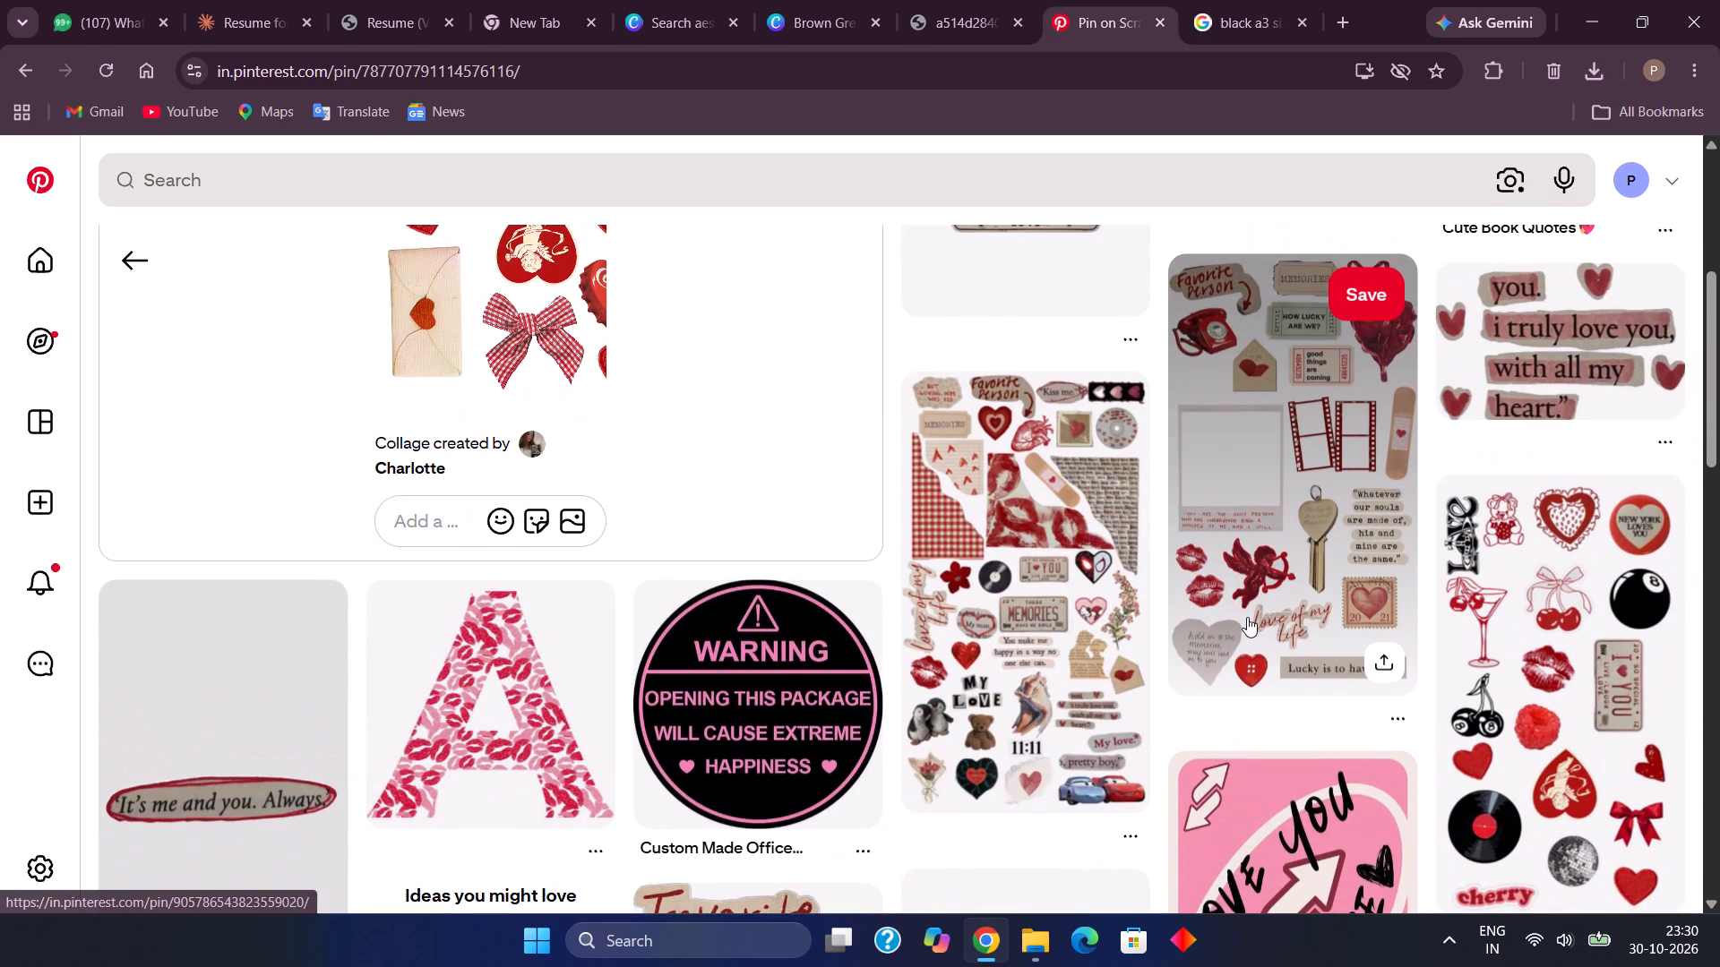
scroll(1598, 466, down, 3)
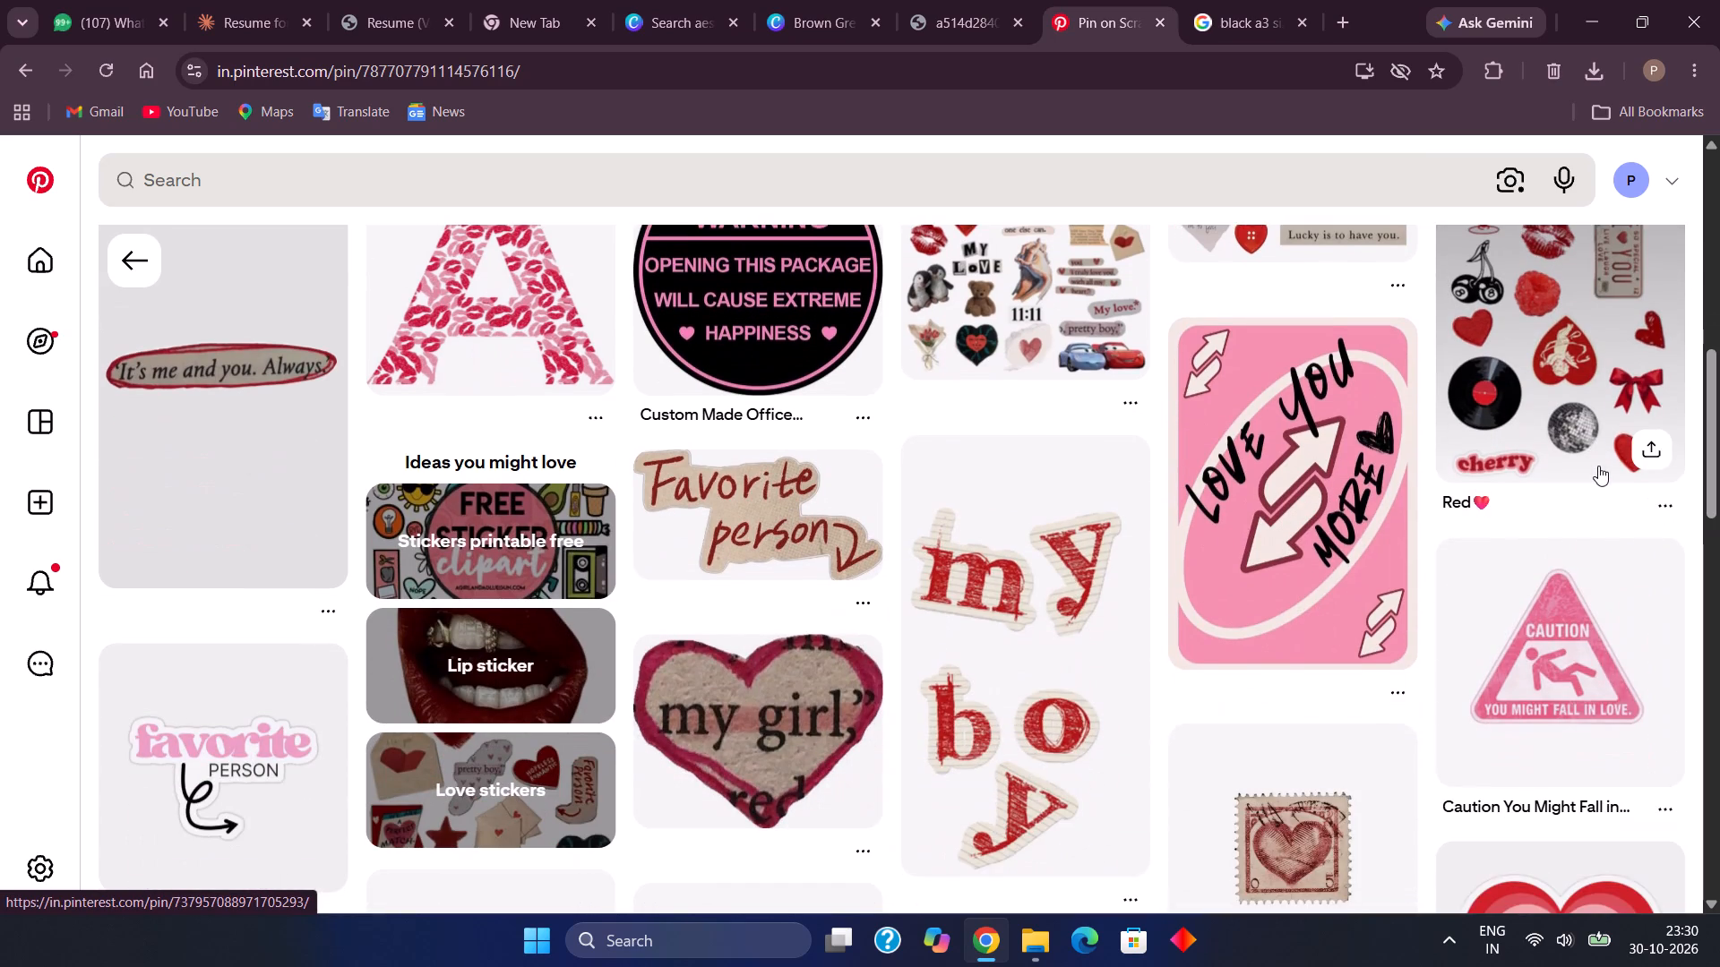
scroll(1598, 466, down, 2)
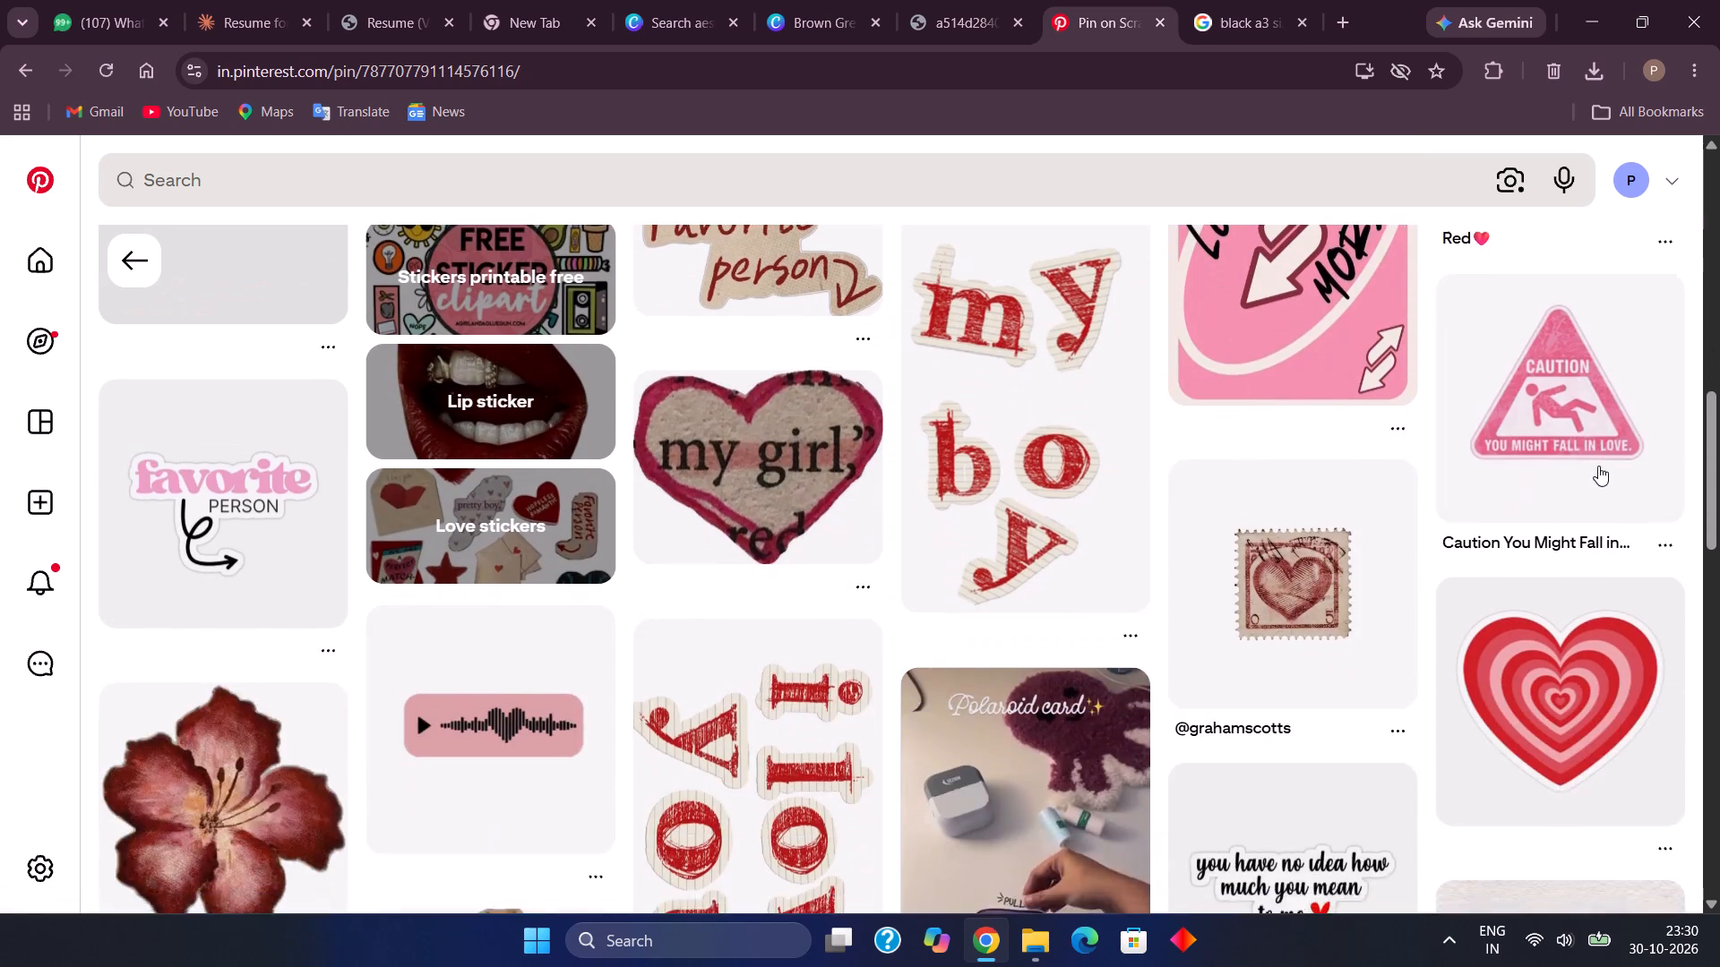
scroll(1598, 466, down, 5)
scroll(1598, 466, up, 1)
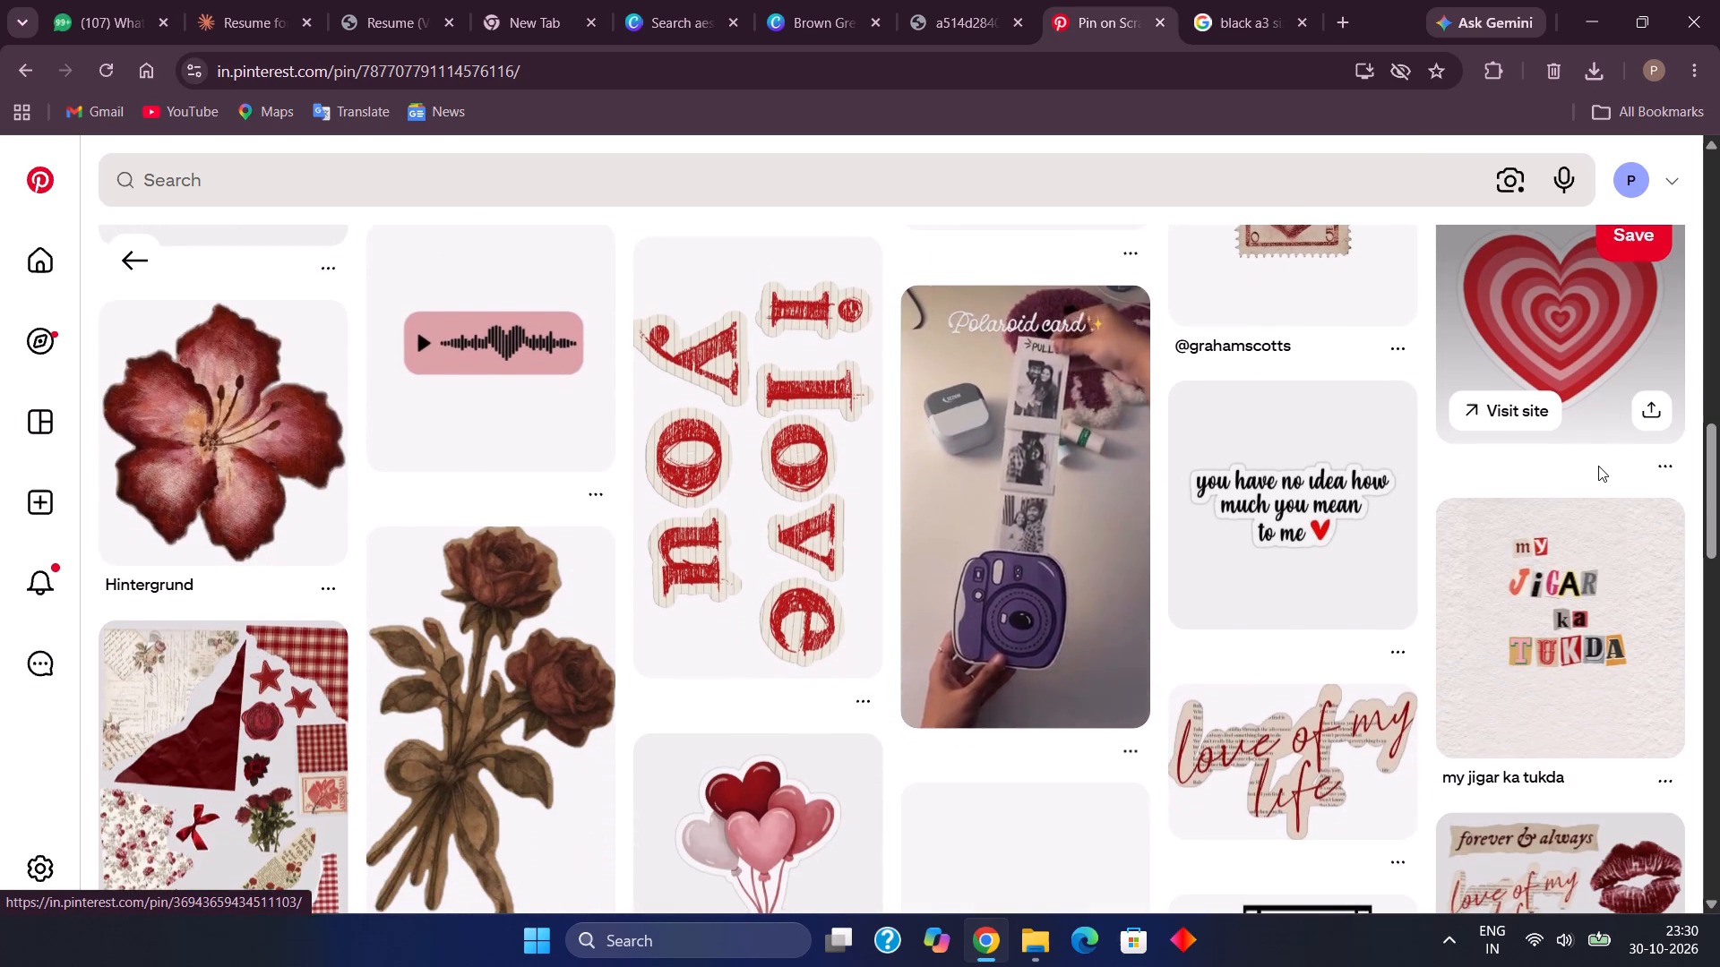
scroll(1598, 466, up, 7)
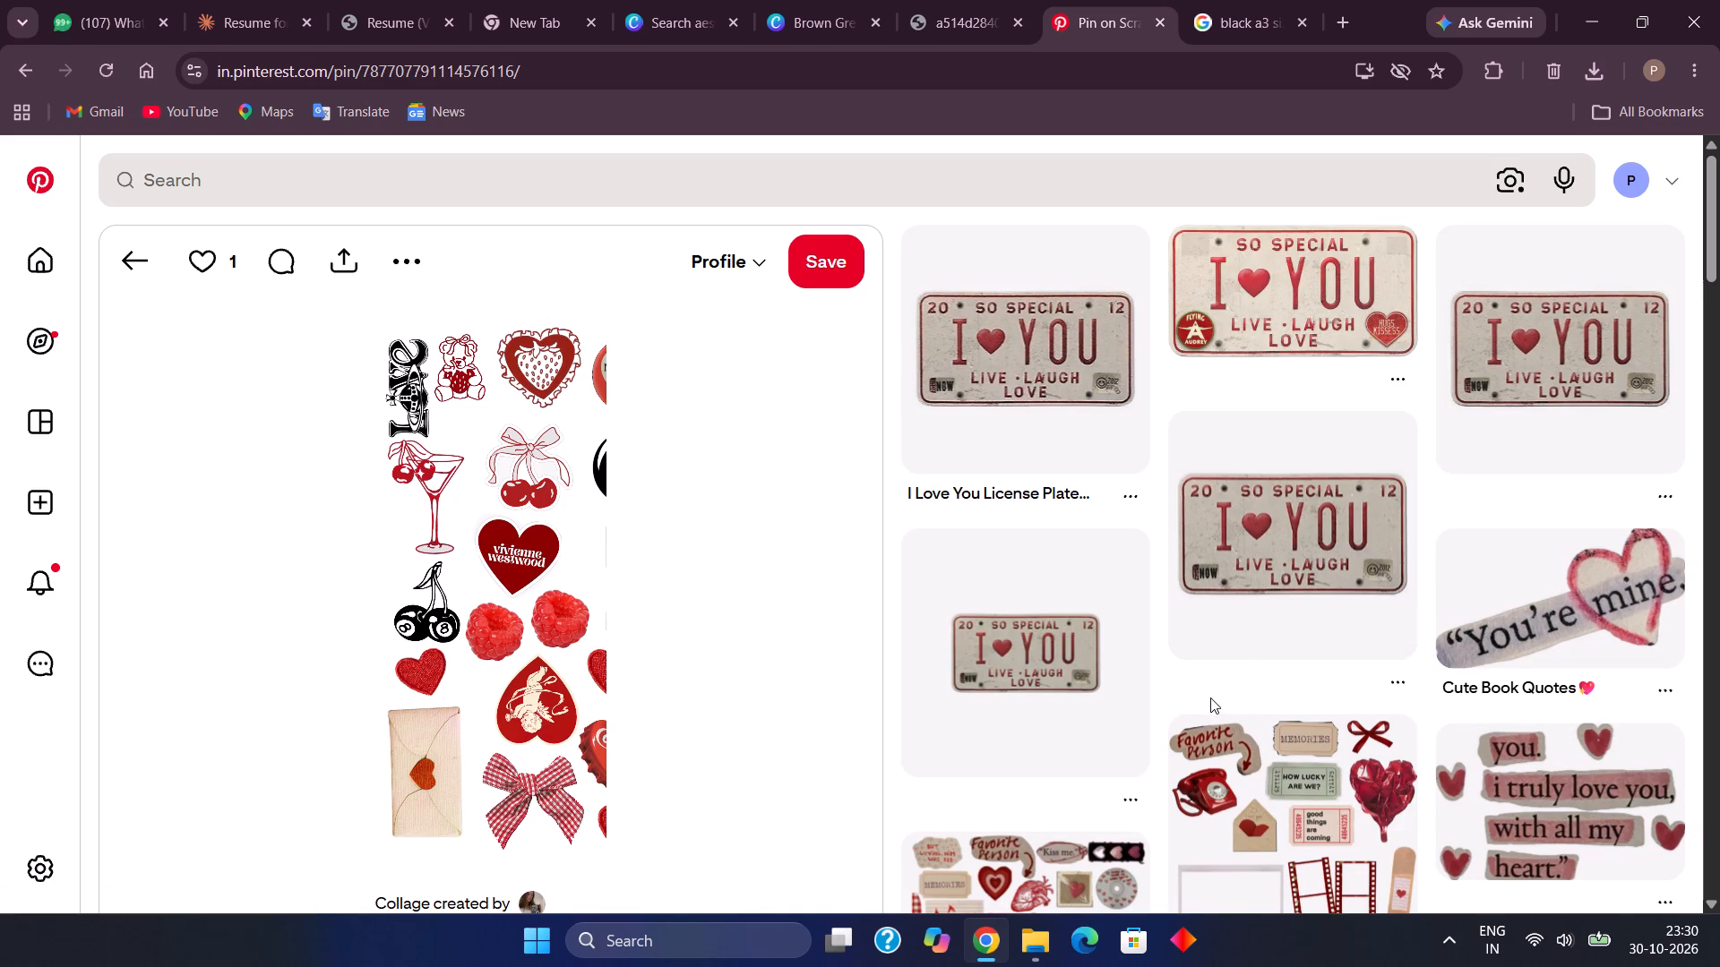
Open the related "SO SPECIAL I ♥ YOU" plate pin with the "FLYING AUDREY" badge and bring its image into page 3 of the Canva poster.
click(1259, 330)
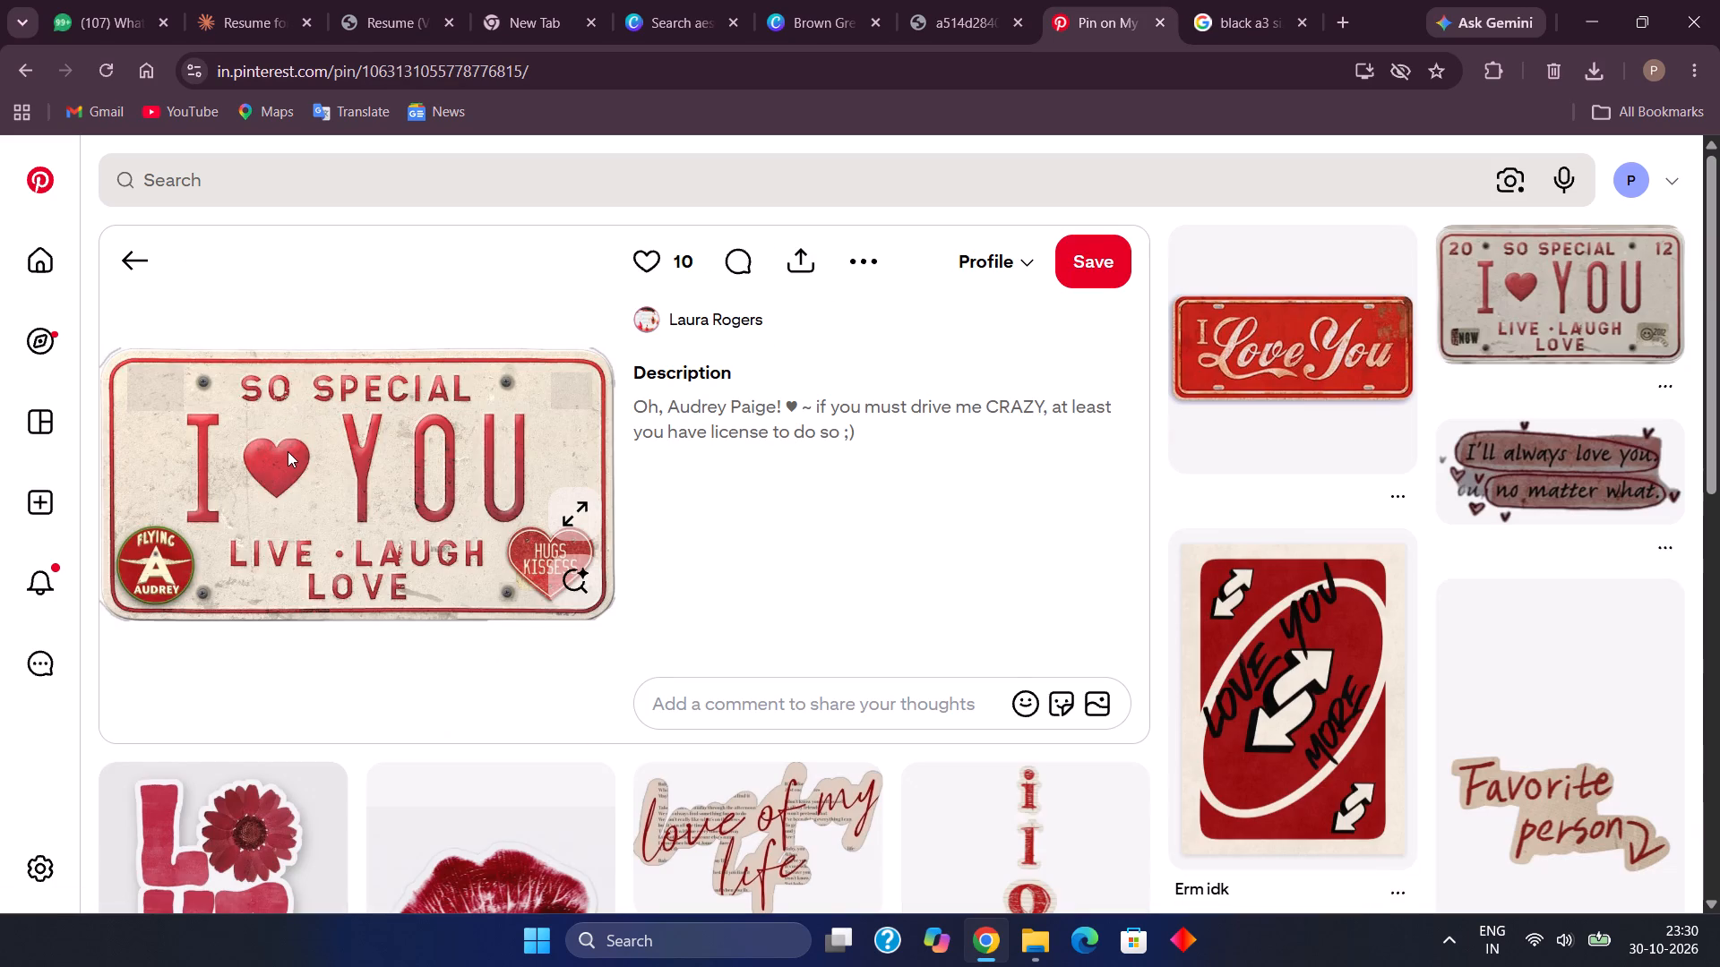
scroll(288, 451, down, 1)
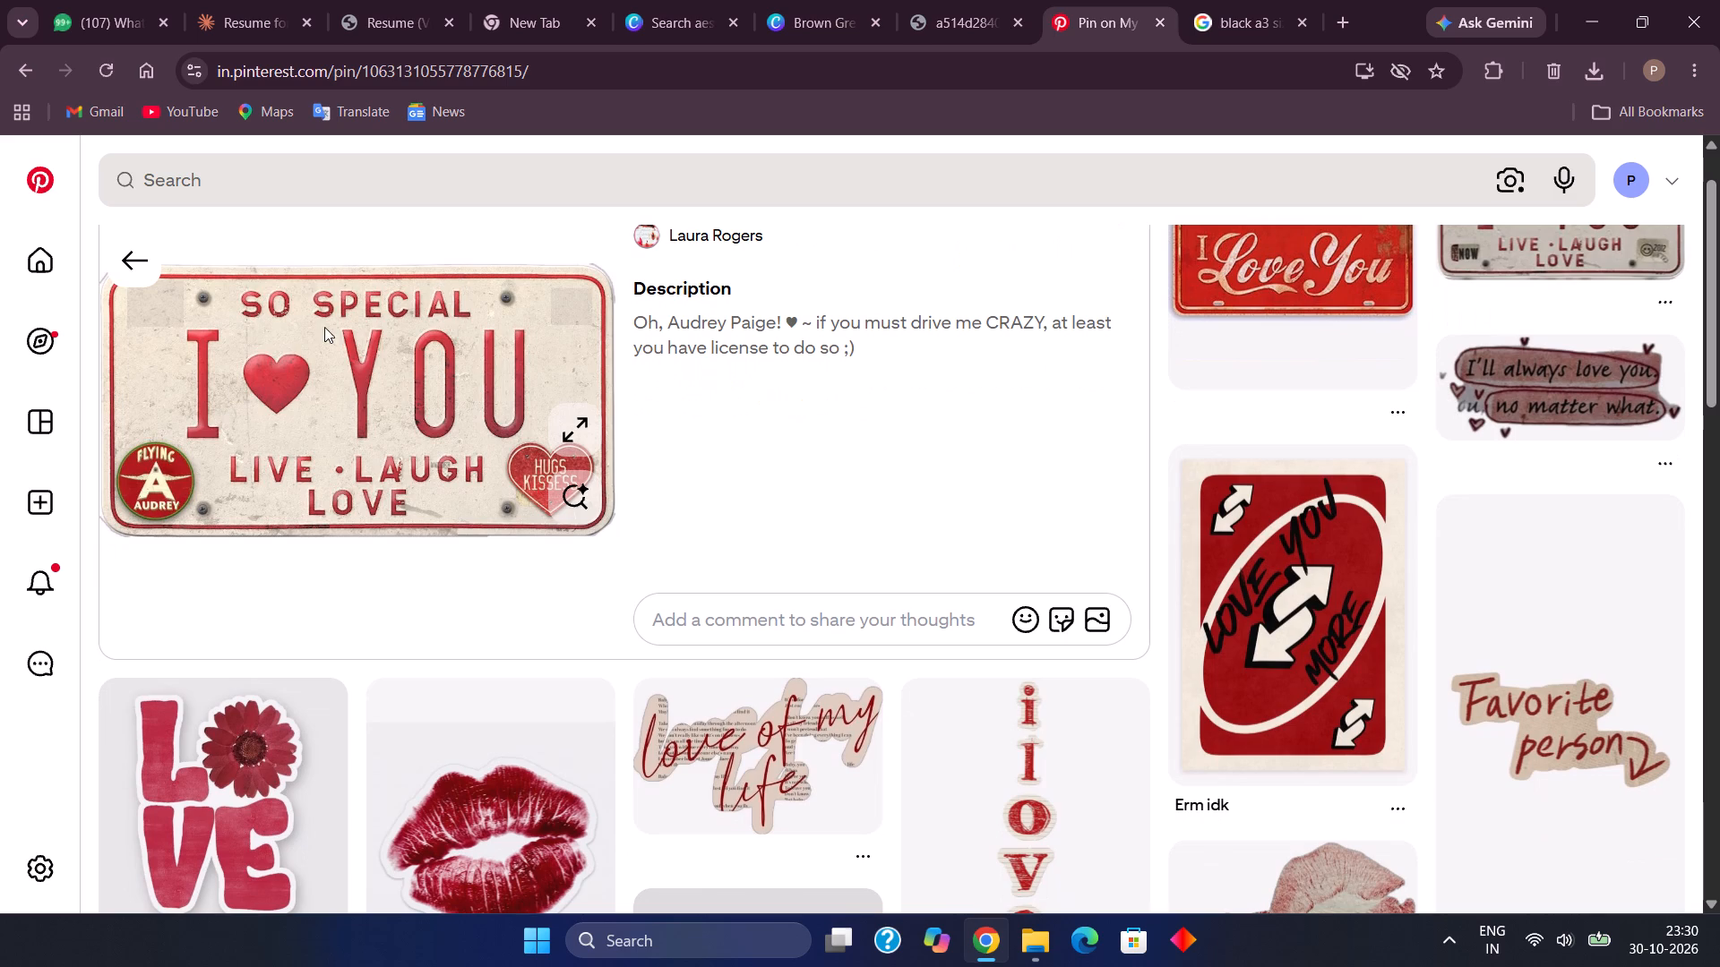
drag(271, 422, 986, 0)
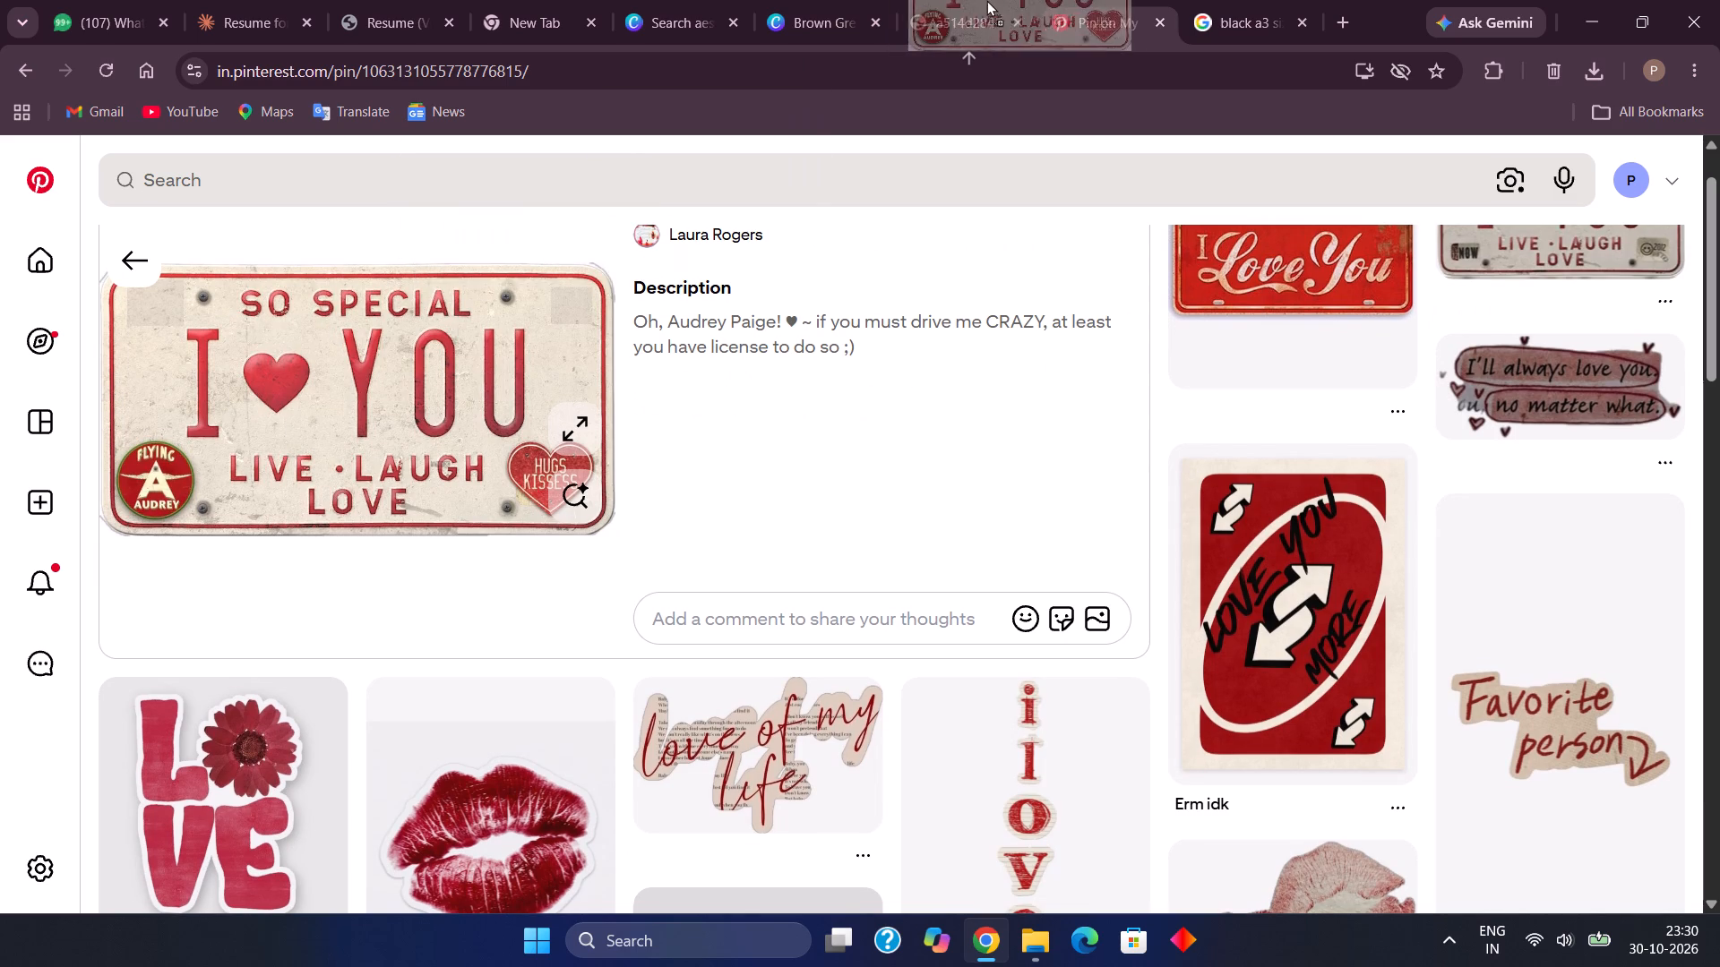
drag(986, 0, 987, 381)
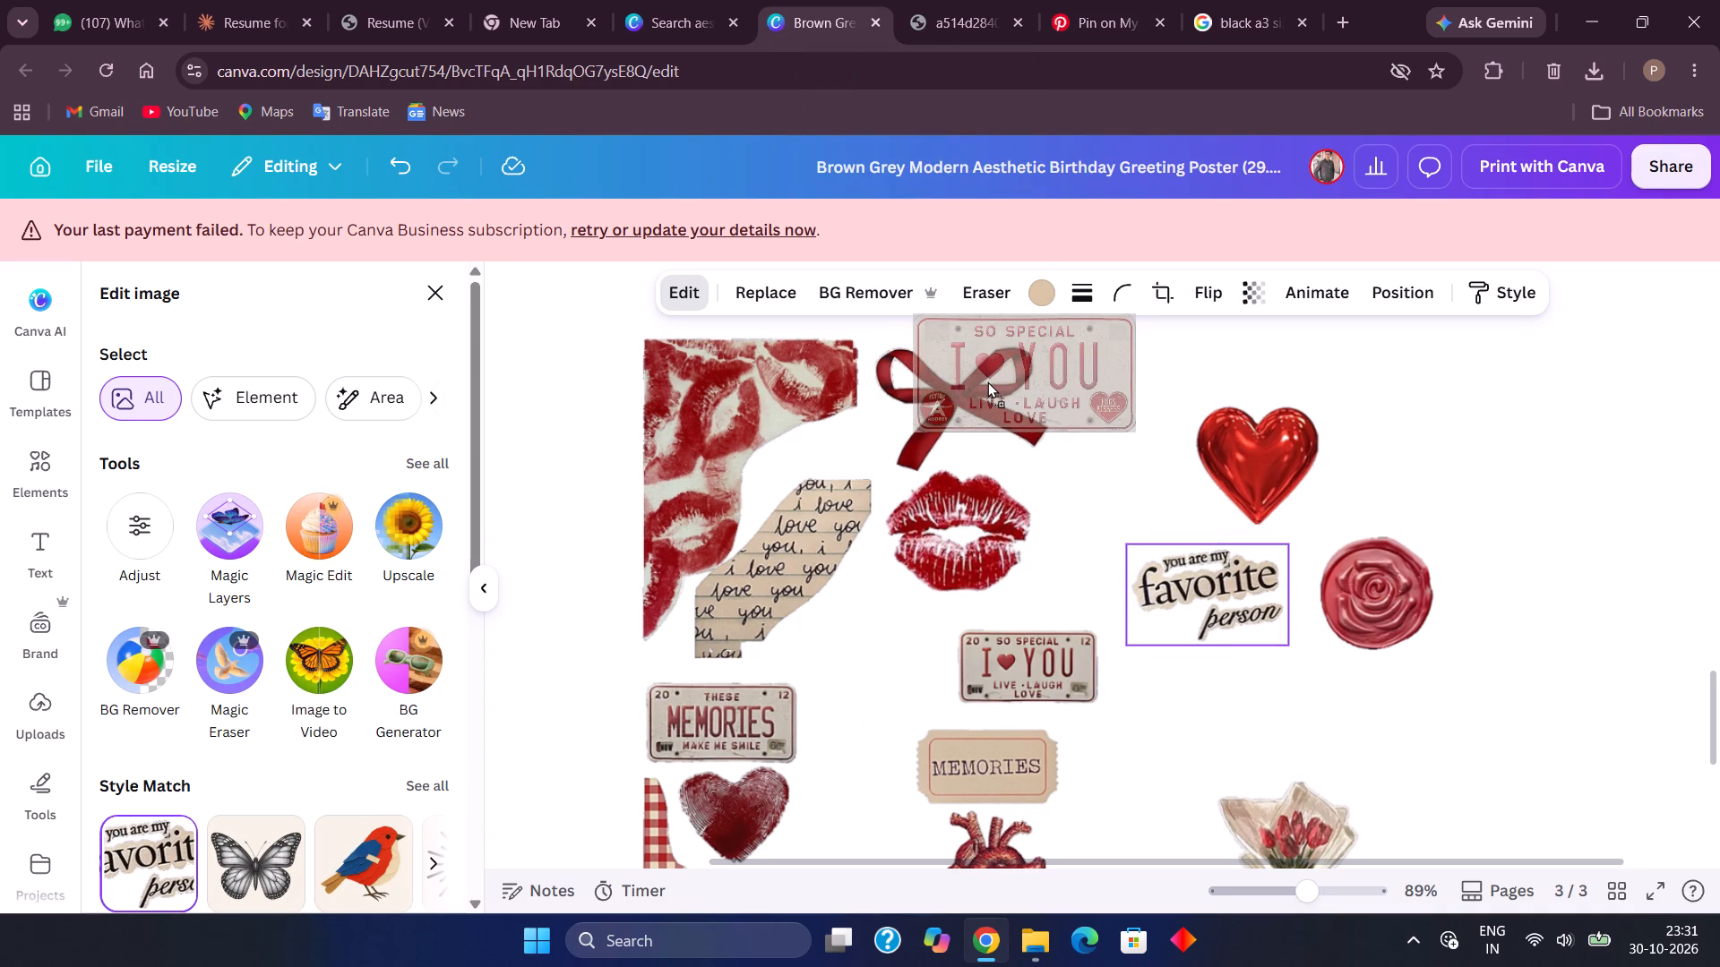
drag(987, 381, 1127, 451)
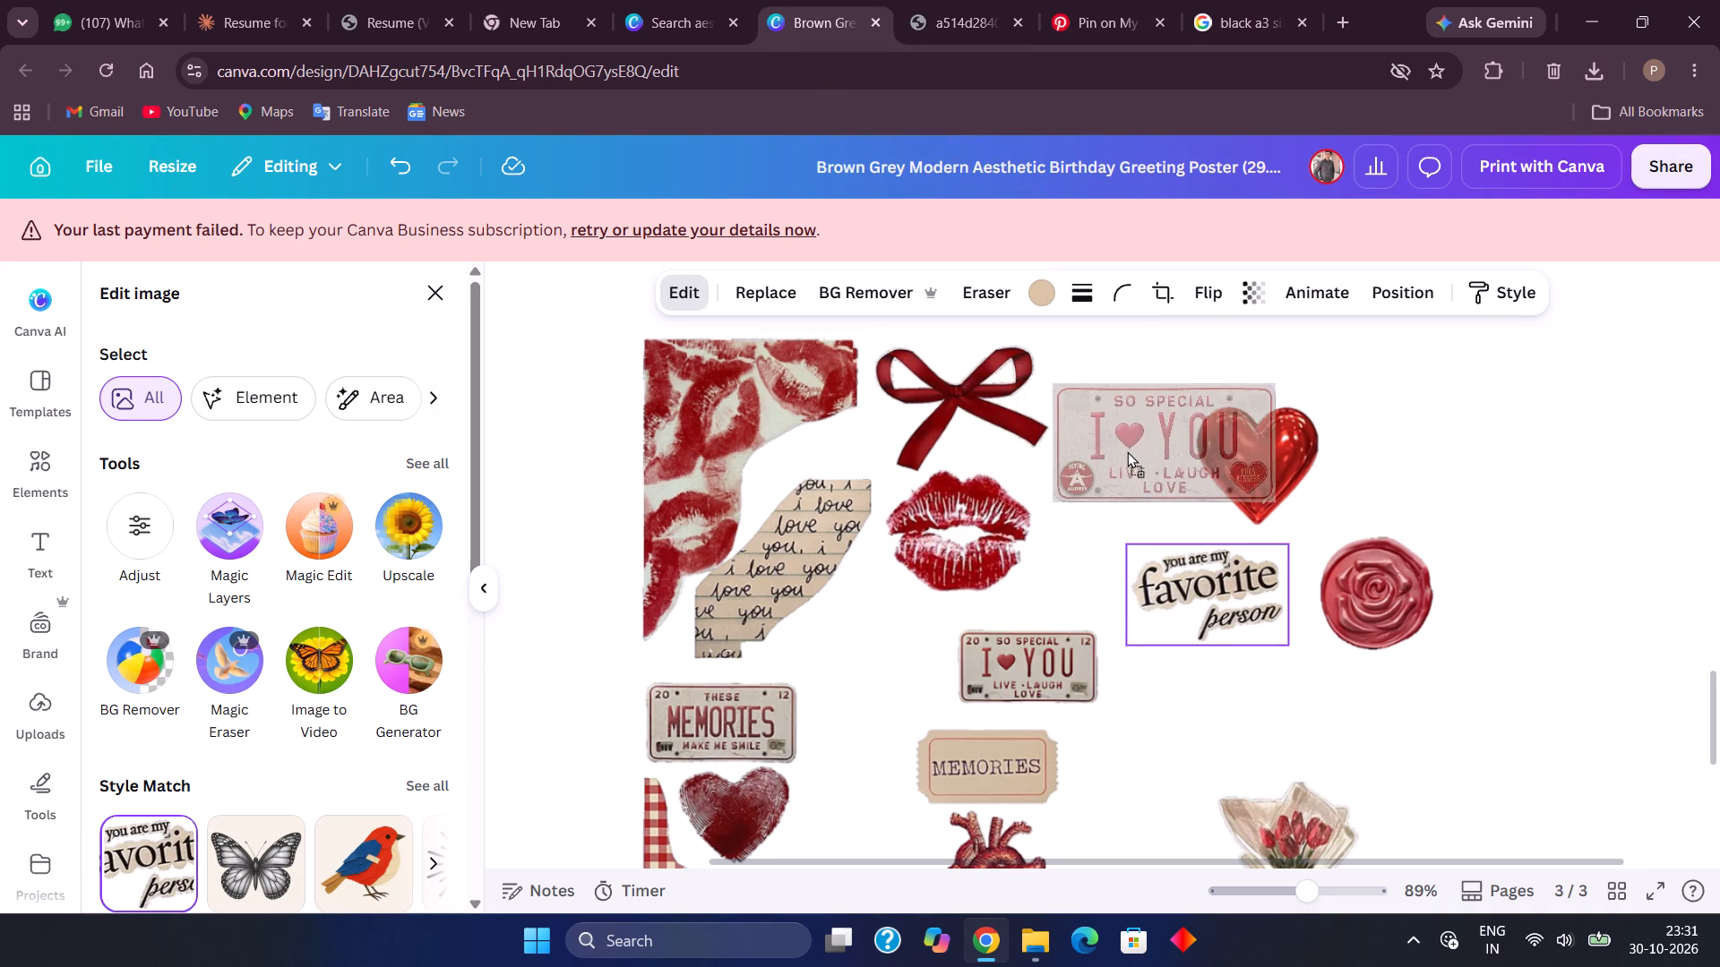
drag(1127, 451, 1389, 449)
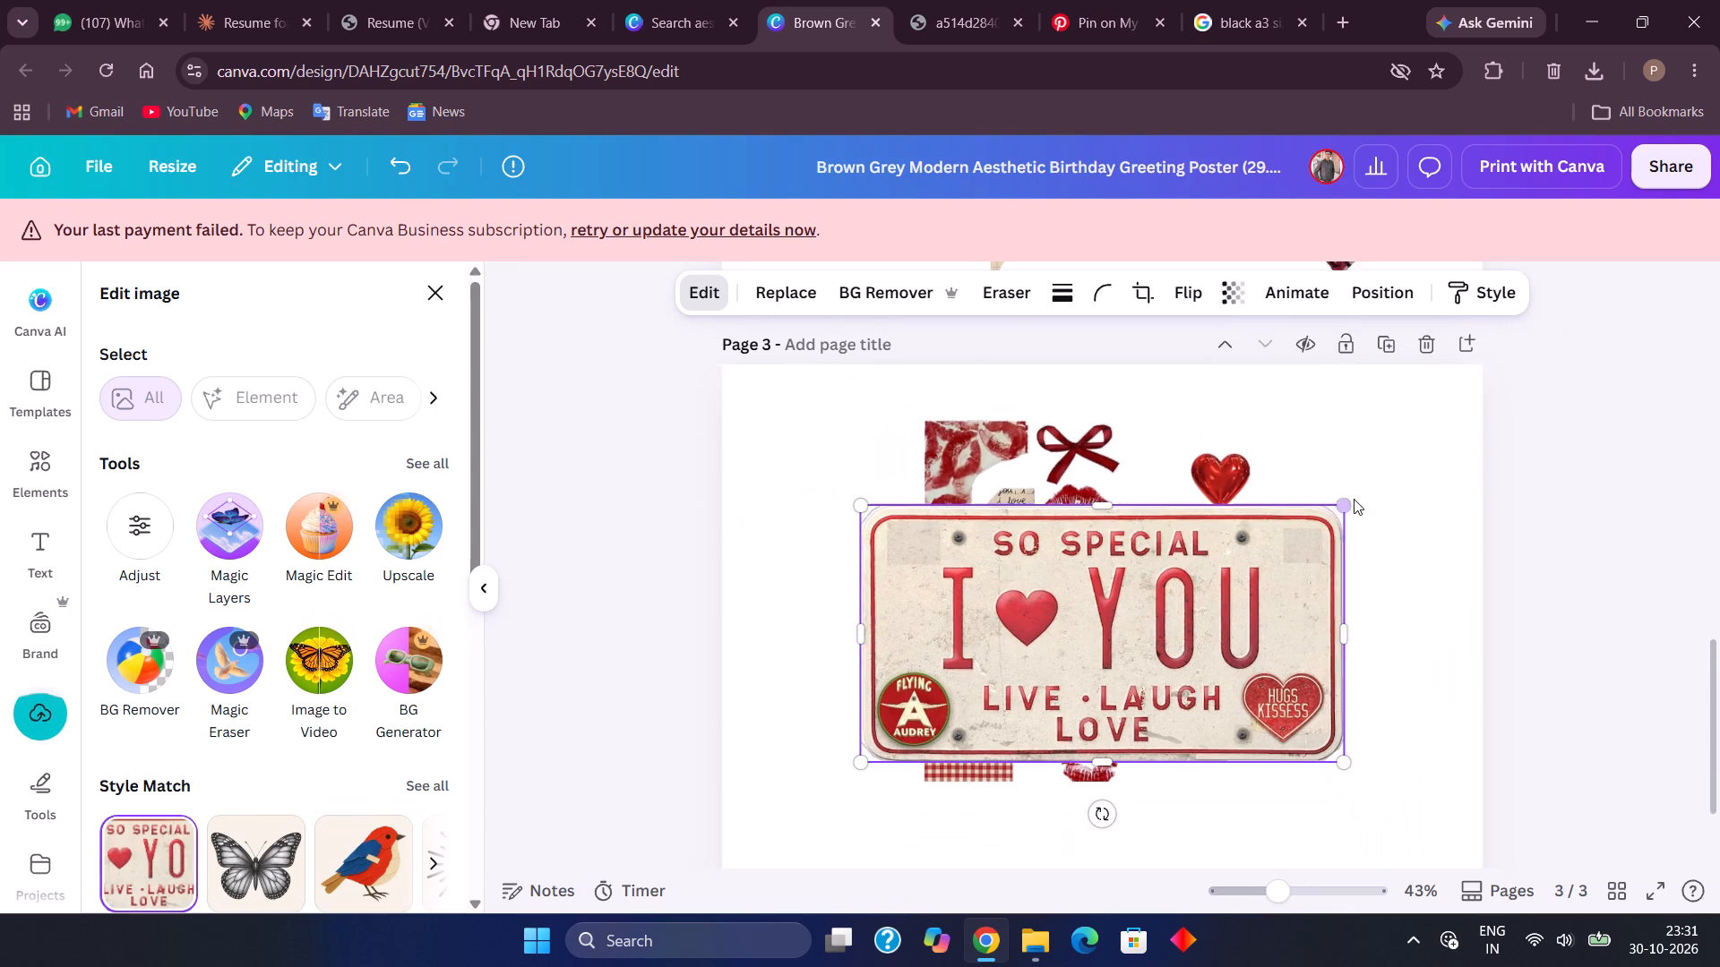
Shrink the new "I ♥ YOU" plate to sticker size and place it beside the glossy red heart, above the rose wax seal.
drag(867, 762, 1309, 556)
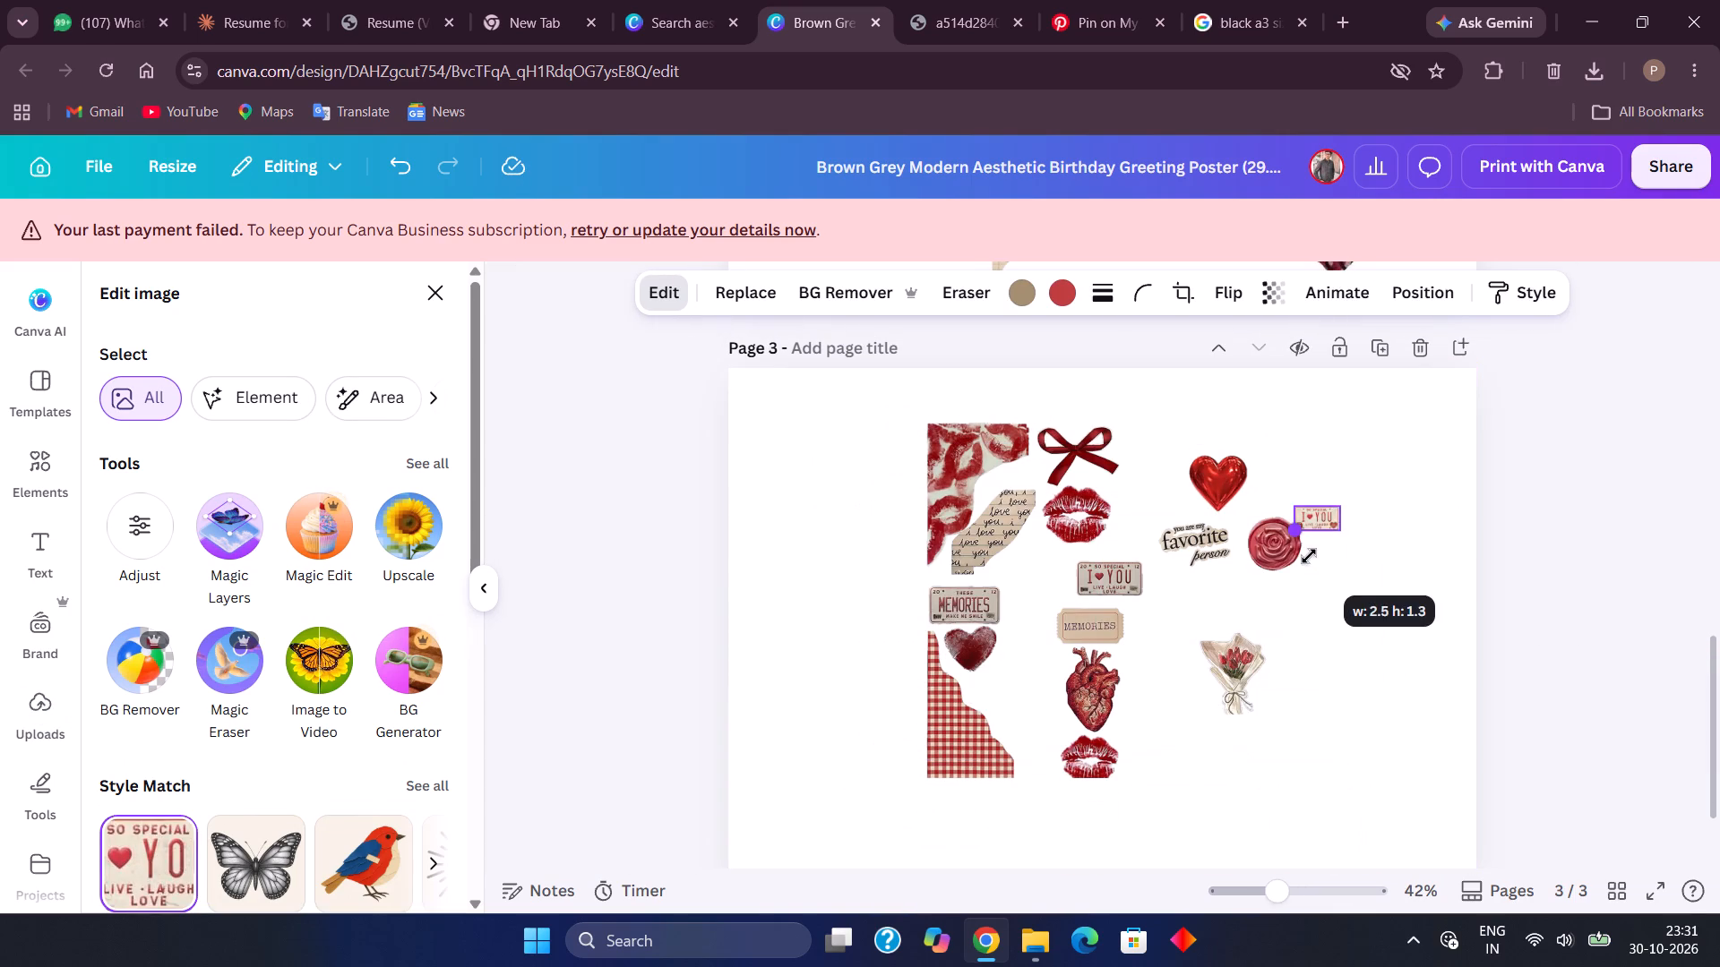
drag(1309, 556, 1227, 584)
drag(1298, 532, 1347, 477)
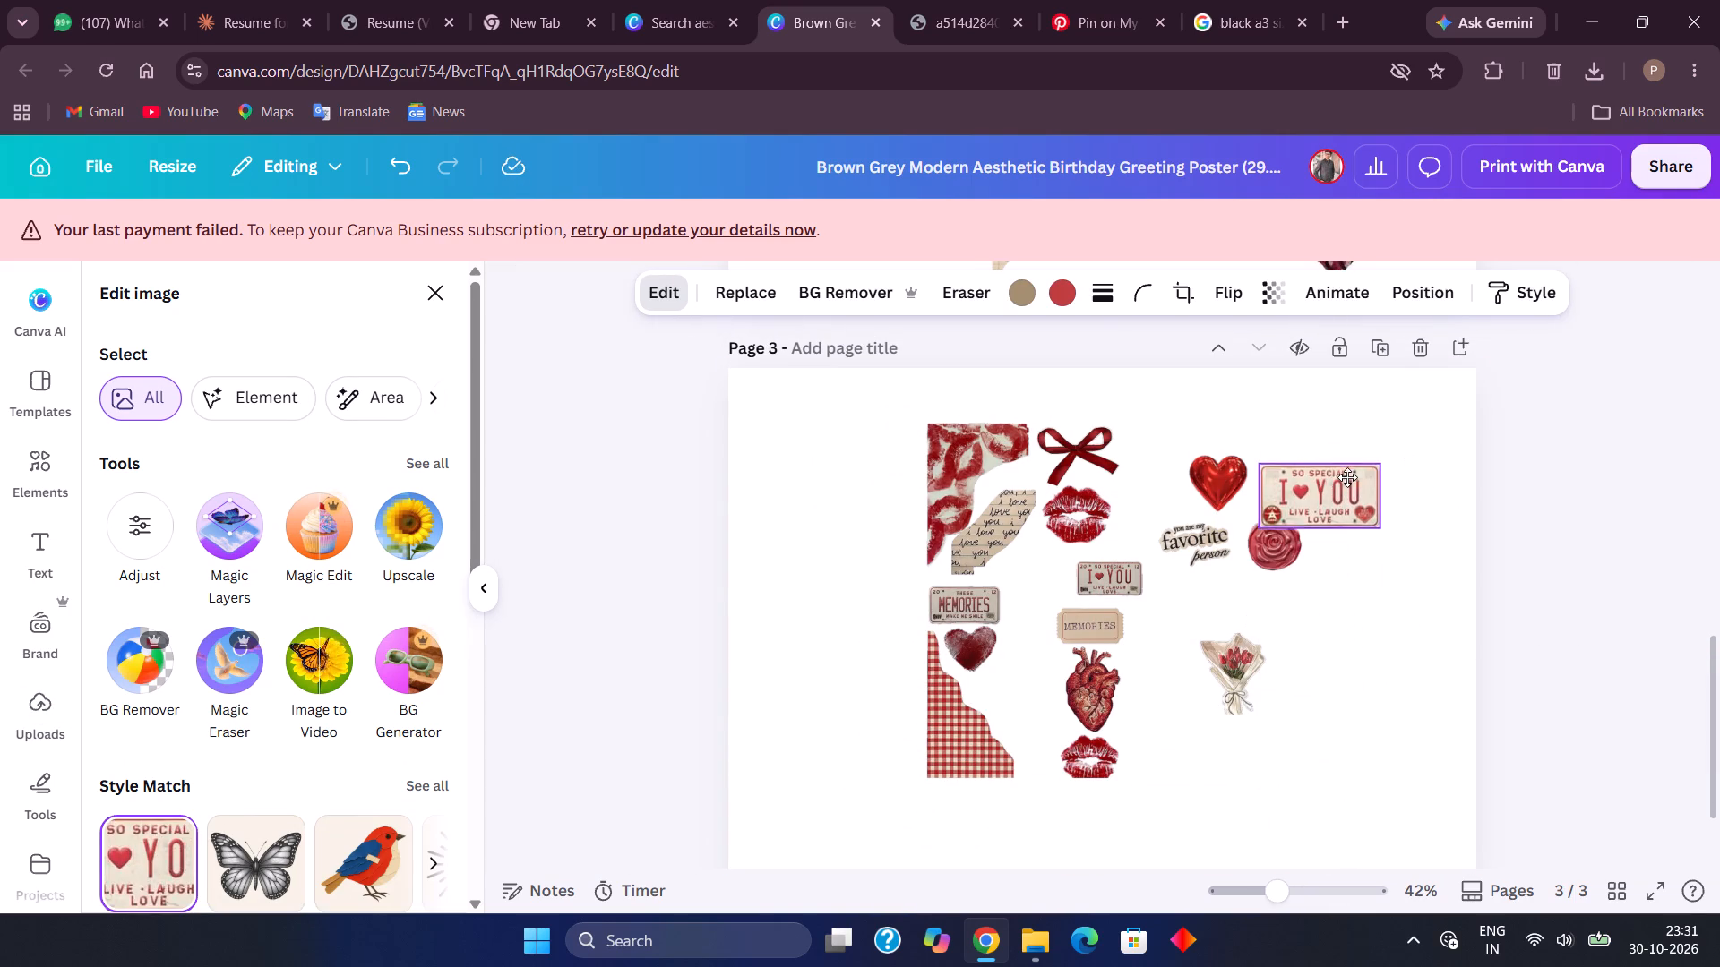
drag(1347, 477, 1351, 474)
Switch to Pinterest, return to the red collage pin and open the source pin of its rose wax seal cutout.
click(1087, 0)
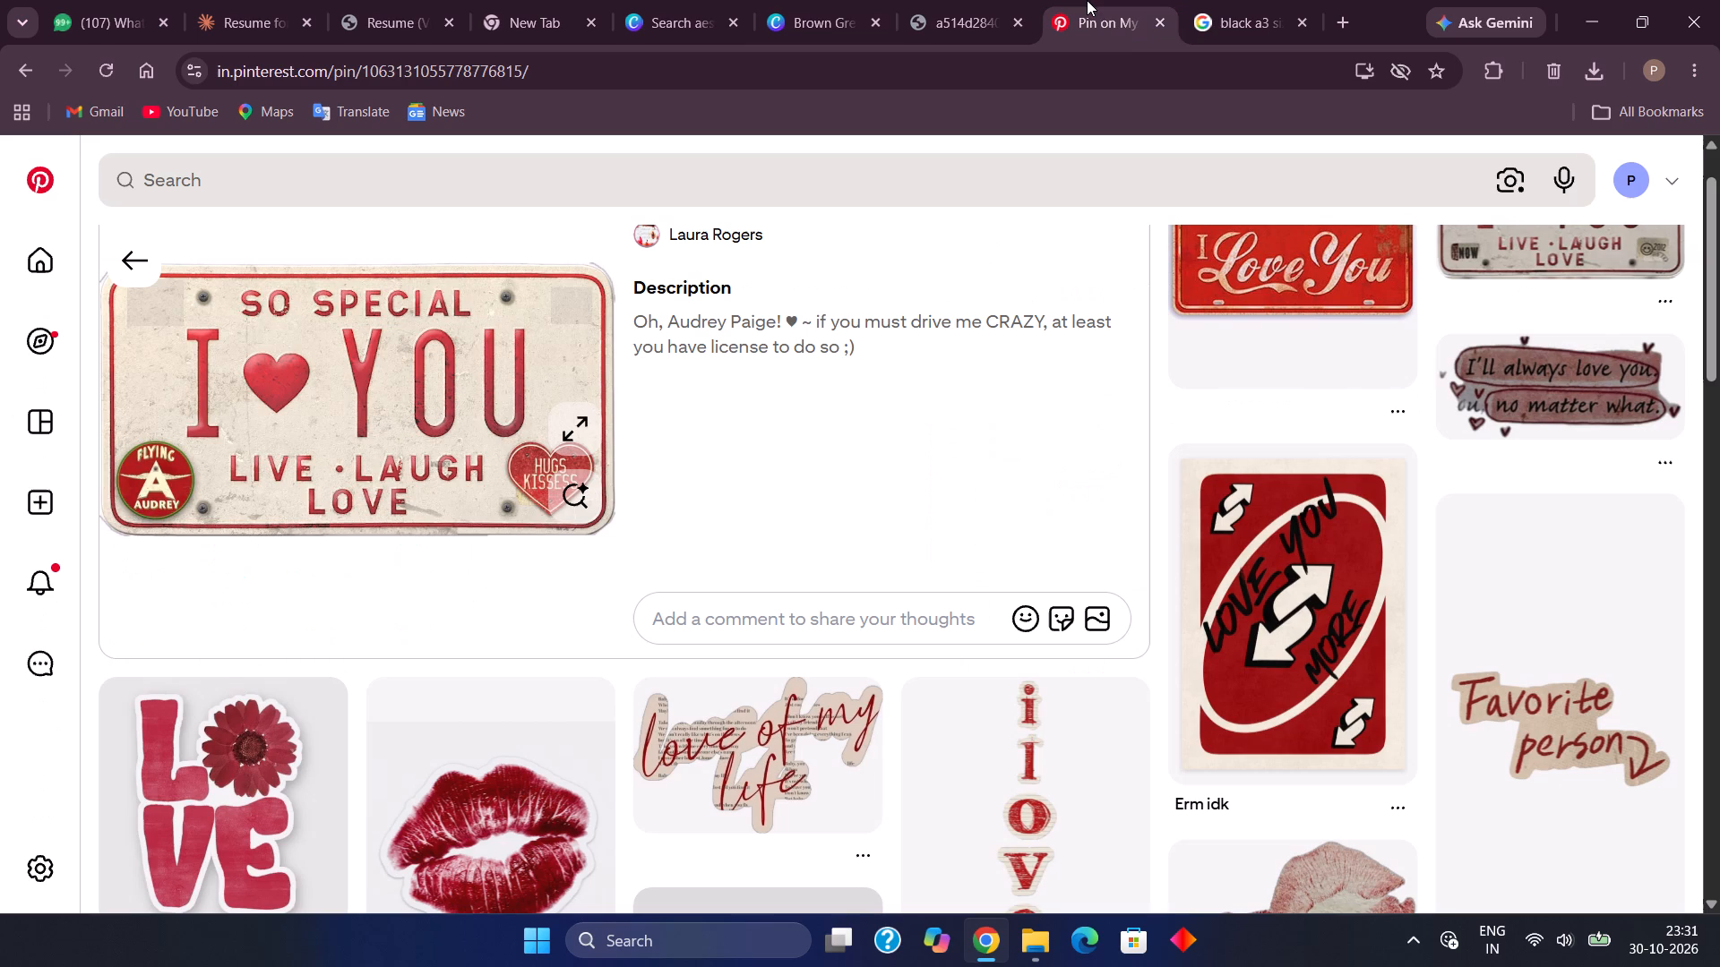
click(138, 258)
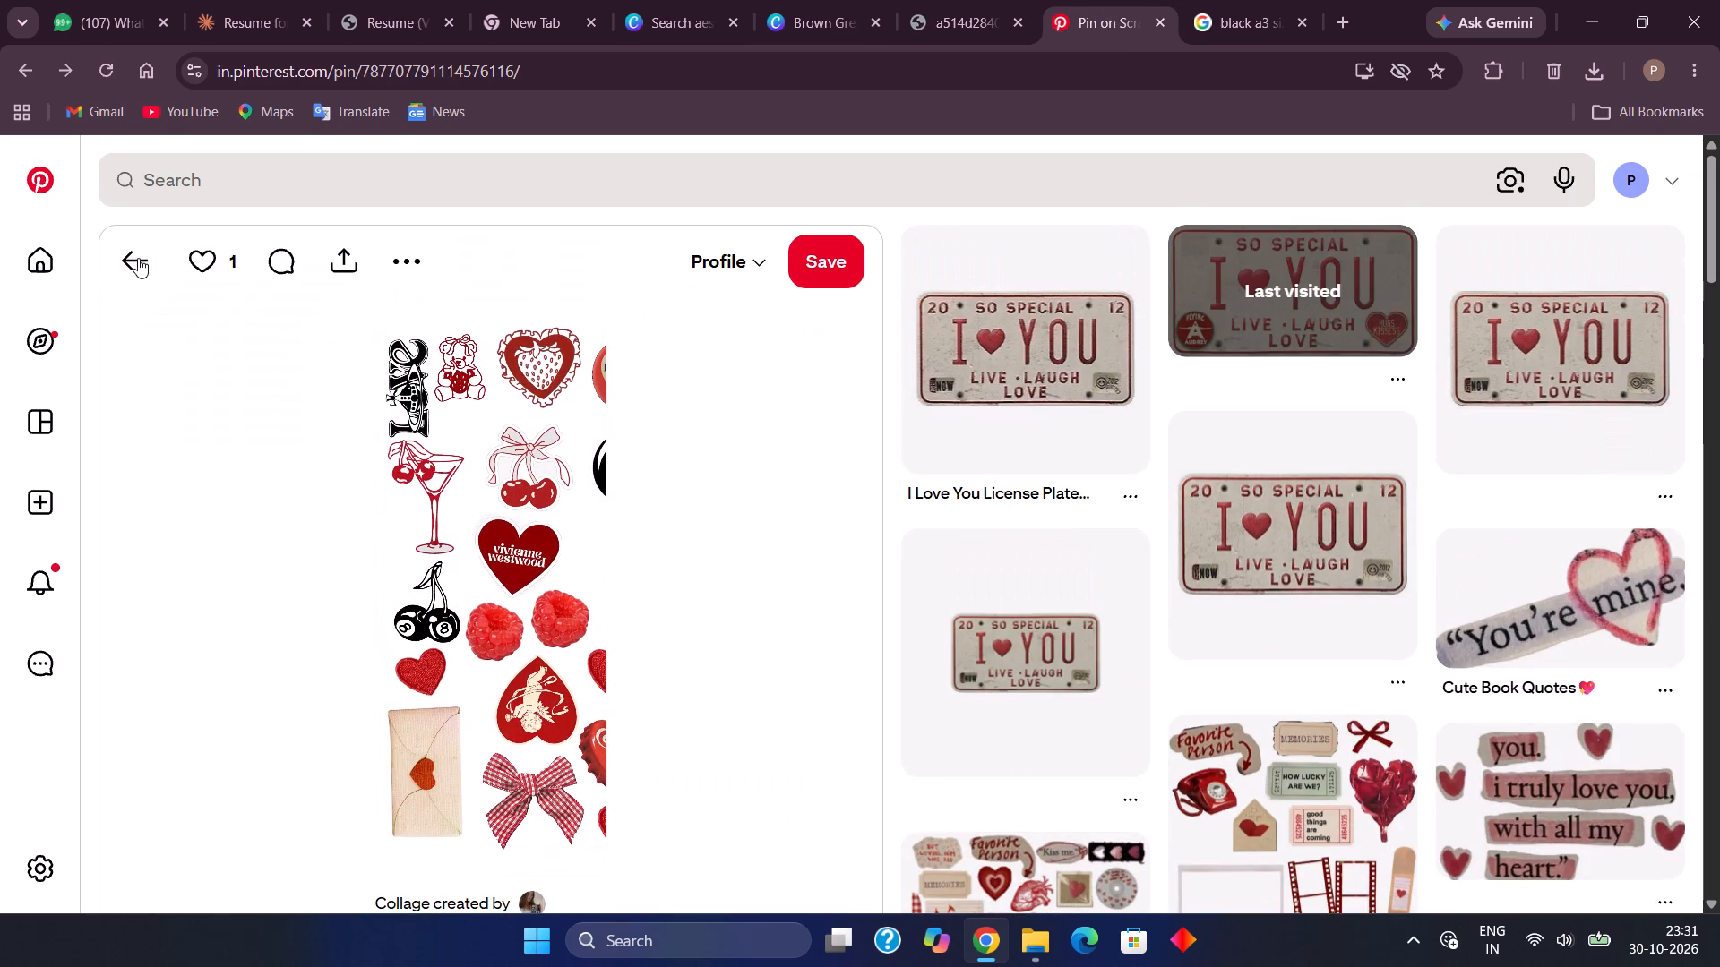
click(138, 258)
click(545, 471)
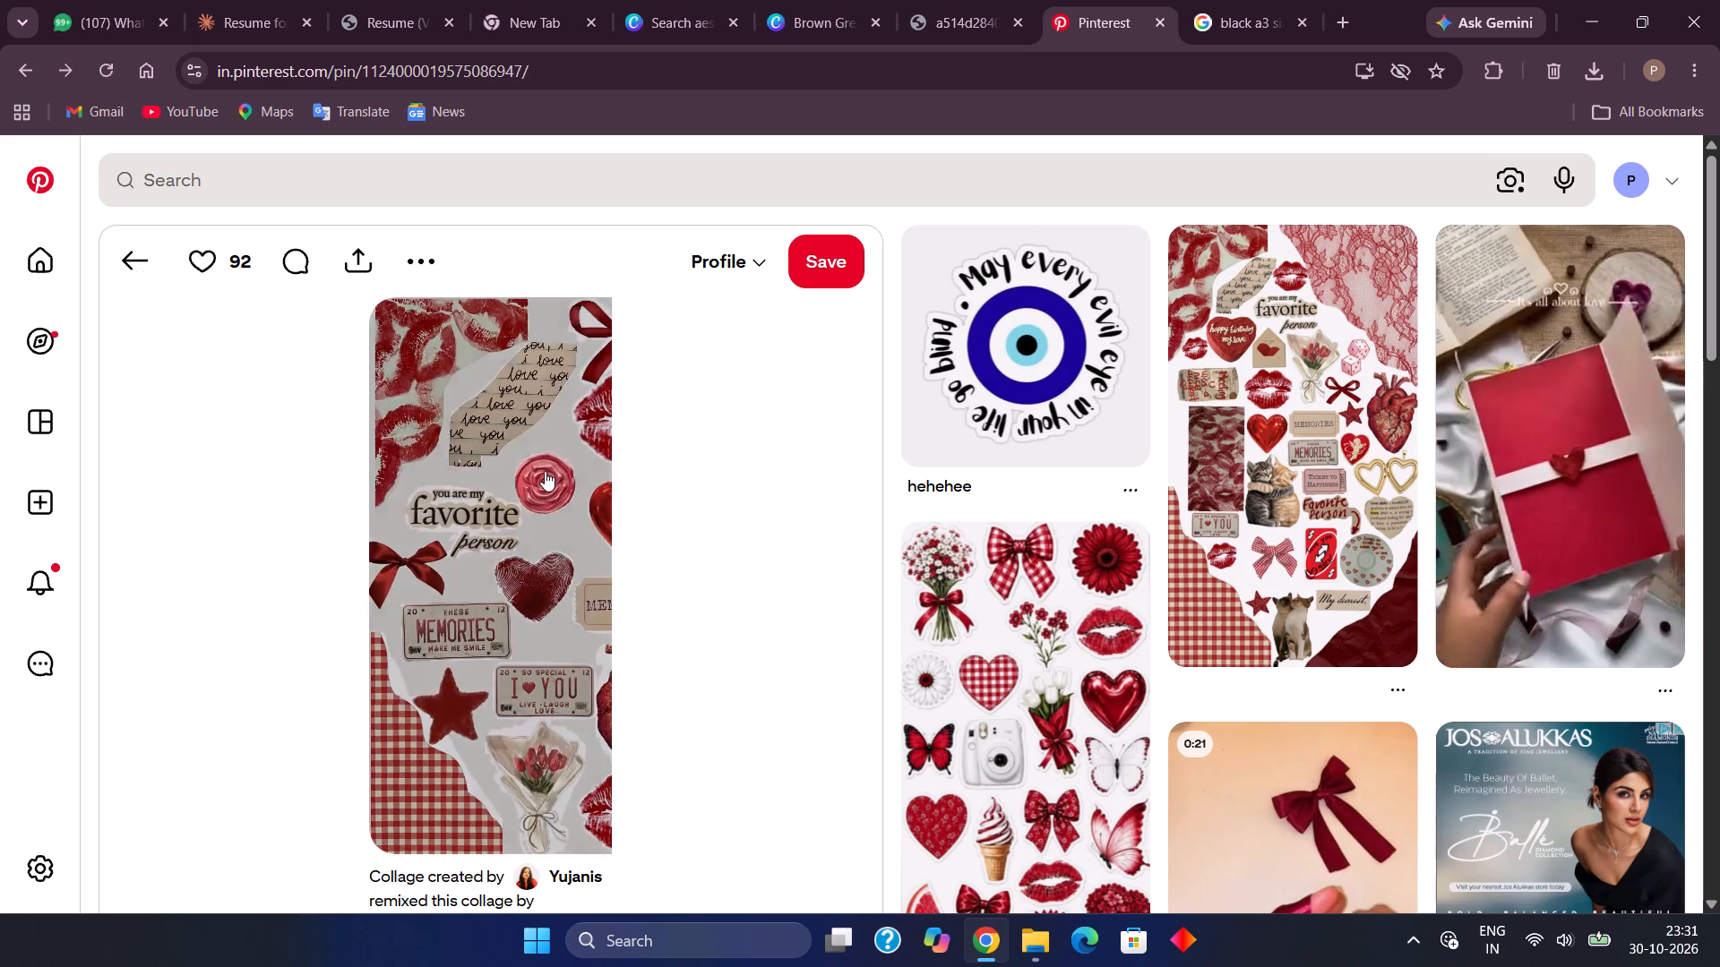
drag(549, 461, 546, 495)
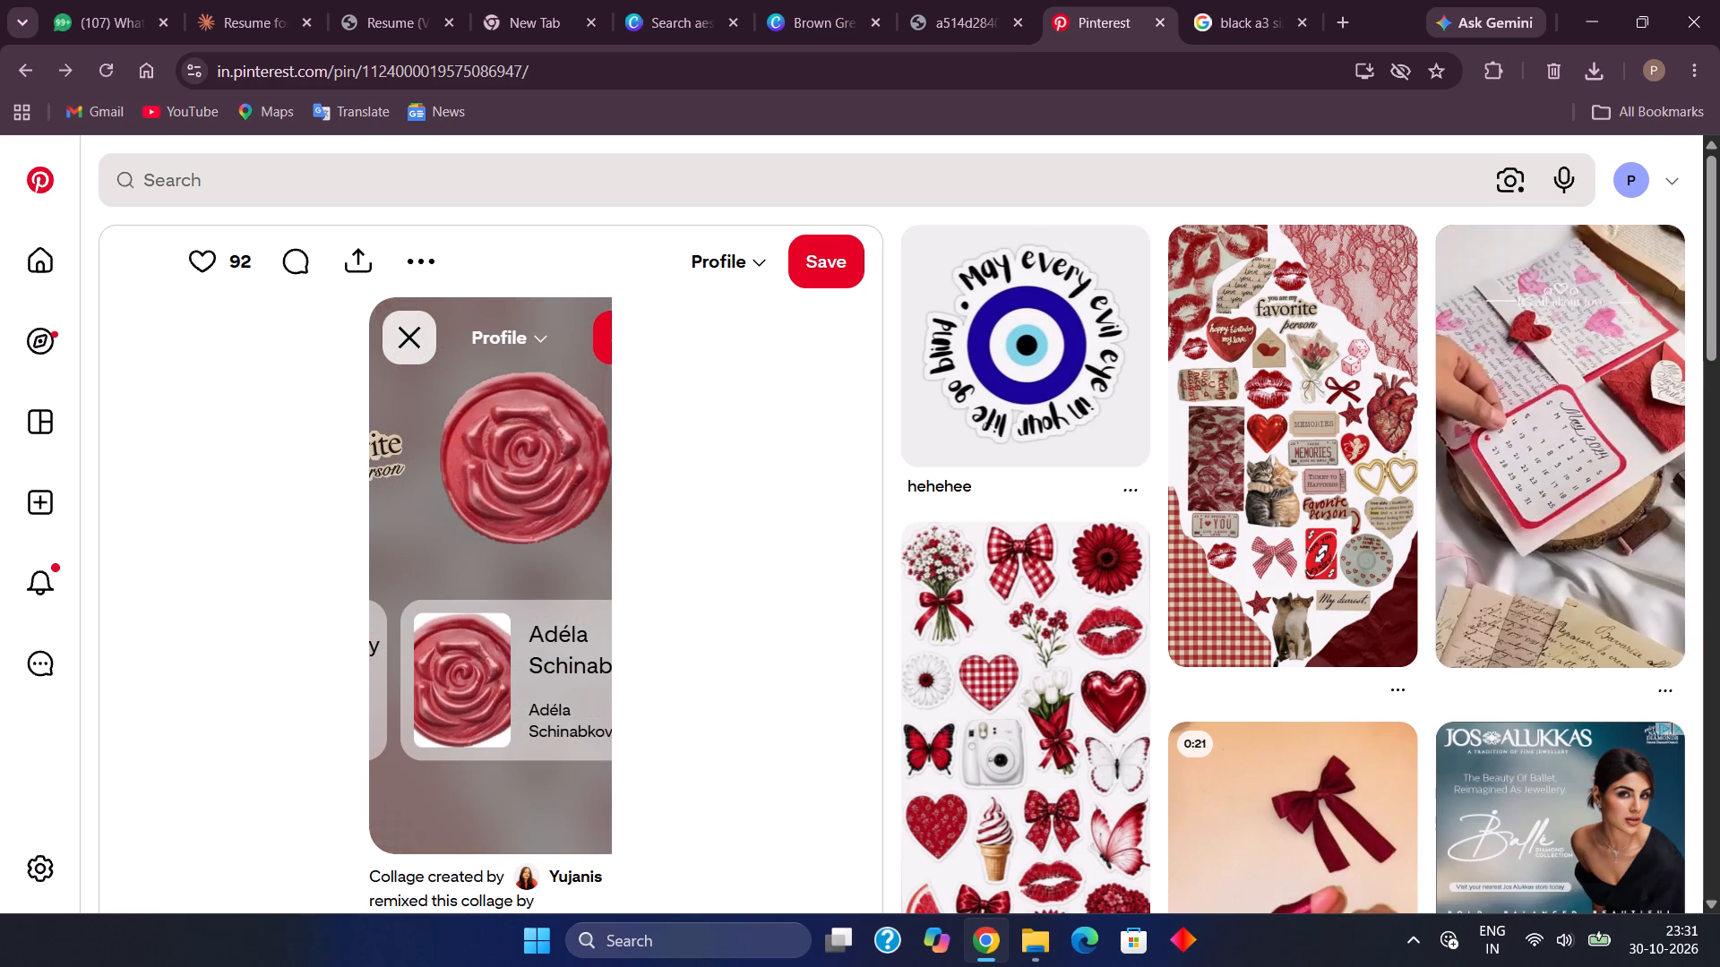
drag(546, 495, 552, 539)
click(512, 441)
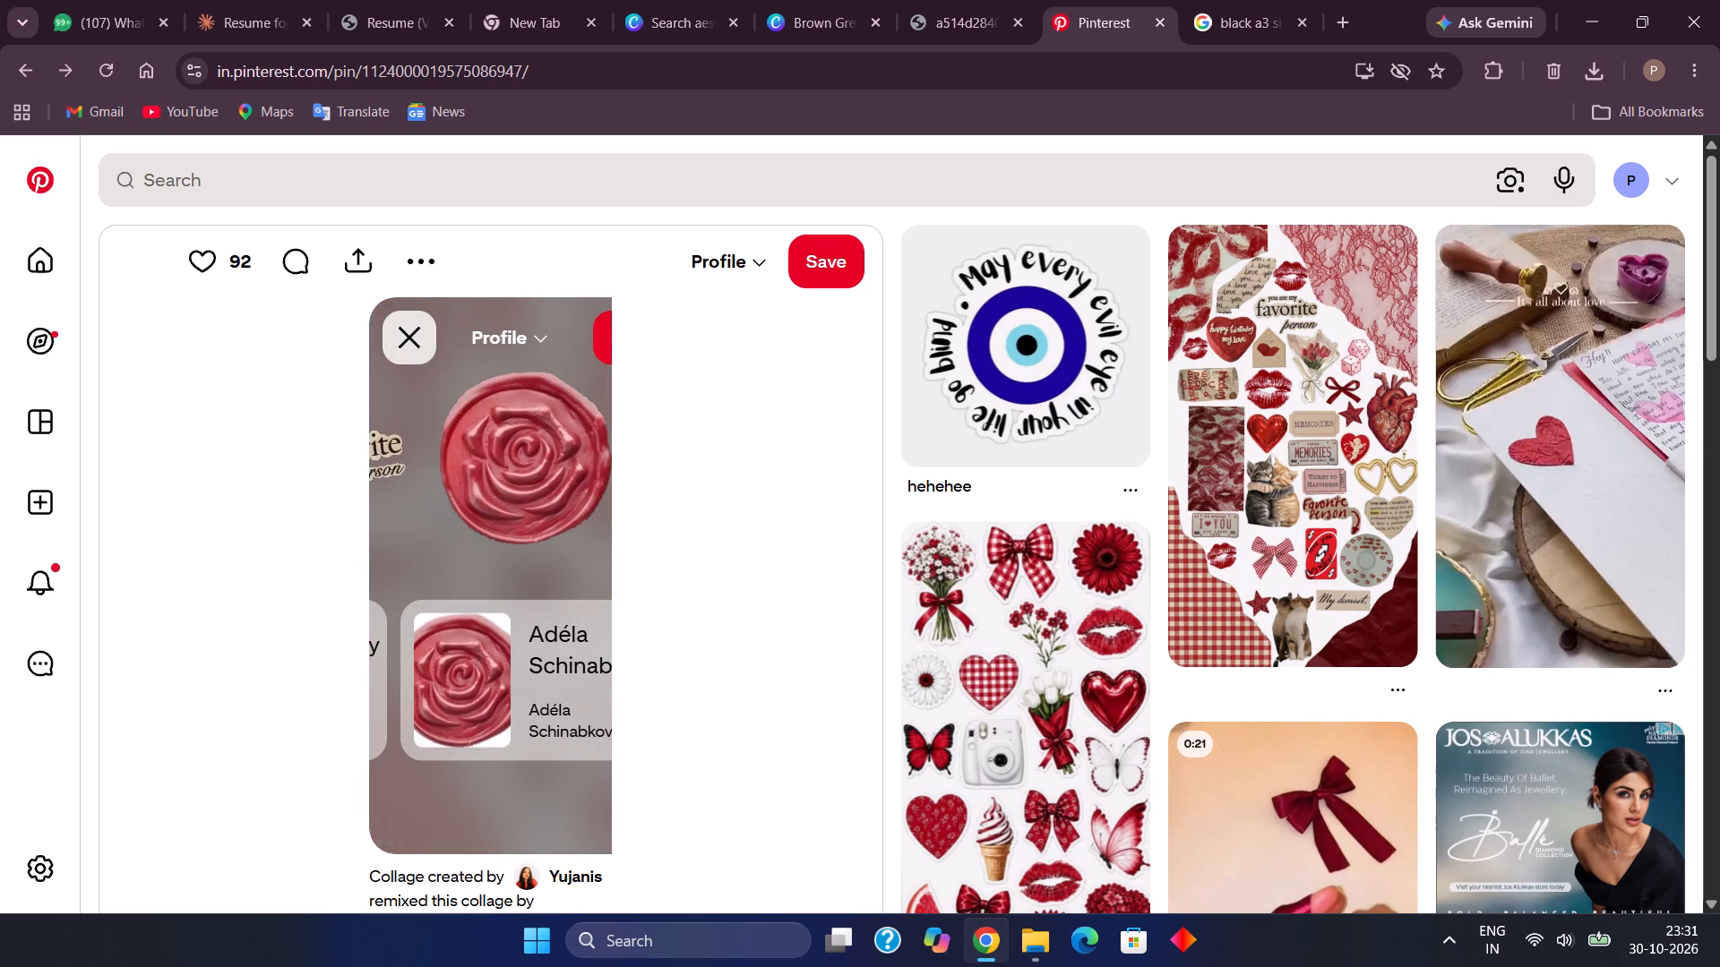
click(482, 683)
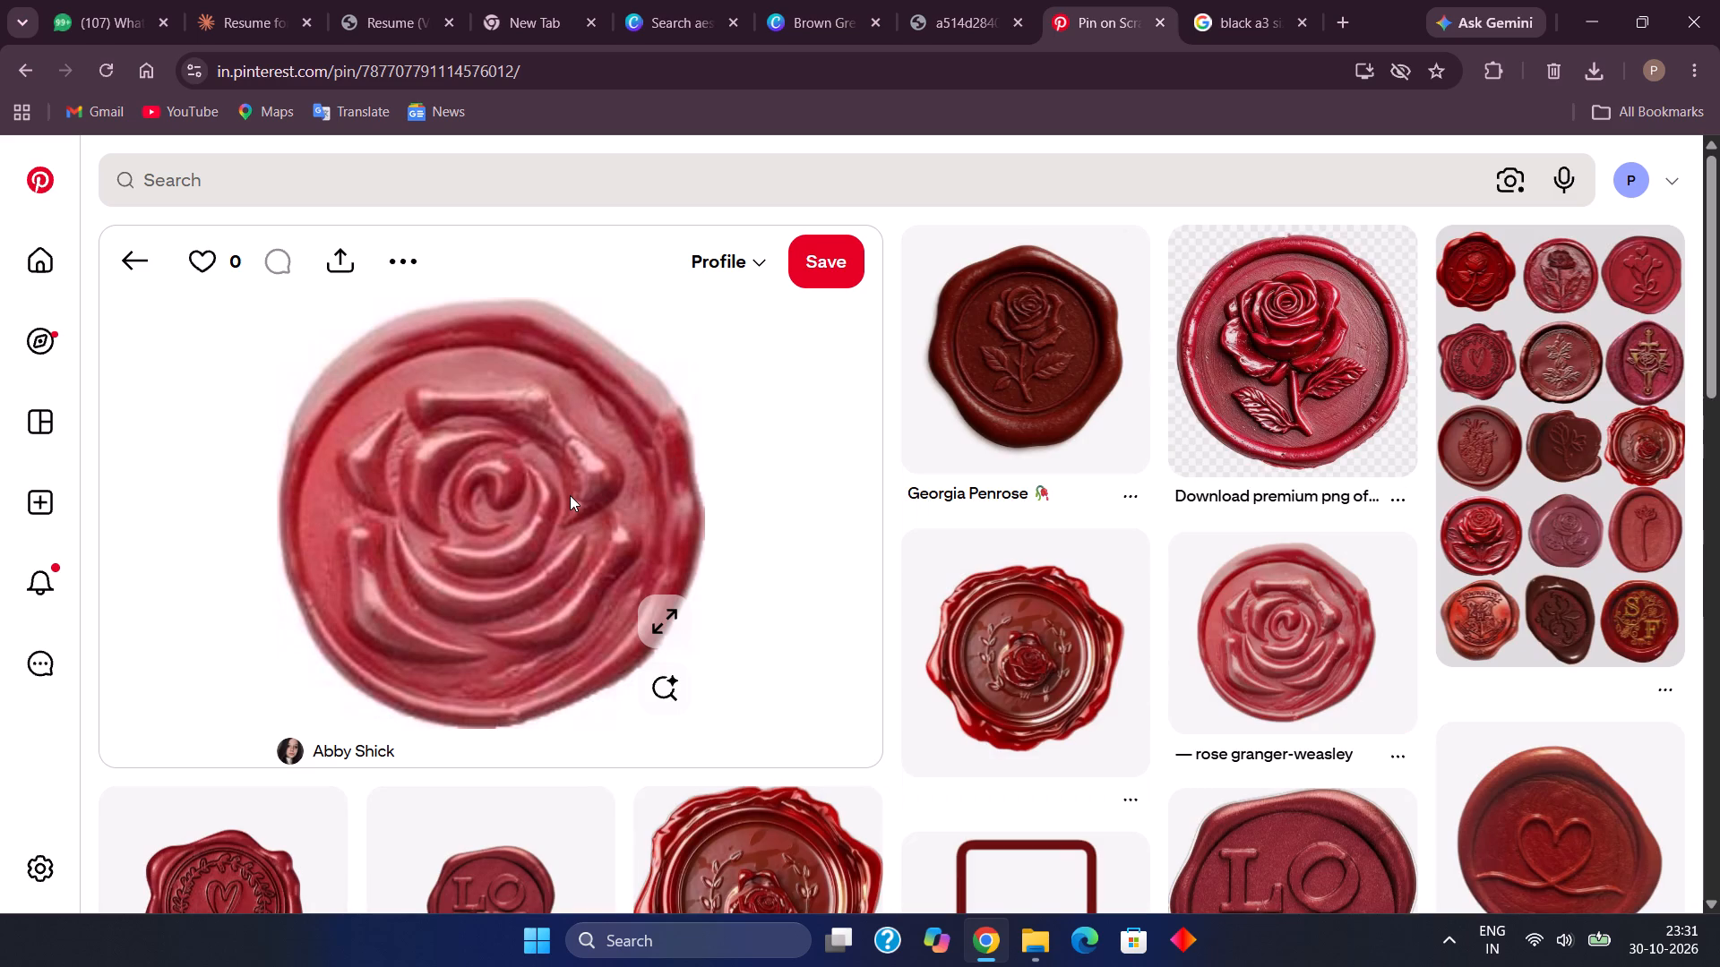
Browse the rose wax seal pin's related pins for matching red wax seals and love-themed stickers.
scroll(570, 495, down, 3)
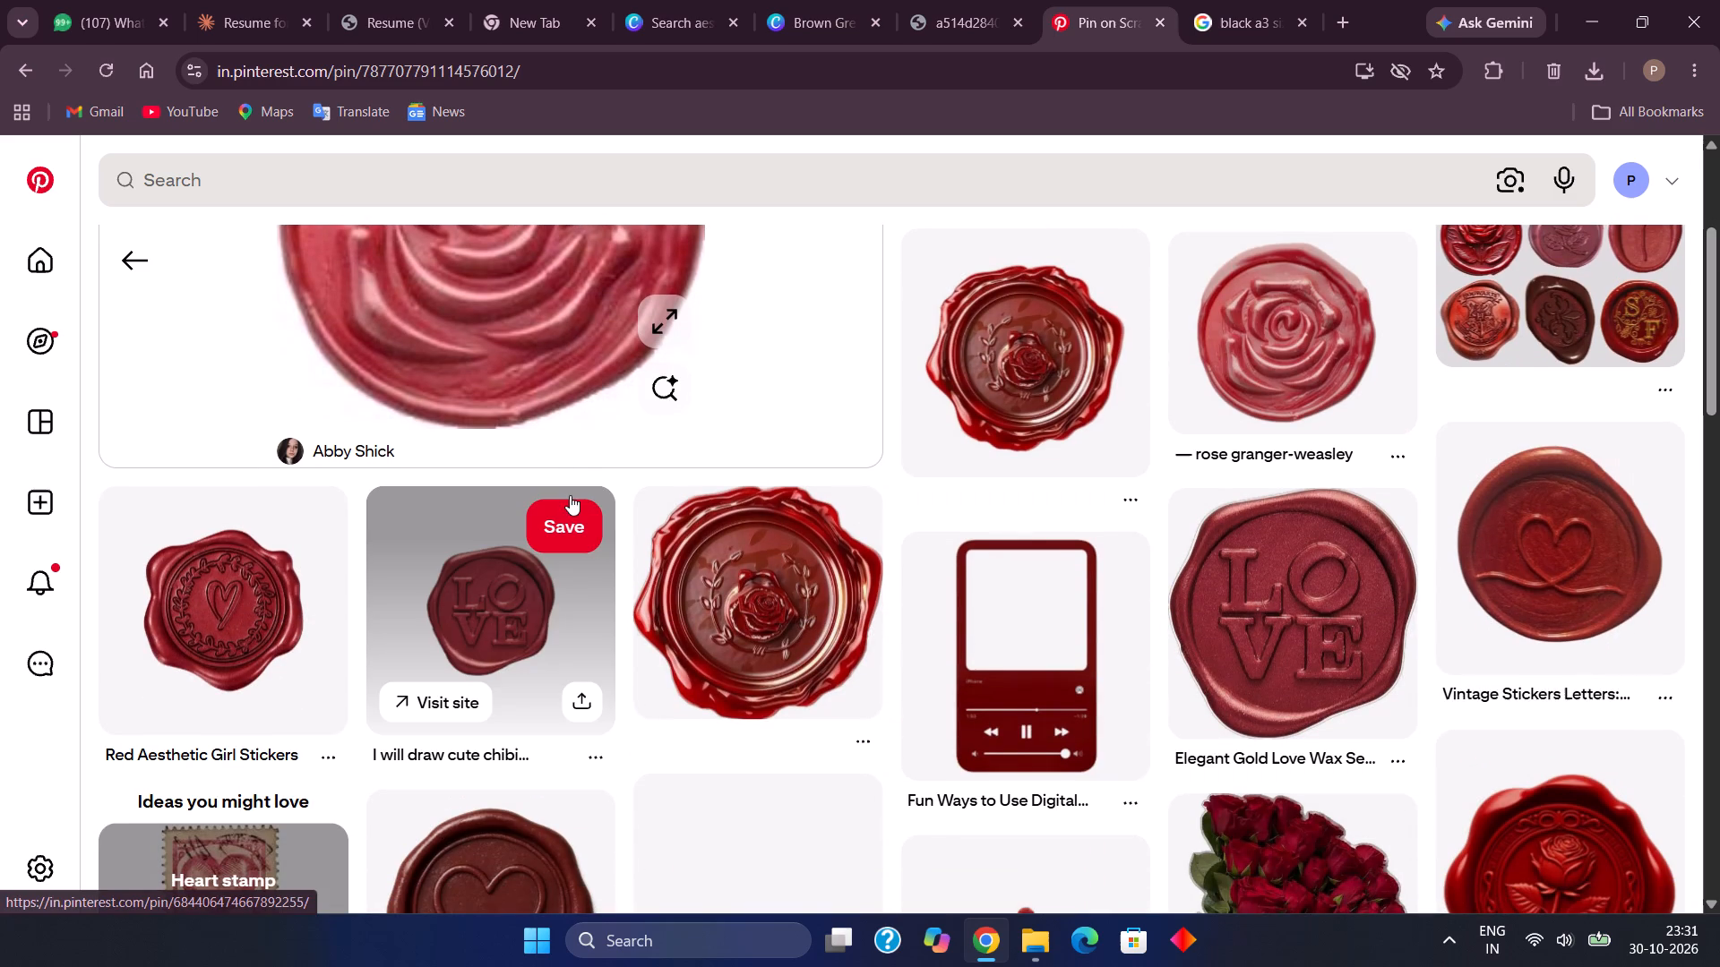
scroll(570, 495, down, 2)
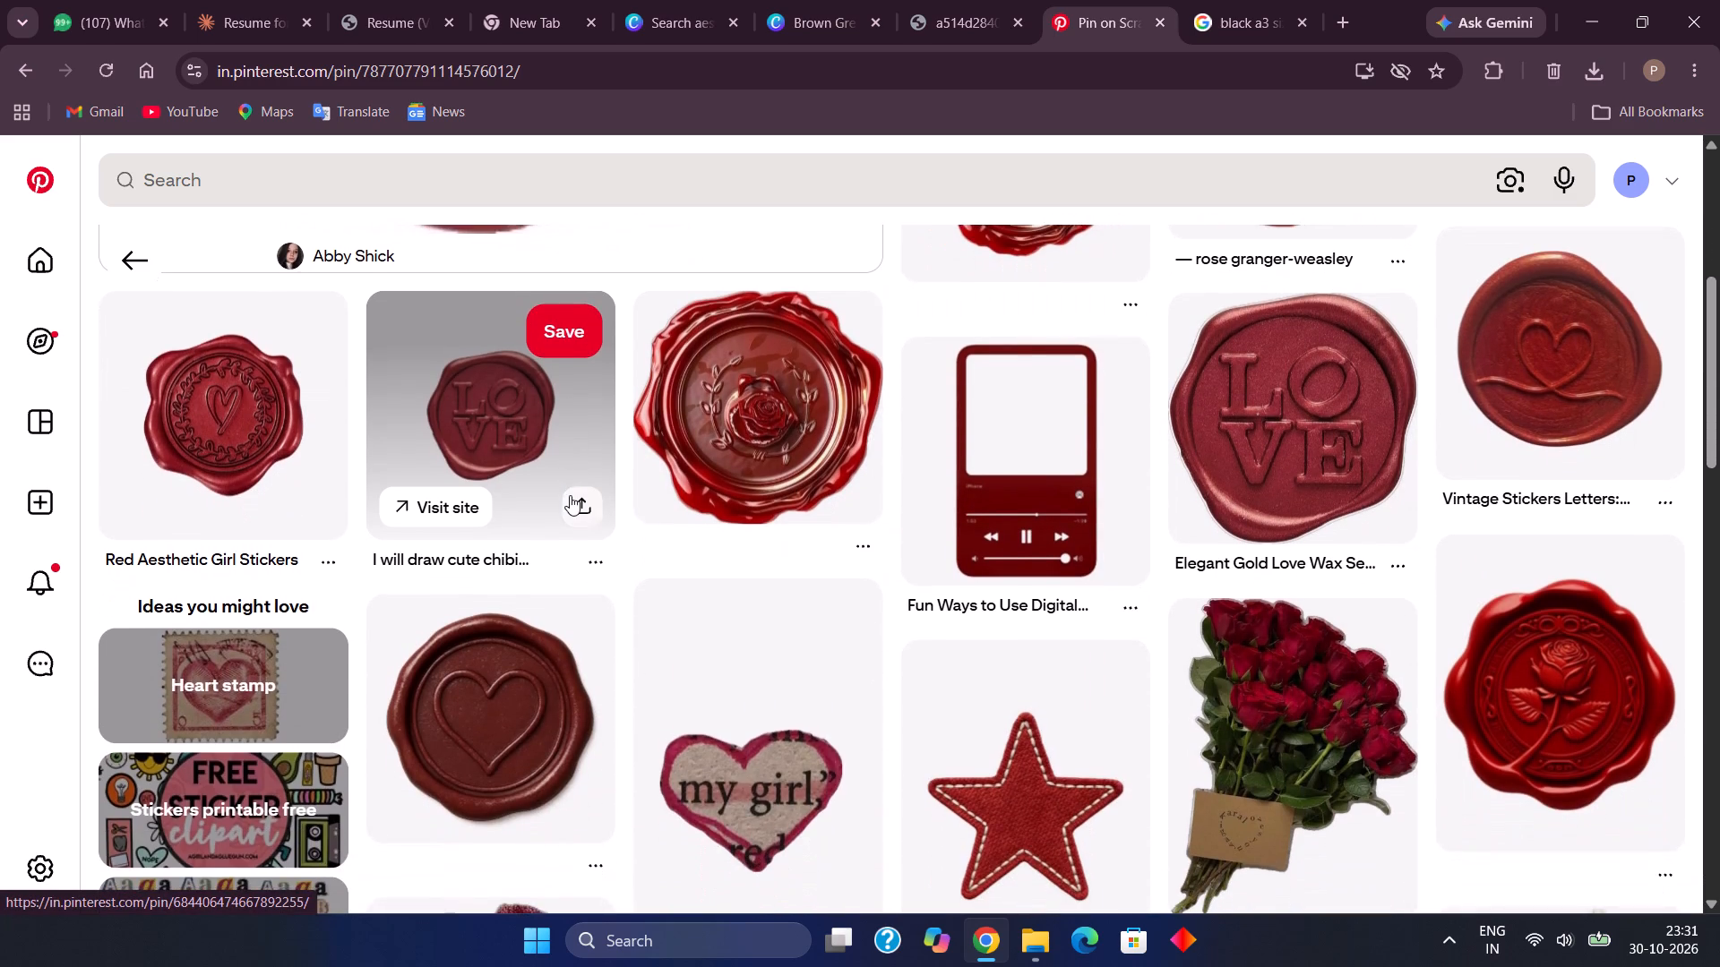
scroll(570, 495, down, 1)
scroll(1256, 403, up, 1)
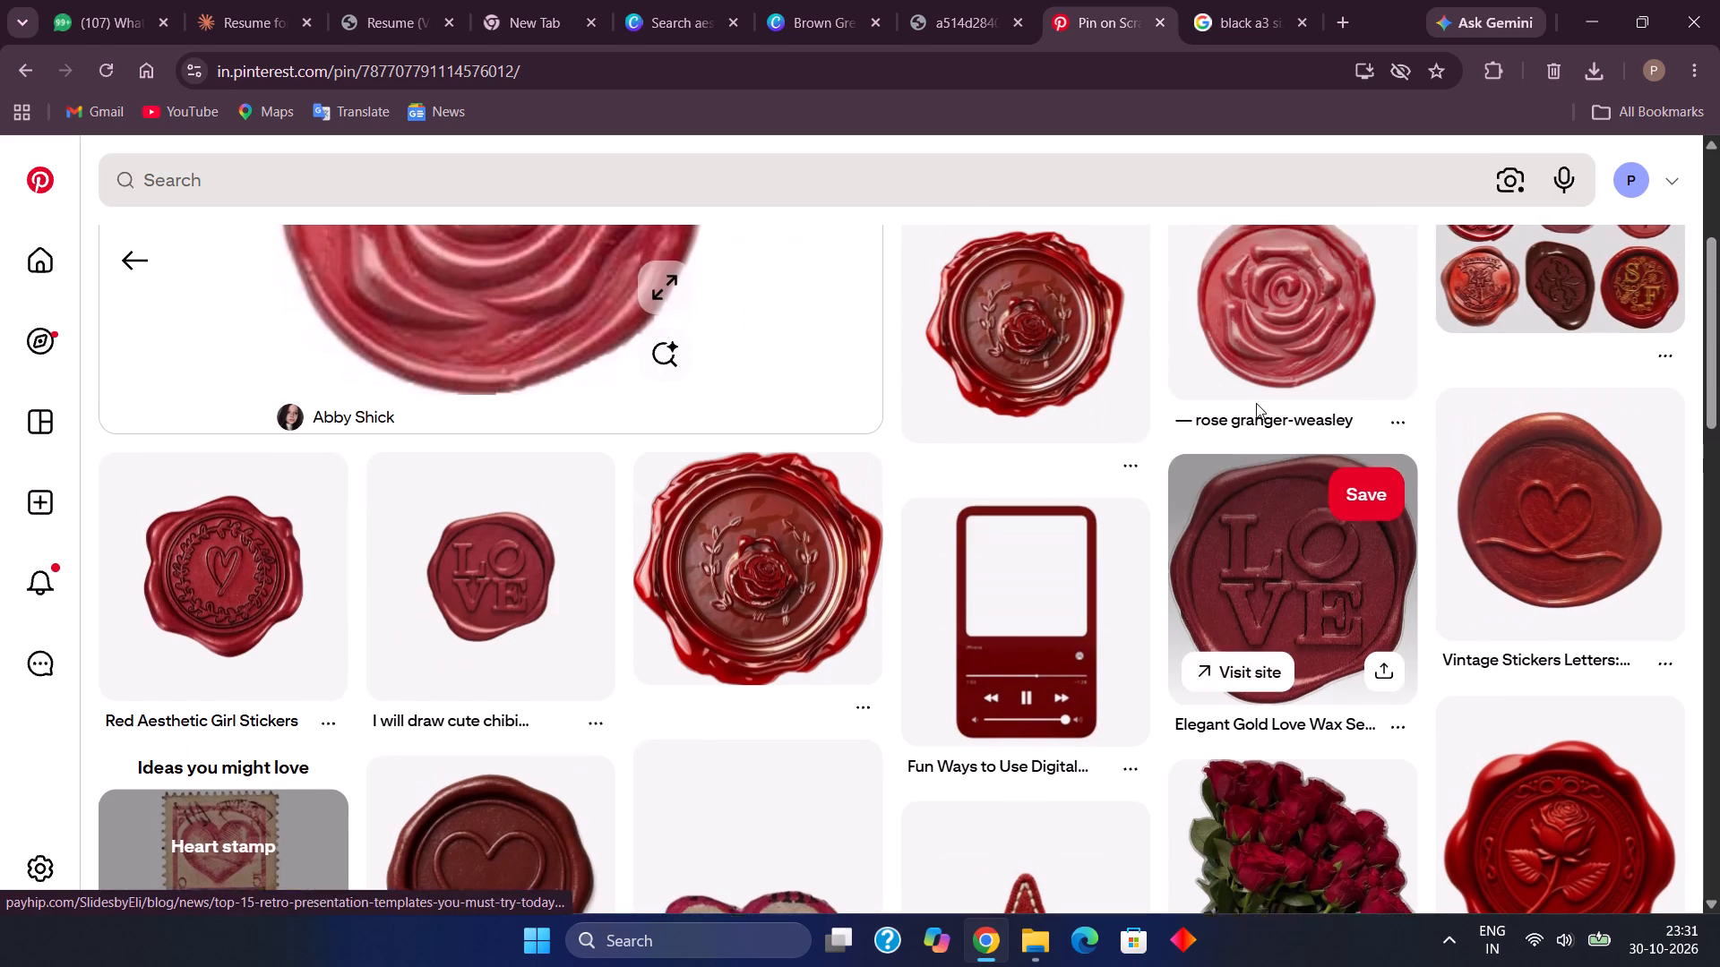
scroll(1256, 403, up, 1)
scroll(1256, 403, down, 3)
scroll(1256, 403, up, 1)
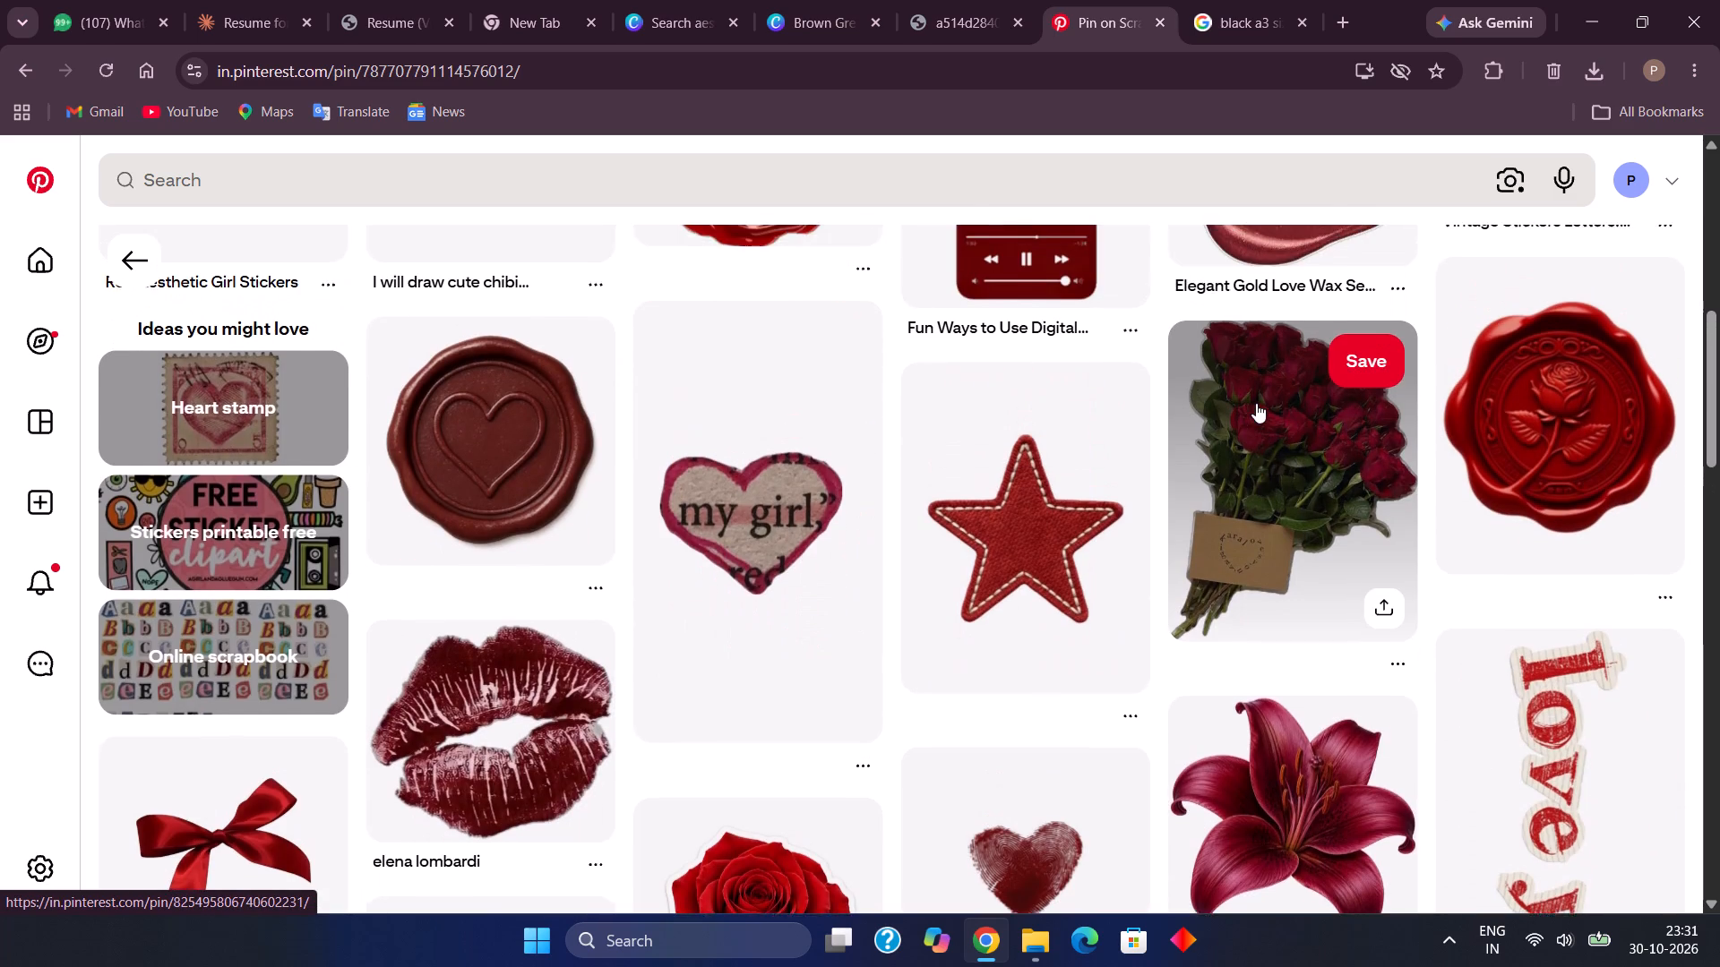
scroll(1256, 403, up, 3)
scroll(1256, 403, down, 3)
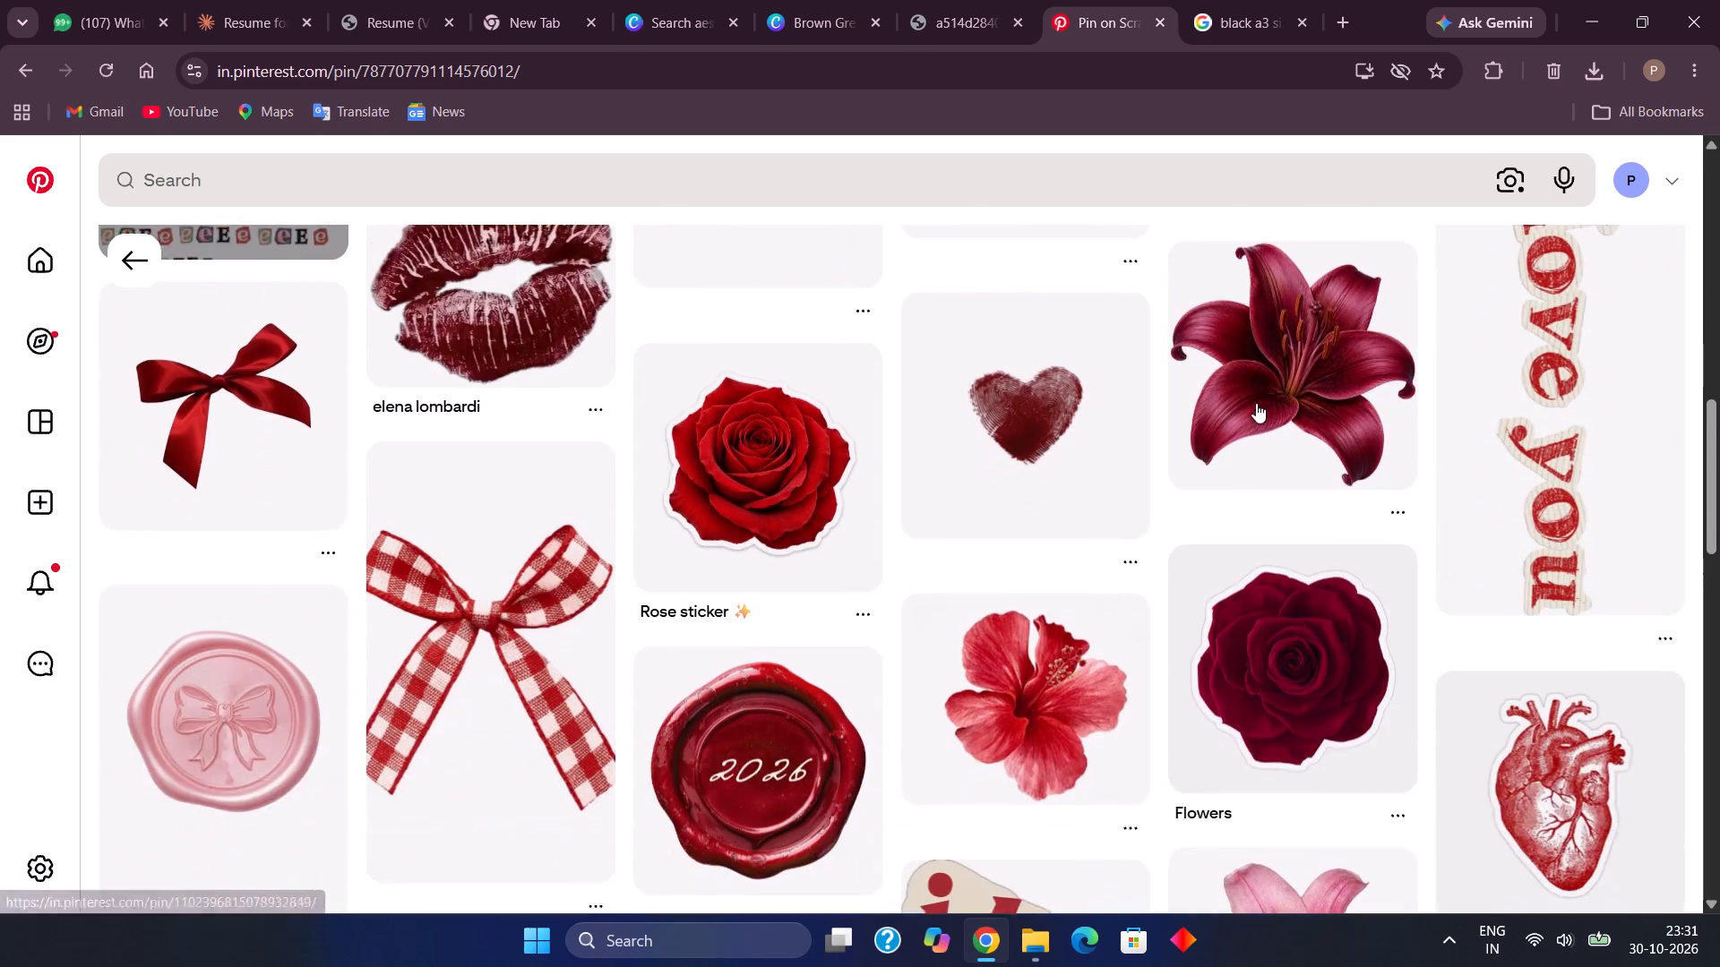
scroll(1256, 403, down, 6)
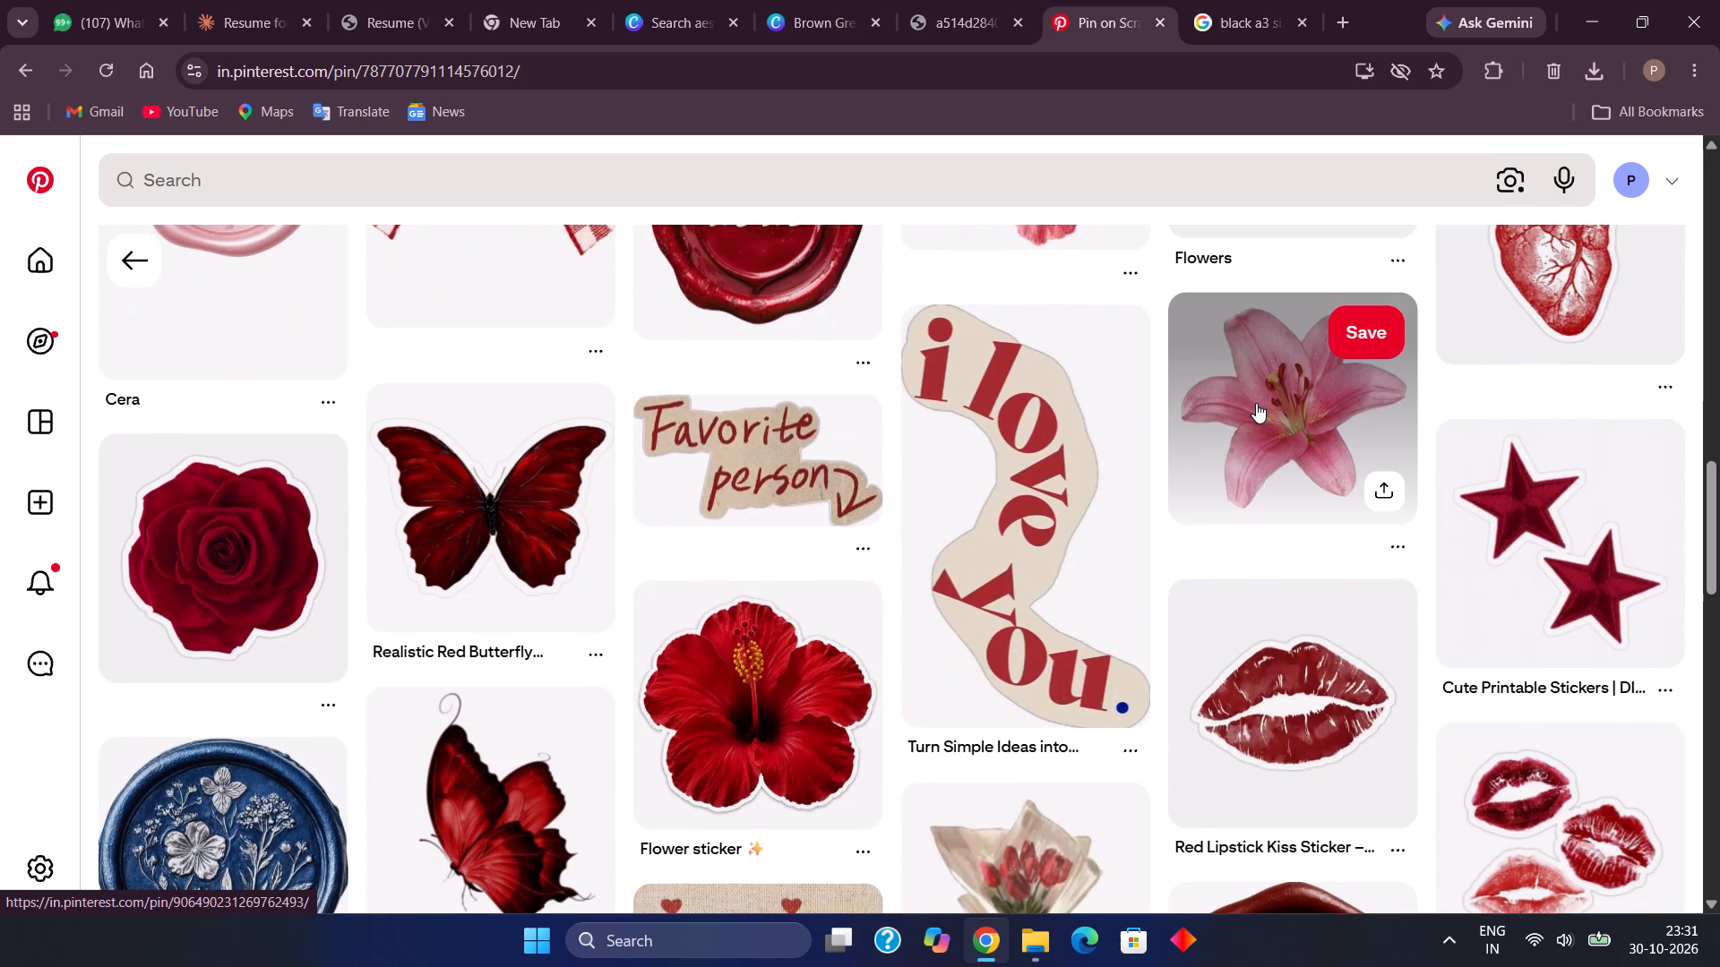
scroll(1256, 403, down, 1)
scroll(1256, 403, up, 1)
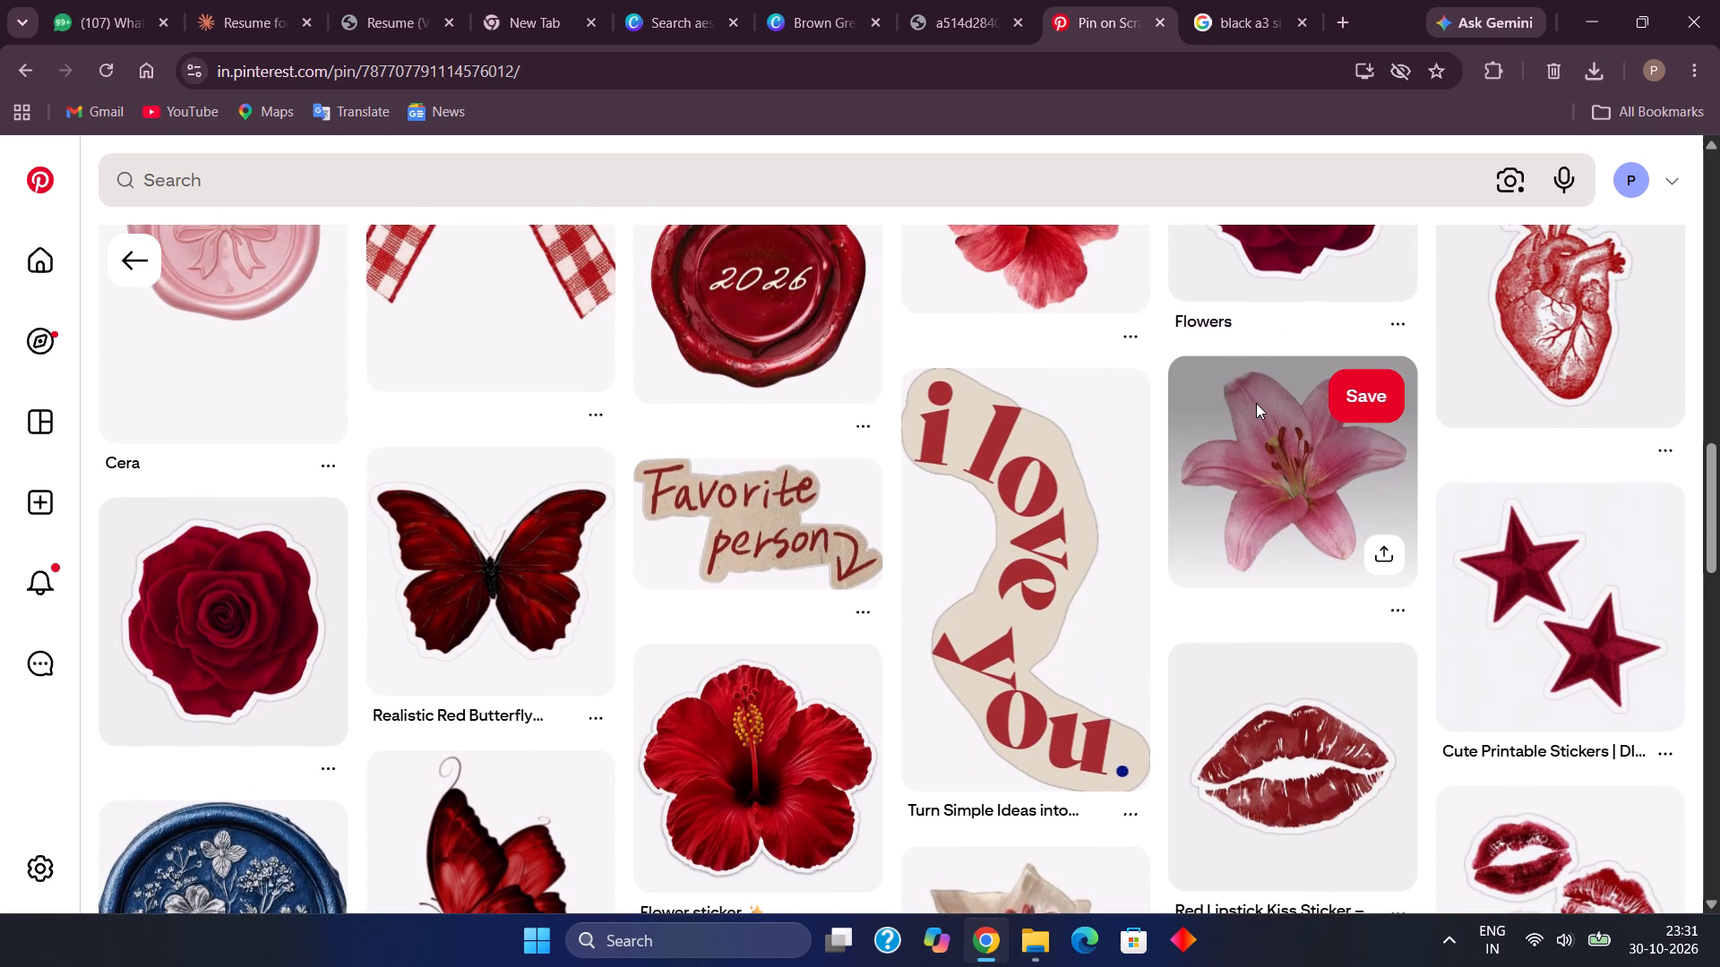
scroll(1256, 403, down, 2)
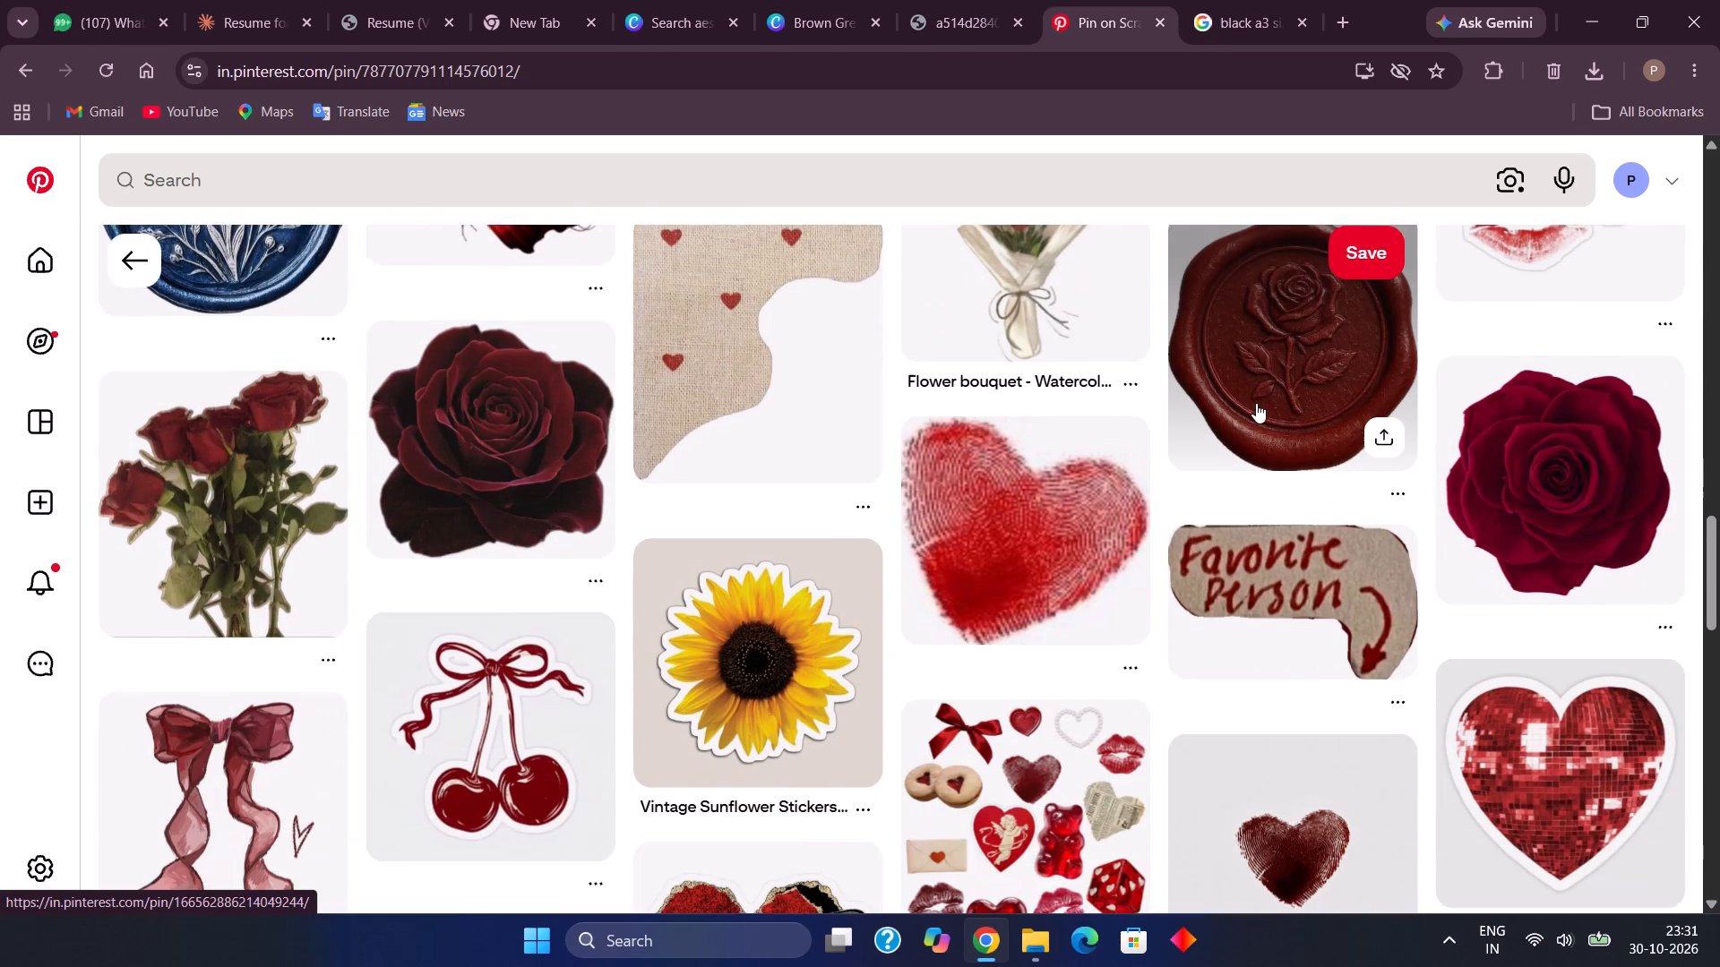
scroll(1256, 403, down, 5)
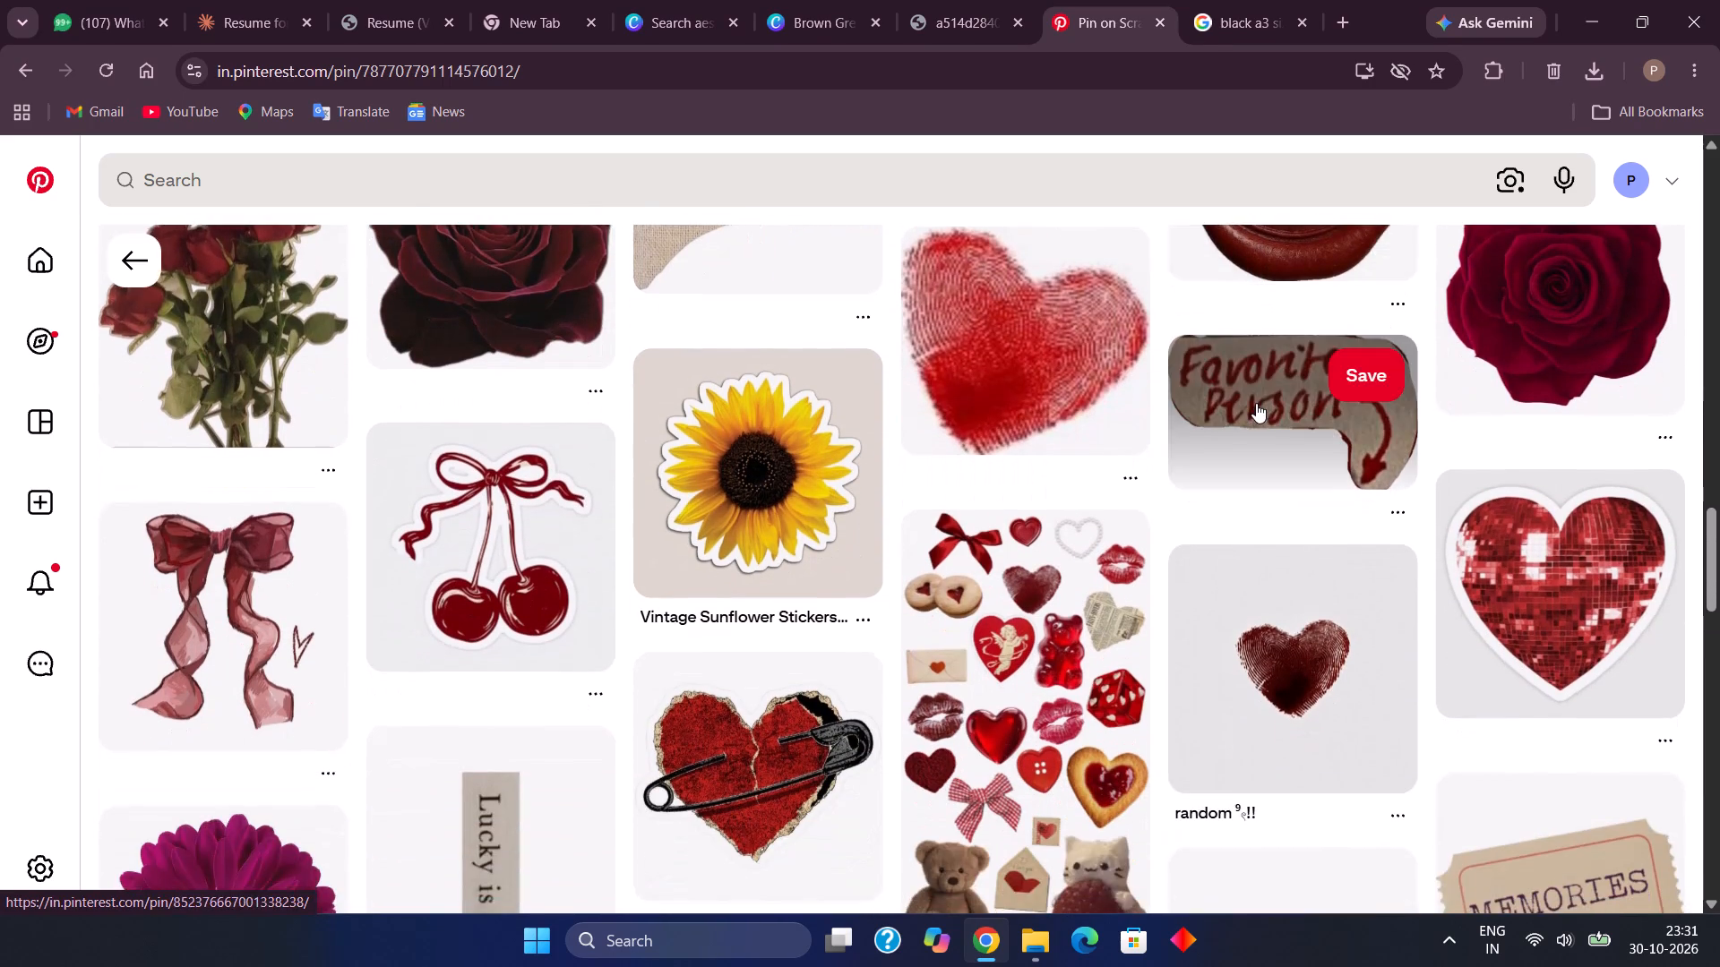
scroll(1256, 403, down, 5)
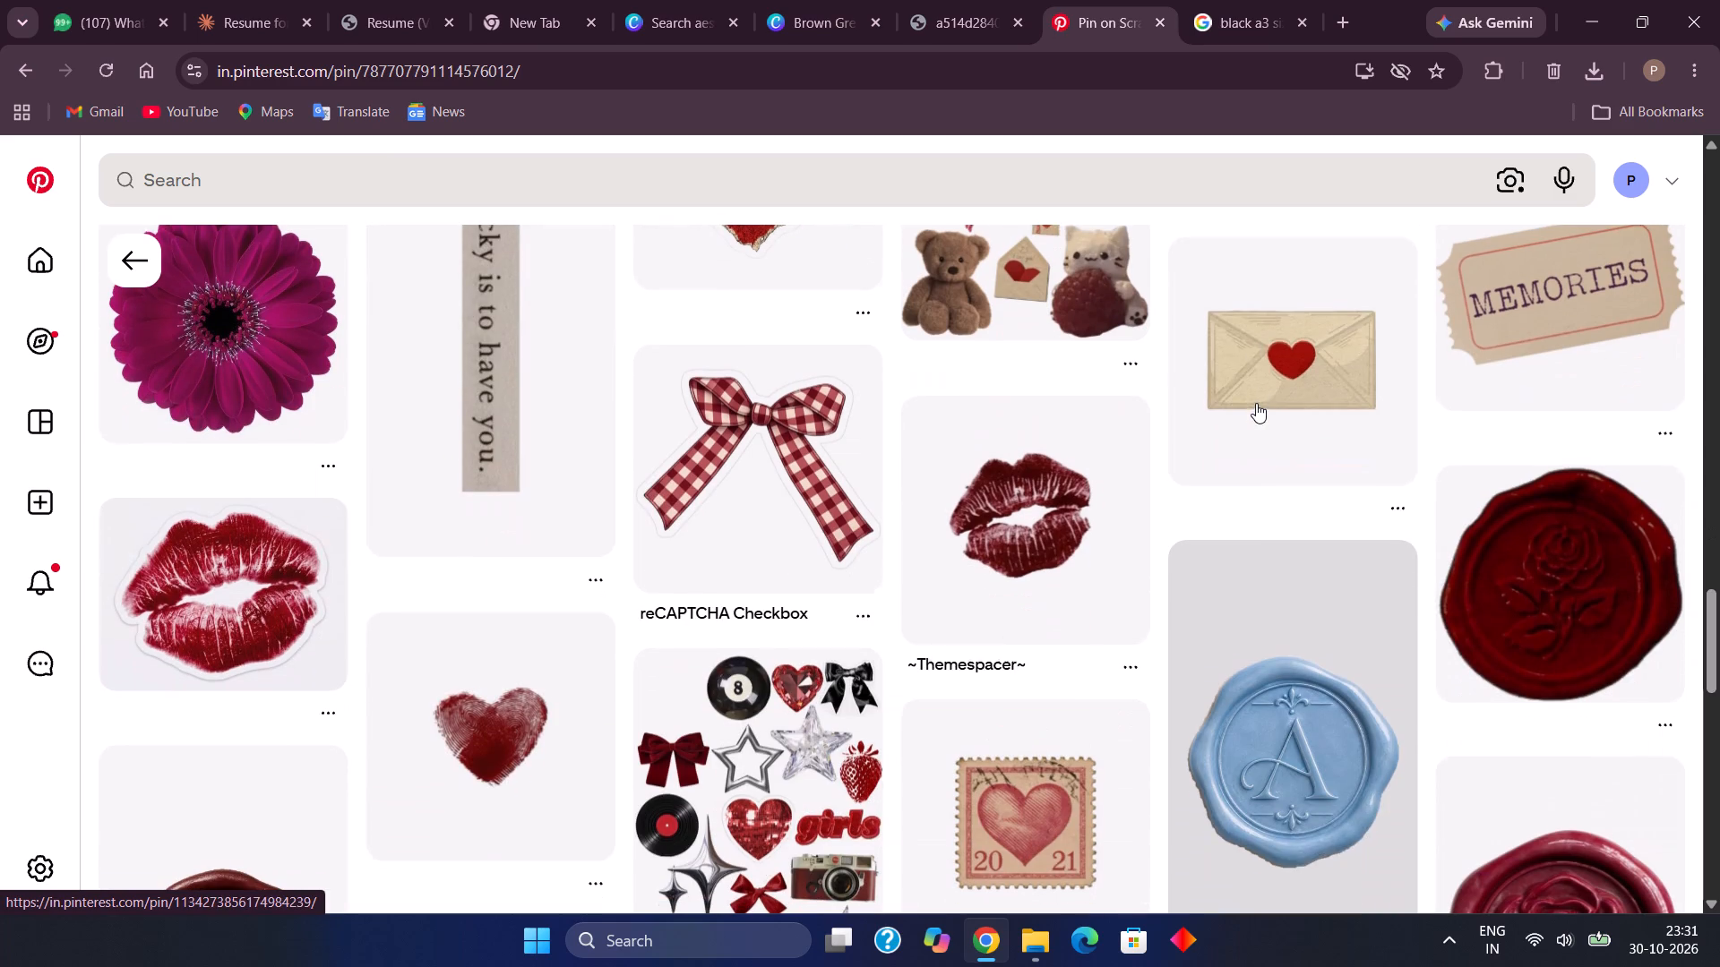
scroll(1256, 403, down, 1)
scroll(1256, 403, up, 2)
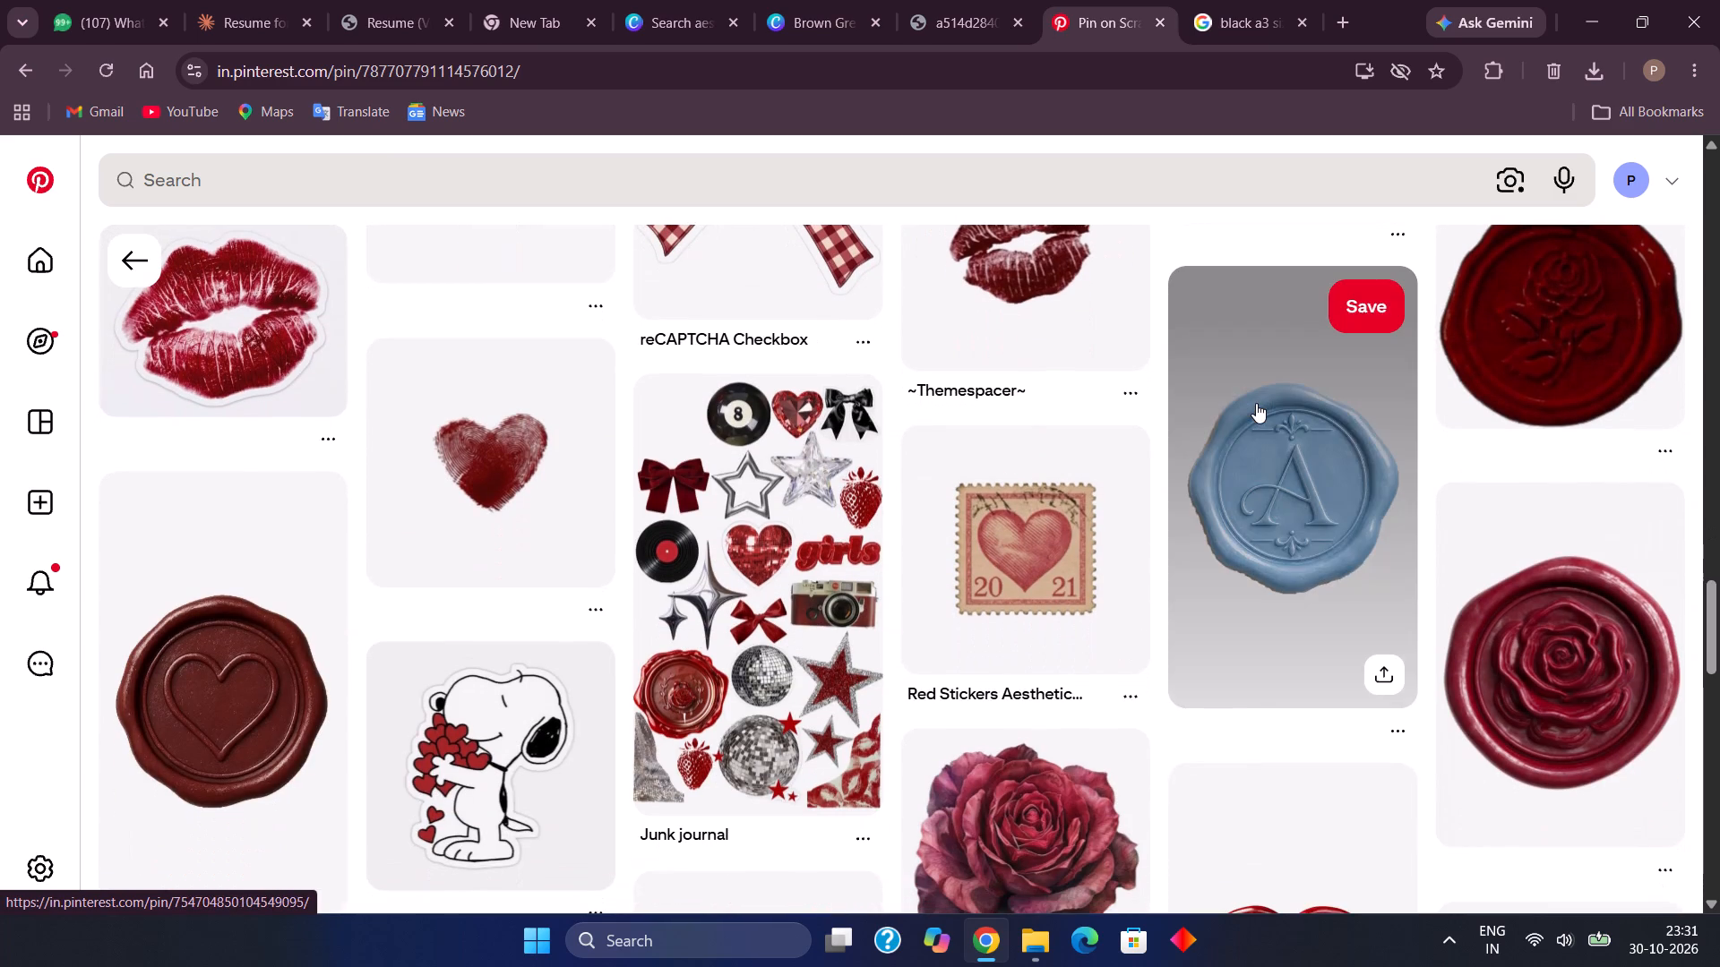
scroll(1256, 403, up, 3)
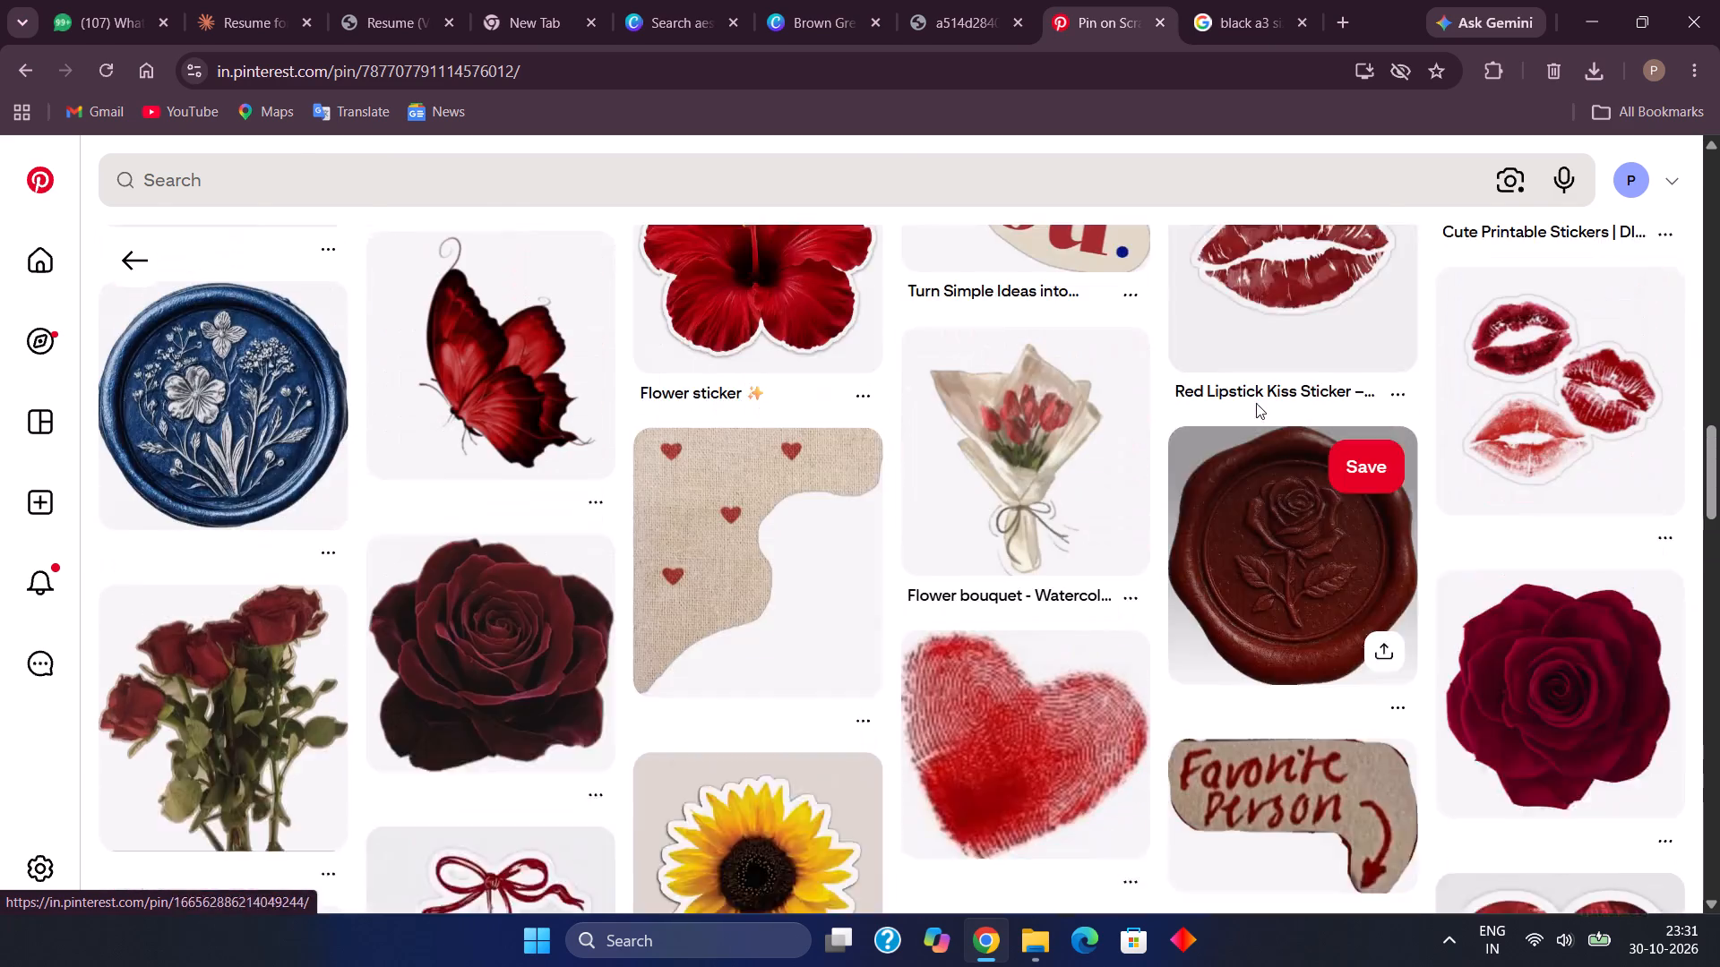
scroll(1256, 403, up, 13)
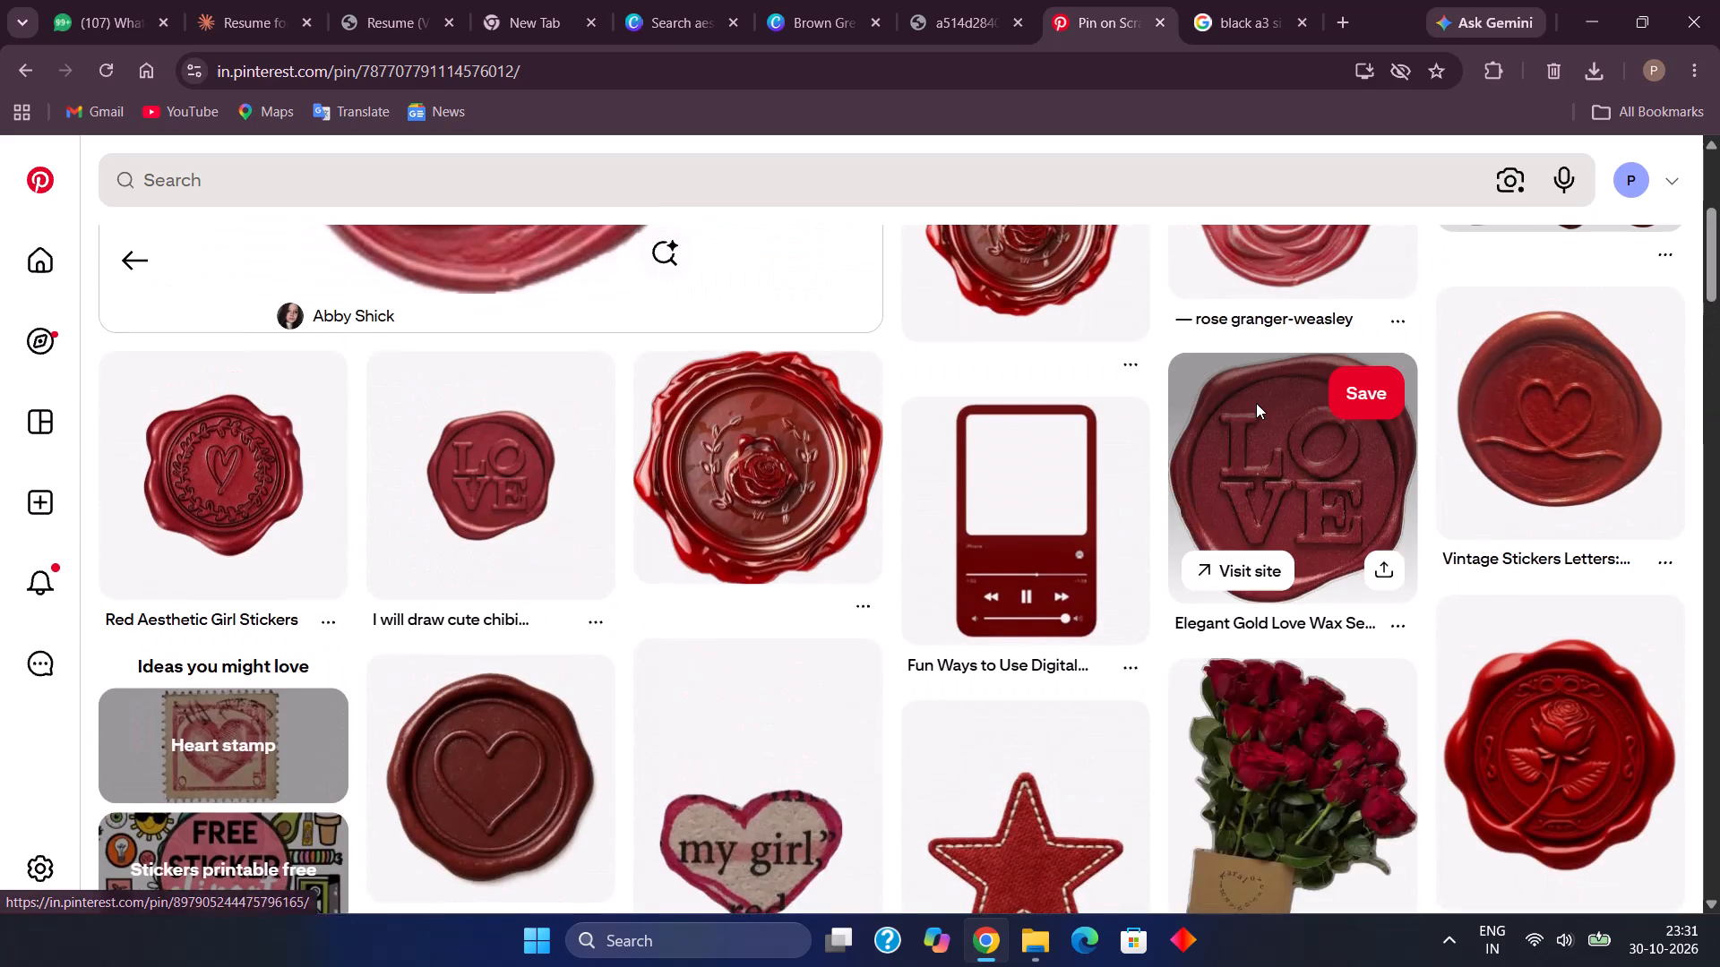
scroll(1256, 403, up, 1)
Open the related red "LOVE" wax seal pin and bring its image into page 3 of the Canva poster.
click(1296, 632)
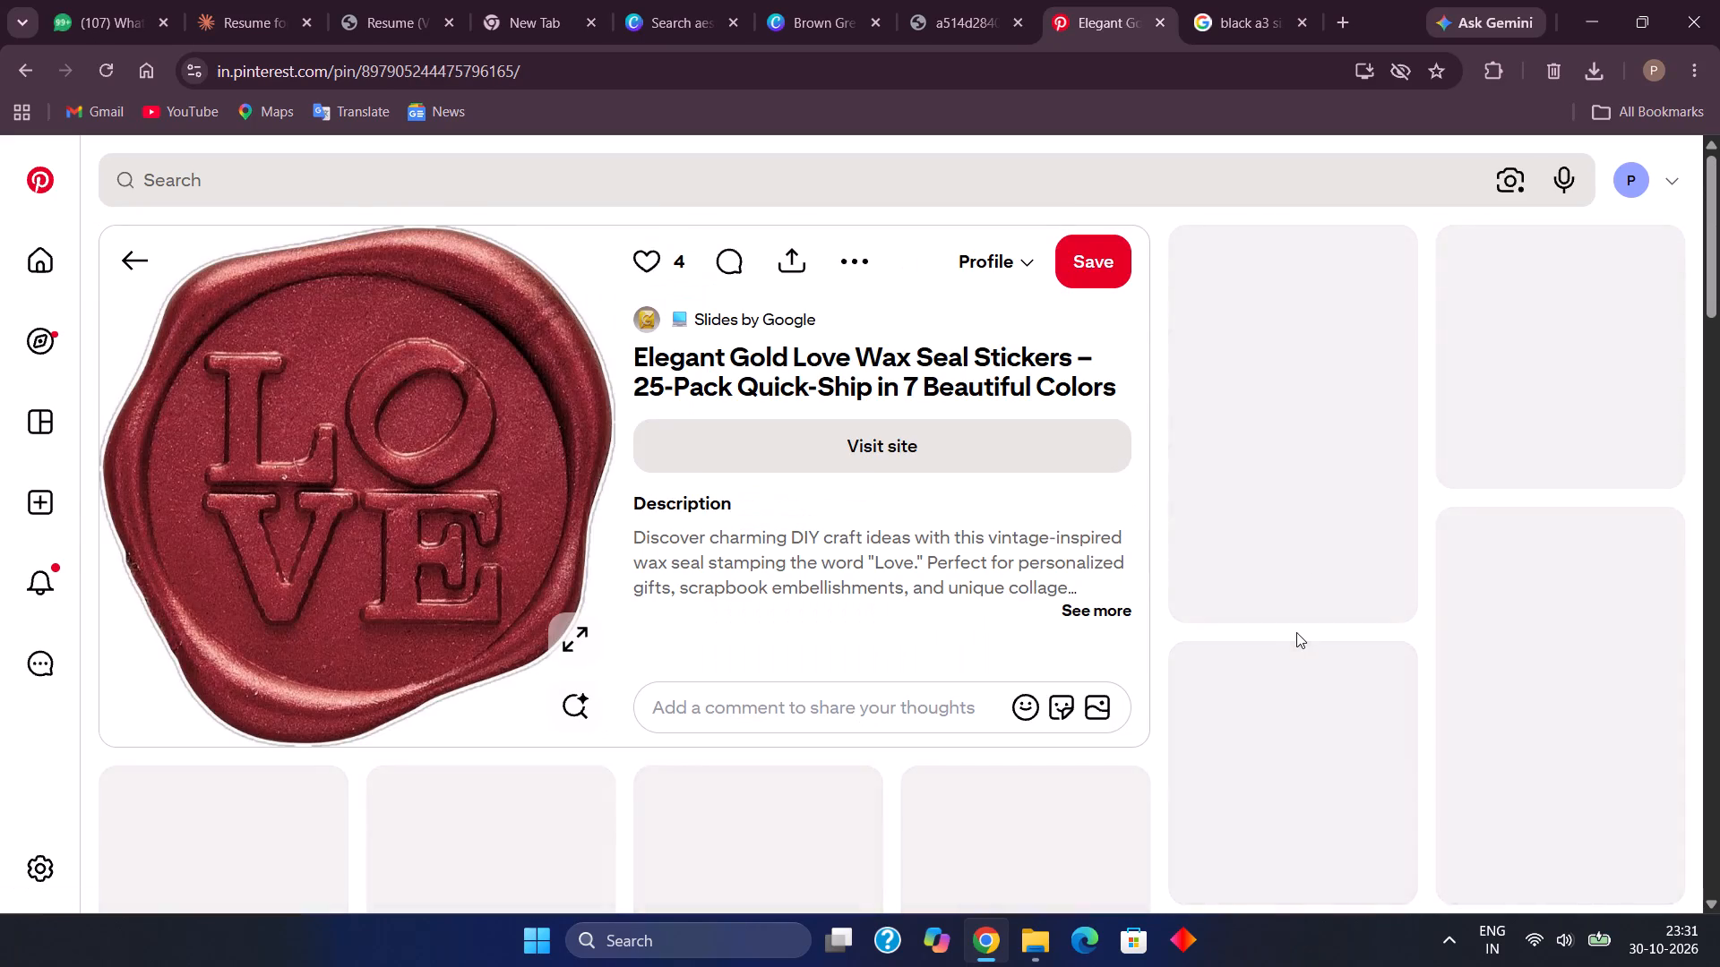
drag(486, 518, 594, 409)
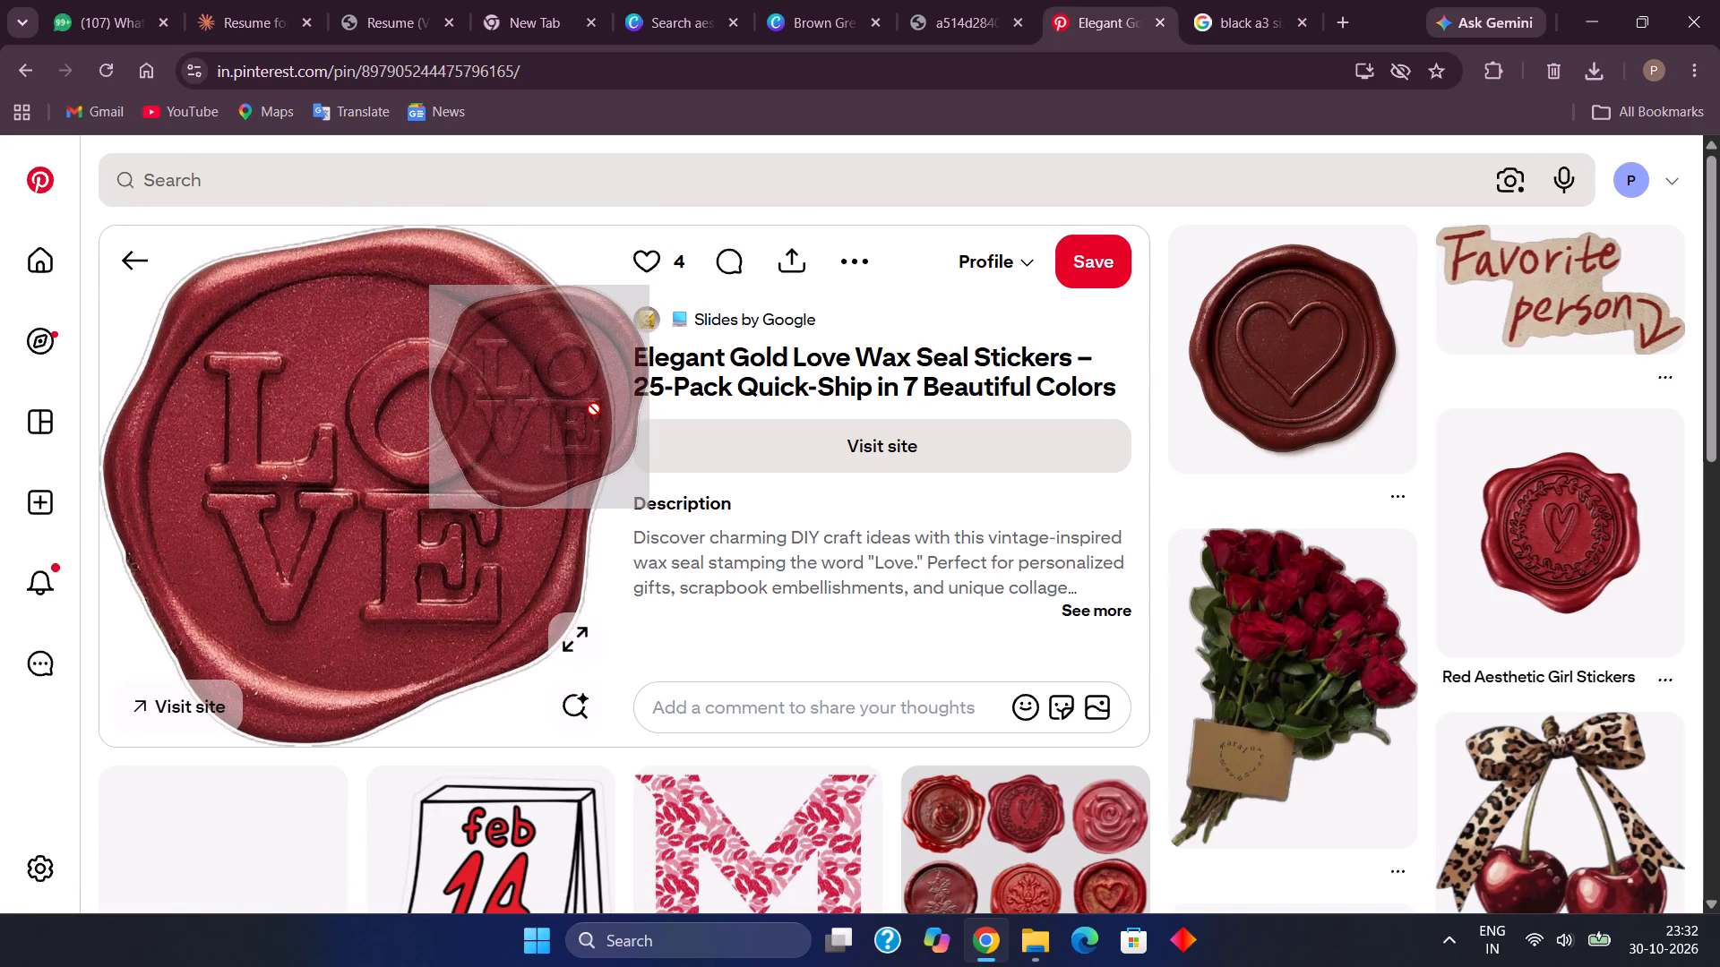
drag(594, 409, 920, 56)
scroll(635, 327, down, 1)
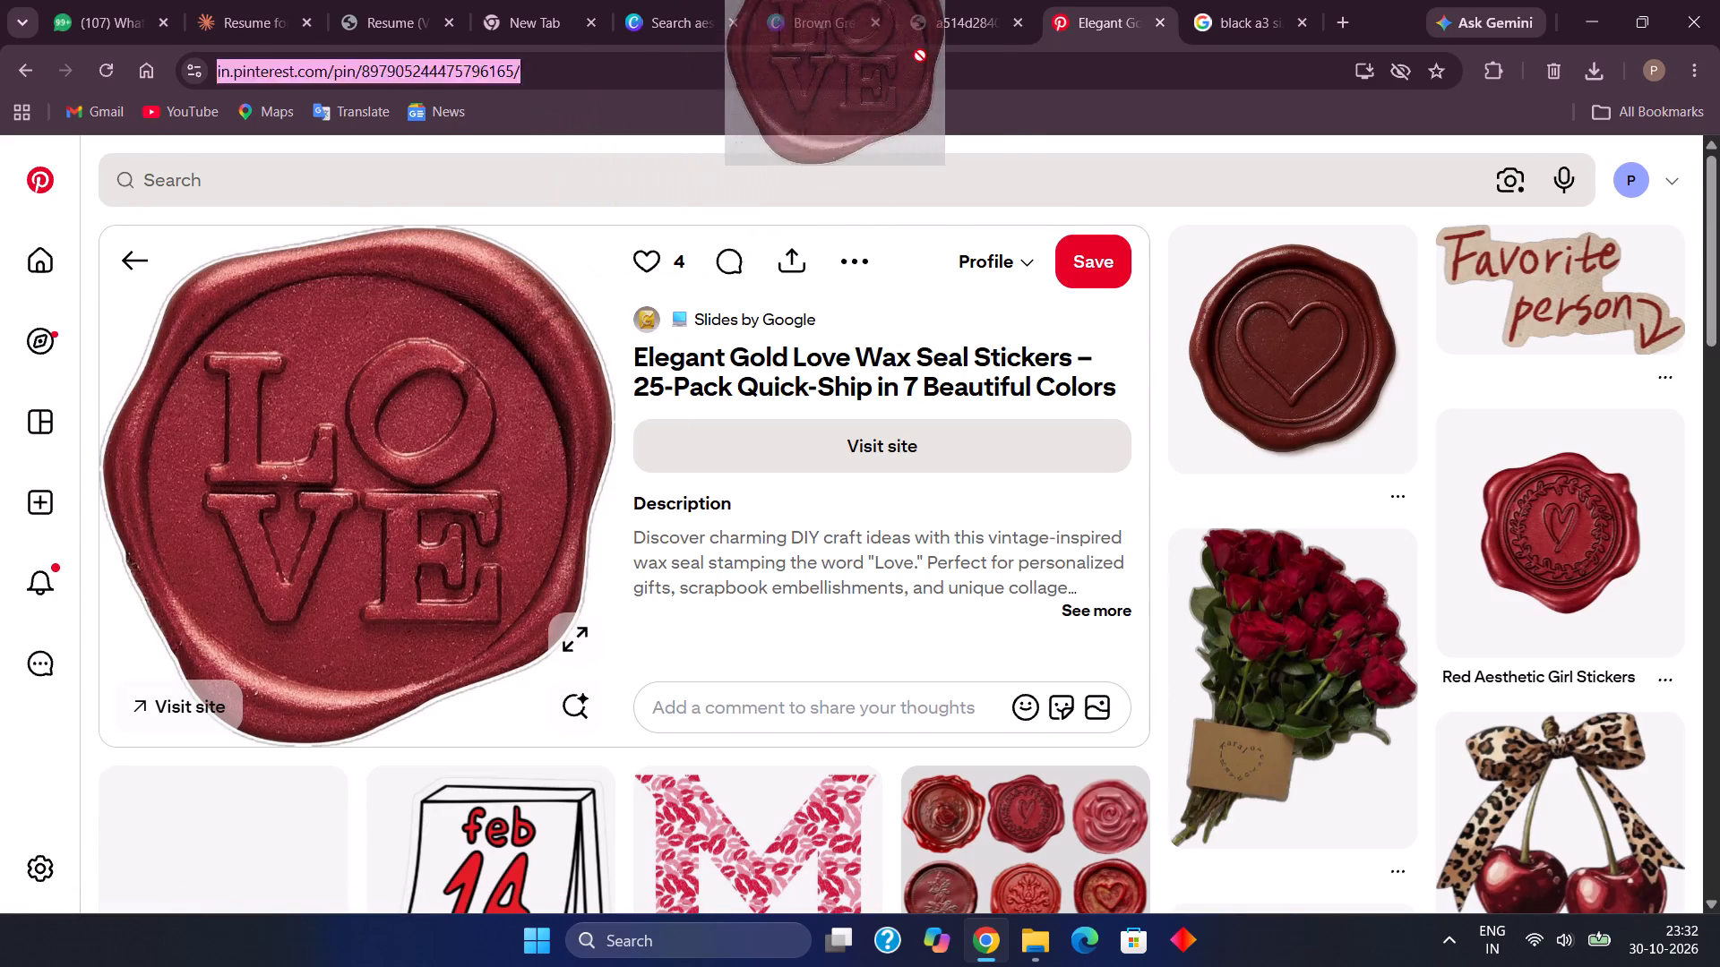
drag(920, 56, 1096, 629)
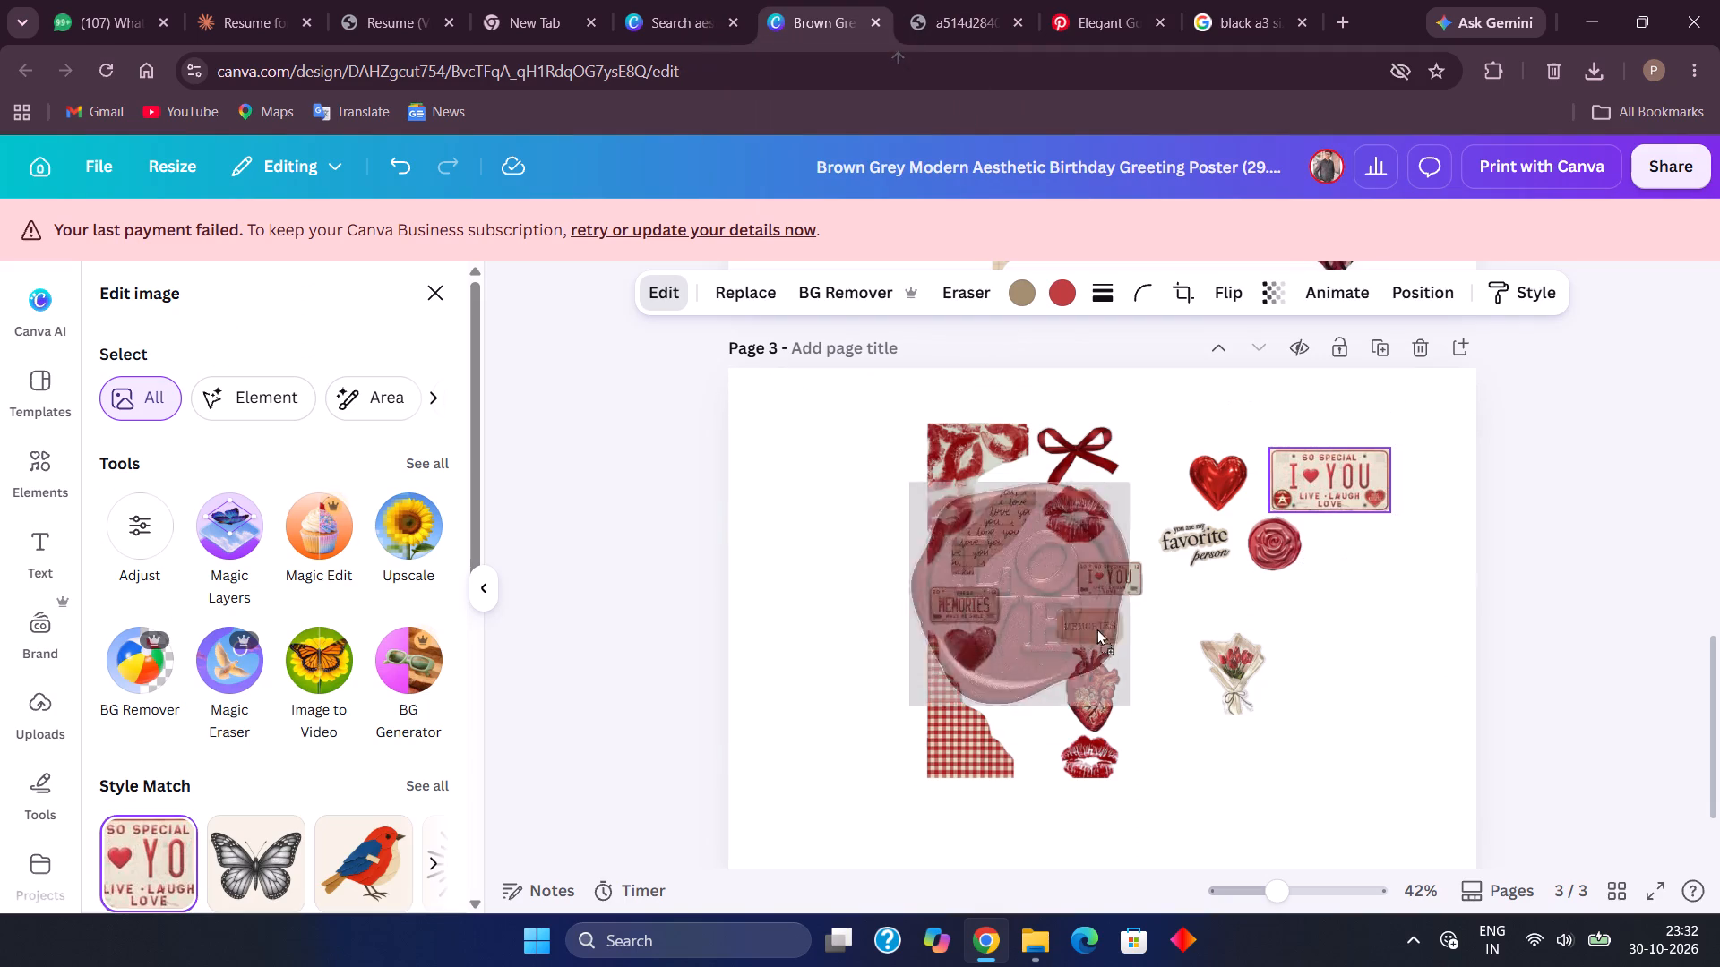
drag(1096, 629, 1394, 652)
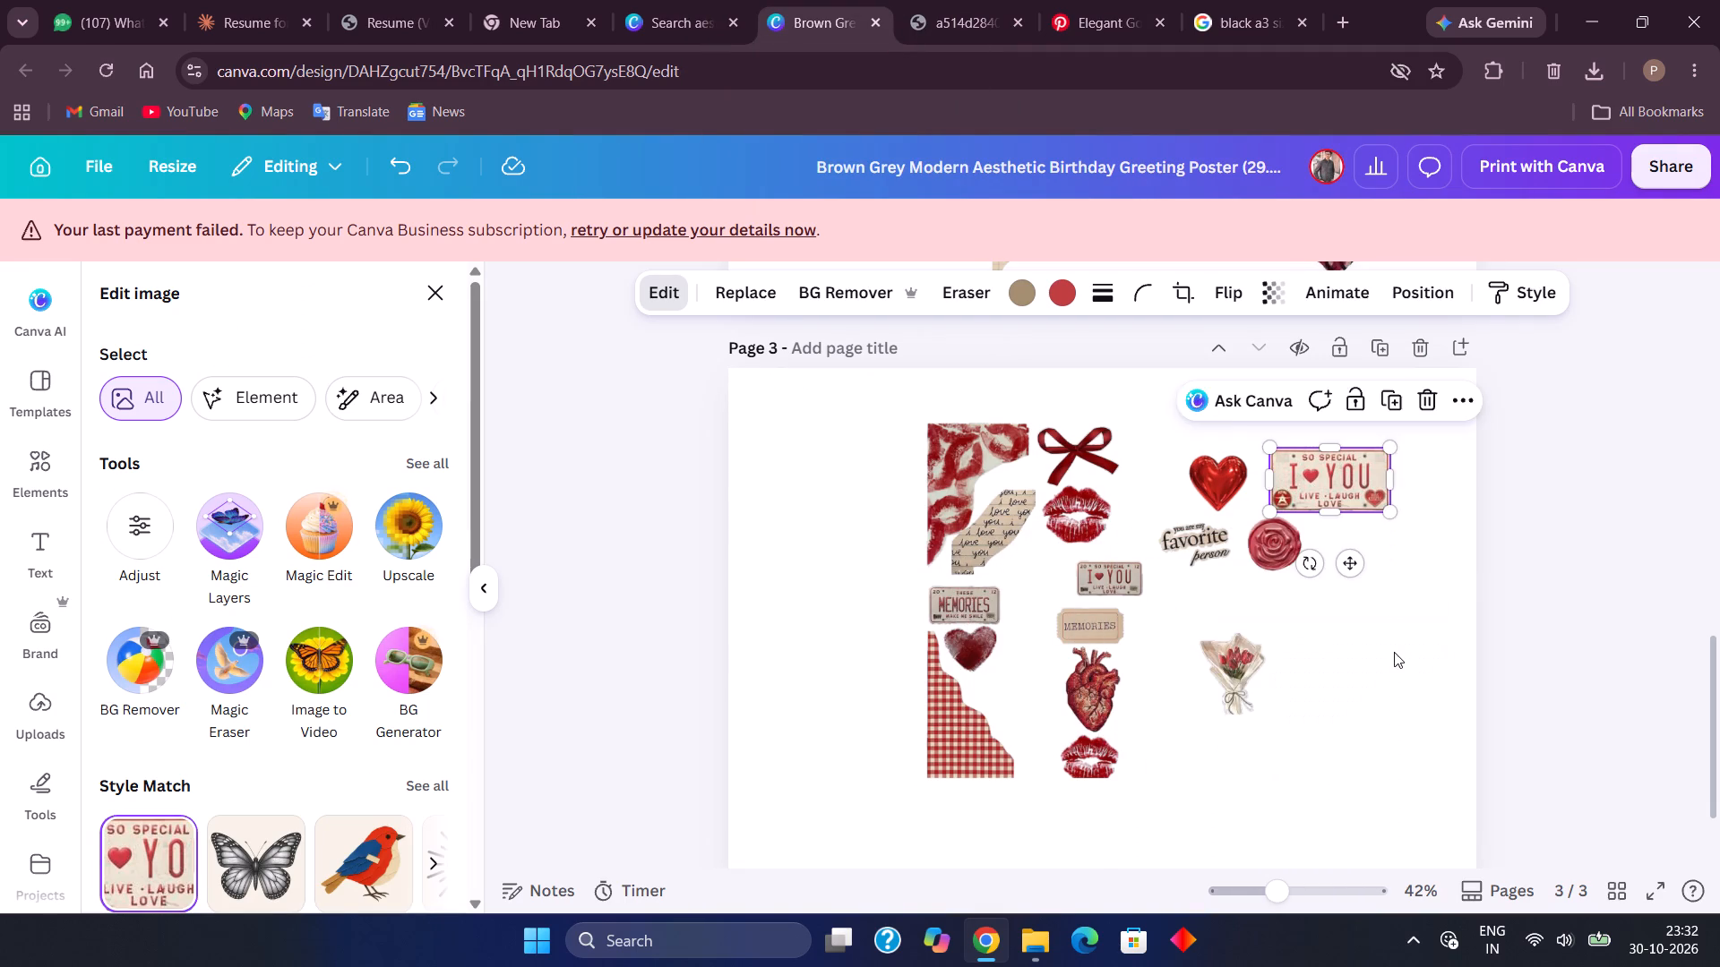
drag(1174, 619, 1258, 625)
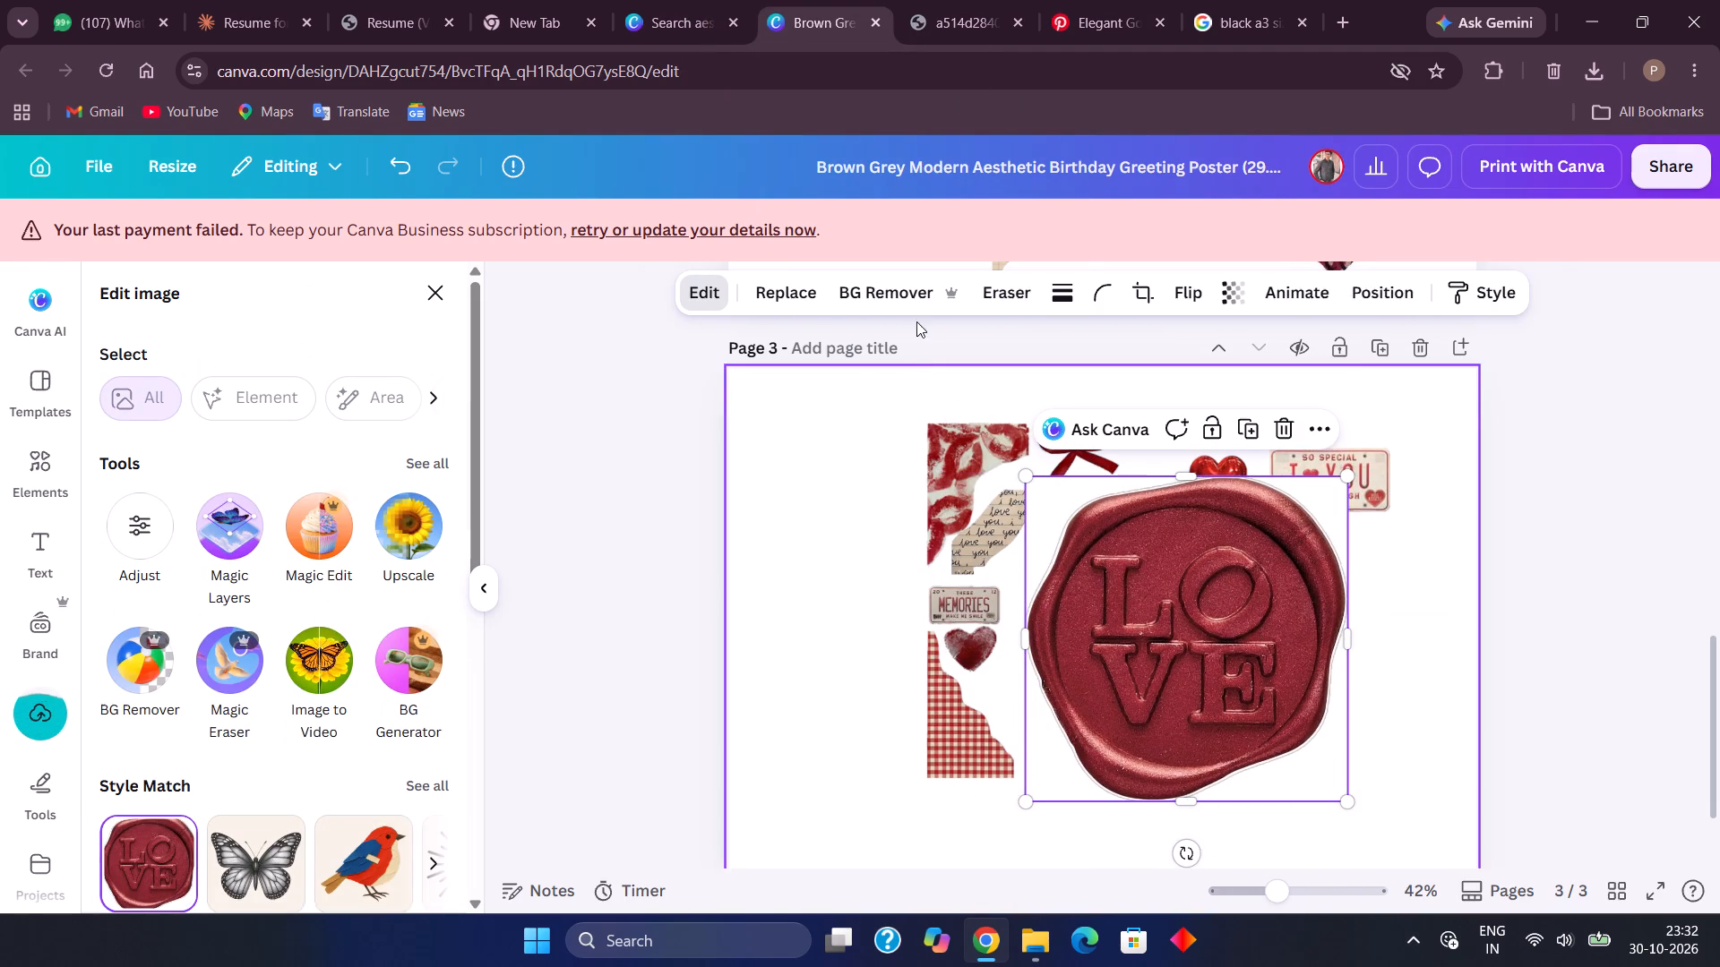
Remove the "LOVE" wax seal's background, shrink it to sticker size and place it below the large "SO SPECIAL I ♥ YOU" plate.
click(885, 294)
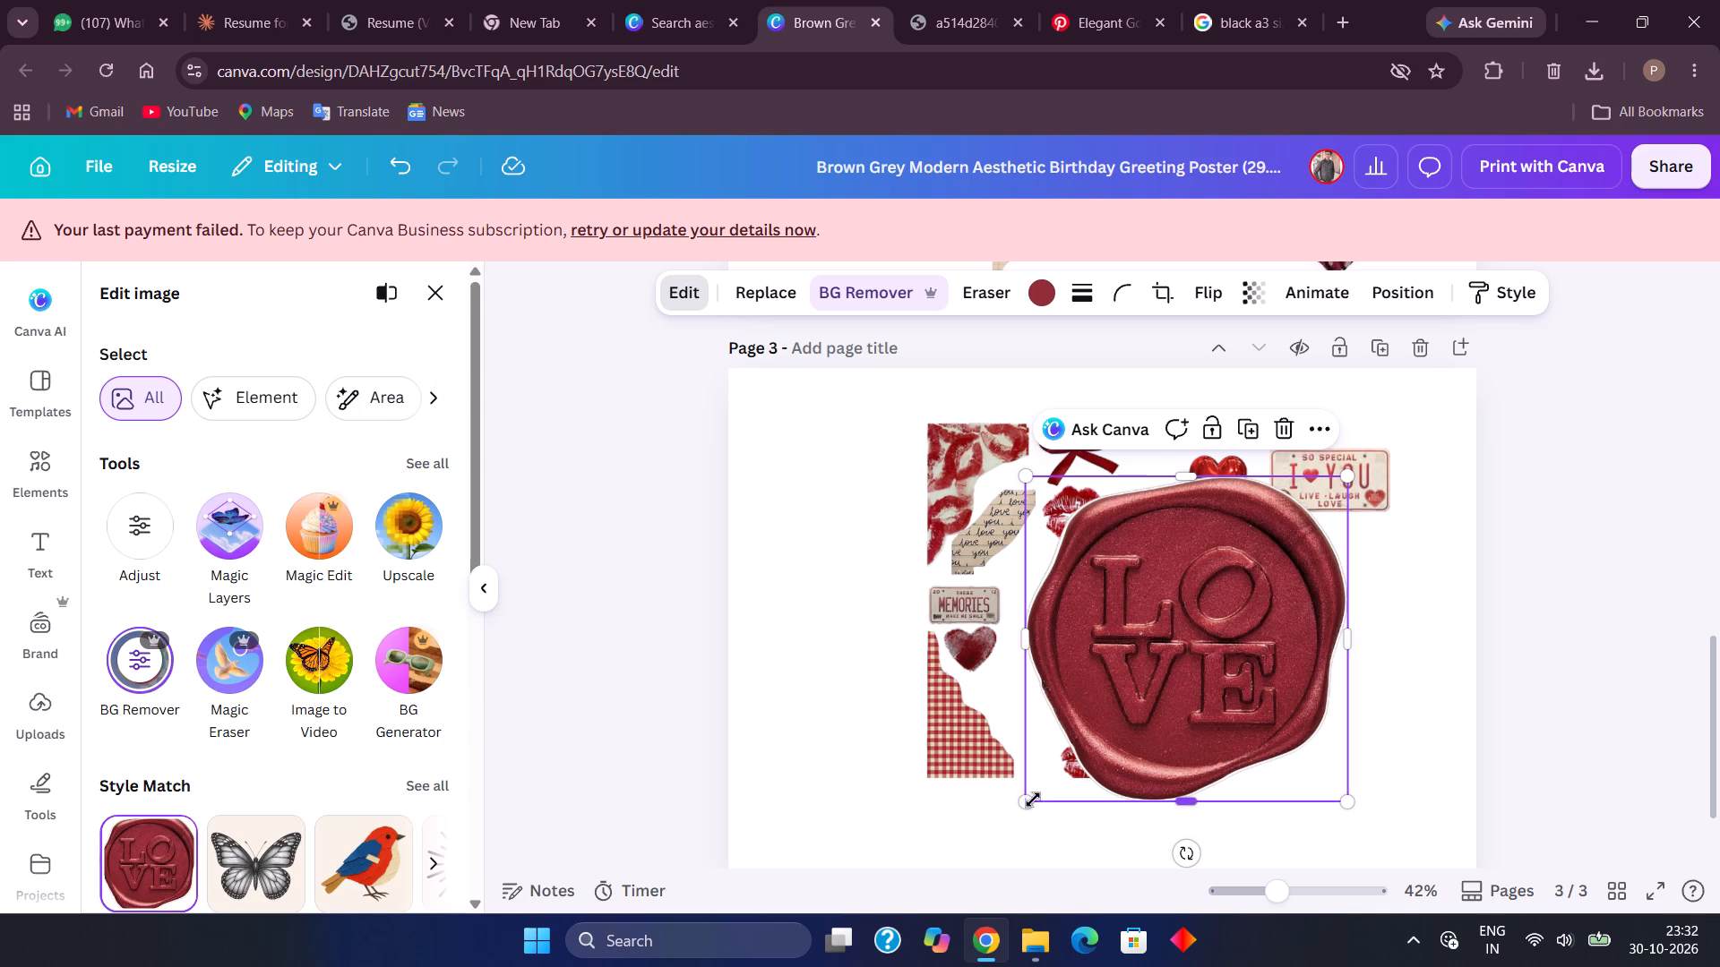
drag(1027, 802, 1238, 605)
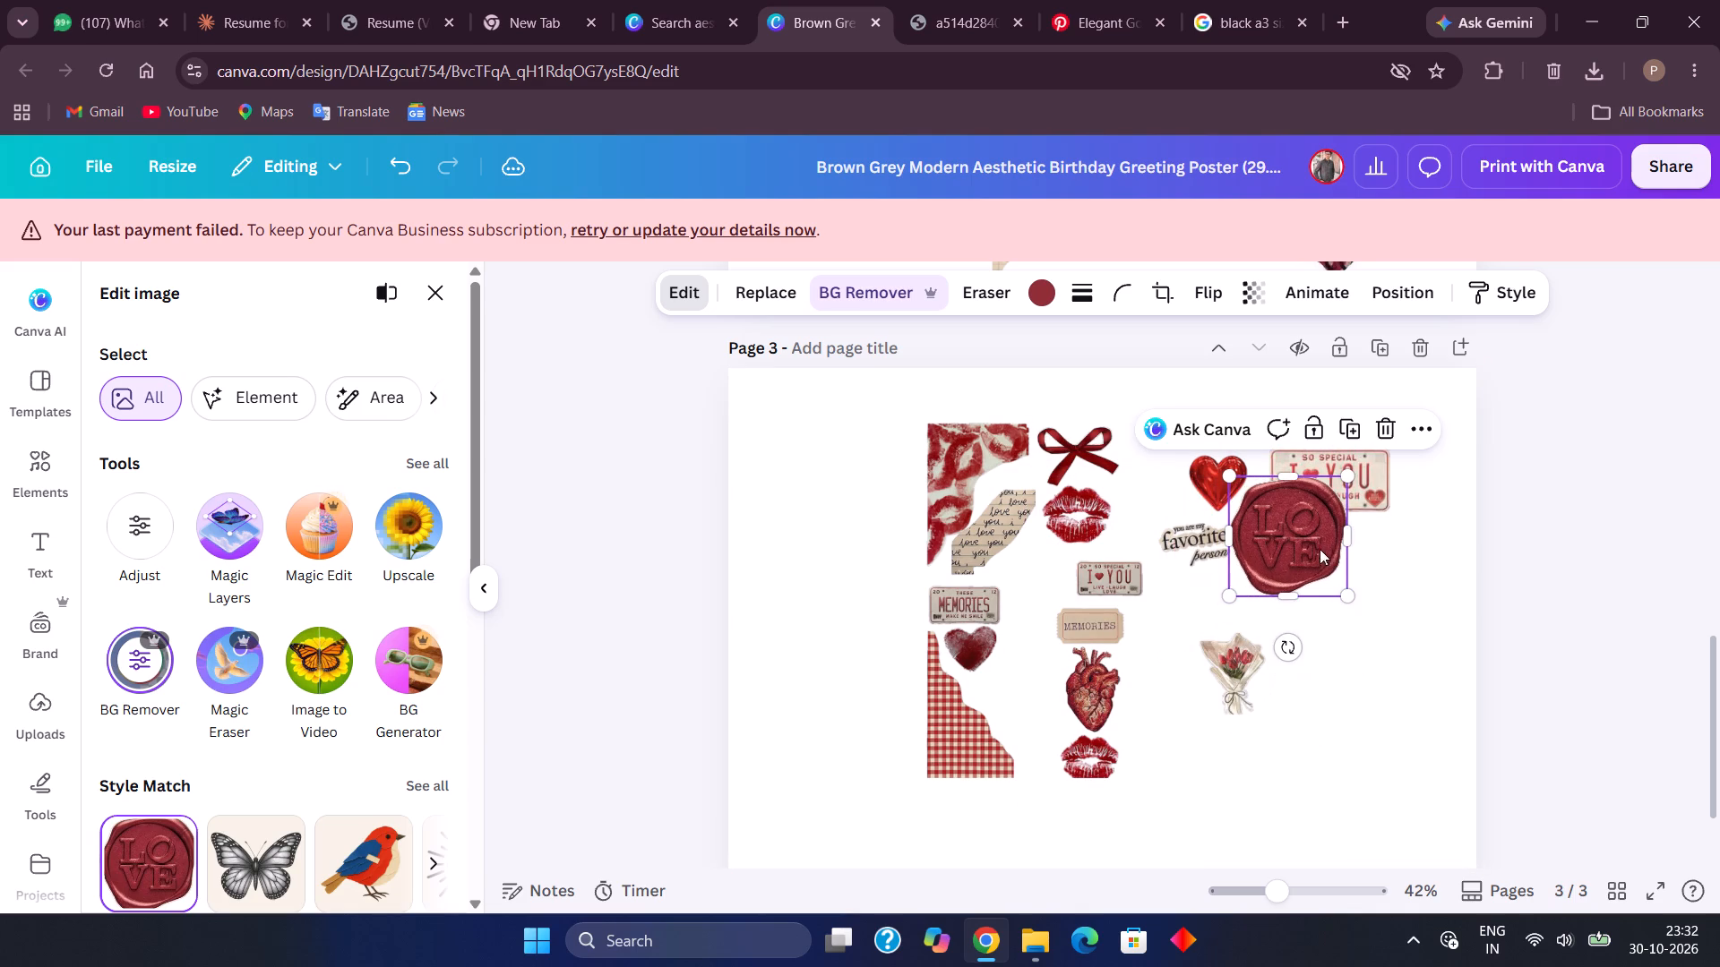
drag(1304, 545, 1395, 589)
Delete the rose wax seal, the glossy red heart and the "you are my favorite person" cutout from page 3.
click(1271, 550)
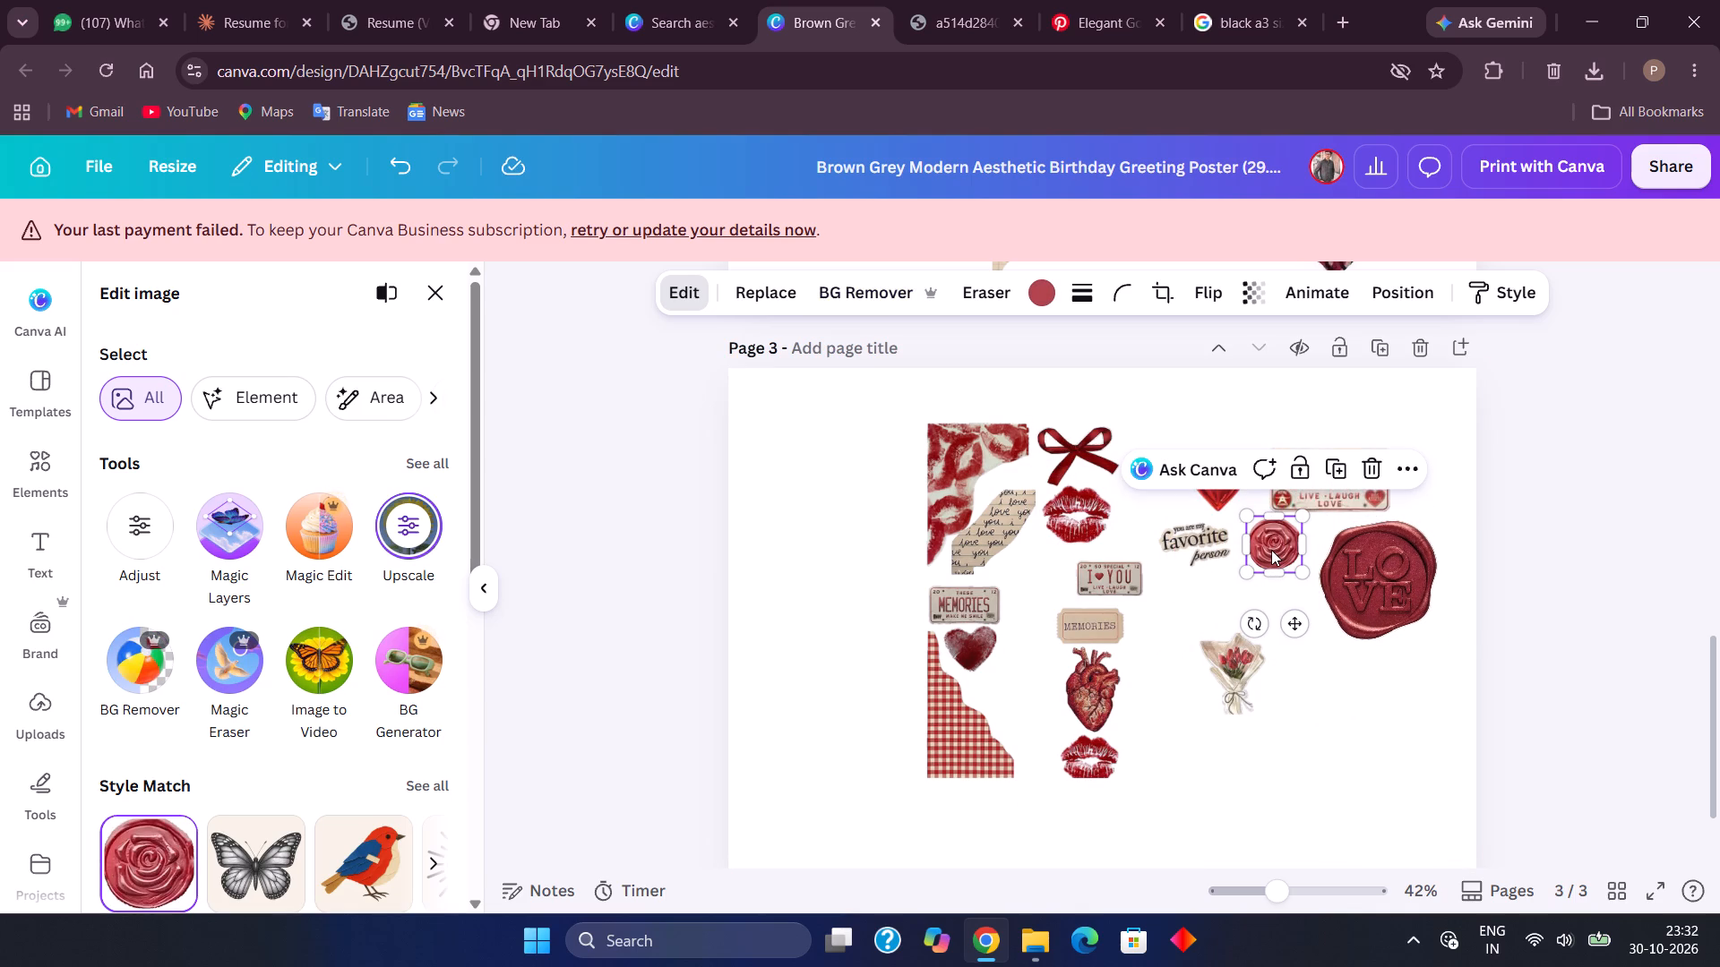
key(Delete)
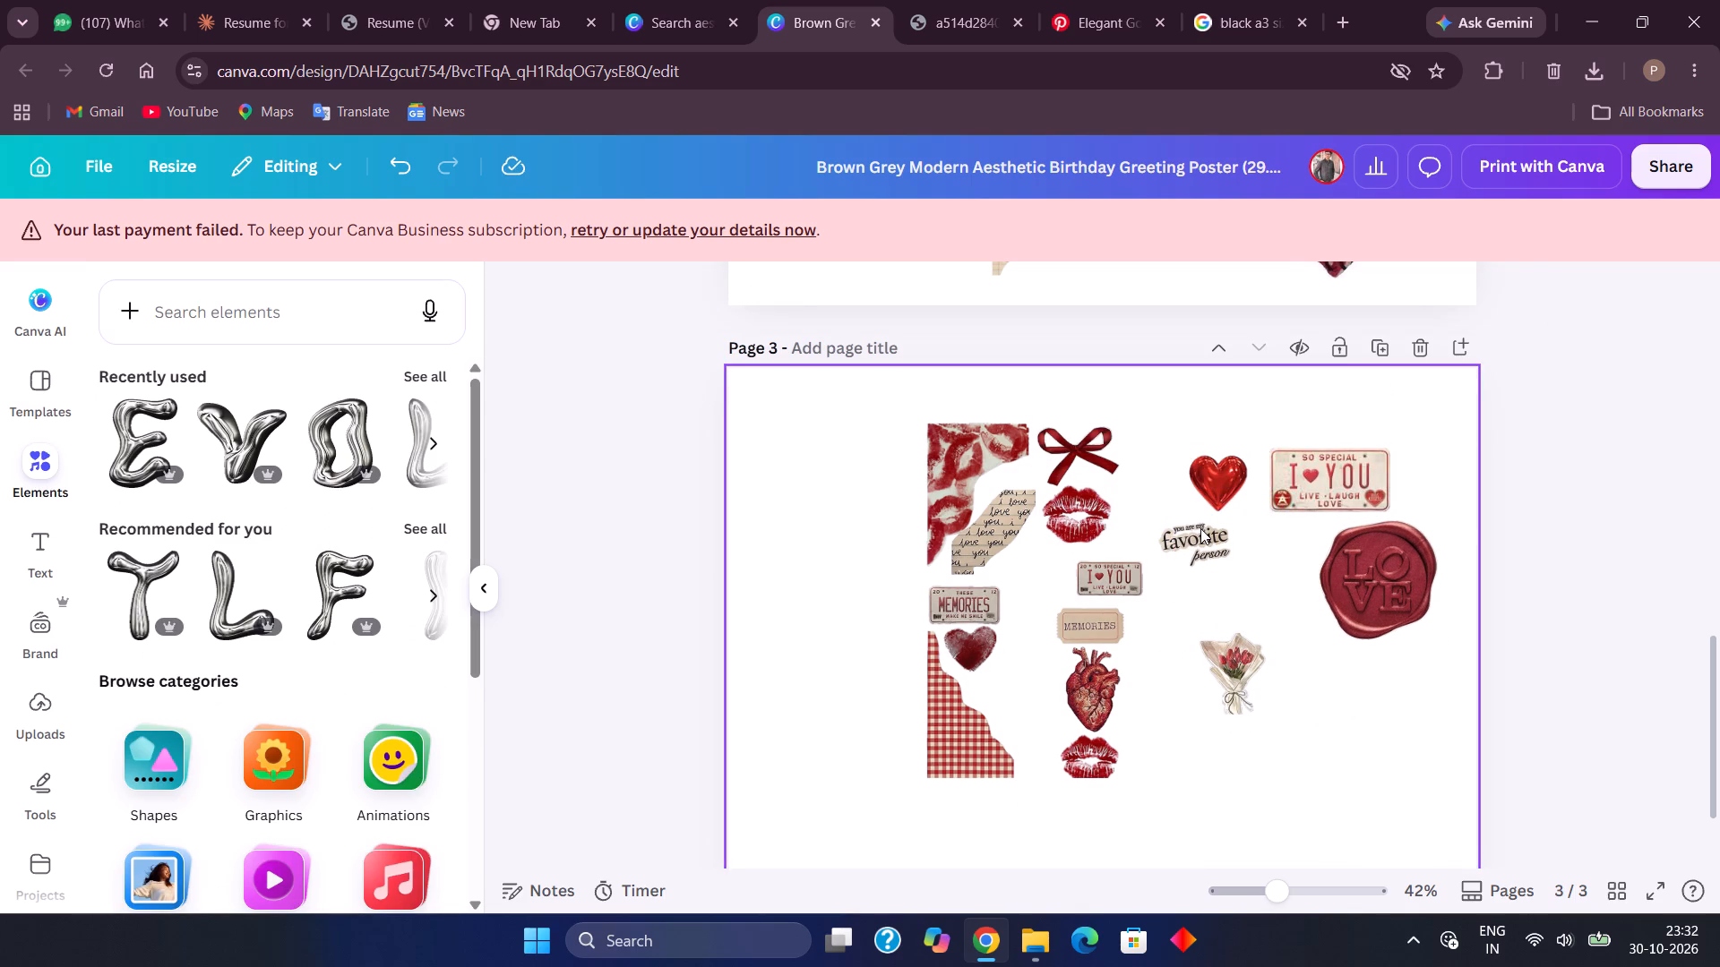
click(1207, 494)
key(Delete)
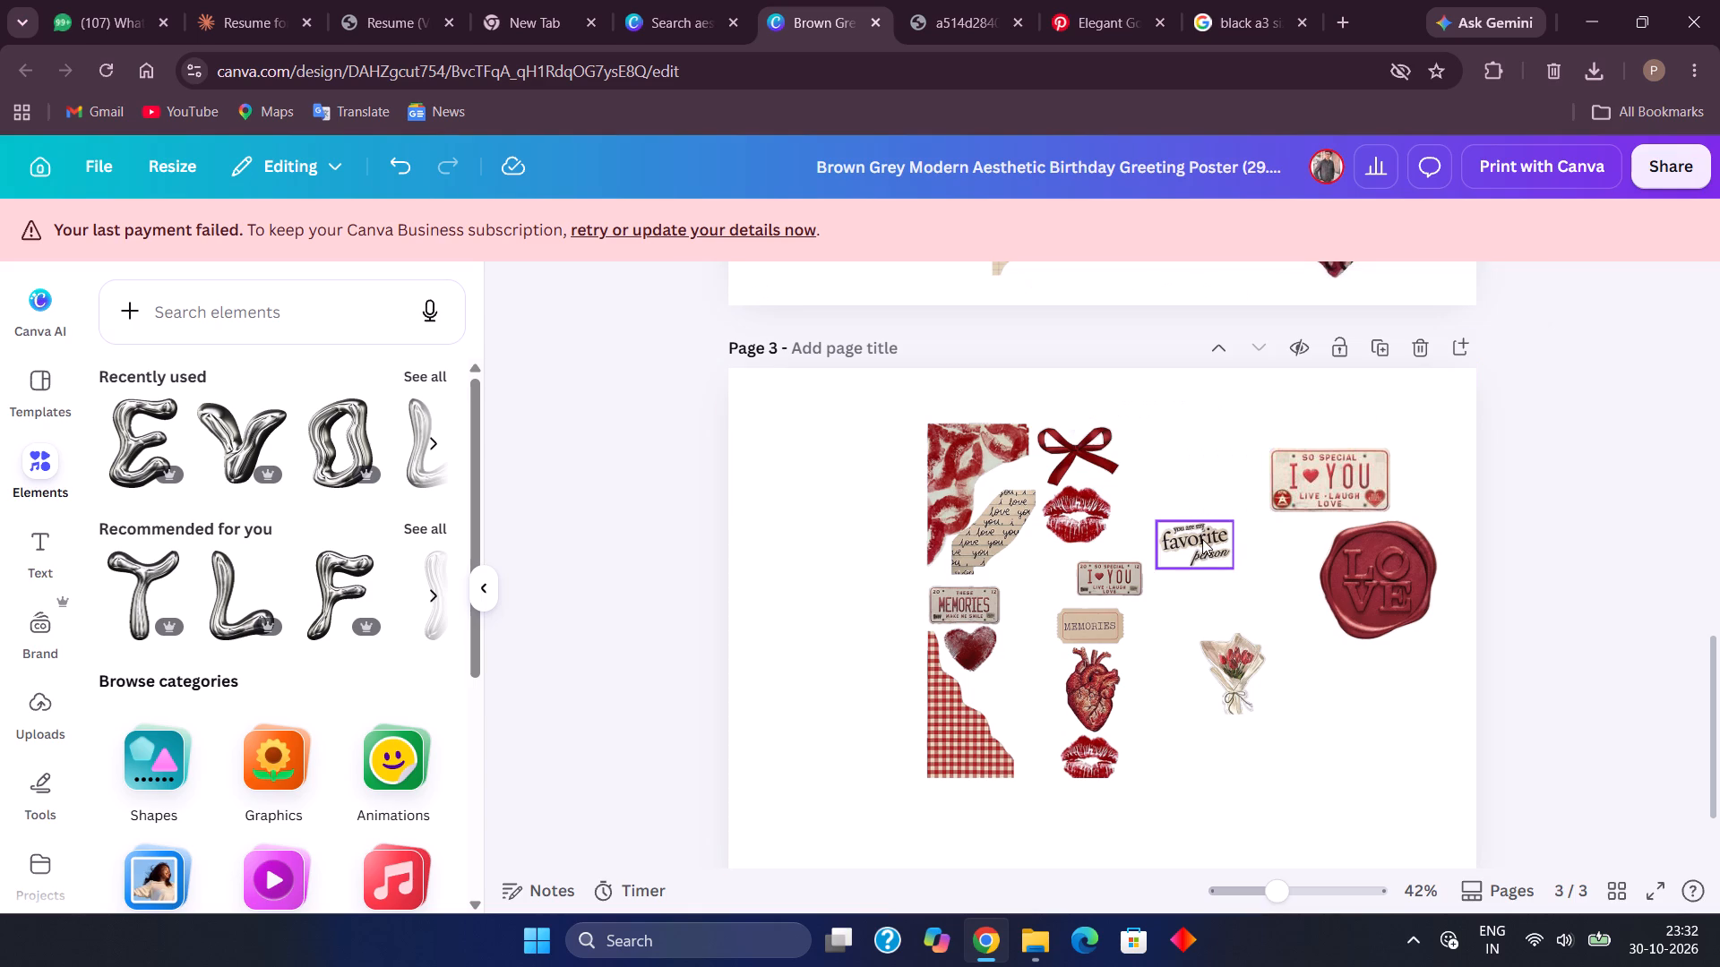
click(1202, 539)
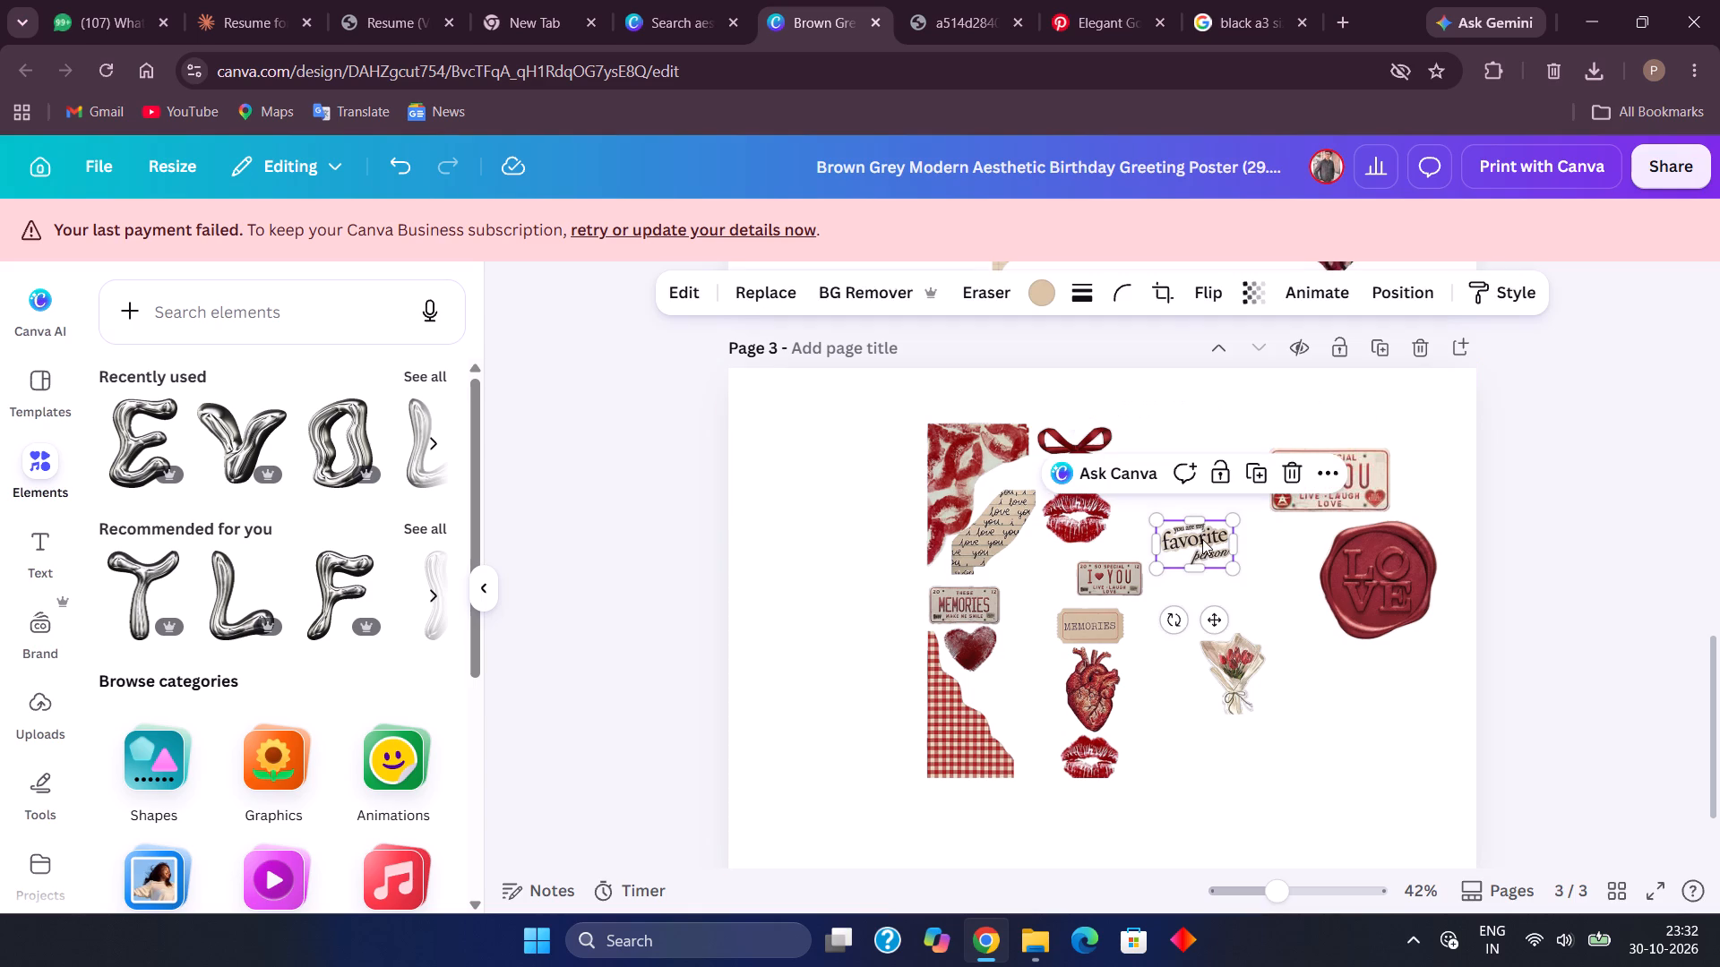
key(Delete)
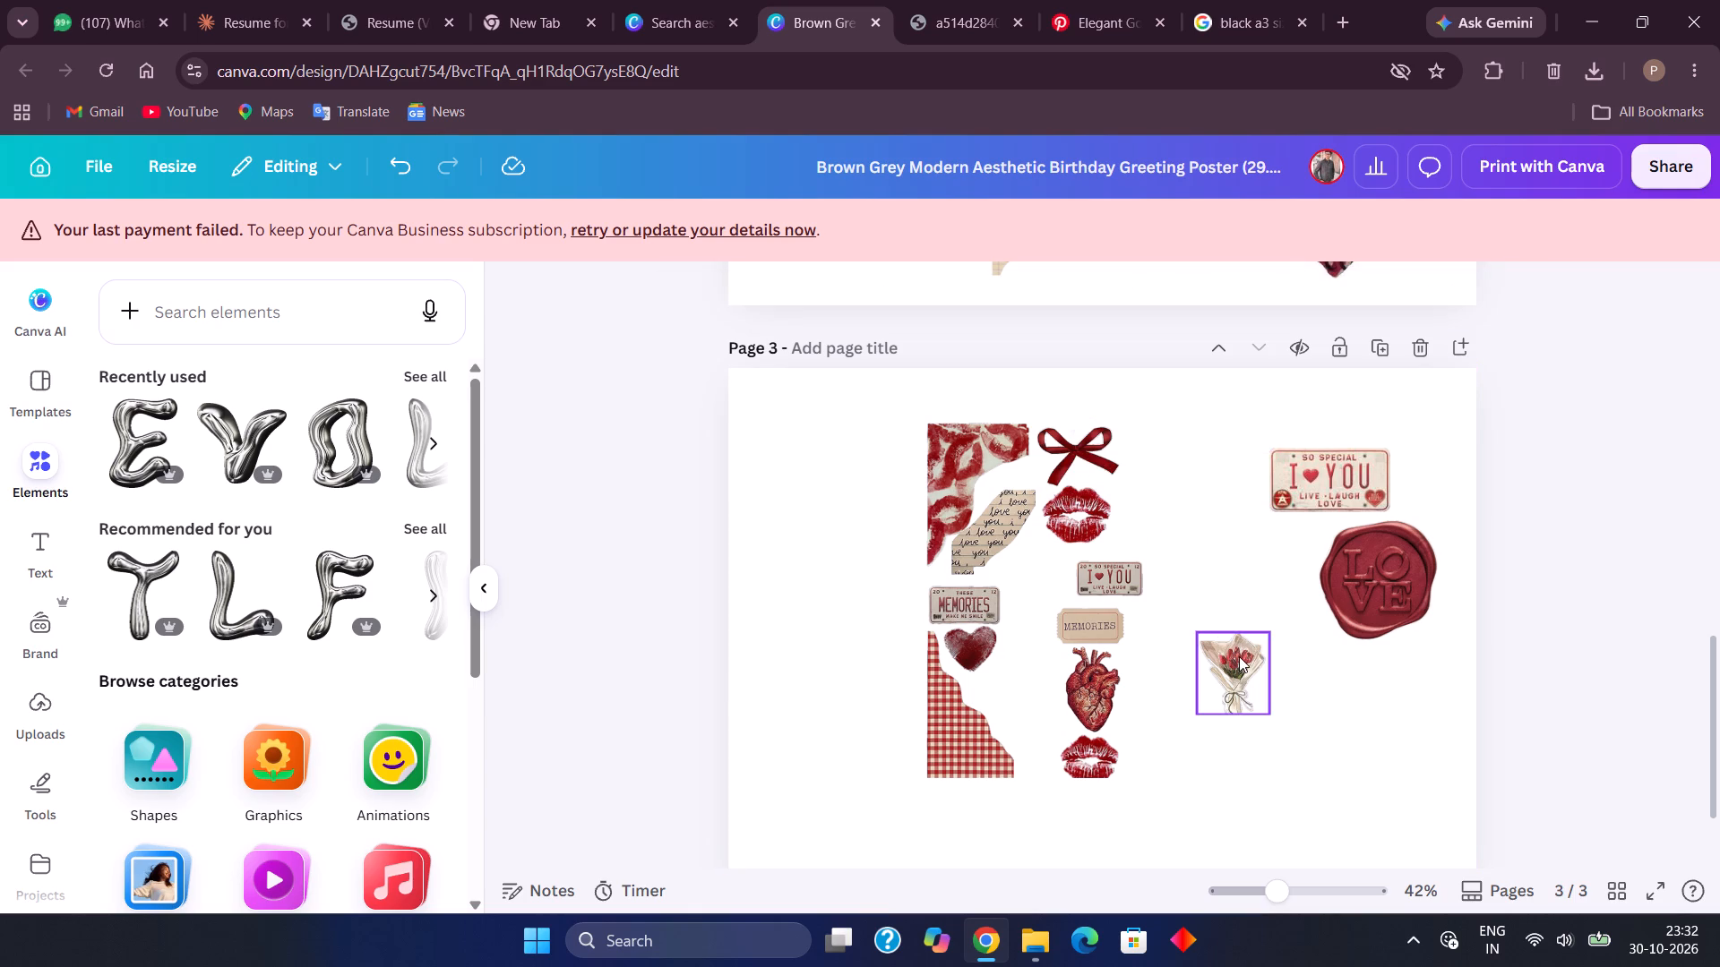
Delete the "MEMORIES" ticket, the small "I ♥ YOU" plate, the anatomical heart and the lower kiss mark from page 3.
click(1239, 656)
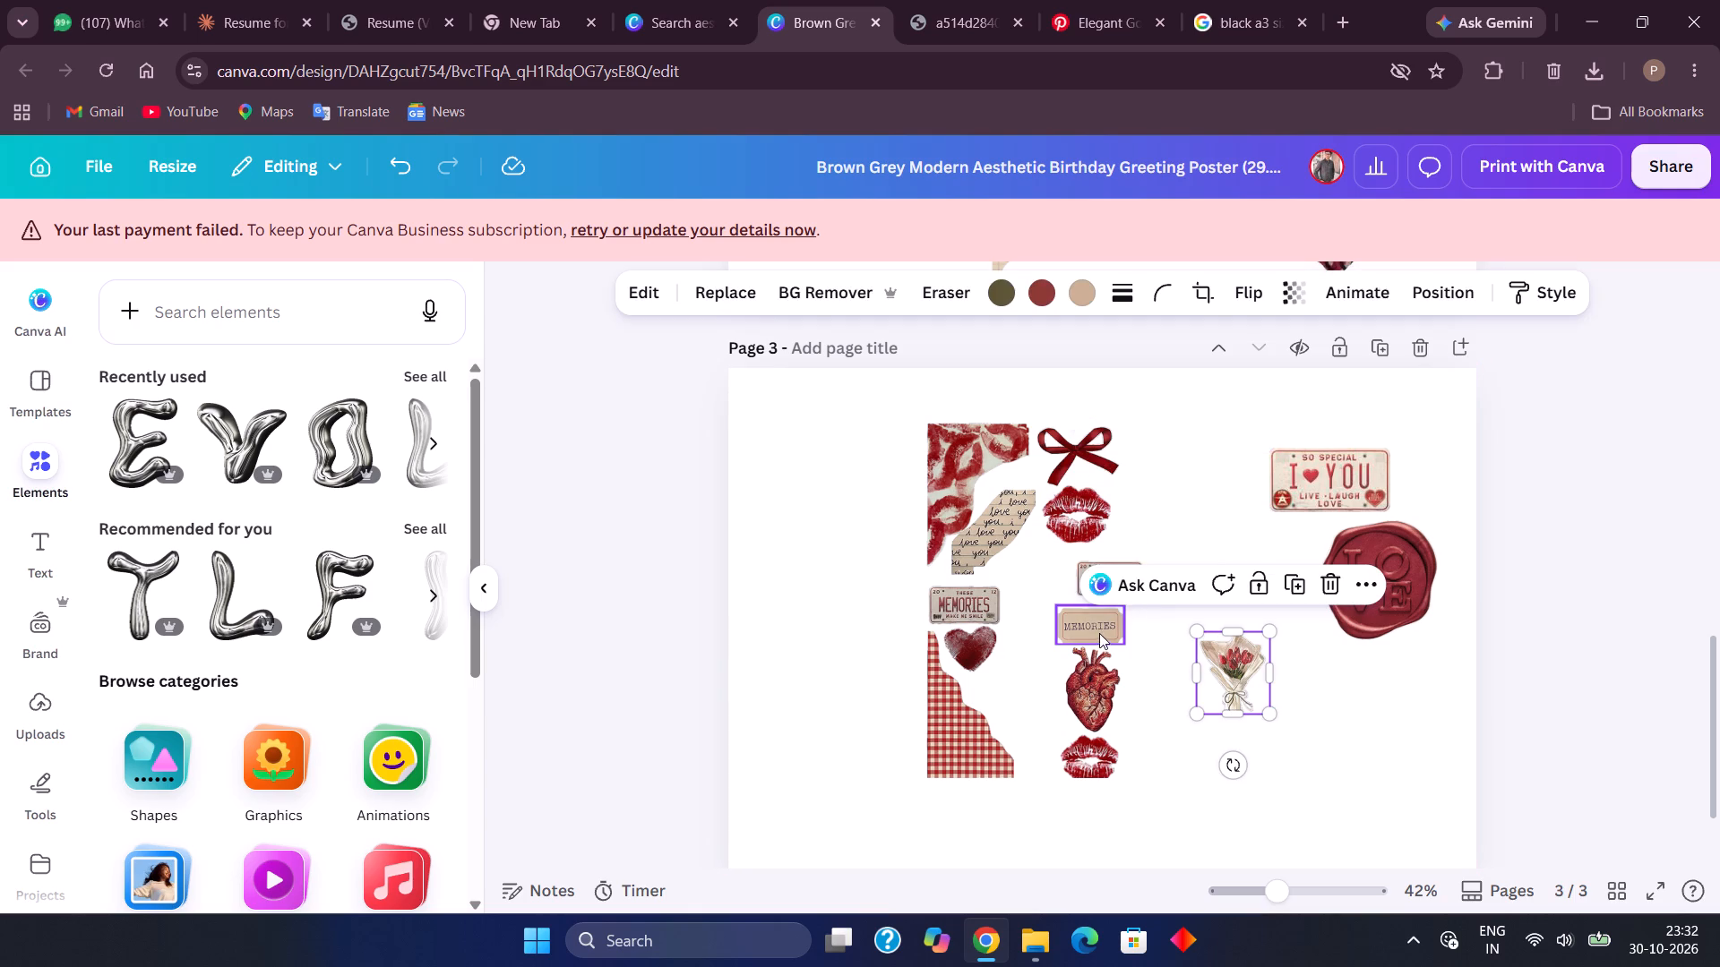
click(1098, 634)
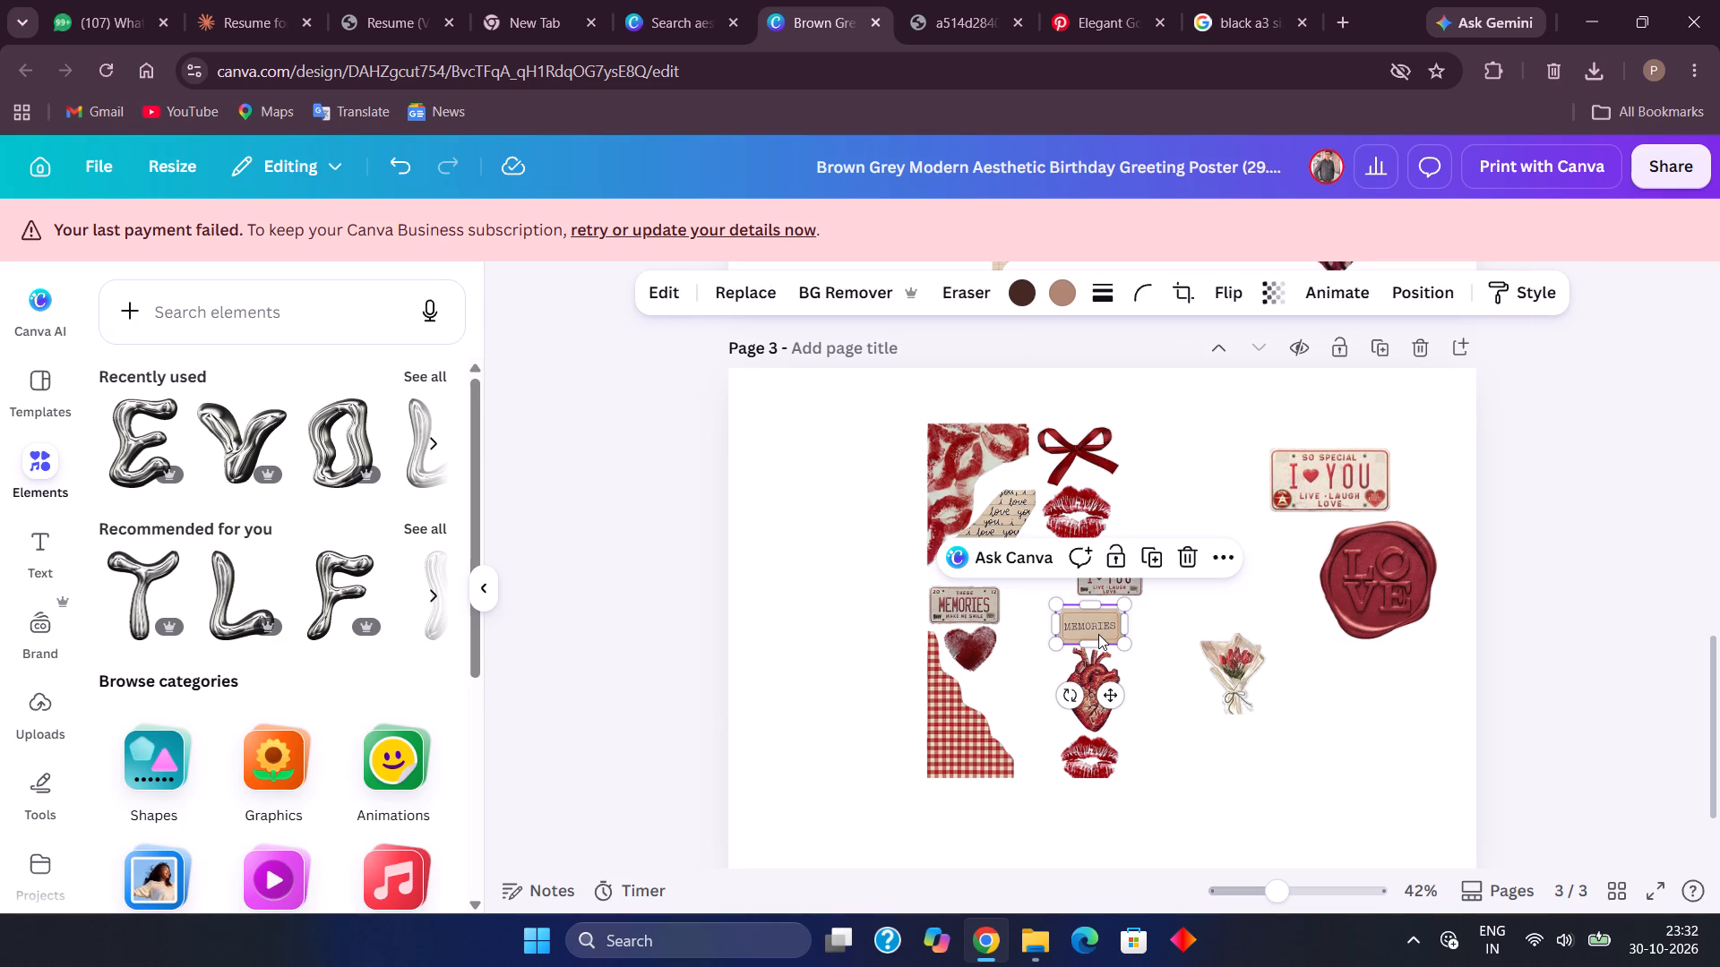
key(Delete)
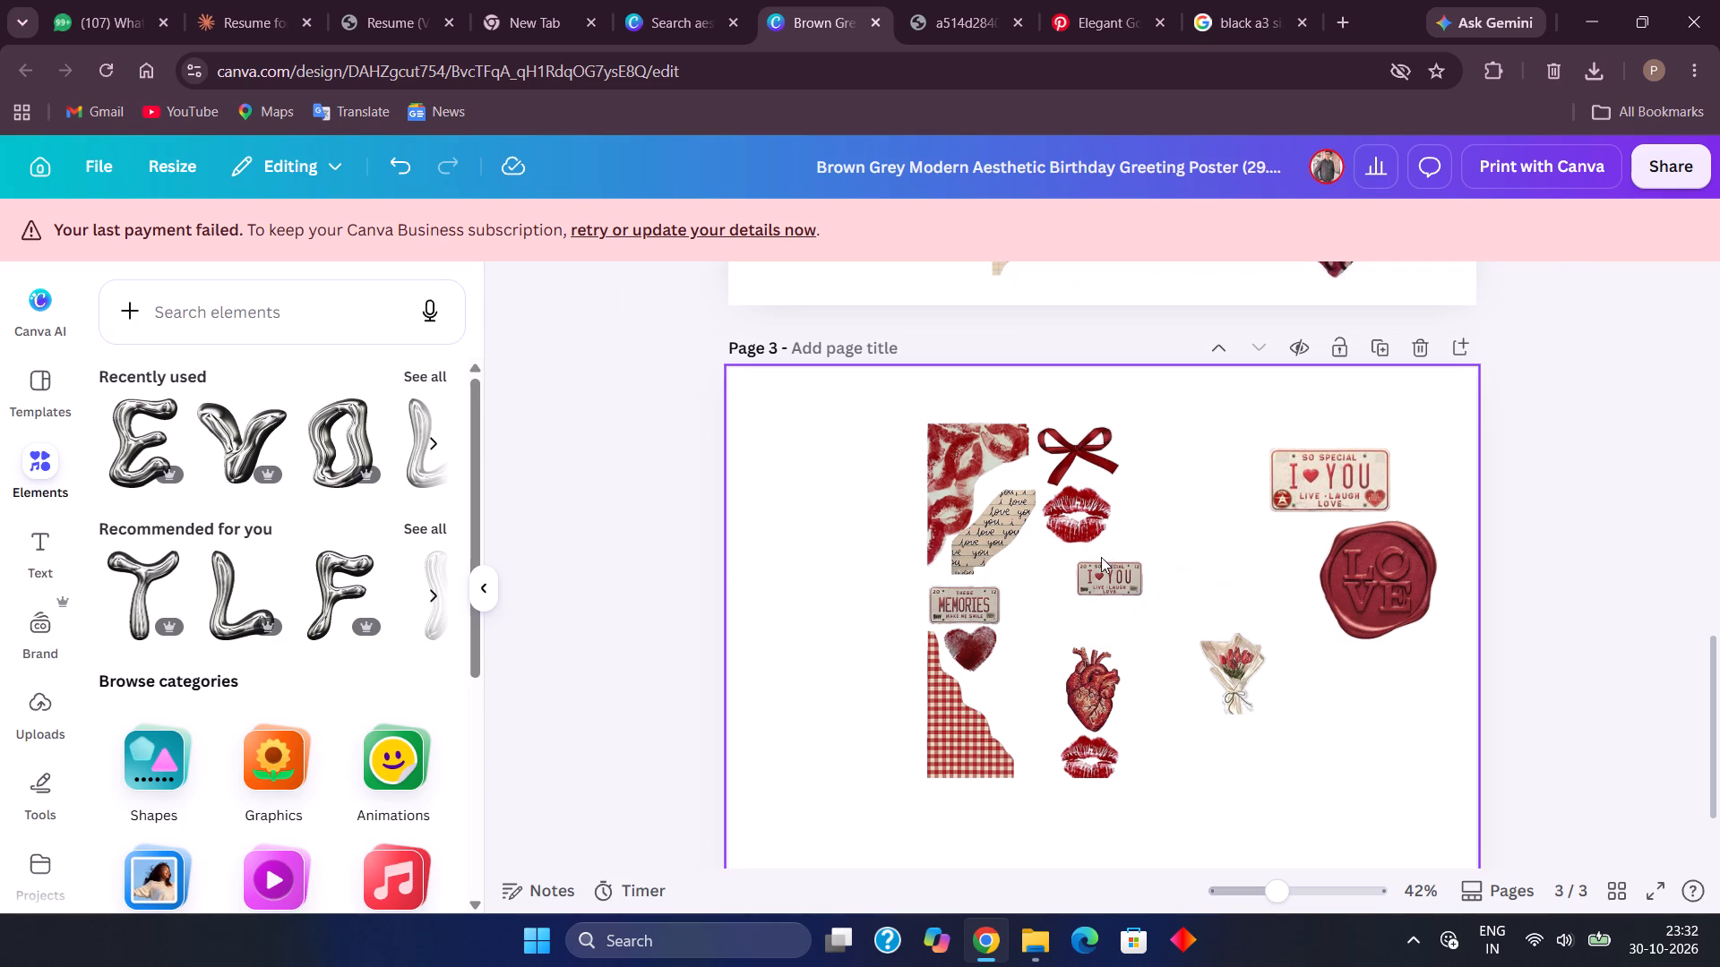
click(1101, 561)
key(Delete)
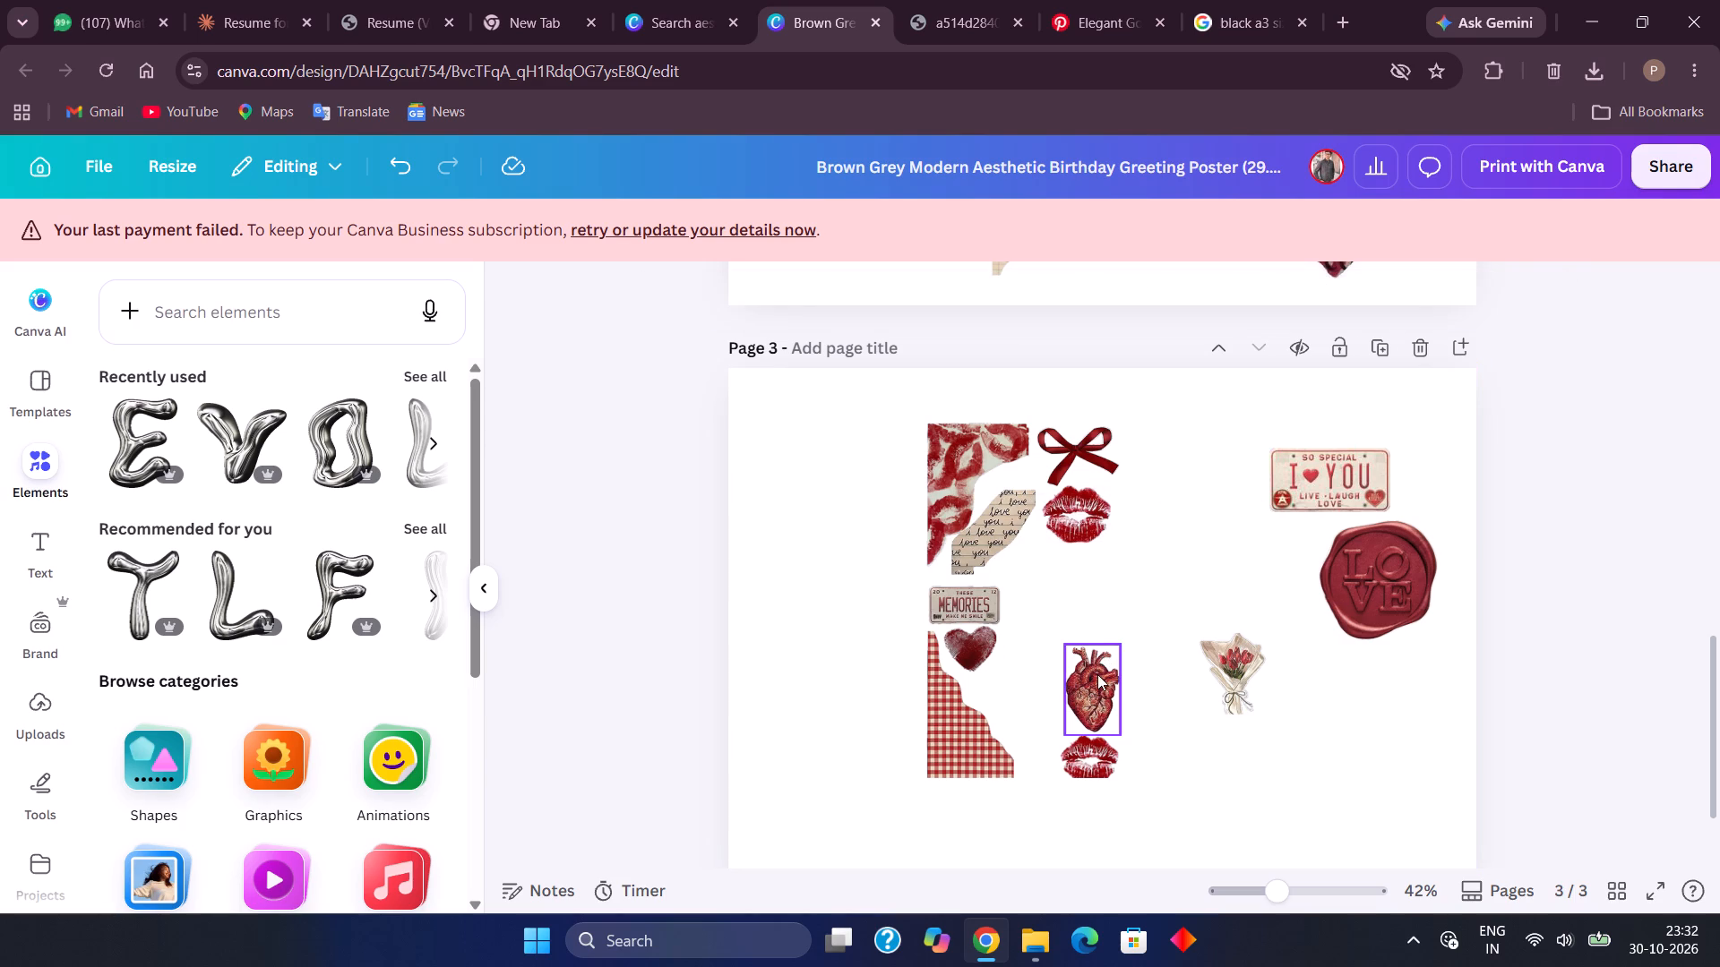
click(1097, 674)
key(Delete)
click(1092, 740)
key(Delete)
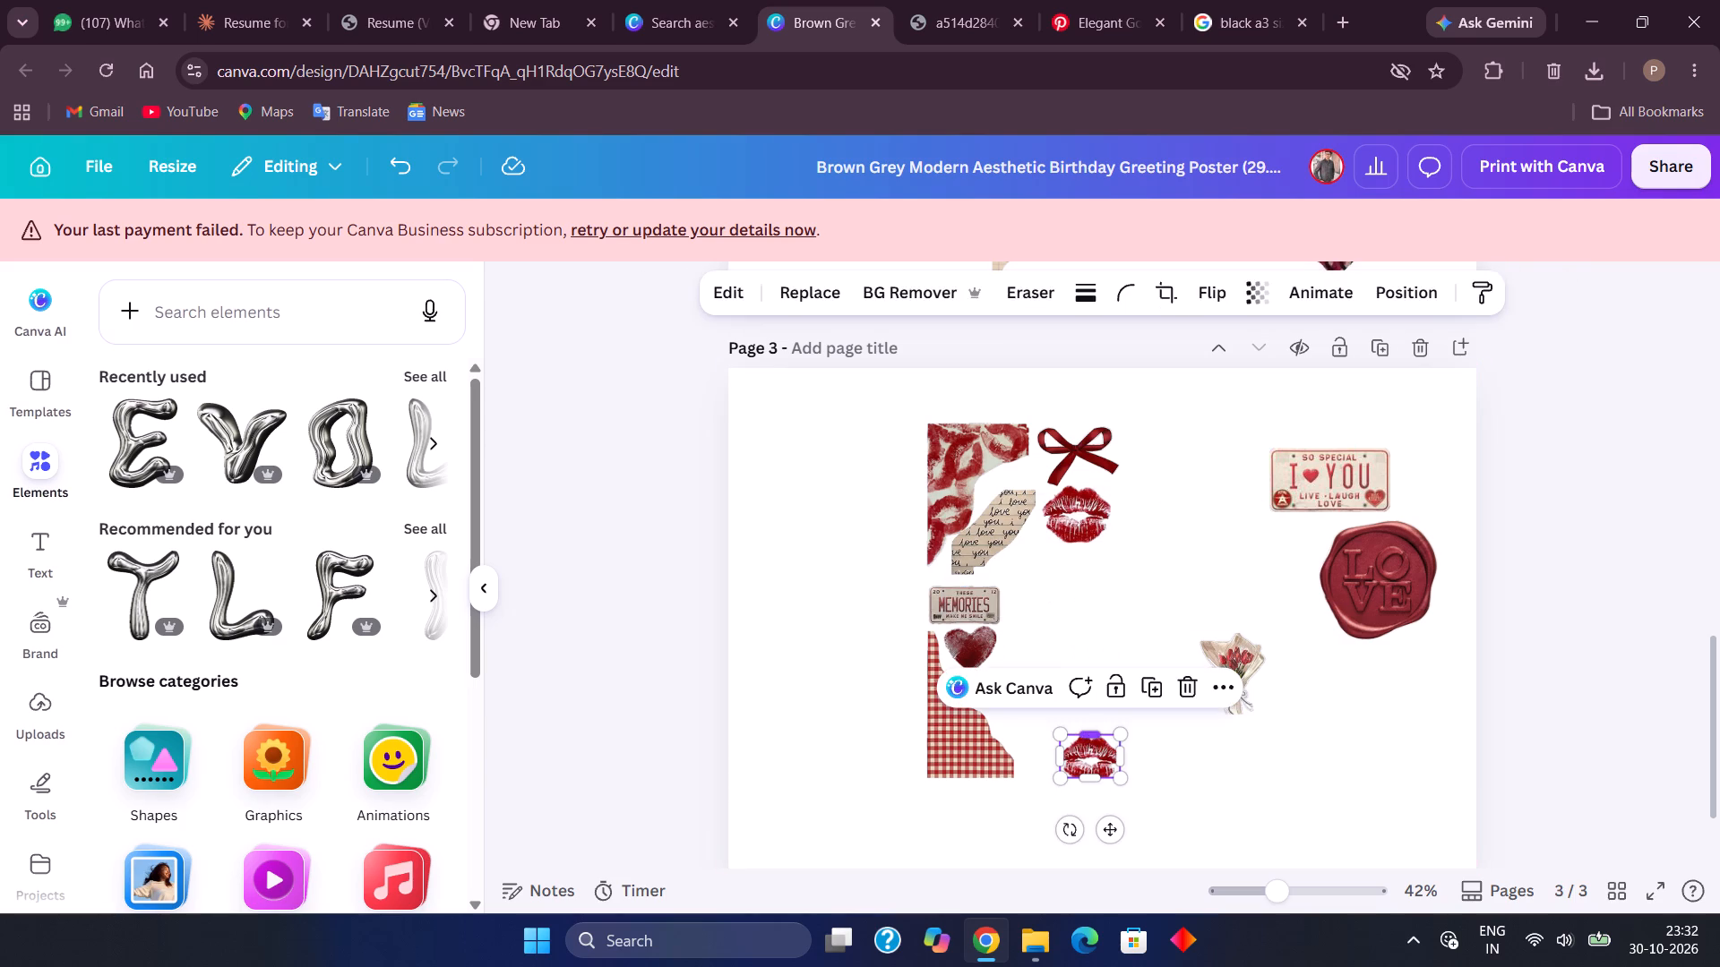
key(Delete)
Delete the gingham torn paper, smudged heart, "MEMORIES" plate, handwritten "i love you" paper and remaining separate kiss mark from page 3.
click(974, 741)
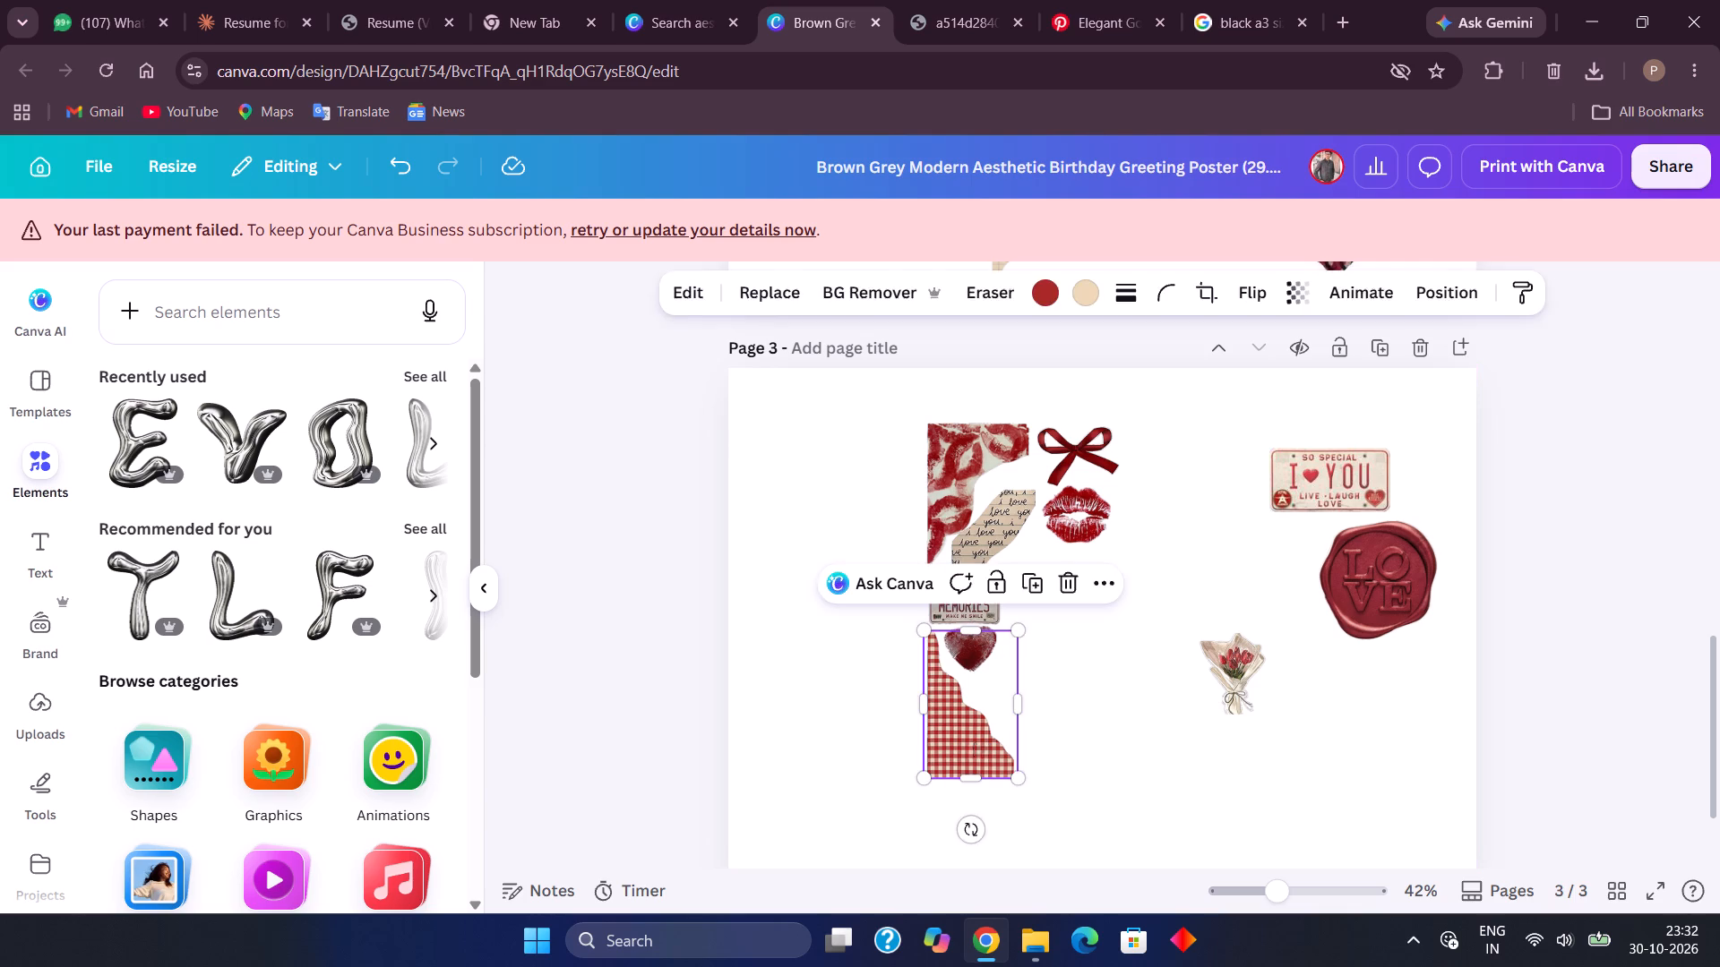
key(Delete)
click(973, 659)
key(Delete)
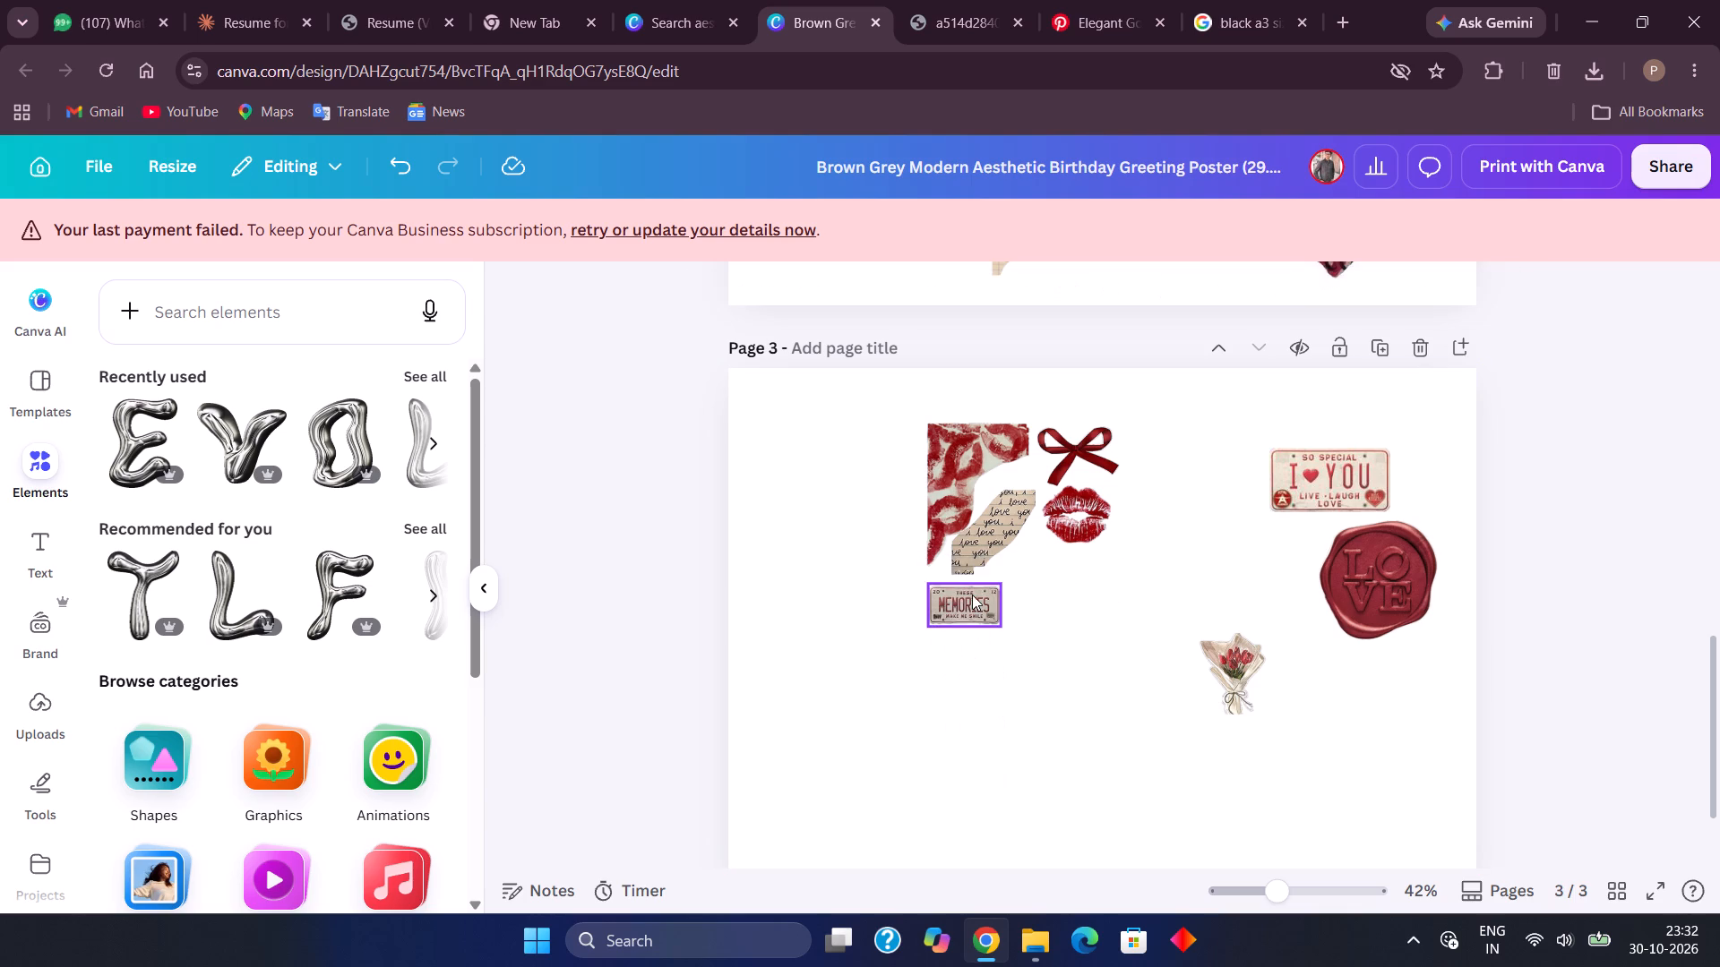
click(971, 592)
key(Delete)
click(982, 514)
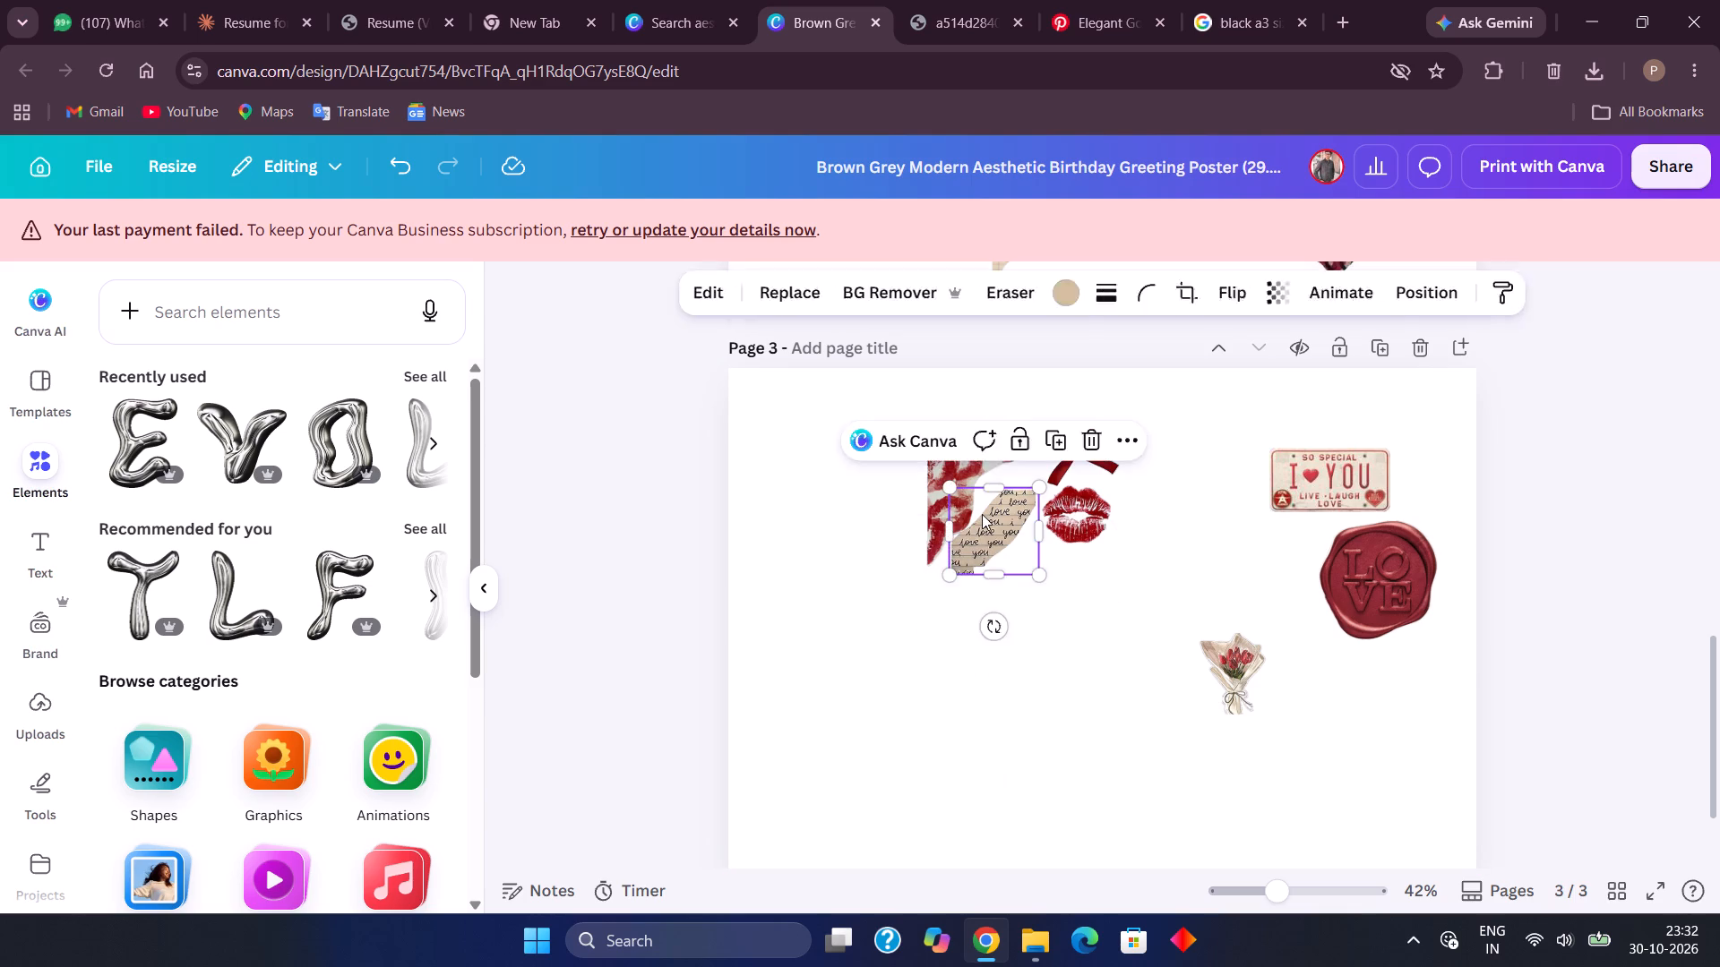
key(Delete)
click(1063, 534)
key(Delete)
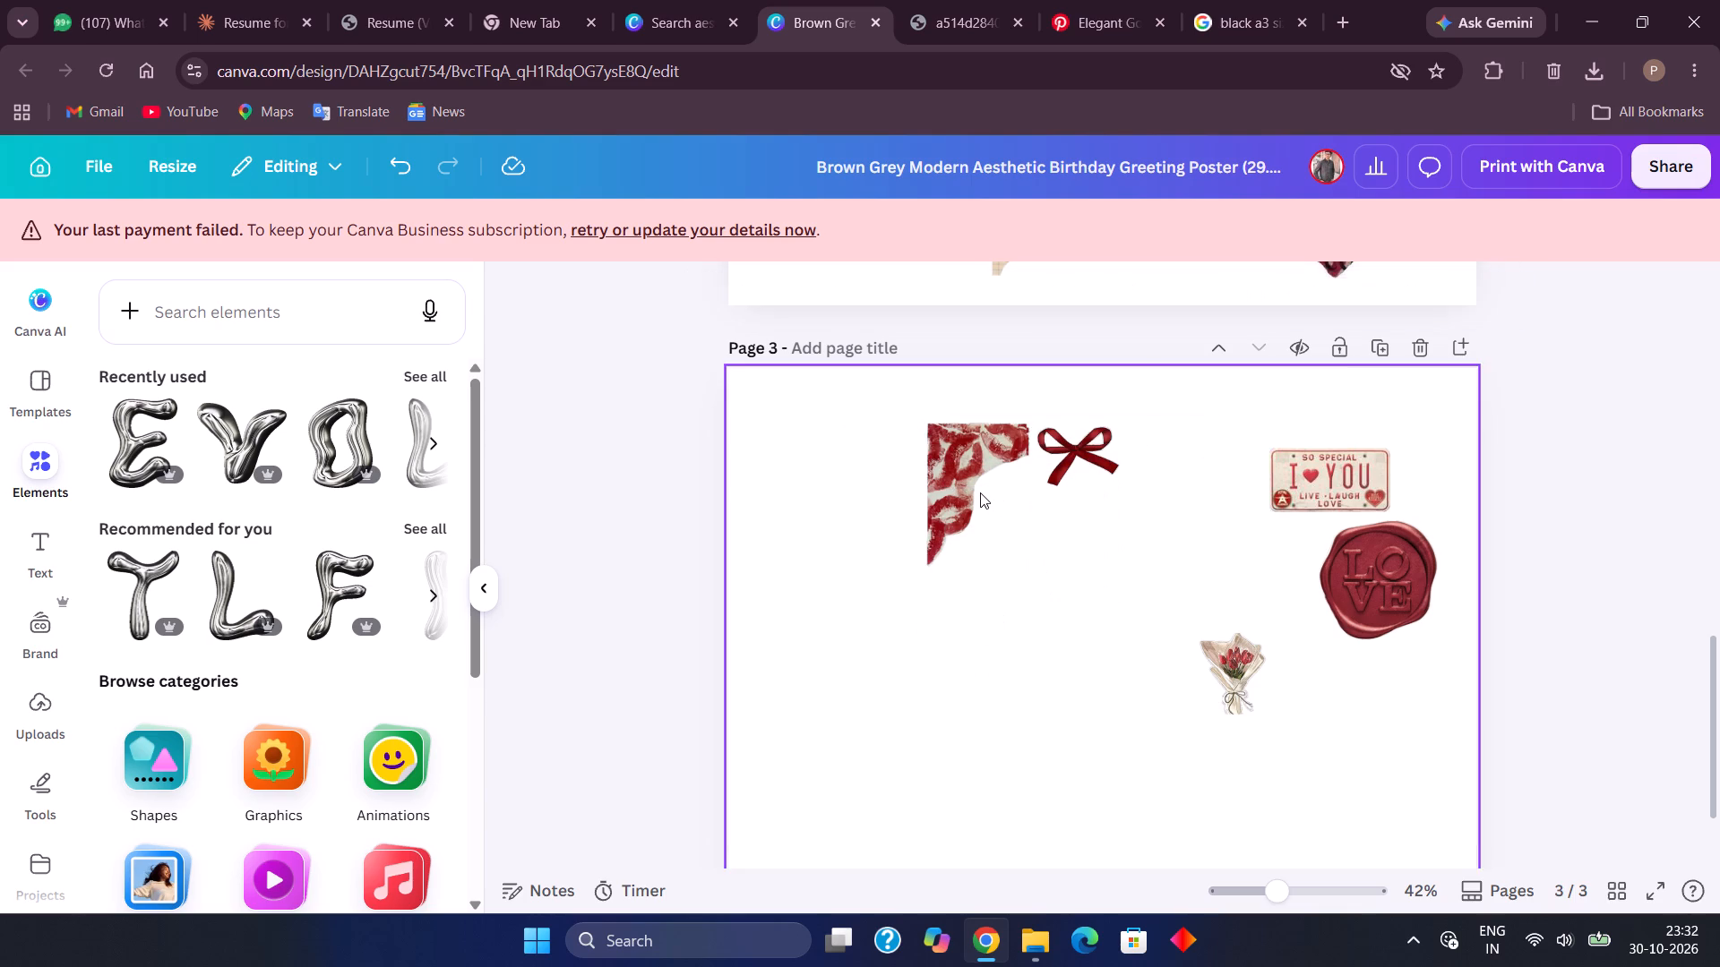
Delete the kiss-print torn paper from page 3 and move the dark red bow beside the "SO SPECIAL I ♥ YOU" plate.
click(976, 492)
key(Delete)
drag(1070, 488, 1217, 549)
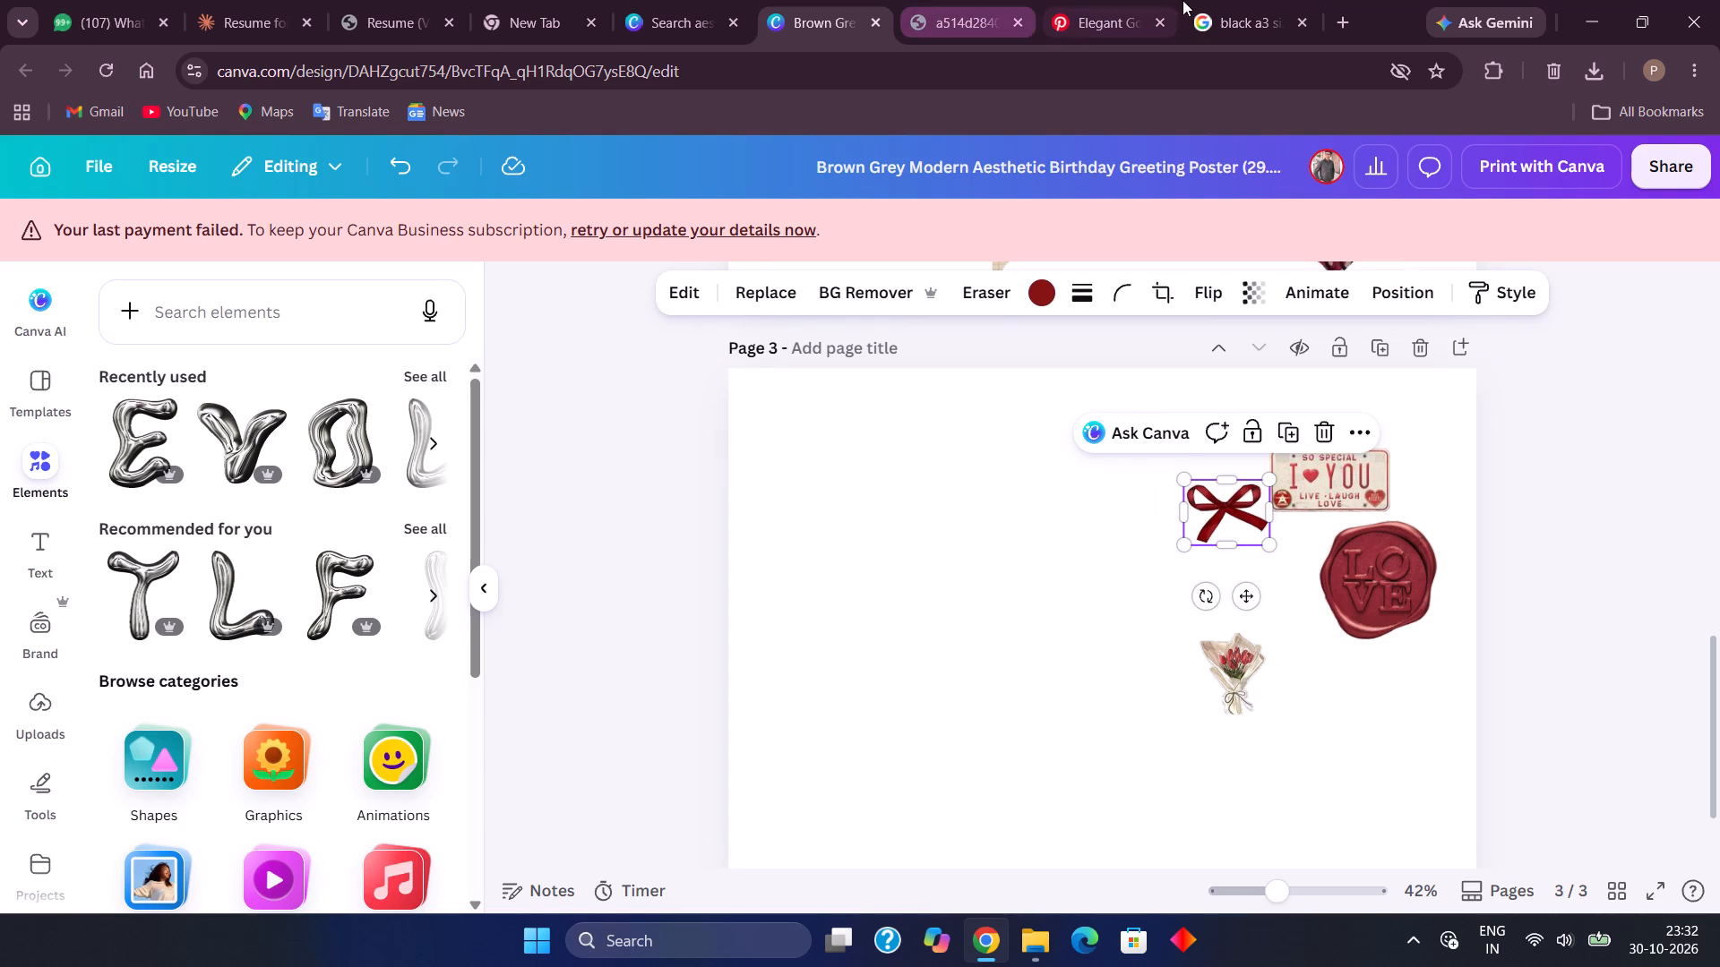
Switch to Pinterest and go back from the "LOVE" wax seal to the red "you are my favorite person" collage pin.
click(1103, 0)
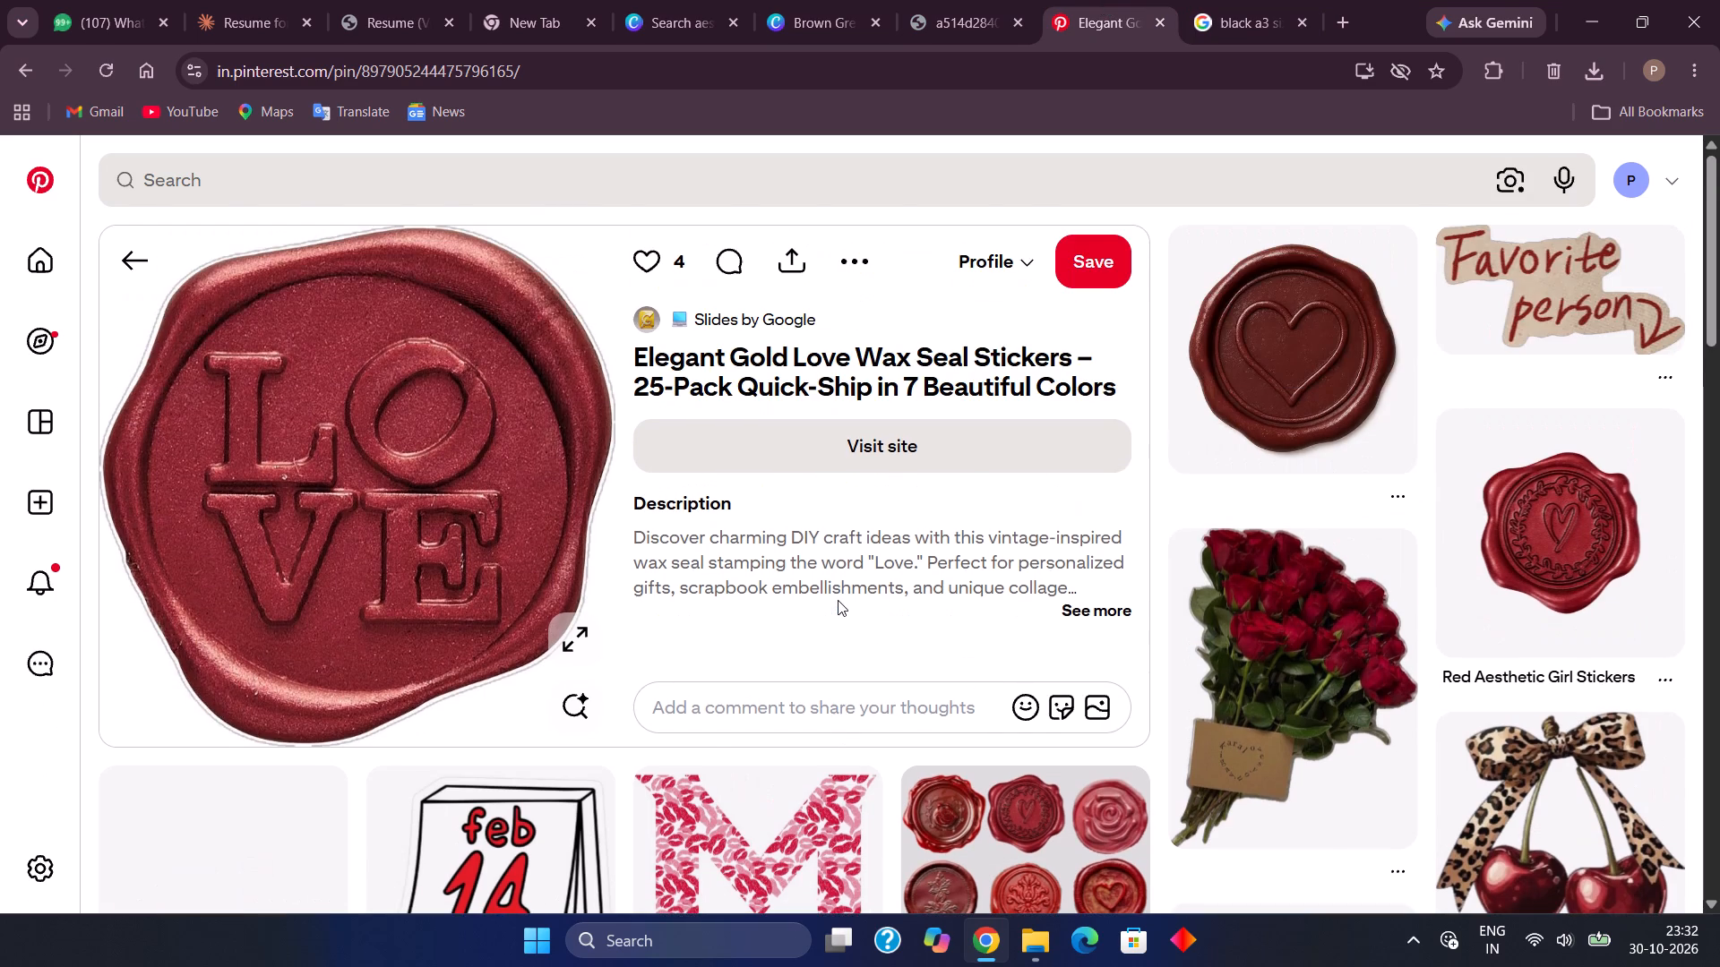
click(33, 69)
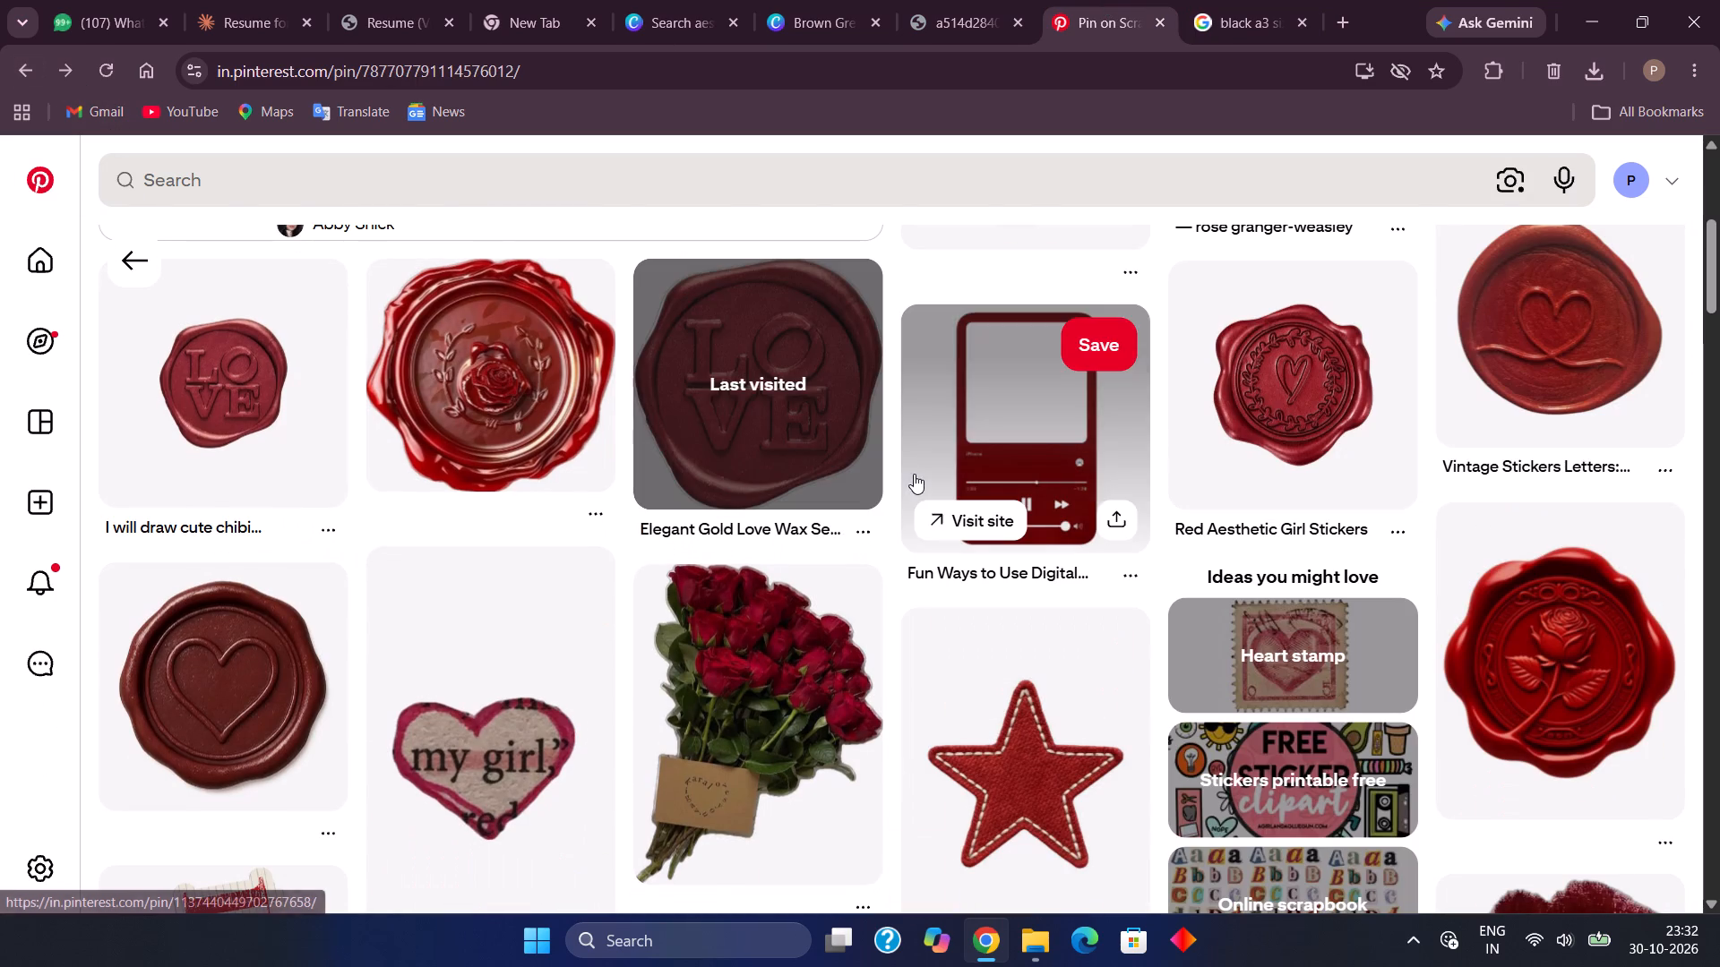
click(30, 81)
scroll(864, 745, up, 1)
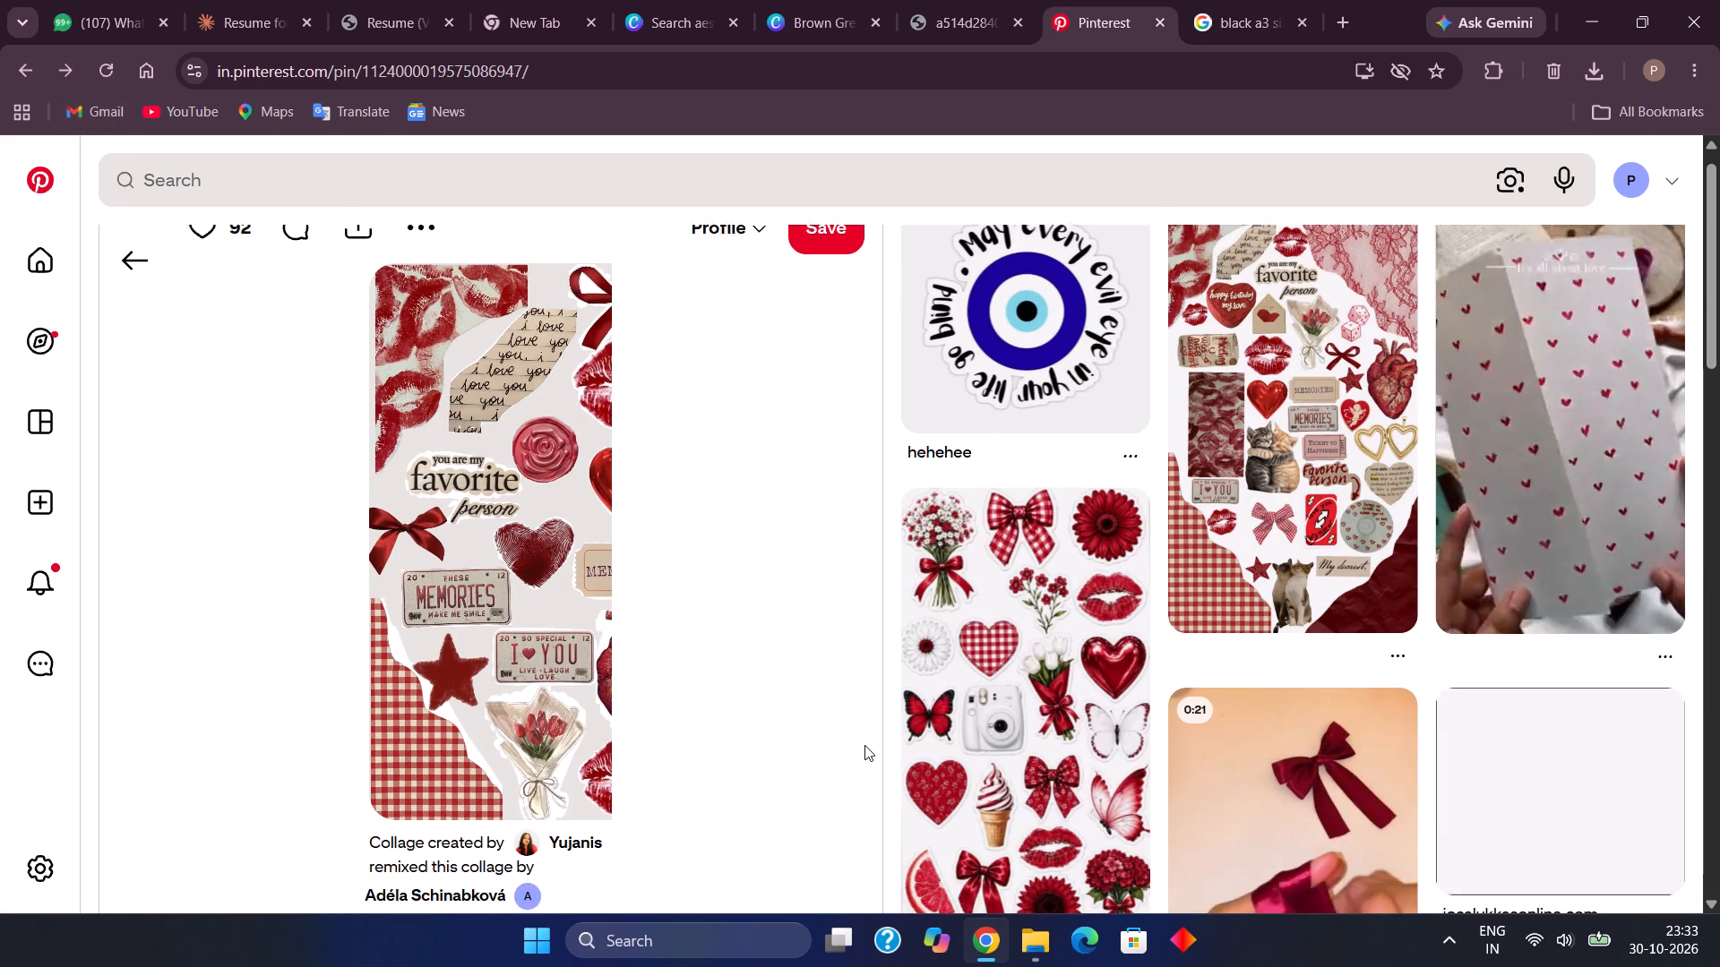
scroll(864, 745, up, 1)
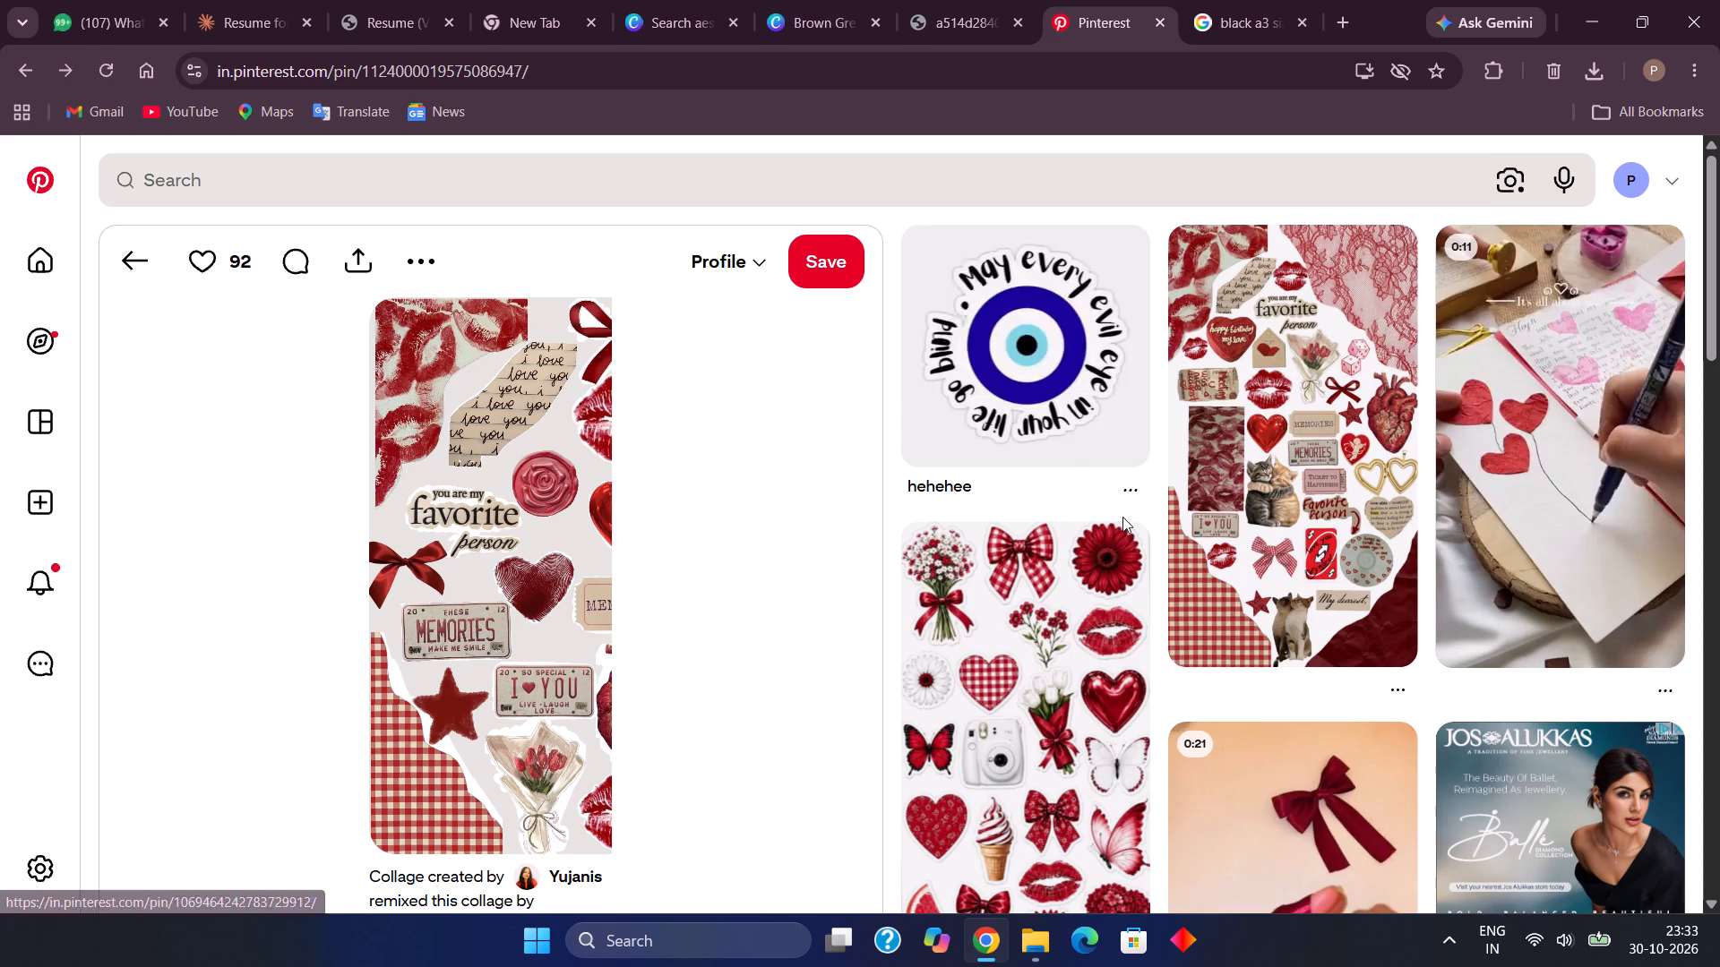
Look through the pins related to the red collage for cleaner red birthday and love stickers.
scroll(1122, 517, down, 9)
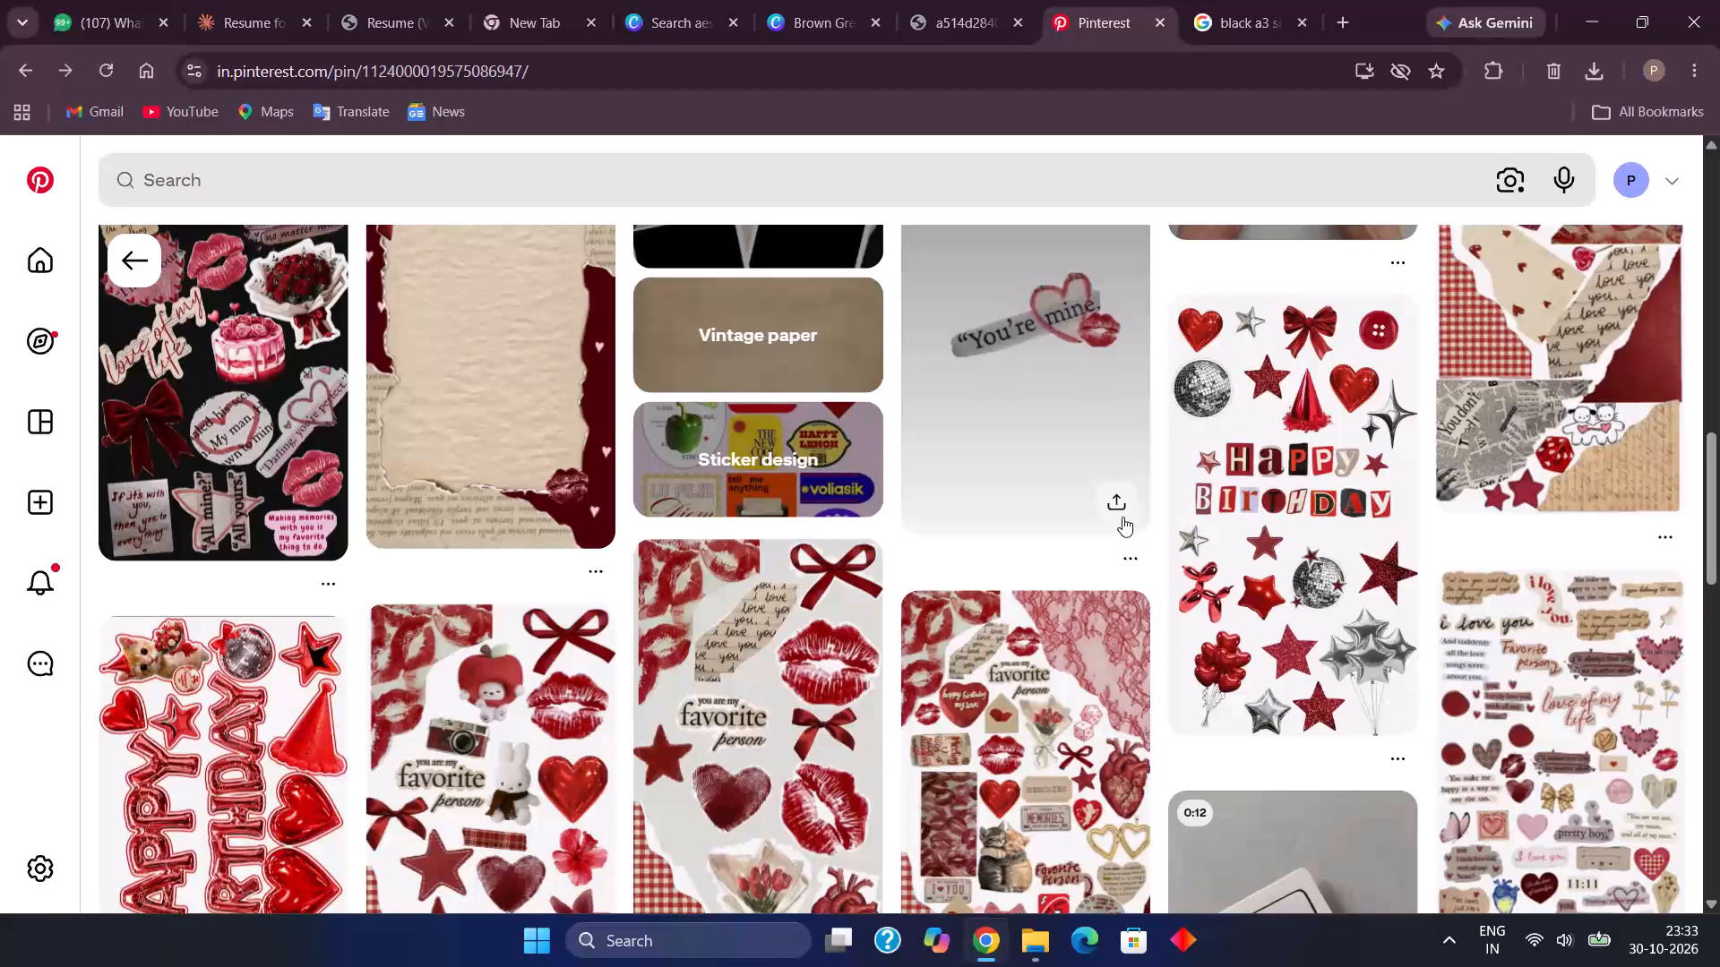
scroll(1361, 480, down, 1)
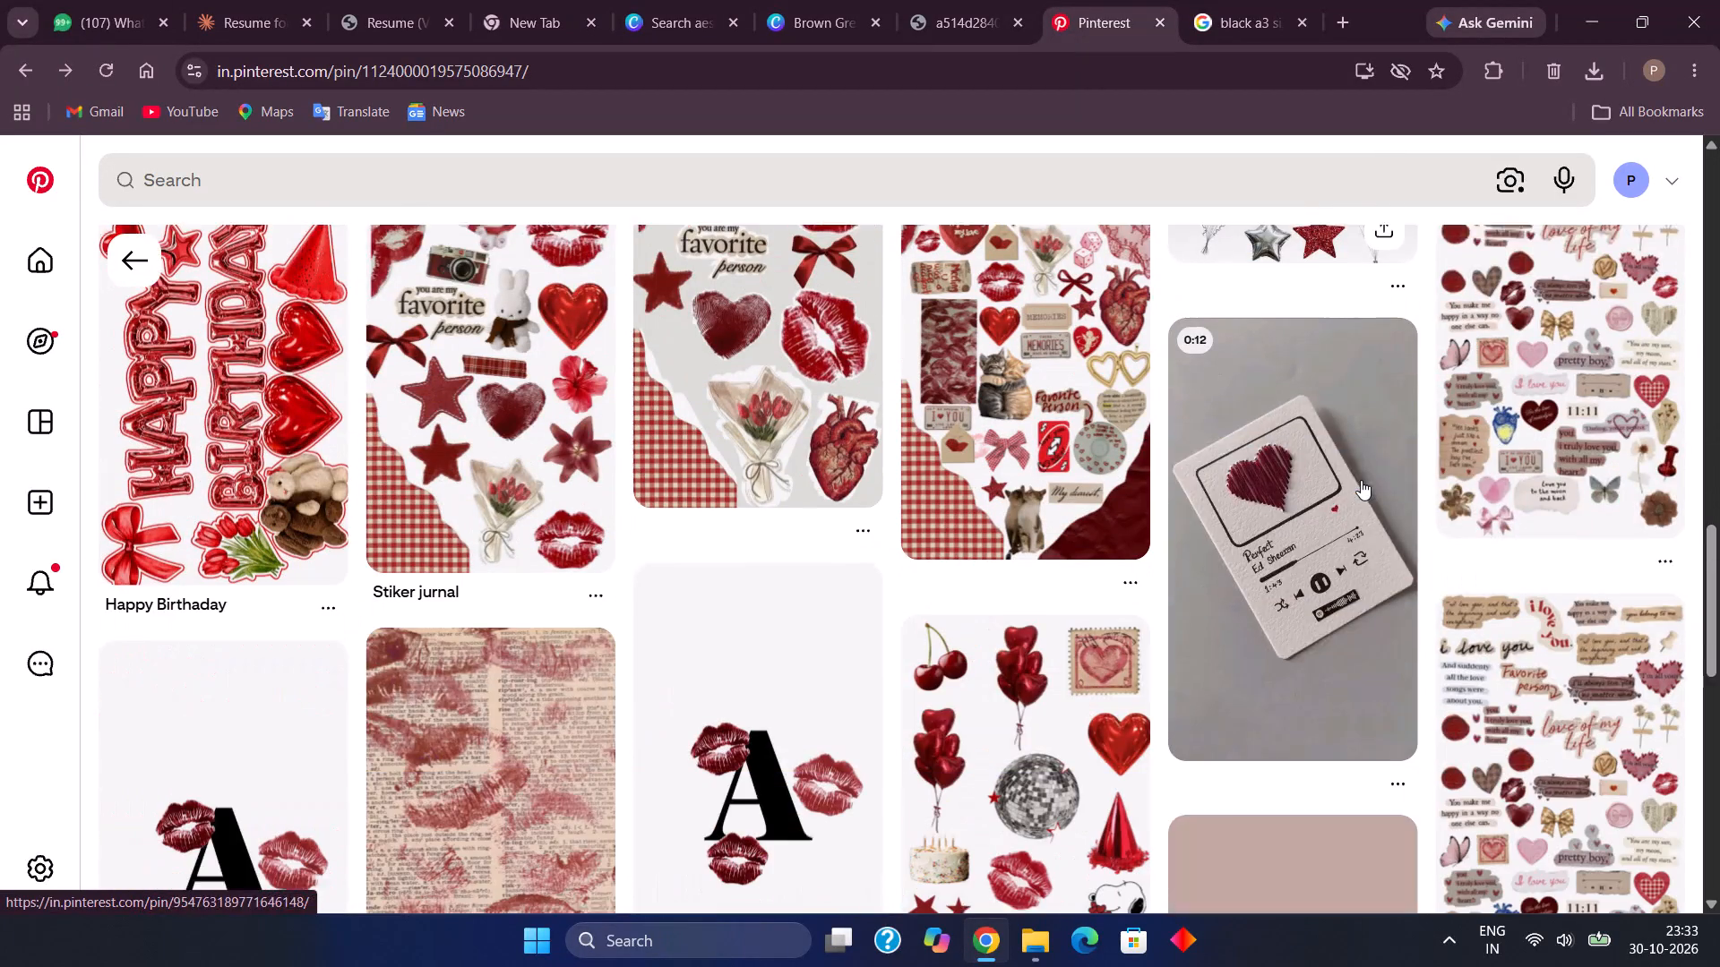
scroll(1361, 480, down, 4)
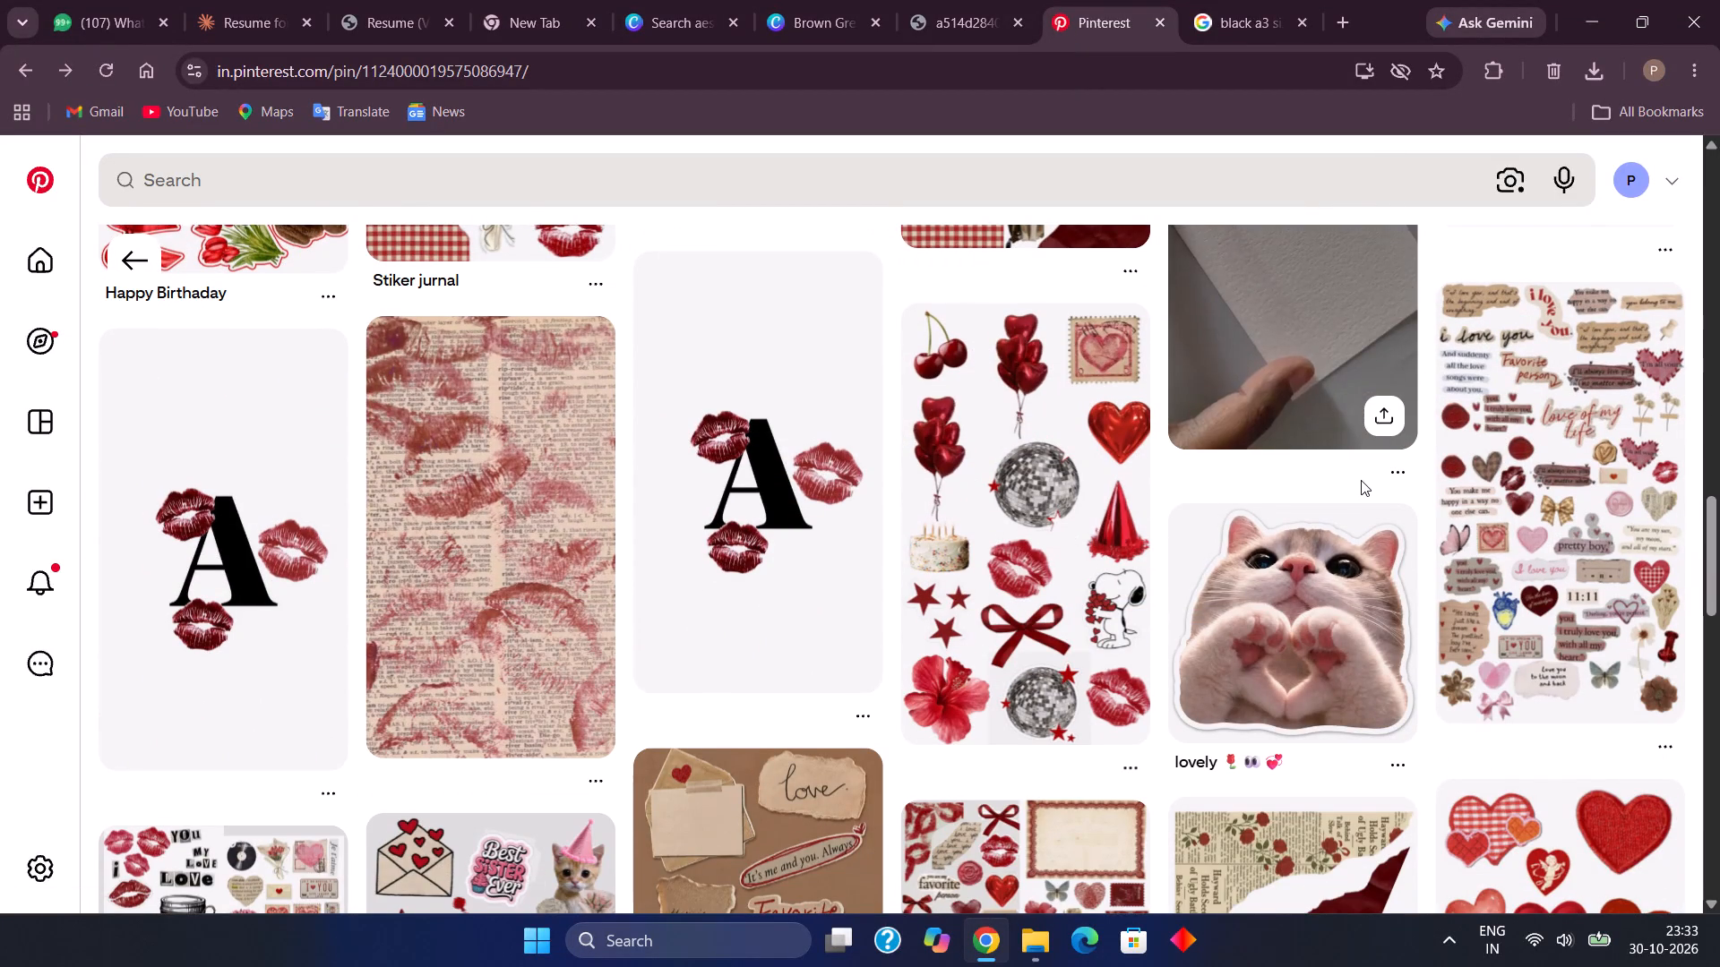
scroll(1361, 480, down, 3)
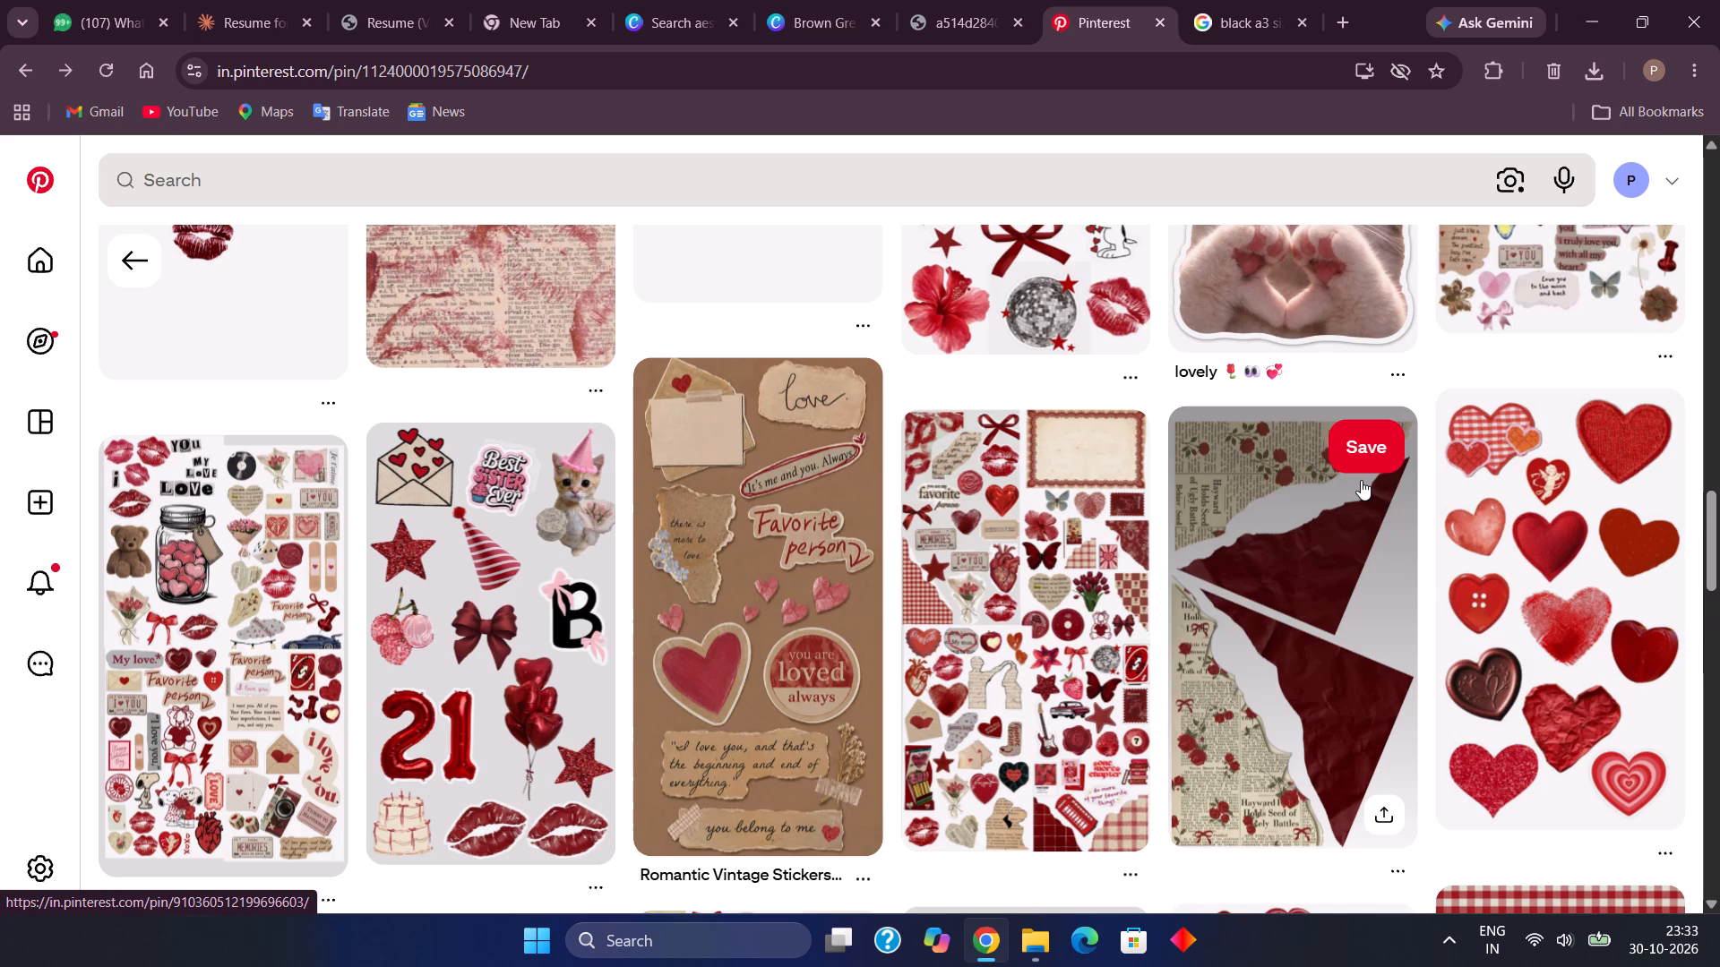
scroll(1361, 480, down, 3)
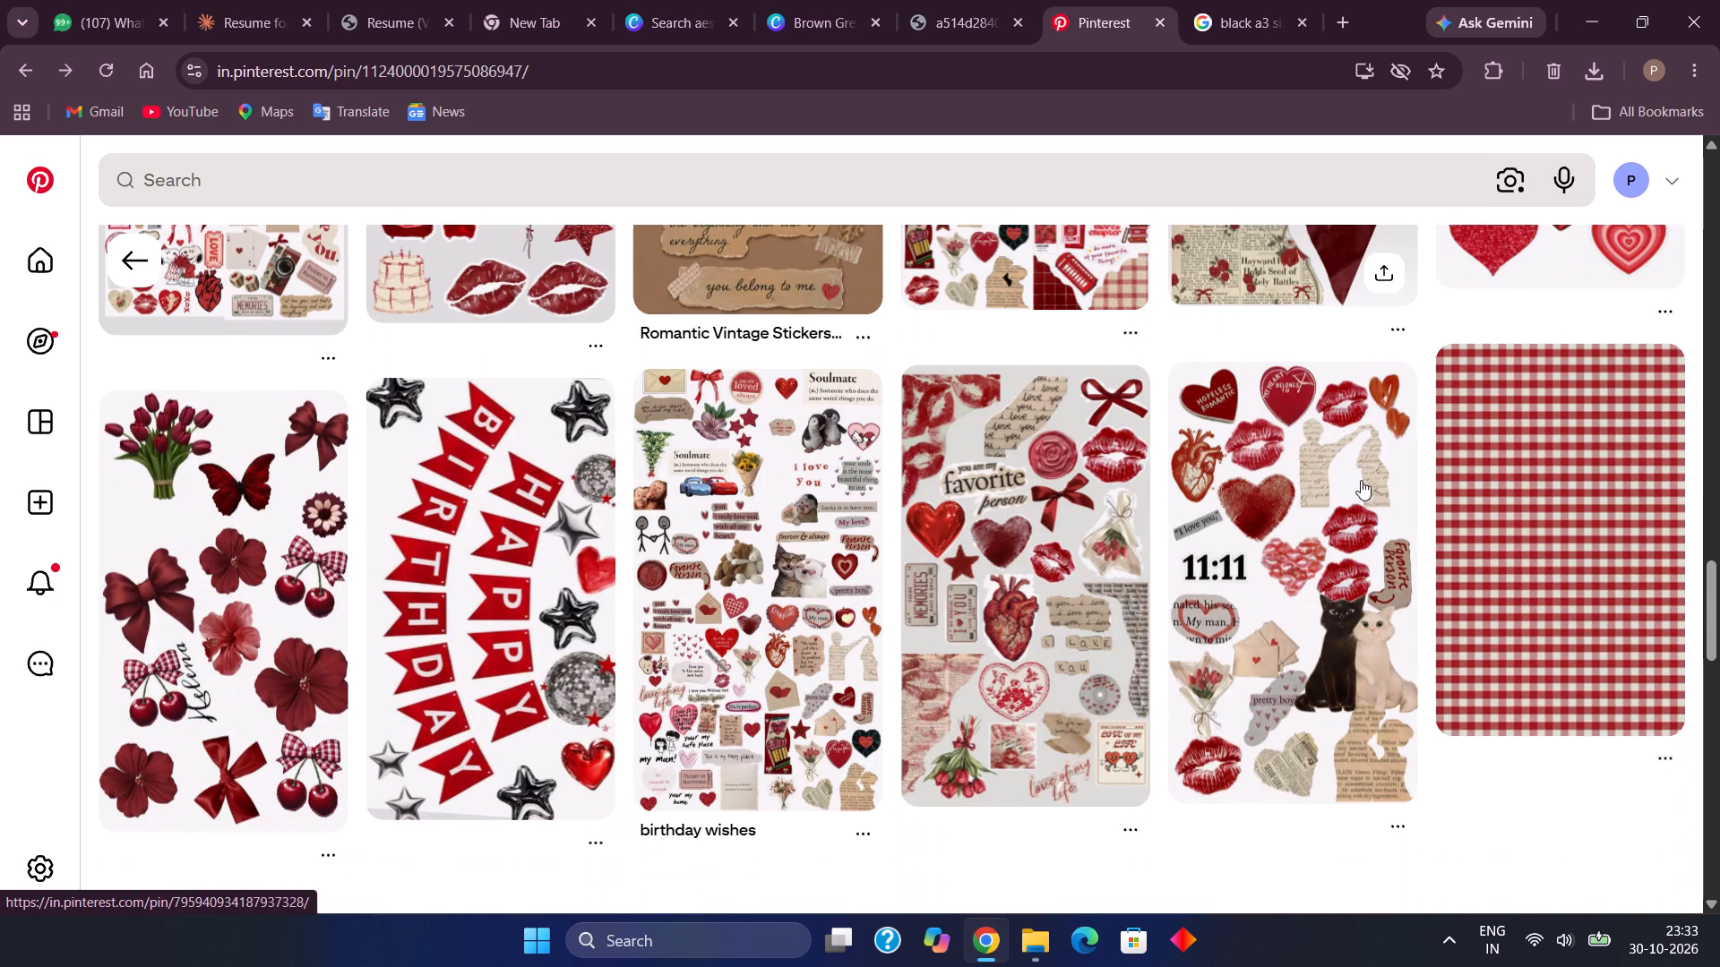
scroll(1361, 480, down, 3)
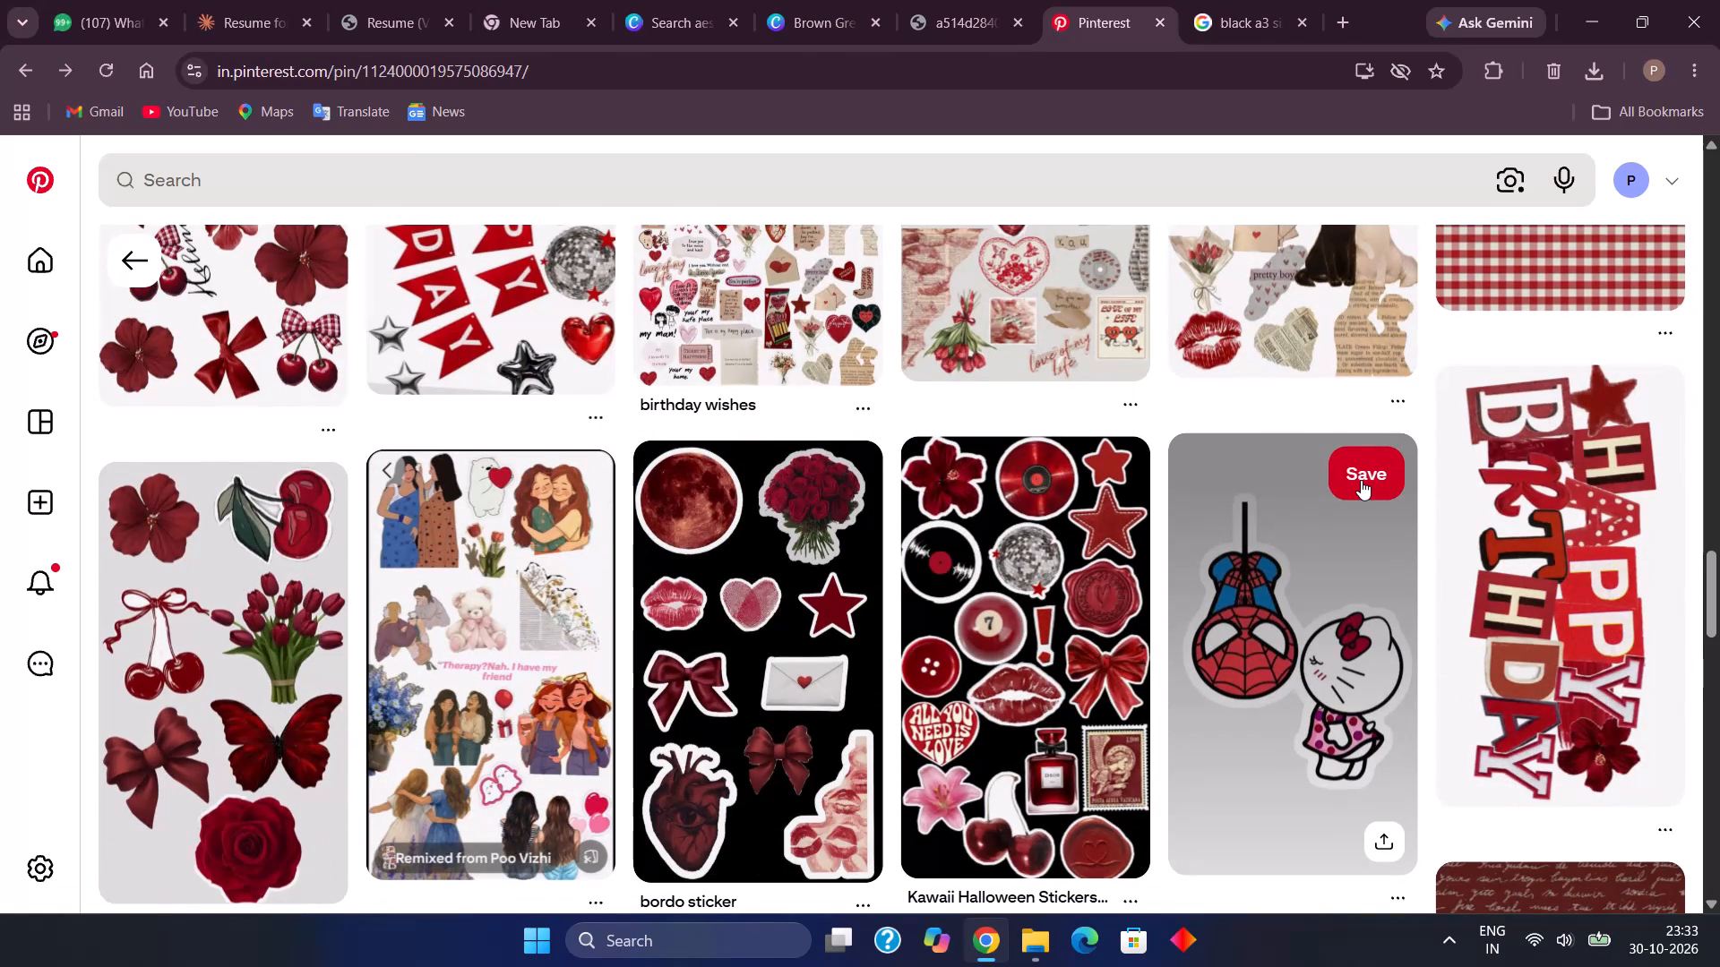
scroll(1361, 480, down, 6)
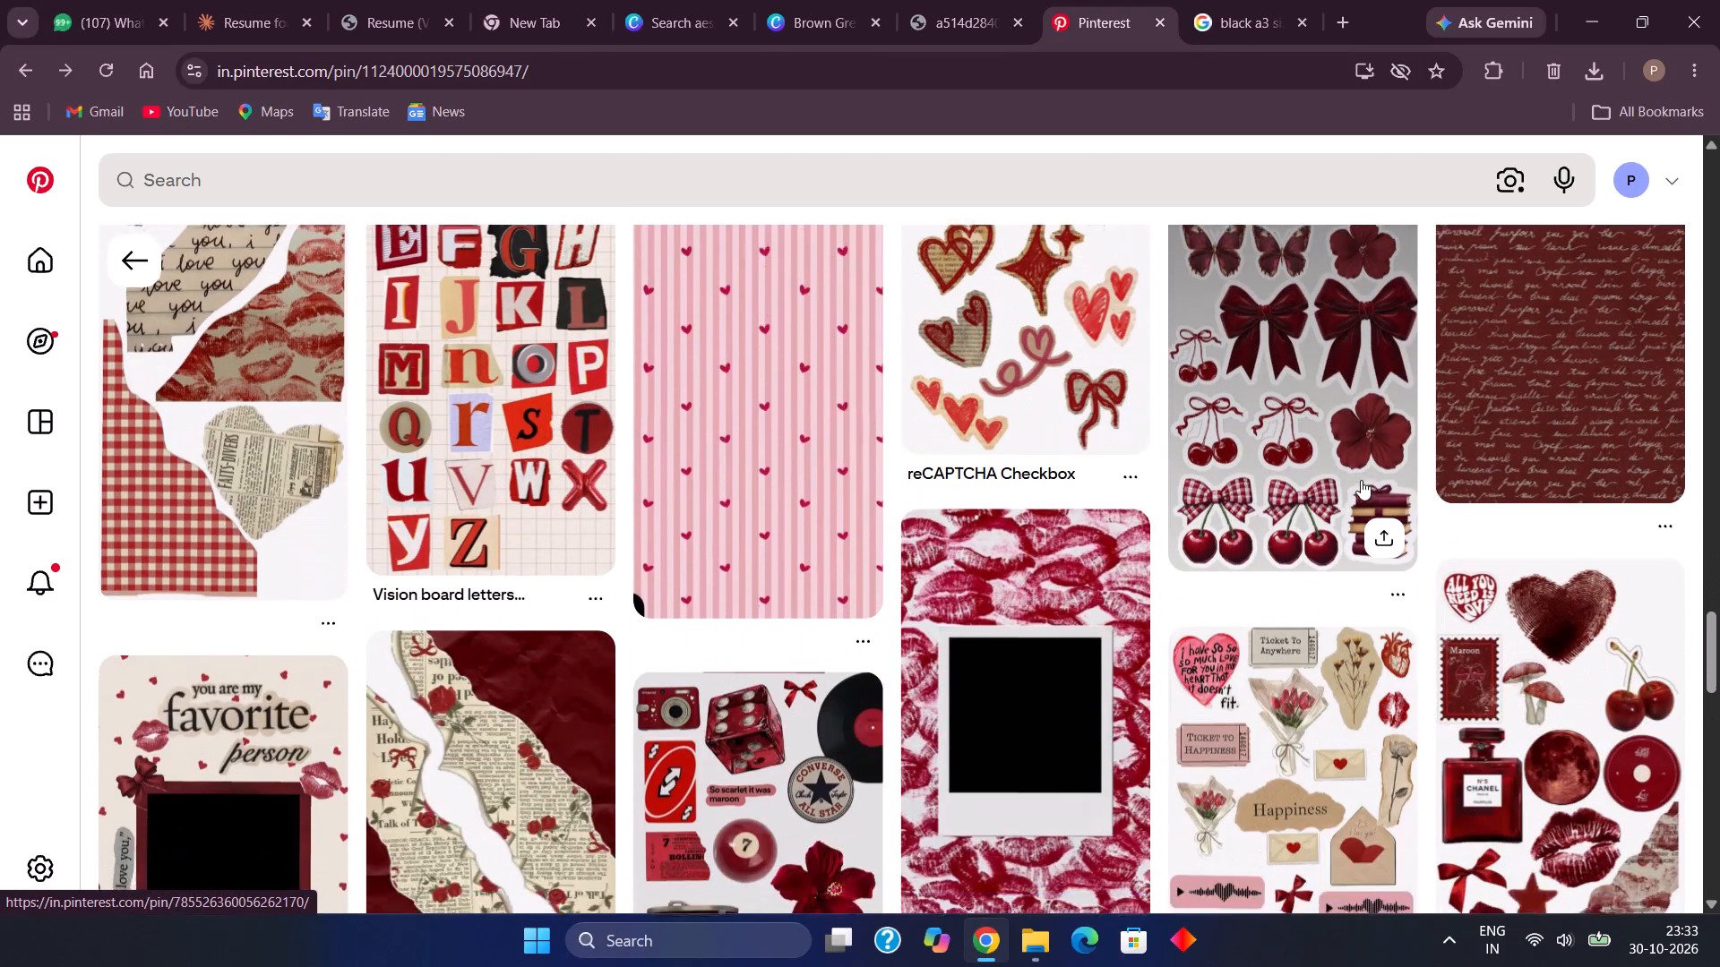
scroll(1361, 480, down, 3)
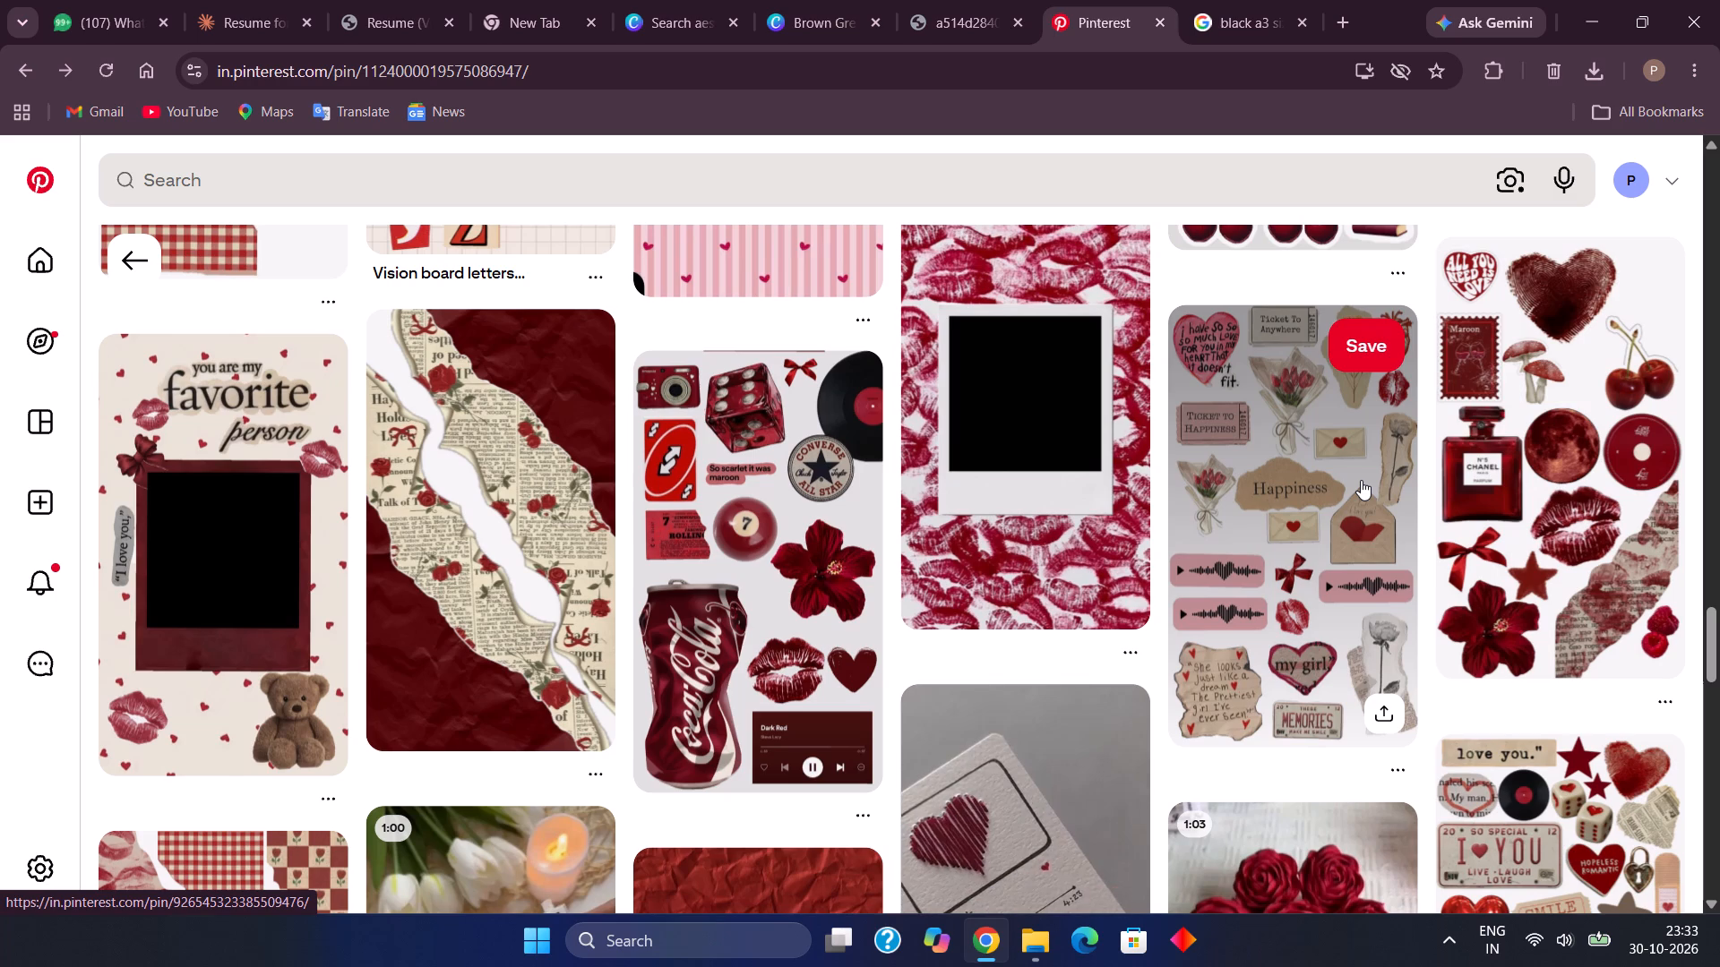
scroll(1361, 480, down, 2)
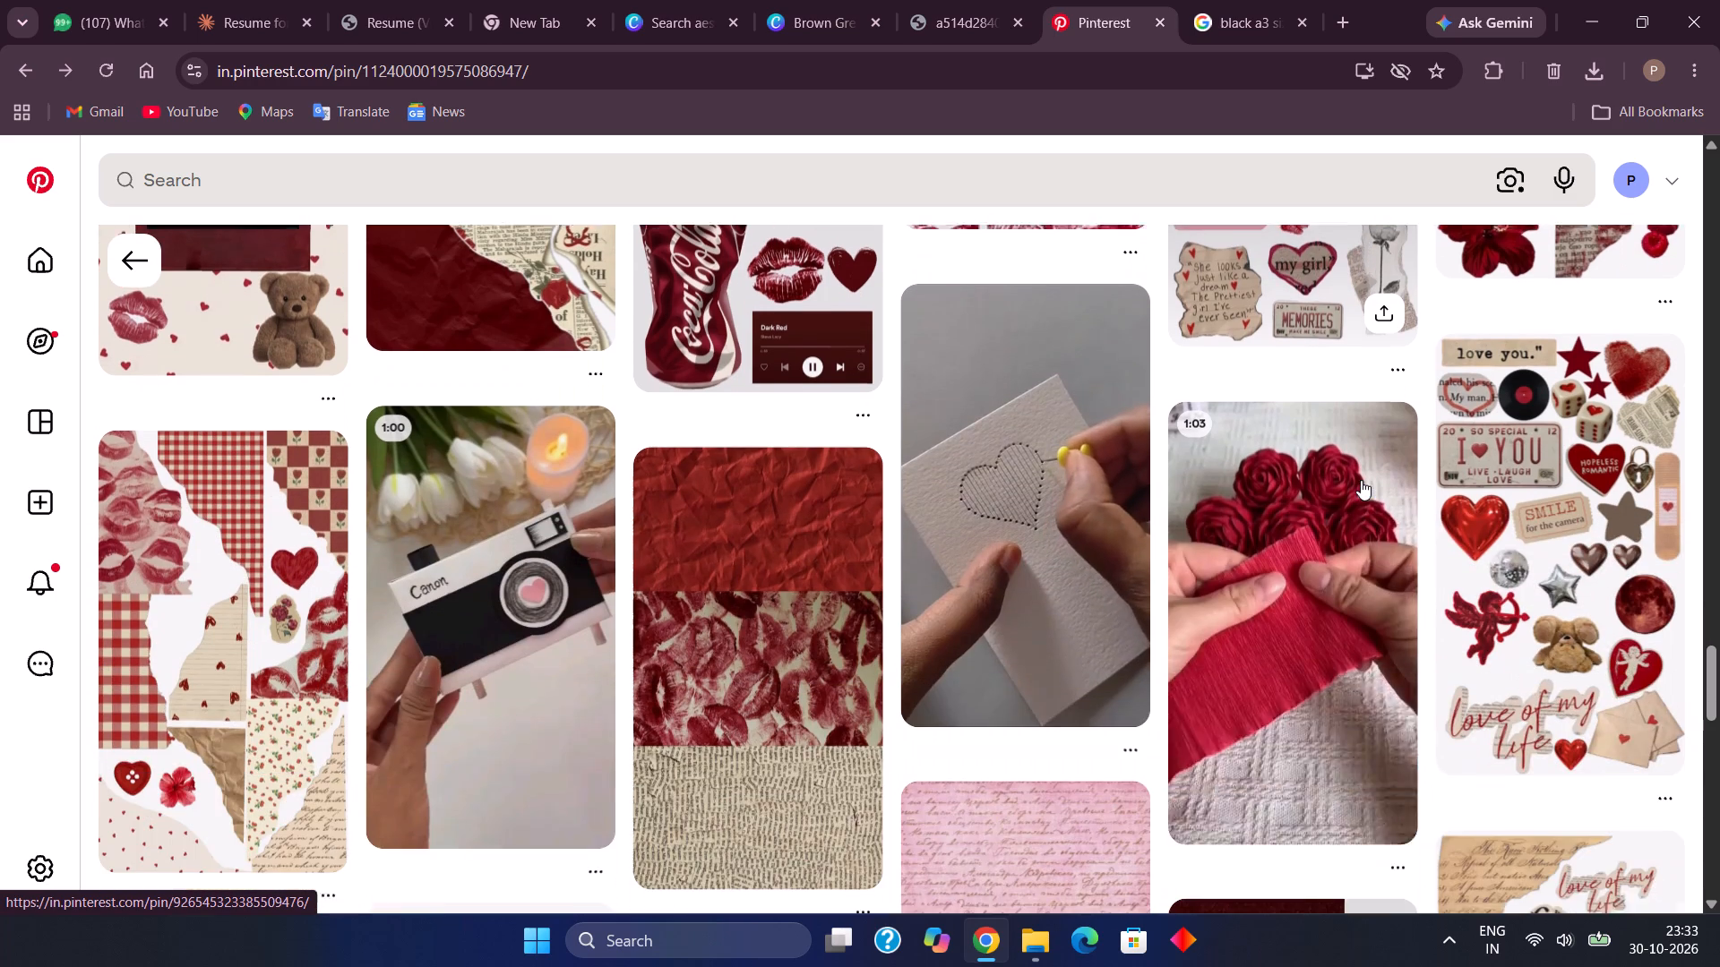
scroll(1361, 480, down, 1)
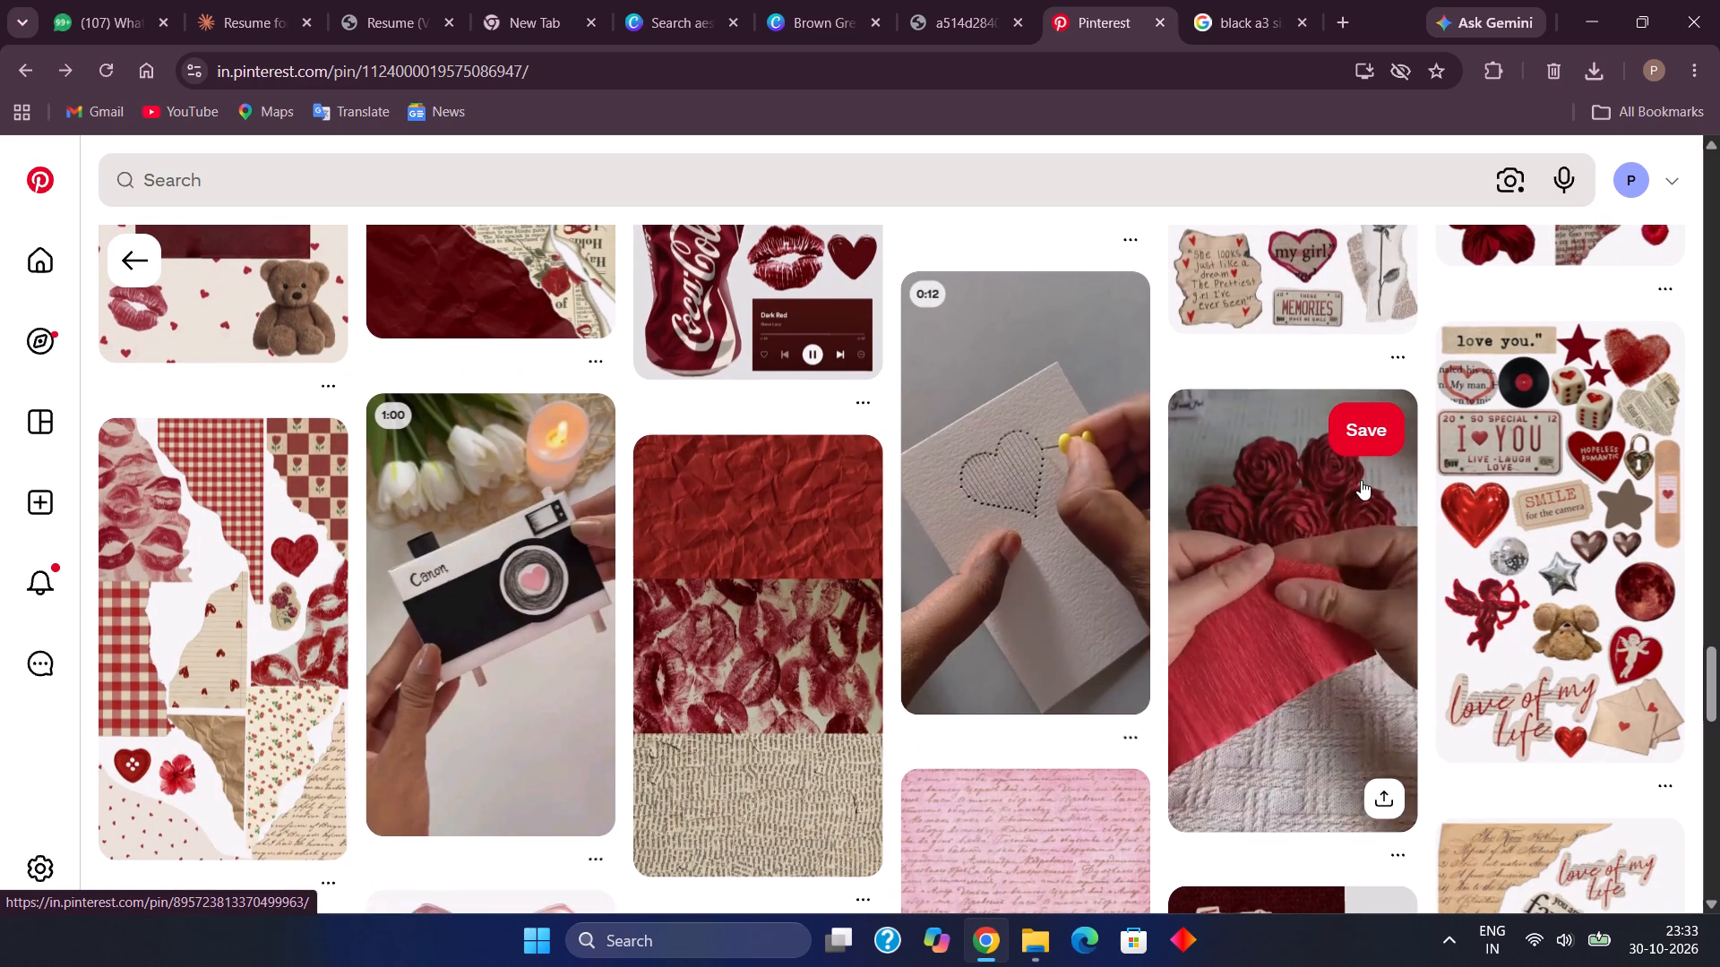
scroll(1361, 480, down, 5)
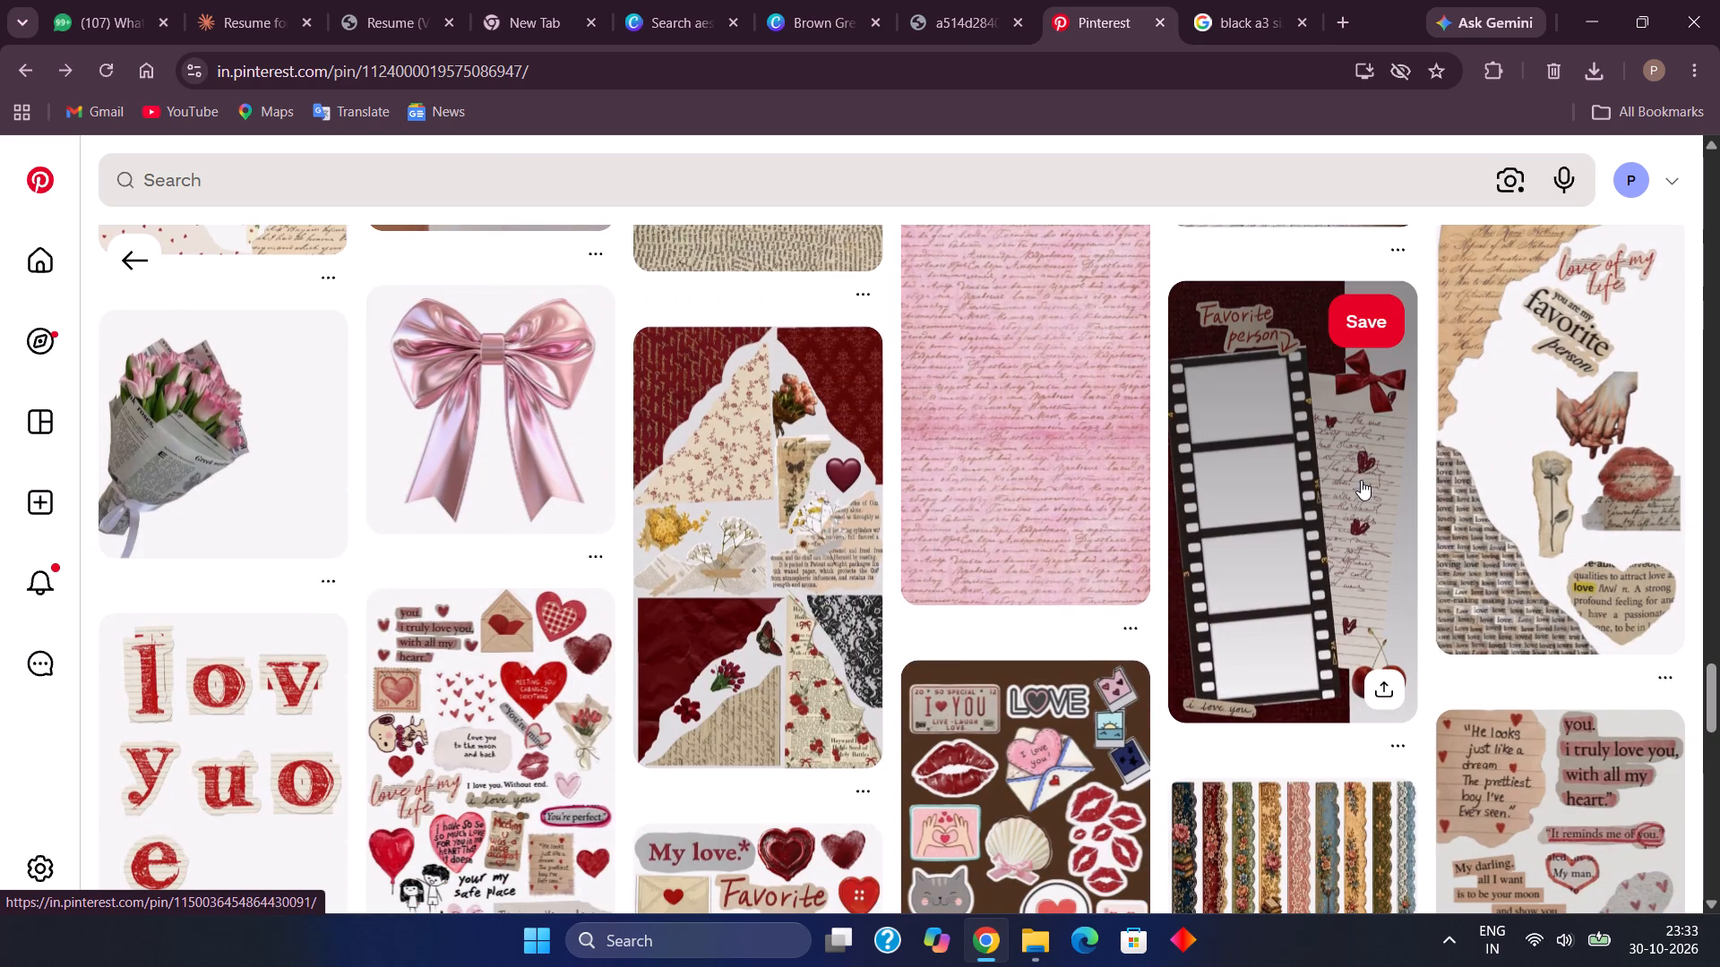
scroll(1361, 480, down, 1)
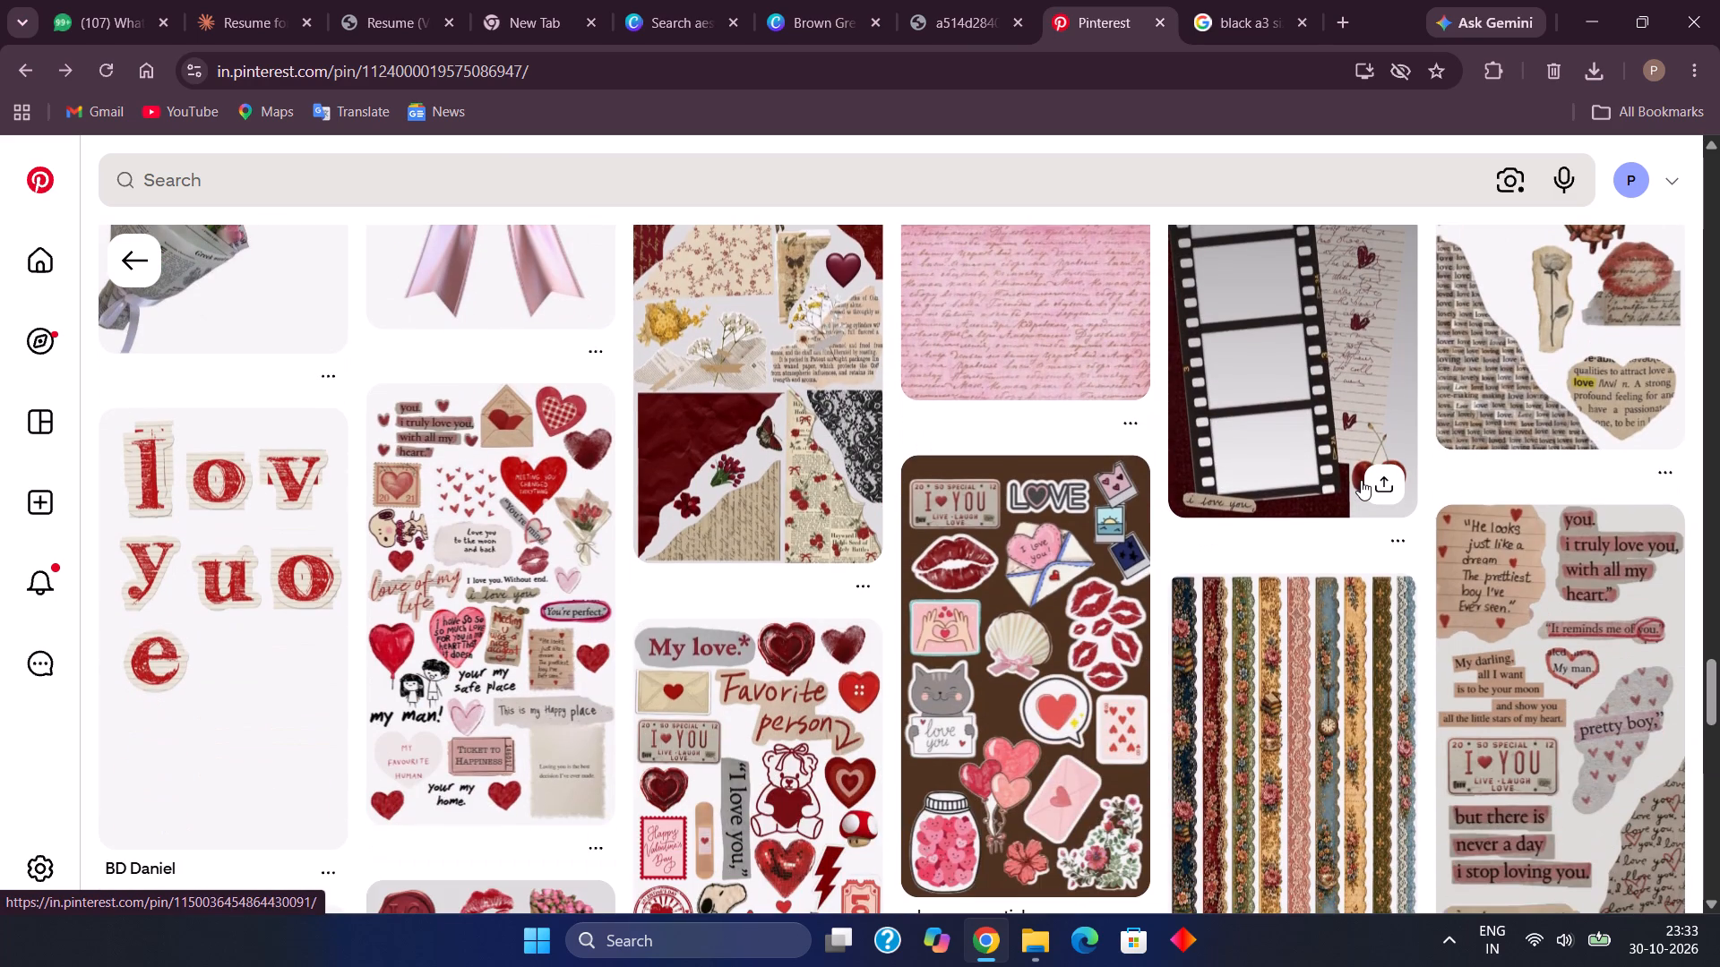
scroll(1361, 480, down, 2)
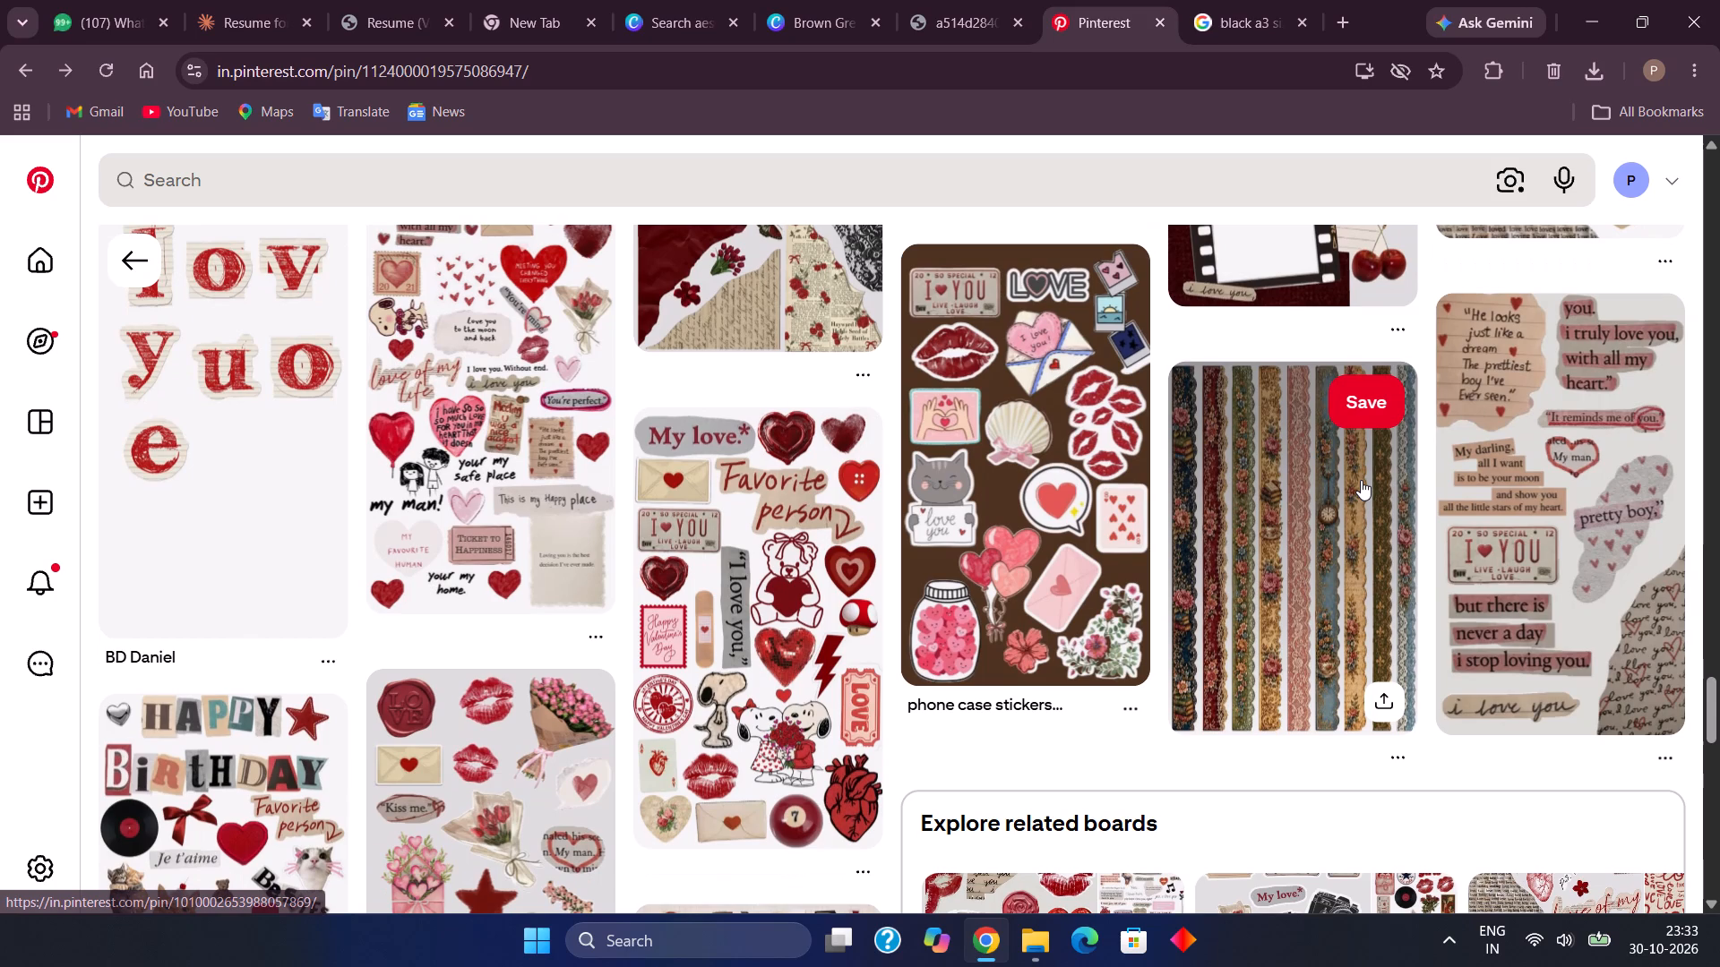
scroll(1361, 480, down, 4)
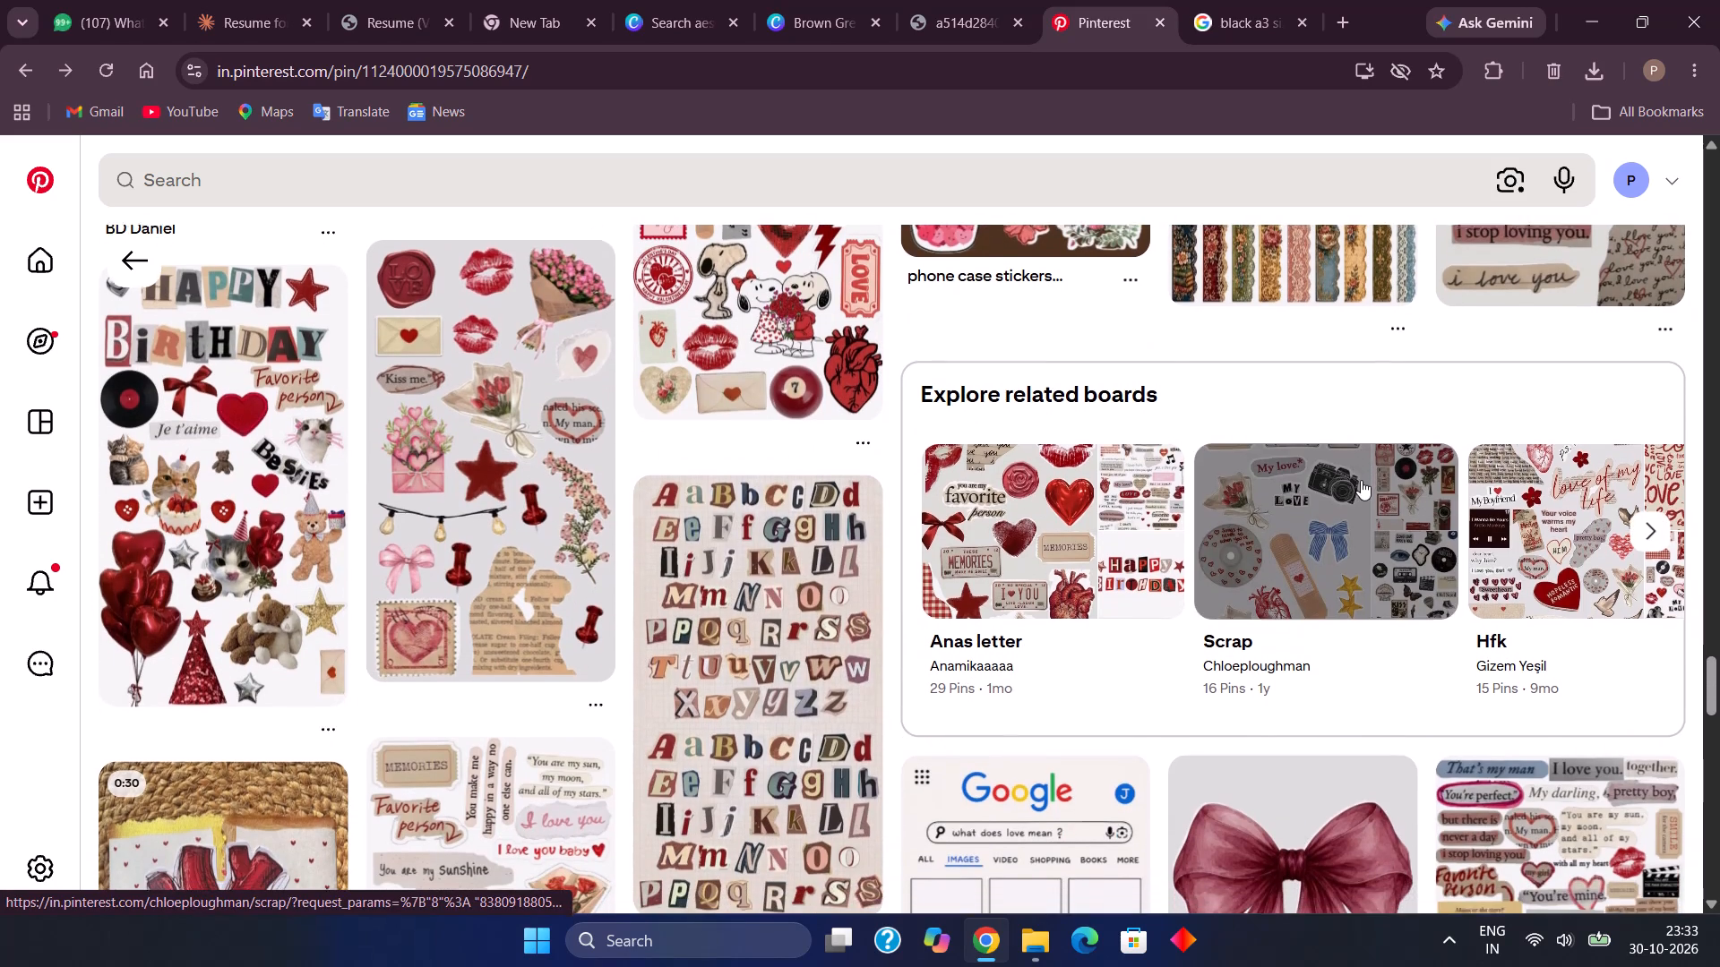
scroll(1361, 480, down, 1)
Look over the related Pinterest boards suggested among the red sticker pins.
scroll(1361, 480, left, 6)
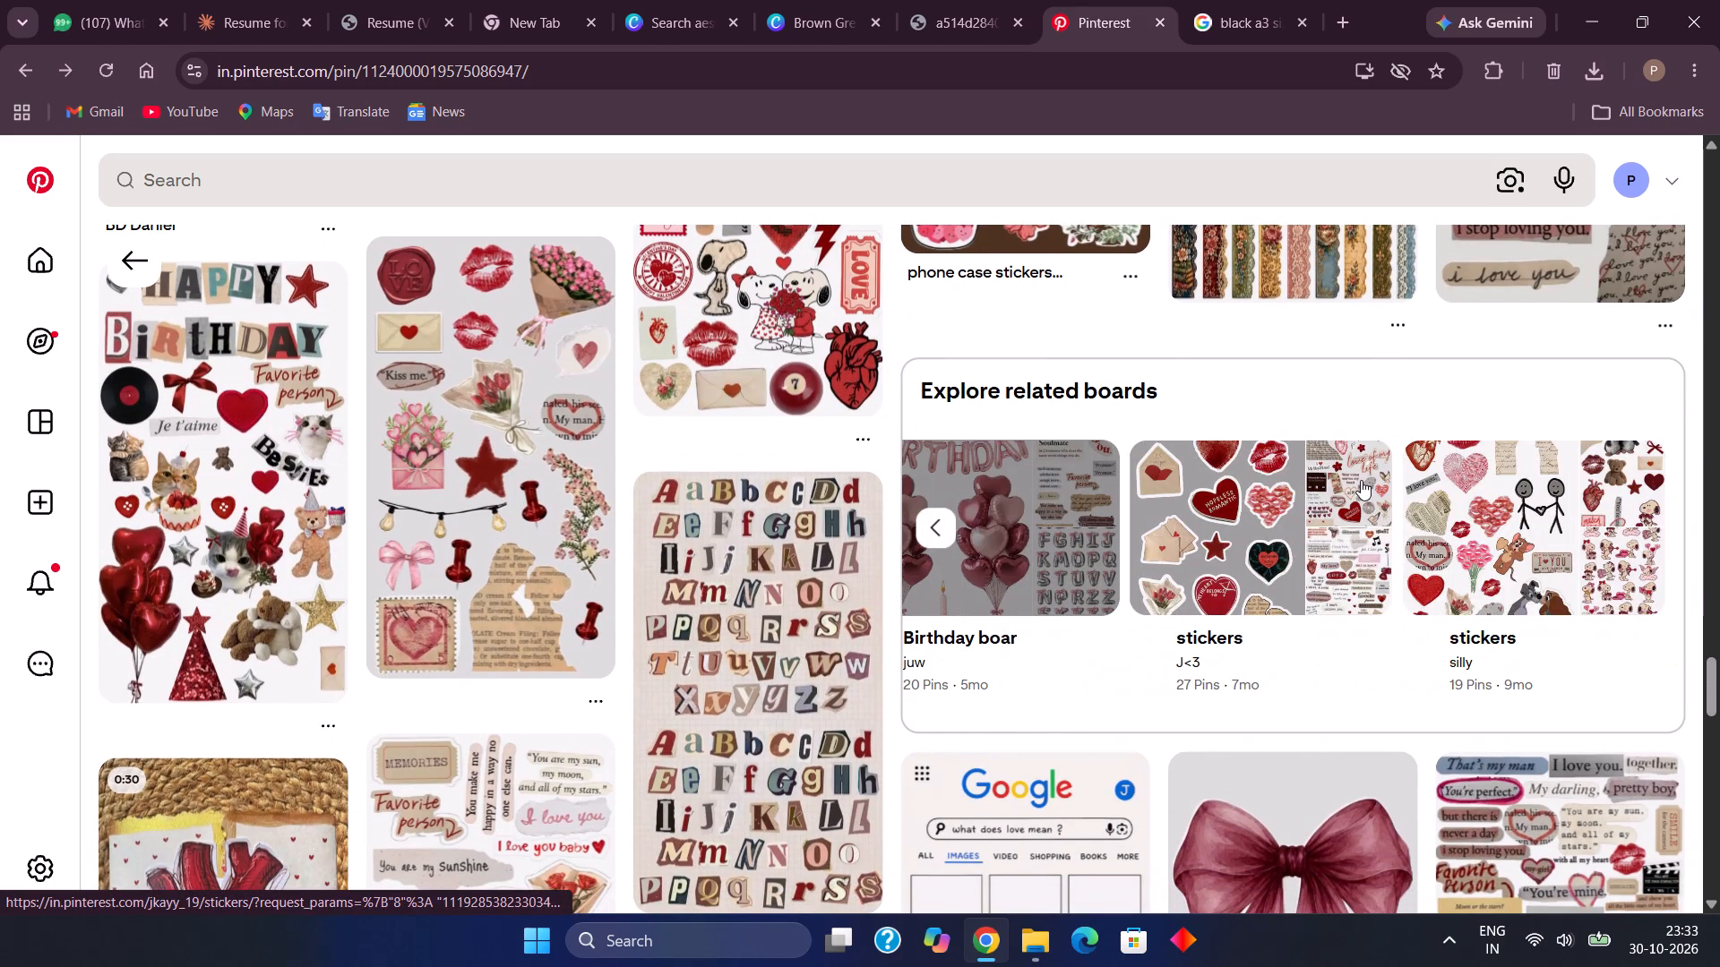
scroll(1361, 480, left, 2)
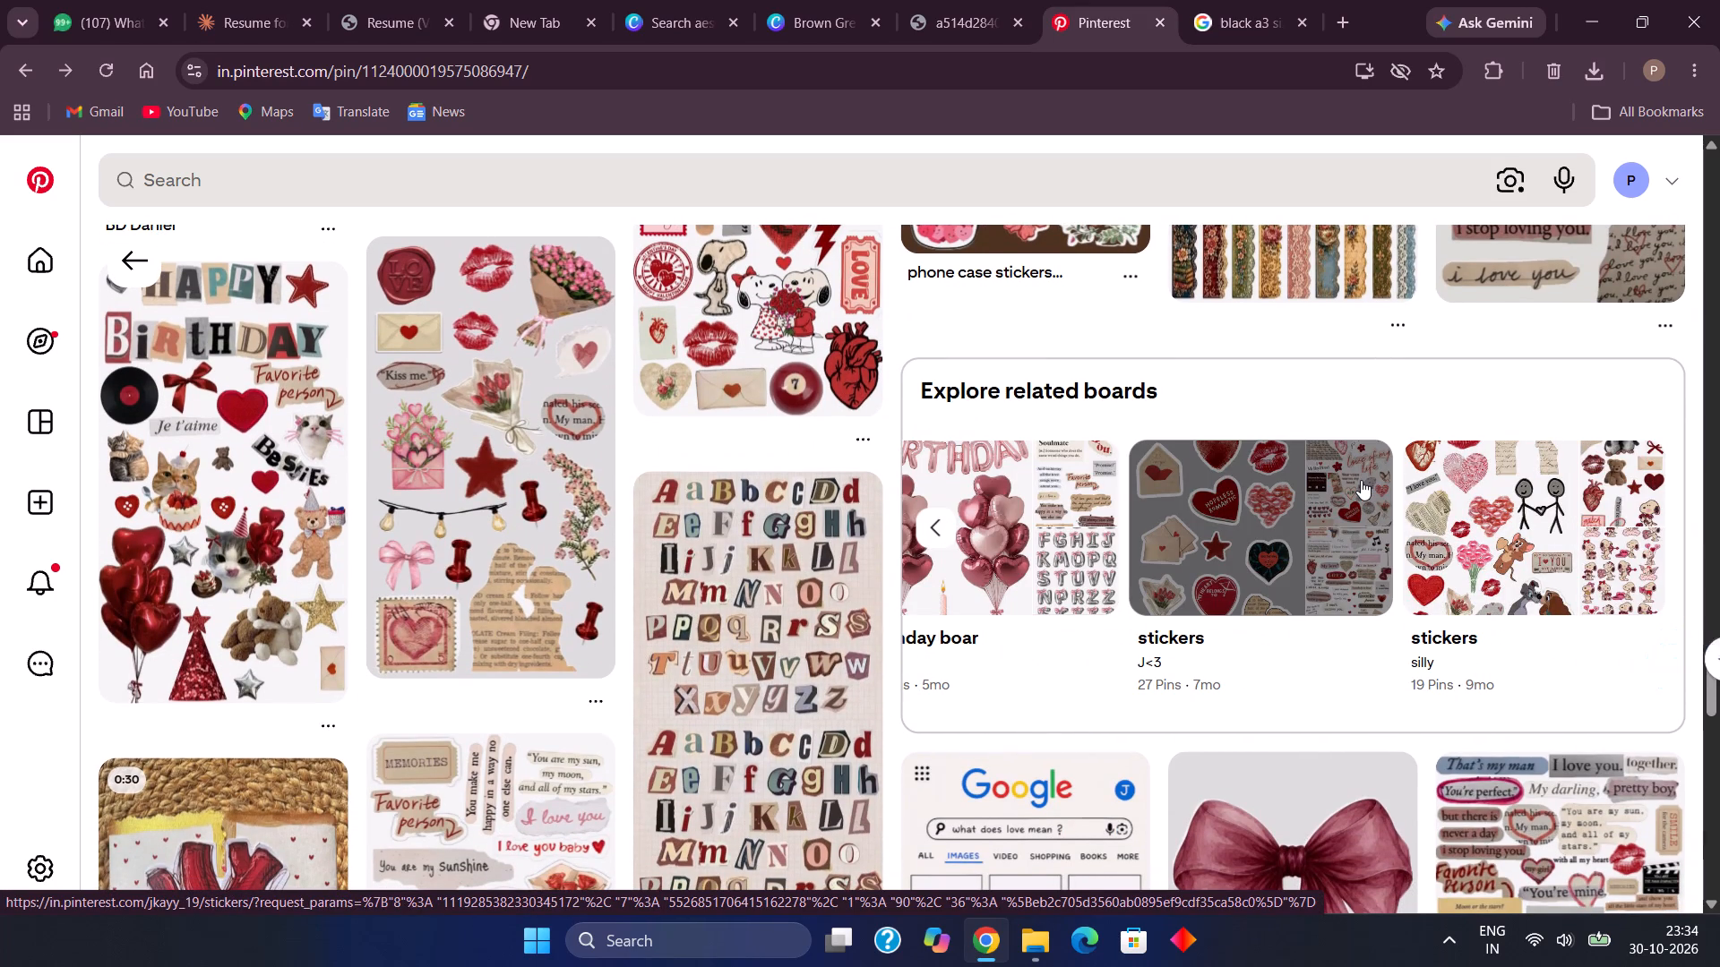
scroll(1361, 480, right, 6)
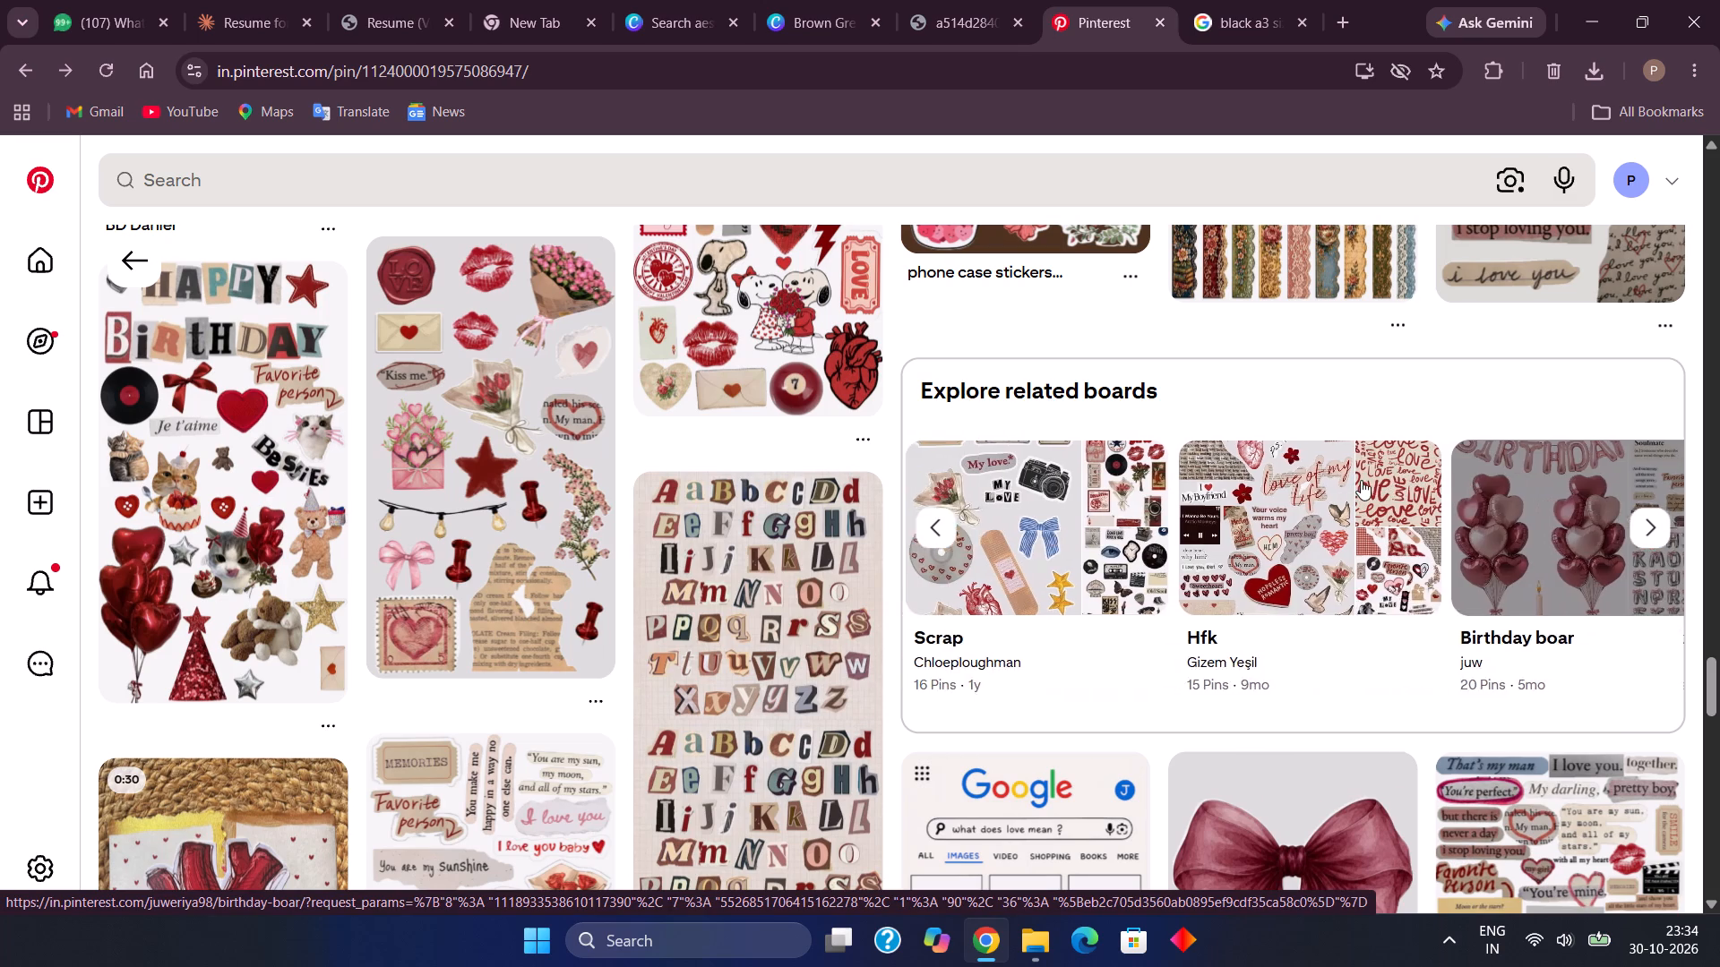
scroll(1361, 480, right, 4)
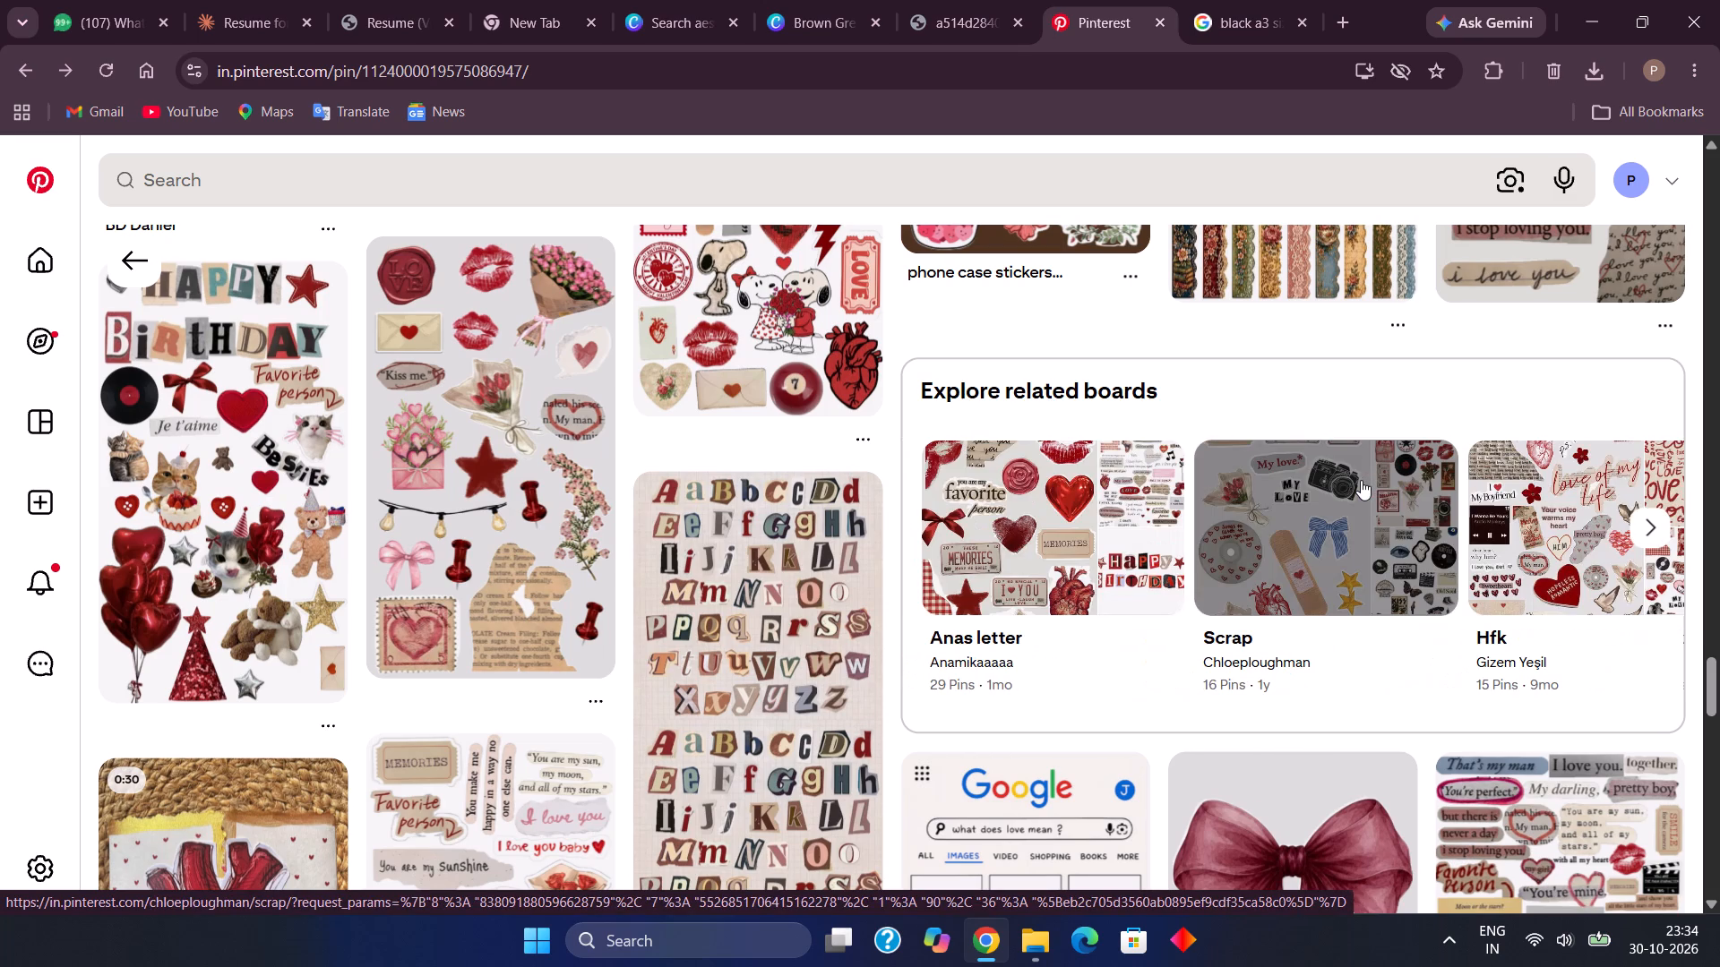
Find and open the red collage with the Coca-Cola heart and view its handwritten-paper couple silhouette cutout.
scroll(891, 393, down, 4)
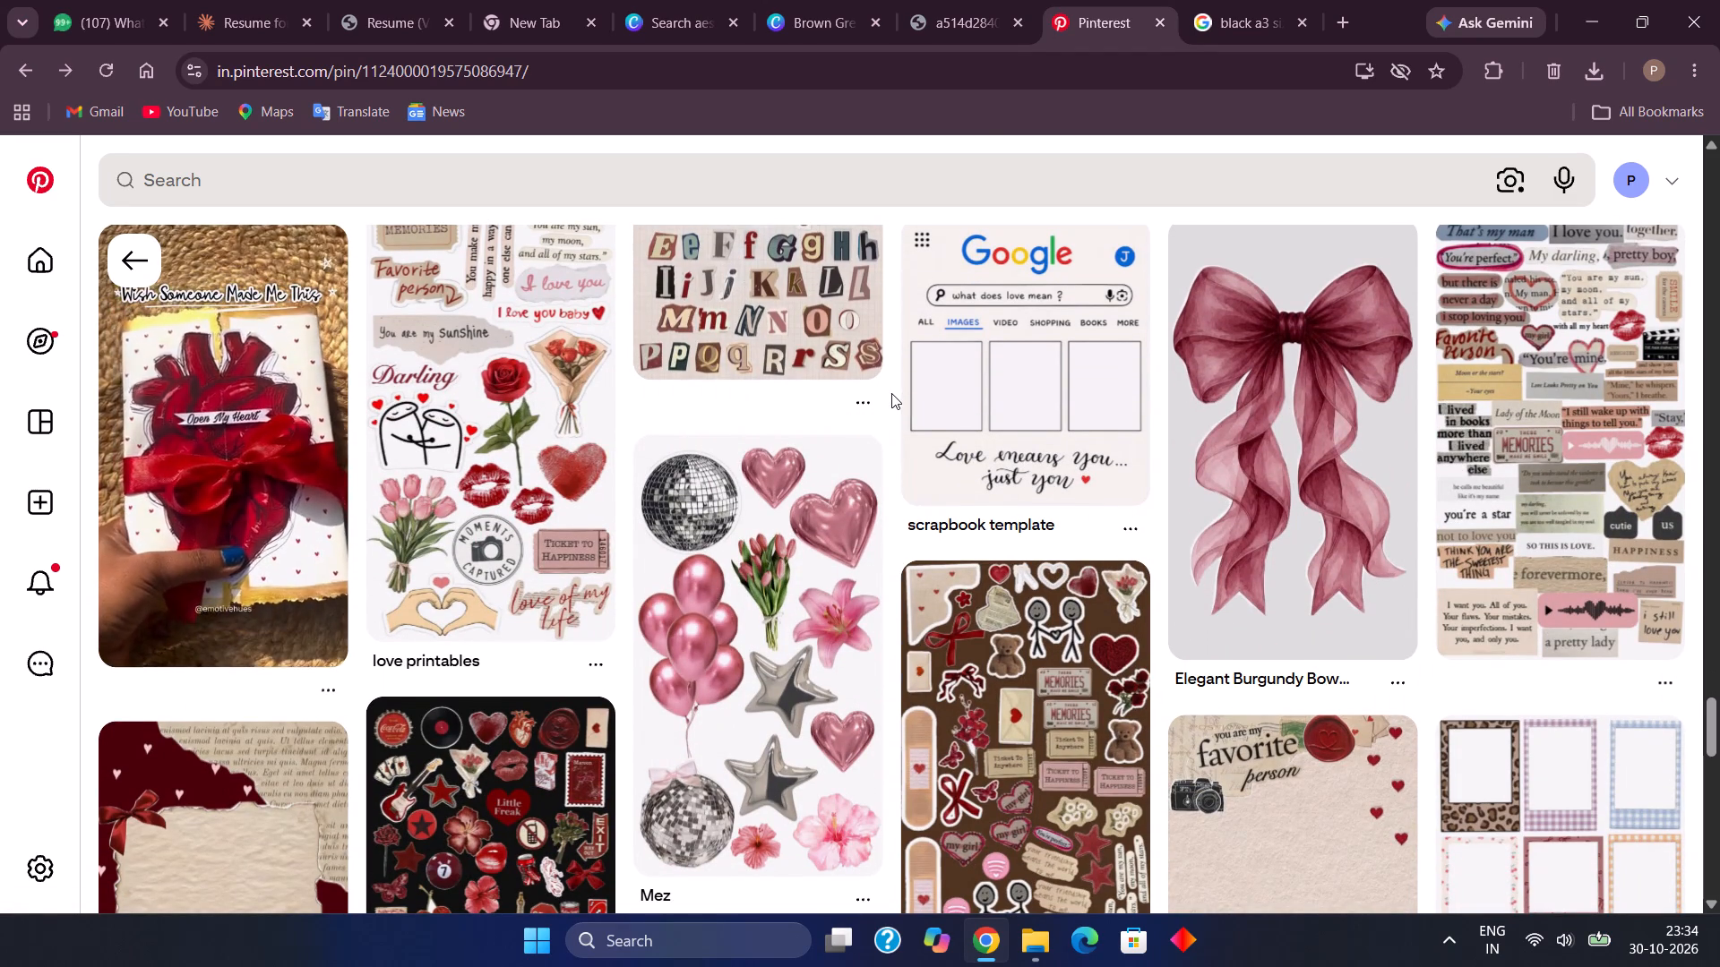
scroll(891, 393, down, 1)
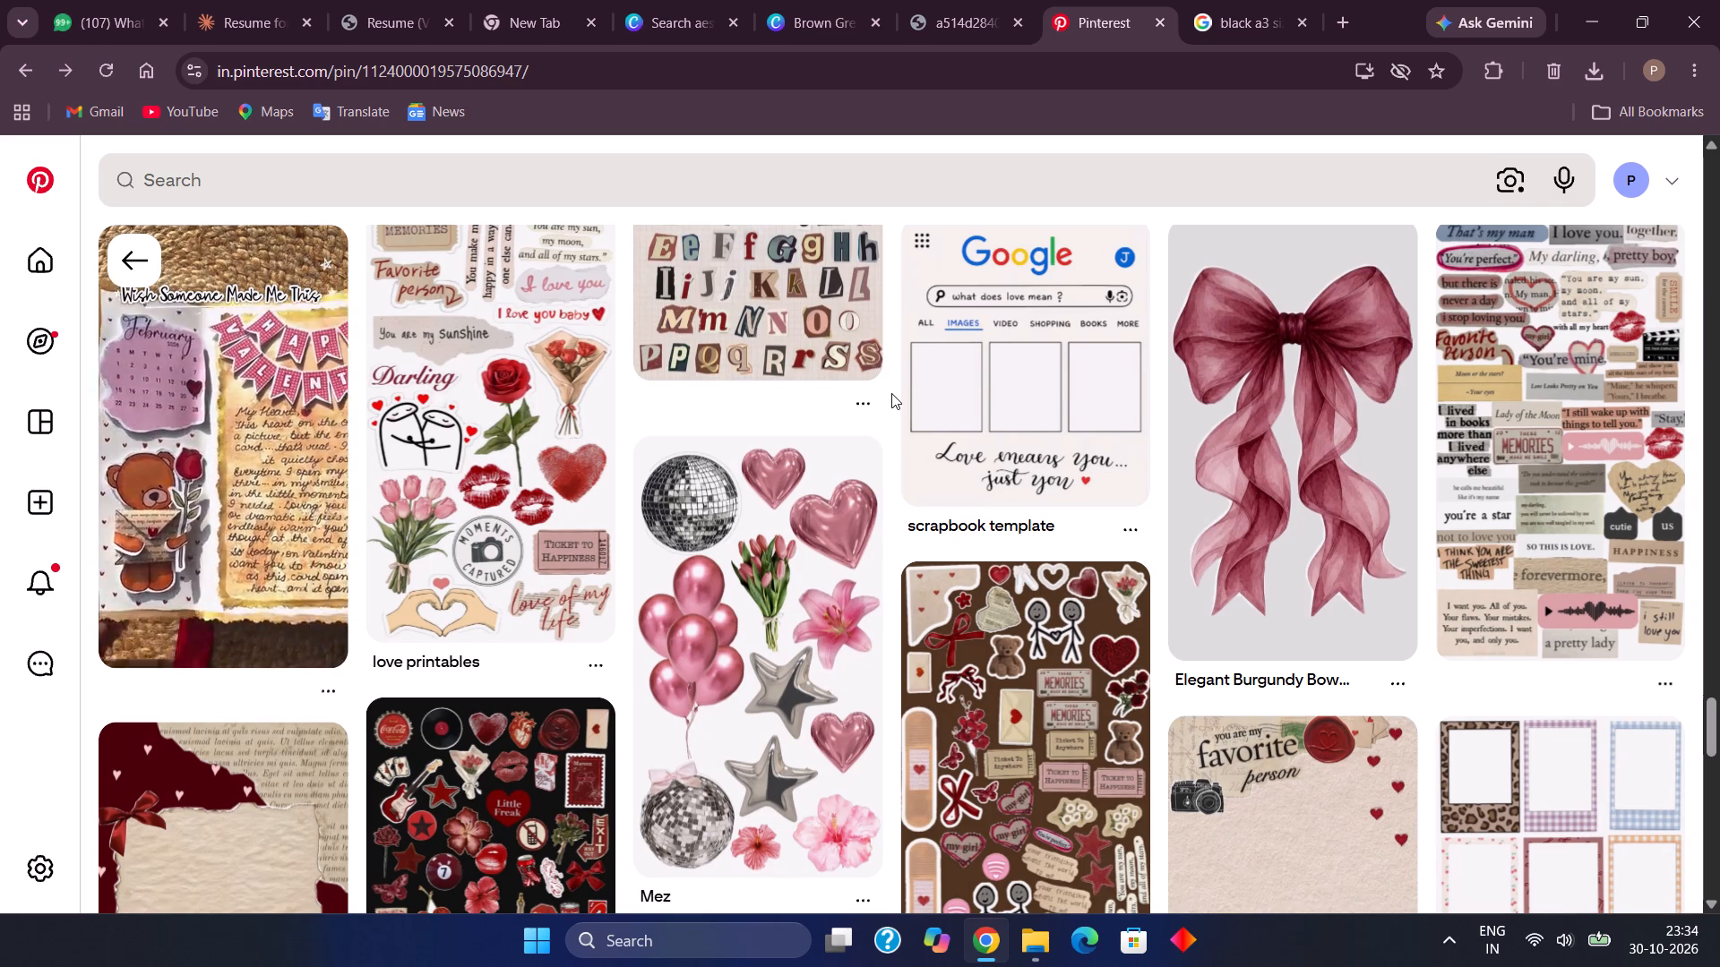
scroll(891, 393, down, 1)
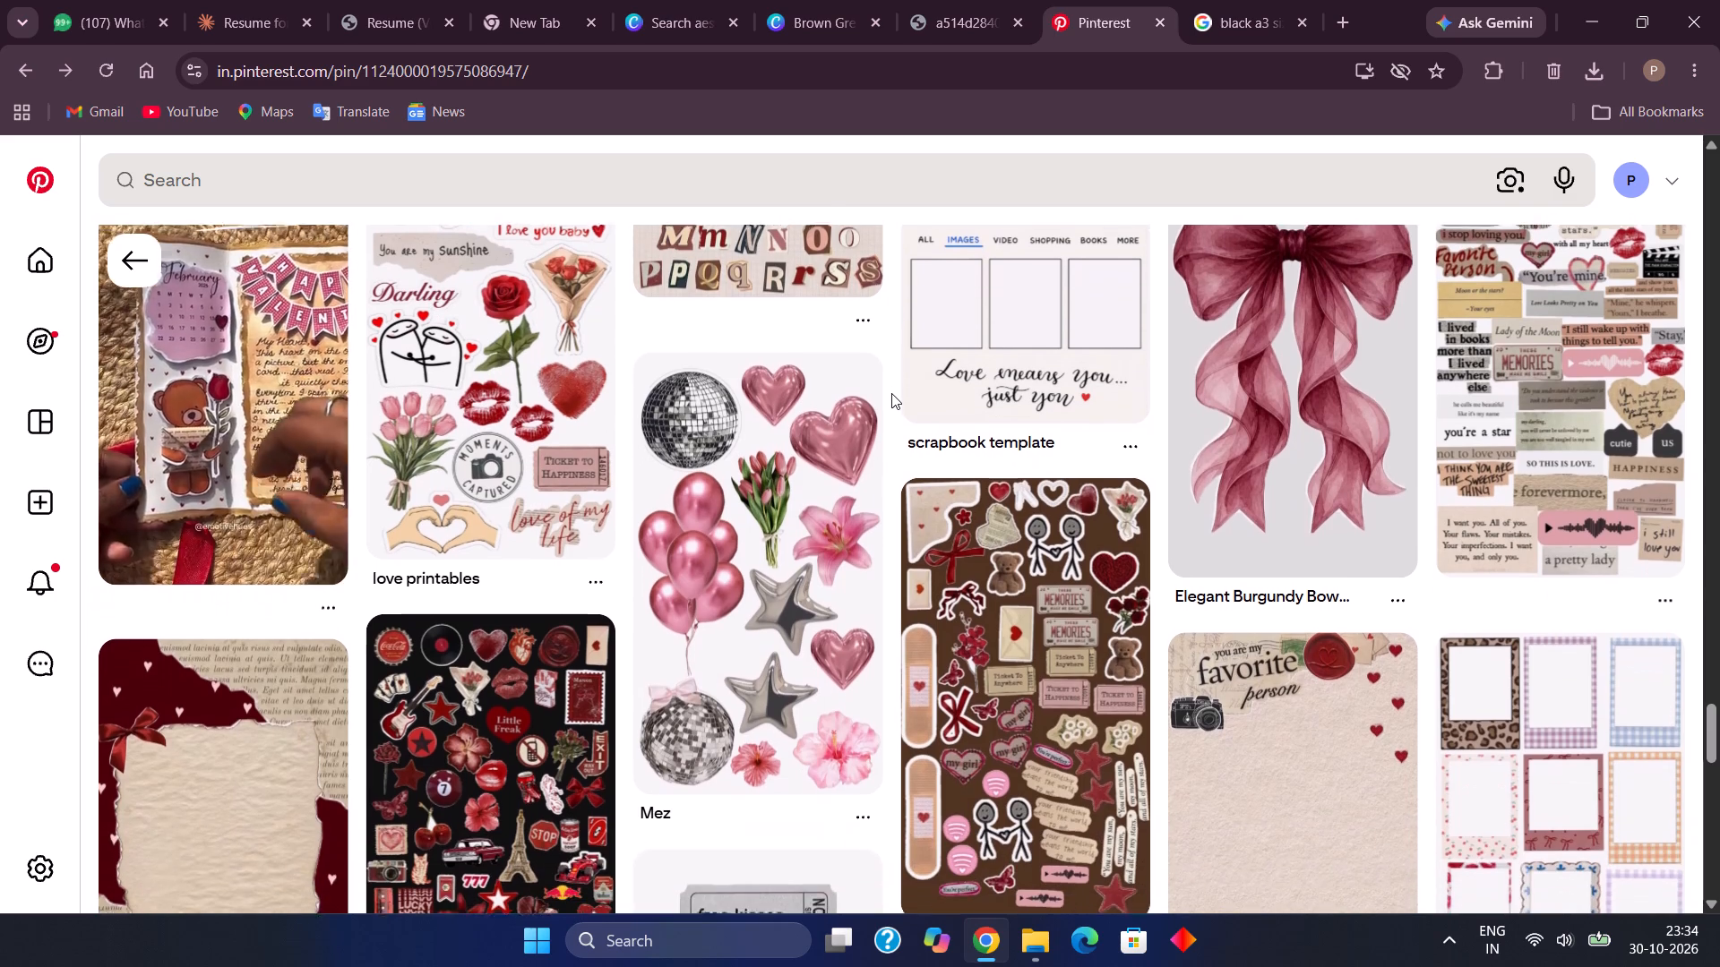
scroll(891, 393, down, 3)
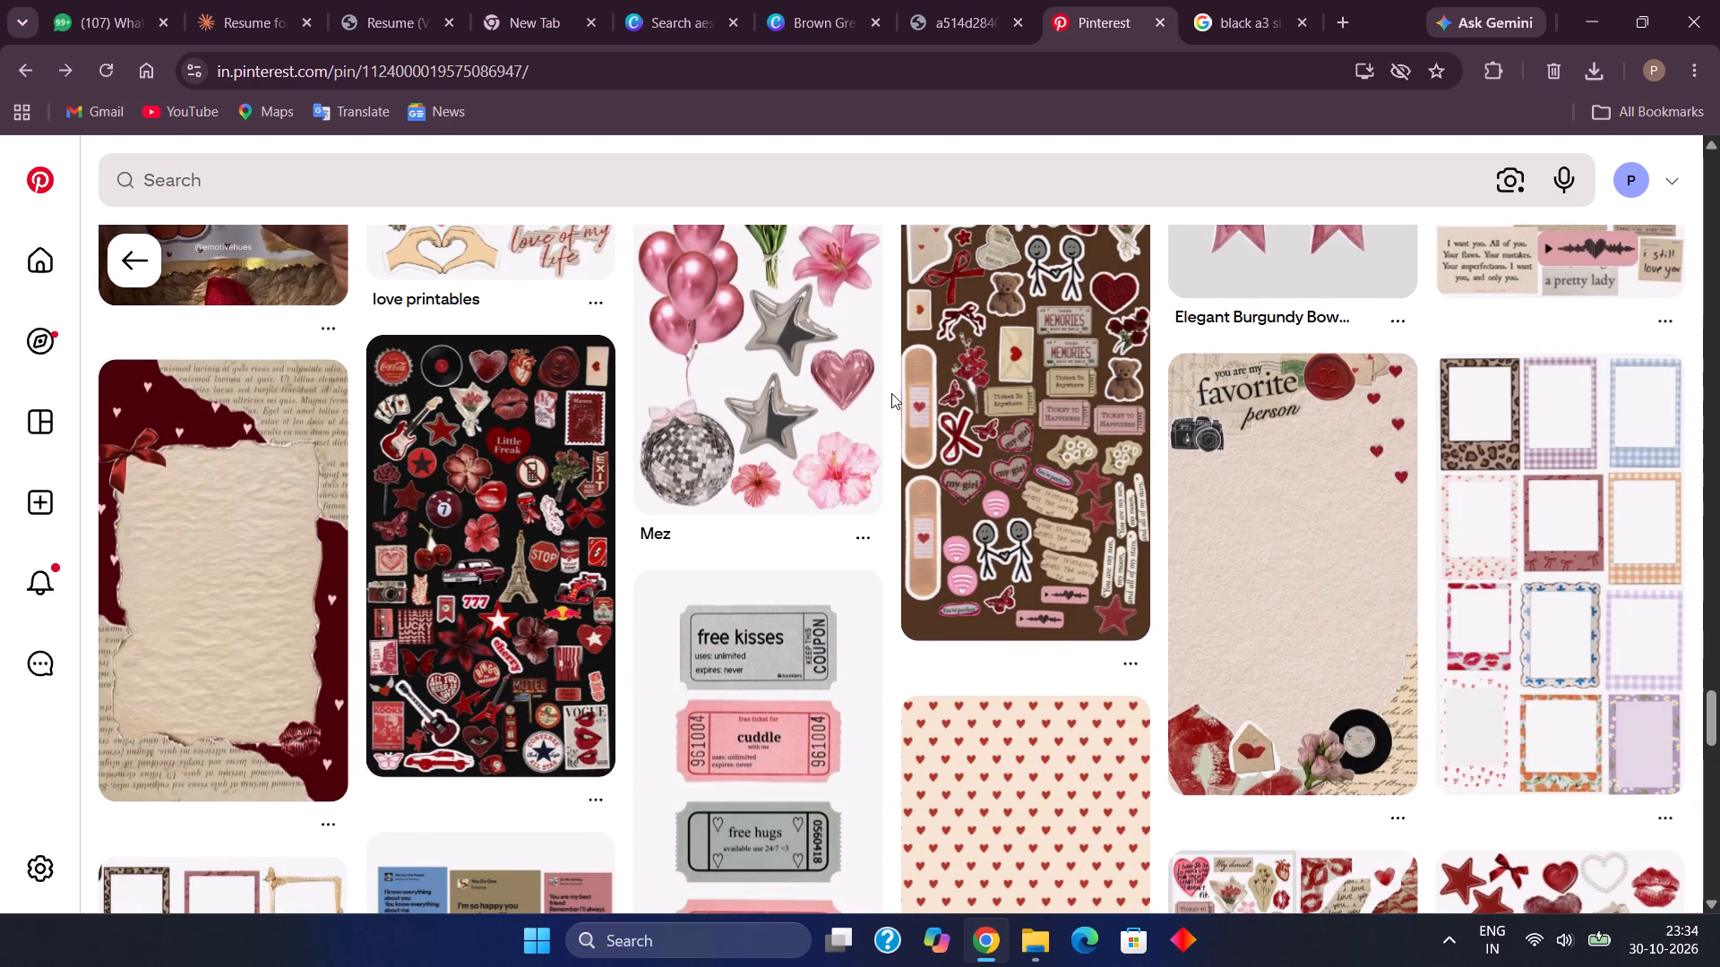
scroll(891, 393, down, 2)
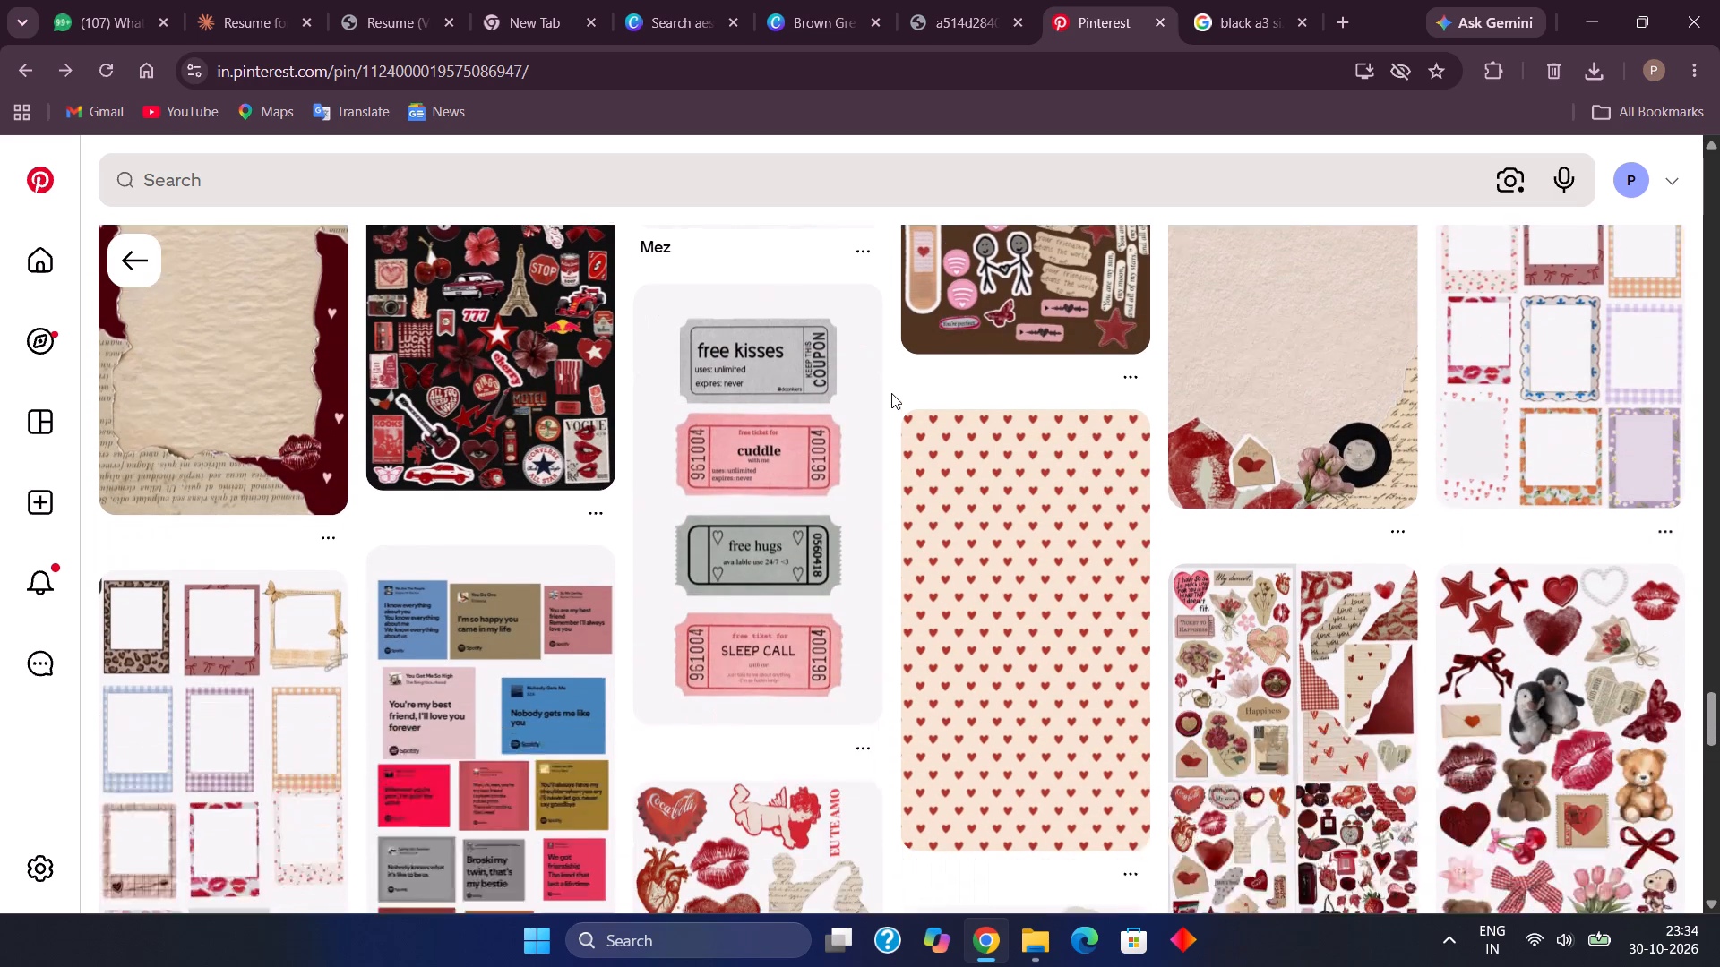
scroll(891, 393, down, 1)
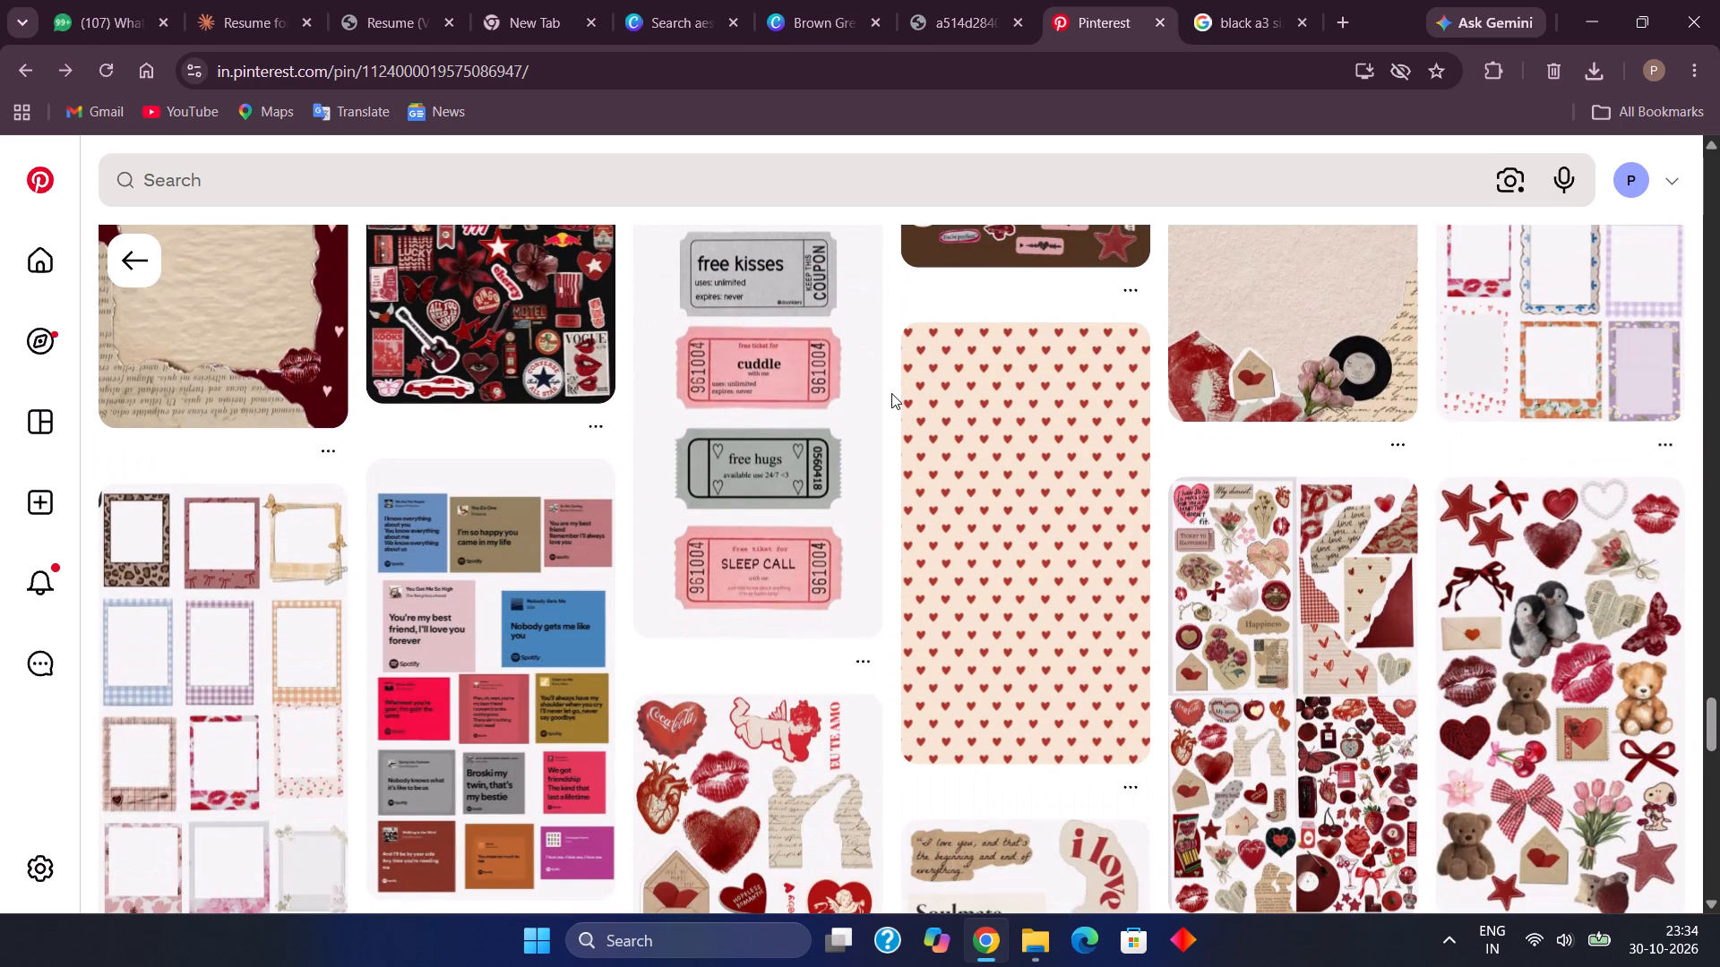
scroll(891, 393, down, 2)
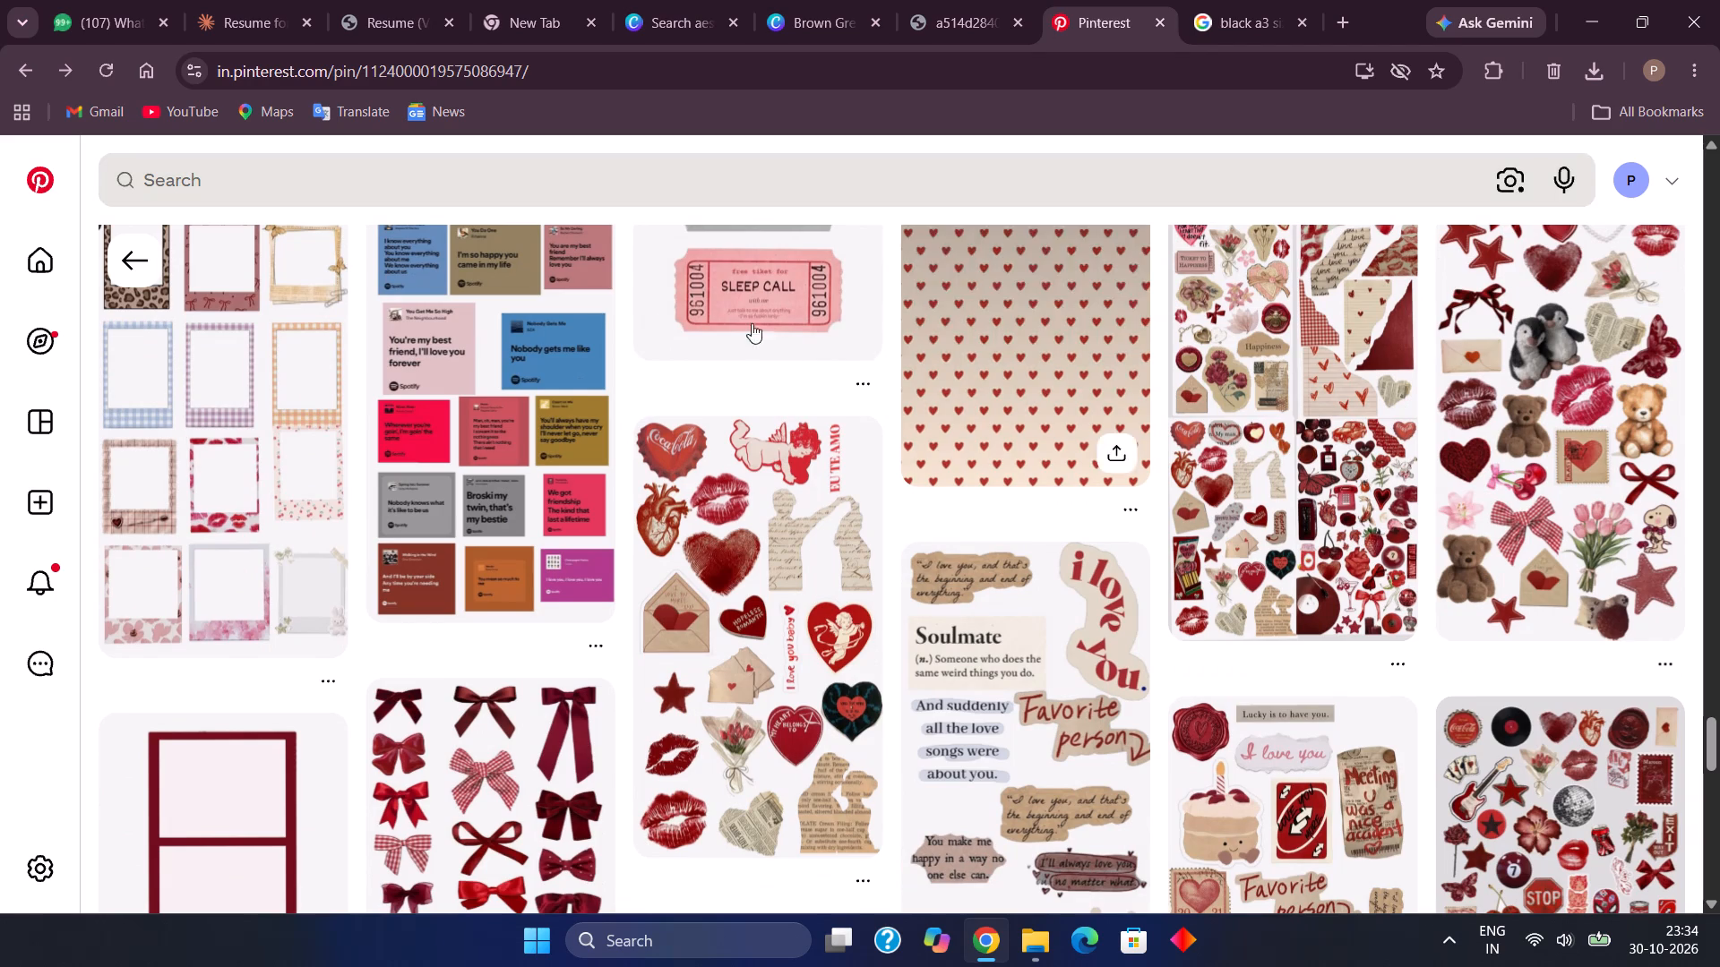
click(784, 566)
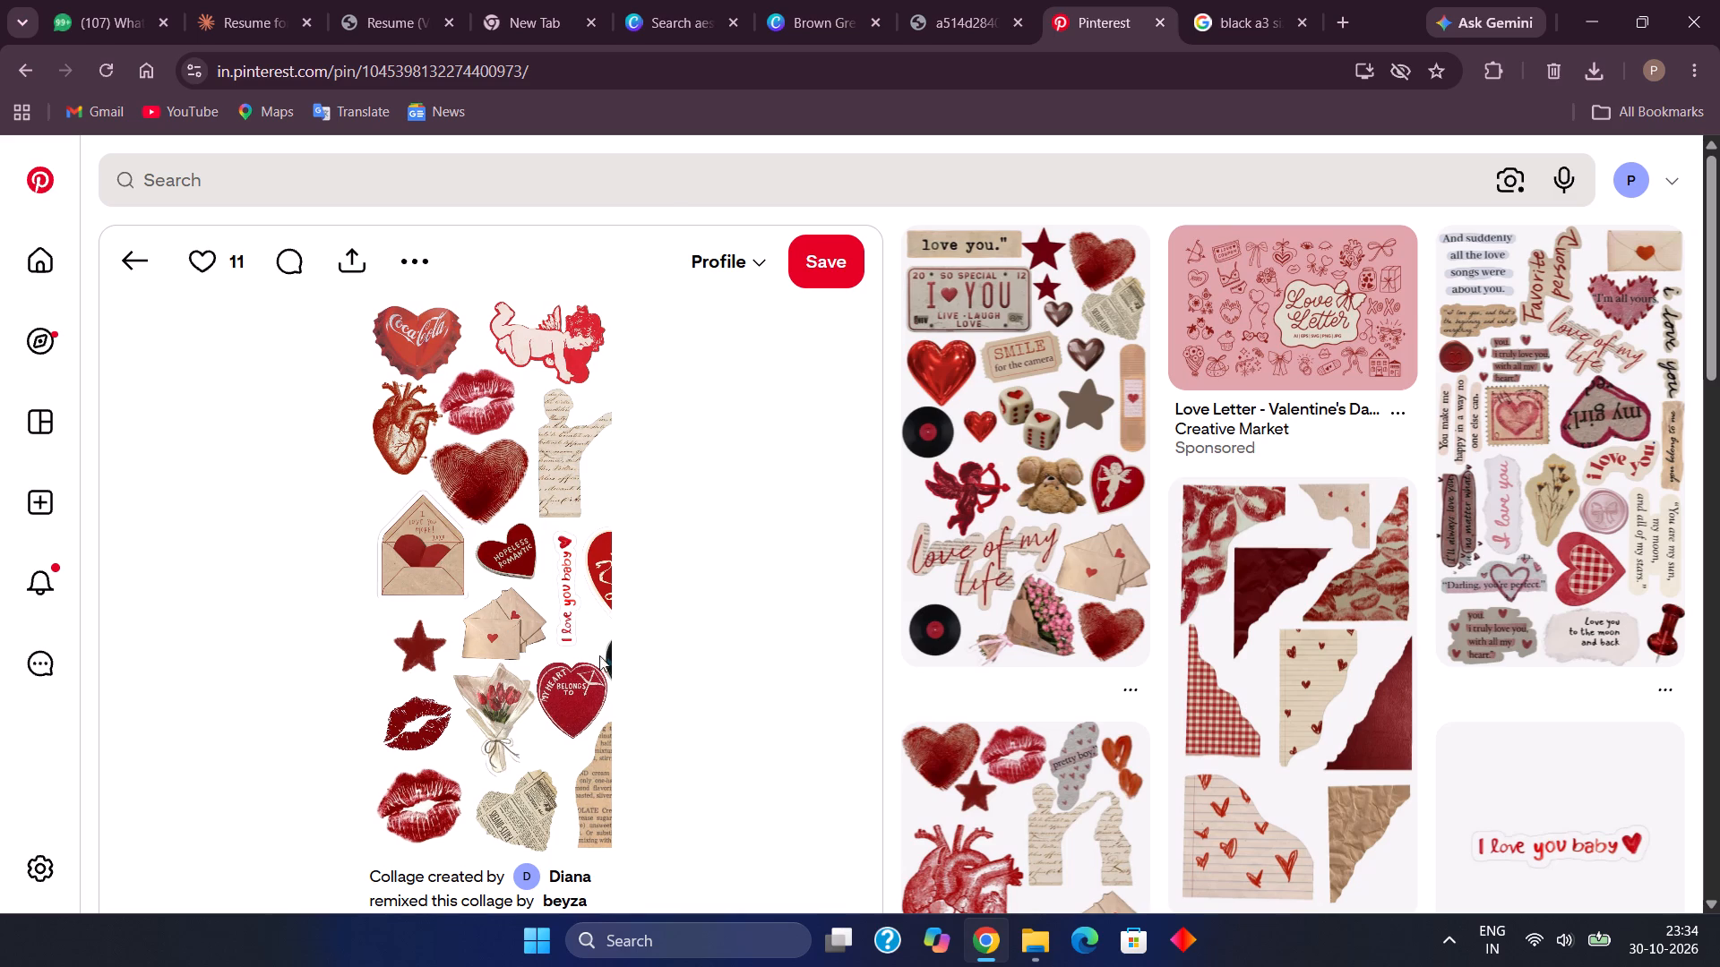
click(571, 483)
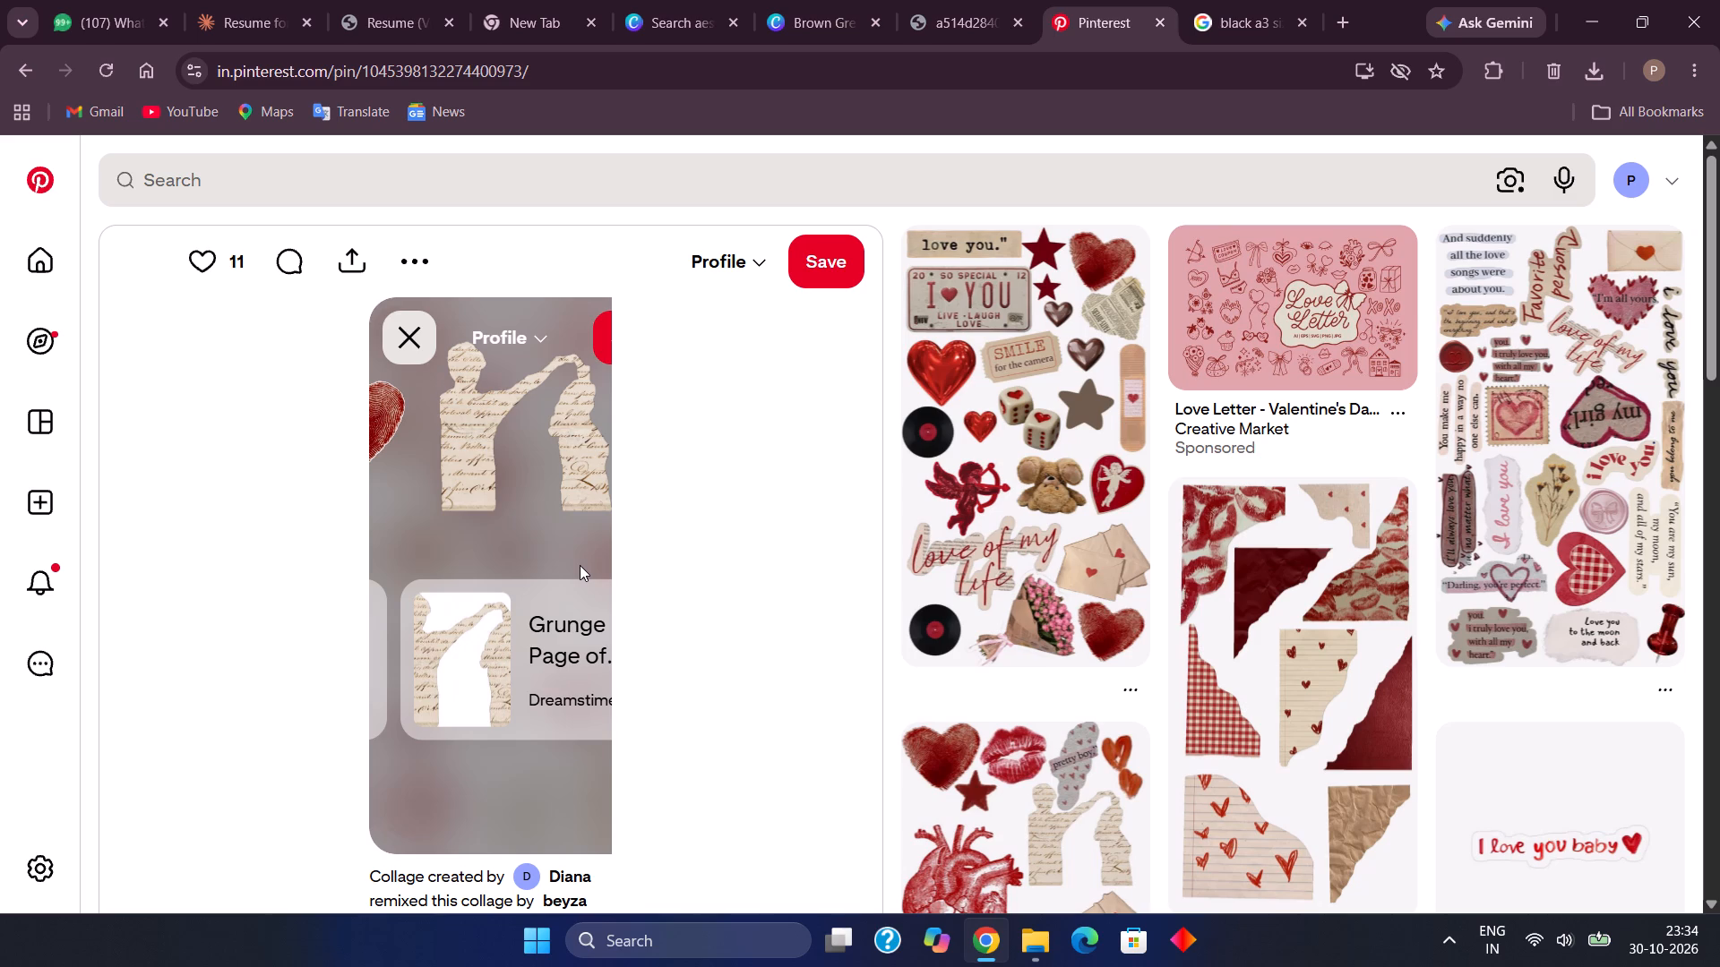
Look through the pins related to the Coca-Cola heart collage for more red heart, kiss and love stickers.
scroll(901, 624, down, 2)
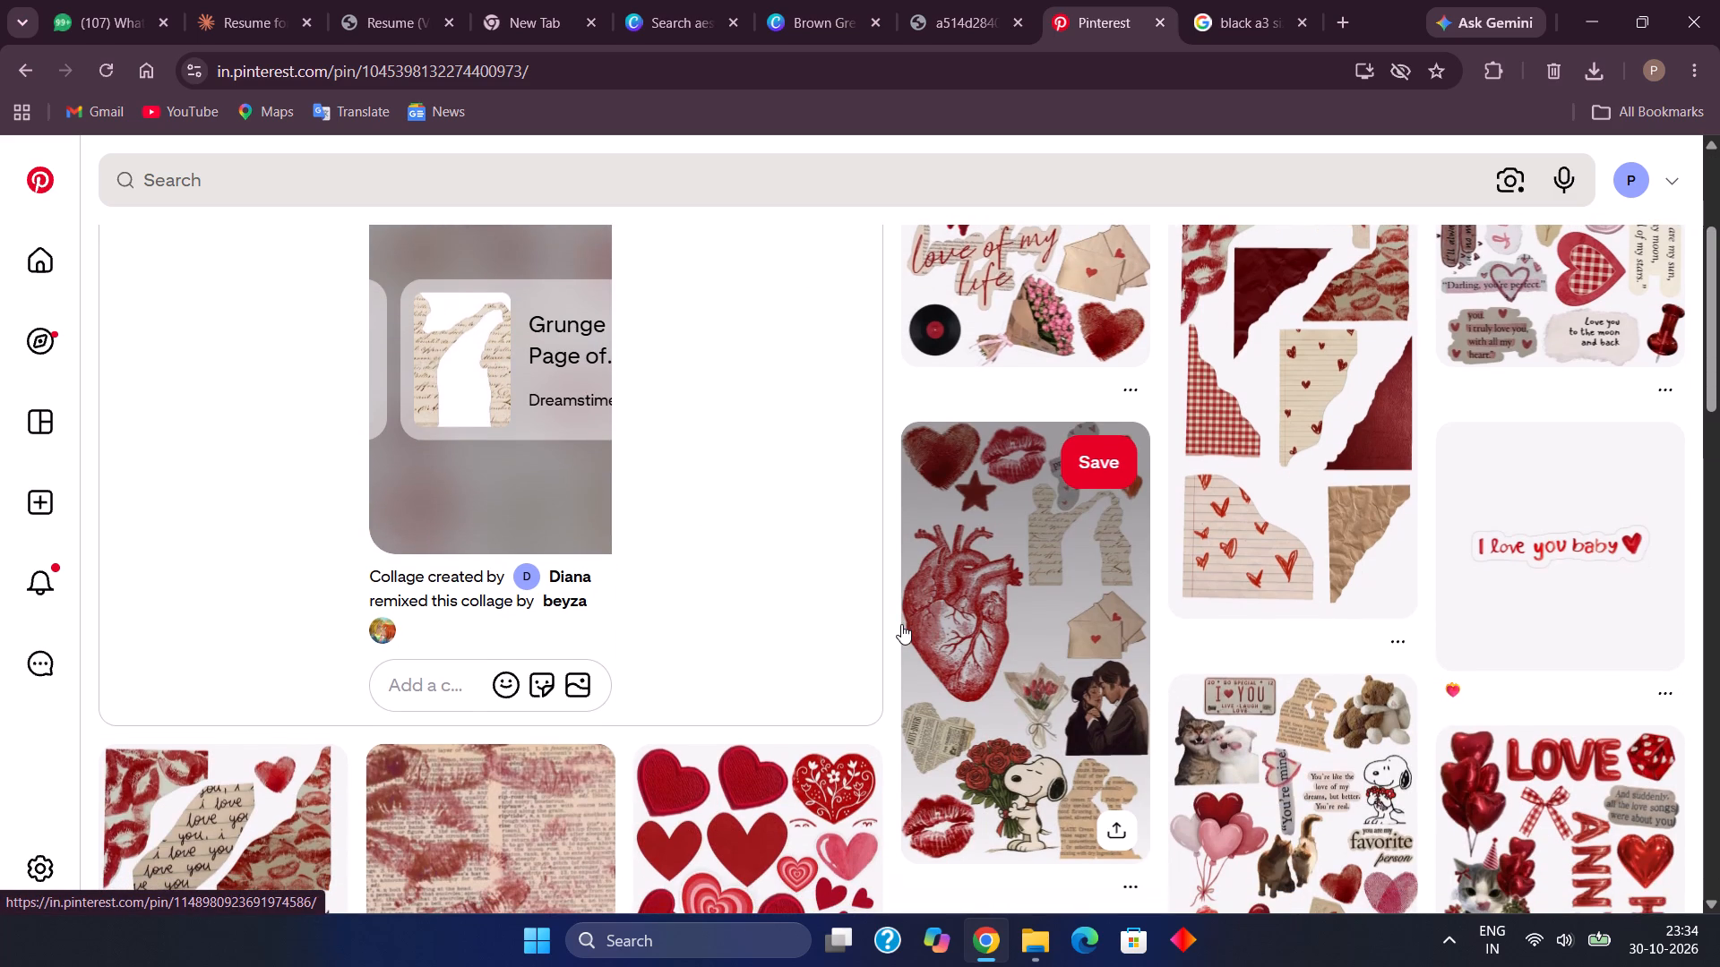
scroll(901, 624, down, 3)
scroll(901, 624, up, 1)
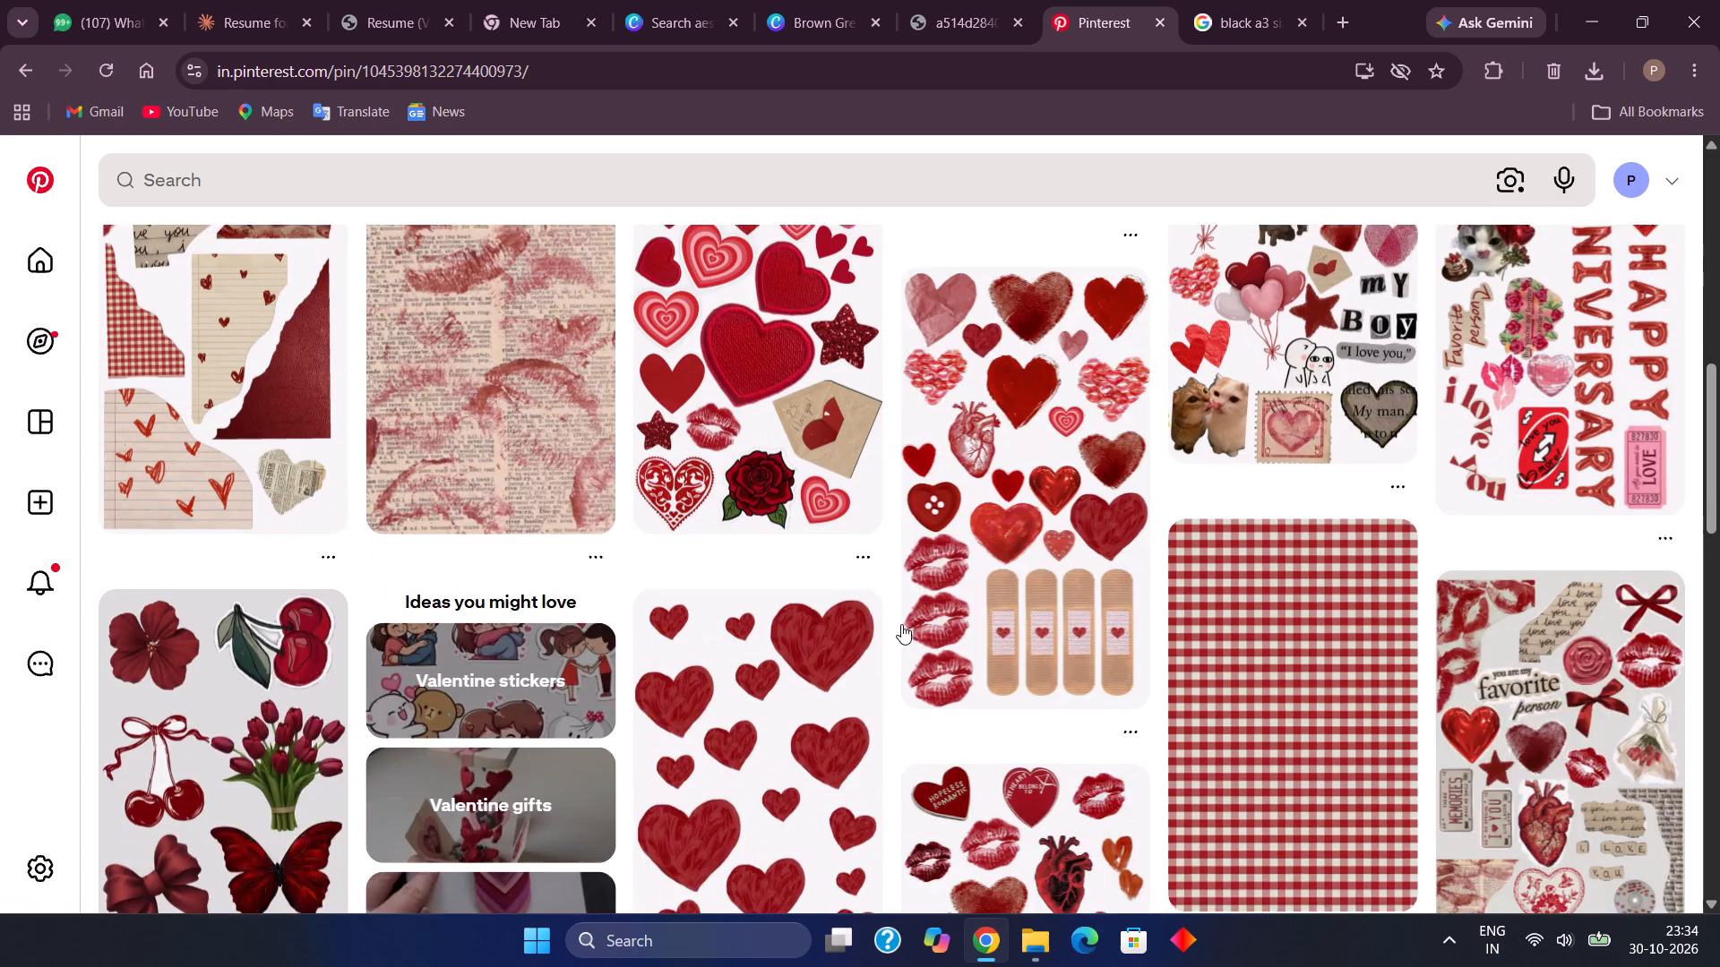
scroll(901, 624, up, 2)
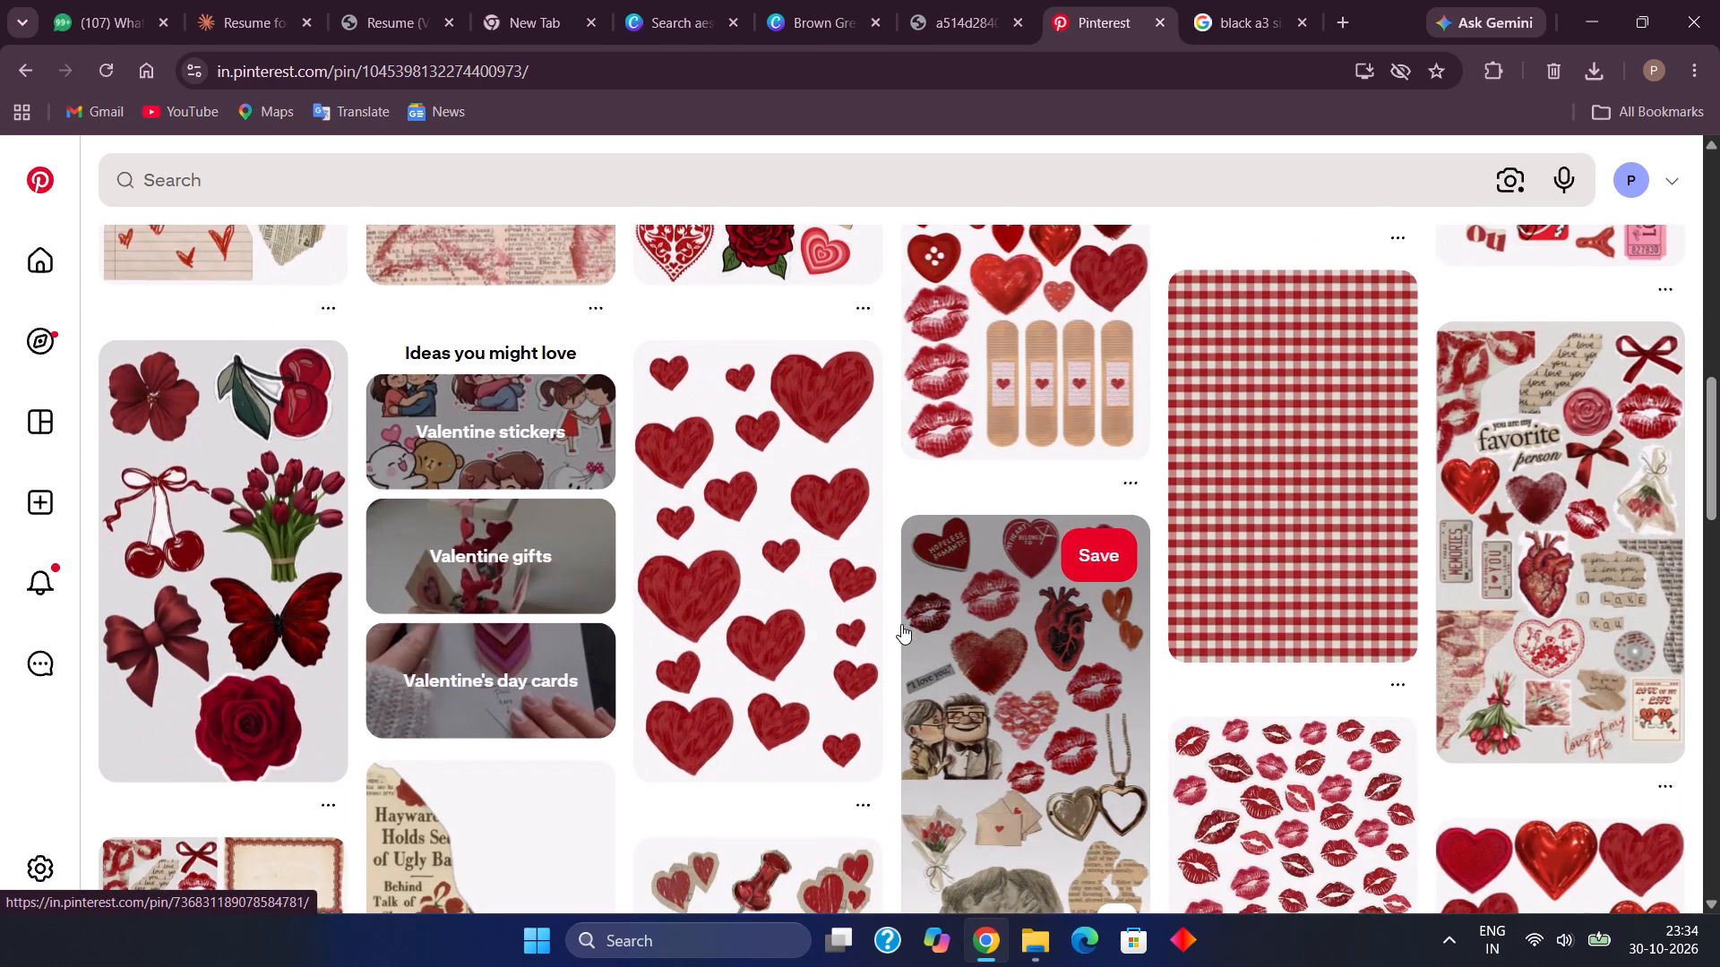
scroll(901, 624, up, 1)
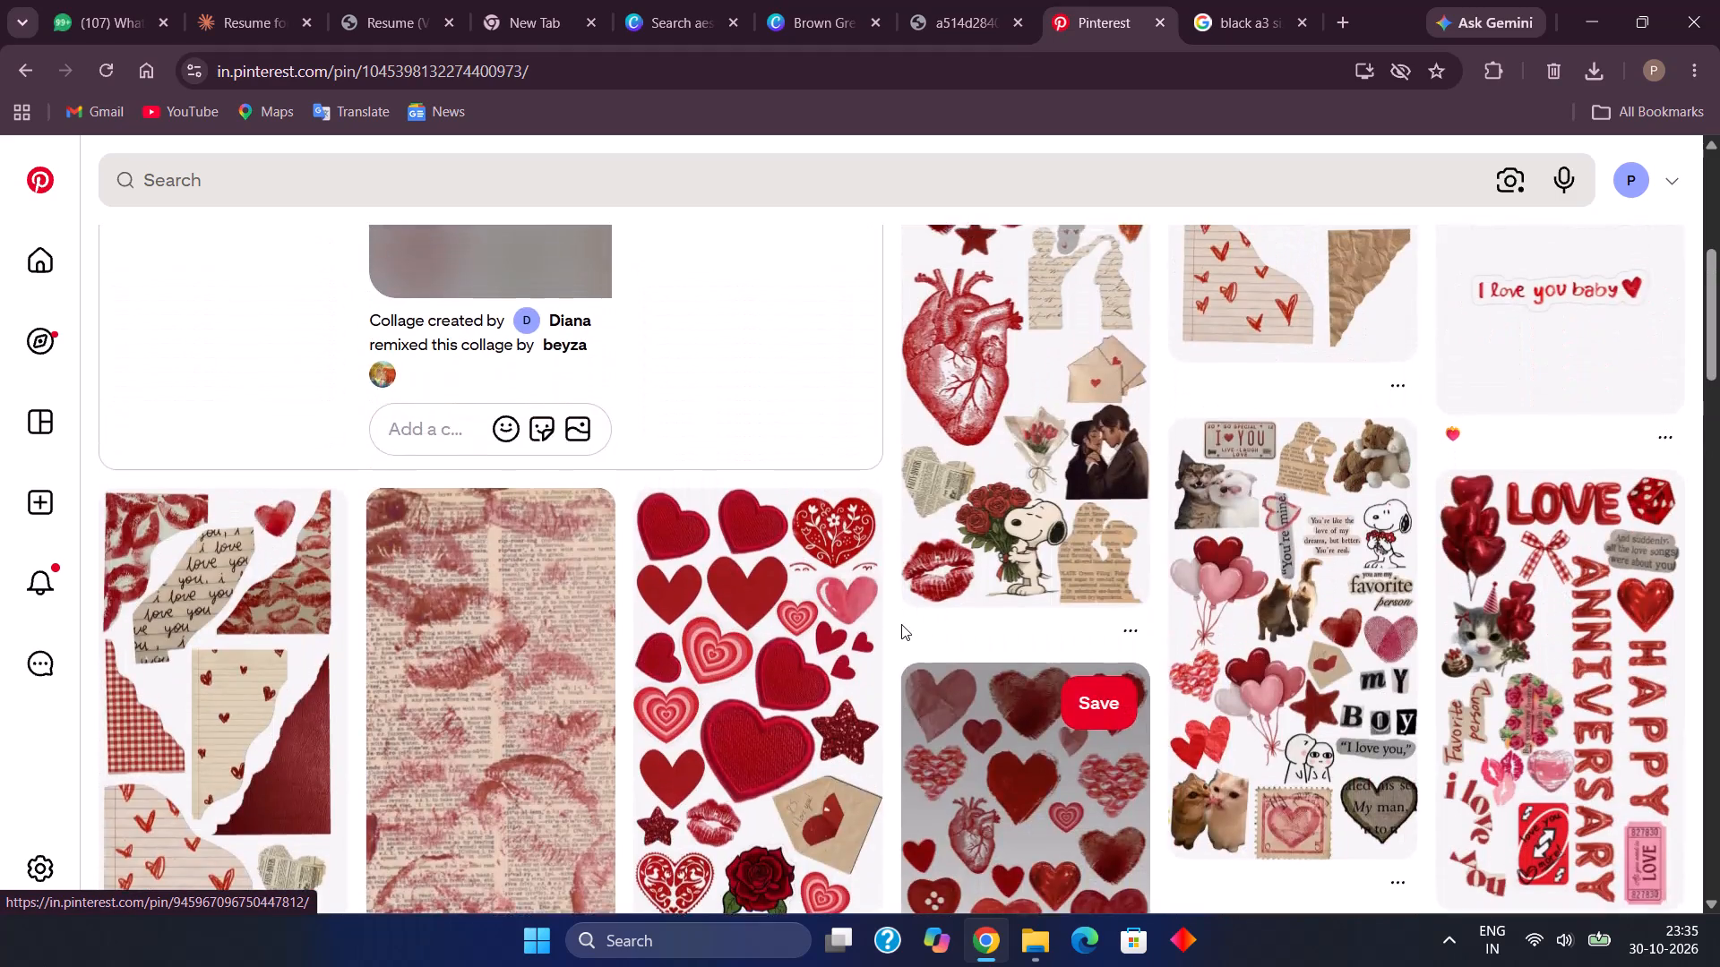
Open the related collage of love-quote stickers and bring up the source pin of its "Favorite person" cutout.
scroll(901, 624, up, 7)
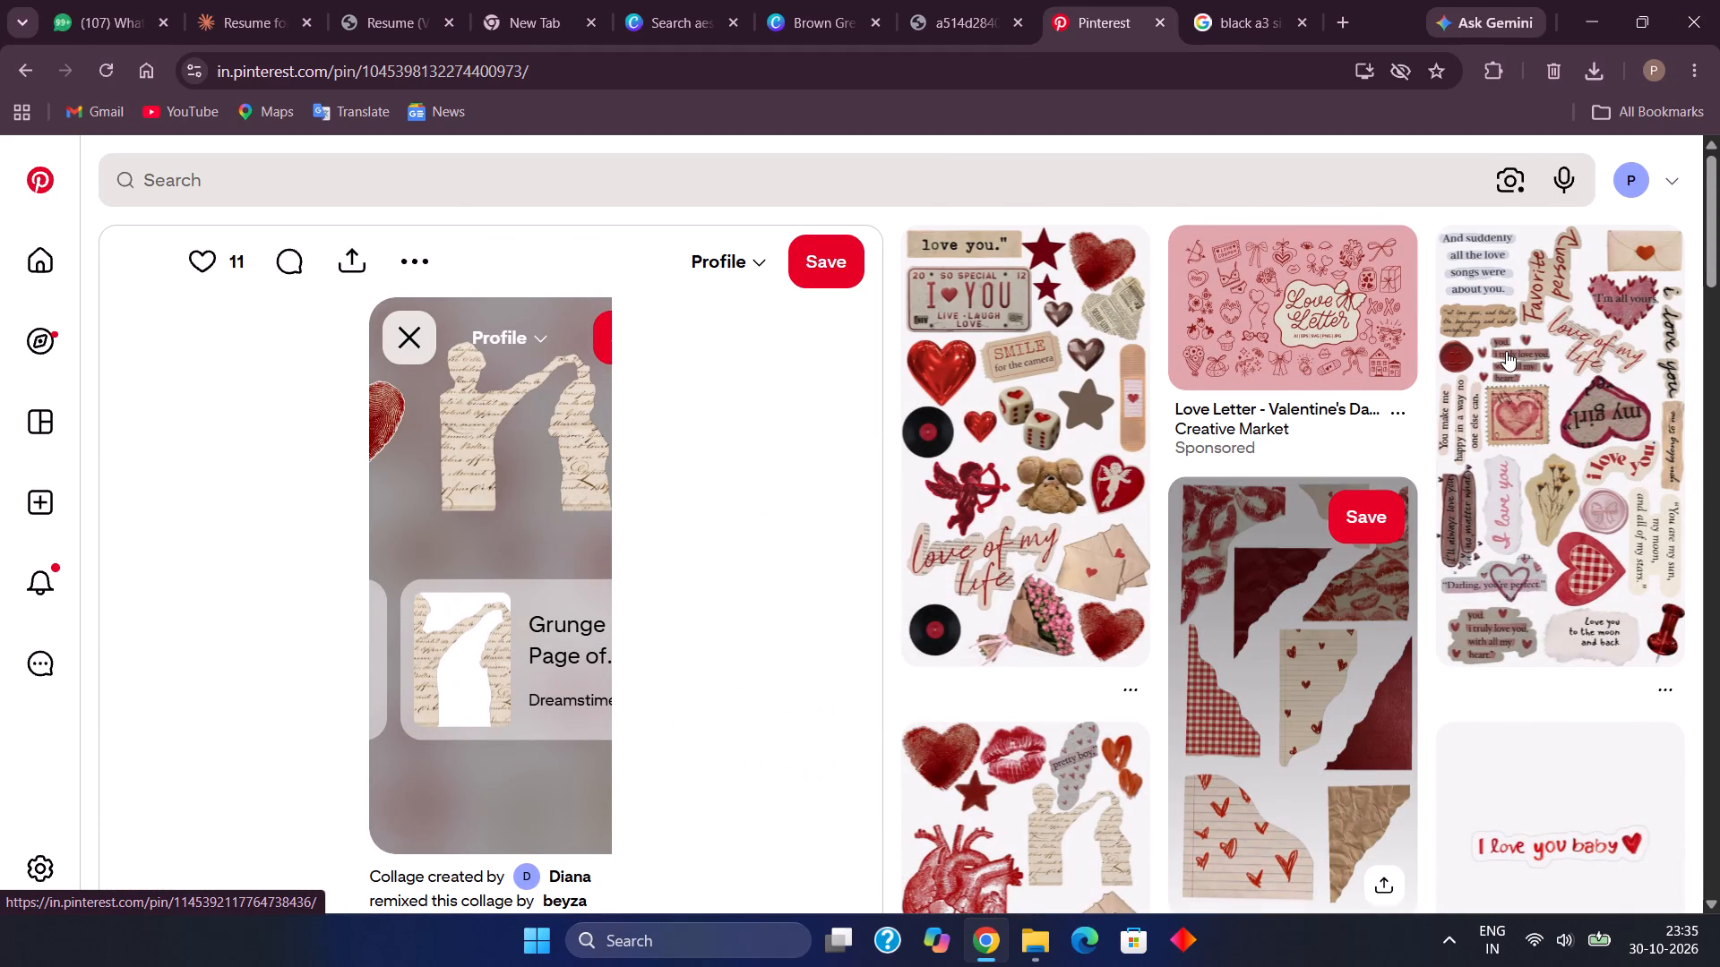
click(1506, 351)
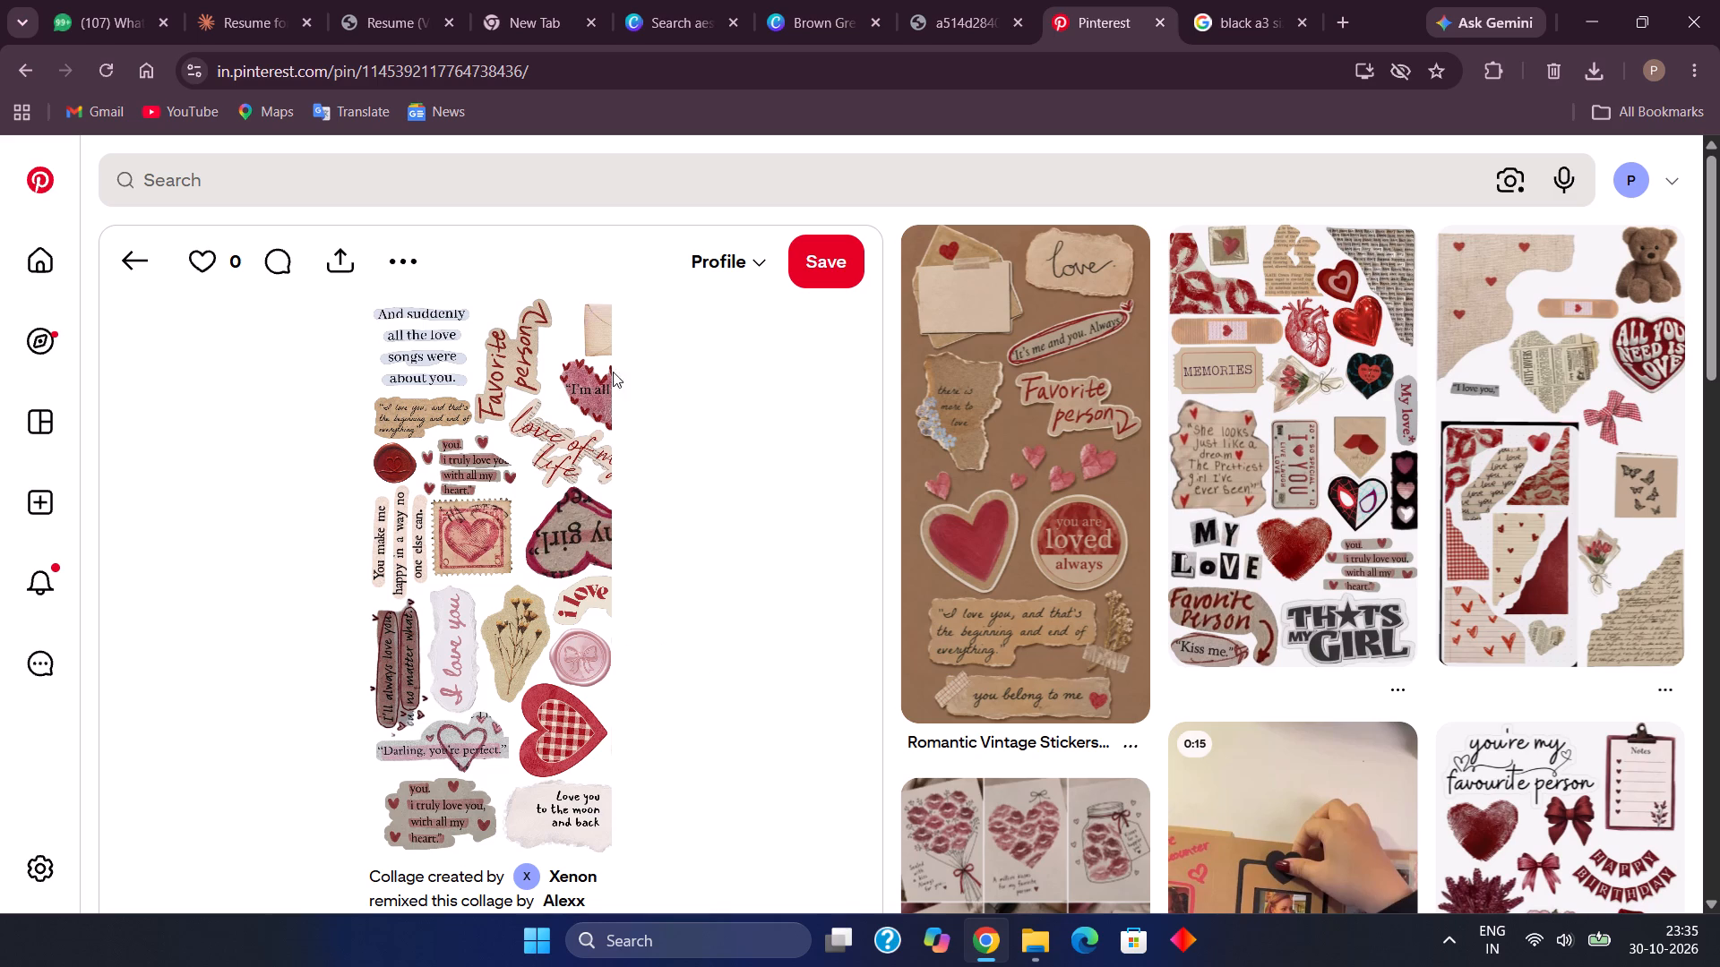
click(514, 352)
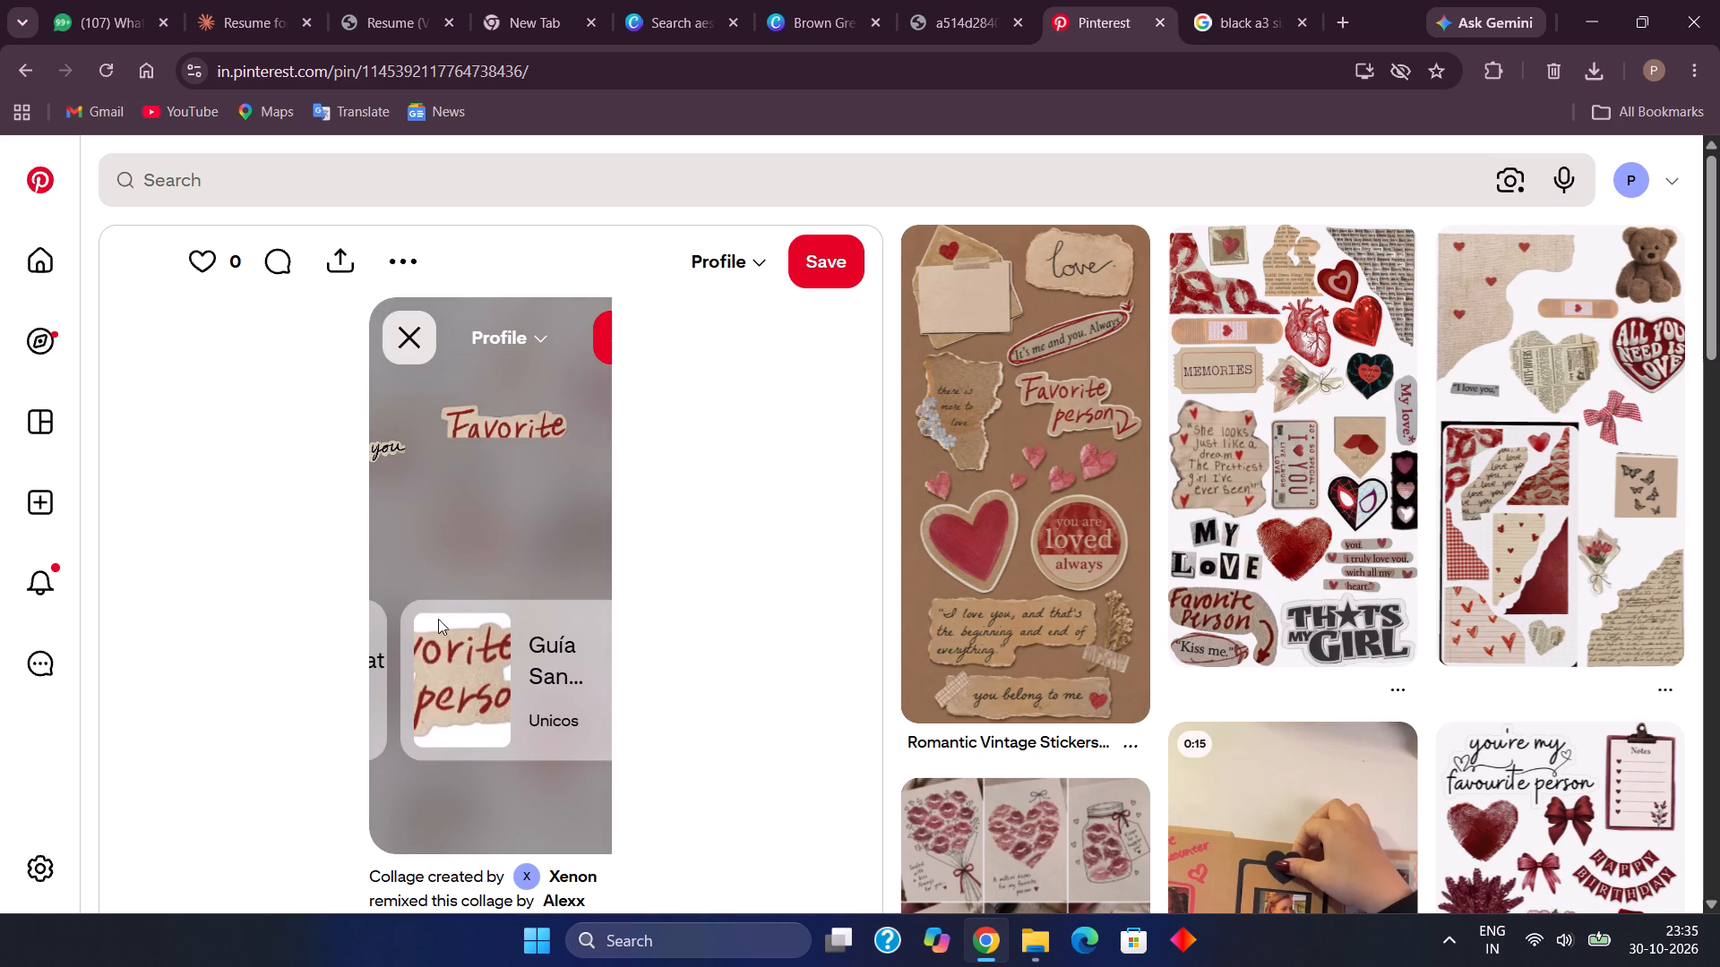
click(455, 711)
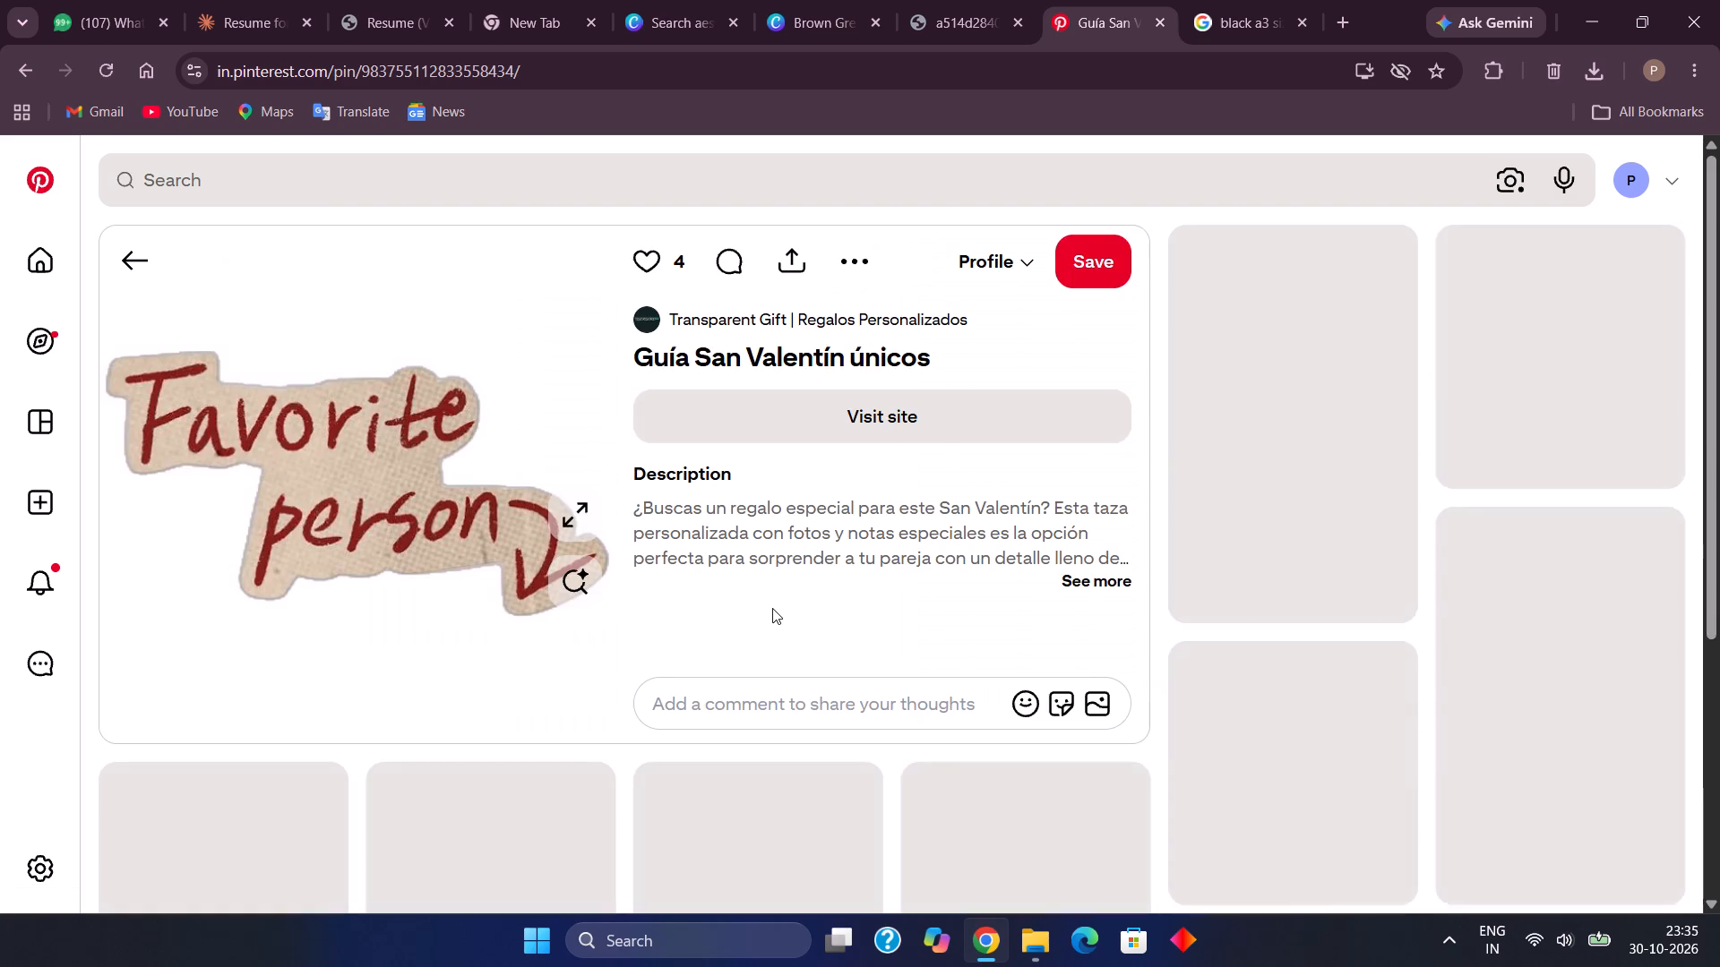
Look through the pins related to the "Favorite person" sticker for matching red love and birthday cutouts.
scroll(772, 607, down, 2)
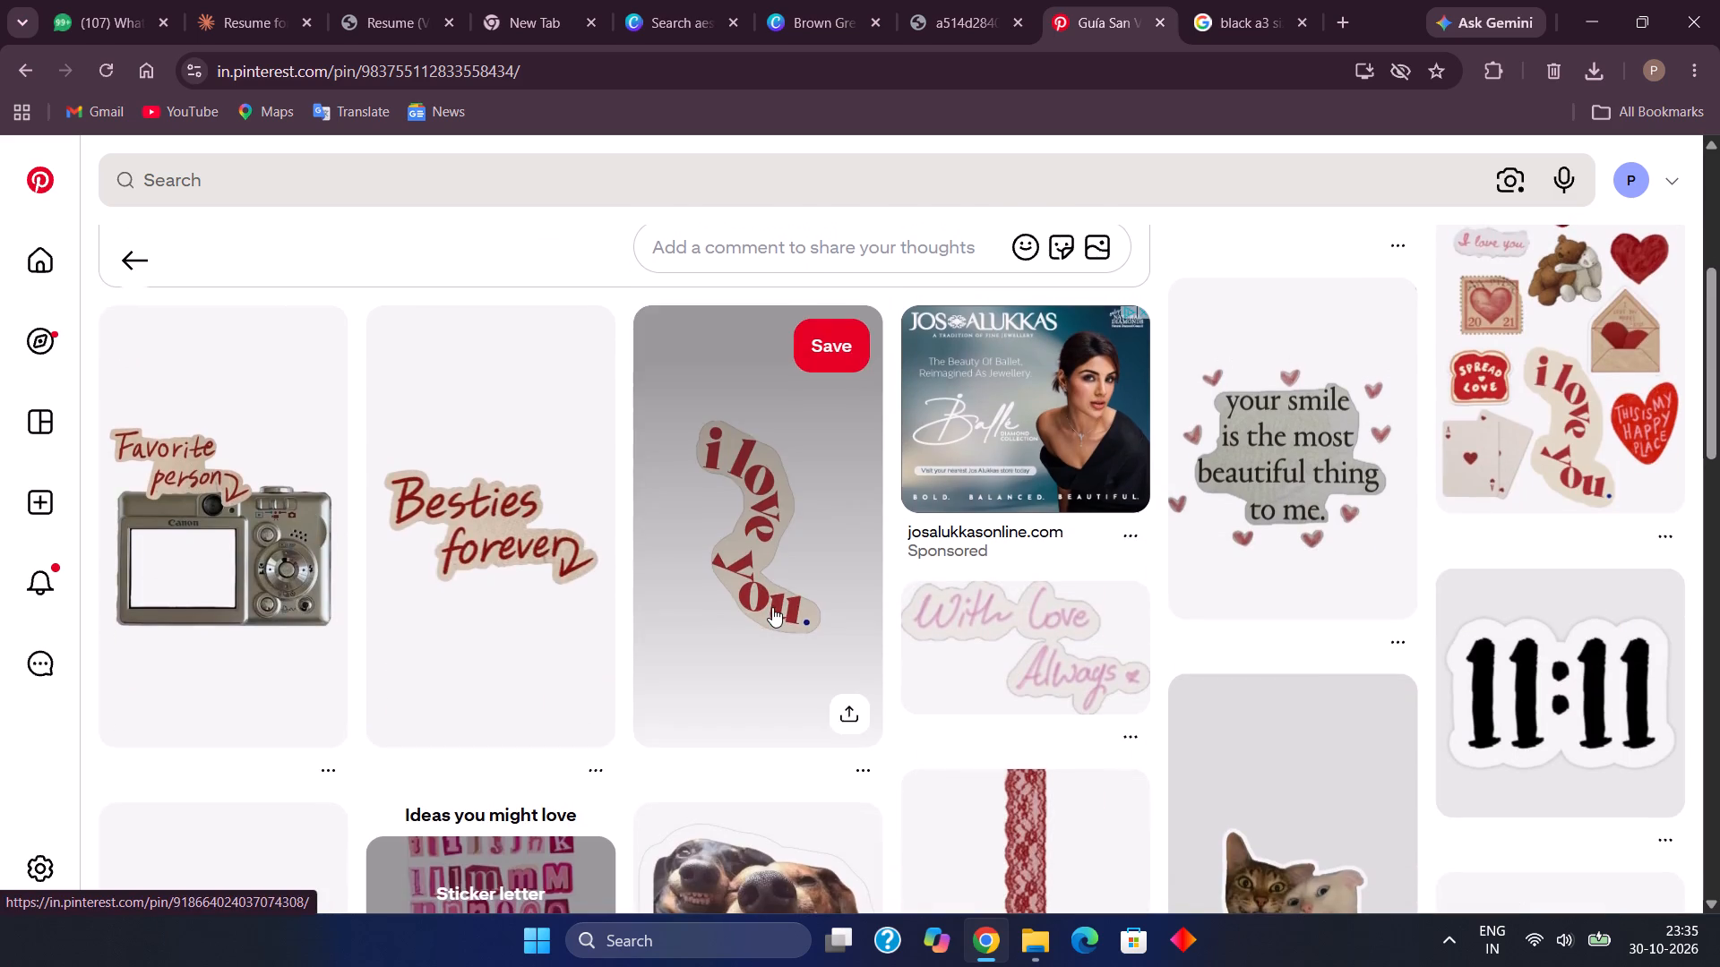
scroll(772, 607, down, 1)
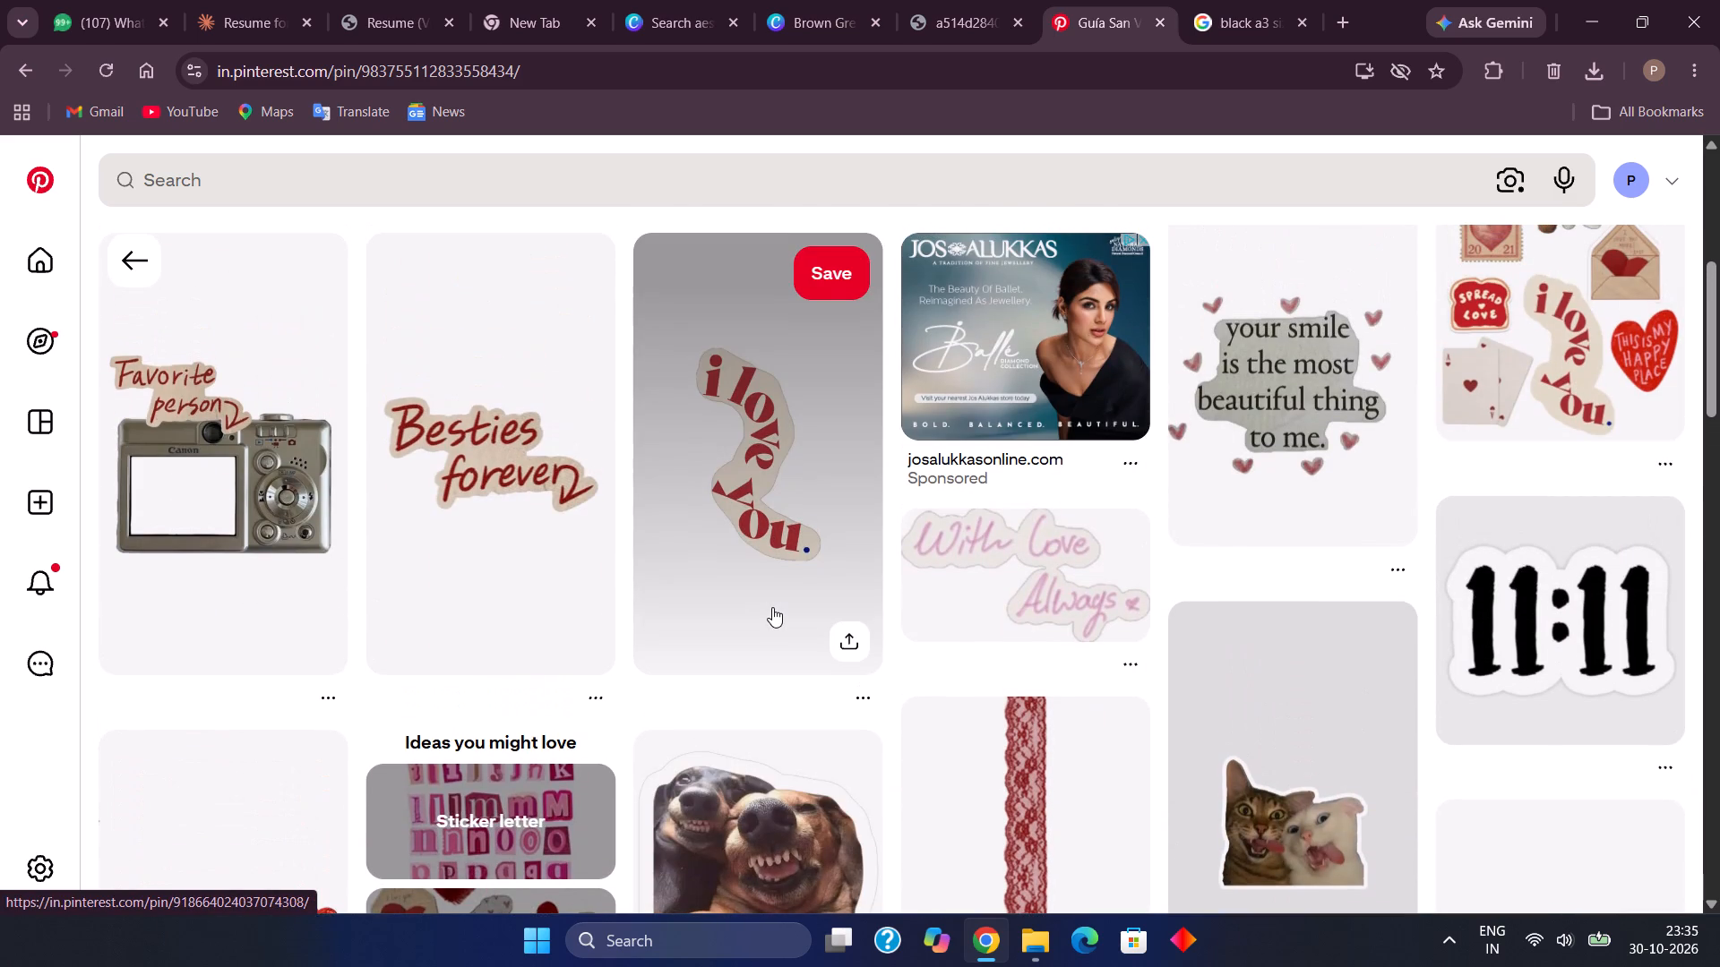
scroll(772, 607, down, 2)
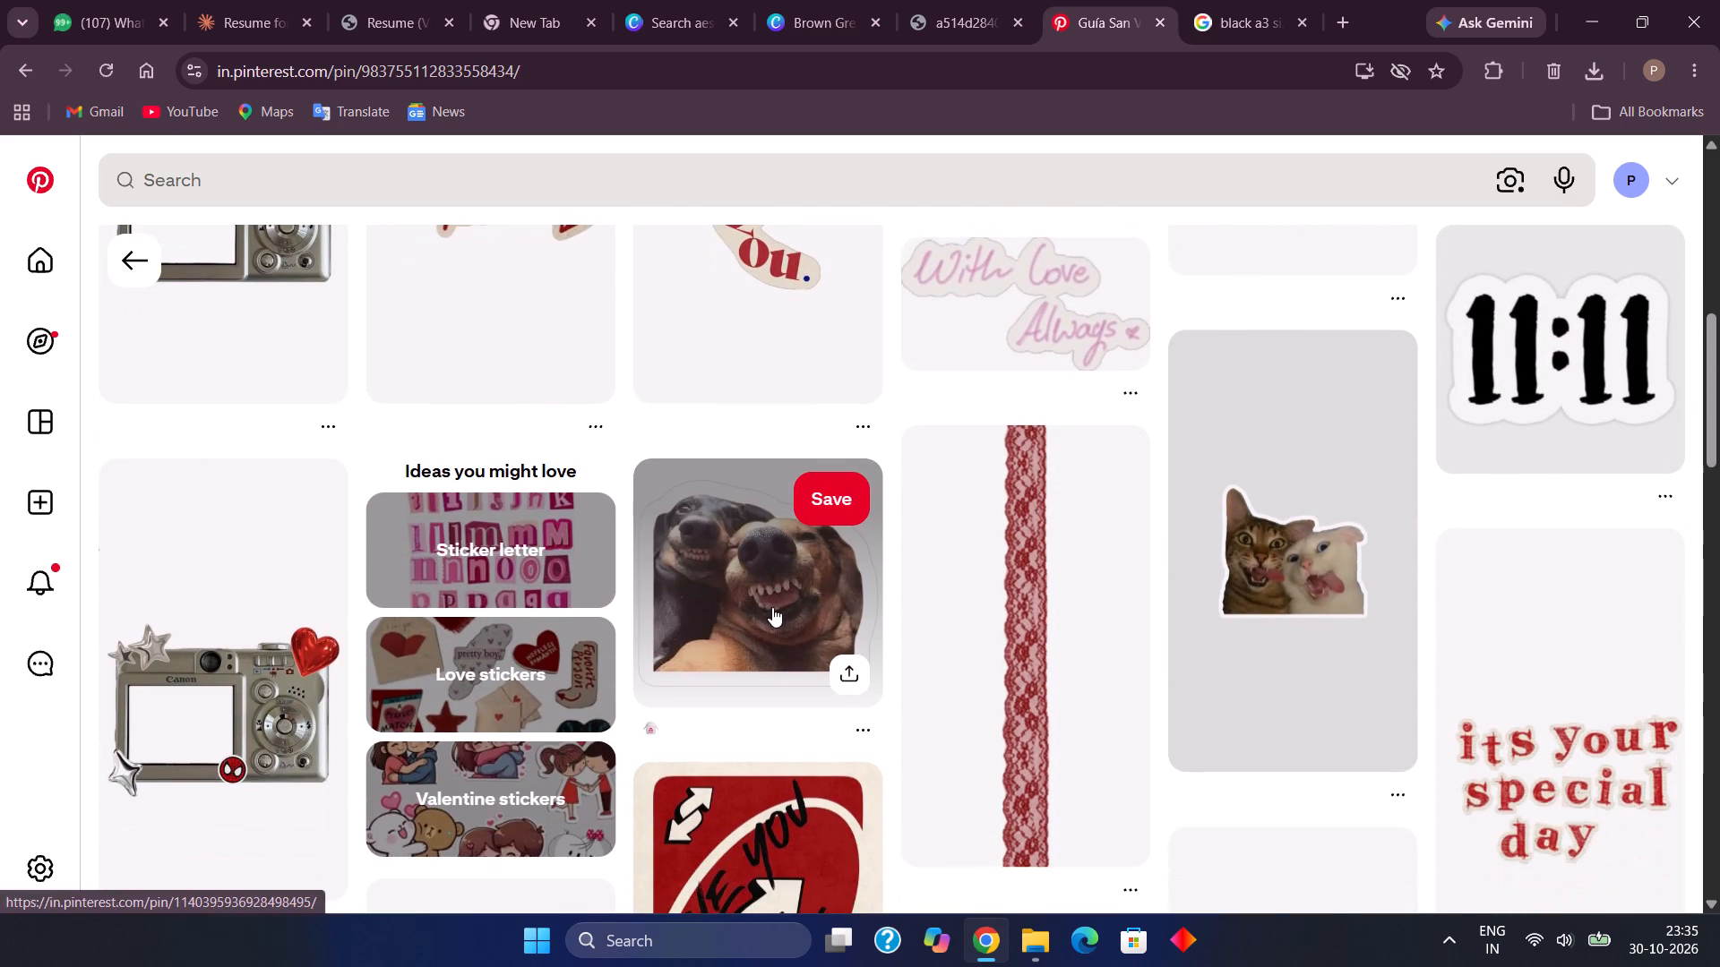
scroll(772, 607, down, 2)
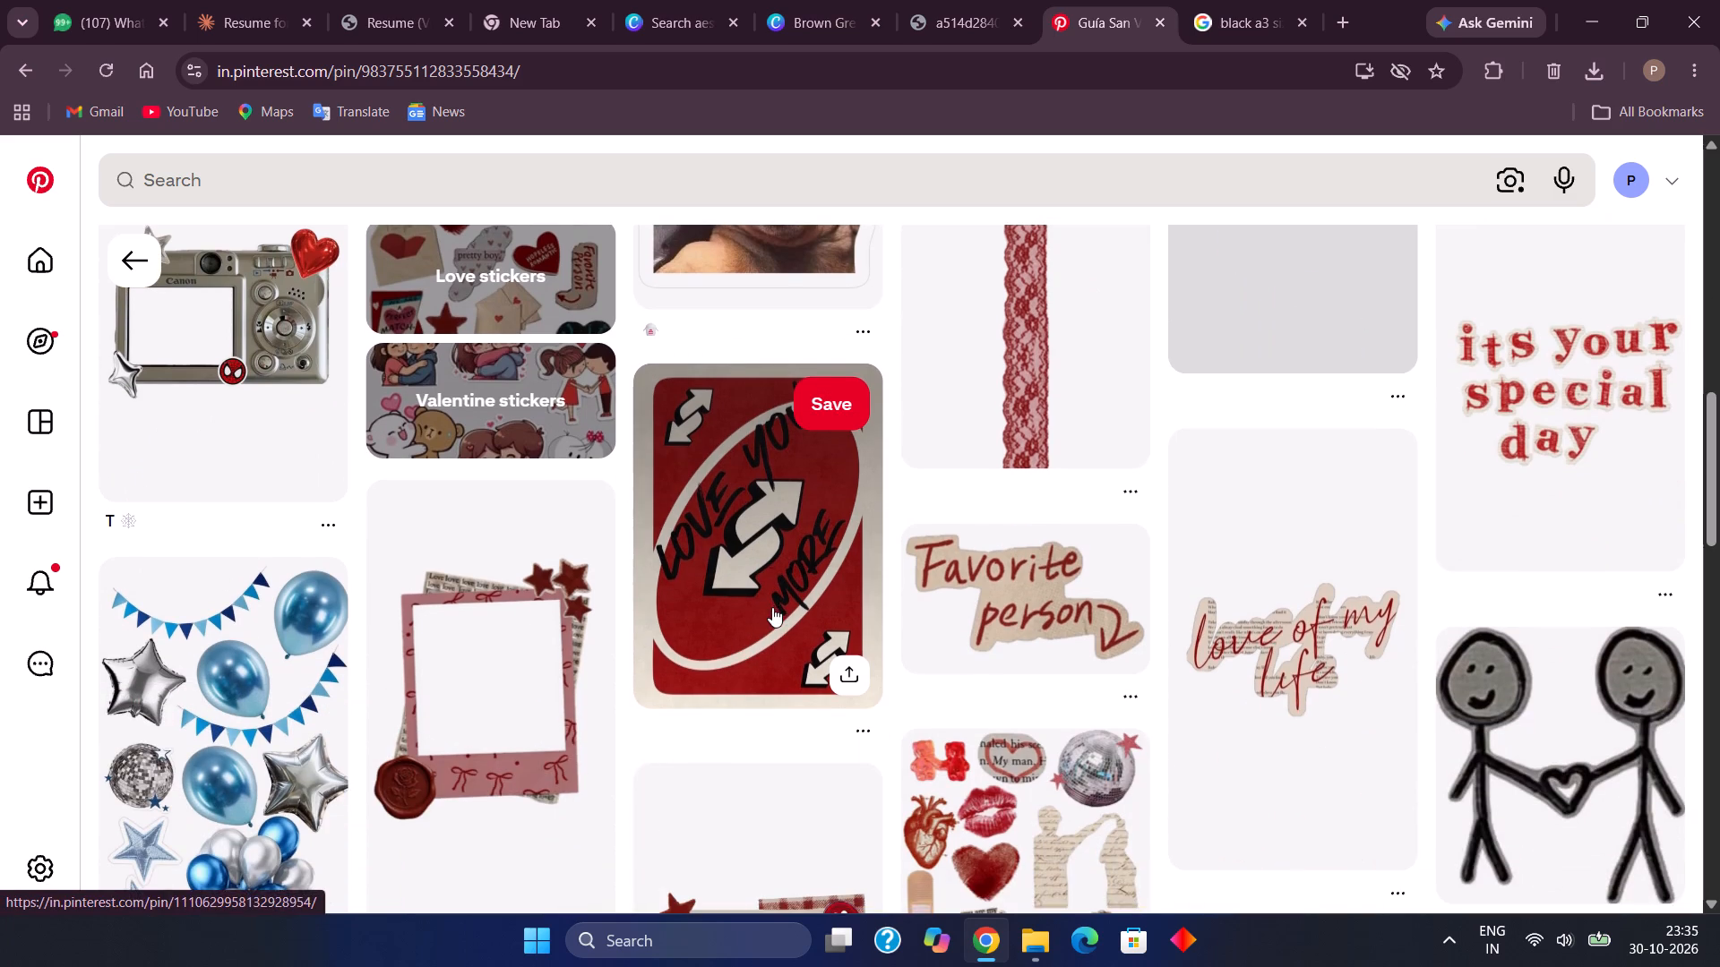
scroll(772, 607, down, 2)
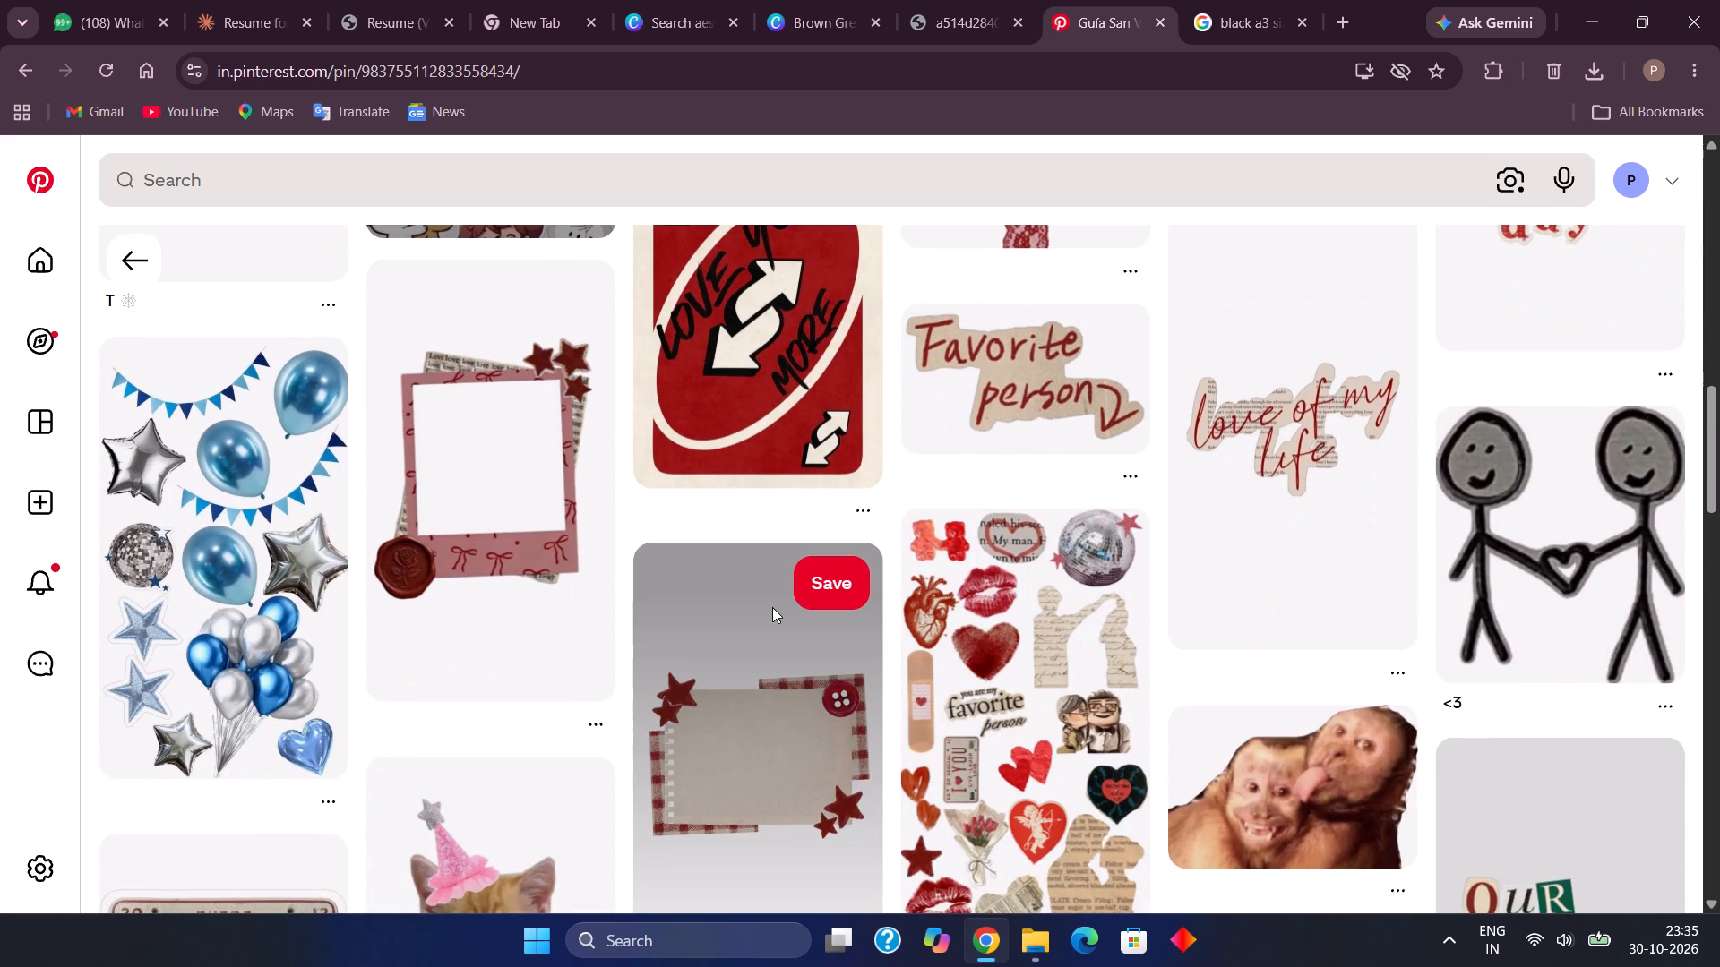
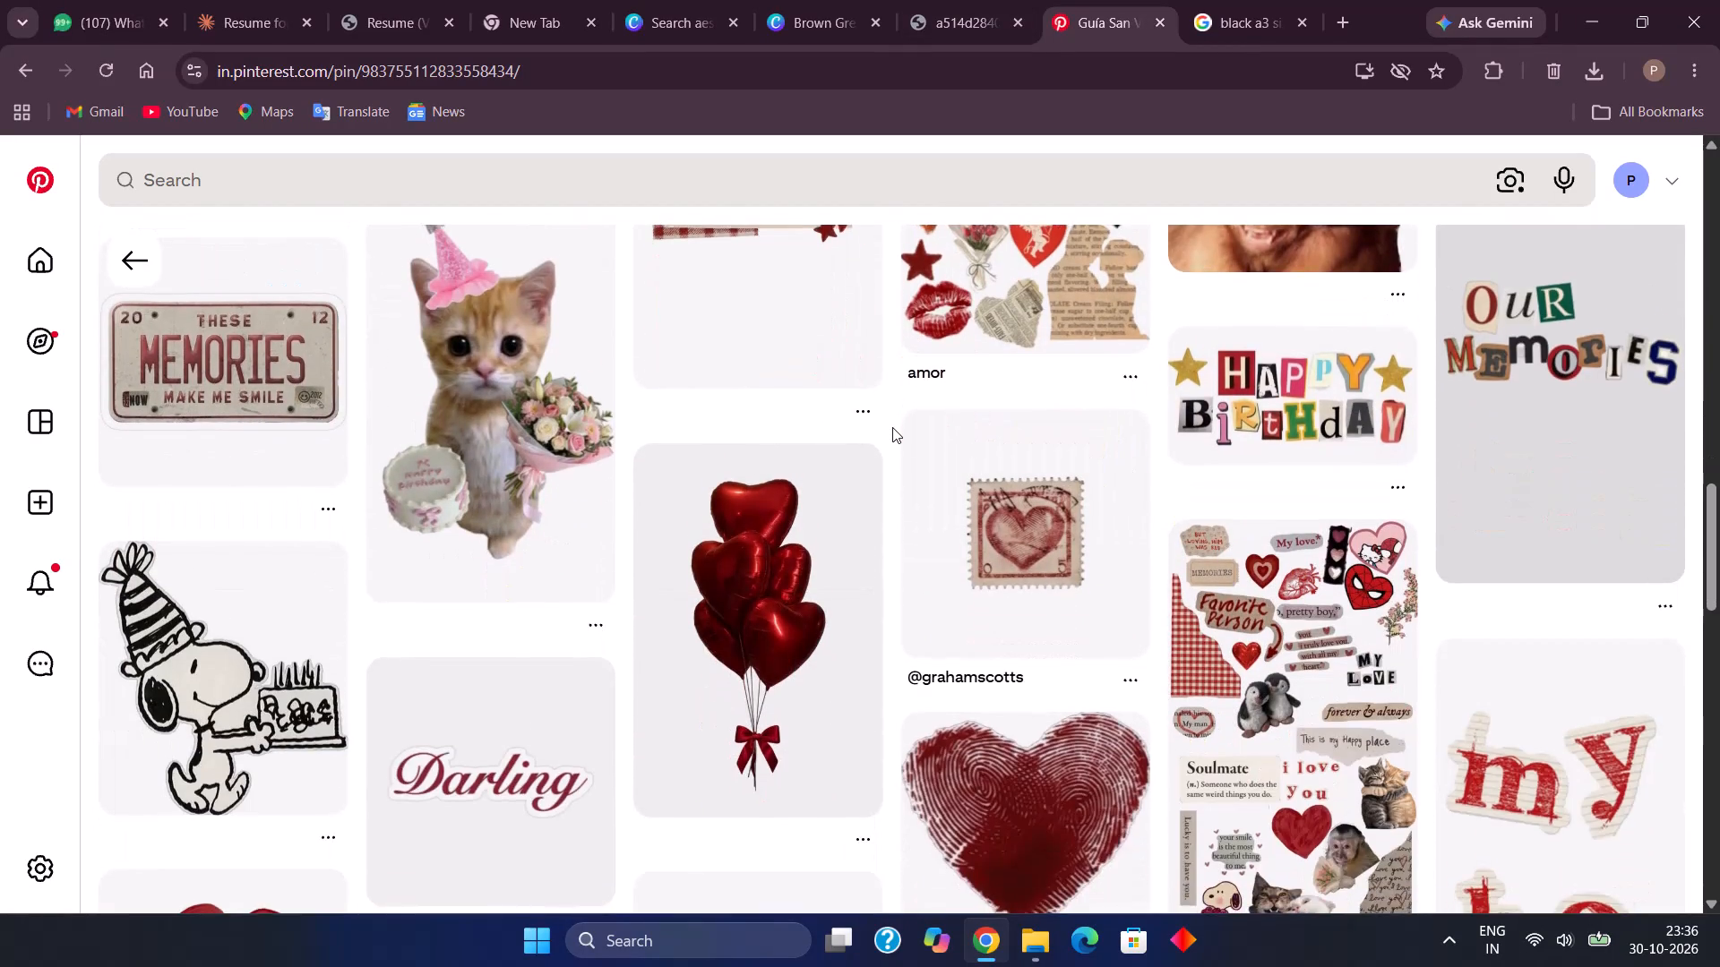
Look further through the related pins for red heart, love-note and birthday stickers suited to the poster.
scroll(892, 427, down, 5)
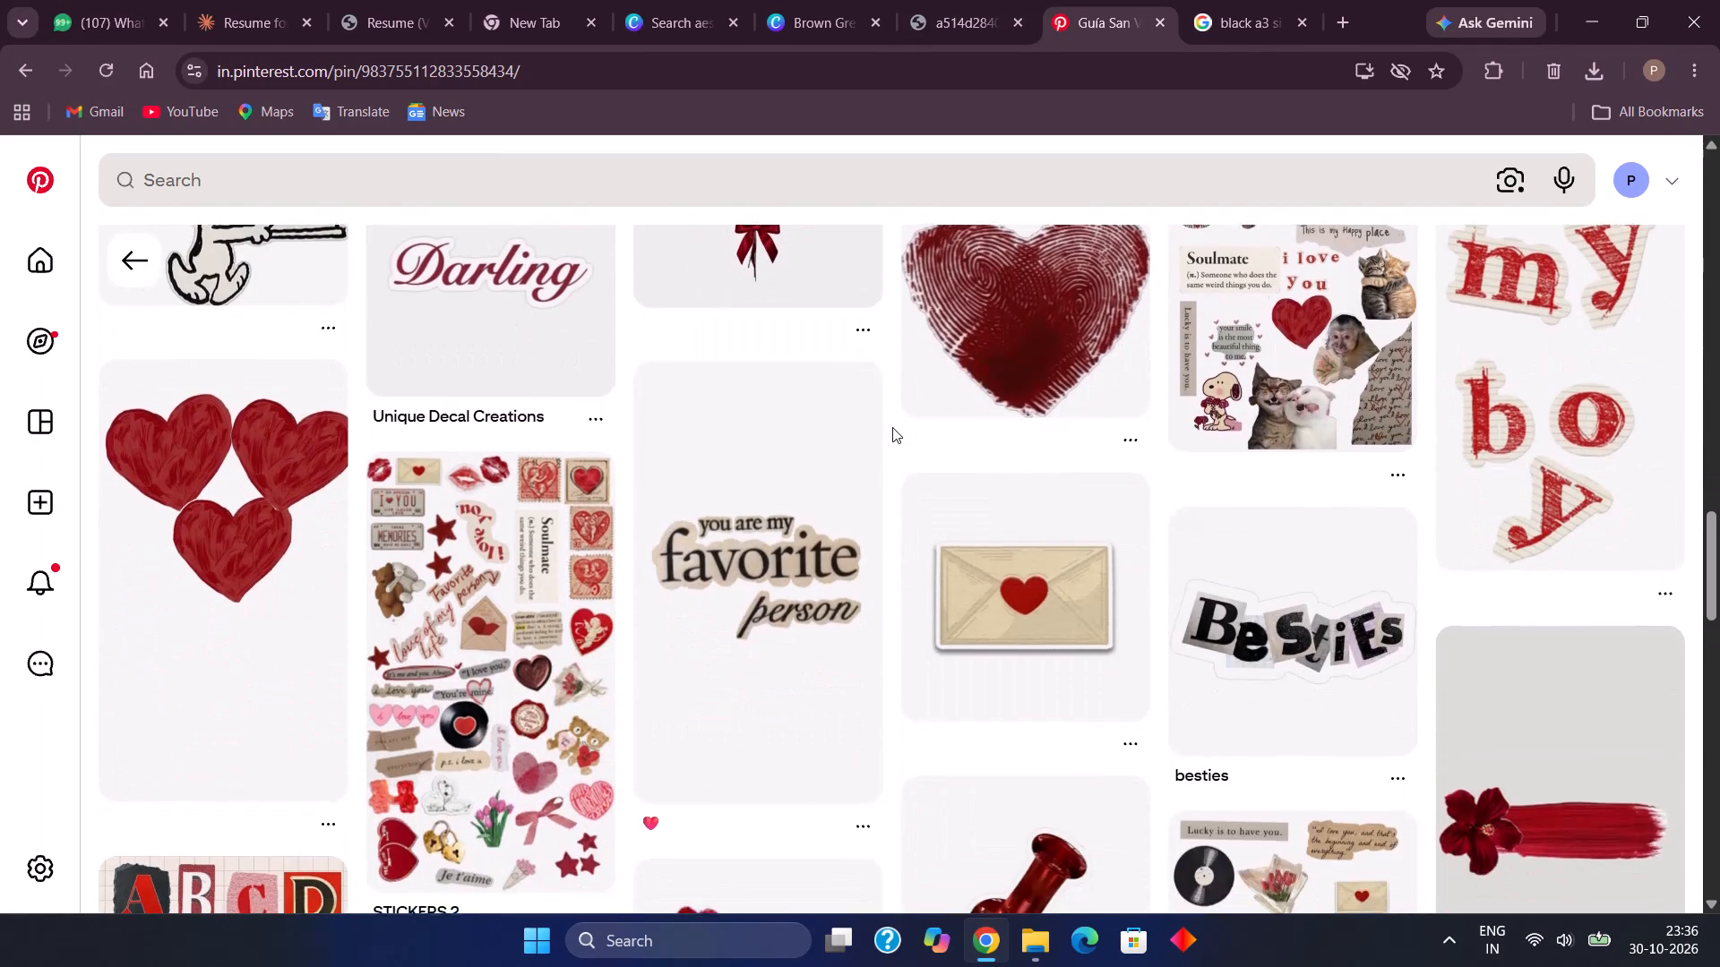
scroll(892, 427, down, 1)
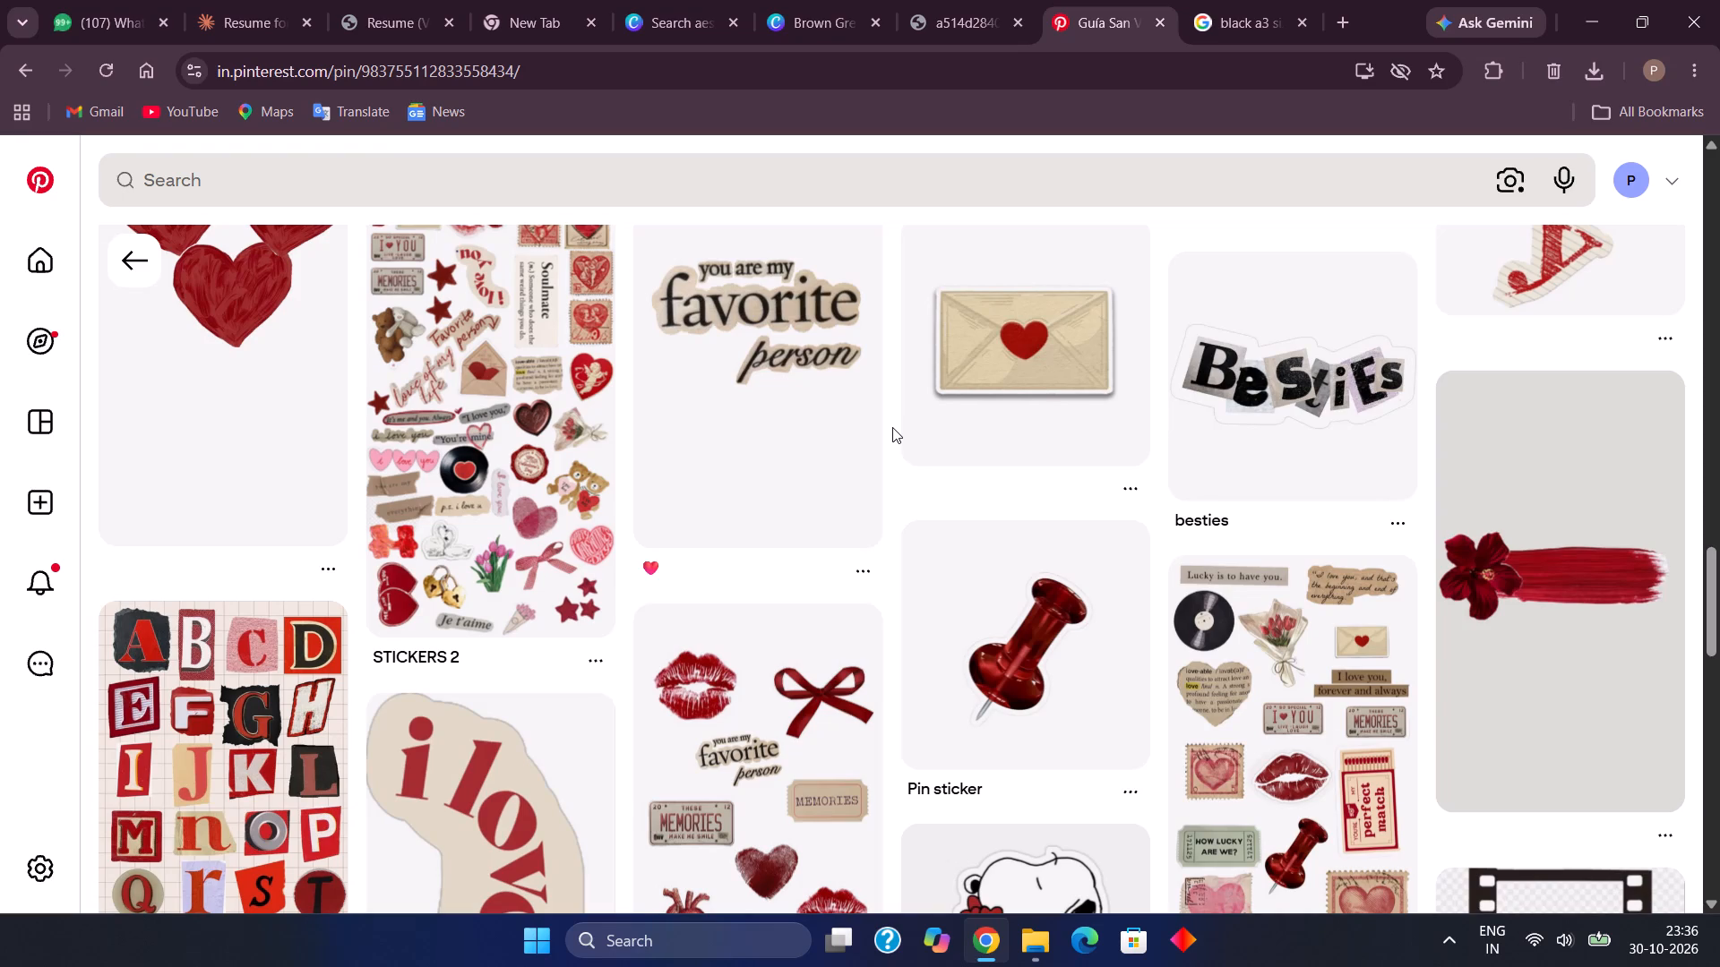
Browse the related sticker pins on Pinterest for red, love-themed scrapbook cutouts suited to the birthday poster.
scroll(939, 543, down, 3)
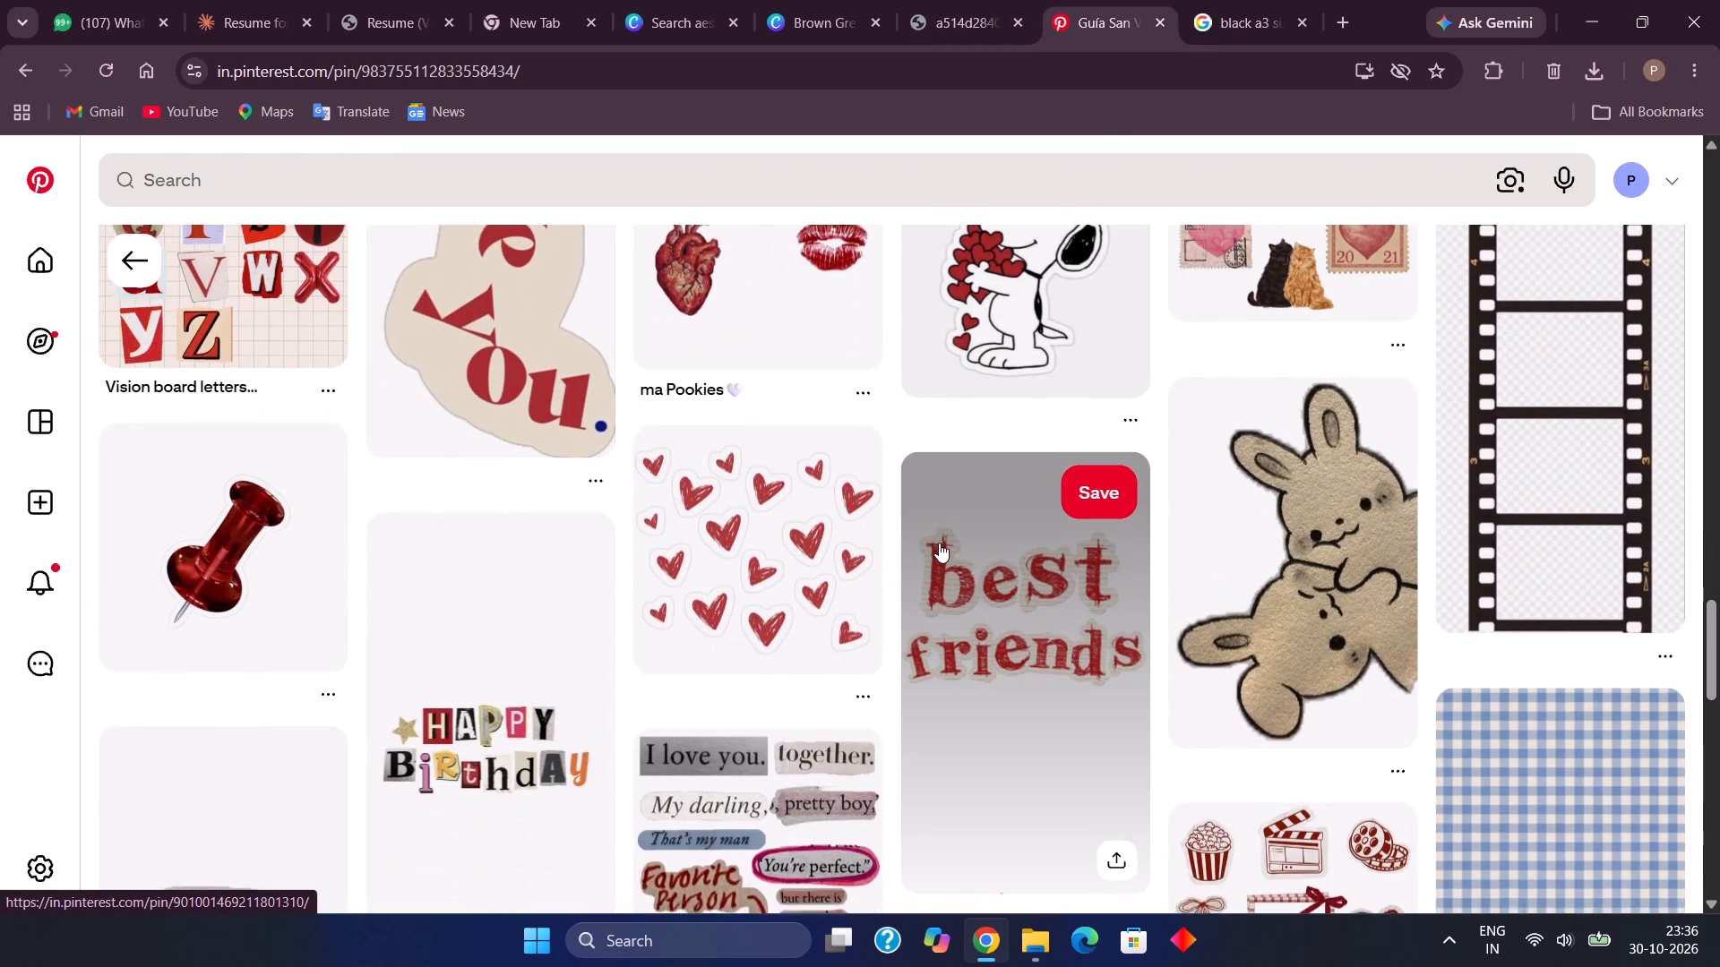
scroll(939, 543, down, 5)
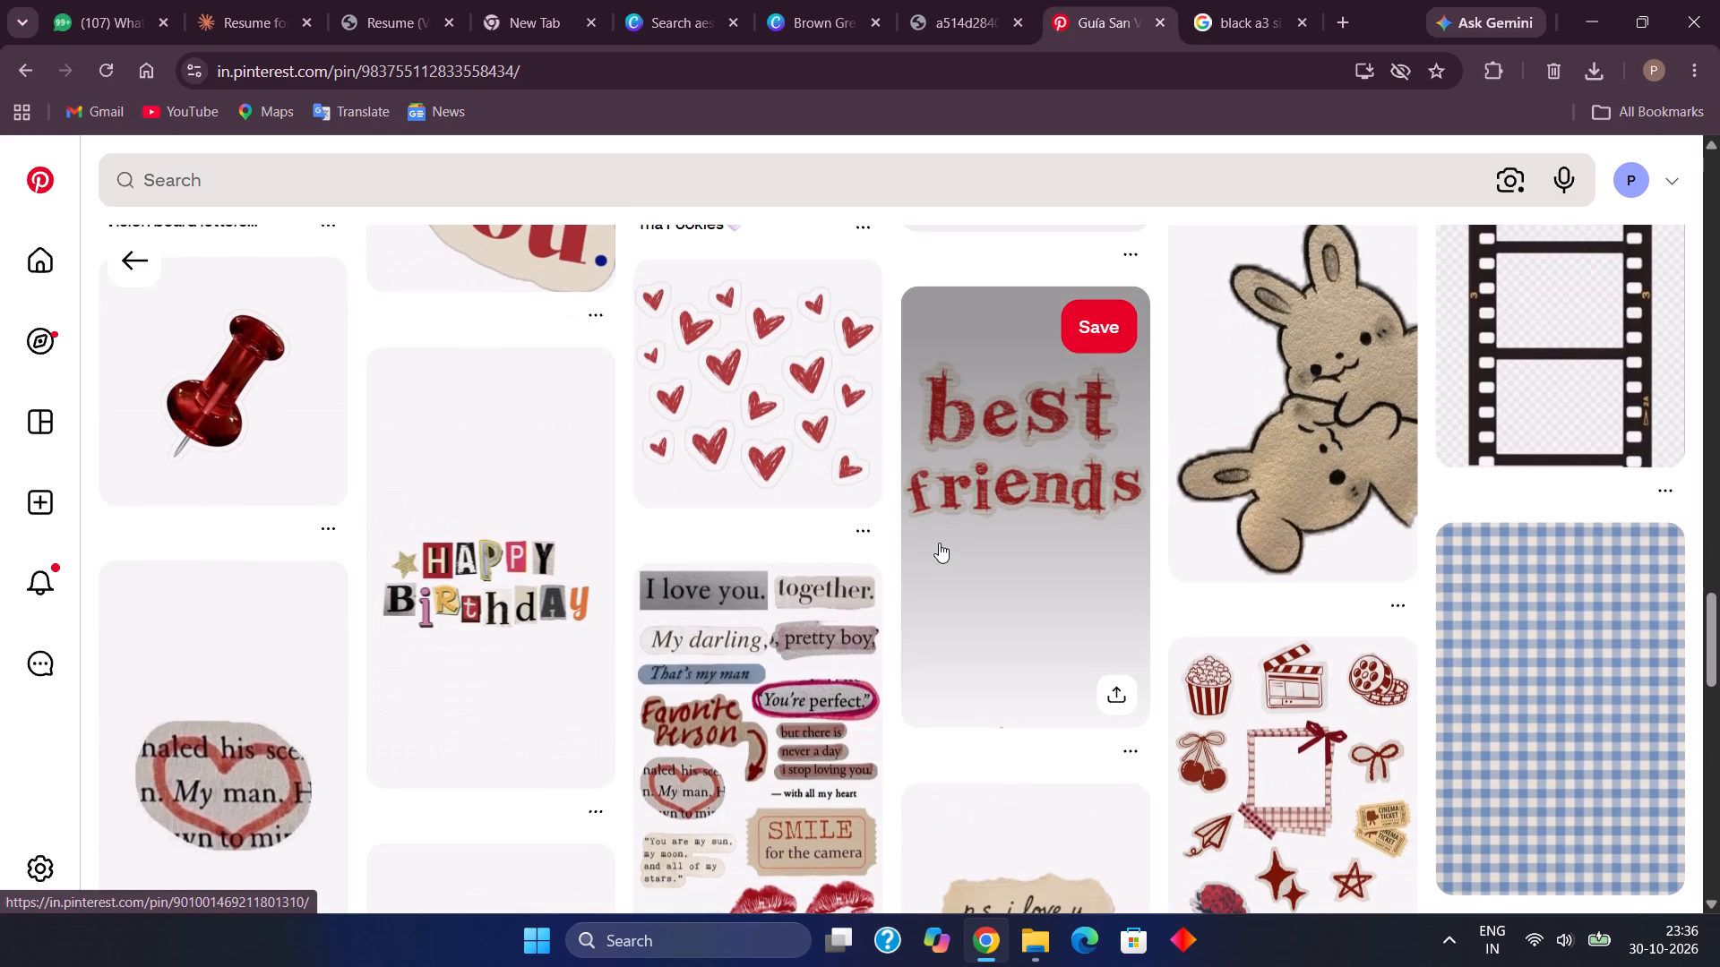
scroll(939, 543, down, 3)
scroll(939, 543, up, 2)
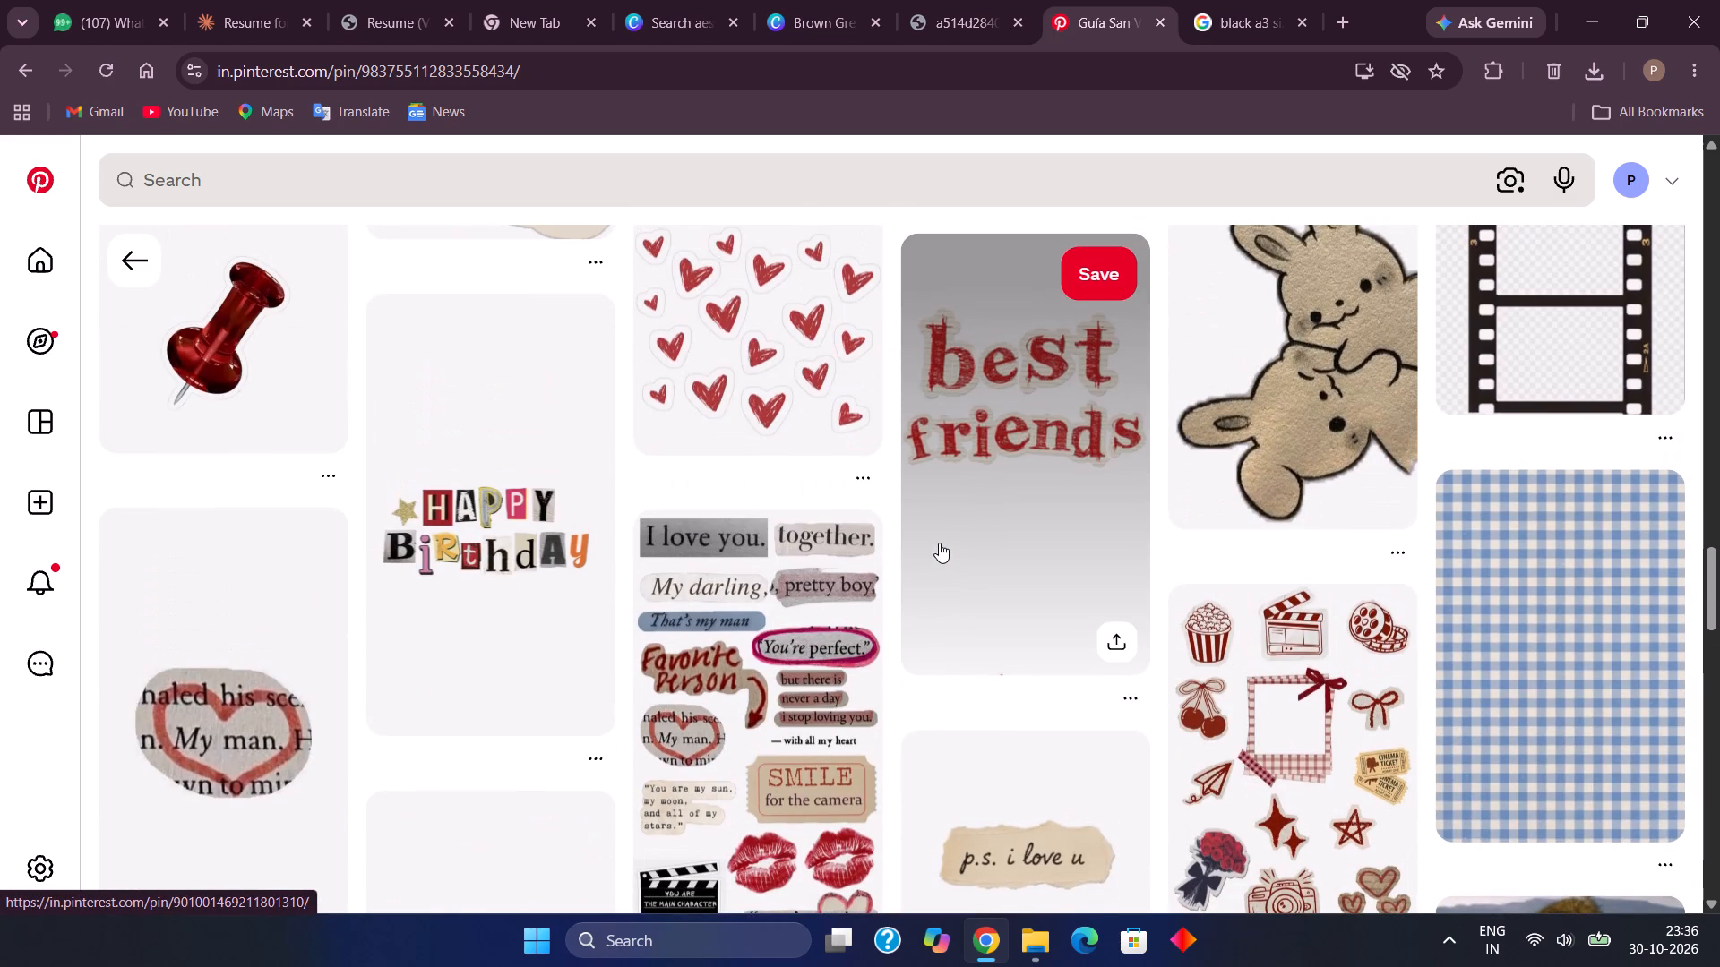
scroll(939, 543, up, 1)
scroll(1064, 663, down, 2)
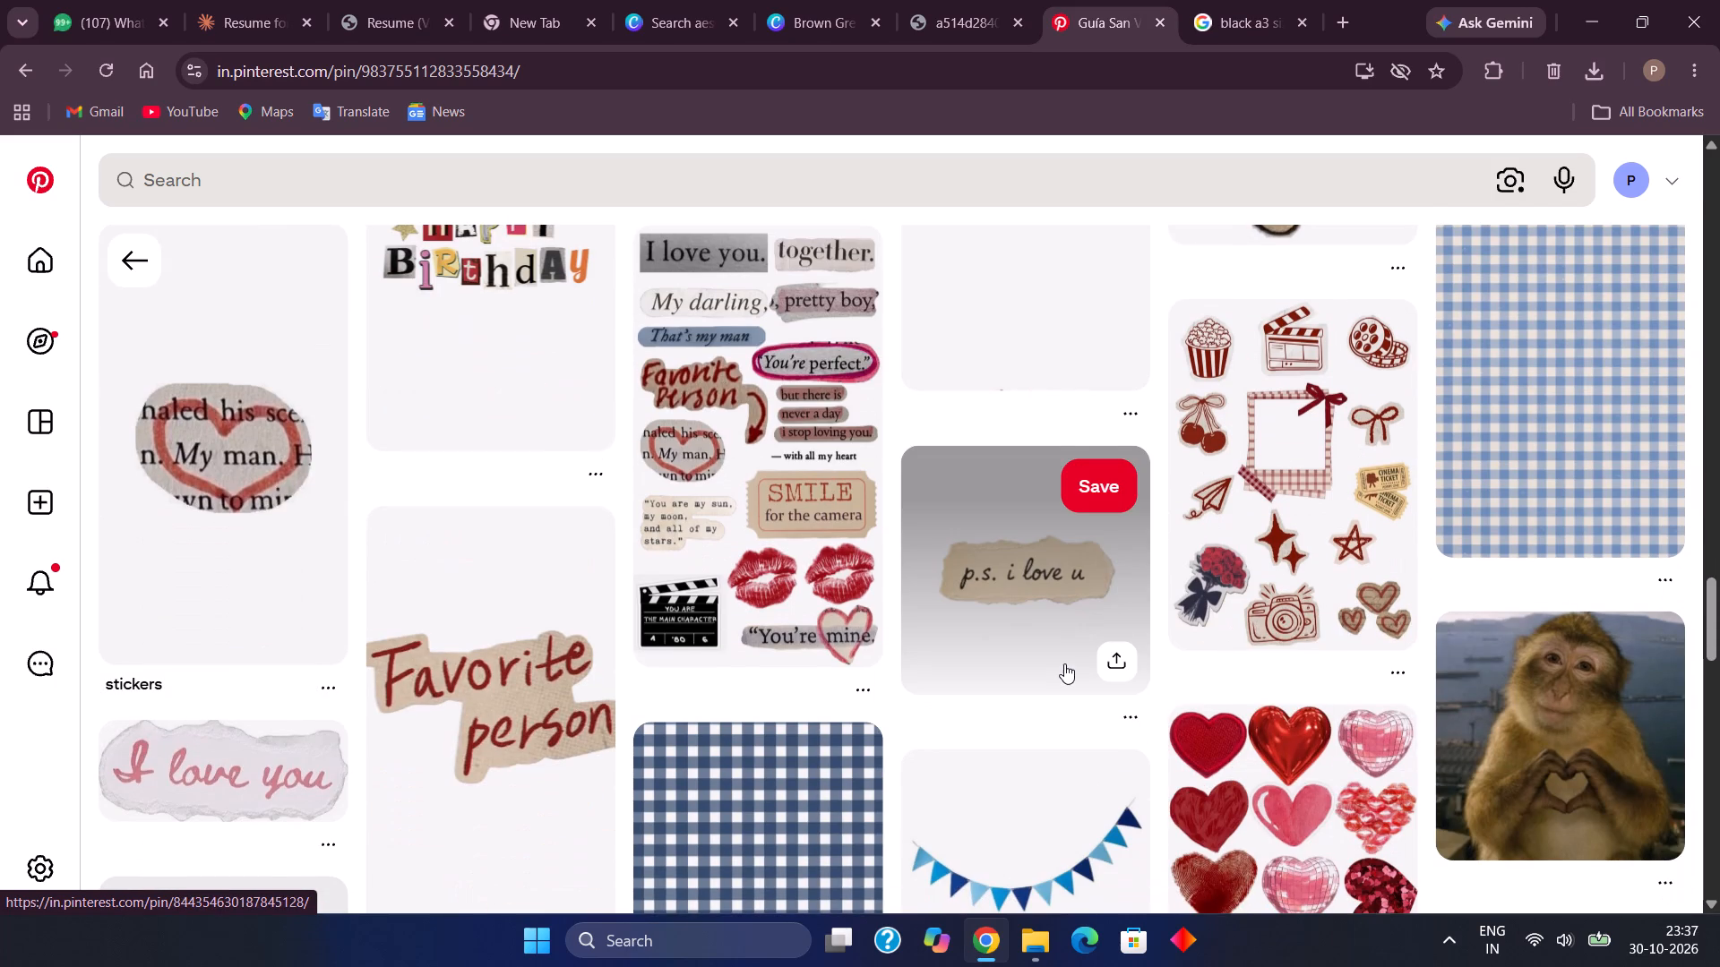
scroll(1064, 663, down, 3)
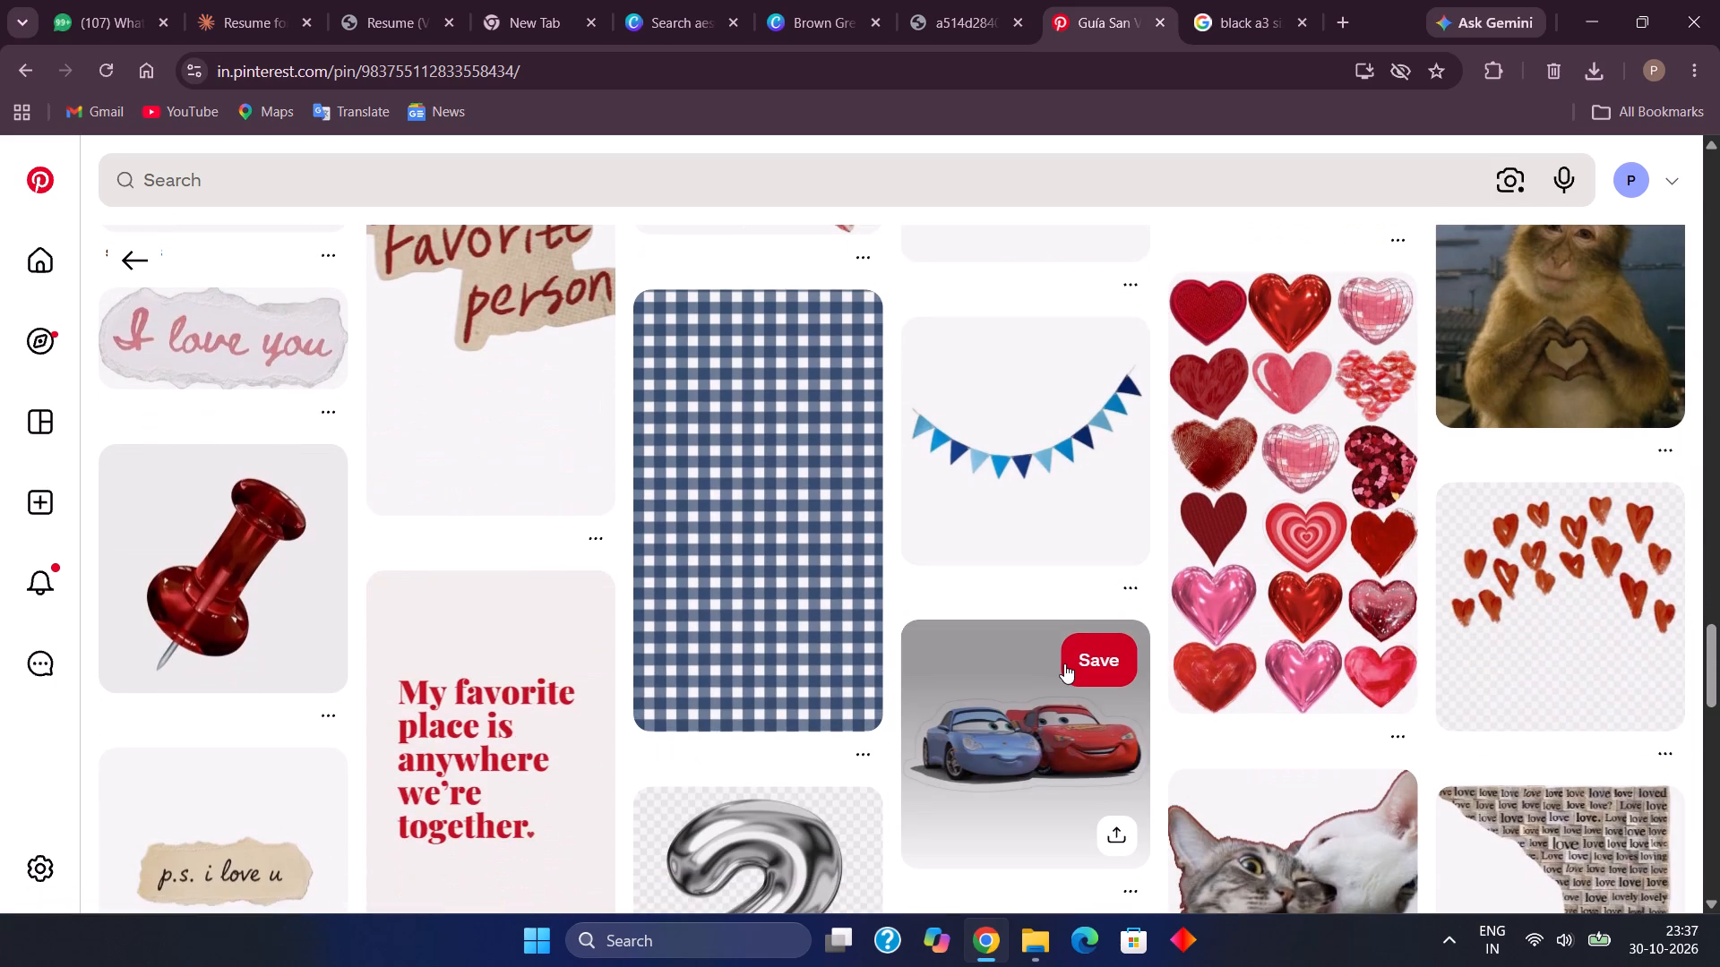
scroll(1064, 663, down, 4)
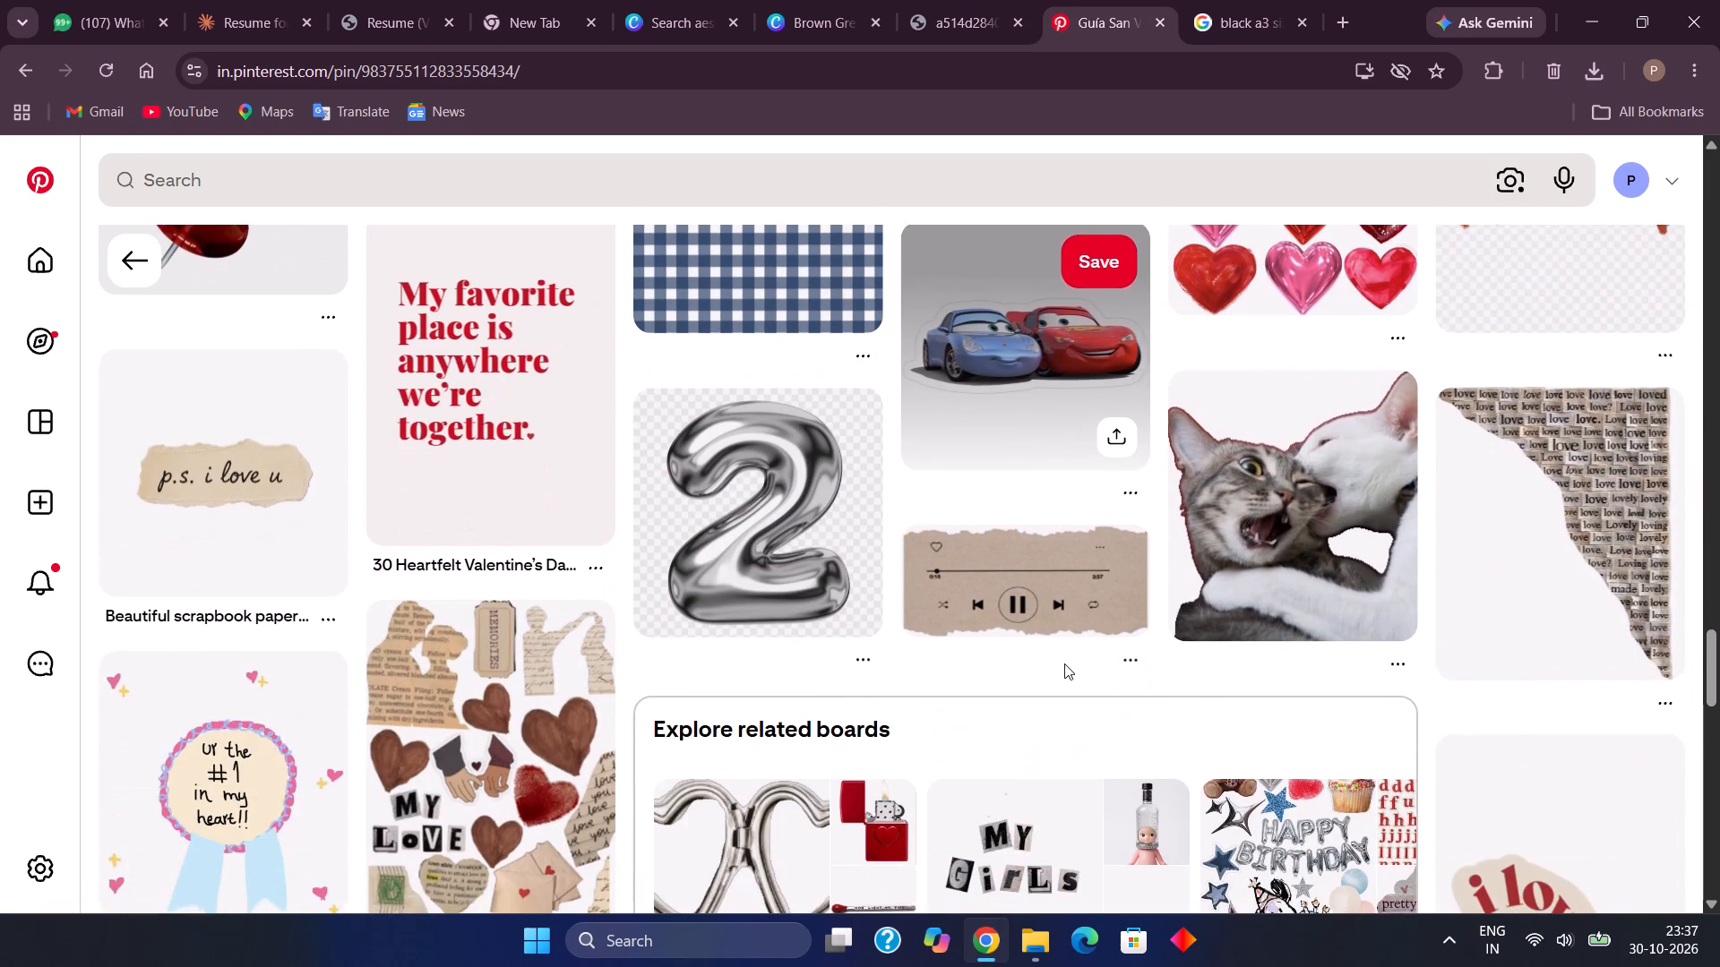
scroll(1064, 663, down, 2)
scroll(1064, 663, up, 1)
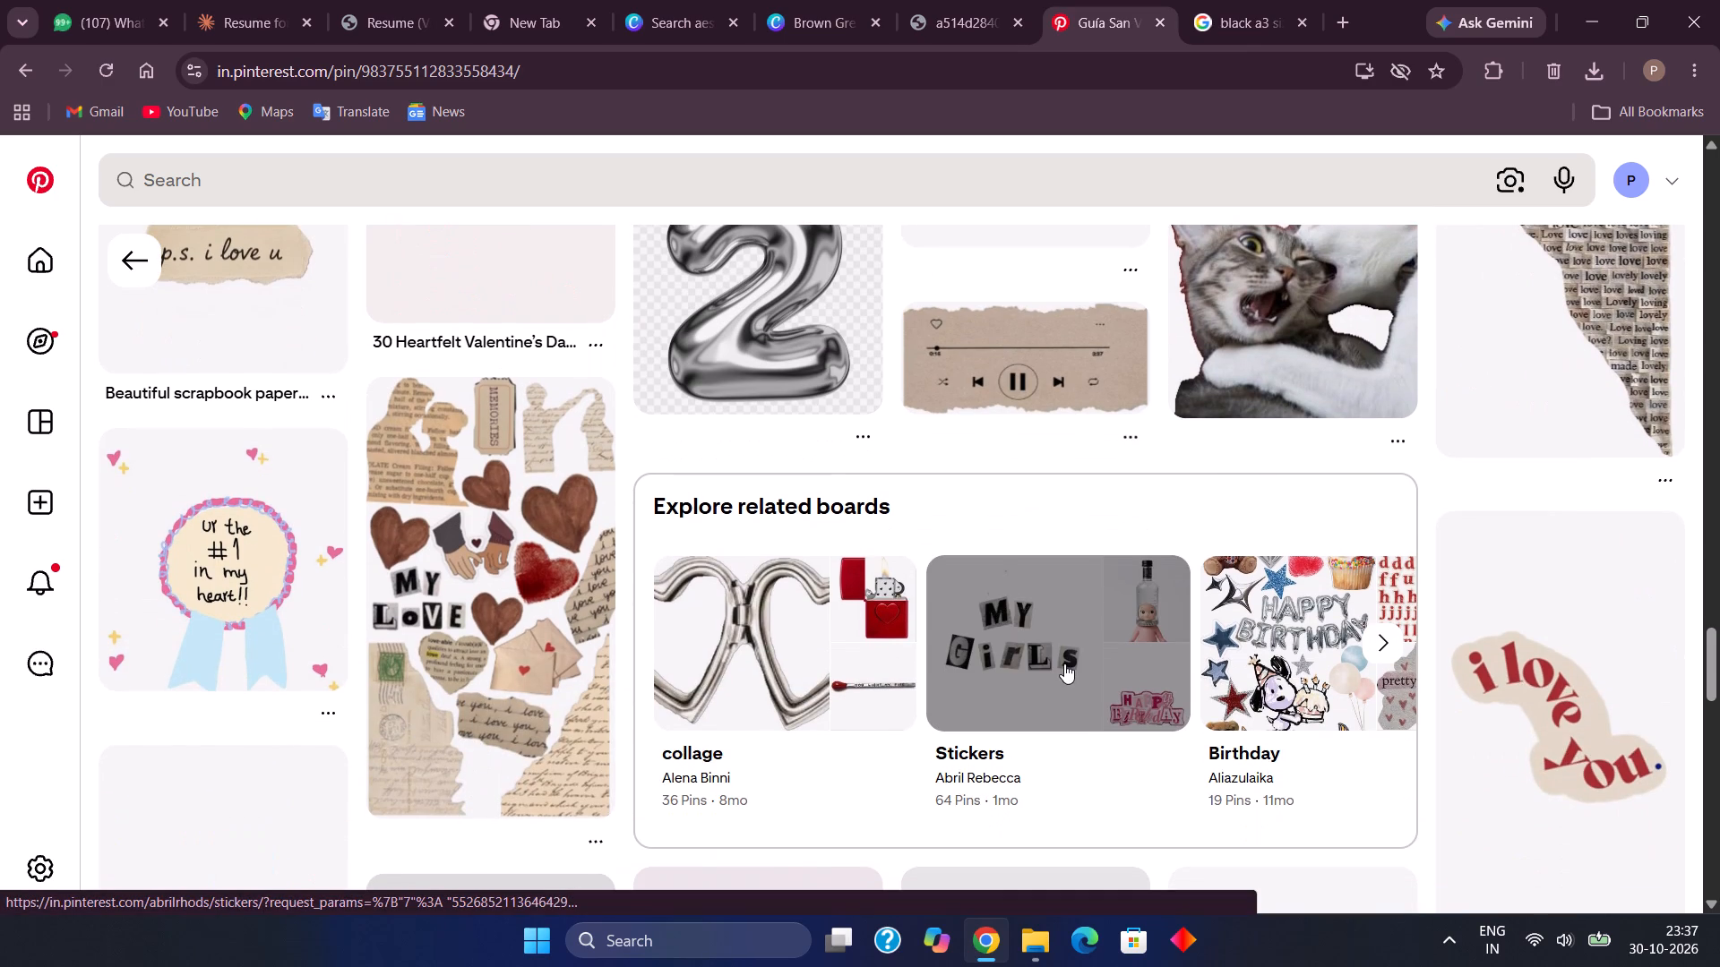
scroll(1064, 663, up, 1)
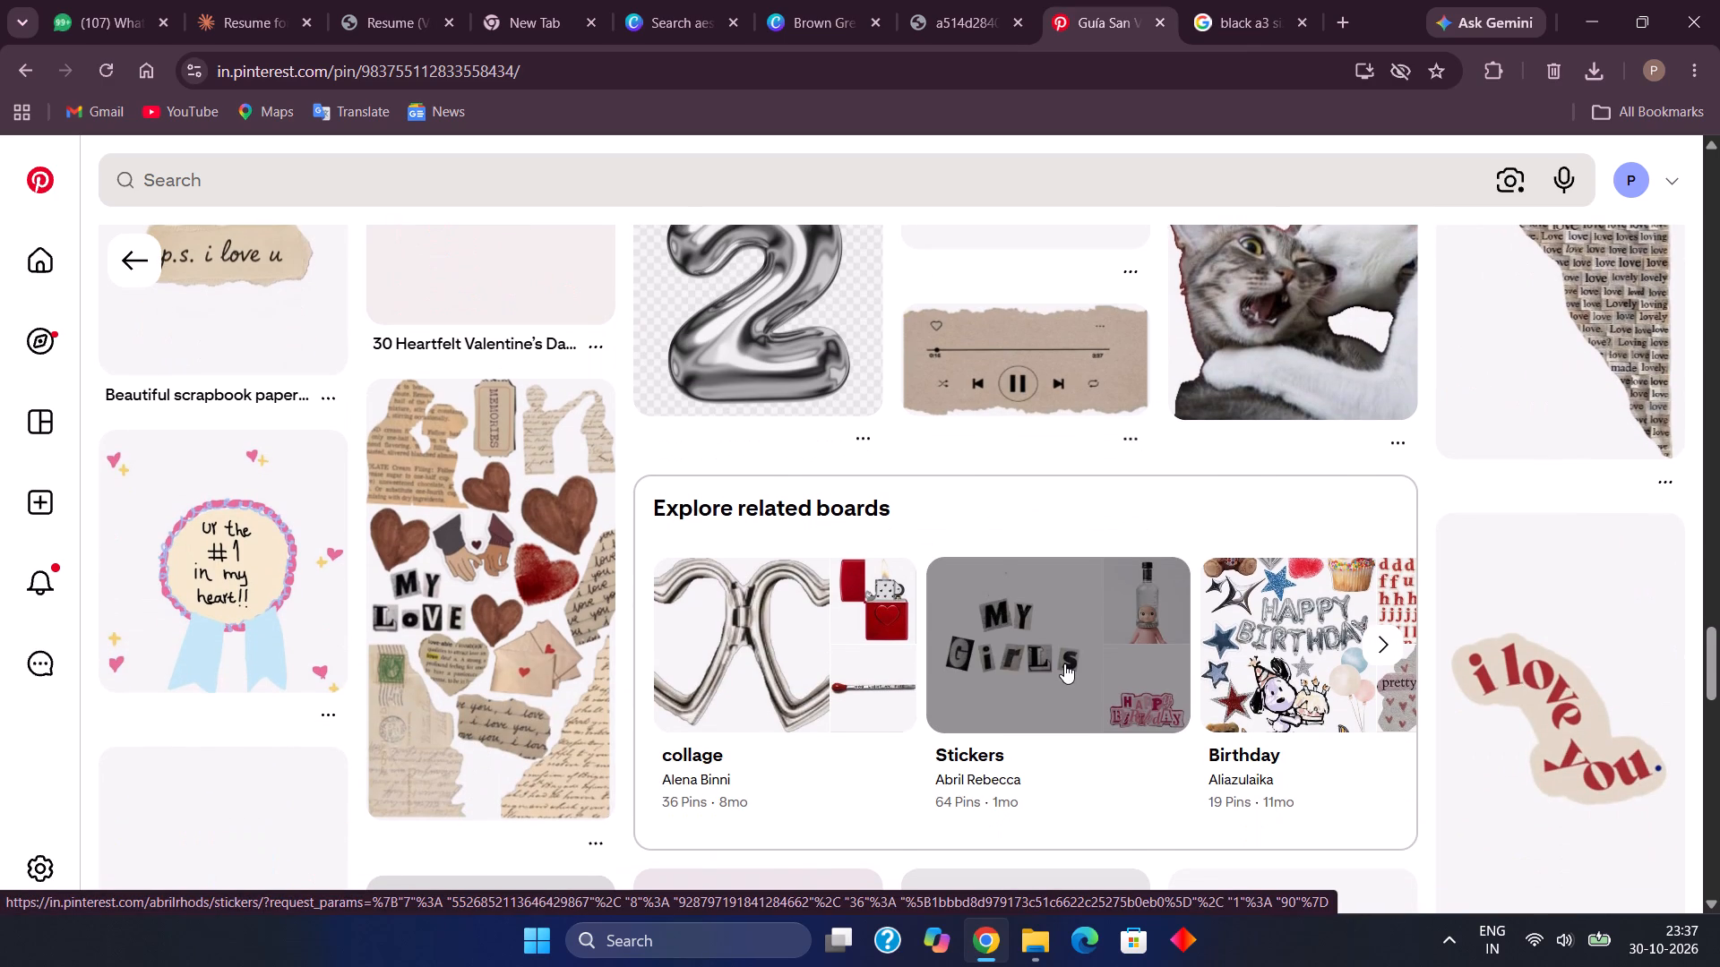
scroll(1064, 663, up, 1)
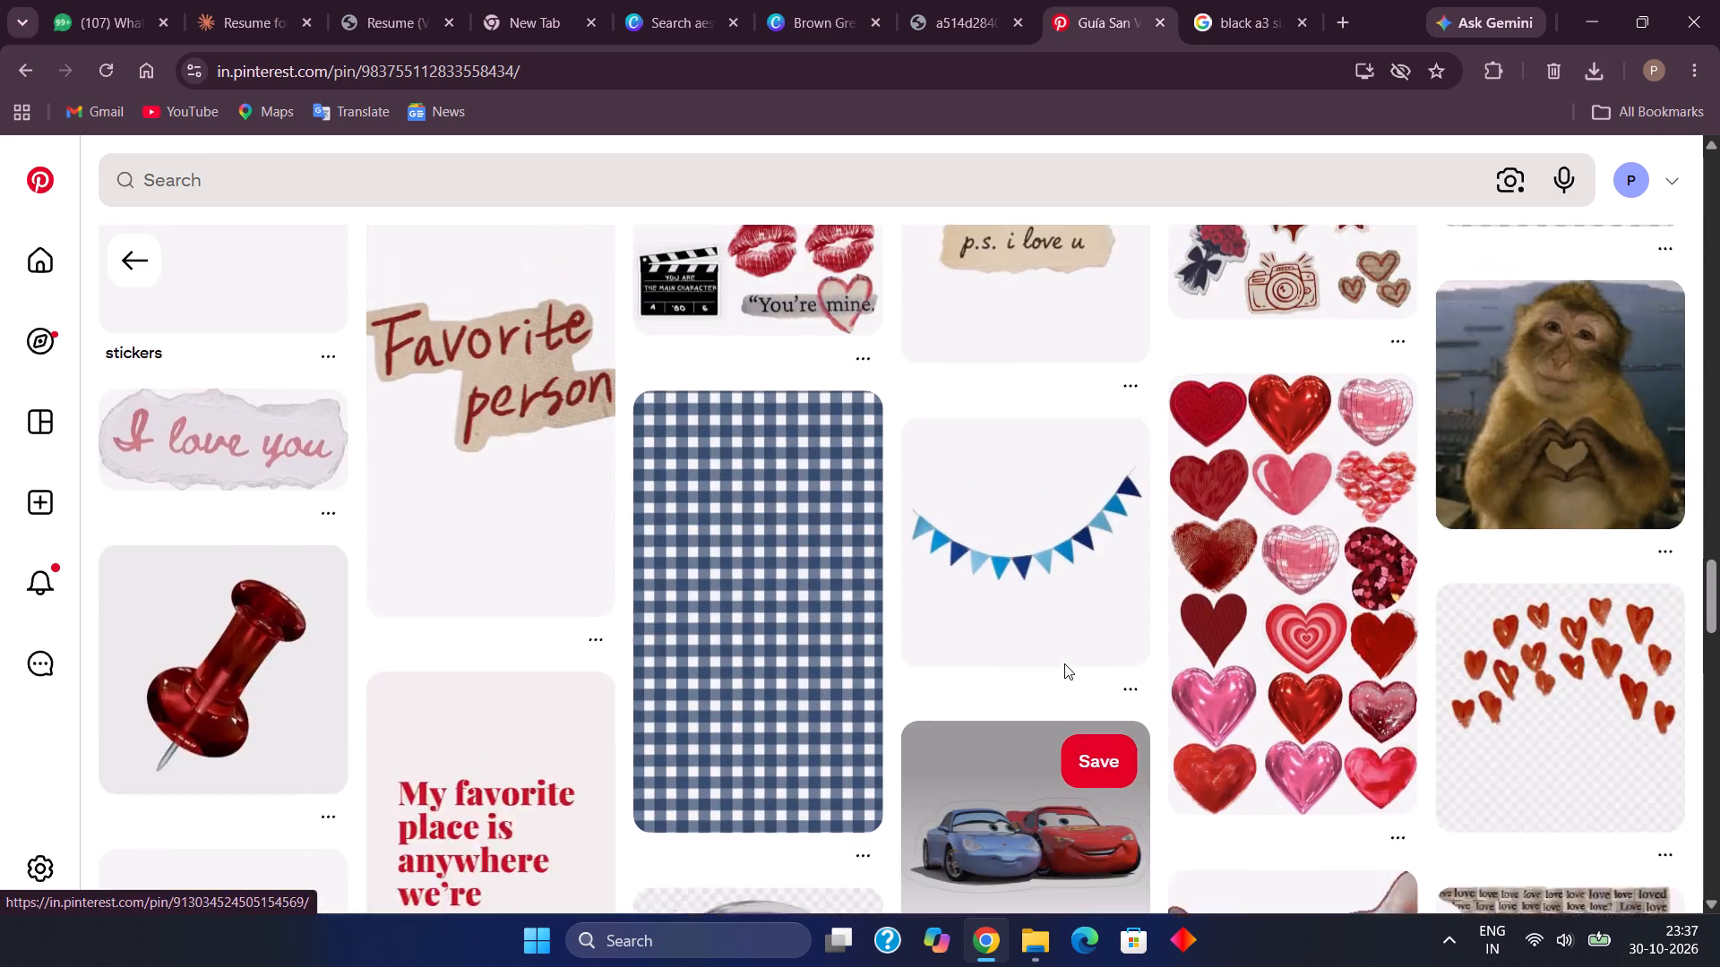
scroll(1064, 663, up, 11)
scroll(1064, 663, up, 12)
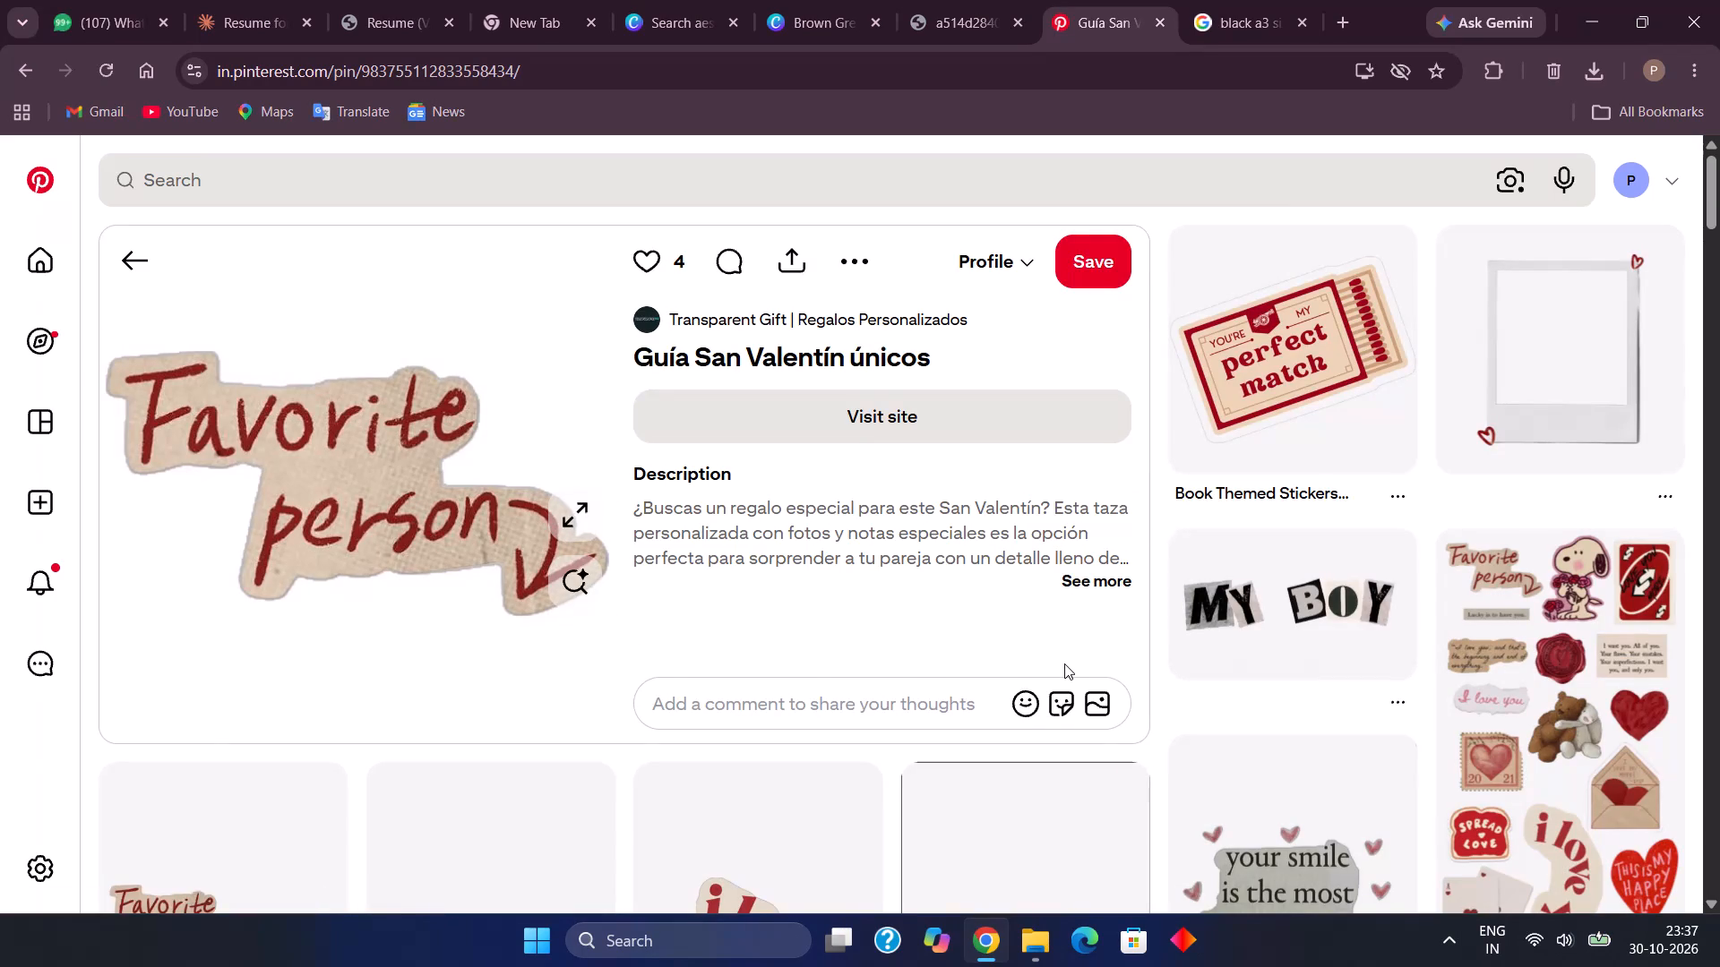
scroll(1064, 663, down, 2)
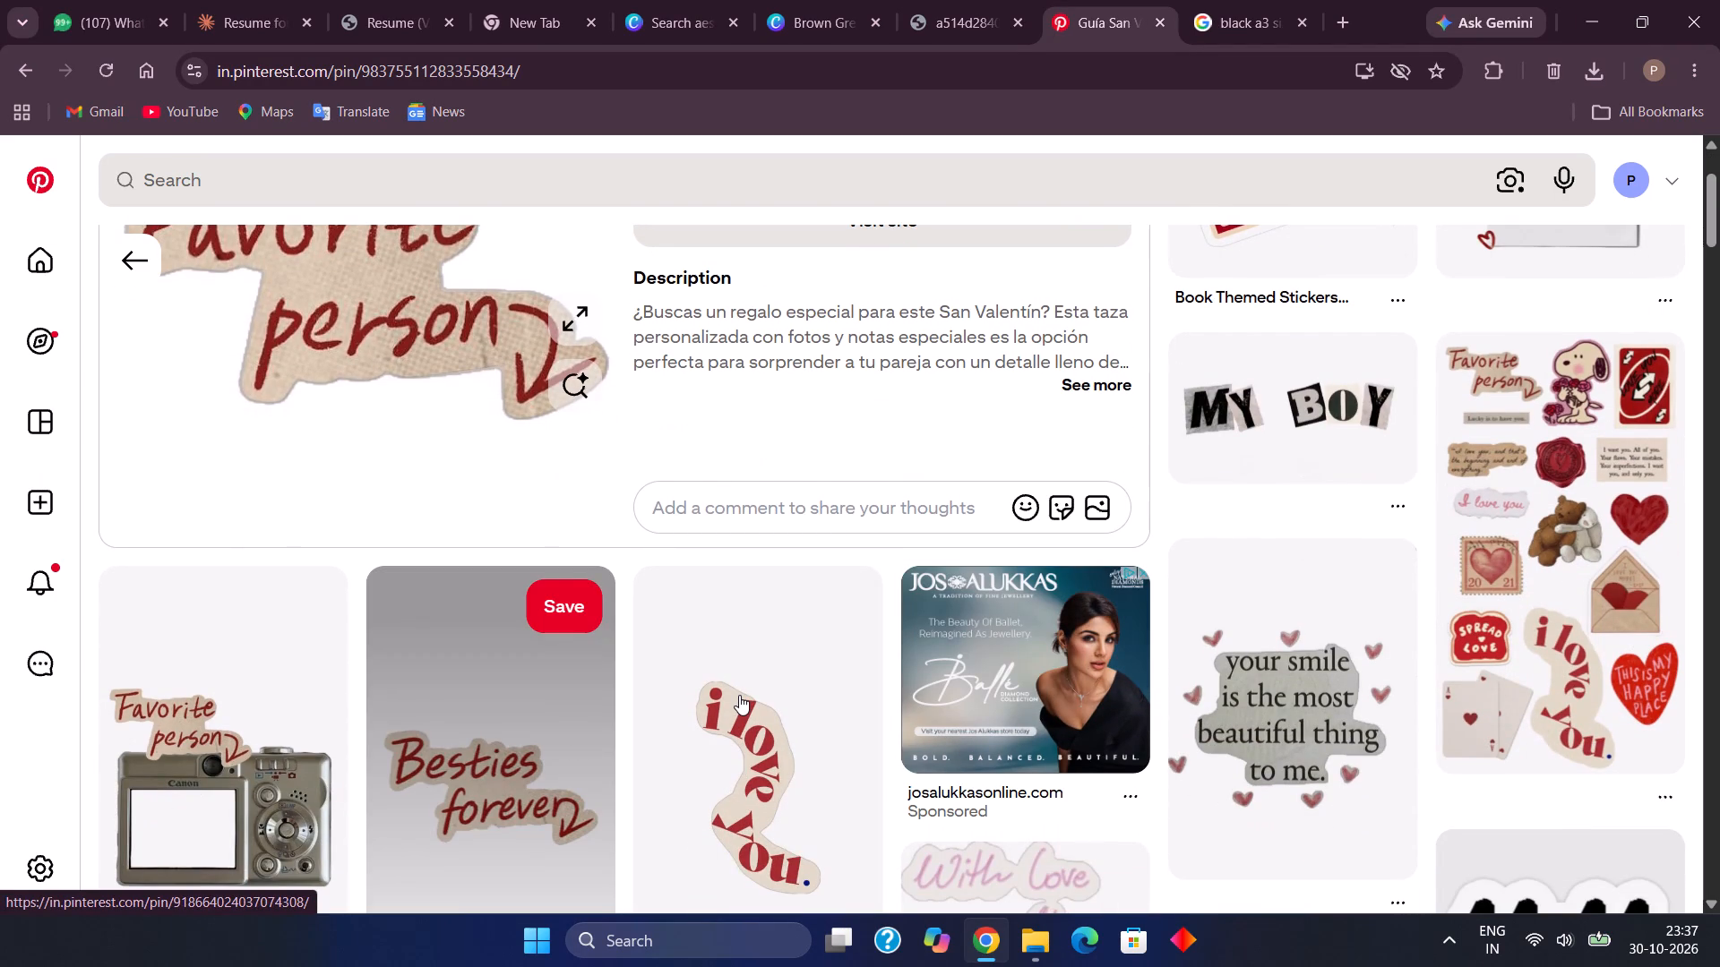
Bring the "Favorite person" sticker image from the open Pinterest pin into the Canva poster design, placing it on page 3.
scroll(512, 437, up, 1)
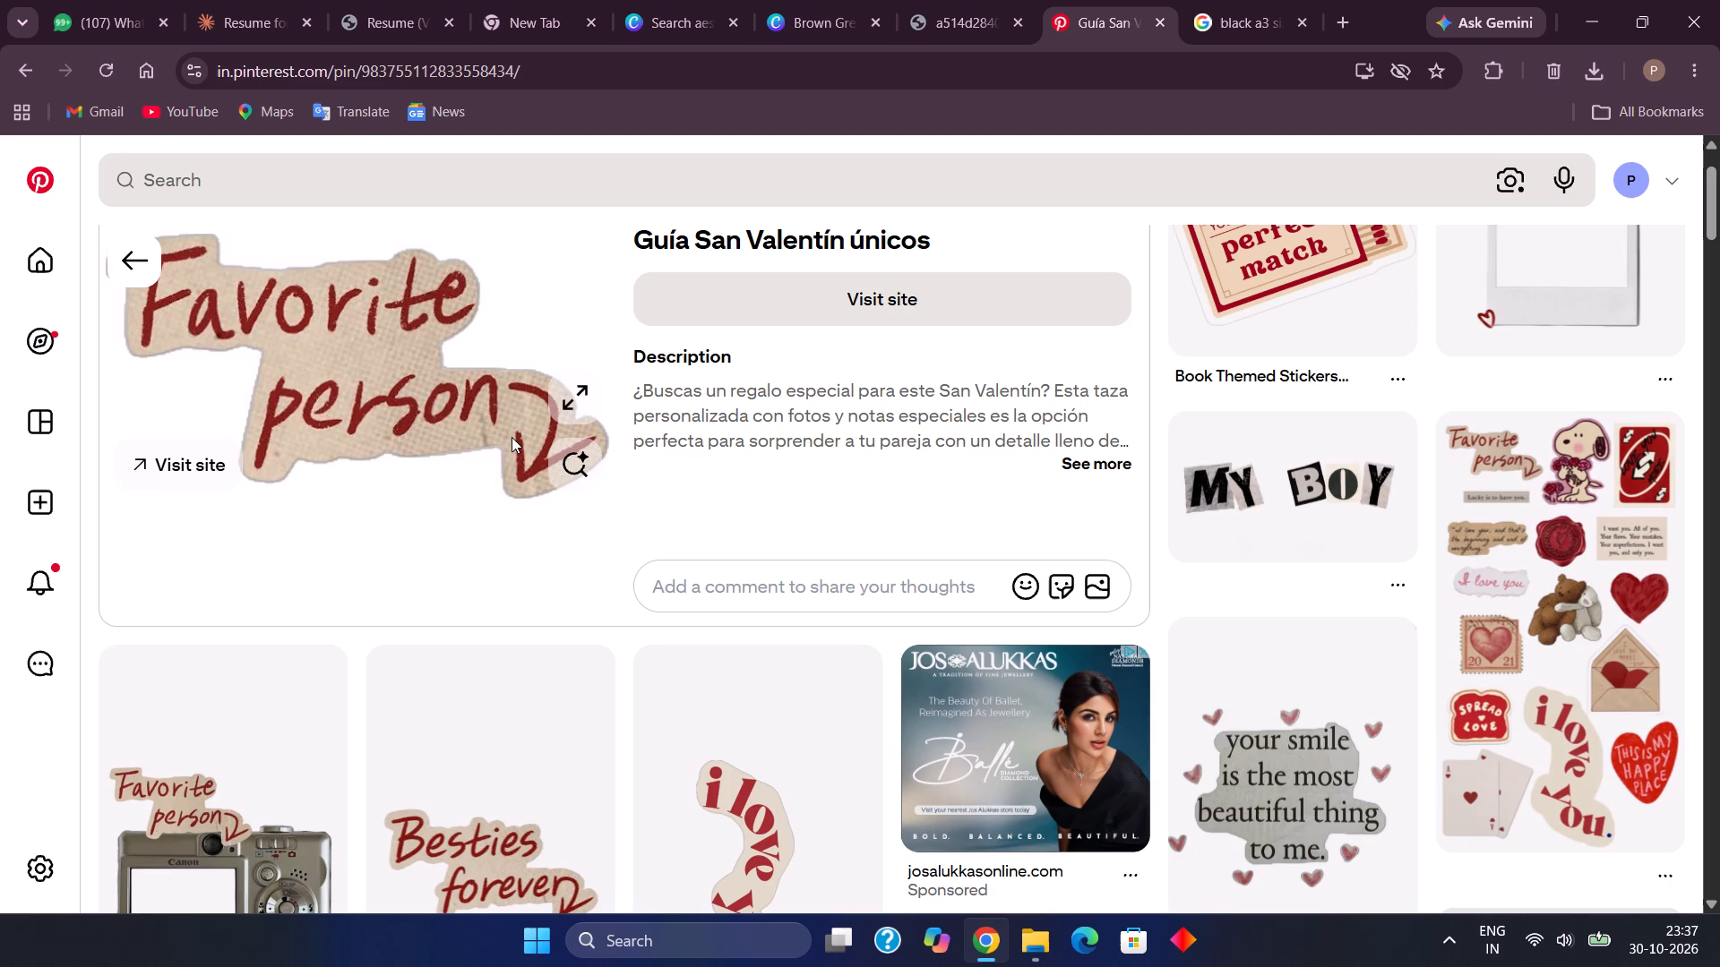
scroll(512, 437, up, 2)
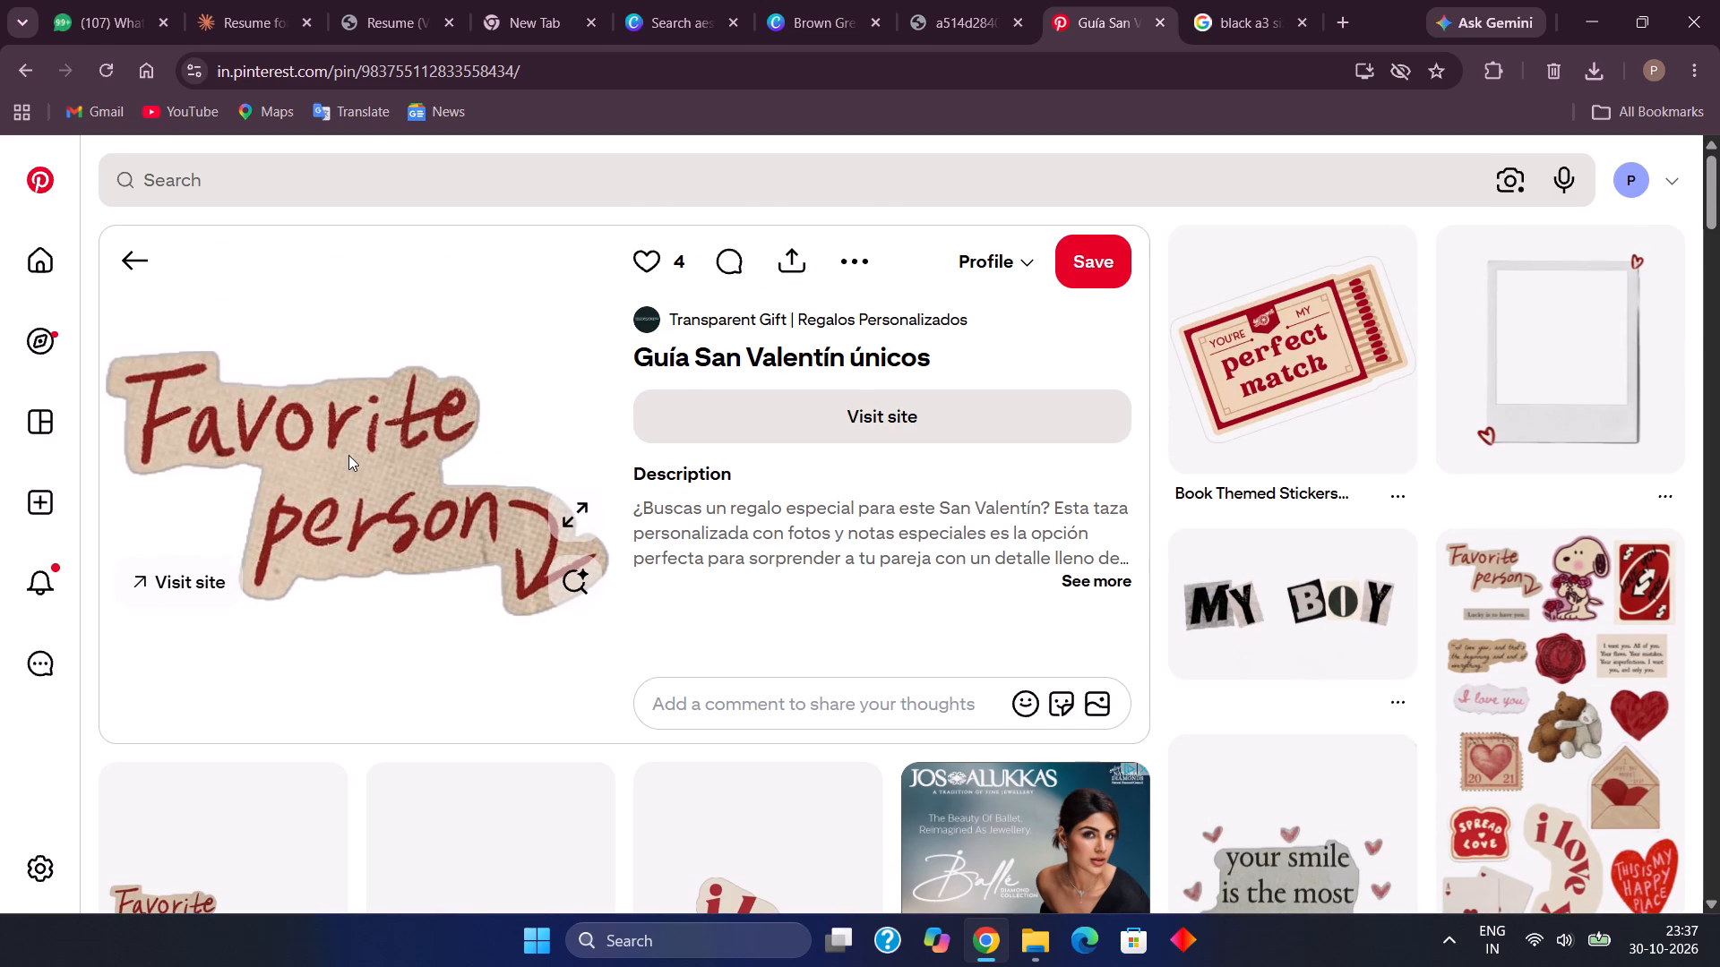
drag(348, 455, 873, 0)
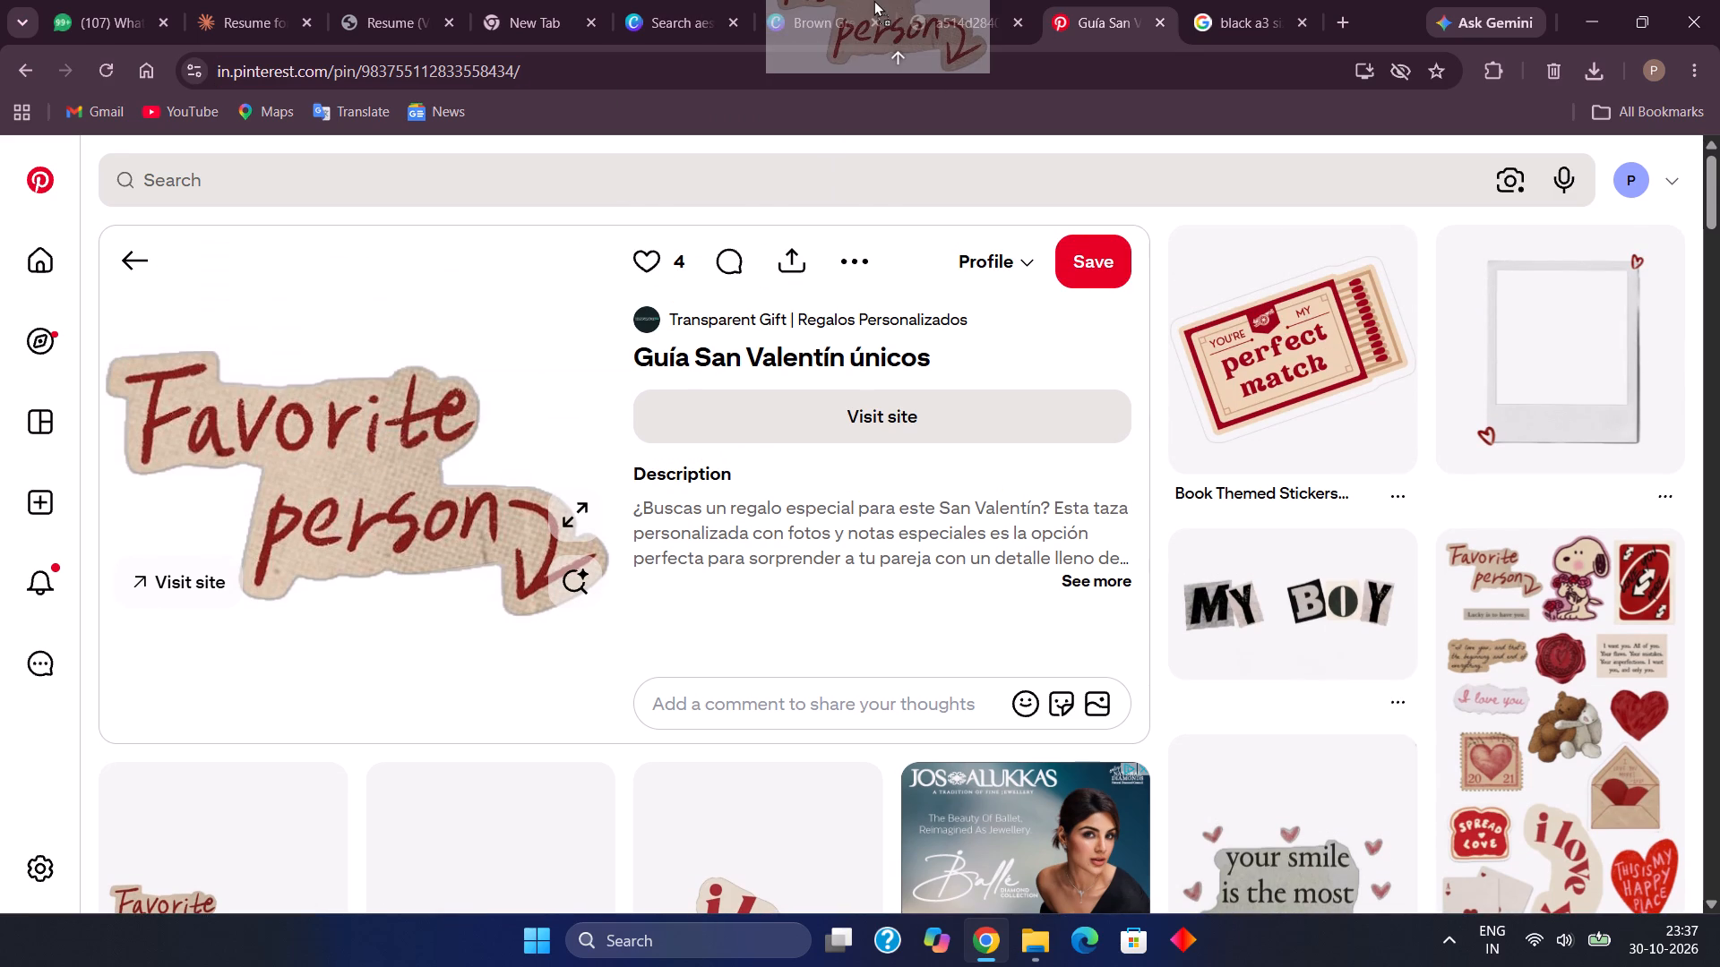
drag(873, 0, 840, 0)
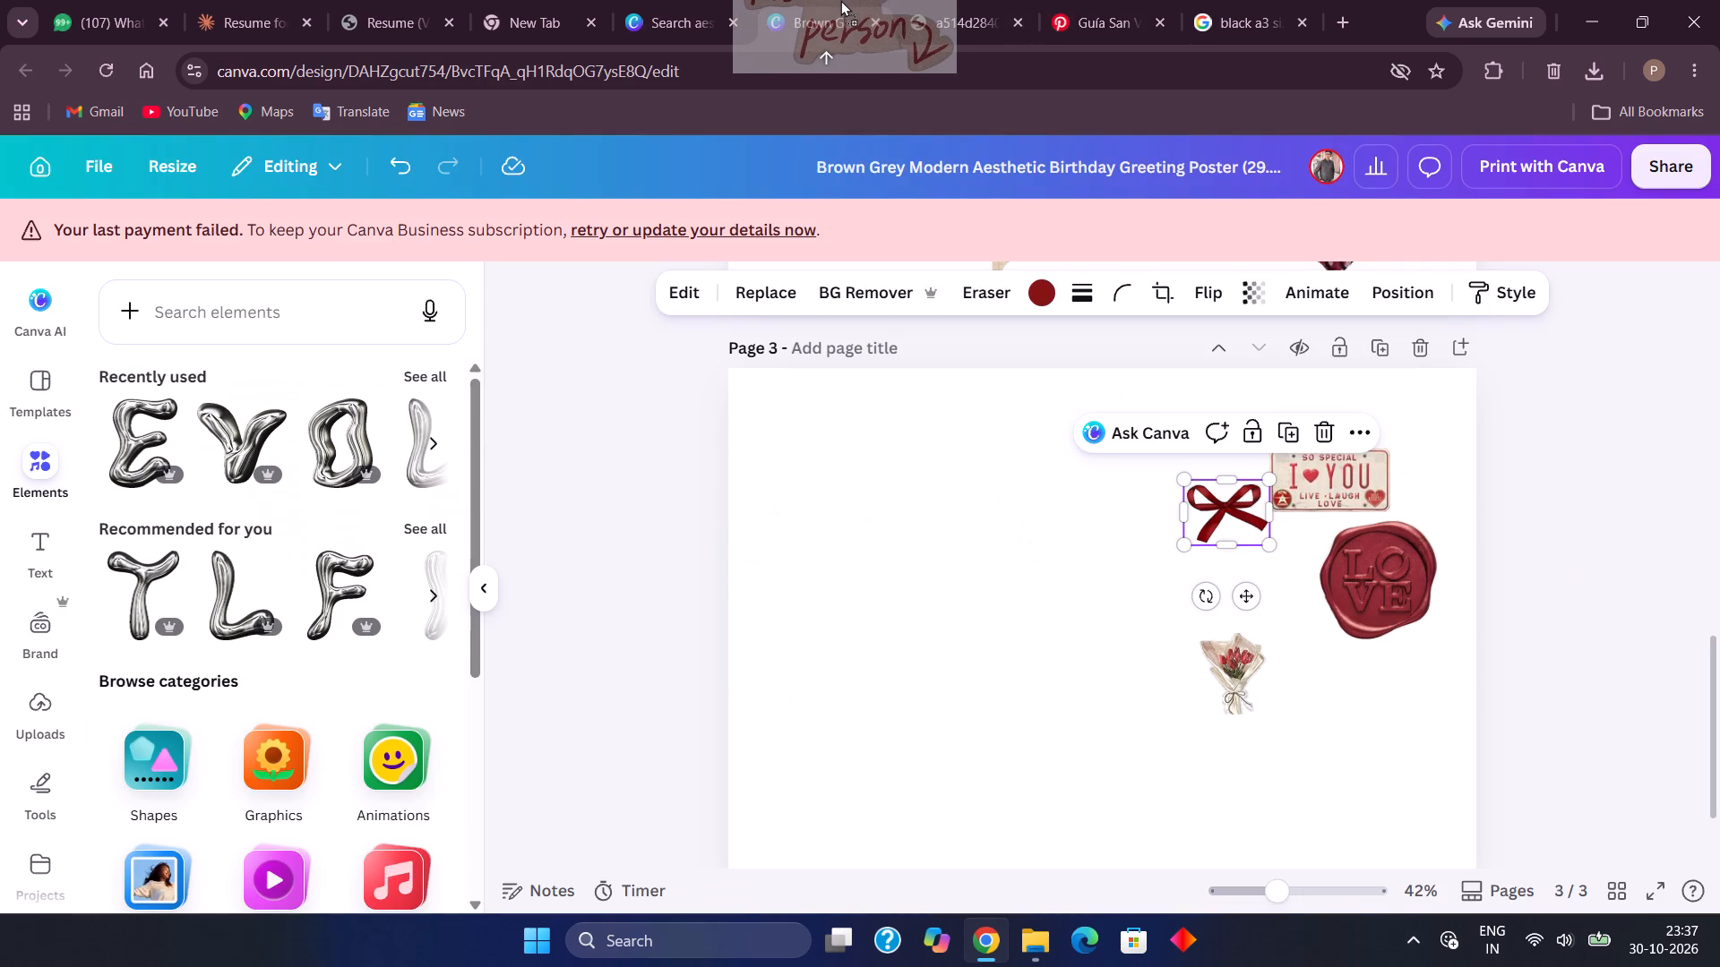
drag(840, 0, 943, 577)
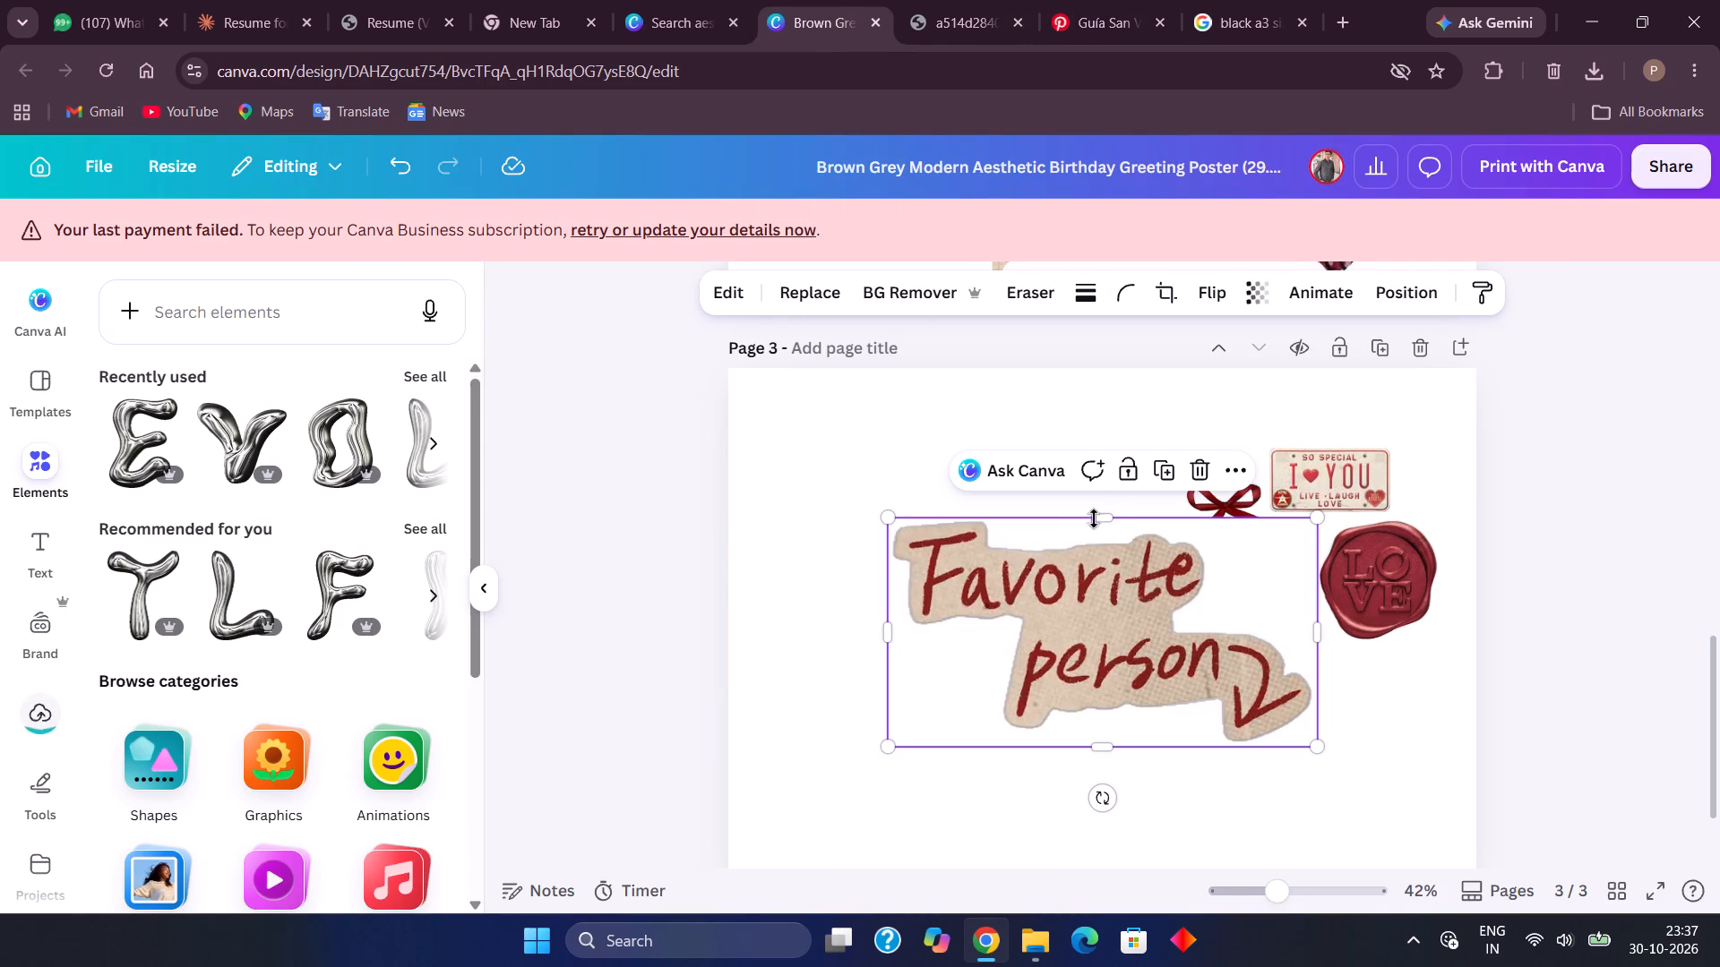
Remove the background of the "Favorite person" sticker on page 3 and shrink it to about half its size.
click(898, 295)
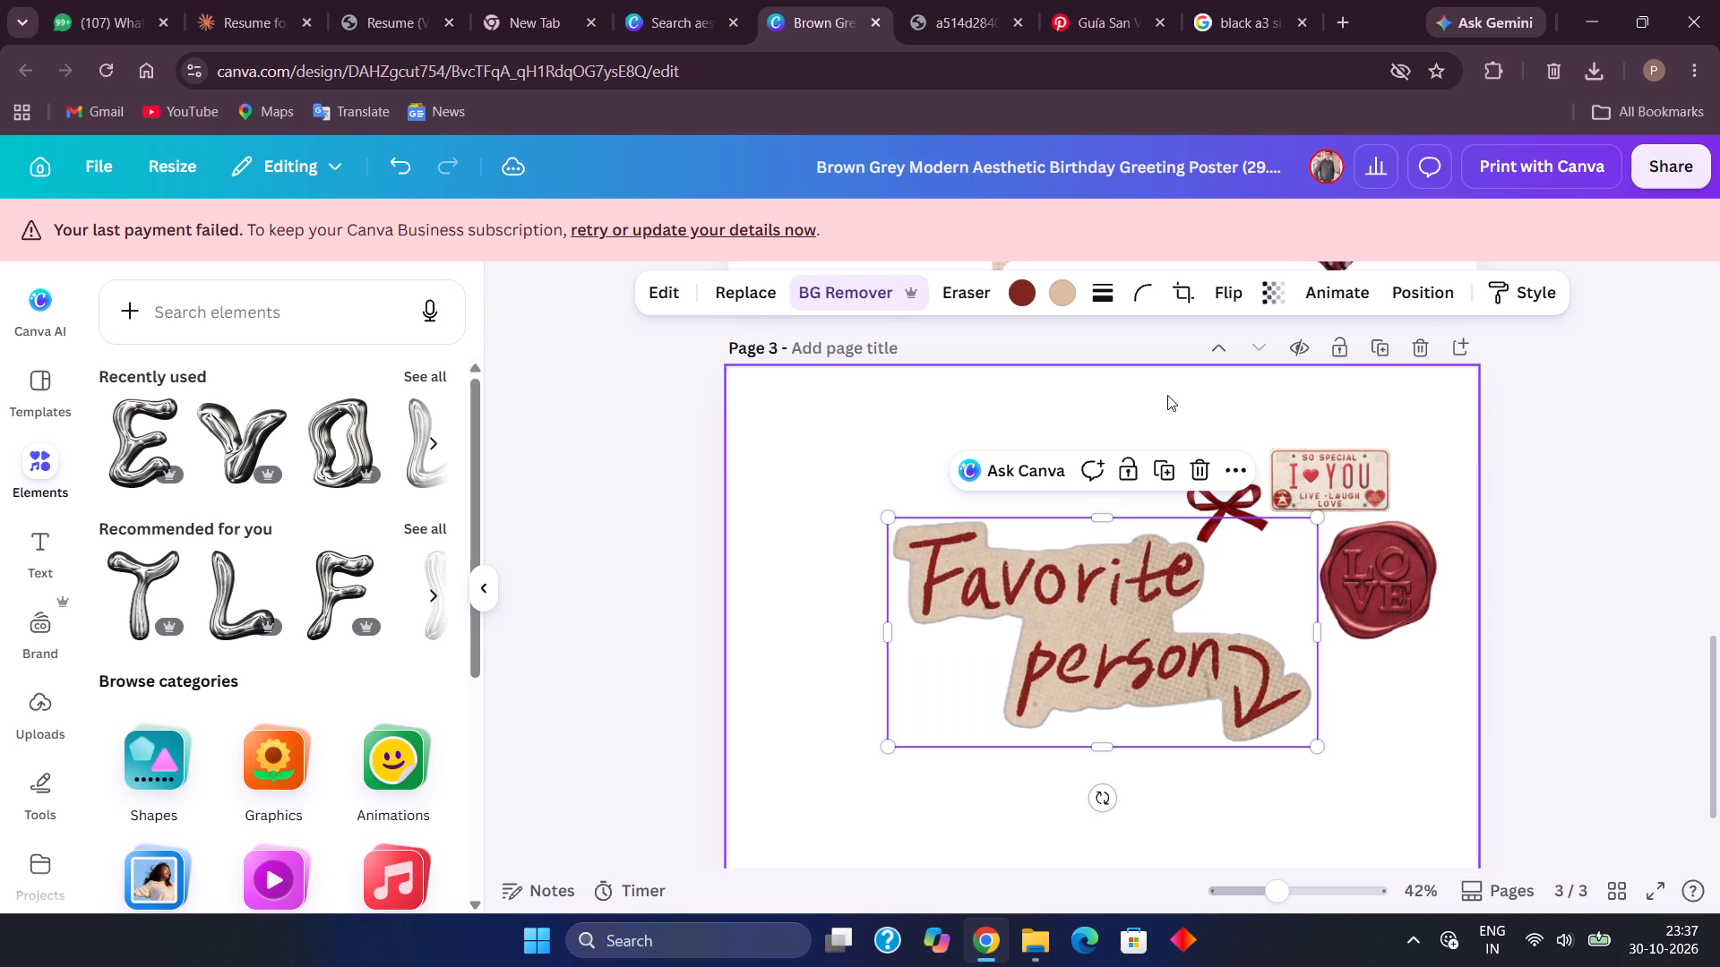
drag(1316, 745, 1310, 743)
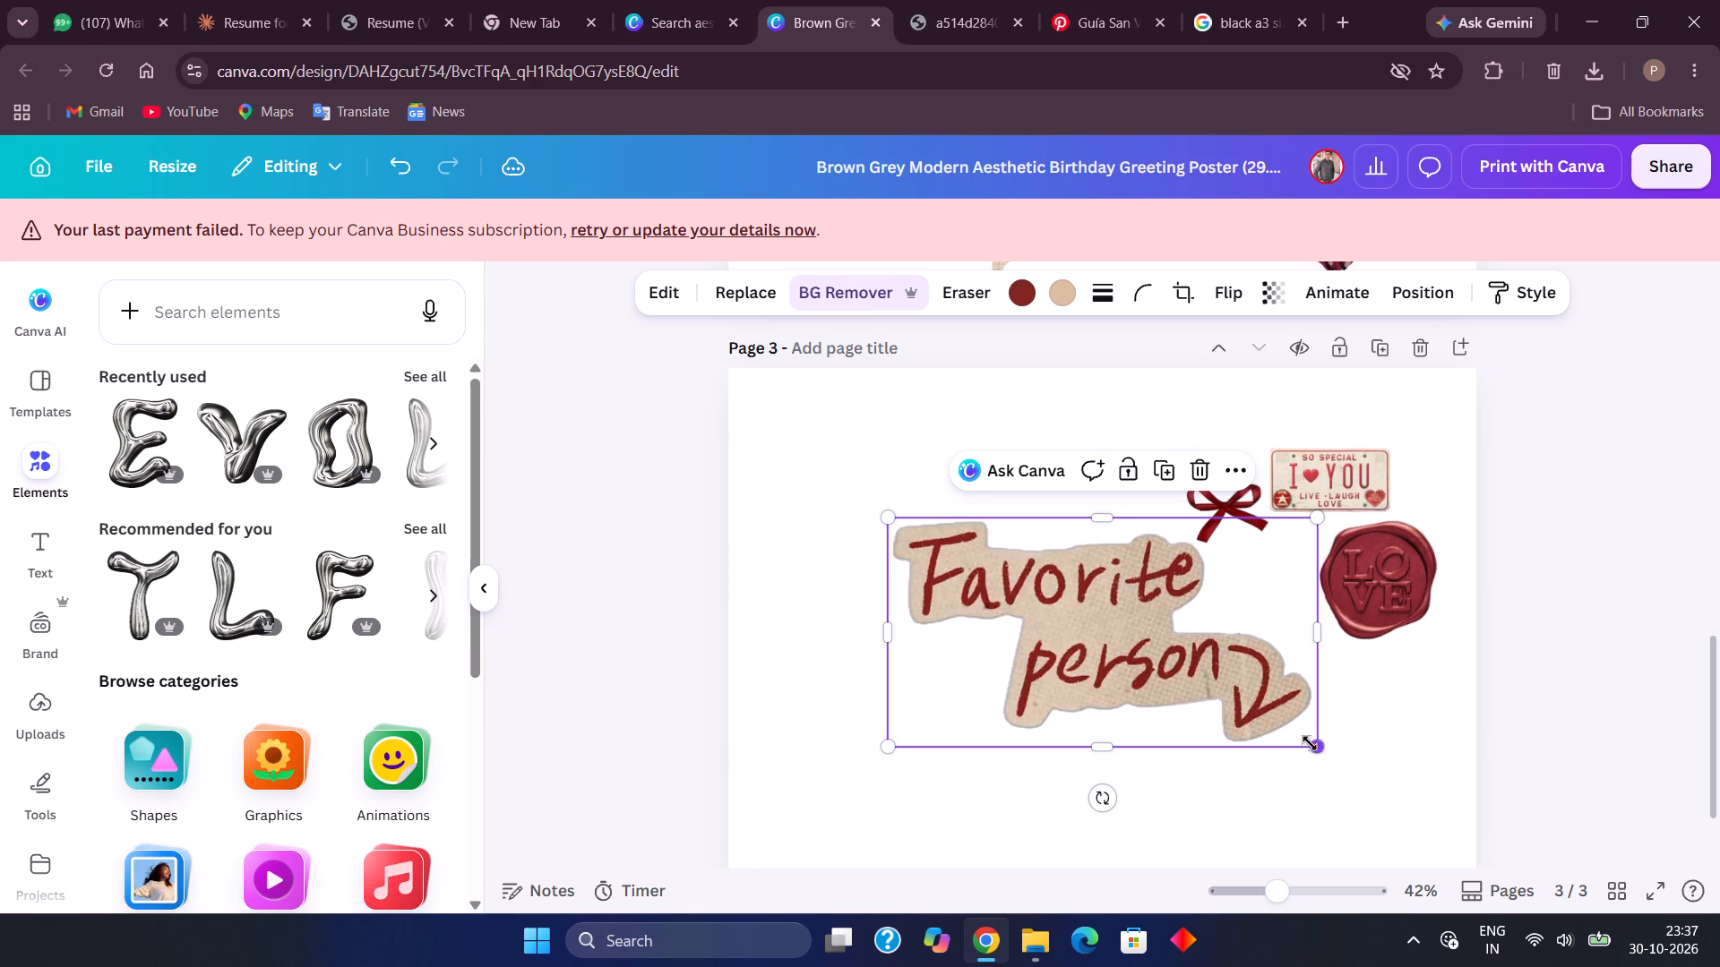
drag(1310, 743, 1090, 617)
Change the light pink colour of the HAPPY BIRTHDAY banner on page 1 to the default solid red.
scroll(1090, 617, up, 9)
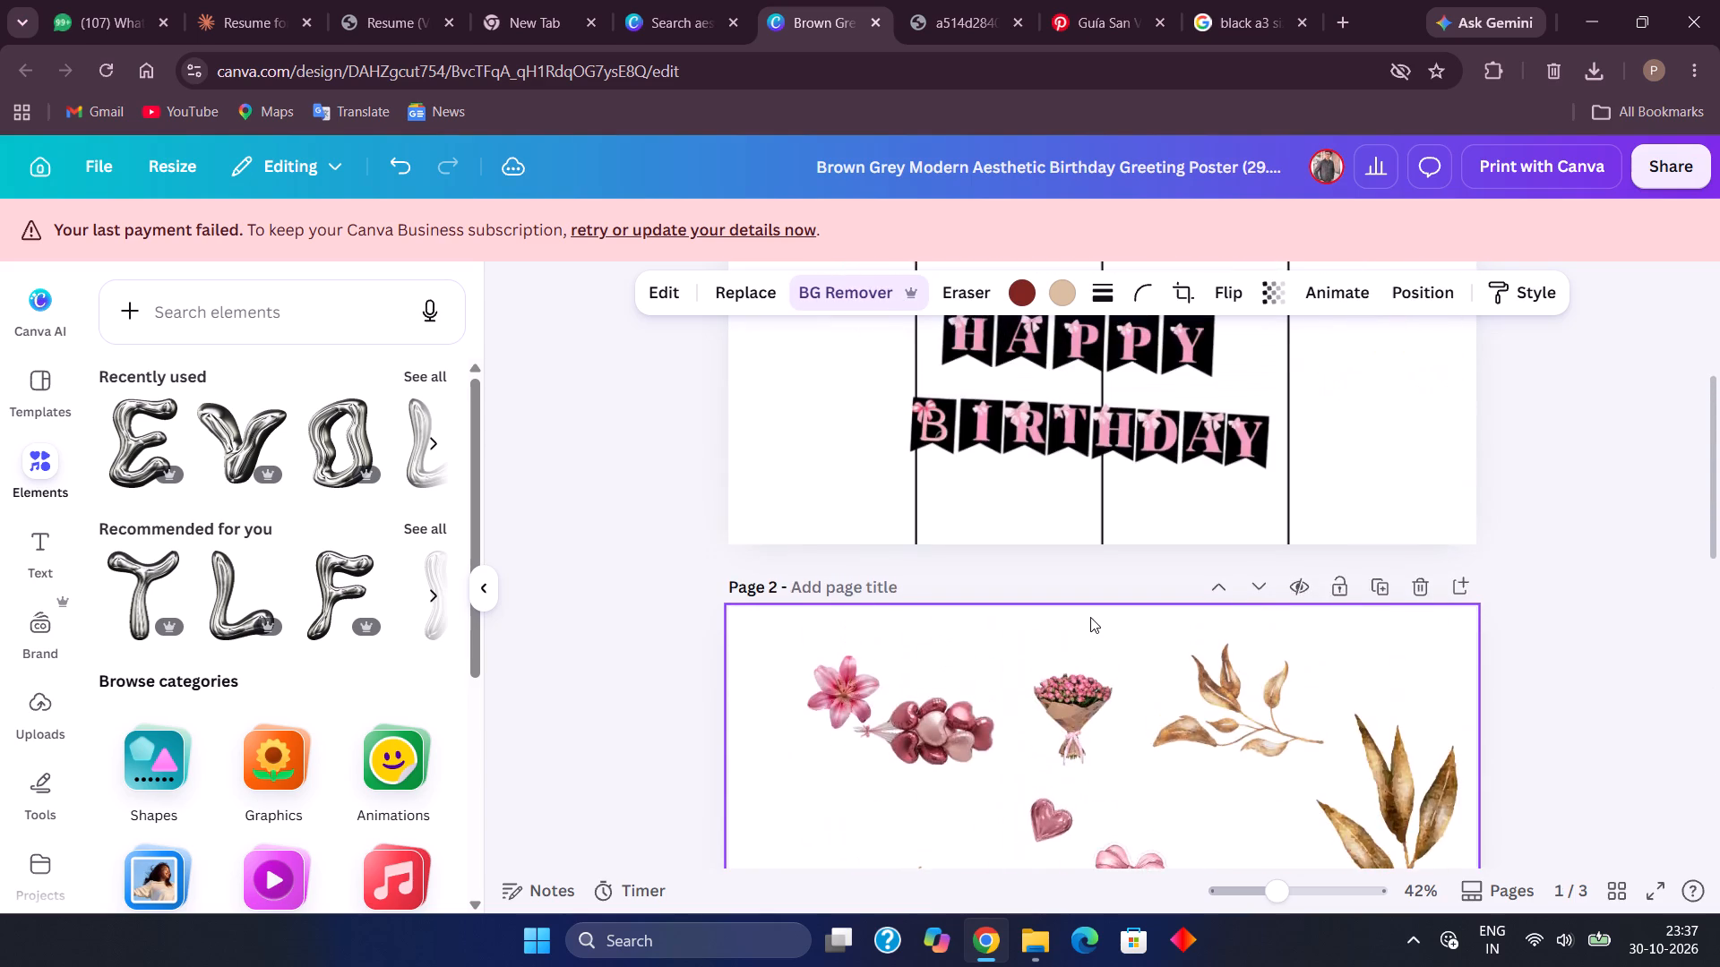
scroll(1090, 617, up, 3)
scroll(1090, 617, right, 1)
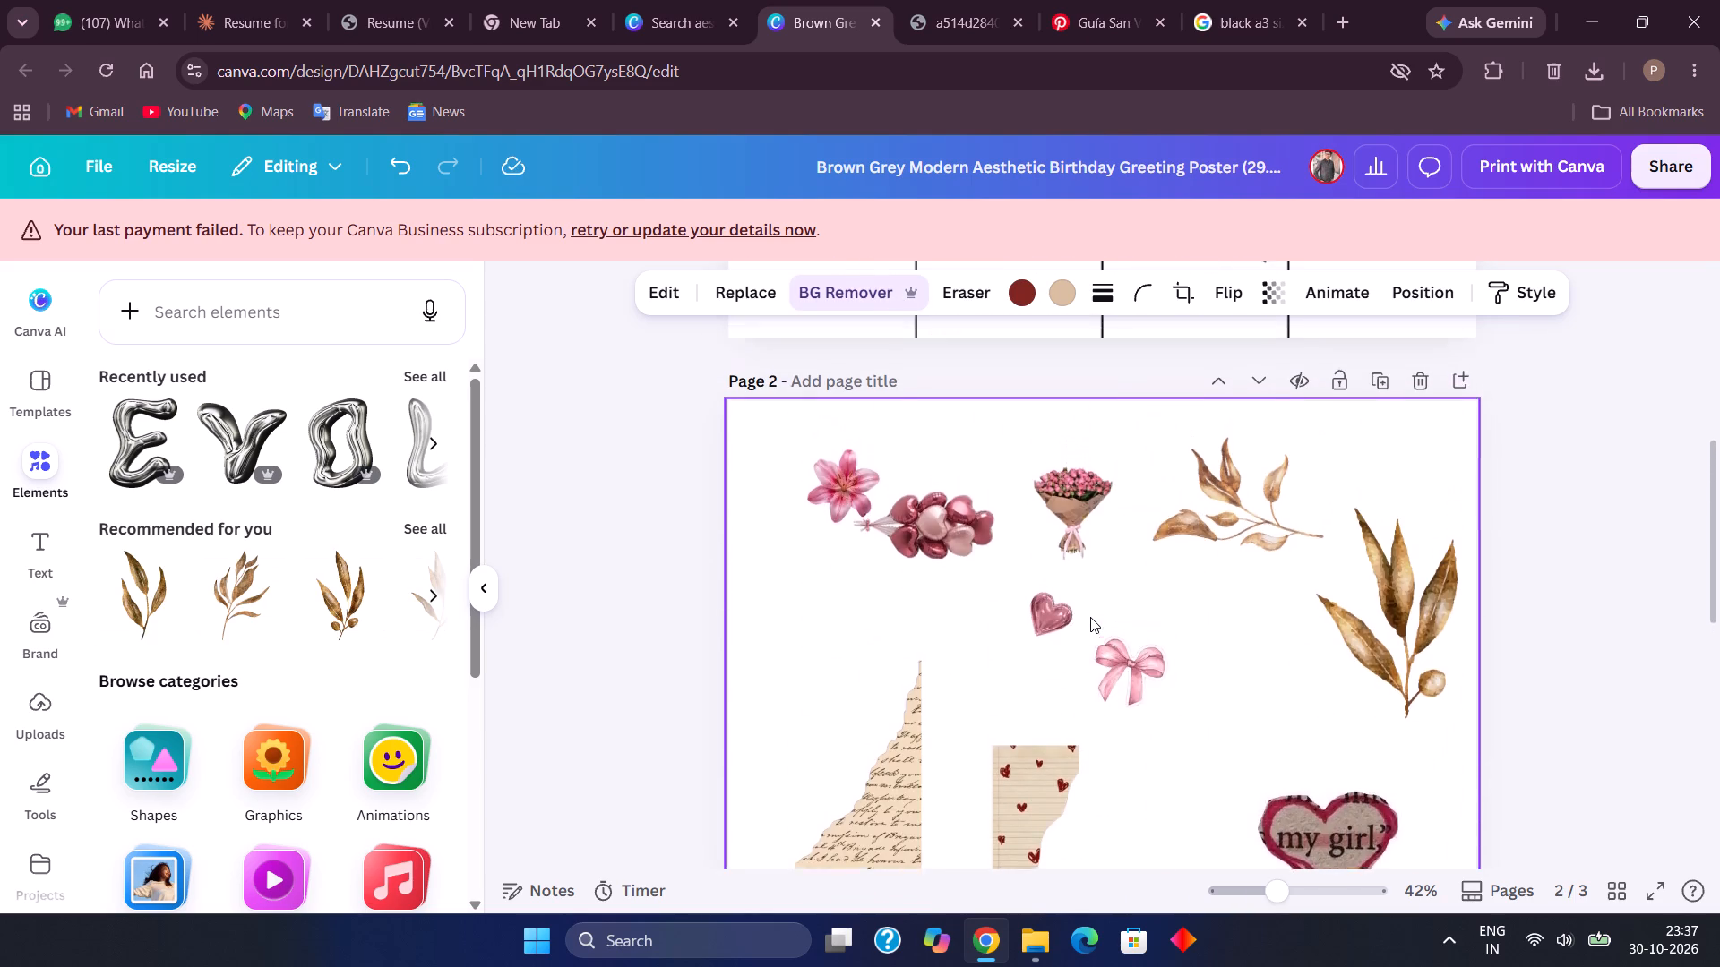
scroll(1090, 617, right, 1)
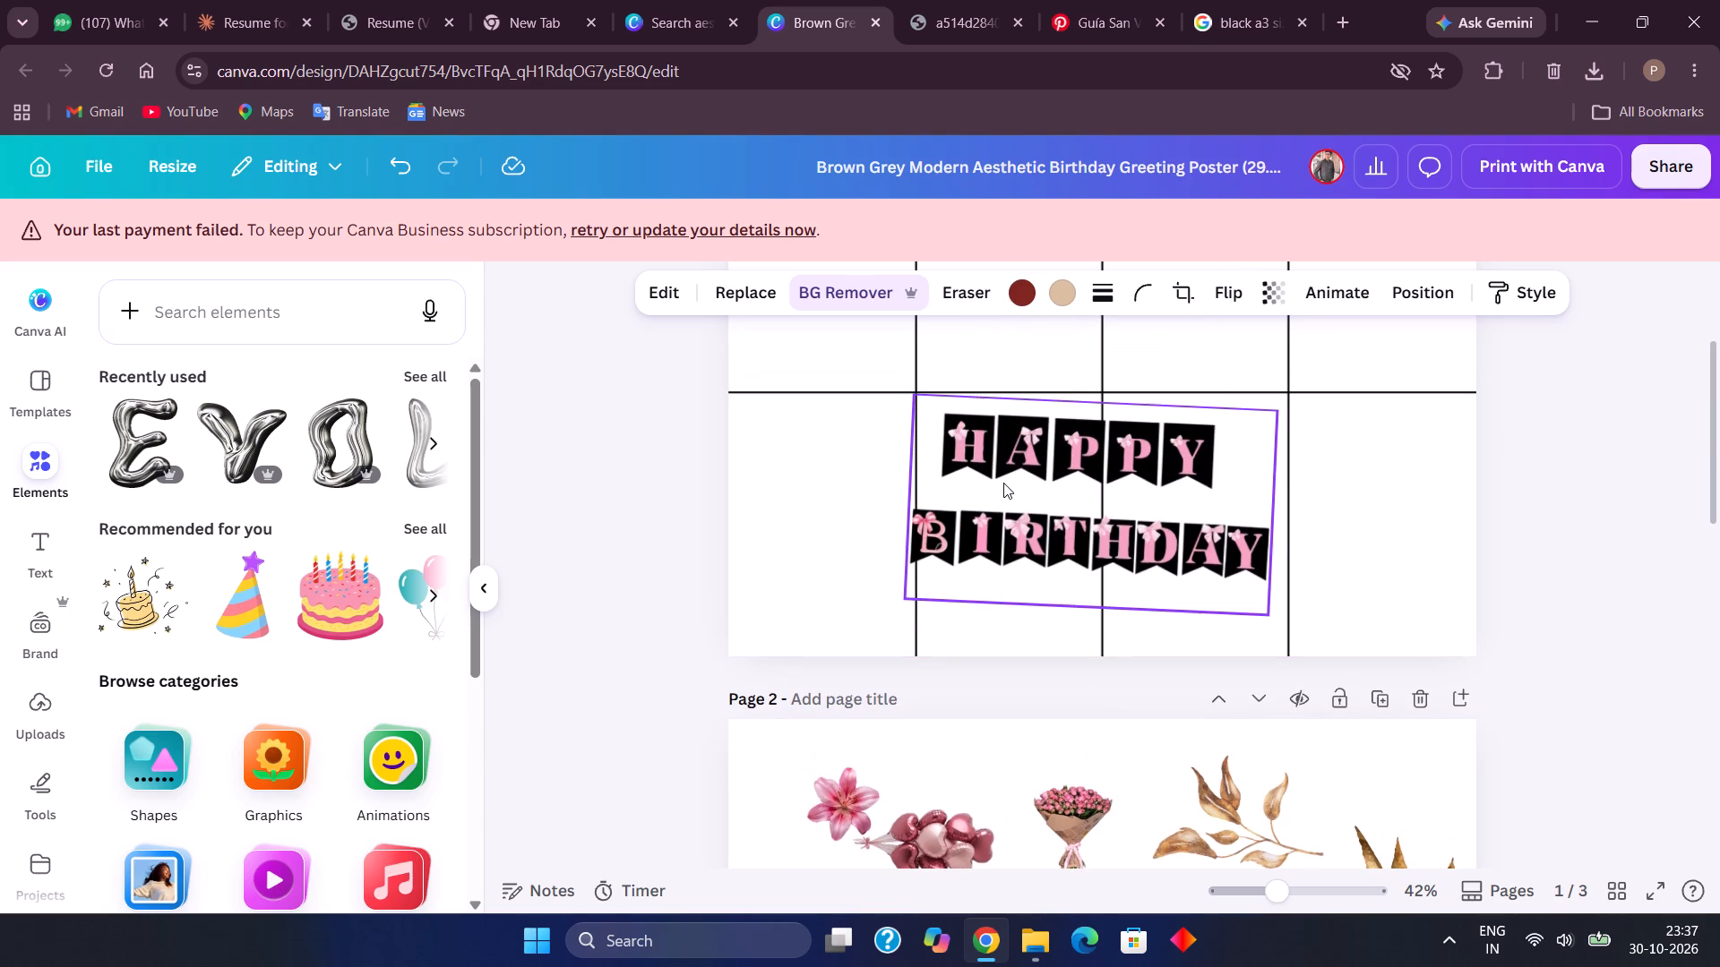
click(1003, 483)
click(1033, 295)
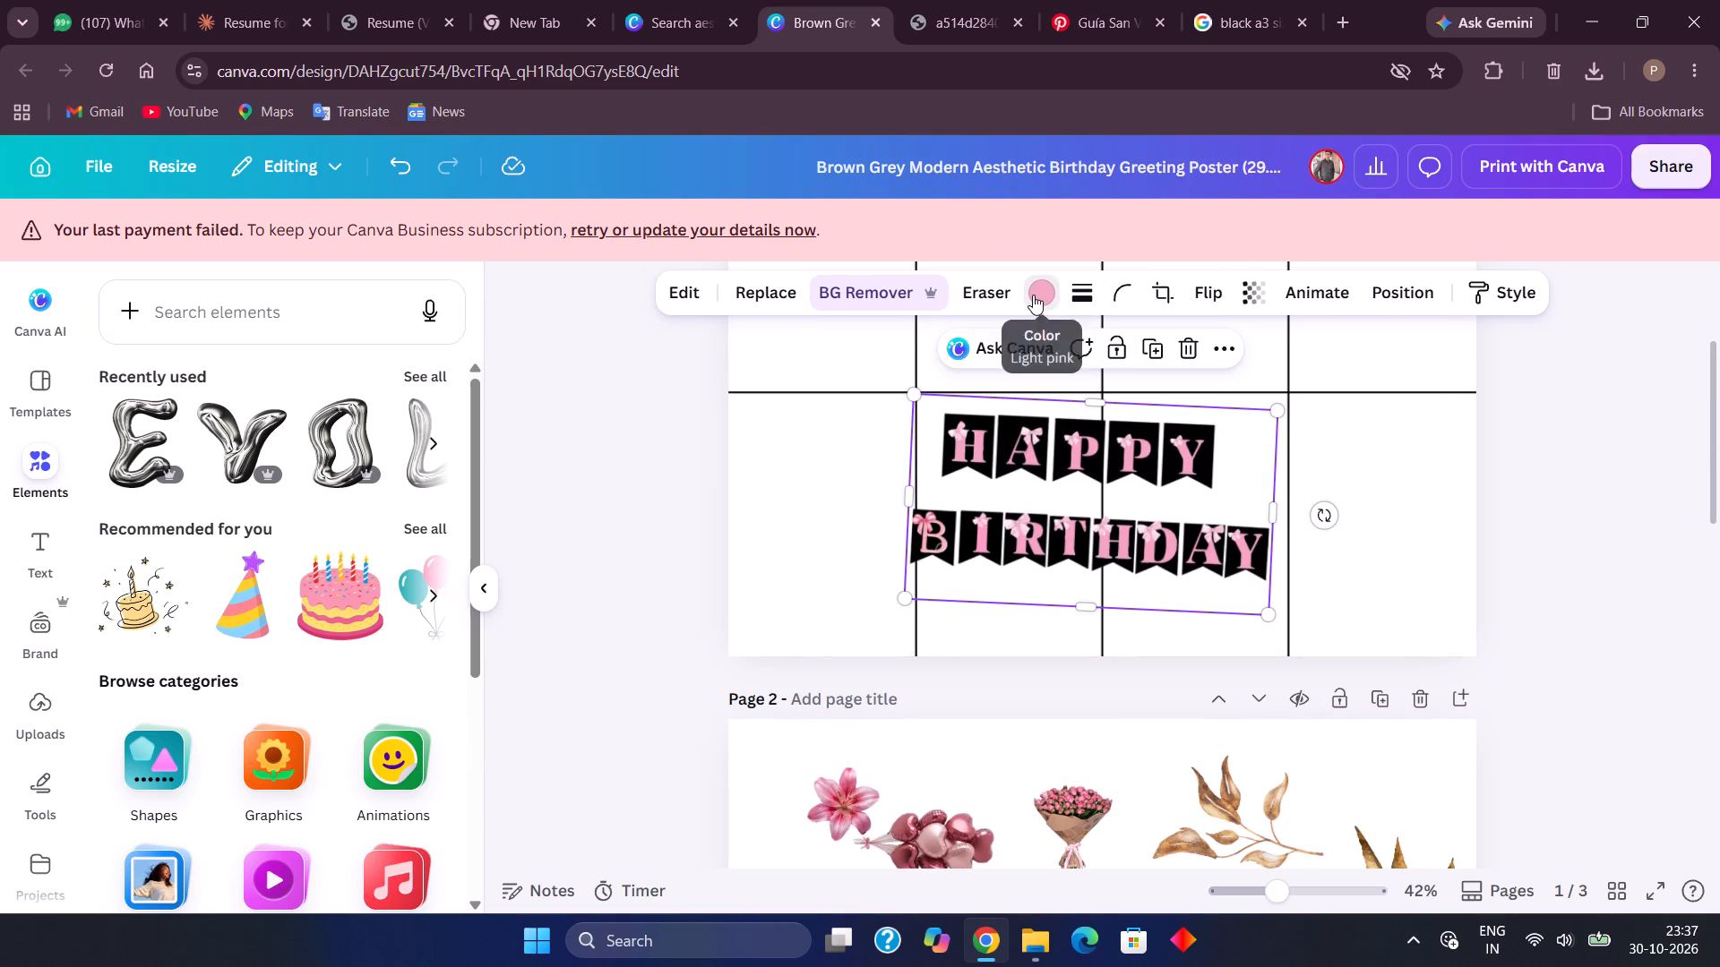
scroll(315, 705, down, 2)
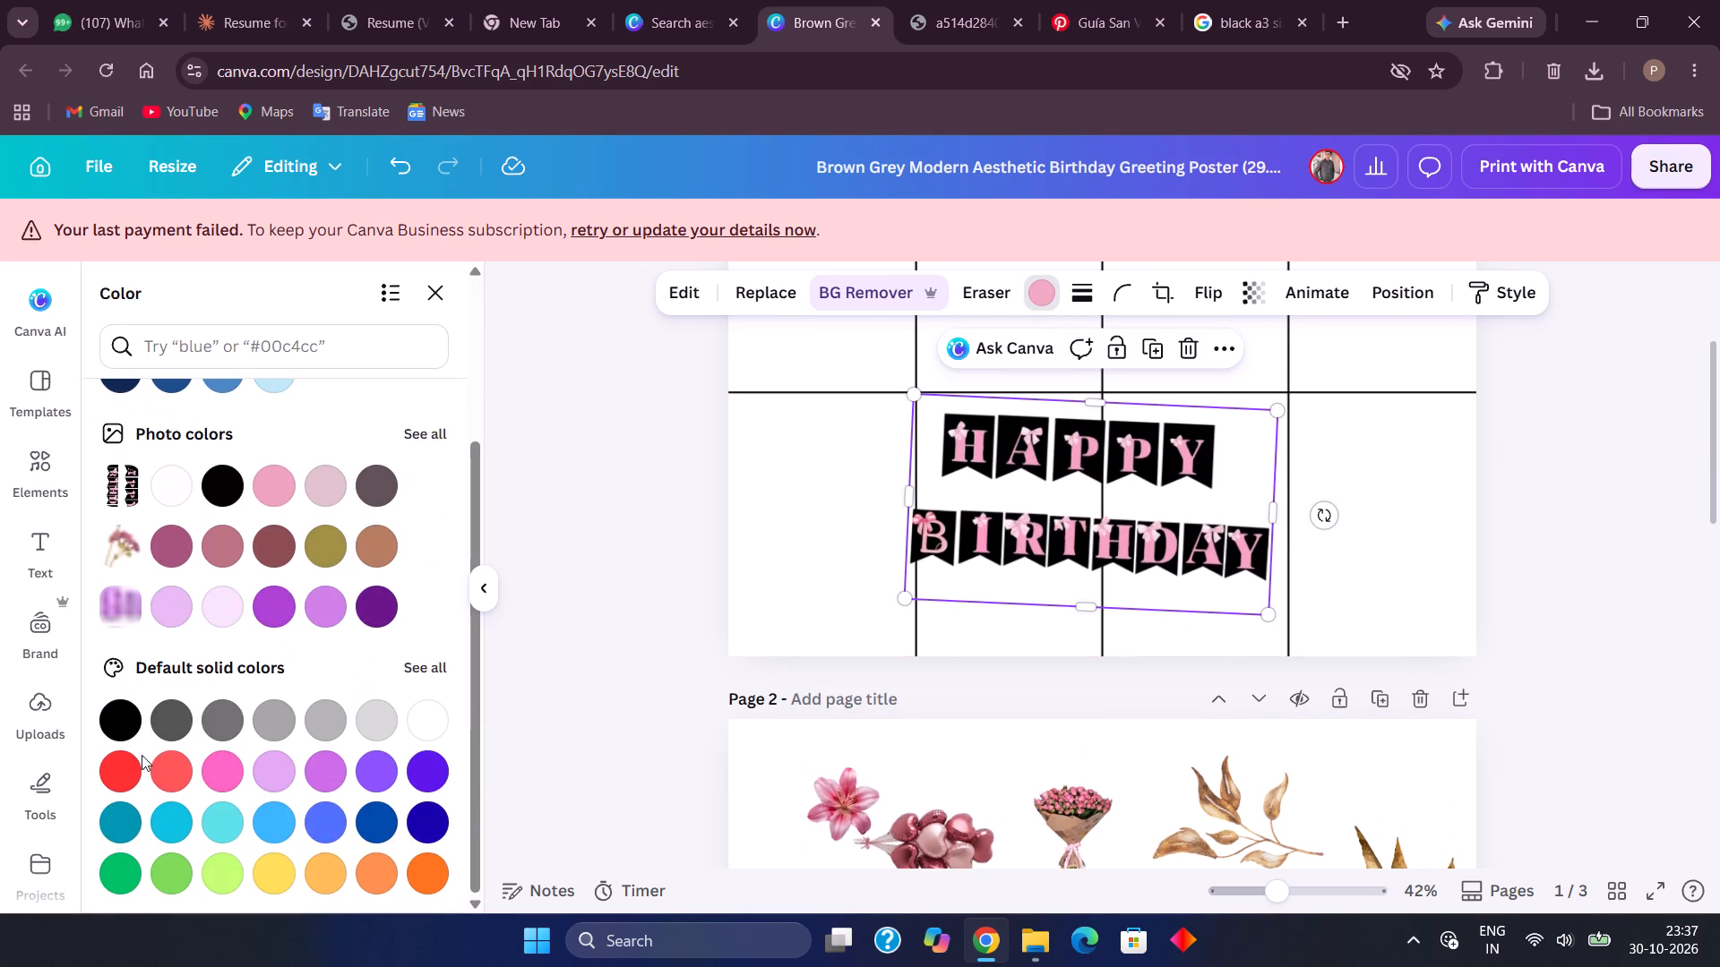
click(123, 764)
scroll(204, 619, up, 4)
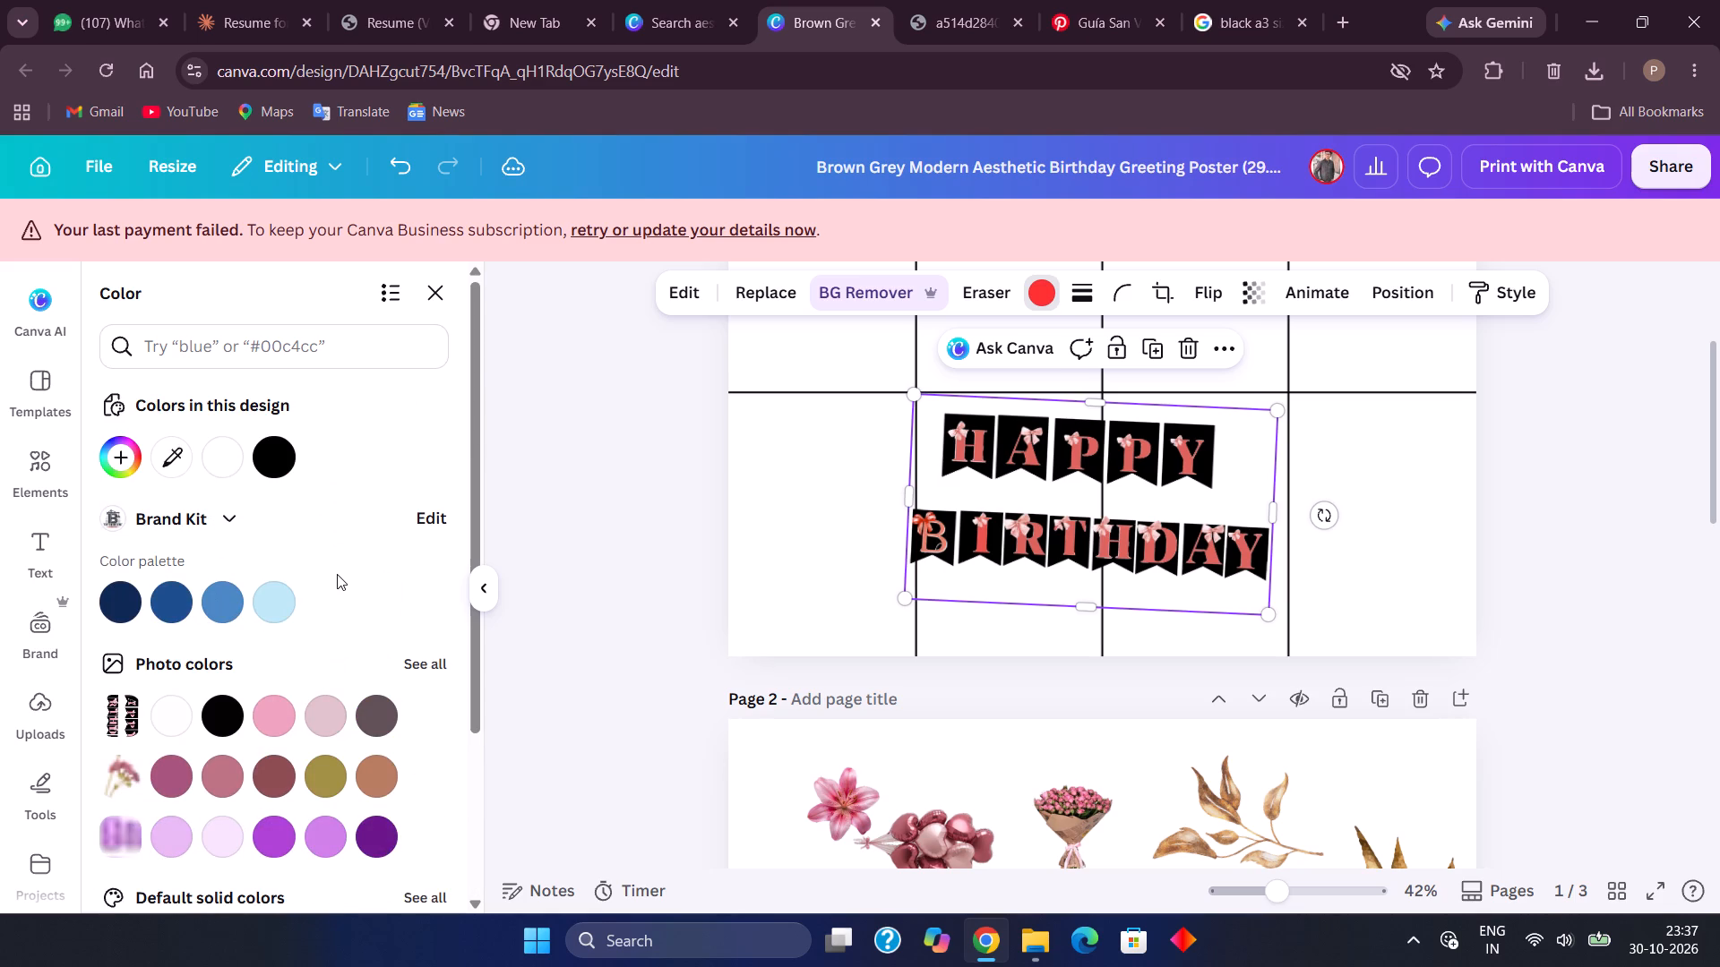
scroll(337, 574, down, 1)
scroll(165, 393, up, 1)
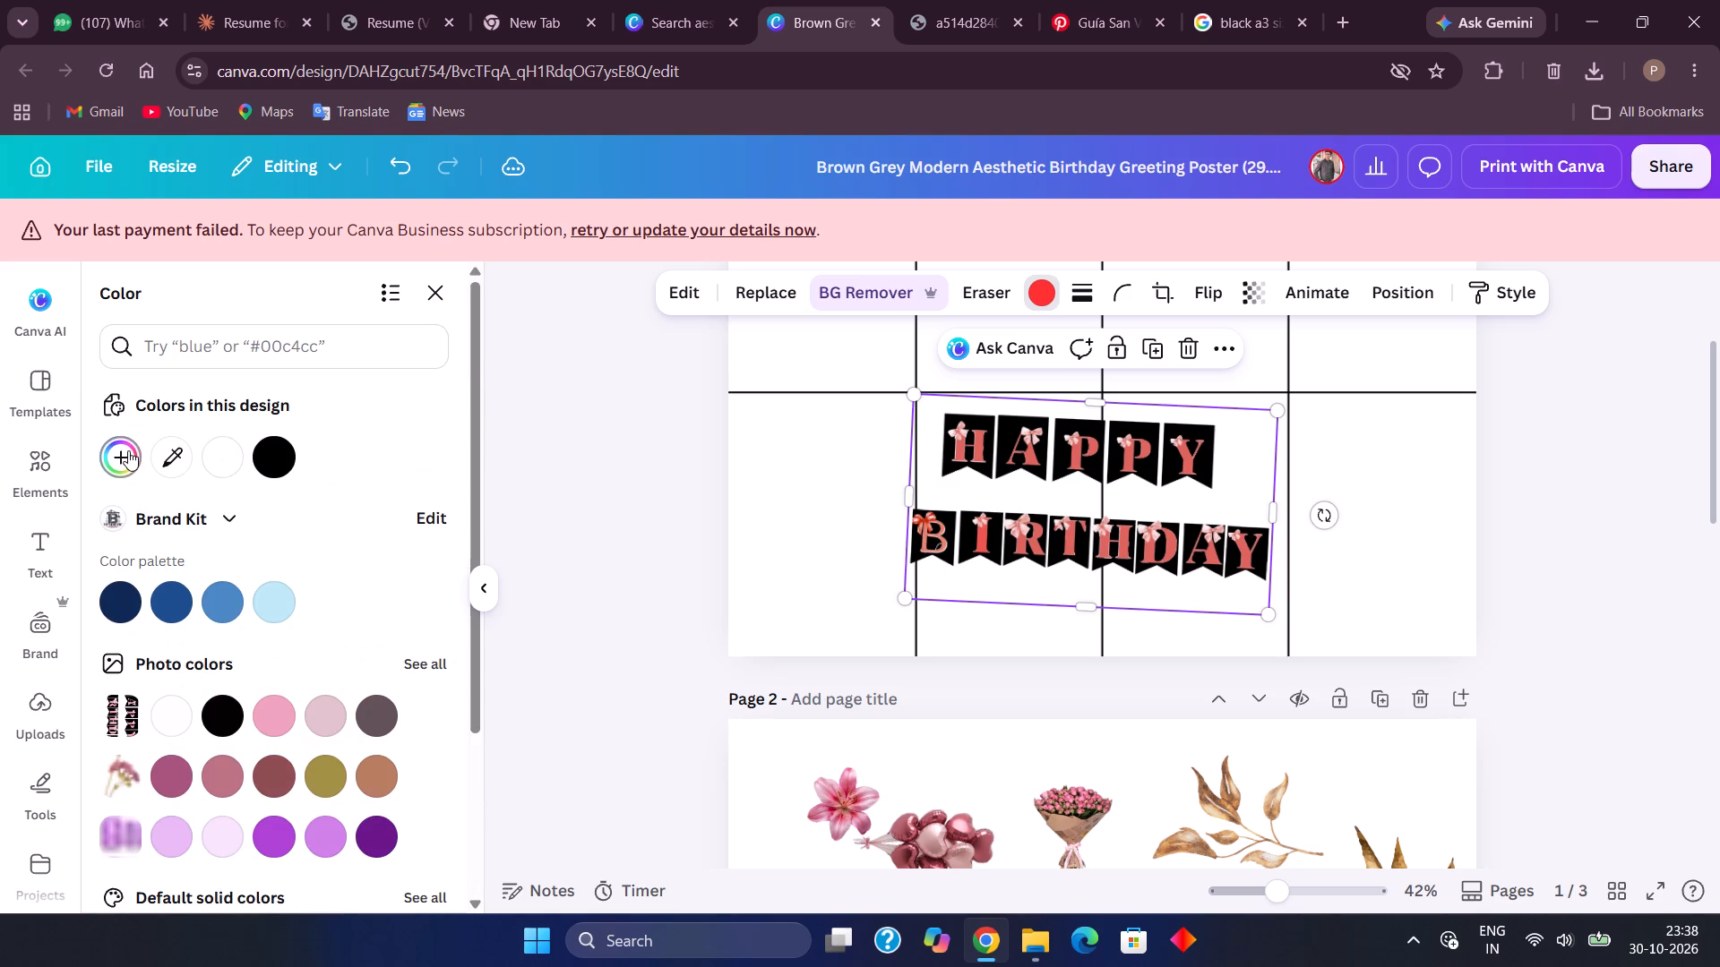
Try darker red shades on the HAPPY BIRTHDAY banner, settling on the custom colour #FF0000.
click(128, 450)
drag(378, 510, 469, 509)
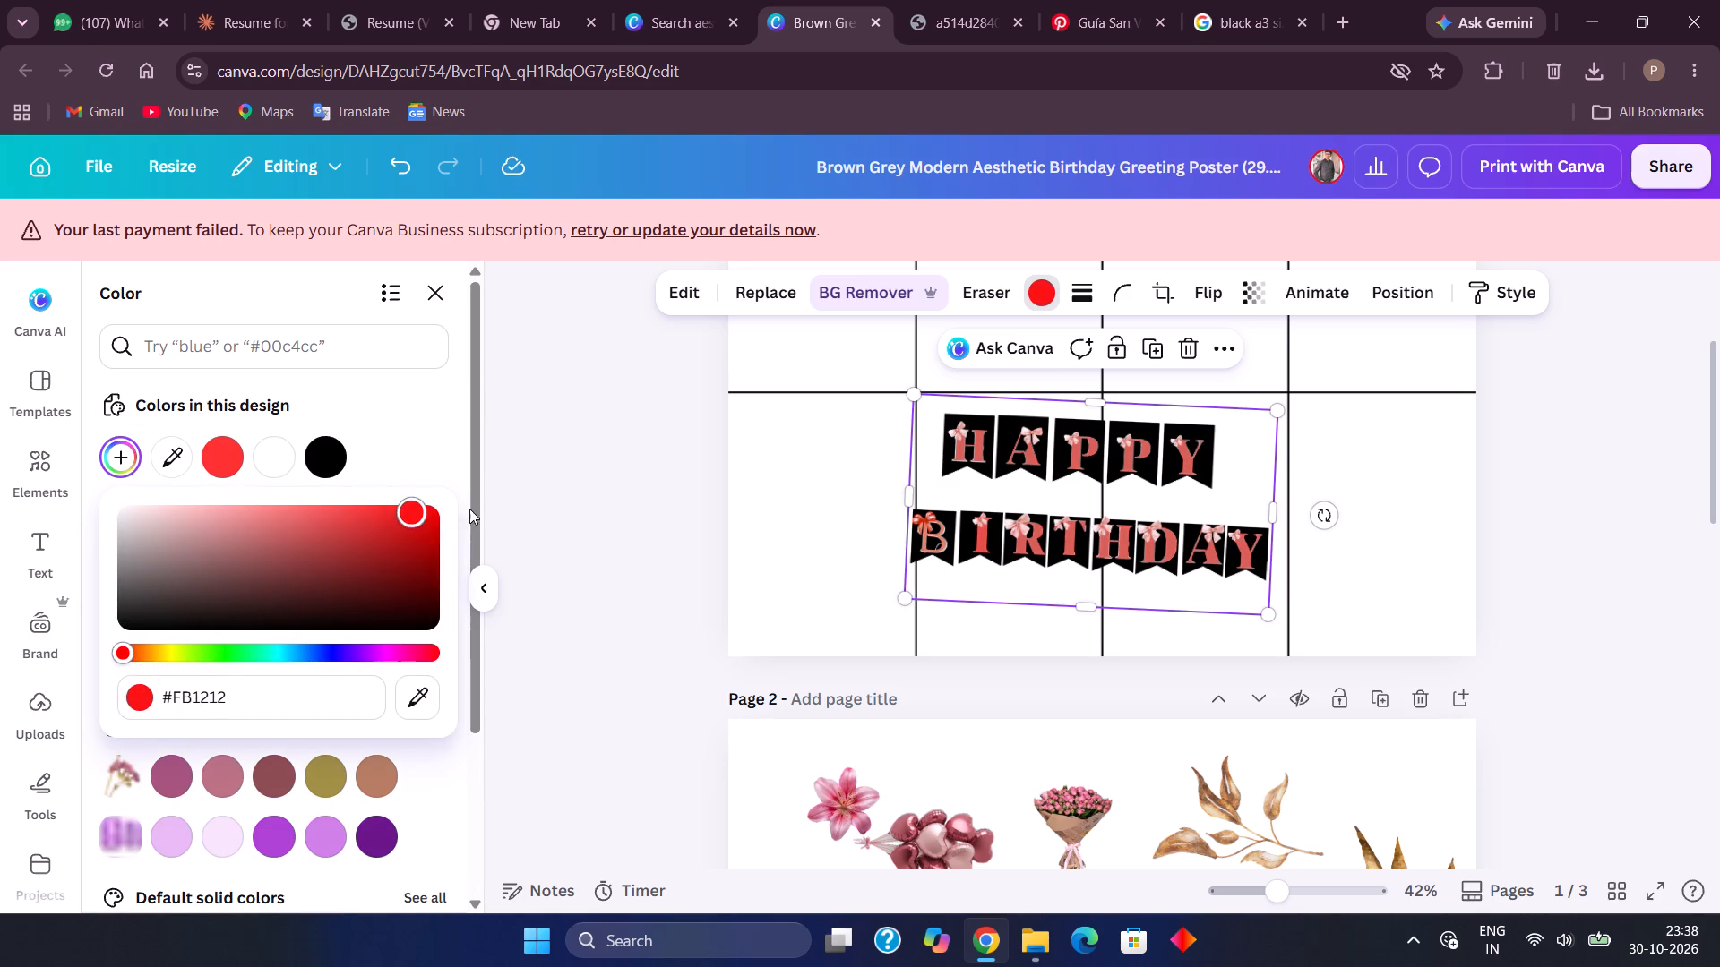
drag(469, 509, 499, 574)
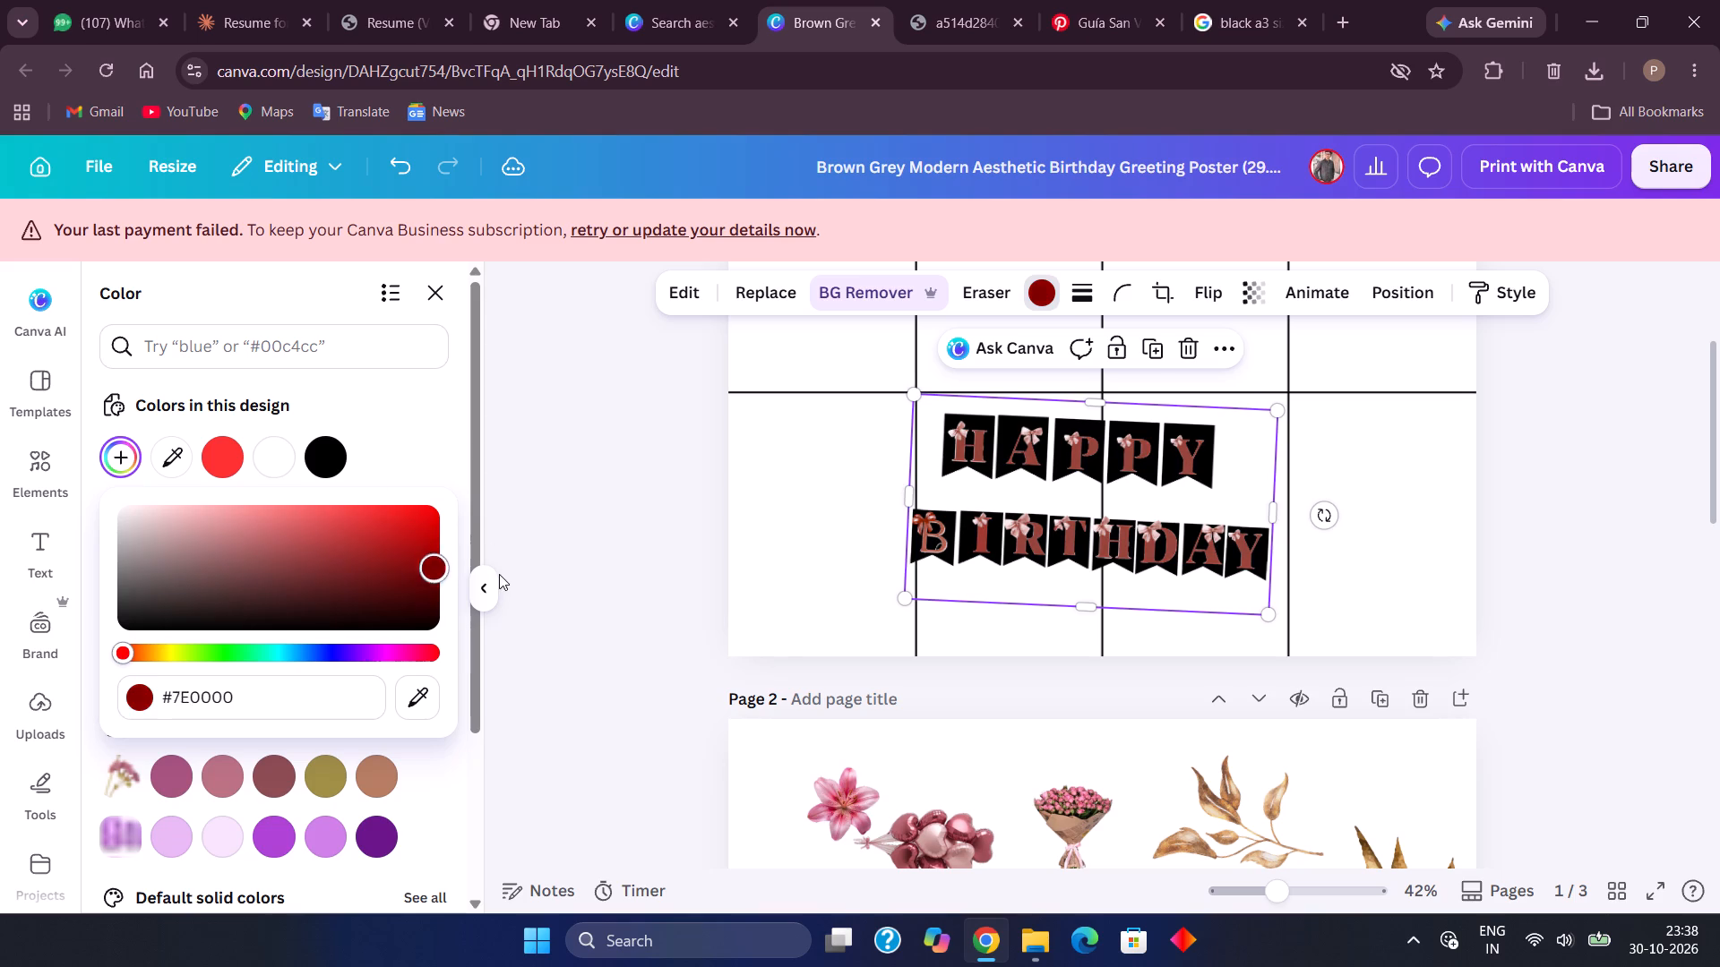
drag(499, 574, 498, 533)
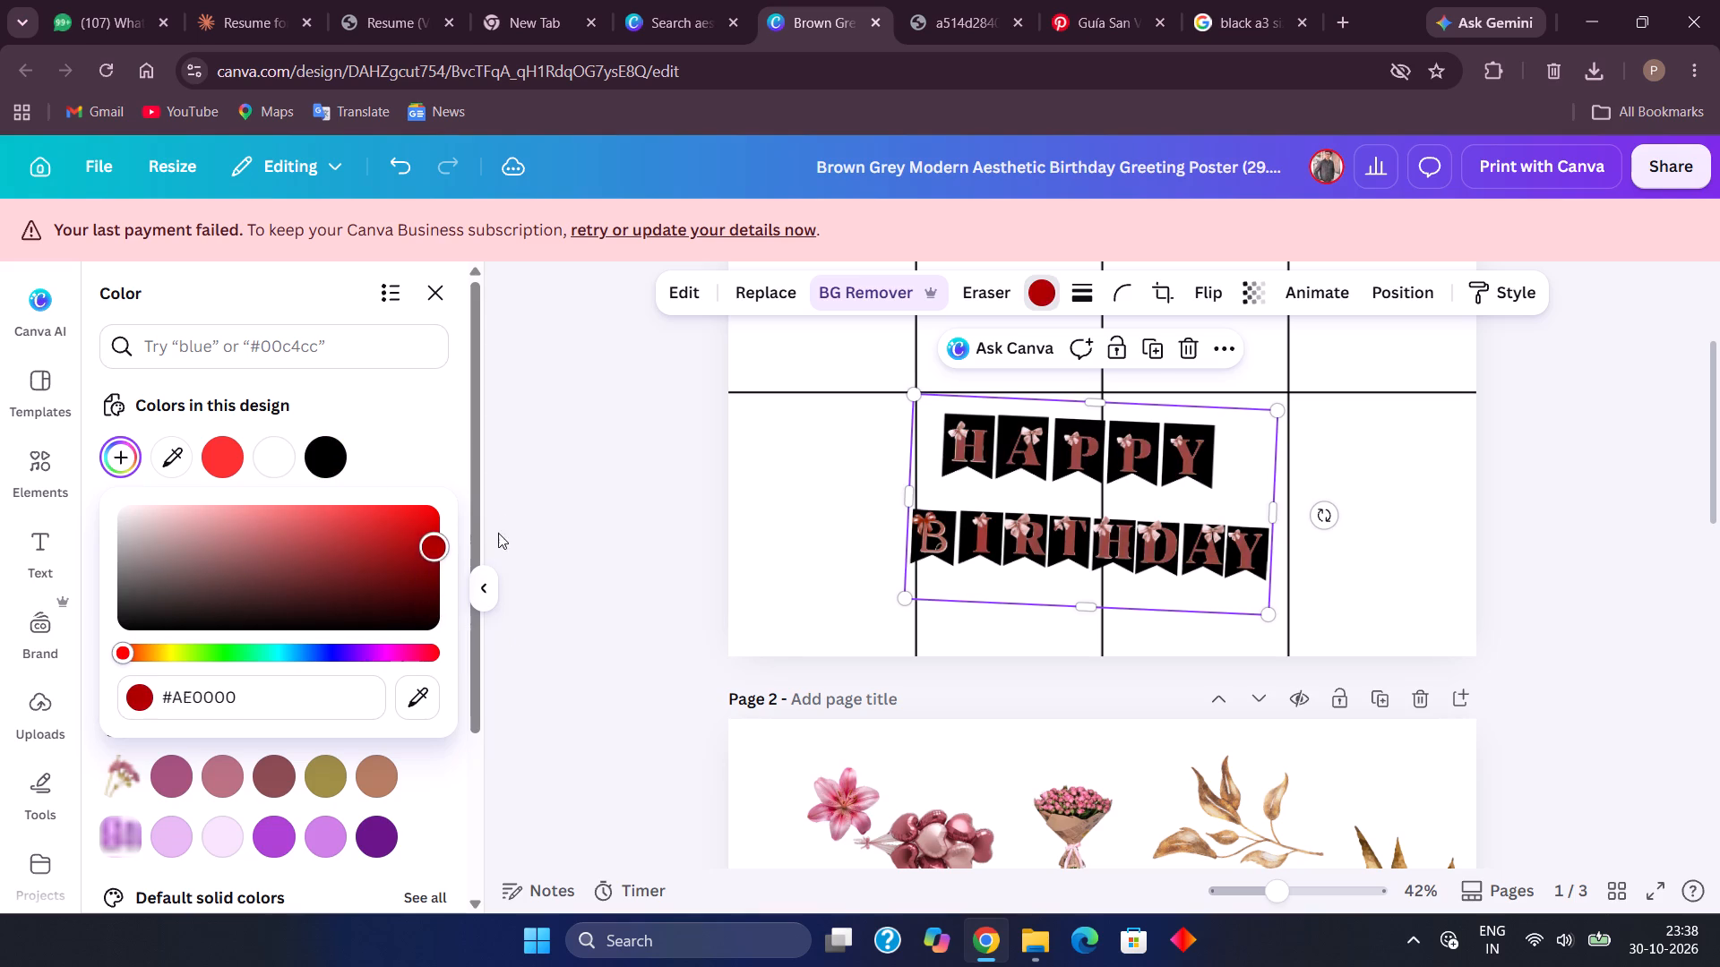
drag(498, 533, 362, 542)
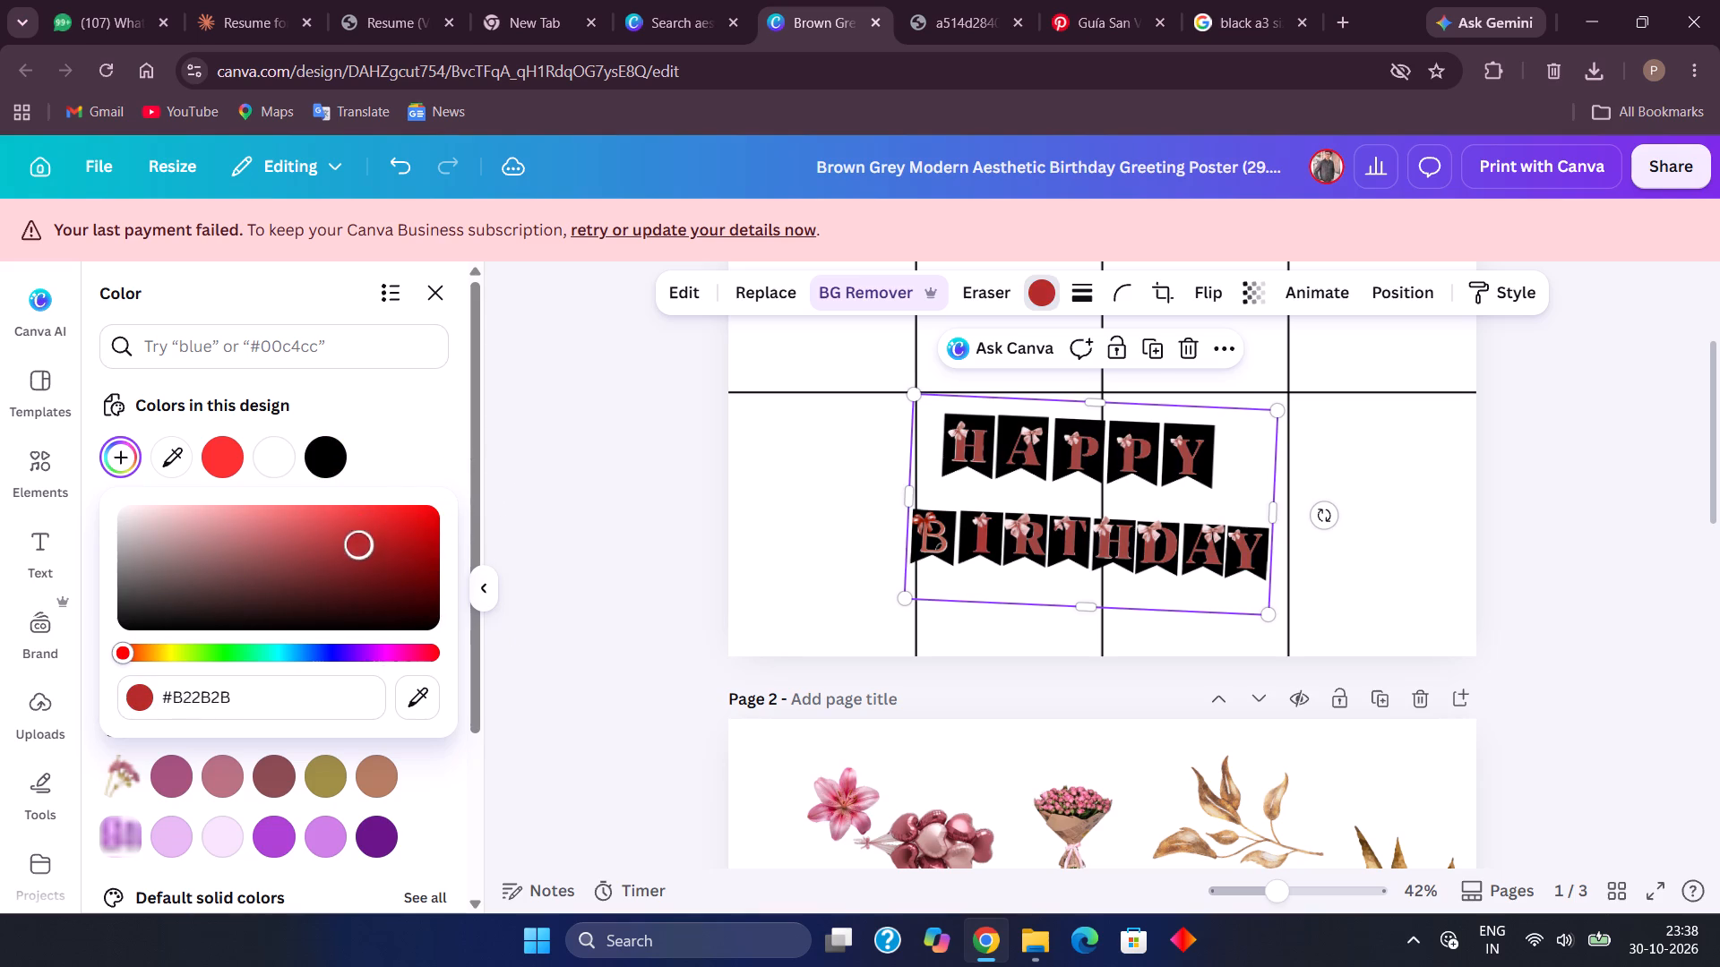
drag(362, 542, 503, 420)
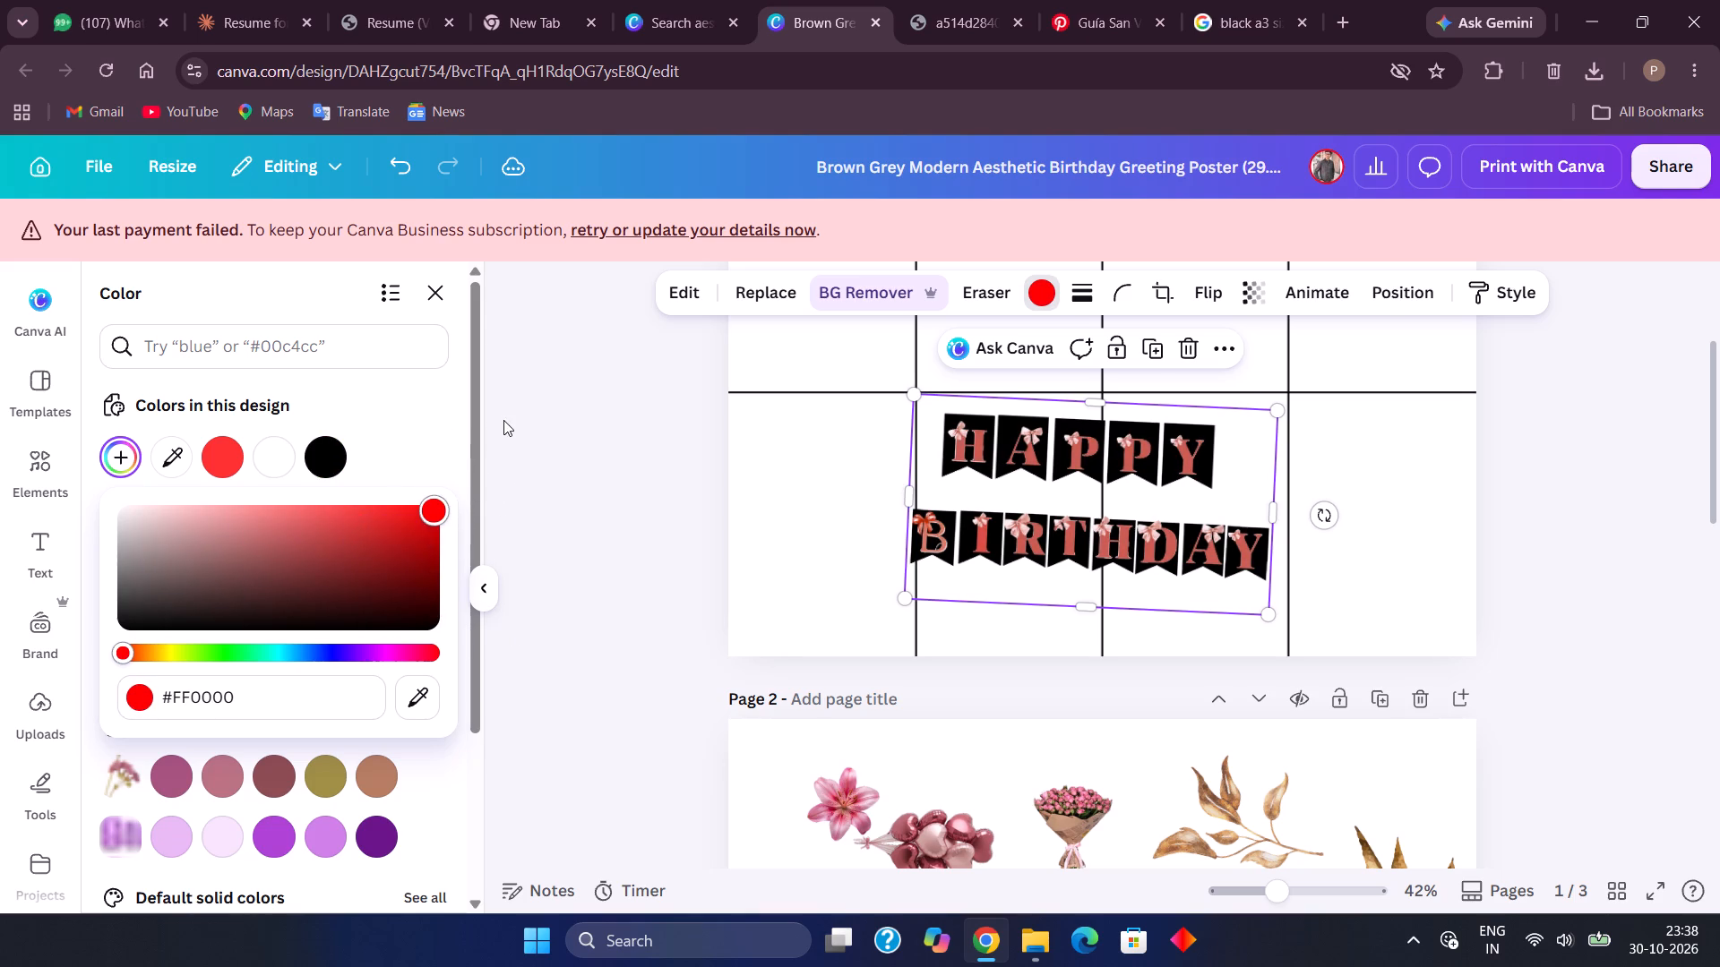
drag(503, 420, 567, 410)
click(844, 554)
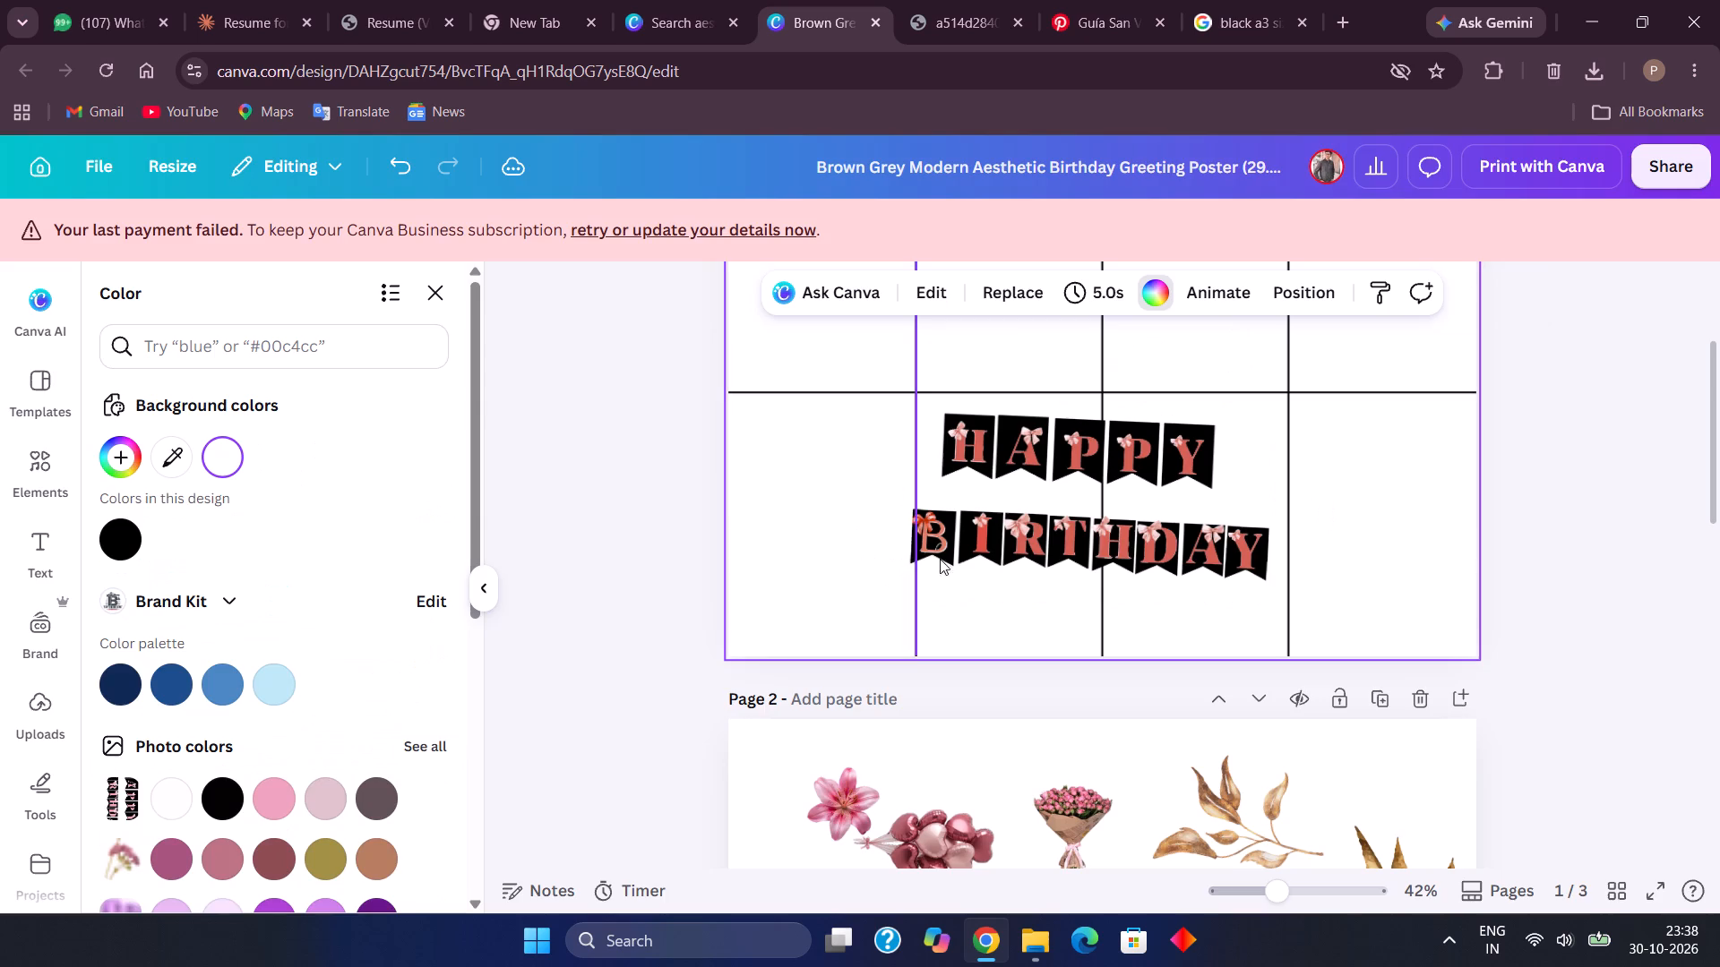
Inspect the recoloured HAPPY BIRTHDAY banner up close and move it slightly upward across page 1's horizontal grid line.
scroll(1016, 561, up, 2)
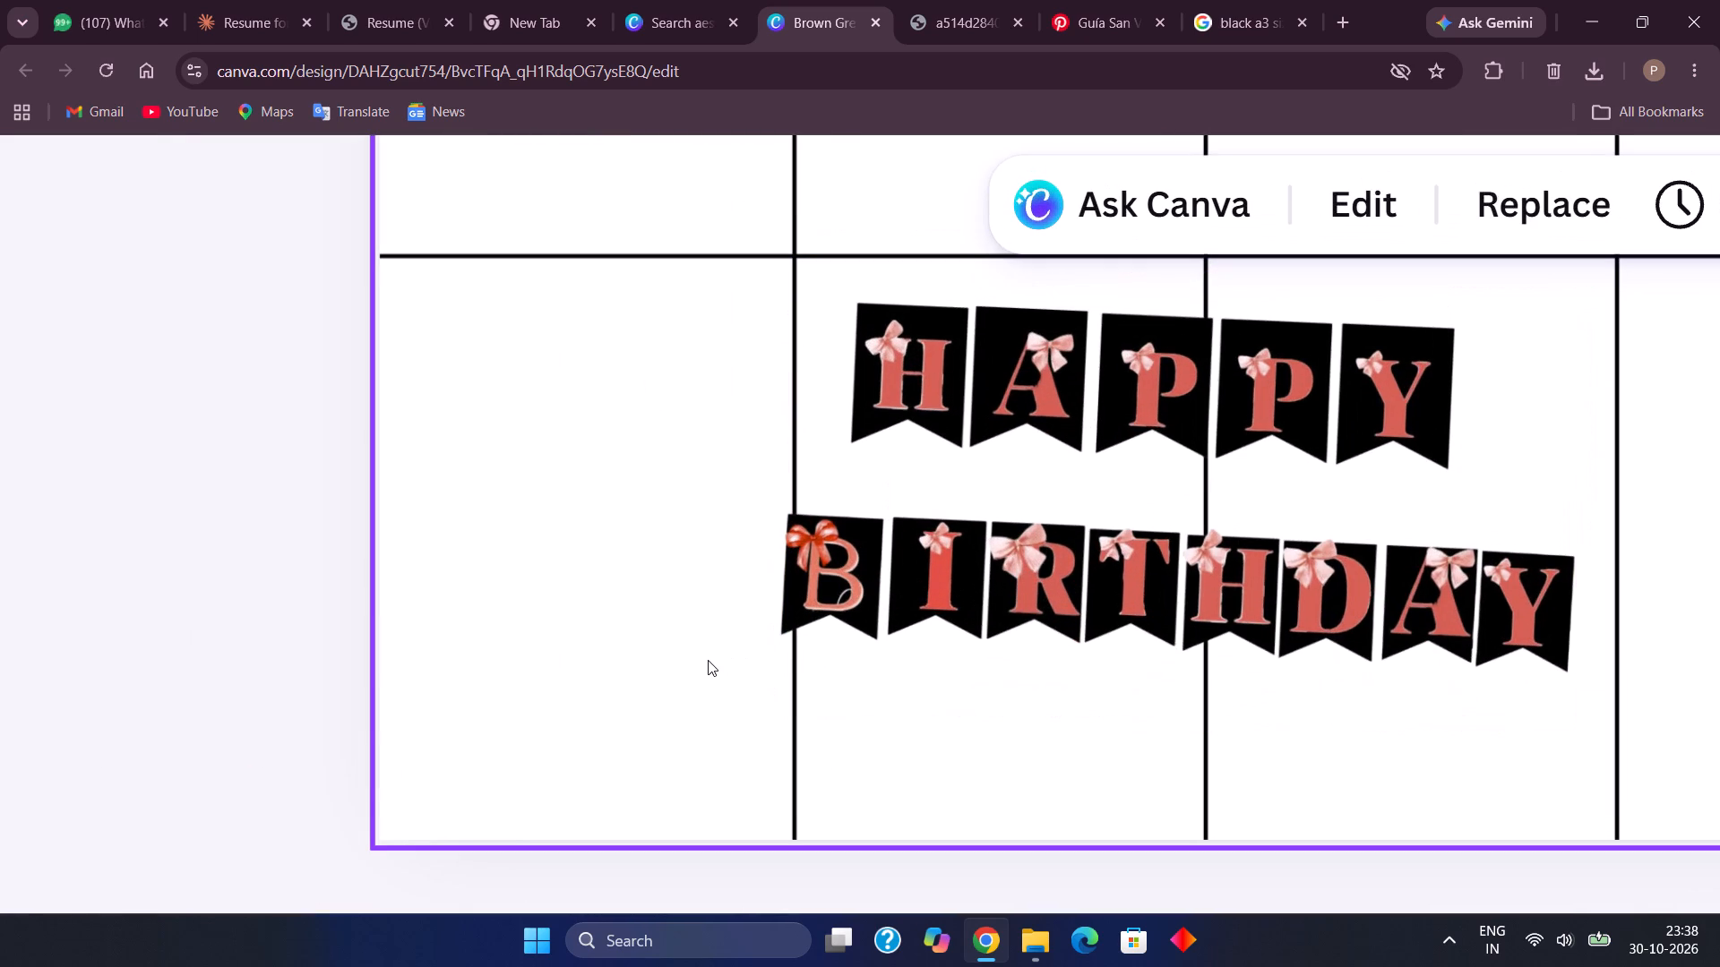
click(708, 660)
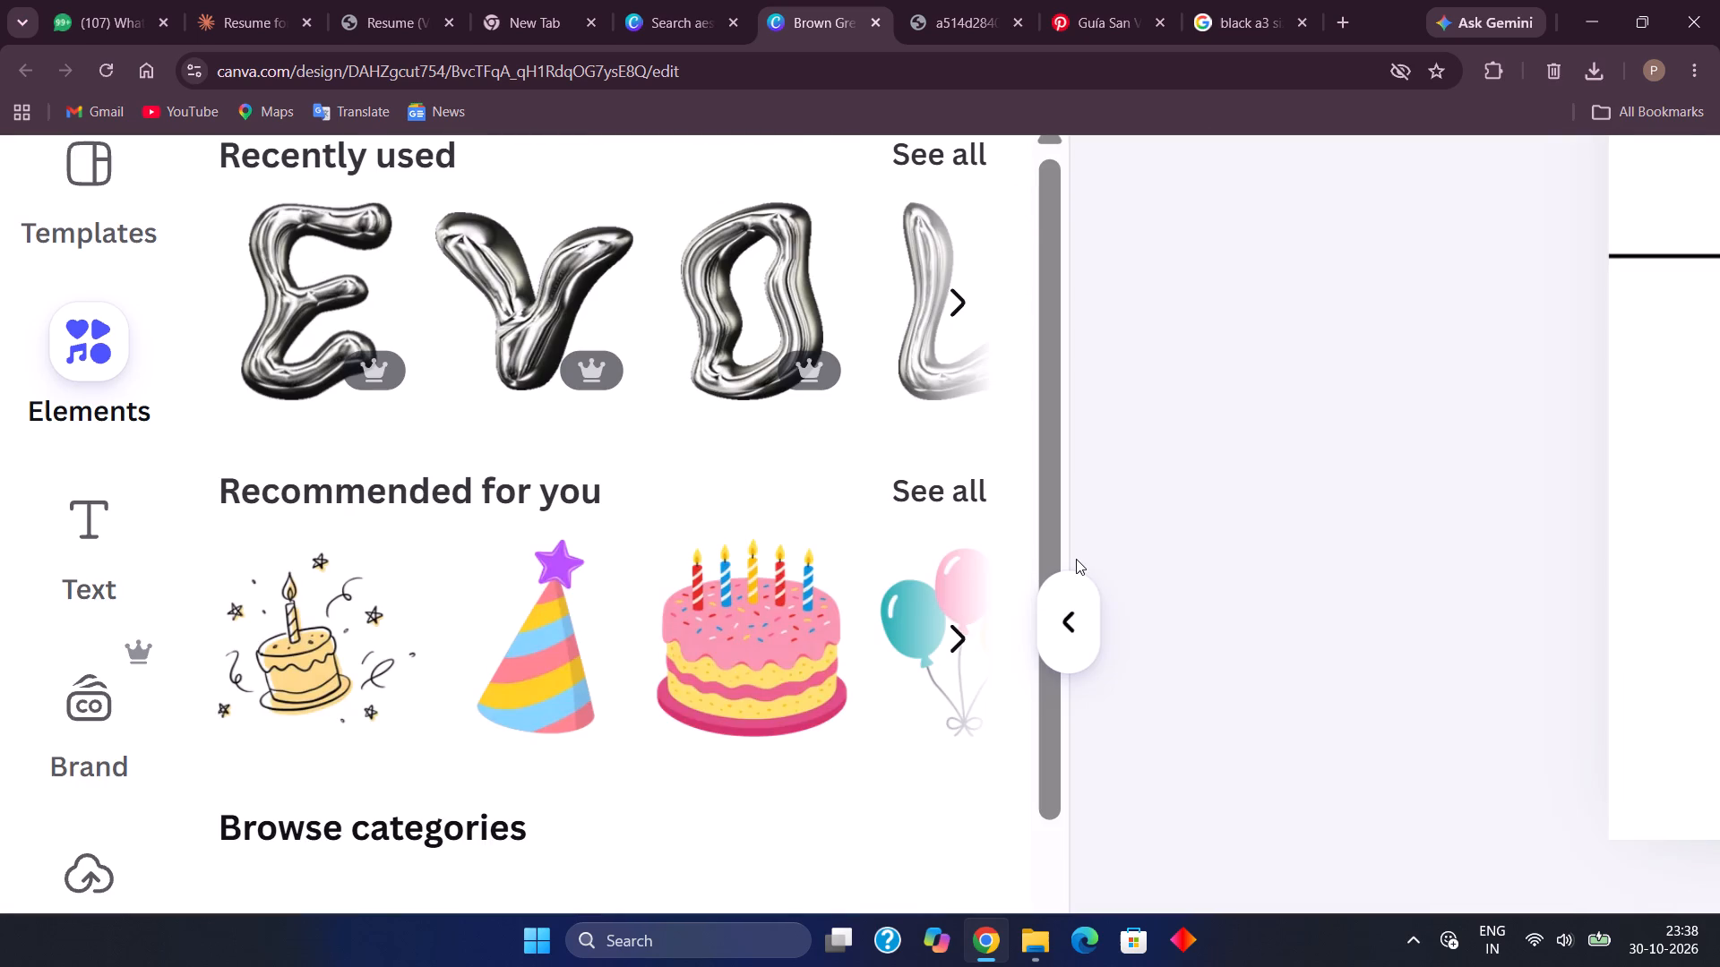
drag(1185, 552, 1171, 494)
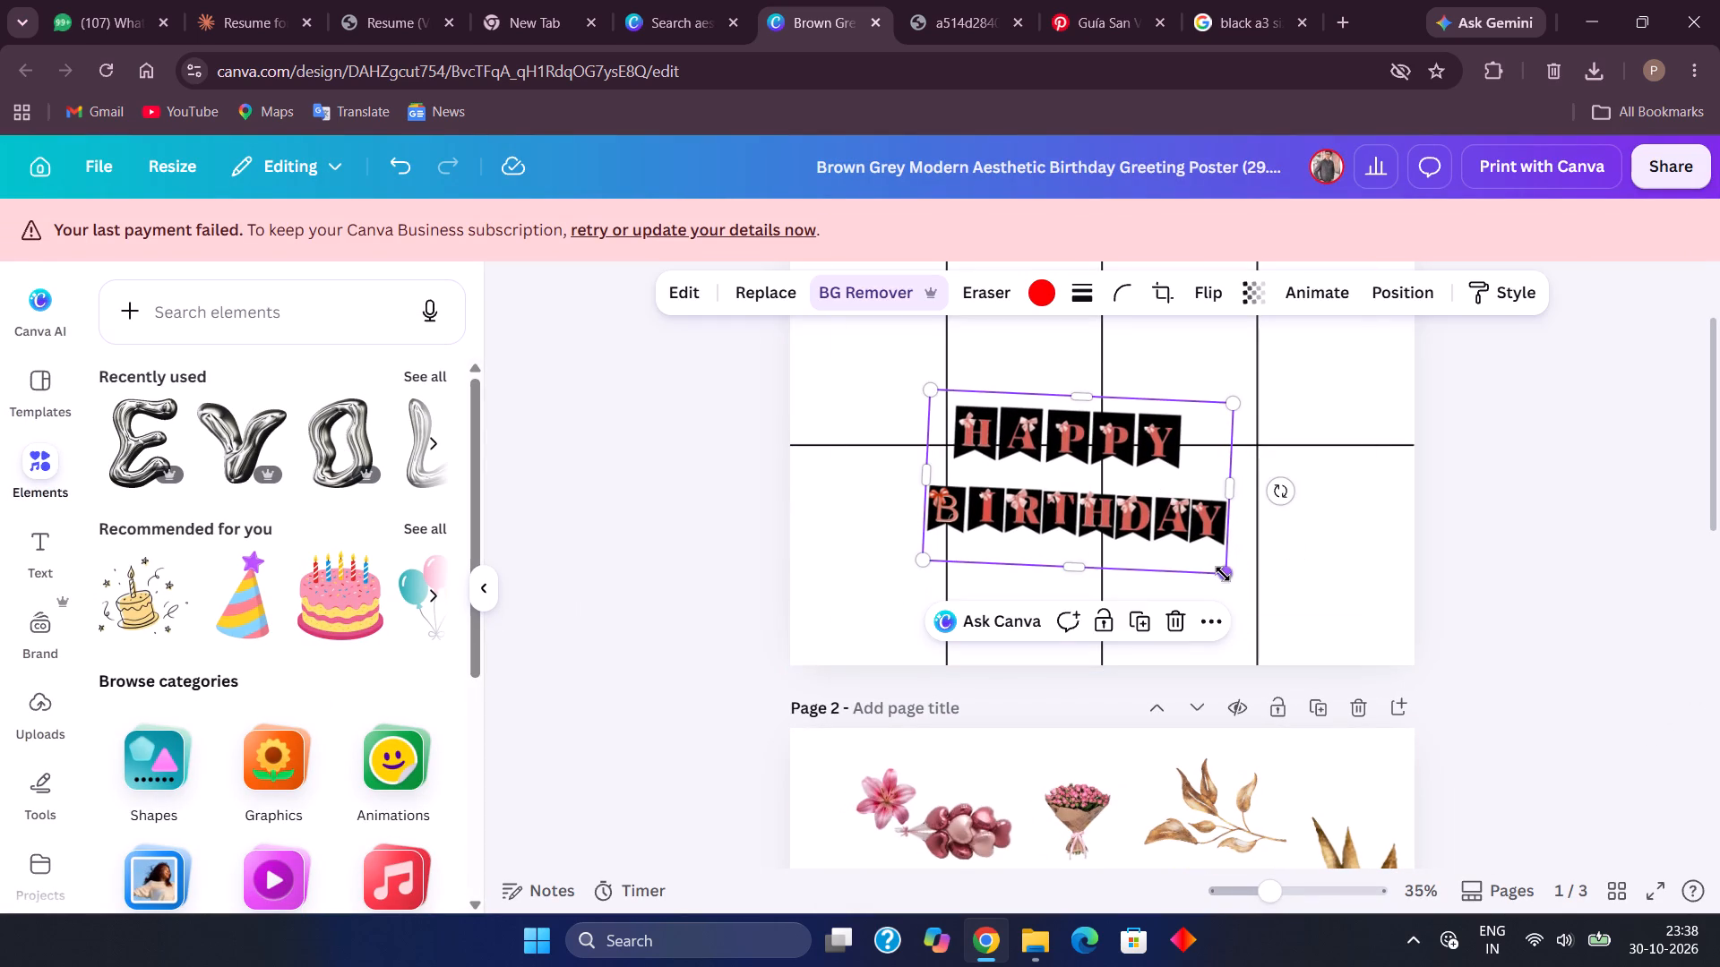
Shrink the HAPPY BIRTHDAY banner on page 1 proportionally to about three-quarters of its size.
drag(1223, 573, 1160, 524)
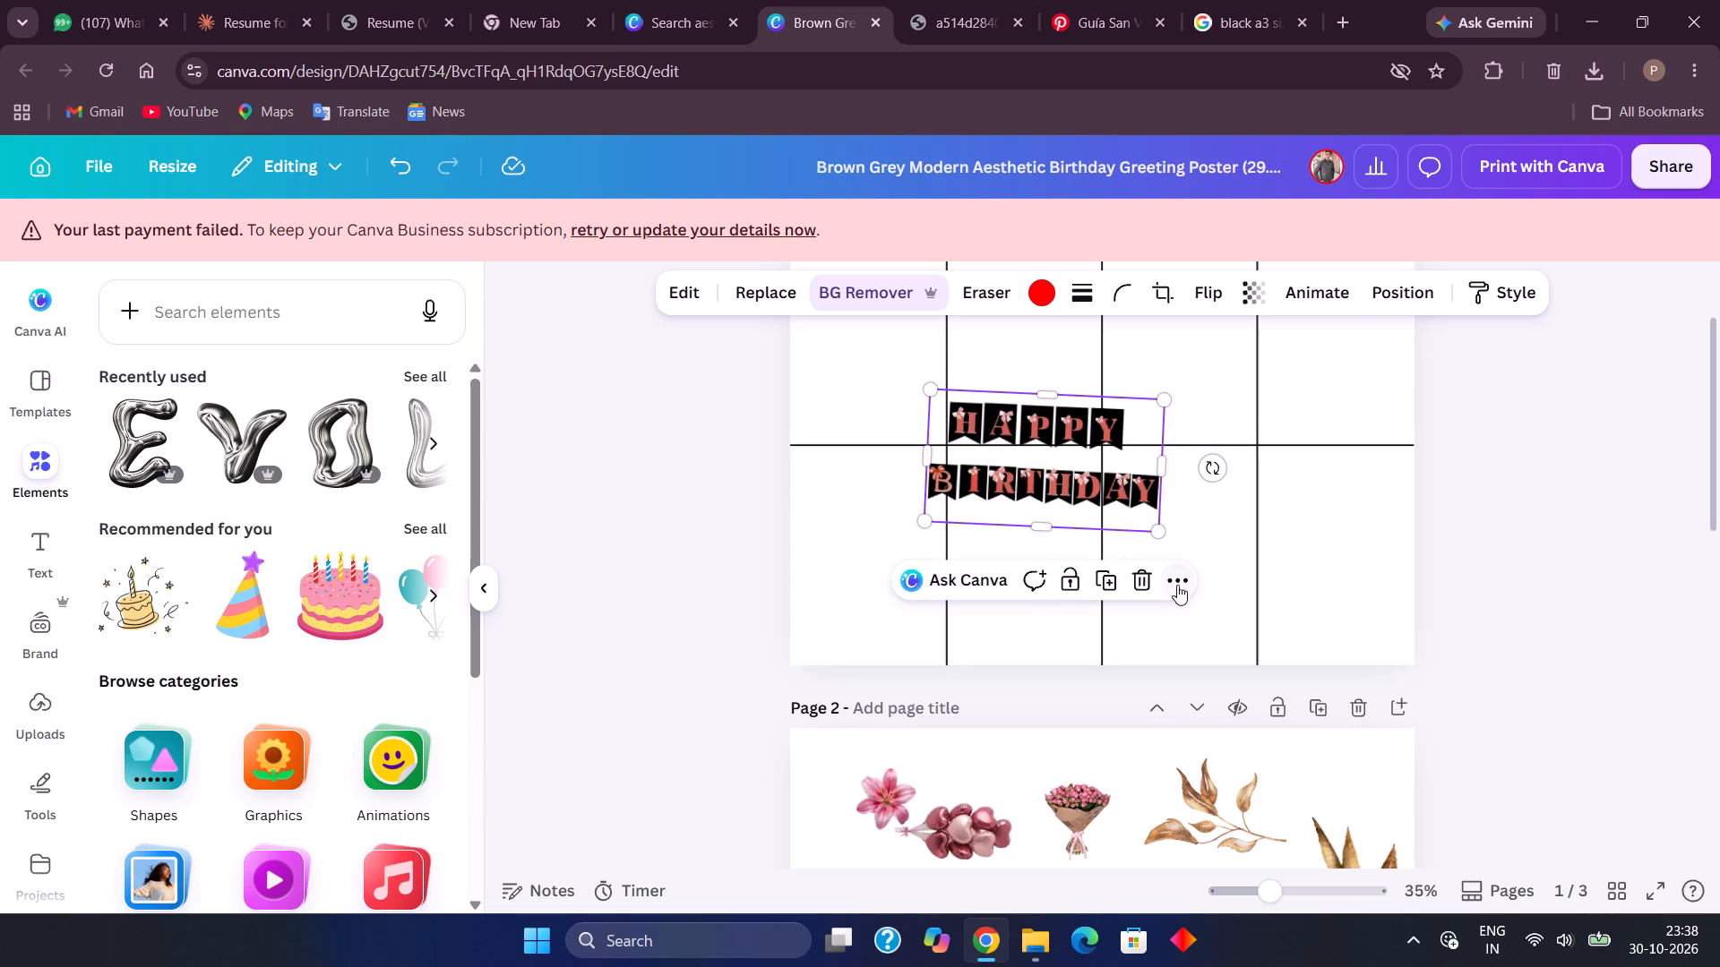
click(1311, 566)
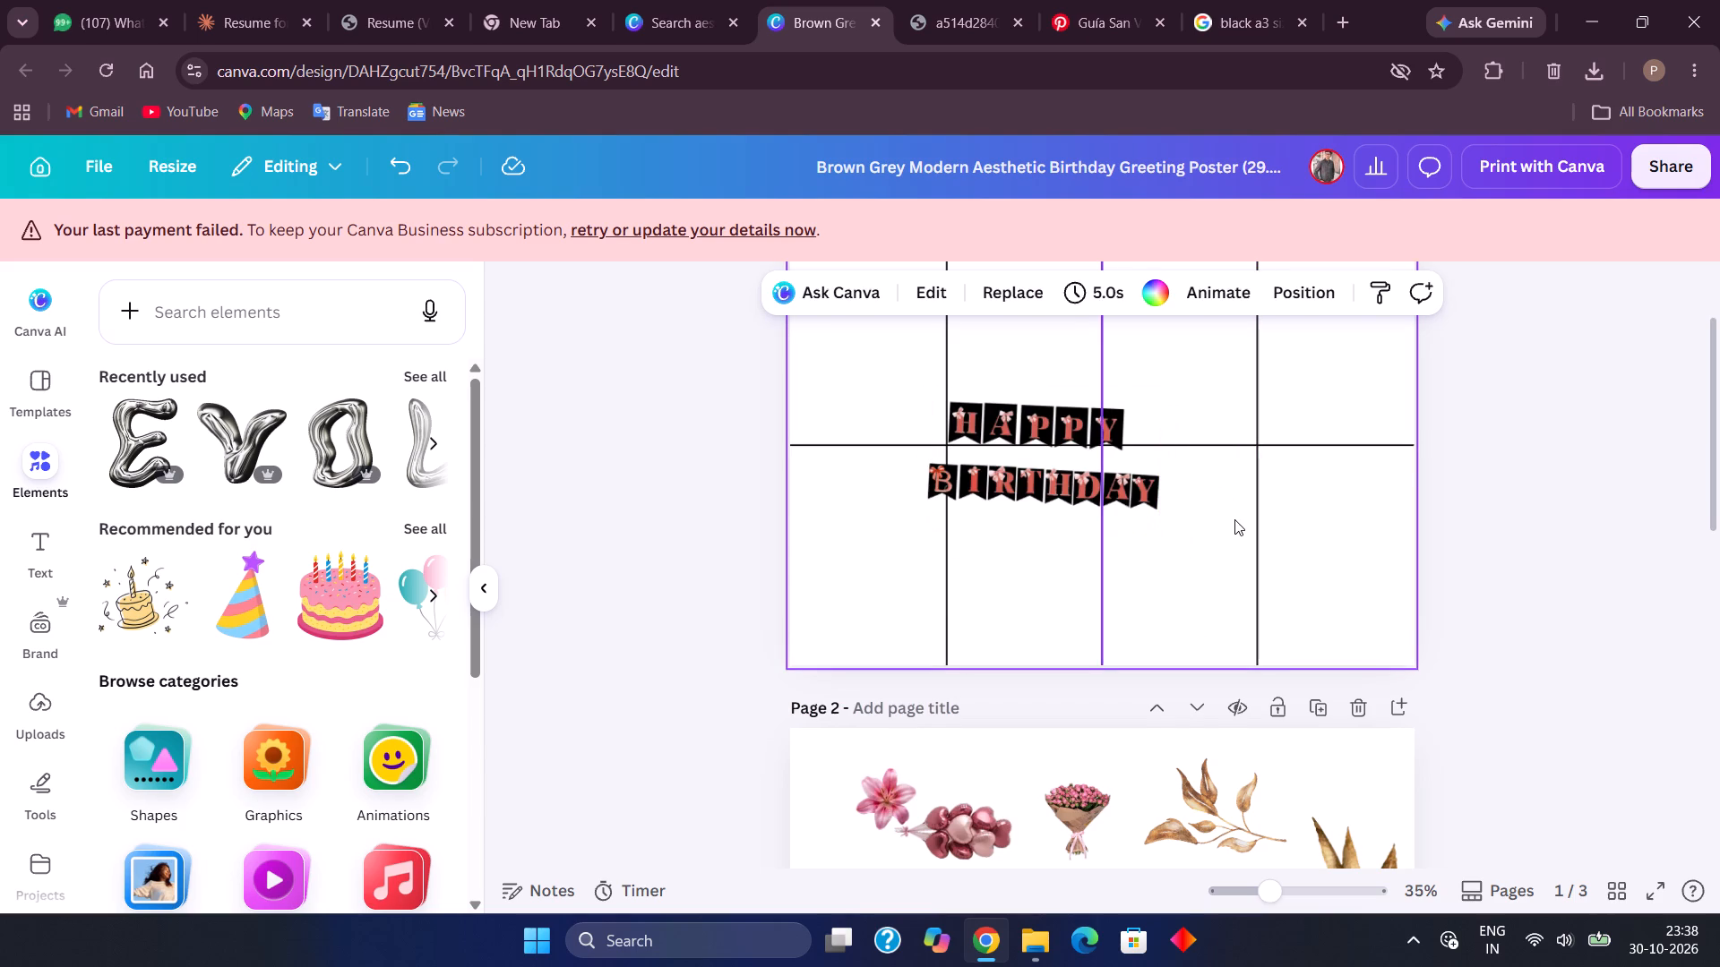
Duplicate page 1 with its grid lines and HAPPY BIRTHDAY banner.
scroll(1234, 519, down, 4)
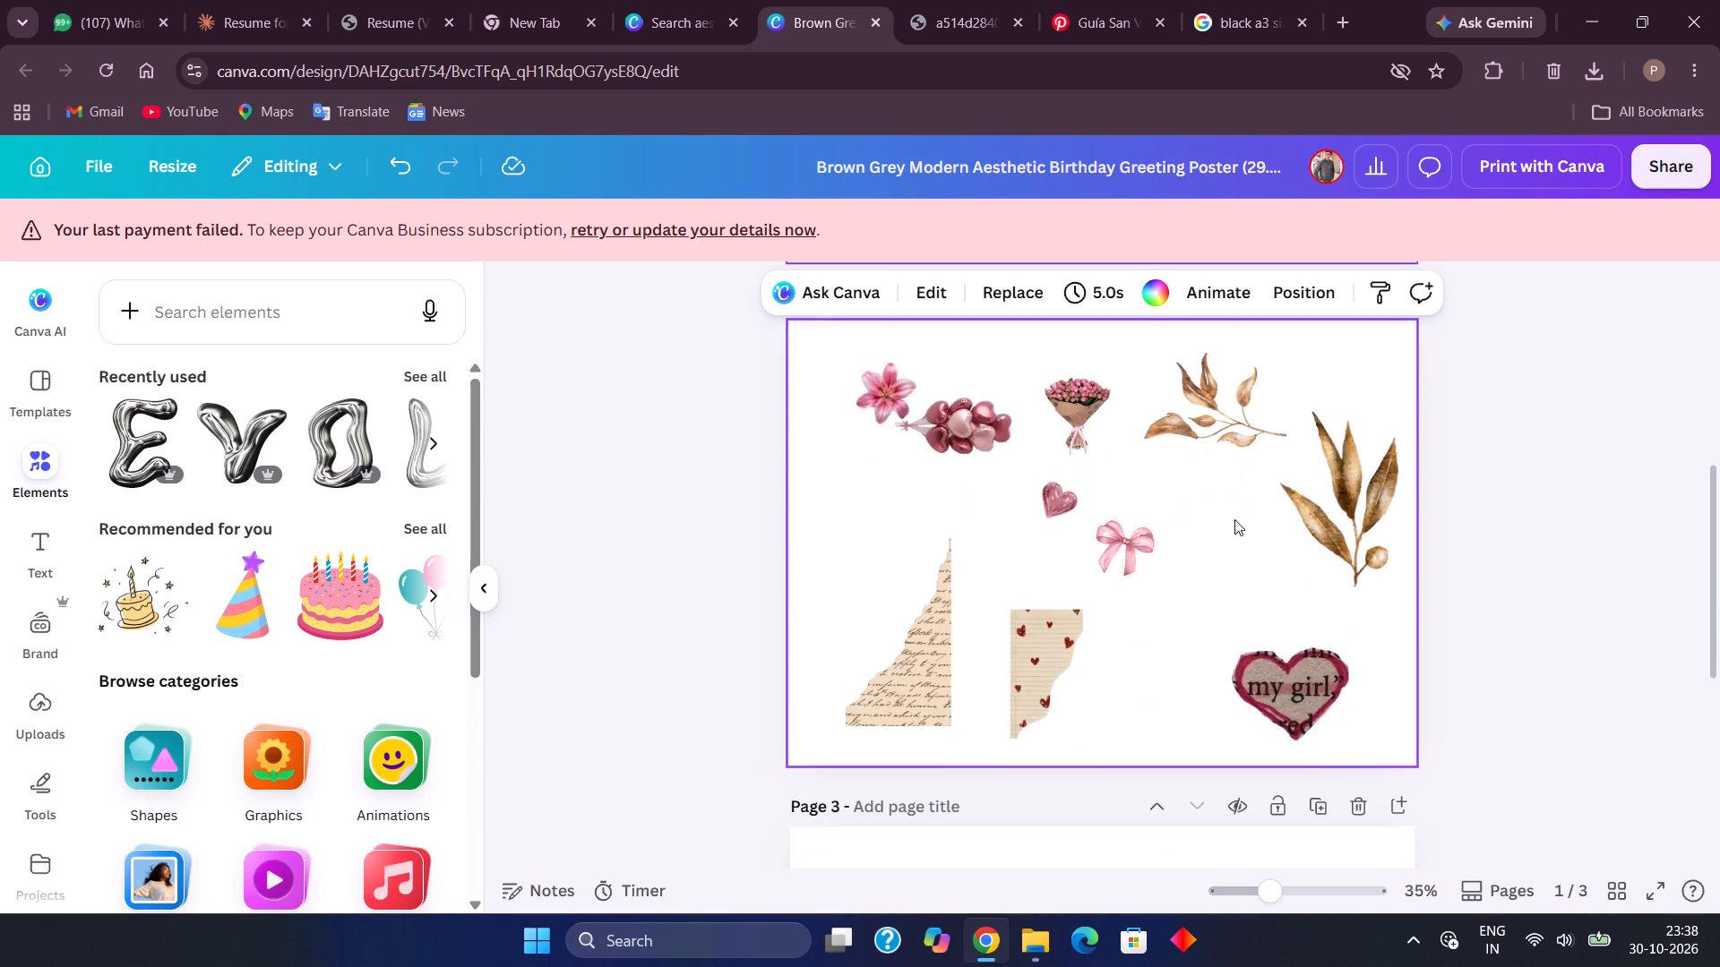
scroll(1234, 519, down, 4)
scroll(1234, 519, up, 2)
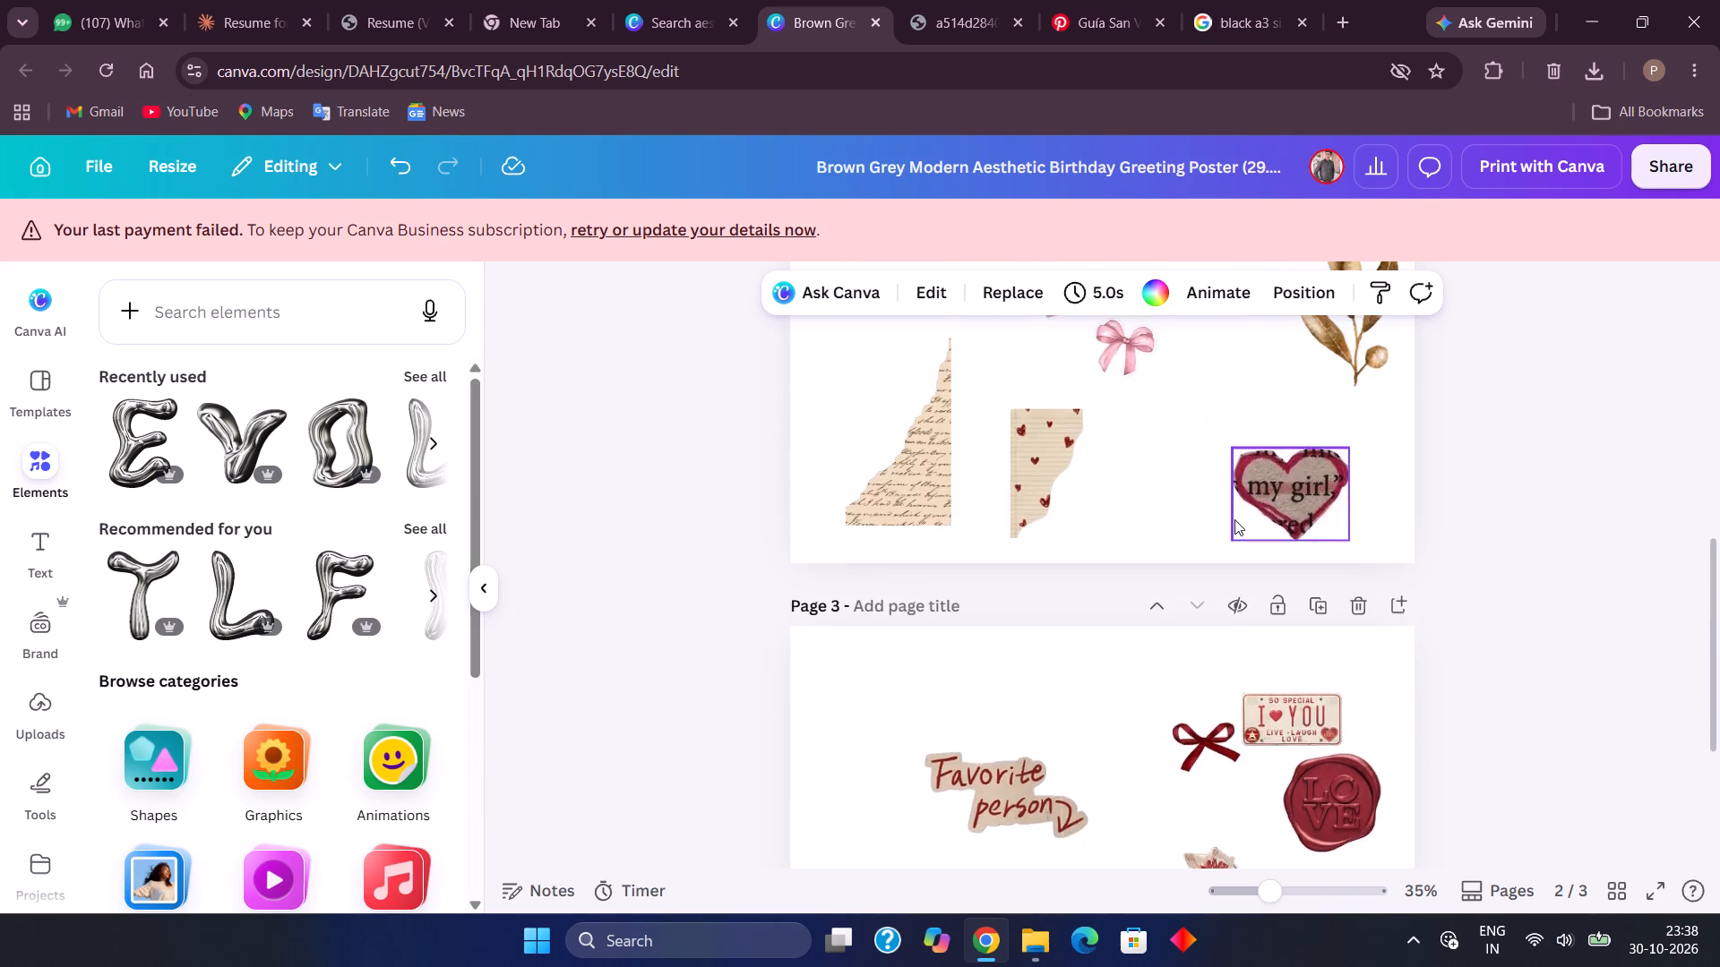
scroll(1234, 519, up, 5)
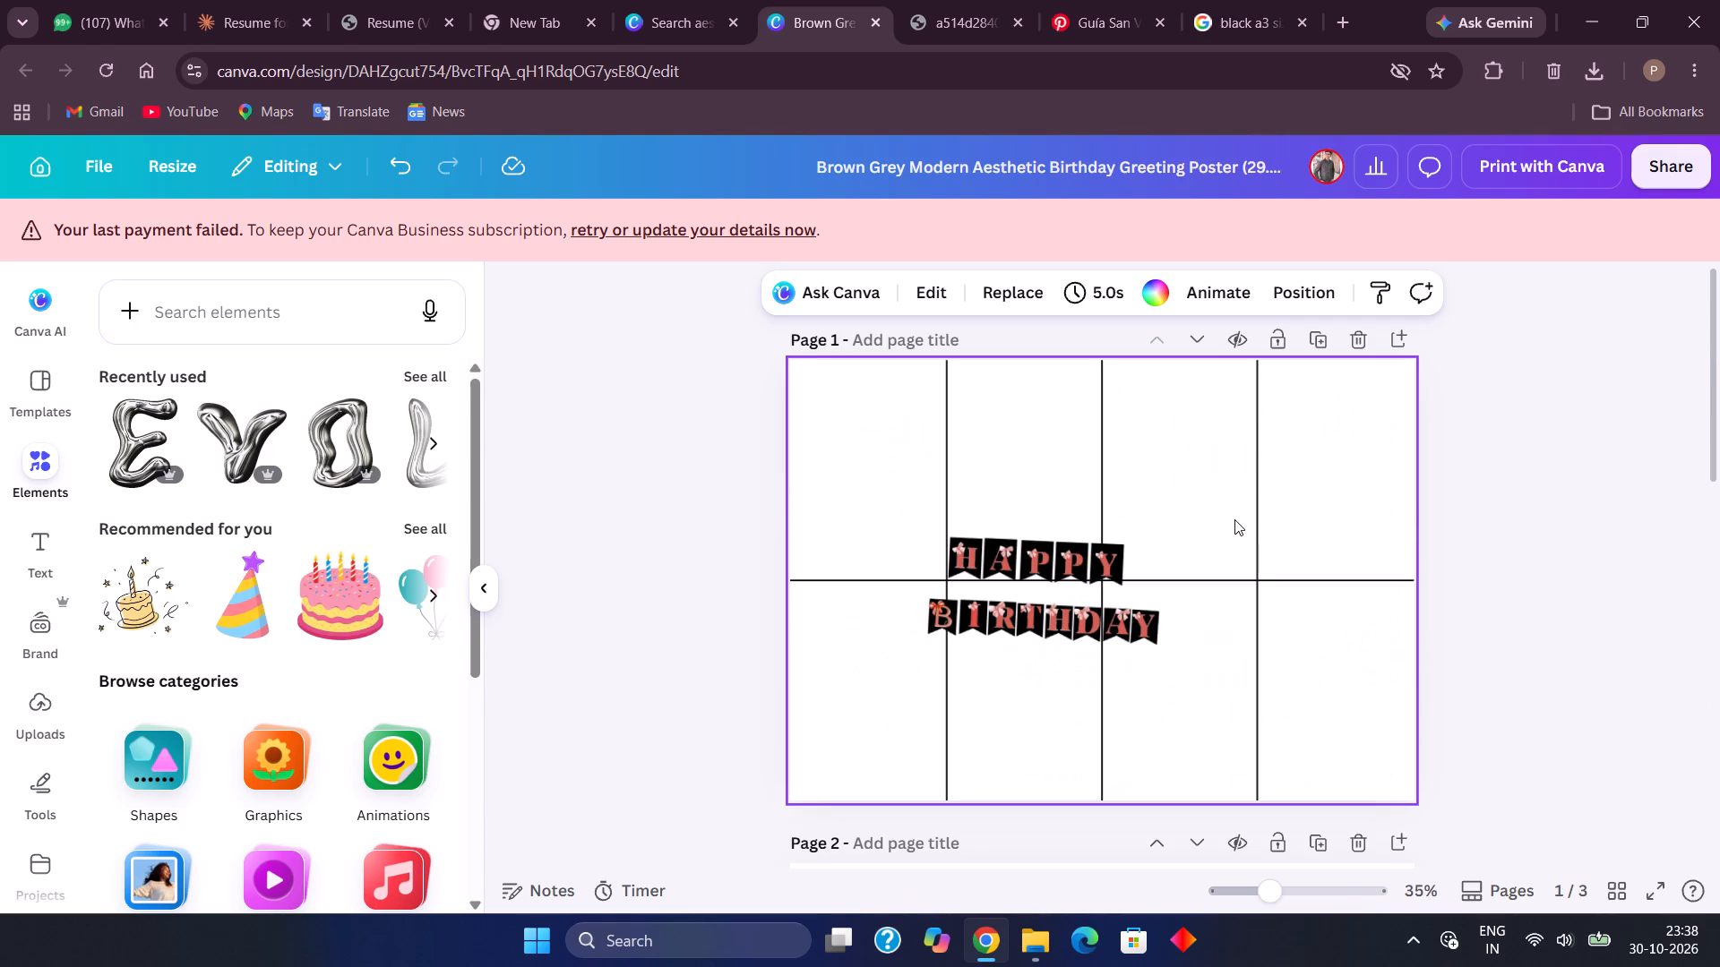
click(1359, 492)
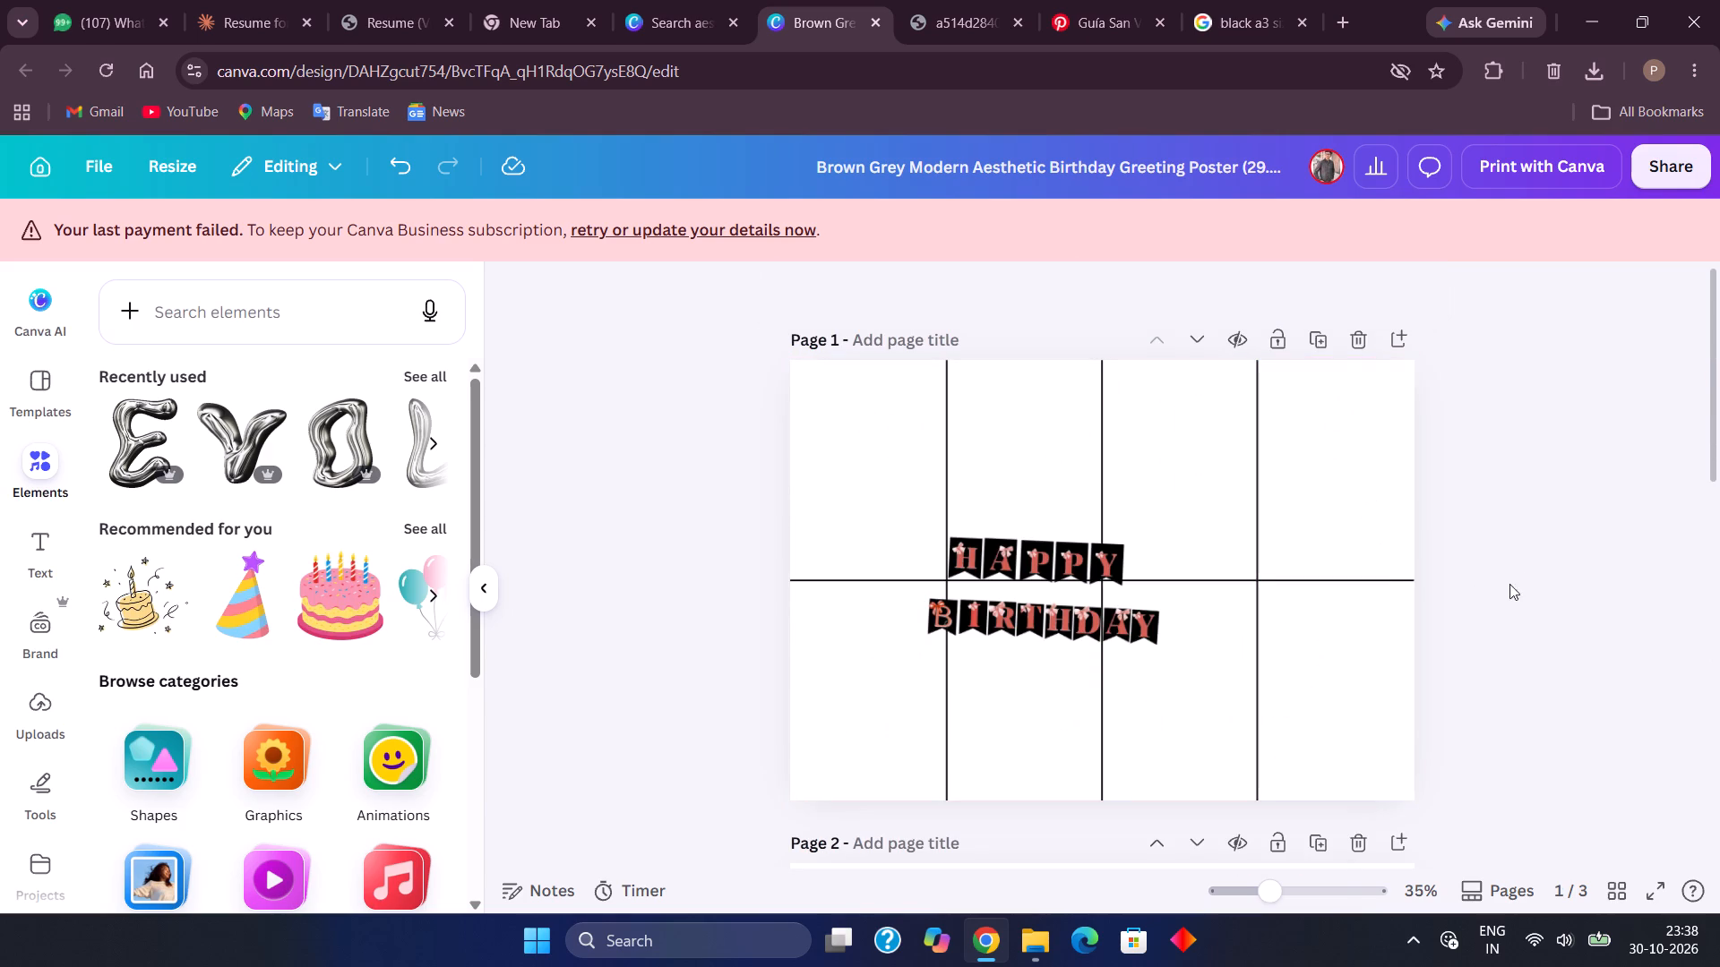
click(1334, 458)
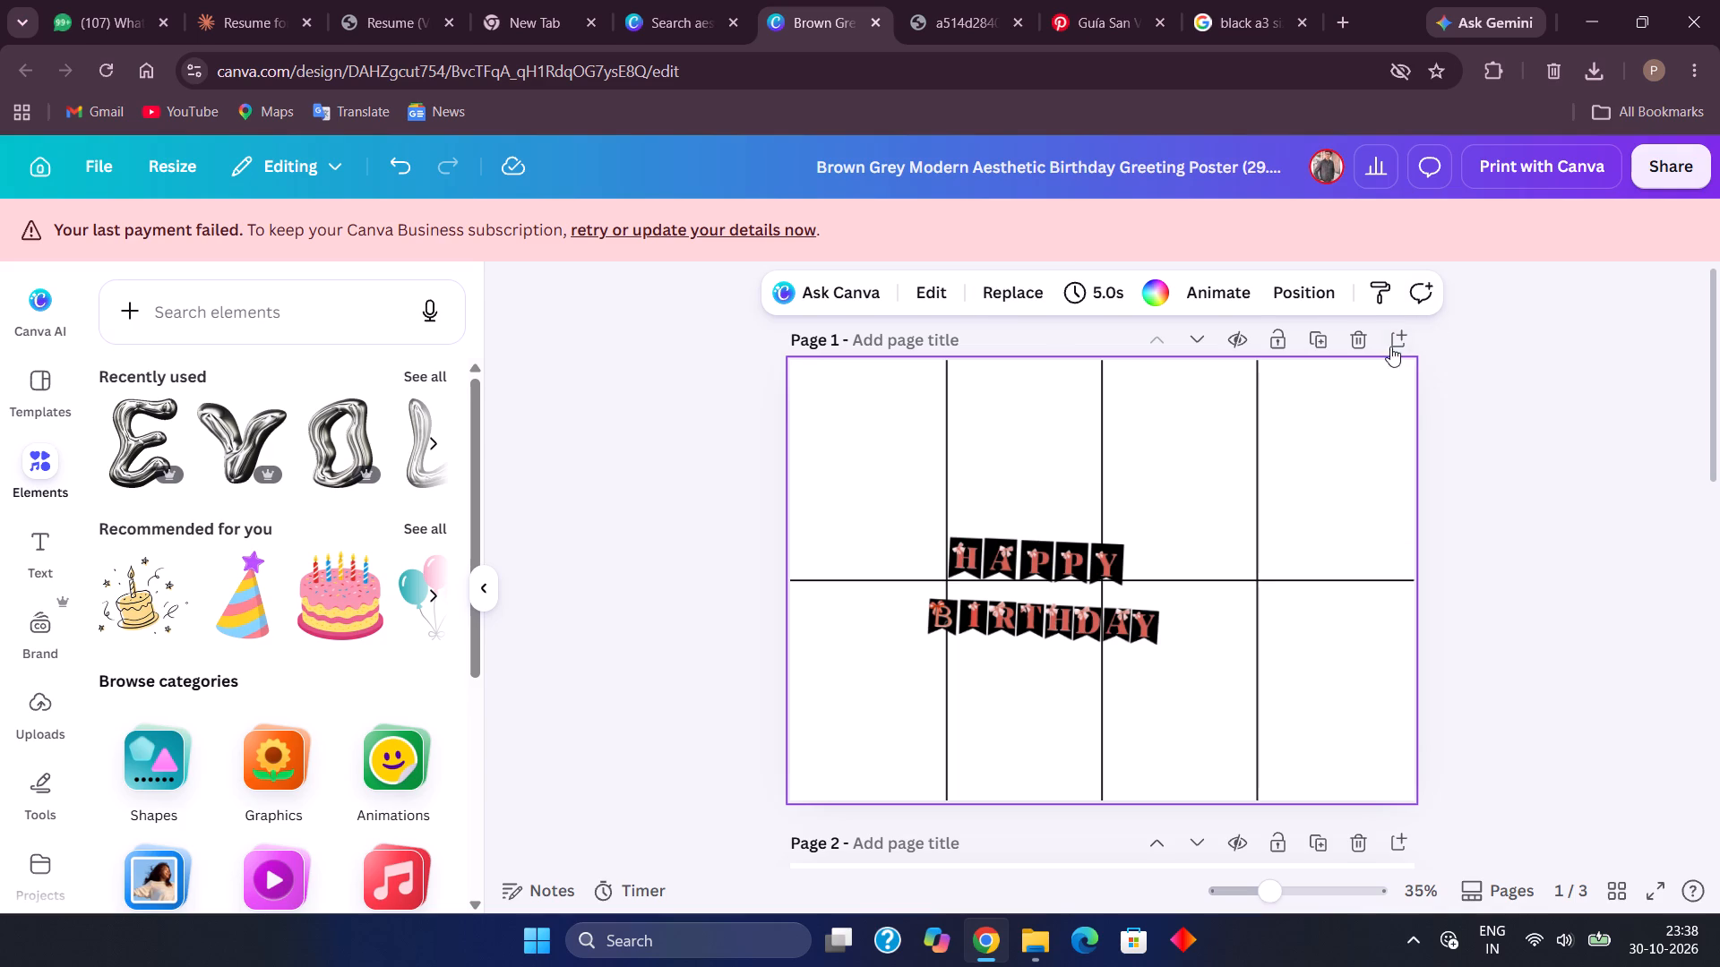
click(1320, 331)
Move the HAPPY BIRTHDAY banner on the duplicated page 2 diagonally so it sits just below the horizontal grid line.
scroll(1333, 466, up, 1)
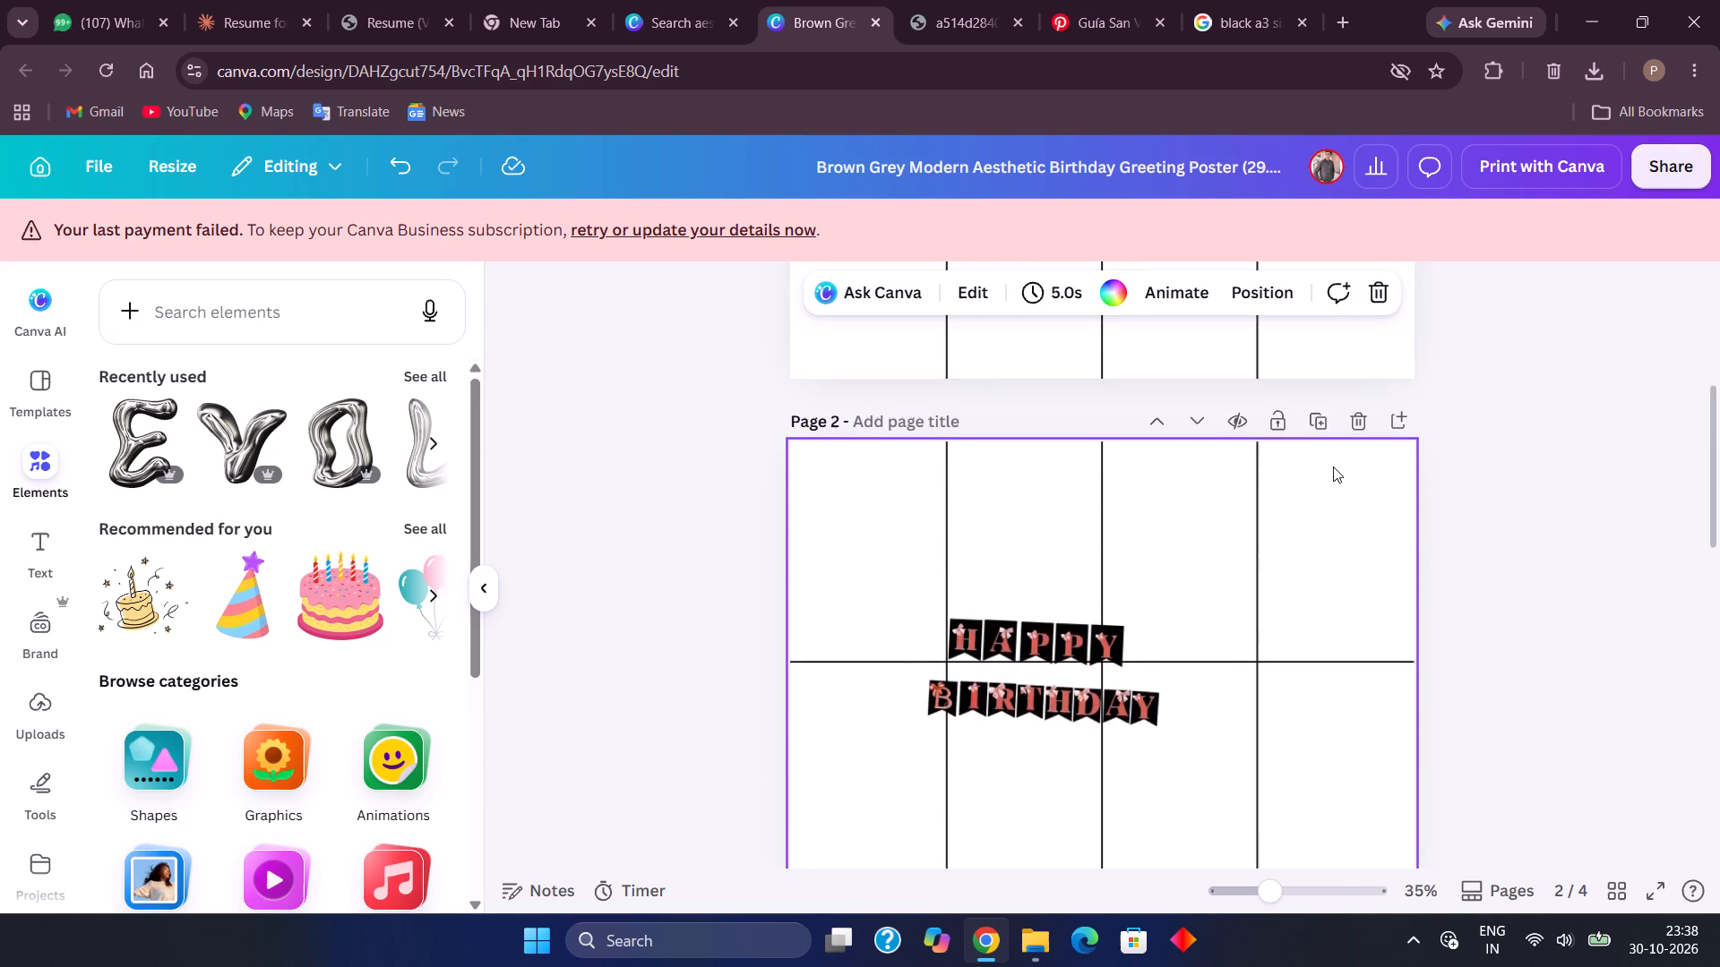
scroll(1333, 466, up, 2)
scroll(1333, 466, down, 5)
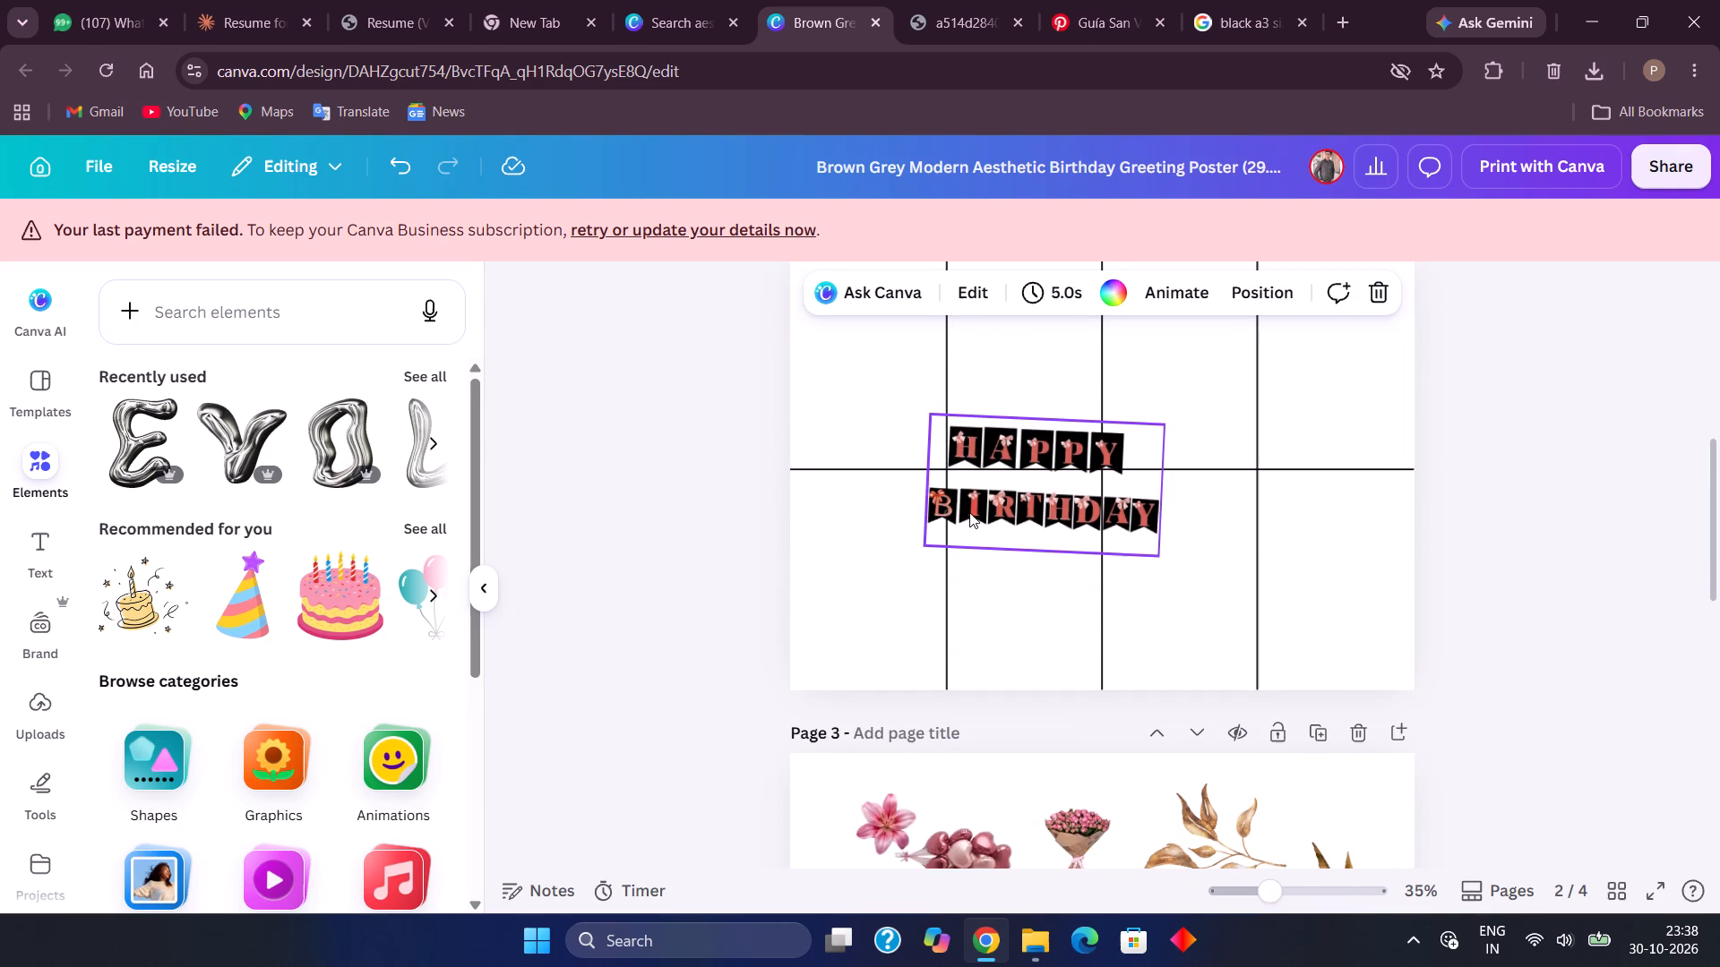
click(969, 512)
drag(1018, 505, 1087, 565)
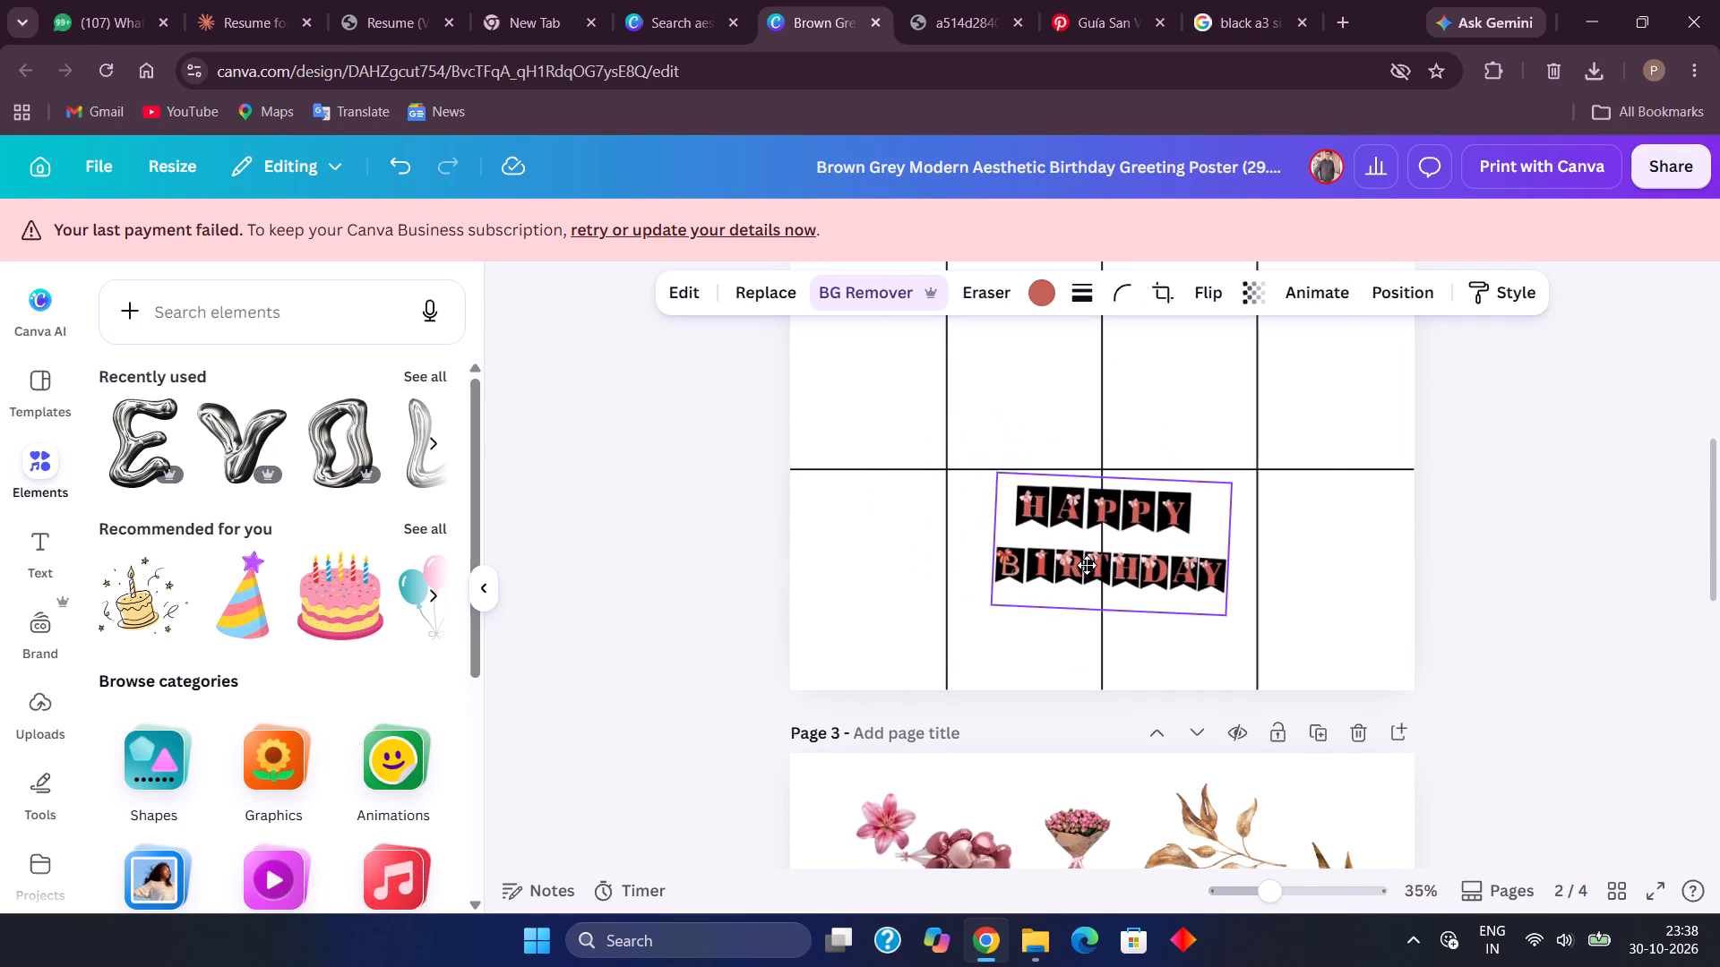
drag(1087, 565, 1089, 565)
Switch to Pinterest and look through the related stickers below the "Favorite person" pin.
scroll(1089, 565, down, 2)
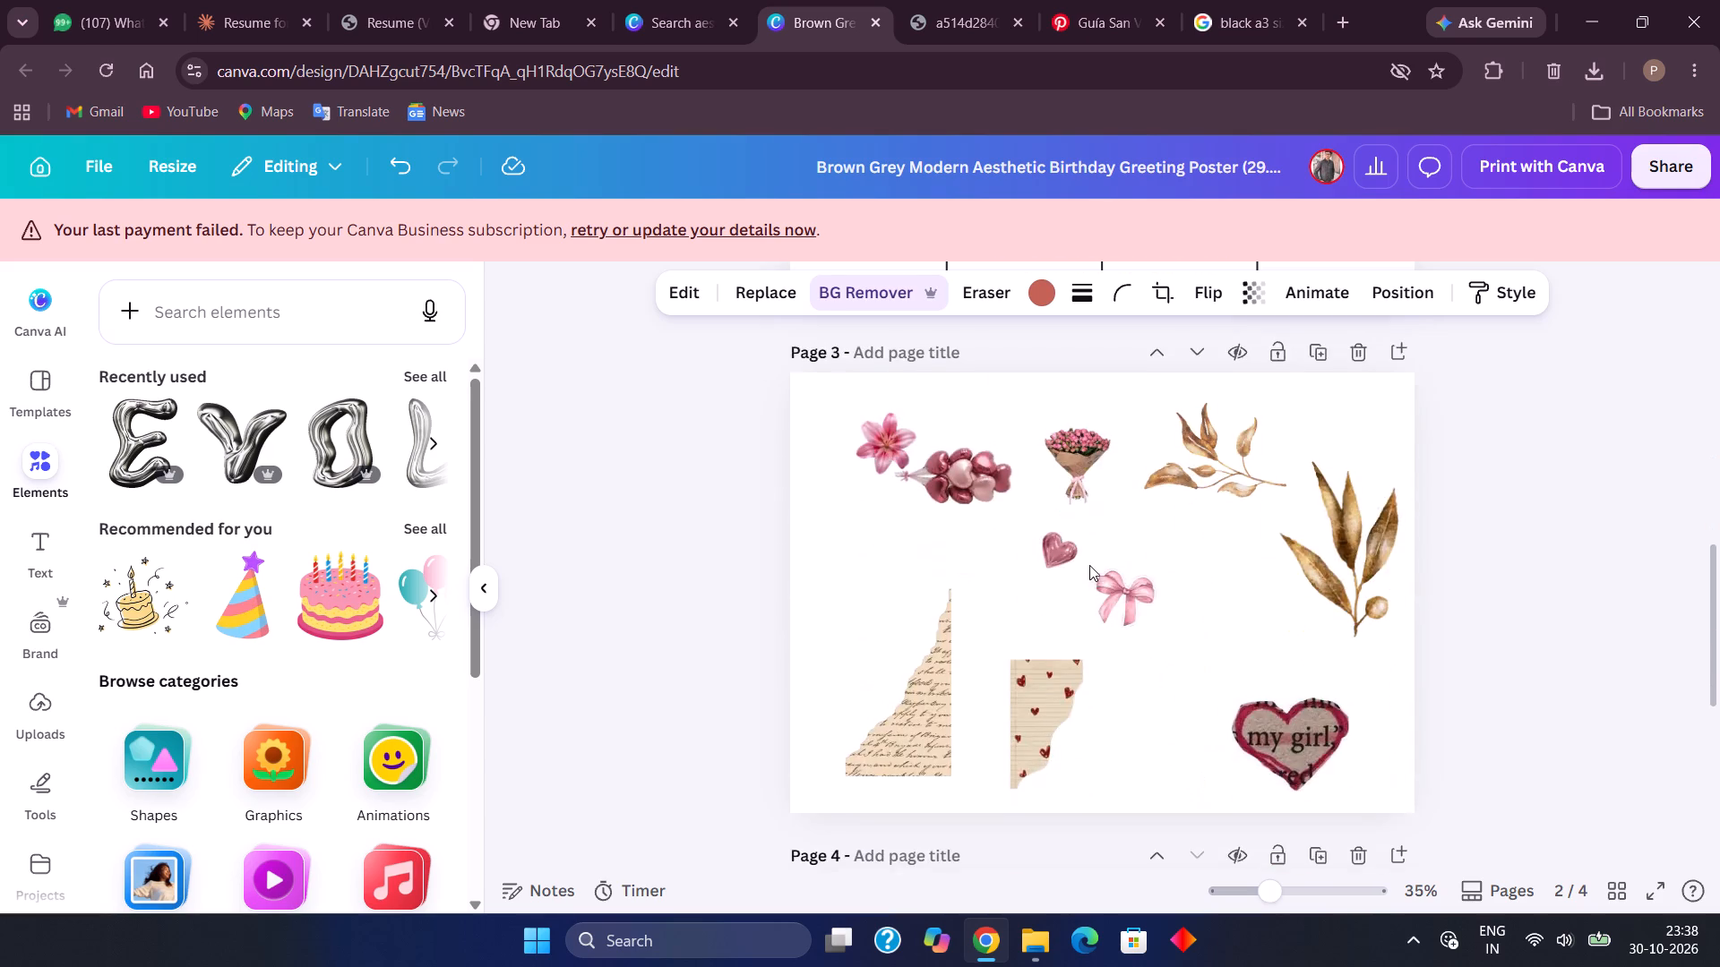
scroll(1089, 565, down, 4)
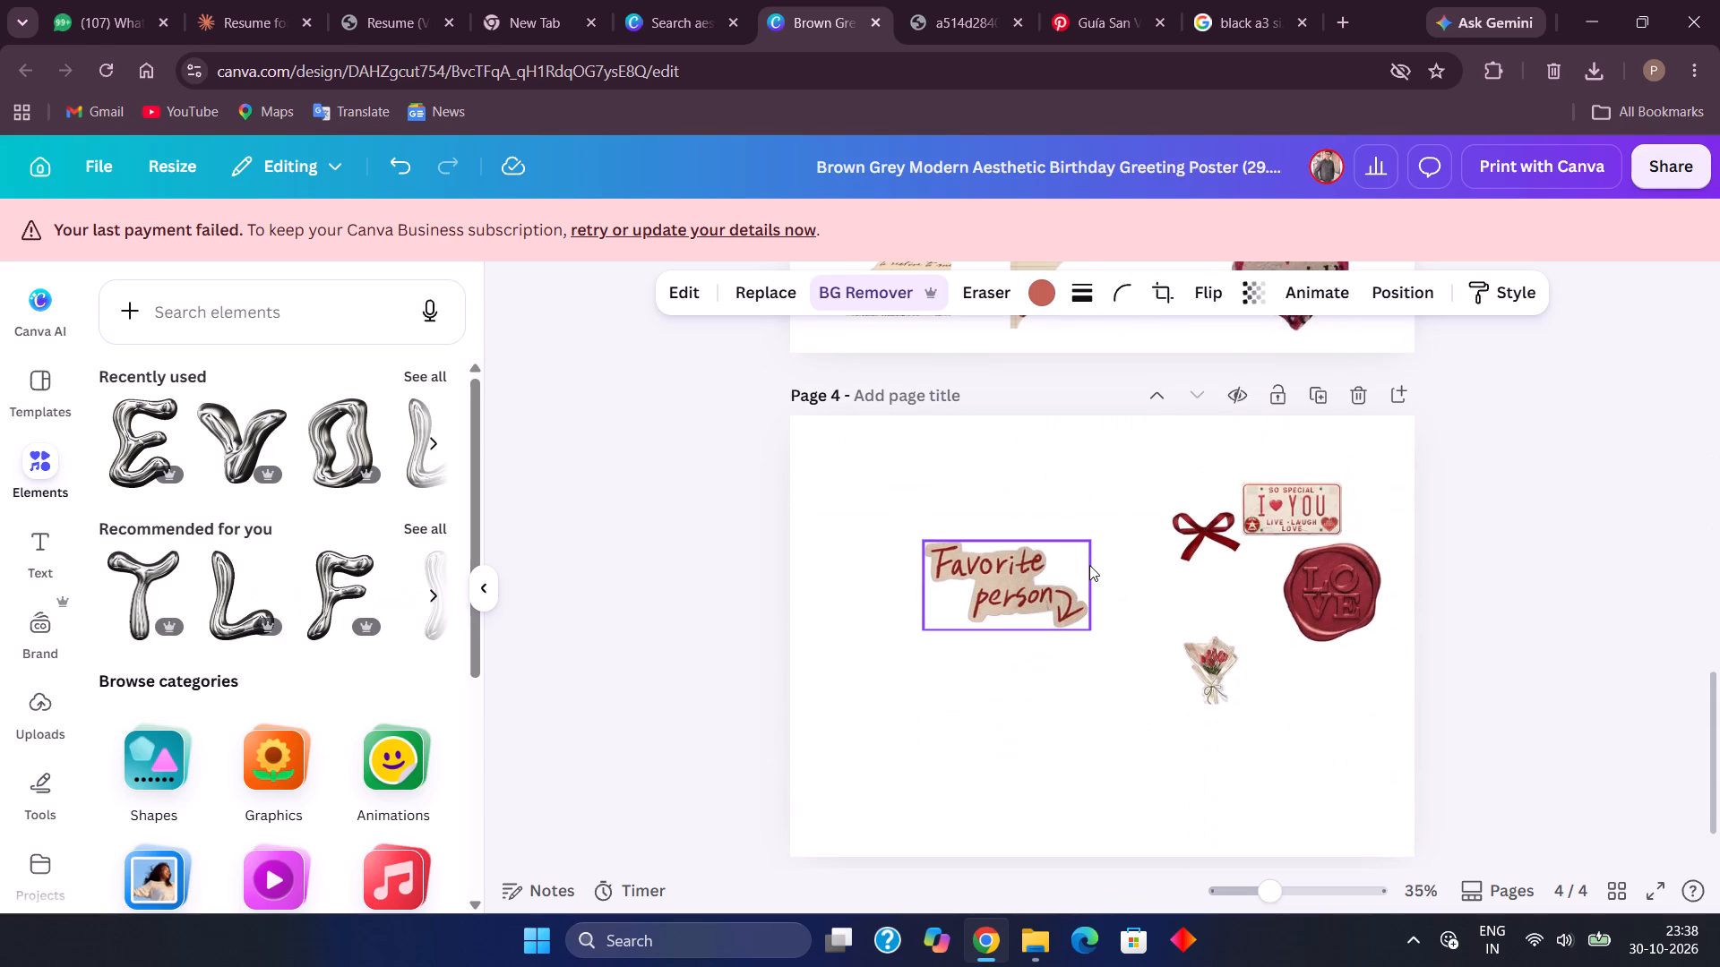
click(1134, 0)
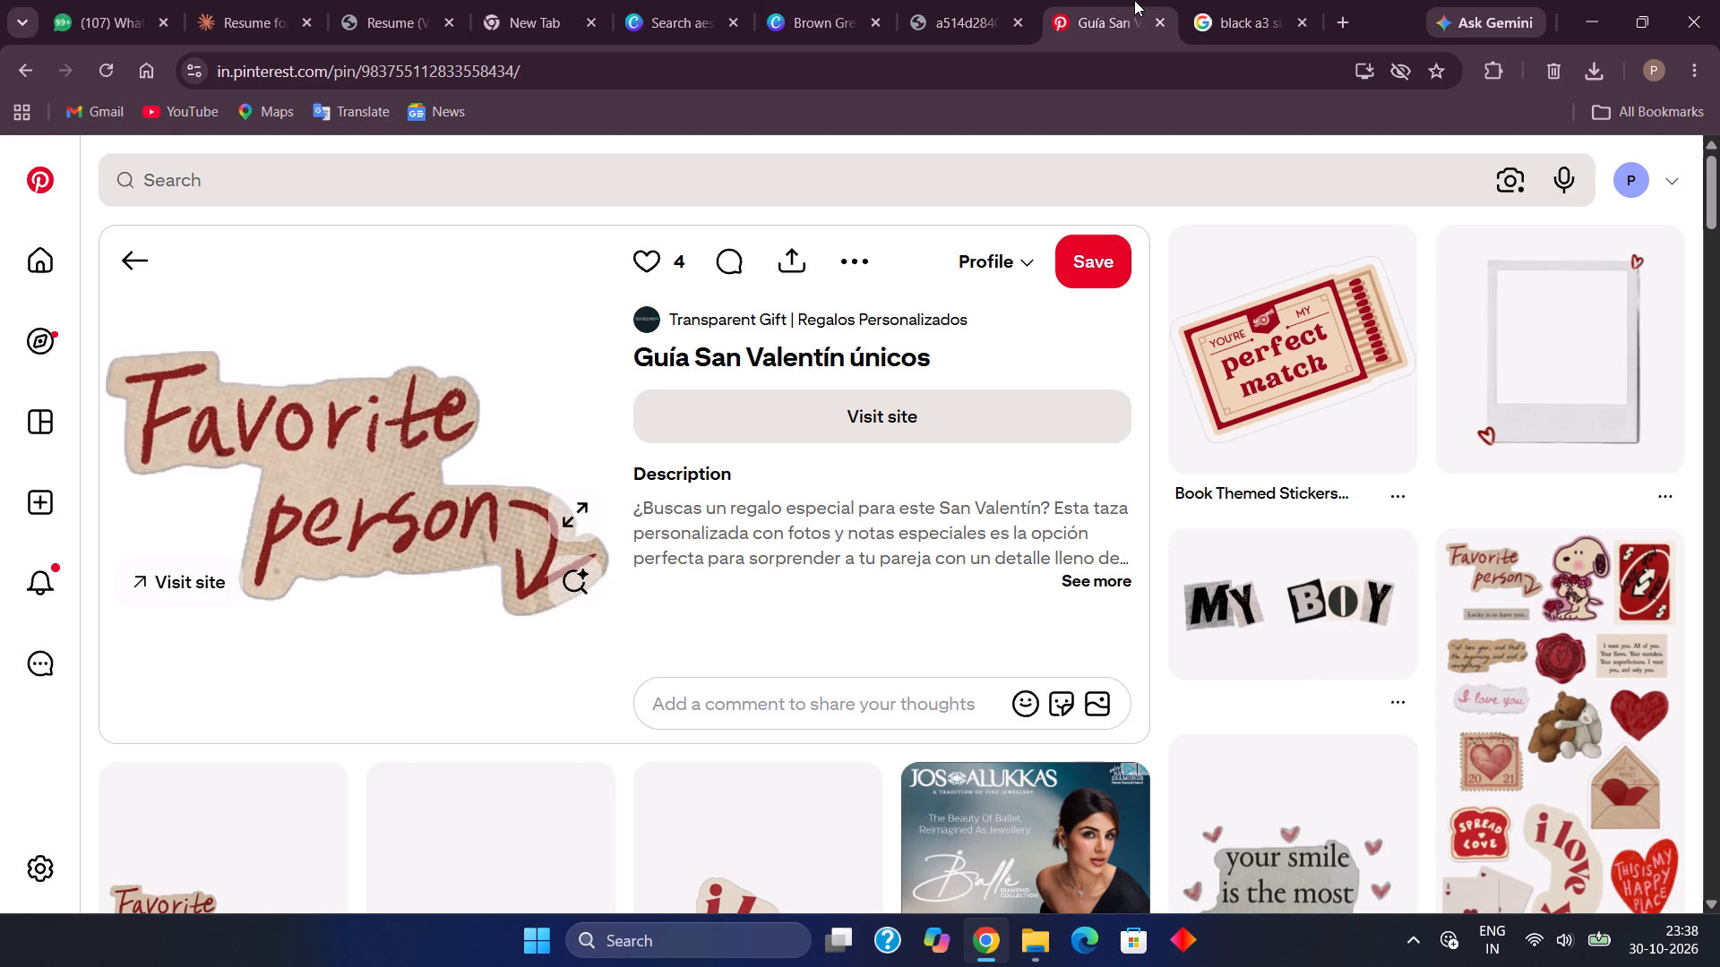
scroll(785, 541, down, 3)
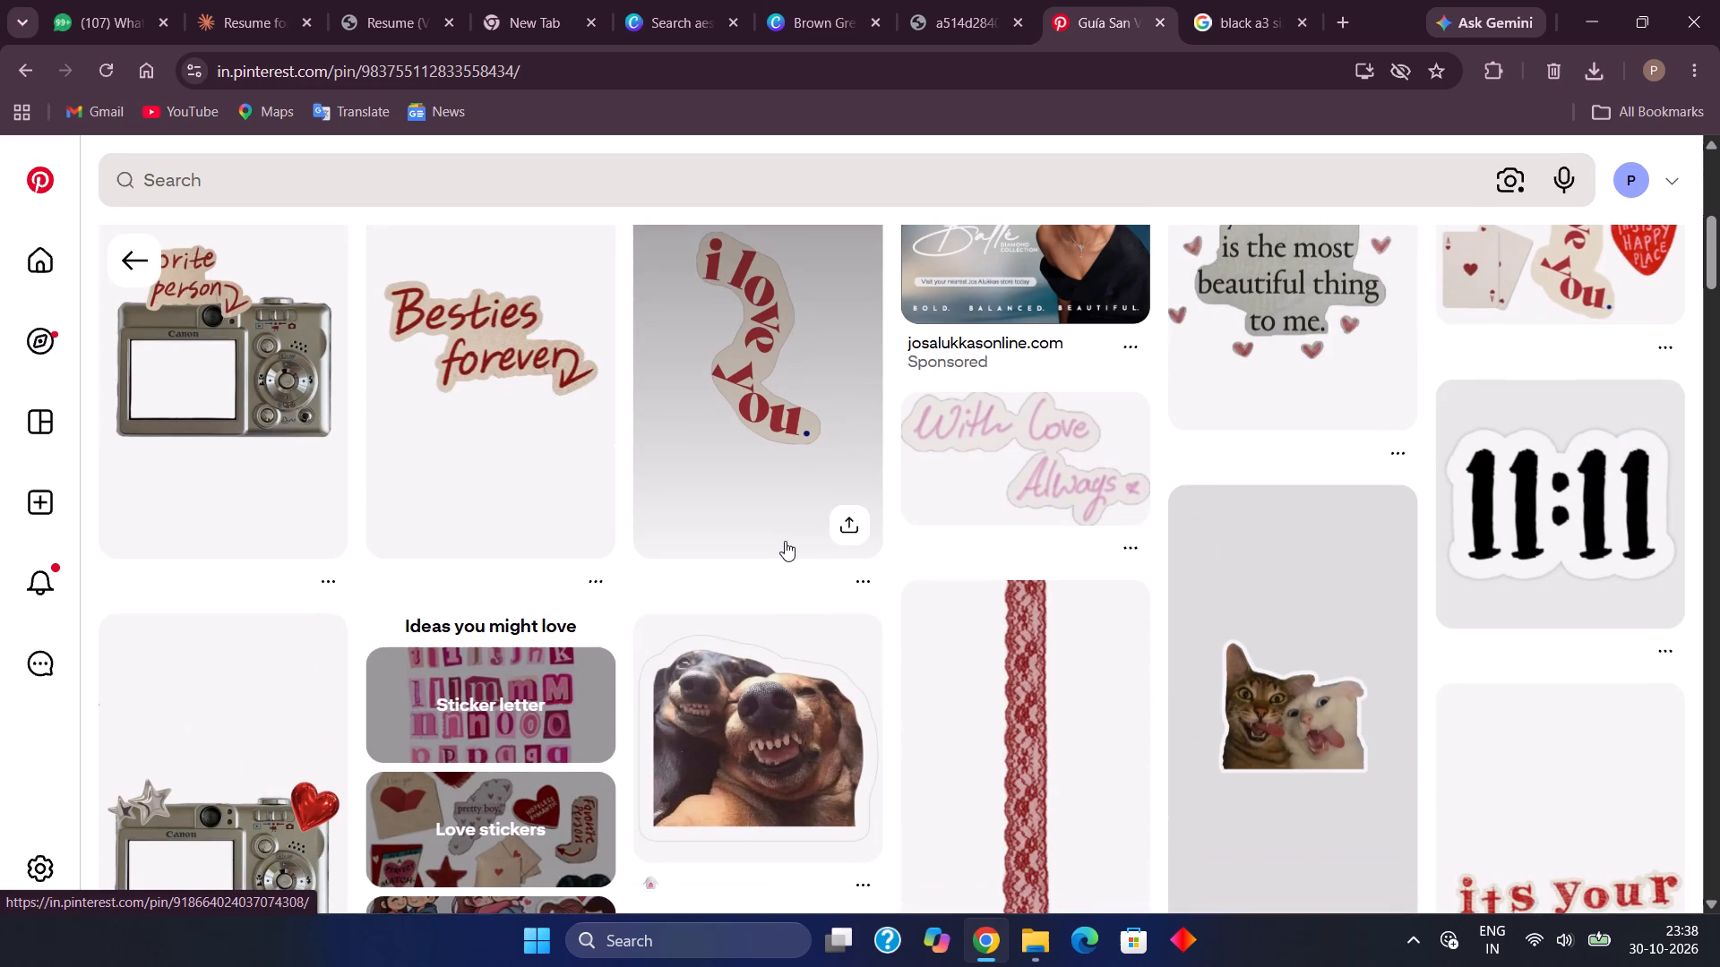
scroll(785, 541, down, 1)
scroll(869, 548, down, 2)
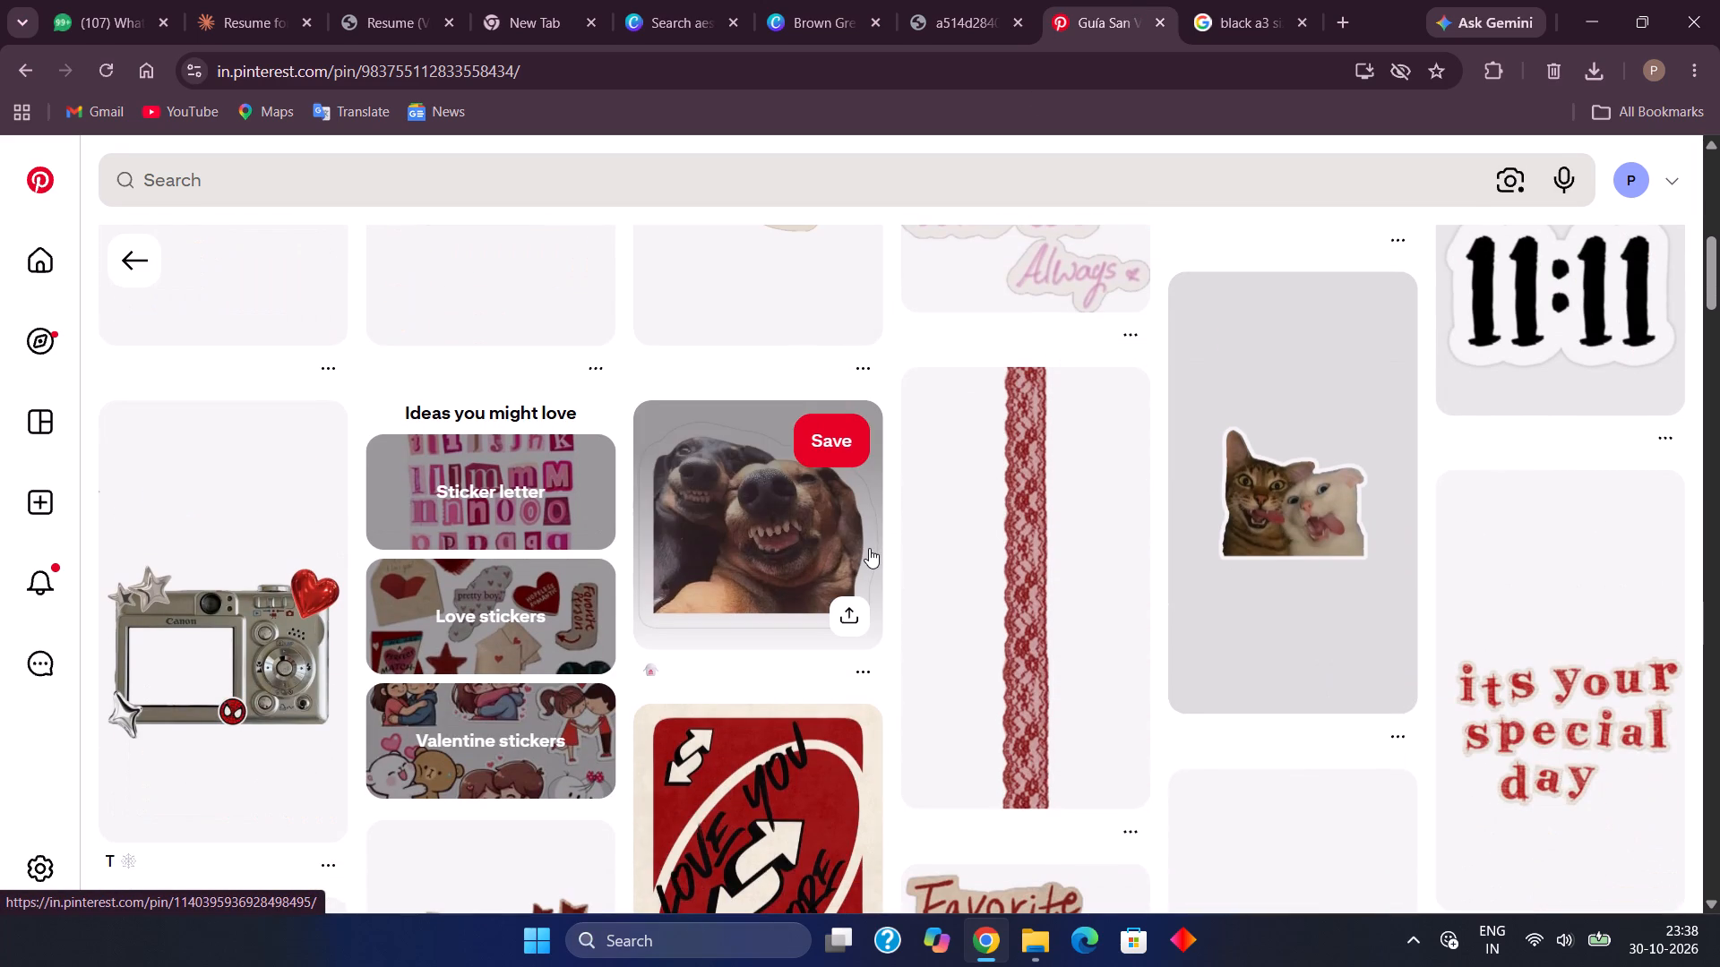
scroll(596, 366, up, 7)
Return to the love-themed sticker collage and bring up its "i love you" cutout.
click(139, 269)
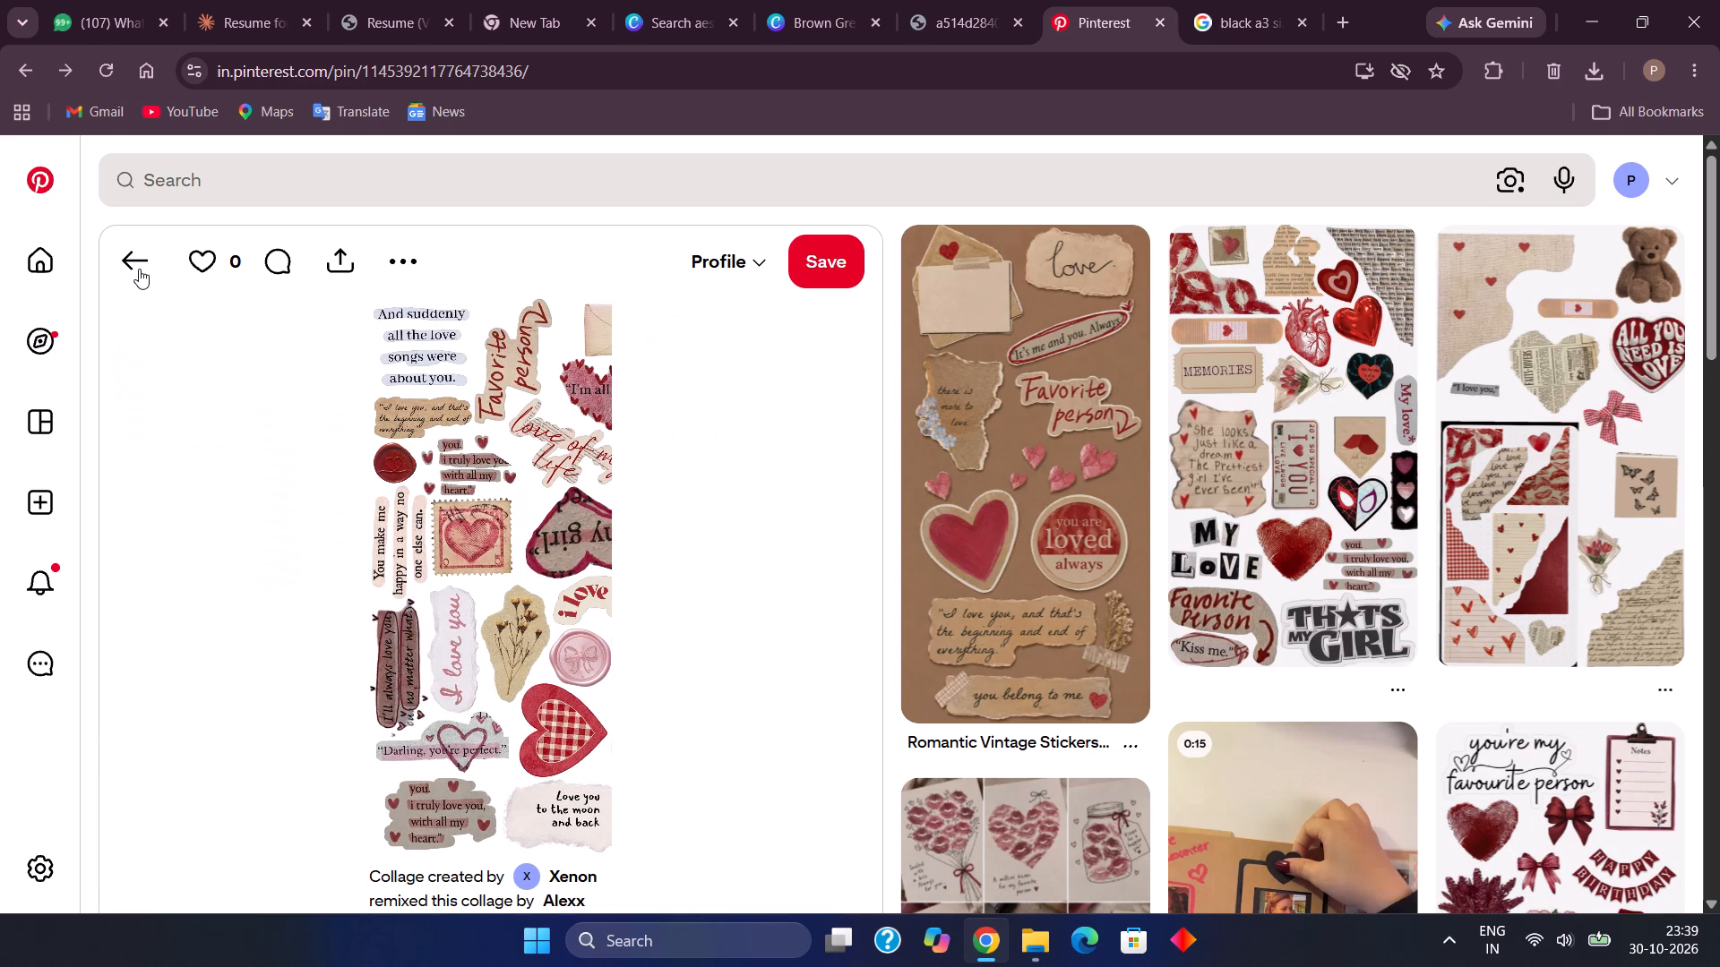
click(572, 606)
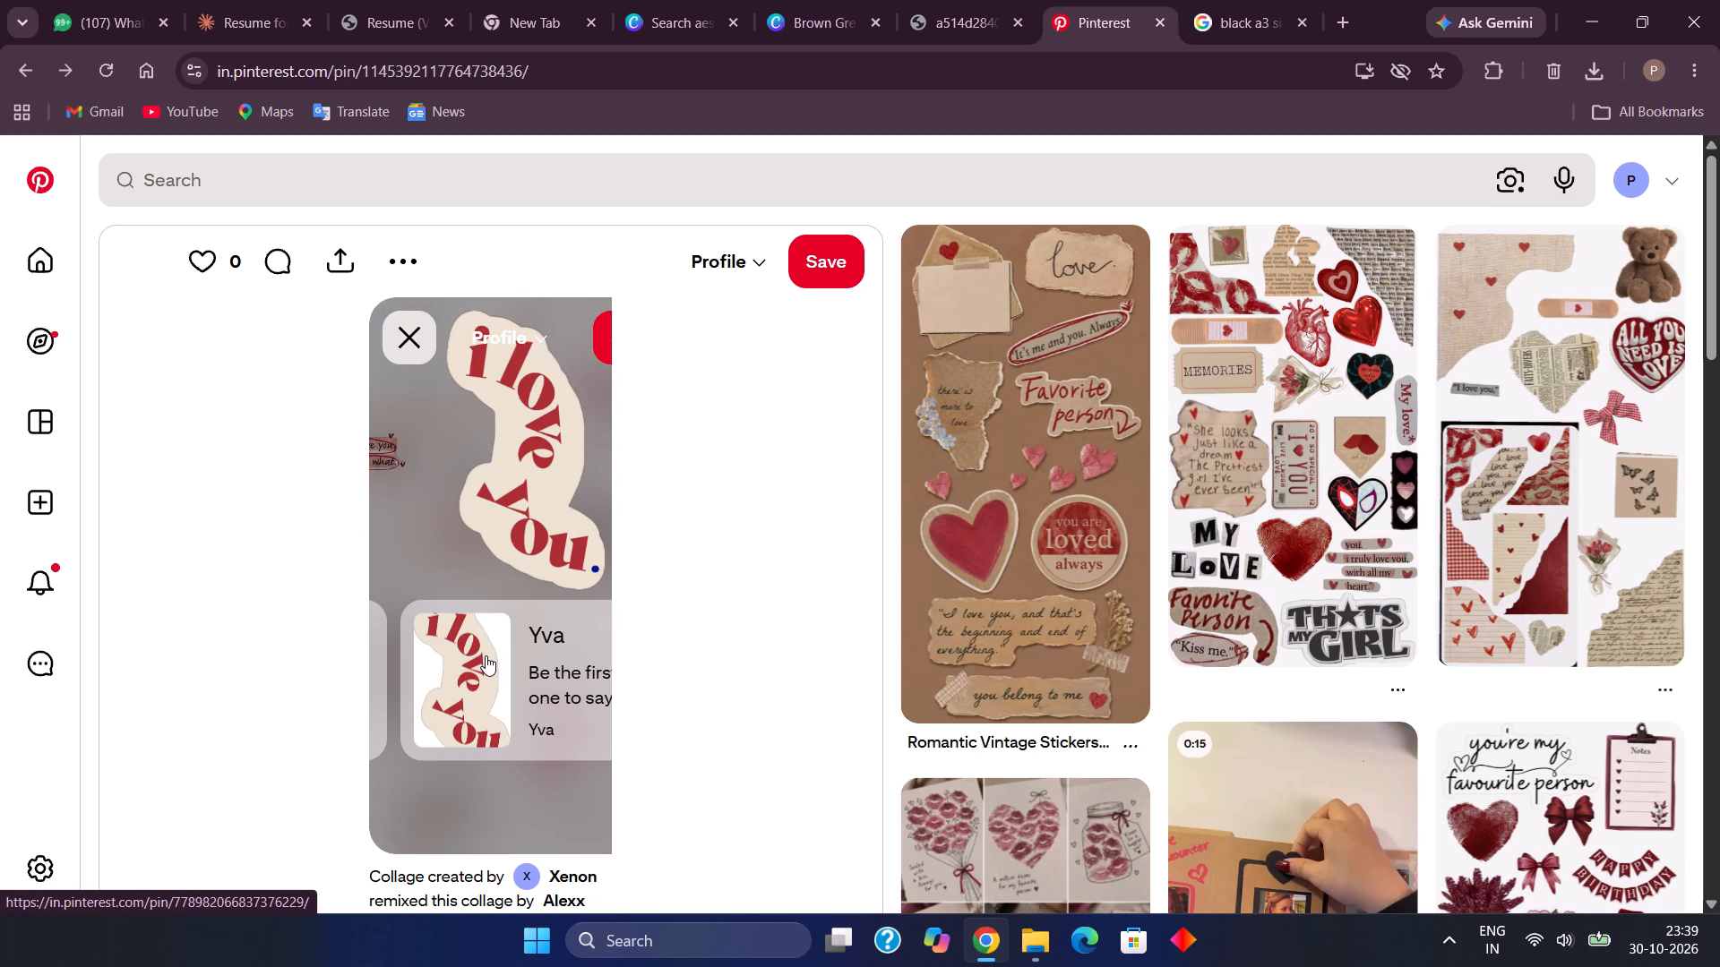
Browse the related sticker sheets below the collage for more red love-themed elements.
scroll(486, 655, down, 4)
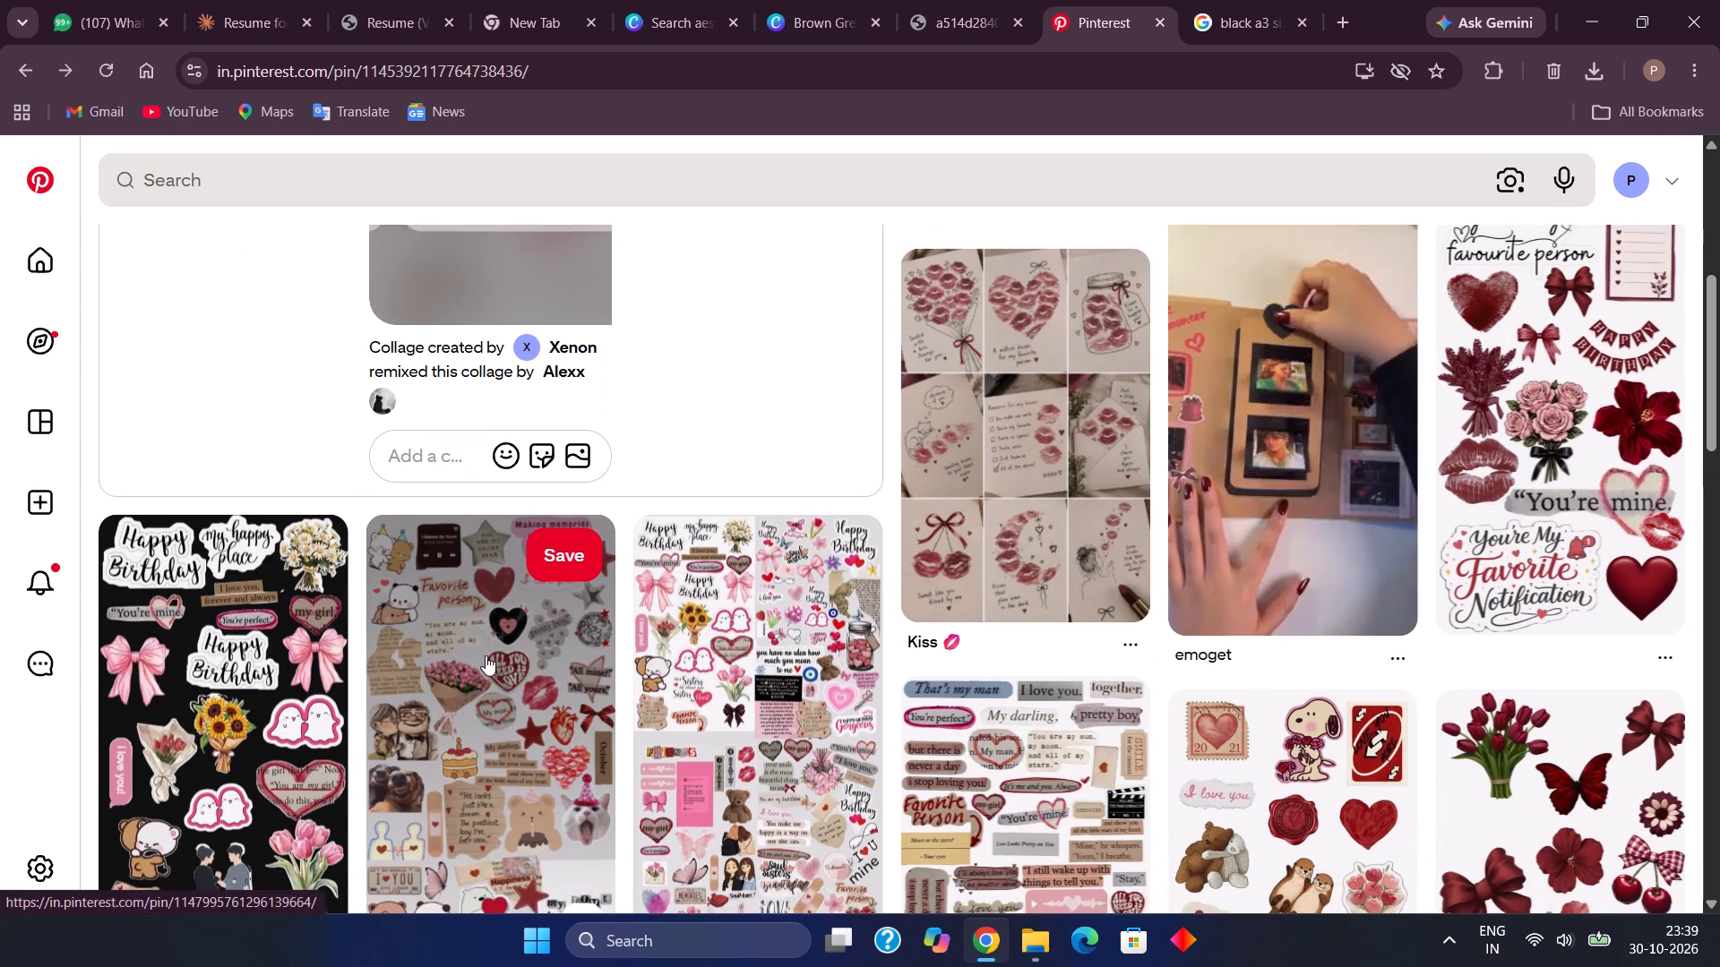
scroll(486, 655, down, 1)
scroll(486, 655, right, 2)
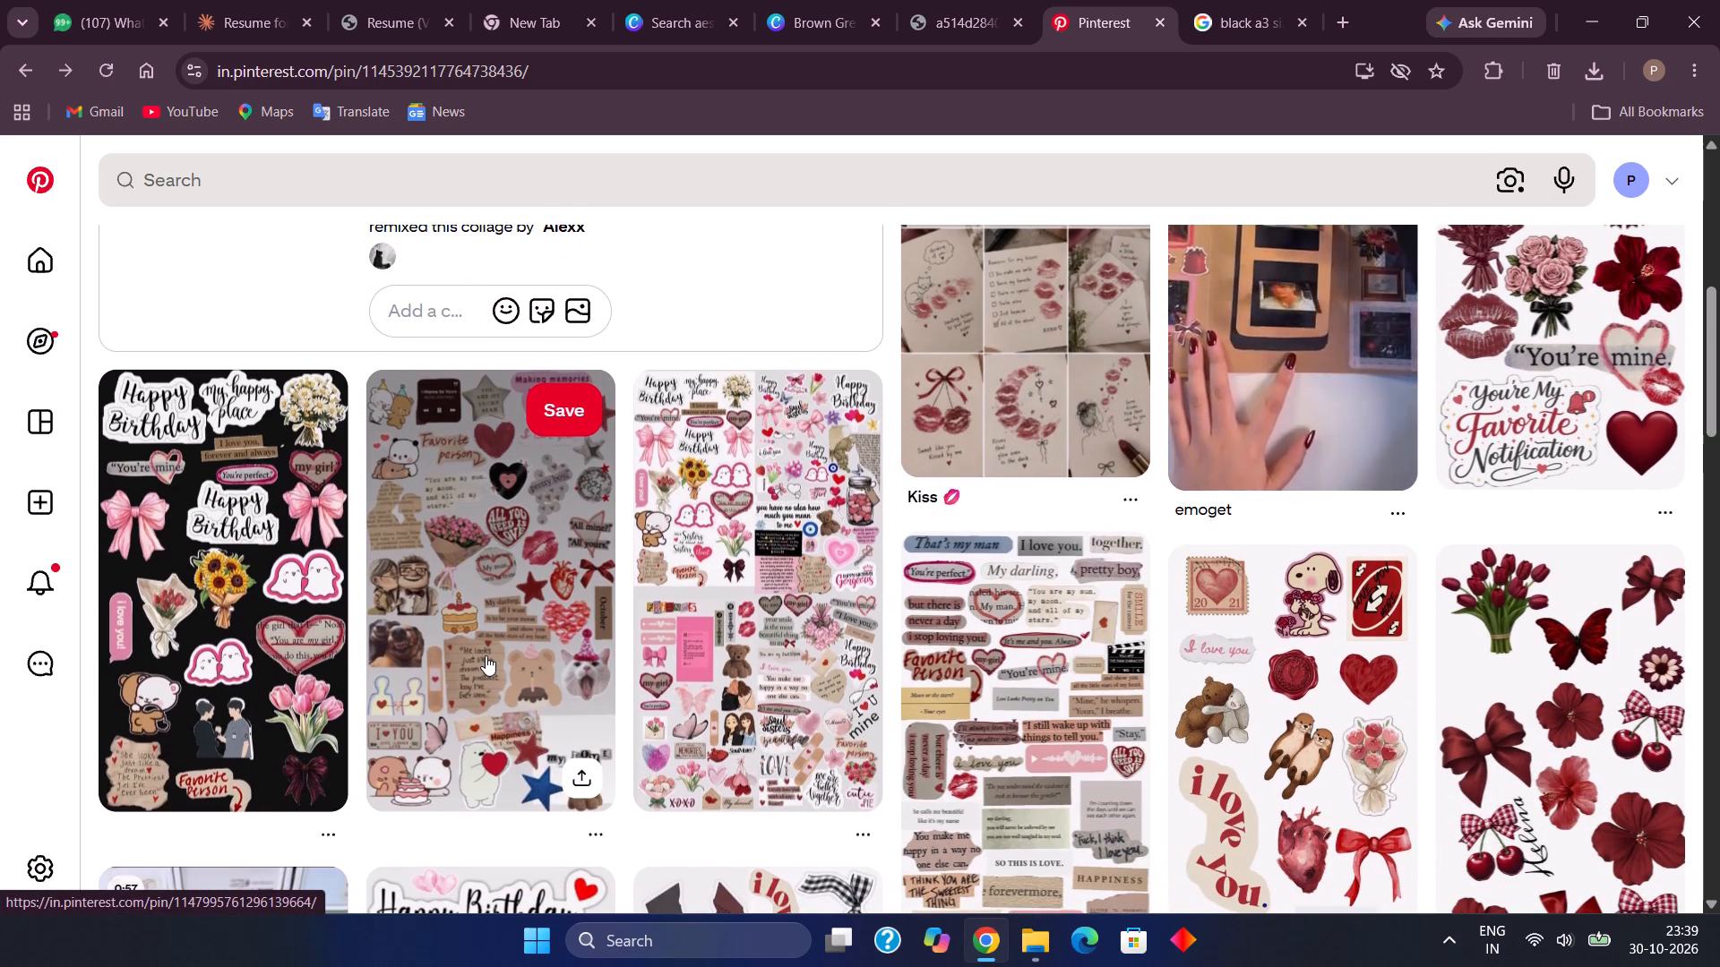
scroll(486, 655, right, 2)
scroll(486, 655, down, 2)
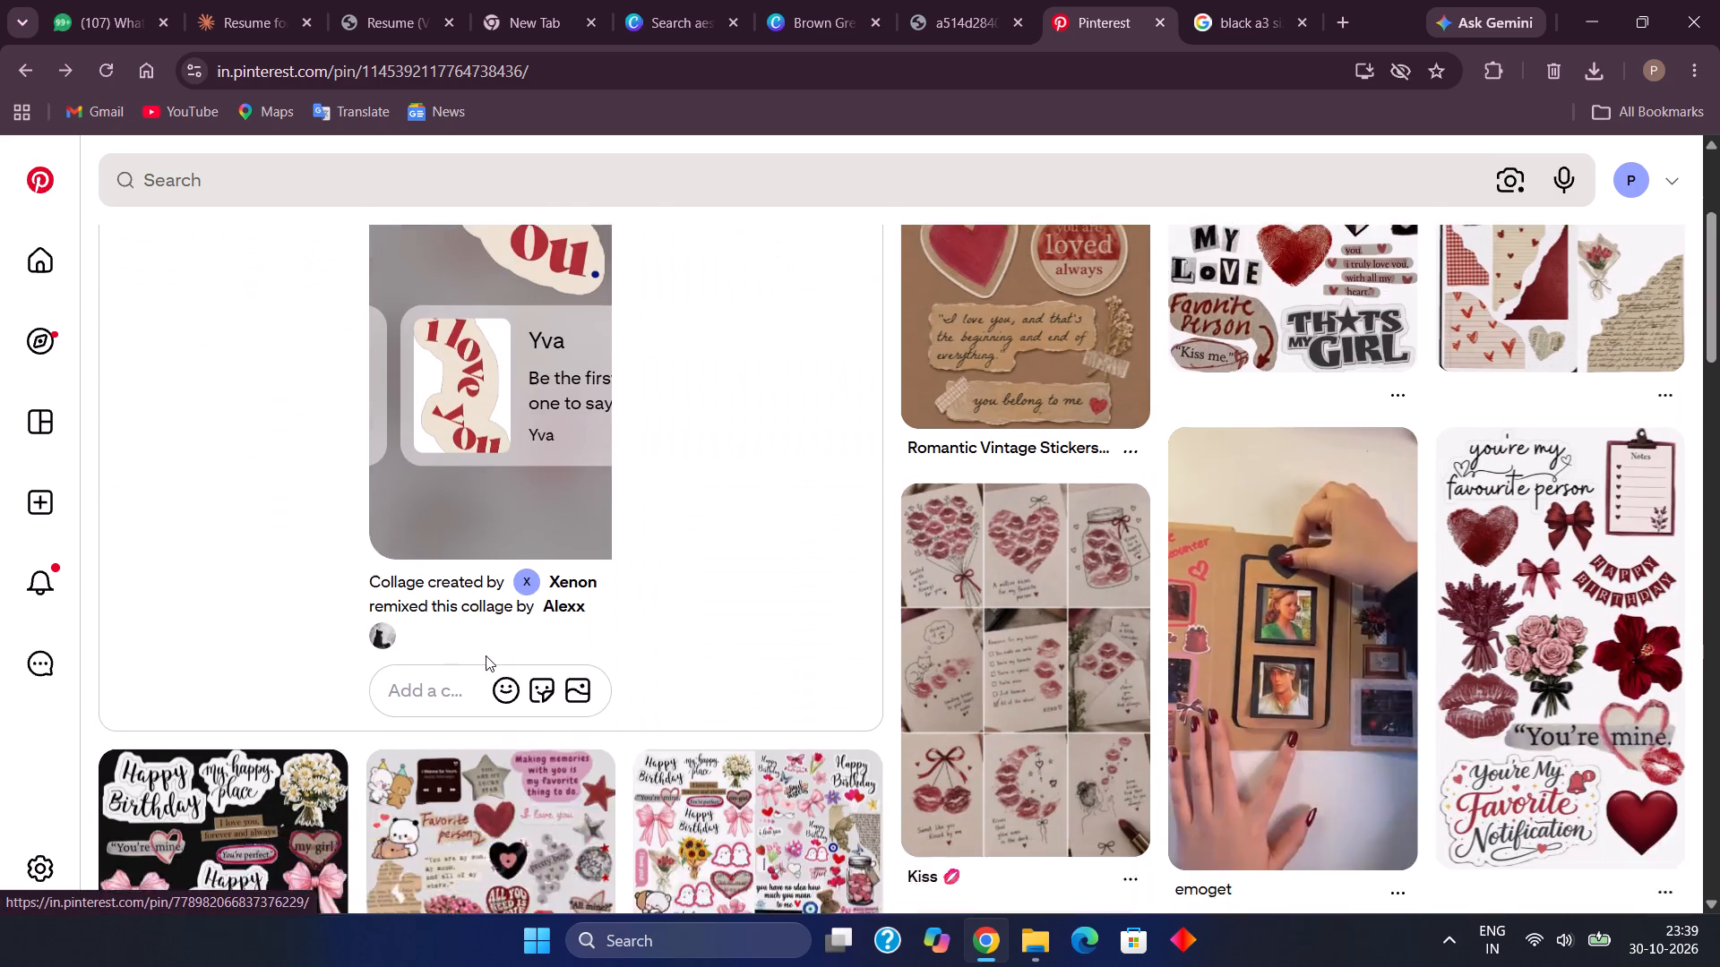
scroll(486, 655, down, 4)
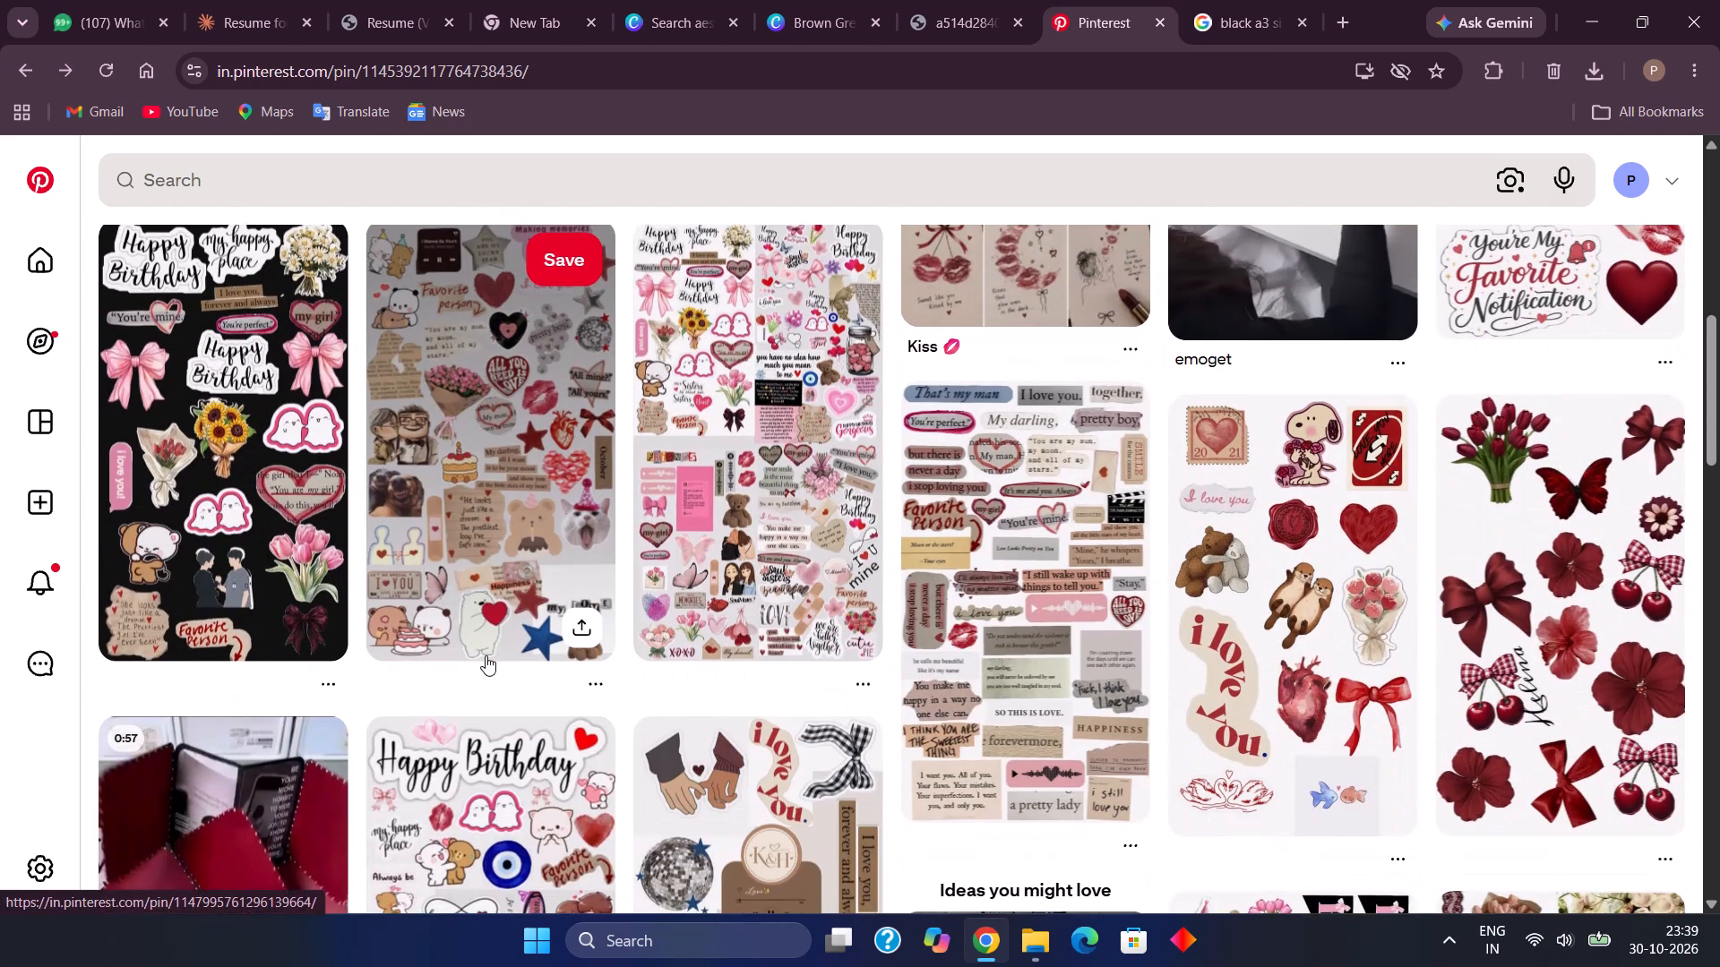
scroll(486, 655, down, 1)
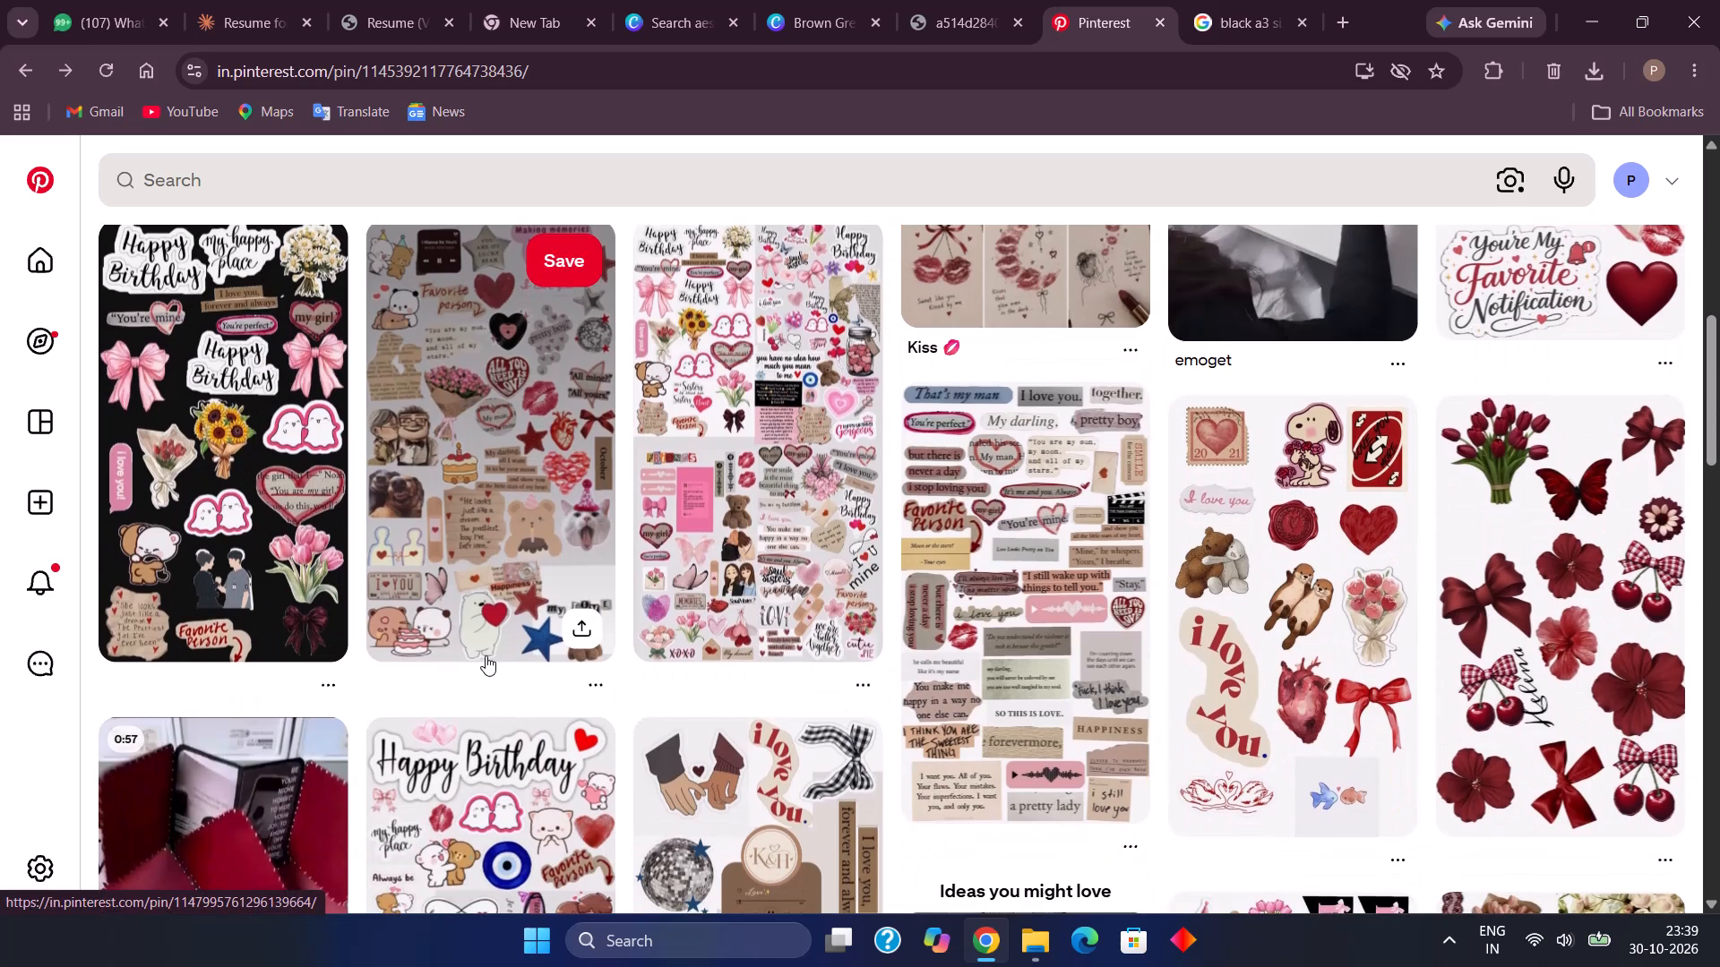
scroll(486, 655, down, 1)
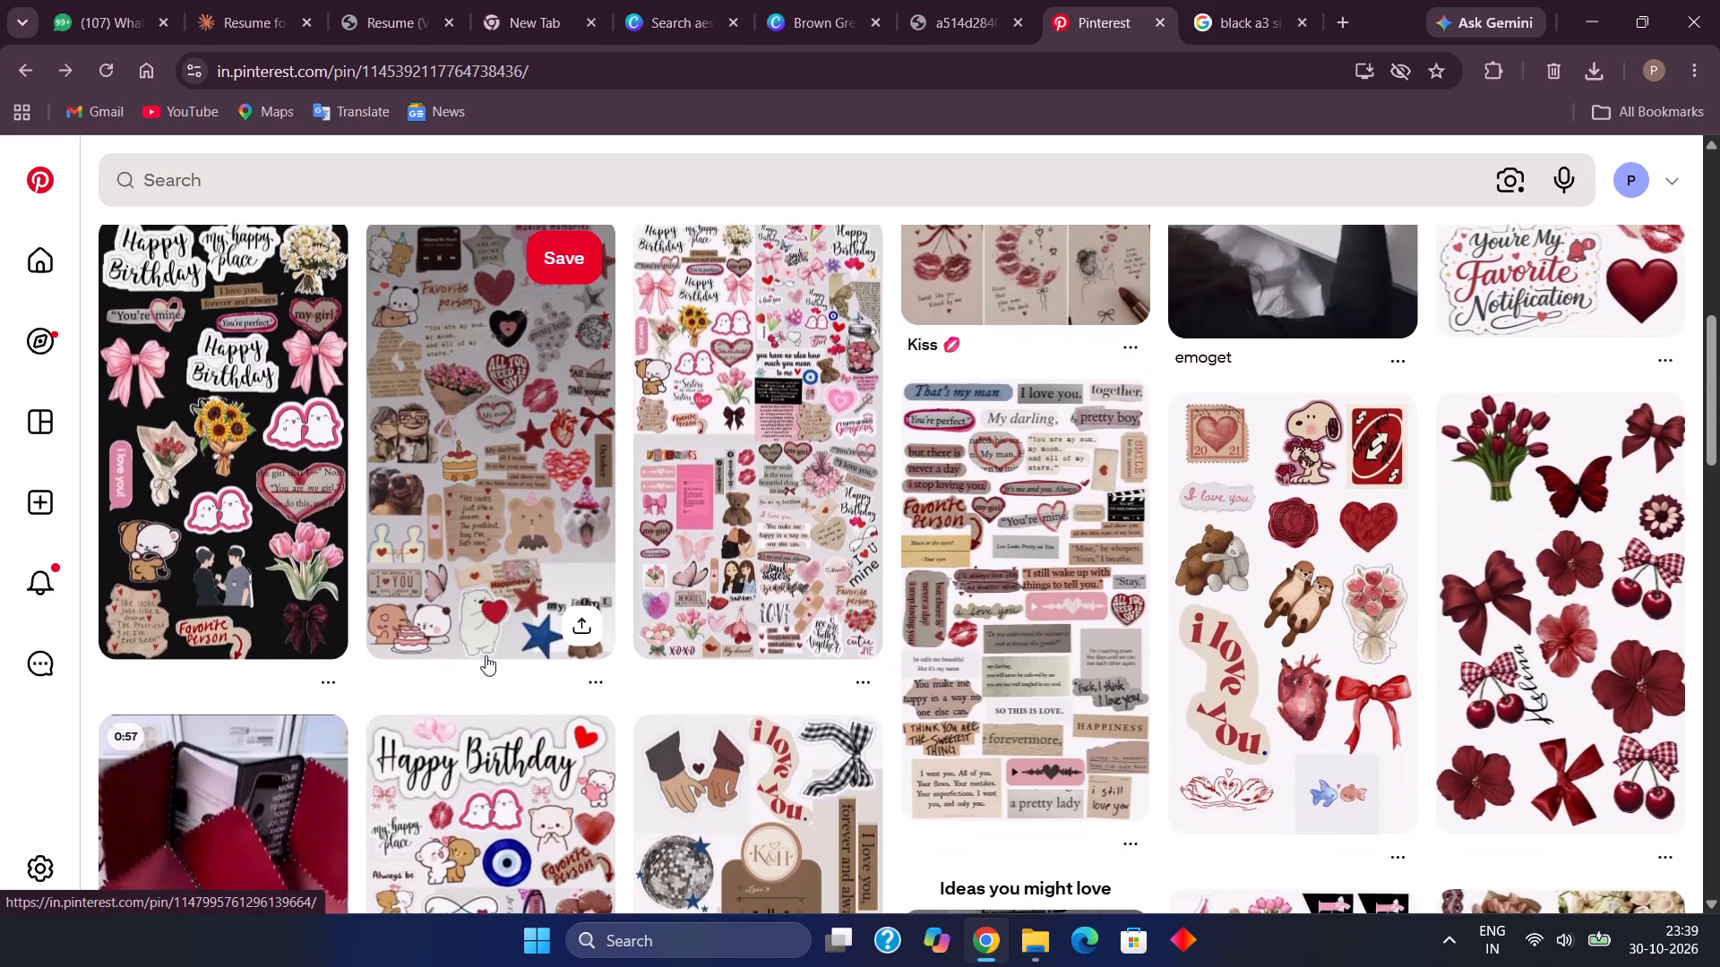
scroll(486, 655, down, 1)
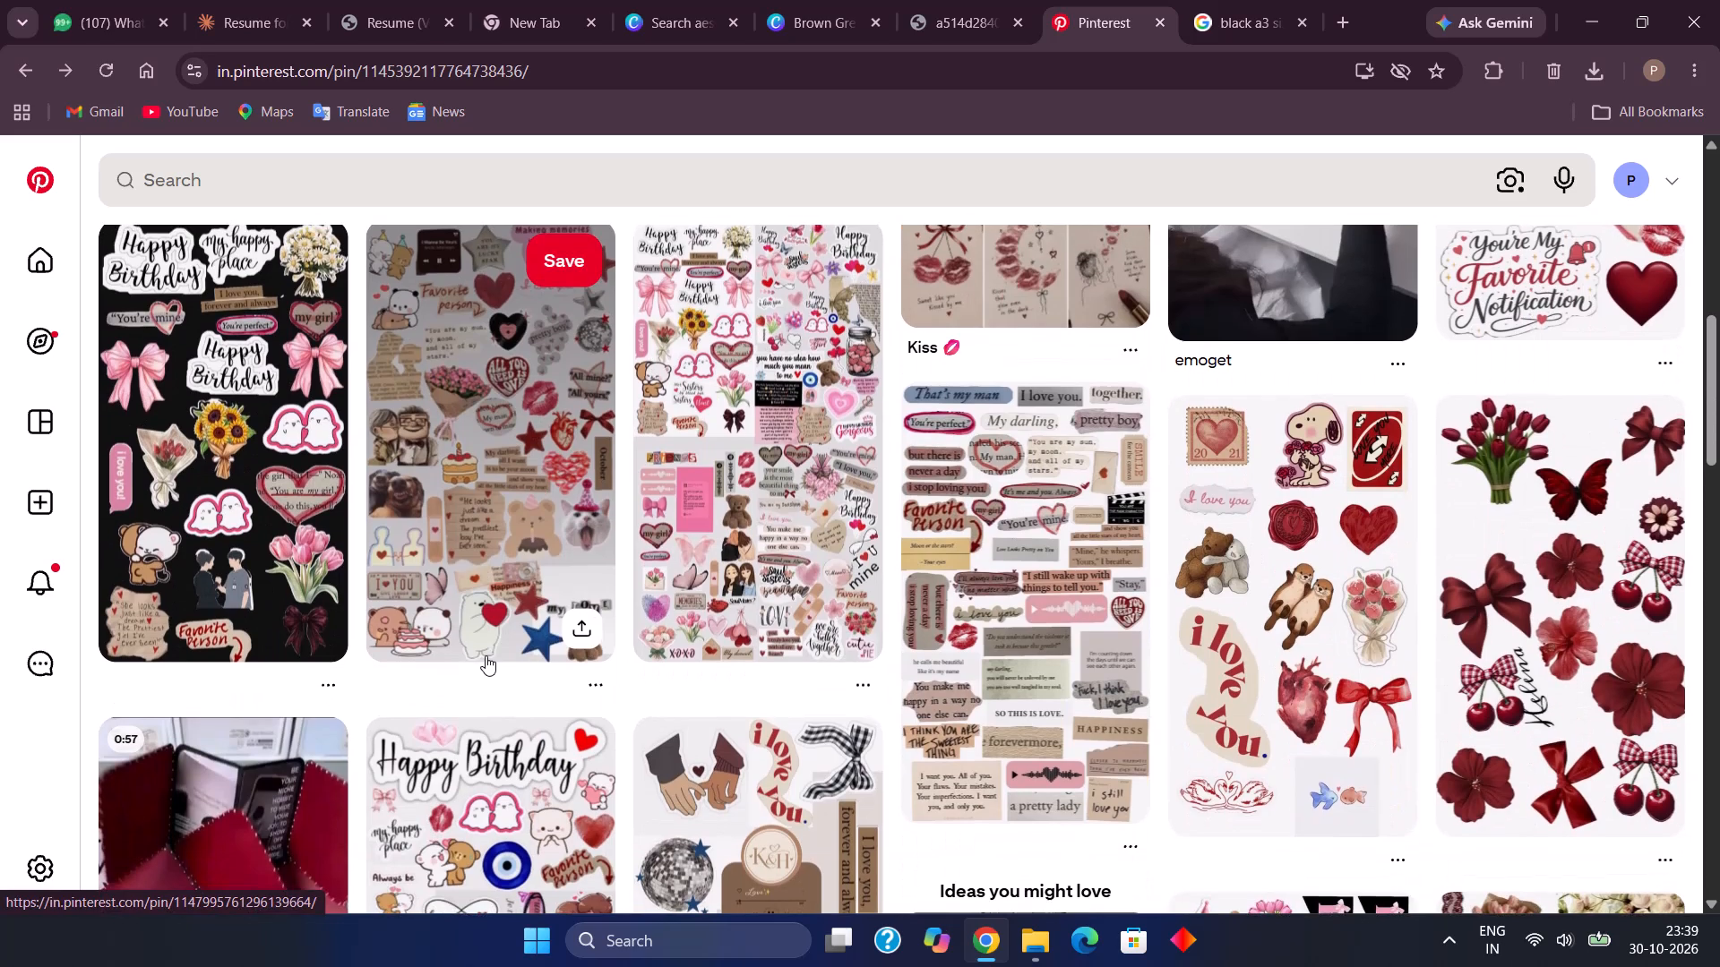
scroll(486, 655, down, 1)
Open the source pin of the "i love you" sticker from the collage.
scroll(486, 655, up, 7)
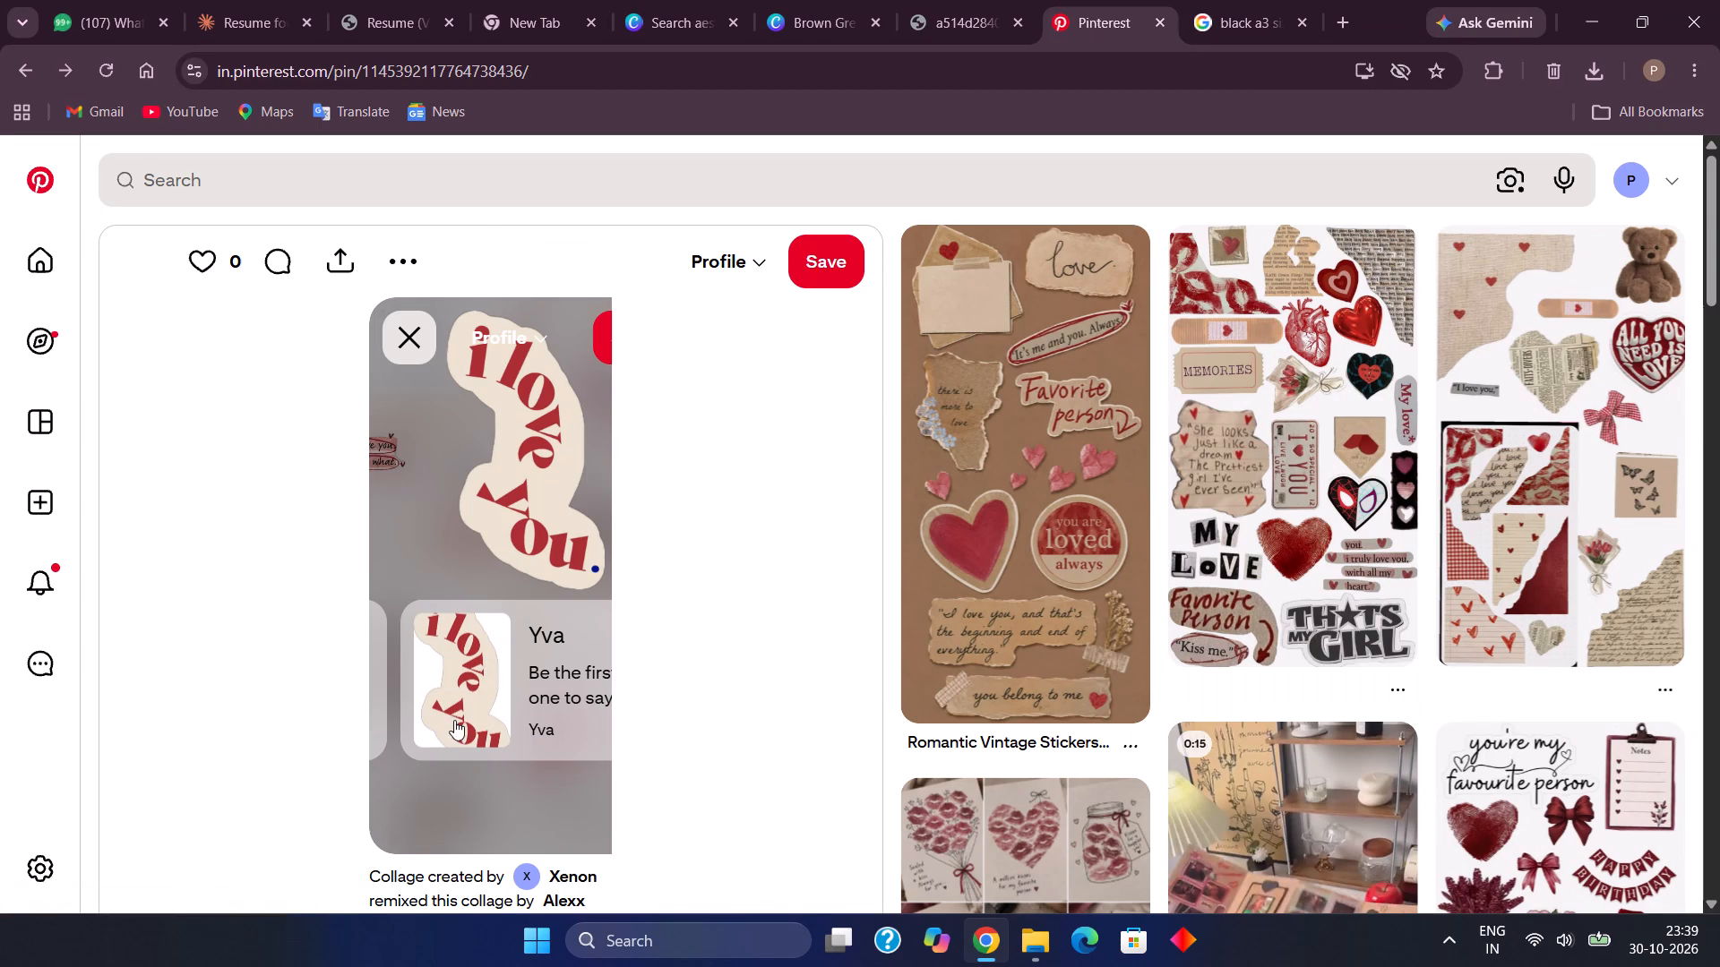
drag(529, 523, 536, 538)
click(536, 538)
drag(535, 535, 683, 320)
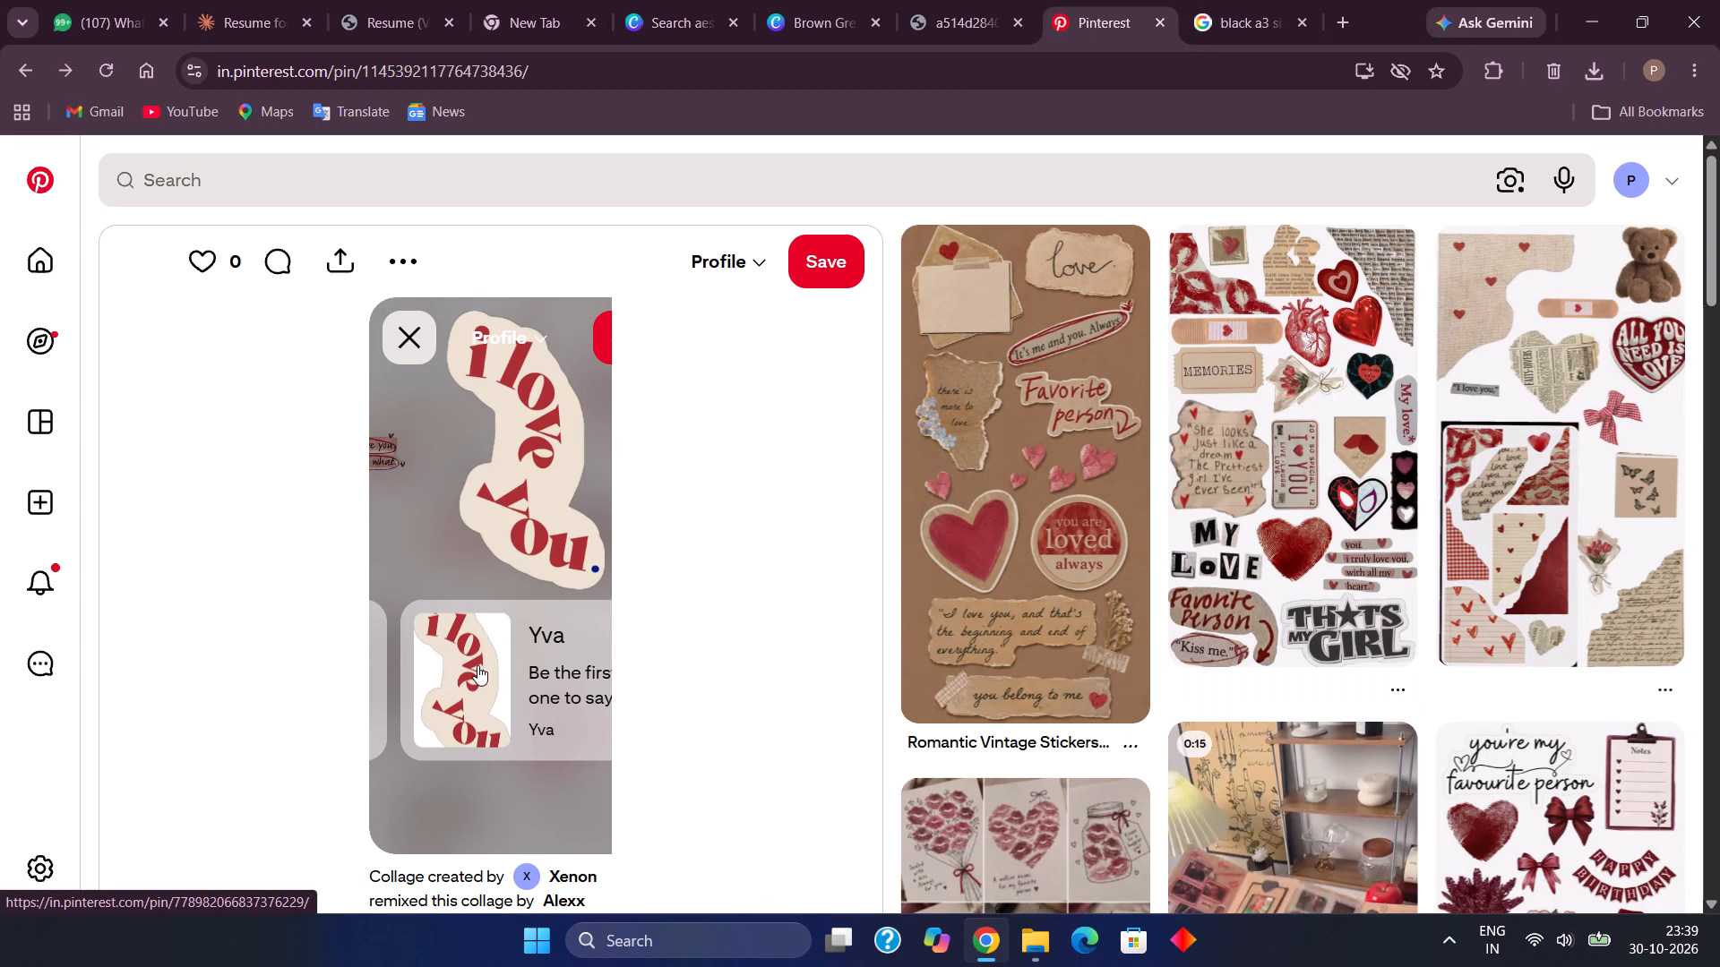
drag(477, 665, 463, 686)
click(463, 686)
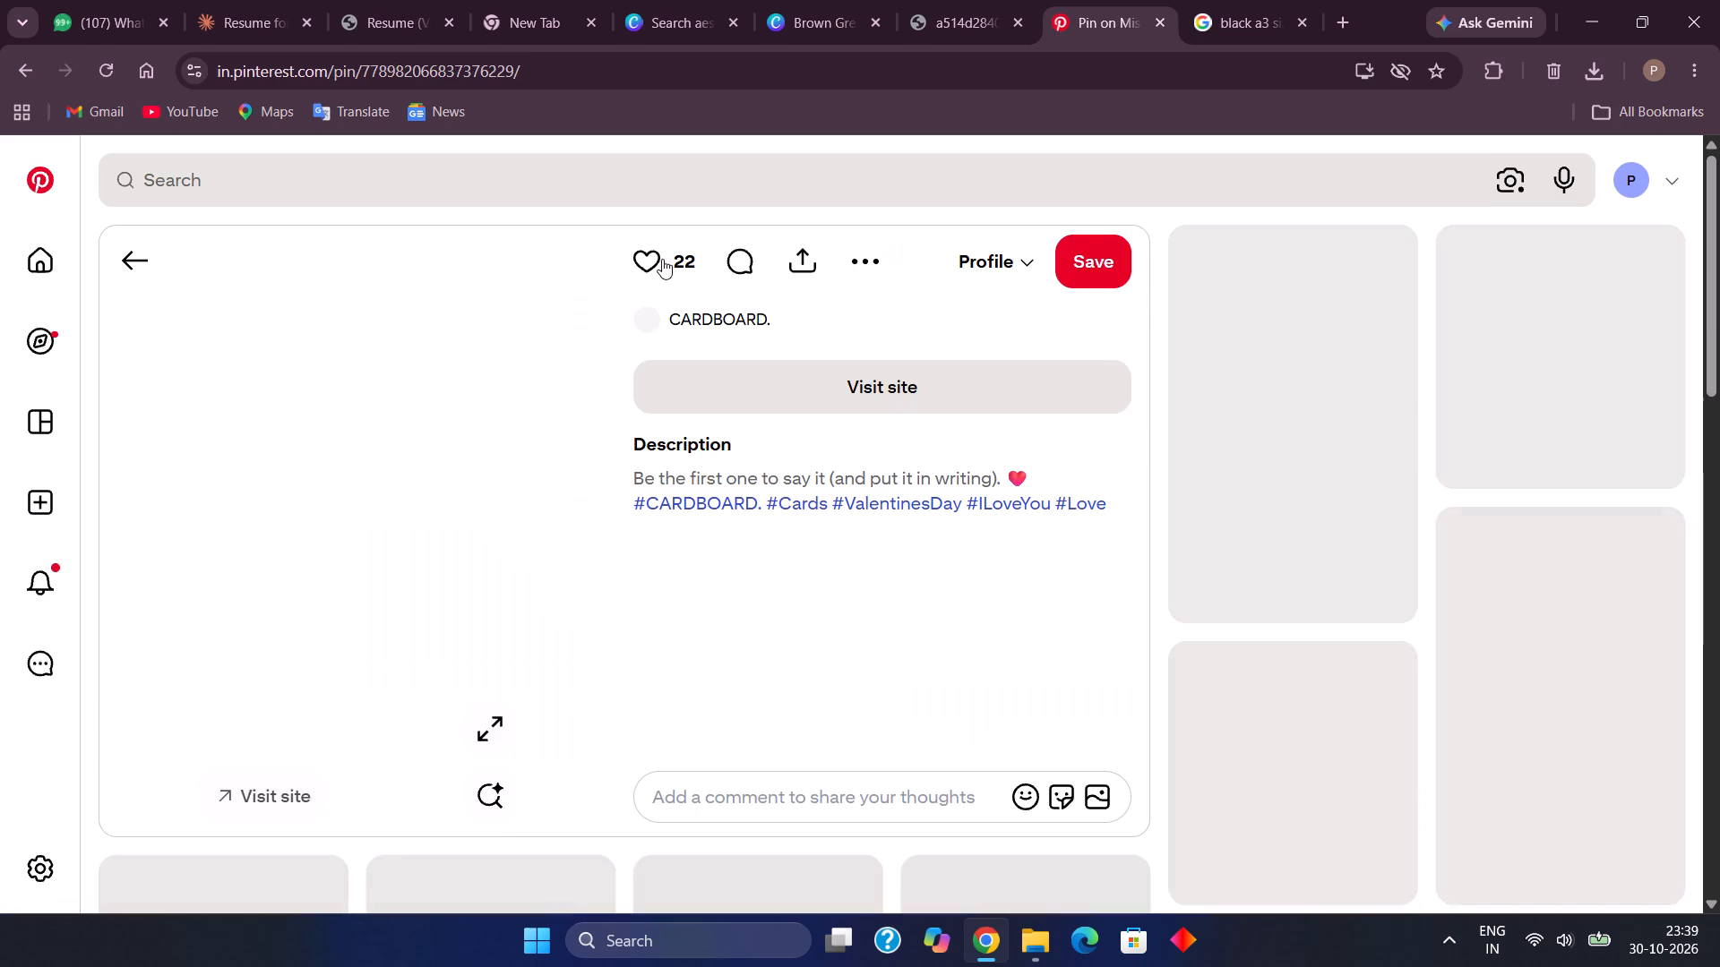
Place the "i love you" sticker from Pinterest onto page 4 of the Canva poster and remove its background.
drag(436, 467, 985, 0)
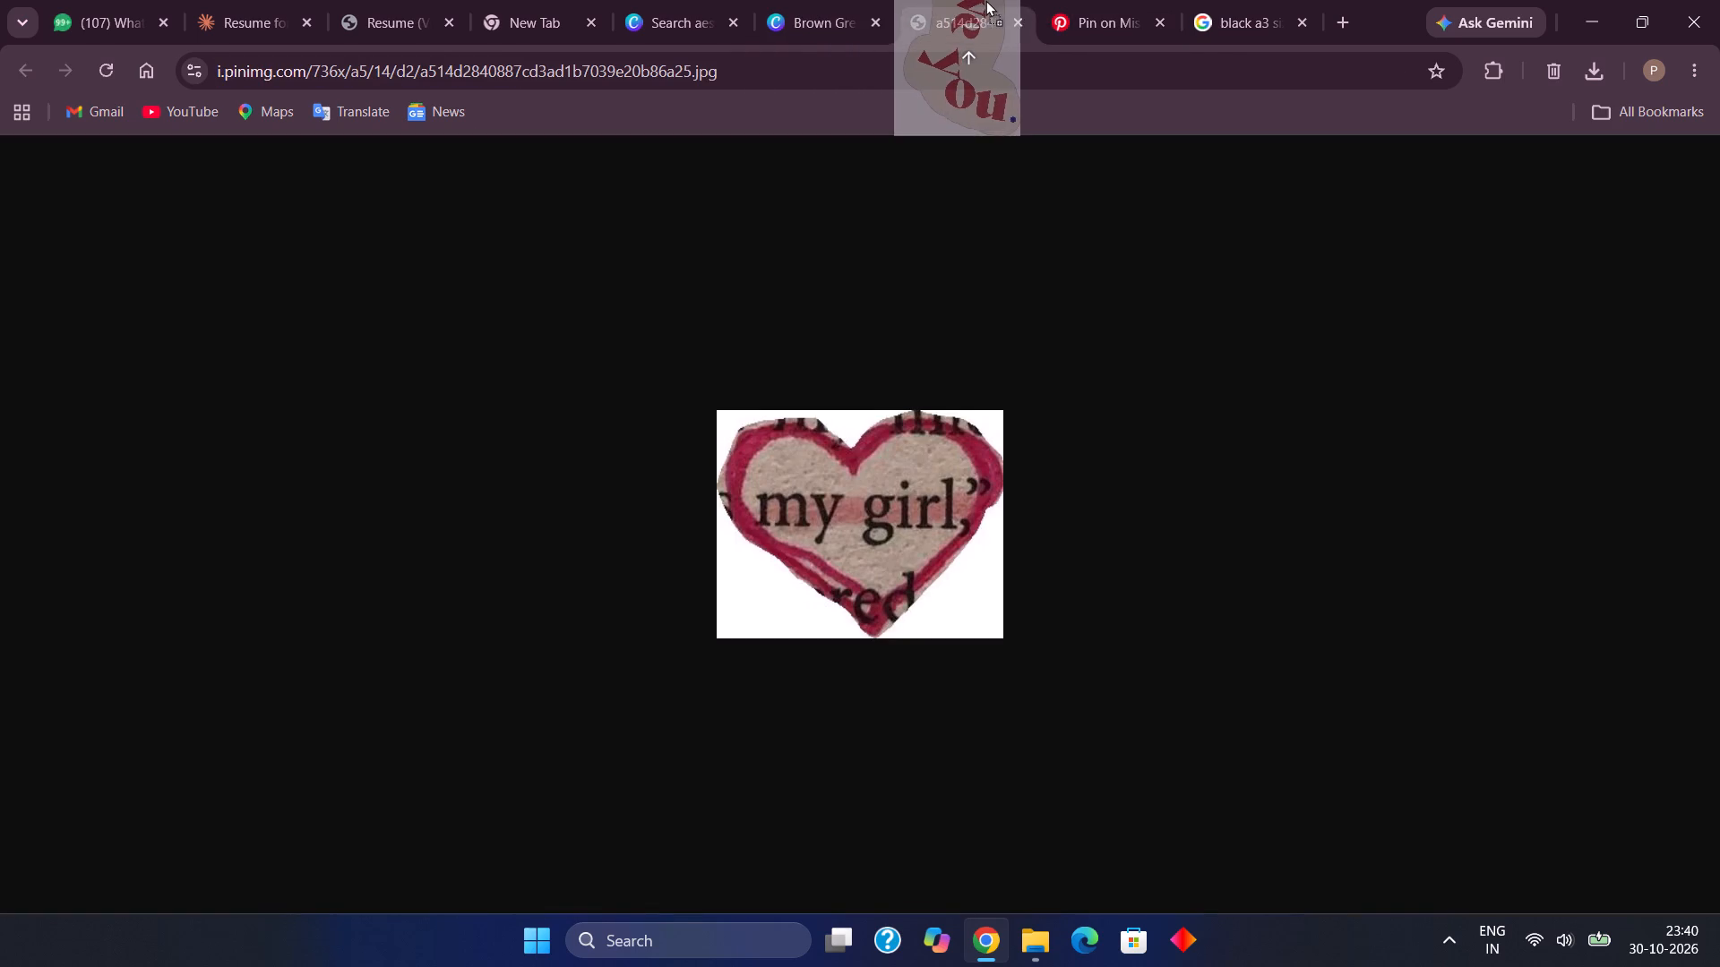
drag(985, 0, 843, 598)
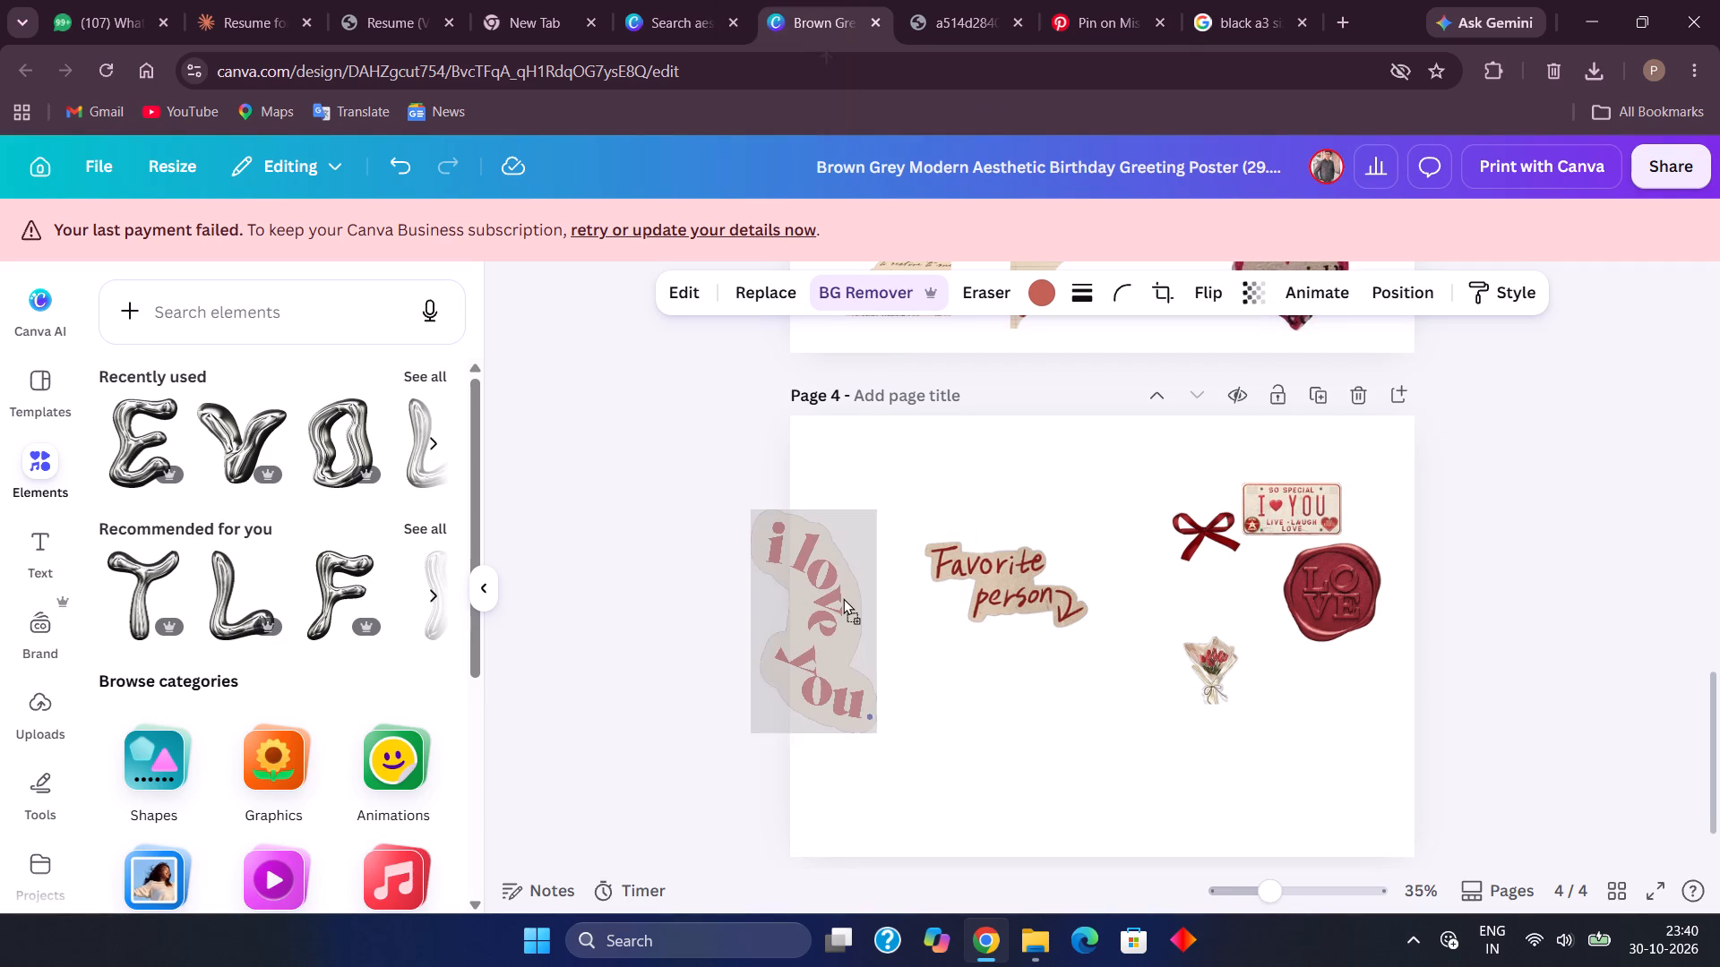
drag(843, 598, 882, 592)
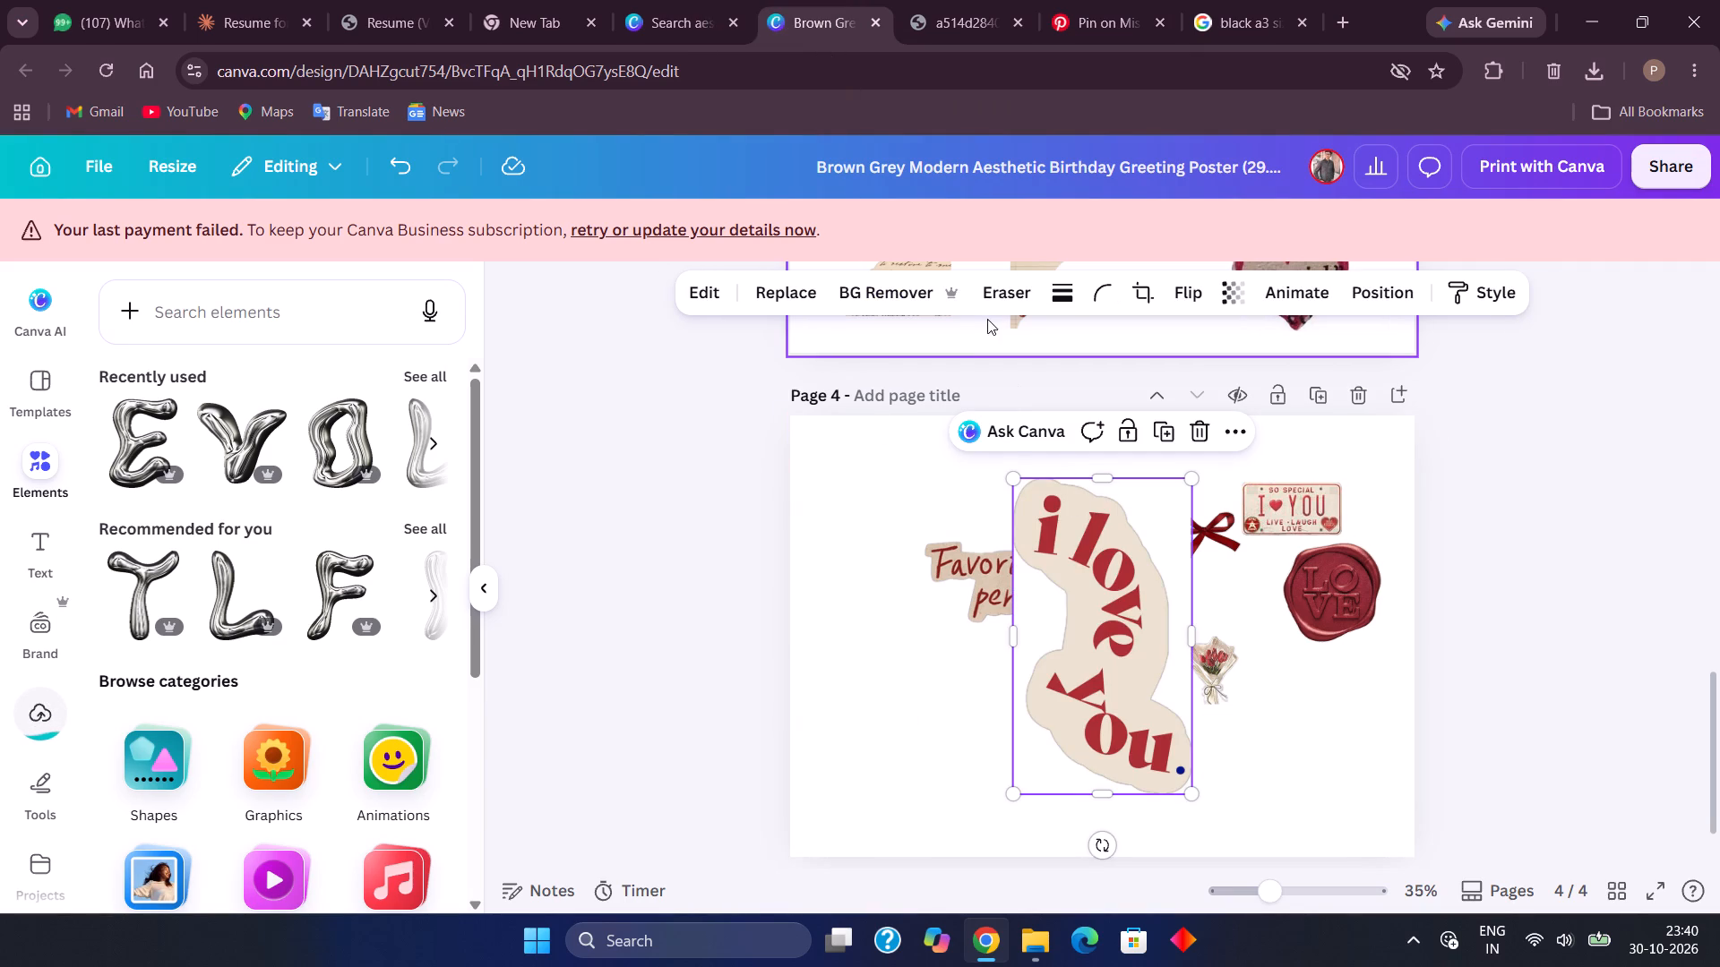
click(865, 300)
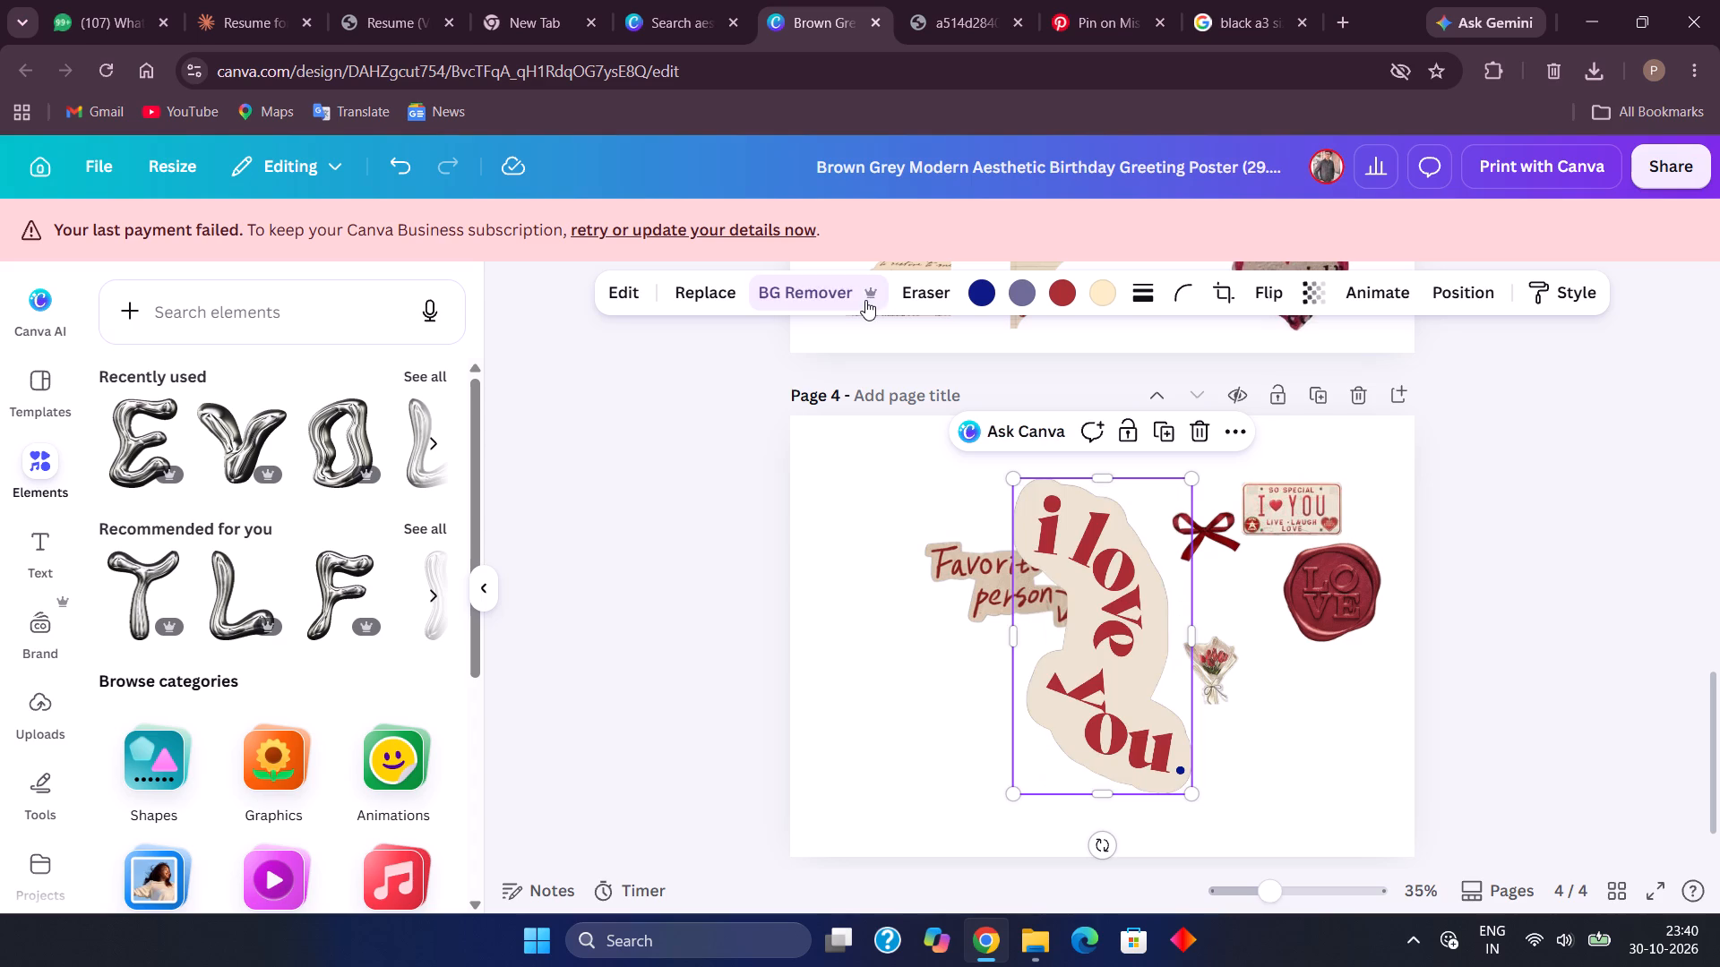
scroll(1148, 624, up, 5)
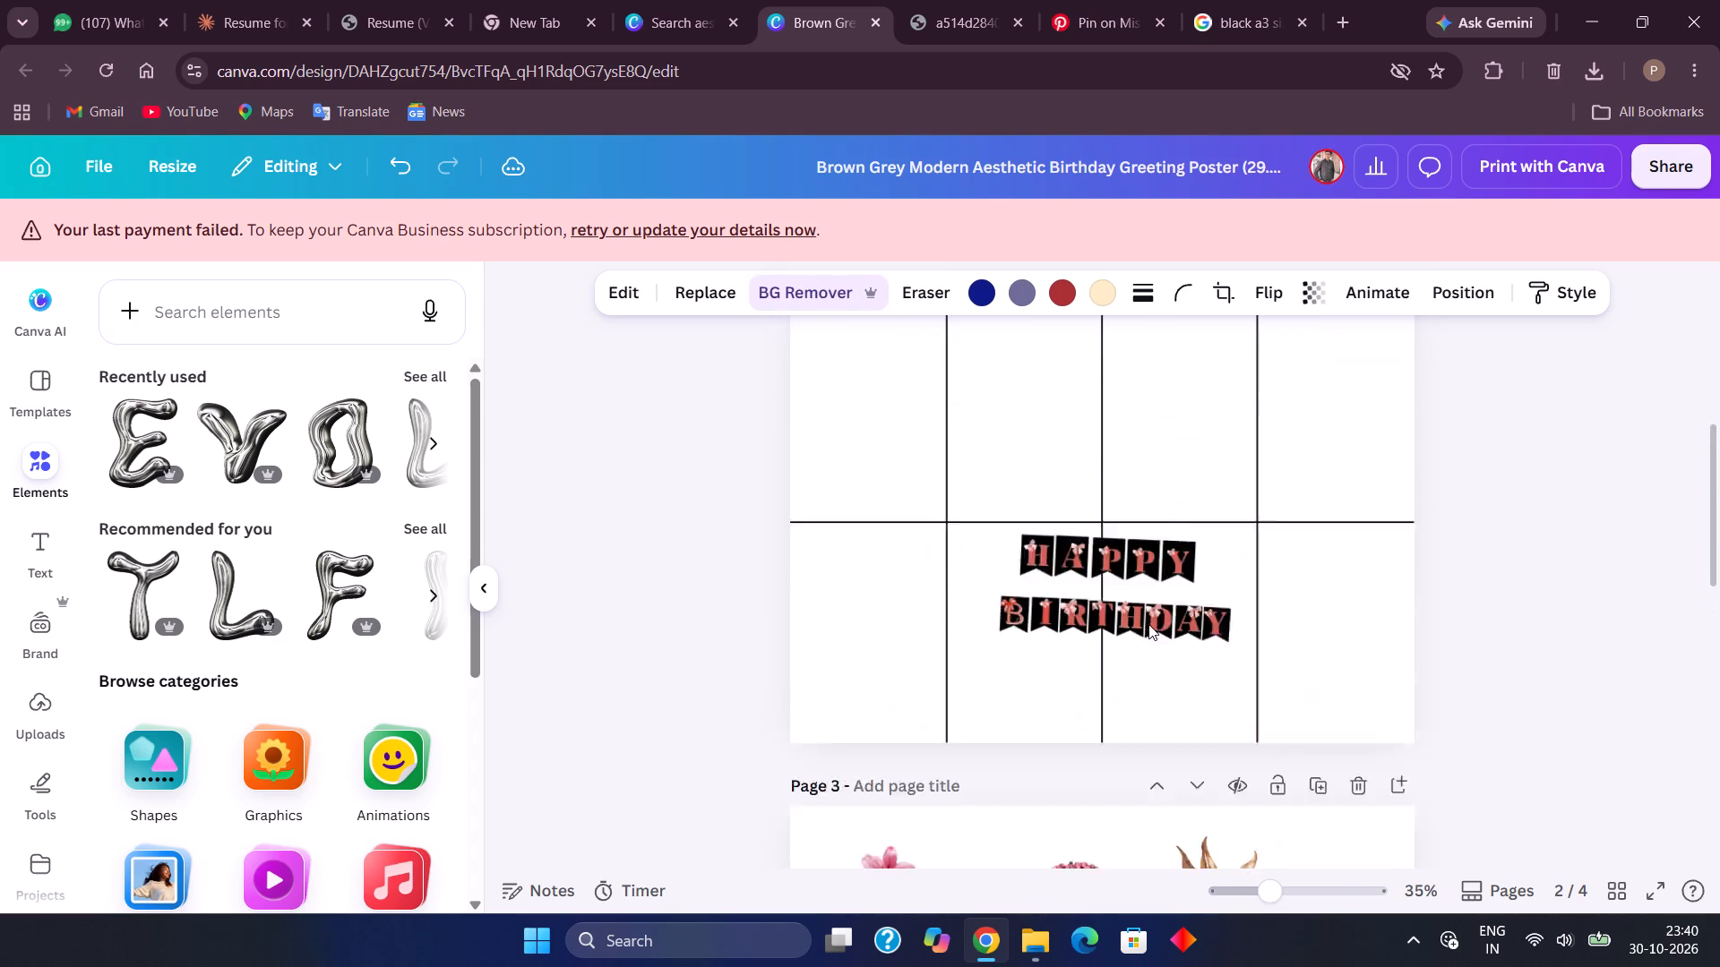
scroll(1148, 624, up, 1)
drag(1143, 703, 1119, 648)
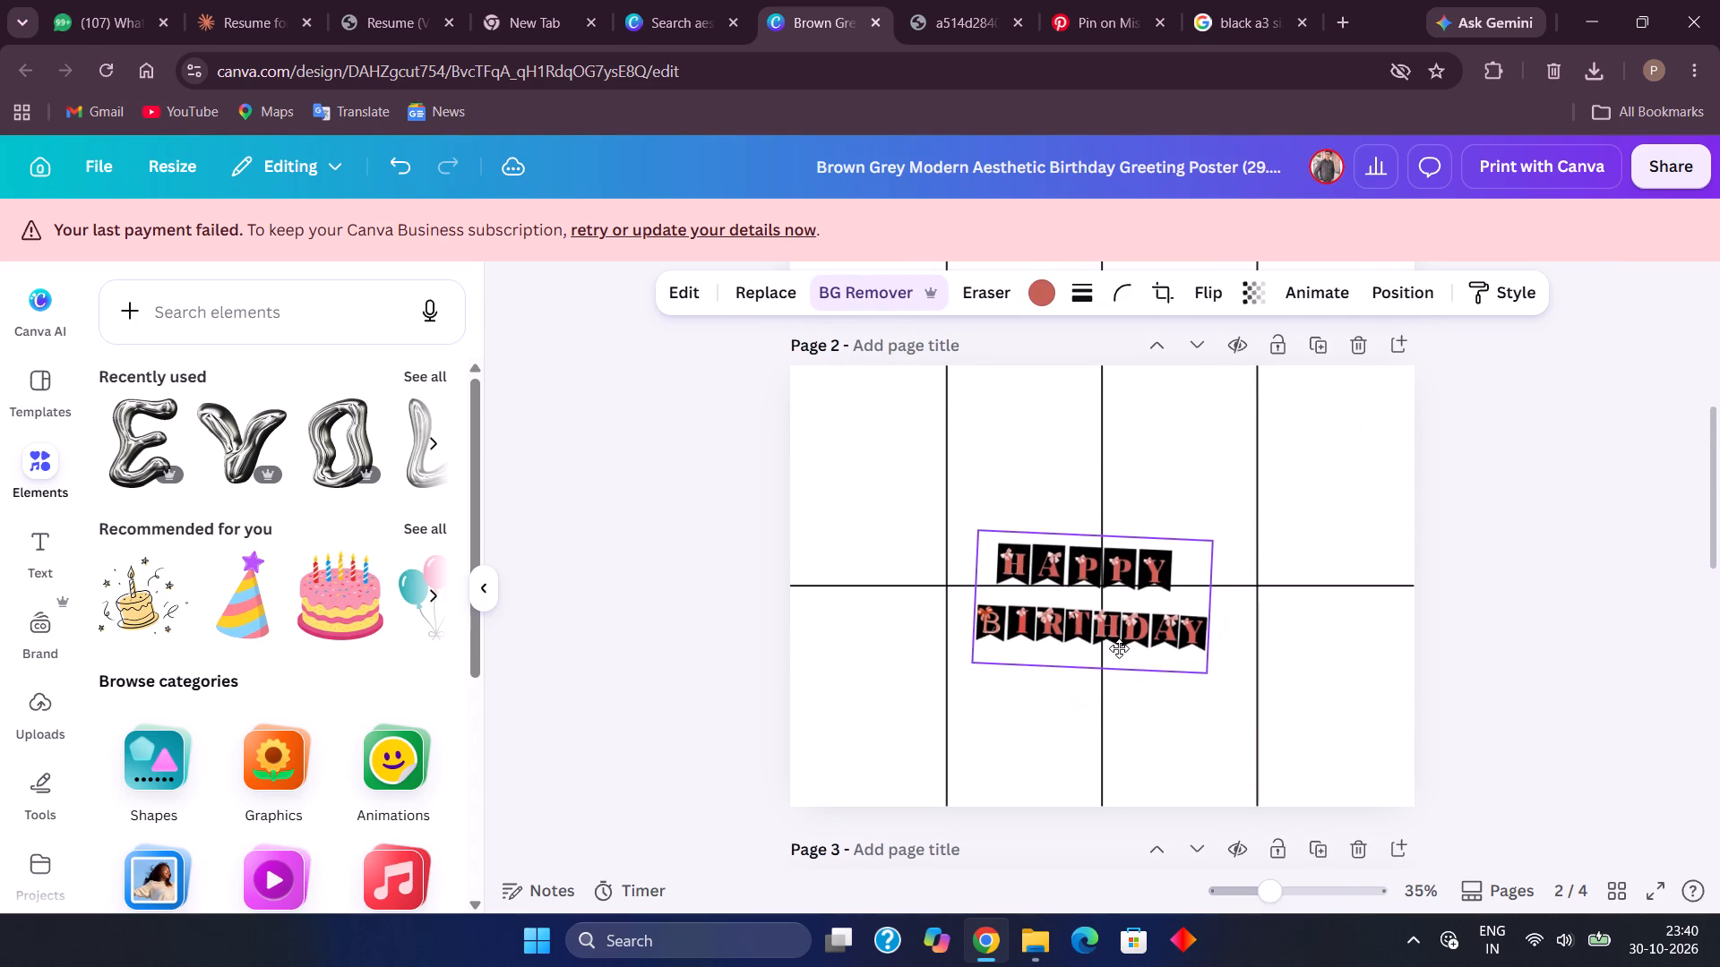
drag(1119, 648, 1124, 640)
drag(1271, 599, 1270, 588)
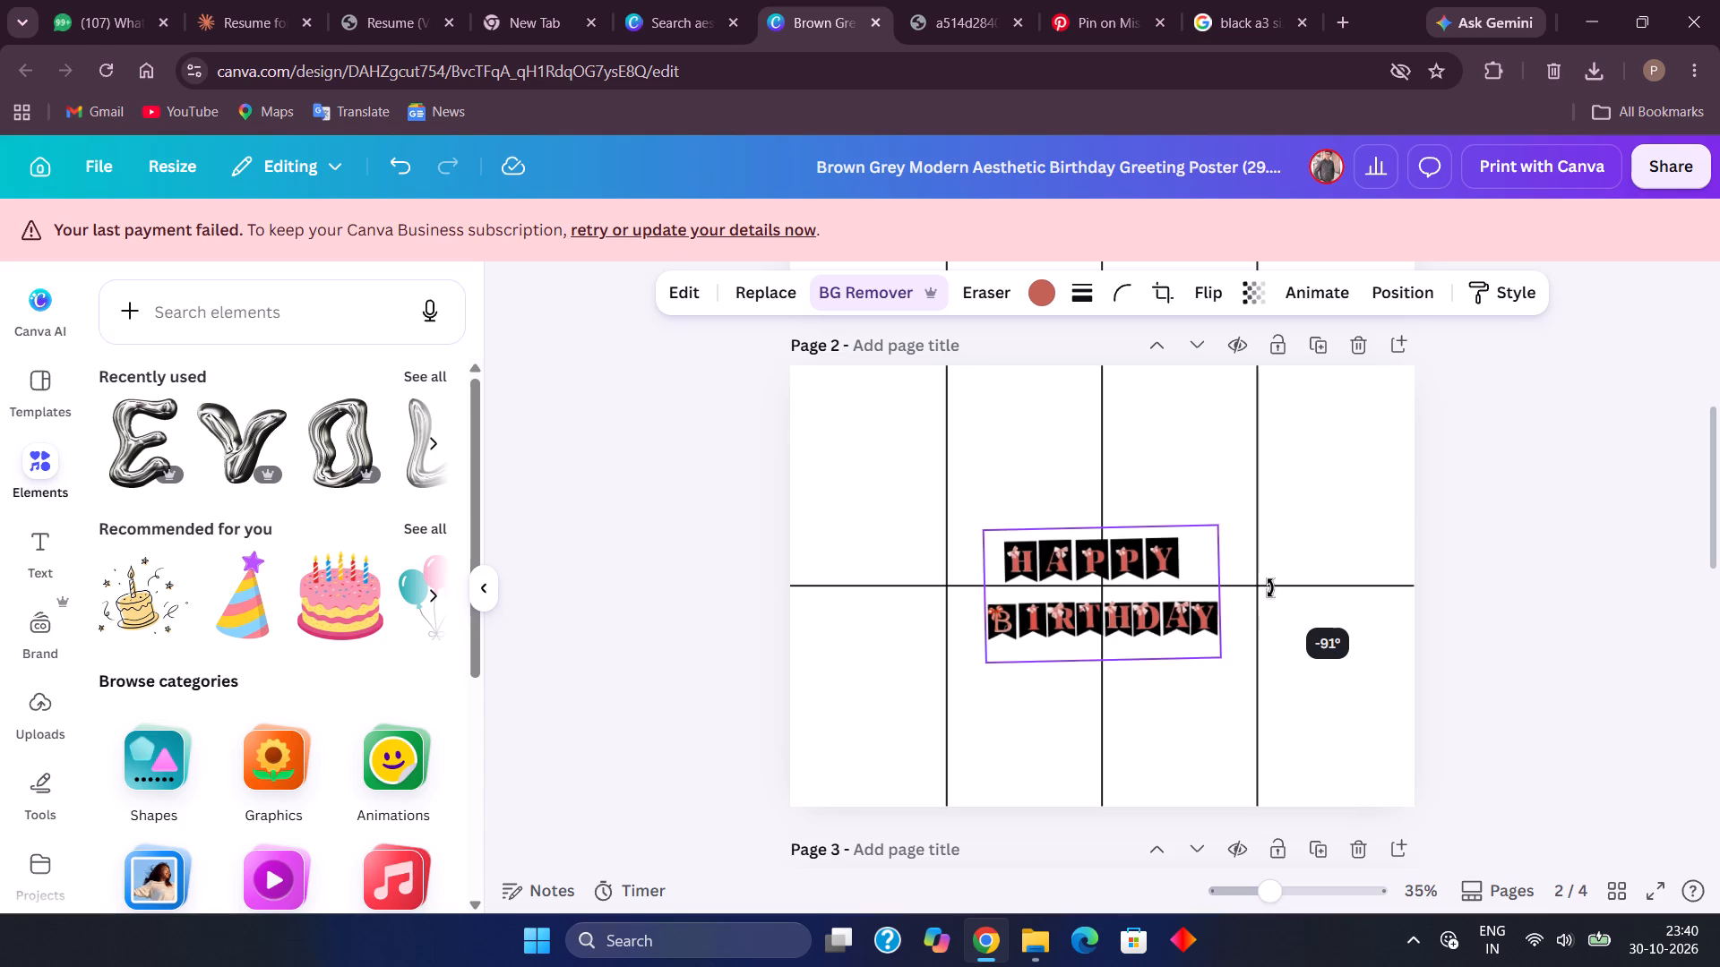
click(1270, 588)
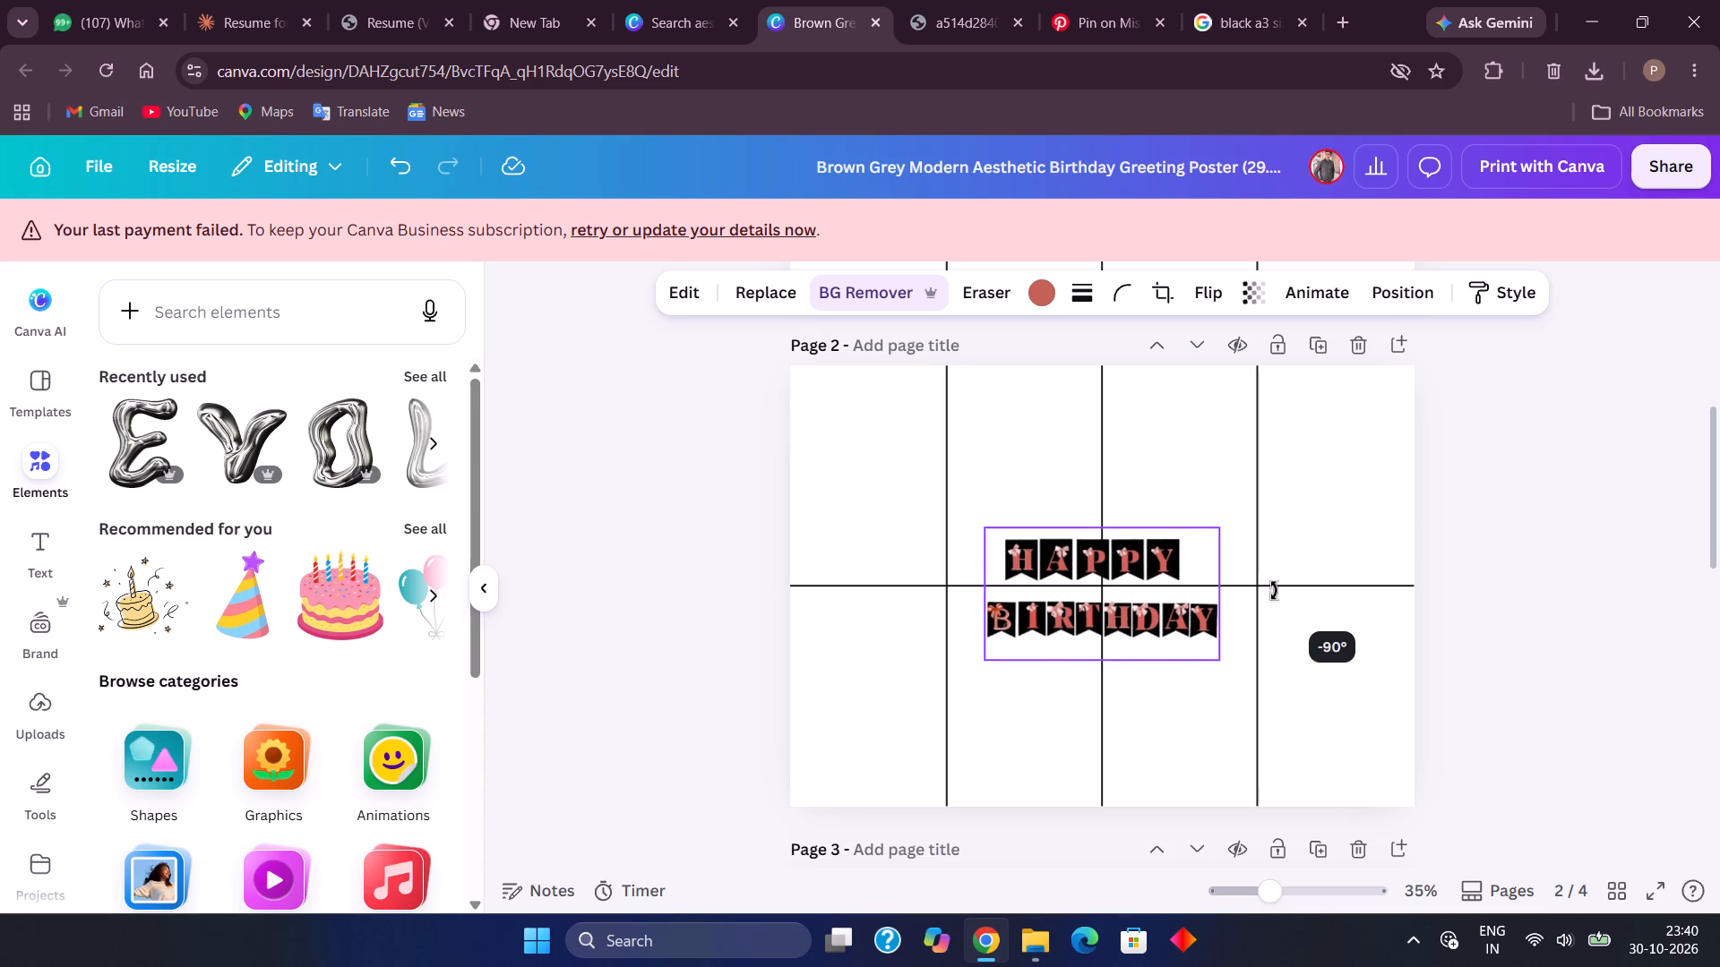
click(1338, 669)
click(1180, 640)
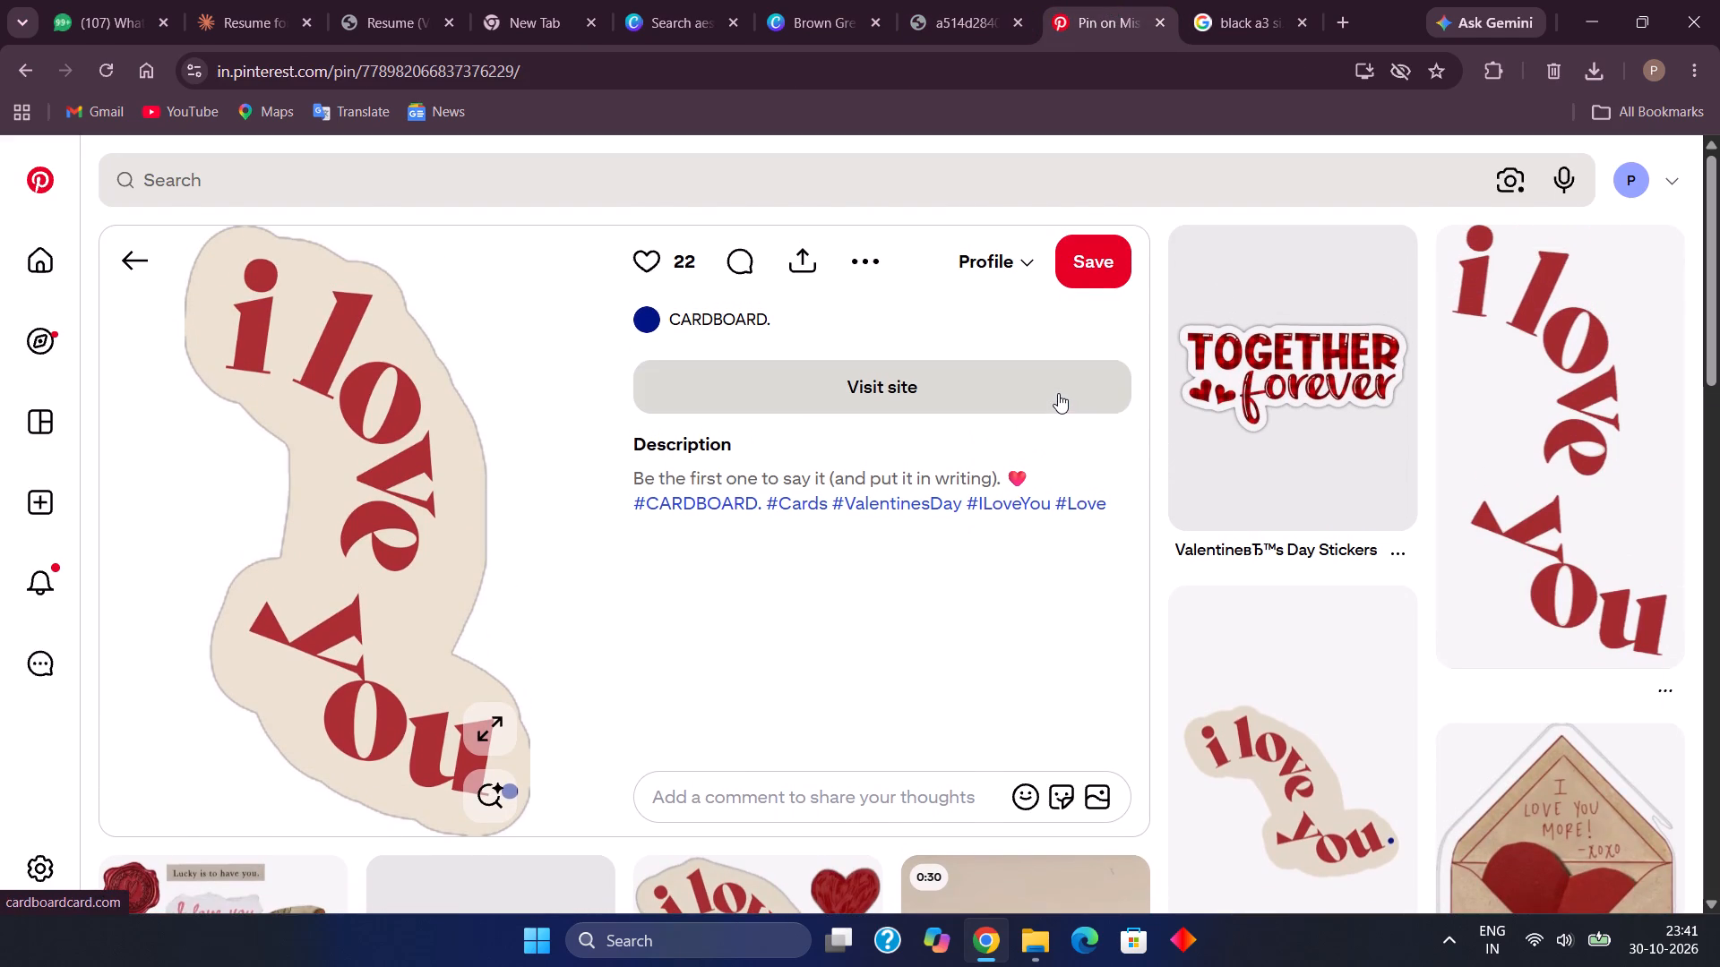
scroll(1058, 393, down, 4)
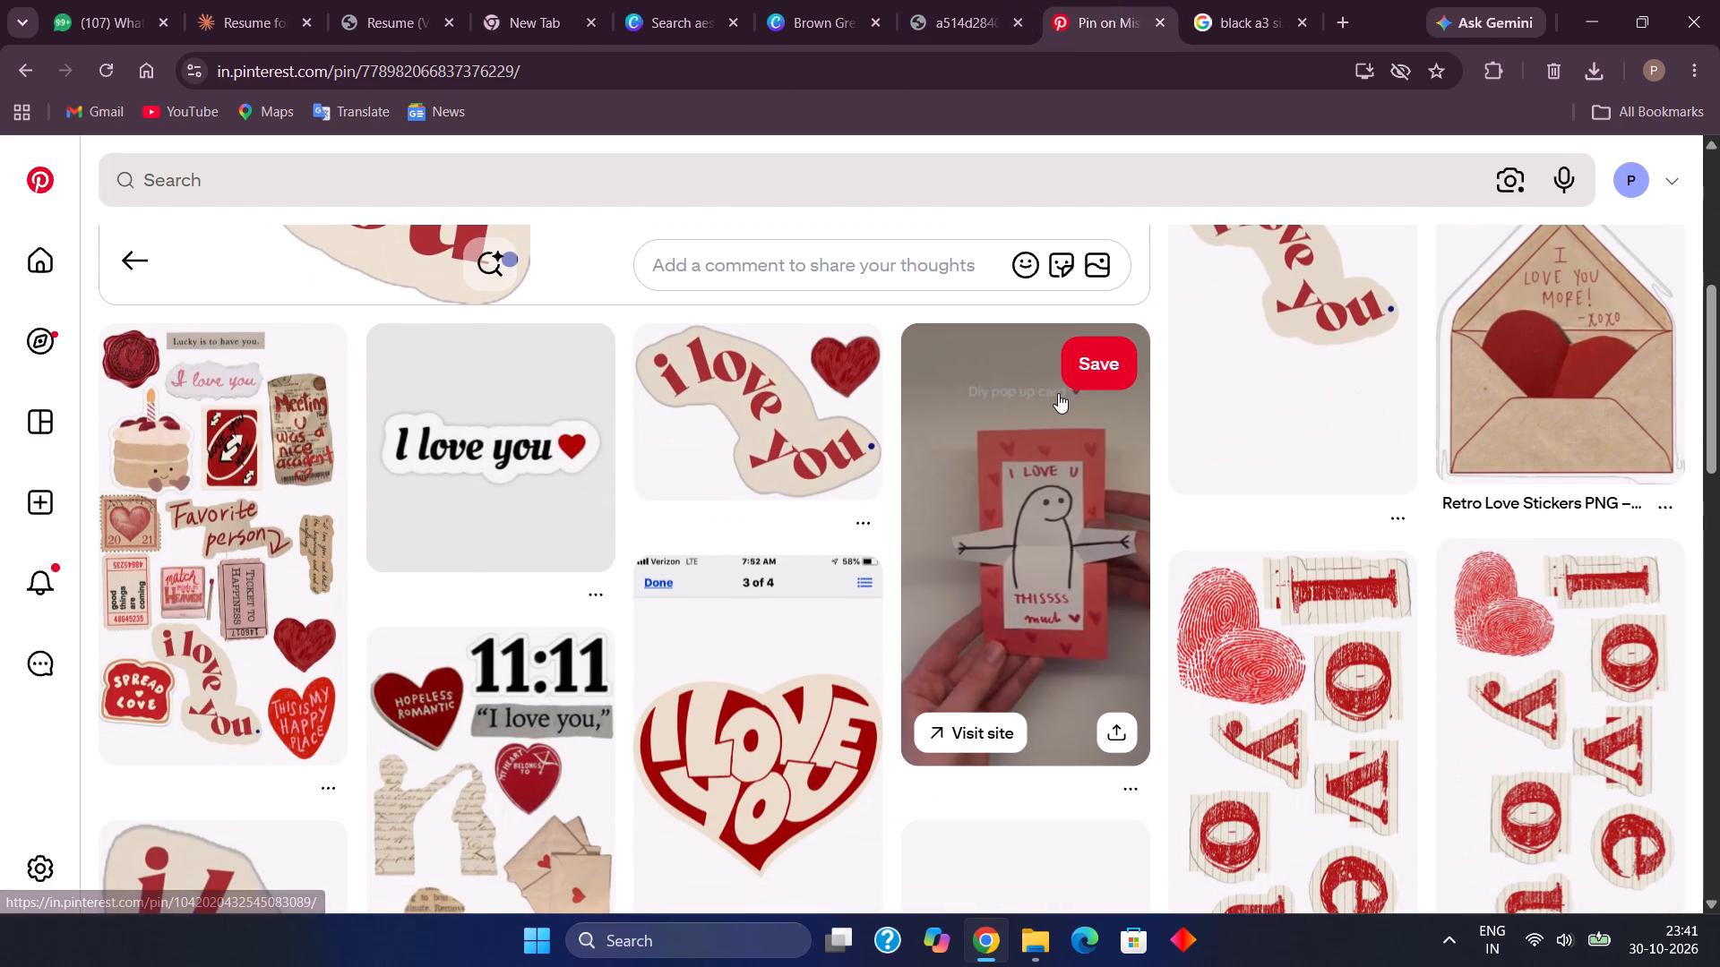
scroll(1058, 393, down, 1)
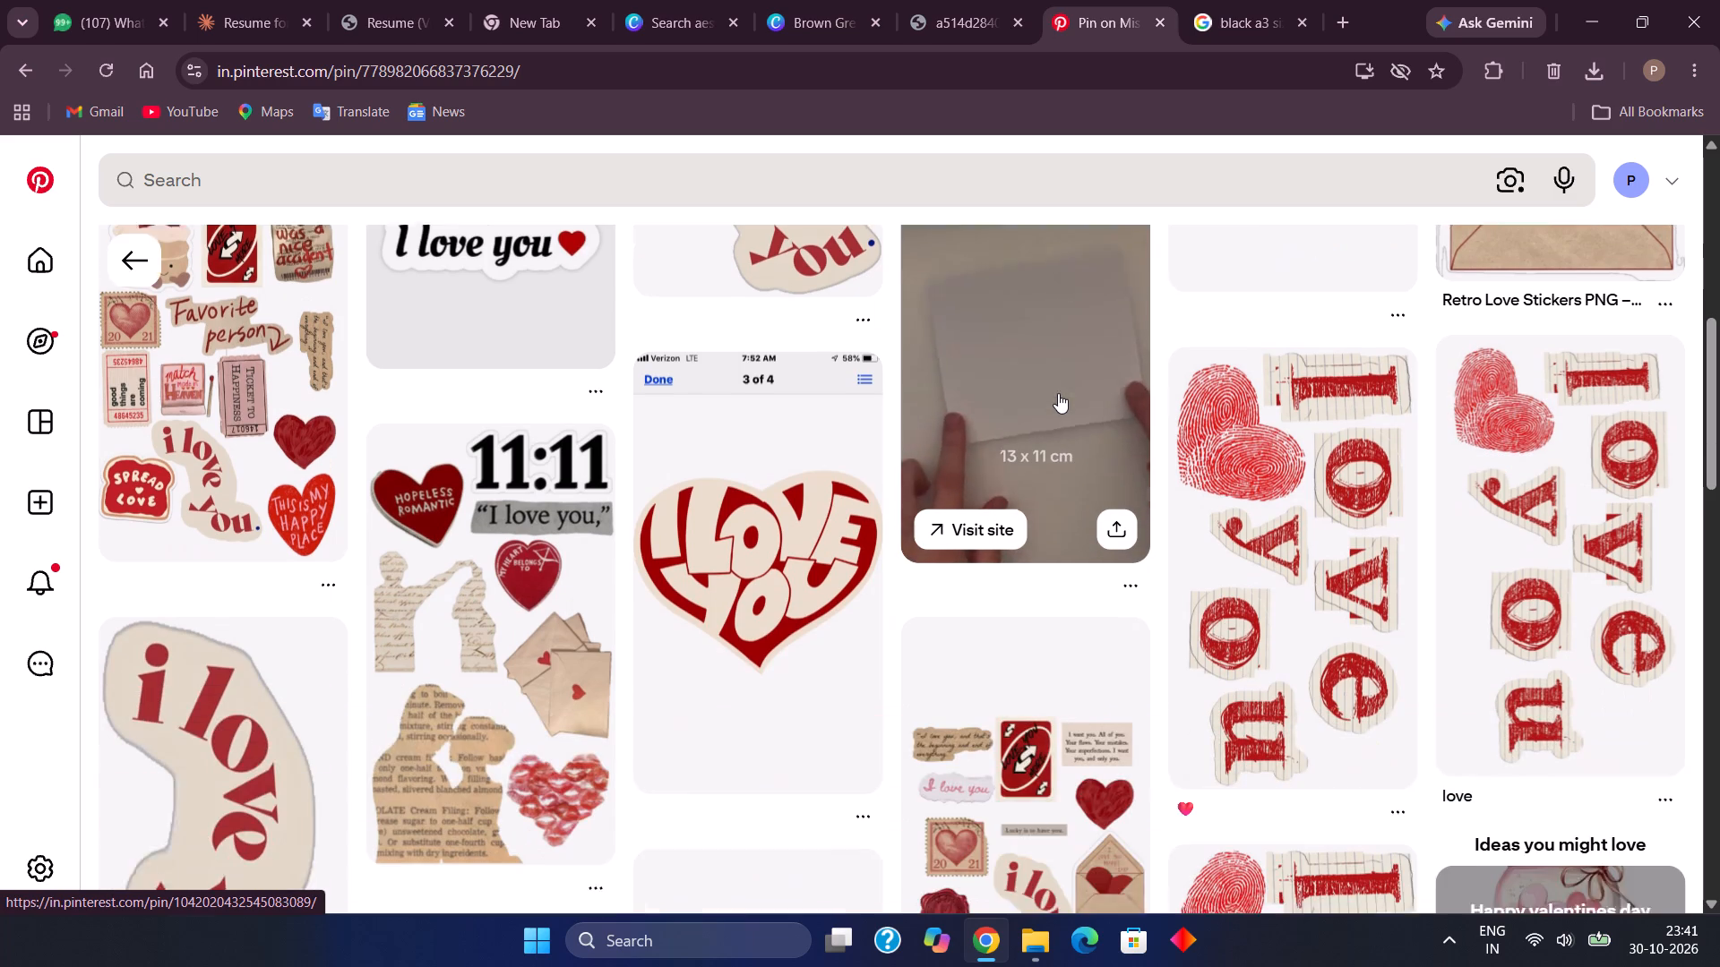
scroll(1058, 393, down, 5)
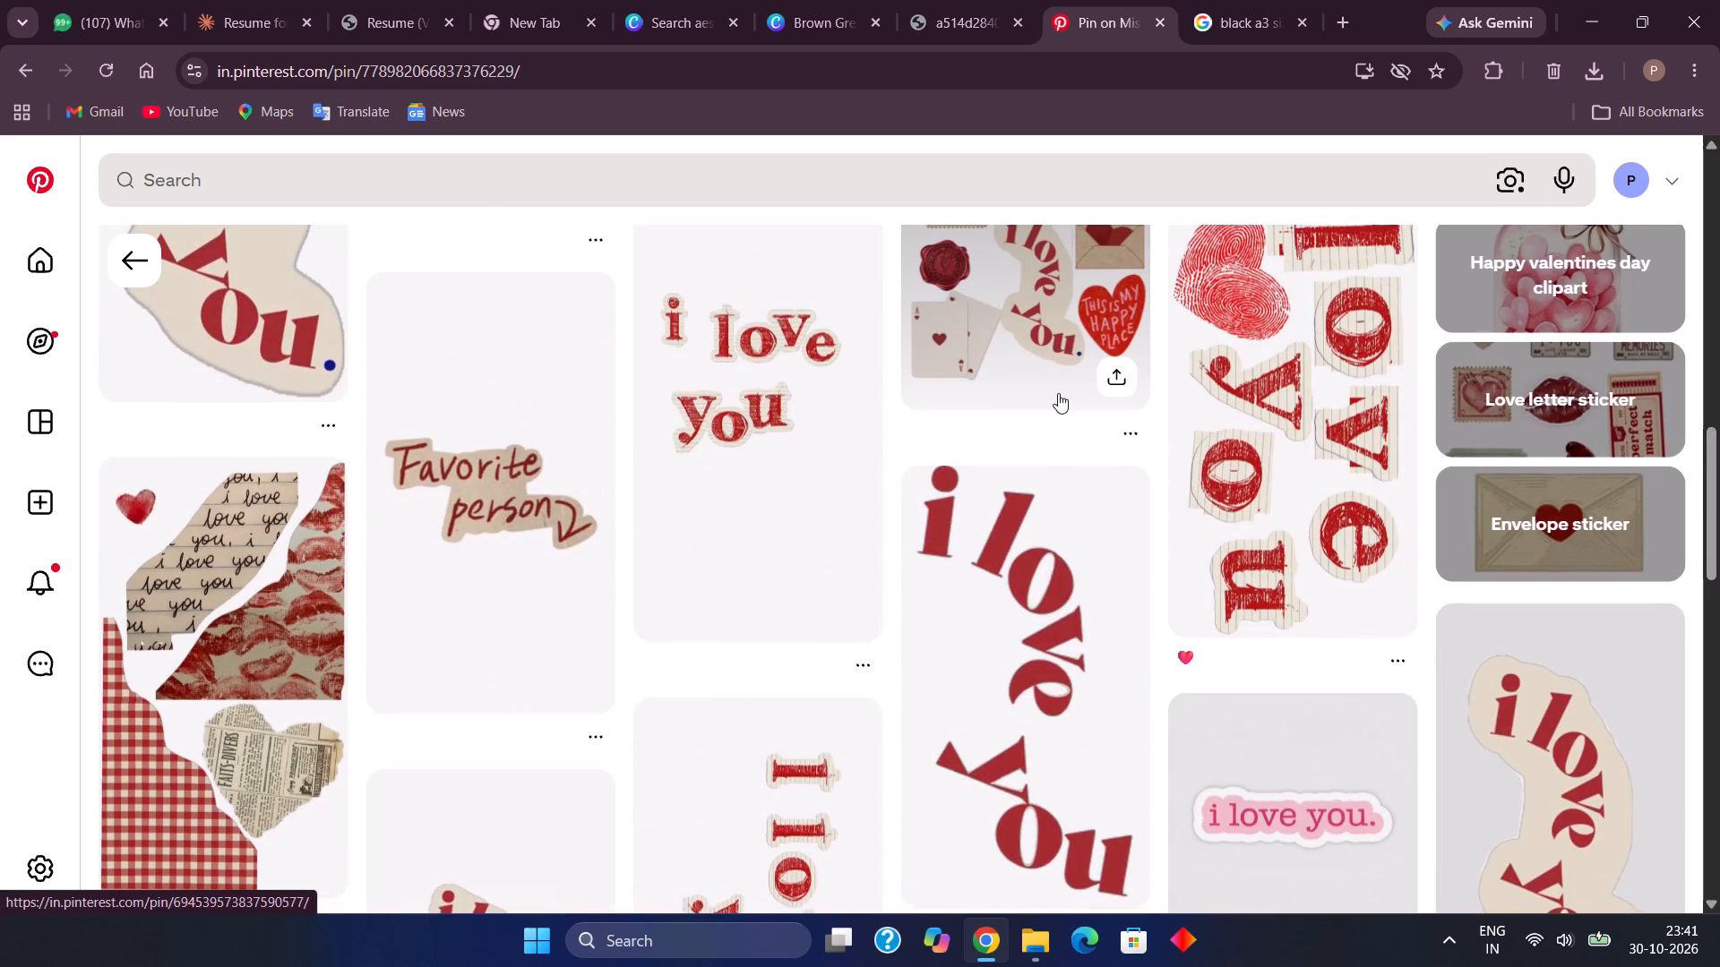
scroll(1058, 393, left, 1)
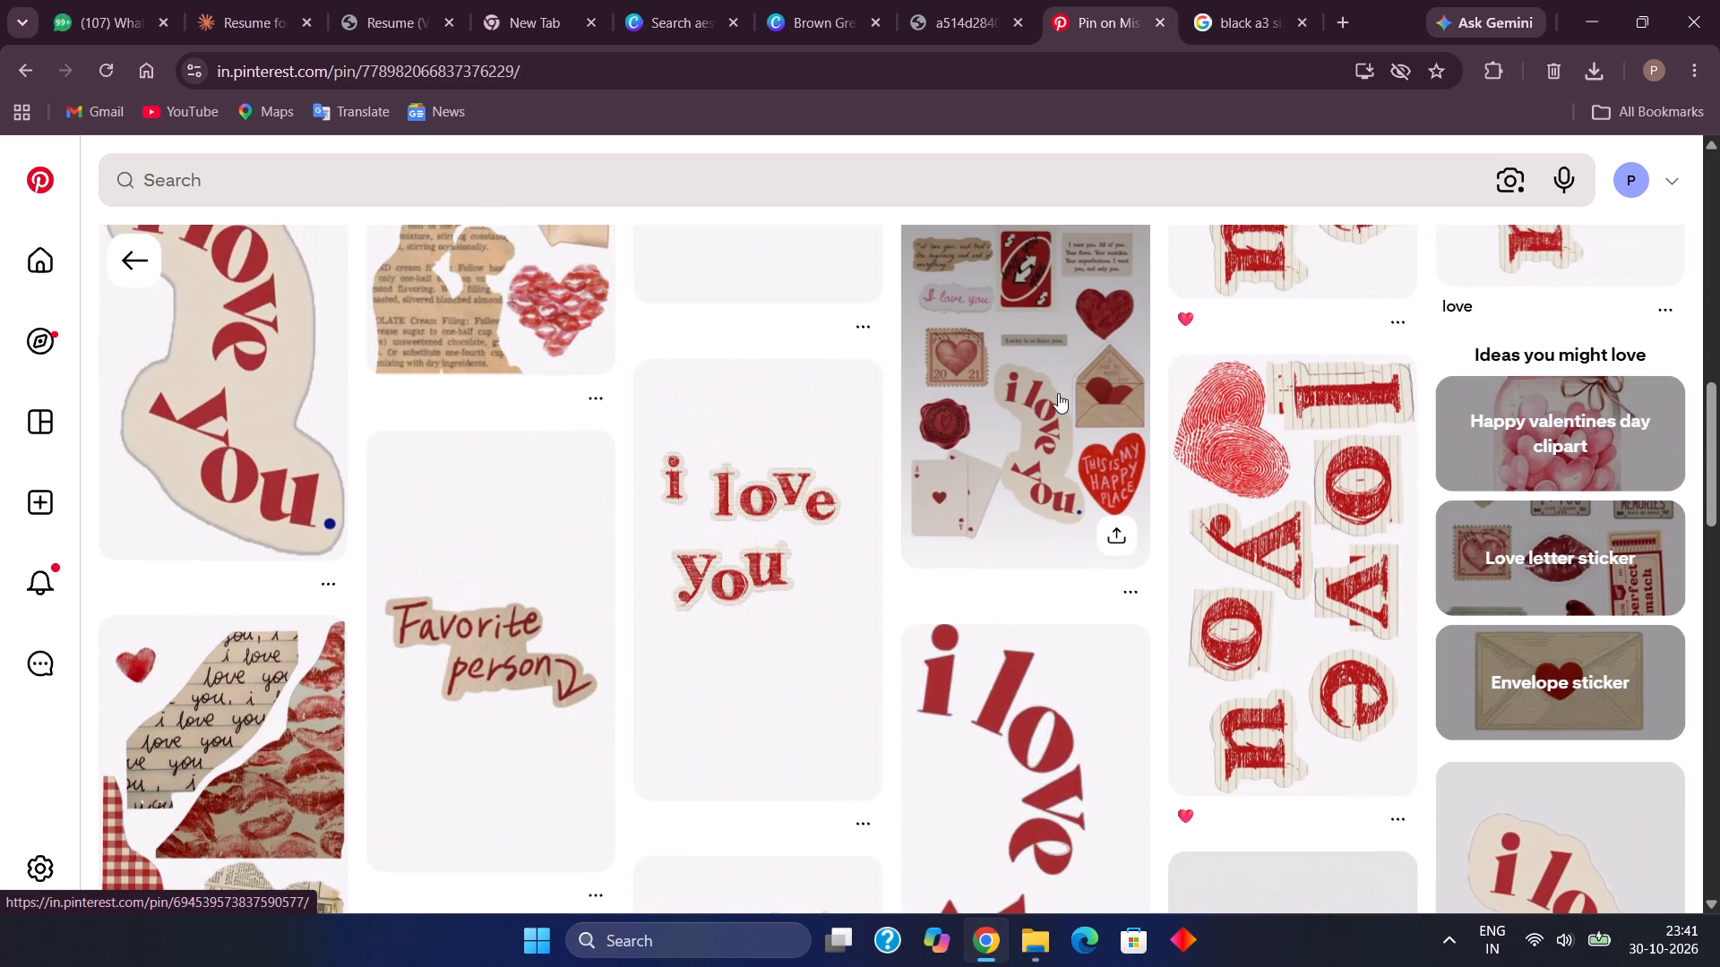
scroll(1058, 393, left, 2)
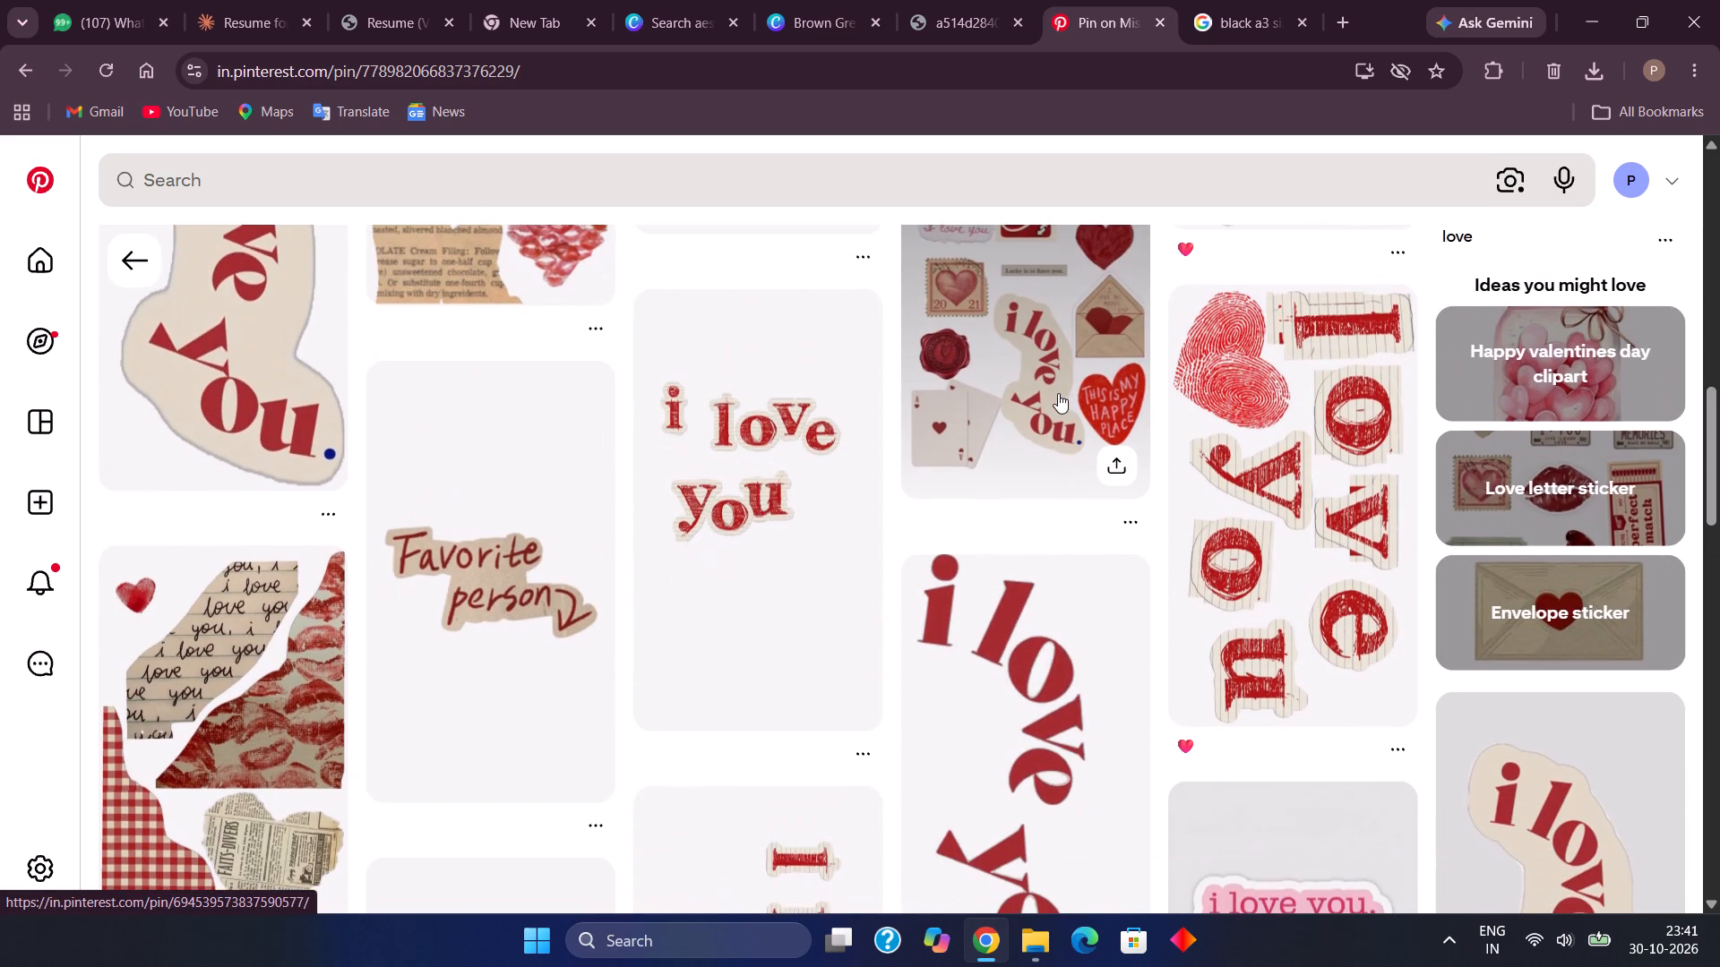
scroll(1058, 393, left, 1)
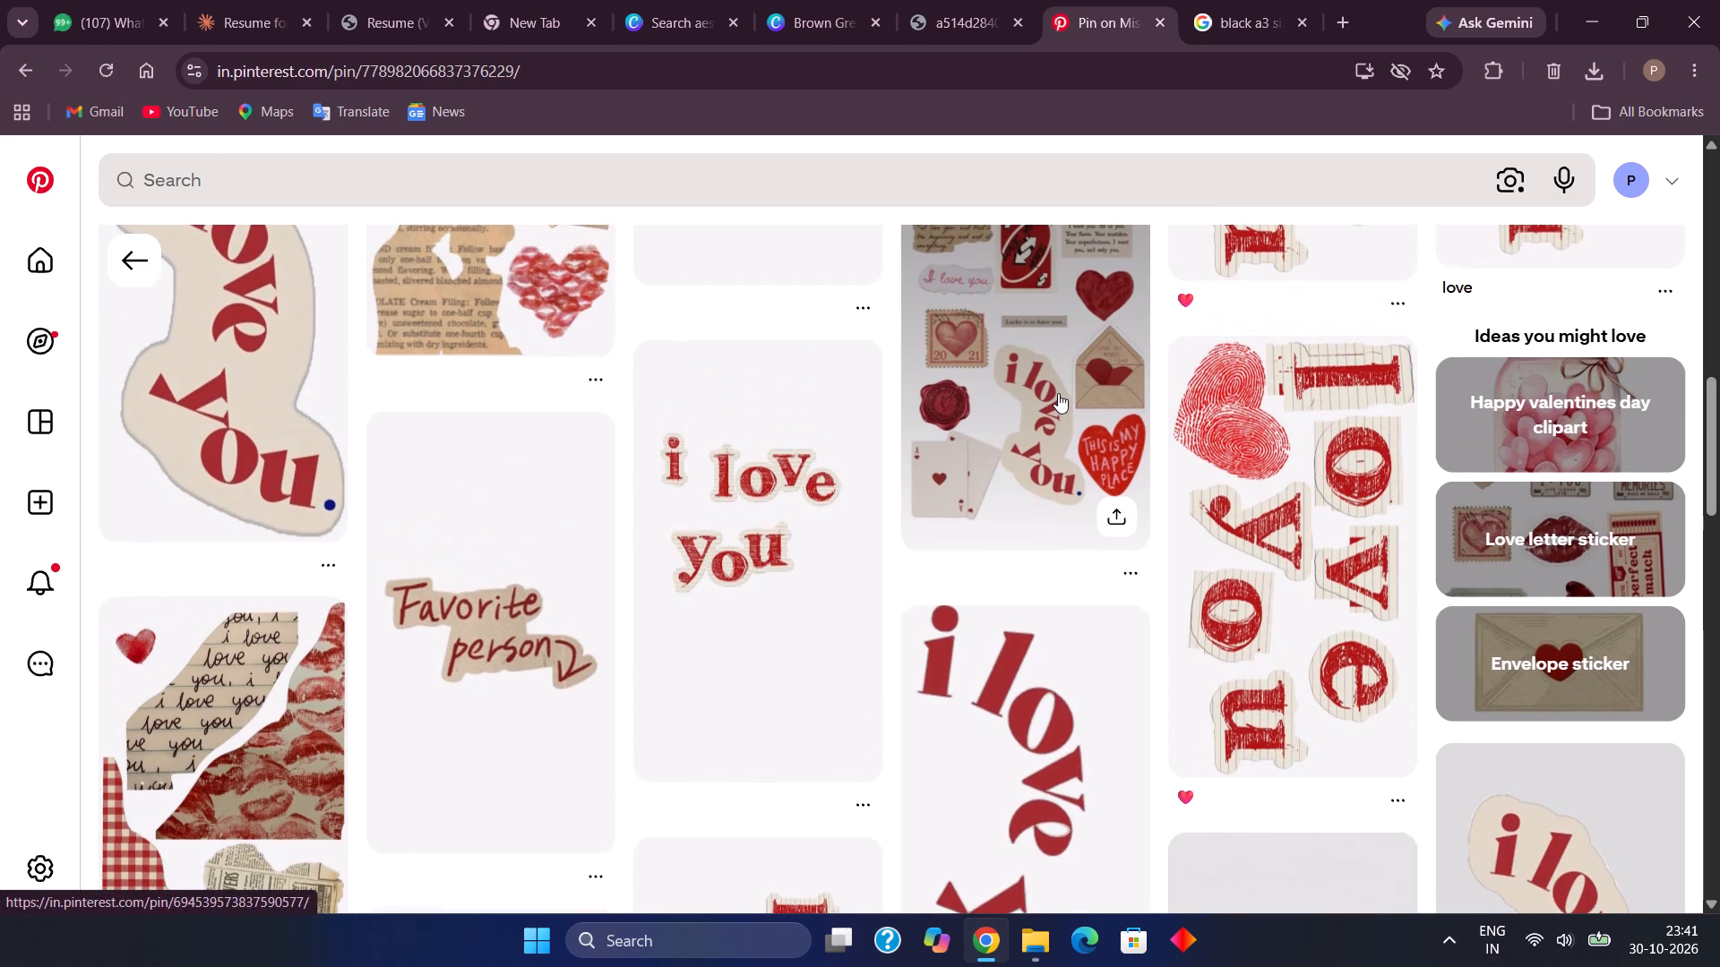
scroll(1058, 393, down, 3)
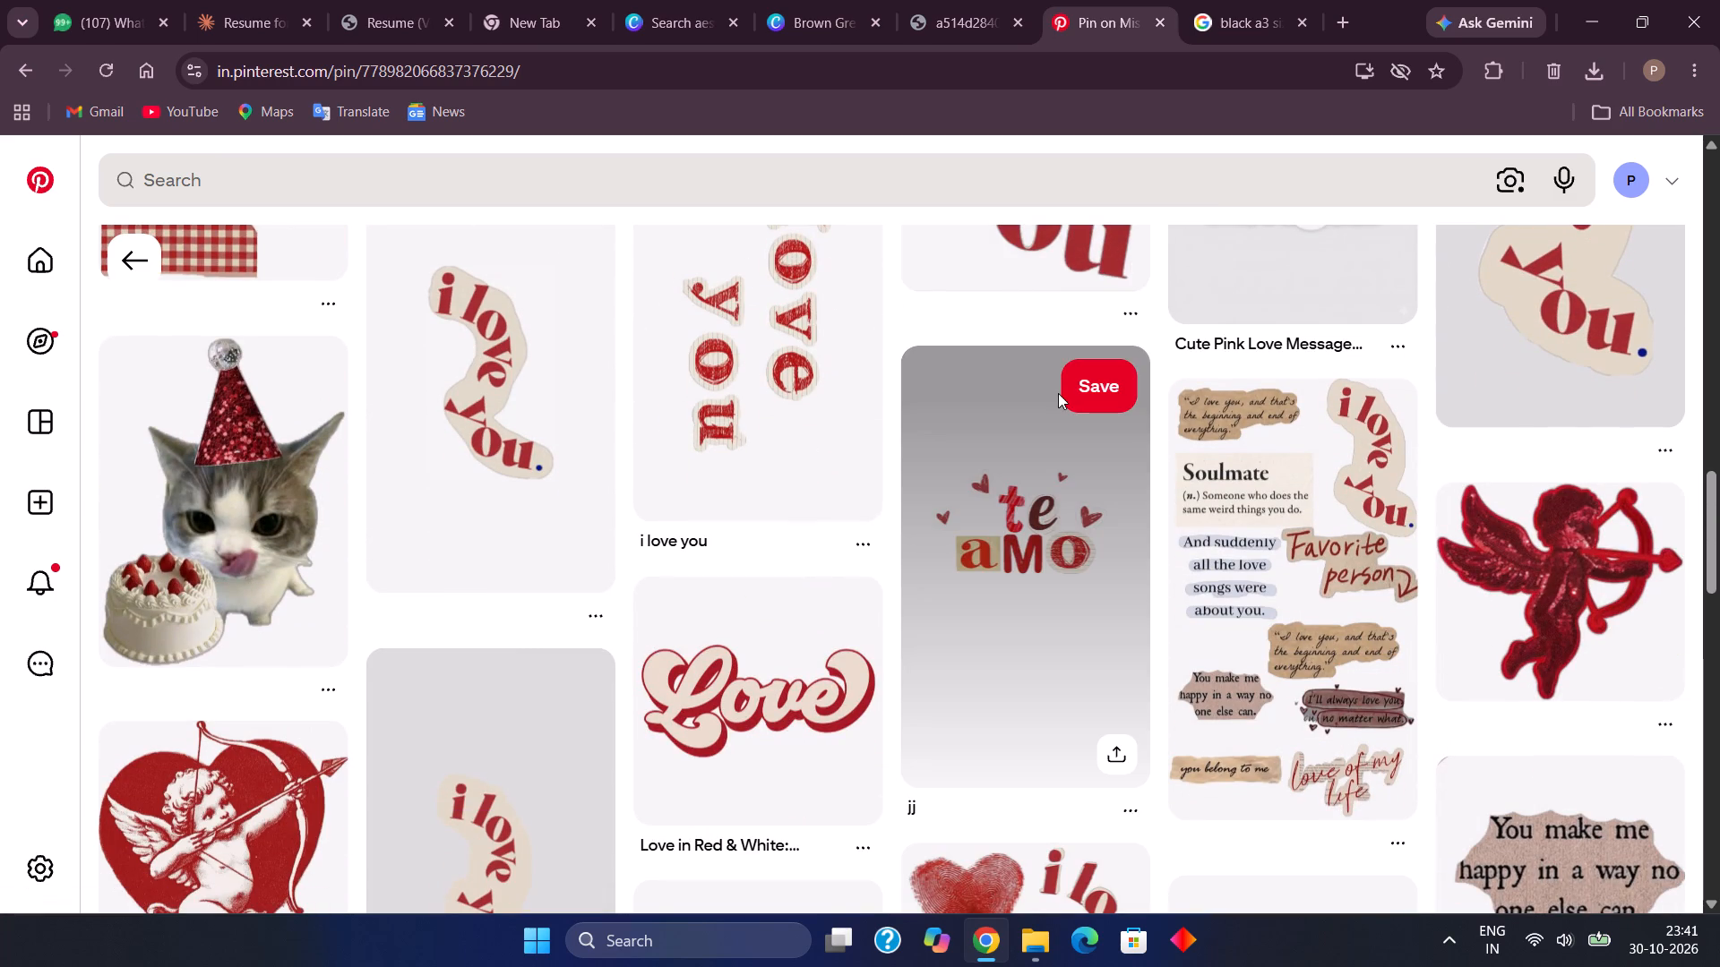
scroll(1058, 393, down, 4)
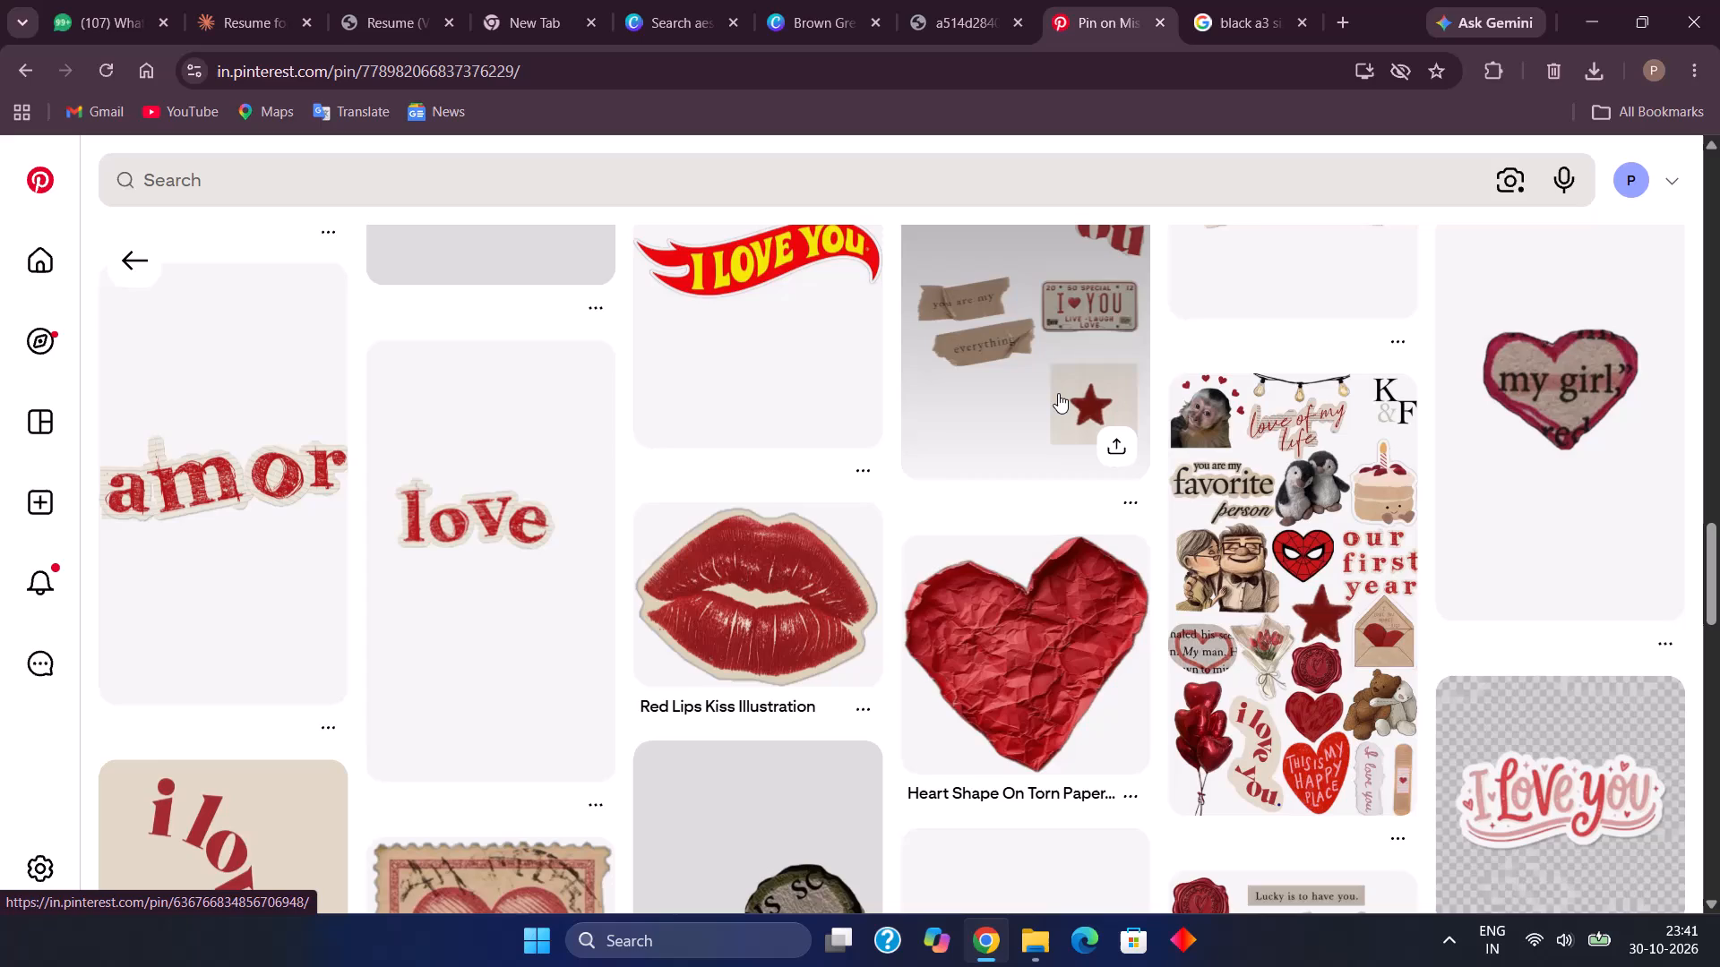
scroll(1058, 393, down, 5)
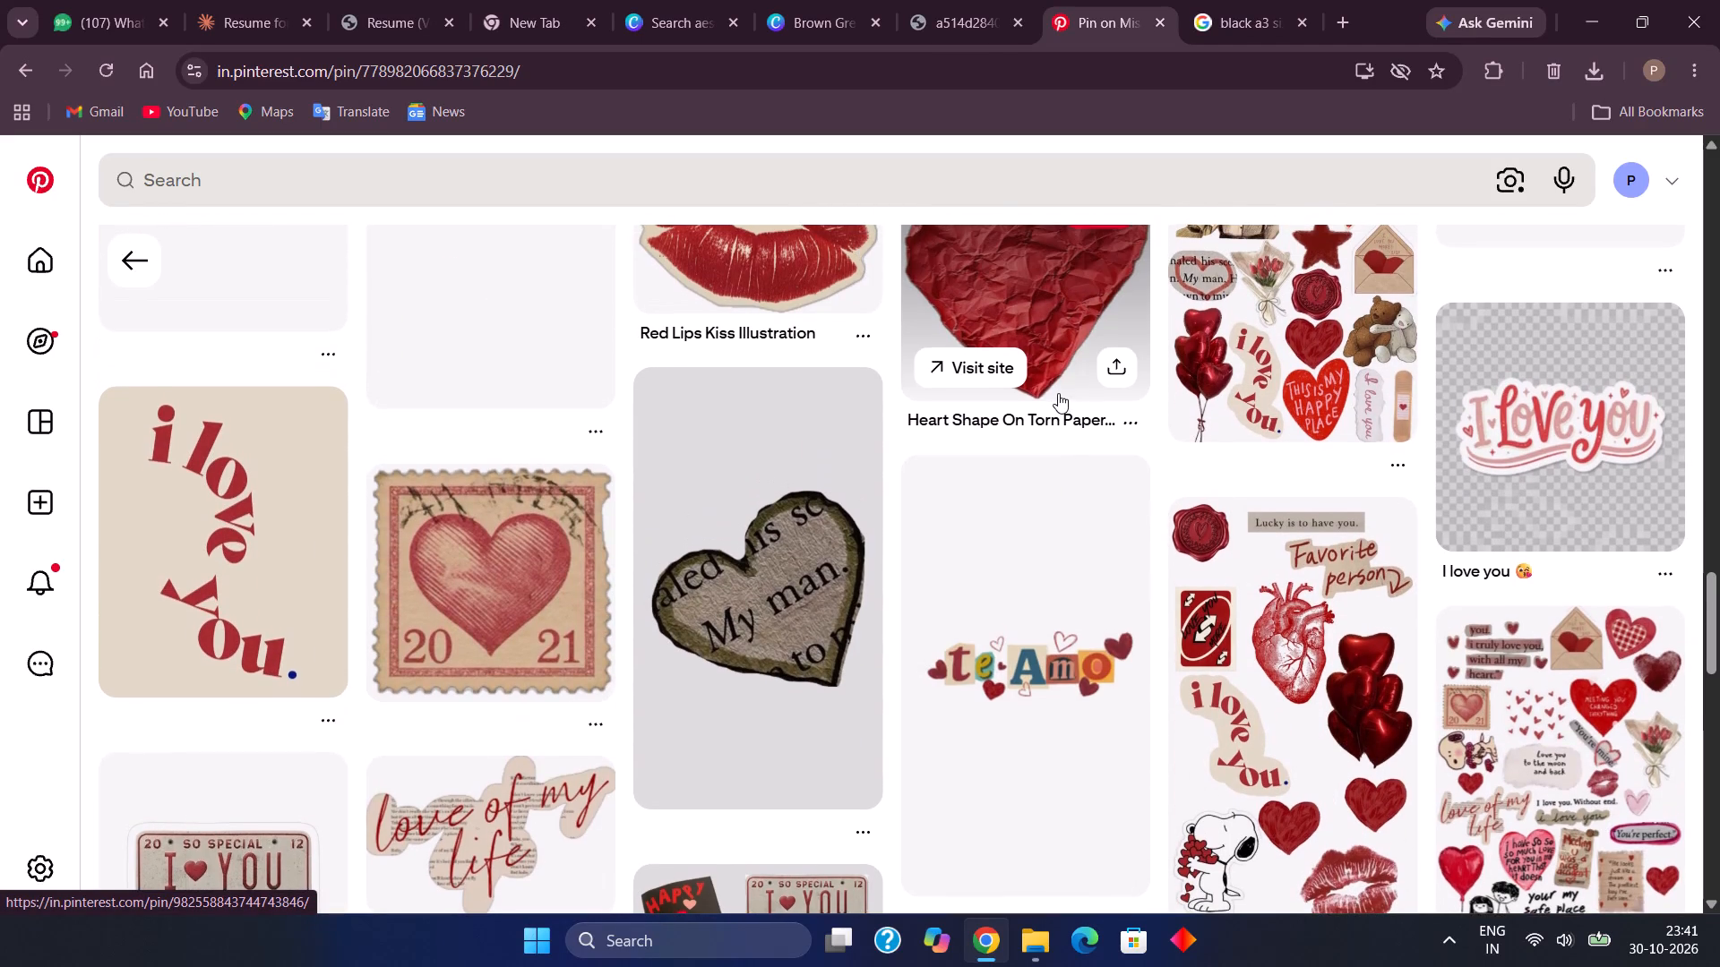
scroll(1058, 393, down, 1)
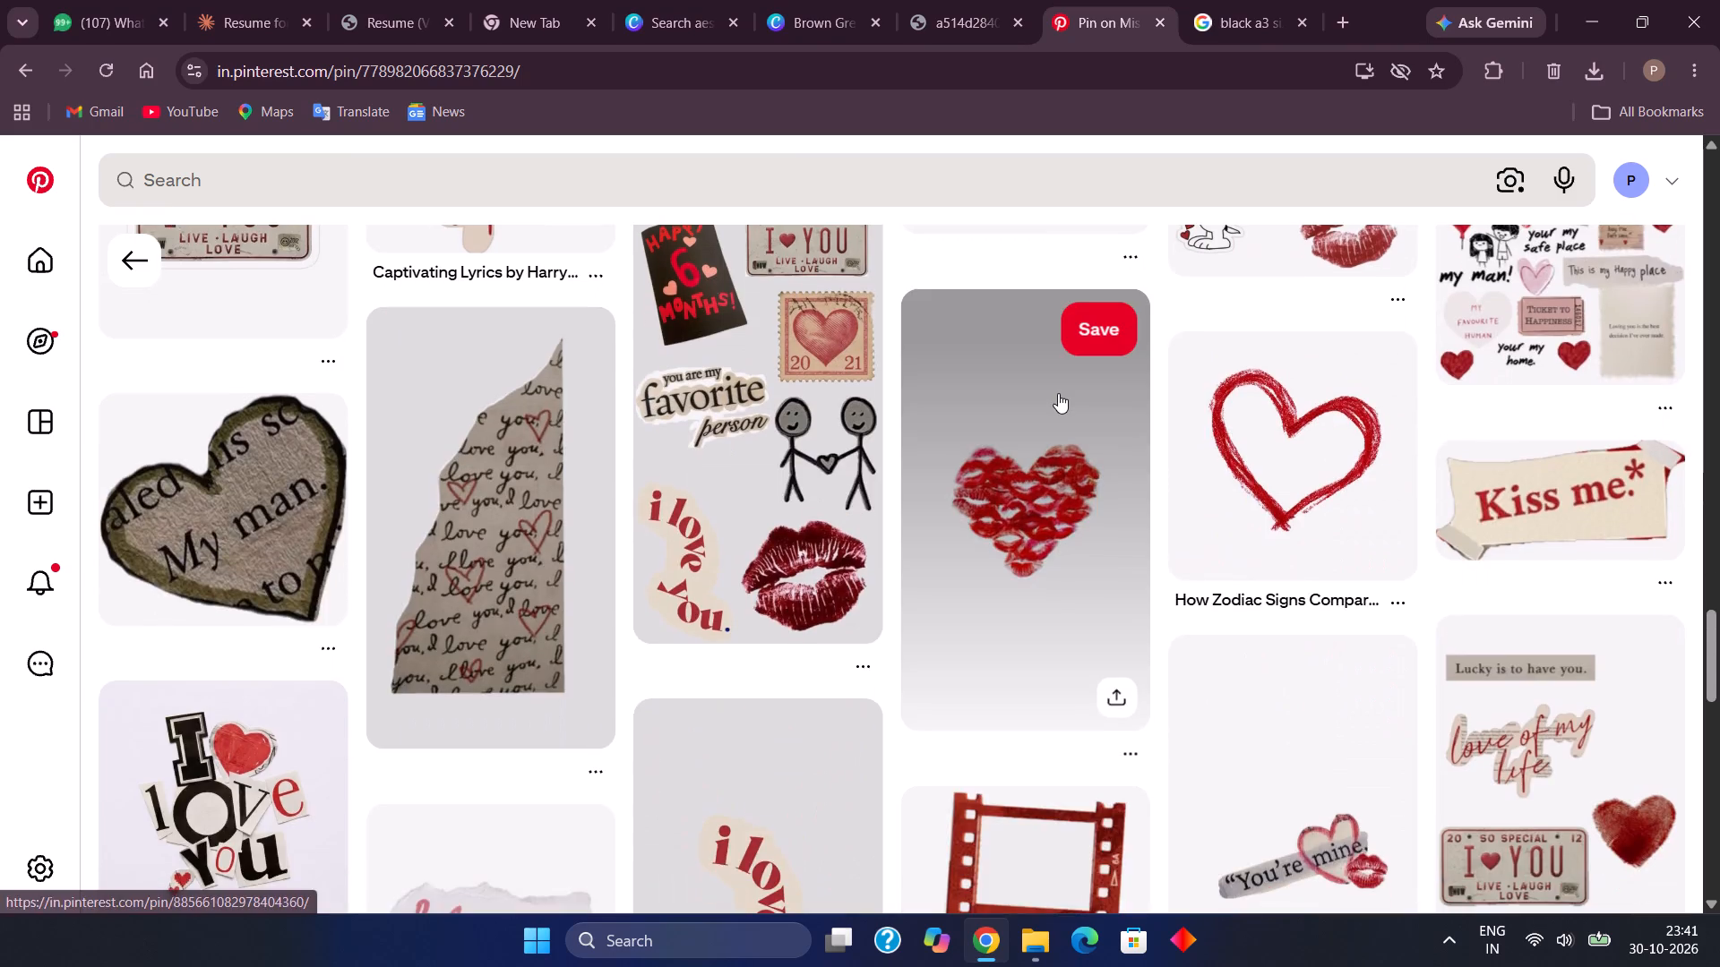
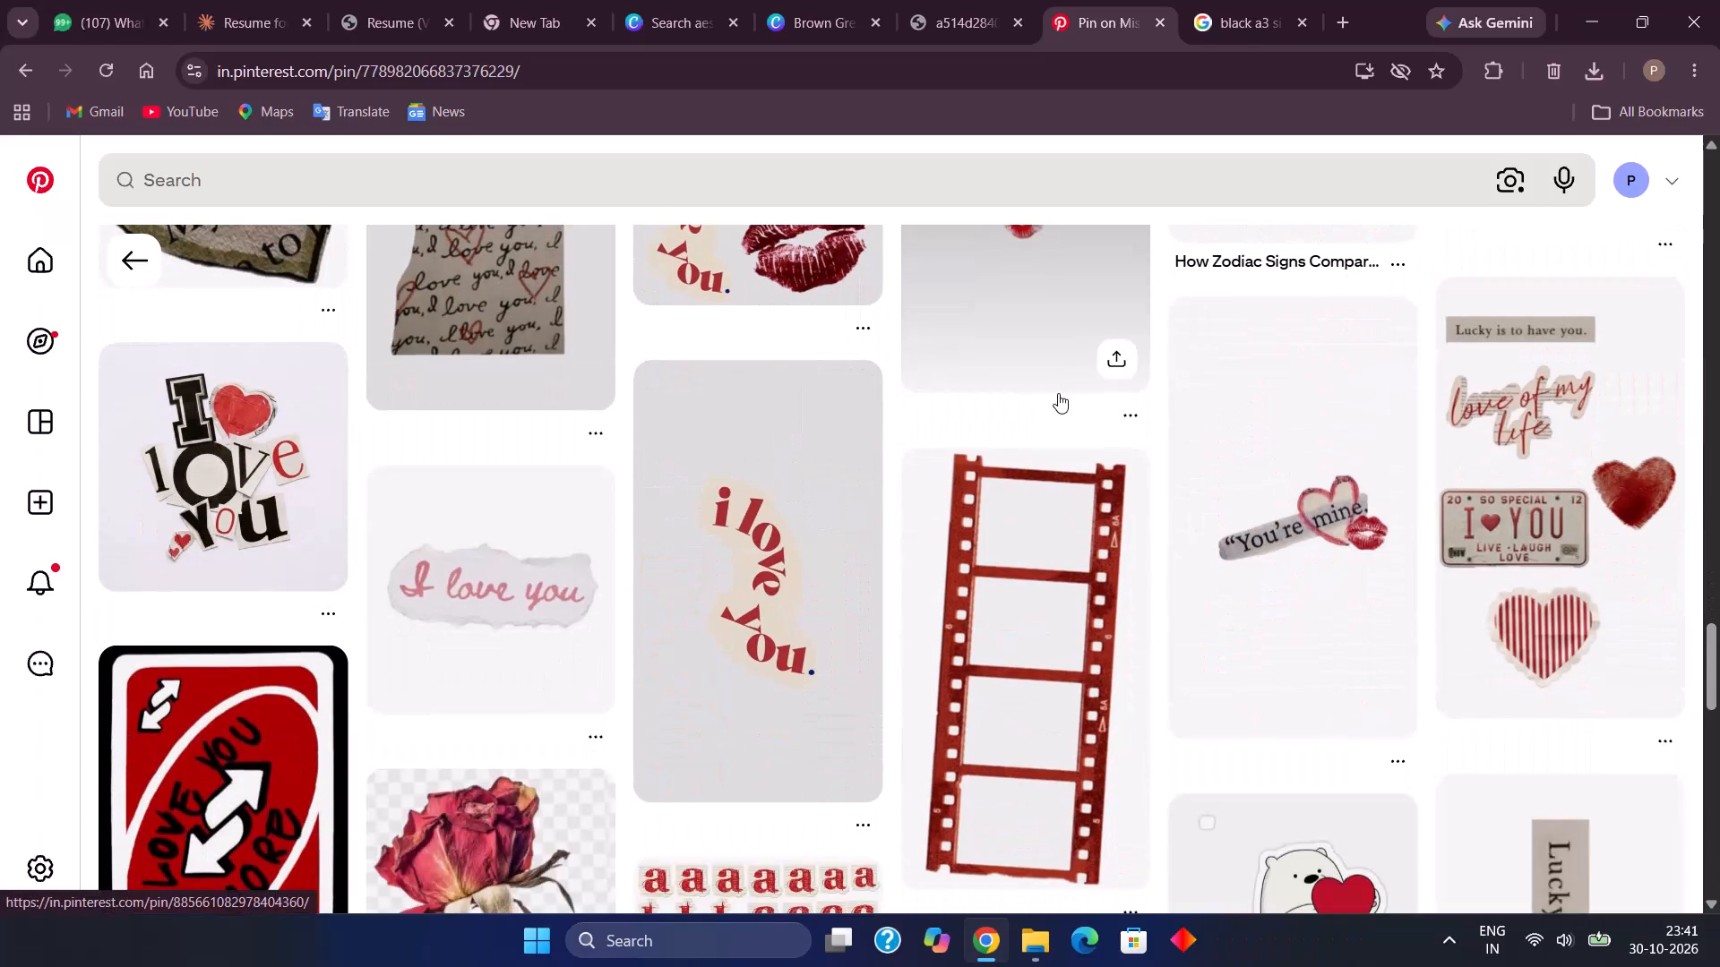
Look through the related pins under the "i love you" pin for another red love-themed sticker.
scroll(1058, 393, down, 4)
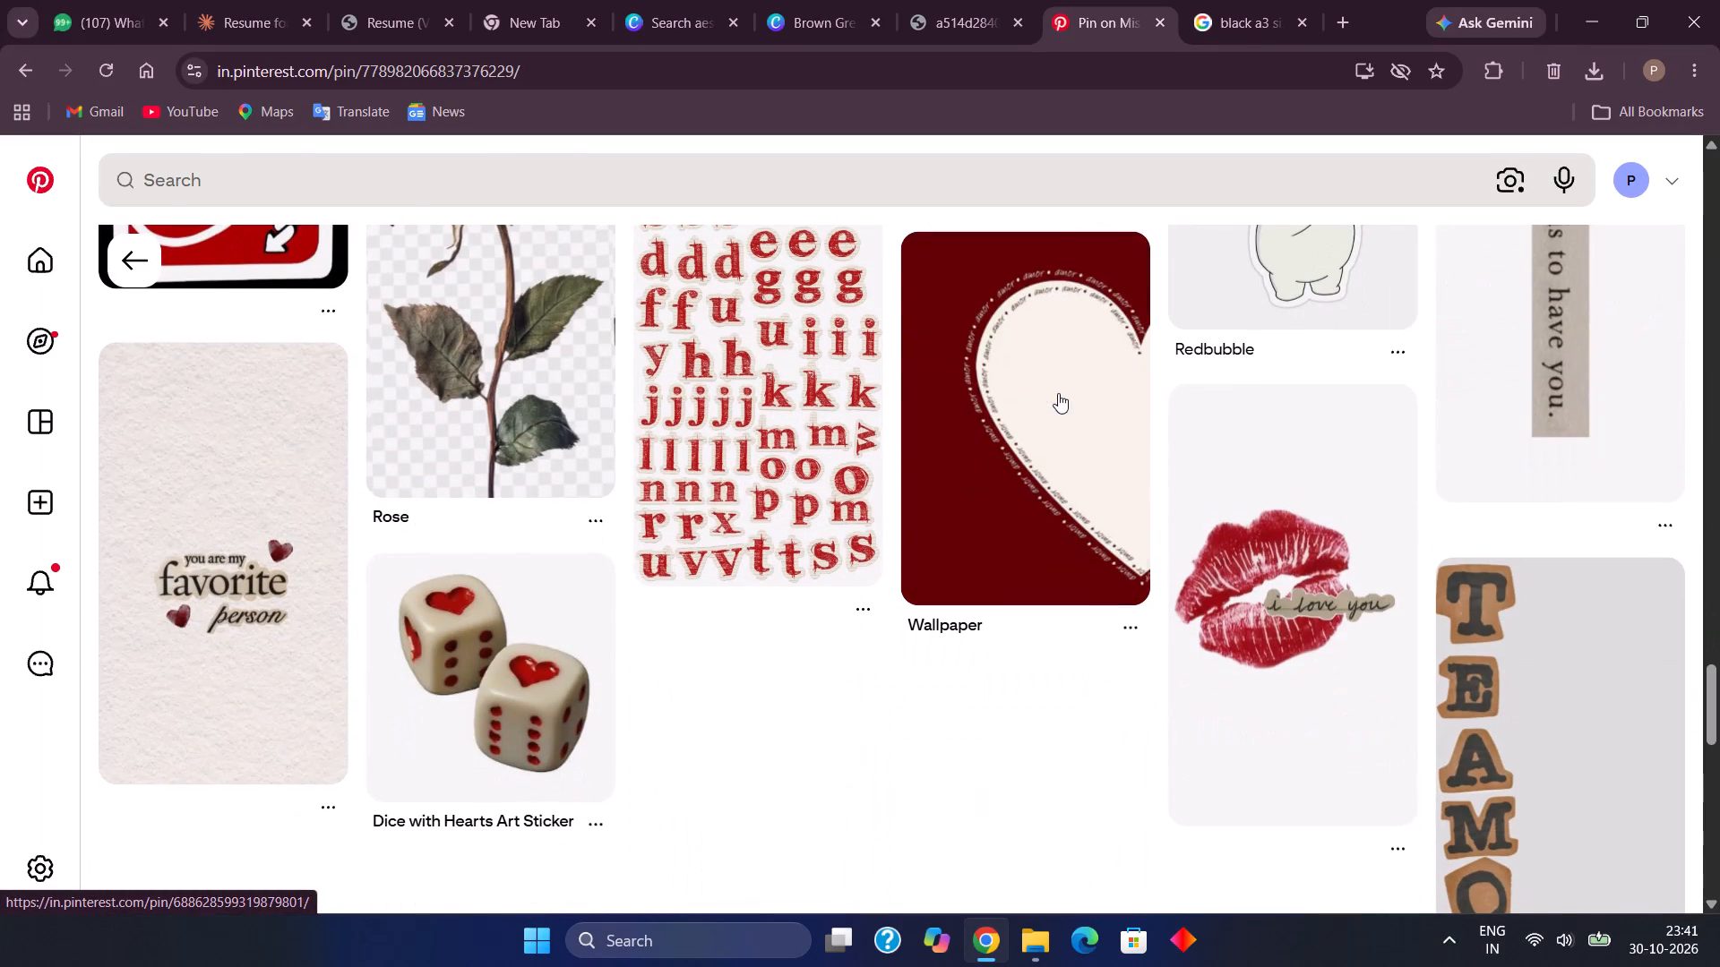
scroll(1058, 393, up, 3)
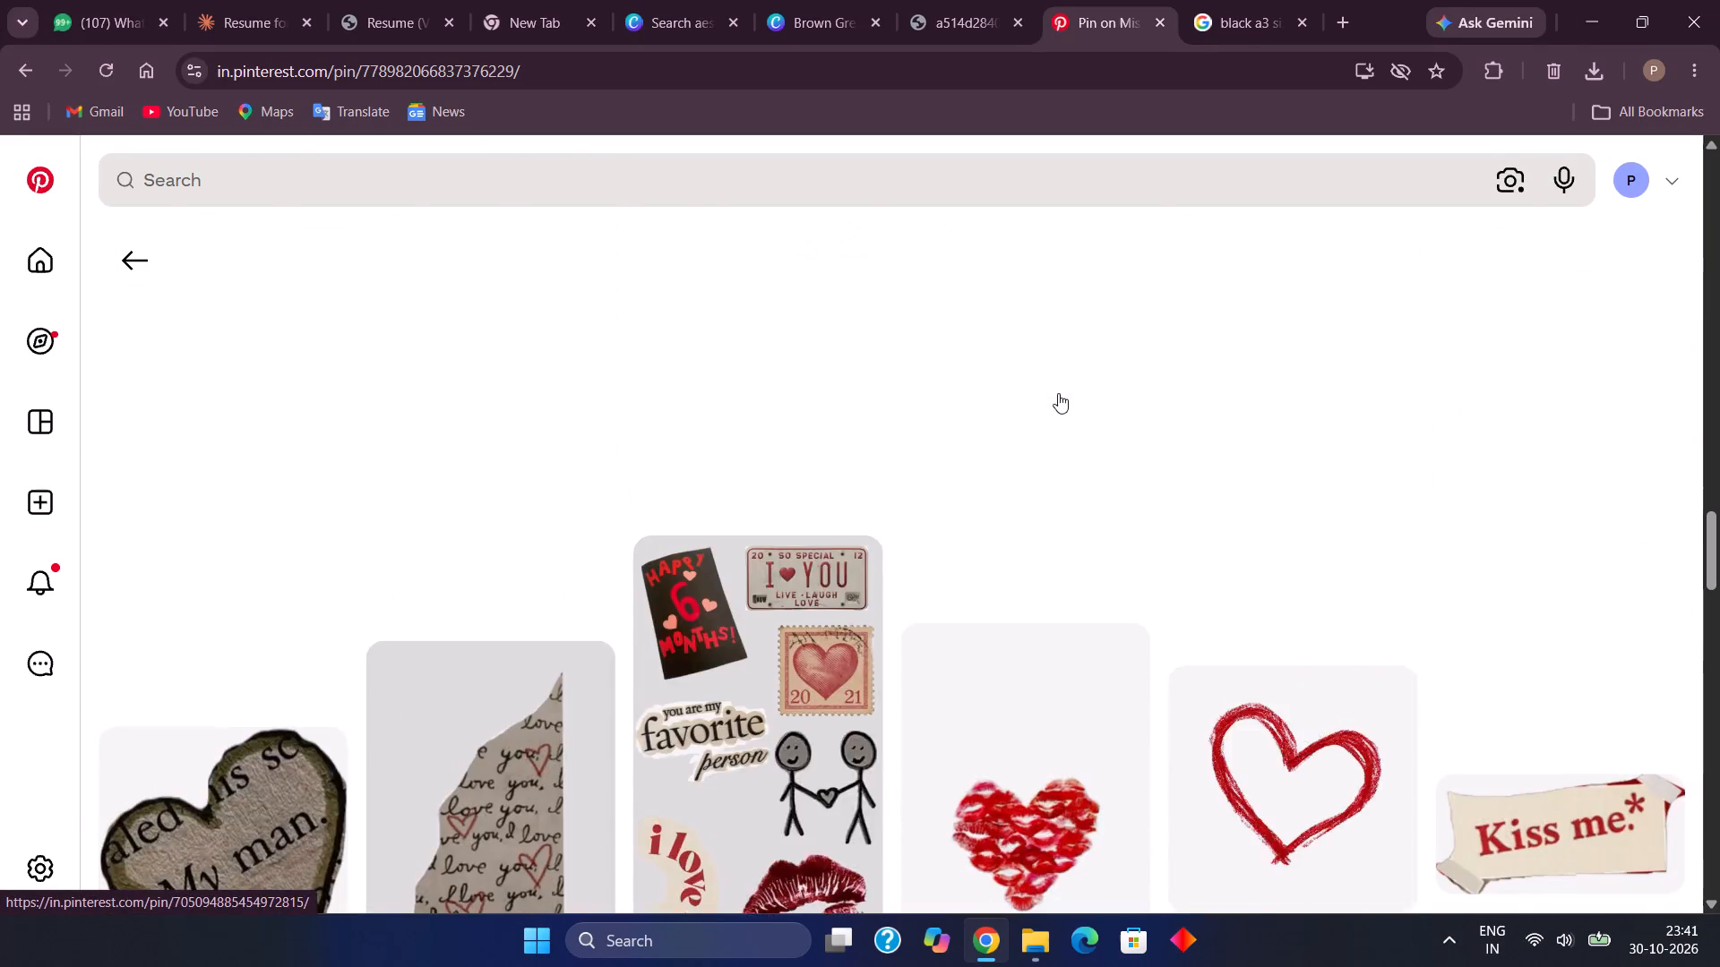
scroll(1058, 393, up, 13)
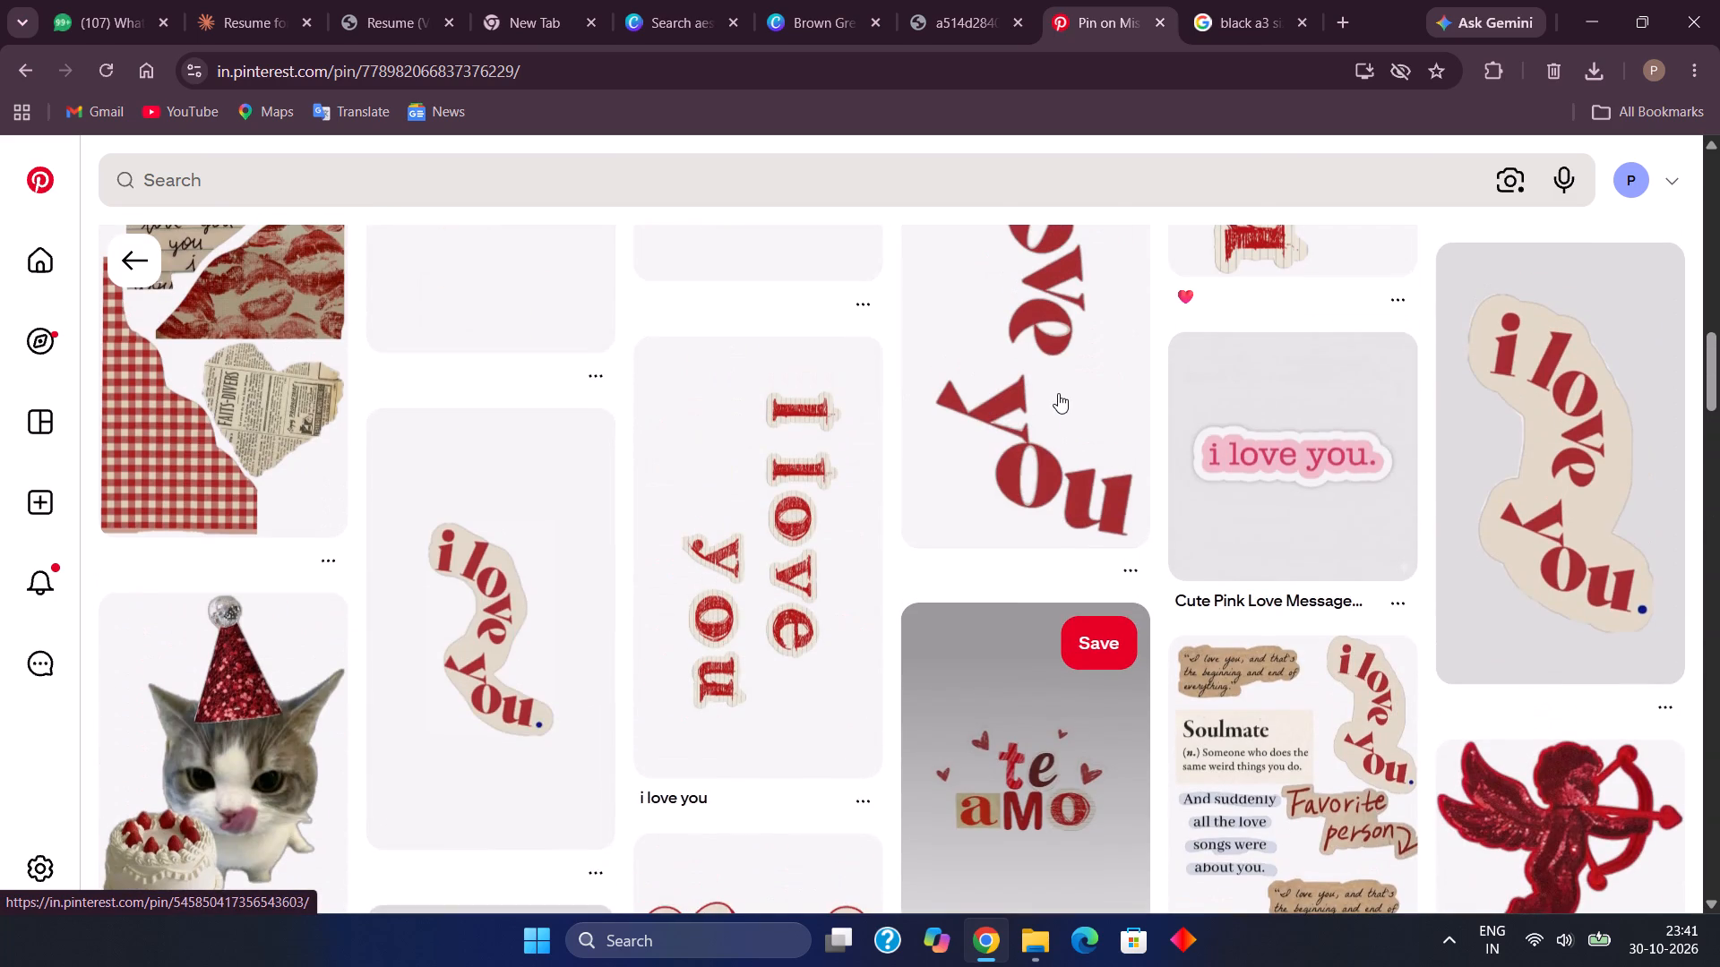
scroll(1058, 393, up, 7)
scroll(1058, 393, down, 1)
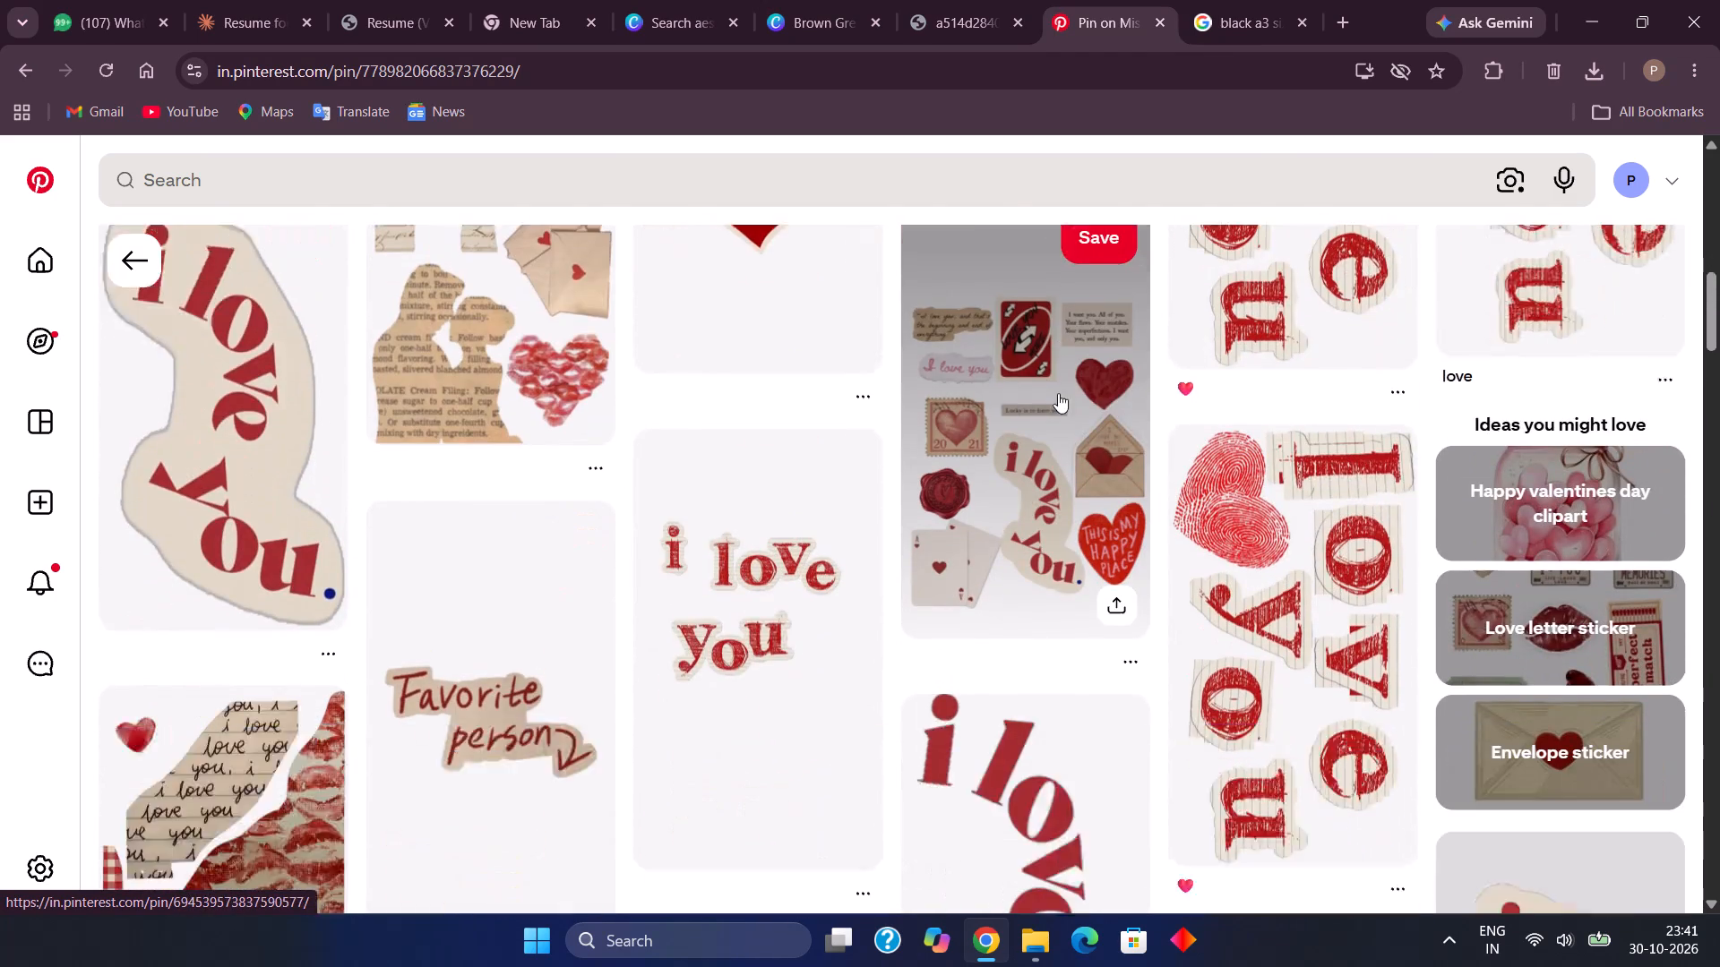
scroll(1058, 393, down, 1)
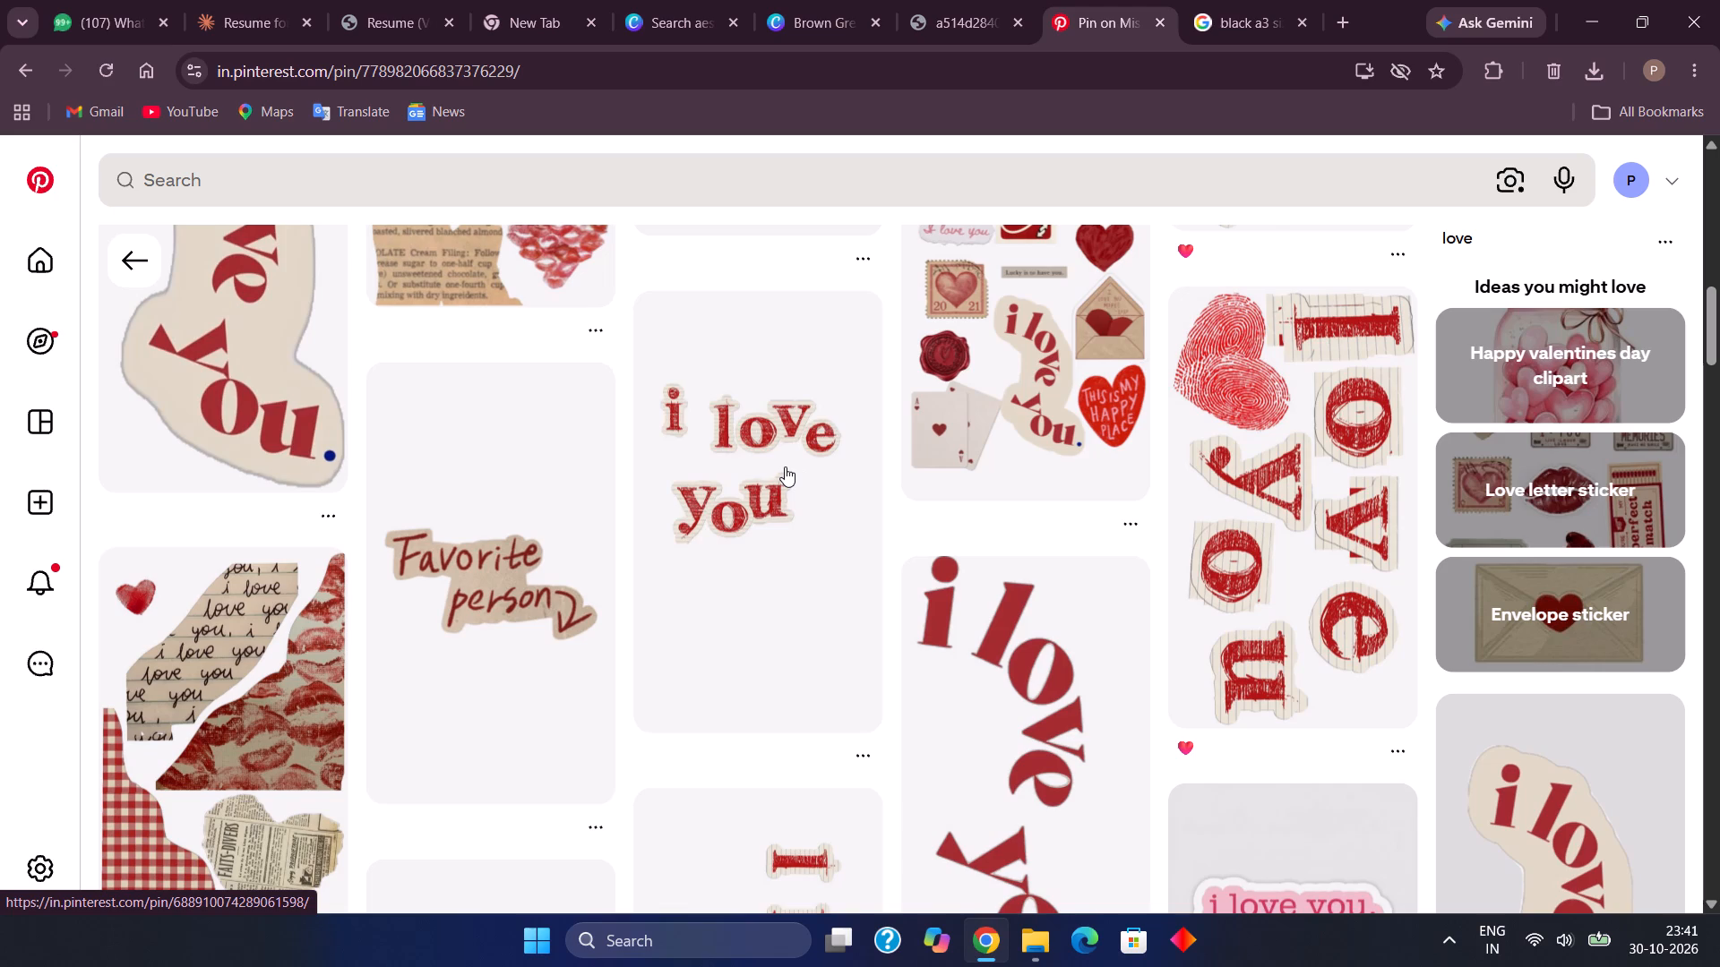
Open the red cut-out-letter "i love you" collage, inspect the source pin of its letter "u", and return to the collage.
click(785, 466)
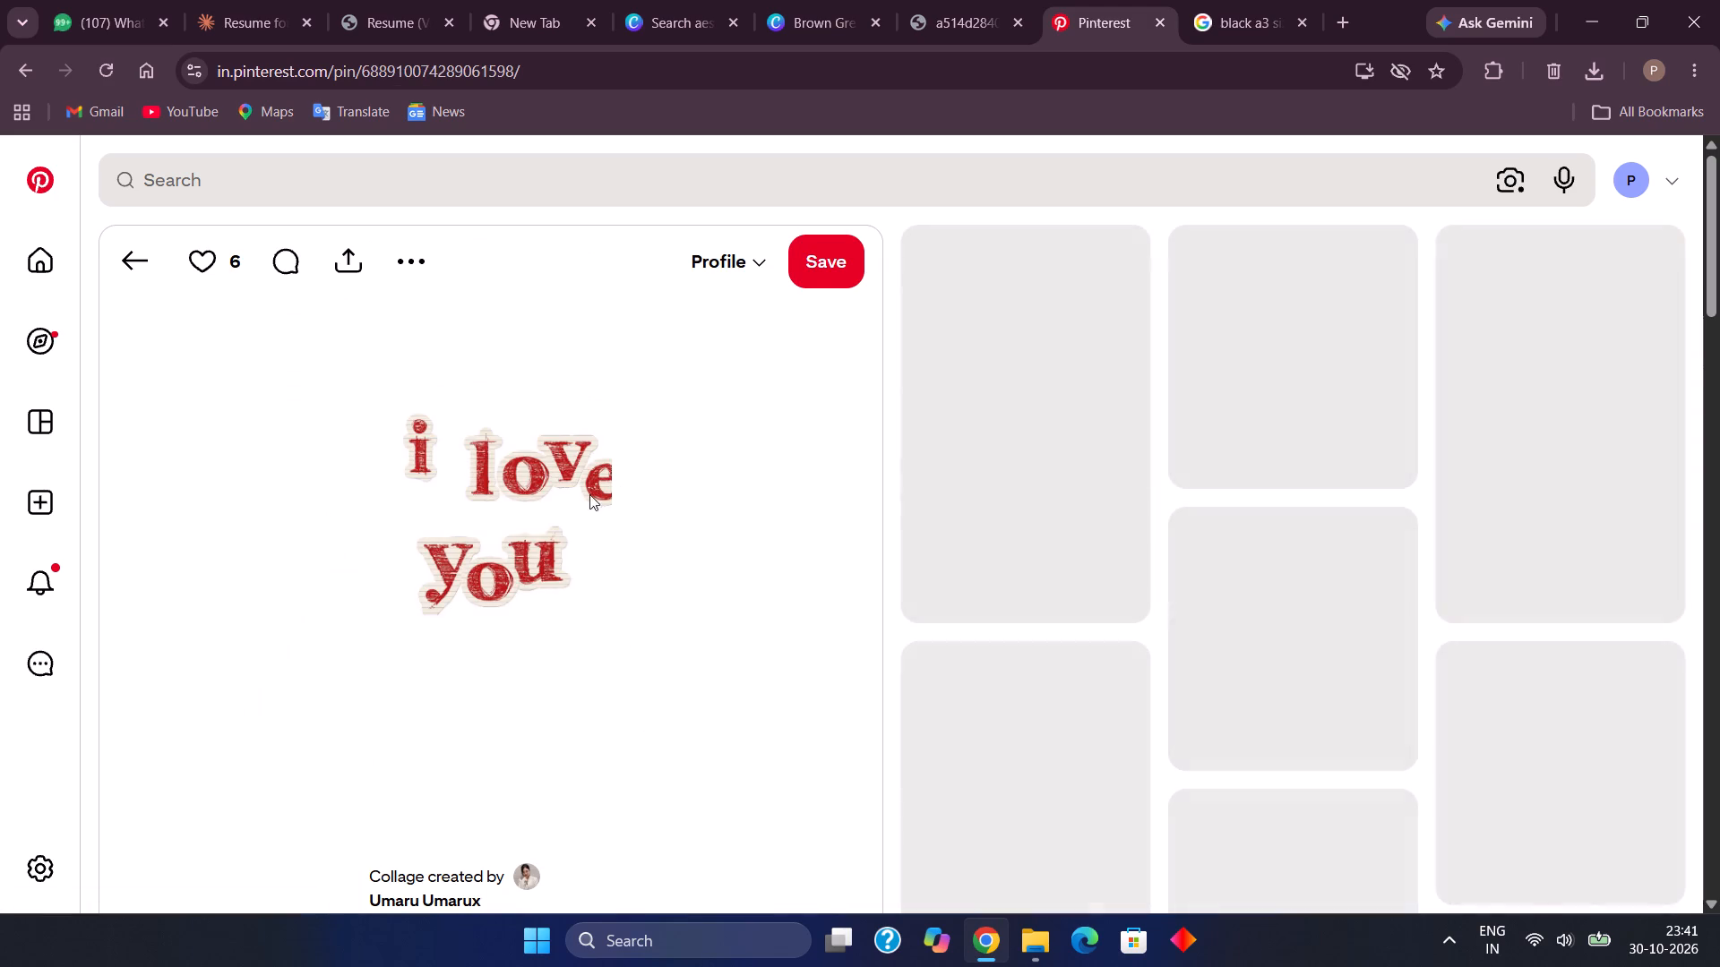
click(532, 527)
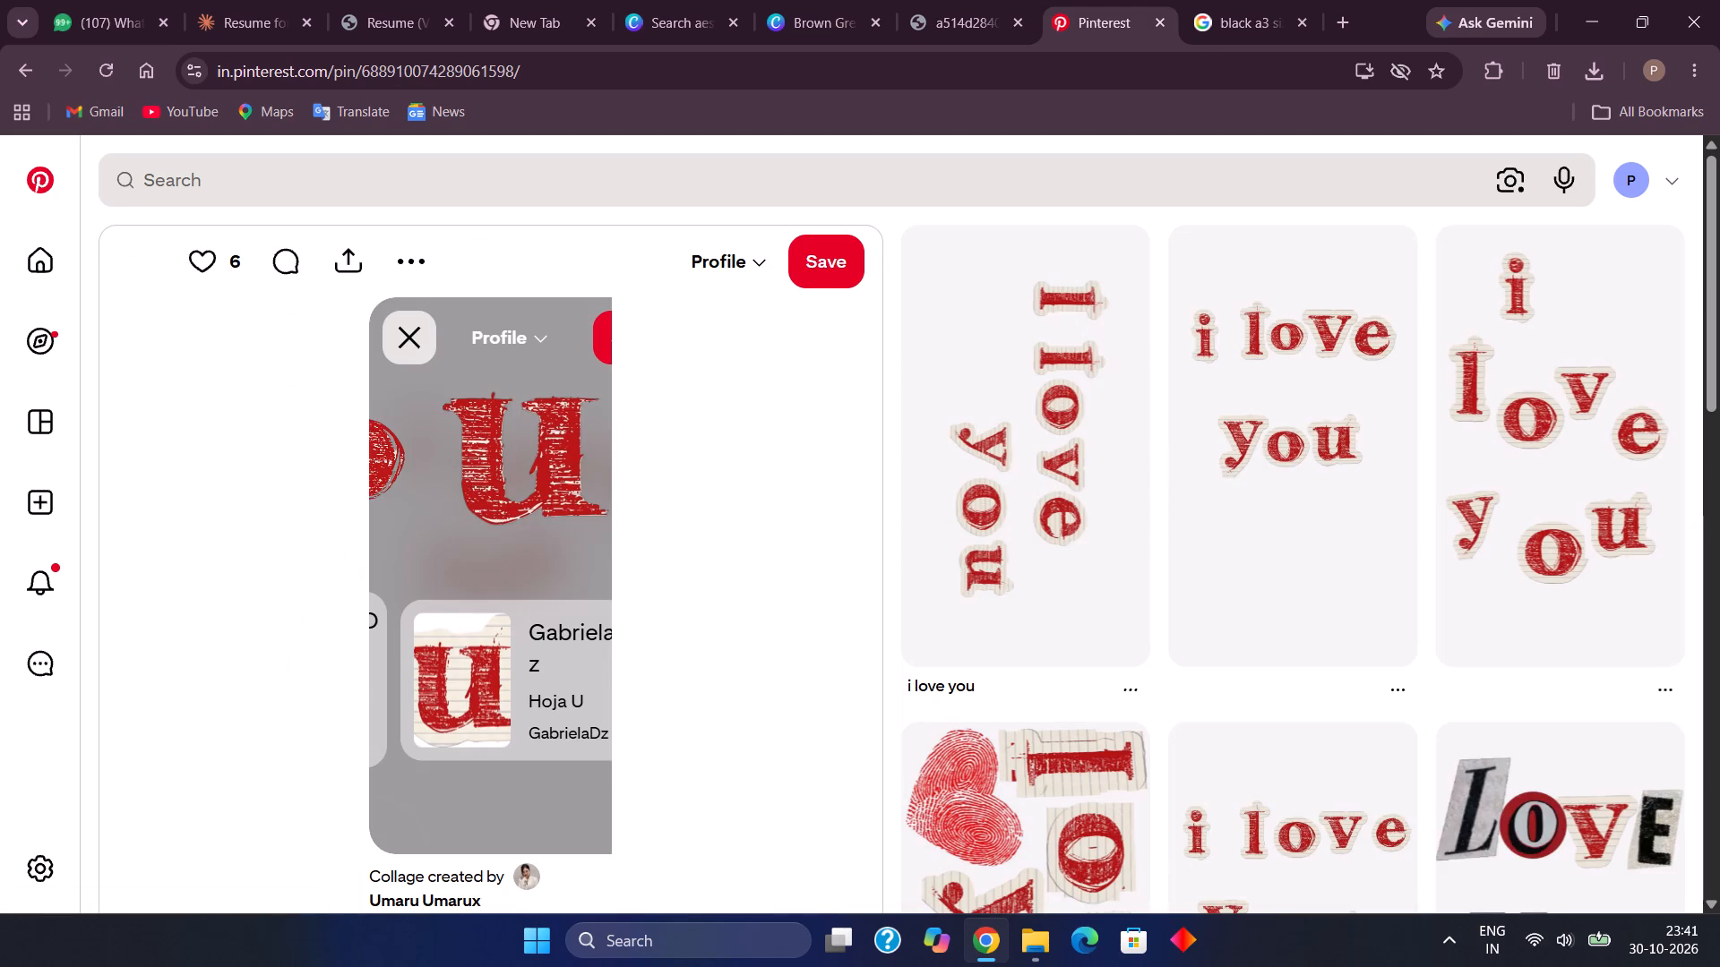
scroll(521, 661, right, 2)
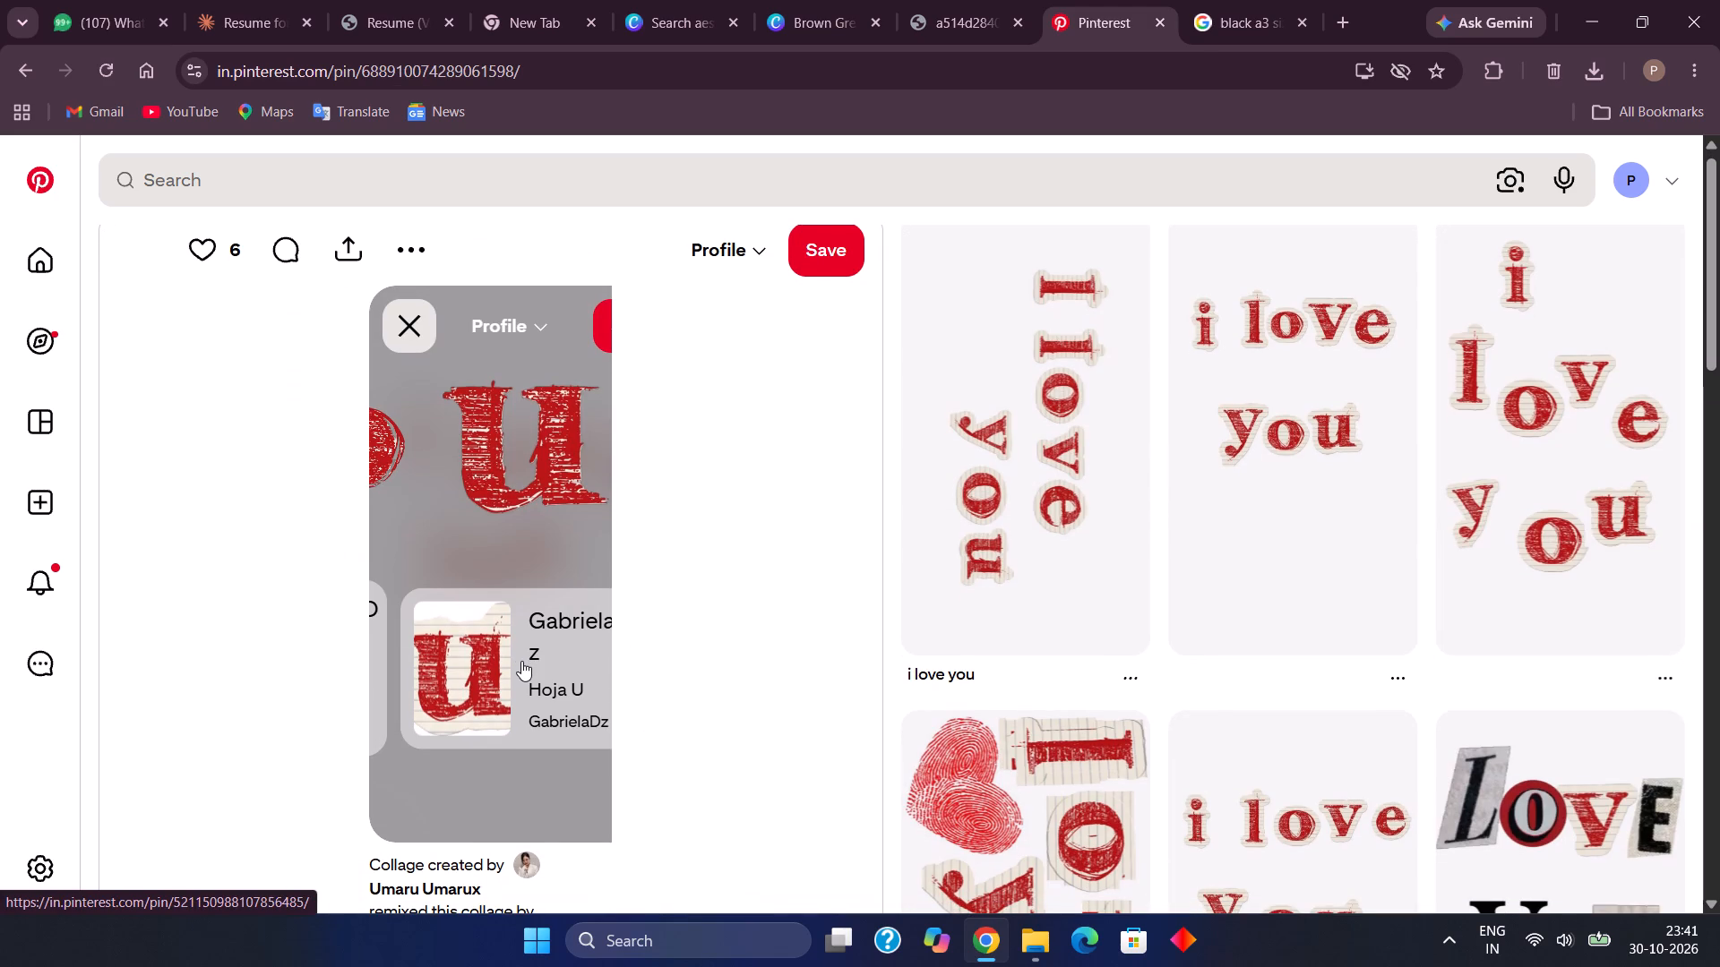
scroll(486, 628, right, 1)
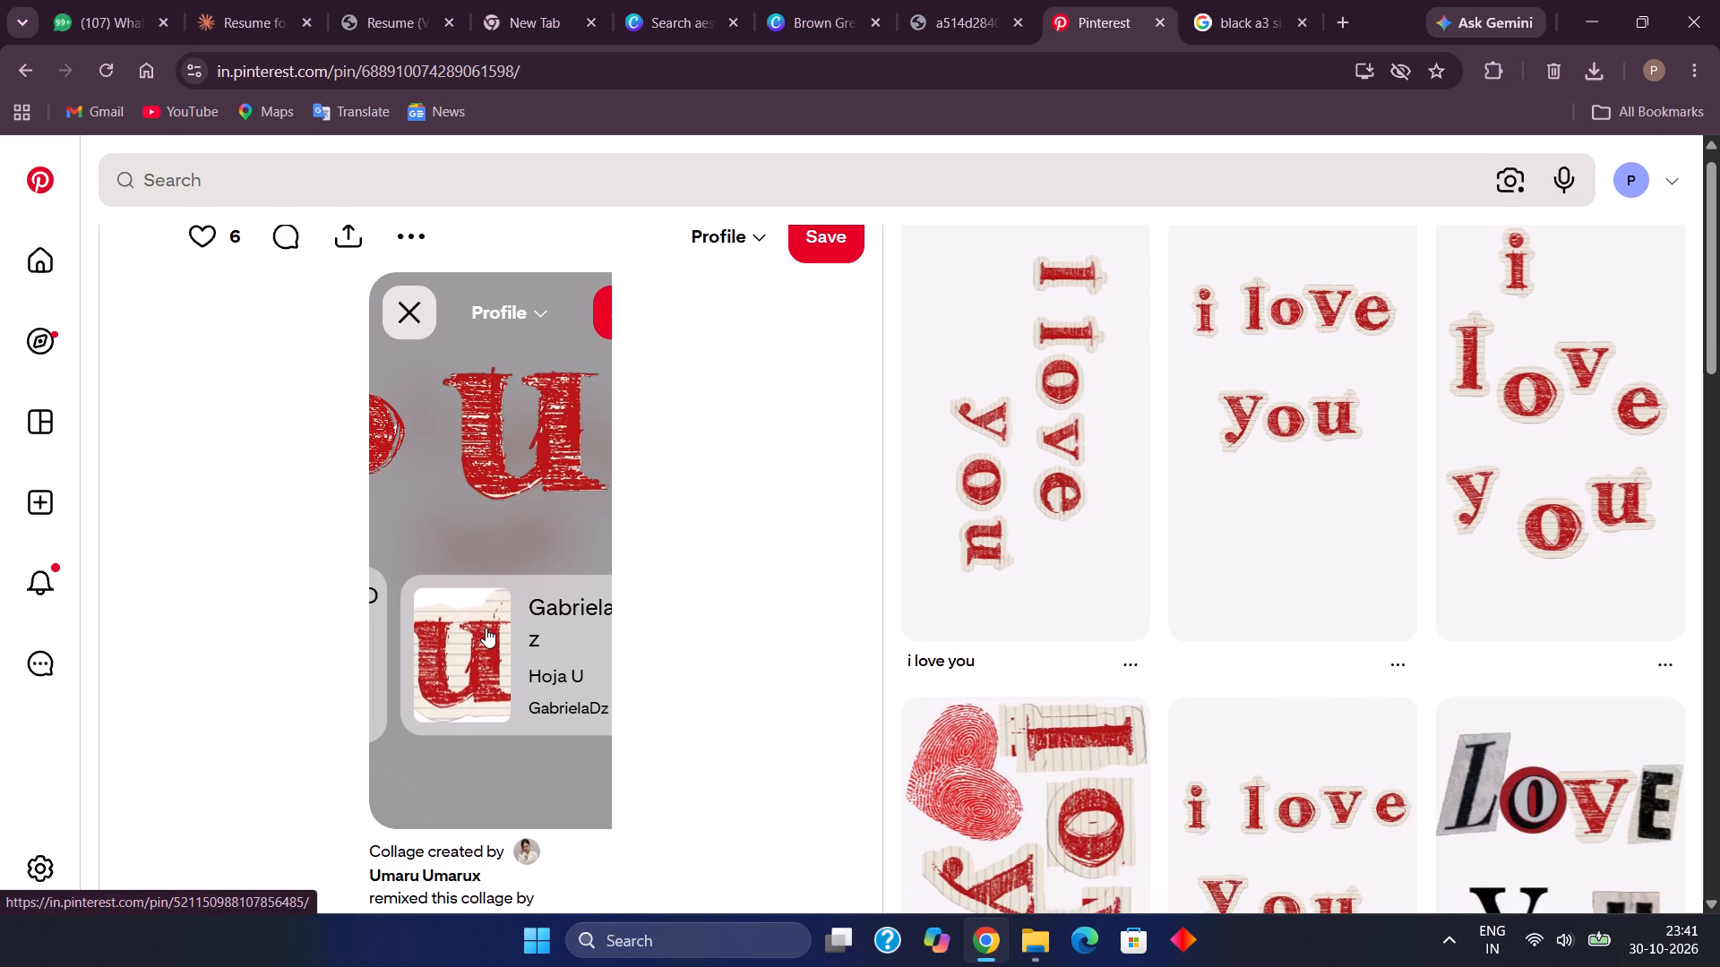
scroll(486, 628, down, 3)
scroll(486, 628, up, 2)
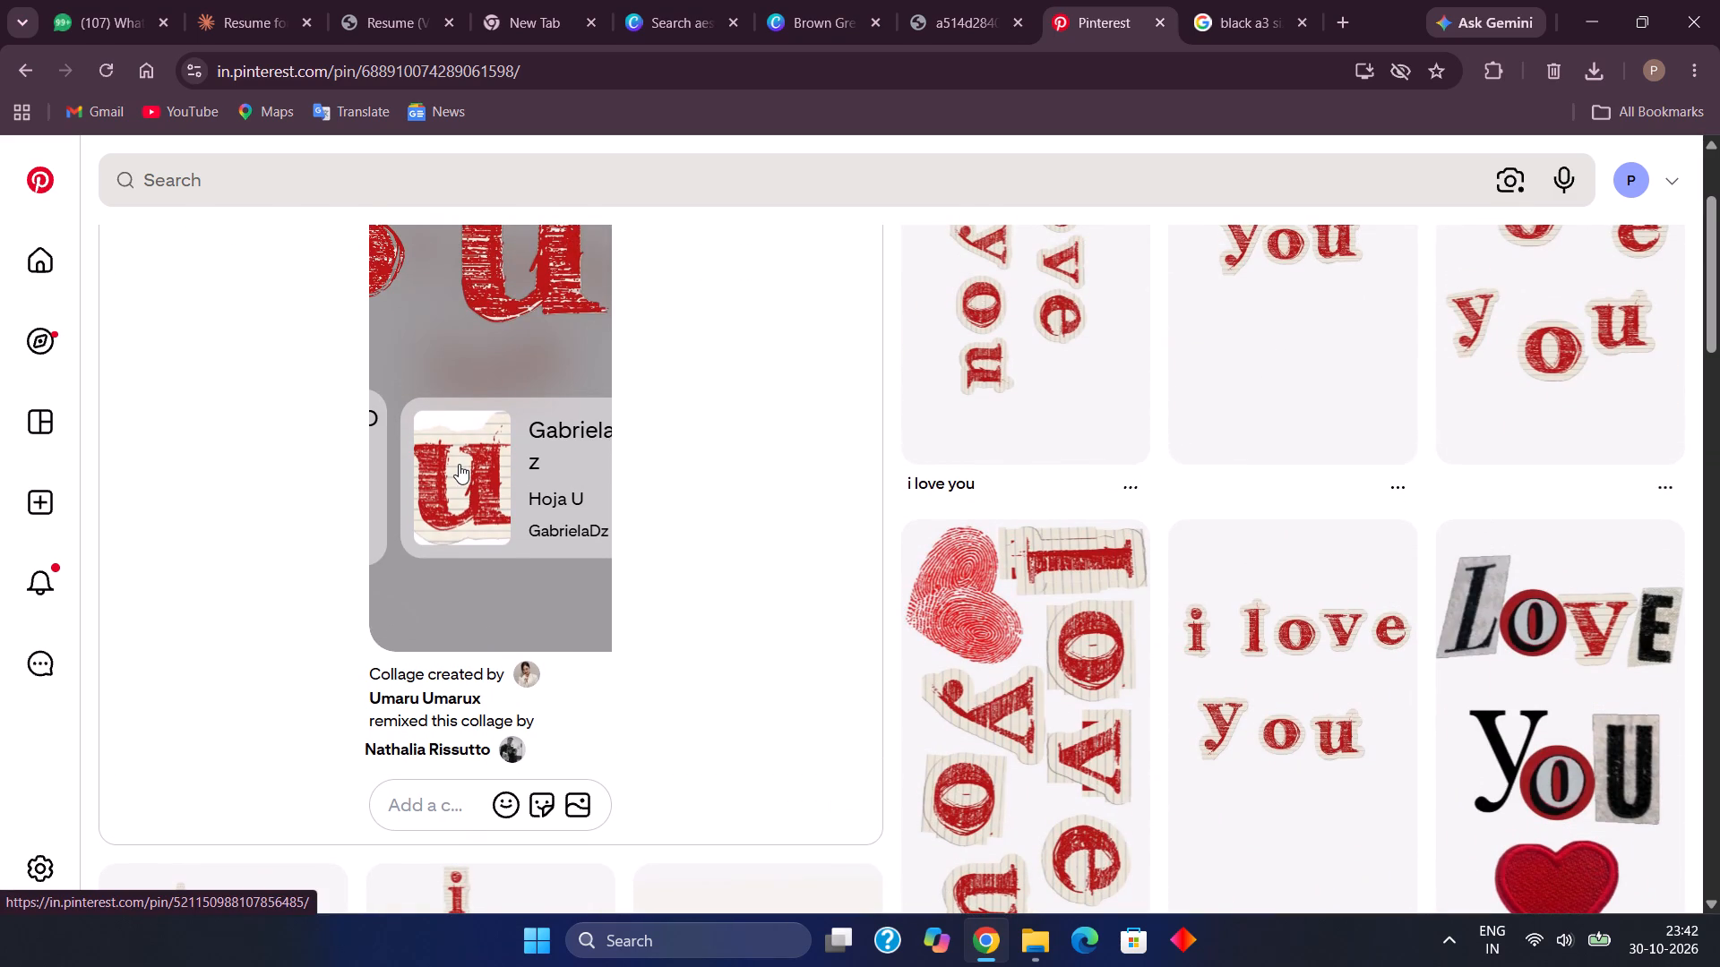
click(459, 464)
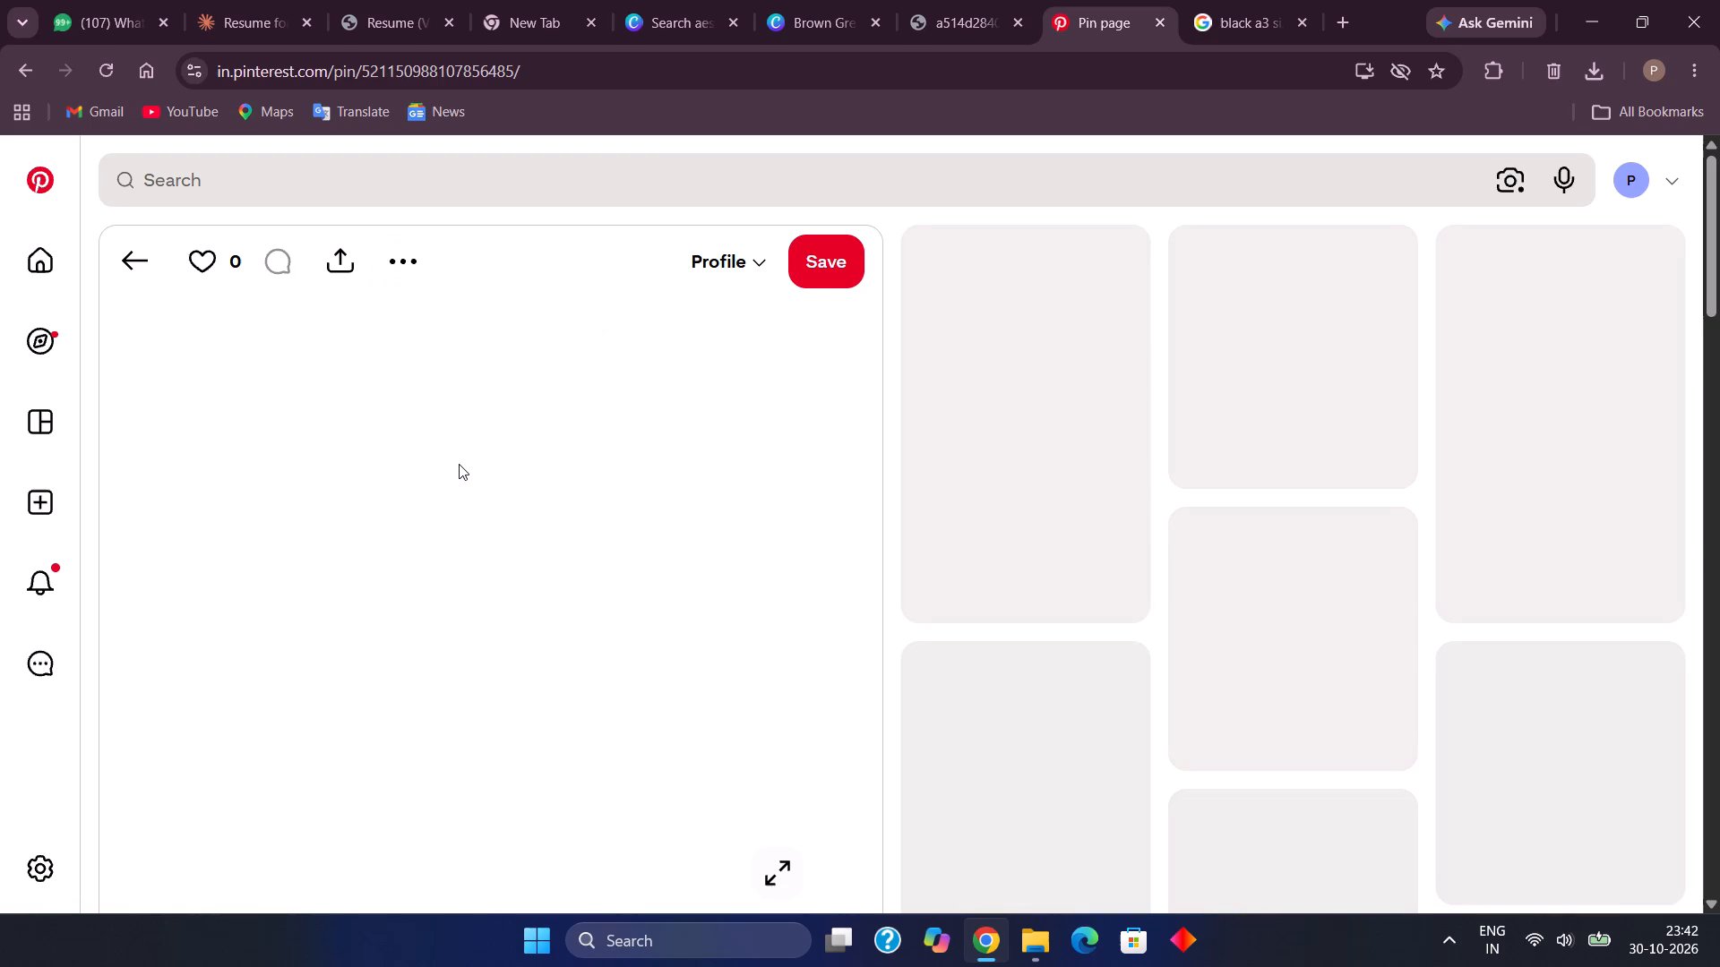
scroll(665, 463, down, 2)
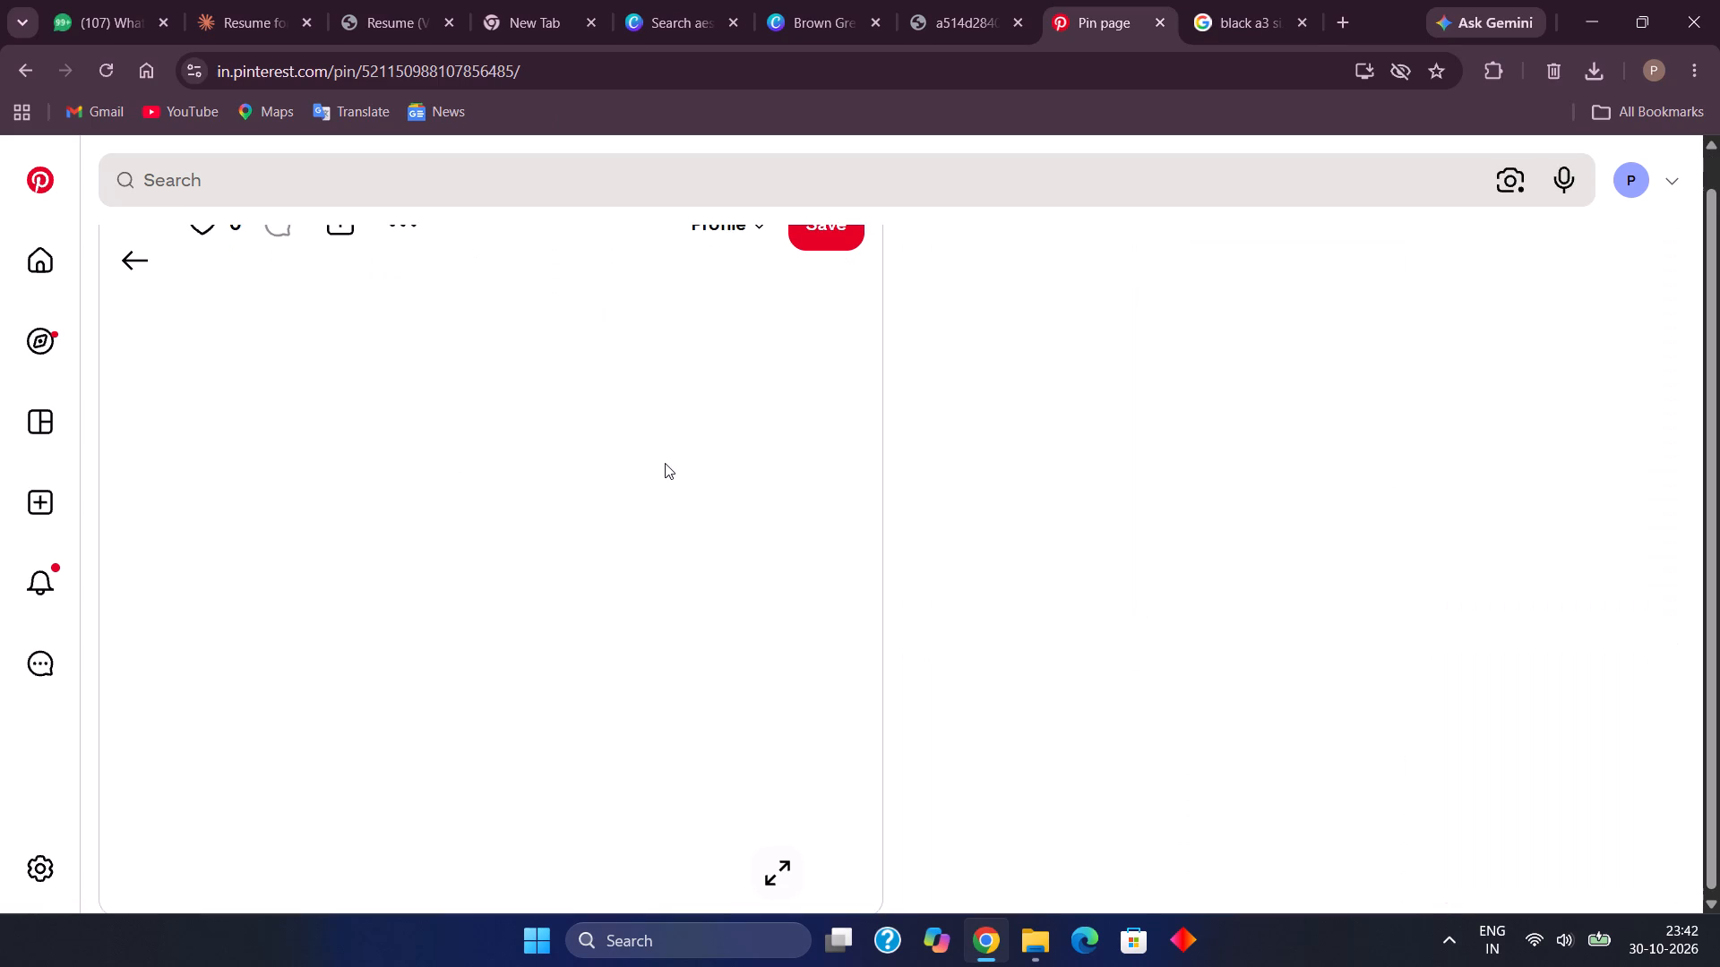
scroll(665, 463, up, 2)
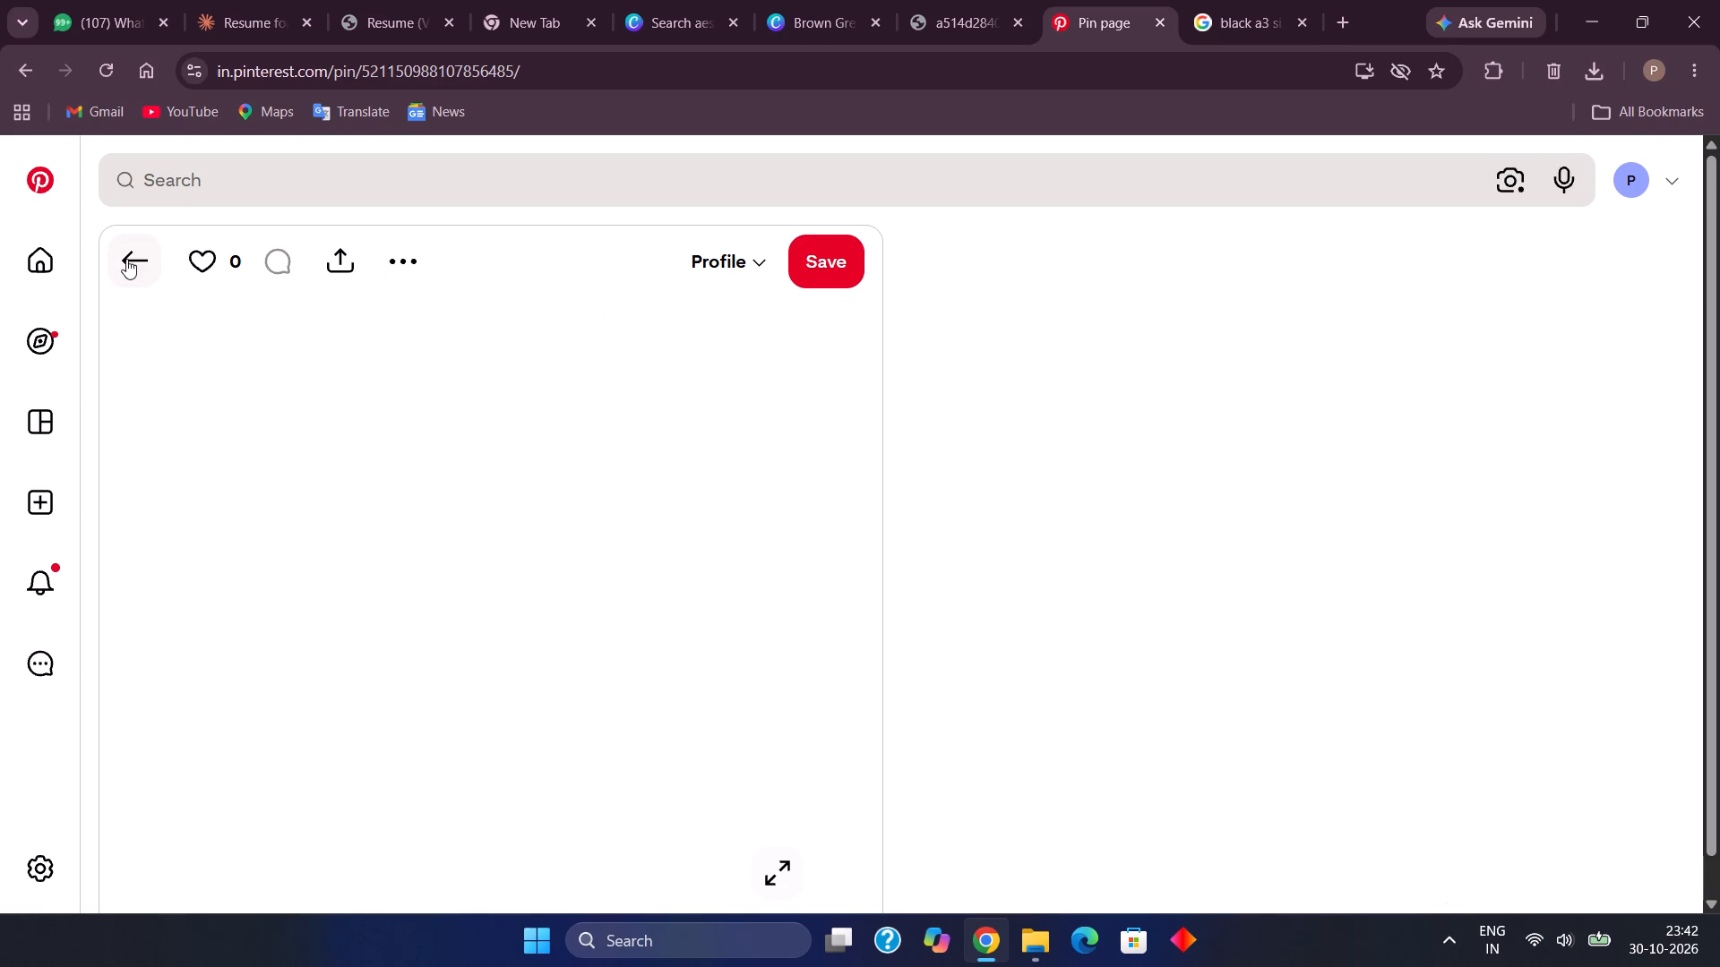
click(126, 259)
Inspect the source pin of the collage's letter "i" cutout, then go back to the earlier "i love you" pin.
scroll(451, 342, up, 1)
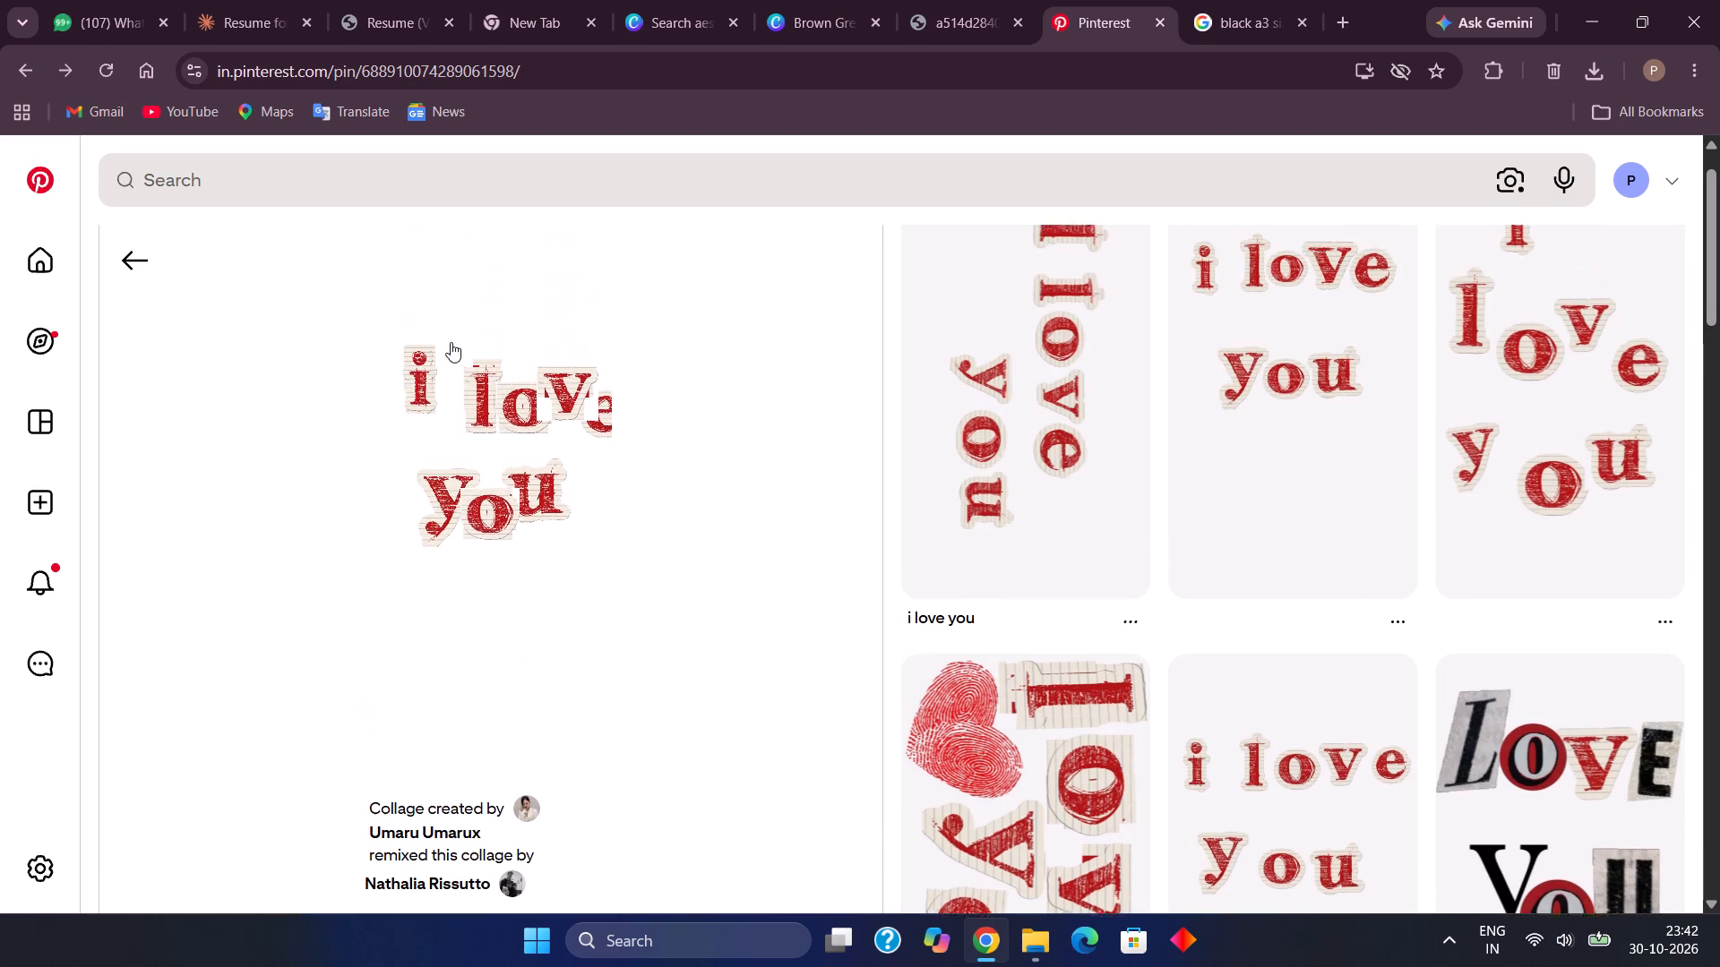
scroll(451, 342, up, 2)
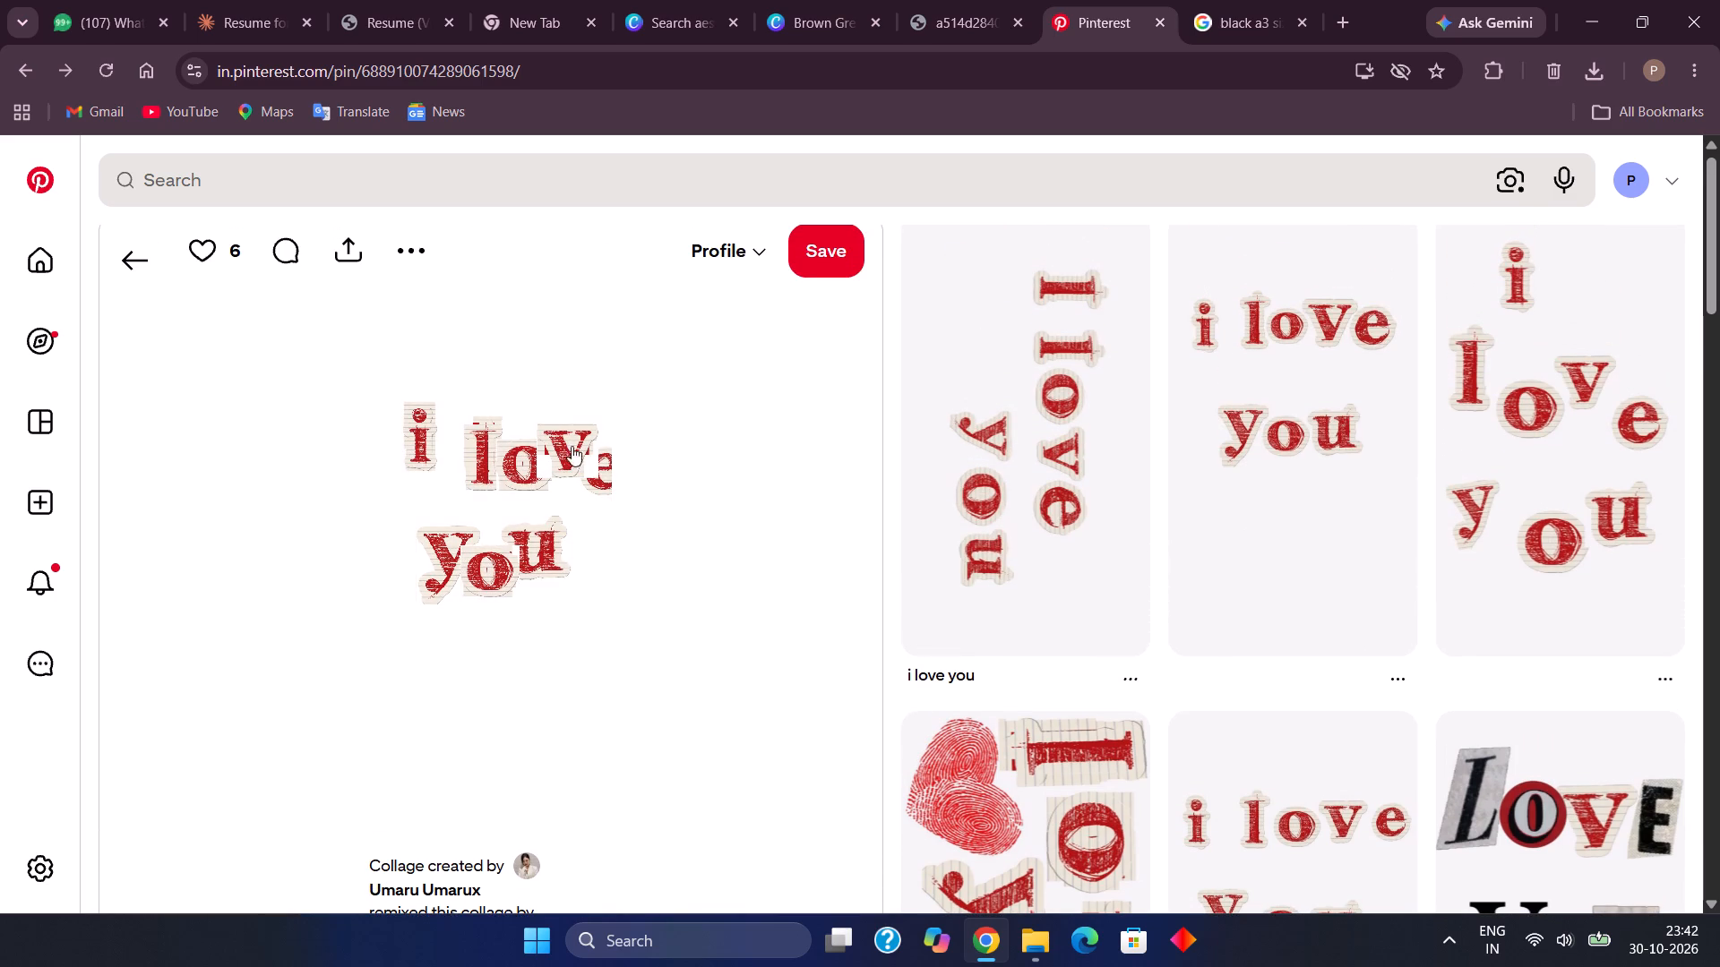
click(411, 443)
click(482, 660)
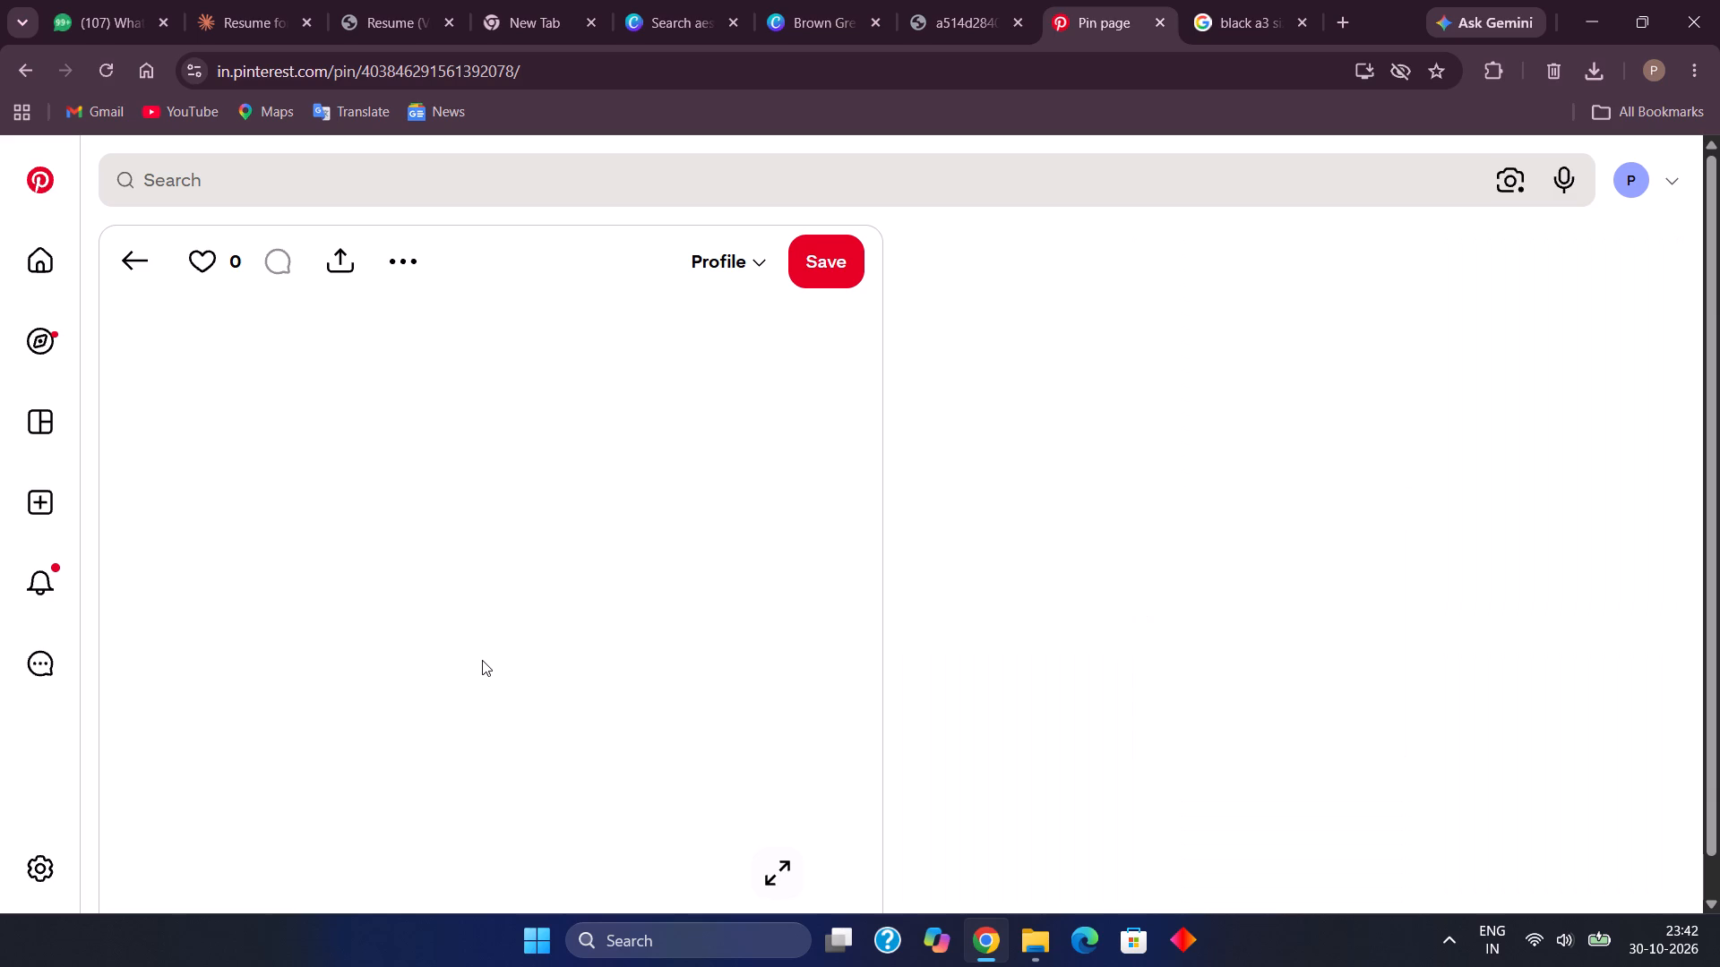
click(131, 260)
click(131, 260)
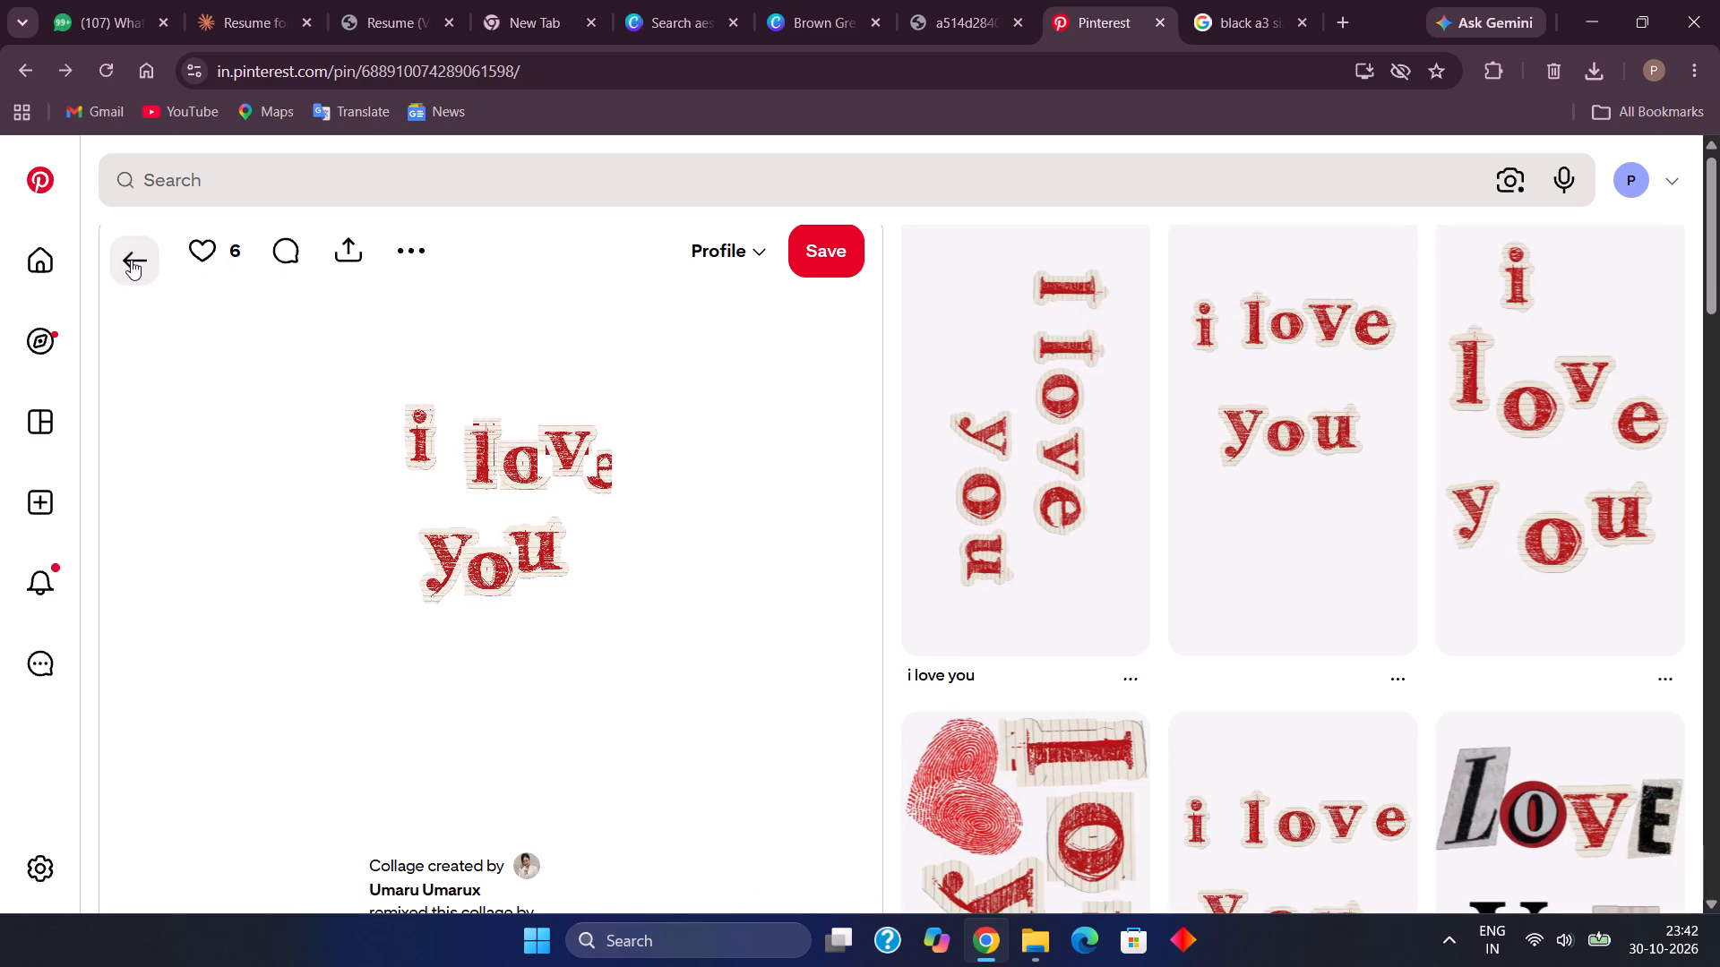
Go back through the previously visited sticker collages to the torn red-paper and lipstick-kiss collage pin.
scroll(460, 548, down, 1)
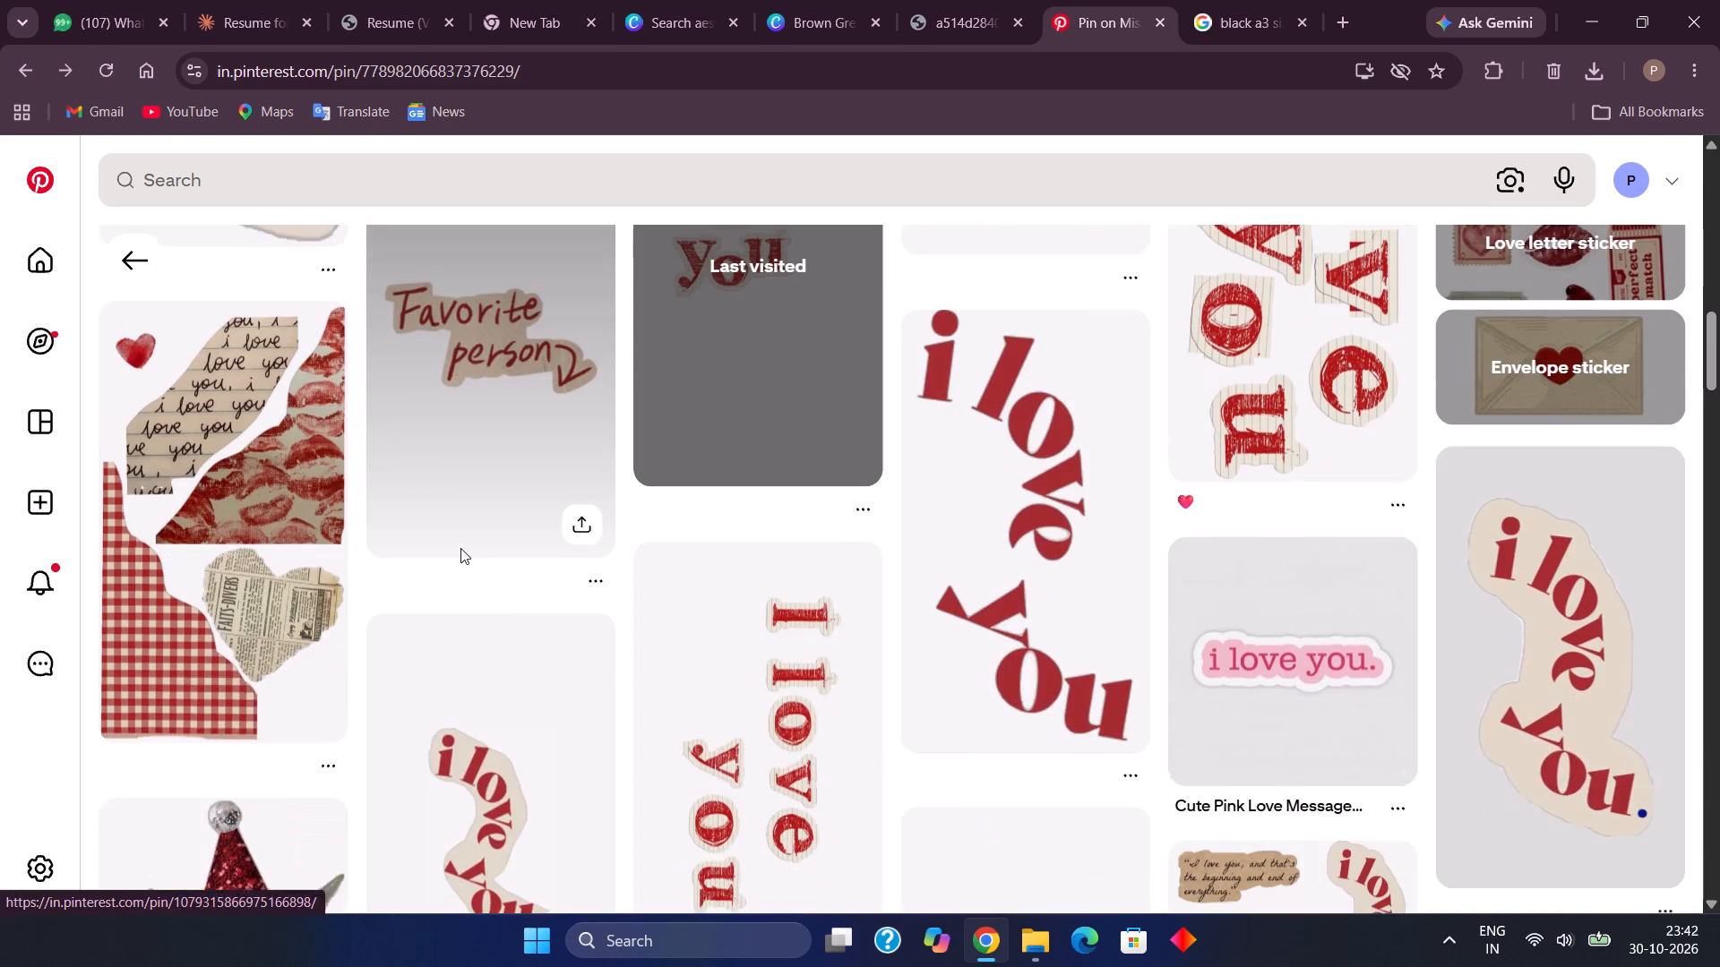
scroll(460, 548, down, 1)
scroll(460, 548, up, 6)
click(139, 260)
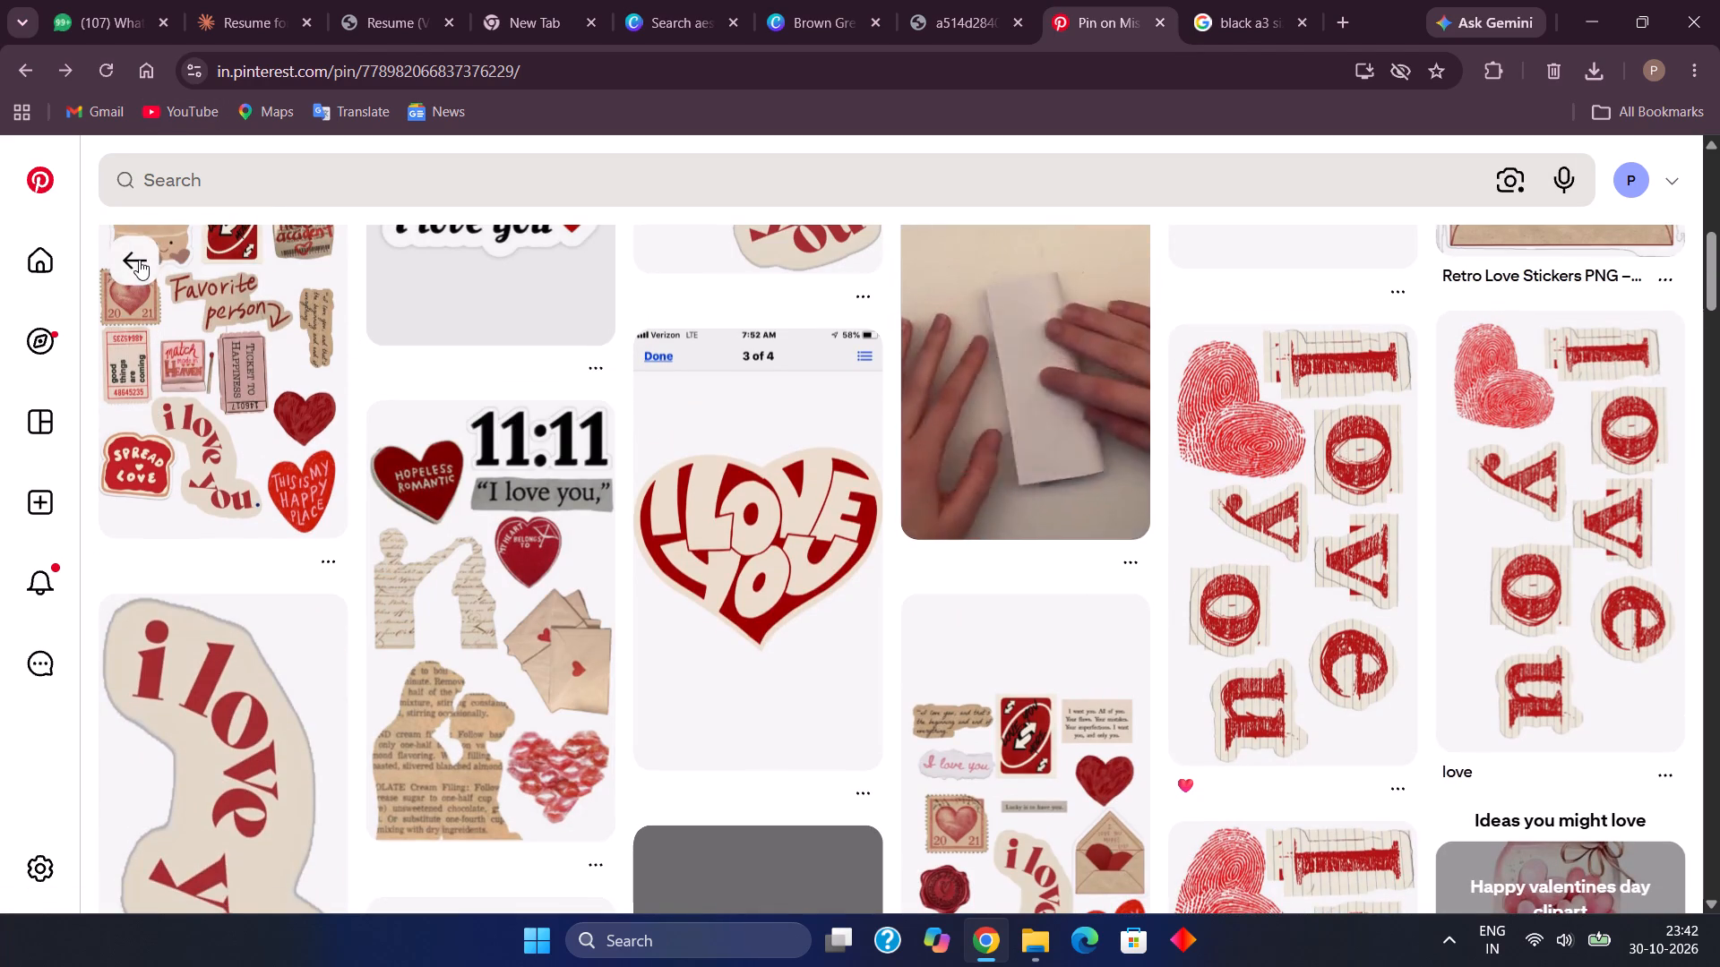
click(139, 260)
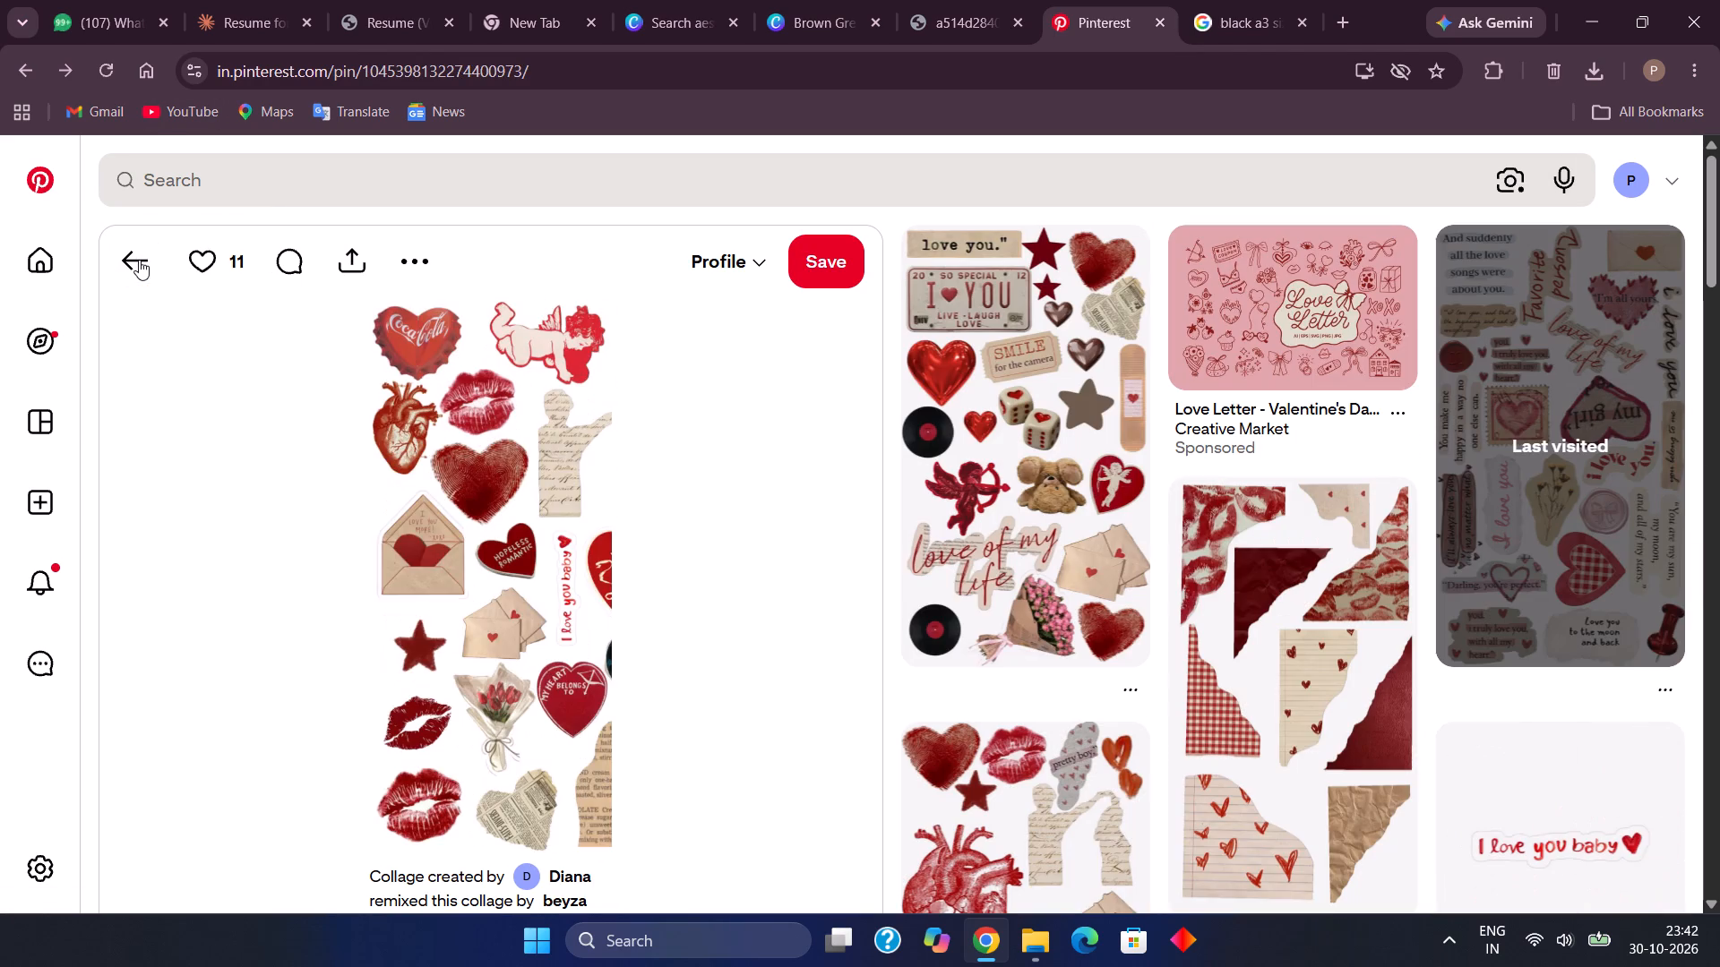
click(139, 260)
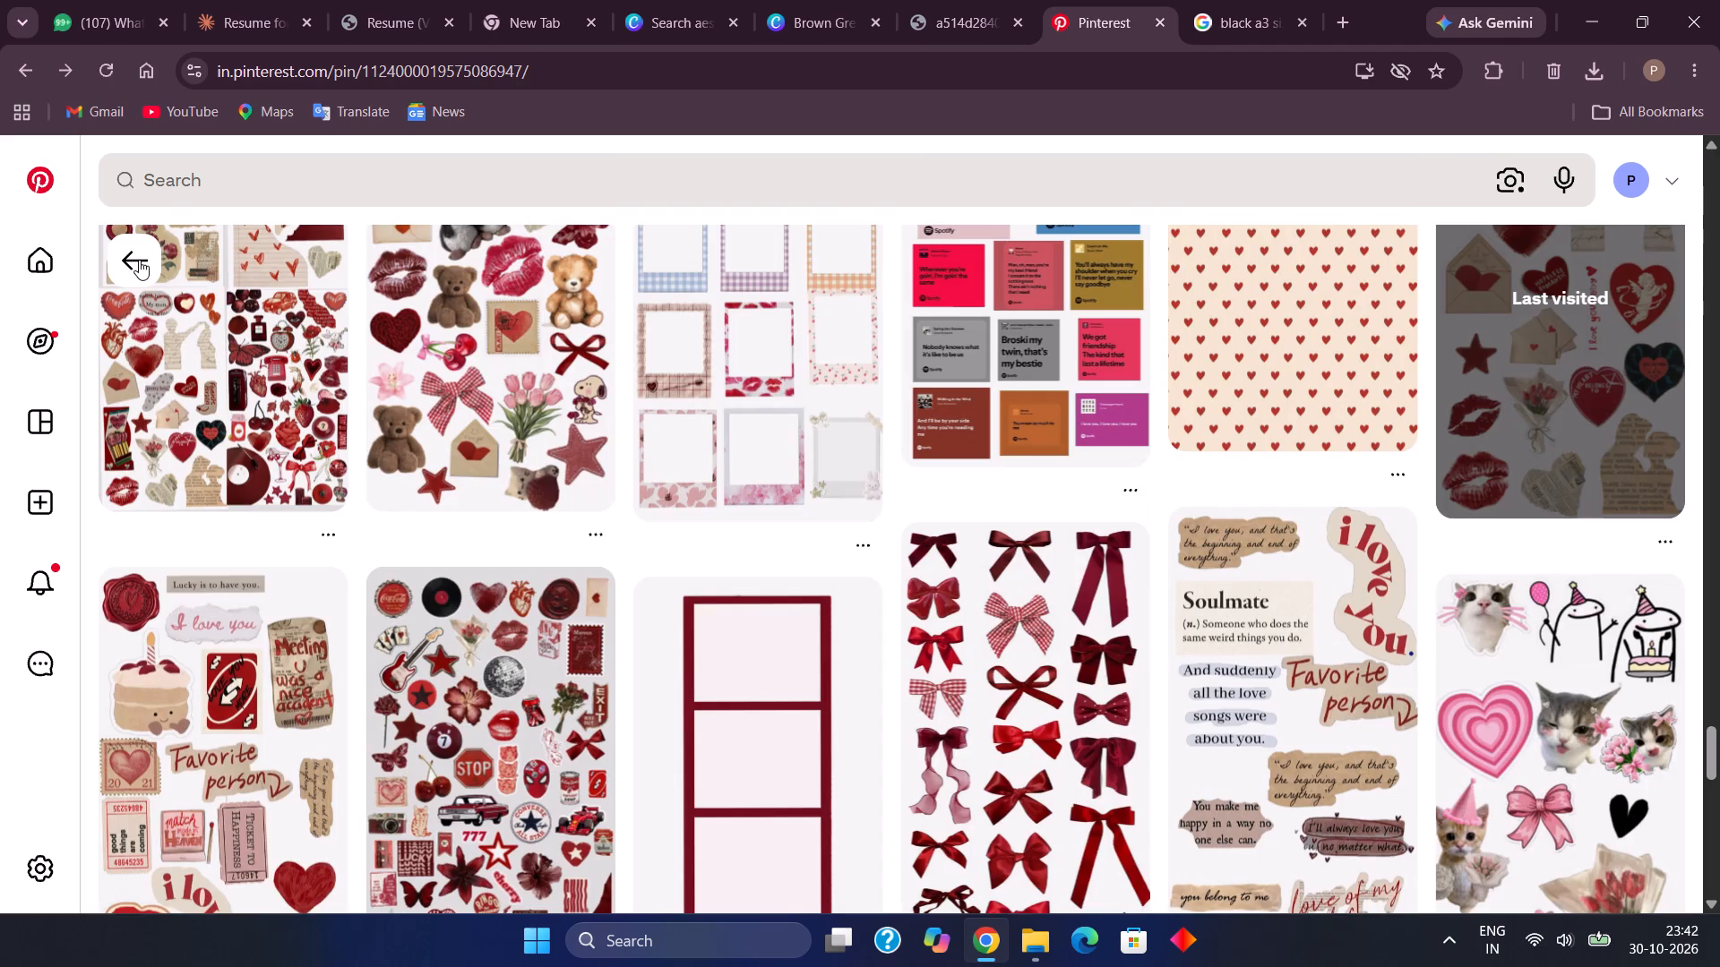
click(139, 260)
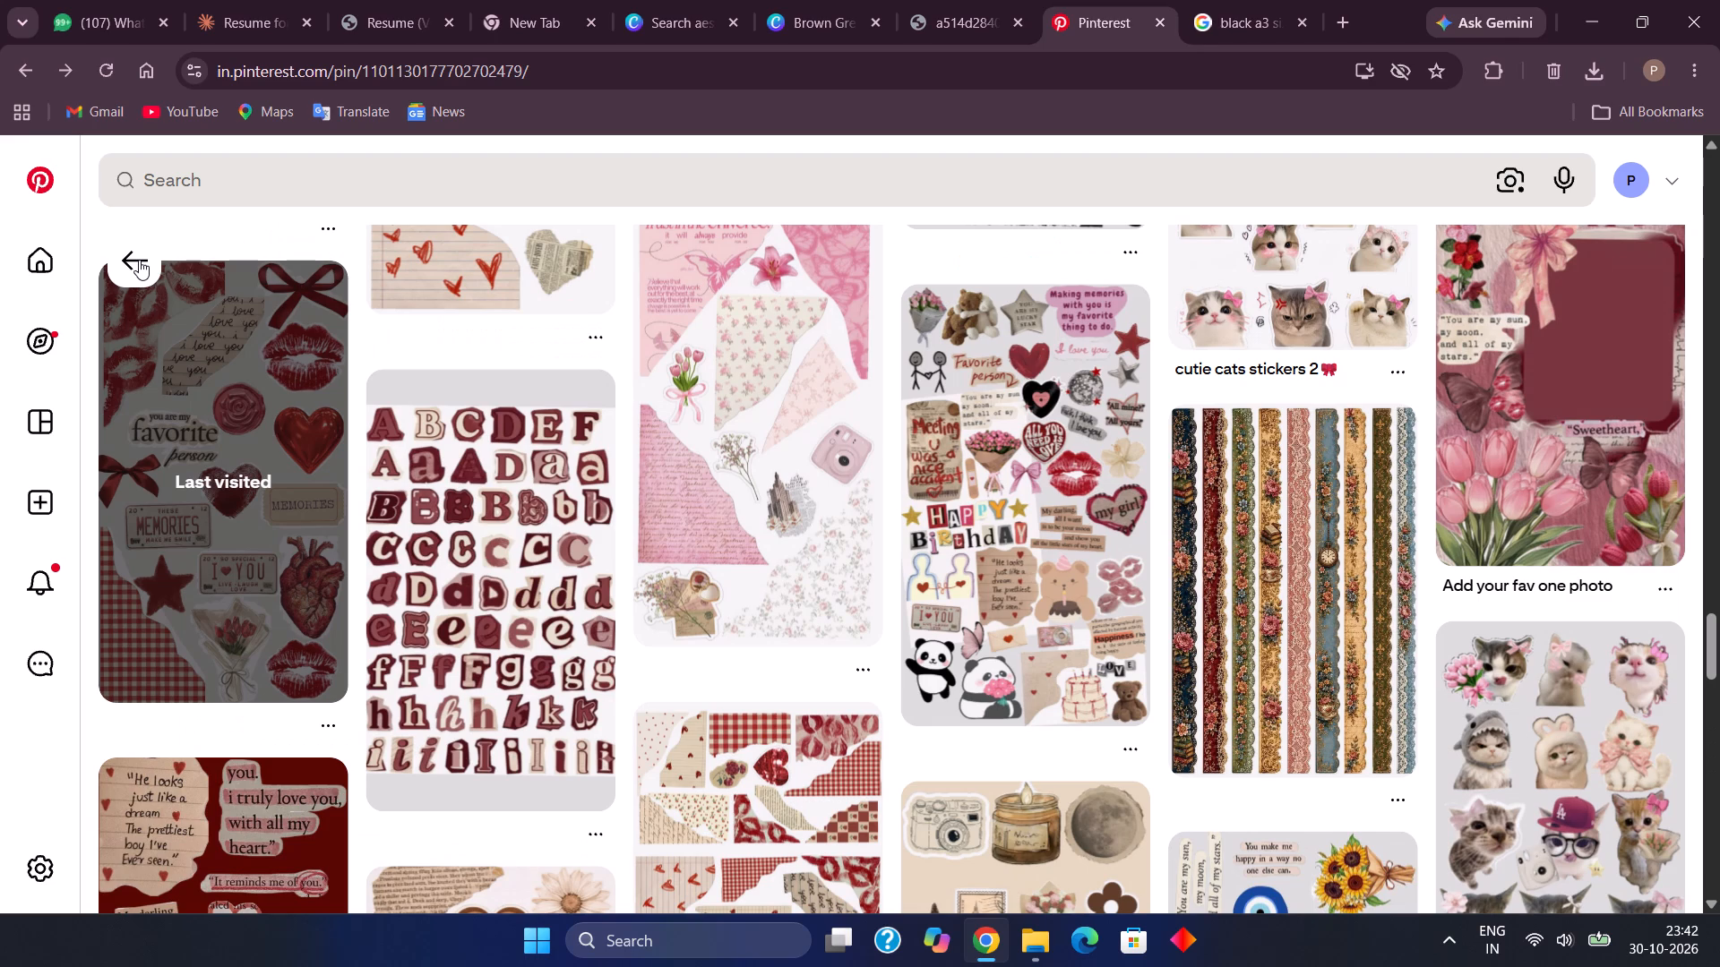
Browse the related pins of the torn red-paper collage for birthday and love-themed stickers.
scroll(773, 432, up, 3)
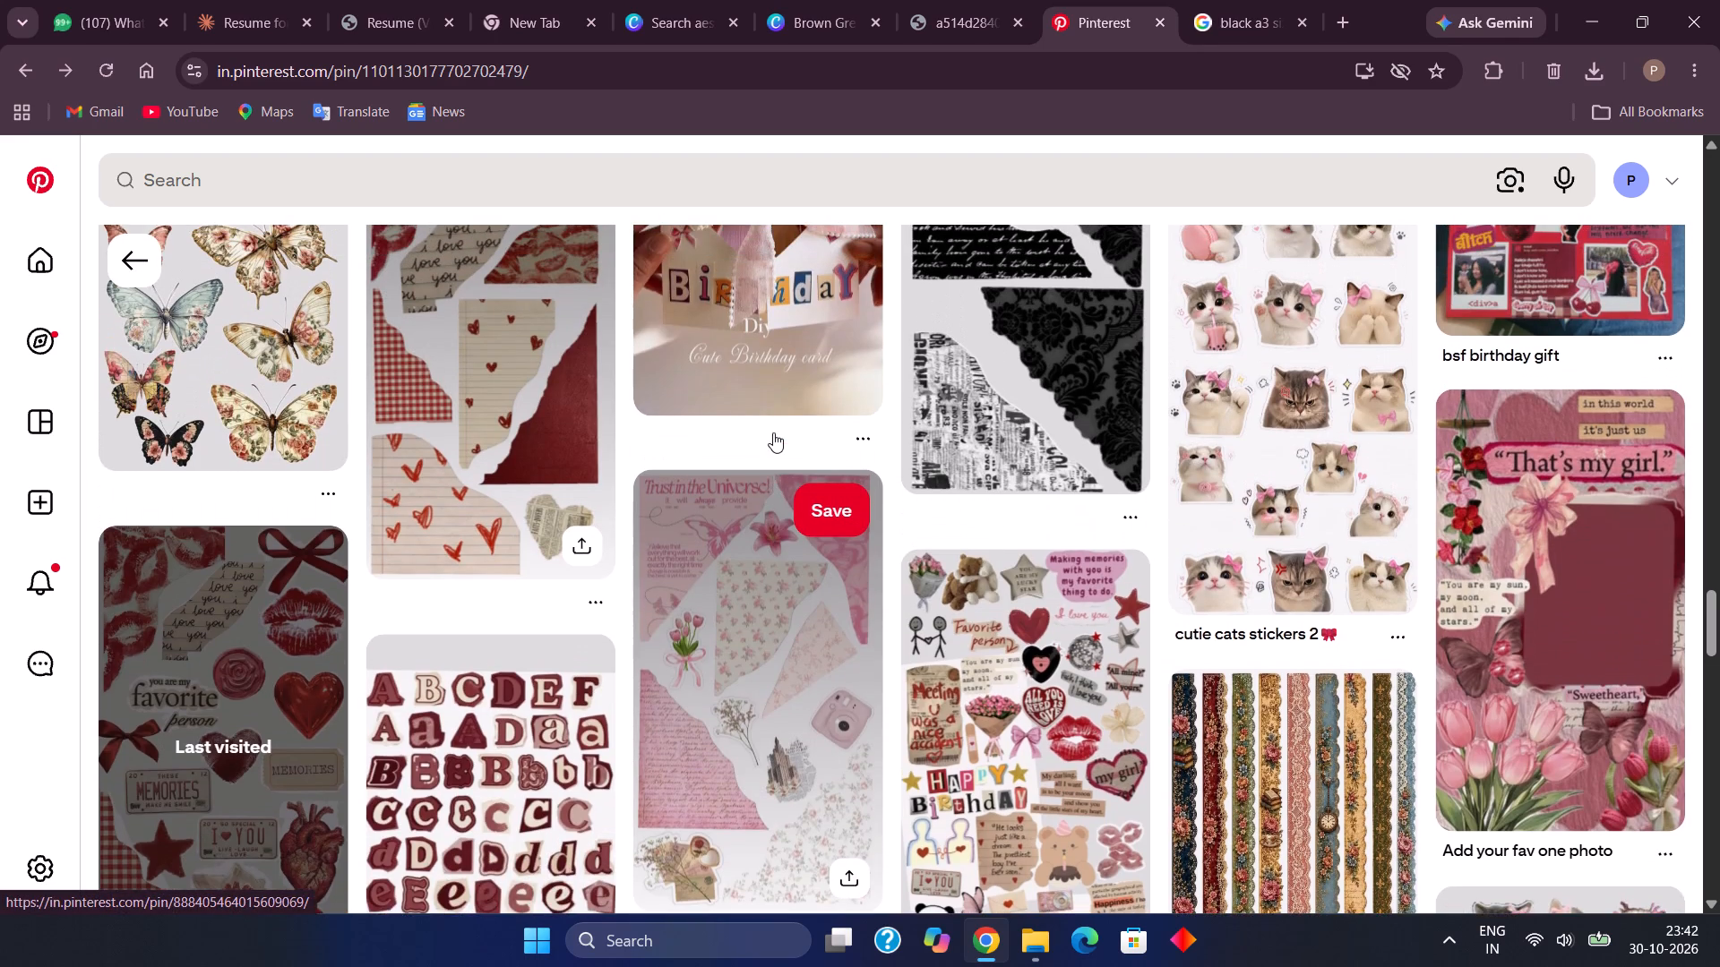
scroll(773, 432, up, 6)
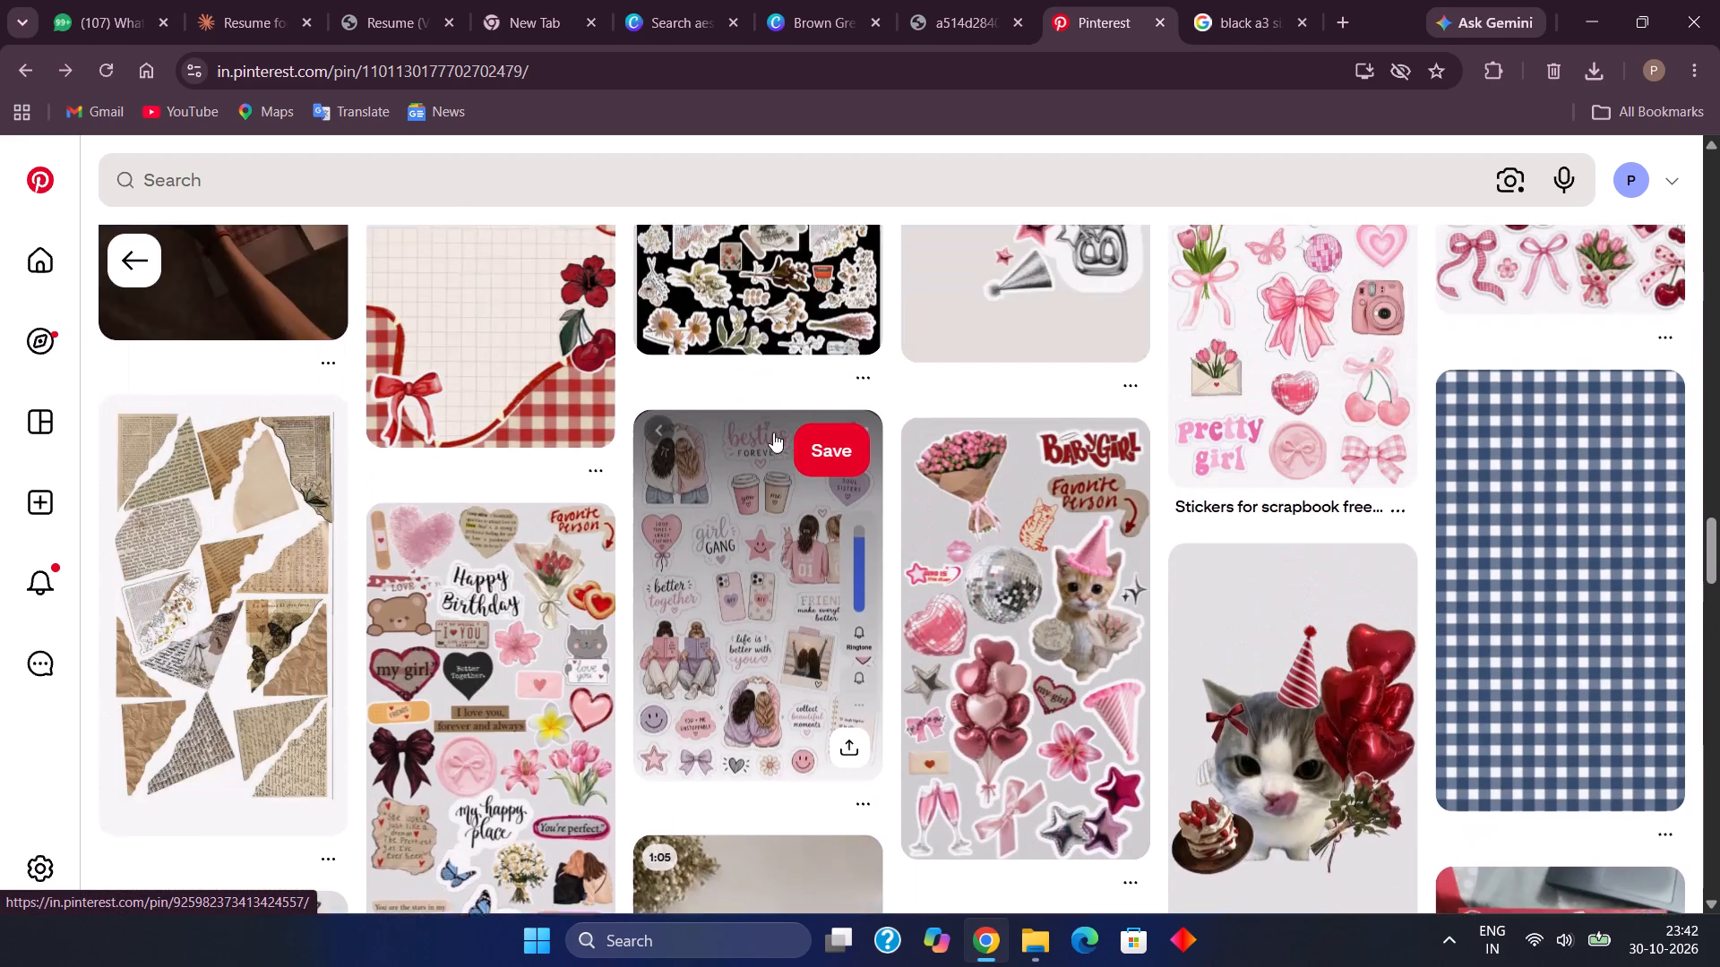
scroll(773, 432, up, 5)
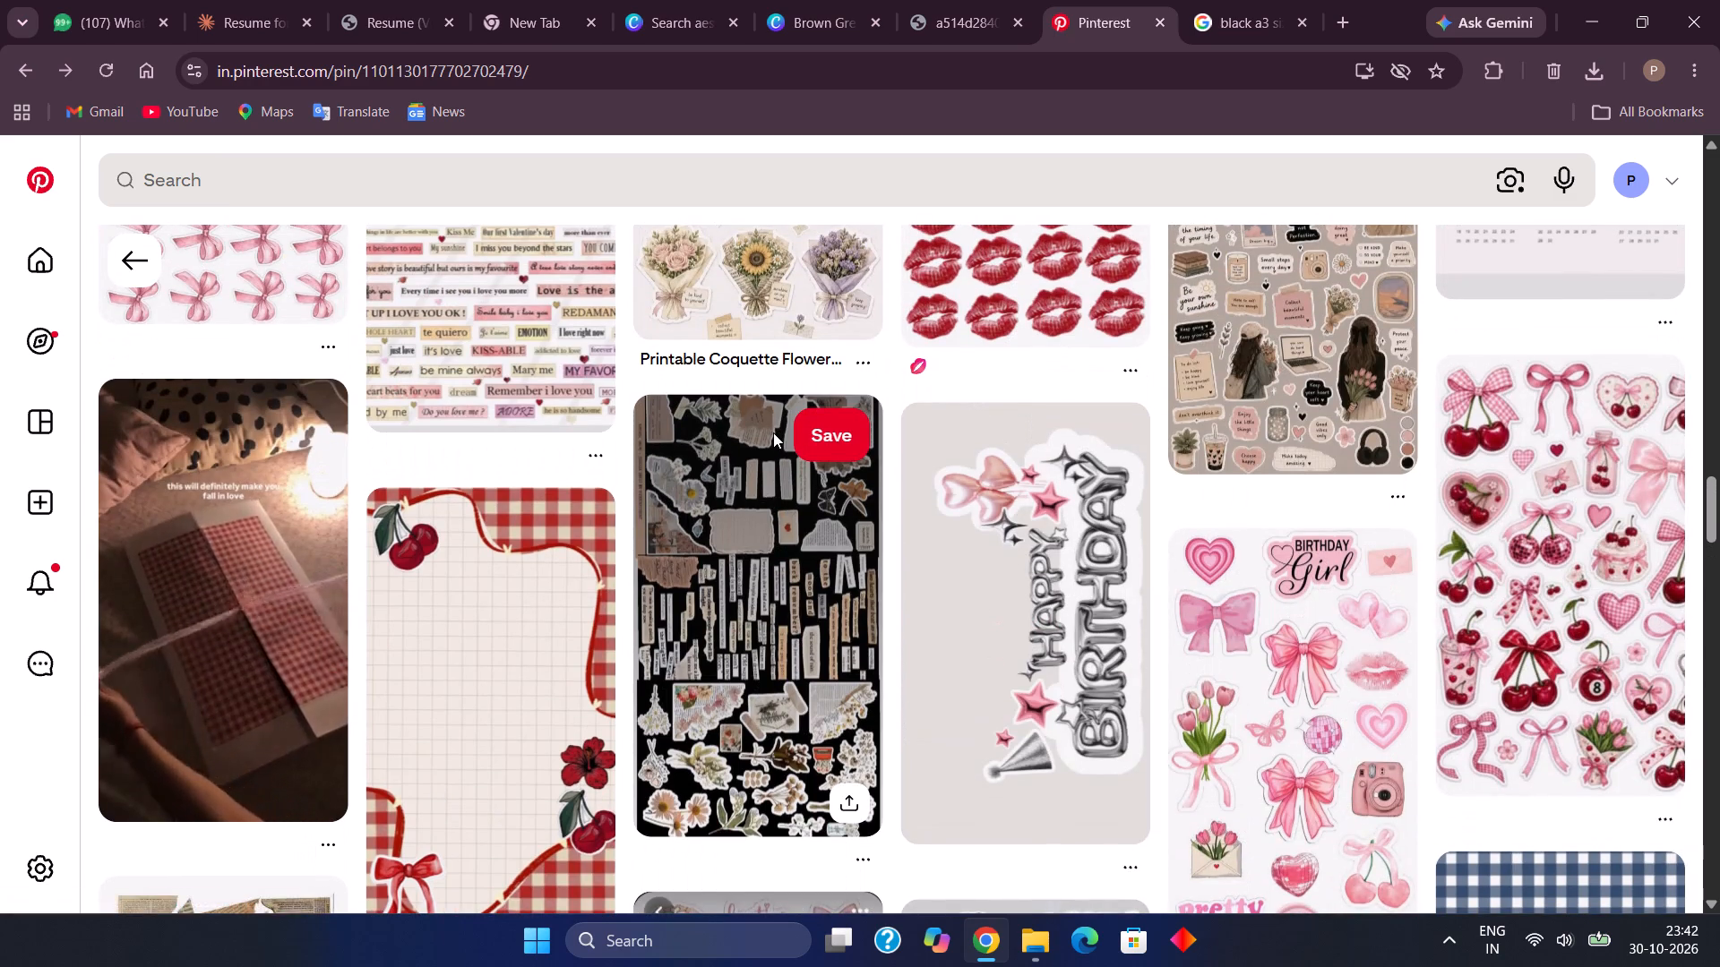
scroll(773, 432, up, 11)
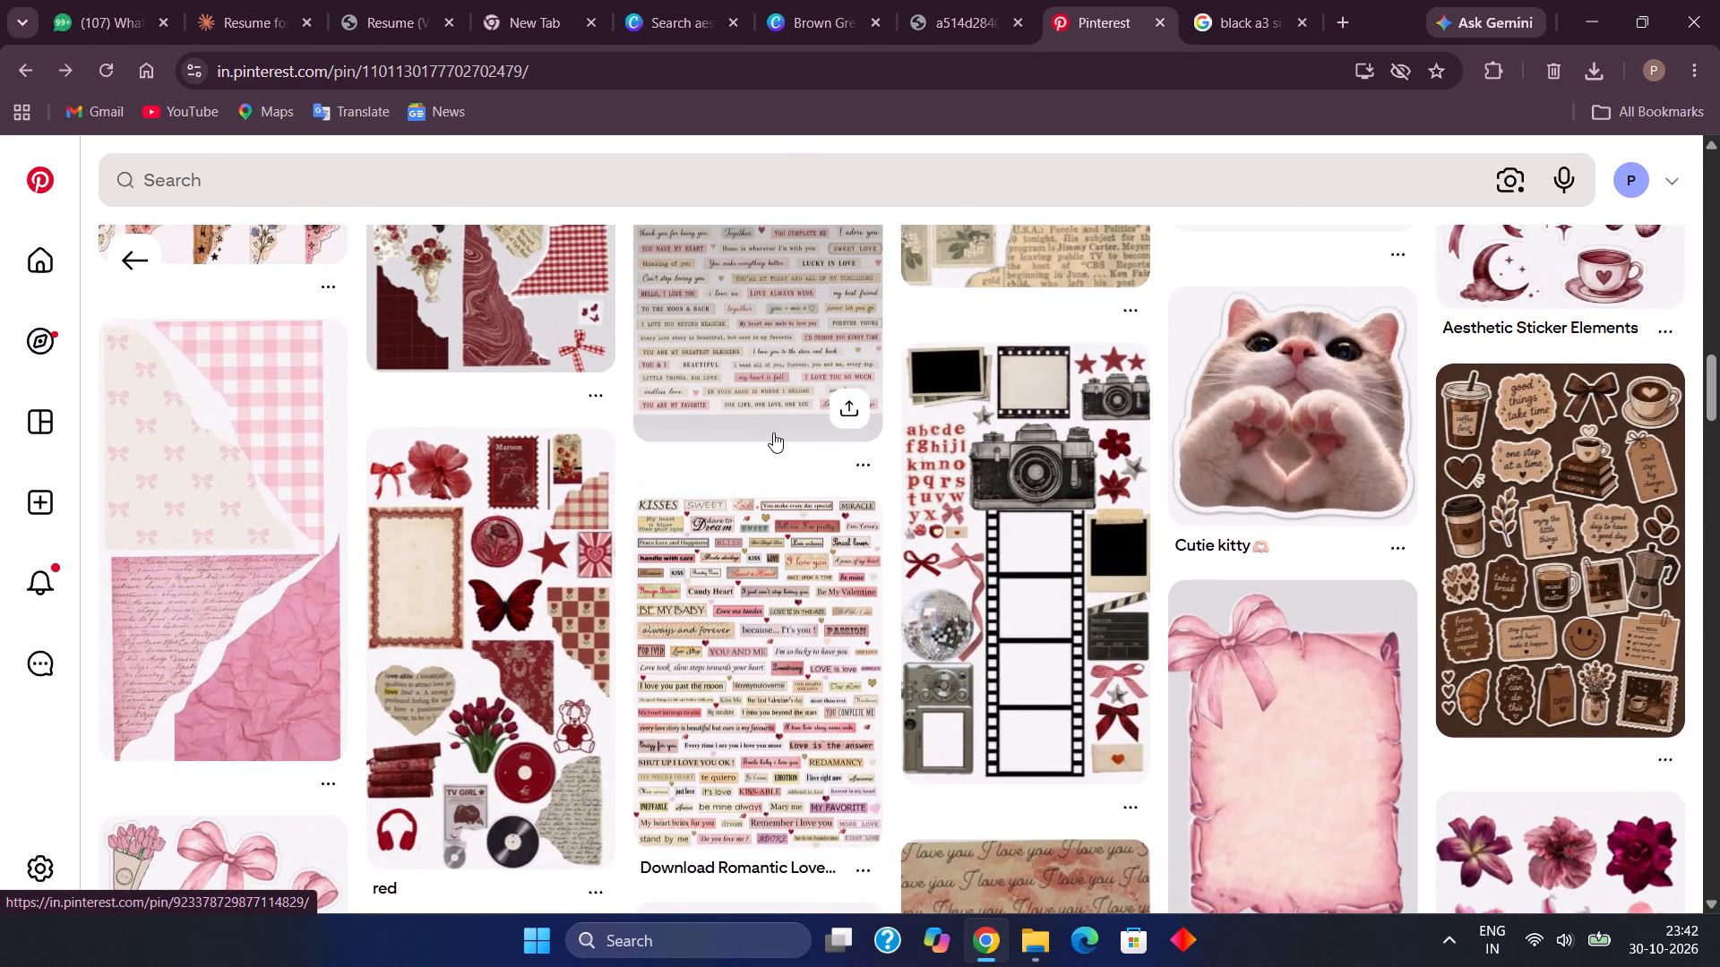
scroll(773, 432, up, 2)
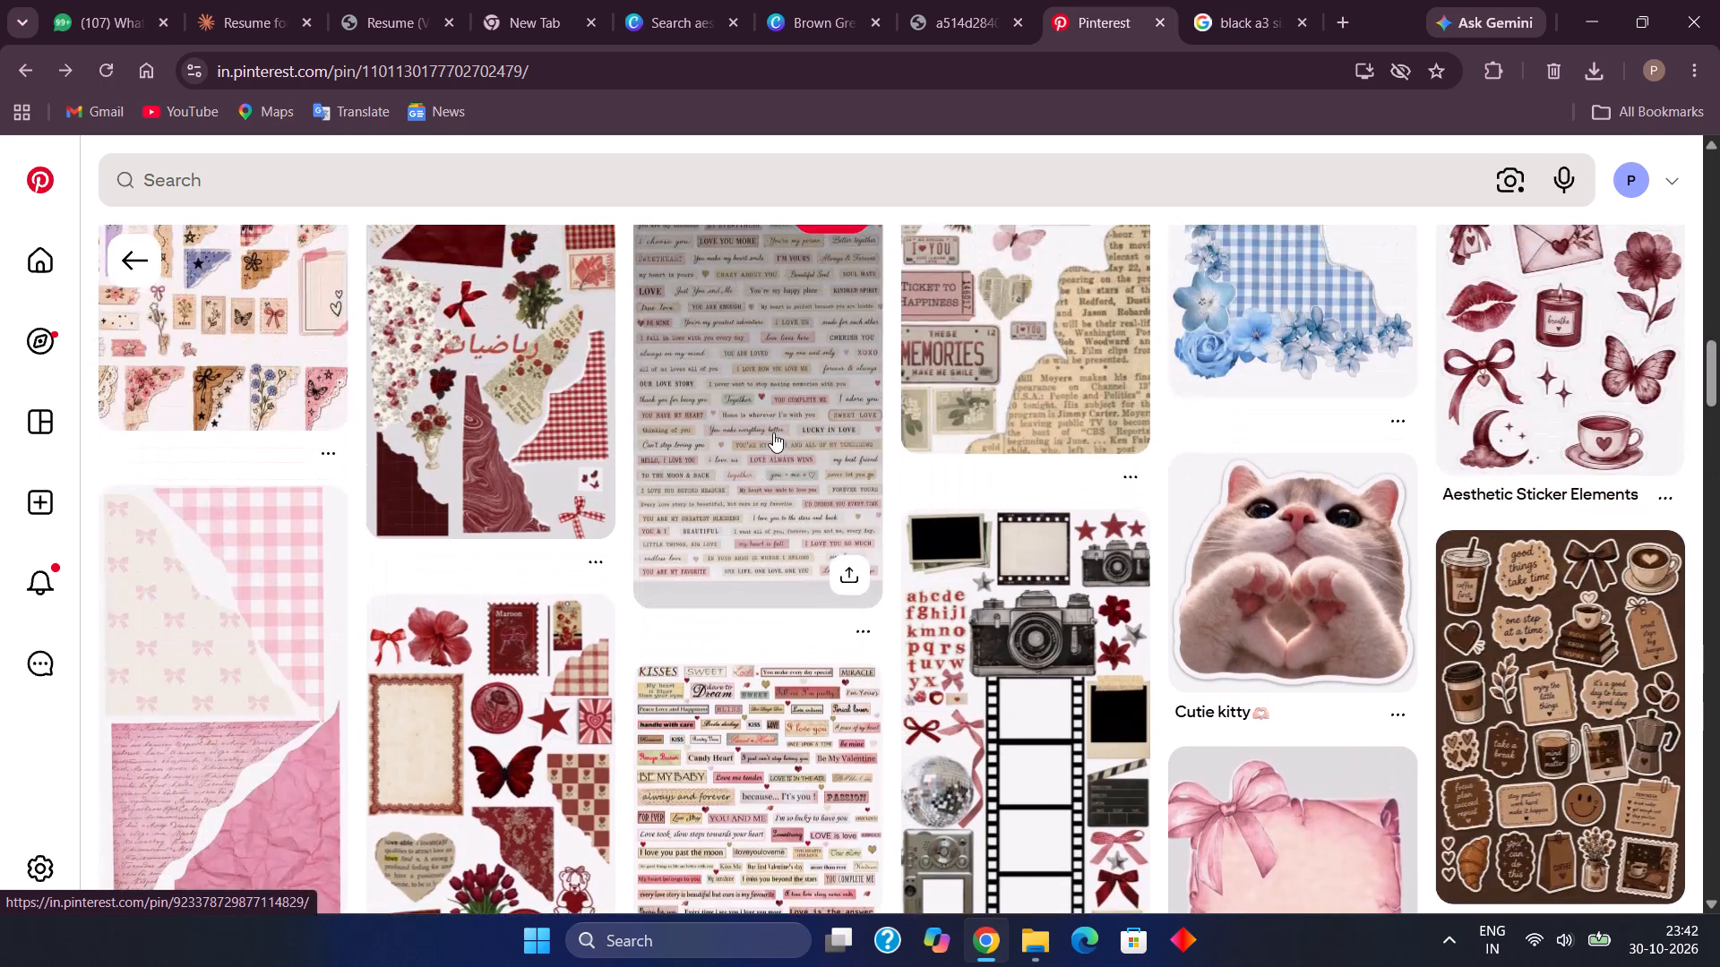
scroll(773, 432, up, 4)
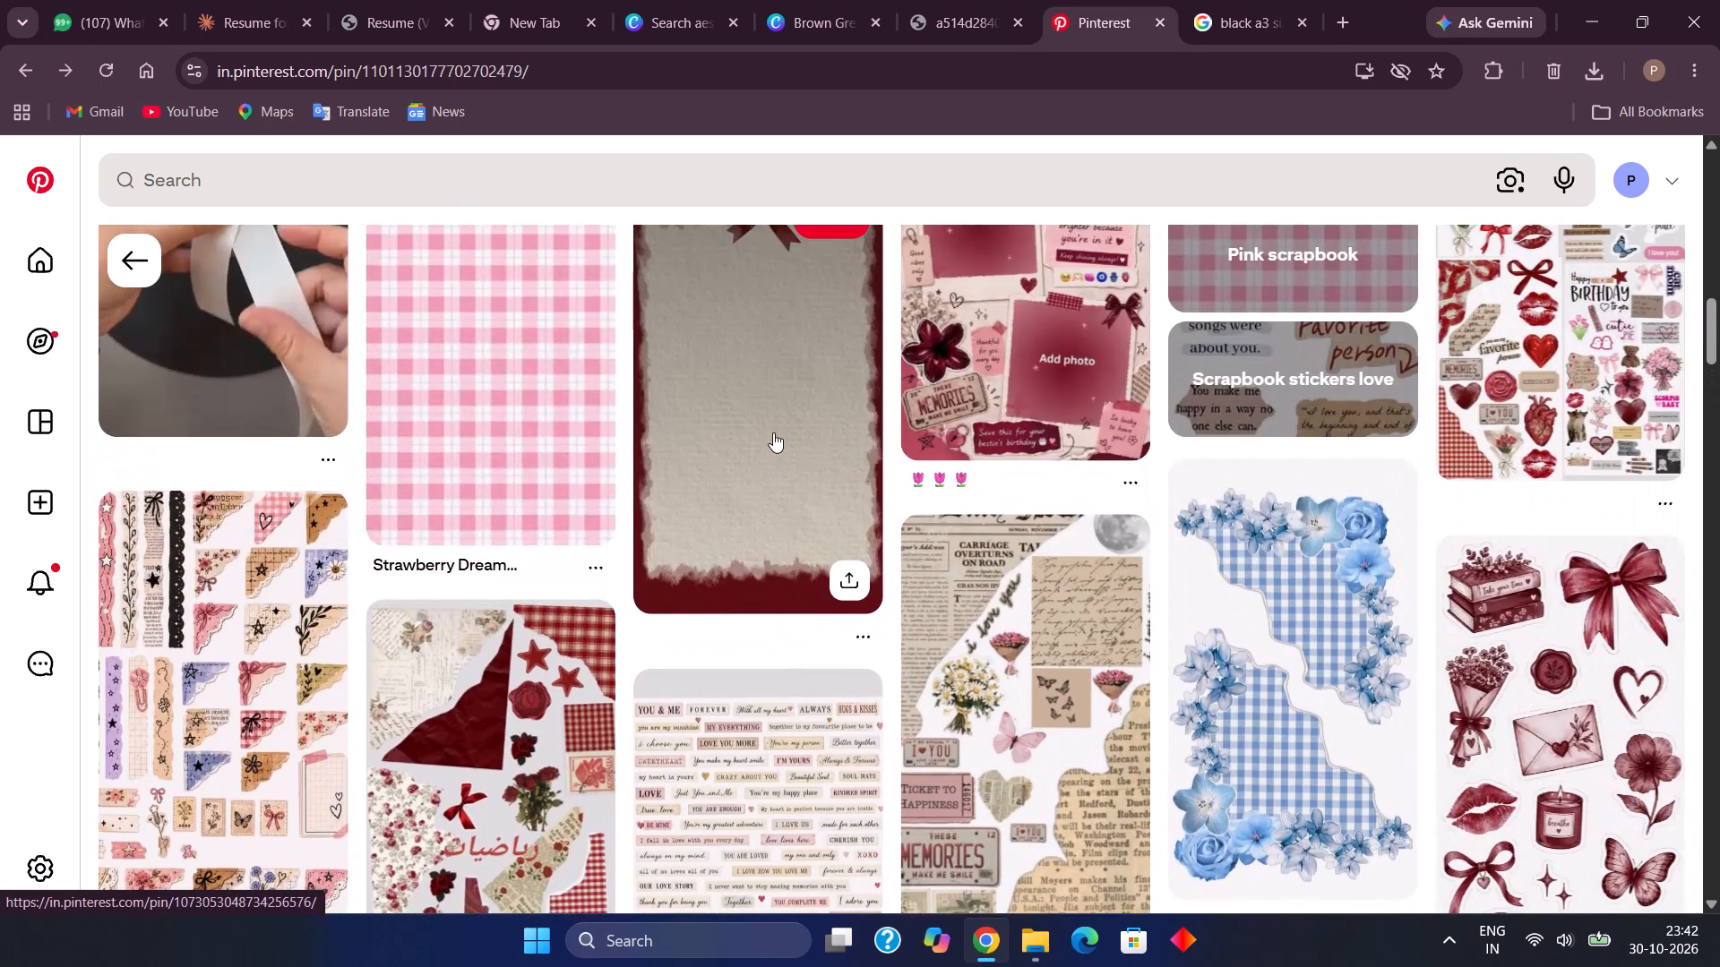
scroll(773, 432, up, 5)
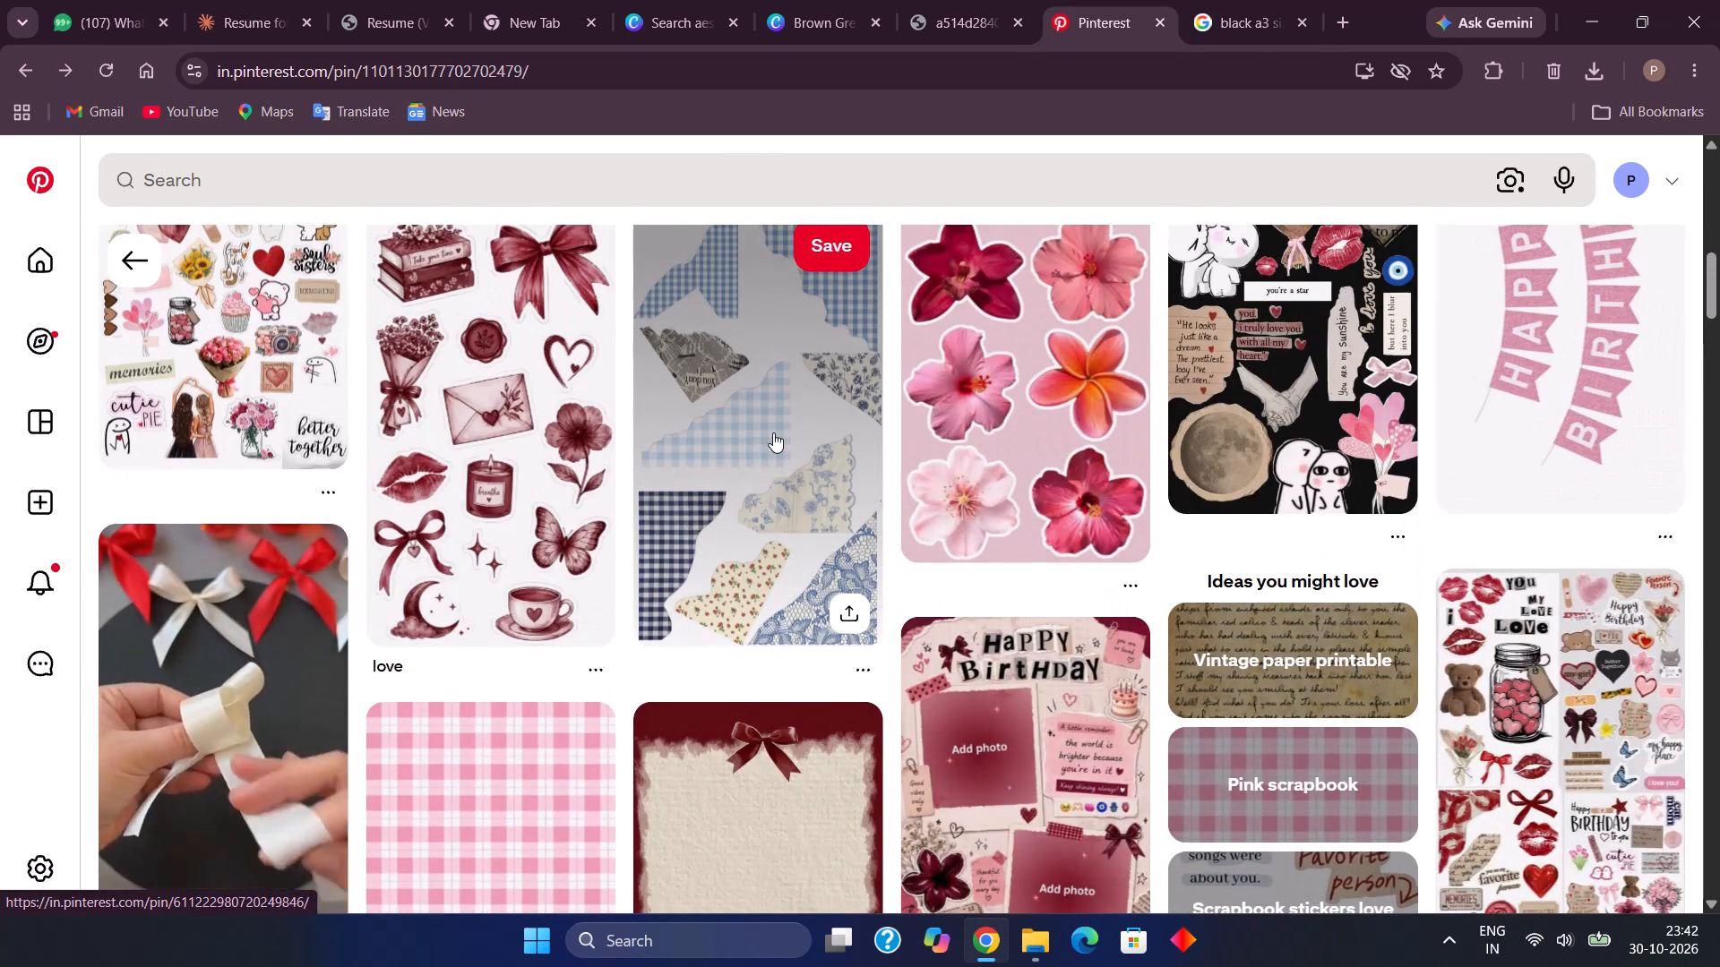
scroll(773, 432, up, 7)
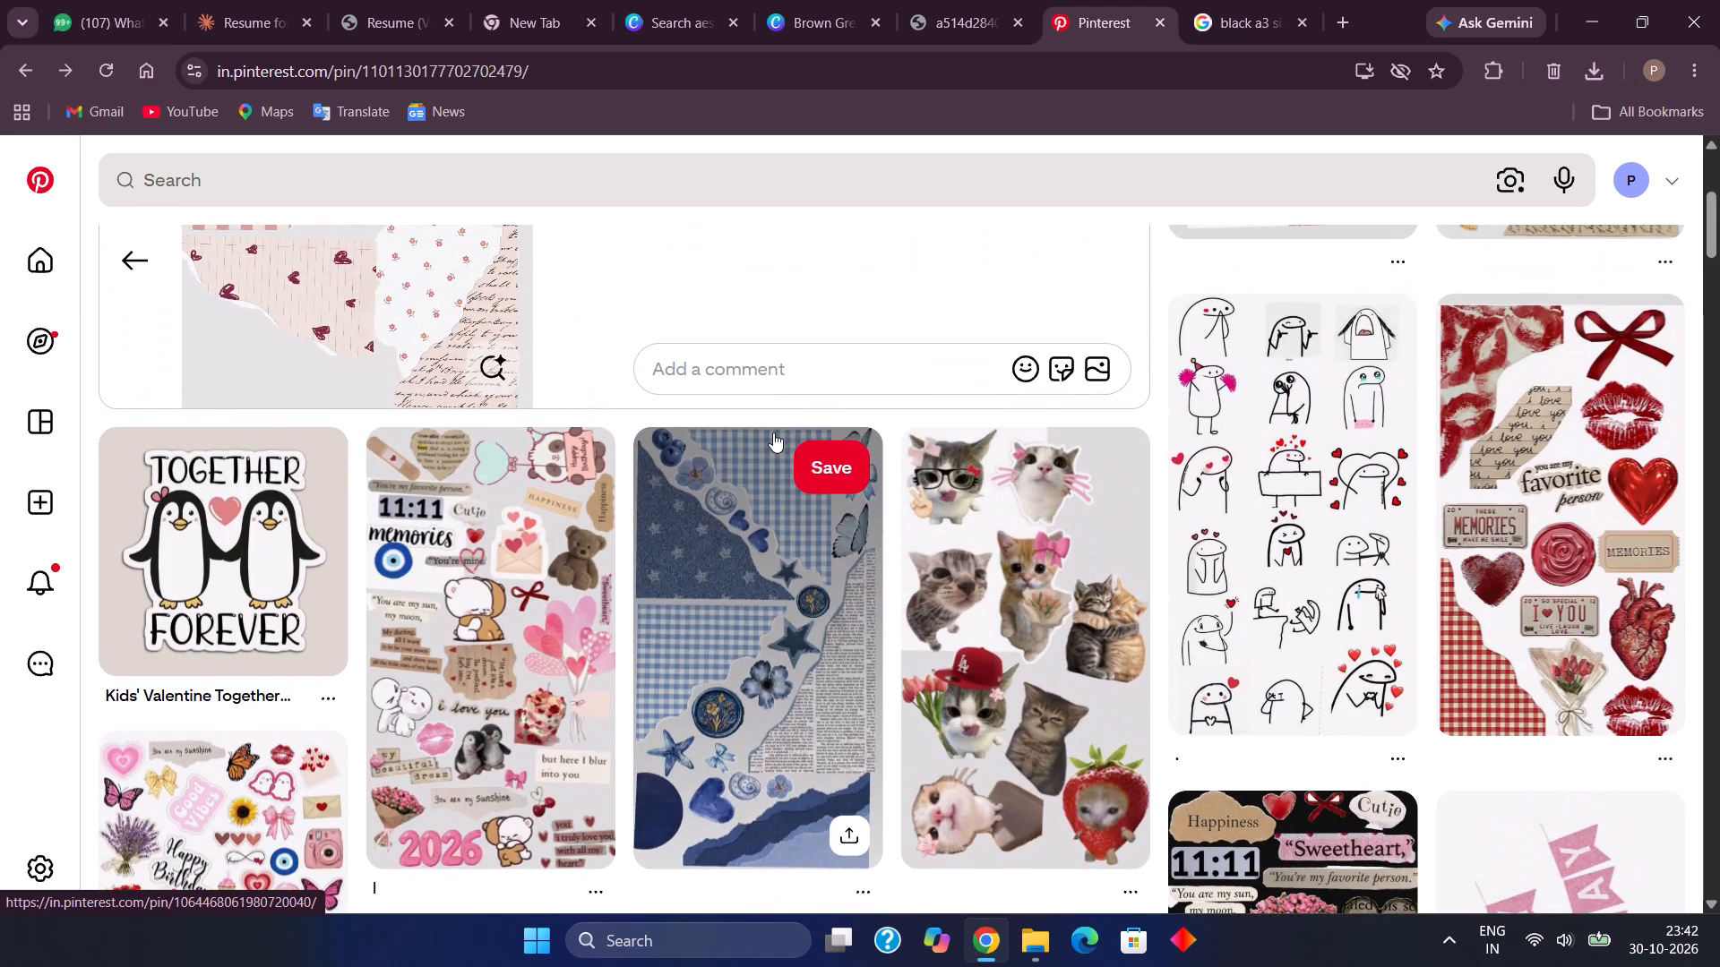
scroll(1583, 446, up, 3)
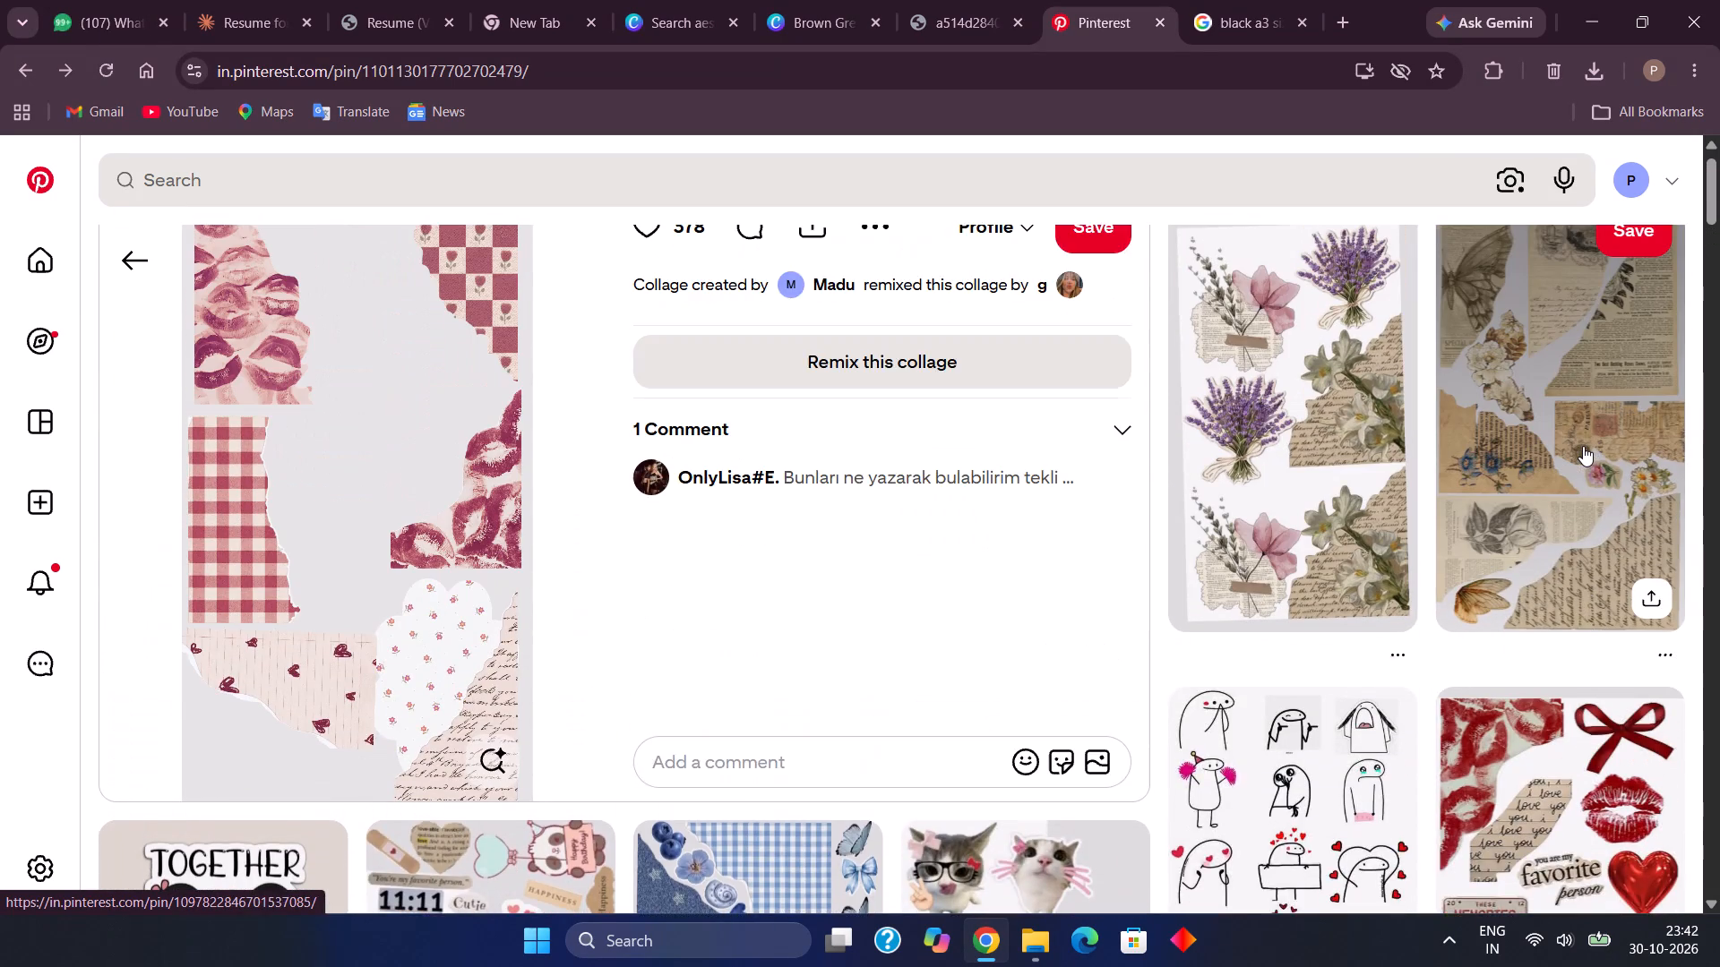
scroll(1583, 446, up, 4)
scroll(1583, 446, down, 3)
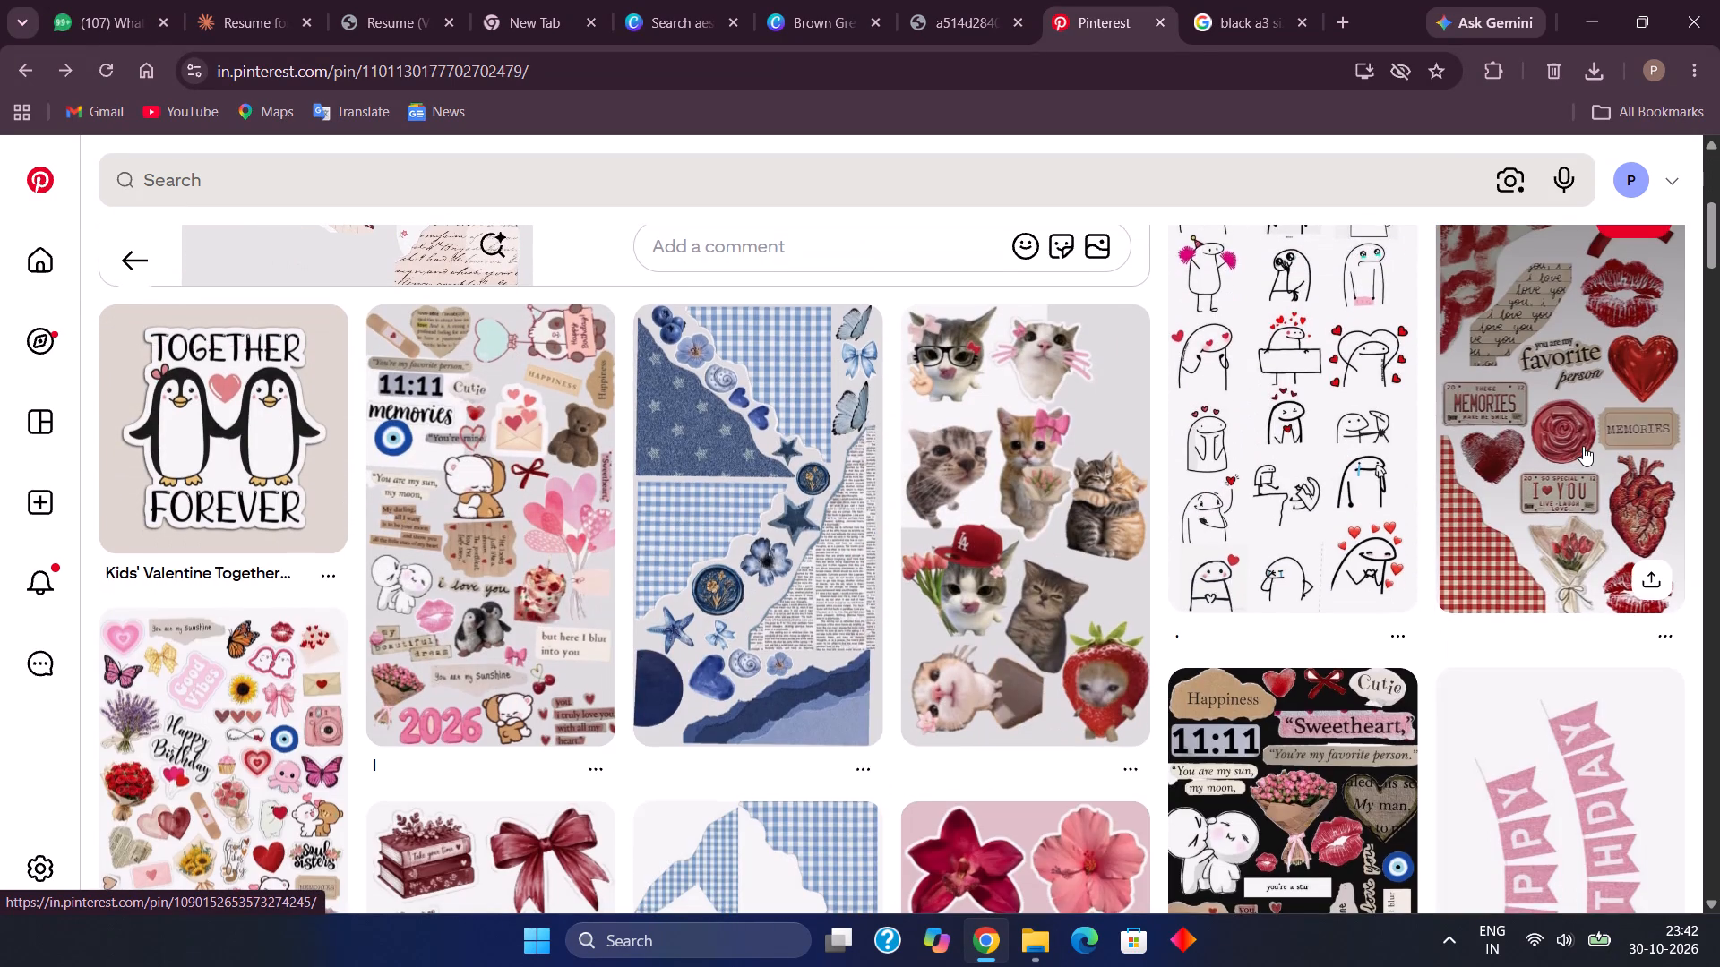
scroll(1583, 446, up, 7)
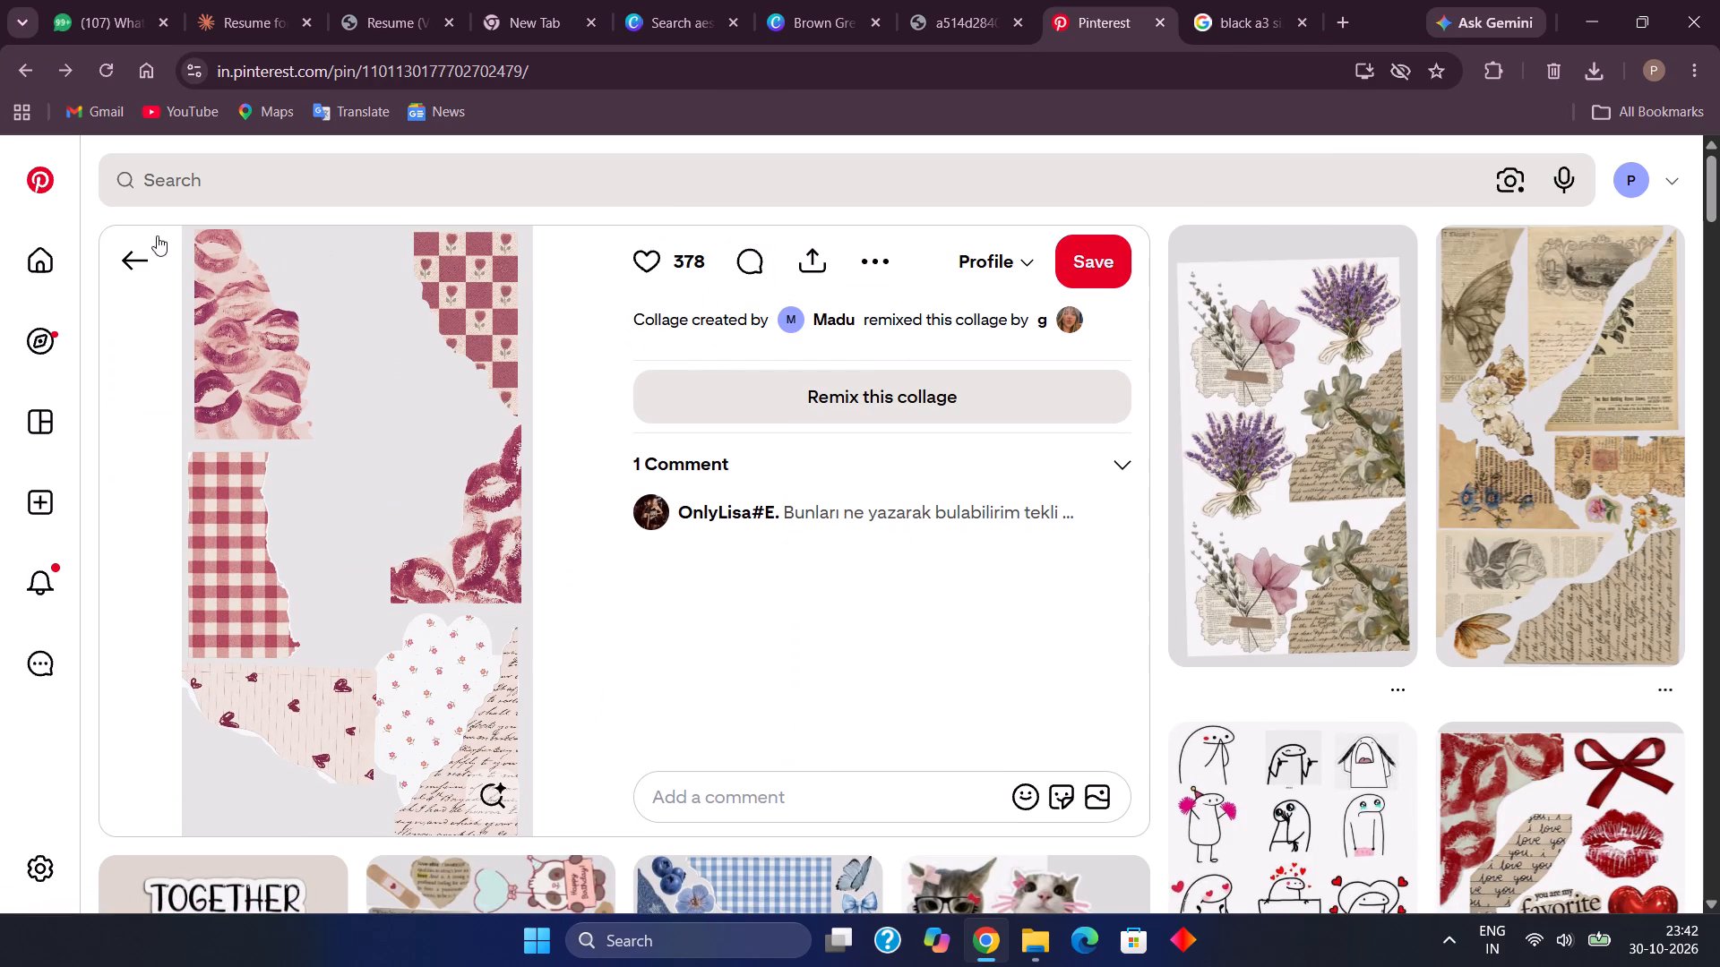
Go back through the visited pins to "Birthday card your bestie deserves" and examine the heart-shaped card's banner, photo and sticker layout.
click(140, 243)
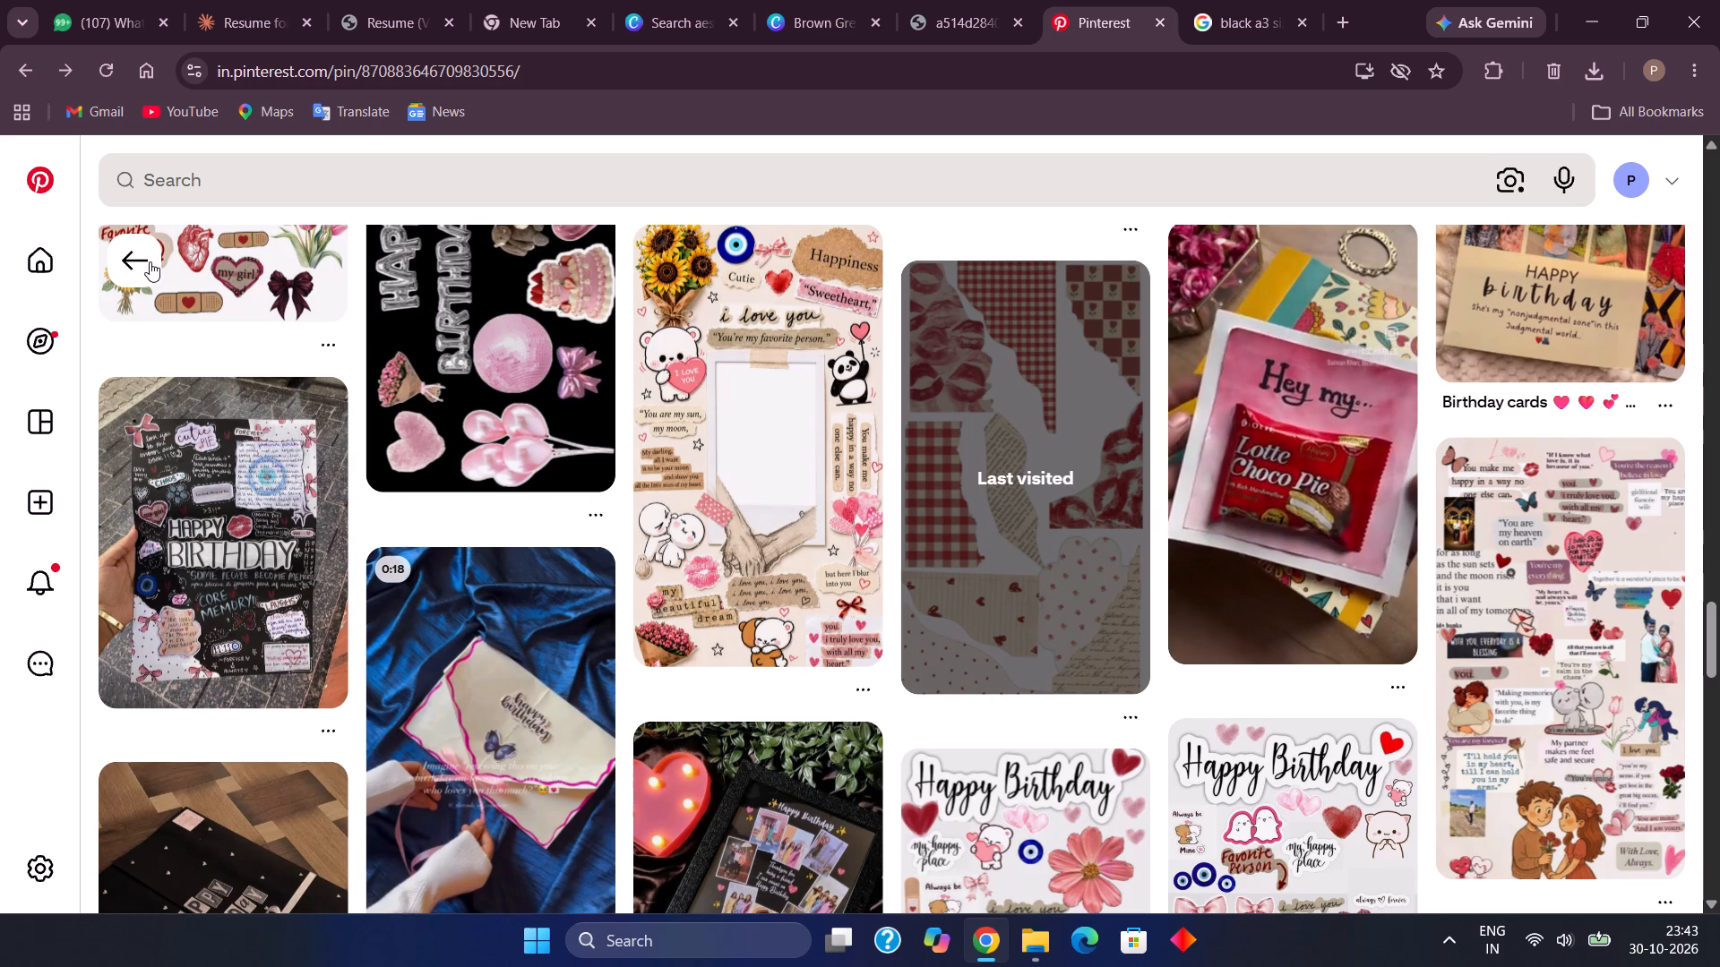
click(150, 262)
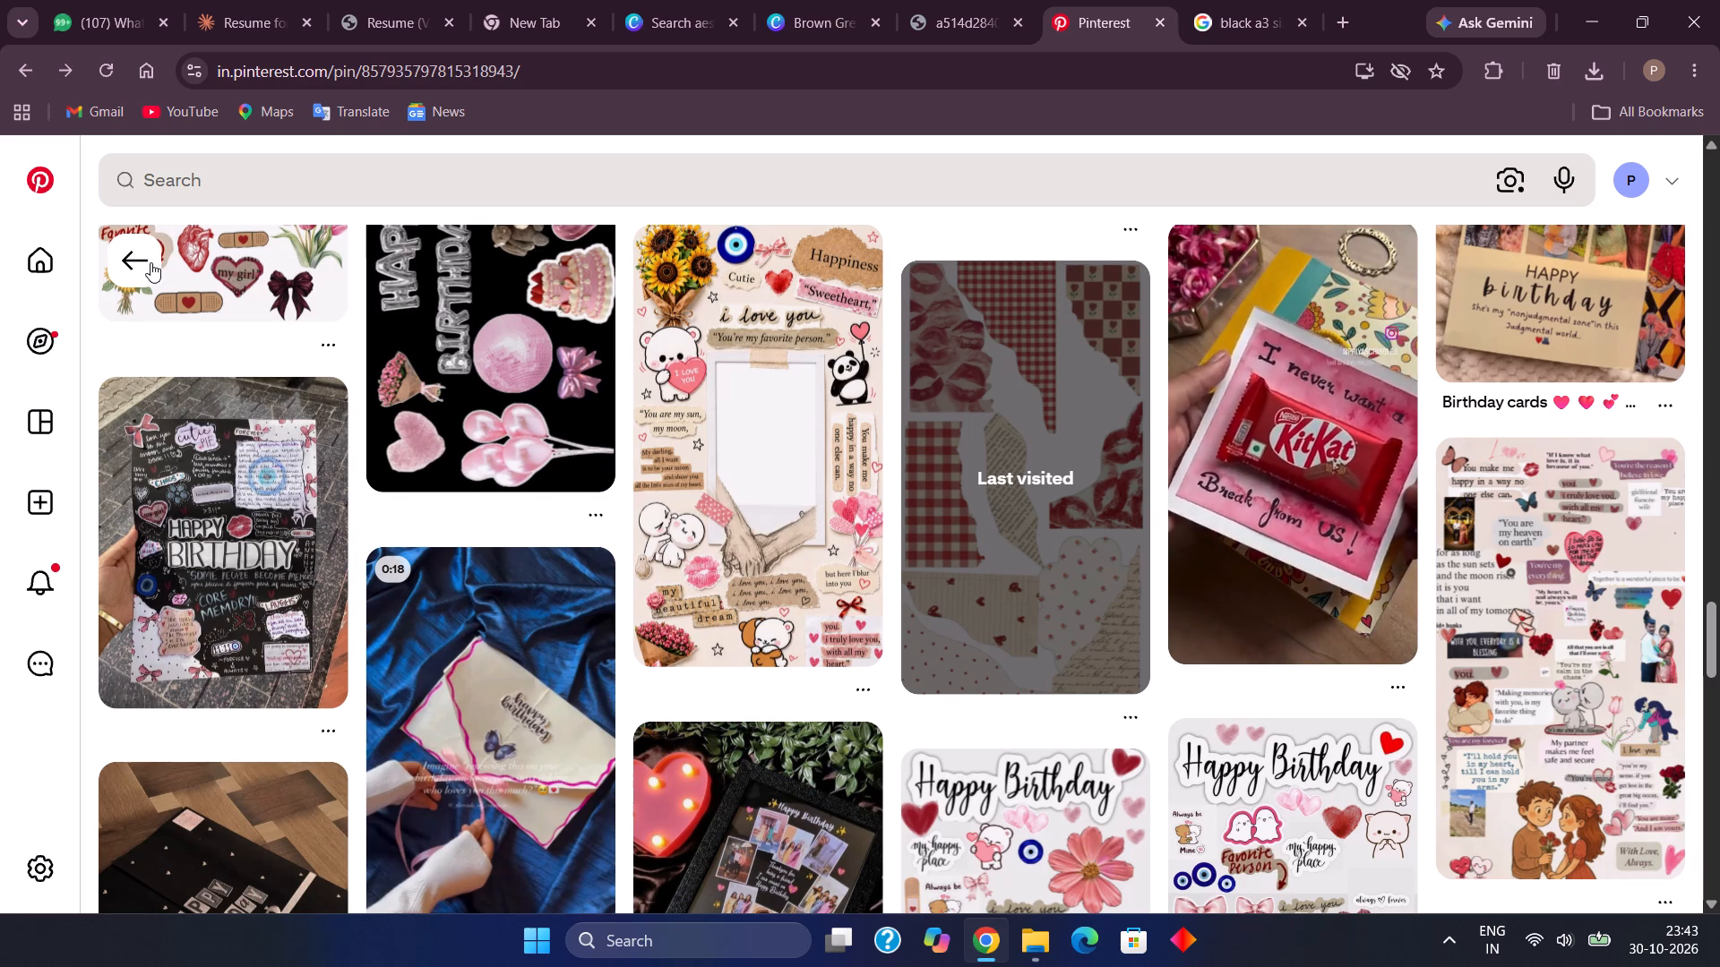
click(150, 262)
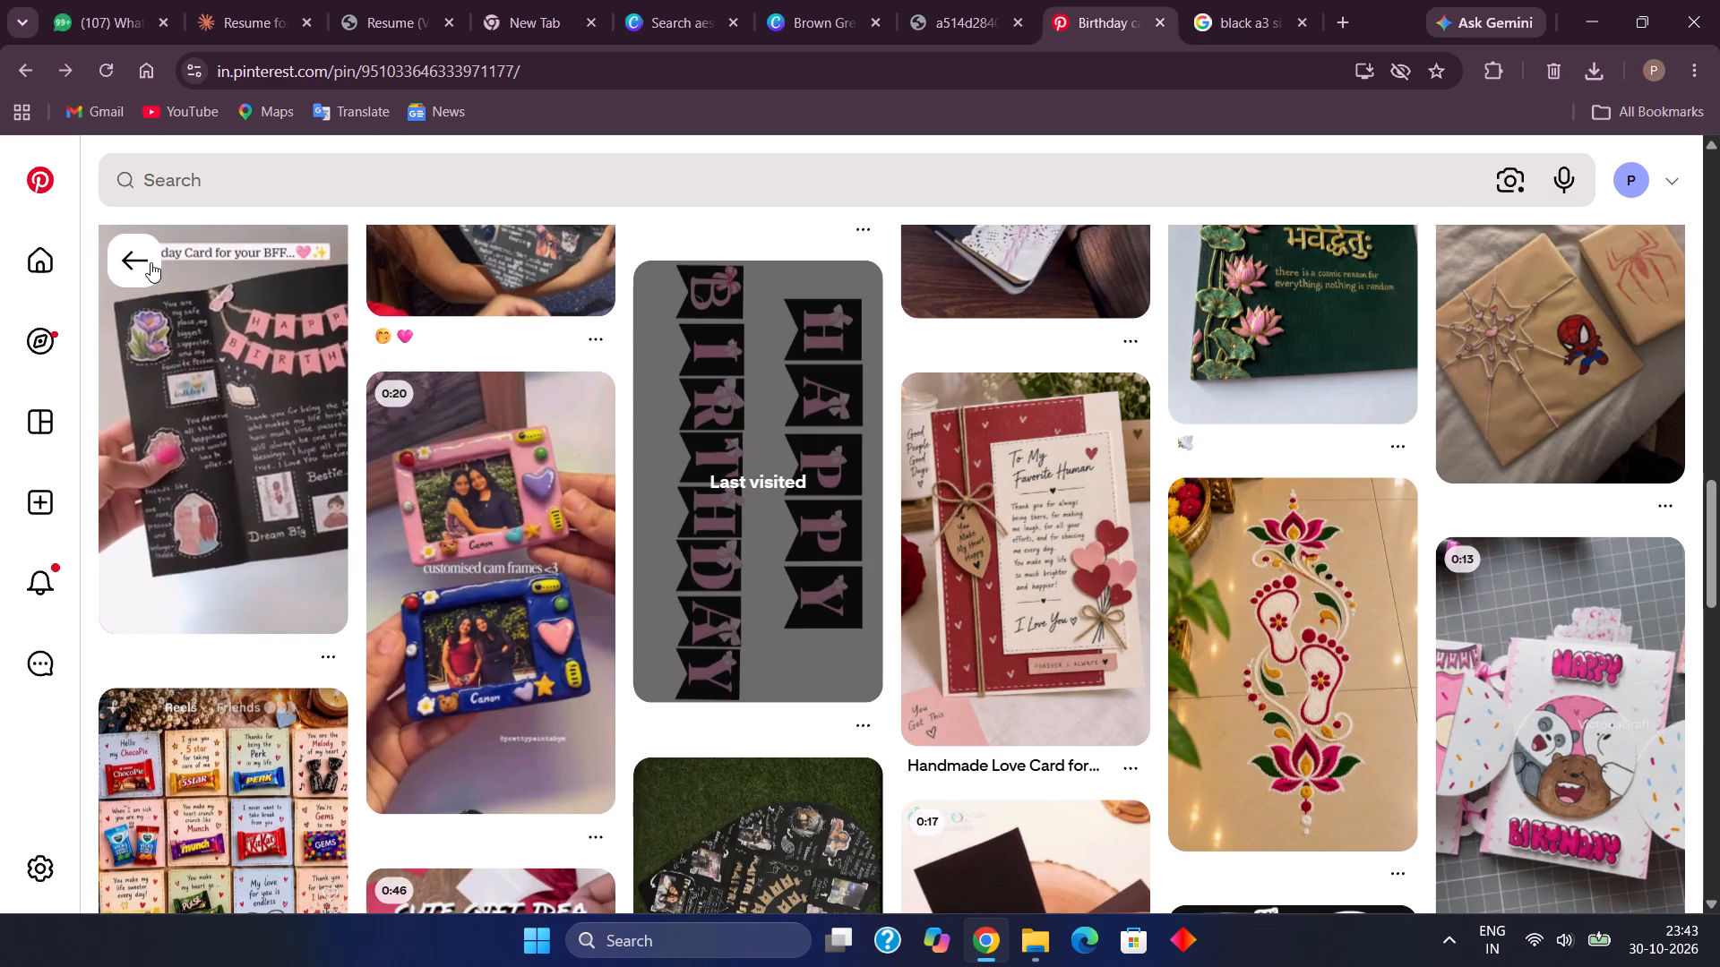
scroll(610, 527, up, 10)
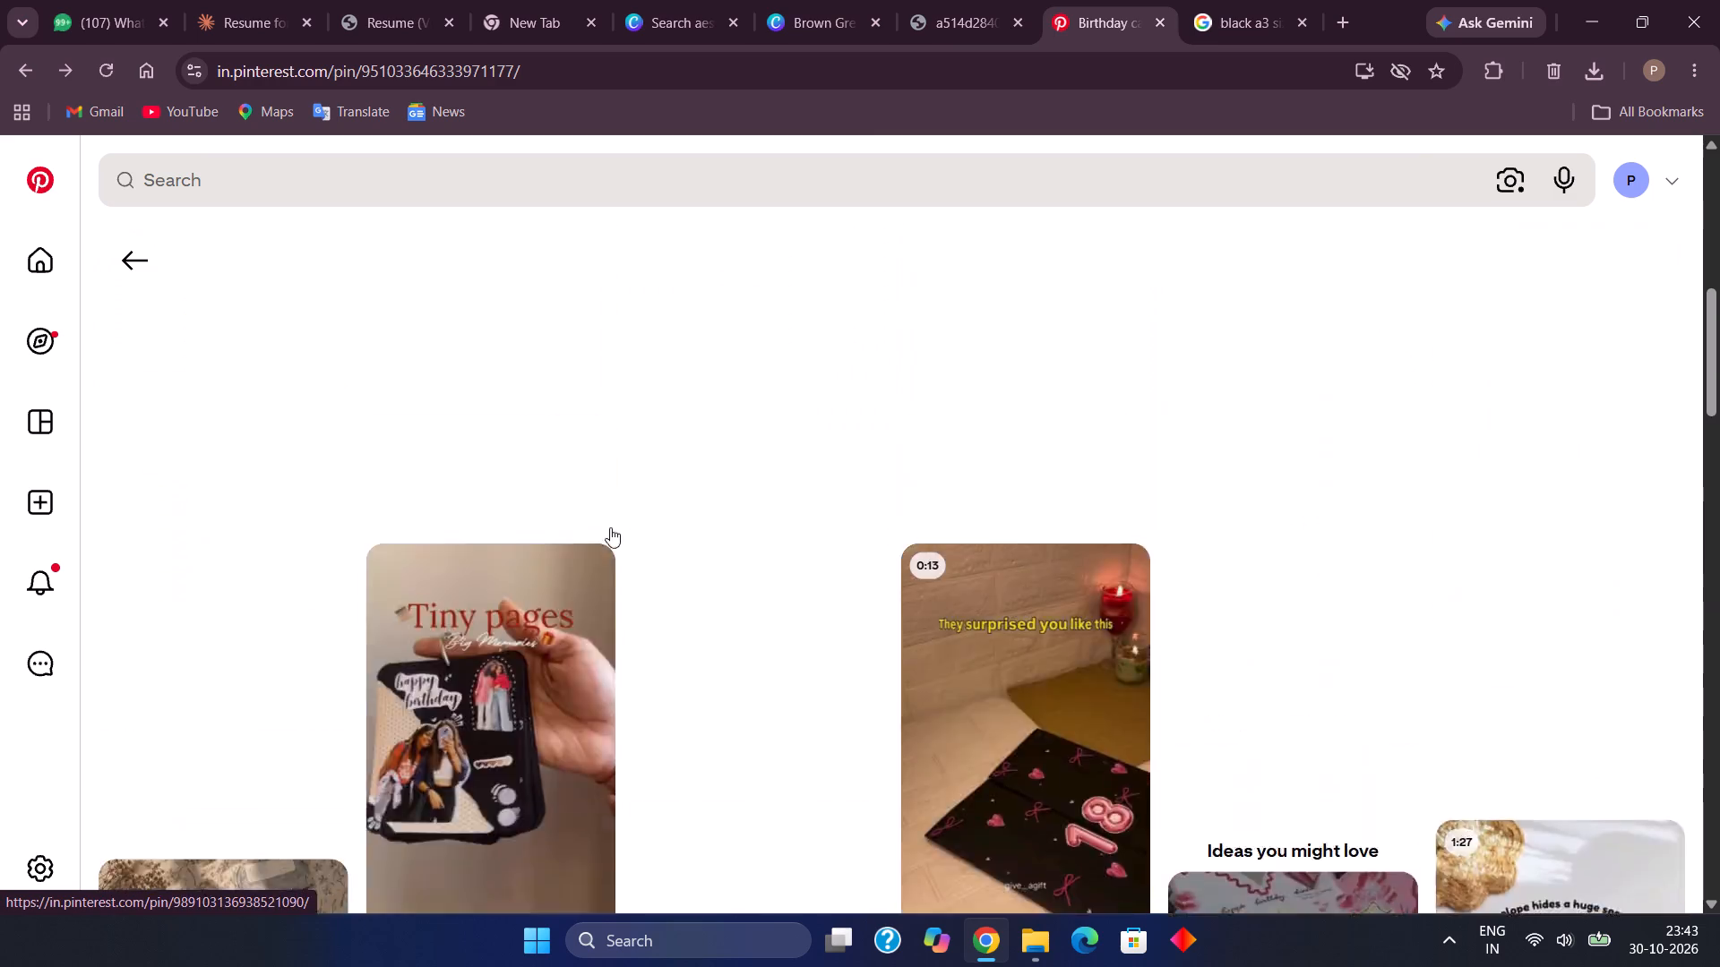
scroll(610, 527, up, 9)
scroll(610, 527, down, 1)
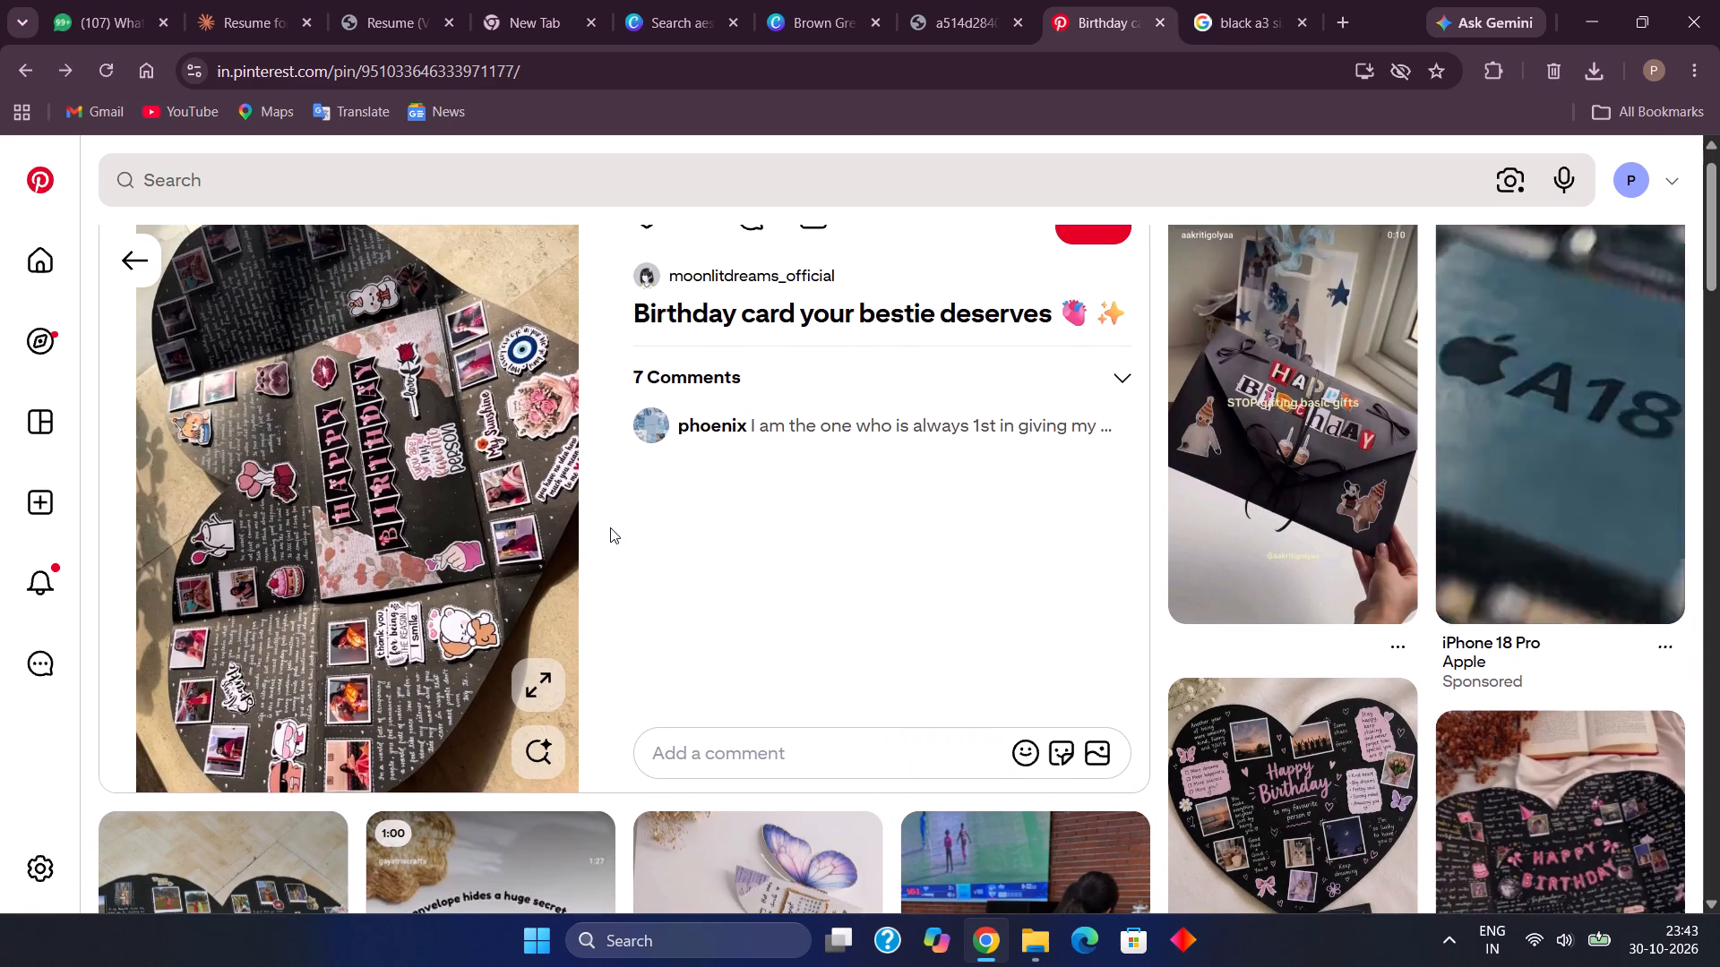
scroll(610, 527, down, 1)
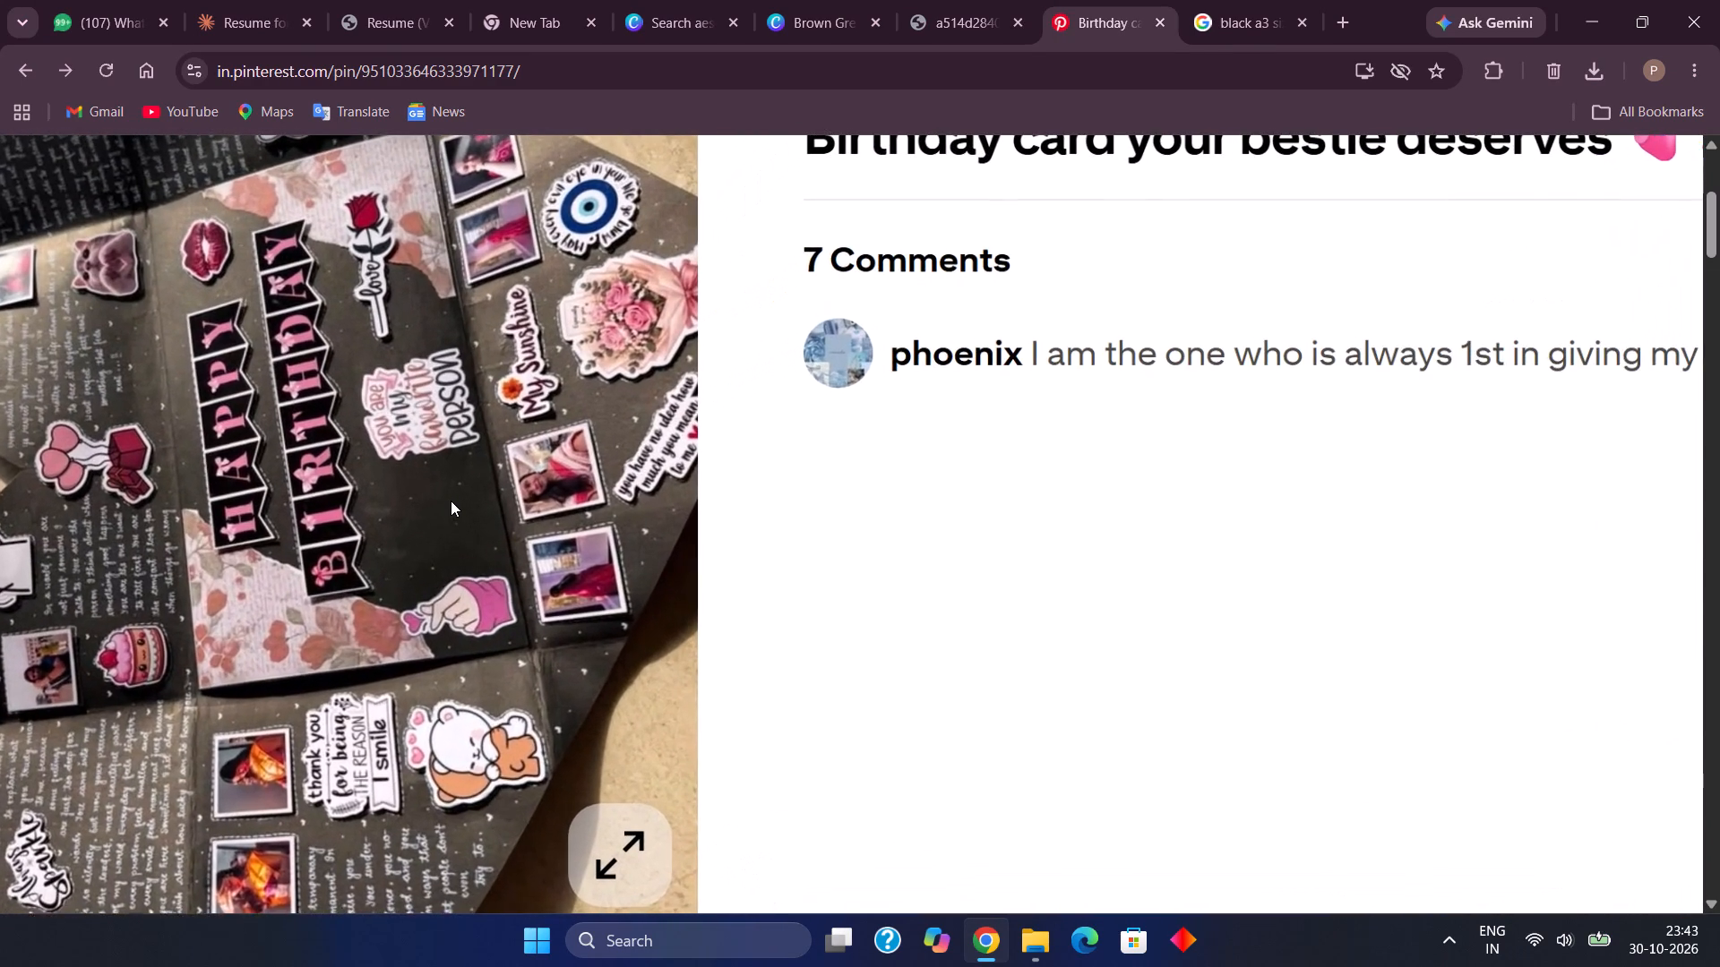
scroll(451, 501, up, 1)
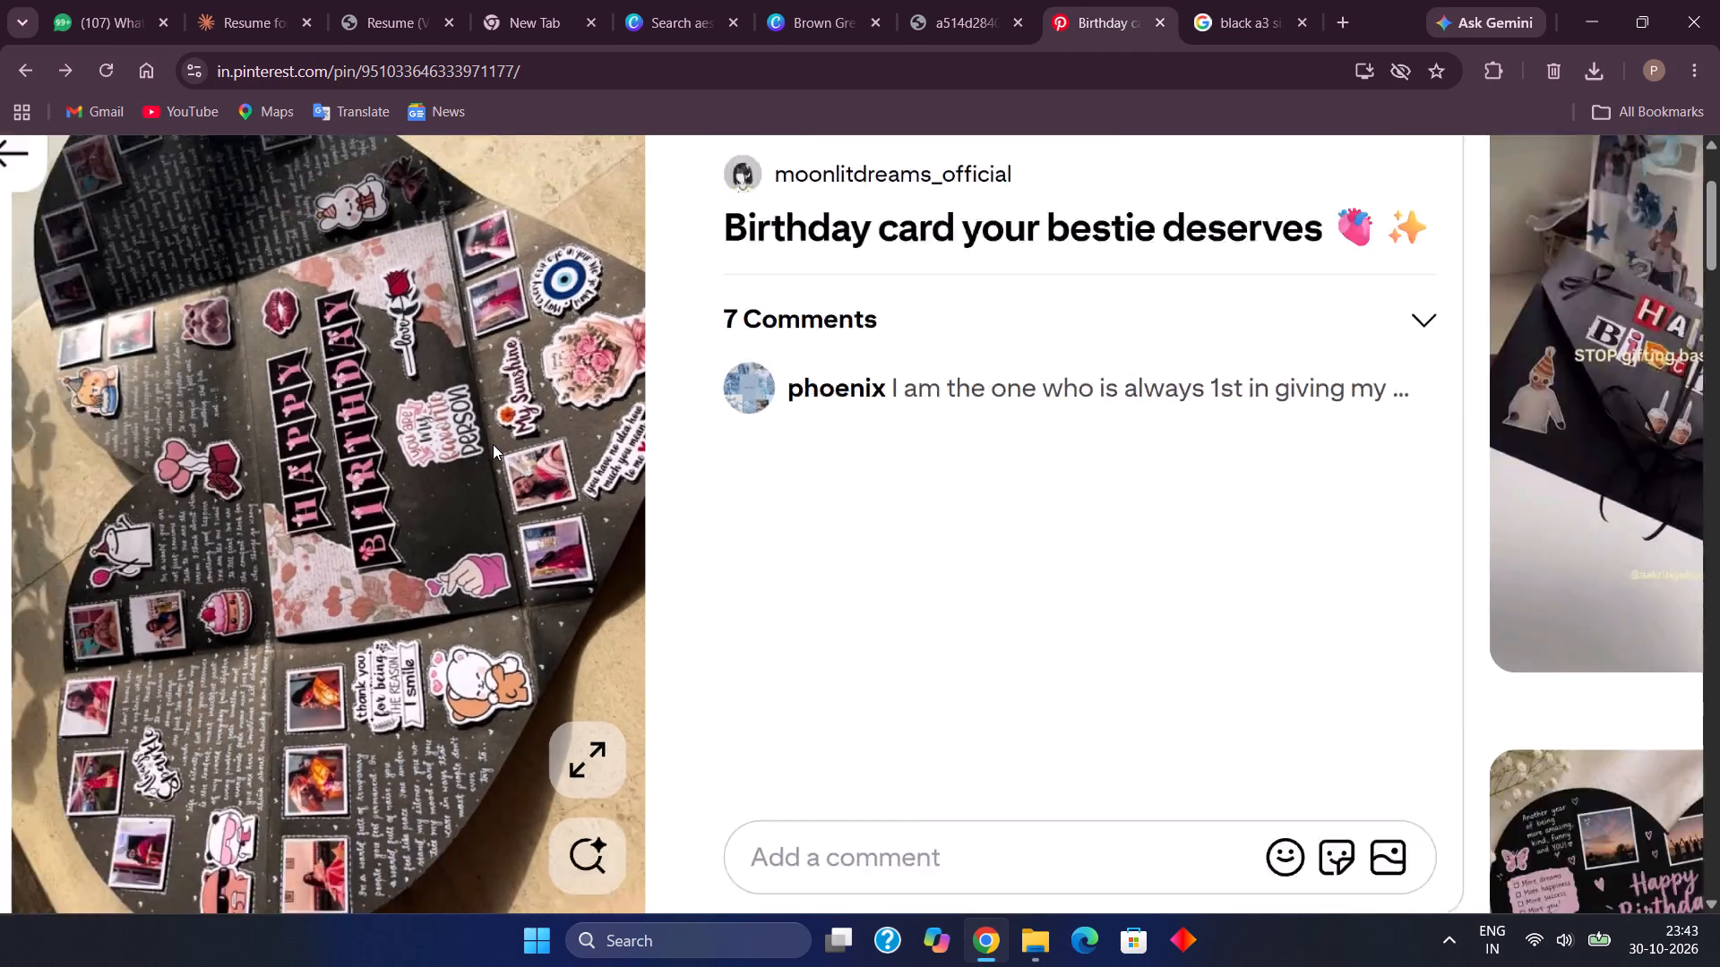
scroll(493, 444, down, 1)
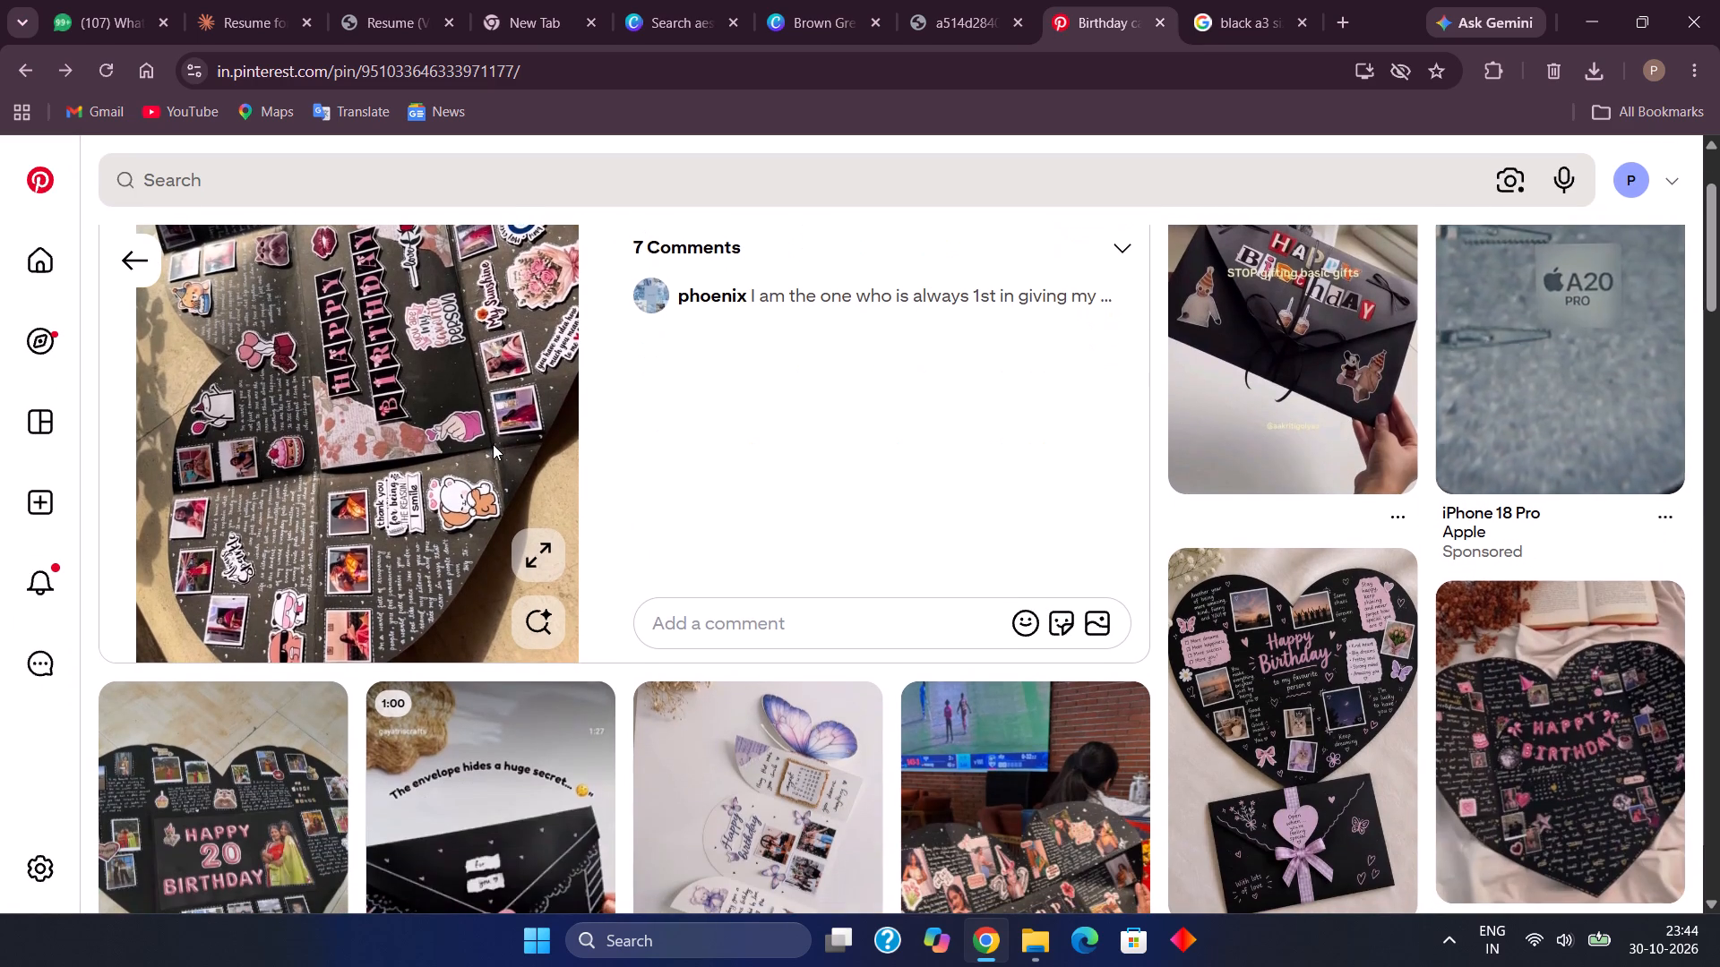
Open the related "forever love, handmade greetings" pin and examine the black heart card's layout up close.
scroll(493, 444, down, 4)
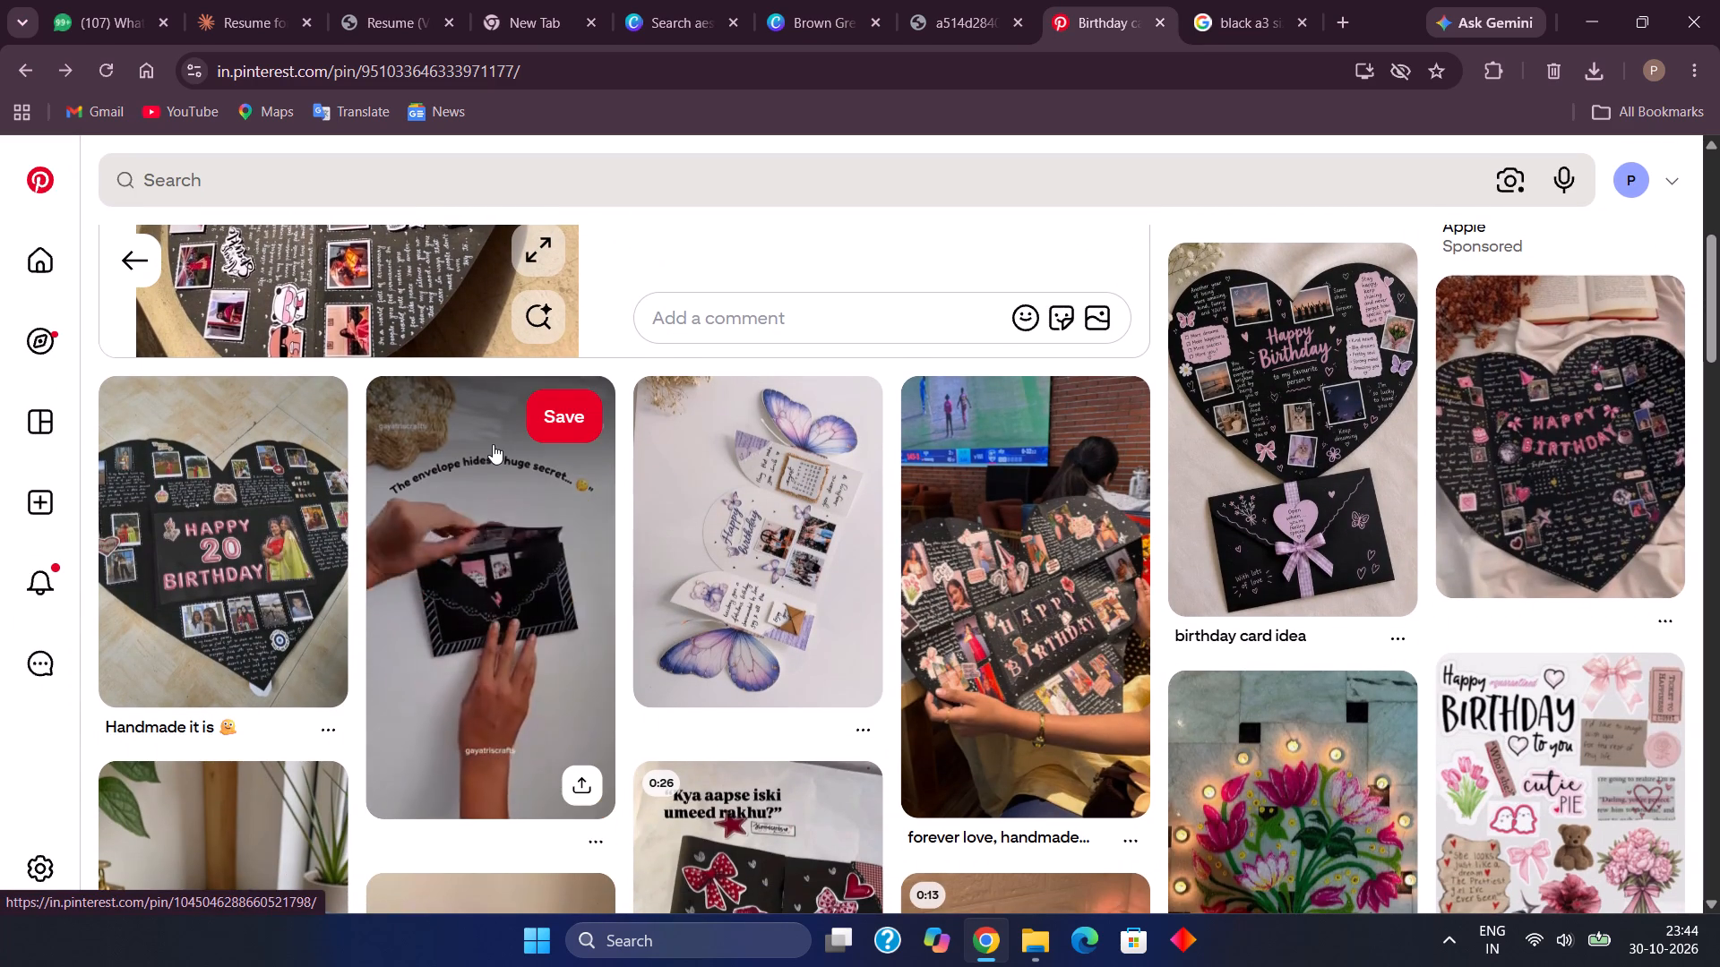
click(1039, 550)
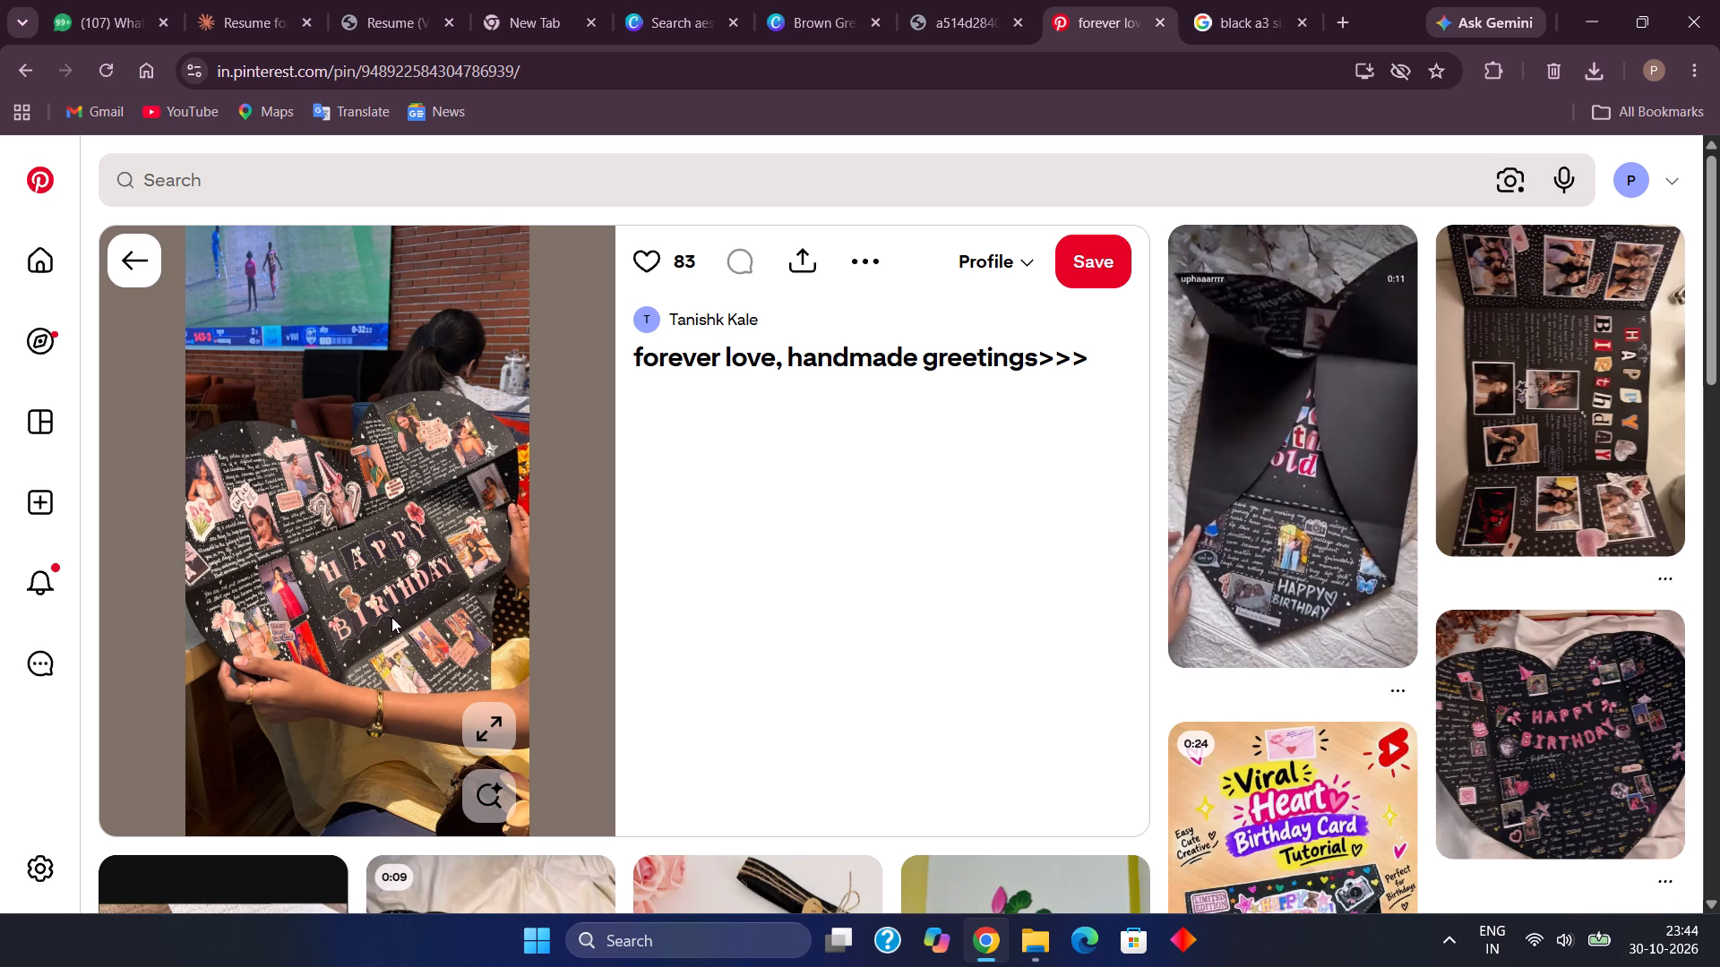
scroll(387, 594, right, 1)
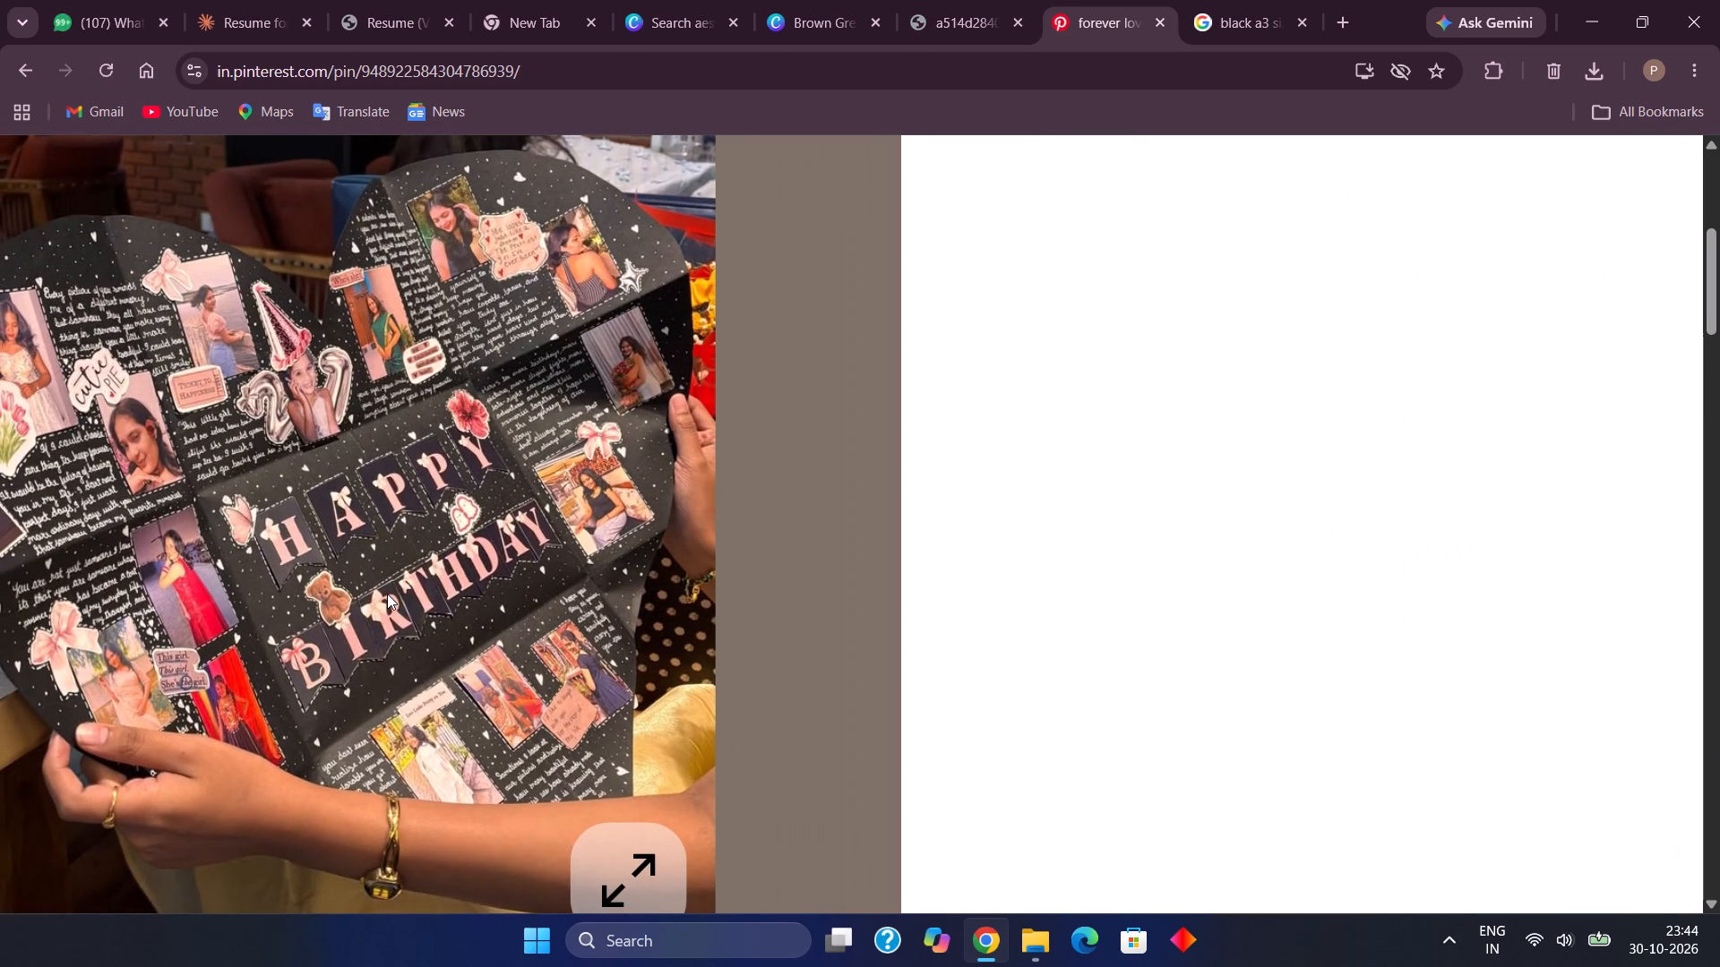
scroll(387, 594, right, 1)
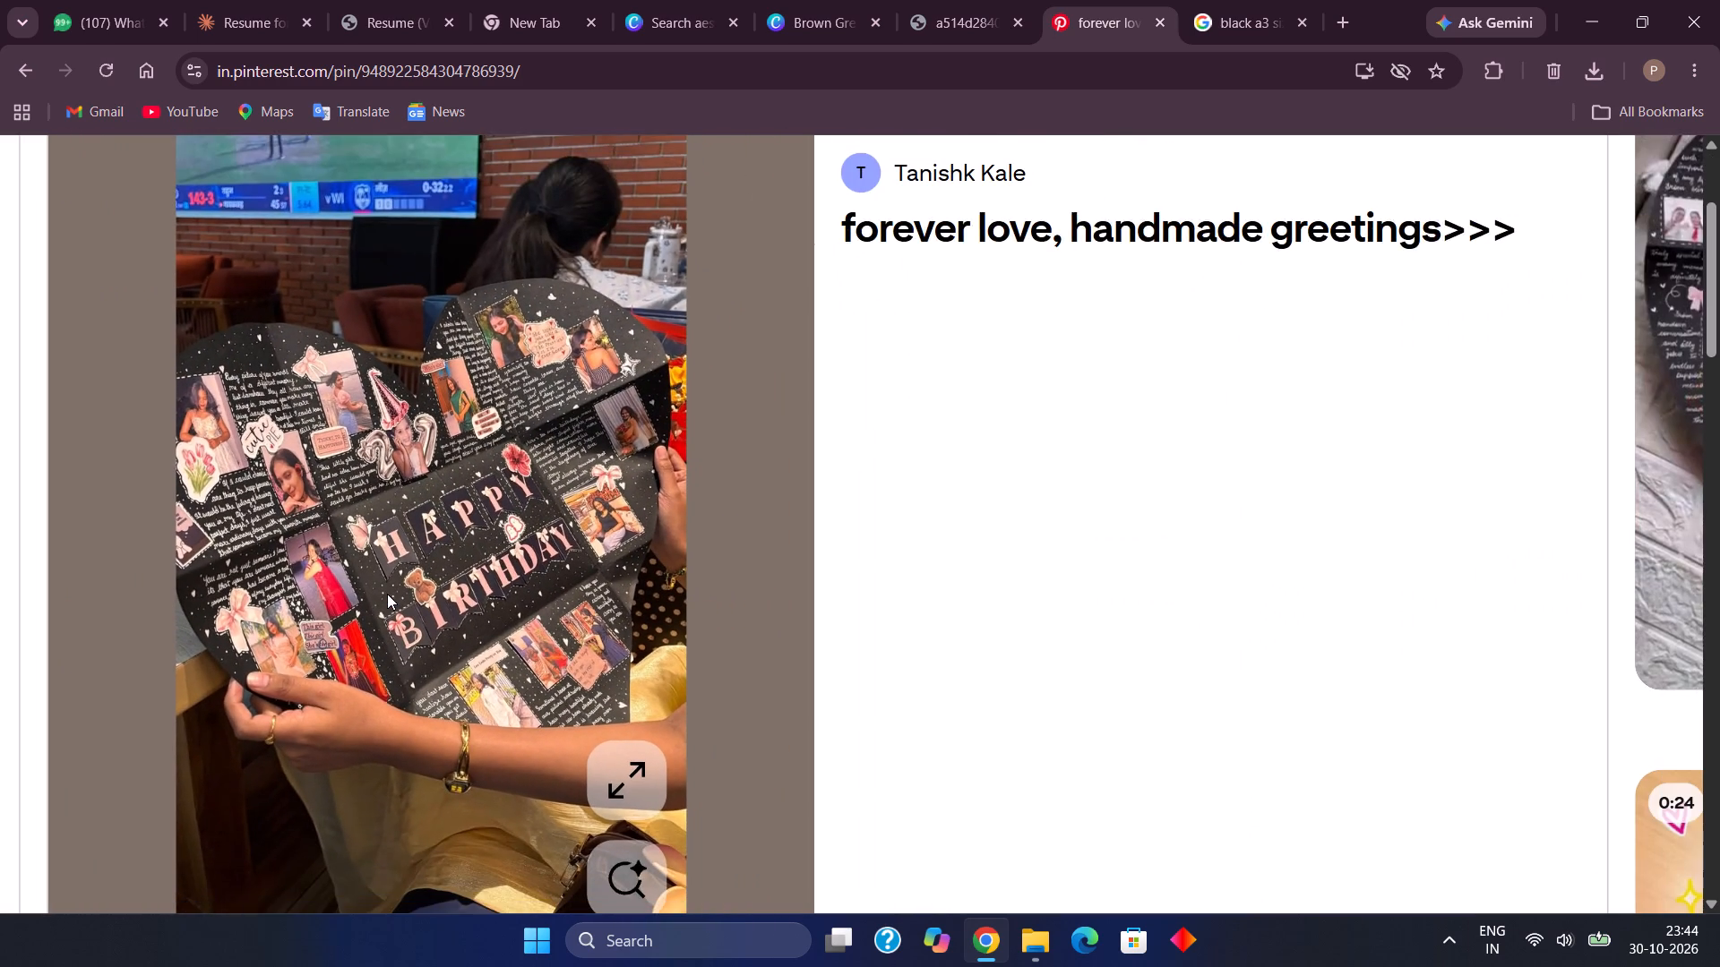
Browse the related handmade birthday card pins and open the collage of black cards with gold bunting banners.
scroll(387, 594, down, 1)
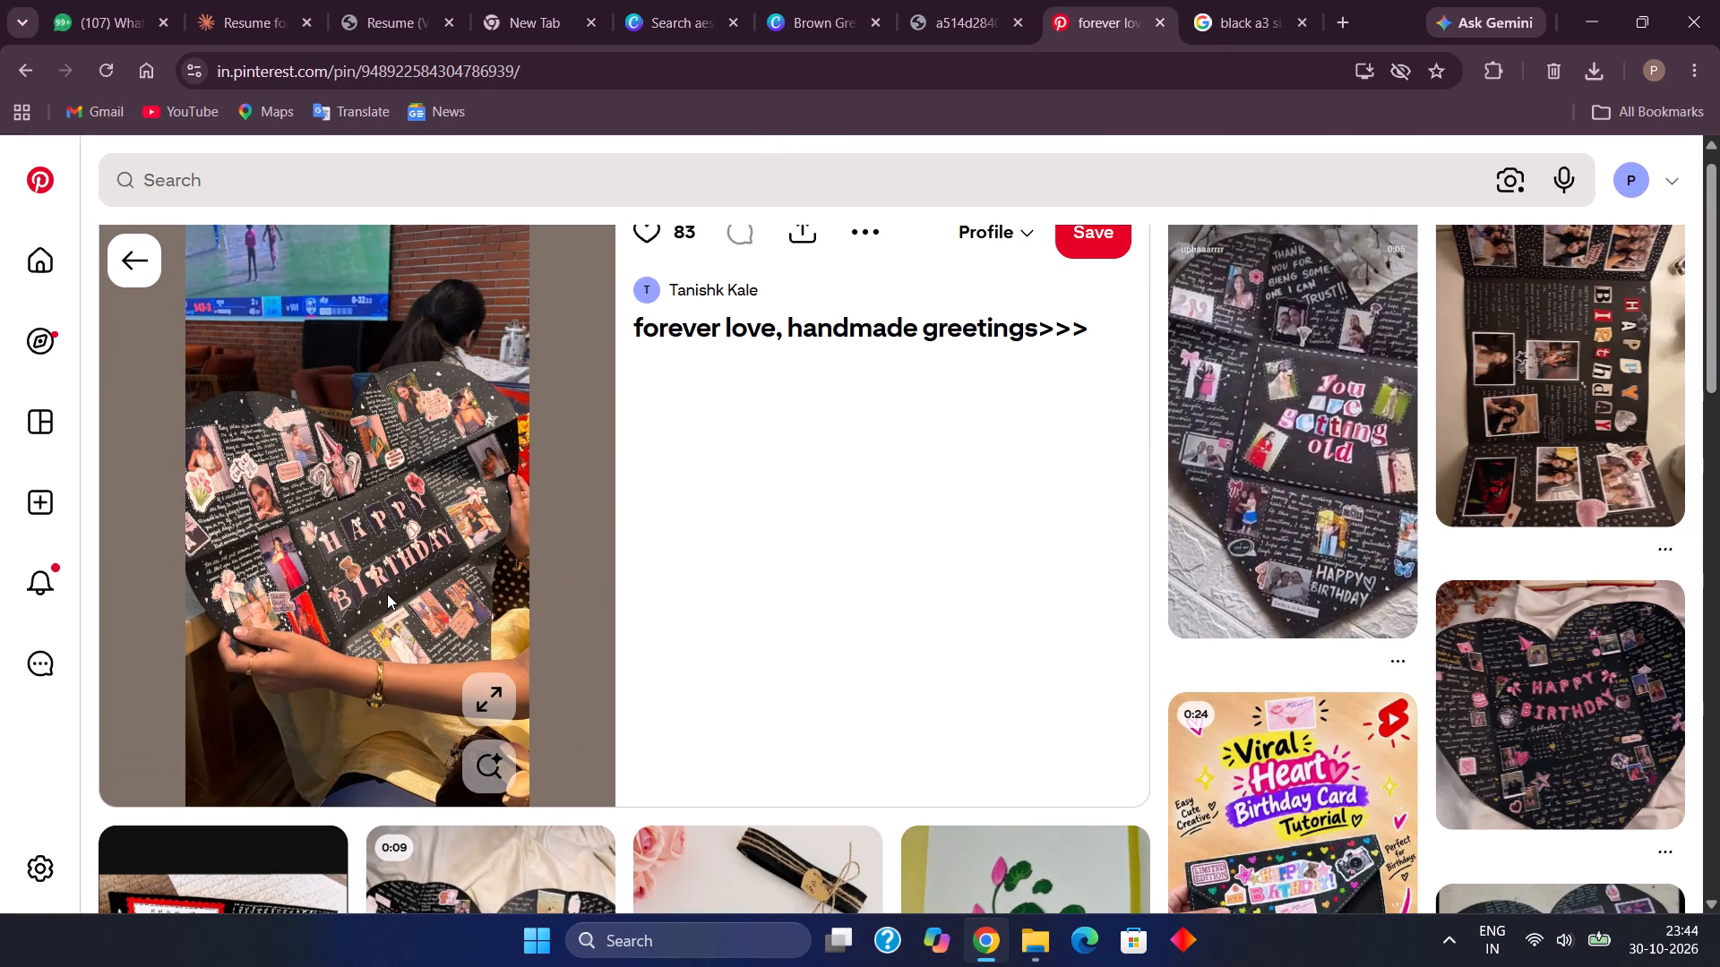
scroll(706, 601, down, 1)
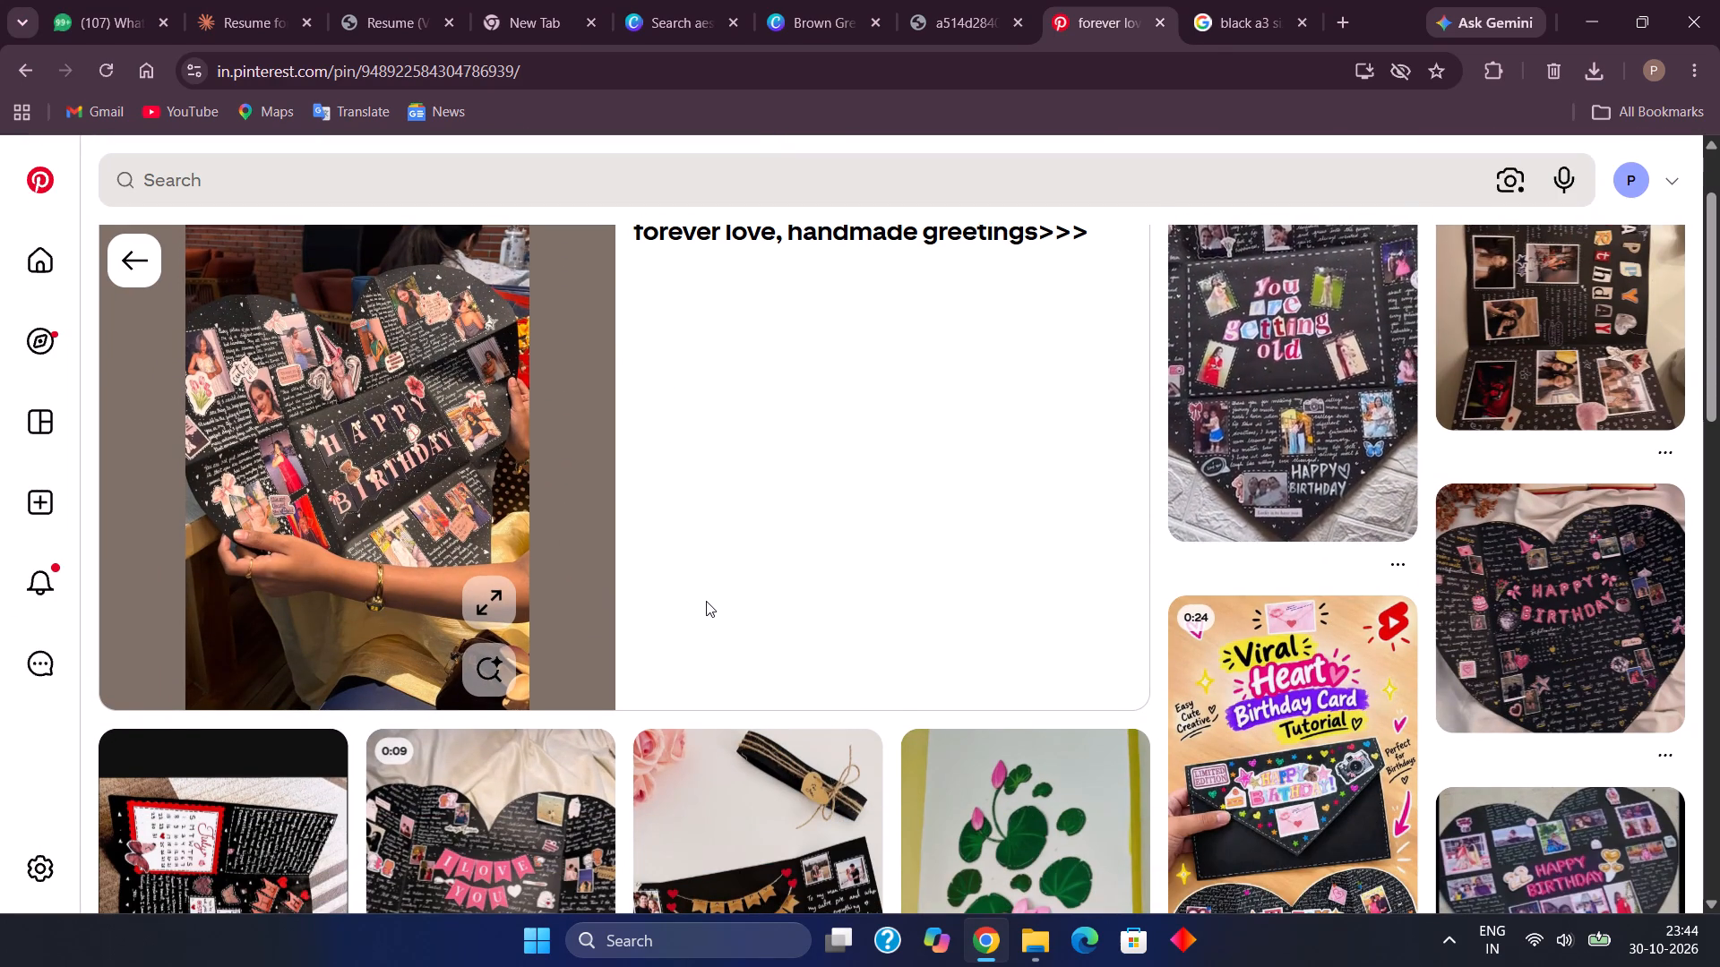
scroll(706, 601, down, 2)
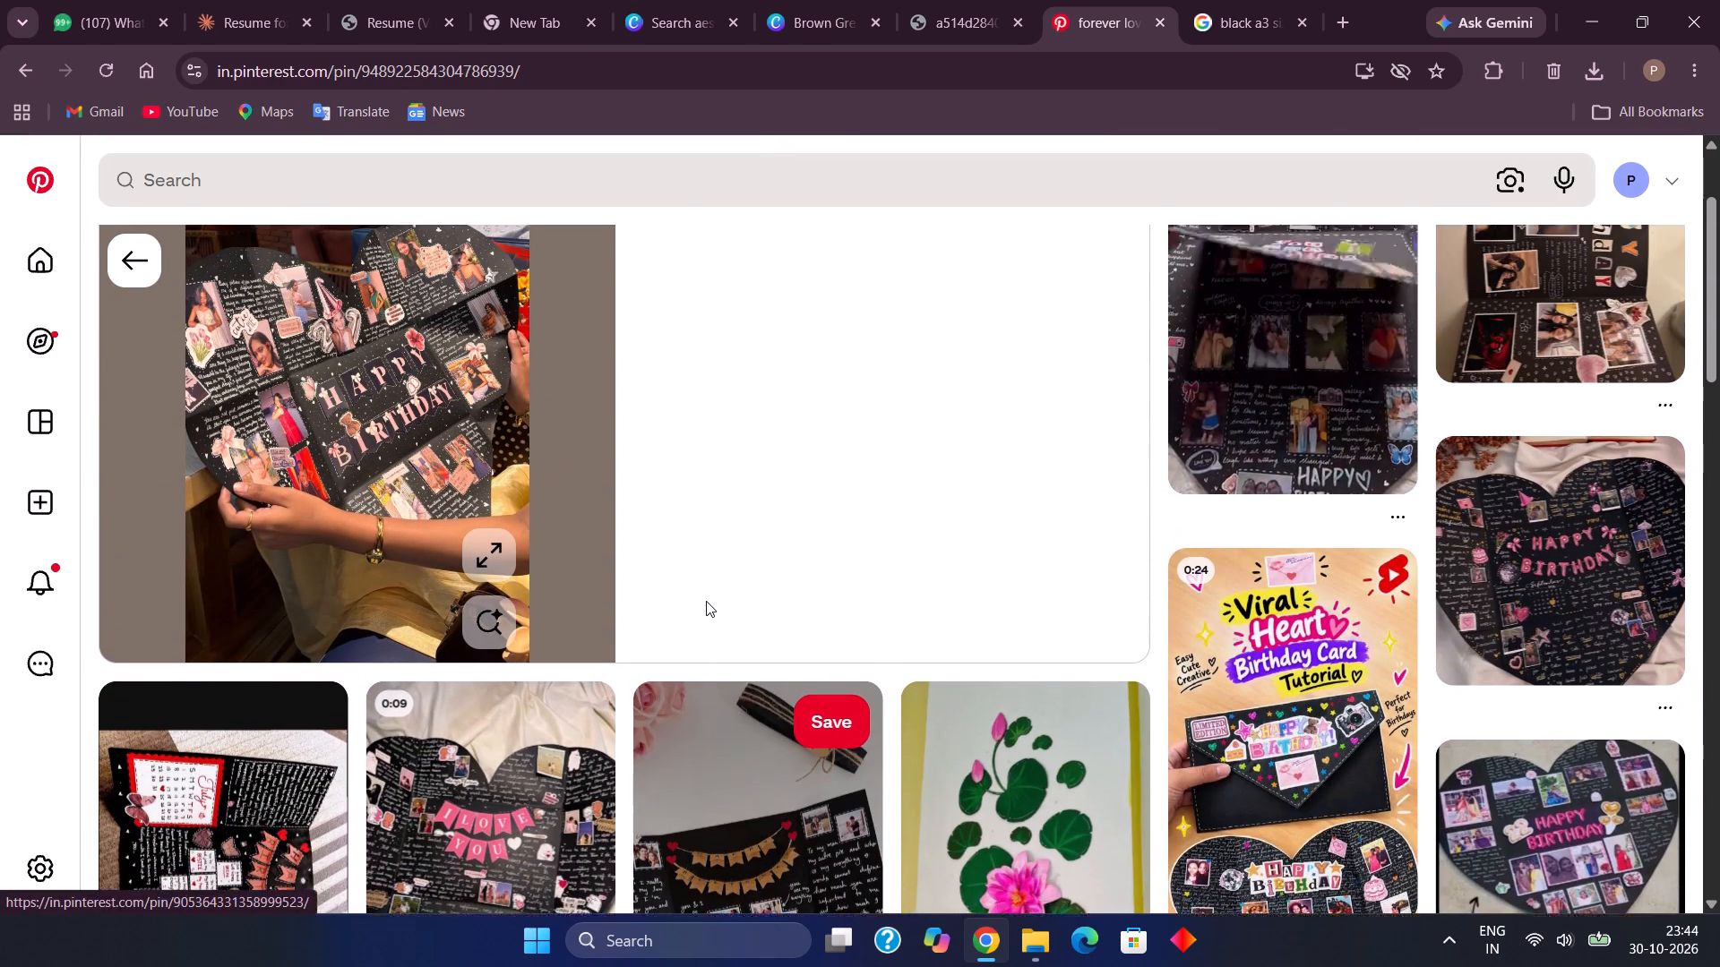
scroll(706, 601, down, 1)
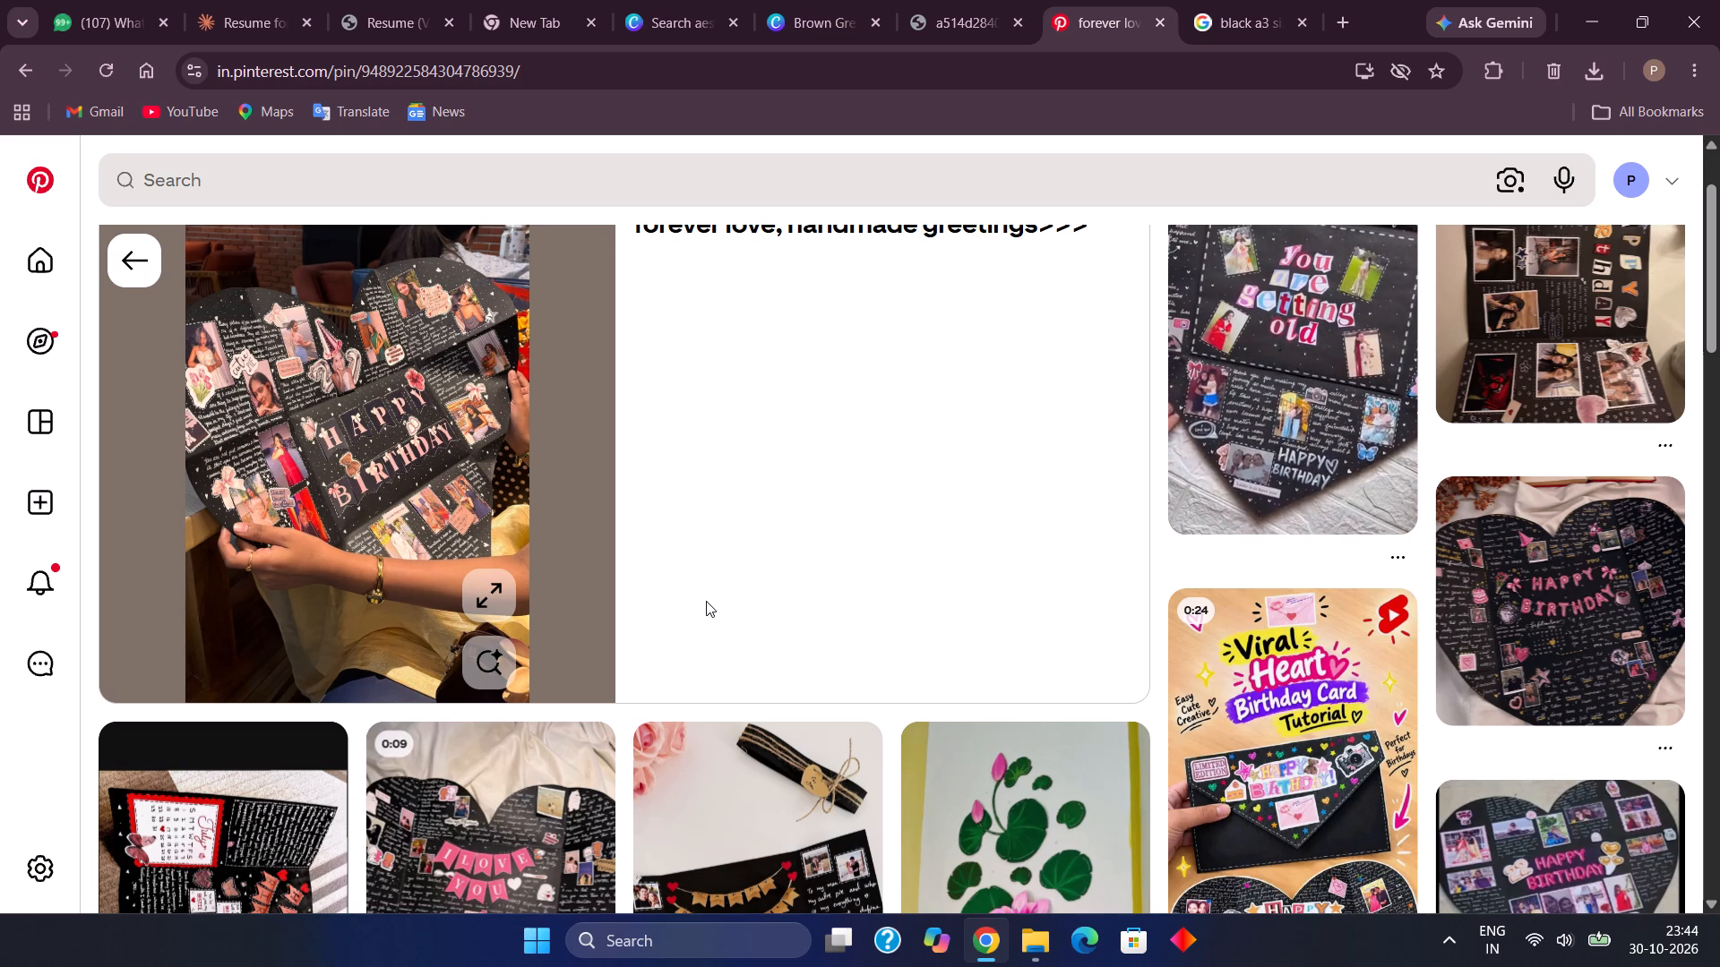
scroll(706, 601, down, 2)
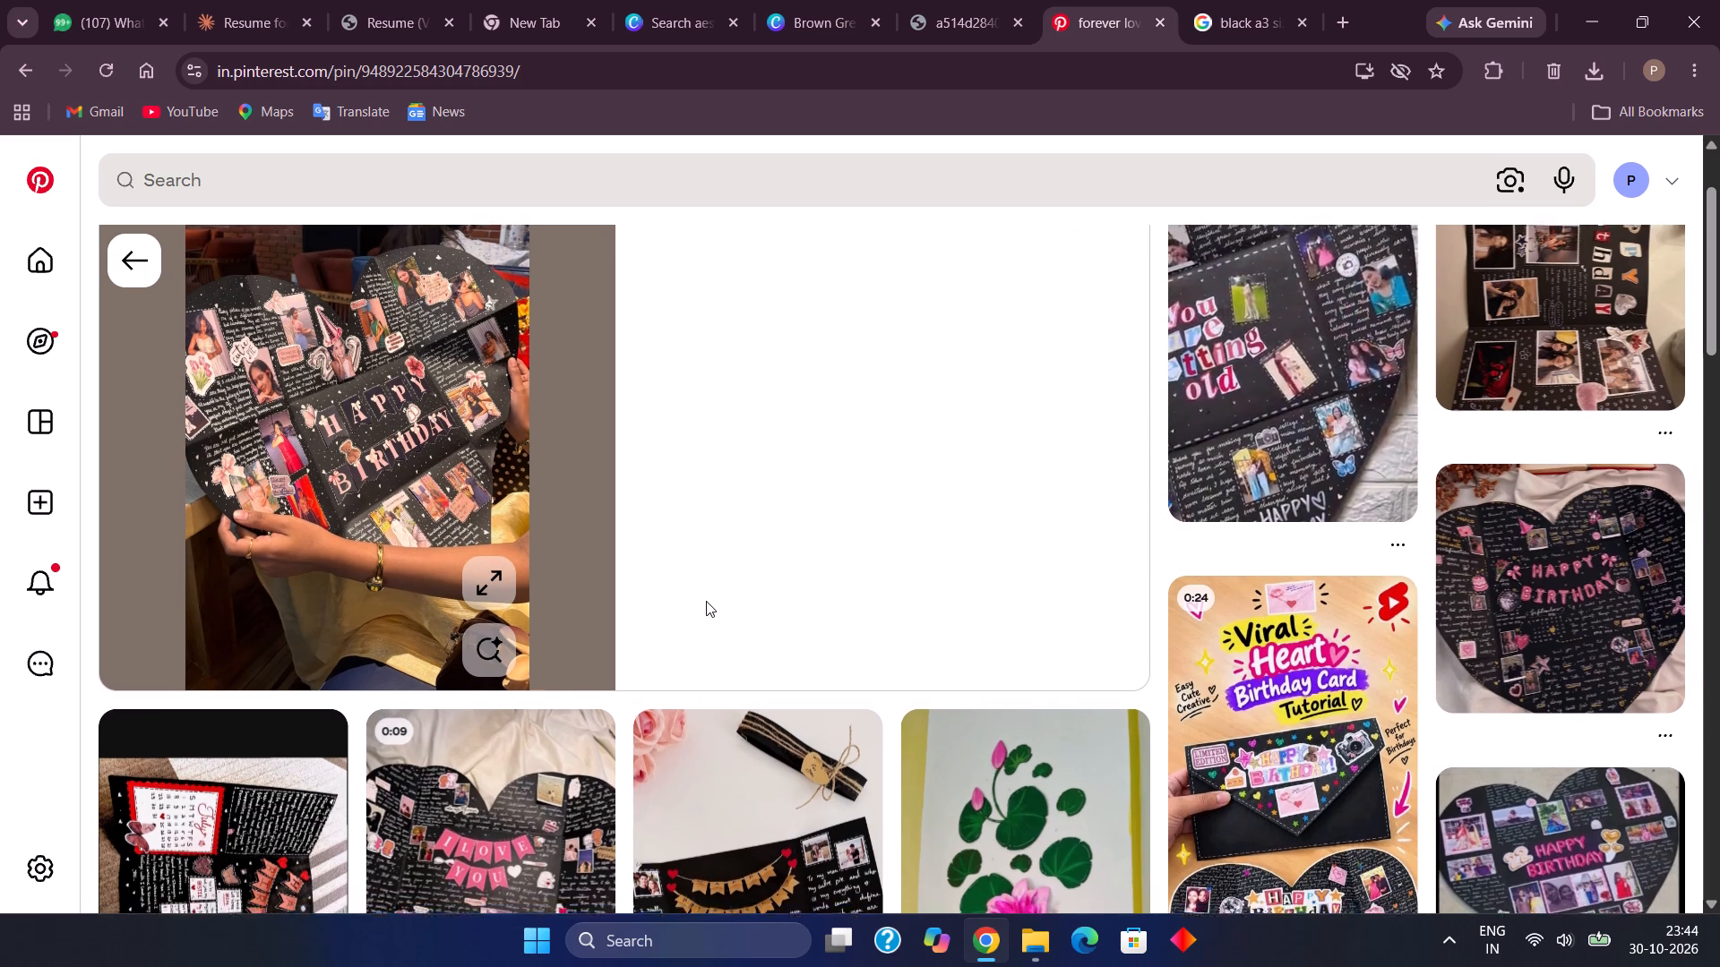
scroll(706, 601, down, 2)
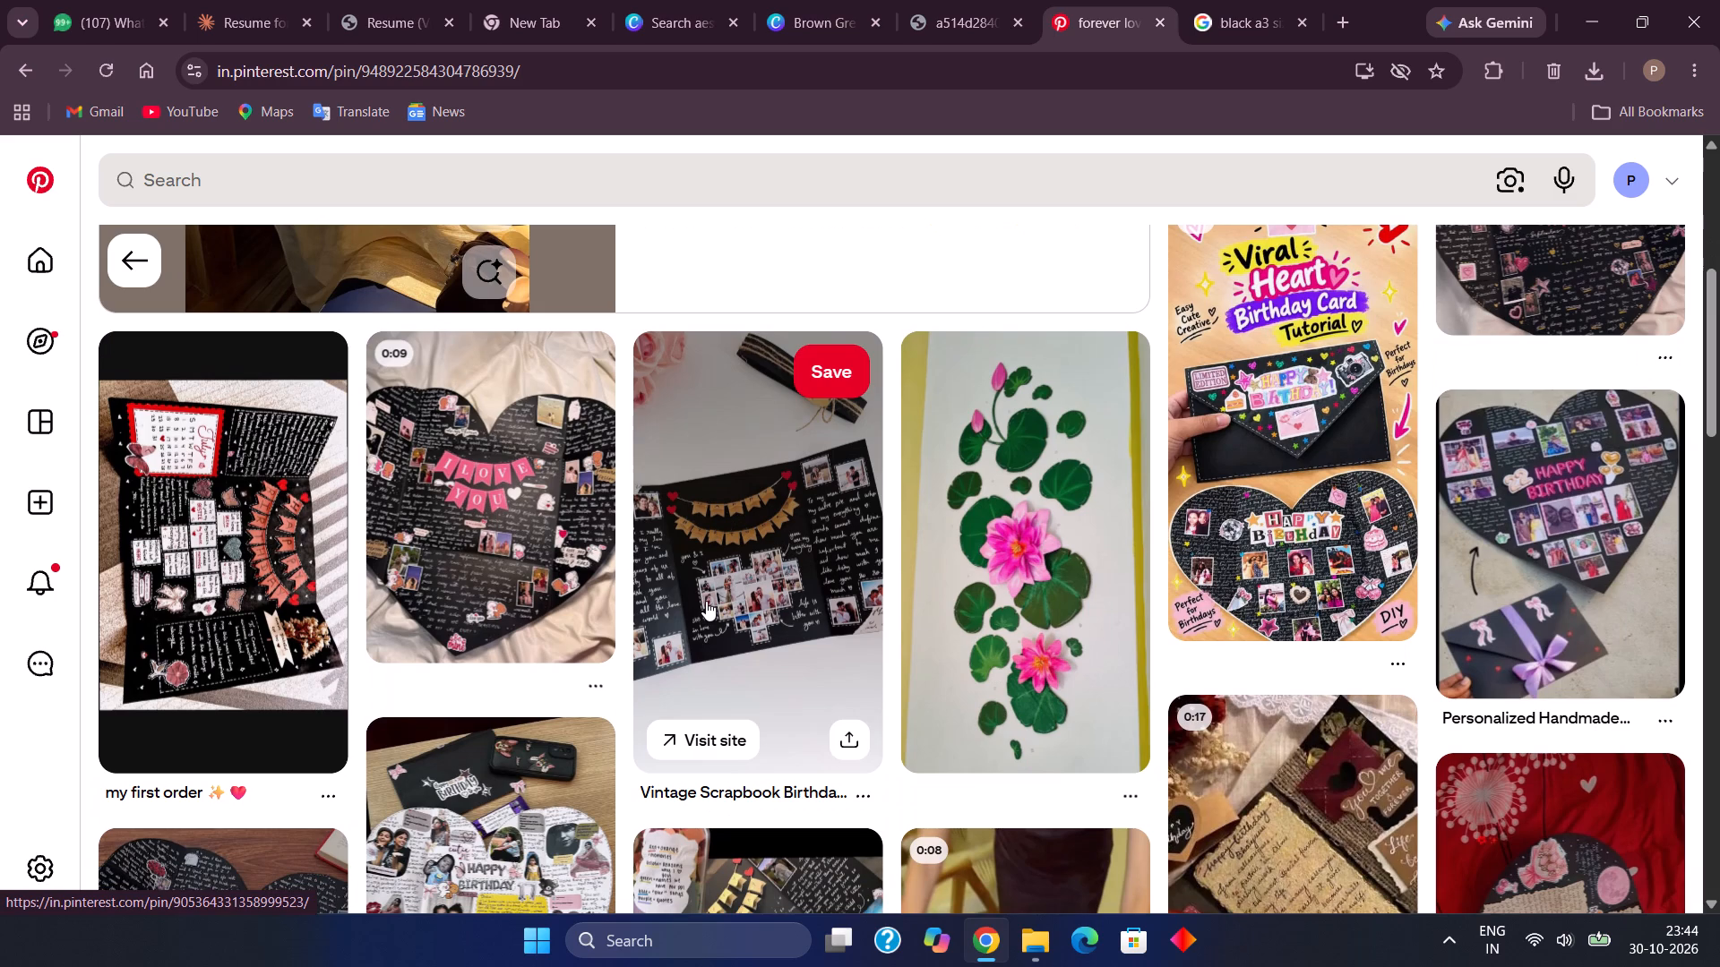
scroll(706, 601, down, 2)
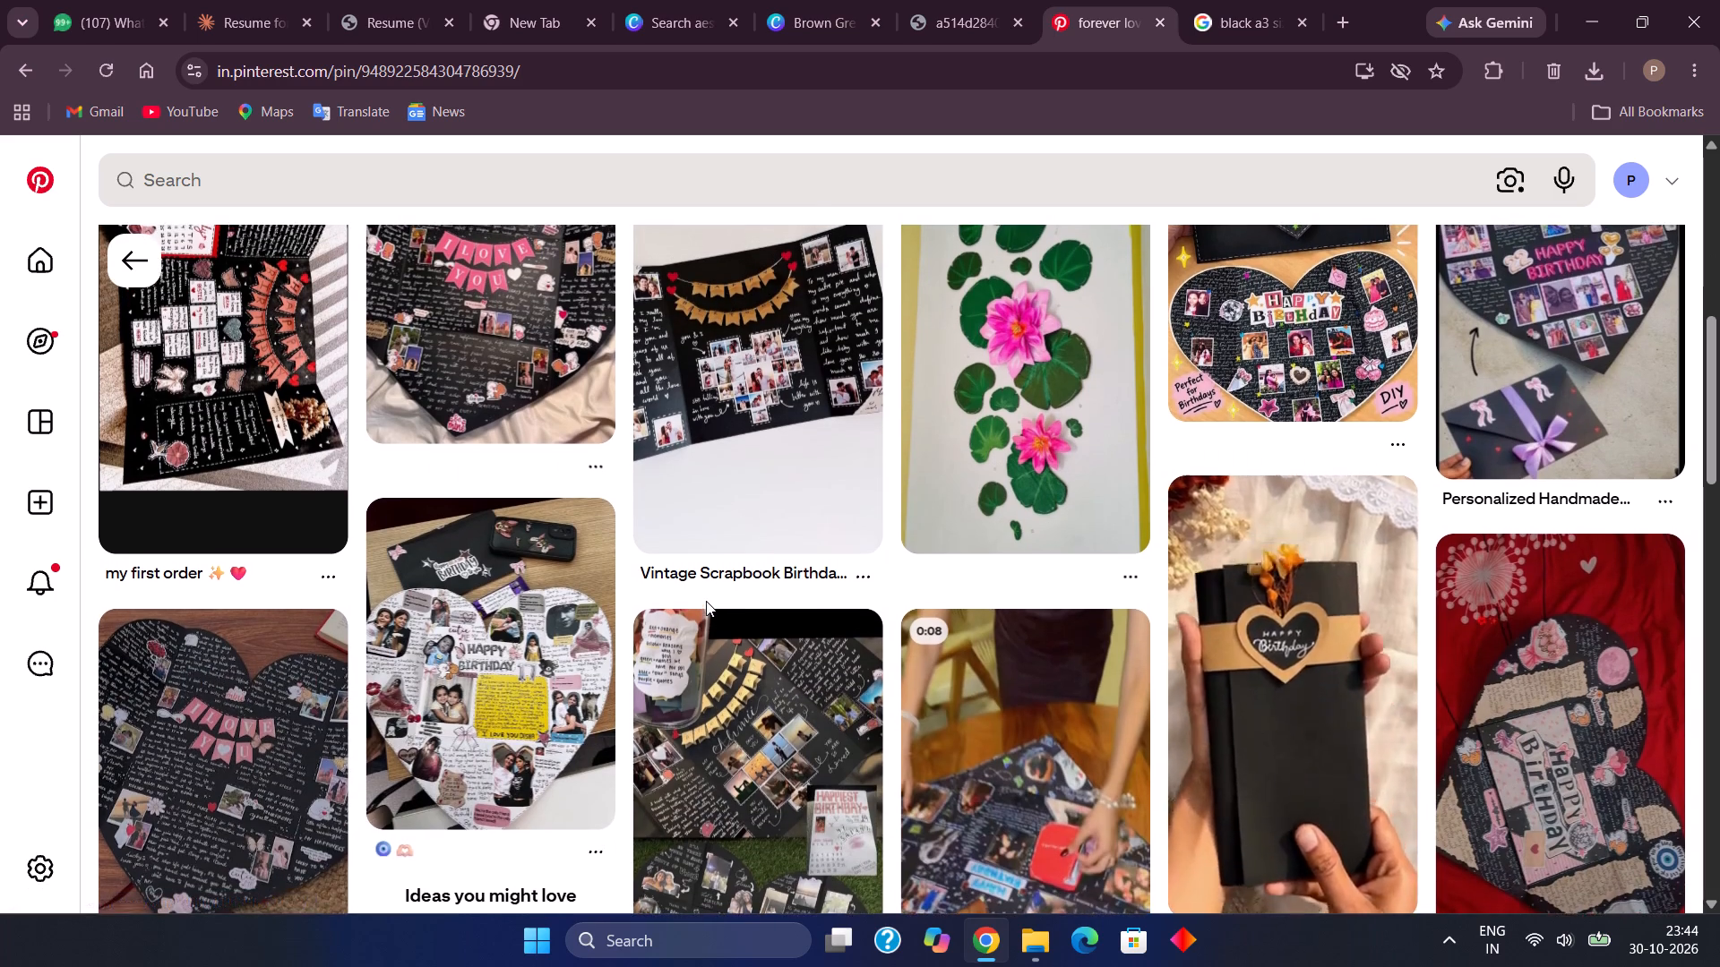
scroll(706, 601, down, 3)
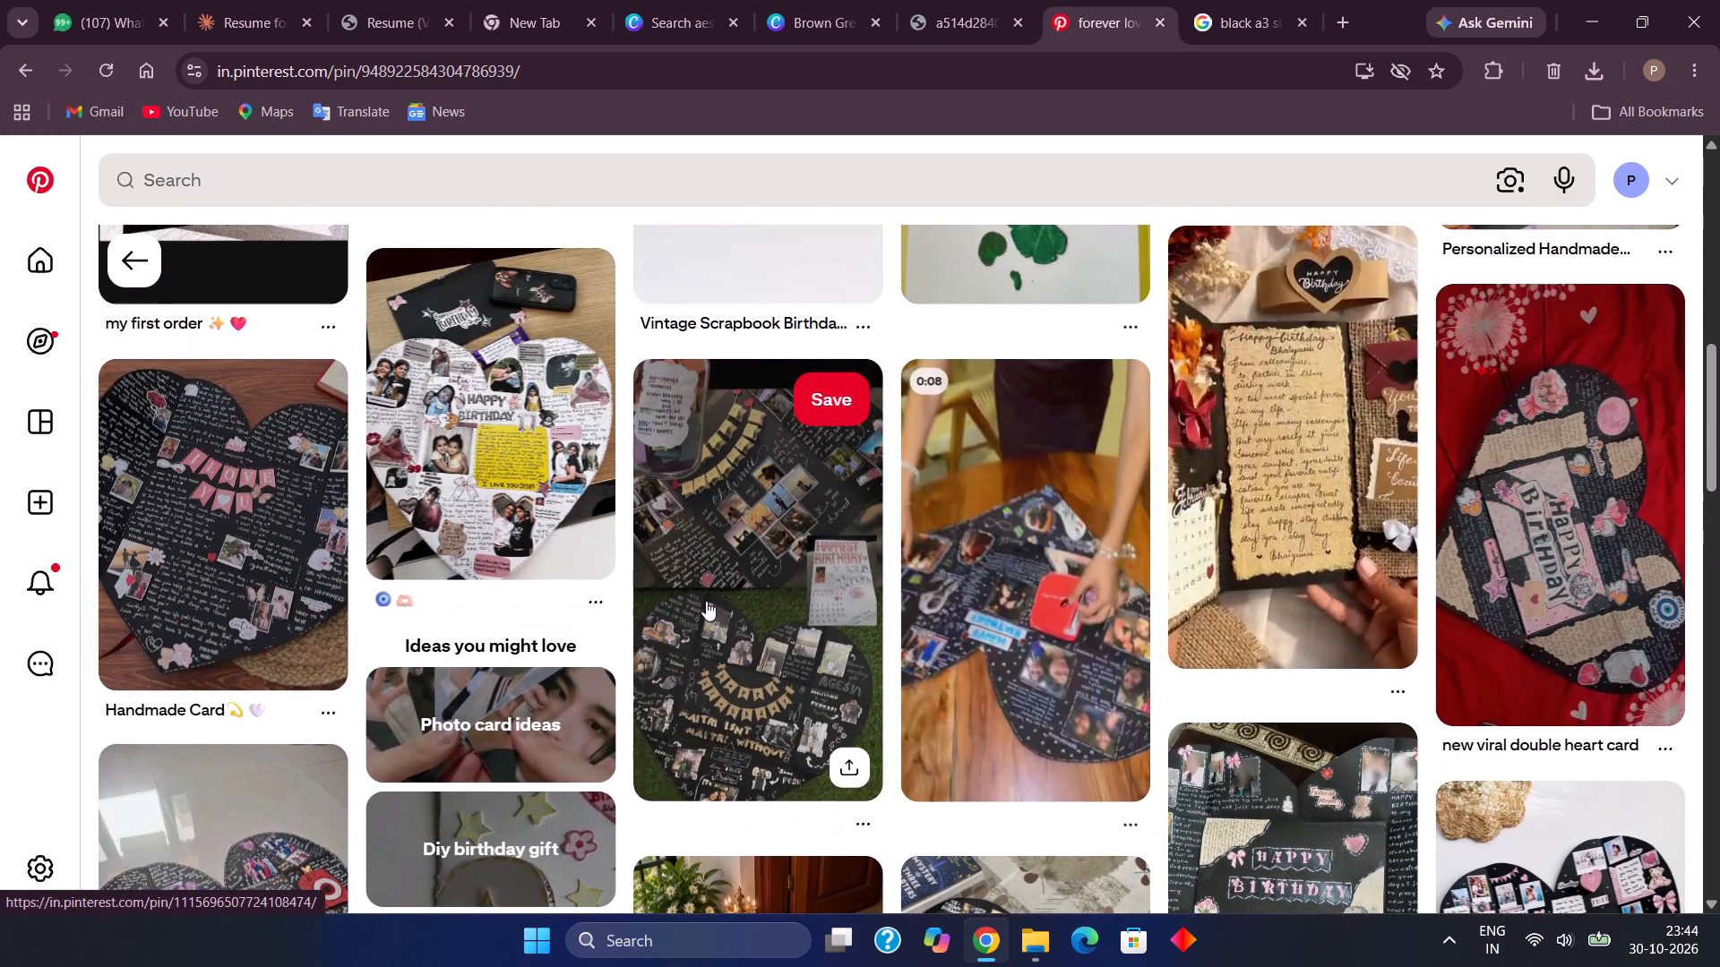
scroll(706, 601, down, 1)
click(800, 643)
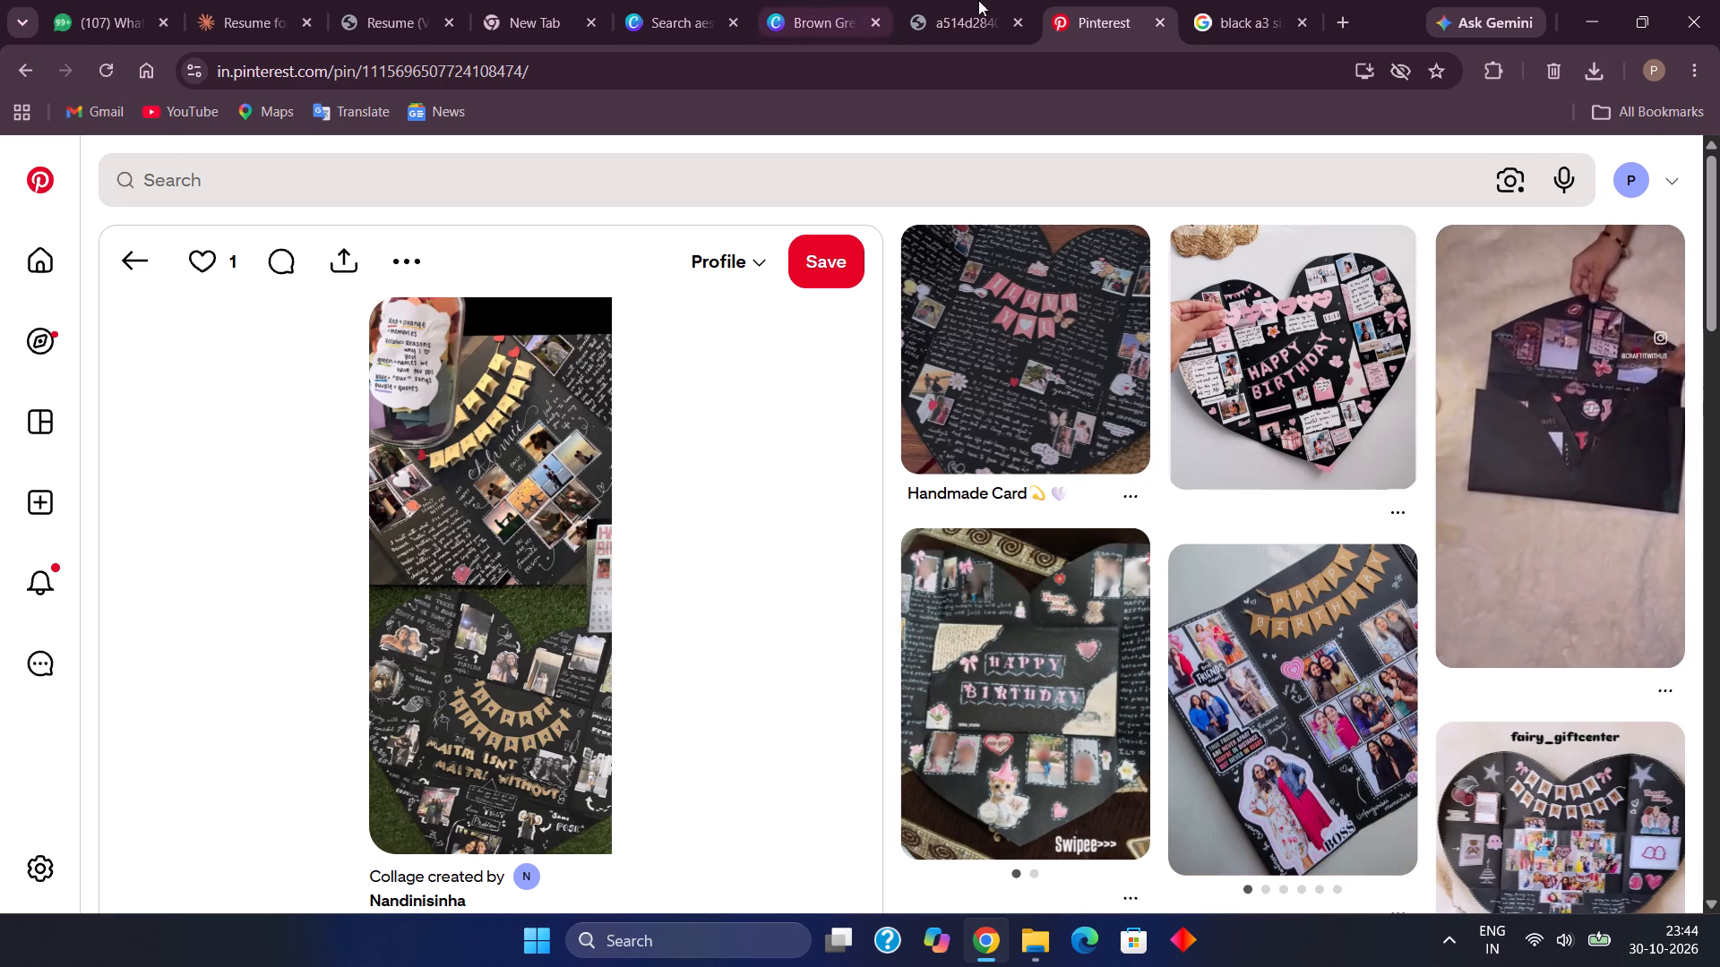
Switch to the Canva birthday poster and insert the first heart from the Hearts shapes onto page 2.
click(821, 0)
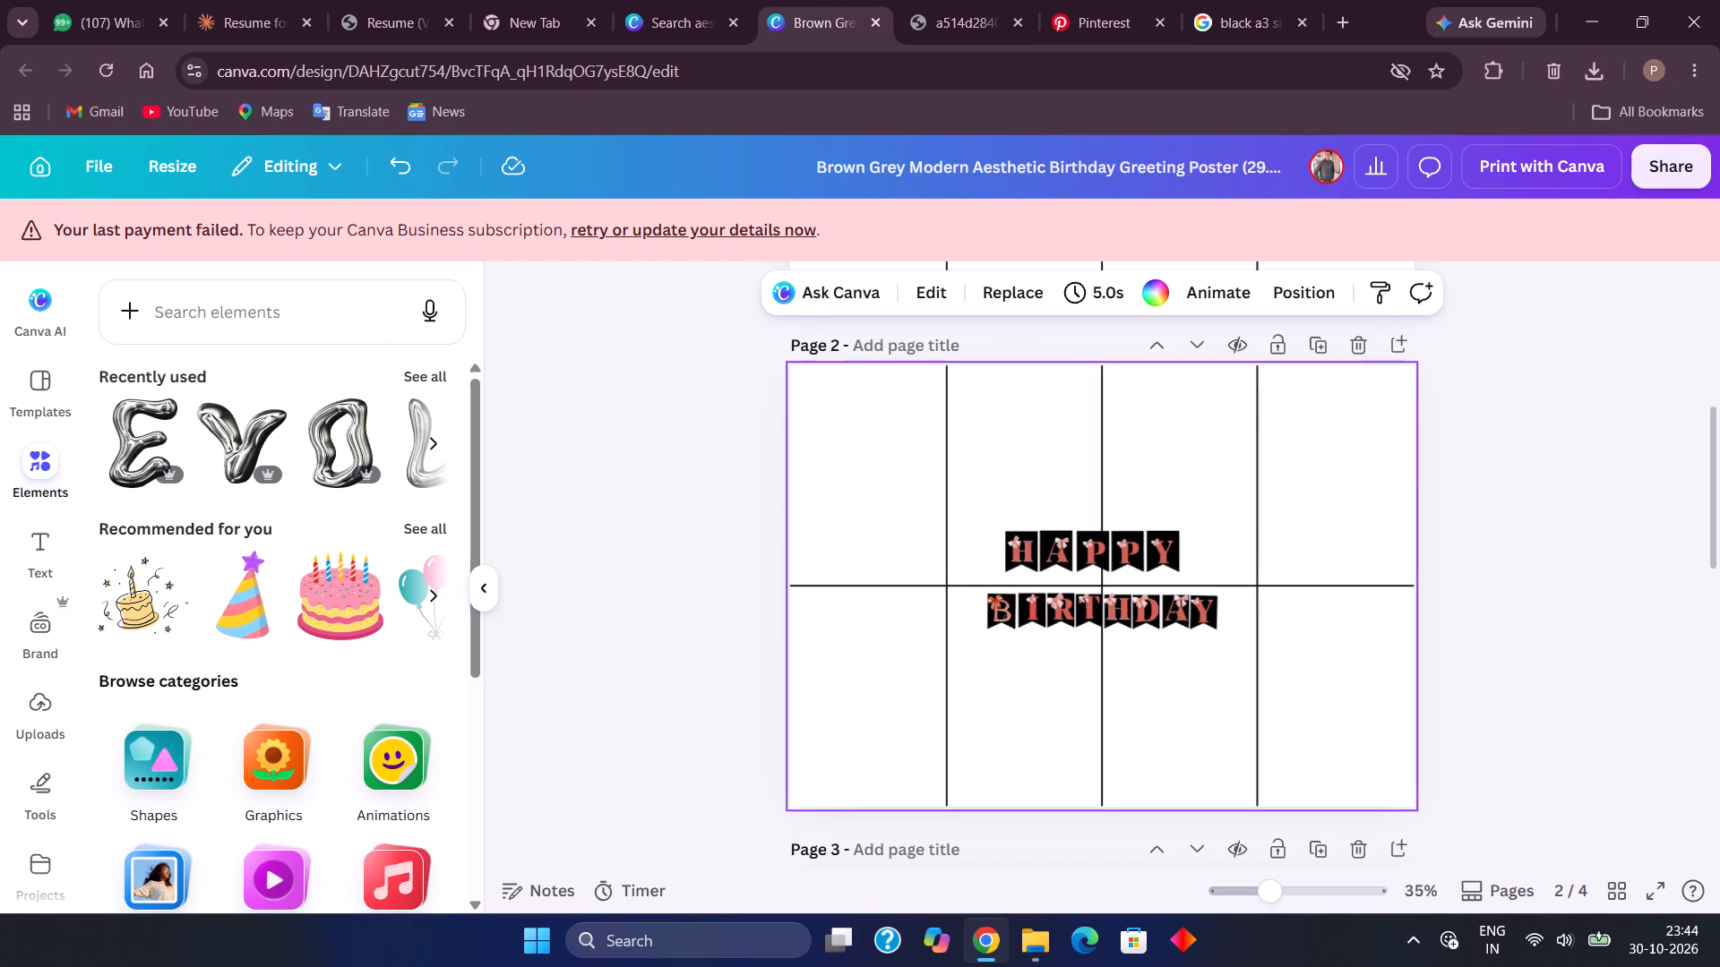
click(169, 319)
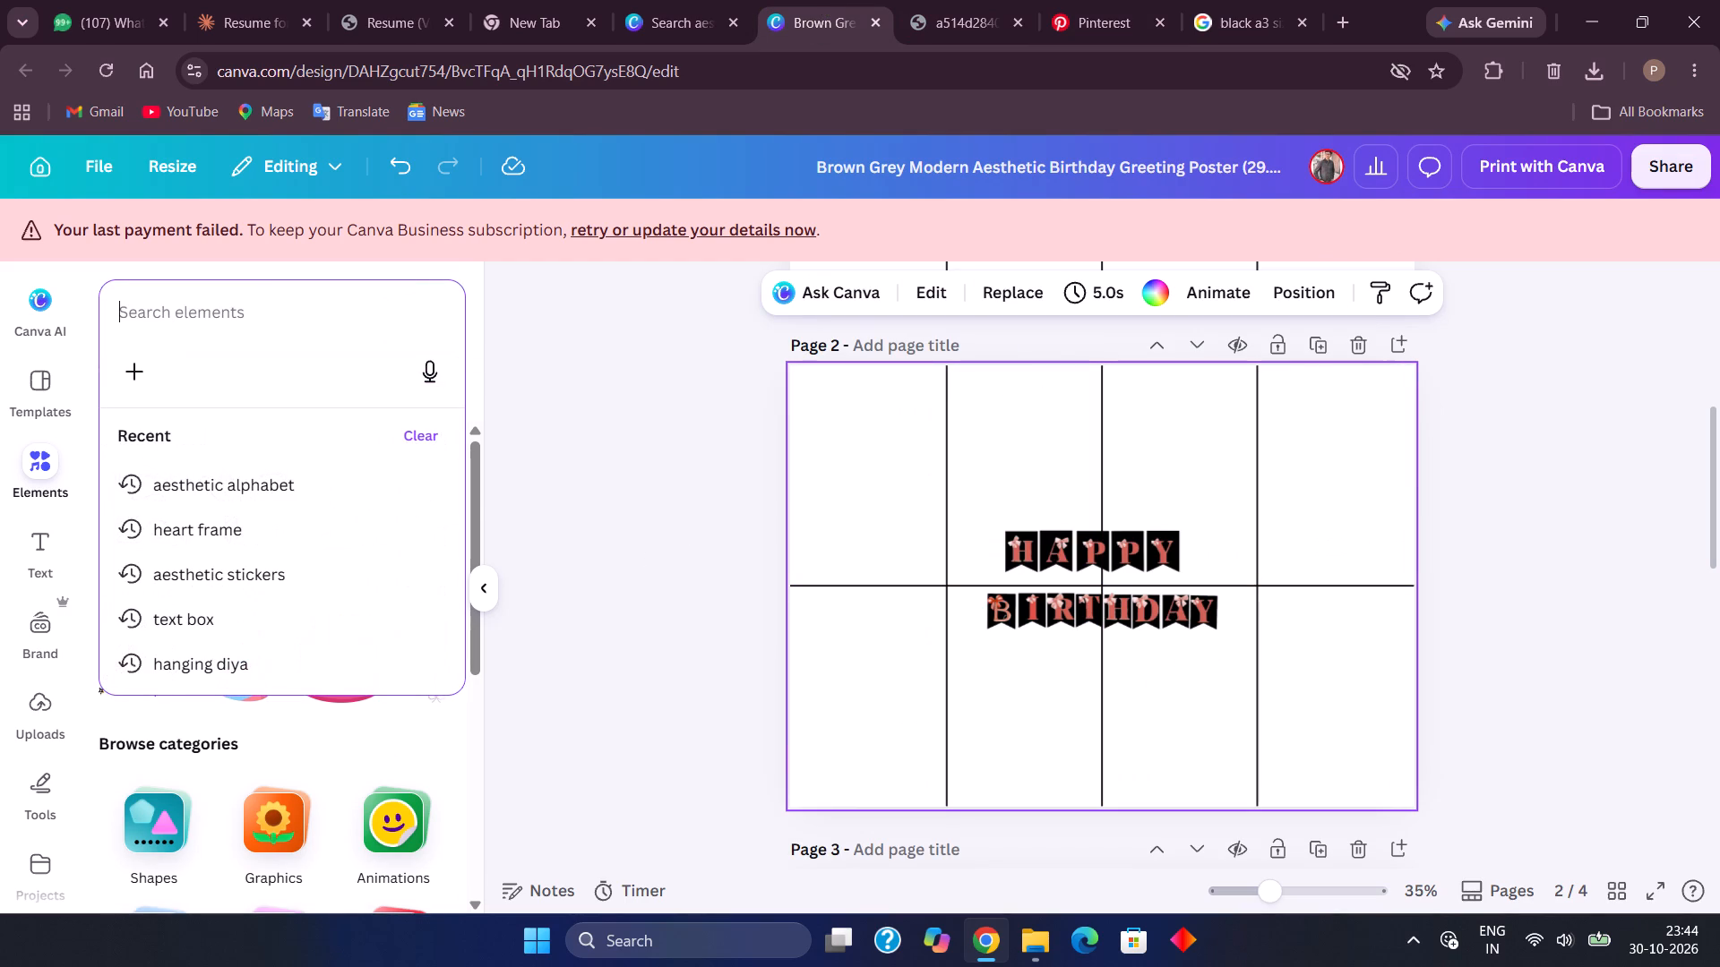
click(547, 462)
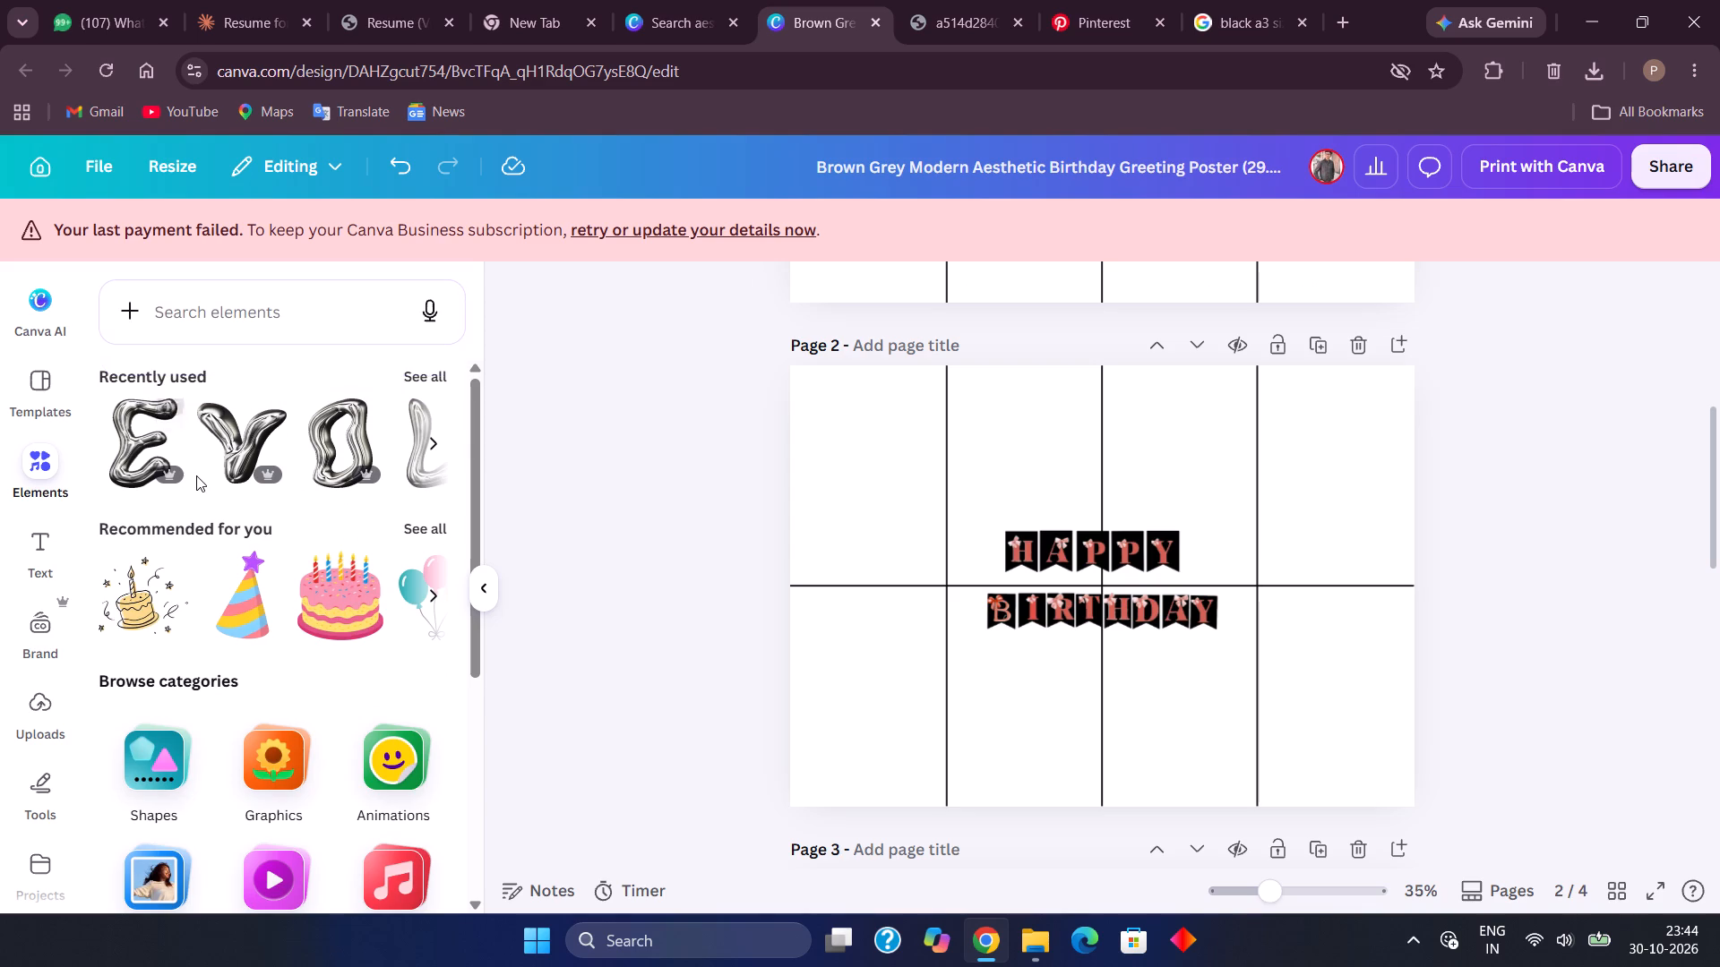
scroll(196, 475, down, 1)
click(162, 594)
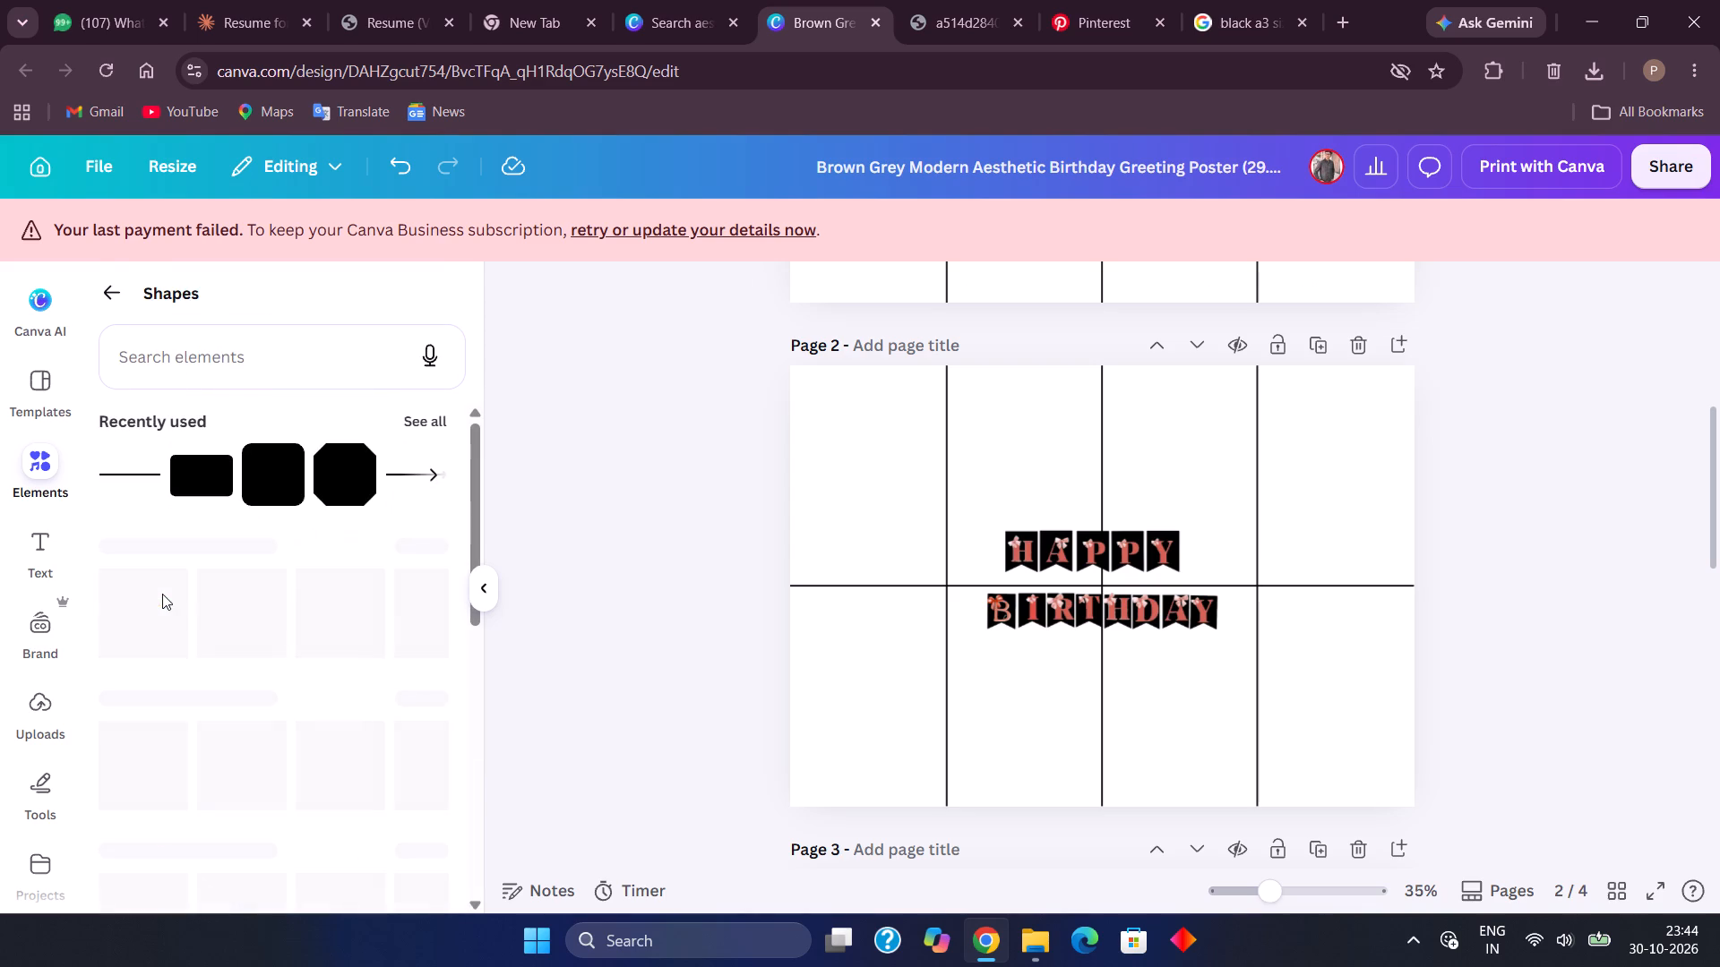
scroll(271, 622, down, 2)
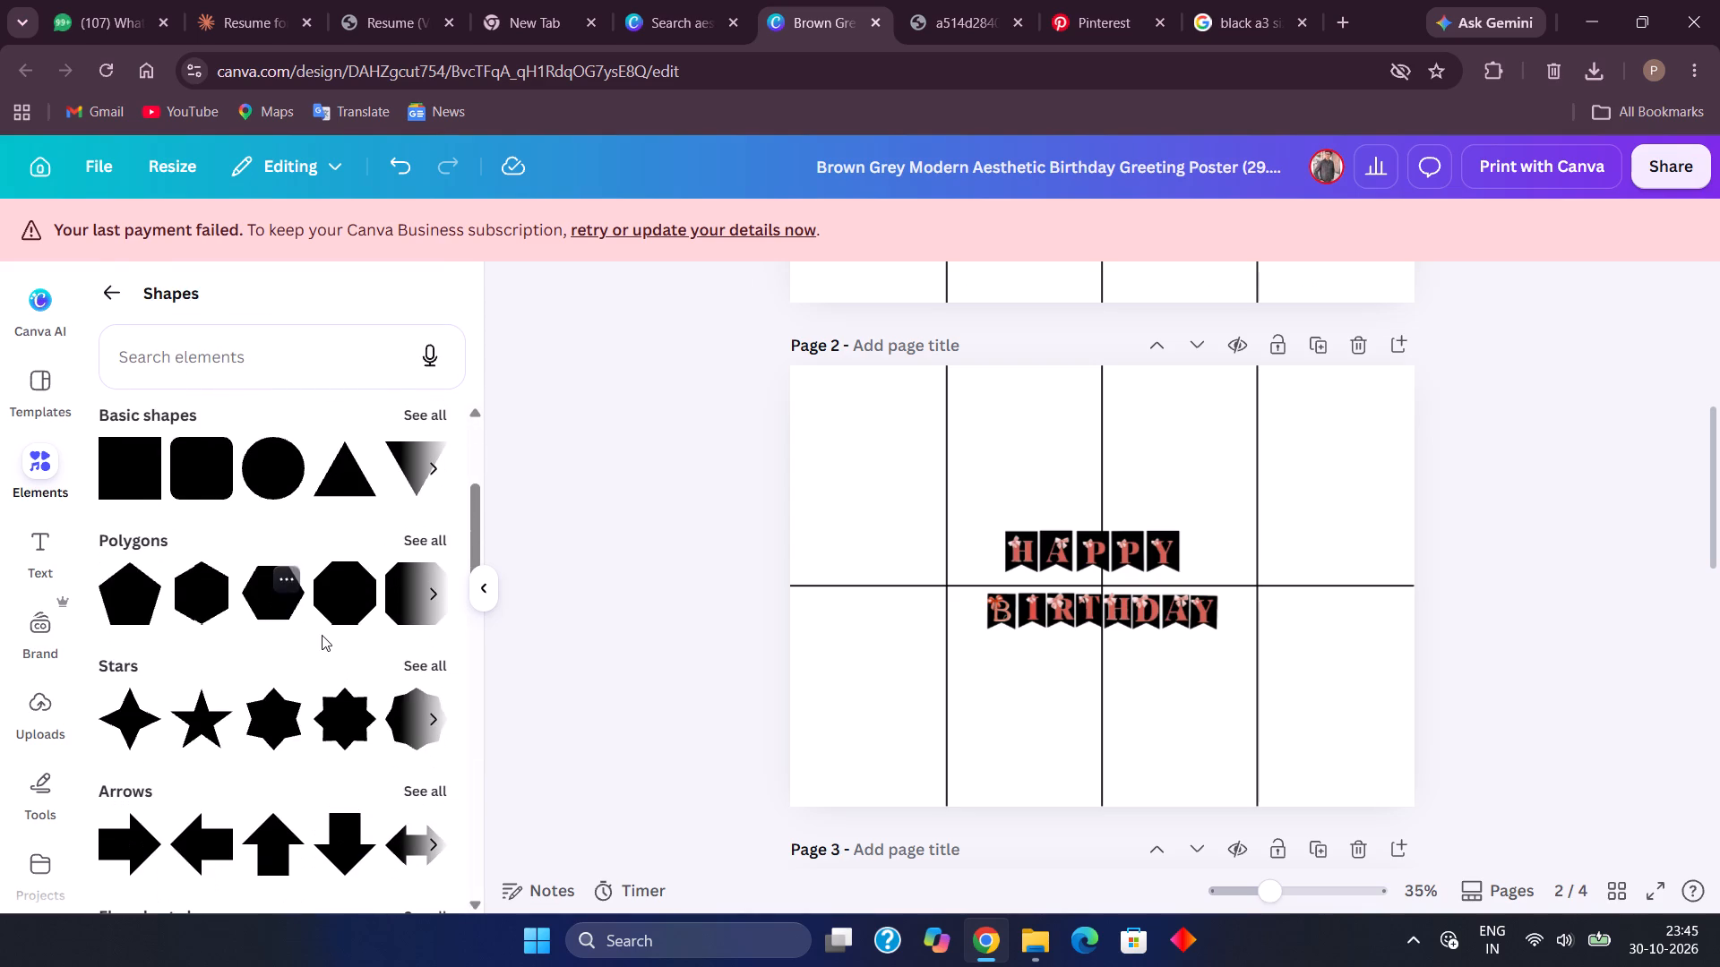
scroll(322, 635, down, 1)
scroll(365, 556, down, 2)
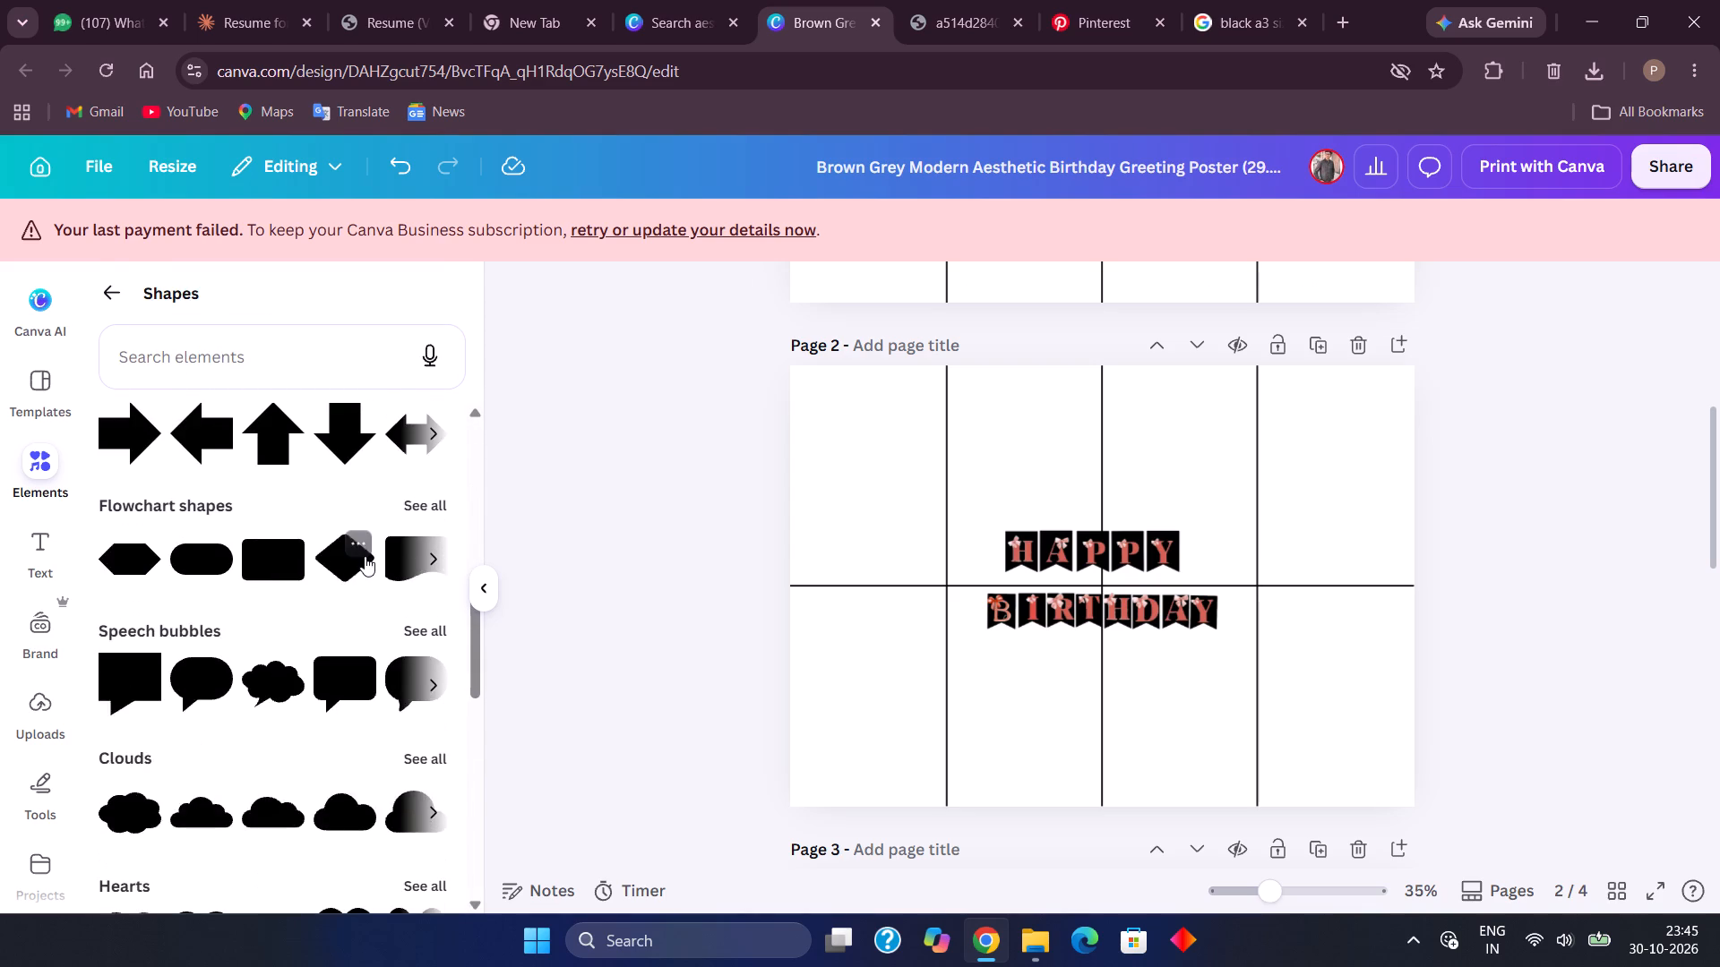
scroll(365, 556, down, 3)
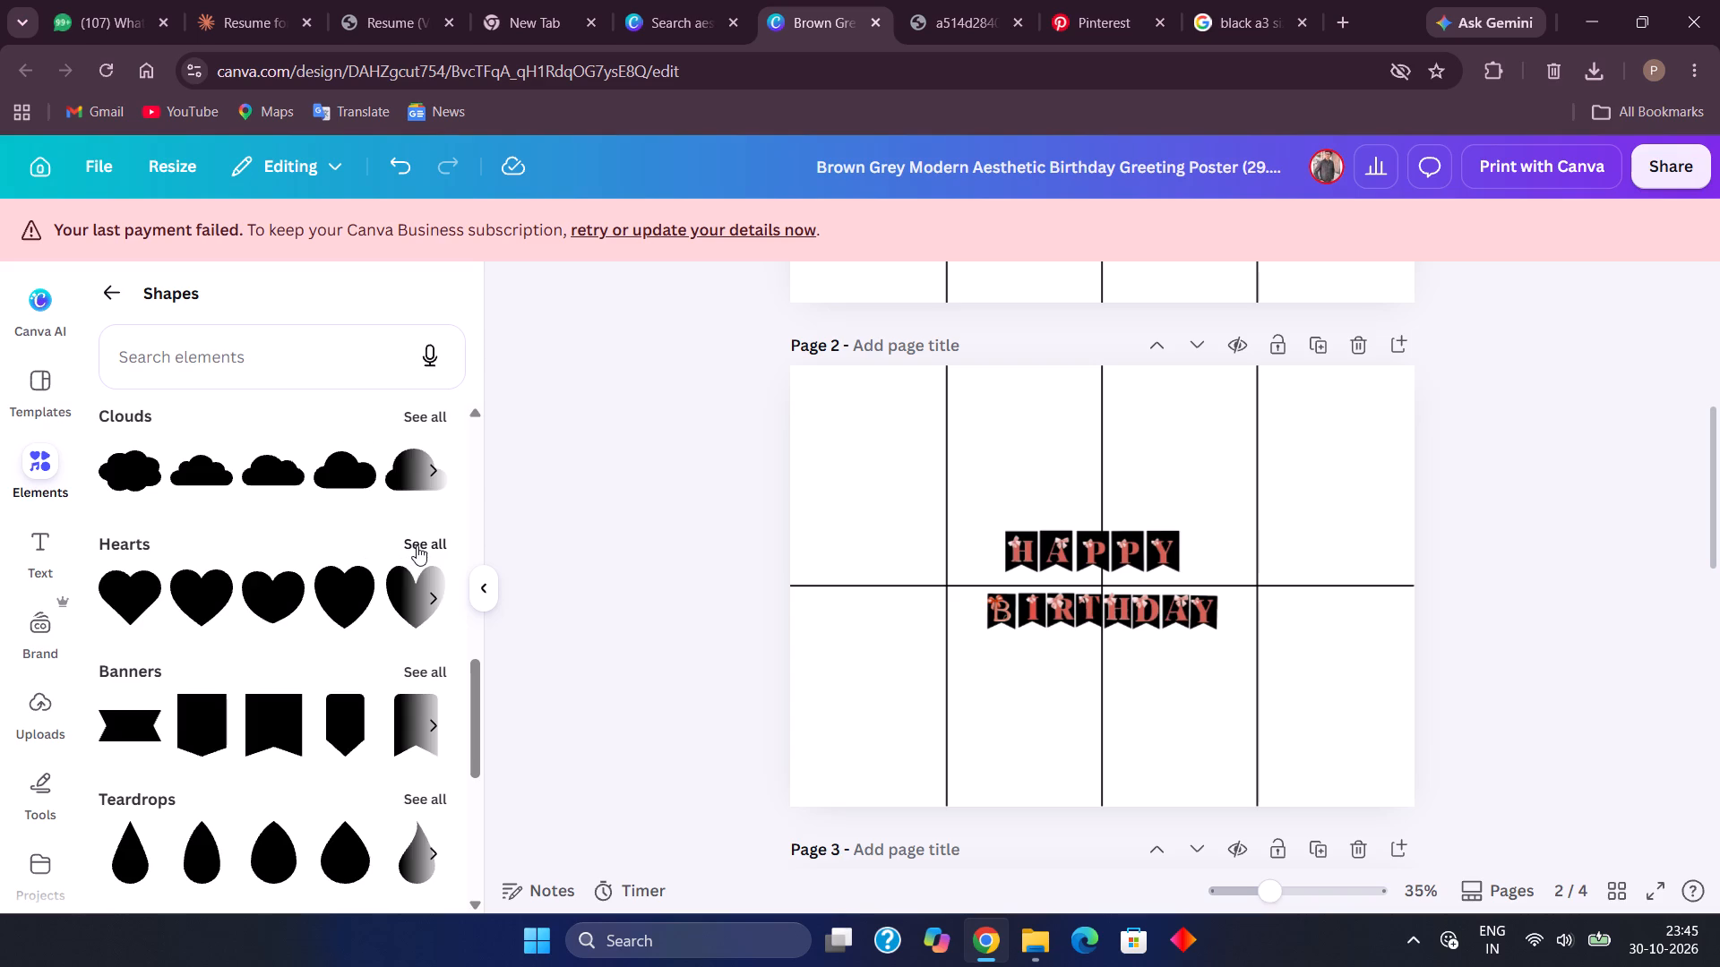
click(417, 545)
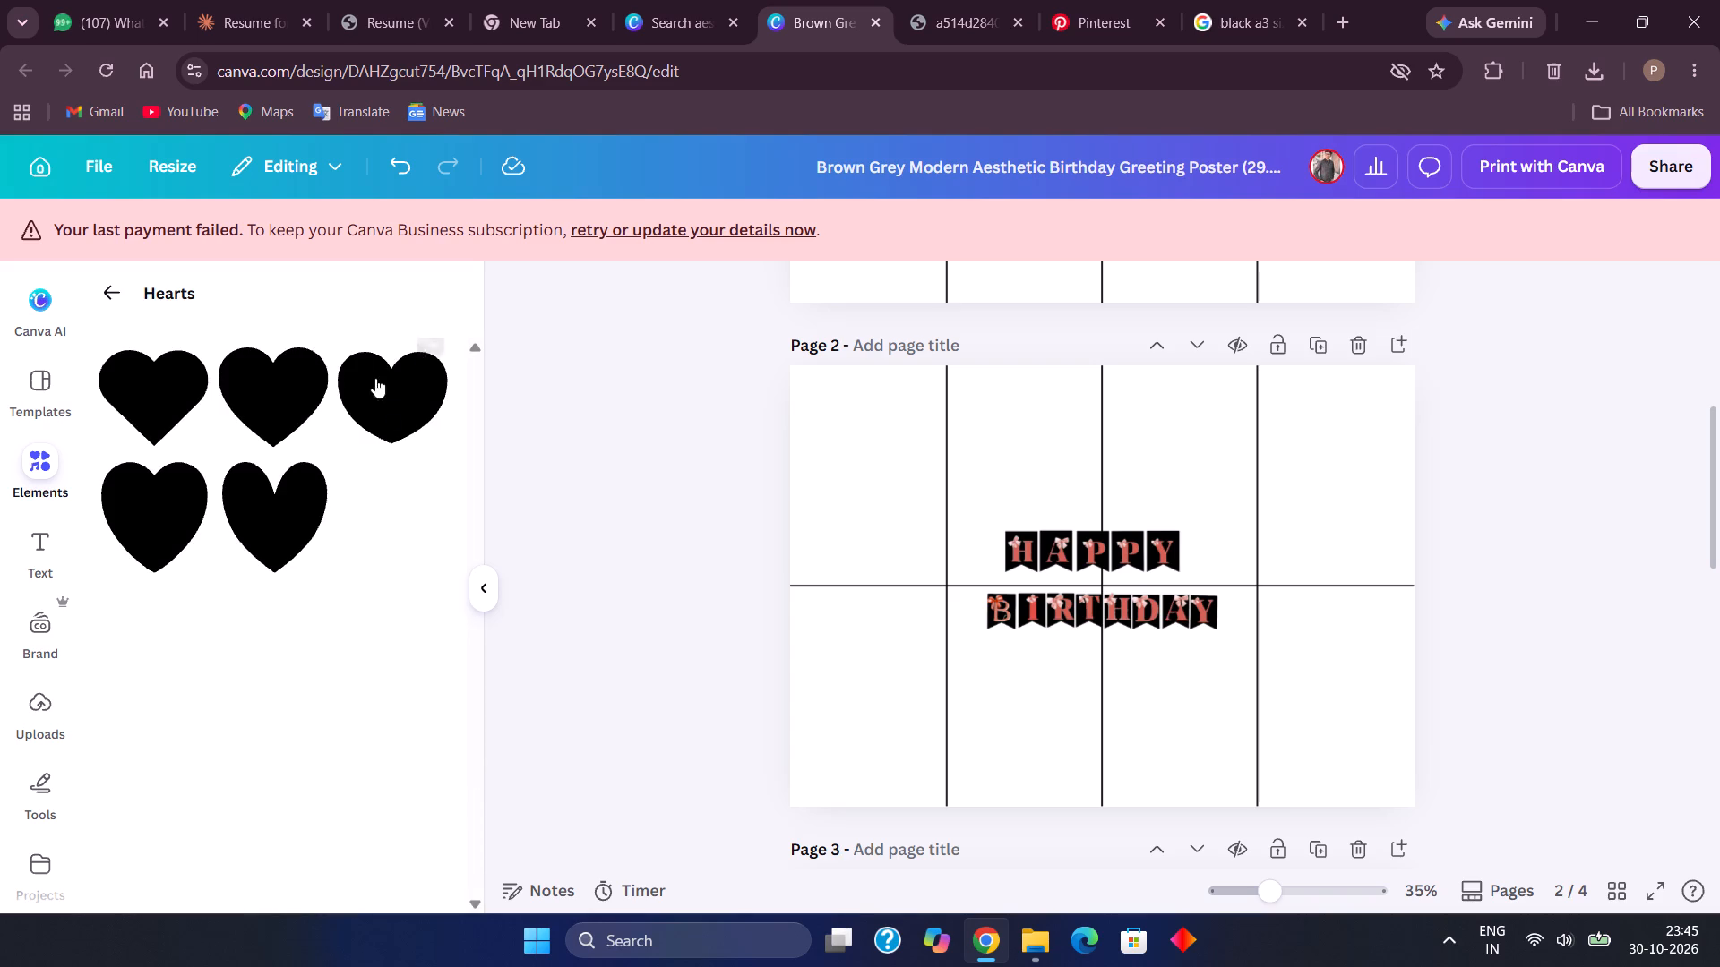
click(149, 375)
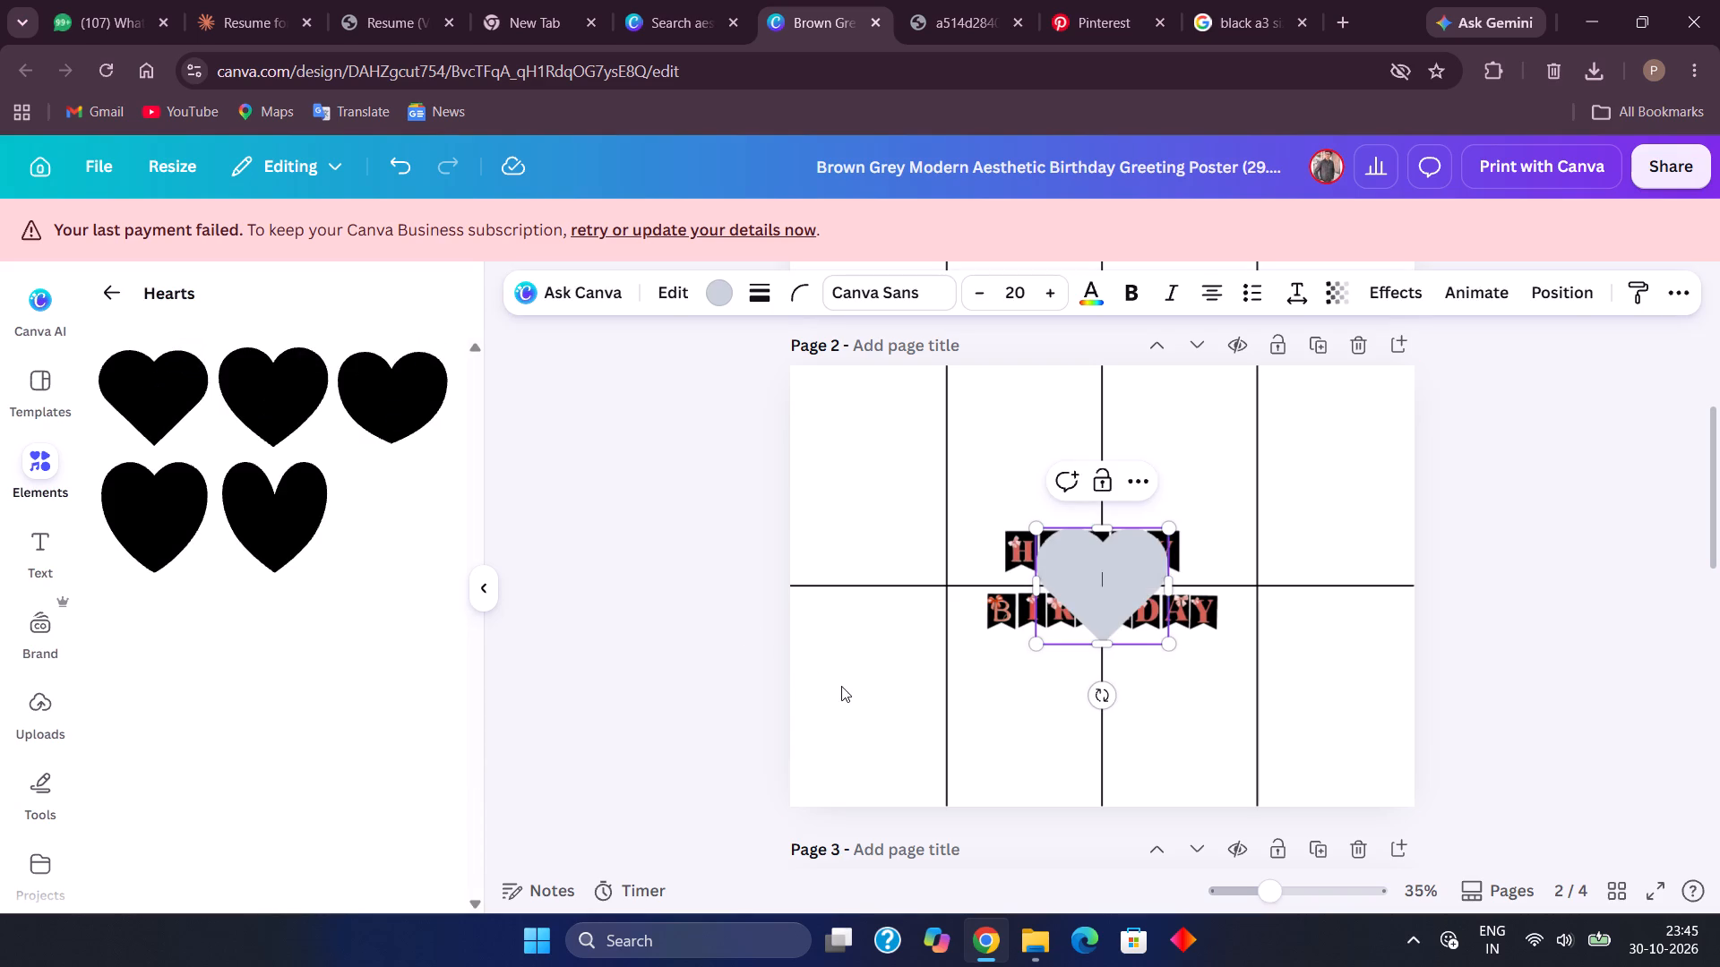
Enlarge the heart to nearly the full height of page 2 and move it roughly to the page's centre, over the banner.
click(1159, 728)
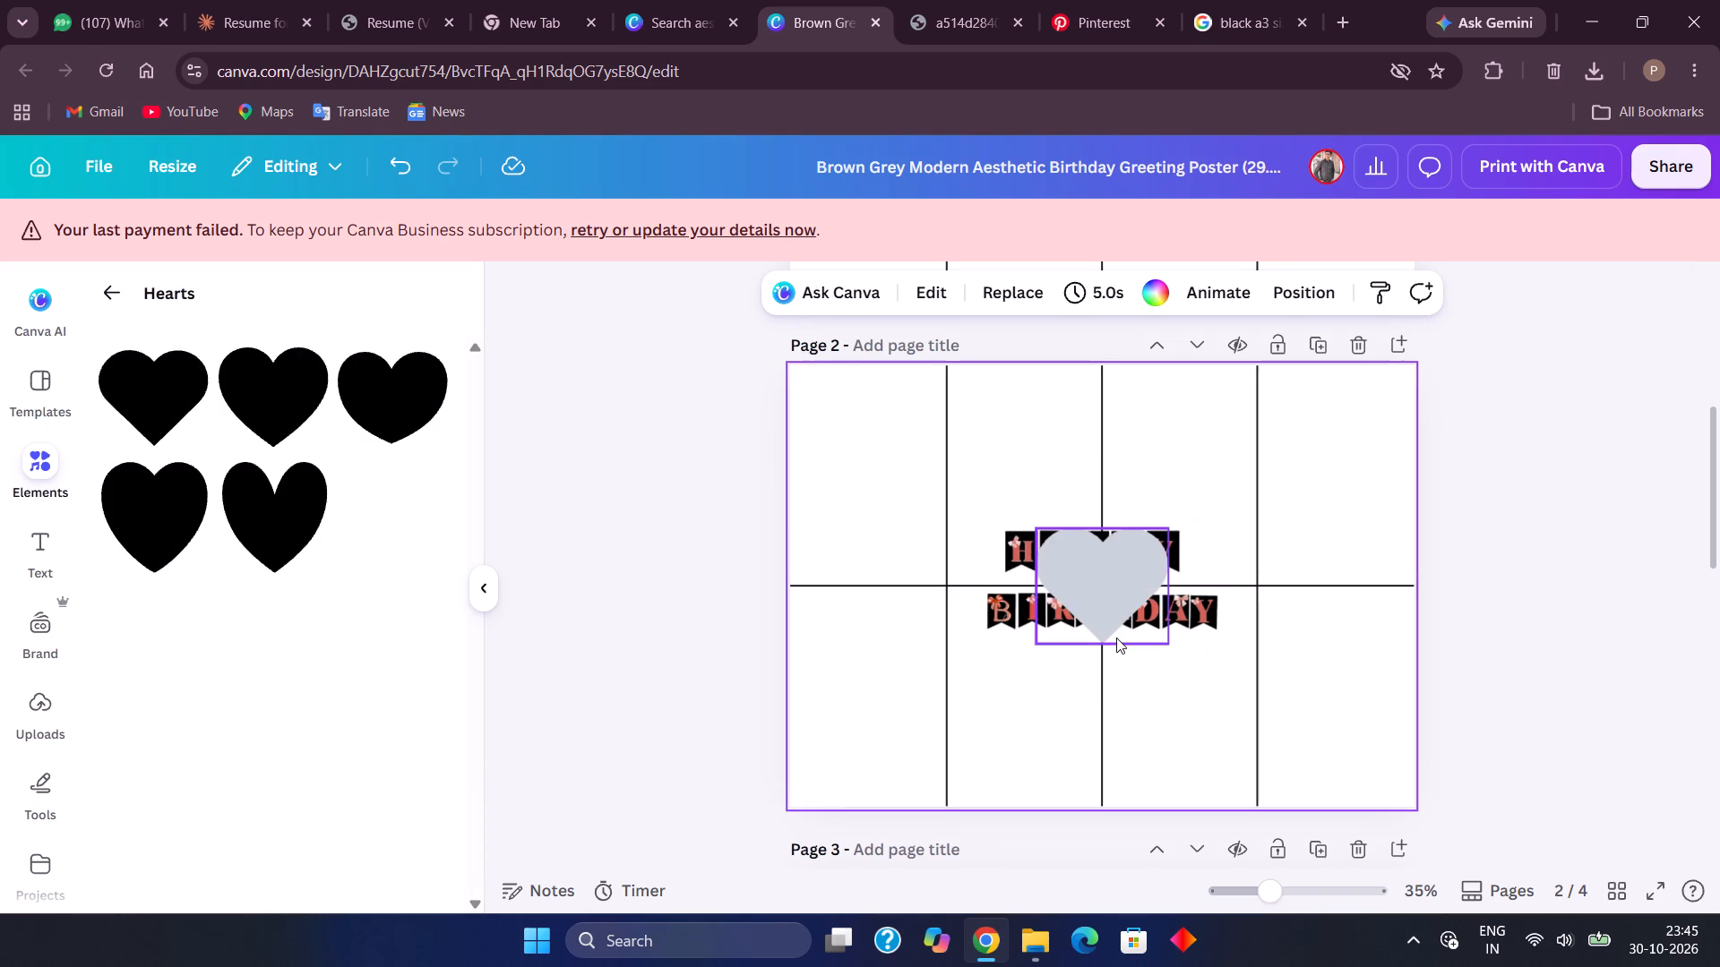
drag(1098, 596, 890, 481)
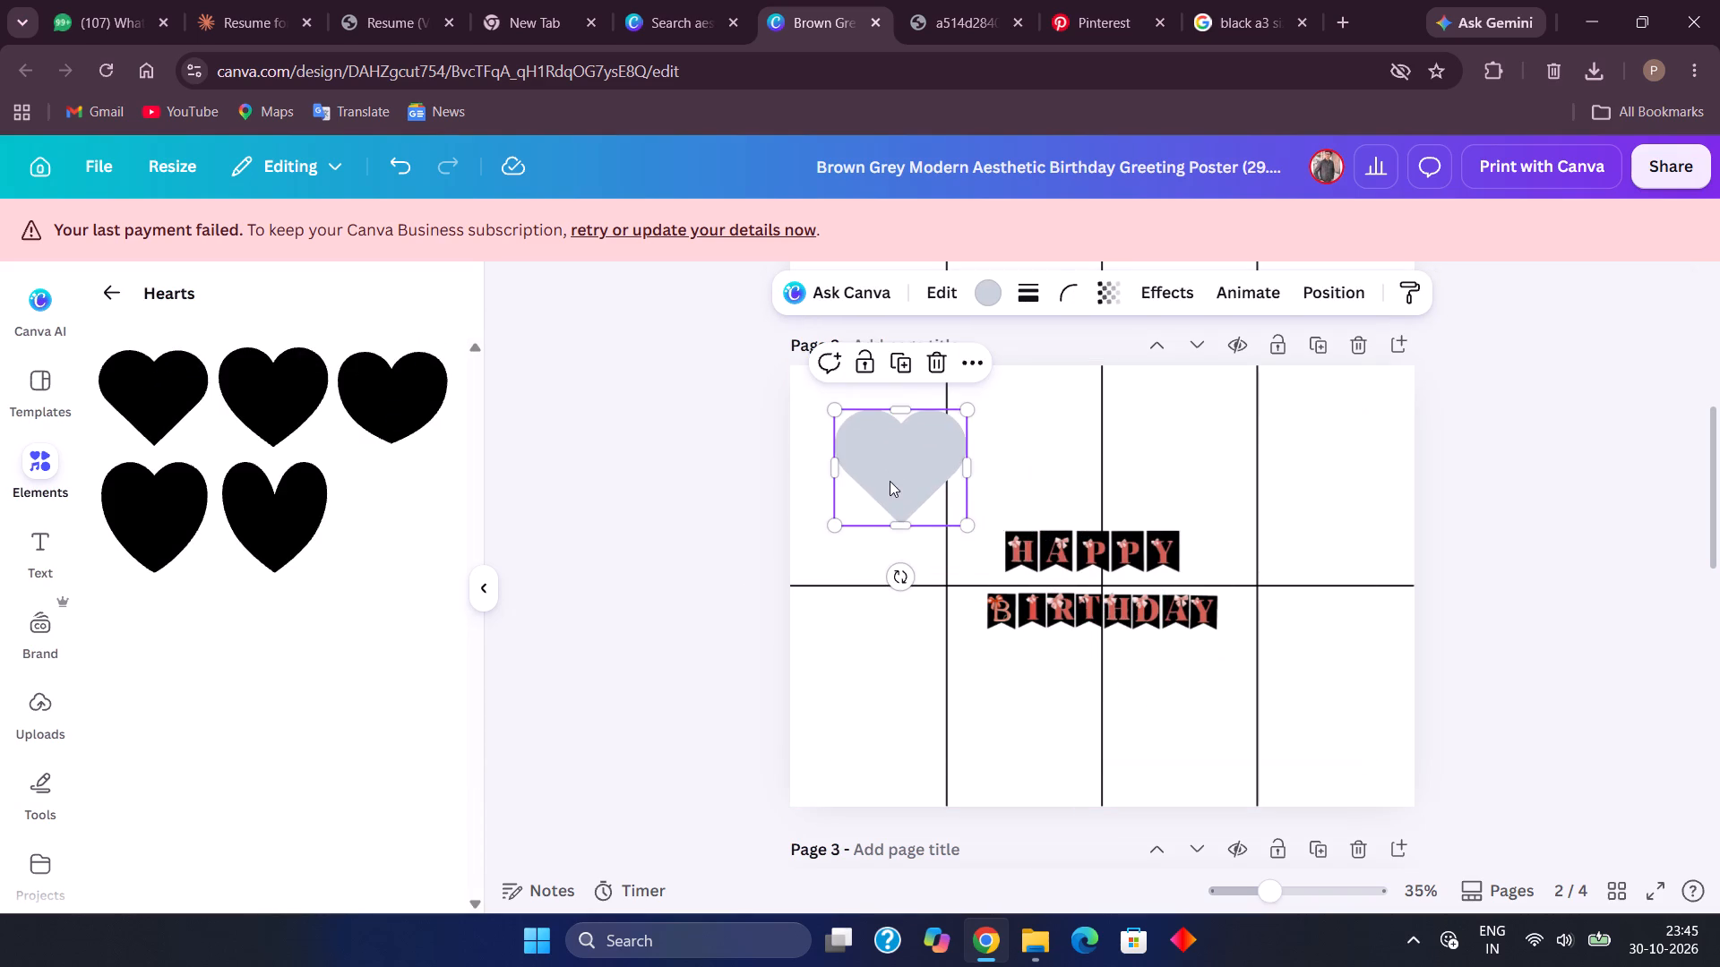
click(974, 532)
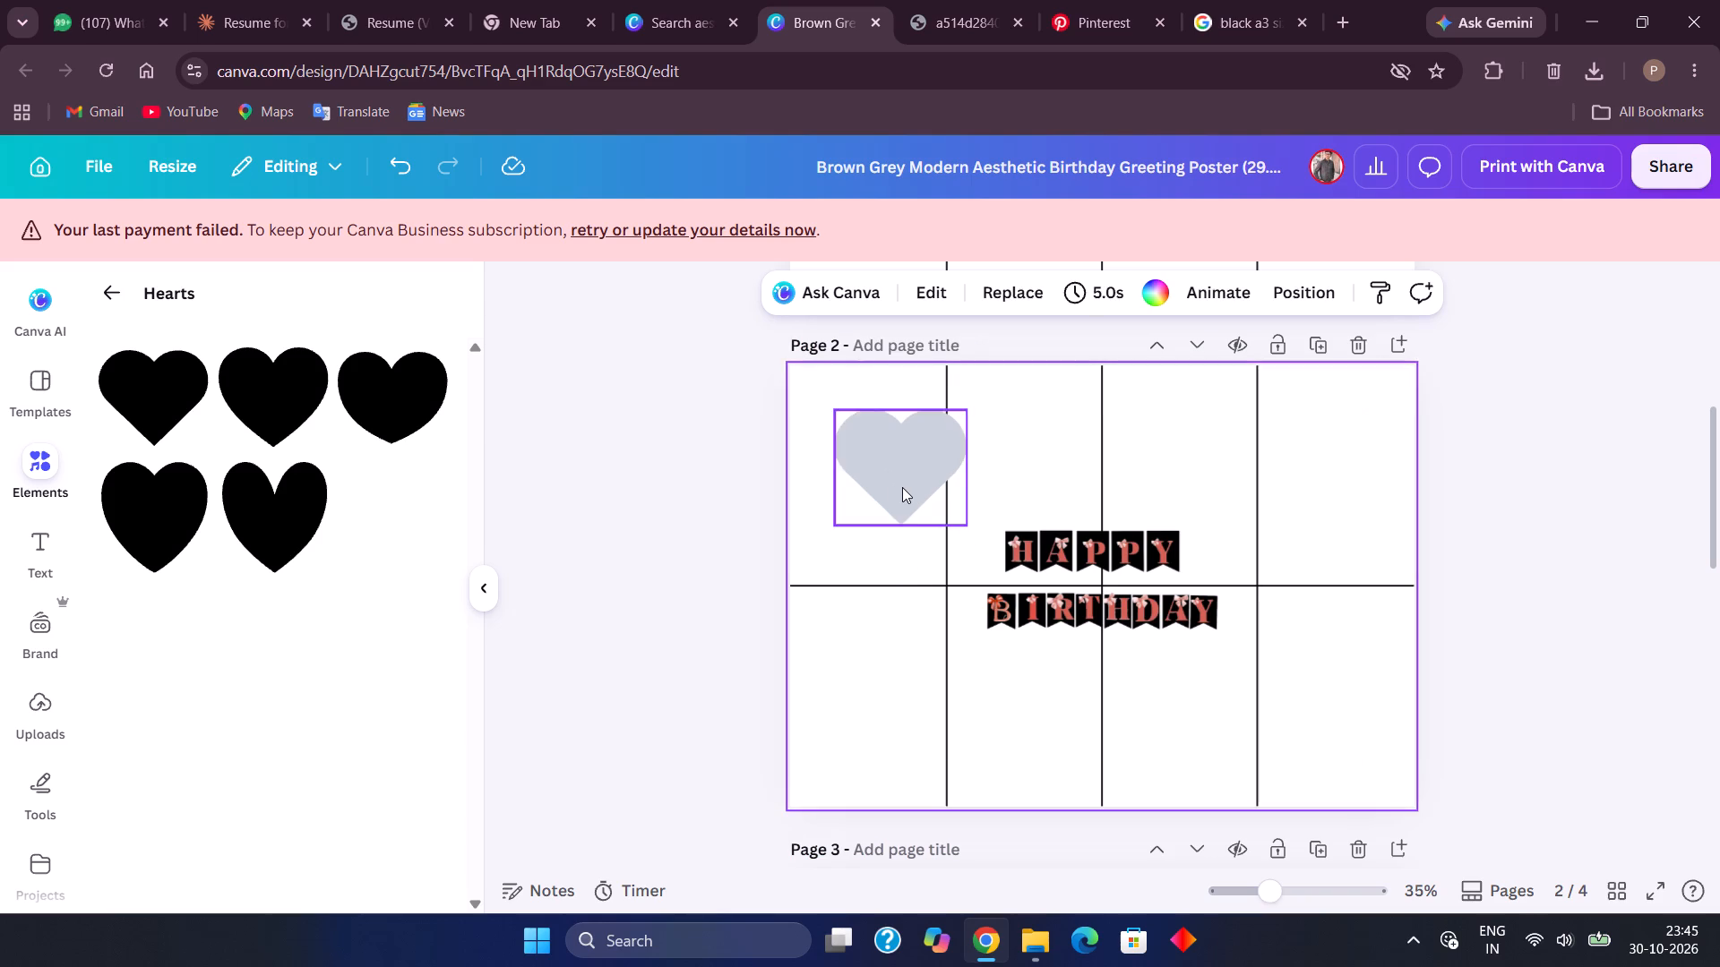
click(902, 487)
drag(963, 522, 1214, 689)
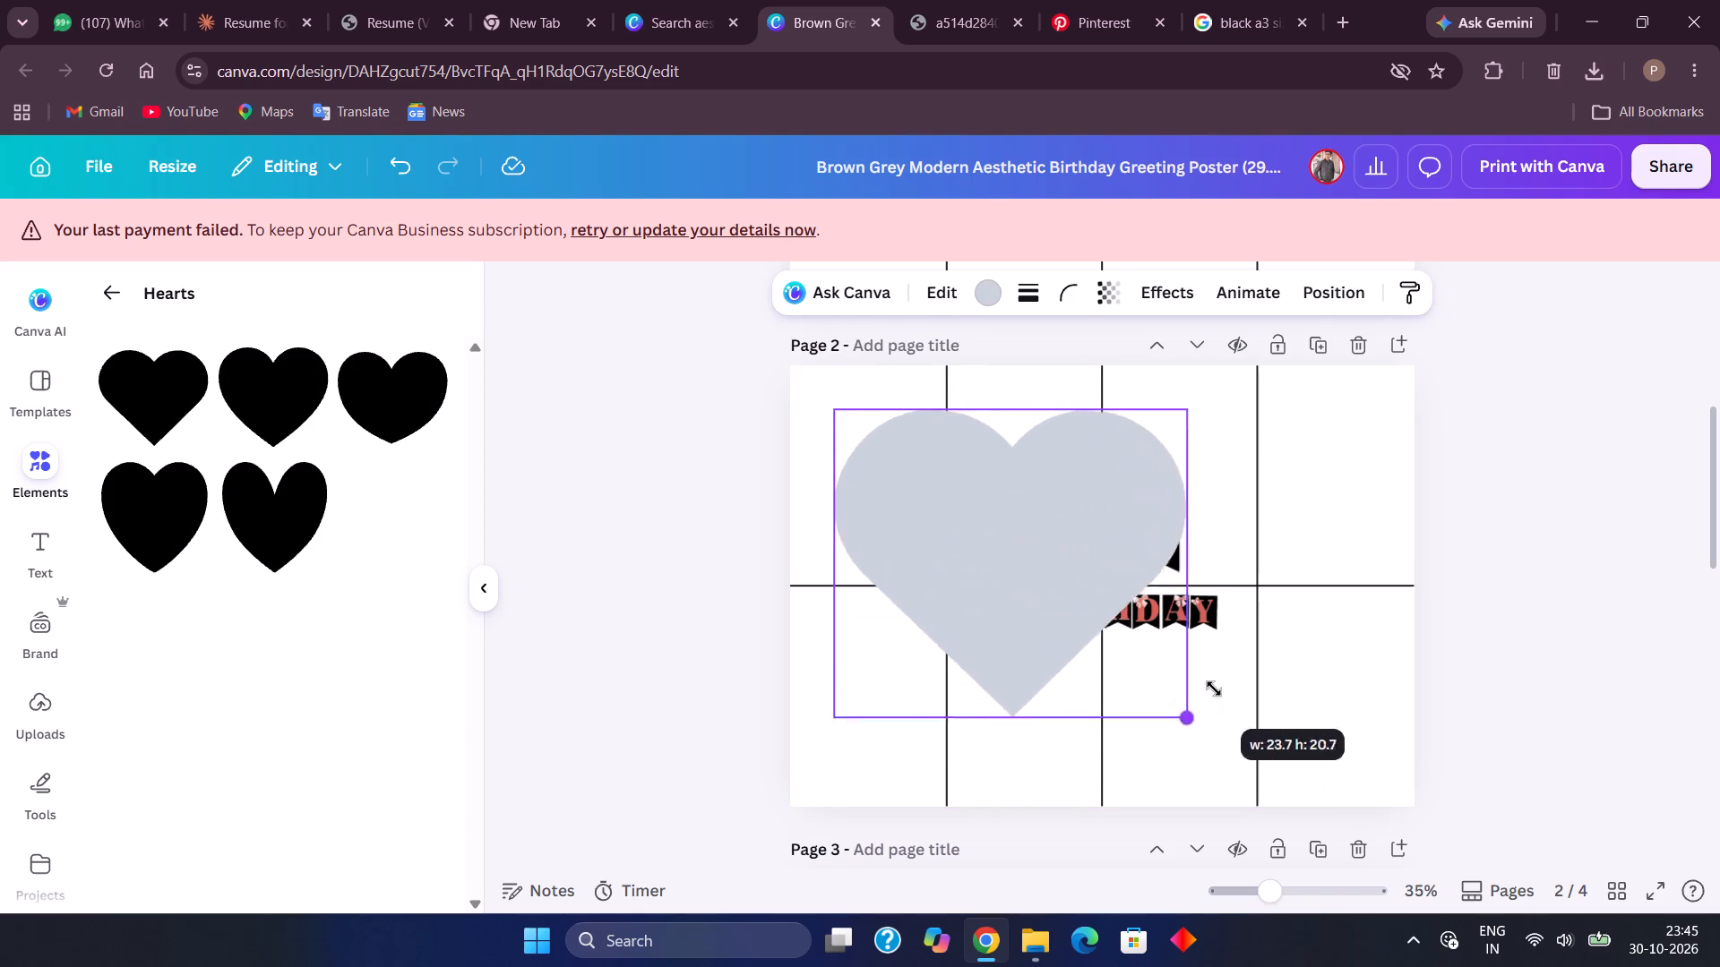
drag(1214, 689, 1439, 705)
drag(1238, 675, 1249, 625)
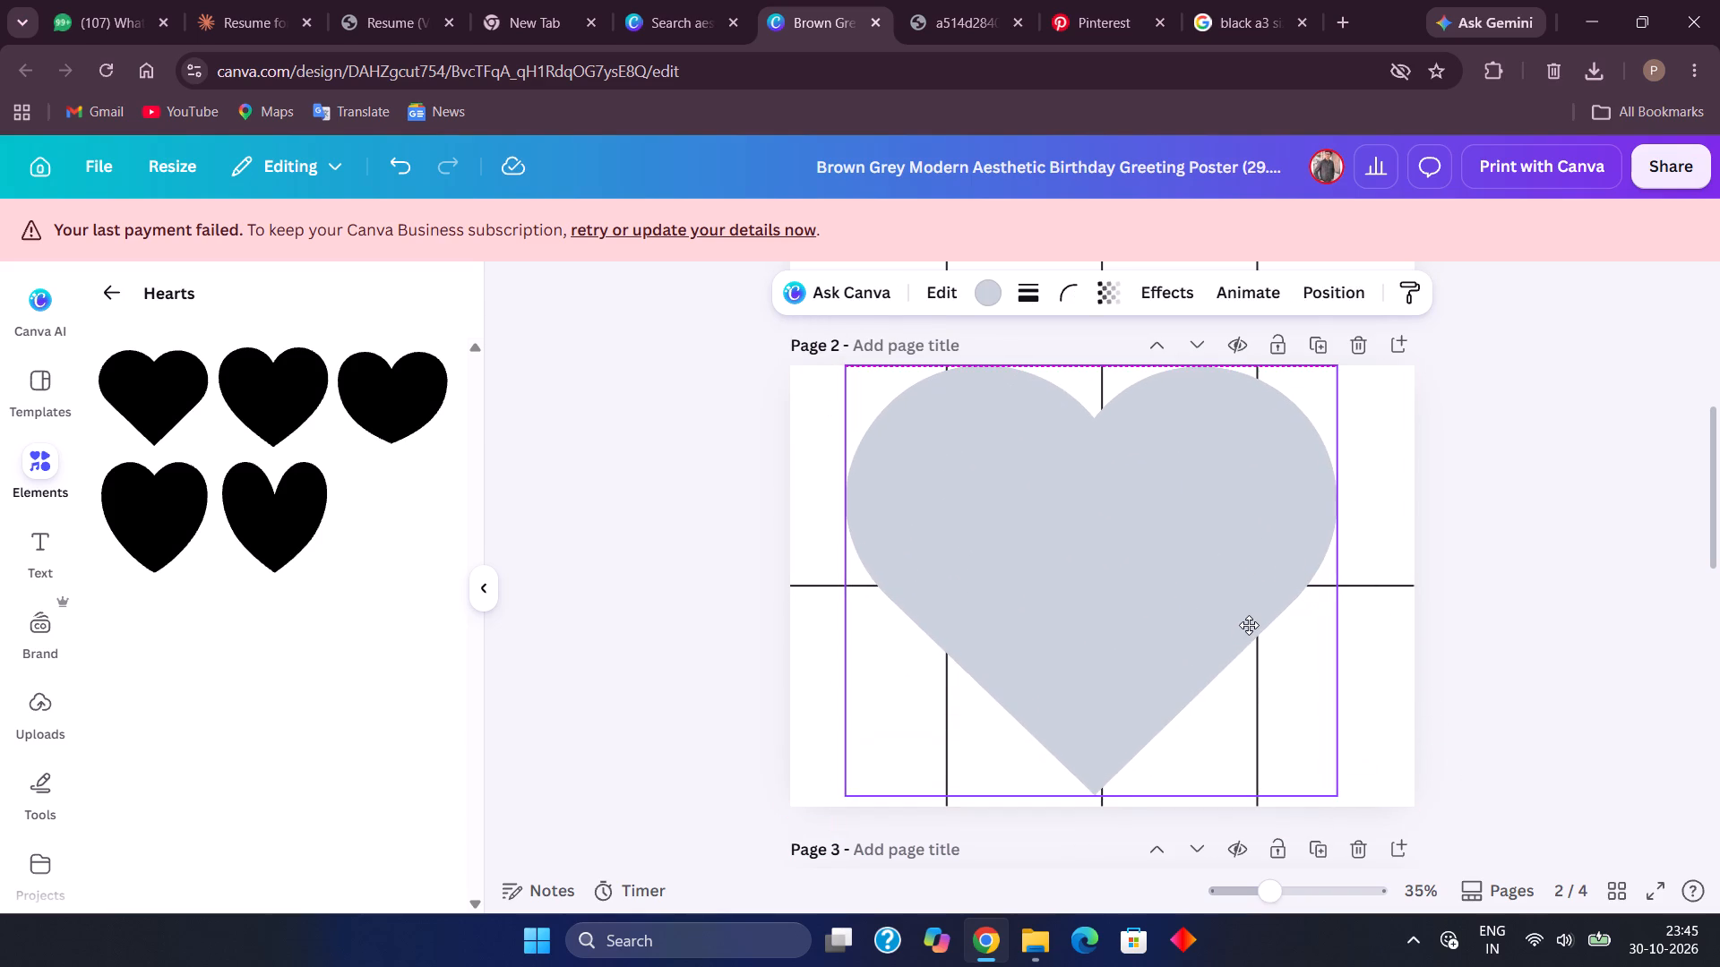
Enlarge the heart to the full height of page 2, 33.9 wide by 29.7 high, positioned around the page's horizontal centre.
drag(1249, 625, 1256, 624)
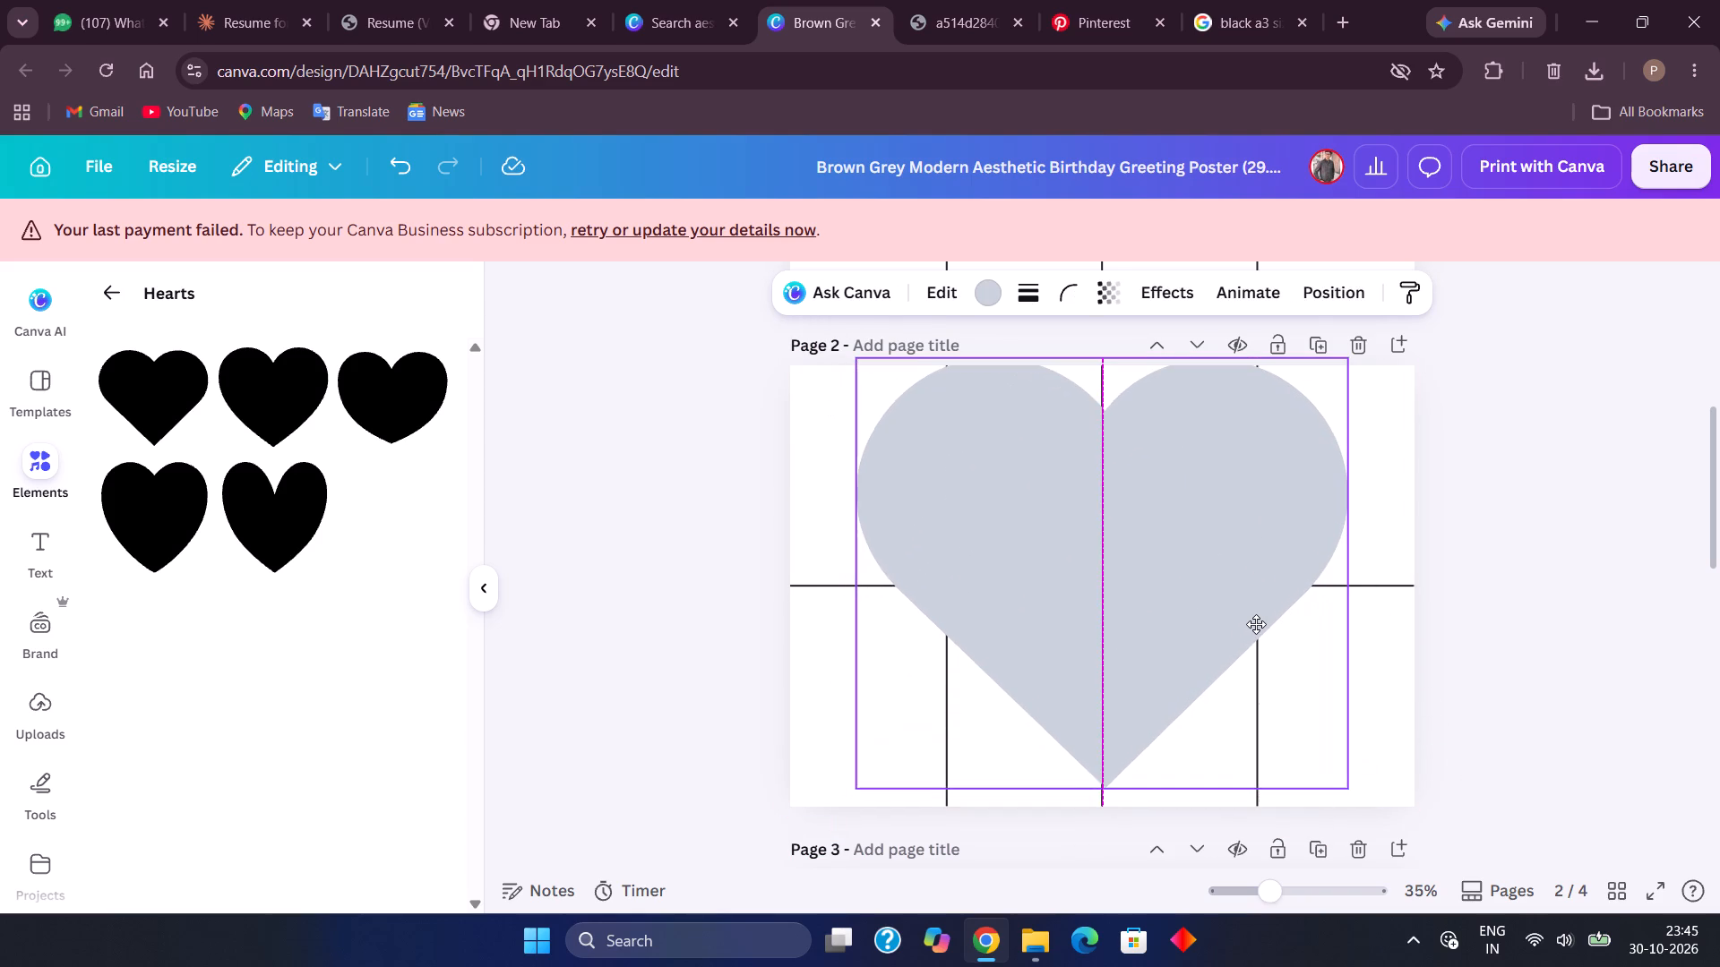
drag(1256, 624, 1258, 629)
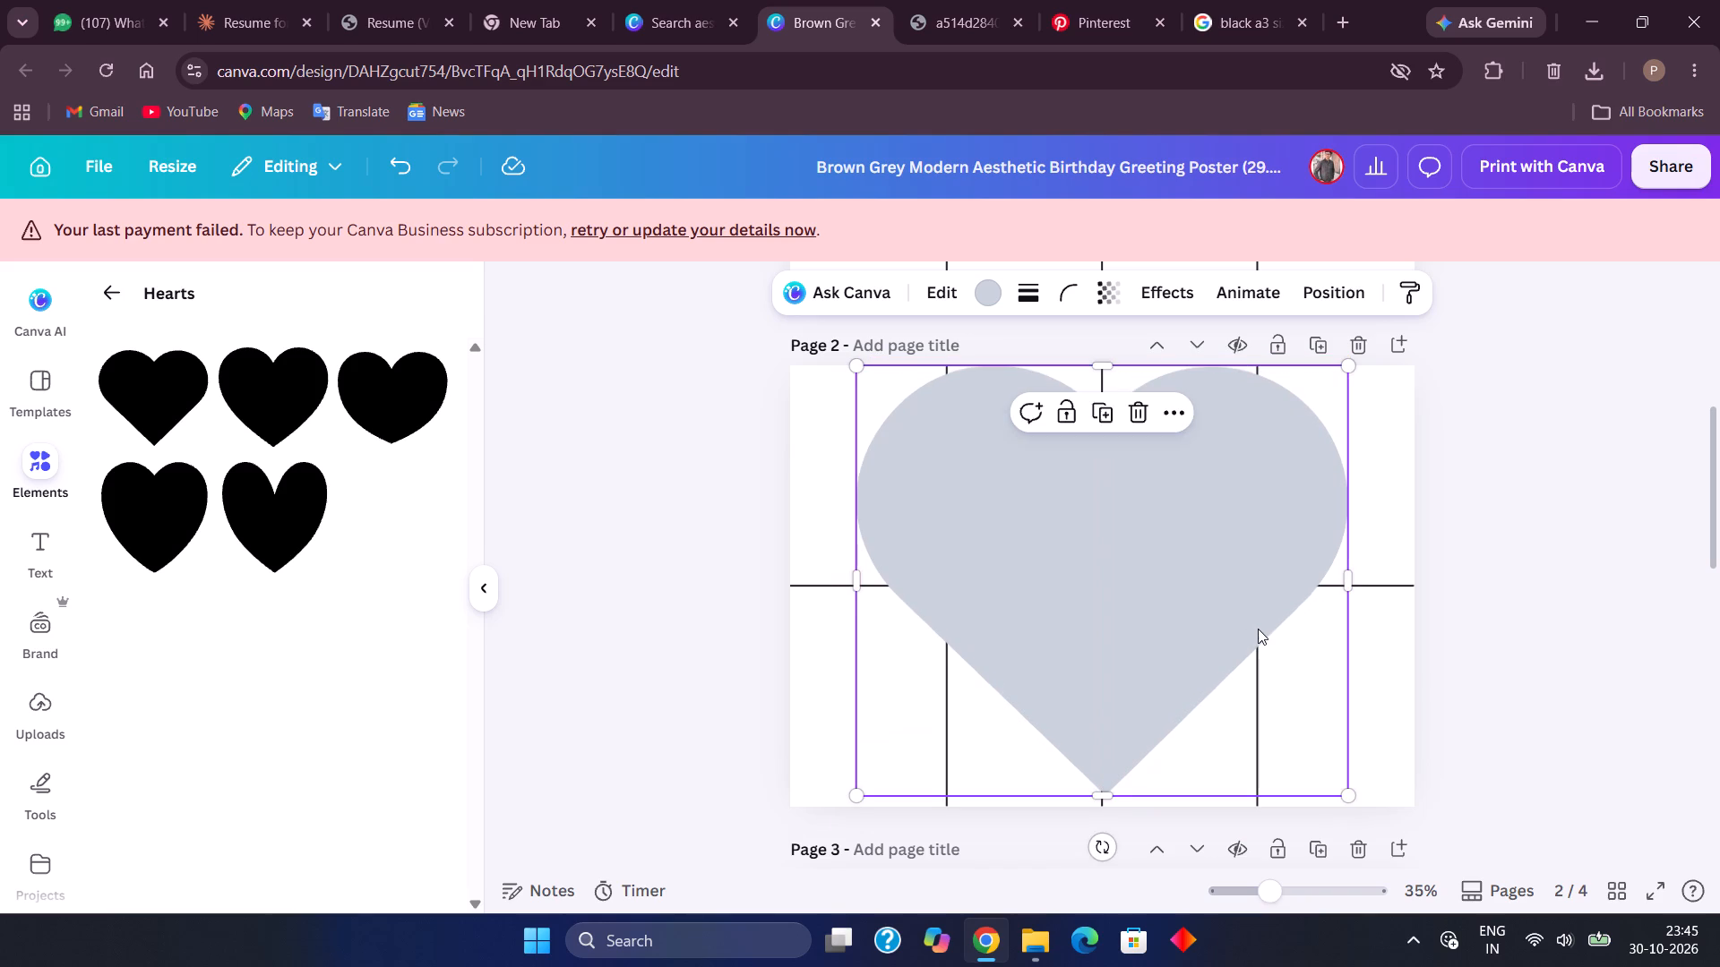
key(Down)
key(Up)
drag(1345, 792, 1357, 801)
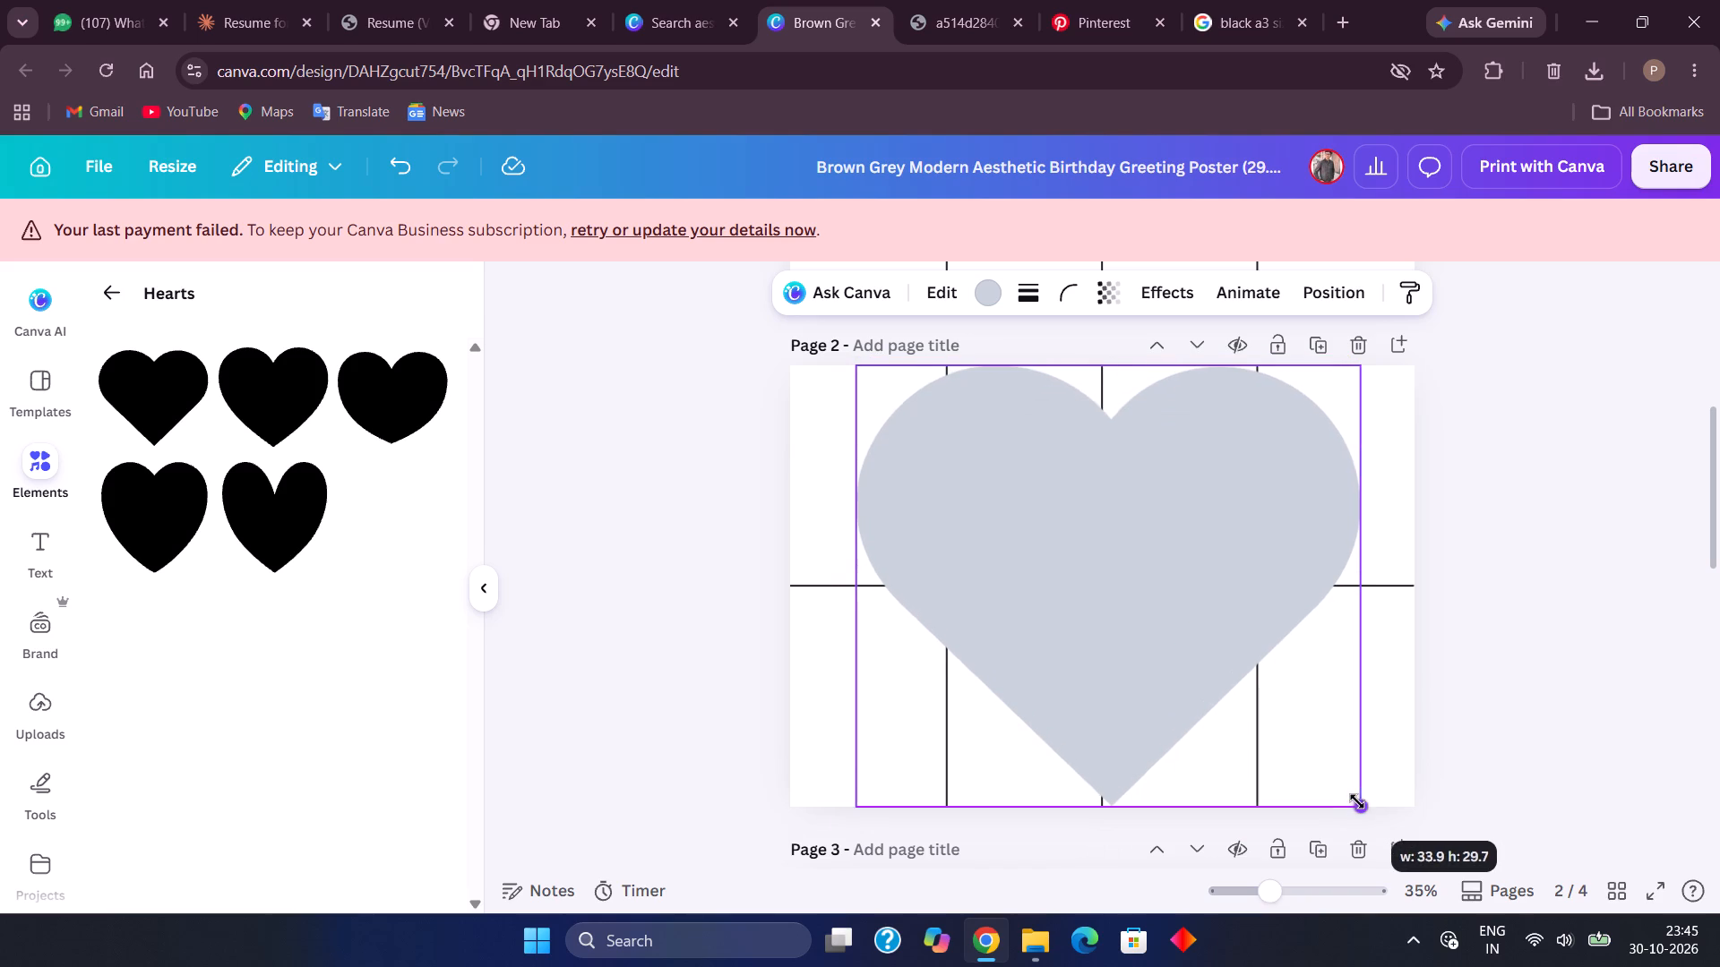
drag(1357, 801, 1359, 801)
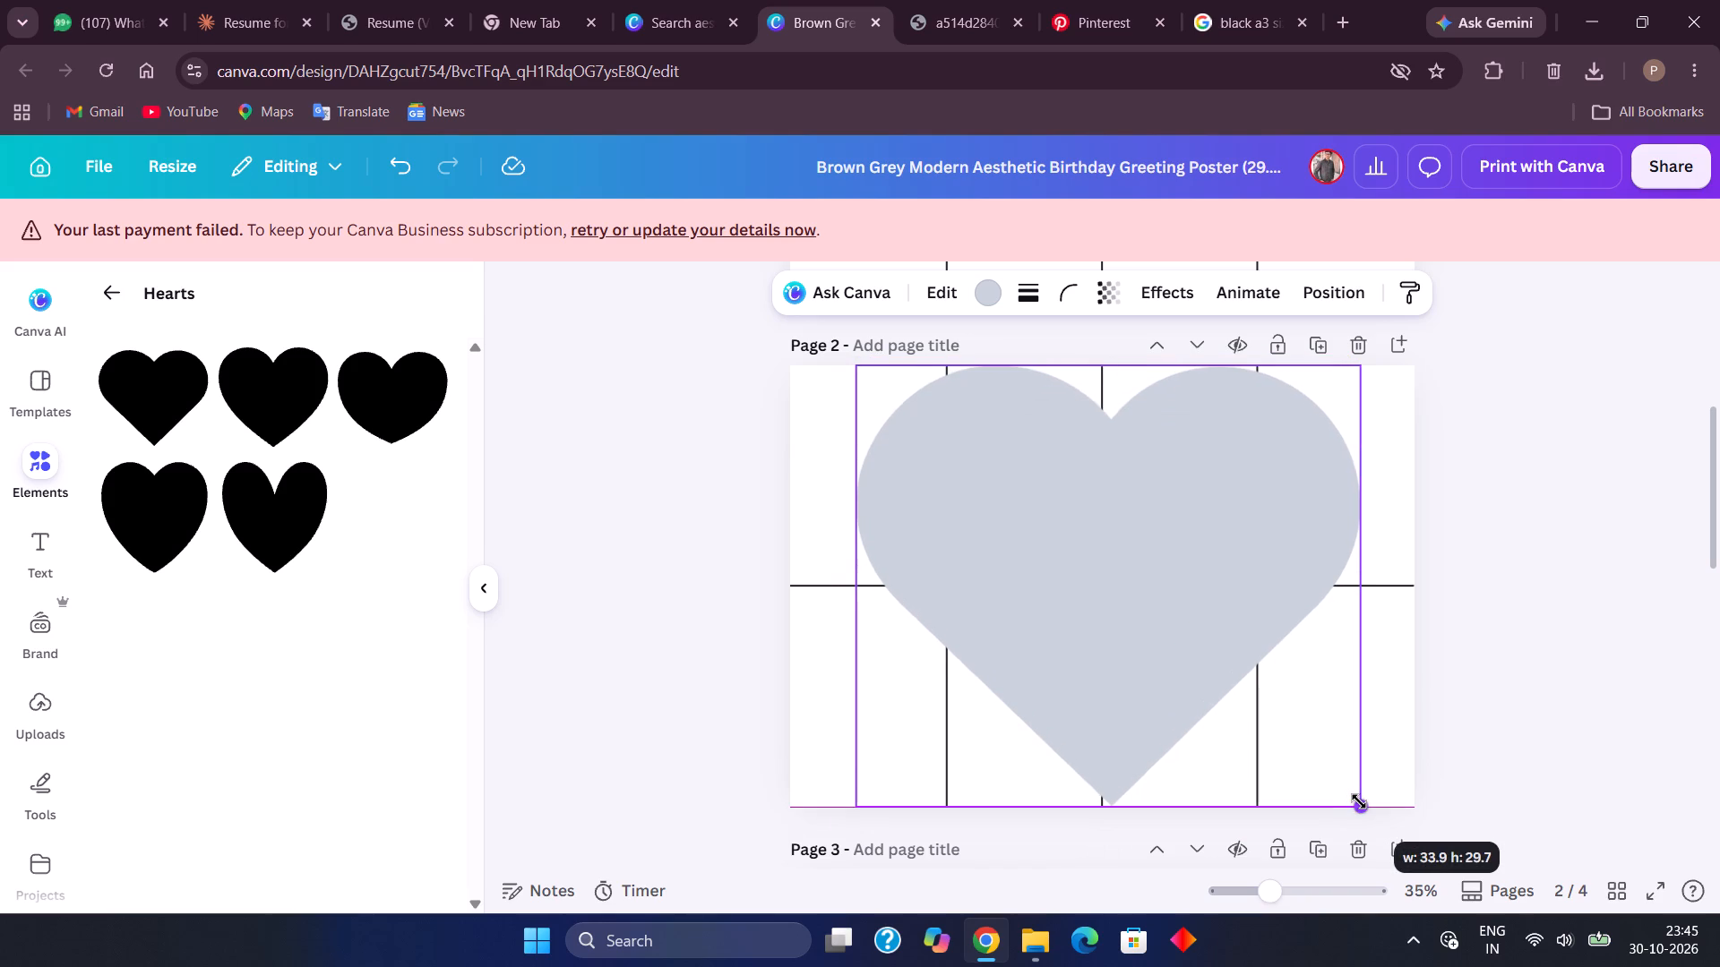
drag(1359, 801, 1359, 800)
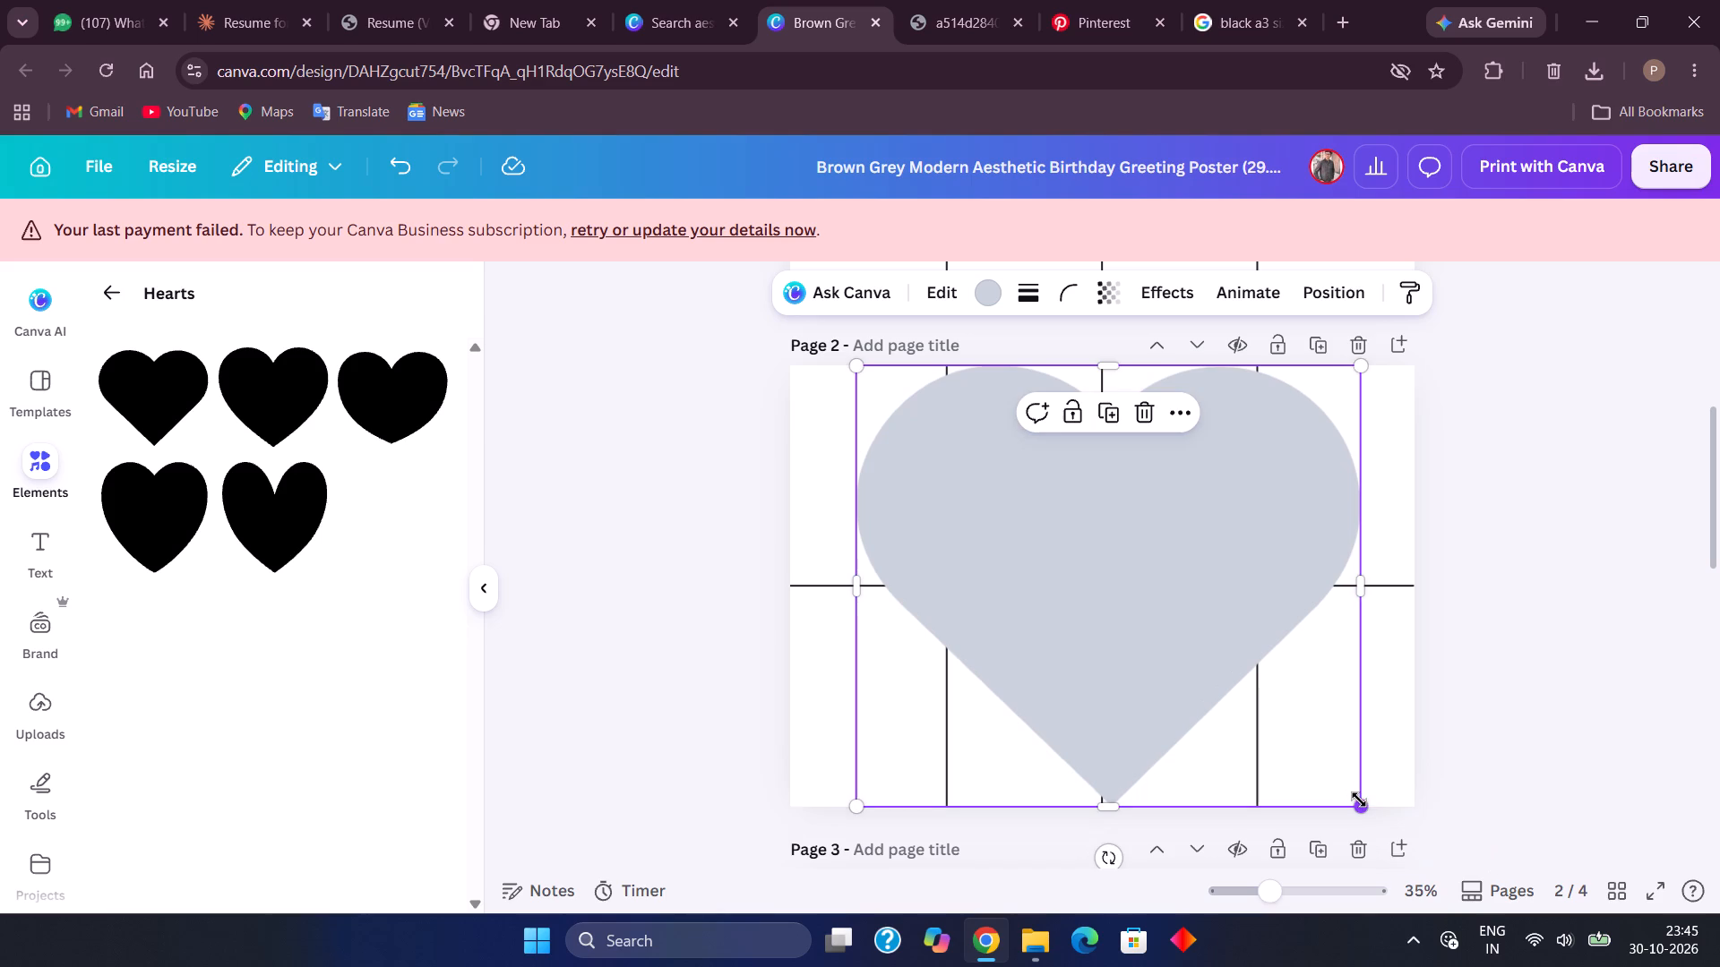
click(1534, 735)
drag(1229, 600, 1206, 601)
Shift the heart aside on page 2 and move the HAPPY BIRTHDAY banner from beneath it down to page 3.
scroll(1206, 601, up, 4)
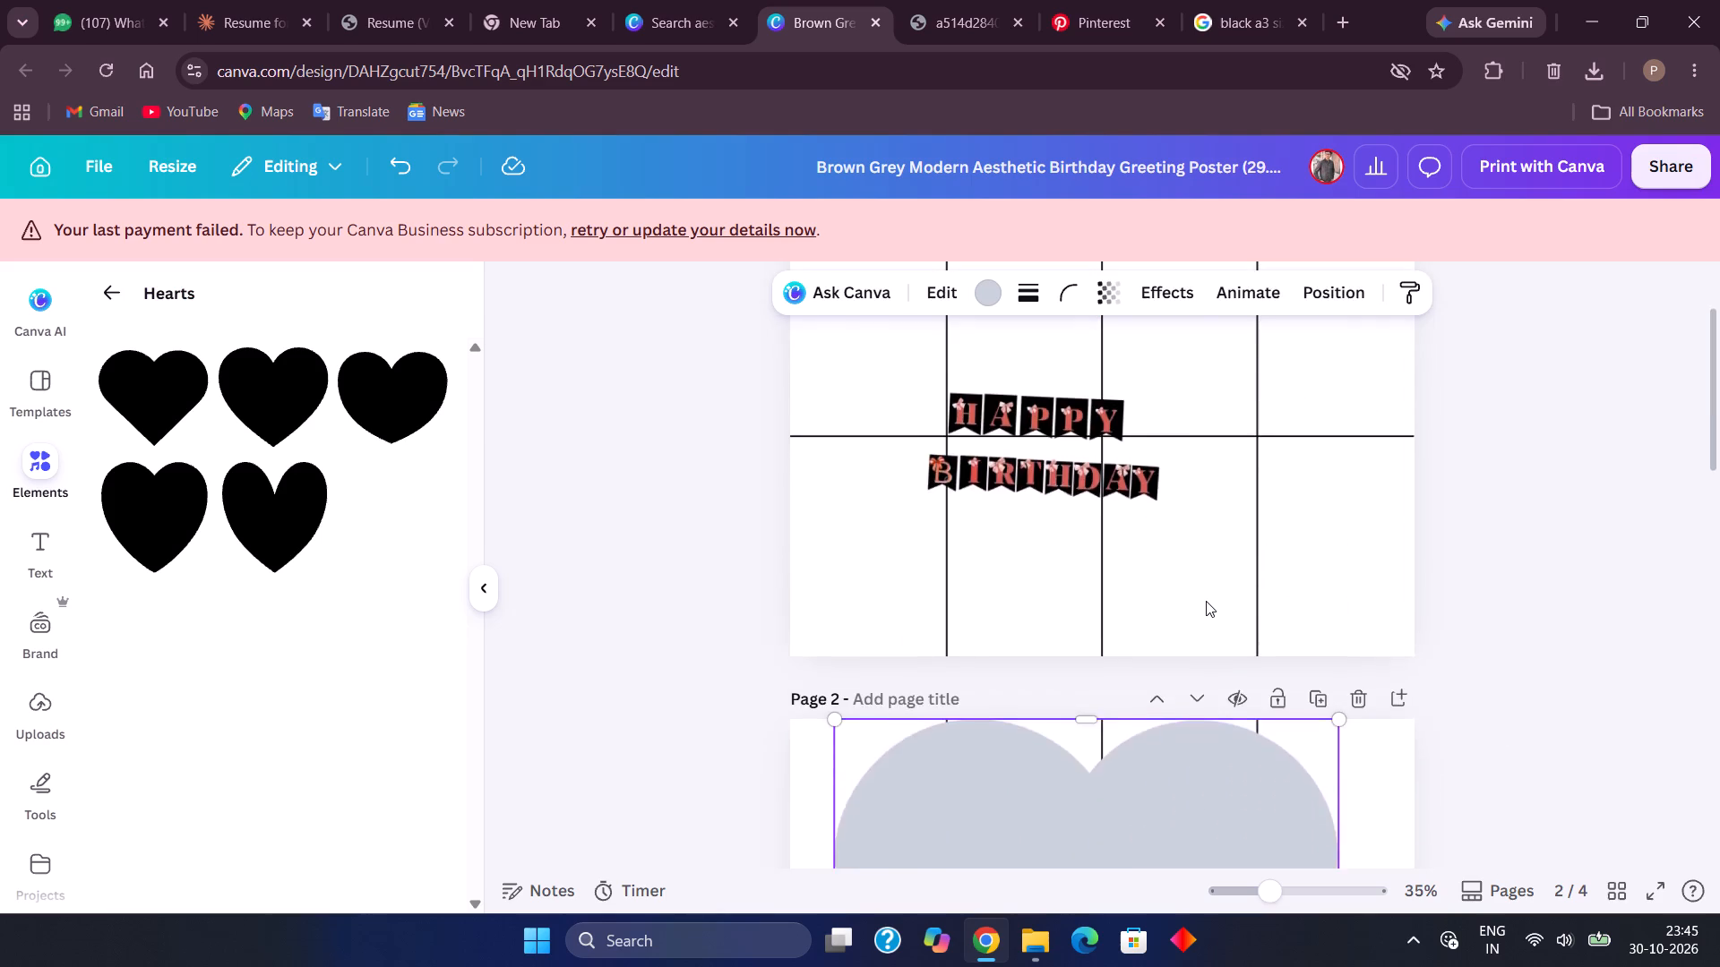
scroll(1206, 601, up, 4)
scroll(1206, 601, down, 4)
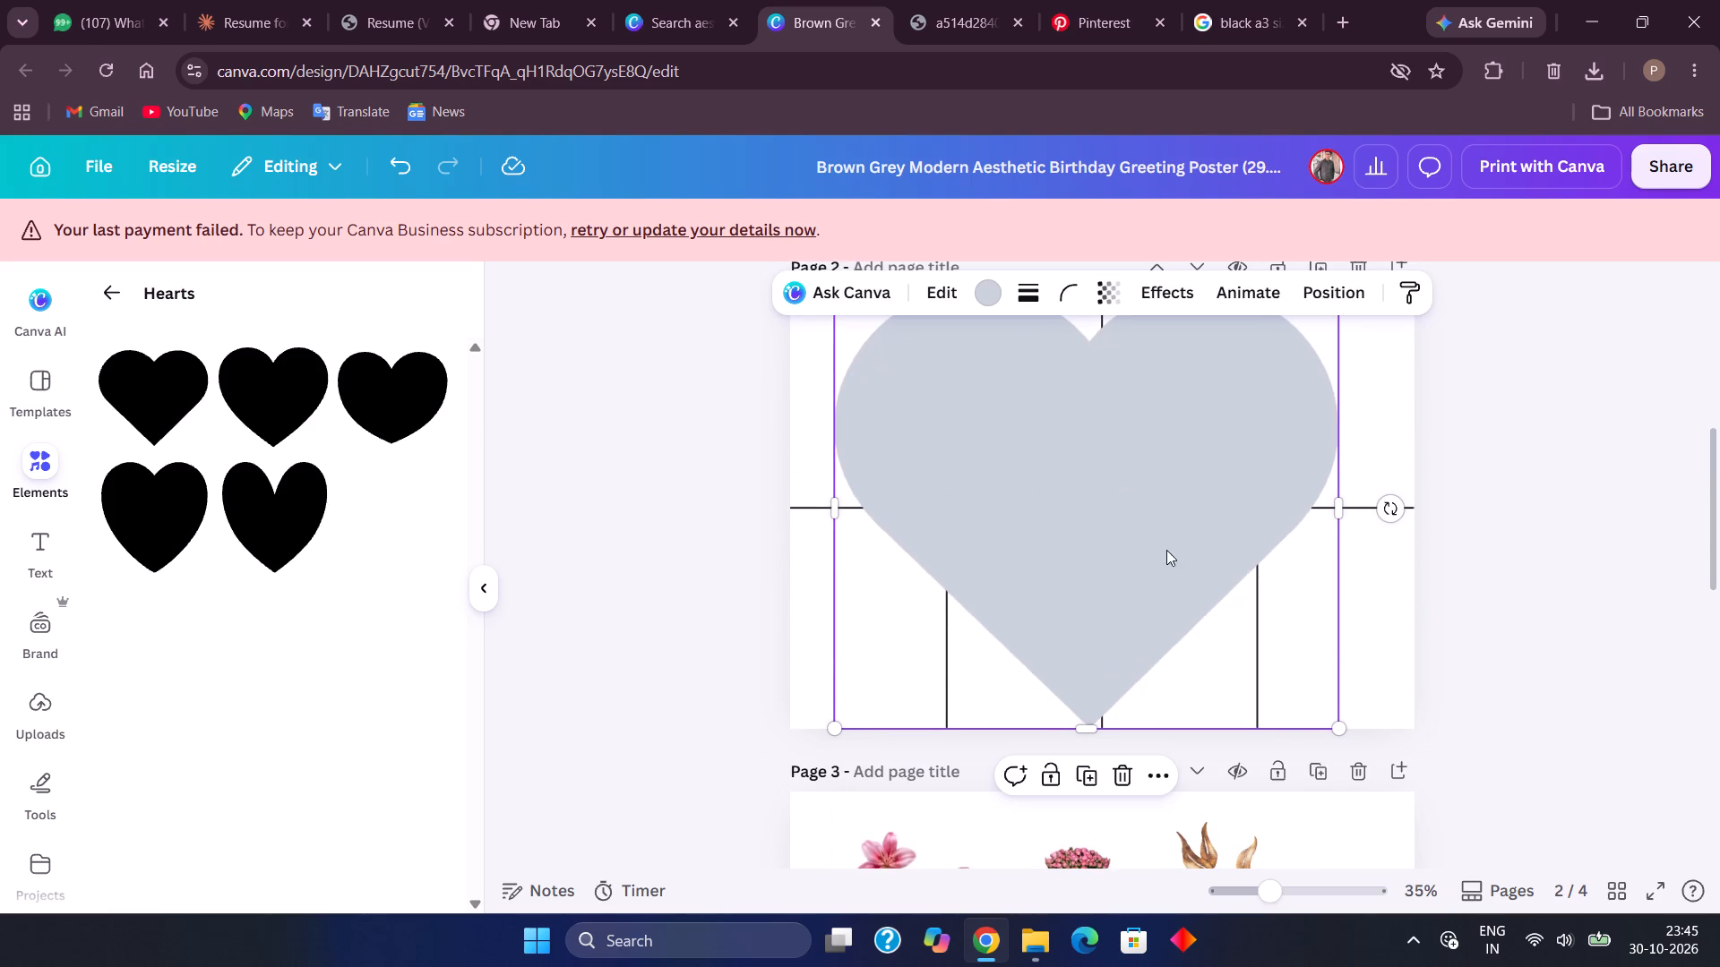
drag(1166, 550, 1409, 531)
click(1056, 531)
drag(1056, 531, 1056, 533)
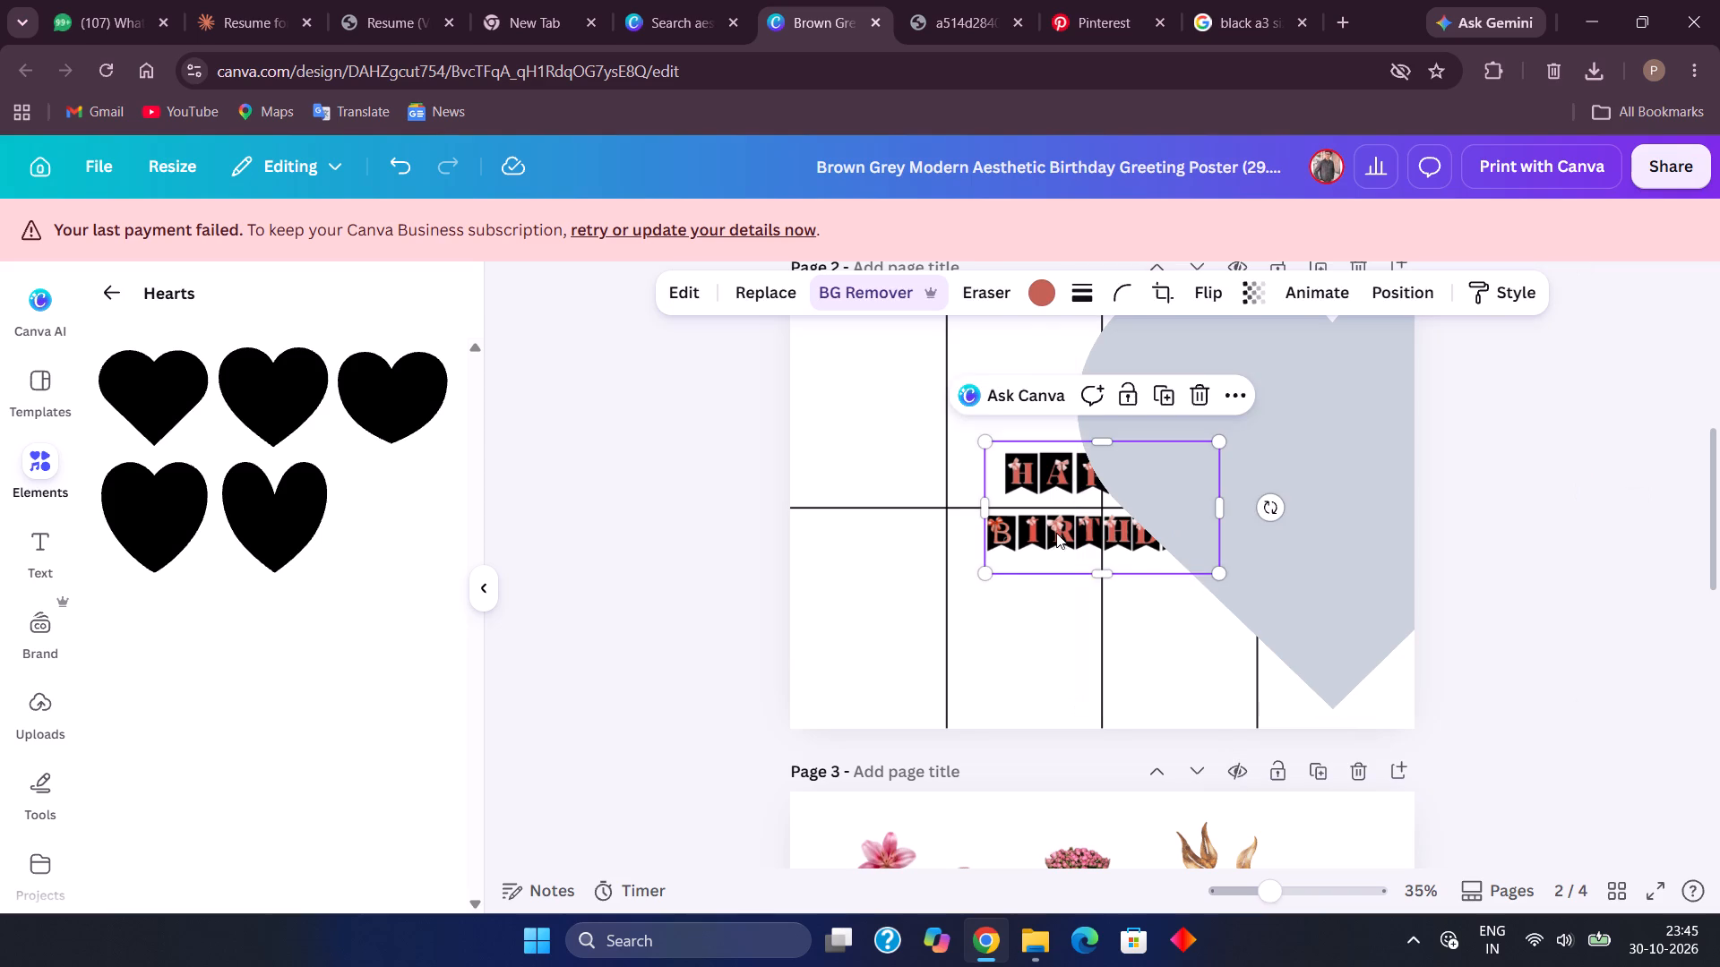
drag(1056, 533, 942, 845)
Move the heart back to the centre of page 2, flush with the page's top and bottom edges.
scroll(1105, 515, up, 2)
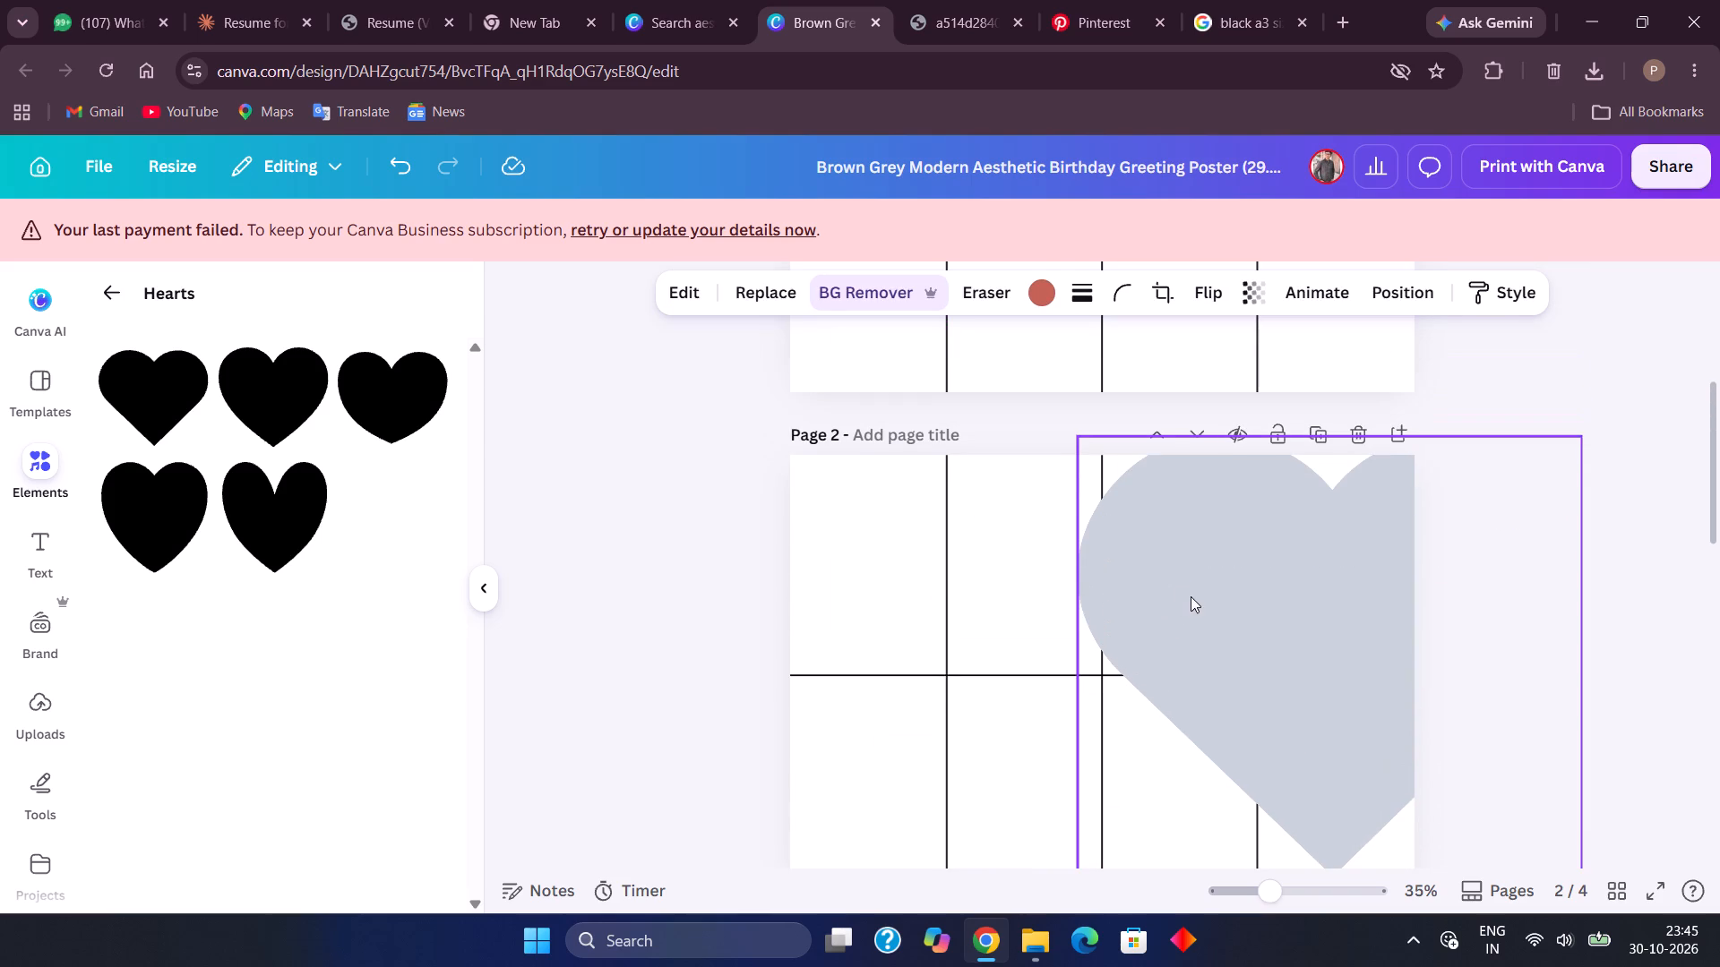
drag(1191, 596, 967, 620)
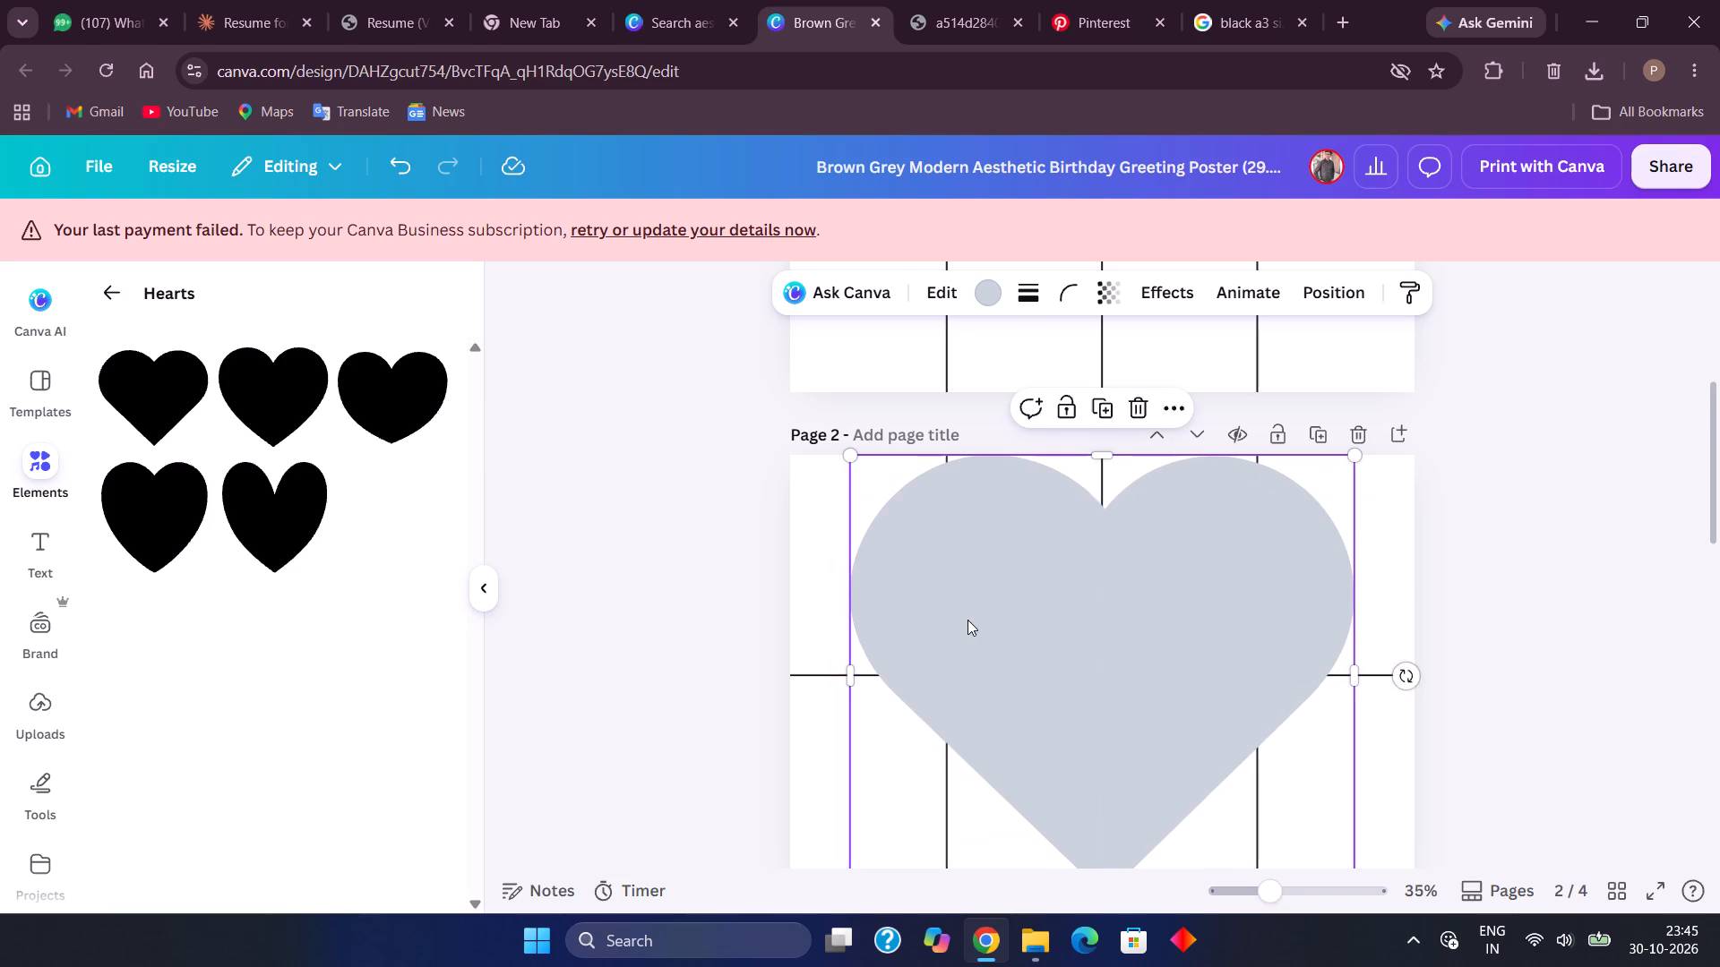
scroll(967, 620, down, 1)
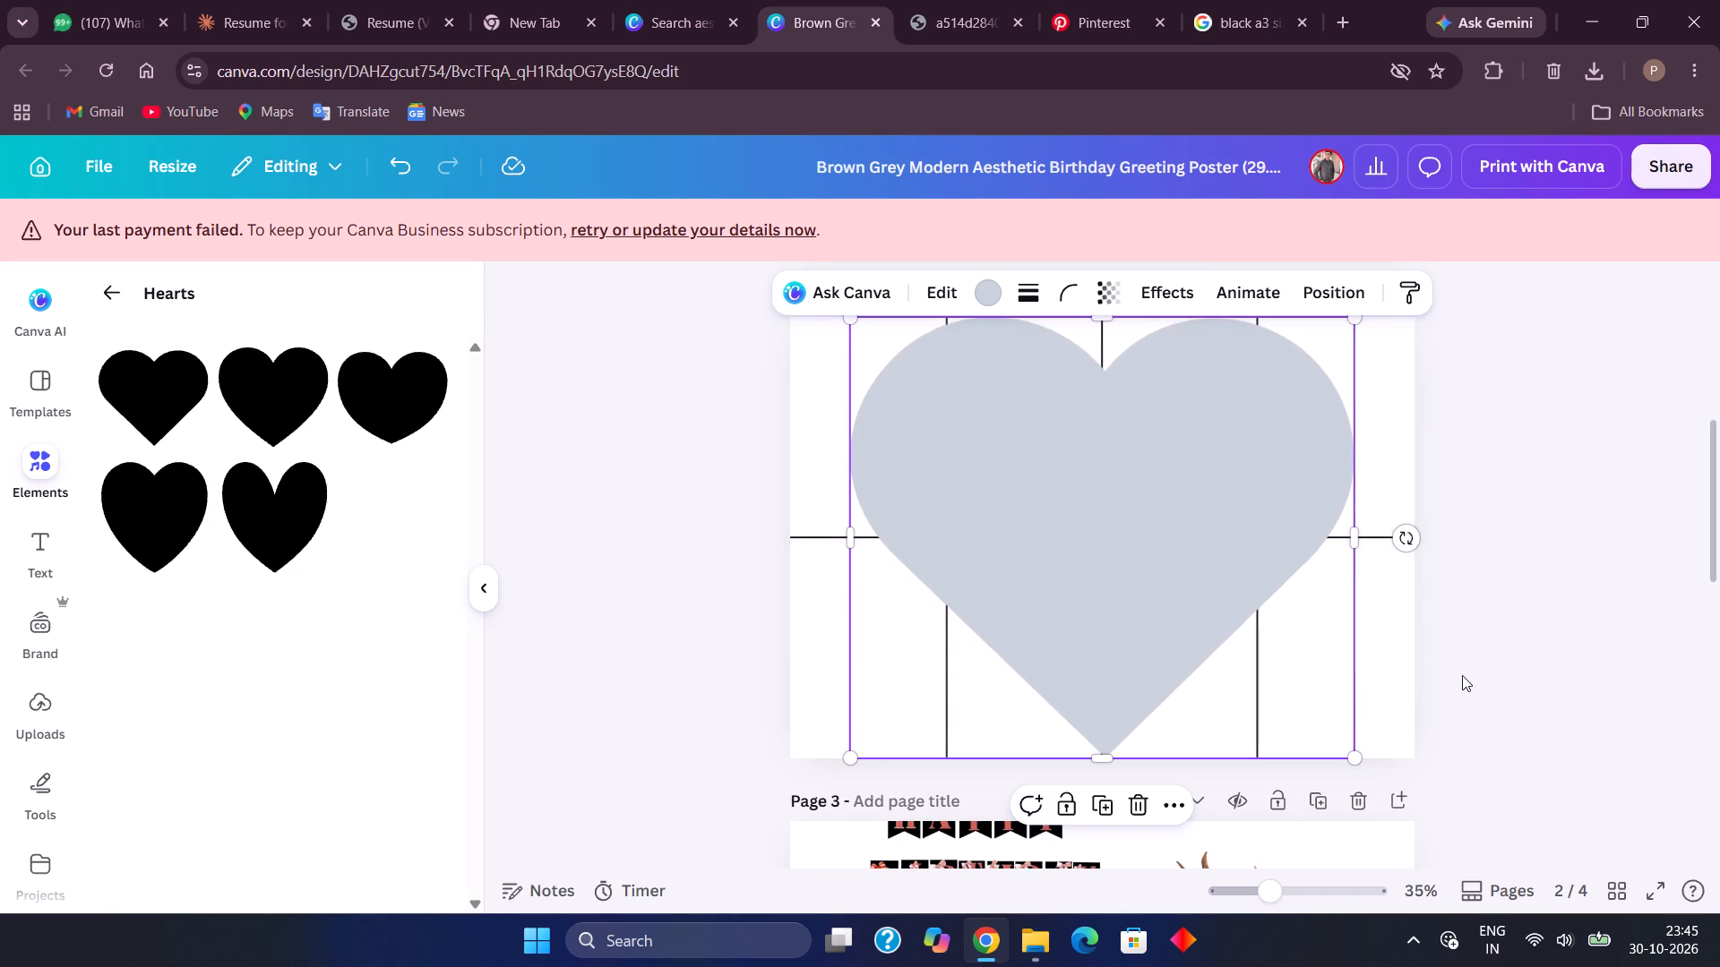
click(1462, 675)
Nudge the heart slightly left until its notch and bottom tip line up with page 2's central vertical line.
click(1224, 533)
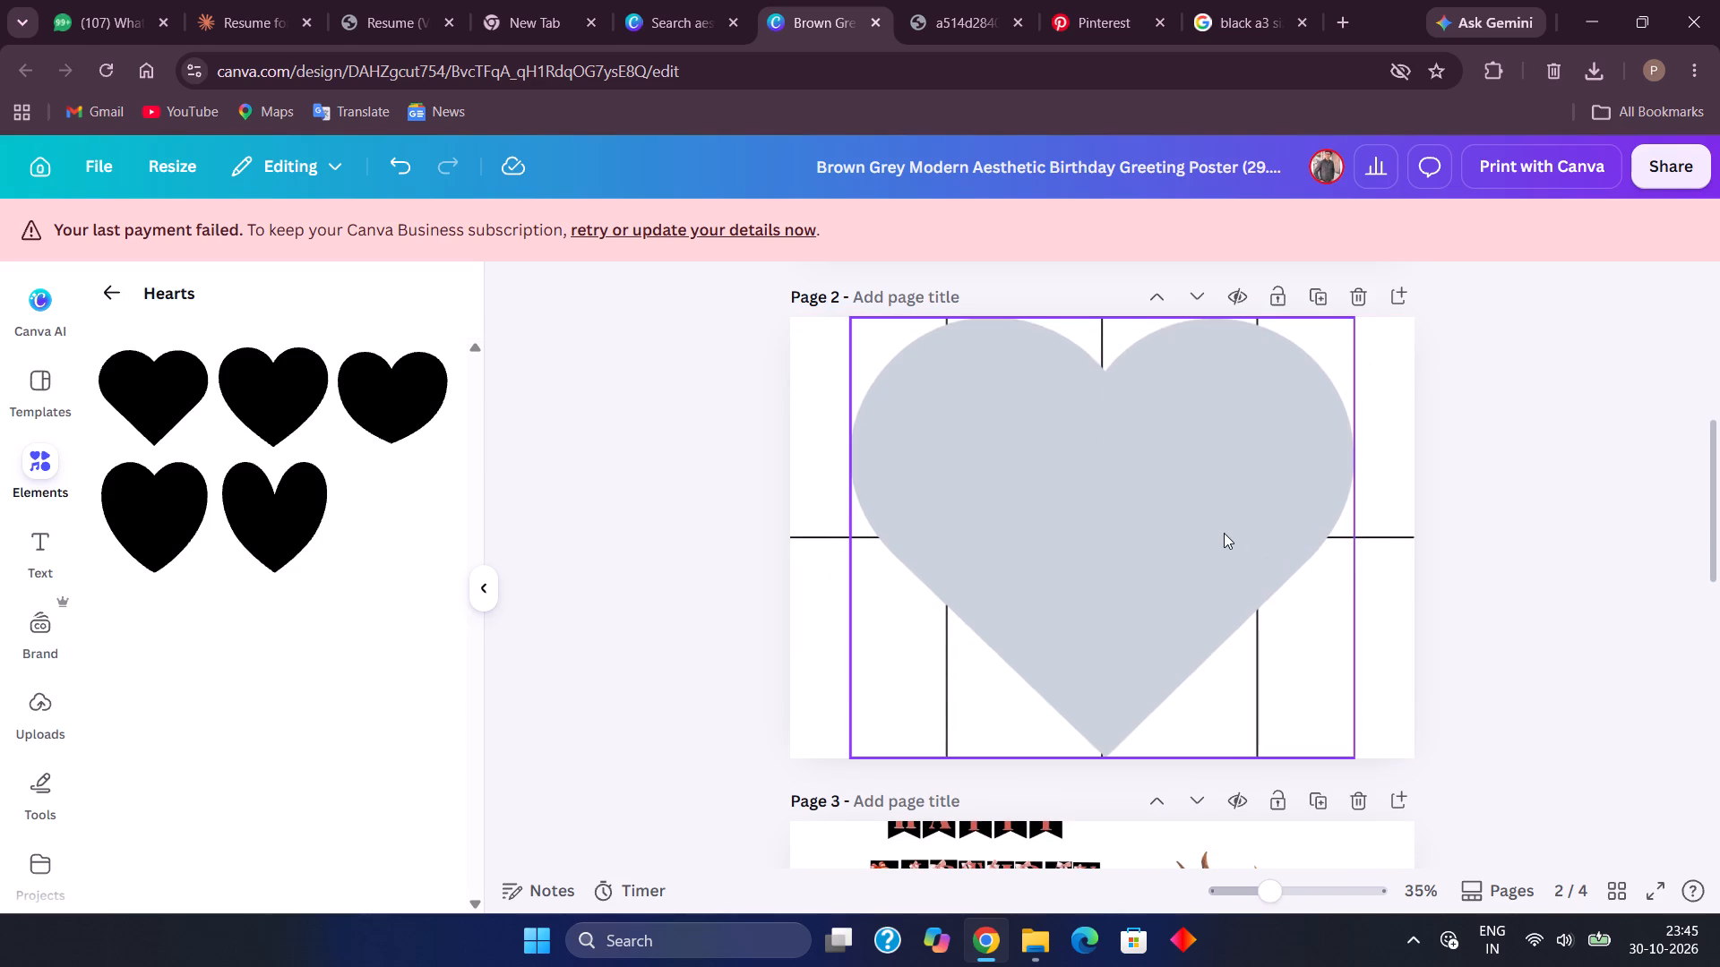
click(1224, 533)
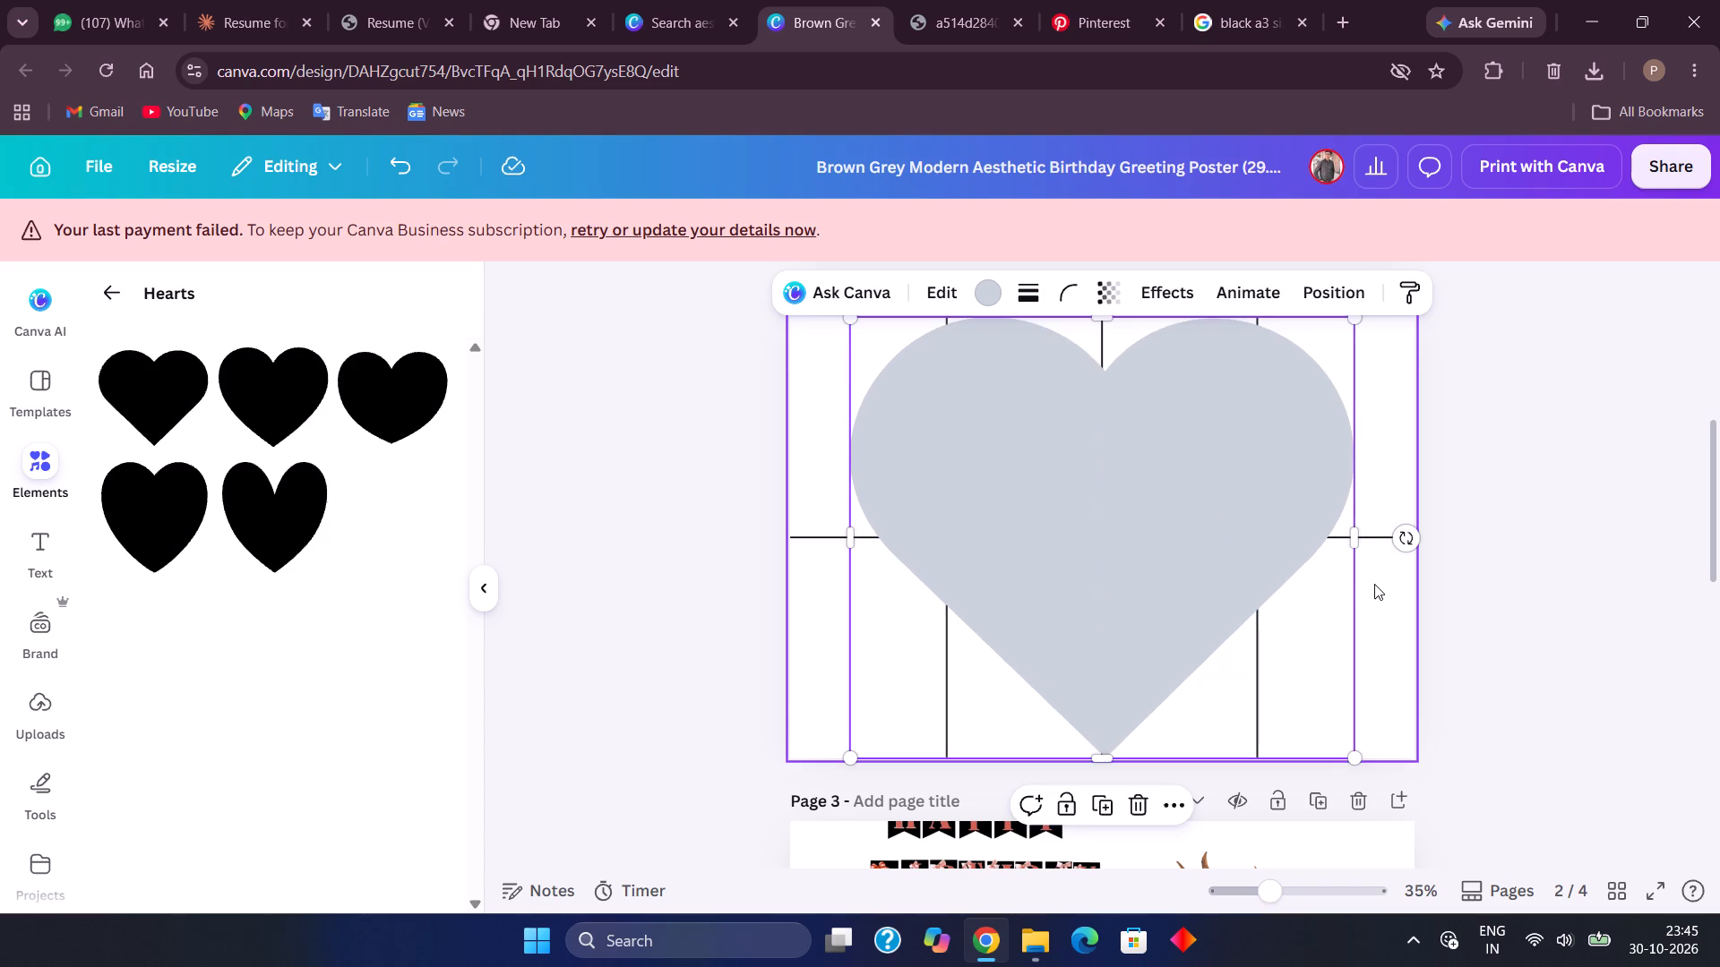
click(1214, 584)
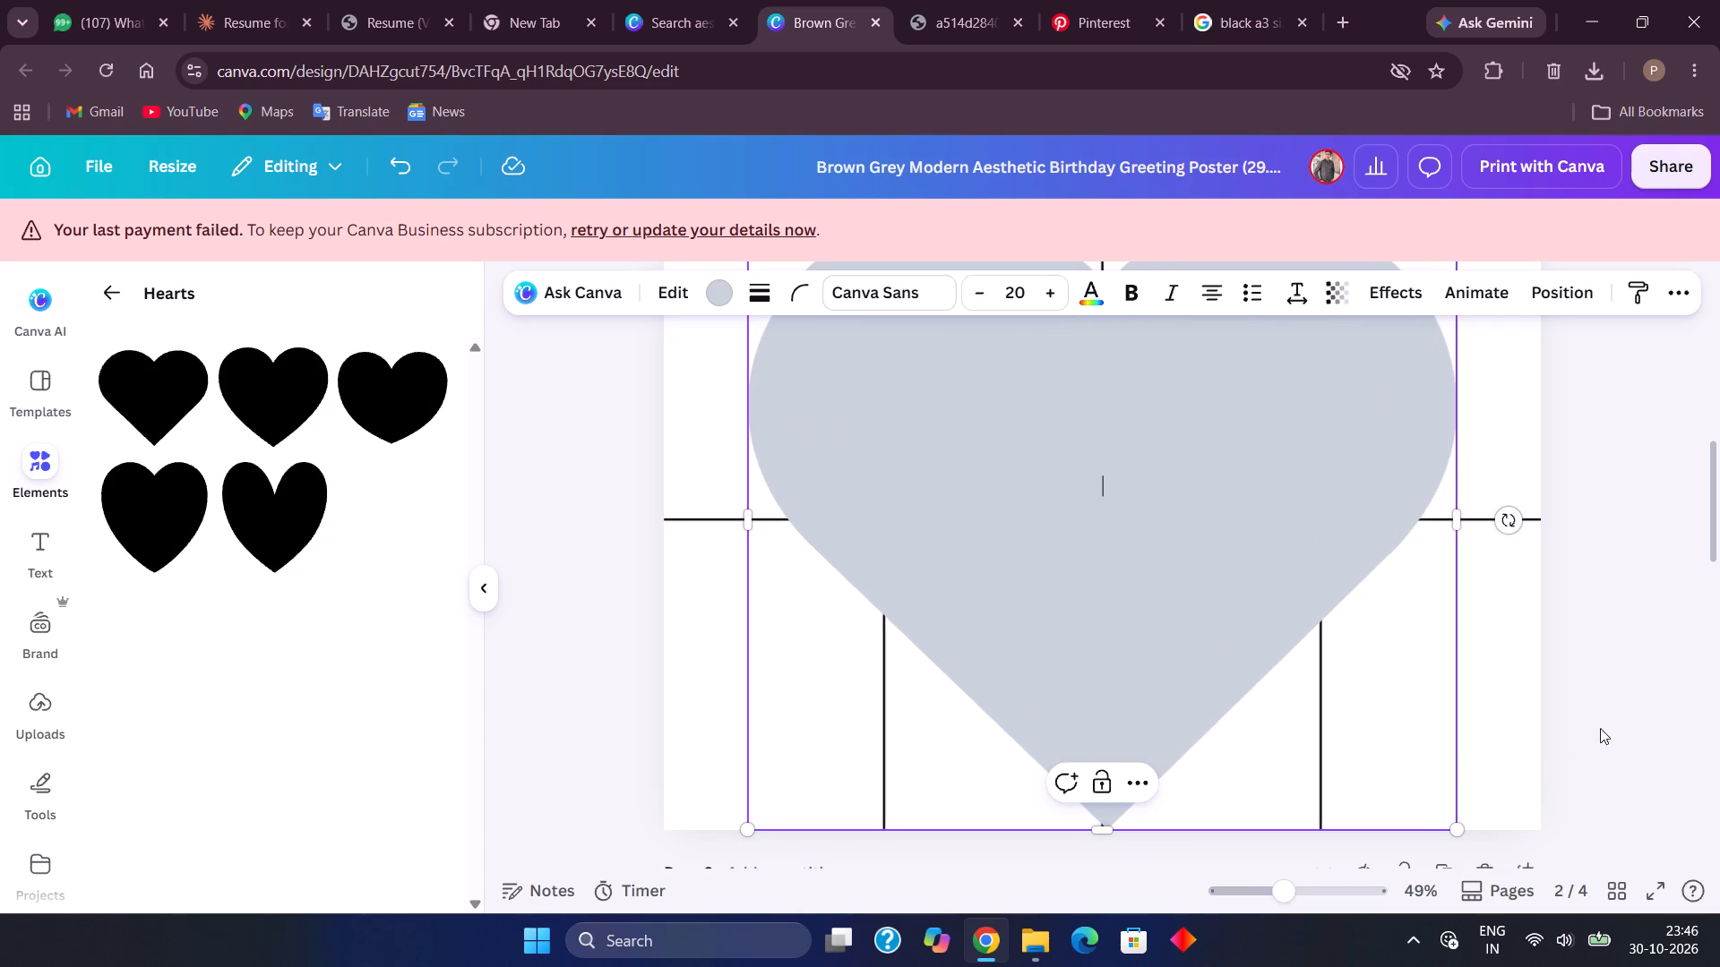
click(1600, 728)
click(1301, 619)
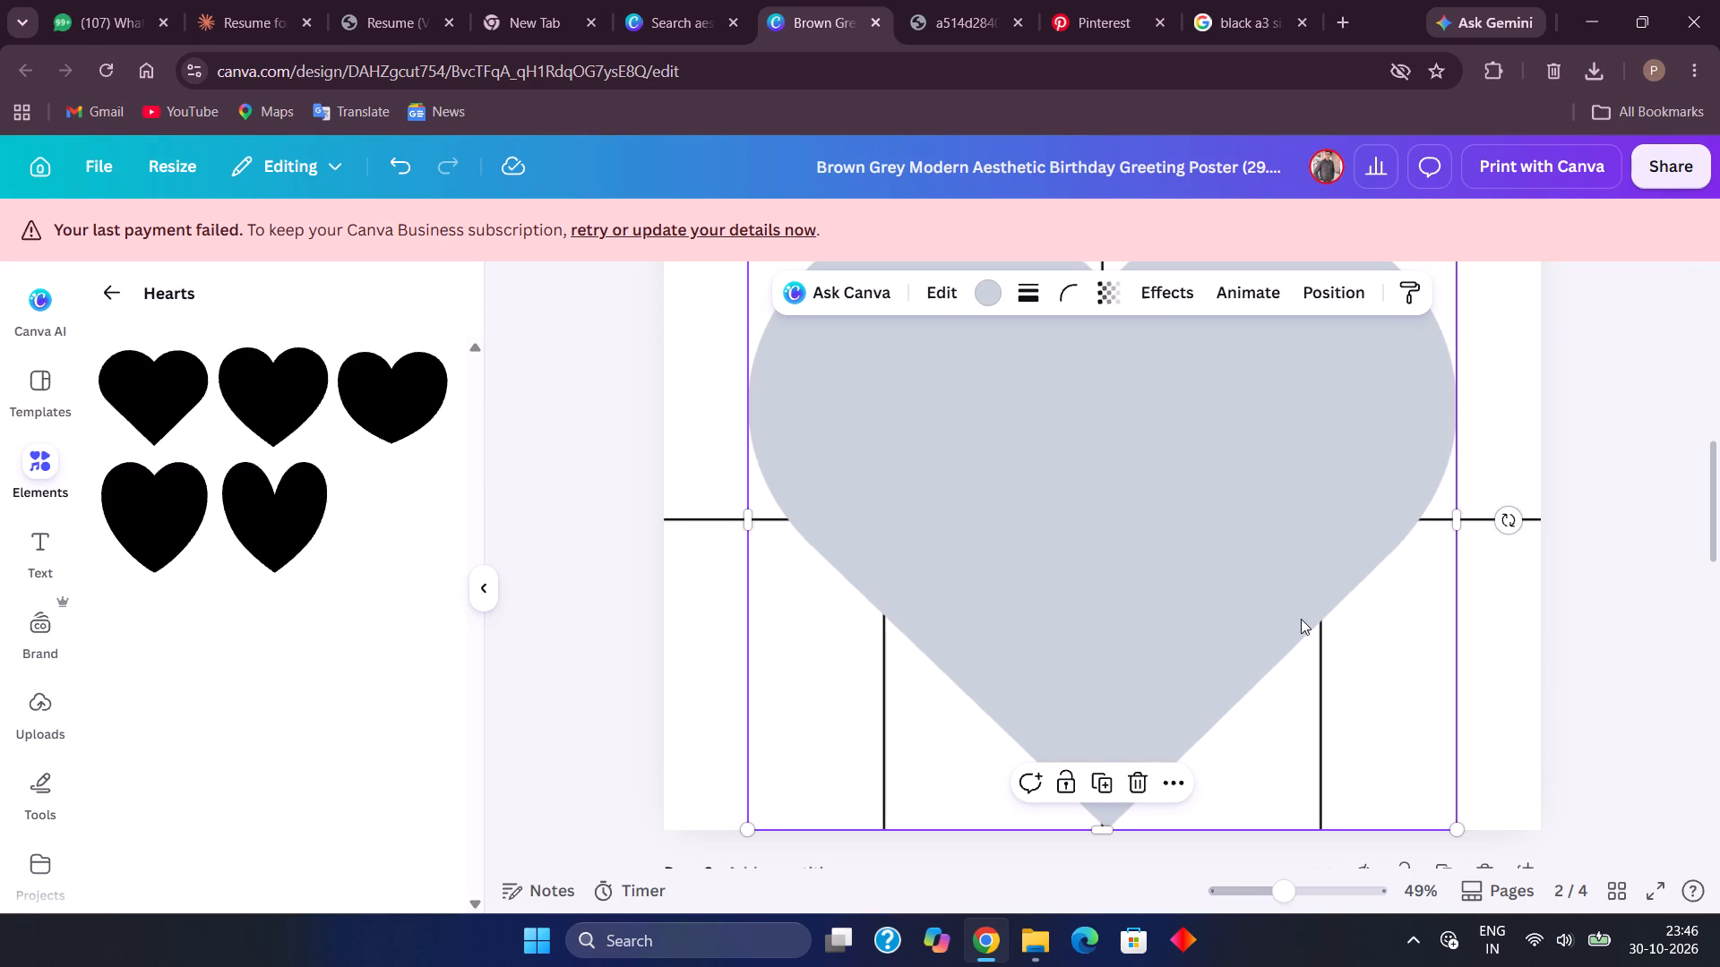
key(Left)
key(Left)
key(Left)
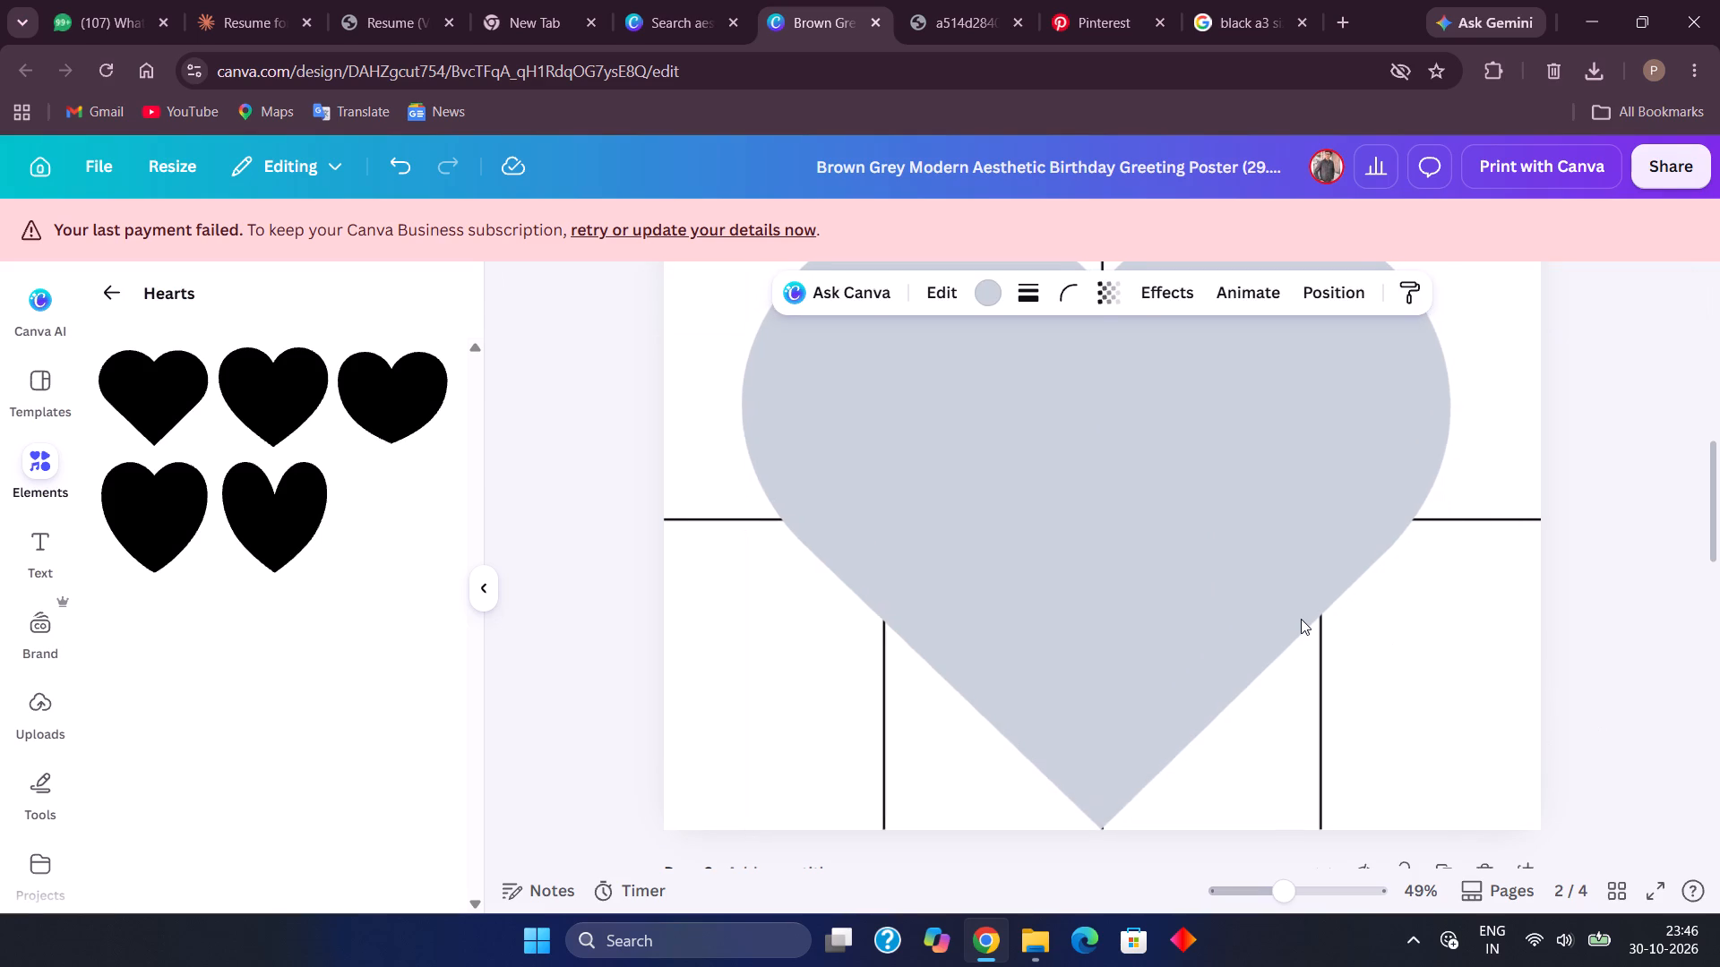
key(Right)
key(Right)
key(Right)
key(Left)
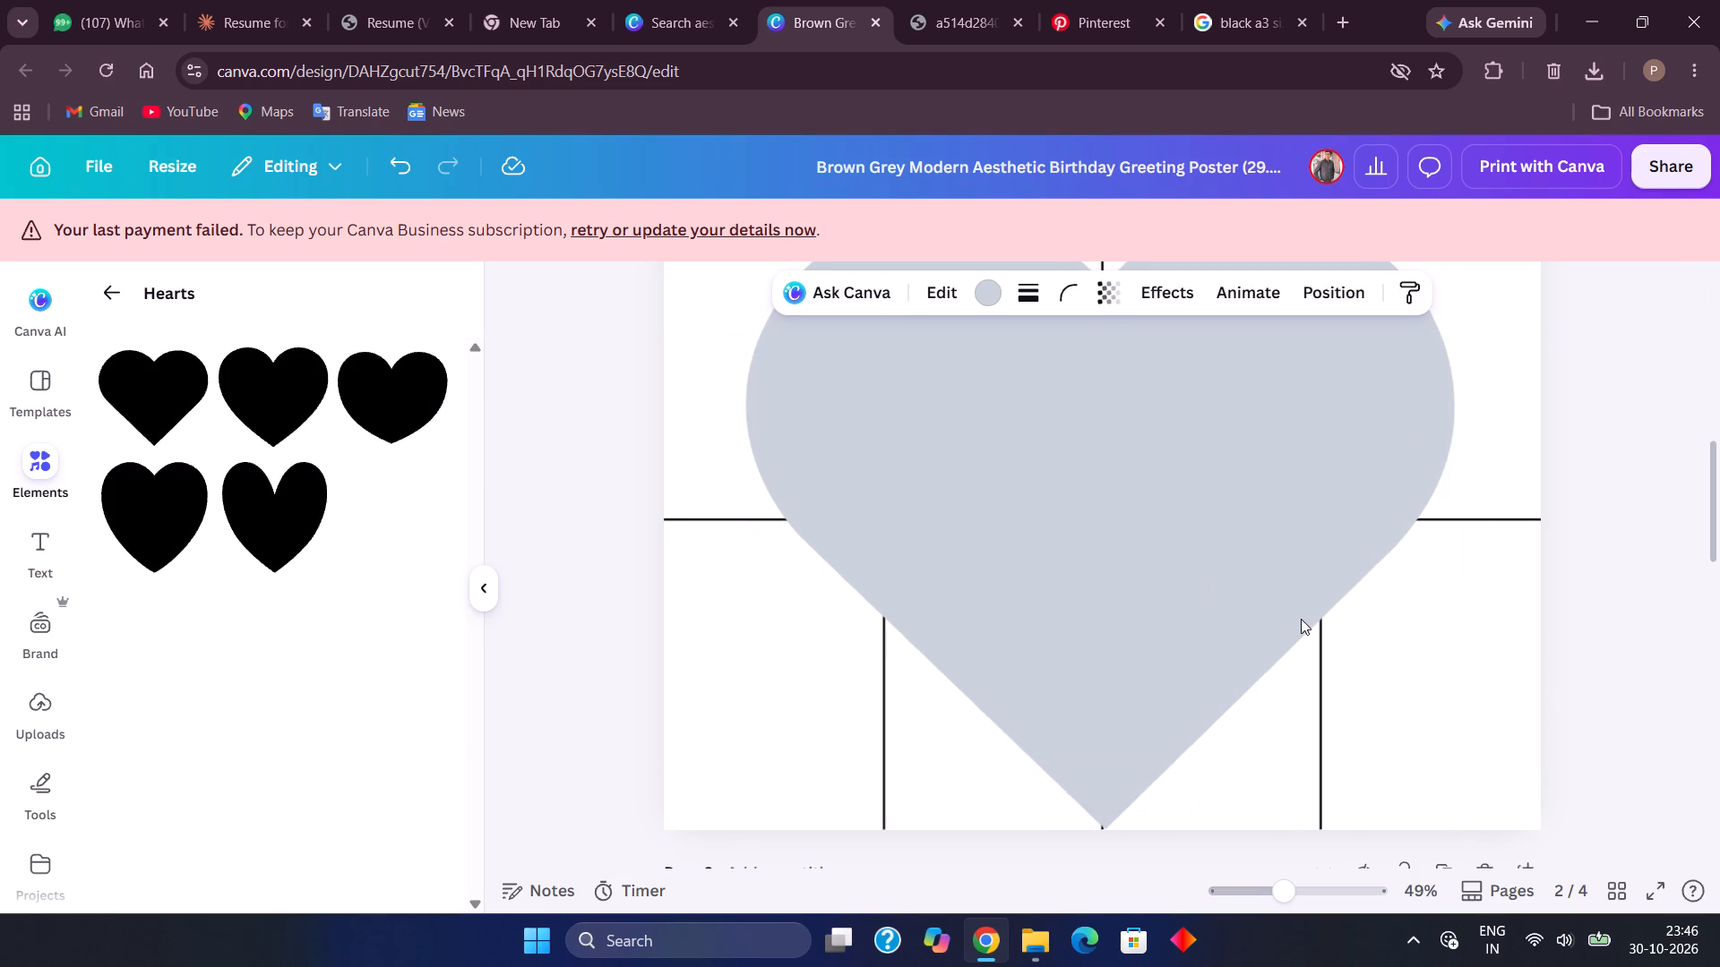
key(Left)
key(Left)
key(Right)
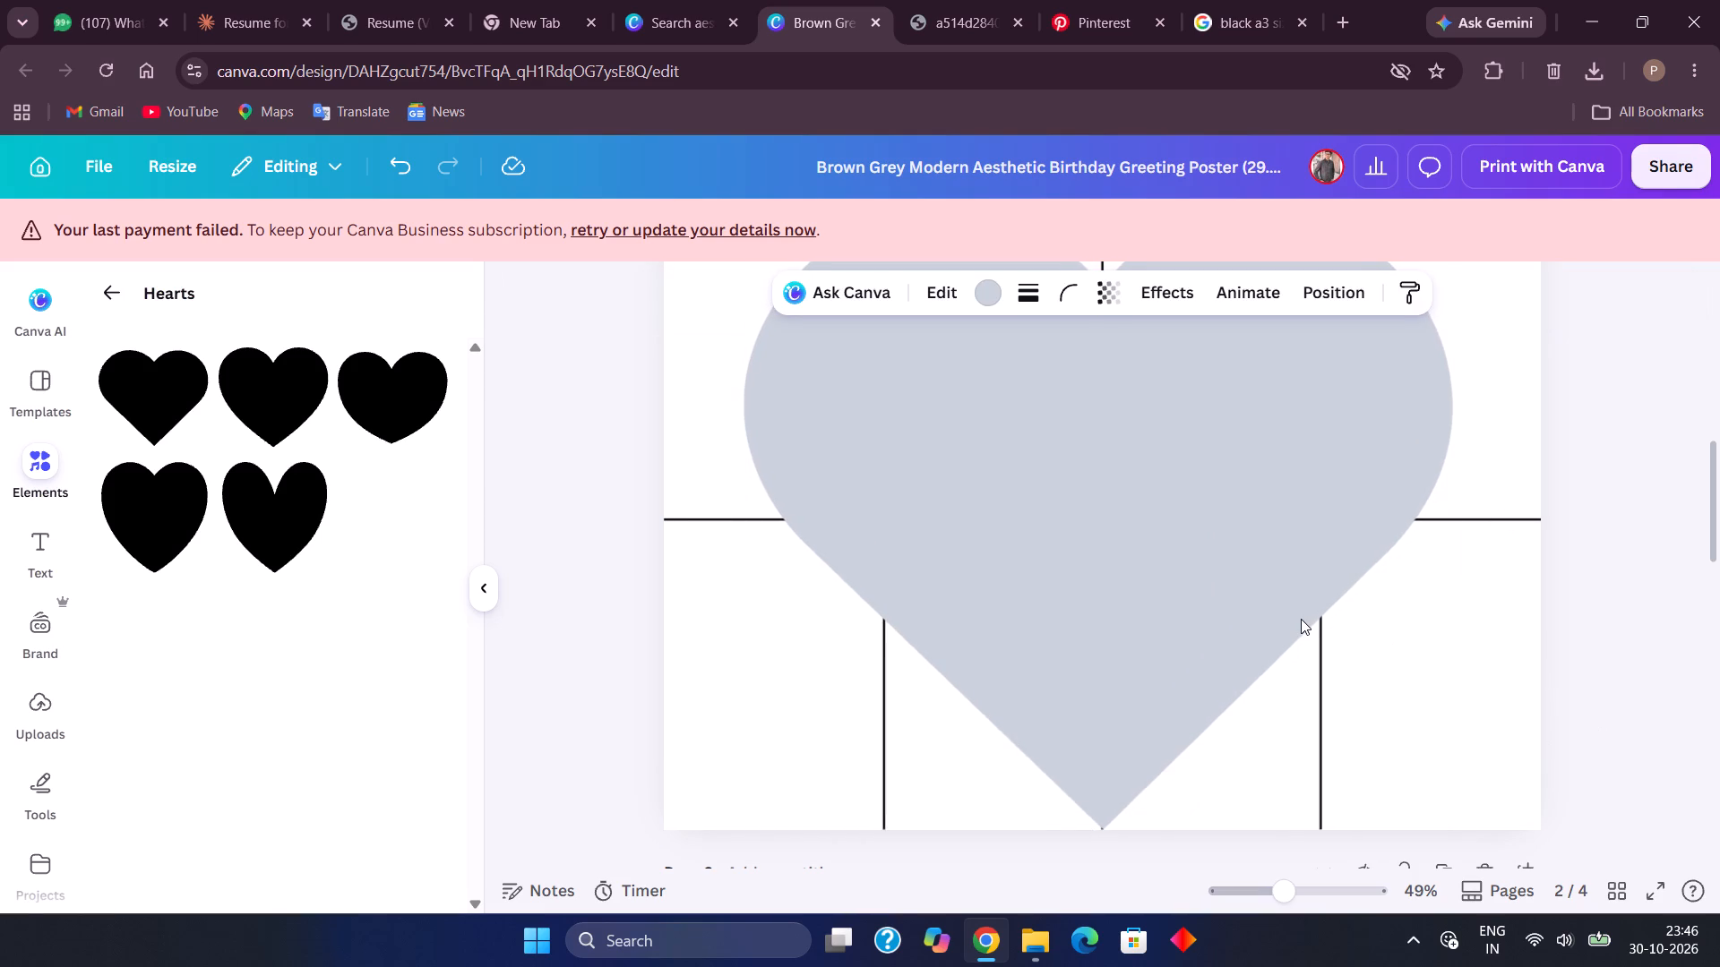
key(Left)
key(Right)
scroll(1301, 619, up, 1)
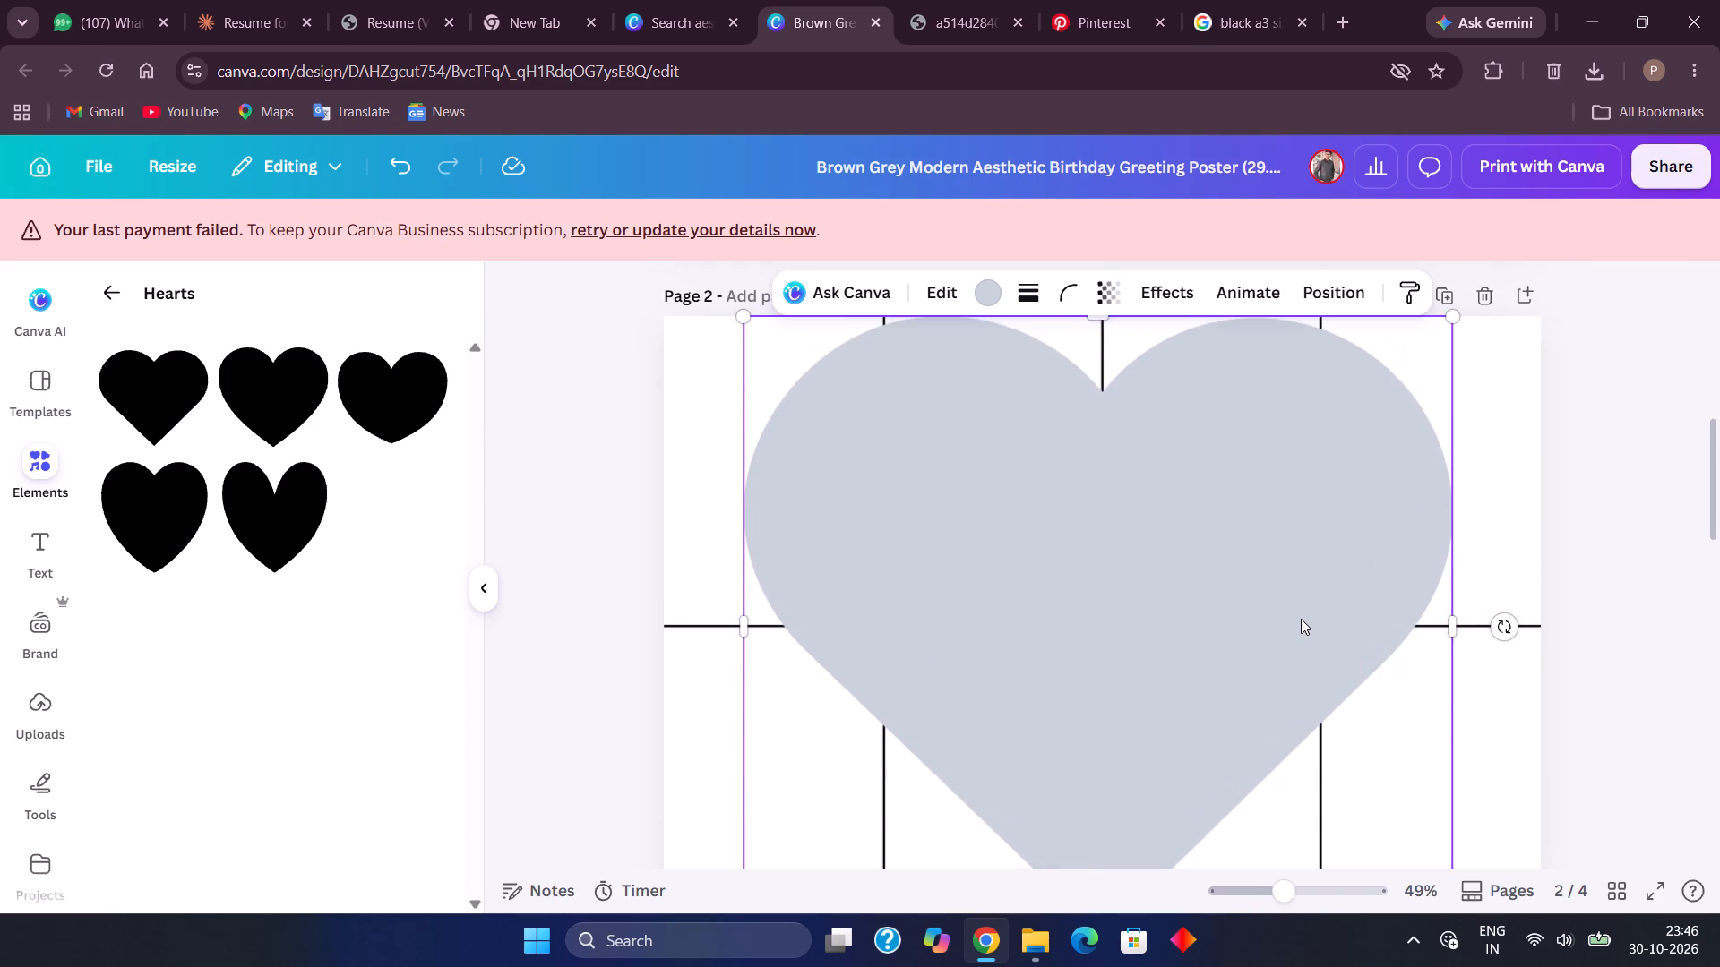
scroll(1301, 619, up, 1)
click(1650, 612)
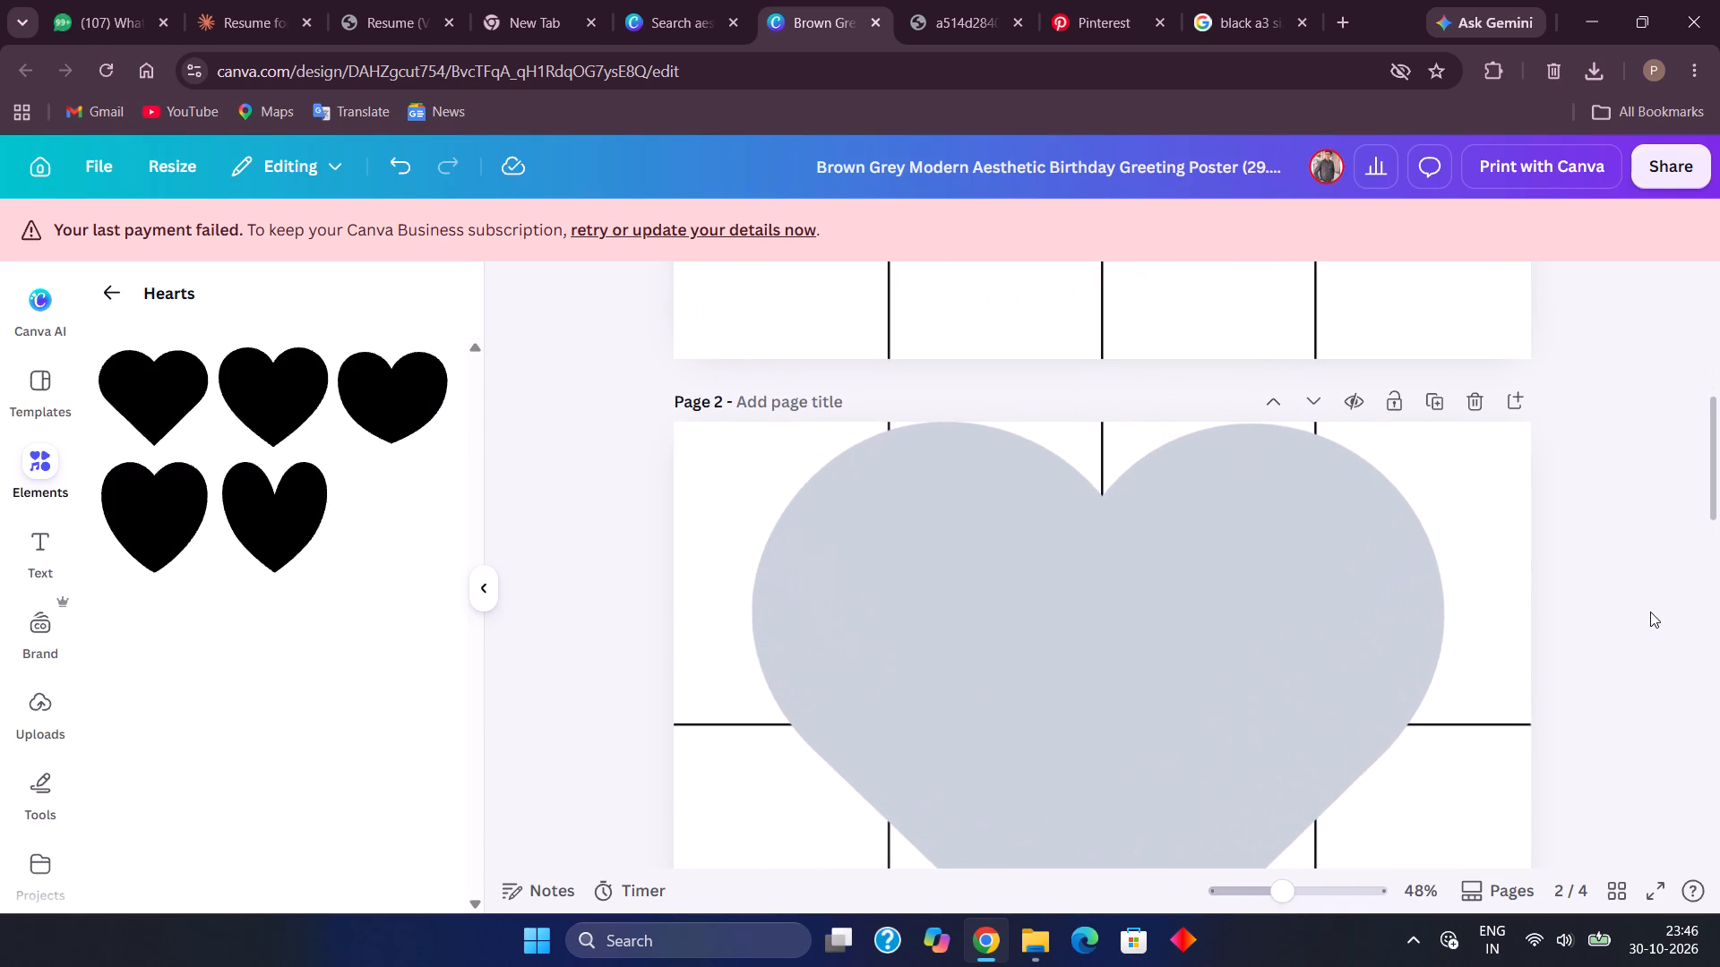
Open the additional options for the large heart on page 2.
click(1510, 954)
click(1625, 520)
scroll(1625, 520, down, 4)
click(1315, 627)
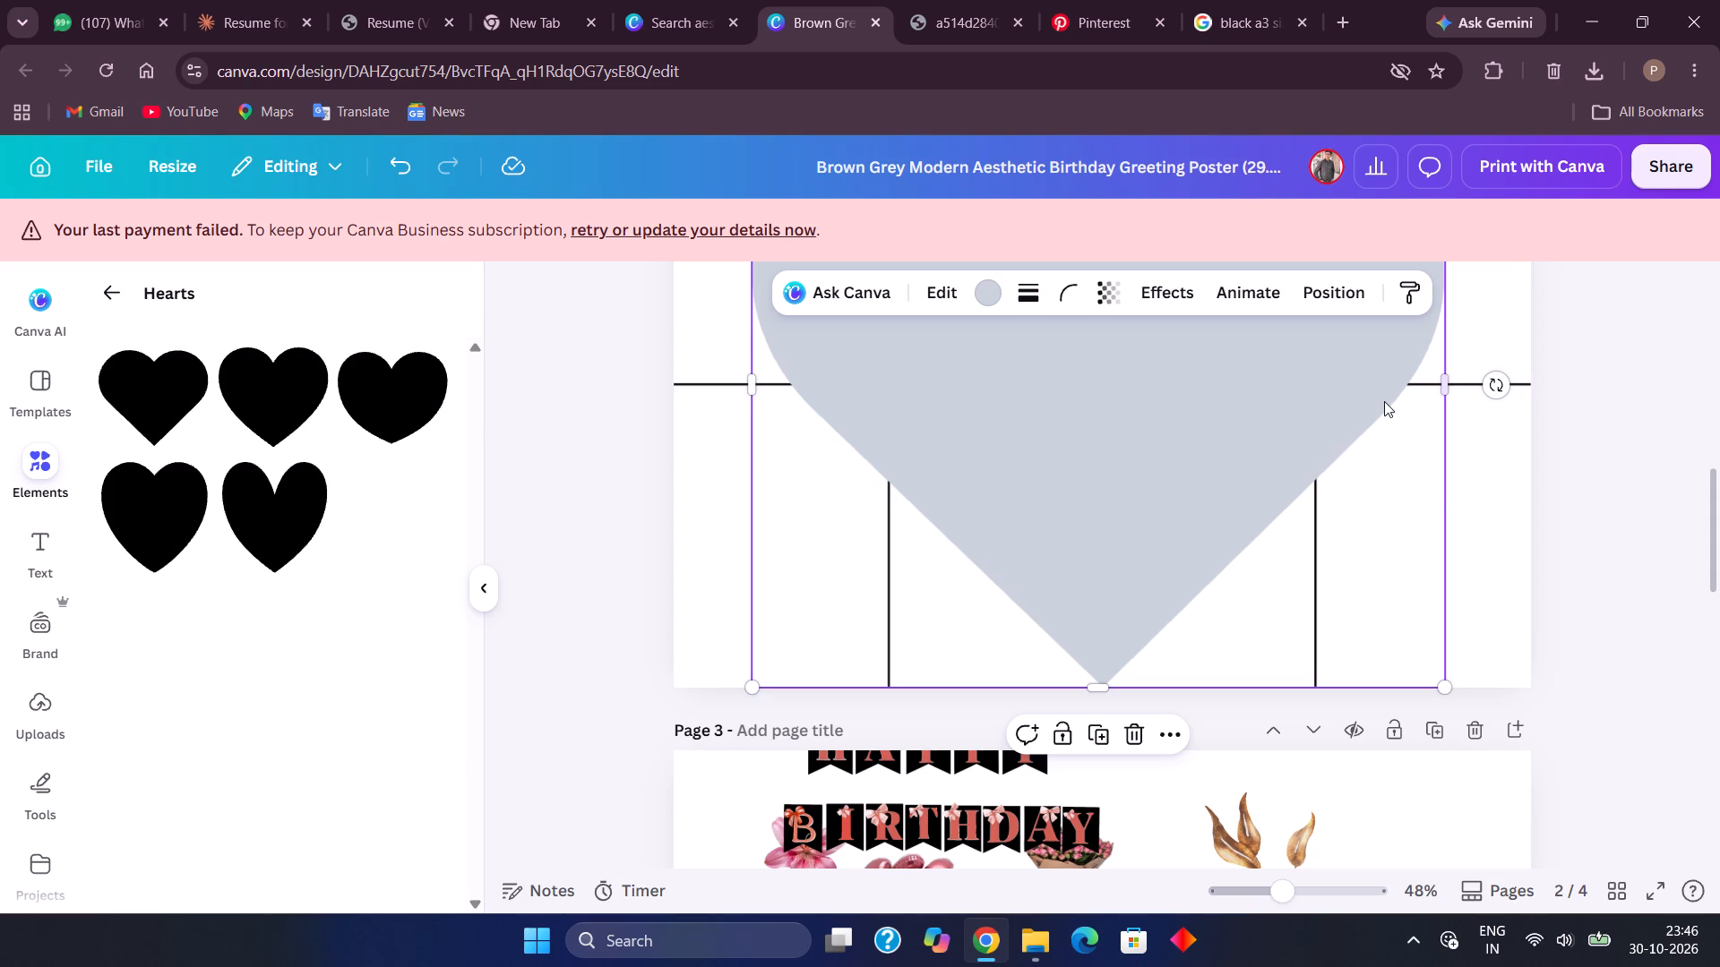
click(1160, 733)
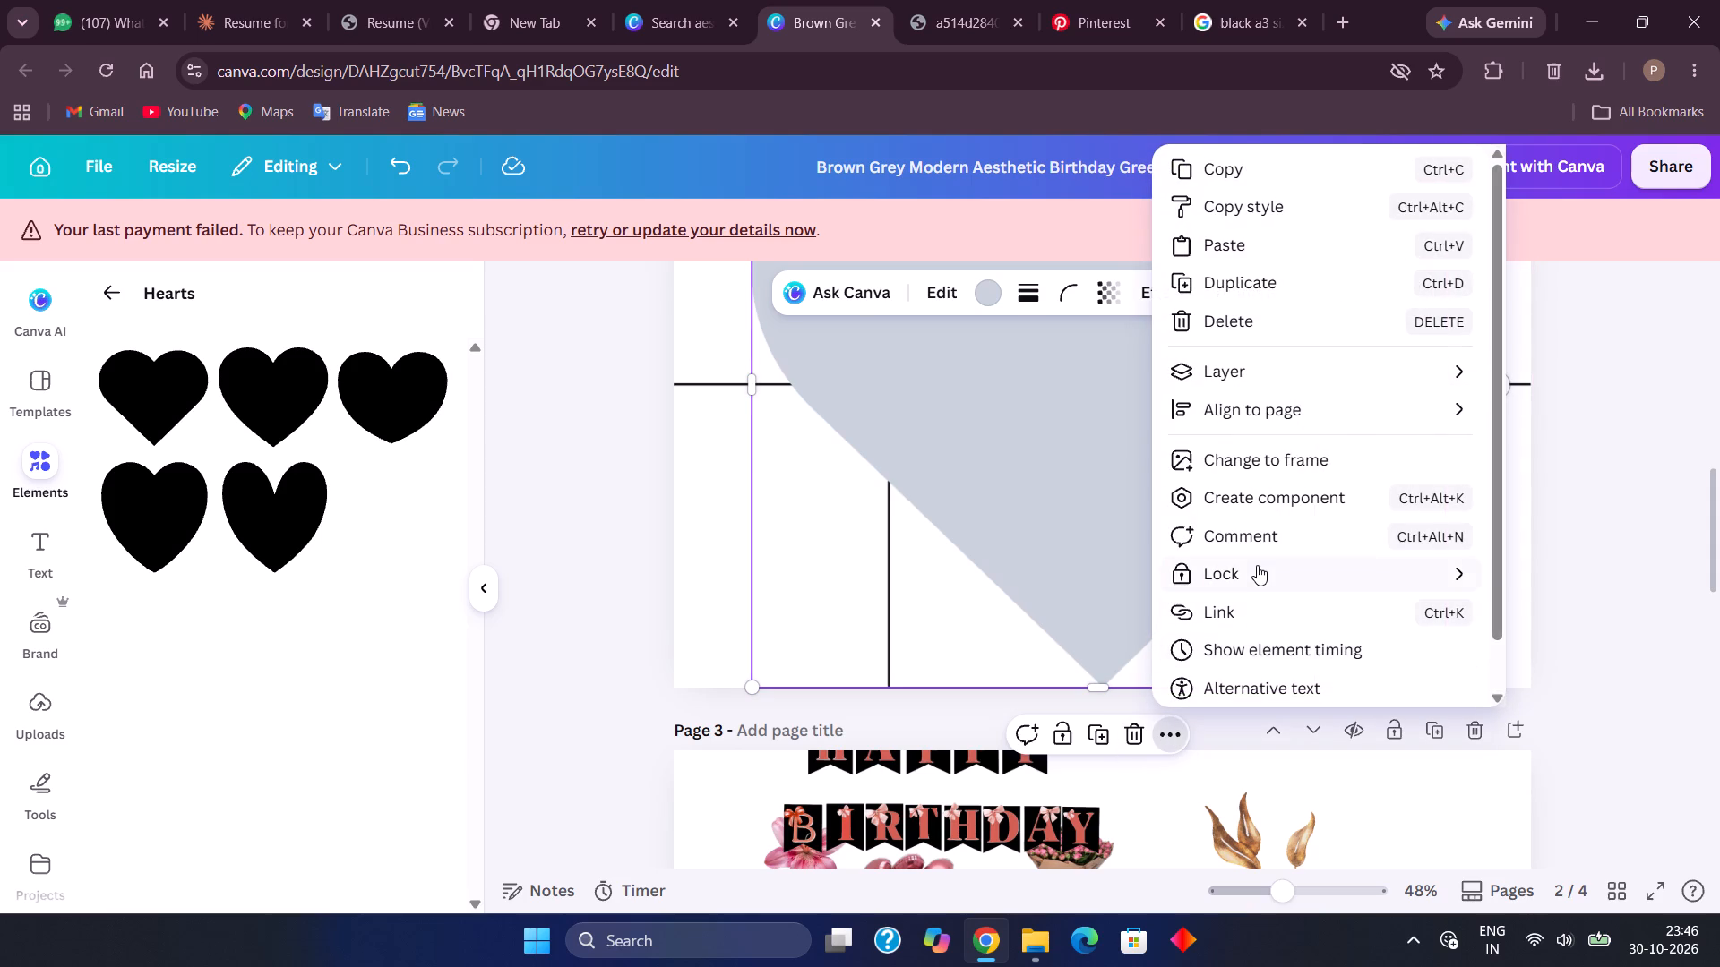
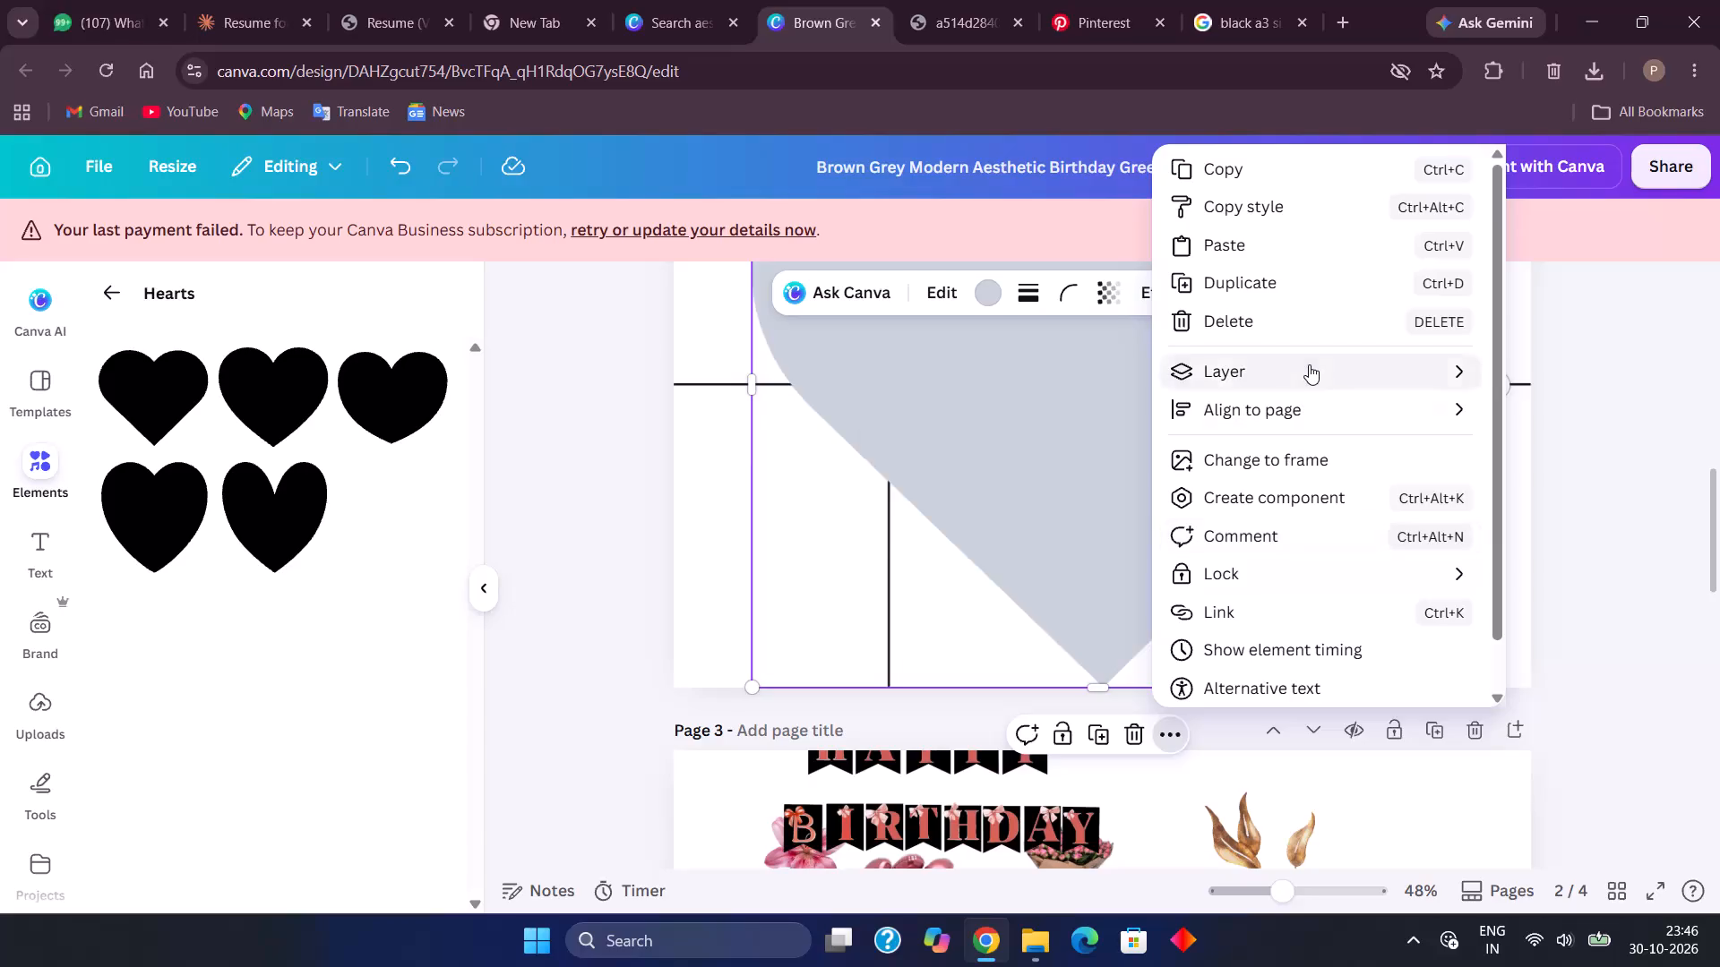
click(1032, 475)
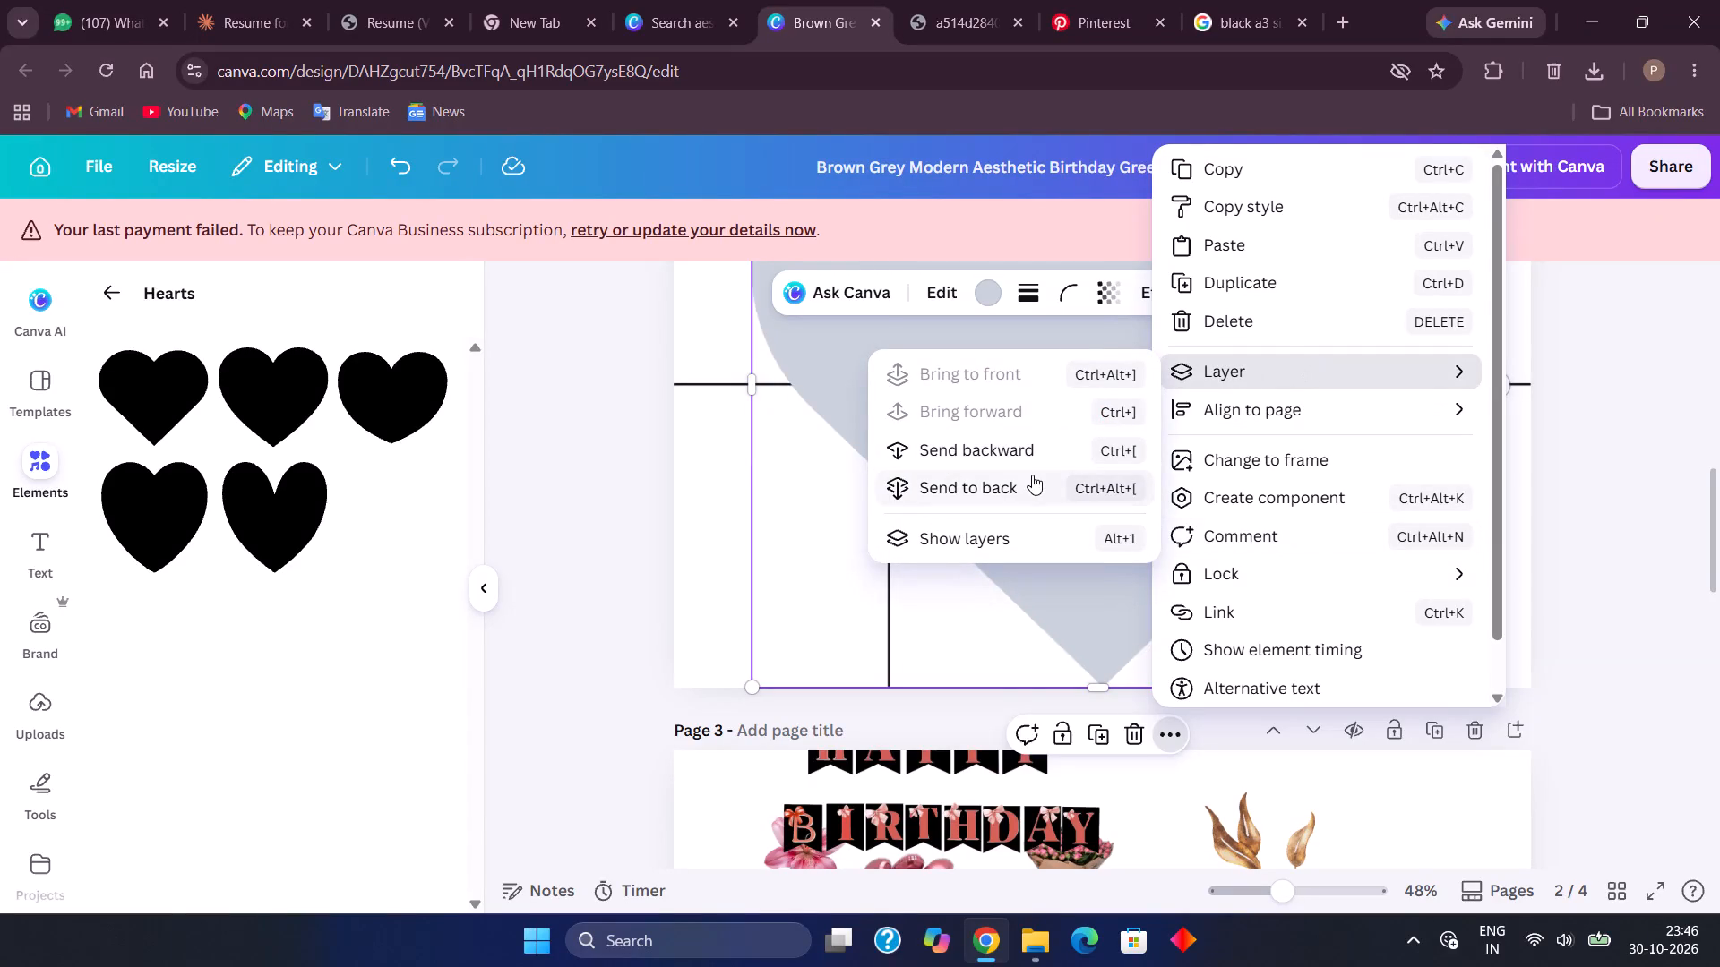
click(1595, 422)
Move the HAPPY BIRTHDAY banner from page 3 up onto the middle of the large heart on page 2.
scroll(1595, 422, up, 3)
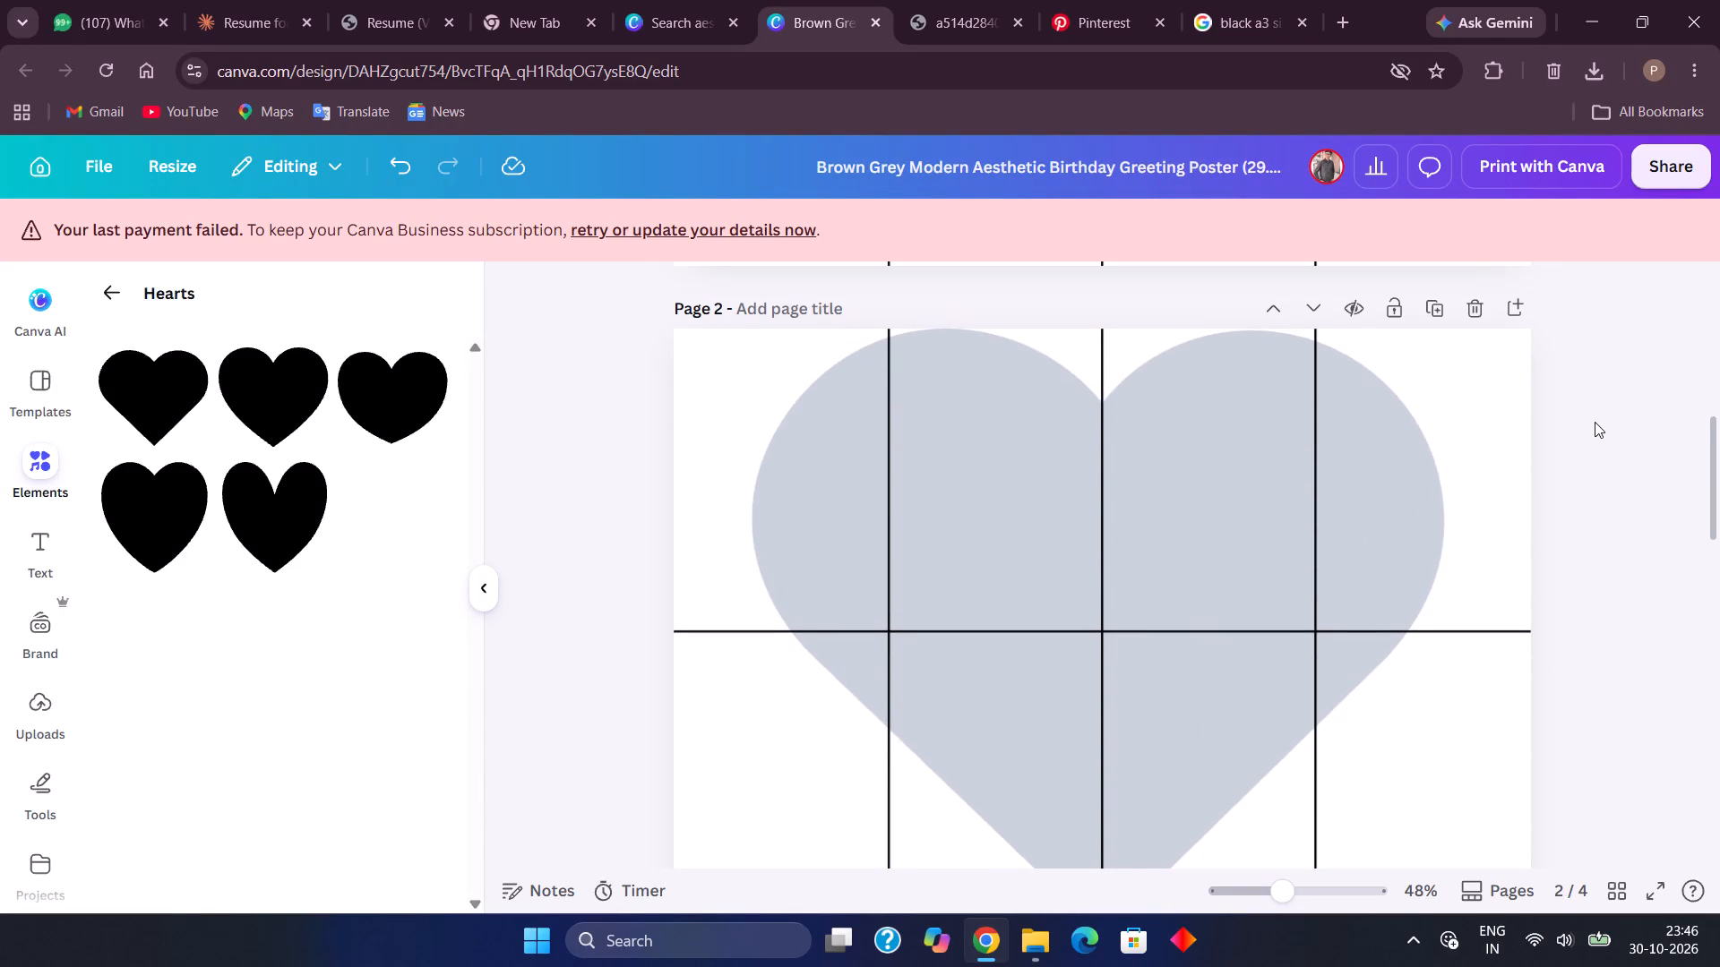
scroll(1595, 422, down, 3)
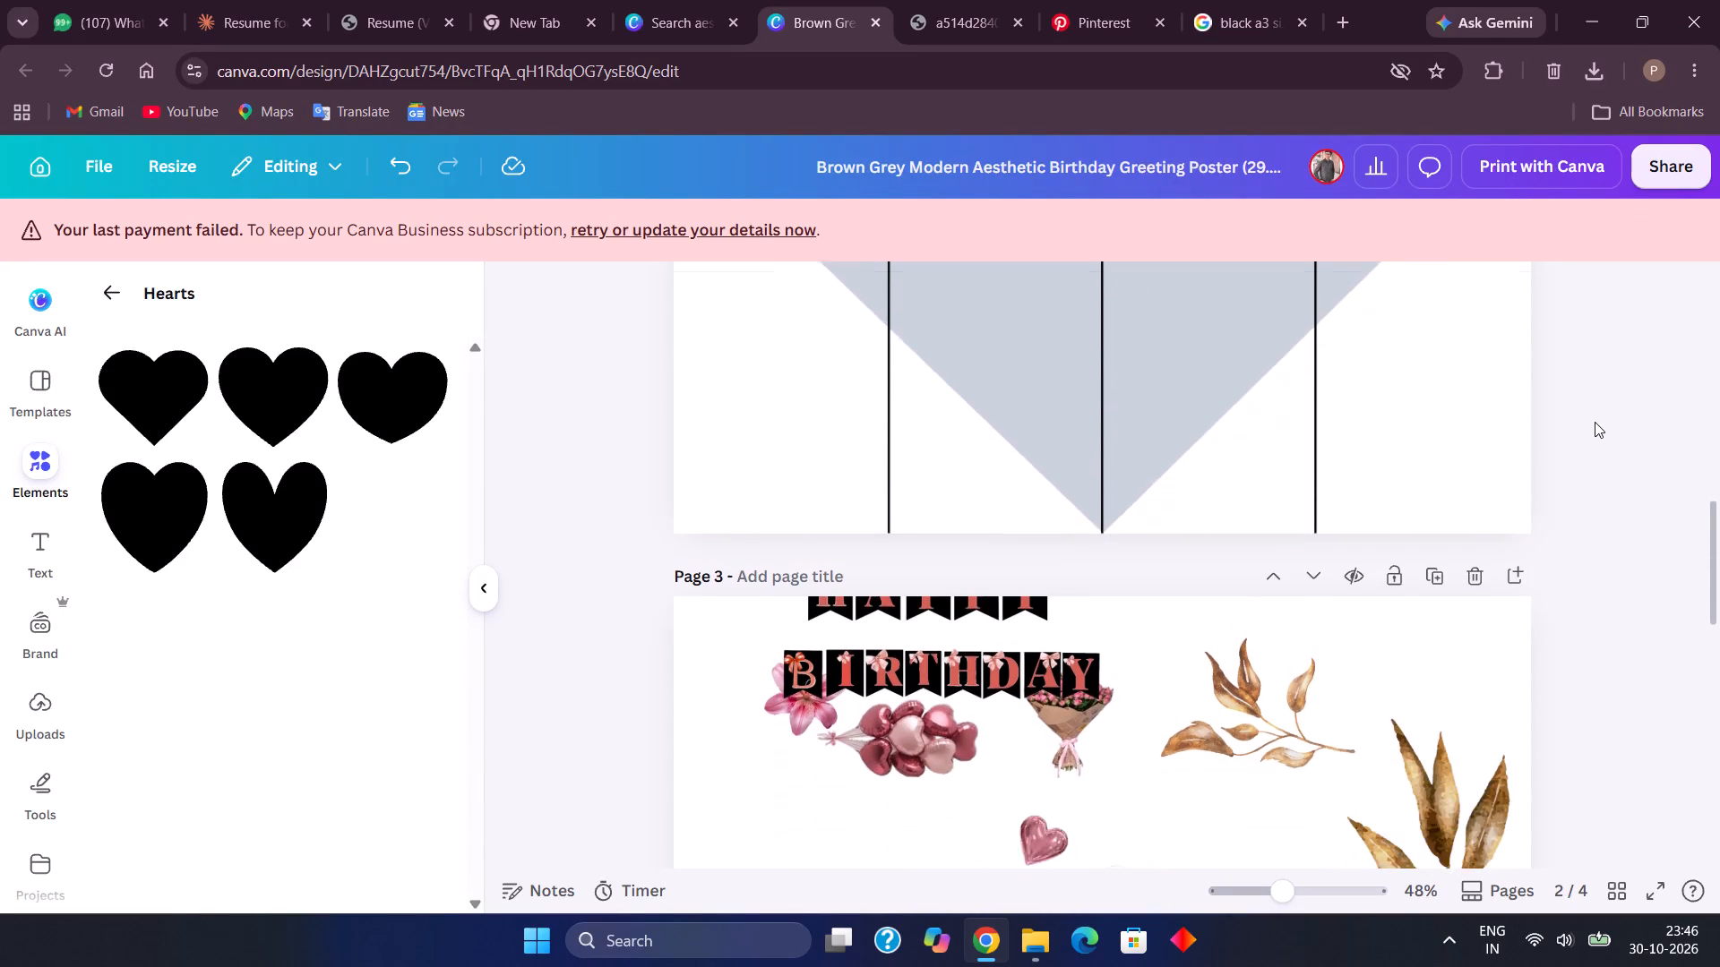
scroll(1595, 422, down, 1)
scroll(1595, 422, left, 1)
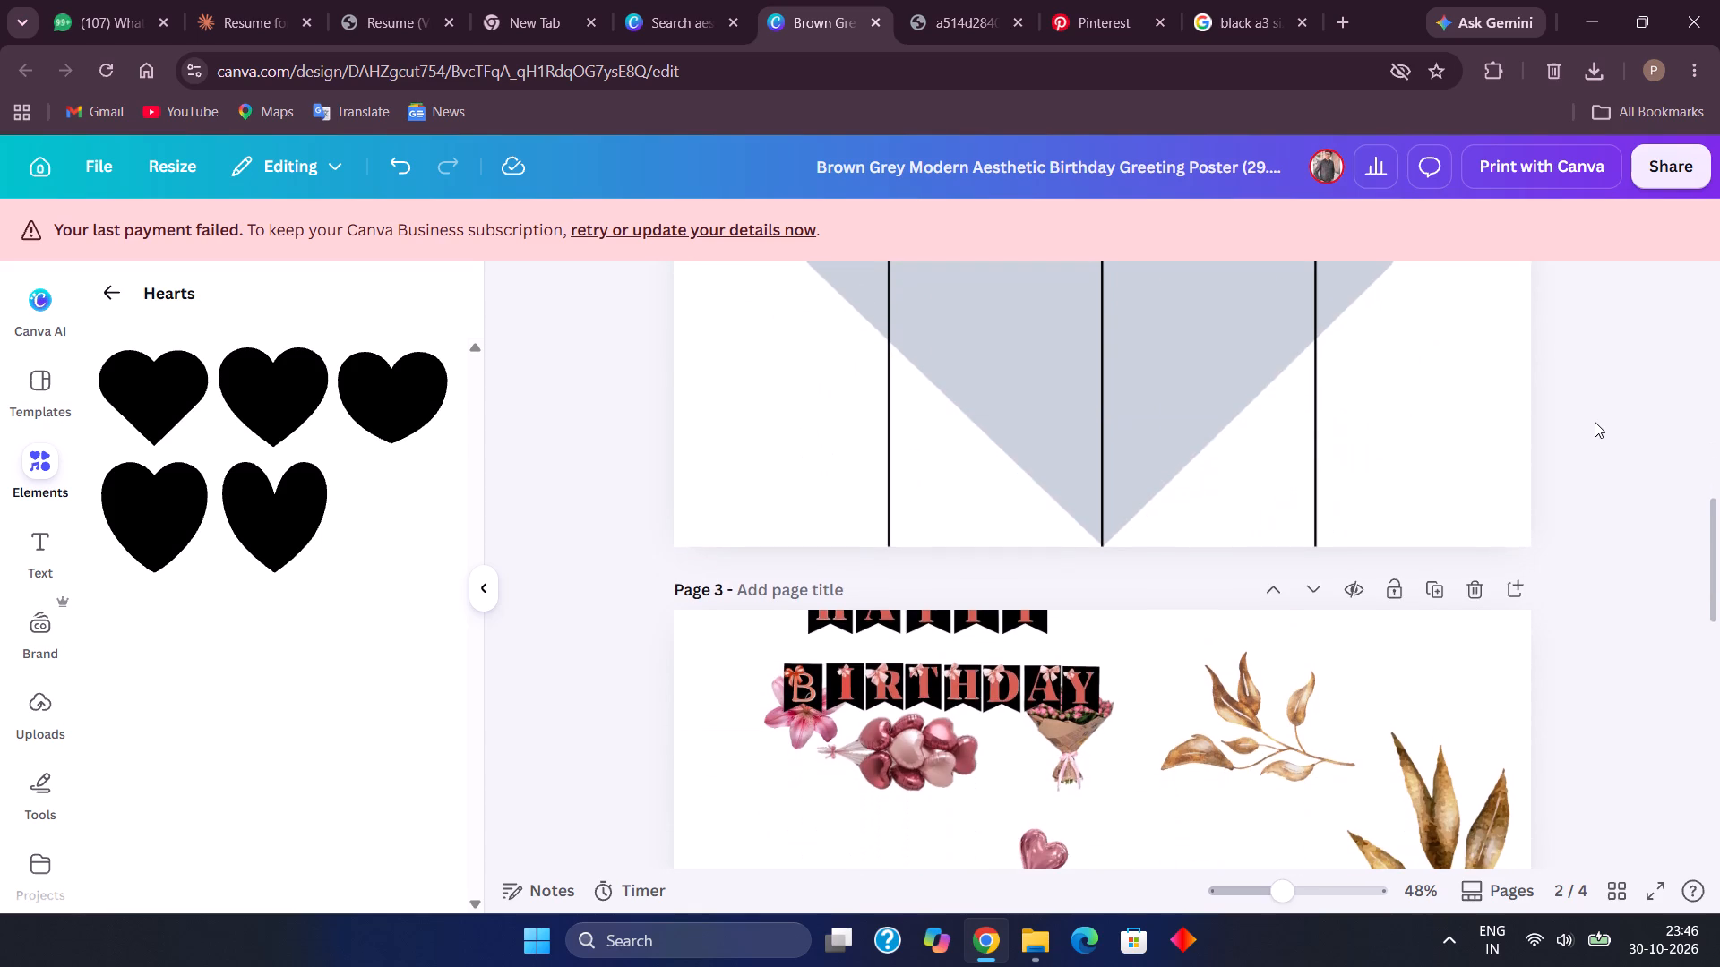
scroll(1595, 422, up, 1)
drag(1036, 739, 1147, 552)
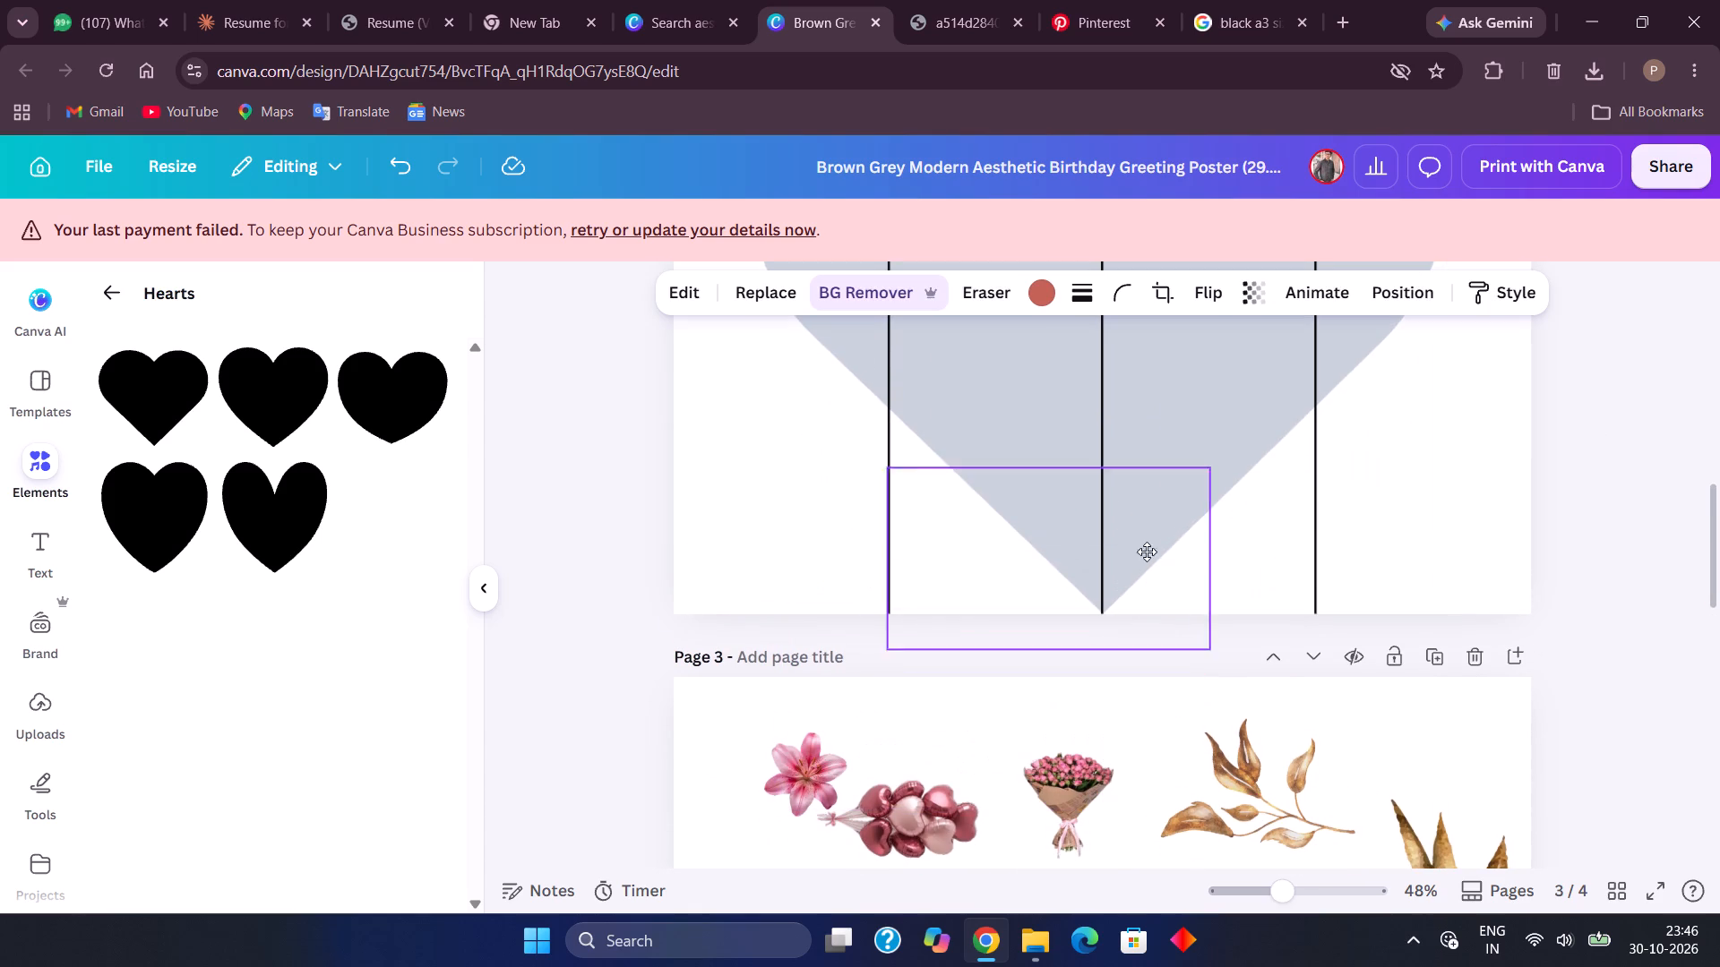
drag(1147, 552, 1146, 480)
scroll(1146, 480, up, 2)
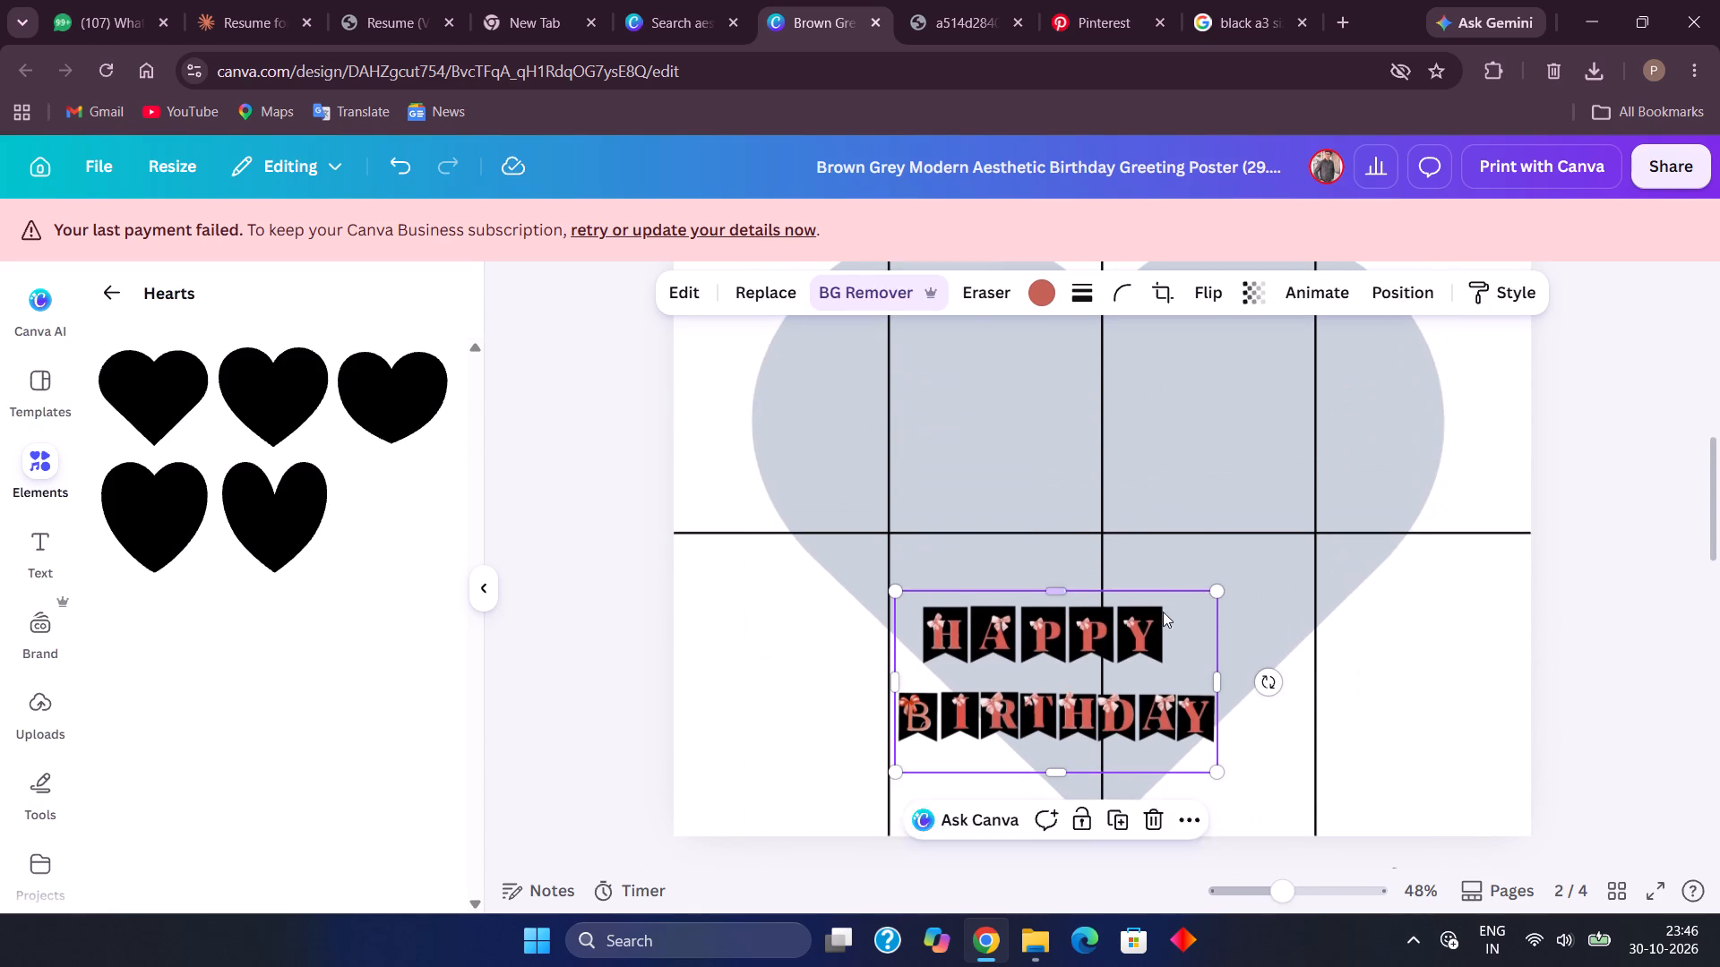
drag(1166, 620, 1220, 460)
scroll(1220, 460, up, 1)
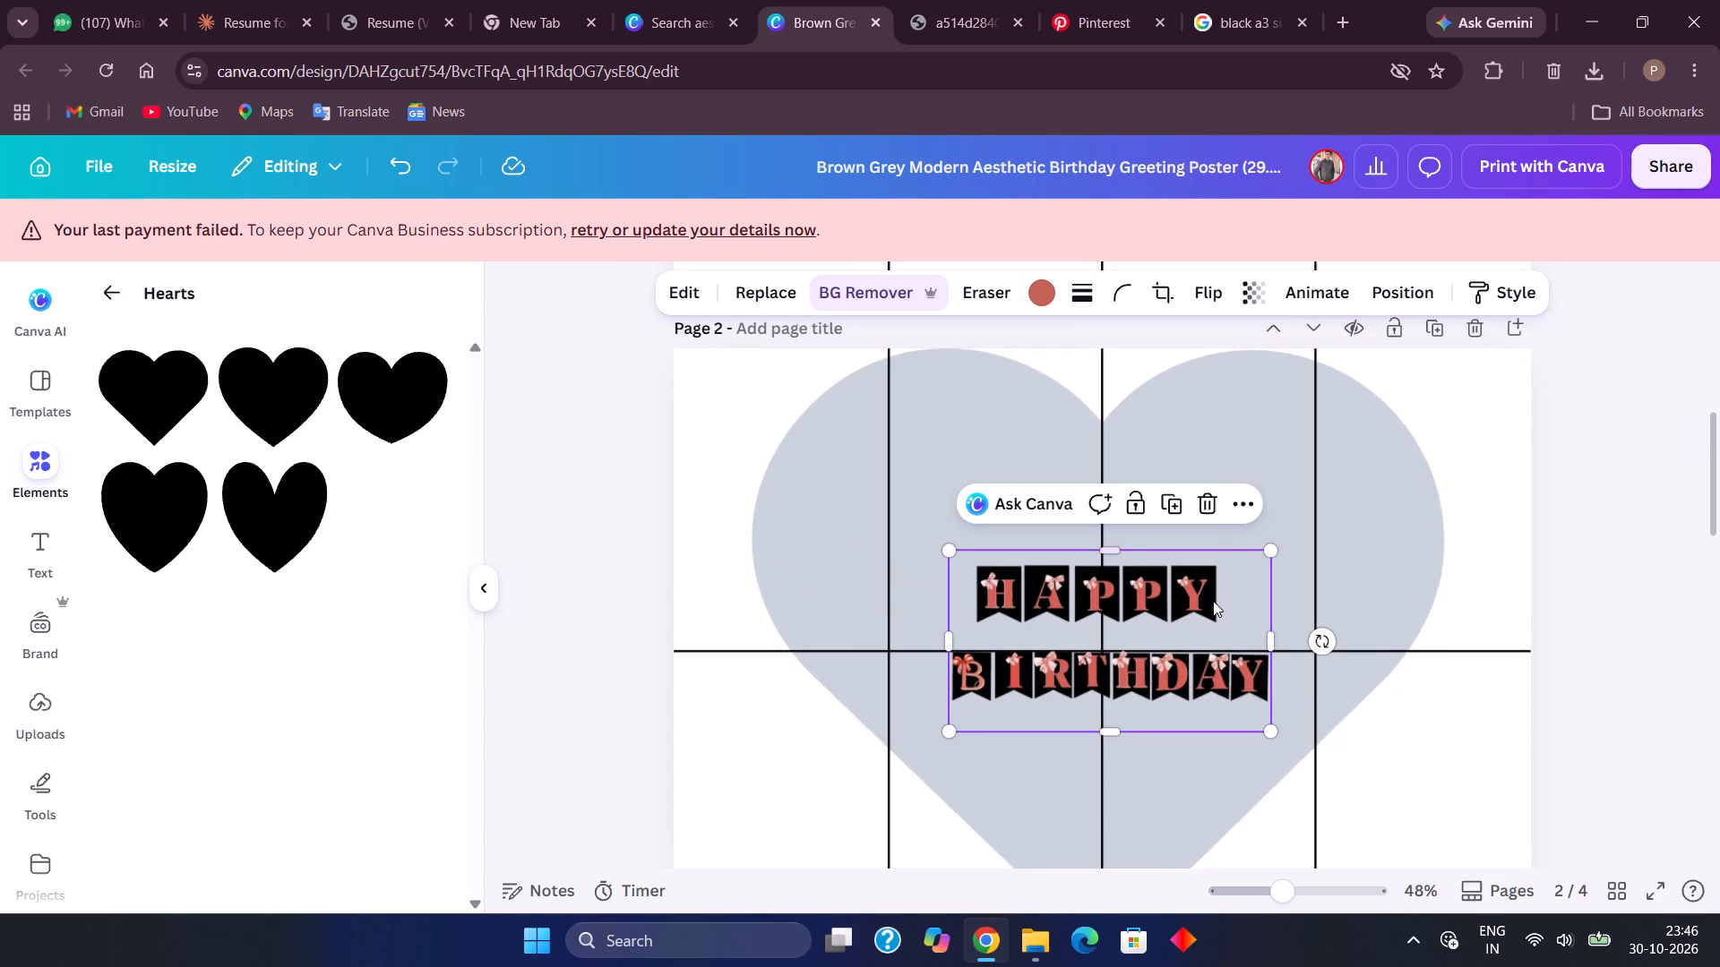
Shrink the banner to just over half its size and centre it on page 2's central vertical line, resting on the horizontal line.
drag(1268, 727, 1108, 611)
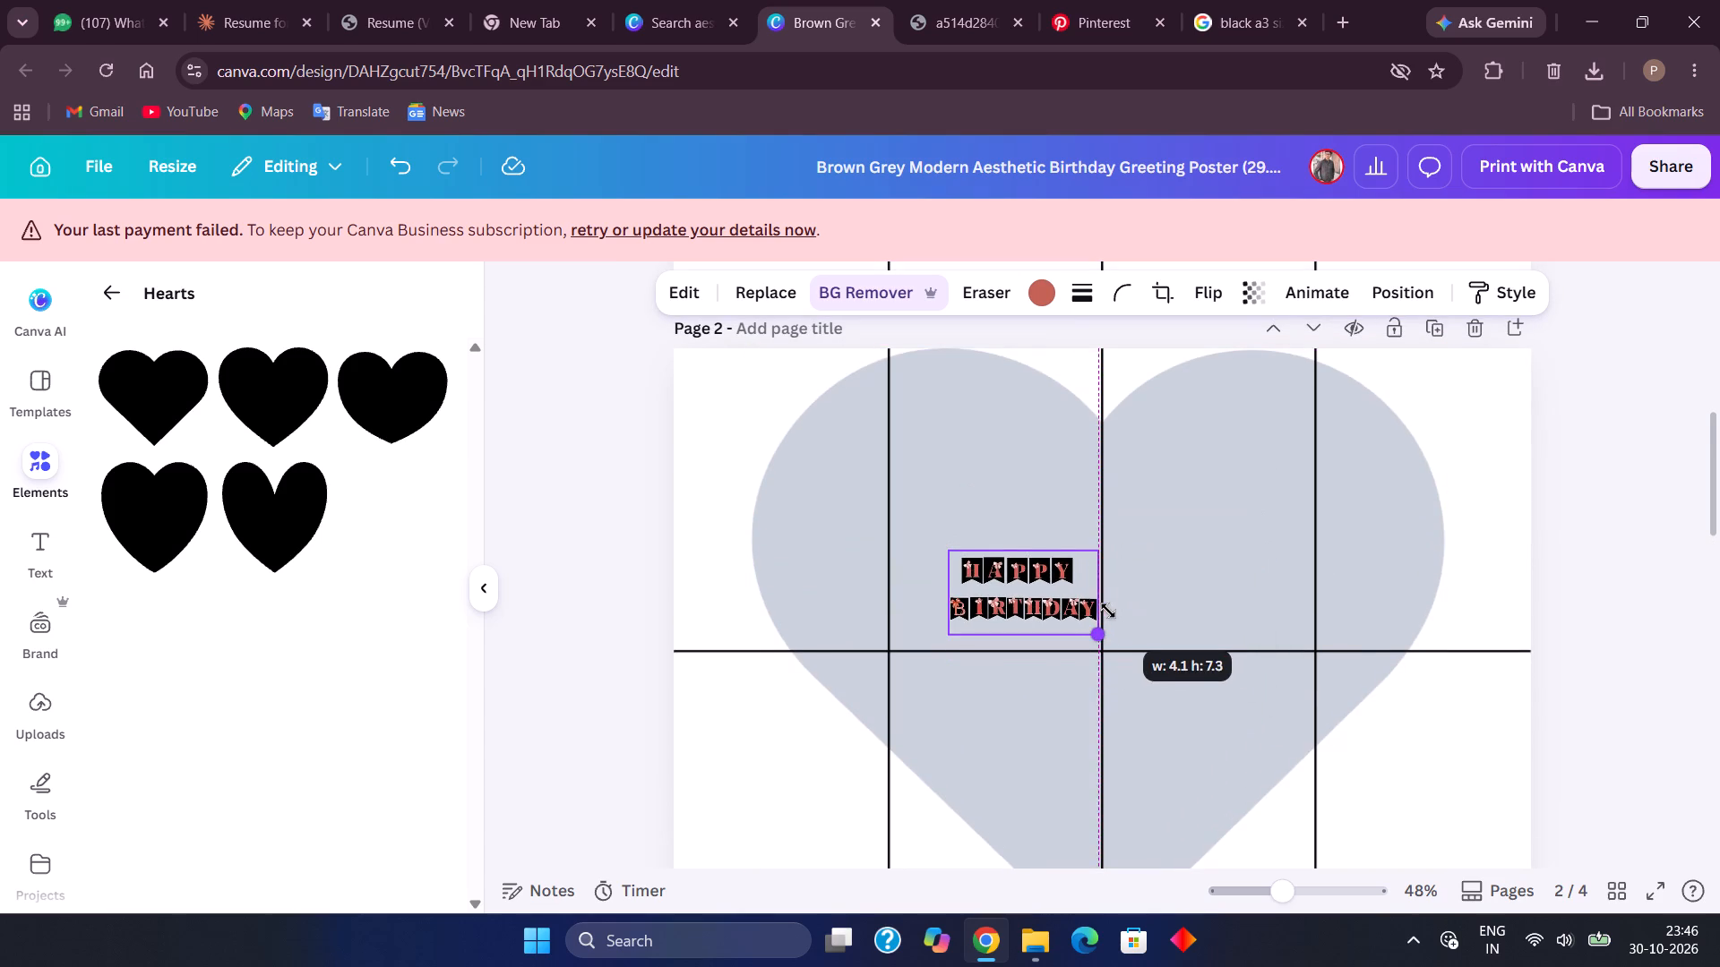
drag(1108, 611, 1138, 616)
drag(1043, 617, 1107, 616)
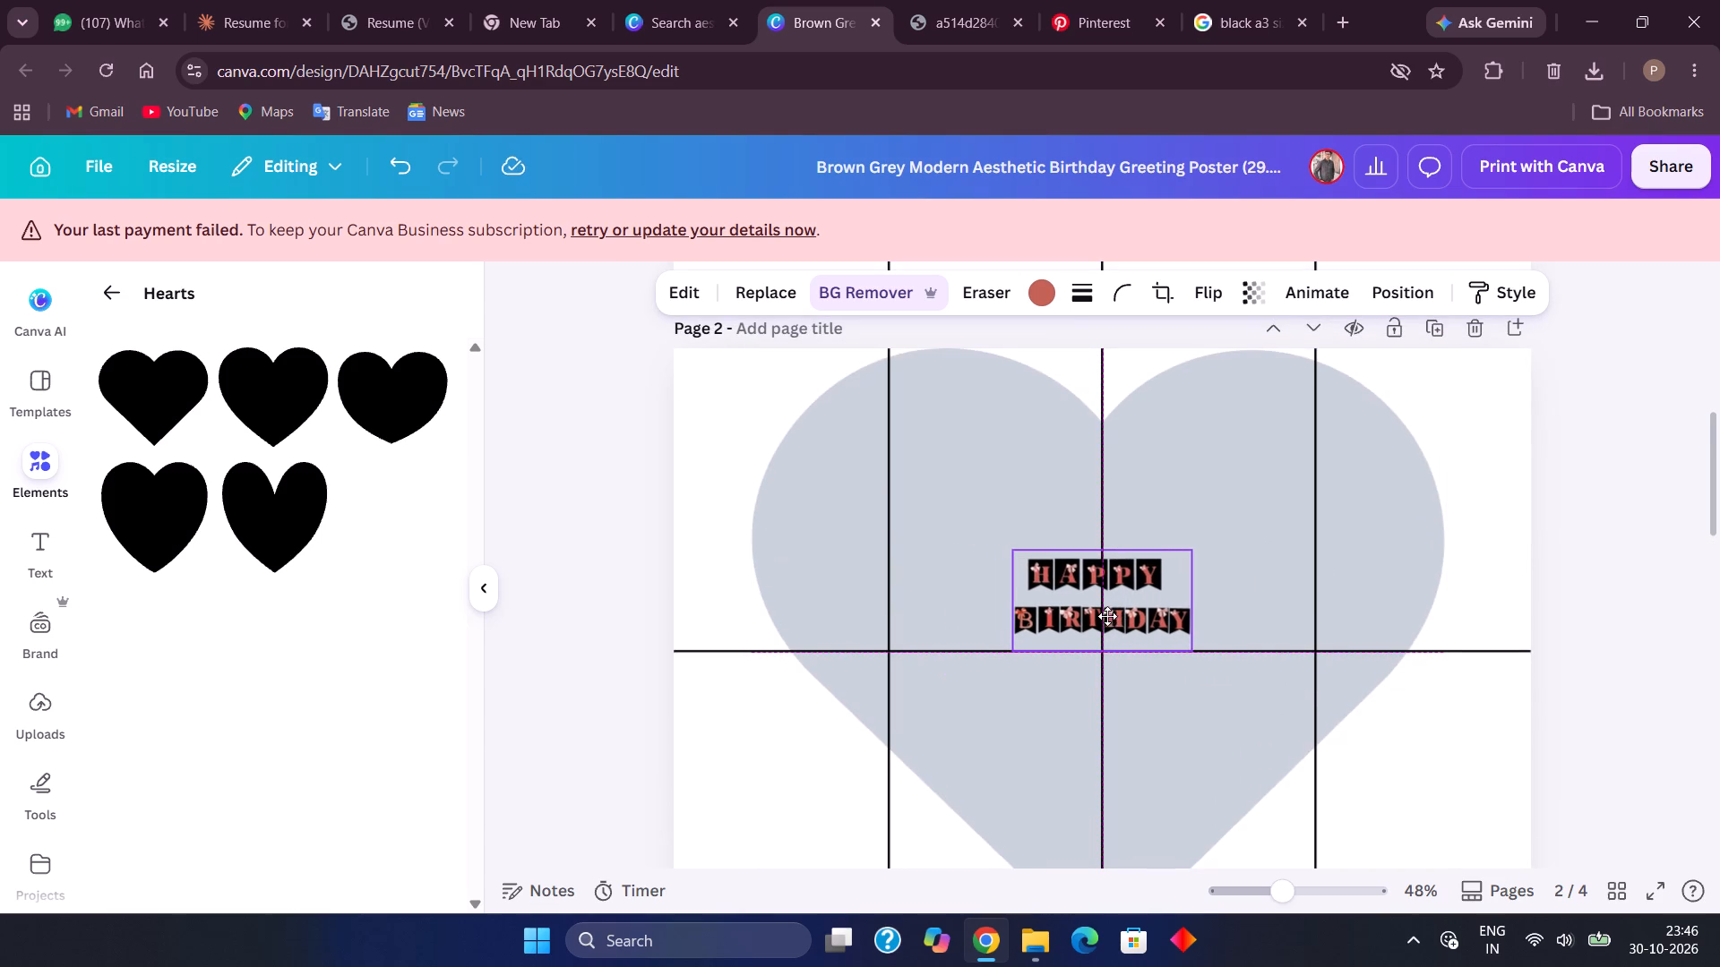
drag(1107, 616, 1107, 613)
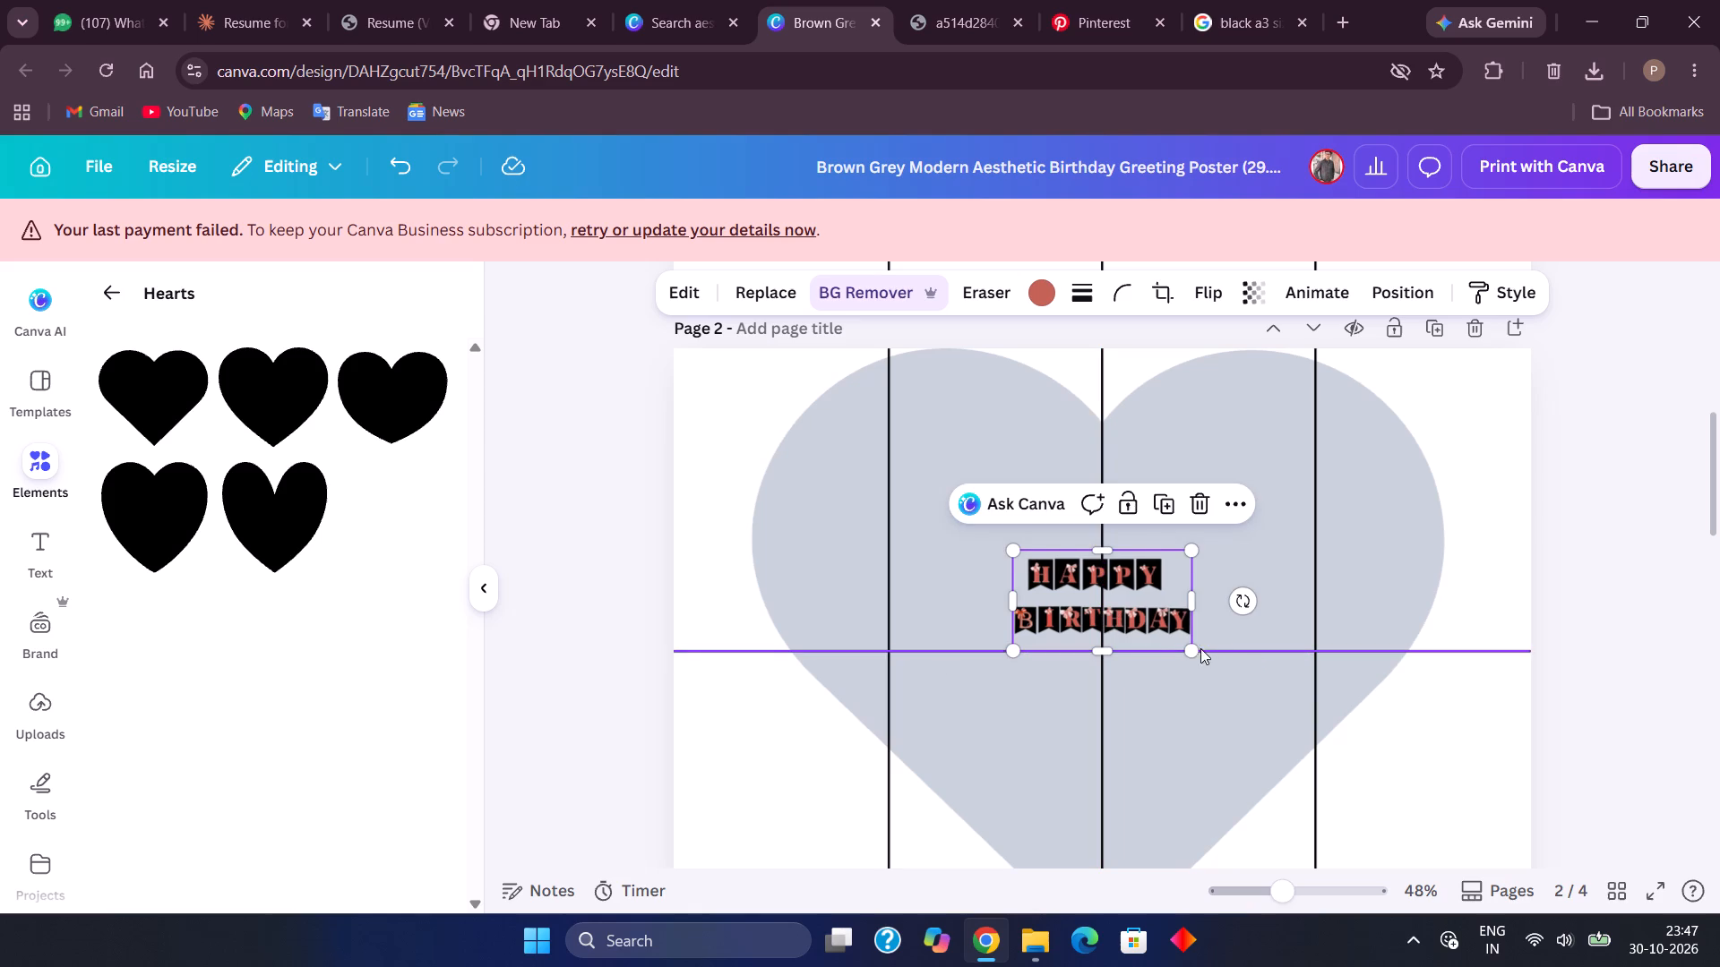
Enlarge the banner again and centre it on the central vertical line in the upper half of the heart.
drag(1190, 647, 1320, 707)
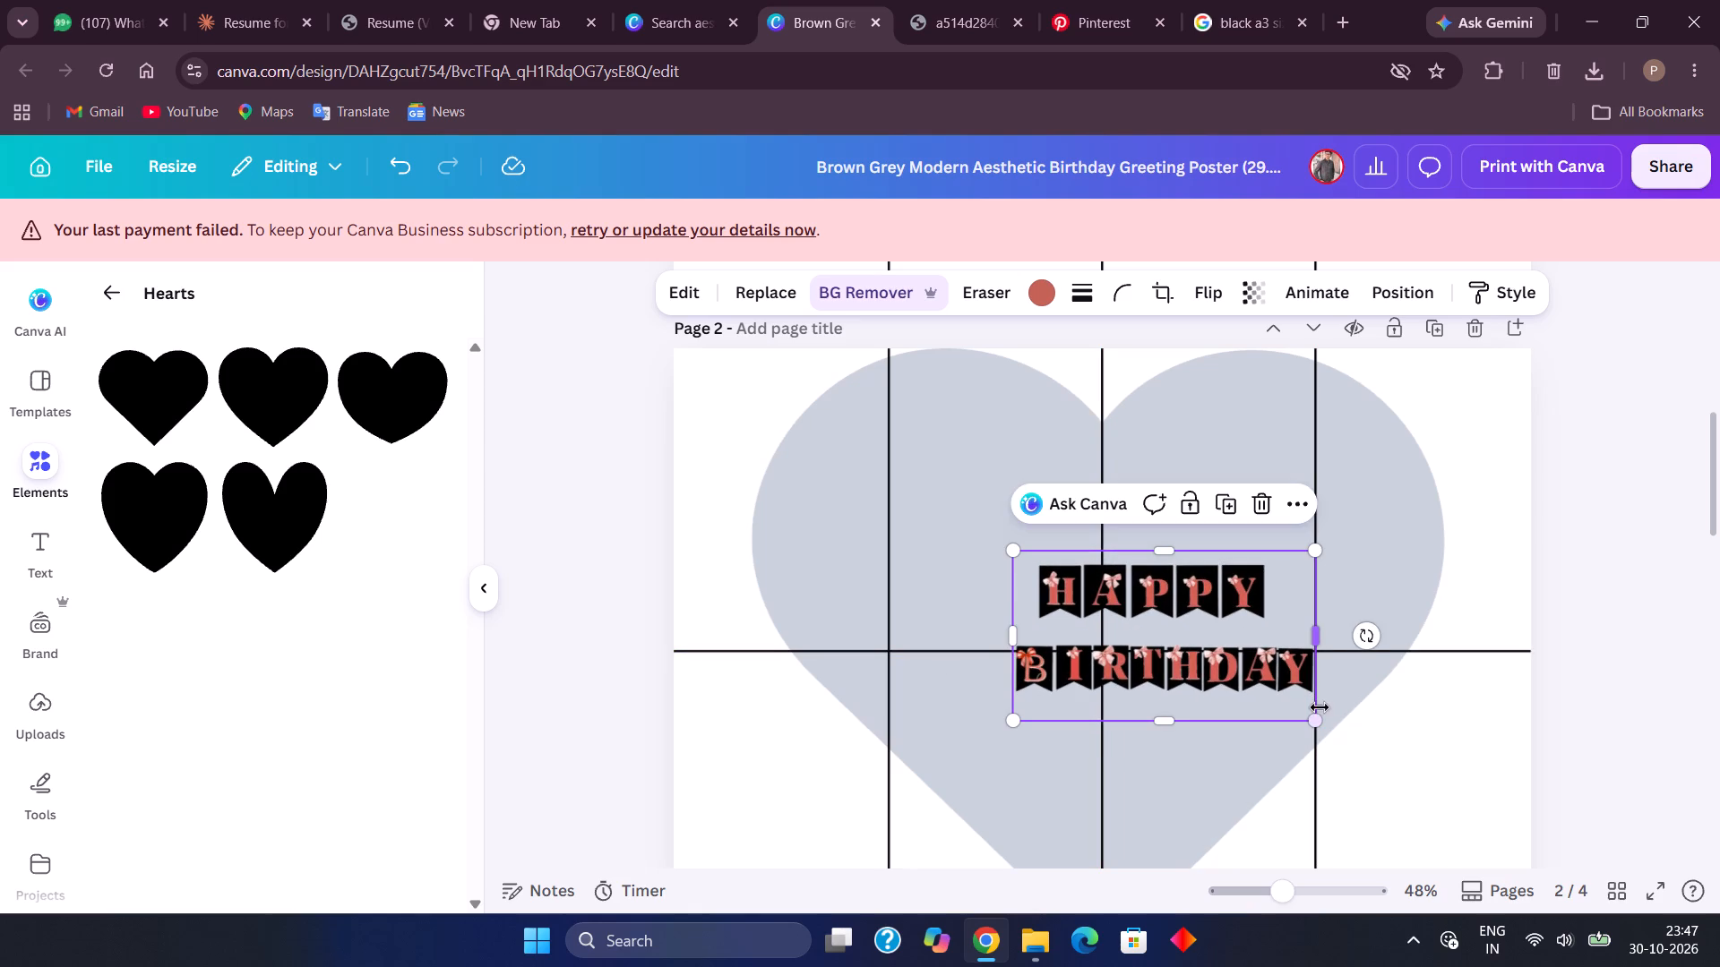
drag(1213, 671, 1157, 613)
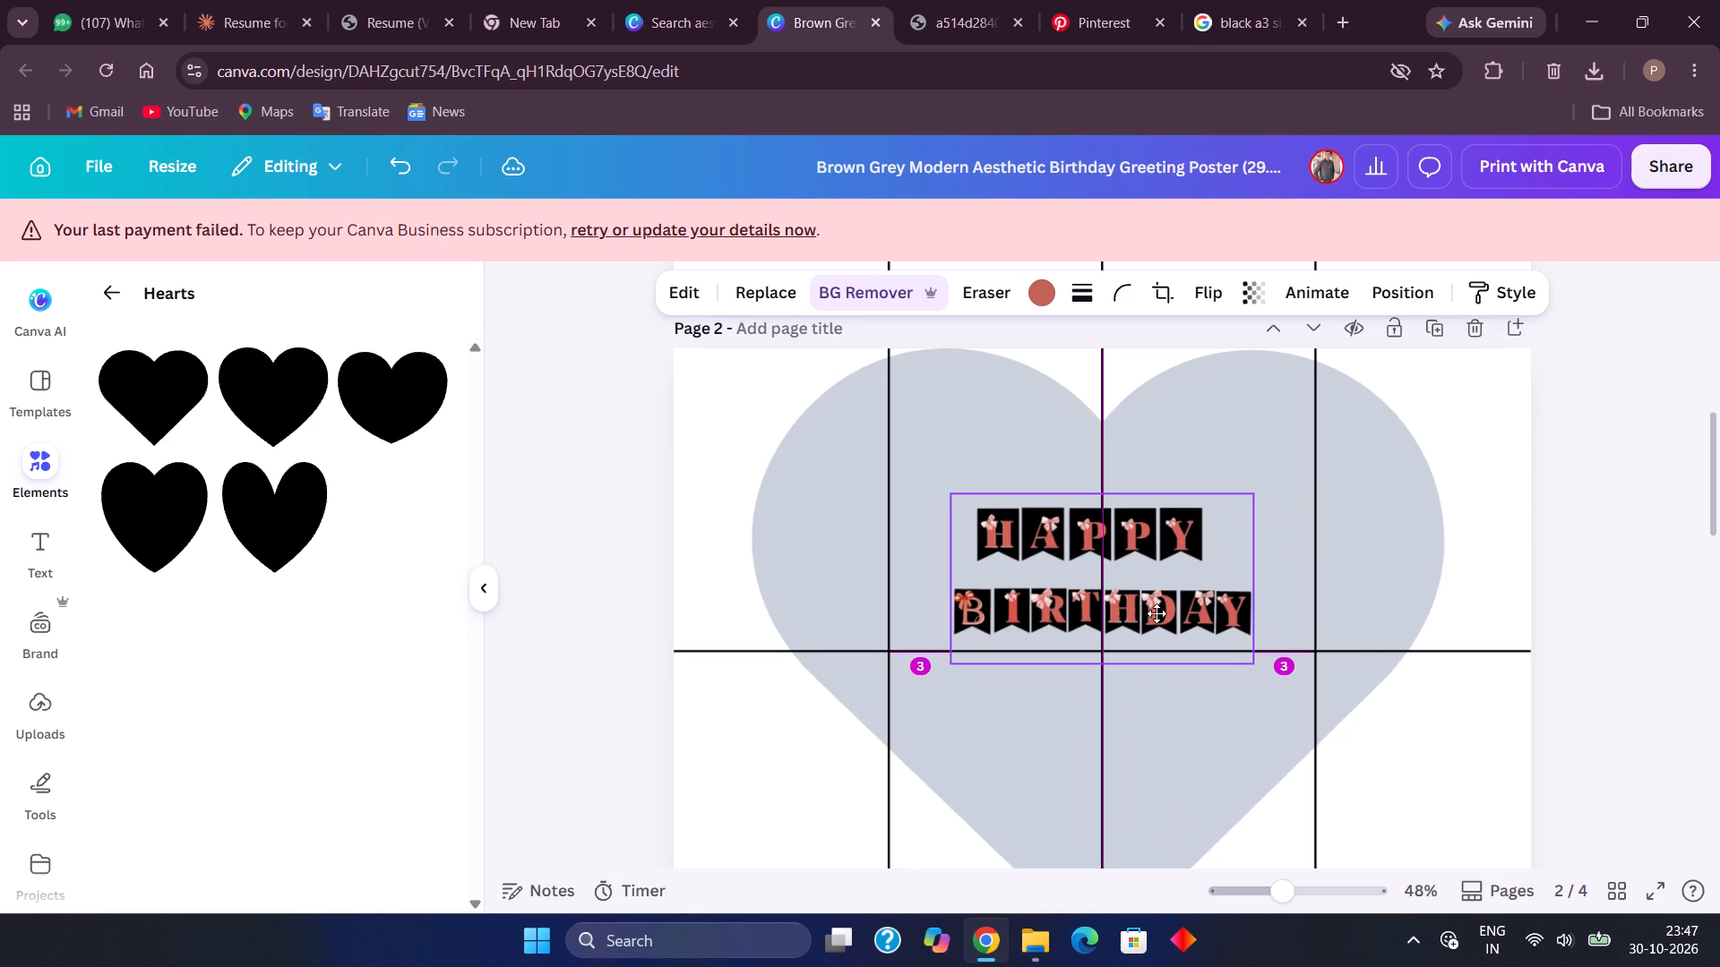
drag(1157, 613, 1151, 612)
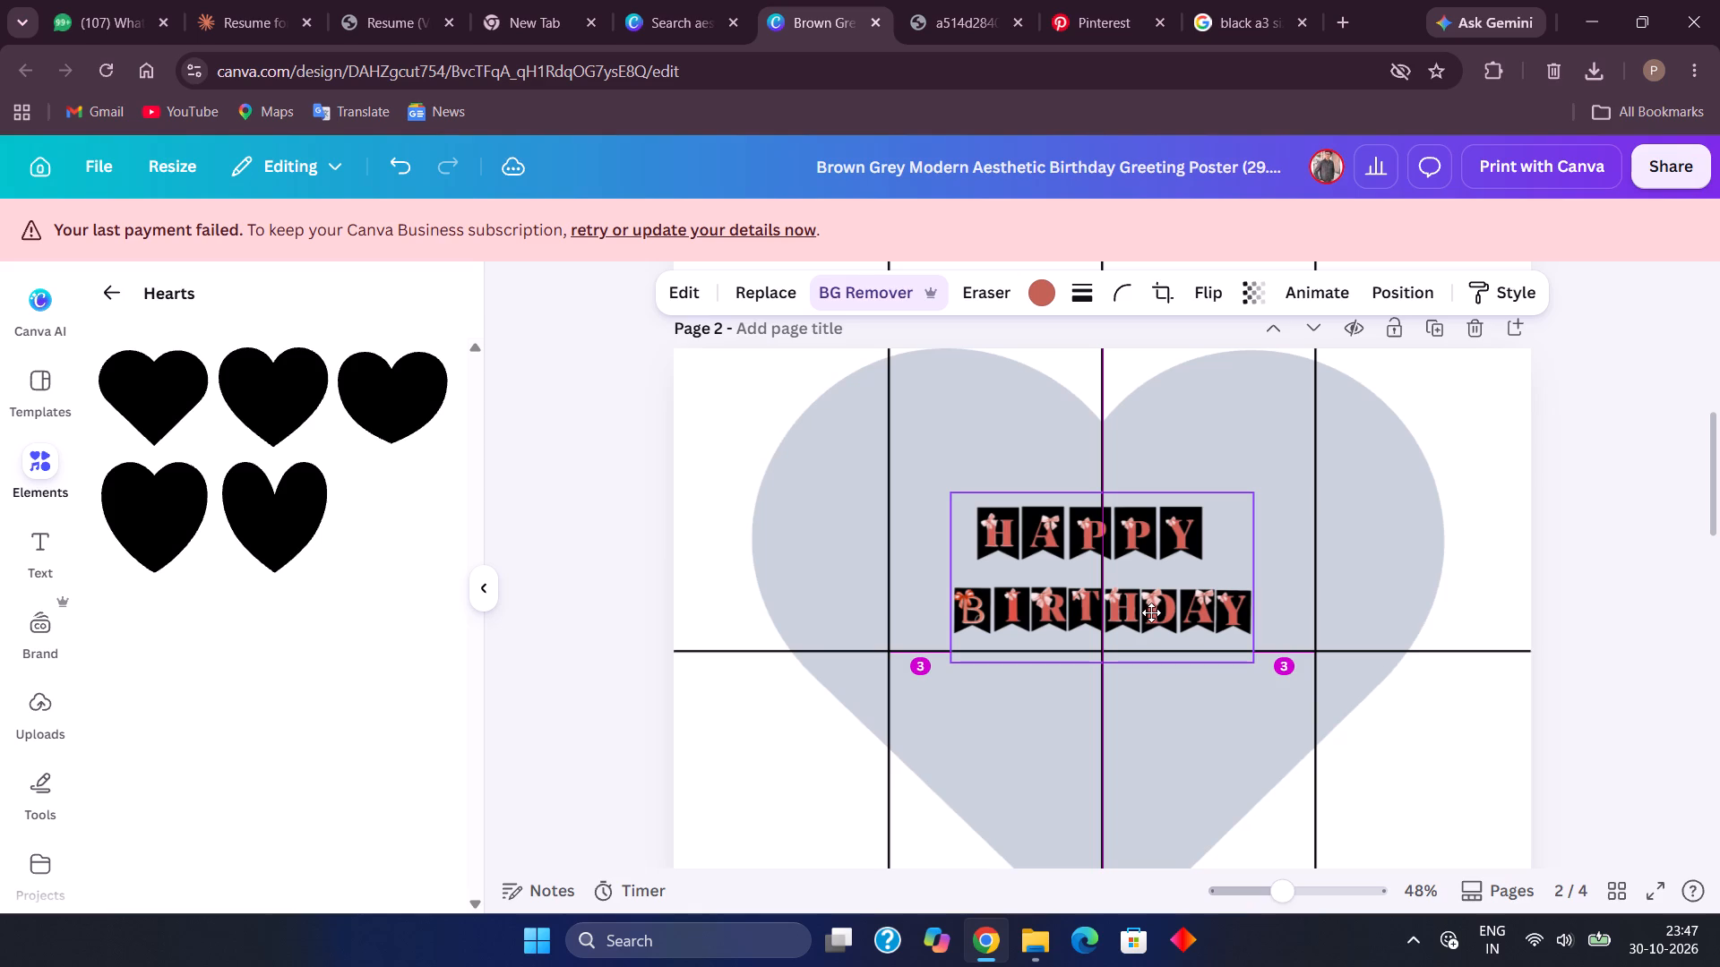
drag(1151, 612, 1150, 612)
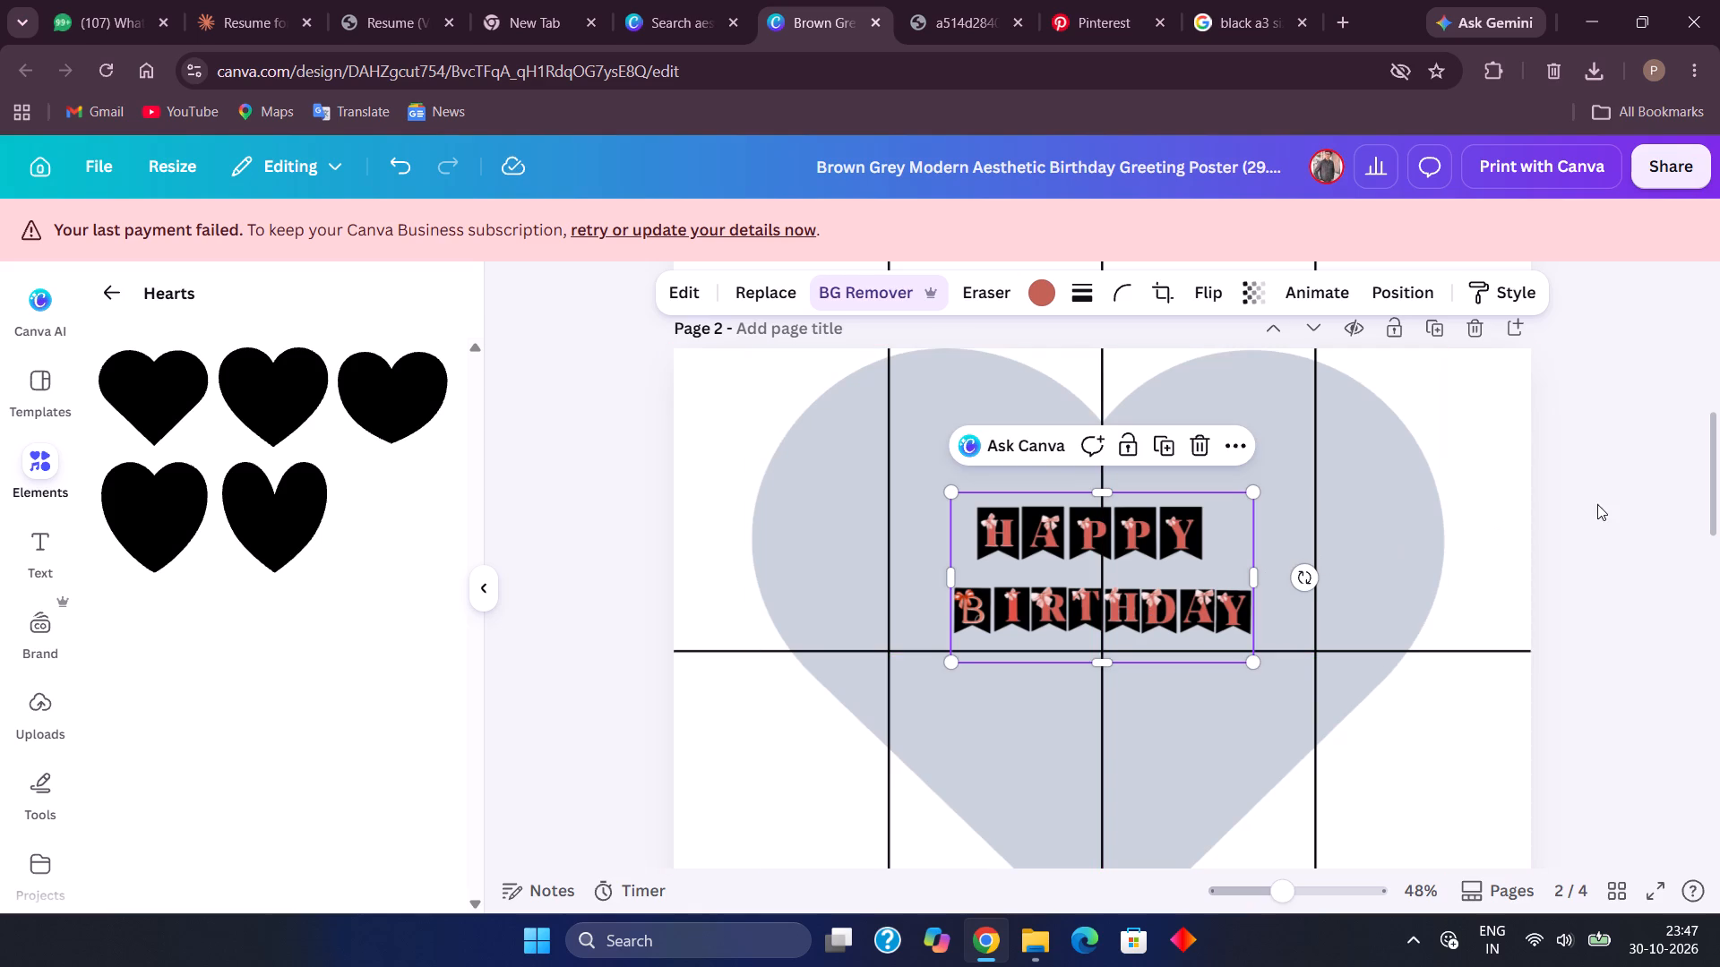
click(1602, 503)
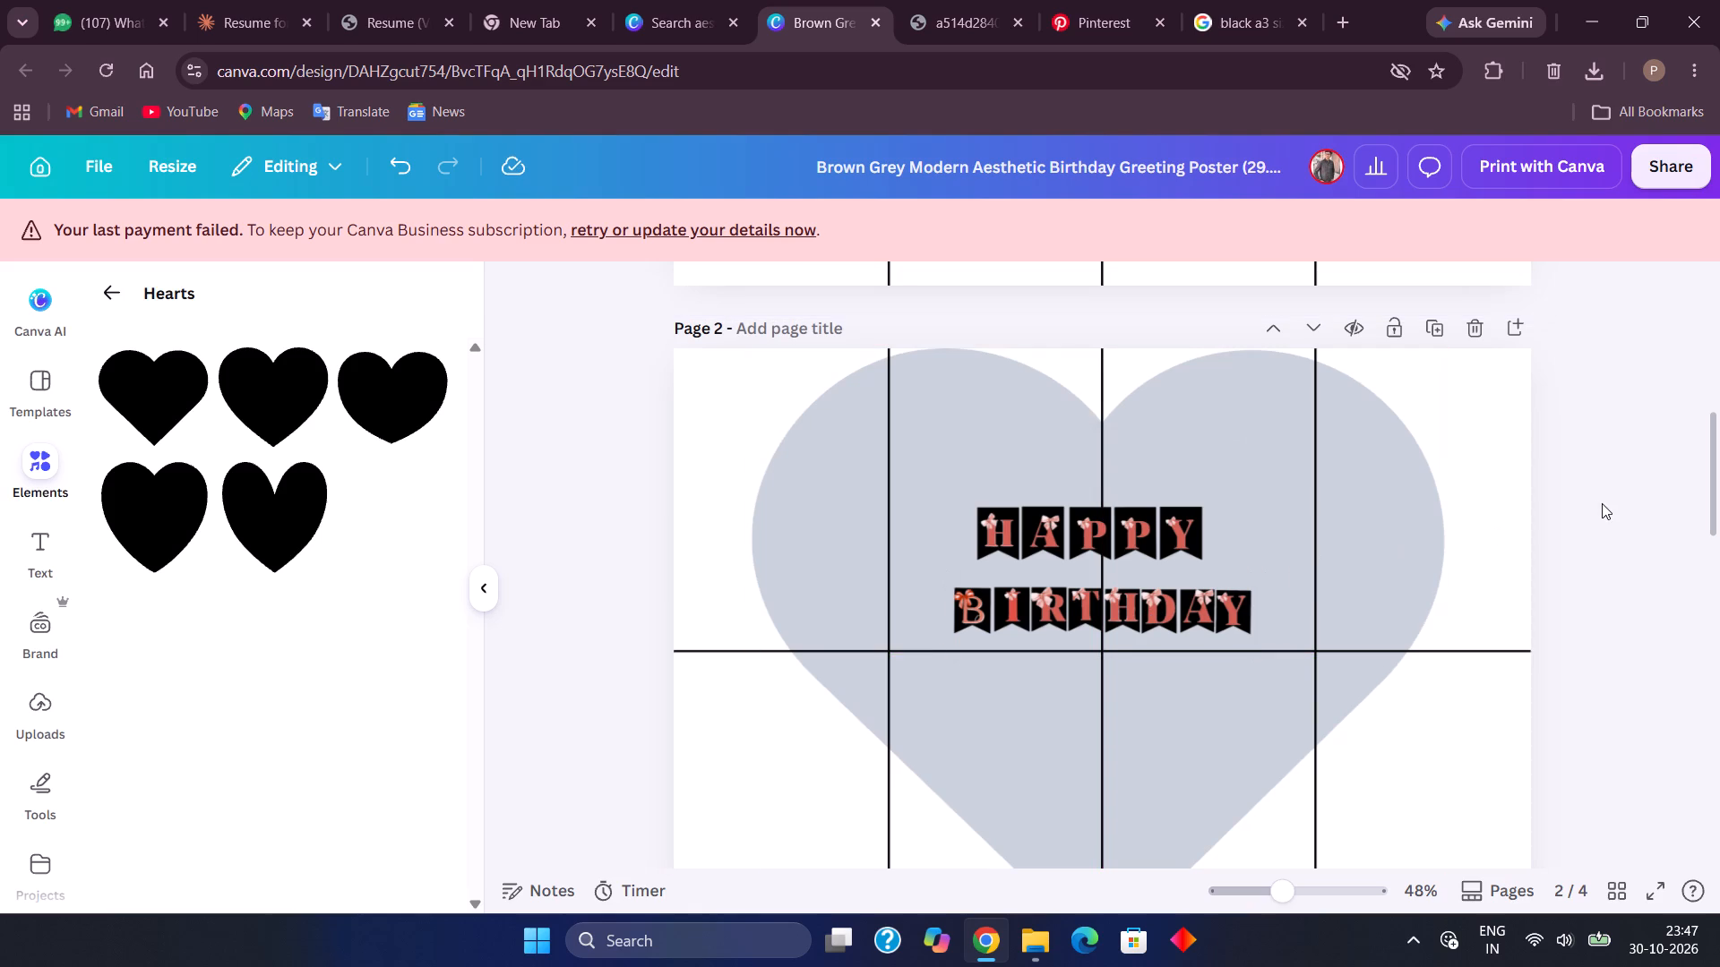
scroll(1602, 503, up, 1)
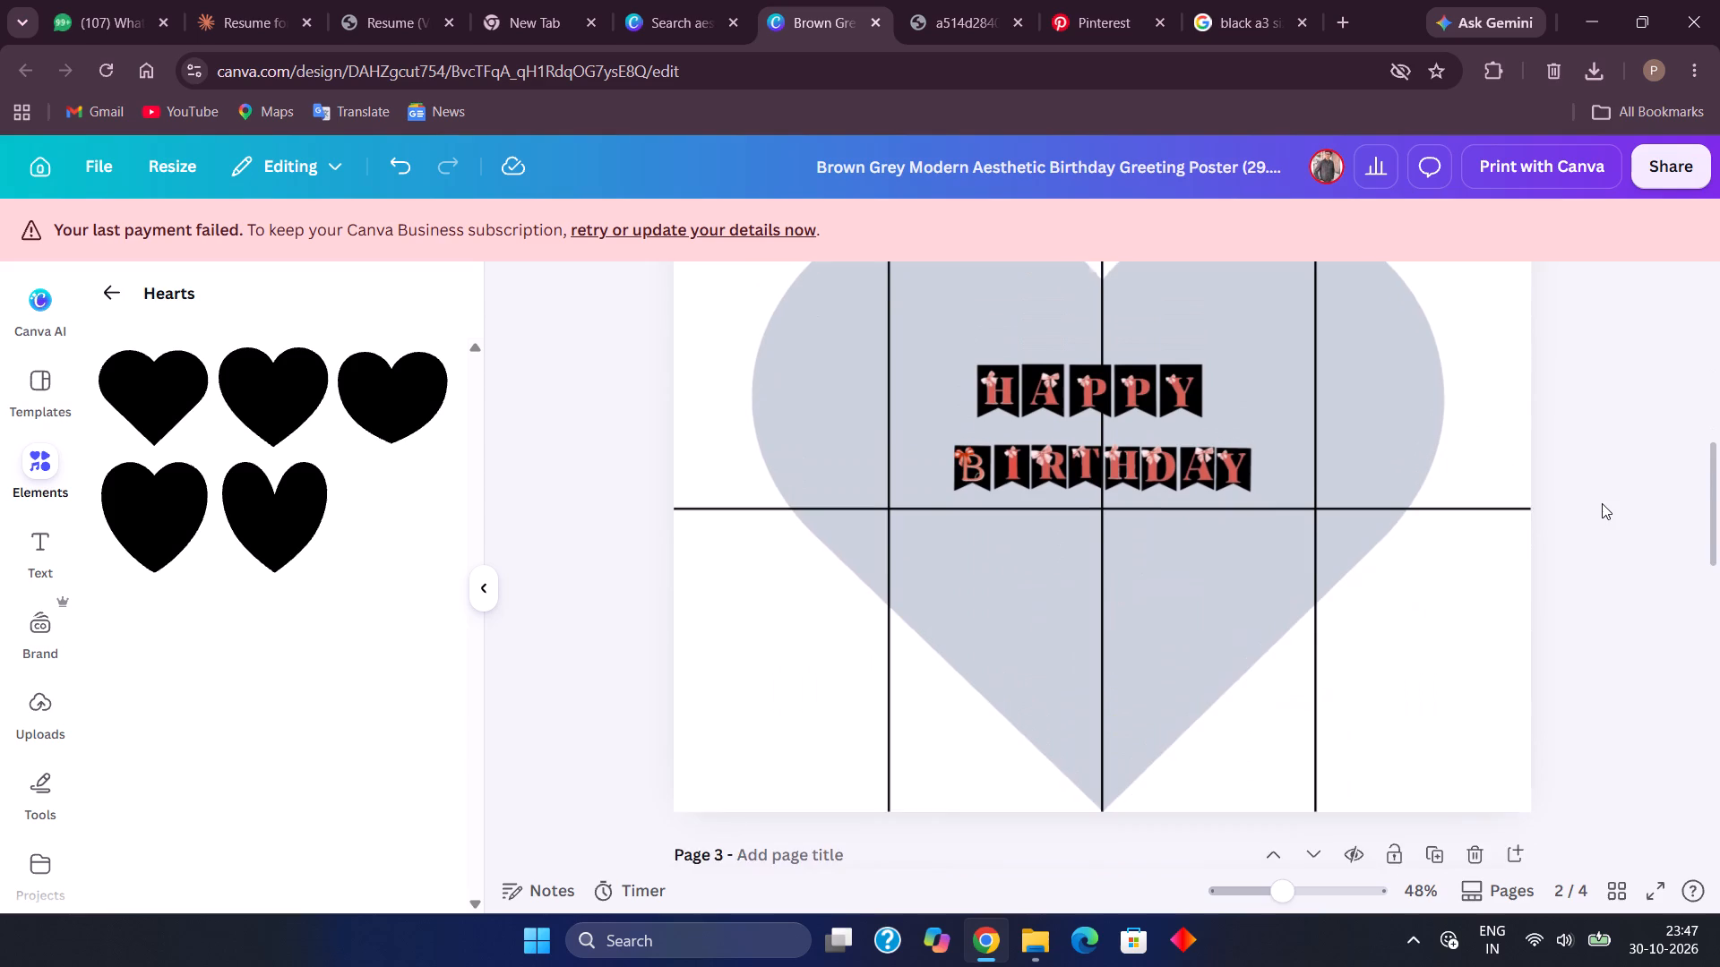
scroll(1602, 503, up, 1)
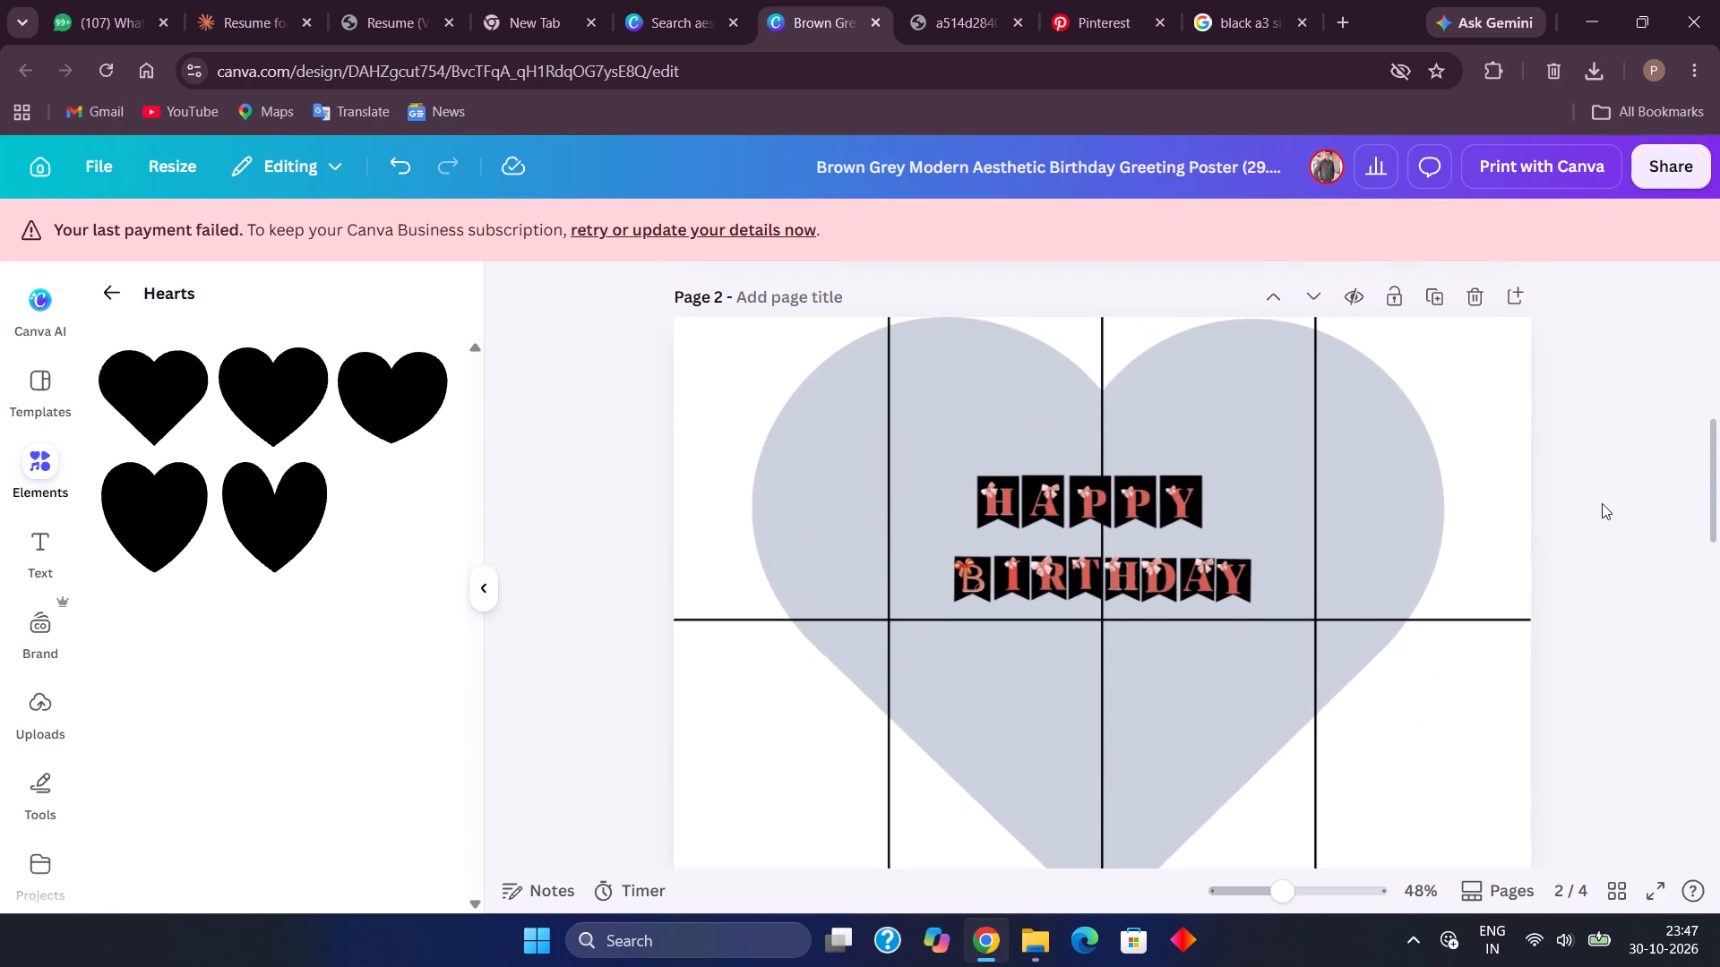
Scale the banner down slightly to about w: 8, h: 14 and recentre it on the heart's central vertical line.
click(1192, 533)
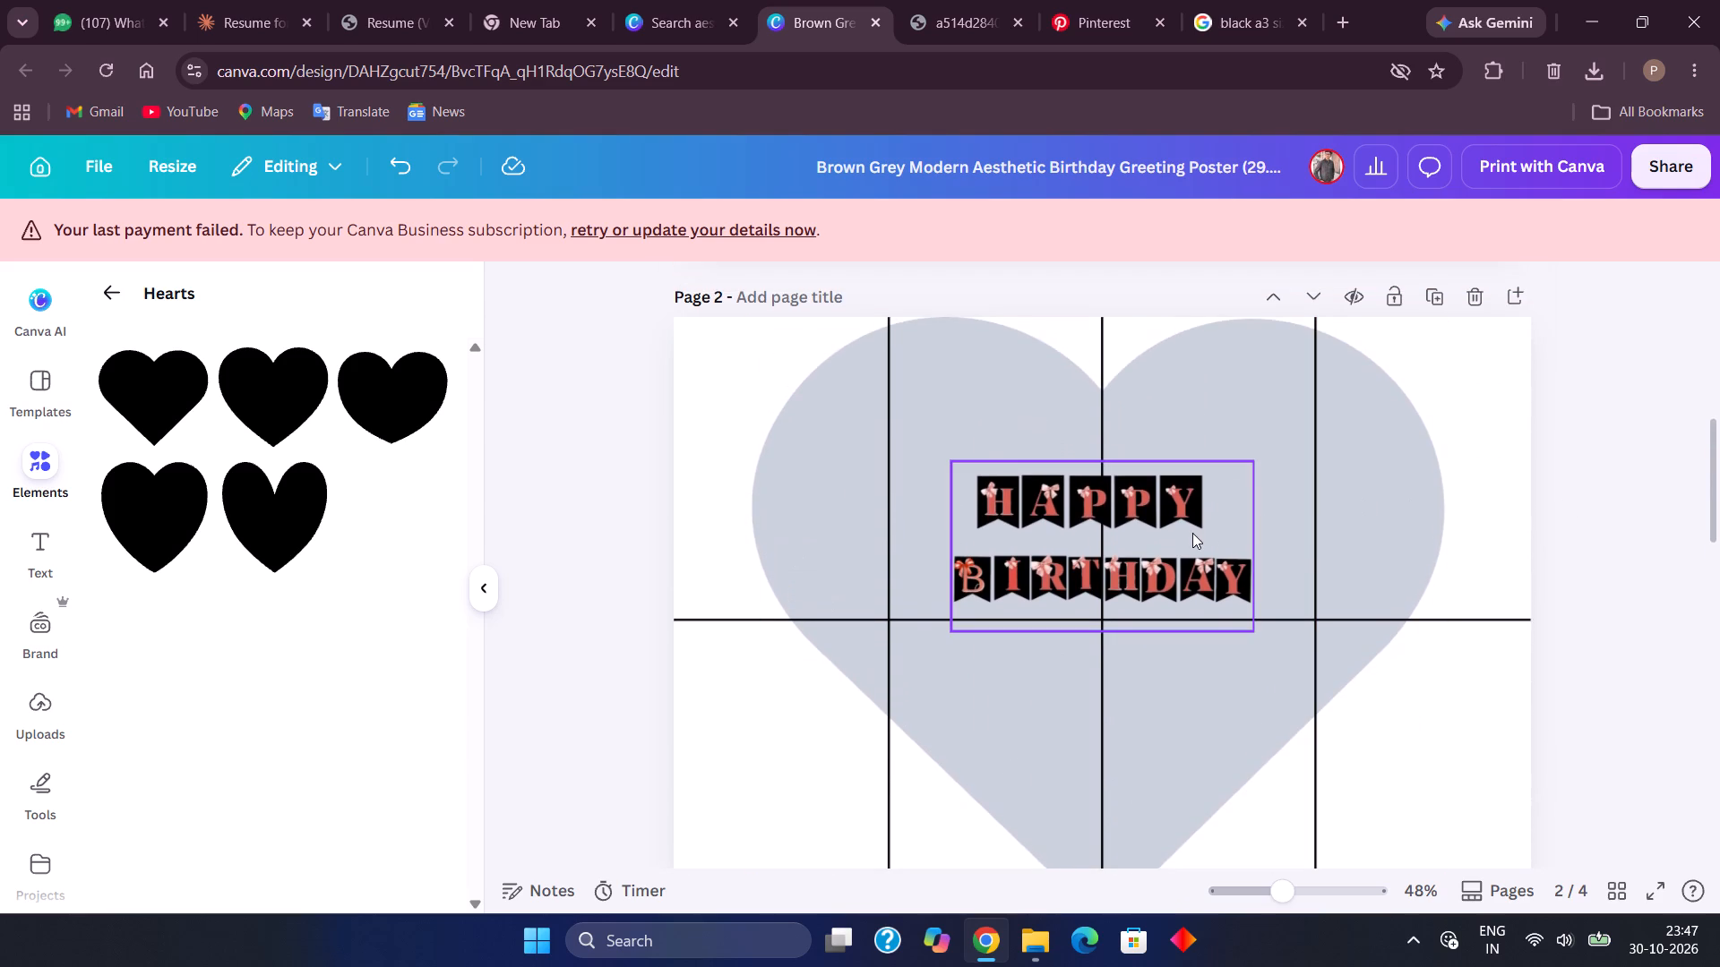
drag(1250, 636, 1229, 597)
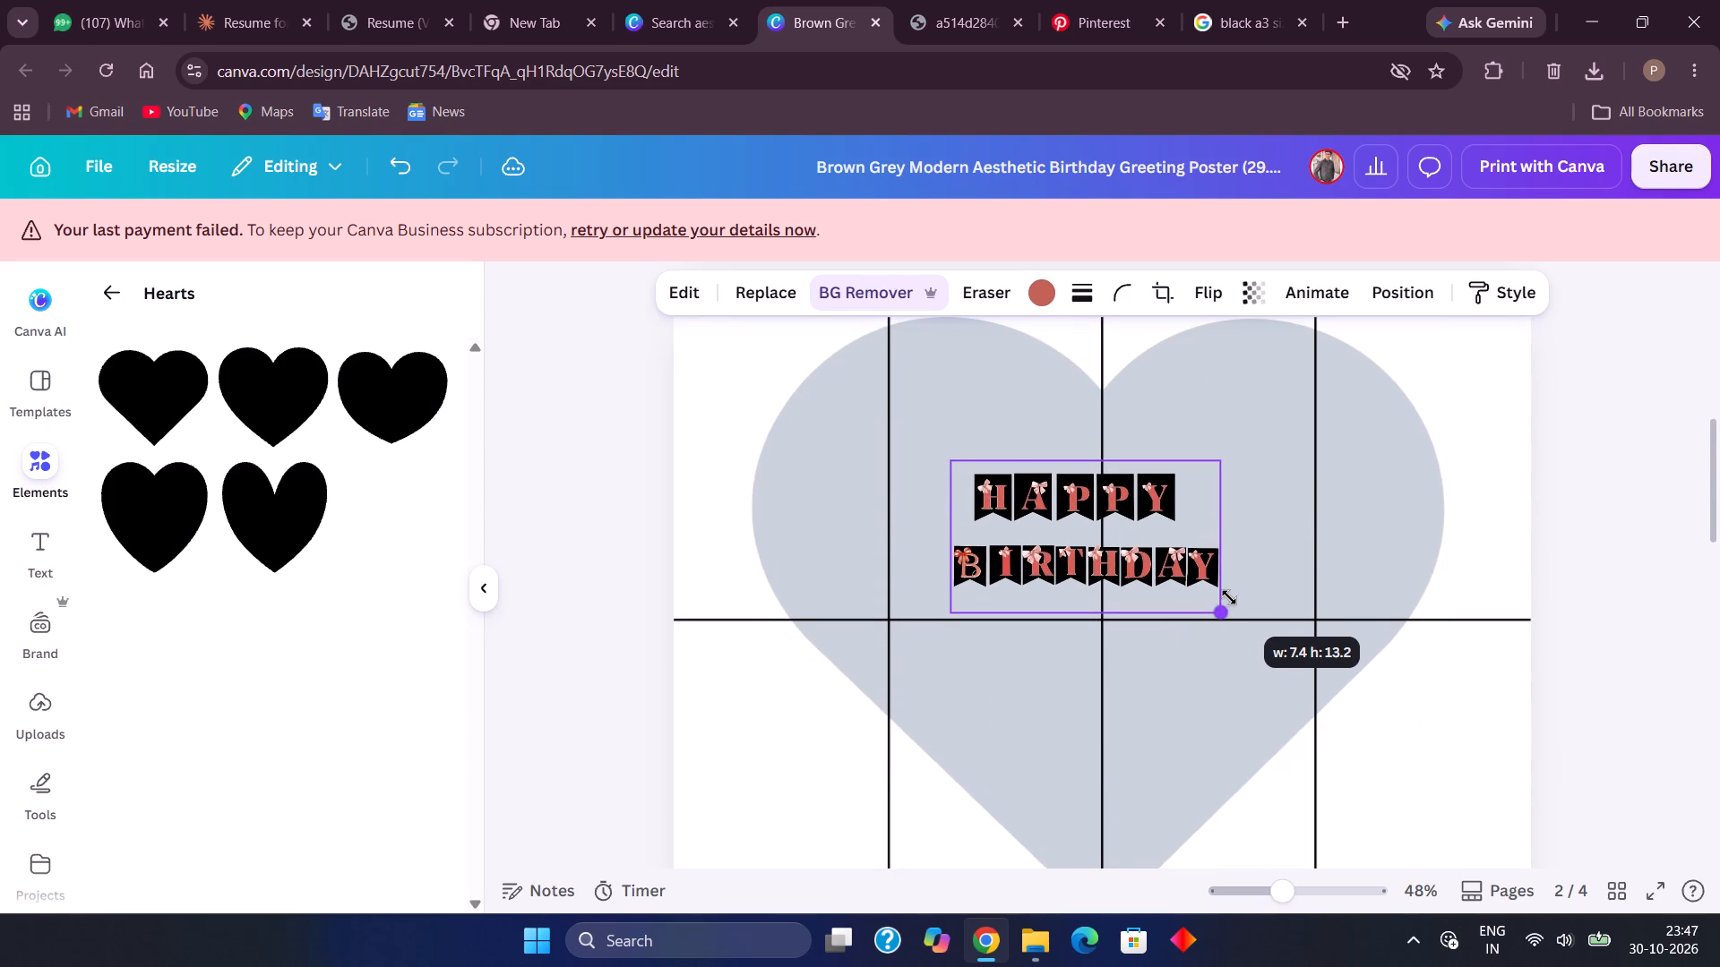
drag(1229, 597, 1246, 605)
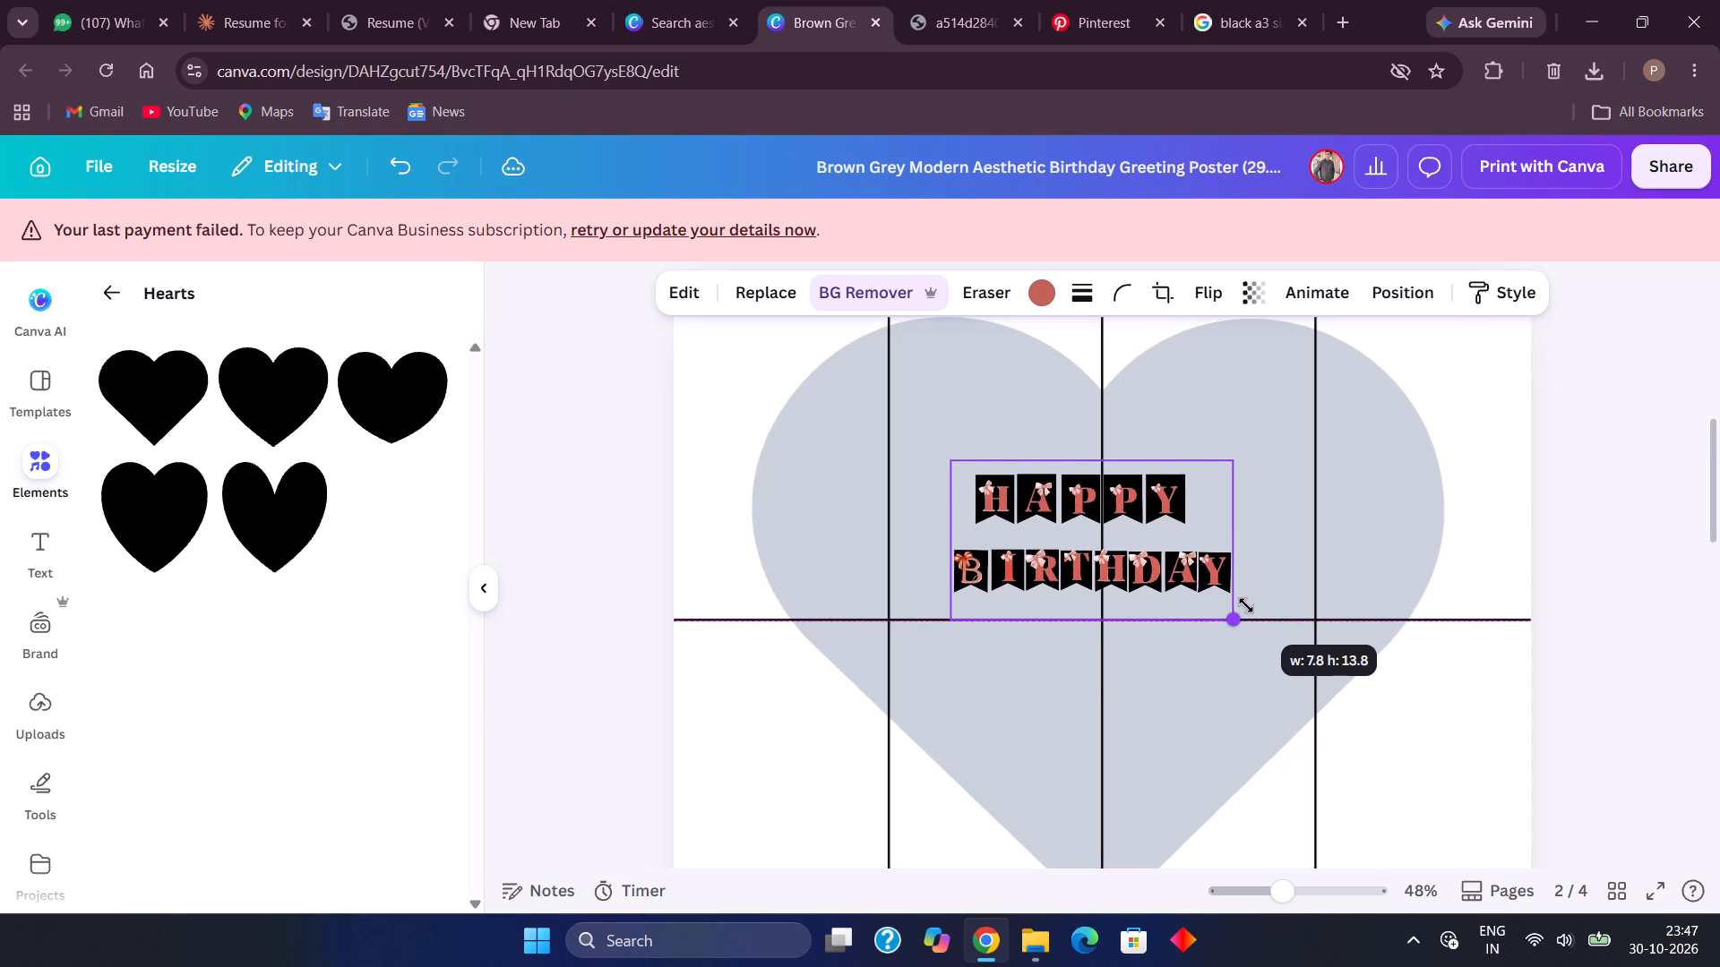
drag(1246, 605, 1269, 615)
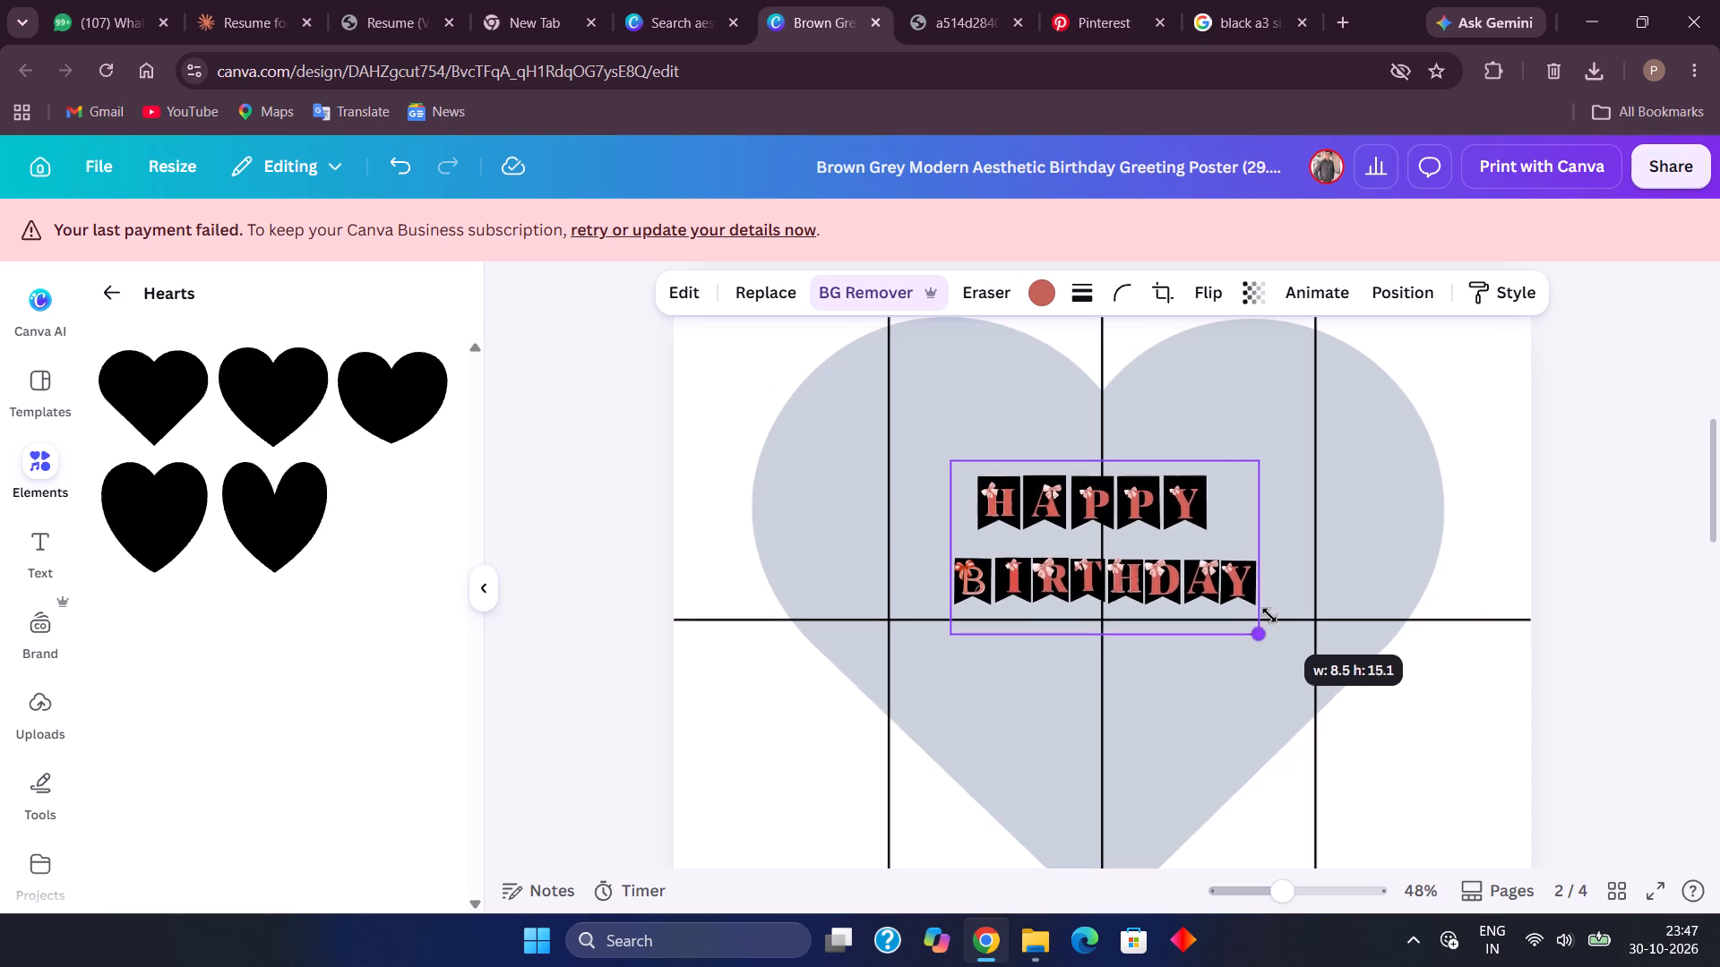
drag(1269, 615, 1295, 616)
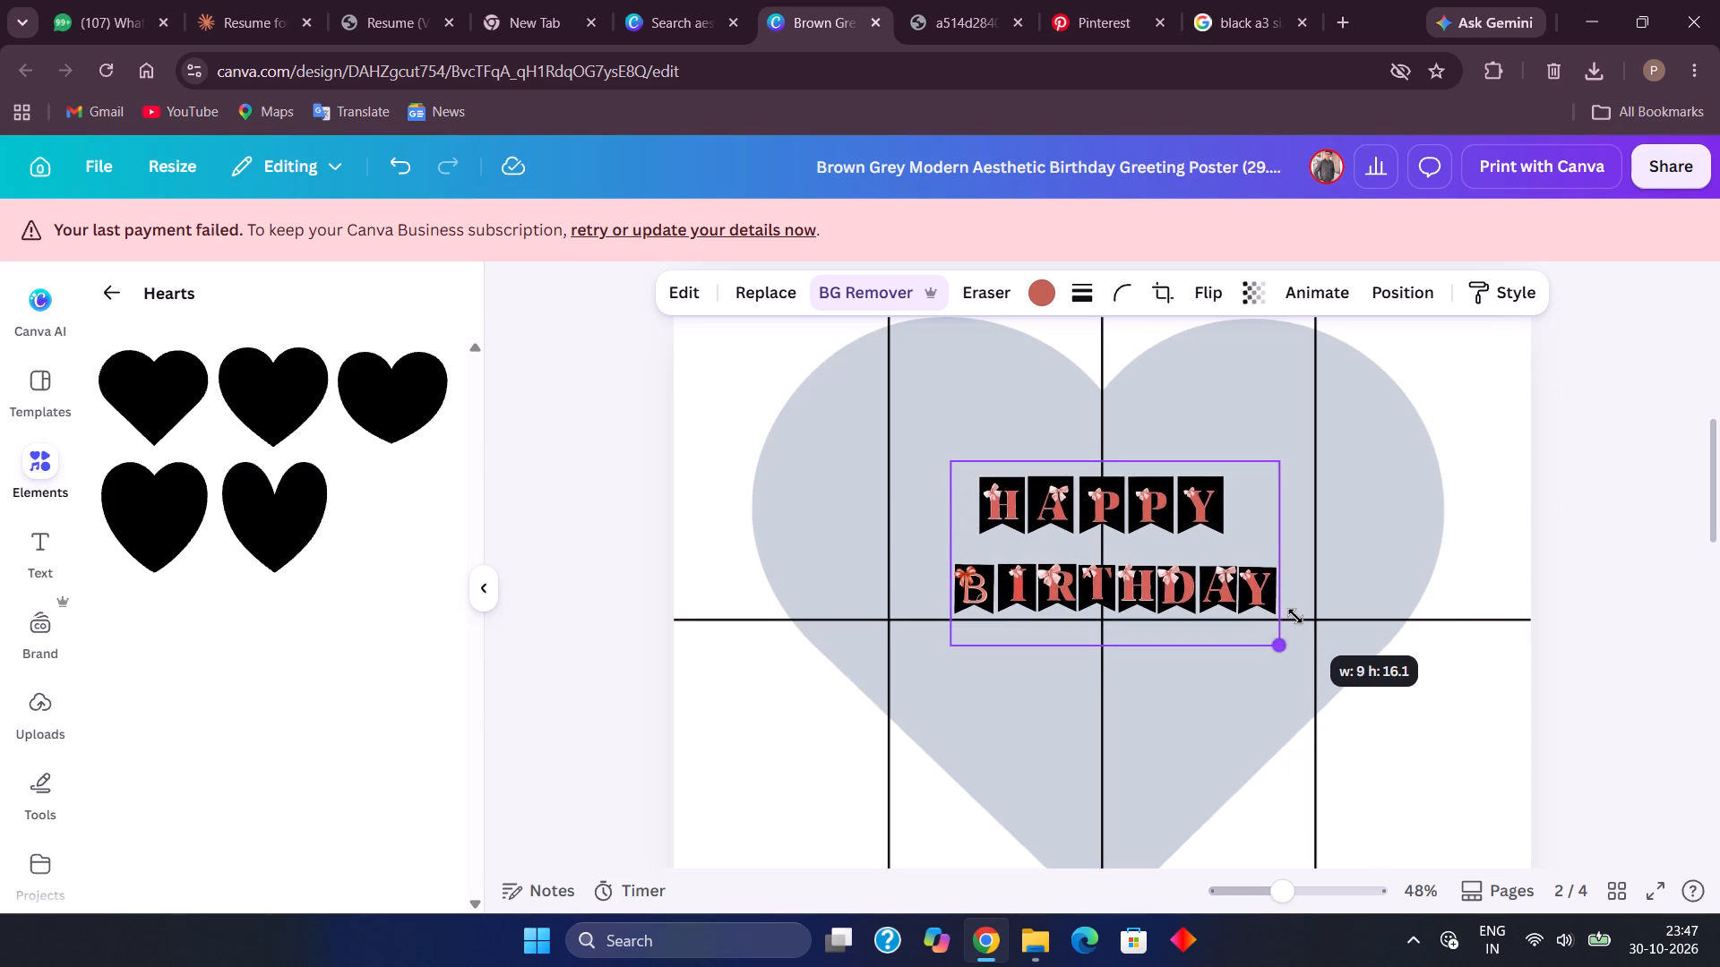
drag(1295, 616, 1174, 582)
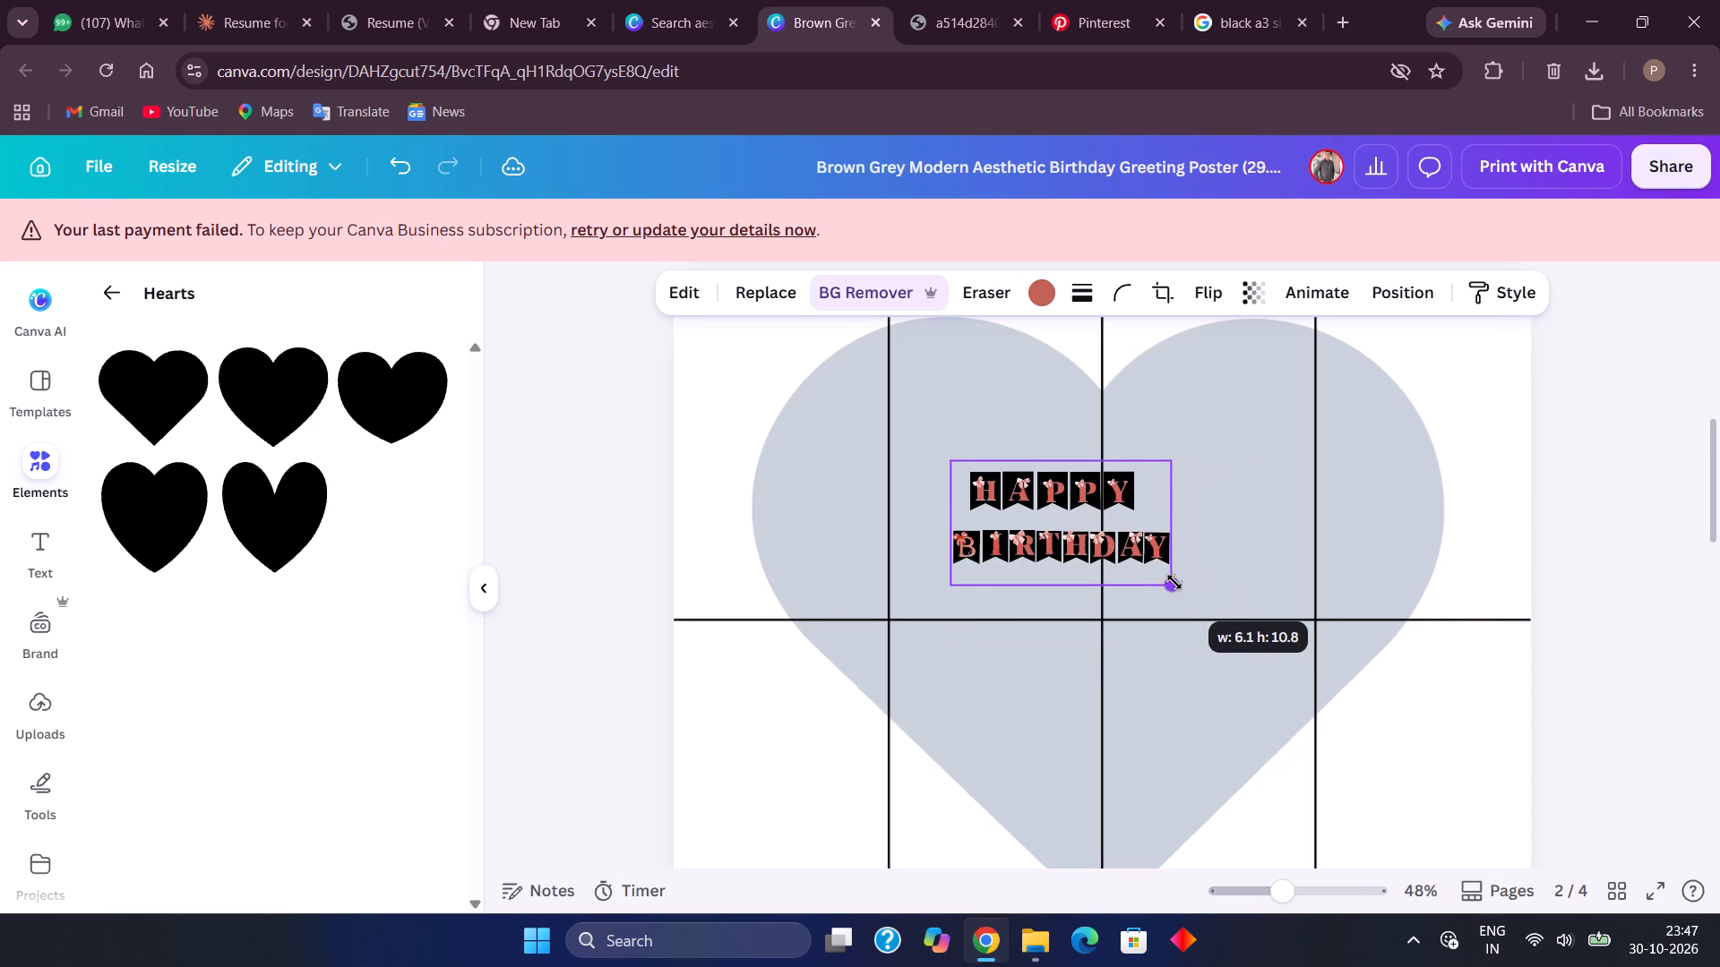
drag(1174, 582, 1213, 594)
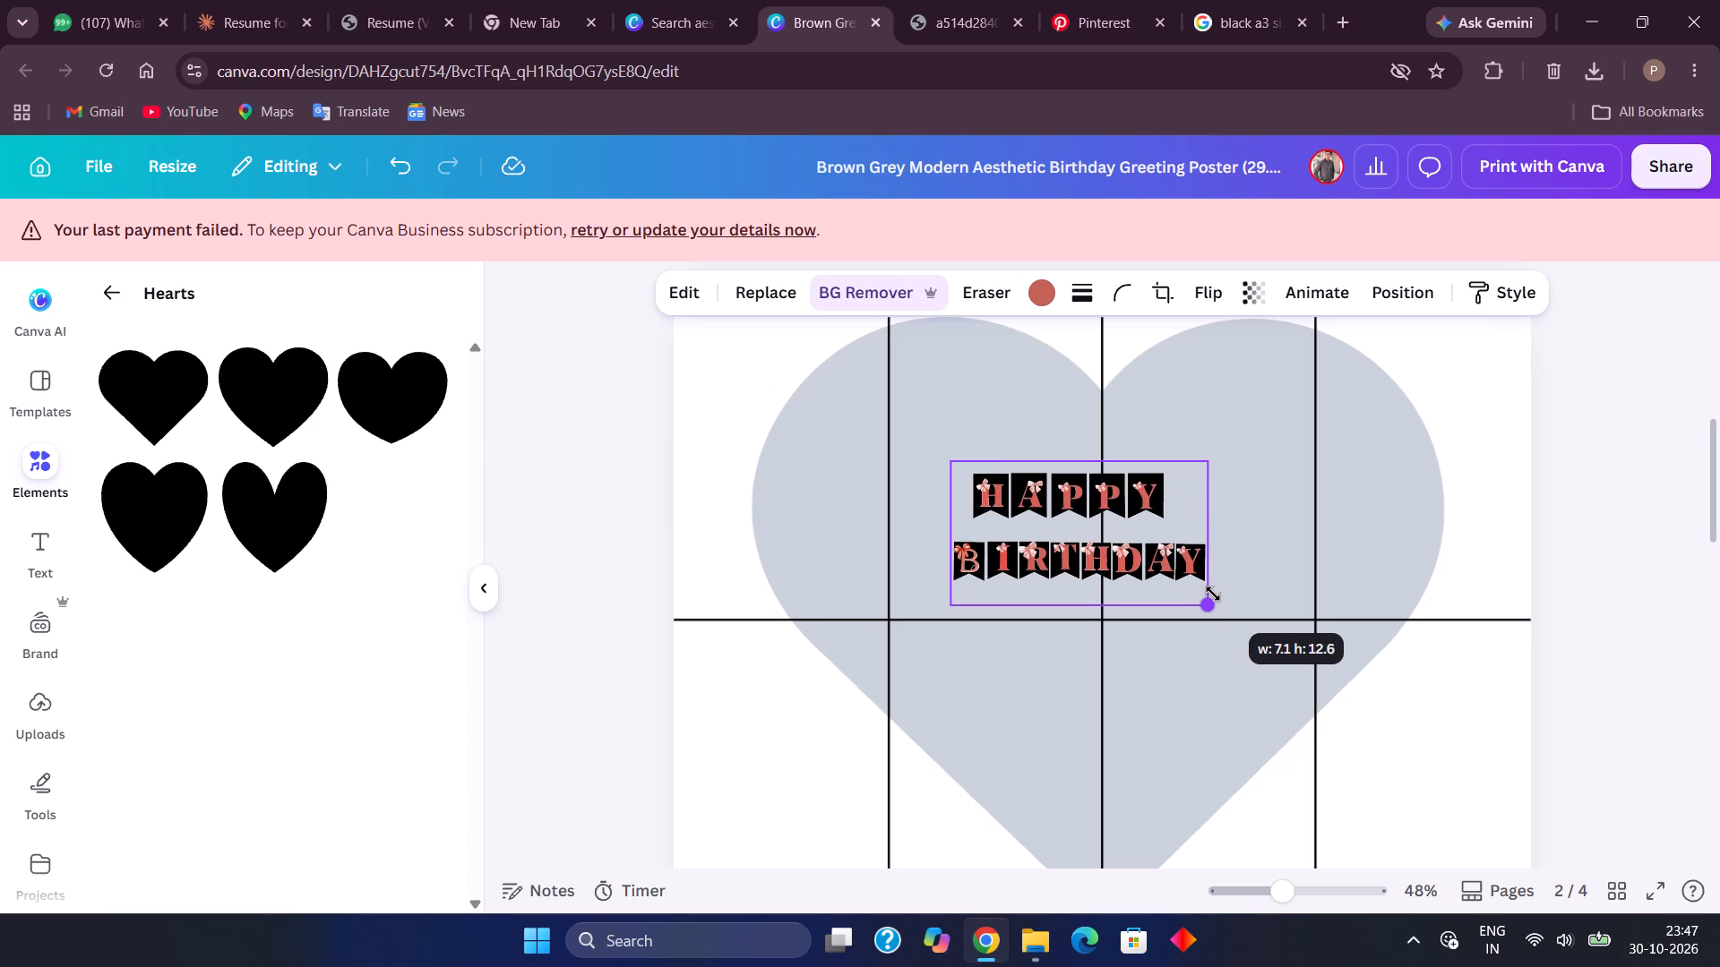
drag(1213, 594, 1234, 602)
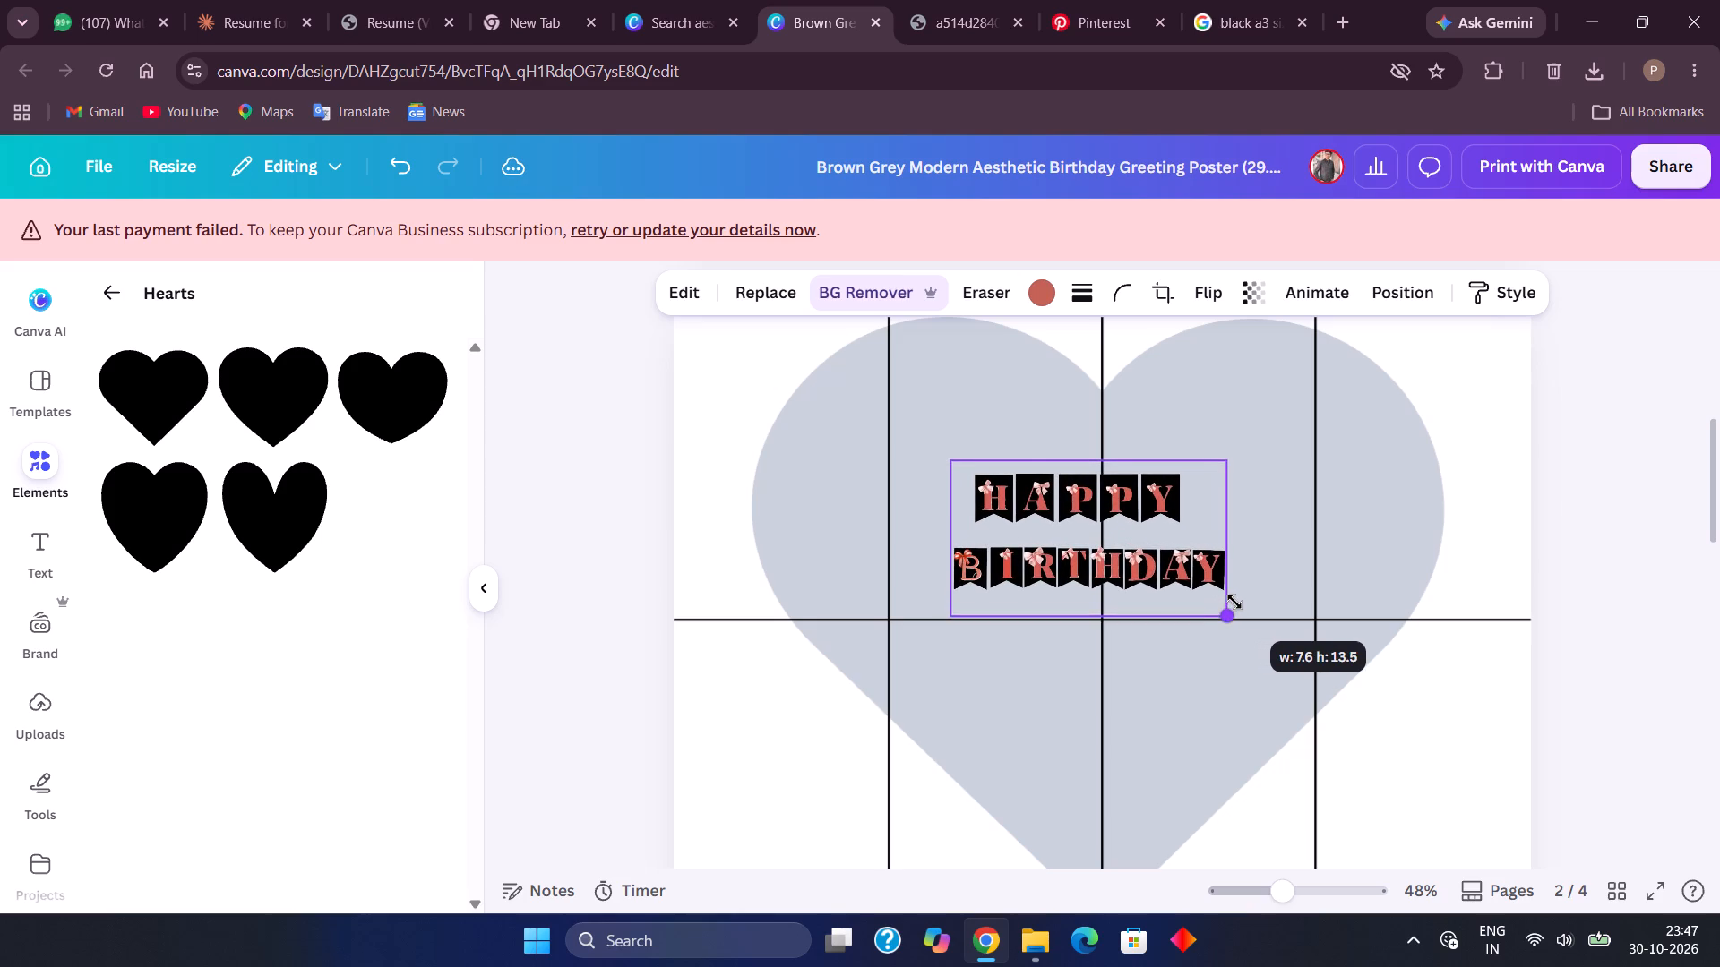
drag(1234, 602, 1236, 602)
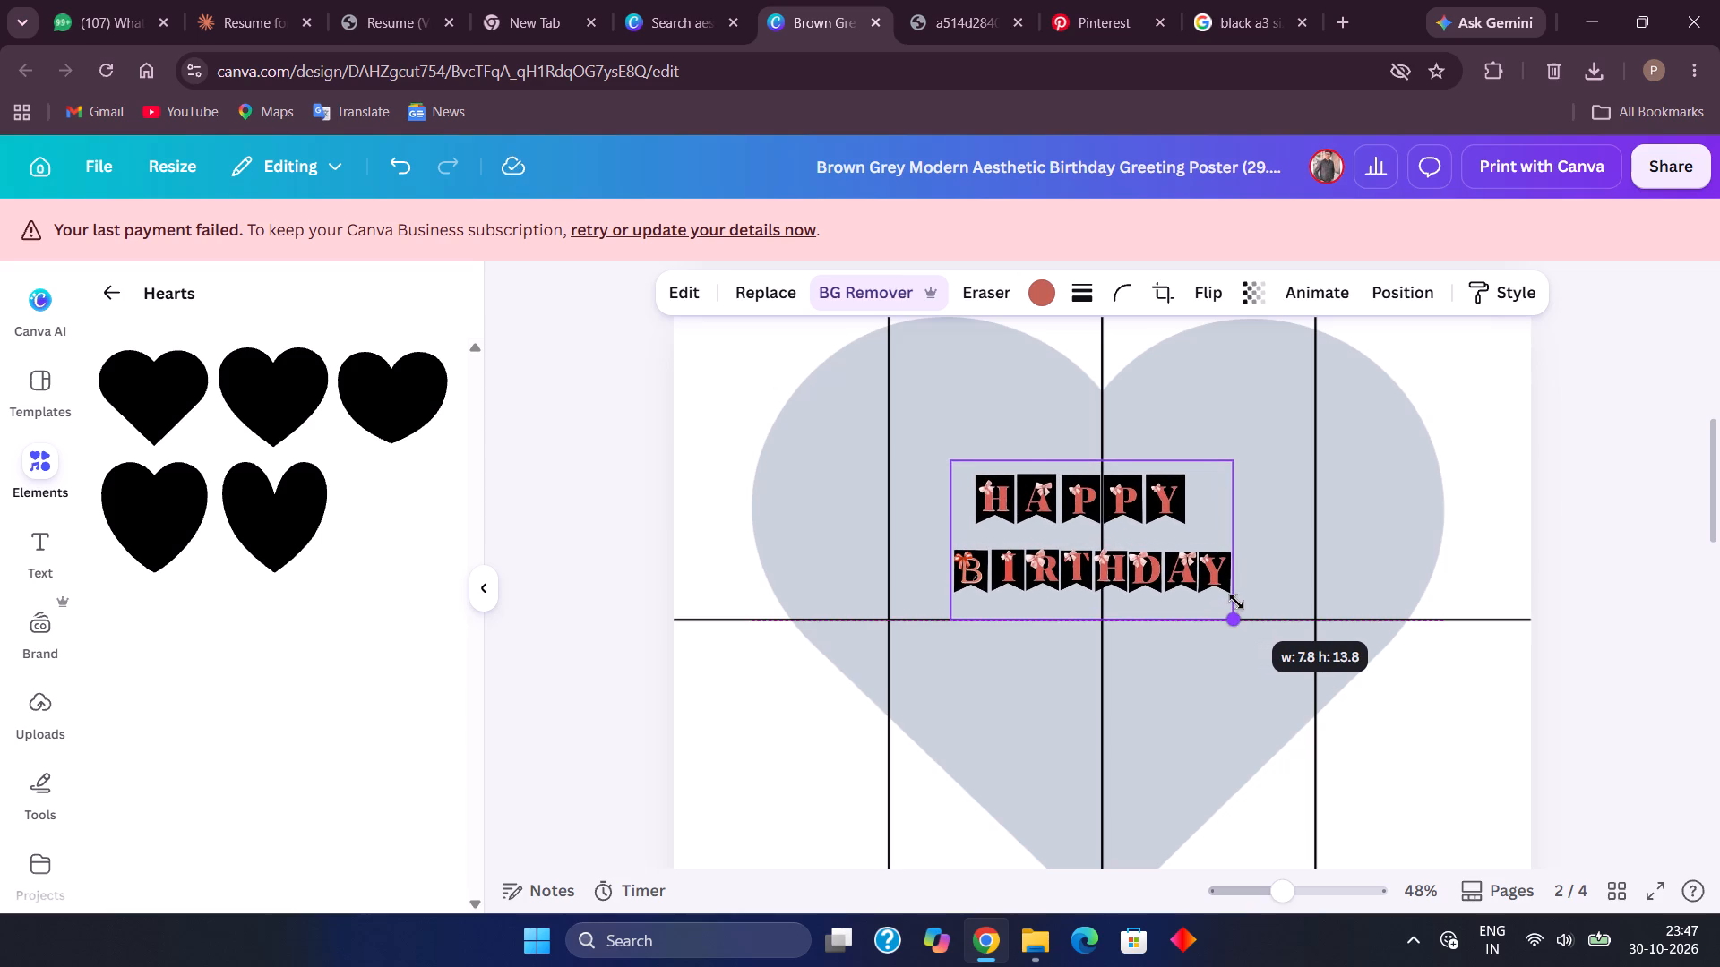
drag(1236, 602, 1328, 612)
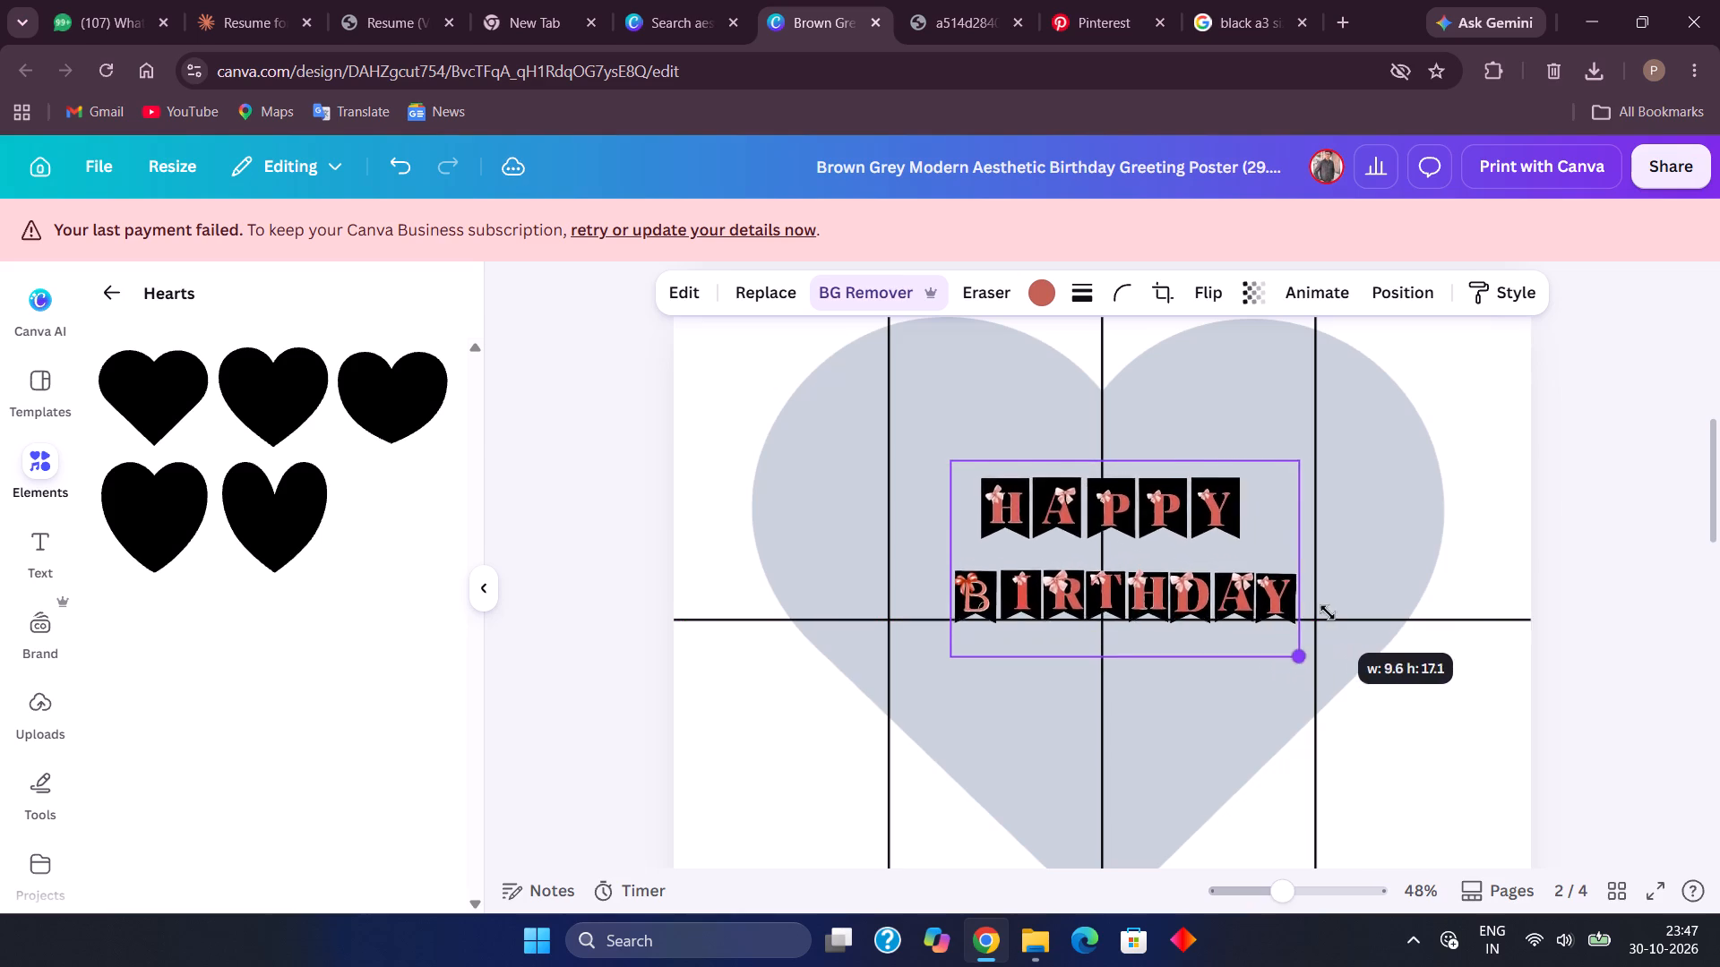
drag(1328, 612, 1258, 588)
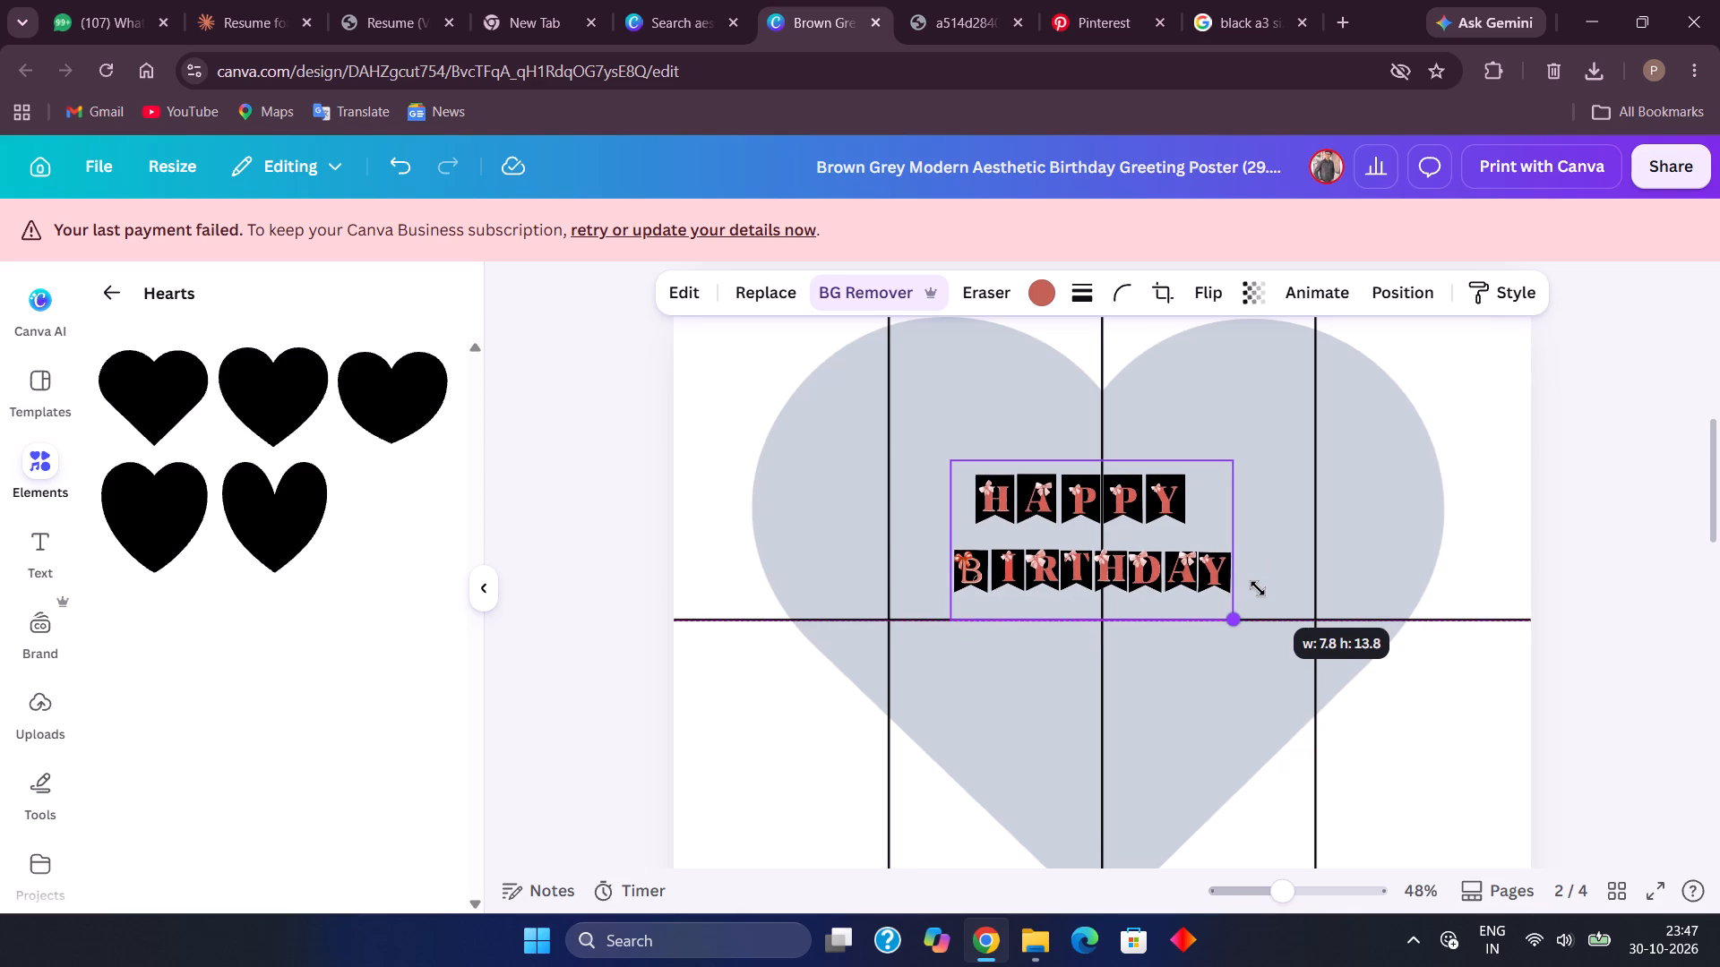
drag(1258, 588, 1260, 589)
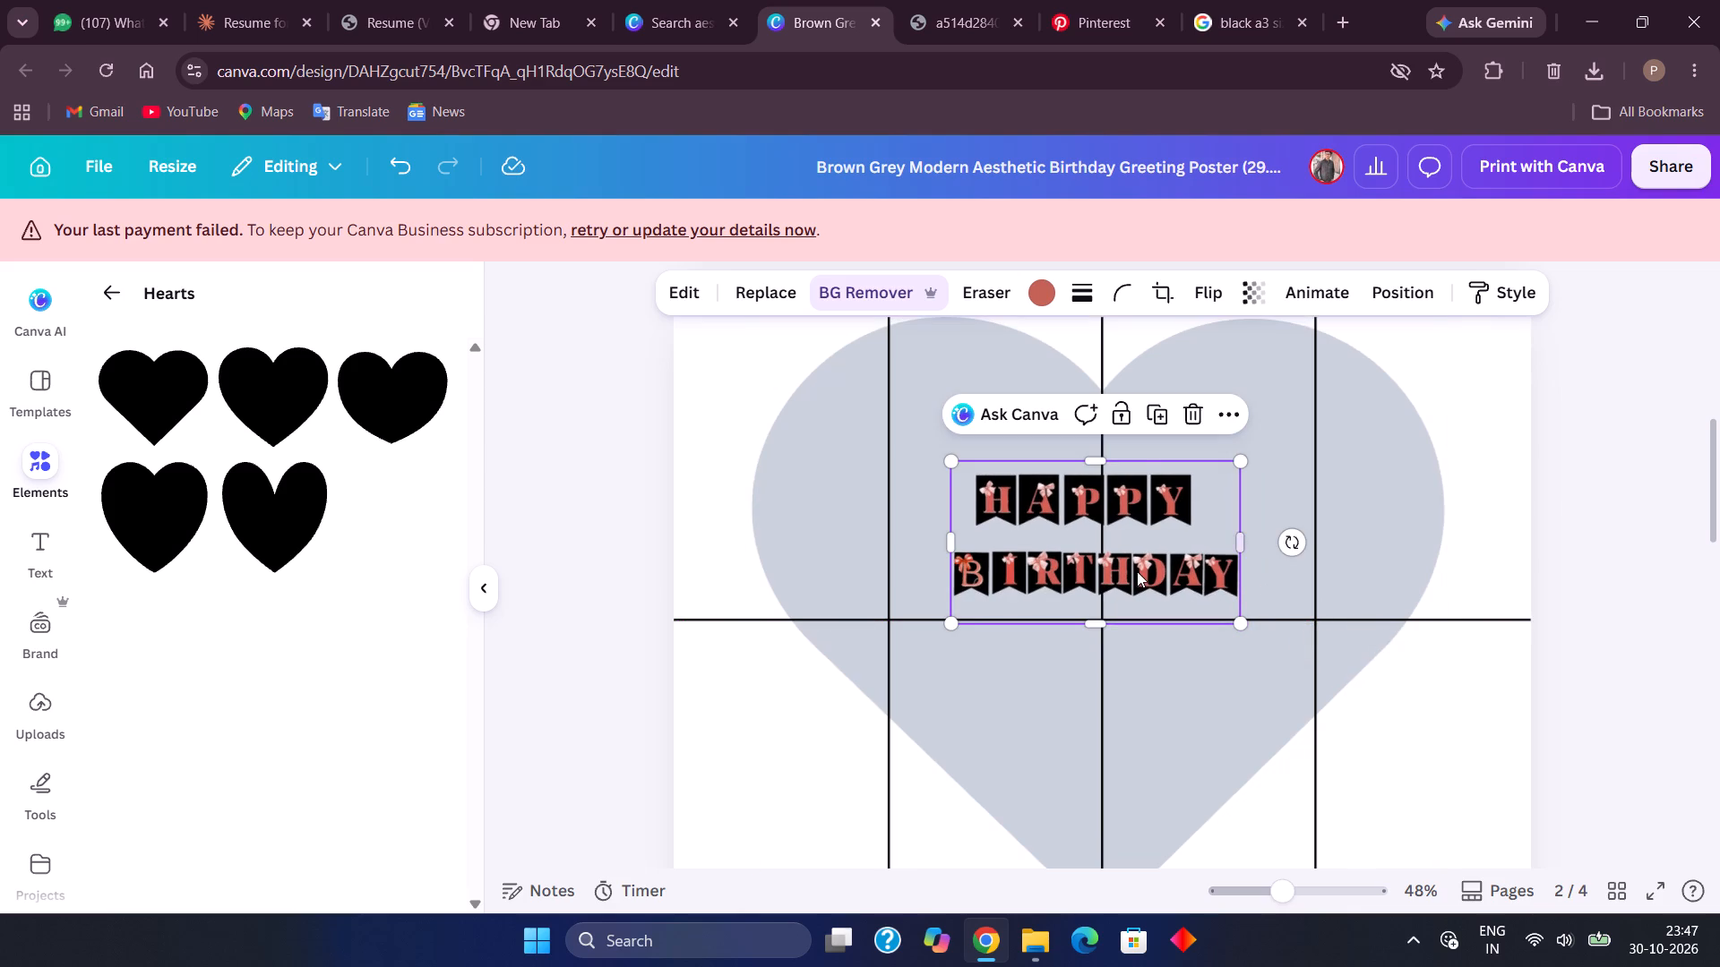
drag(1137, 571, 1146, 576)
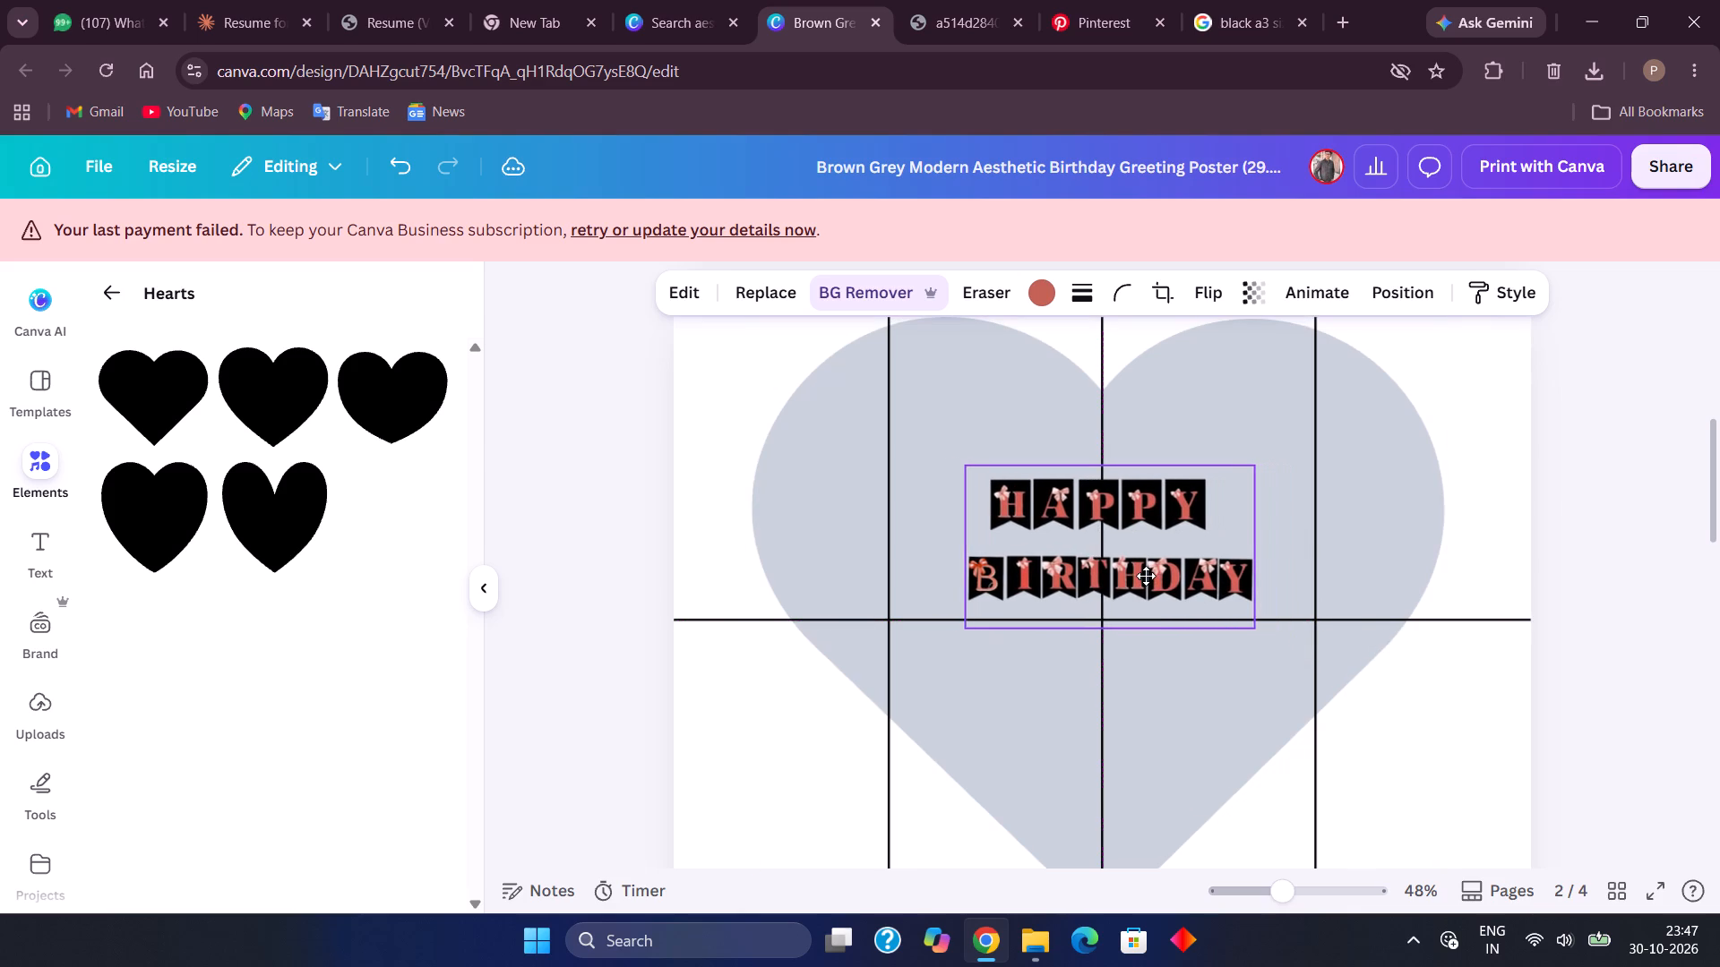
drag(1146, 576, 1146, 575)
scroll(1146, 575, up, 1)
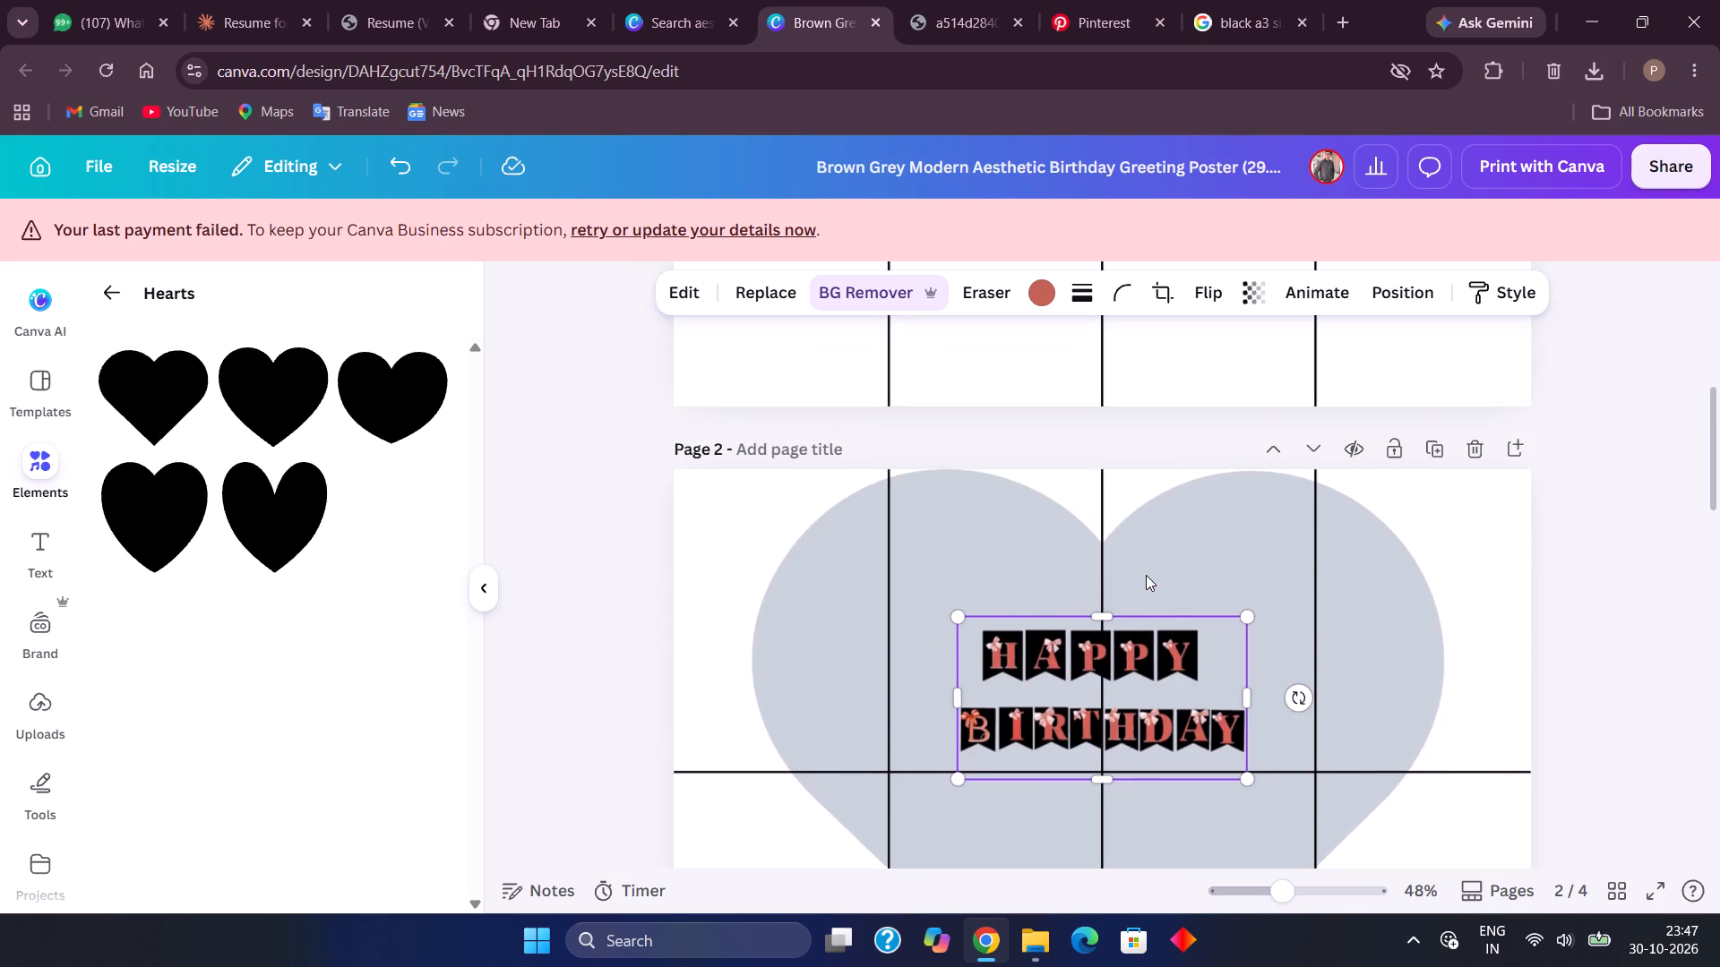
scroll(1146, 575, up, 1)
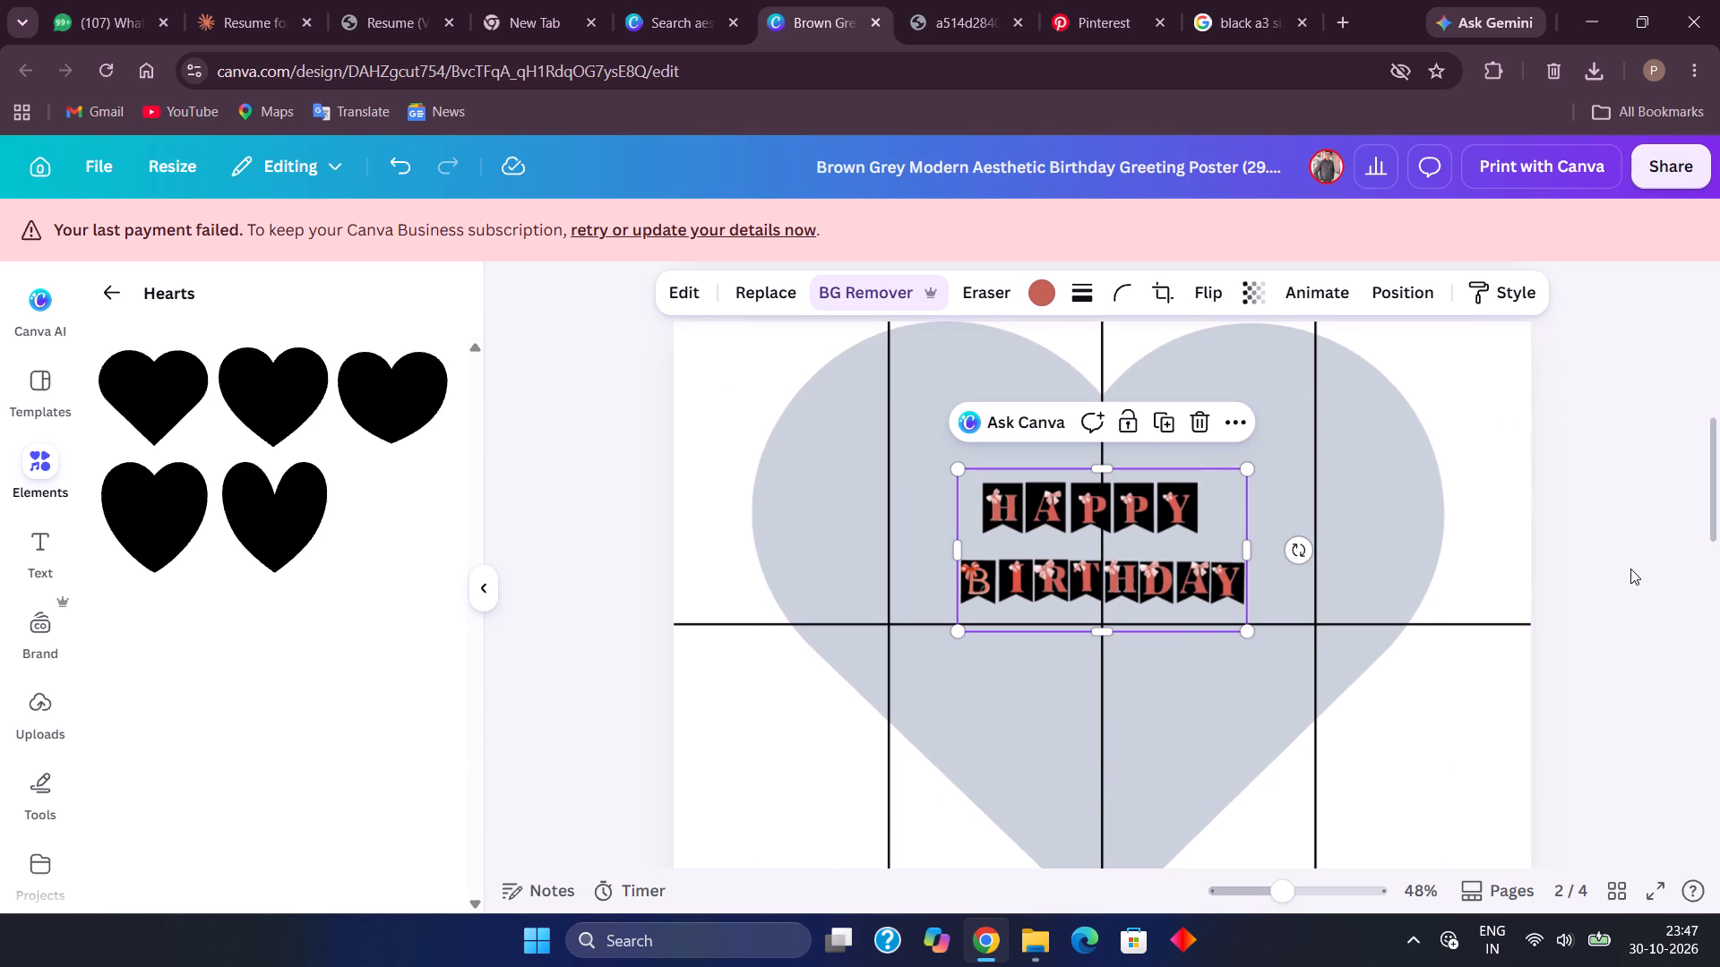
click(1631, 569)
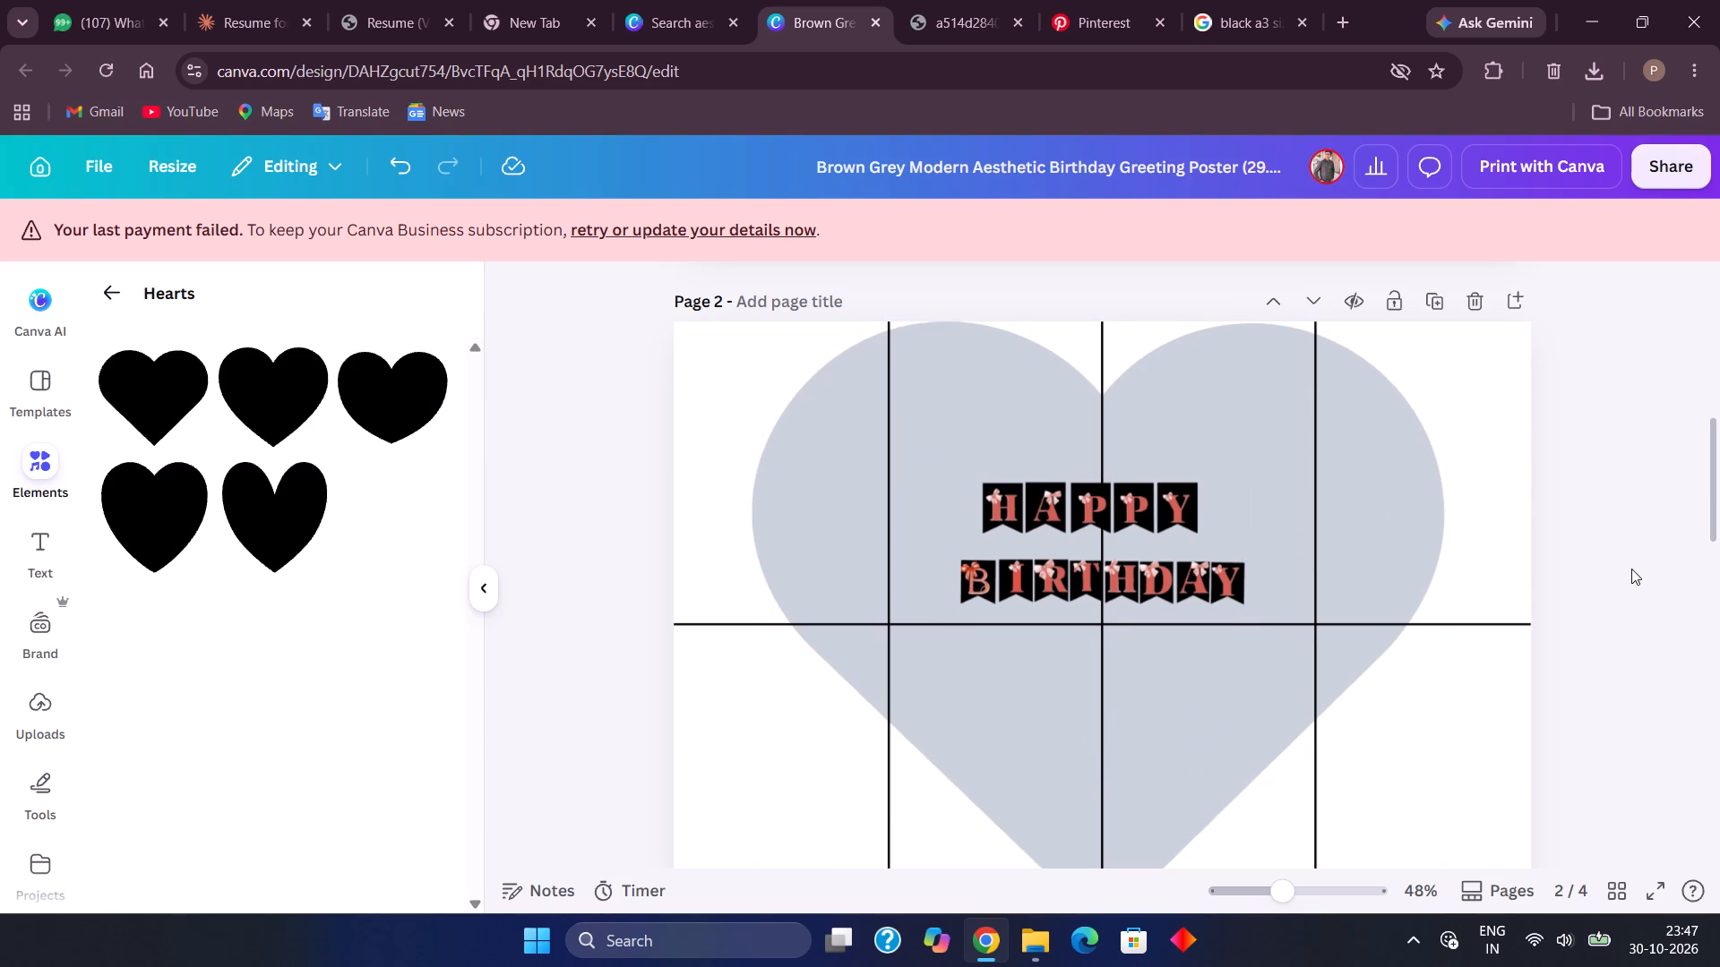
Switch to Pinterest and examine the heart-shaped card pins, going back to the "Birthday card your bestie deserves" pin to study its layout.
click(1126, 1)
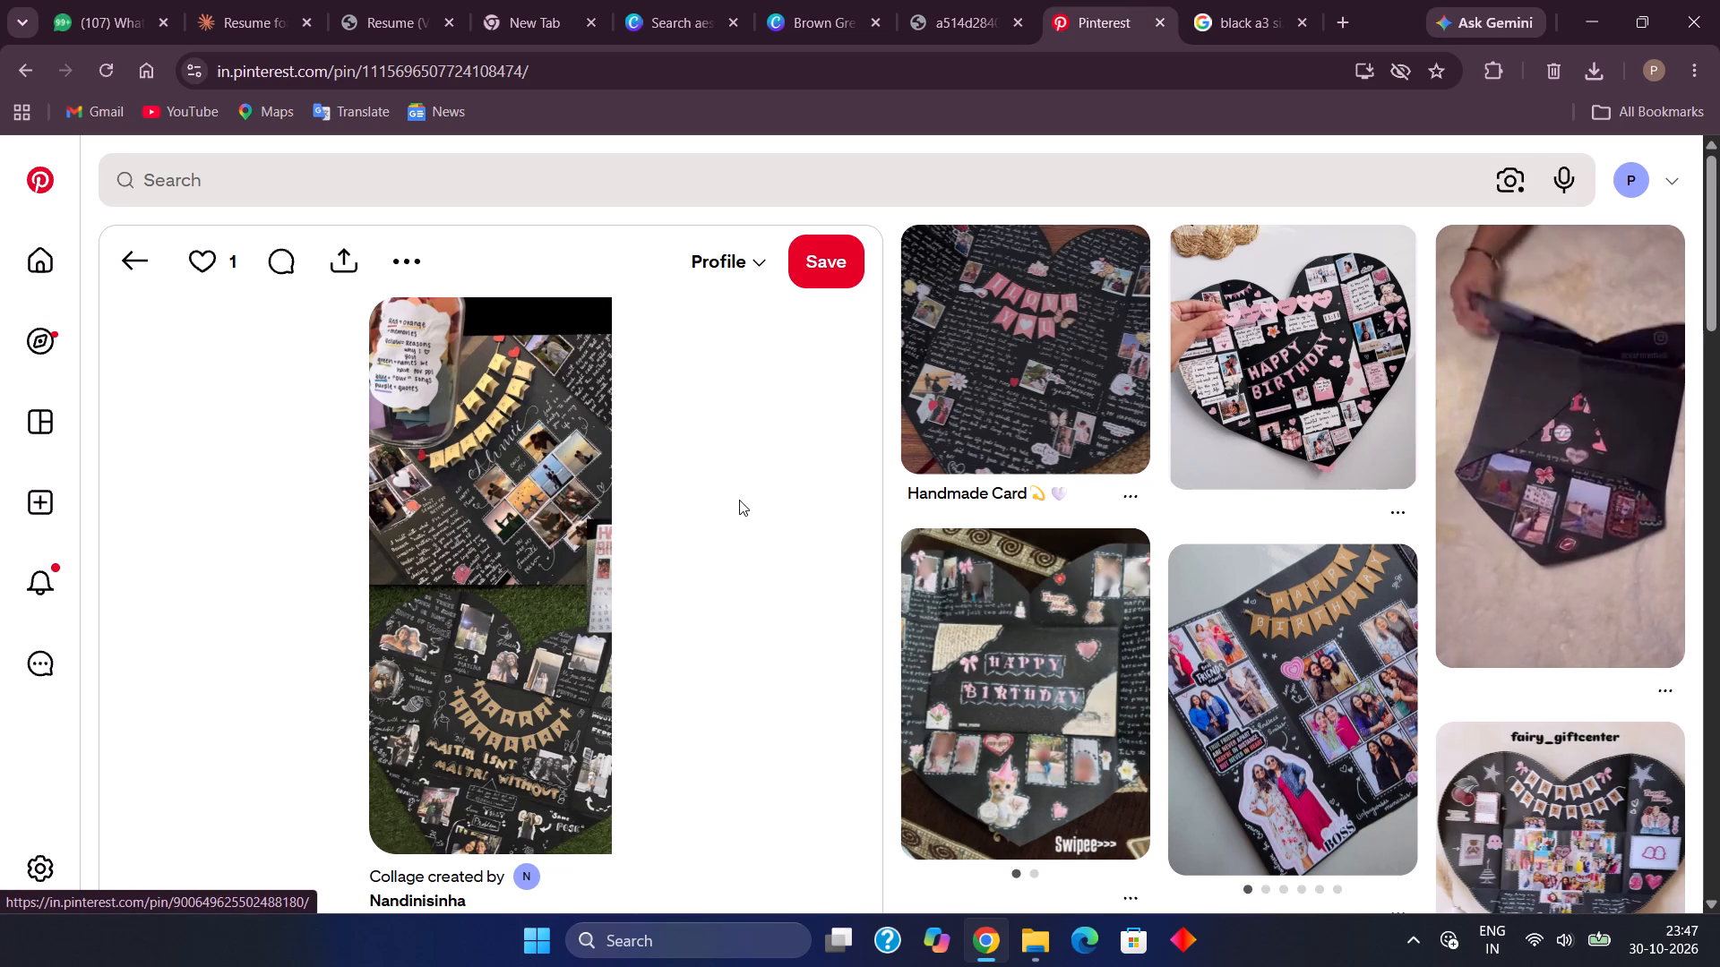
scroll(739, 500, down, 3)
scroll(739, 500, up, 1)
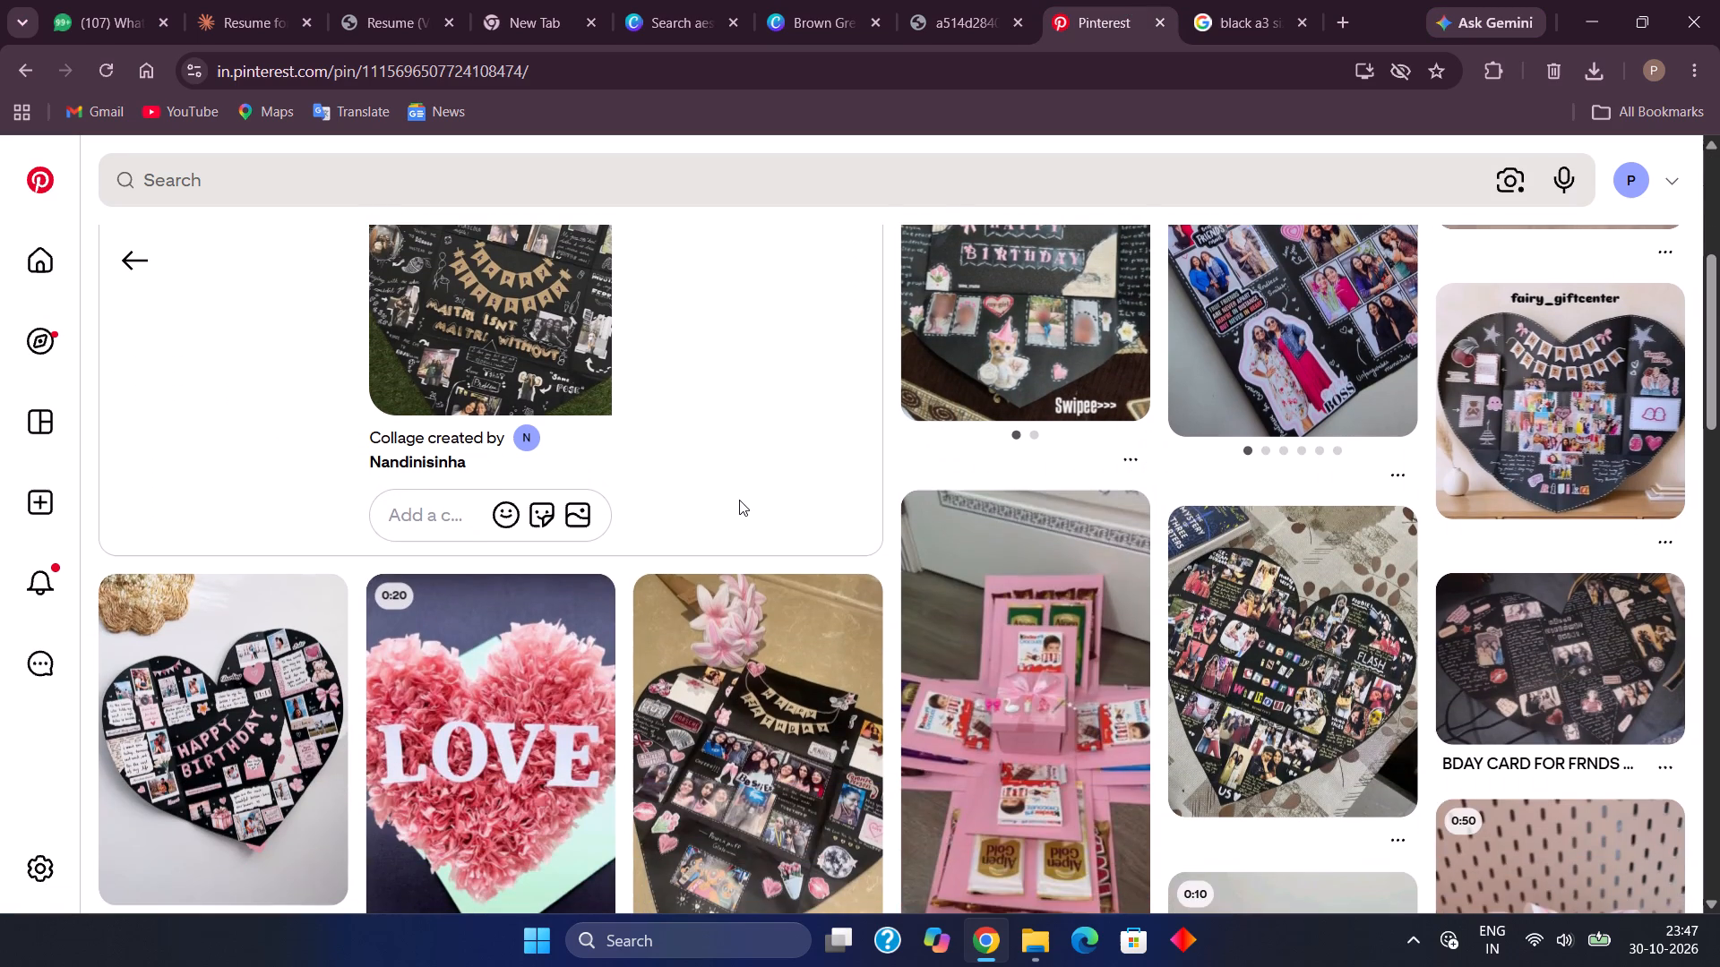
scroll(739, 500, up, 2)
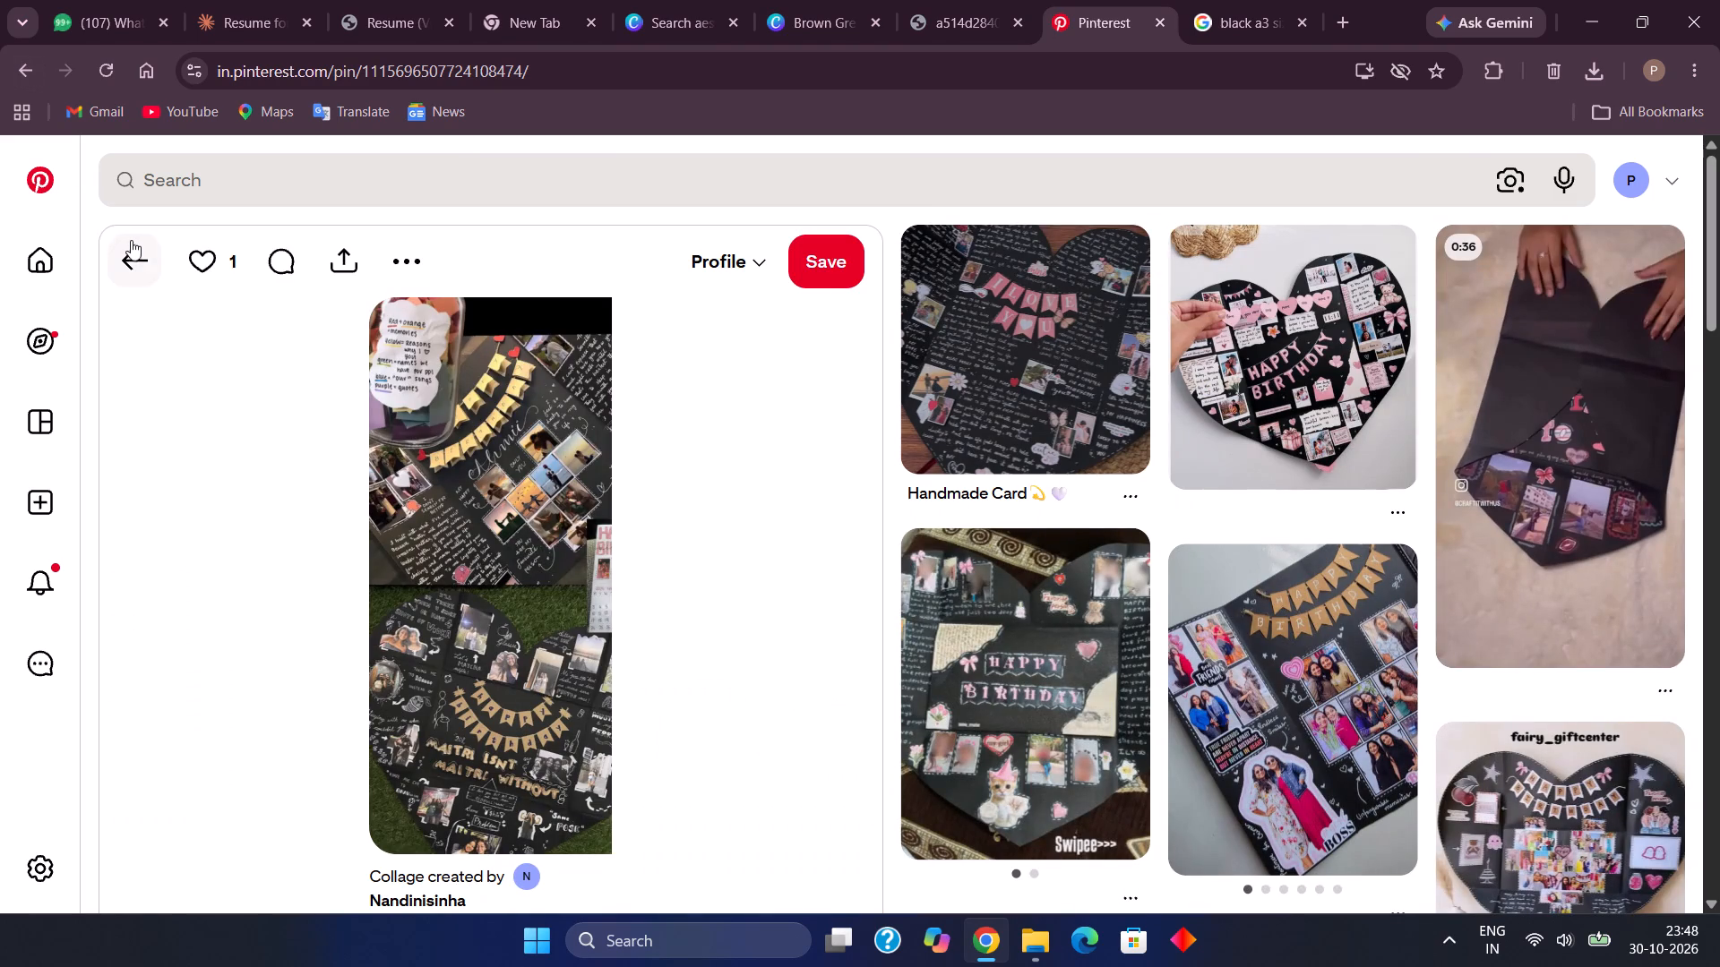
click(134, 242)
scroll(330, 436, down, 1)
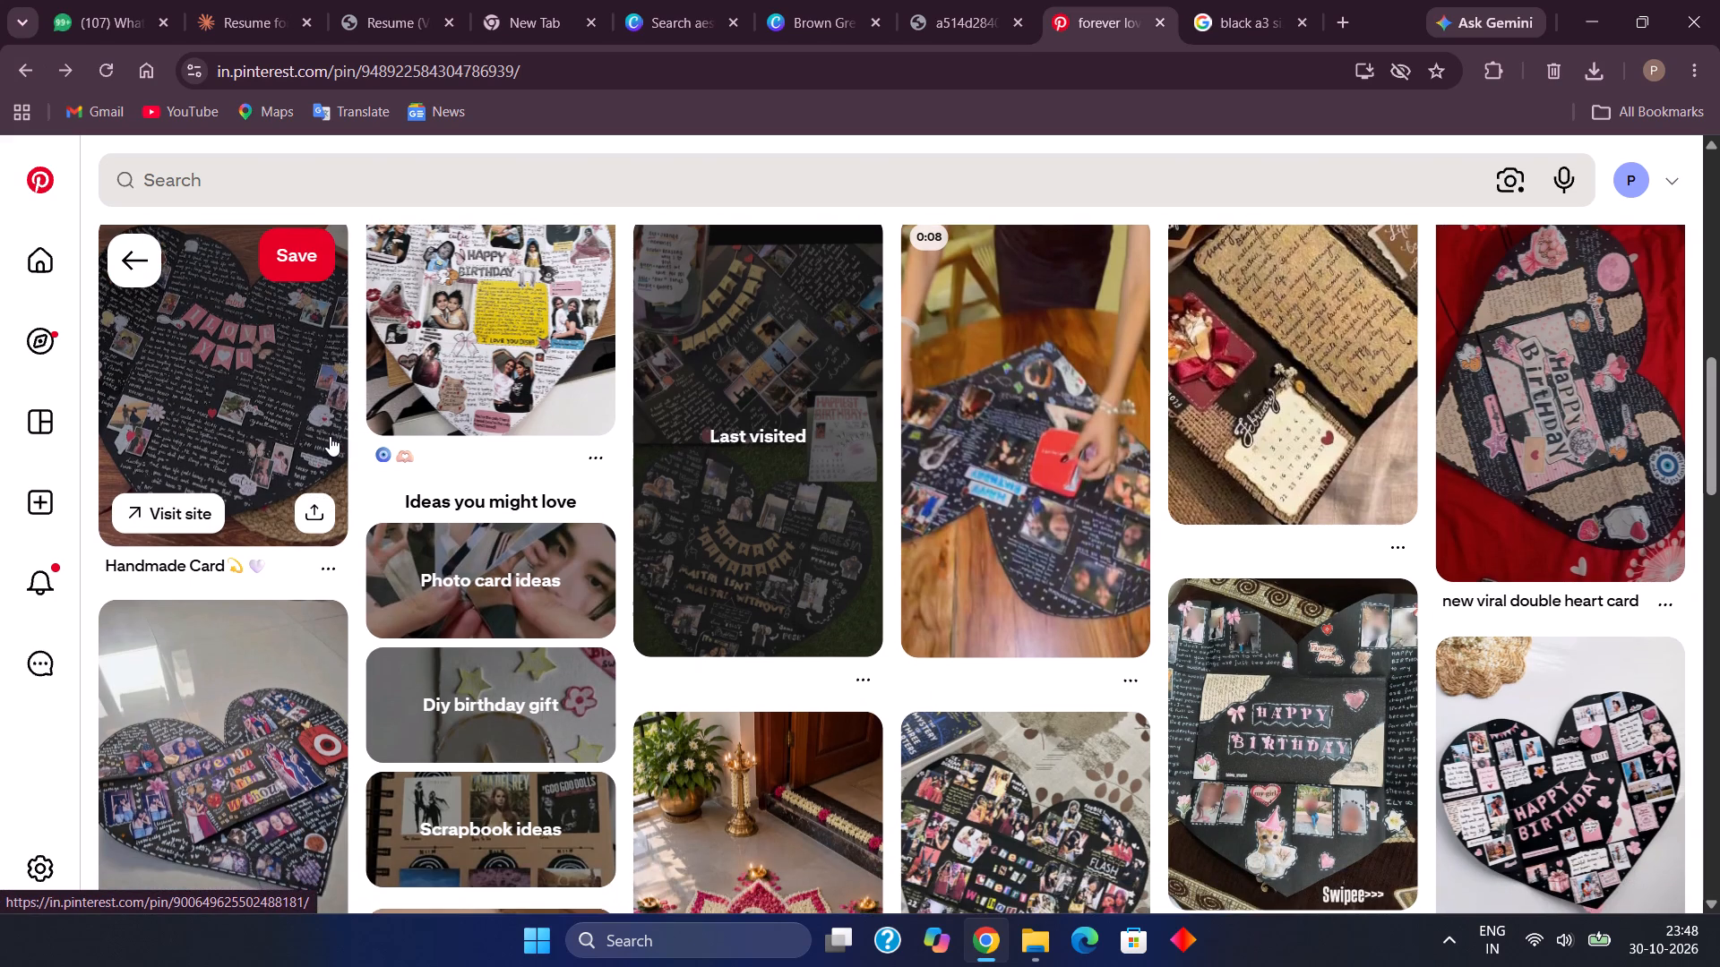
scroll(330, 436, up, 2)
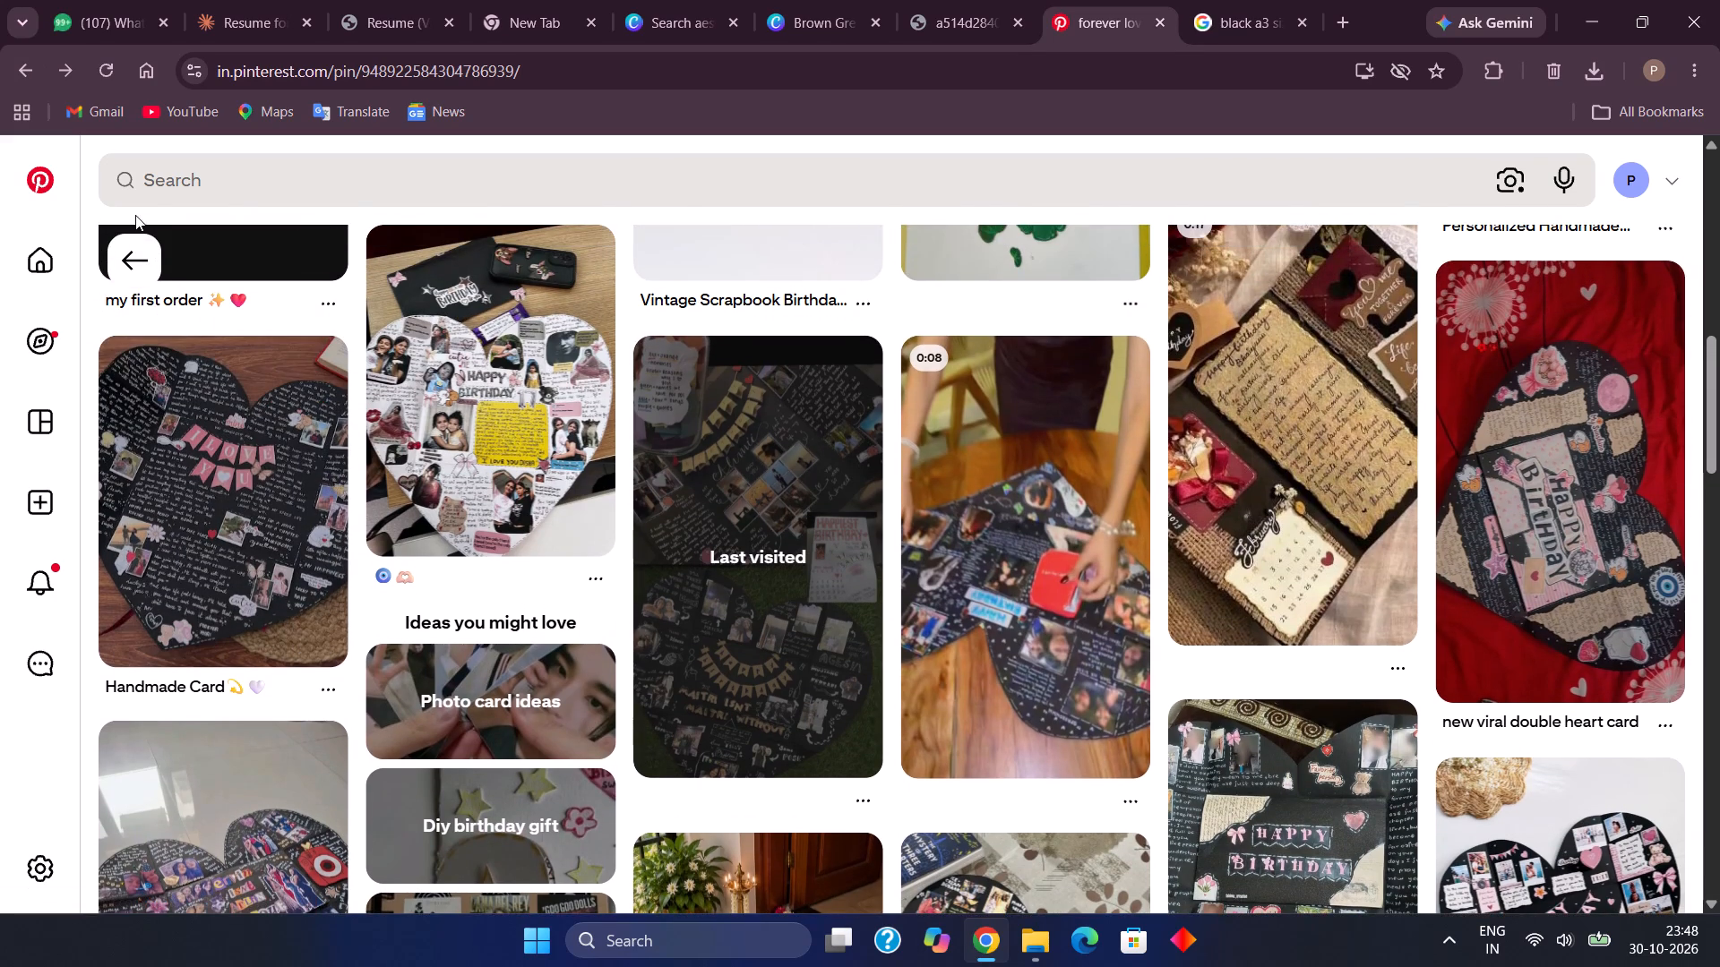
click(133, 246)
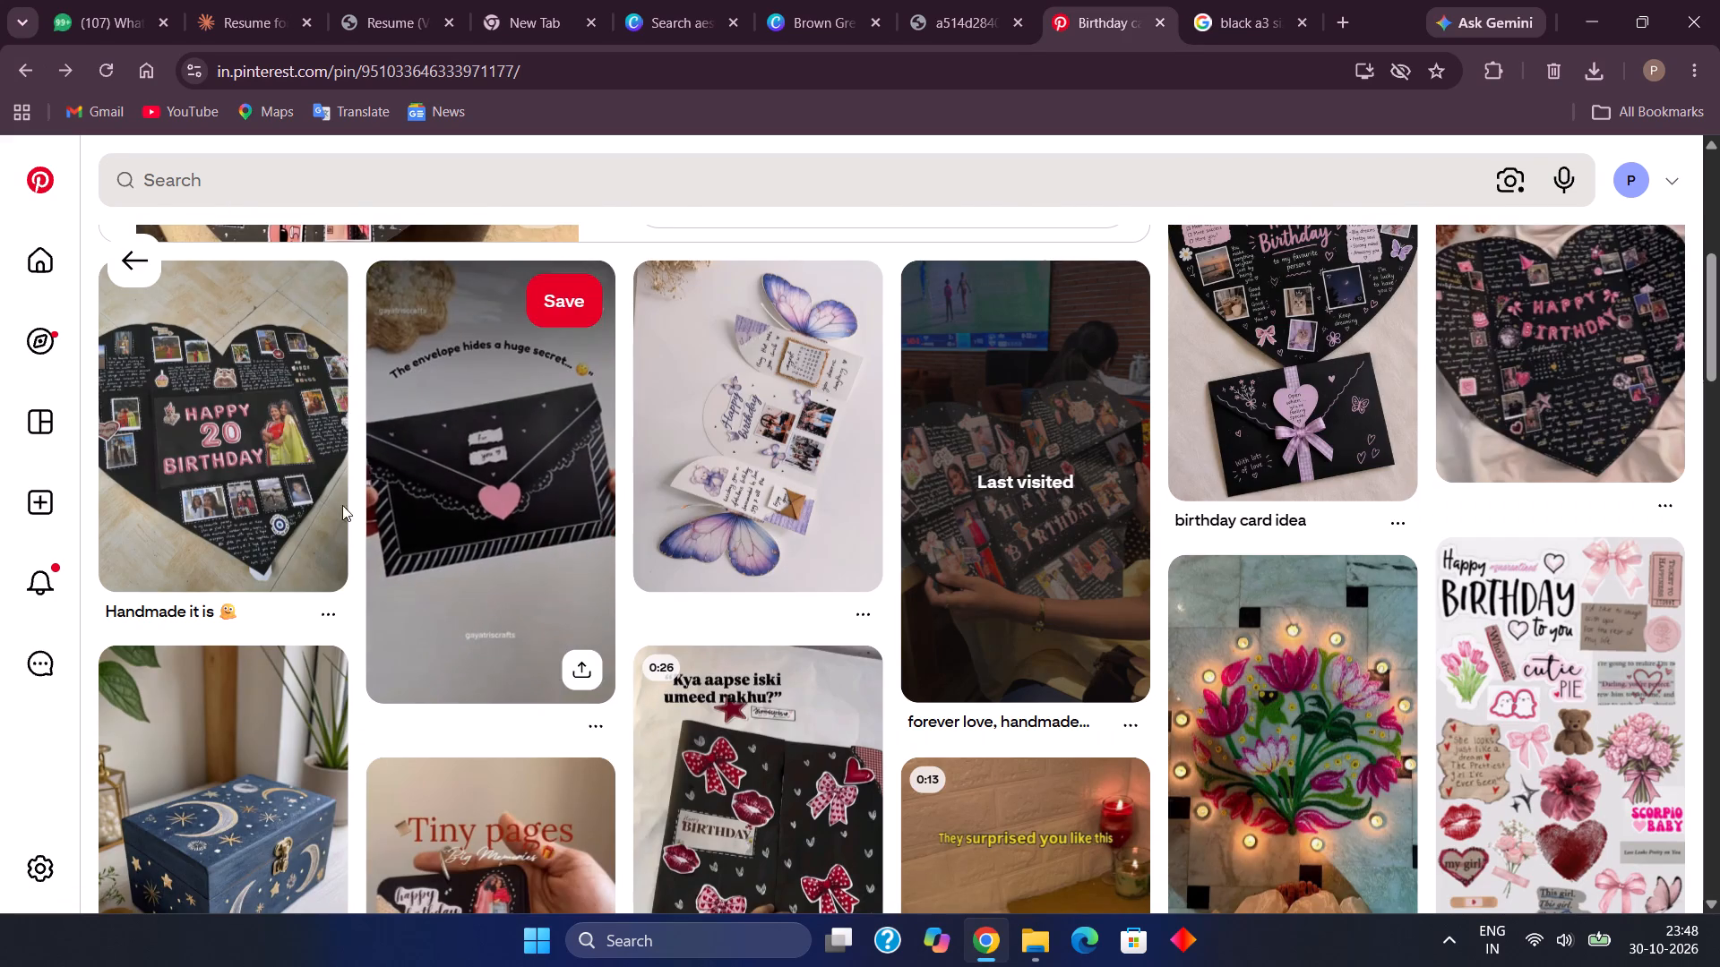
scroll(757, 441, up, 1)
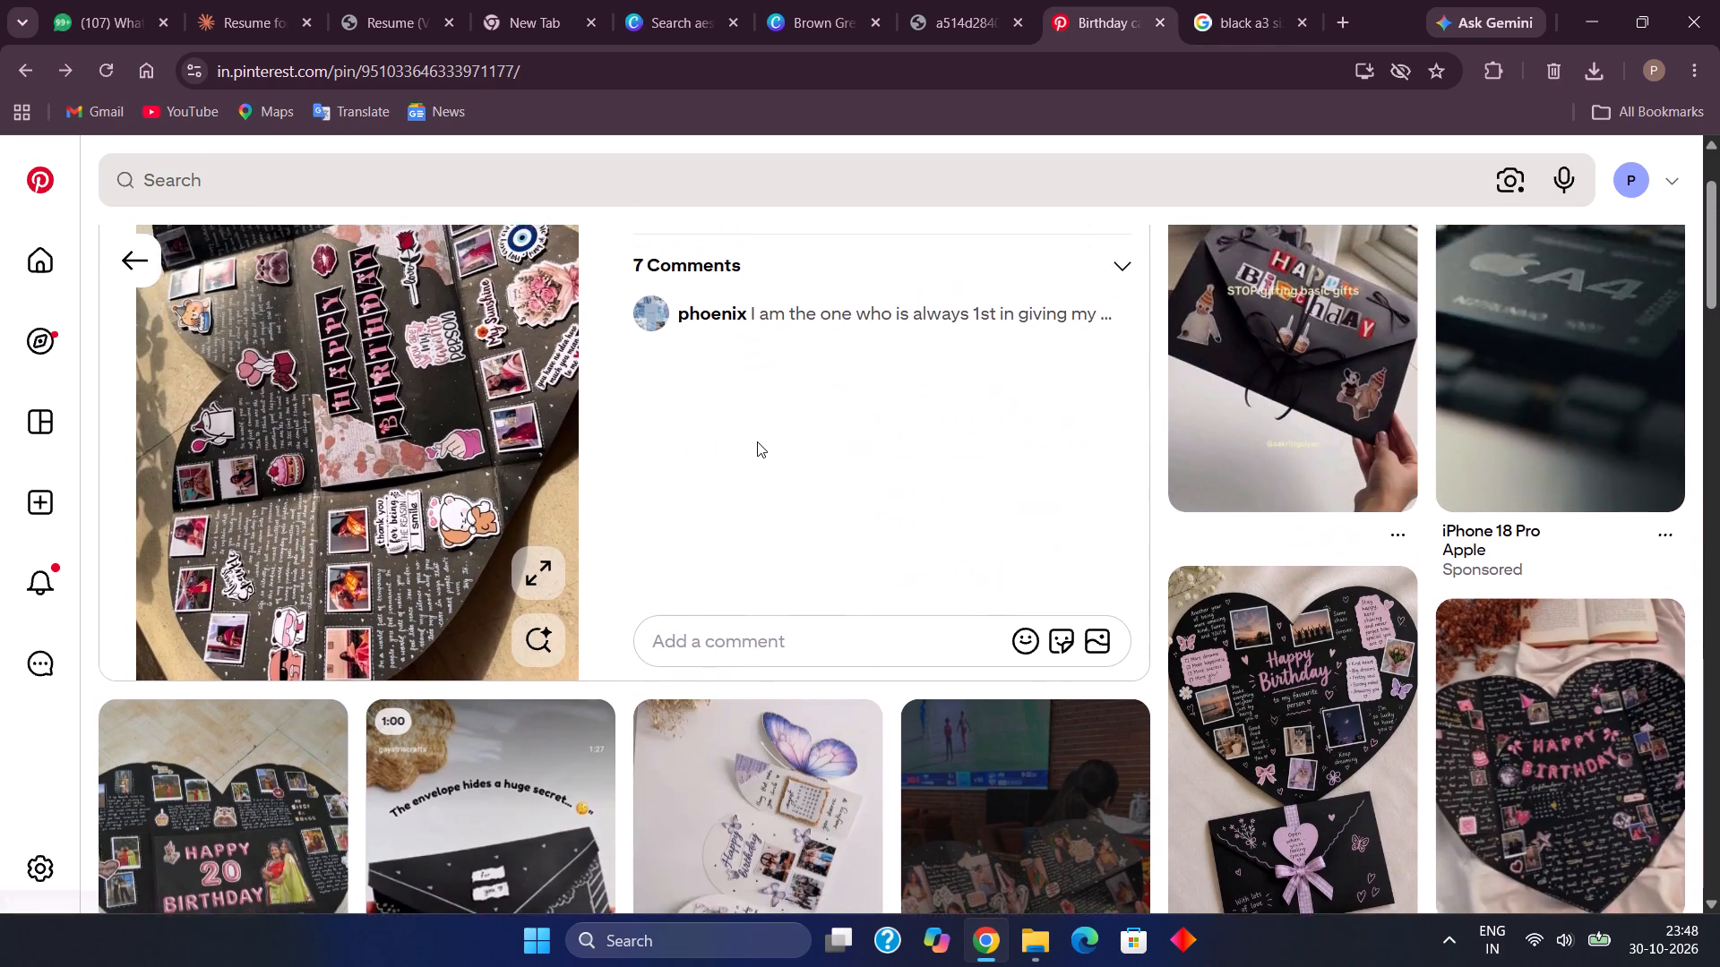
scroll(757, 441, up, 2)
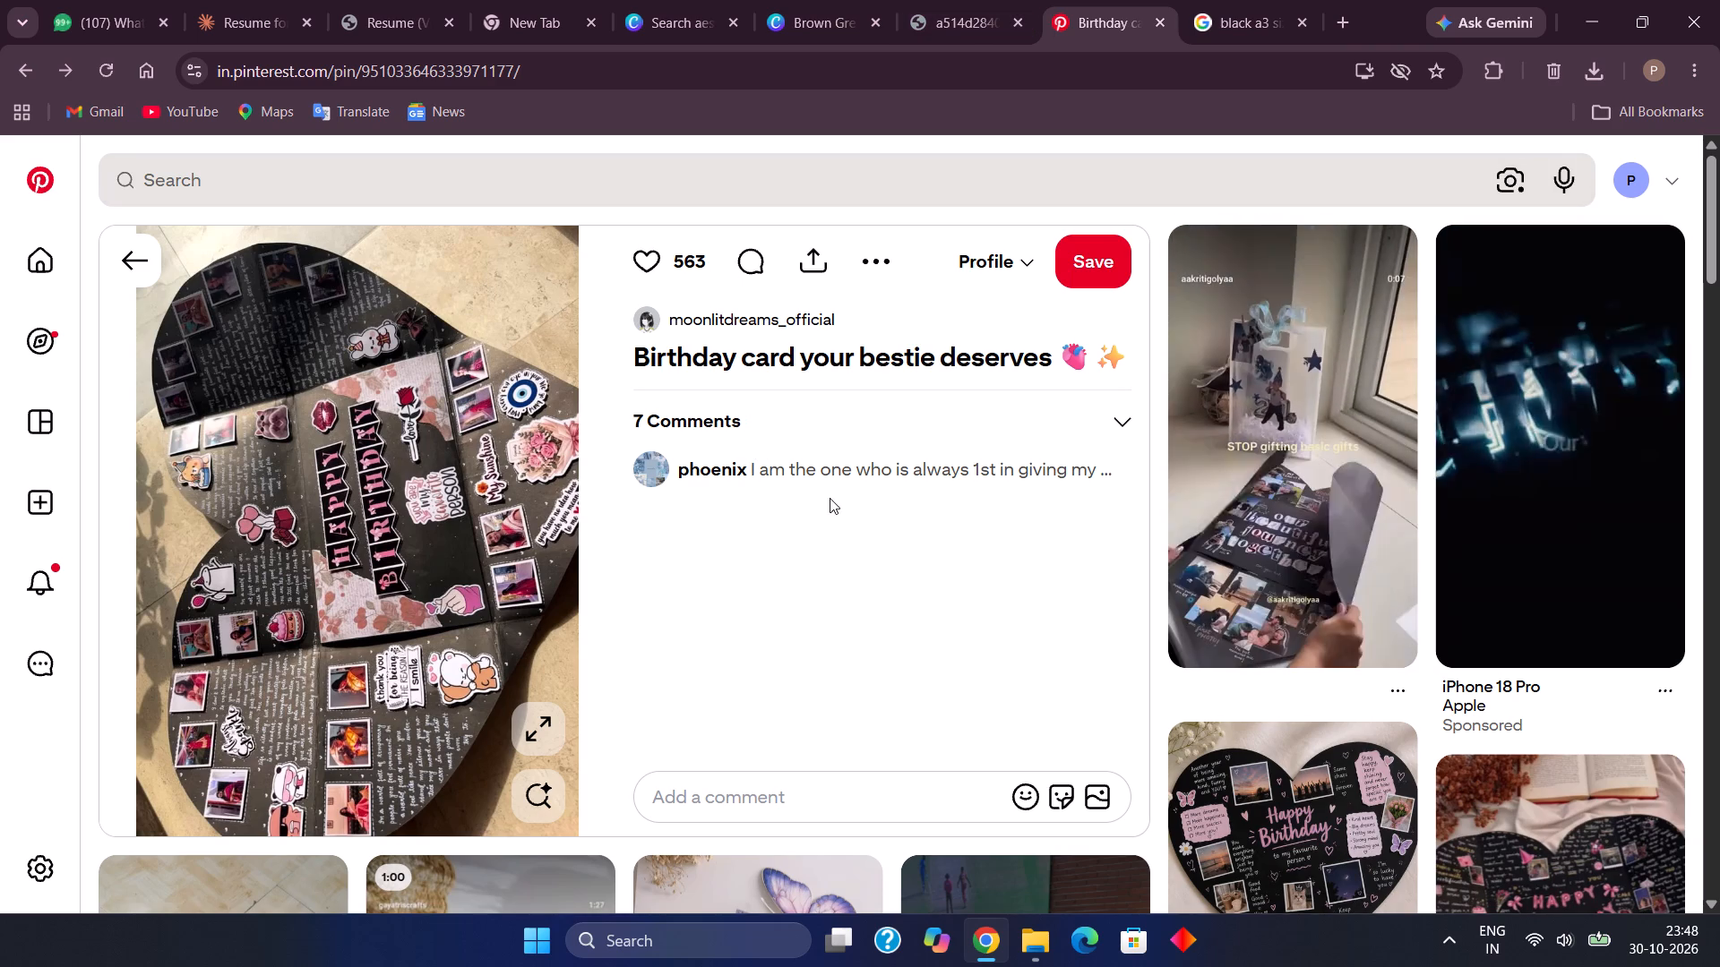
Switch back to the Canva design, shrink the HAPPY BIRTHDAY banner to just over half its size and move it to the heart's right edge.
click(814, 0)
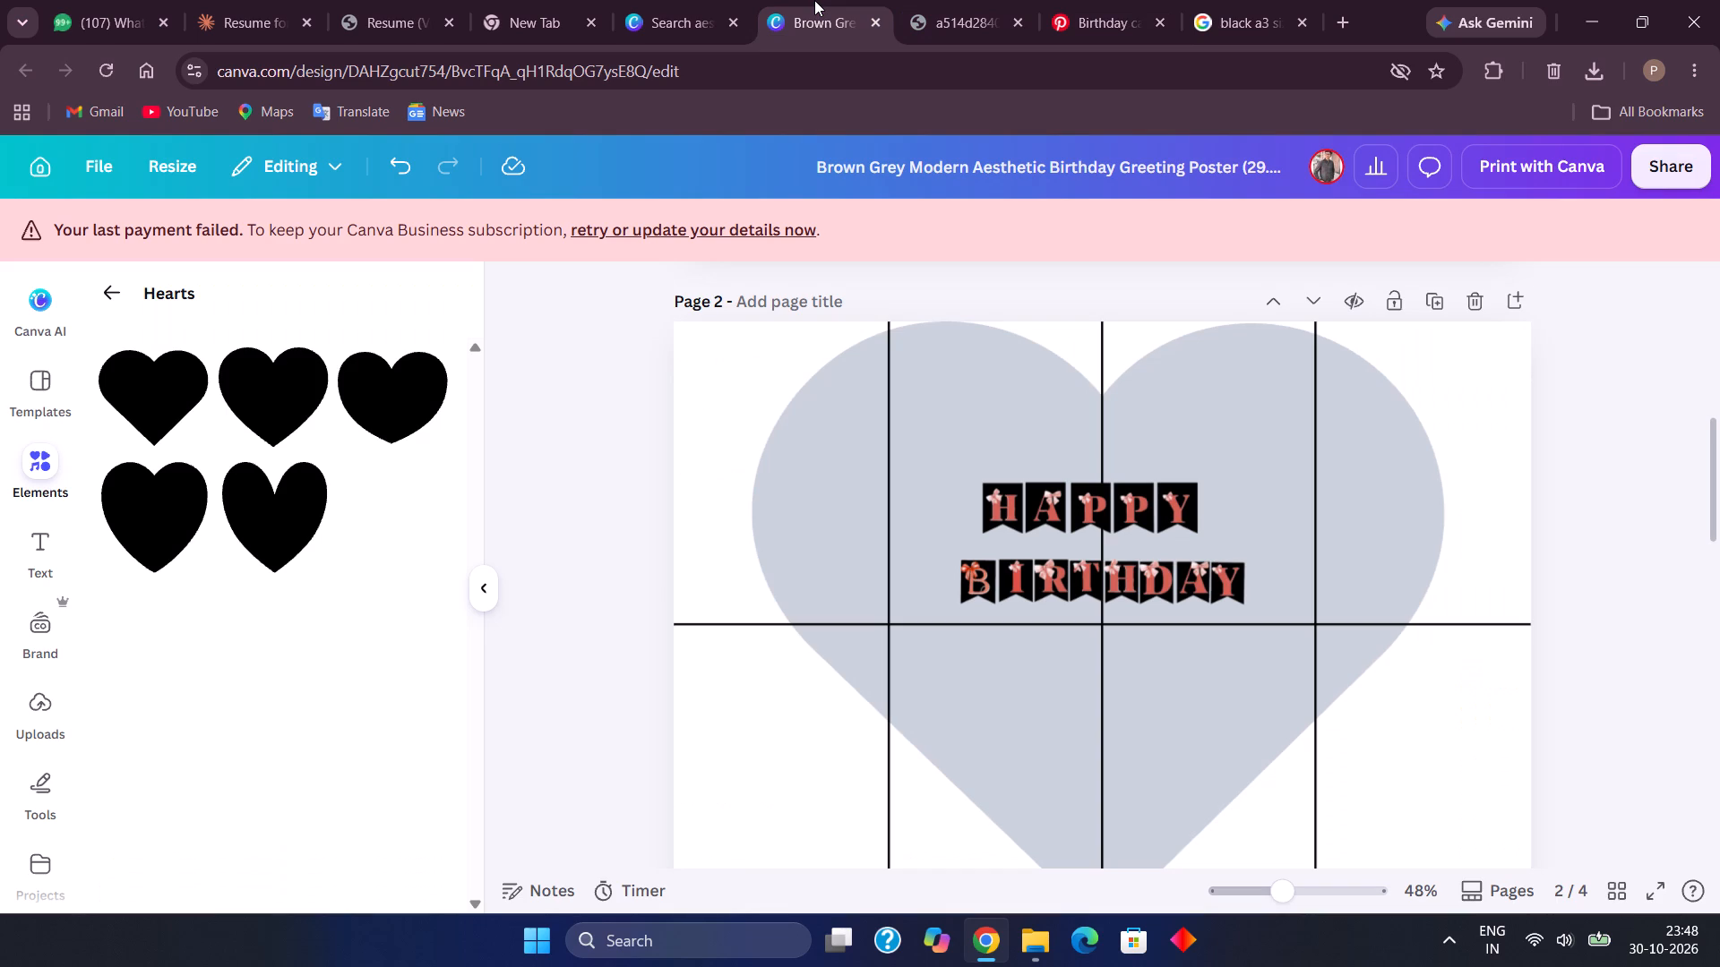
scroll(814, 0, down, 2)
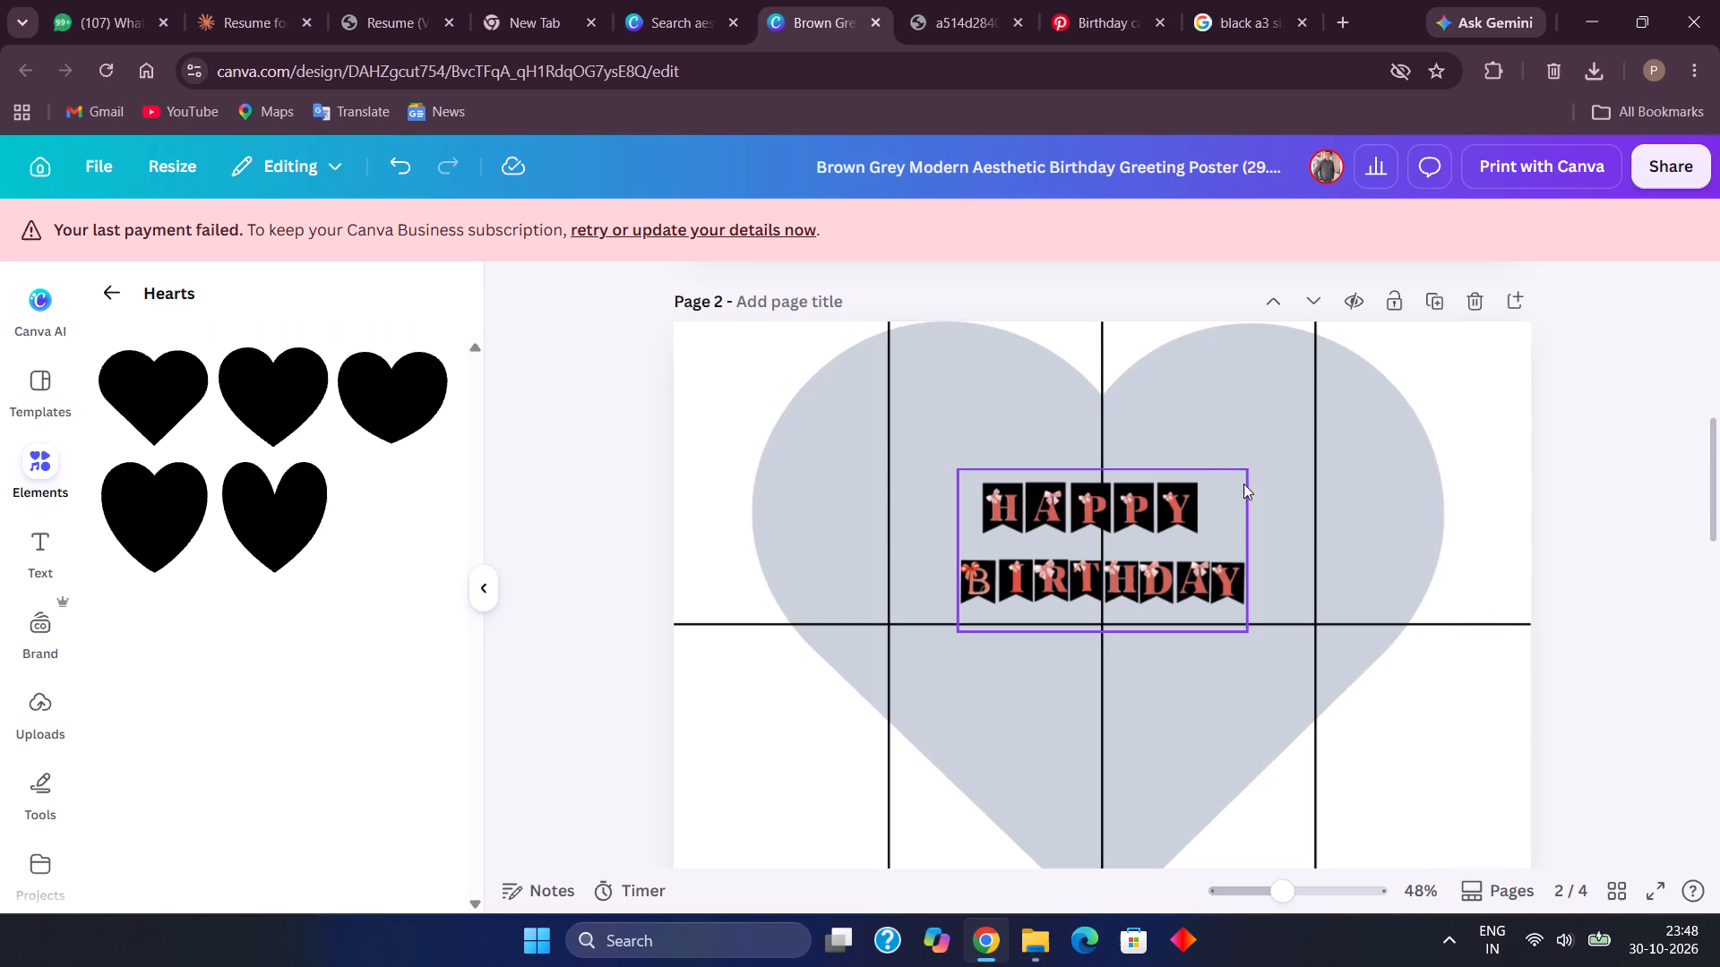
right_click(1641, 582)
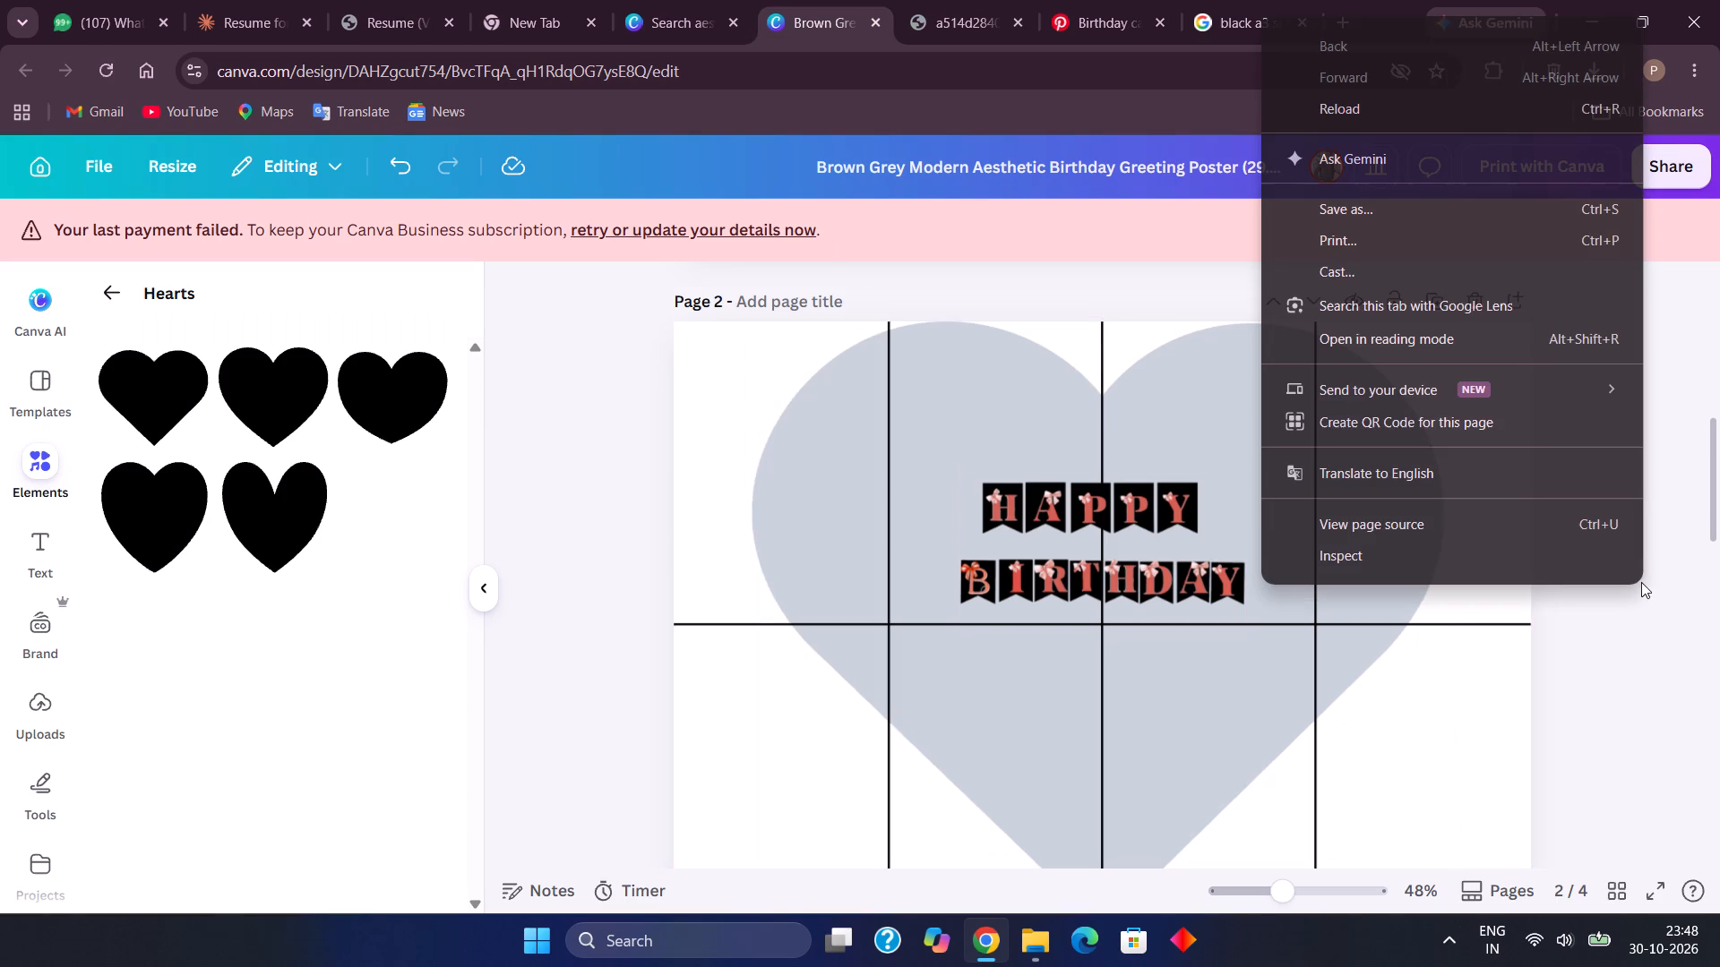
click(1632, 670)
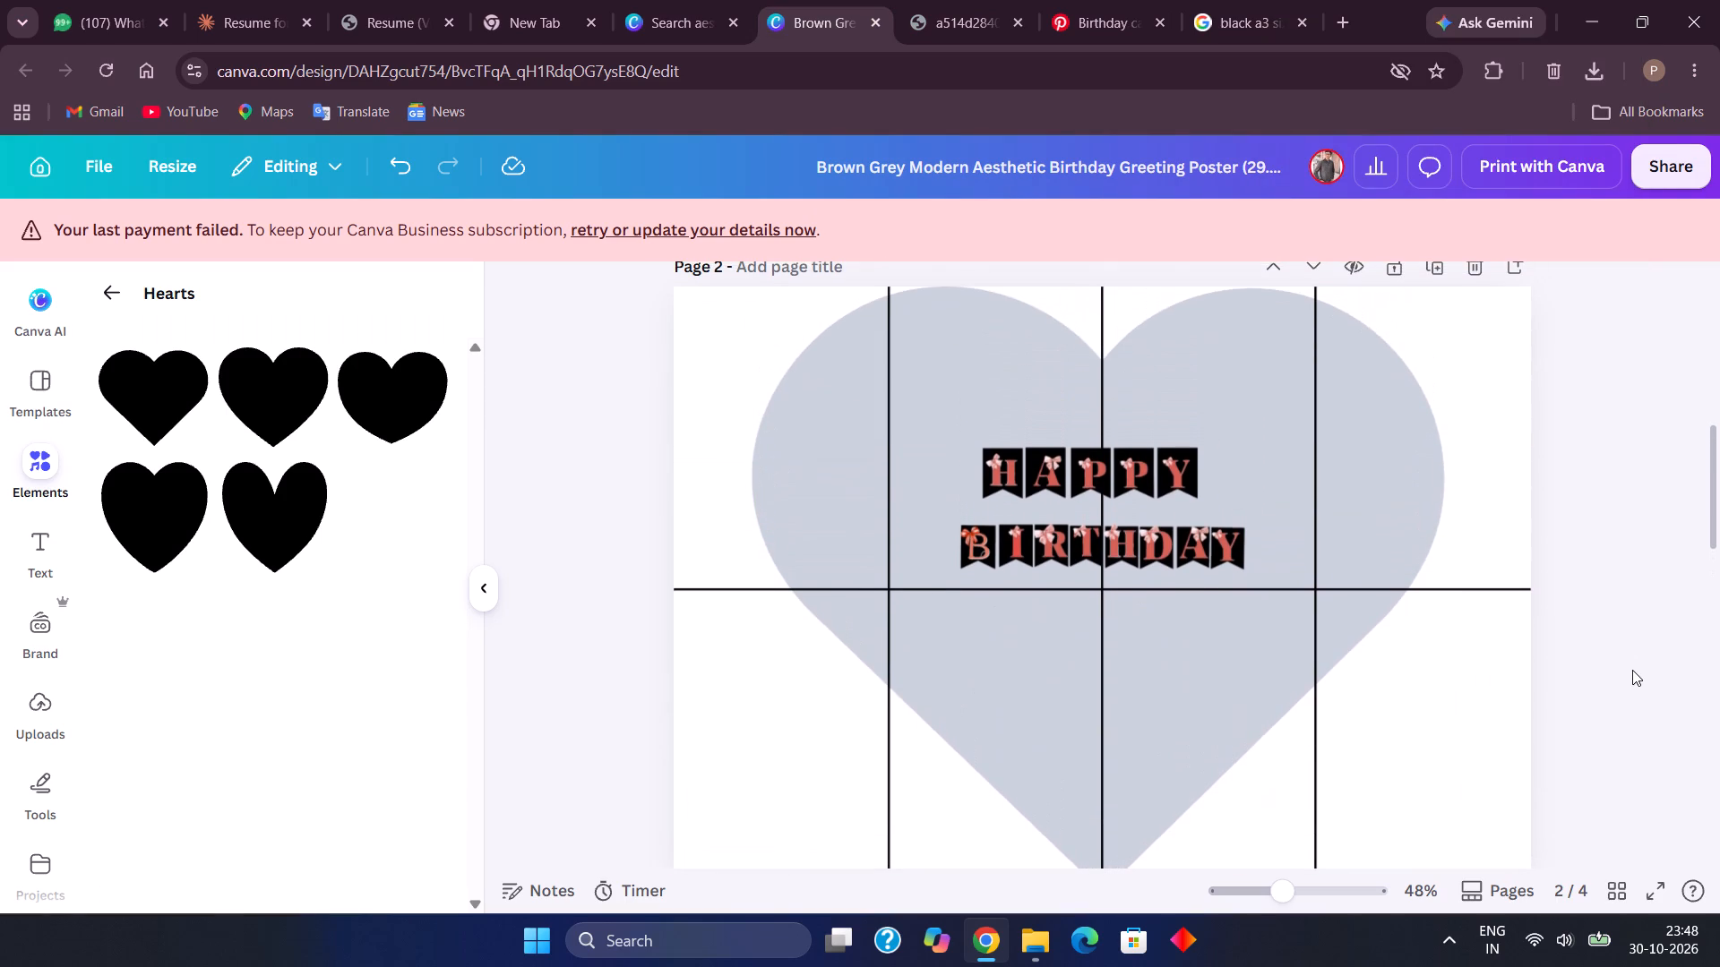
drag(1104, 495, 1174, 490)
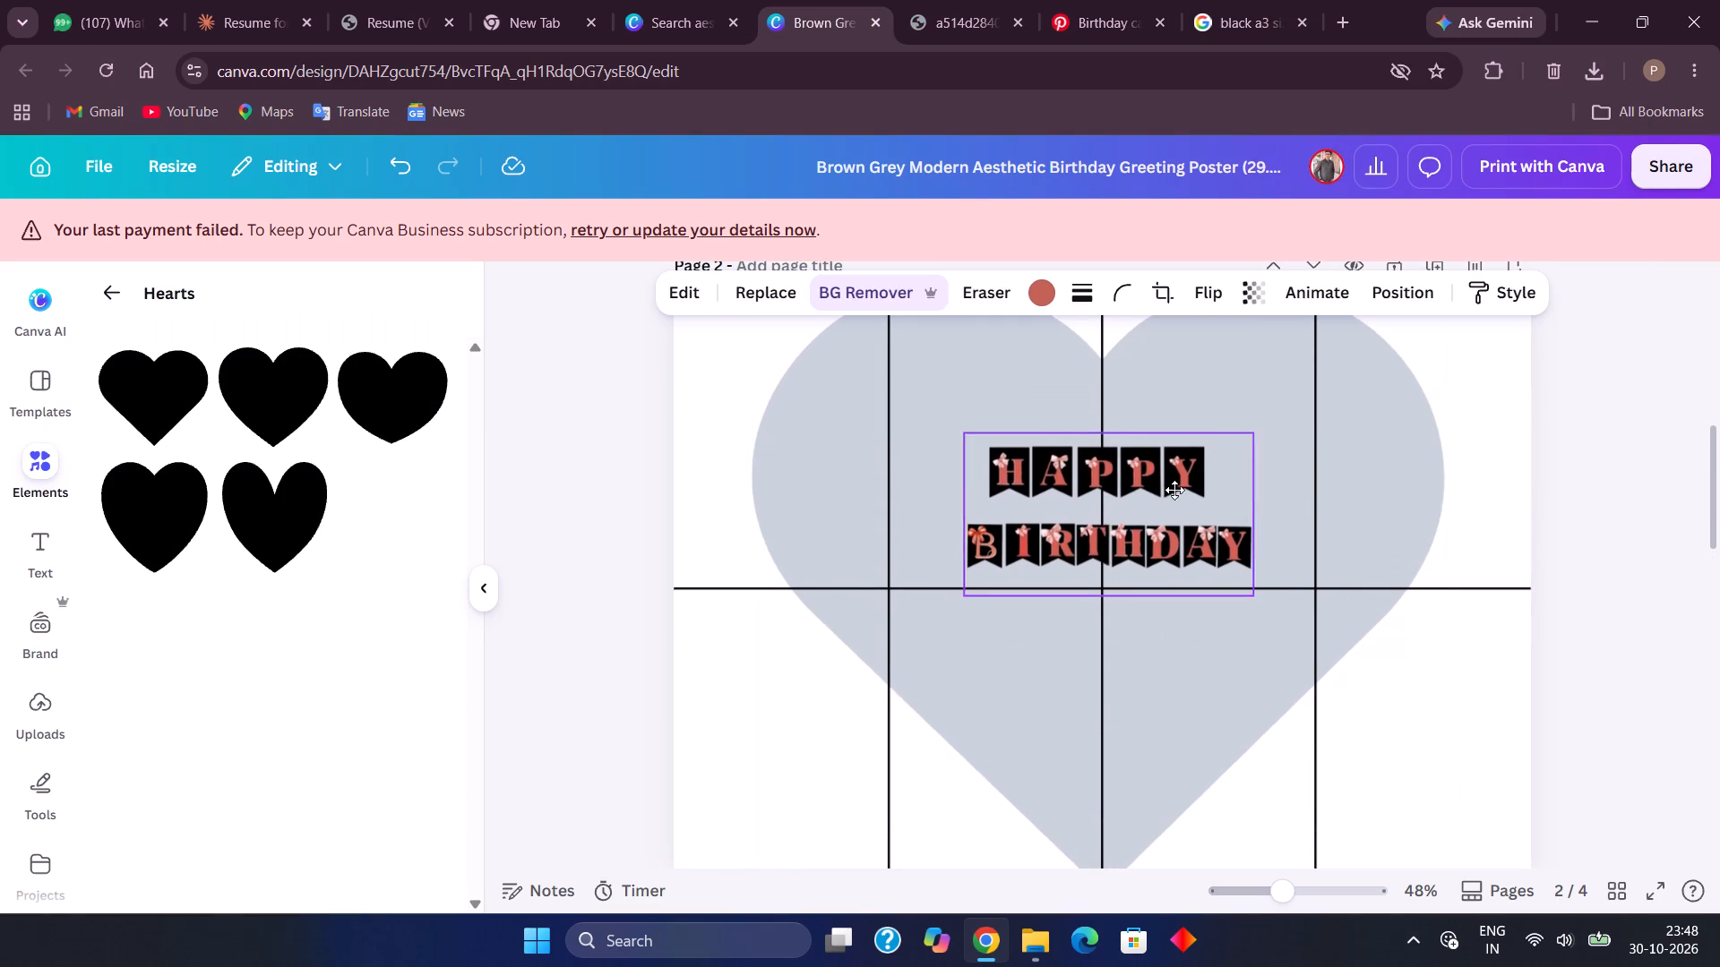
drag(1174, 490, 1214, 482)
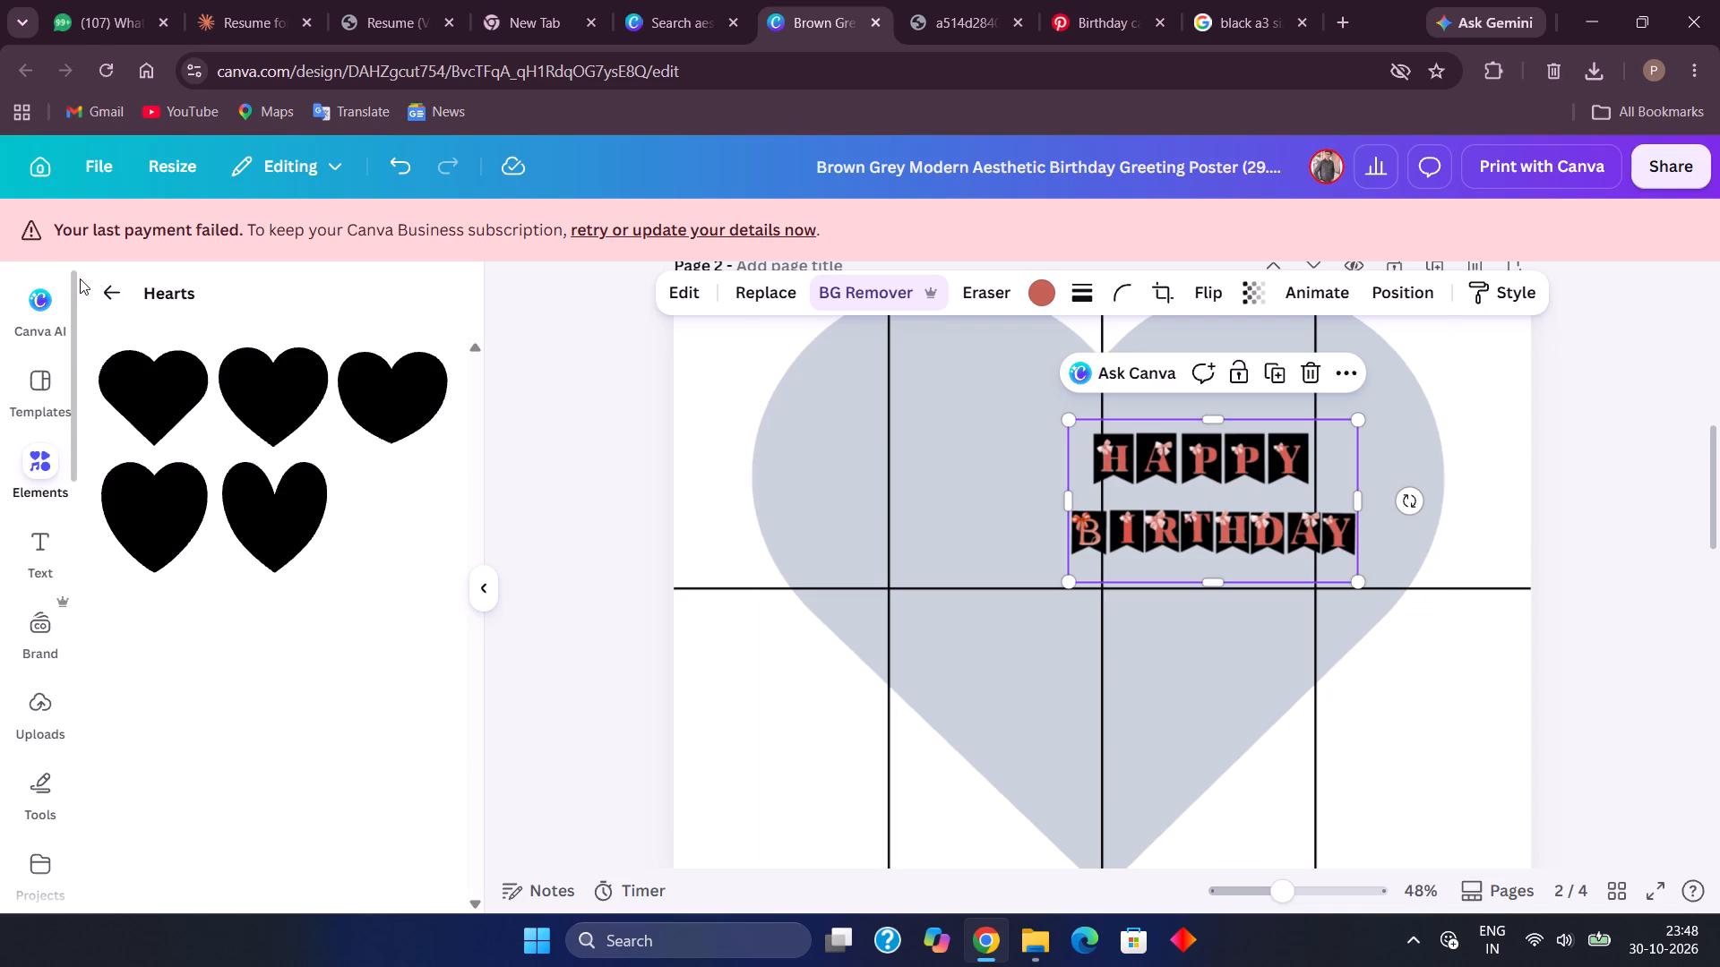
click(107, 282)
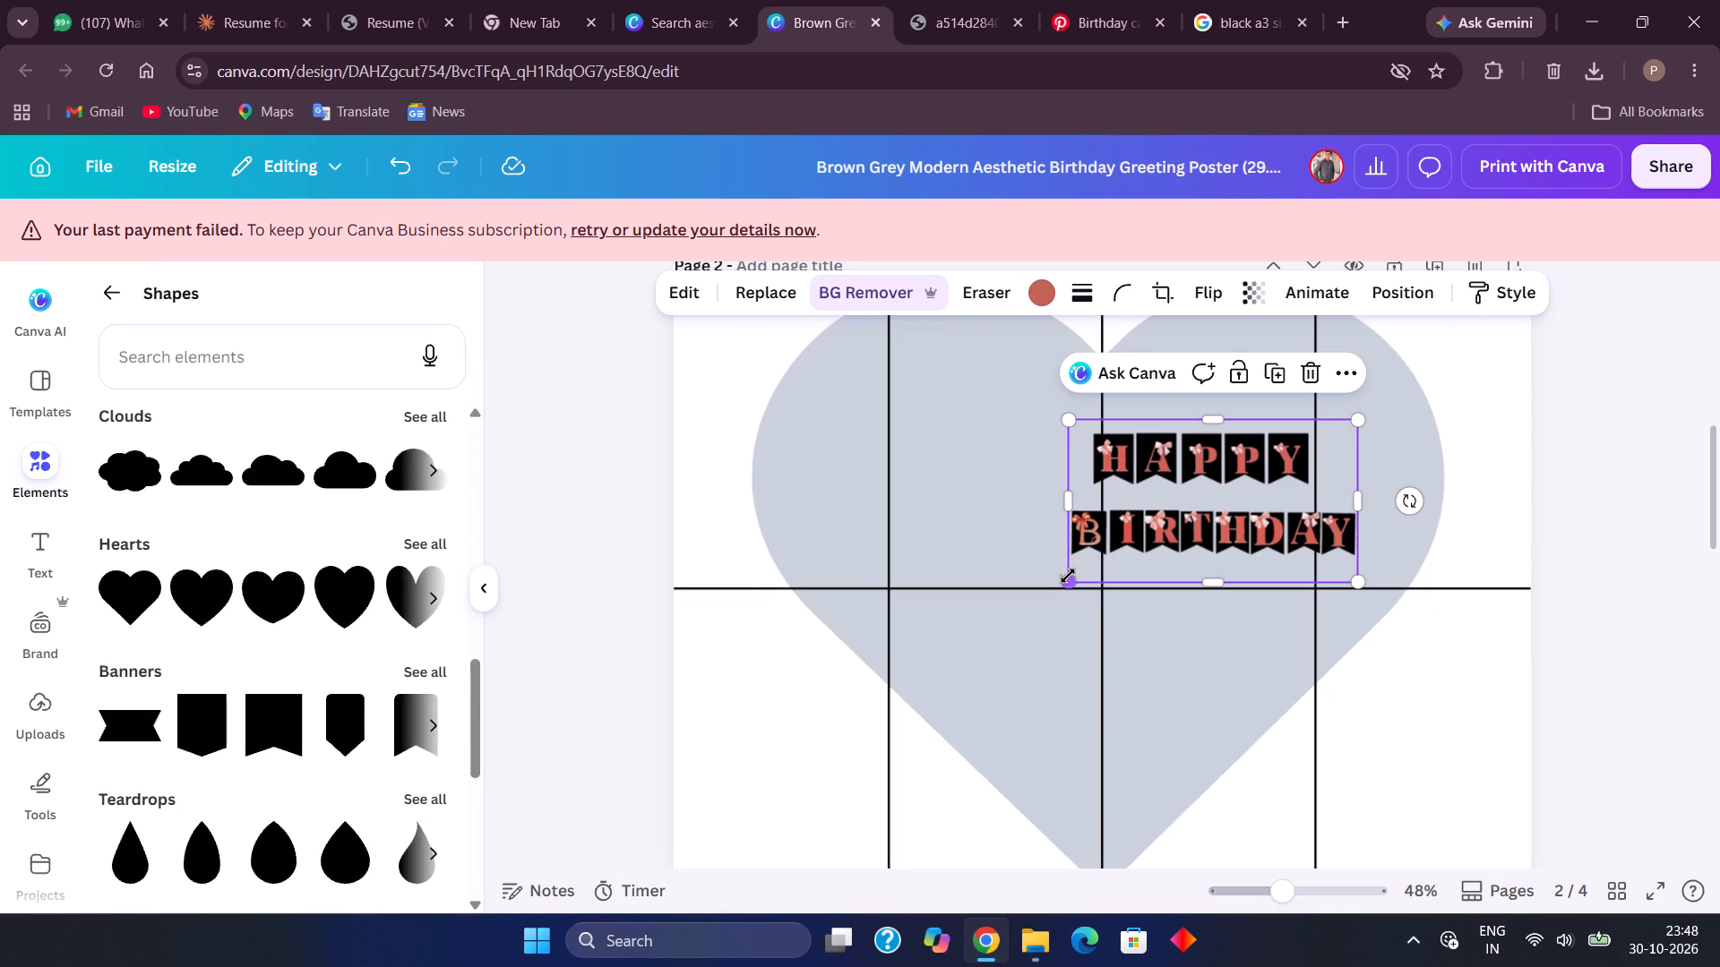
drag(1068, 576, 1189, 485)
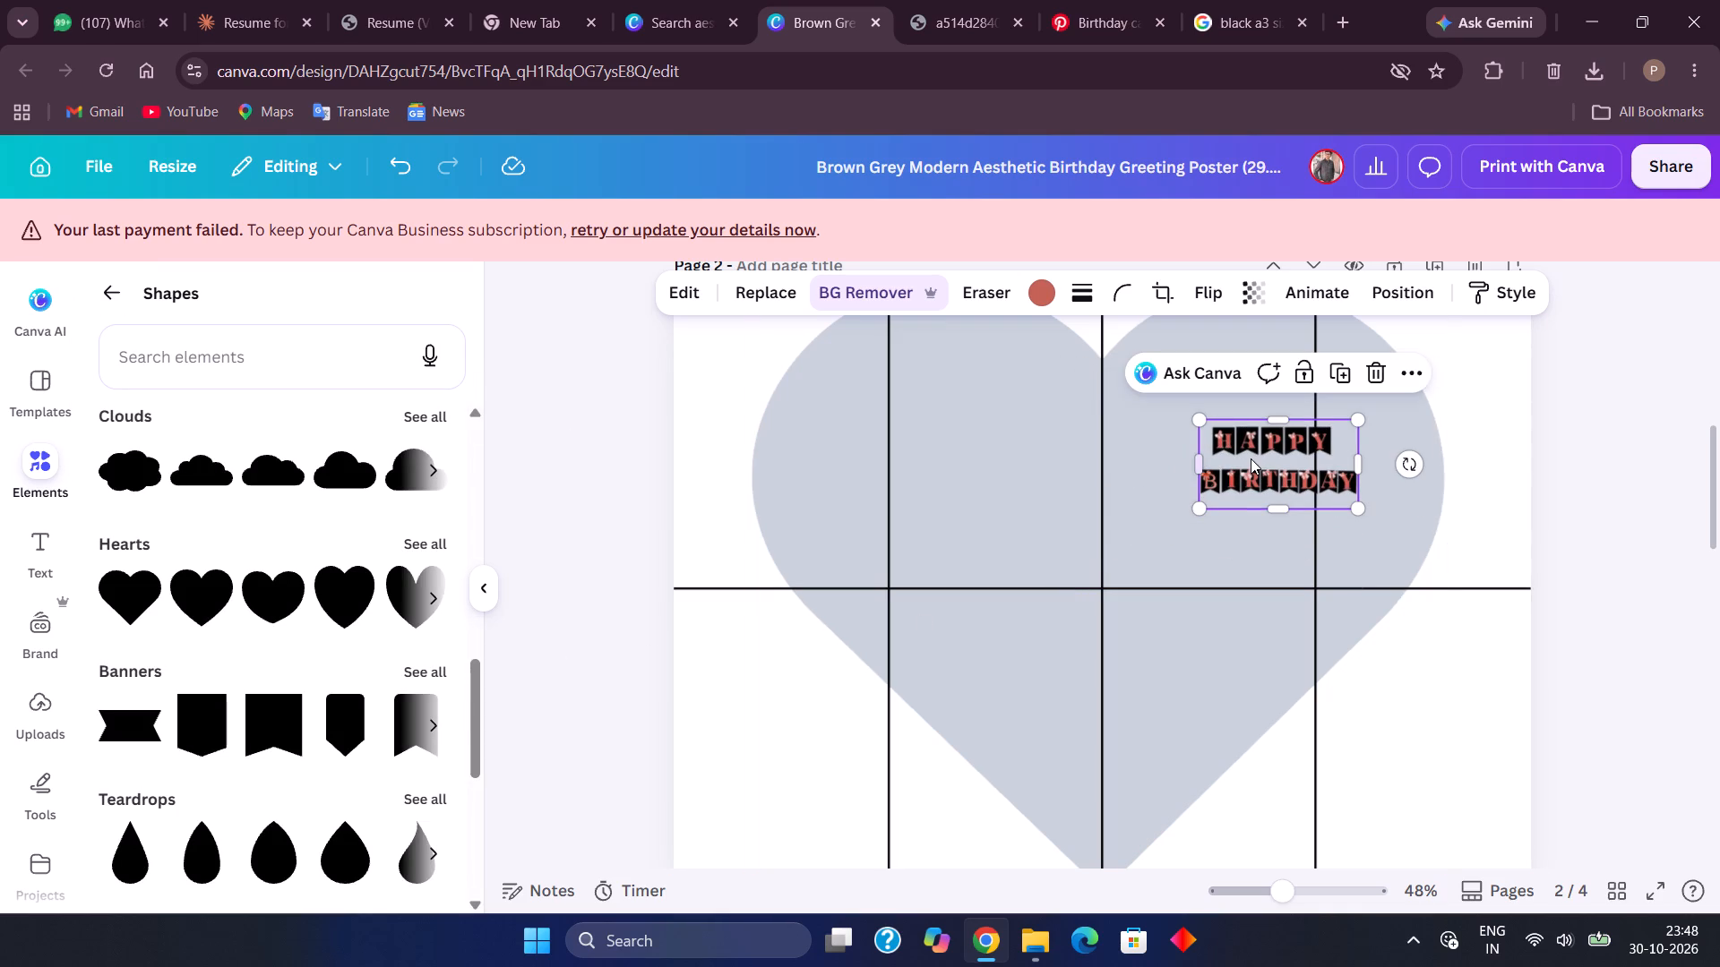
click(1337, 564)
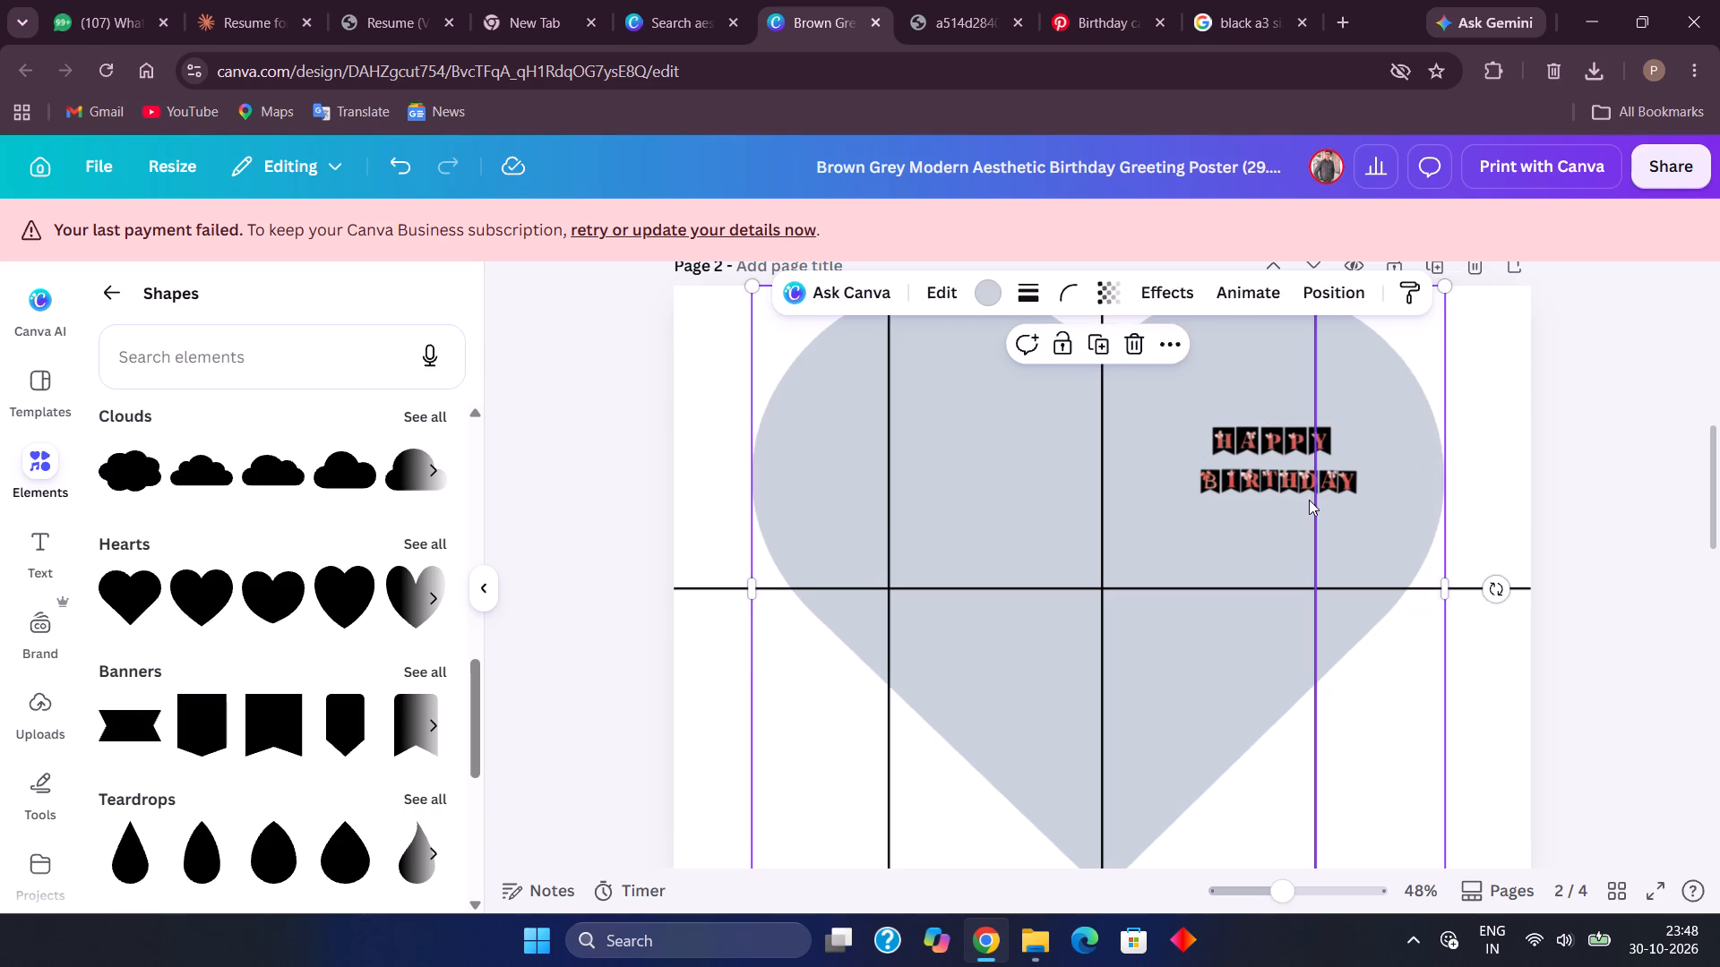
drag(1264, 443, 1354, 495)
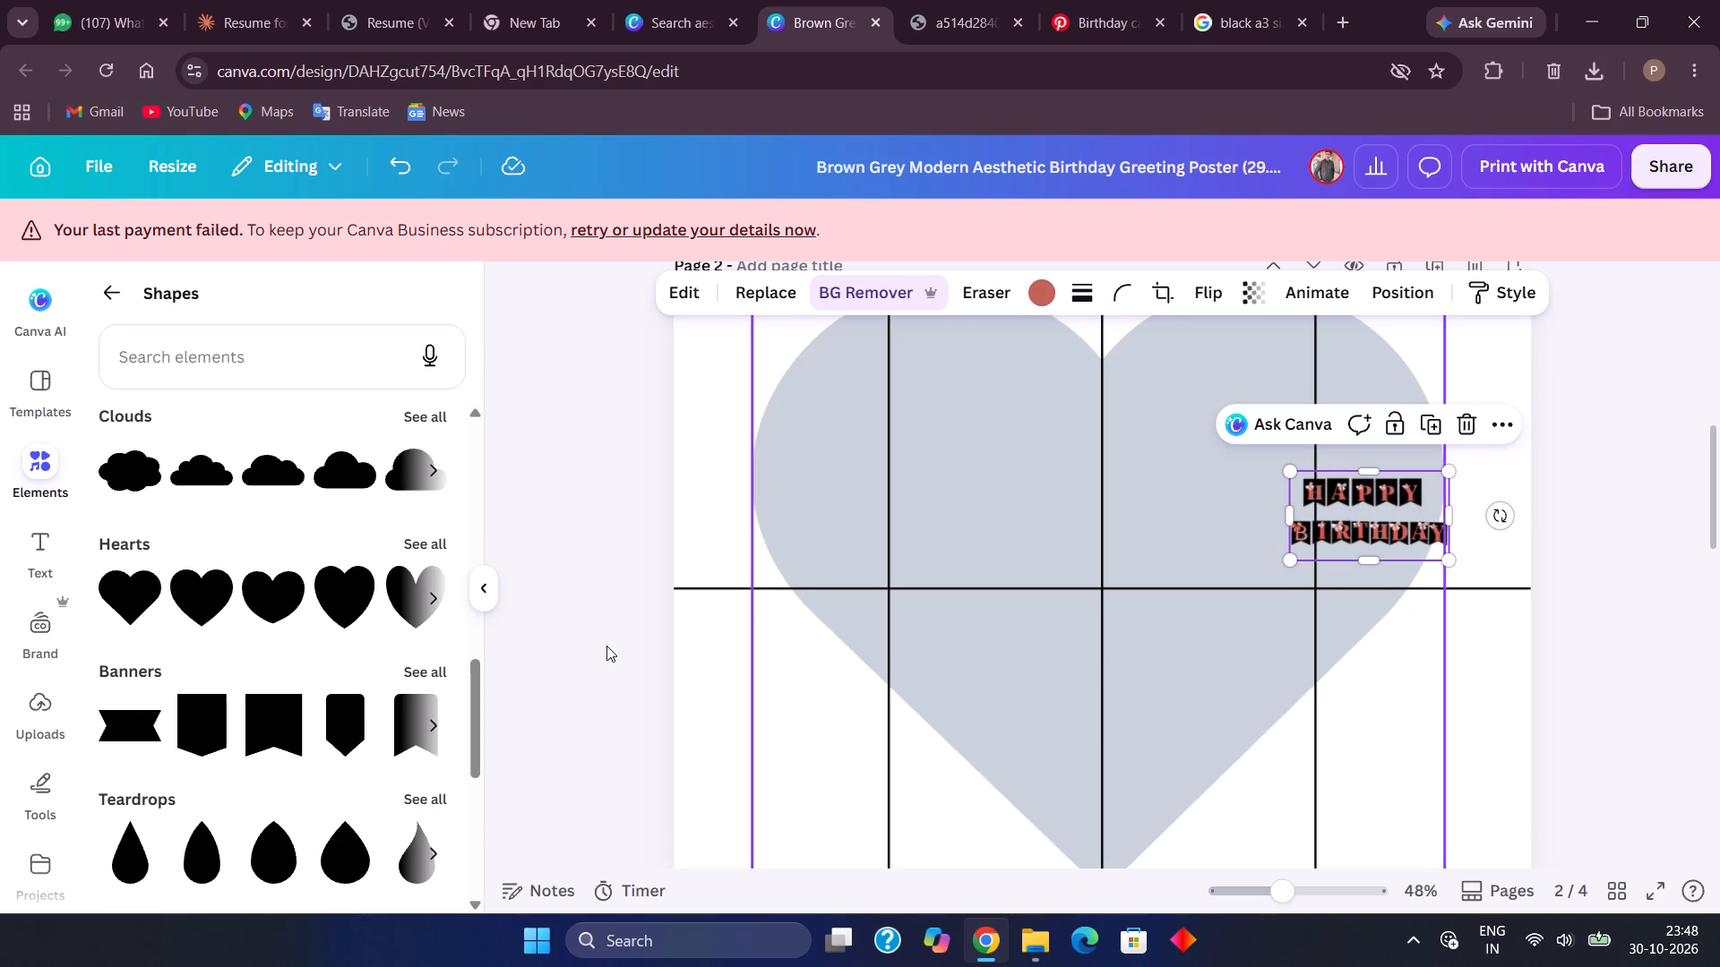
Add a straight horizontal line to page 2 and place it across the heart's upper part, starting at the left vertical line.
scroll(170, 515, down, 5)
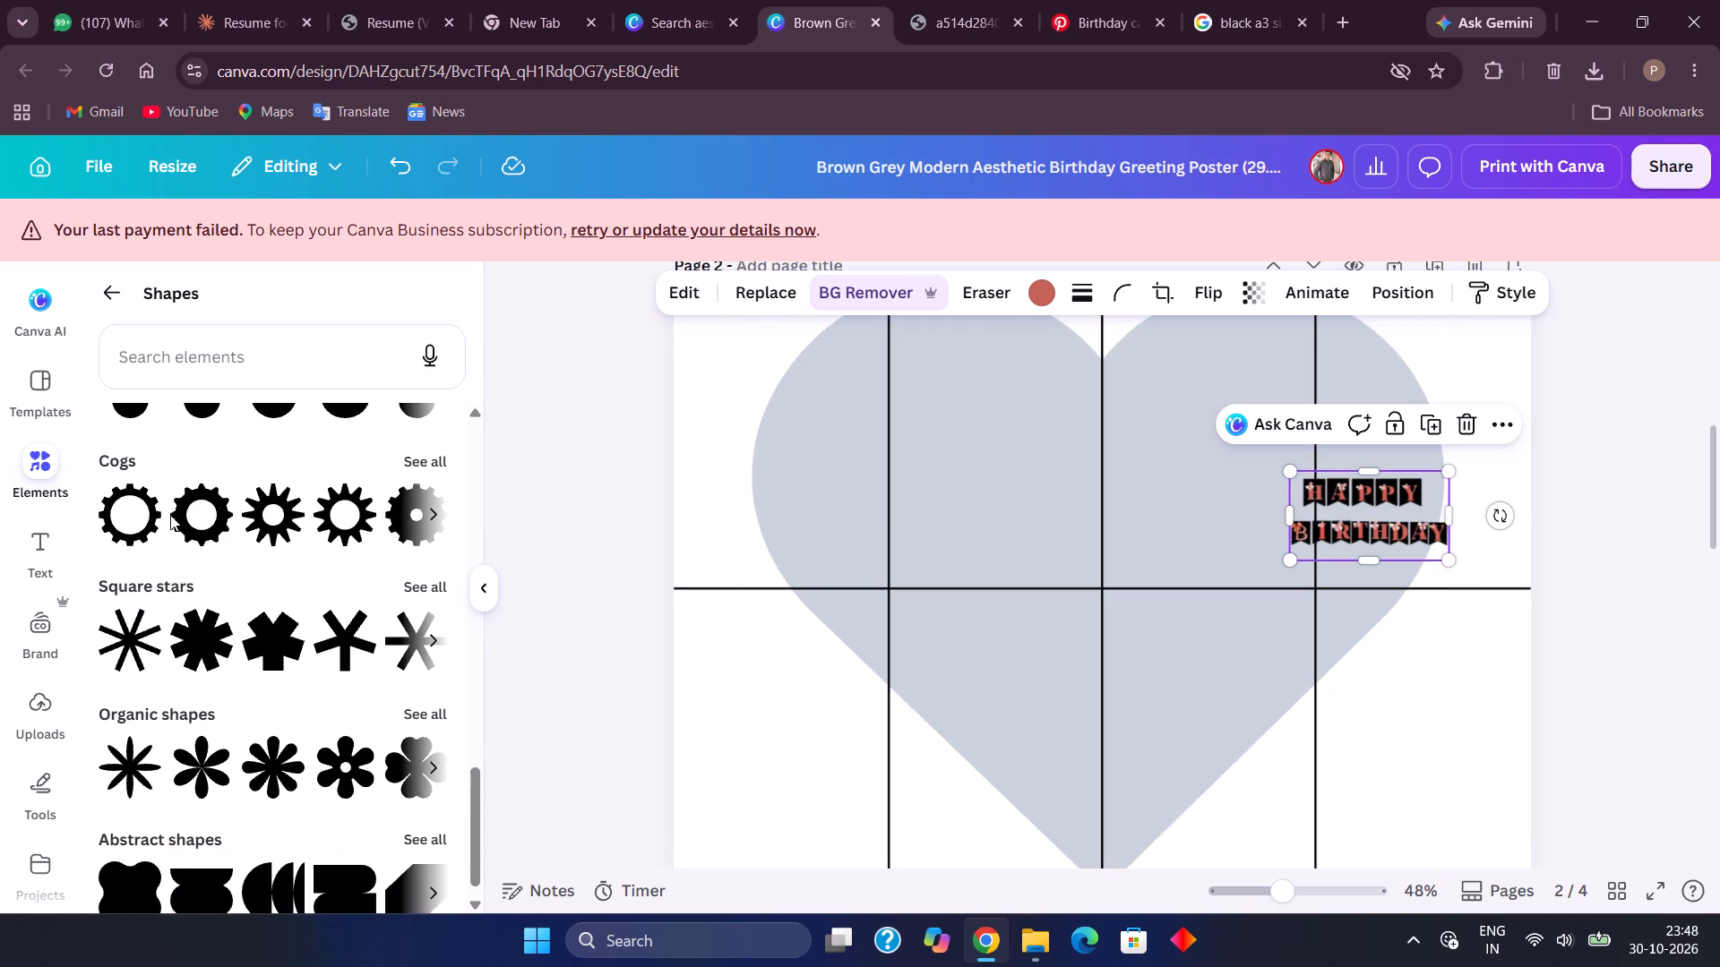
scroll(170, 515, down, 2)
scroll(245, 601, up, 2)
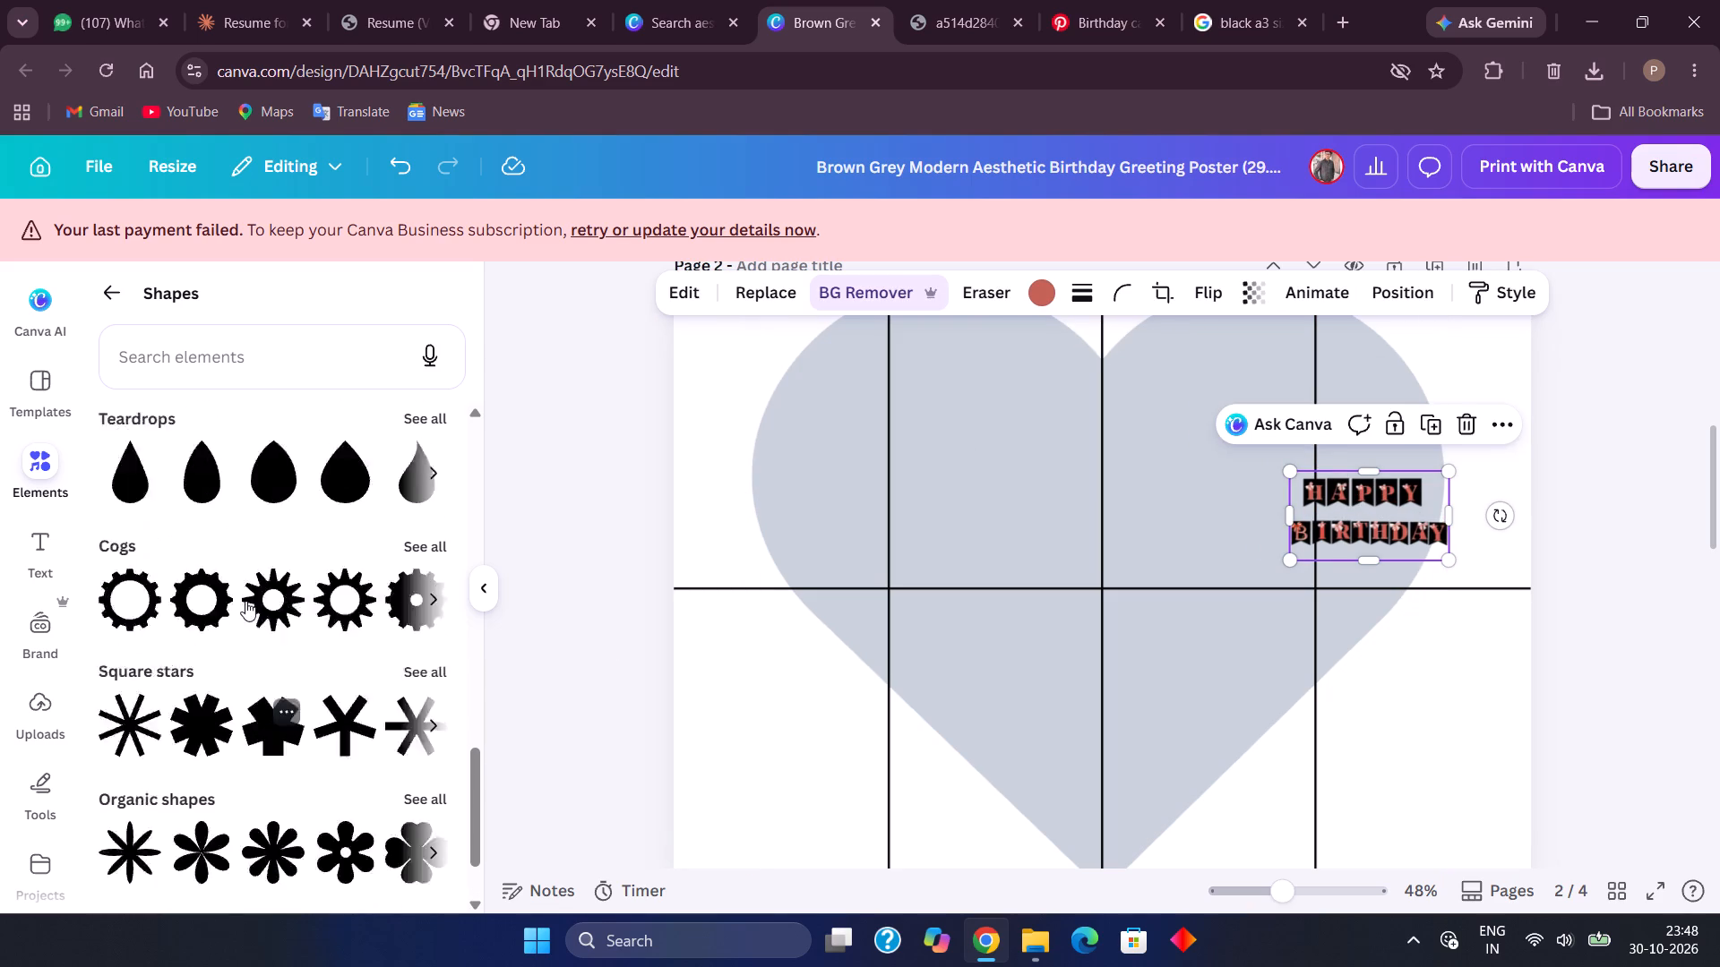
scroll(245, 601, up, 8)
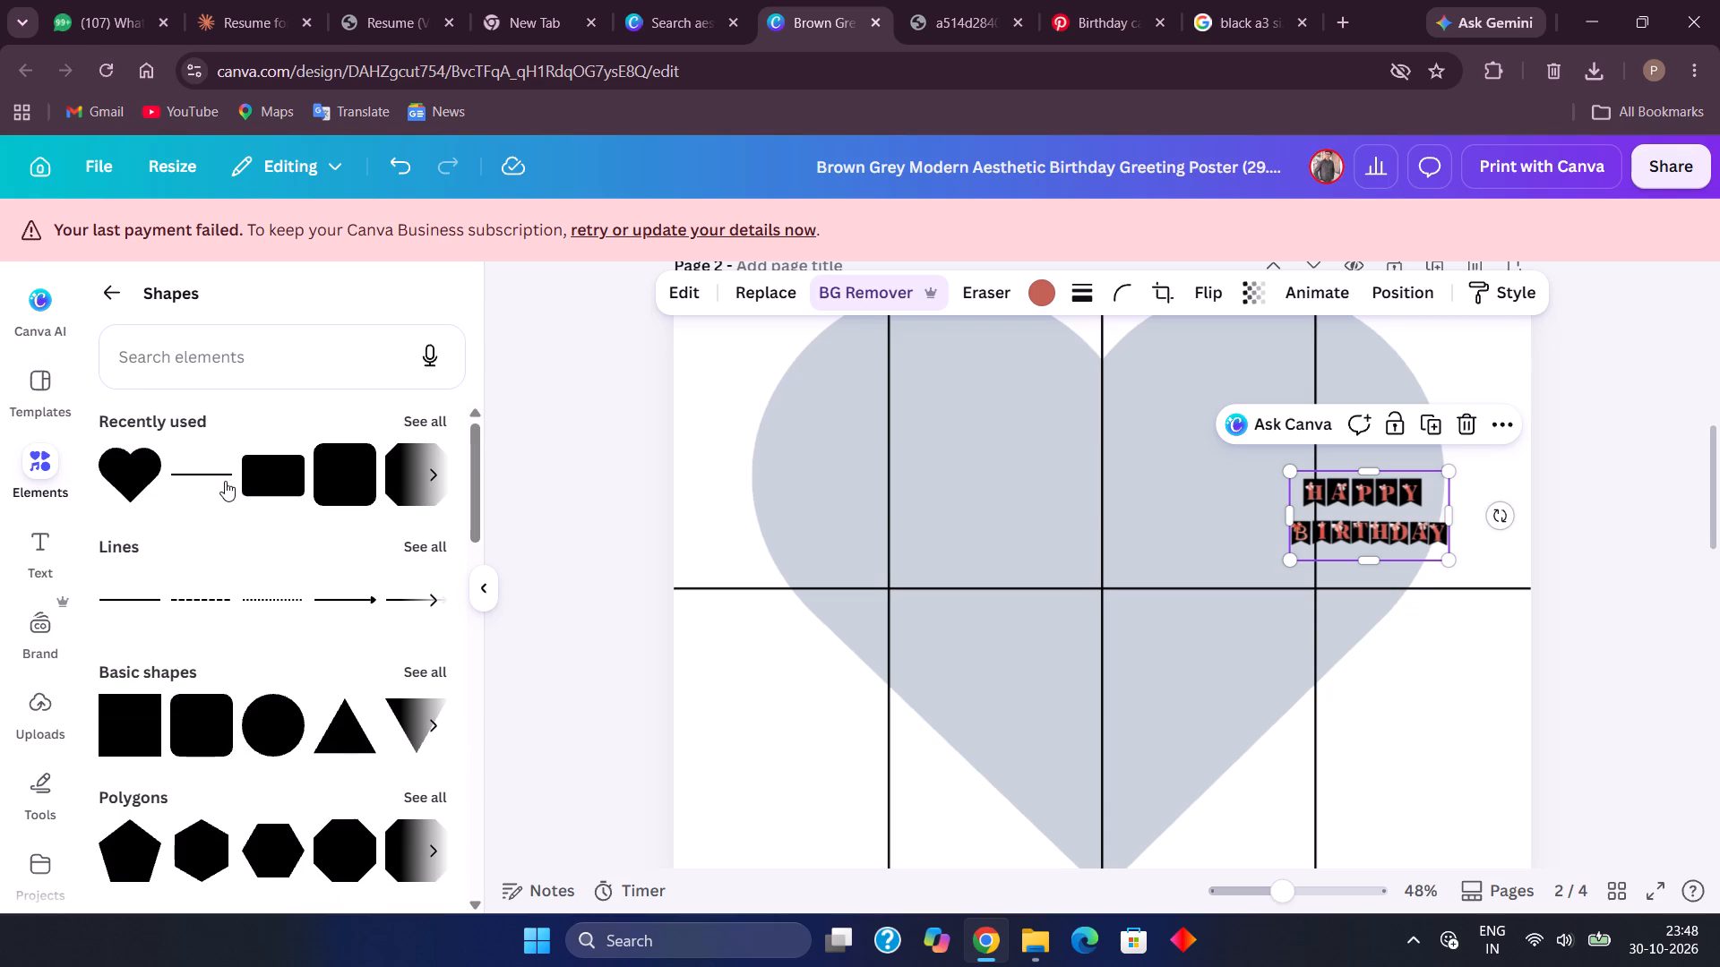
click(202, 467)
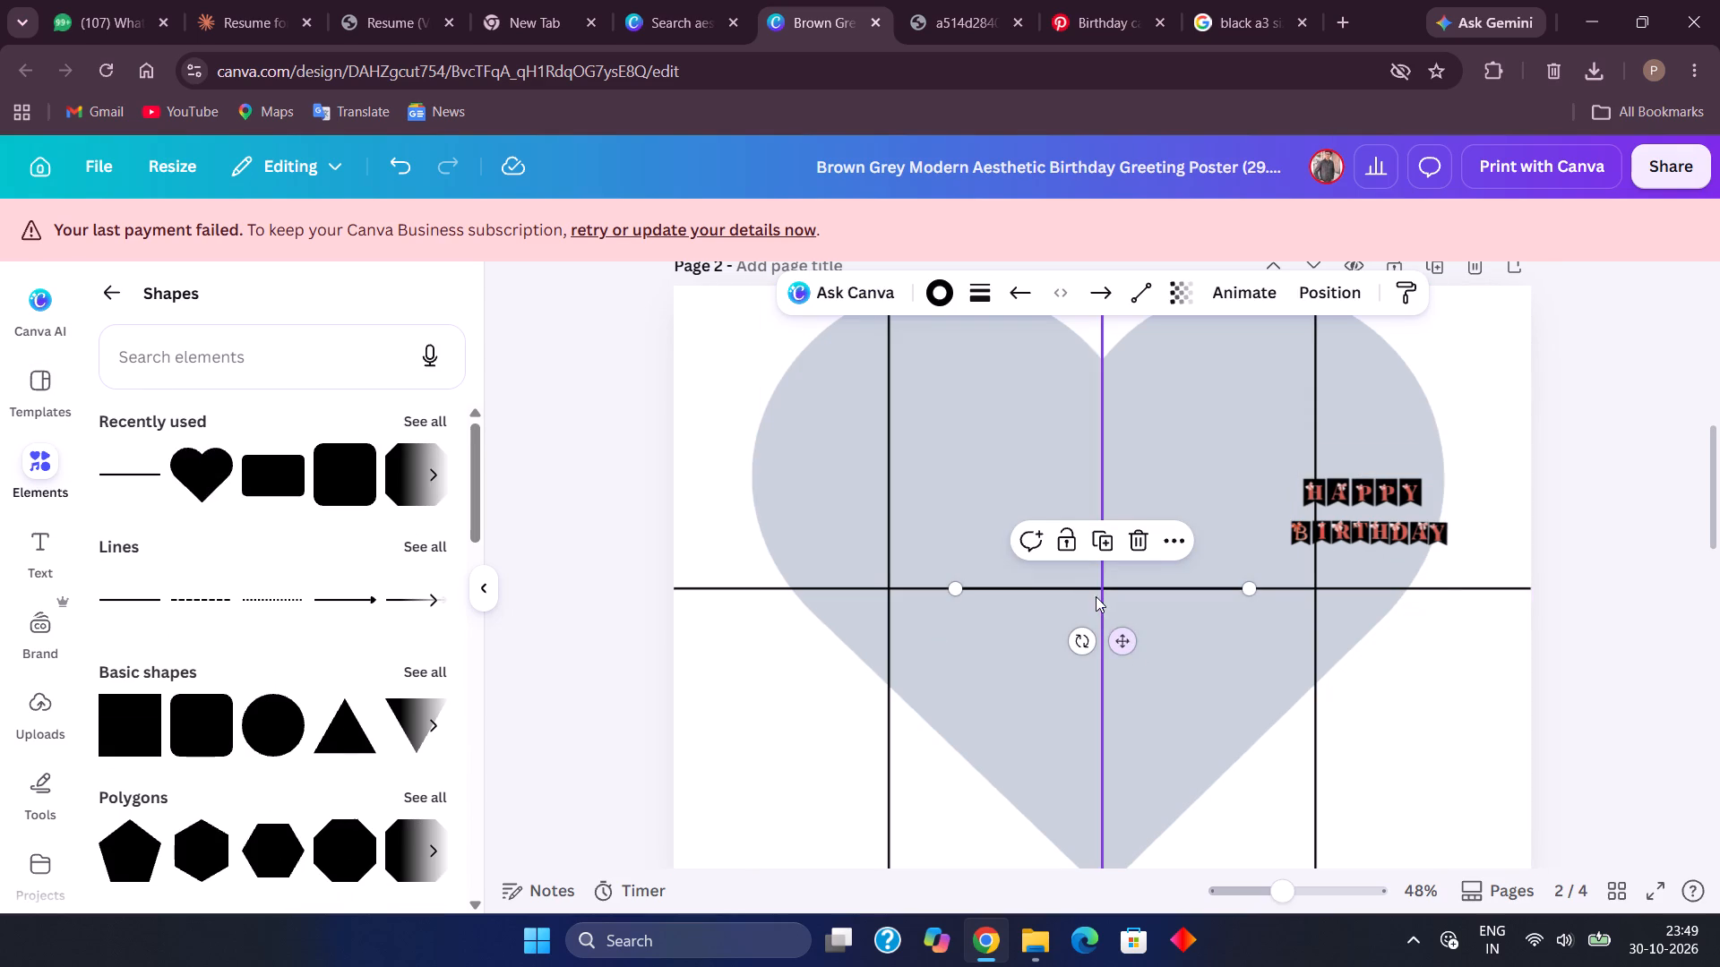
click(1122, 655)
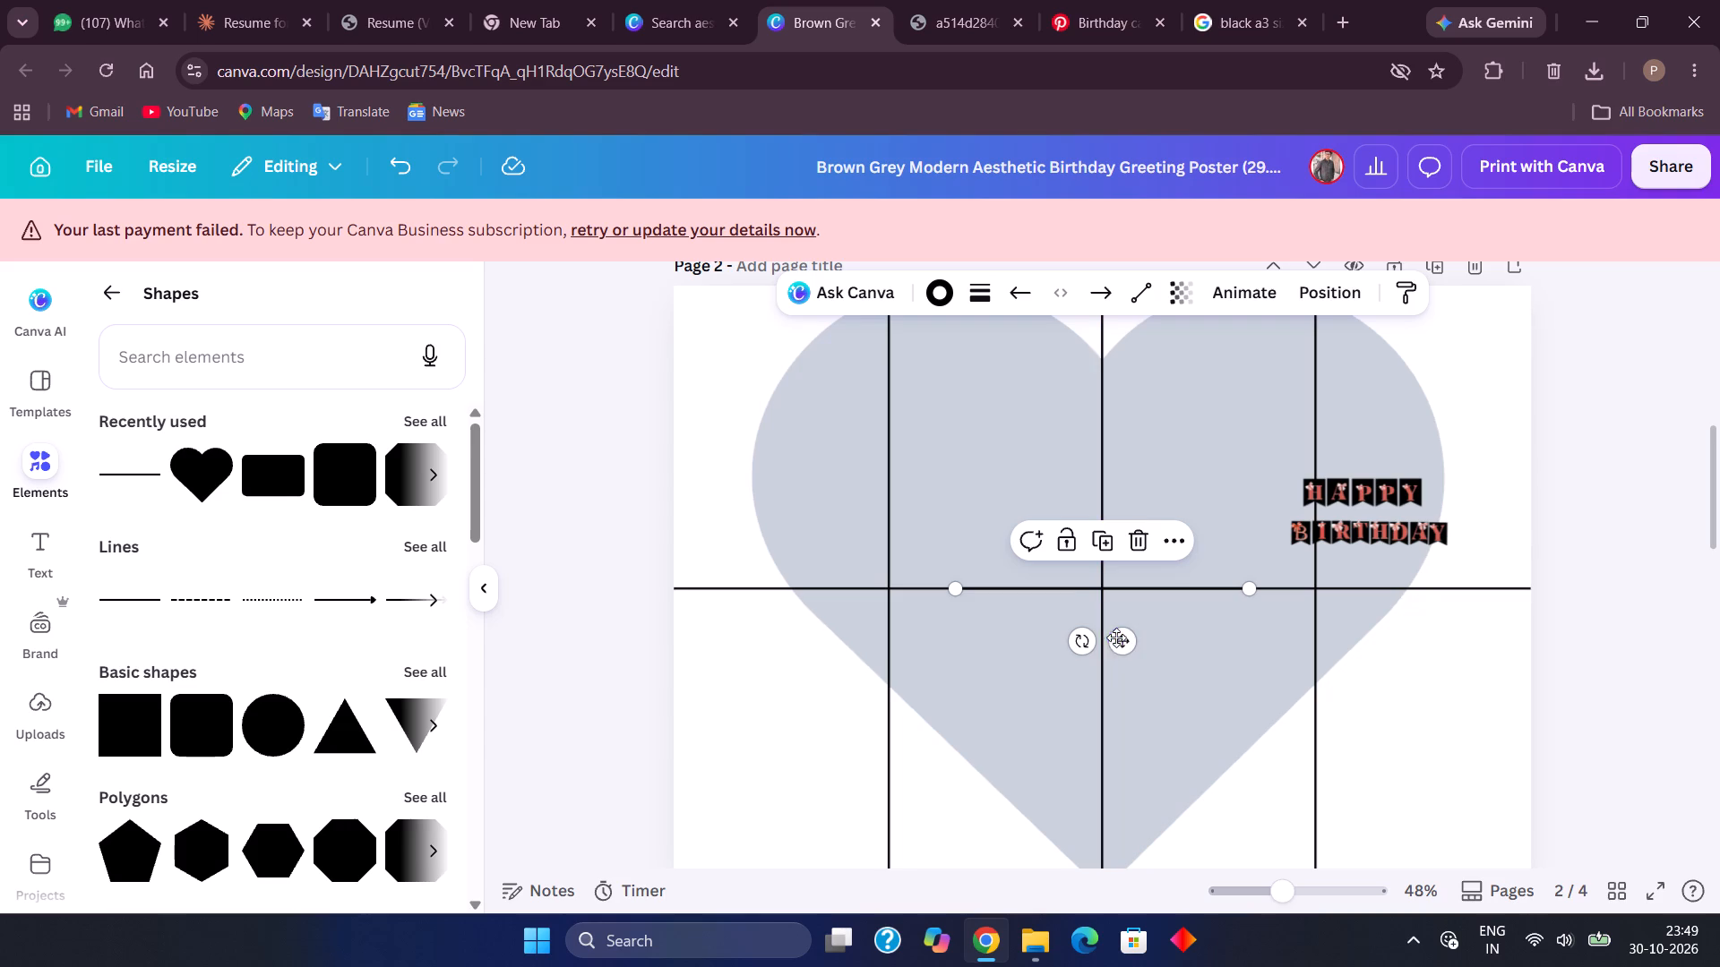
drag(1118, 638, 1058, 559)
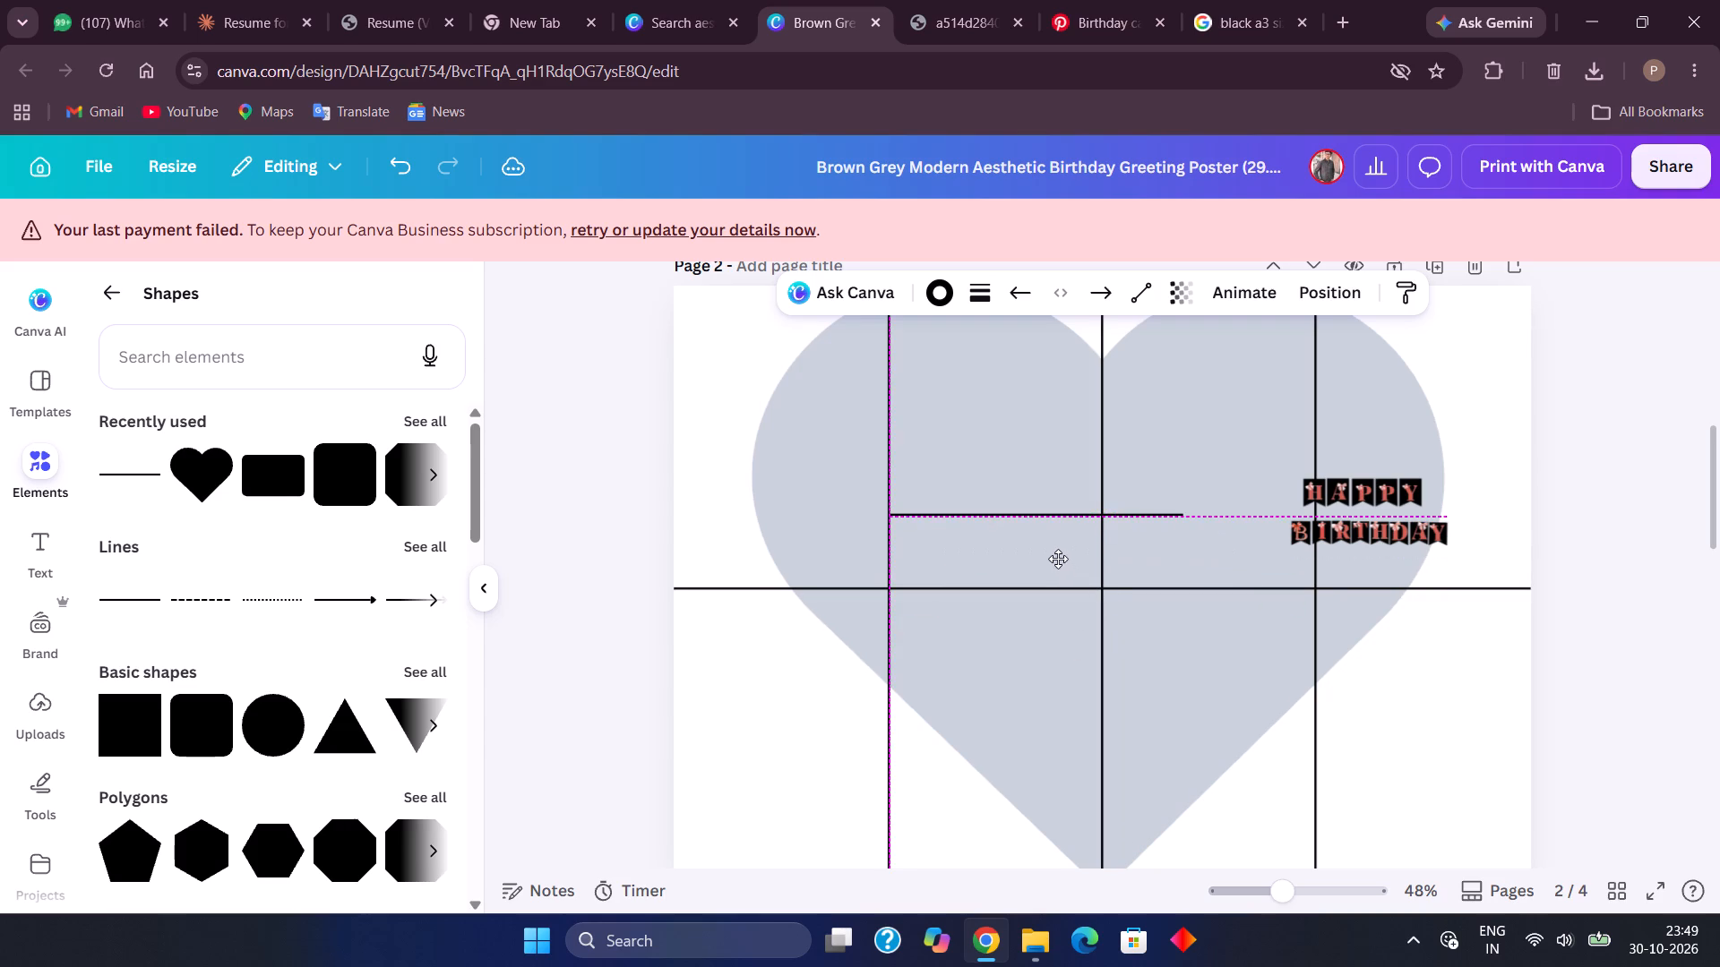
drag(1058, 559, 1050, 465)
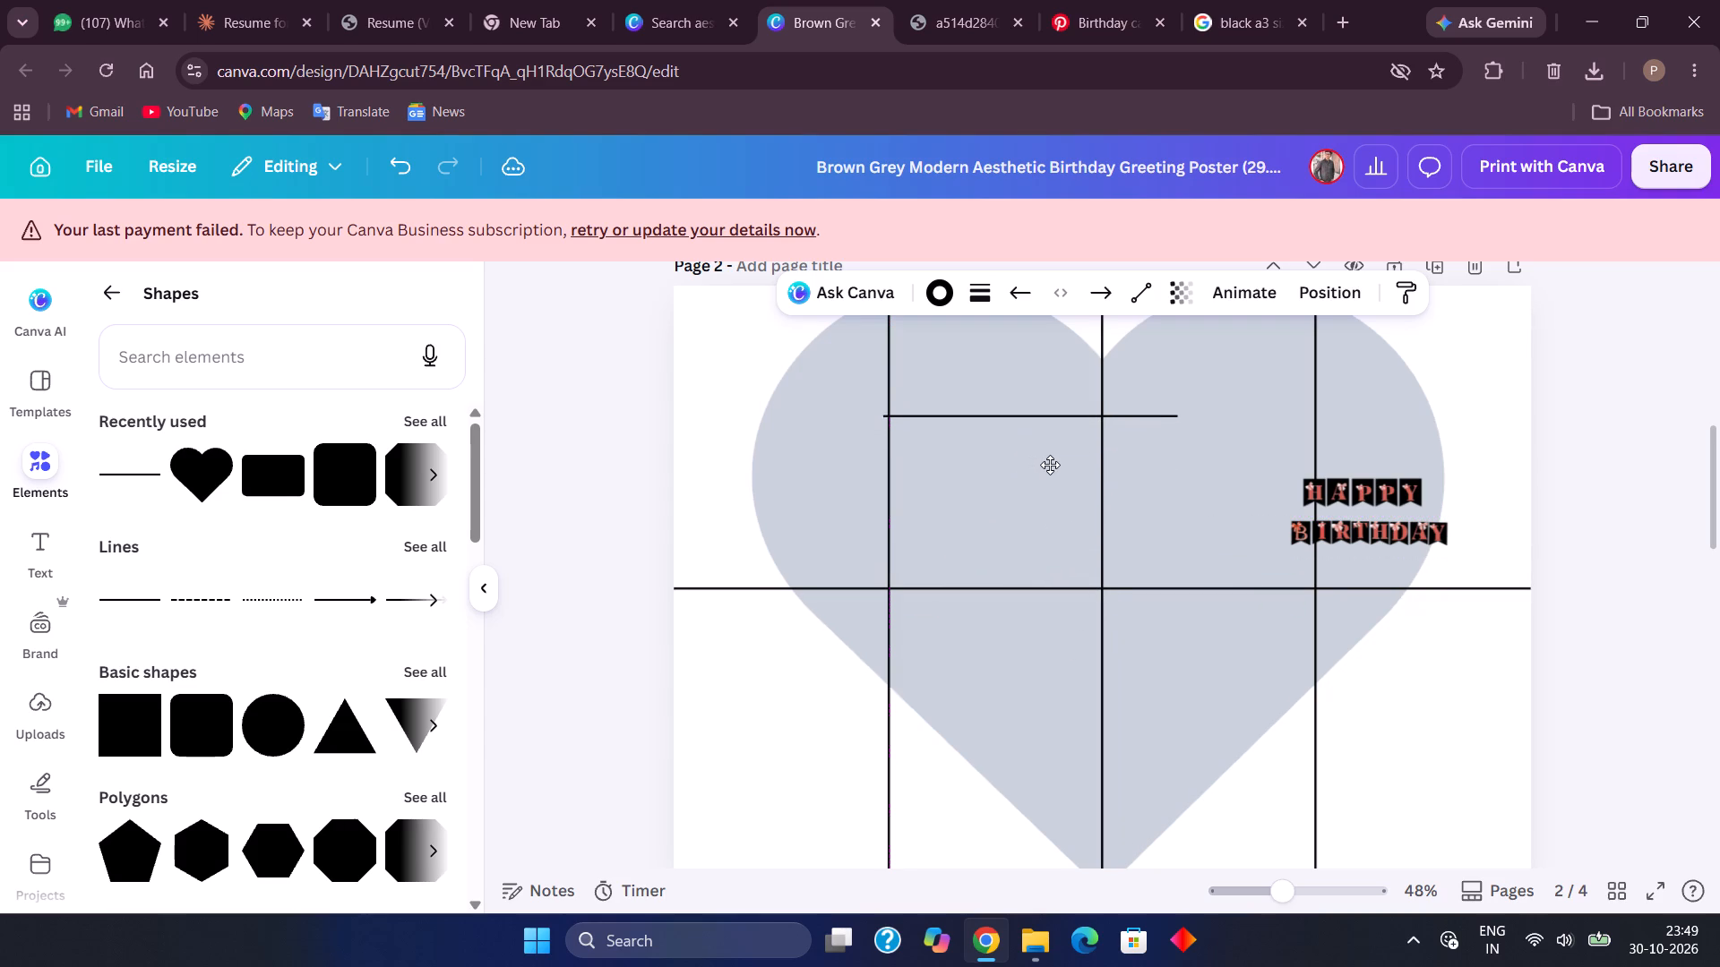
drag(1050, 465, 1056, 465)
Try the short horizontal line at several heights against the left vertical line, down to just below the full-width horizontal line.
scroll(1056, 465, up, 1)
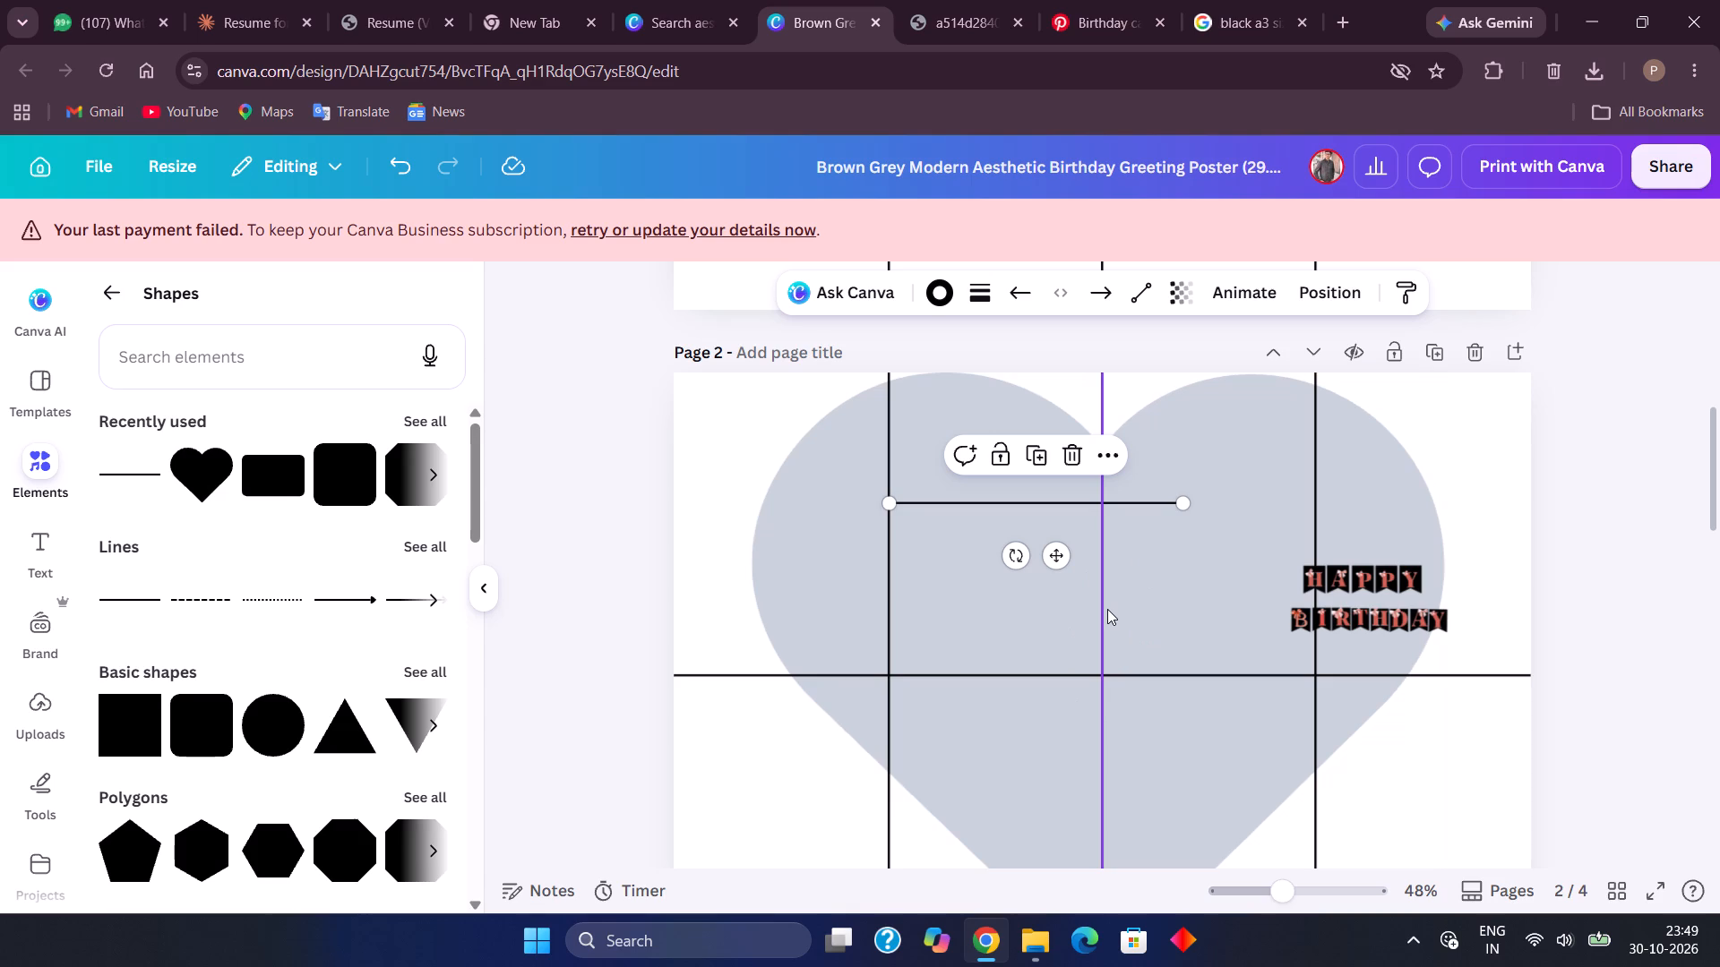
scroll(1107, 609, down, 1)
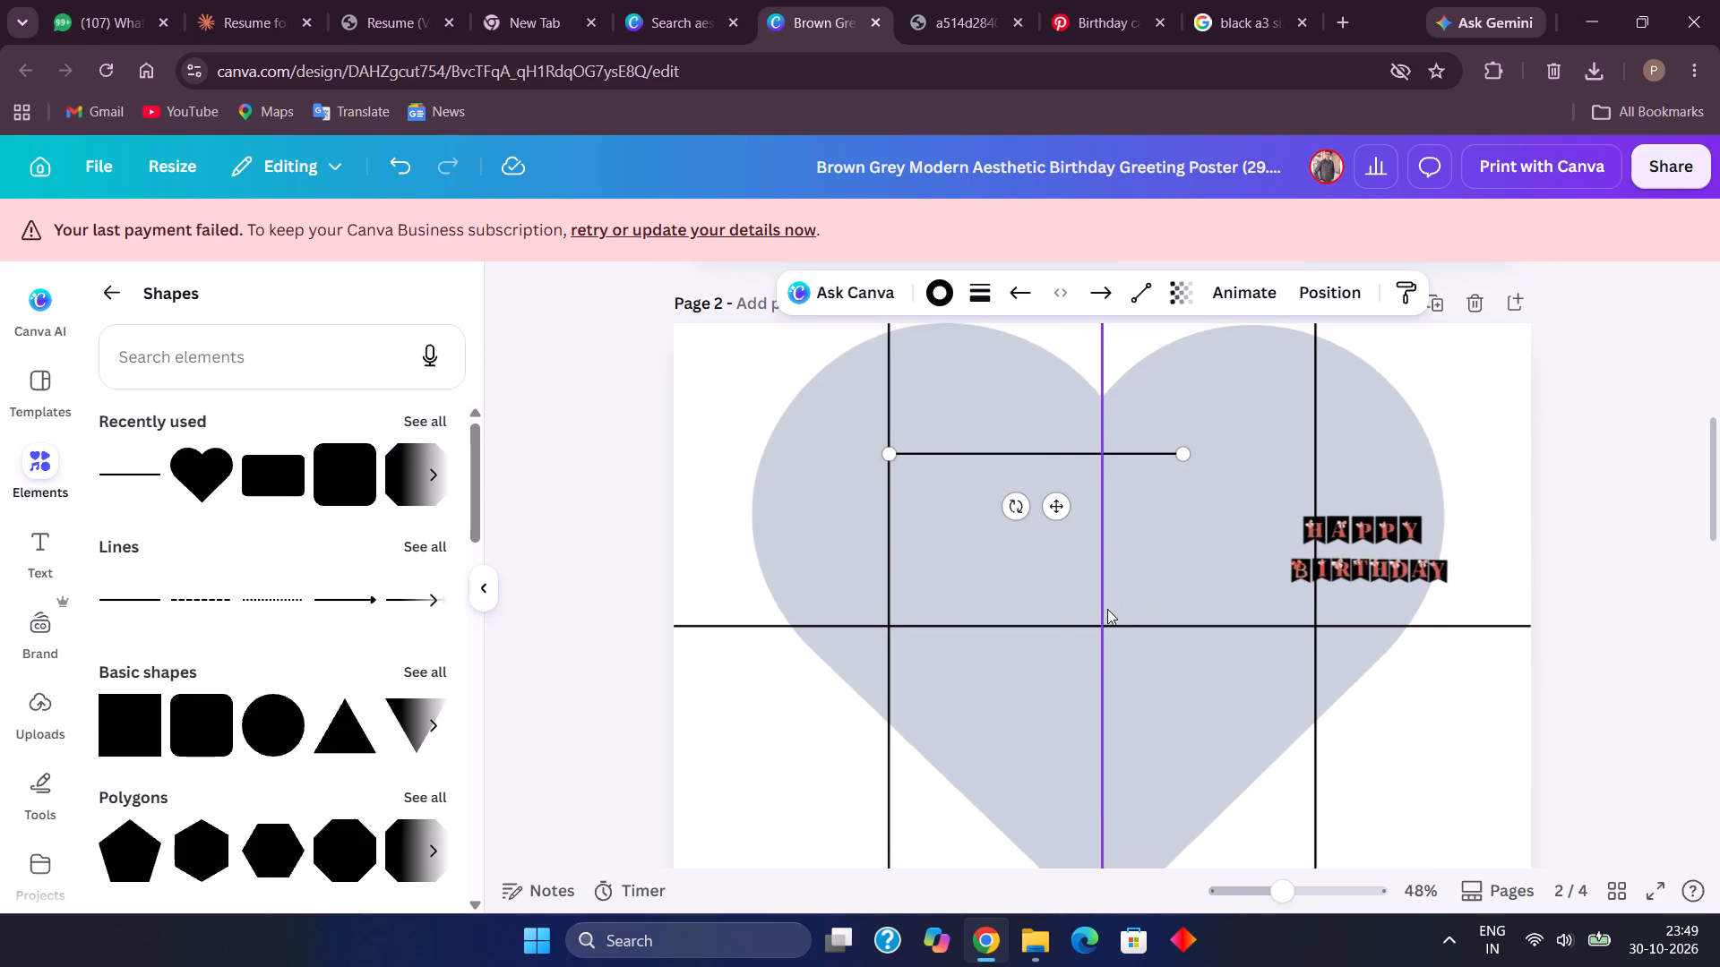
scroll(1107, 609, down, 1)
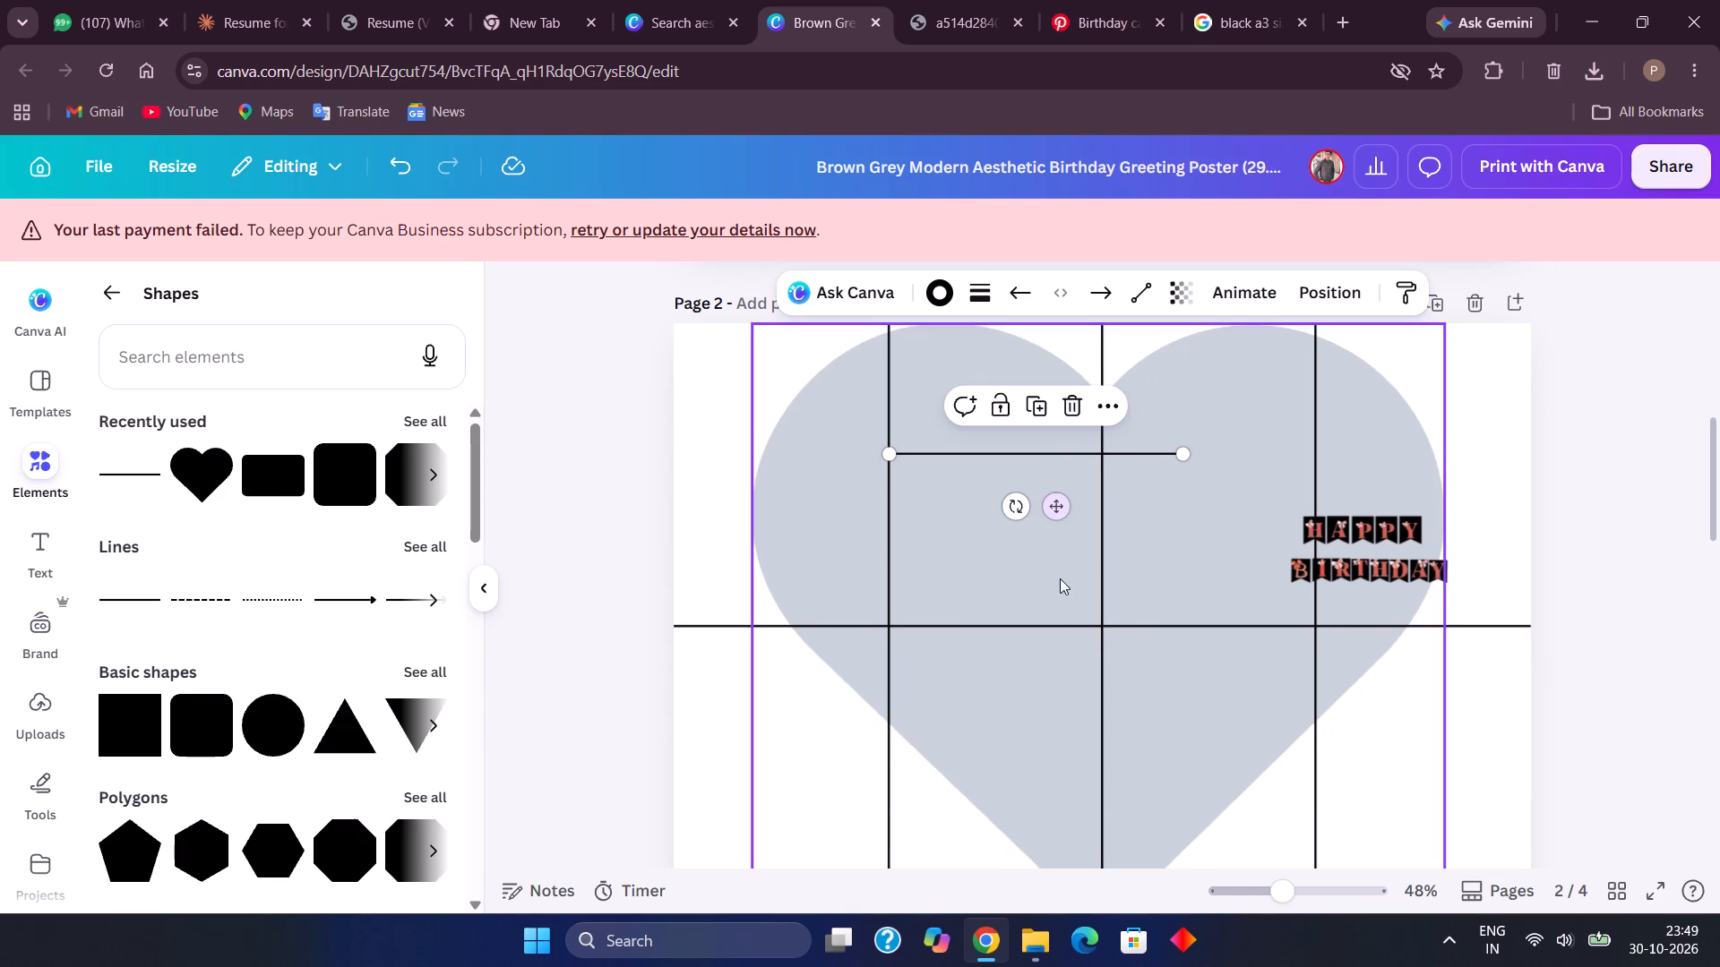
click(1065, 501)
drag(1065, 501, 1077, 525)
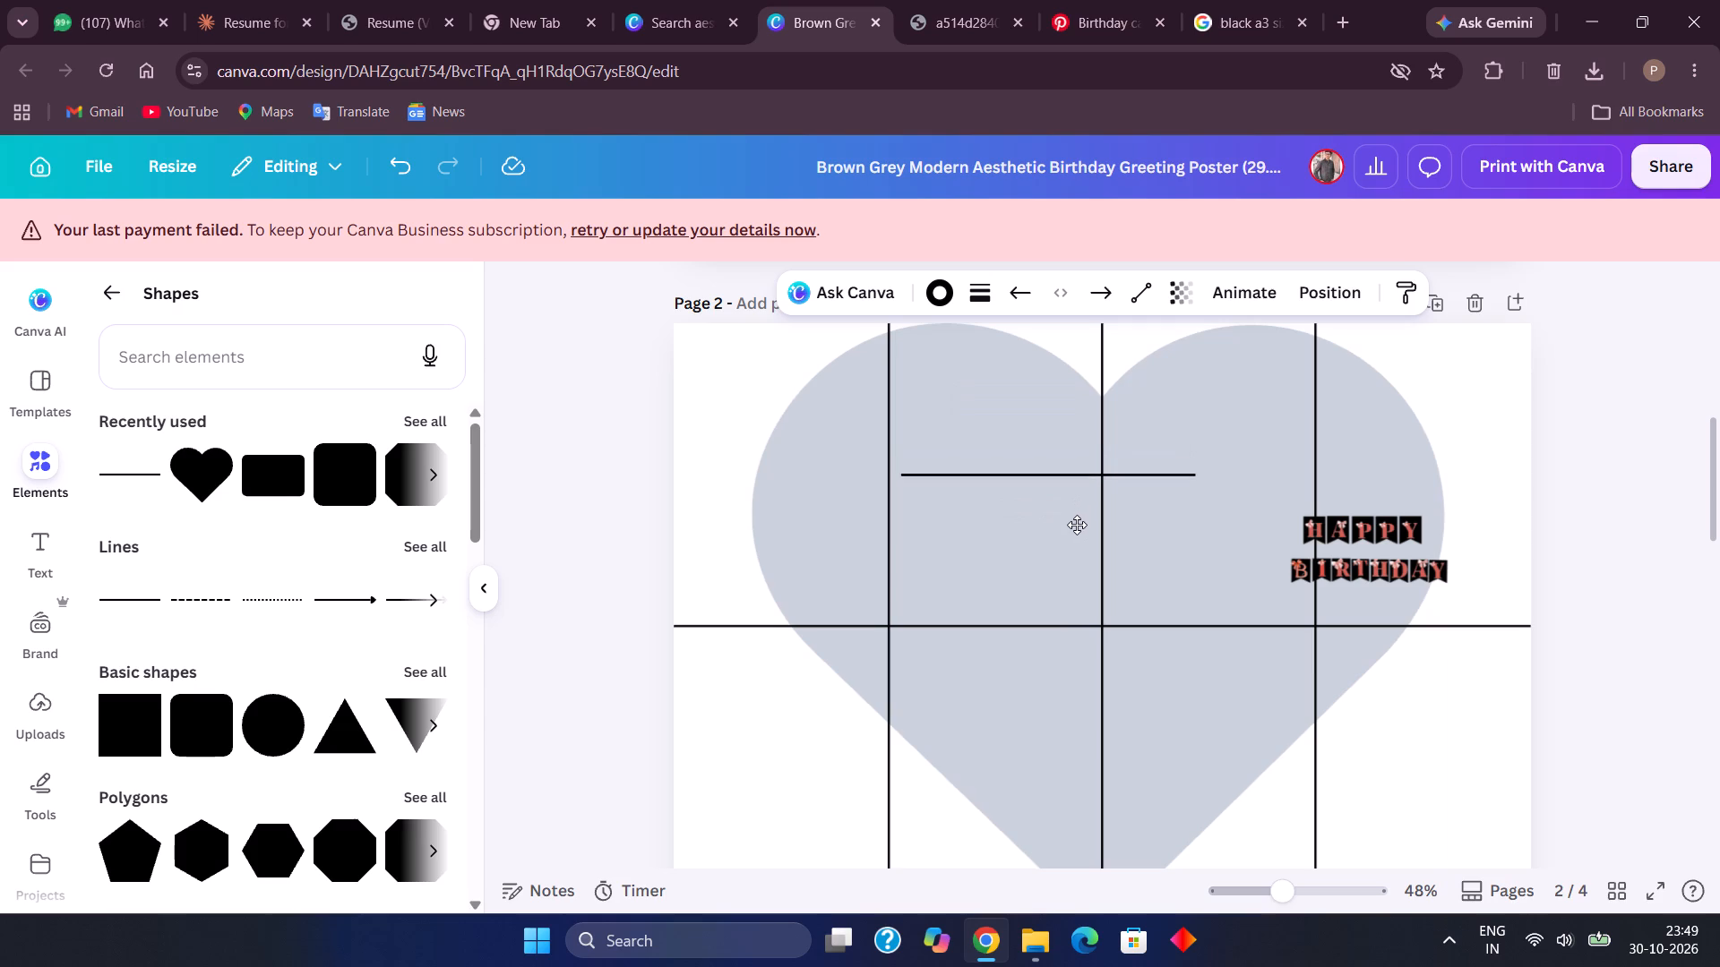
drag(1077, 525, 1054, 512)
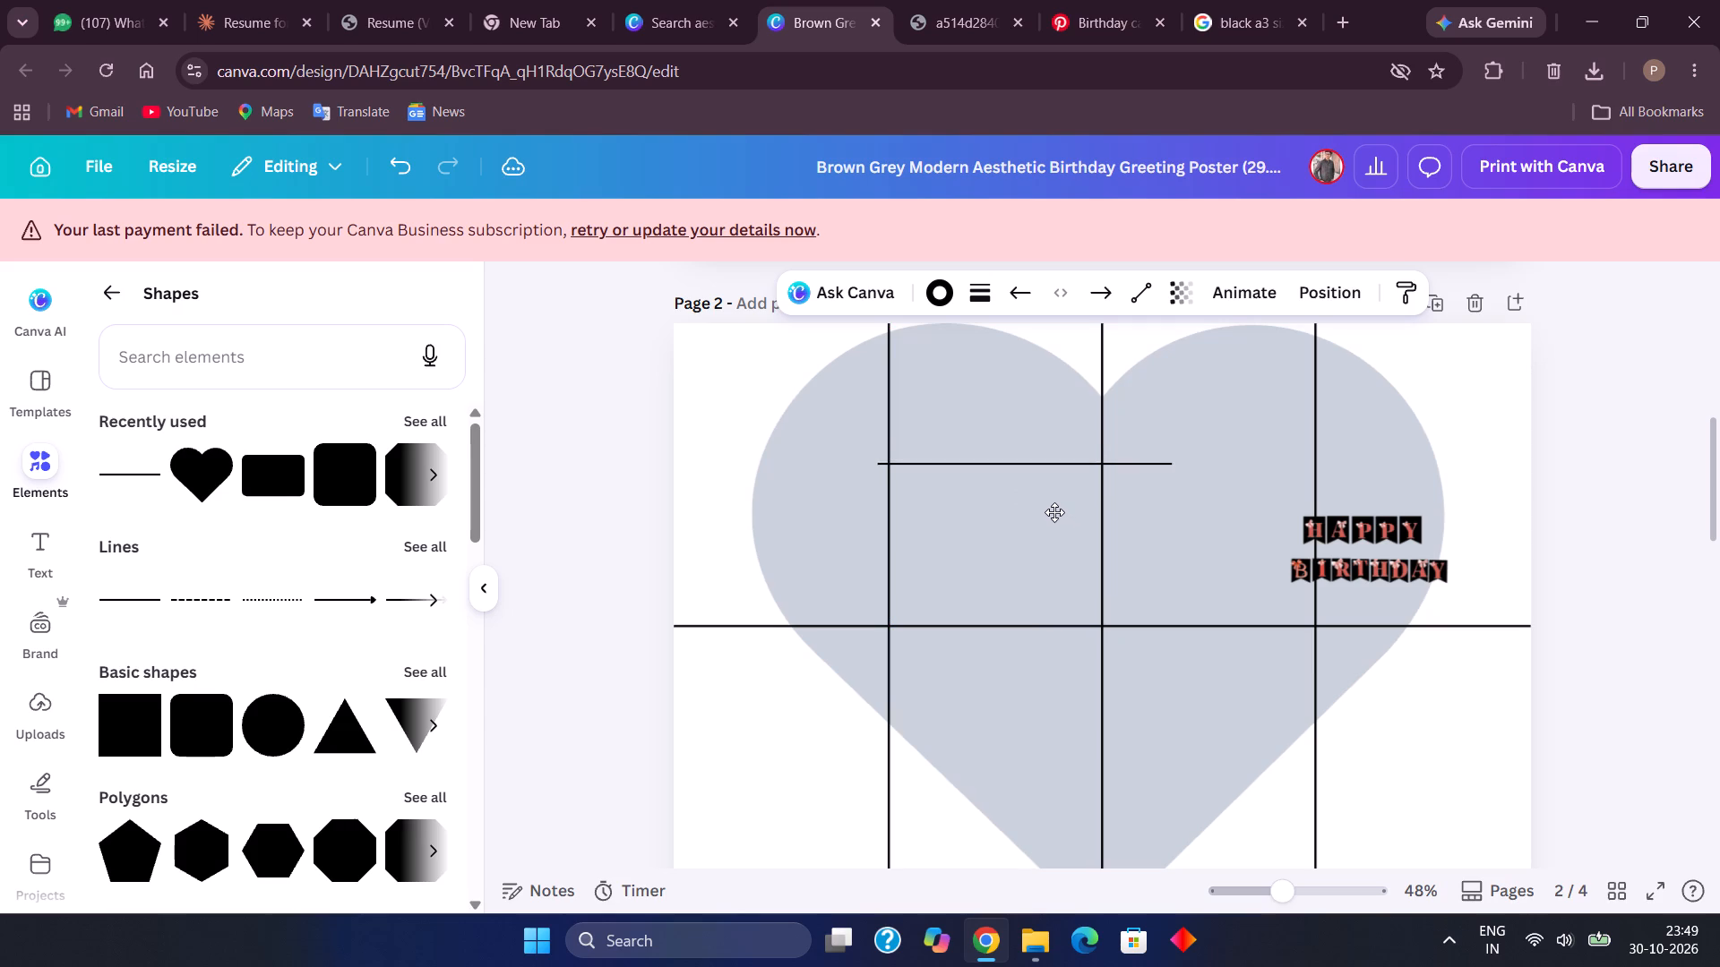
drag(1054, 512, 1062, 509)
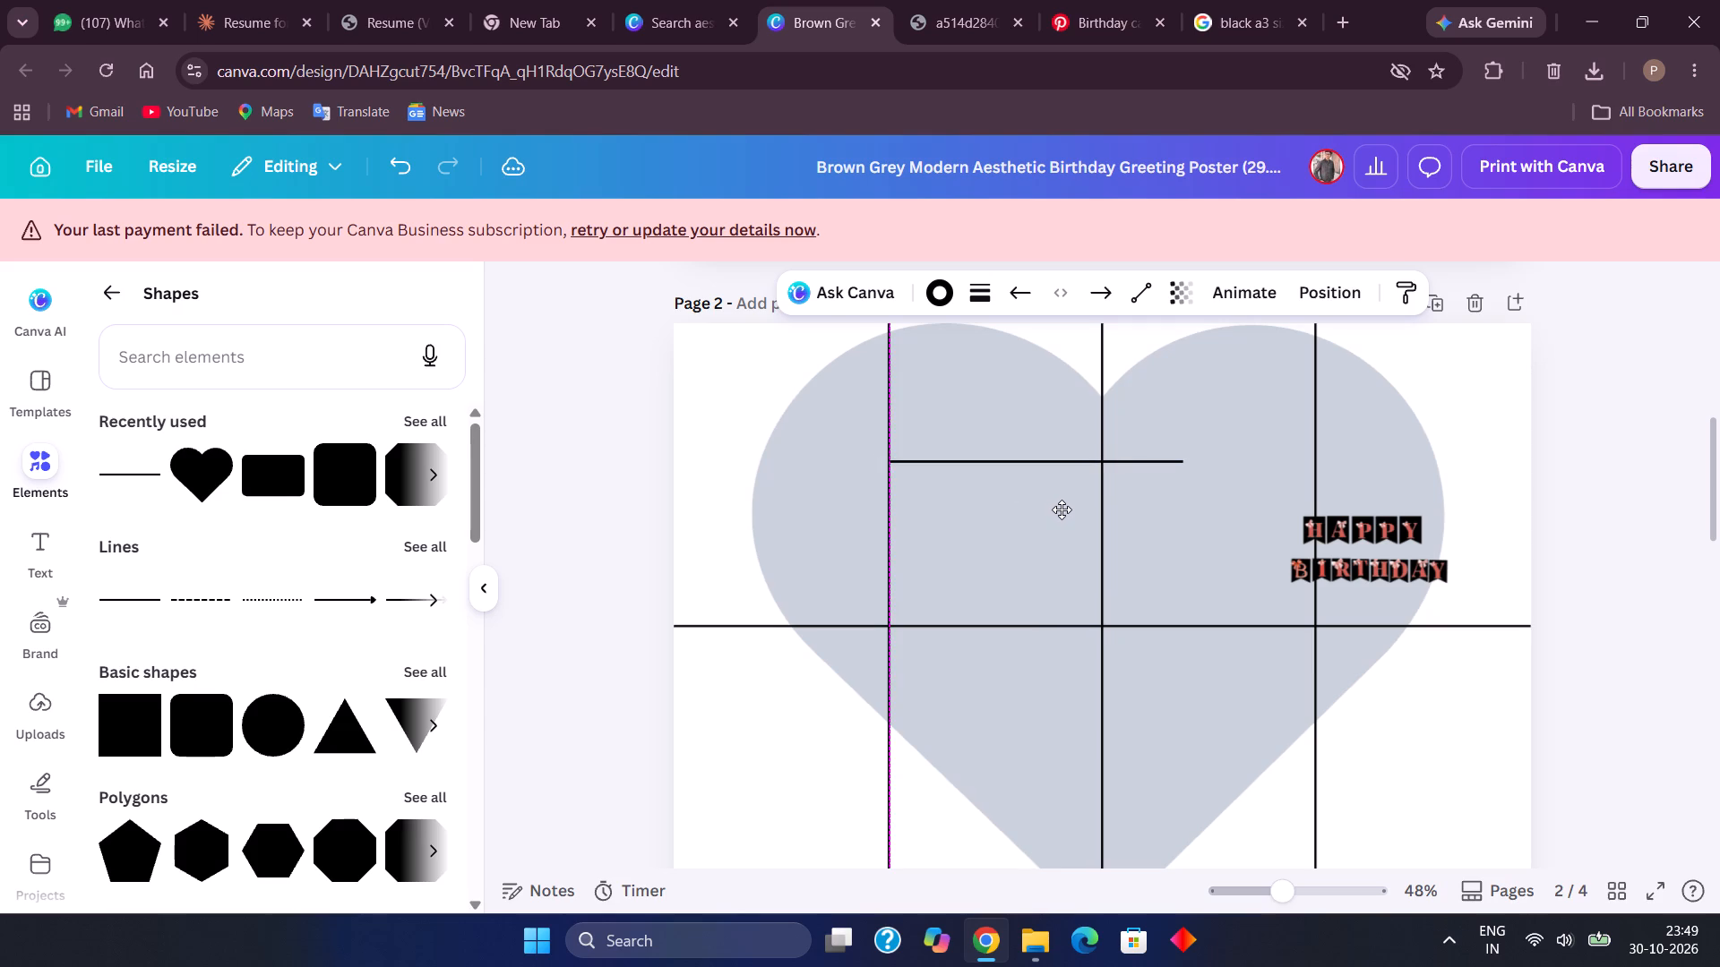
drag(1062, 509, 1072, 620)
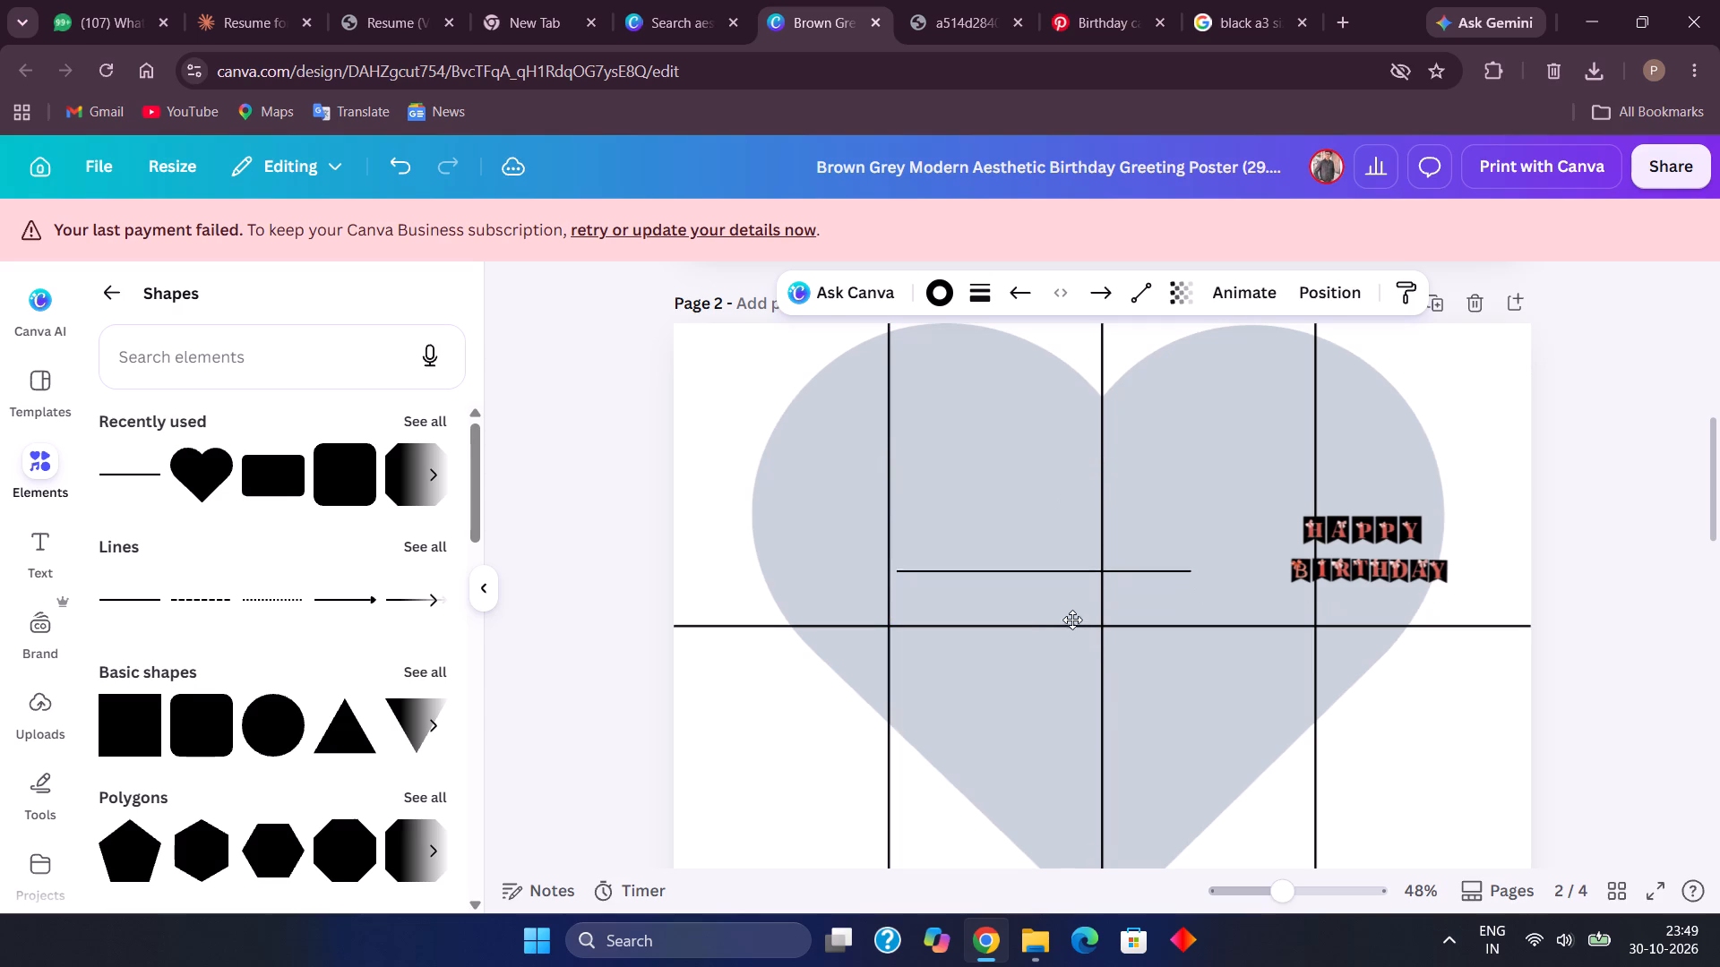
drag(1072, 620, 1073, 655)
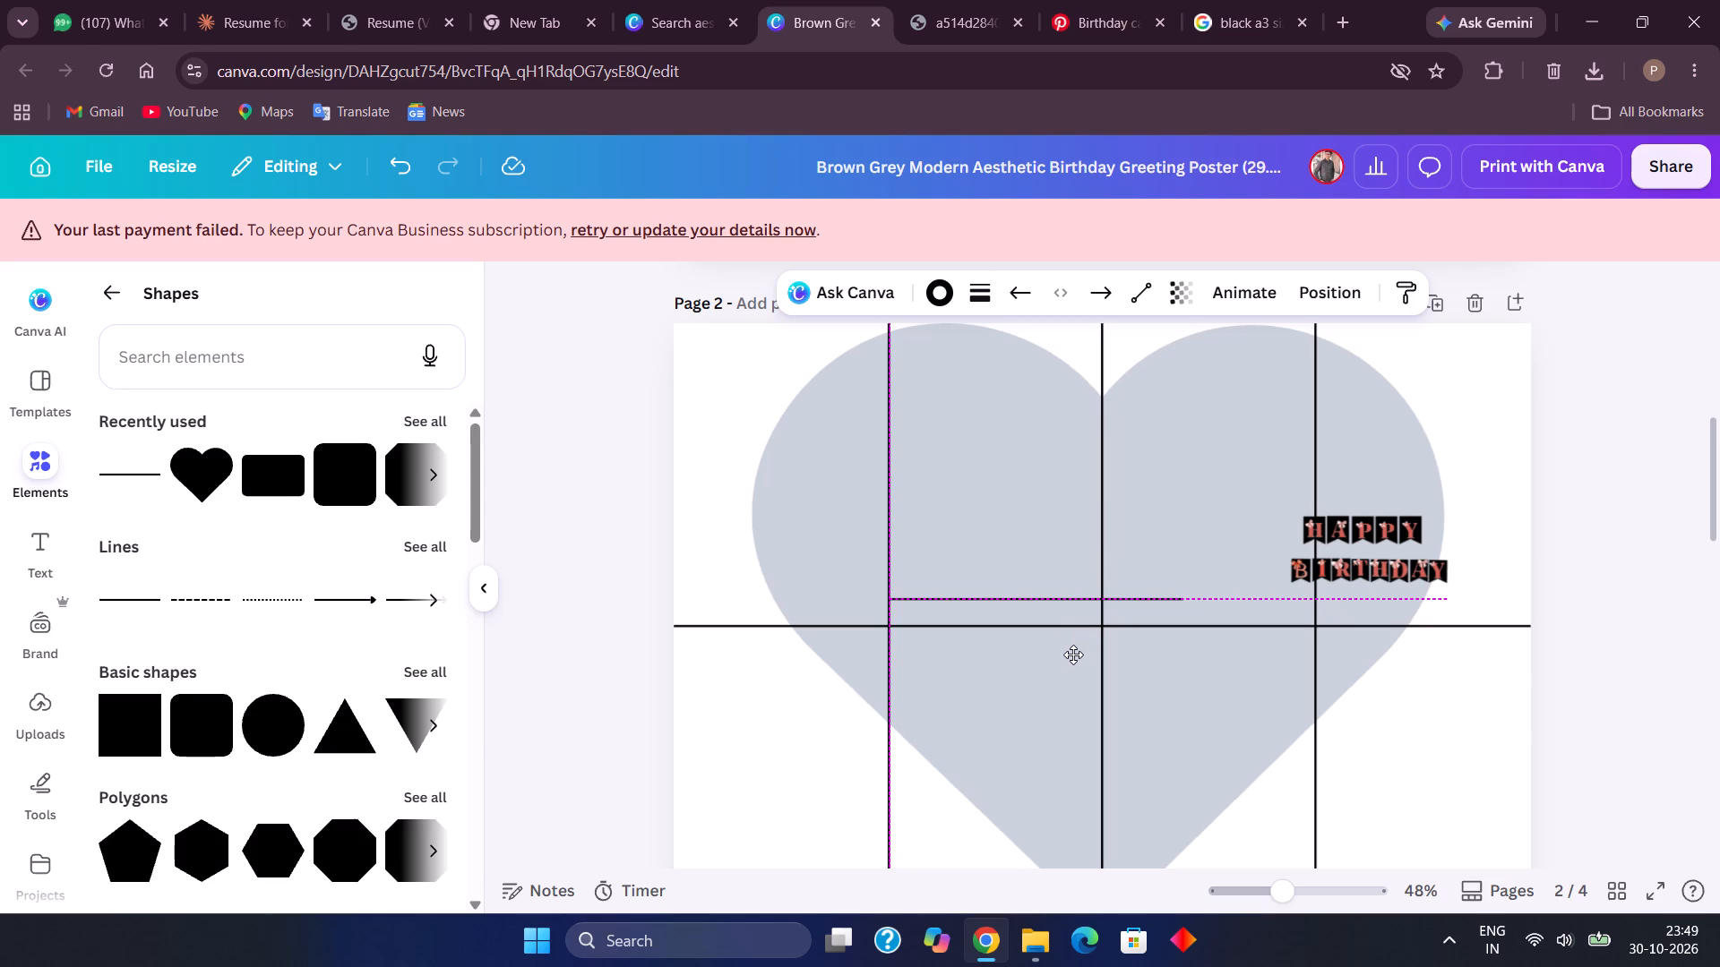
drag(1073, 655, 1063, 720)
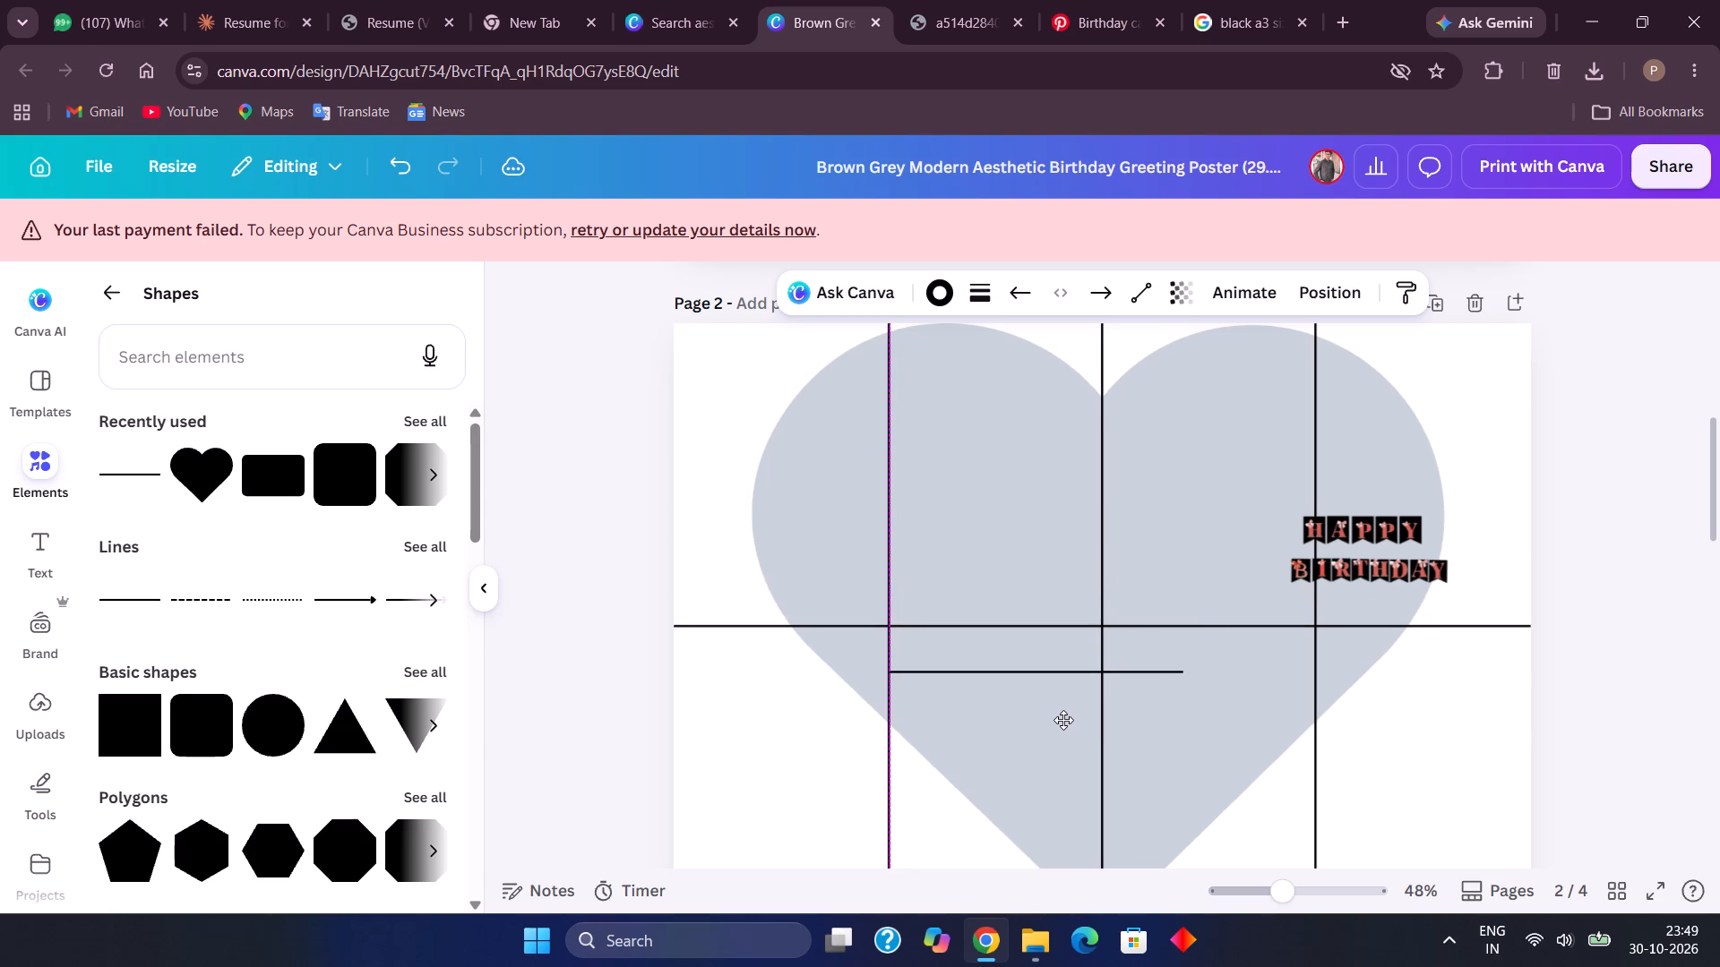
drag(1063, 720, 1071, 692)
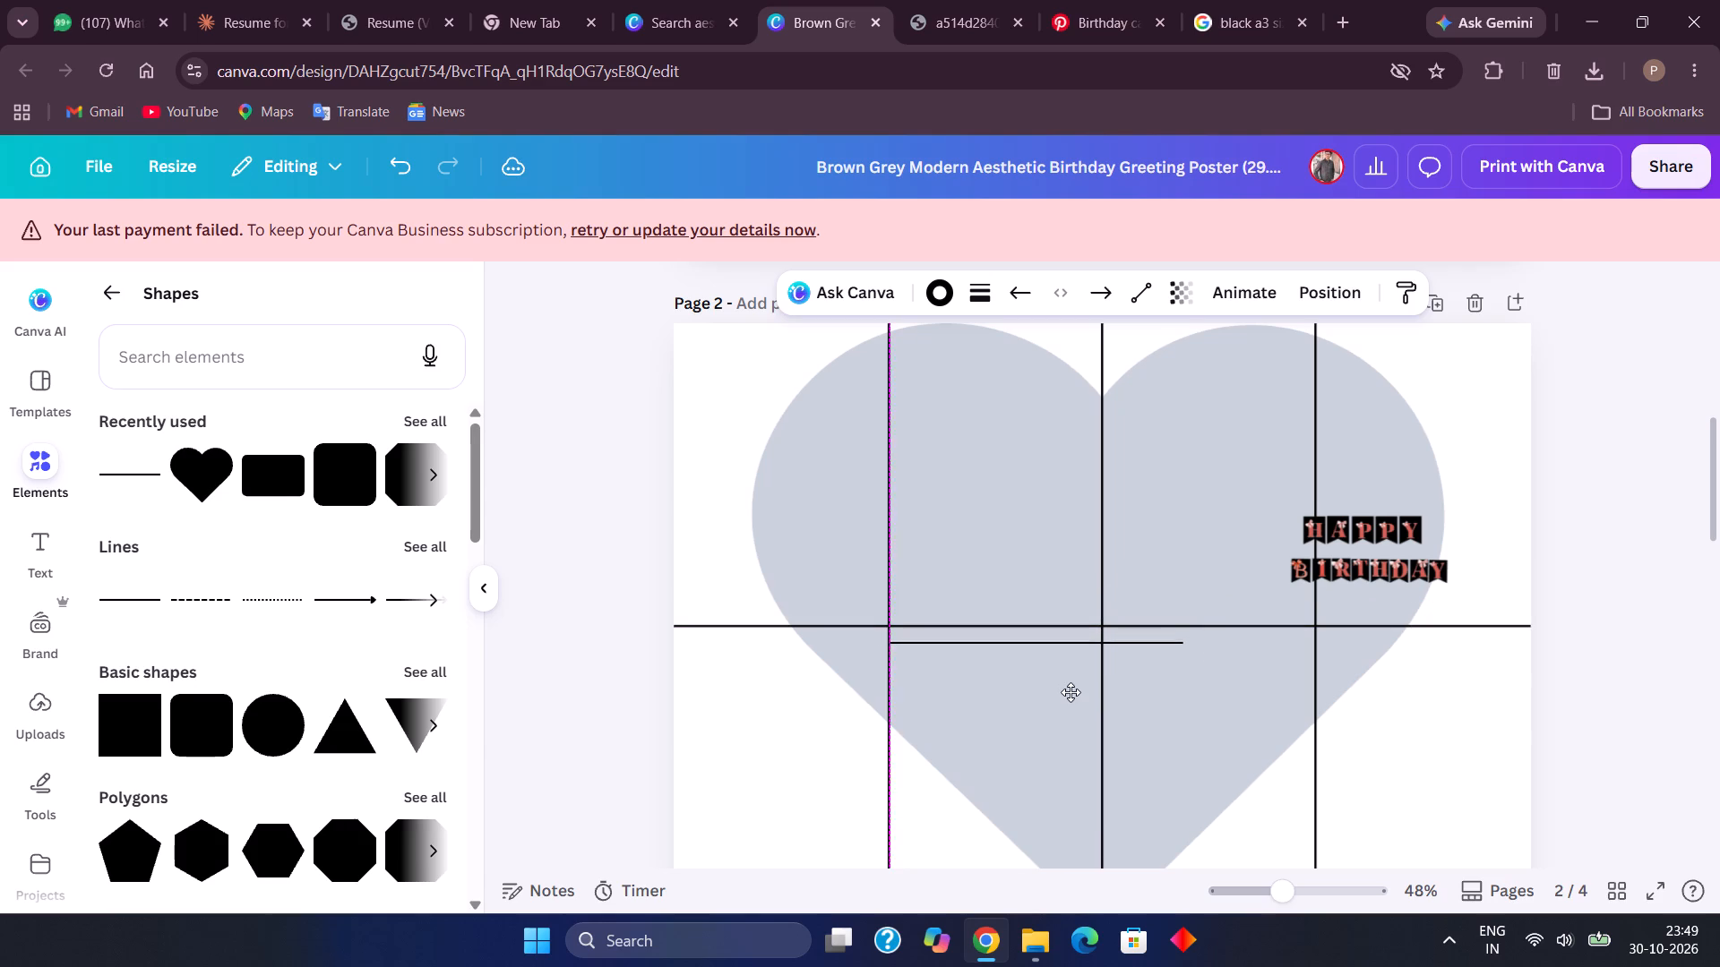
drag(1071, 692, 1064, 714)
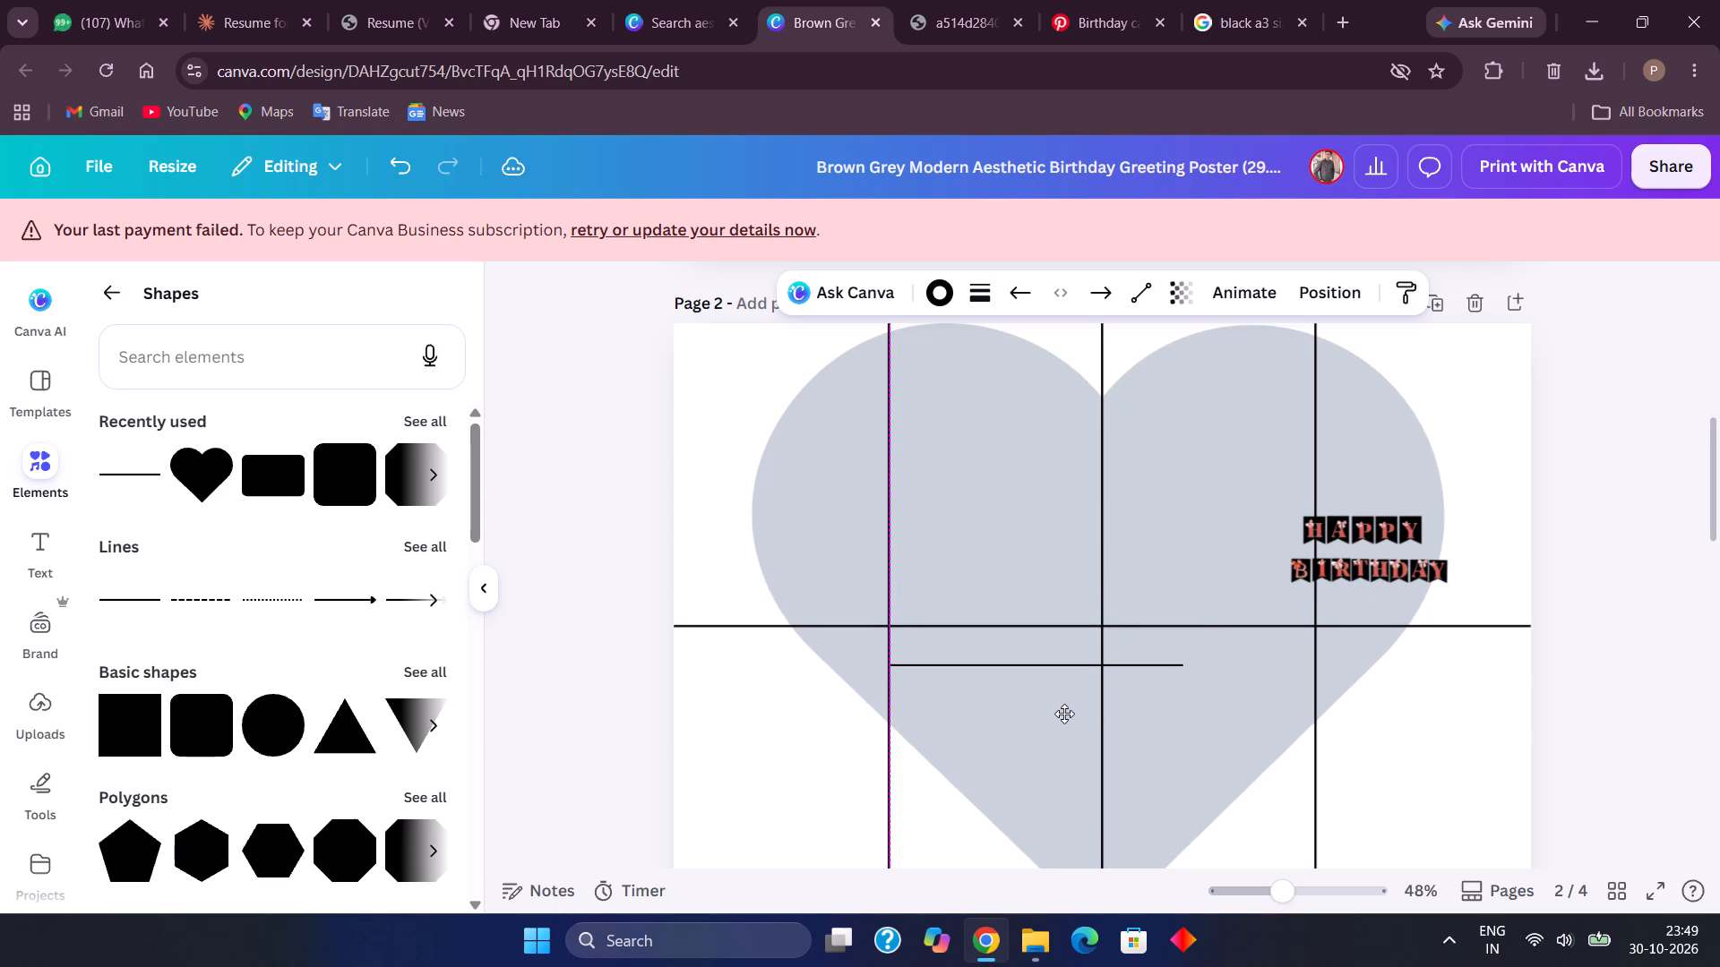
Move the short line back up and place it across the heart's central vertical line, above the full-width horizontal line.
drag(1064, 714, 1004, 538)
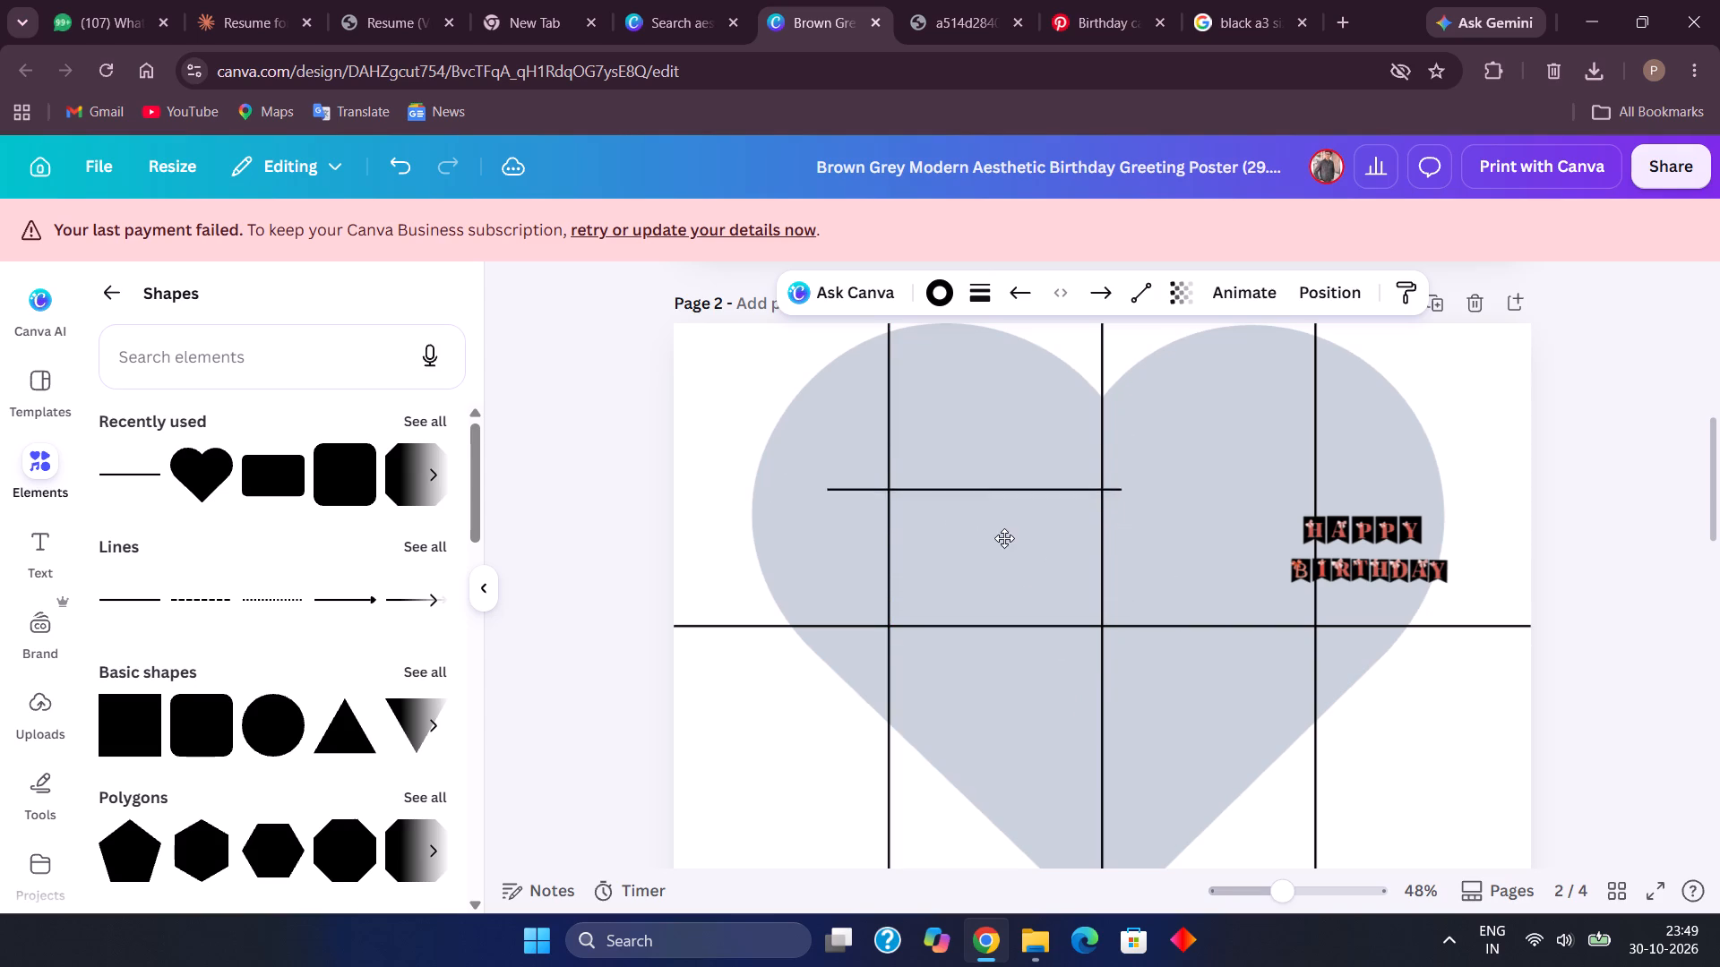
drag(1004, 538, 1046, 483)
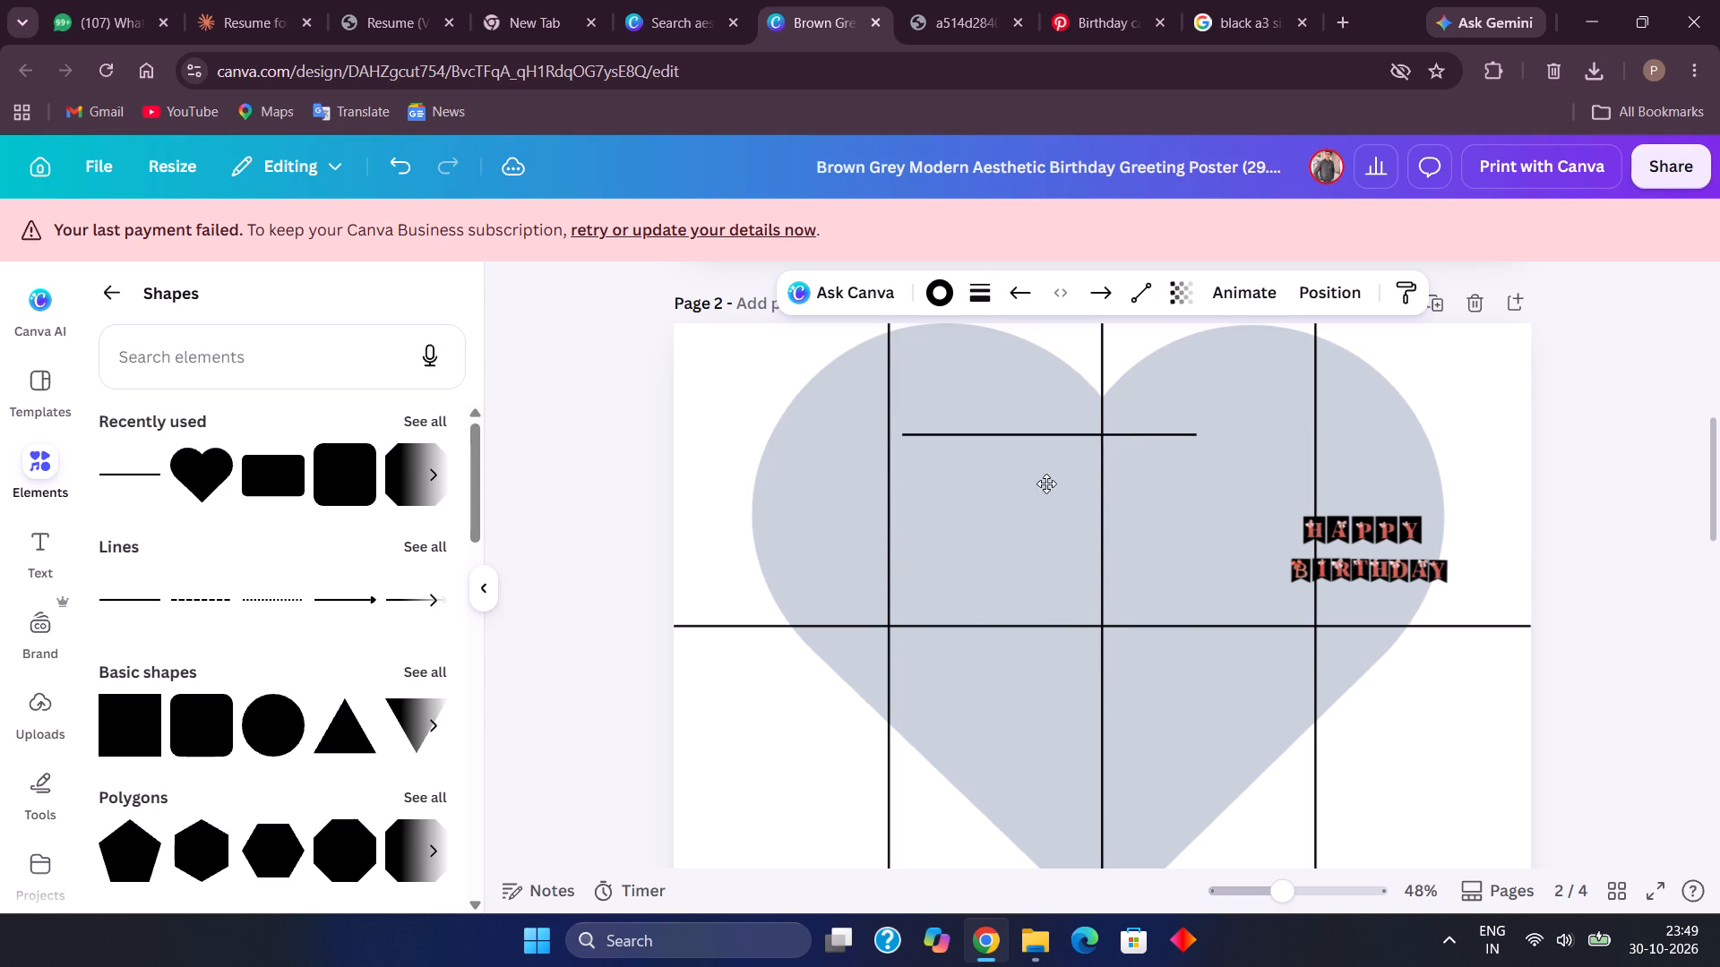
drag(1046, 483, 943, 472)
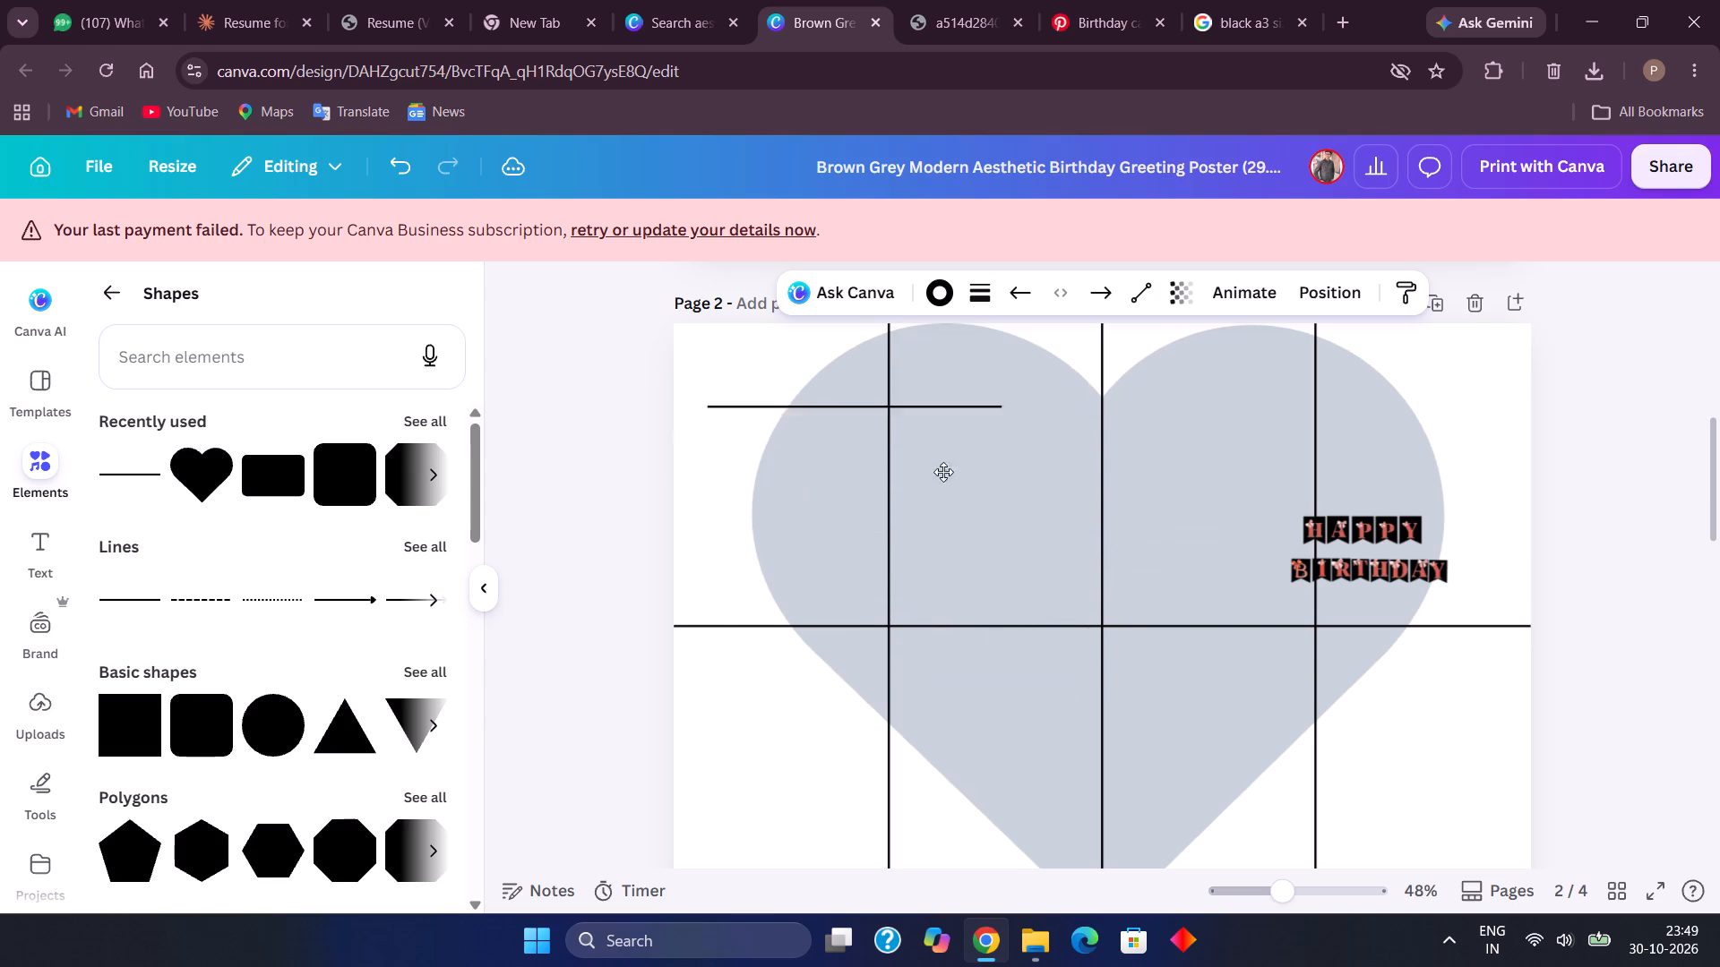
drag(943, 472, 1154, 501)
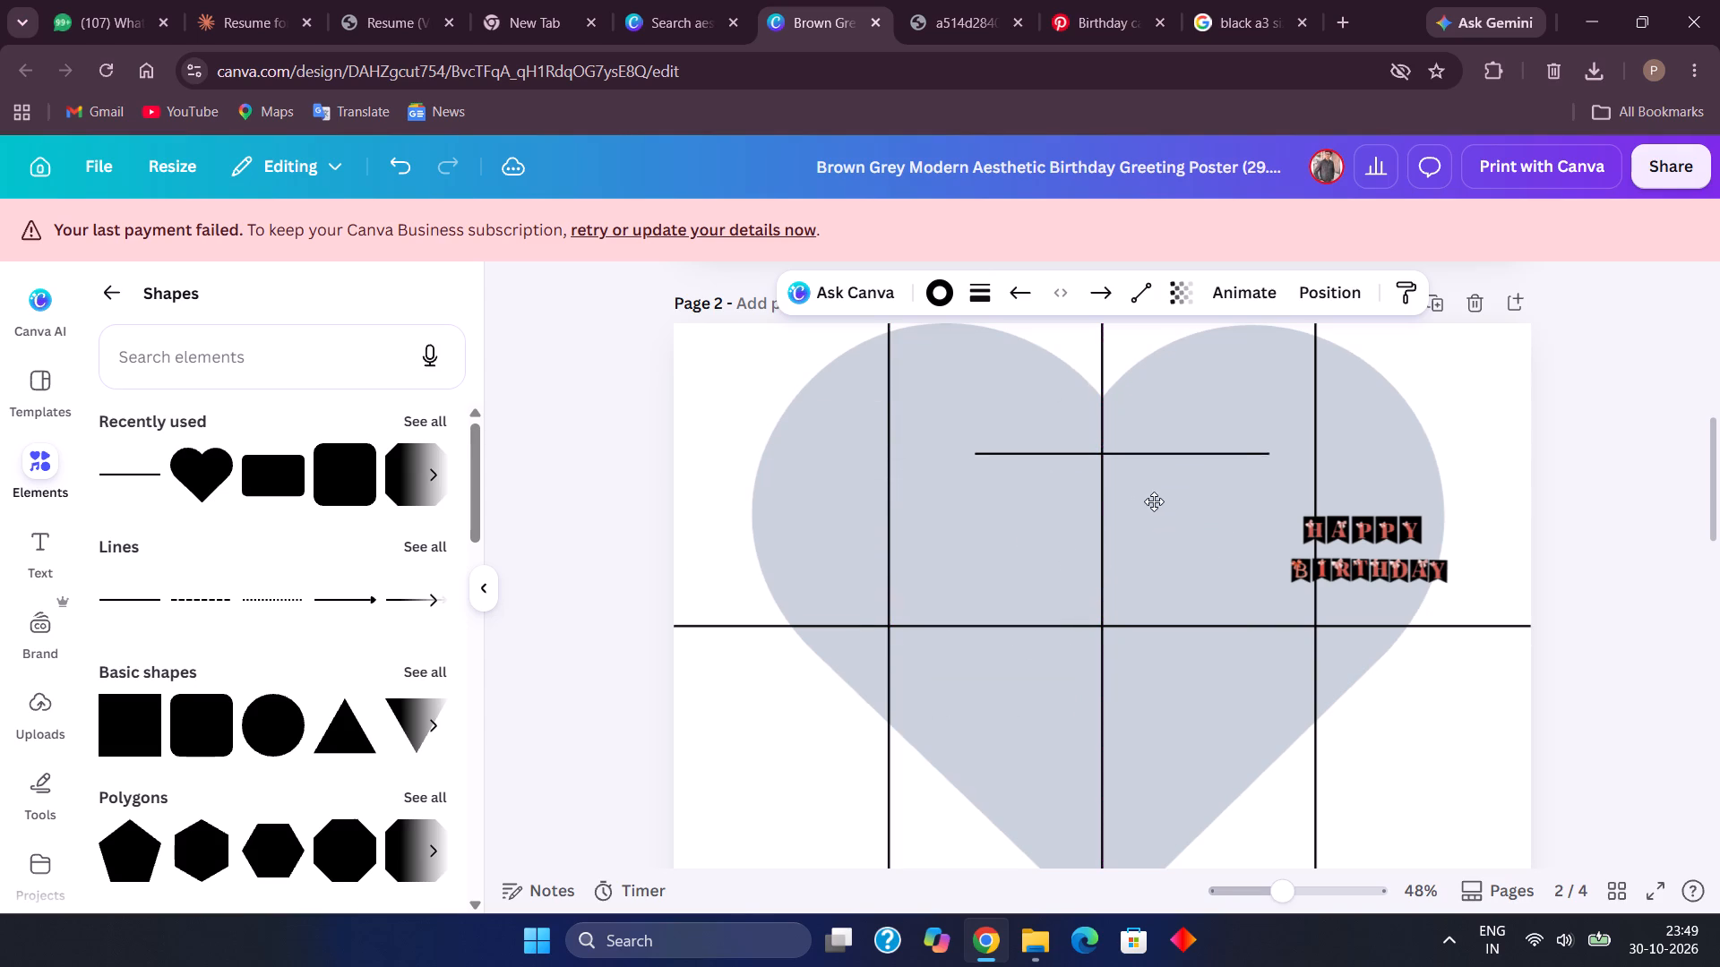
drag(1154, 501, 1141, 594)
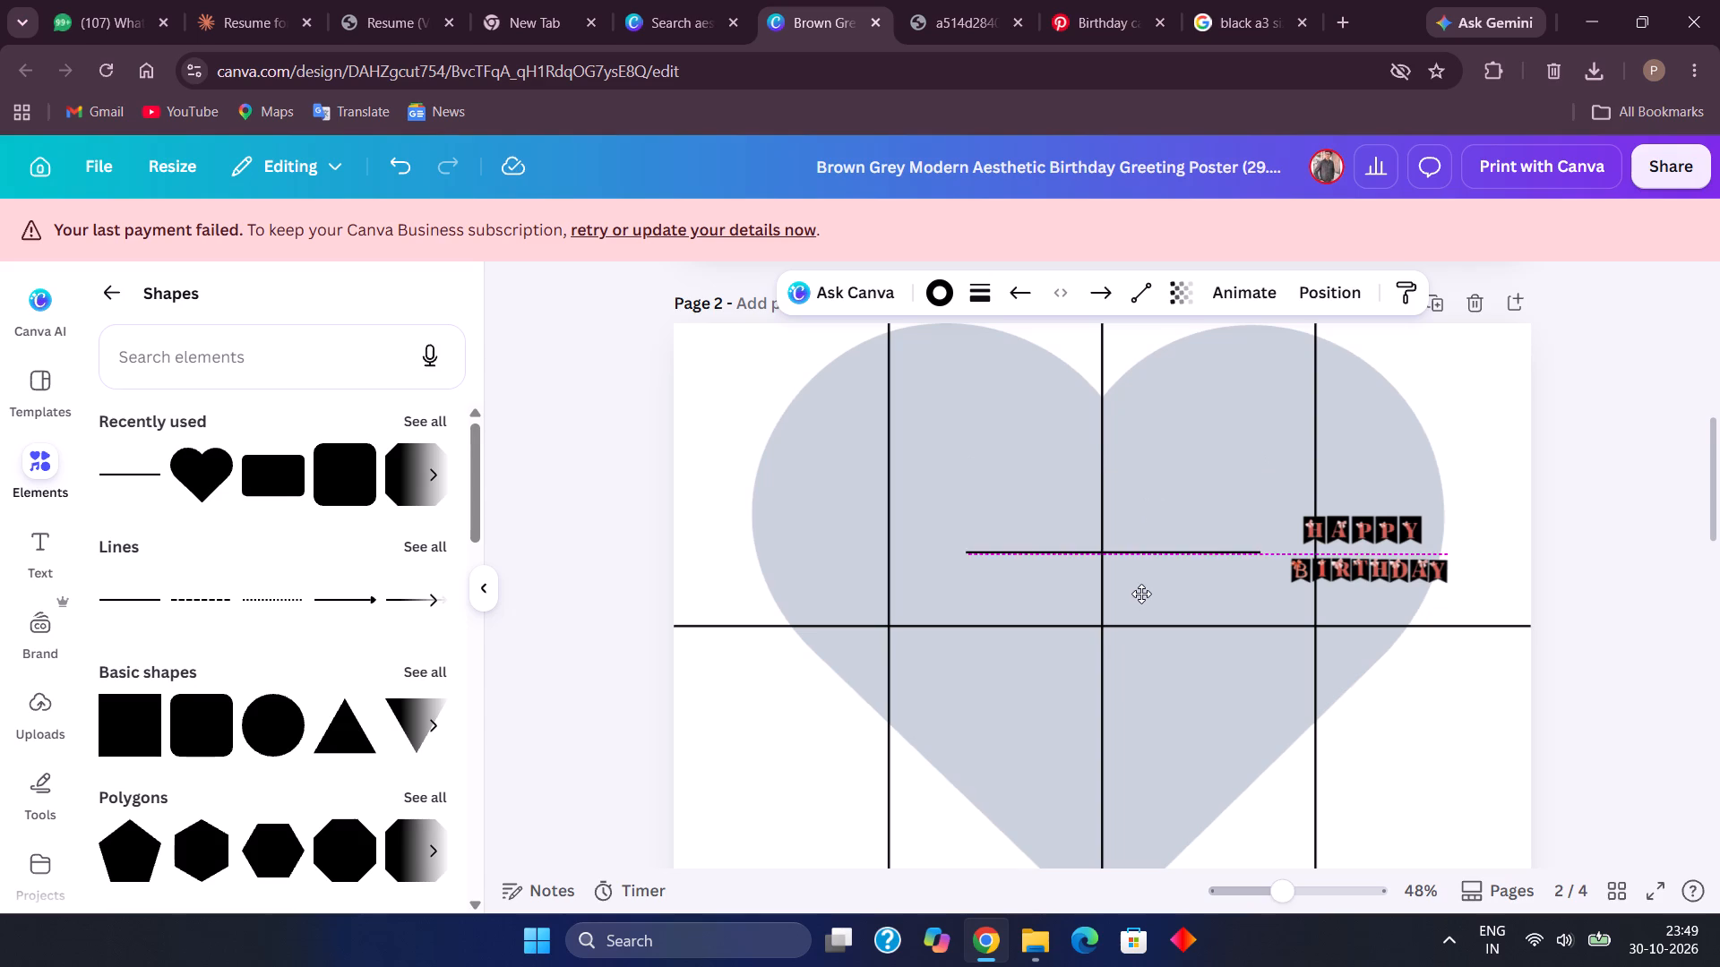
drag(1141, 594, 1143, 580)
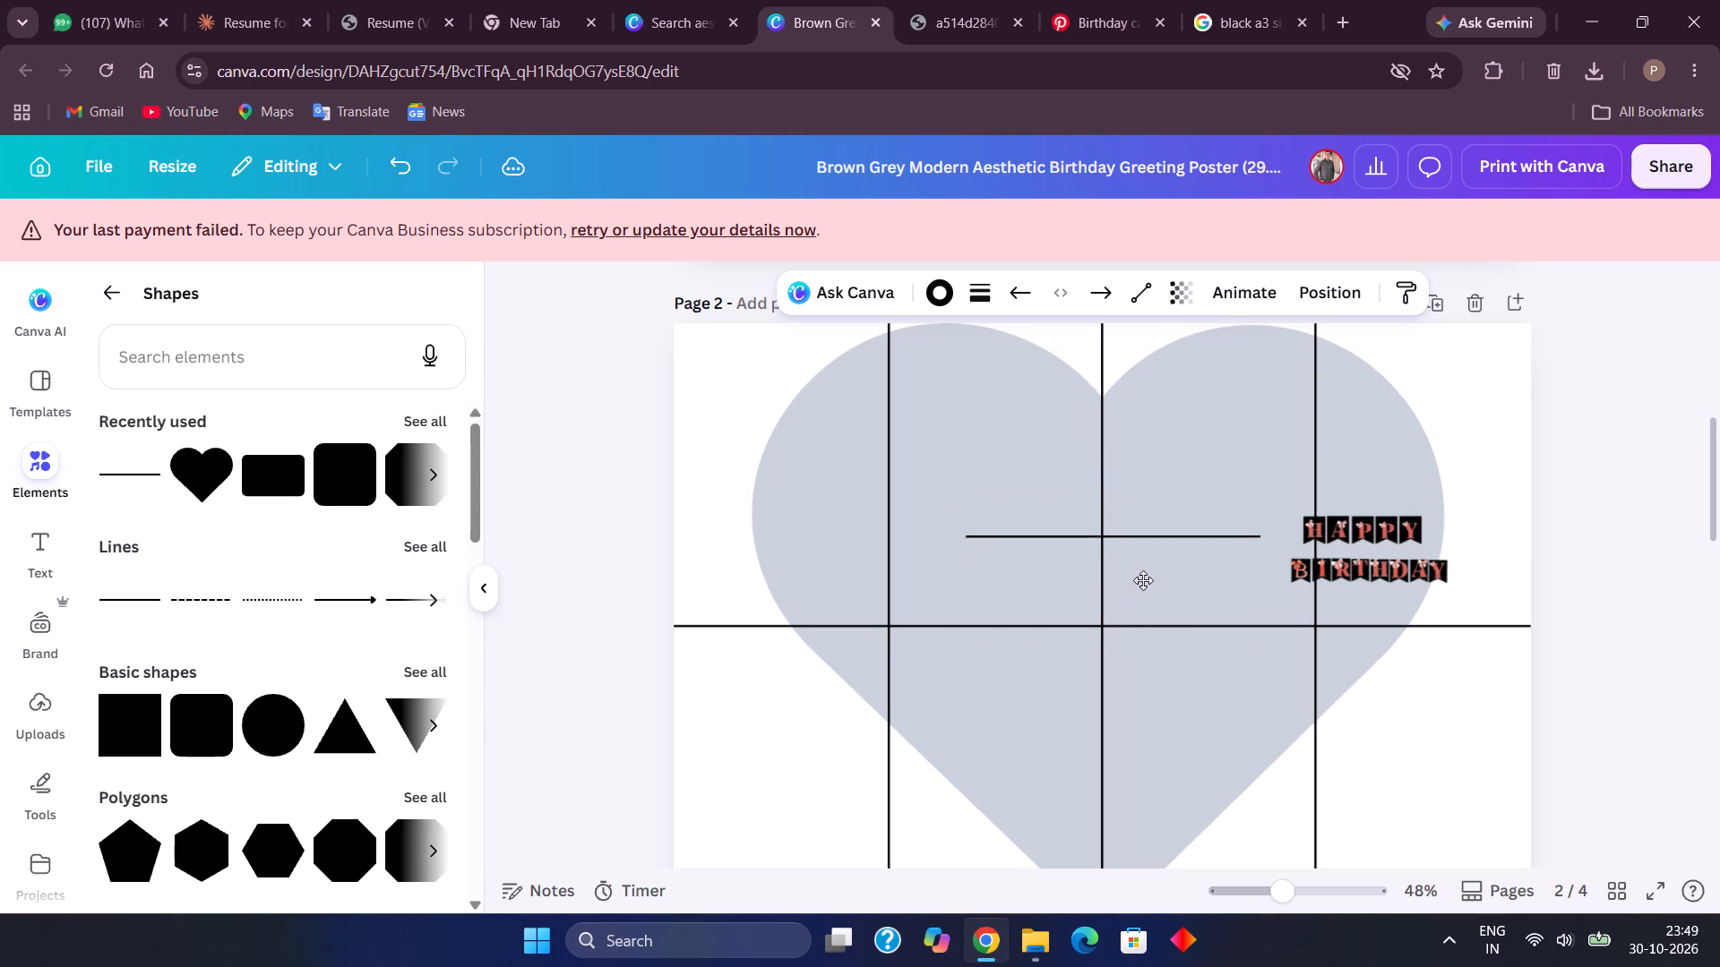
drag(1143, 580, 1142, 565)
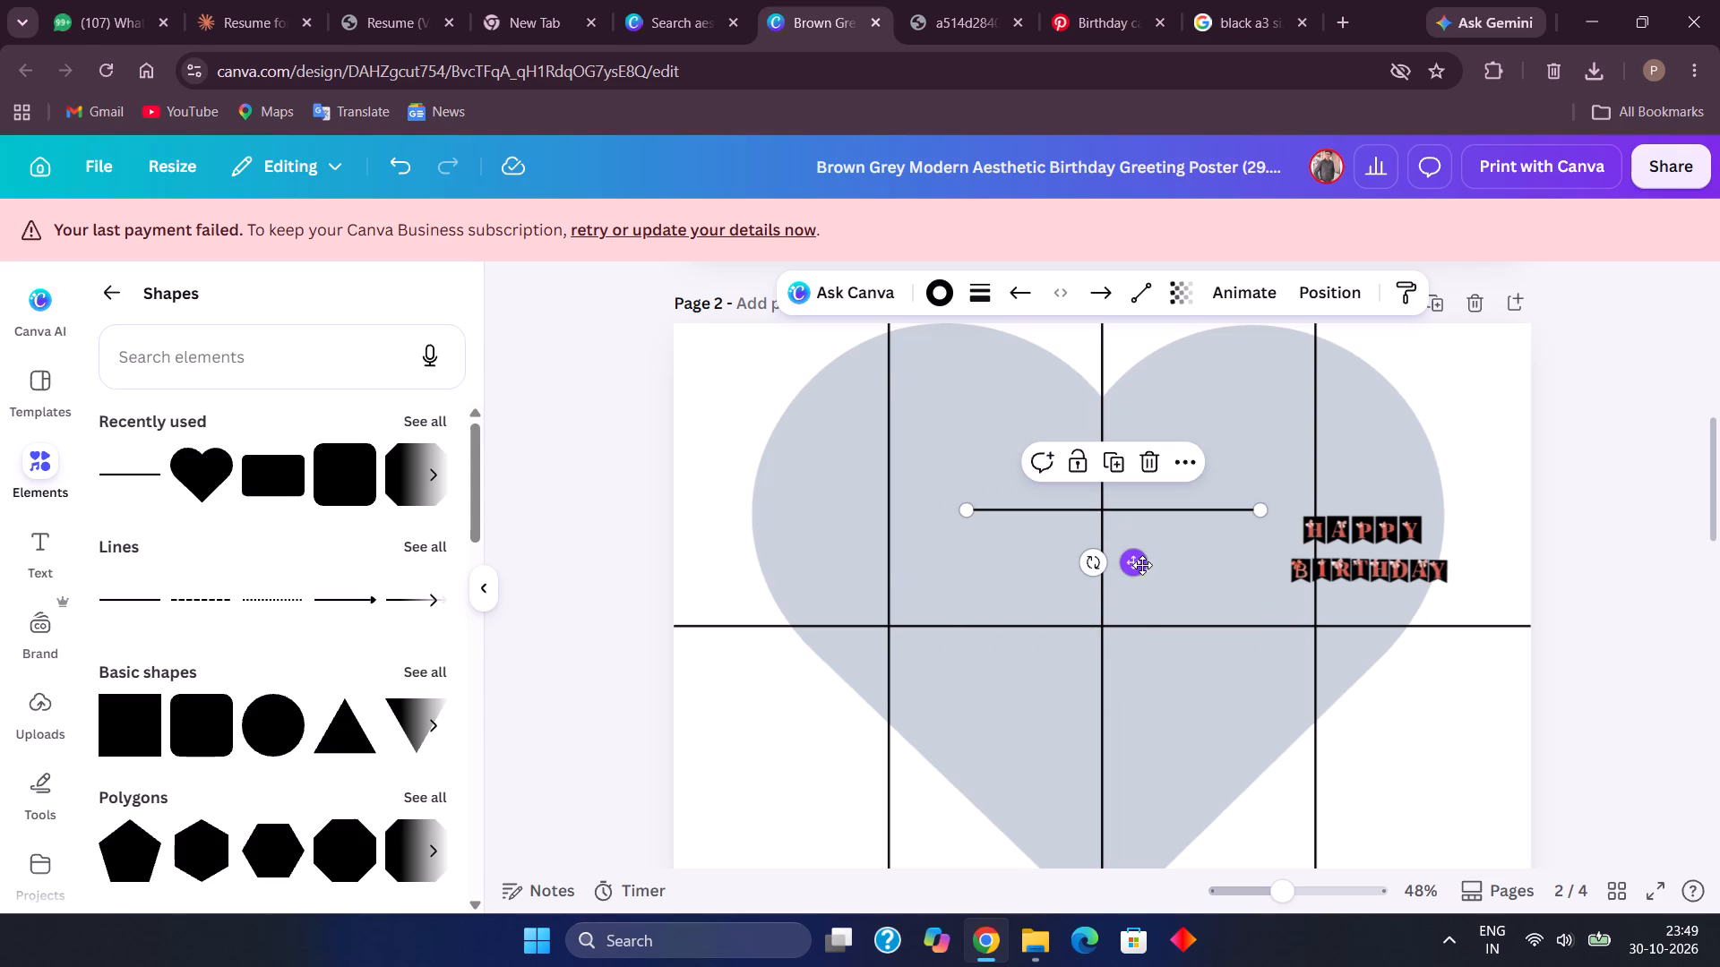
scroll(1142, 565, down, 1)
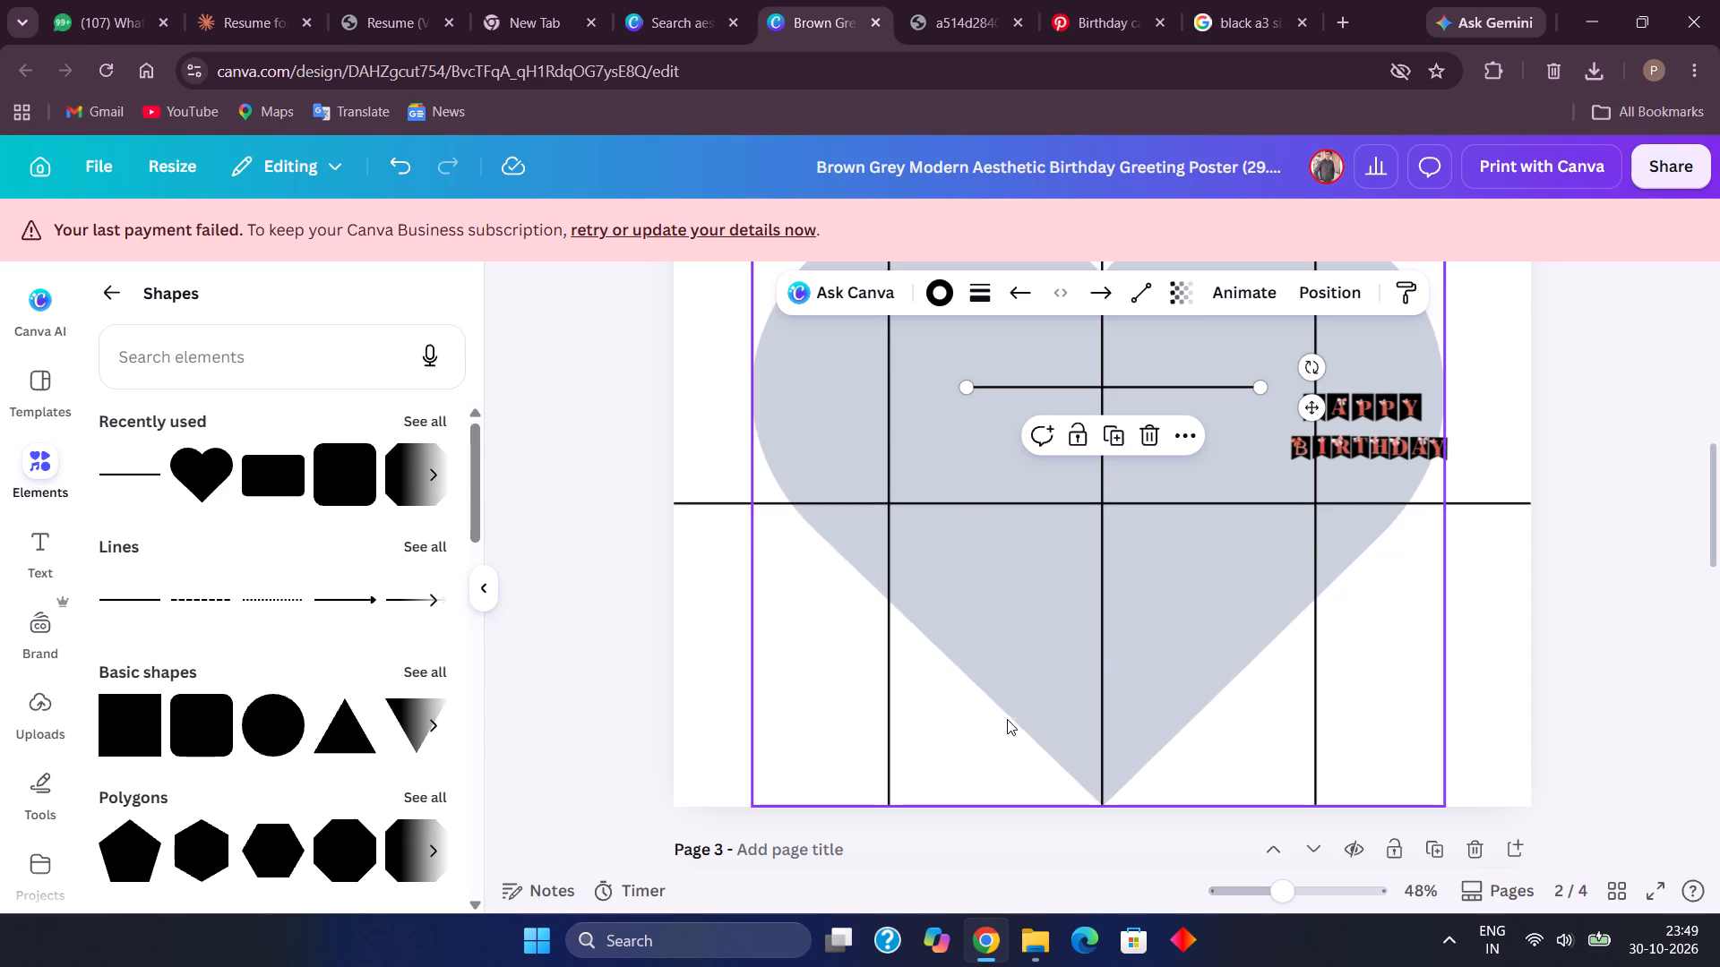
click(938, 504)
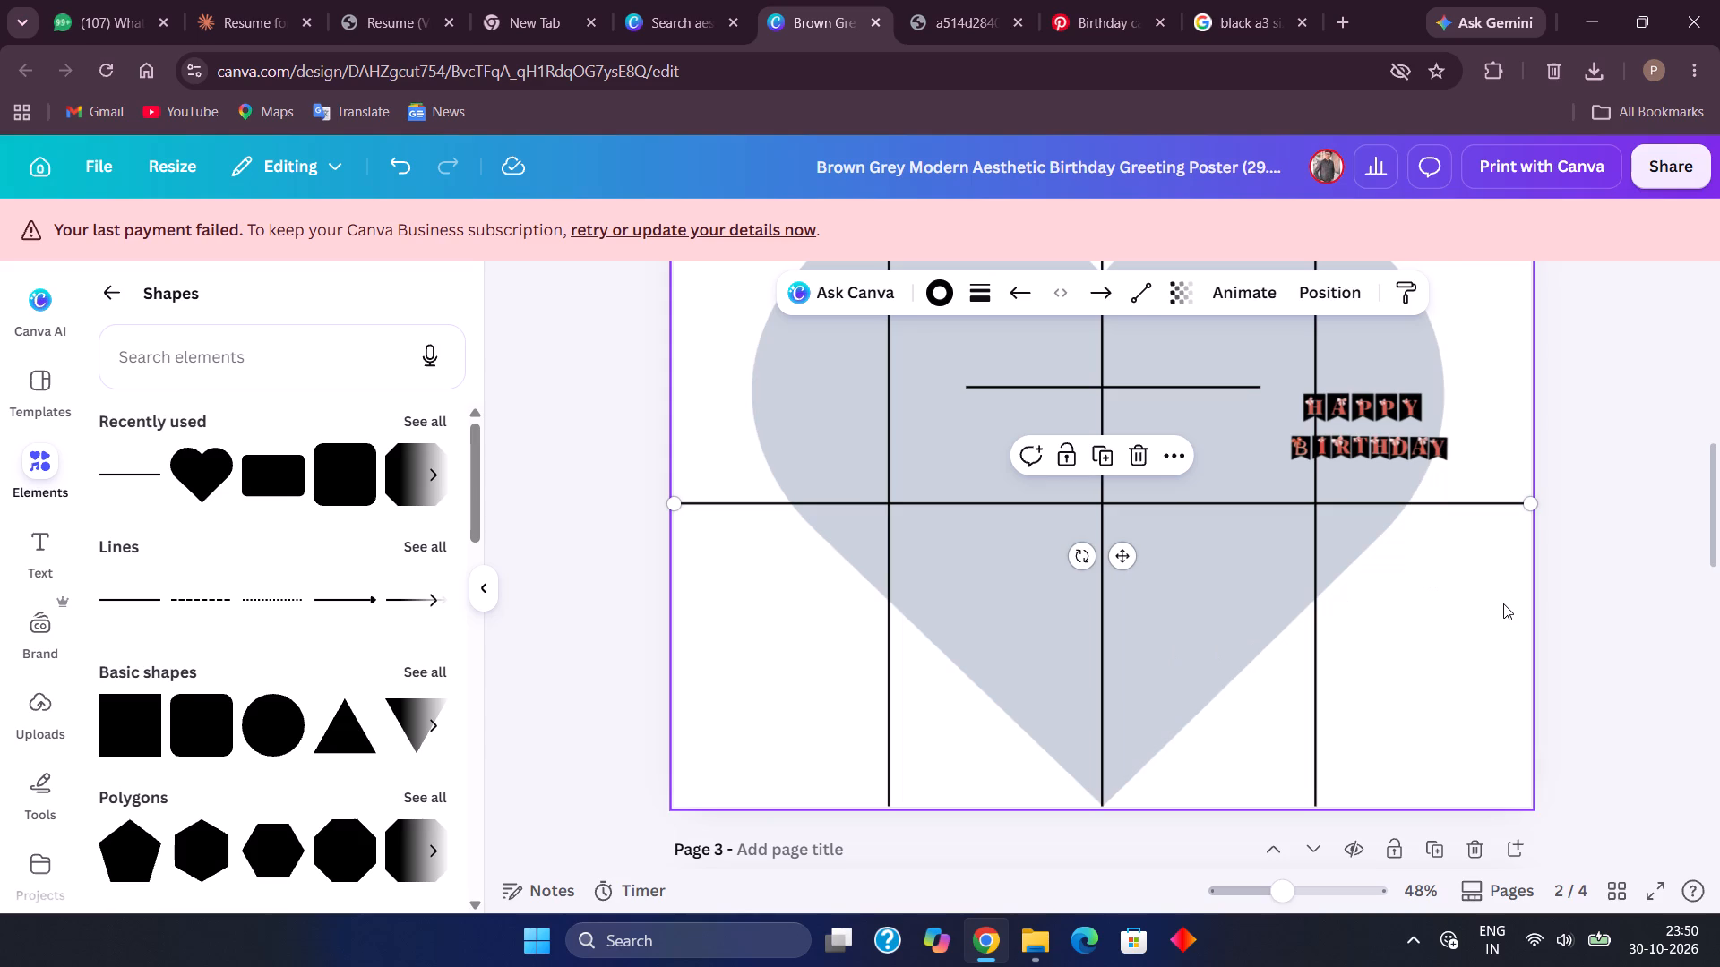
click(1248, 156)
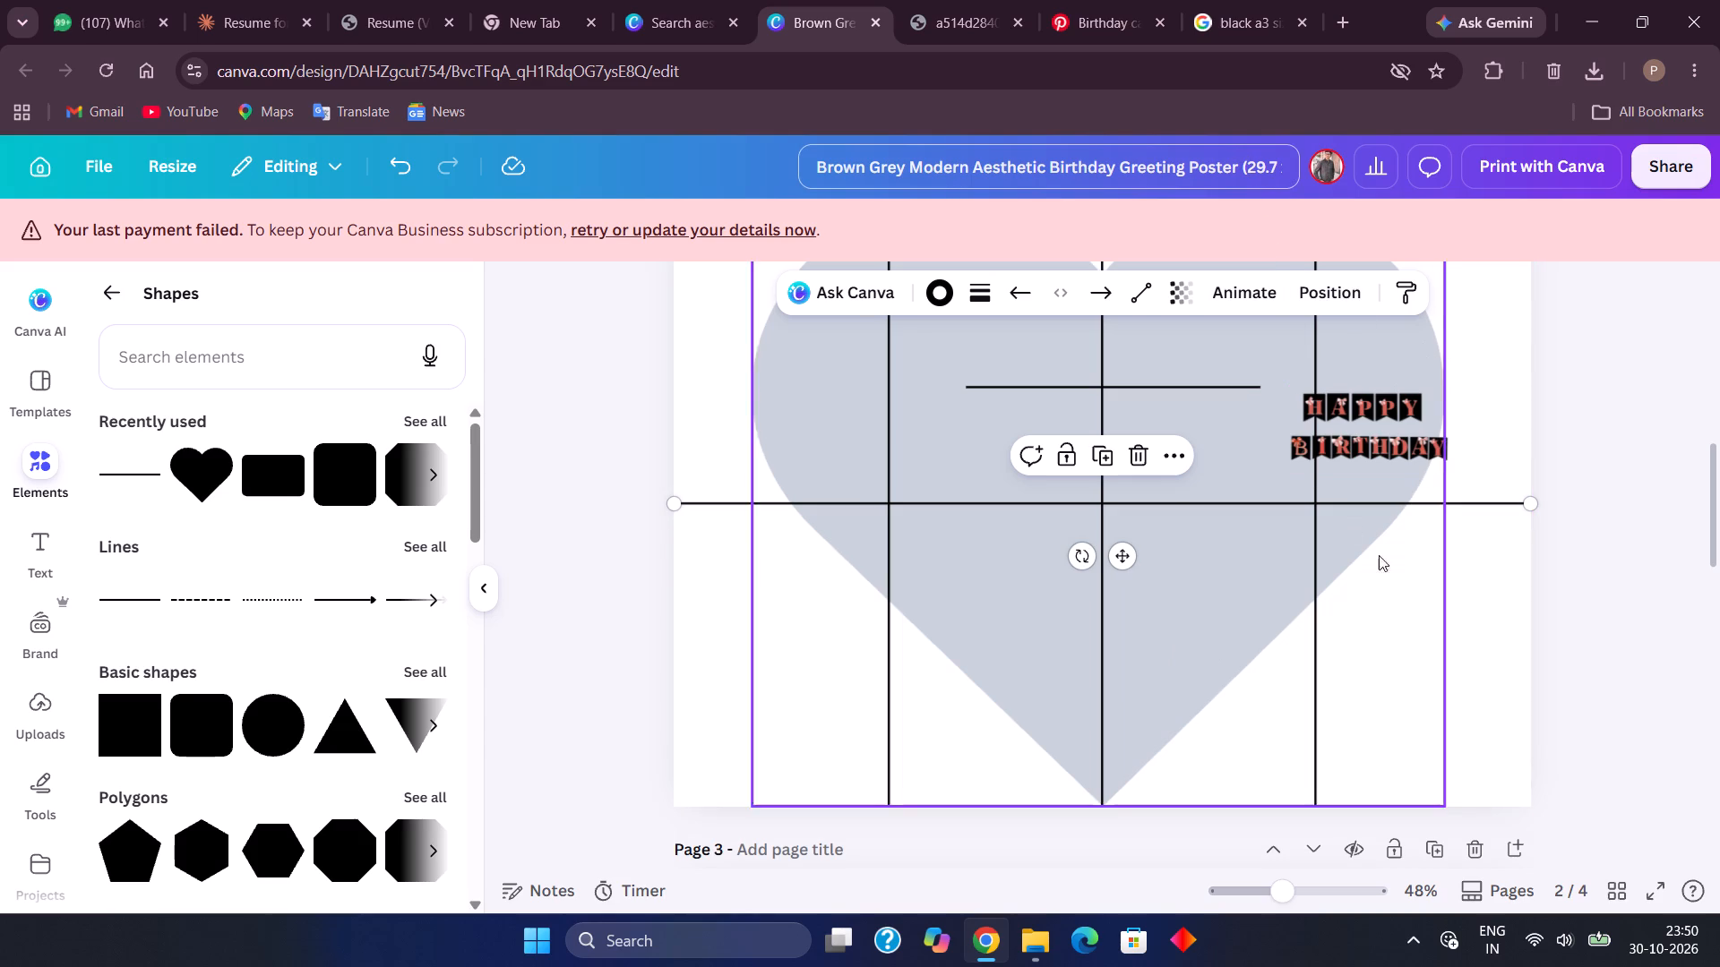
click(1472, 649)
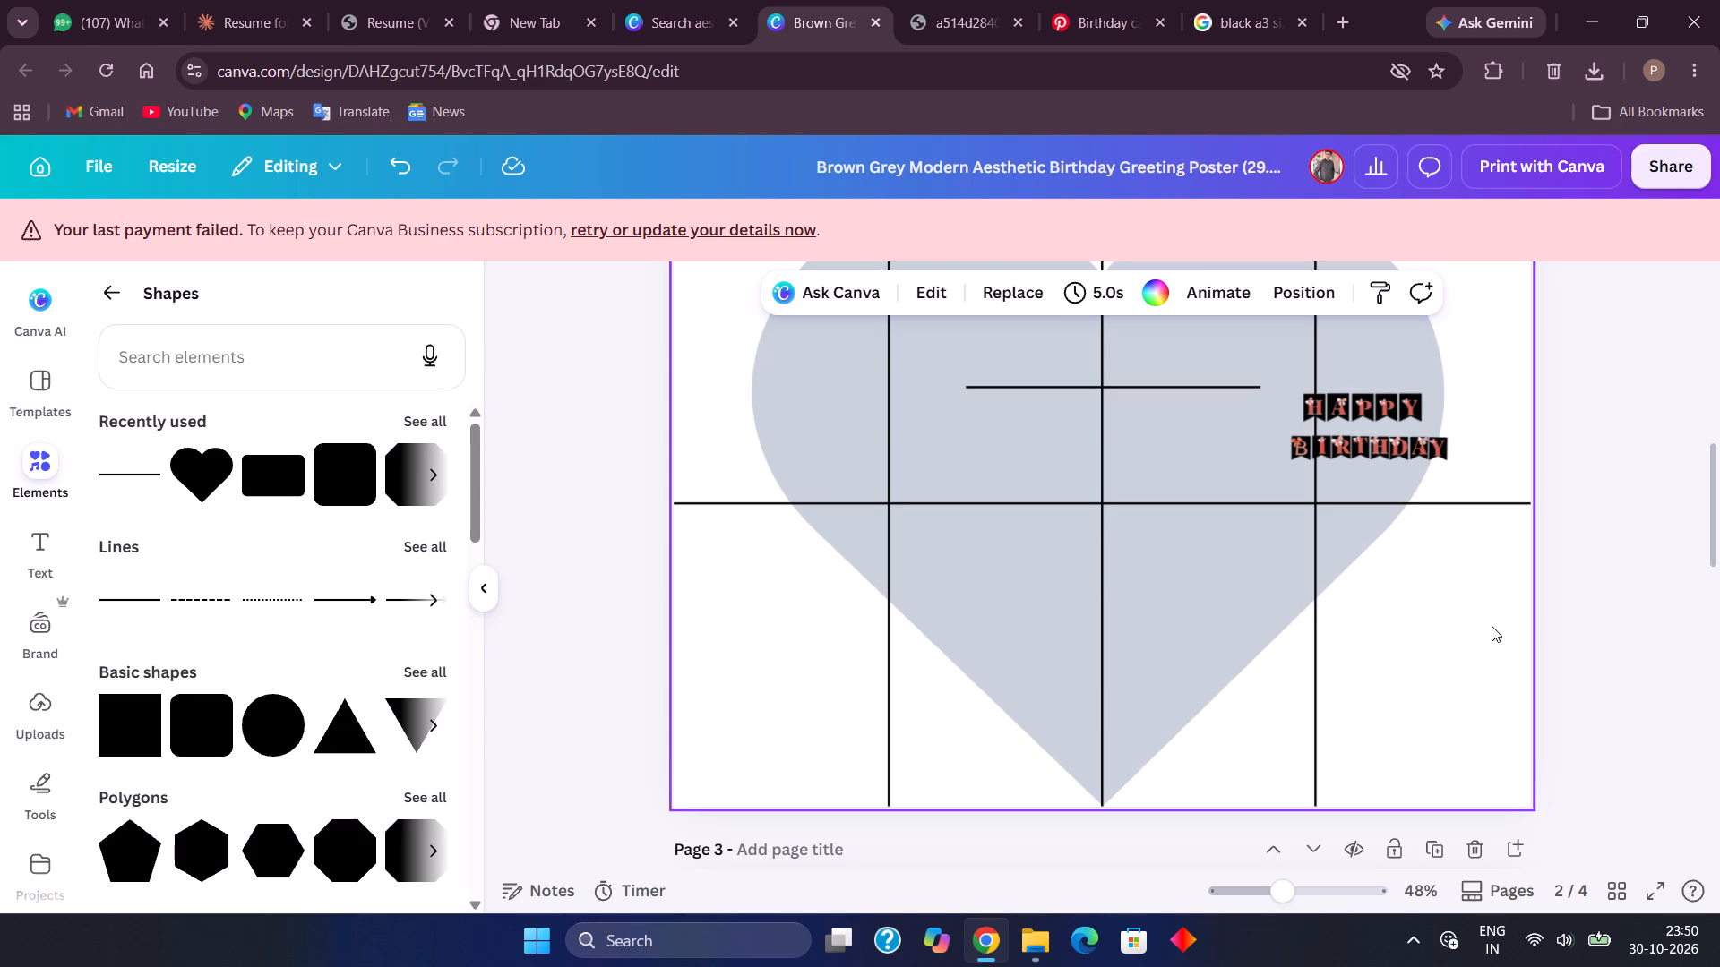
Move the short line to the heart's left side and attach its inner end where the full-width line meets the heart's edge.
scroll(1492, 626, up, 2)
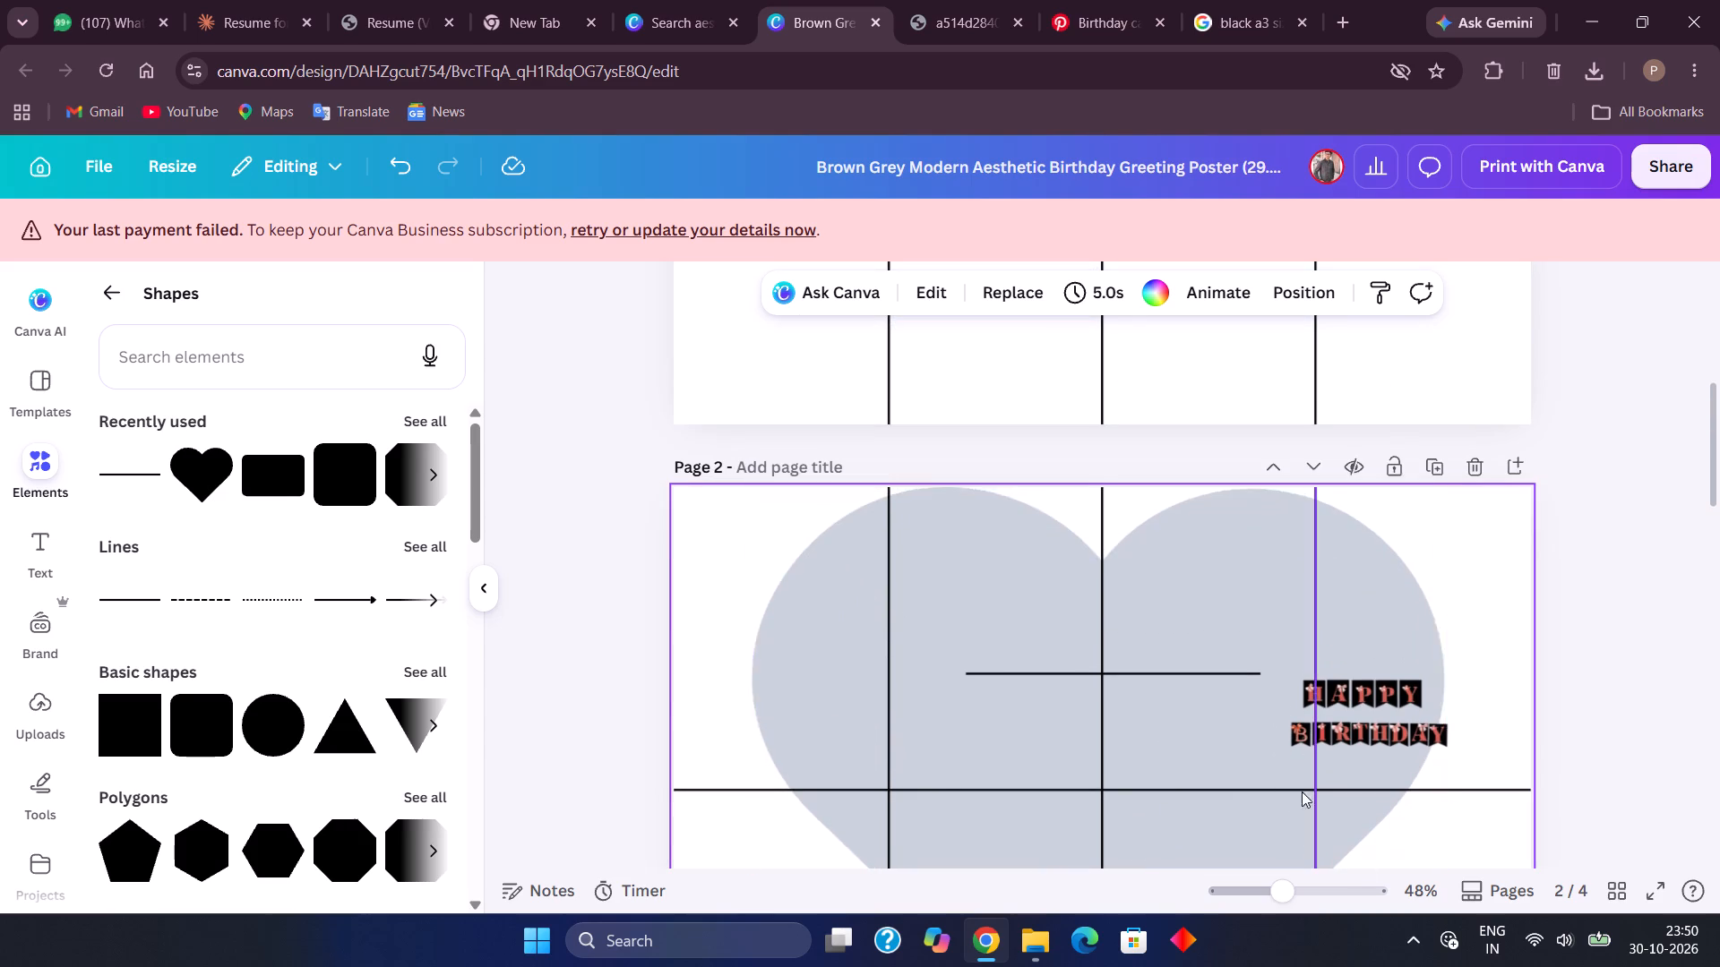
drag(1214, 675, 936, 684)
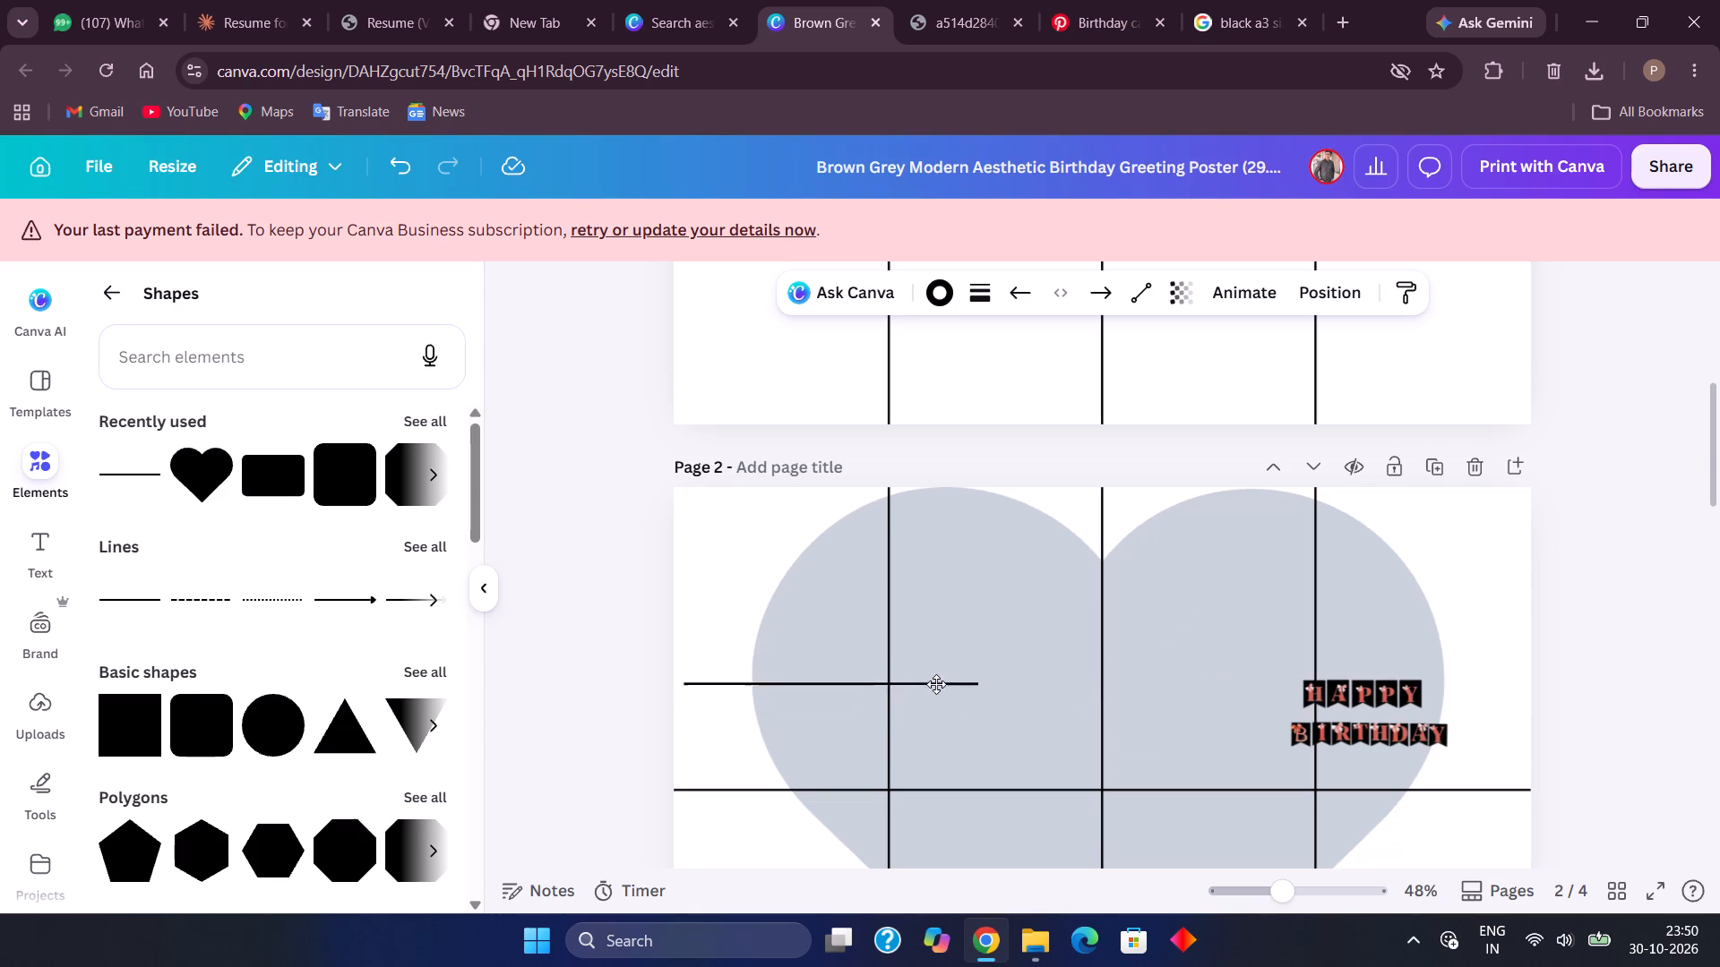
drag(936, 684, 938, 683)
drag(980, 672, 830, 736)
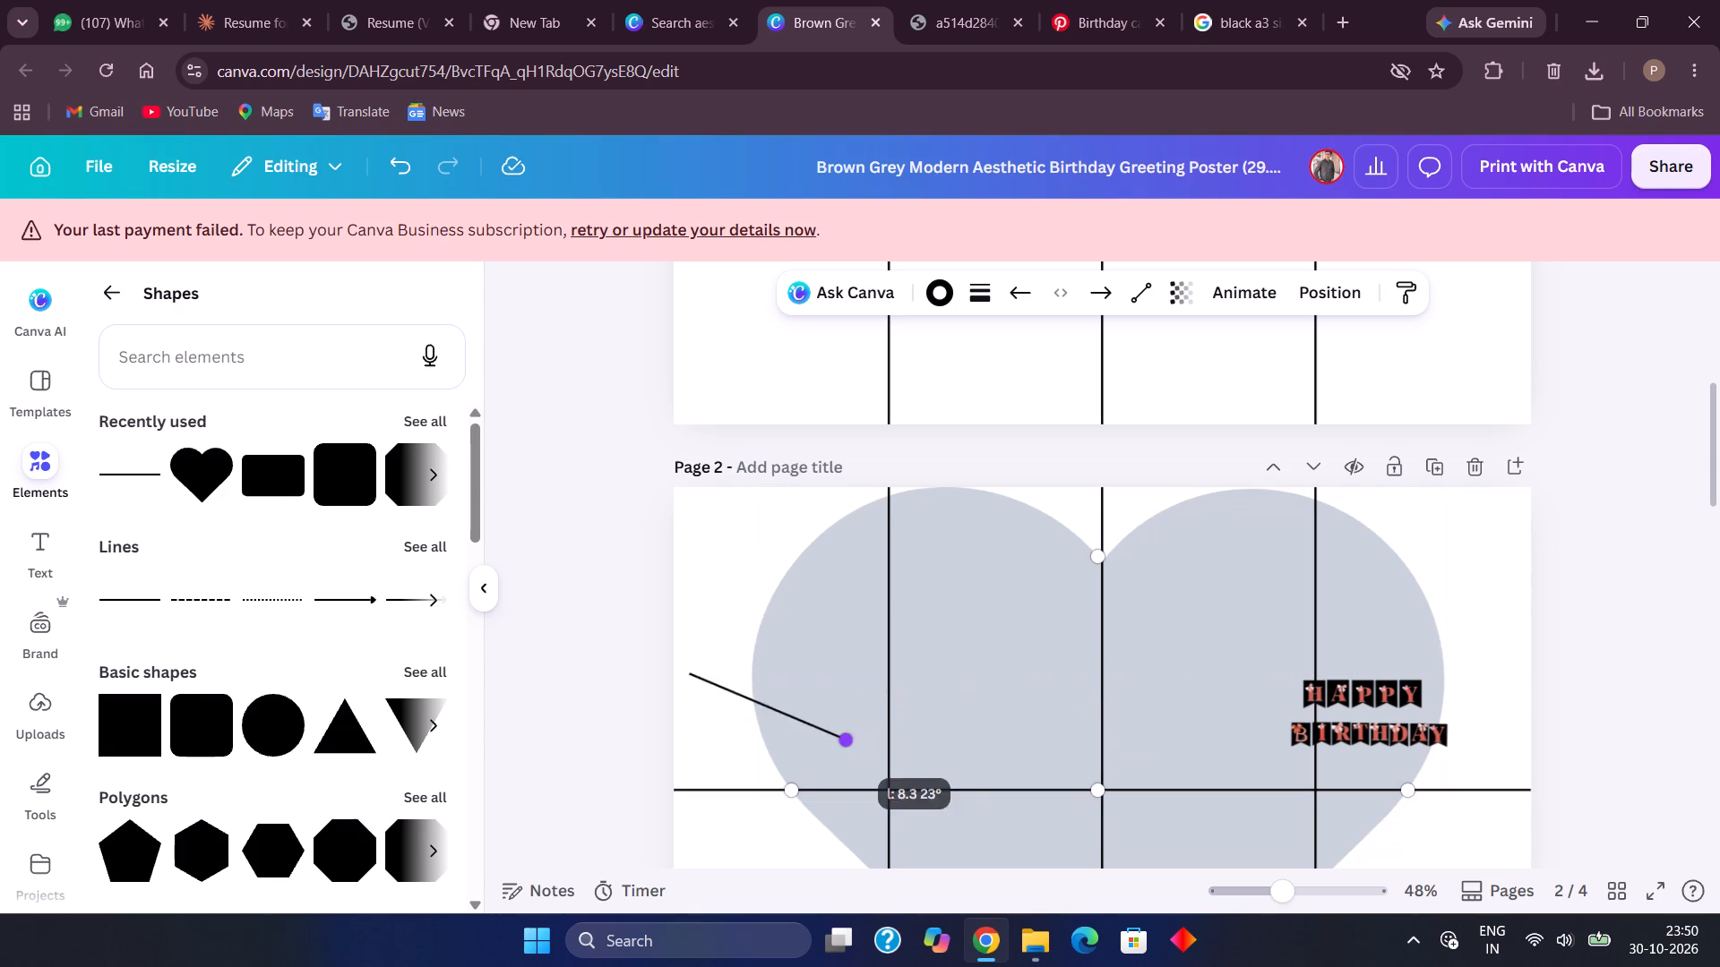
drag(830, 736, 782, 776)
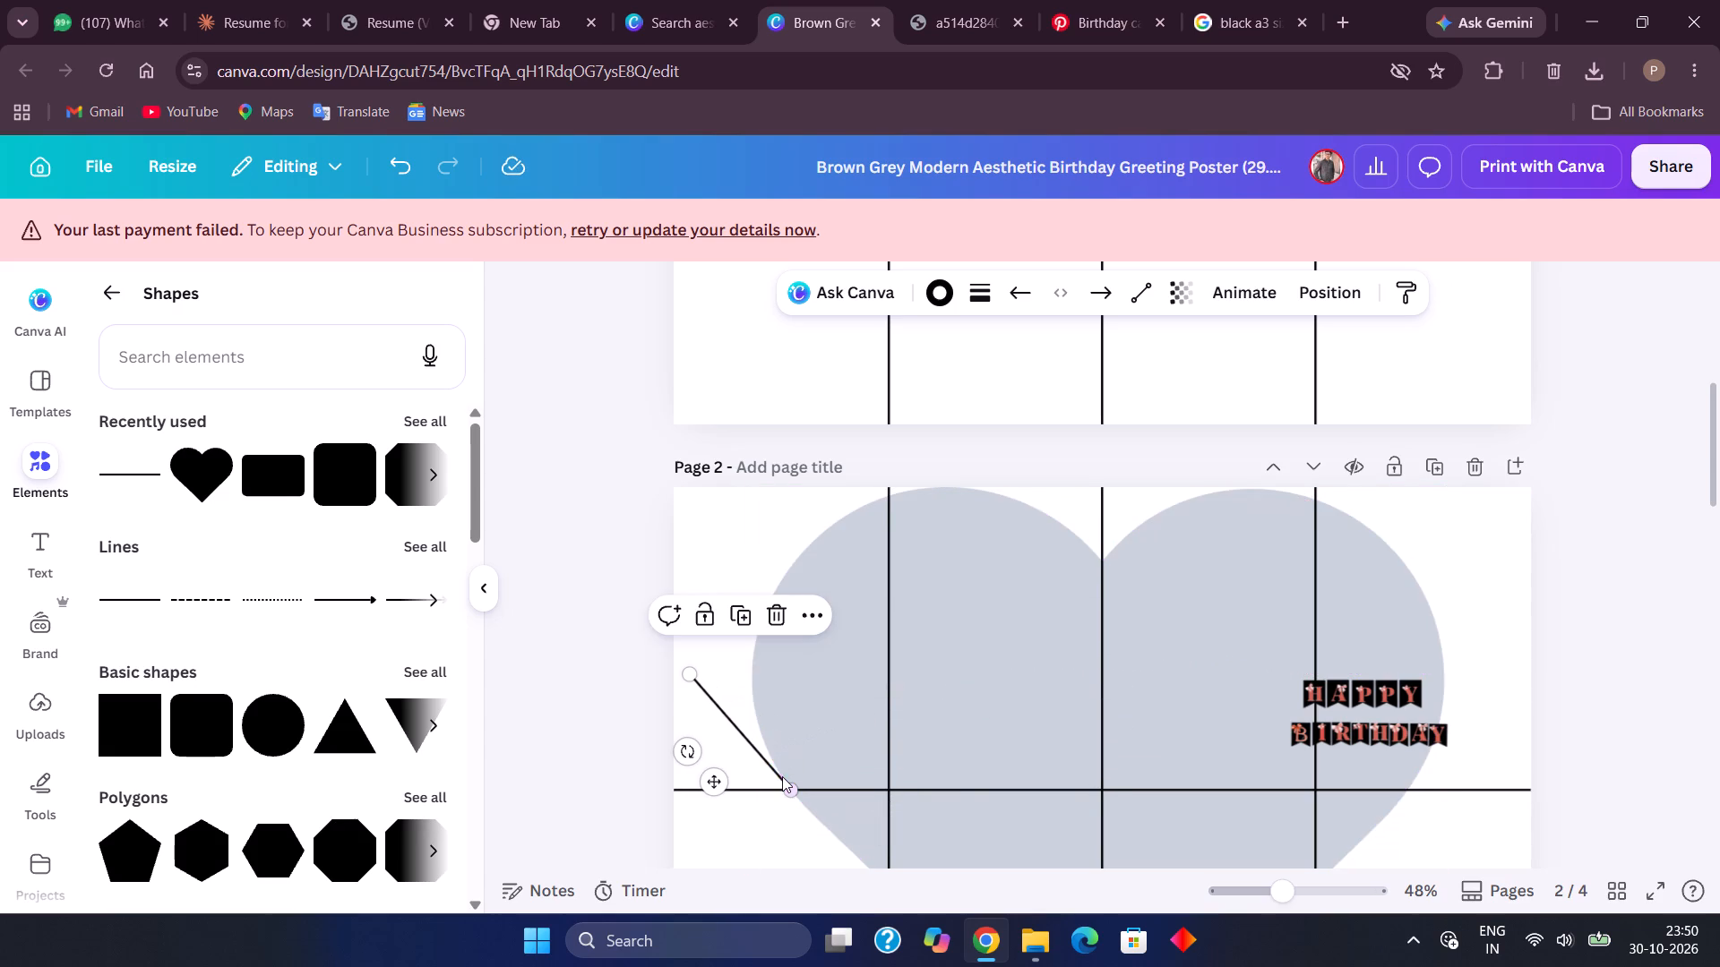
Swing the short line's free end upward to make it vertical at 90°, about 7.5 long, rising from the full-width line at the heart's left edge.
drag(692, 678, 792, 601)
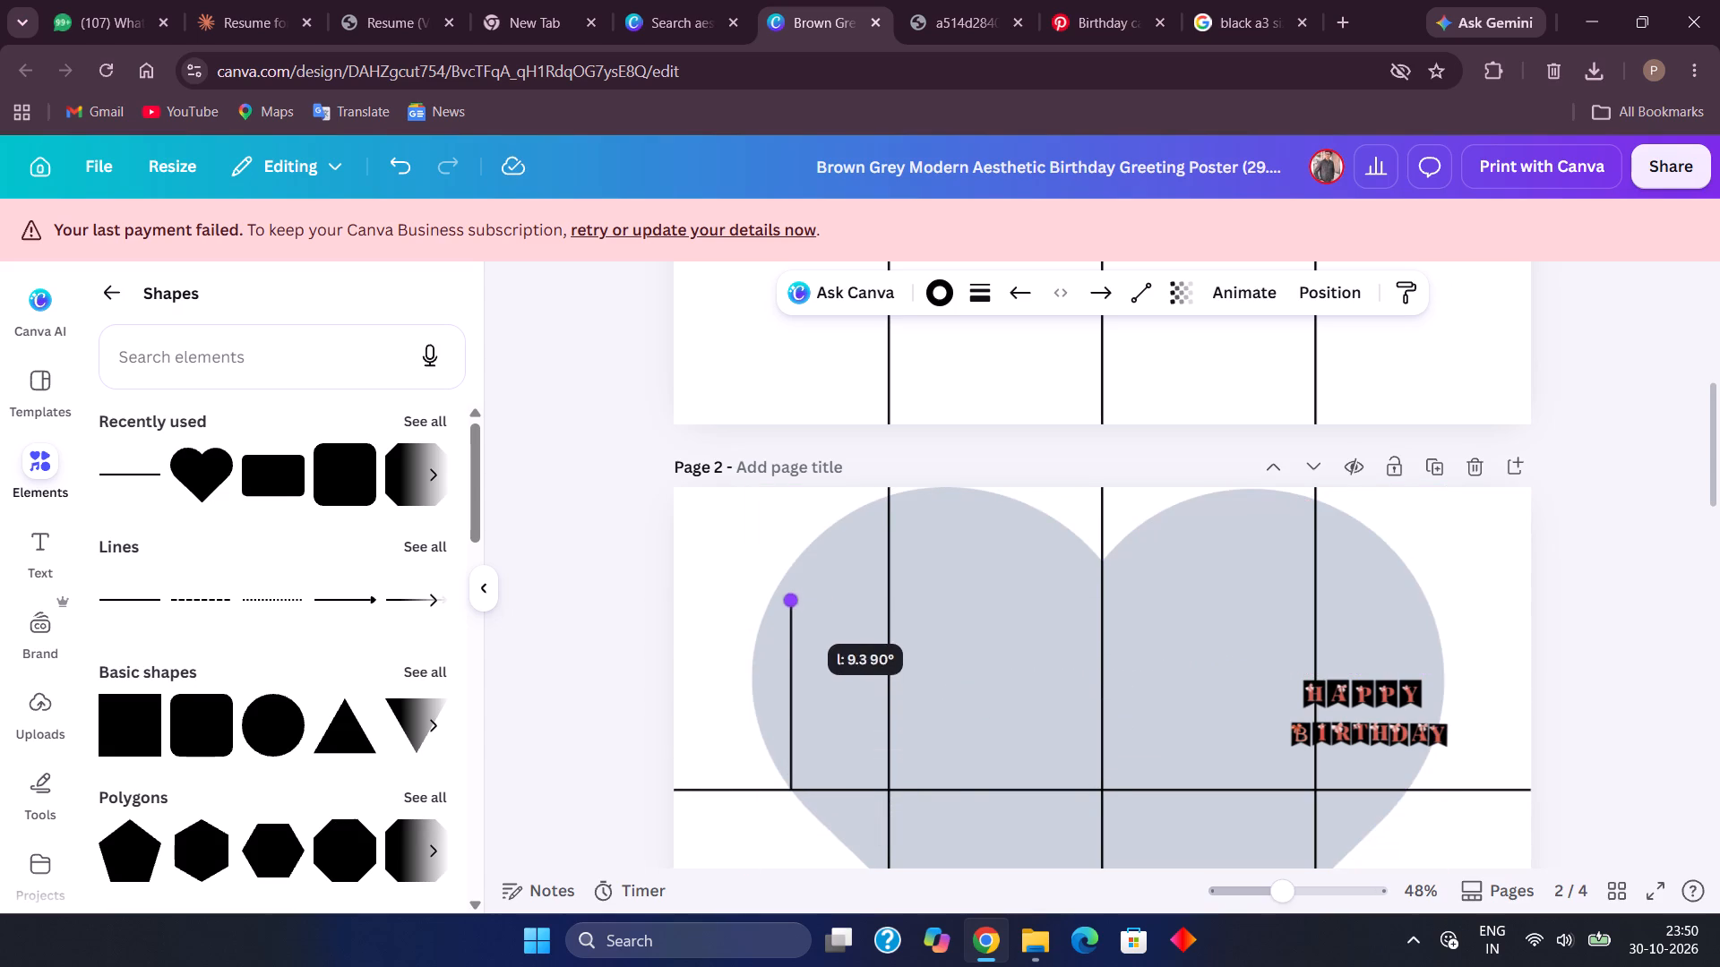
drag(792, 601, 796, 552)
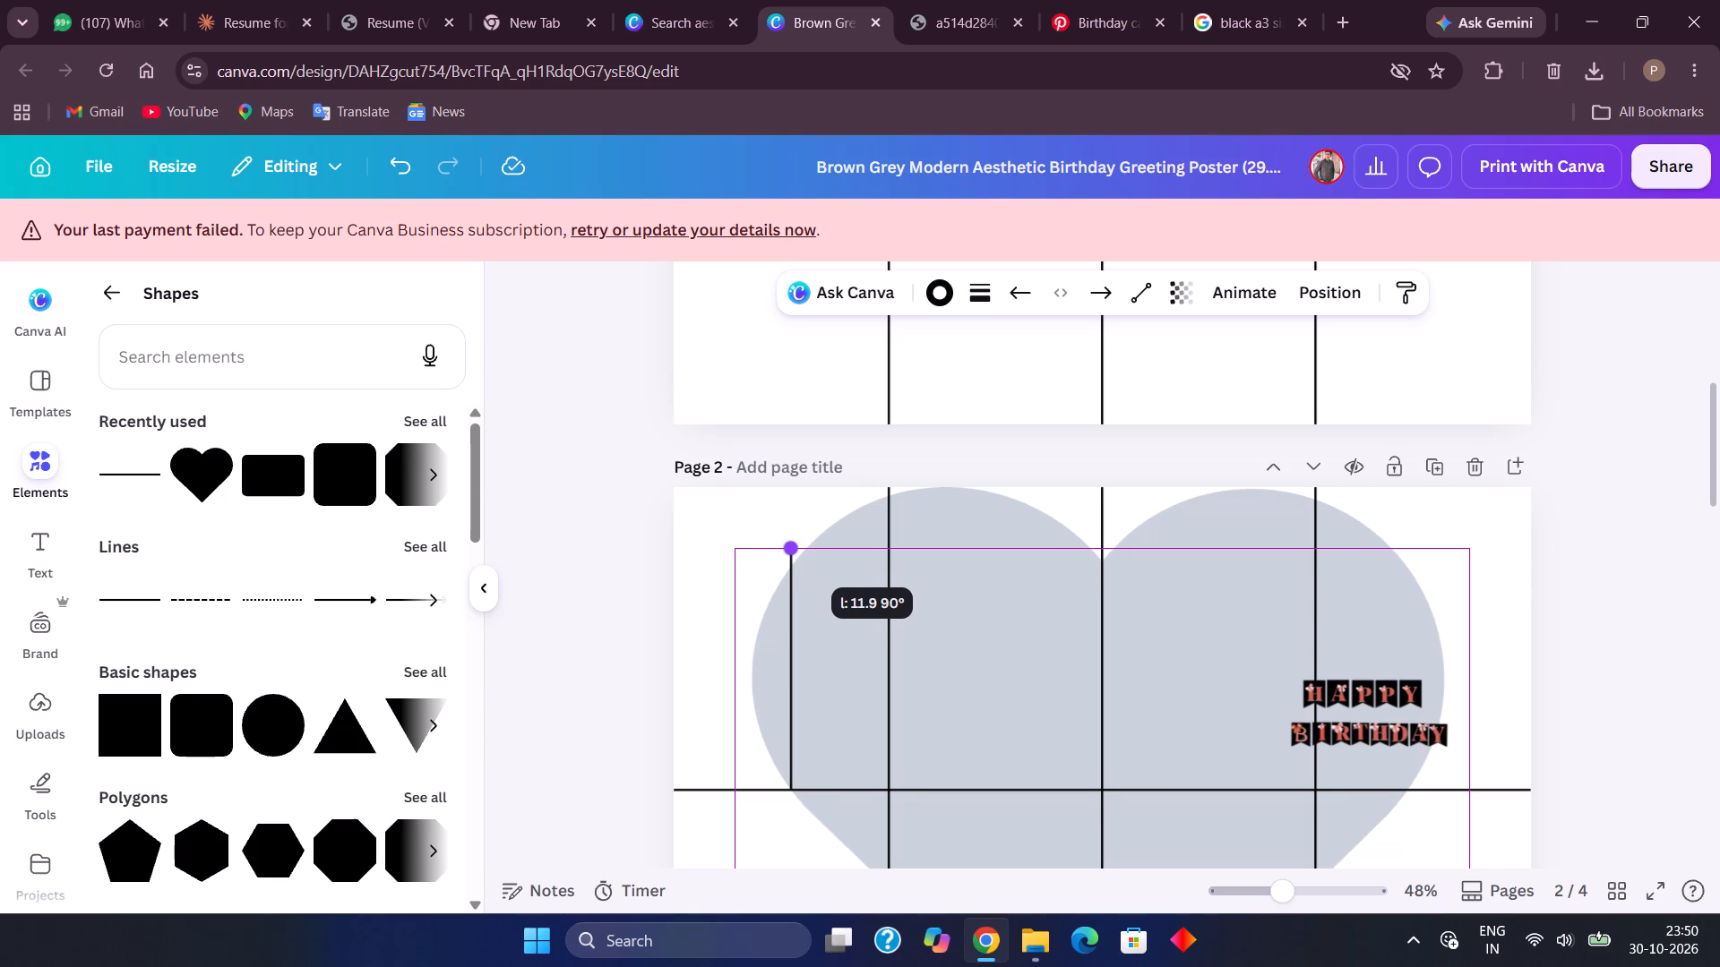
drag(796, 552, 796, 587)
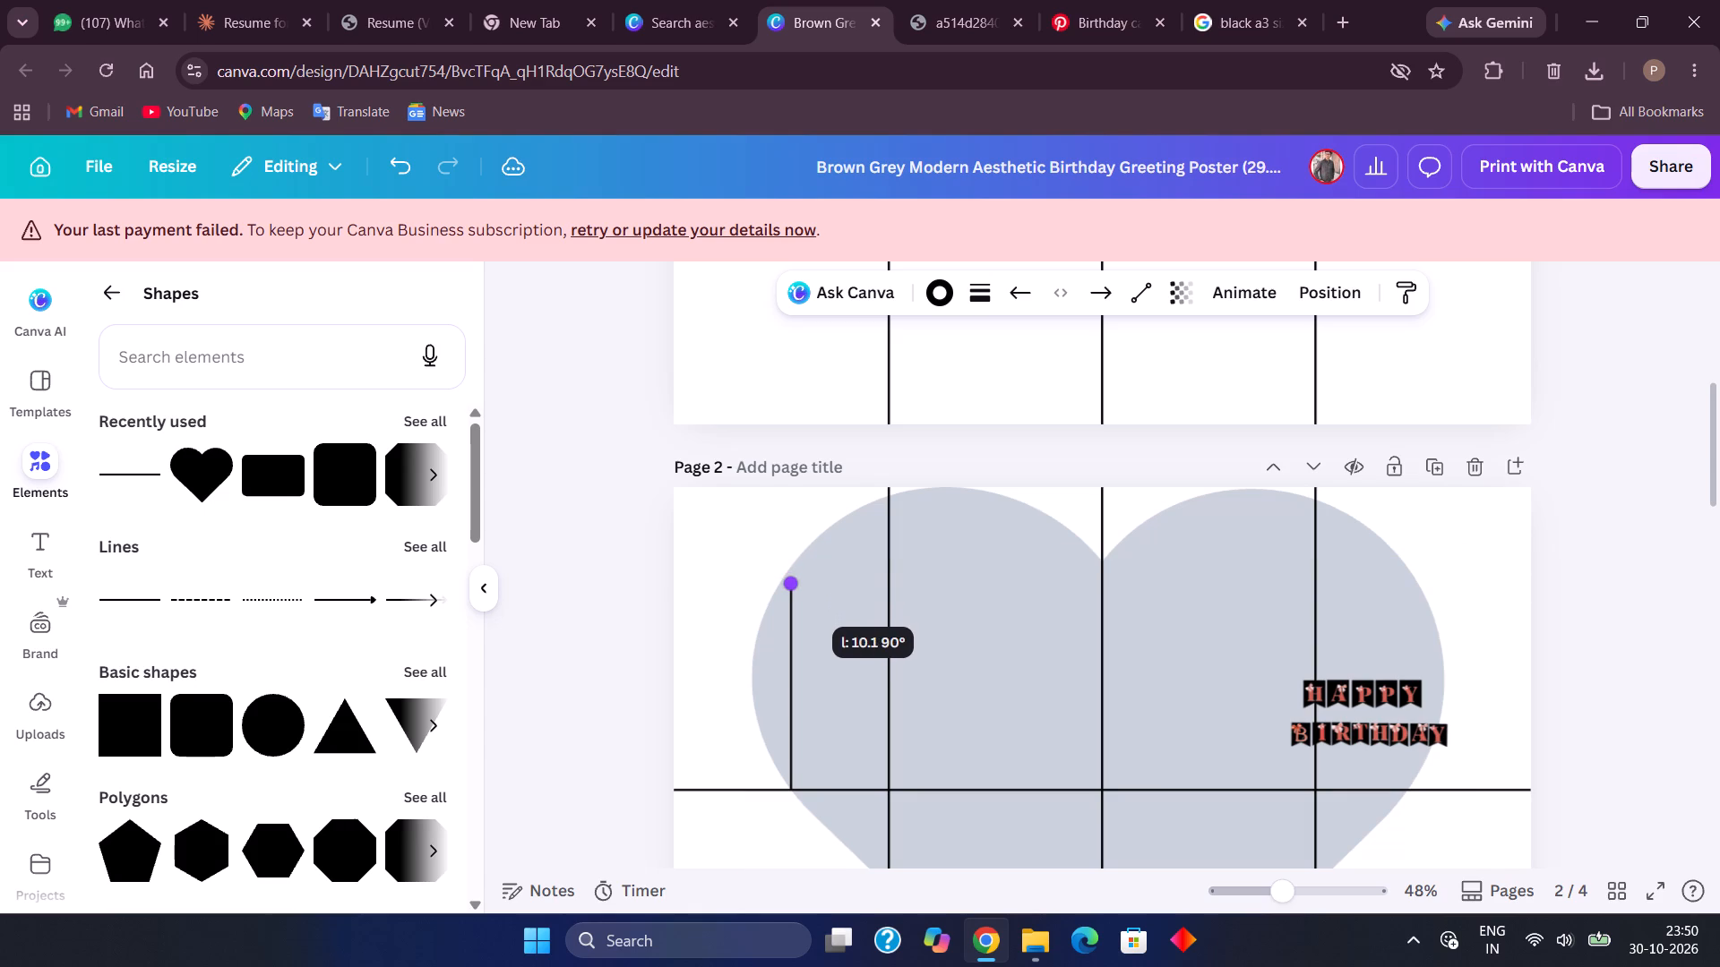
drag(796, 587, 796, 602)
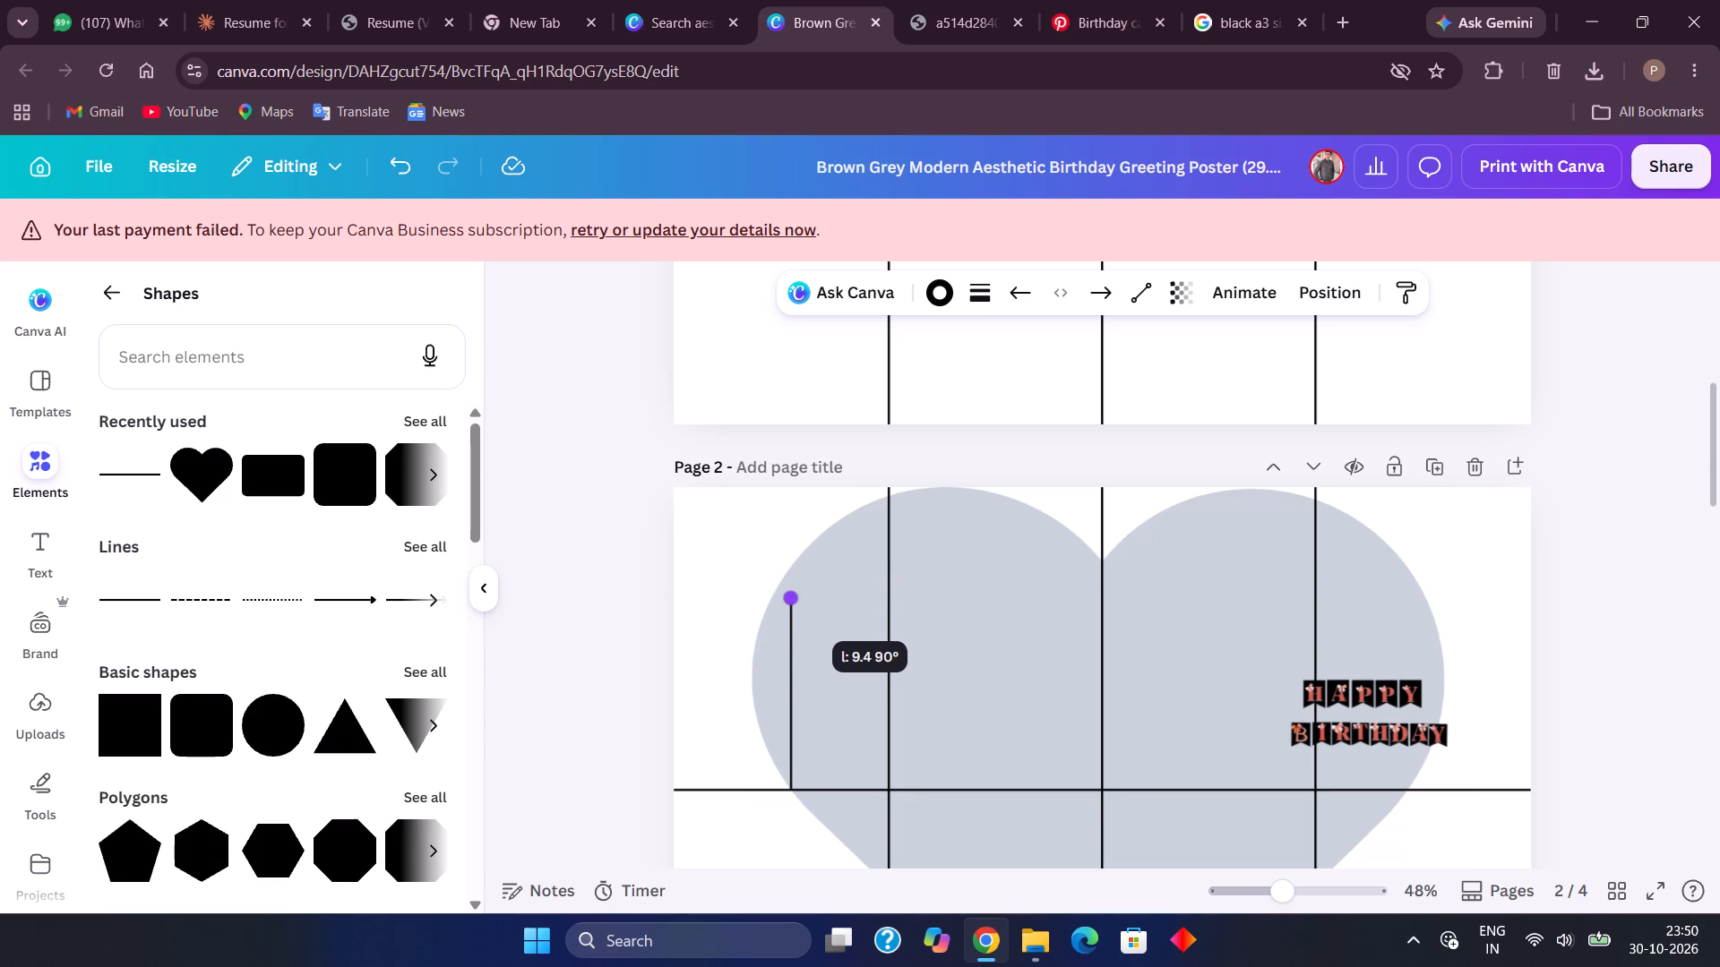
drag(796, 602, 799, 615)
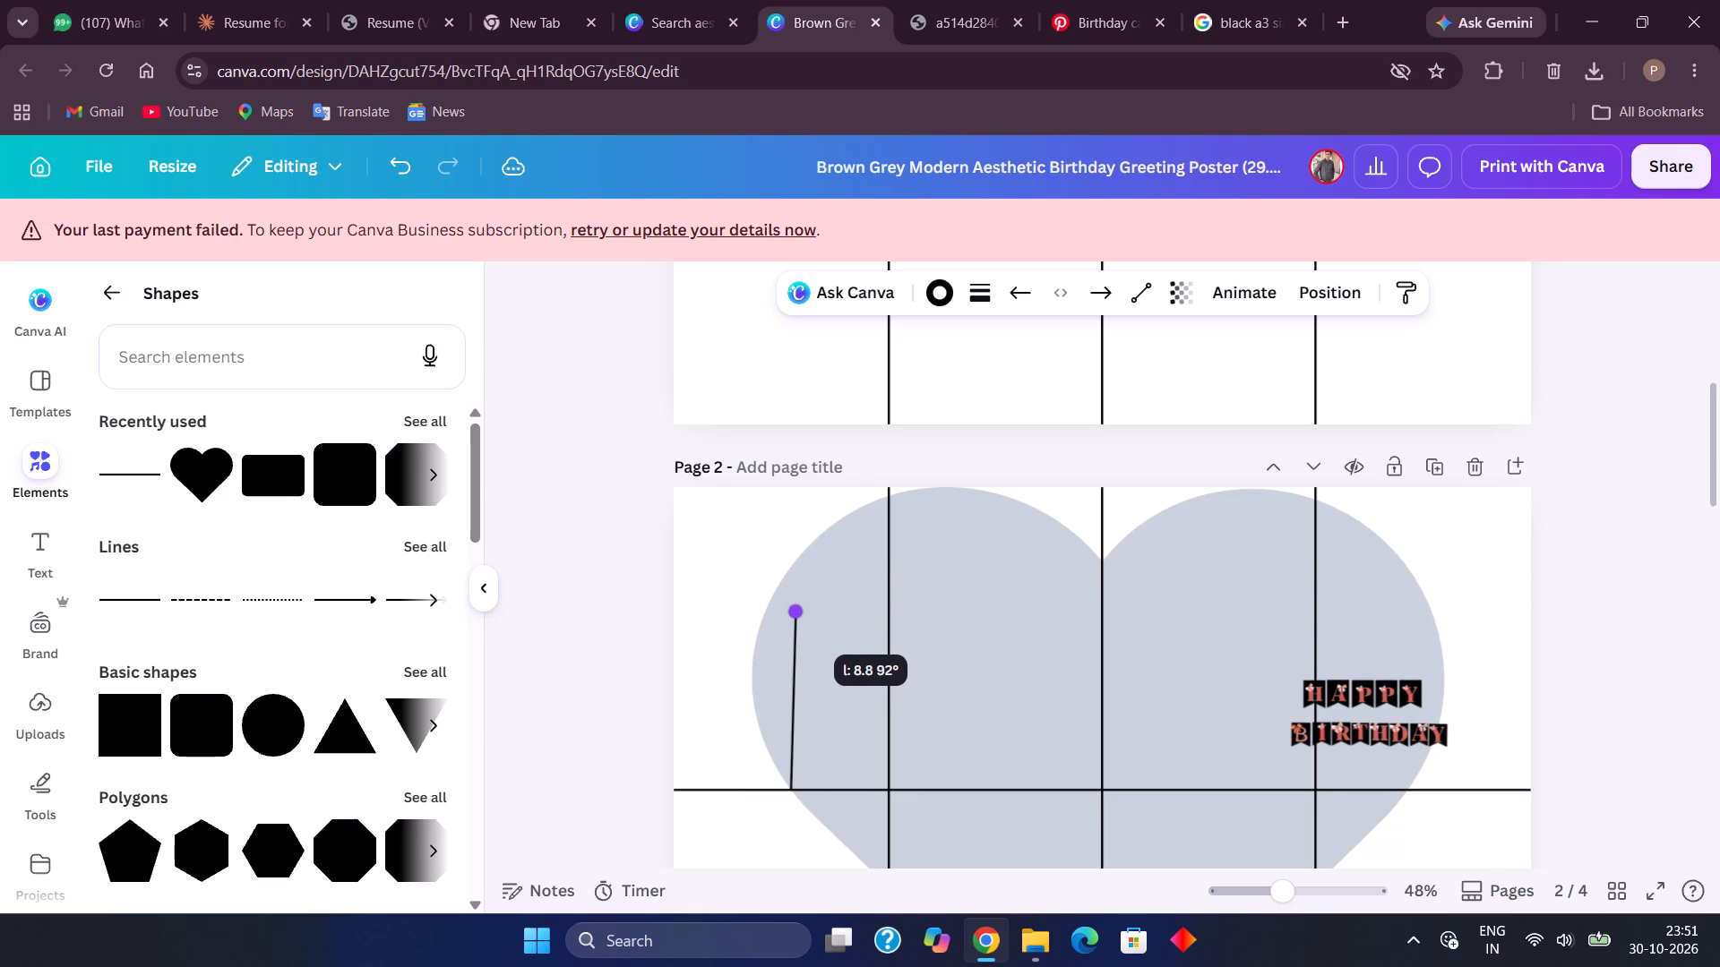
drag(799, 615, 800, 625)
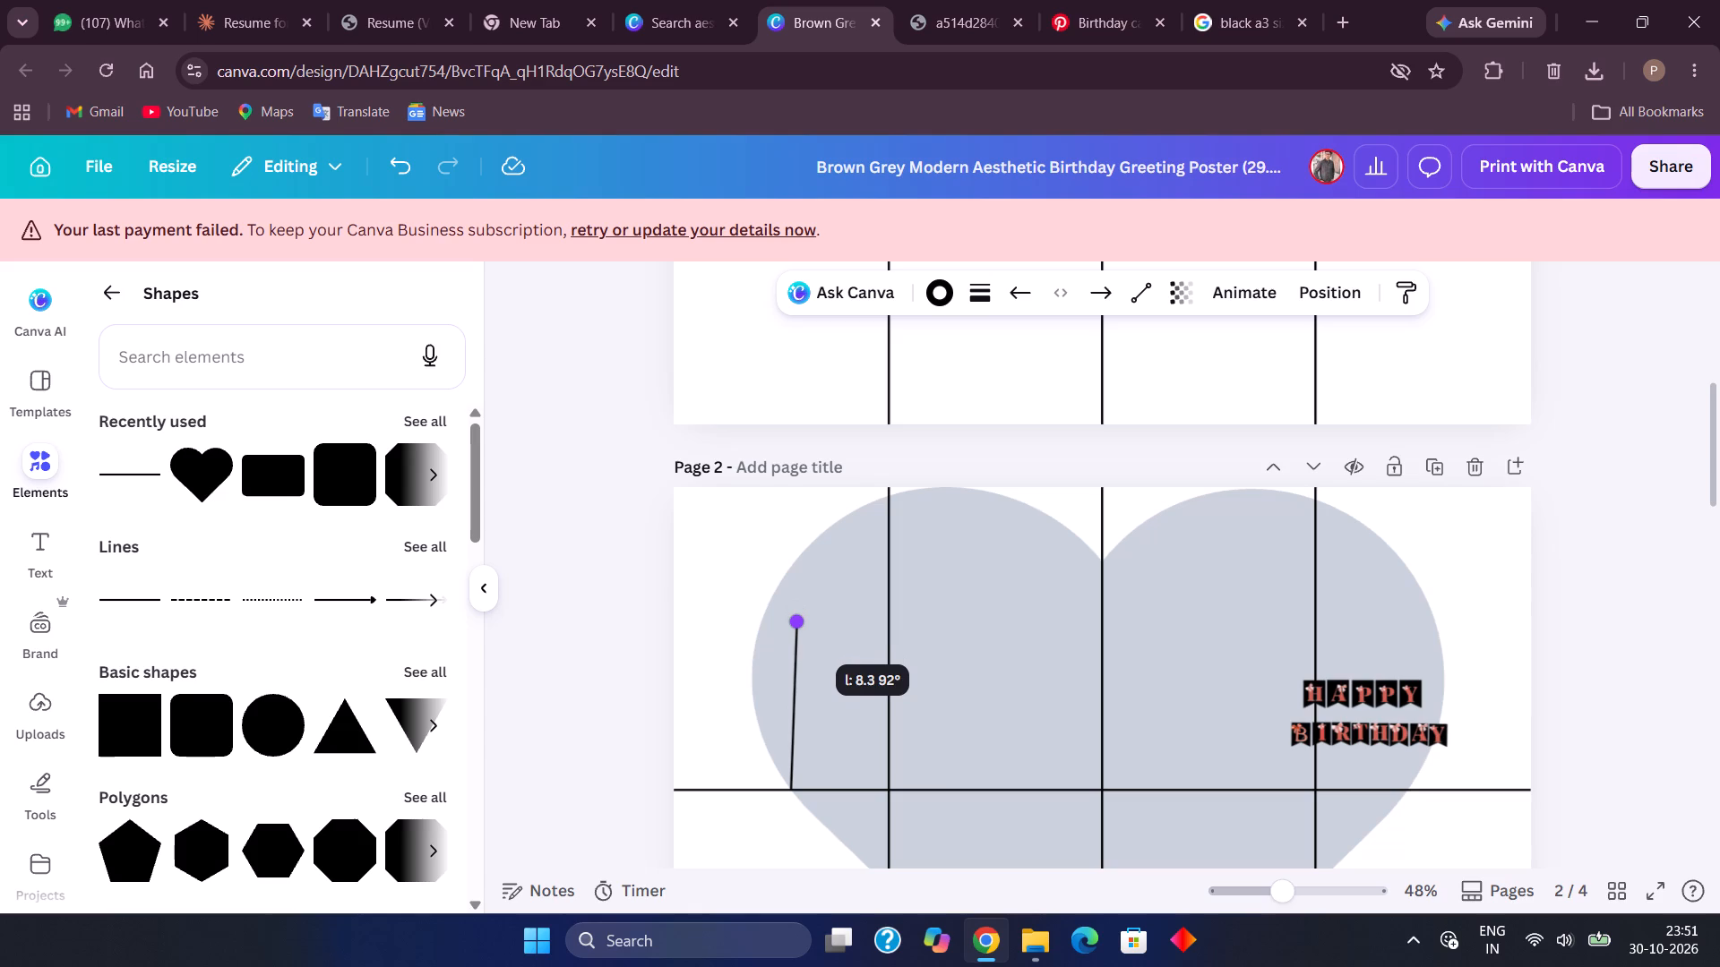
drag(800, 625, 797, 633)
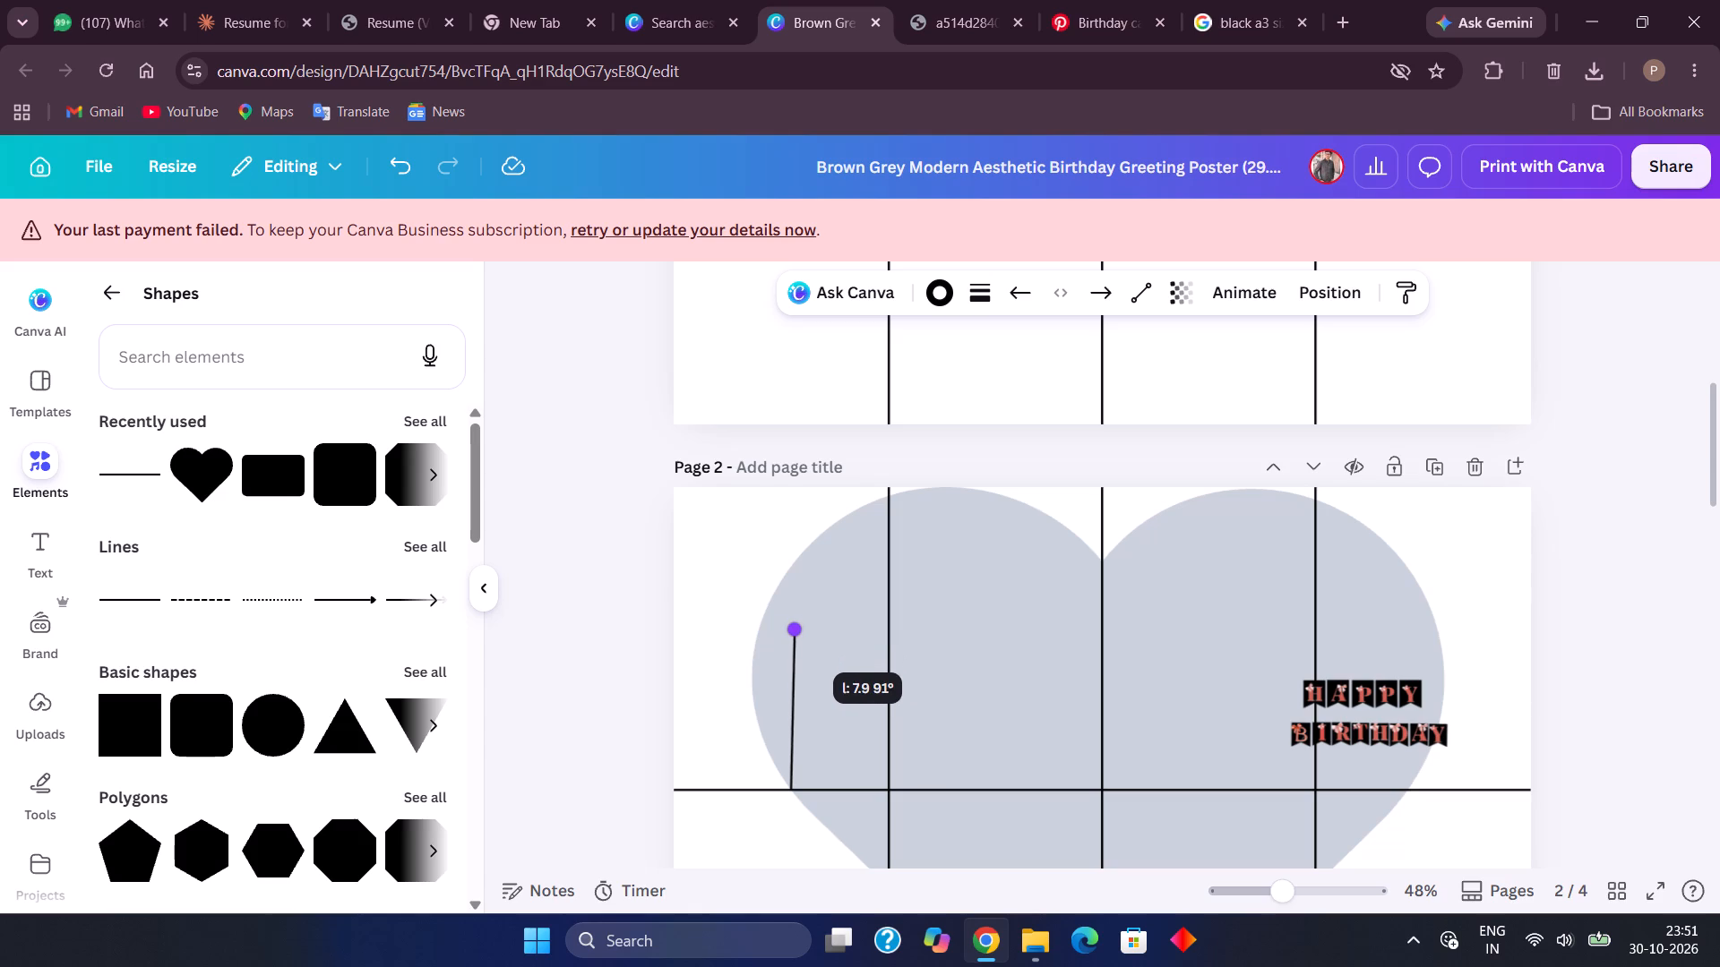
drag(797, 633, 795, 633)
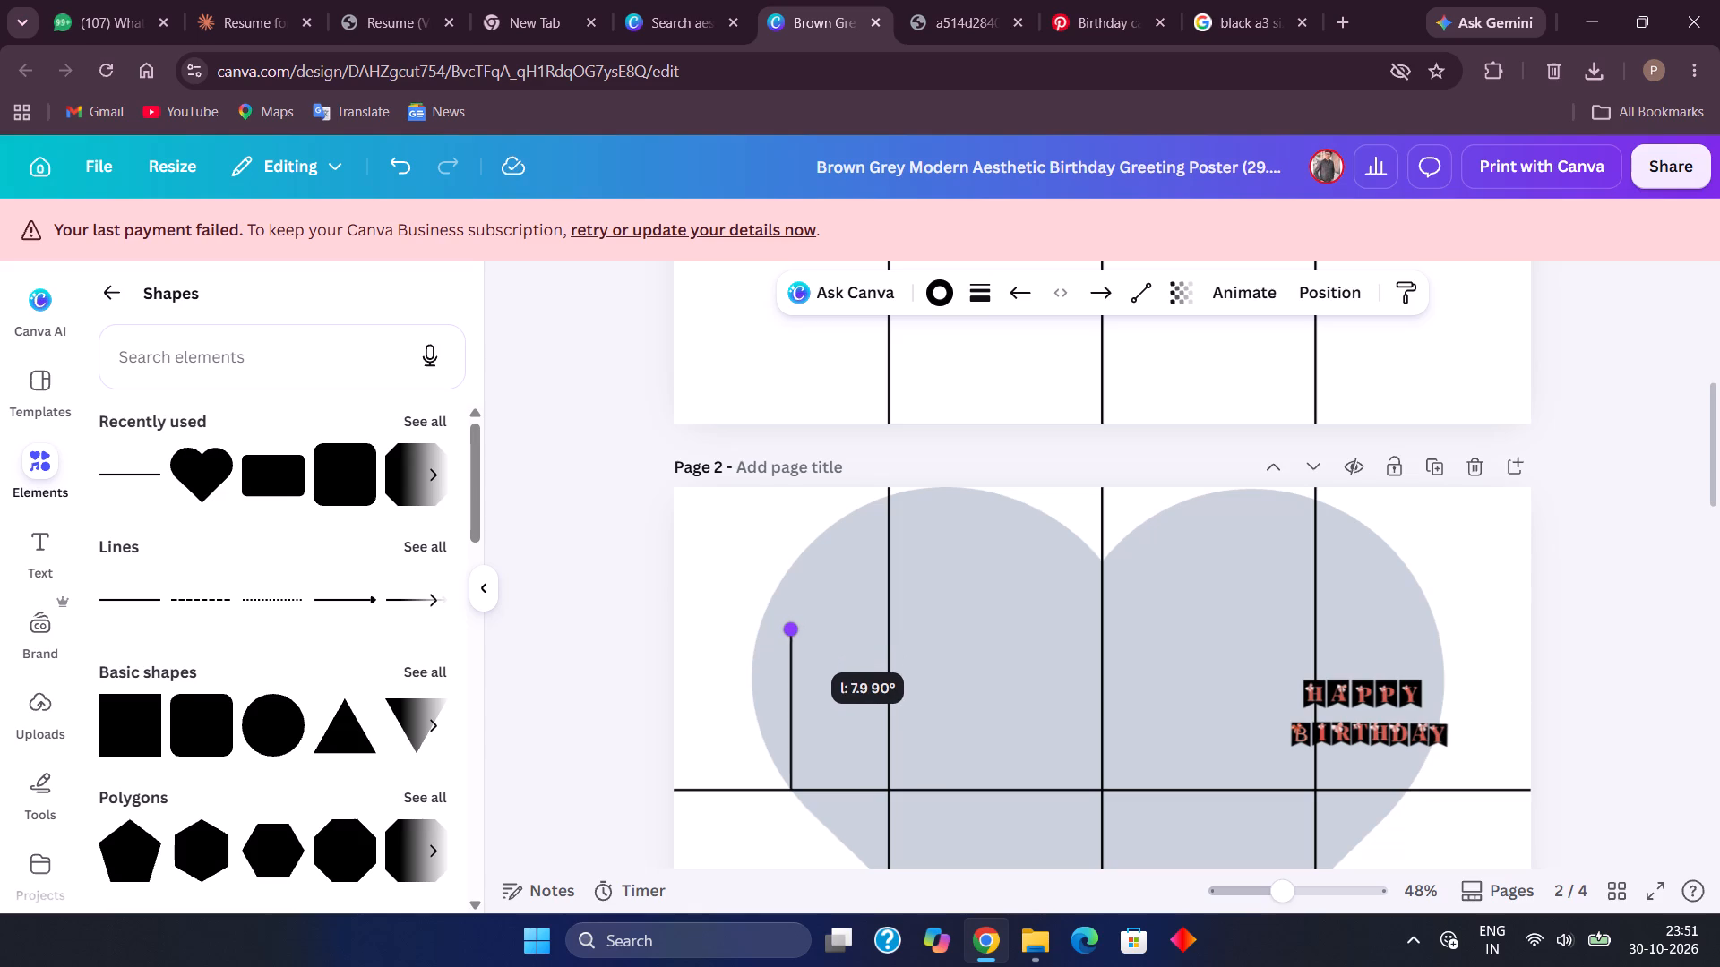
drag(795, 633, 795, 636)
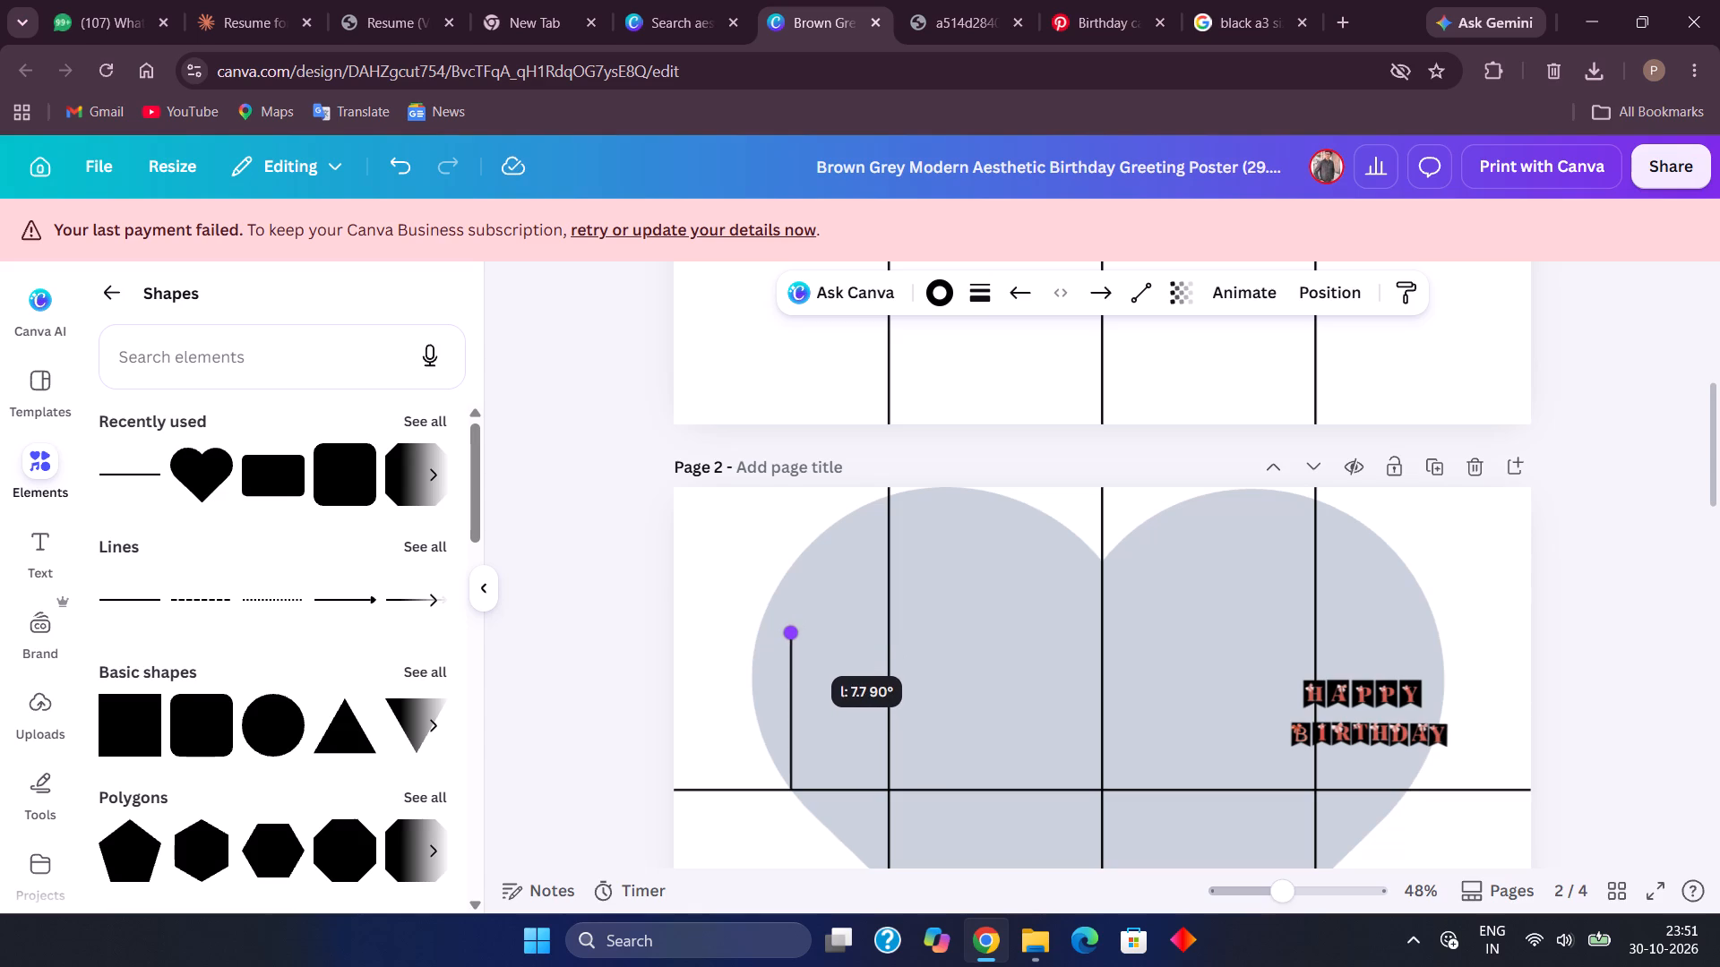
drag(795, 636, 796, 638)
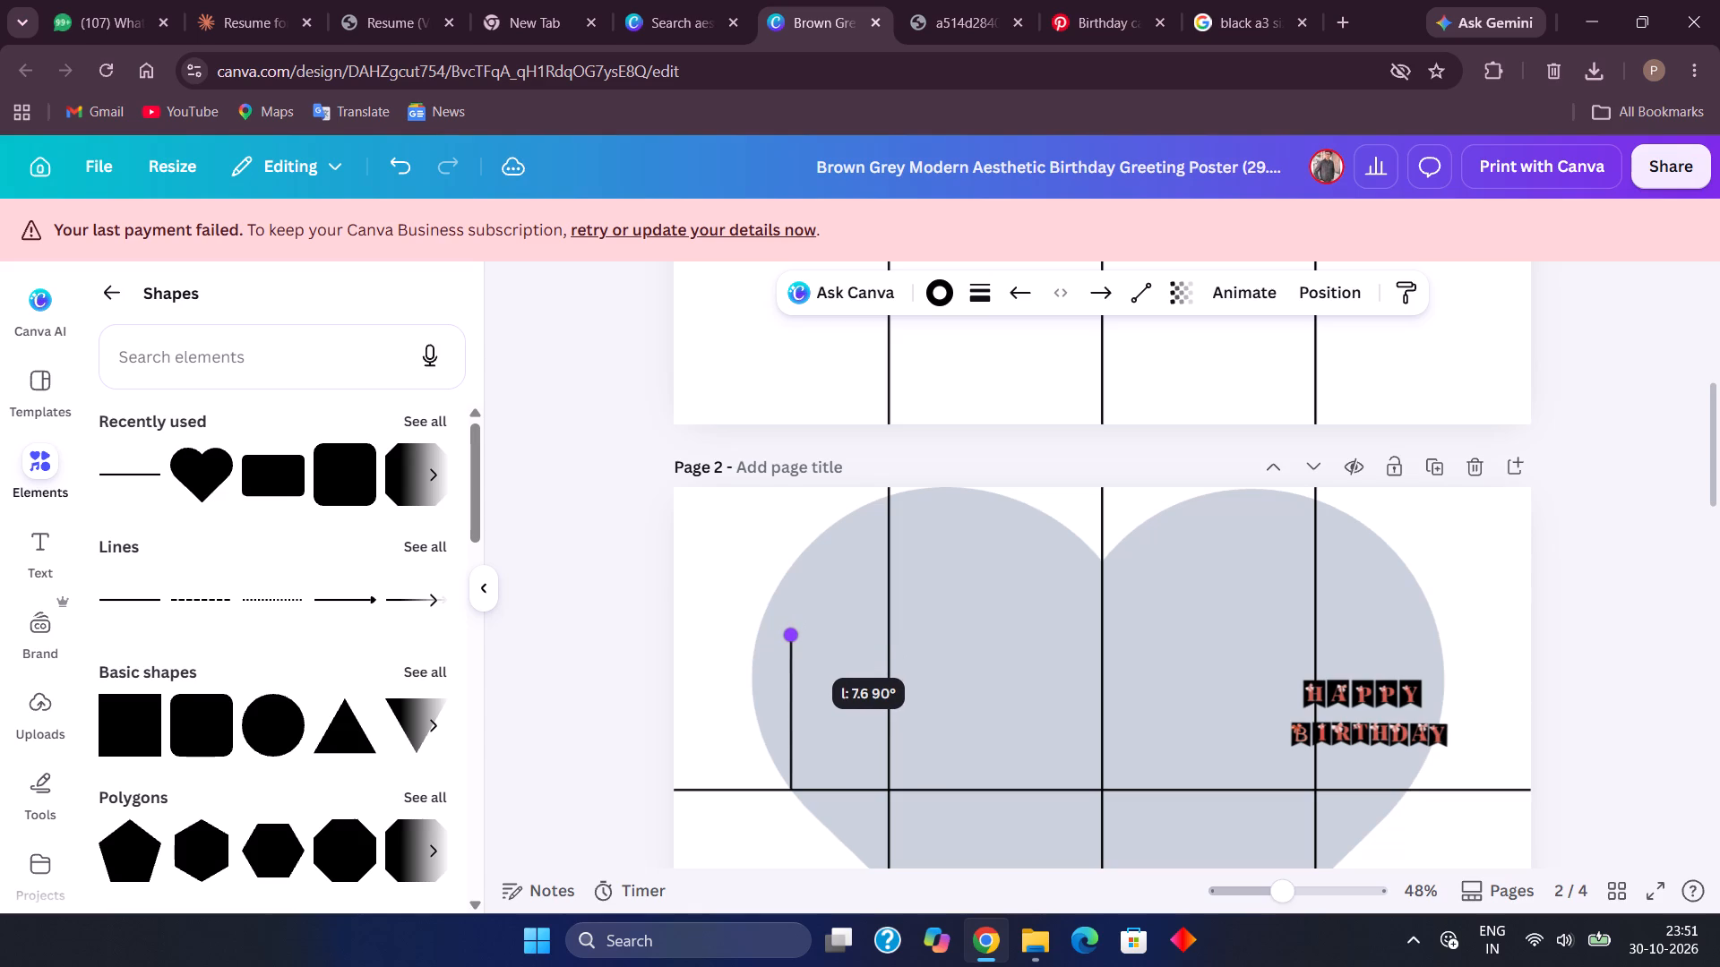
drag(796, 638, 795, 642)
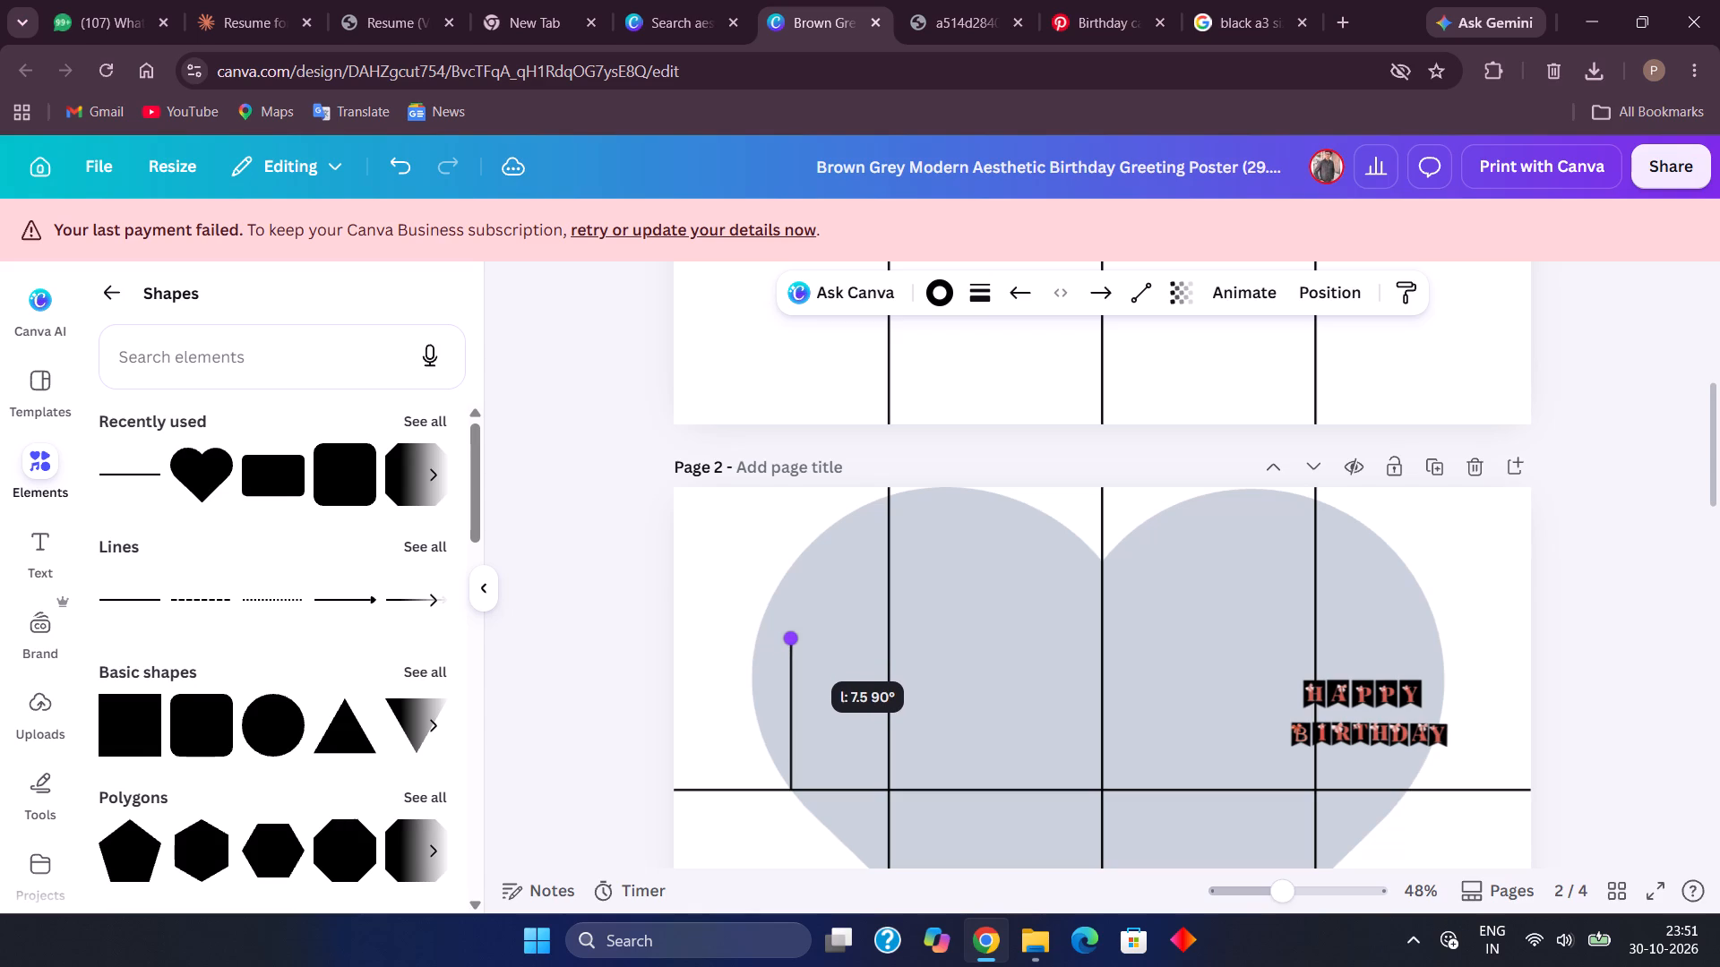
drag(795, 642, 795, 643)
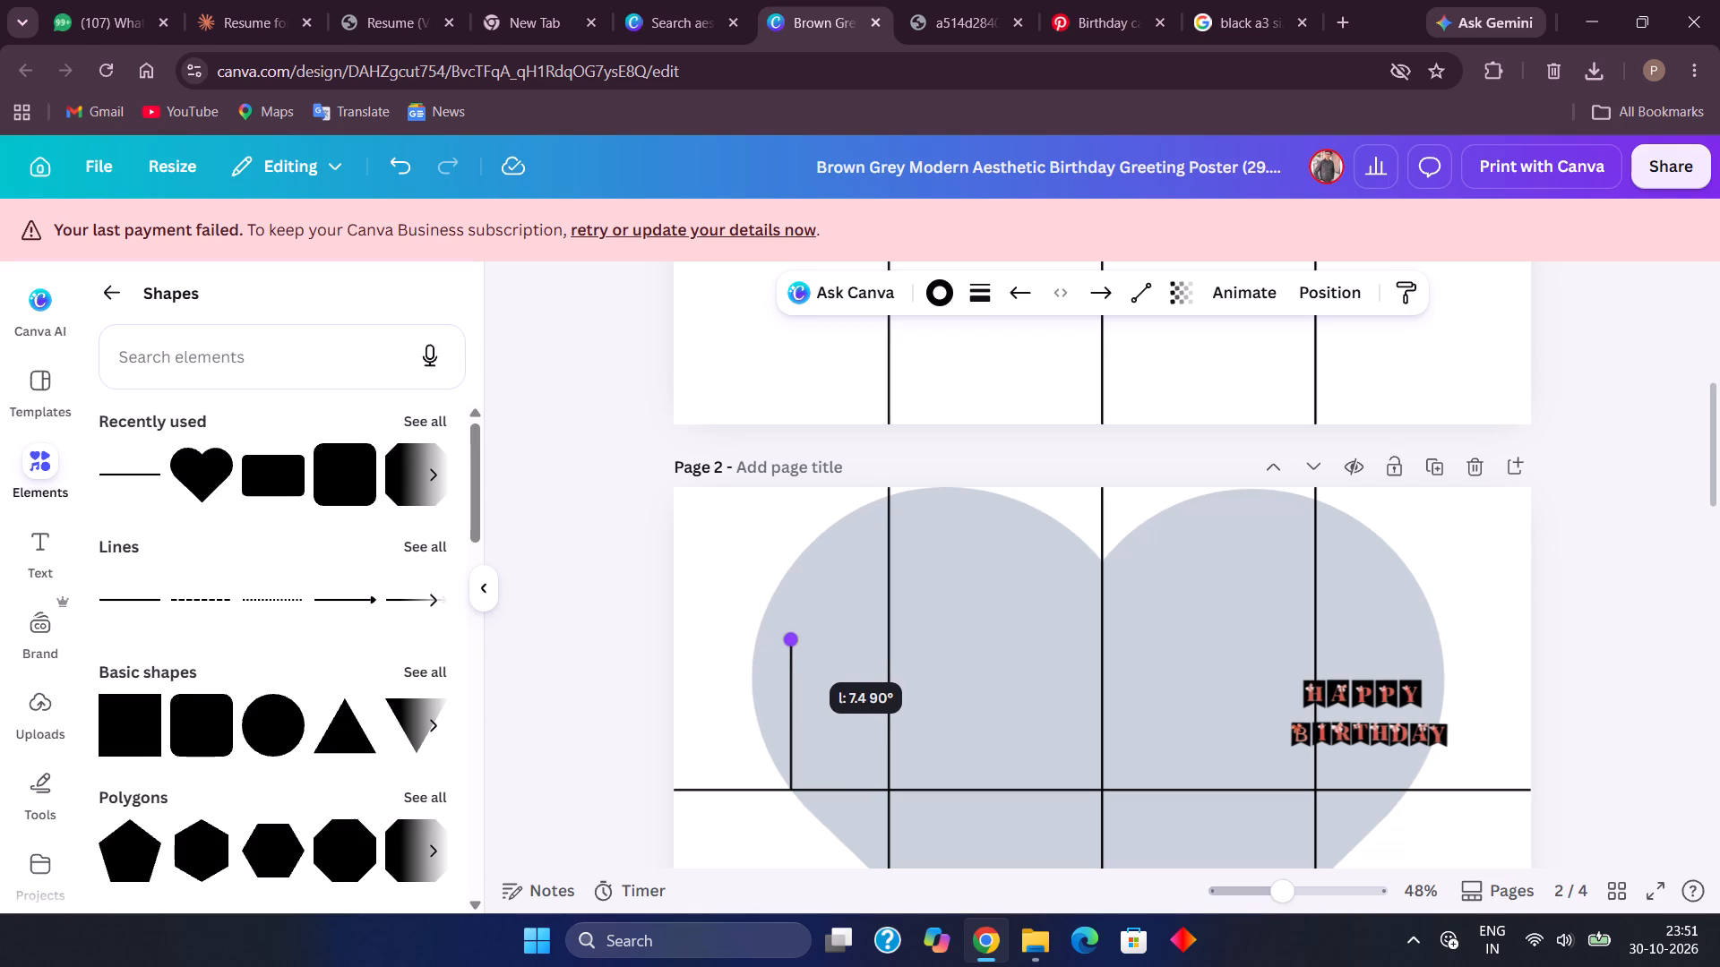
drag(795, 643, 795, 642)
drag(795, 642, 796, 642)
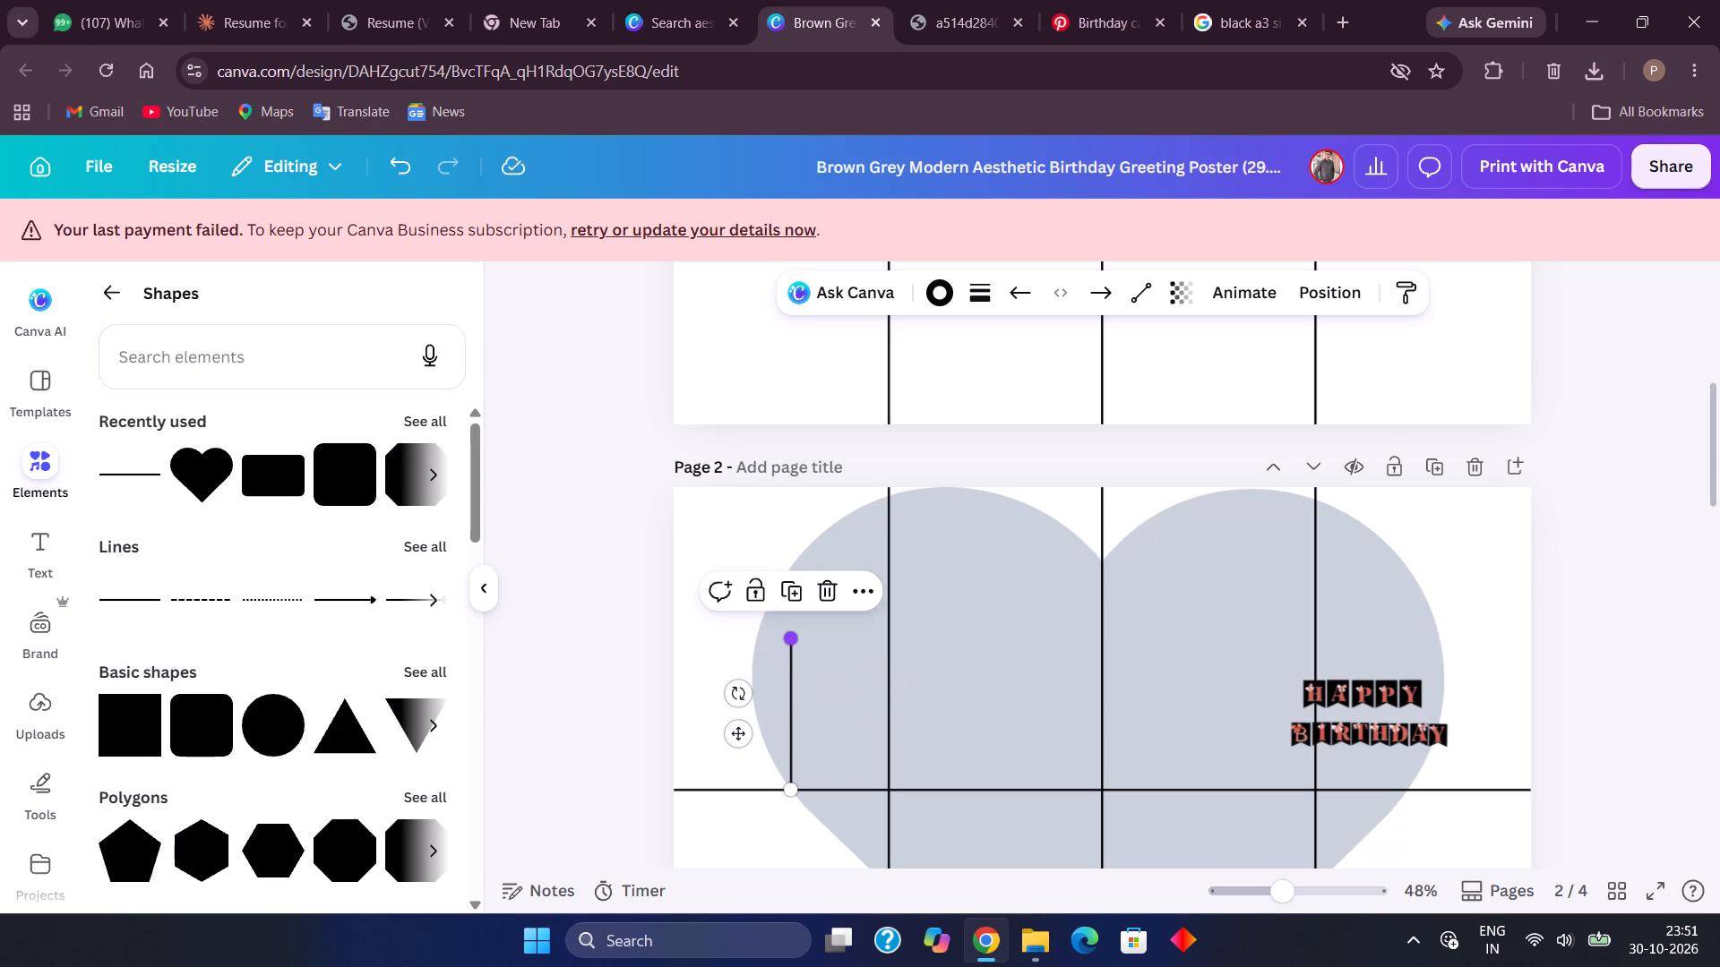
click(726, 645)
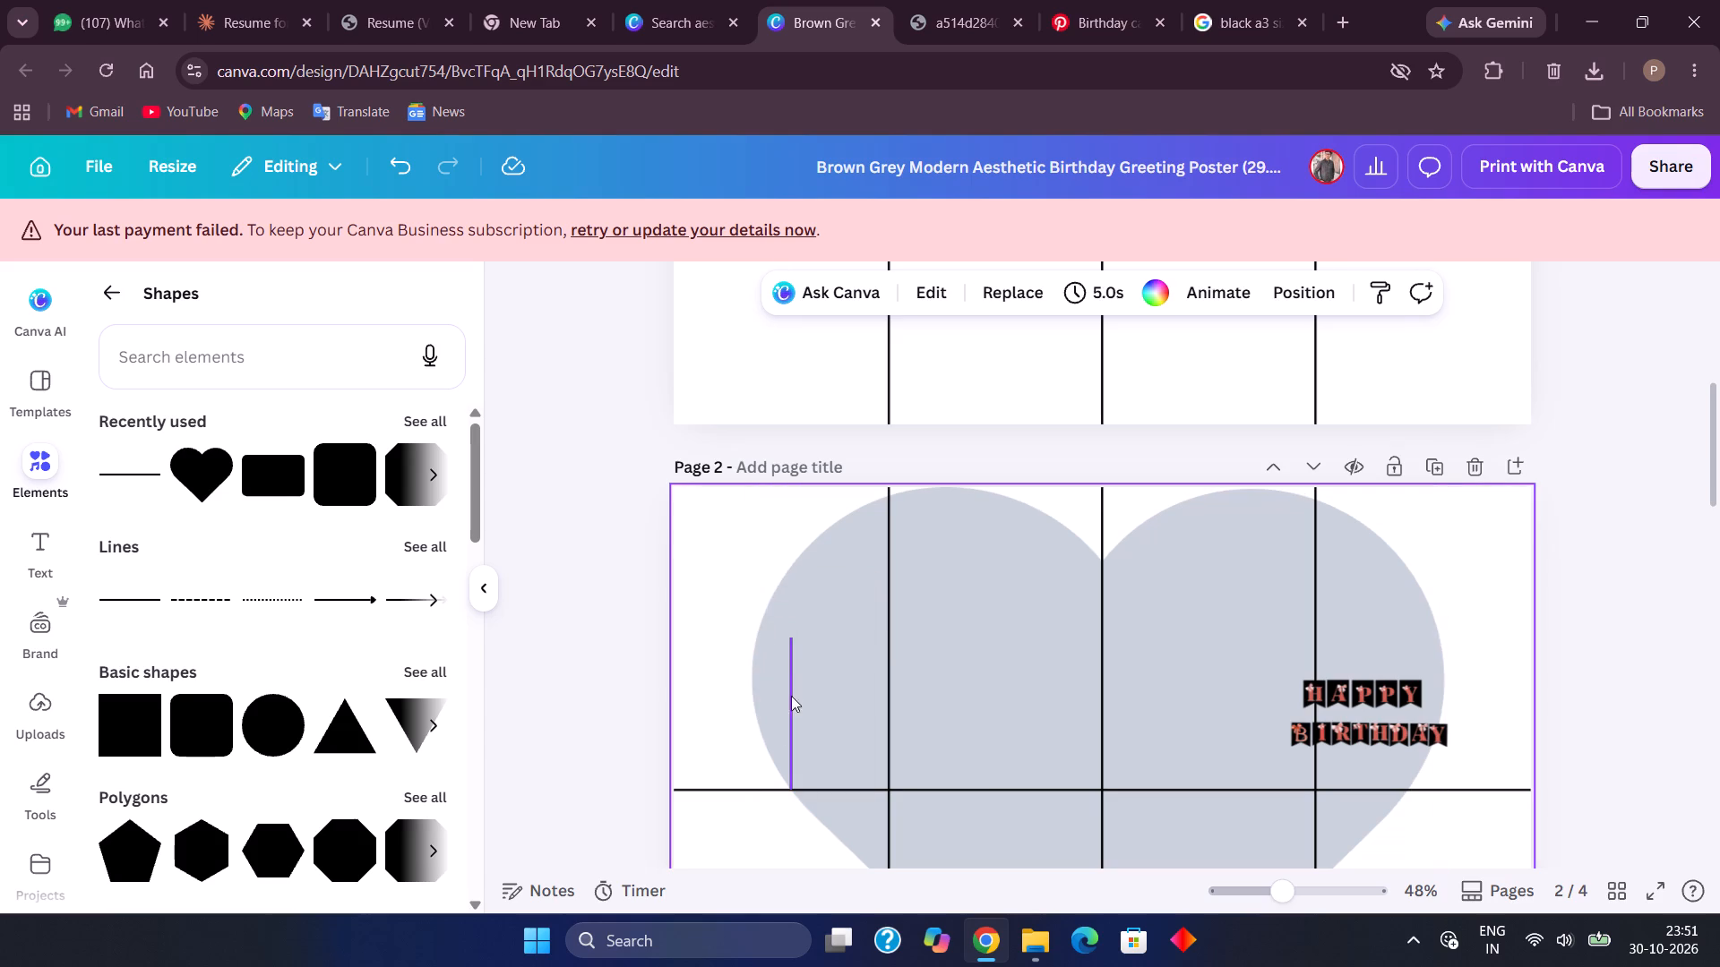
Duplicate the short vertical line and stack the copy directly above it, reaching the top edge of page 2.
click(795, 694)
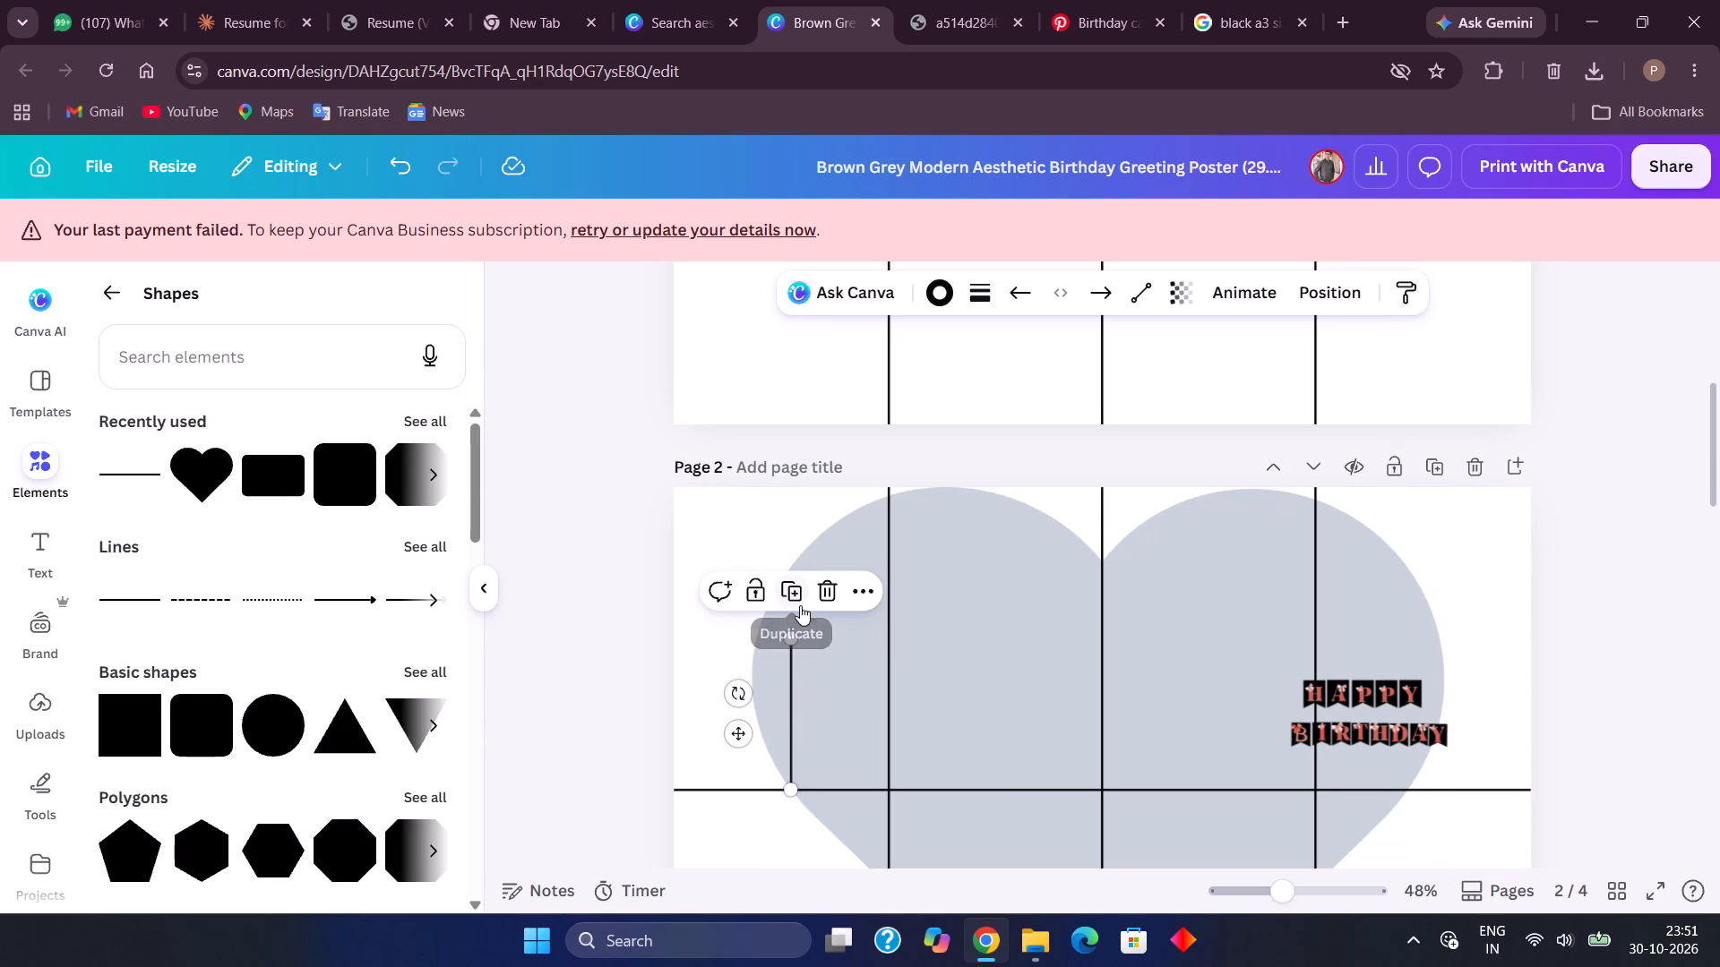
click(797, 603)
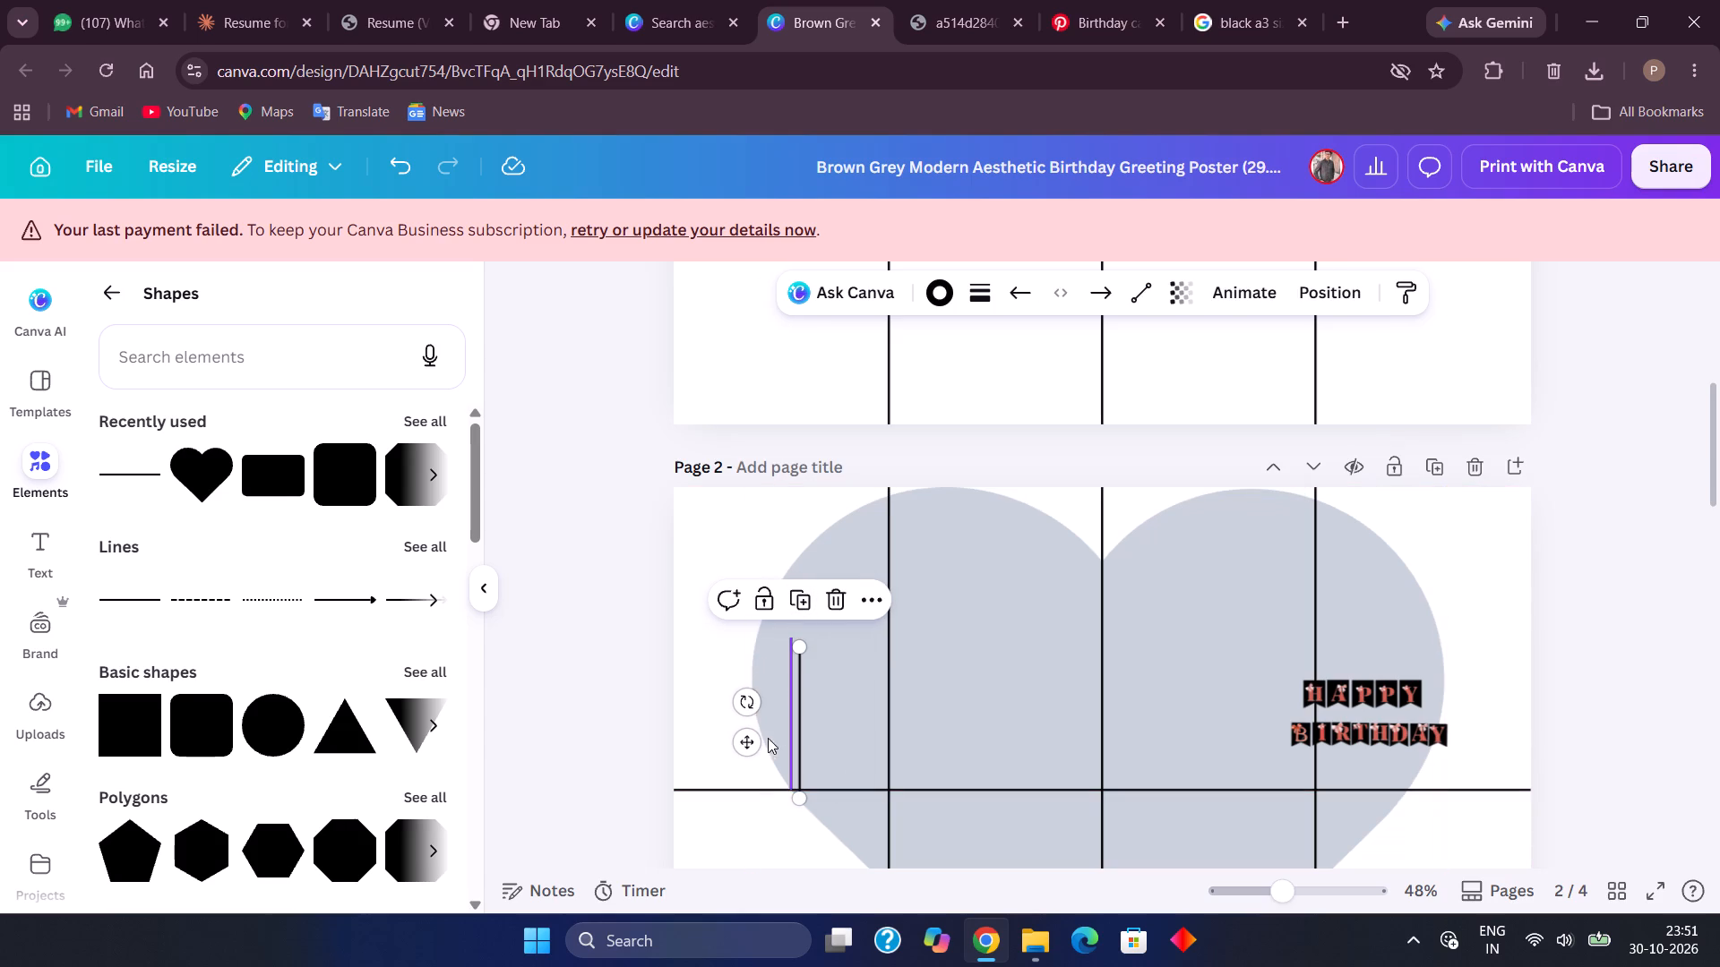
drag(752, 740, 747, 584)
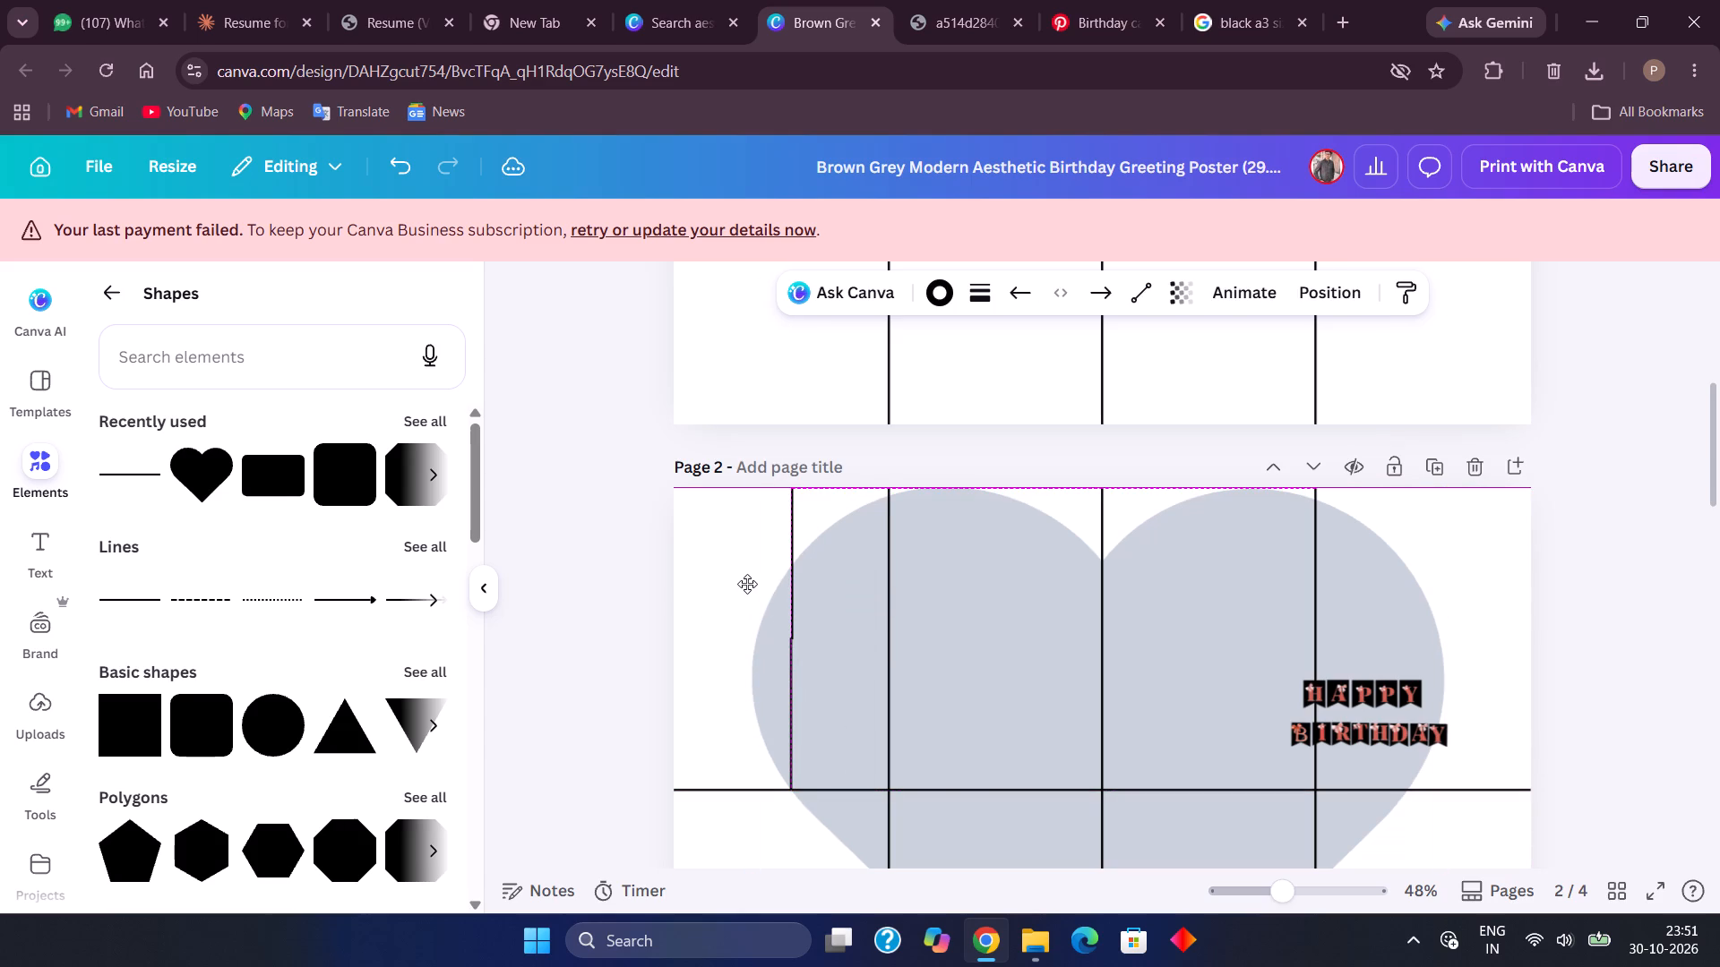
drag(747, 584, 743, 584)
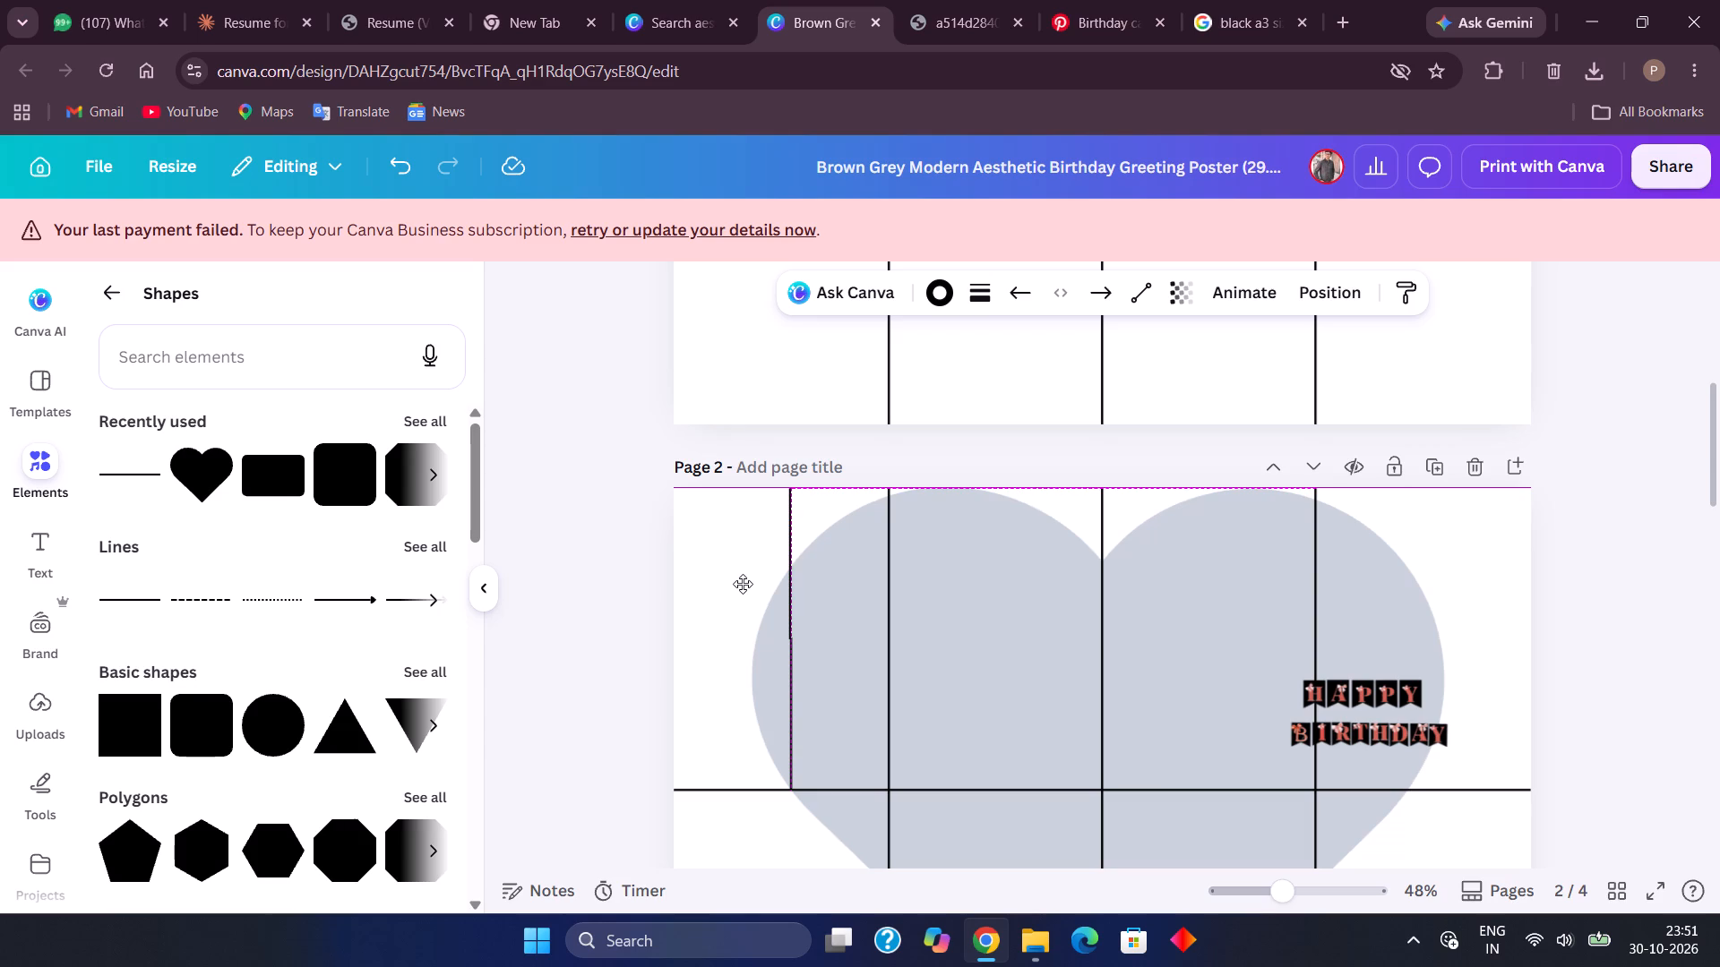
drag(743, 584, 744, 584)
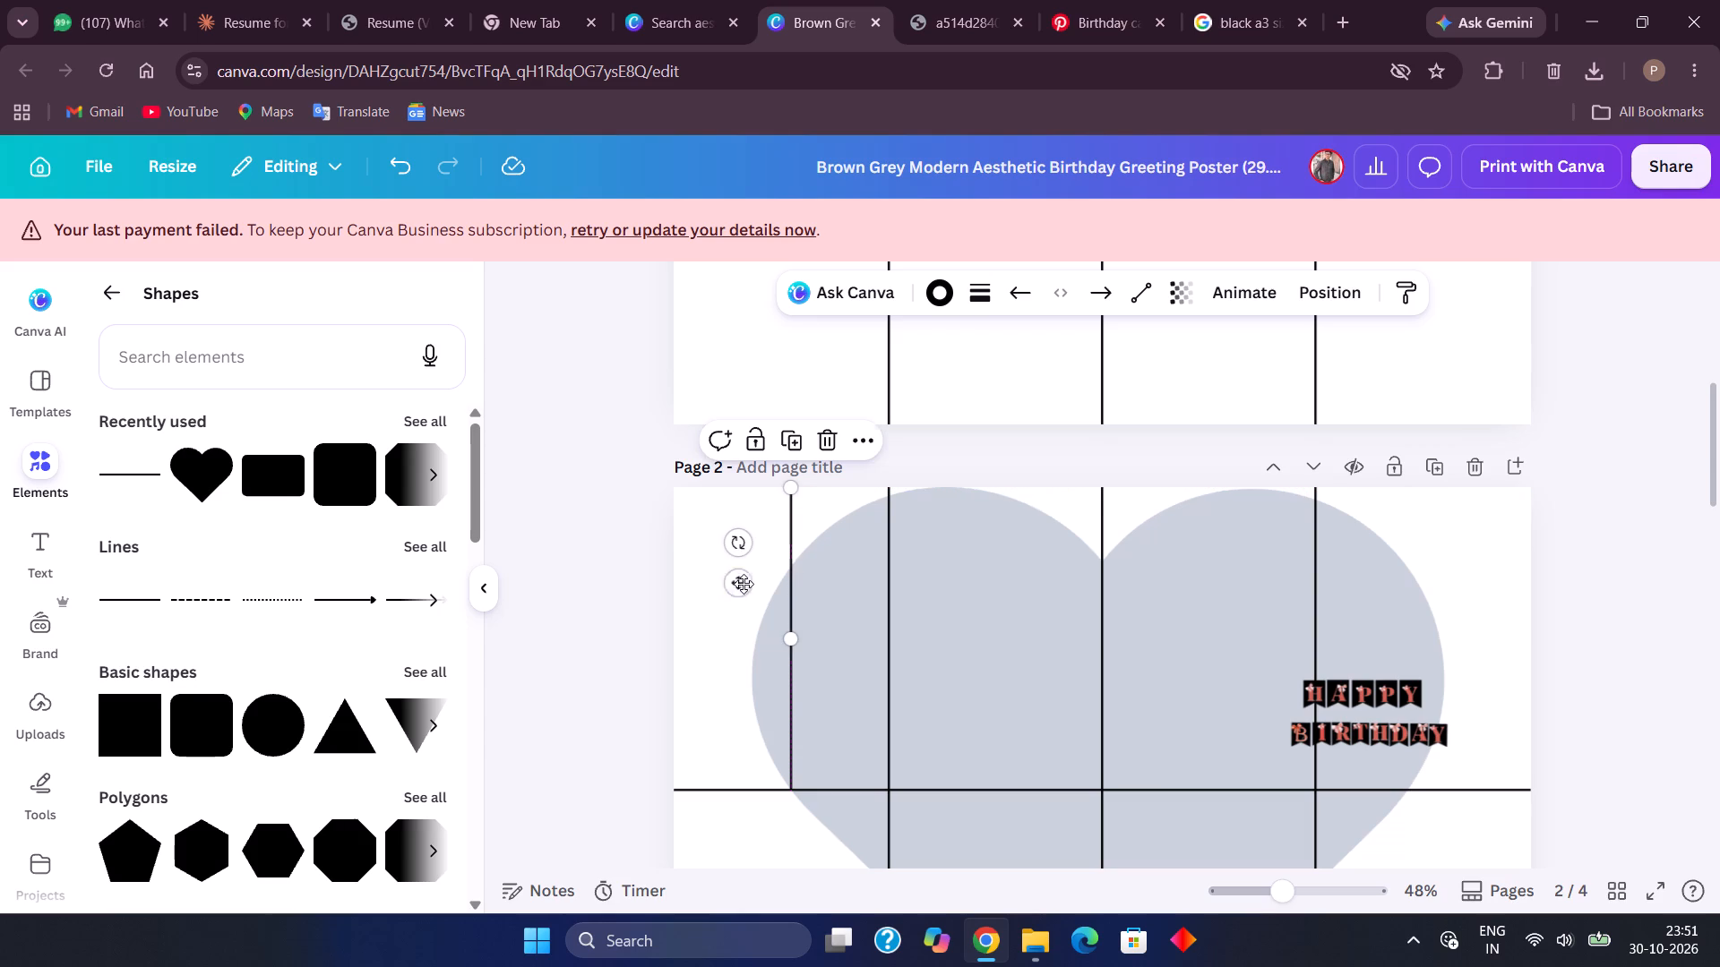
Move the duplicated vertical line to the heart's right side, through the HAPPY BIRTHDAY banner, with its lower end on the full-width line.
scroll(828, 722, down, 3)
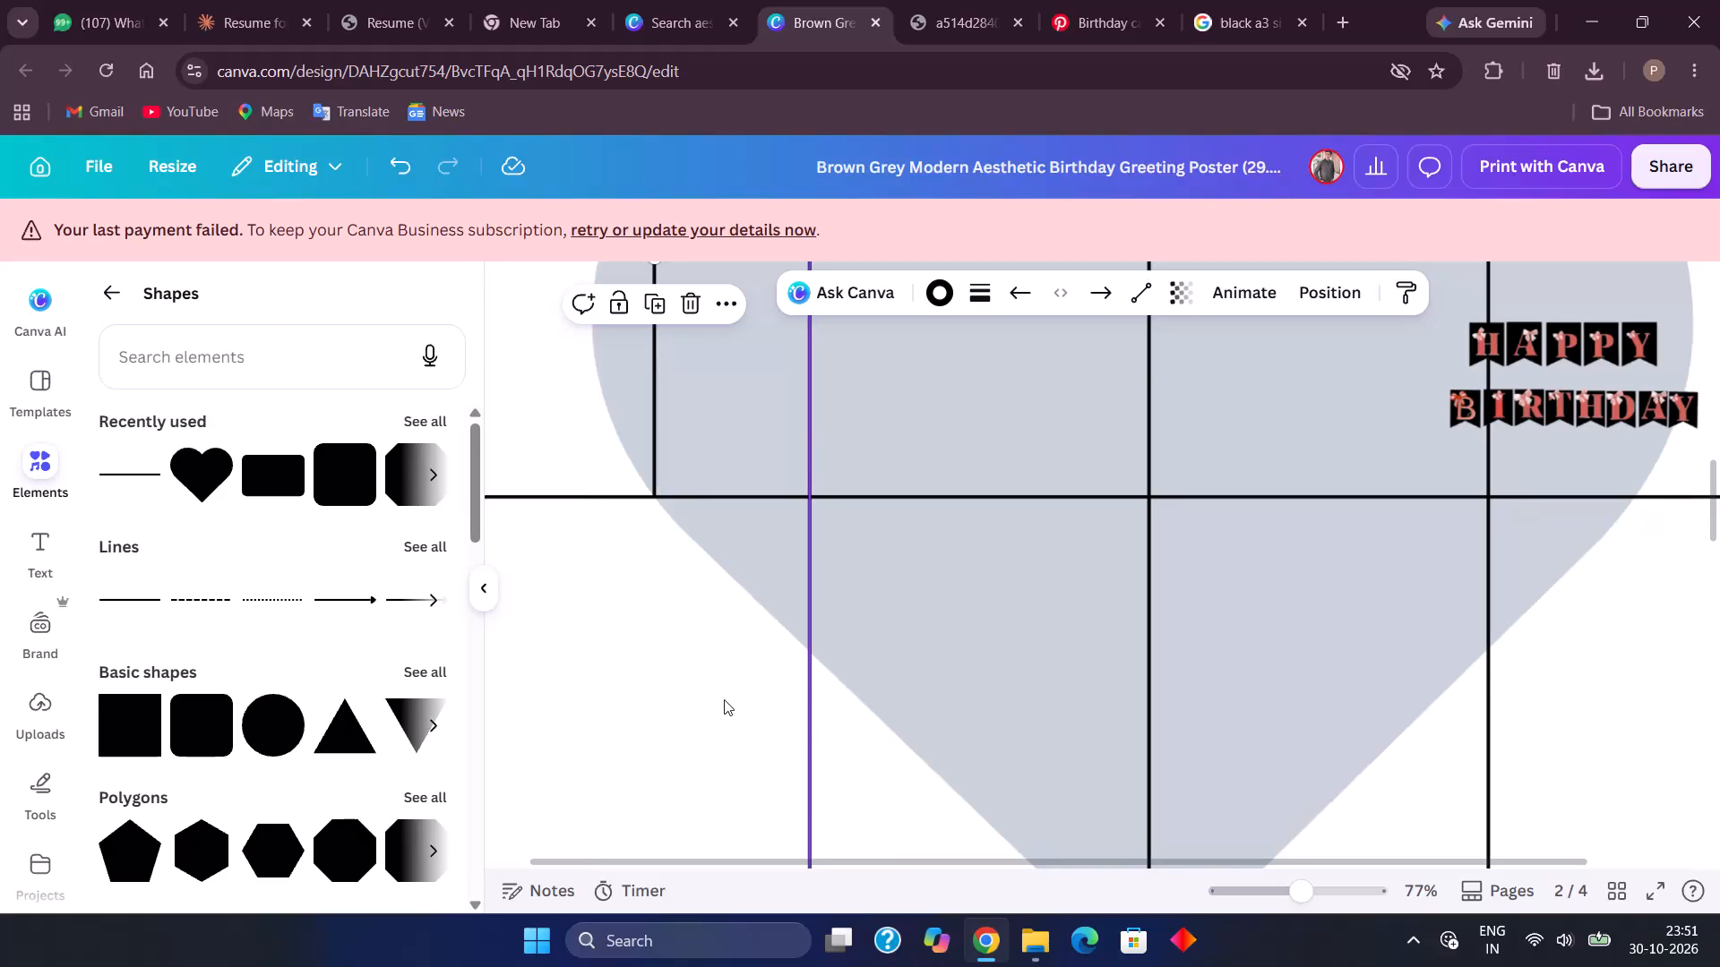
click(724, 699)
scroll(735, 418, up, 4)
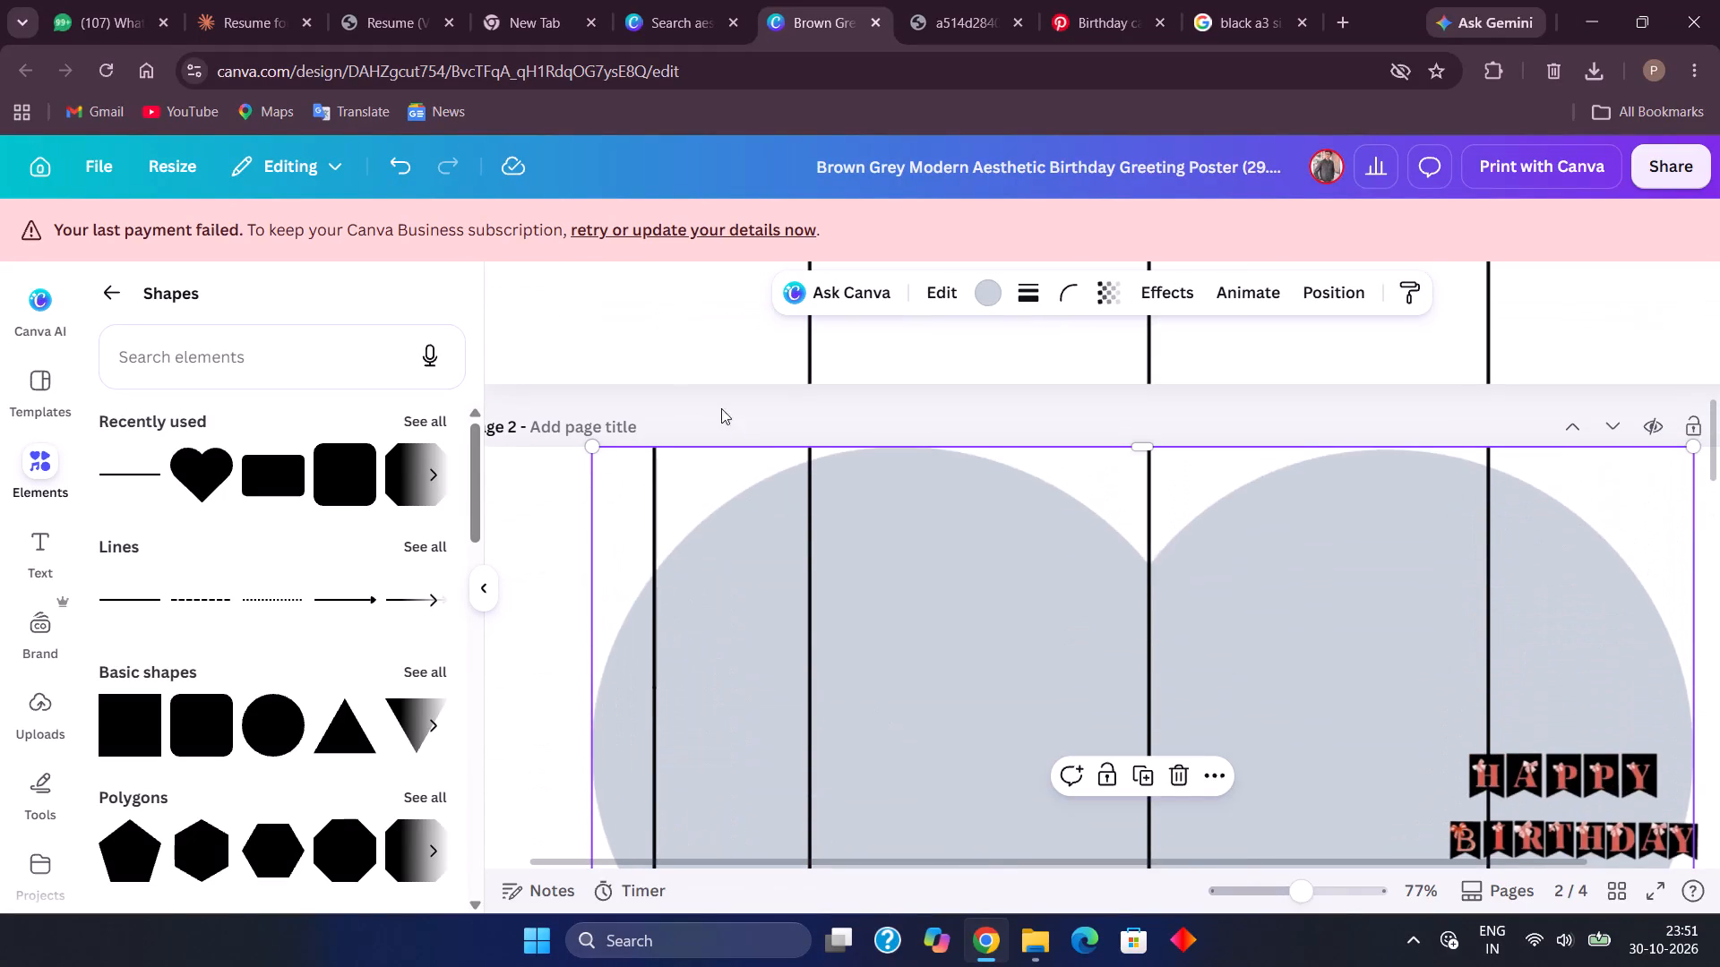
scroll(643, 387, up, 1)
click(682, 429)
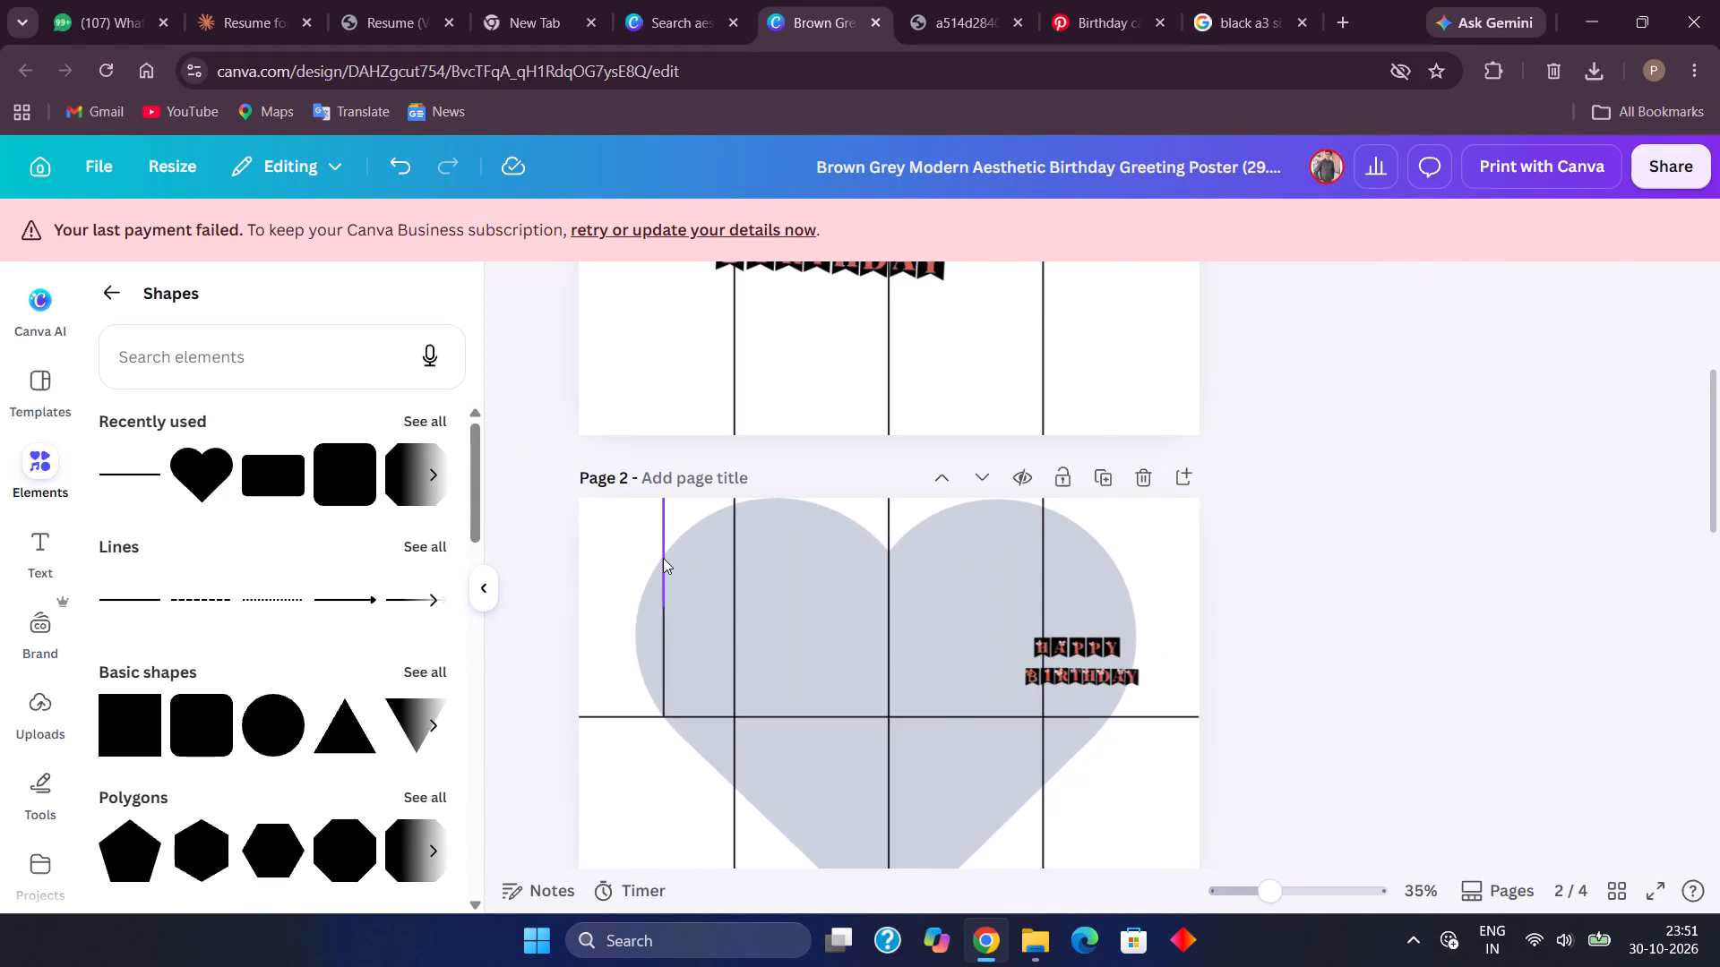
drag(663, 558, 715, 594)
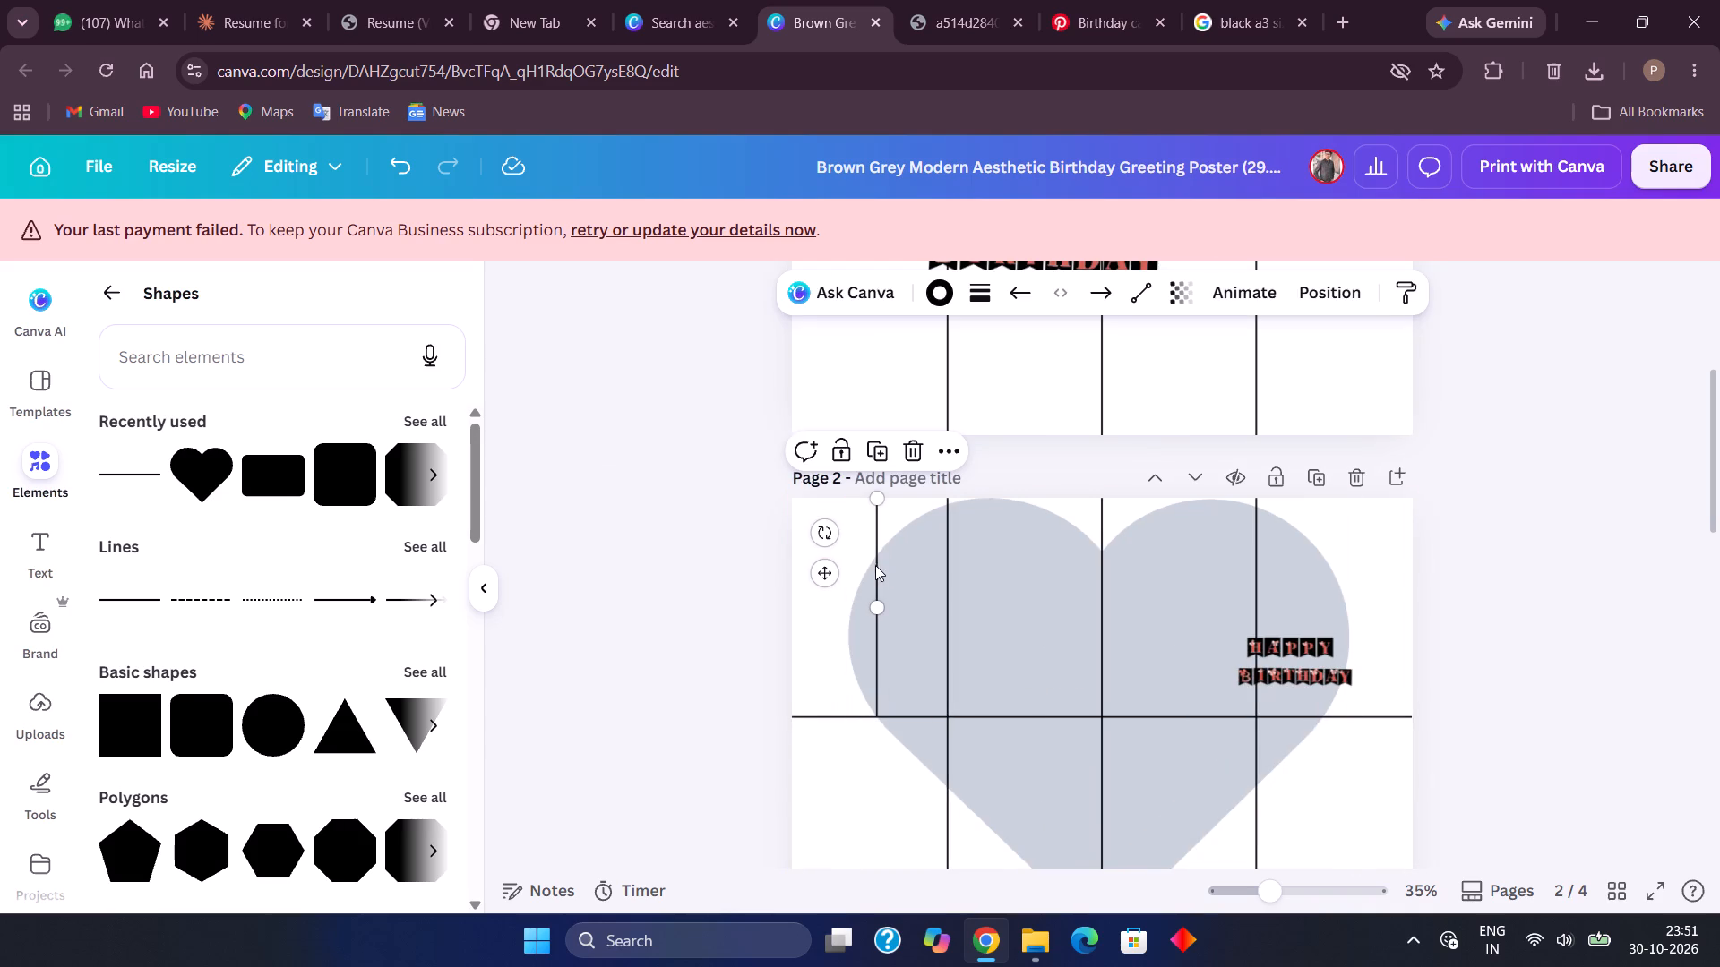
drag(873, 565, 1137, 651)
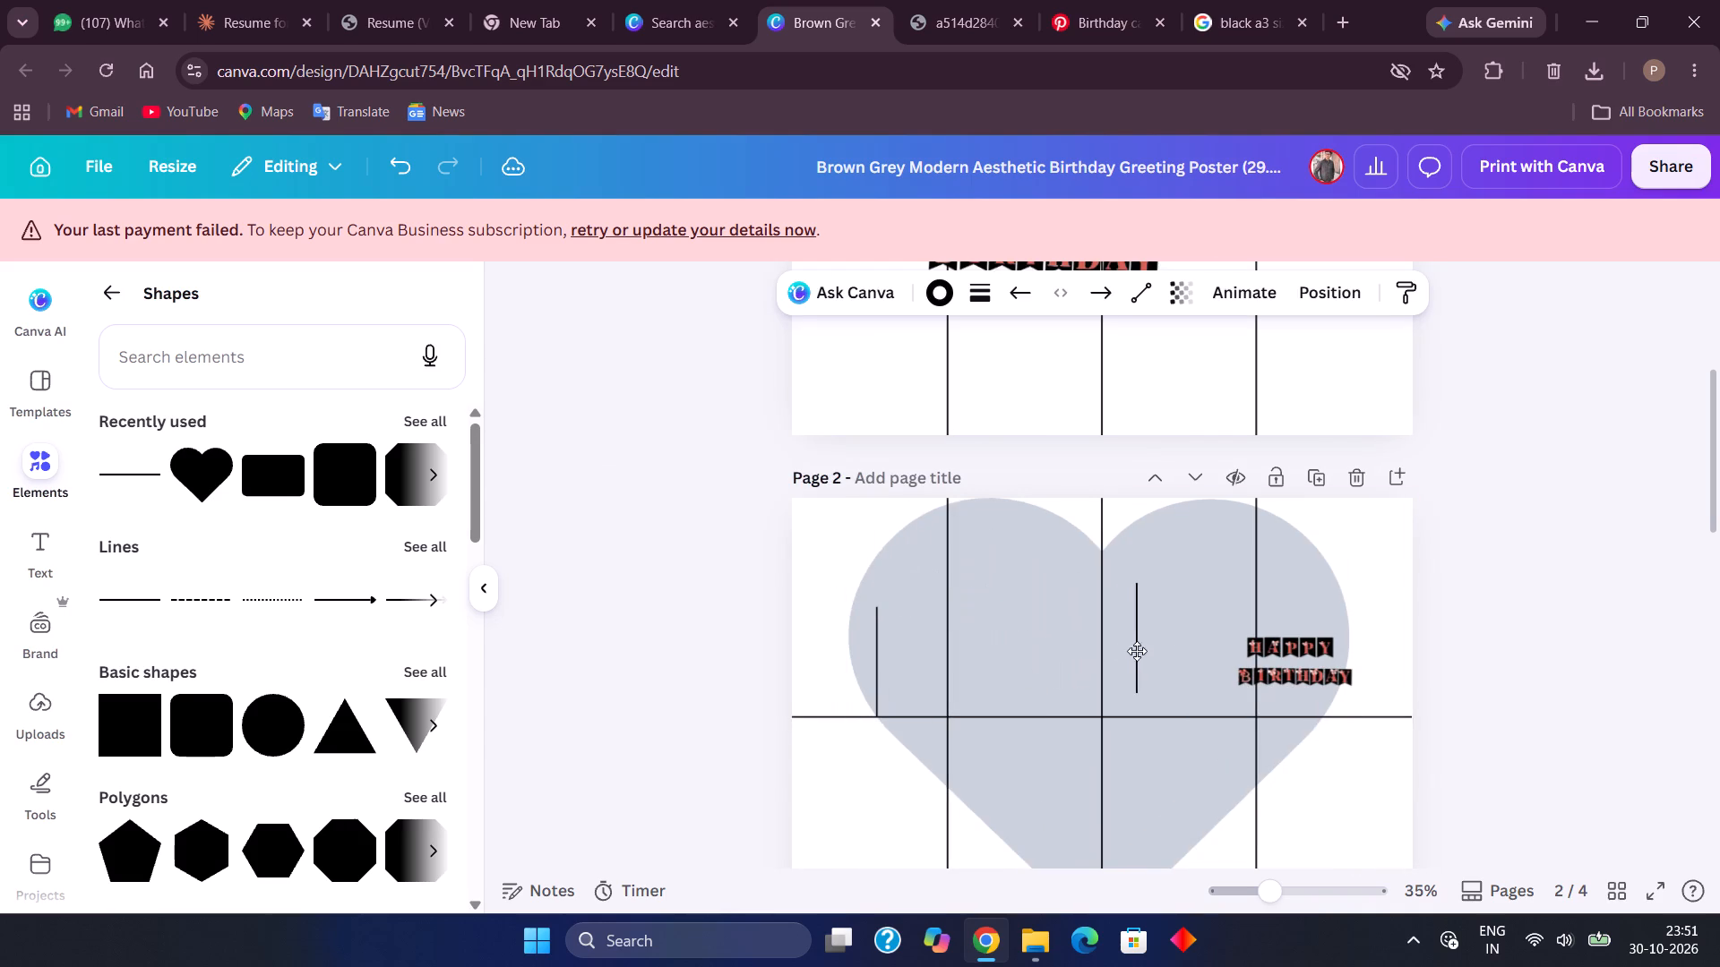
drag(1137, 651, 1250, 677)
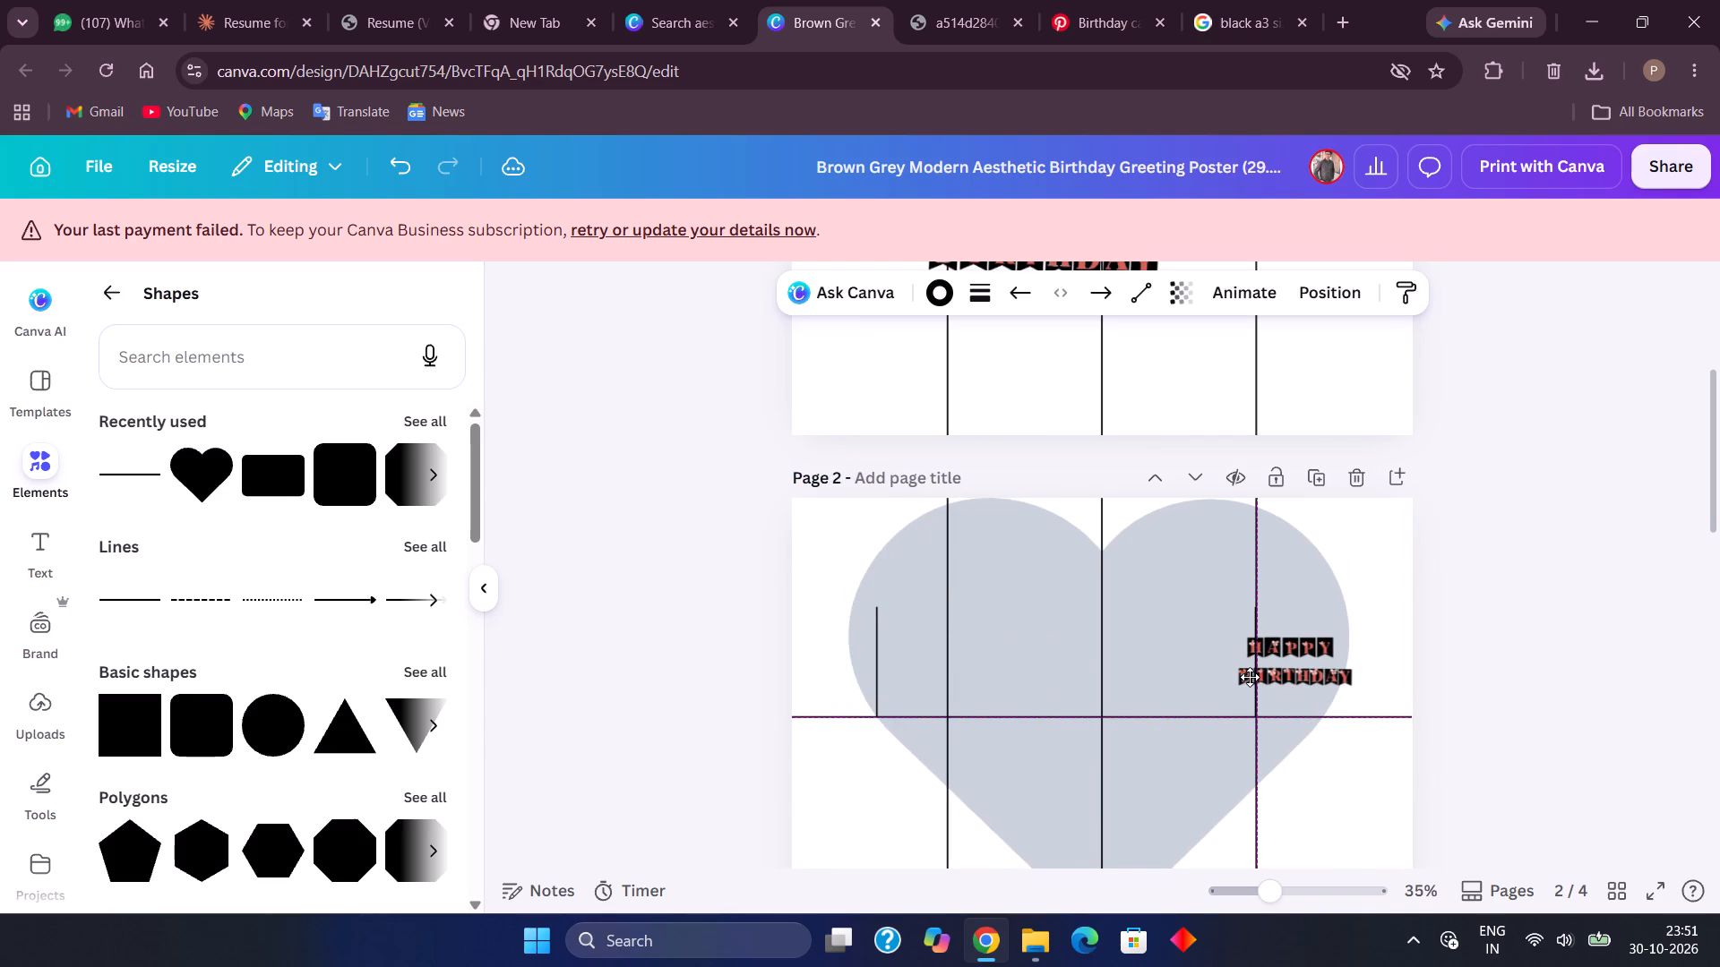
drag(1250, 677, 1294, 663)
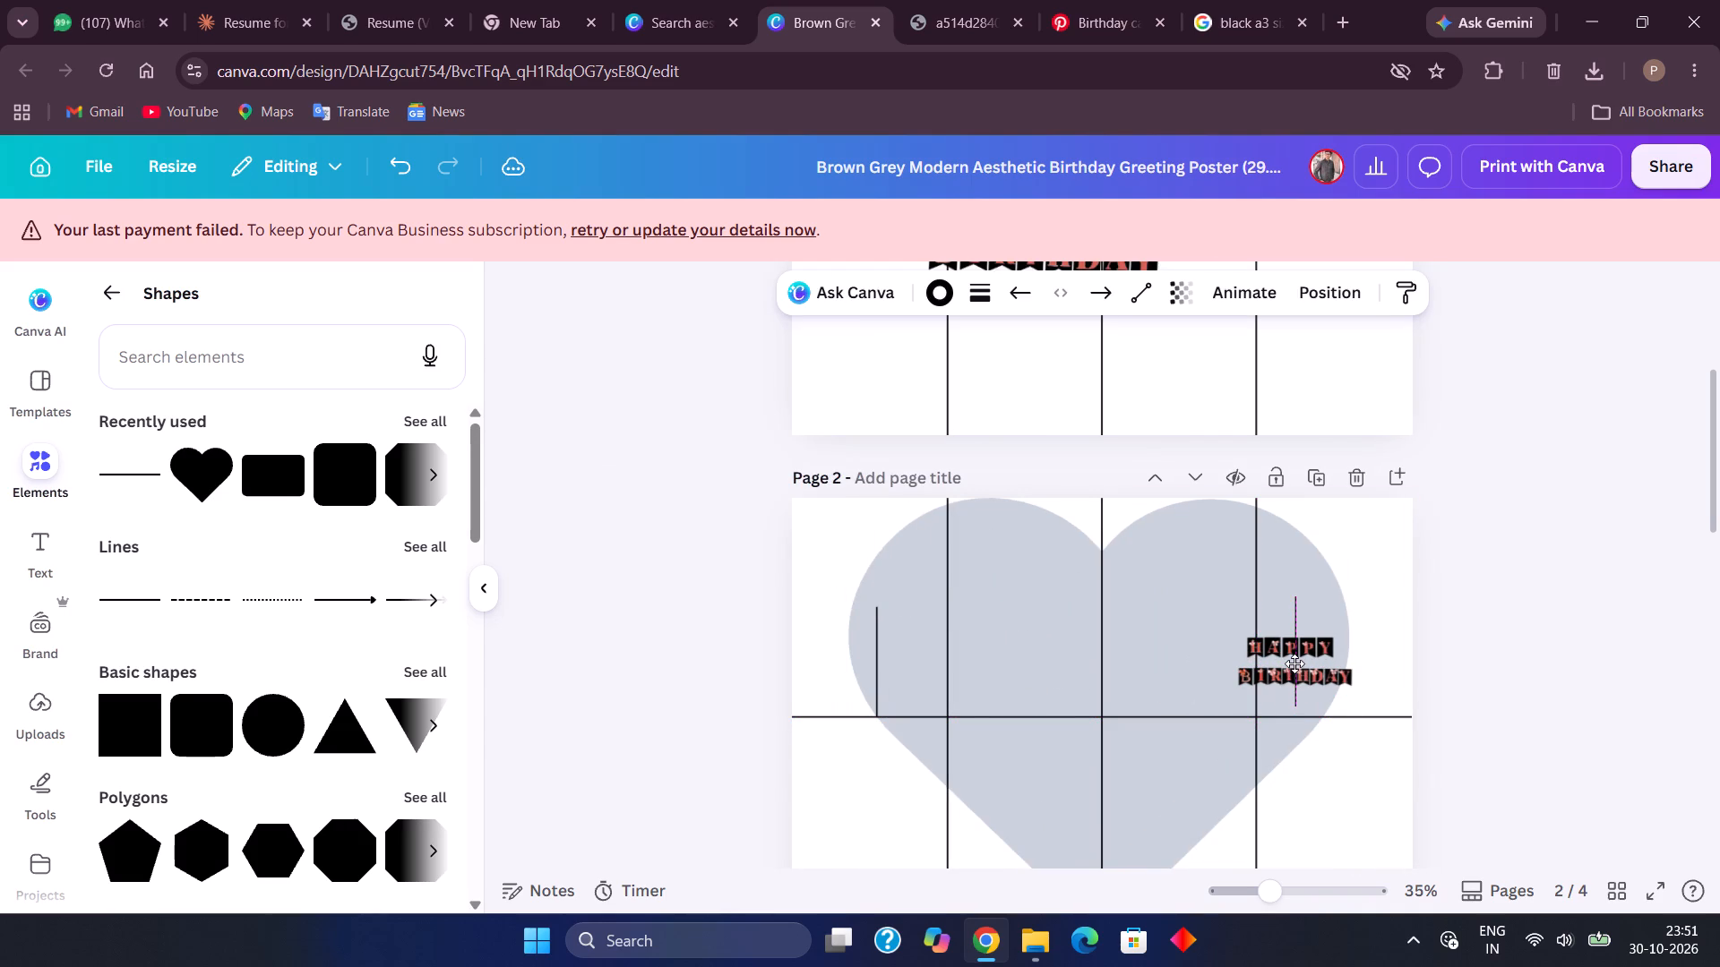
drag(1294, 663, 1299, 669)
Add a horizontal line level with the short vertical lines' upper ends and extend it across page 2 past the right edge, about 45 long.
scroll(1299, 669, down, 1)
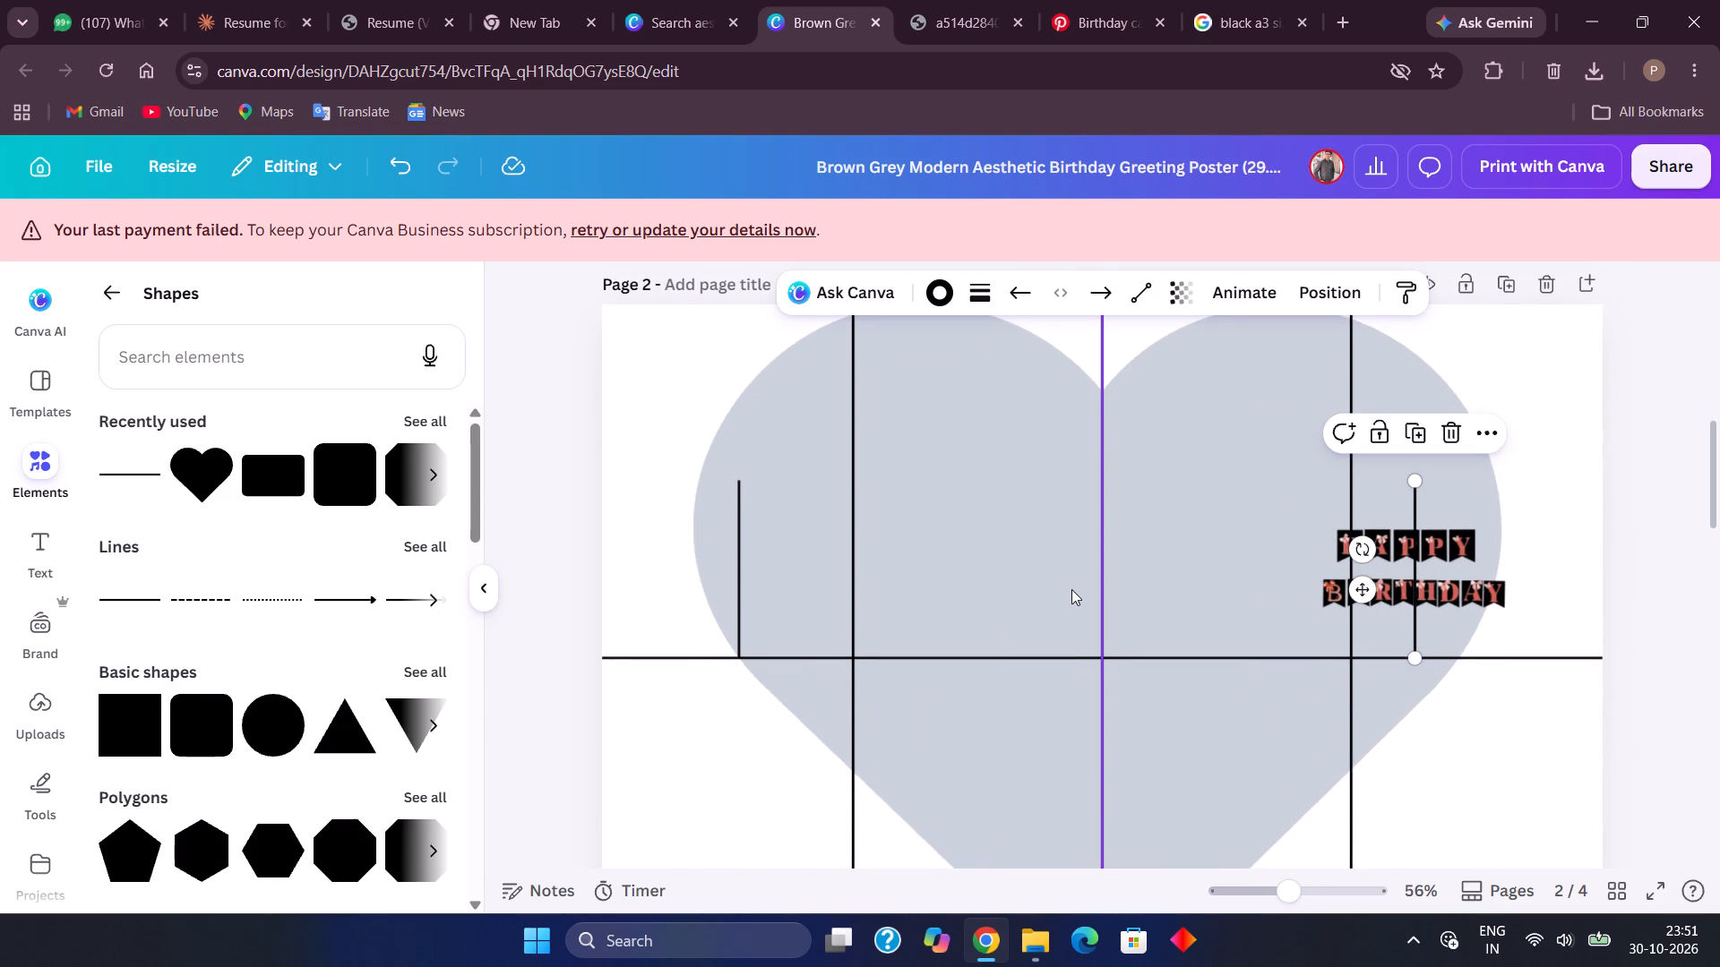
scroll(1071, 589, up, 1)
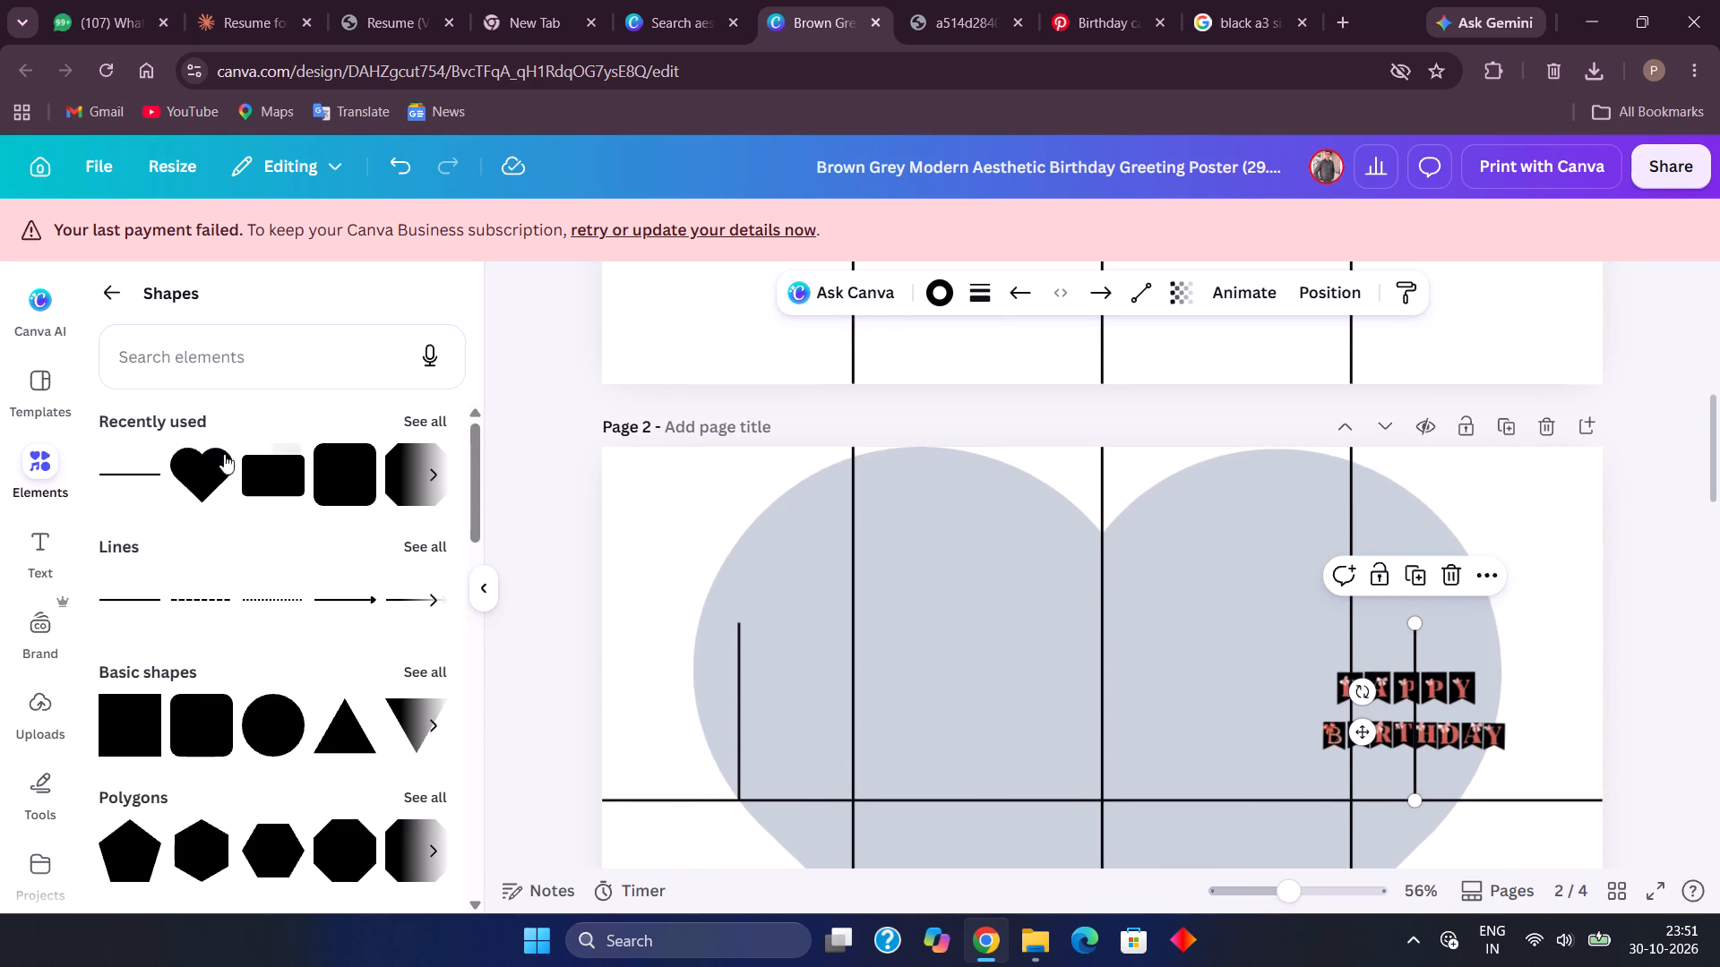
click(143, 475)
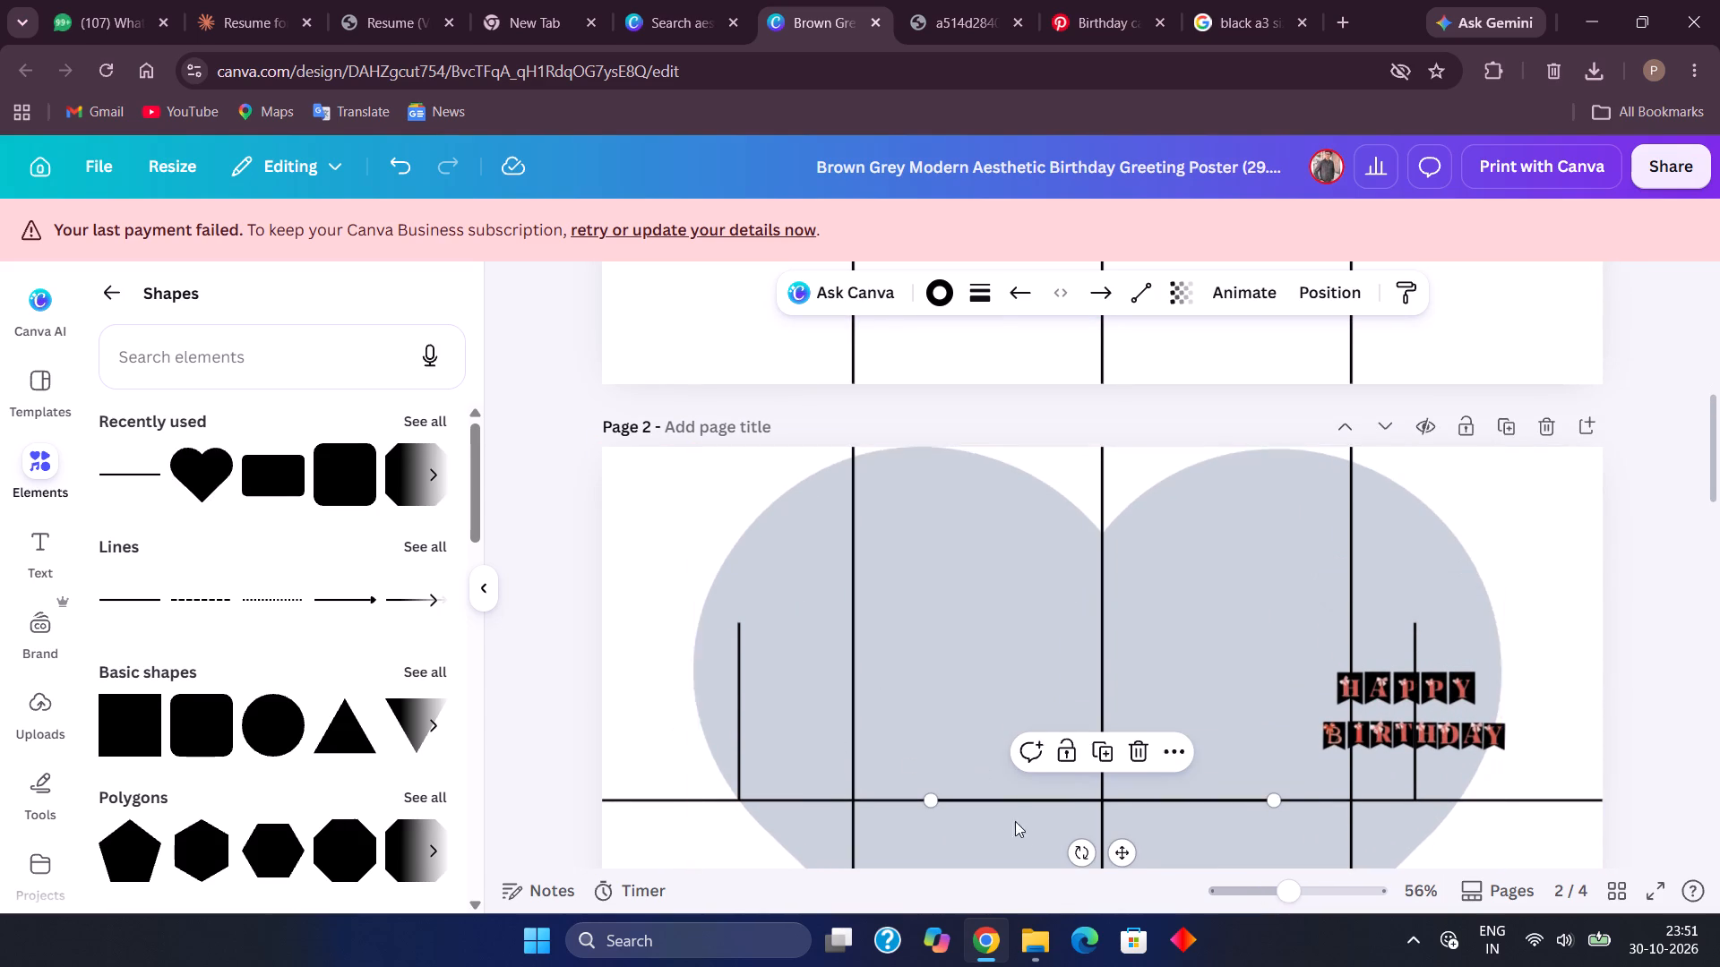
drag(1125, 854, 857, 674)
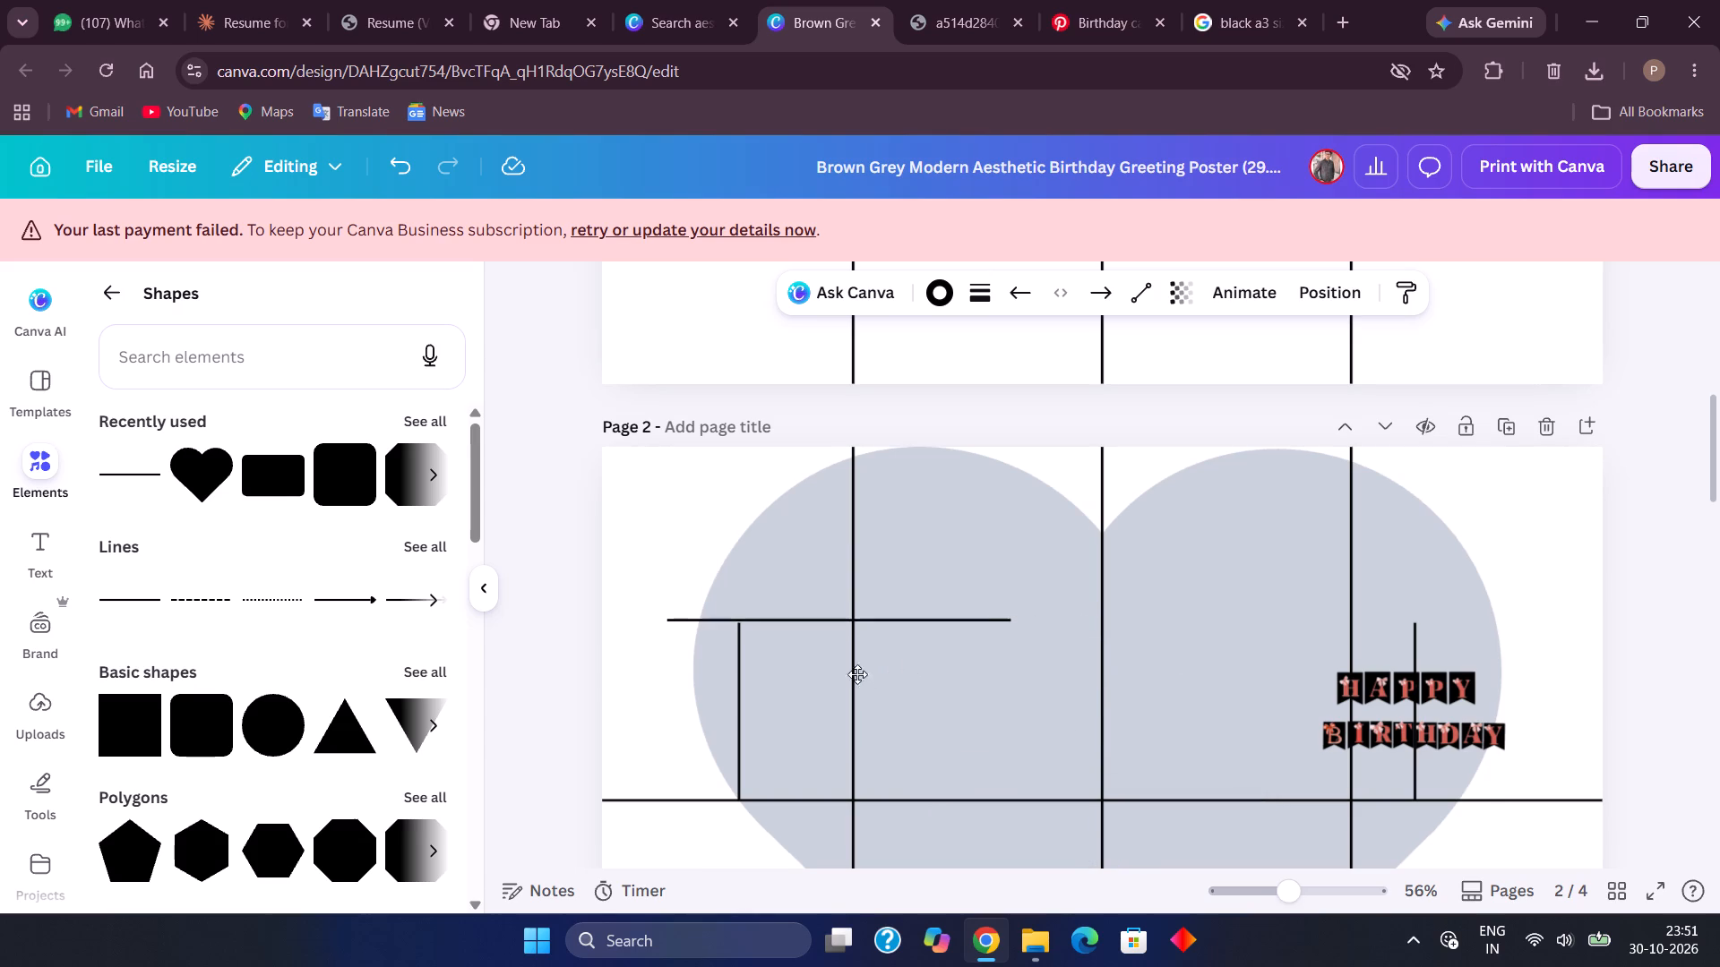
drag(857, 674, 817, 676)
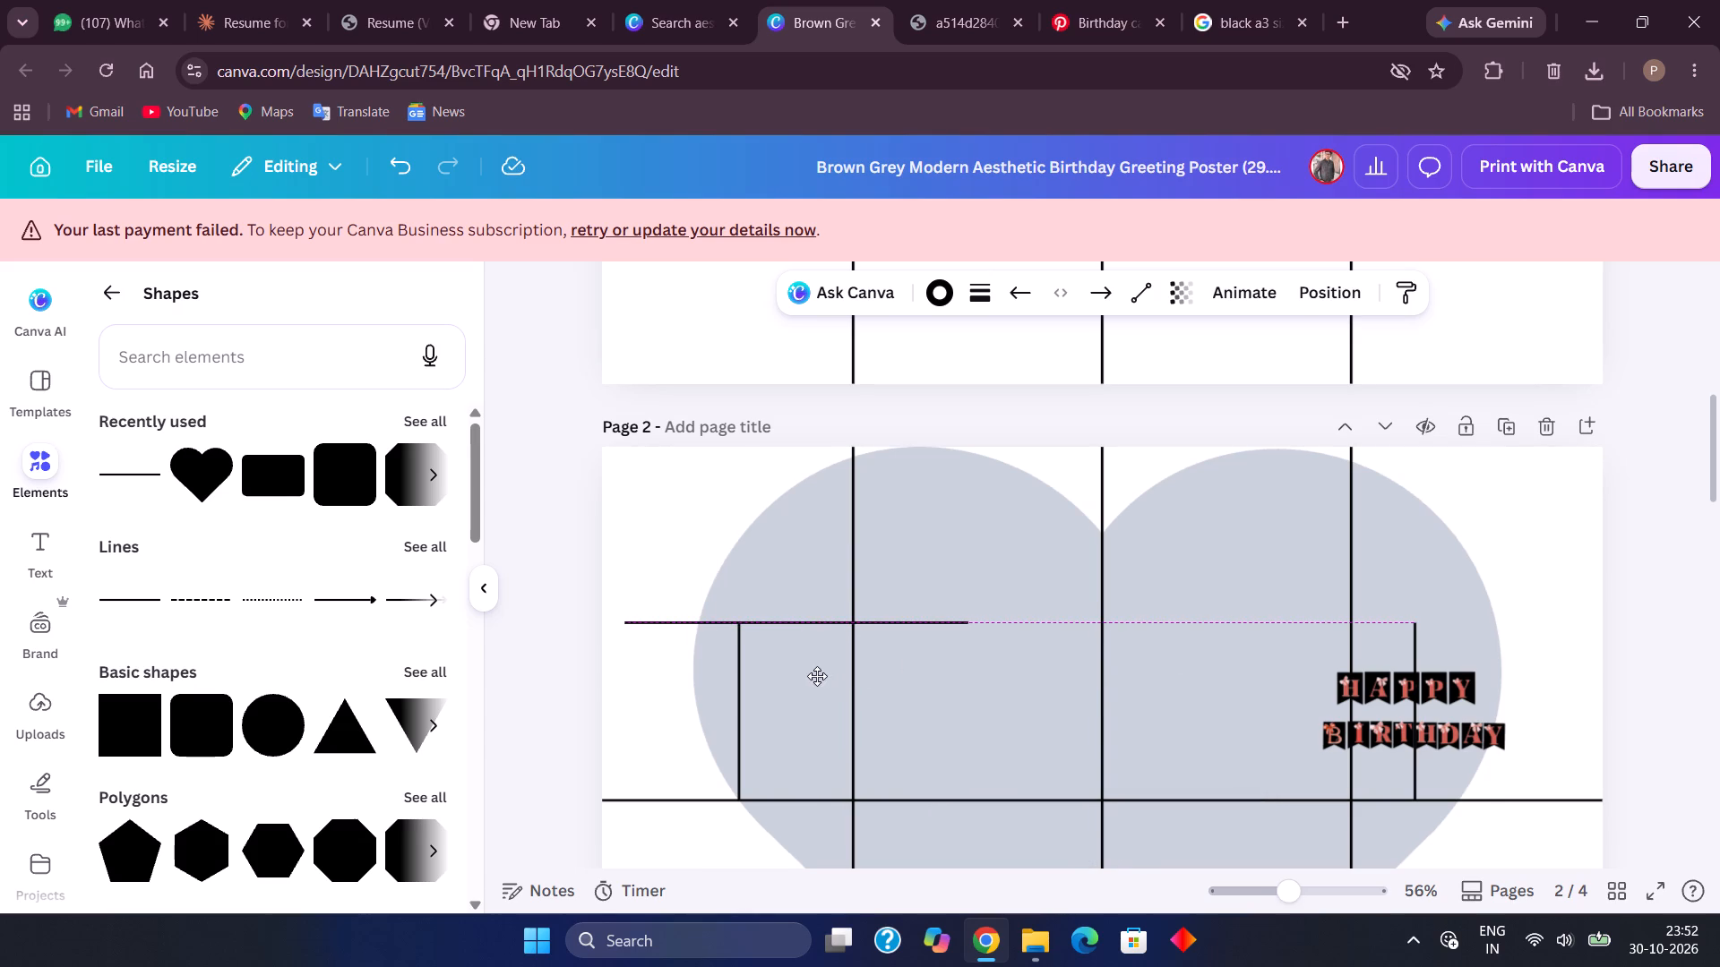
drag(817, 676, 798, 672)
drag(936, 621, 1485, 619)
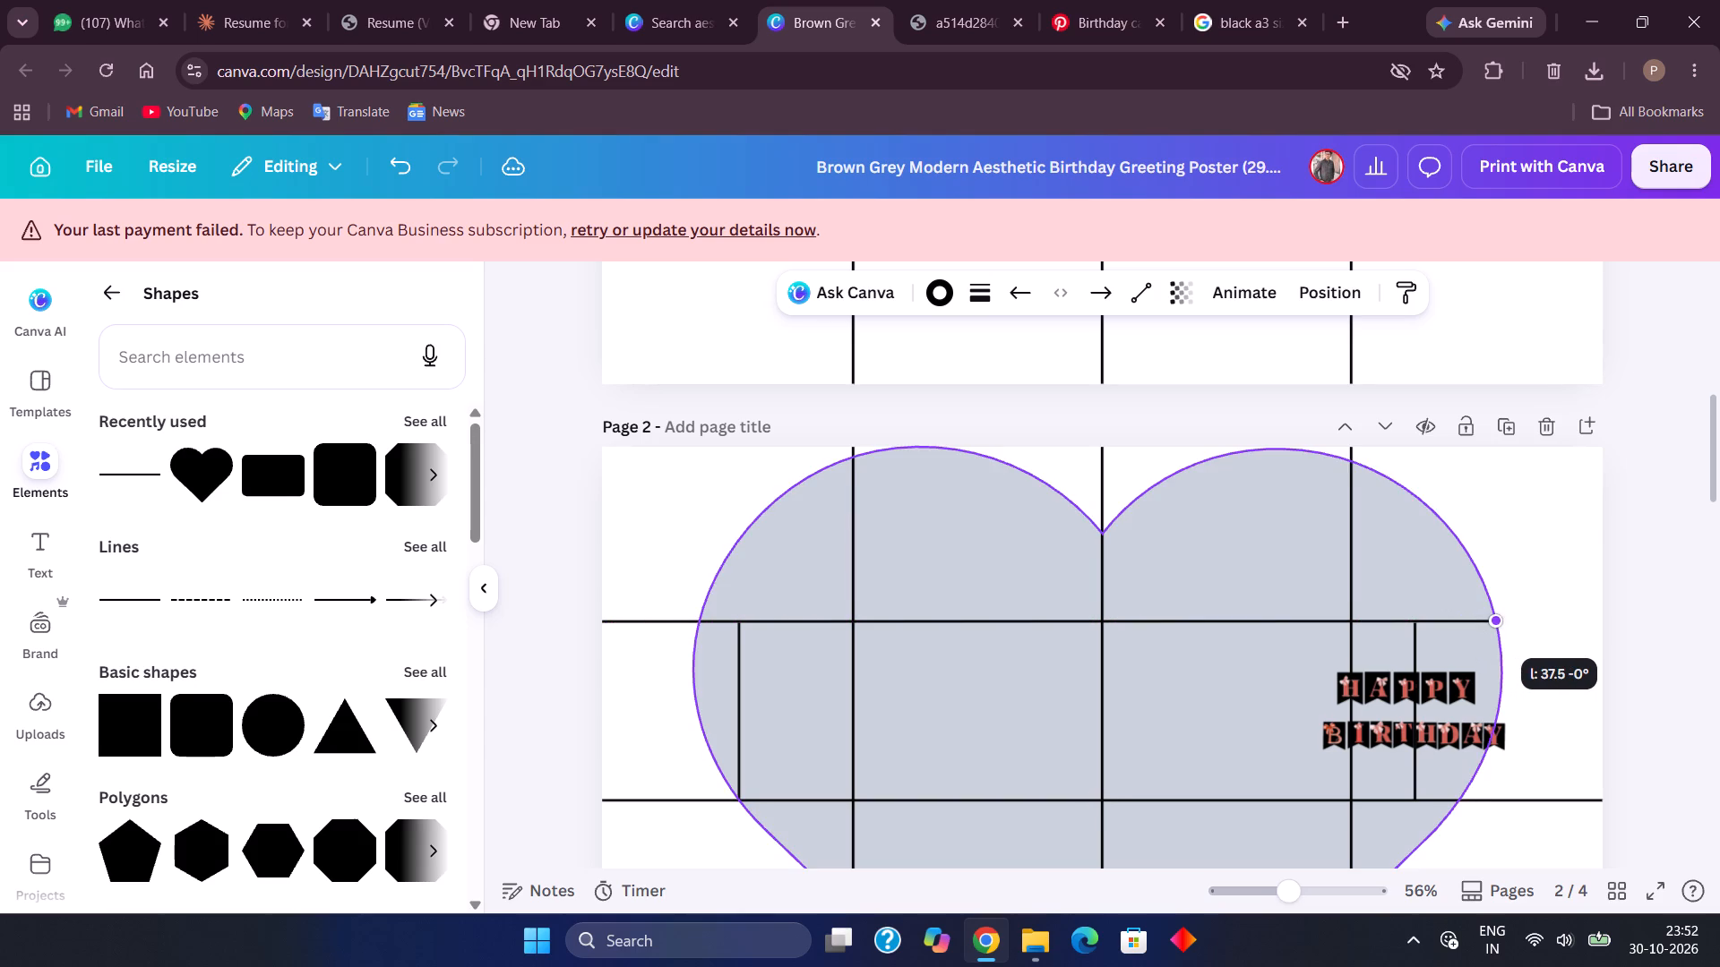
drag(1485, 619, 1666, 609)
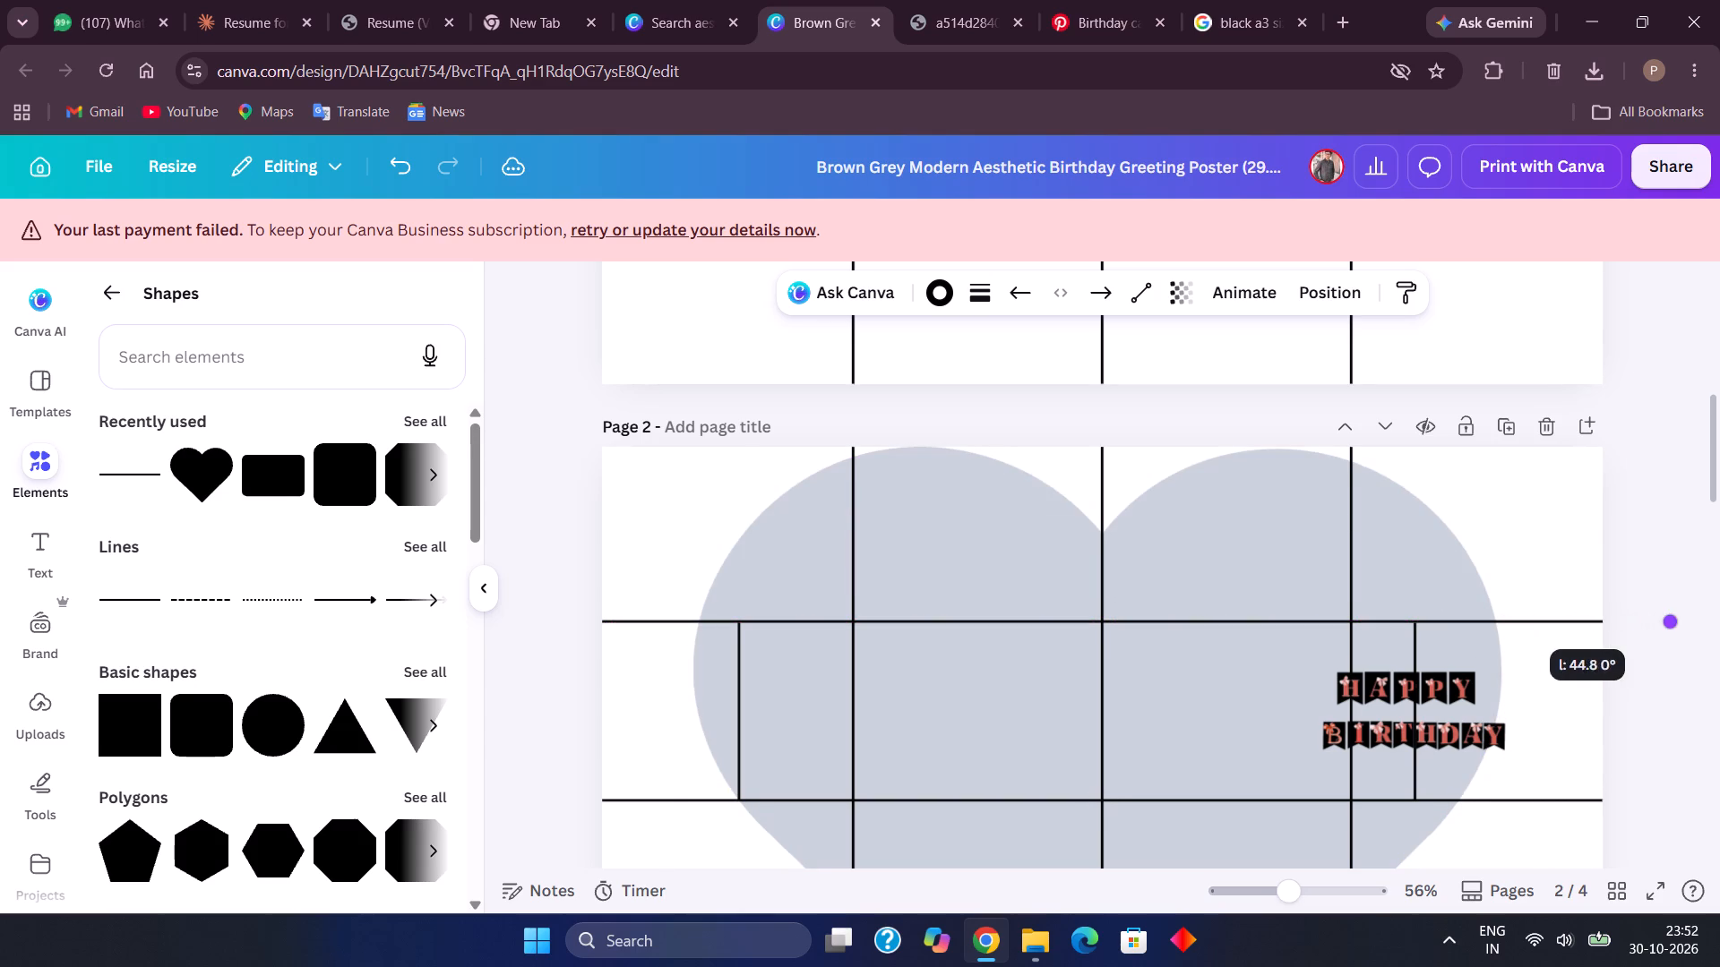
Shorten the upper horizontal line on page 2 so it ends at the page's right edge, about 42 long at 0°.
drag(1666, 609, 1586, 619)
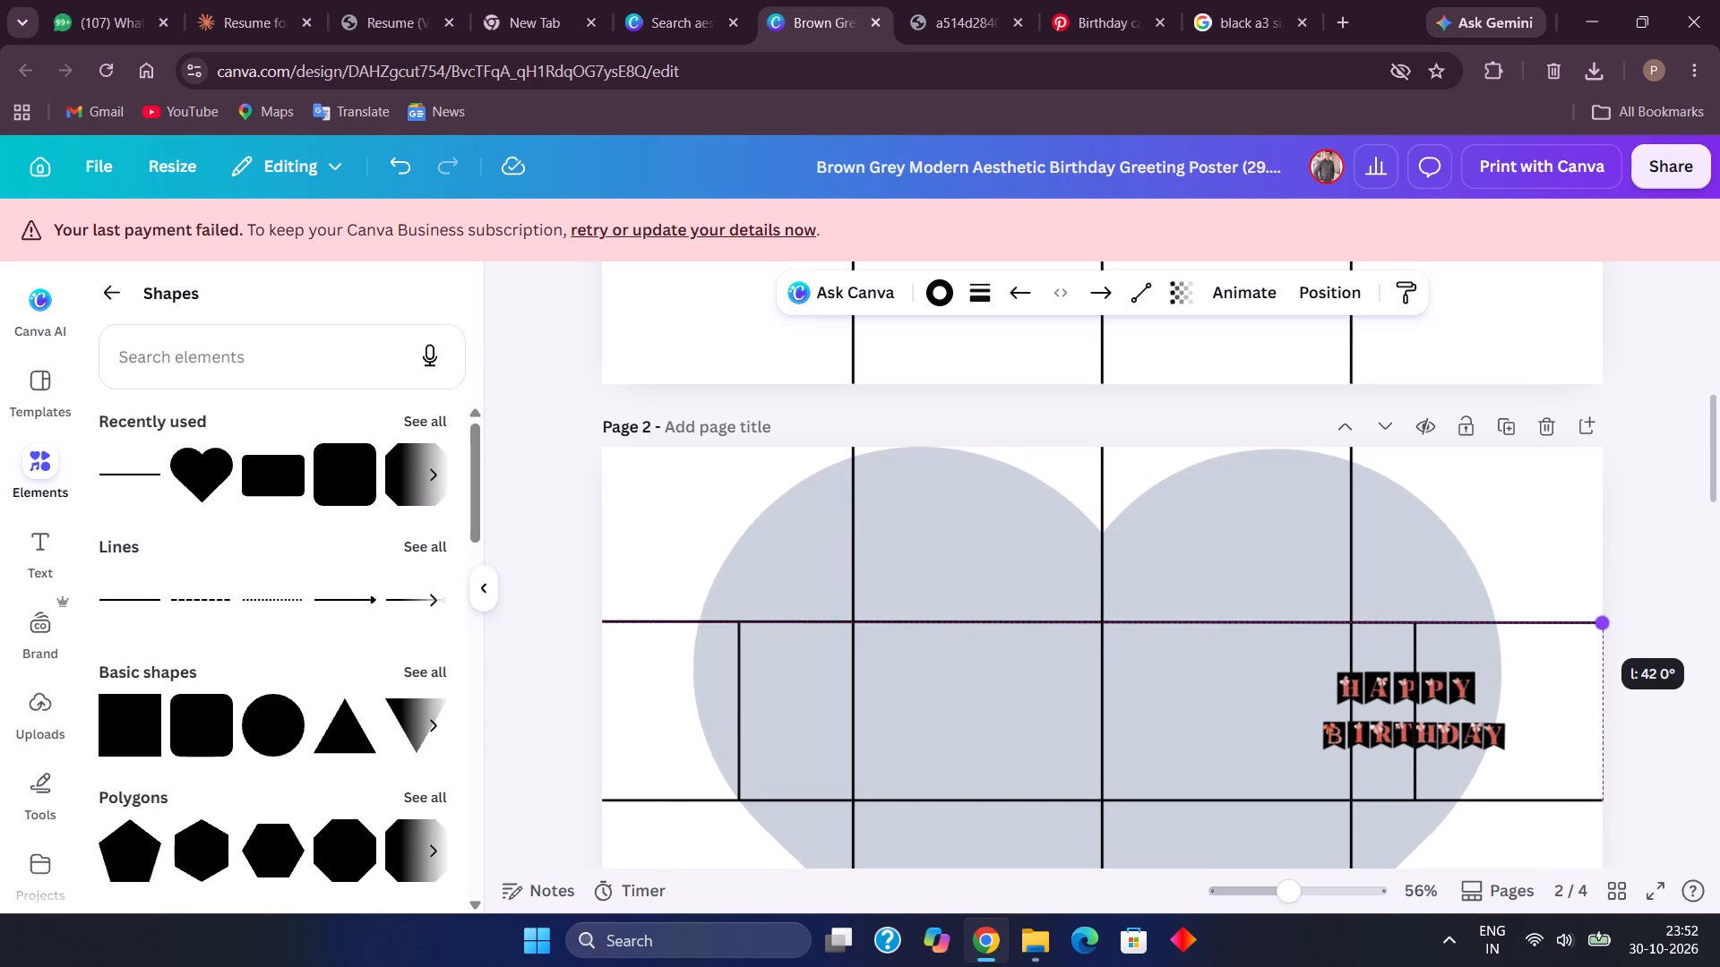
drag(1586, 619, 1587, 619)
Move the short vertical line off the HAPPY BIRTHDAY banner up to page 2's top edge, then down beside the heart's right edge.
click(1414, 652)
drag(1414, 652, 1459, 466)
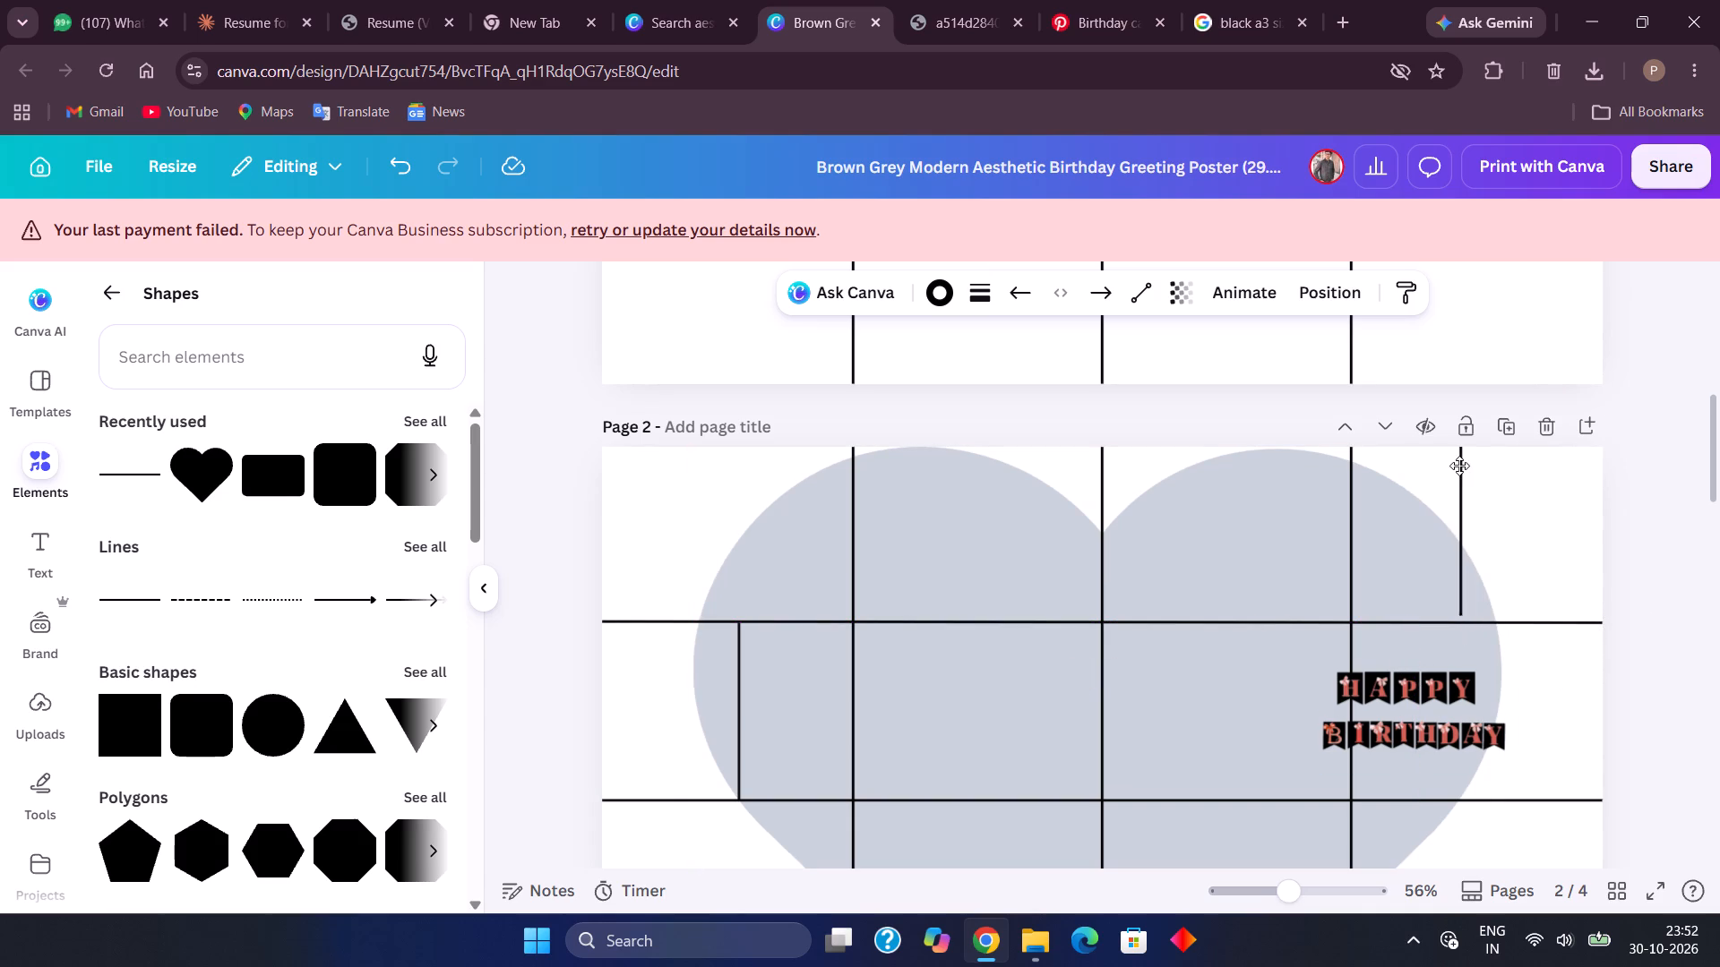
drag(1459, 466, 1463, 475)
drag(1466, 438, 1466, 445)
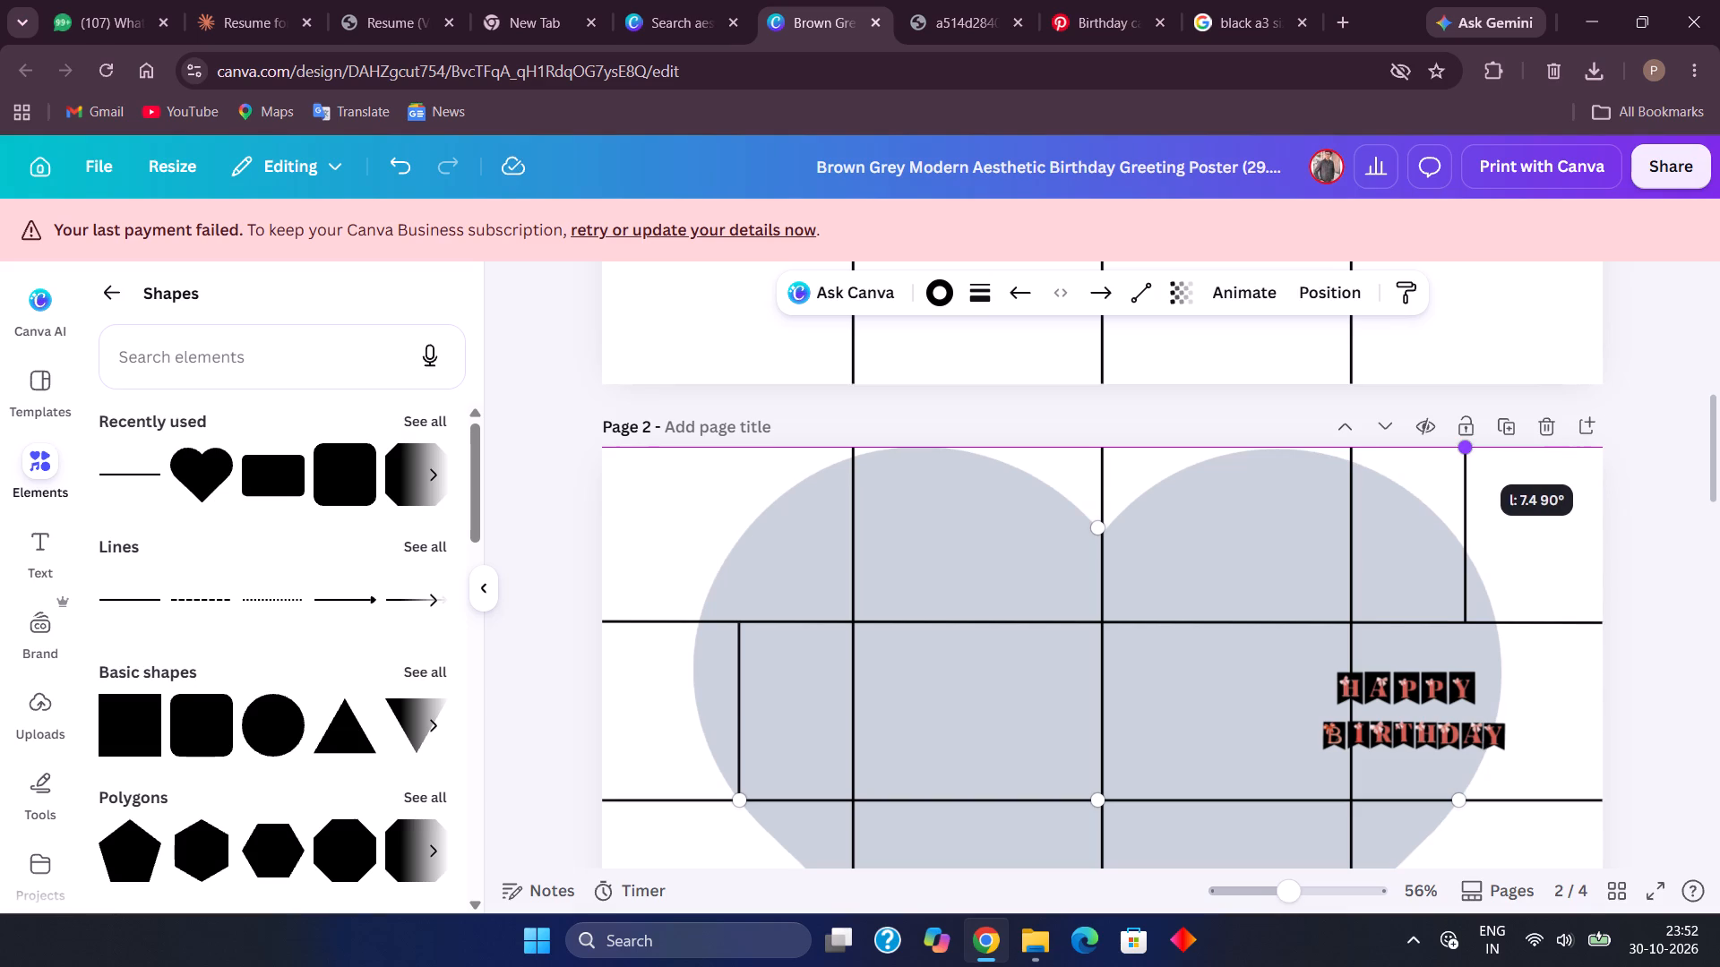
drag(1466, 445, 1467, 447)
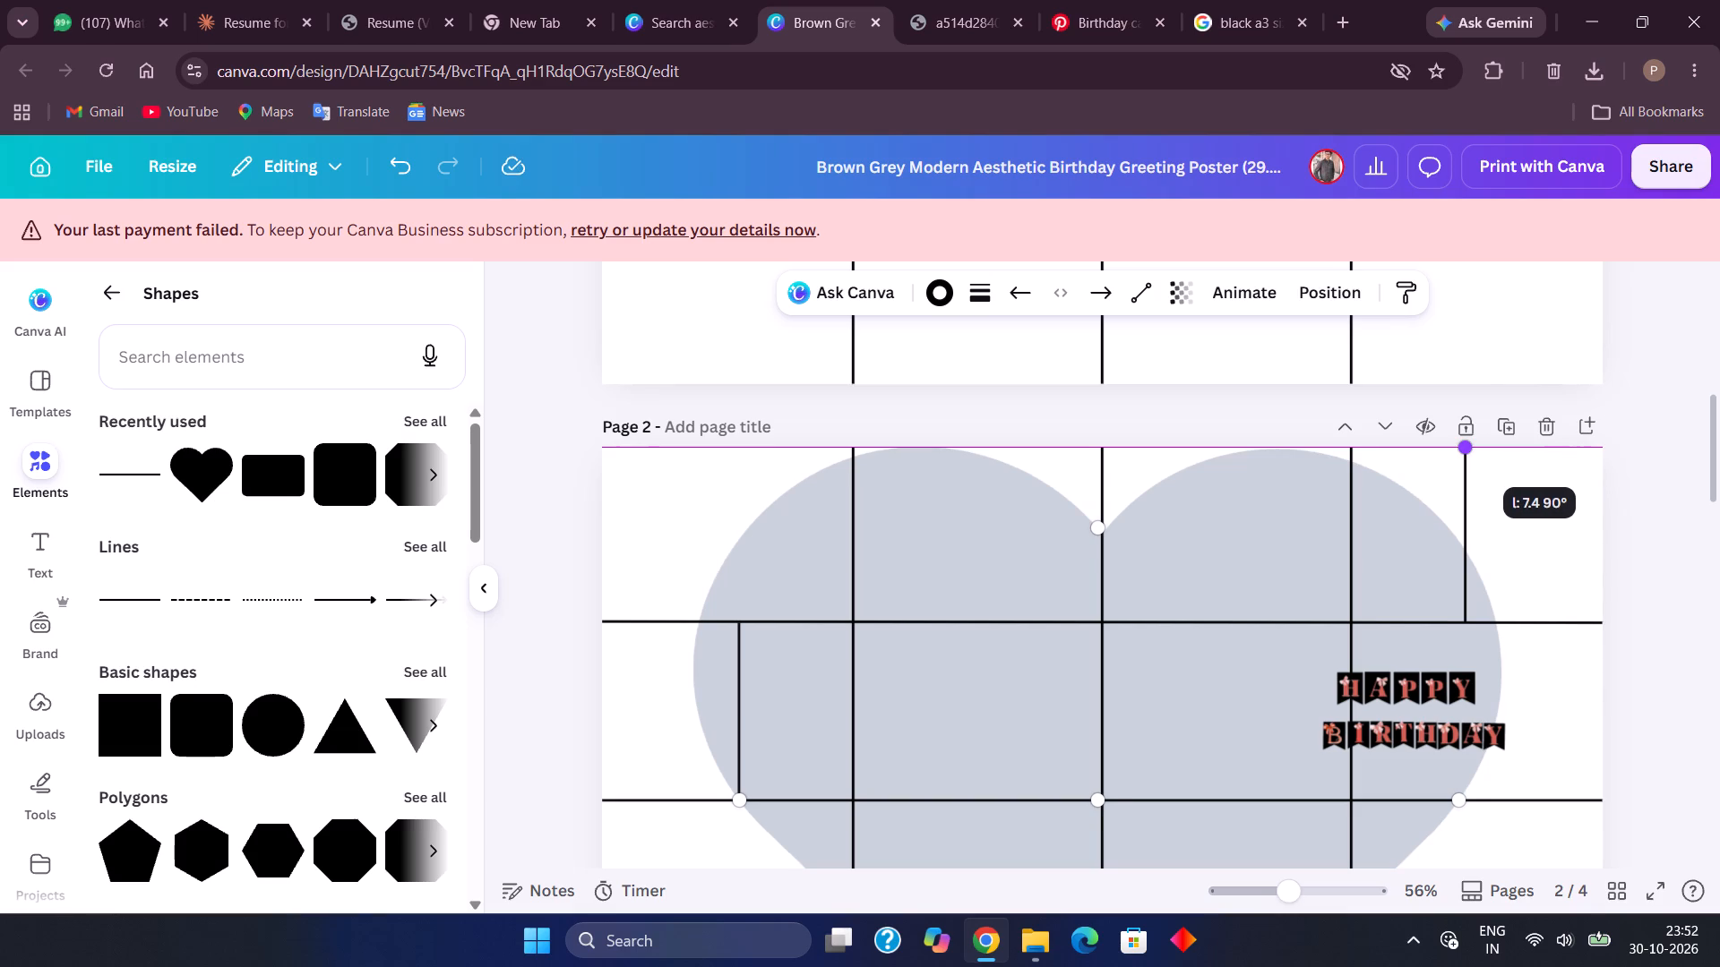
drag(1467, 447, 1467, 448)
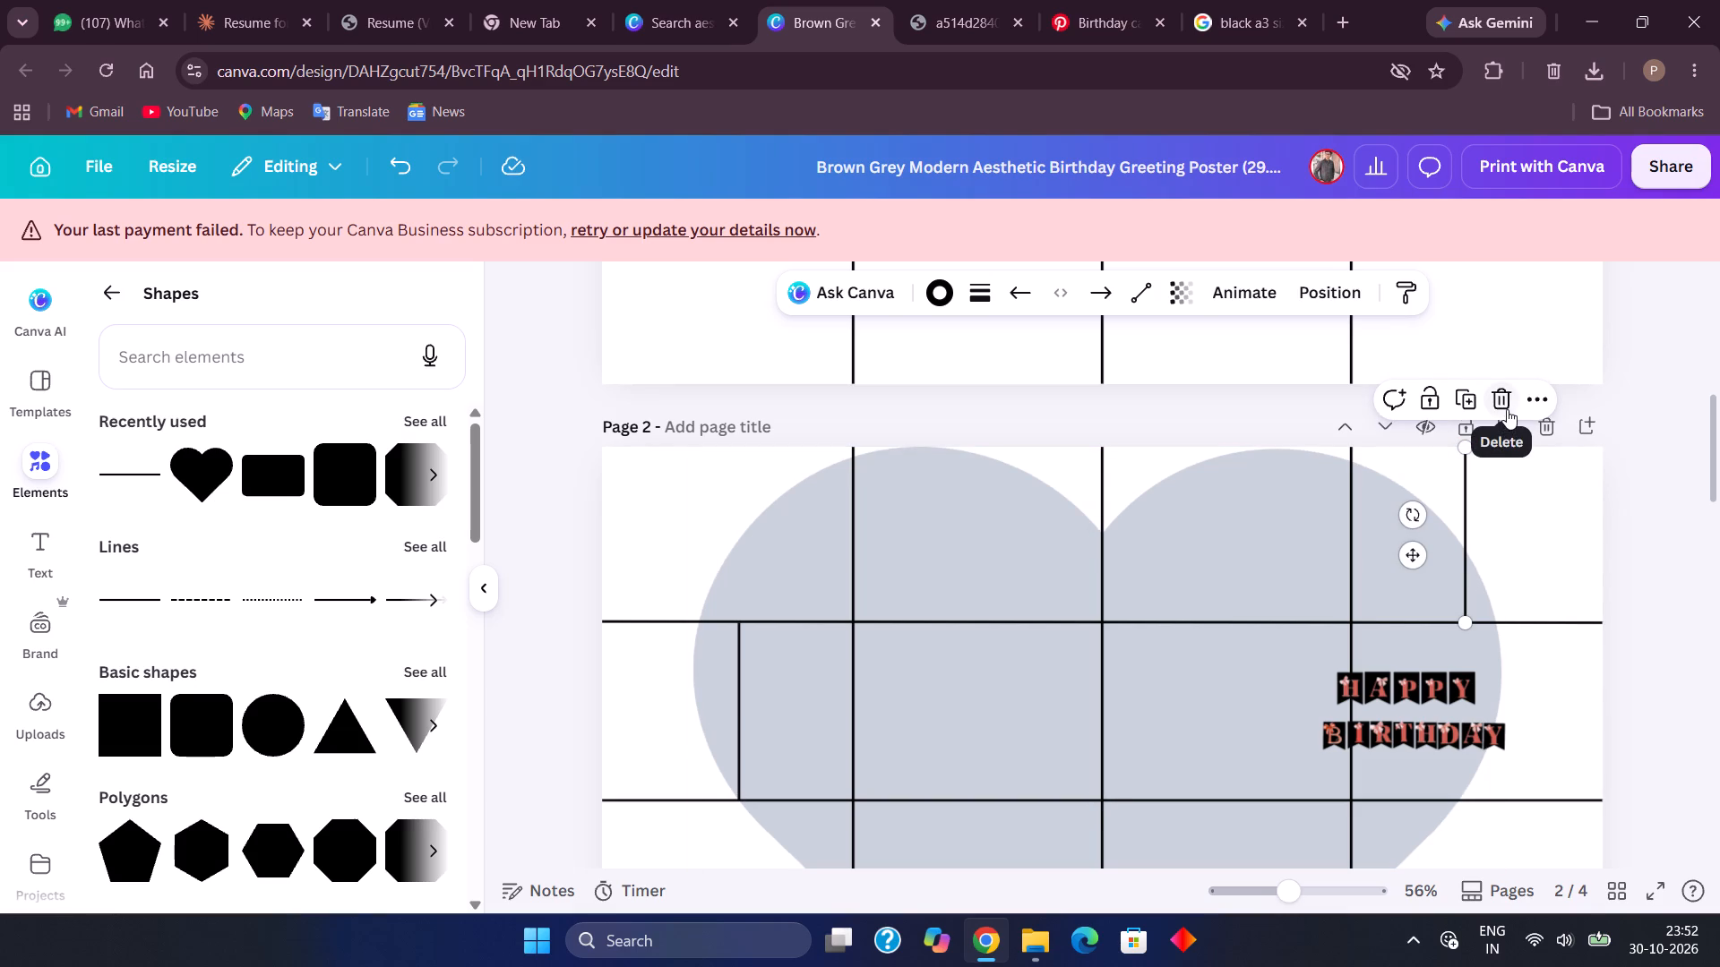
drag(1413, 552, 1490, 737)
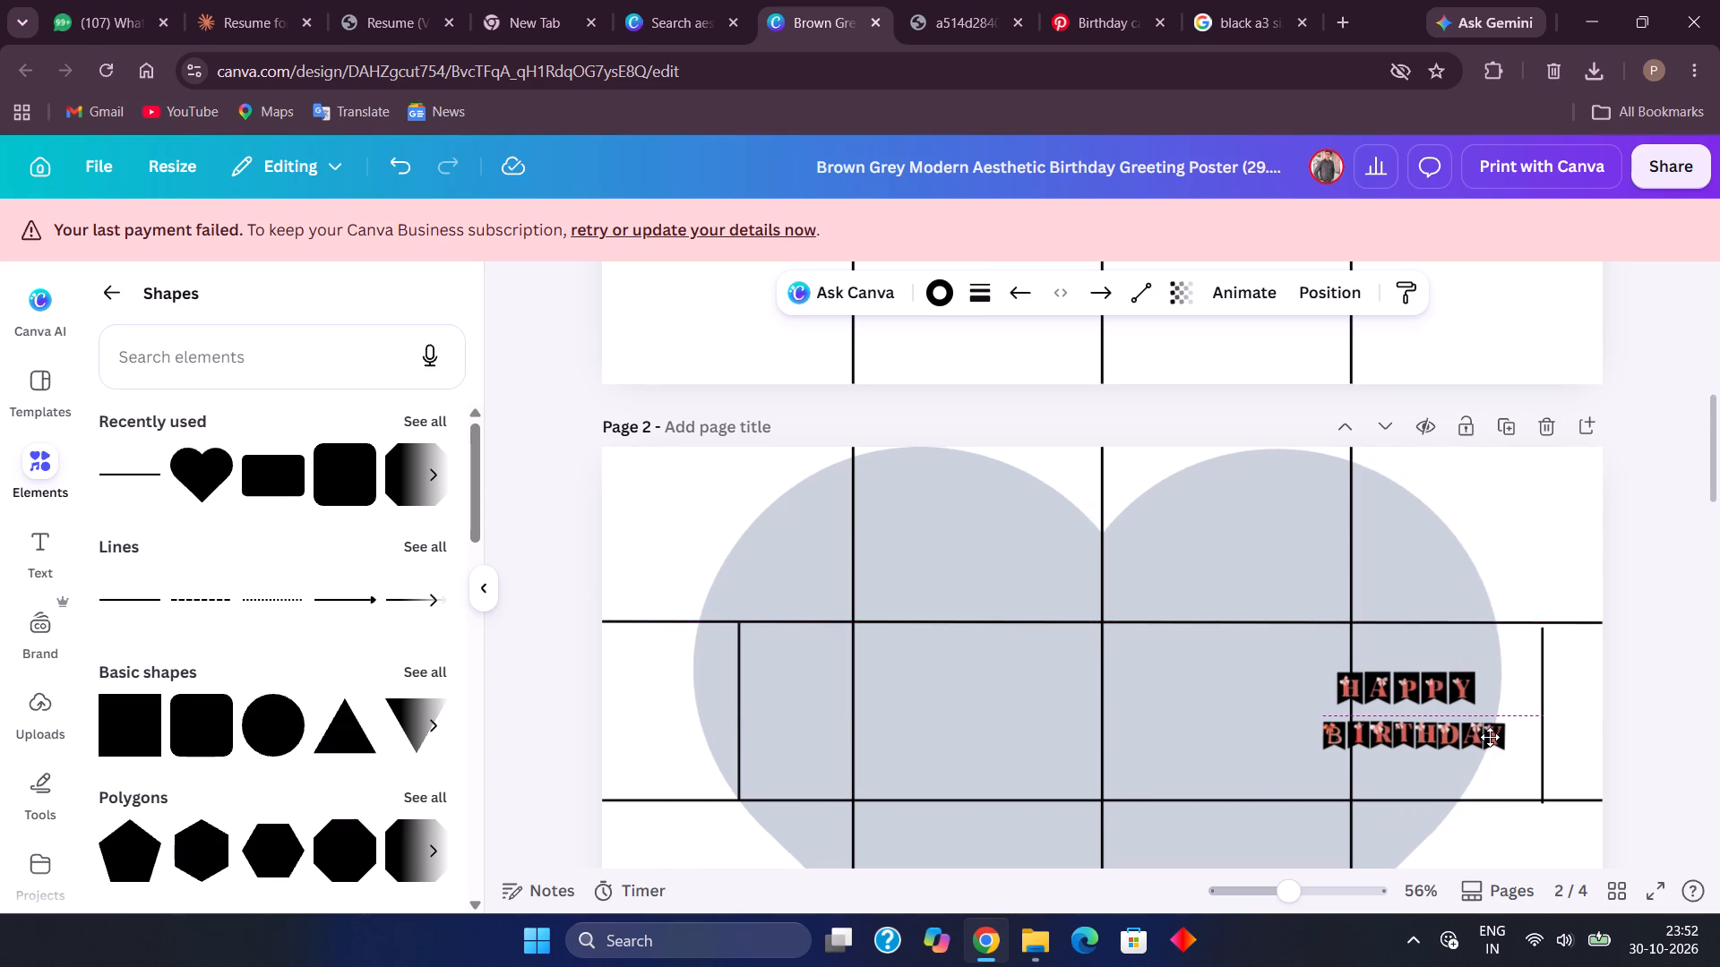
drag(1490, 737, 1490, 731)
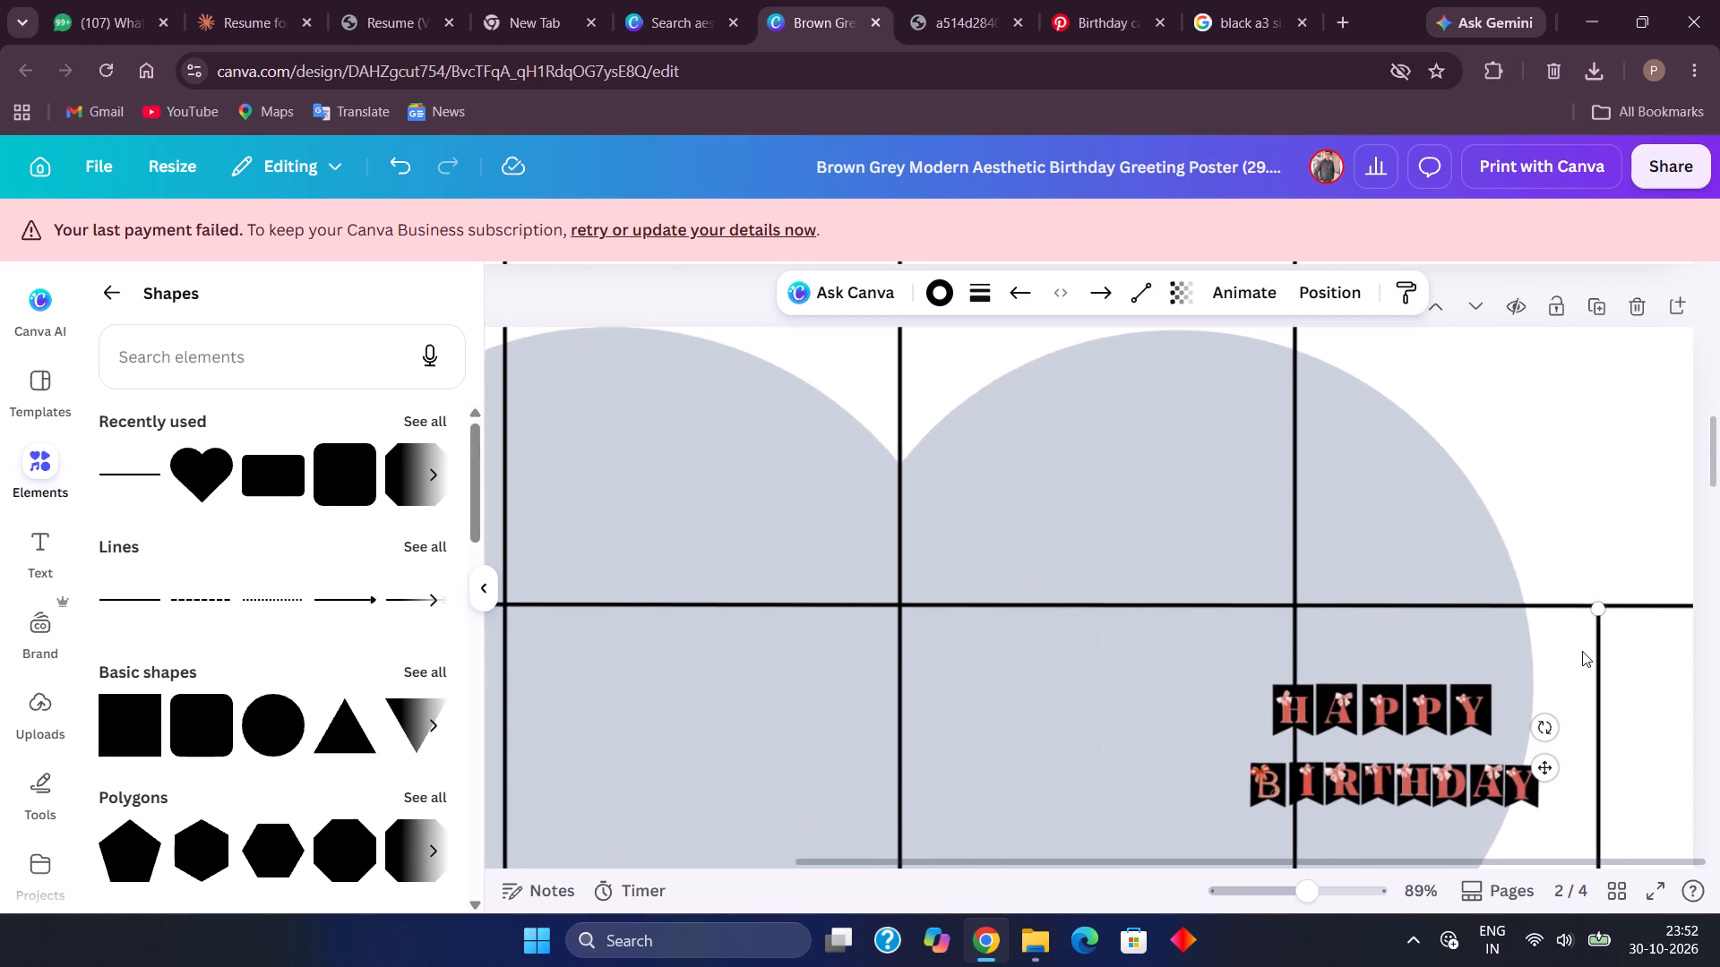
Delete the short vertical line beside the heart's right edge.
click(1454, 586)
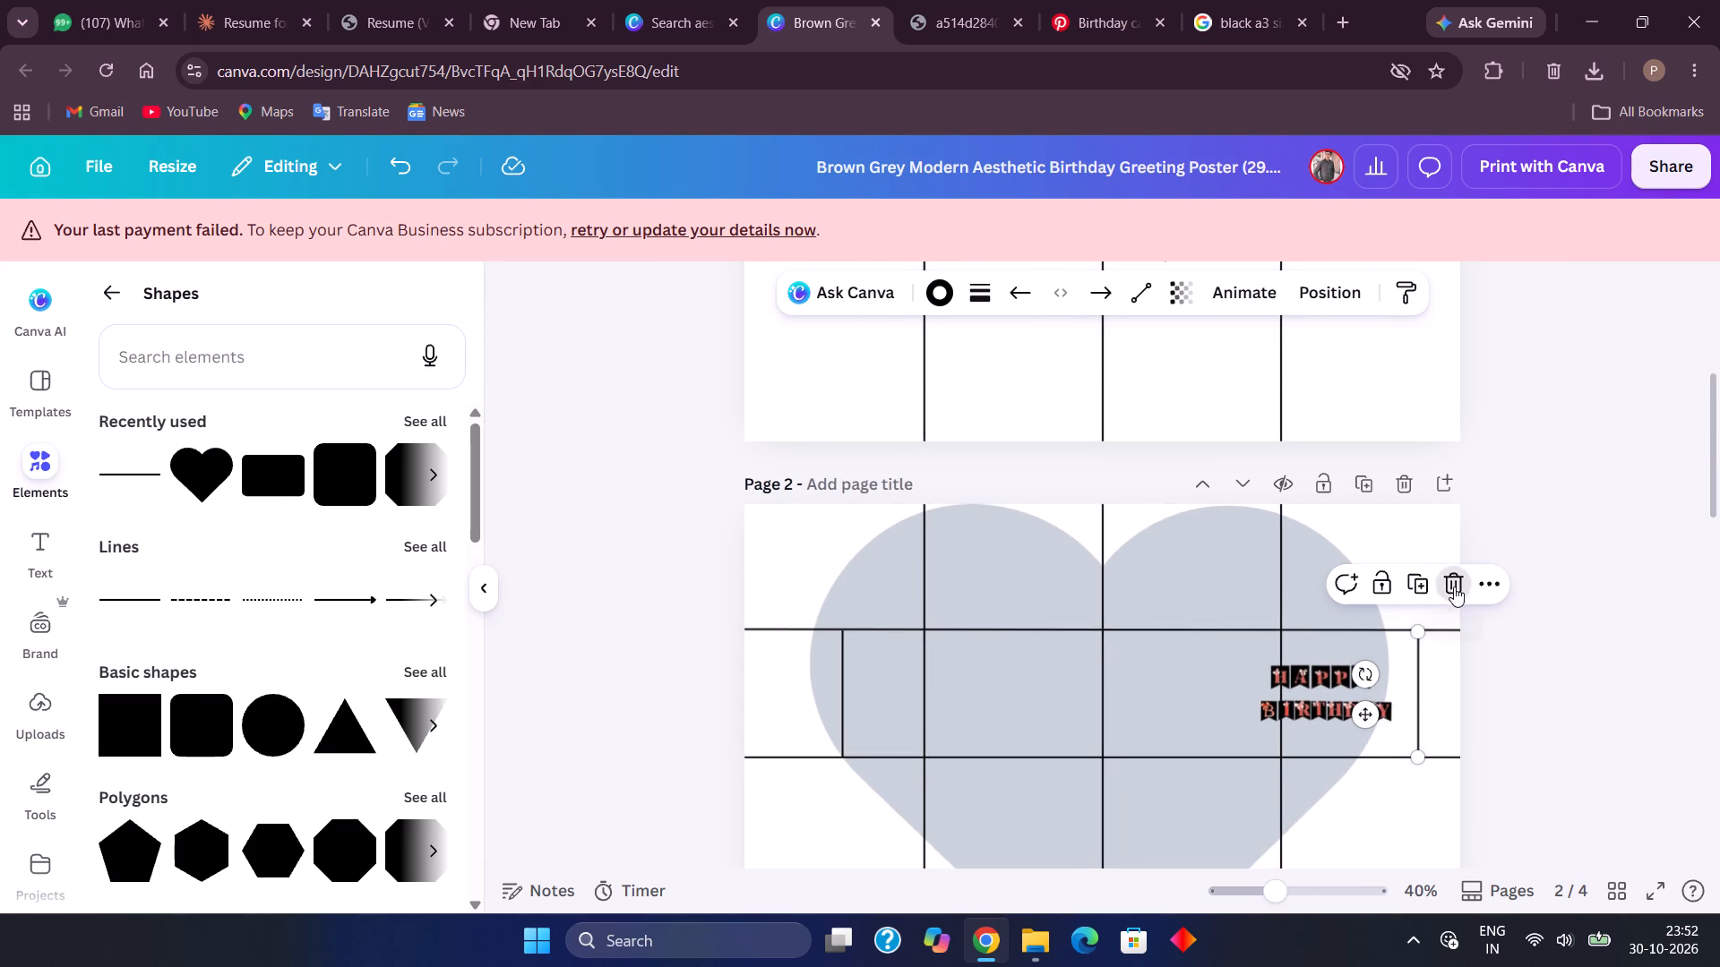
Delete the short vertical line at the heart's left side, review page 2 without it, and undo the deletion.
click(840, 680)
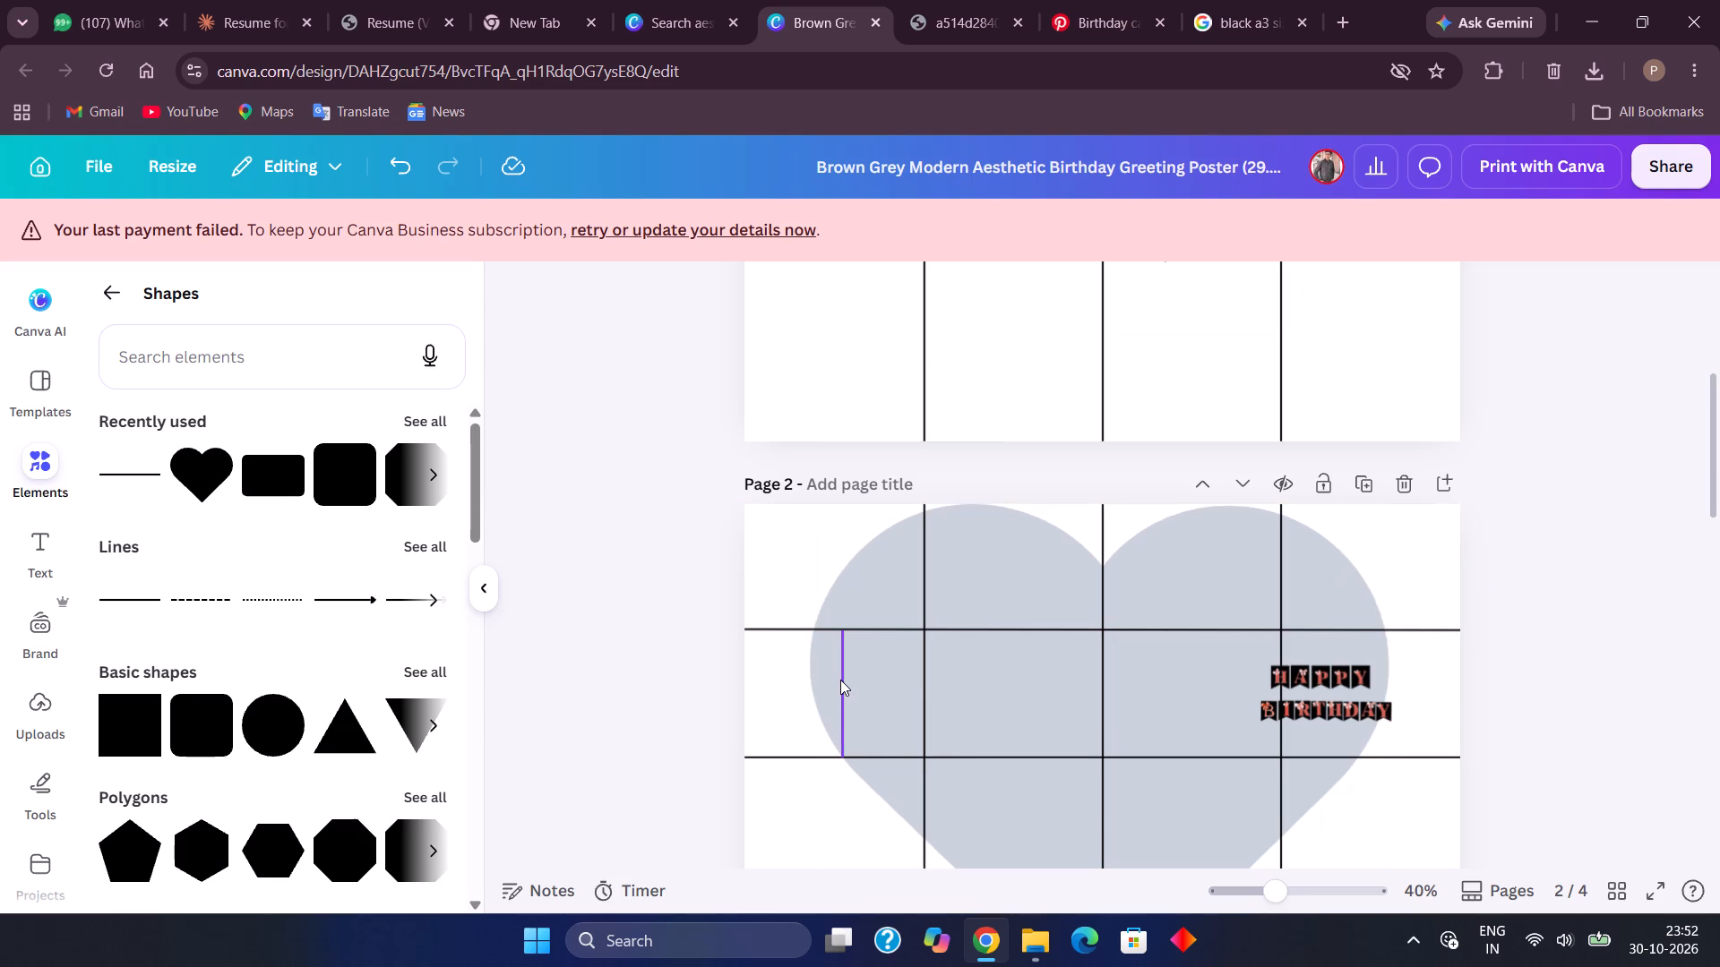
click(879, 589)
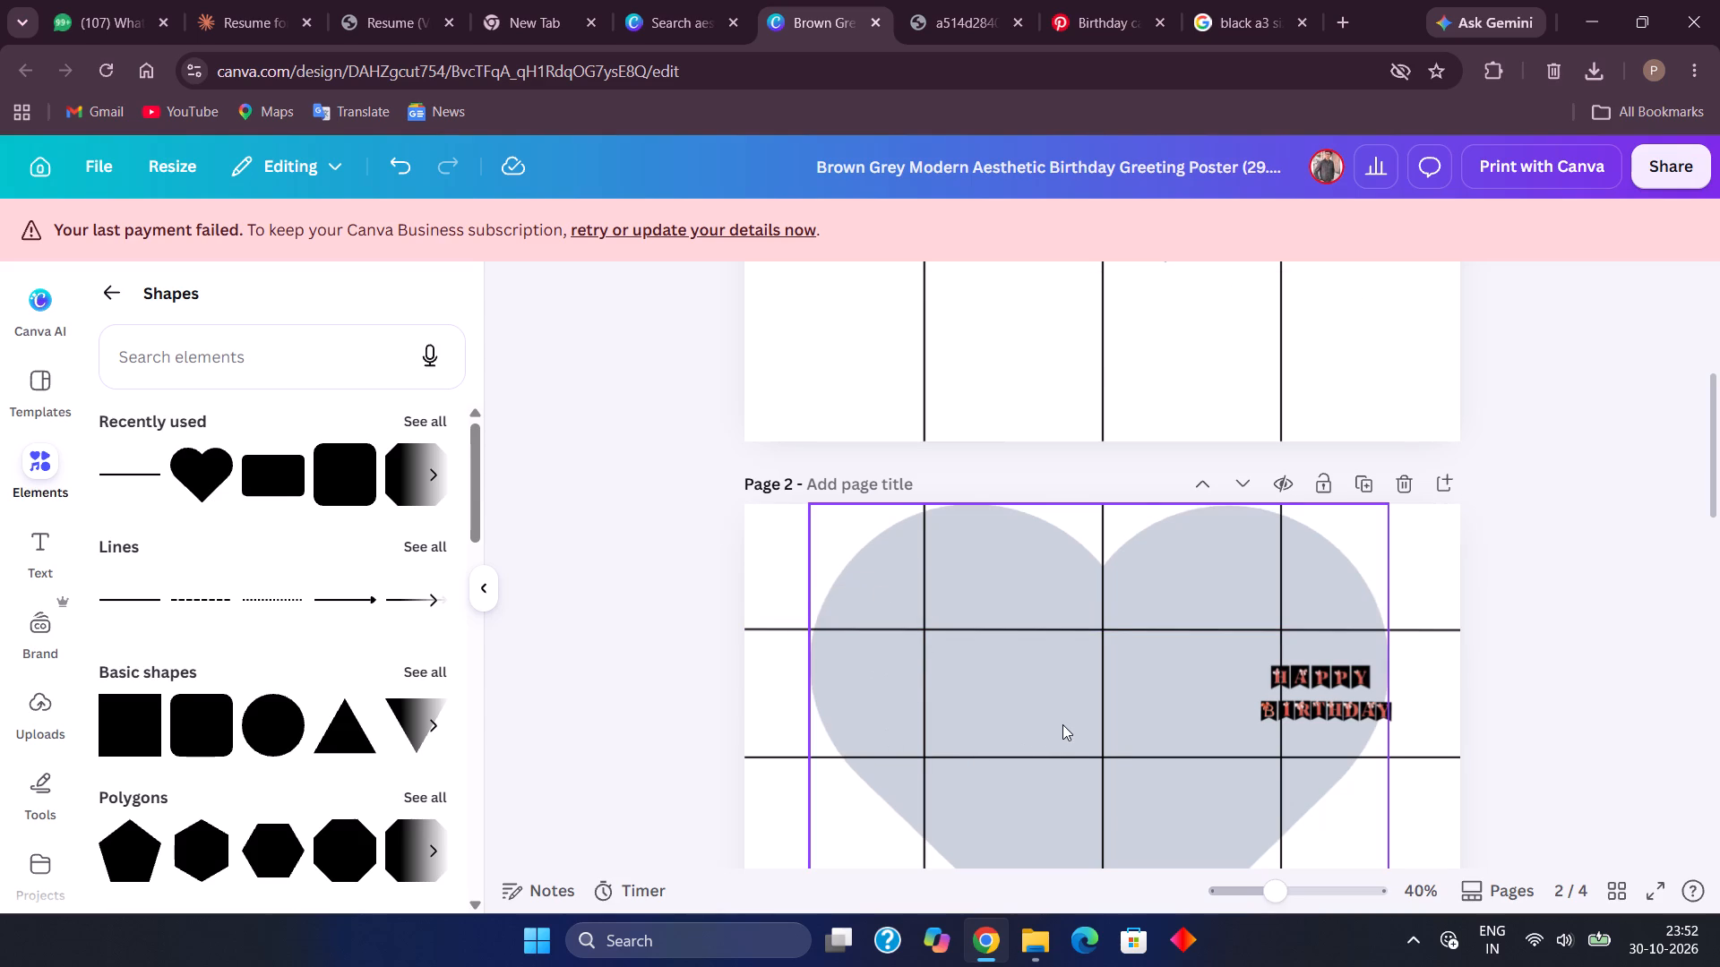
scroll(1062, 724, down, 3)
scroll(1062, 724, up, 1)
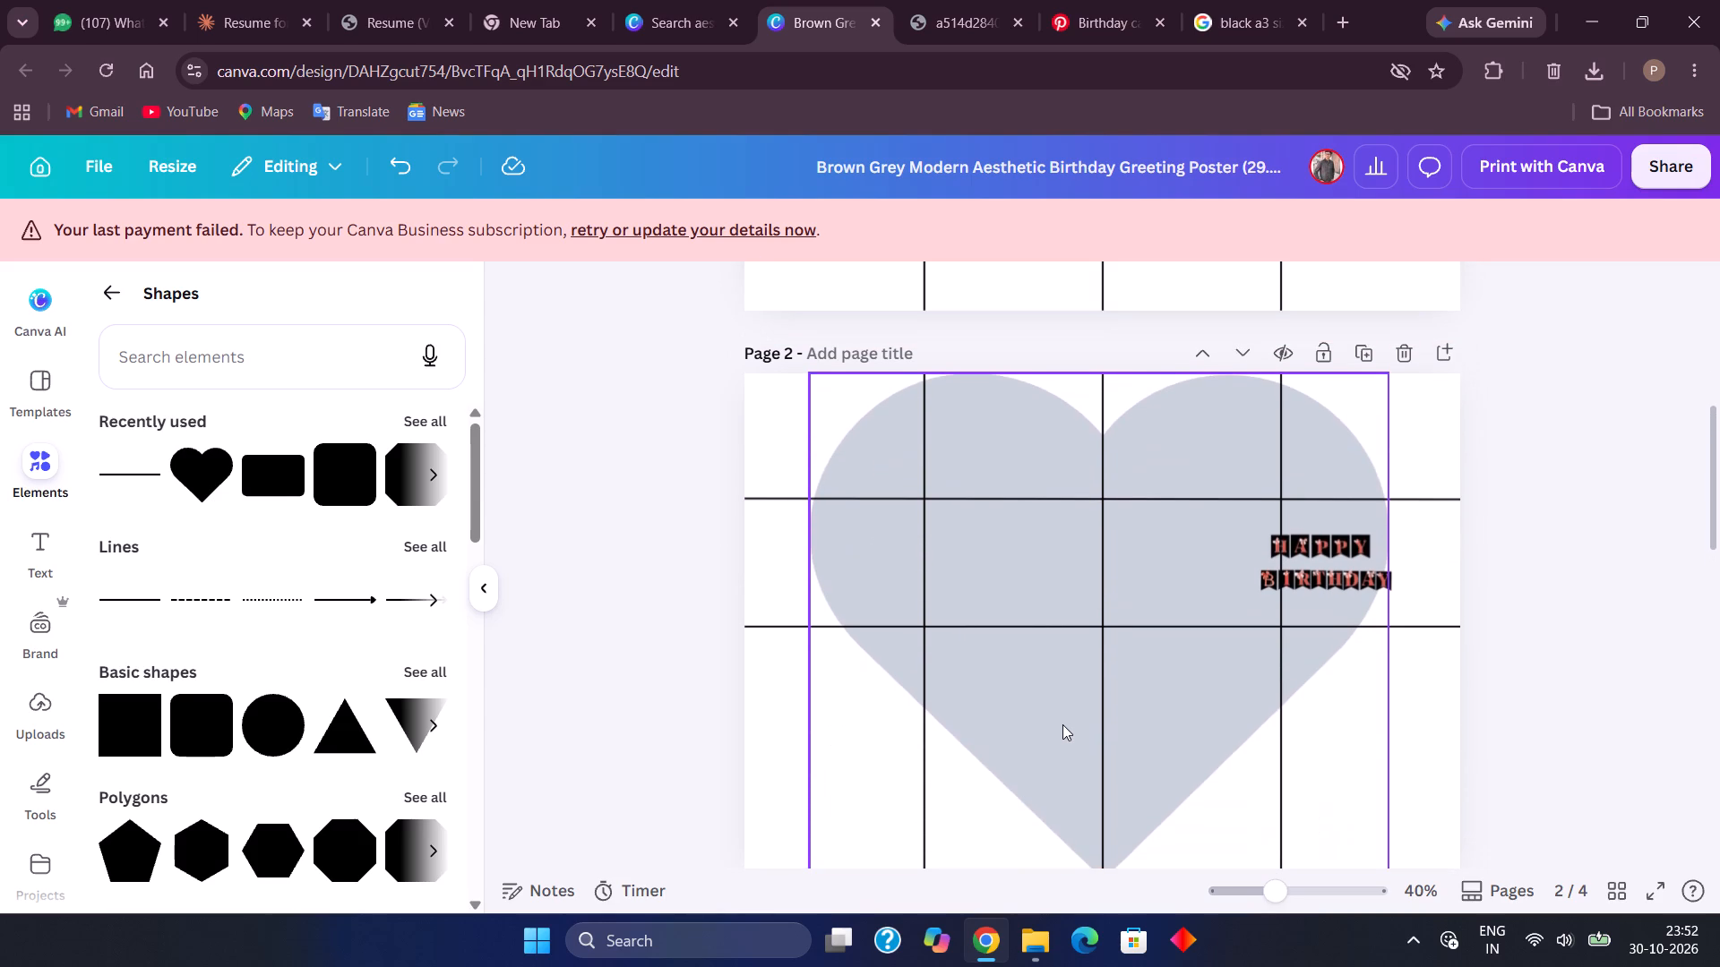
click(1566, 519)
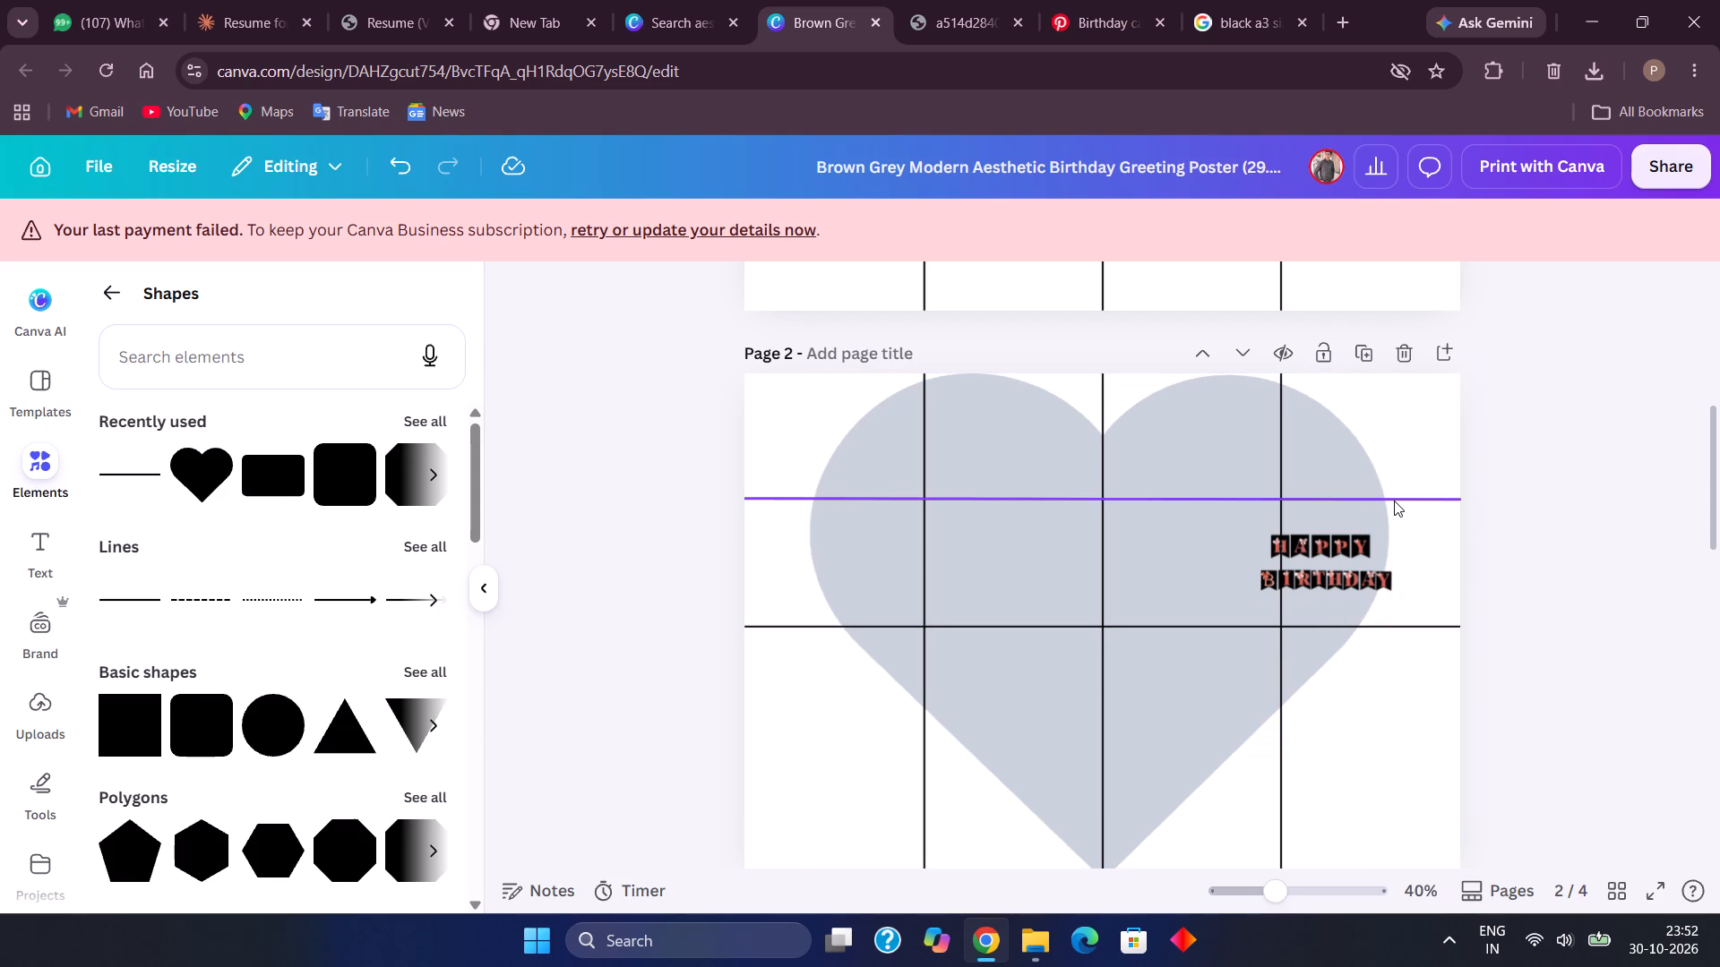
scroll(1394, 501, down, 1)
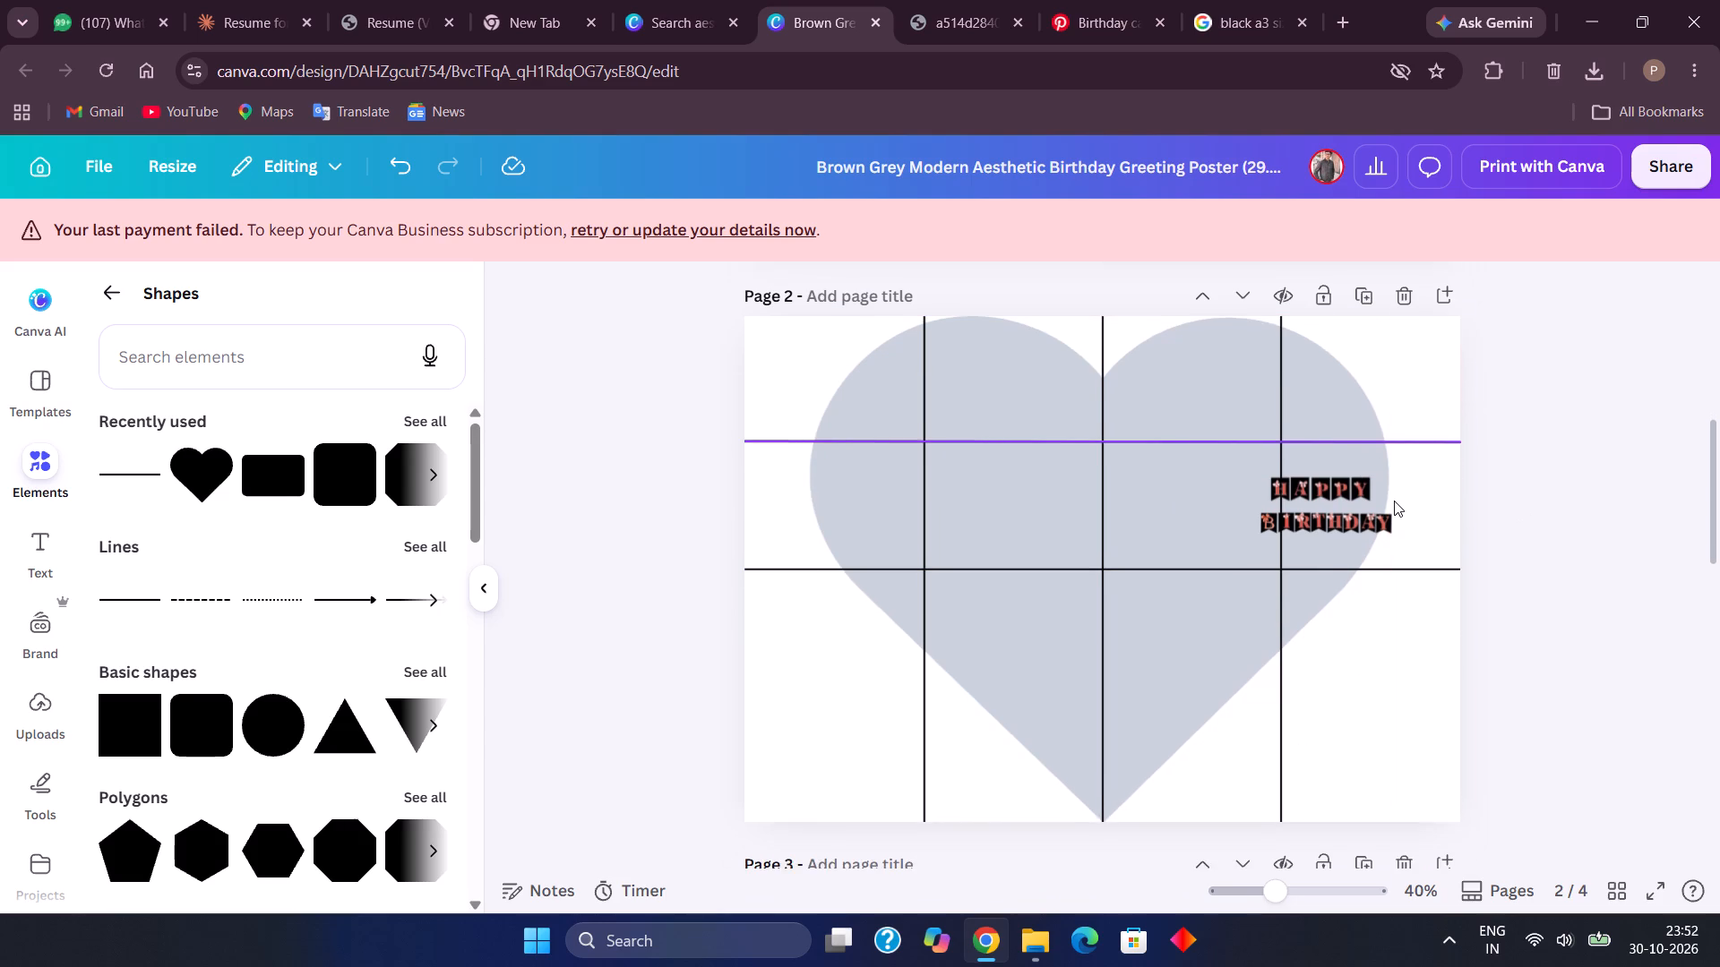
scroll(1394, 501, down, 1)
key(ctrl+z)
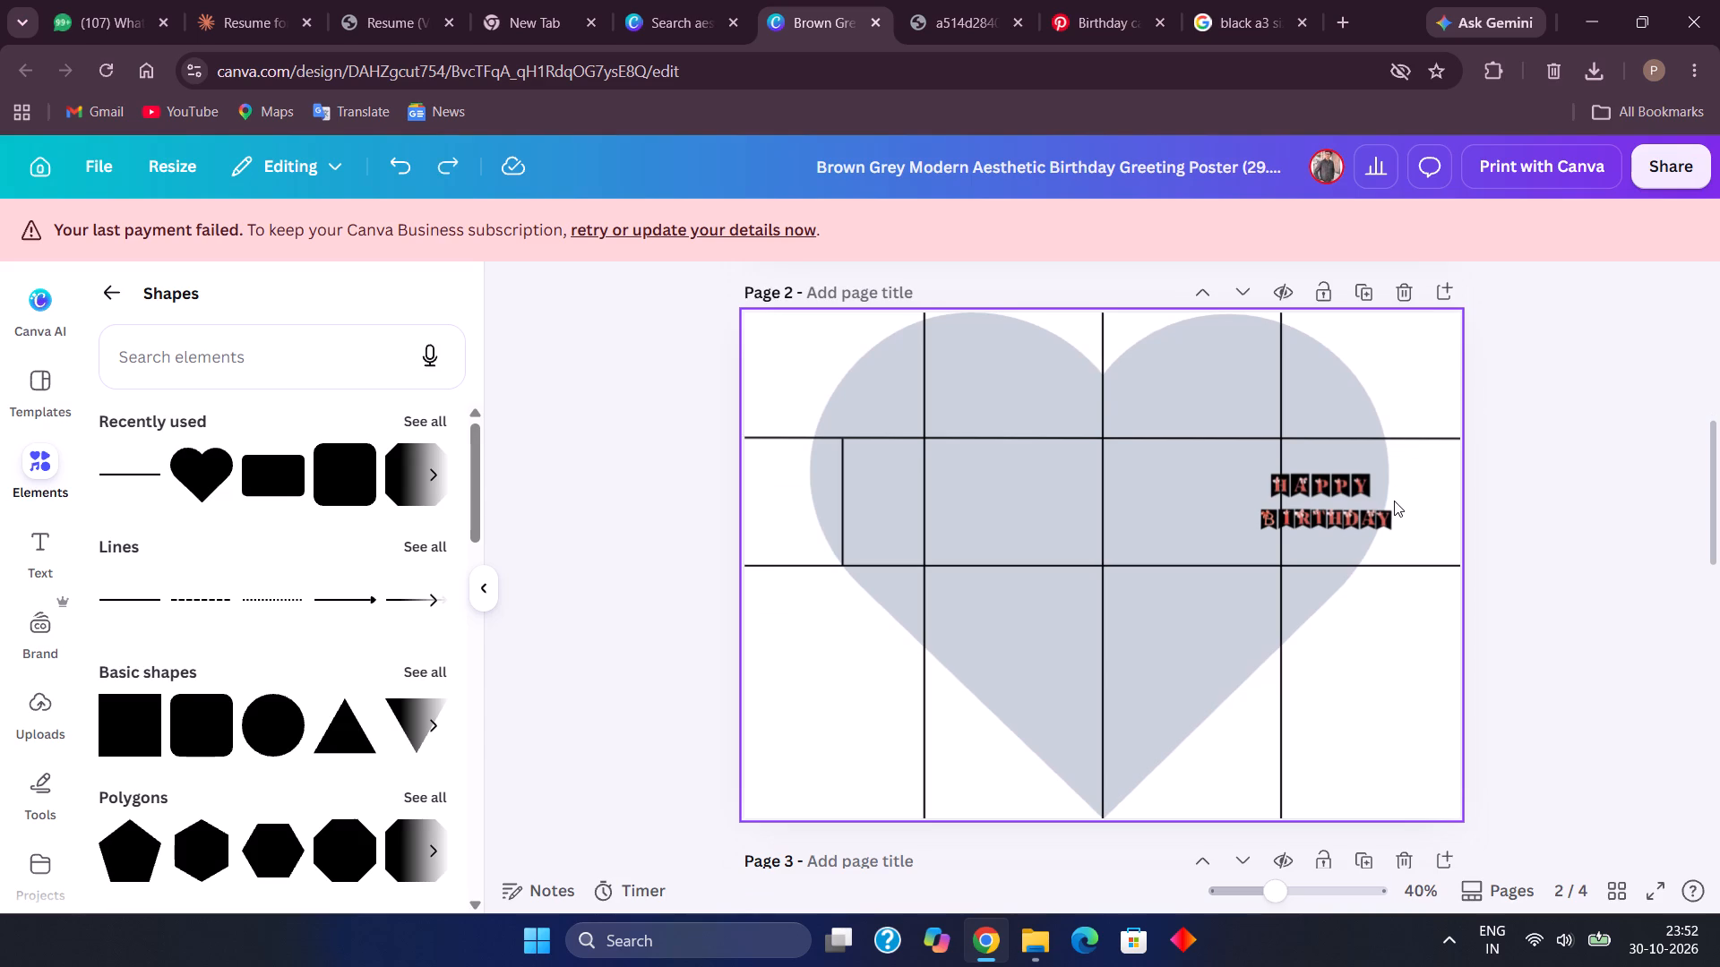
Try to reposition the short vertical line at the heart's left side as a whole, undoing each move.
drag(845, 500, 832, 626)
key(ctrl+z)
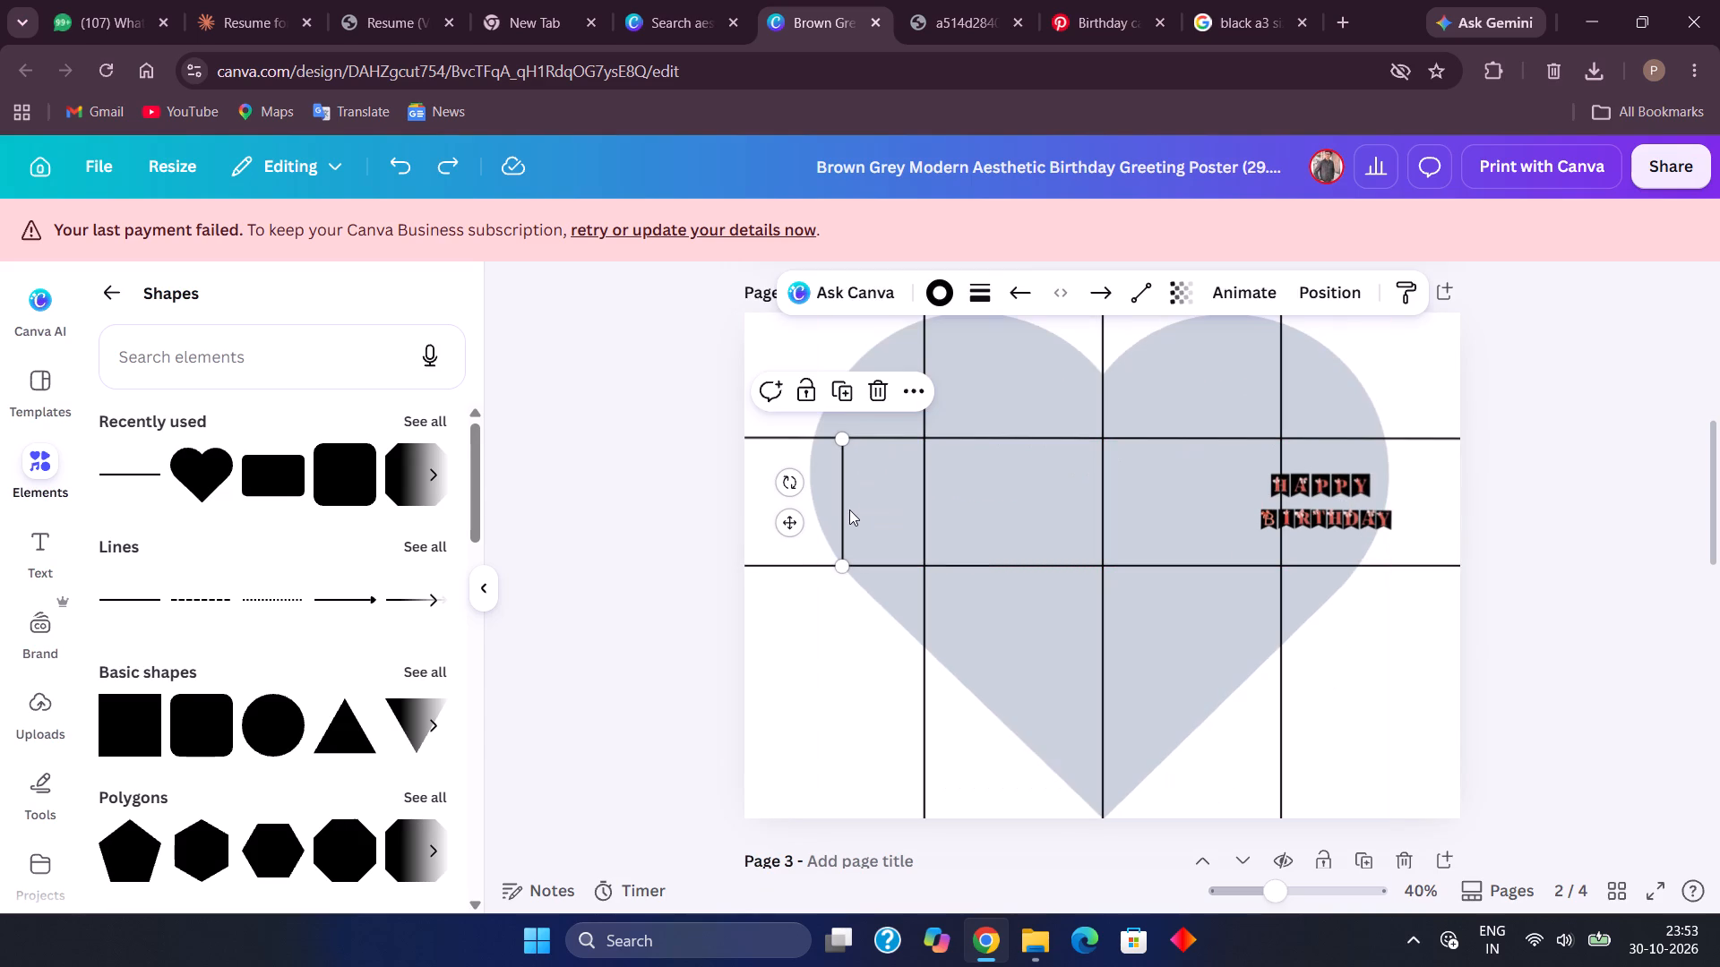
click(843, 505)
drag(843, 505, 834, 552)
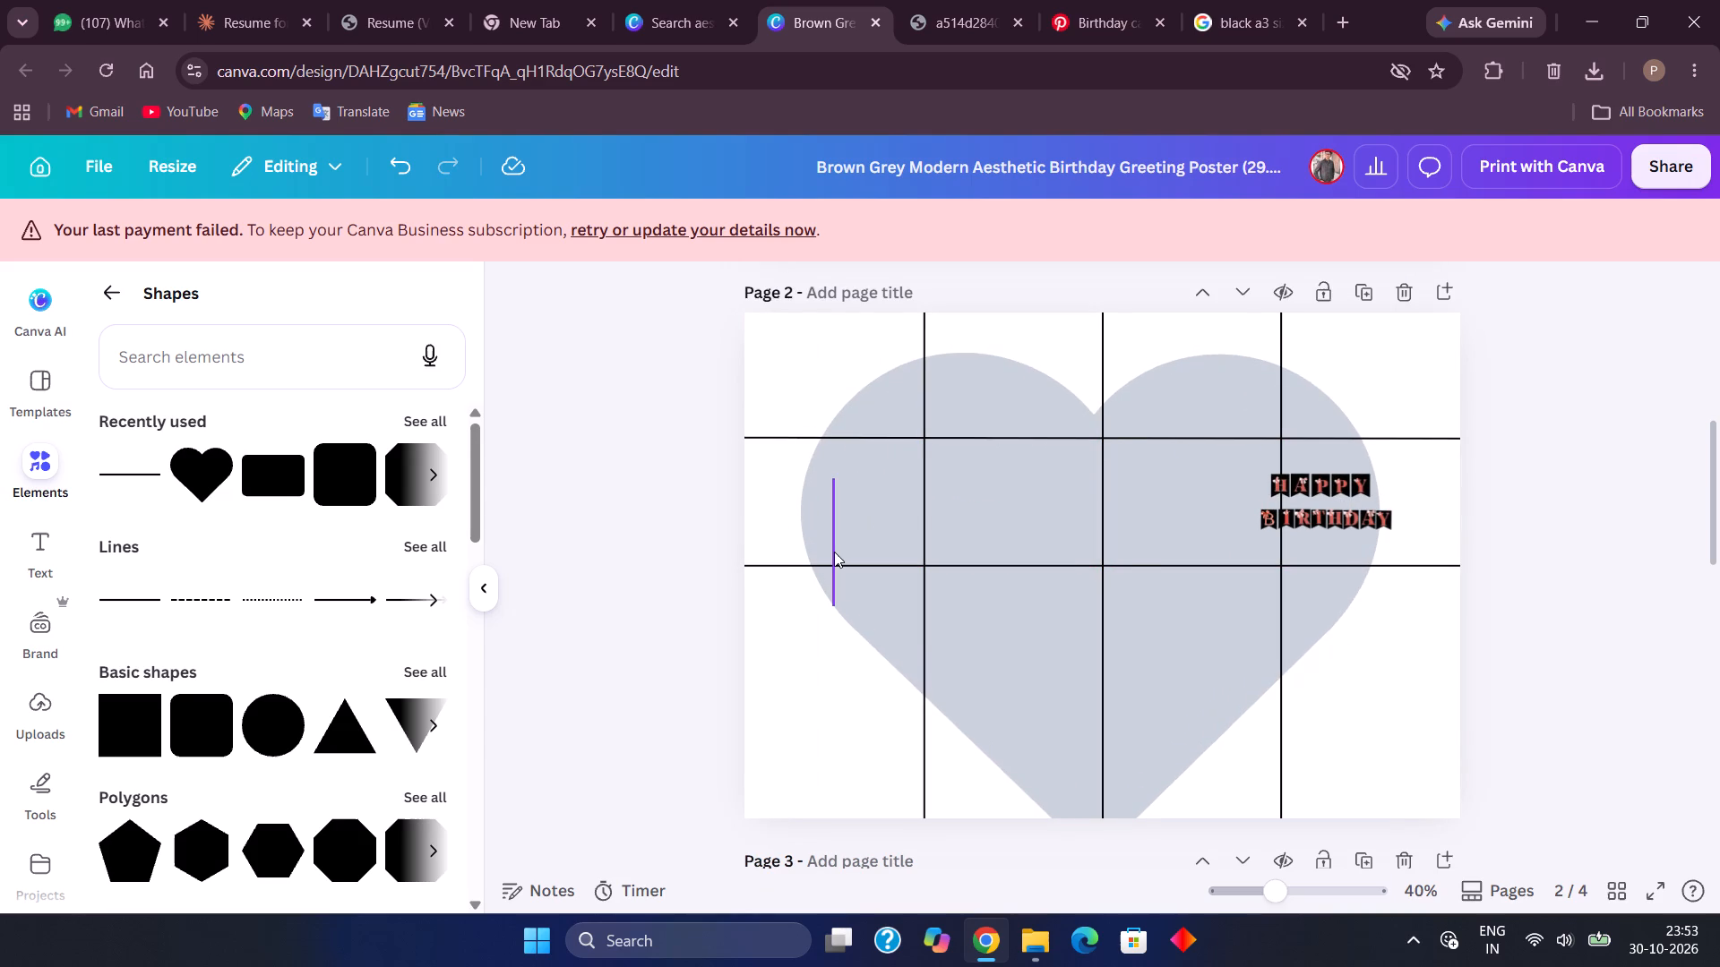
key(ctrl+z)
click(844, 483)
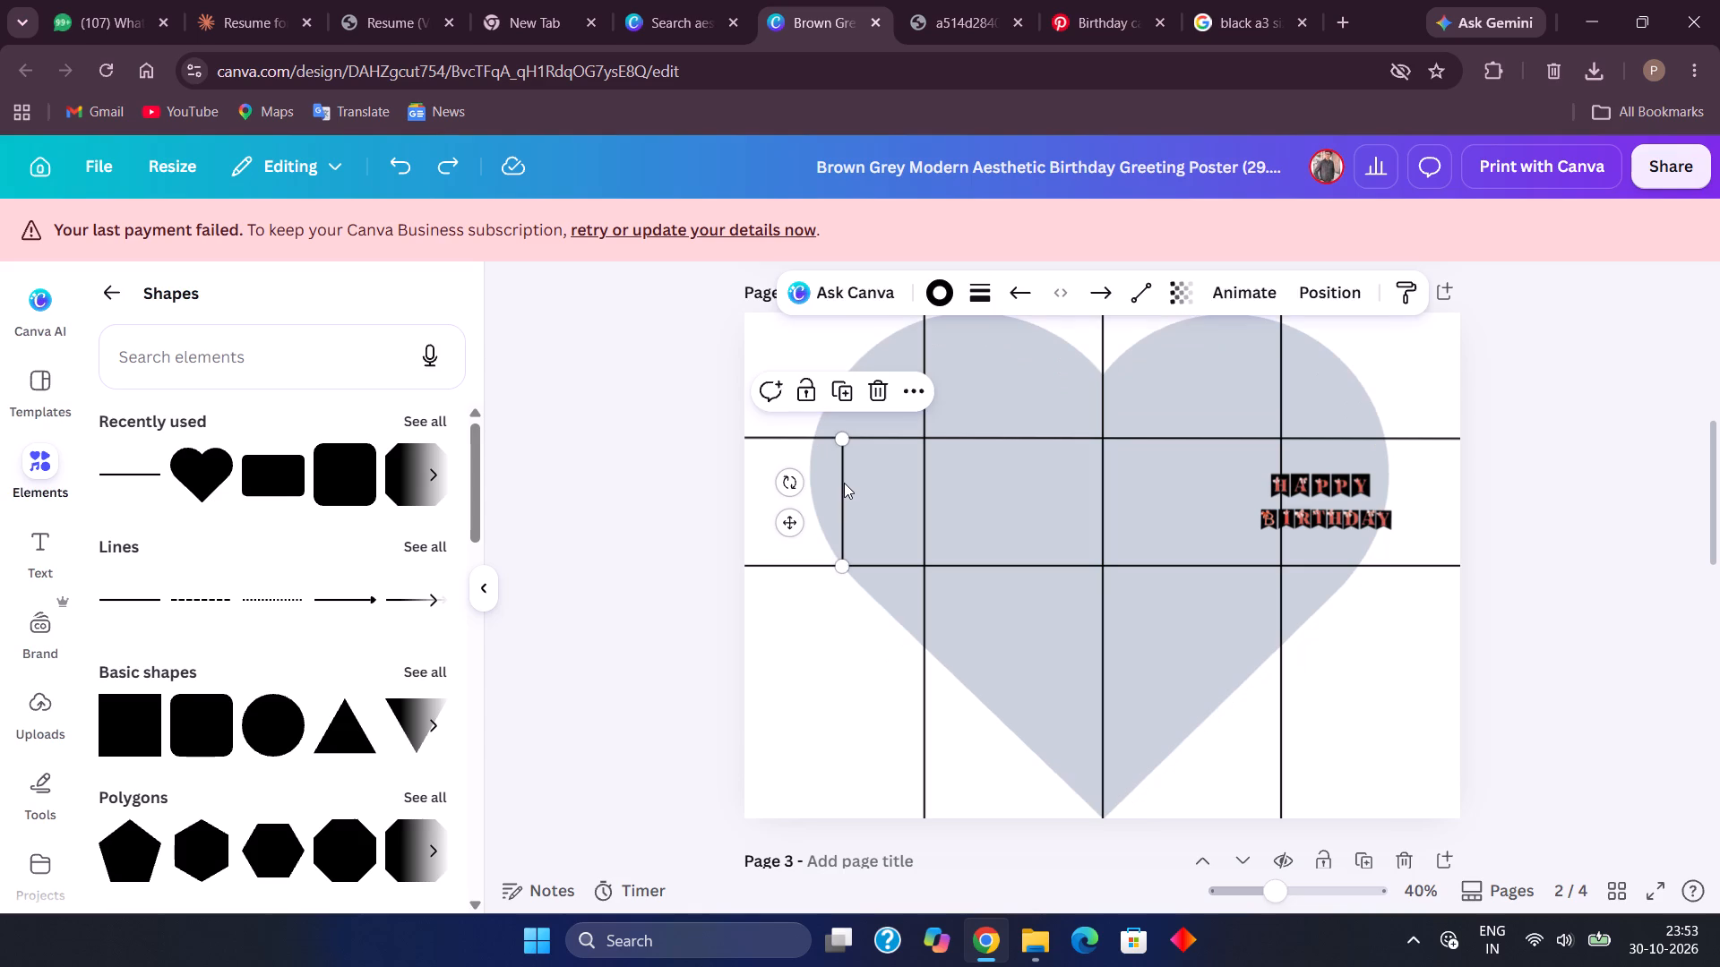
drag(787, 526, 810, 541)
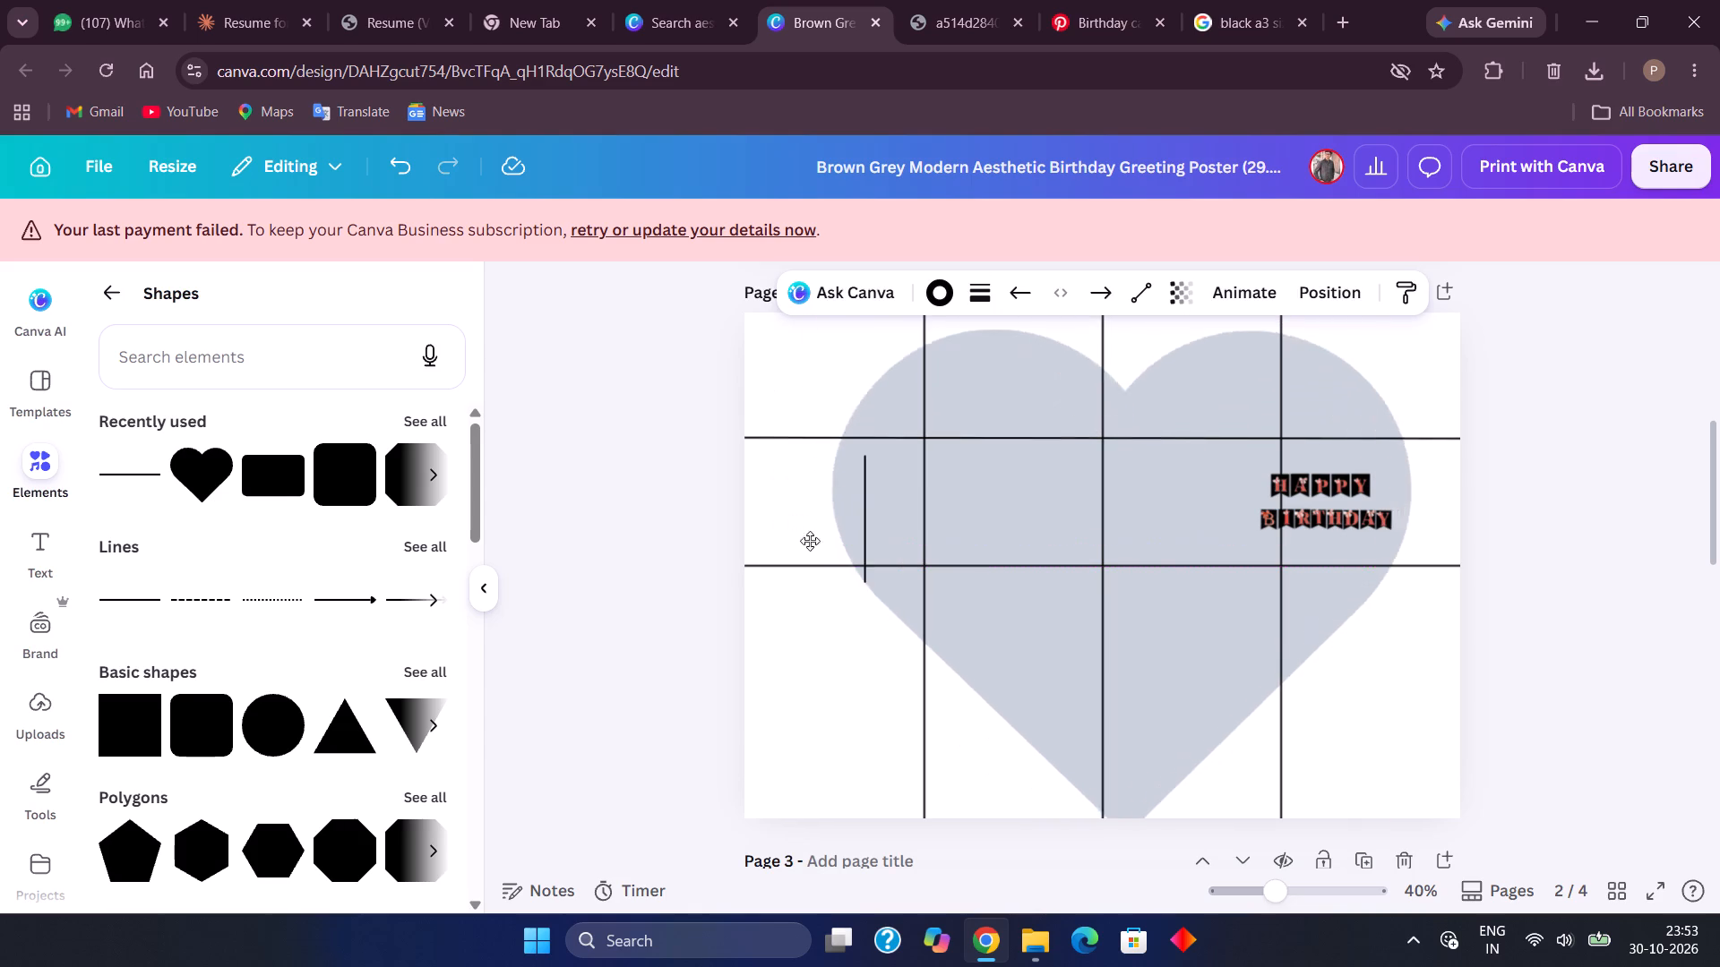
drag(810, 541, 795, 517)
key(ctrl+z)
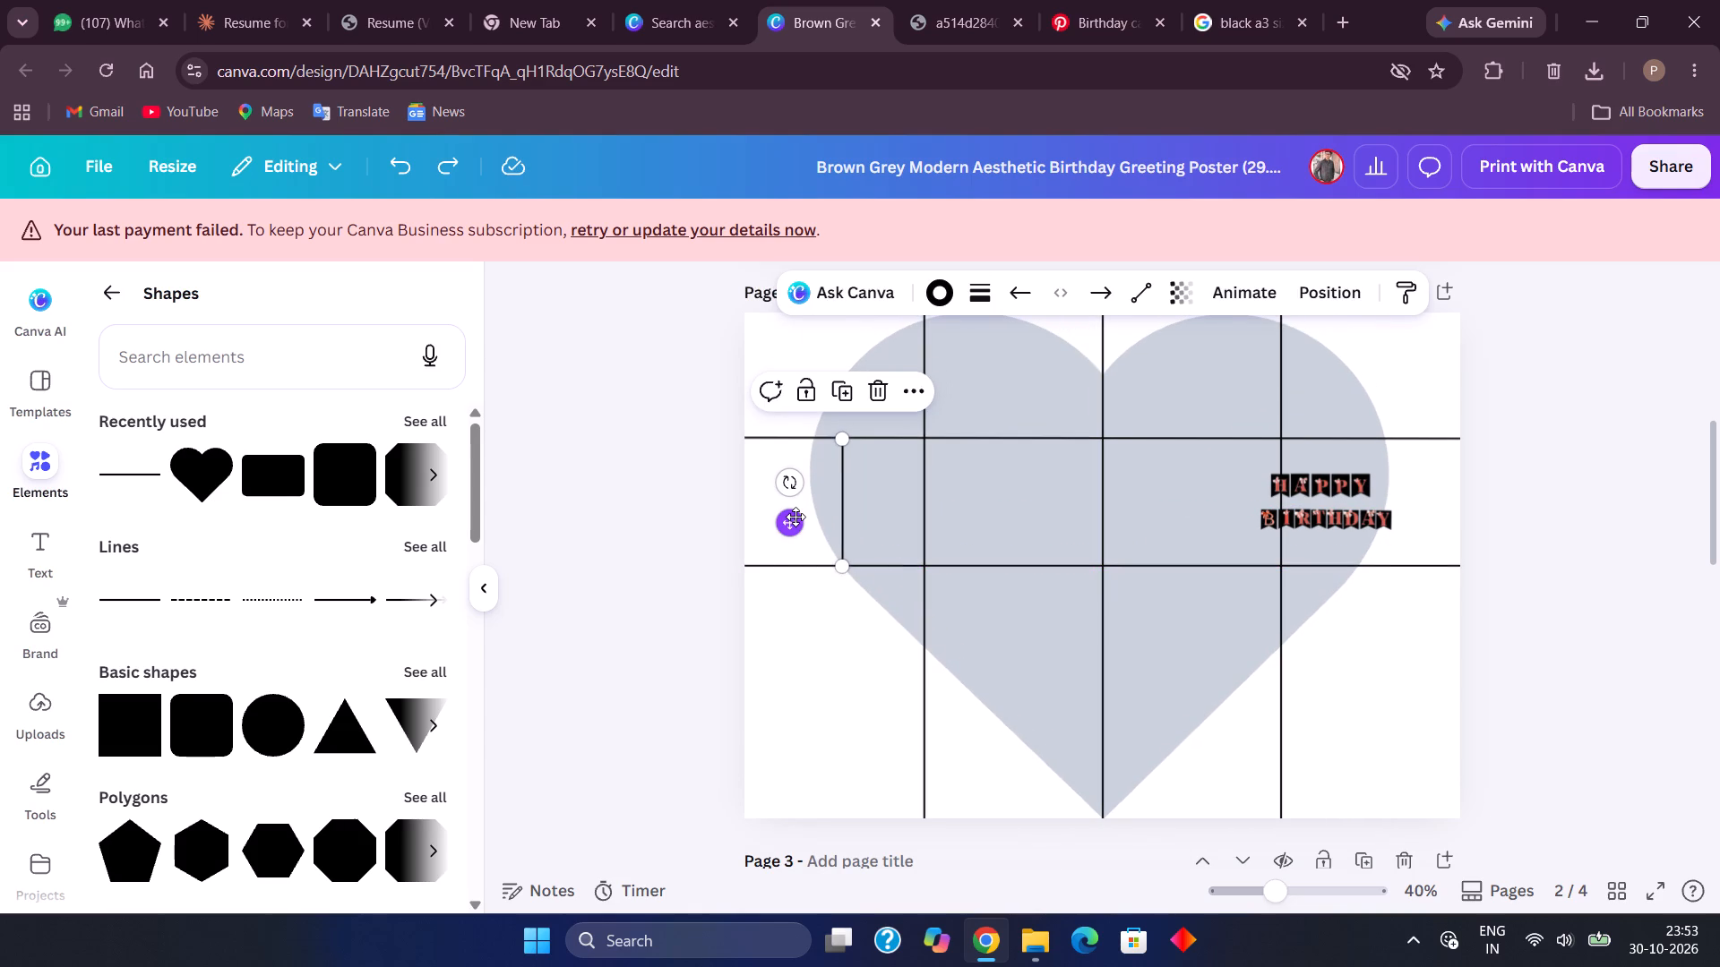
Shift both ends of the left short line further inside the heart, spanning the two horizontal lines vertically at 90°, about 7.5 long.
drag(846, 568, 853, 539)
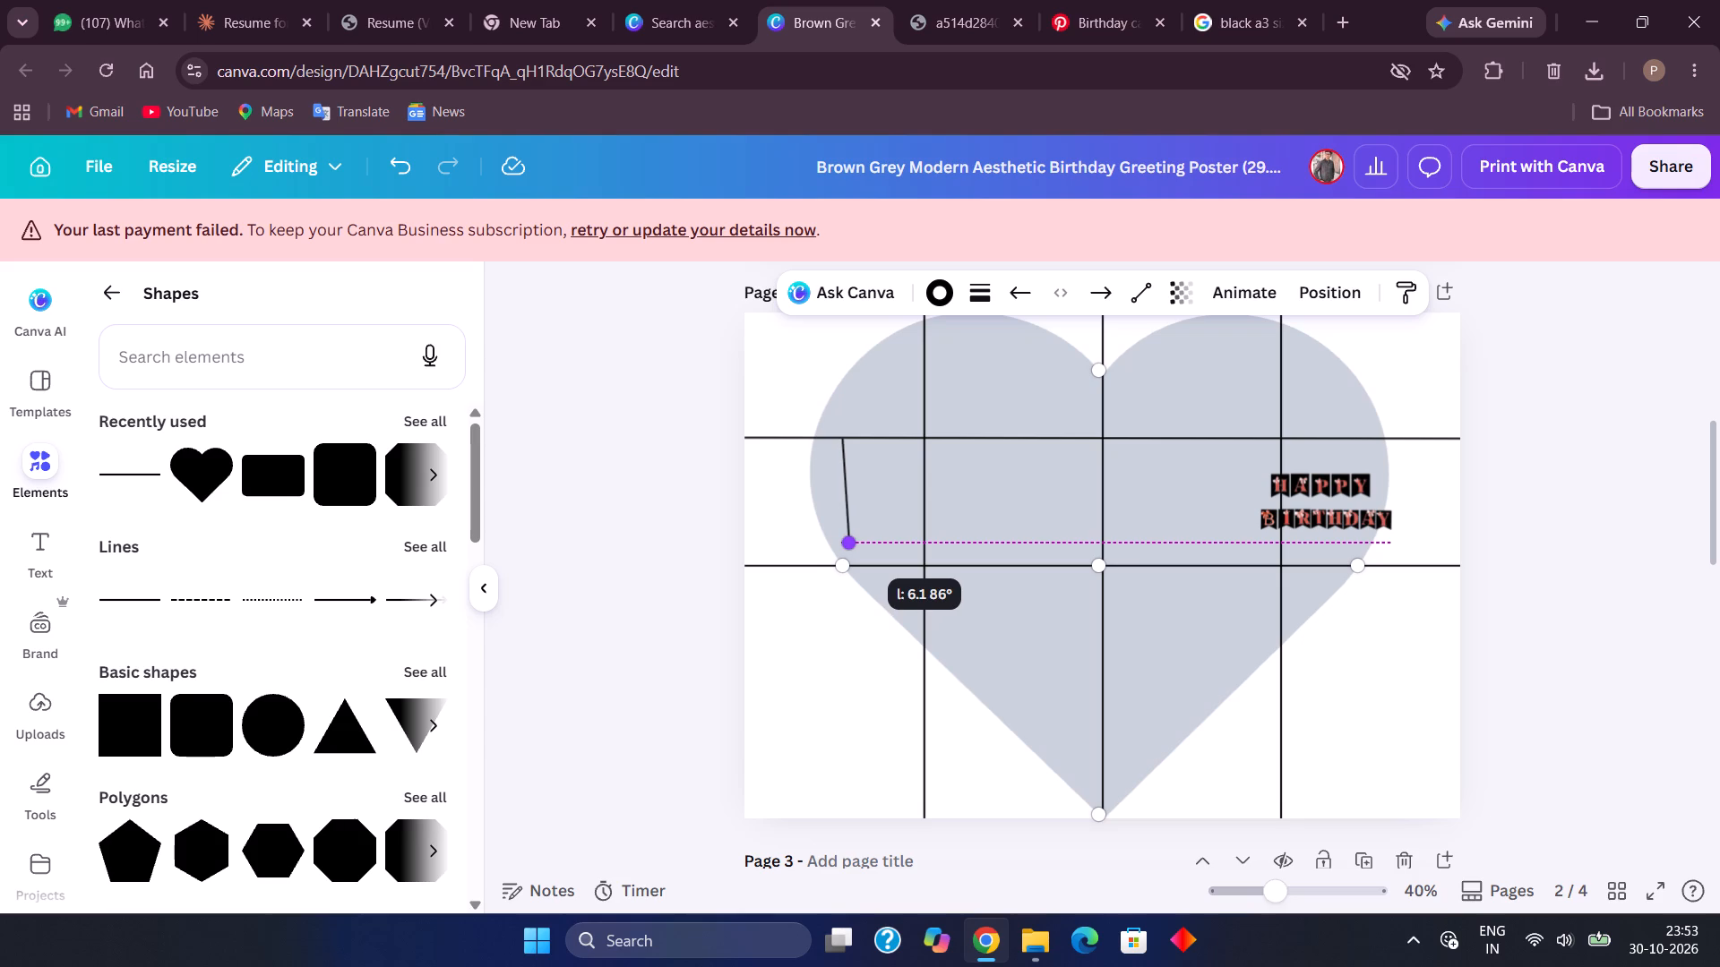
drag(853, 539, 889, 535)
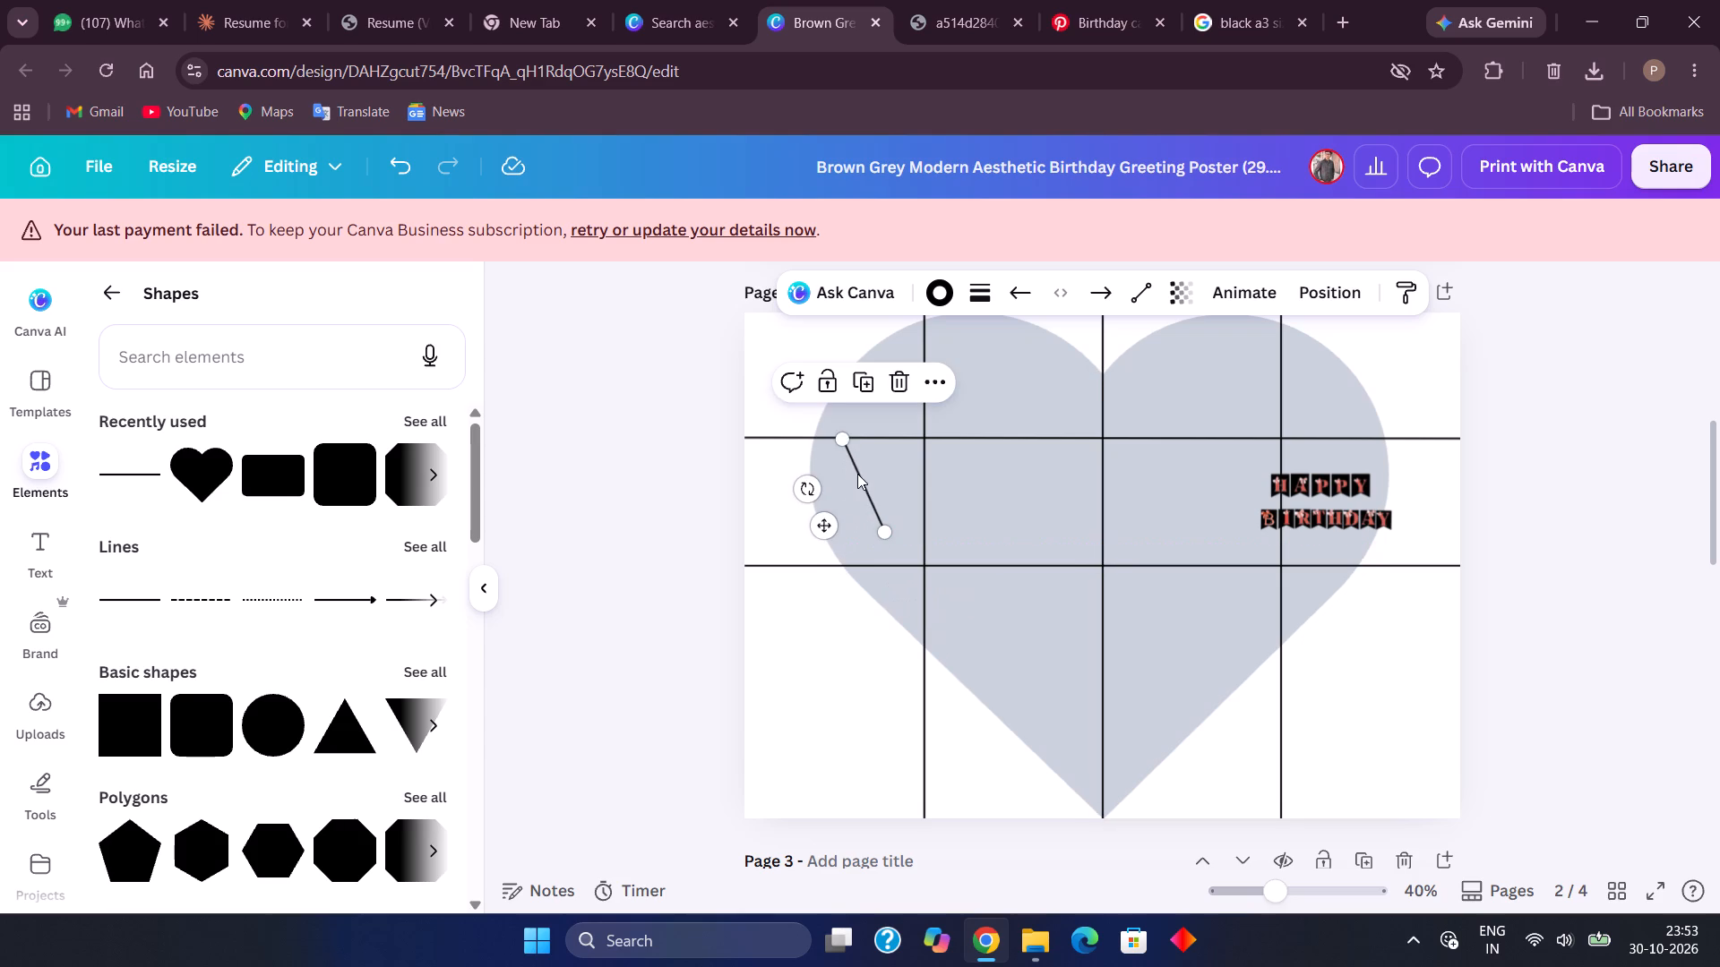
drag(840, 436, 876, 440)
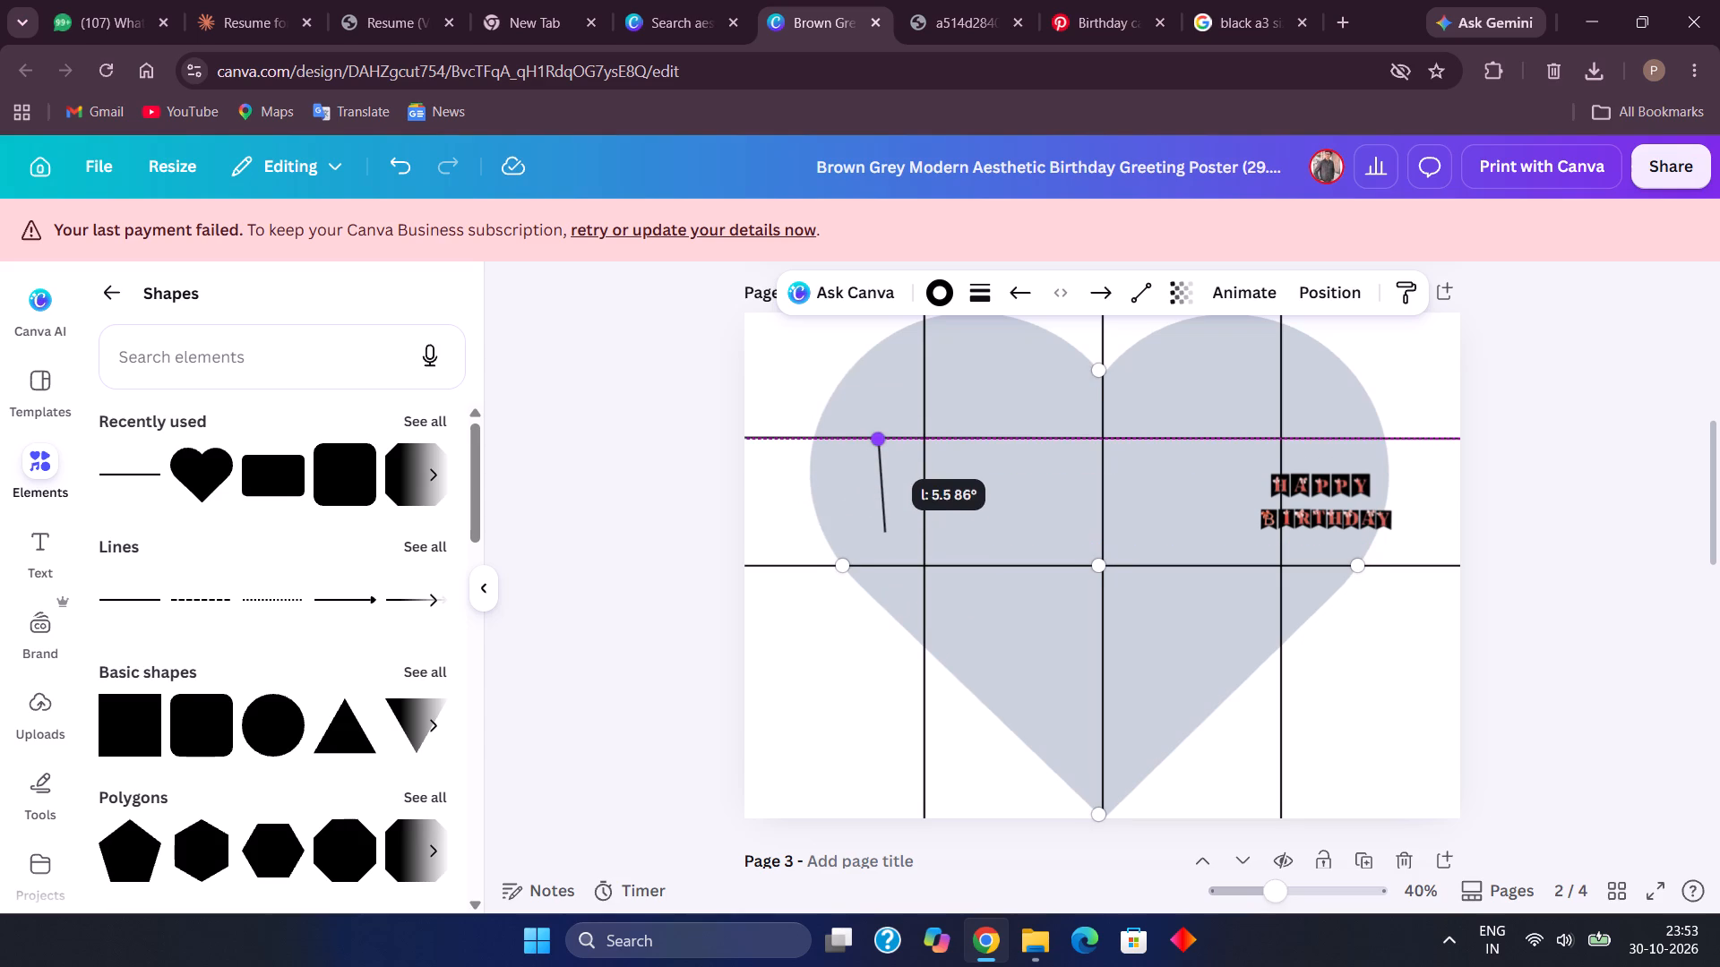
drag(876, 440, 880, 438)
drag(880, 438, 885, 437)
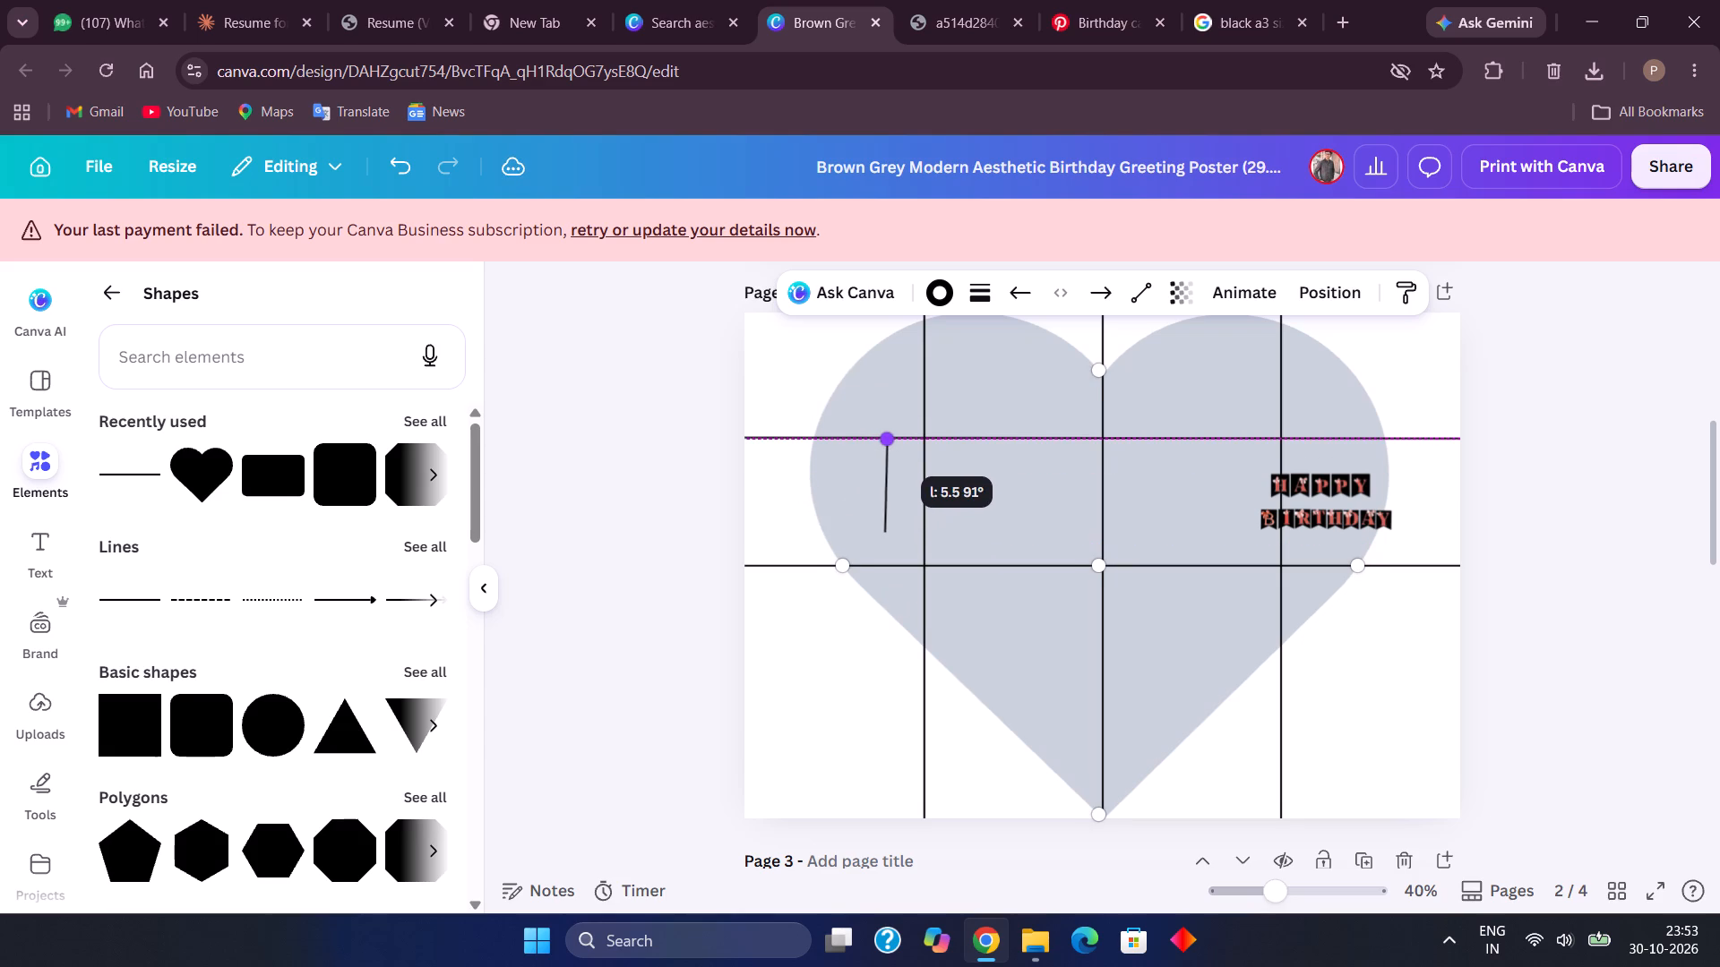
drag(885, 437, 882, 437)
drag(881, 529, 881, 551)
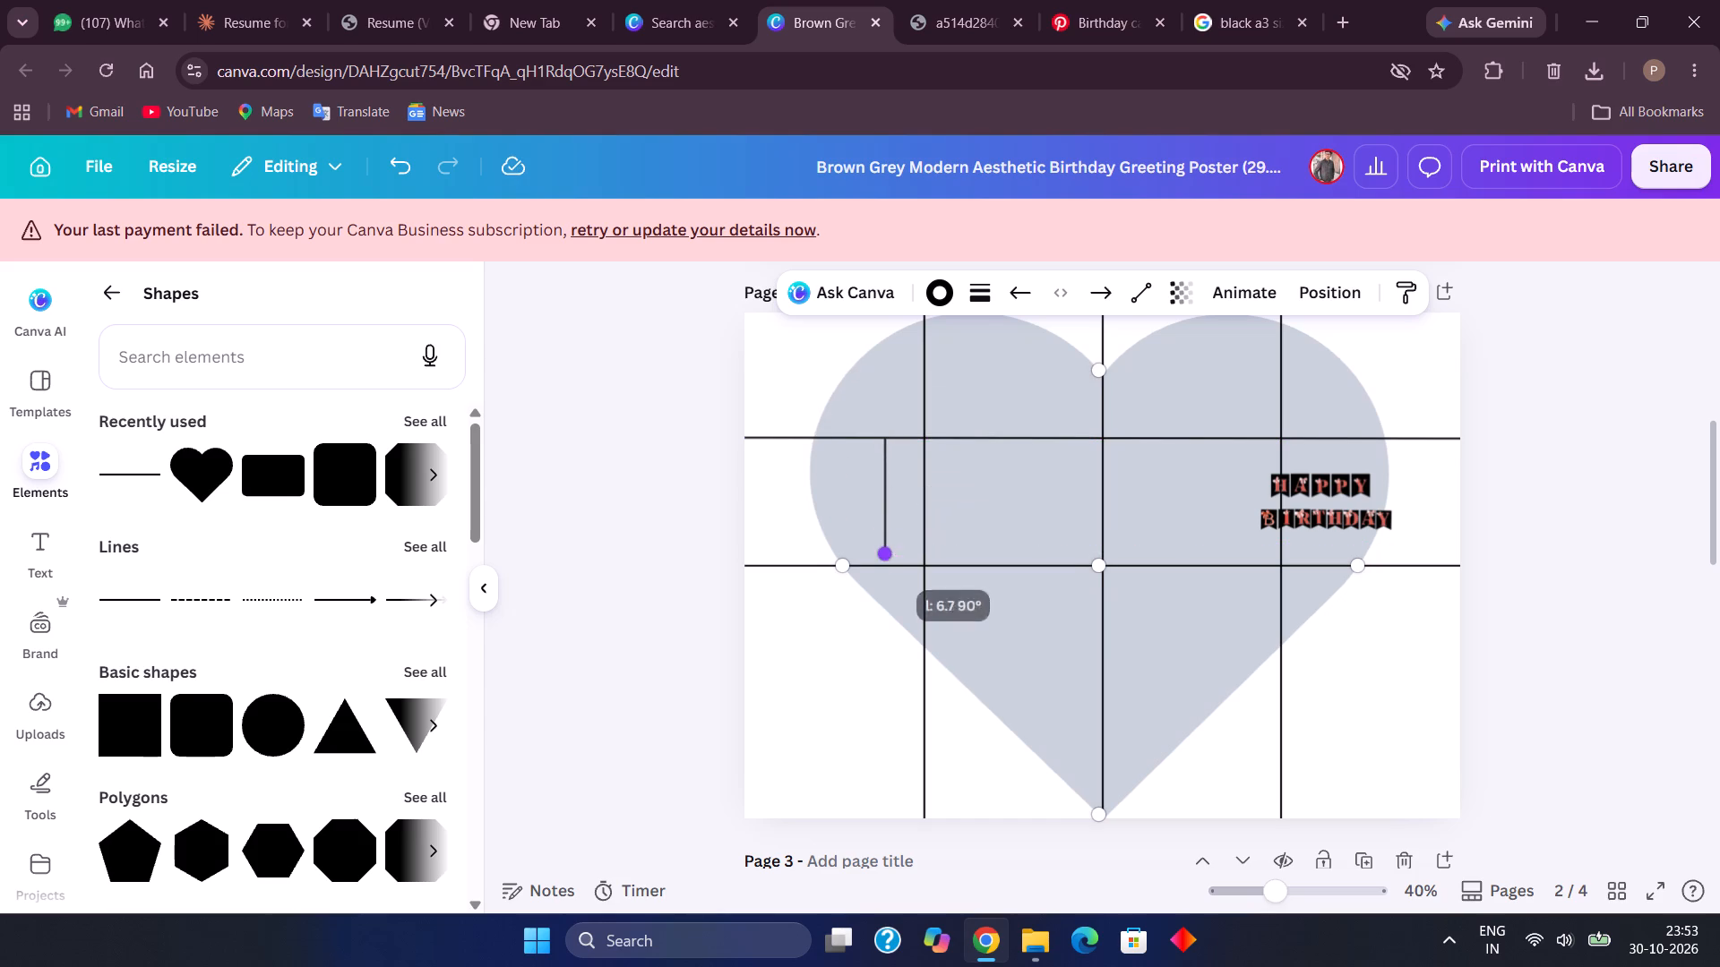
drag(881, 551, 879, 559)
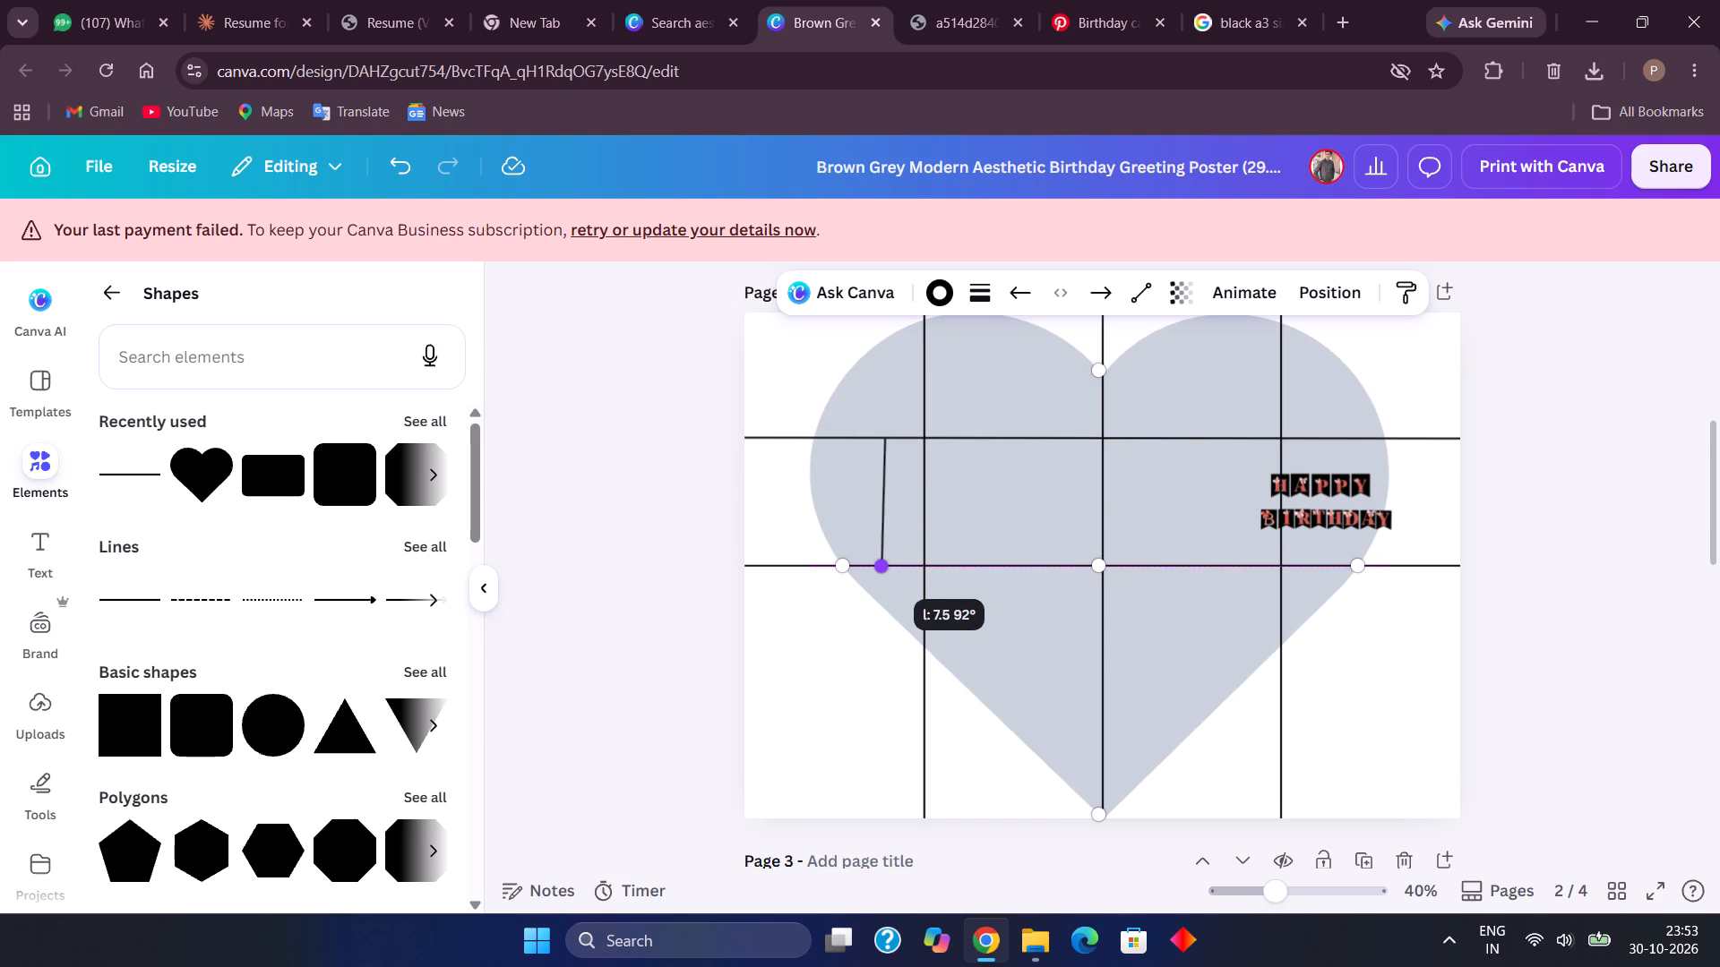
drag(879, 559, 883, 561)
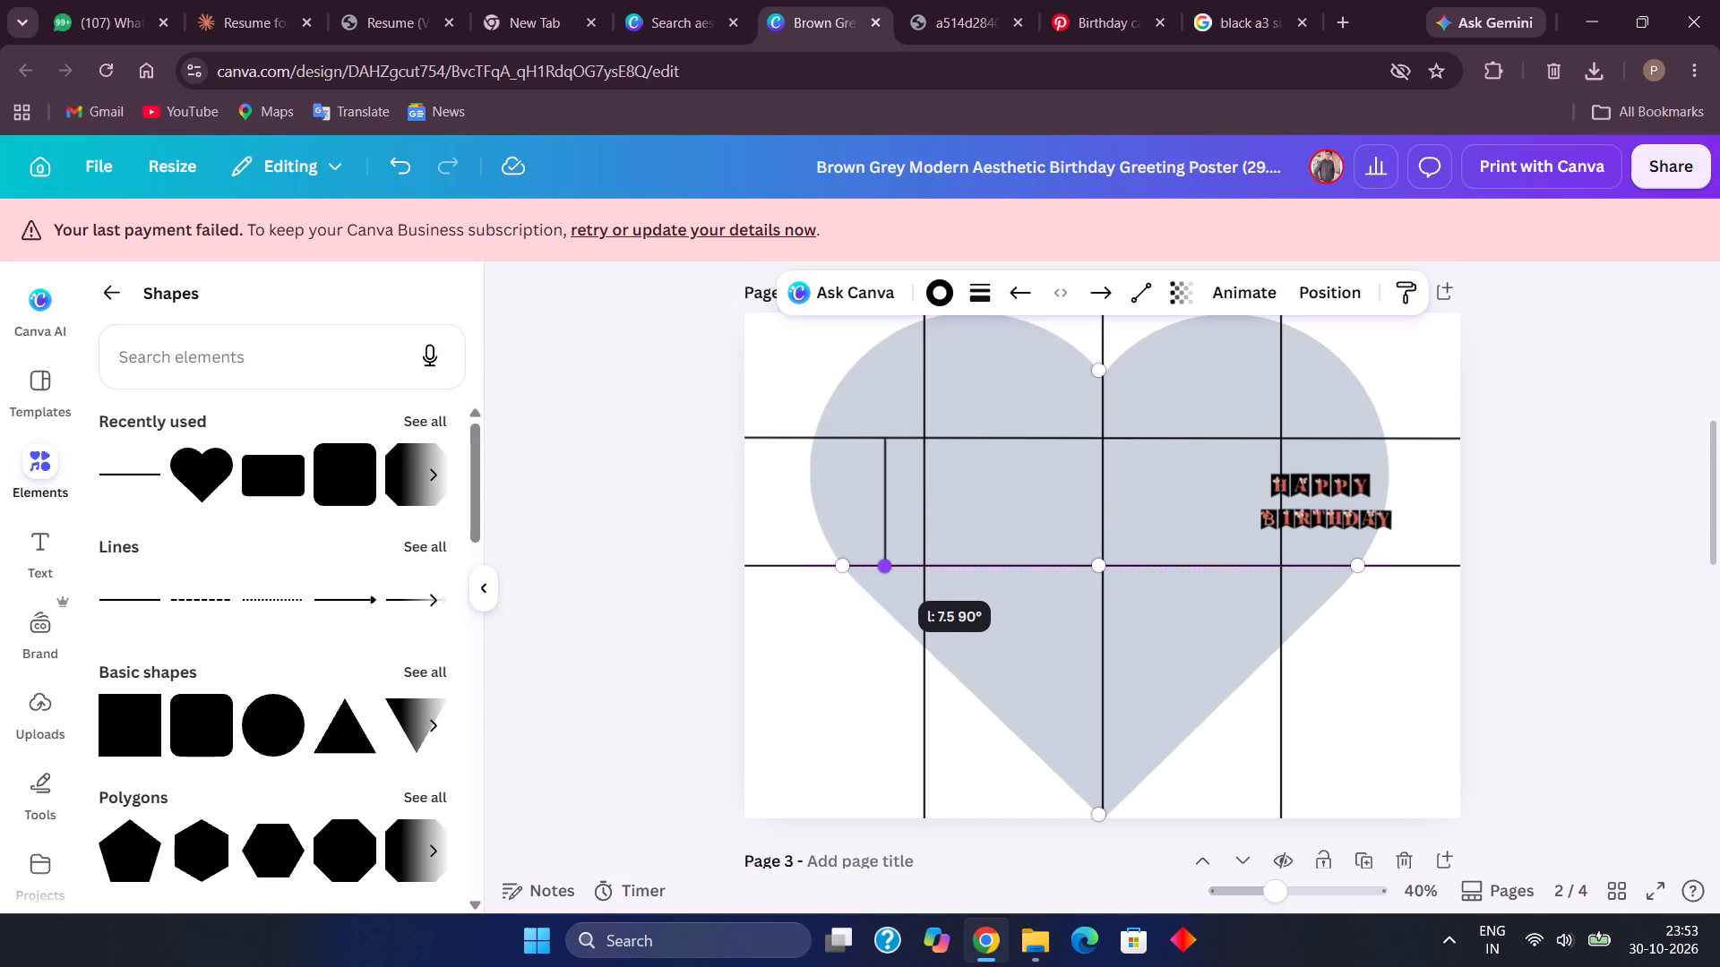
drag(883, 561, 883, 551)
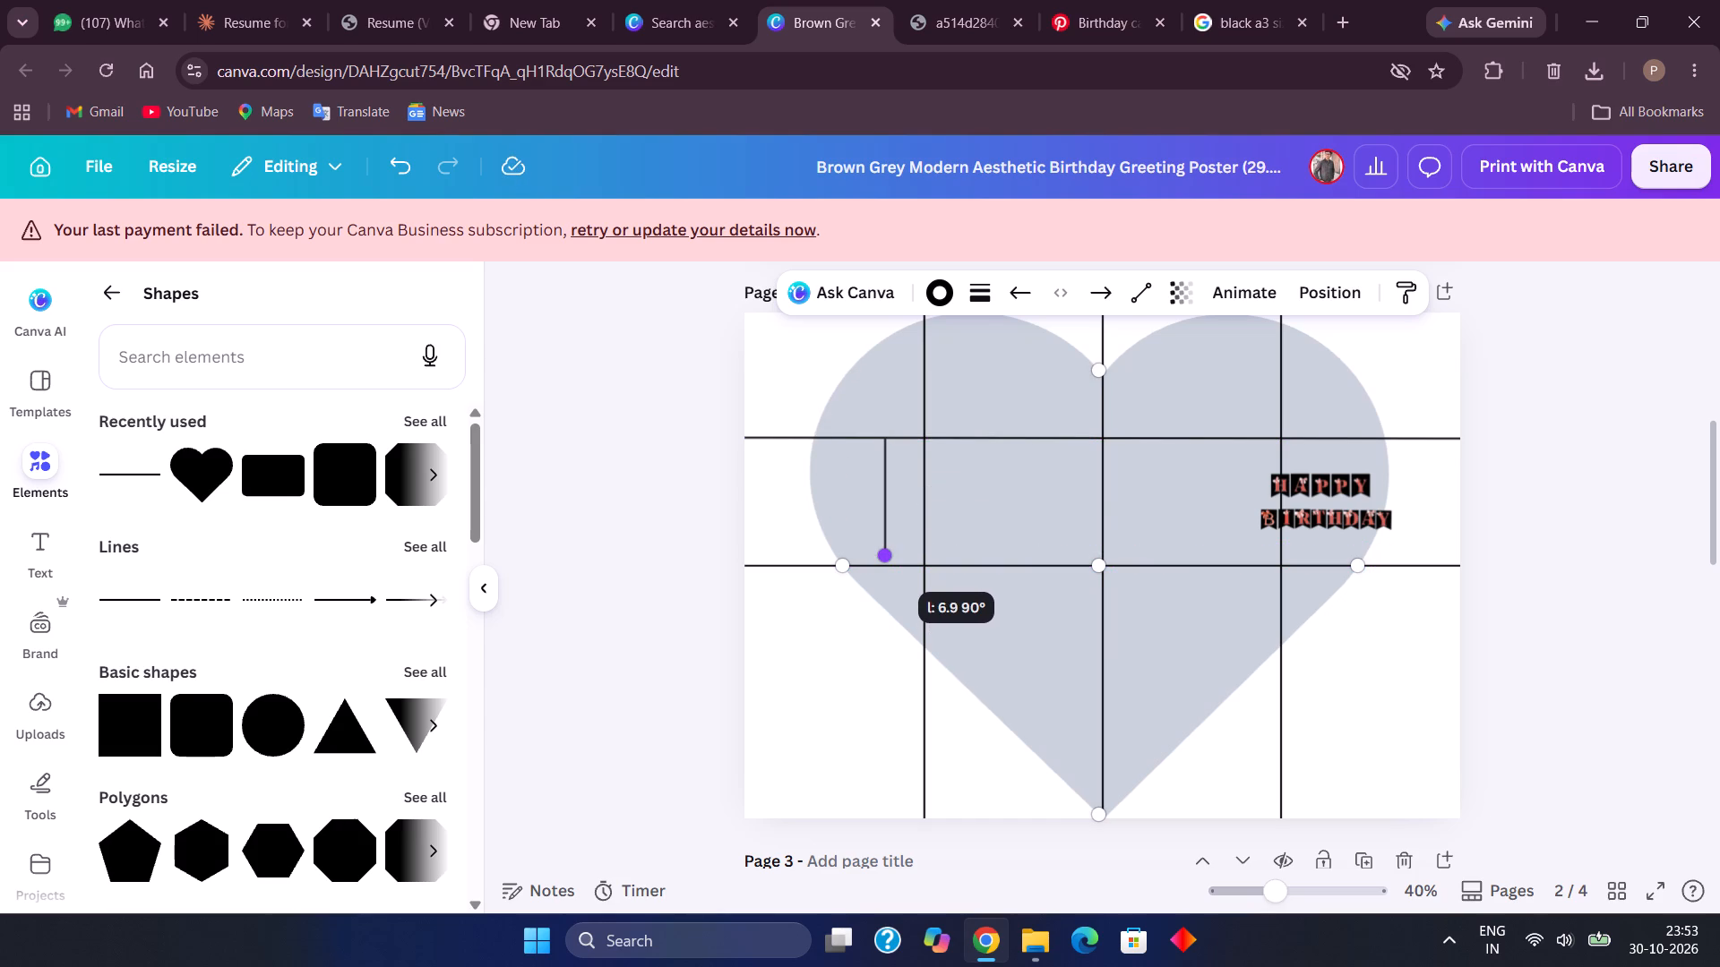
drag(883, 551, 881, 555)
Trim the short vertical line's lower end to the upper edge of the lower horizontal line, about 7.4 long at 90°.
scroll(881, 555, right, 3)
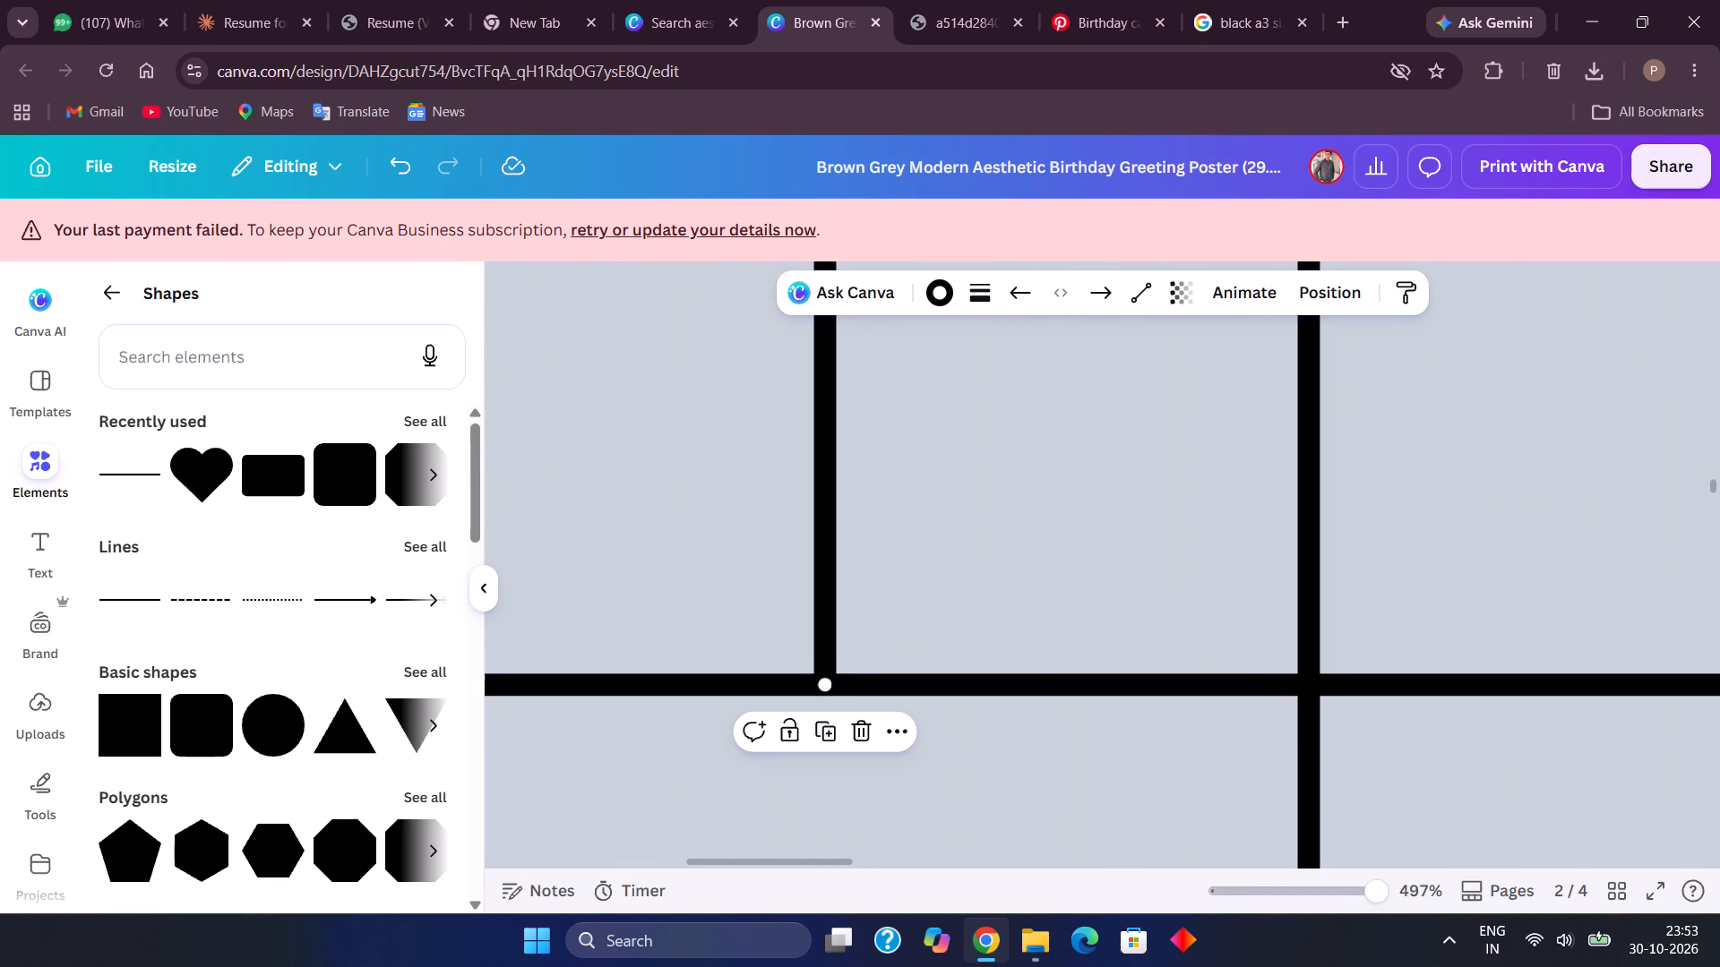
drag(829, 680, 827, 667)
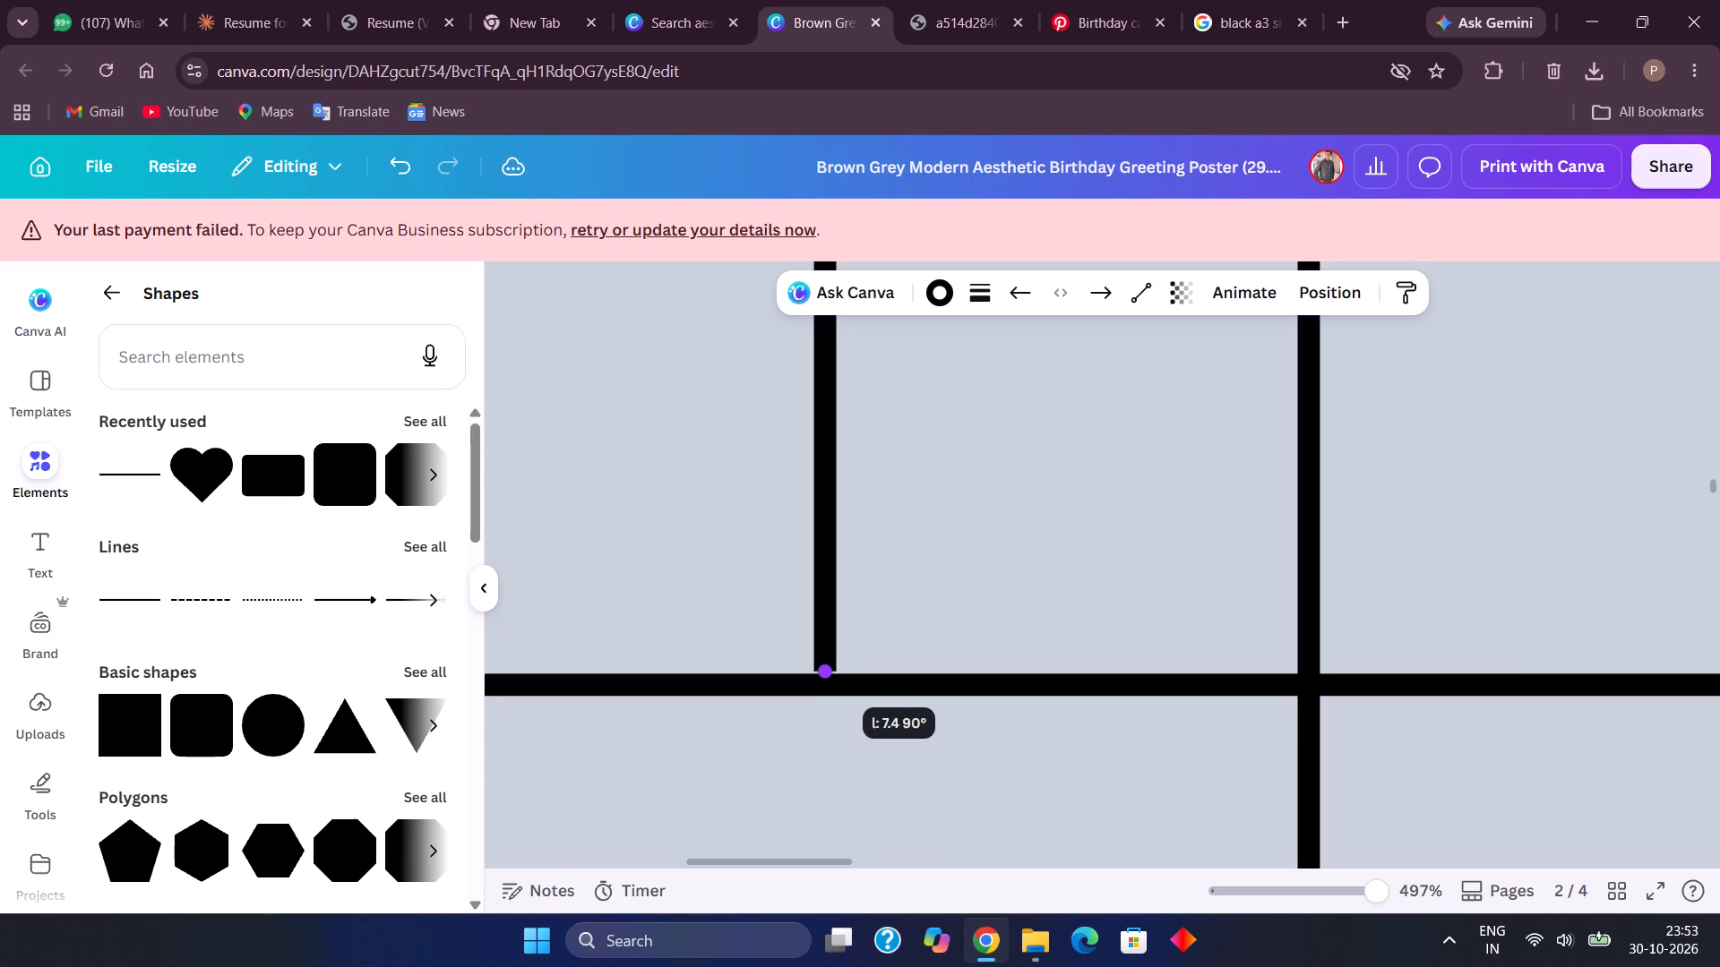
drag(827, 667, 827, 669)
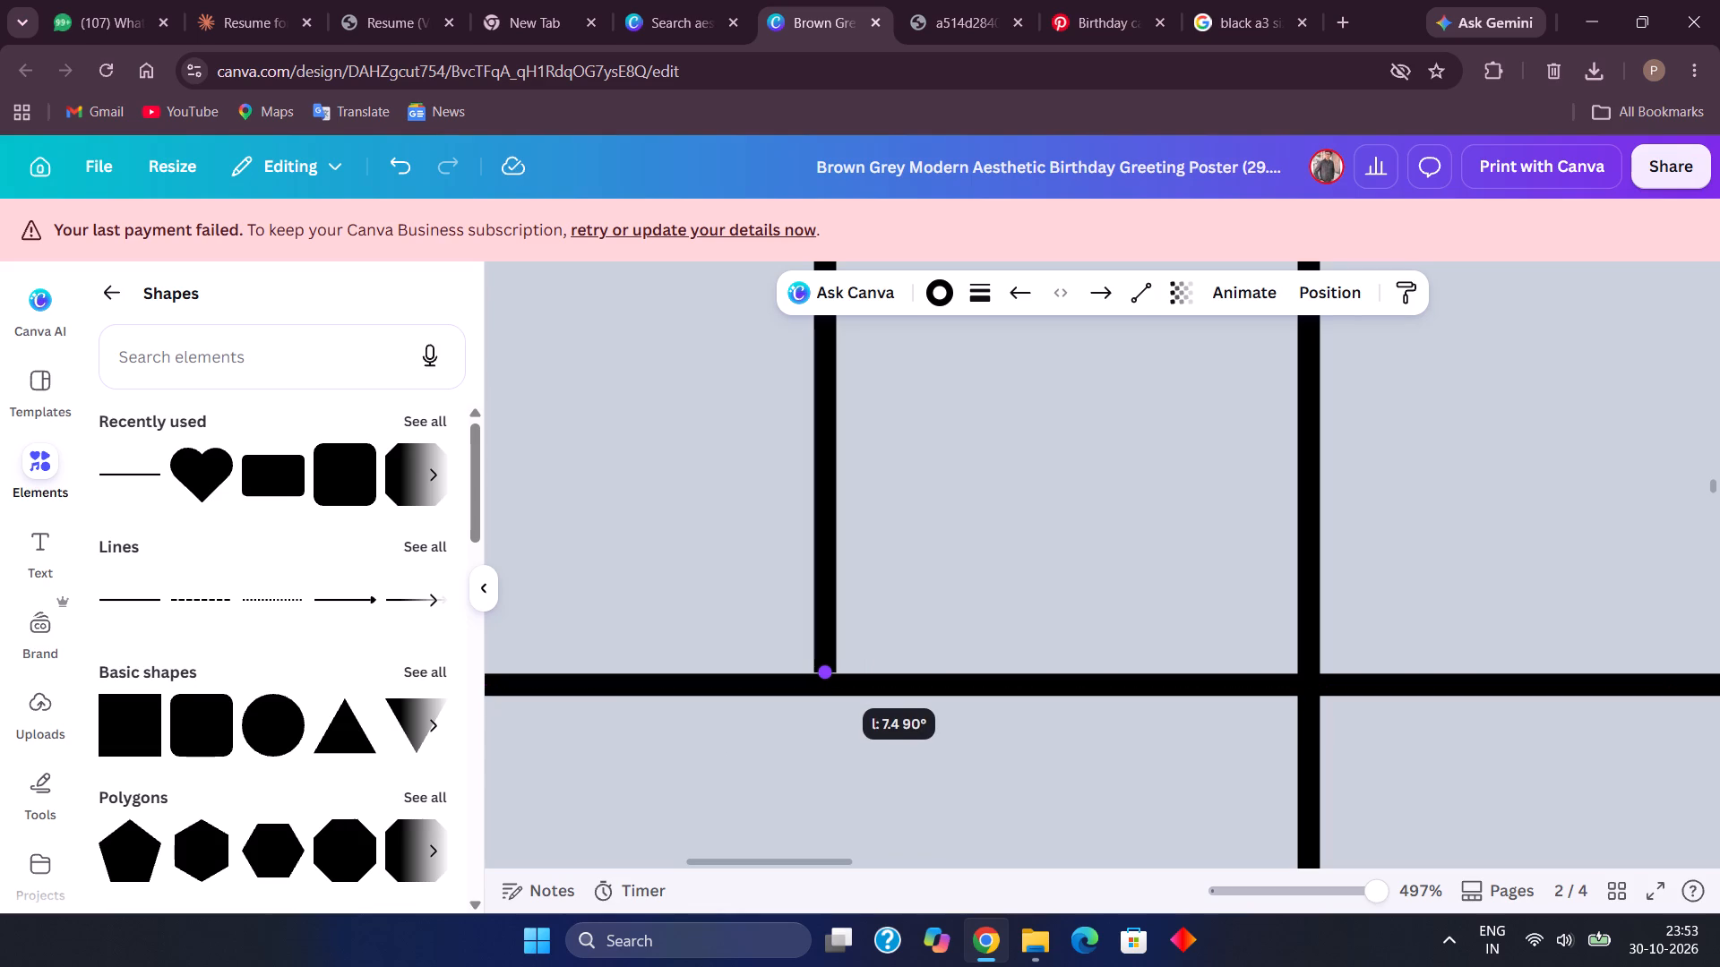
drag(827, 669, 828, 669)
click(859, 603)
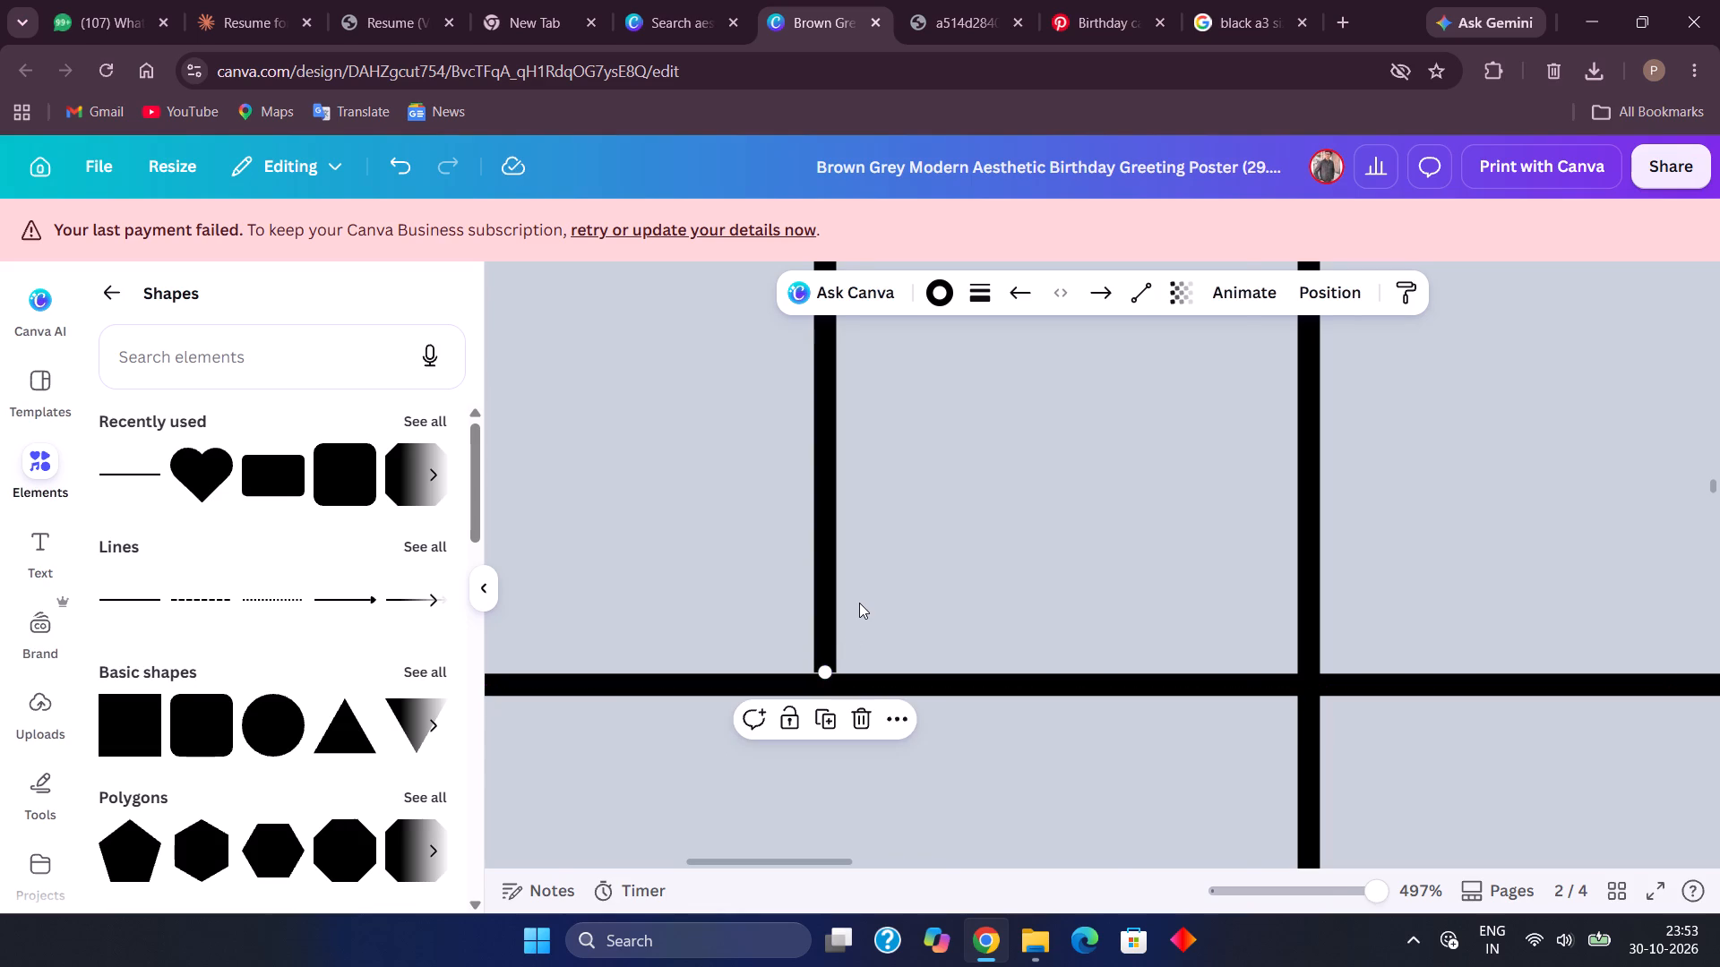
scroll(859, 603, up, 6)
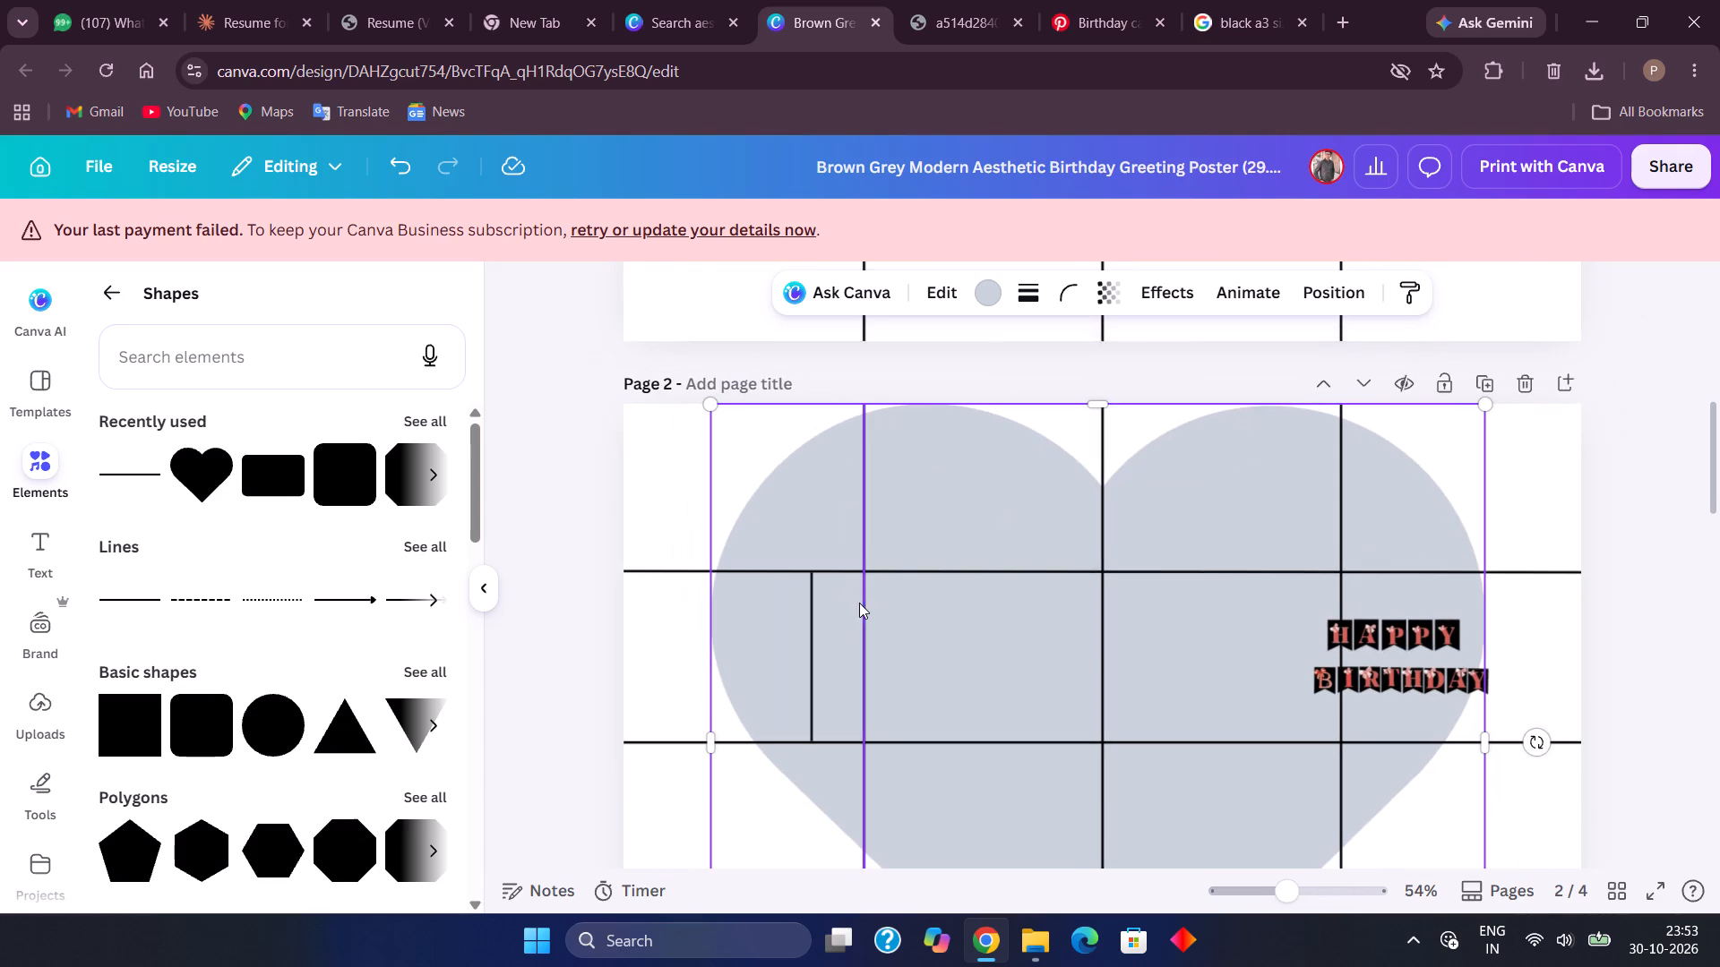
scroll(806, 676, down, 2)
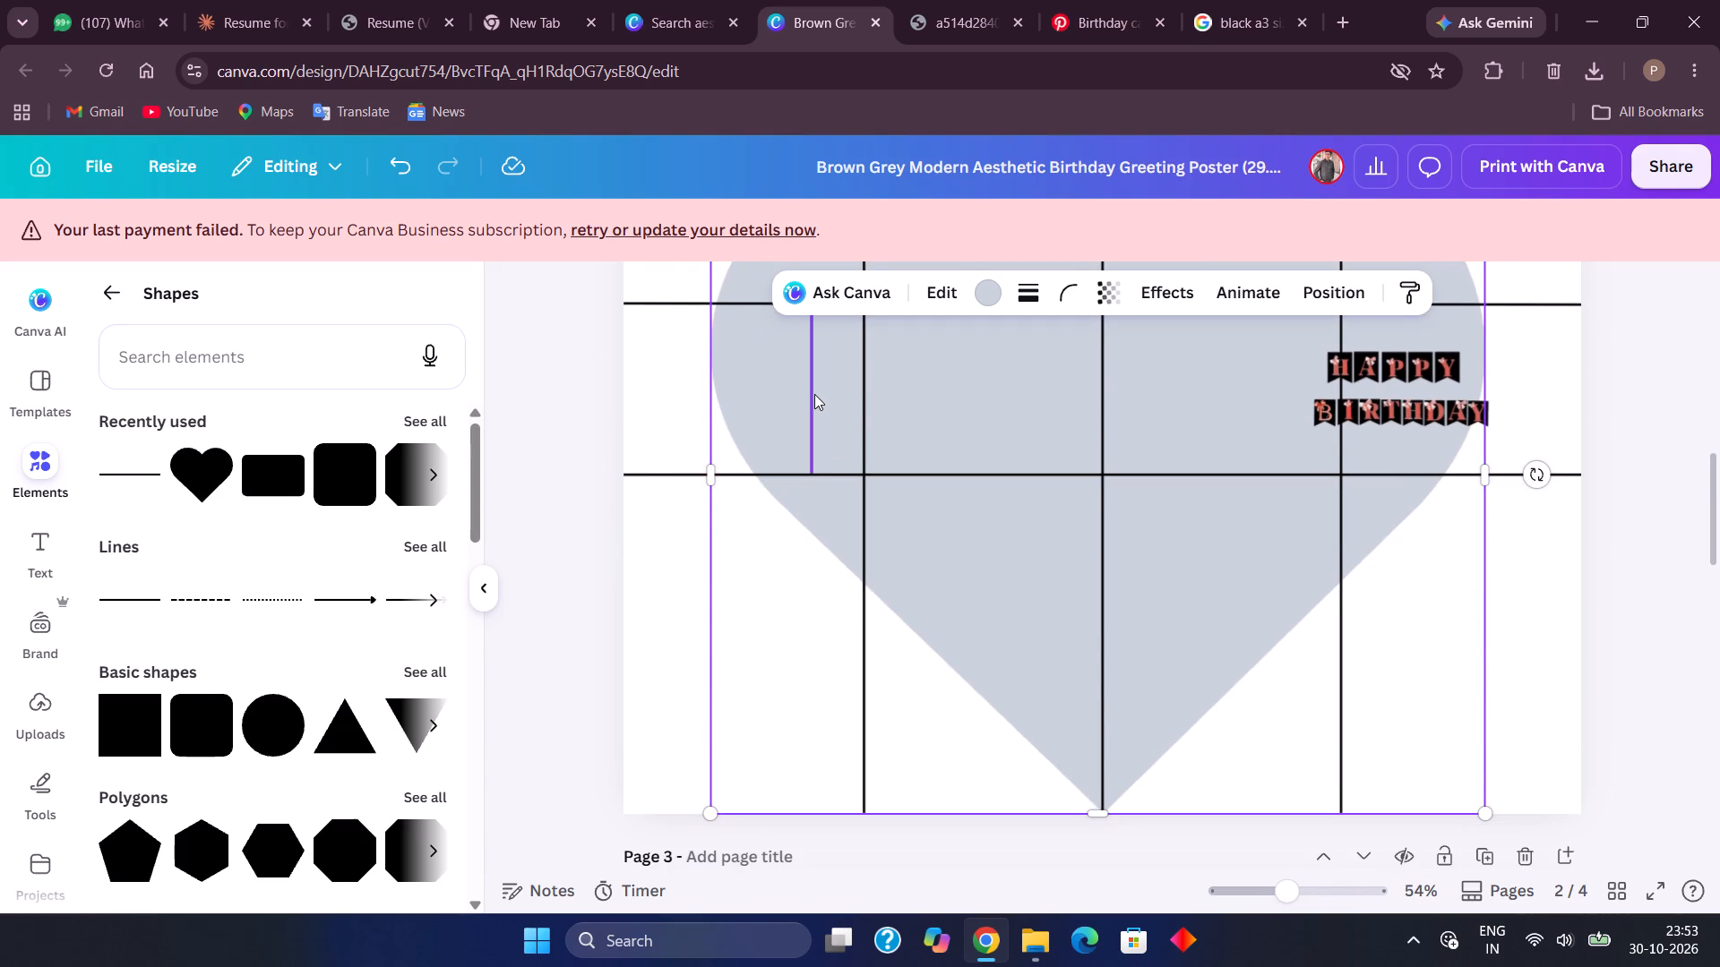
Move the short vertical line into the row below, hanging from the lower horizontal line at the heart's left side.
drag(814, 394, 795, 556)
click(821, 702)
scroll(821, 702, up, 2)
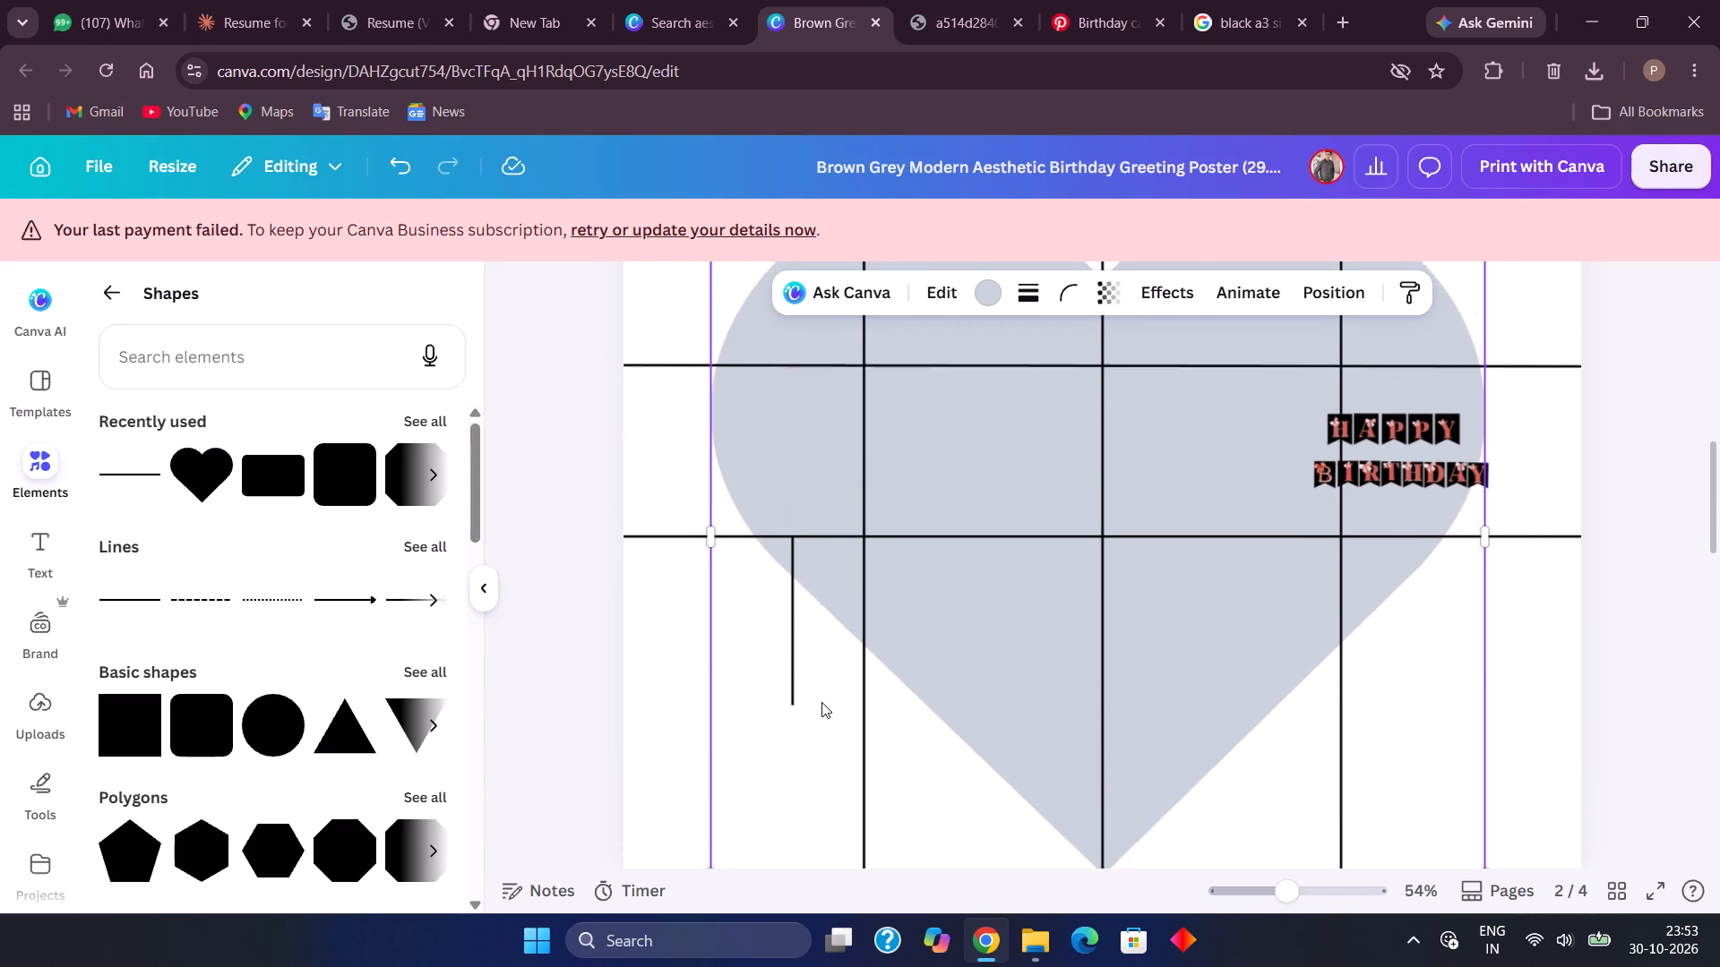
Duplicate the heart's upper horizontal line and place the copy across the full page width at the short vertical line's lower end.
scroll(821, 702, up, 2)
click(845, 566)
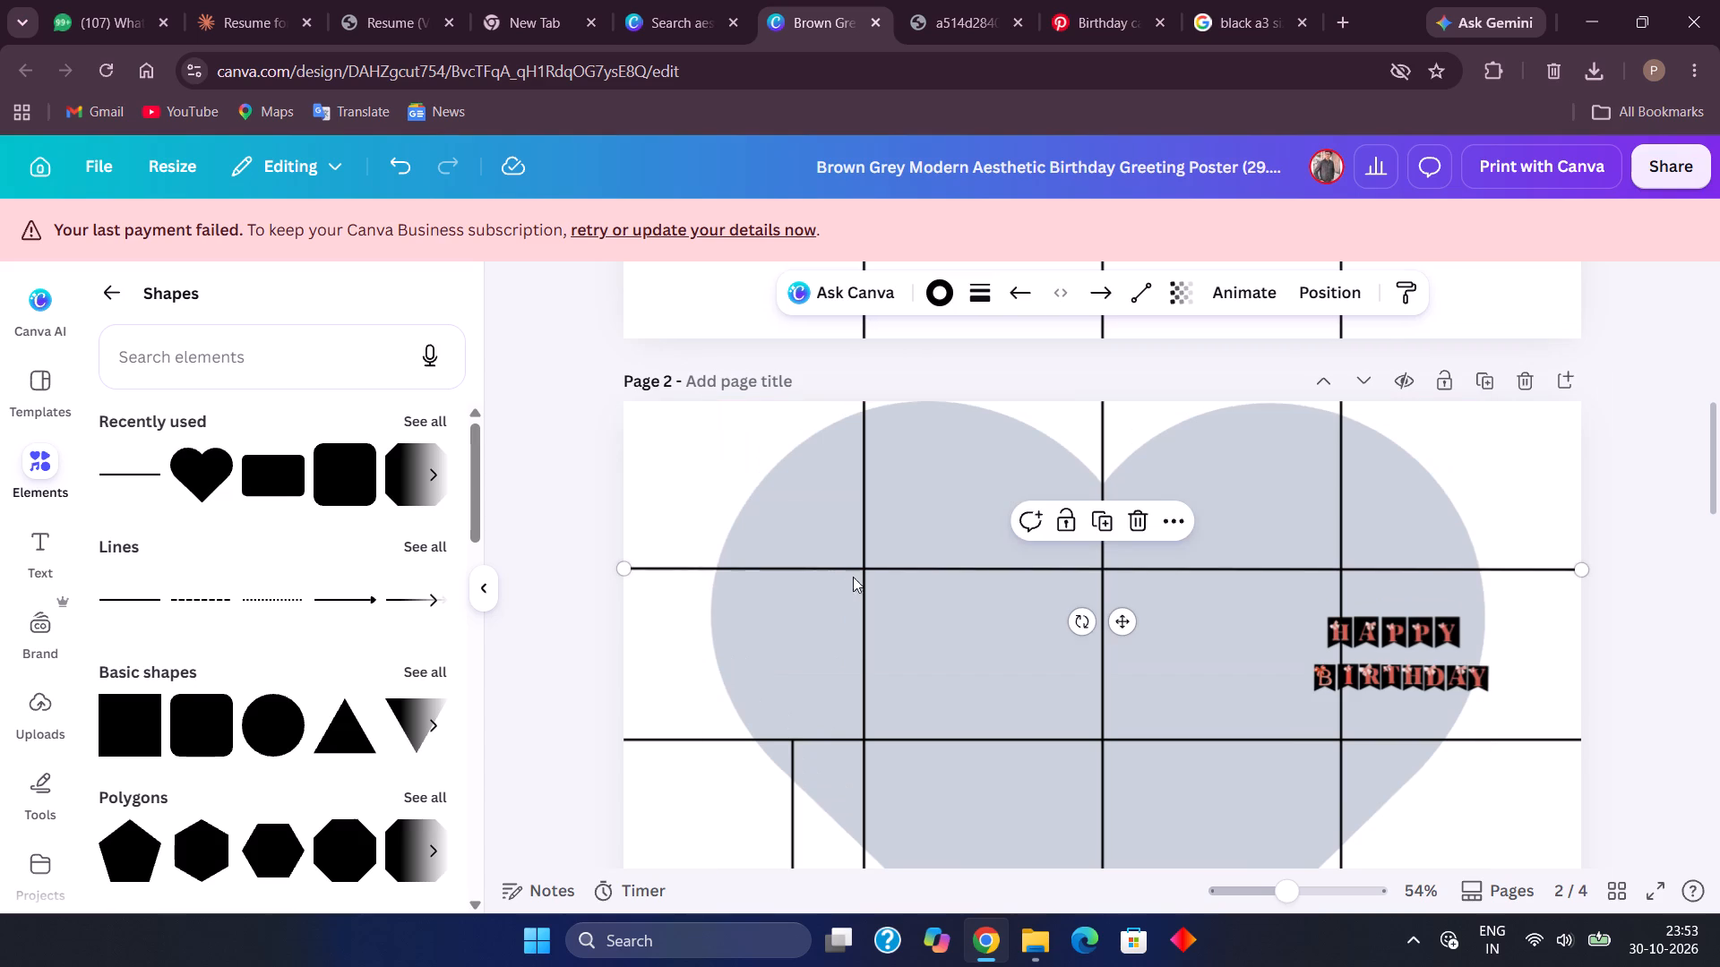
click(1110, 526)
scroll(1110, 526, down, 3)
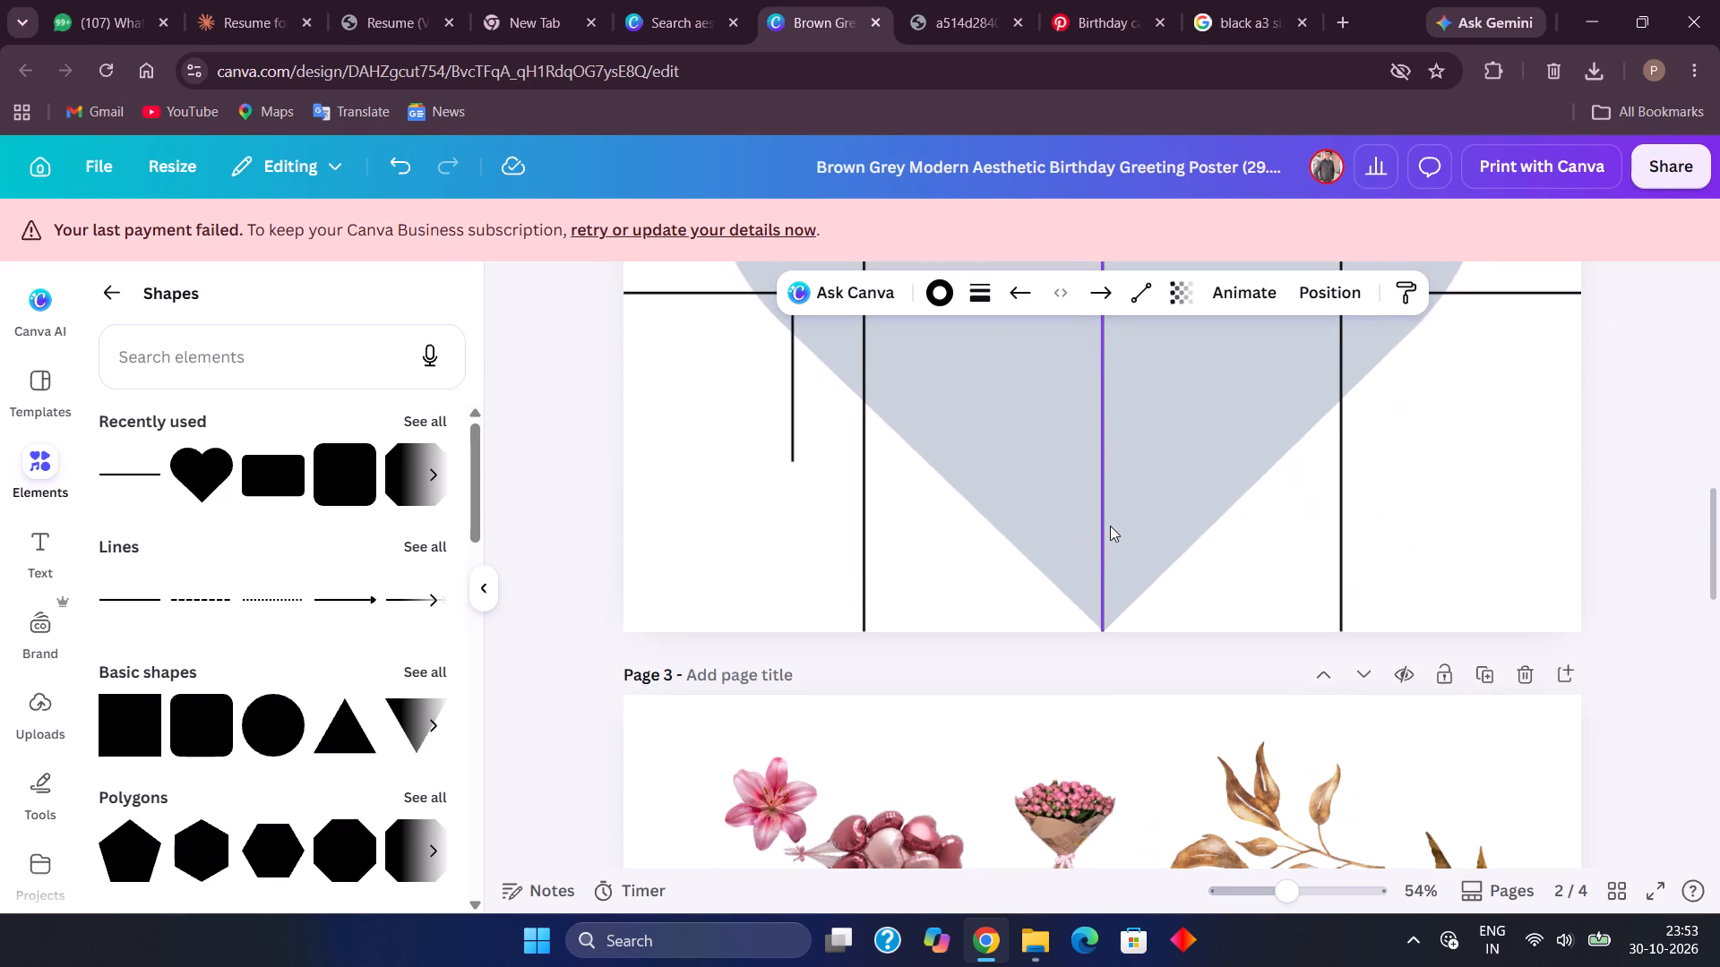
scroll(1145, 492, up, 2)
drag(1131, 362, 1136, 693)
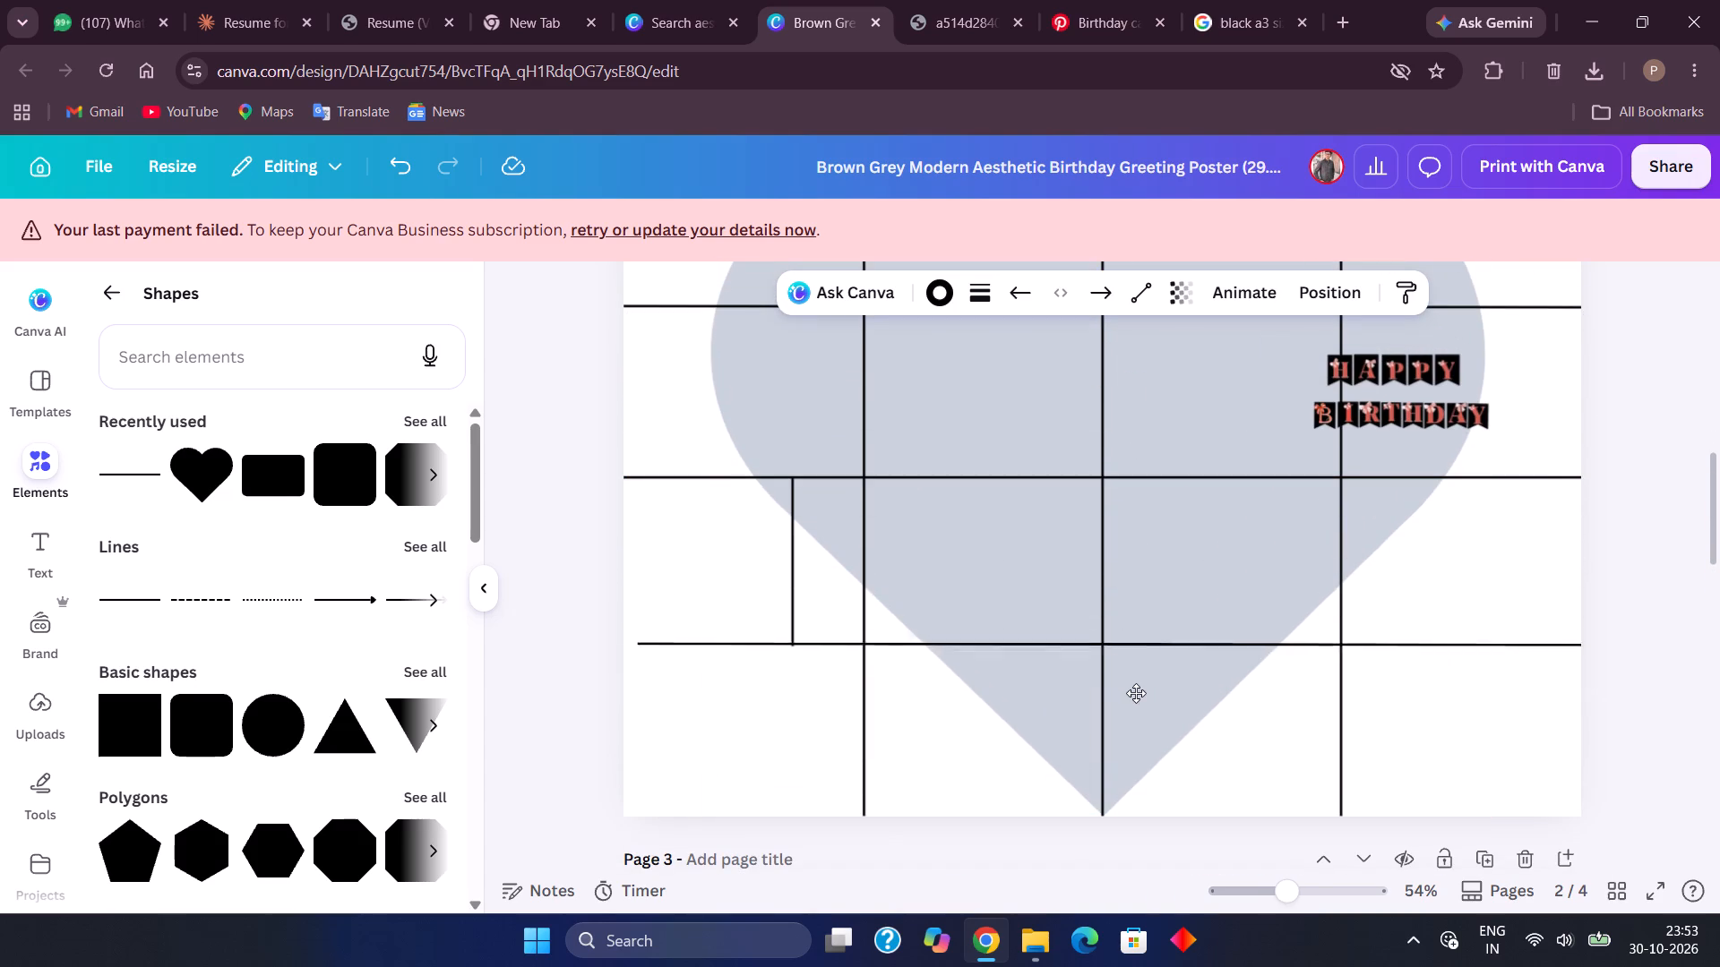
drag(1136, 693, 1112, 696)
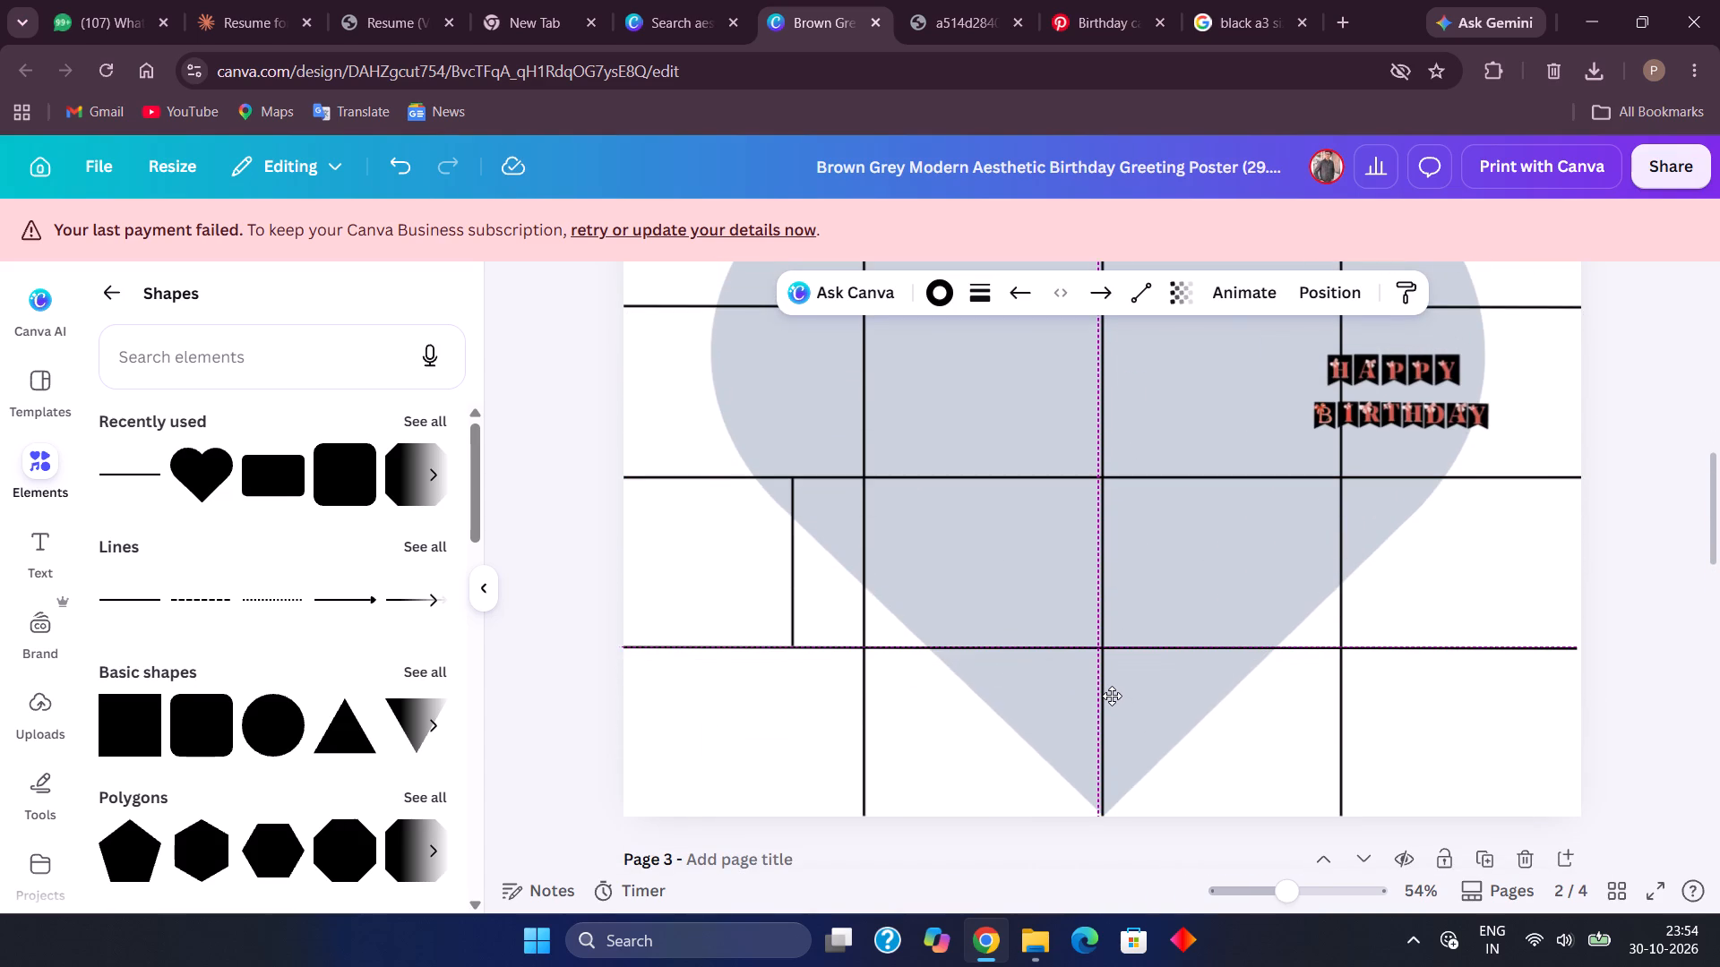
drag(1112, 696, 1114, 696)
drag(1114, 696, 1123, 696)
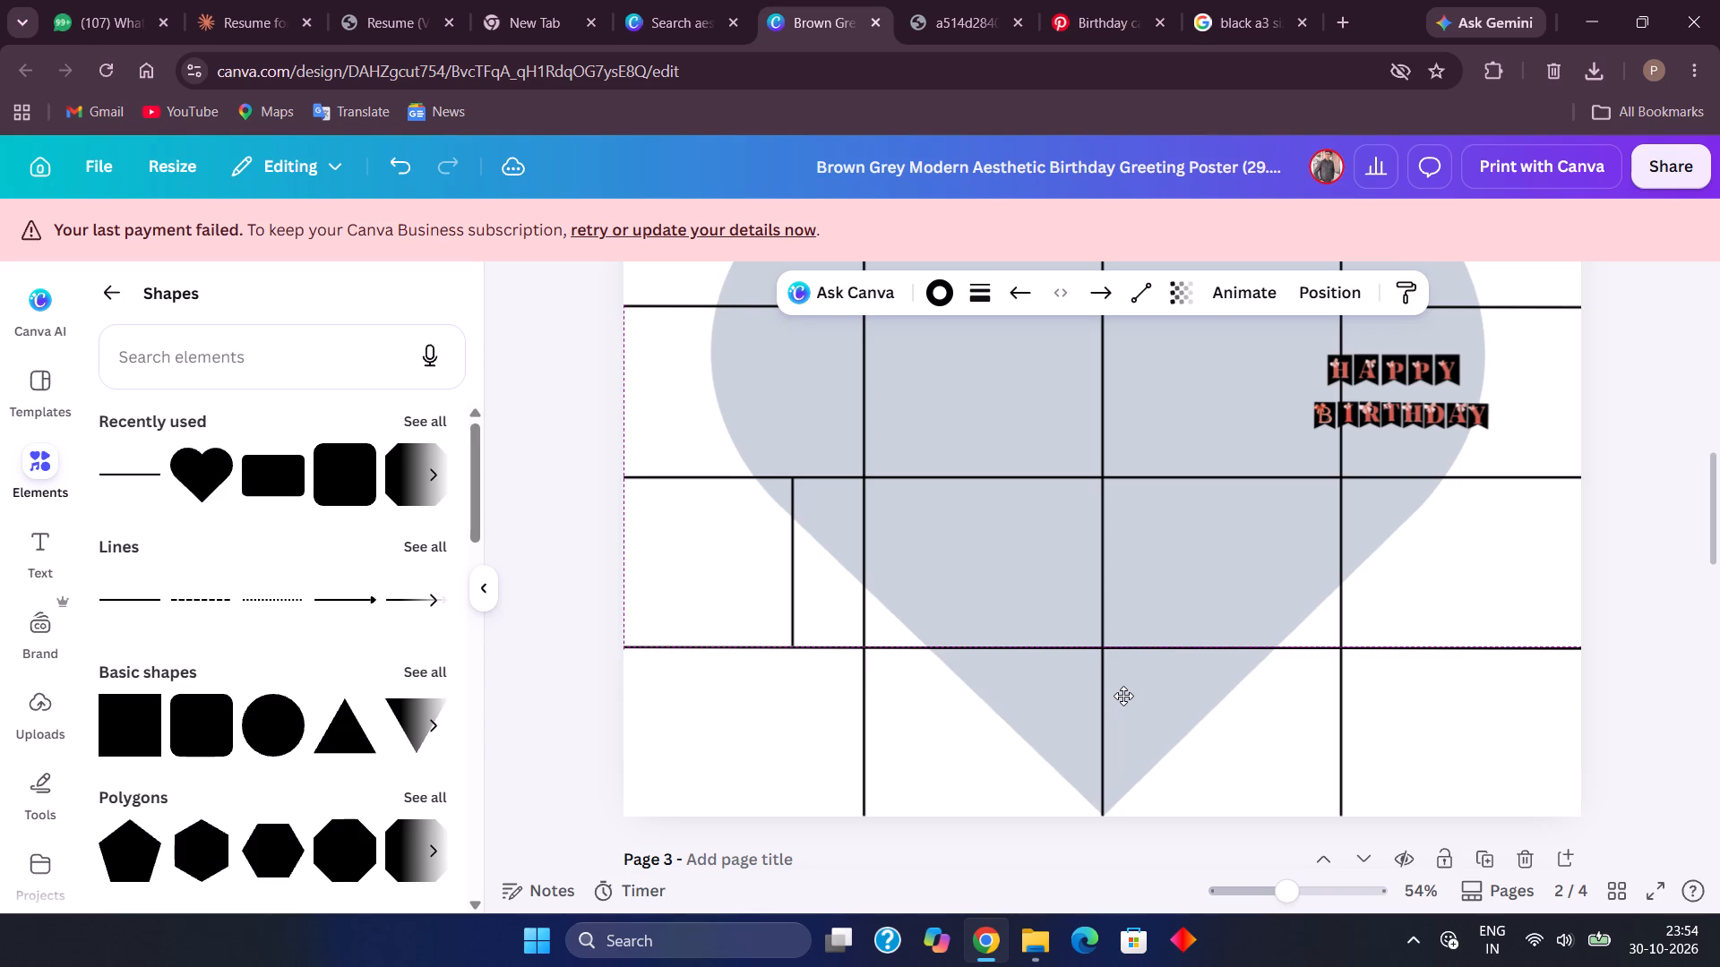
drag(1123, 696, 1121, 695)
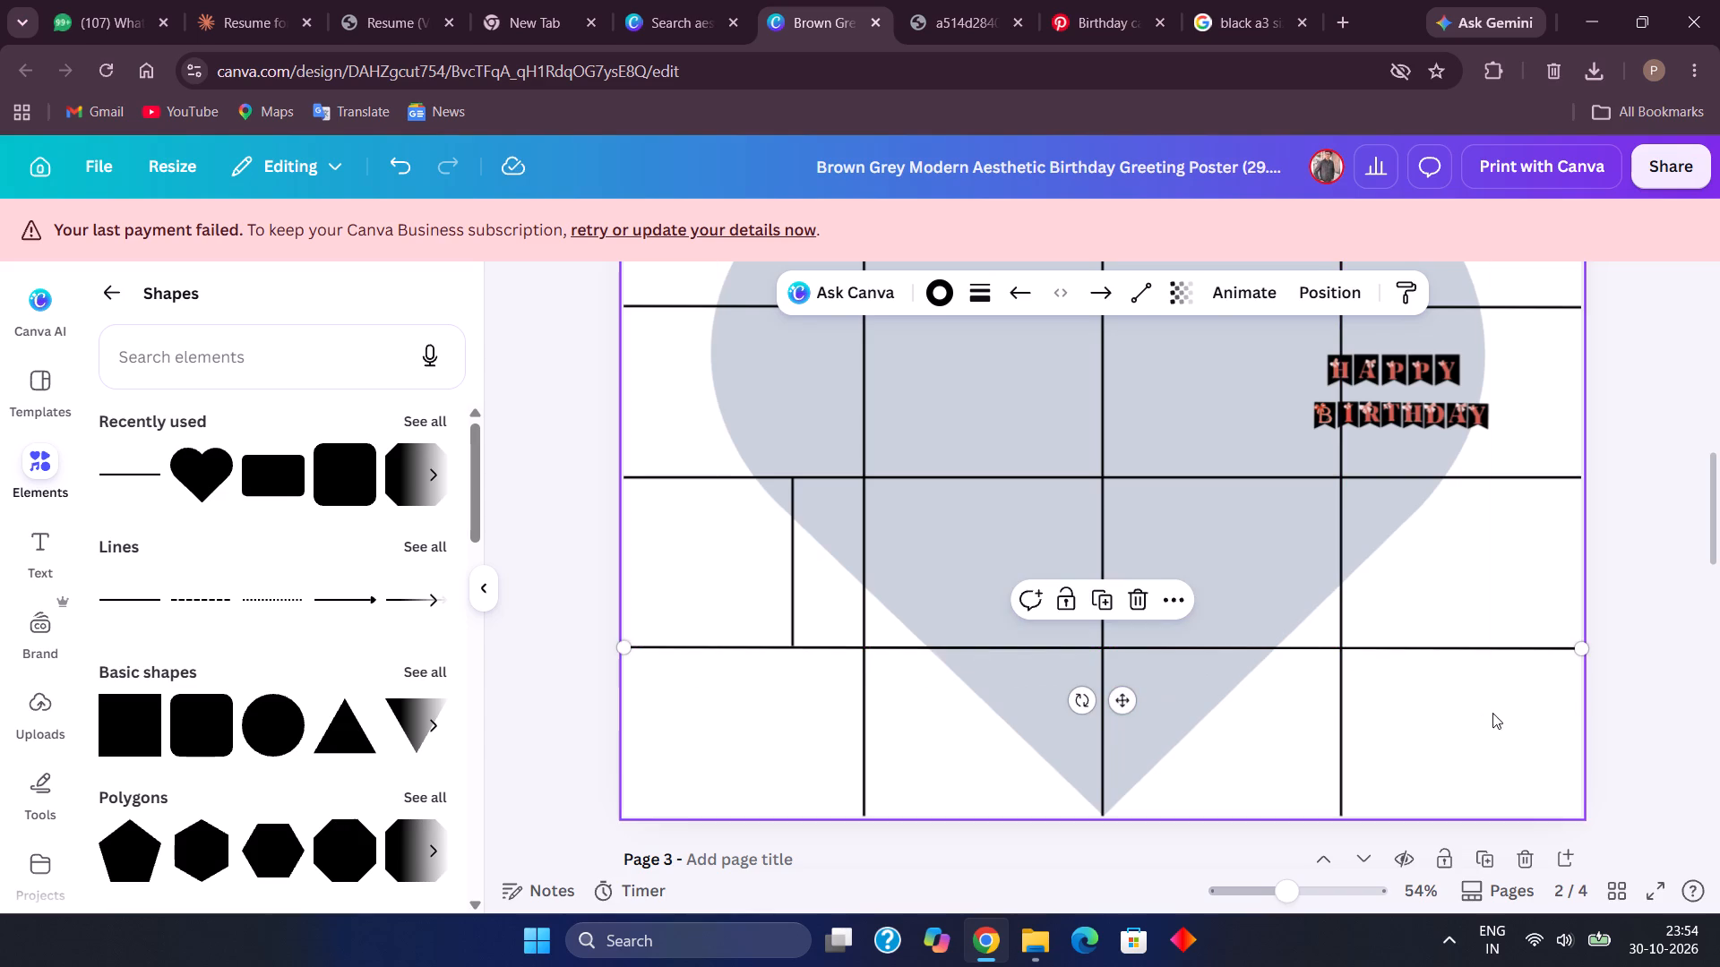
click(1660, 679)
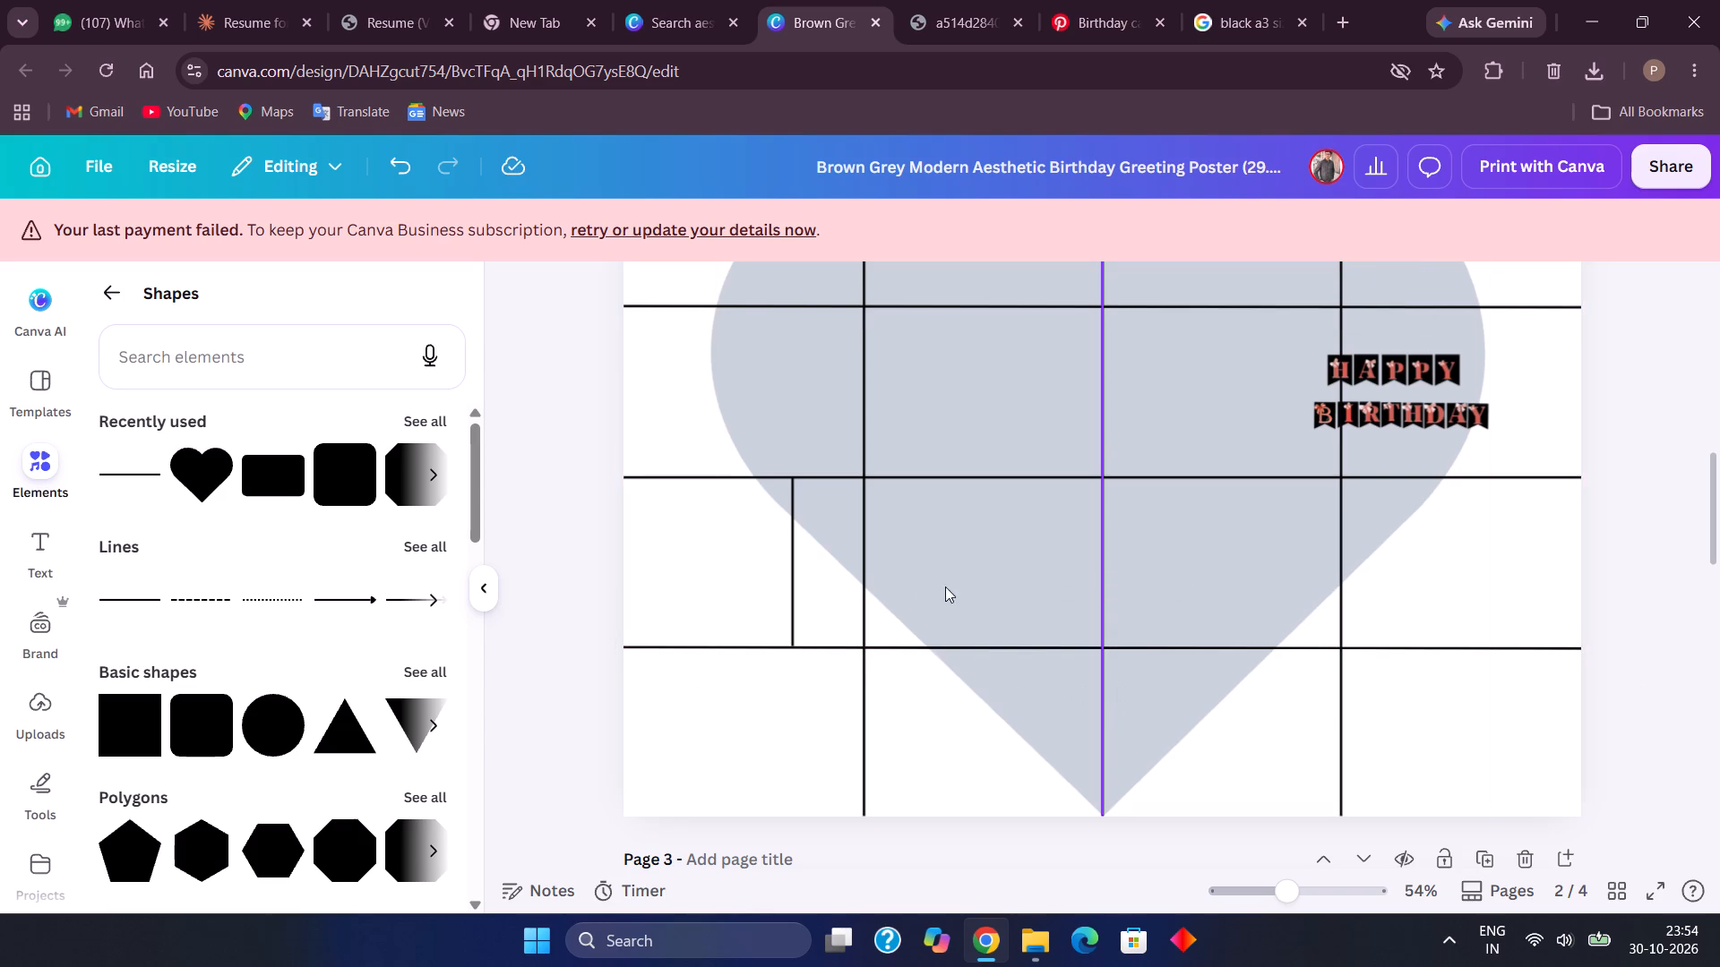
Delete the short vertical spacing line at the heart's left side and review page 2's grid.
click(804, 595)
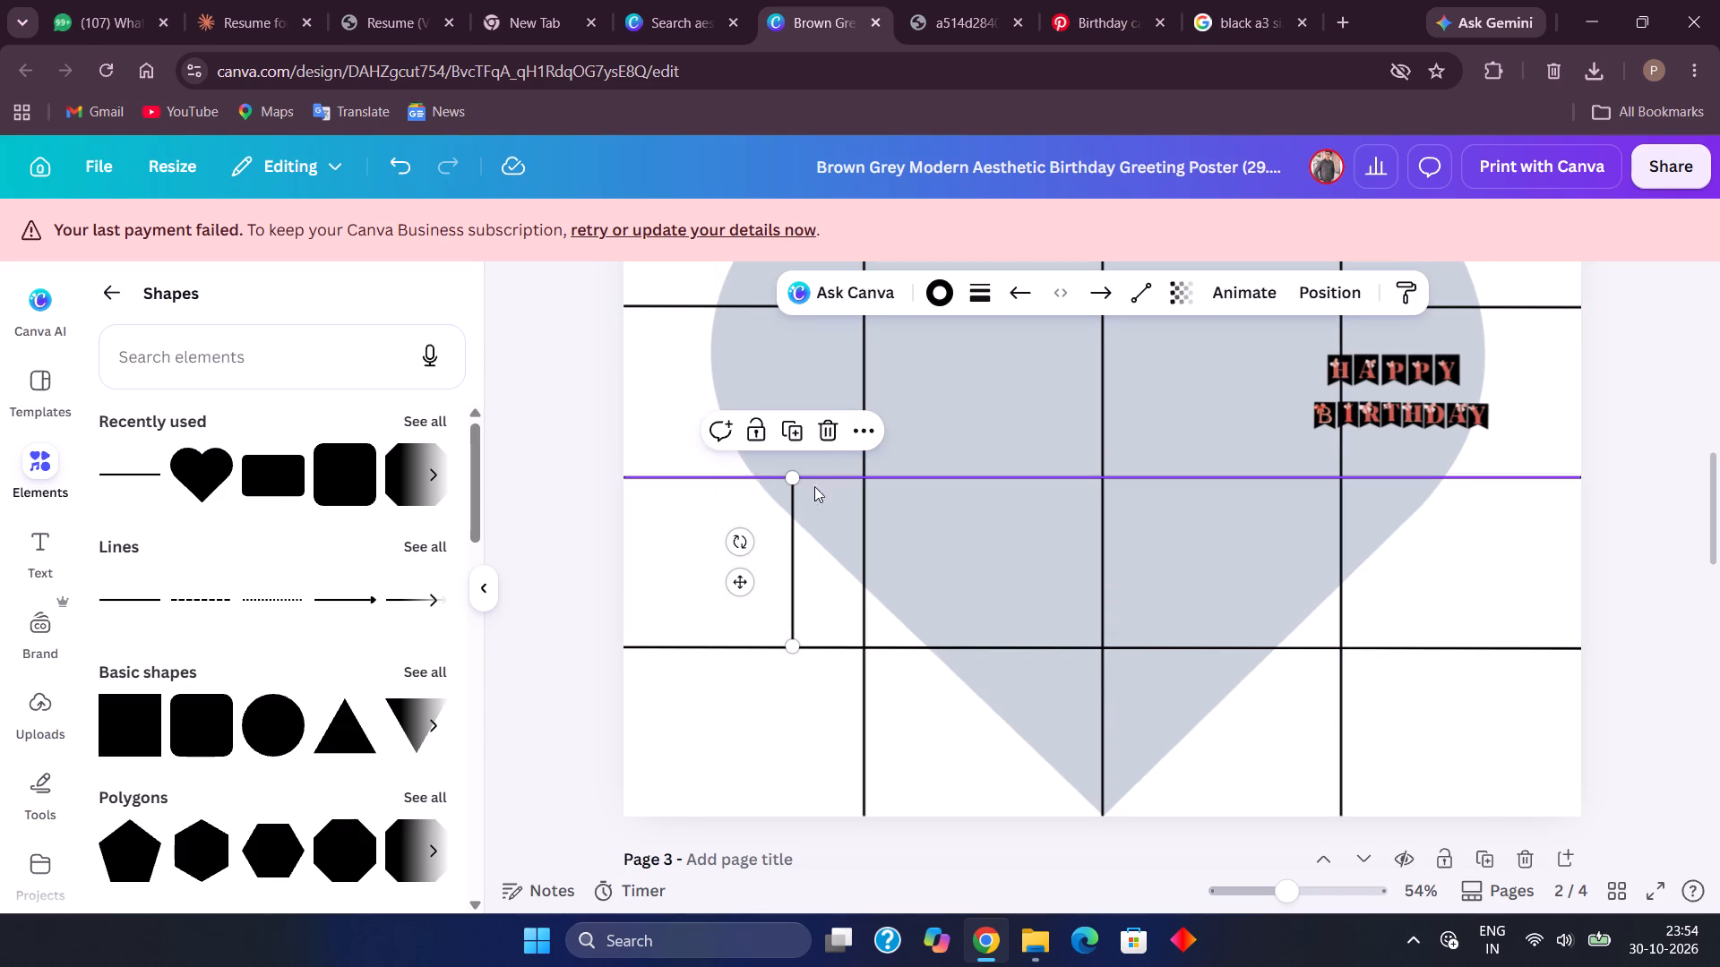
click(820, 439)
scroll(958, 549, up, 2)
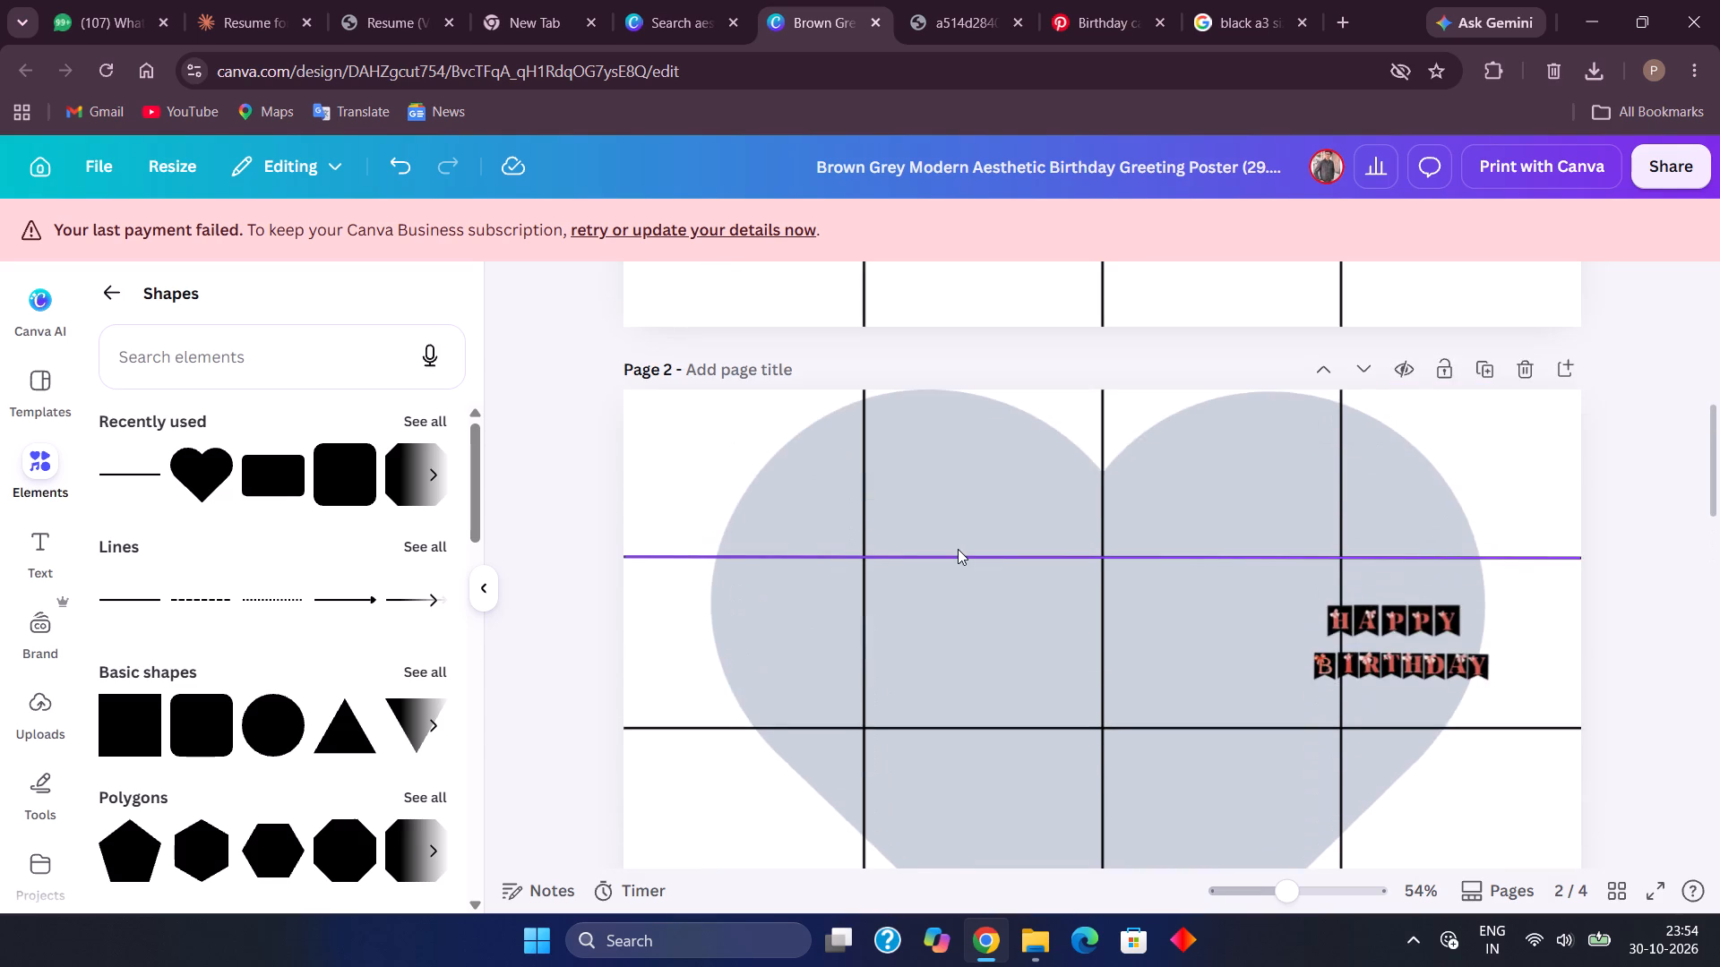
scroll(958, 549, down, 1)
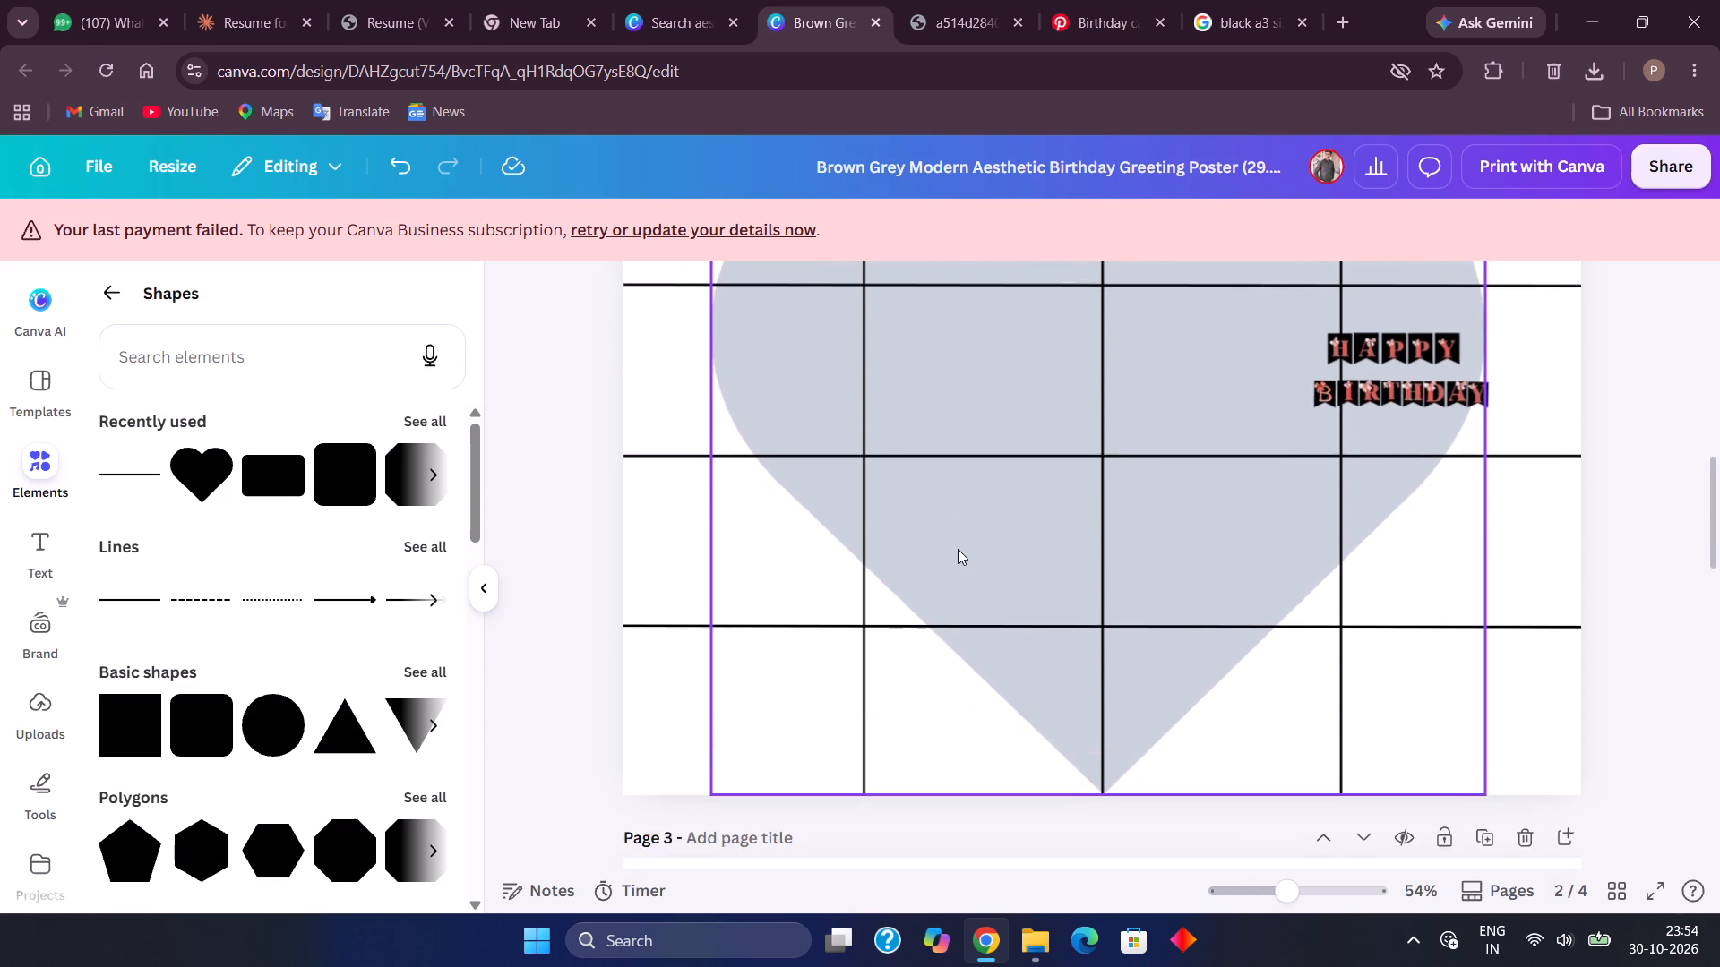
scroll(958, 549, down, 2)
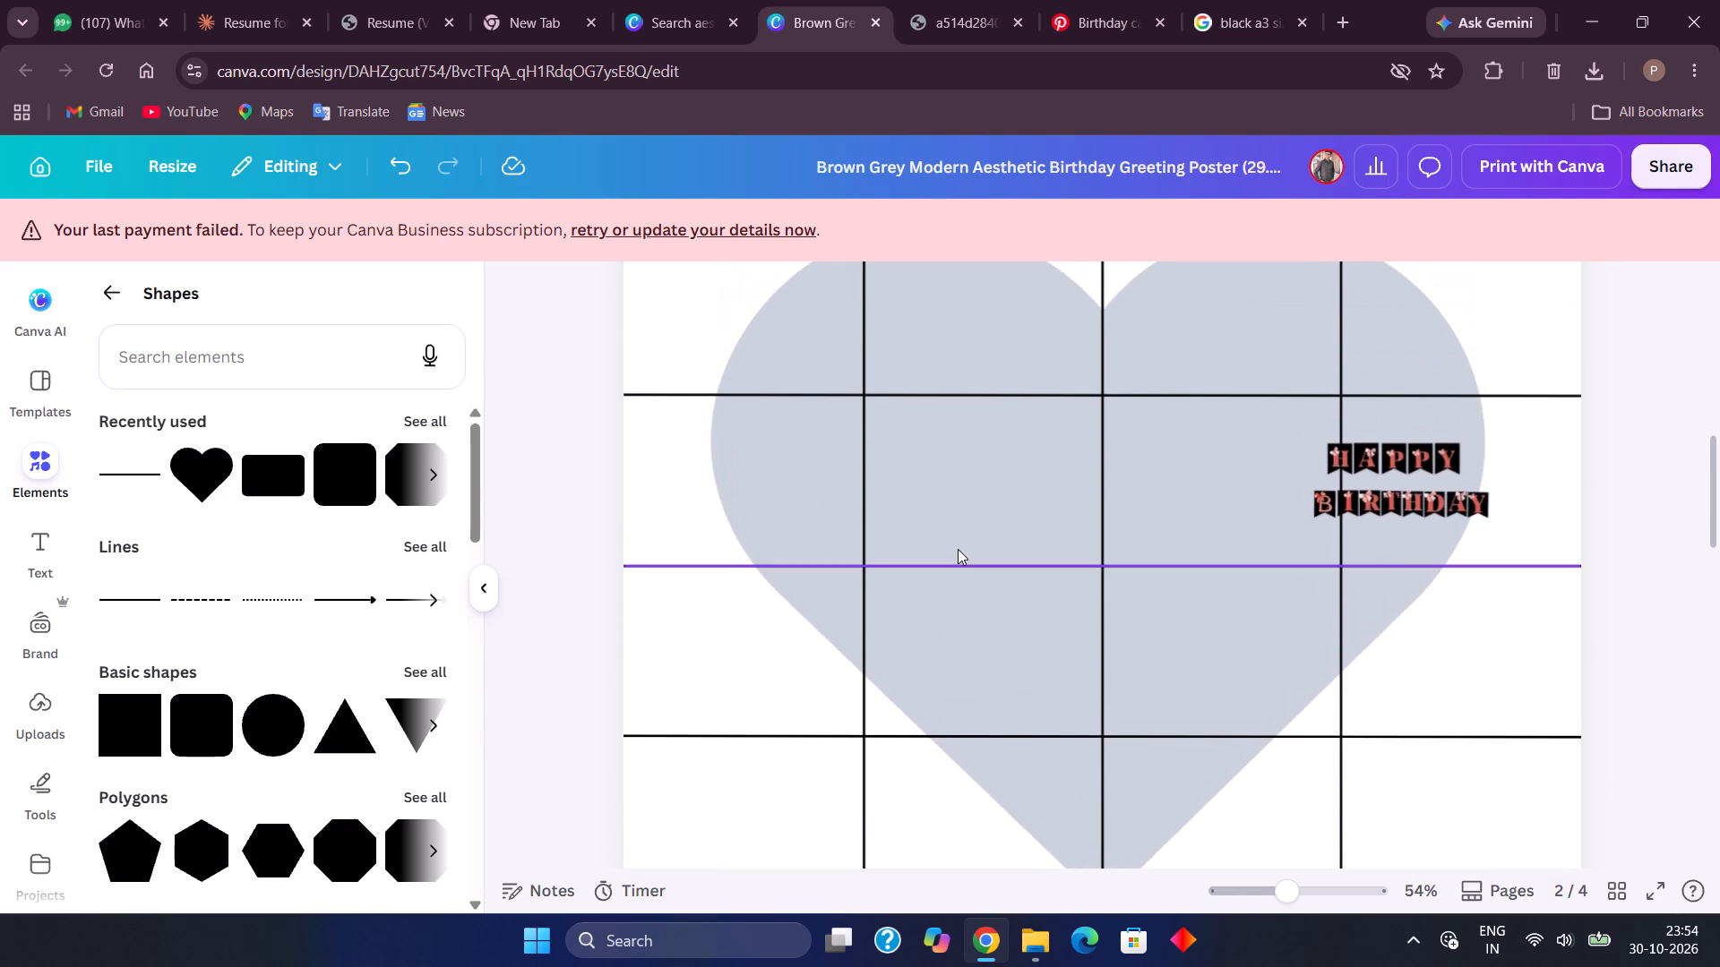
Move the HAPPY BIRTHDAY banner between the centre and right vertical lines, with HAPPY over the upper horizontal line.
drag(1371, 491, 1058, 569)
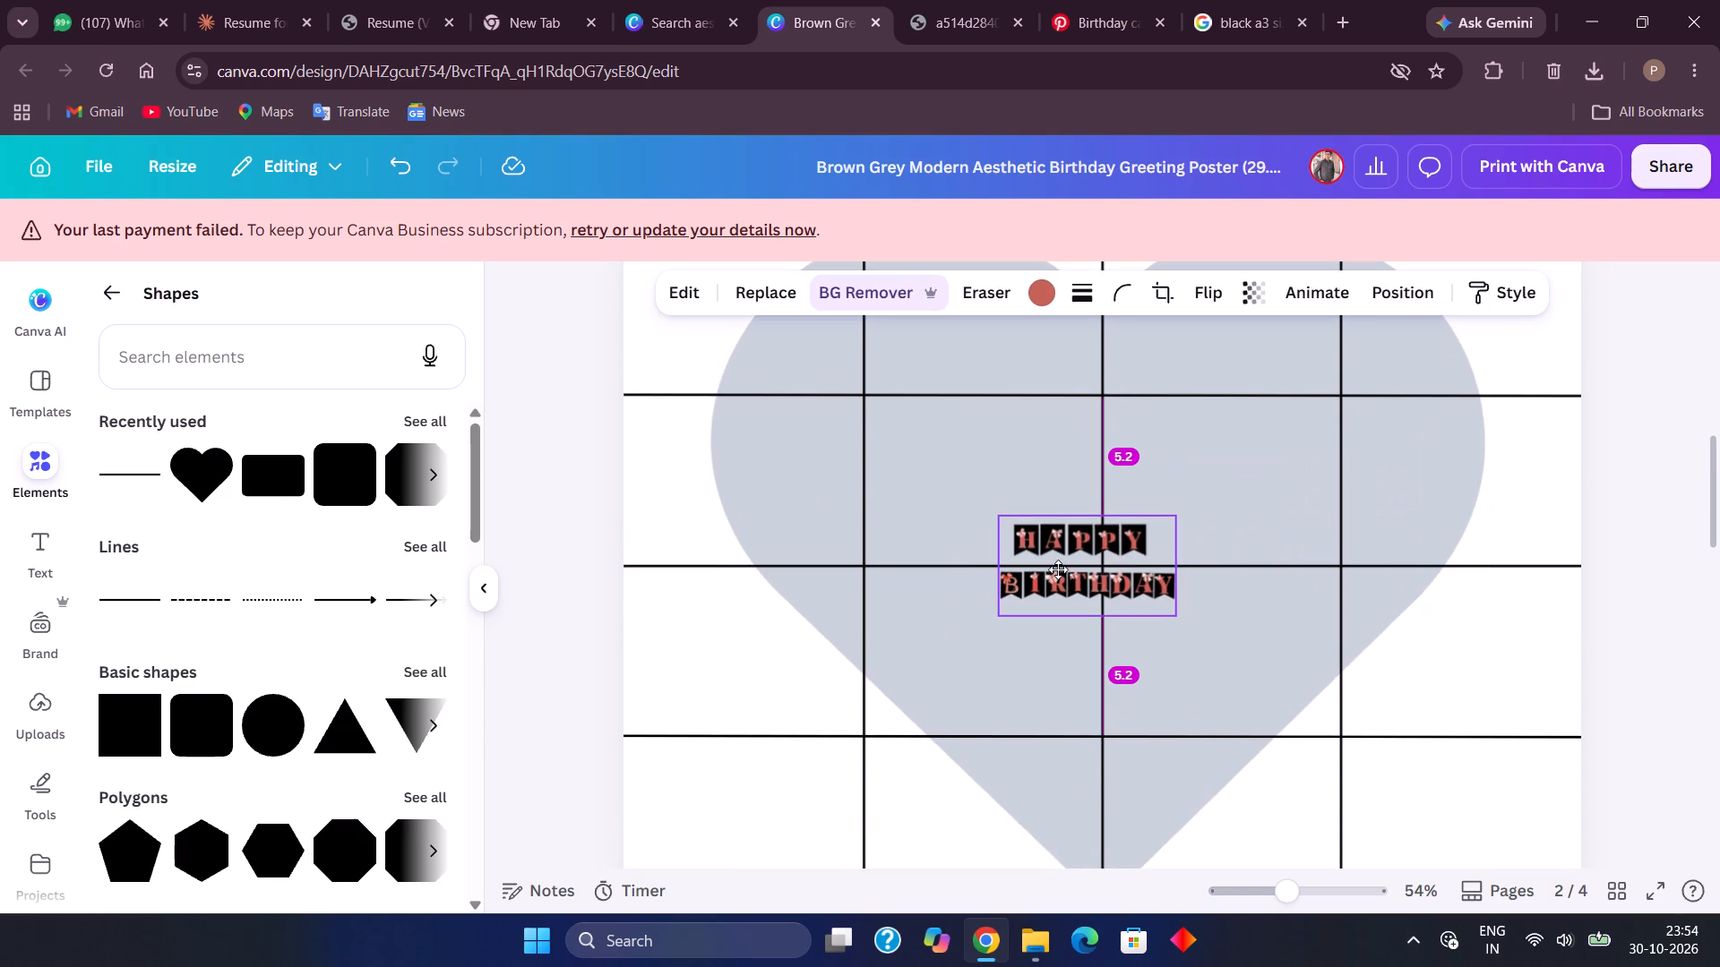
drag(1058, 569, 1220, 436)
scroll(1220, 436, up, 1)
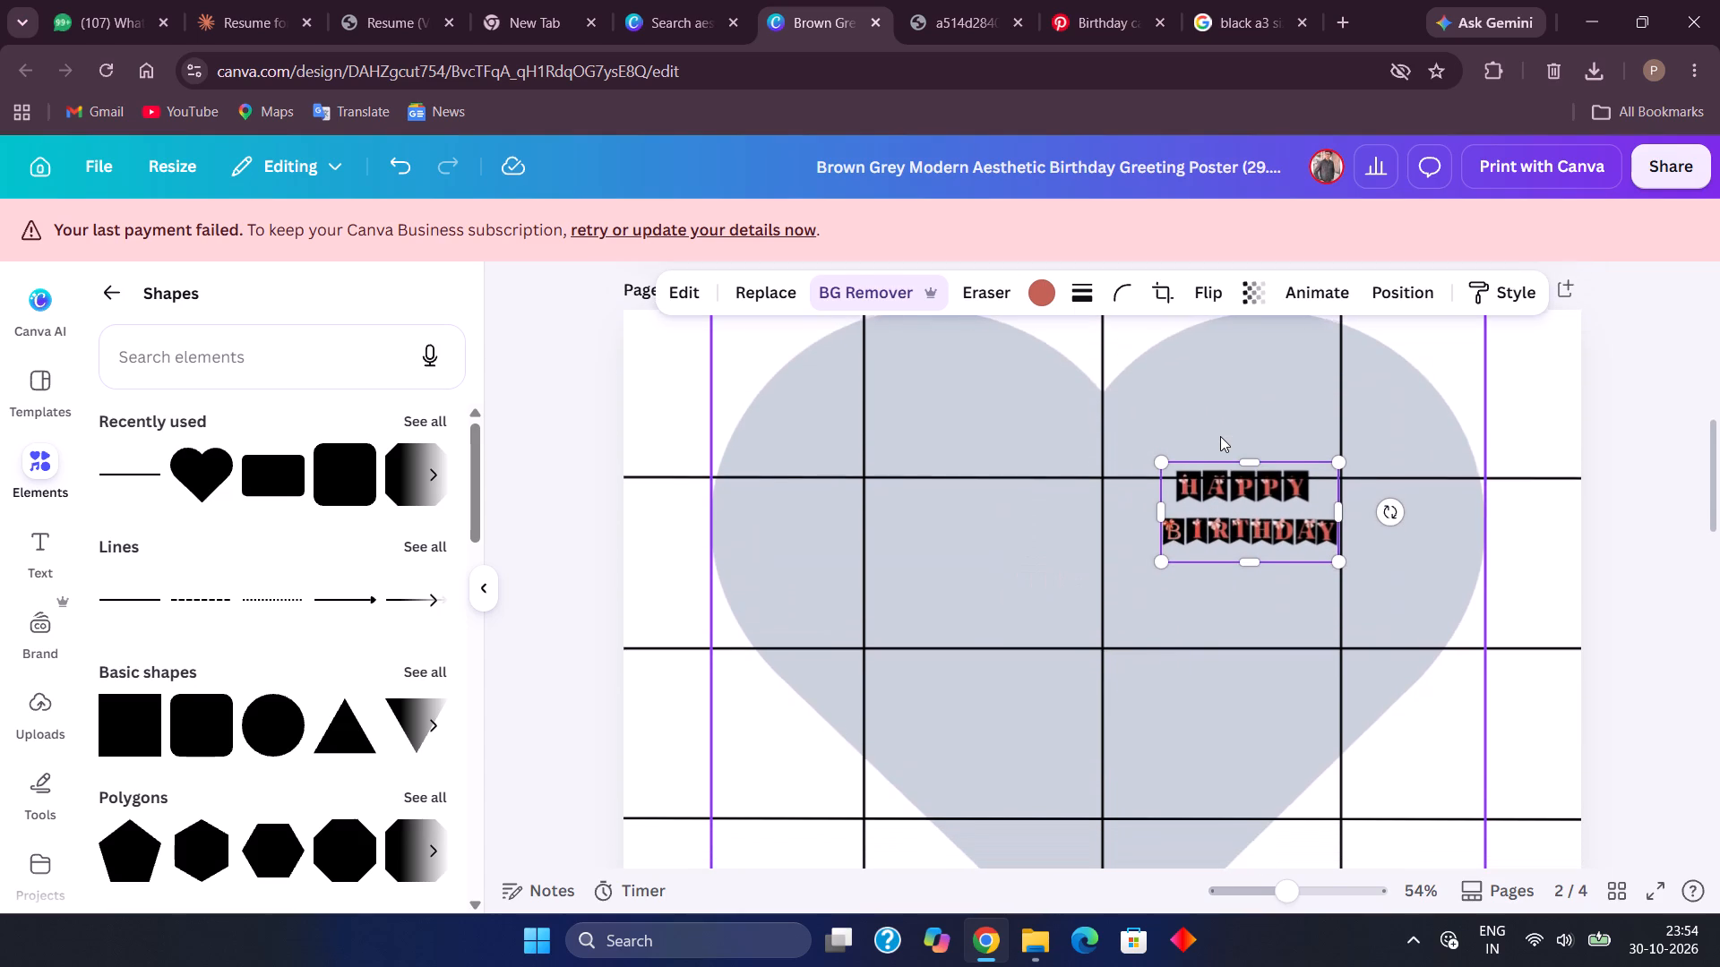
scroll(1220, 436, up, 2)
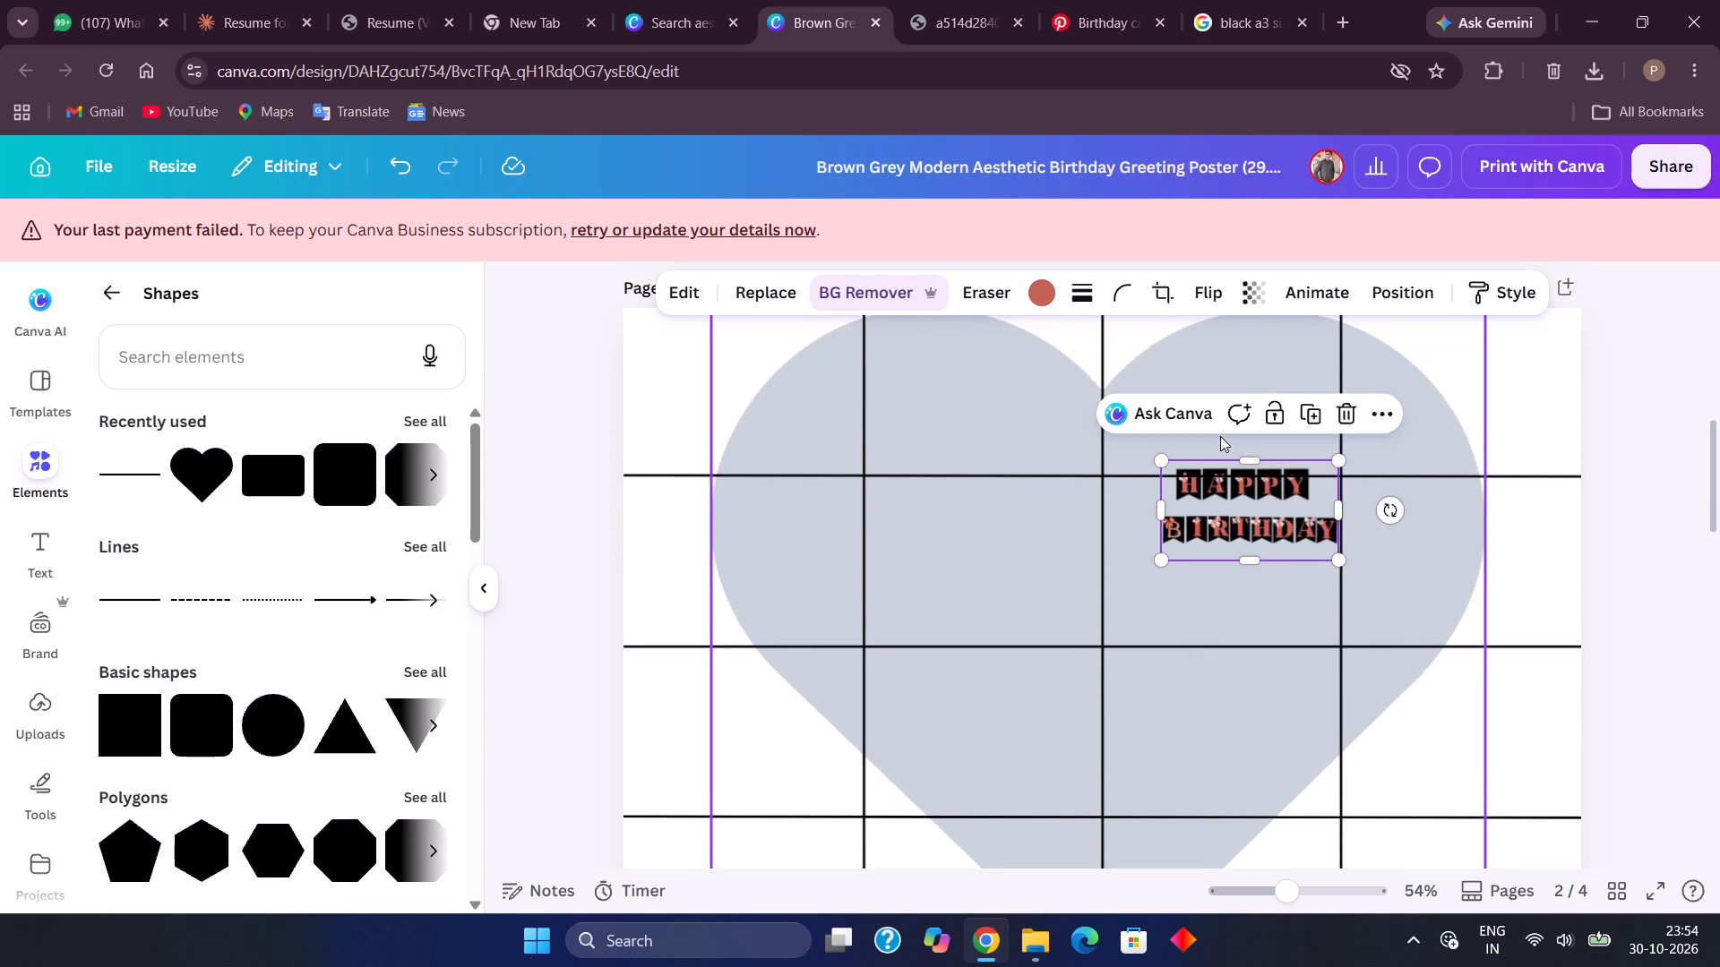
scroll(1220, 436, up, 1)
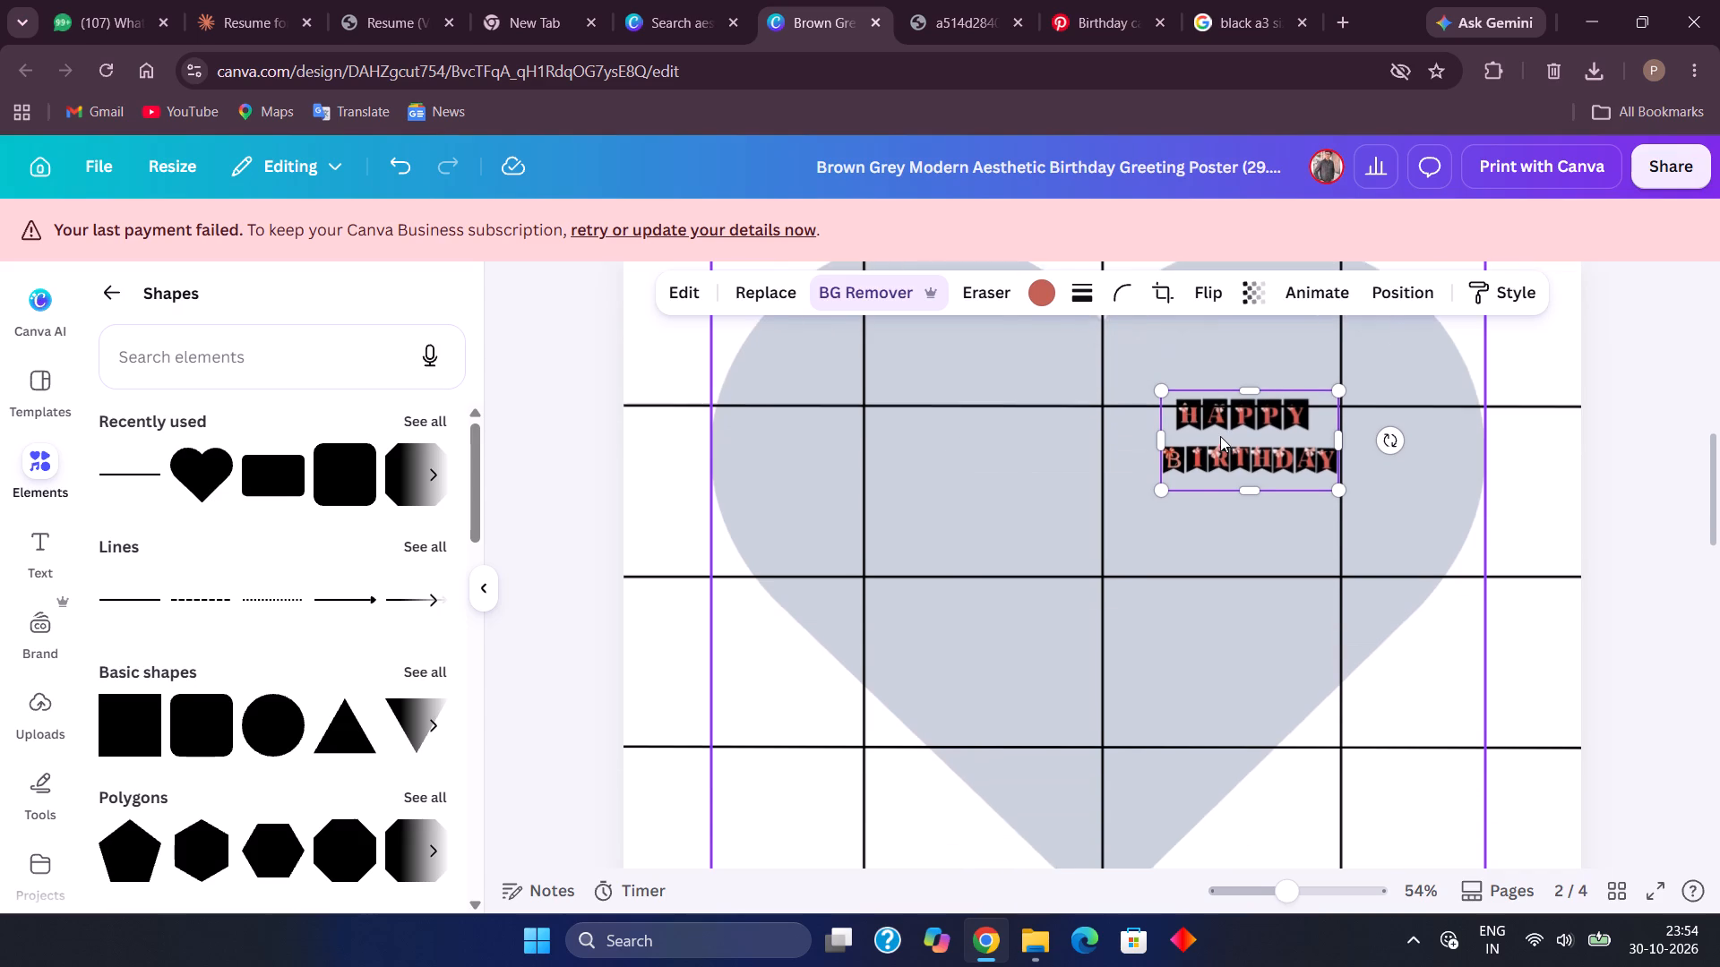
scroll(1220, 436, up, 1)
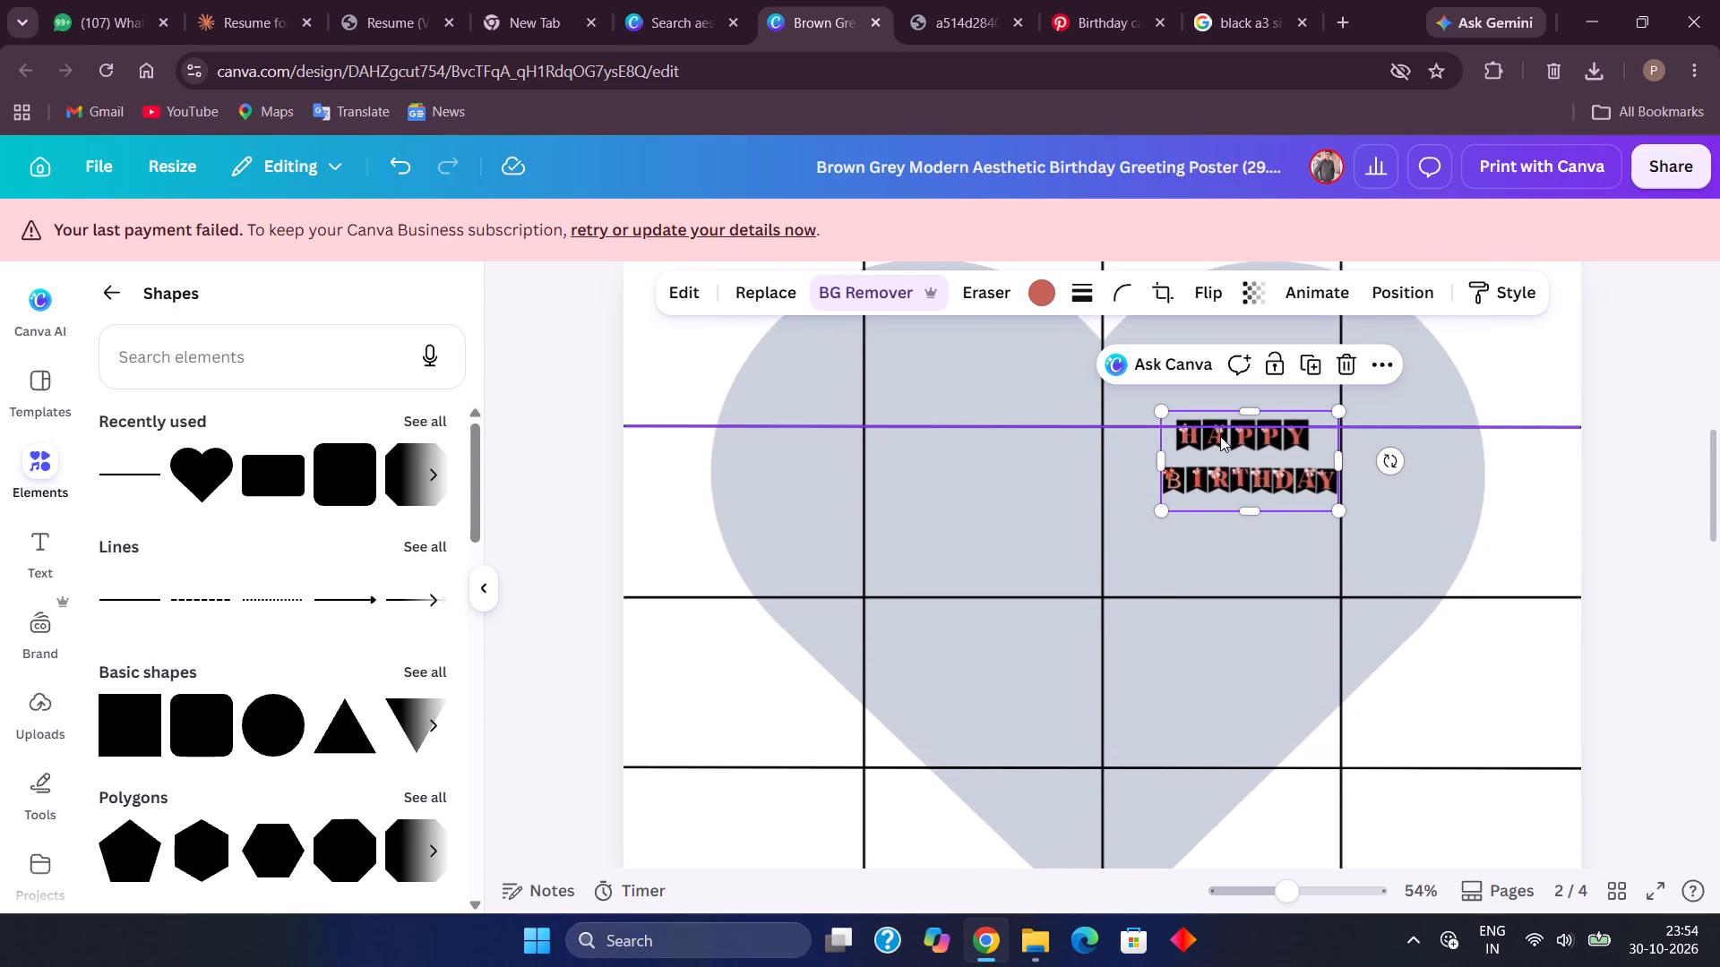
scroll(1220, 436, up, 1)
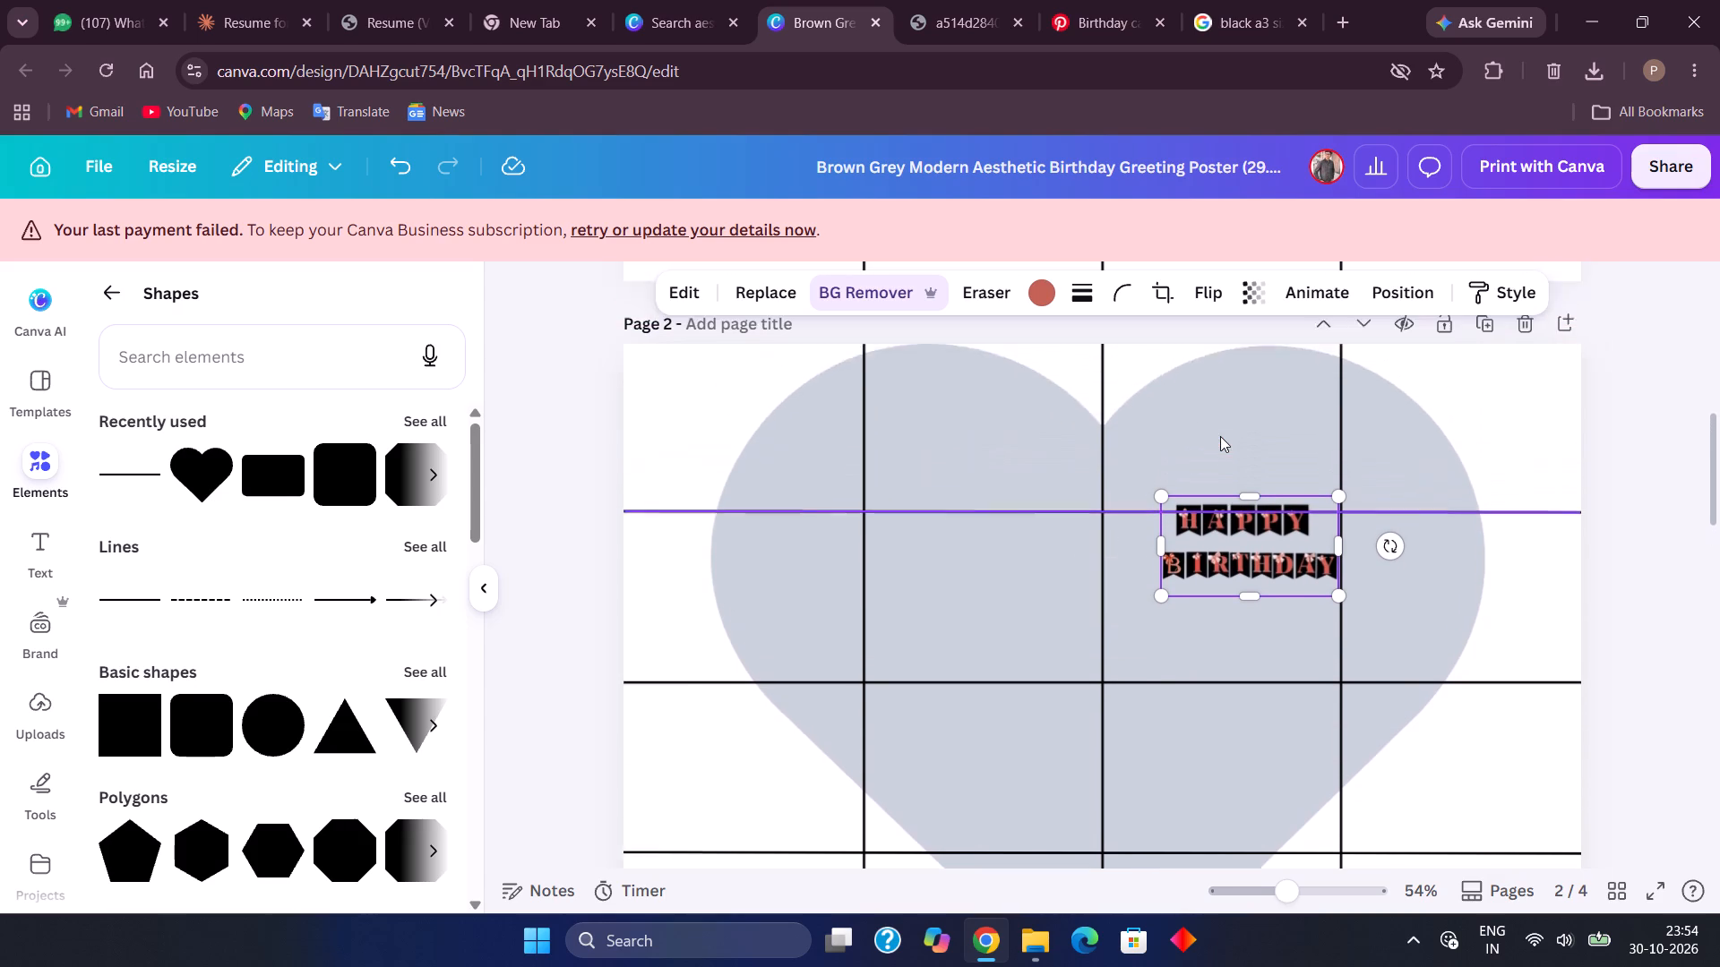
scroll(1220, 436, up, 1)
click(1646, 513)
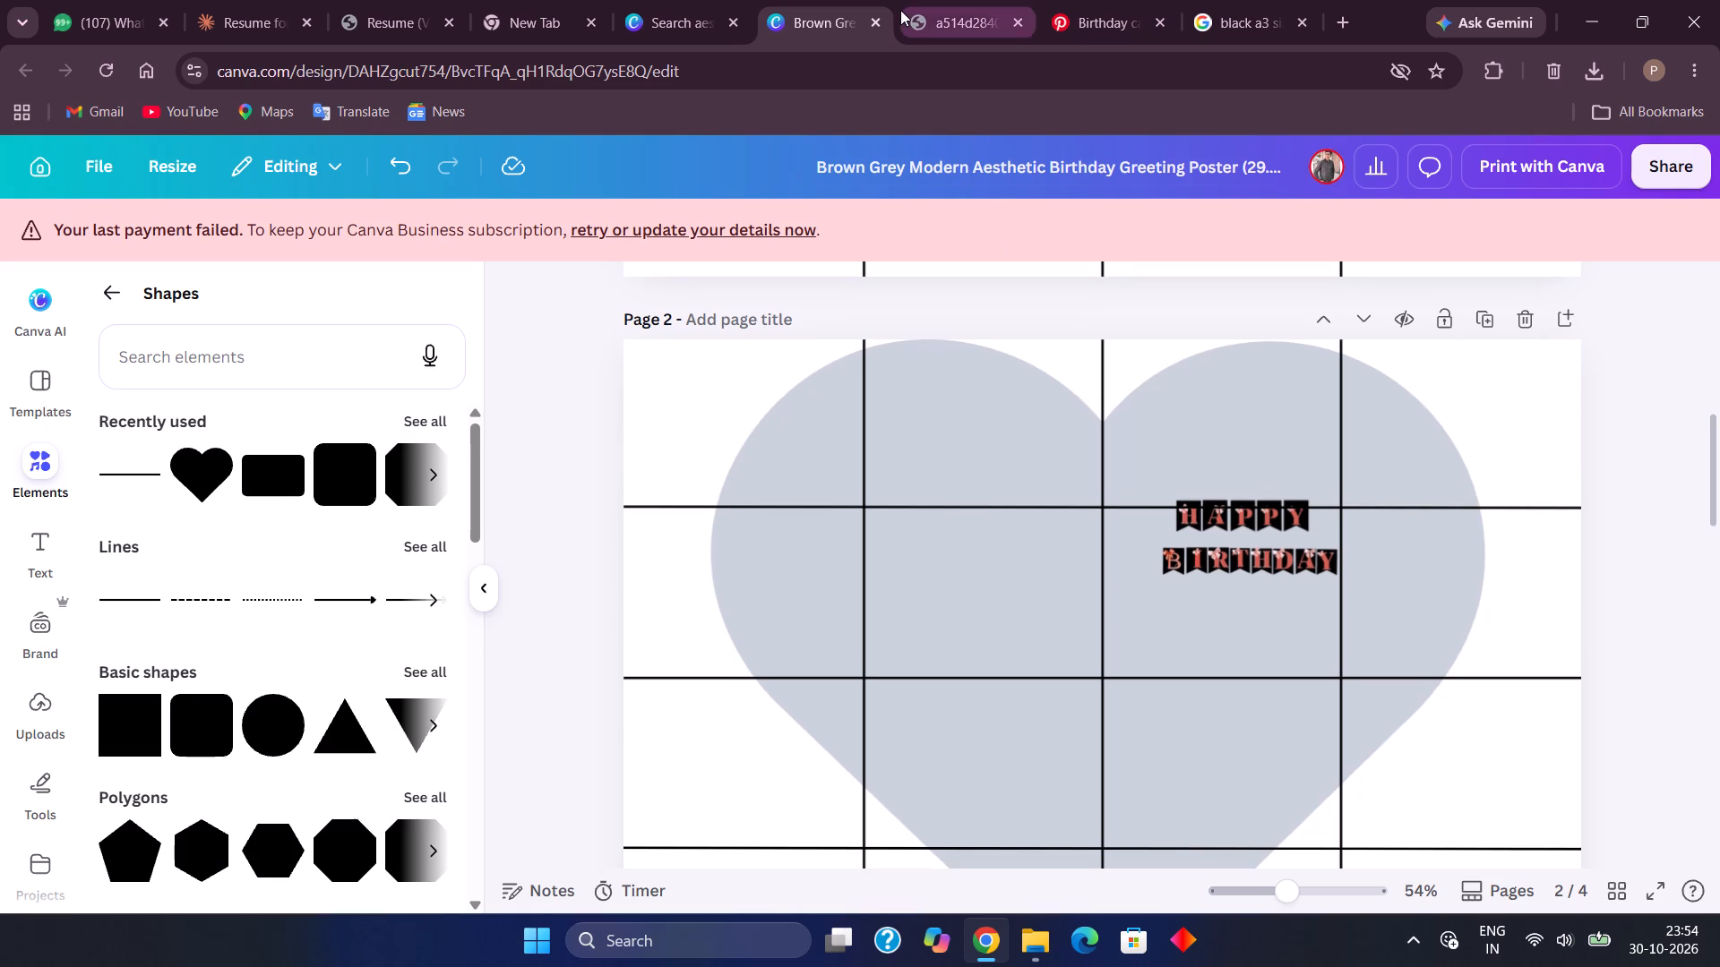
Compare page 2's heart grid with the Pinterest pin "Birthday card your bestie deserves", glancing at the birthday poster template search.
click(1066, 0)
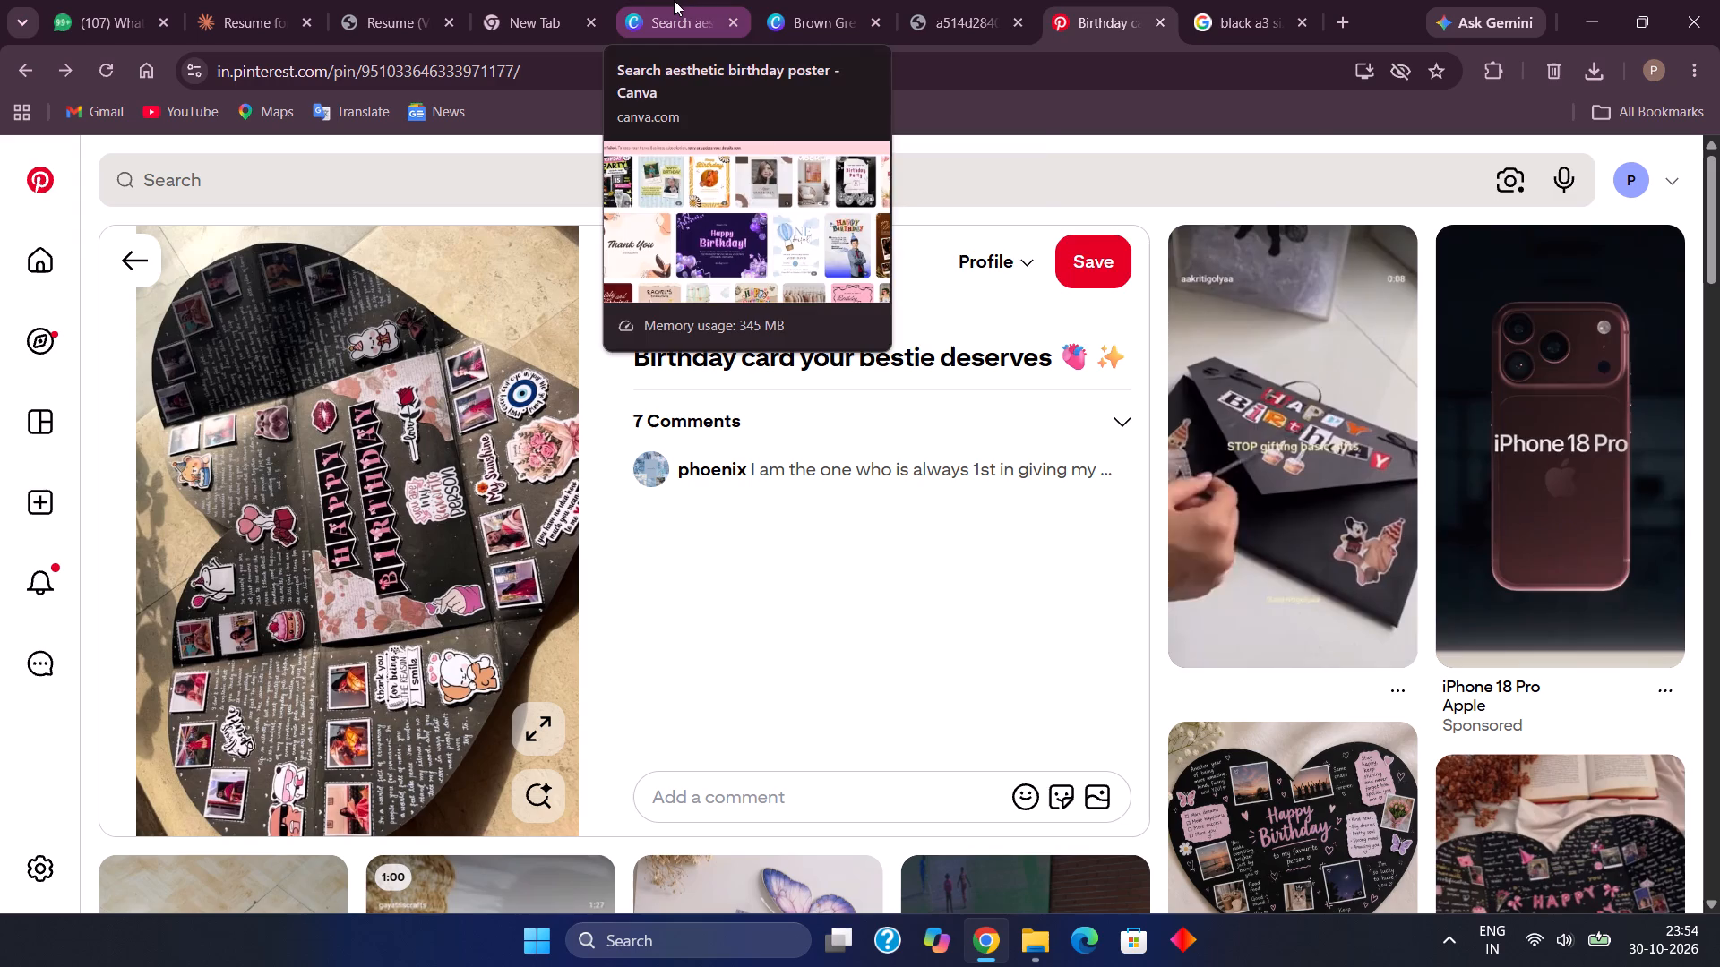
click(658, 0)
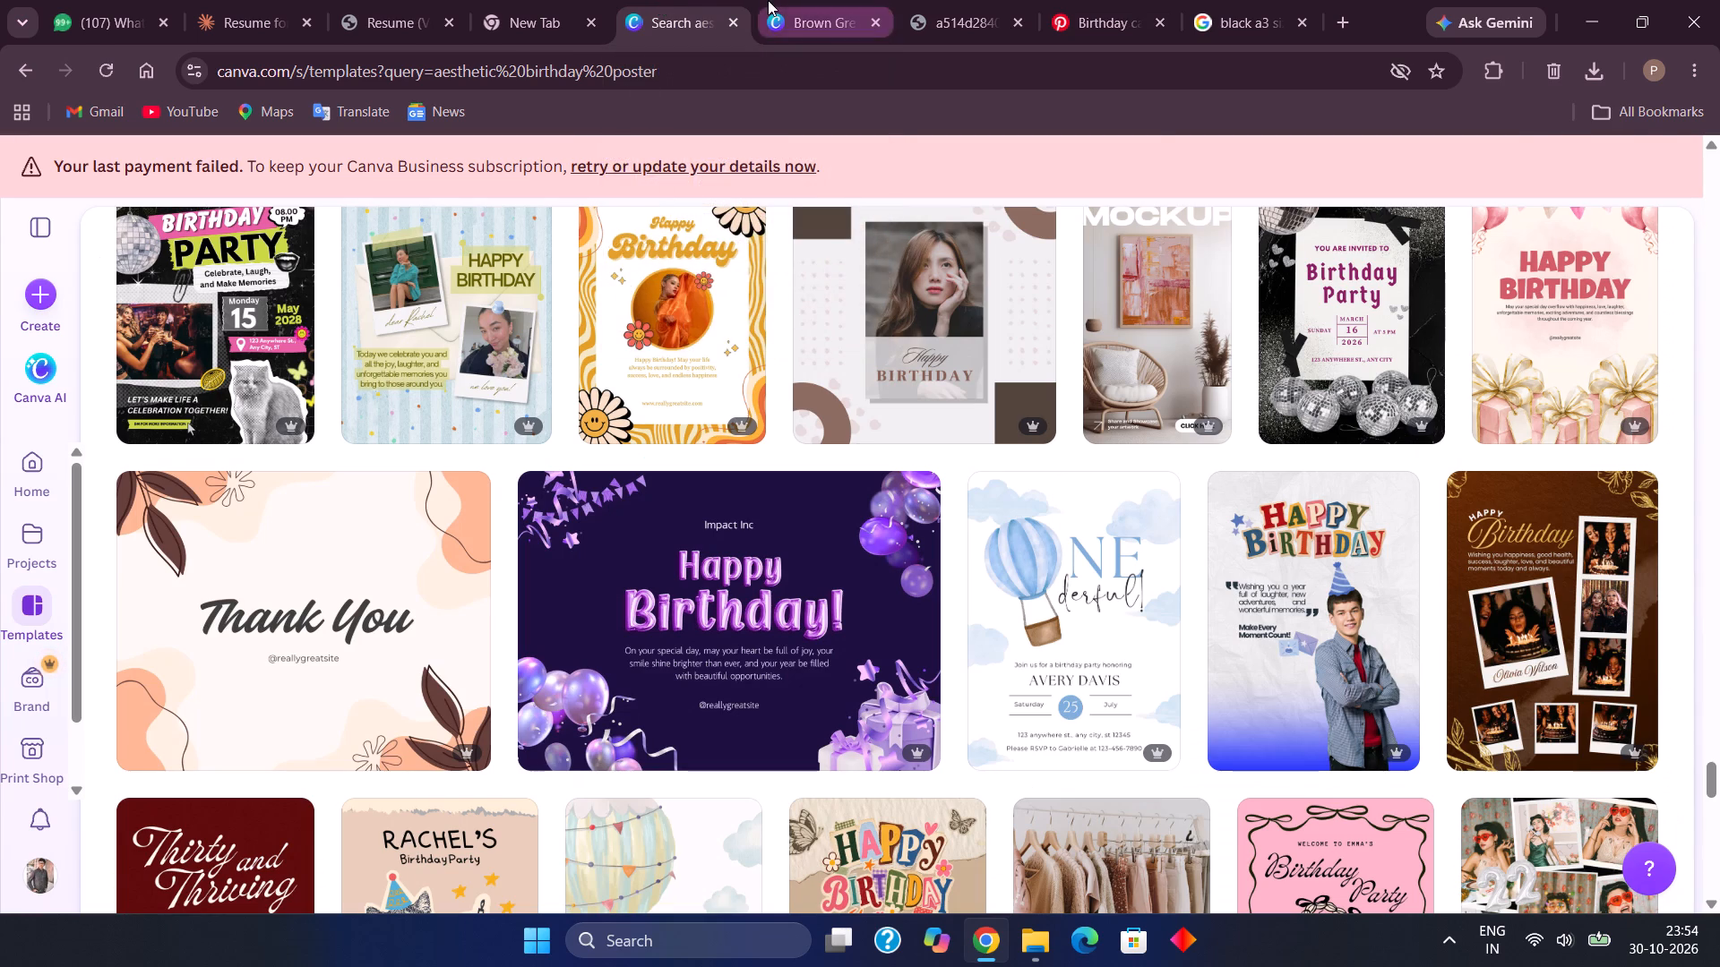
click(768, 0)
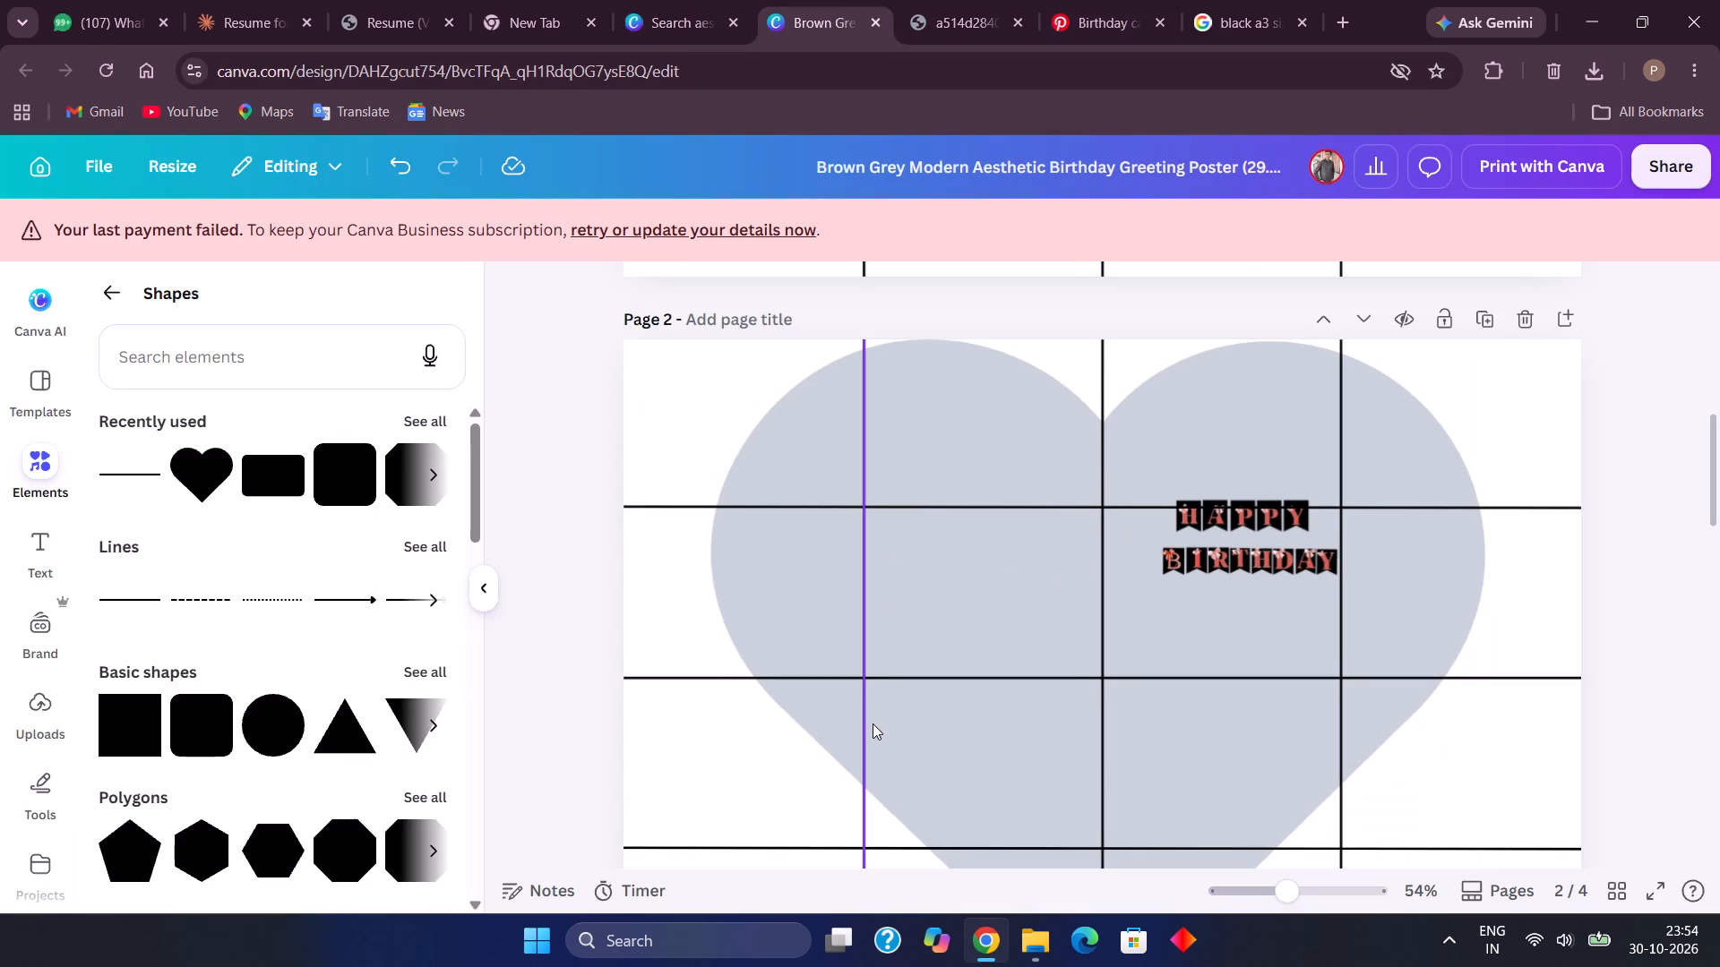
scroll(873, 723, down, 3)
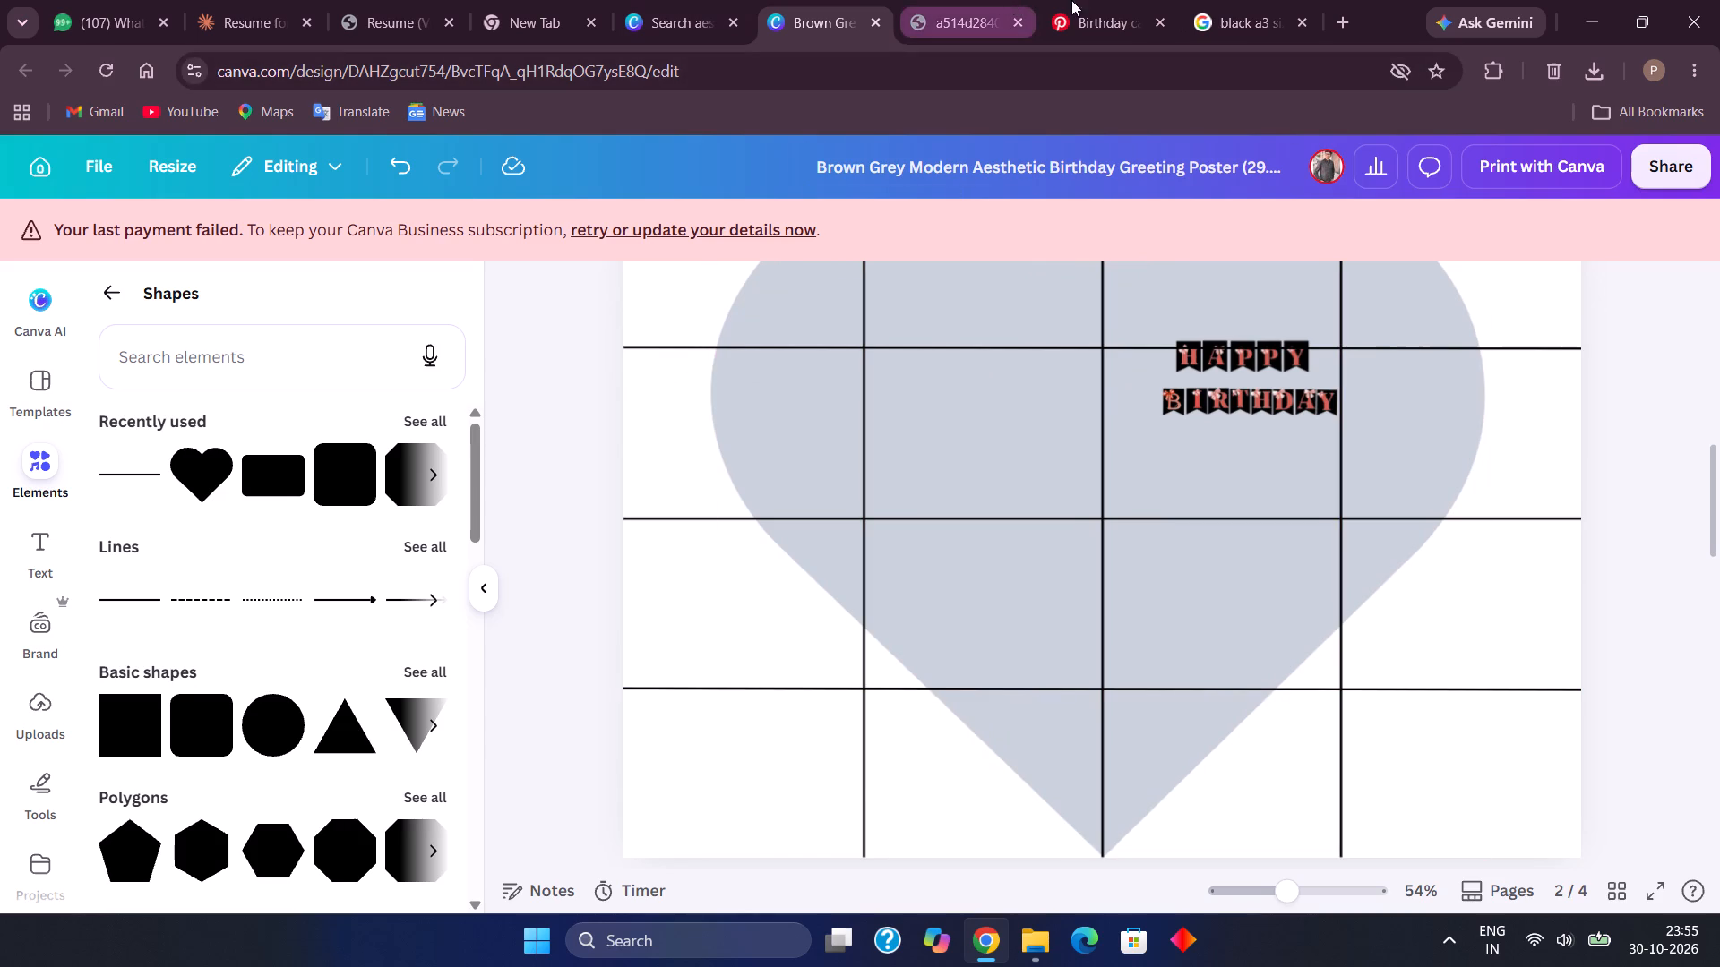
click(1094, 3)
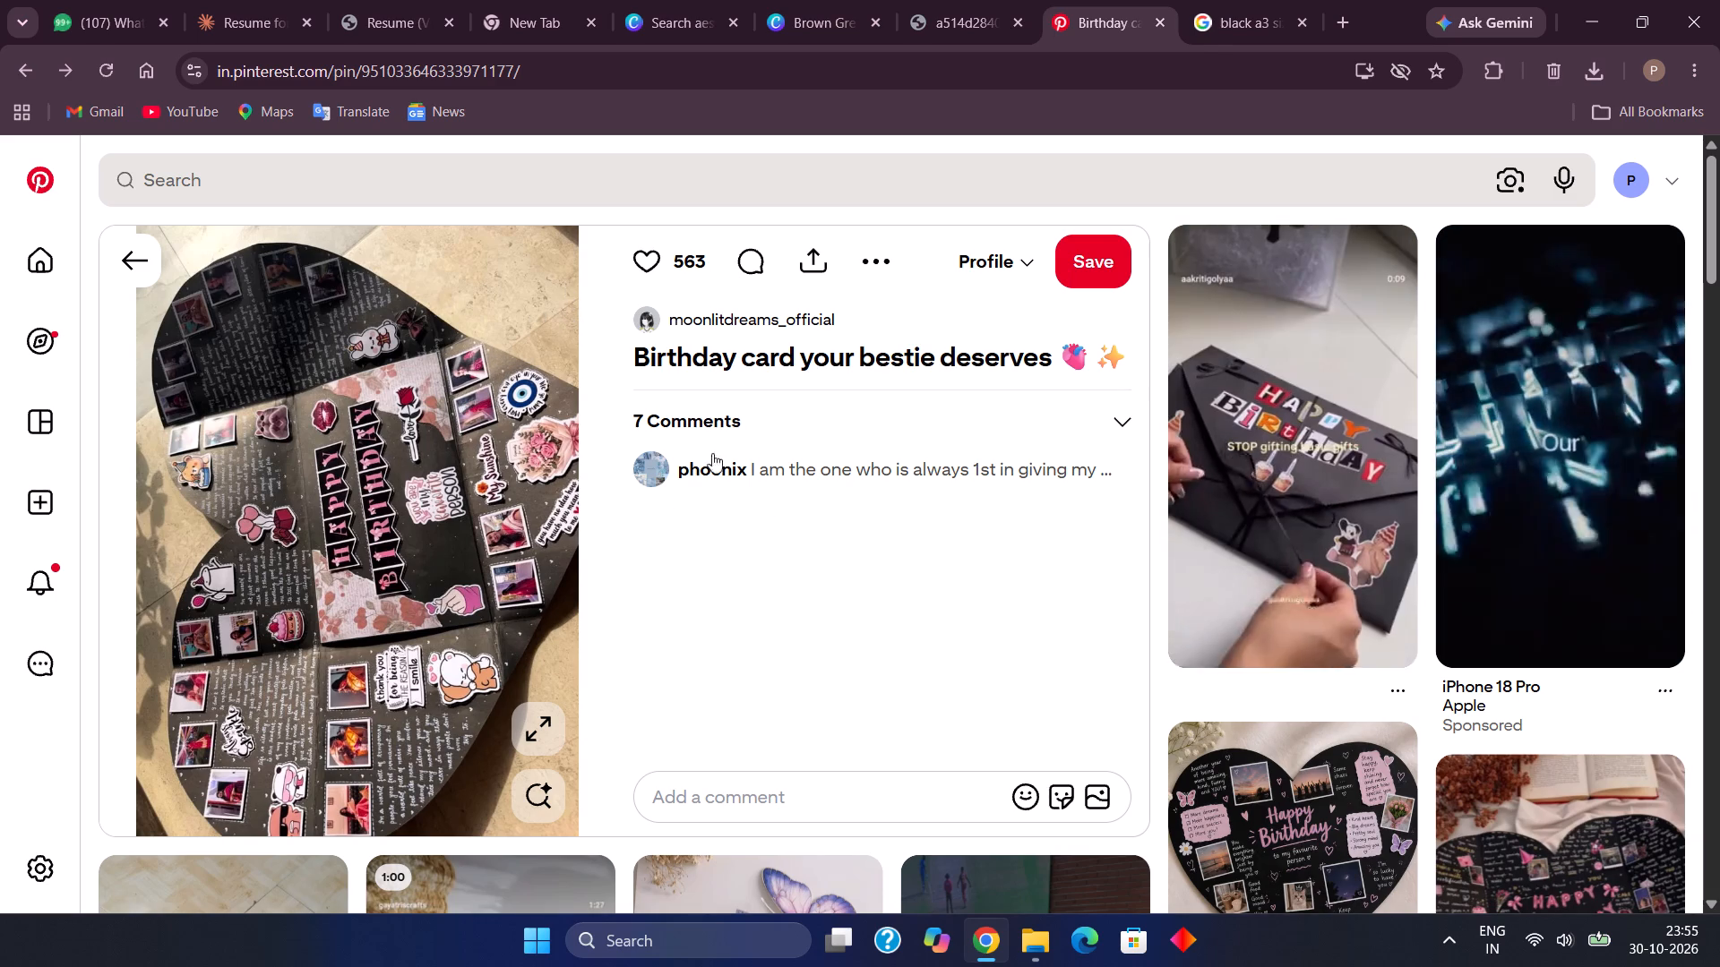
Open the Pinterest pin "Ultimate Birthday Gift for Your Best Friend" and study its video of the heart card's folding, pausing and rewinding.
click(1352, 512)
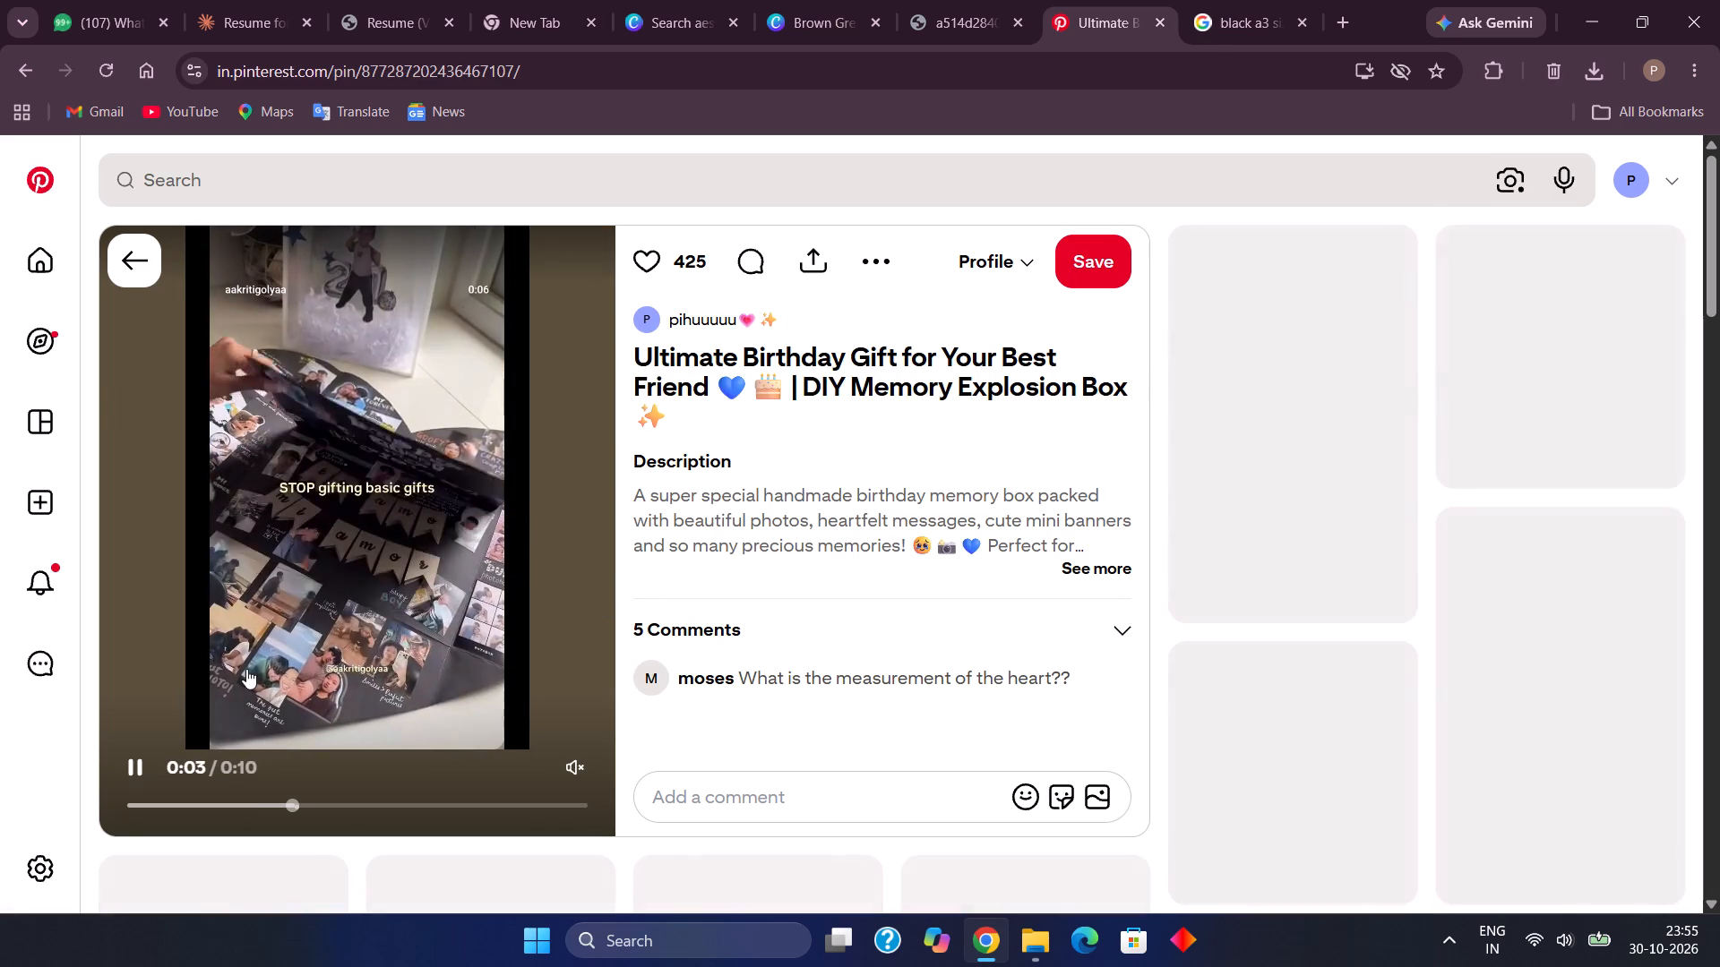
click(135, 770)
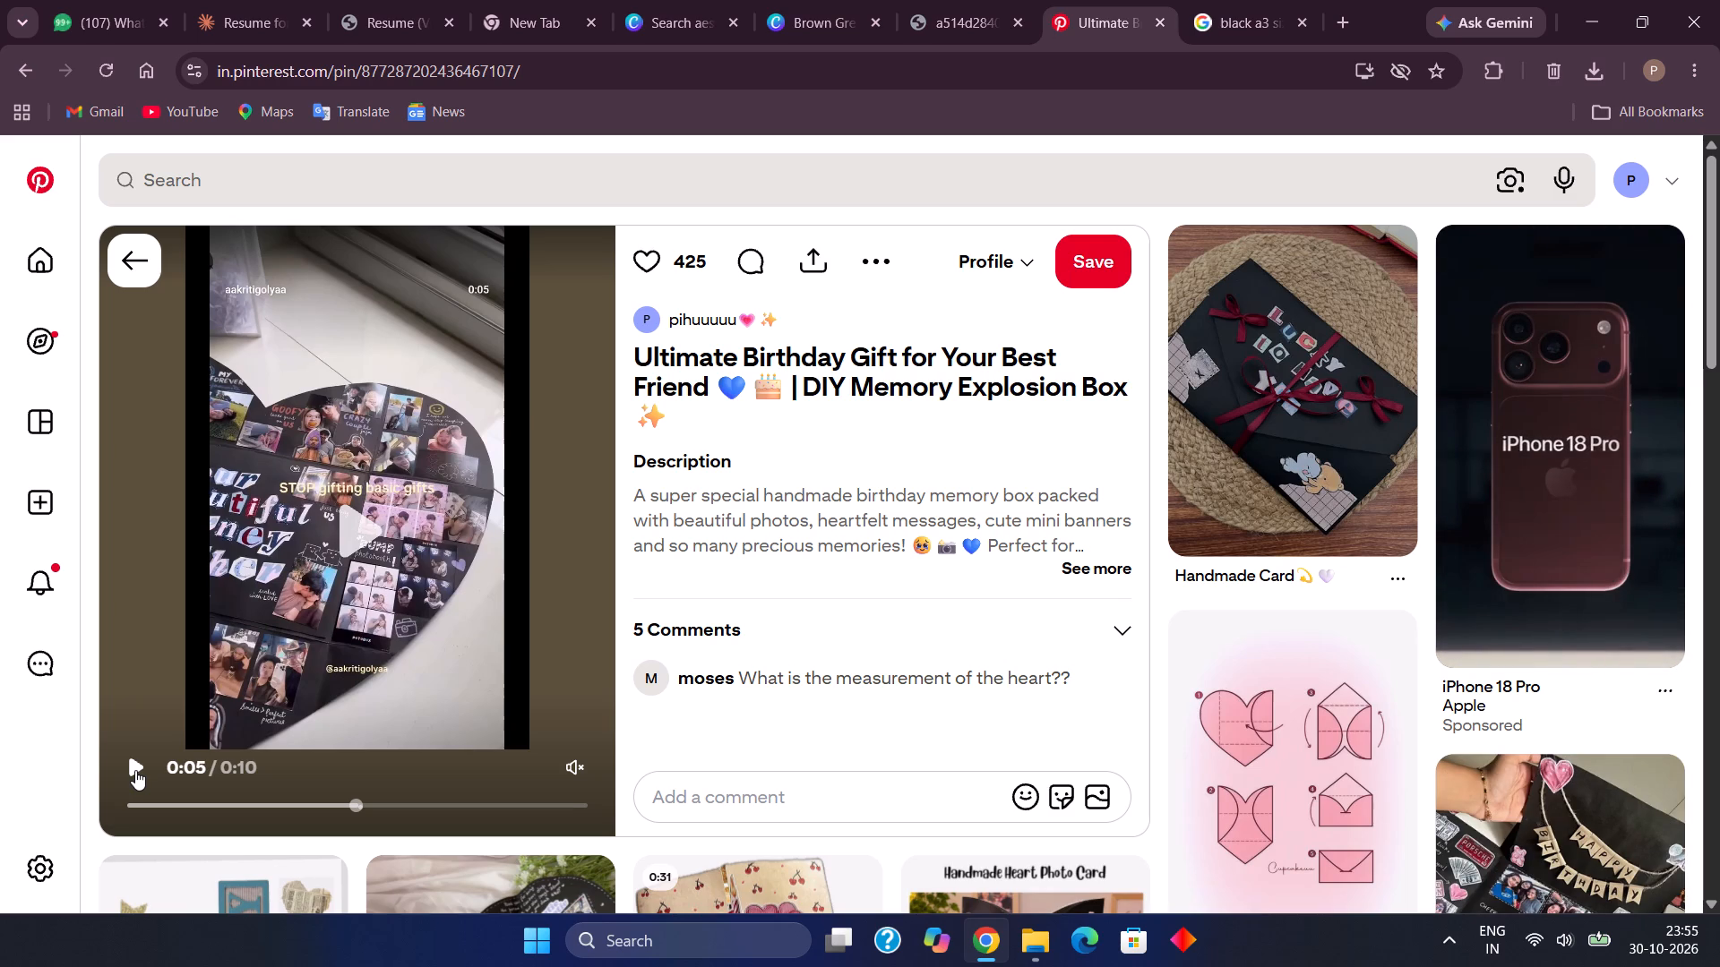
click(362, 615)
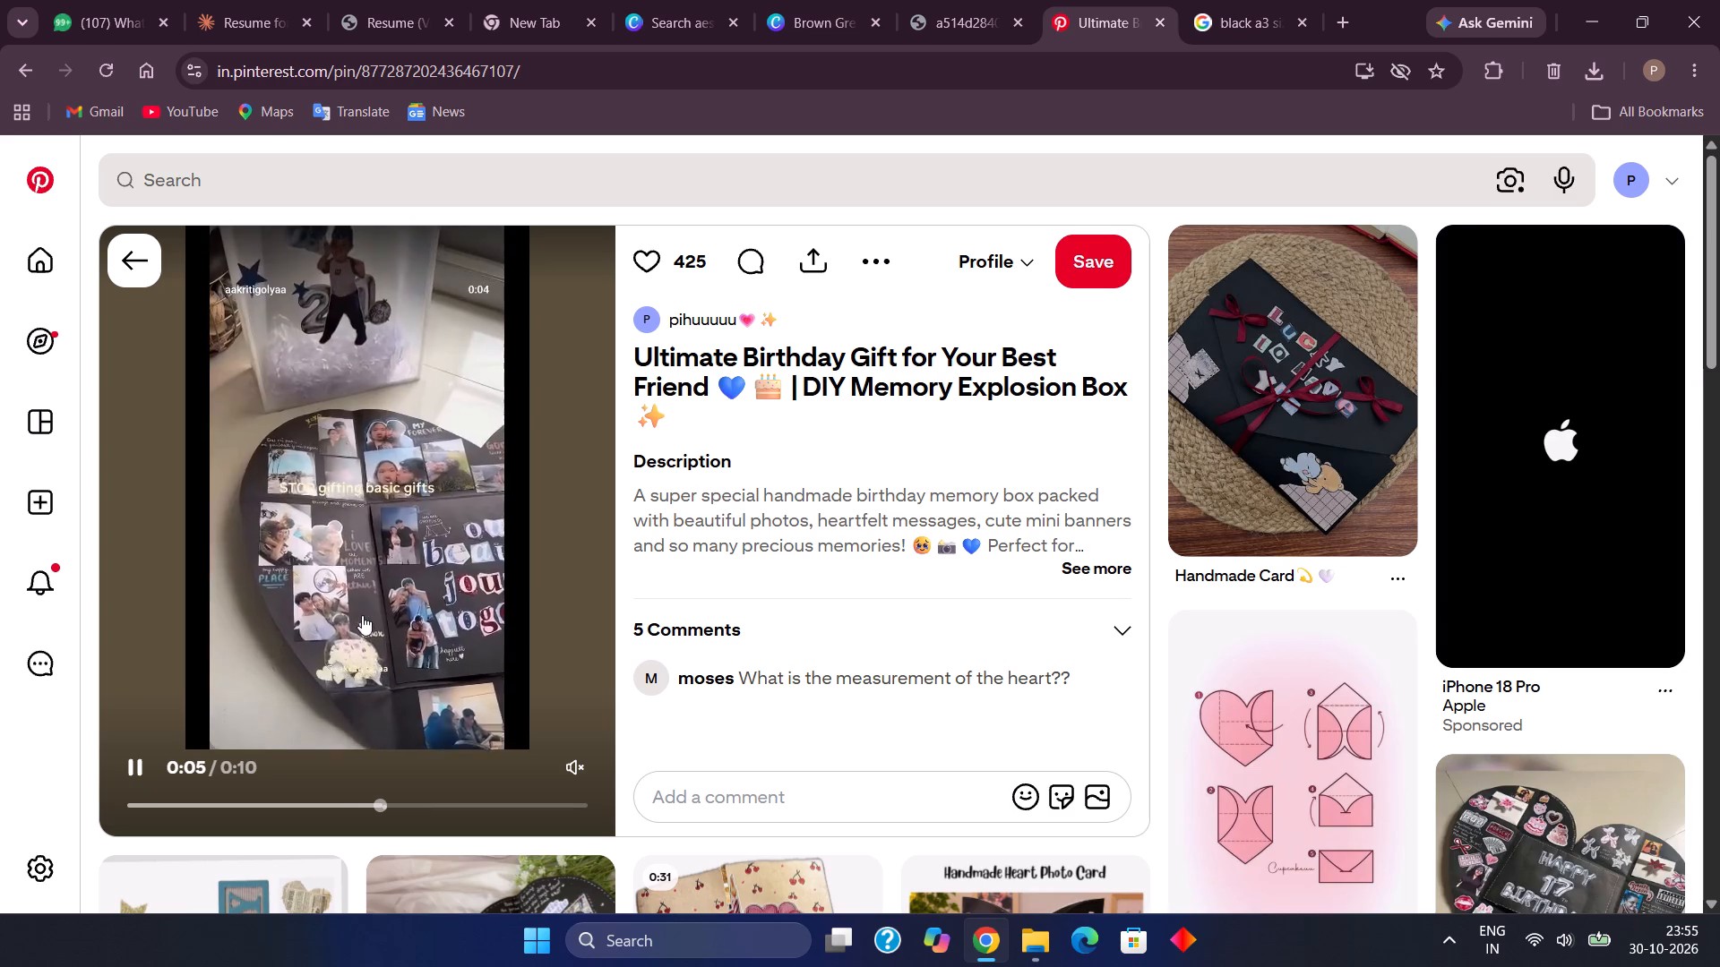
click(362, 615)
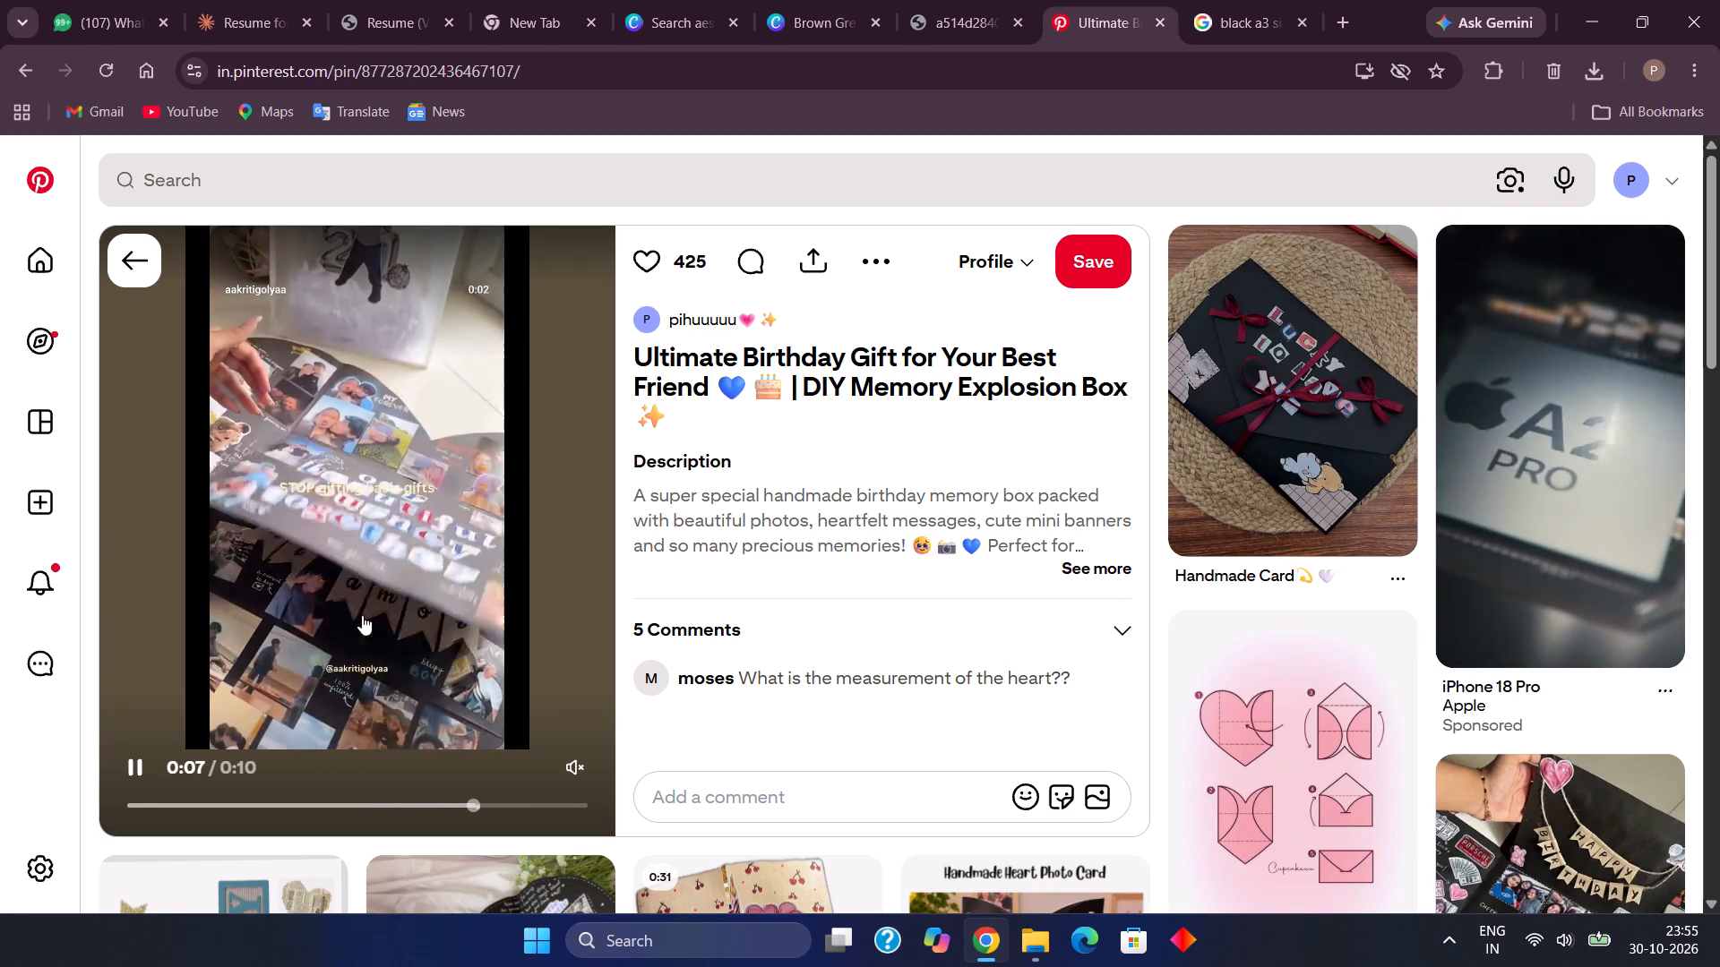
click(362, 615)
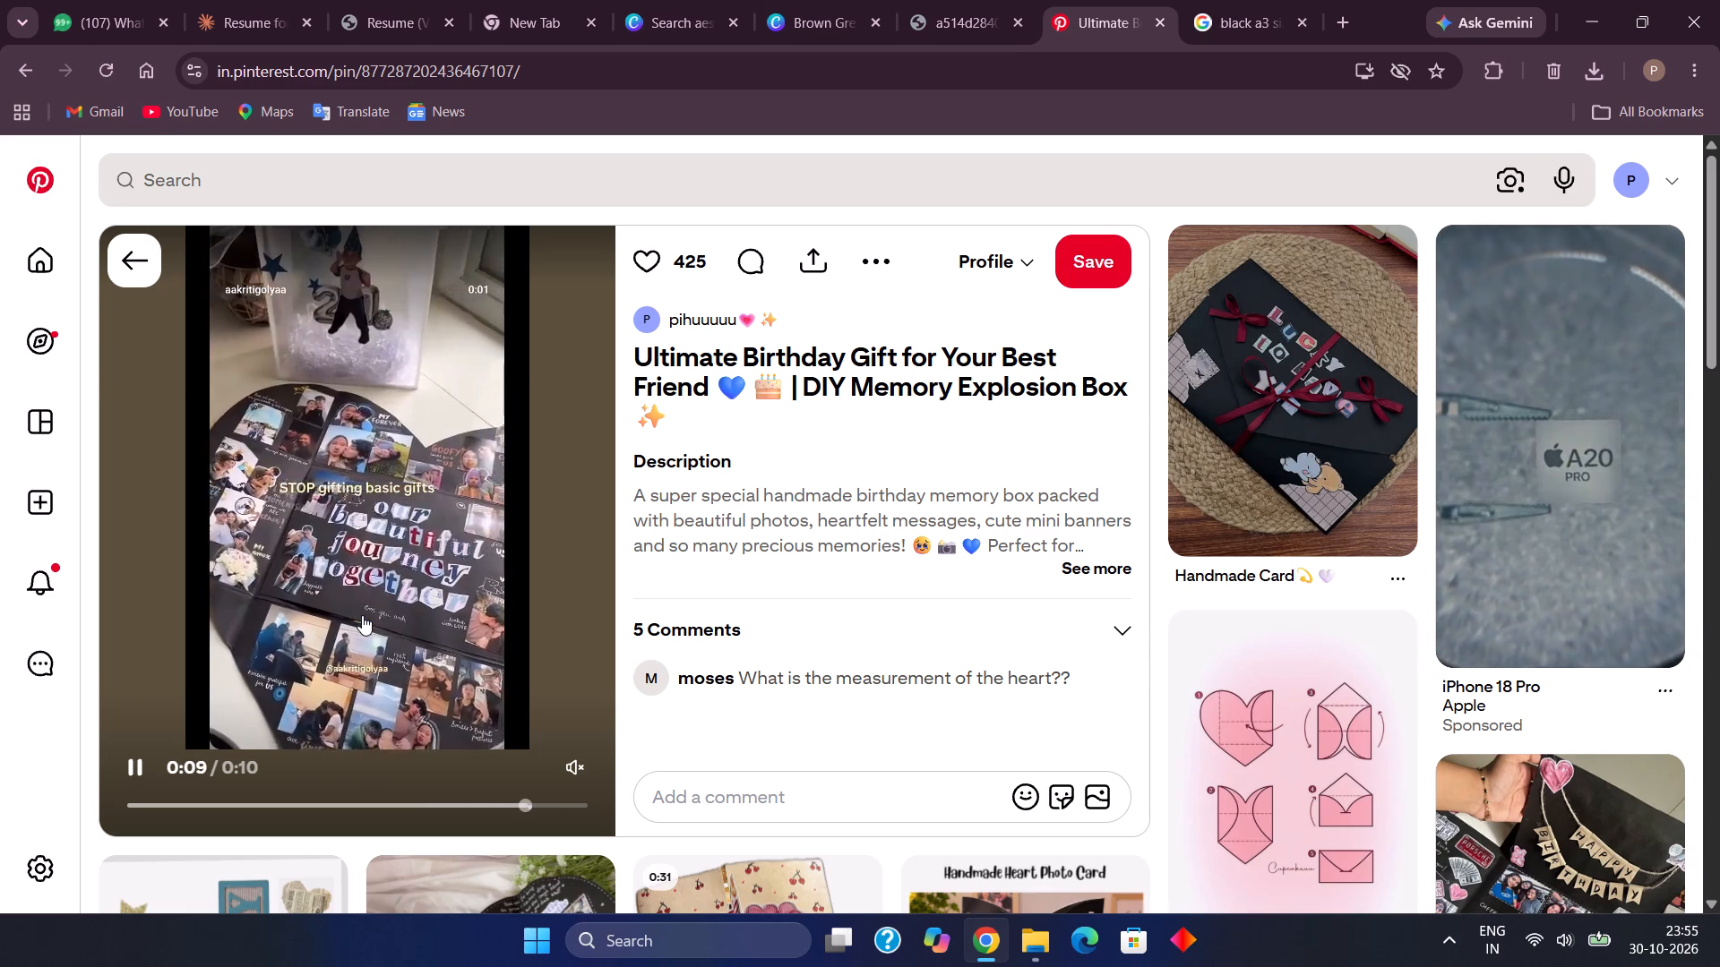
click(362, 615)
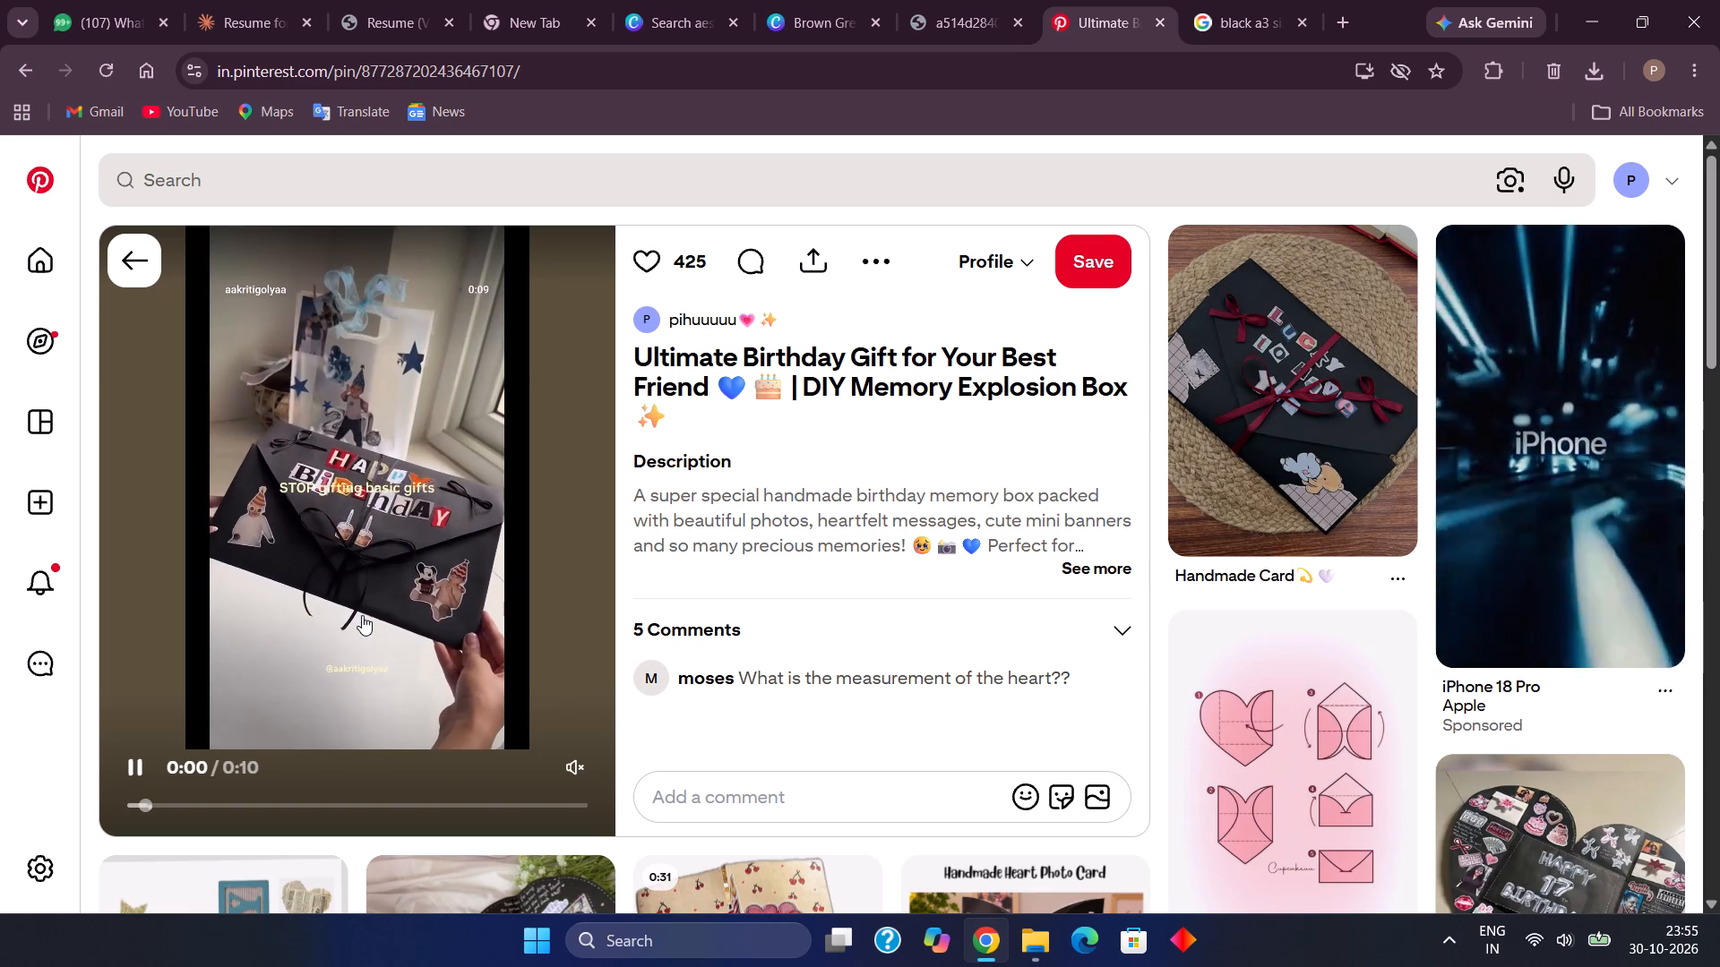
click(362, 615)
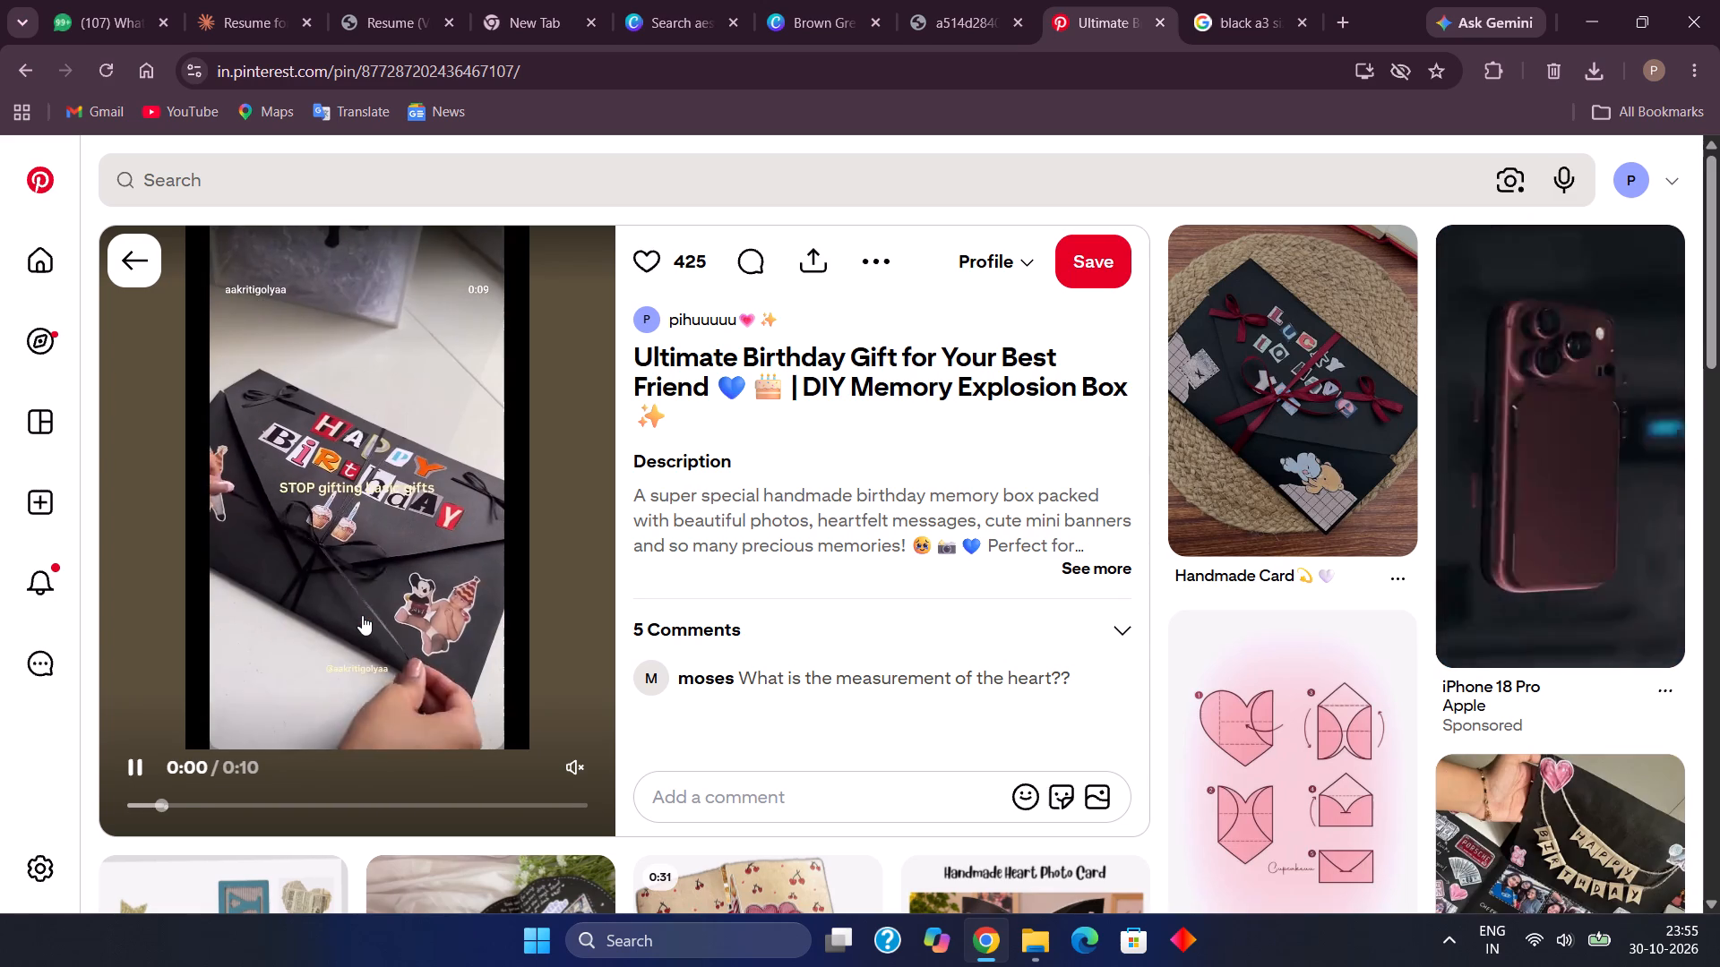
click(362, 615)
click(362, 615)
click(362, 615)
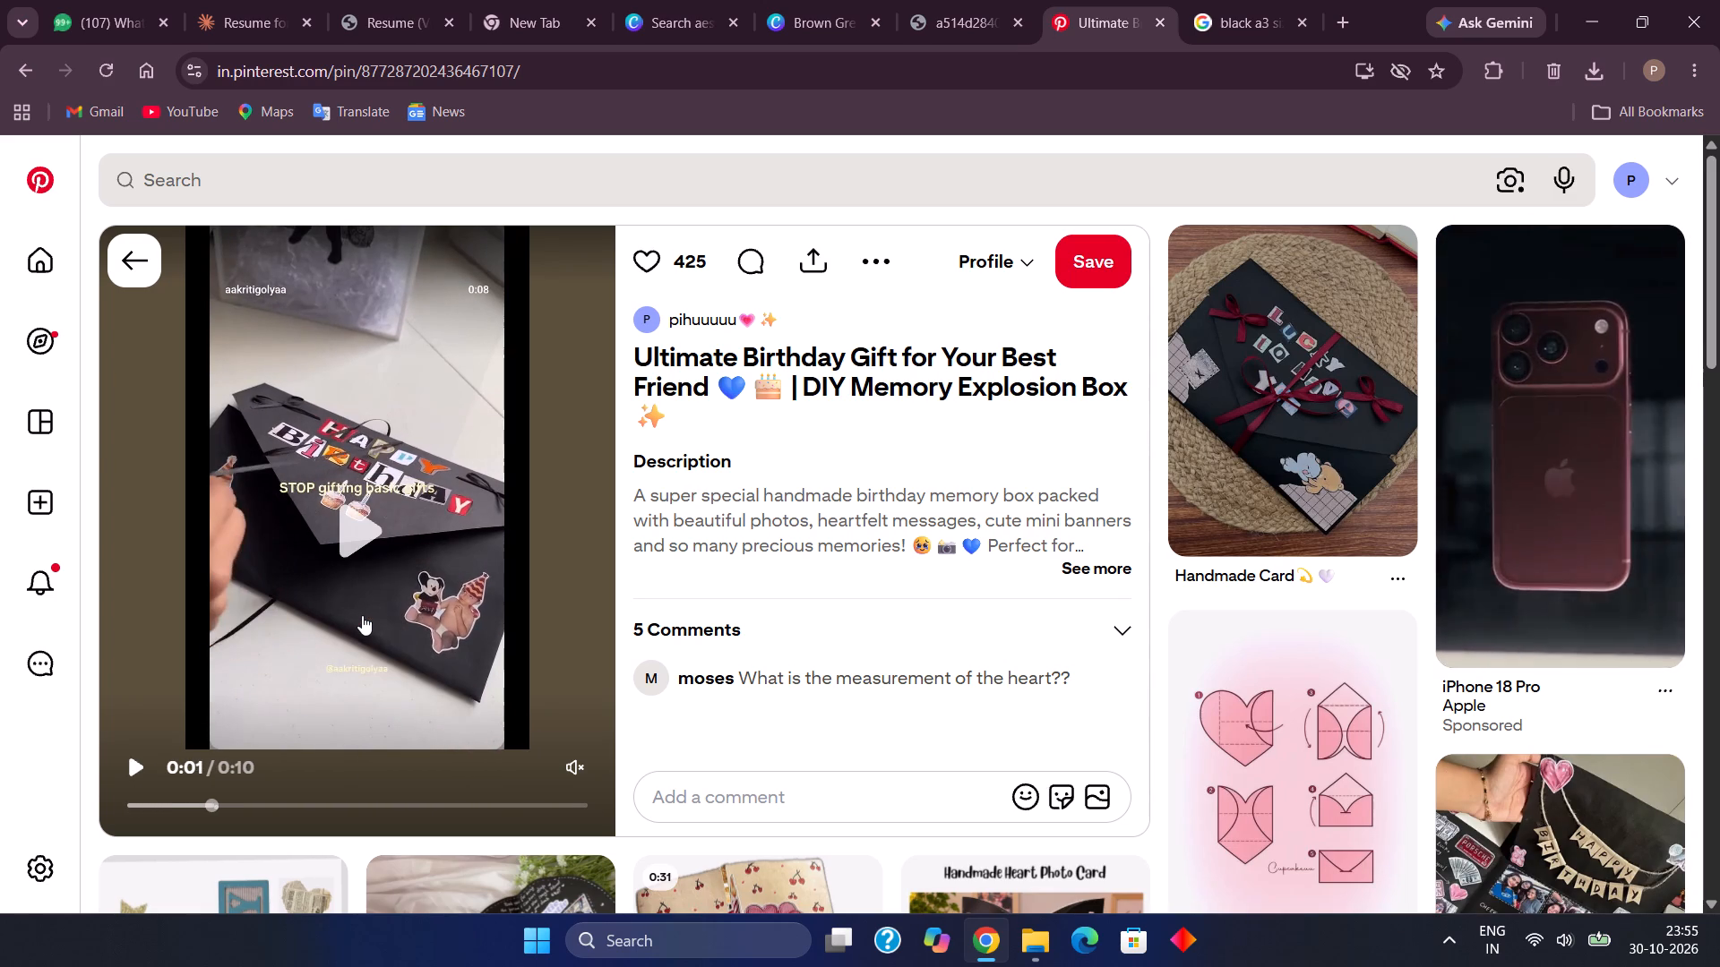
click(362, 615)
click(362, 615)
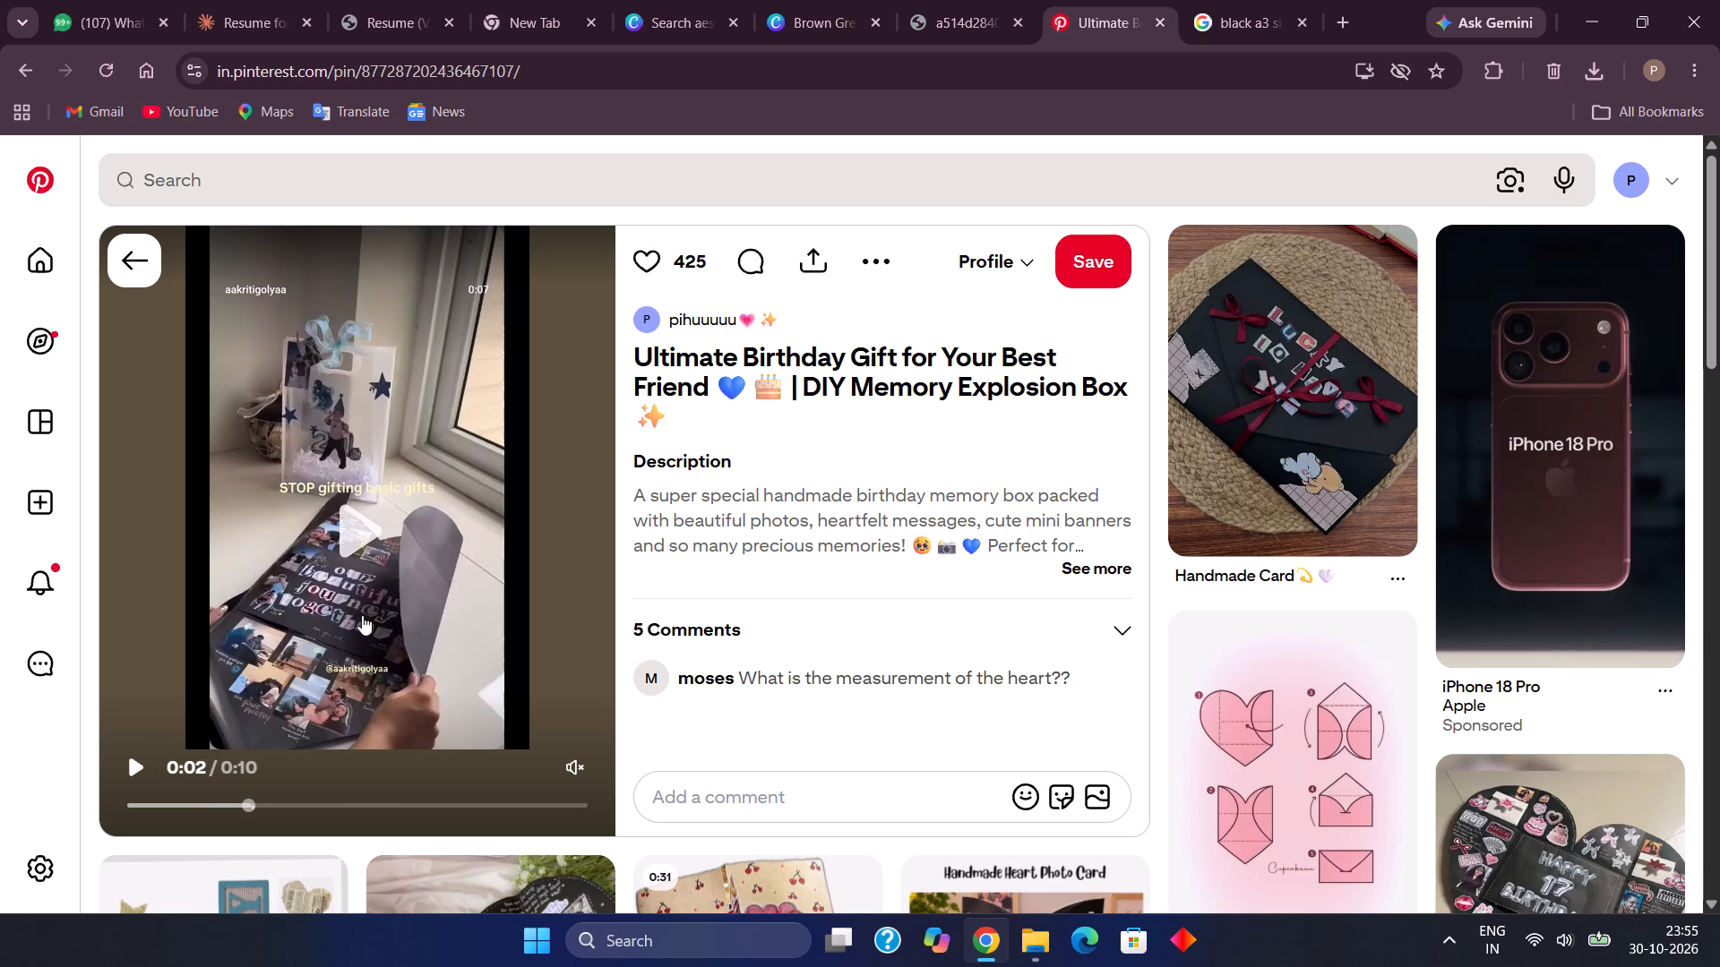
click(250, 809)
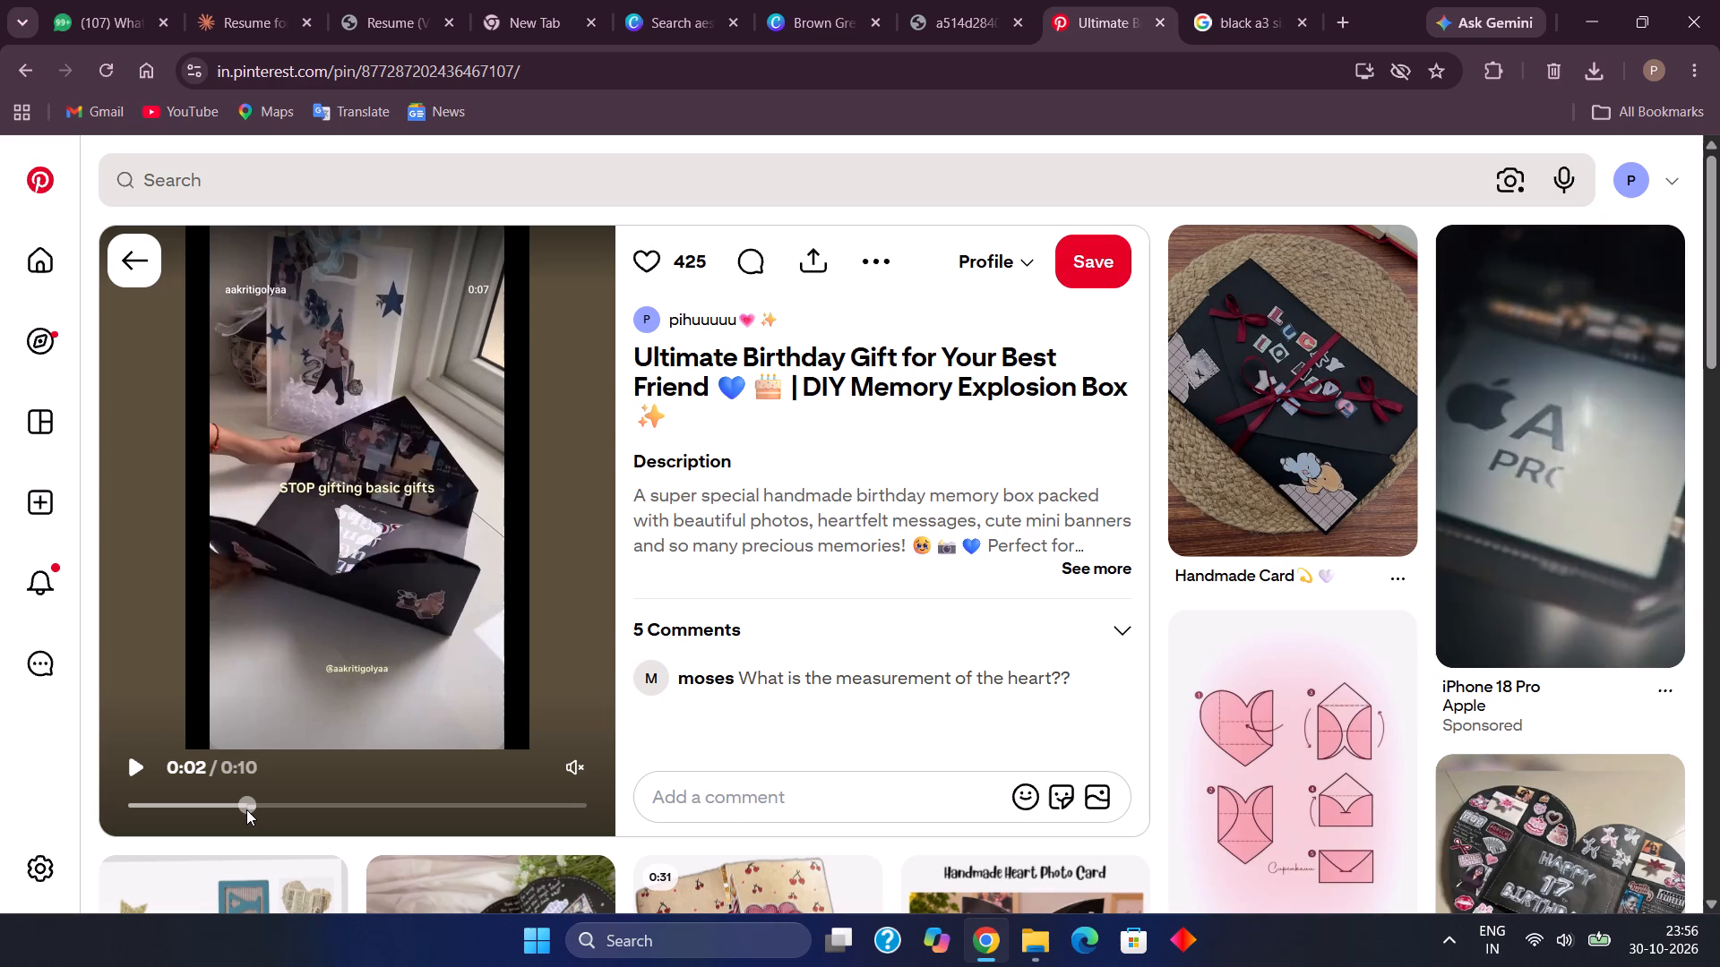
Return to the Canva poster and review its pages, from the page 1 banner to the page 4 stickers, ending on page 2's heart.
click(768, 21)
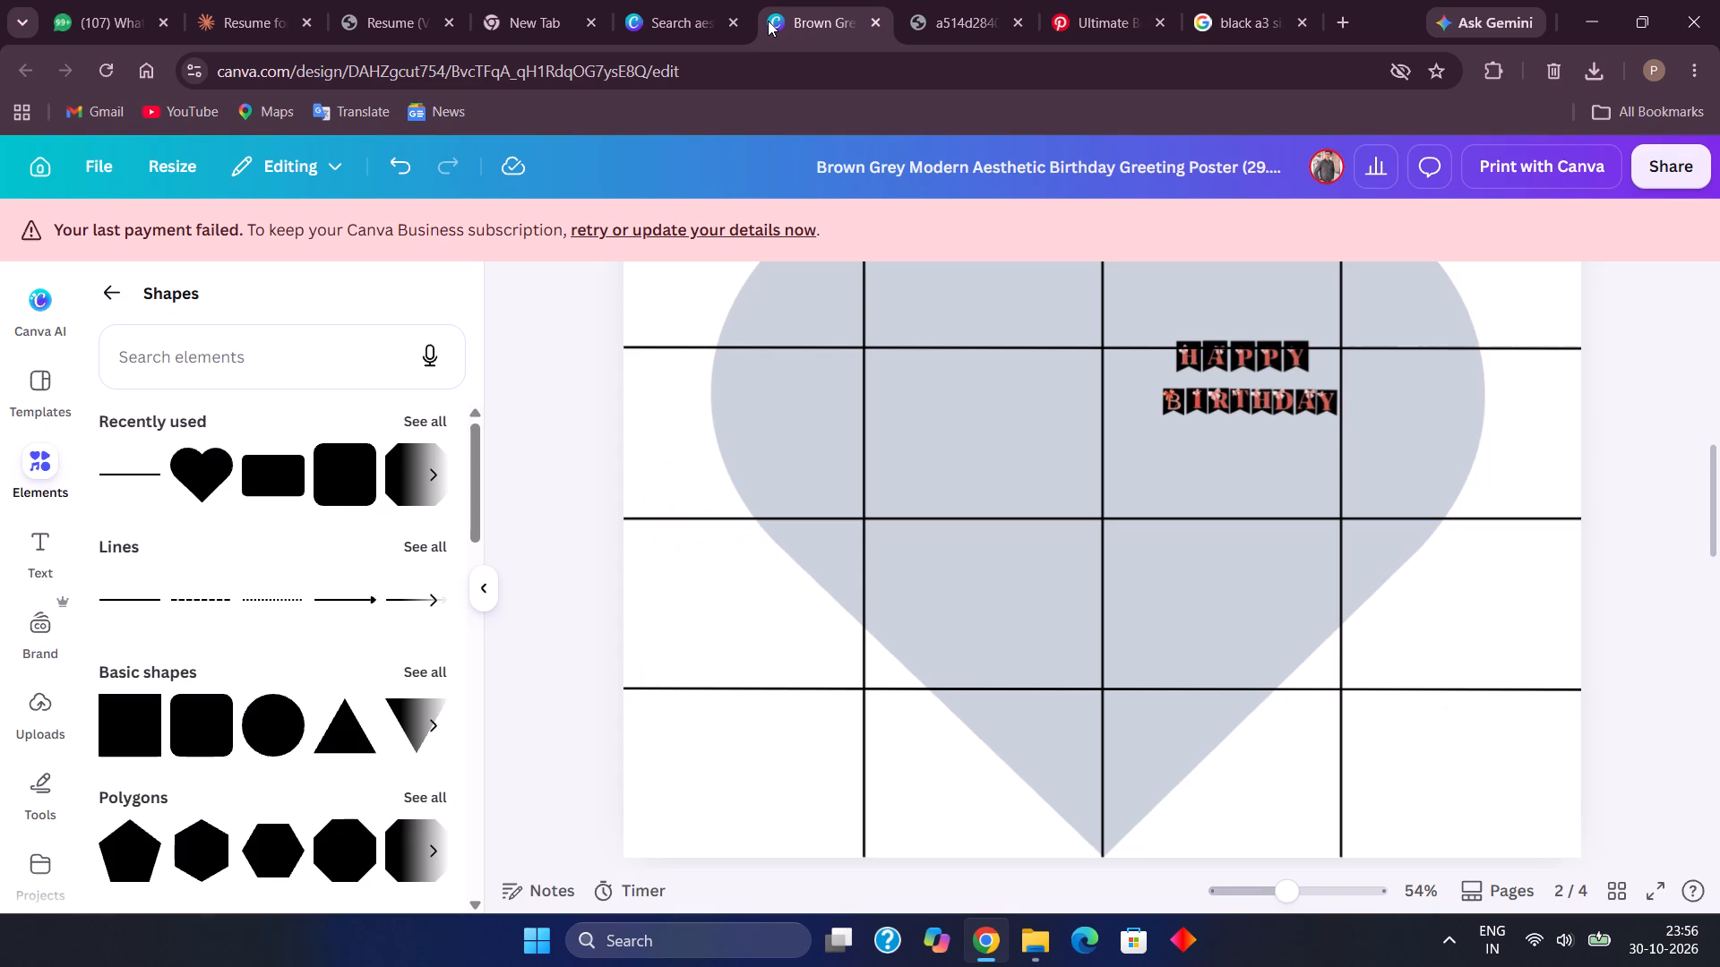
scroll(797, 400, up, 2)
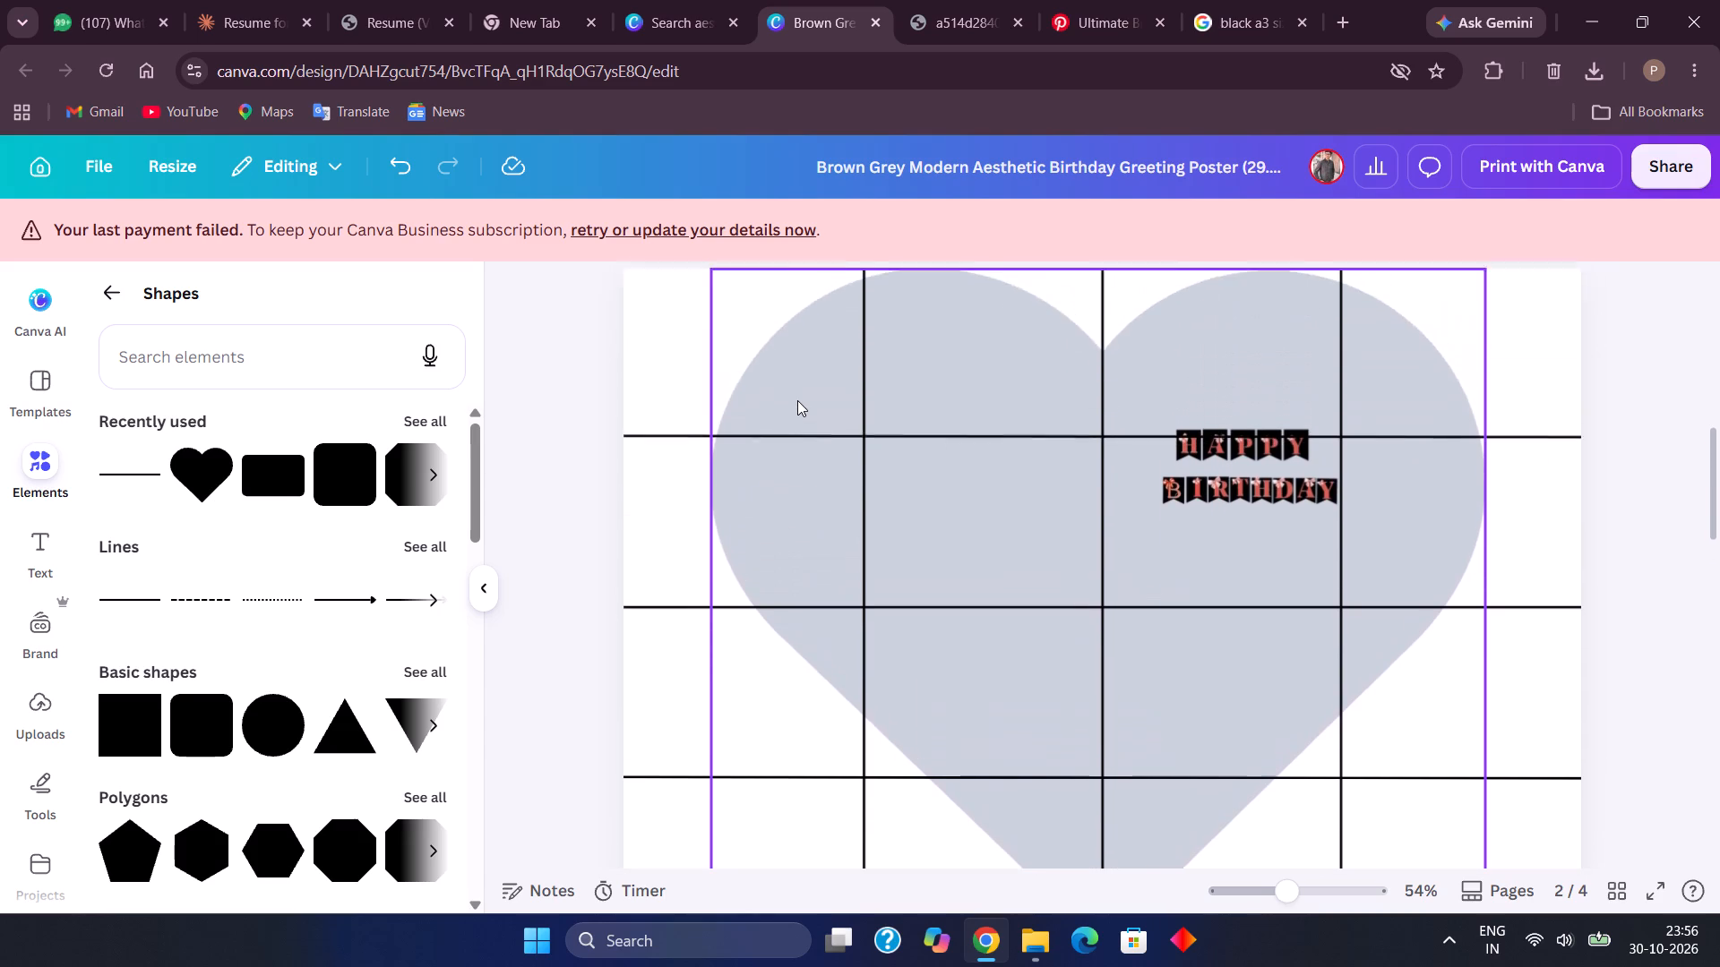
scroll(797, 400, up, 1)
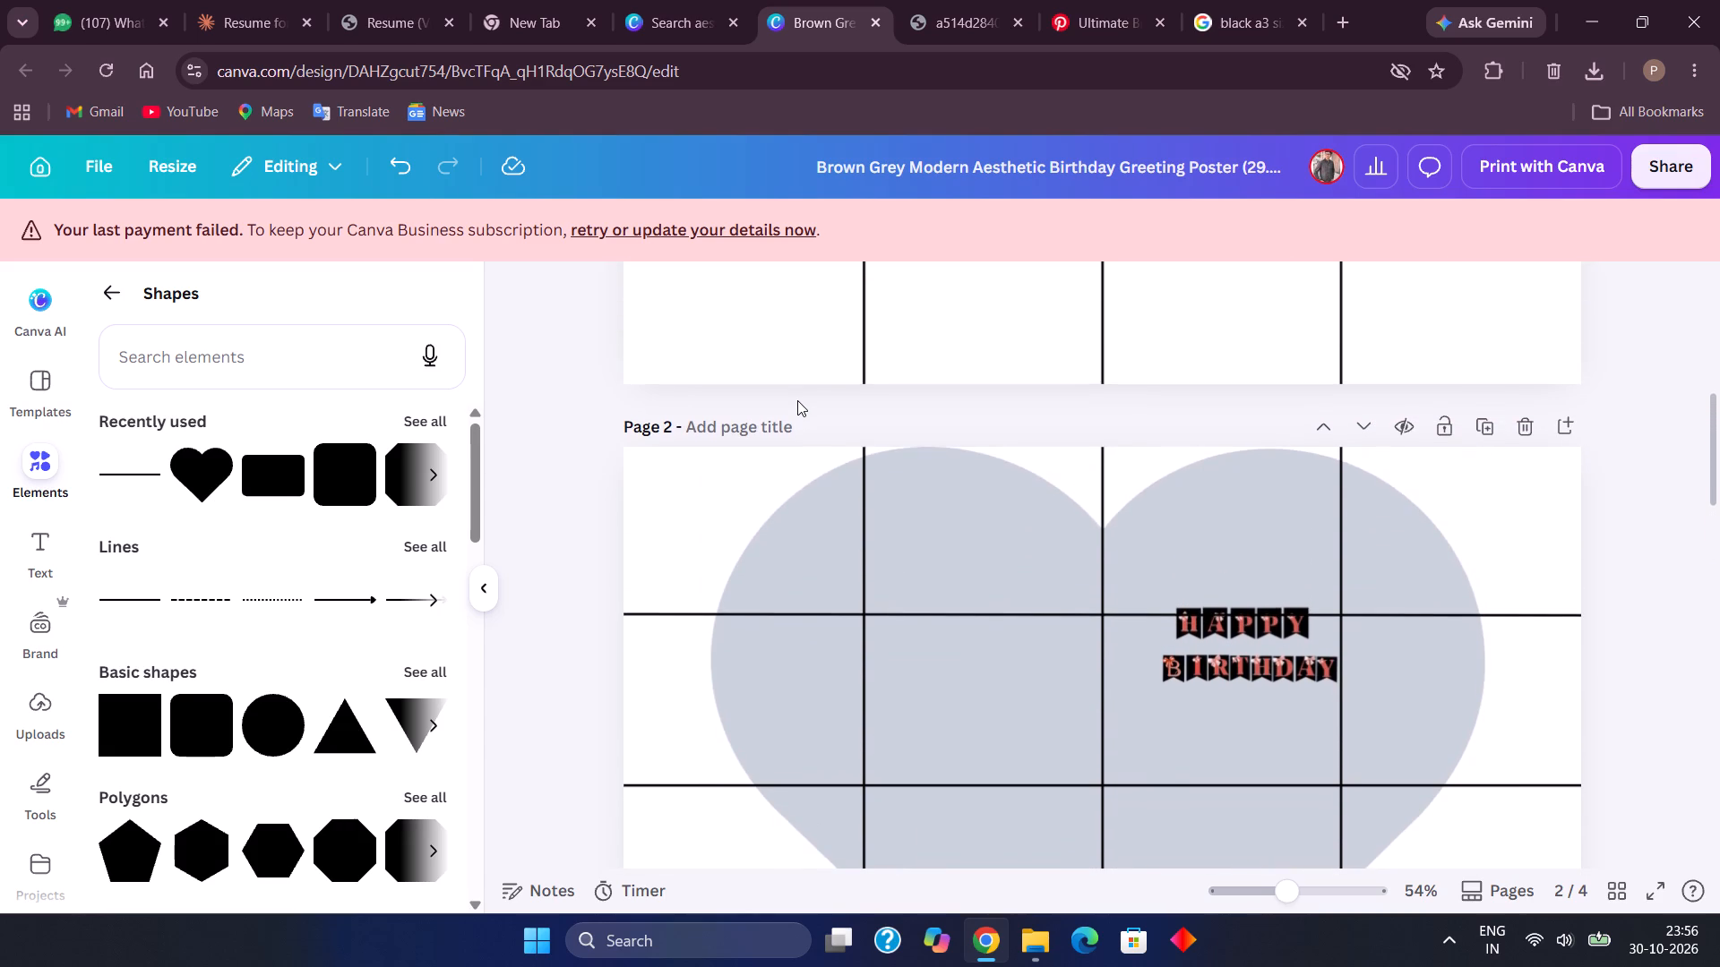
scroll(797, 400, up, 1)
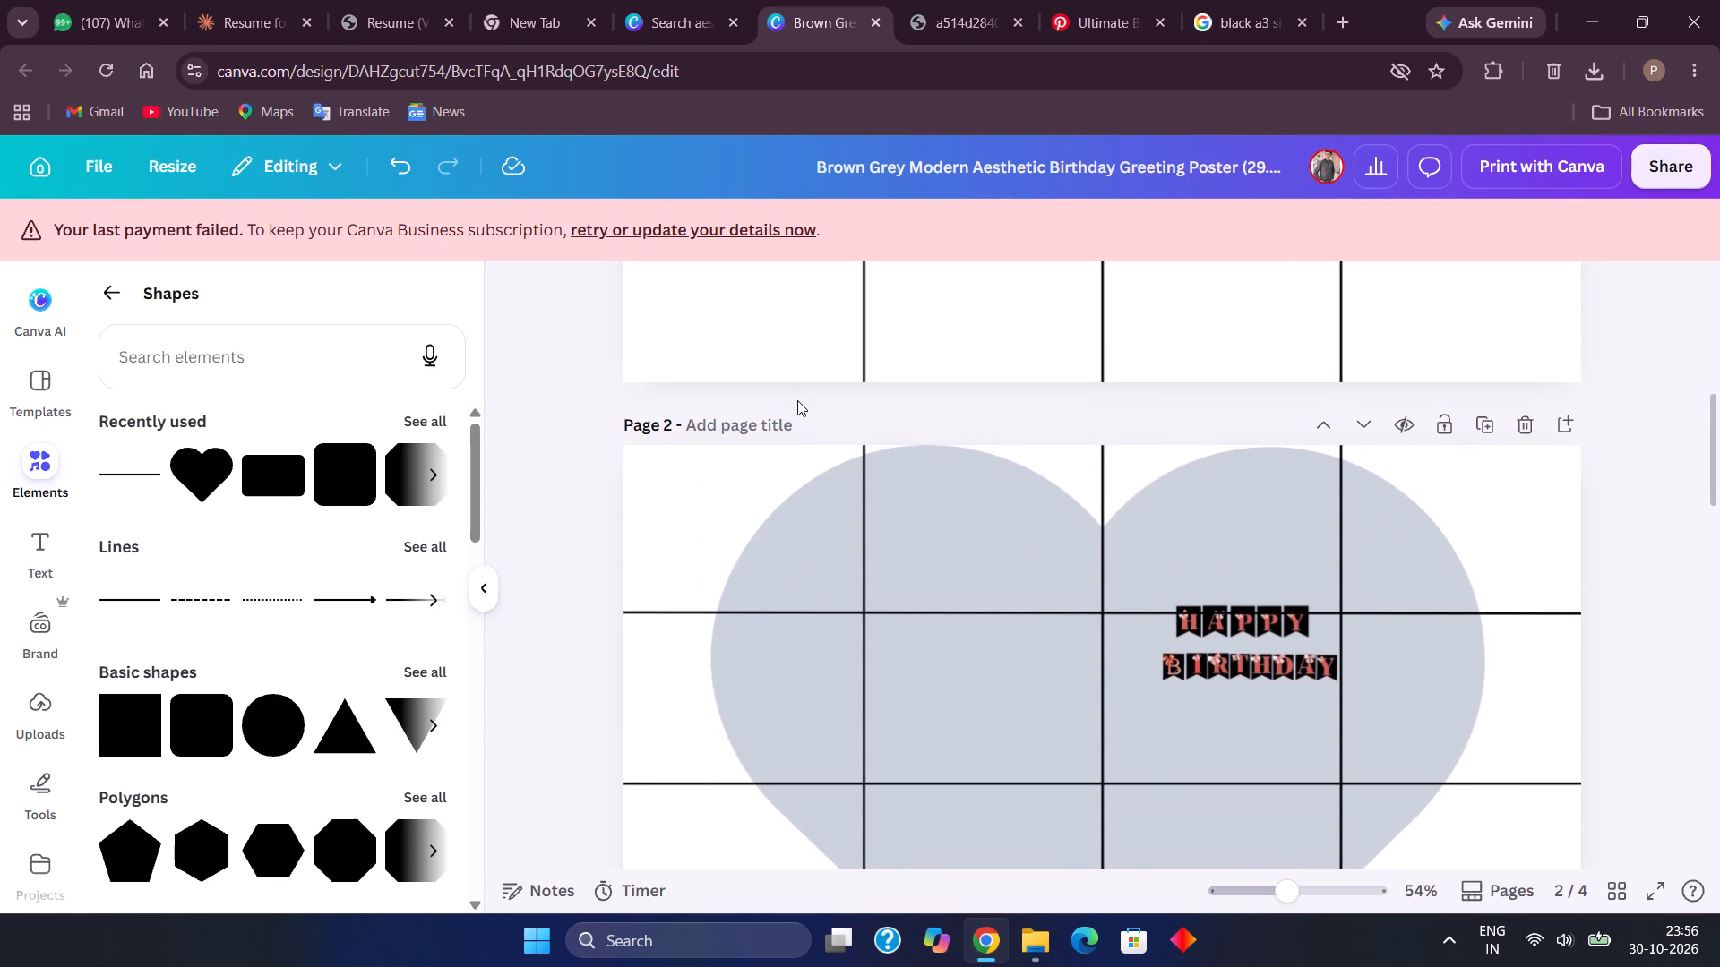
scroll(797, 400, up, 6)
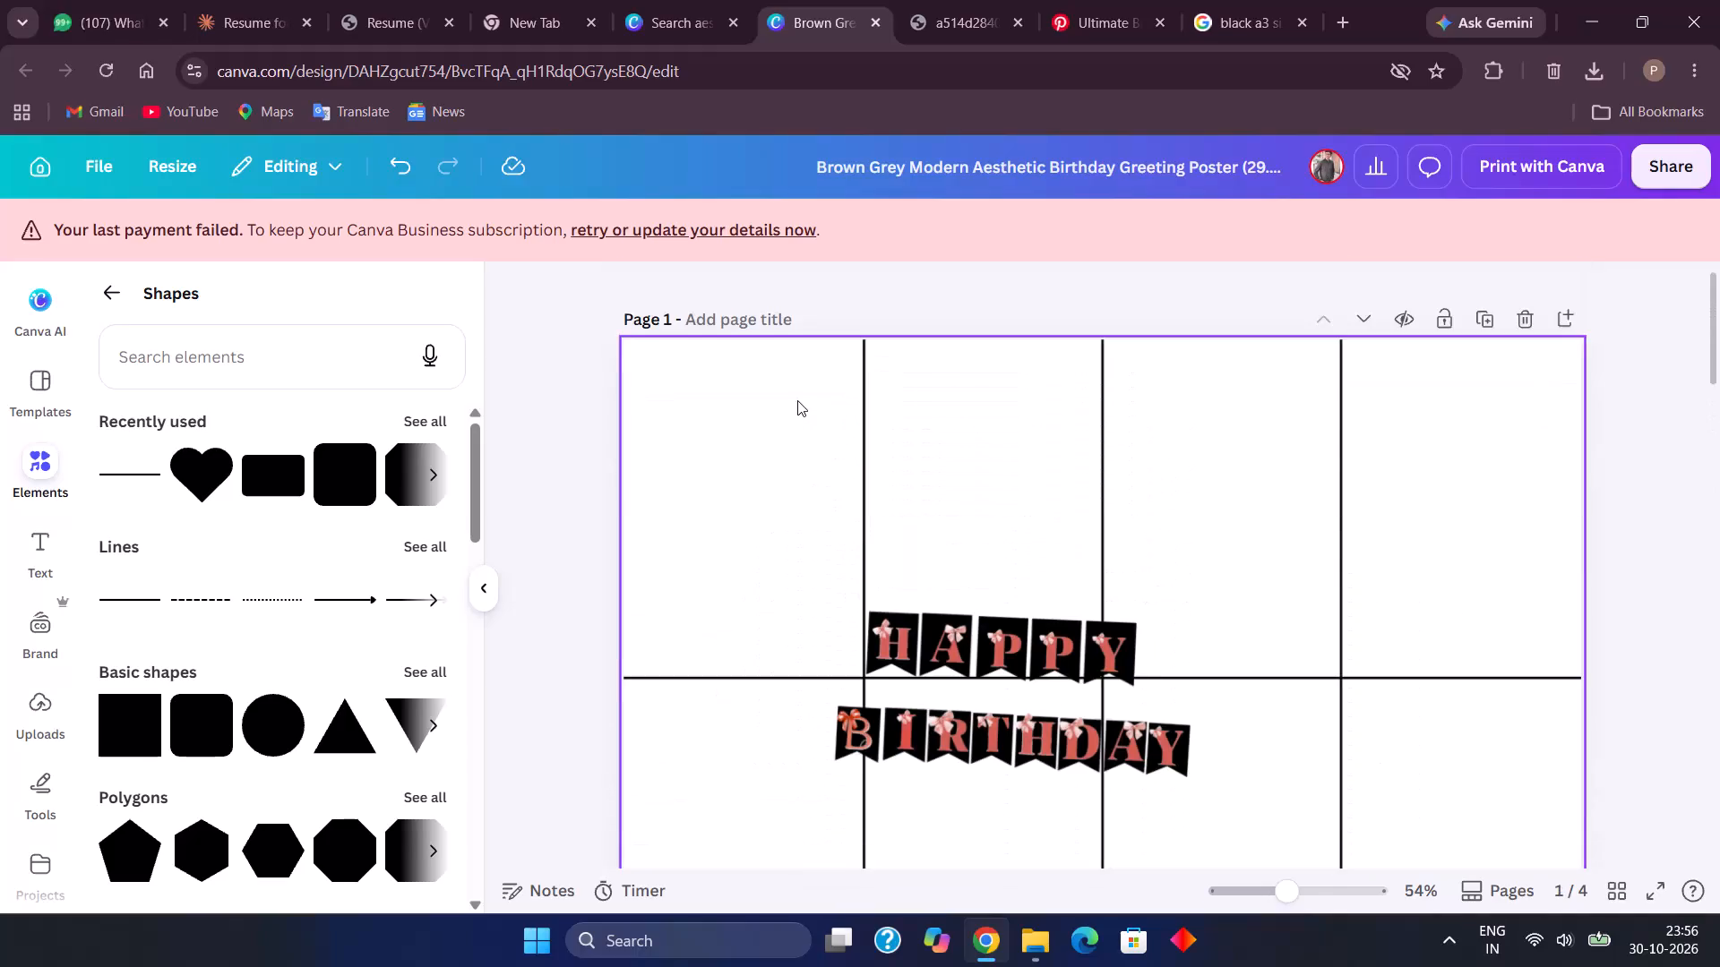
scroll(797, 400, up, 1)
scroll(797, 400, down, 9)
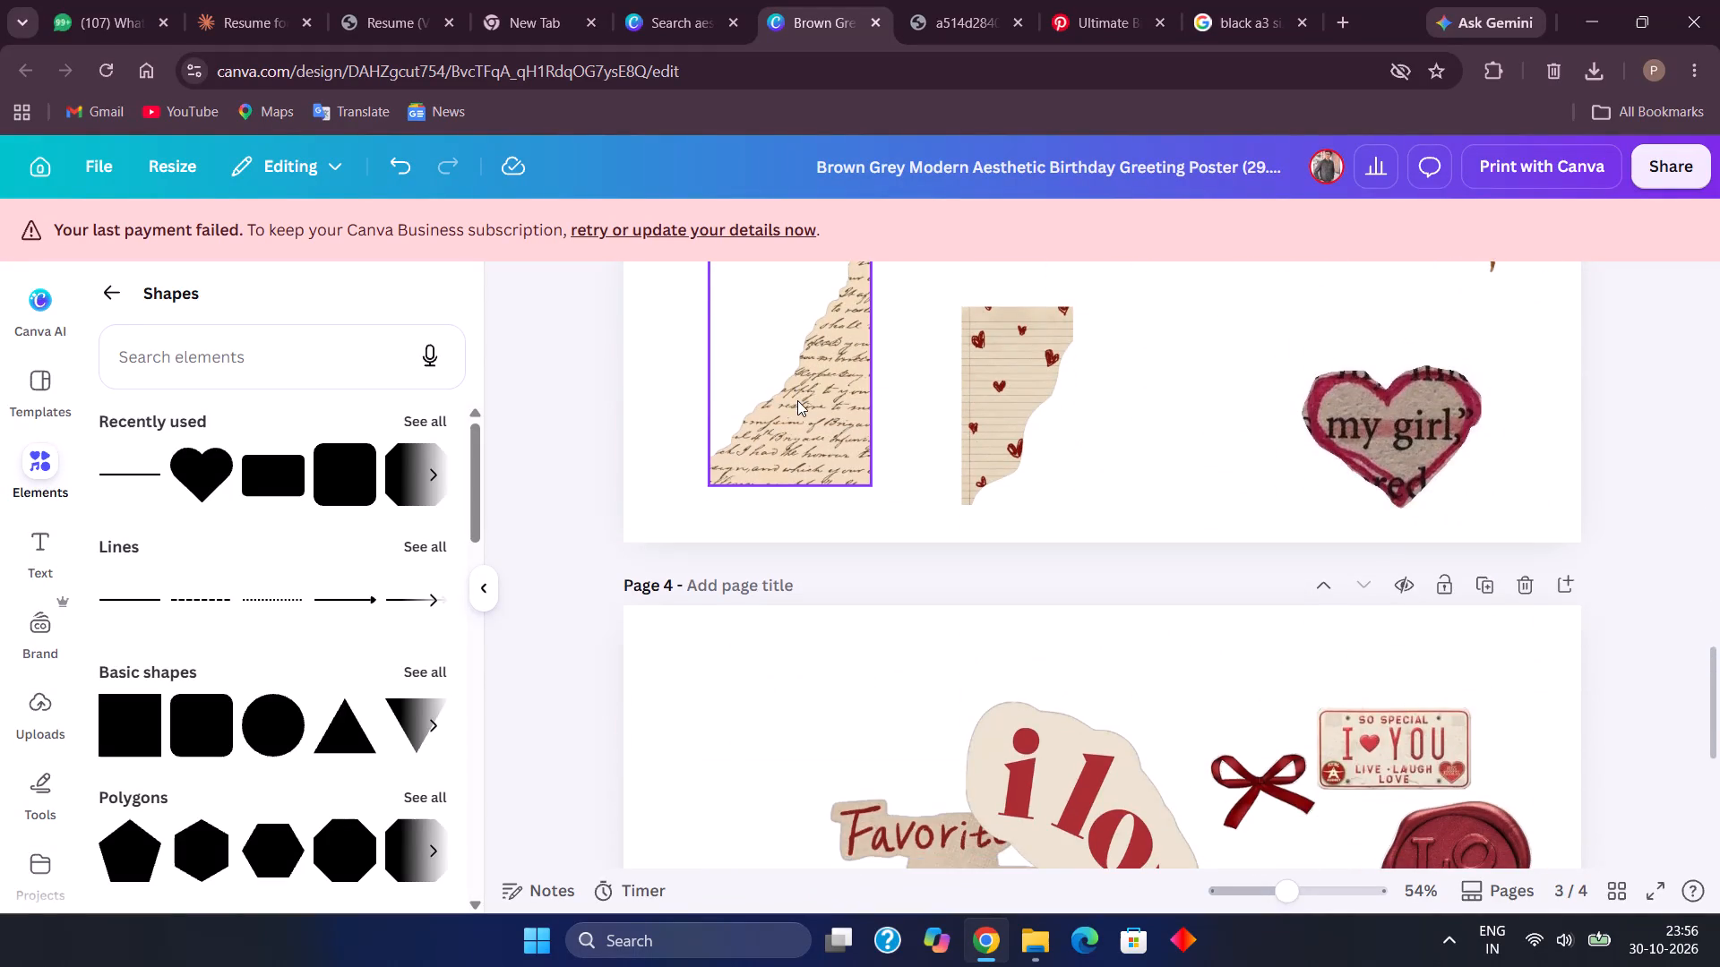
scroll(797, 400, up, 7)
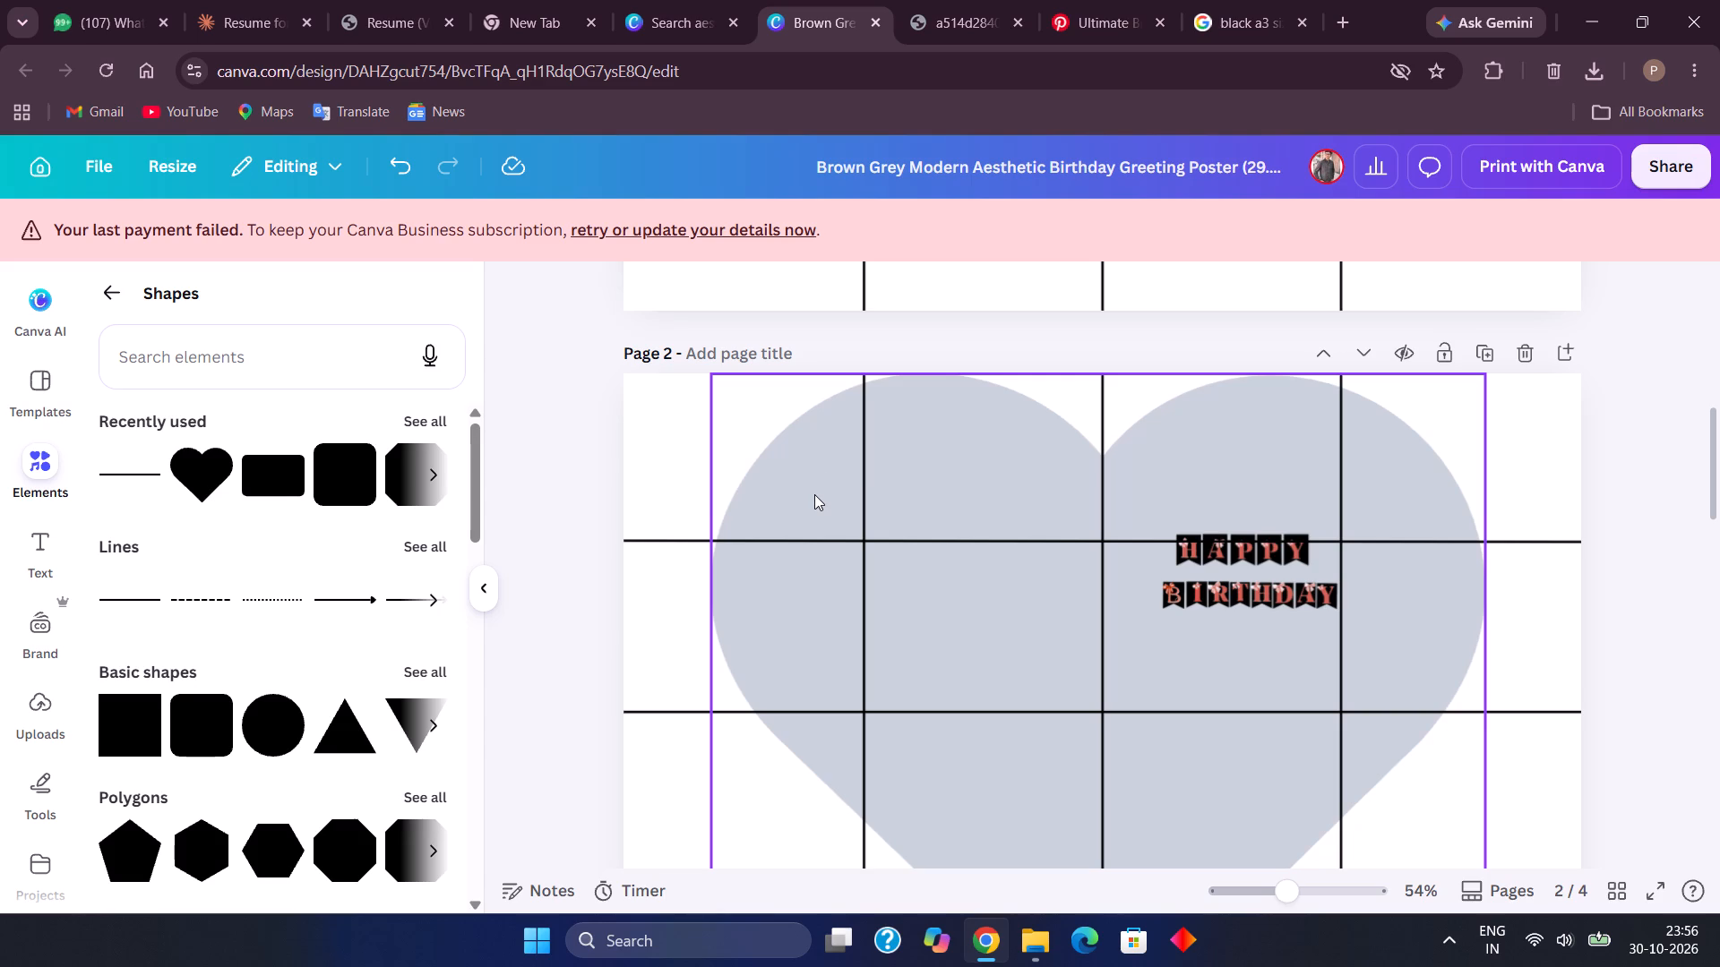
scroll(1045, 501, up, 3)
scroll(1045, 501, down, 3)
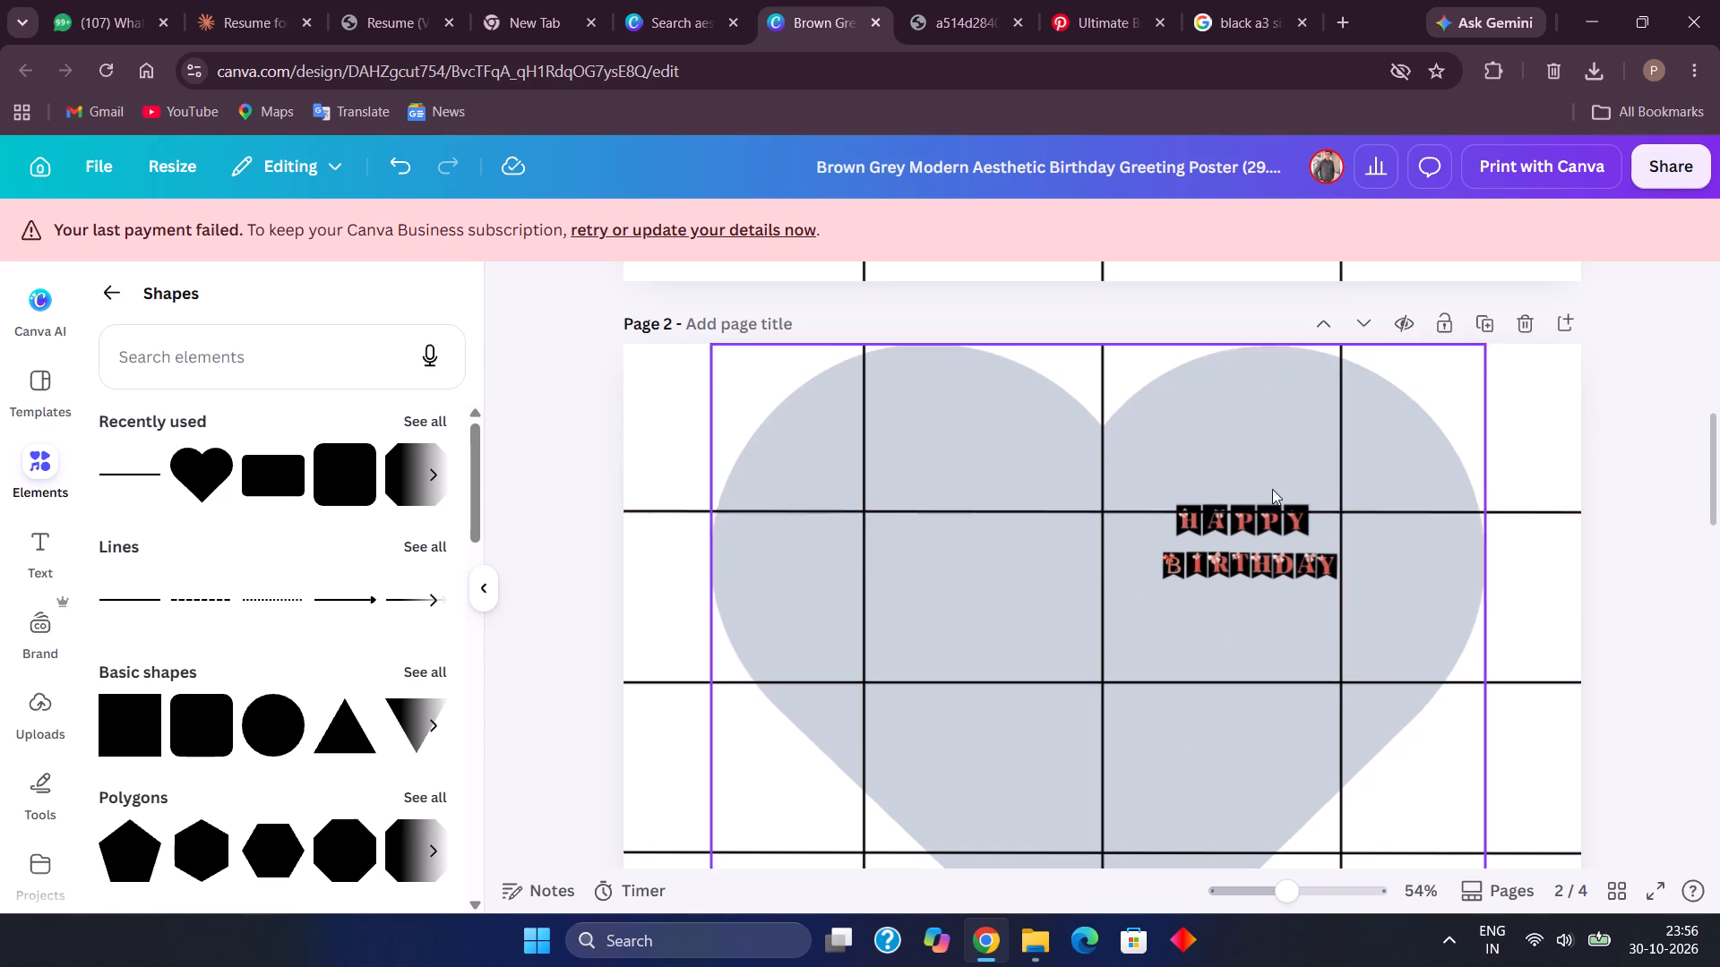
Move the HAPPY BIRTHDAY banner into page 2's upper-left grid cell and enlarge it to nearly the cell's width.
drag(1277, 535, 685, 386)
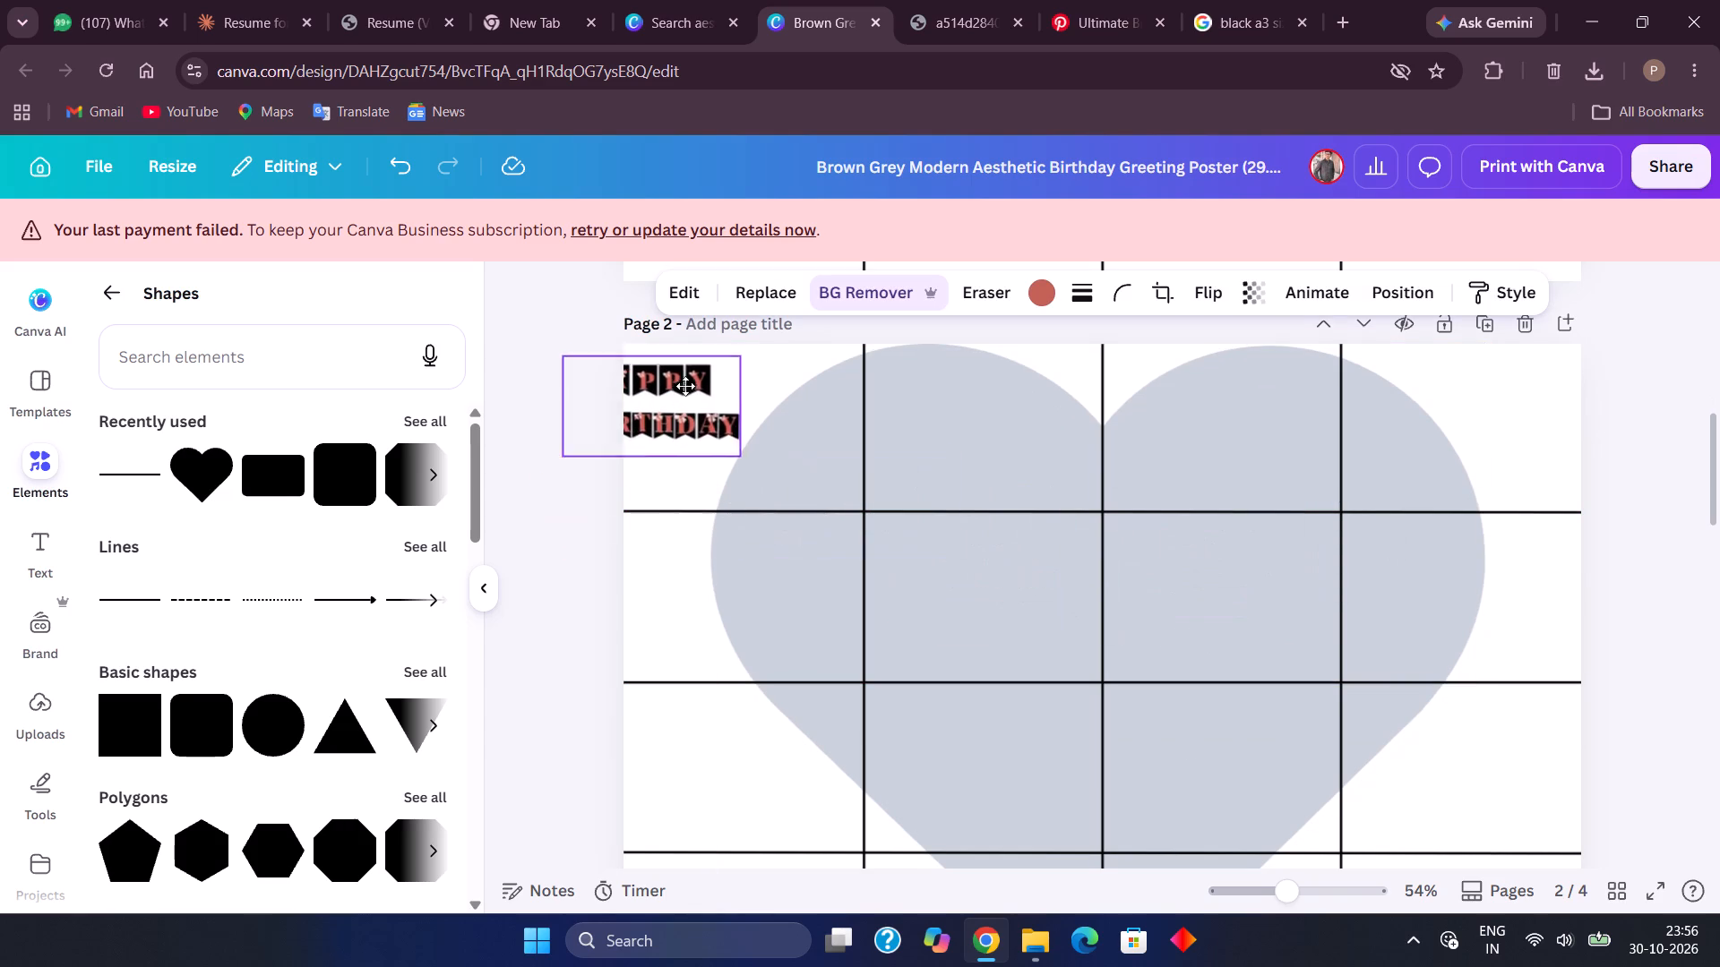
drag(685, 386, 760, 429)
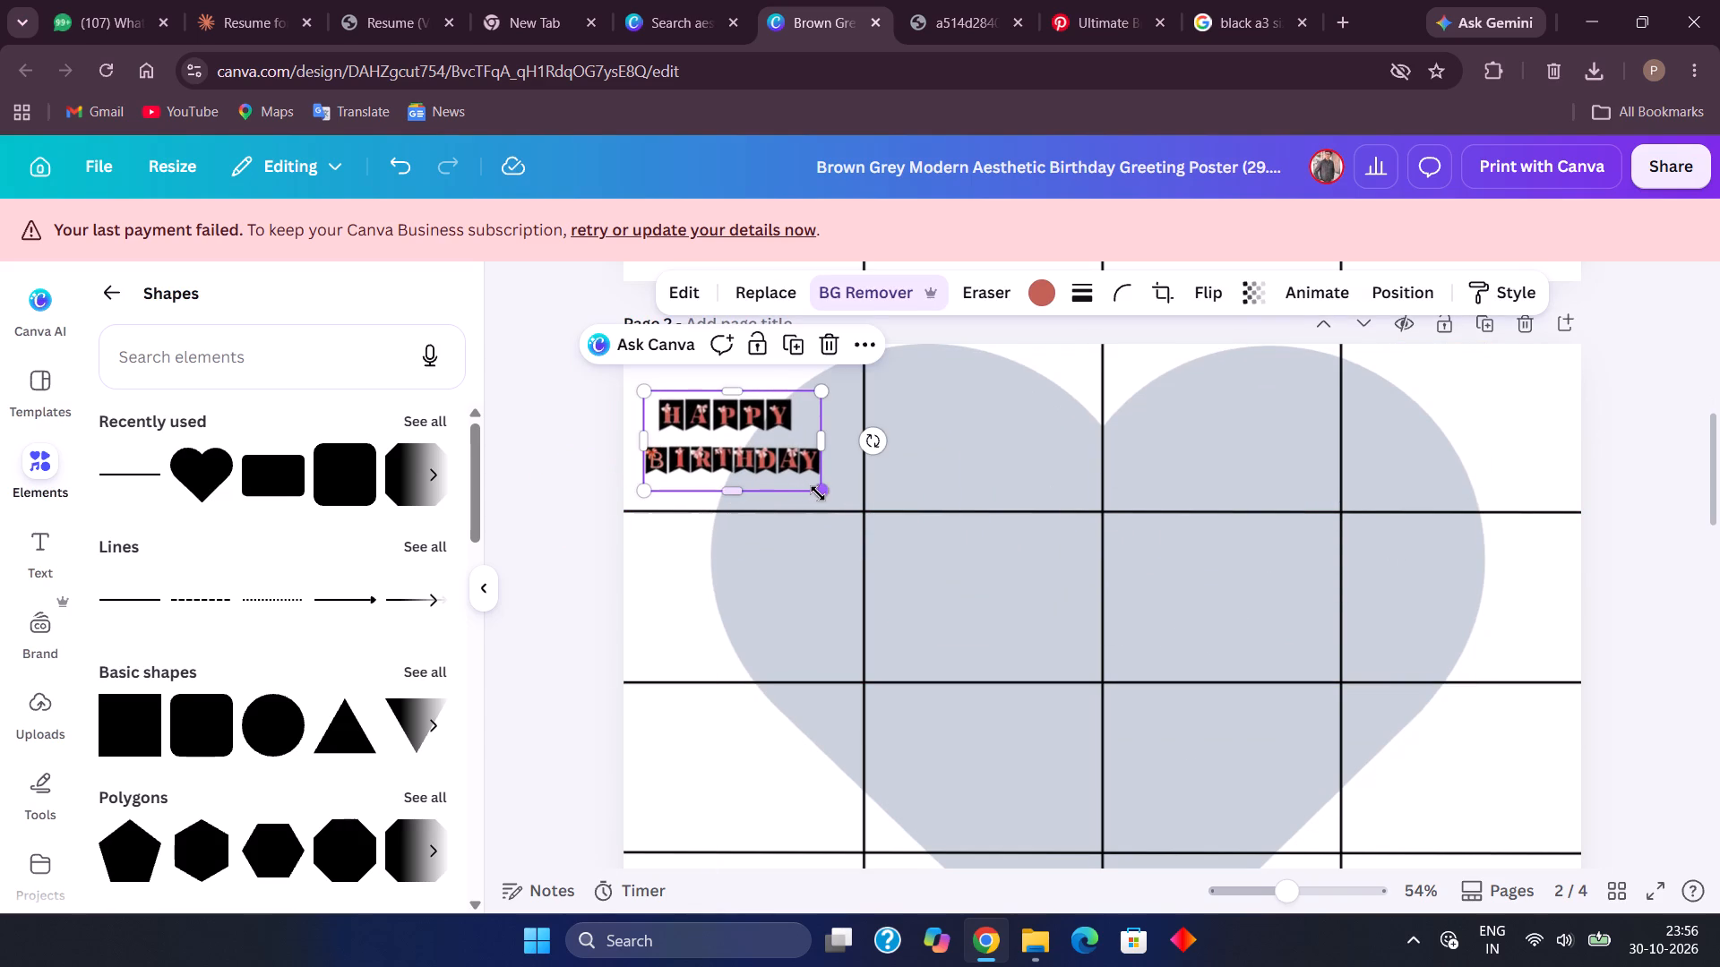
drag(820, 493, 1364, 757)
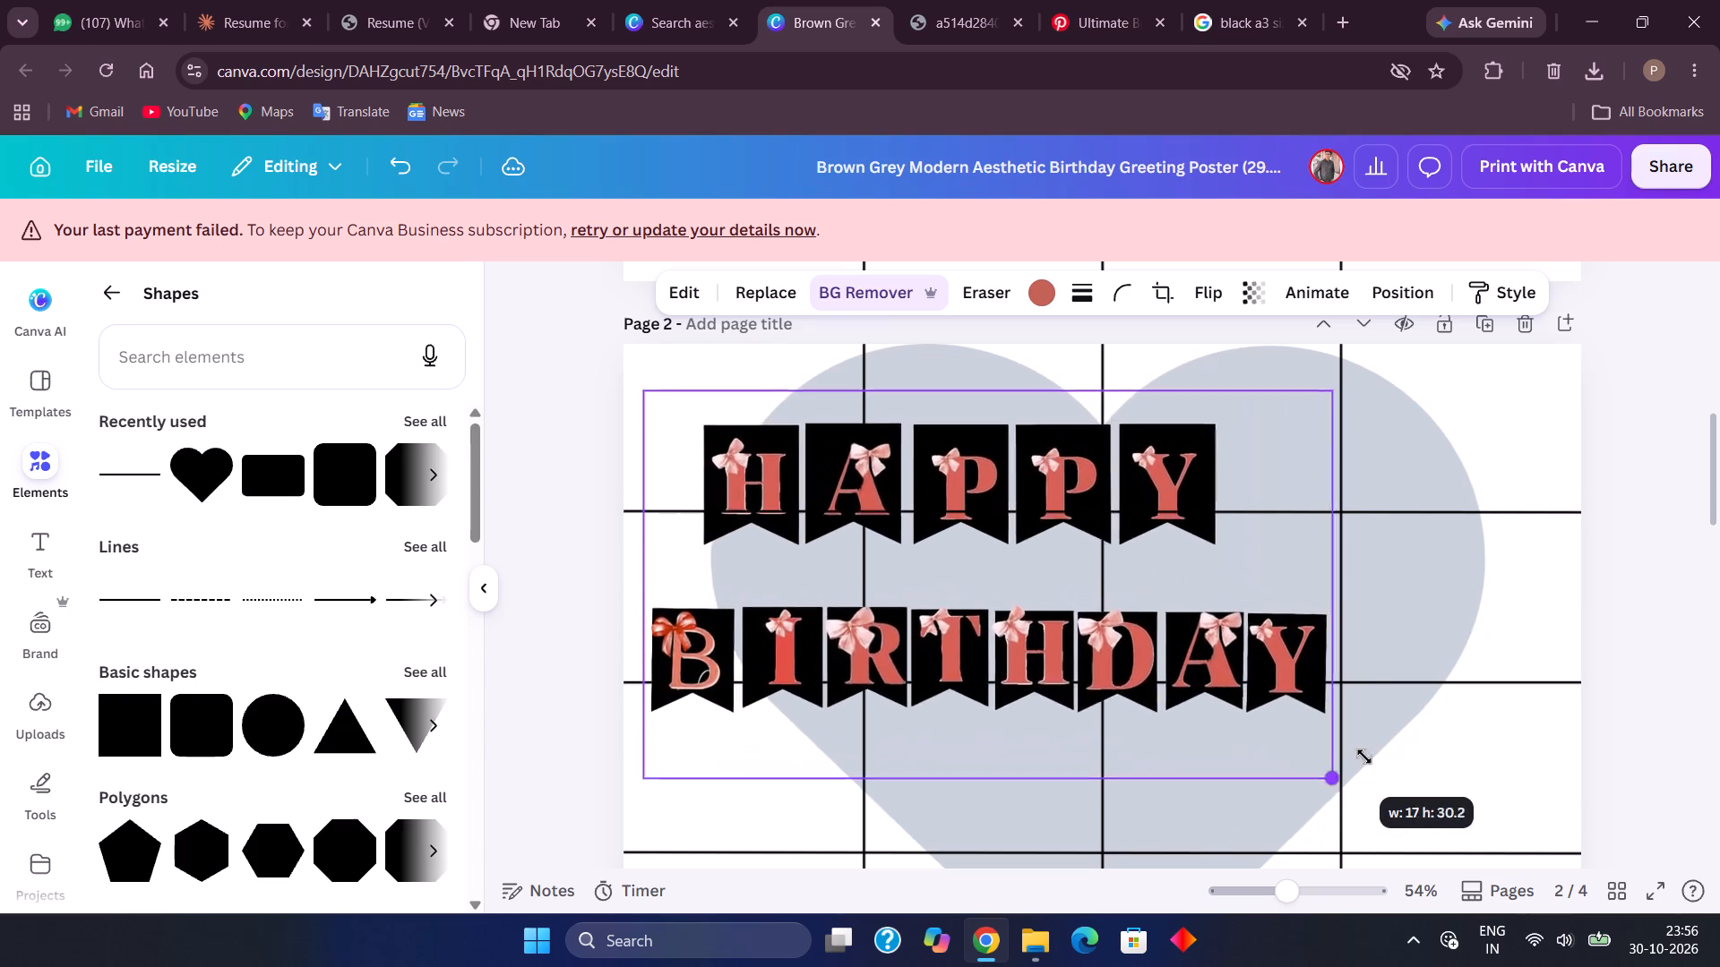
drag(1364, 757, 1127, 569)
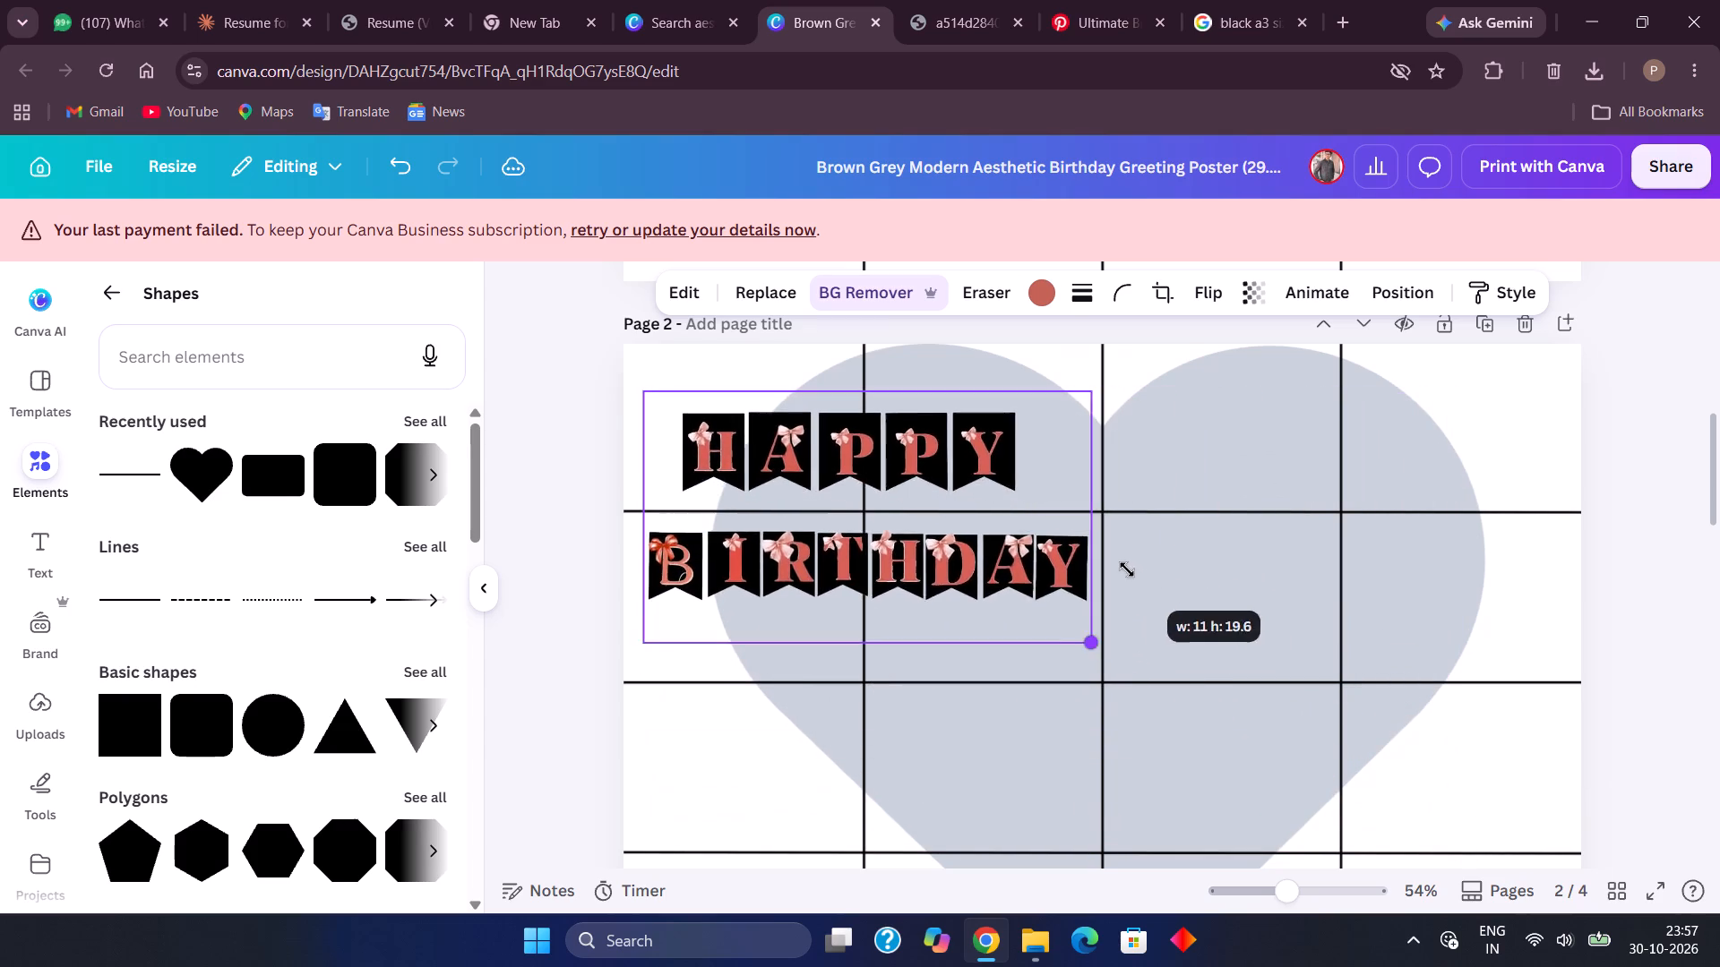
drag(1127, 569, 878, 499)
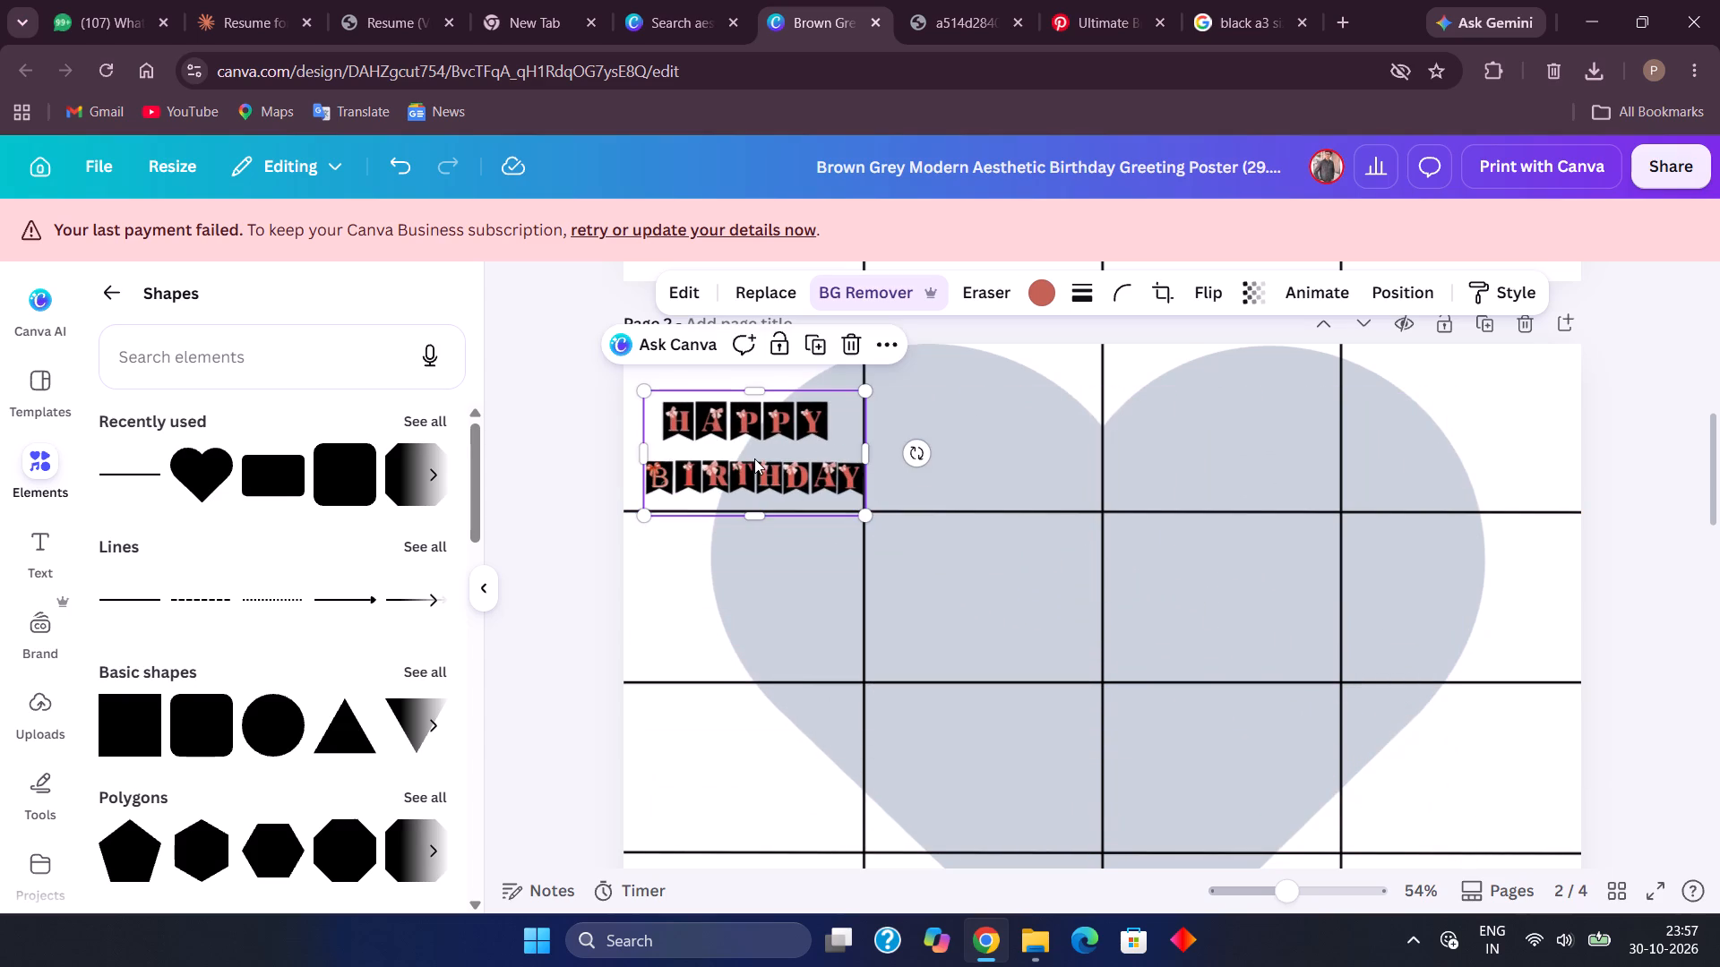
Move the HAPPY BIRTHDAY banner across the heart's centre line, below the upper horizontal line, and shrink it to about two-thirds of a column's width.
drag(754, 458, 1105, 608)
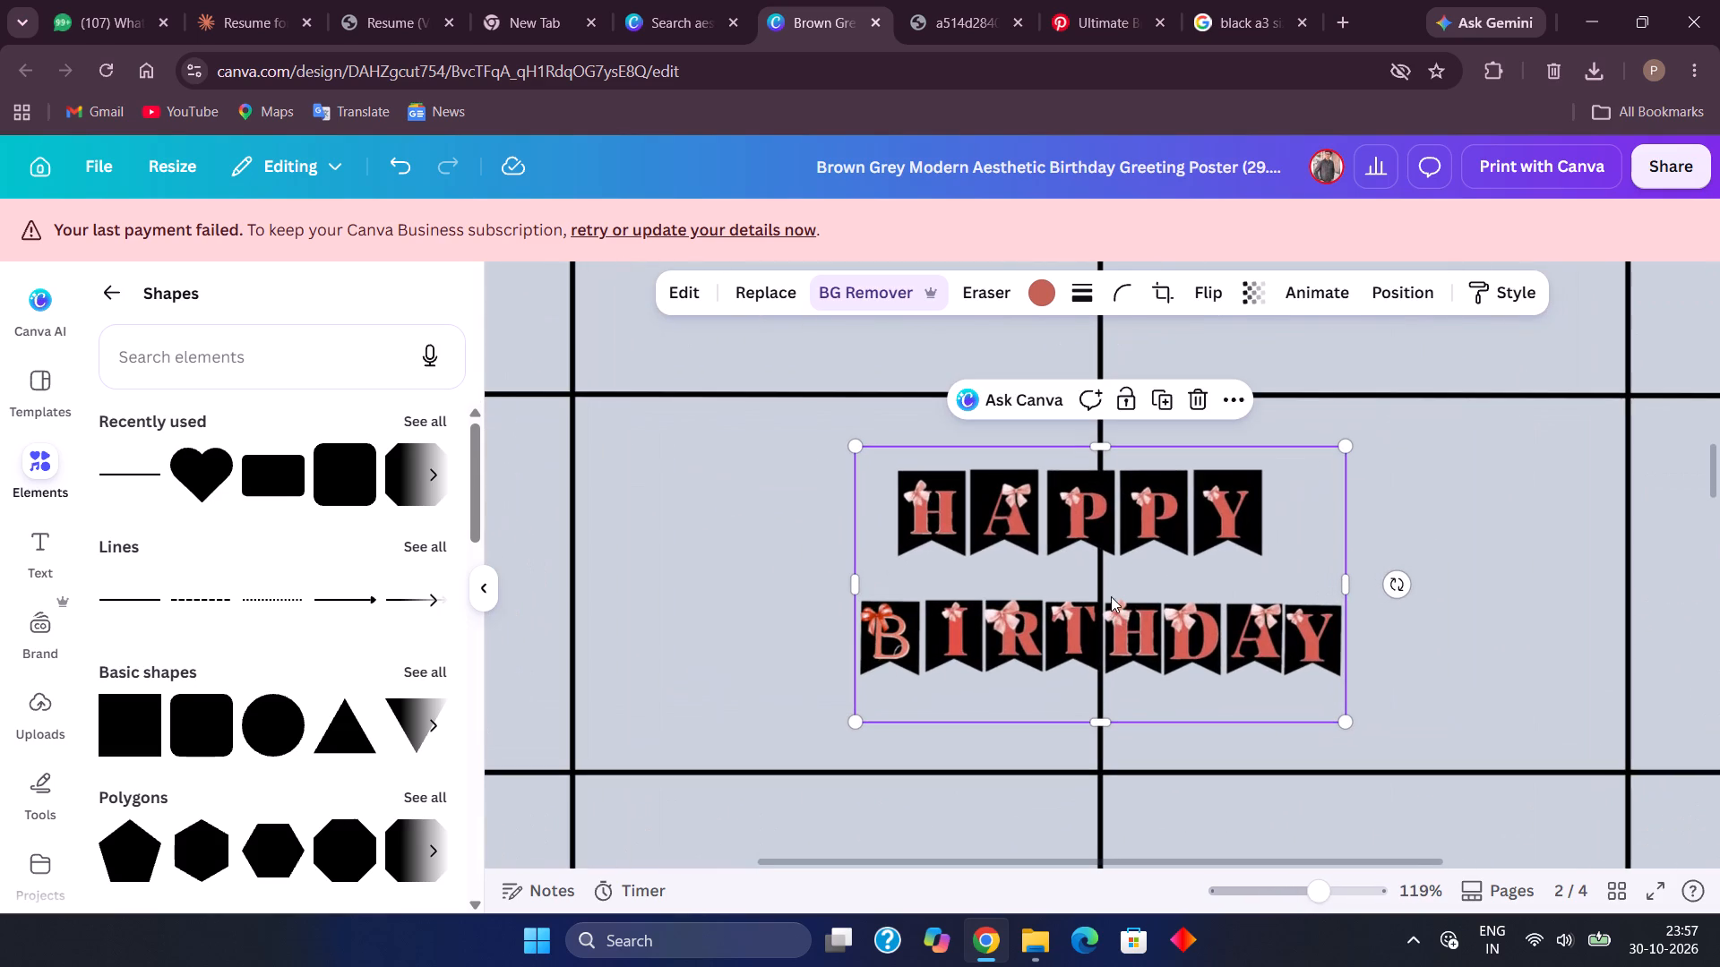
drag(1338, 724, 985, 539)
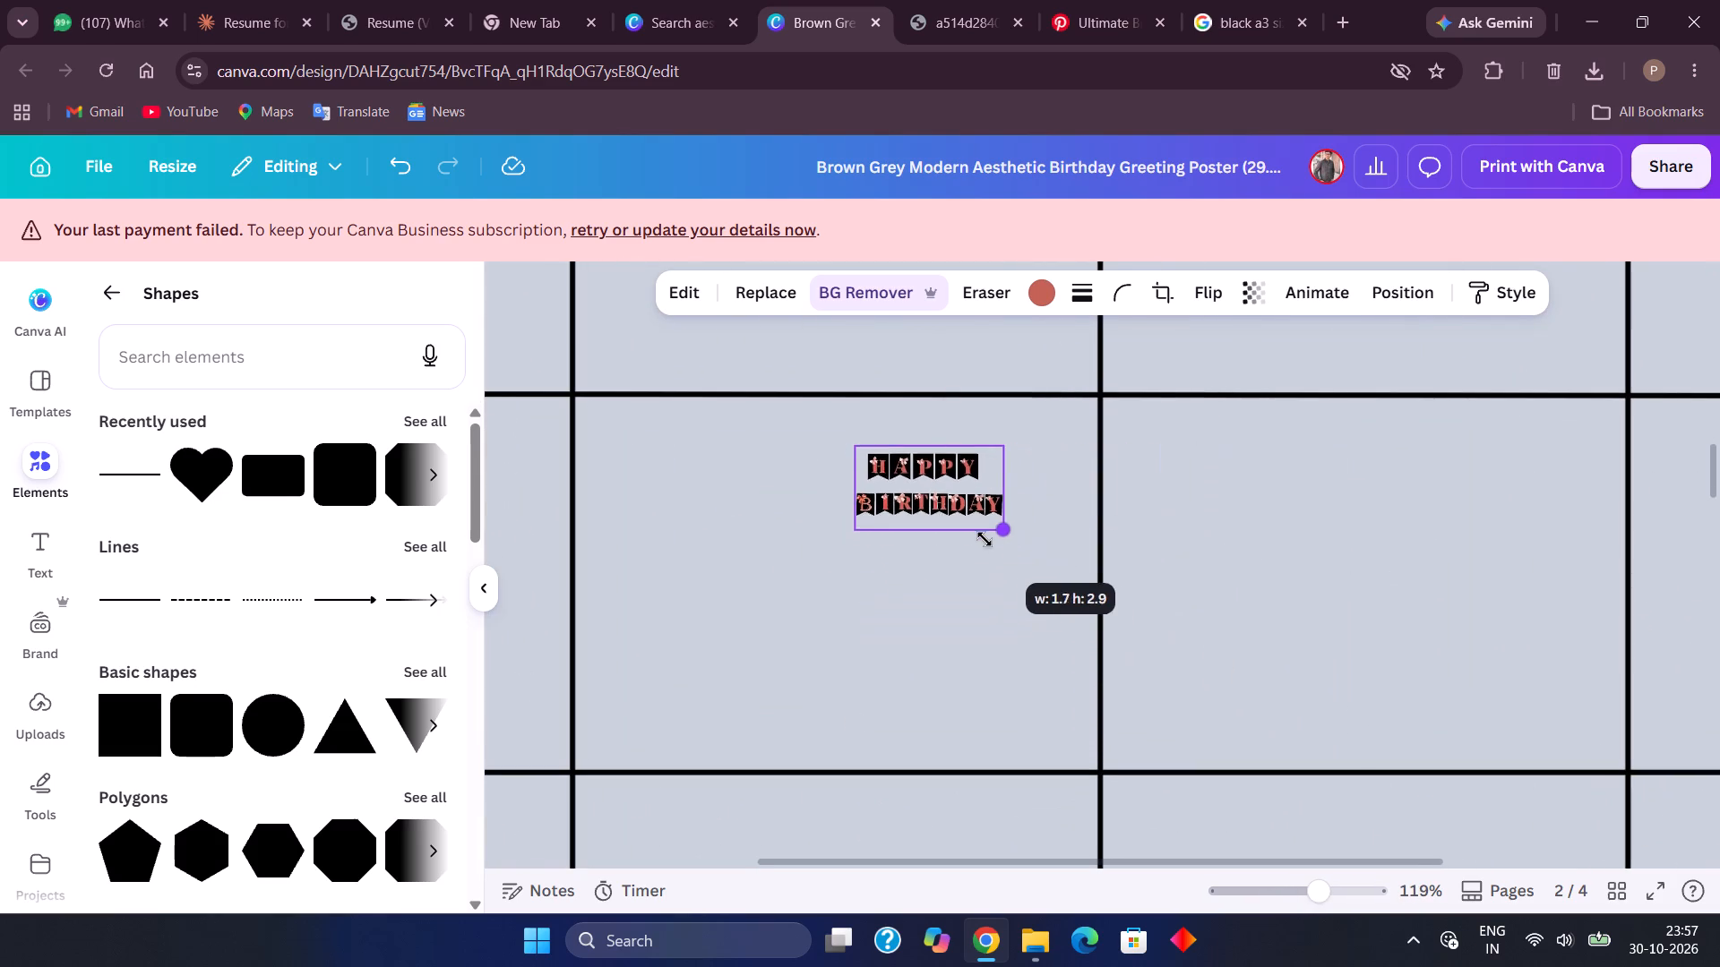
drag(985, 539, 1126, 603)
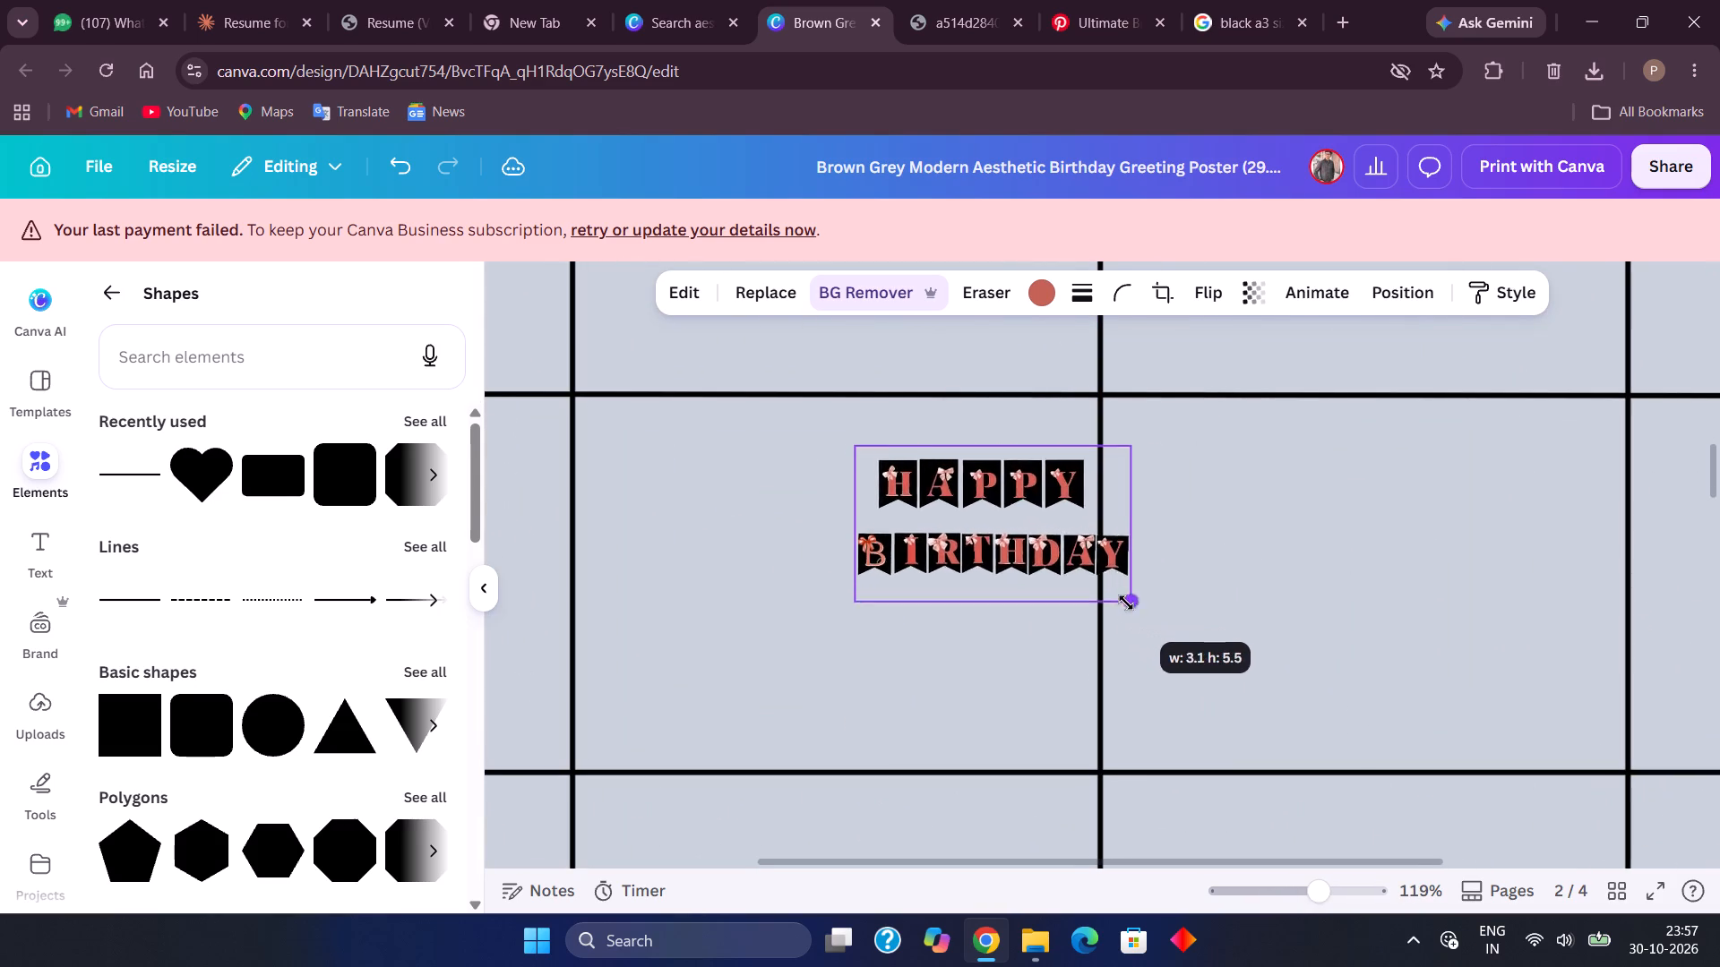
drag(1126, 603, 1174, 626)
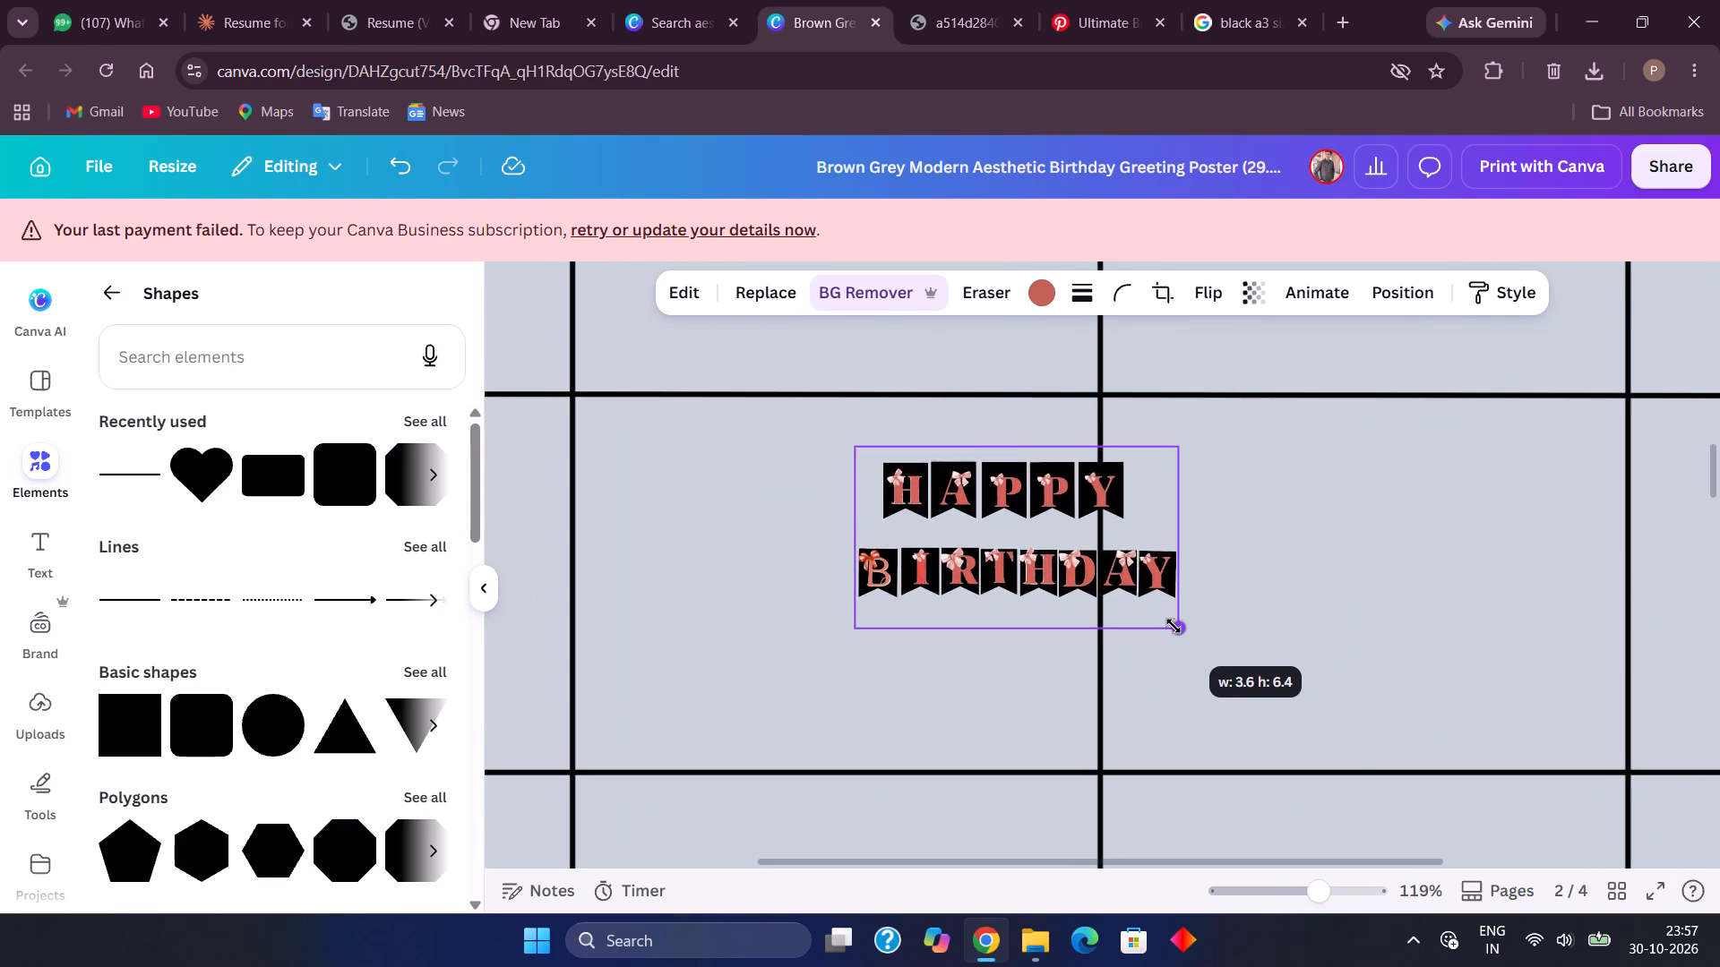
drag(1174, 626, 1191, 643)
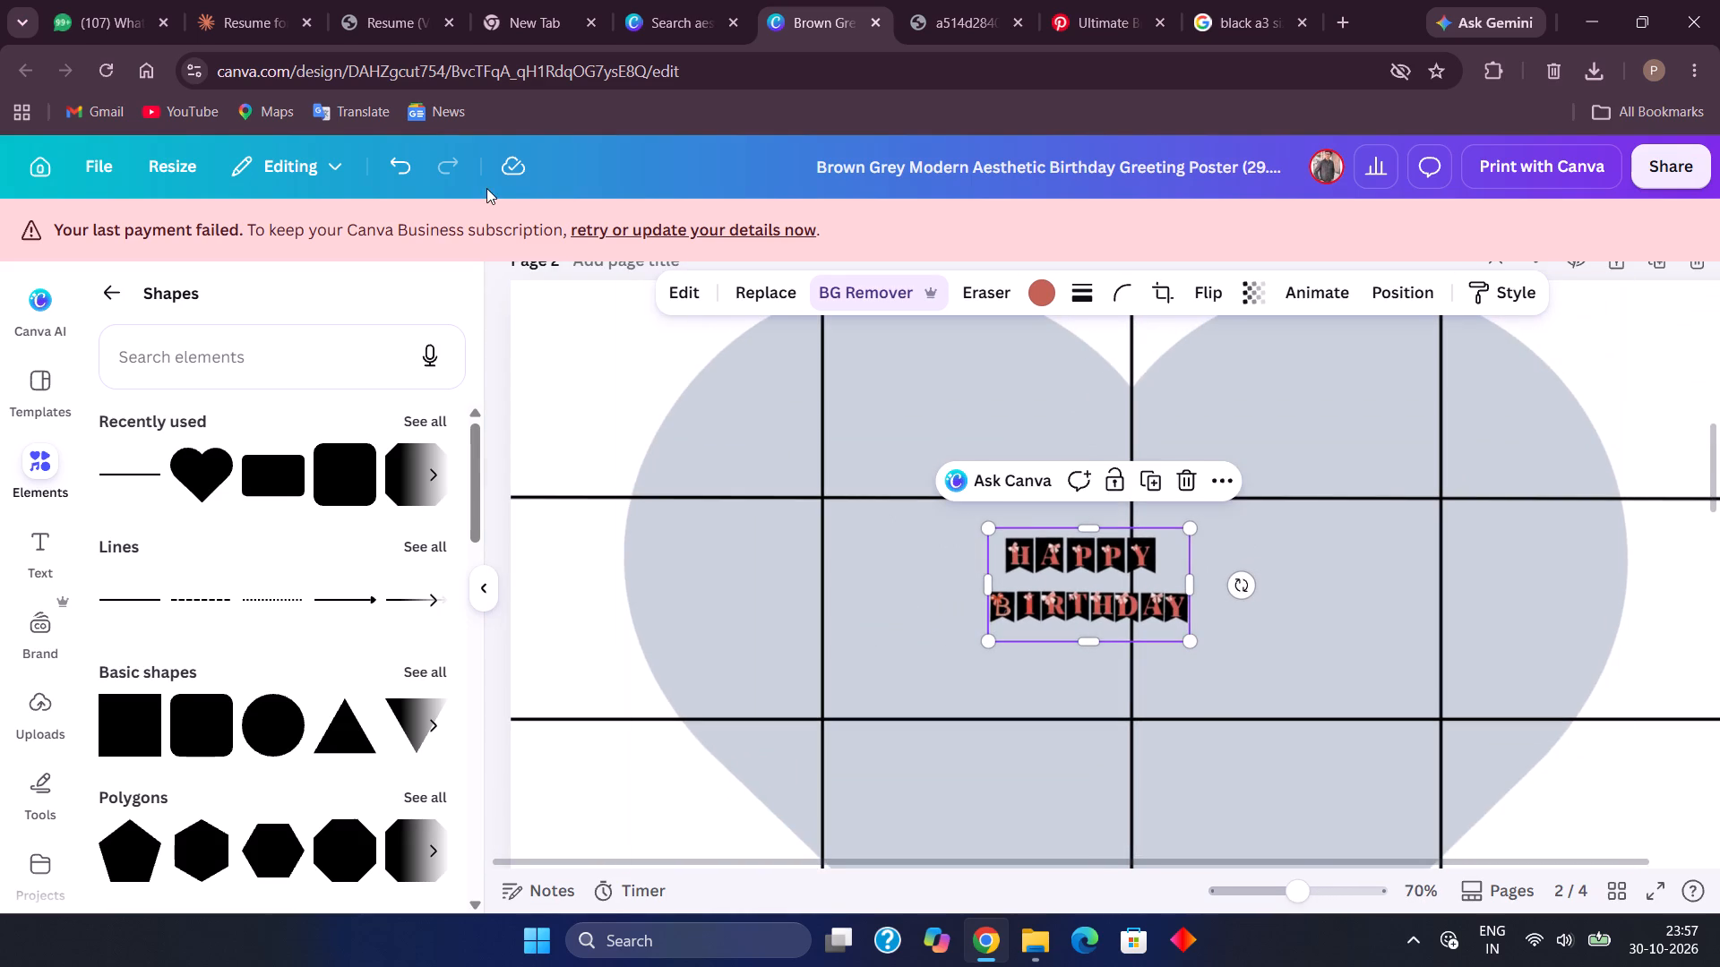
Browse the related Pinterest pins below the memory explosion box pin for heart card layouts and decoration ideas.
click(1056, 0)
scroll(760, 458, down, 1)
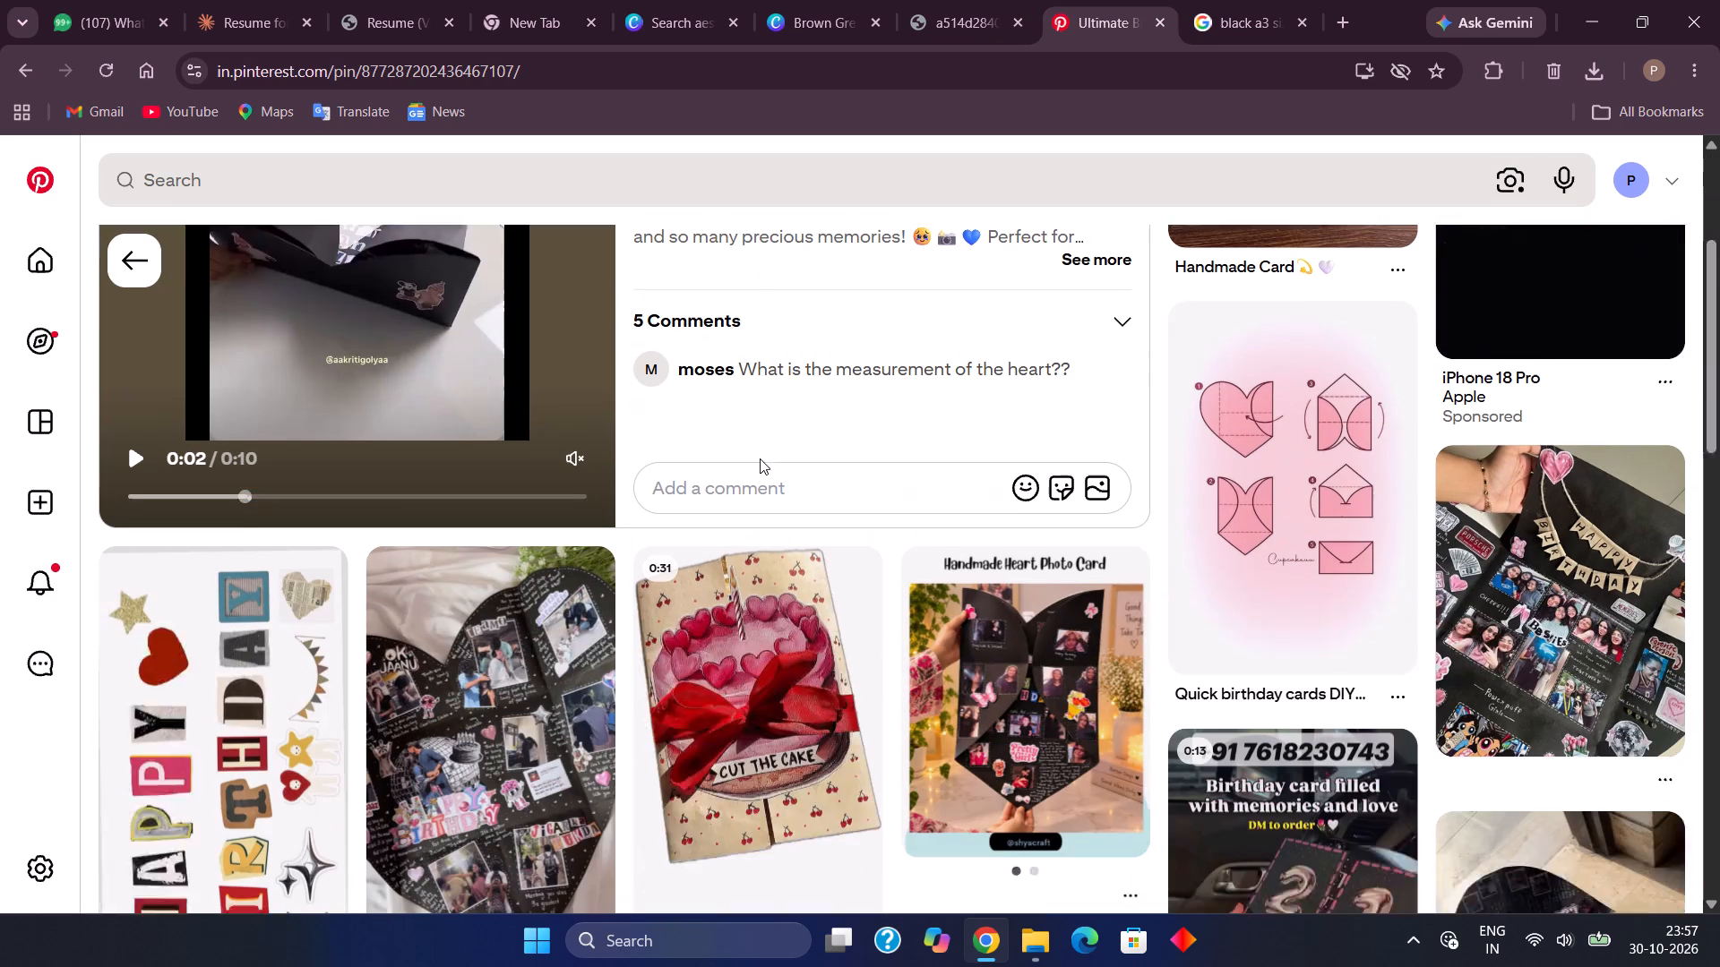
scroll(760, 458, down, 2)
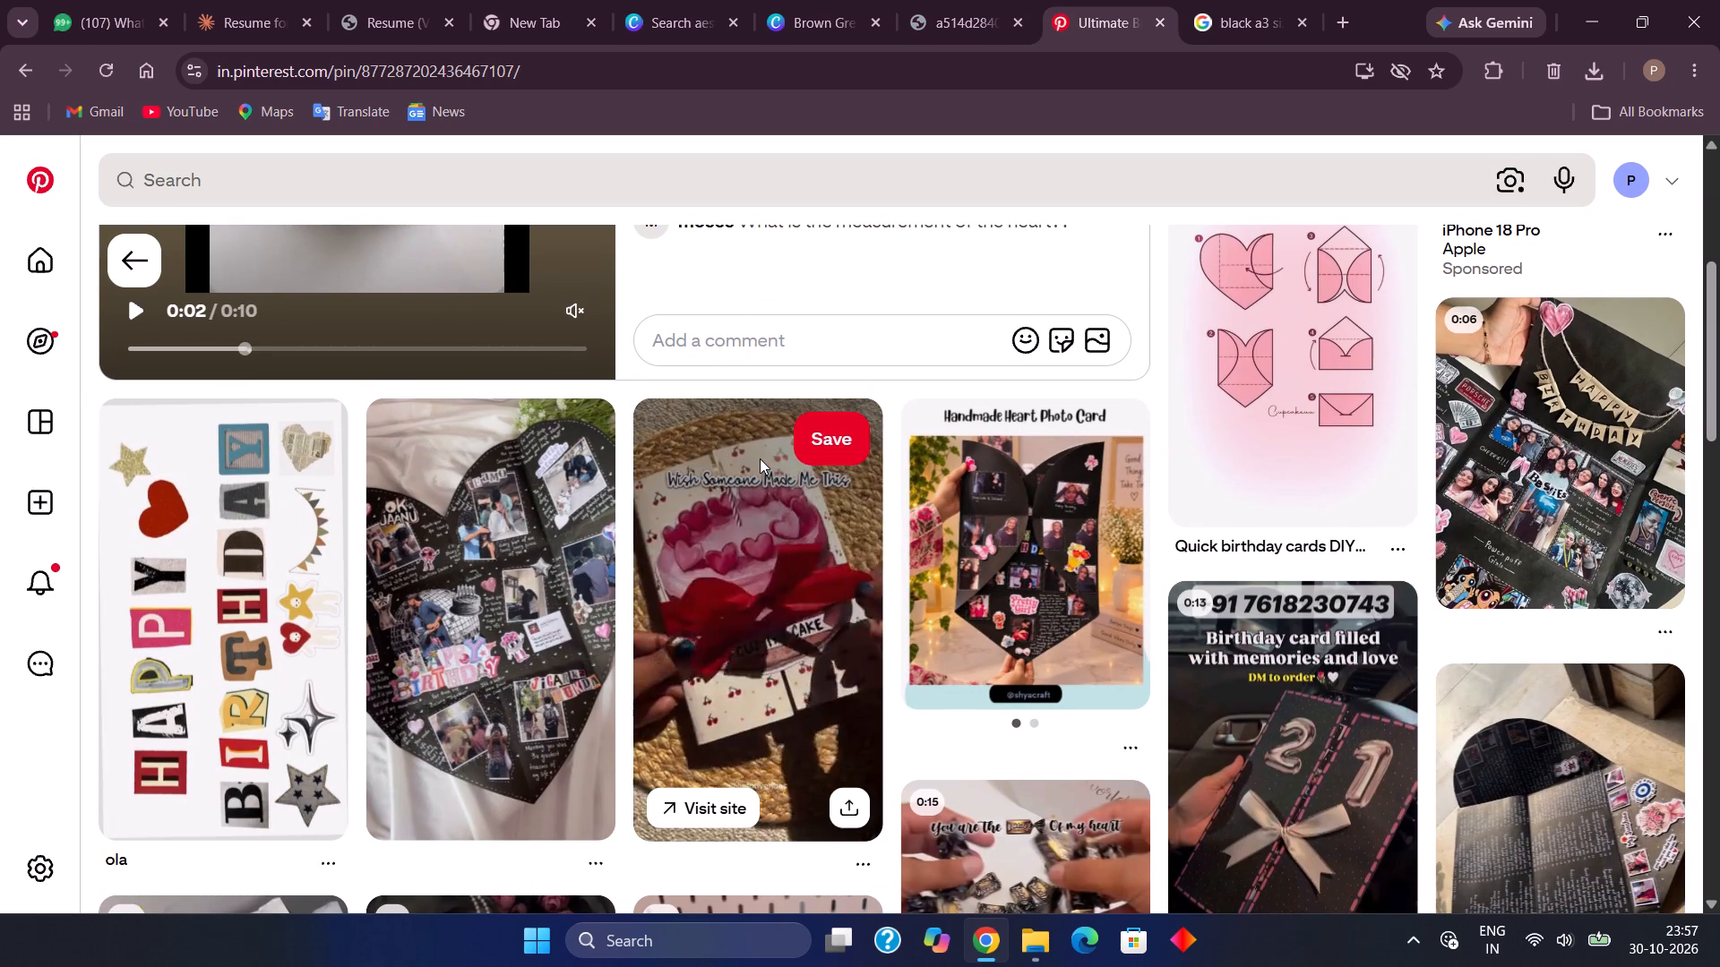
scroll(760, 458, down, 5)
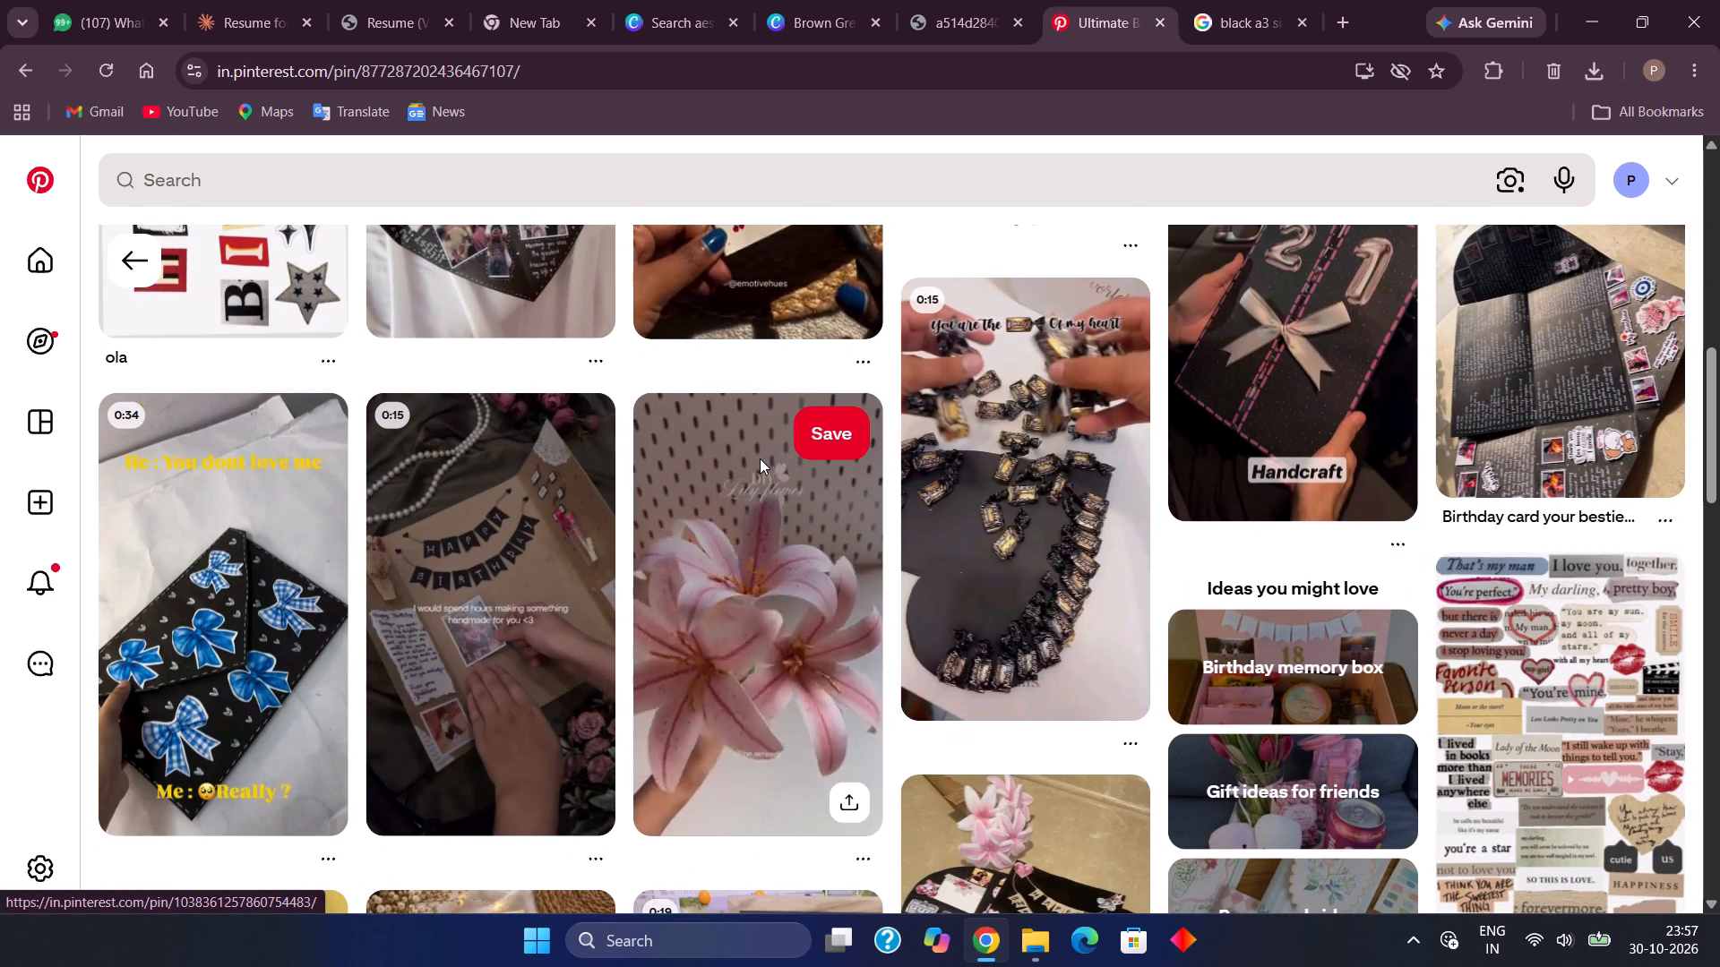
scroll(760, 458, down, 2)
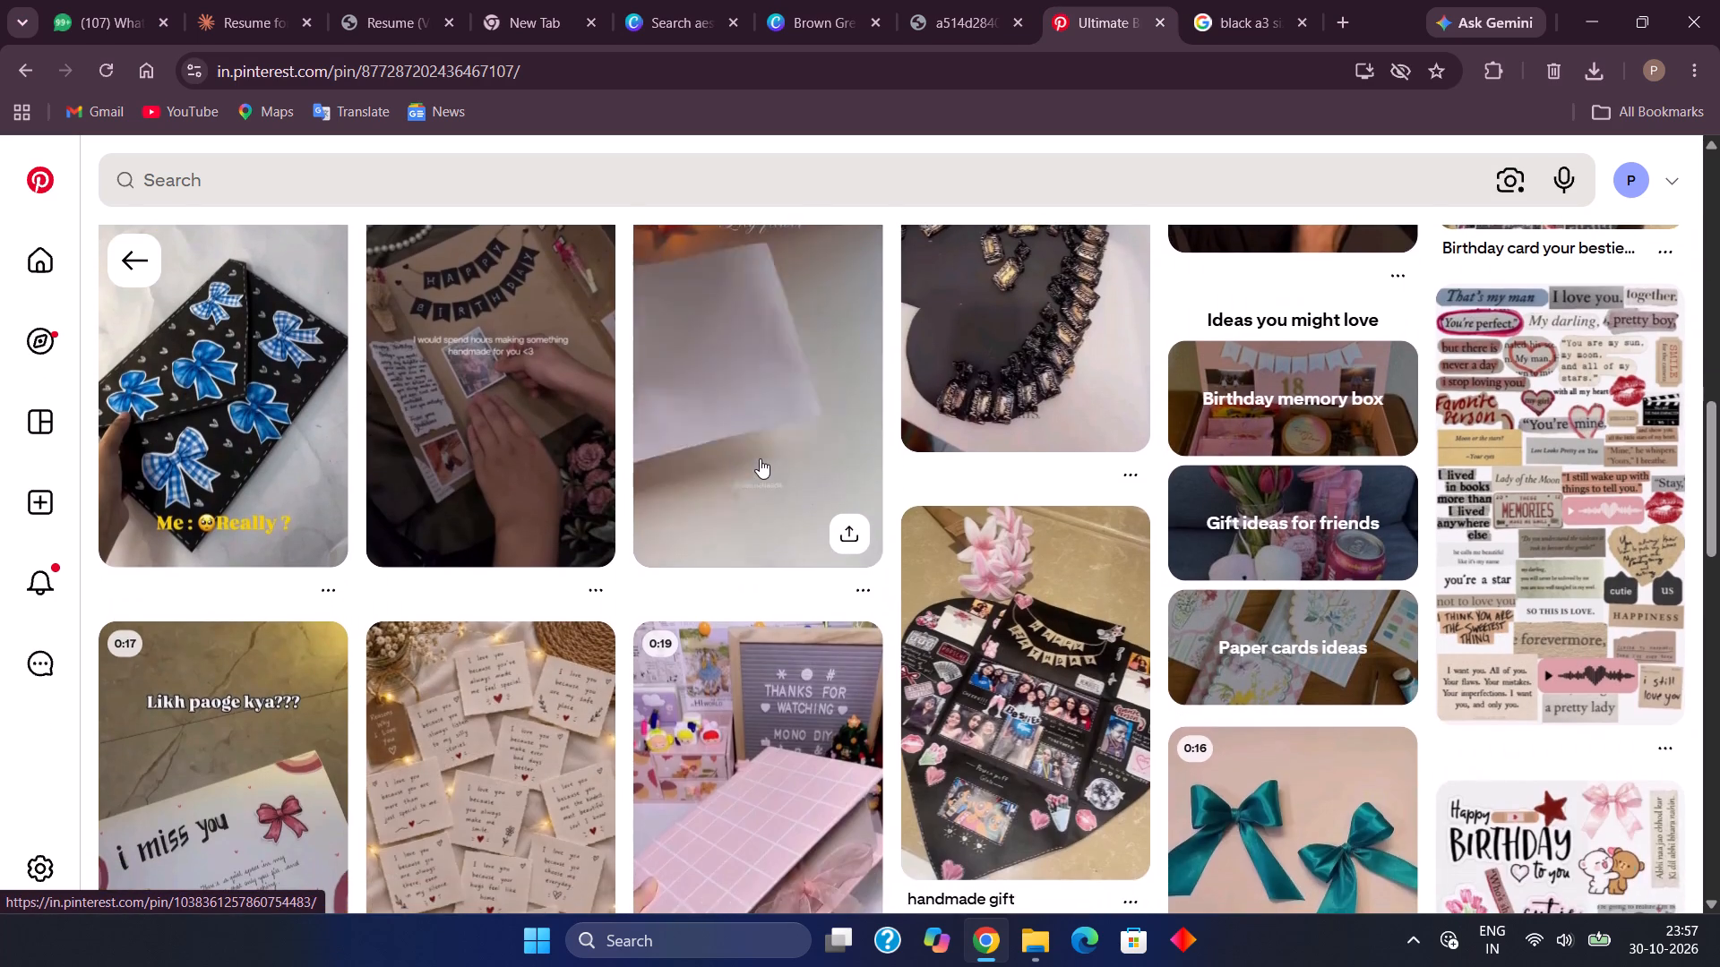
scroll(760, 458, down, 5)
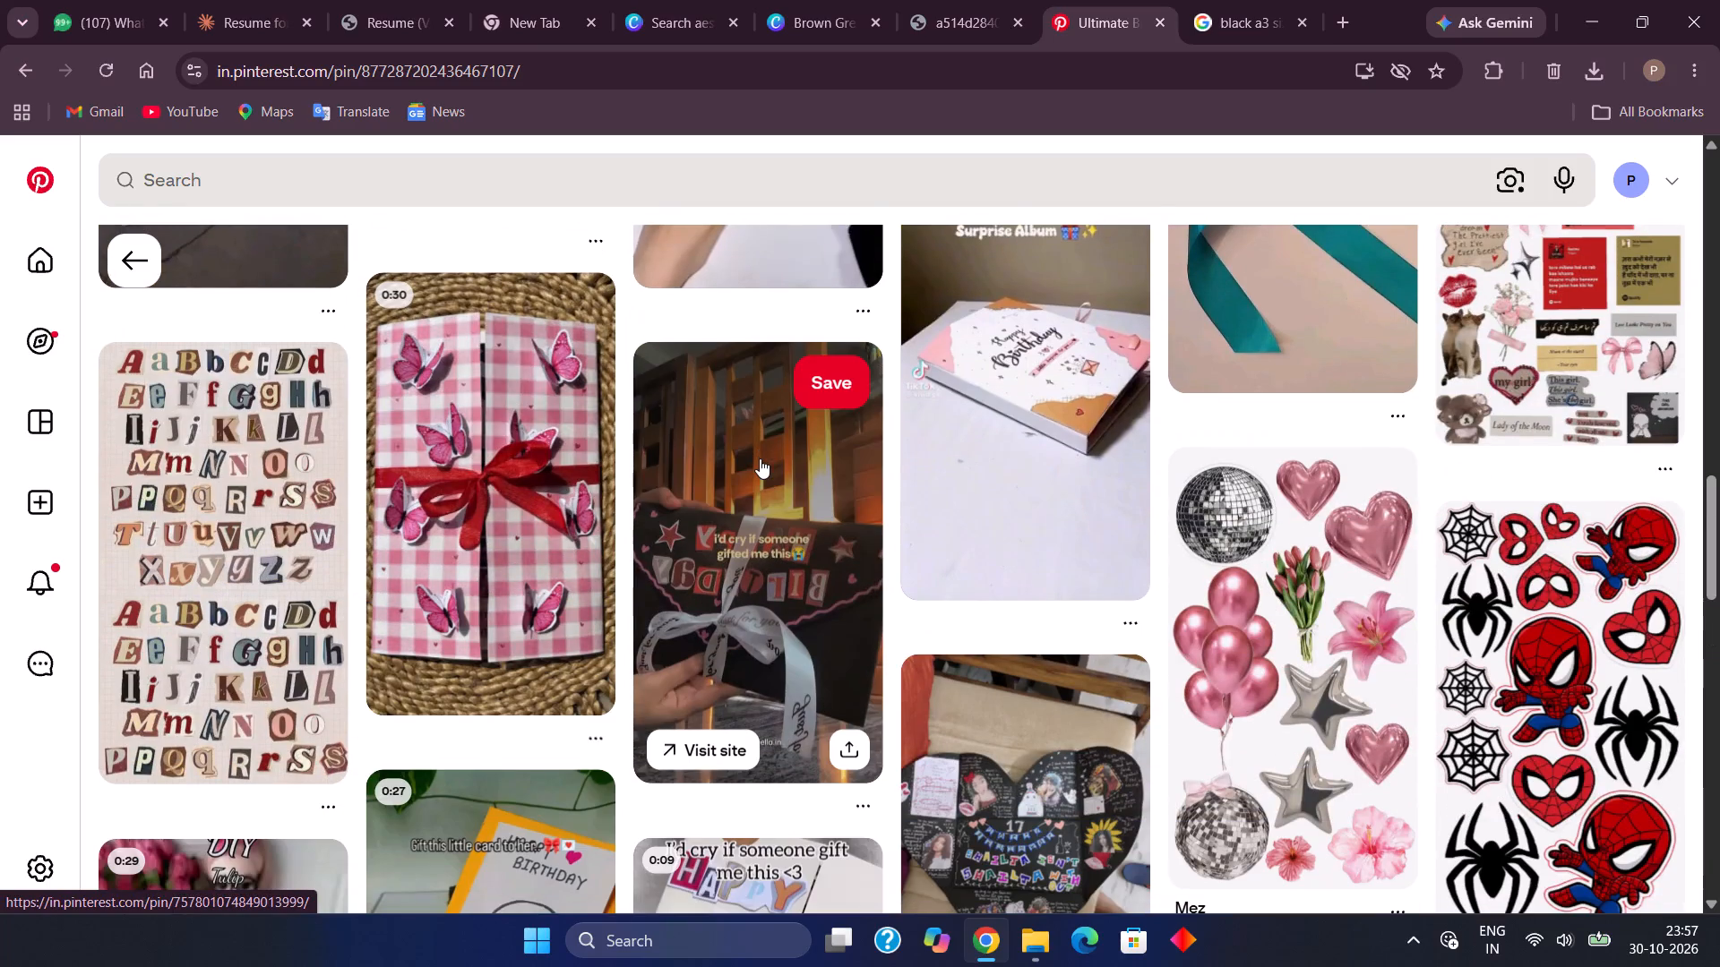
scroll(760, 458, down, 1)
scroll(760, 458, up, 4)
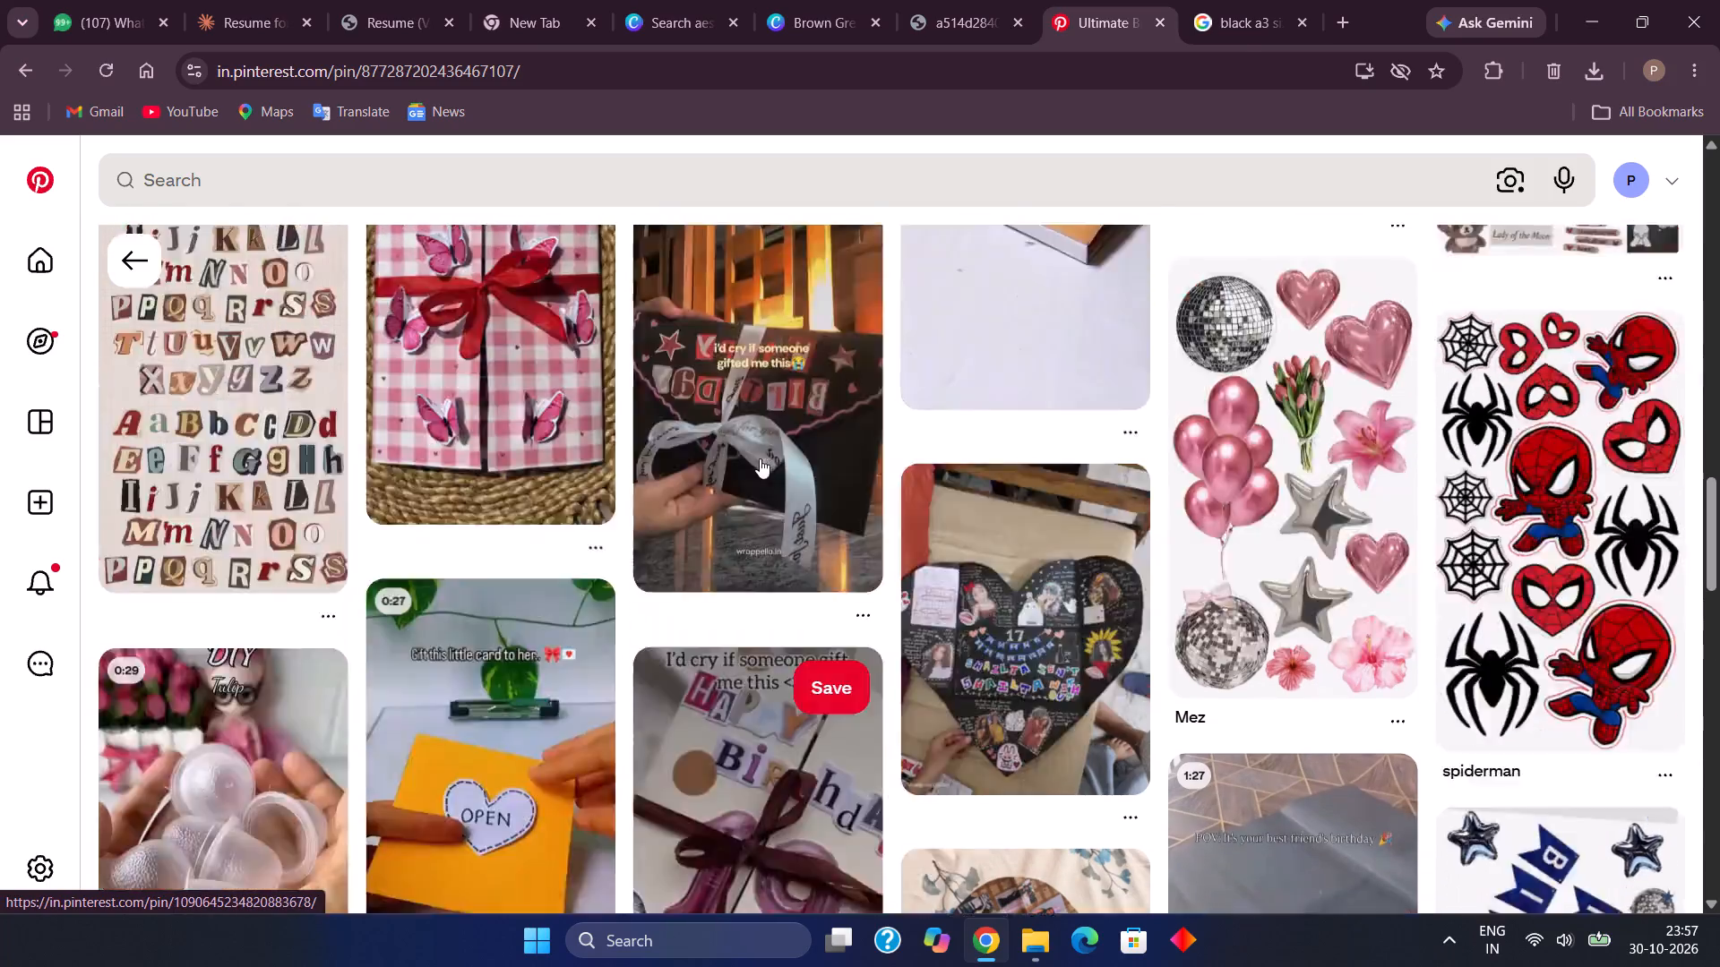
scroll(760, 458, up, 7)
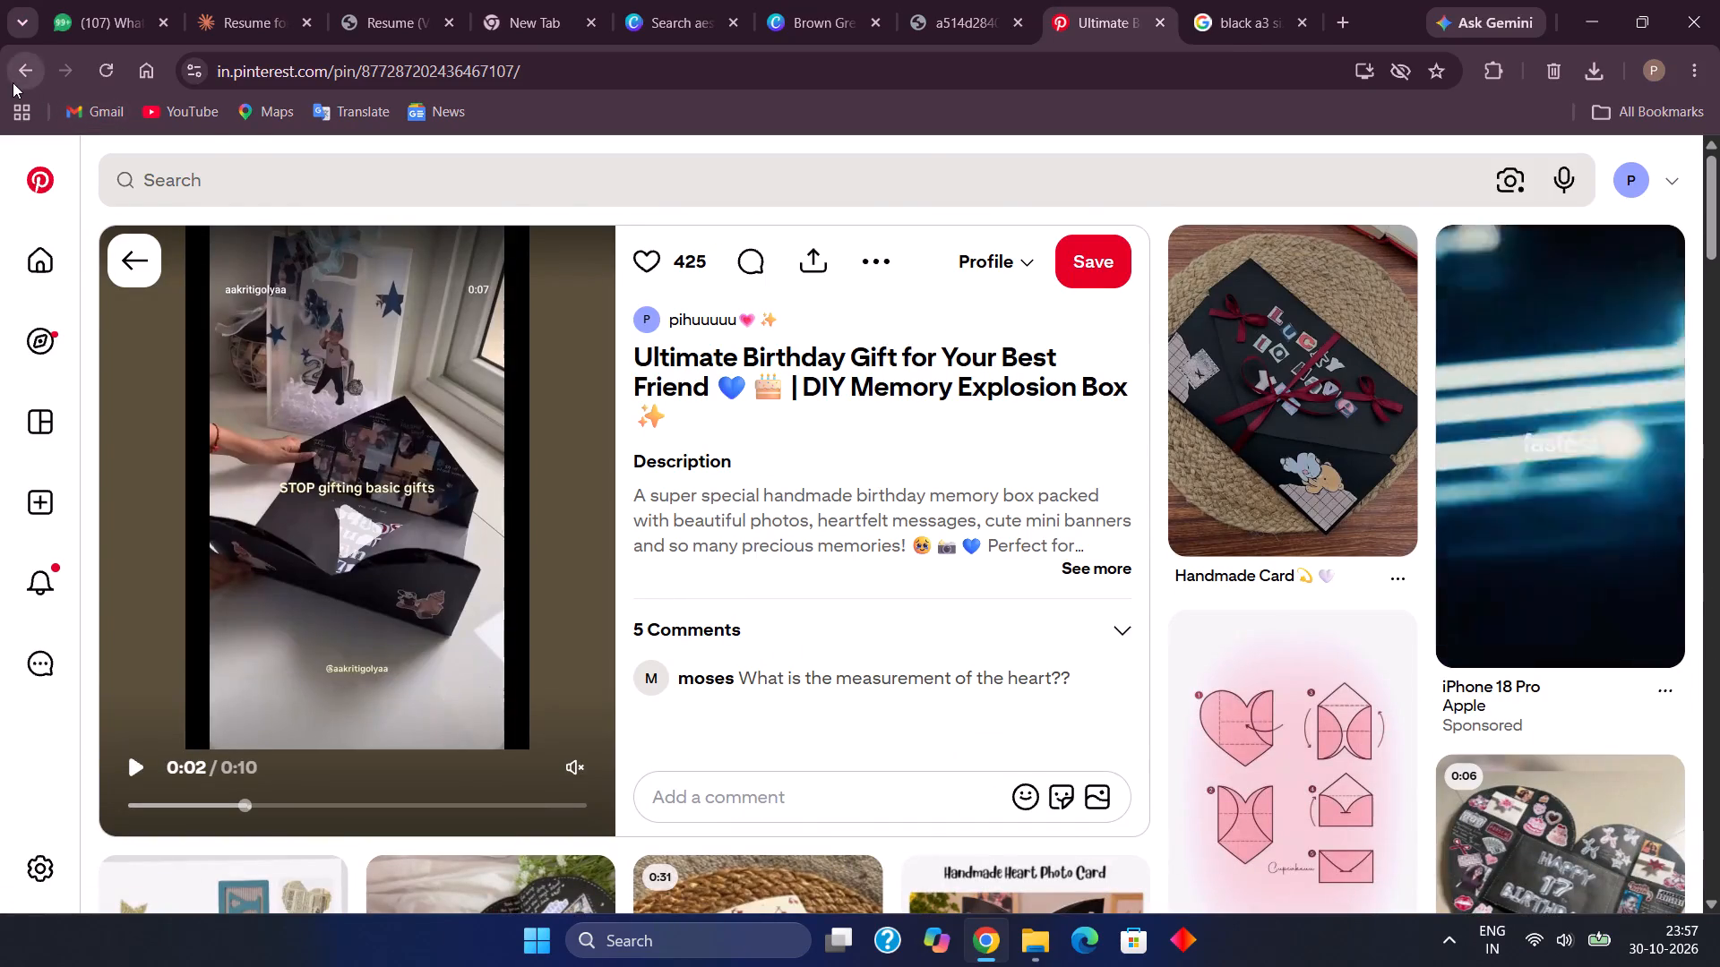
Go back to the heart-shaped "Birthday card your bestie deserves" pin and examine its banner placement and fold layout.
click(13, 82)
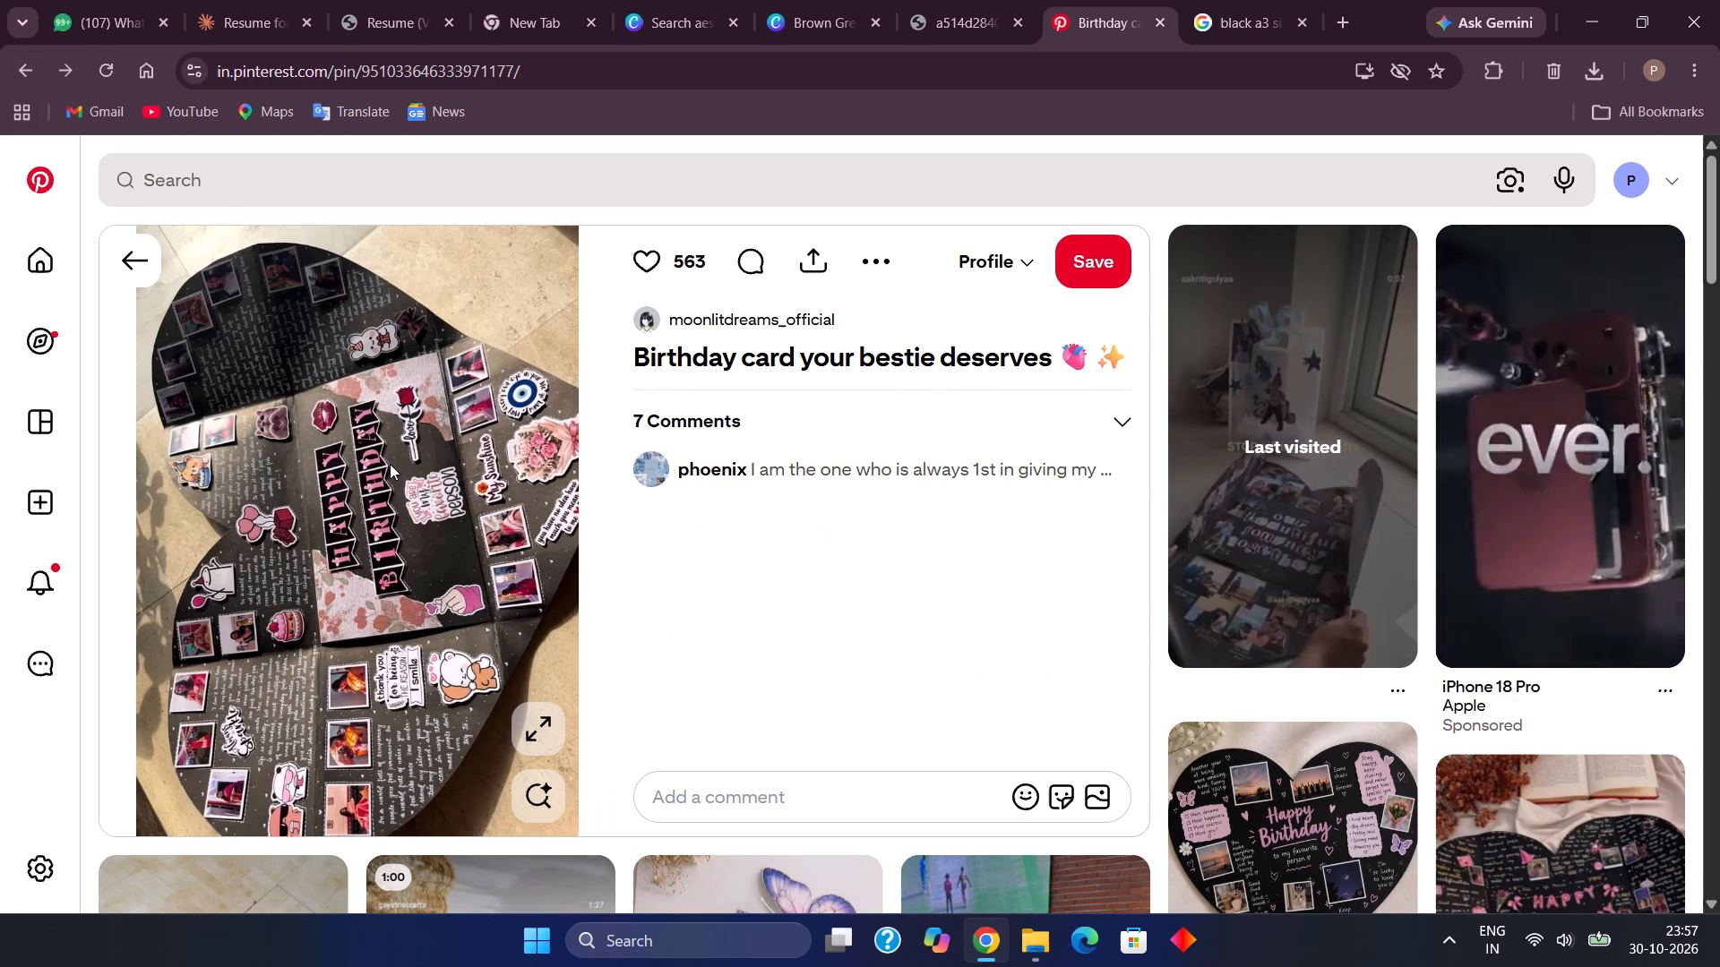
click(390, 464)
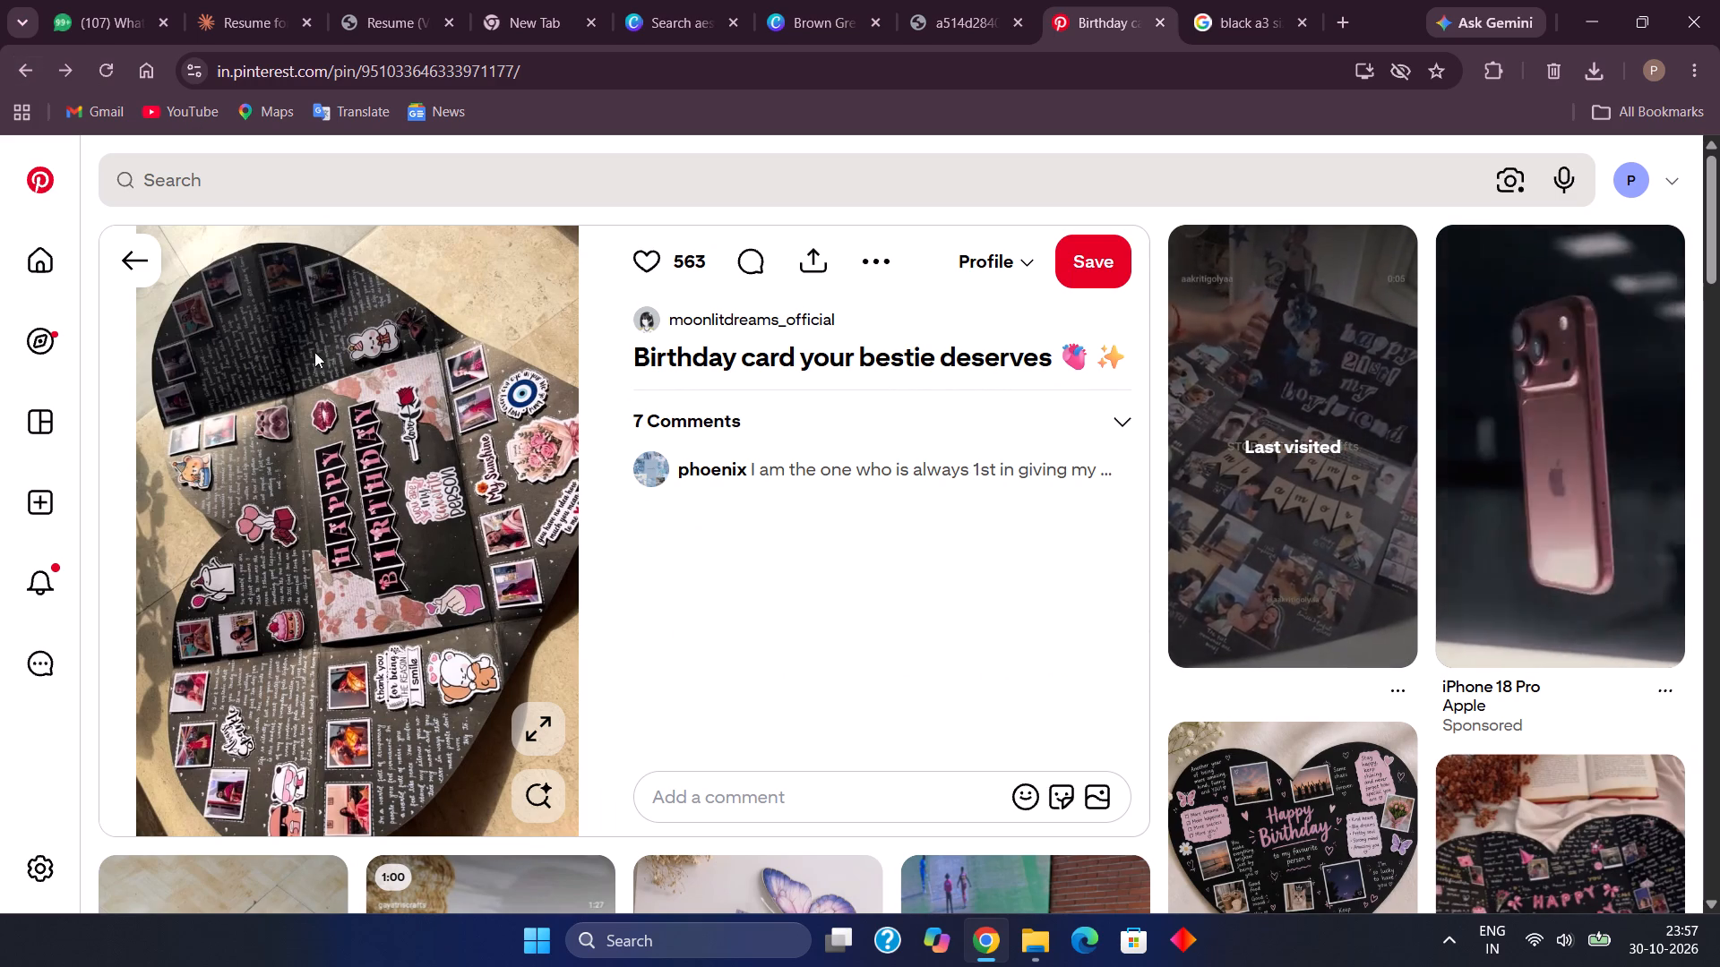
drag(354, 462, 445, 446)
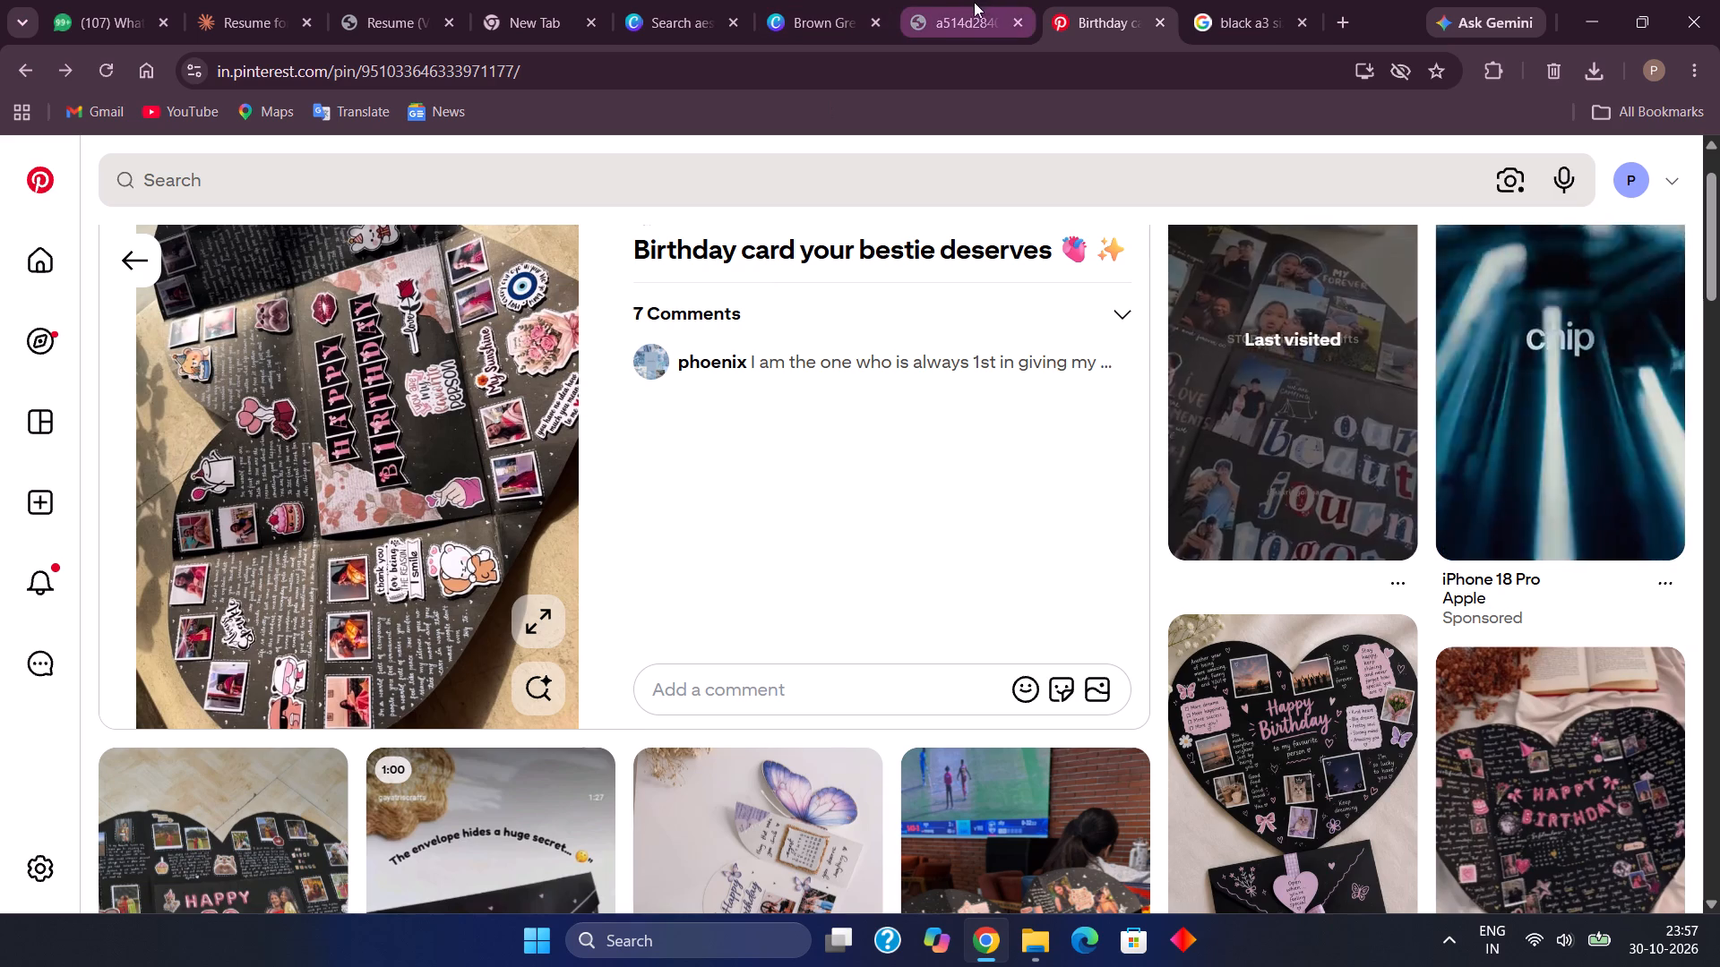
Switch to the Canva poster and widen the HAPPY BIRTHDAY banner on page 2's heart to about 7.6 by 3.8.
click(692, 0)
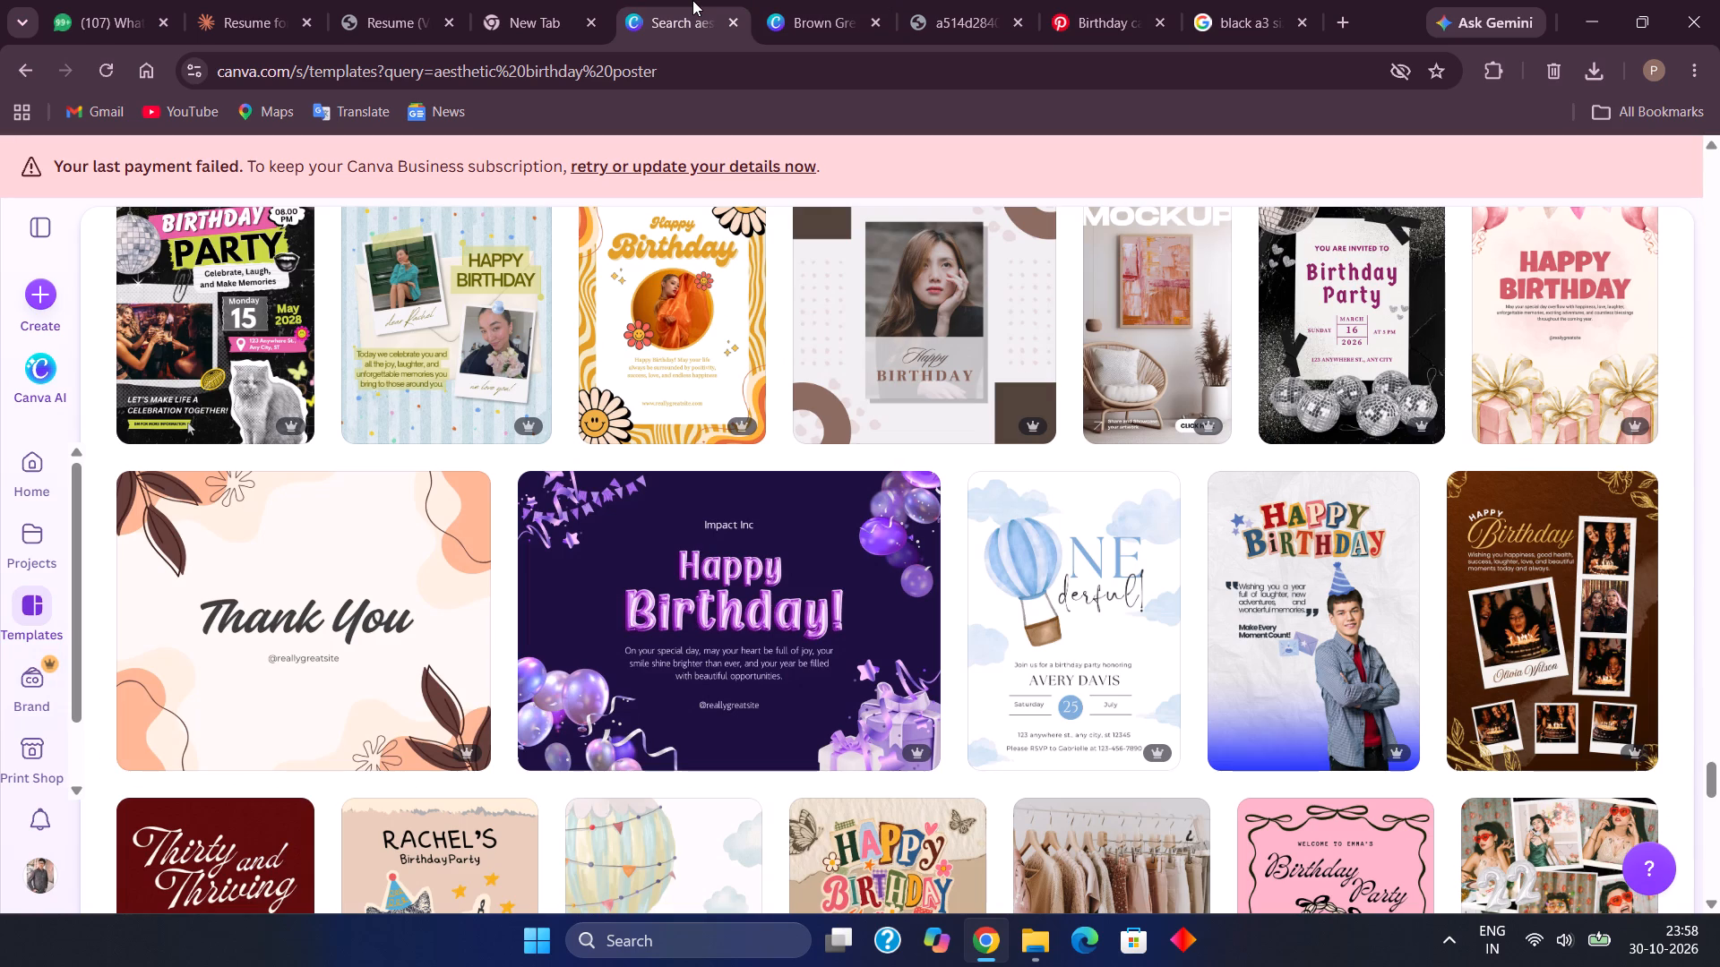
click(812, 2)
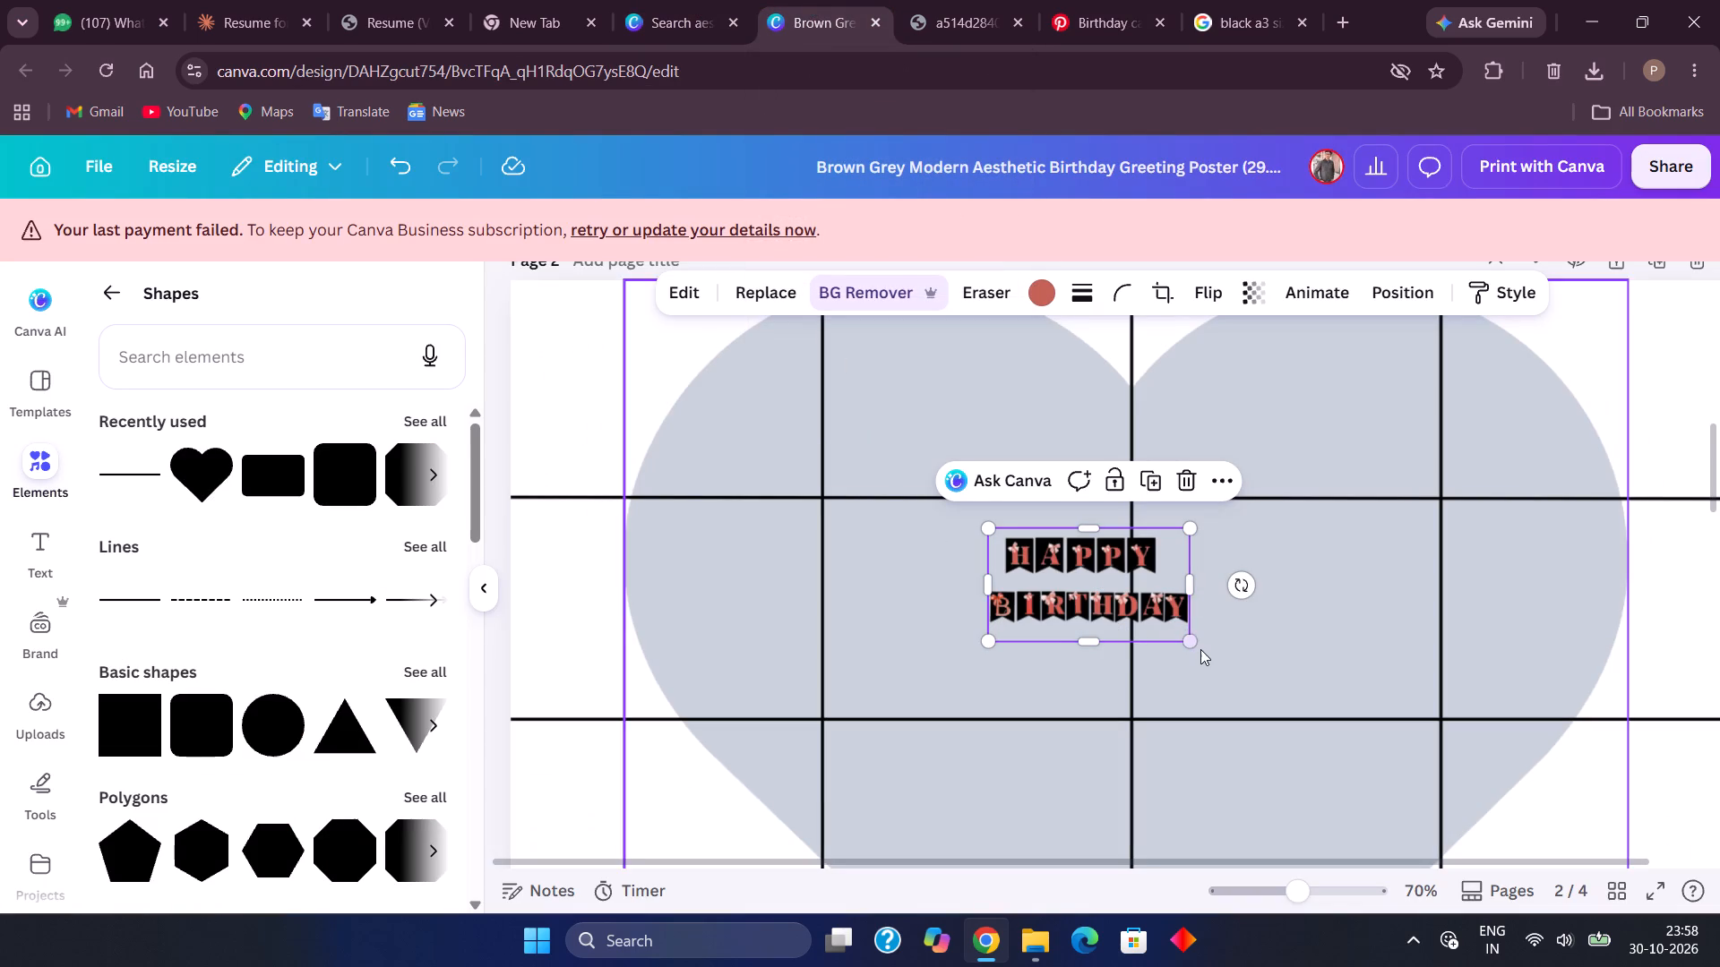
drag(1190, 590, 1261, 578)
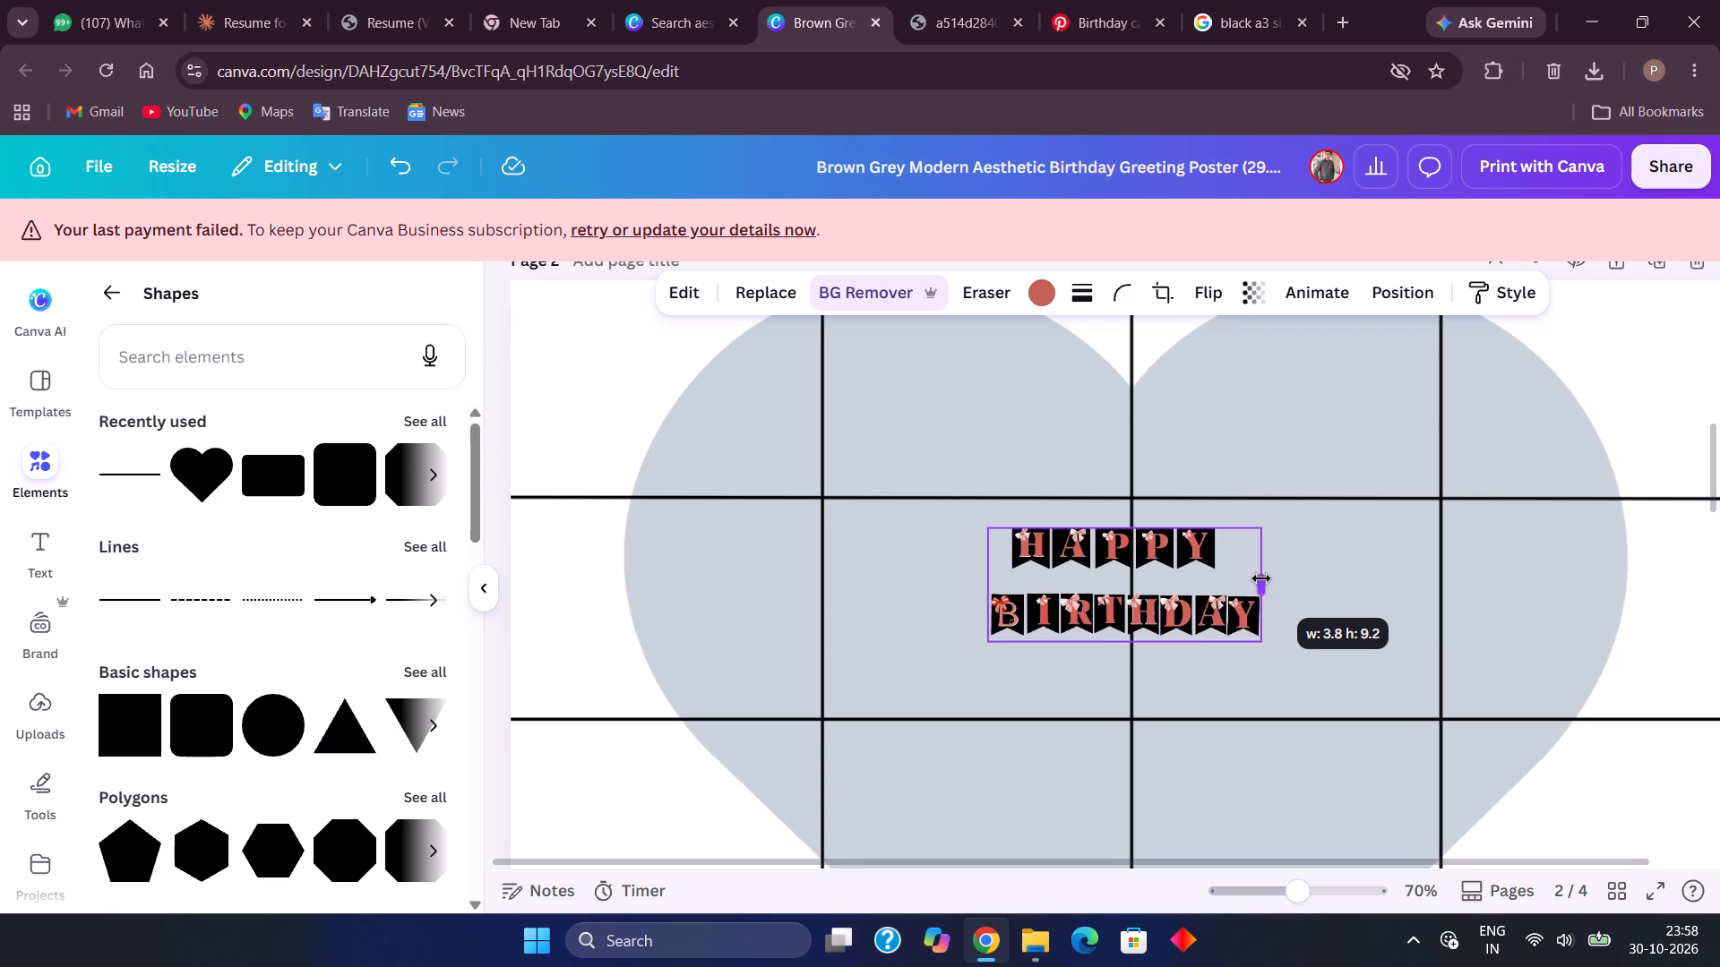
drag(1261, 578, 1332, 570)
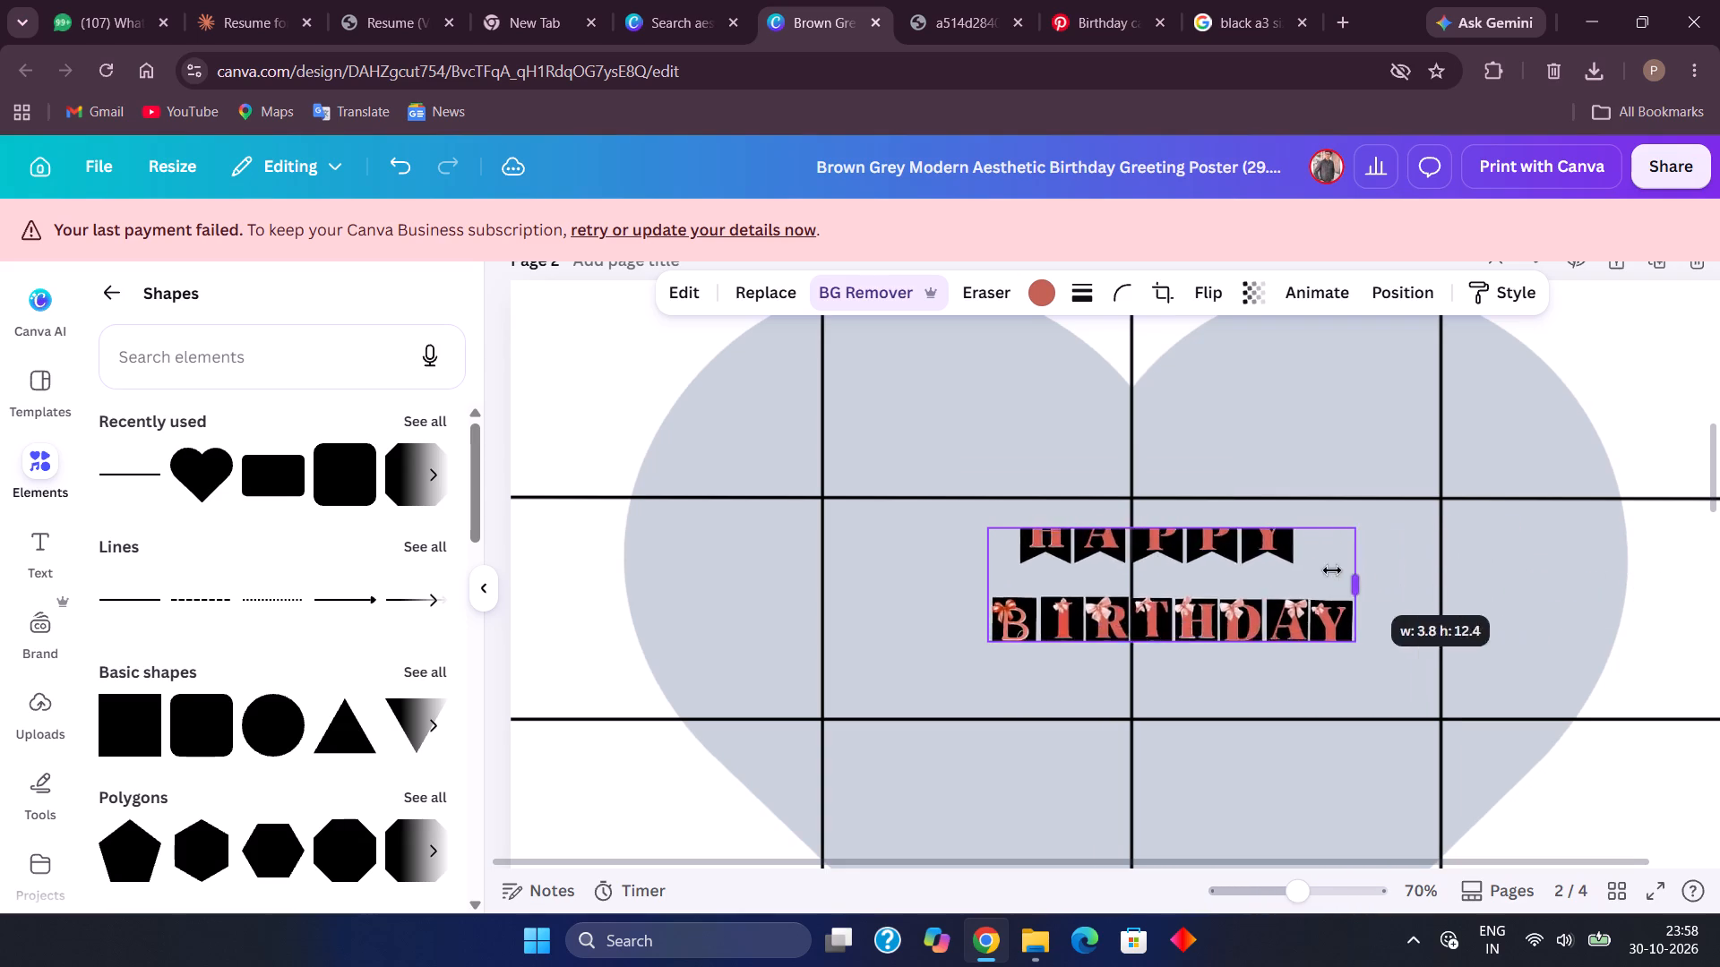
drag(1332, 570, 1213, 542)
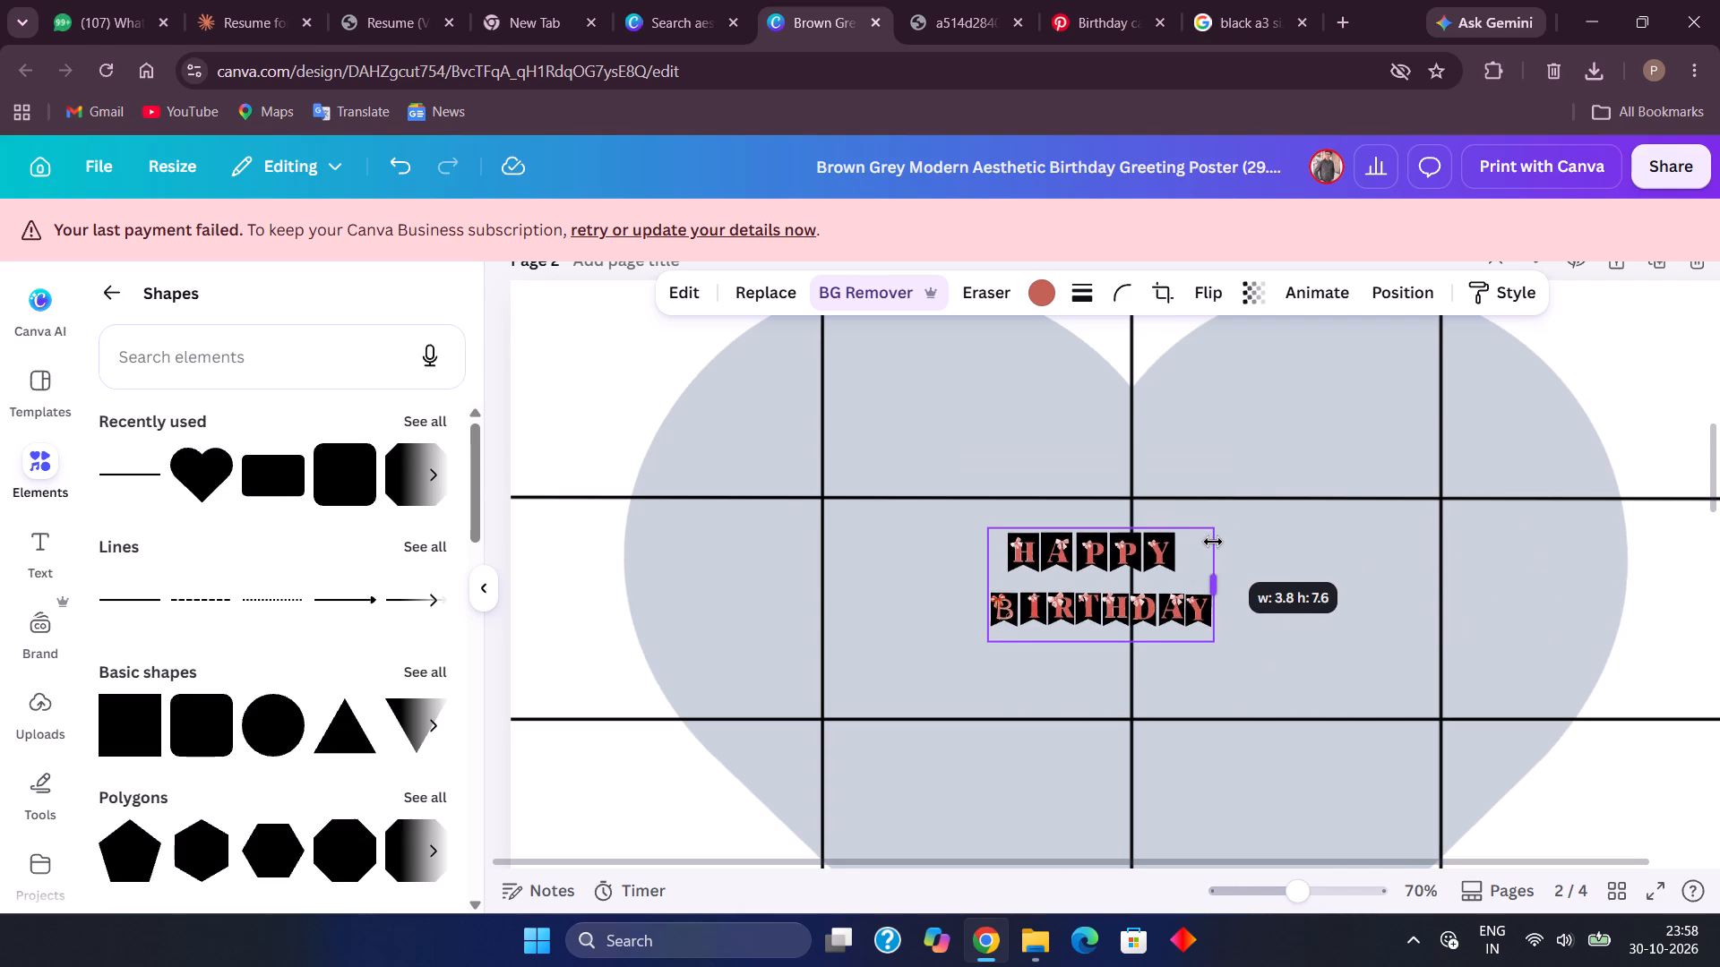
drag(1213, 542, 1211, 542)
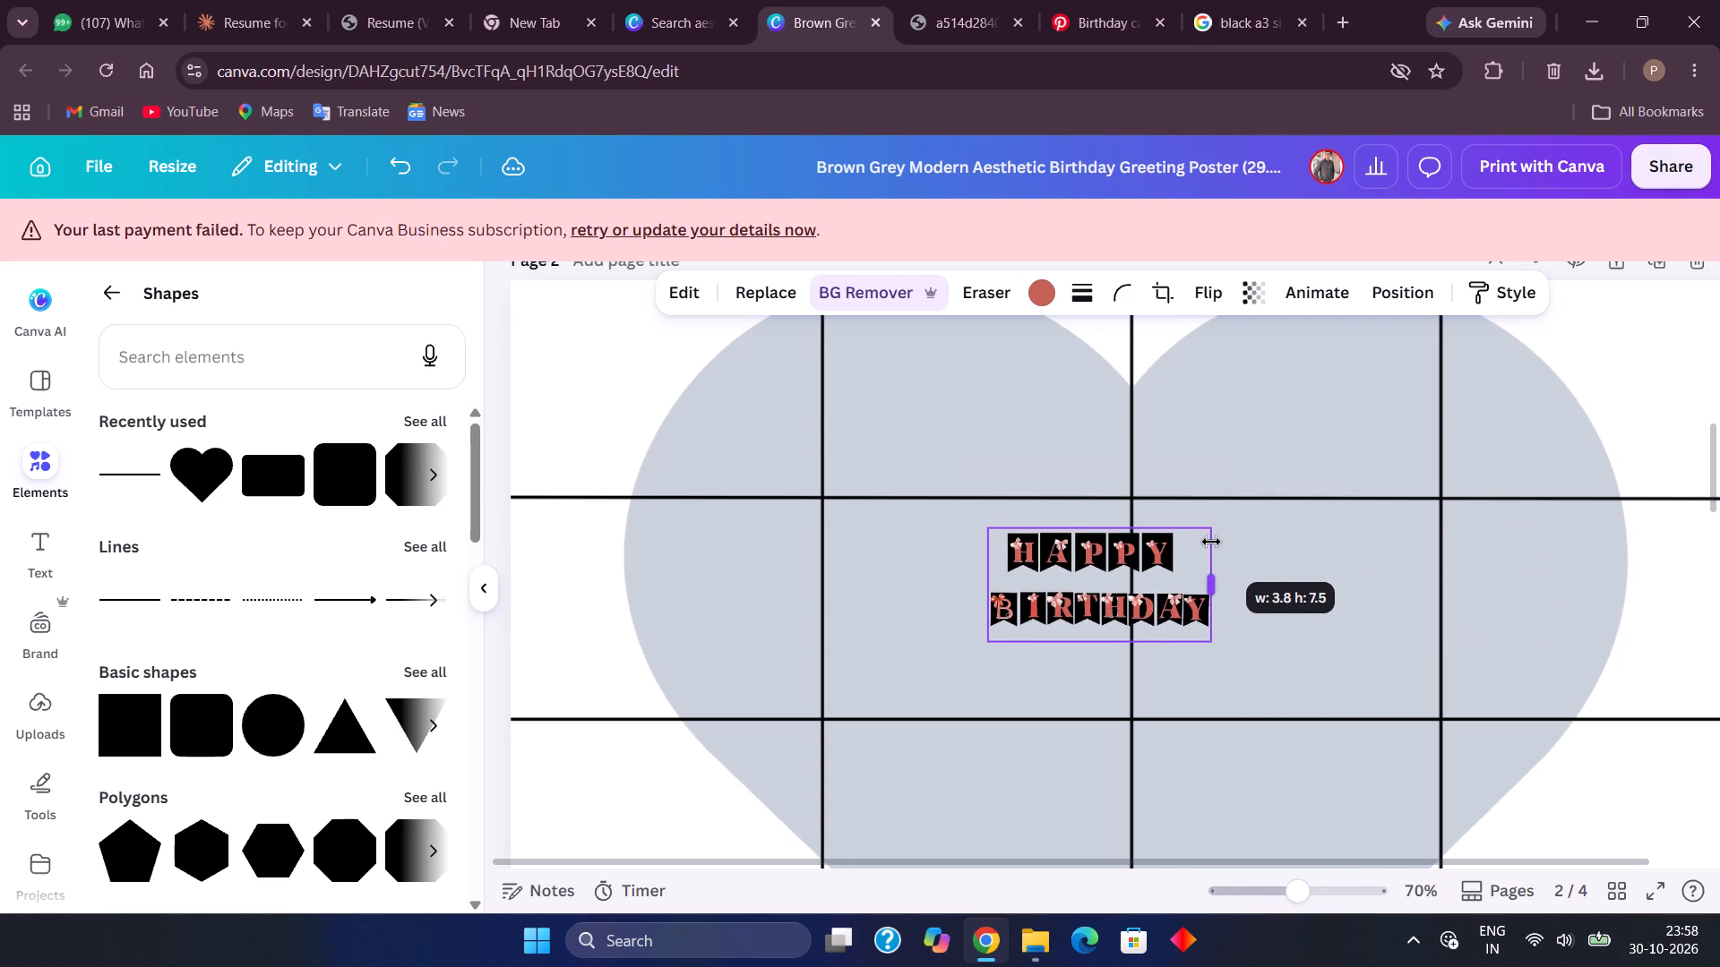
drag(1211, 542, 1213, 542)
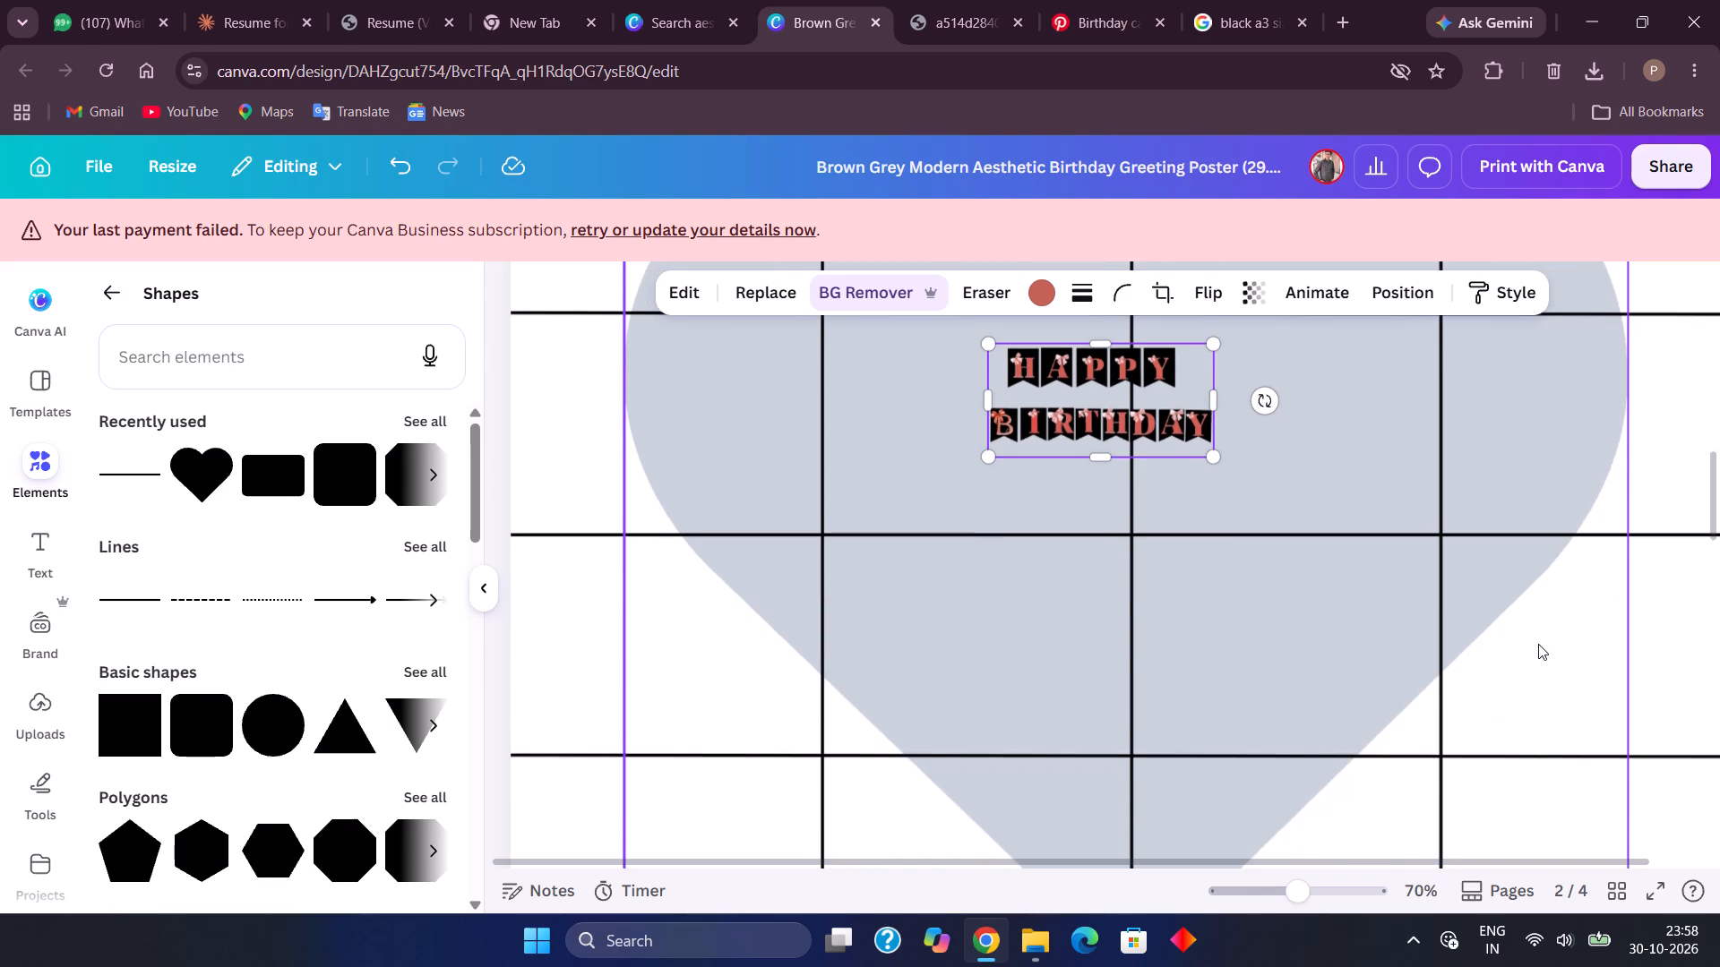
Duplicate page 2 with its heart, guide lines and HAPPY BIRTHDAY banner.
scroll(1538, 644, down, 3)
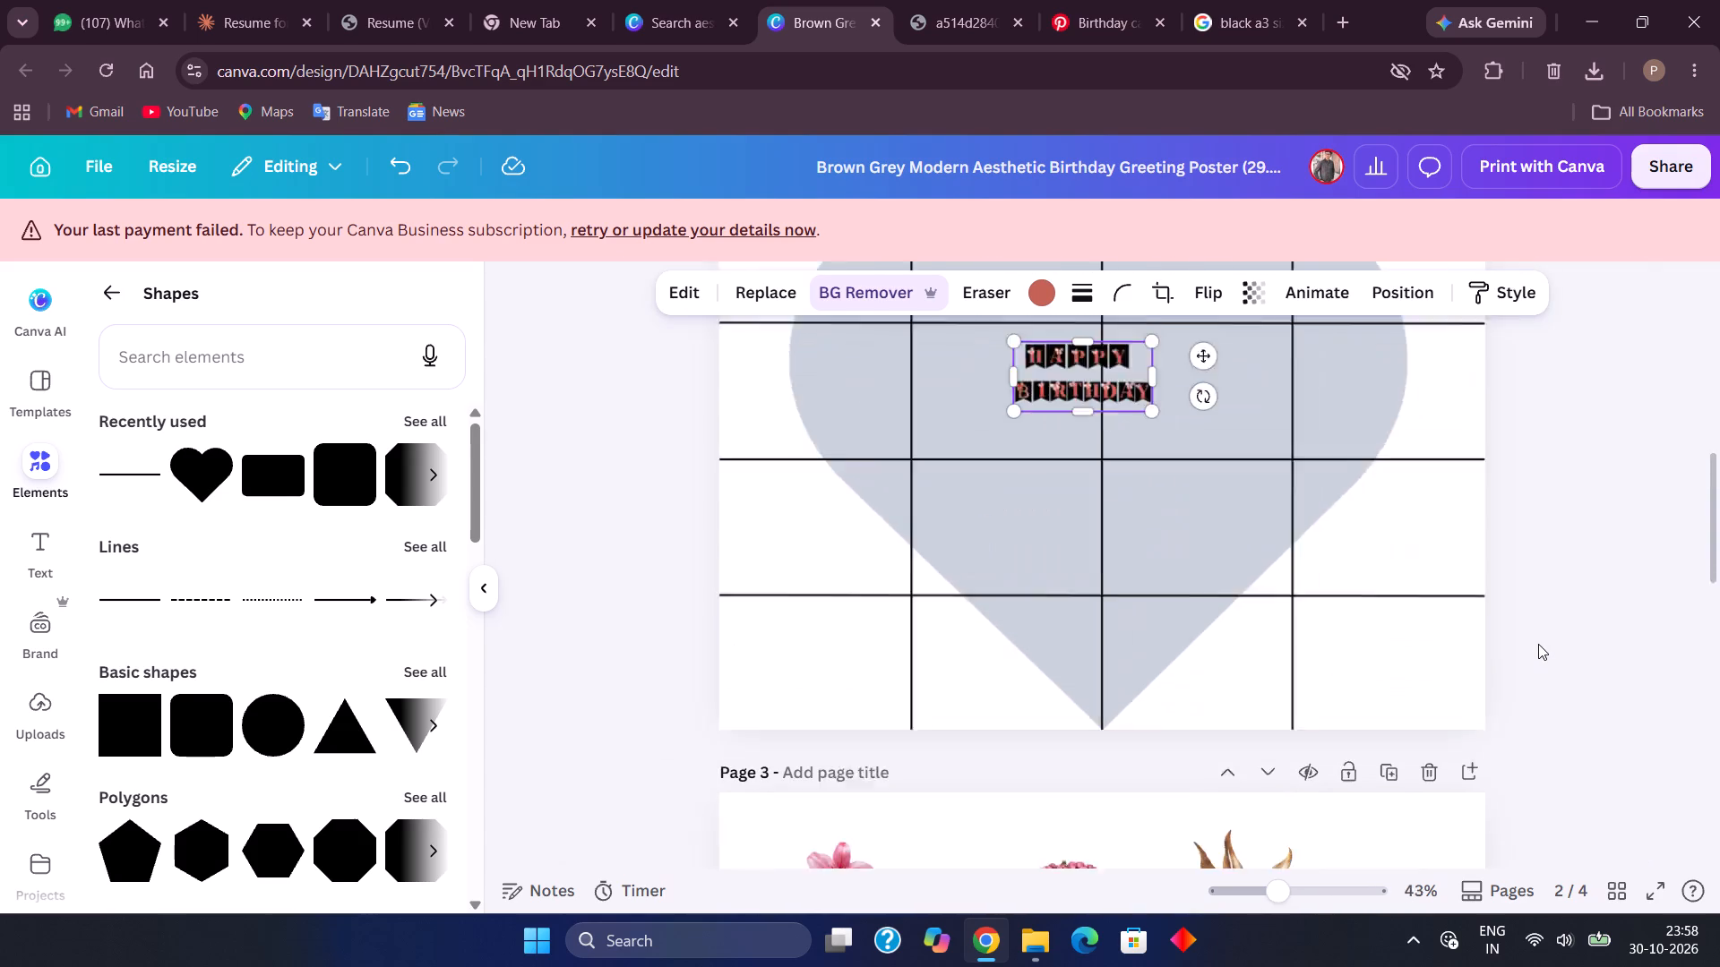
scroll(1538, 644, up, 2)
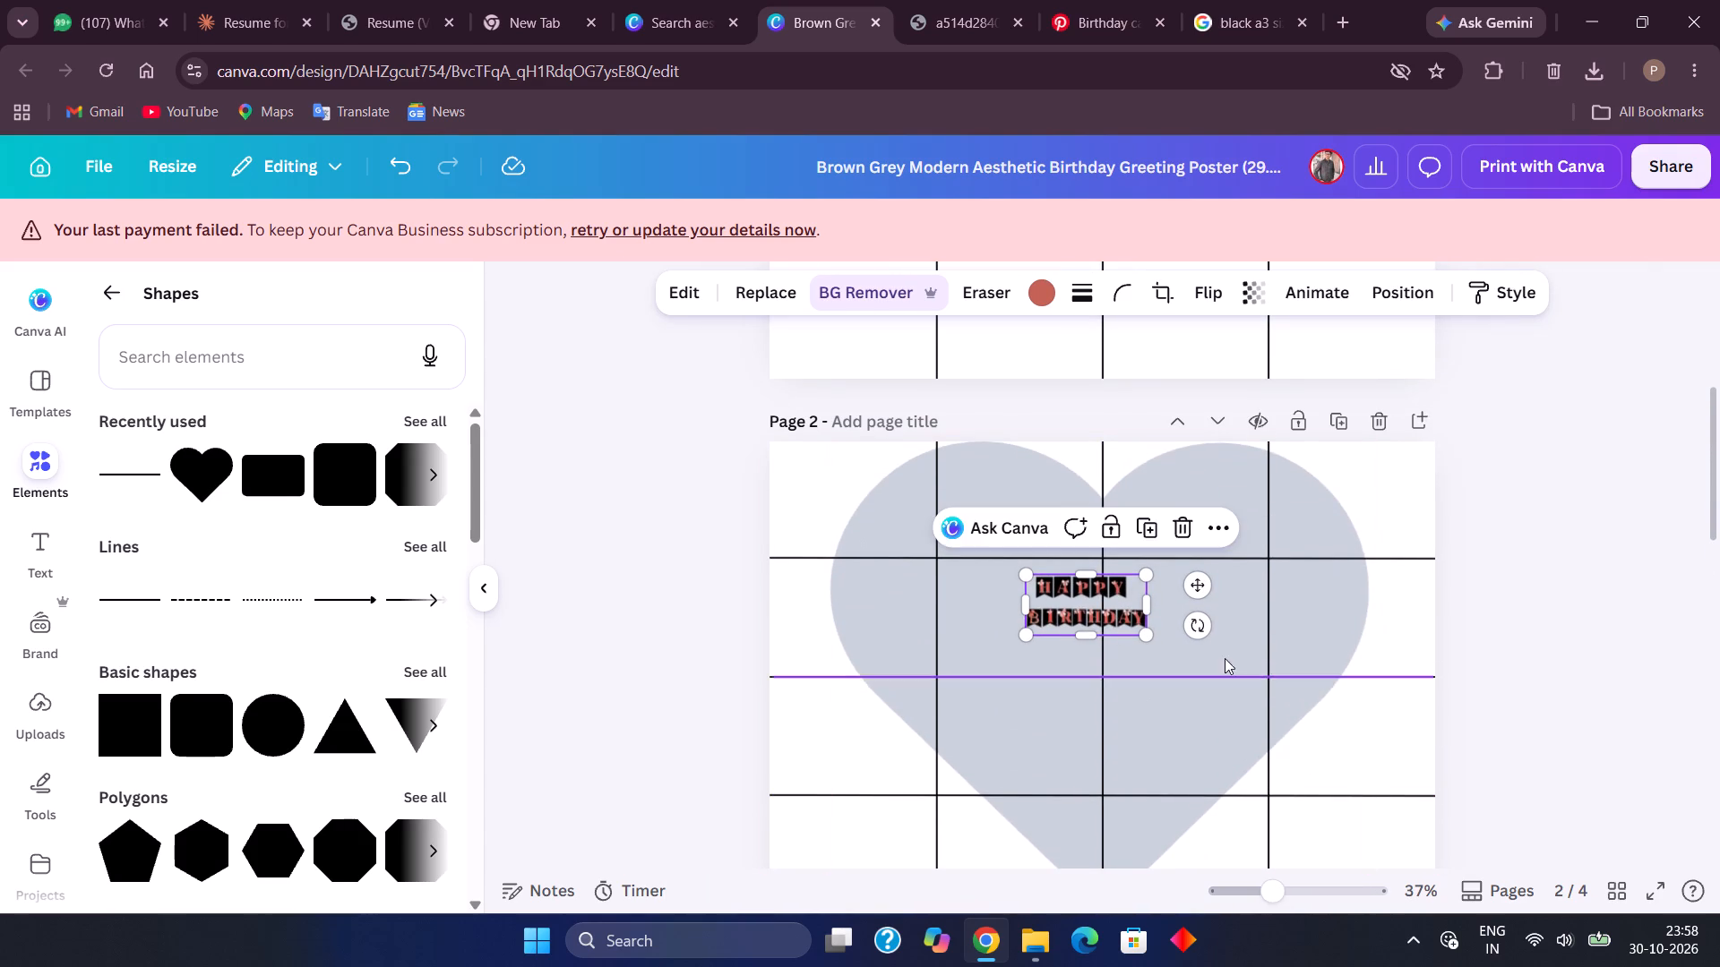
scroll(1126, 645, up, 3)
right_click(1126, 645)
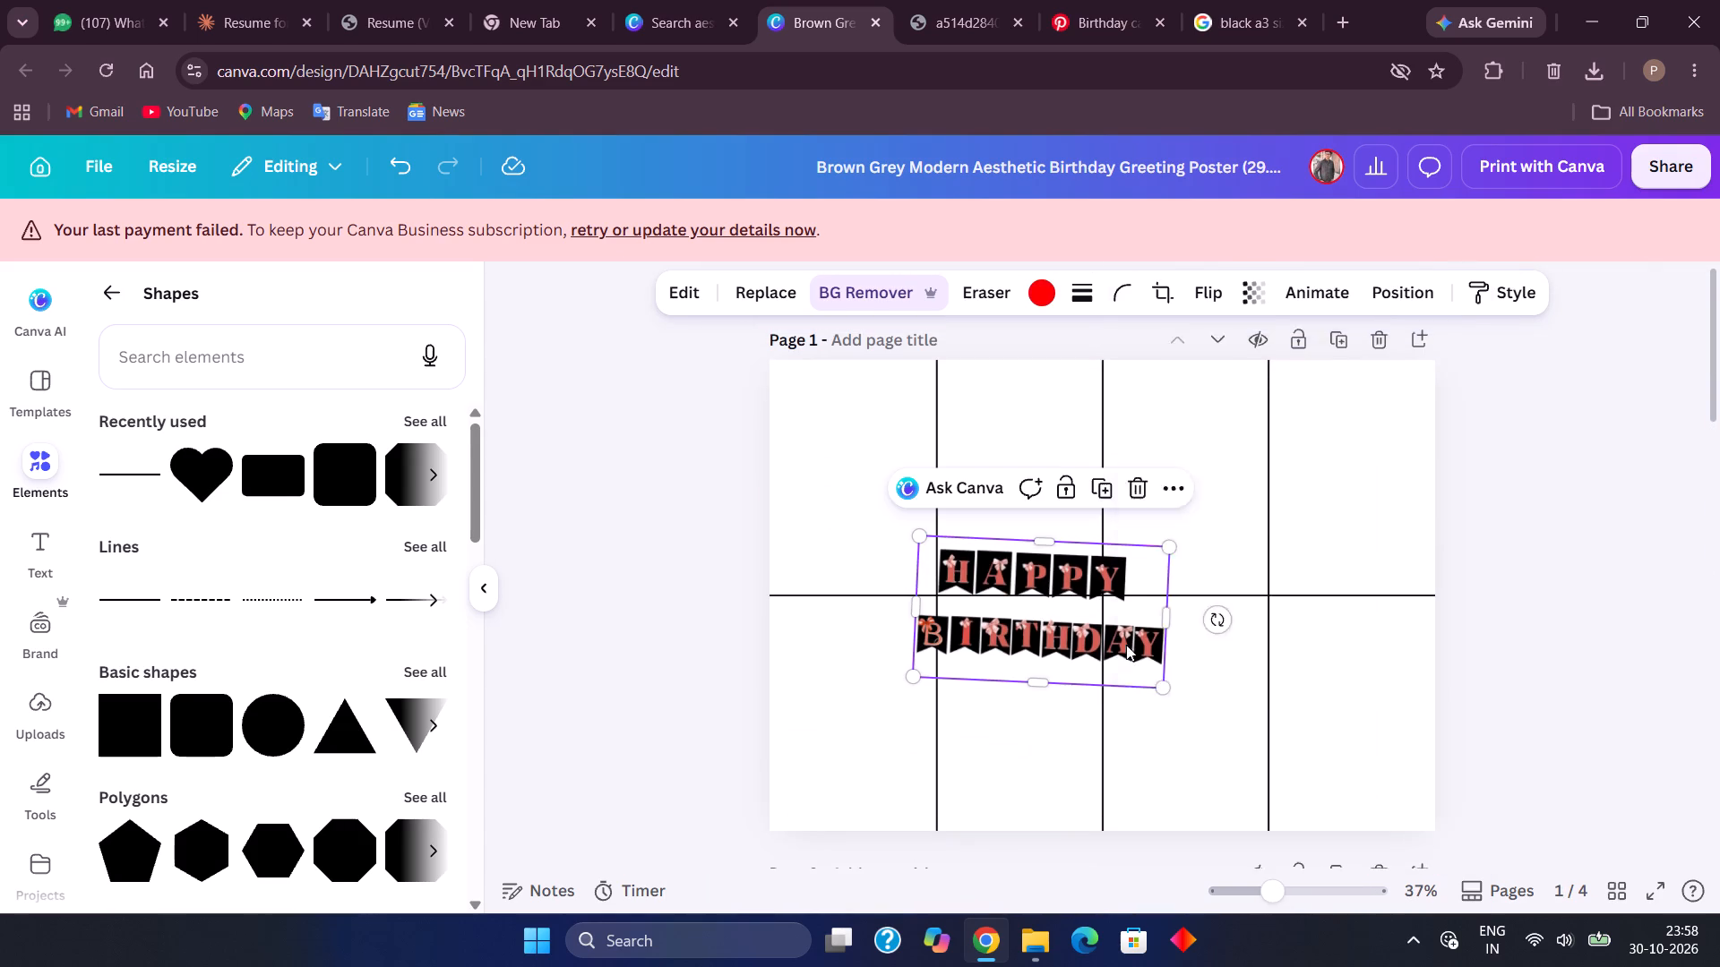
click(879, 710)
scroll(879, 710, down, 4)
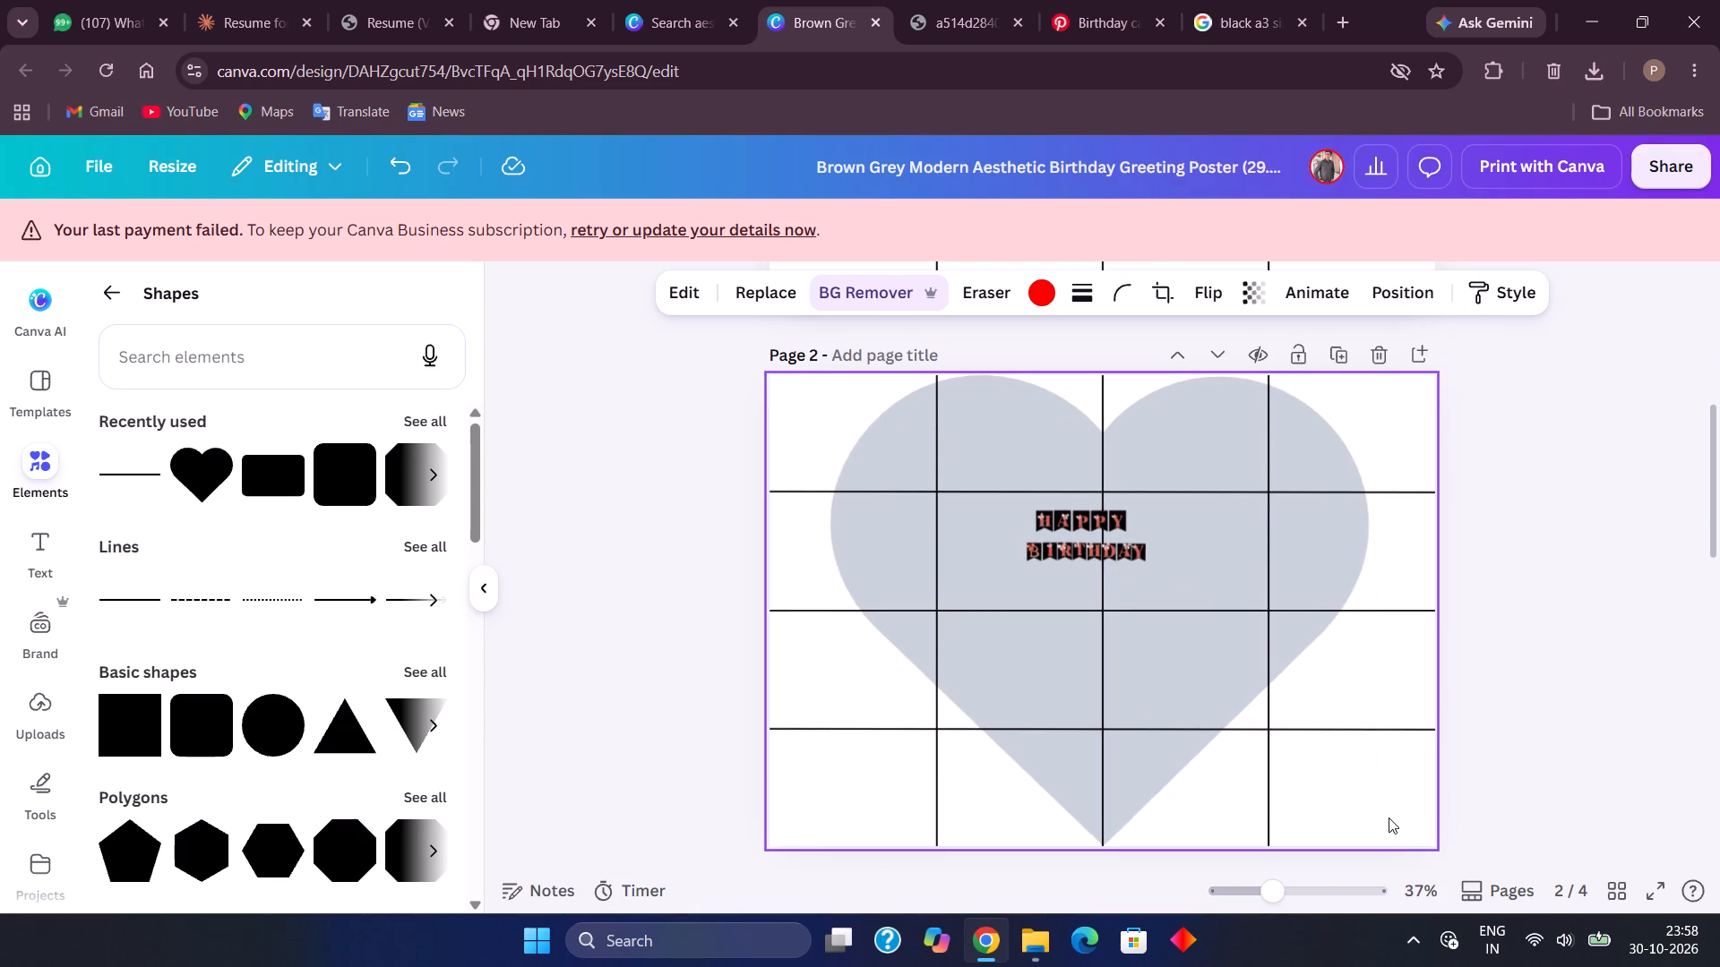
click(1389, 817)
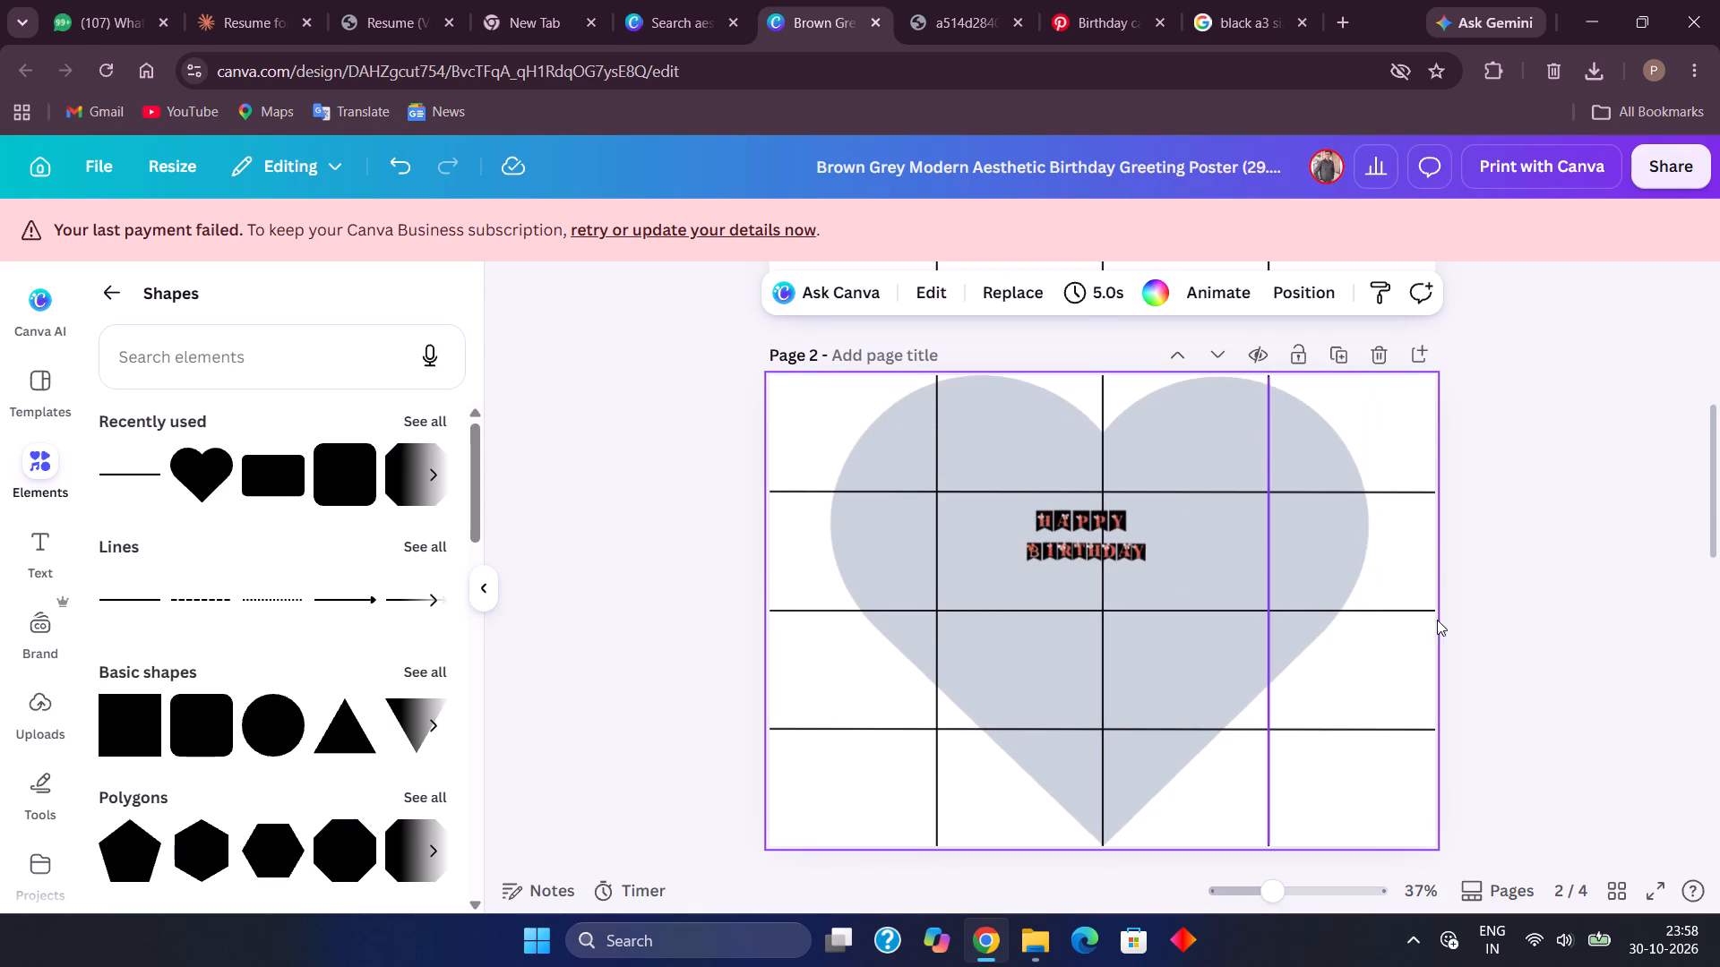
click(1351, 347)
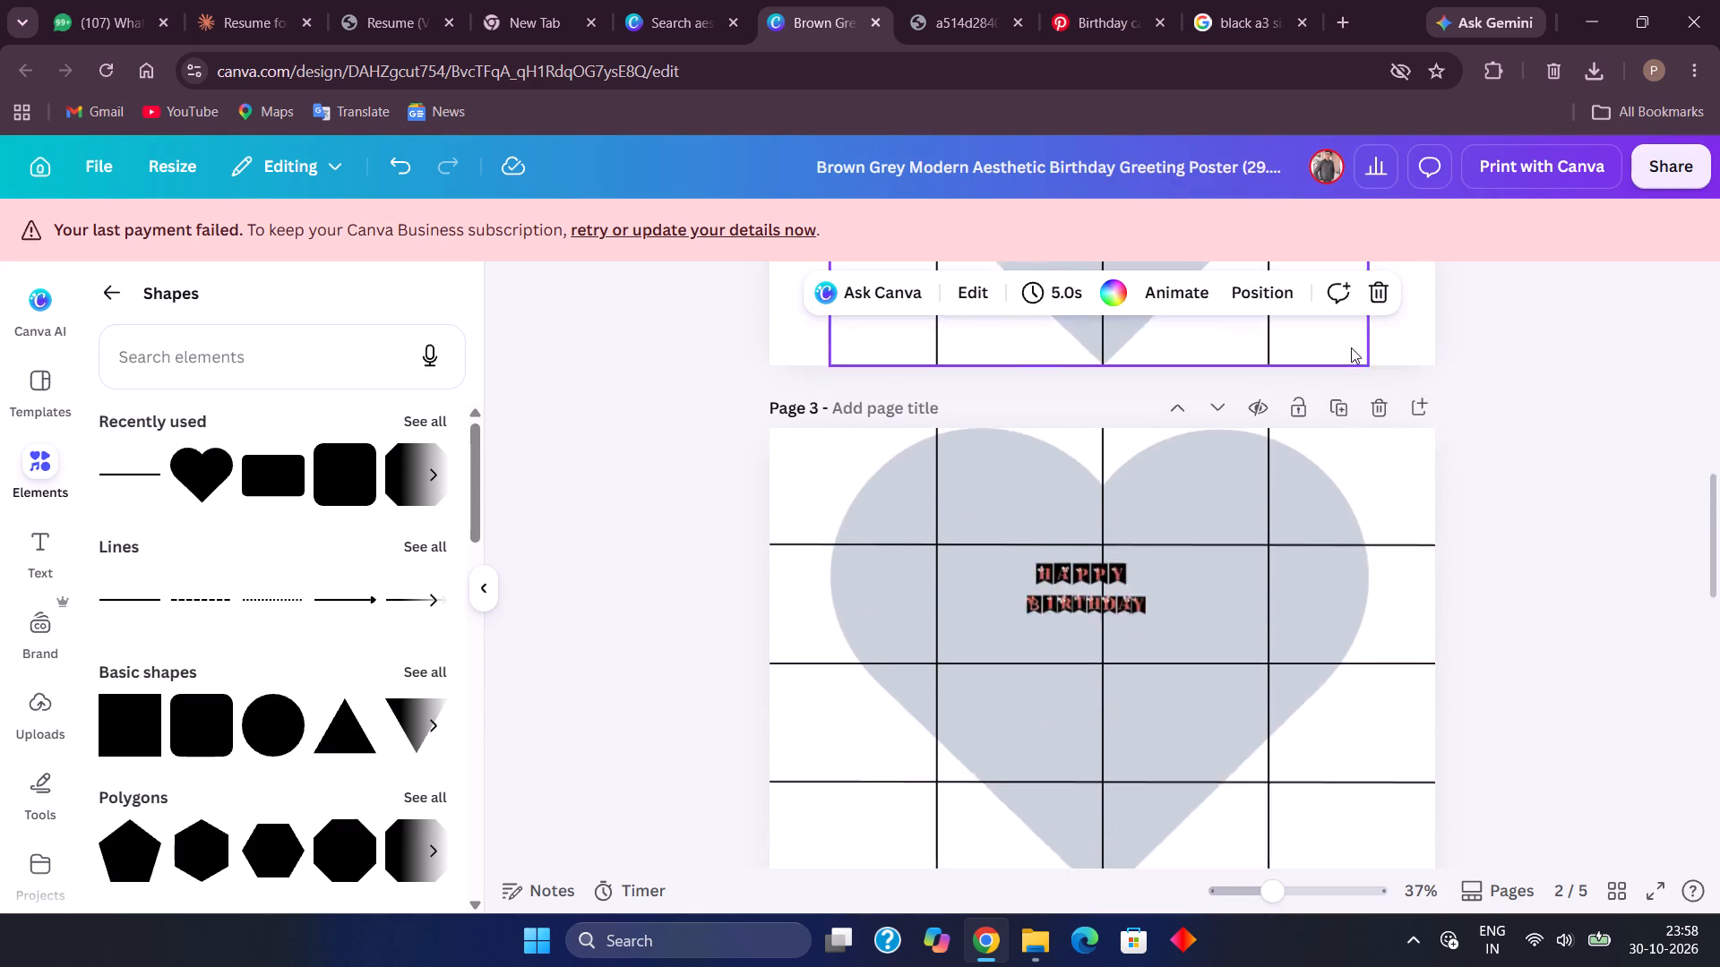
Centre page 2's HAPPY BIRTHDAY banner on the heart's vertical centre line, slightly below the upper horizontal guide line.
scroll(1225, 450, up, 6)
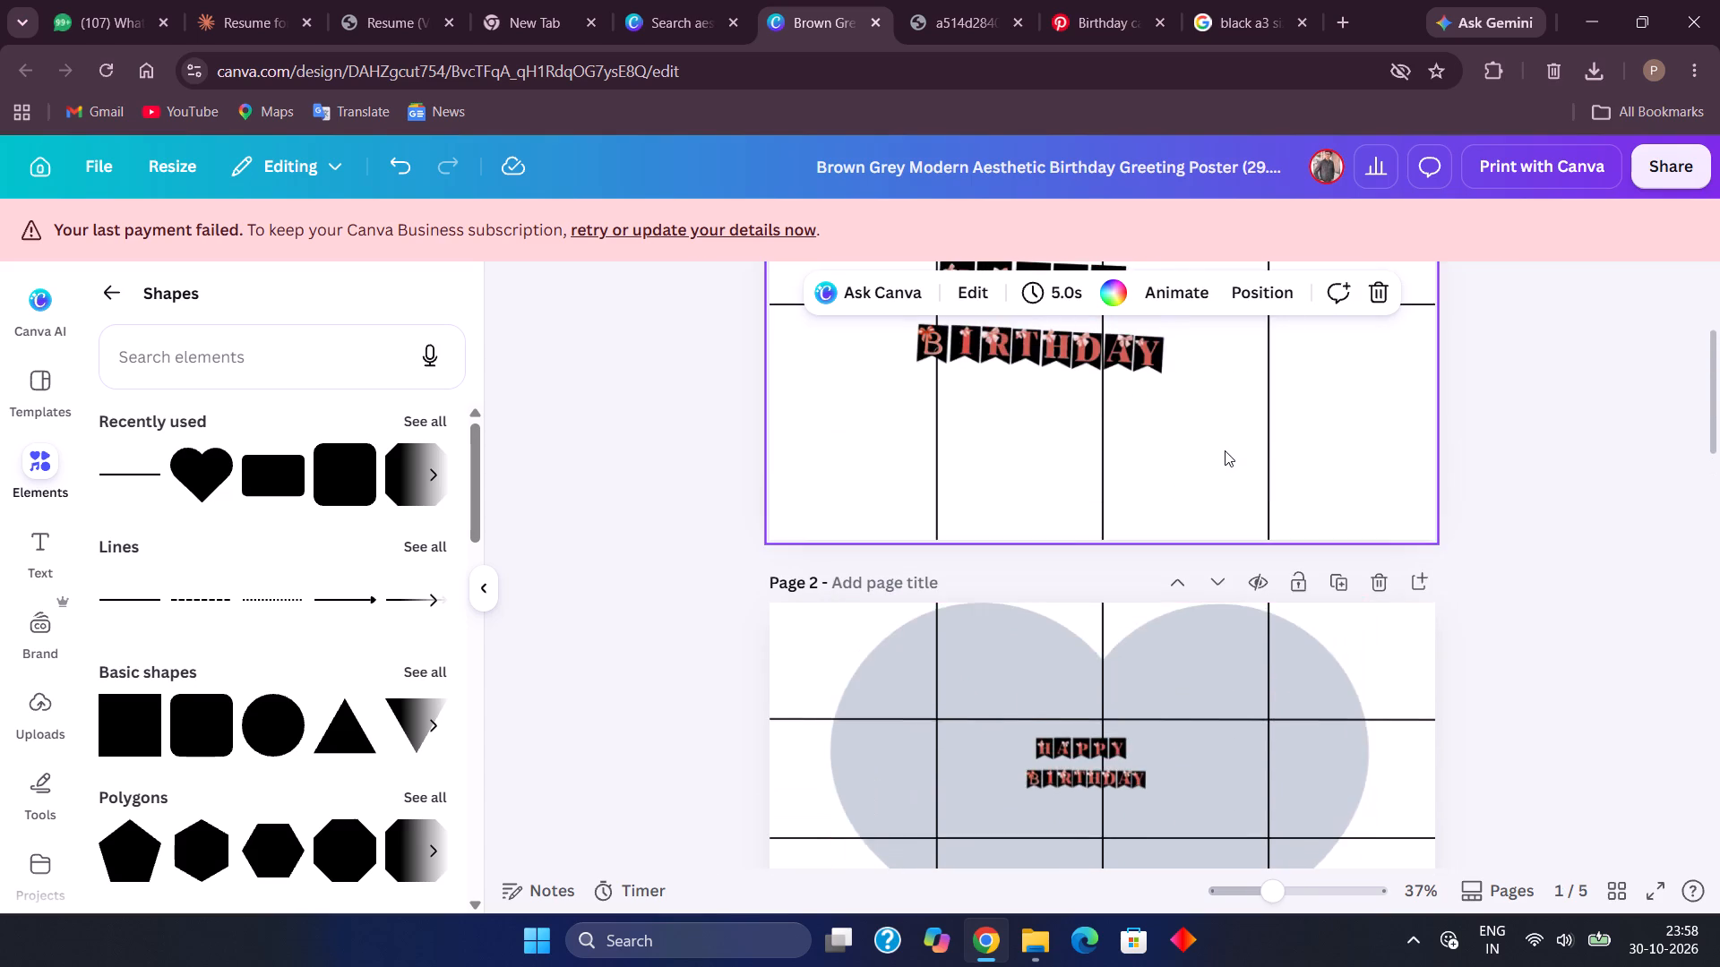
scroll(1225, 450, down, 3)
drag(1070, 553, 1097, 531)
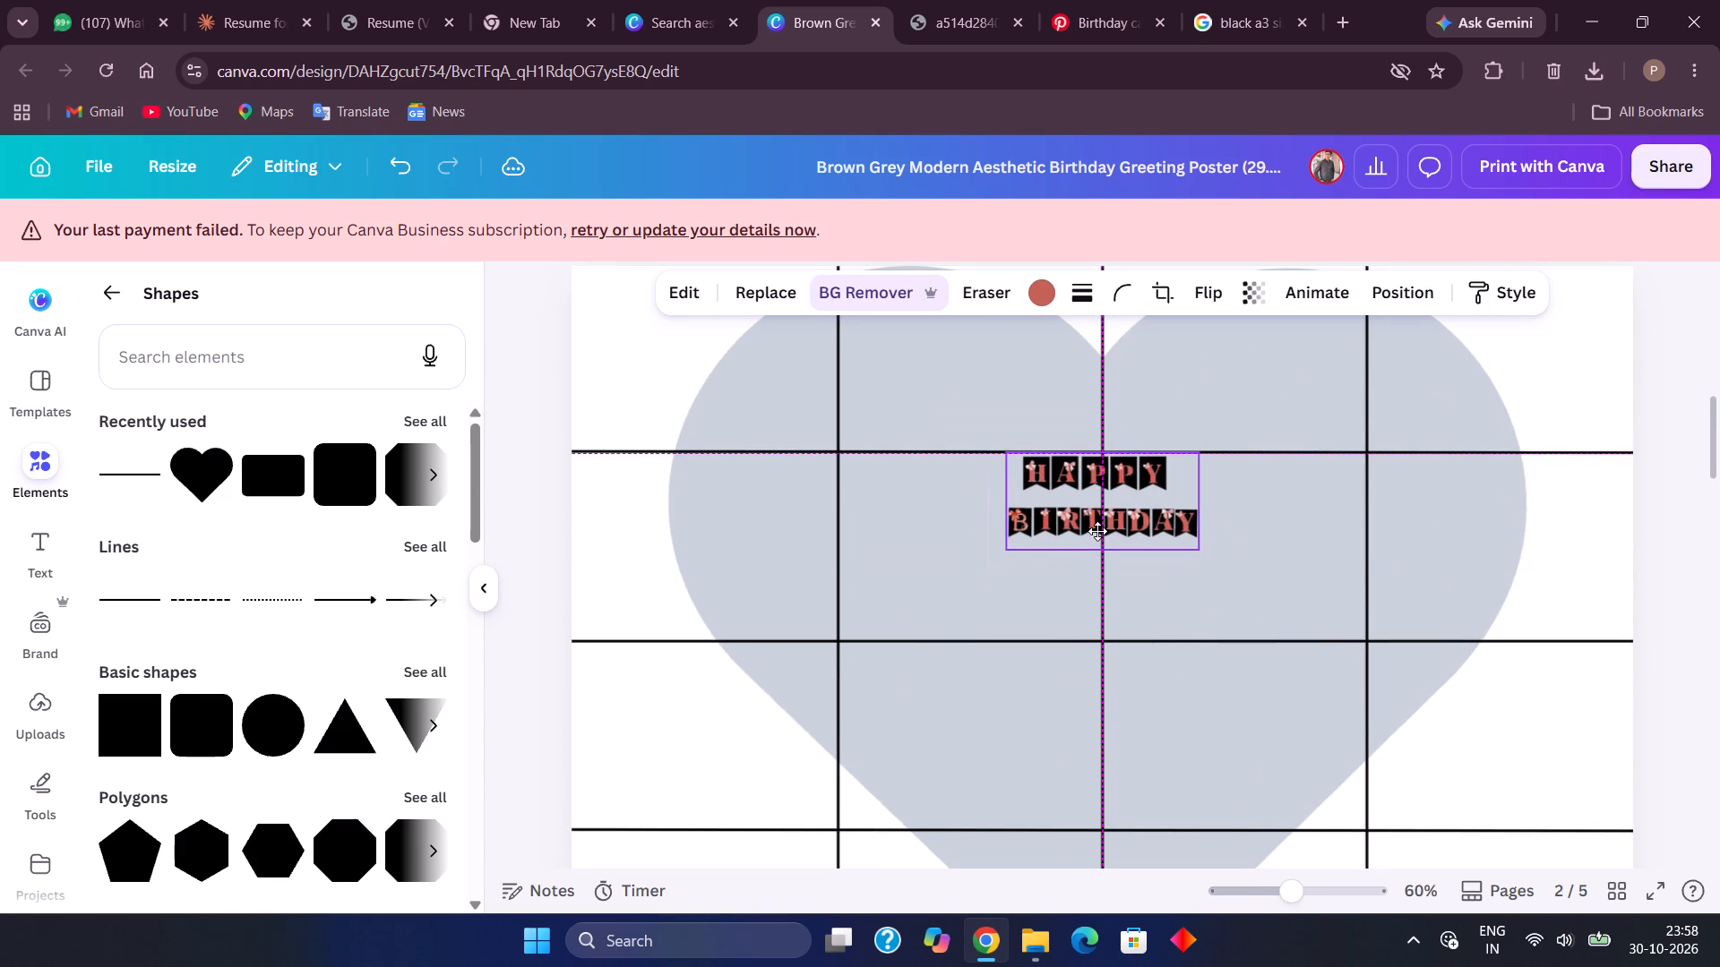
drag(1097, 531, 1100, 541)
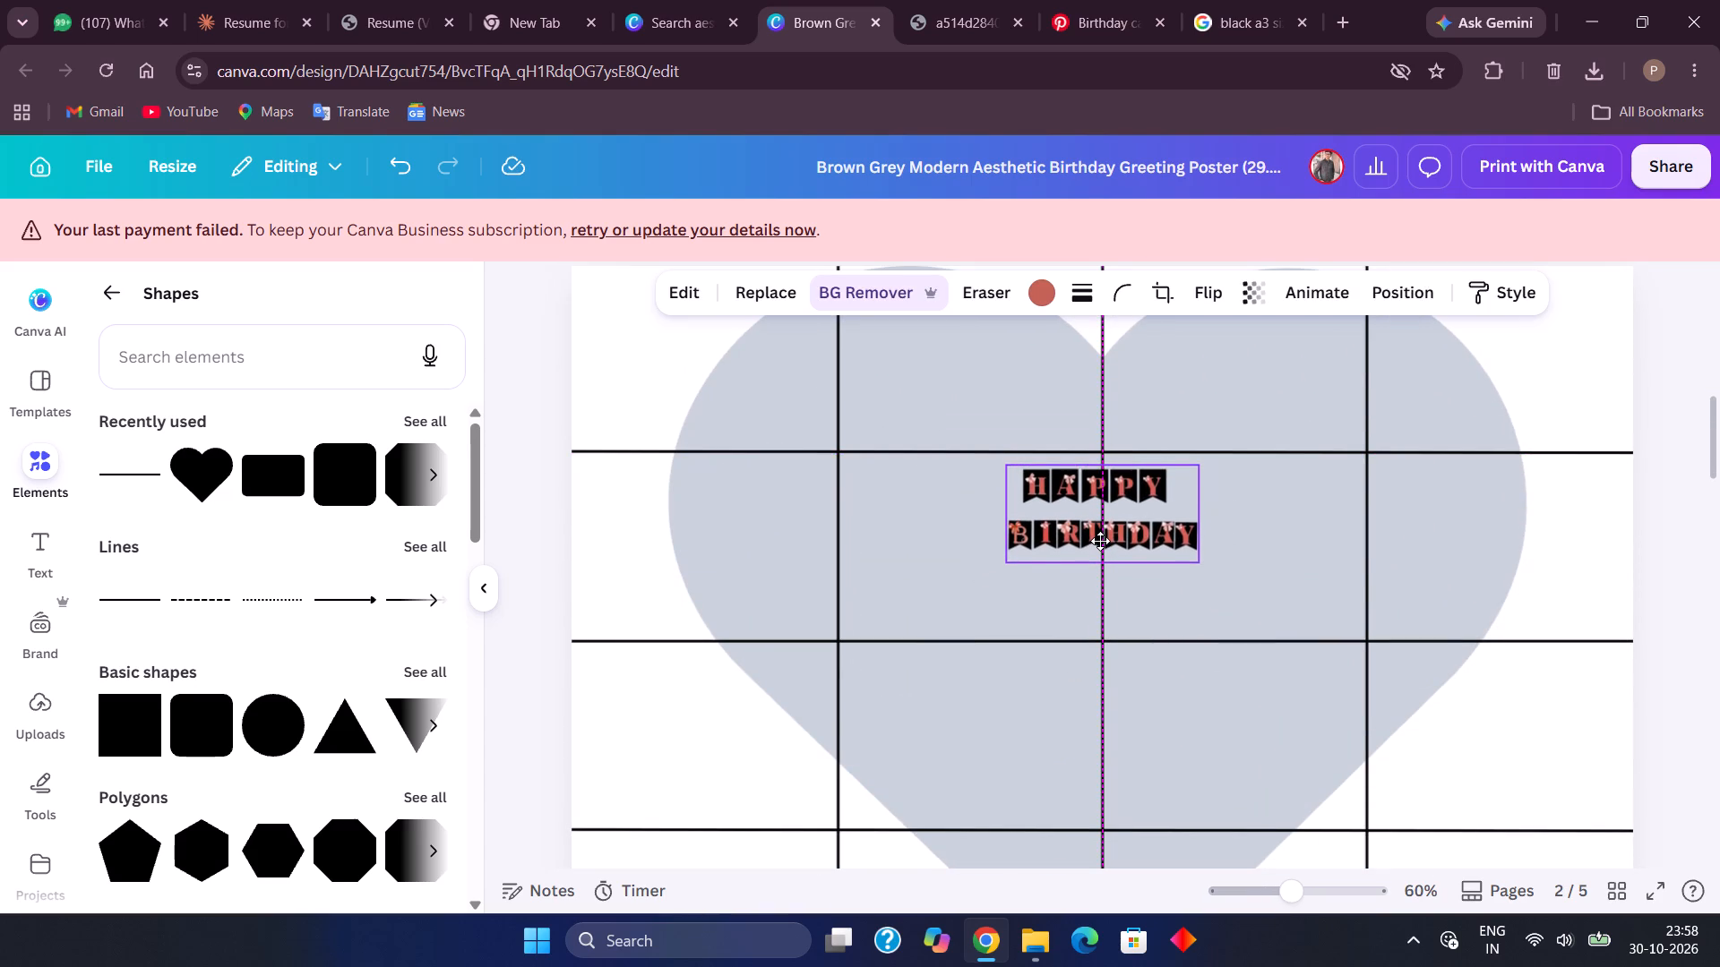
drag(1100, 541, 1100, 538)
click(1200, 517)
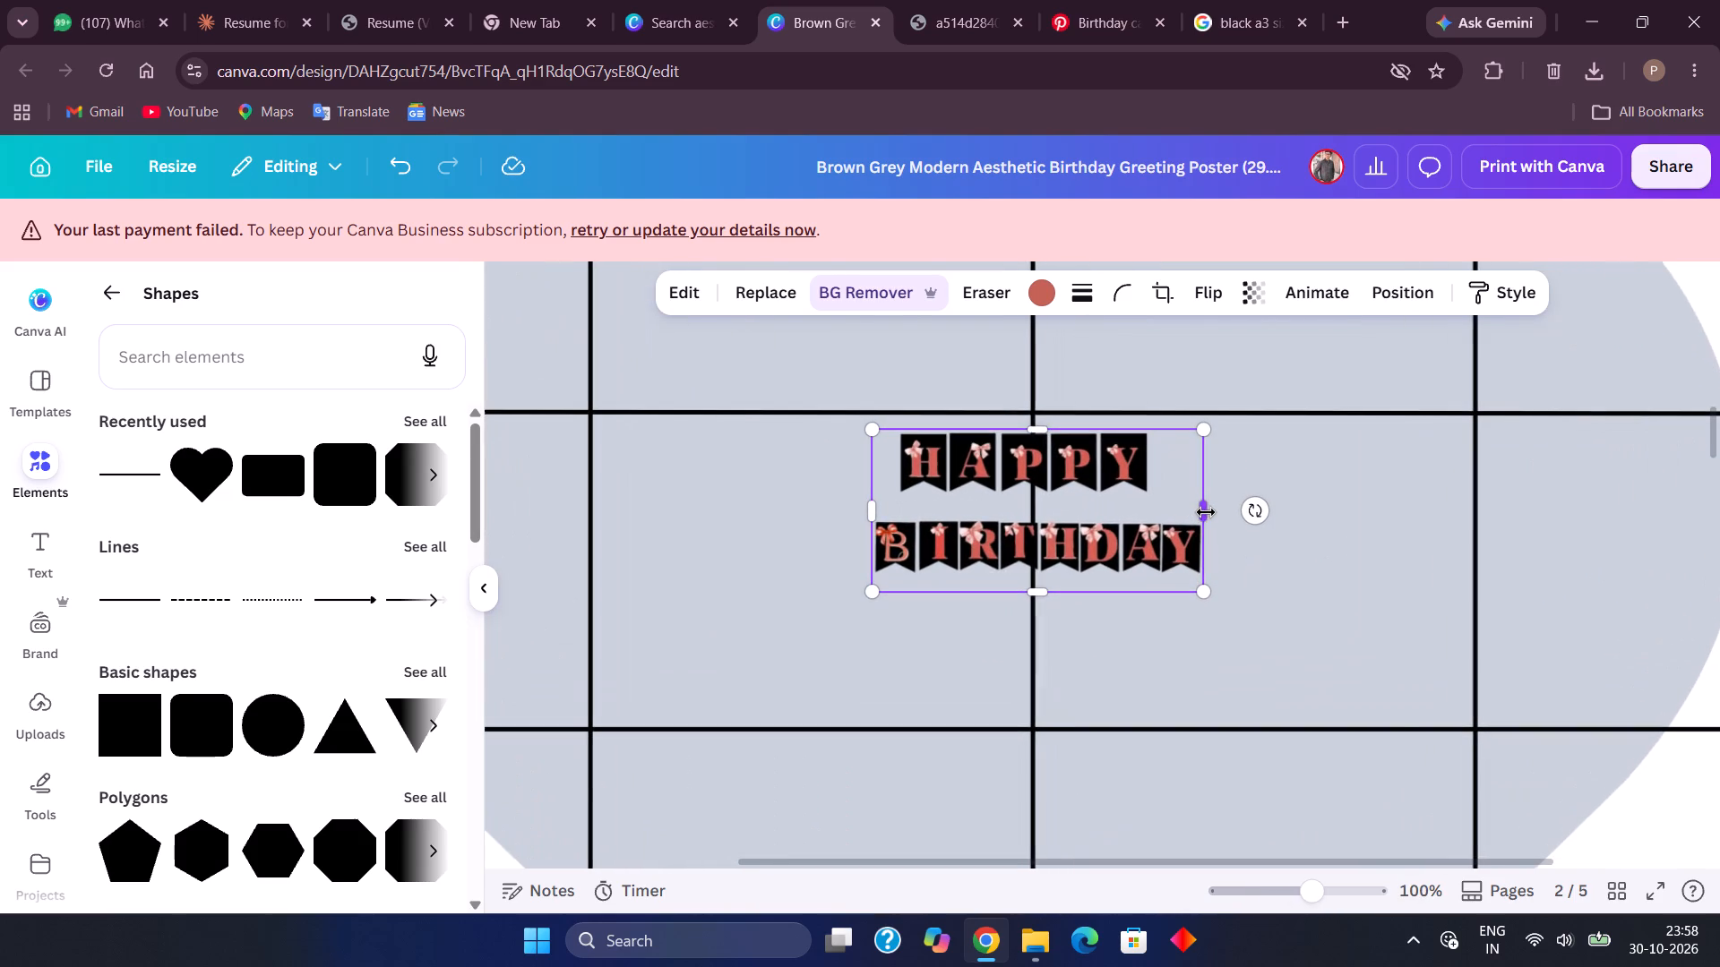
click(1270, 629)
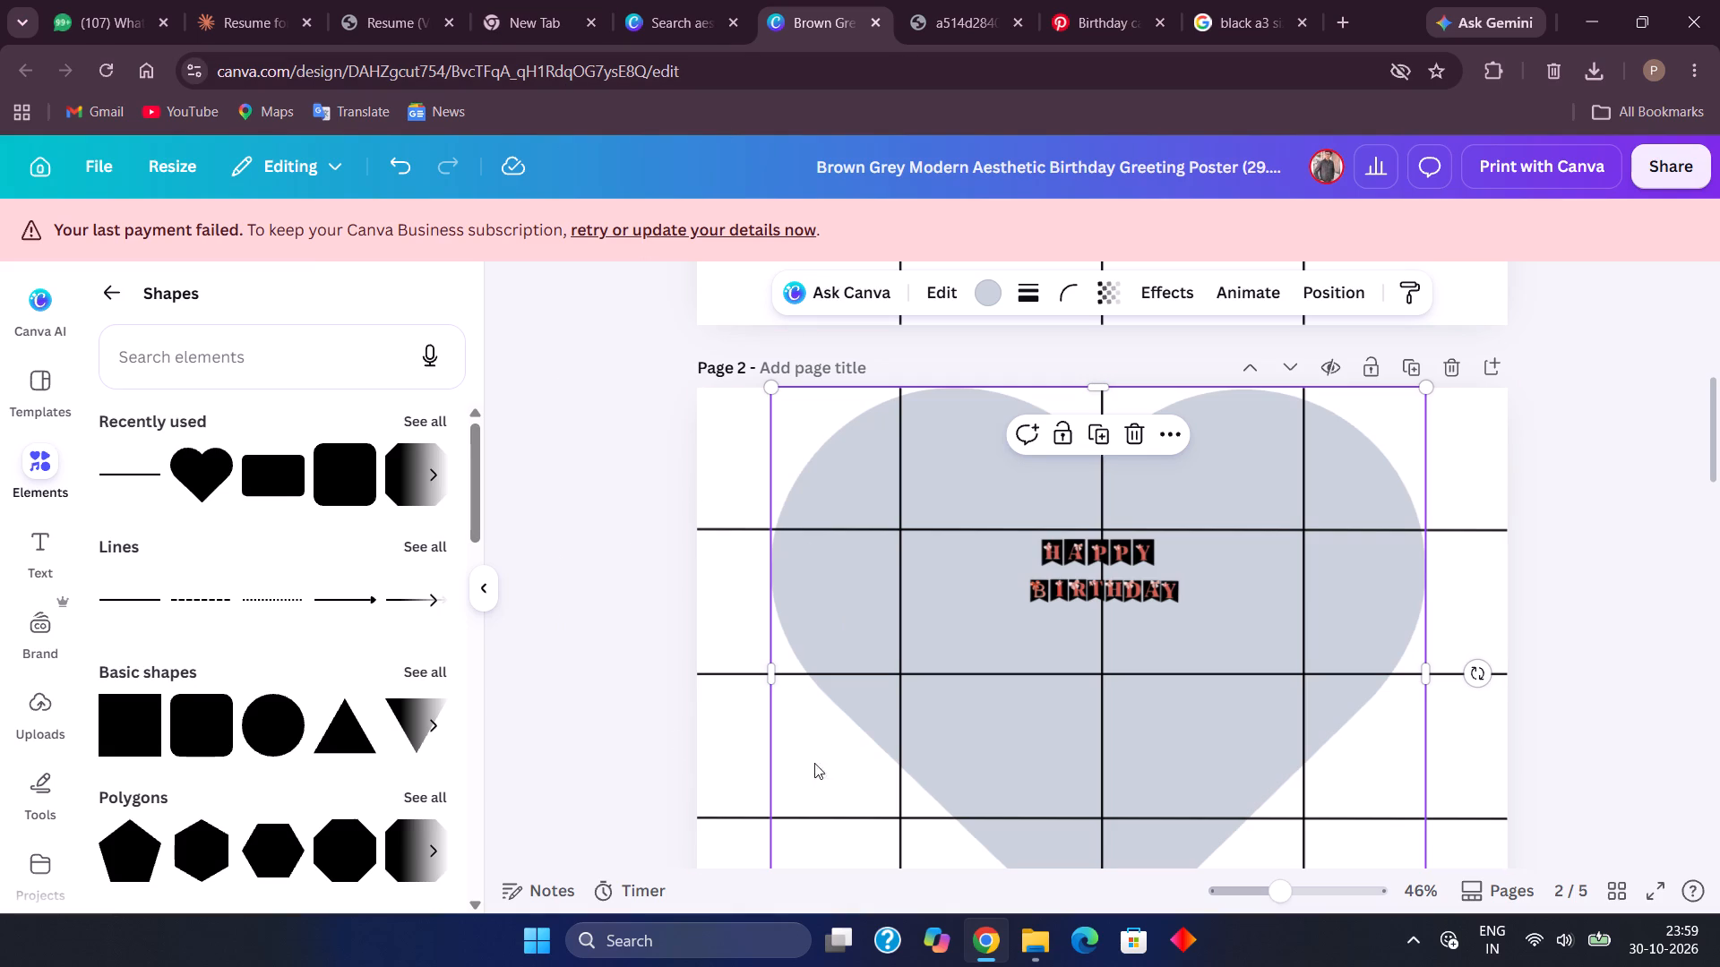
Return to the Pinterest heart card pin, expand its comments and read through them.
click(1143, 6)
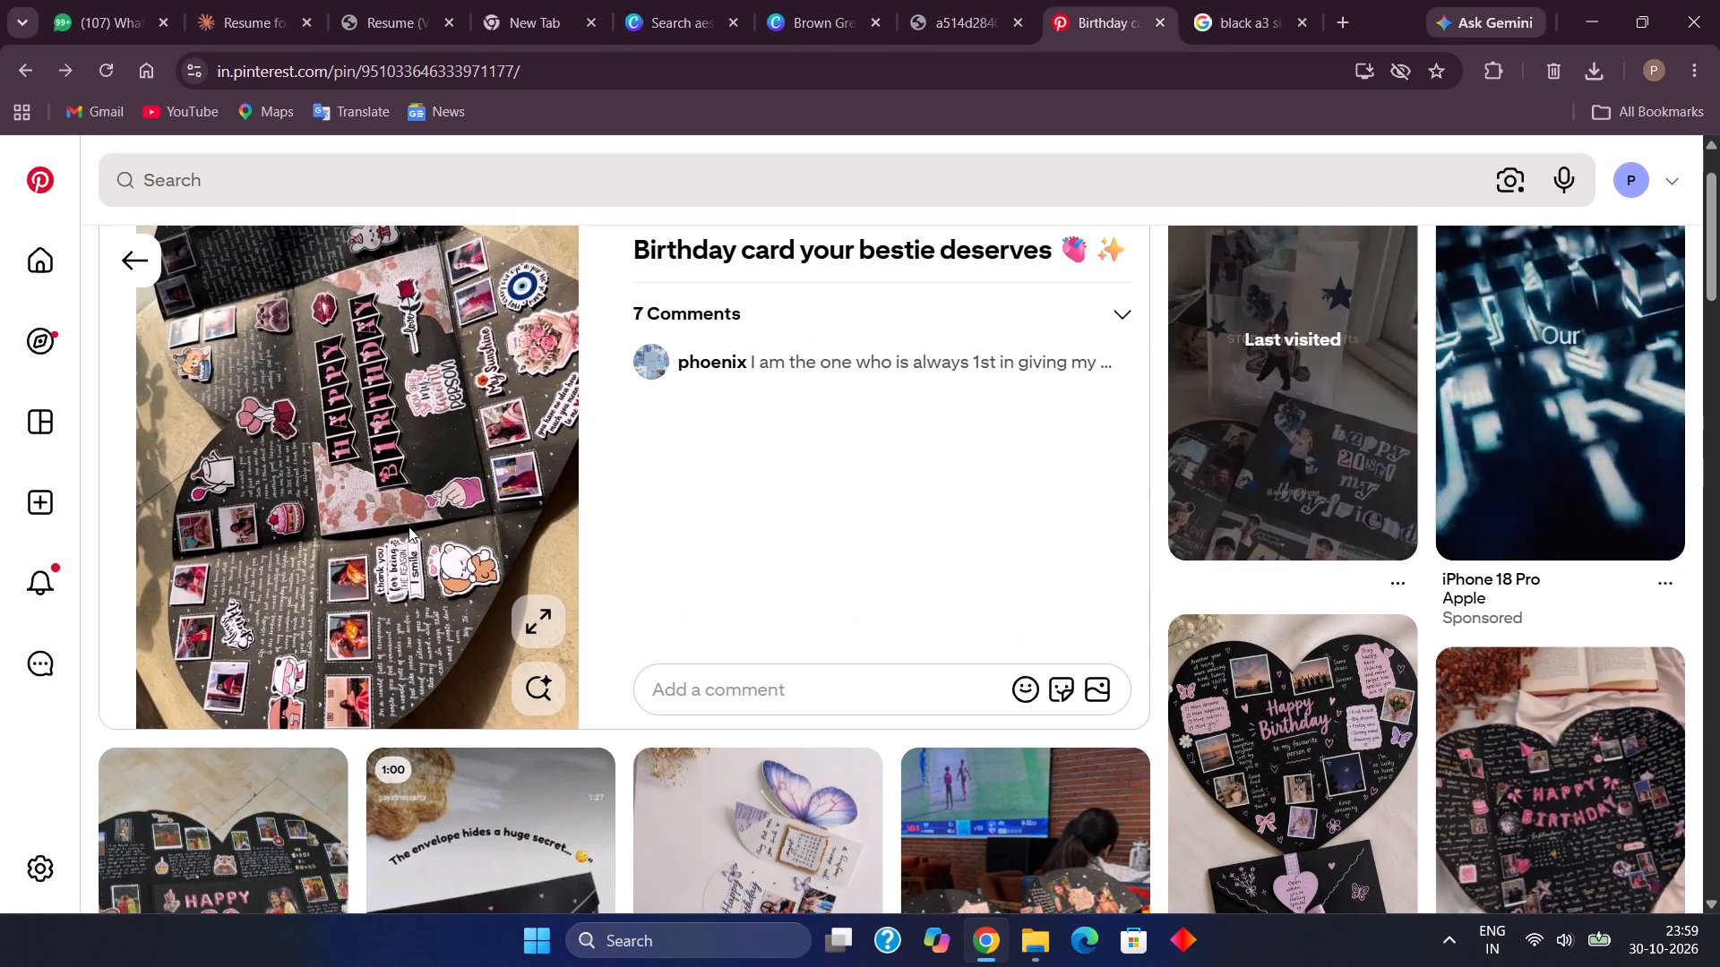
click(1114, 324)
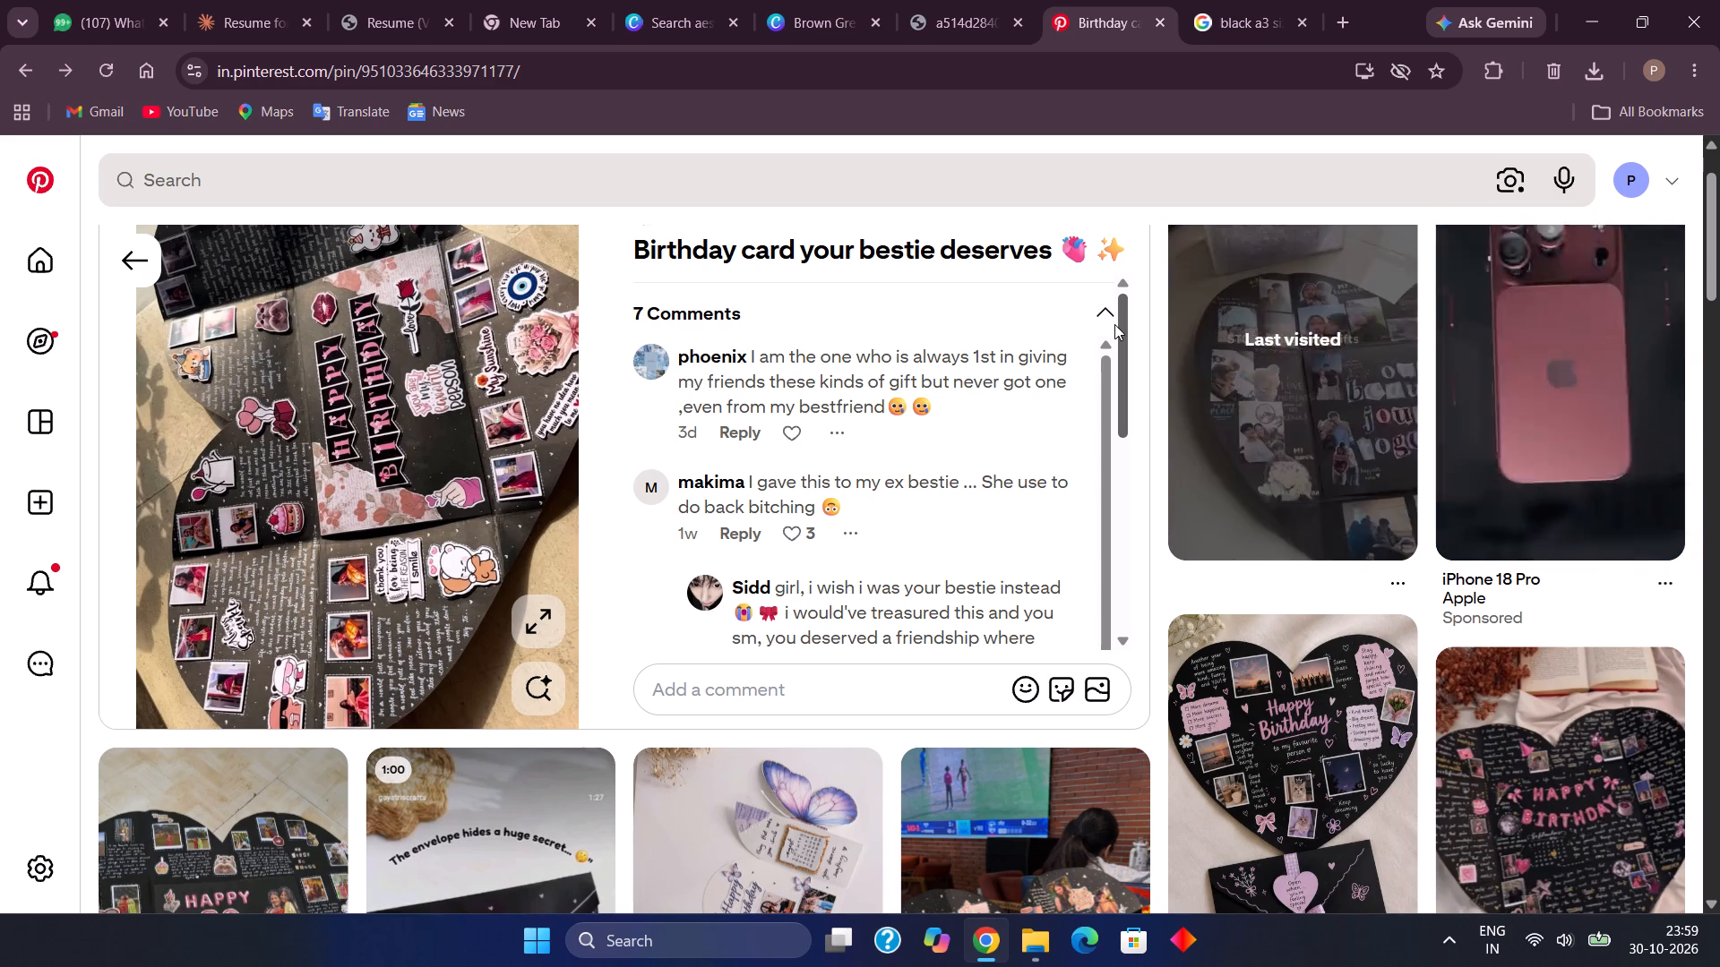
scroll(1114, 324, down, 2)
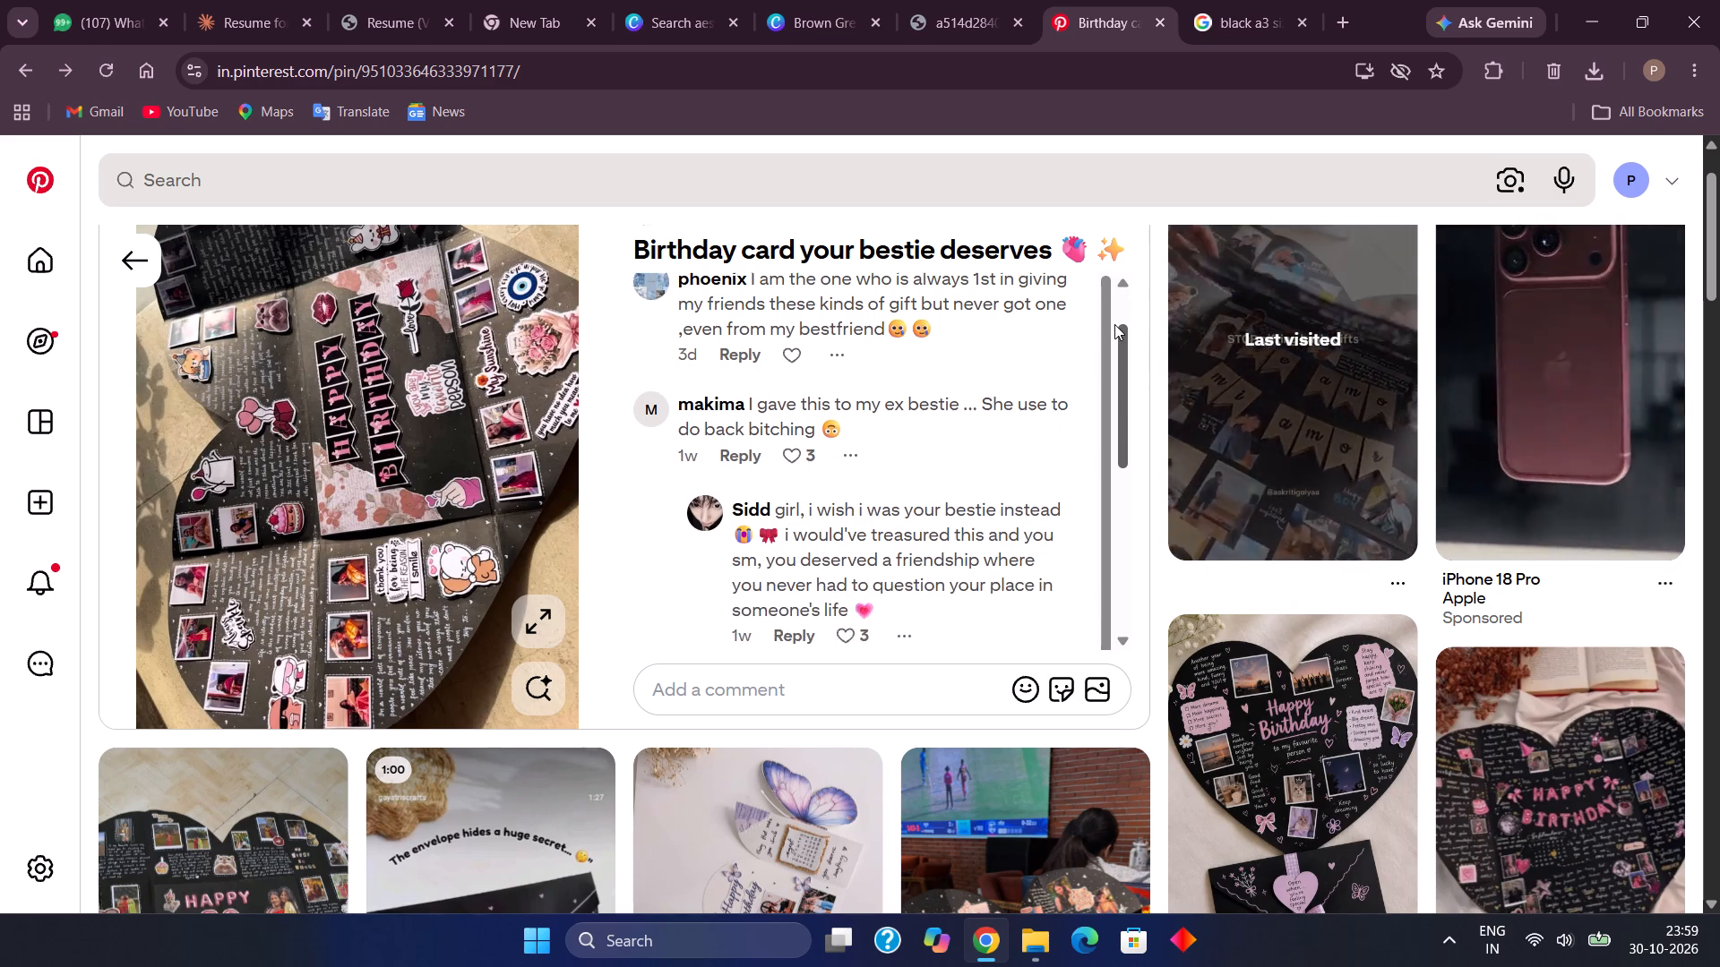
scroll(1114, 324, down, 1)
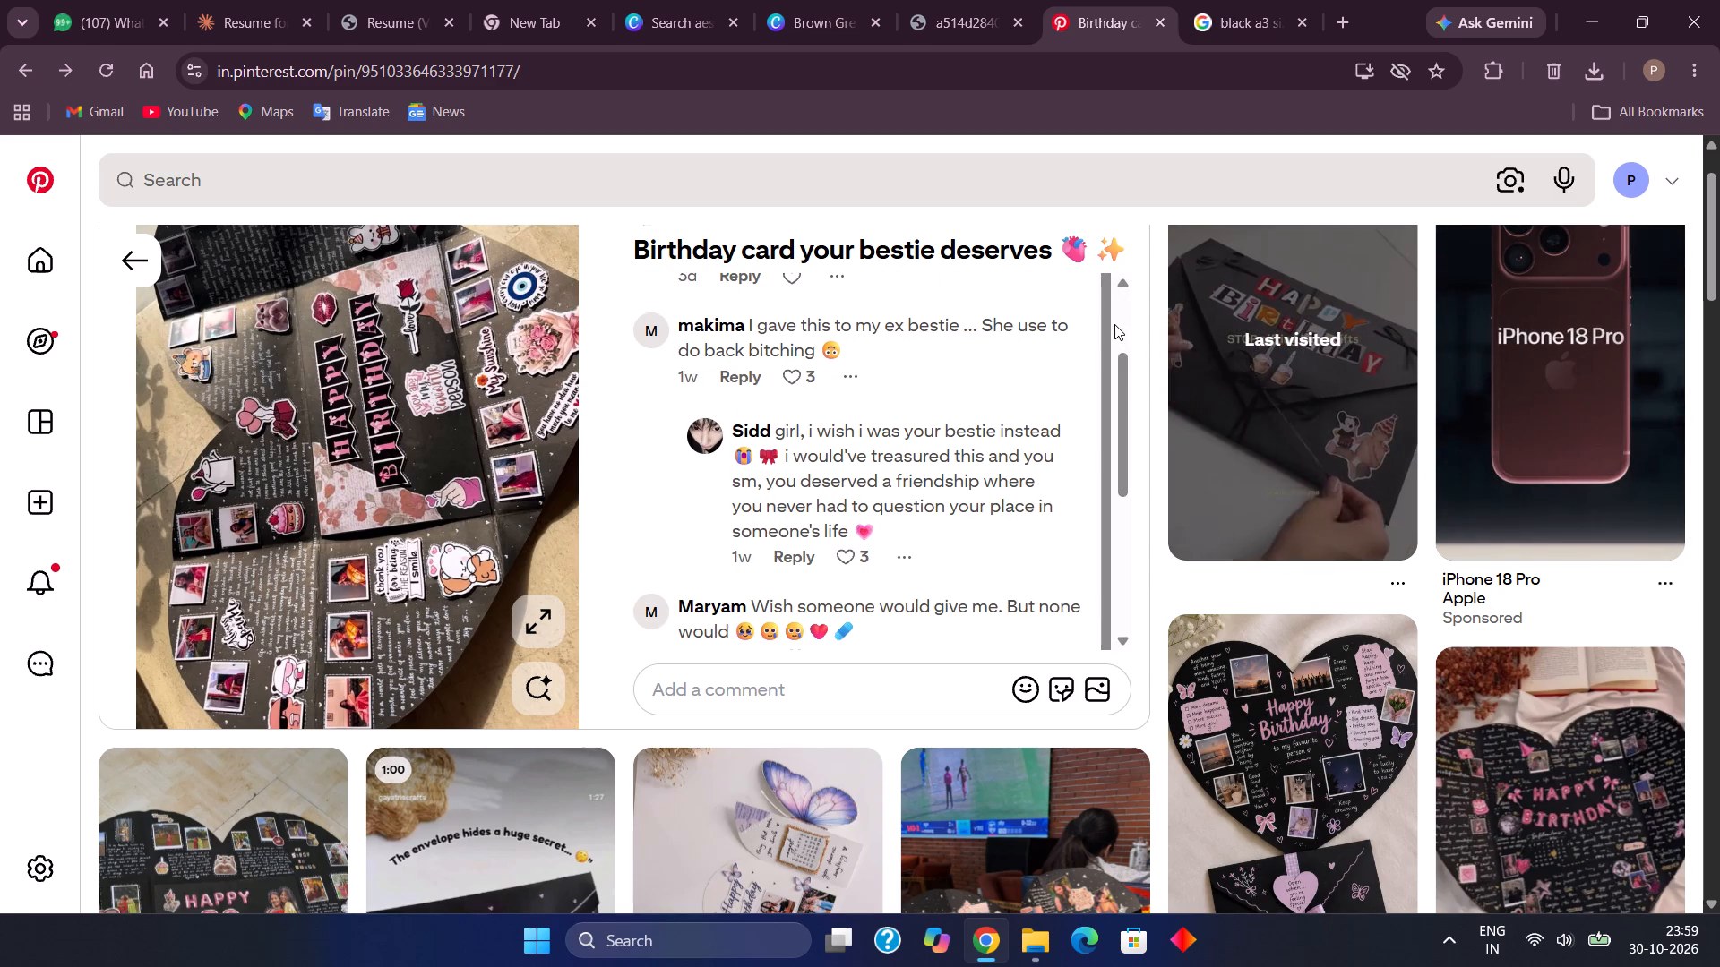
scroll(1114, 324, down, 4)
scroll(376, 544, down, 1)
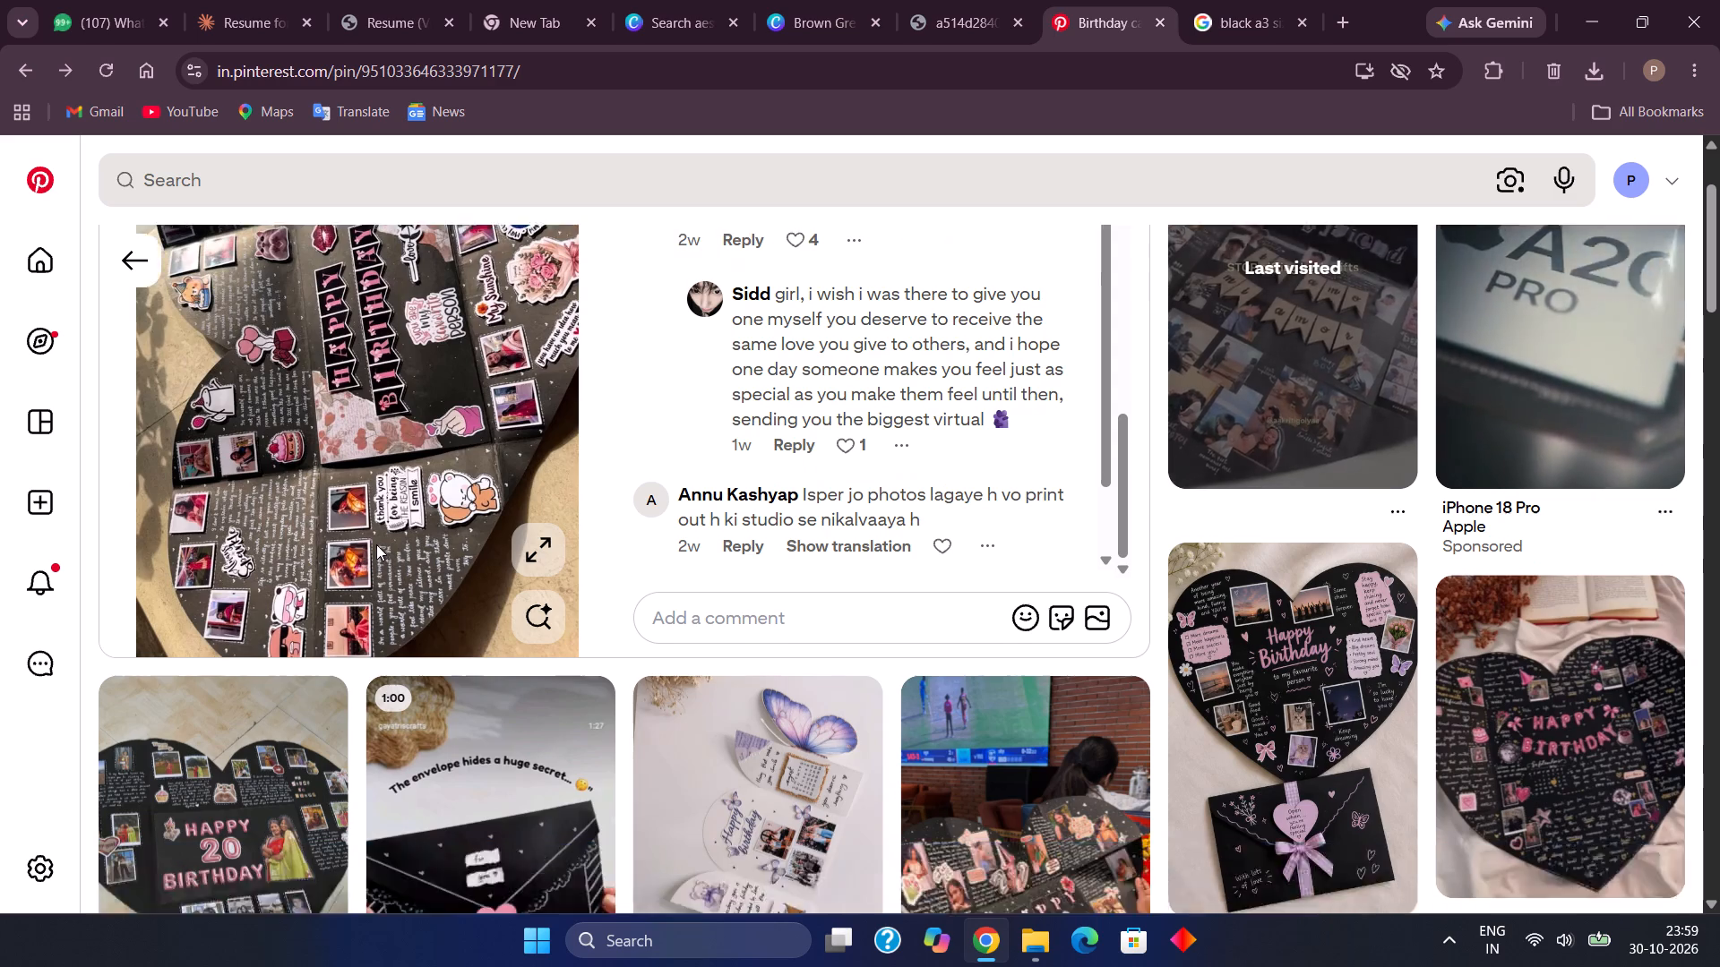
Browse the related pins below the heart card for birthday card layouts, banners and sticker ideas.
scroll(376, 544, down, 3)
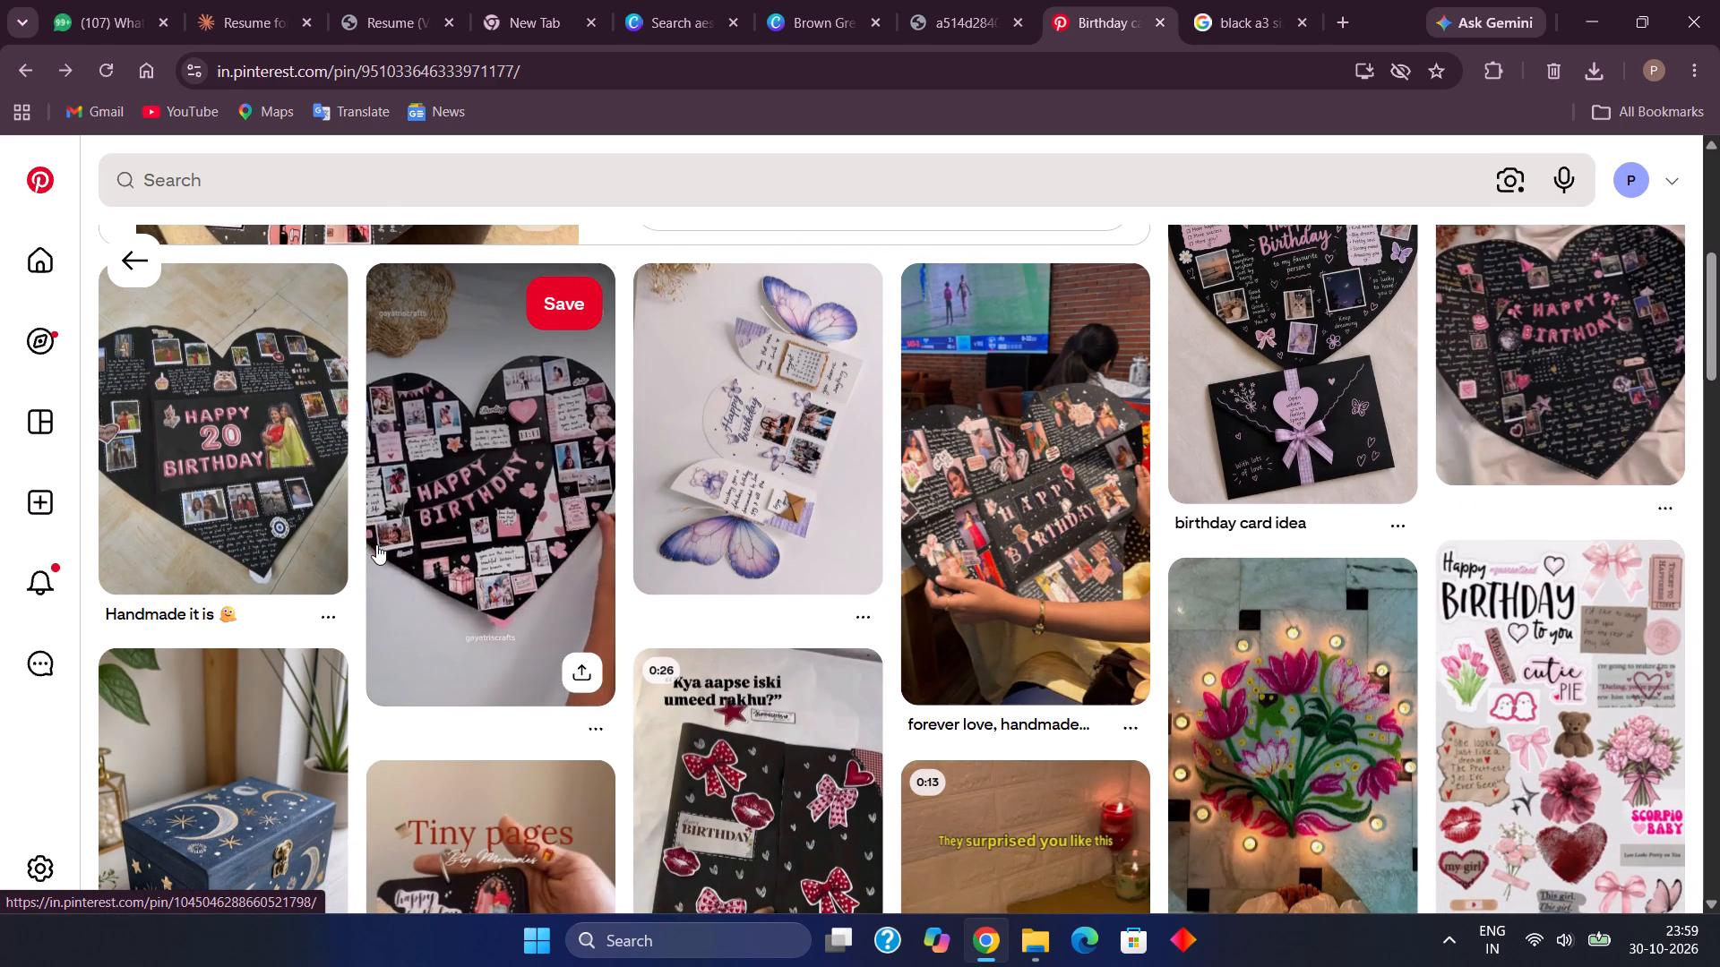
scroll(376, 544, down, 1)
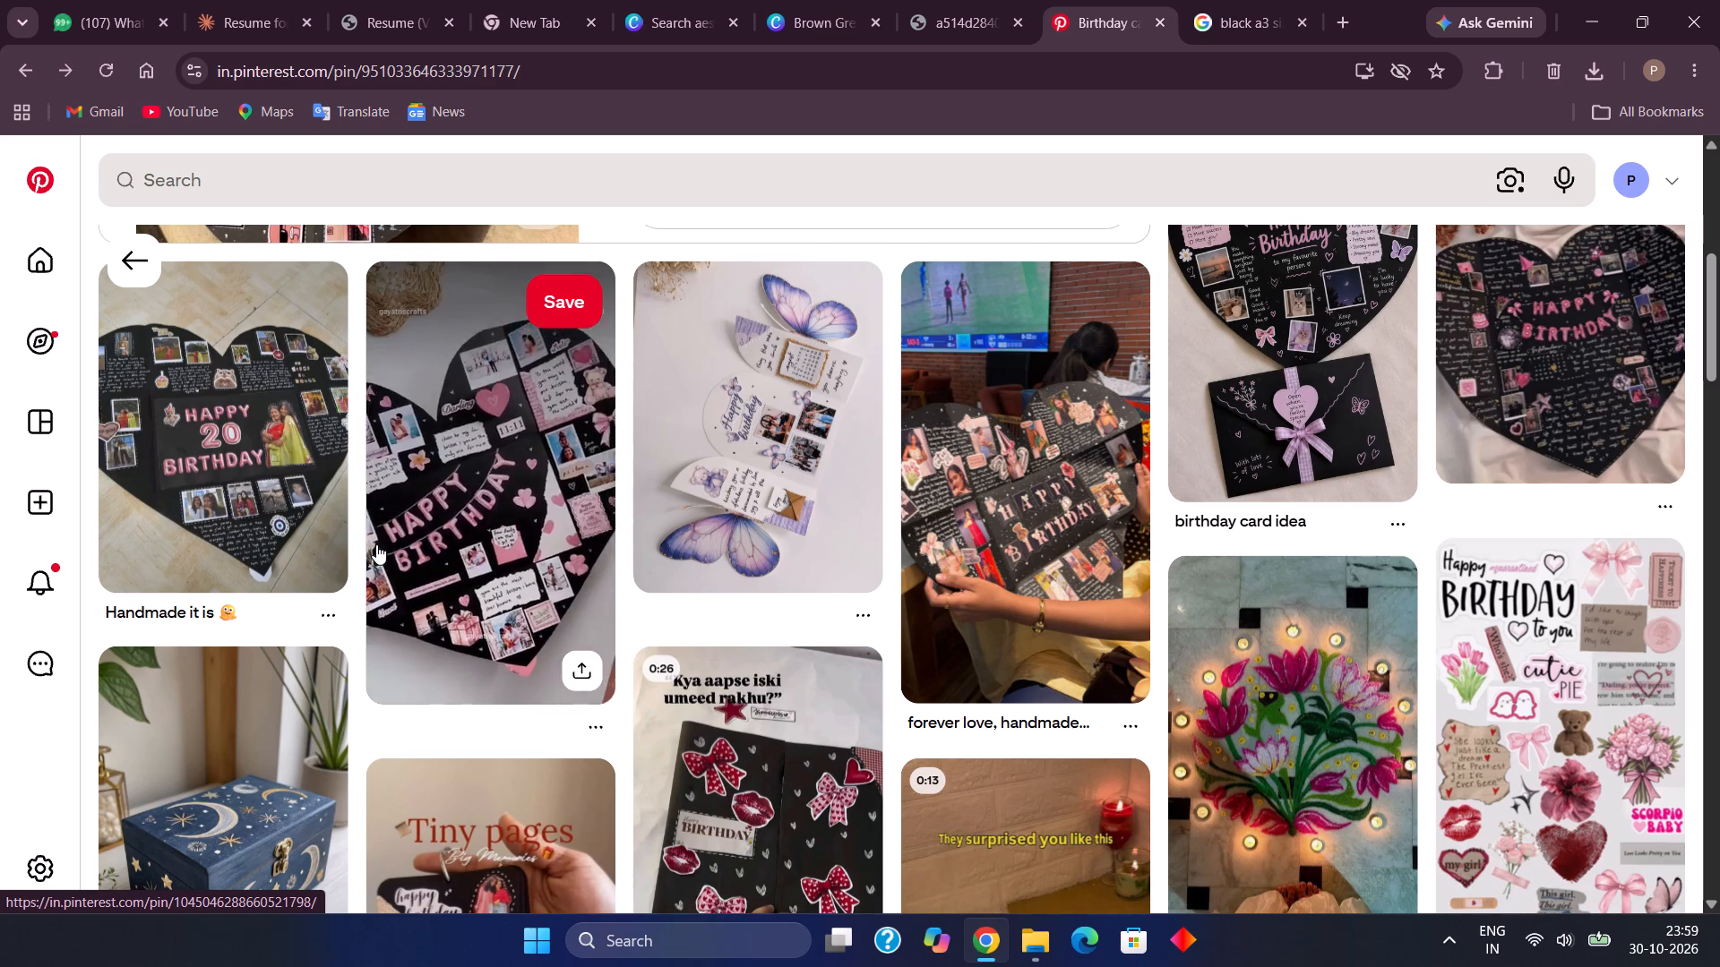
scroll(376, 544, down, 1)
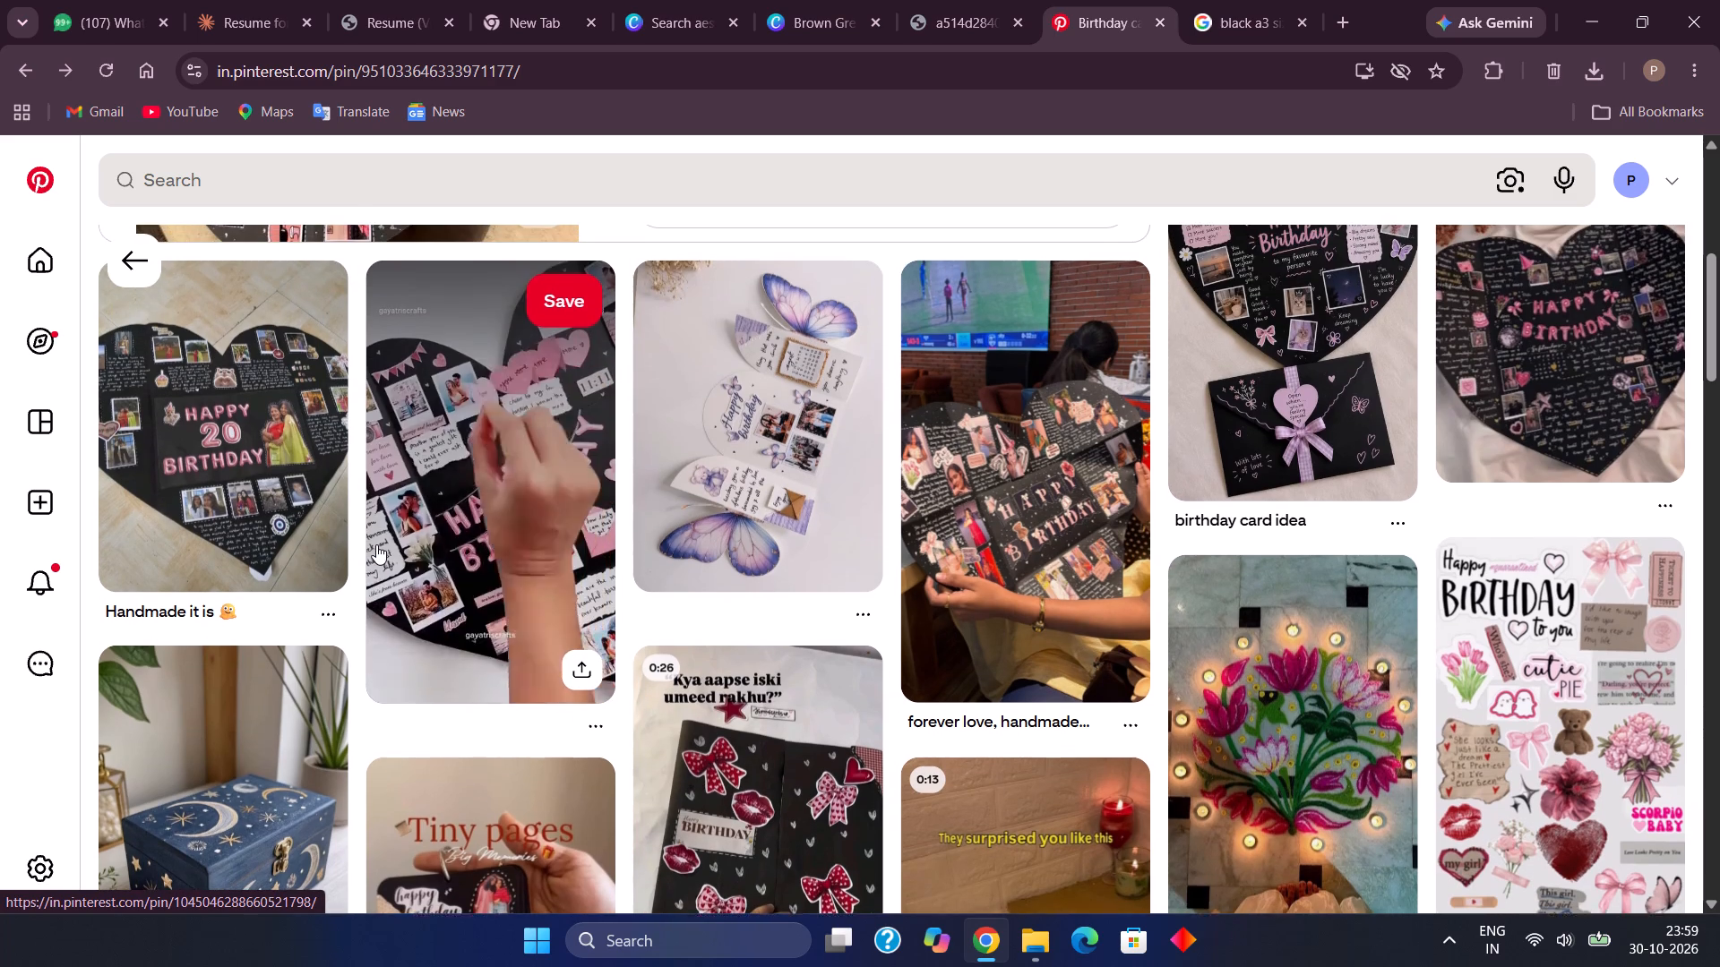
scroll(376, 544, down, 2)
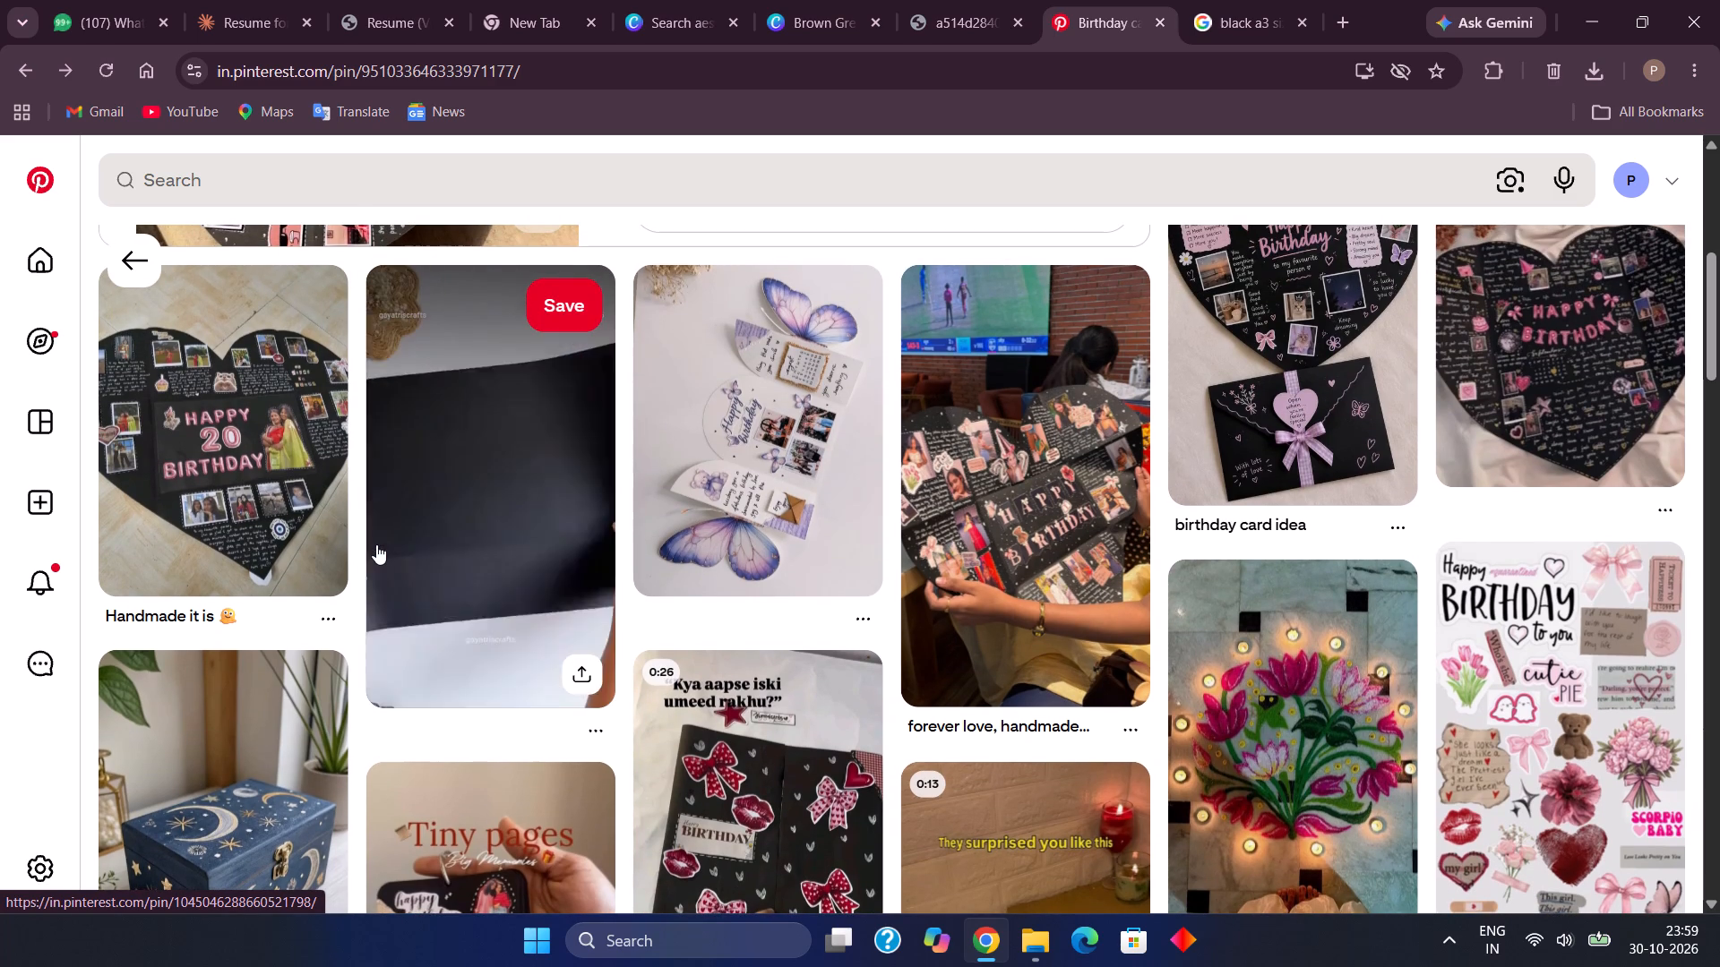
scroll(376, 544, down, 3)
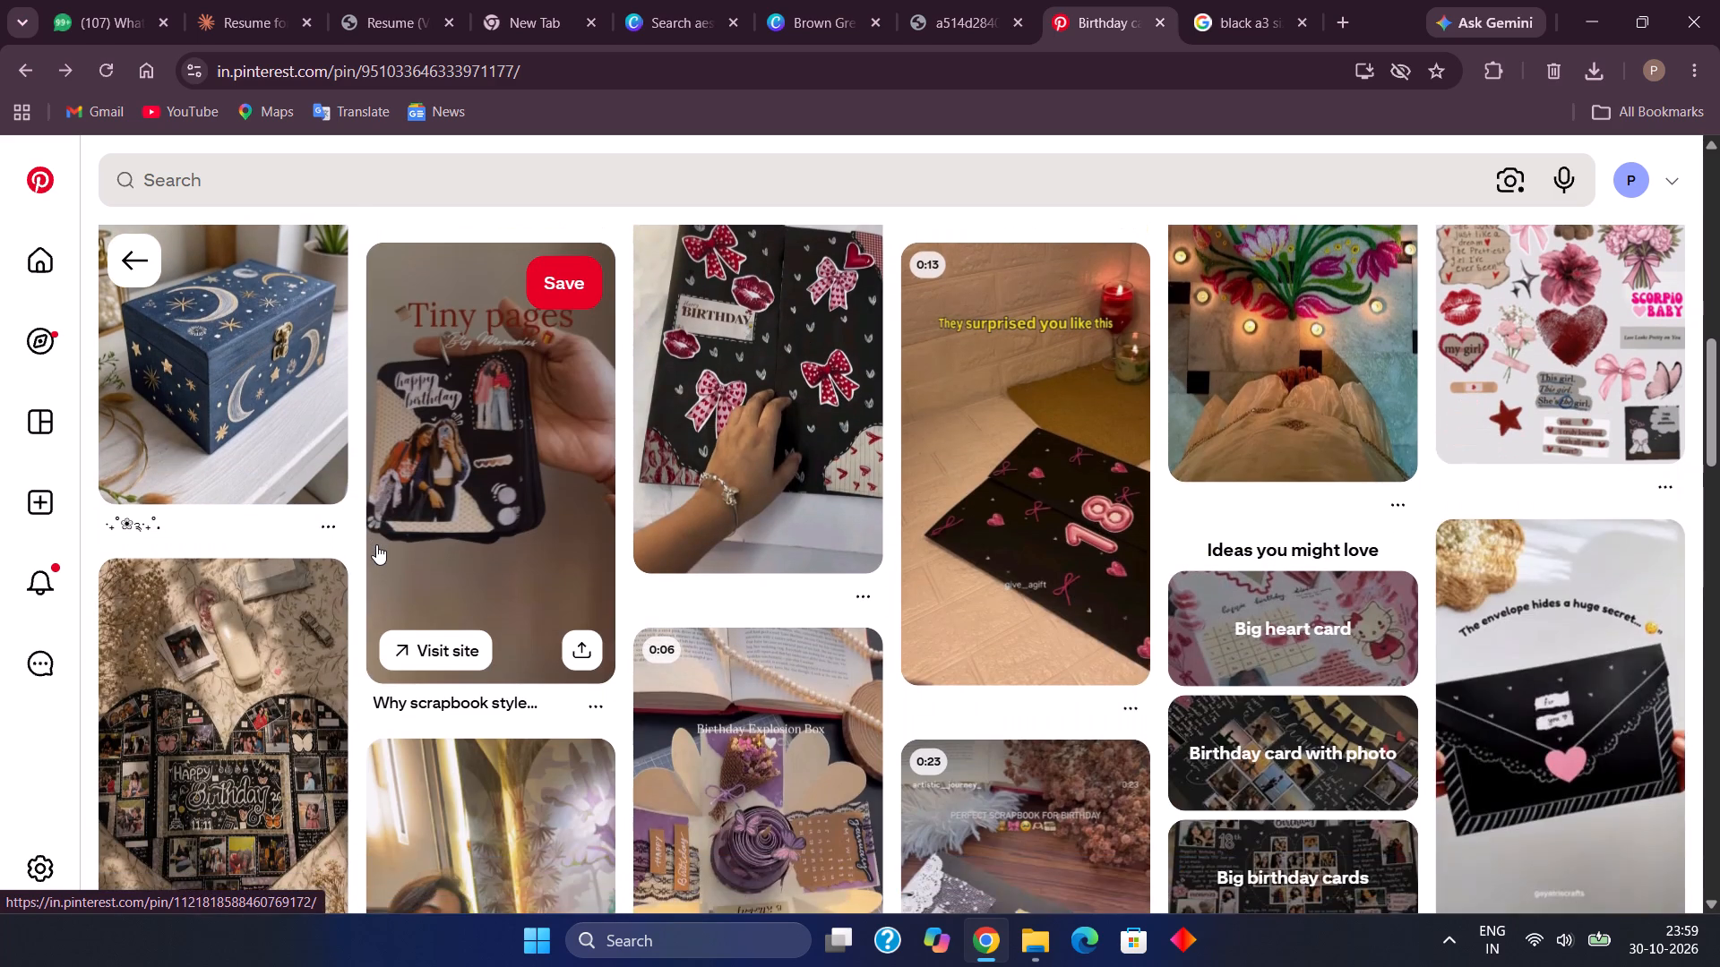
scroll(376, 544, down, 1)
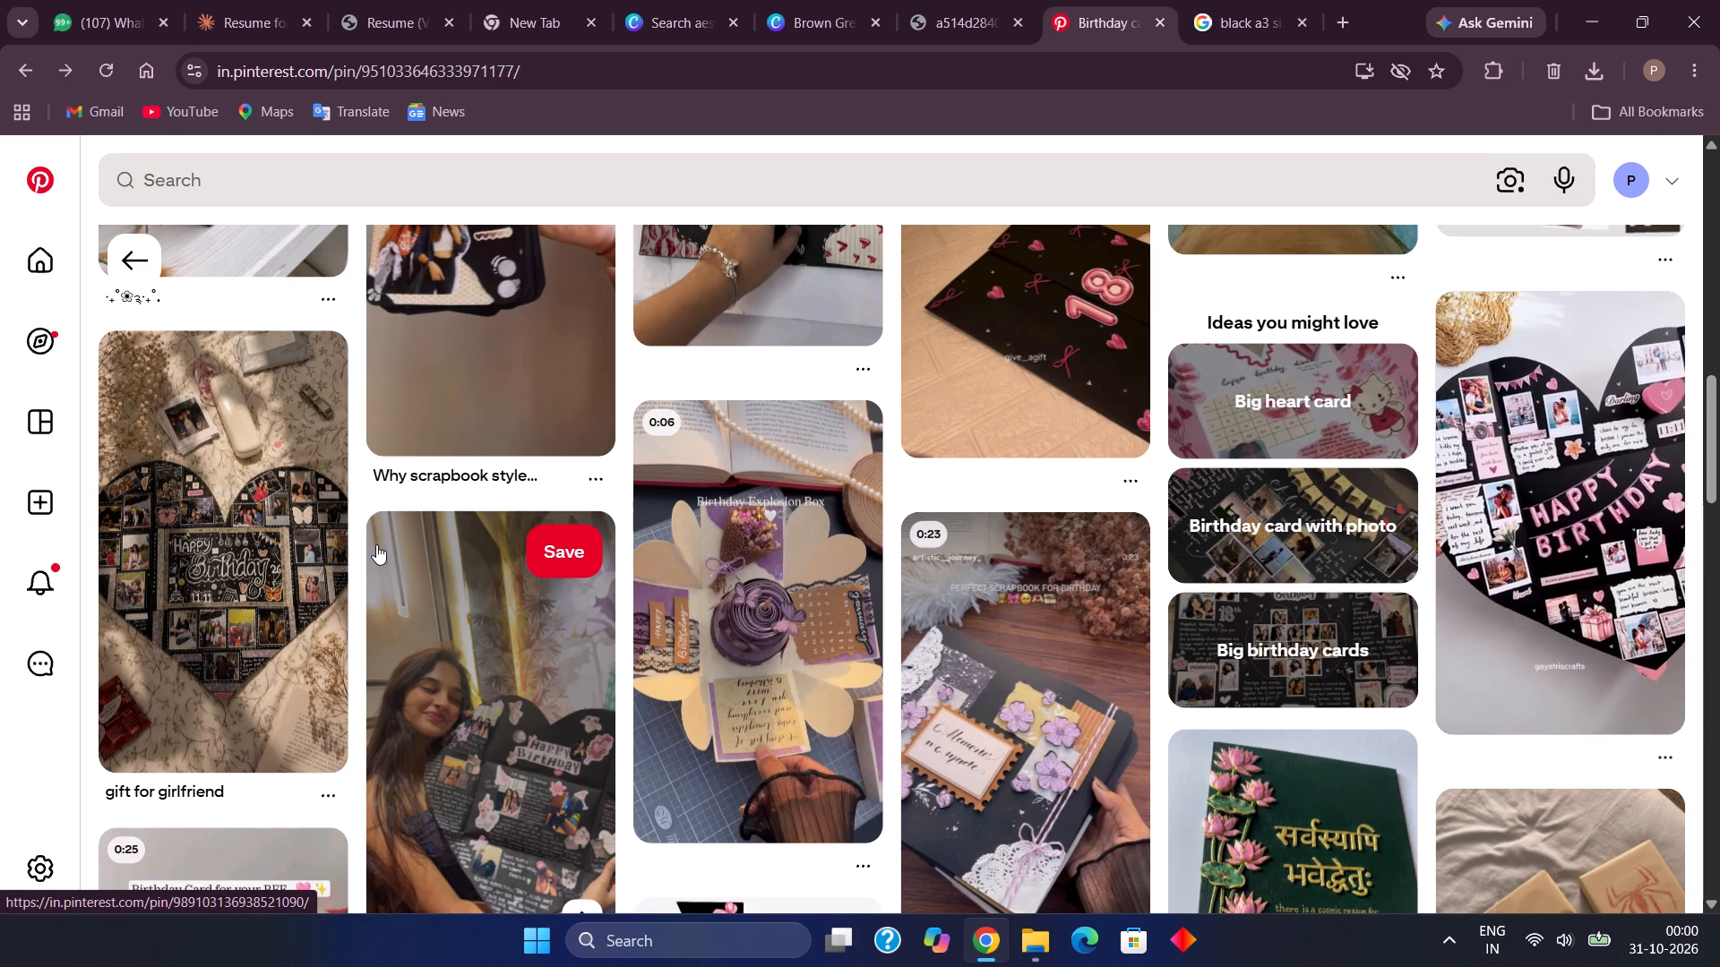
scroll(376, 544, down, 2)
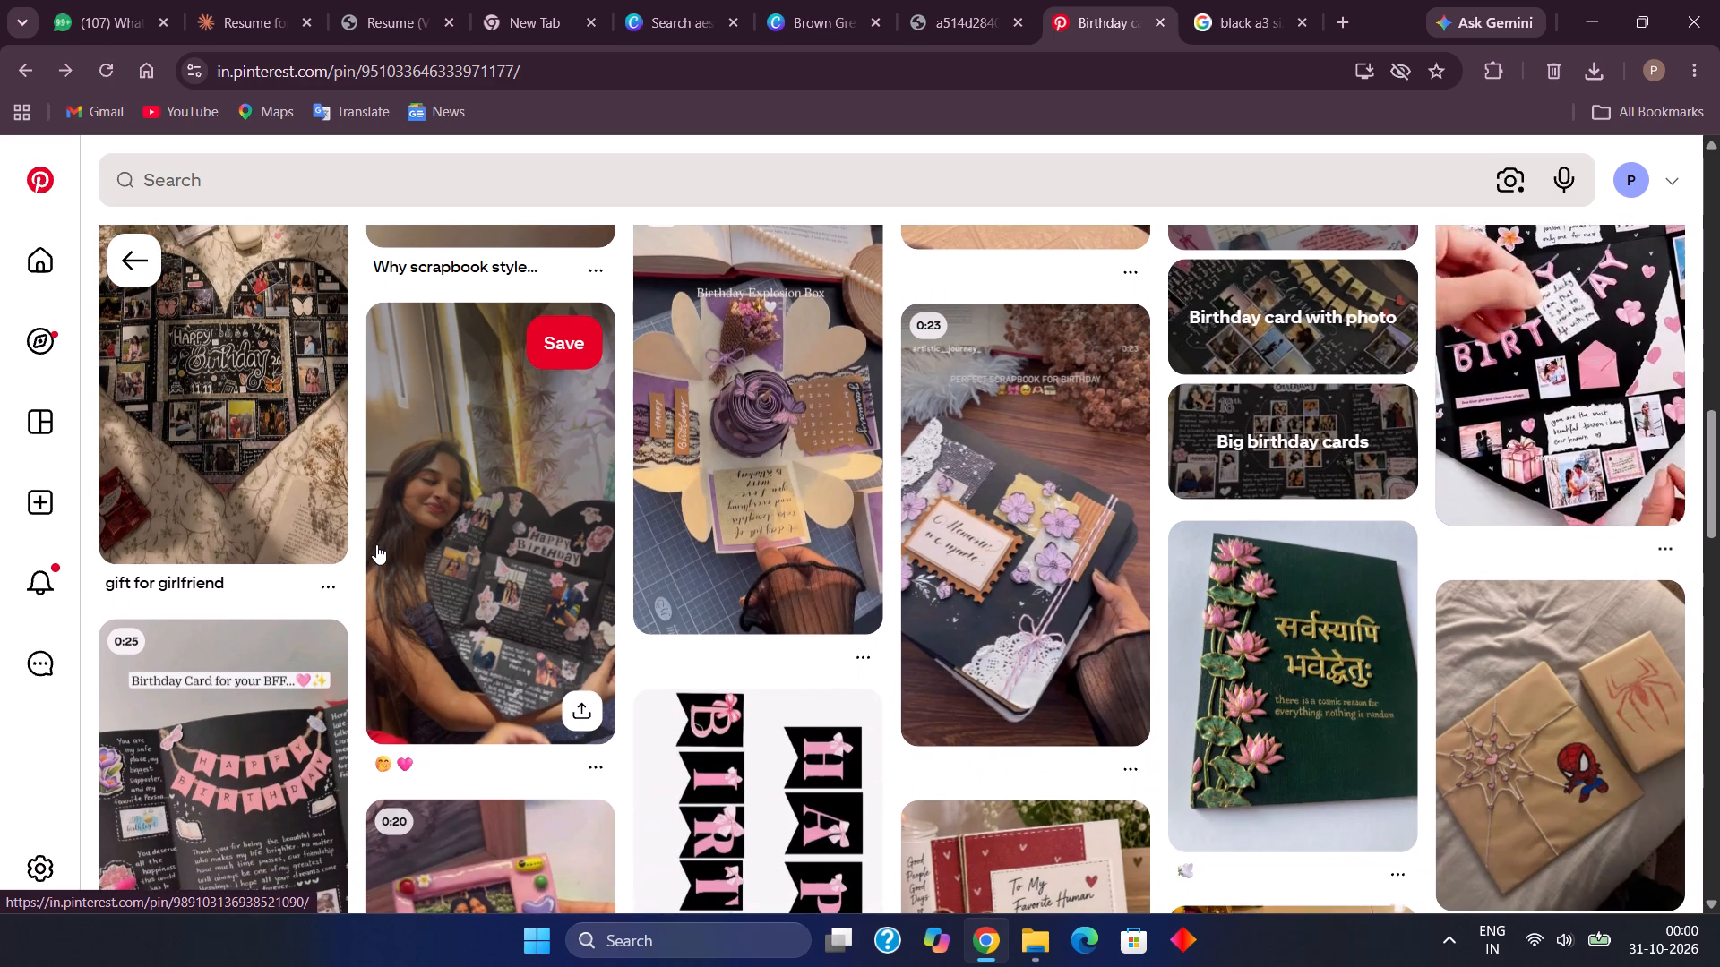
scroll(376, 544, down, 1)
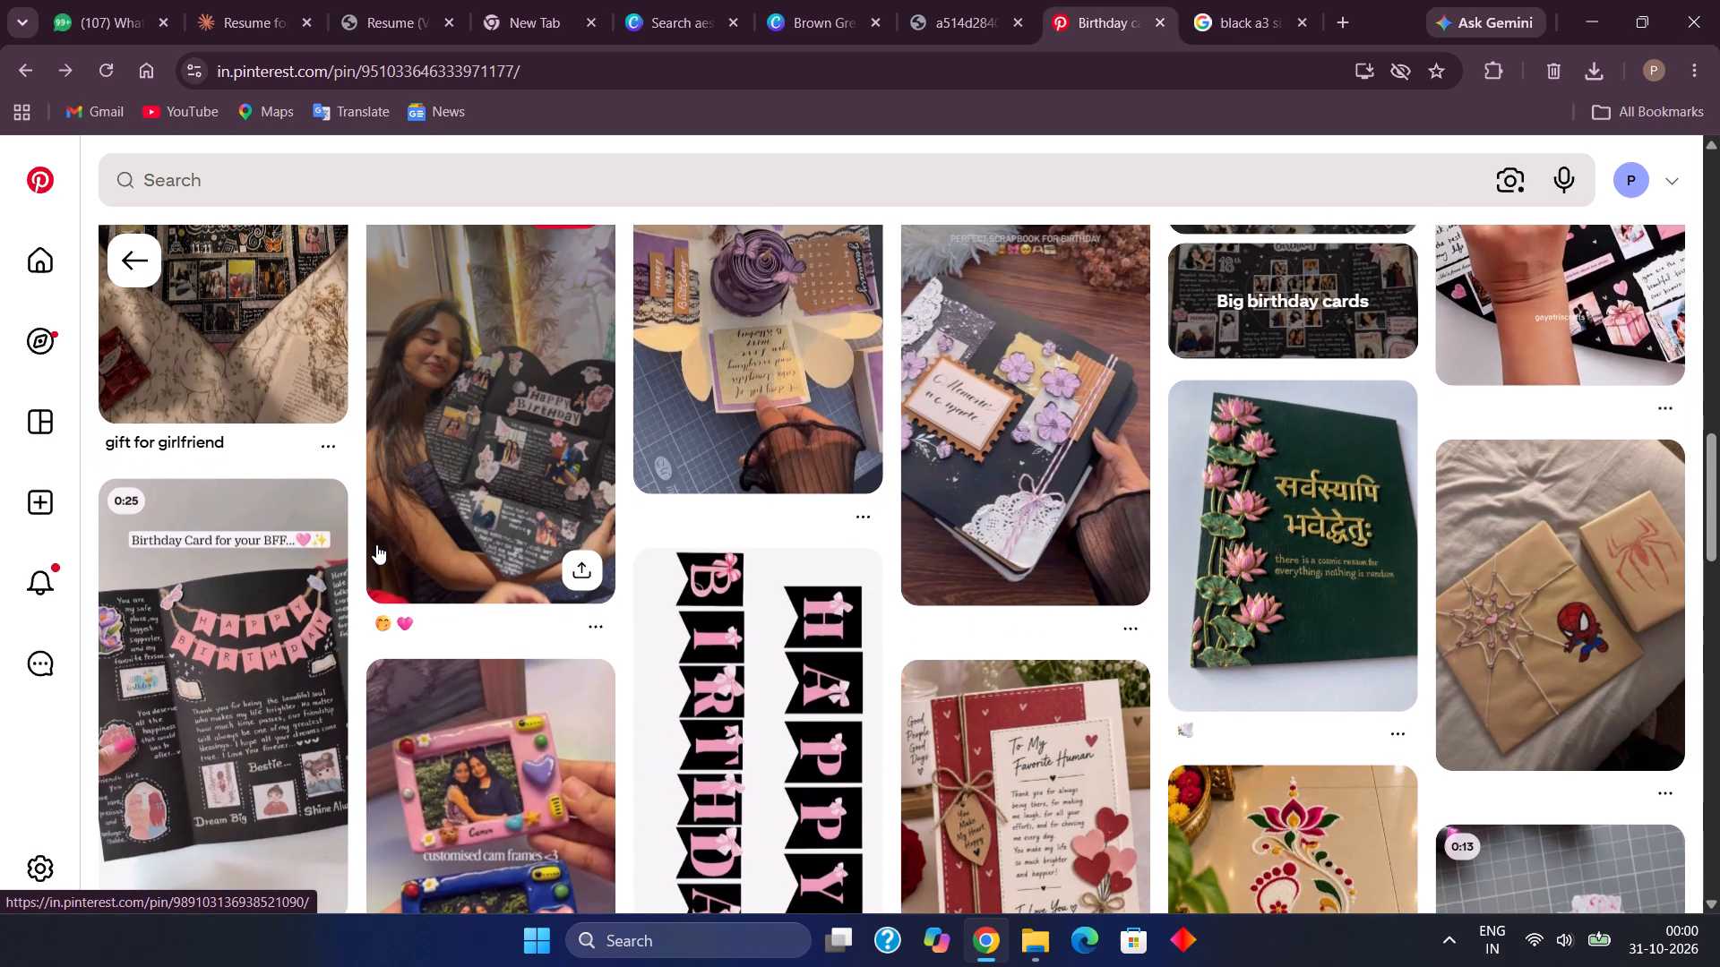
Look further through the heart card's related pins for birthday card layouts, banner designs and sticker sheets.
scroll(376, 544, down, 1)
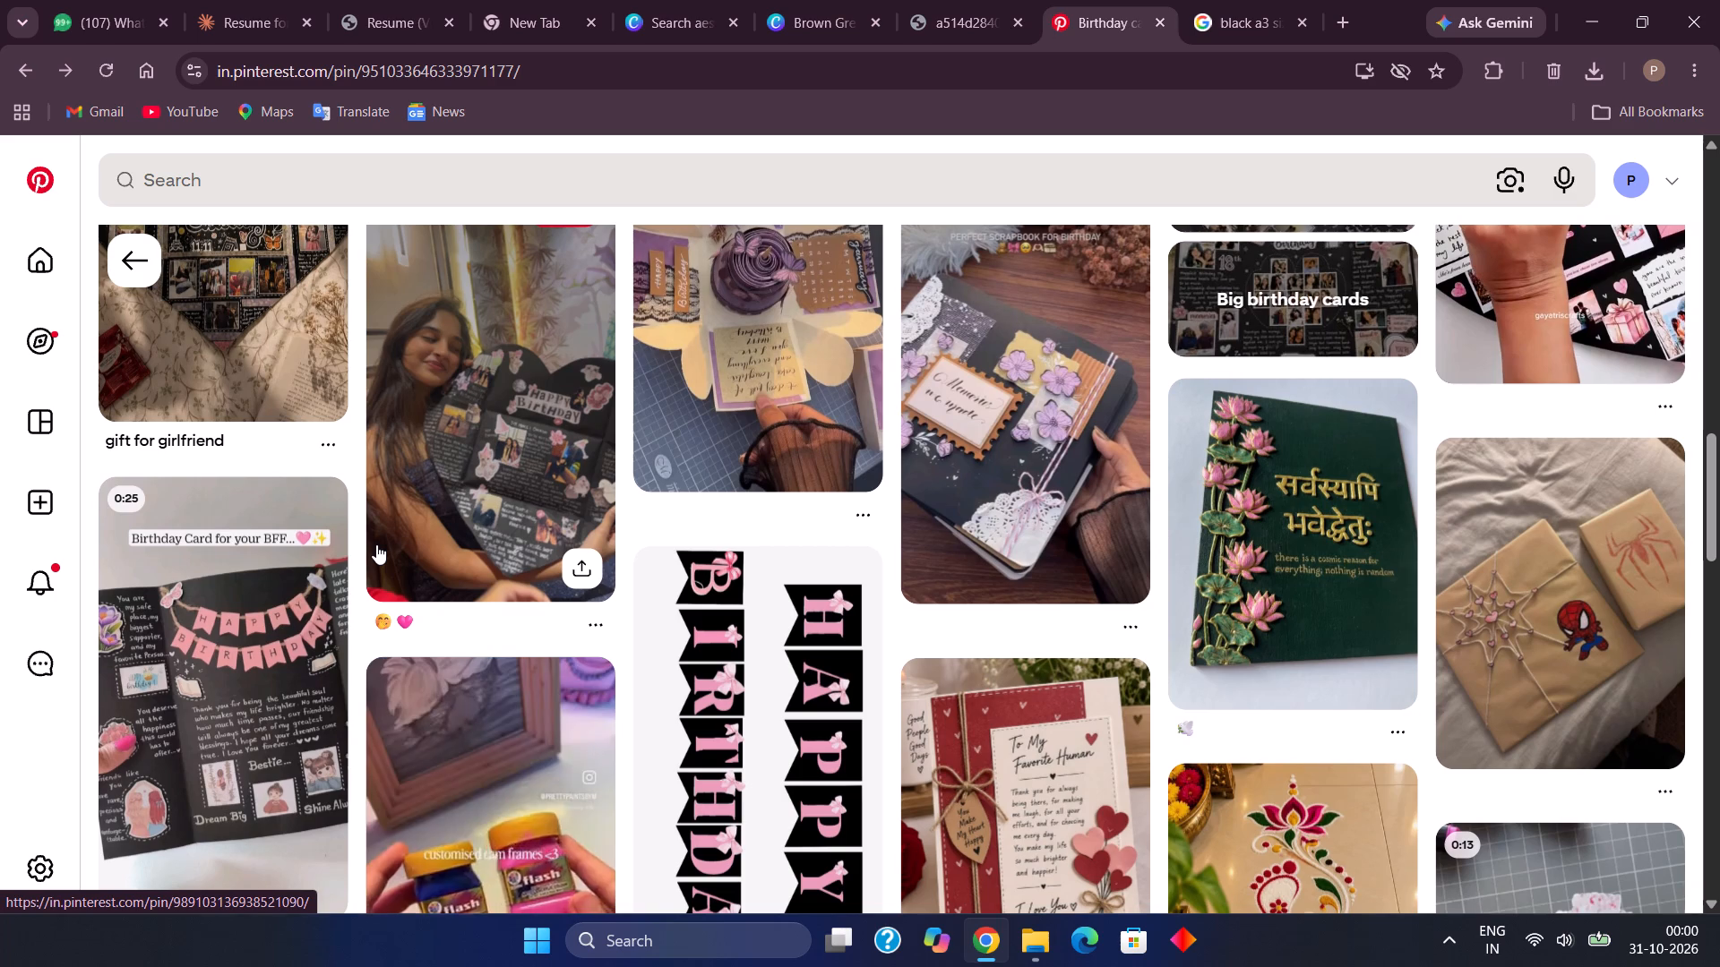
scroll(376, 544, down, 2)
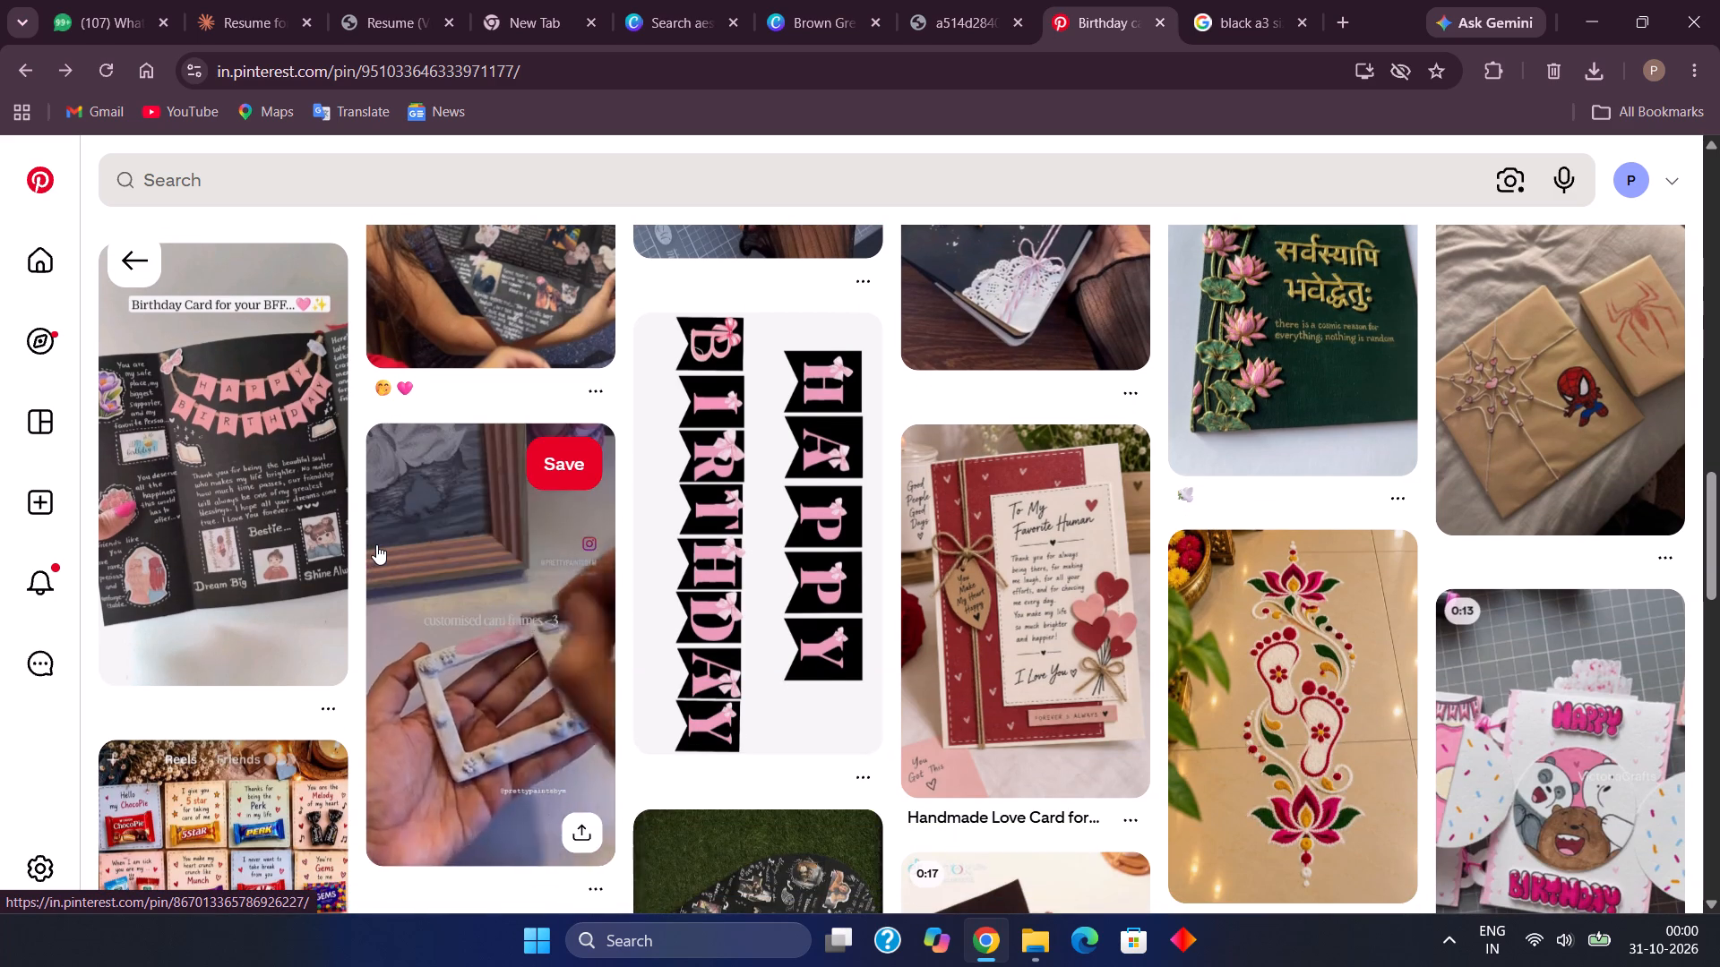
scroll(376, 544, down, 1)
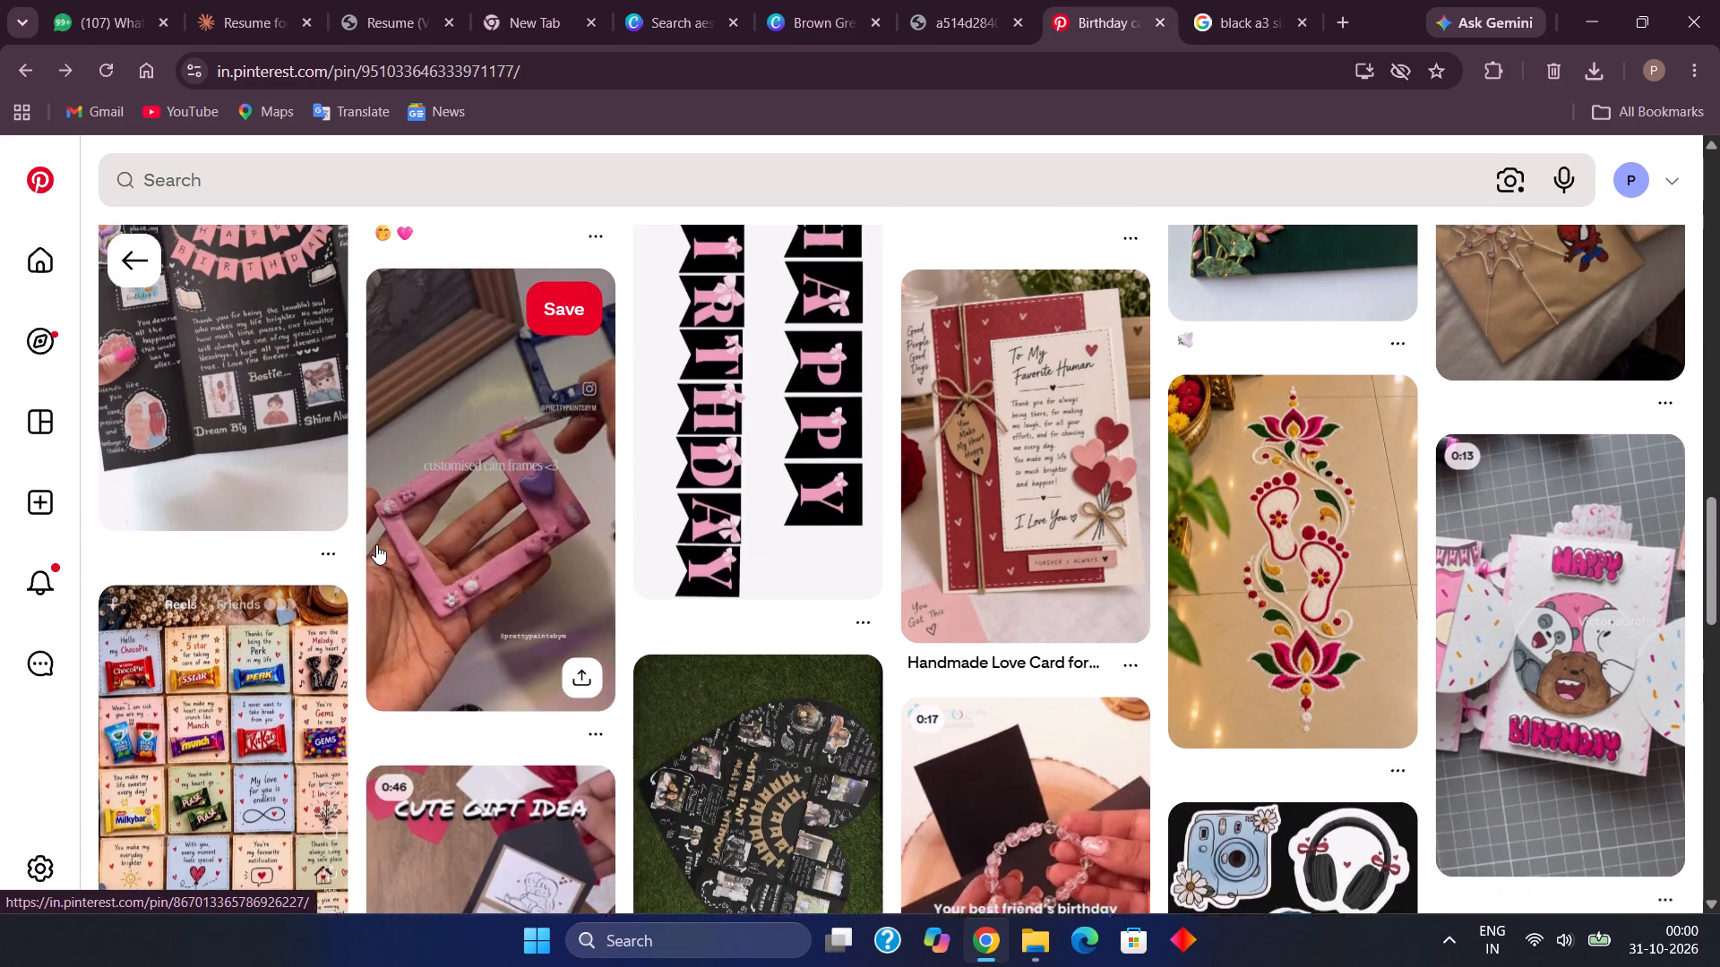
scroll(376, 544, down, 5)
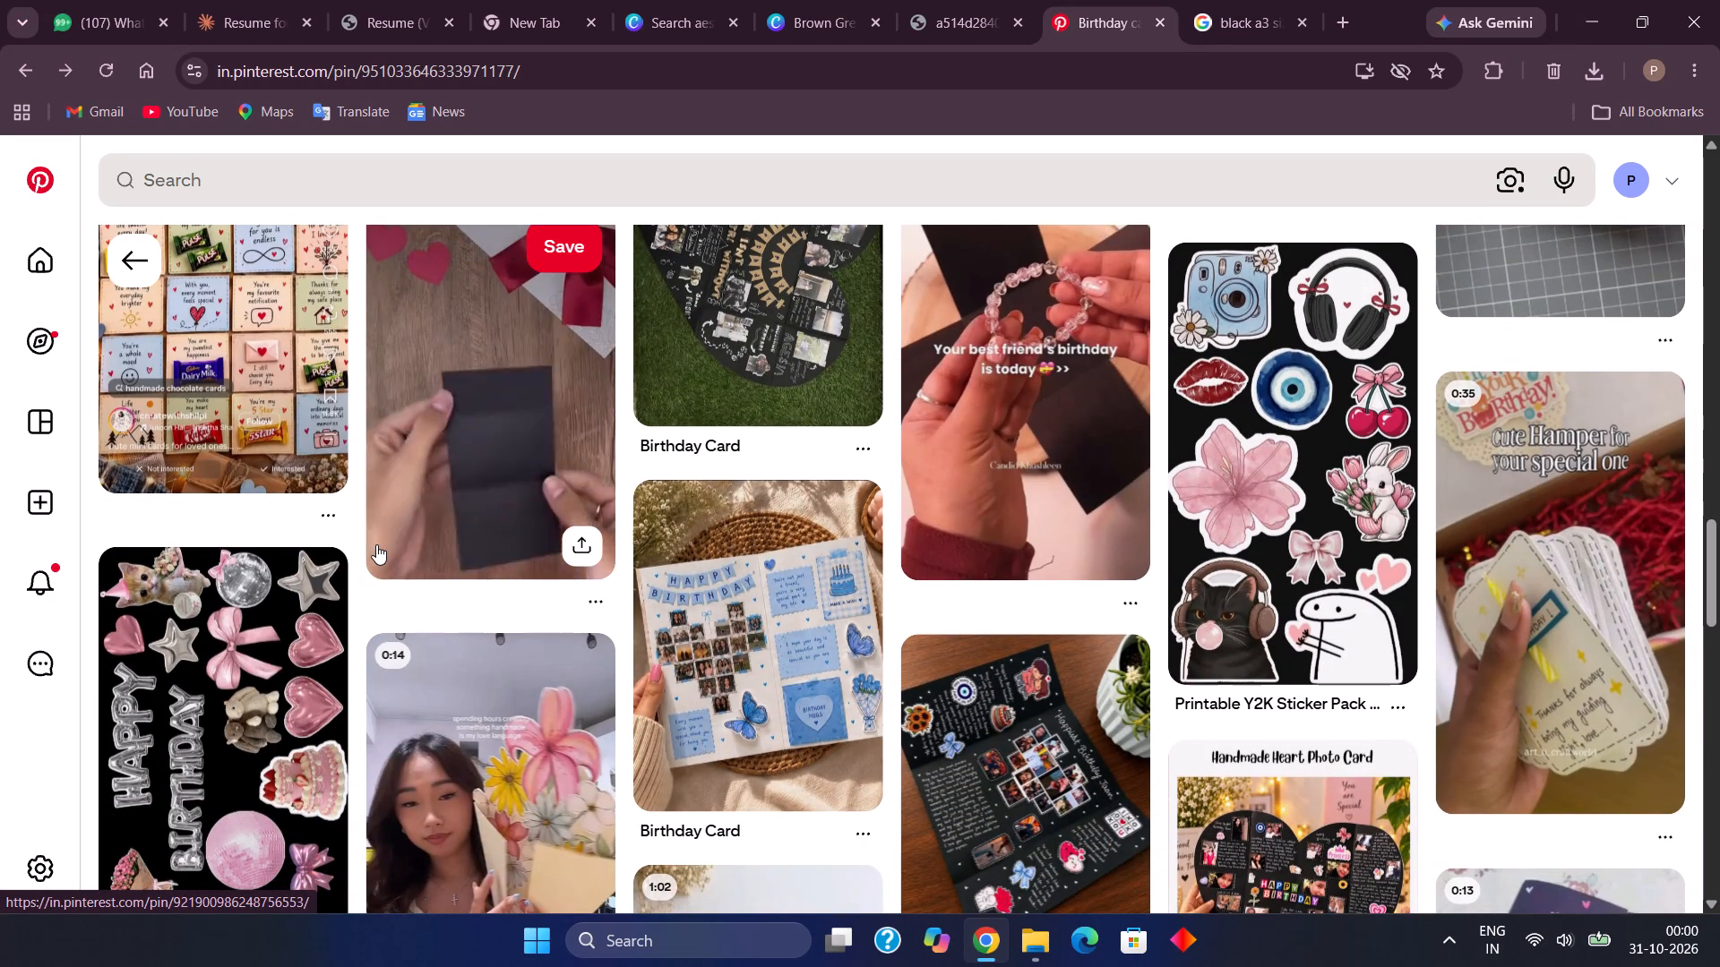
scroll(376, 544, down, 1)
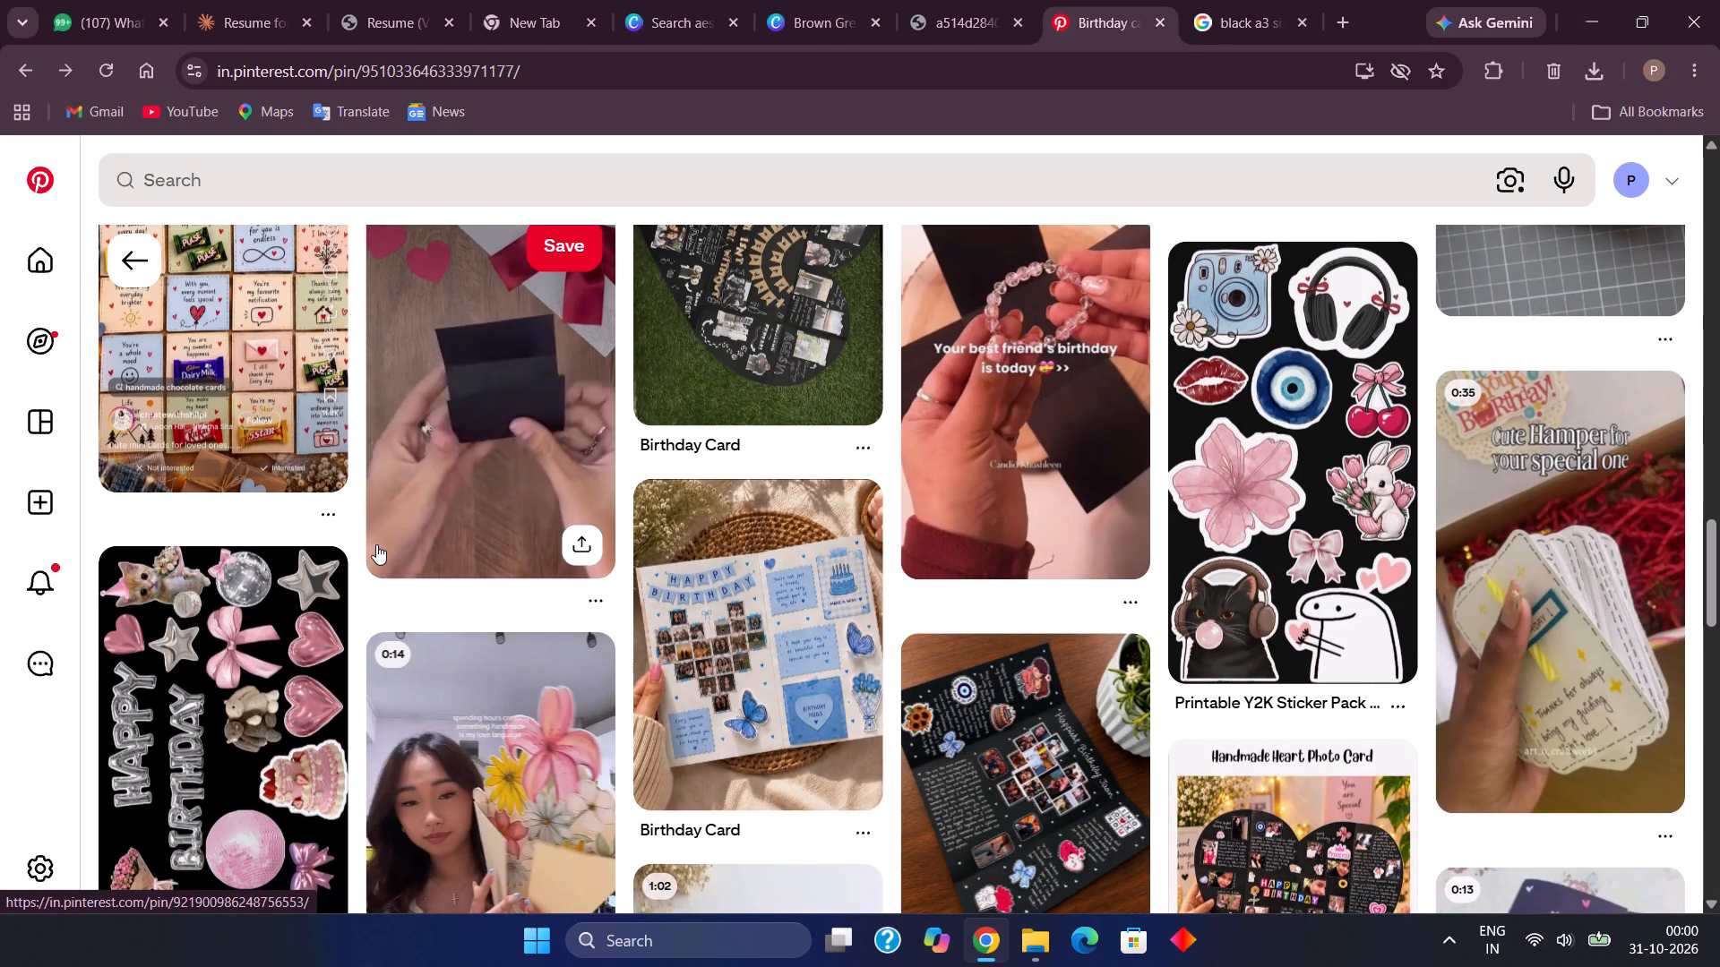
scroll(376, 544, down, 2)
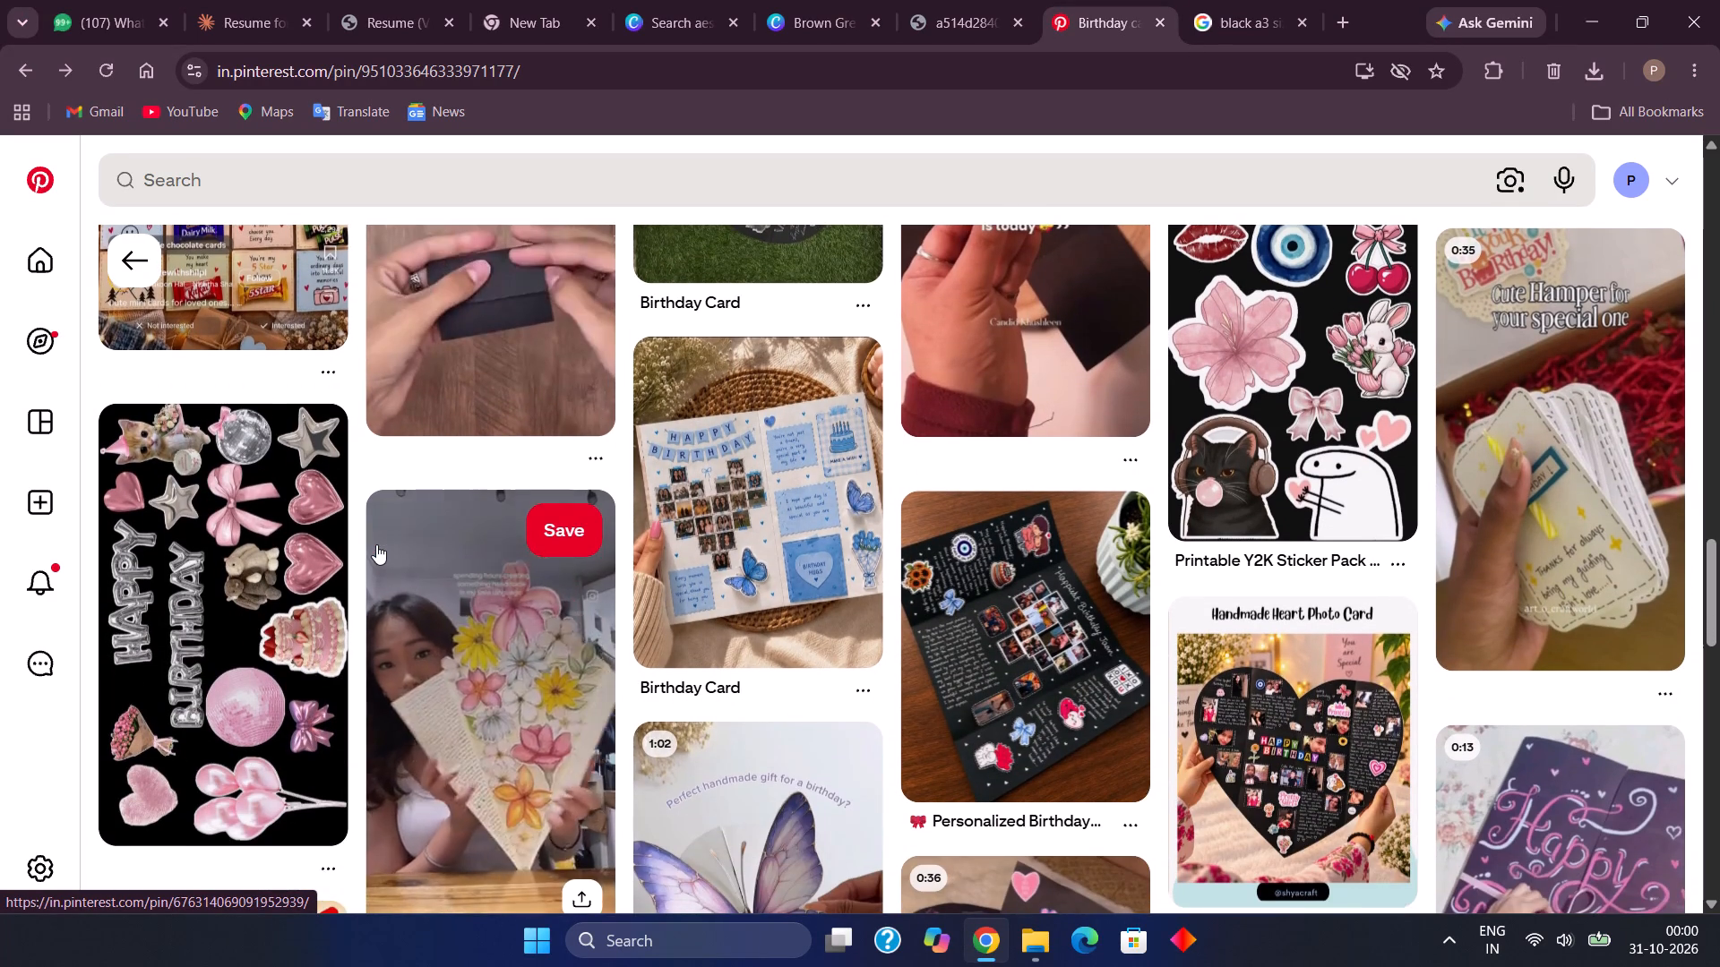
scroll(376, 544, down, 4)
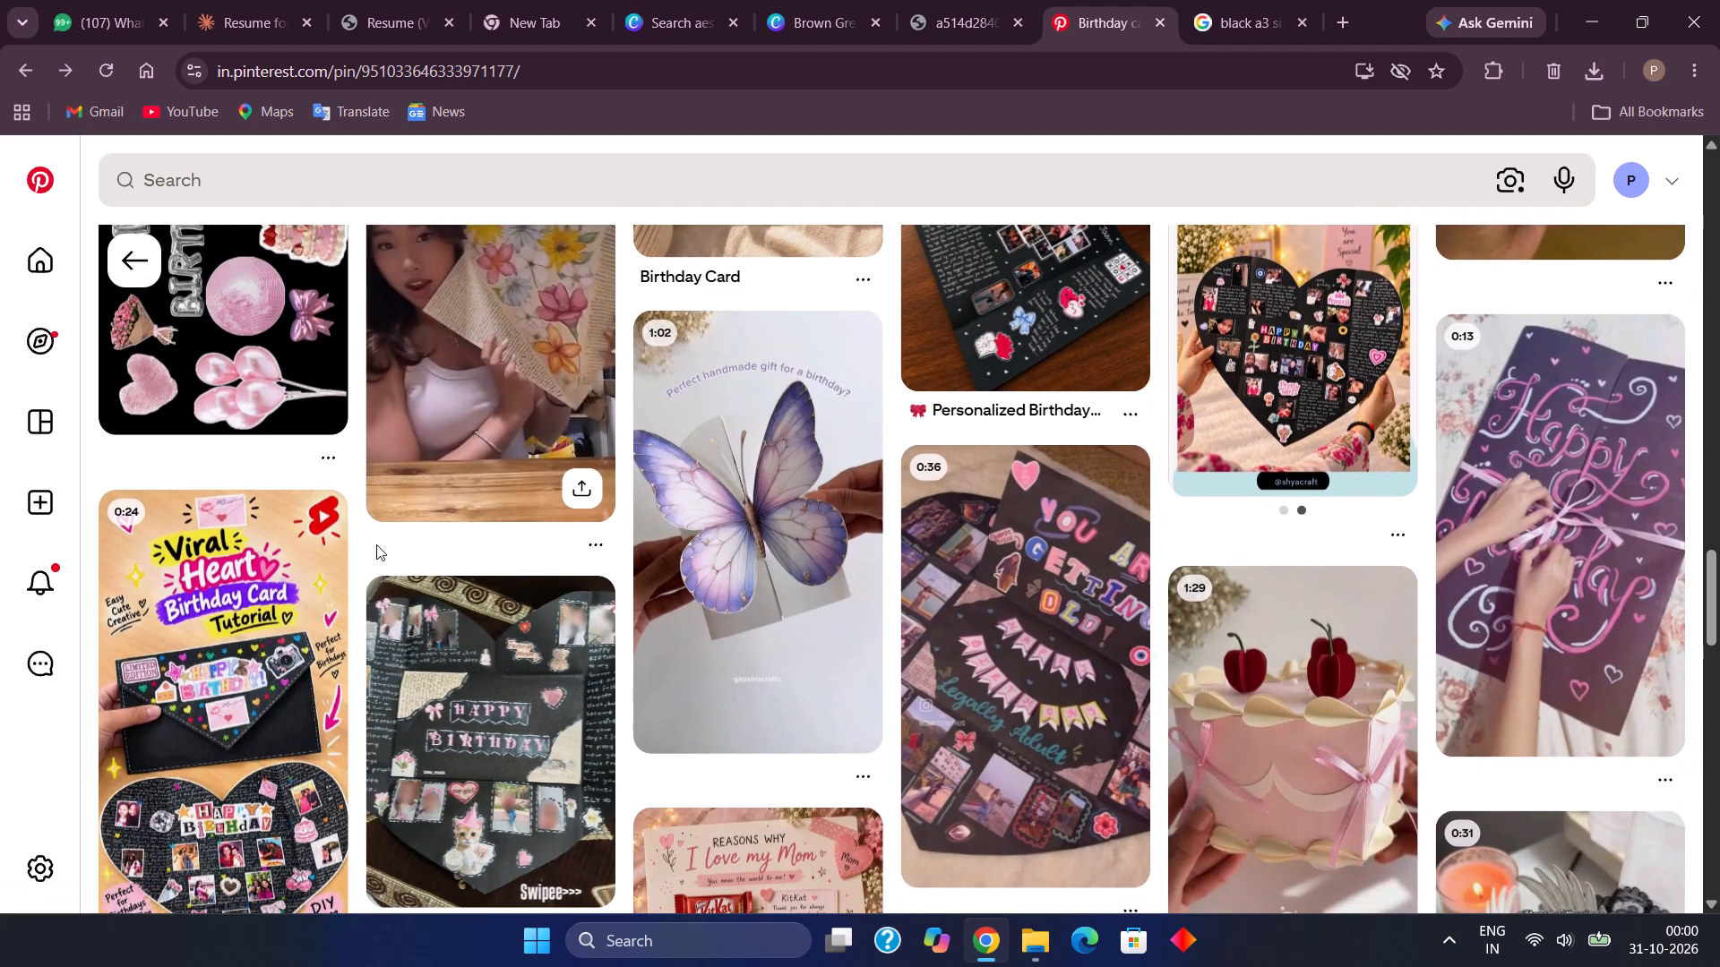
scroll(376, 544, down, 4)
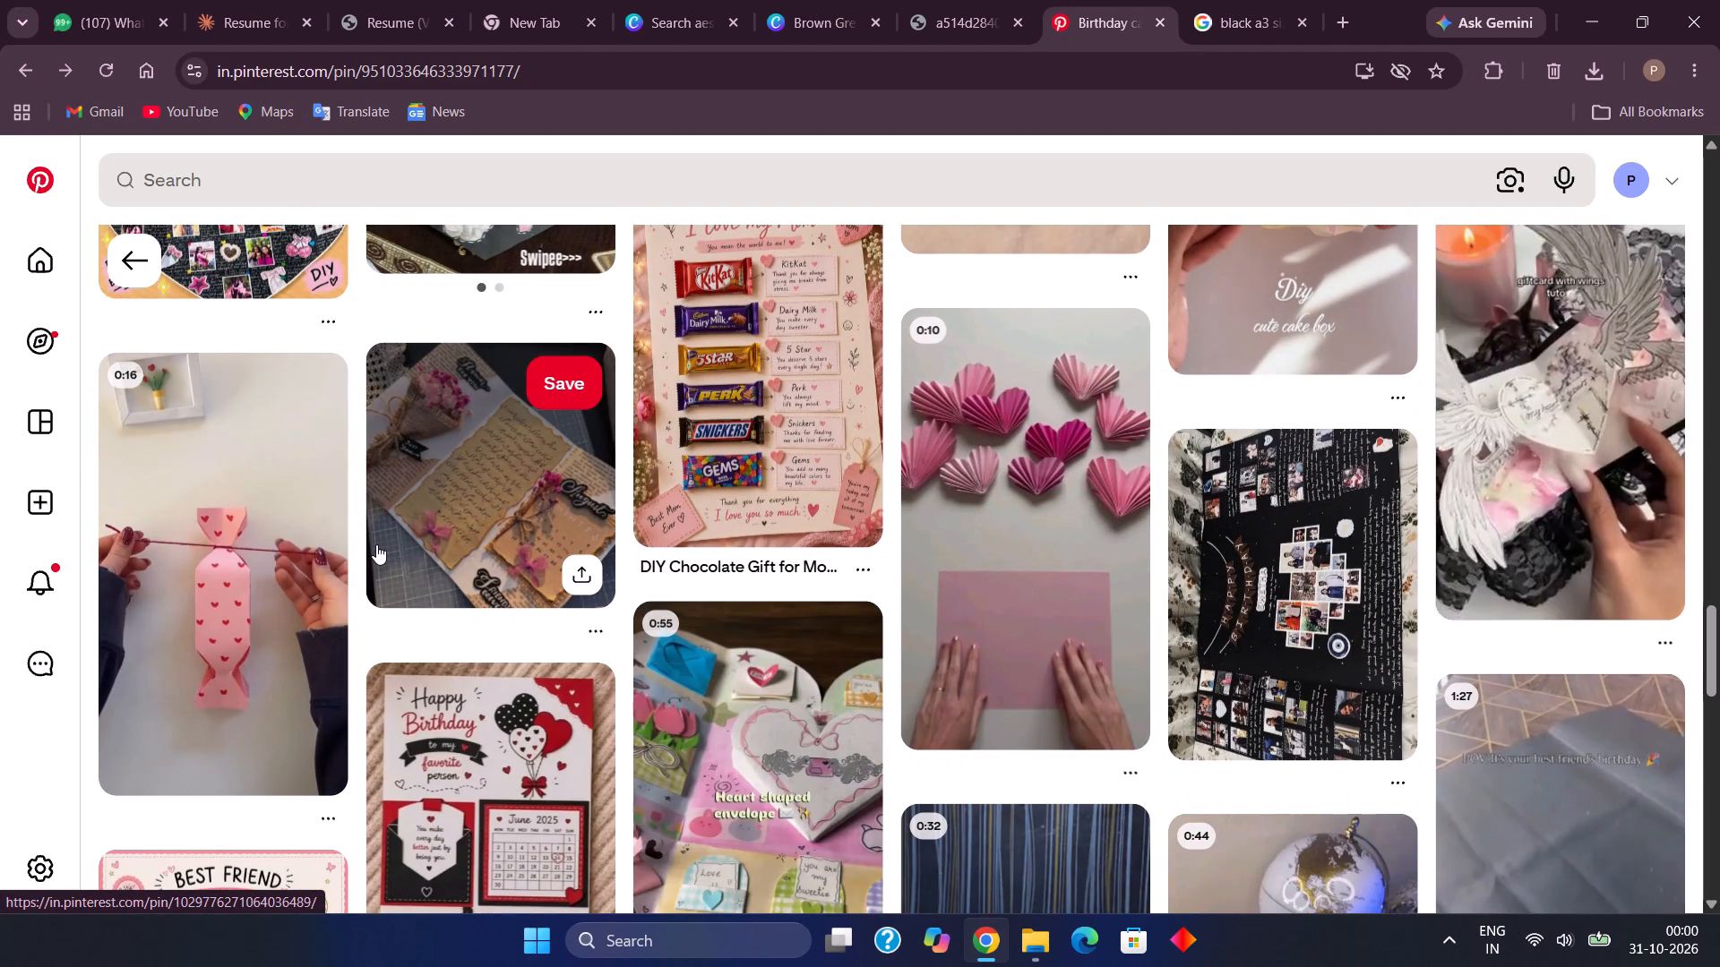
scroll(376, 544, down, 4)
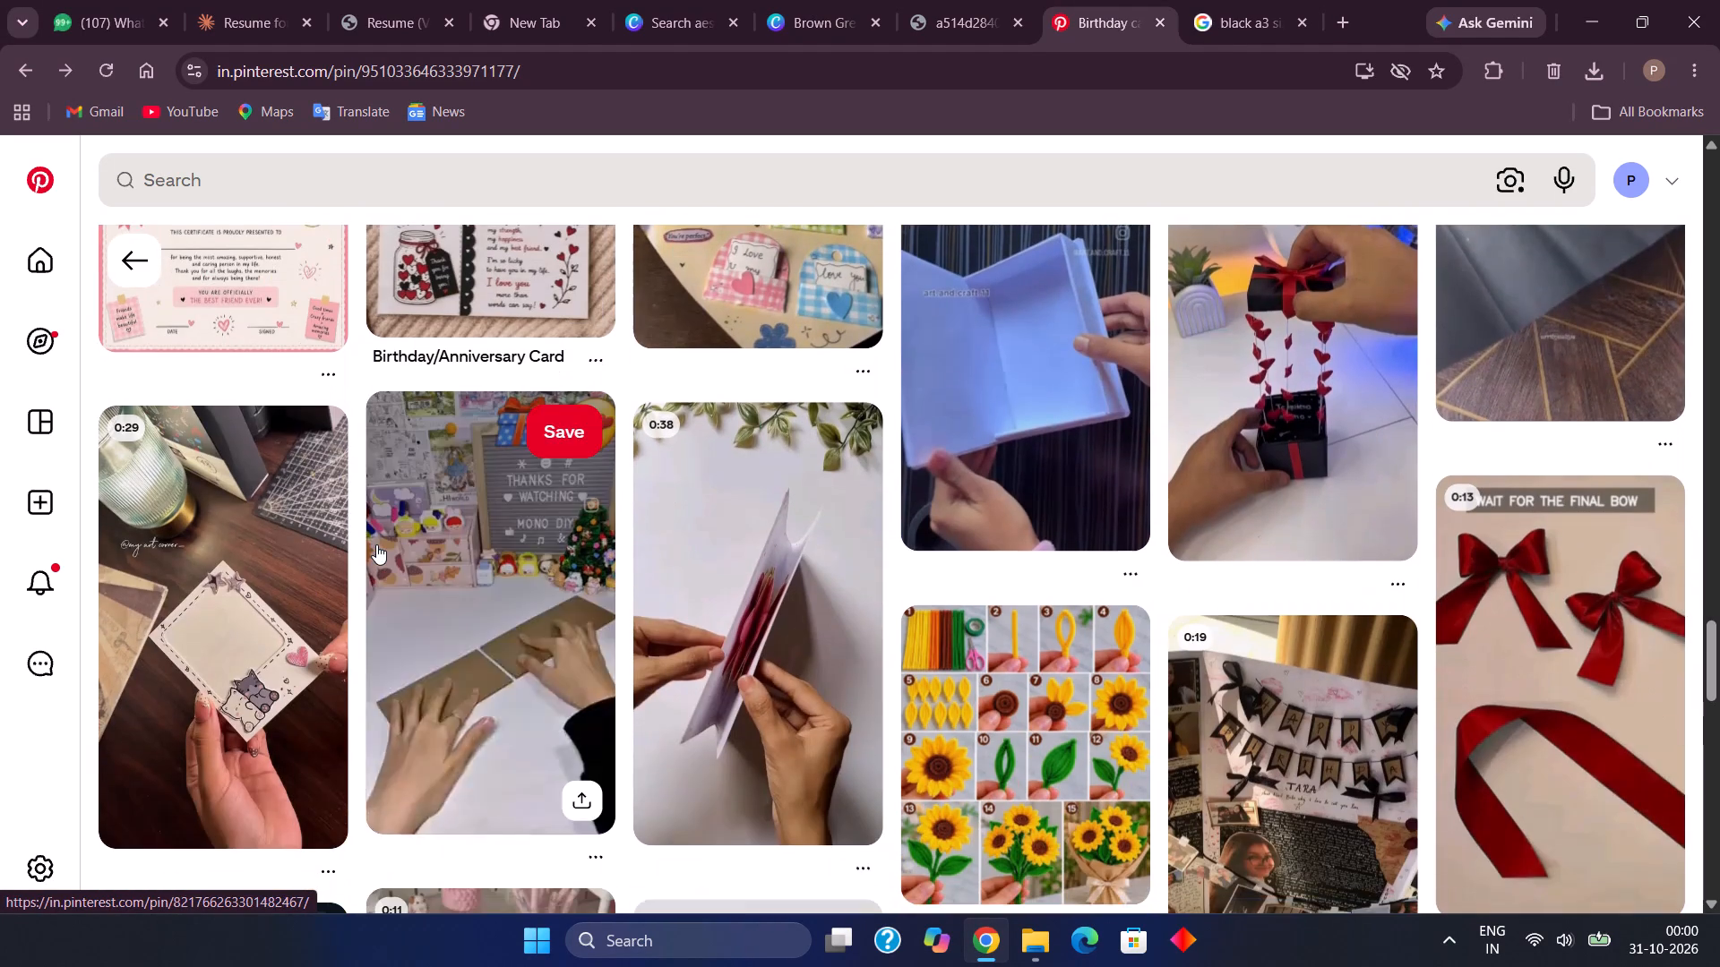
scroll(376, 544, down, 1)
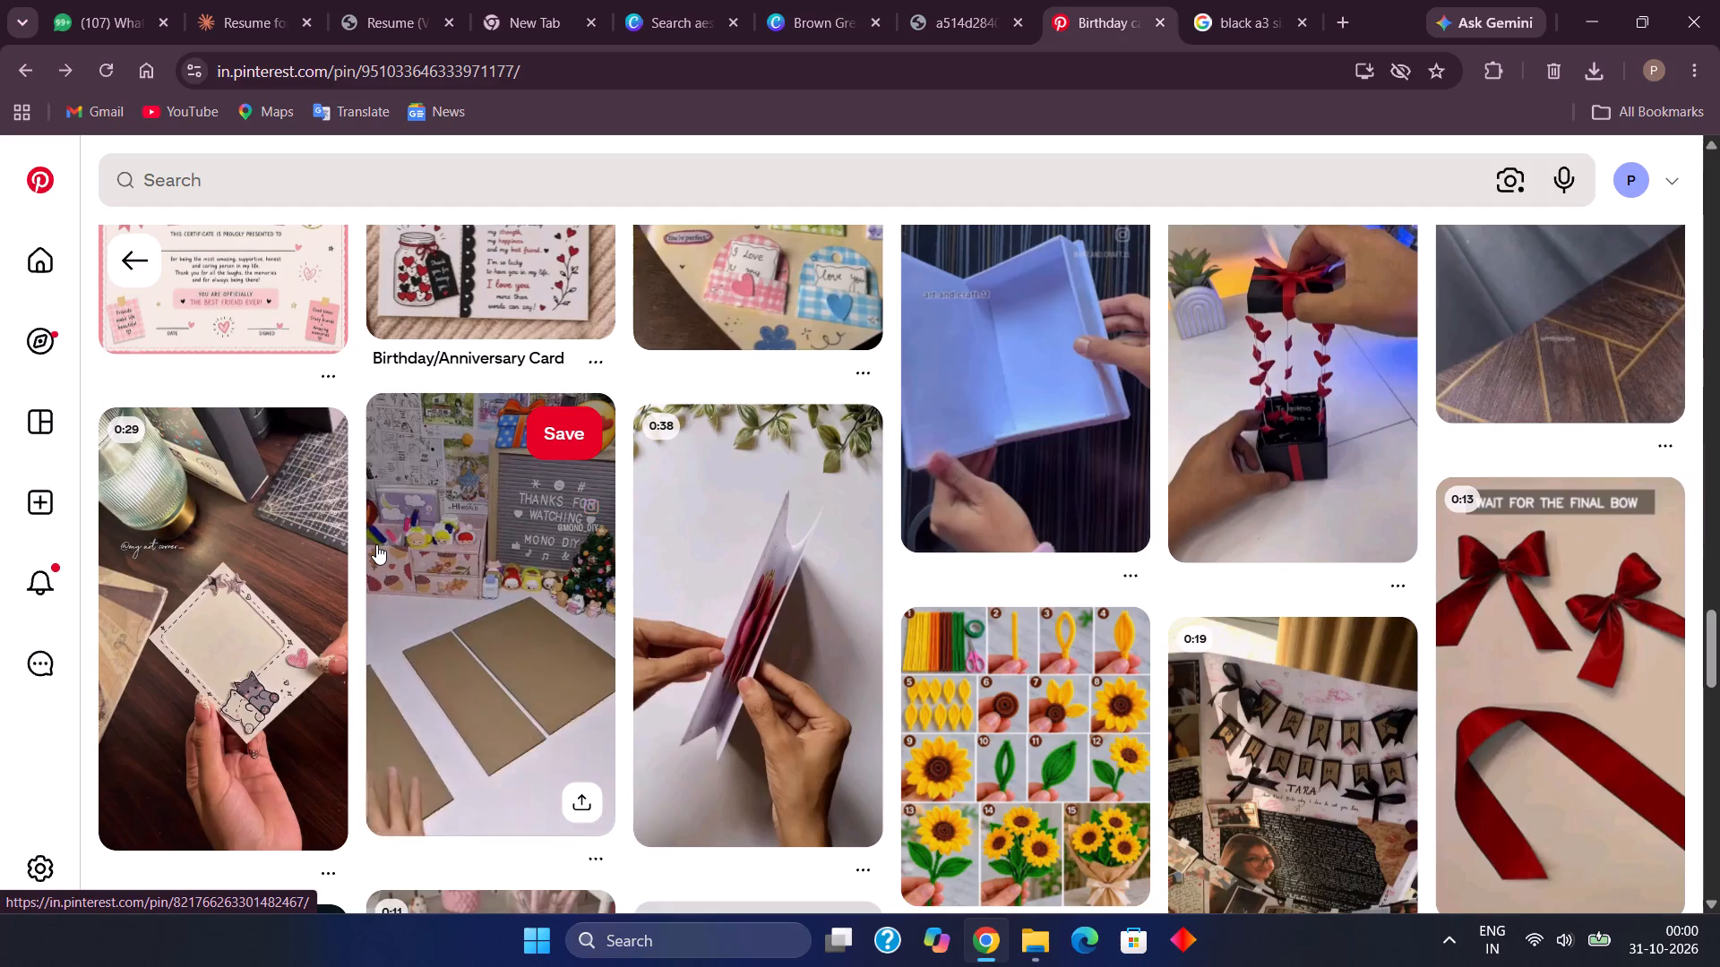
scroll(376, 544, down, 3)
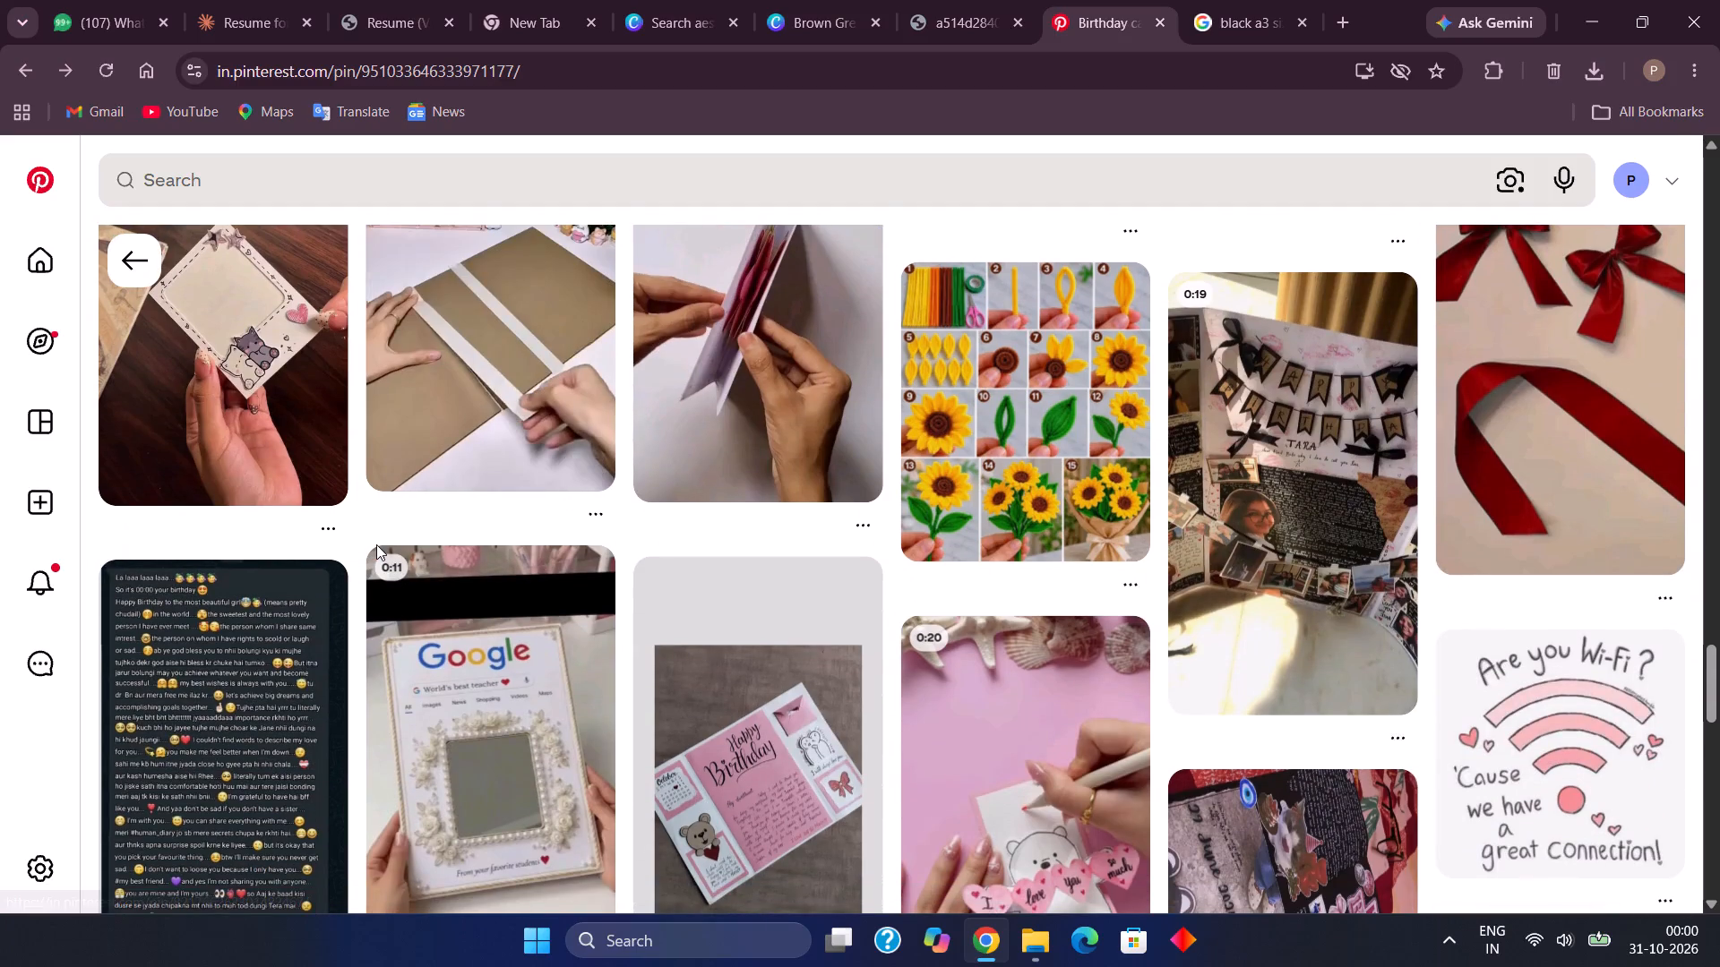
scroll(376, 544, down, 1)
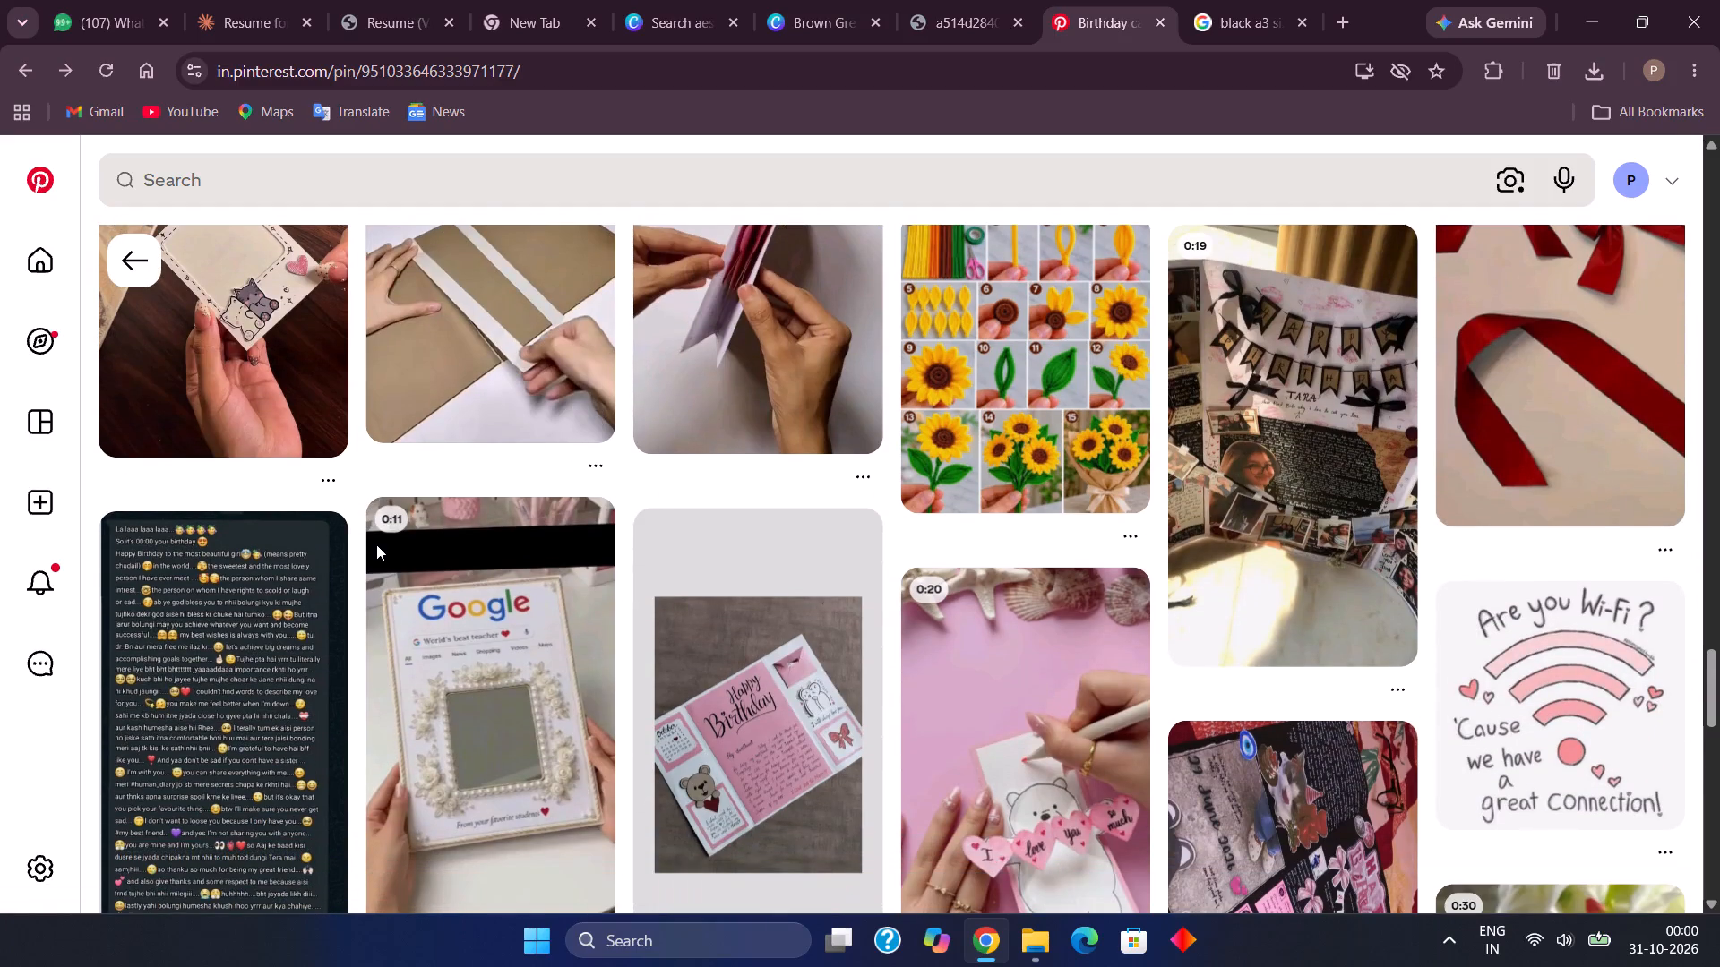
scroll(376, 544, down, 2)
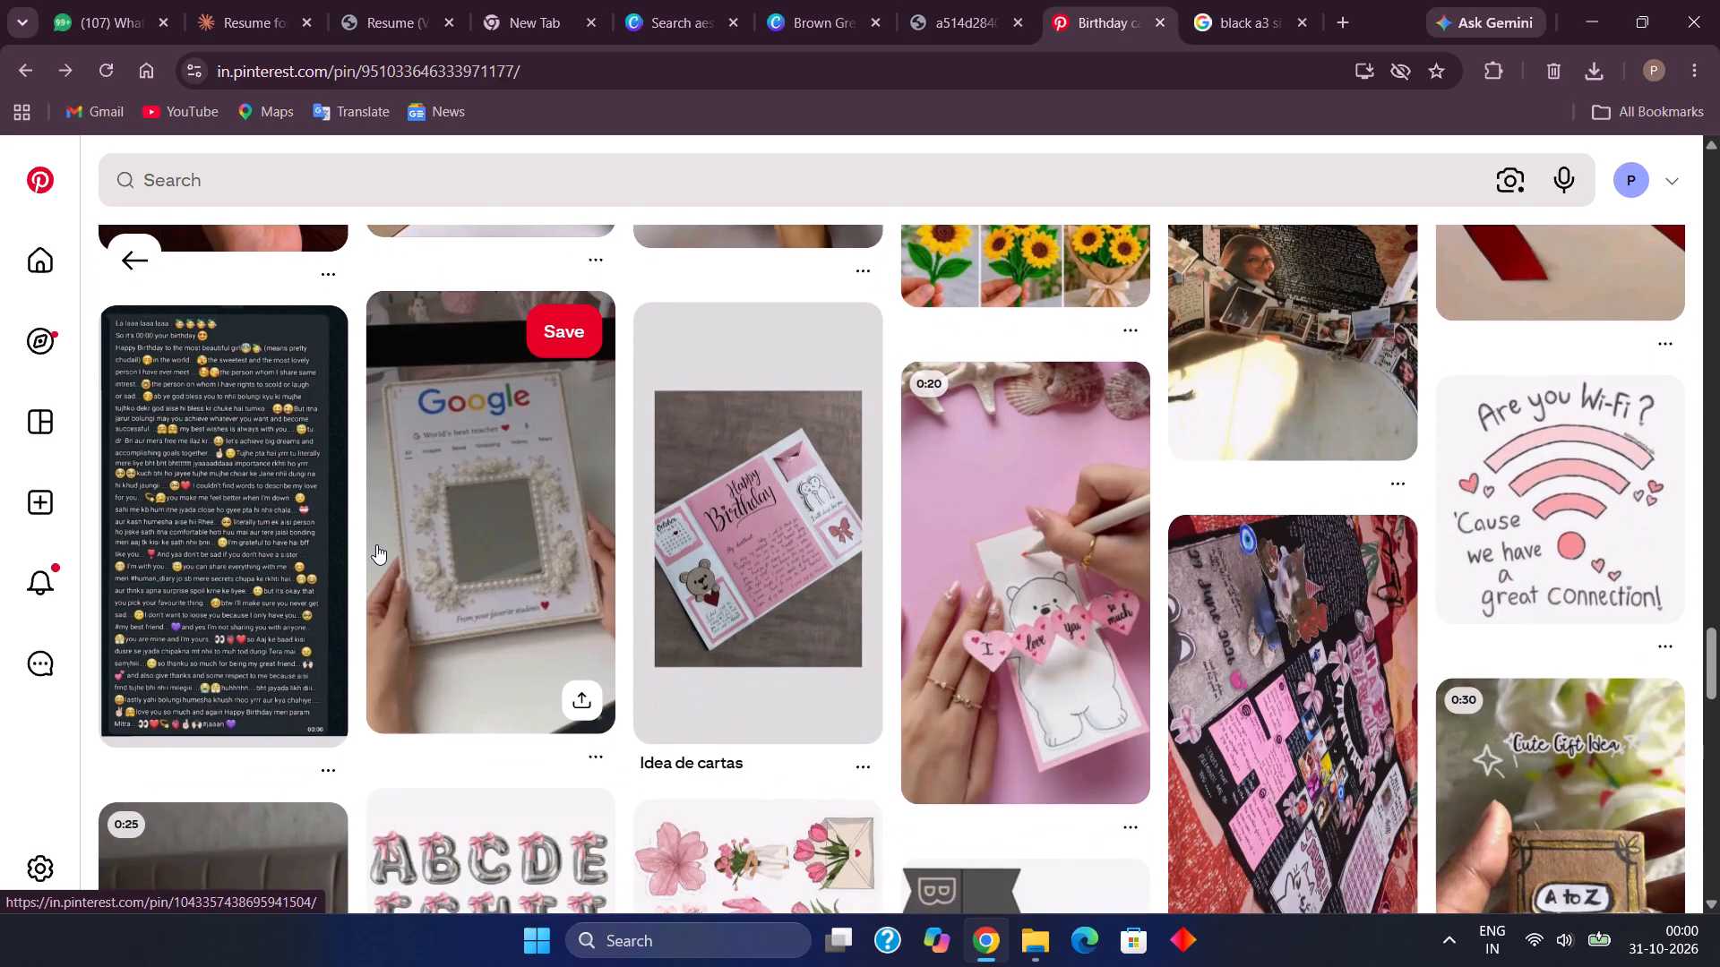
scroll(376, 544, down, 4)
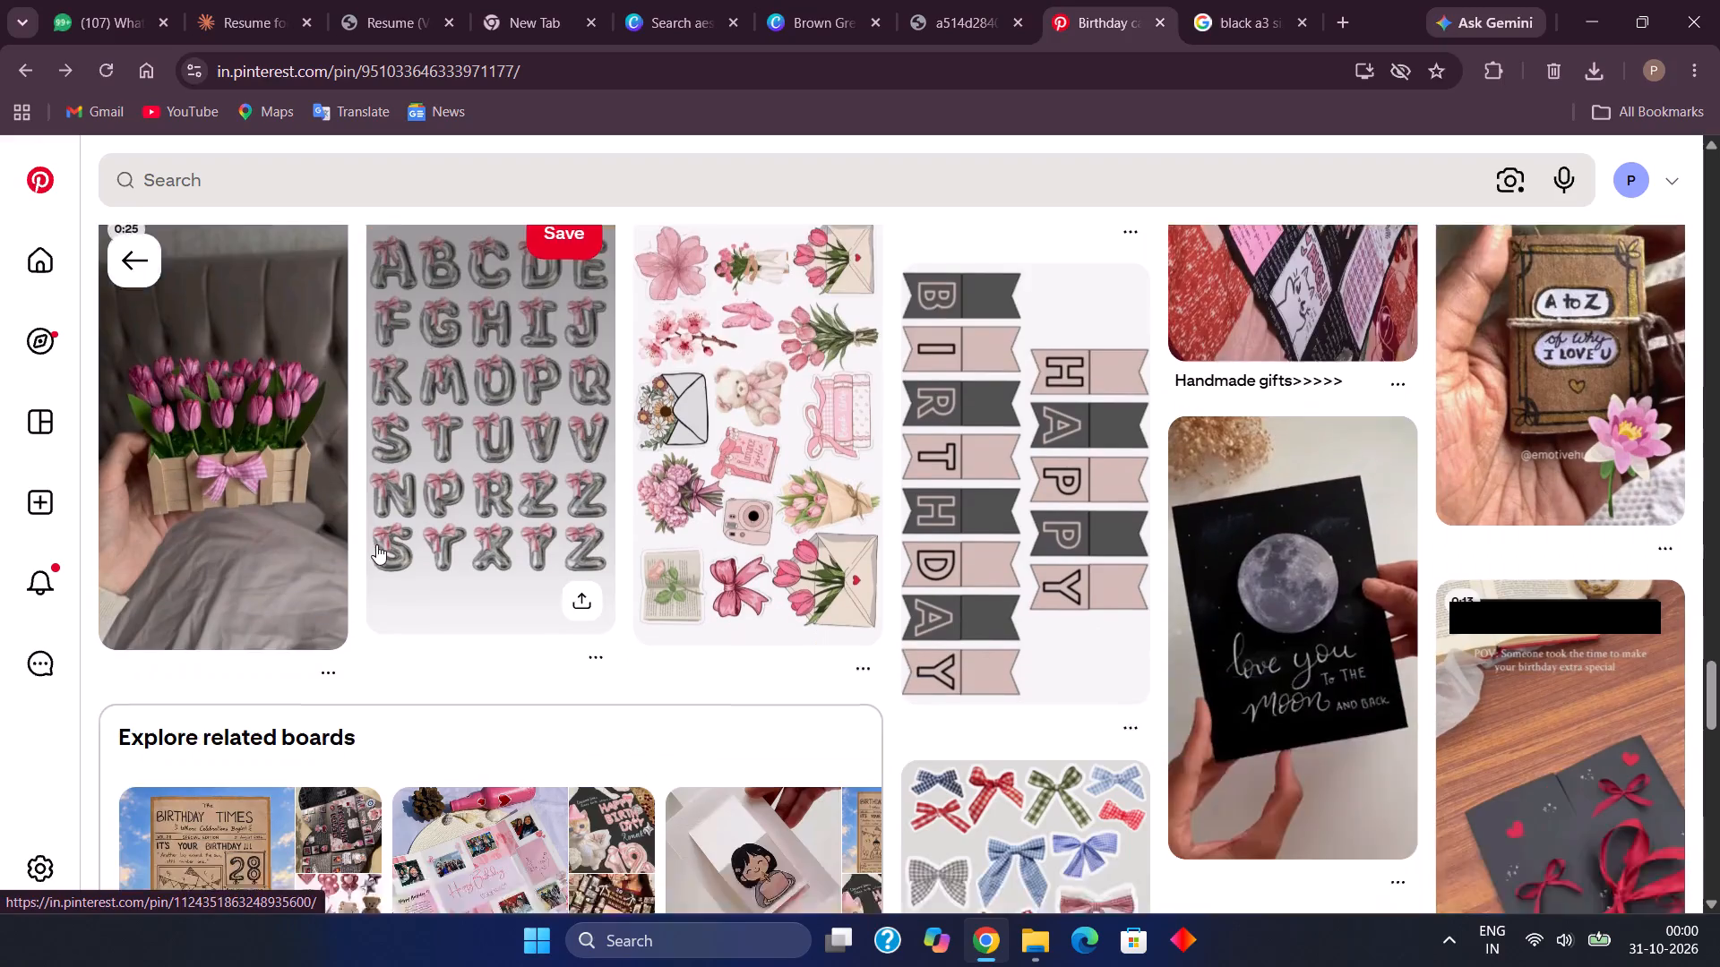
scroll(376, 544, down, 2)
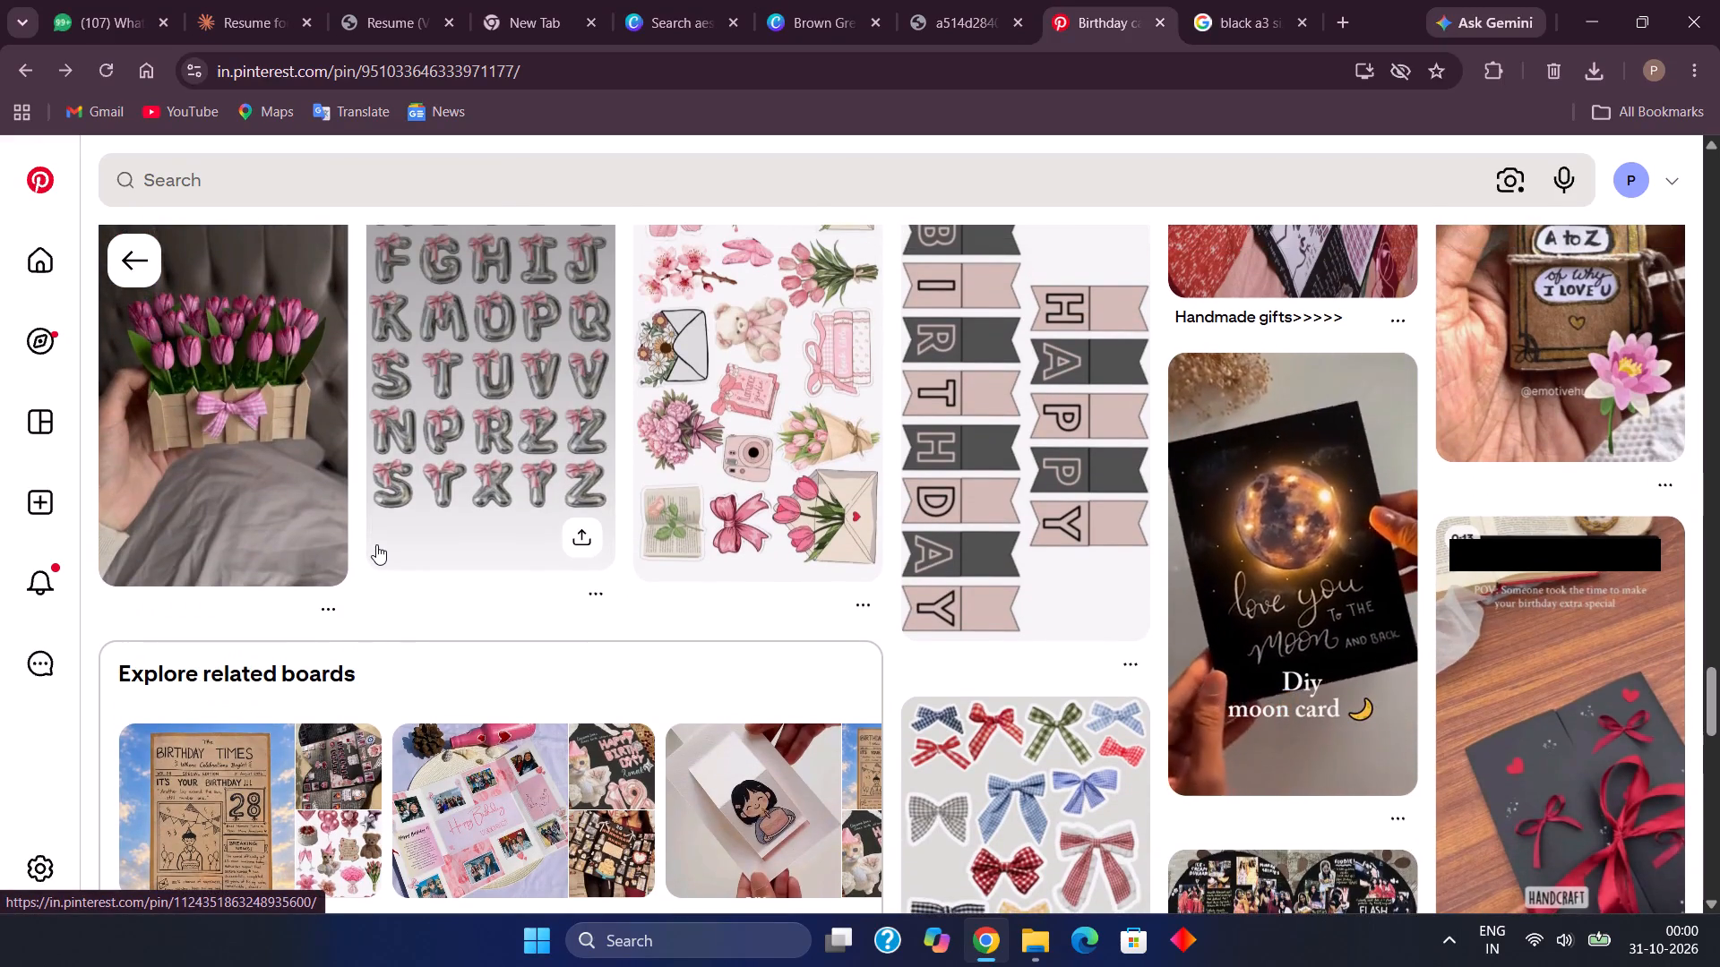
scroll(376, 544, down, 1)
scroll(376, 544, up, 8)
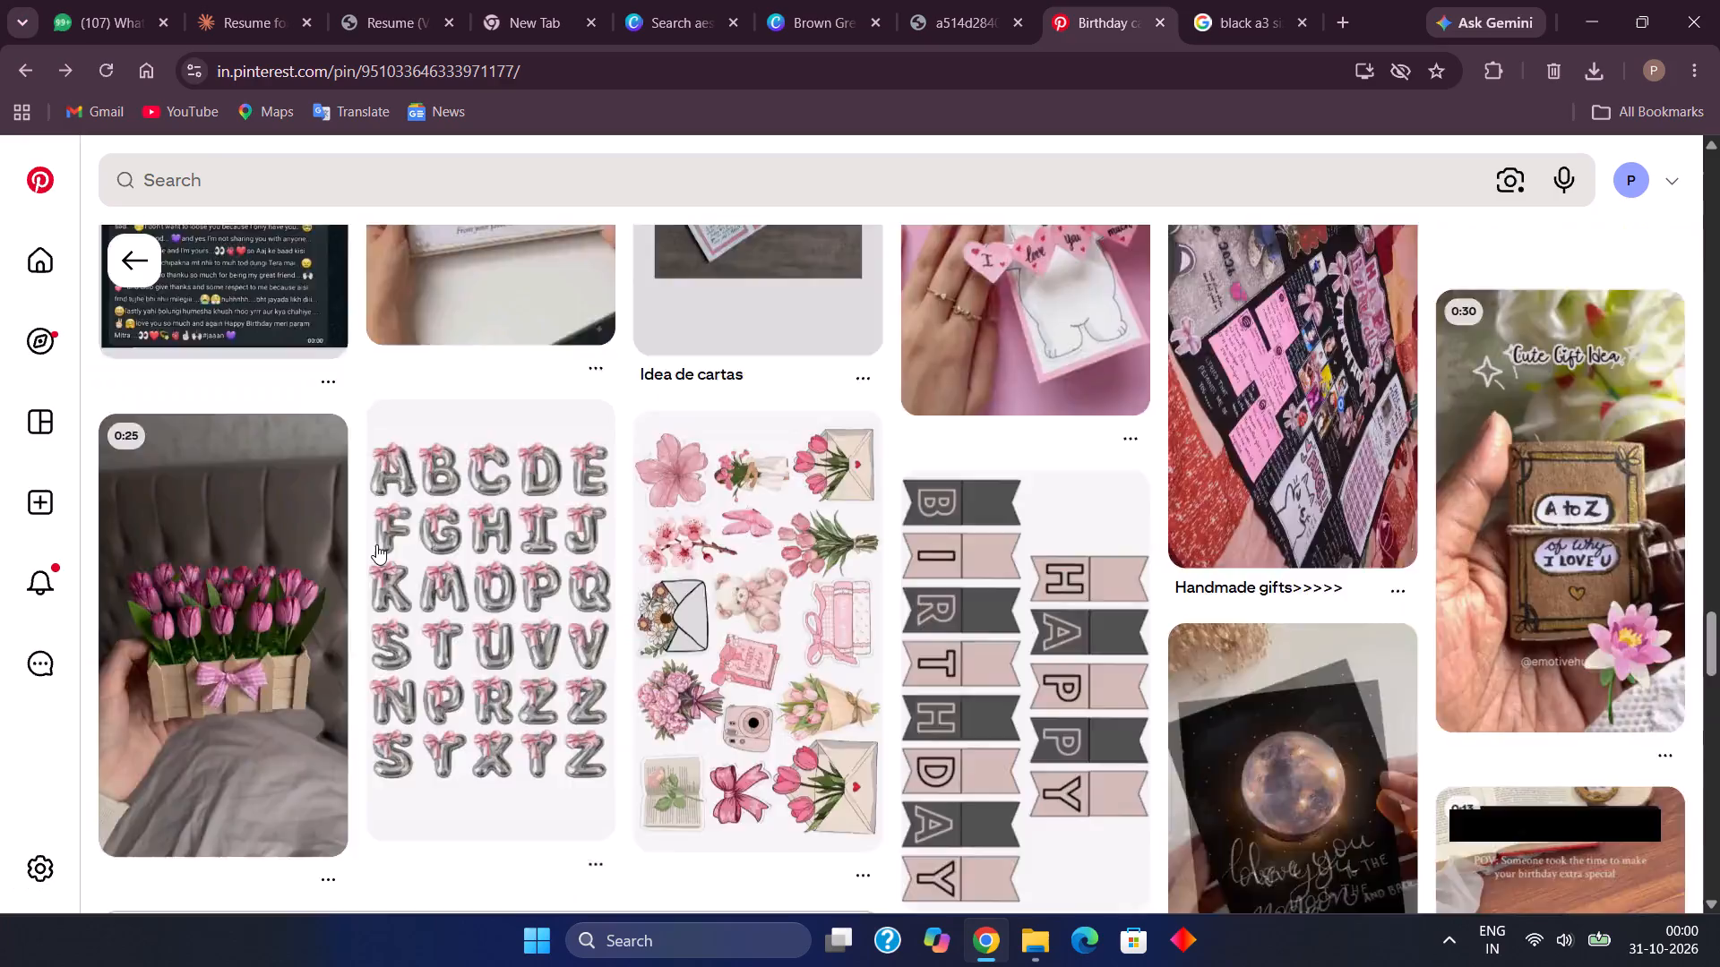
scroll(376, 544, up, 15)
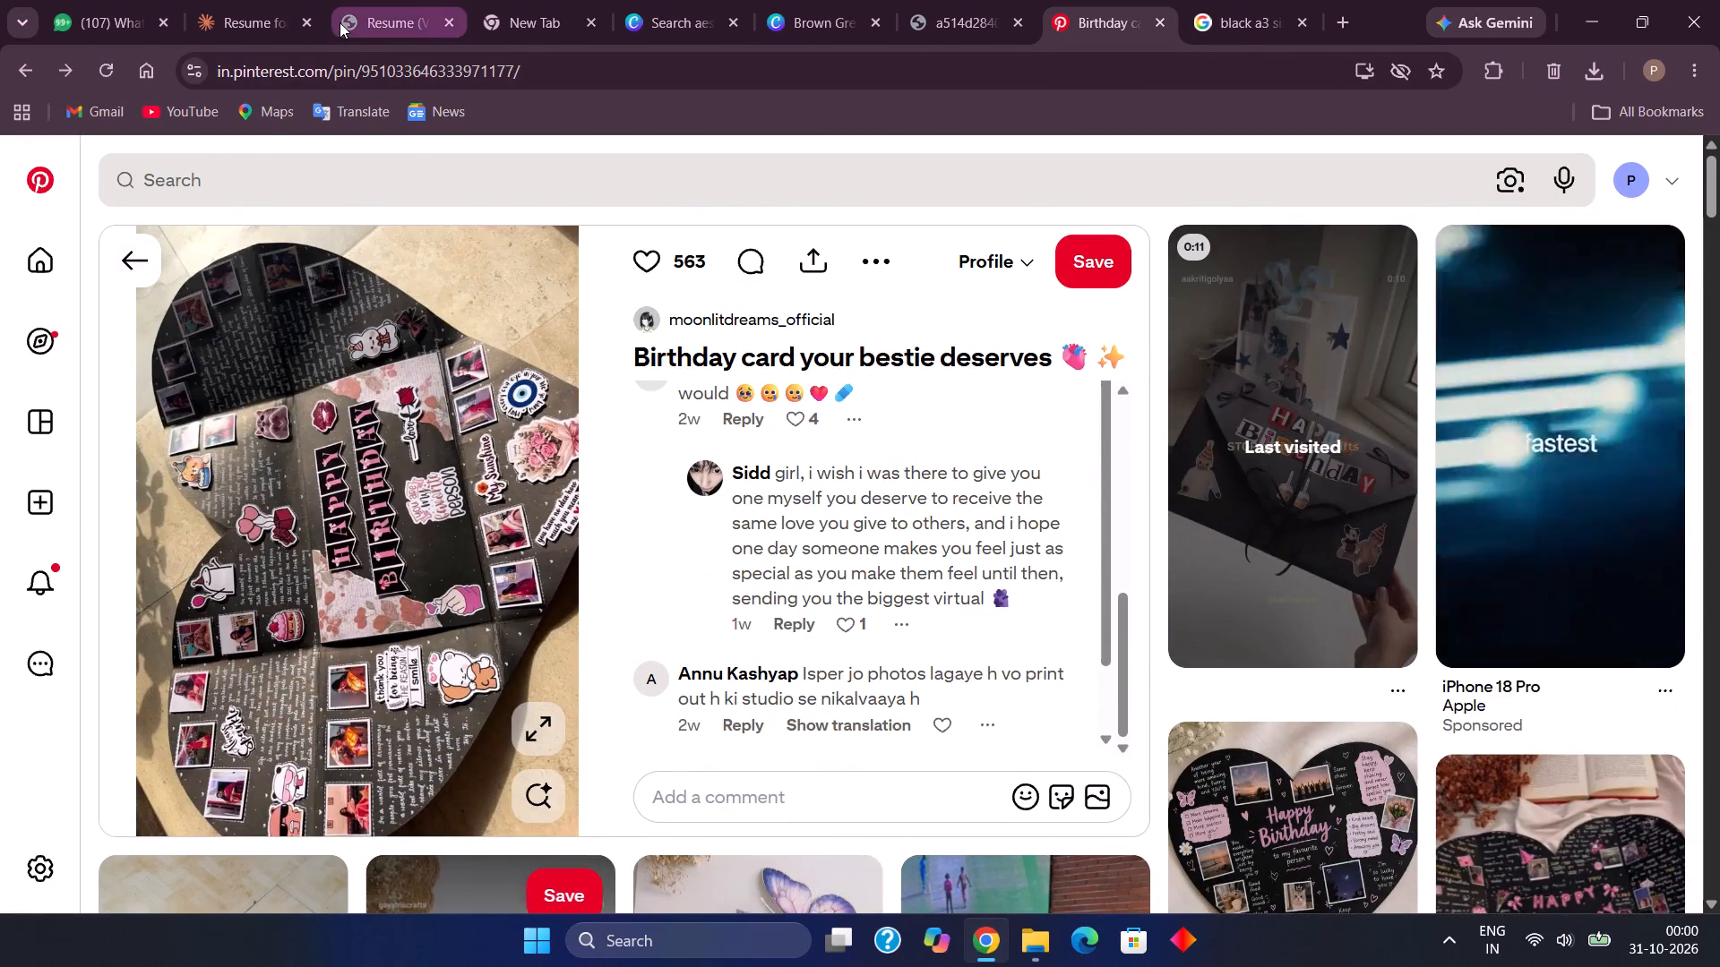
scroll(340, 22, down, 3)
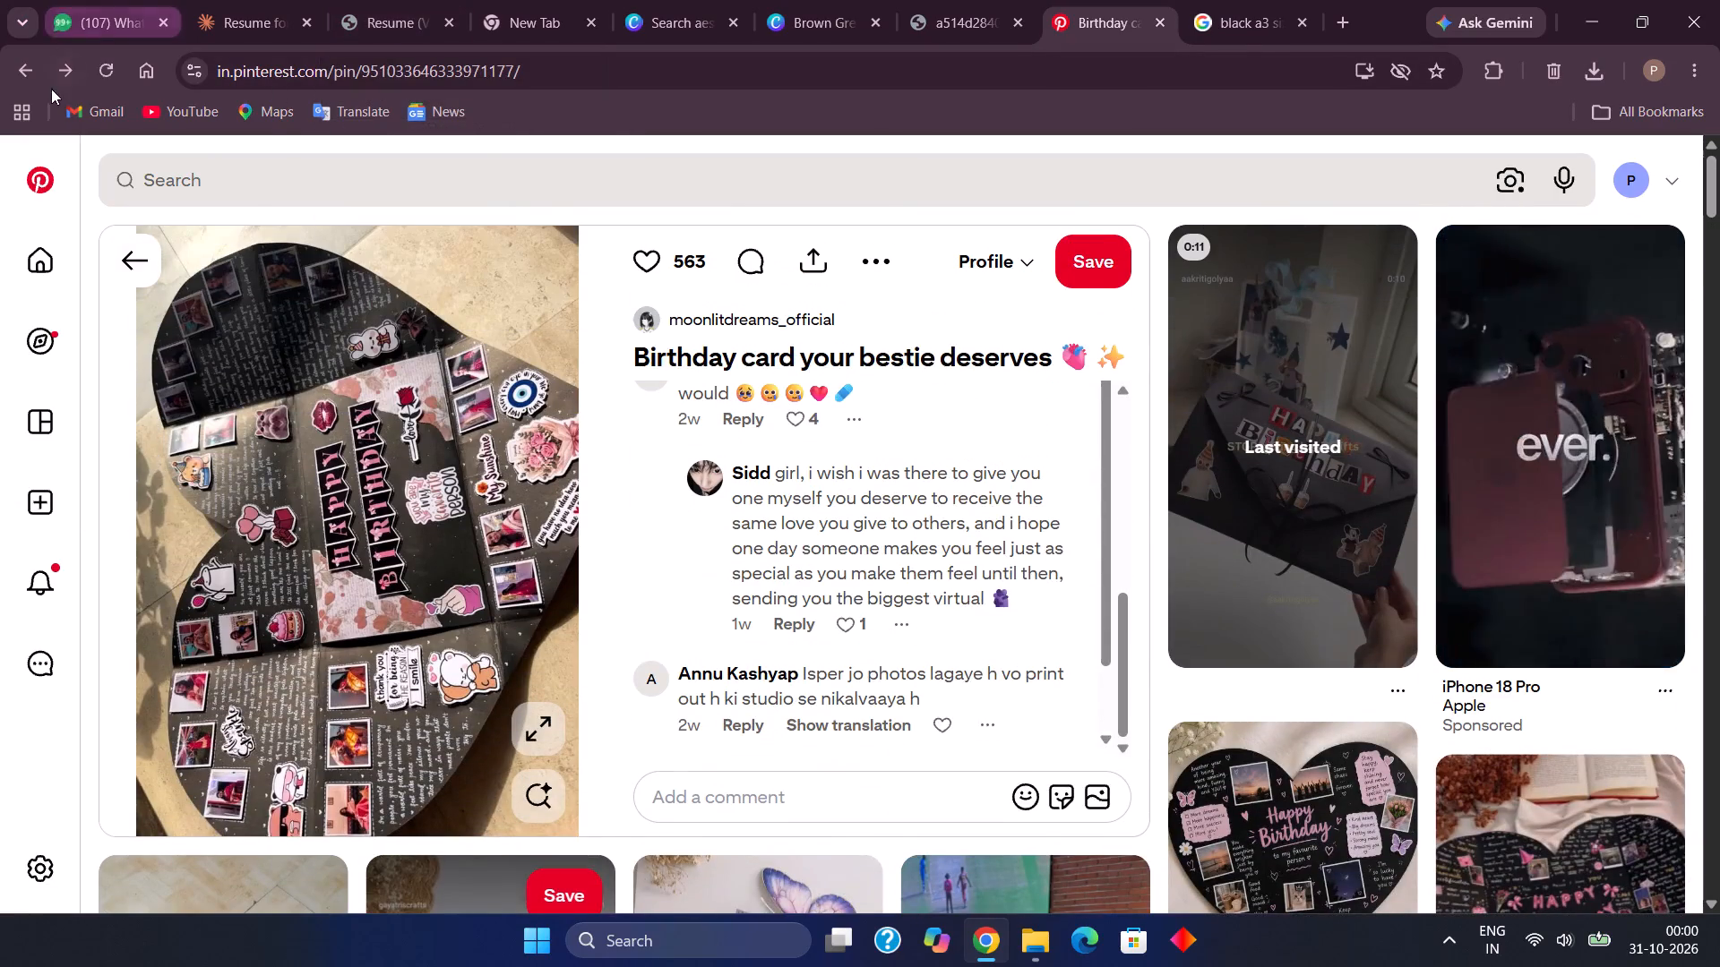
Go back to the previous pin's related ideas and open the black folded photo card with the gold bunting banner.
click(26, 71)
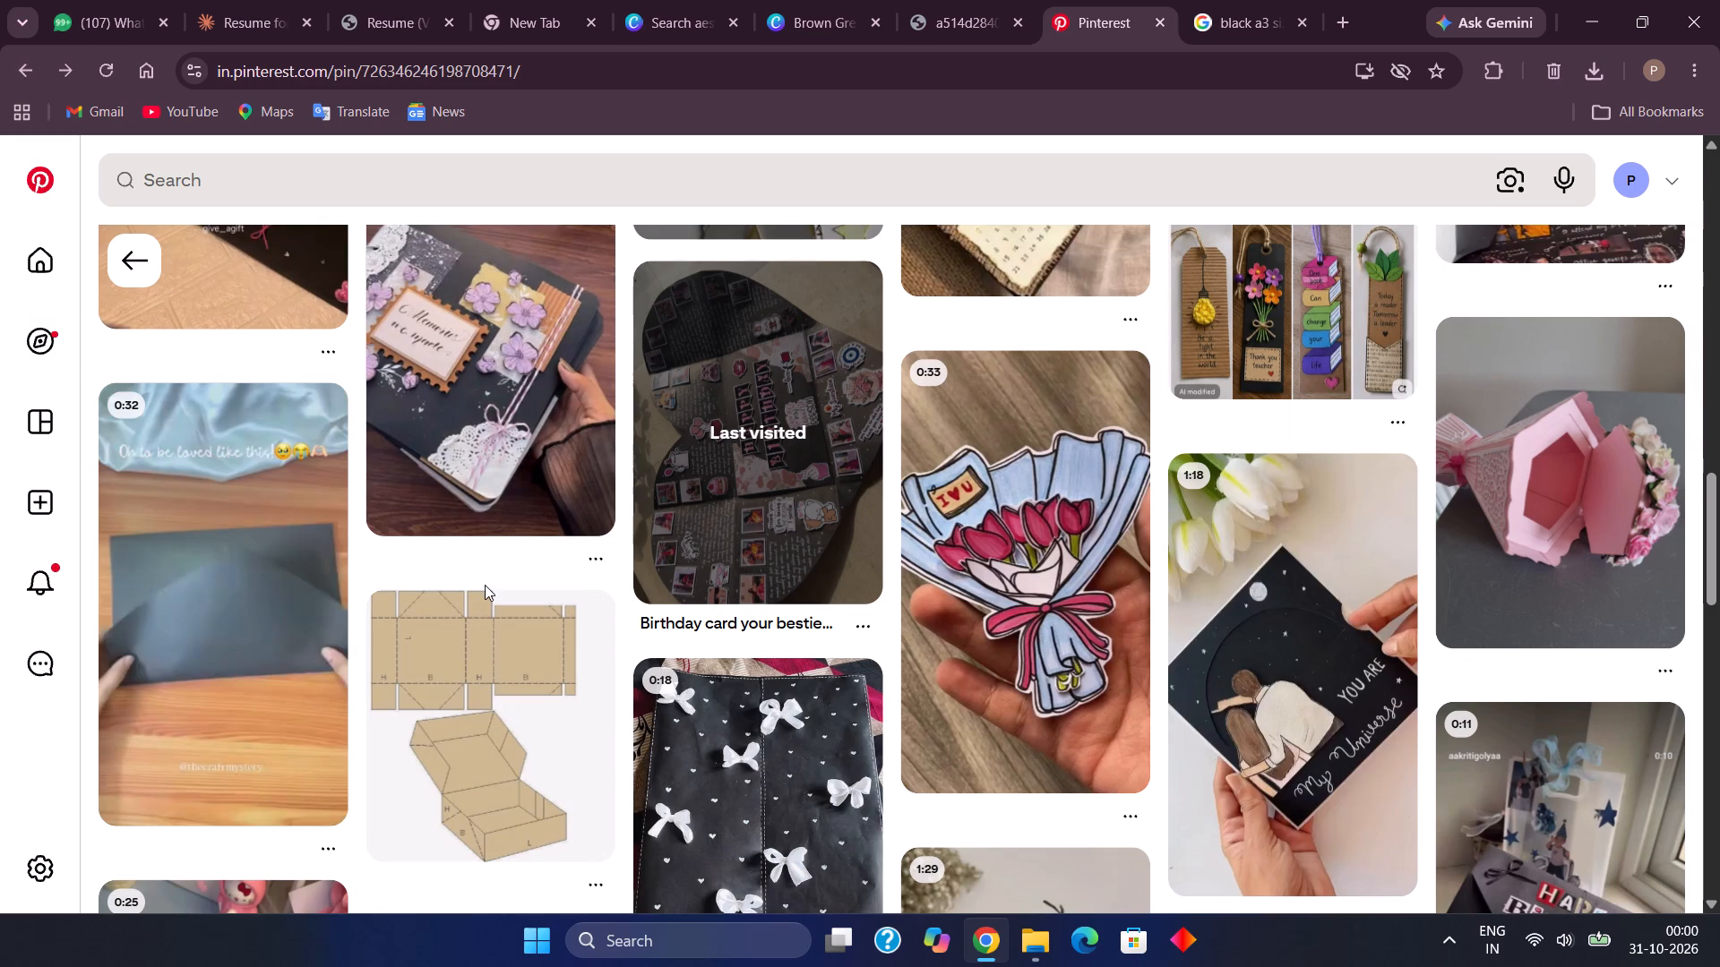
scroll(732, 466, up, 7)
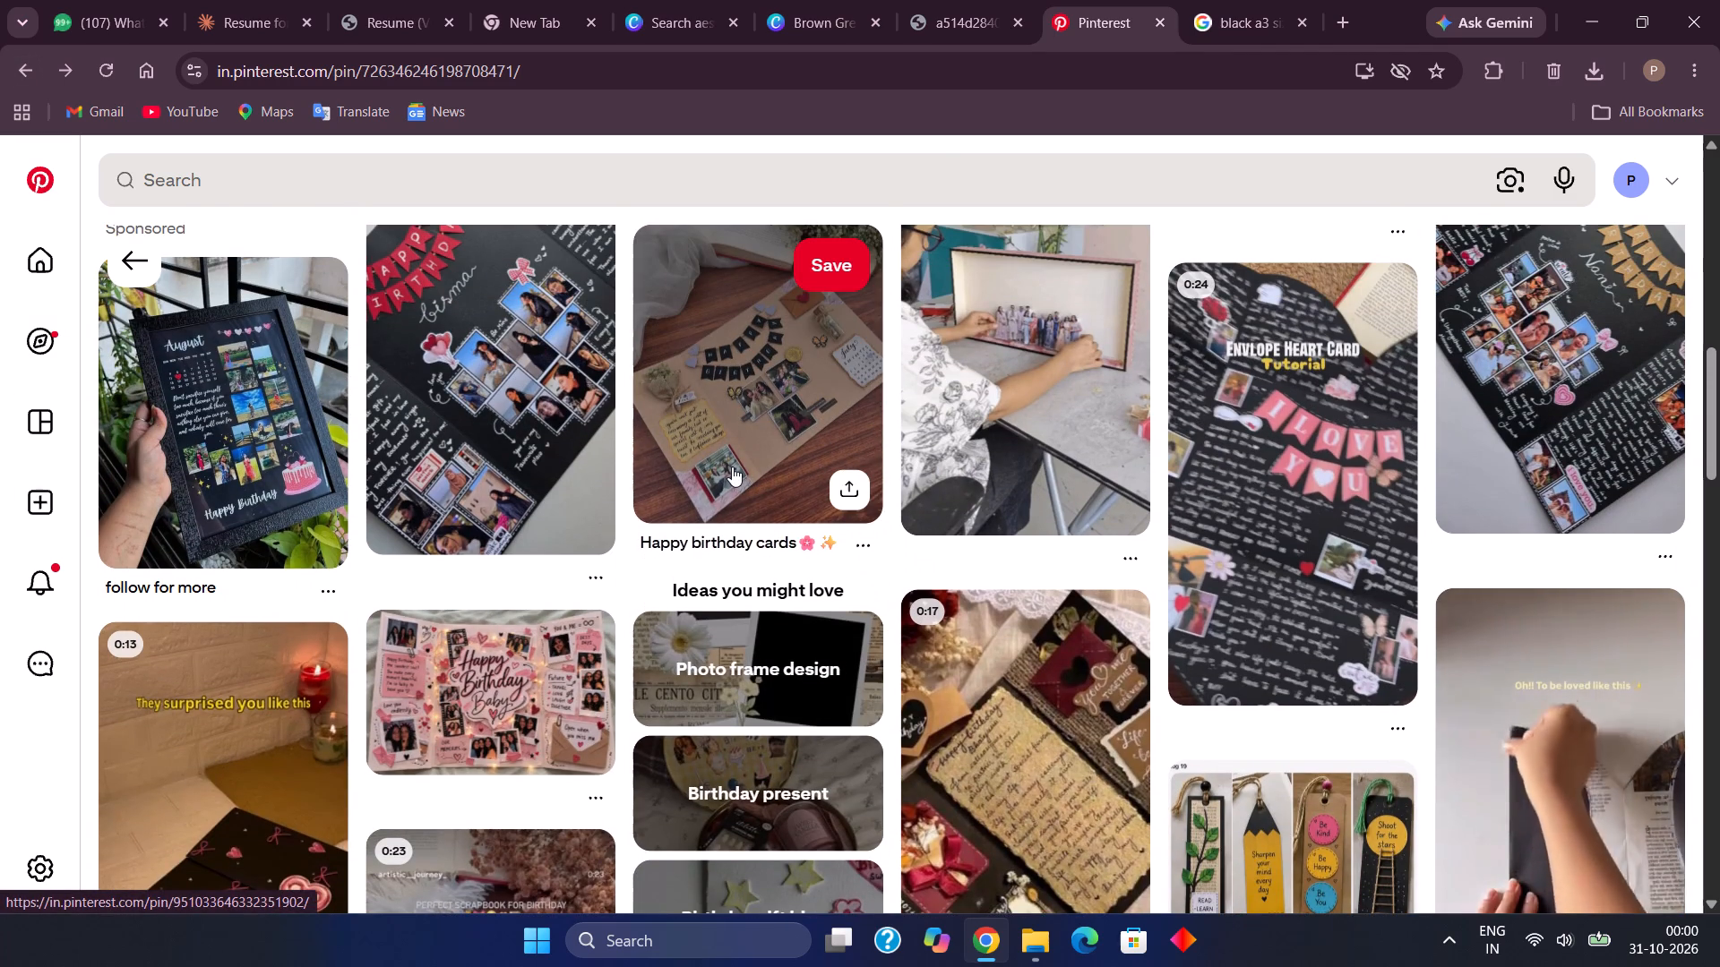
scroll(732, 466, up, 1)
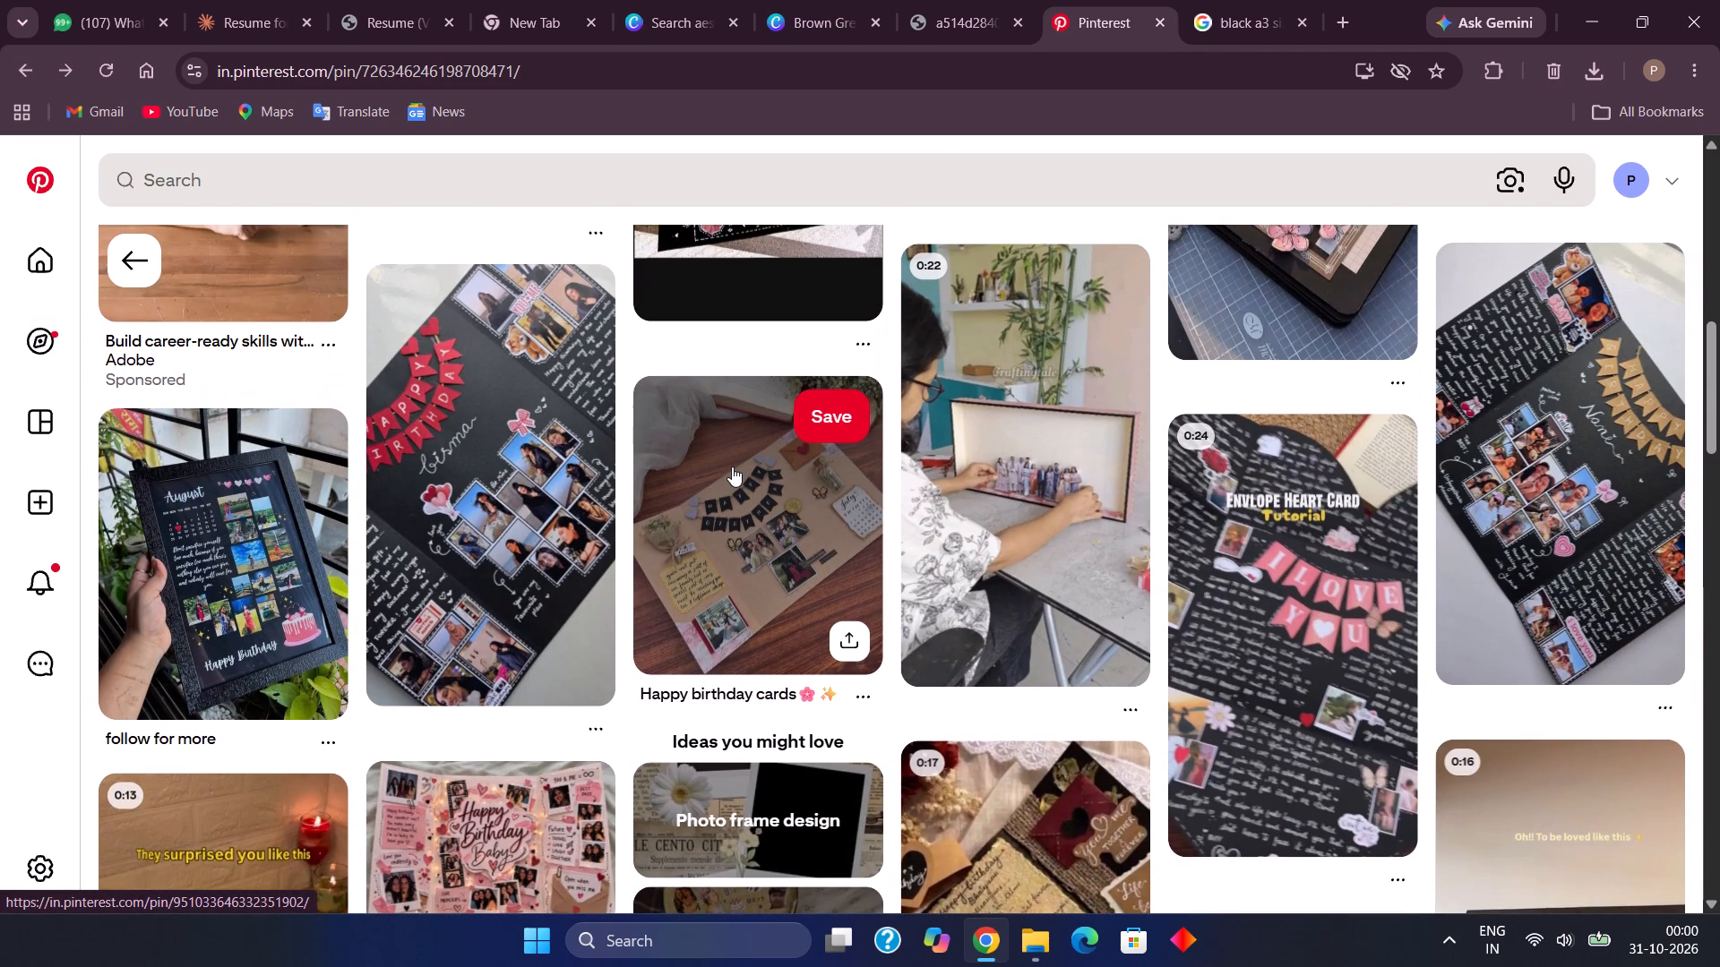
scroll(732, 466, up, 2)
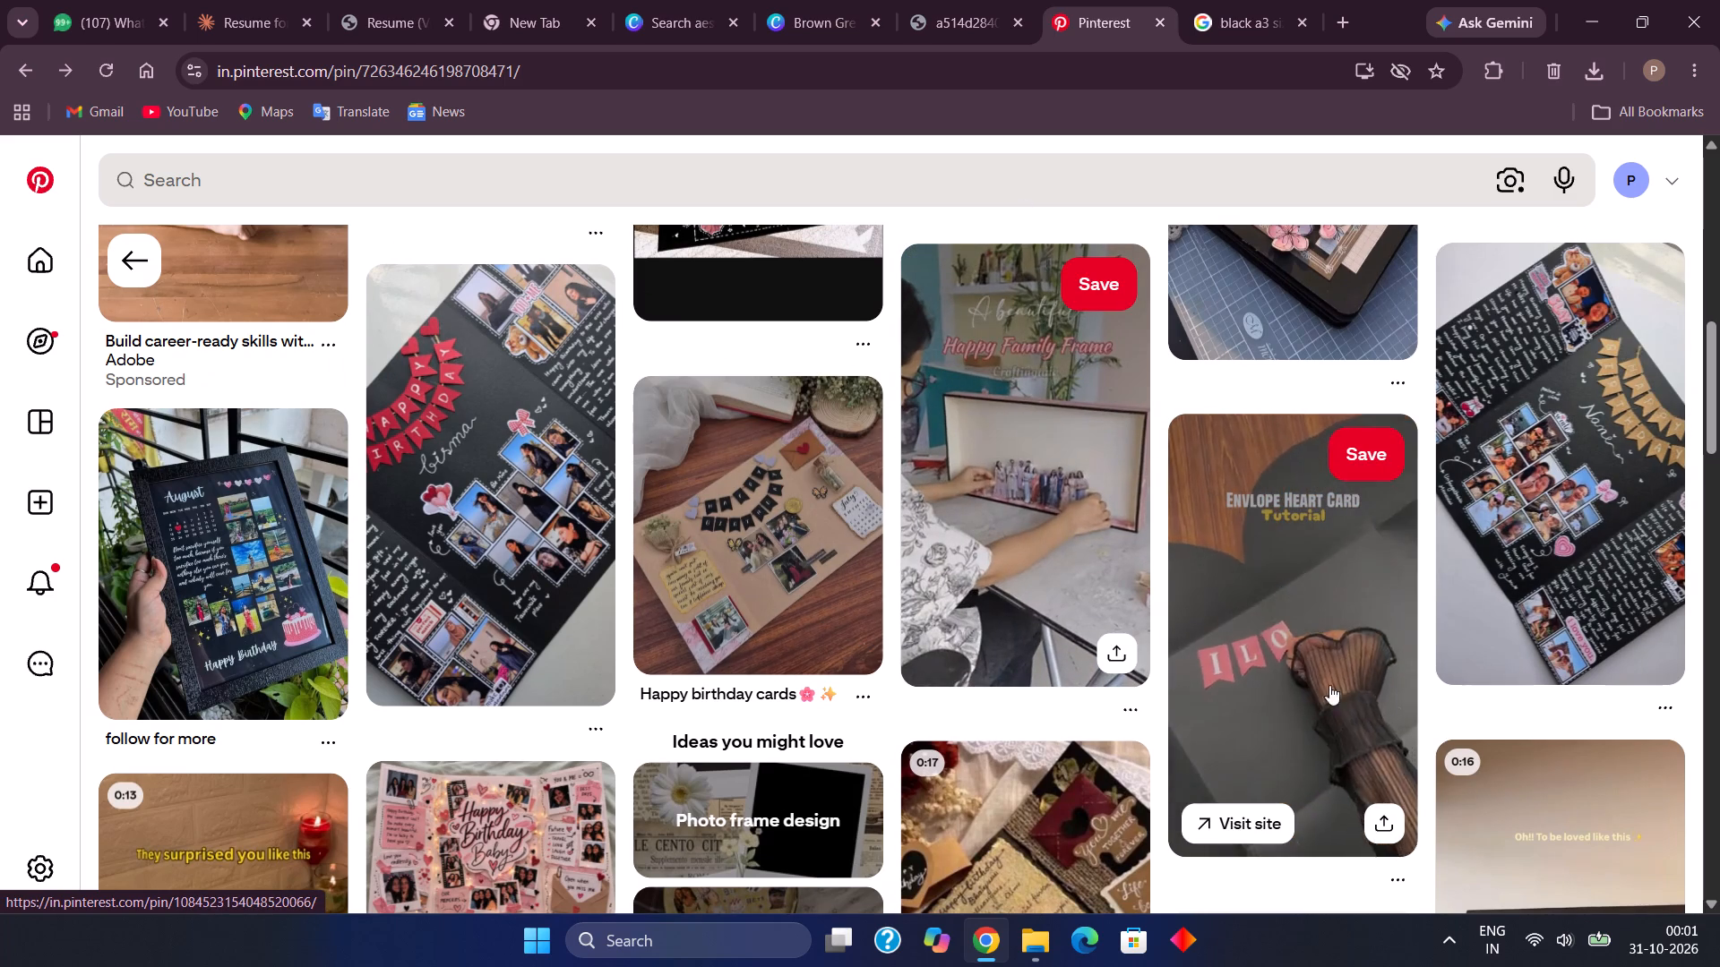
scroll(1374, 740, up, 3)
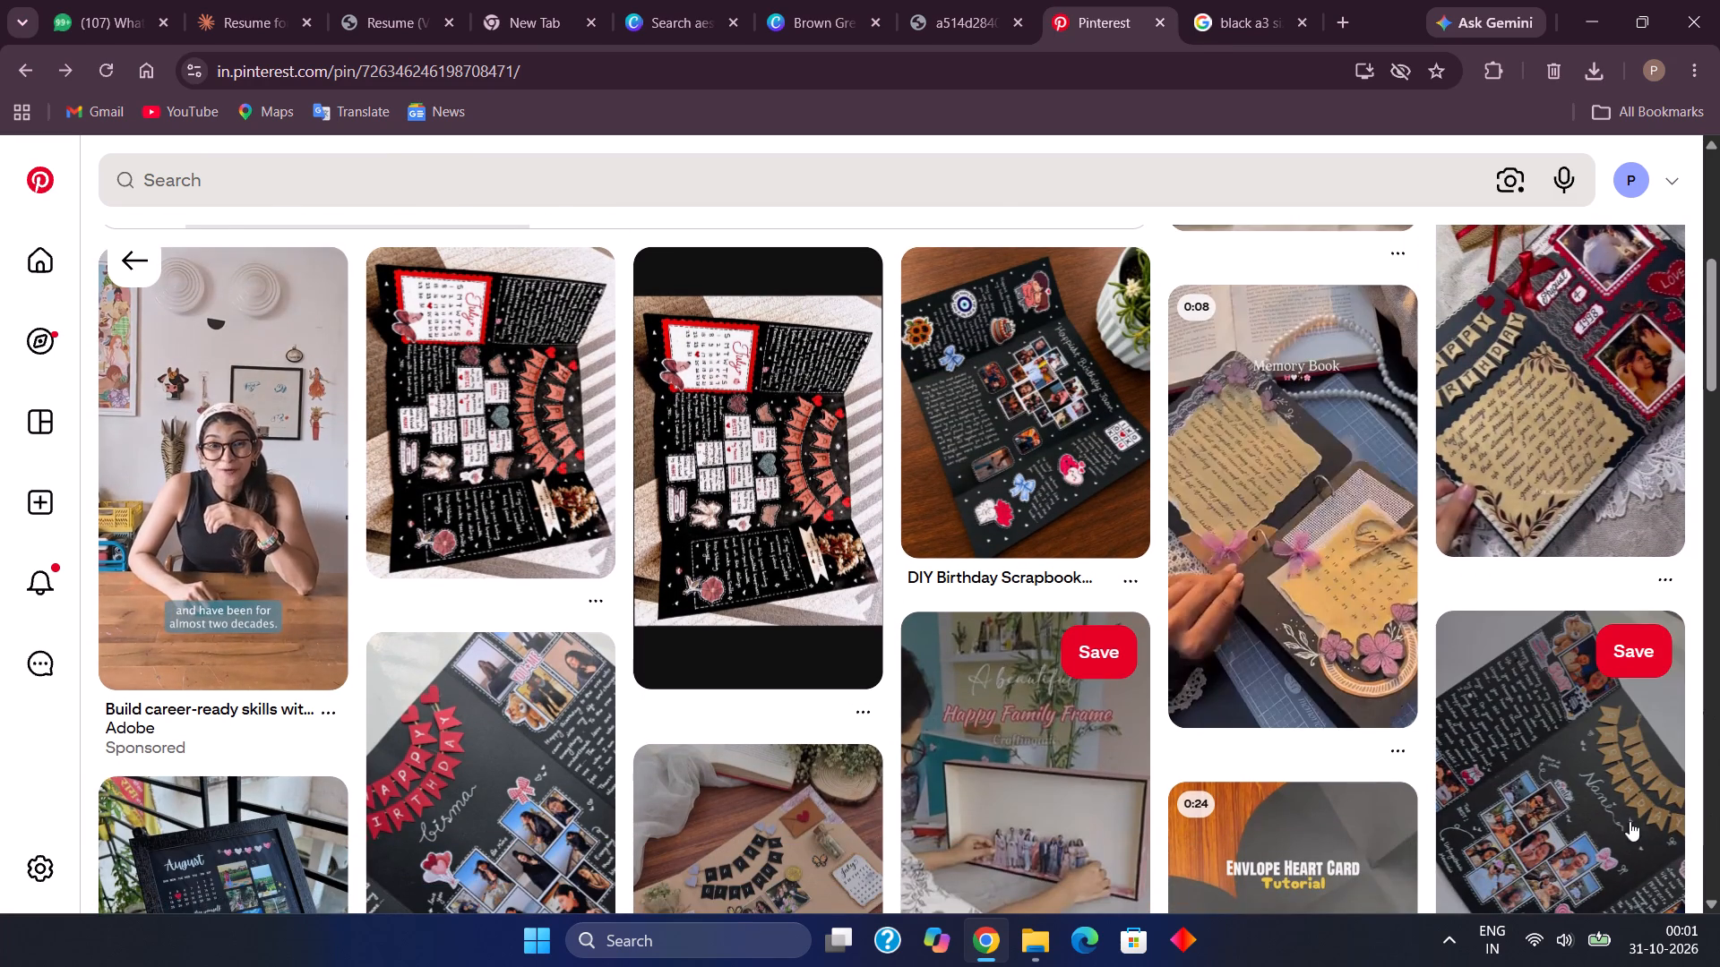
click(1604, 817)
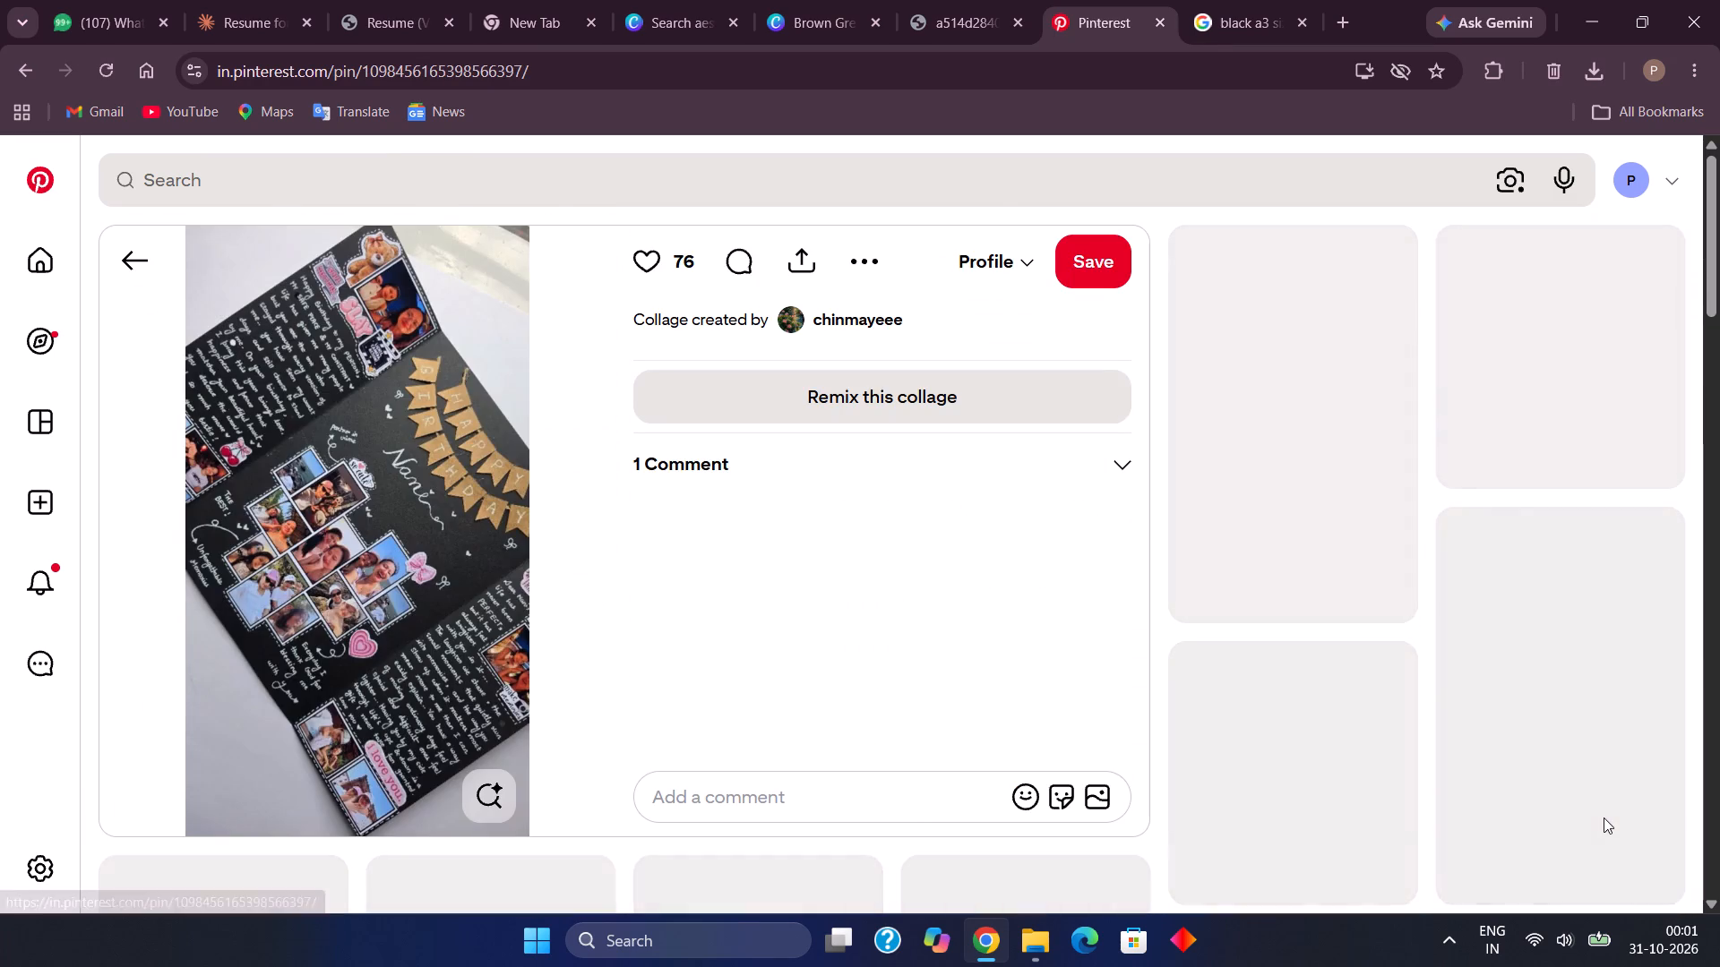
Examine the black photo card pin and its related pins for photo collage layouts, banners and sticker sheets.
scroll(608, 541, down, 1)
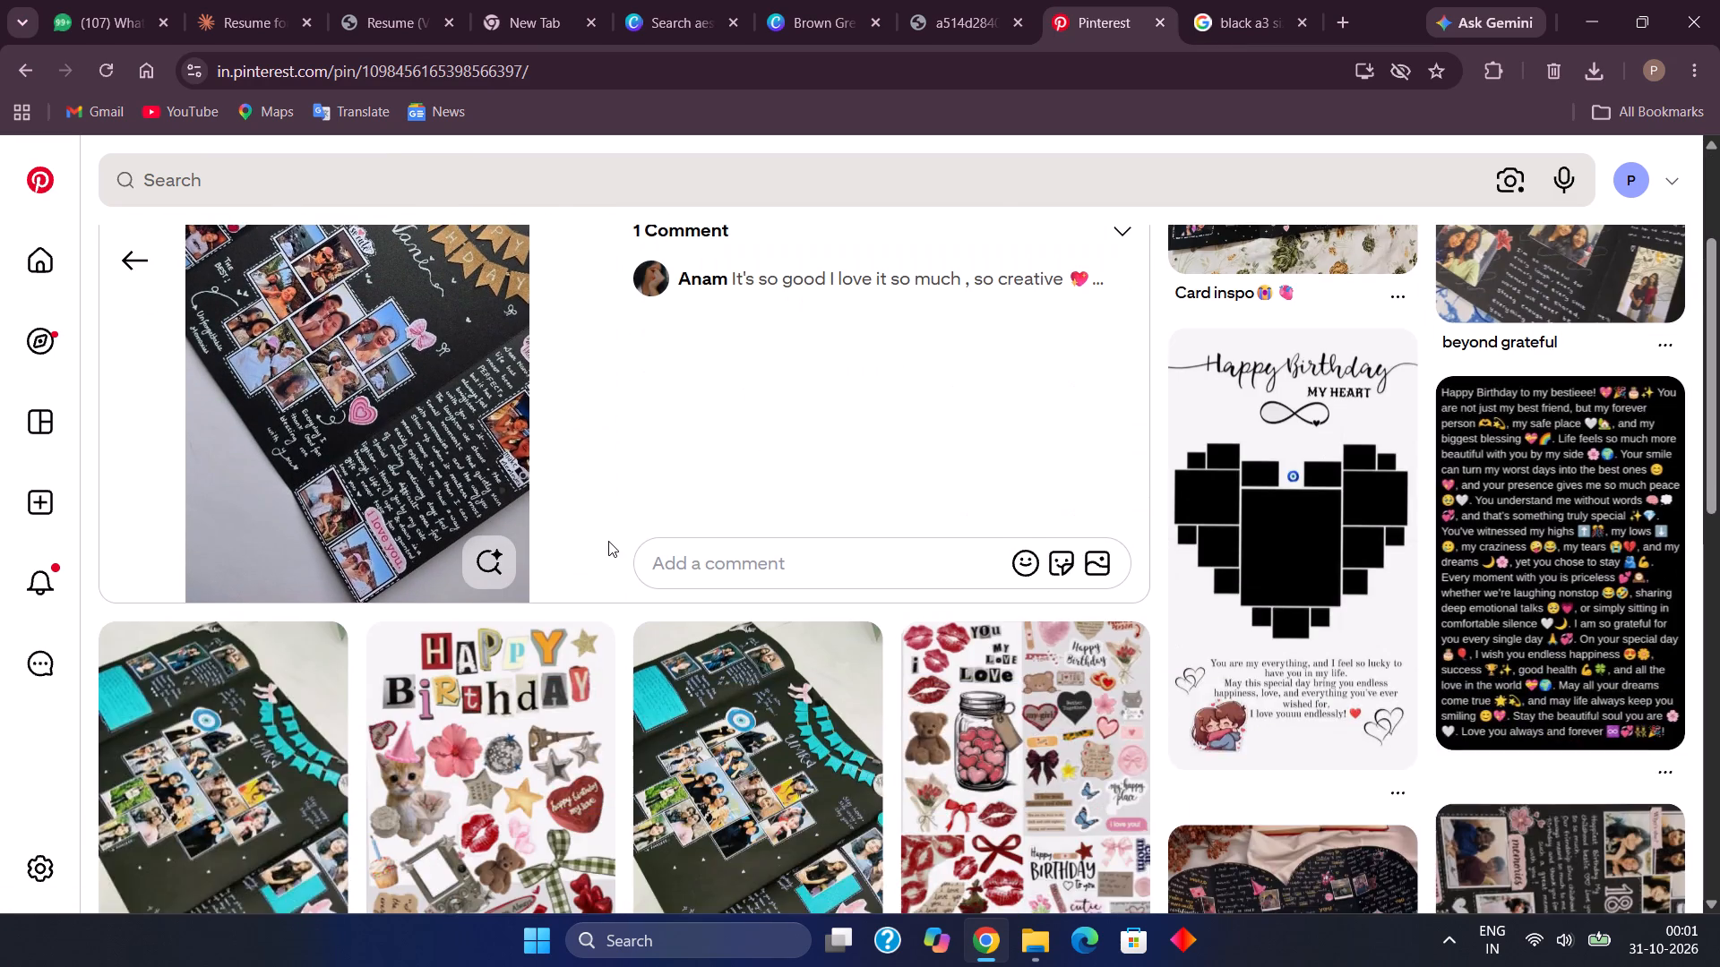
scroll(608, 541, down, 2)
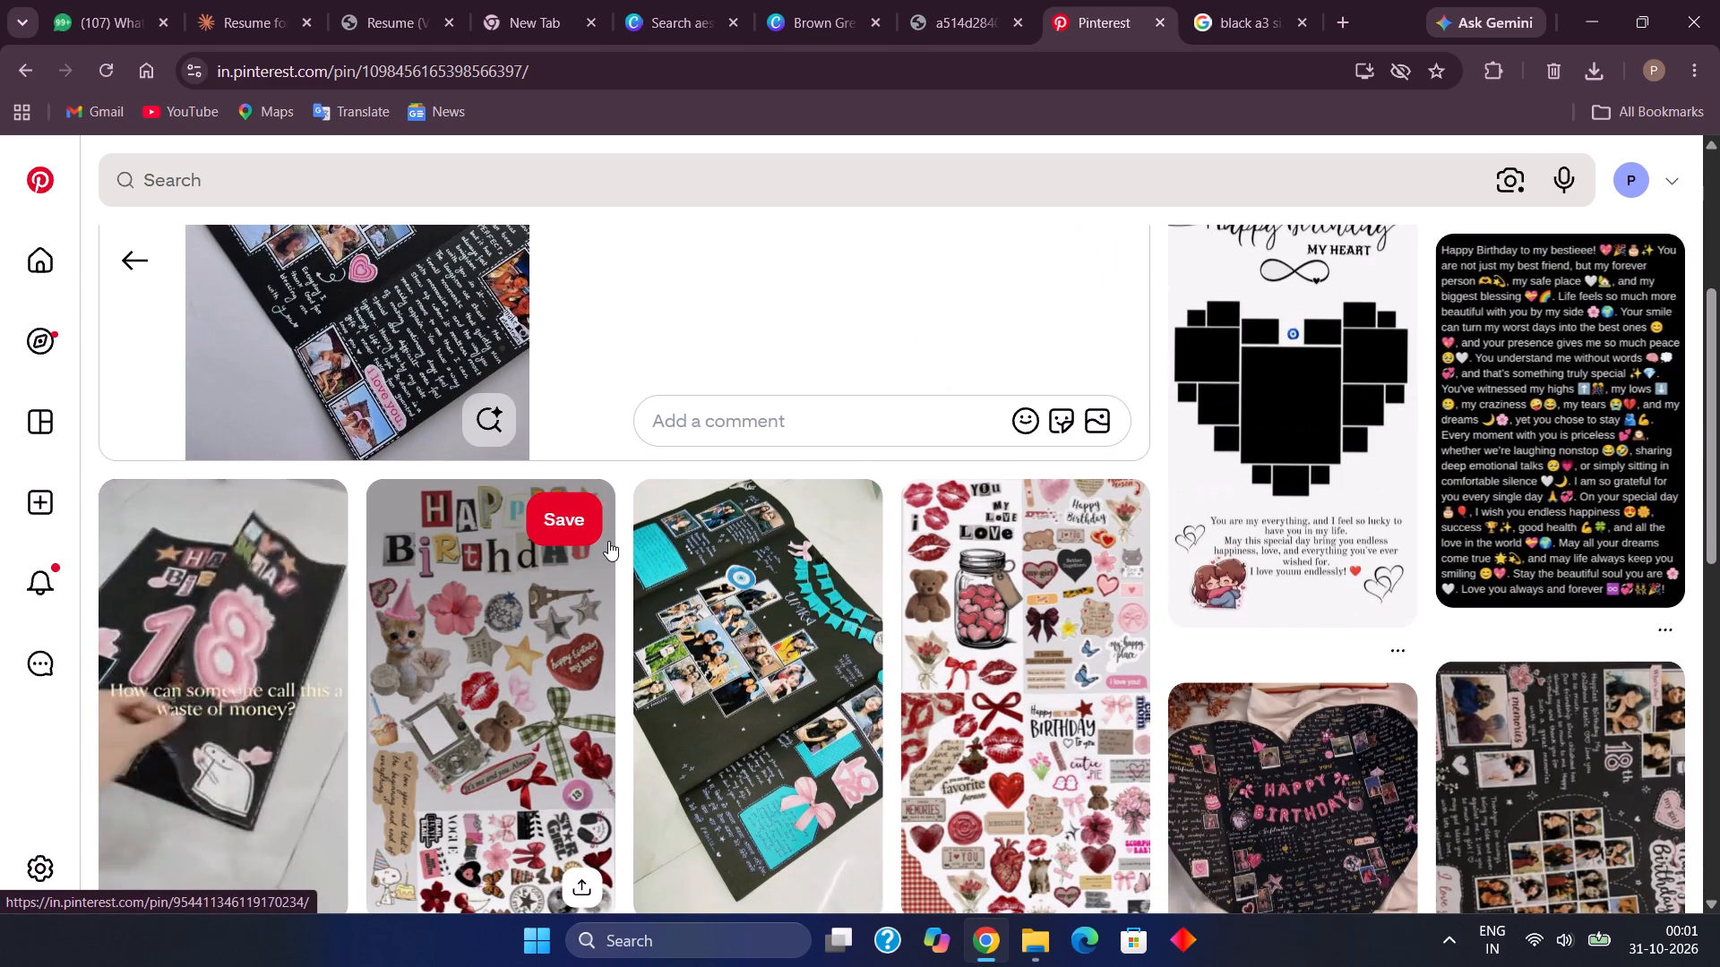
scroll(608, 541, up, 1)
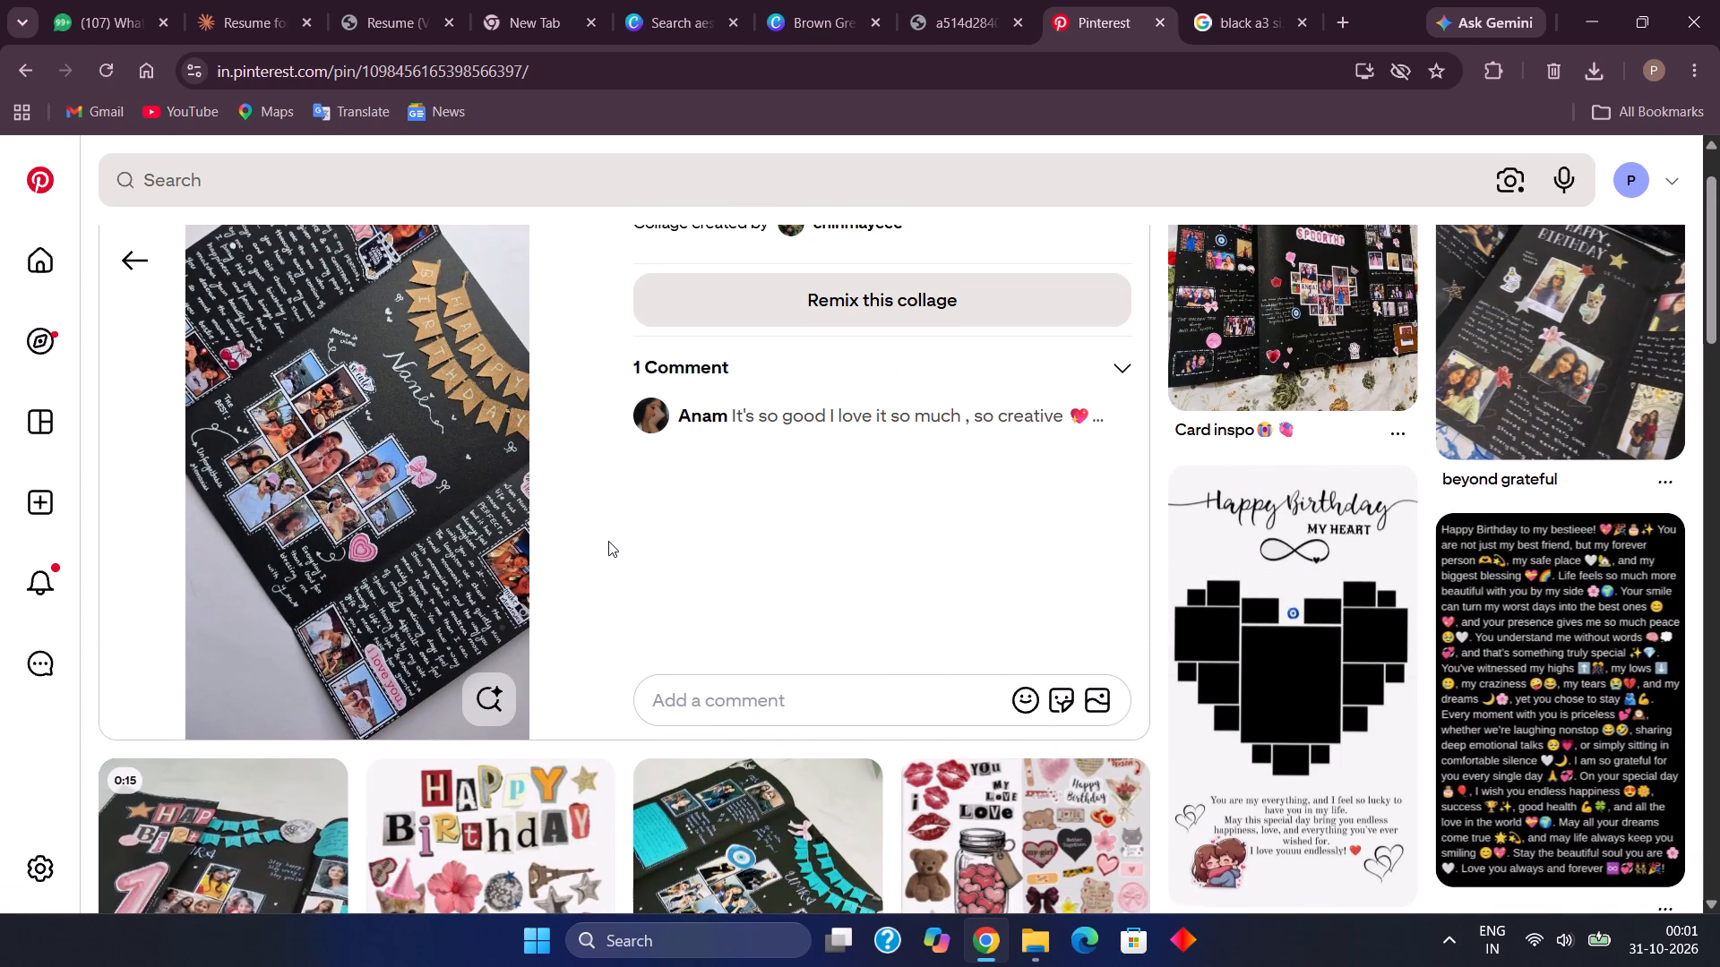
scroll(608, 541, up, 2)
scroll(608, 541, down, 1)
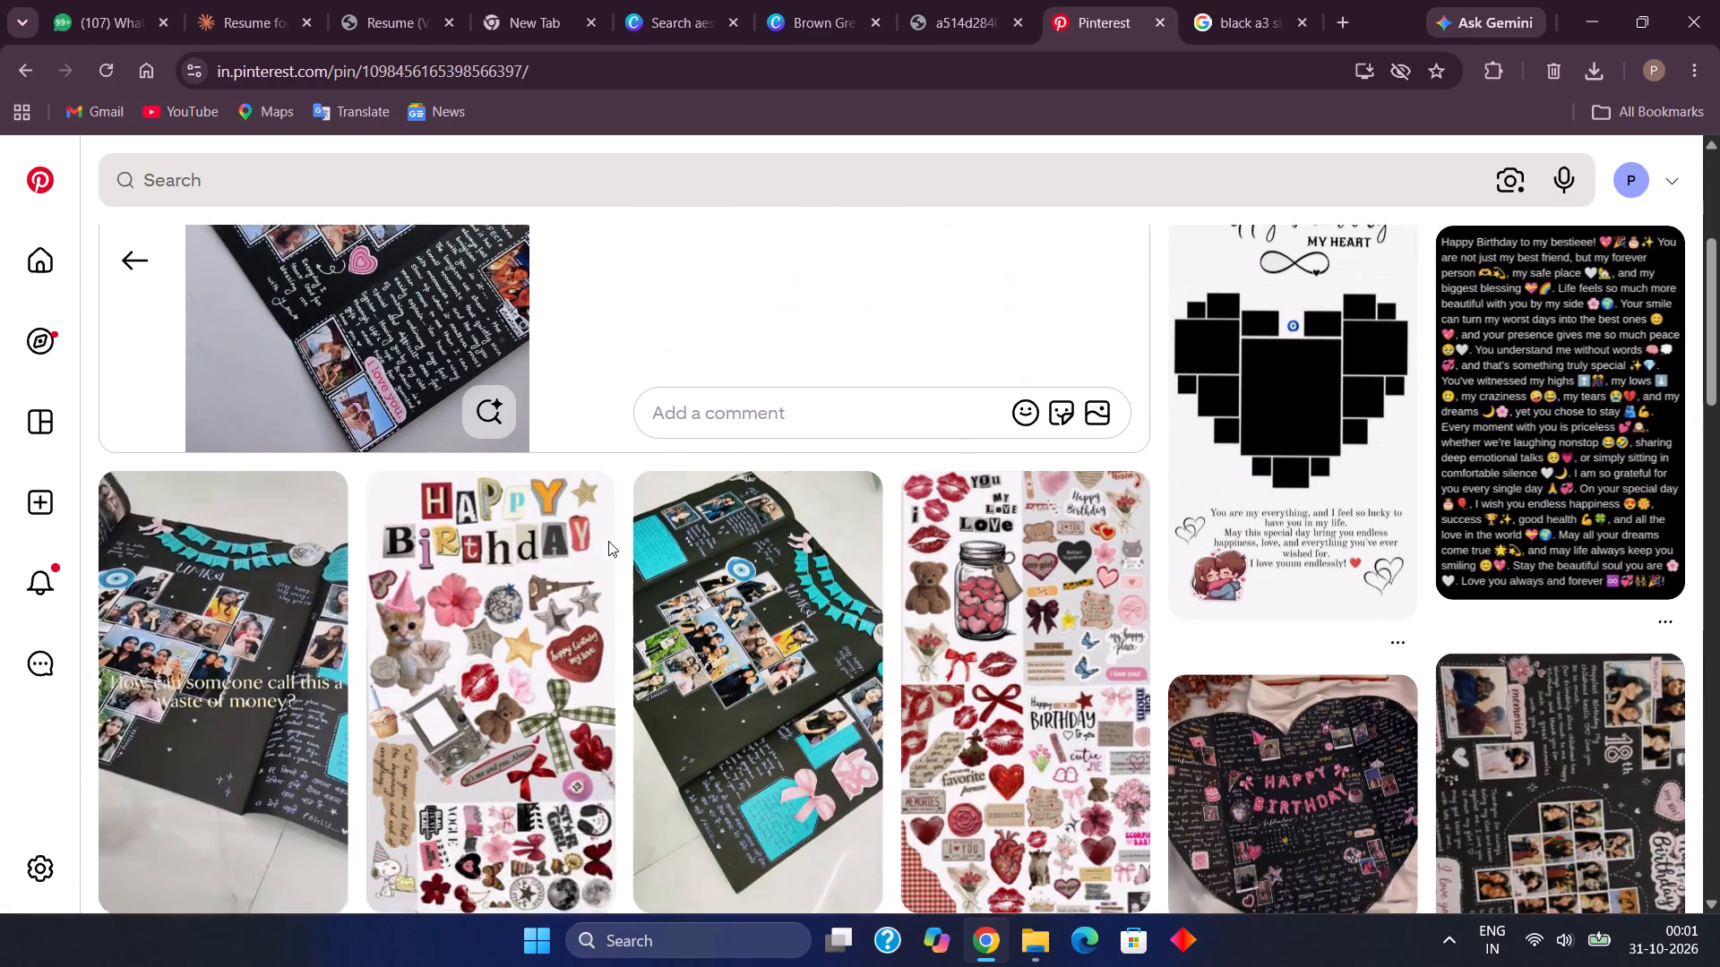
scroll(608, 541, down, 1)
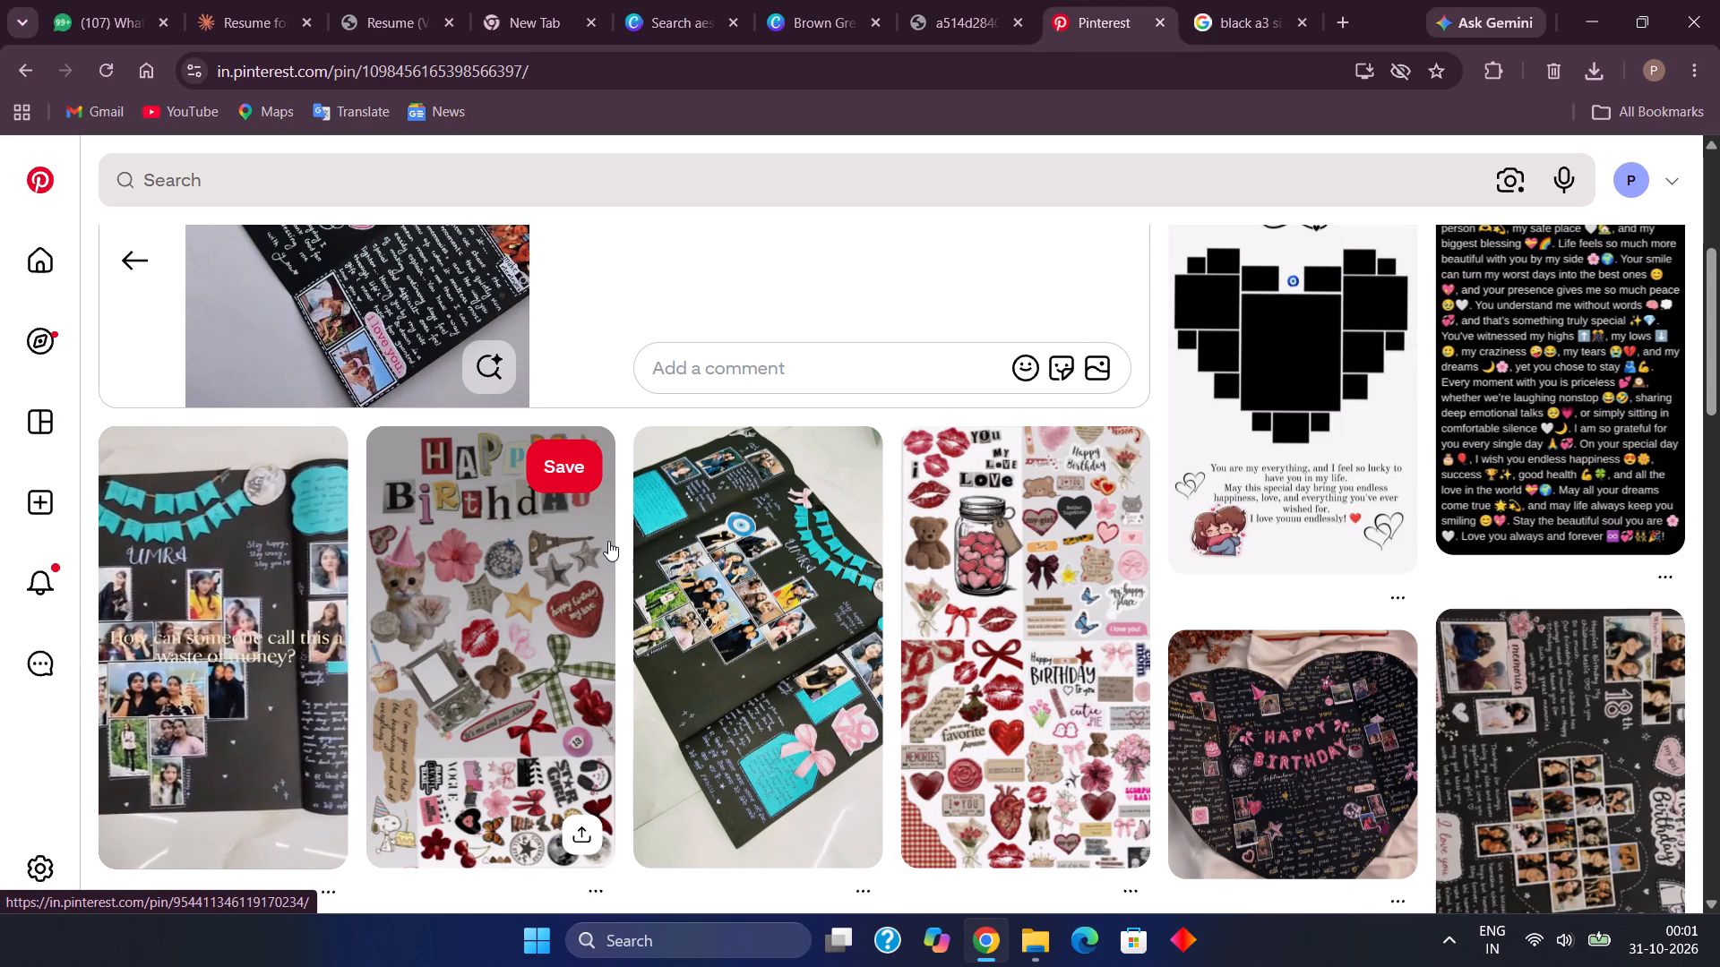
scroll(608, 541, down, 2)
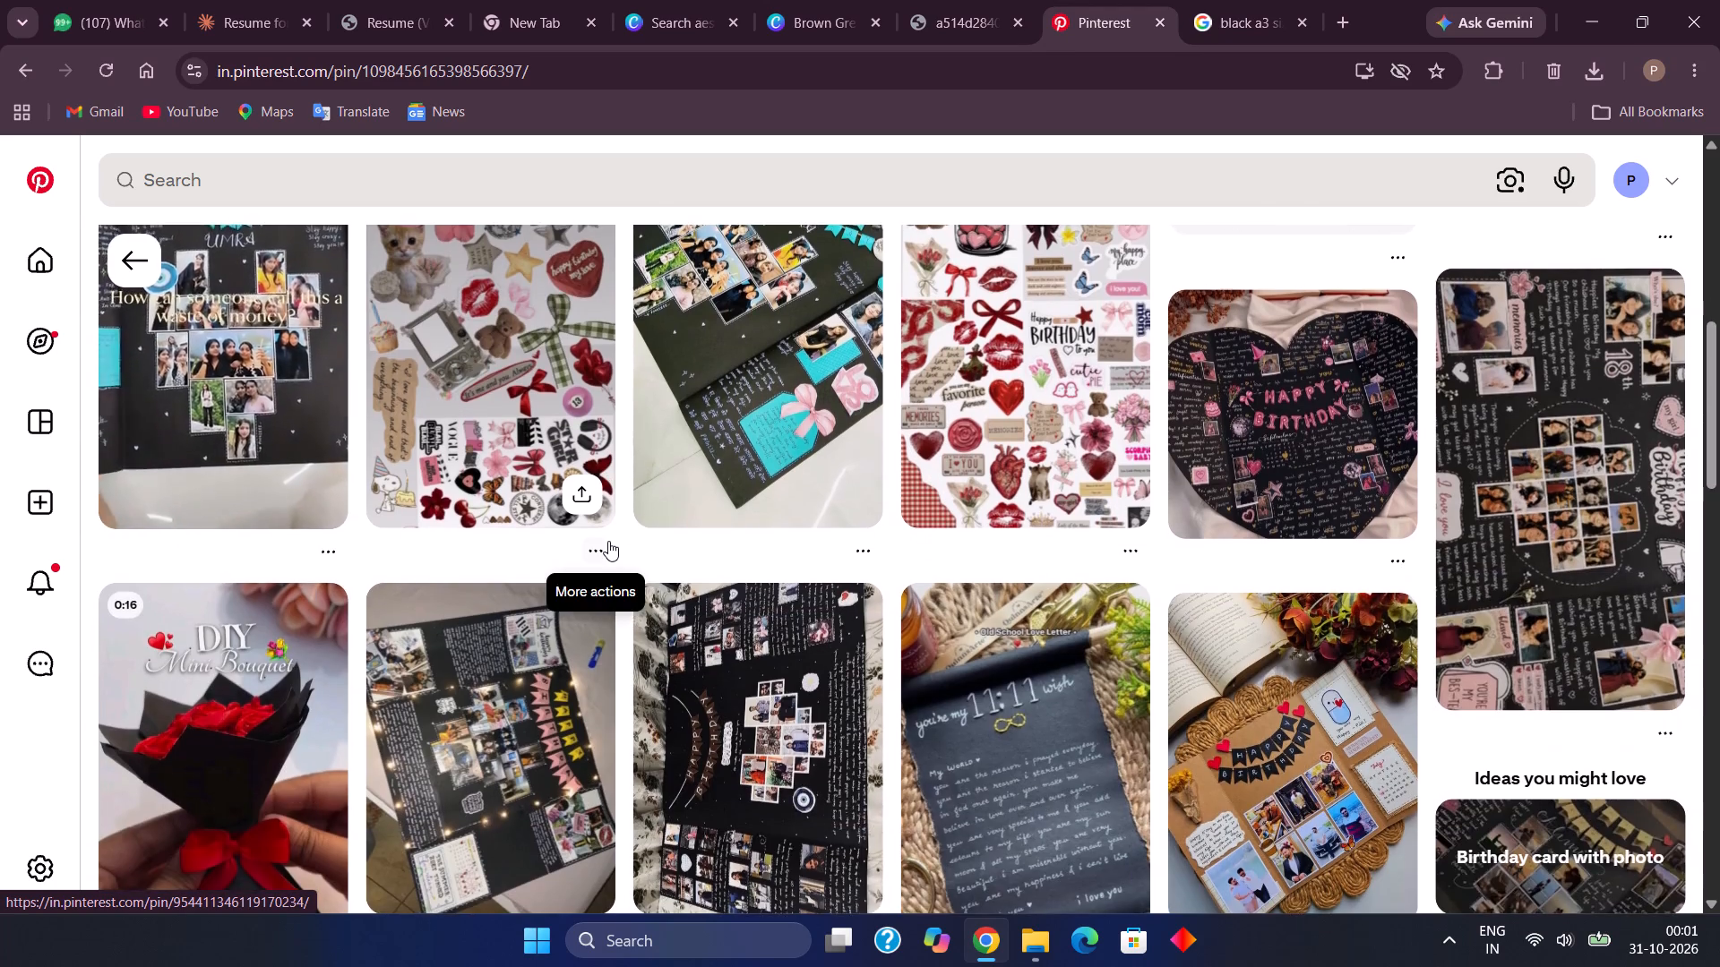
scroll(608, 541, down, 6)
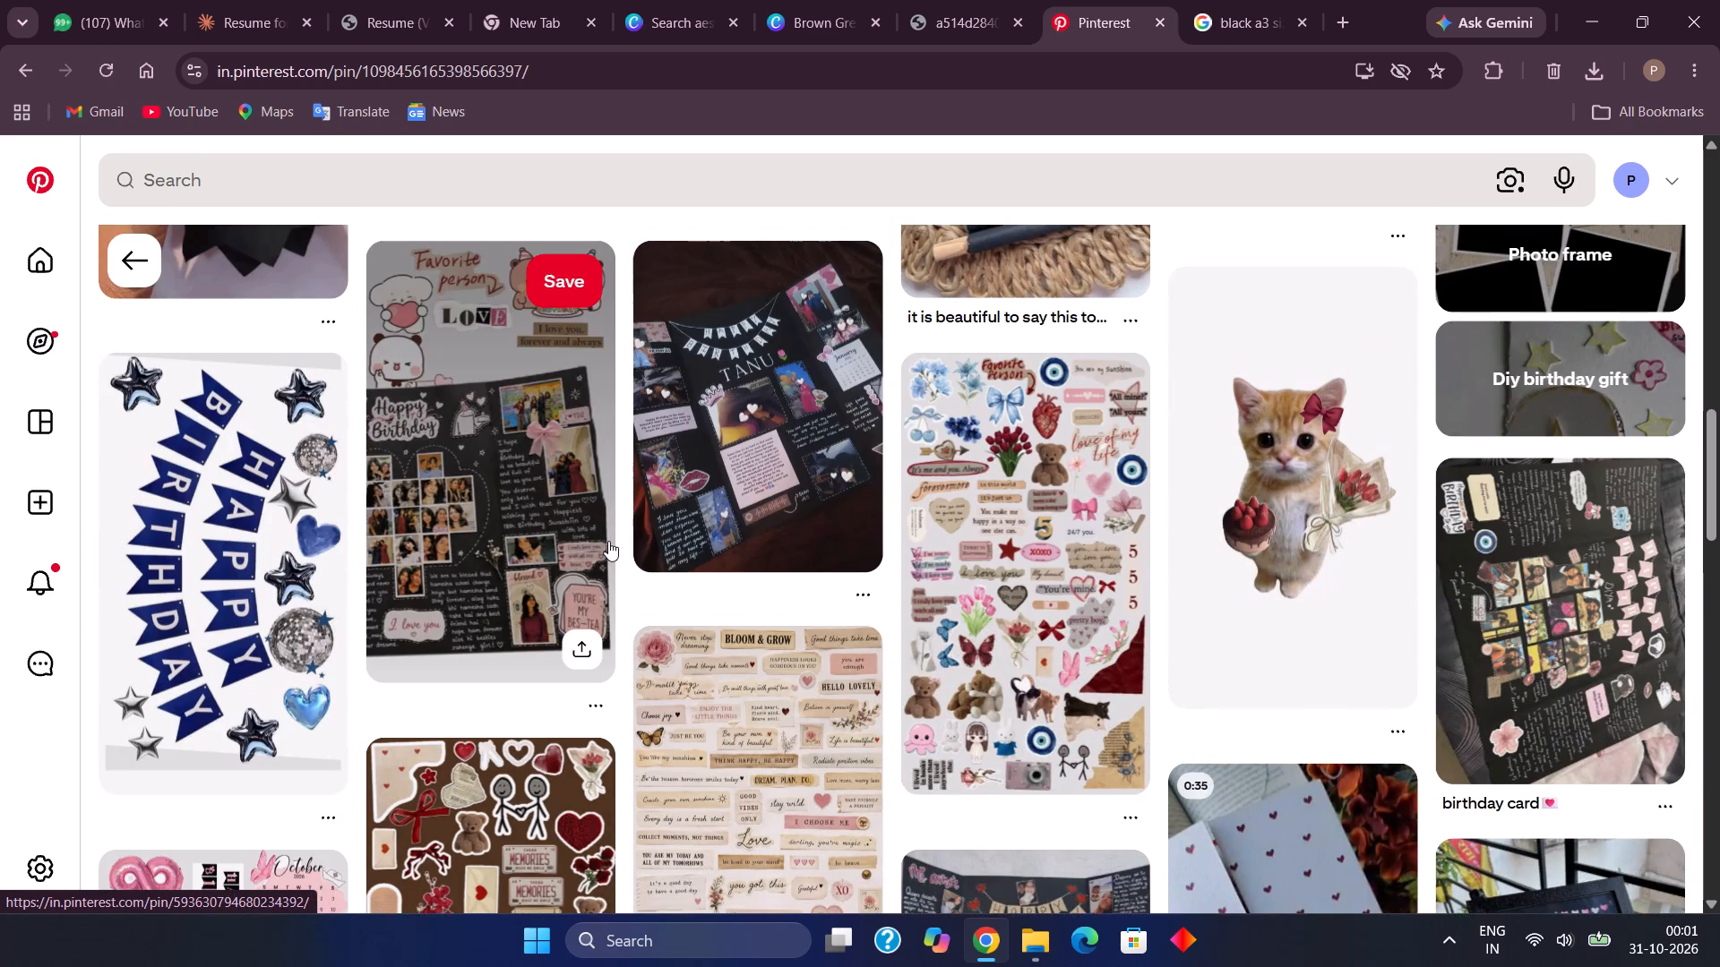
scroll(608, 541, down, 3)
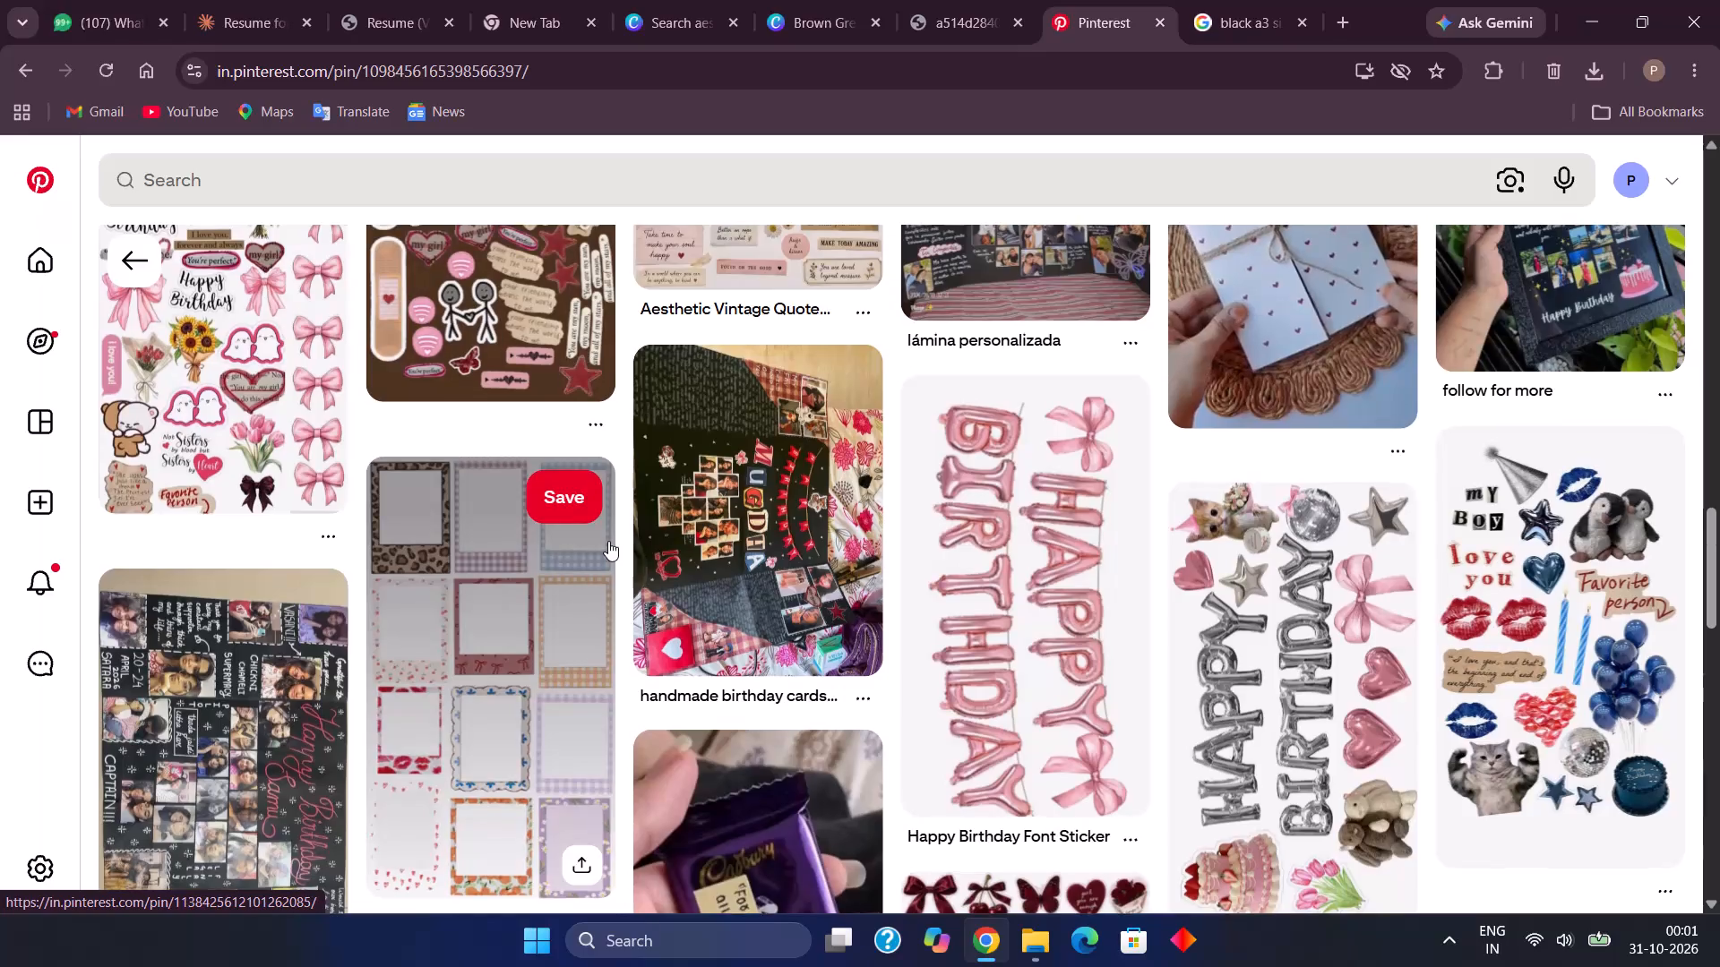
scroll(608, 541, down, 8)
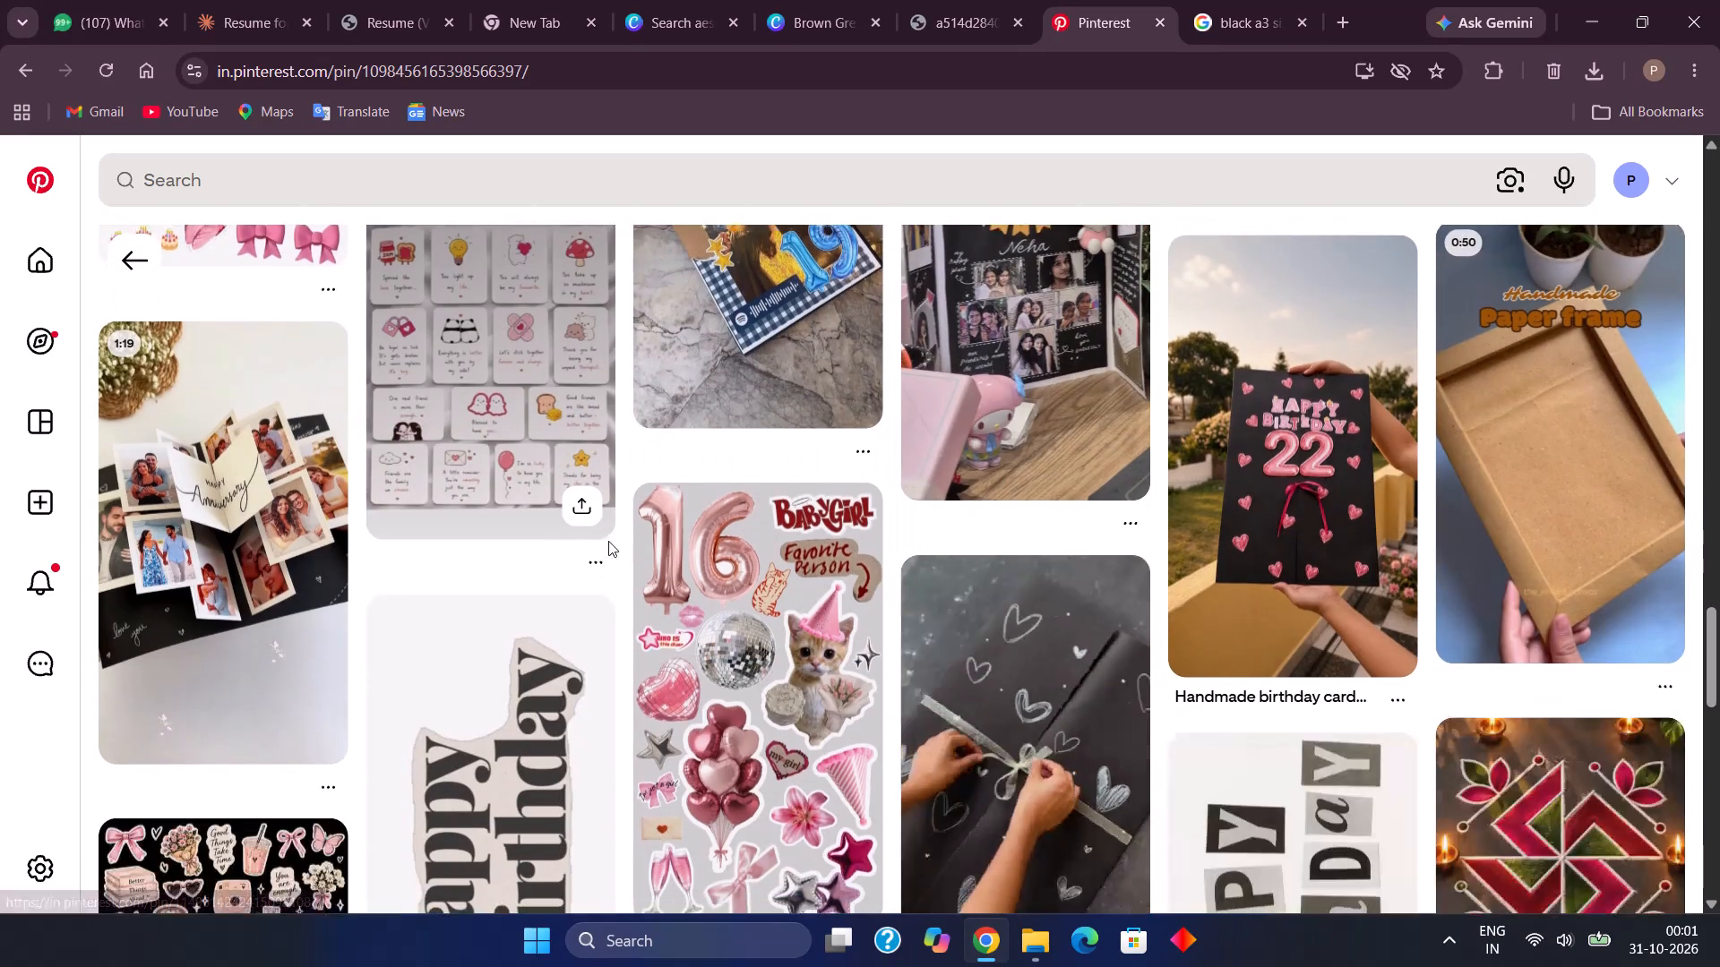
scroll(608, 541, up, 16)
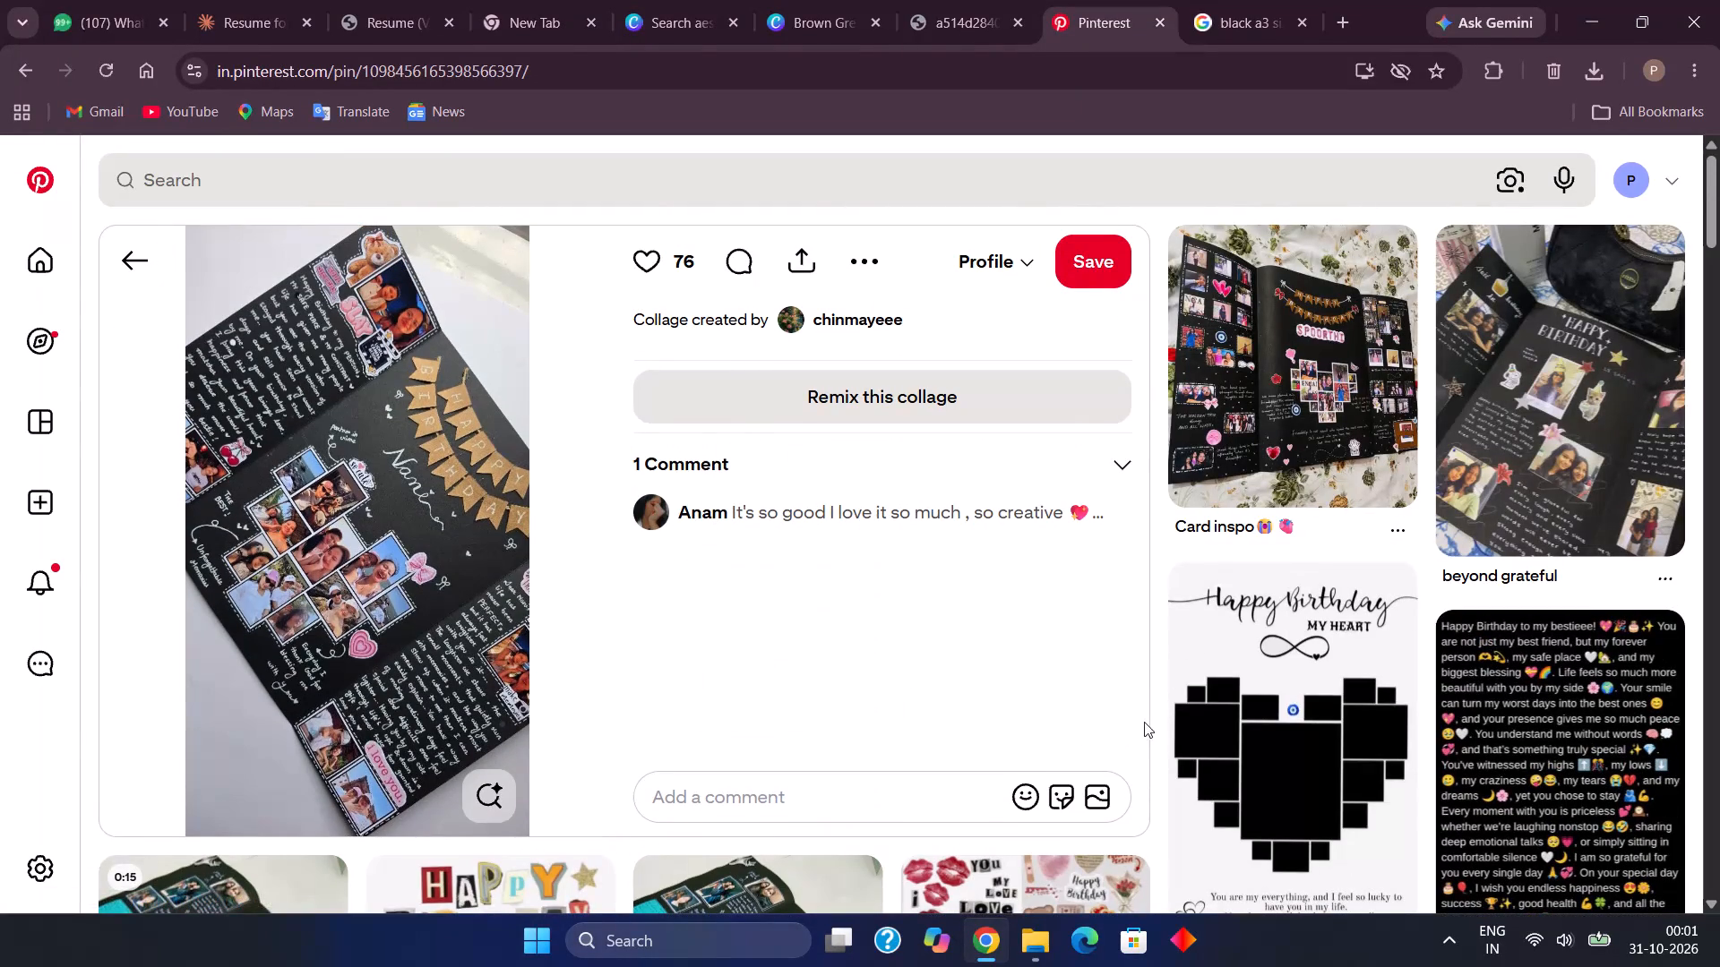
Open the Happy Birthday My Heart collage pin and examine its related pins for heart-shaped photo collage templates.
click(1270, 731)
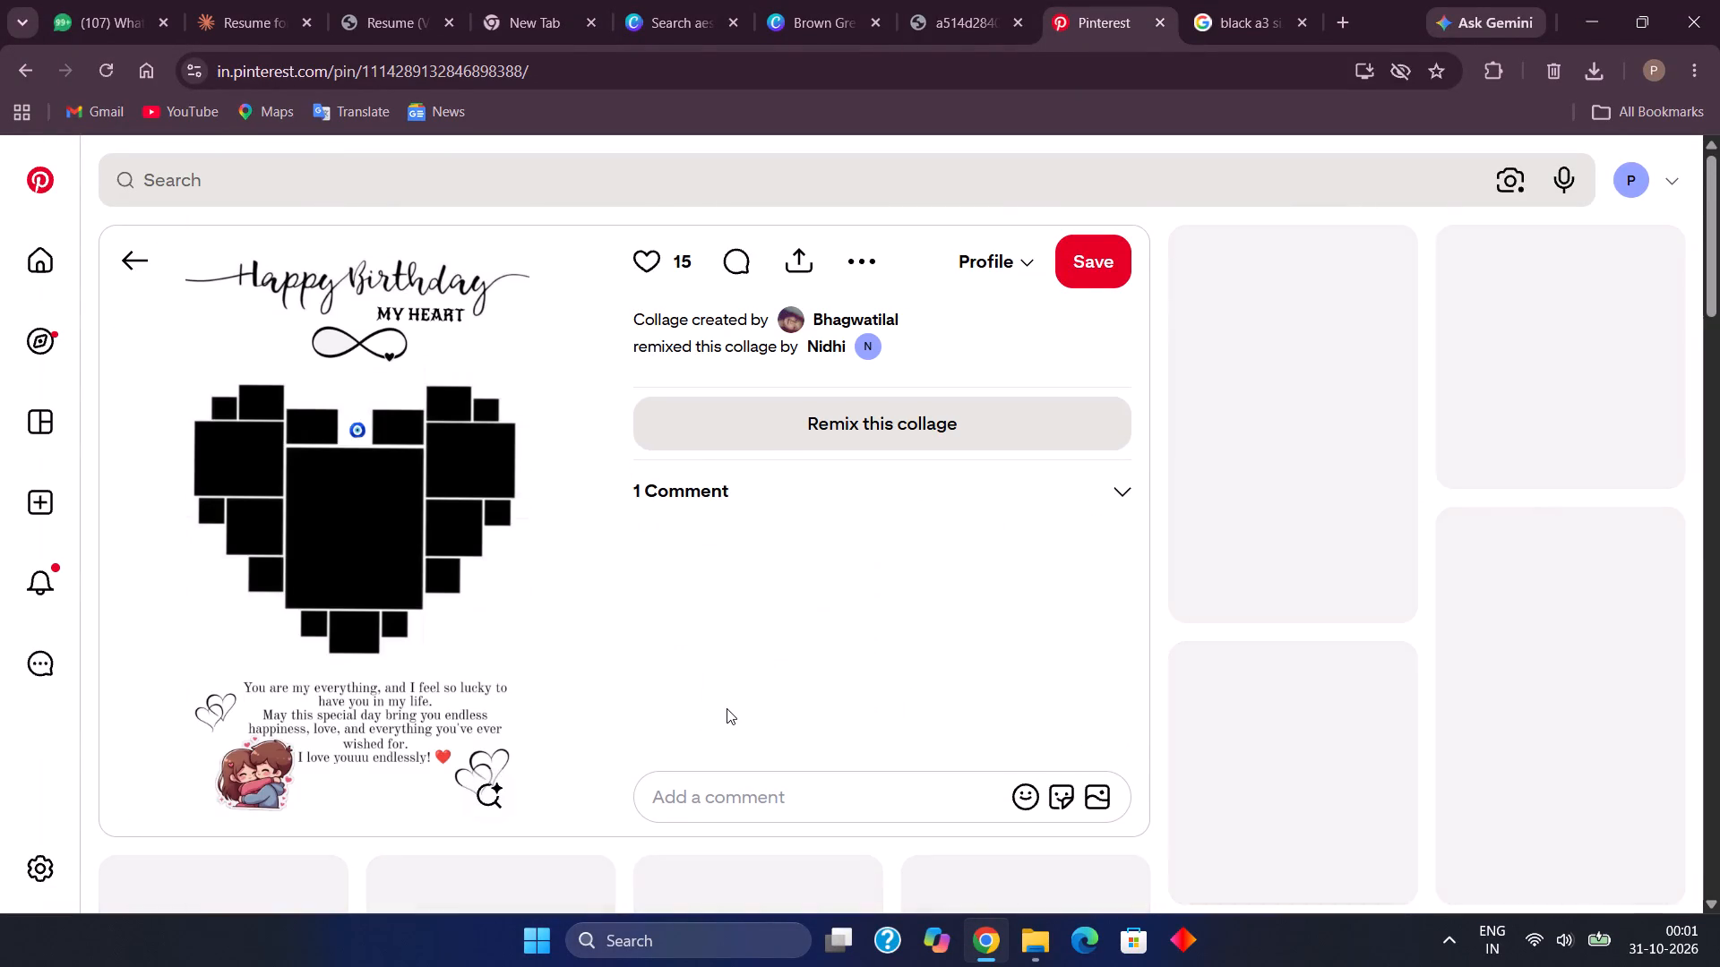
scroll(727, 708, down, 4)
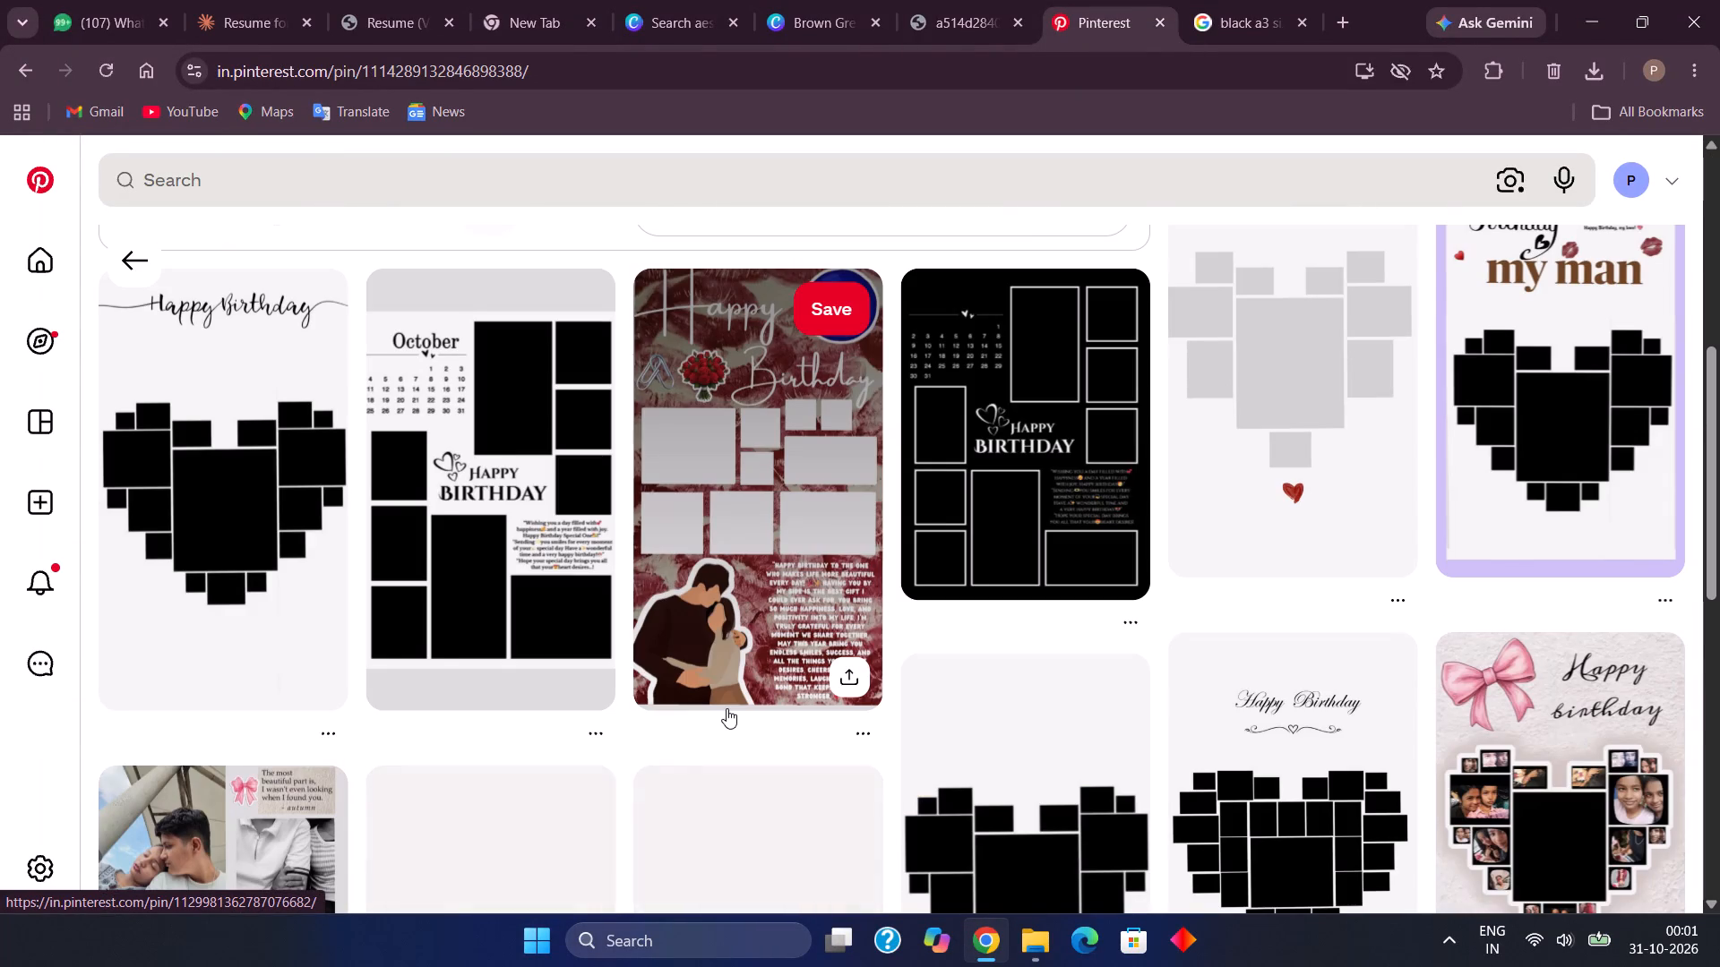
scroll(727, 708, down, 1)
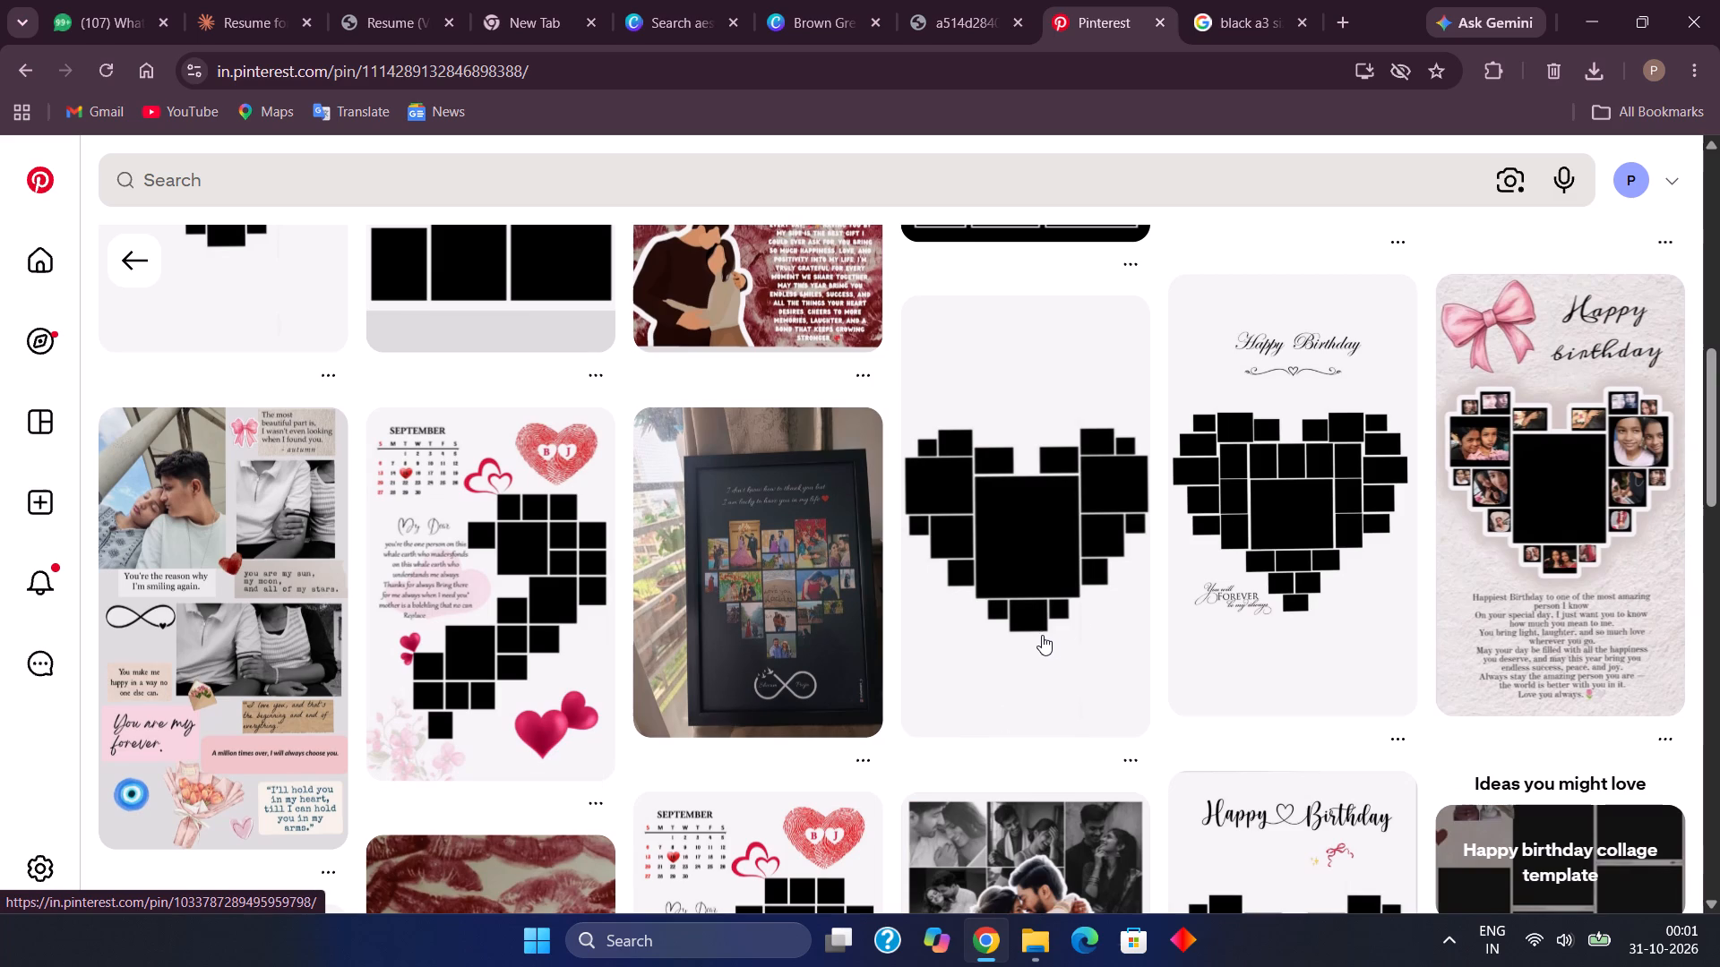
scroll(1049, 636, down, 3)
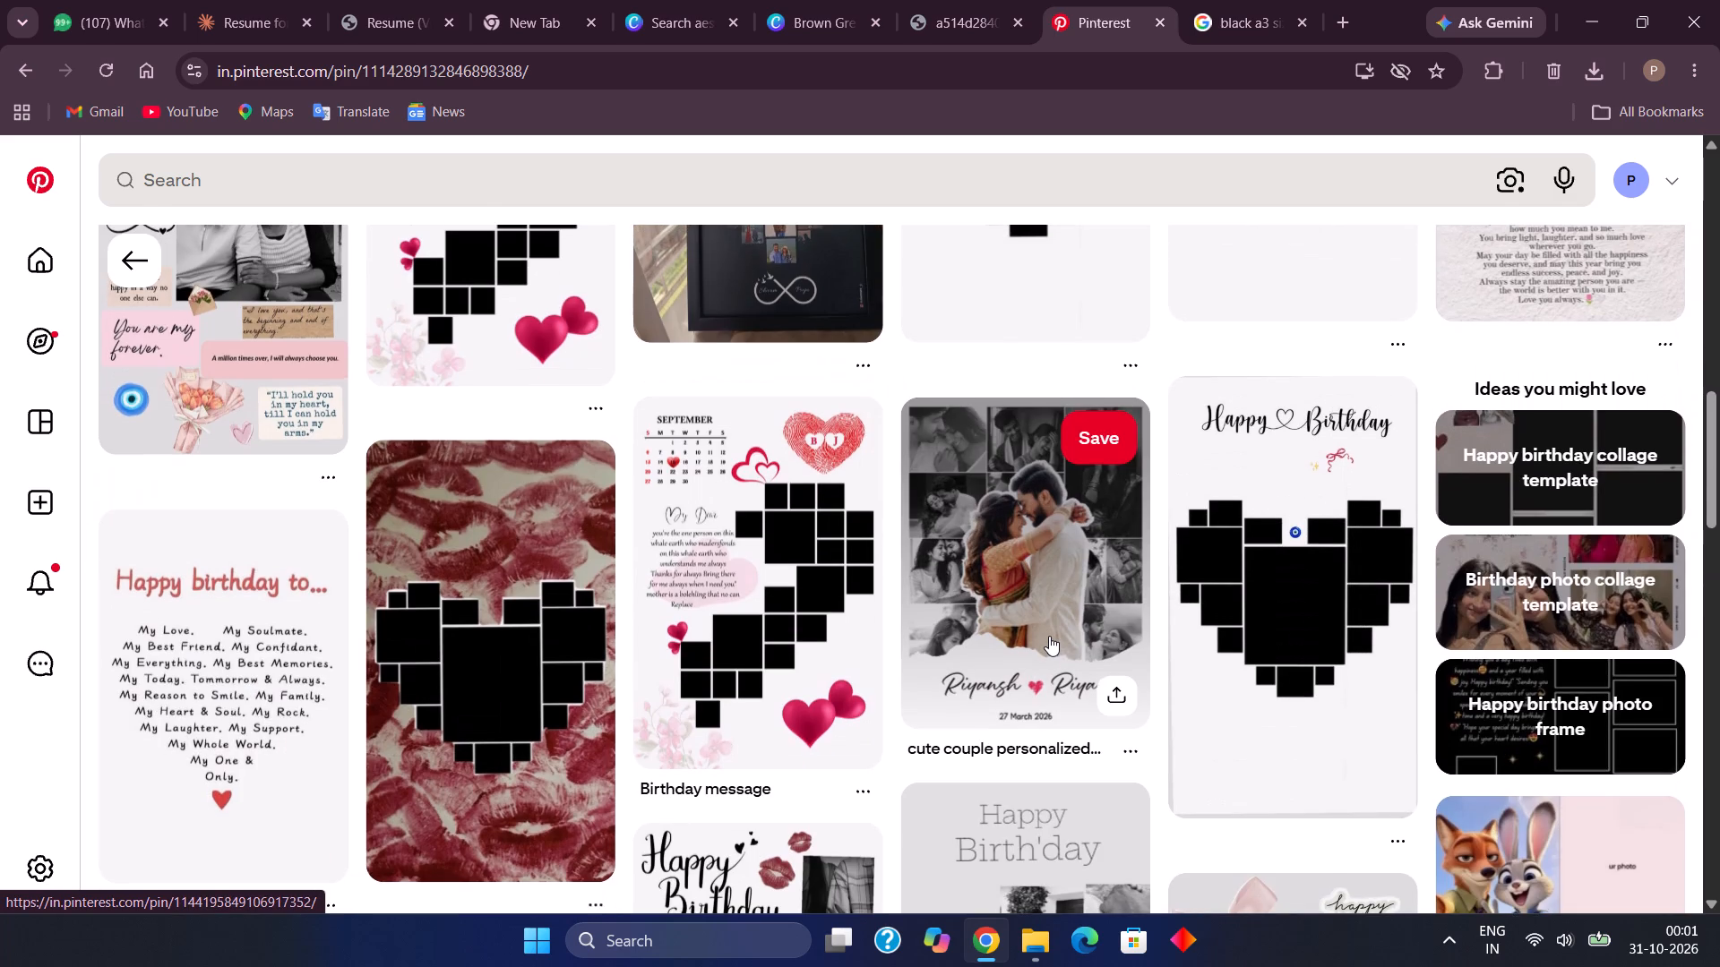
scroll(1049, 636, down, 2)
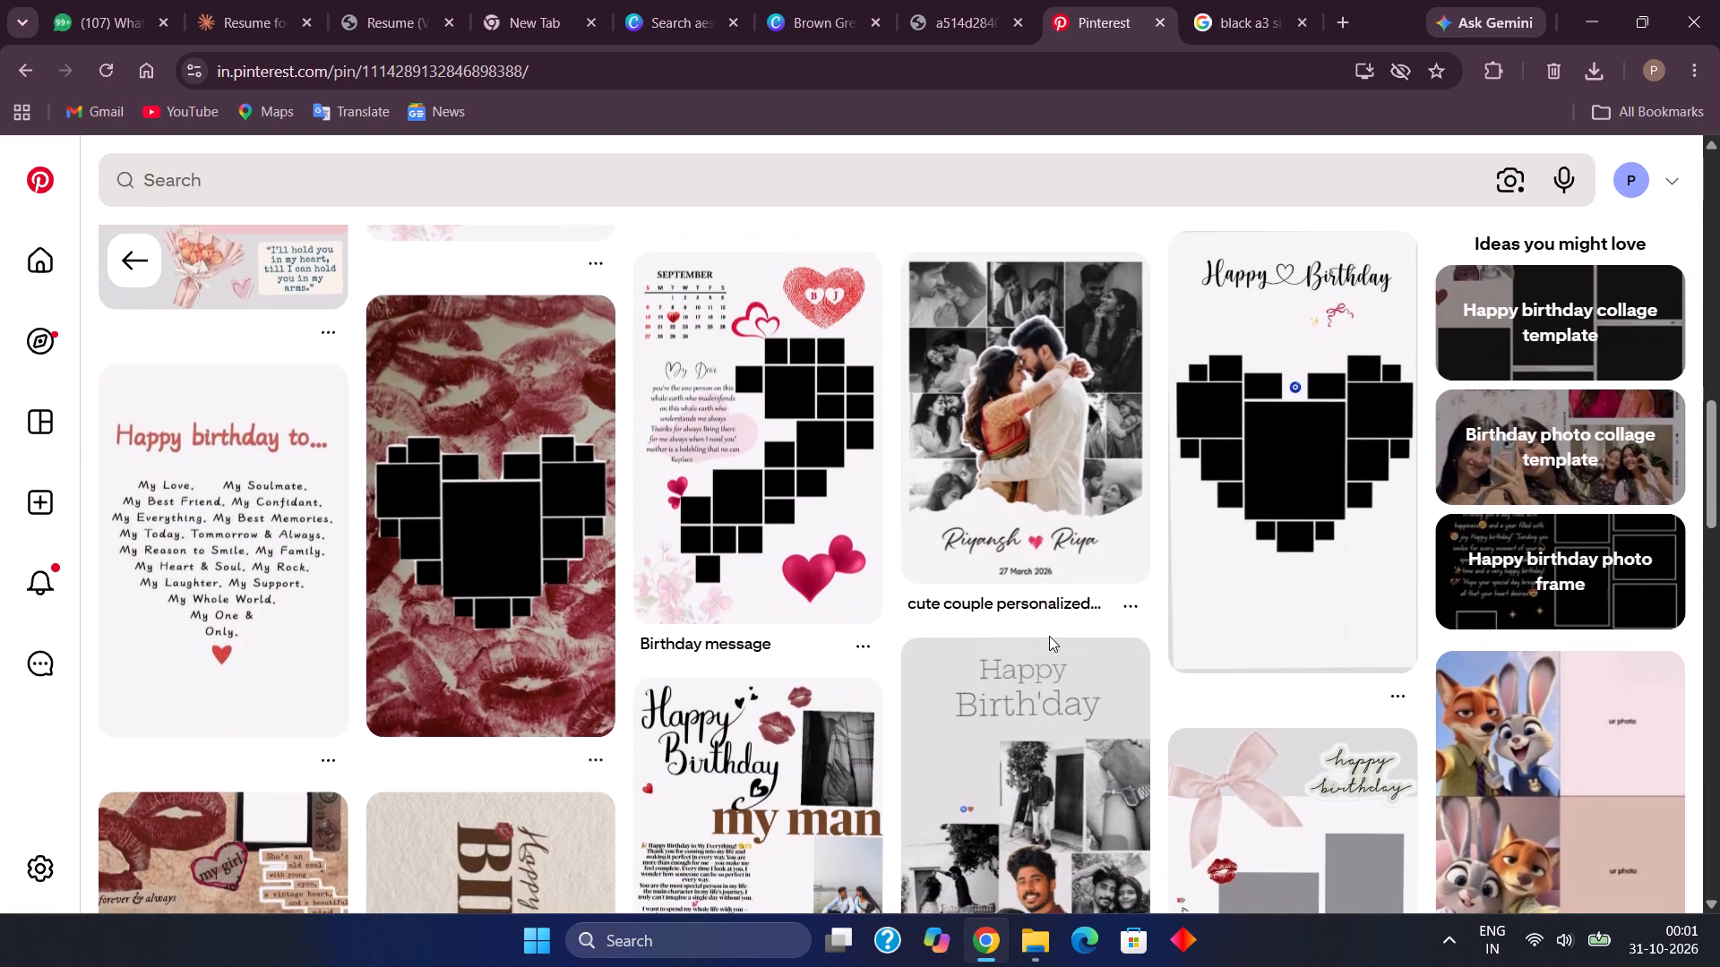
scroll(1049, 636, down, 4)
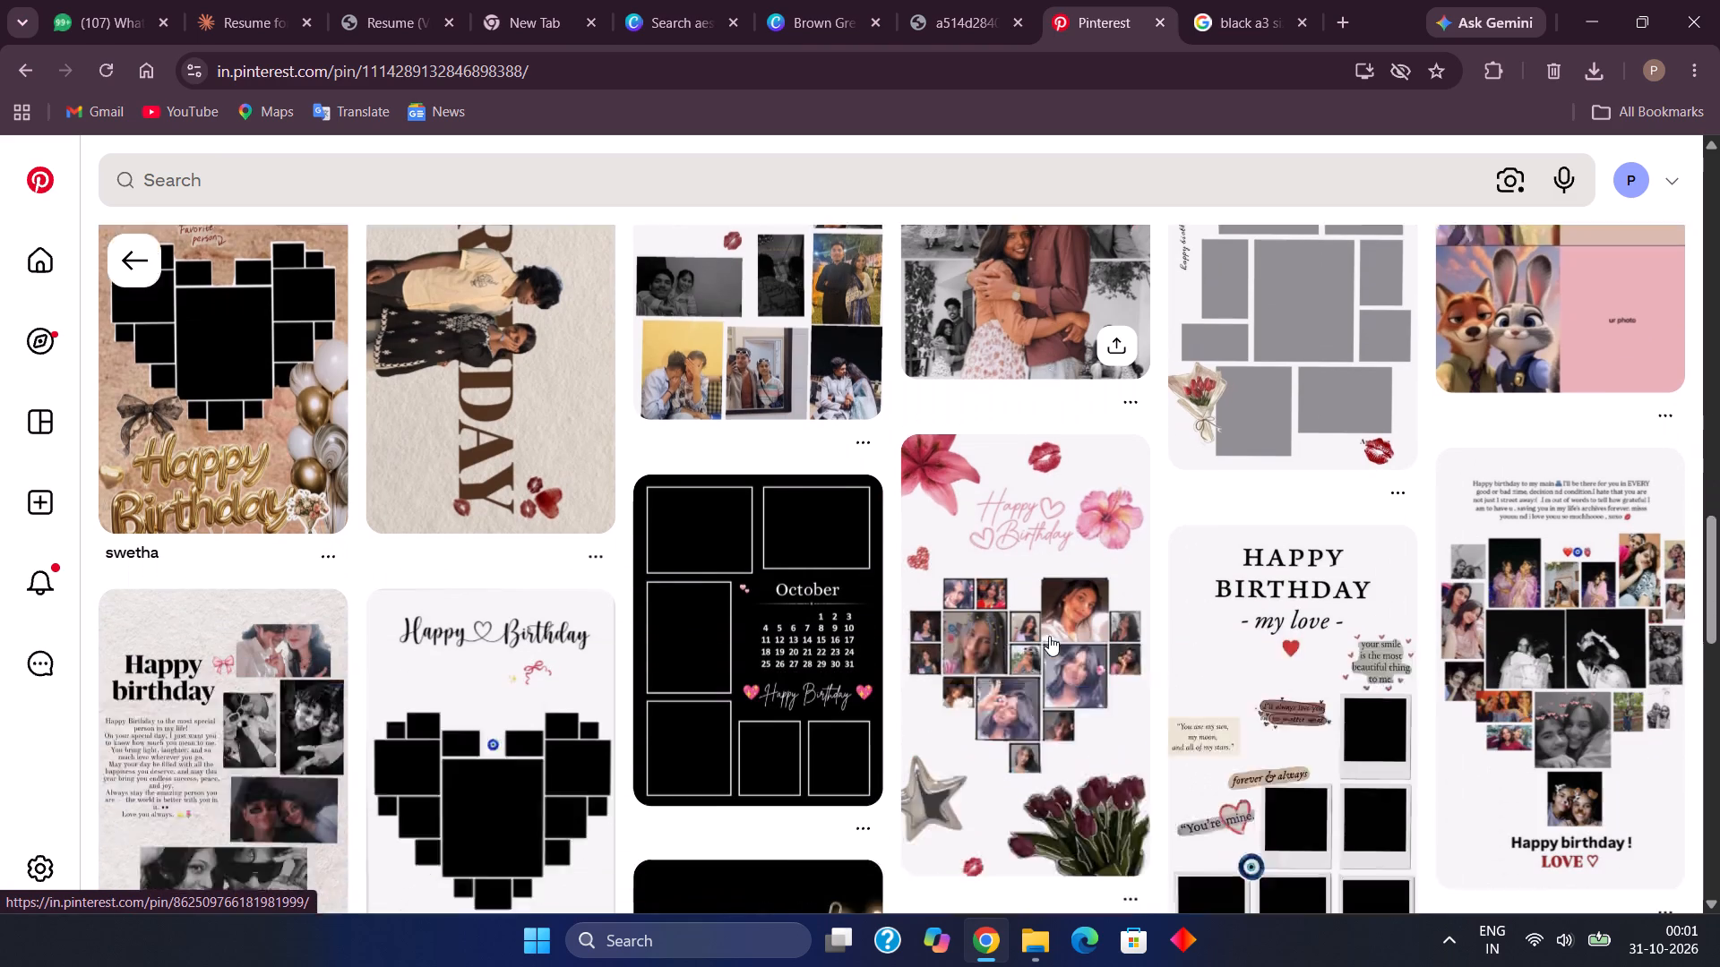
scroll(1049, 636, down, 5)
scroll(1049, 636, up, 1)
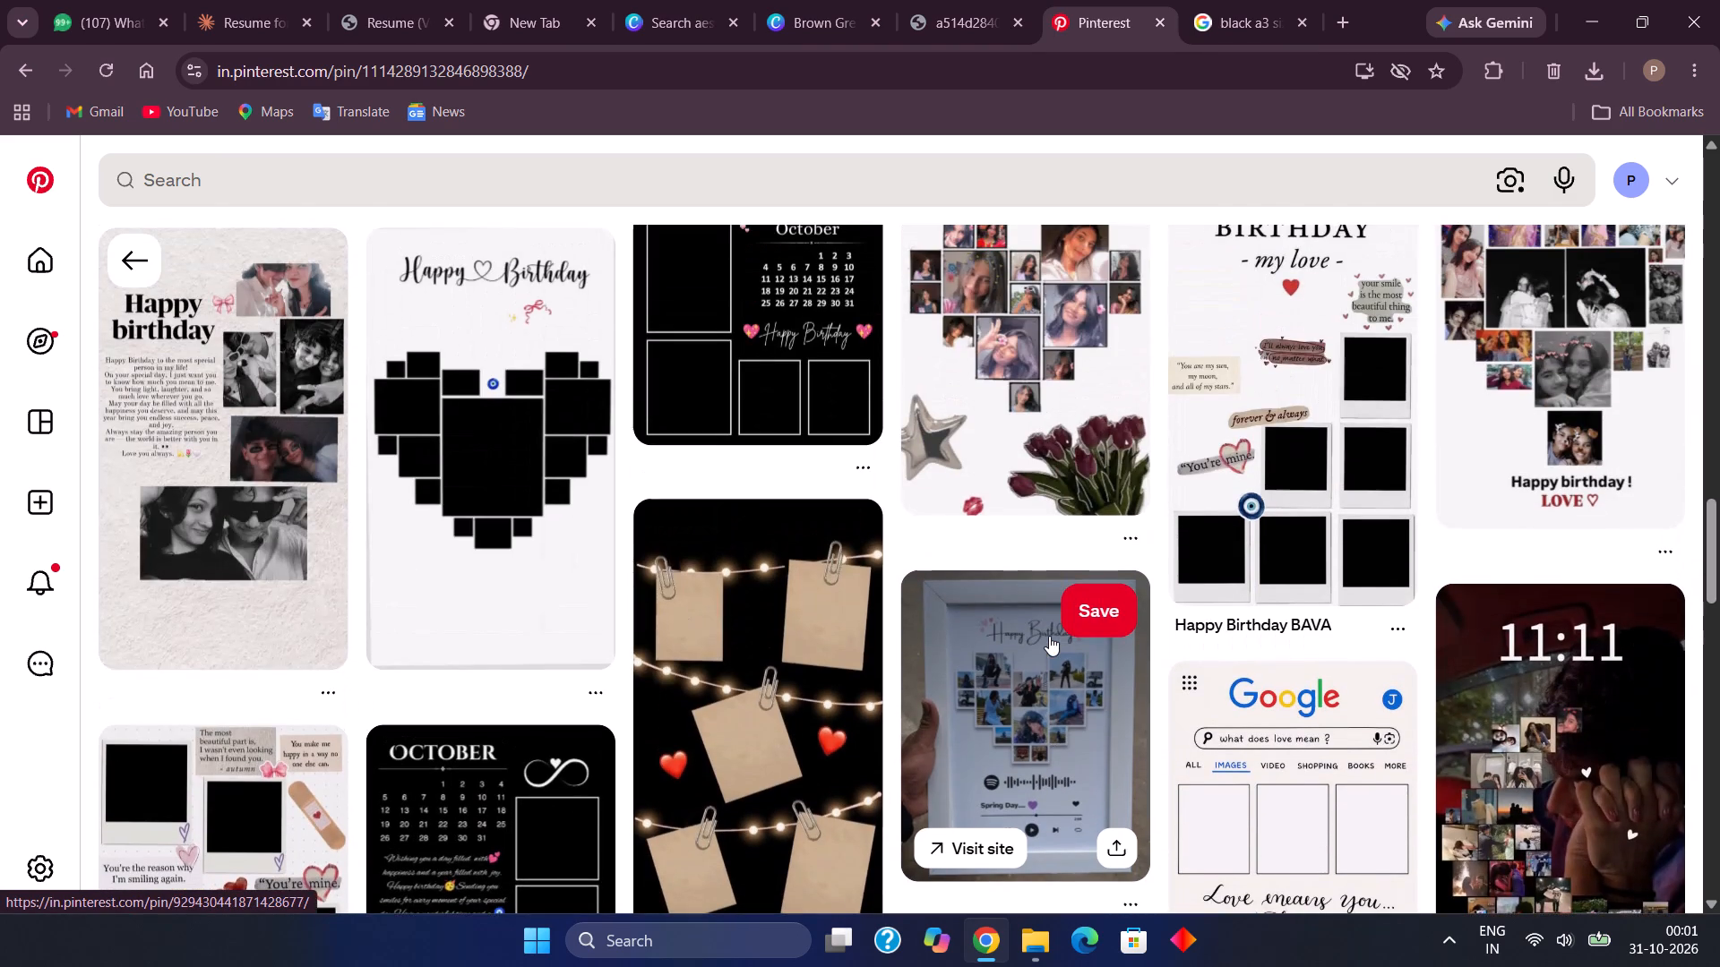
scroll(1049, 636, up, 7)
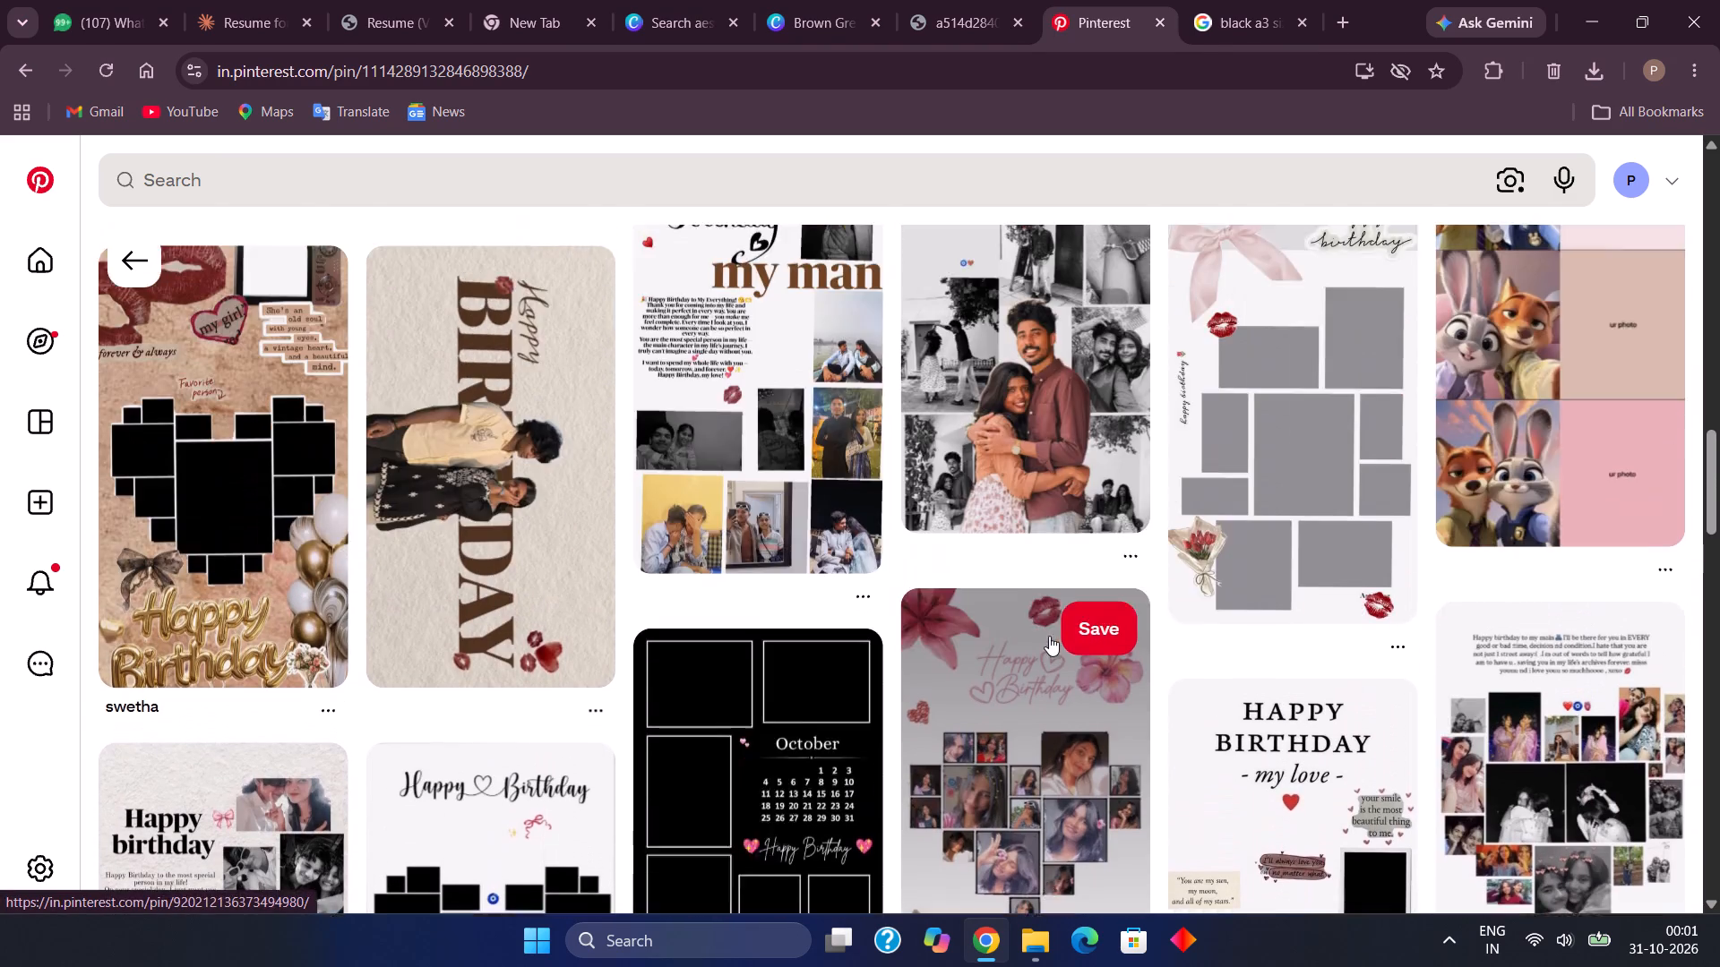
scroll(1049, 636, up, 5)
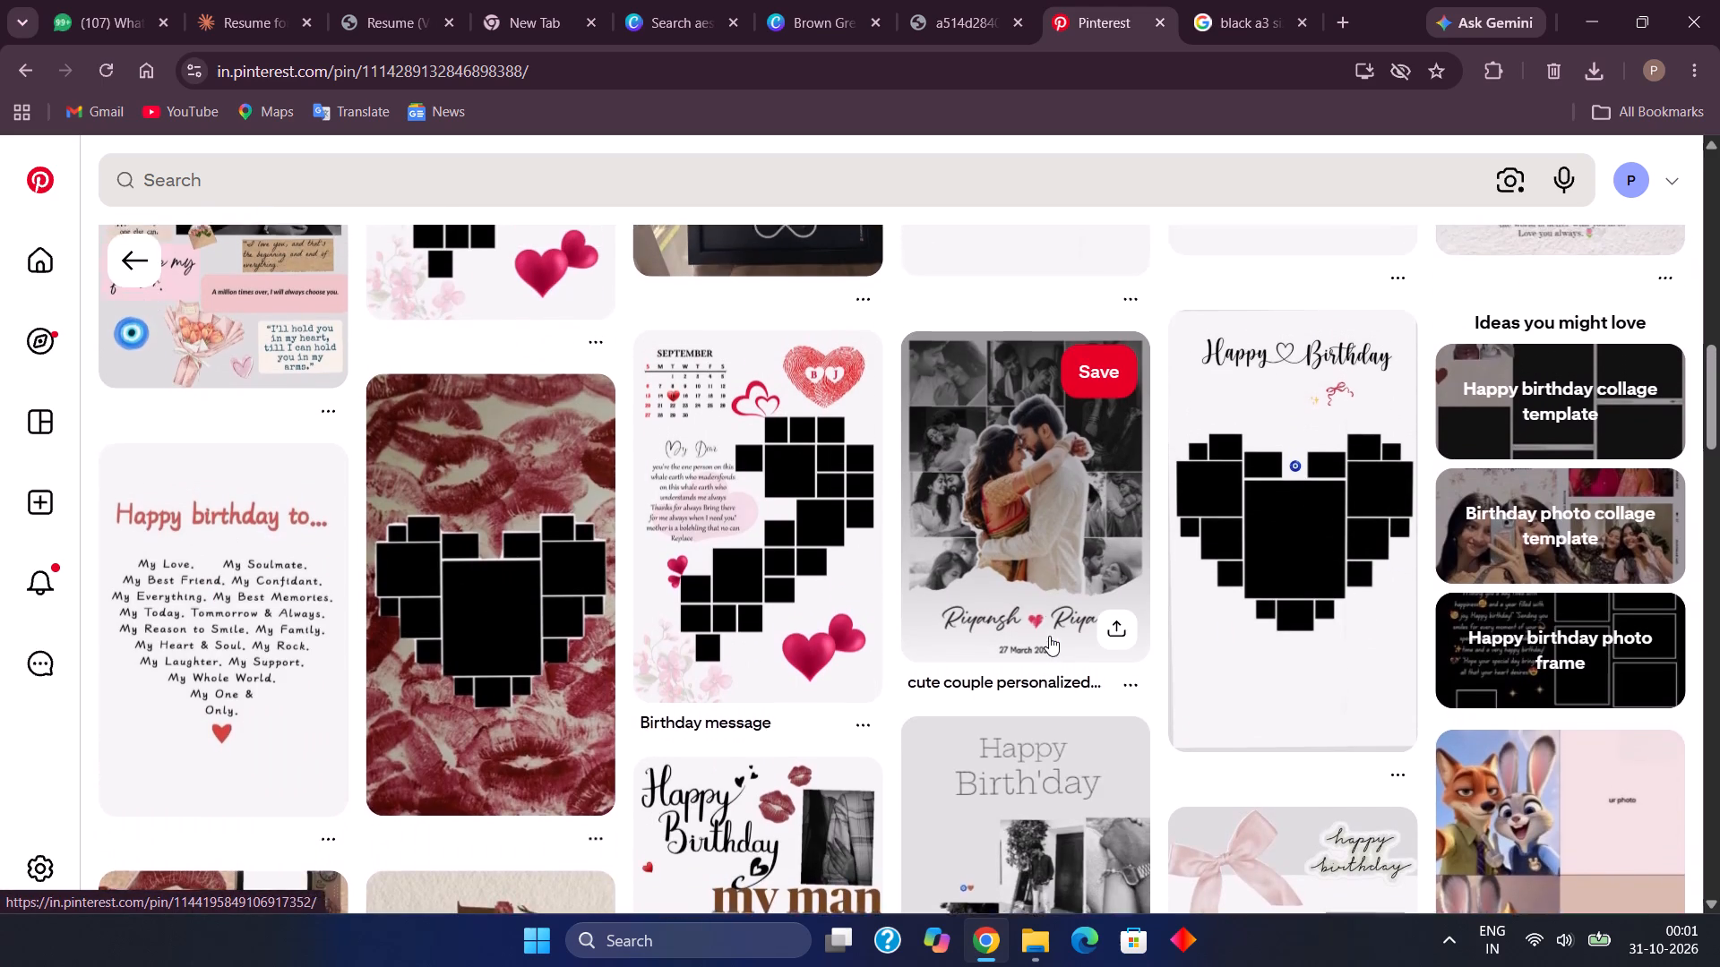
scroll(1049, 636, up, 5)
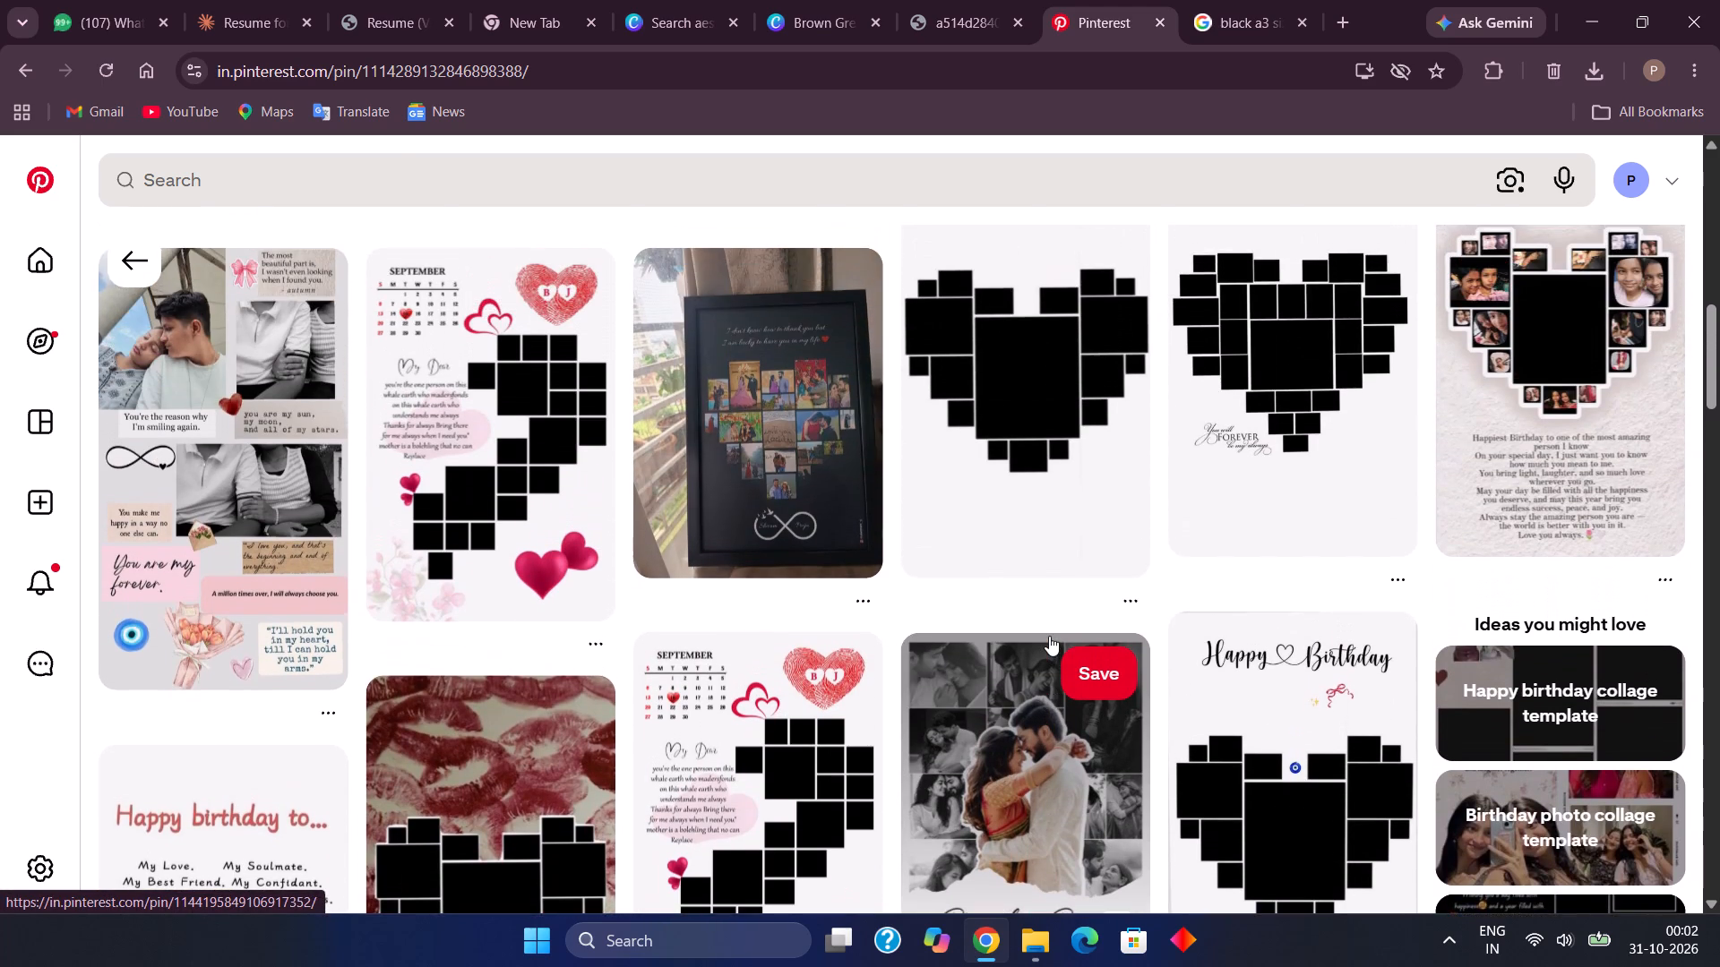
scroll(1049, 636, up, 2)
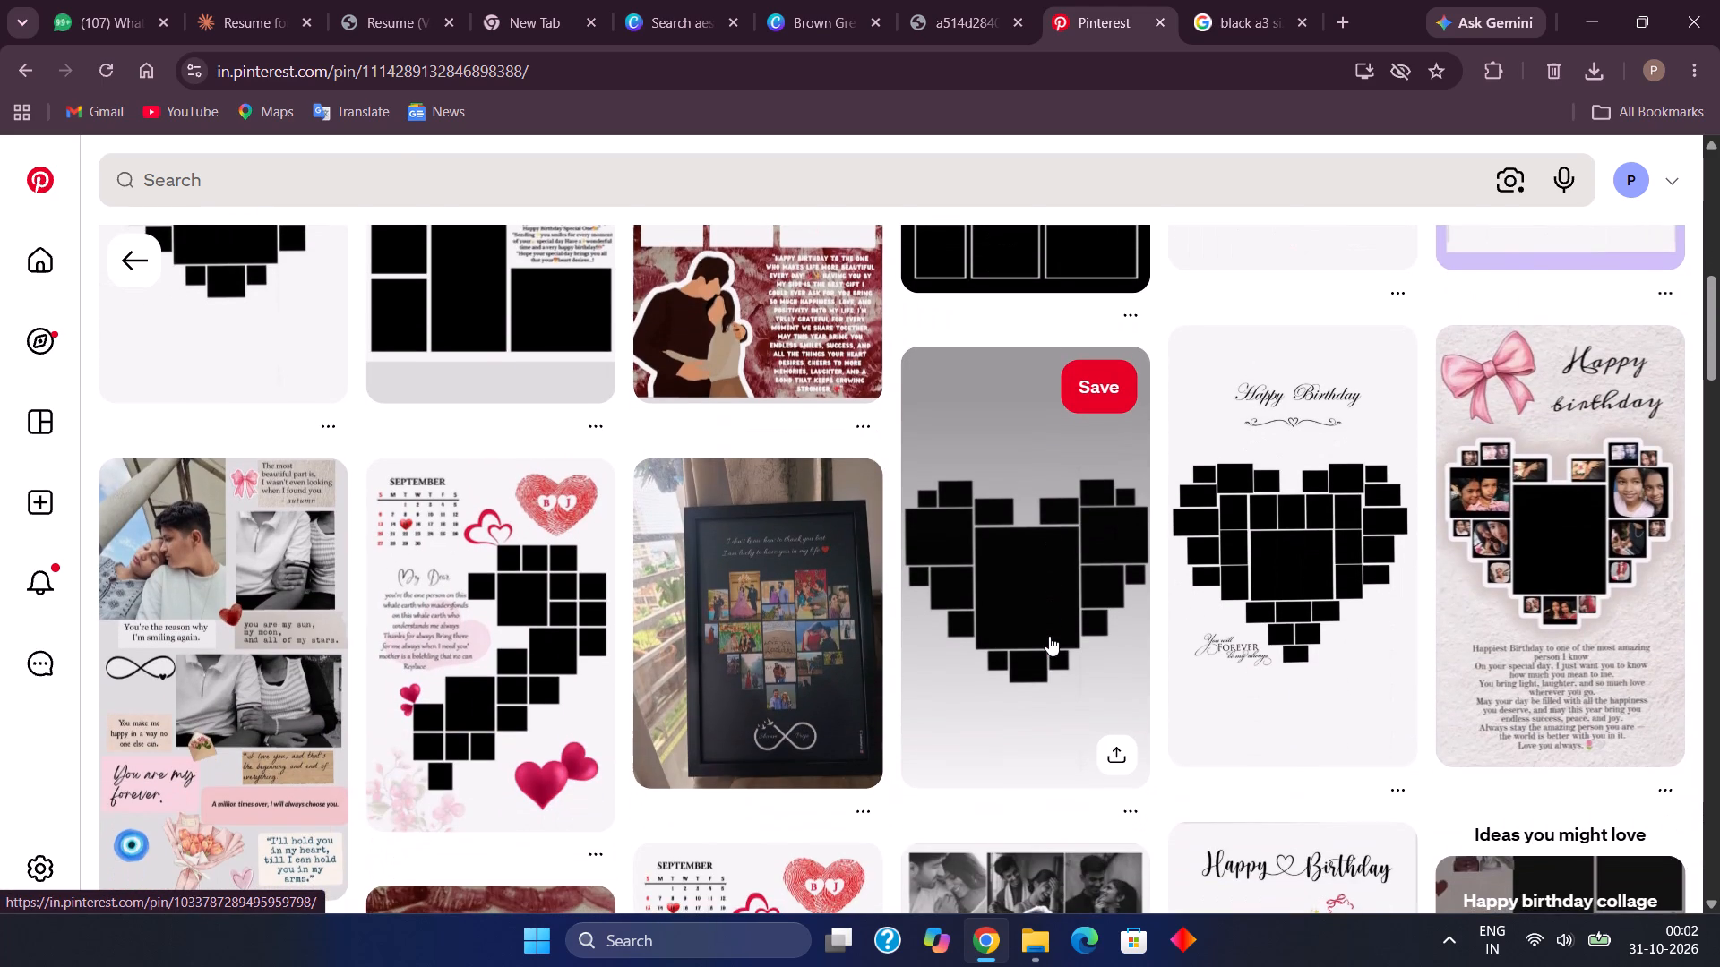
scroll(1049, 636, up, 2)
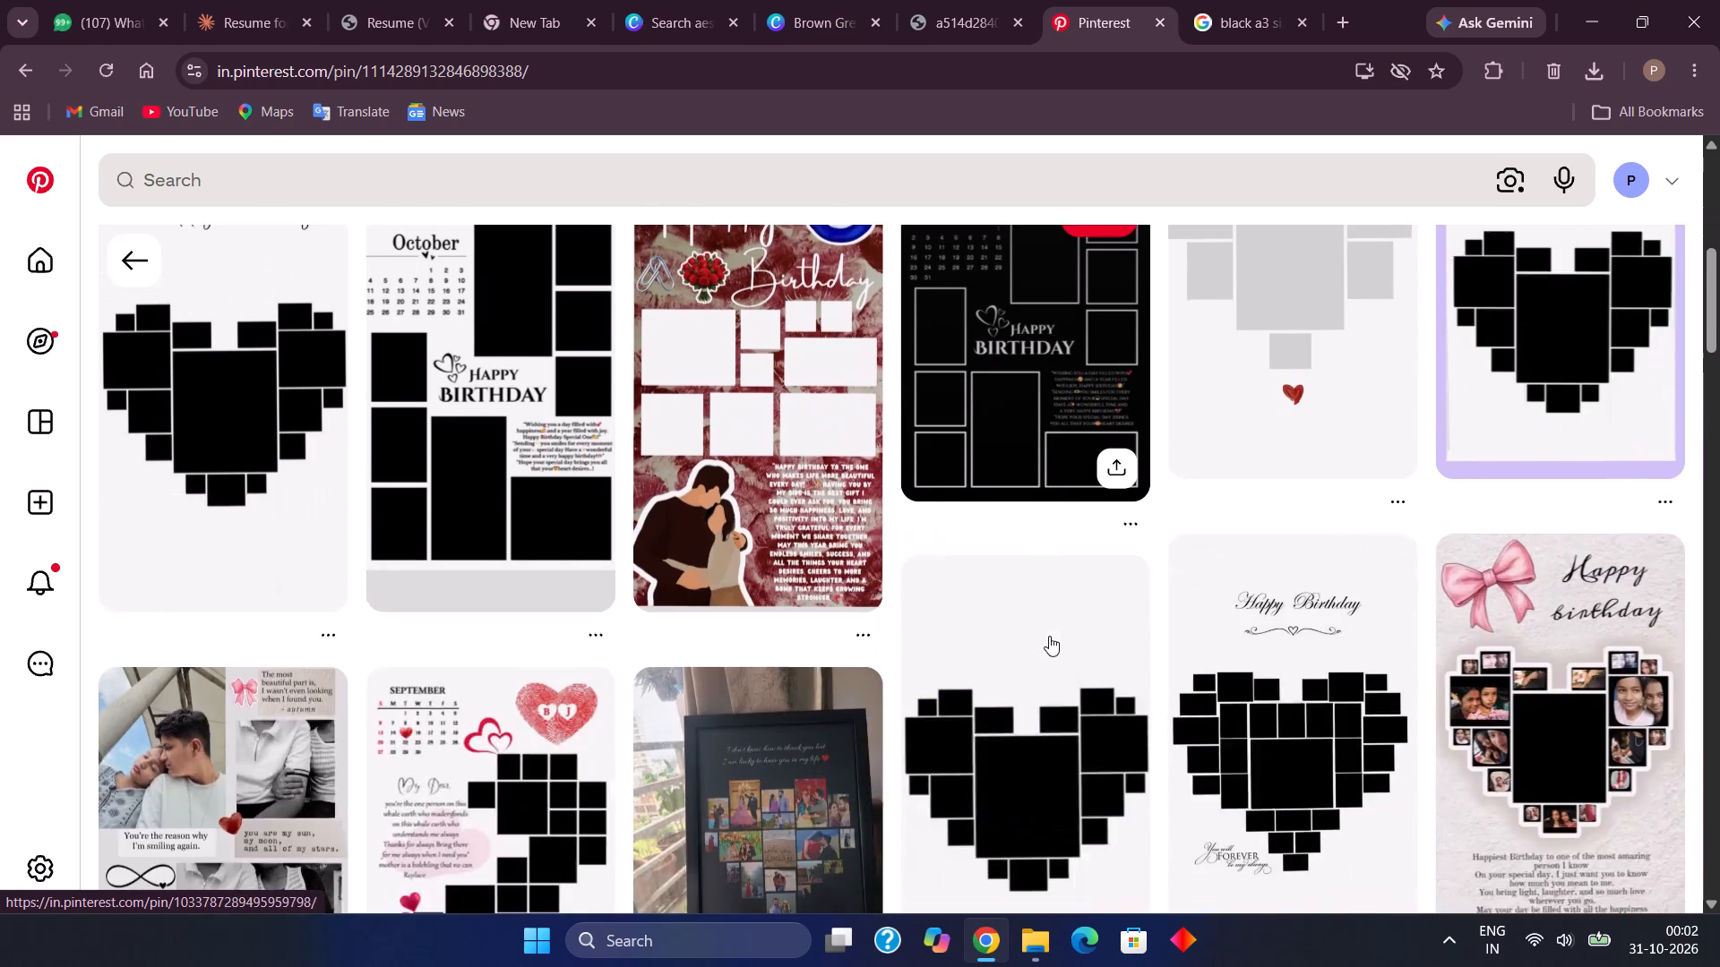
scroll(1049, 636, up, 2)
Look further through the My Heart pin's related collages for a heart-shaped photo grid to use.
scroll(1049, 636, down, 2)
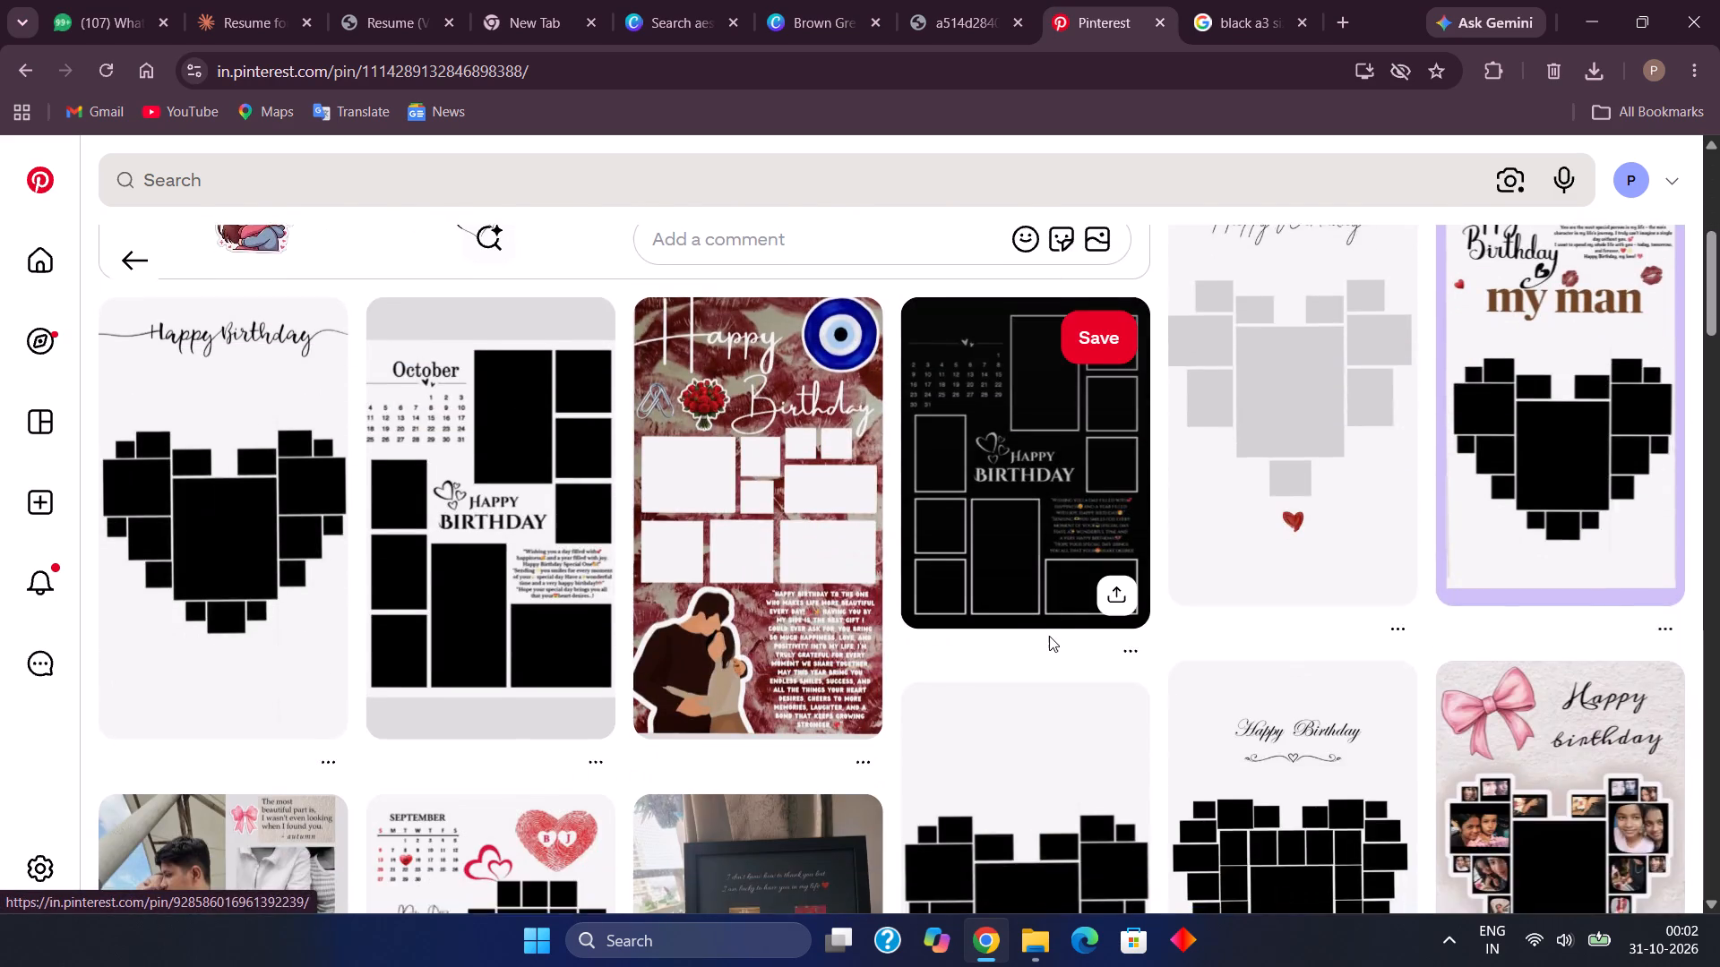
scroll(1049, 636, down, 10)
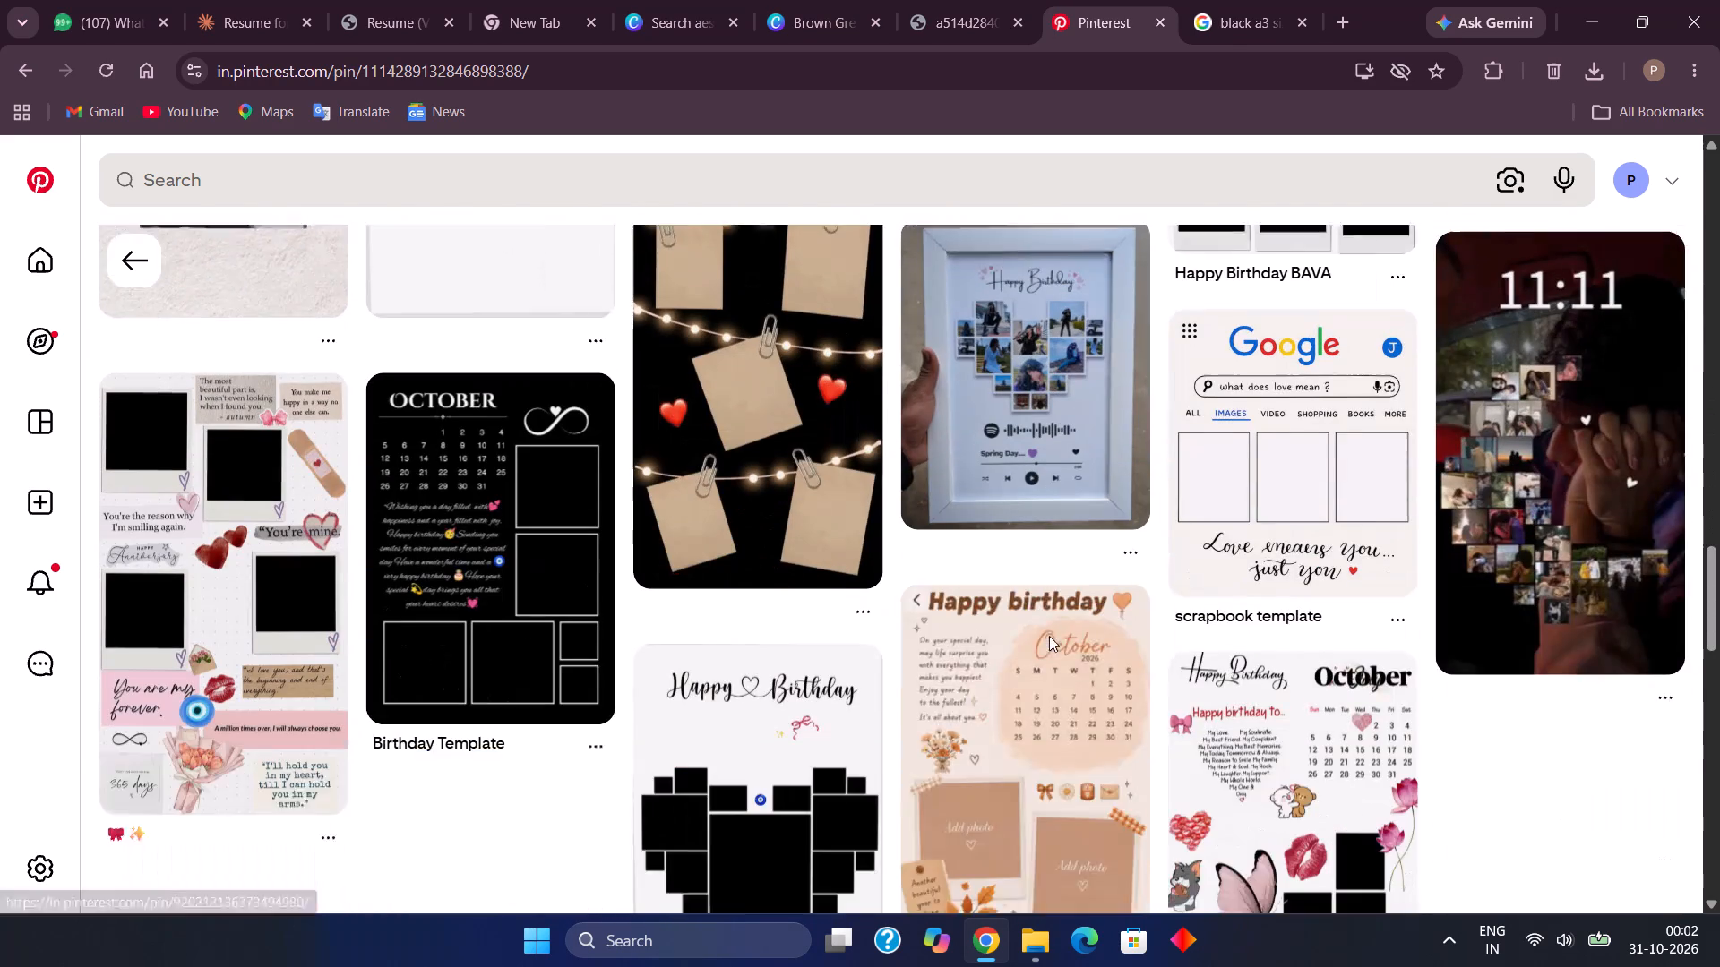
scroll(1049, 636, down, 6)
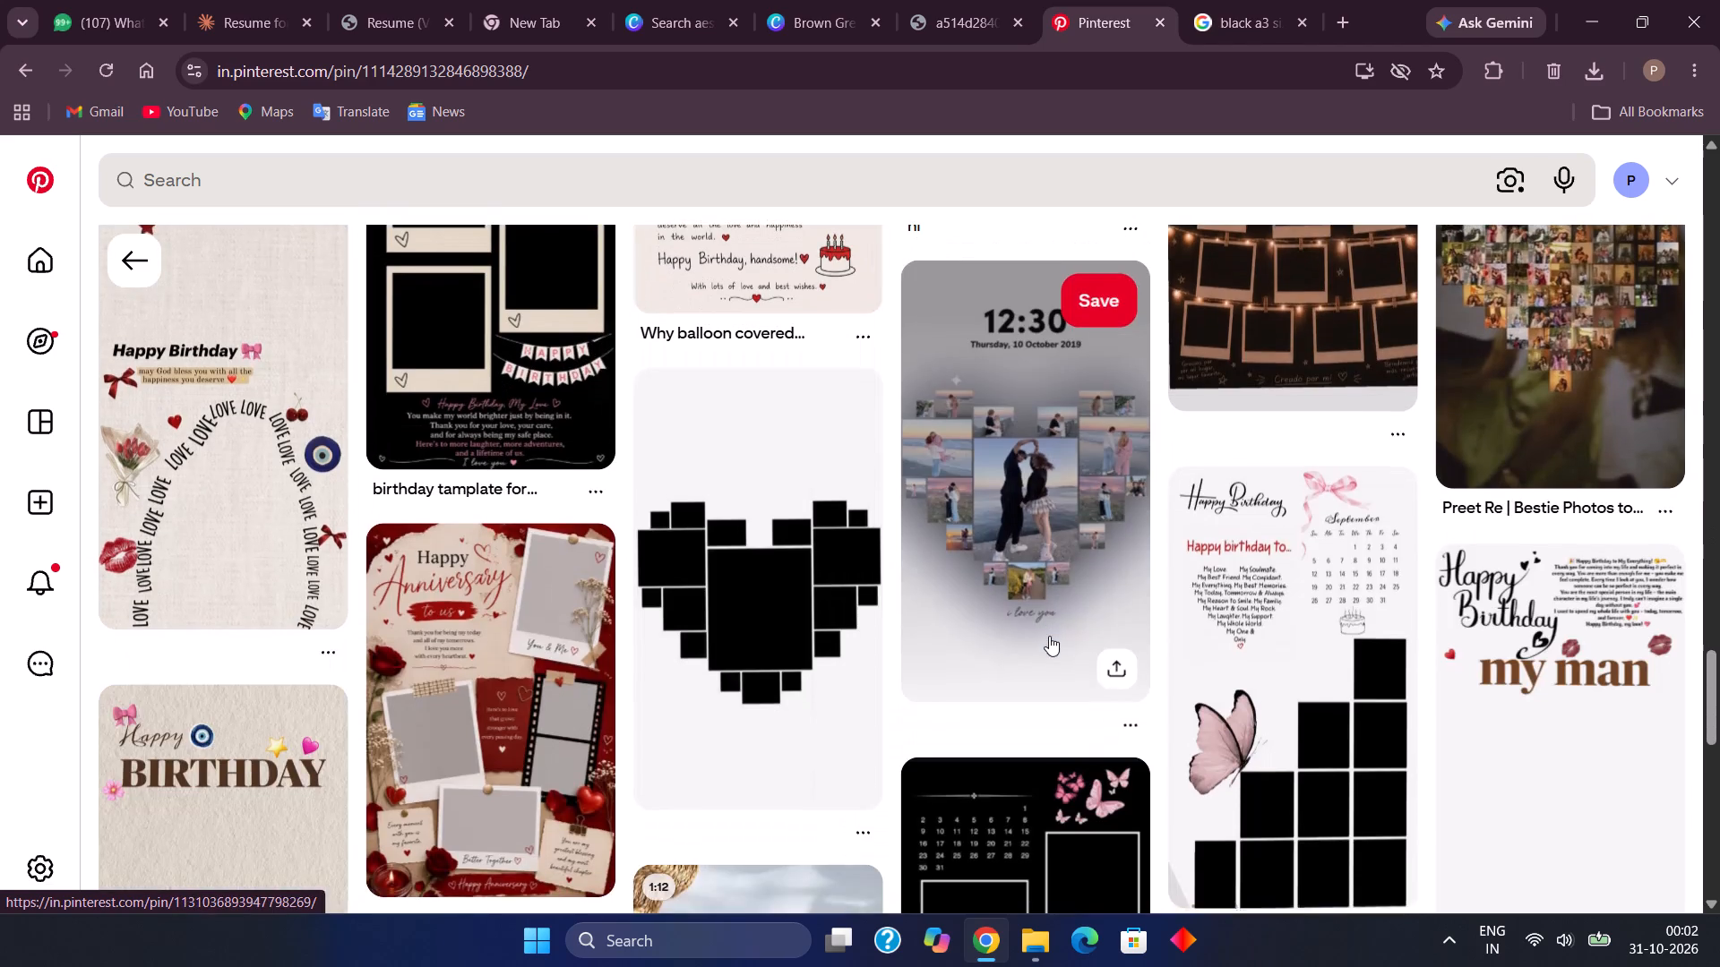
scroll(1049, 636, down, 1)
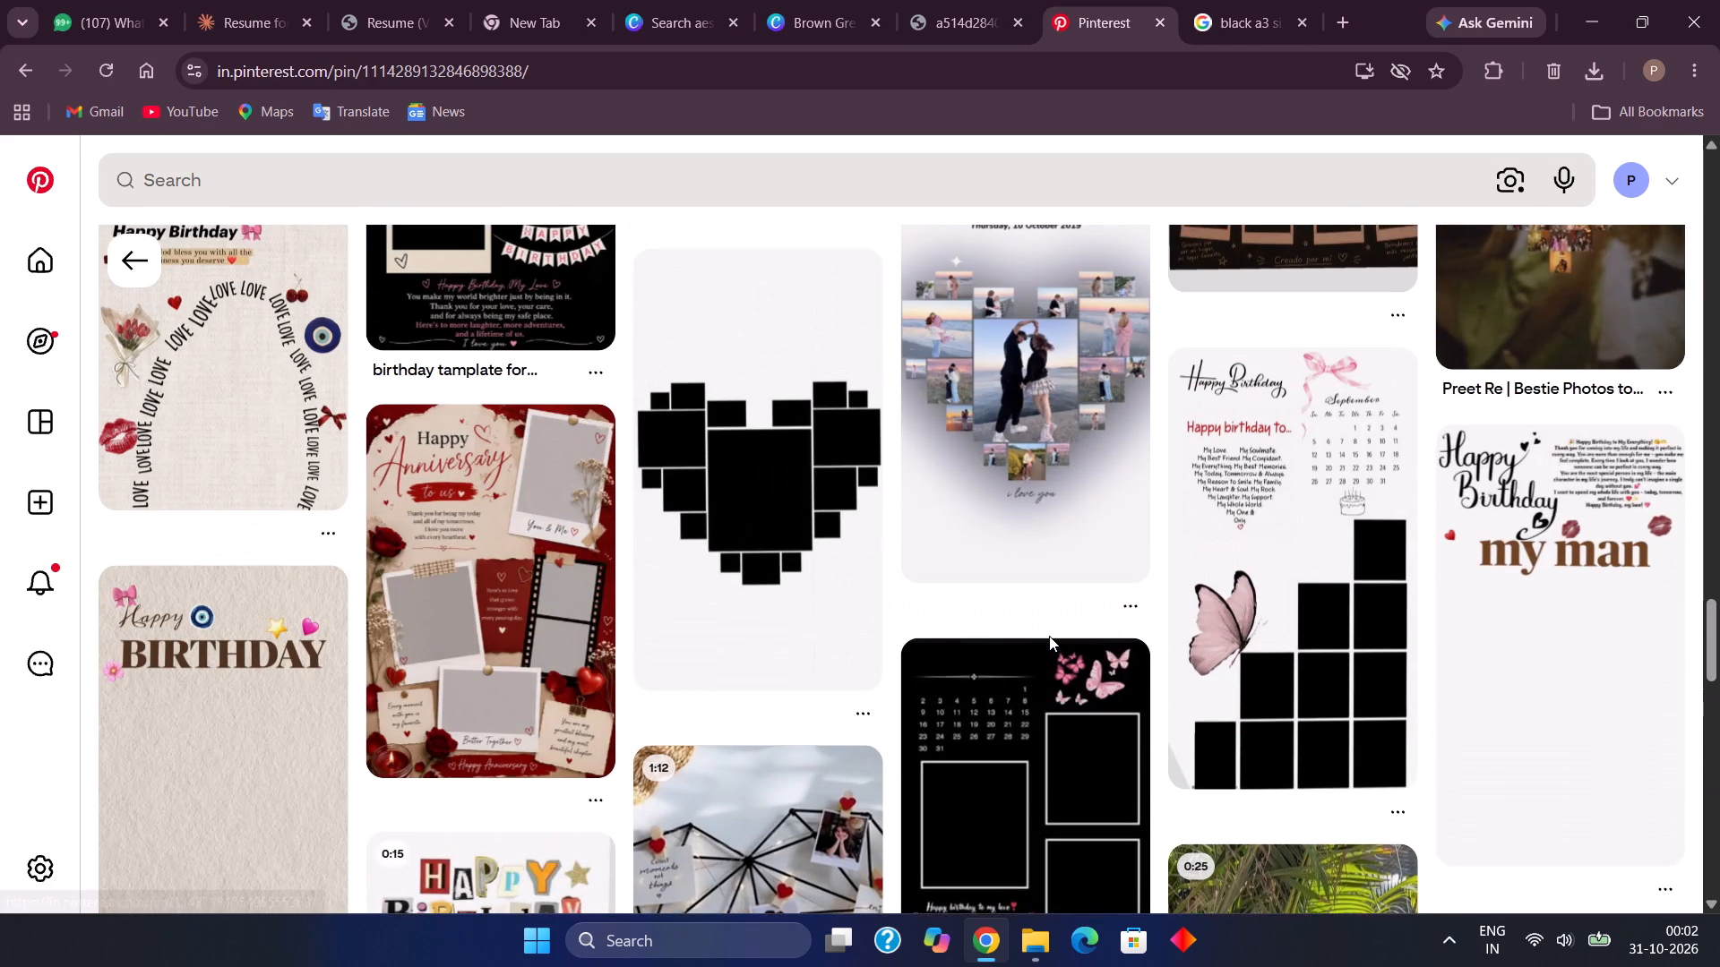
scroll(1049, 636, up, 14)
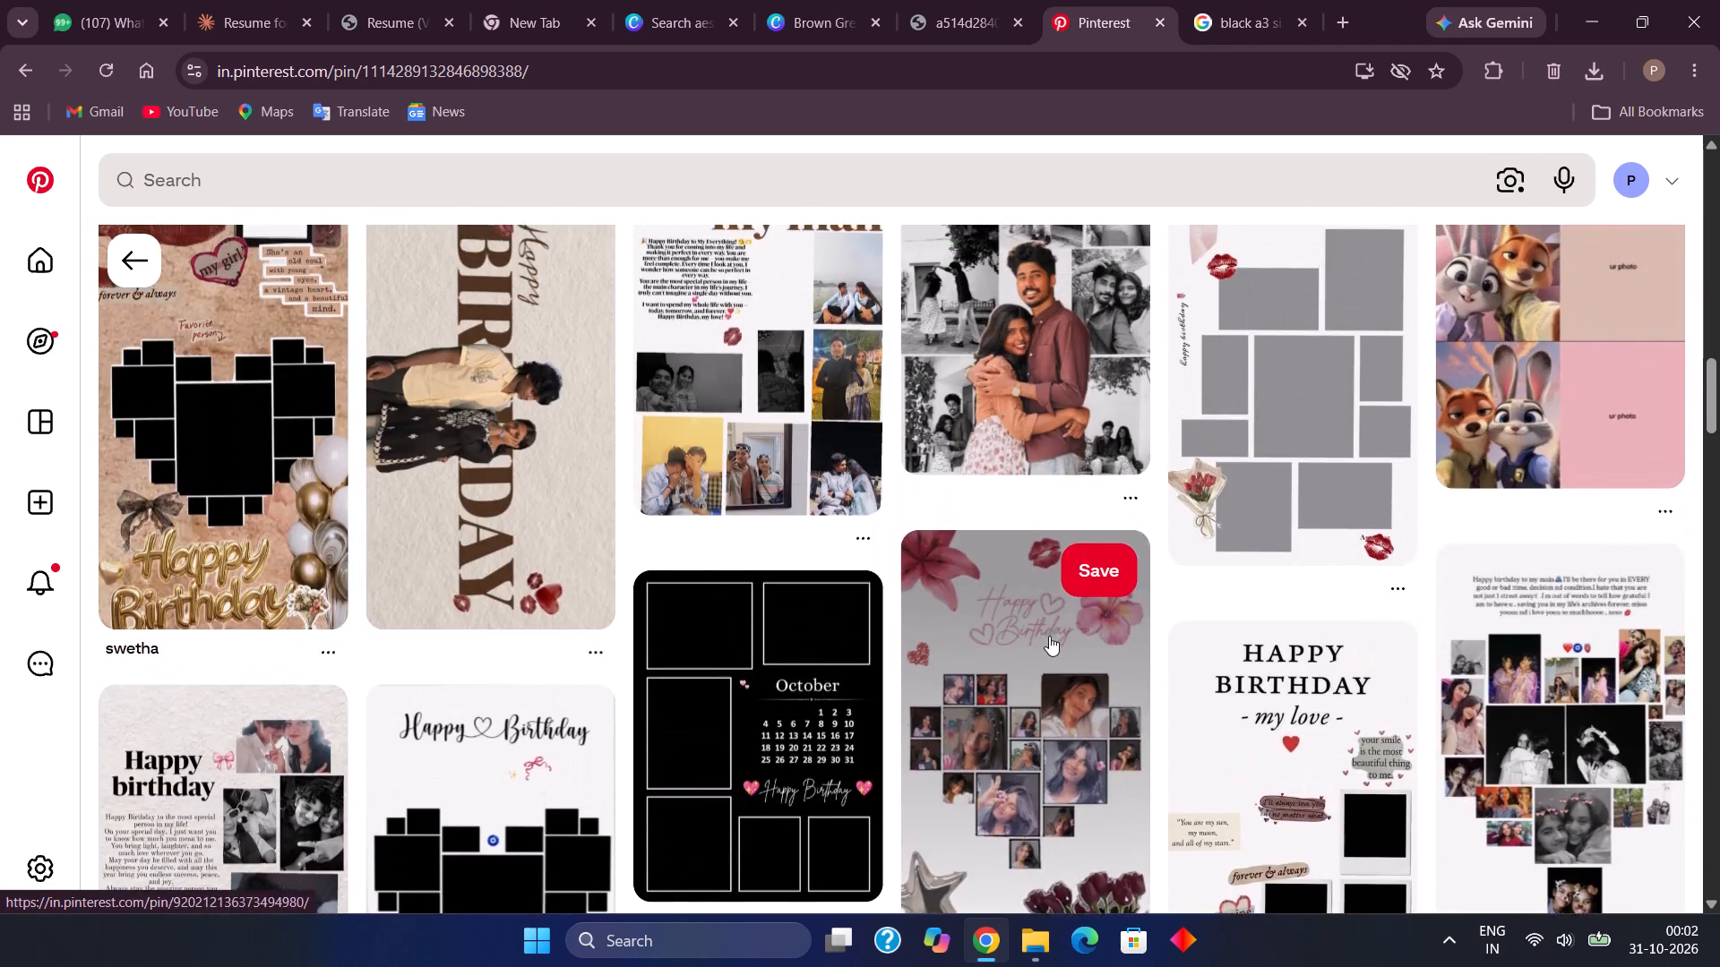
scroll(1049, 636, up, 10)
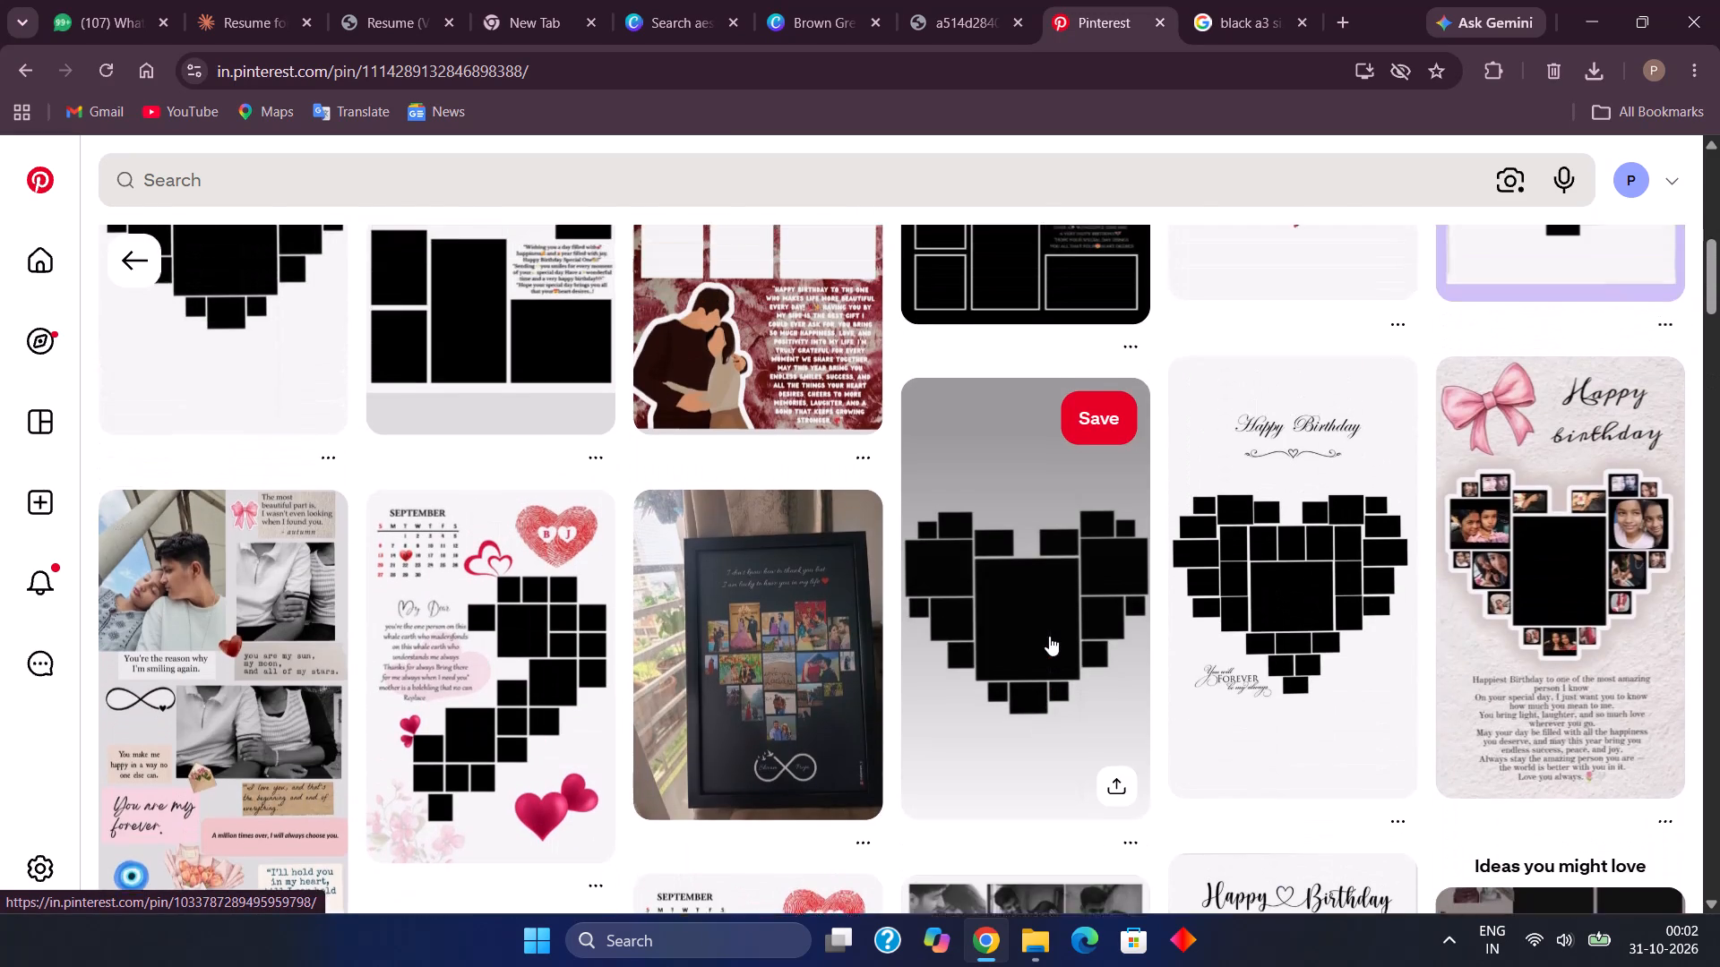
scroll(1049, 636, up, 1)
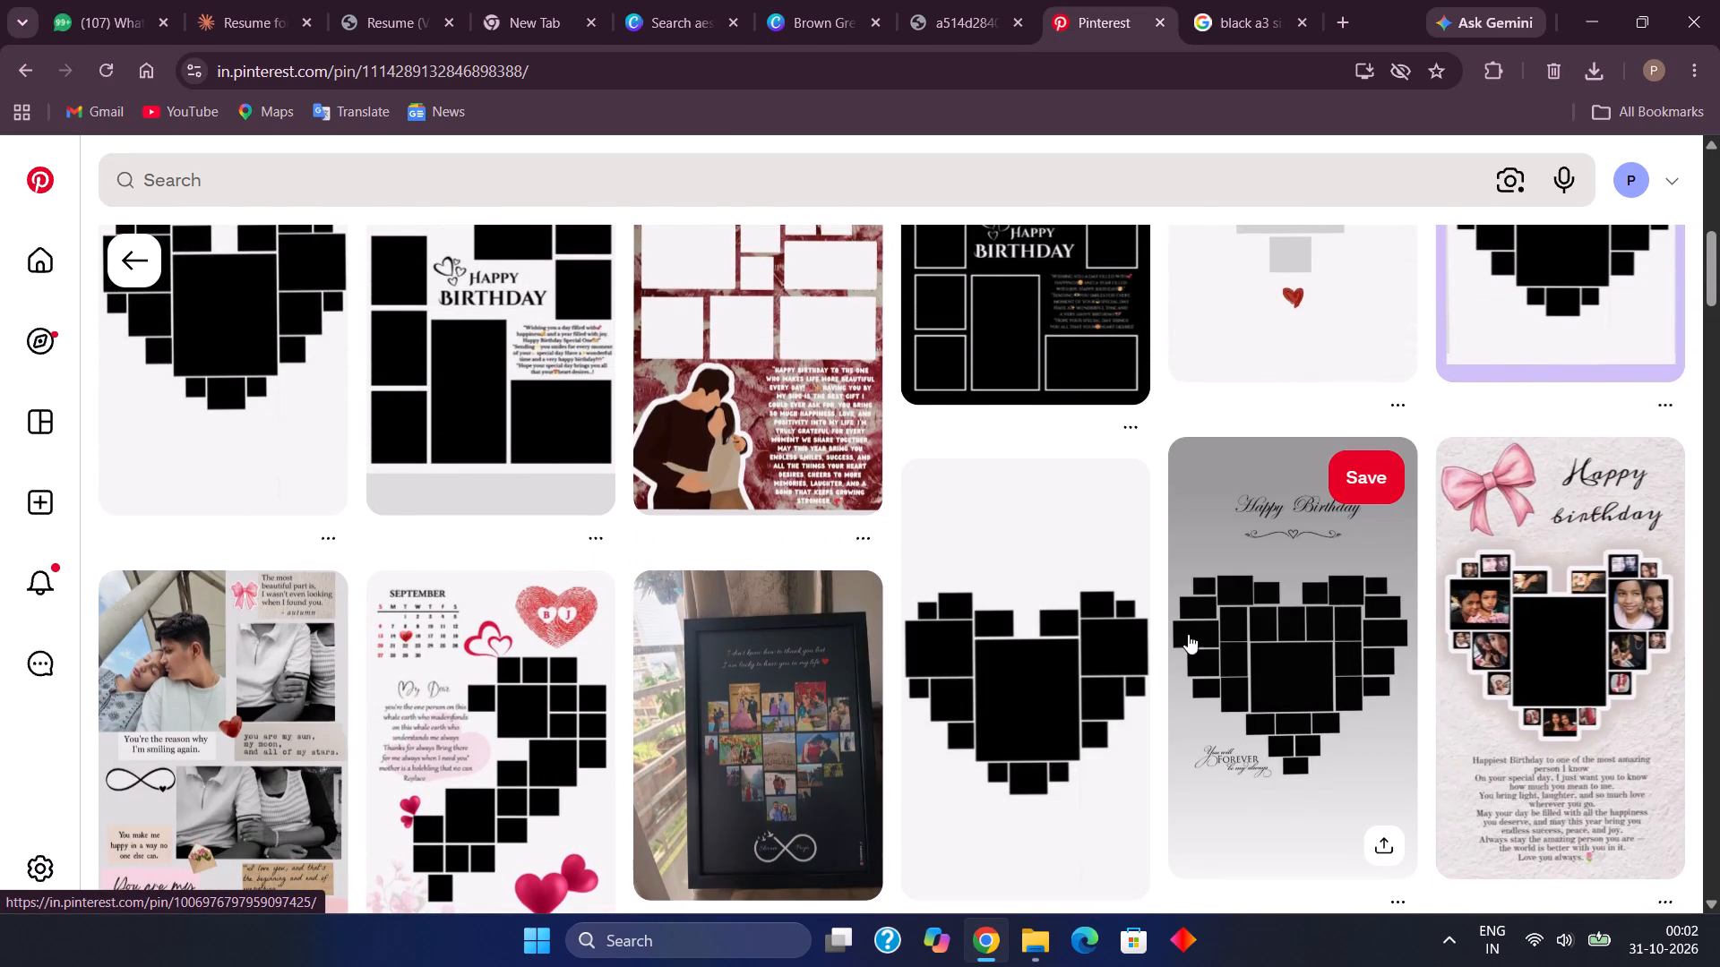
Open the heart collage captioned "You will forever be my always", and from there the pin titled "heart template".
click(1310, 665)
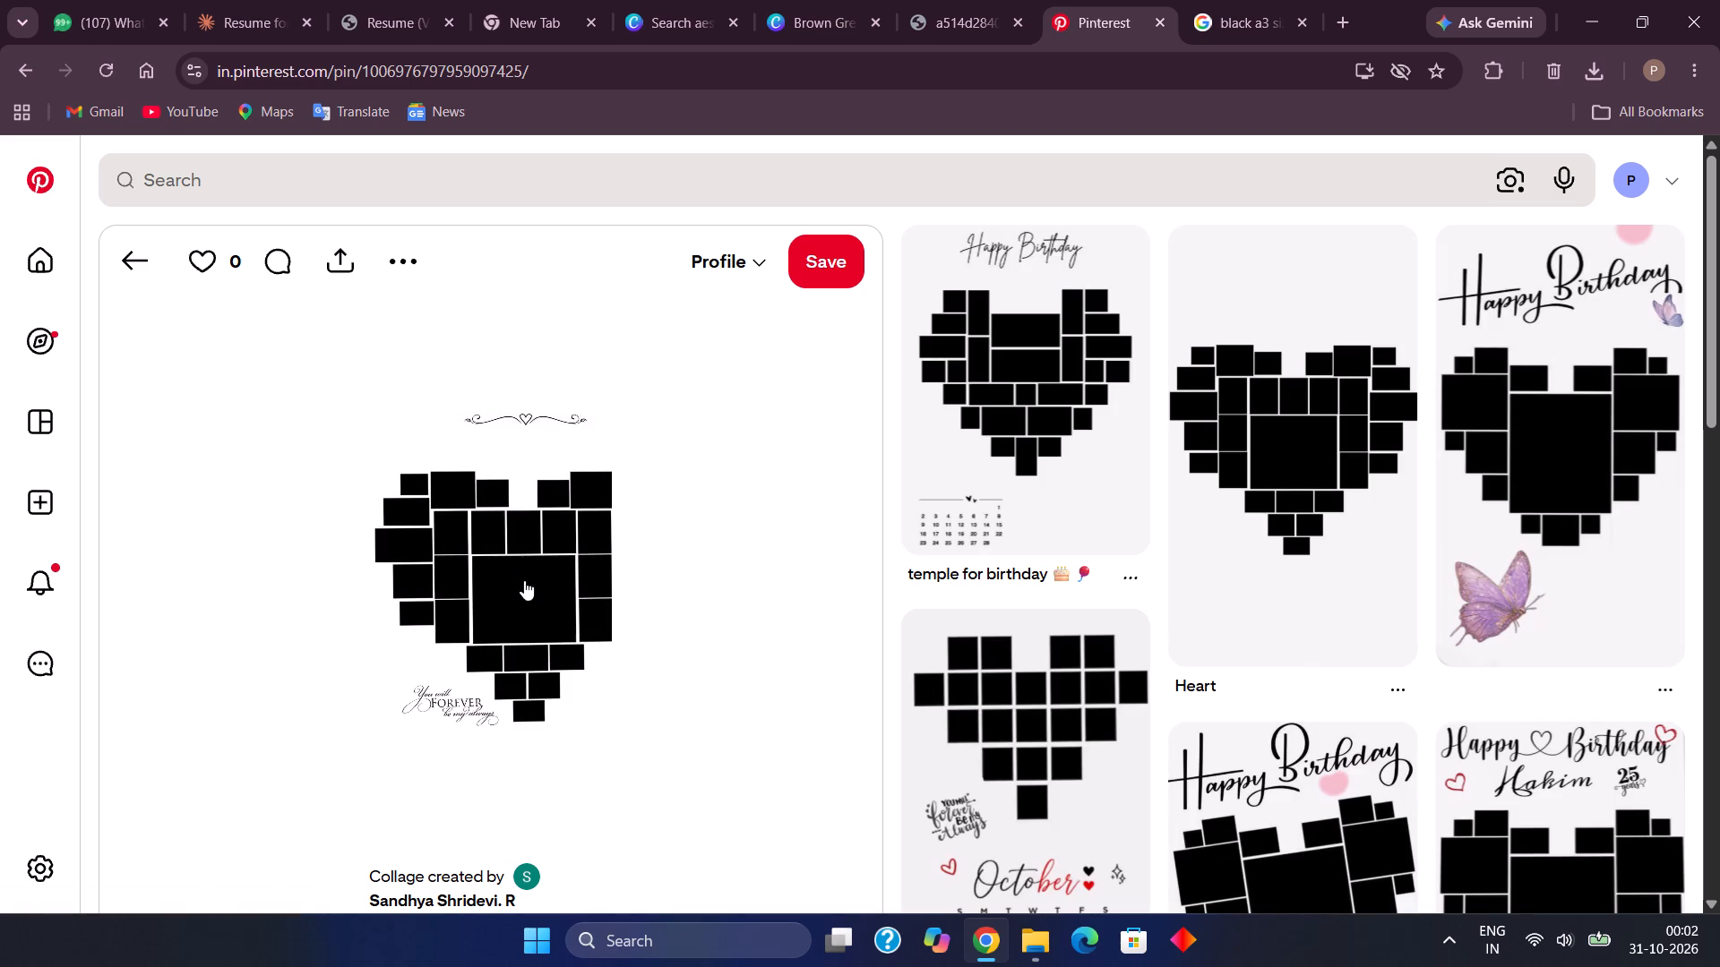
click(524, 580)
click(470, 671)
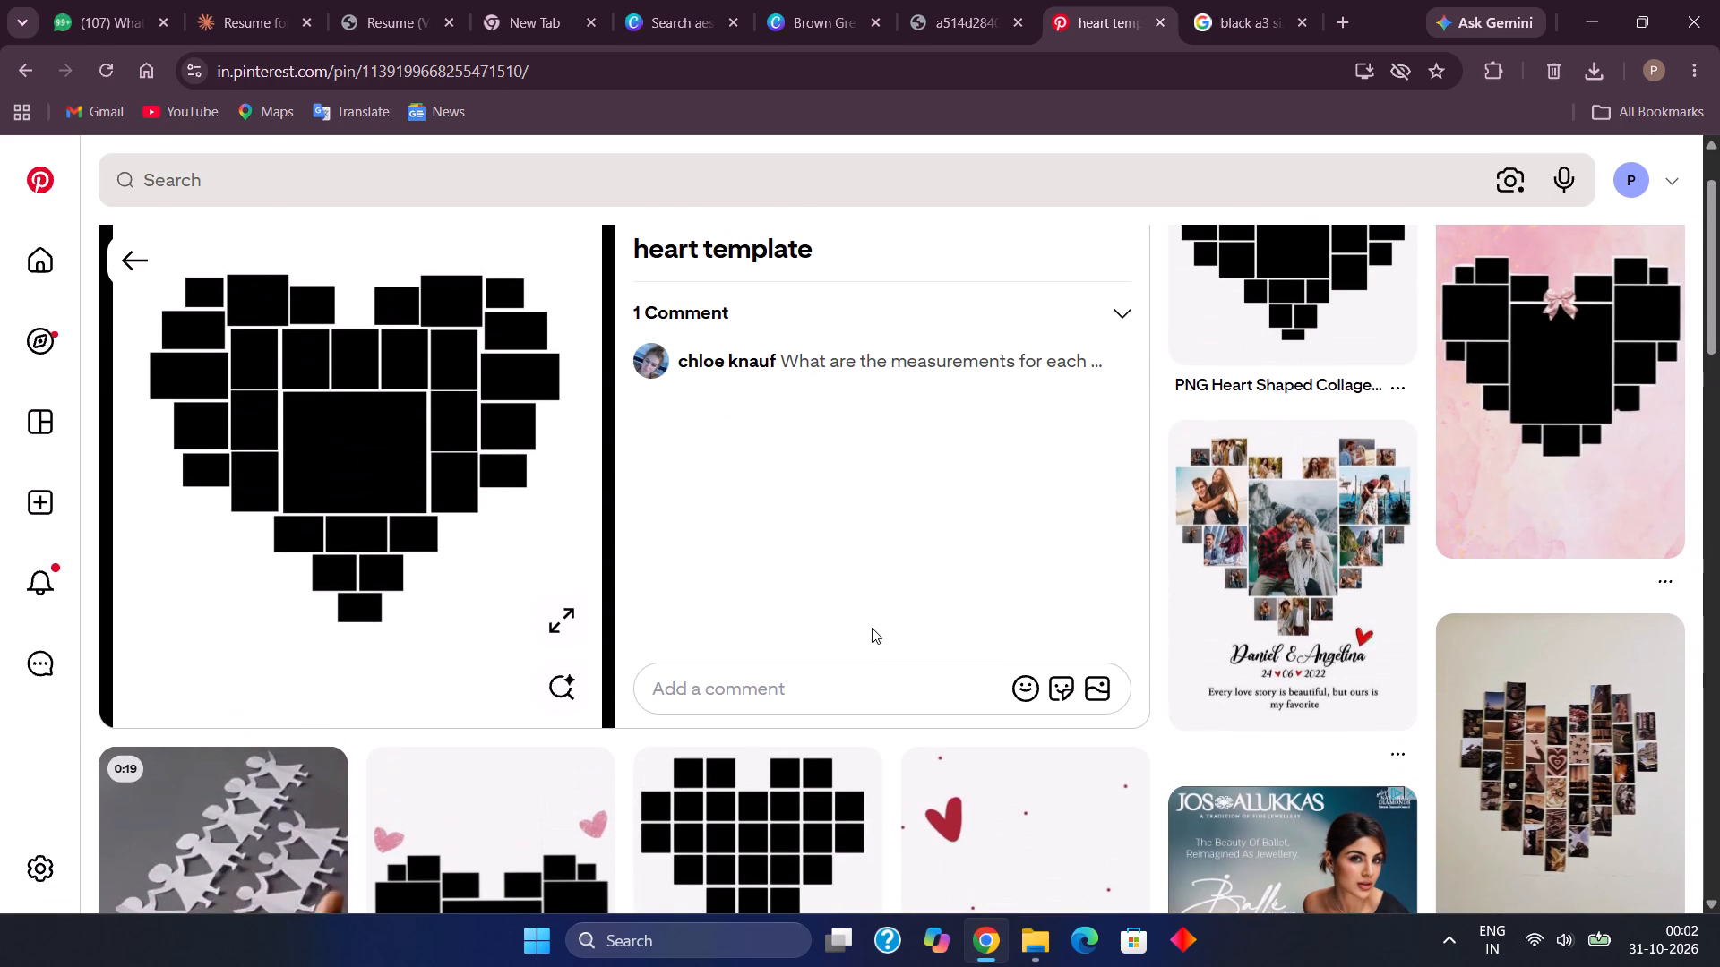
Bring the heart template image from Pinterest into the Canva poster, placing it on page 2 over the grey heart.
drag(335, 490, 712, 59)
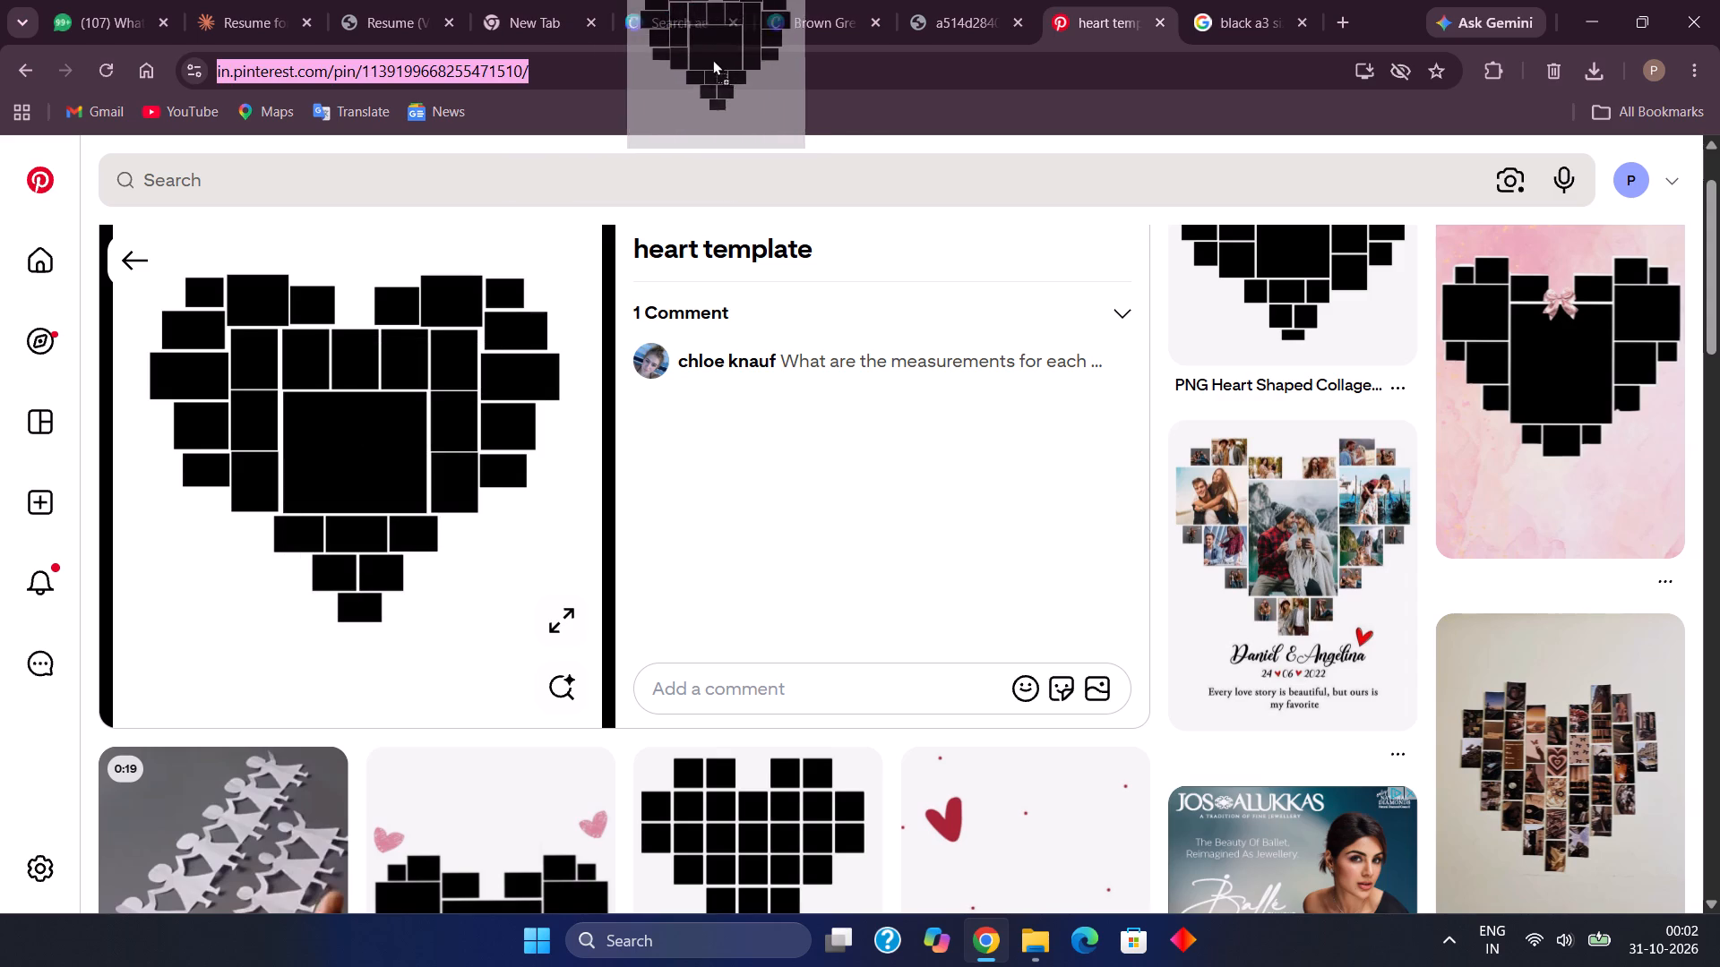
drag(712, 59, 831, 28)
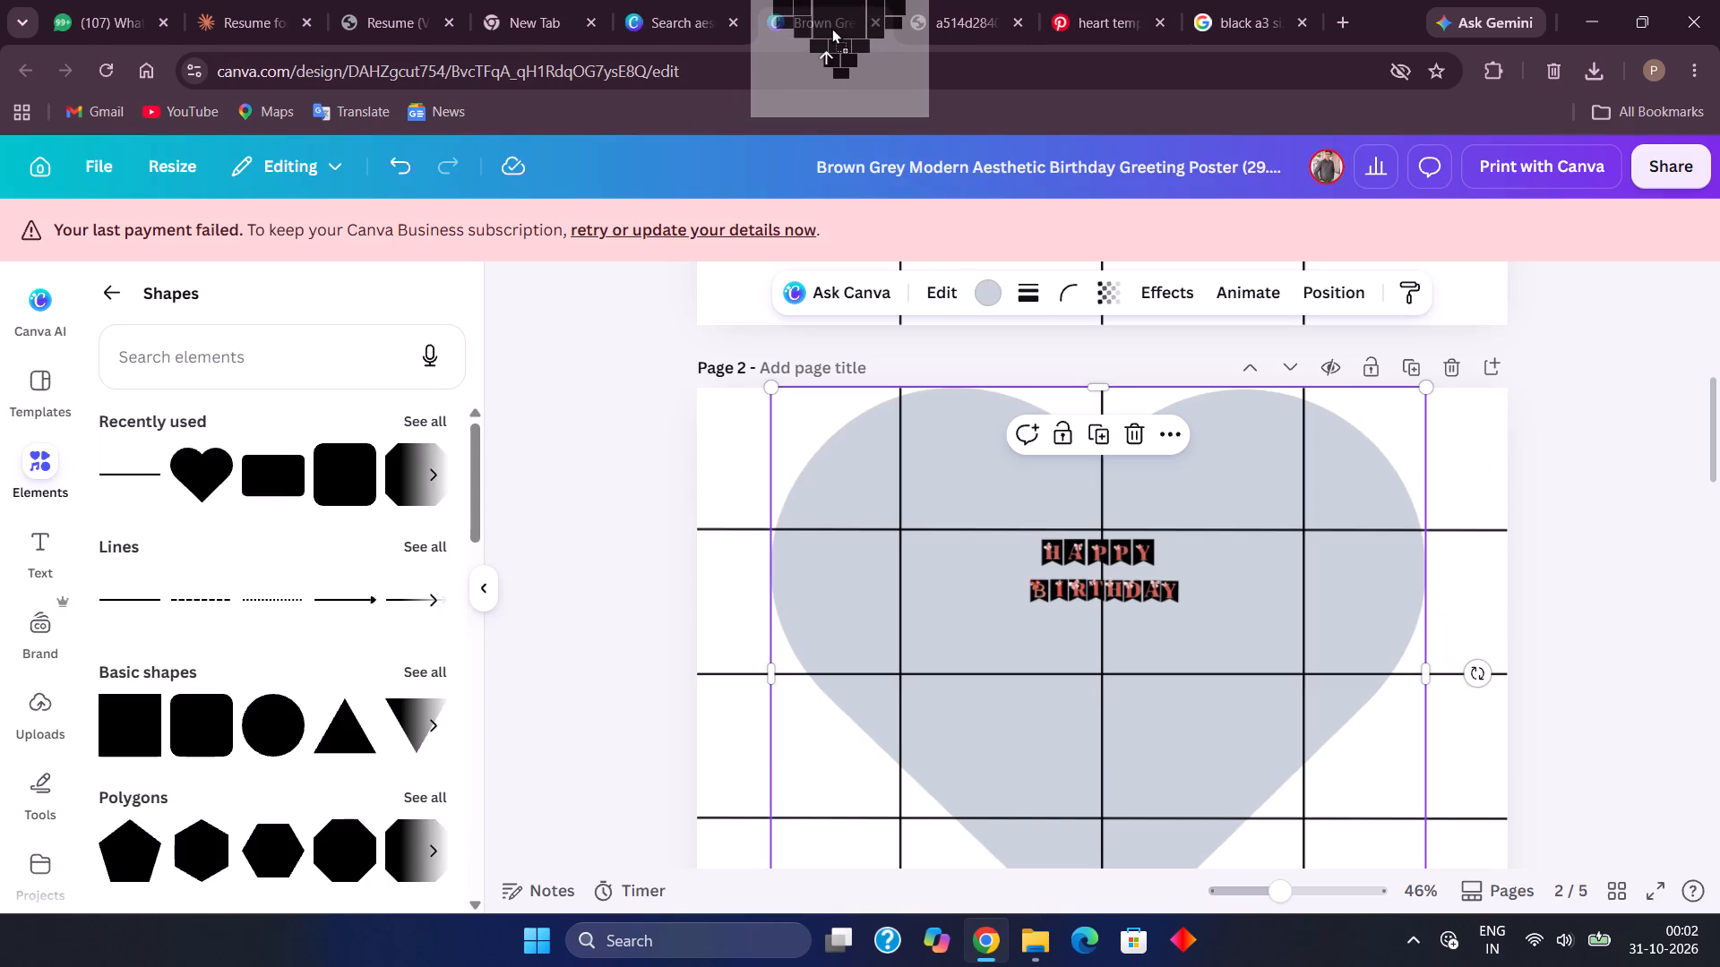
drag(831, 28, 981, 630)
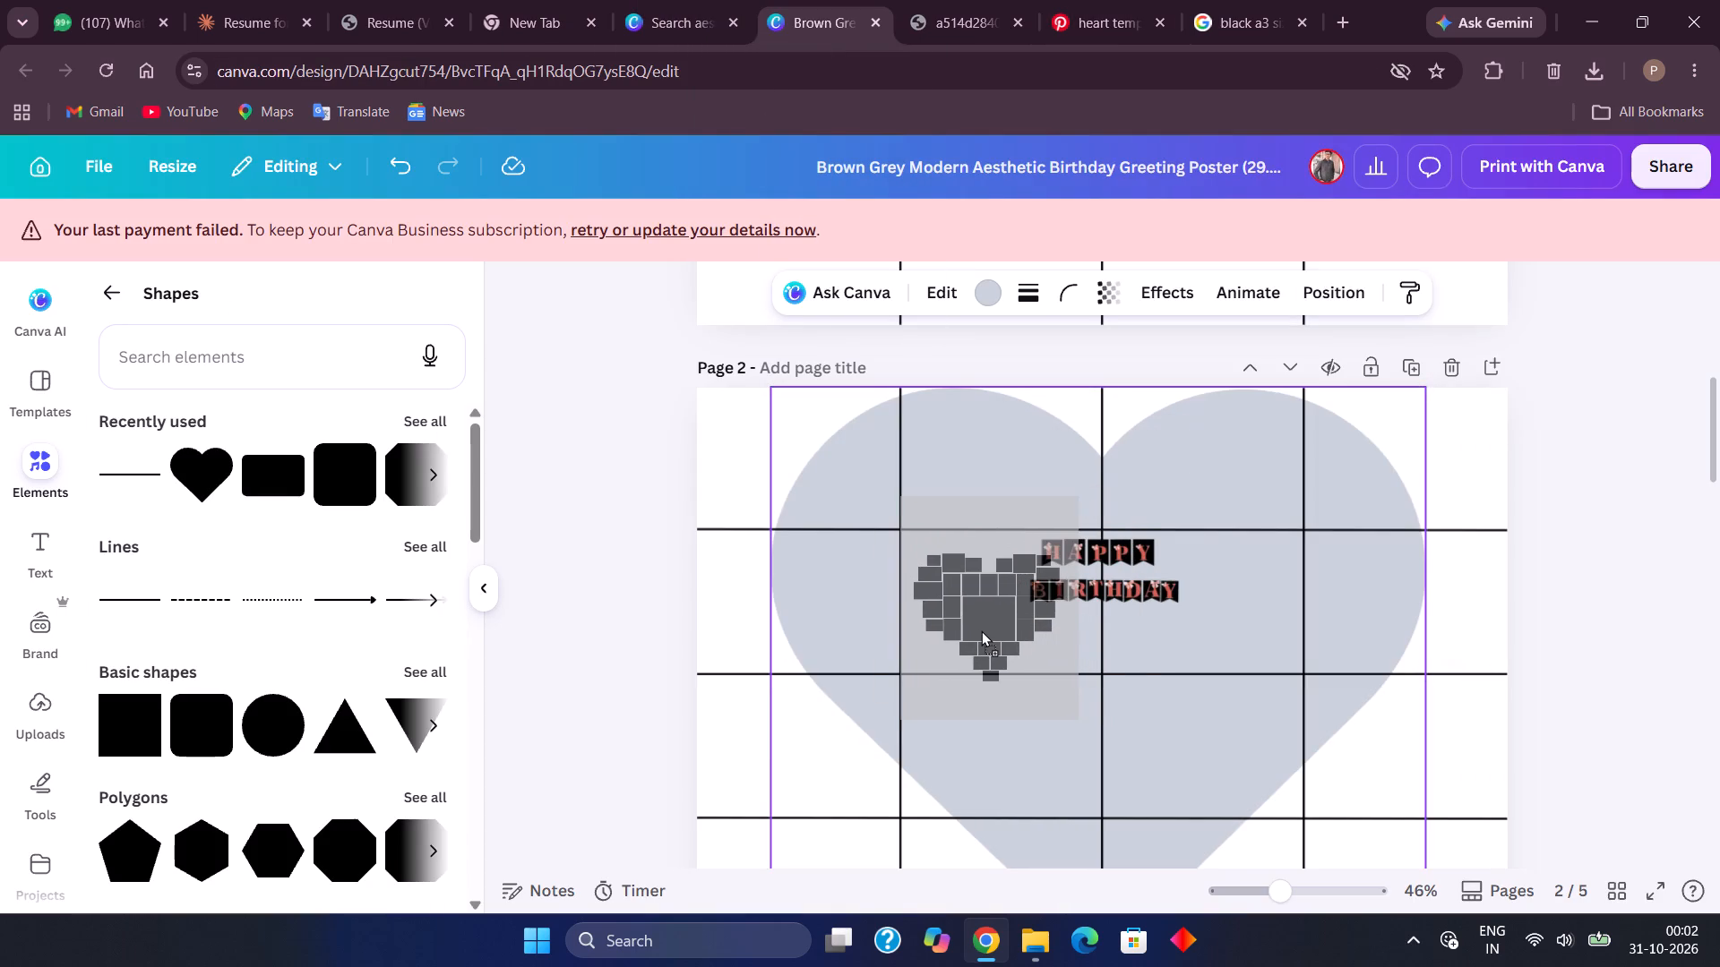
drag(981, 630, 928, 620)
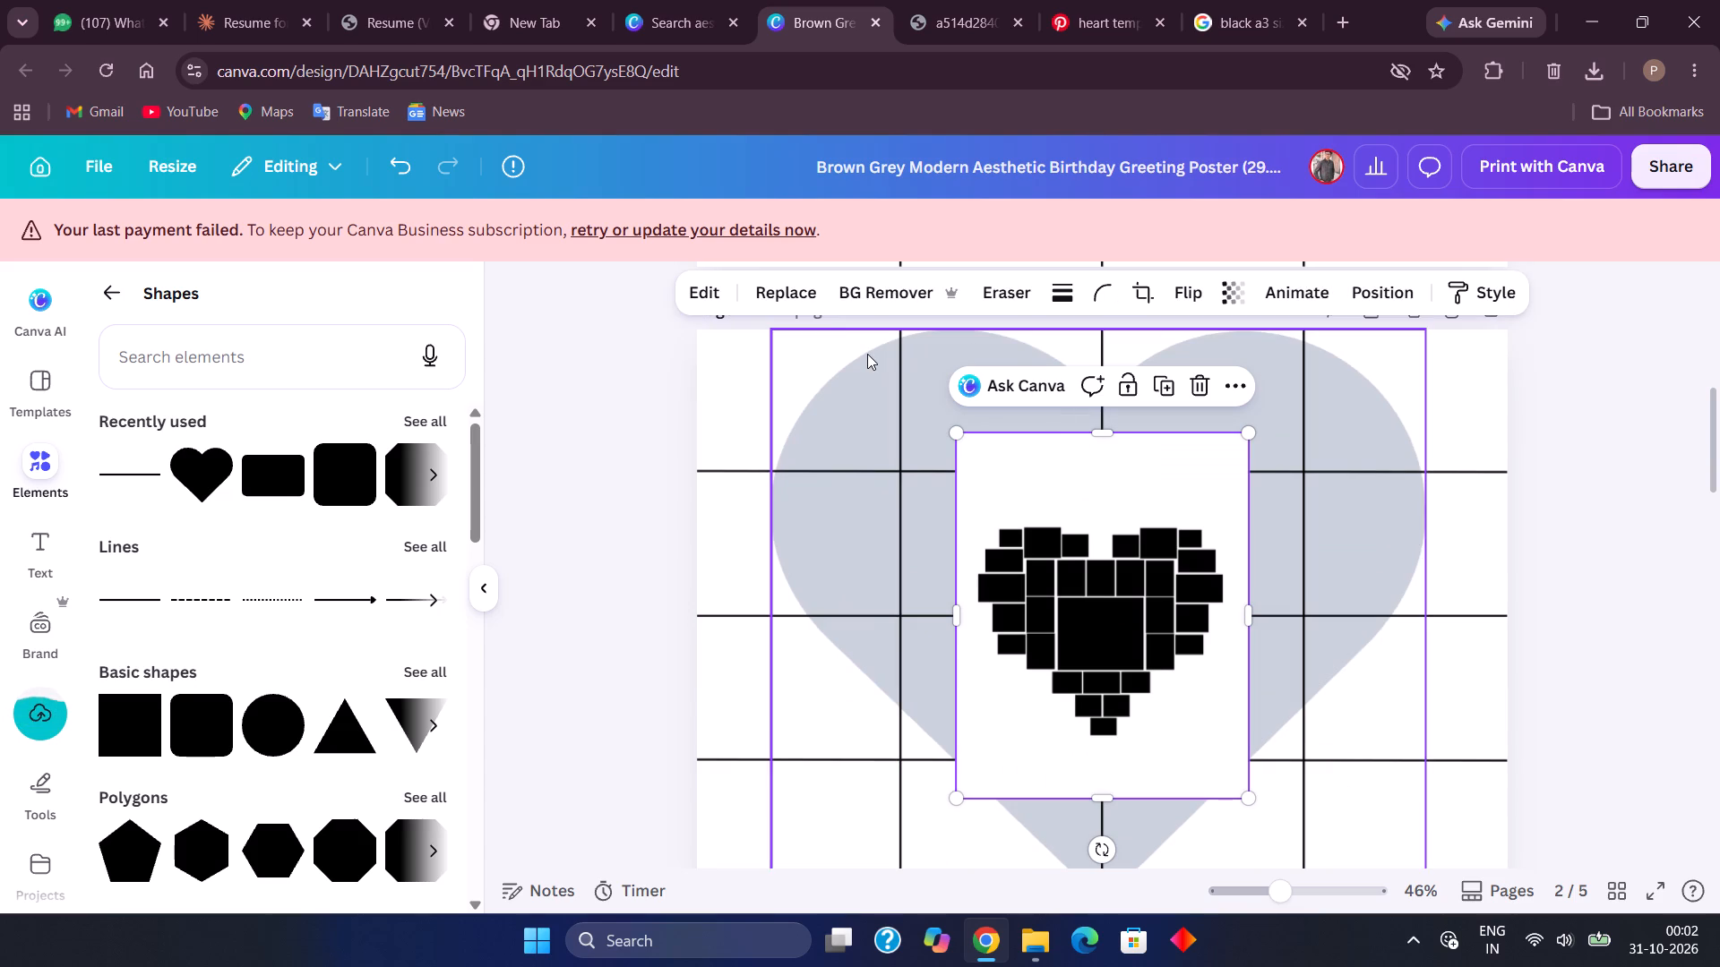
Remove the heart template image's background and shift the image slightly left of the centre guide line on page 2.
click(843, 298)
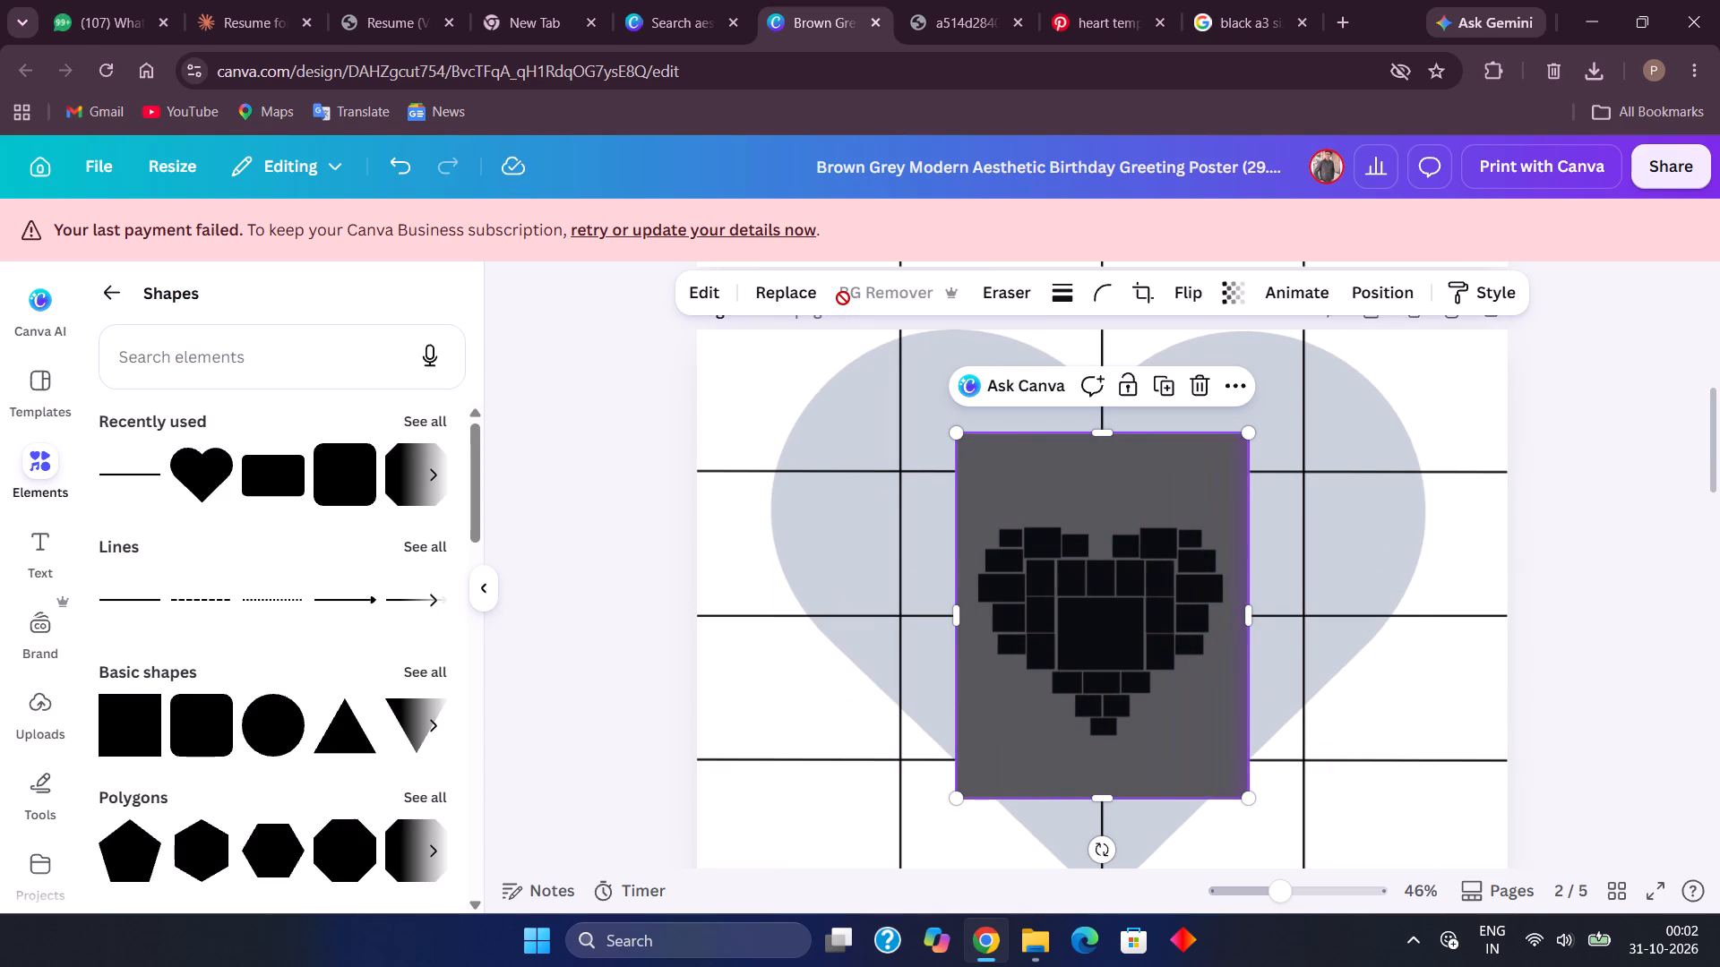
drag(1090, 618, 1076, 633)
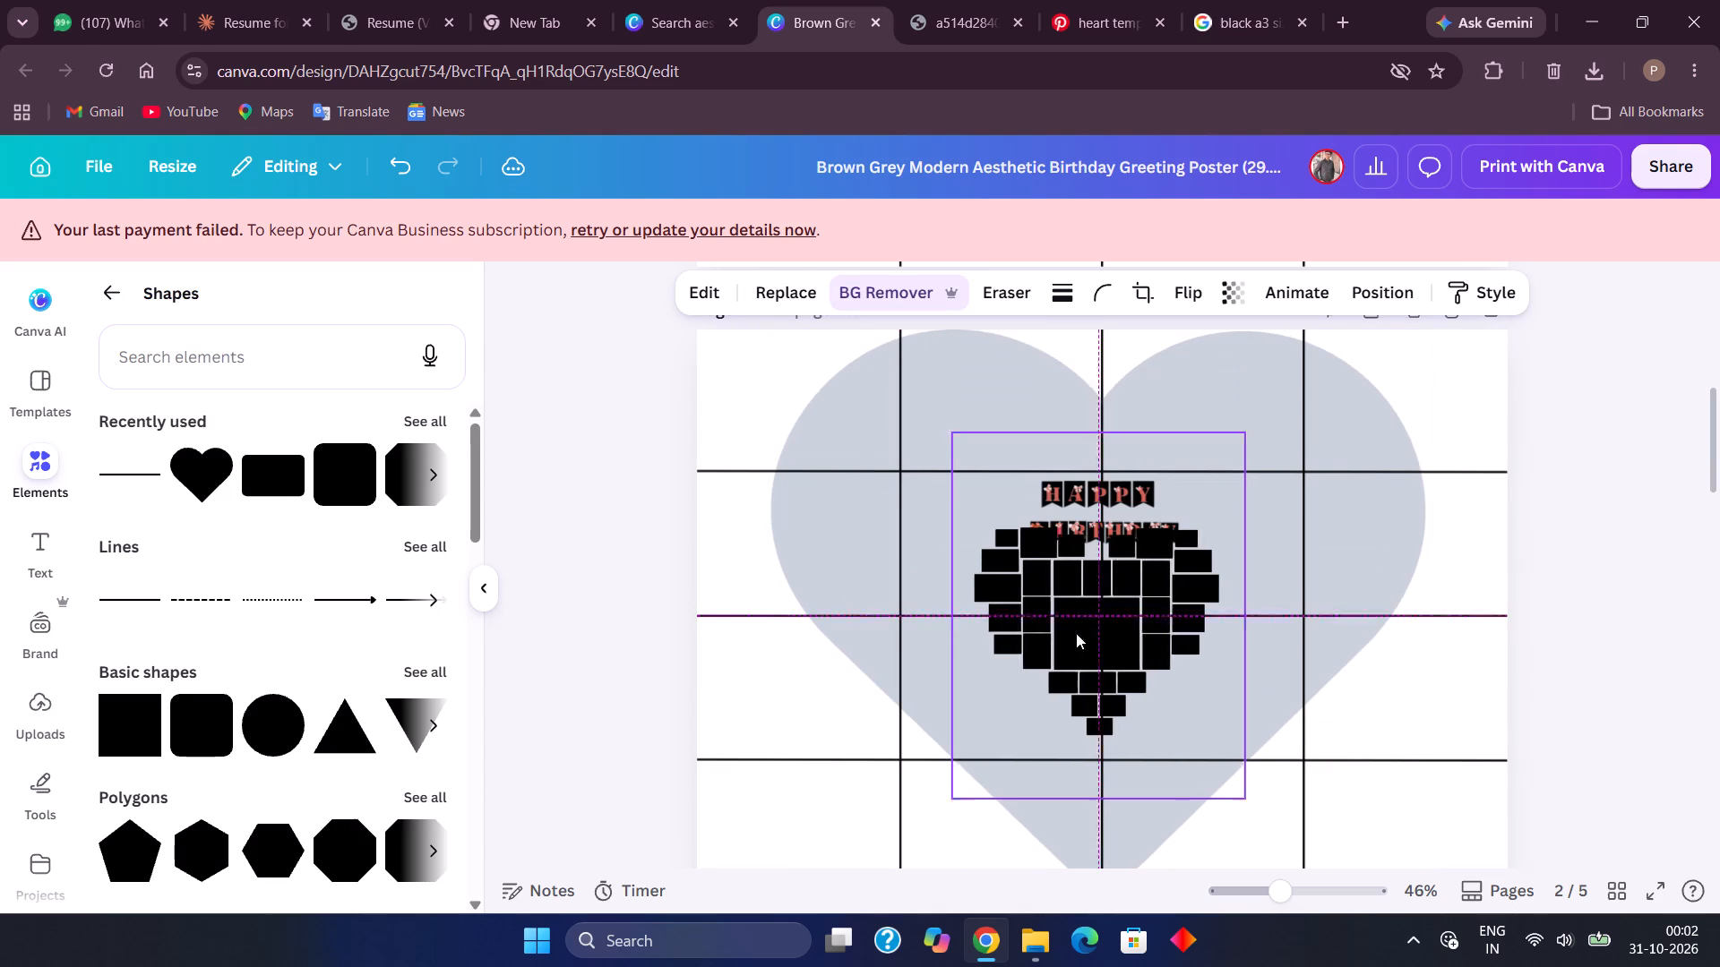
drag(1076, 633, 1026, 644)
Delete the large grey heart shape from page 3.
scroll(1026, 644, up, 7)
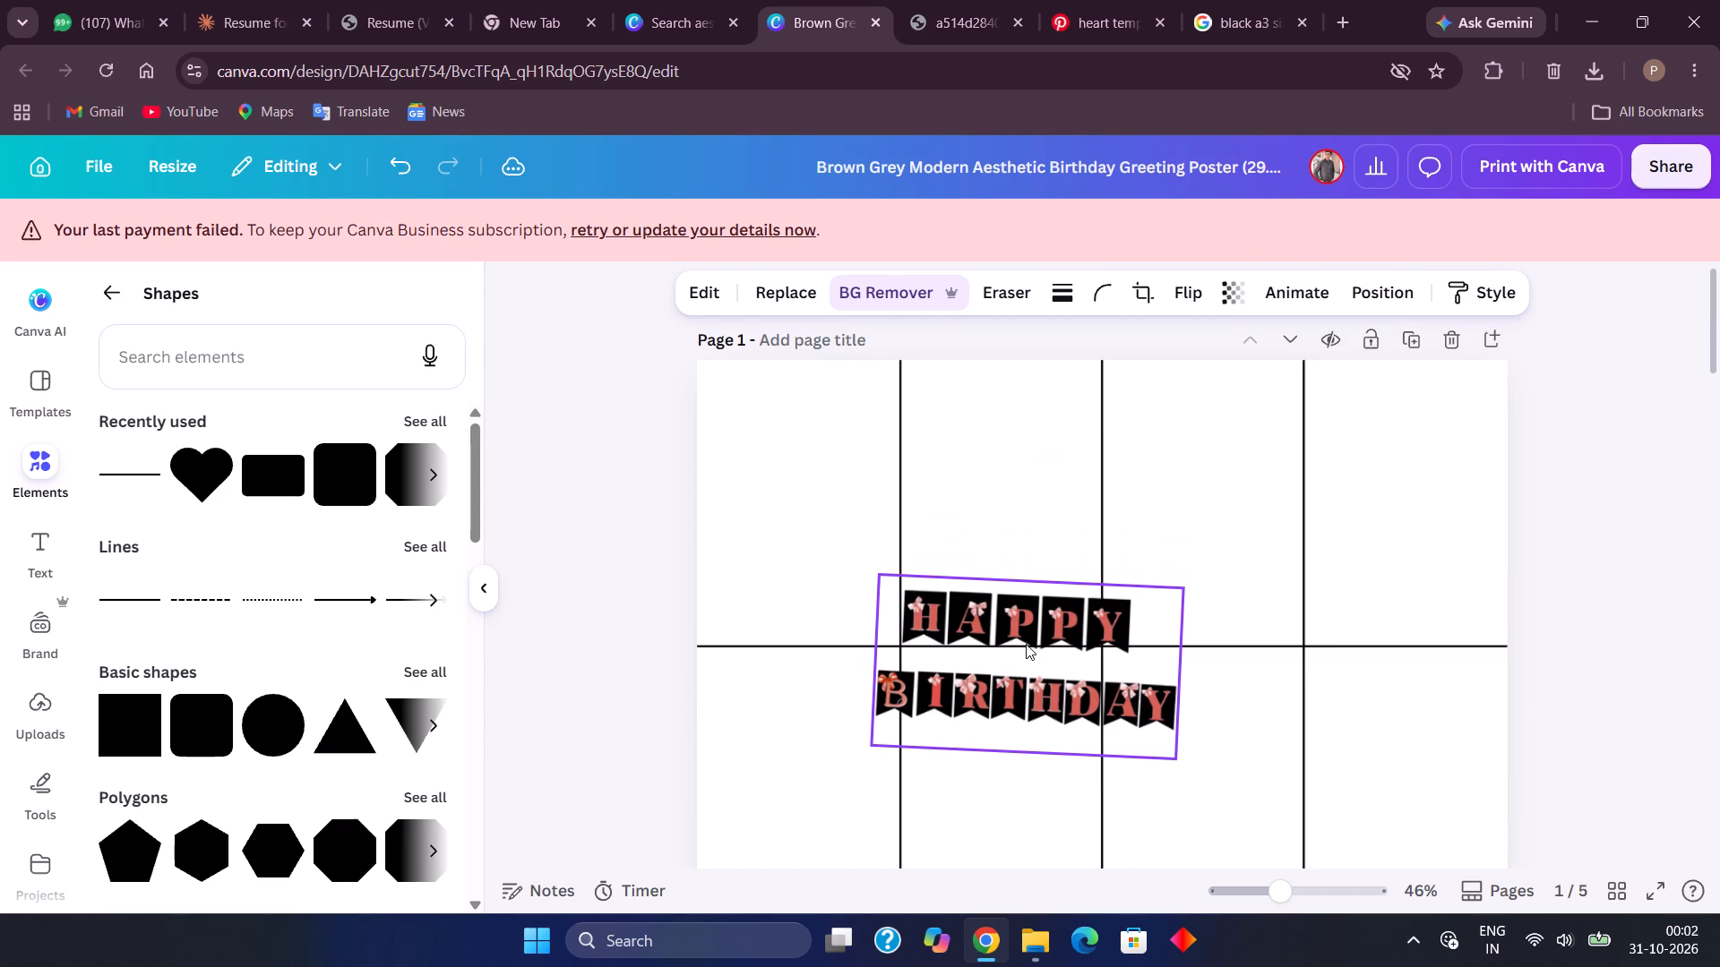
scroll(1026, 644, down, 7)
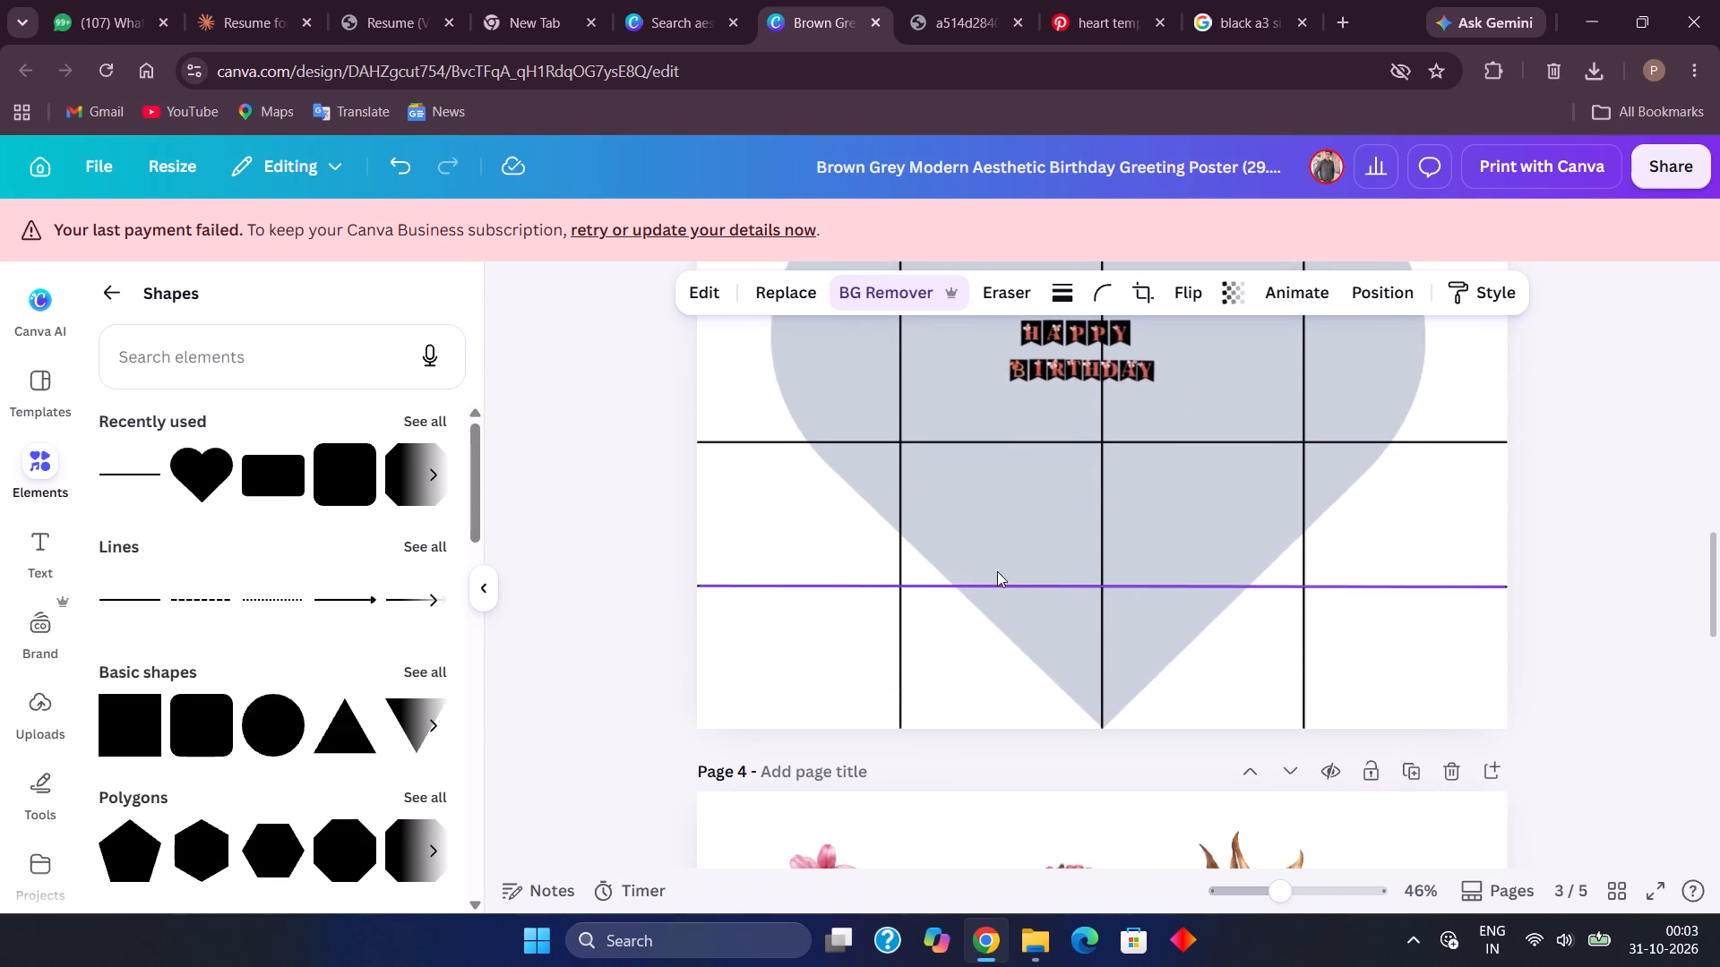
click(1201, 683)
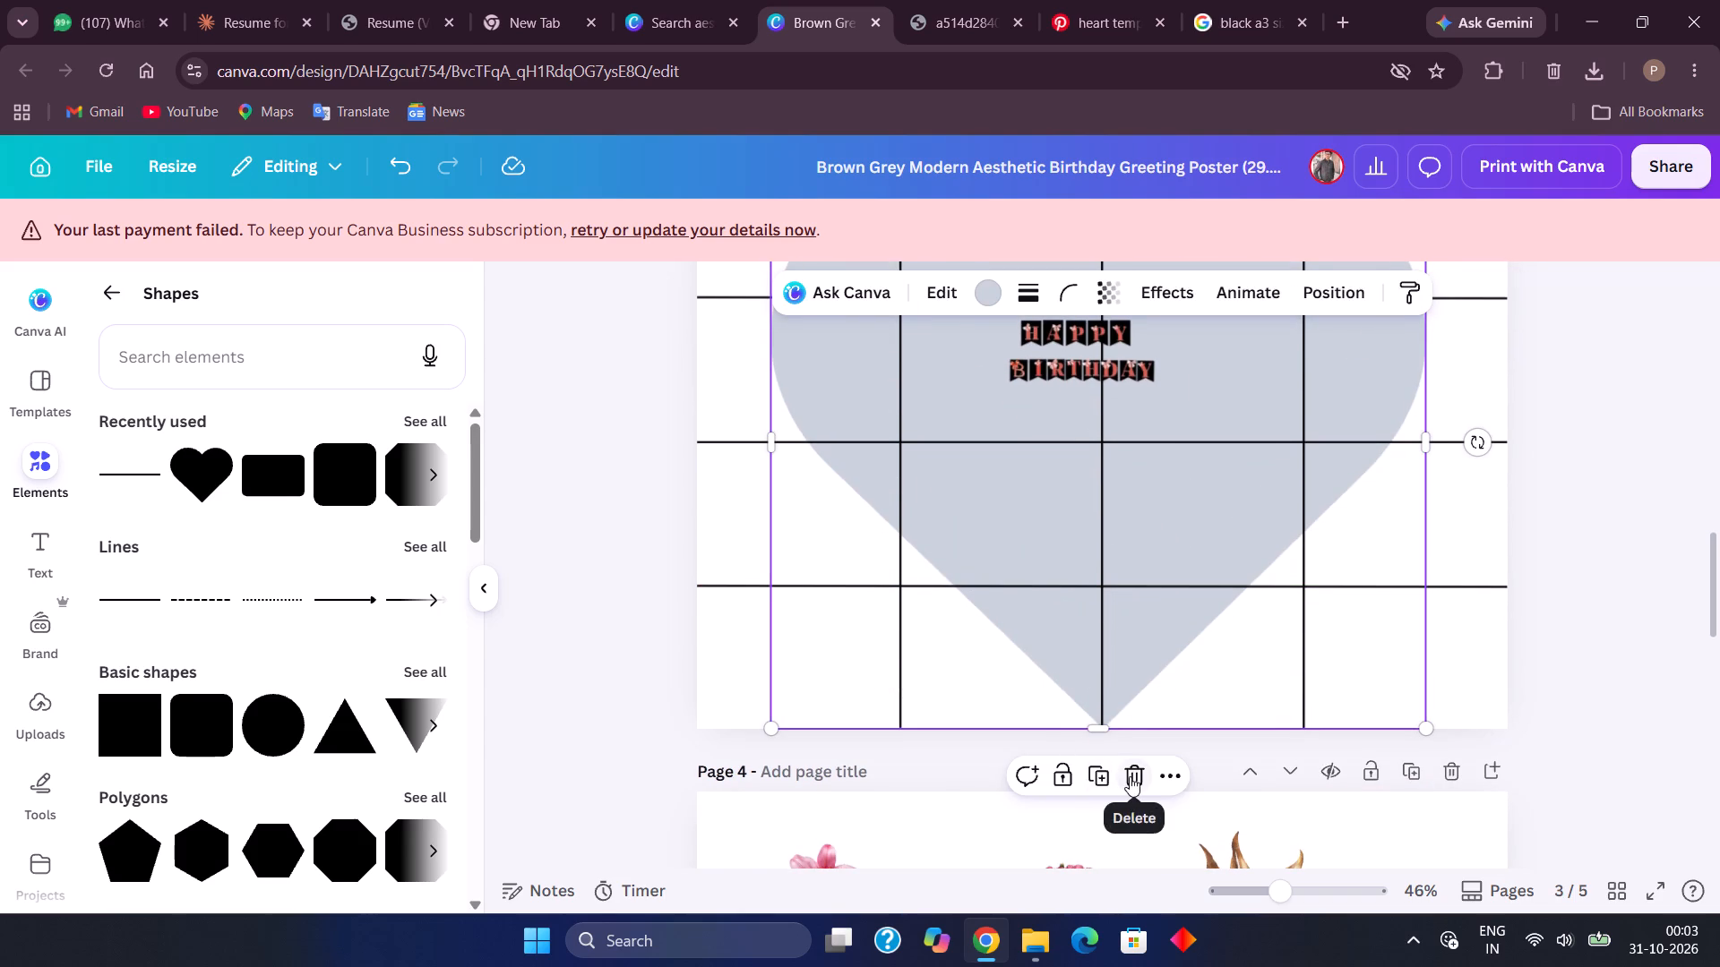
click(1130, 776)
Delete the HAPPY BIRTHDAY banner from page 3.
scroll(1140, 499, up, 3)
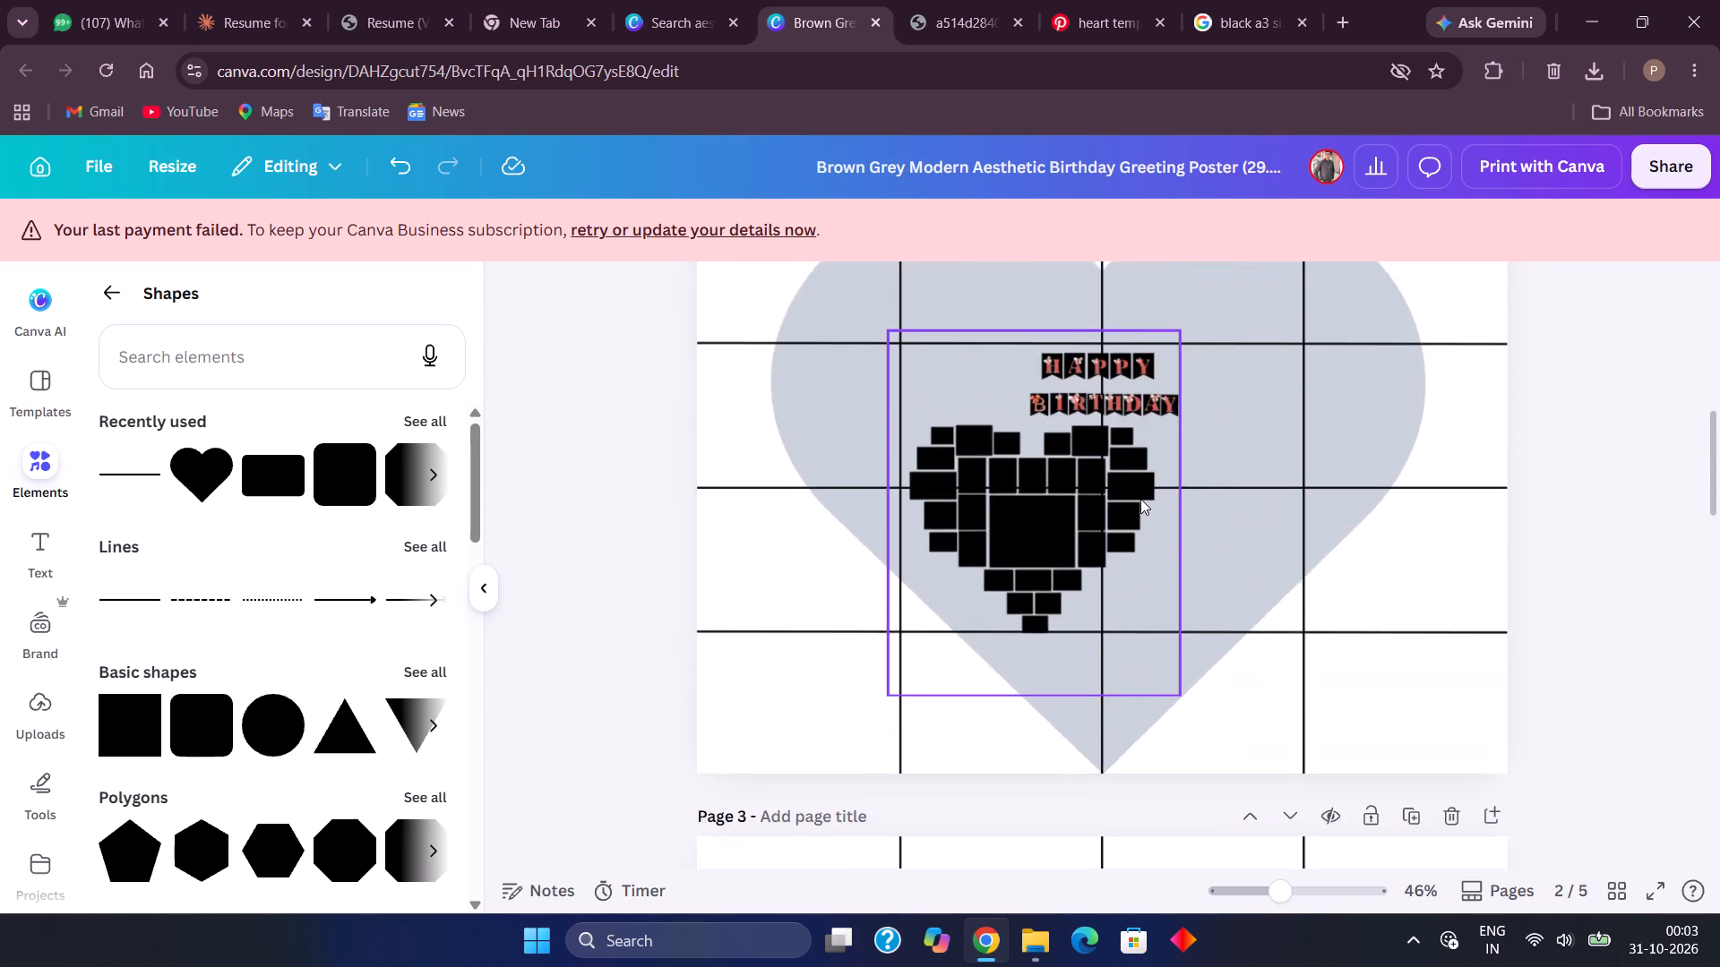
click(1041, 706)
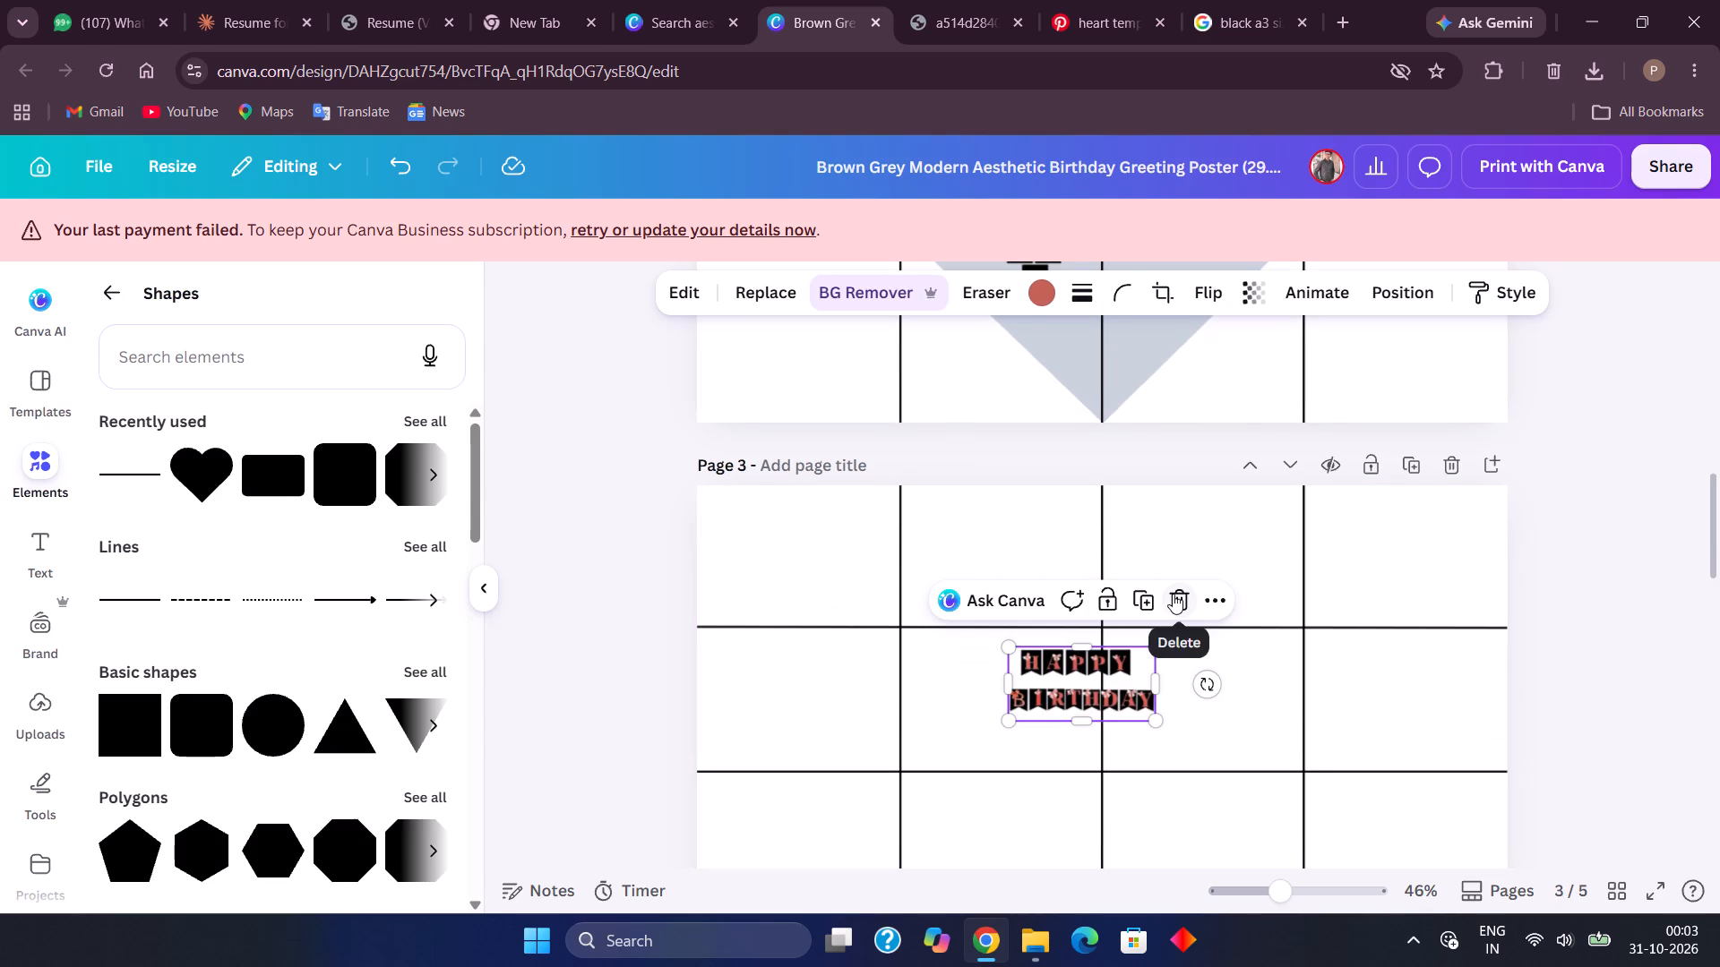
click(1173, 594)
Move the black heart template image from page 2 onto page 3, roughly centred on the middle vertical guide line.
scroll(1125, 417, up, 2)
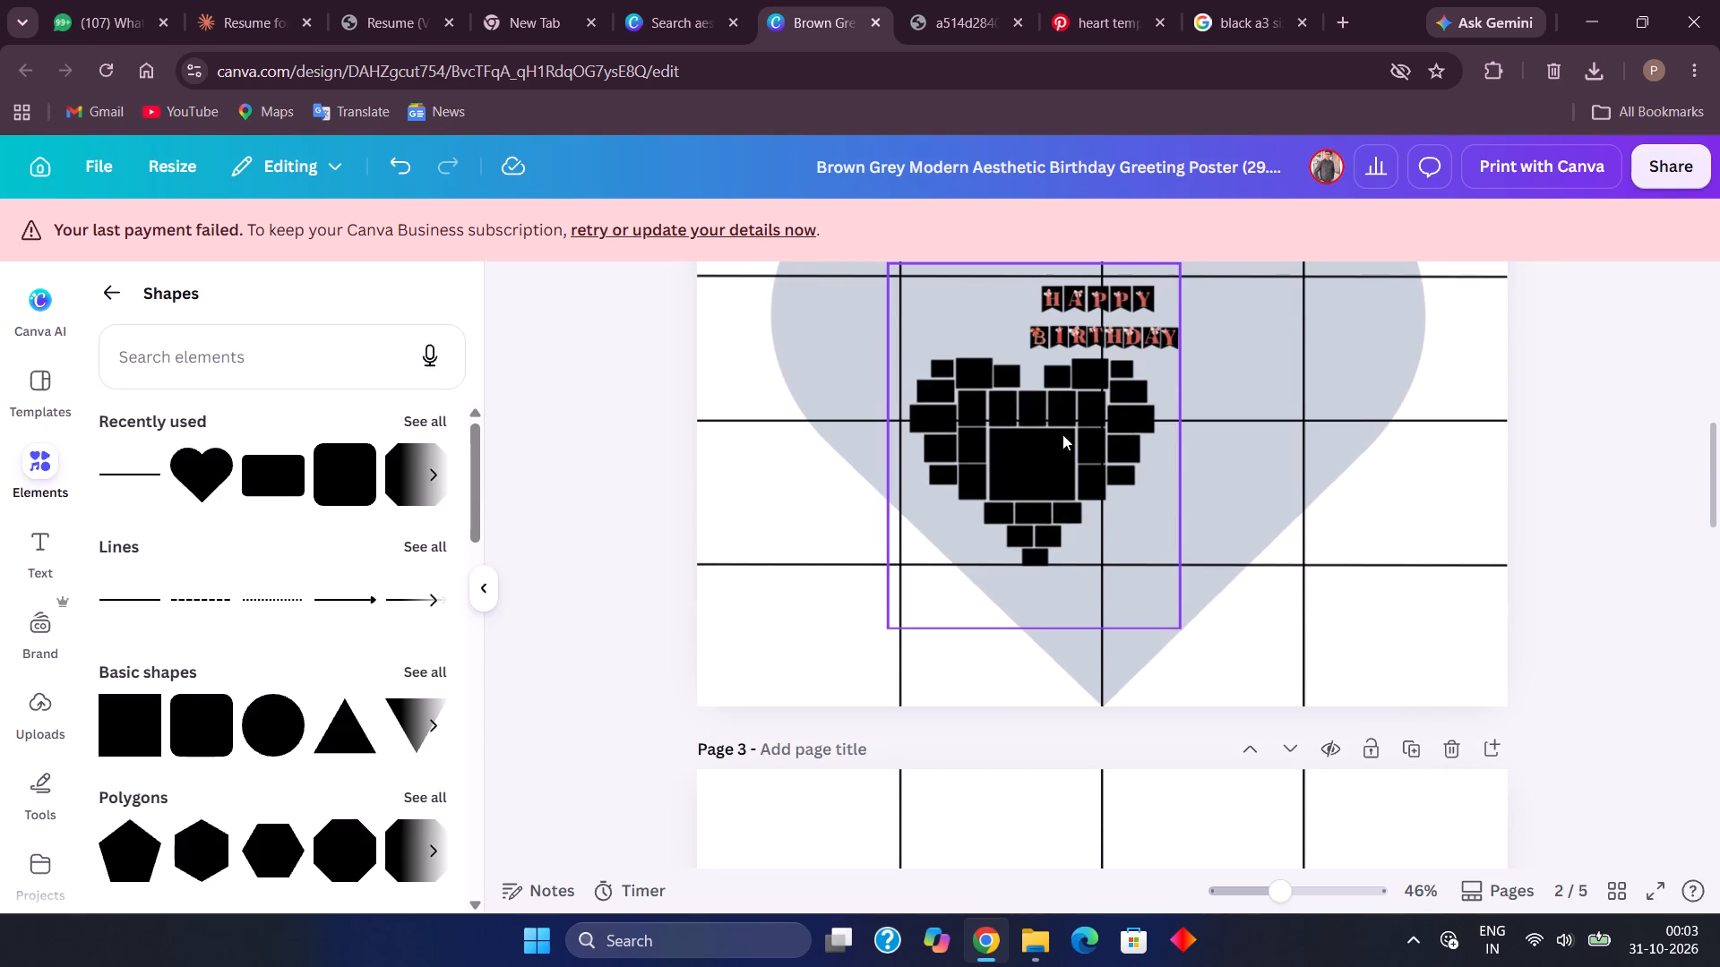
drag(1062, 434, 1089, 853)
scroll(1089, 853, down, 2)
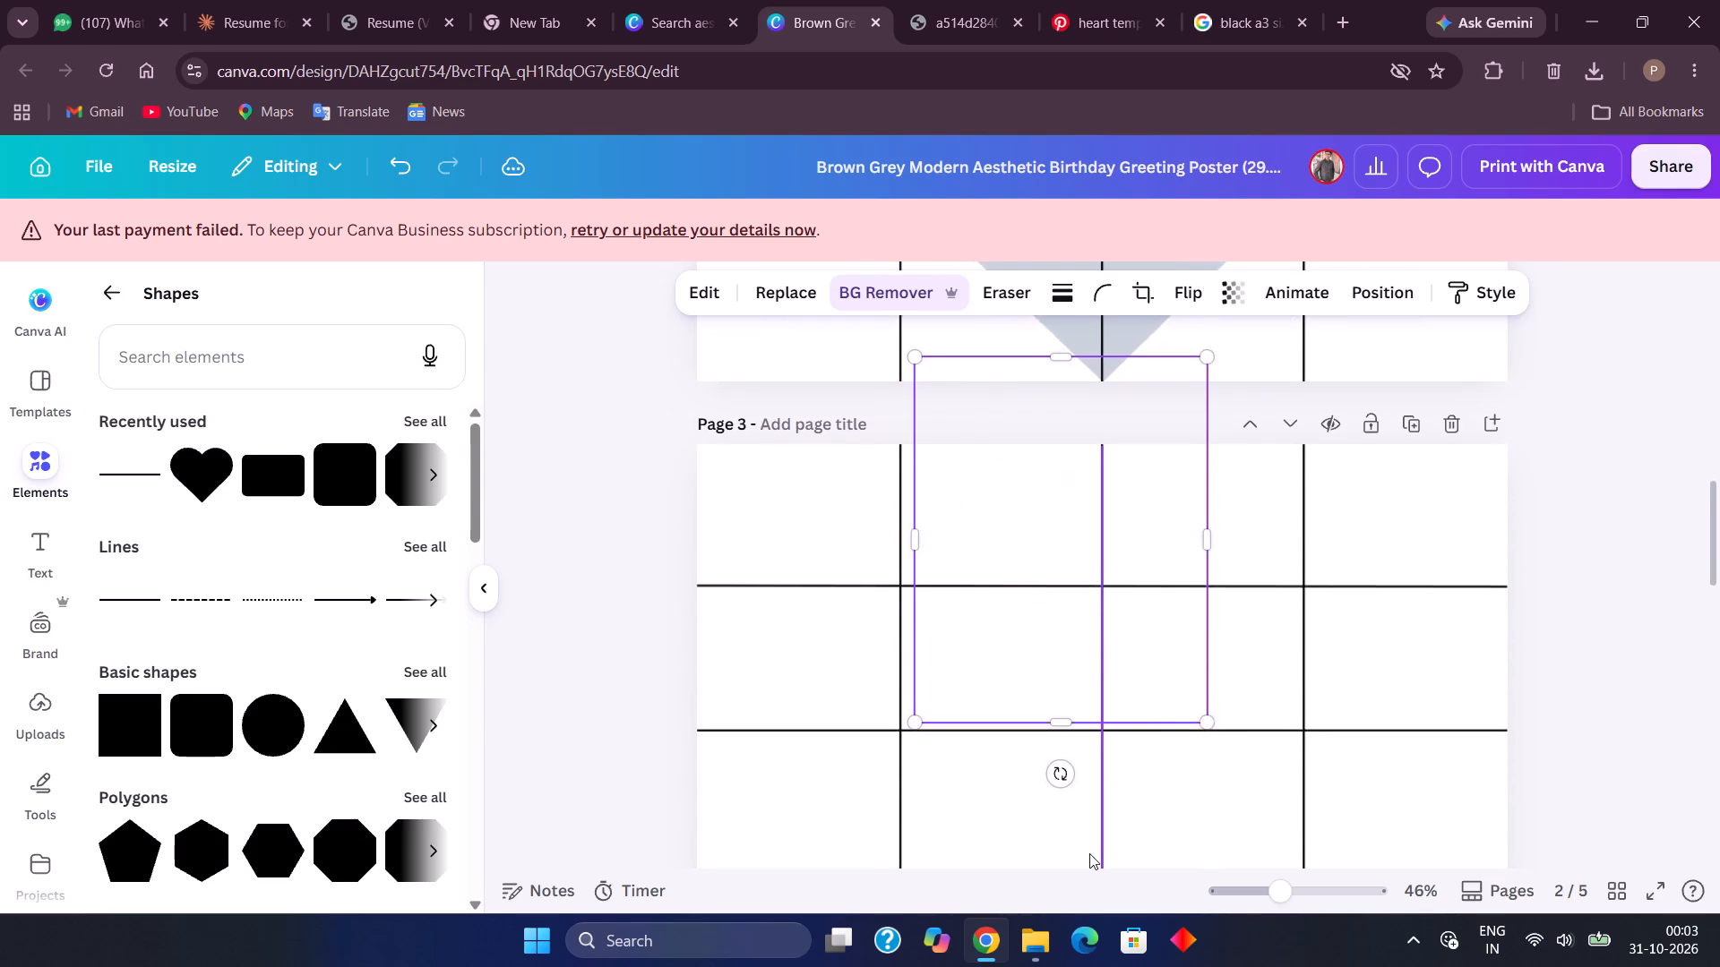
scroll(1089, 853, down, 2)
drag(1042, 461, 1086, 755)
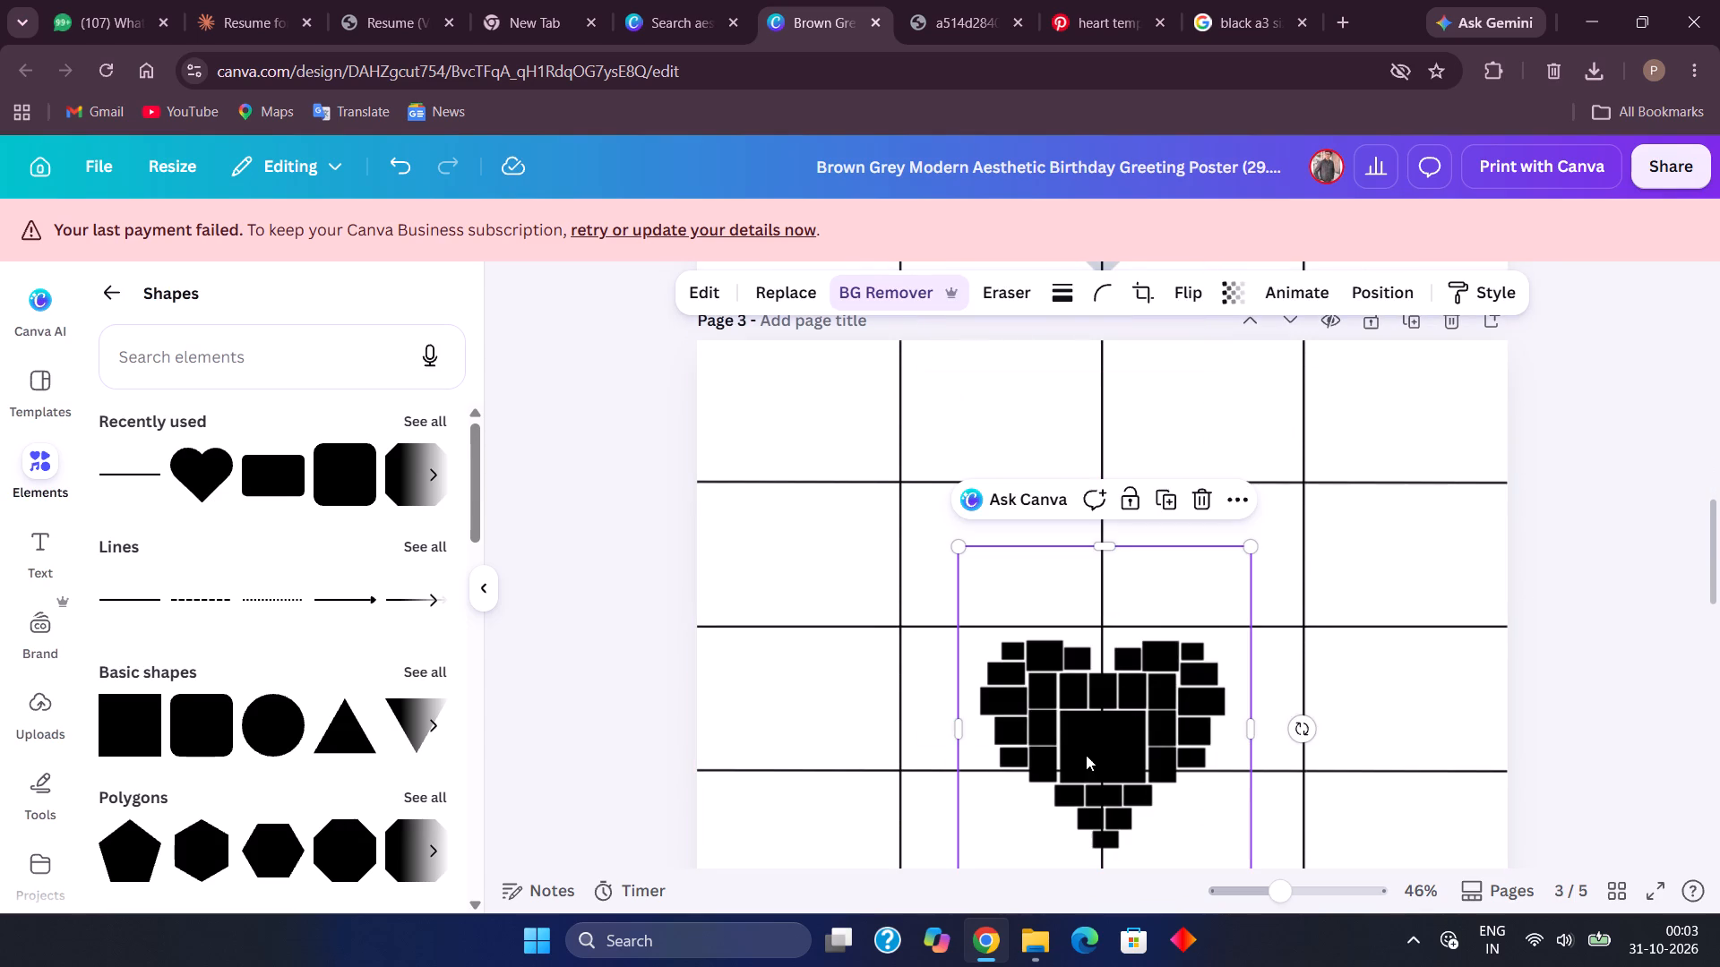
Enlarge the black heart template image on page 3 and centre it on the middle vertical guide line in the page's lower half.
scroll(1086, 755, down, 3)
scroll(1086, 755, up, 3)
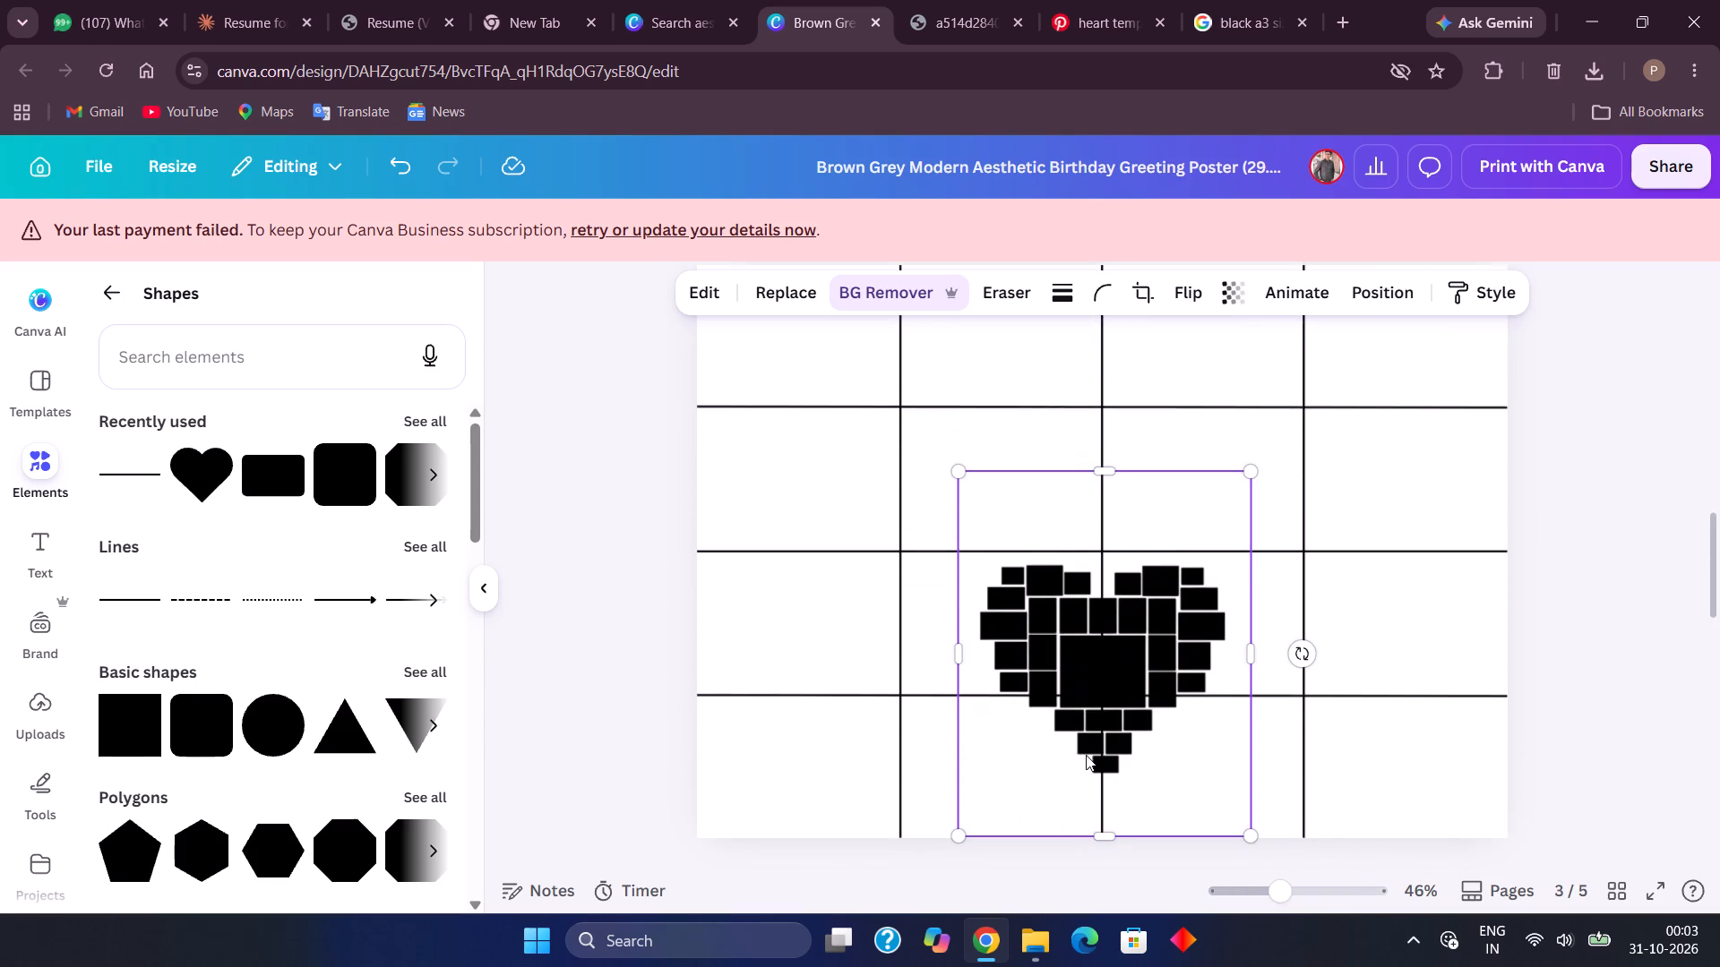
scroll(1086, 755, up, 1)
drag(1108, 723, 1099, 619)
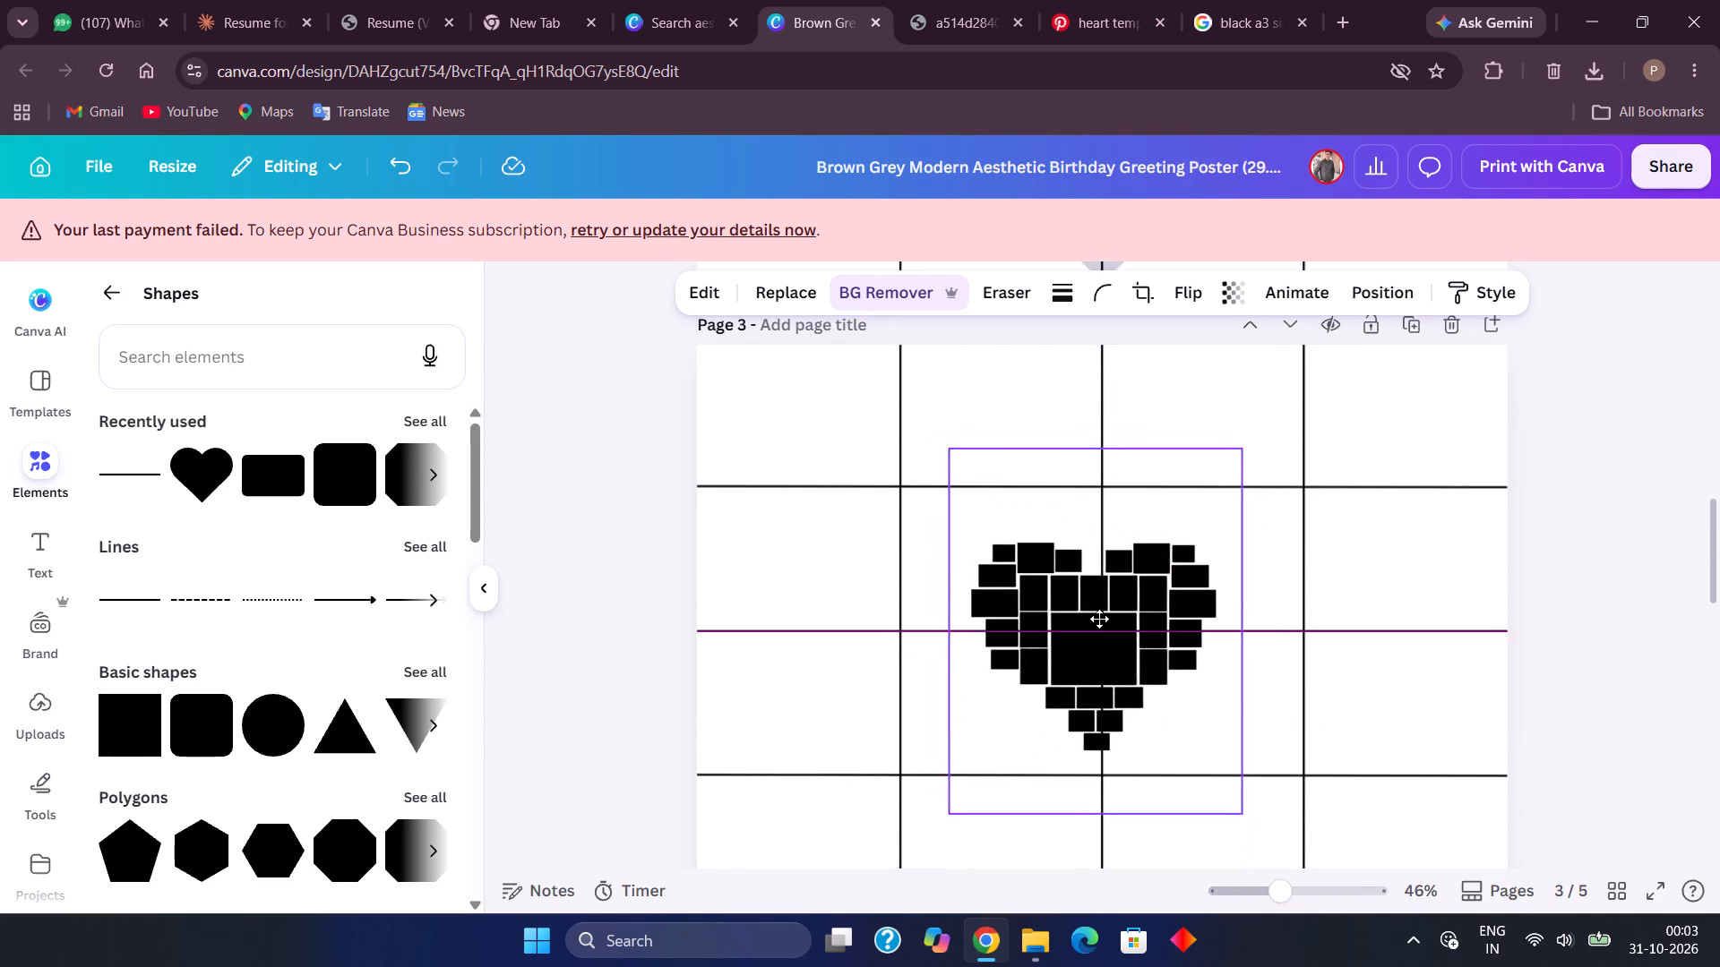
drag(1099, 619, 1103, 619)
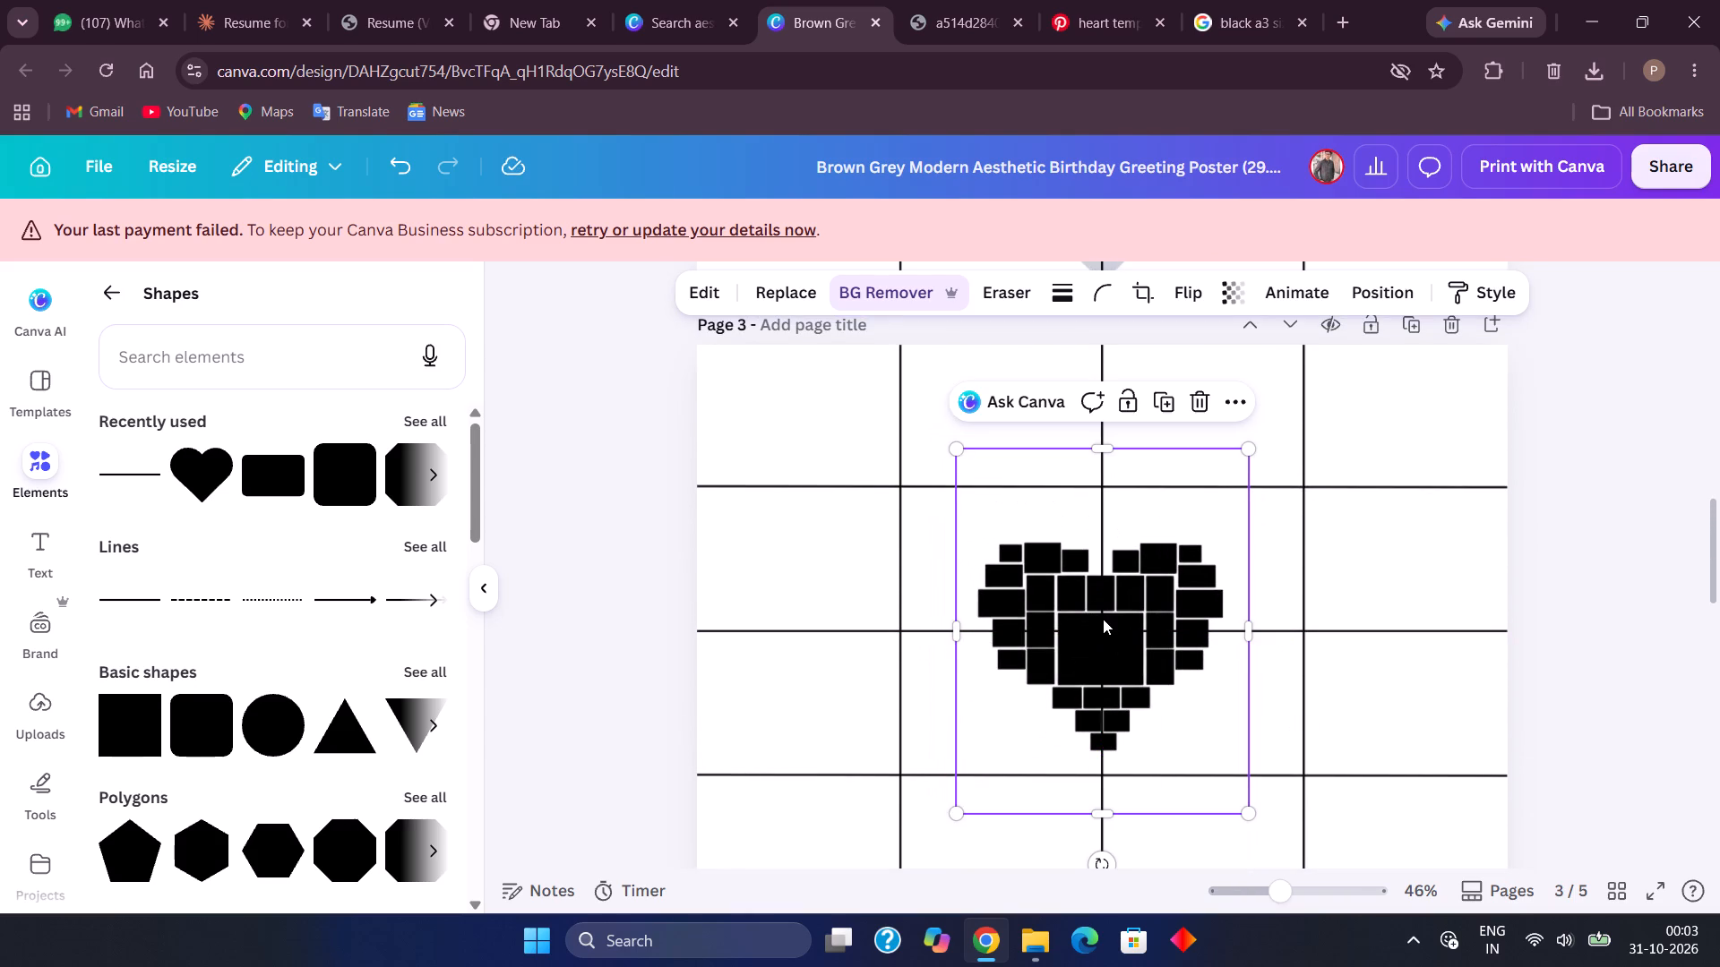
drag(1250, 816, 1289, 860)
scroll(1289, 860, down, 2)
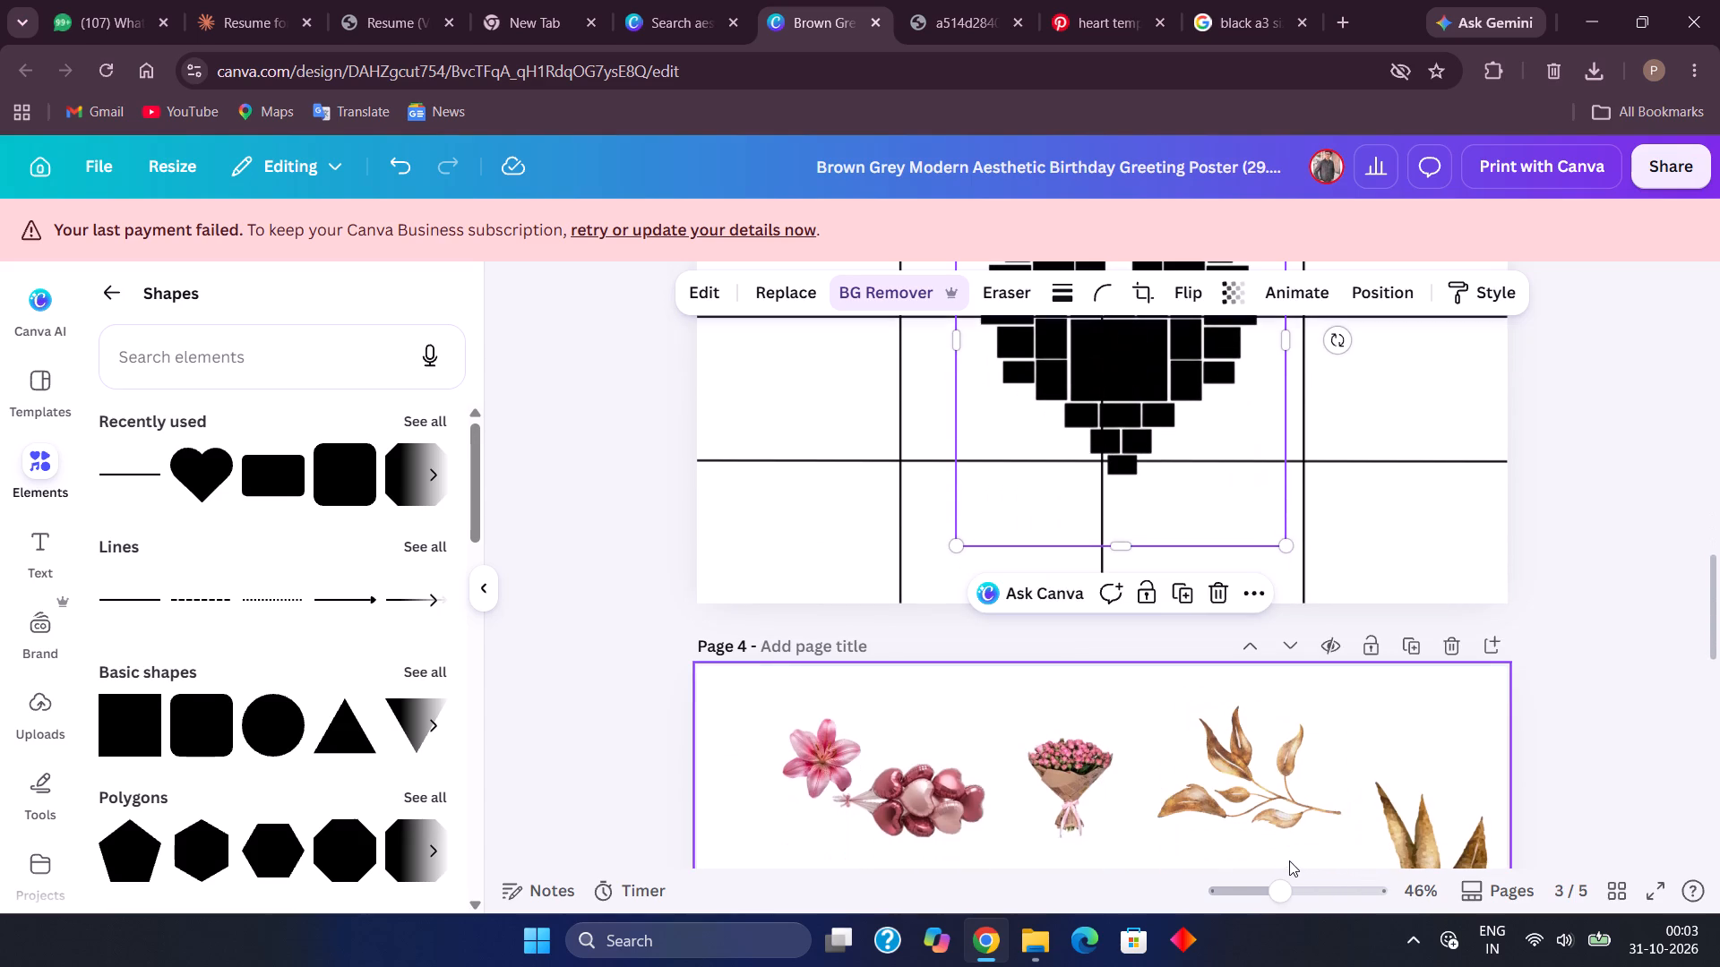
drag(1157, 379, 1139, 486)
scroll(1139, 486, up, 4)
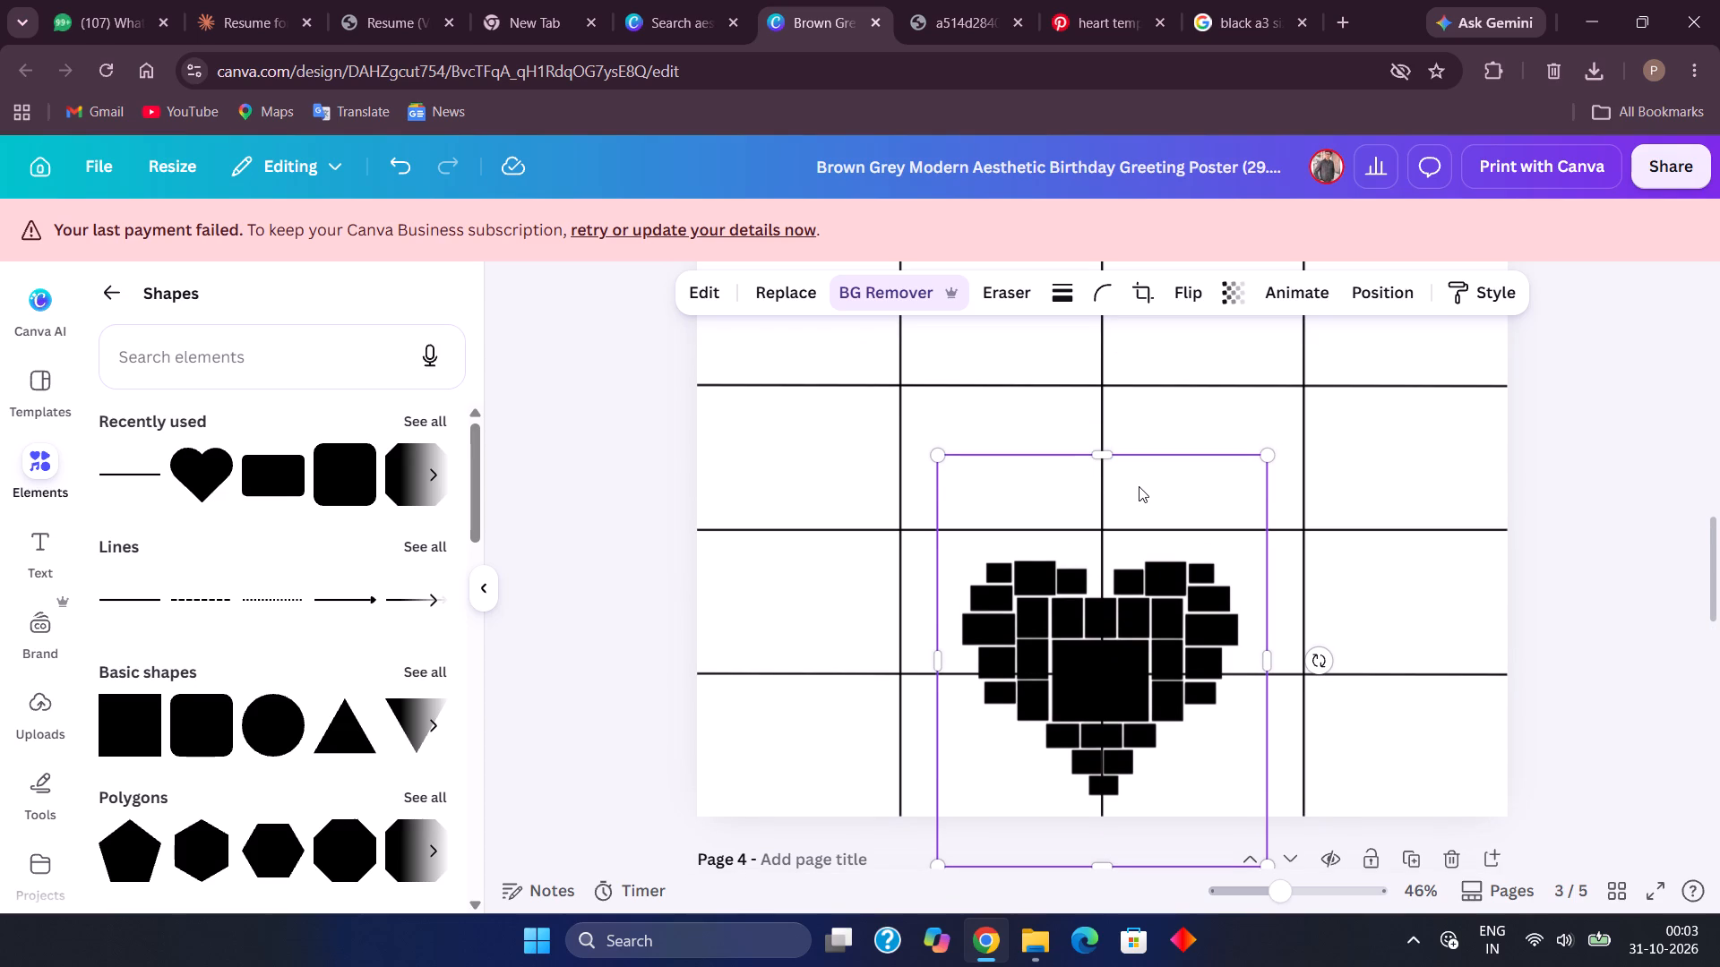
click(1129, 629)
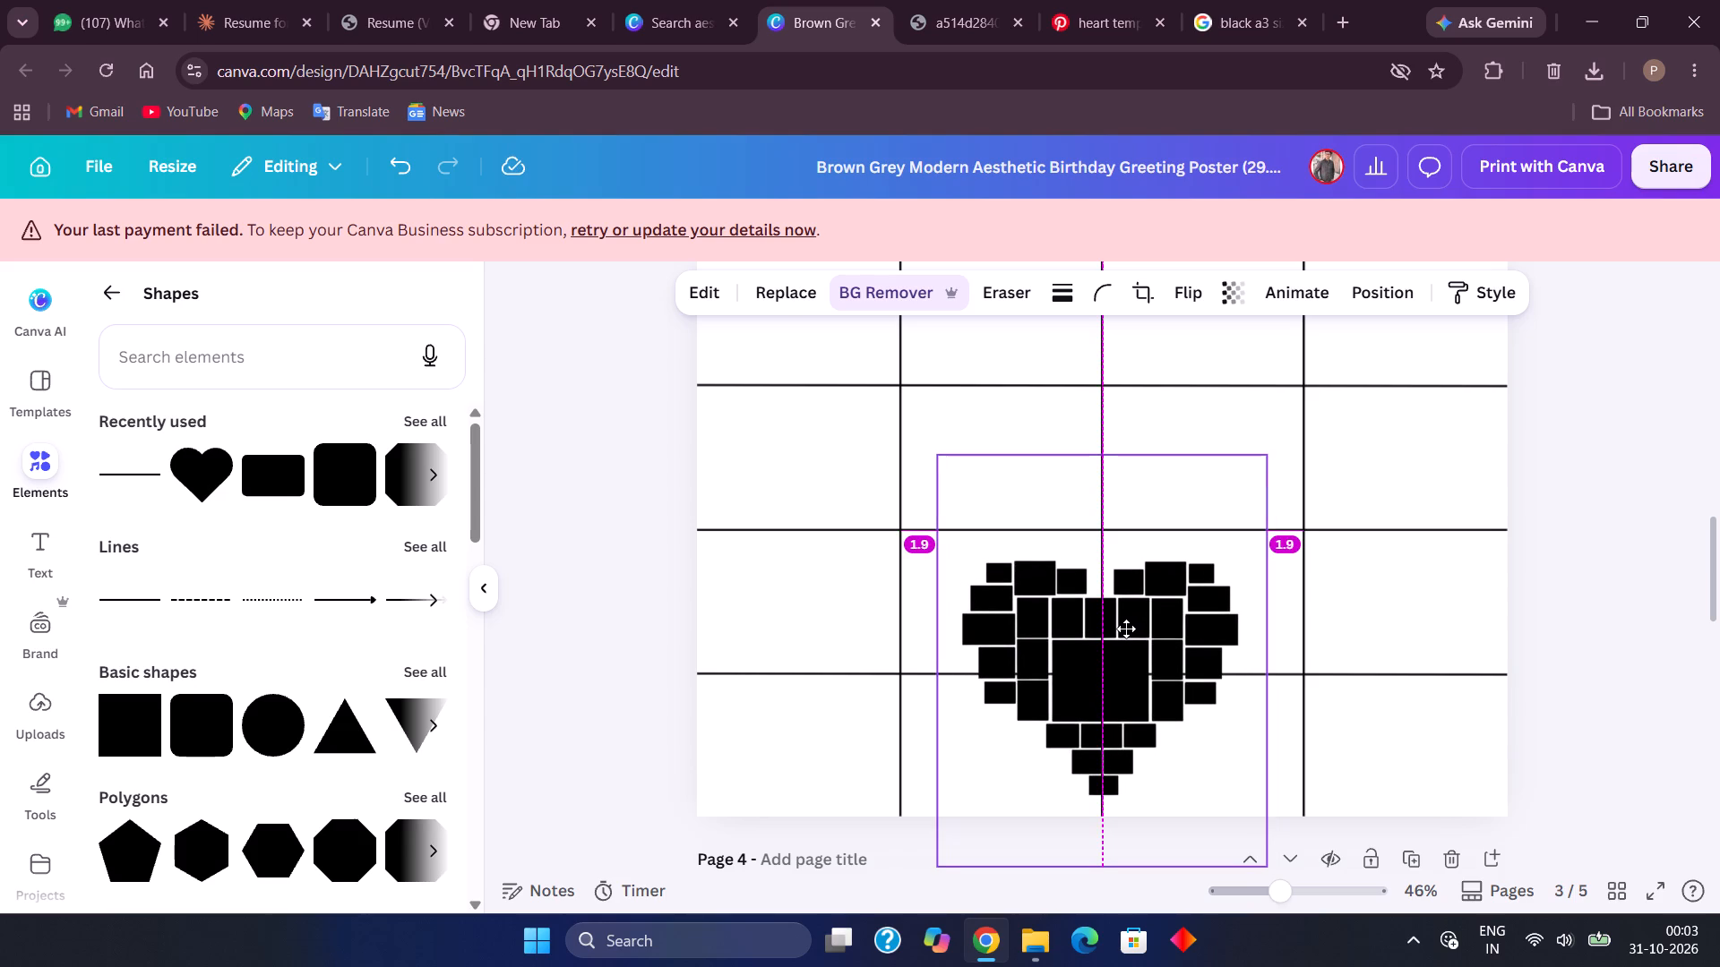
click(1596, 642)
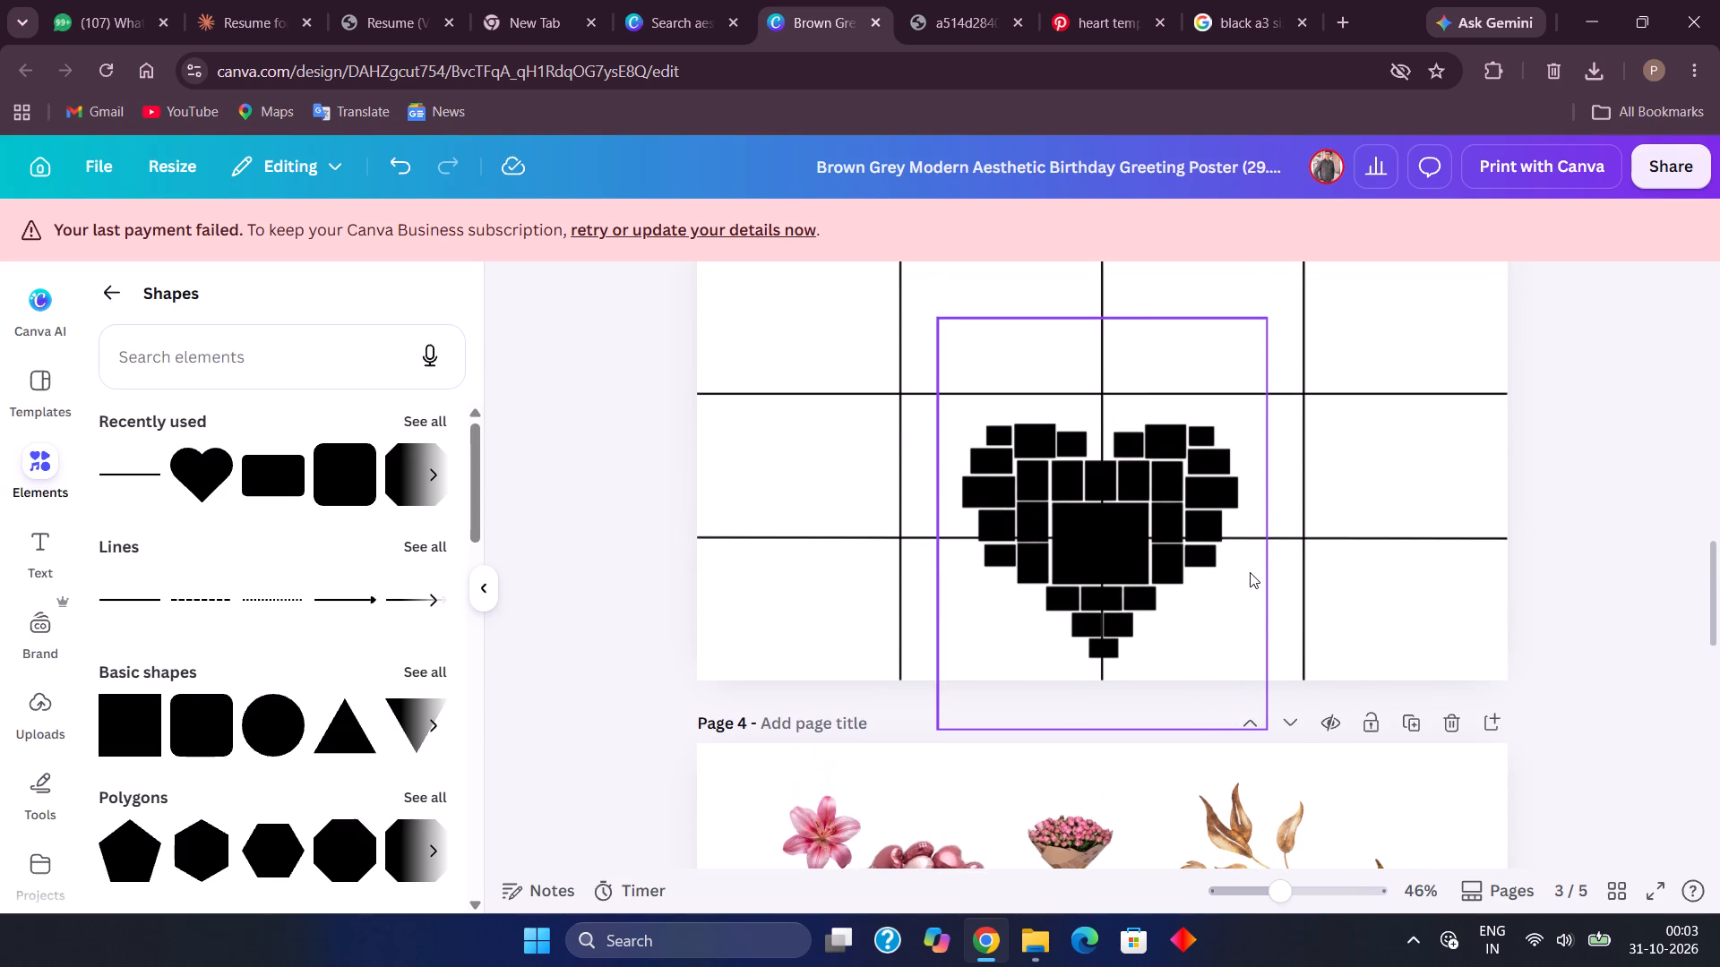
Review the heart template placement on page 3 and the decoration elements on page 4.
scroll(1250, 572, up, 3)
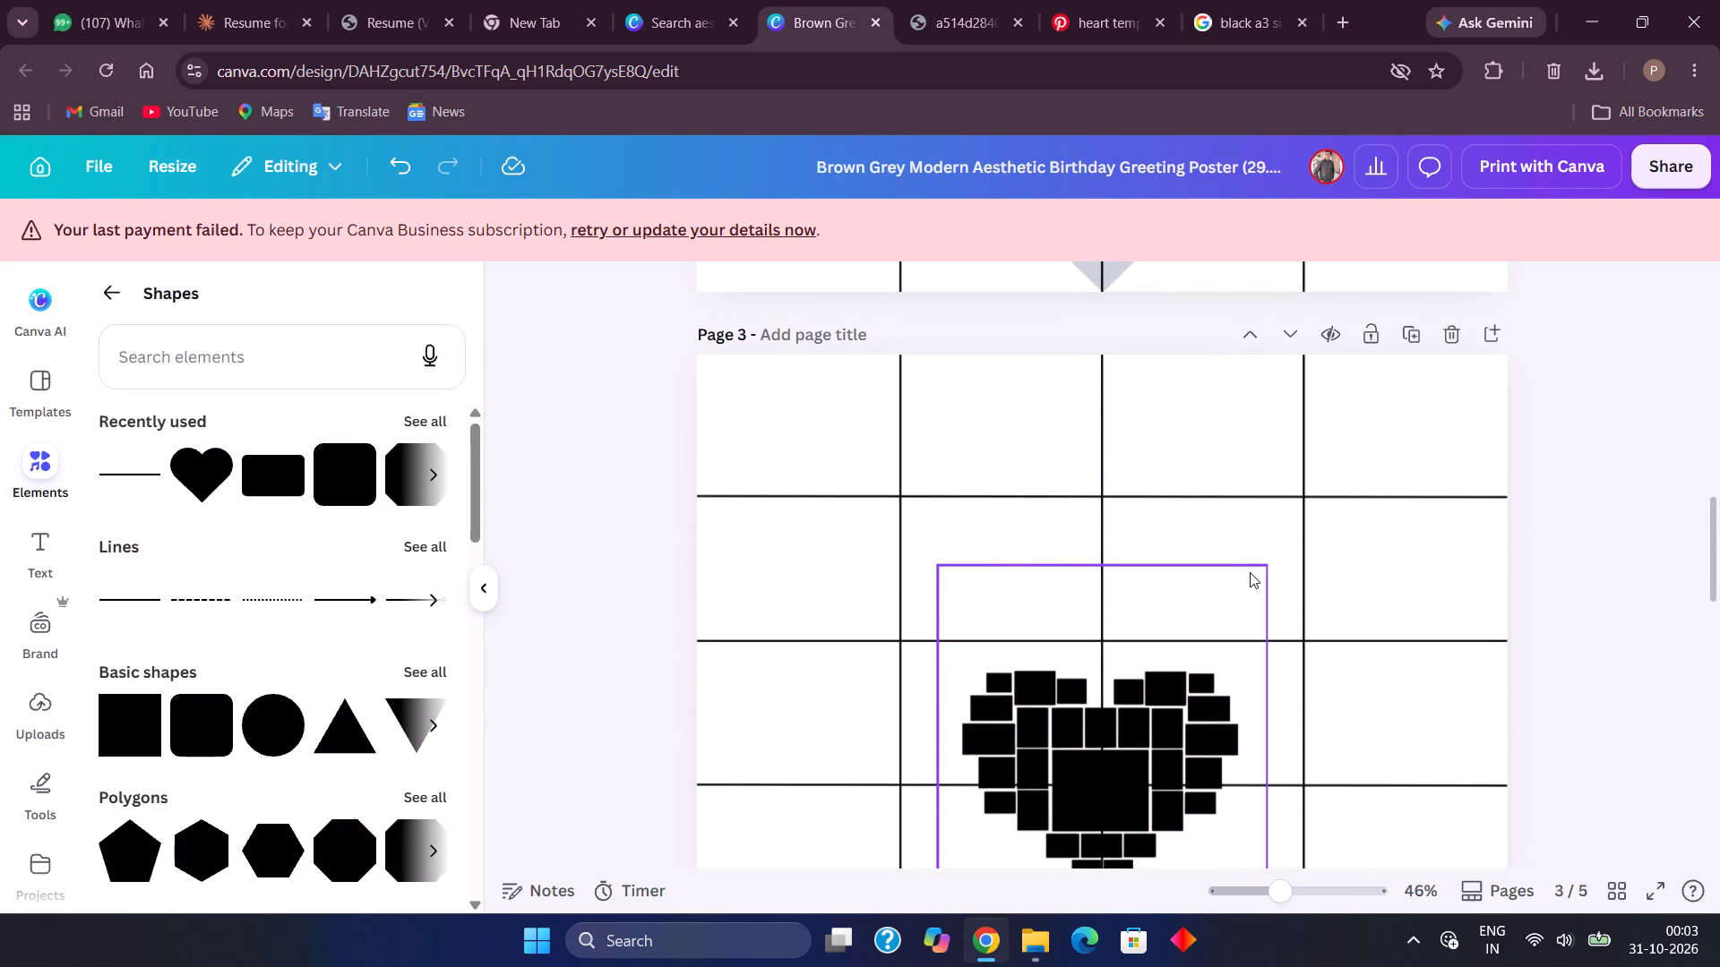
scroll(1250, 572, down, 2)
click(1611, 504)
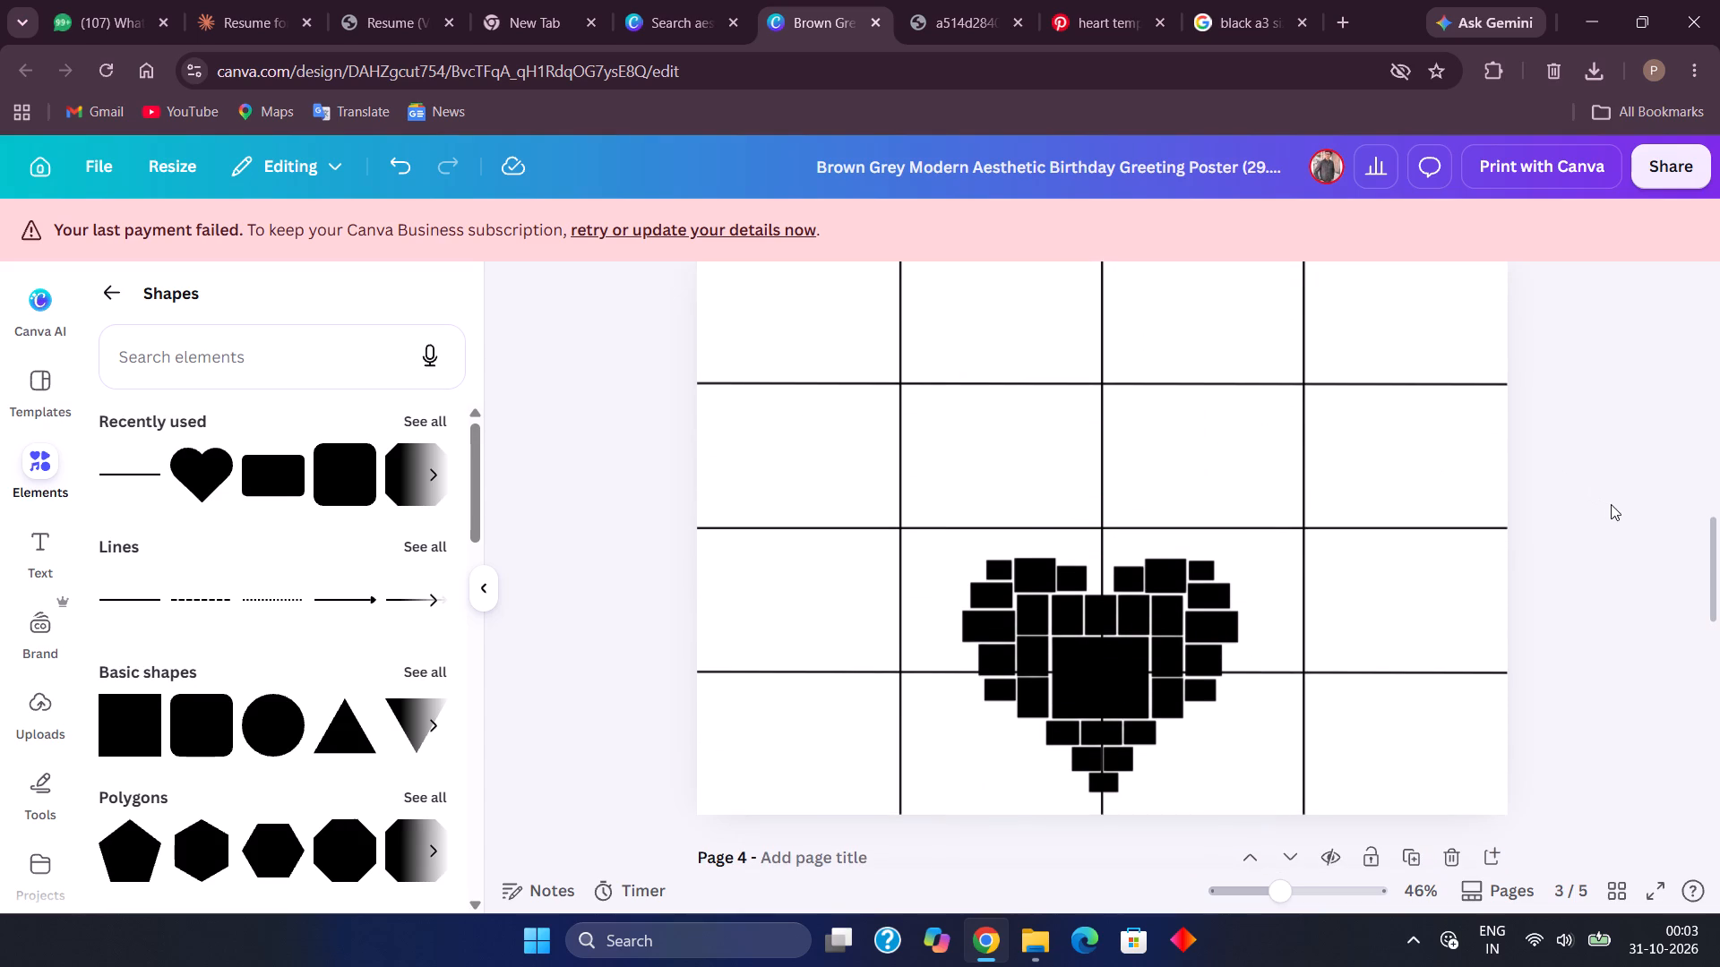
scroll(1611, 504, down, 4)
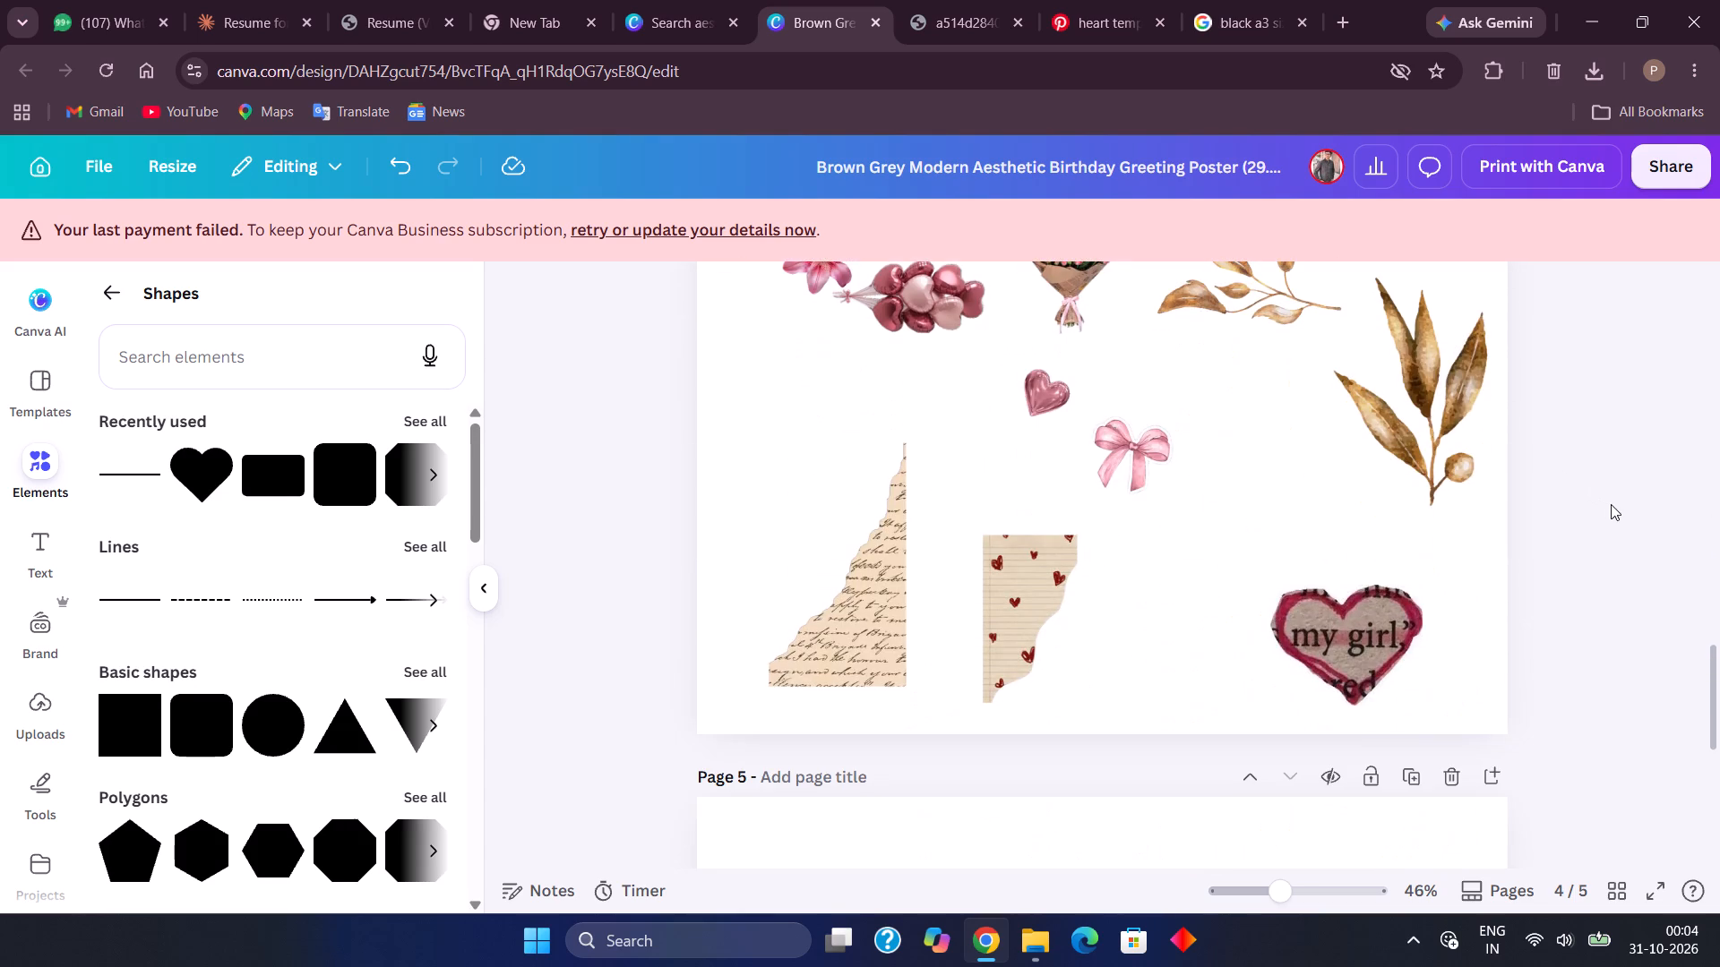
scroll(1611, 504, down, 1)
scroll(1611, 504, up, 3)
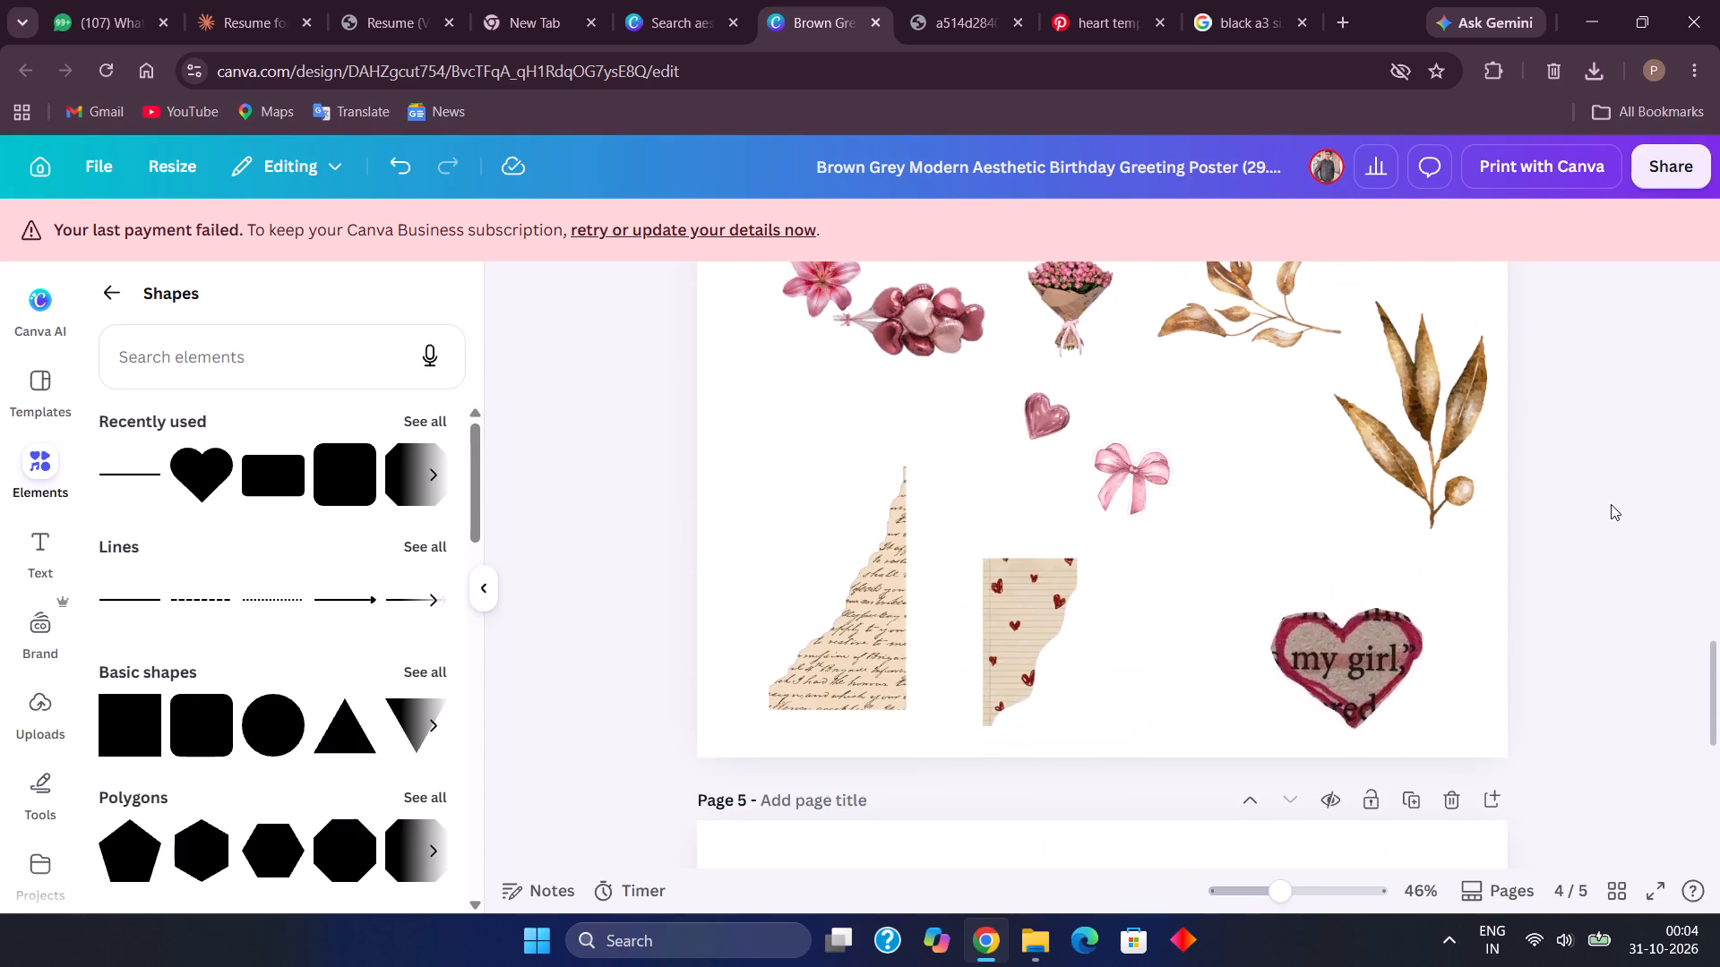
scroll(1611, 504, up, 2)
scroll(1611, 504, down, 1)
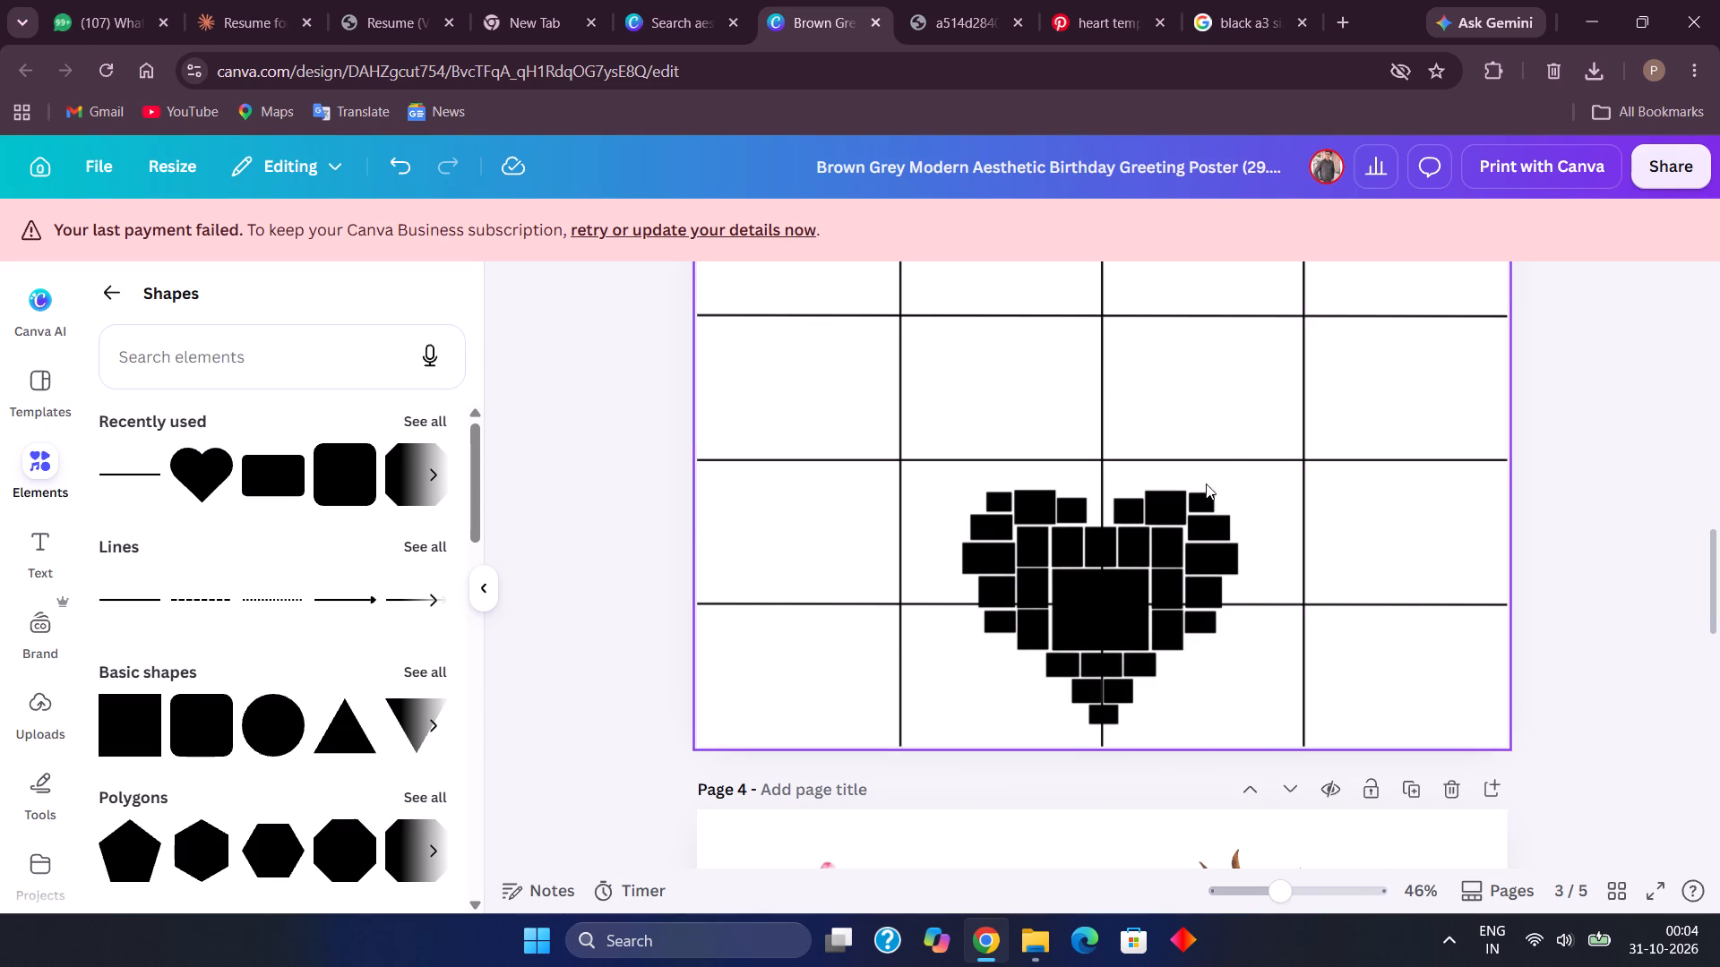
Nudge the black heart template image on page 3 slightly downwards along the middle vertical guide line.
click(1161, 552)
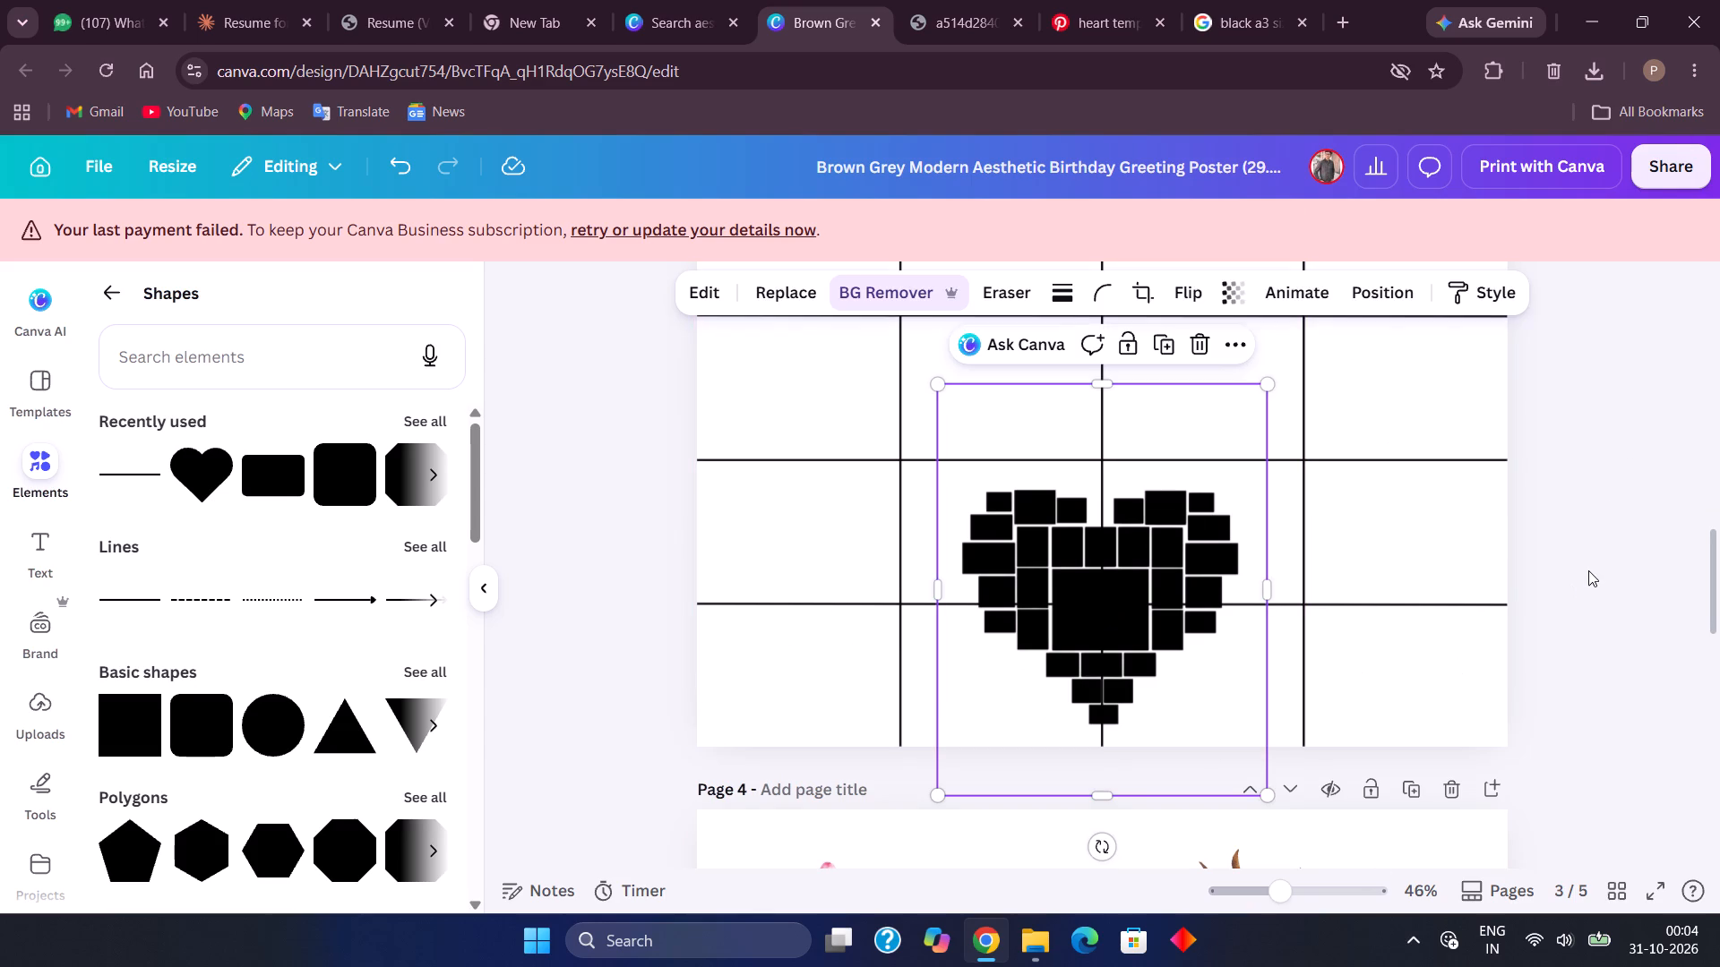
click(1590, 569)
click(1133, 587)
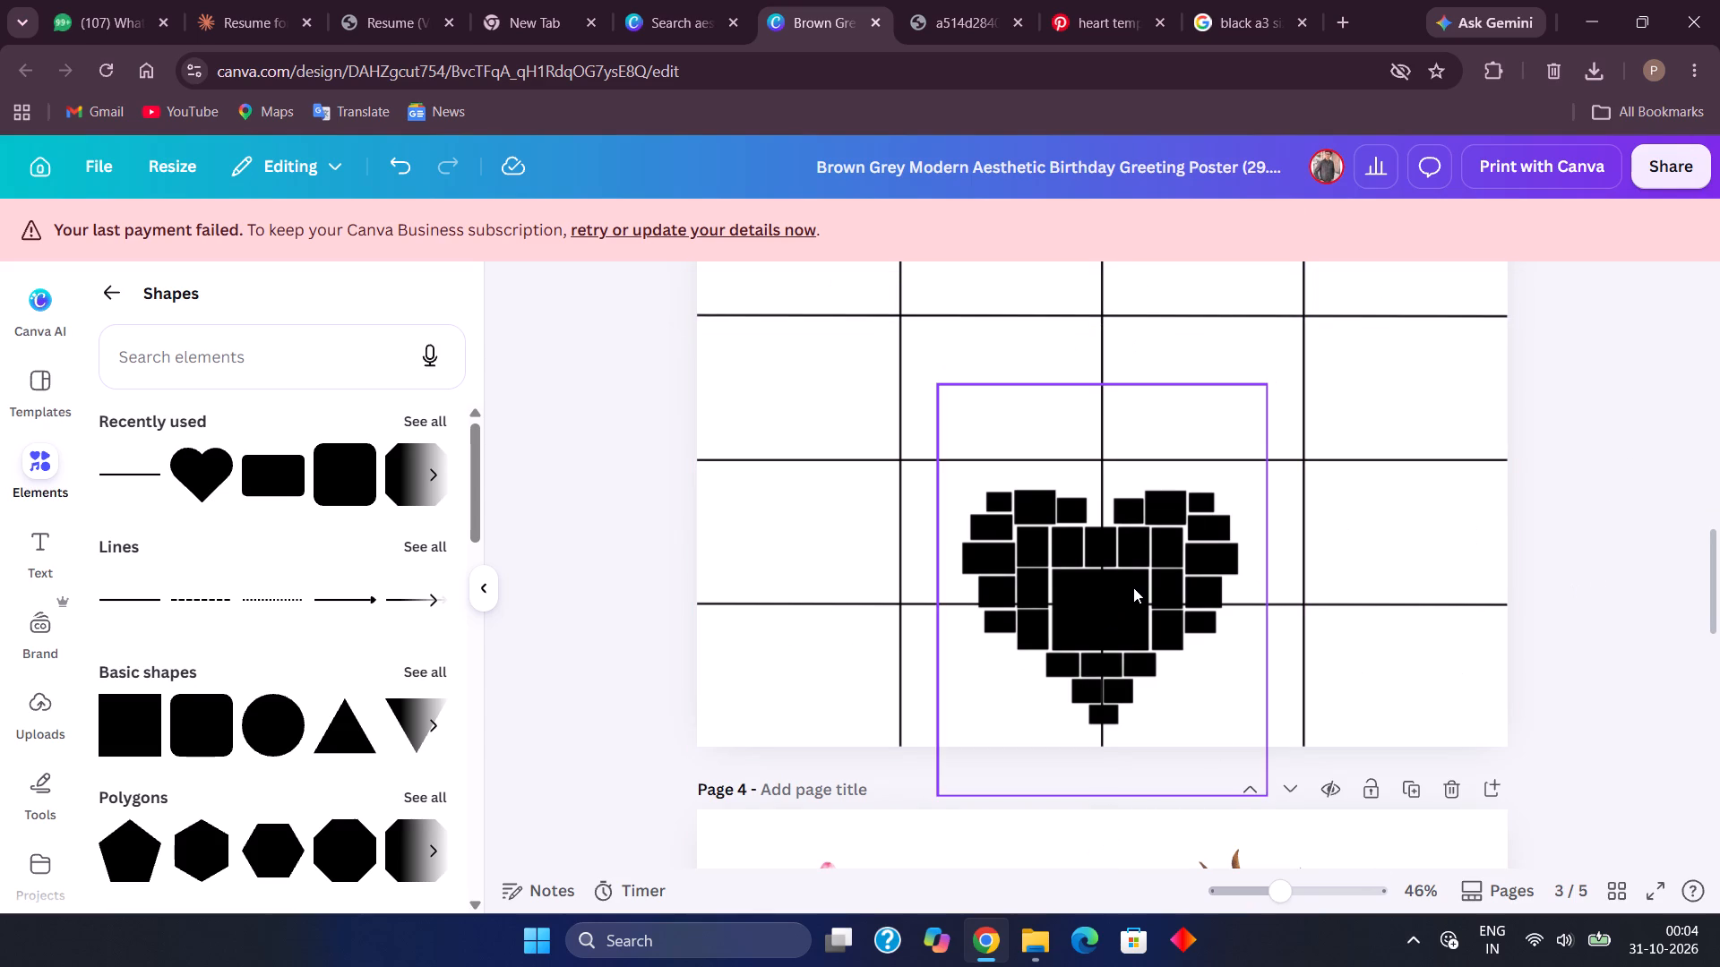
click(1133, 587)
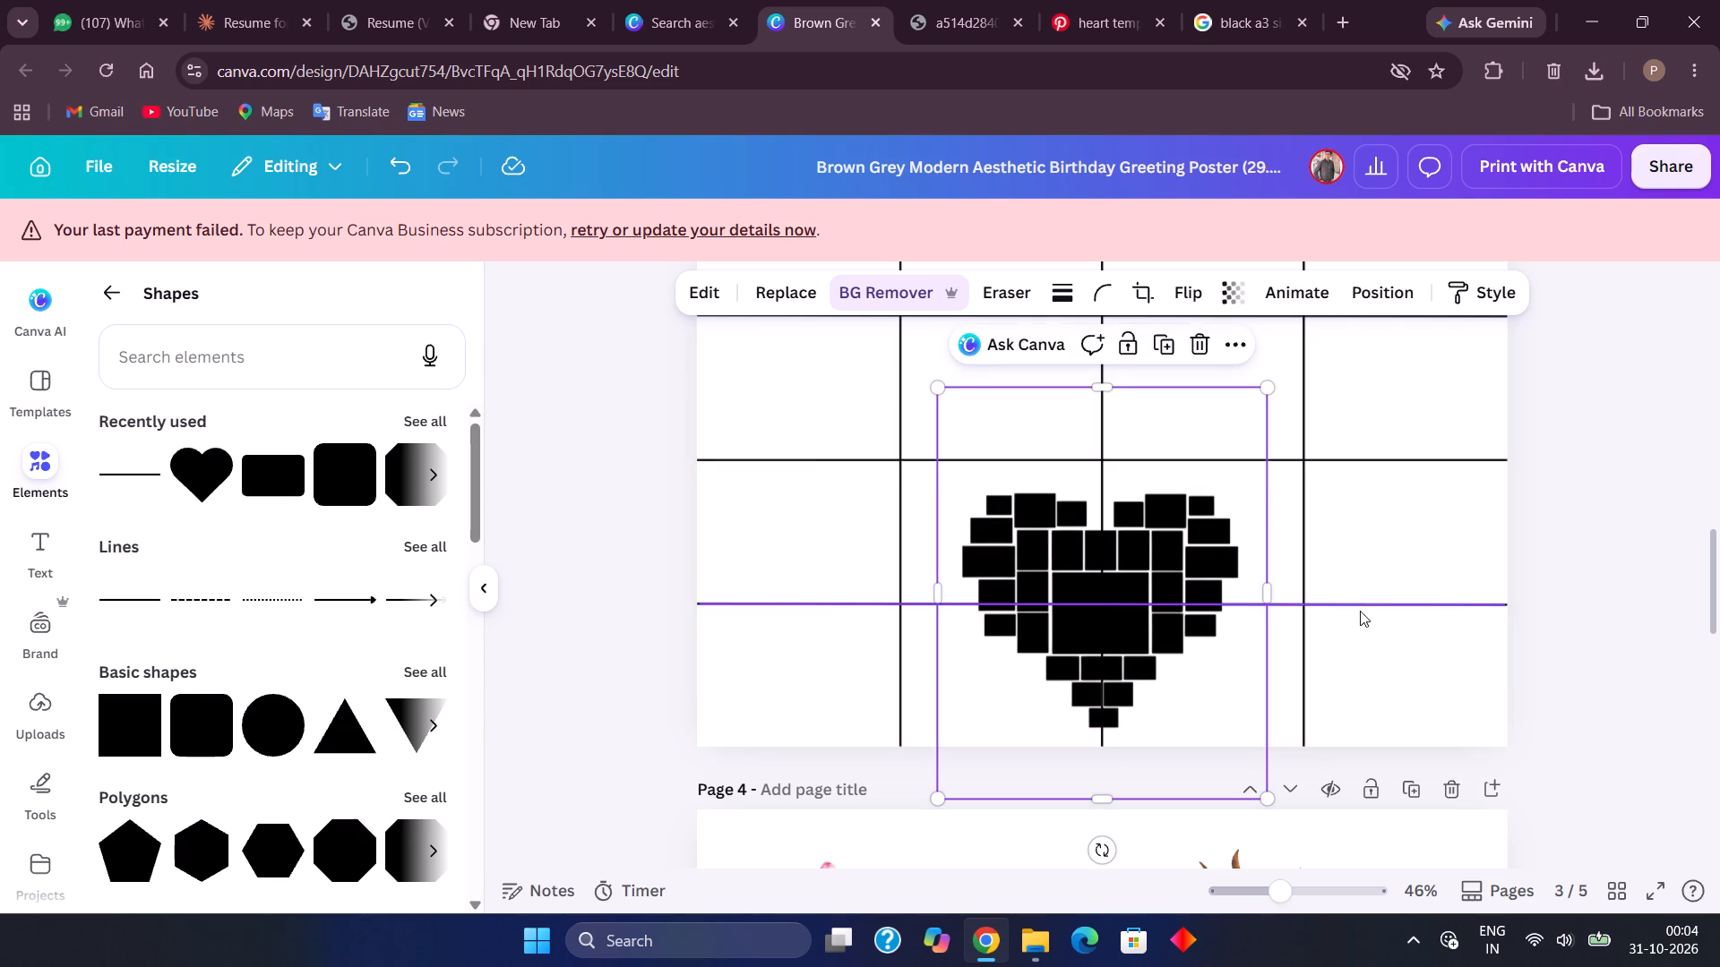
click(1426, 737)
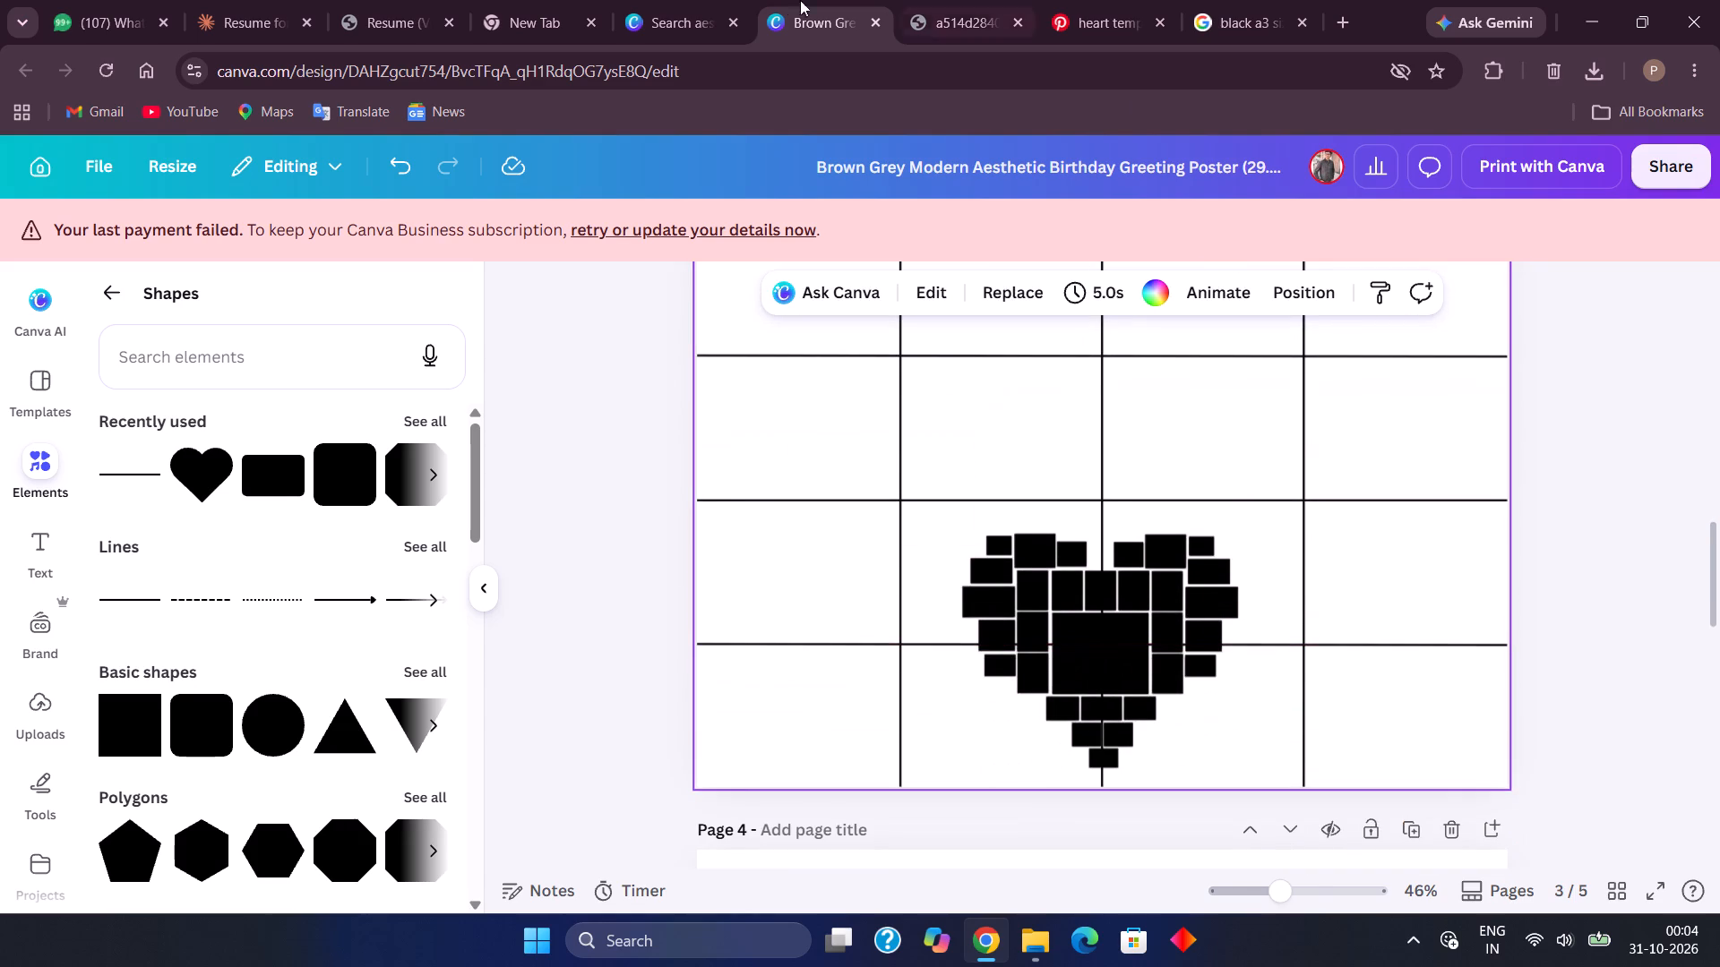
Switch to Pinterest and browse the heart photo collage ideas related to the heart template pin.
click(251, 0)
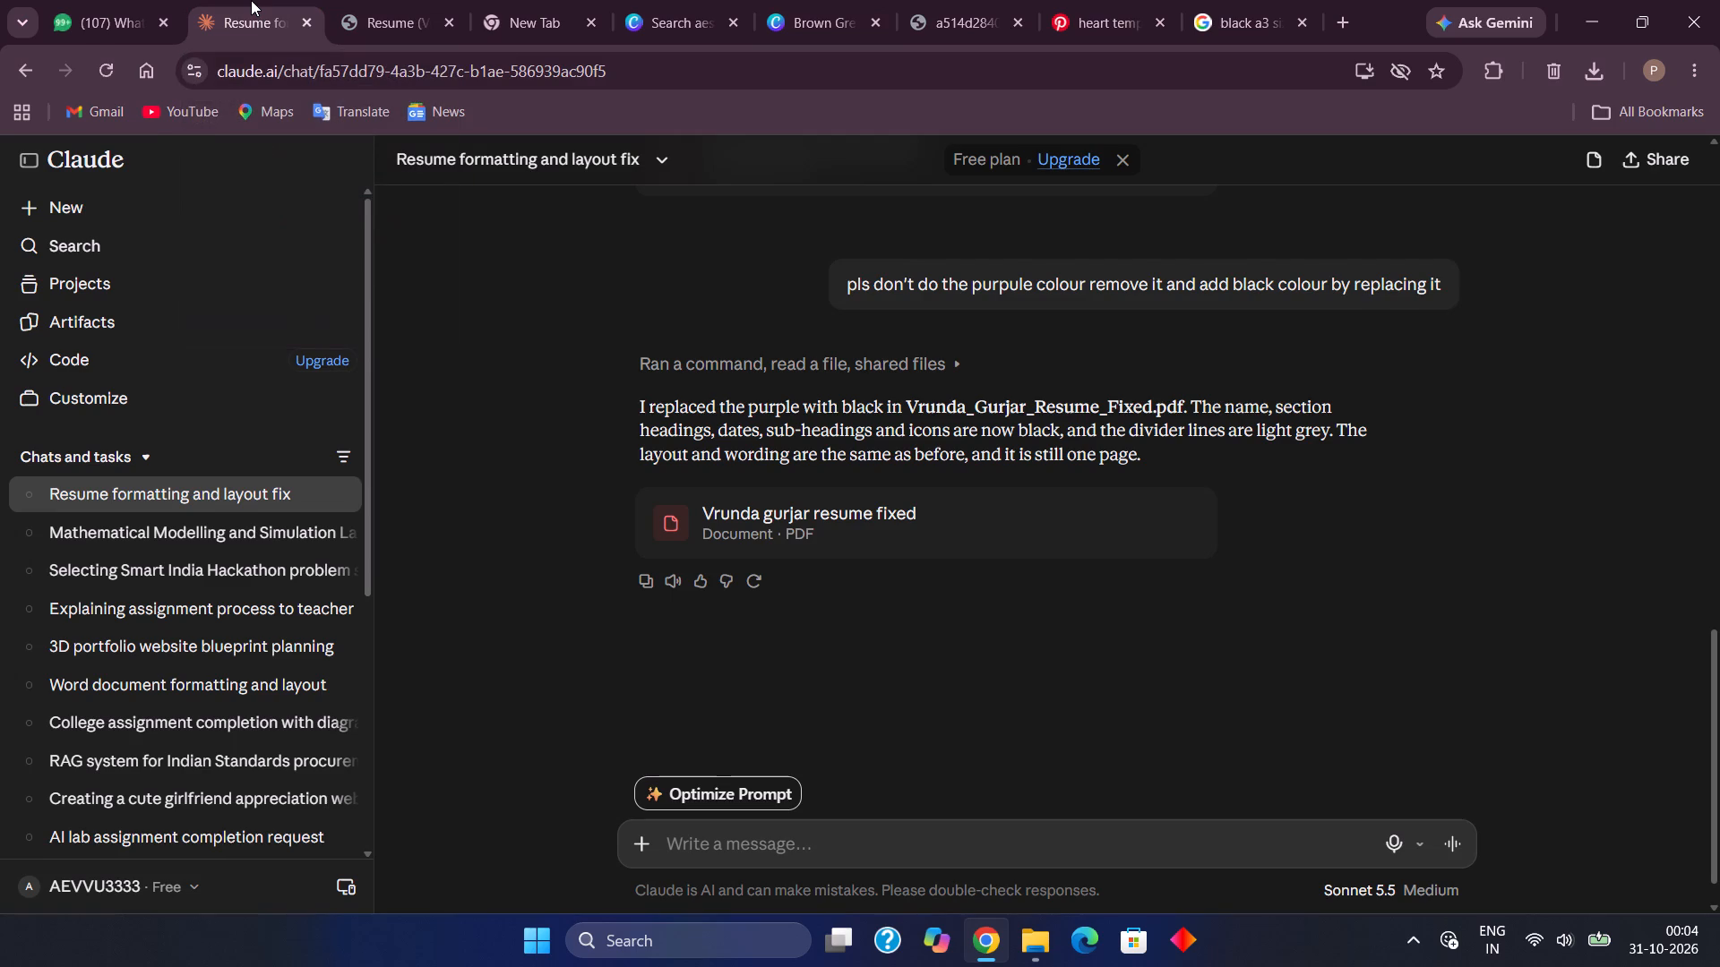
click(1072, 2)
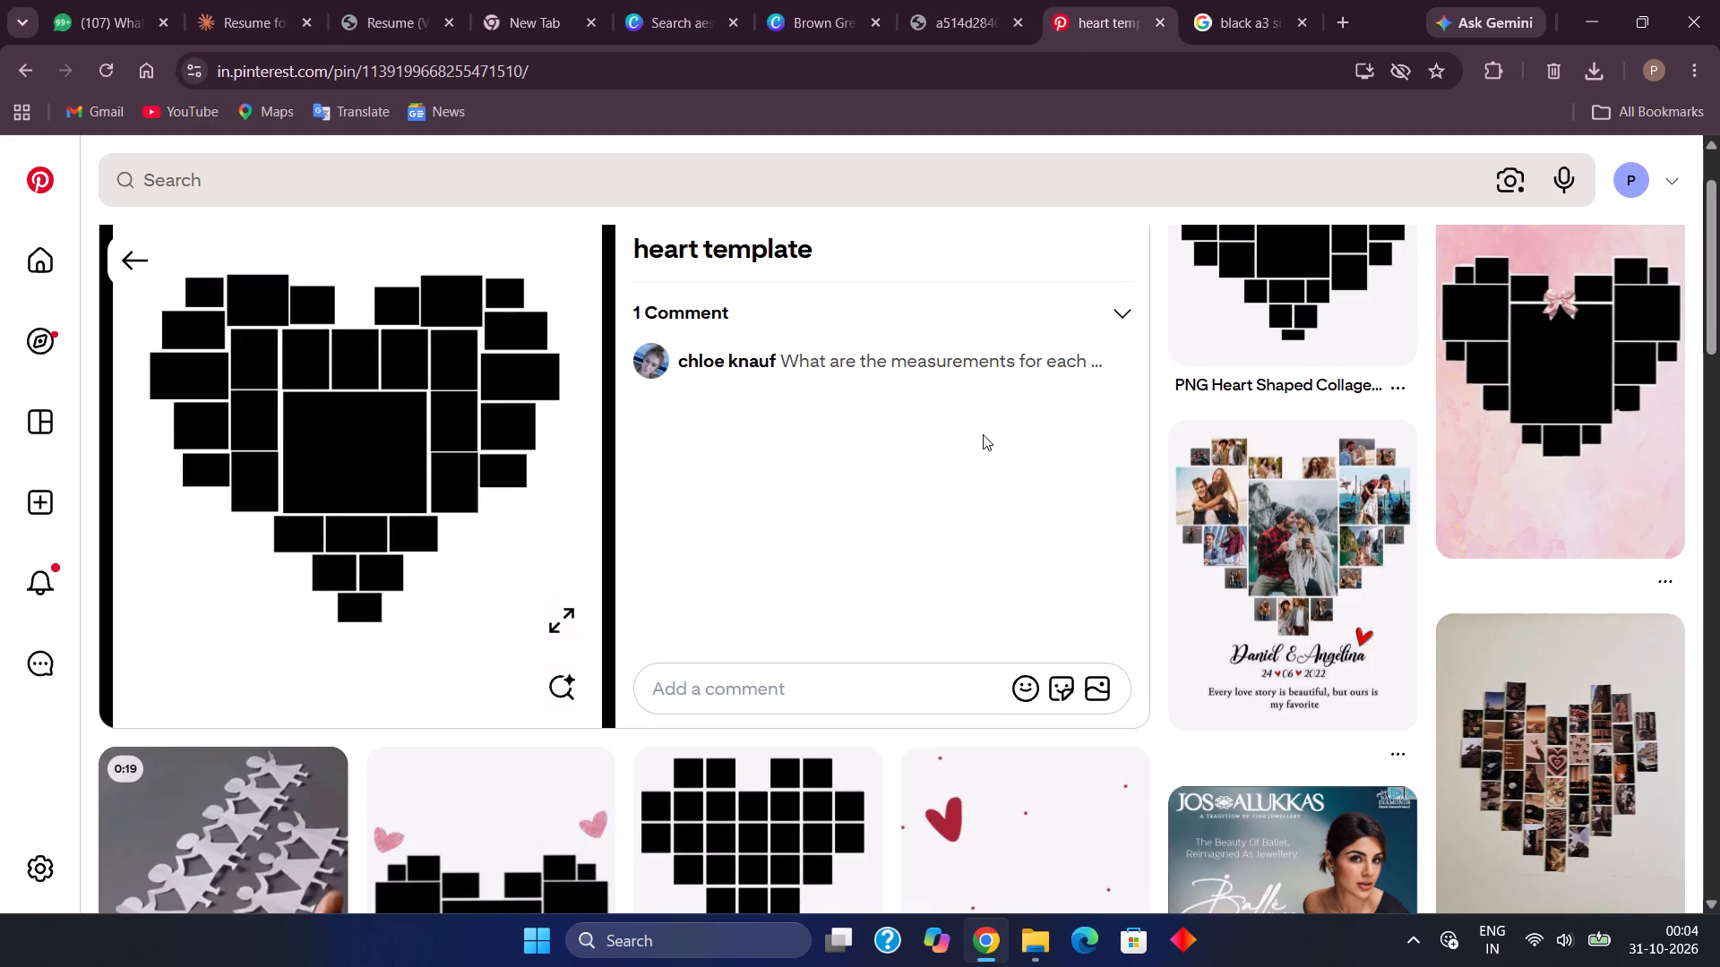
scroll(983, 434, down, 3)
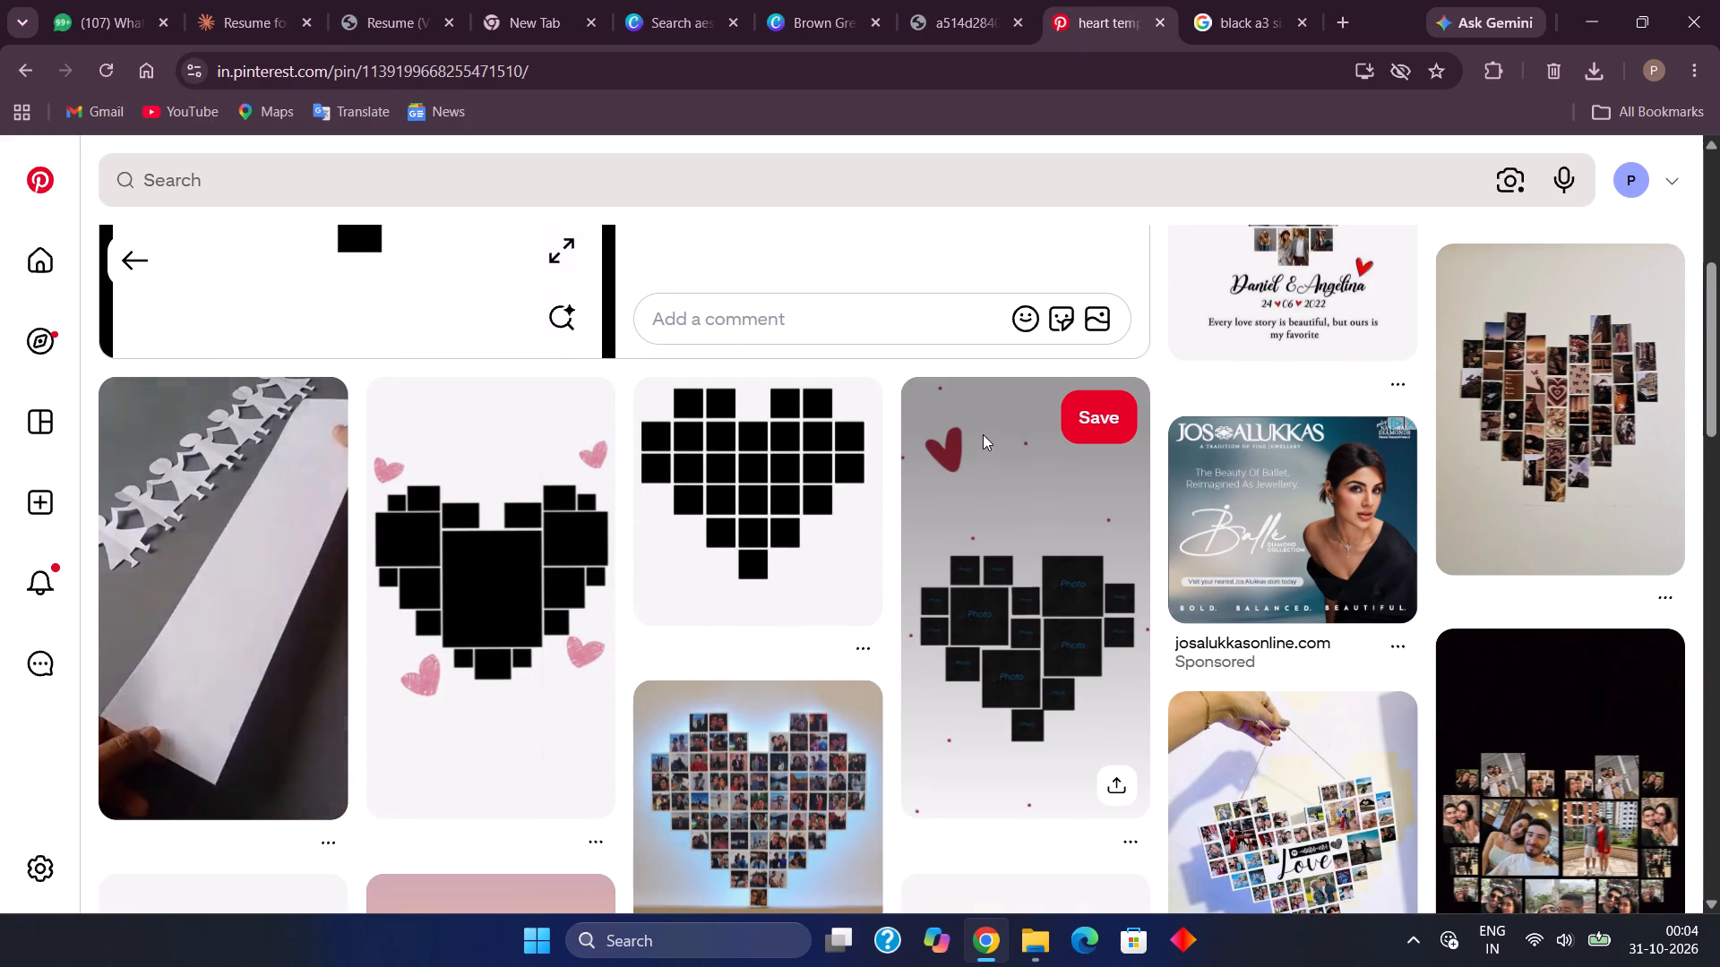
scroll(983, 434, down, 3)
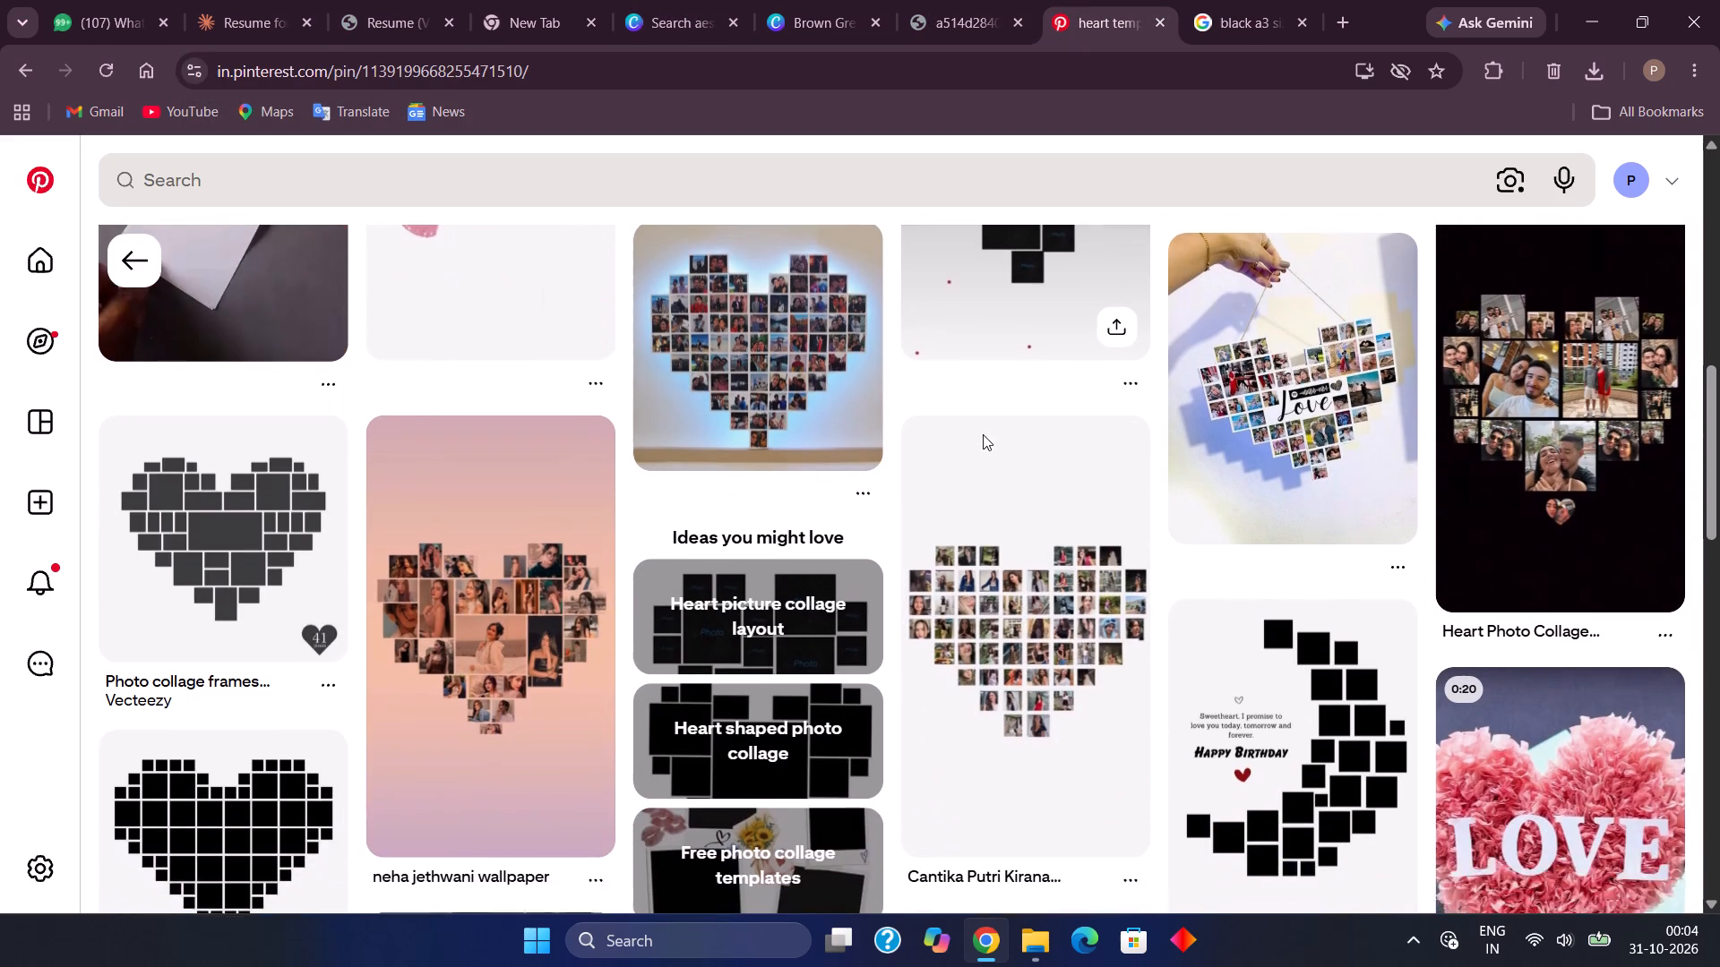
scroll(983, 434, down, 2)
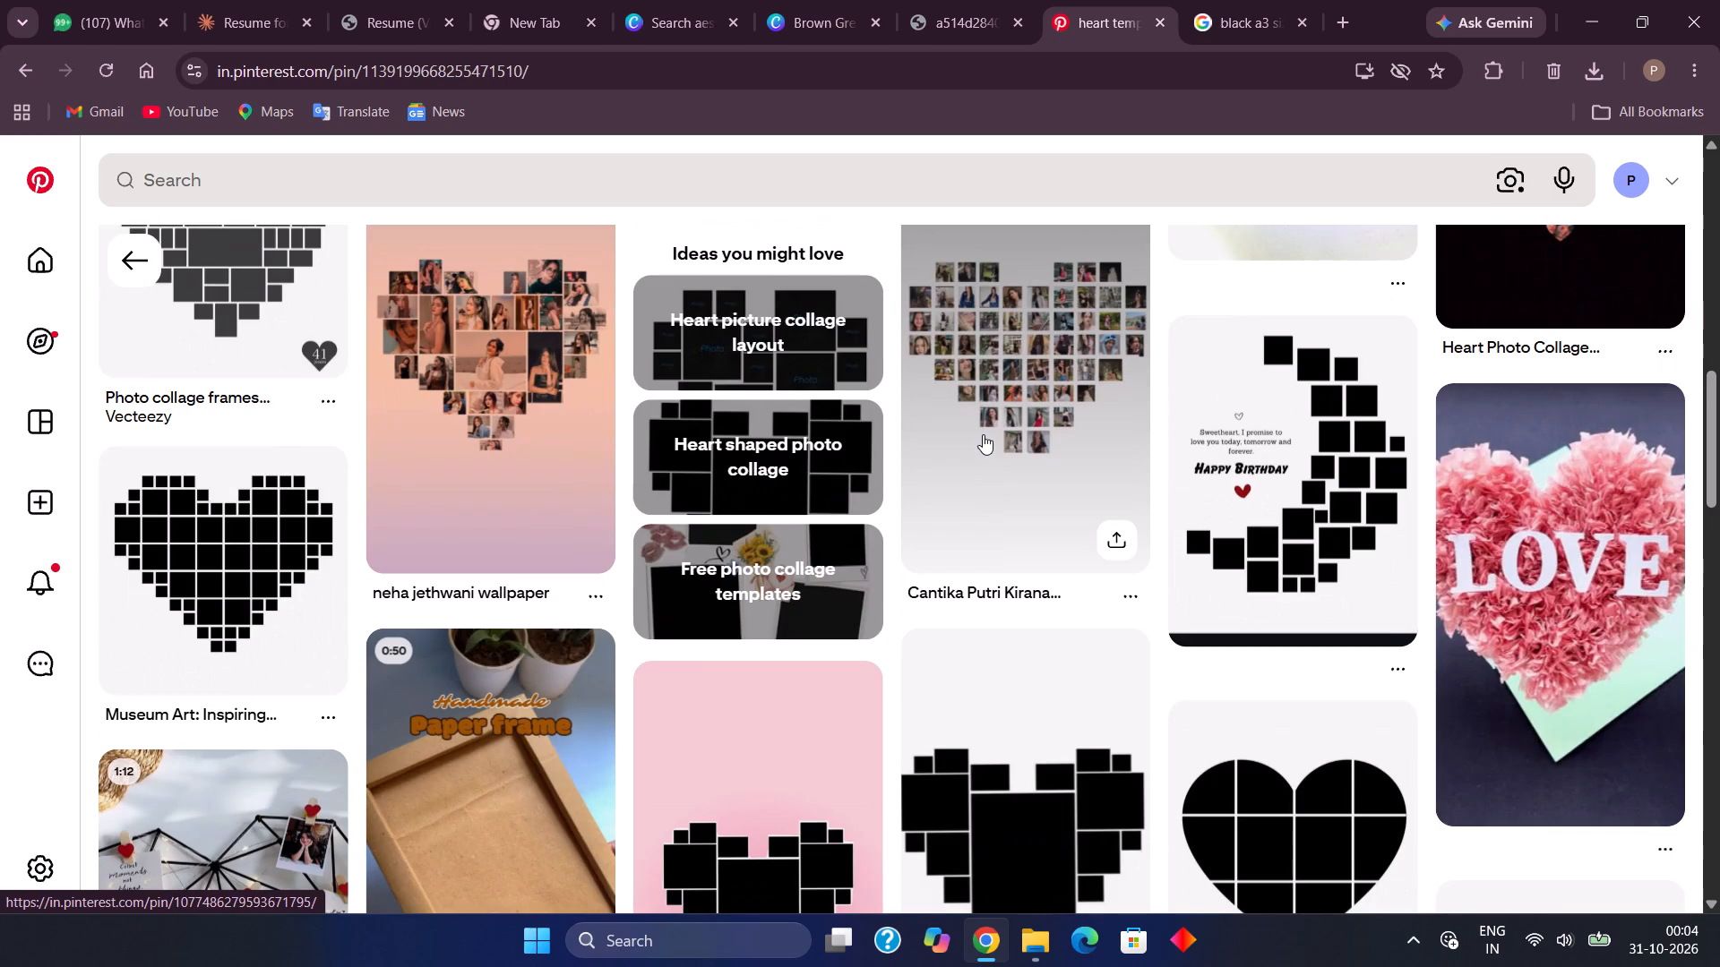
scroll(983, 434, down, 1)
scroll(983, 434, up, 3)
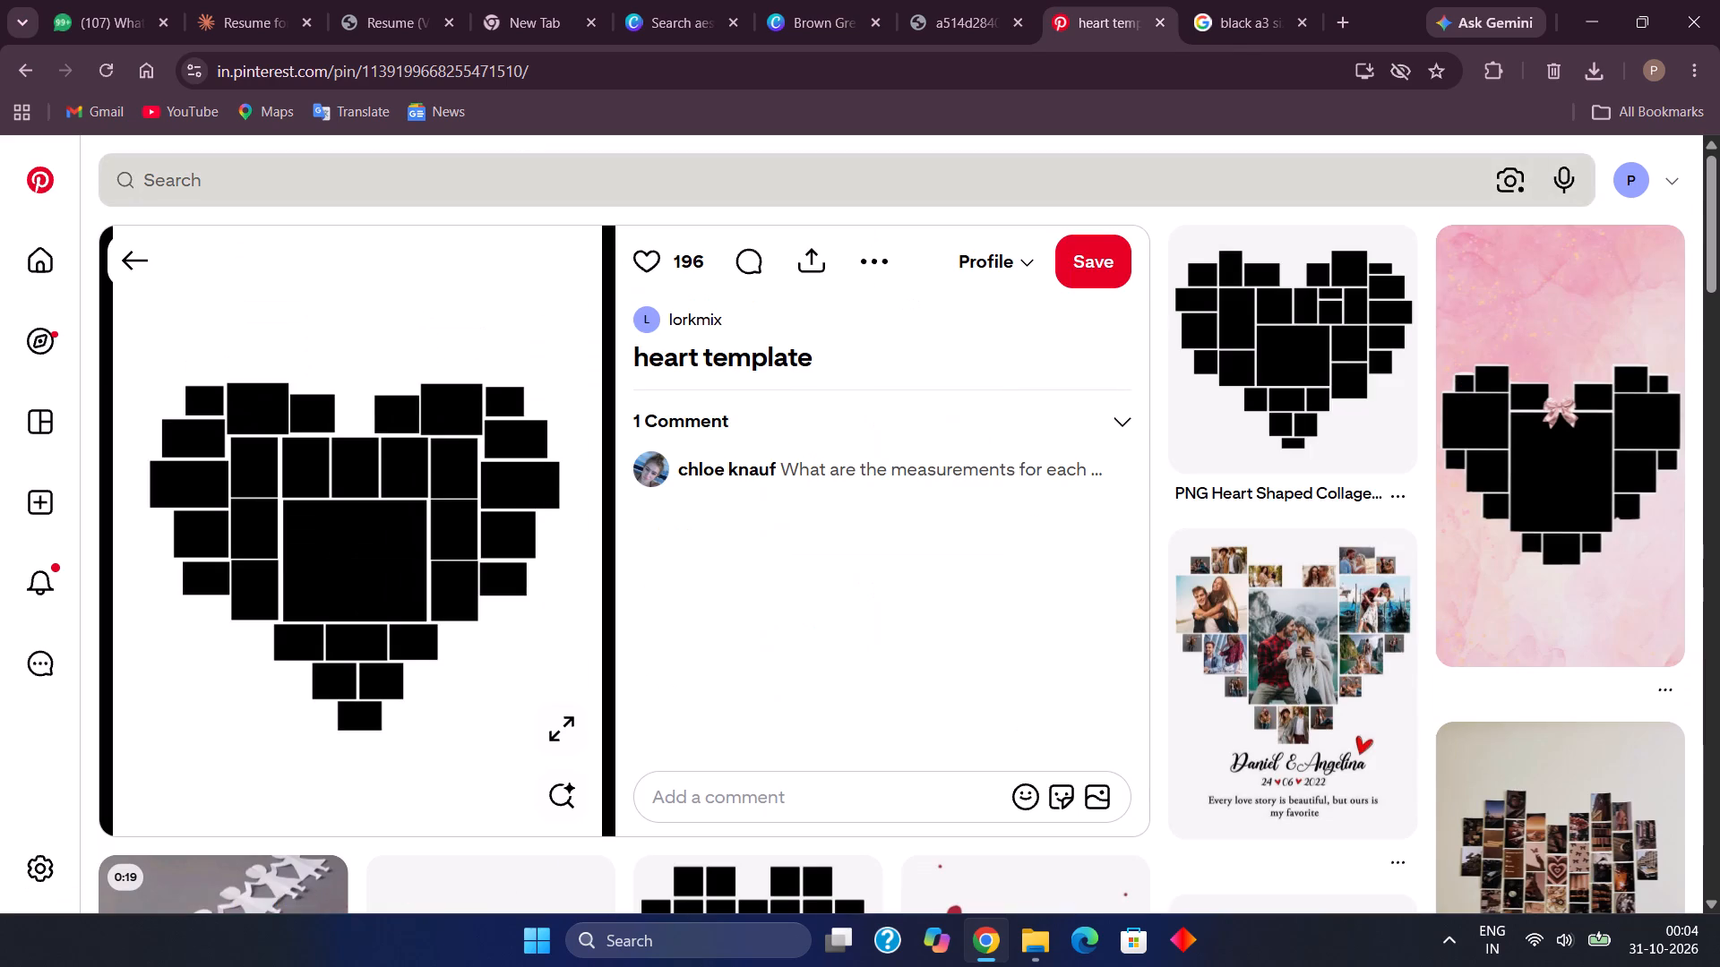
Go back through the previously visited pins to the black foldable birthday card collage with gold bunting.
click(6, 60)
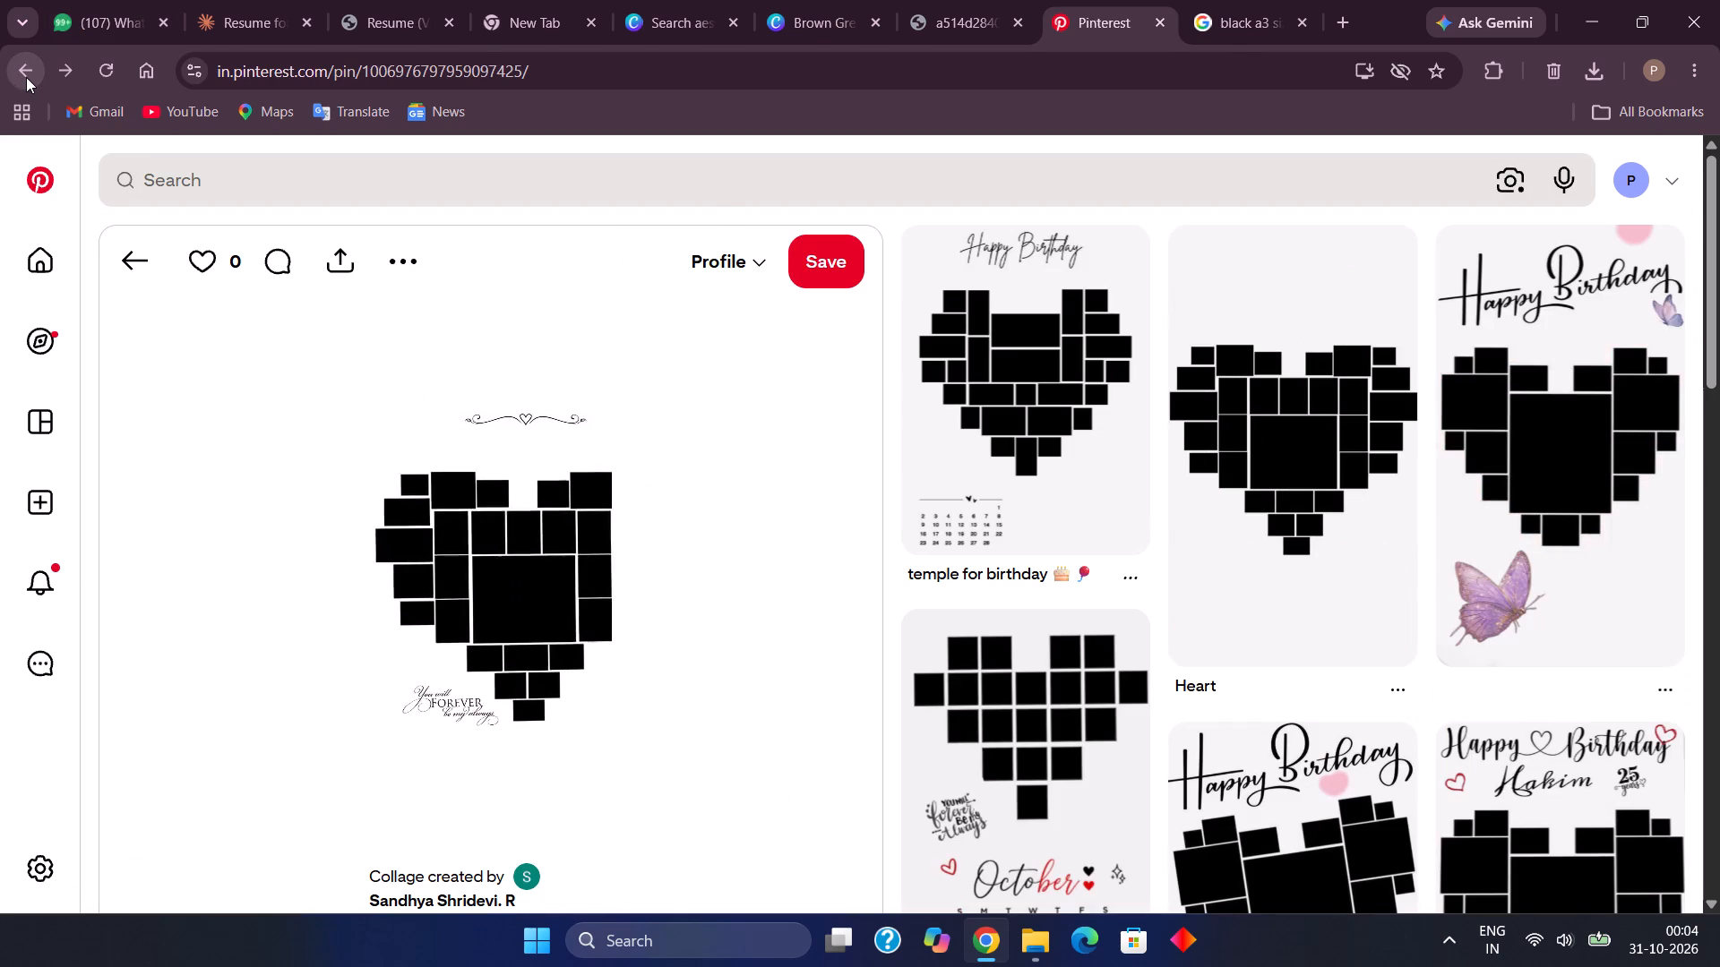
click(26, 77)
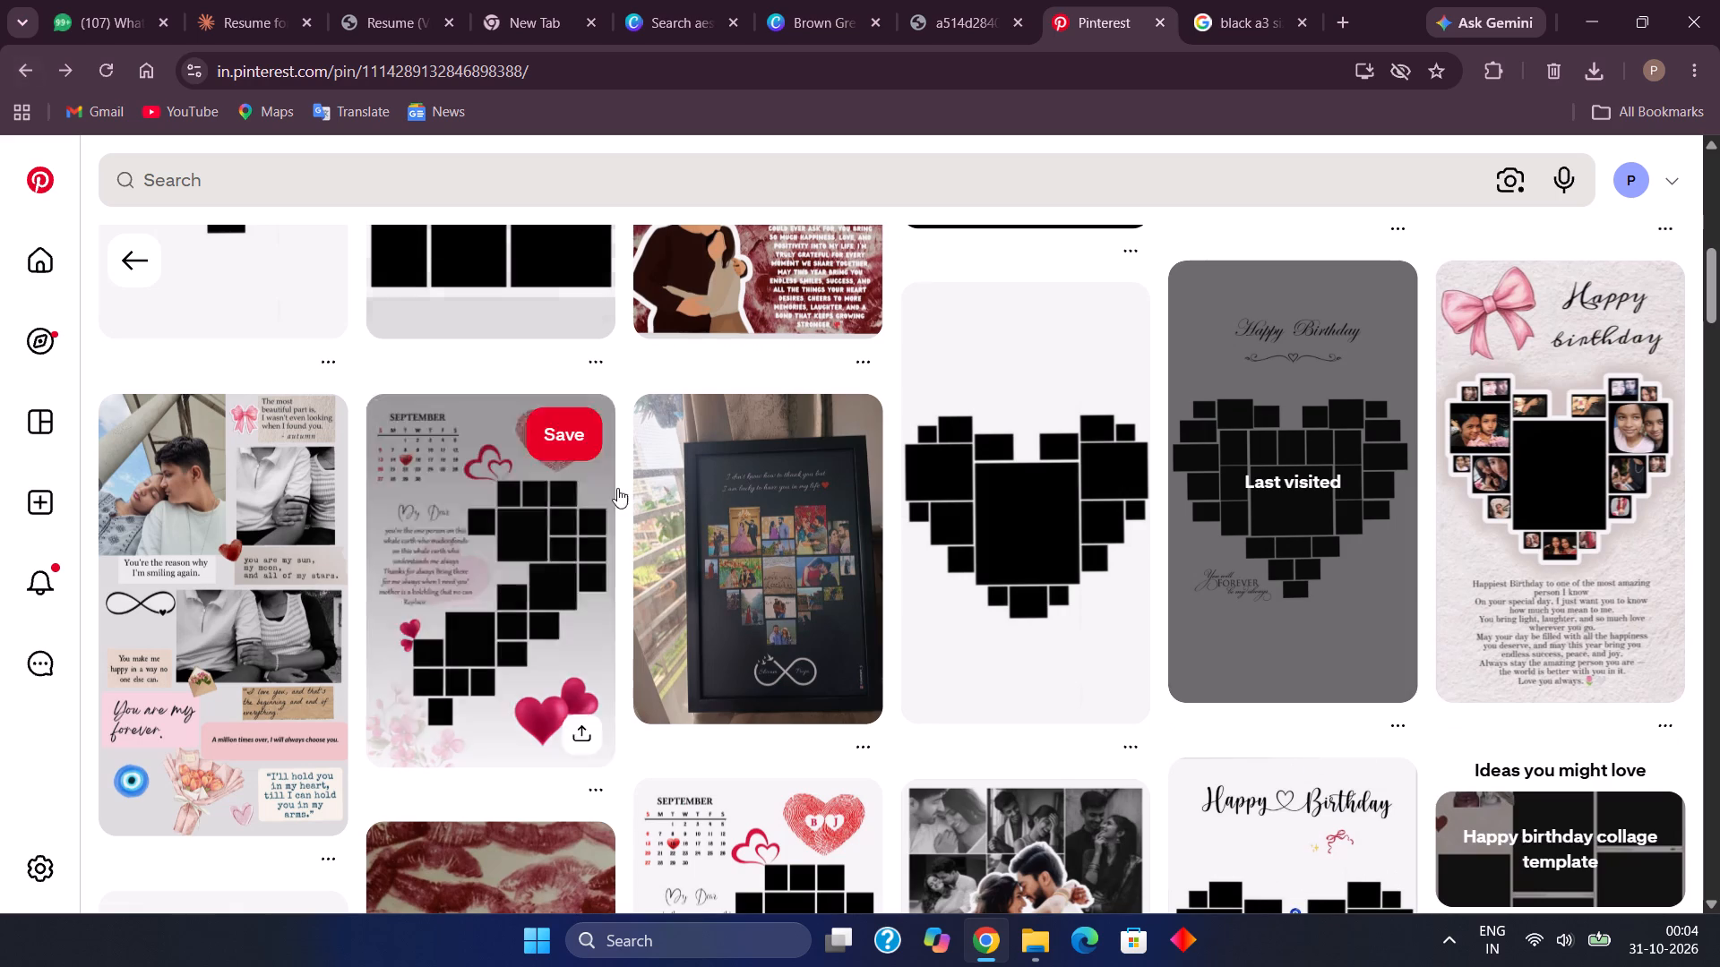
scroll(617, 488, up, 11)
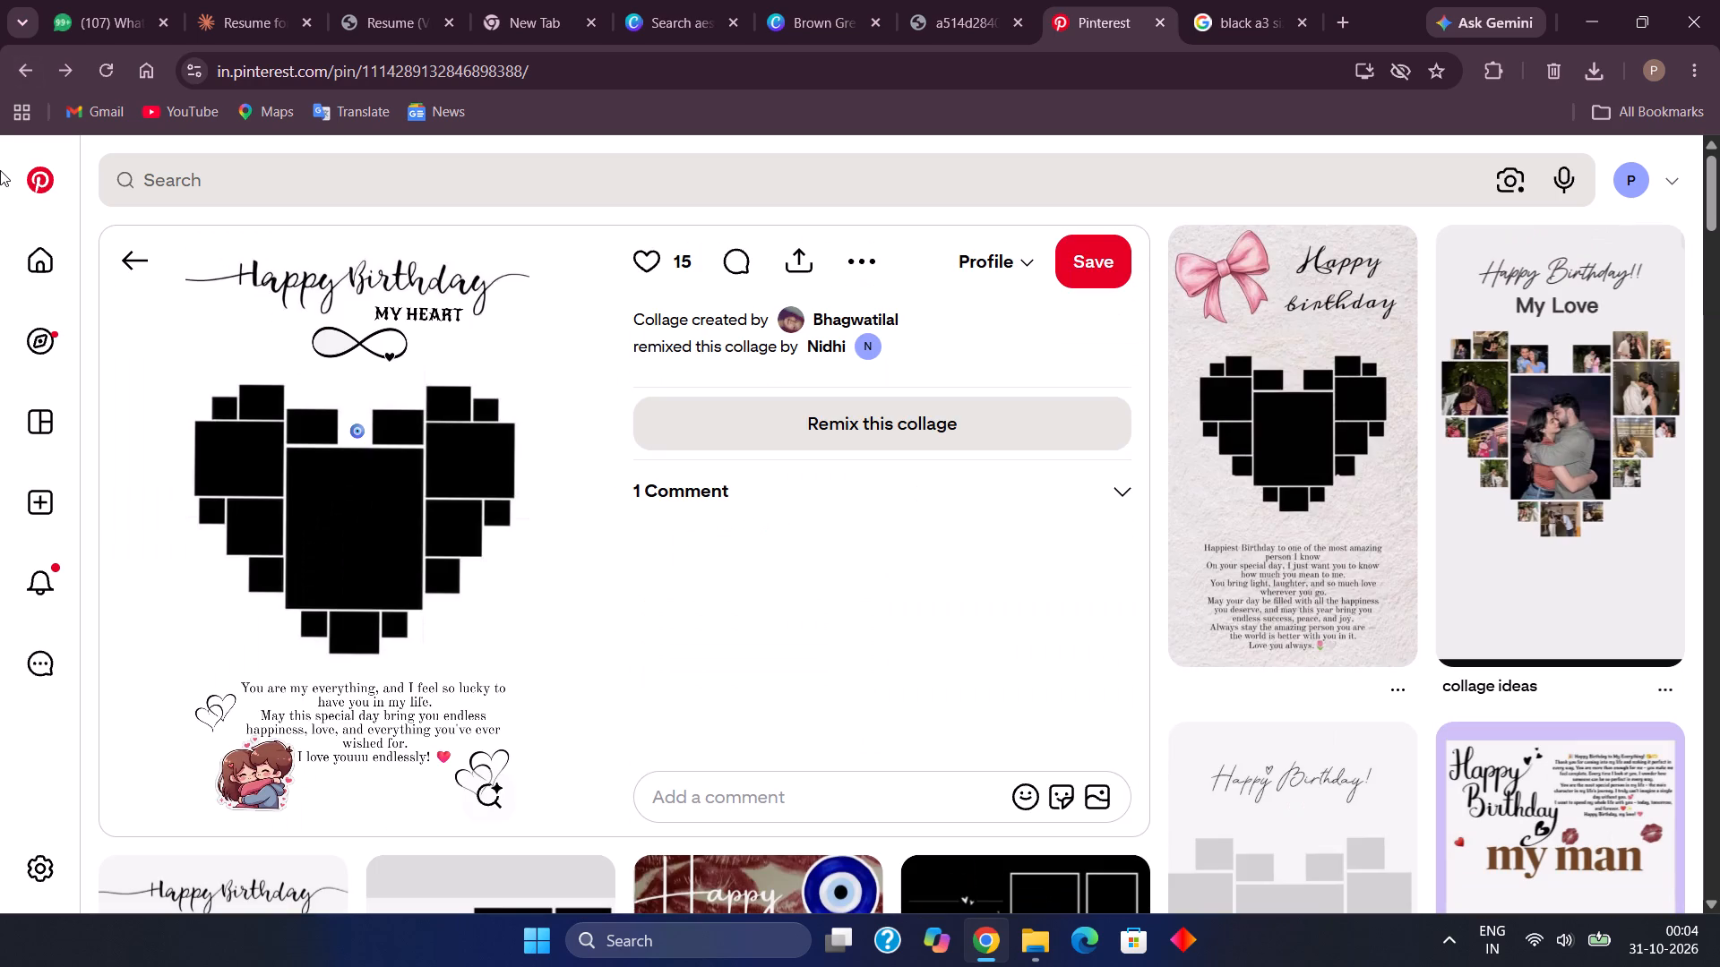
click(33, 82)
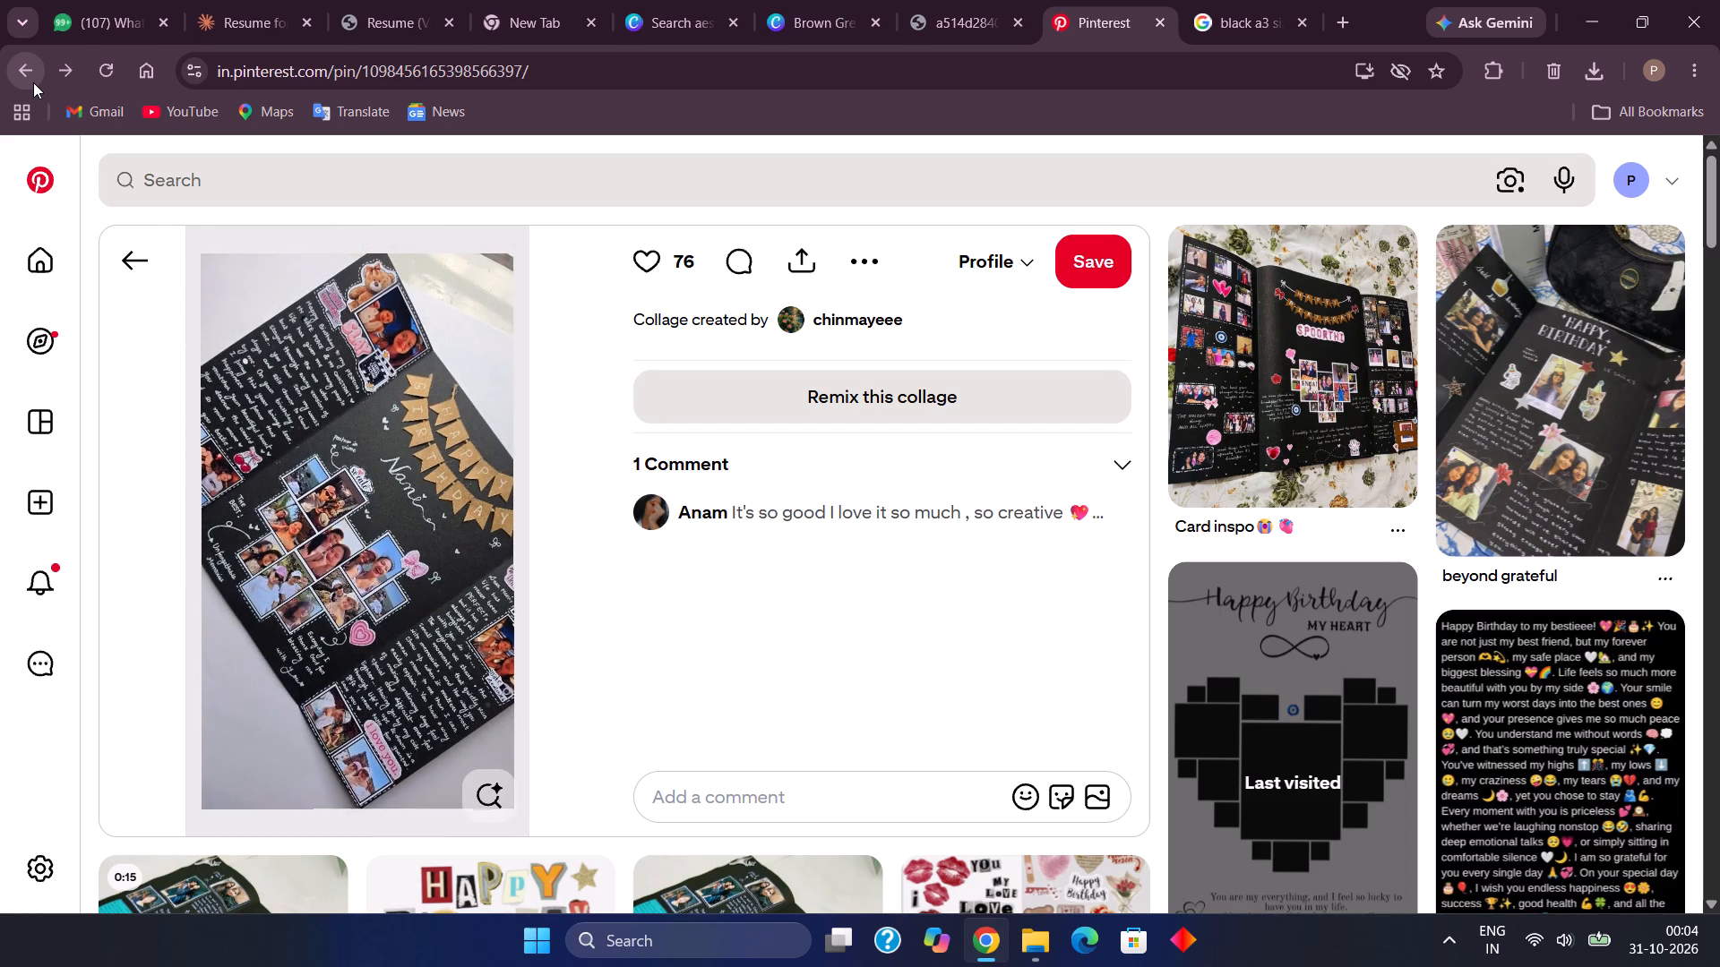
Skim the pins related to the black foldable birthday card collage, then return to the collage itself.
scroll(640, 388, down, 1)
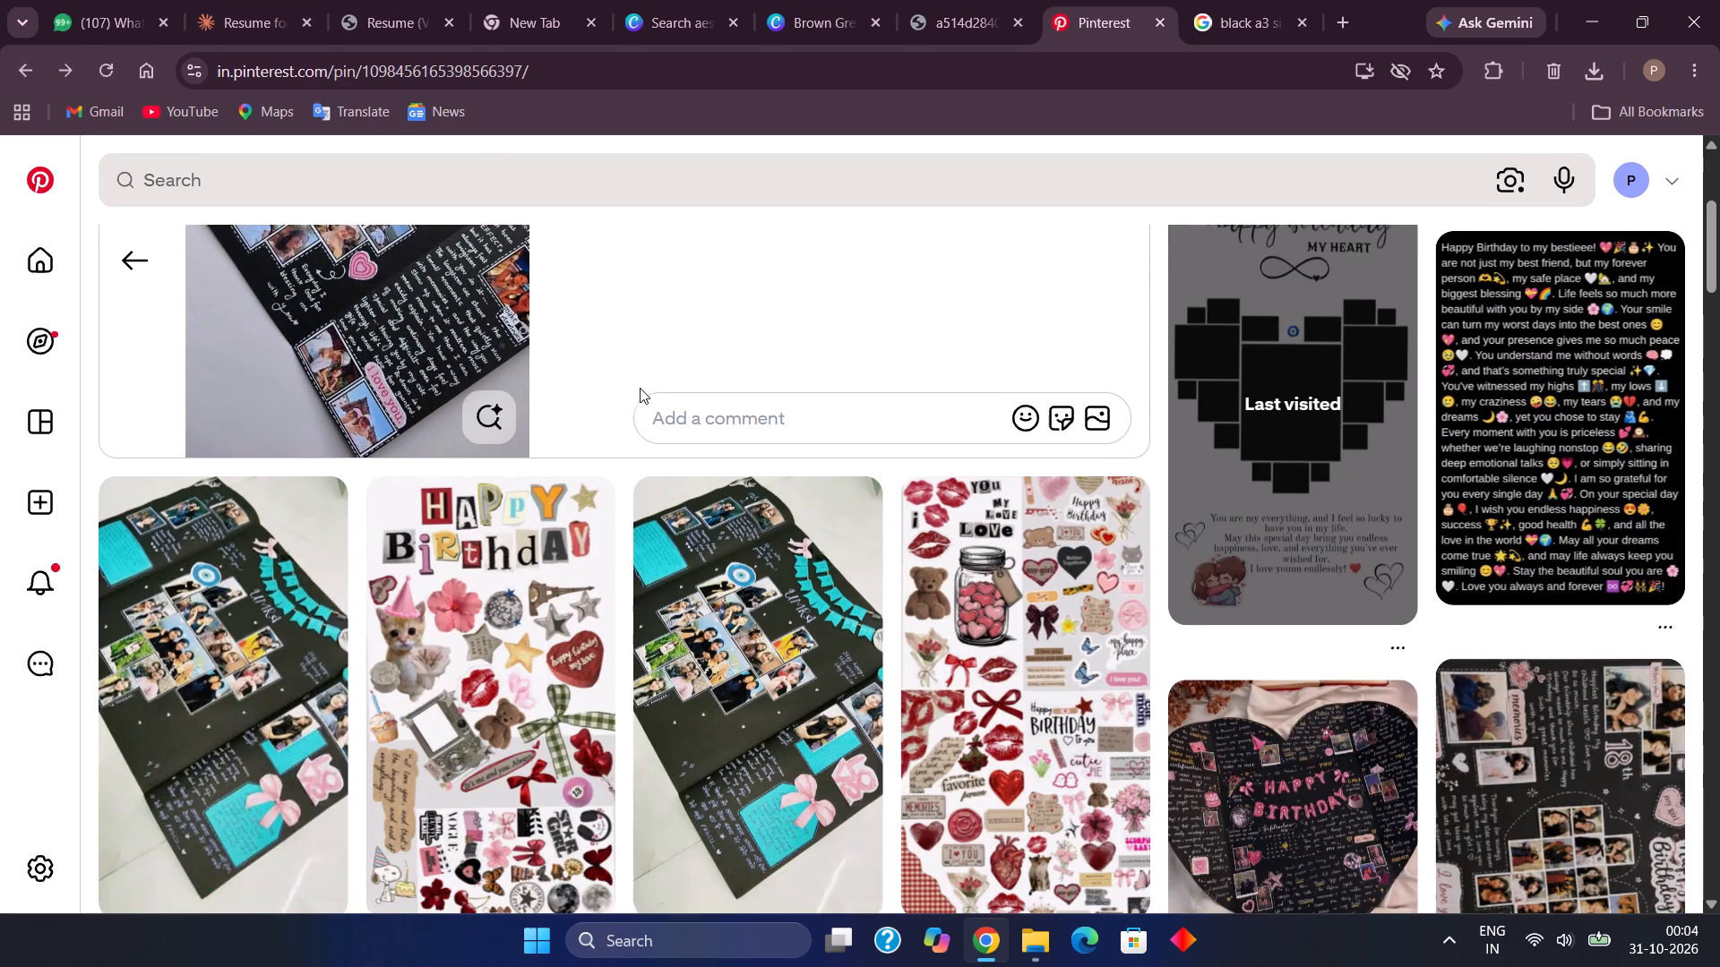
scroll(640, 388, down, 2)
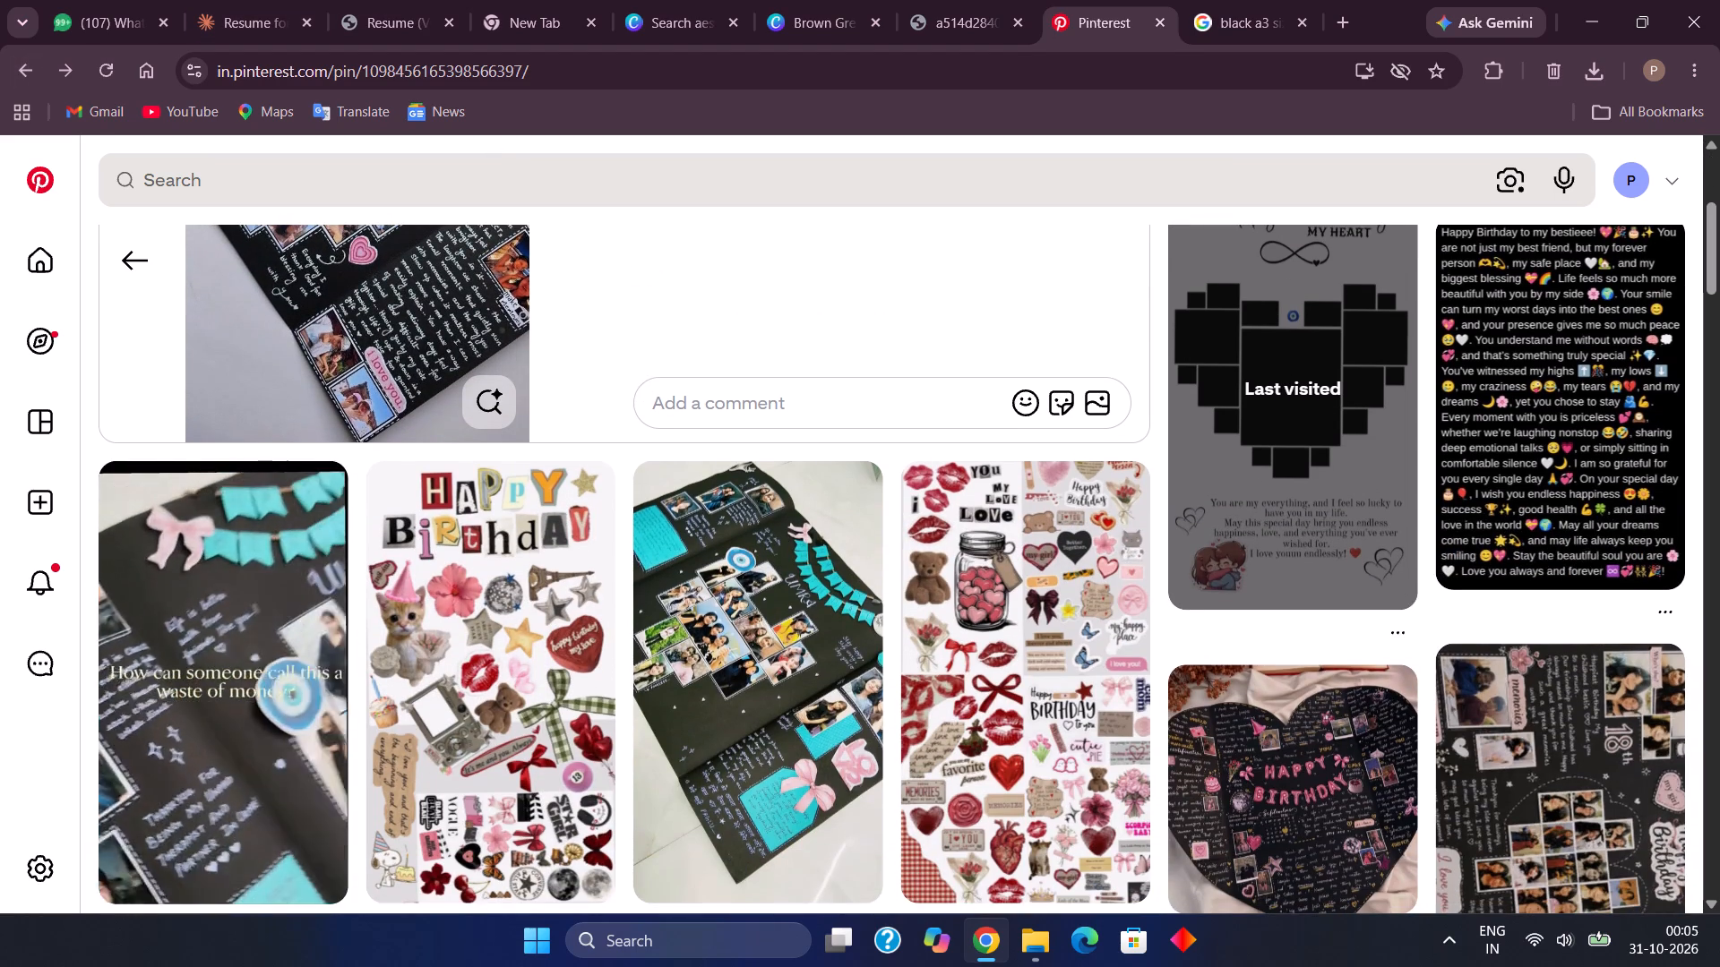
scroll(640, 388, down, 3)
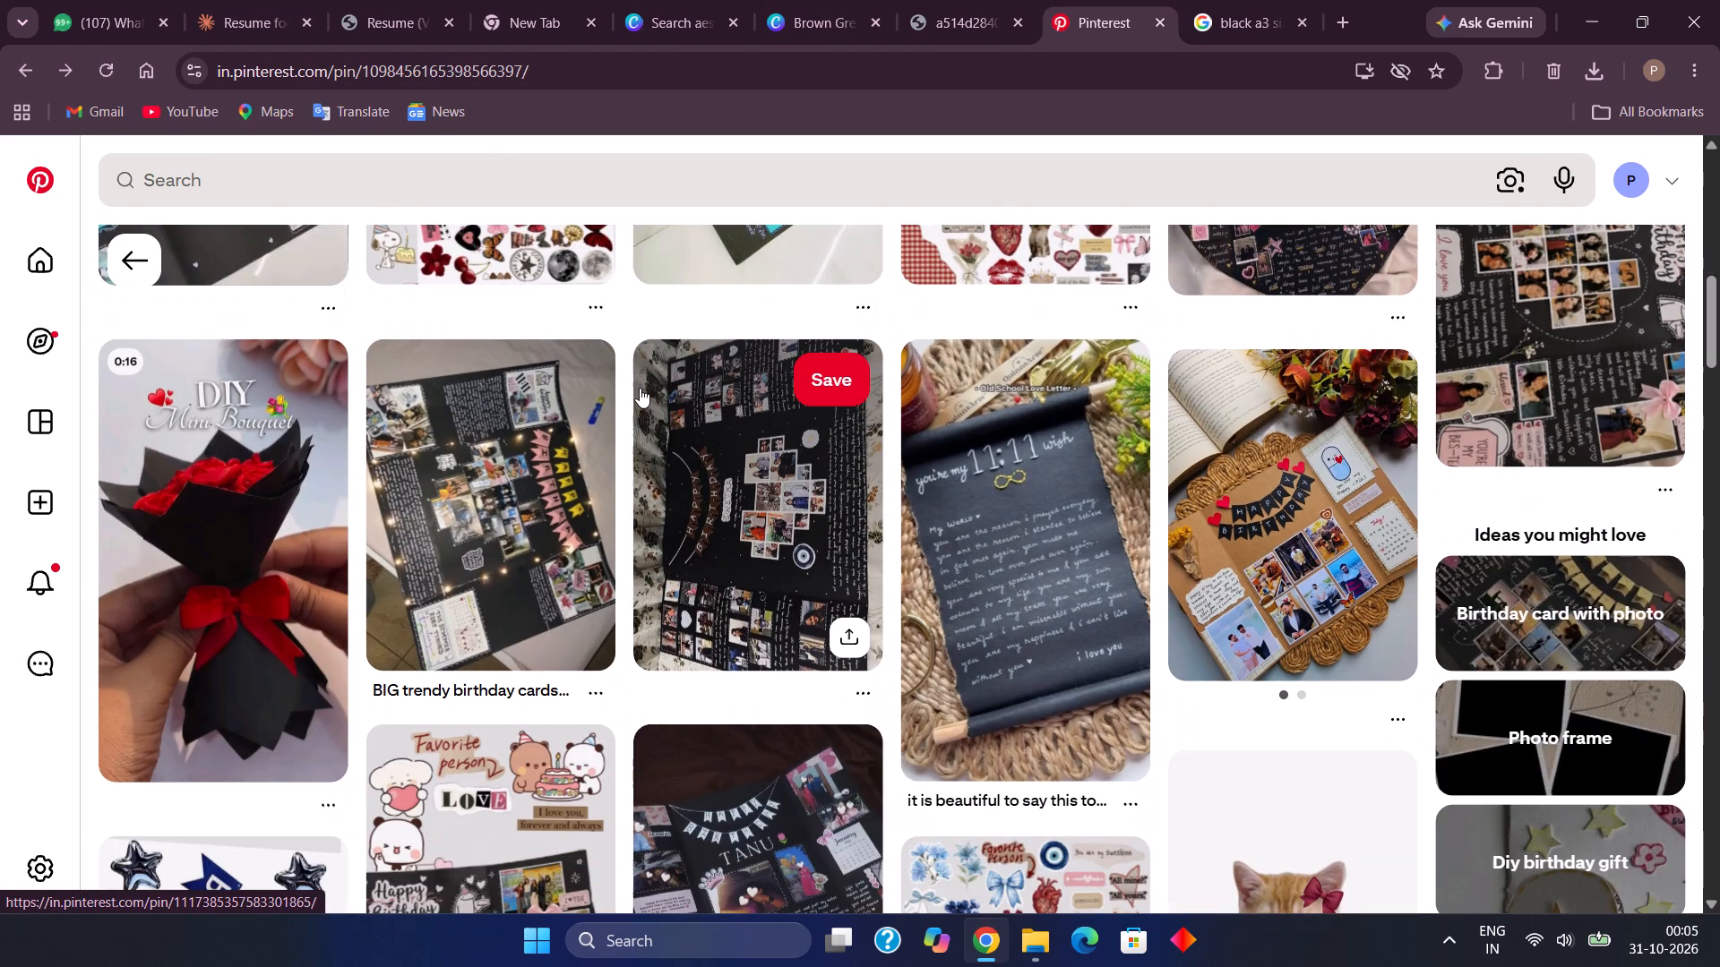
scroll(640, 388, down, 4)
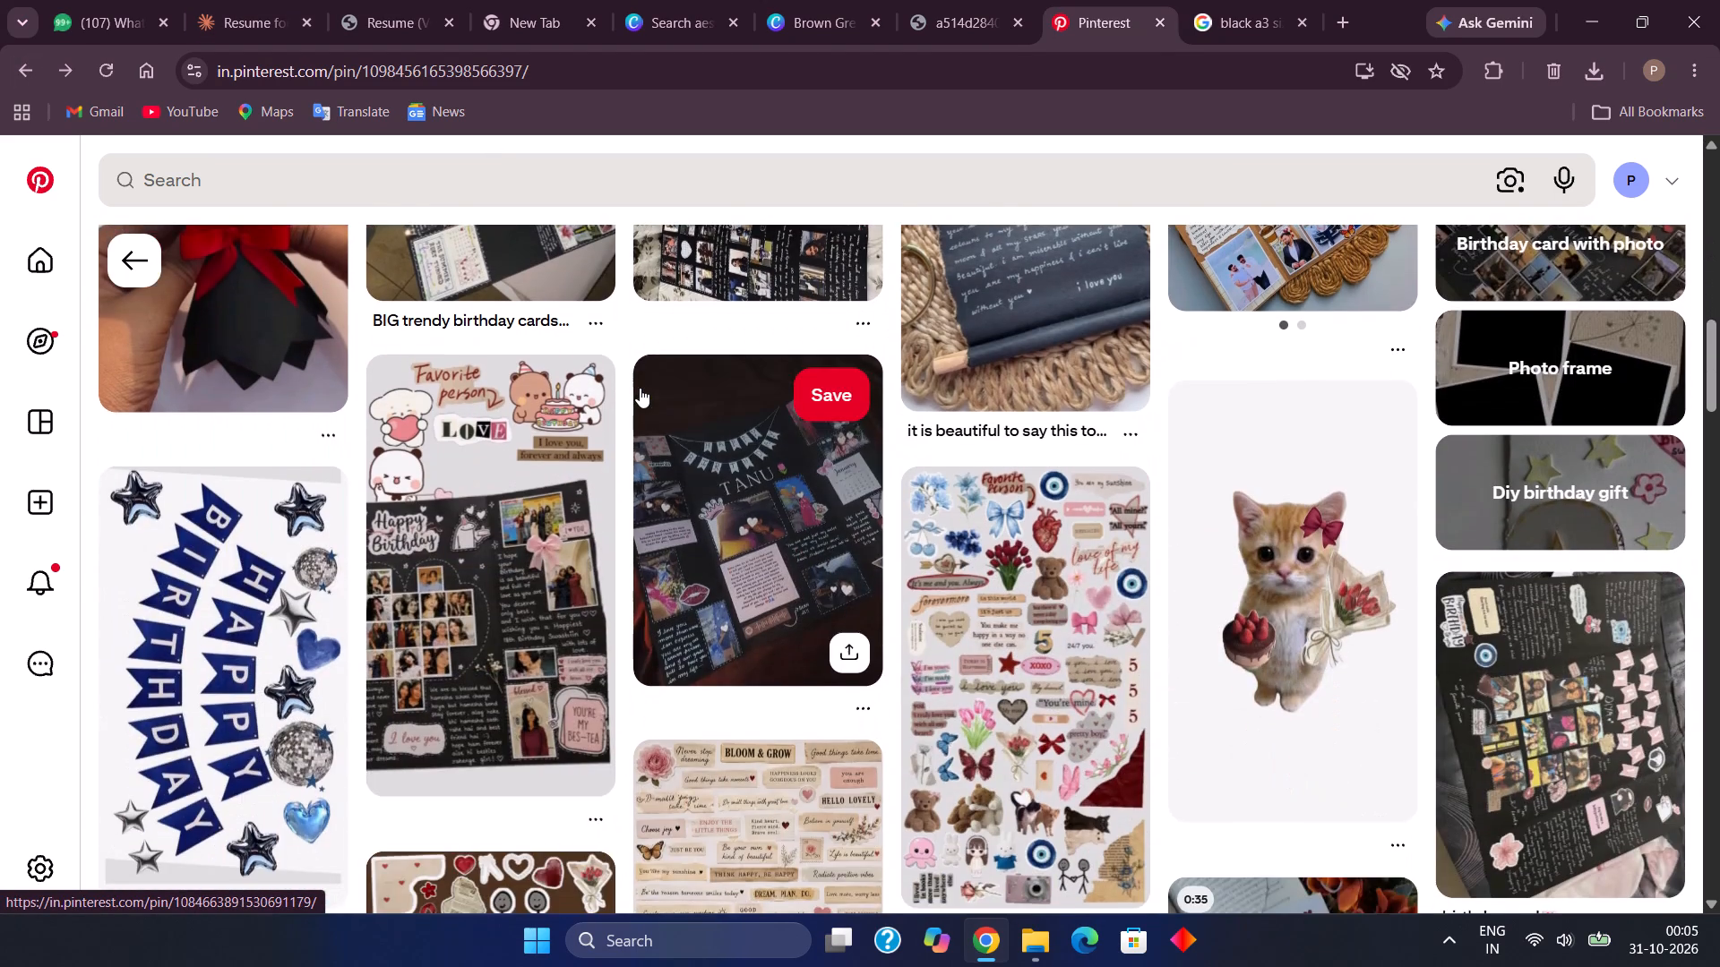
scroll(640, 388, down, 8)
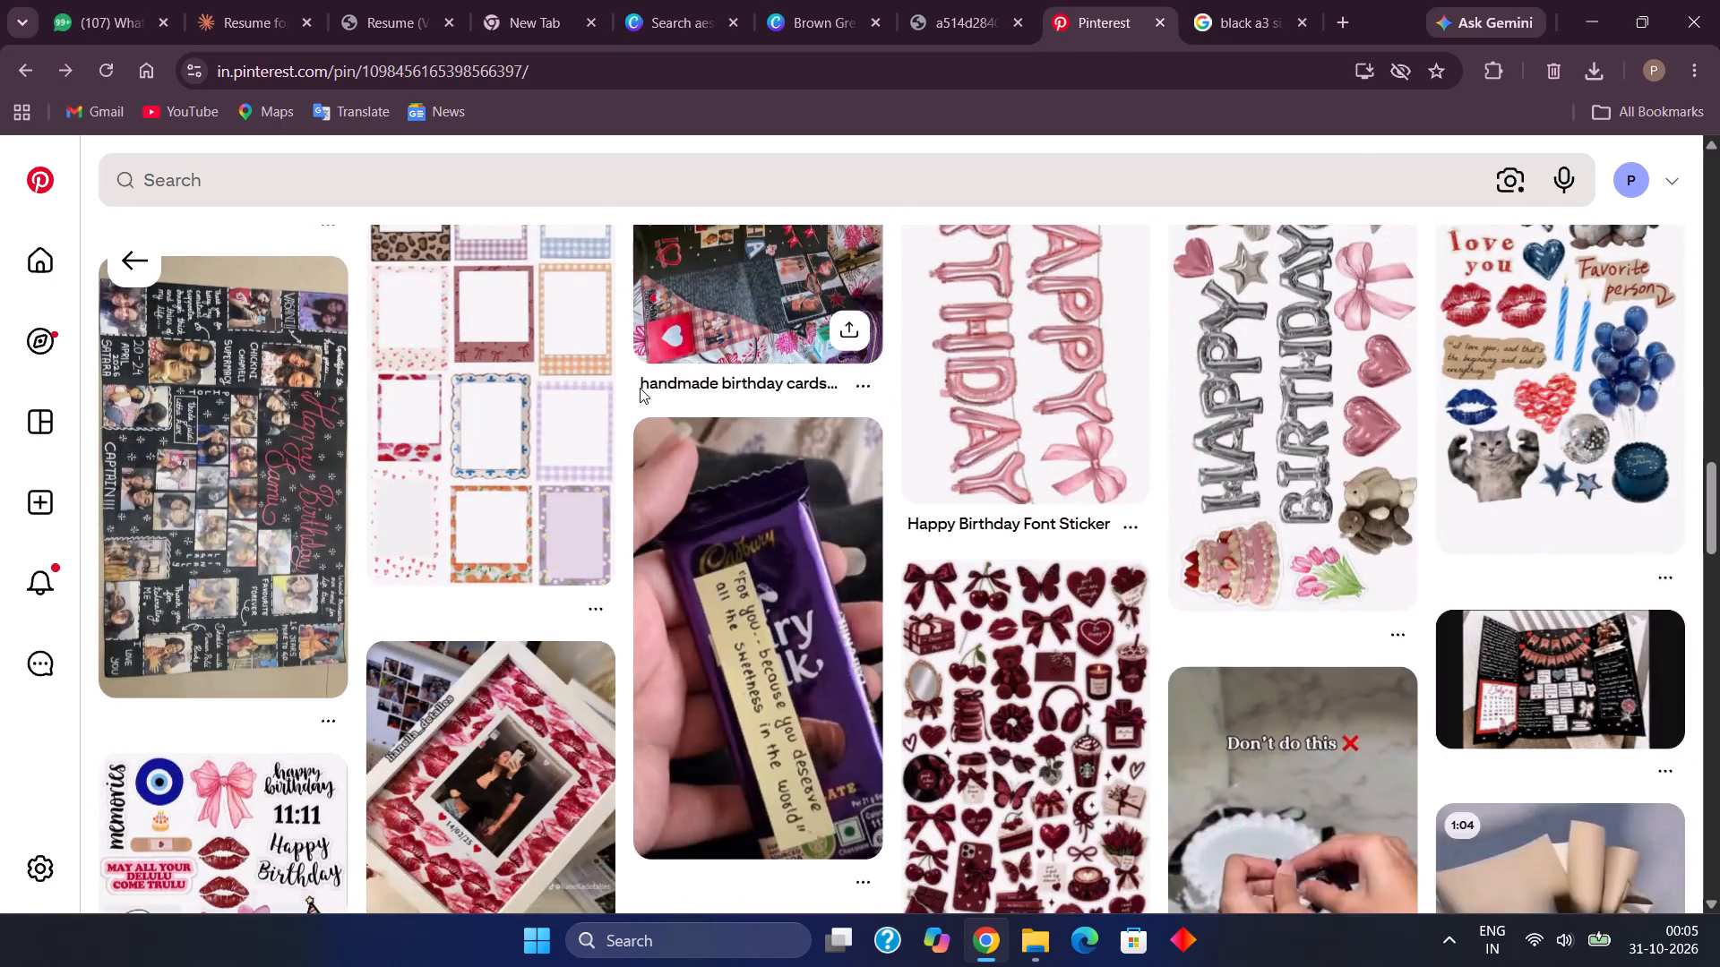
scroll(640, 388, up, 14)
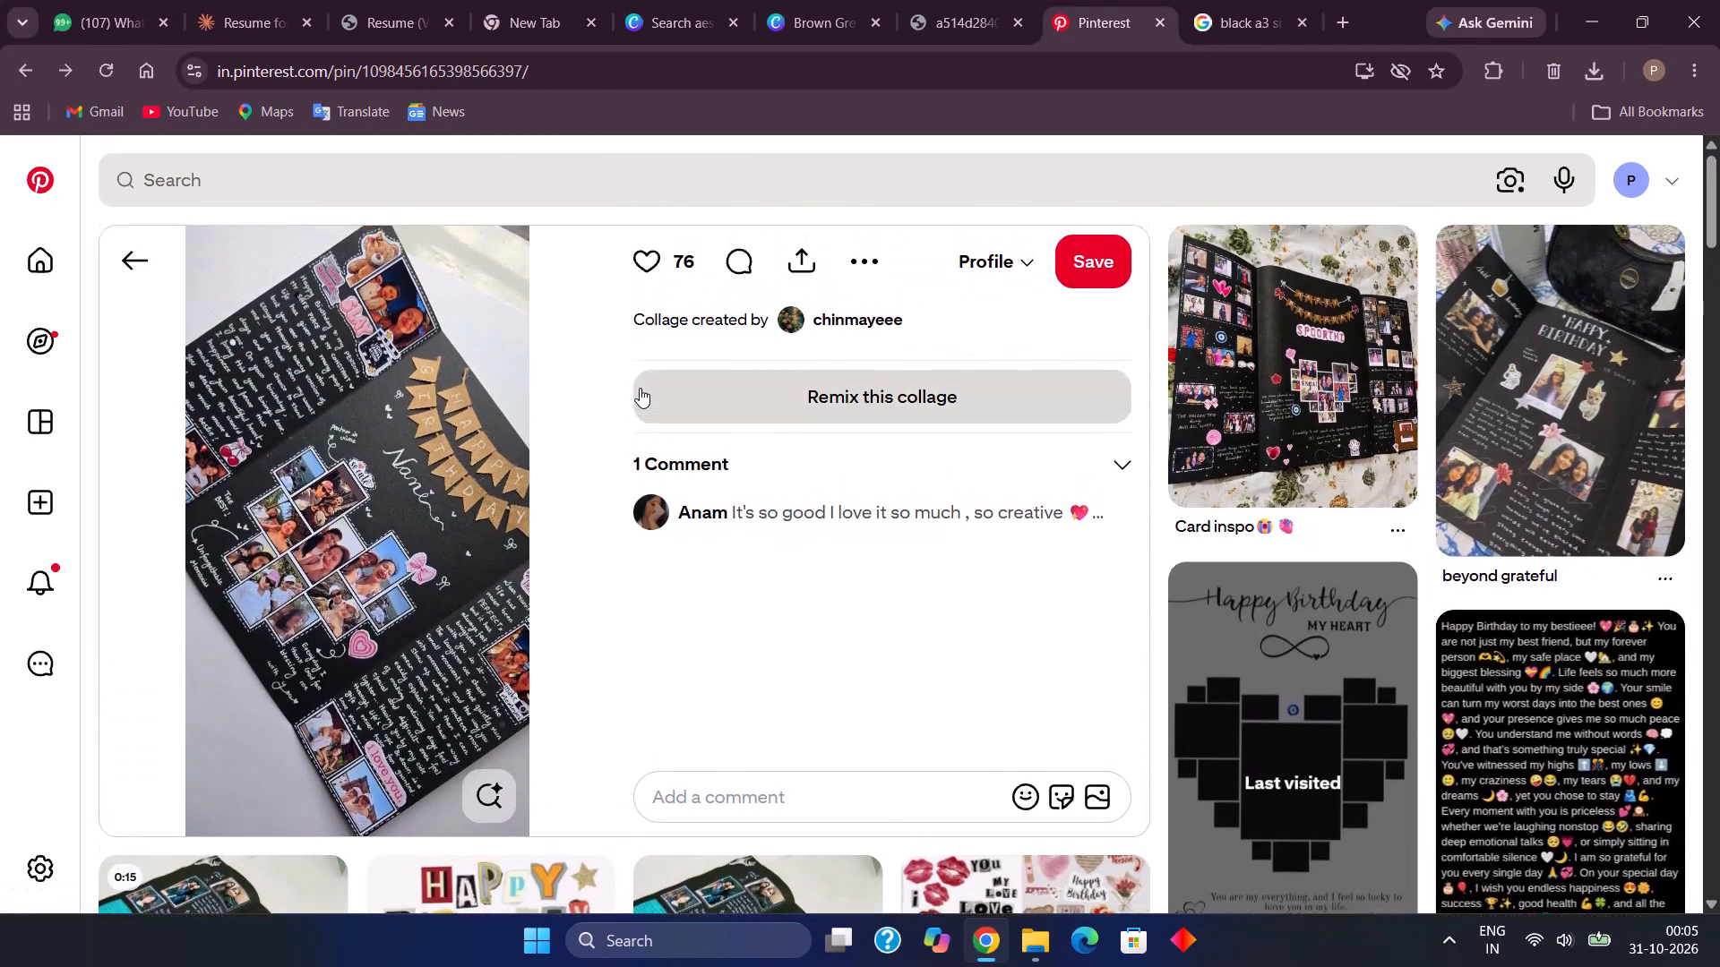
scroll(640, 388, up, 2)
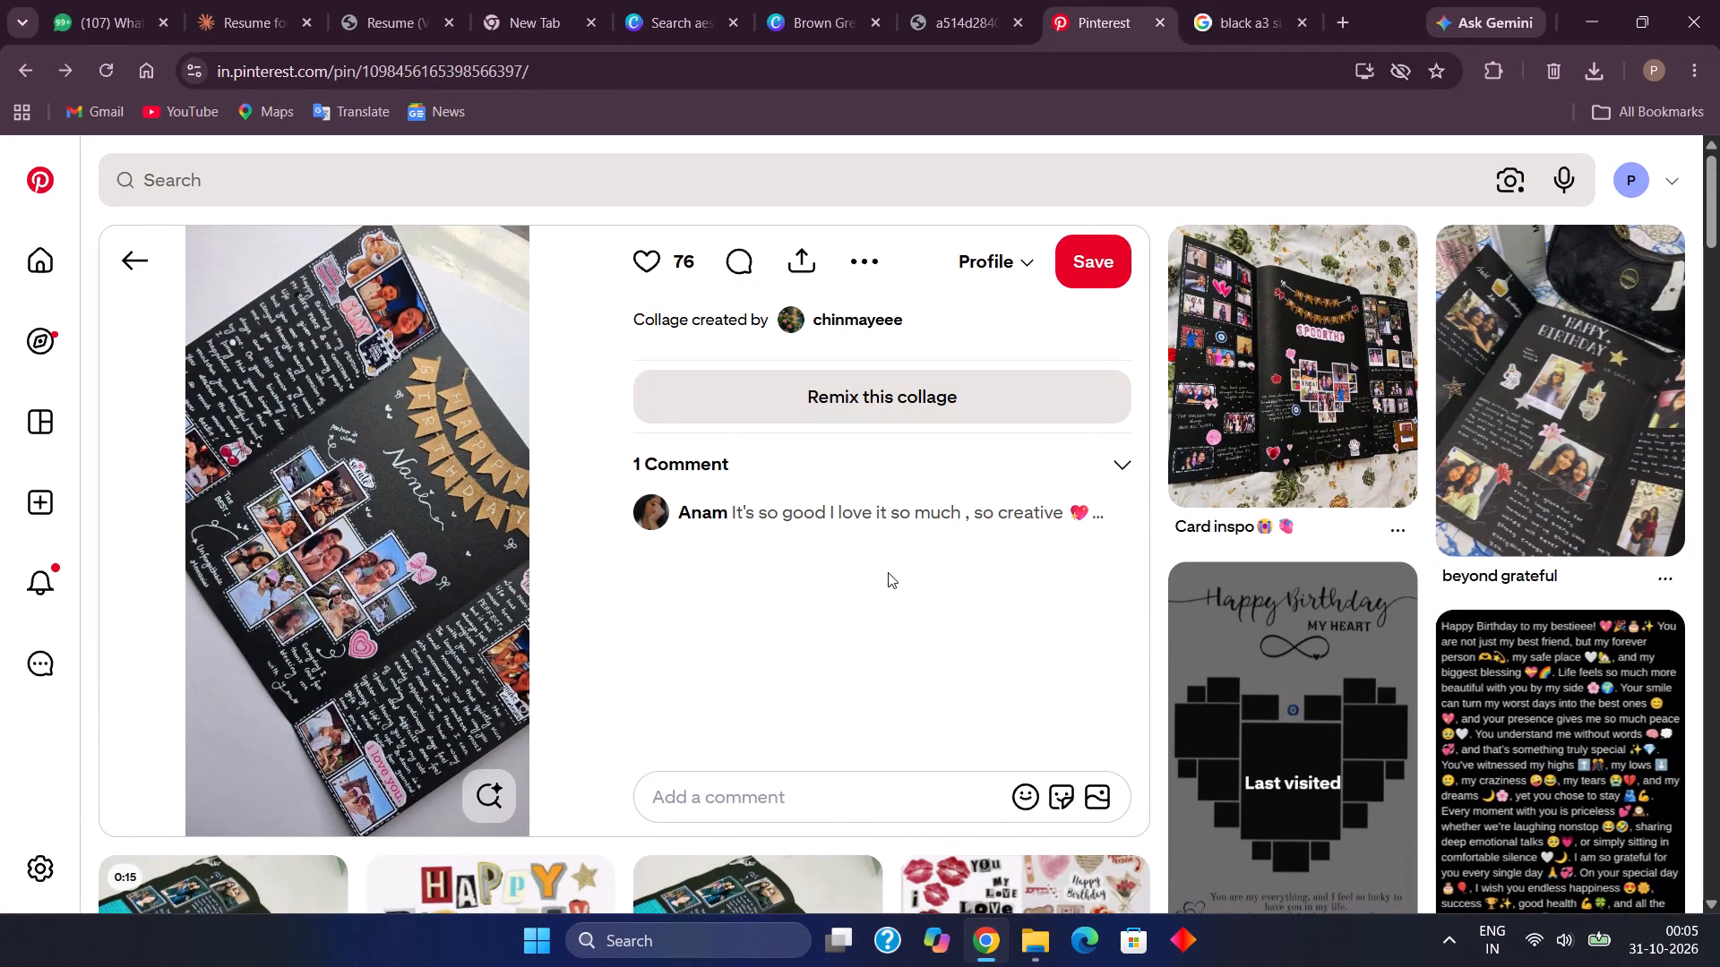
scroll(1105, 705, up, 1)
Browse further through the collage's related pins for handmade birthday card layouts, heart photo templates, banners and sticker ideas.
scroll(1105, 705, down, 7)
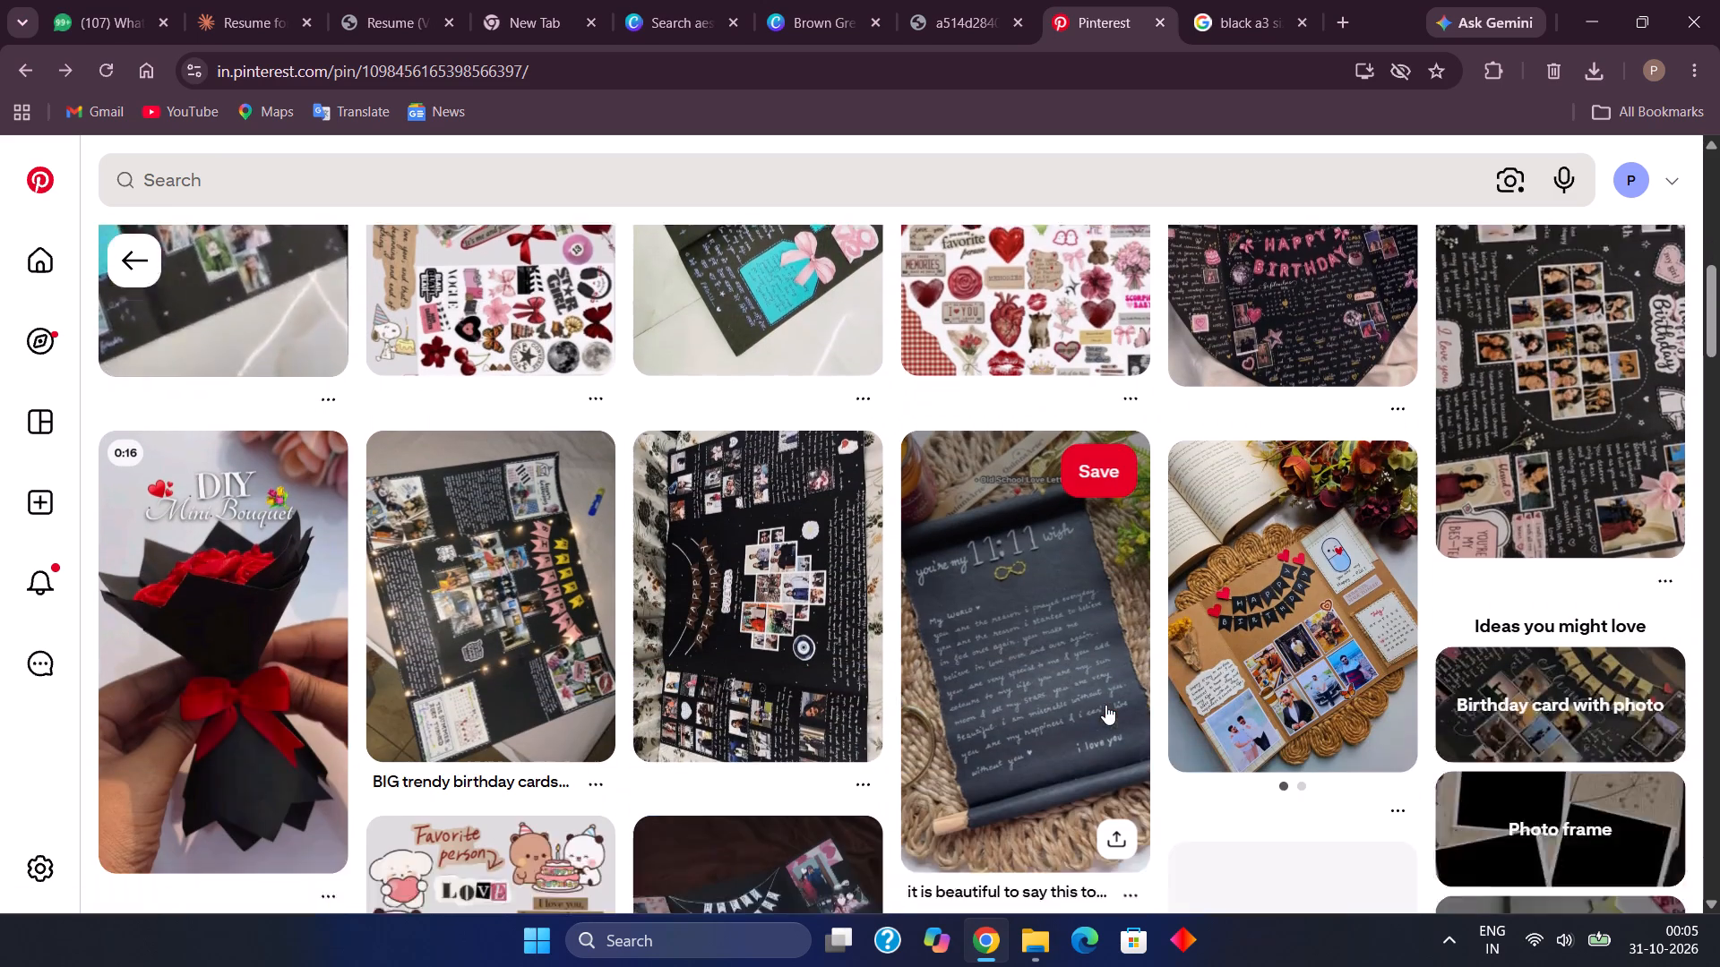
scroll(1105, 705, down, 3)
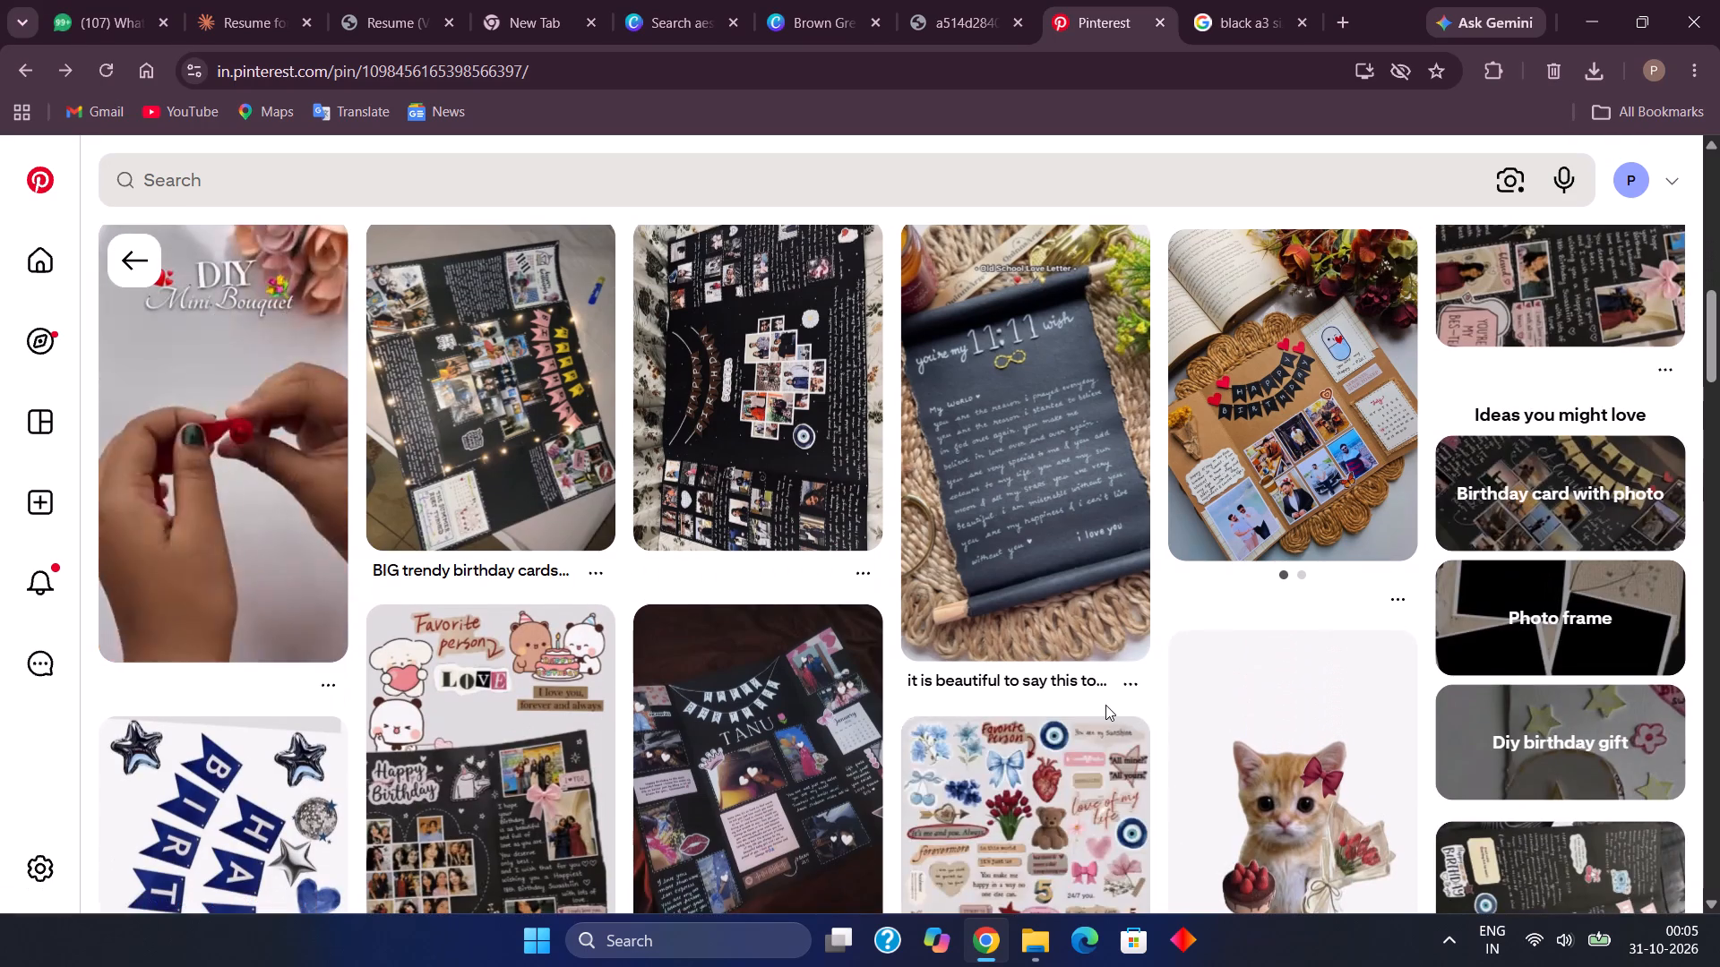
scroll(1105, 705, down, 1)
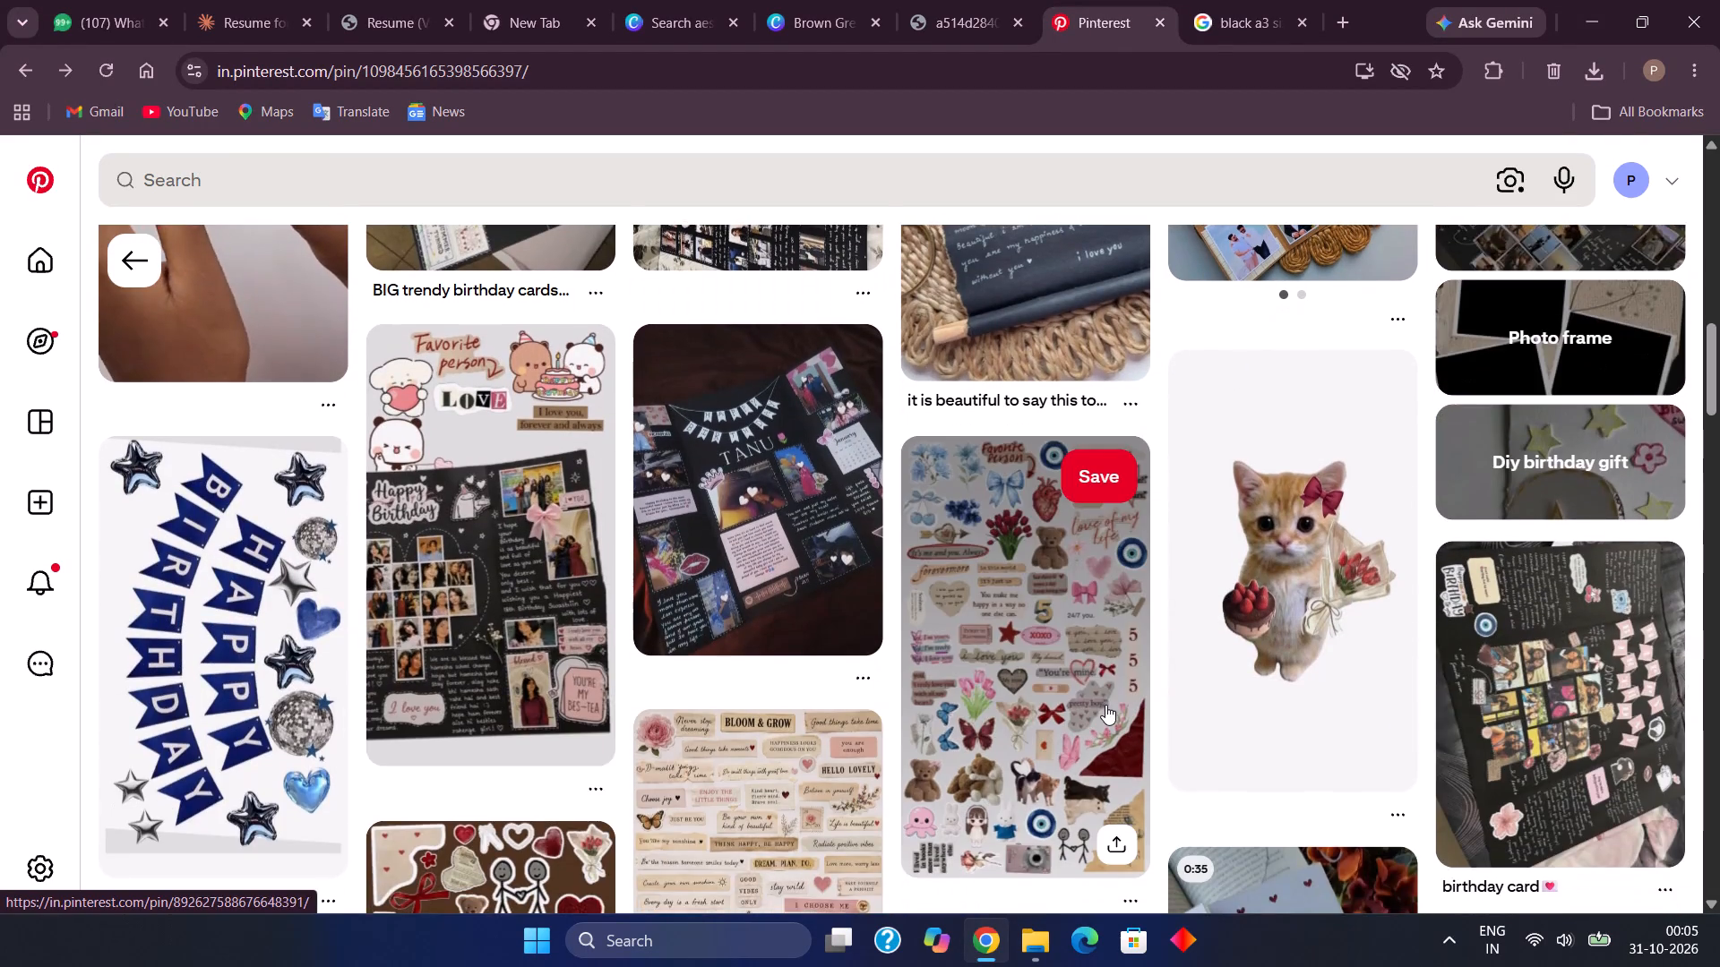
scroll(1105, 705, down, 4)
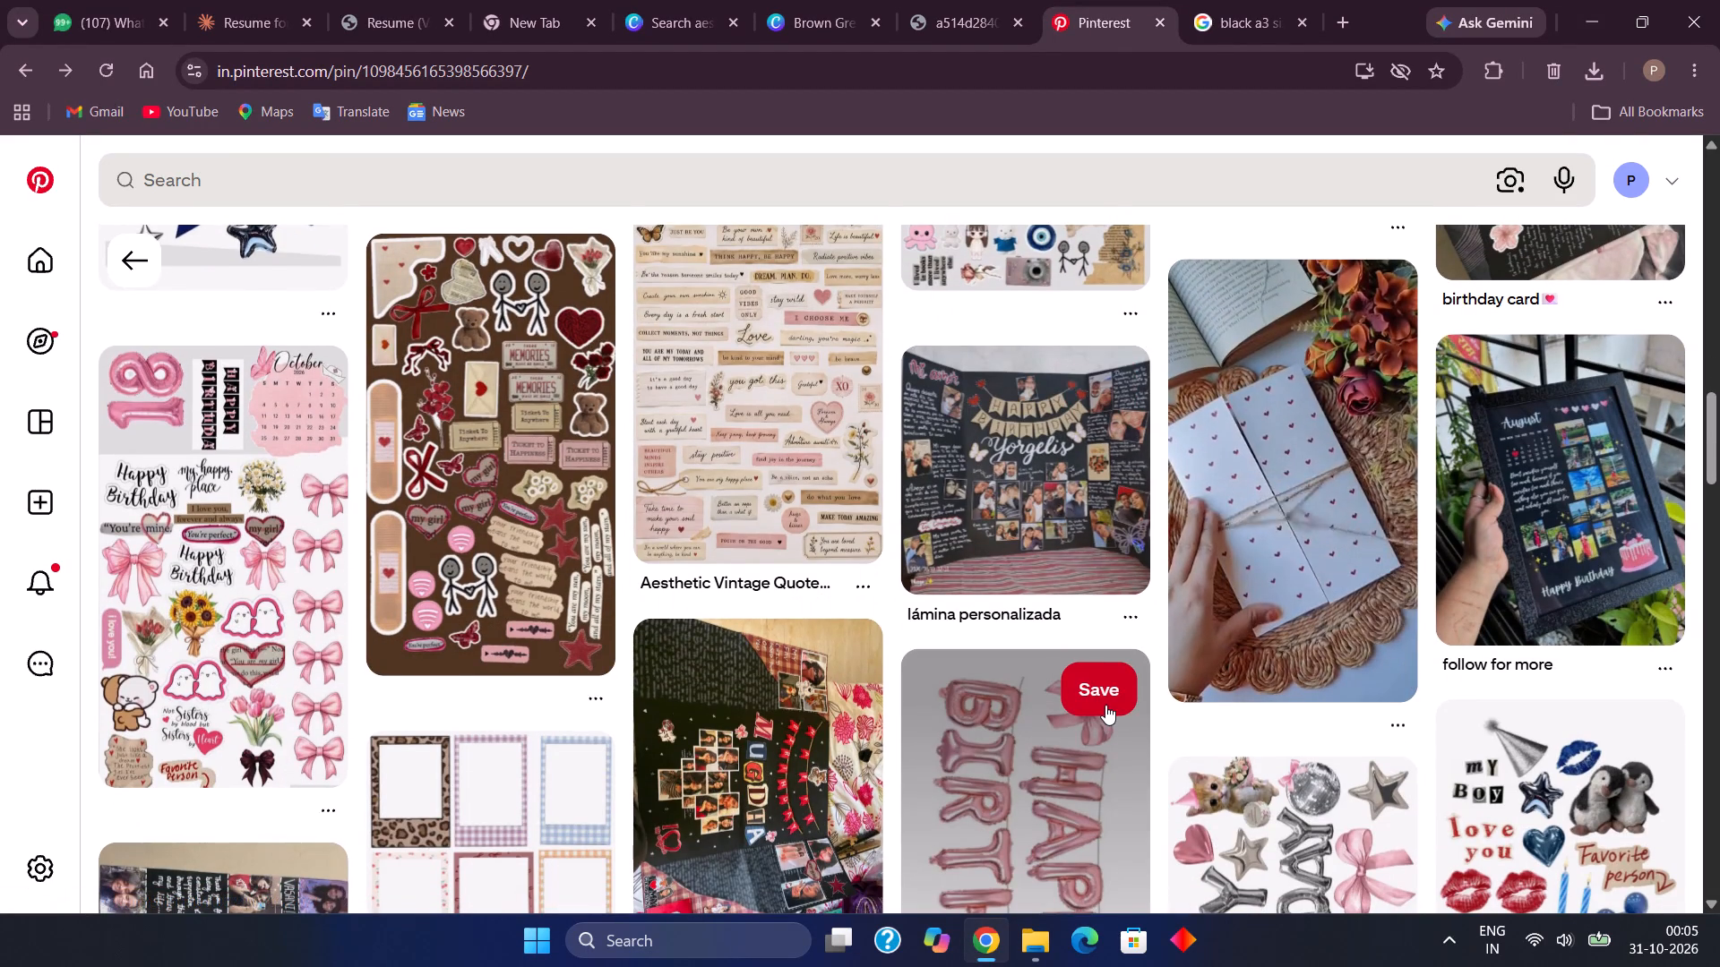
scroll(1105, 705, down, 2)
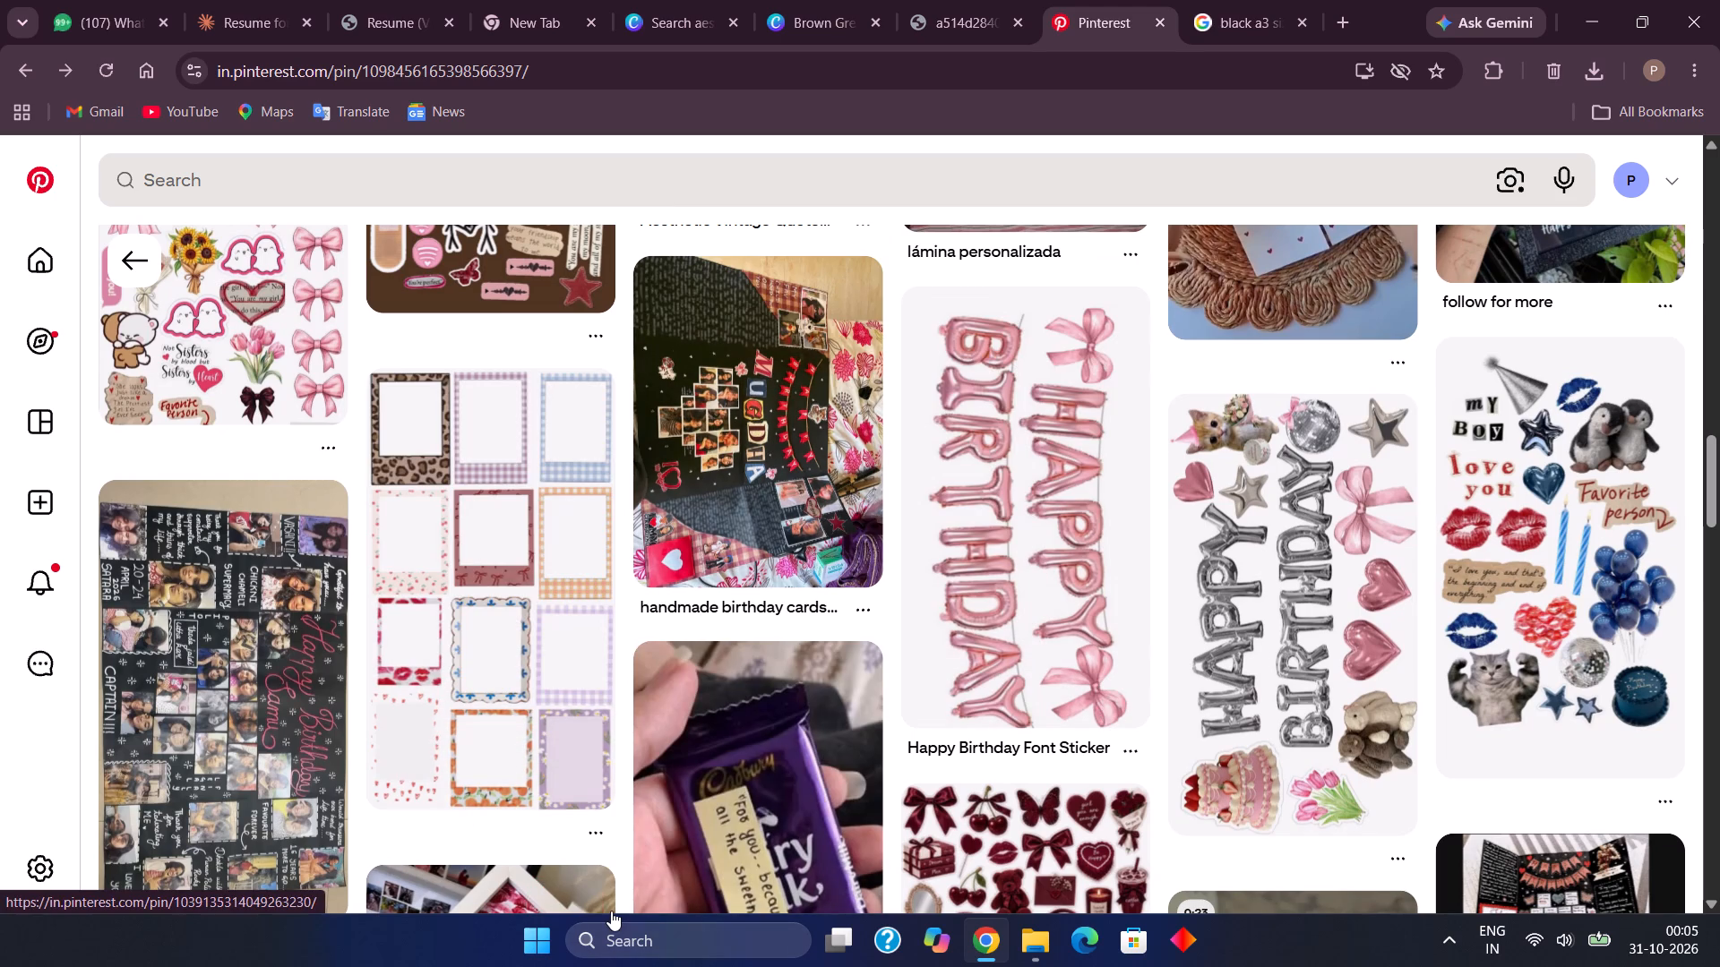
scroll(734, 766, down, 4)
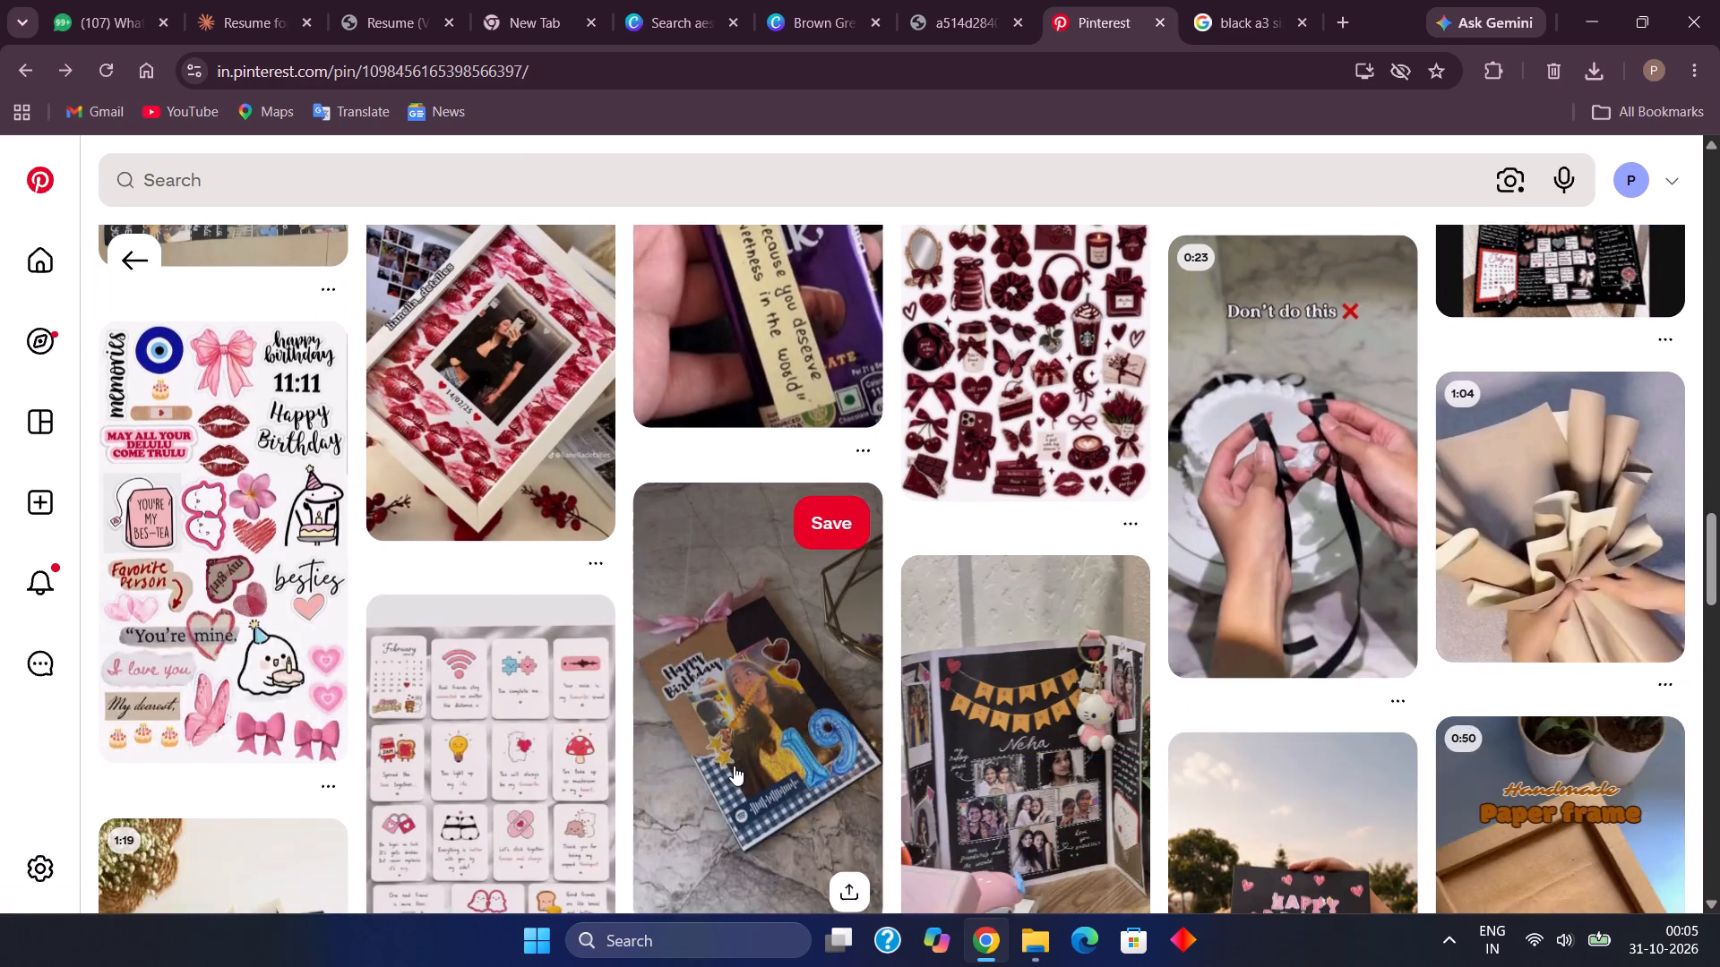
scroll(734, 766, down, 5)
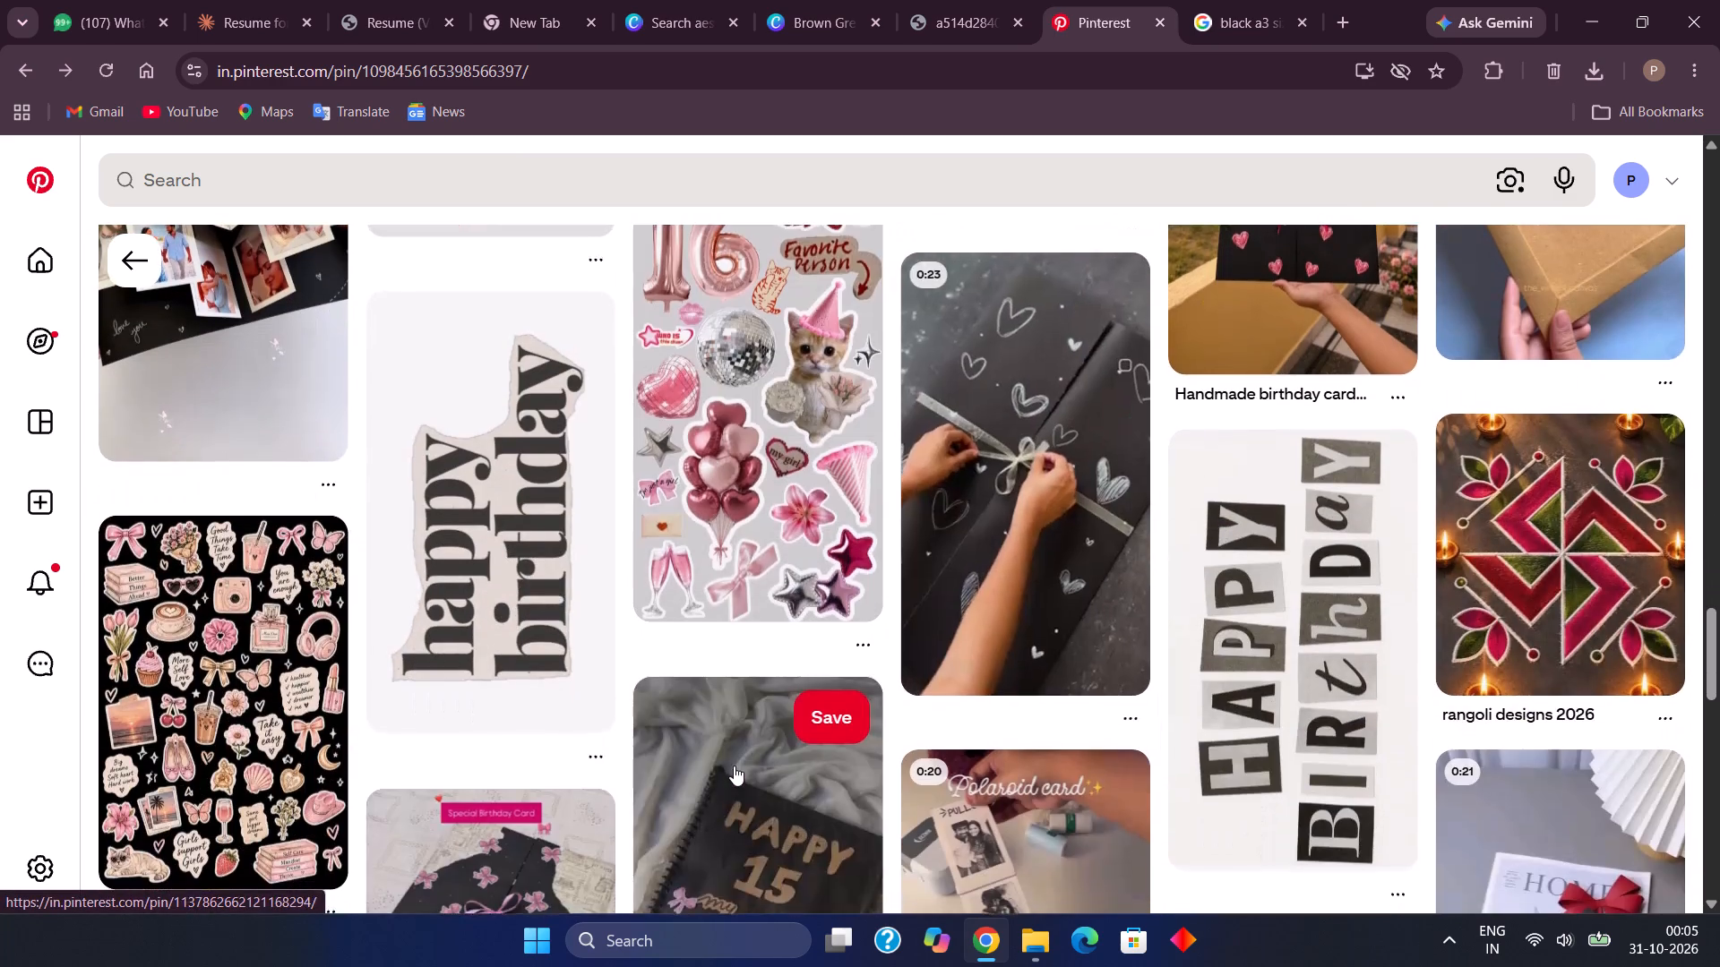
scroll(734, 766, down, 4)
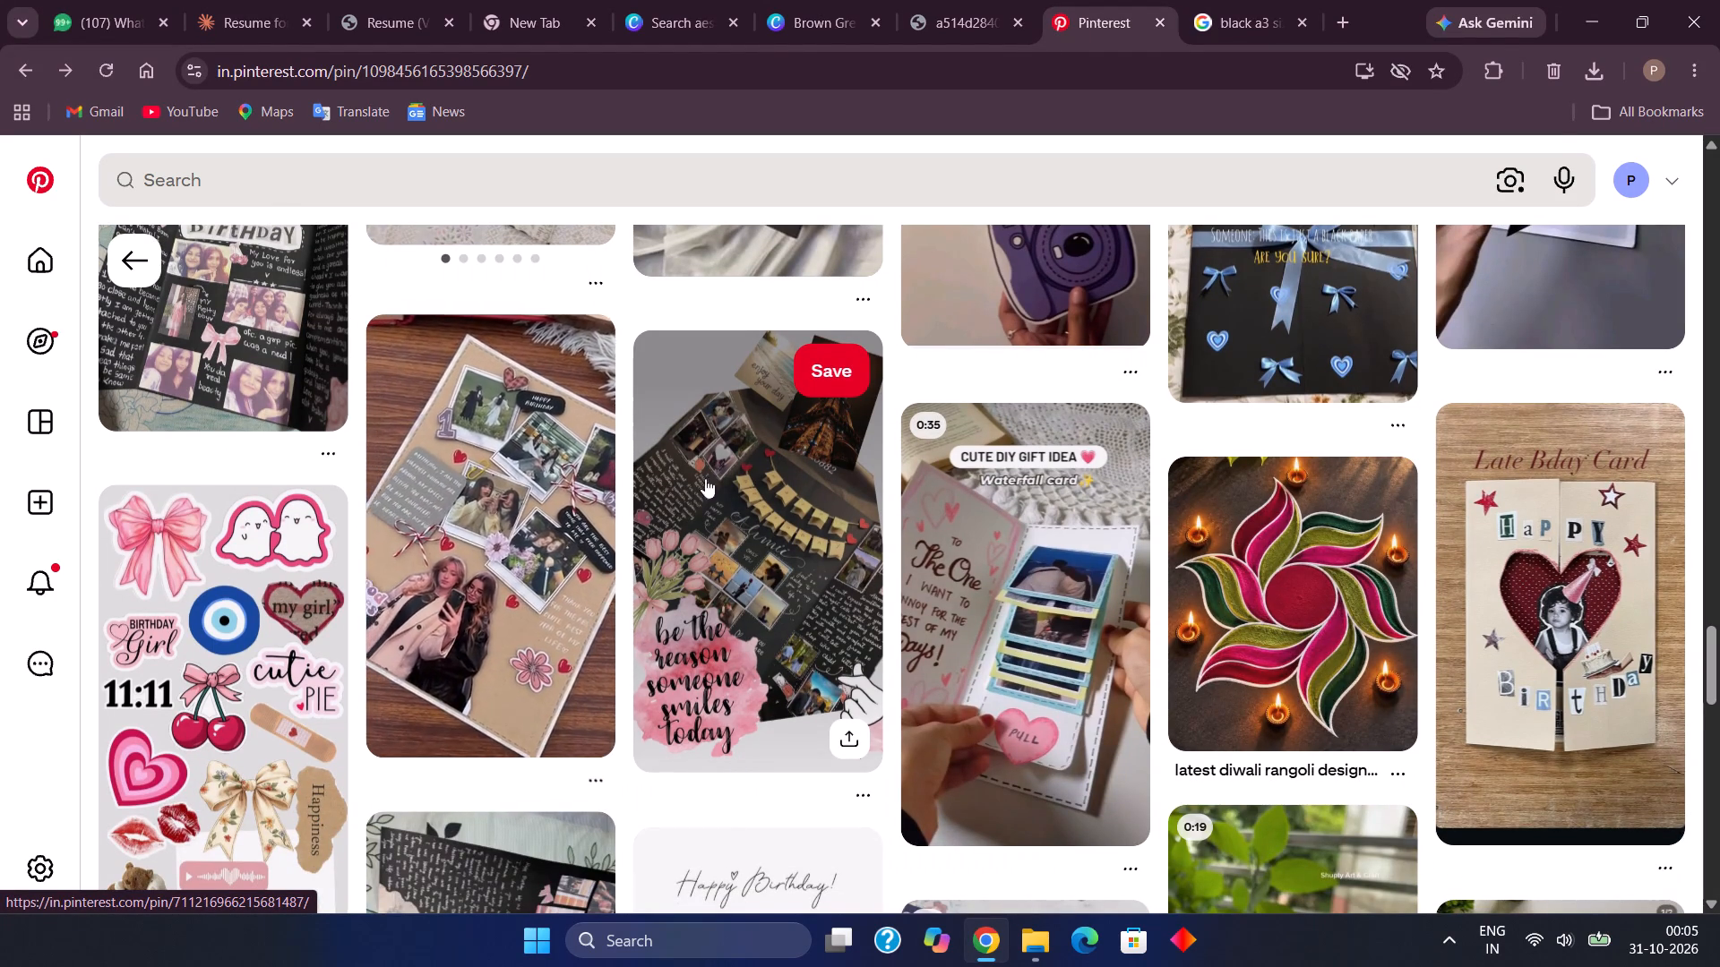
scroll(727, 664, down, 4)
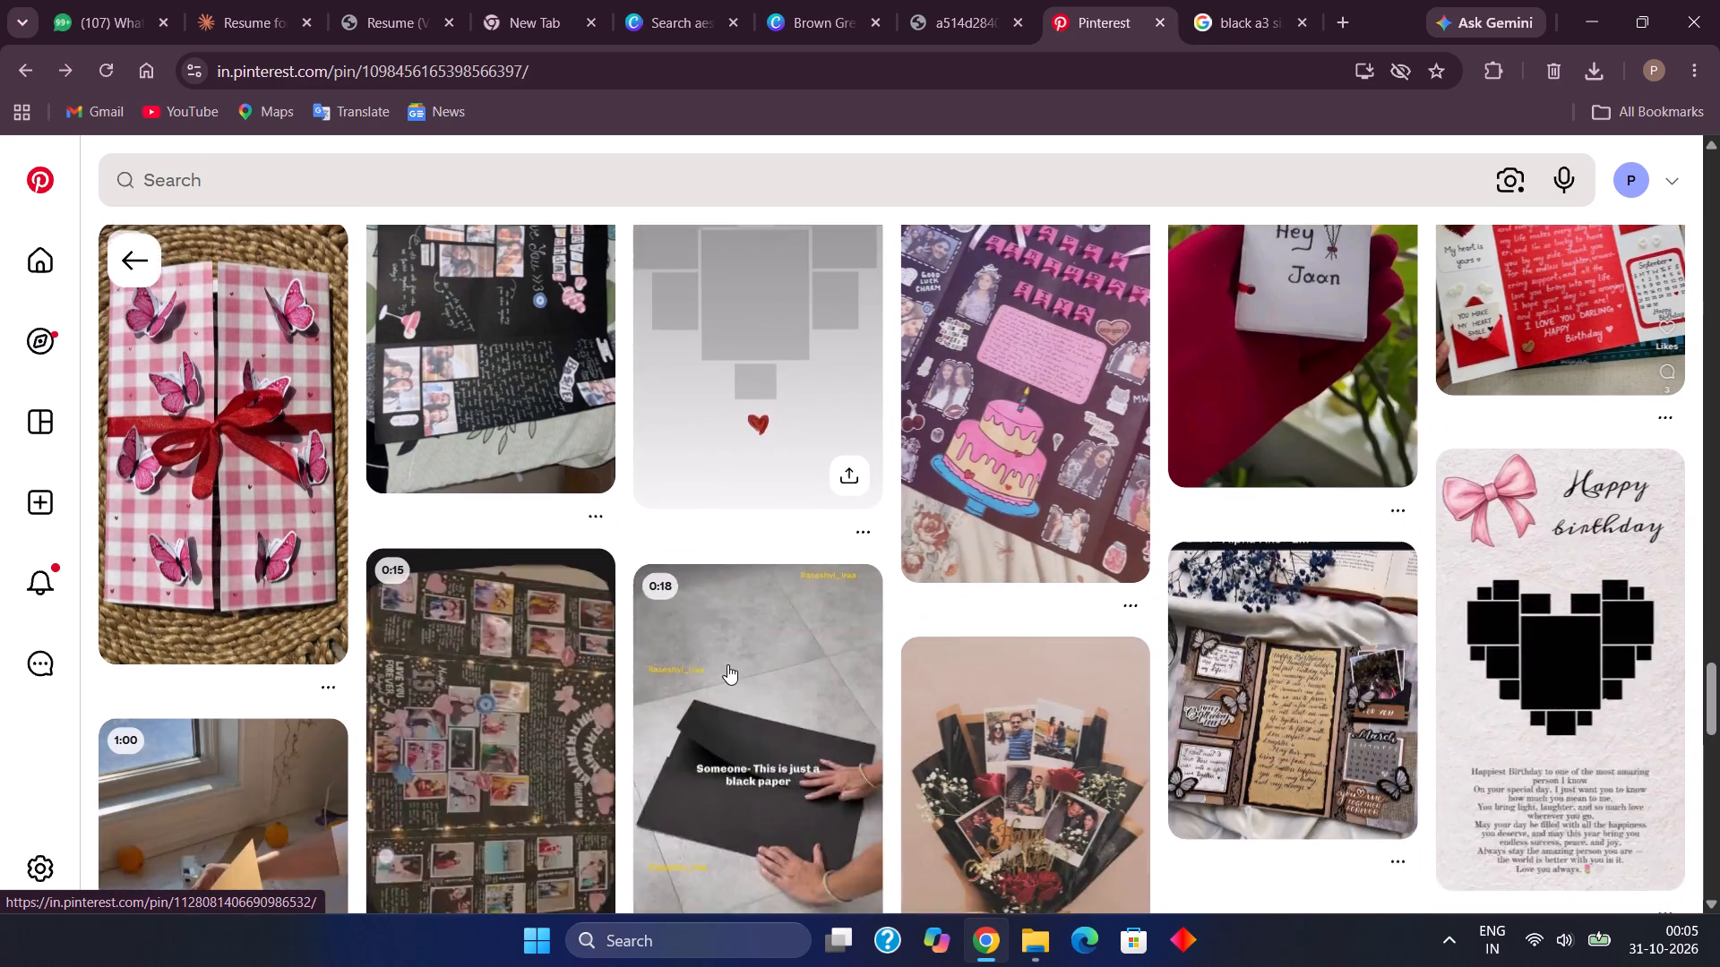
scroll(727, 664, down, 2)
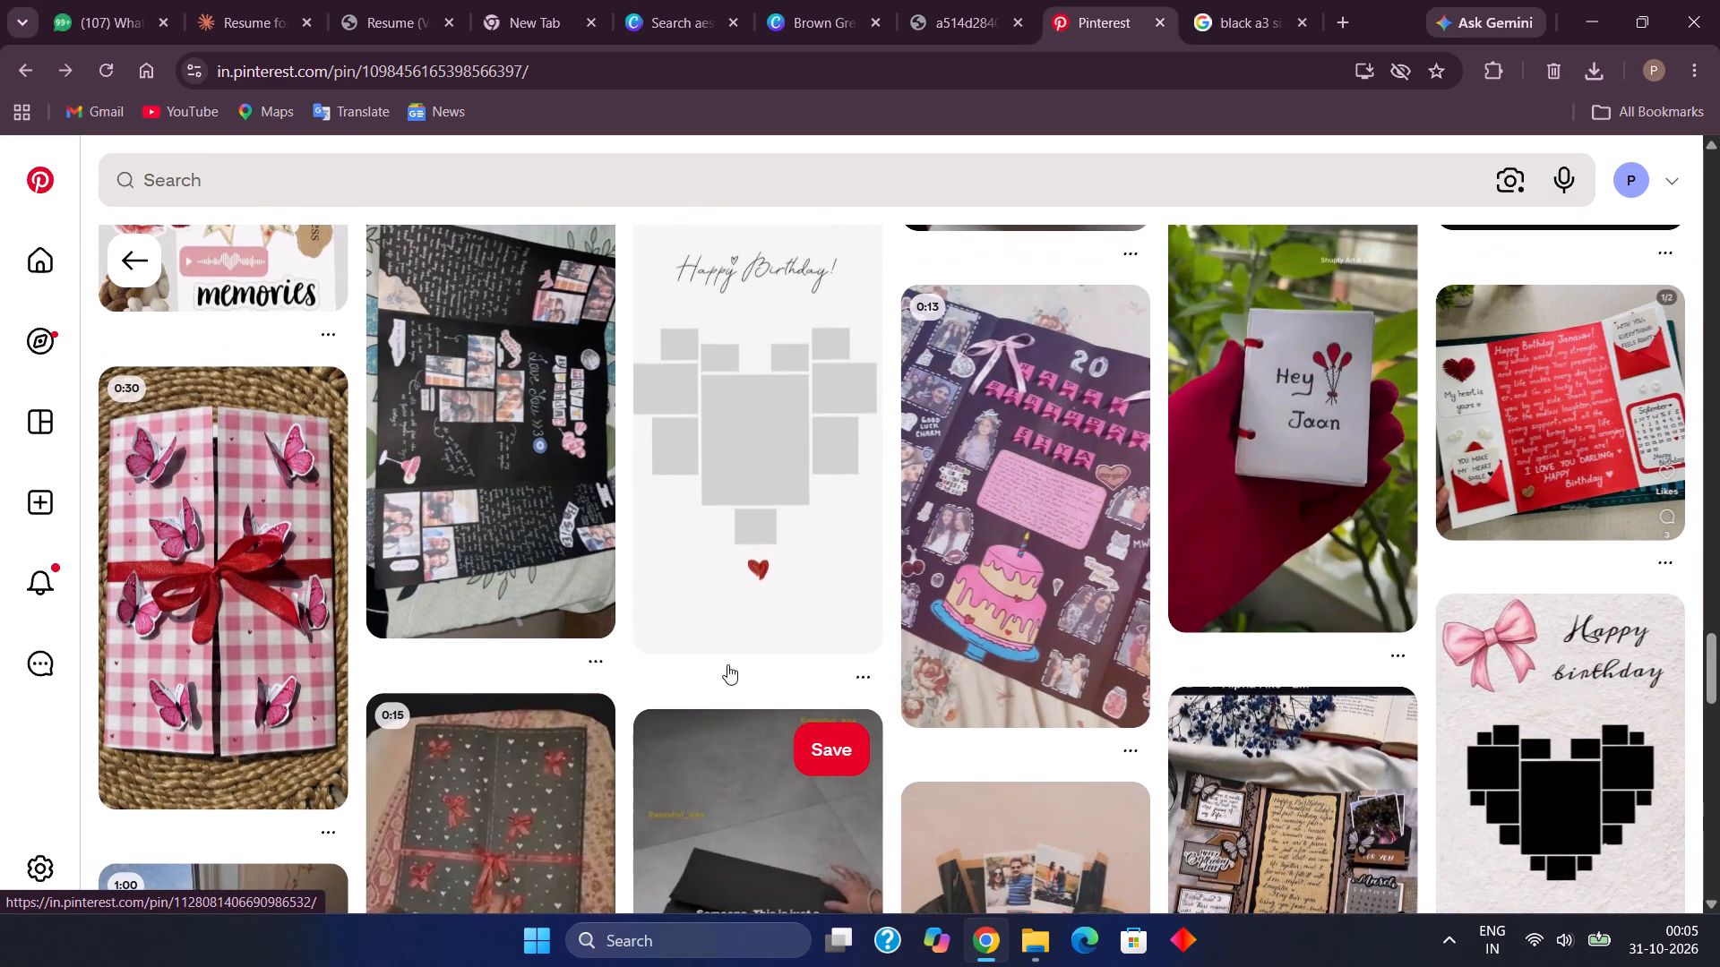
scroll(727, 664, down, 2)
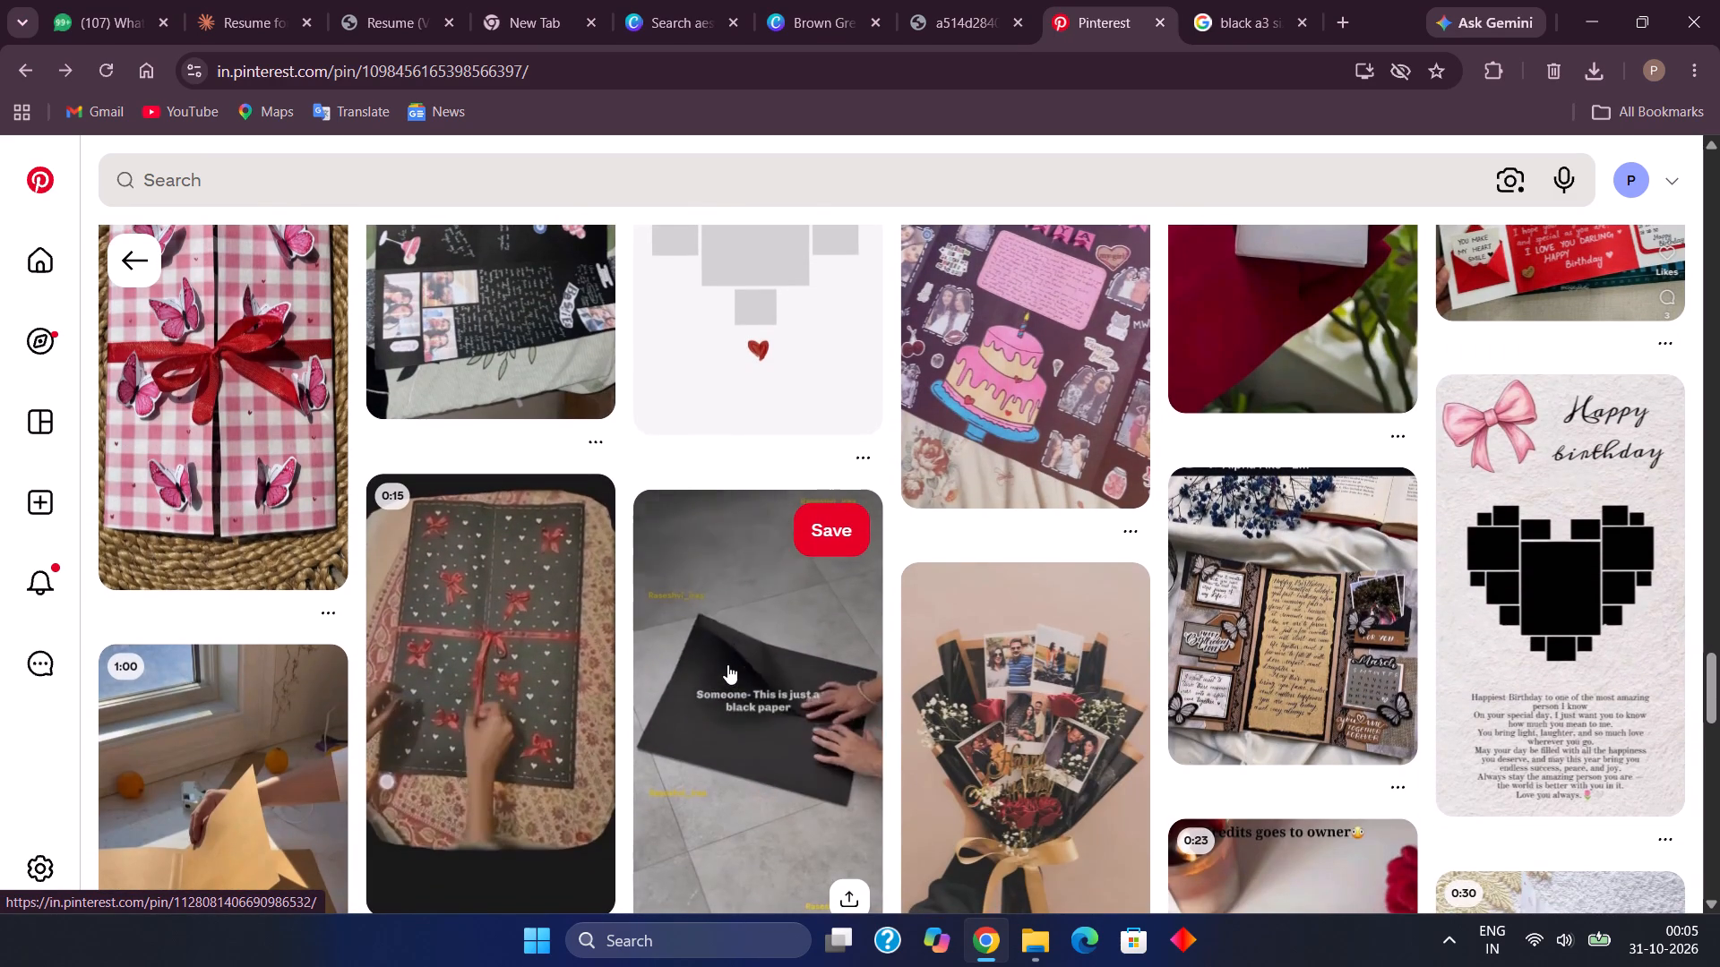
scroll(727, 664, down, 1)
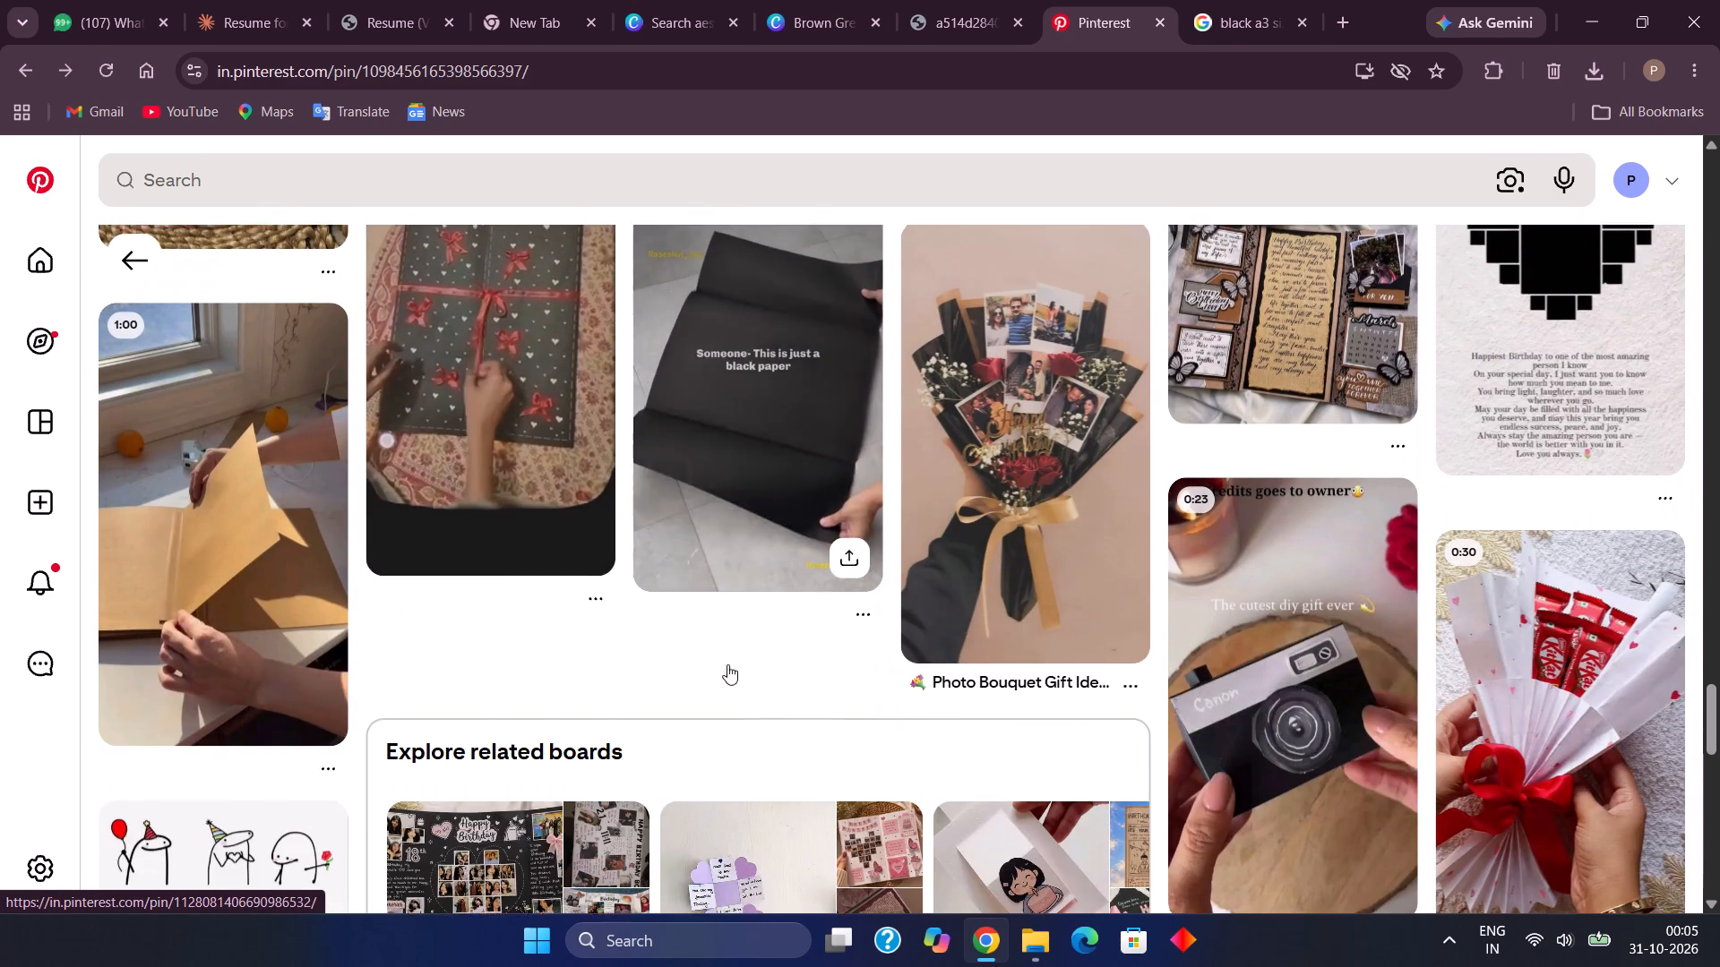
scroll(727, 664, down, 1)
scroll(727, 664, up, 2)
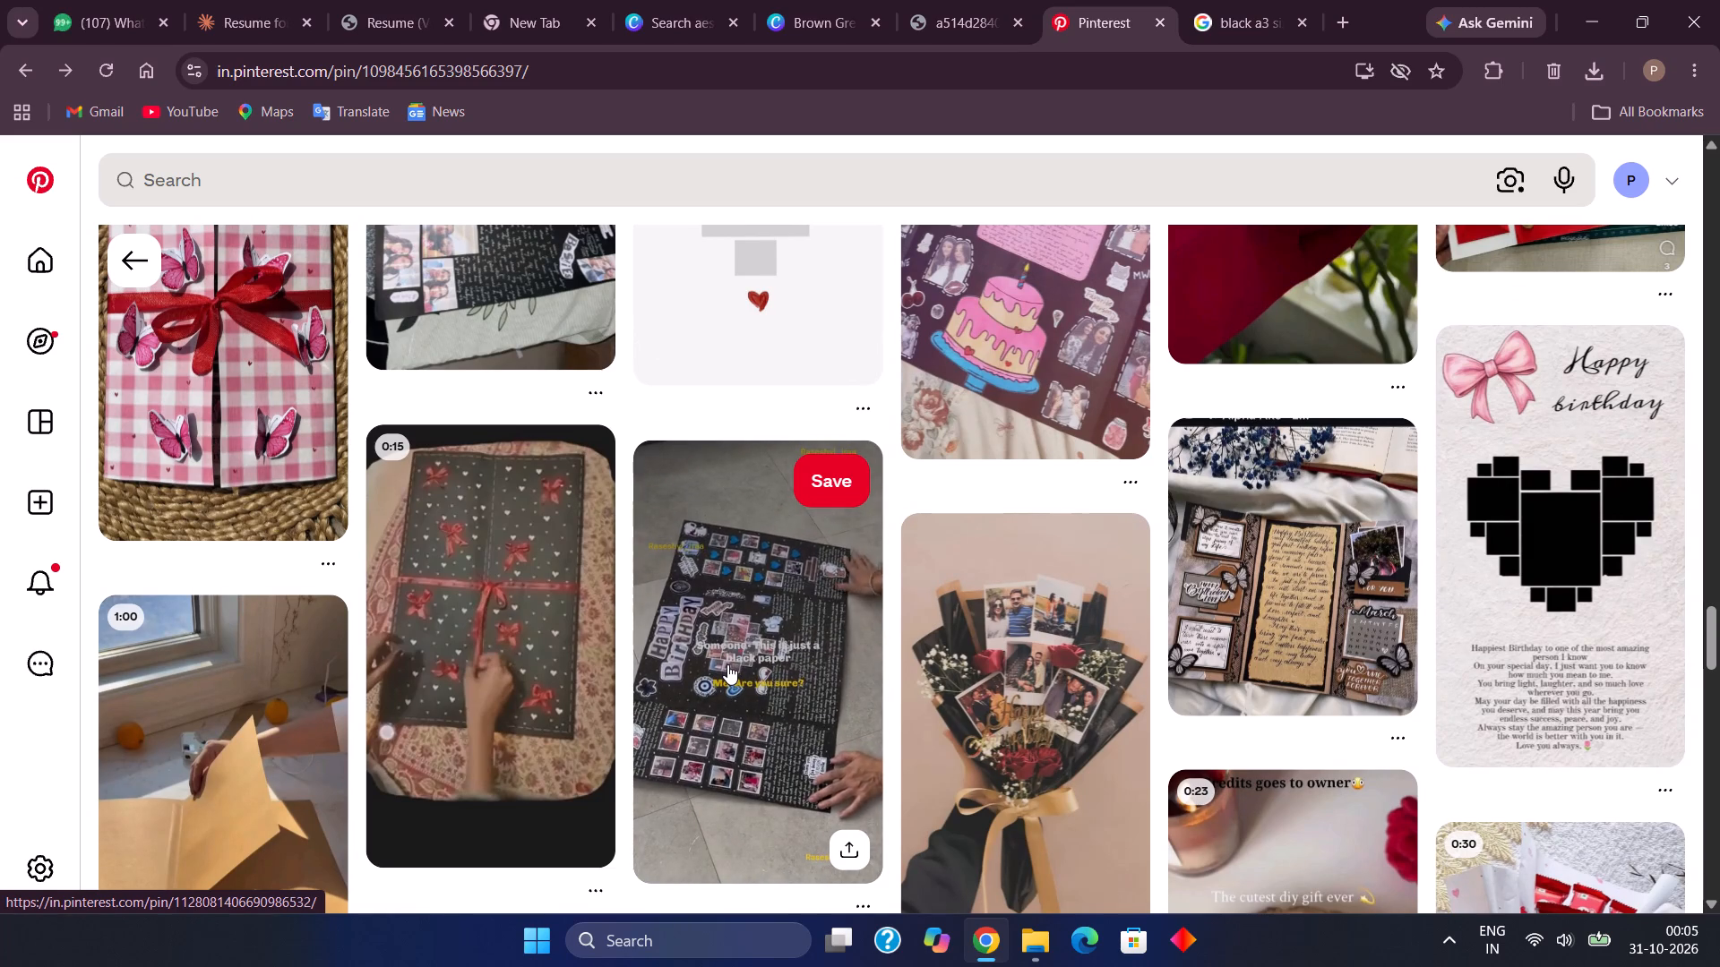
scroll(727, 664, down, 4)
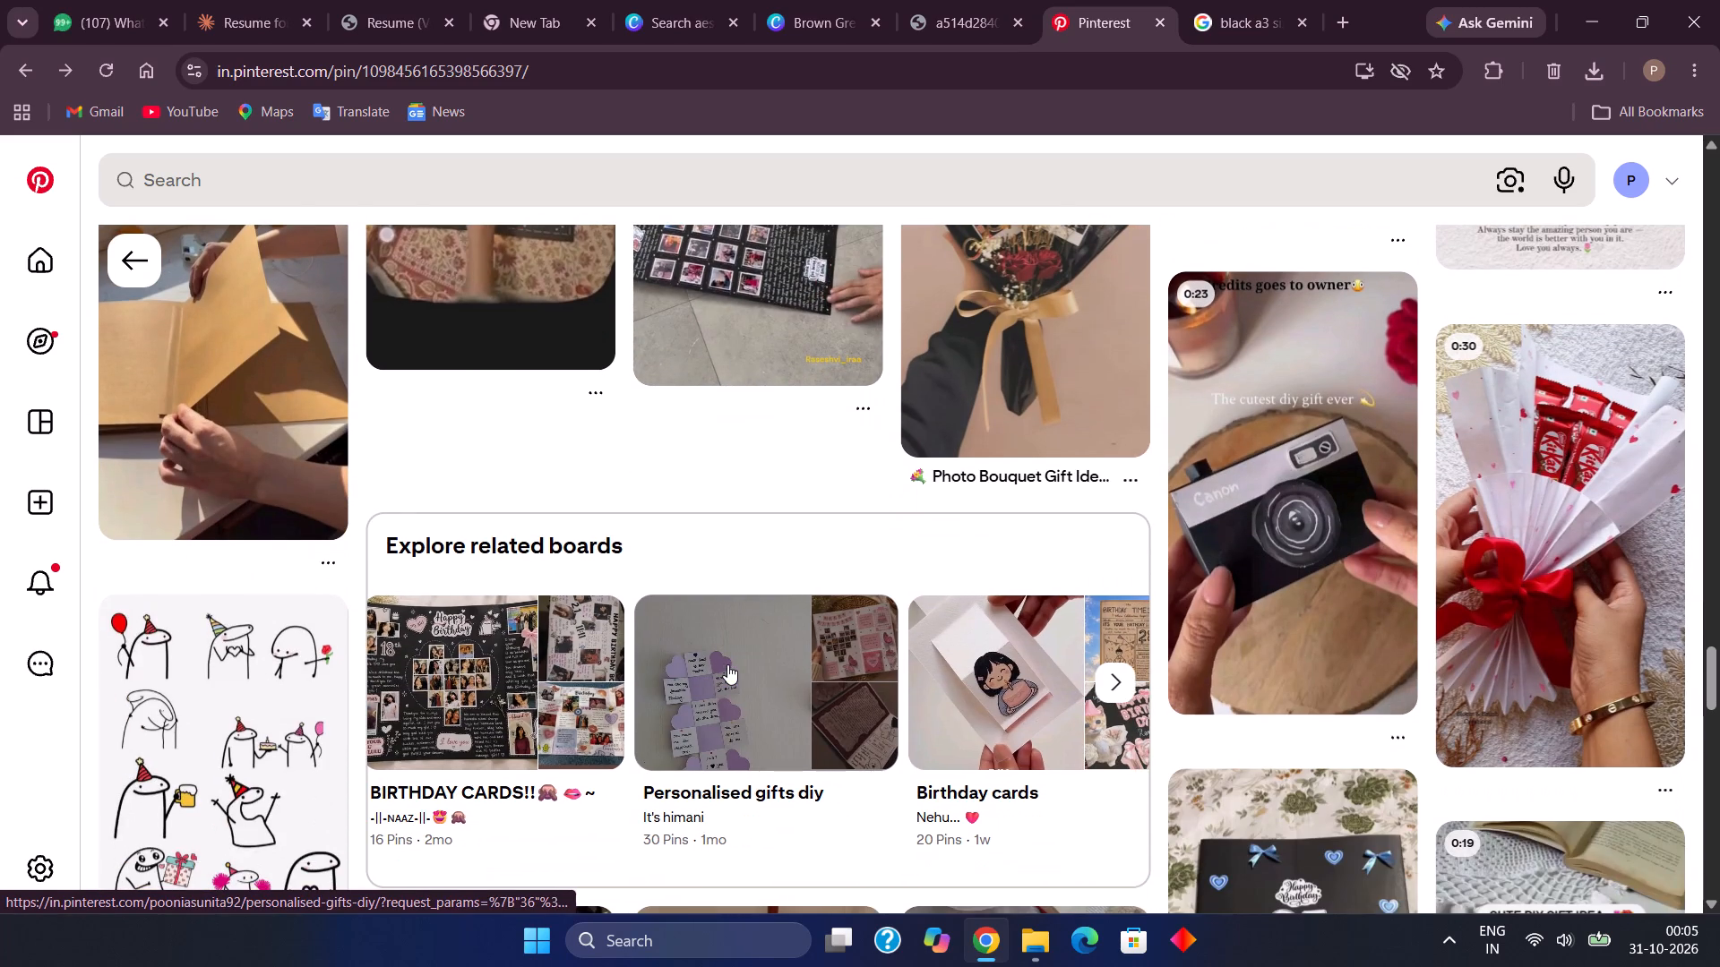
scroll(727, 664, down, 8)
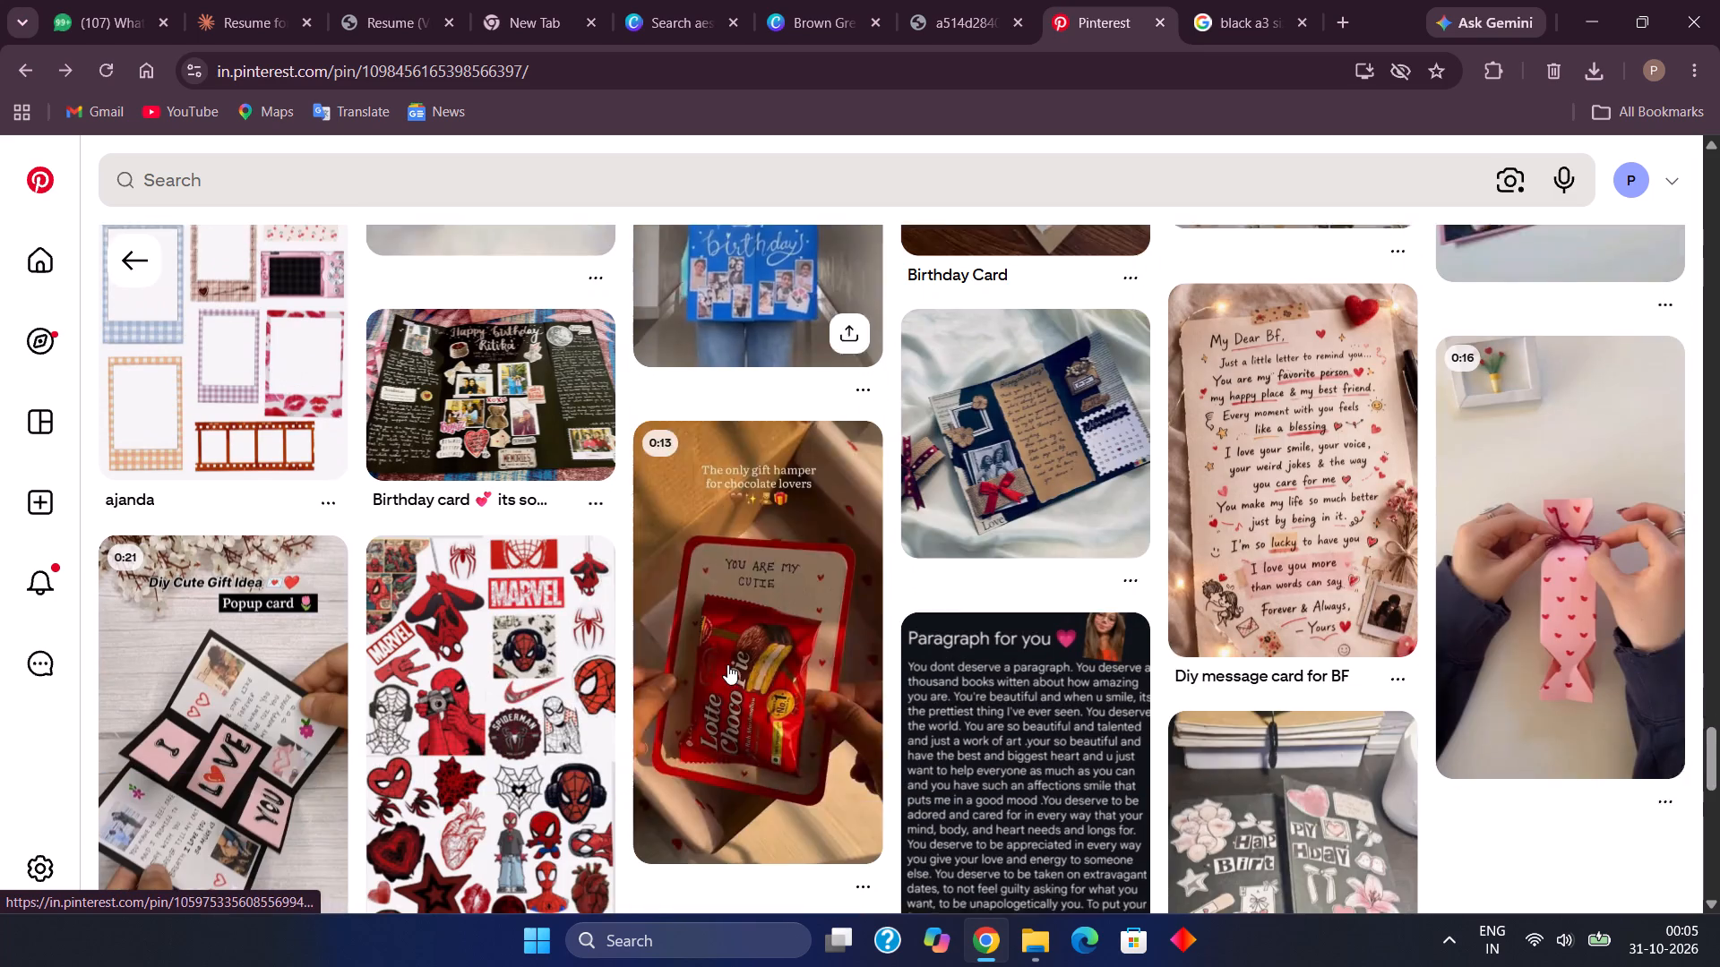
scroll(727, 664, down, 2)
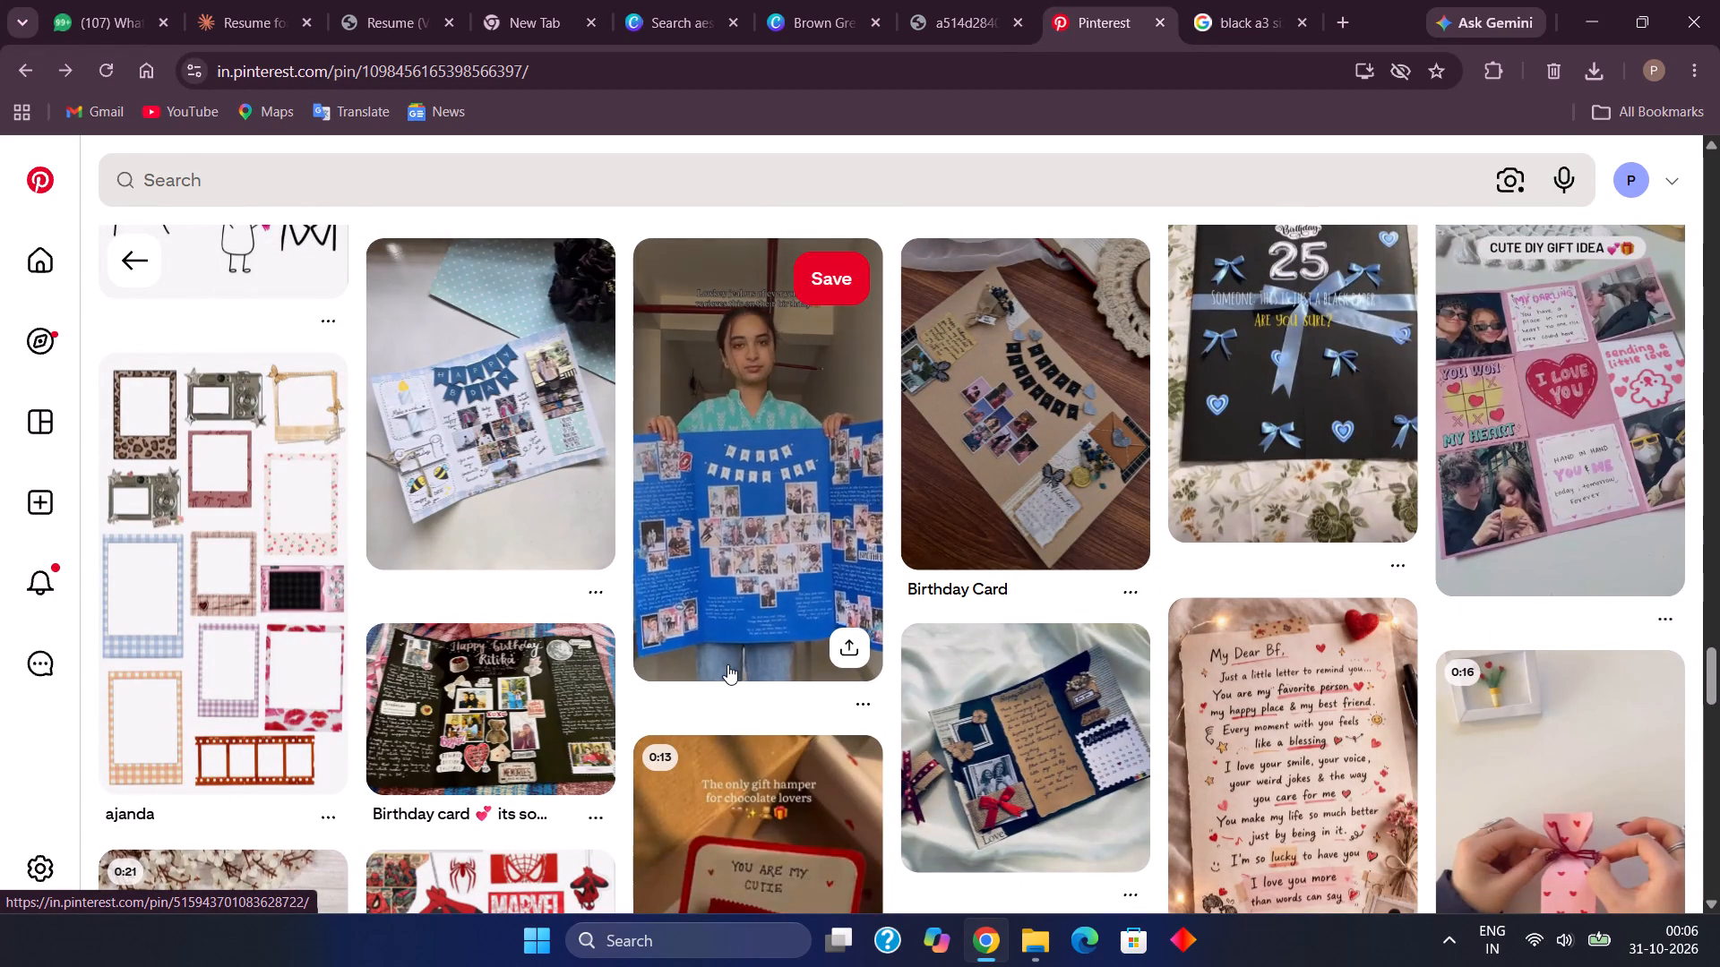
scroll(727, 664, down, 3)
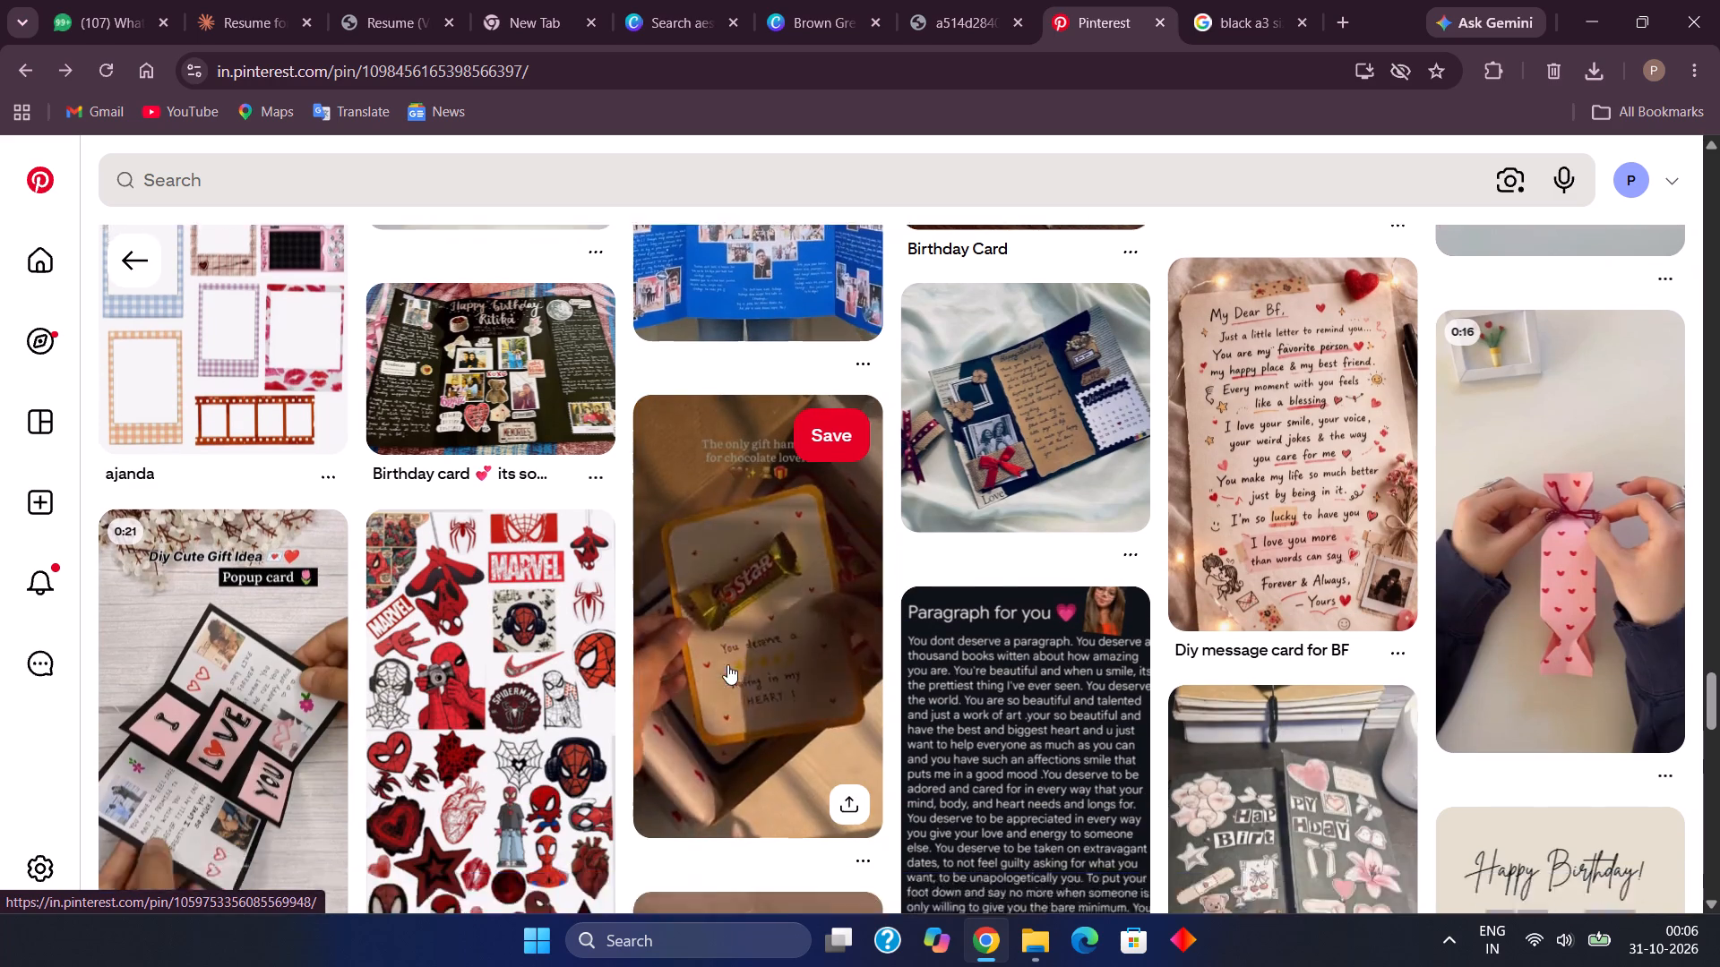
scroll(727, 664, down, 6)
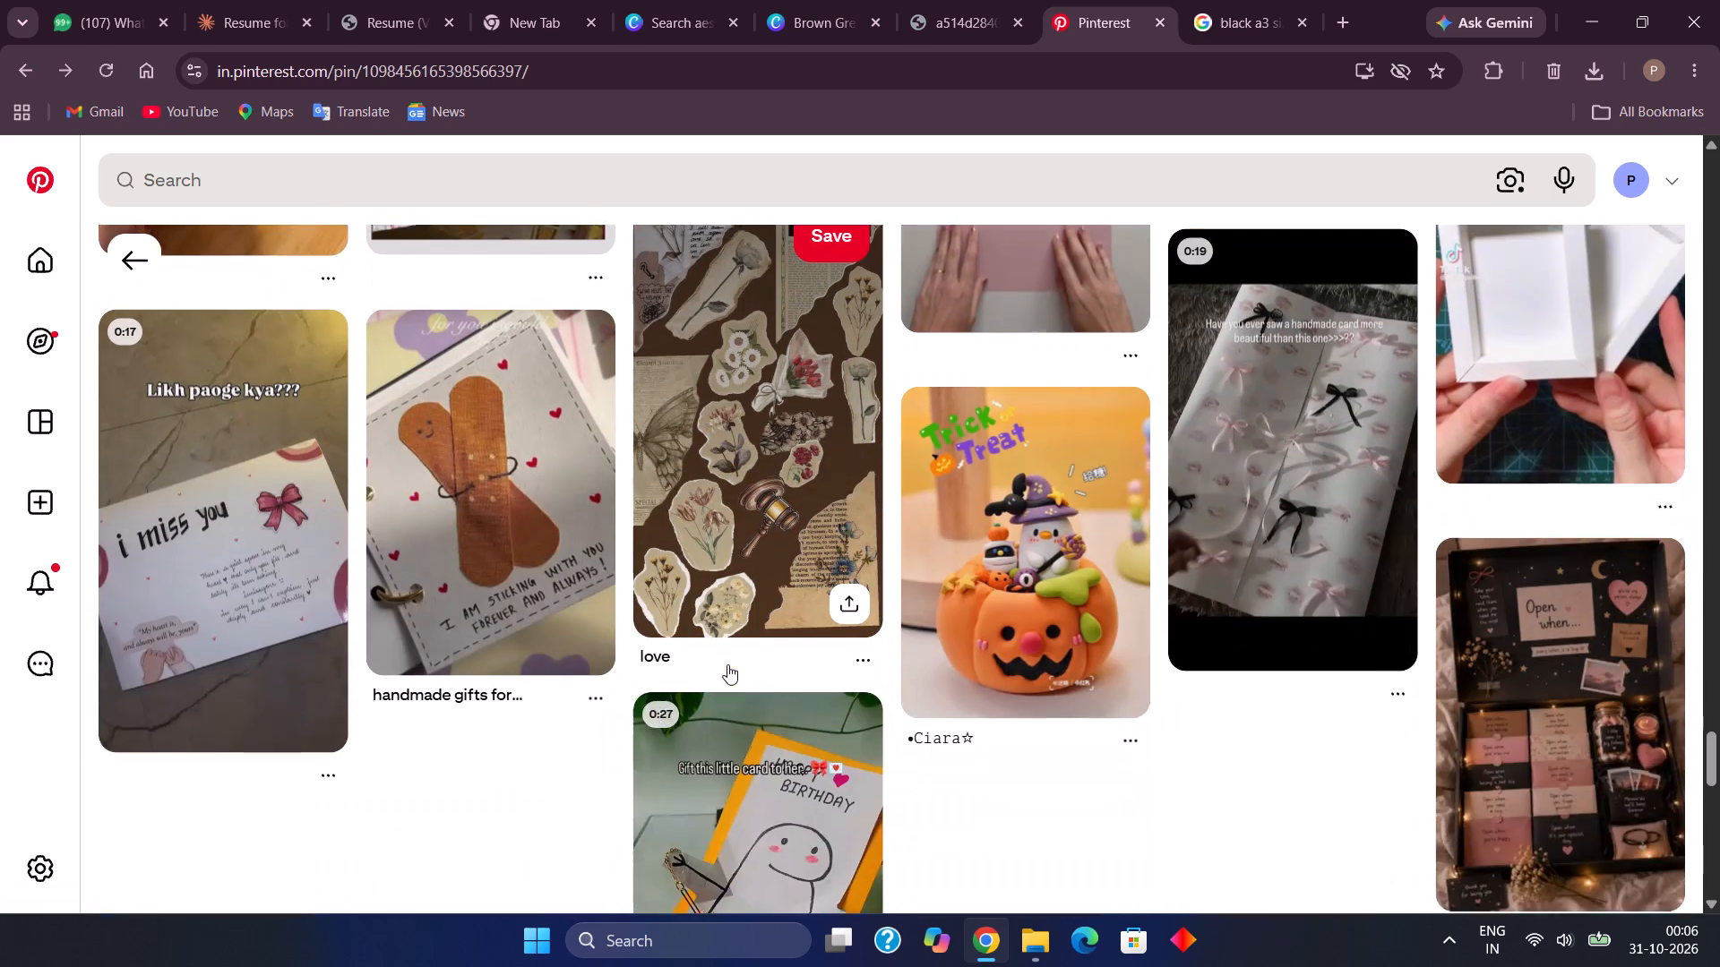
scroll(727, 664, down, 6)
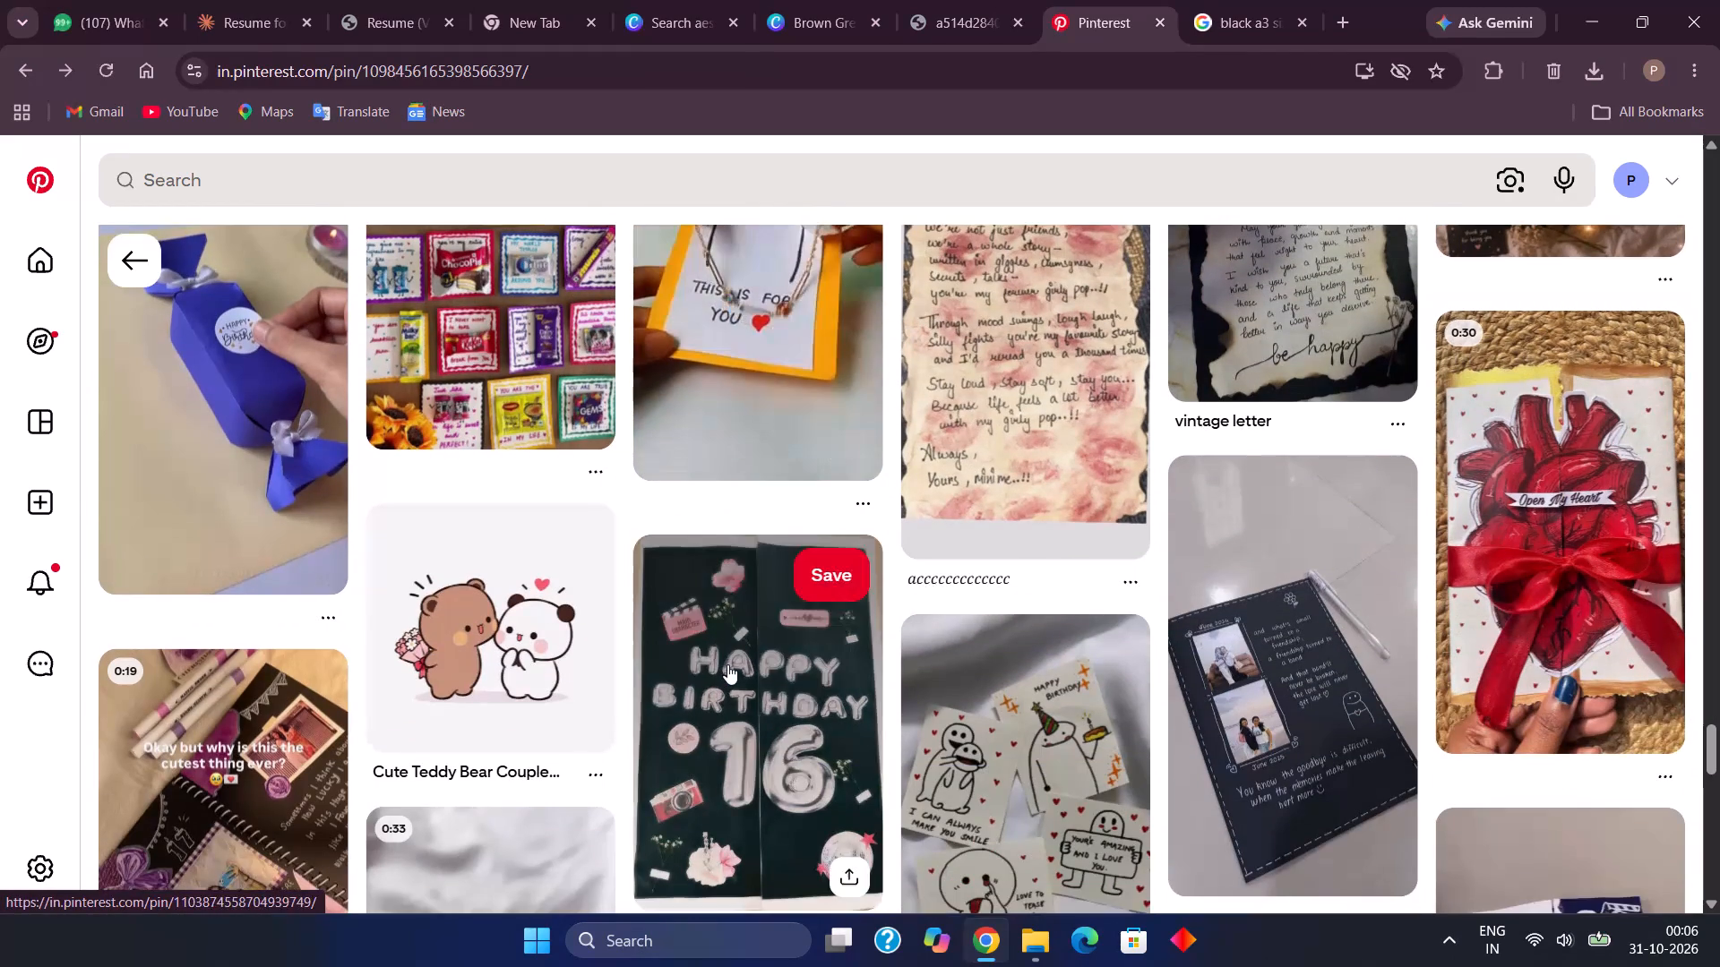
scroll(727, 664, down, 3)
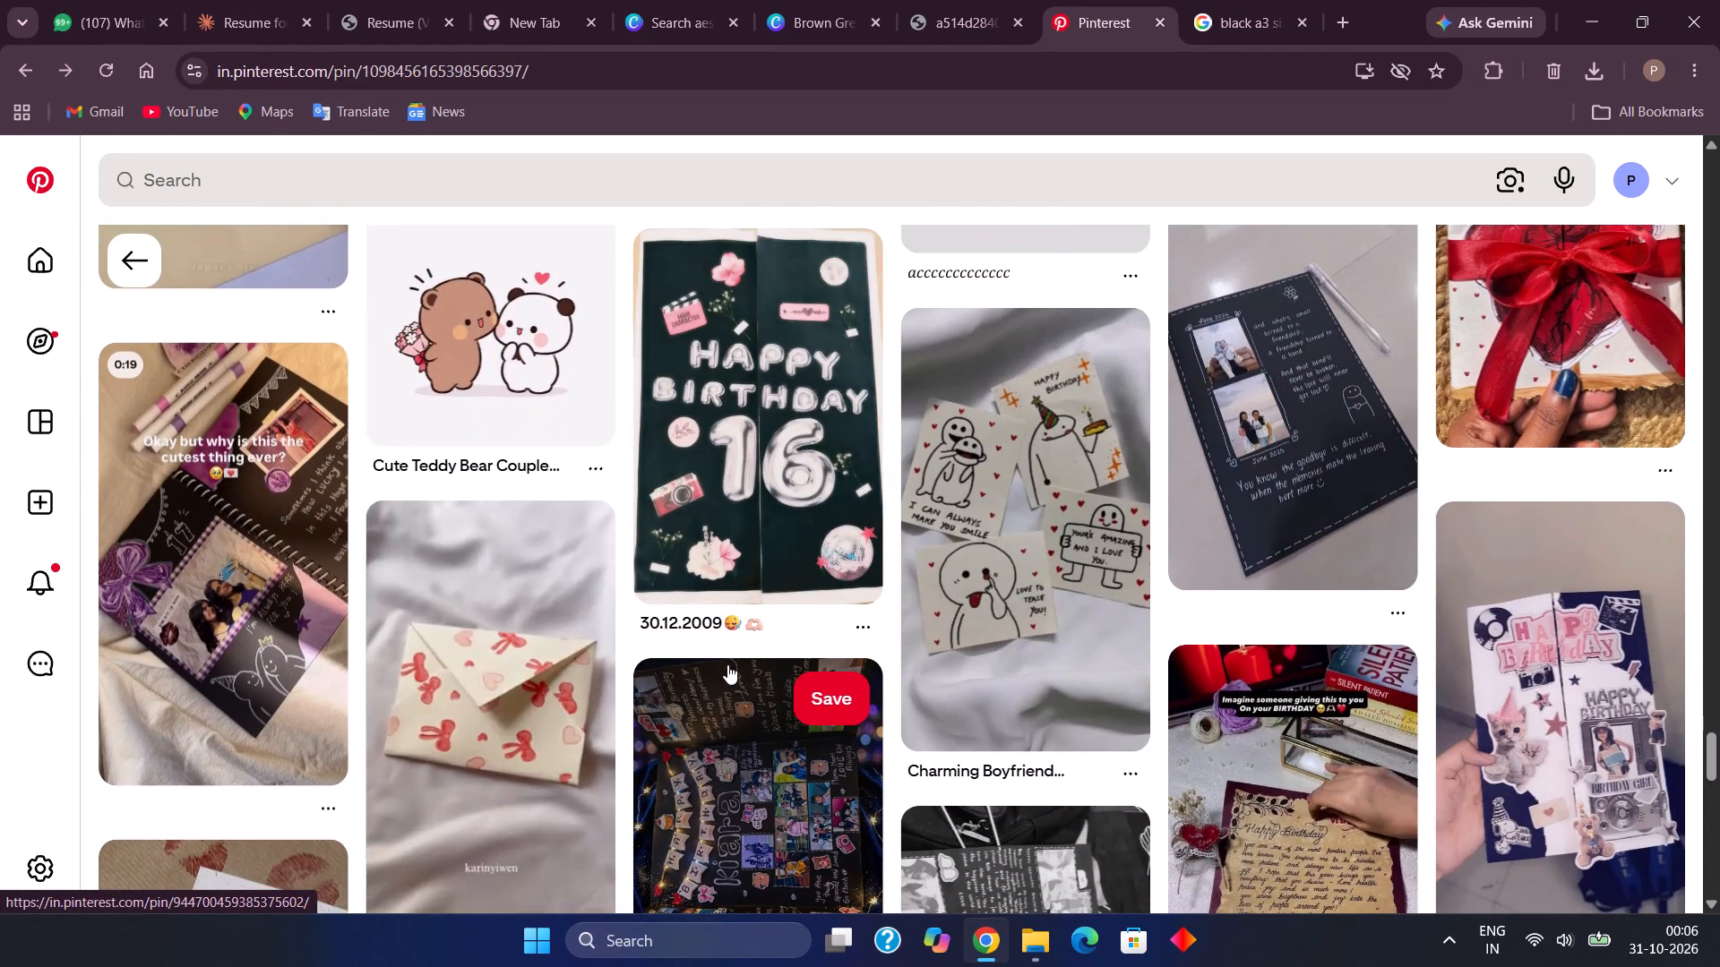
scroll(727, 664, down, 3)
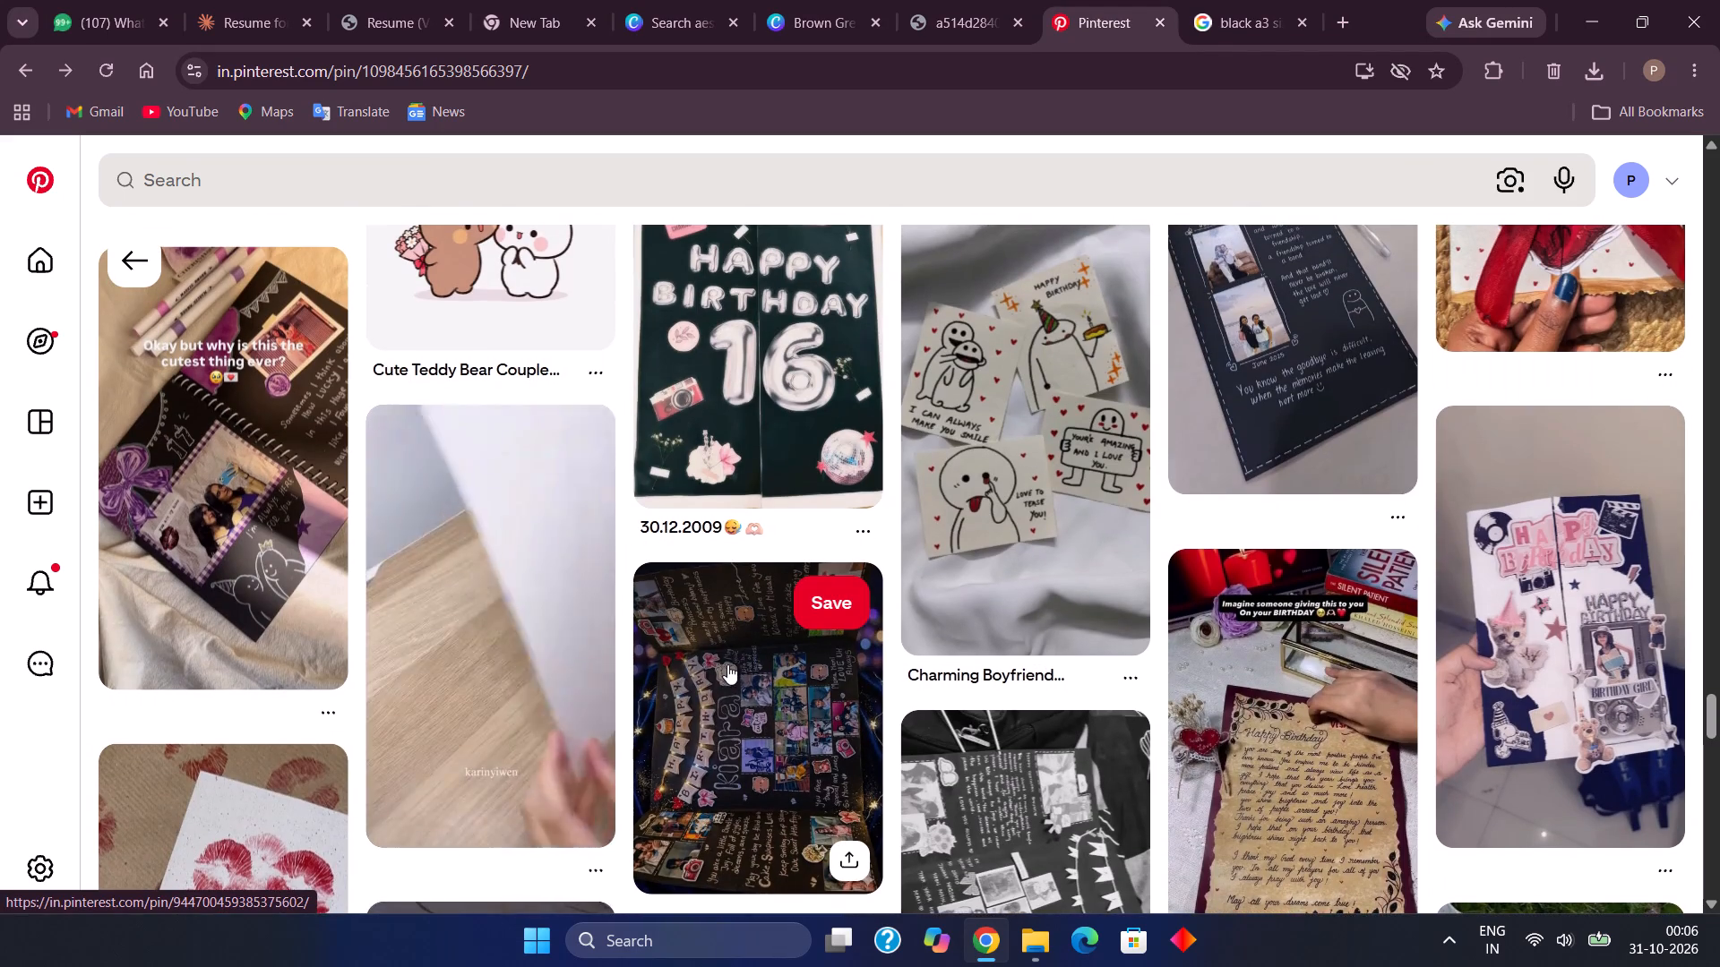
scroll(727, 664, down, 2)
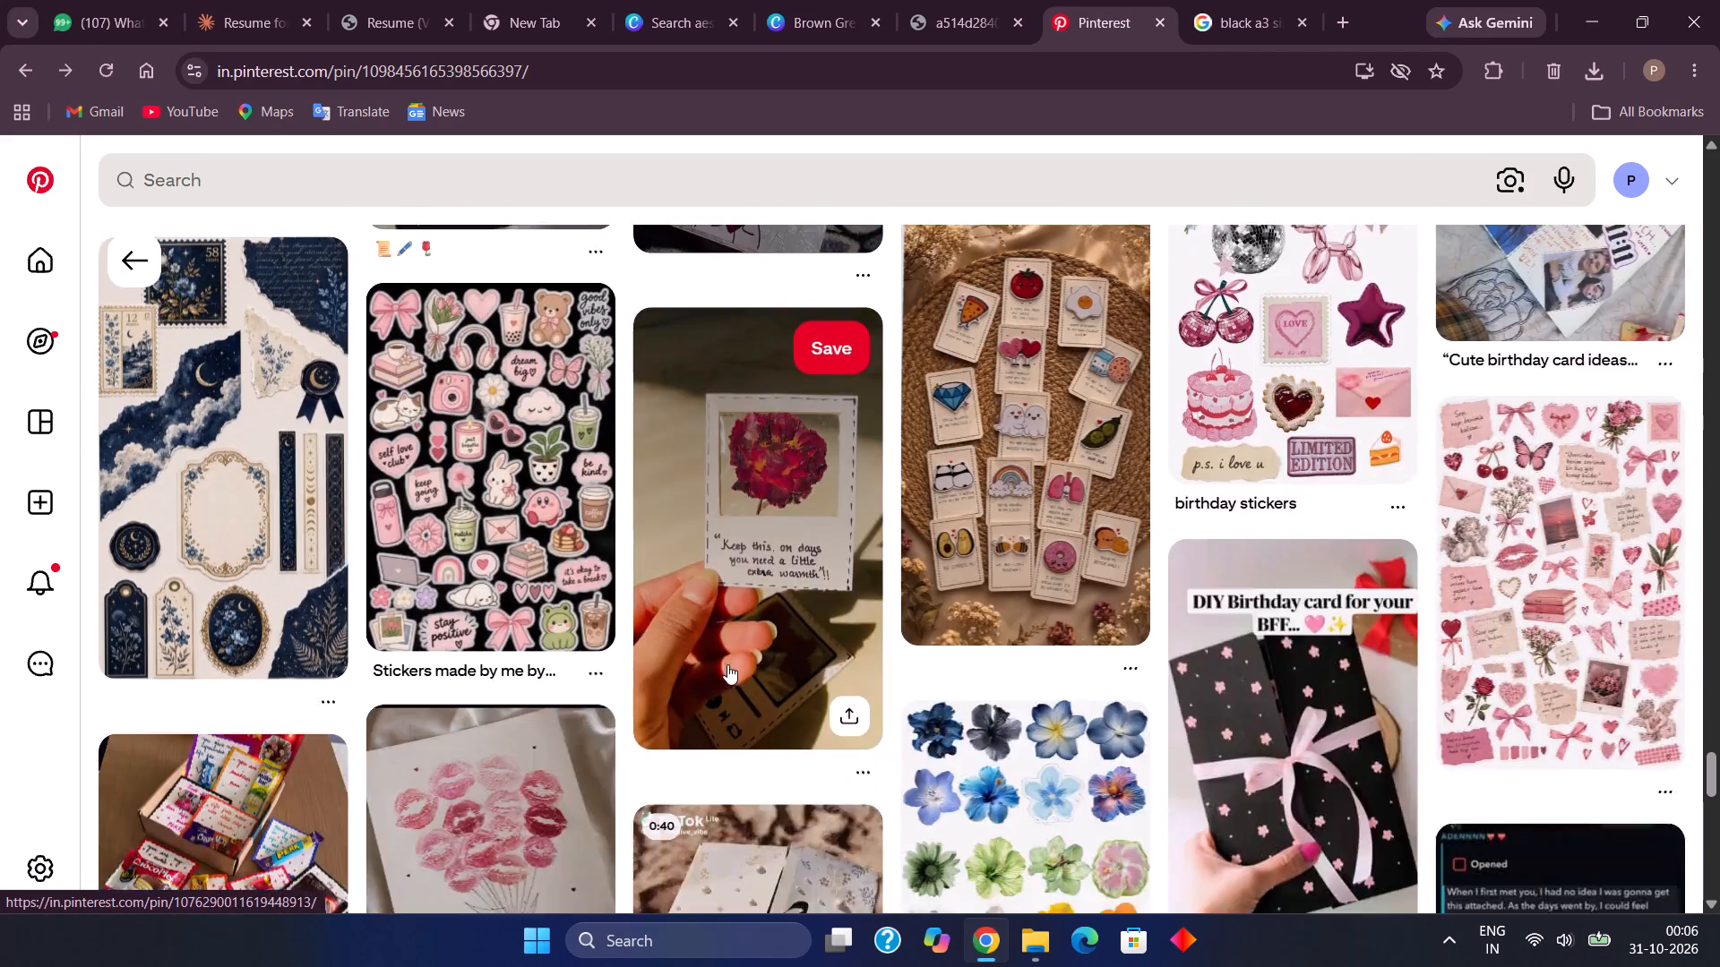
scroll(727, 664, down, 4)
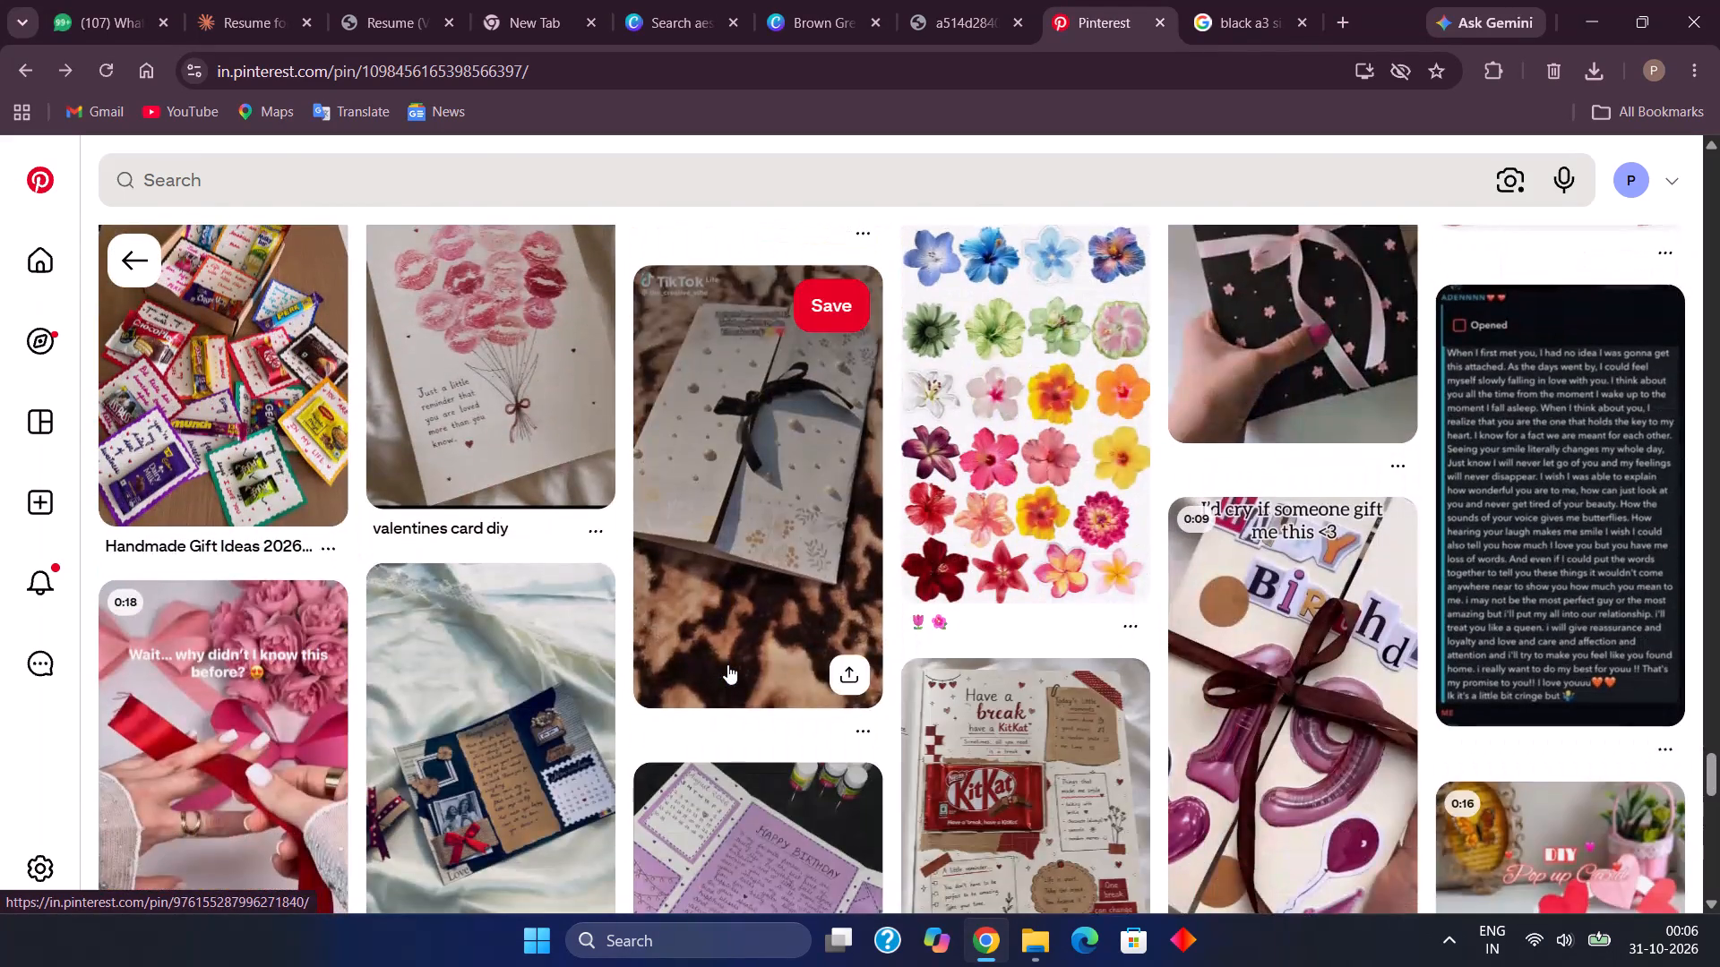
scroll(727, 664, down, 2)
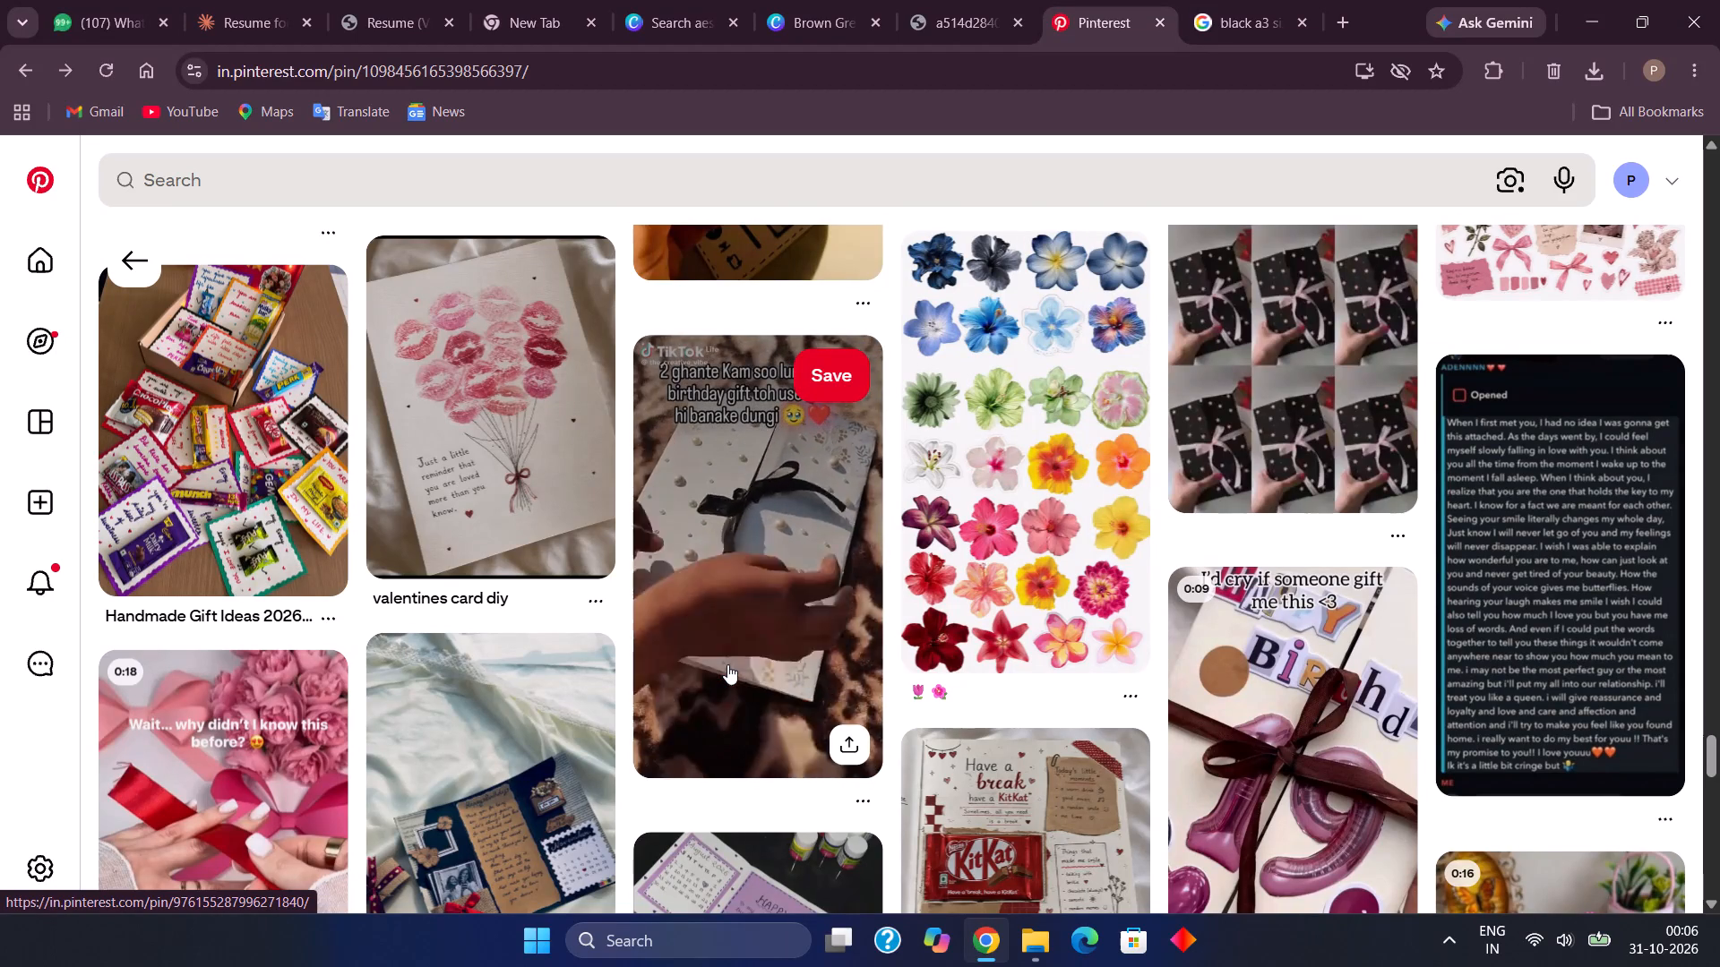
scroll(727, 664, down, 2)
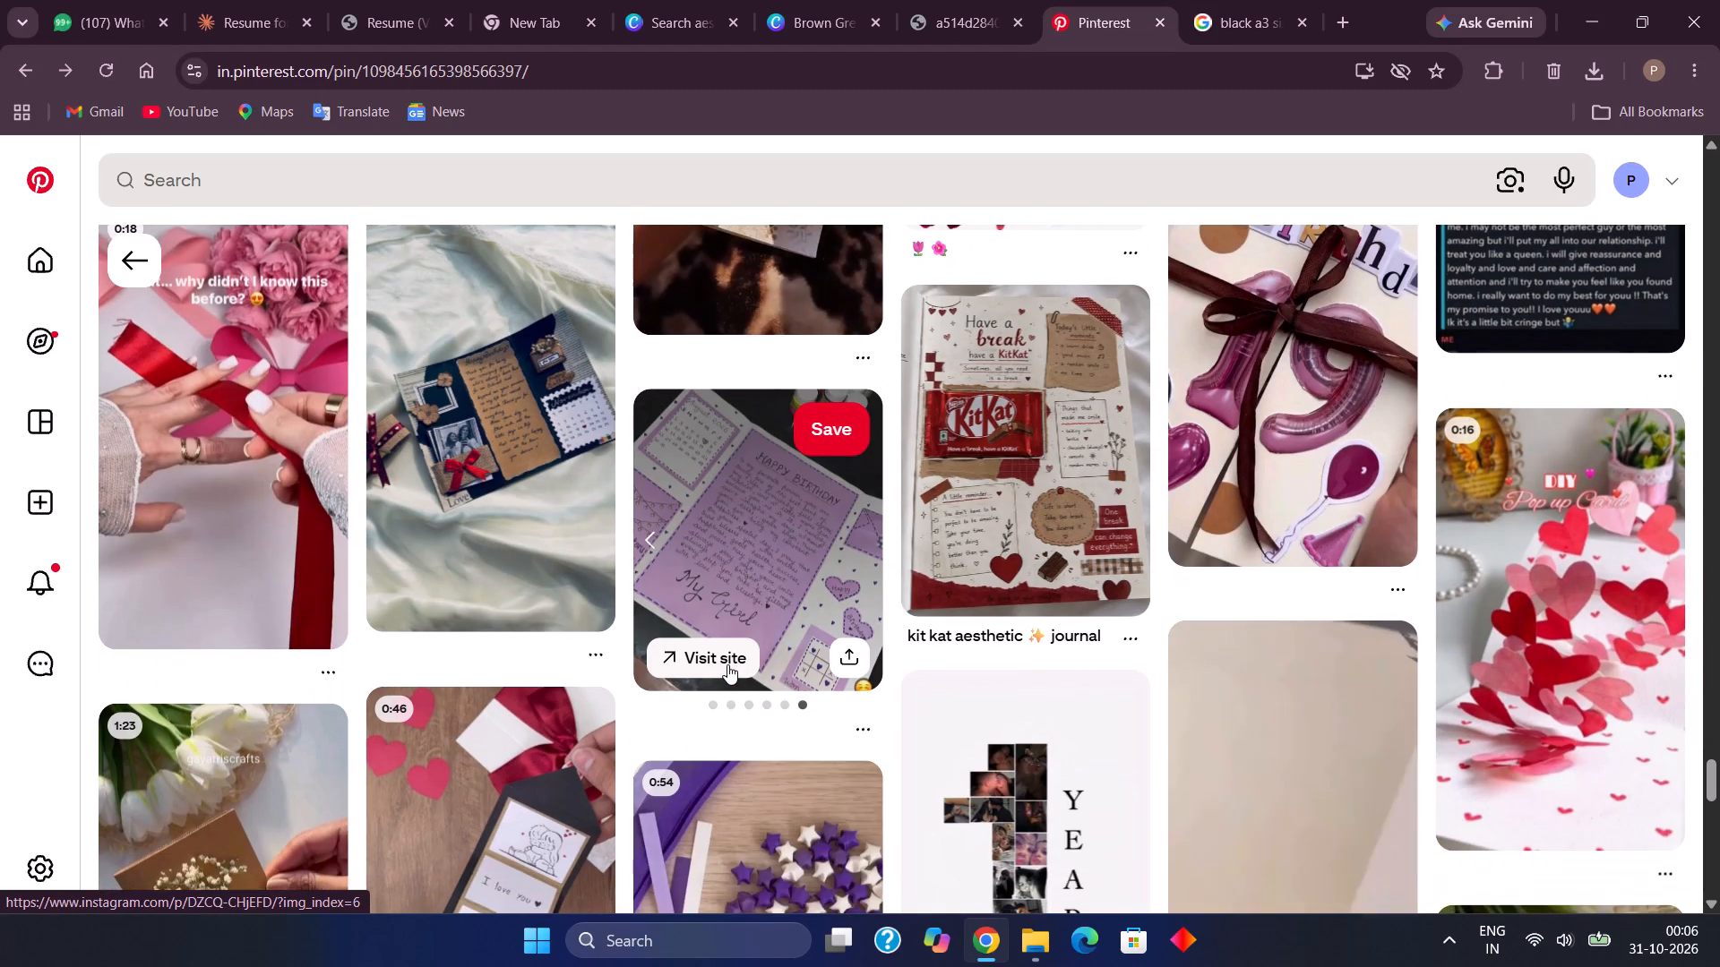
scroll(727, 664, down, 5)
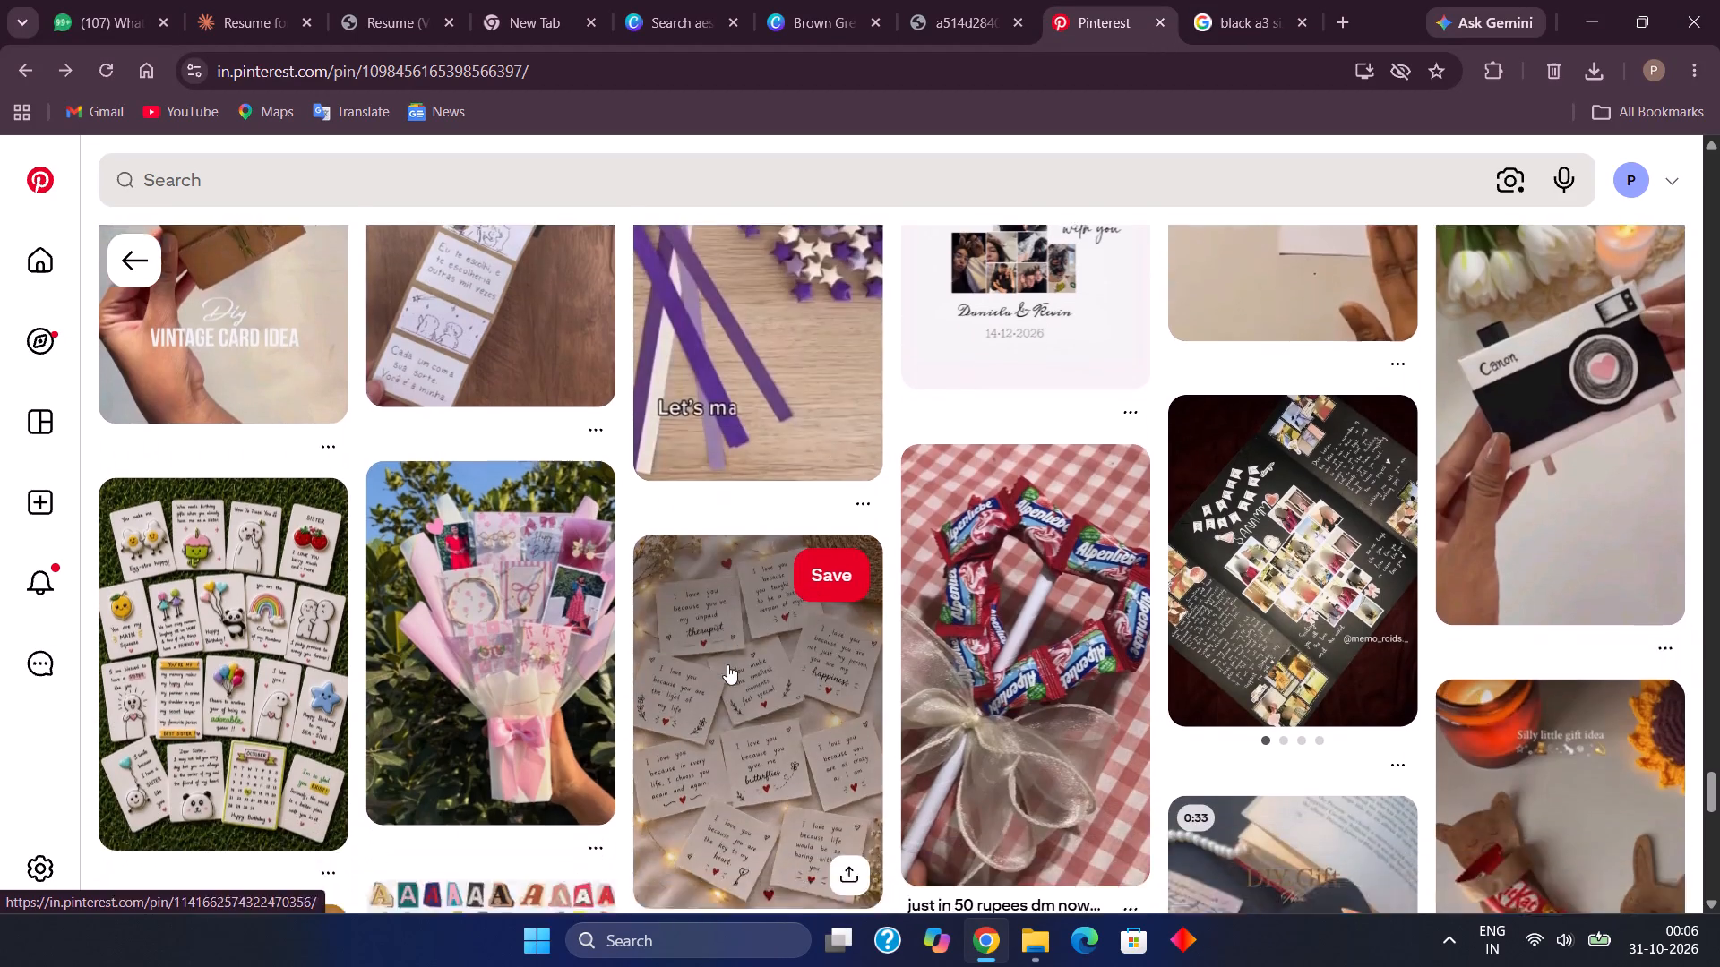
scroll(727, 664, down, 2)
scroll(727, 664, up, 12)
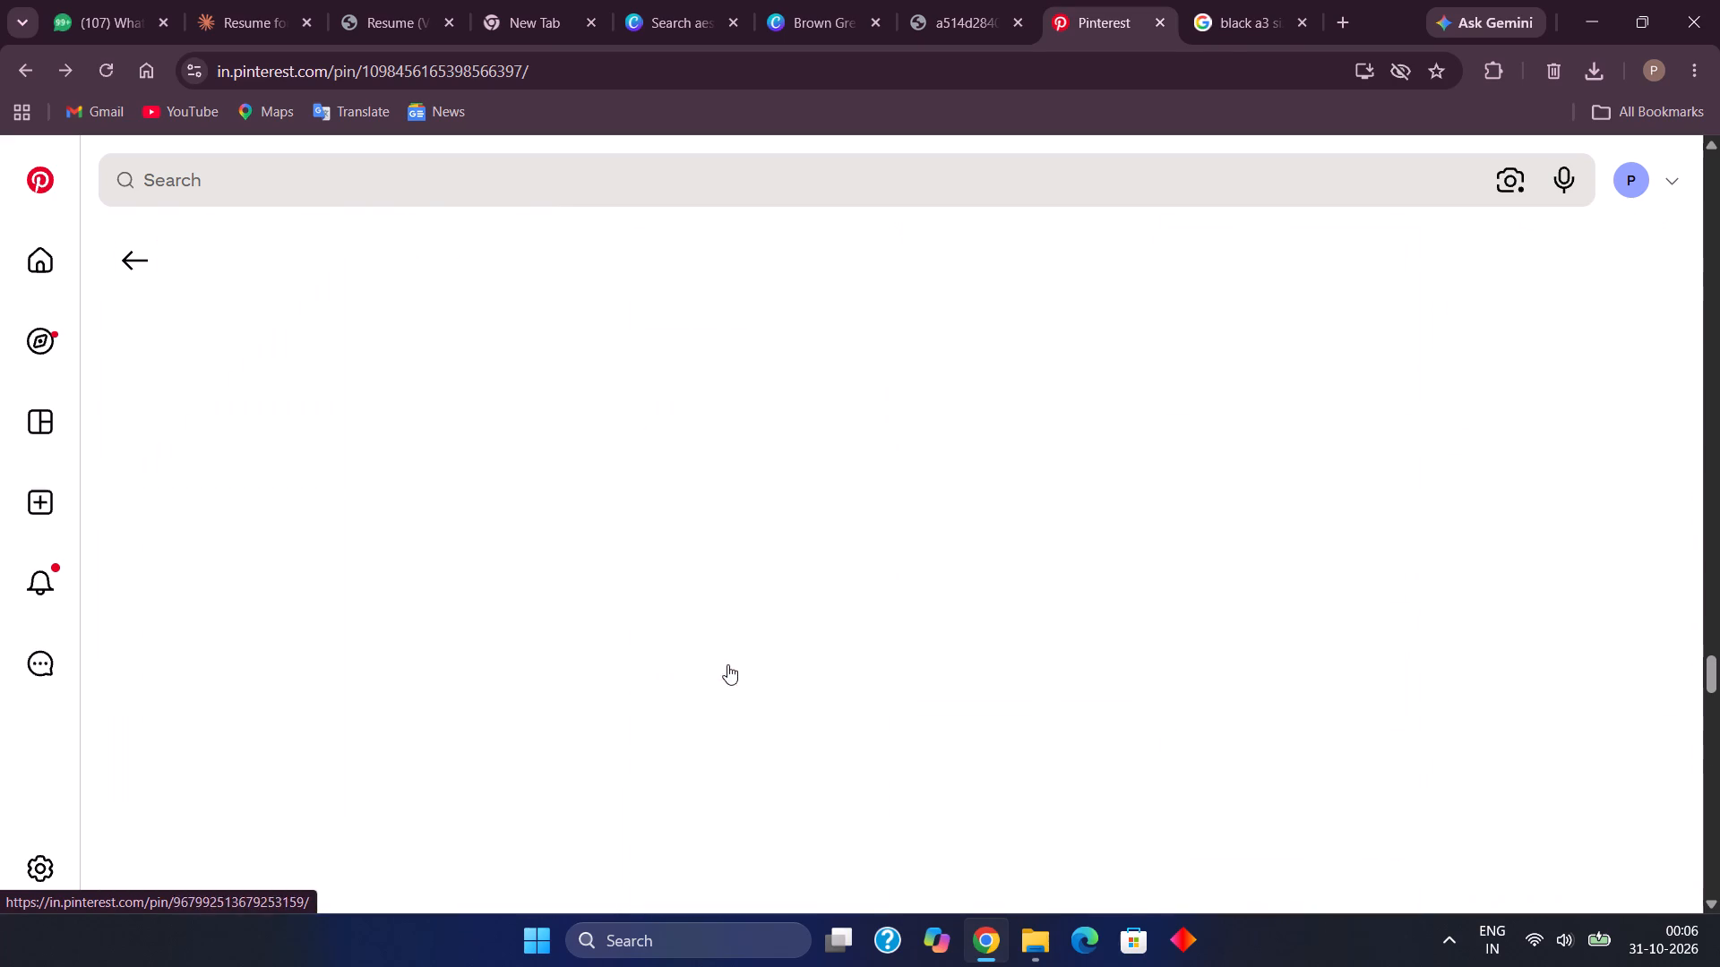
Go back to the black birthday card collage with double cream bunting and browse its related pins for handmade card ideas.
scroll(727, 664, up, 19)
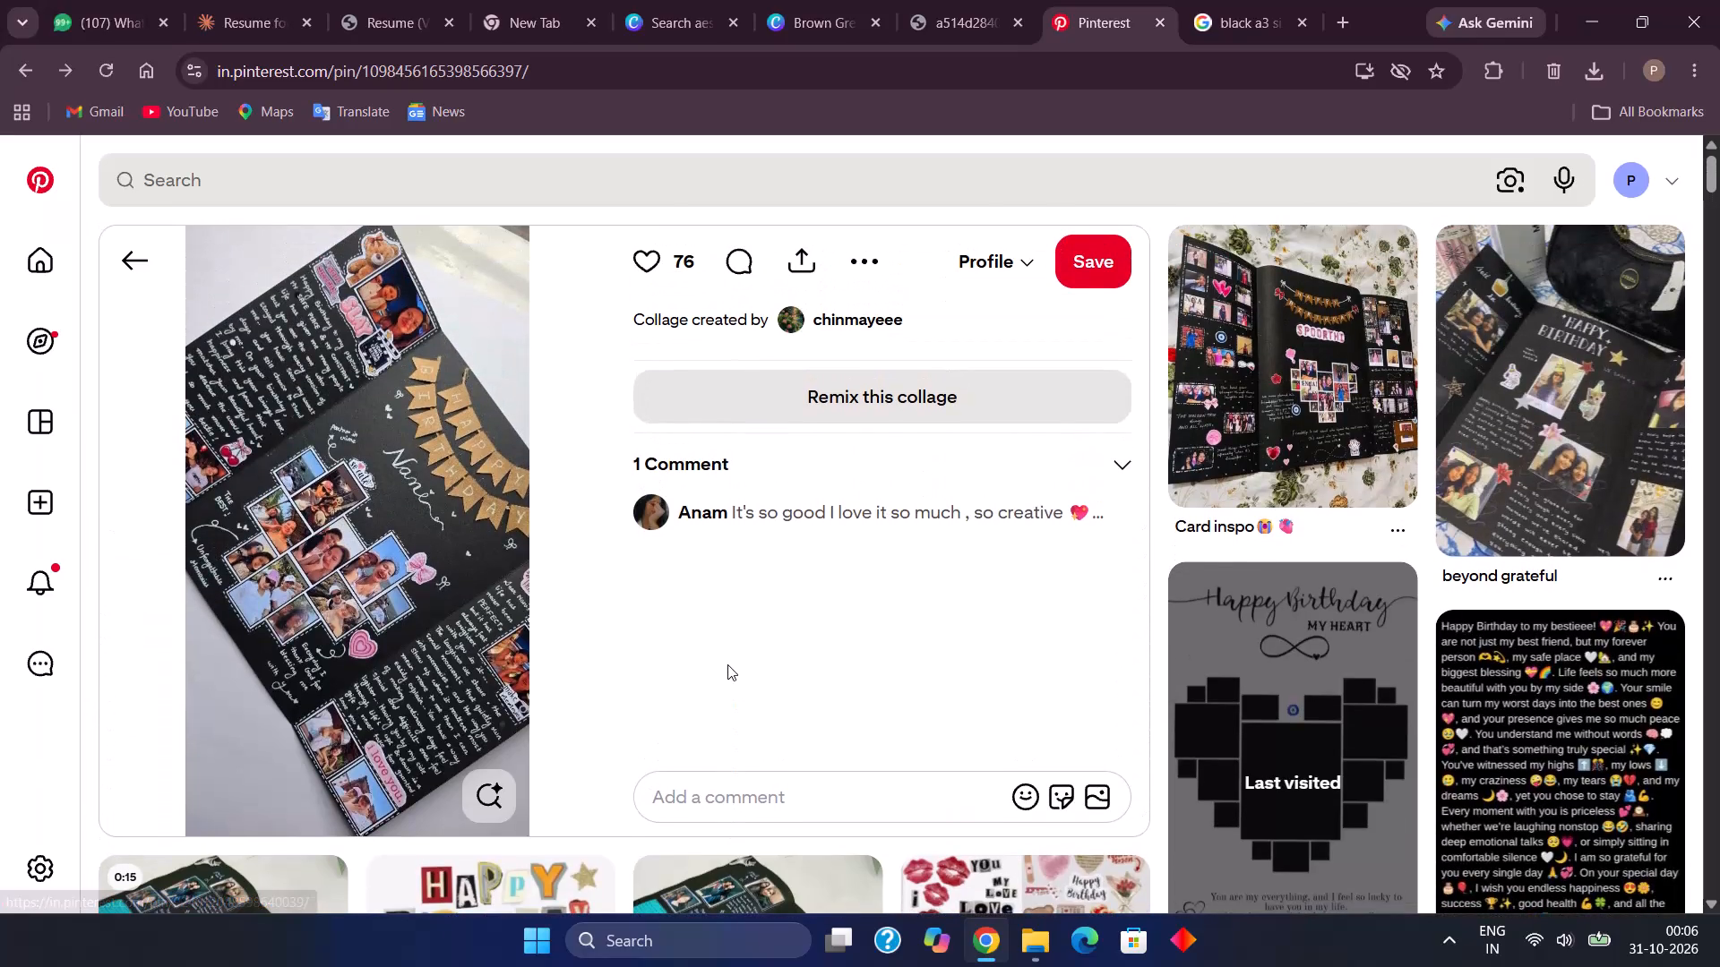
scroll(727, 664, up, 1)
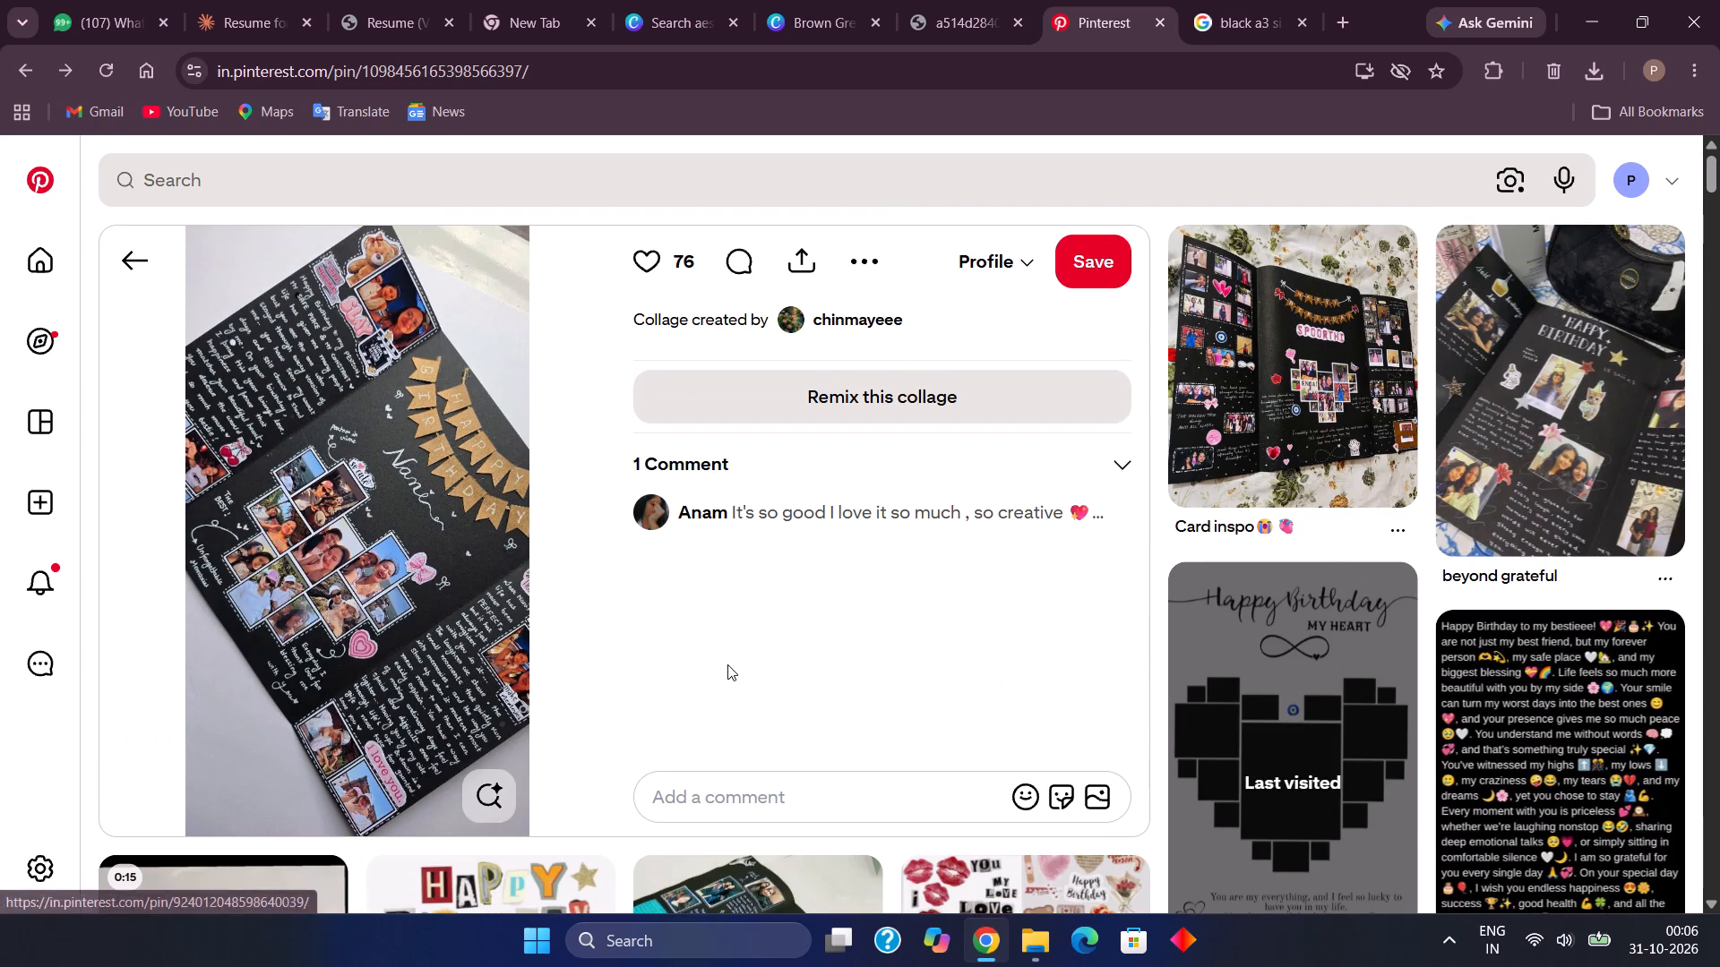
click(128, 257)
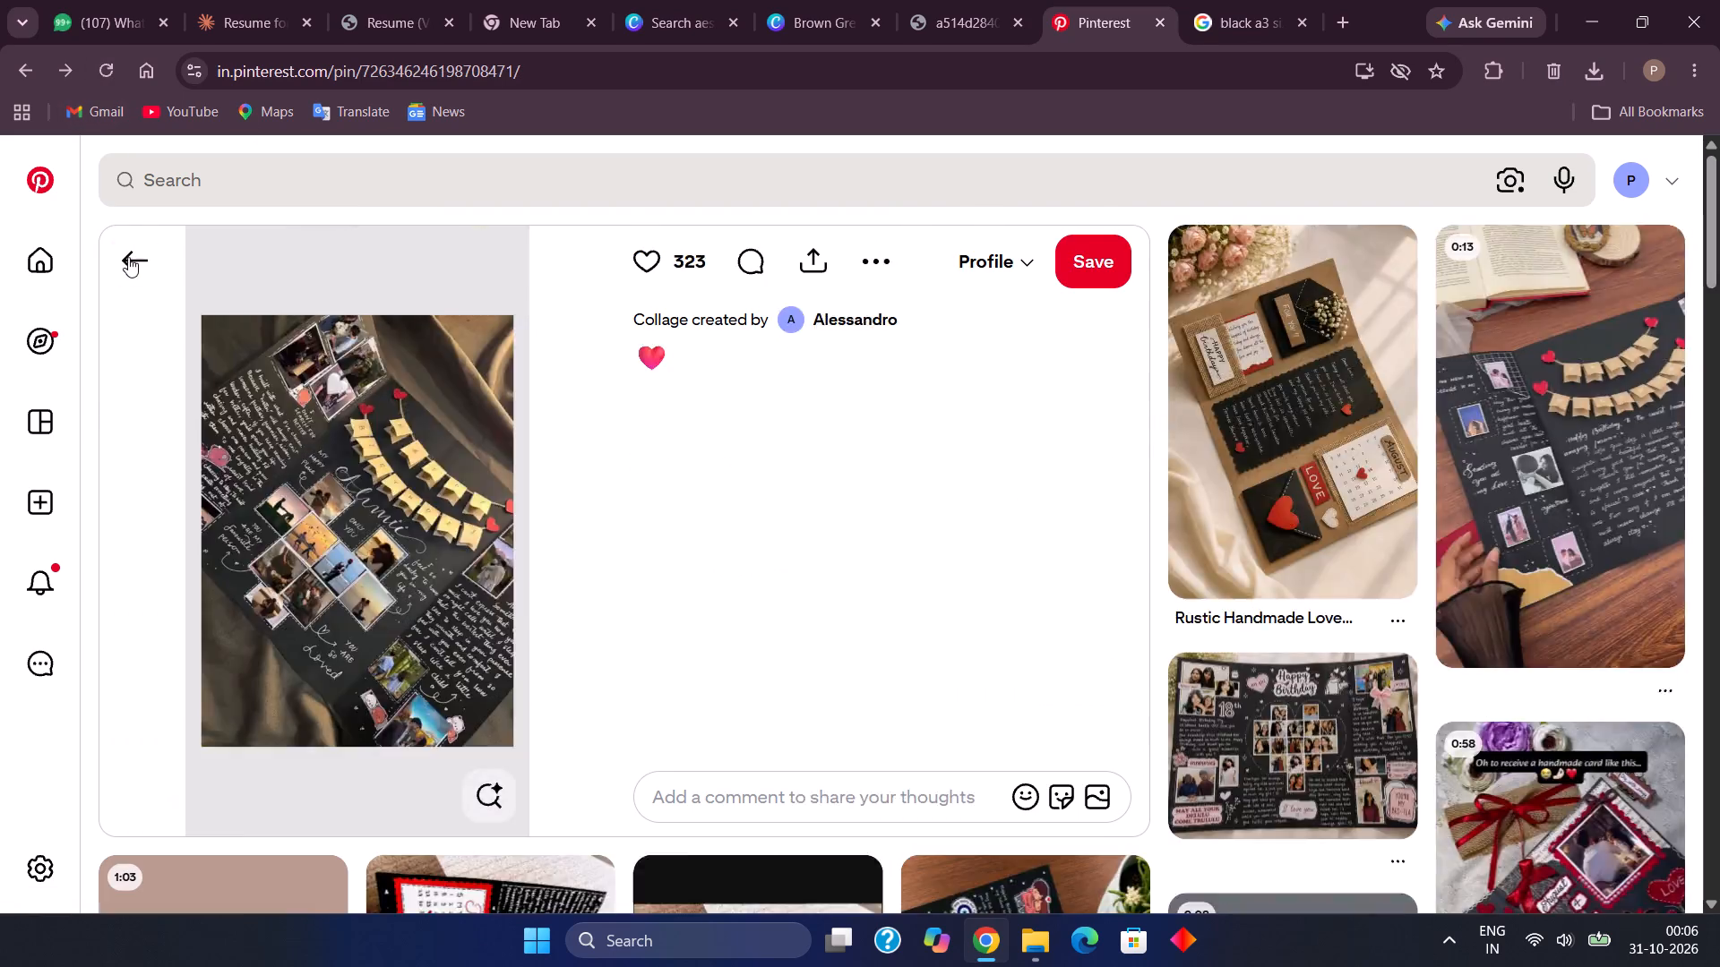
scroll(433, 586, down, 1)
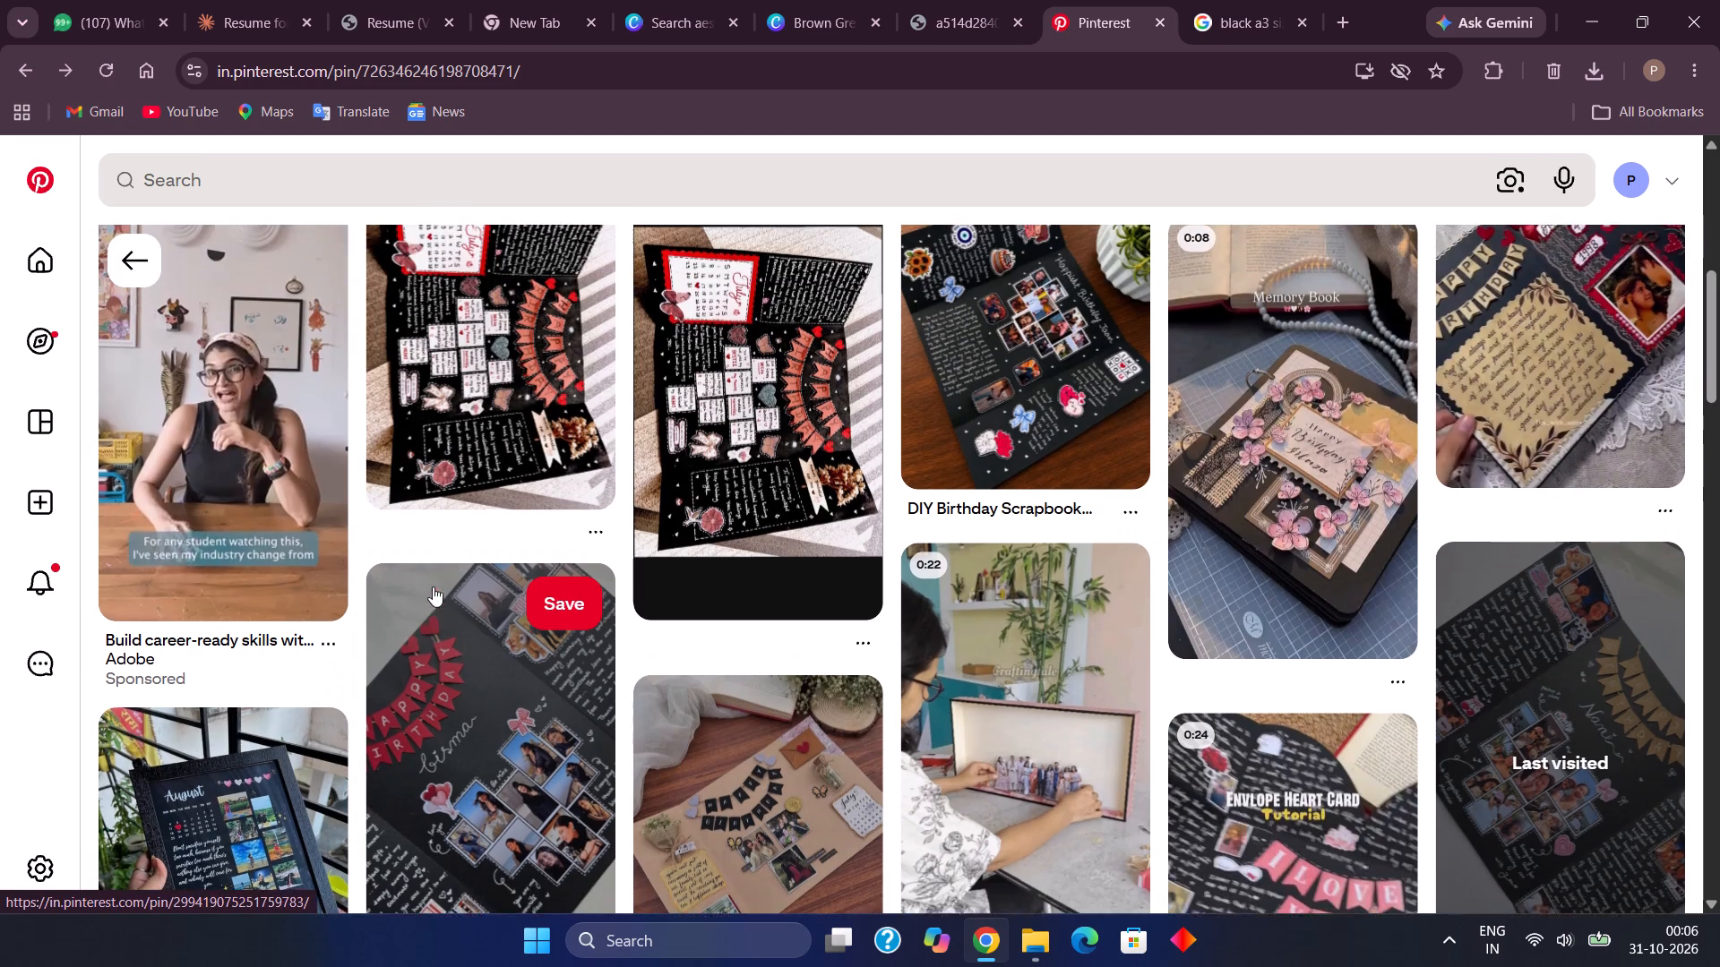
scroll(433, 586, down, 3)
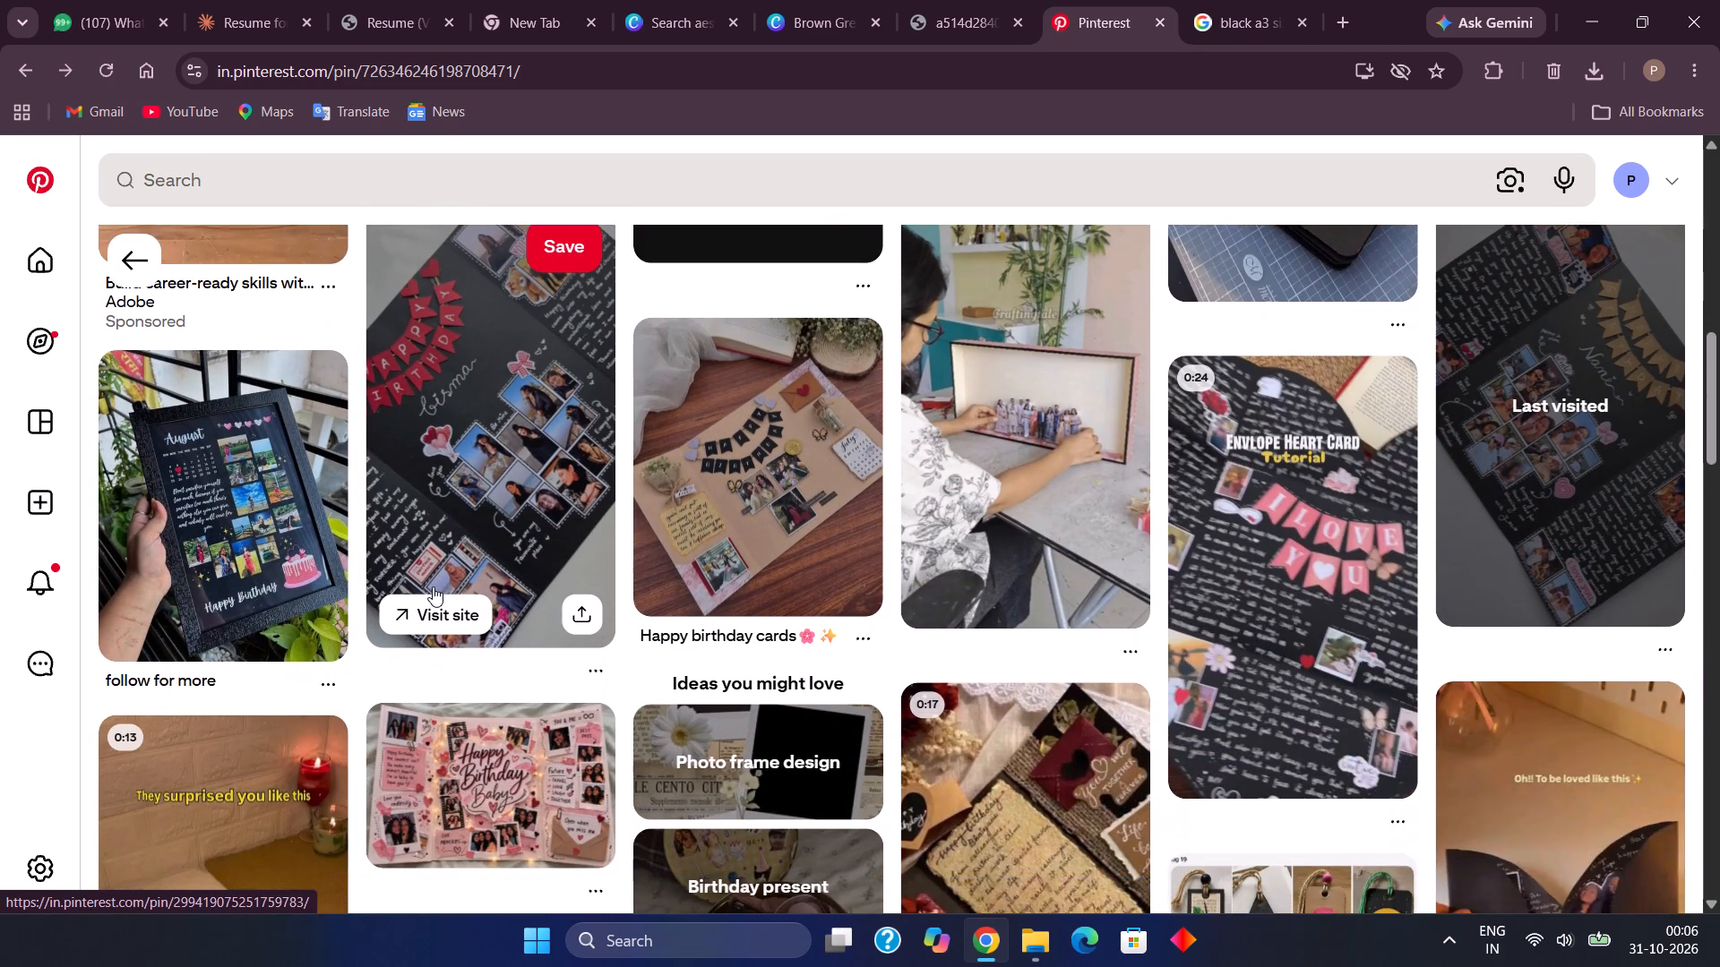
scroll(433, 586, down, 5)
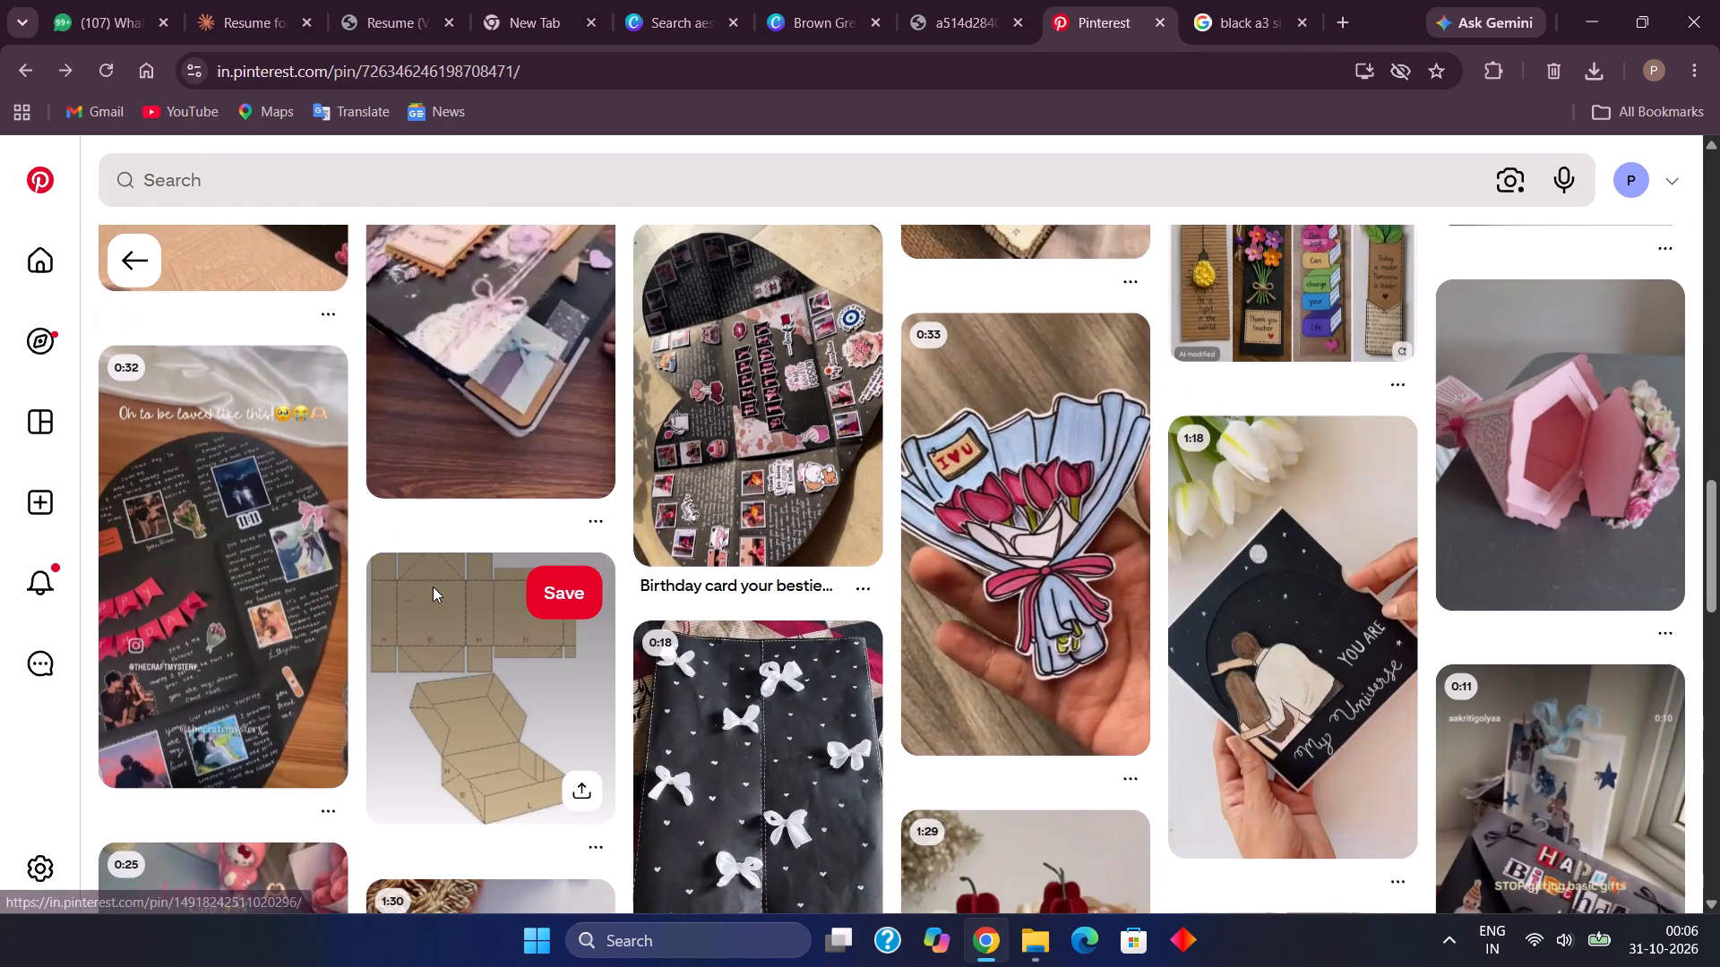
scroll(433, 586, down, 6)
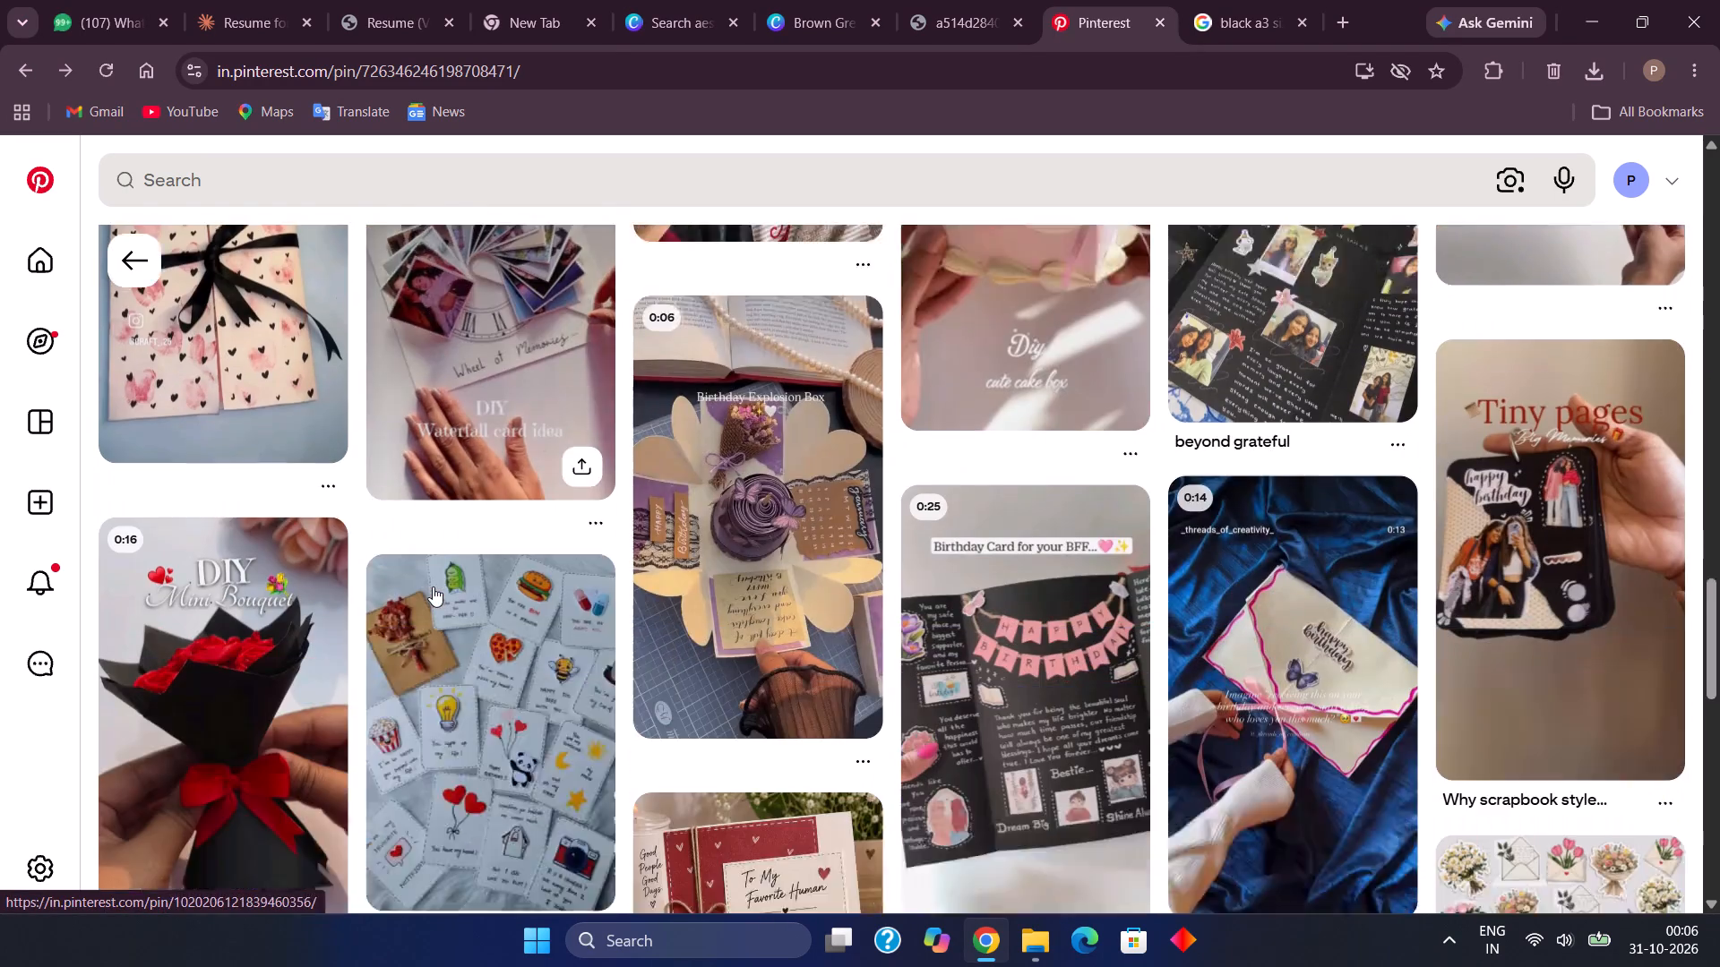
scroll(433, 586, down, 7)
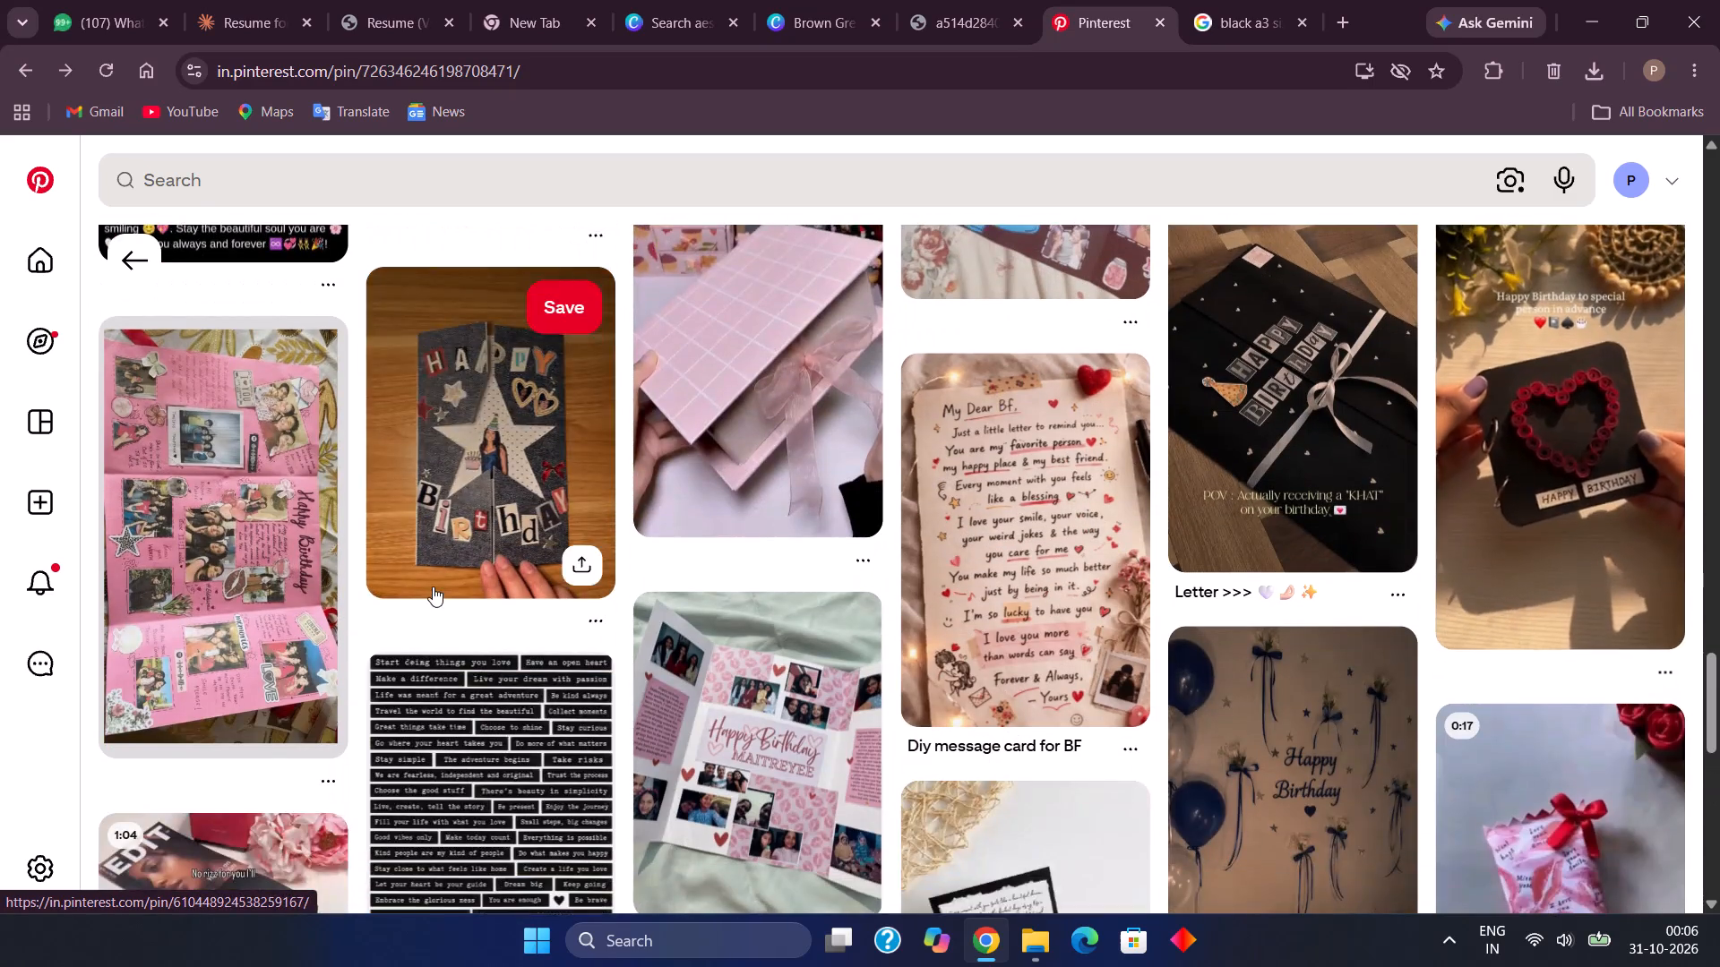
scroll(433, 586, down, 6)
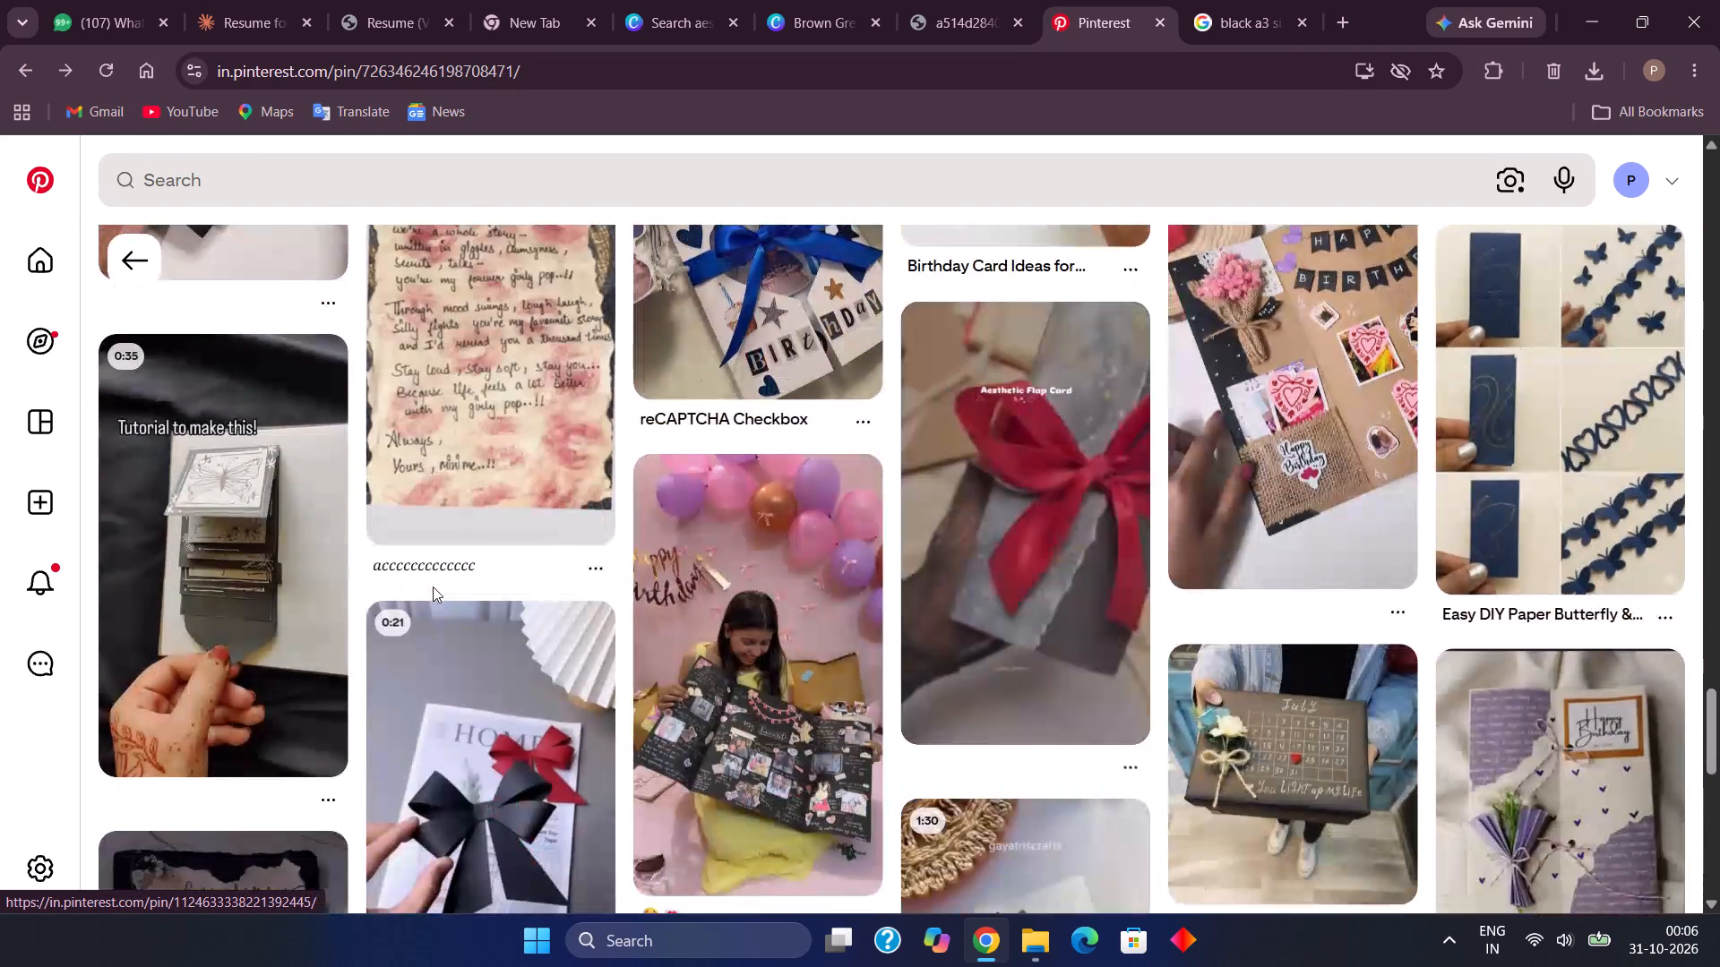
scroll(433, 586, down, 4)
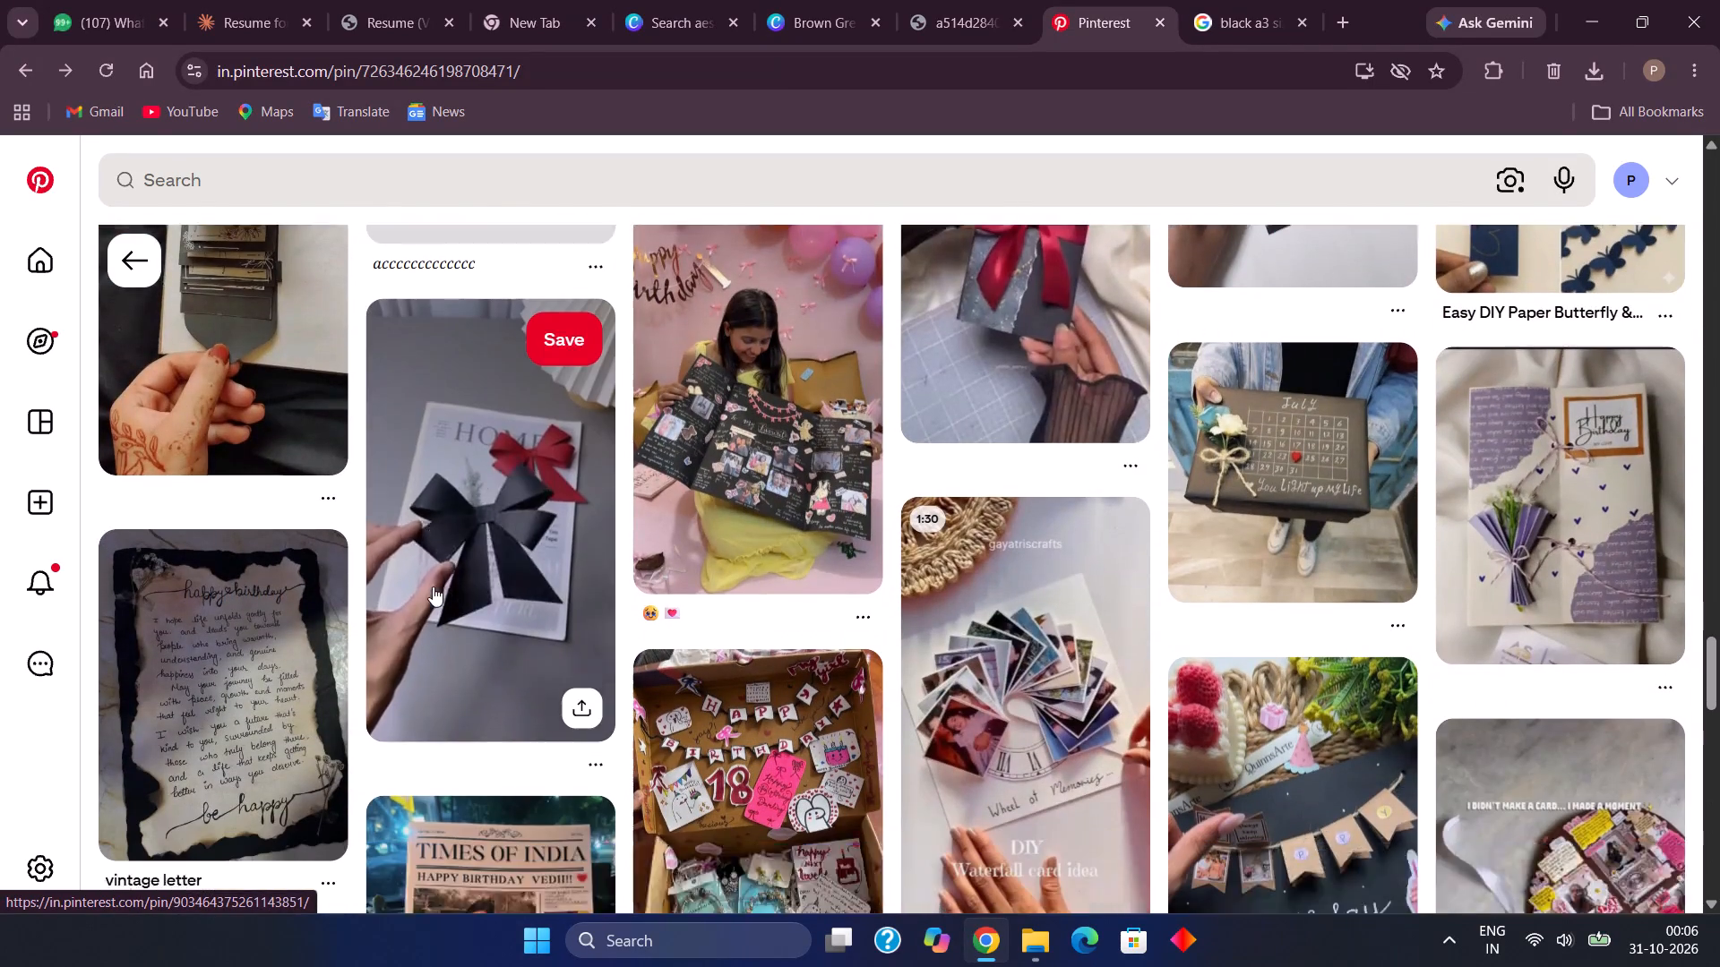
scroll(433, 586, down, 2)
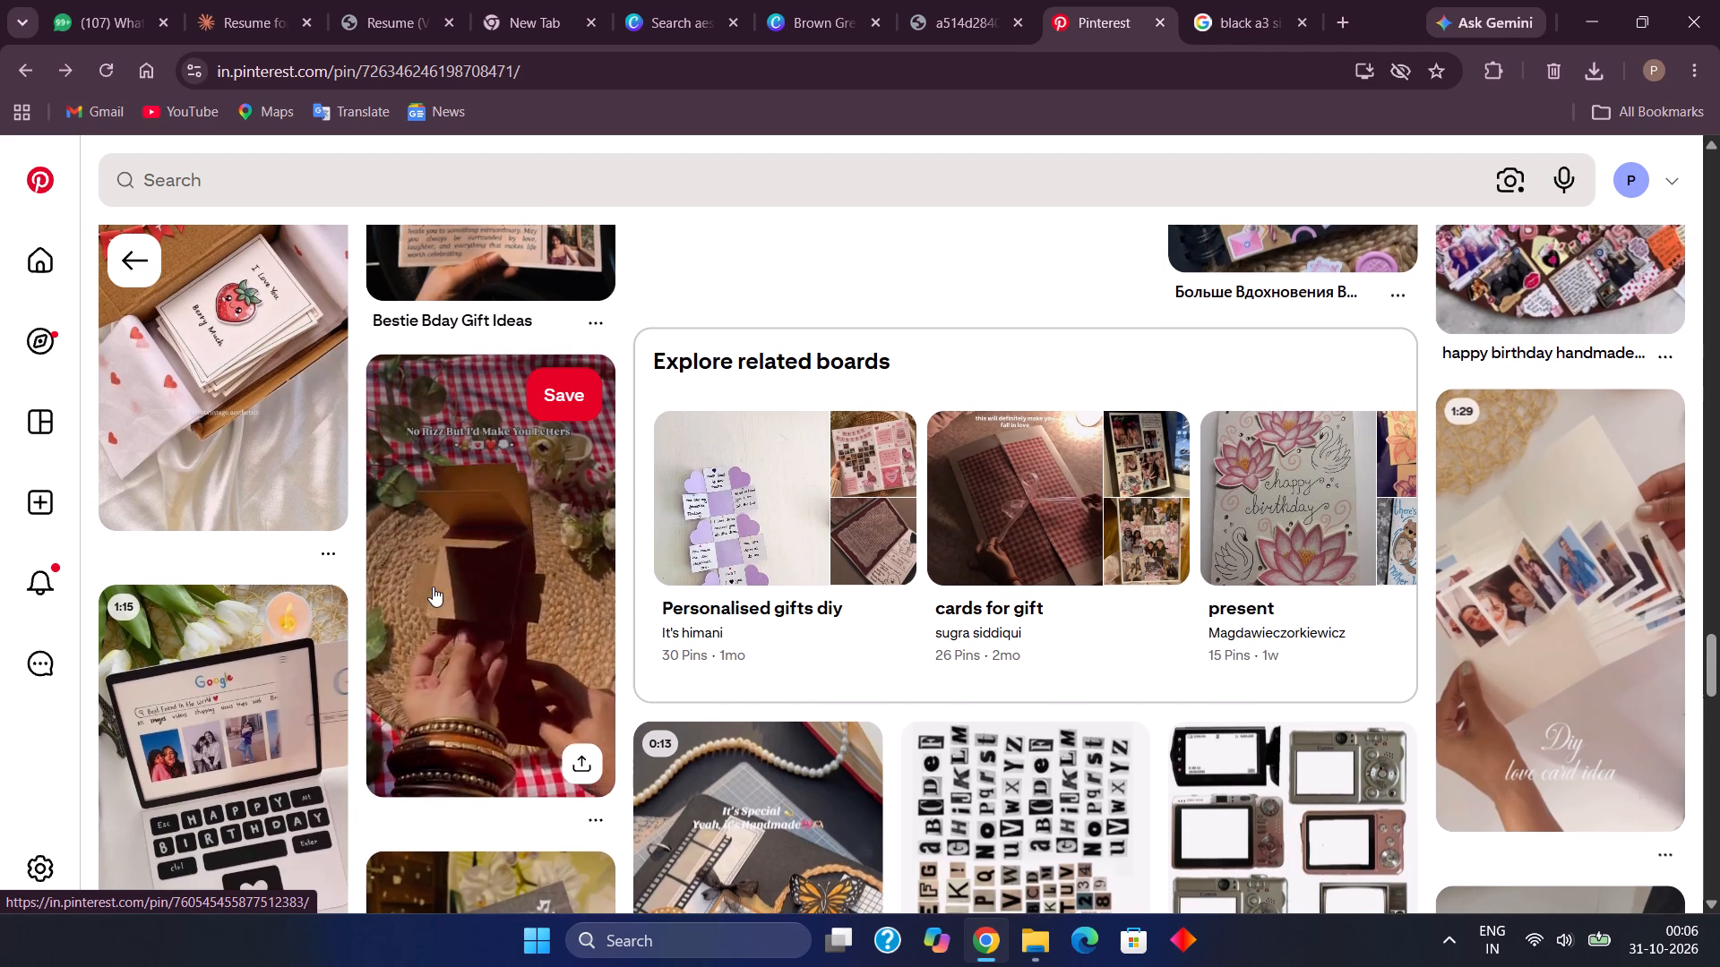
scroll(433, 586, up, 8)
Switch to the Canva birthday poster and move the handwritten-script torn paper from page 4 to page 3's bottom-right corner.
click(784, 0)
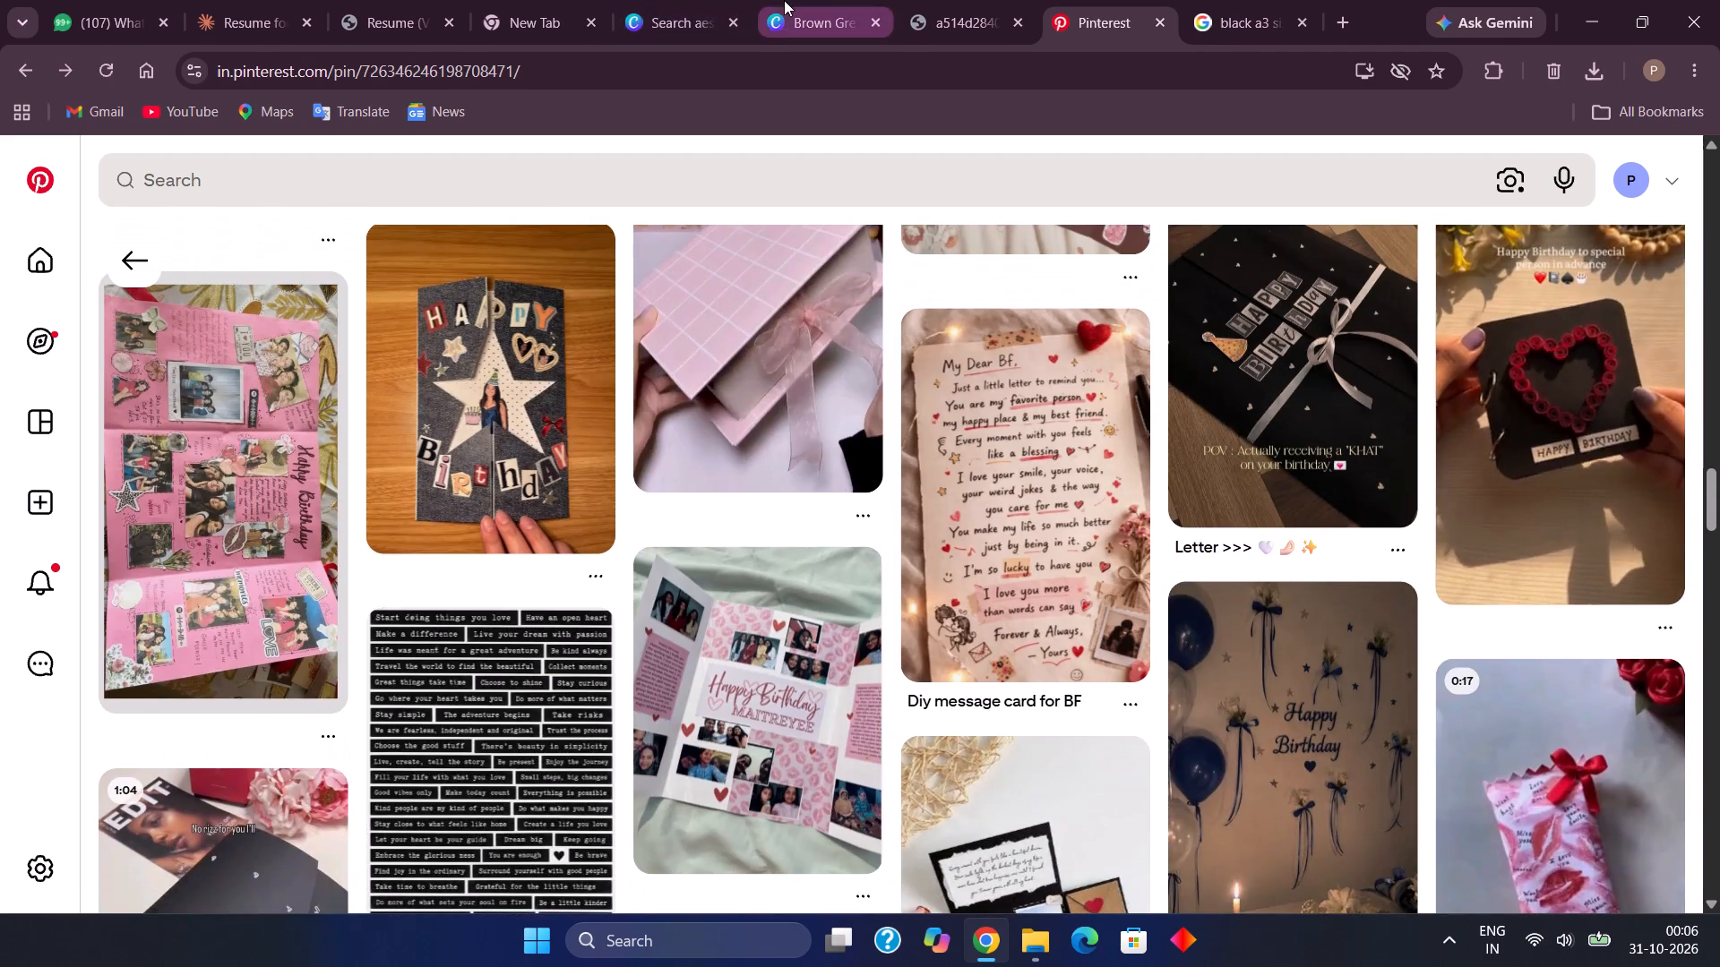
scroll(888, 562, down, 4)
drag(888, 562, 1450, 179)
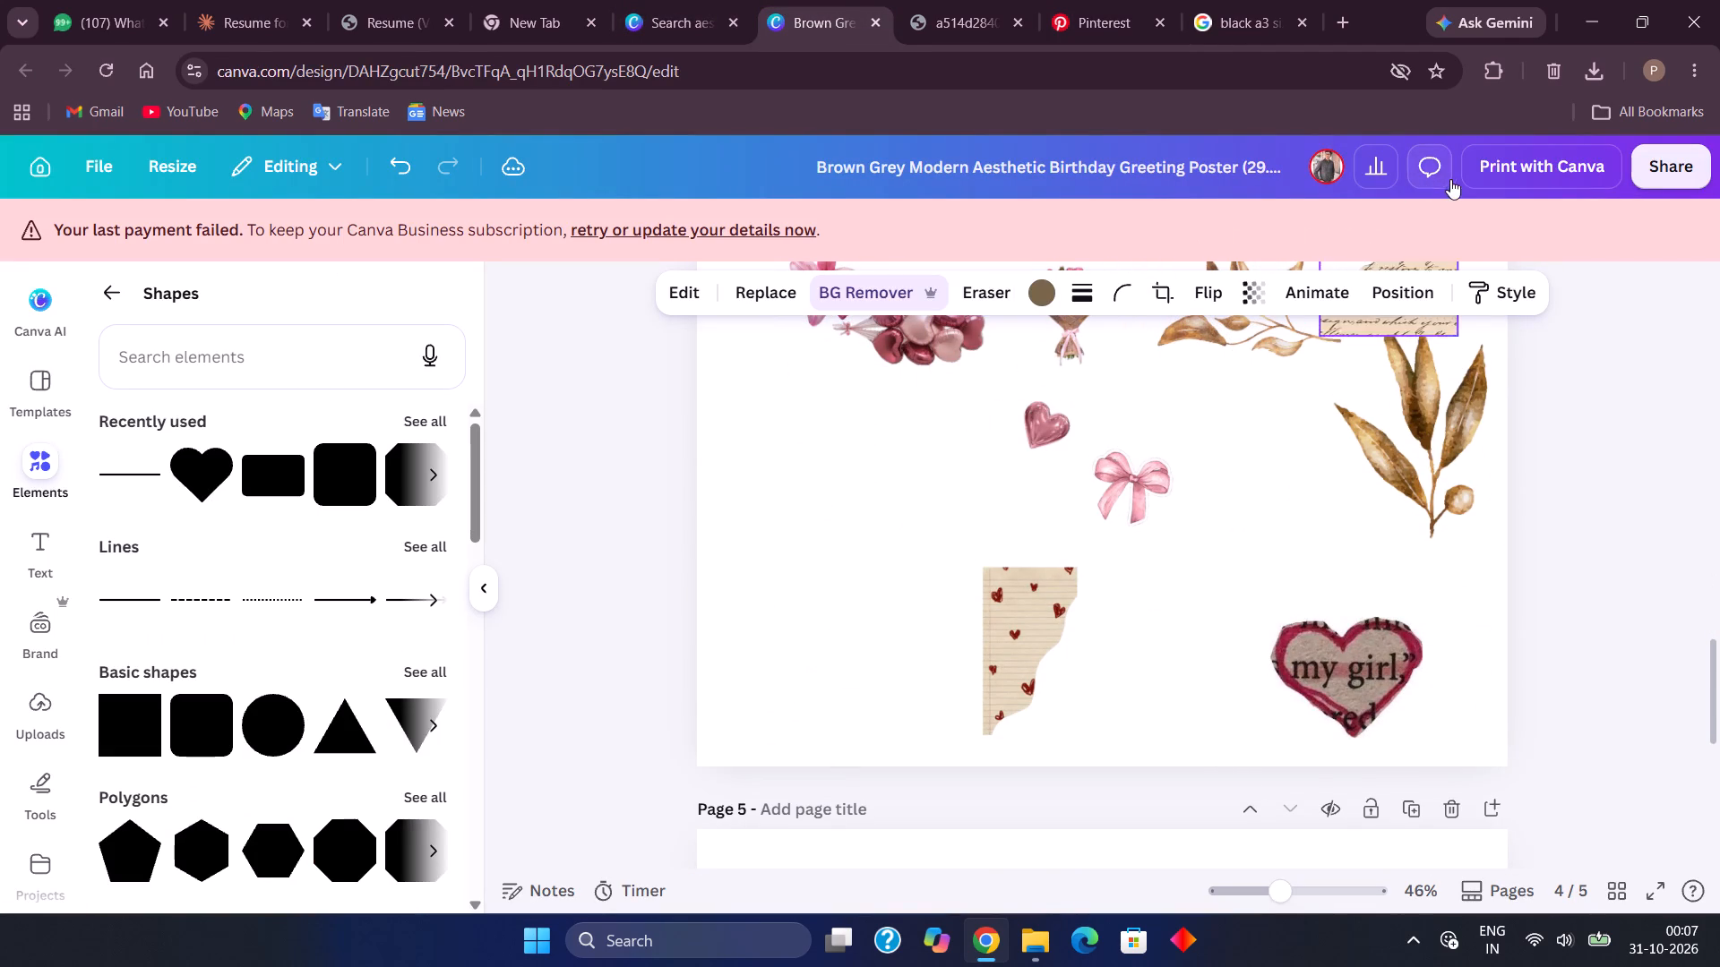
drag(1450, 179, 1420, 104)
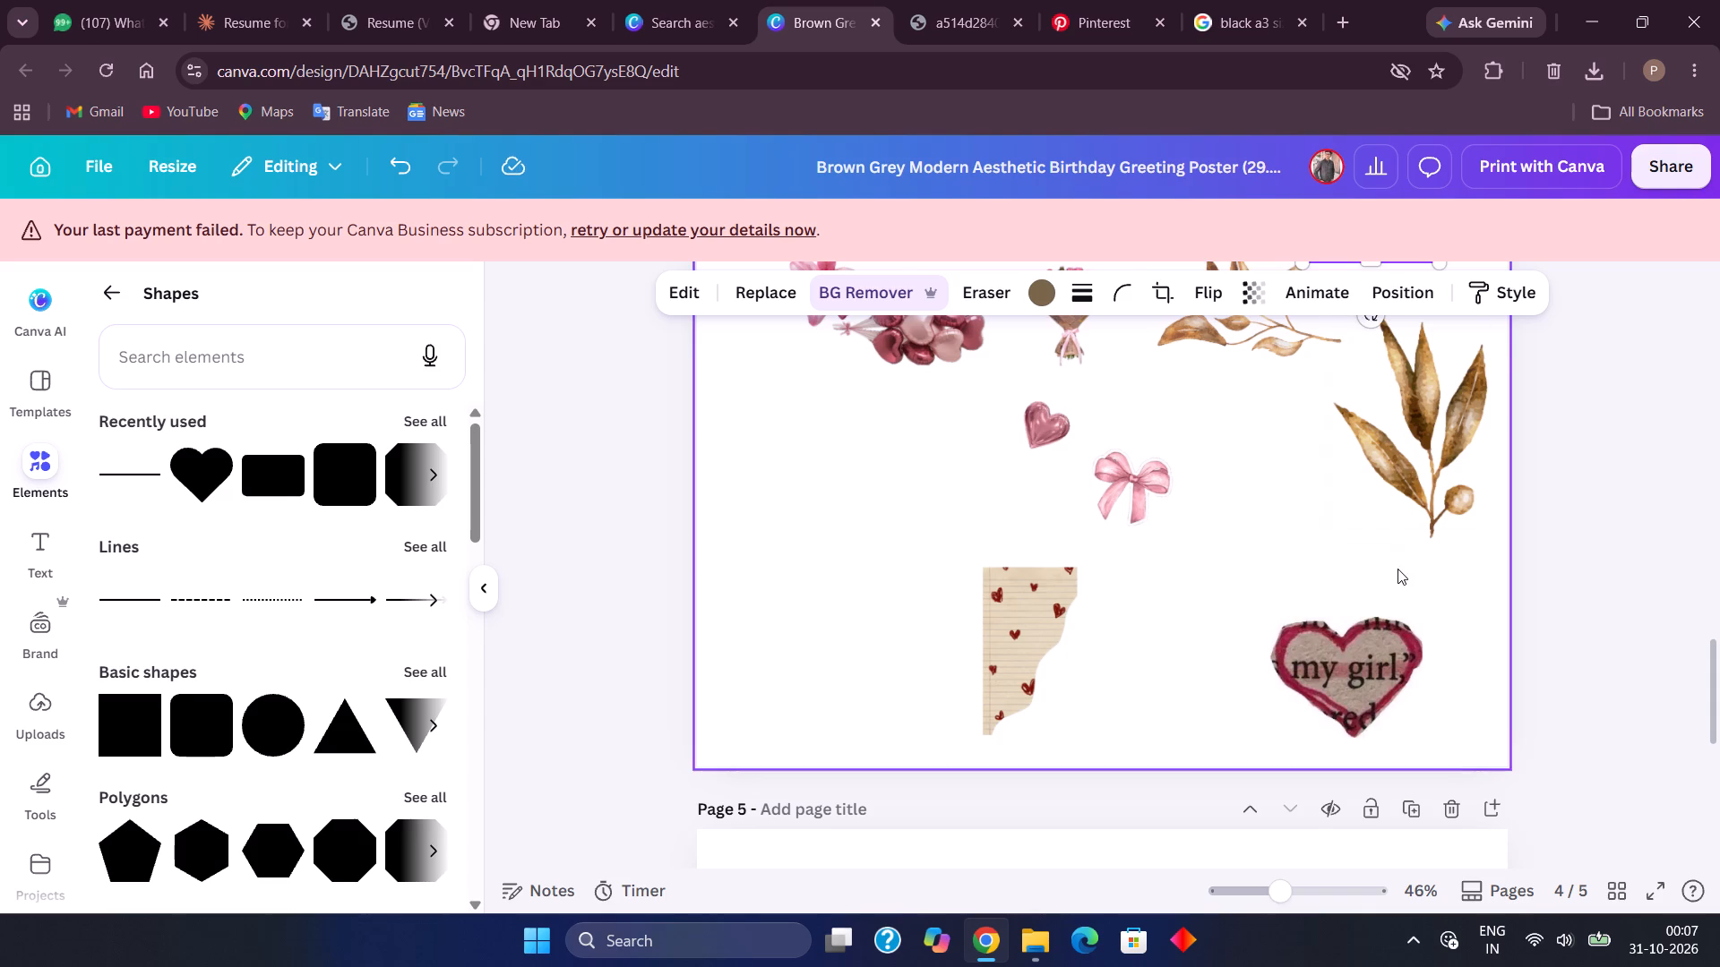
scroll(1397, 569, up, 5)
drag(1372, 728, 1440, 587)
click(1440, 587)
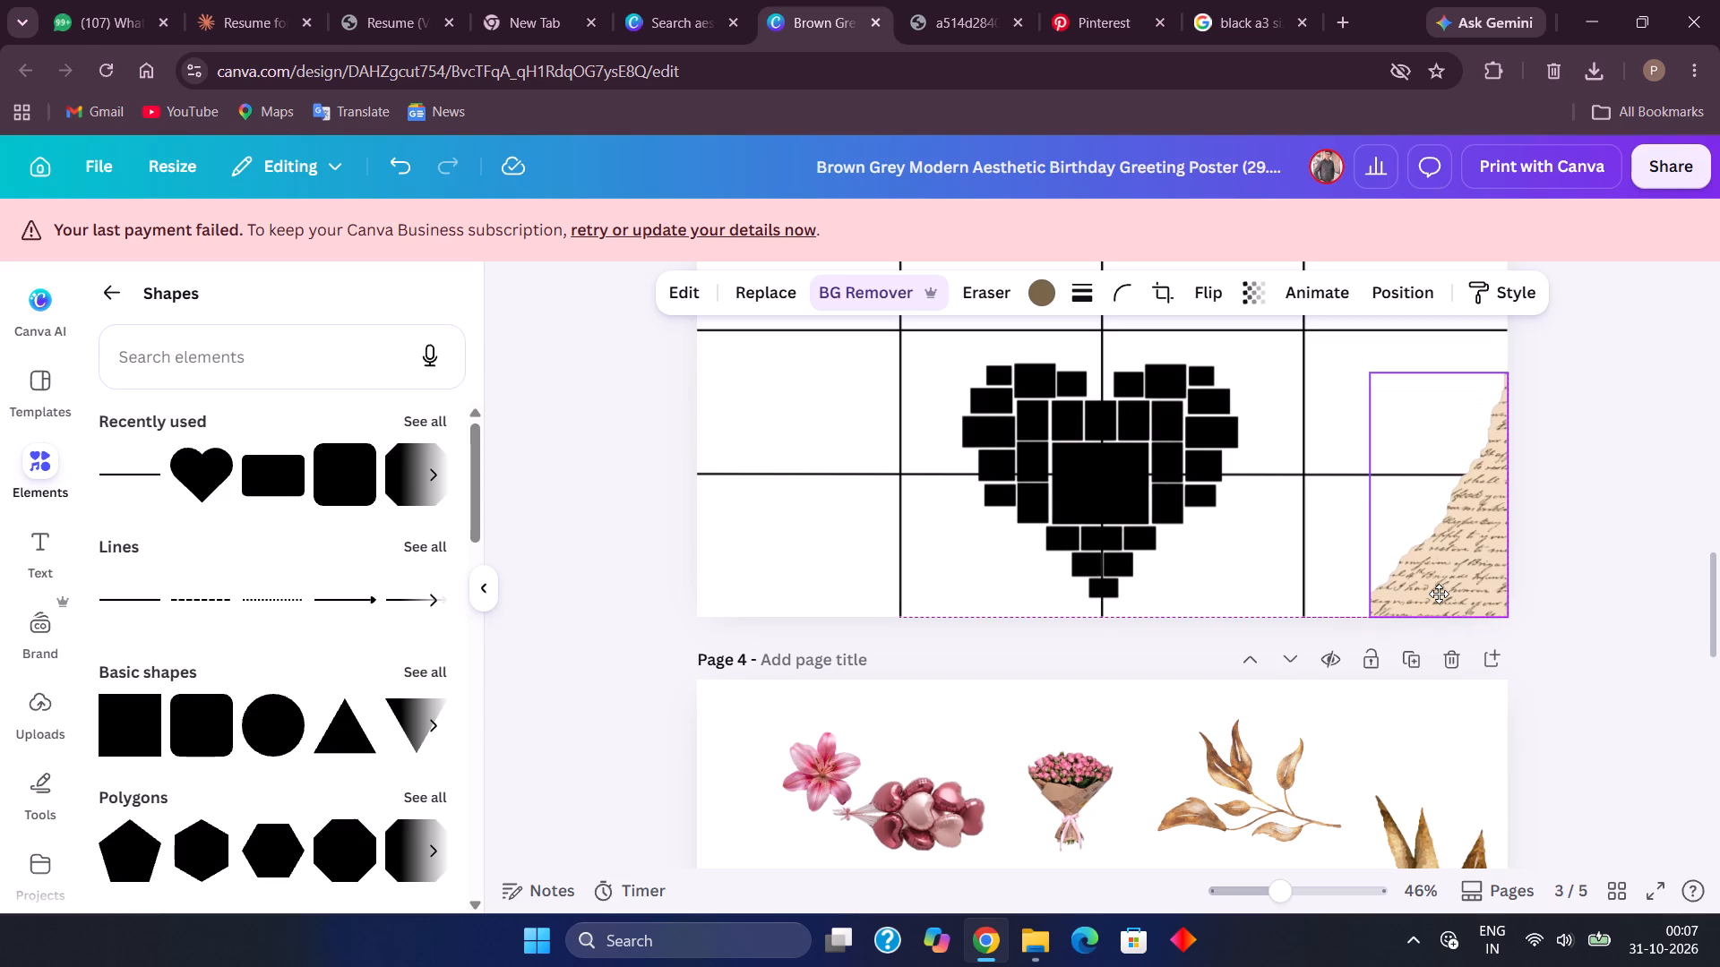
click(1618, 589)
Shrink the script torn paper on page 3 to about 4.5 by 8 and move it flush into the bottom-right corner.
scroll(1618, 589, up, 3)
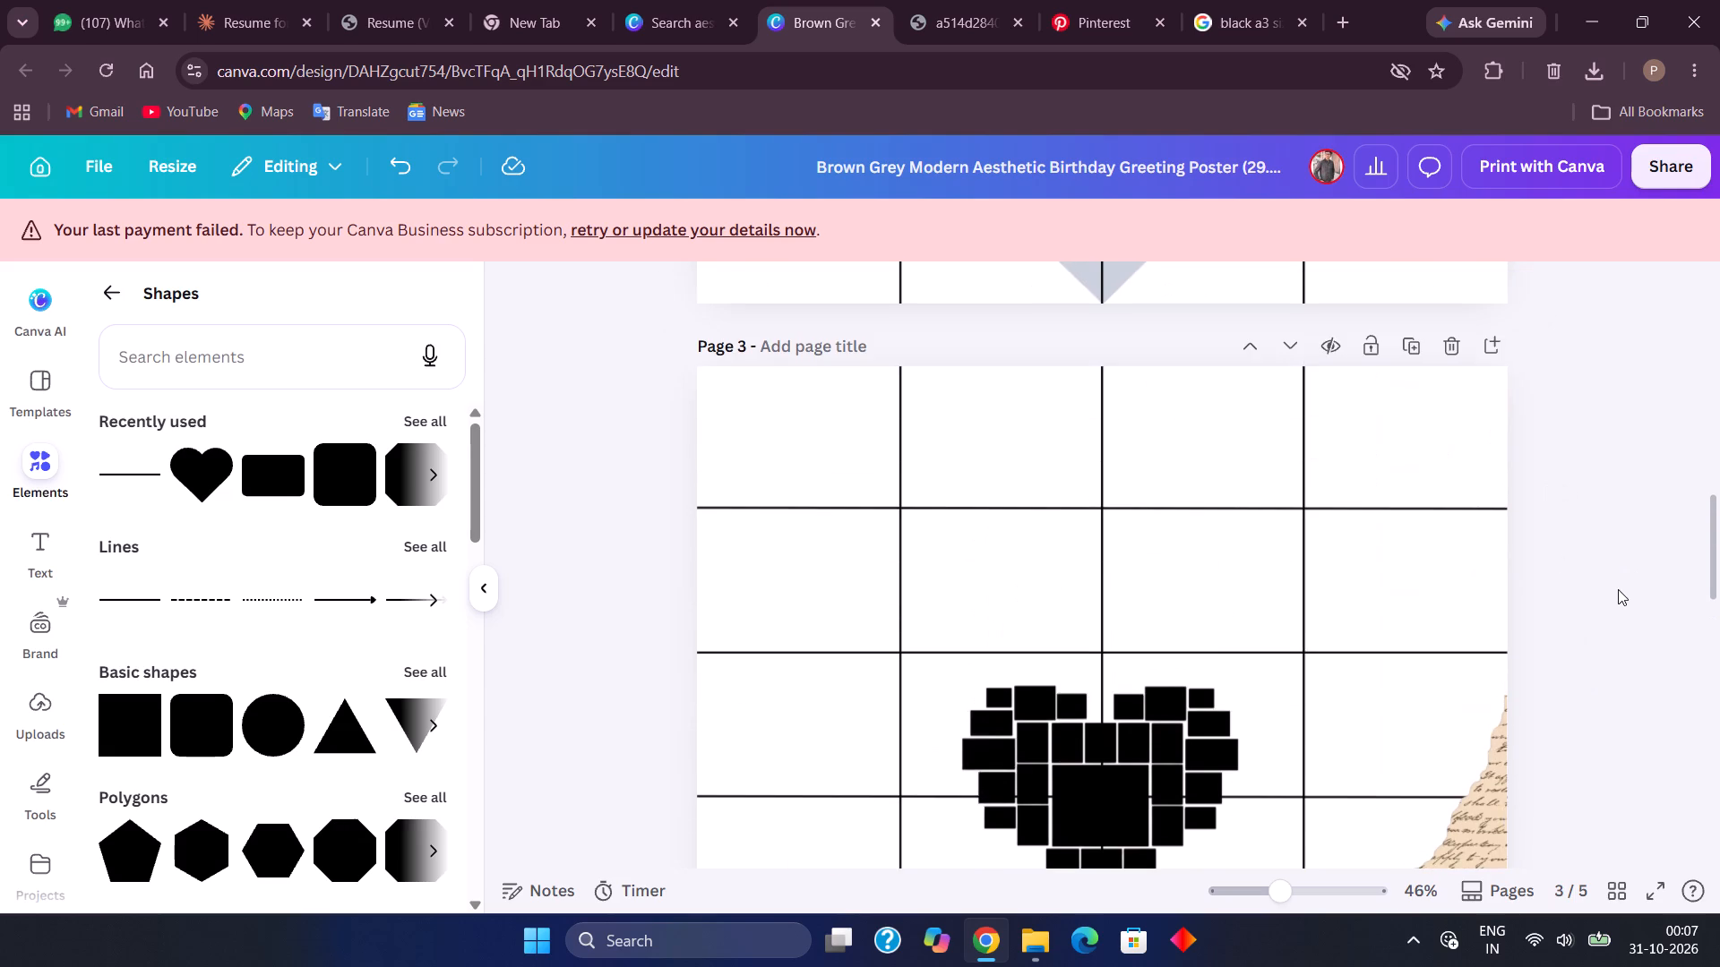
scroll(1618, 589, down, 3)
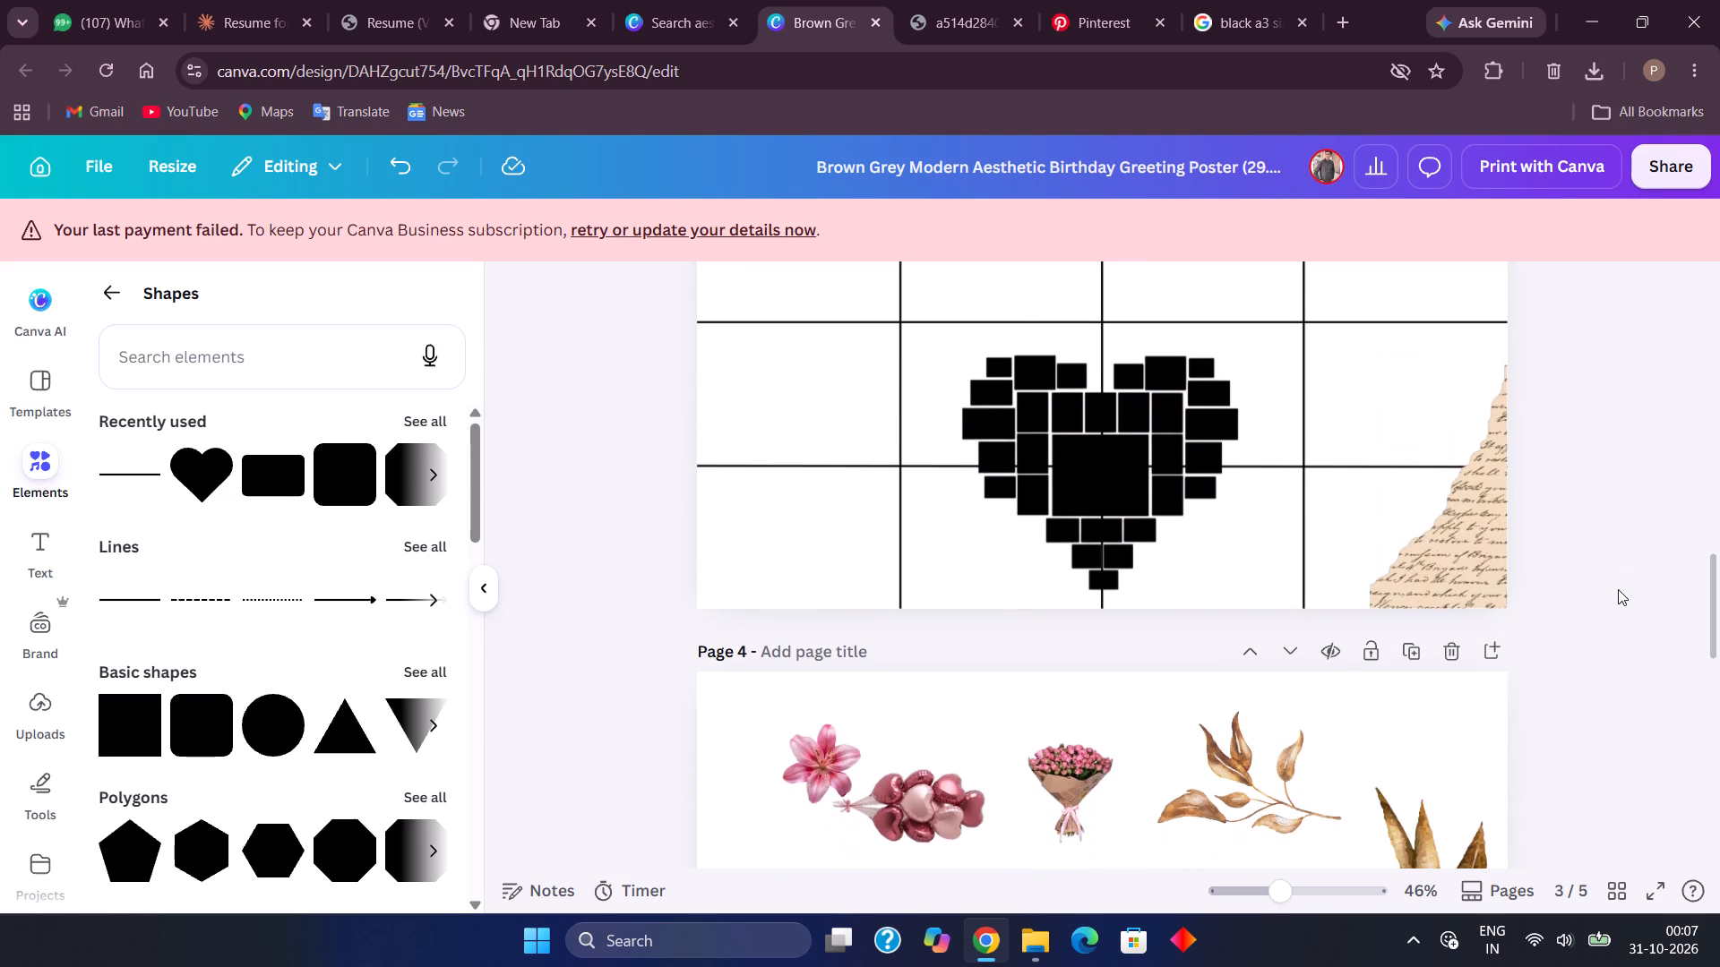
scroll(1618, 589, left, 1)
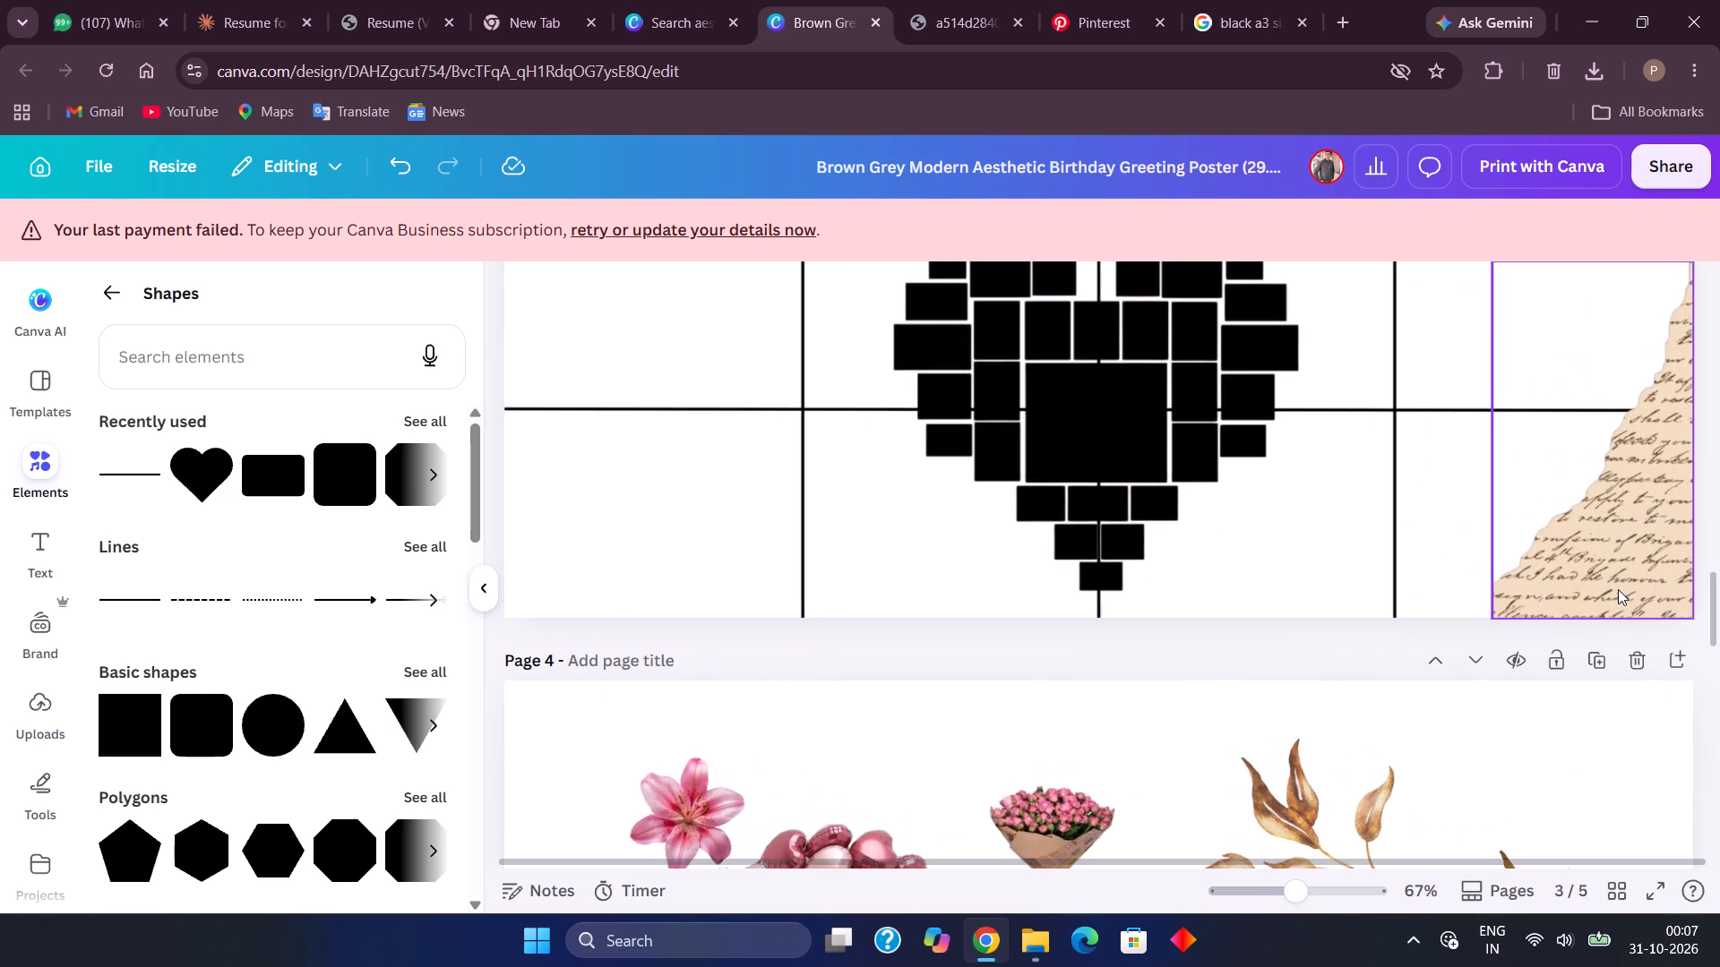
scroll(1618, 589, left, 3)
scroll(1563, 496, left, 4)
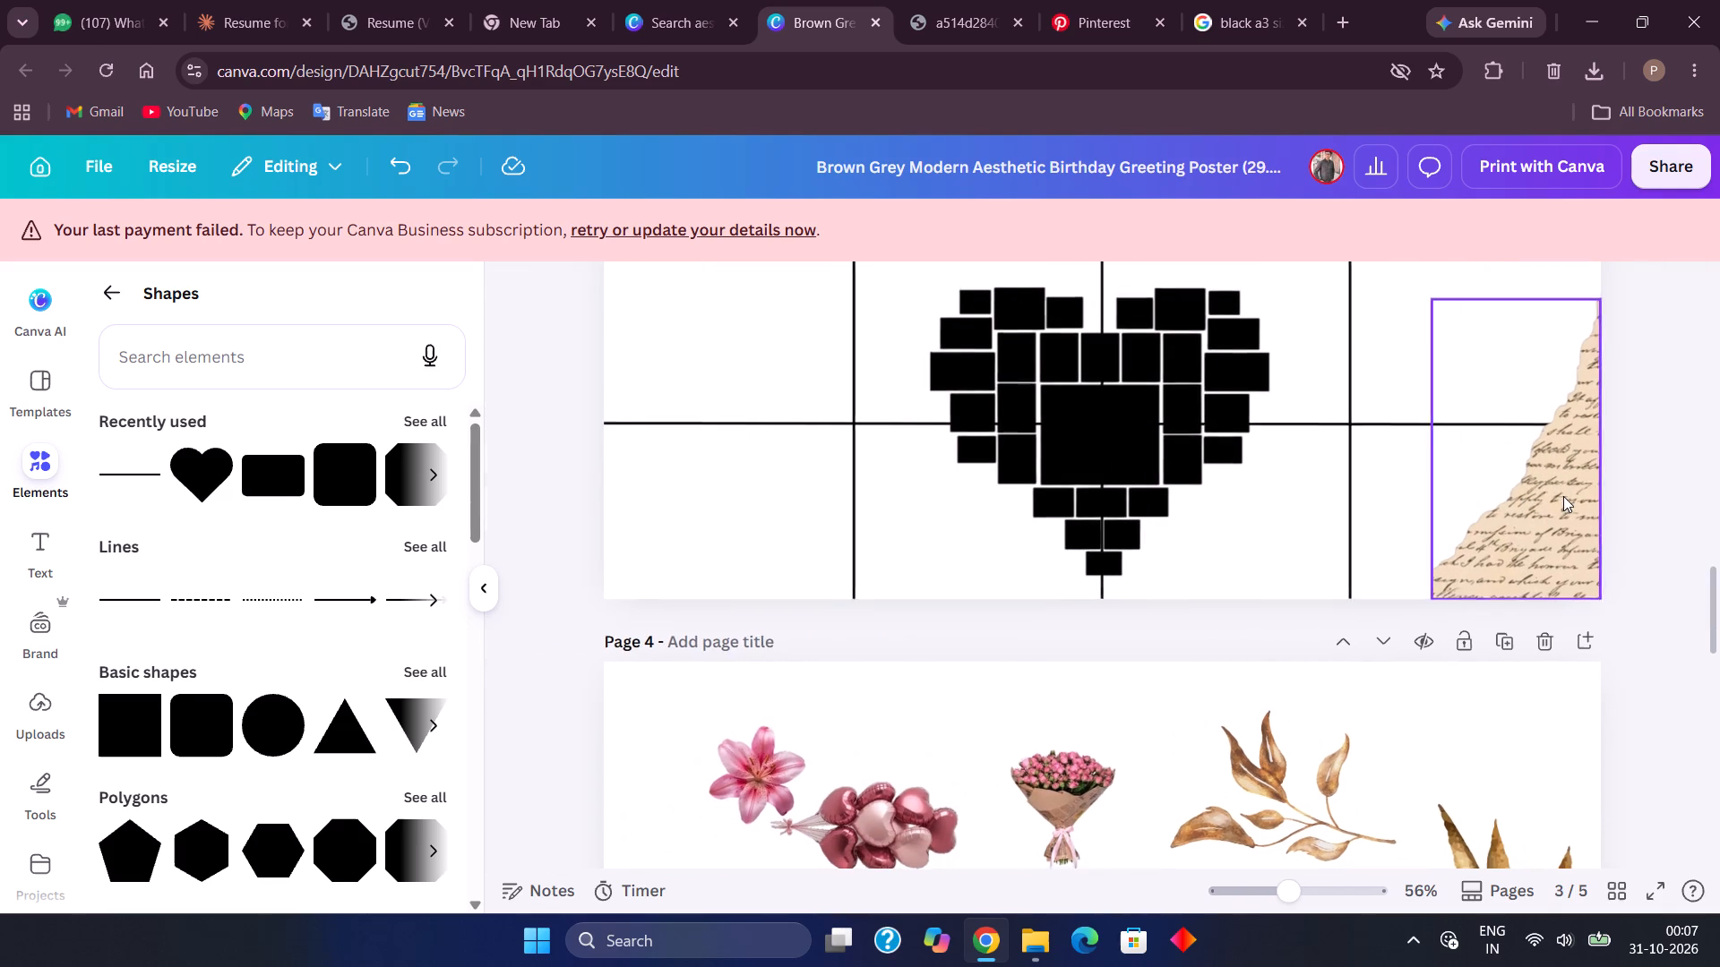
click(1451, 534)
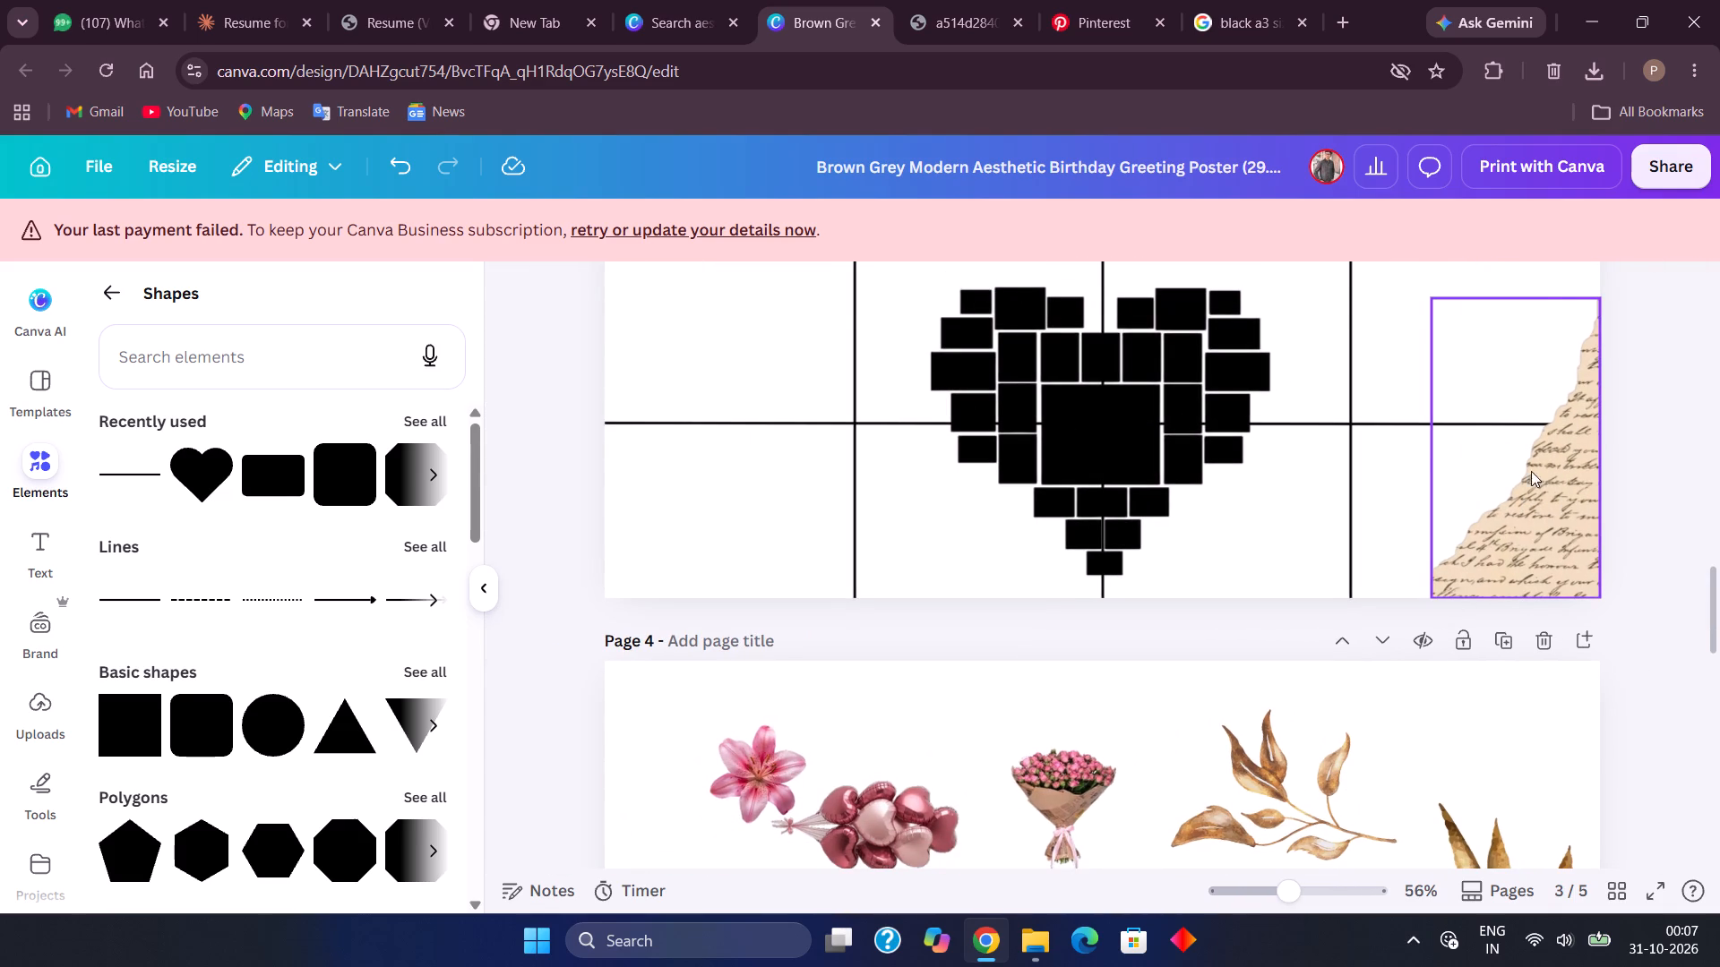
drag(1595, 299, 1552, 520)
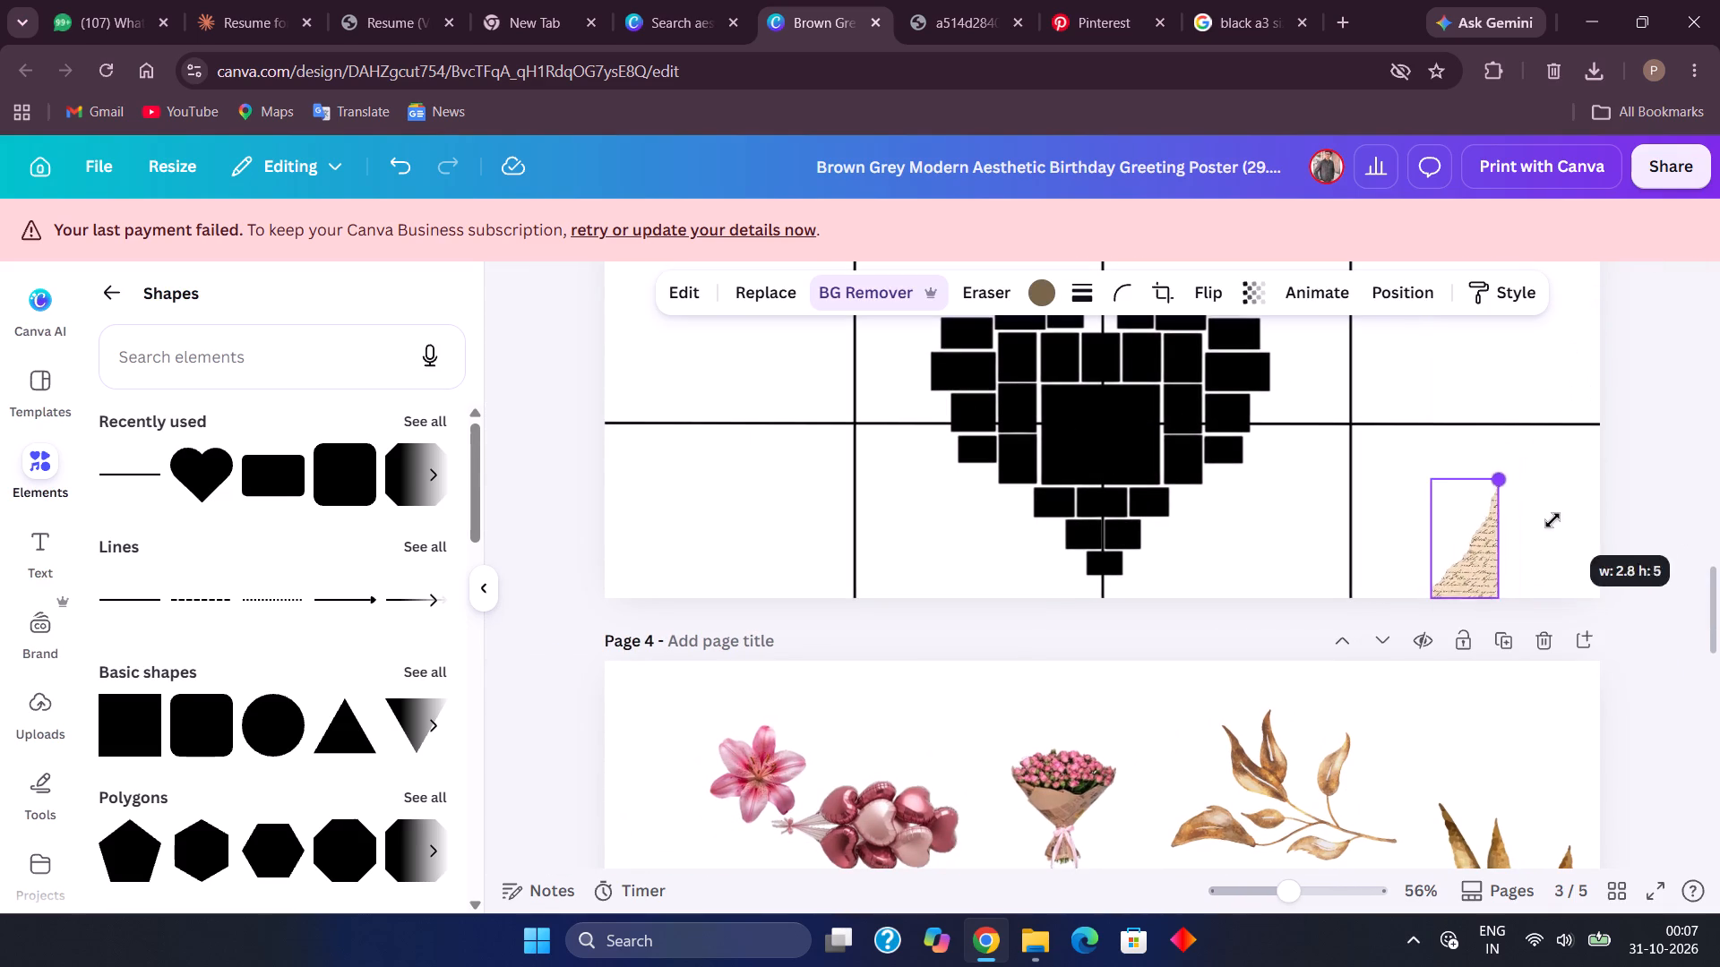
drag(1552, 520, 1595, 443)
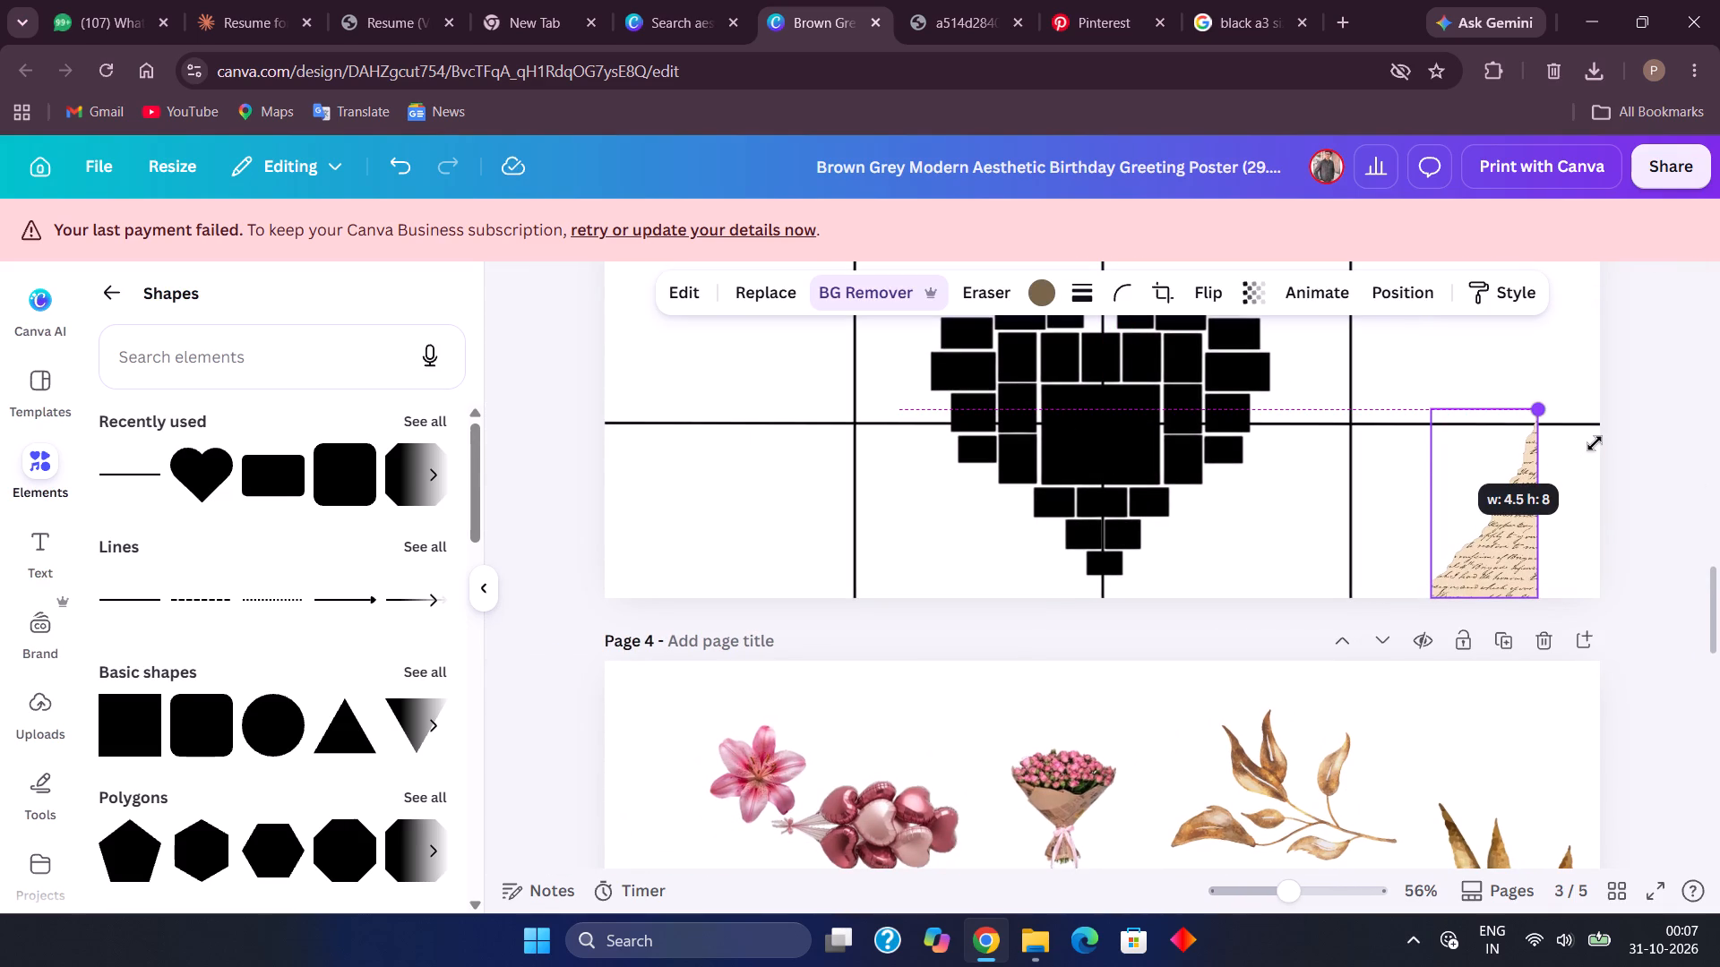
drag(1595, 443, 1596, 442)
drag(1509, 507, 1573, 508)
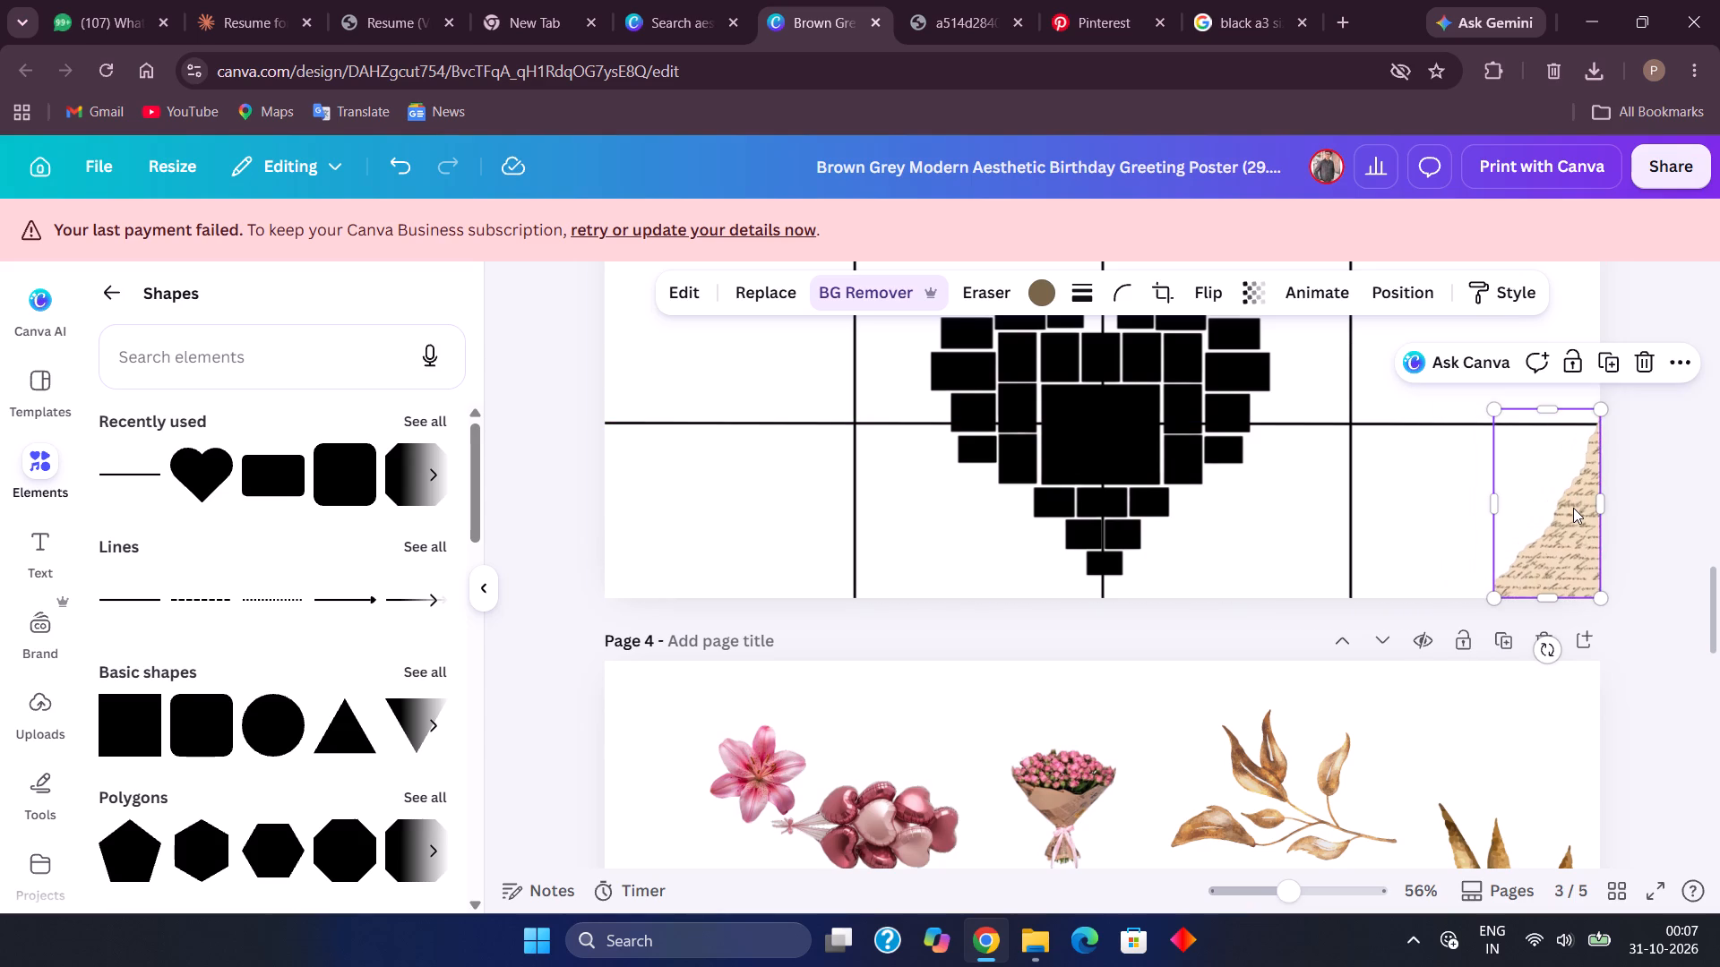
click(1631, 516)
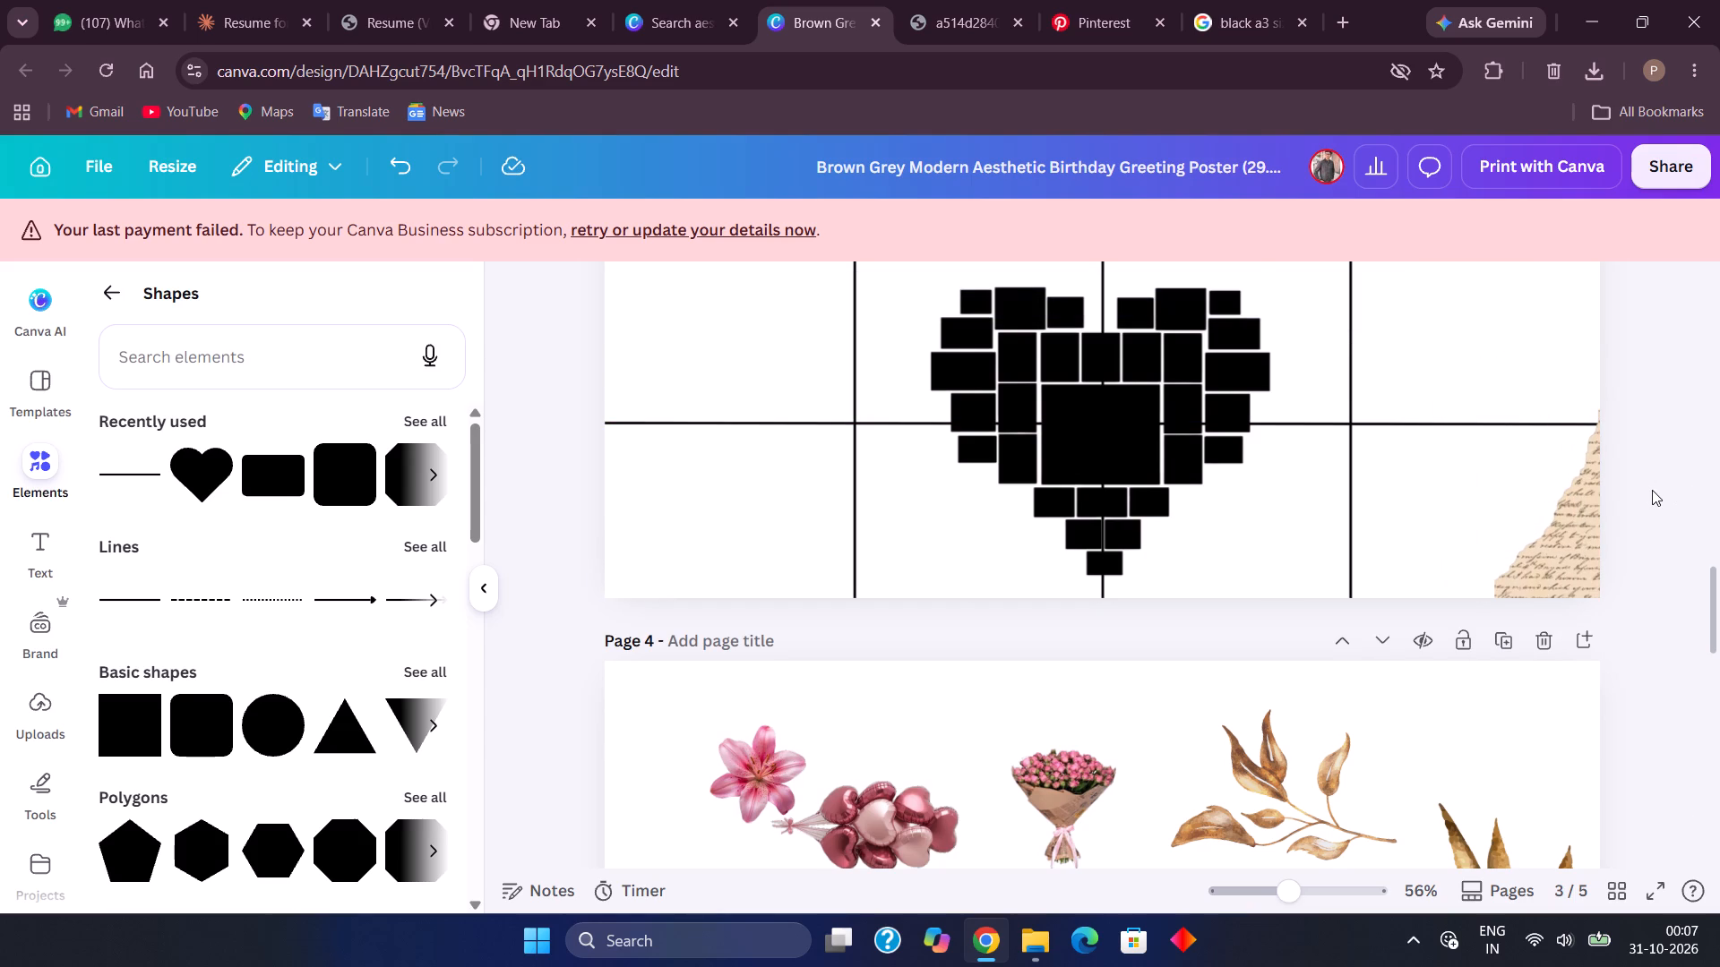
Move the heart-patterned torn paper from page 4 up to page 3, flush with the page's top-left corner.
scroll(1652, 490, down, 6)
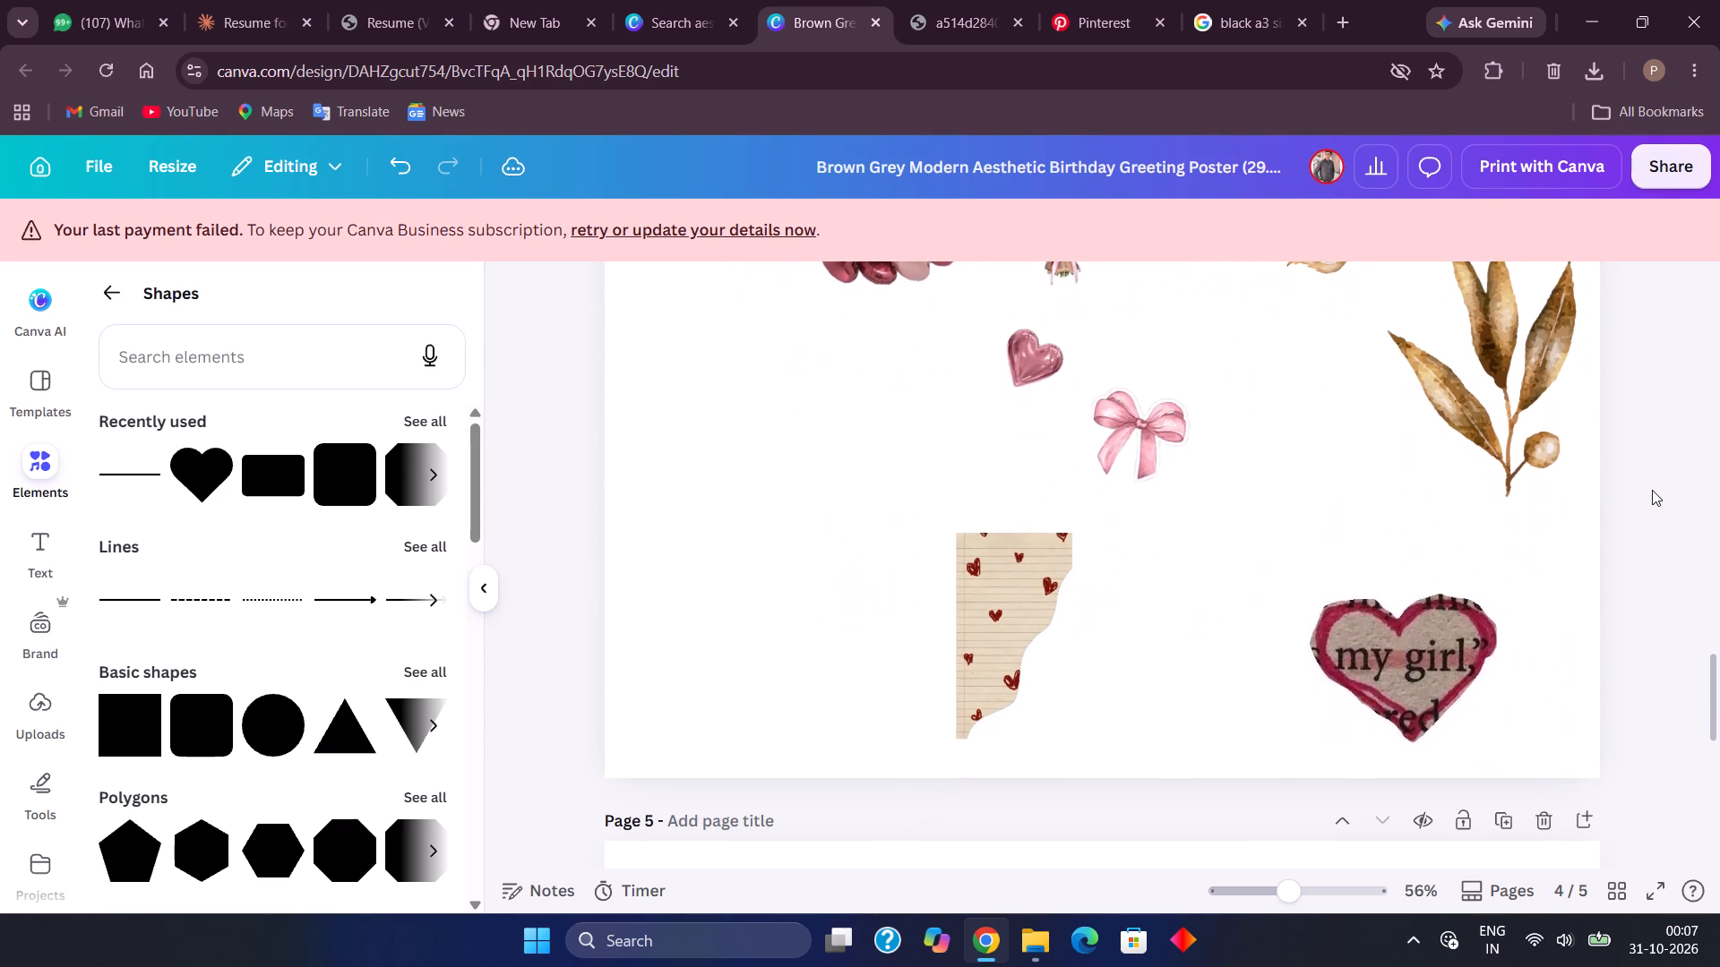
click(1036, 618)
drag(1036, 618, 916, 11)
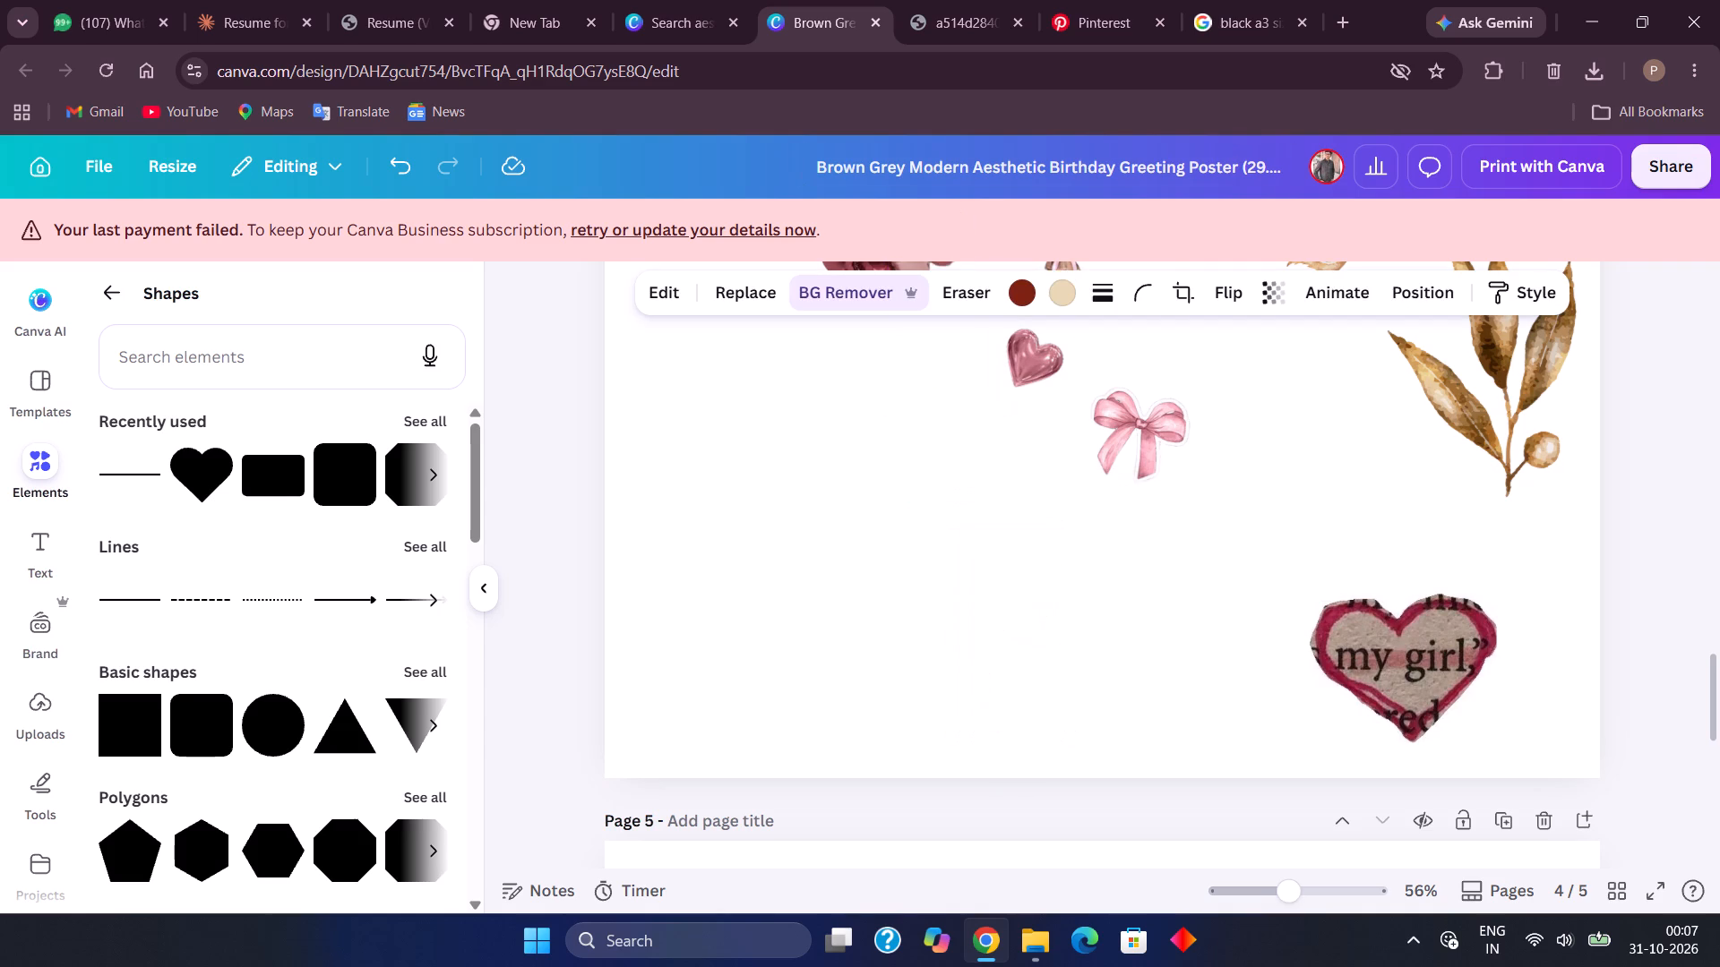
drag(916, 11, 893, 321)
scroll(893, 321, up, 3)
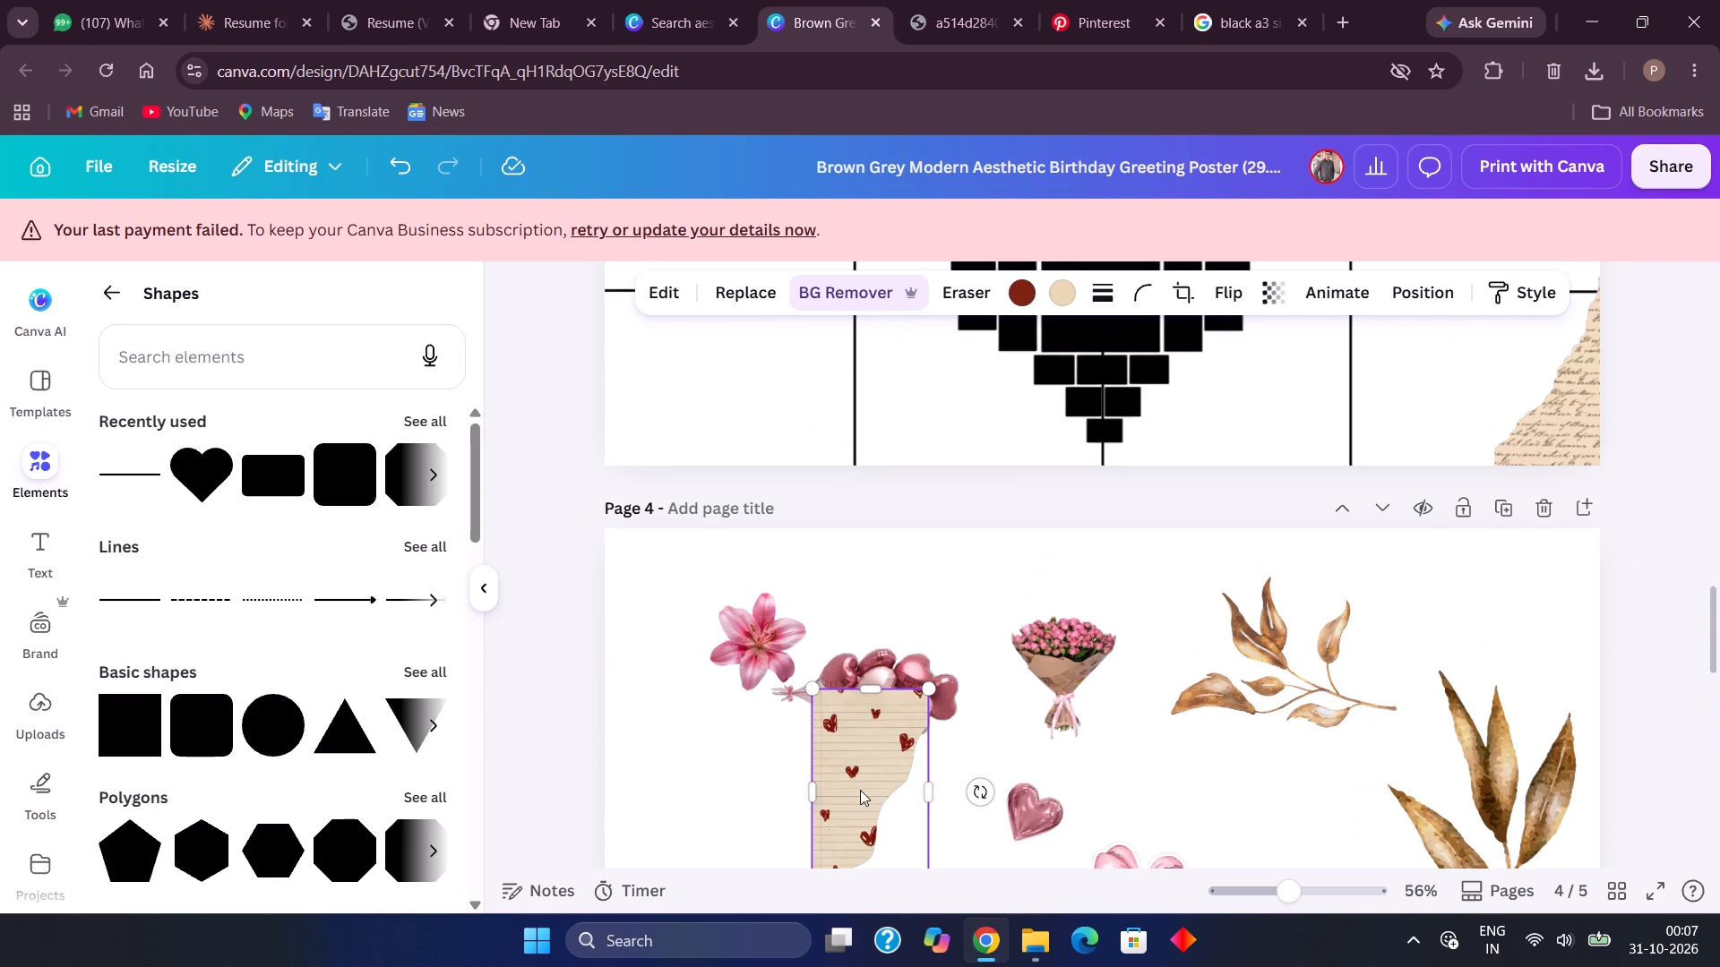
drag(860, 790, 806, 263)
scroll(806, 263, up, 3)
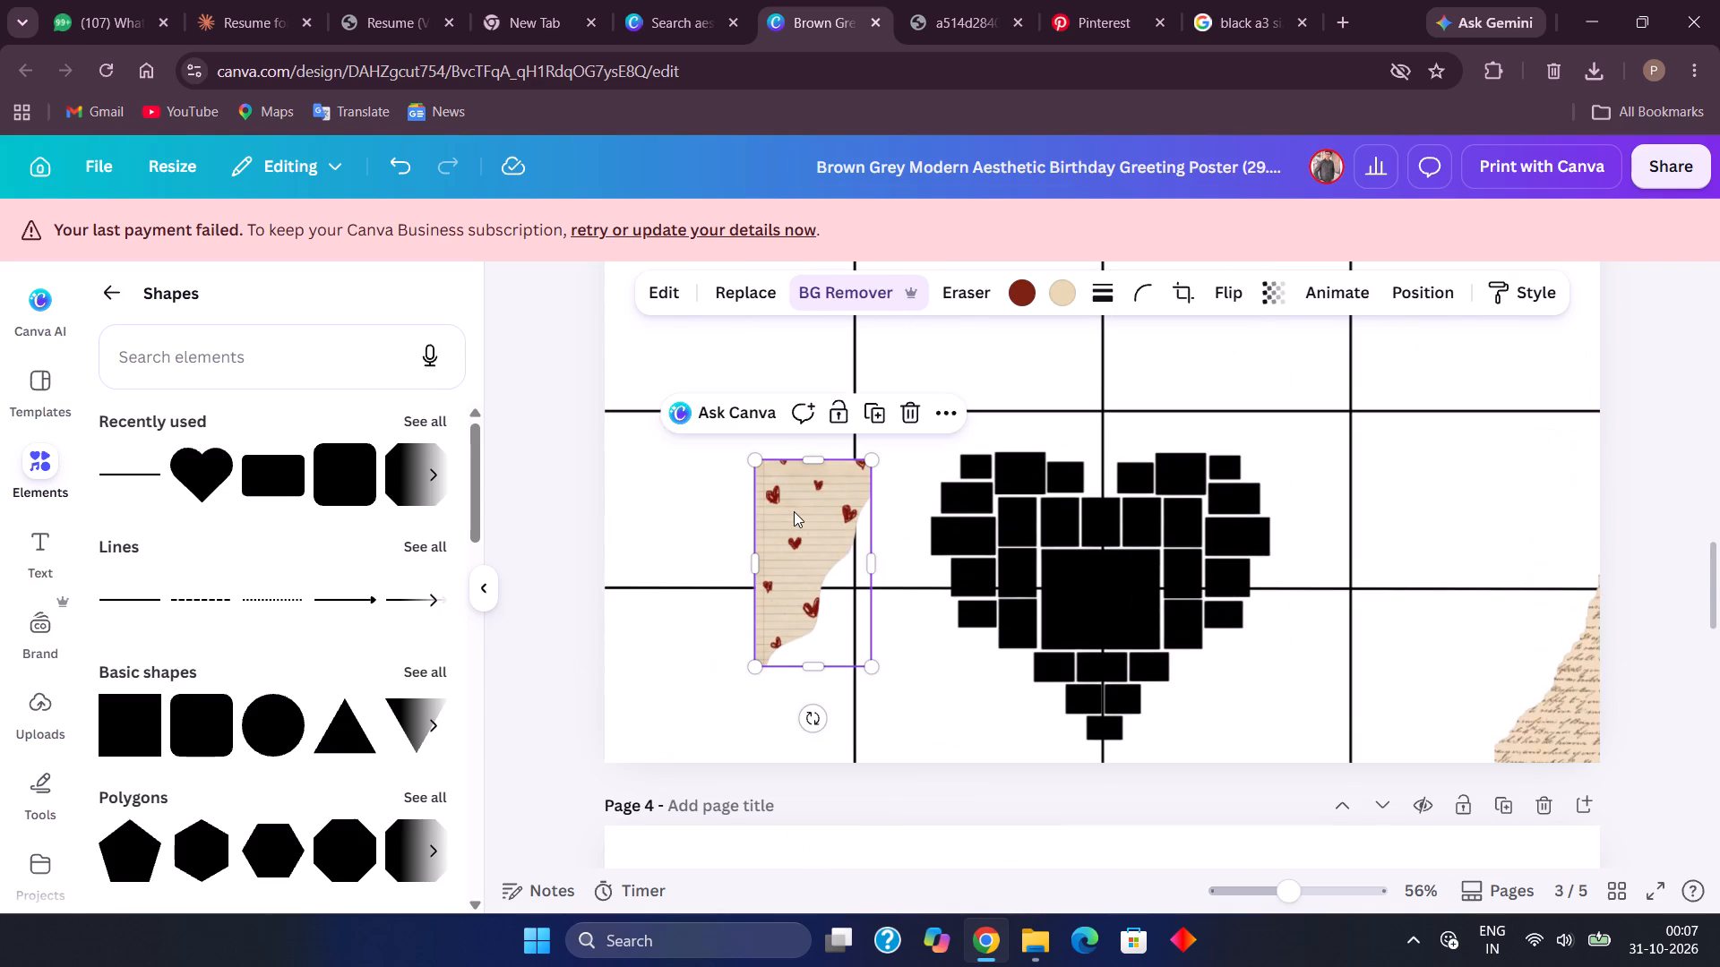
drag(794, 511, 743, 203)
scroll(743, 203, up, 7)
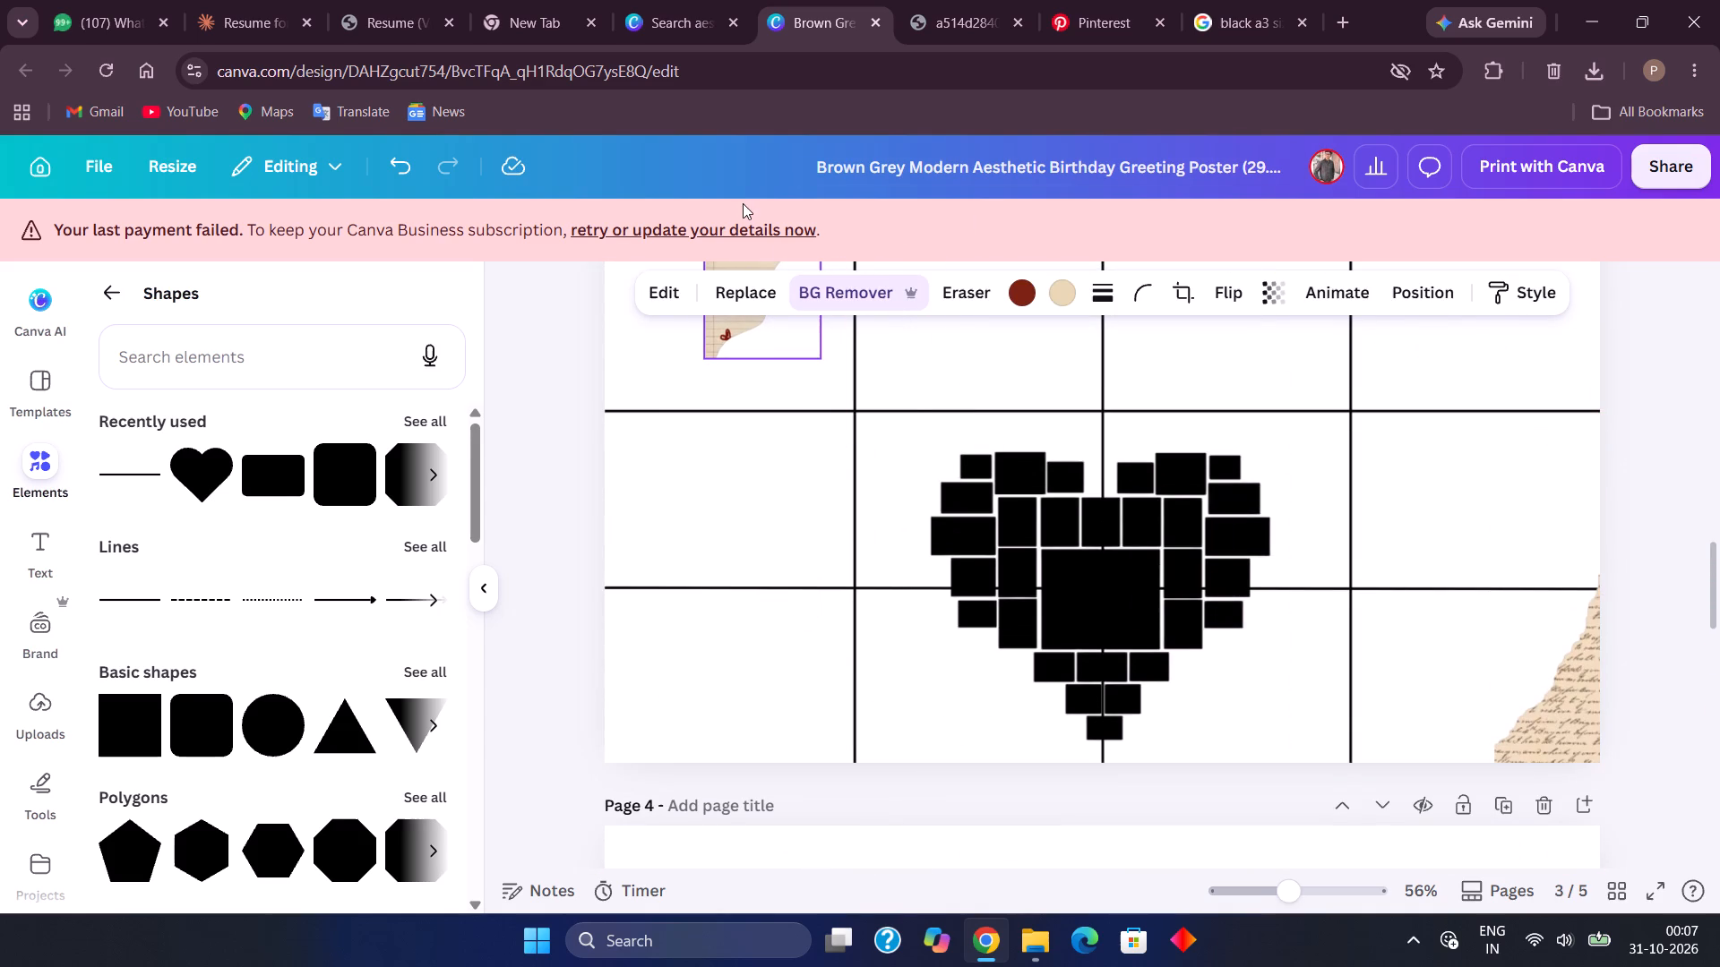
scroll(921, 531, up, 3)
drag(775, 656, 674, 561)
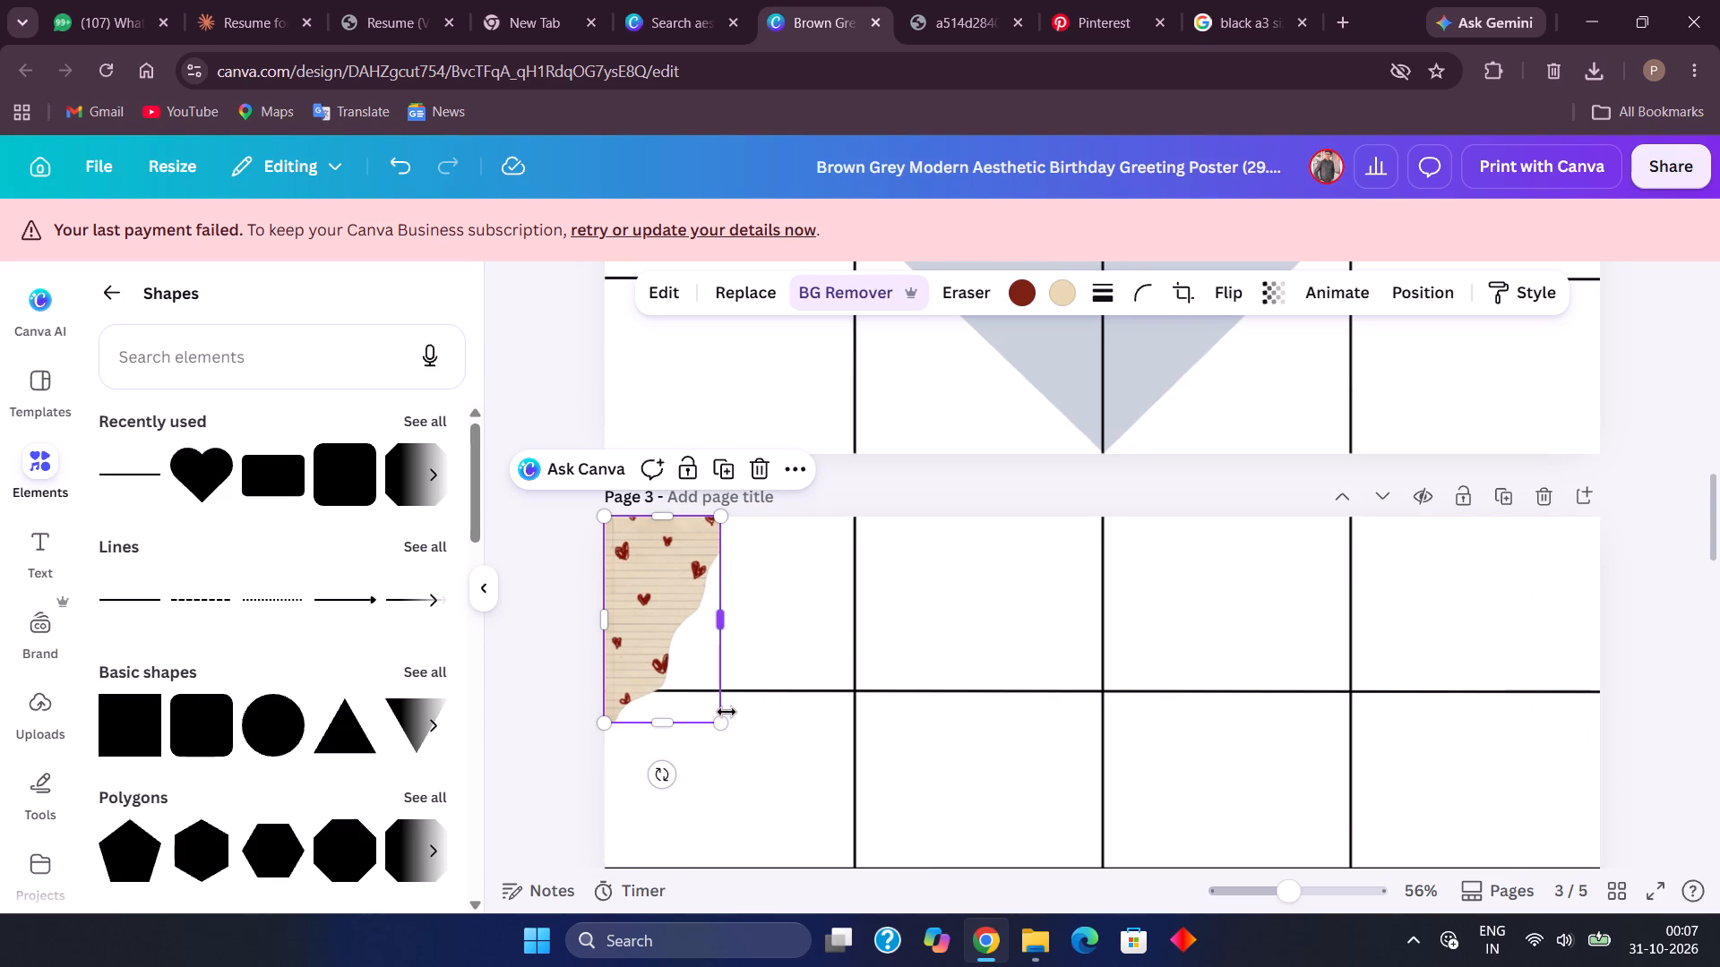
Scale down the heart-patterned torn paper slightly, keeping it anchored in page 3's top-left corner.
drag(725, 723, 693, 697)
scroll(1107, 603, down, 1)
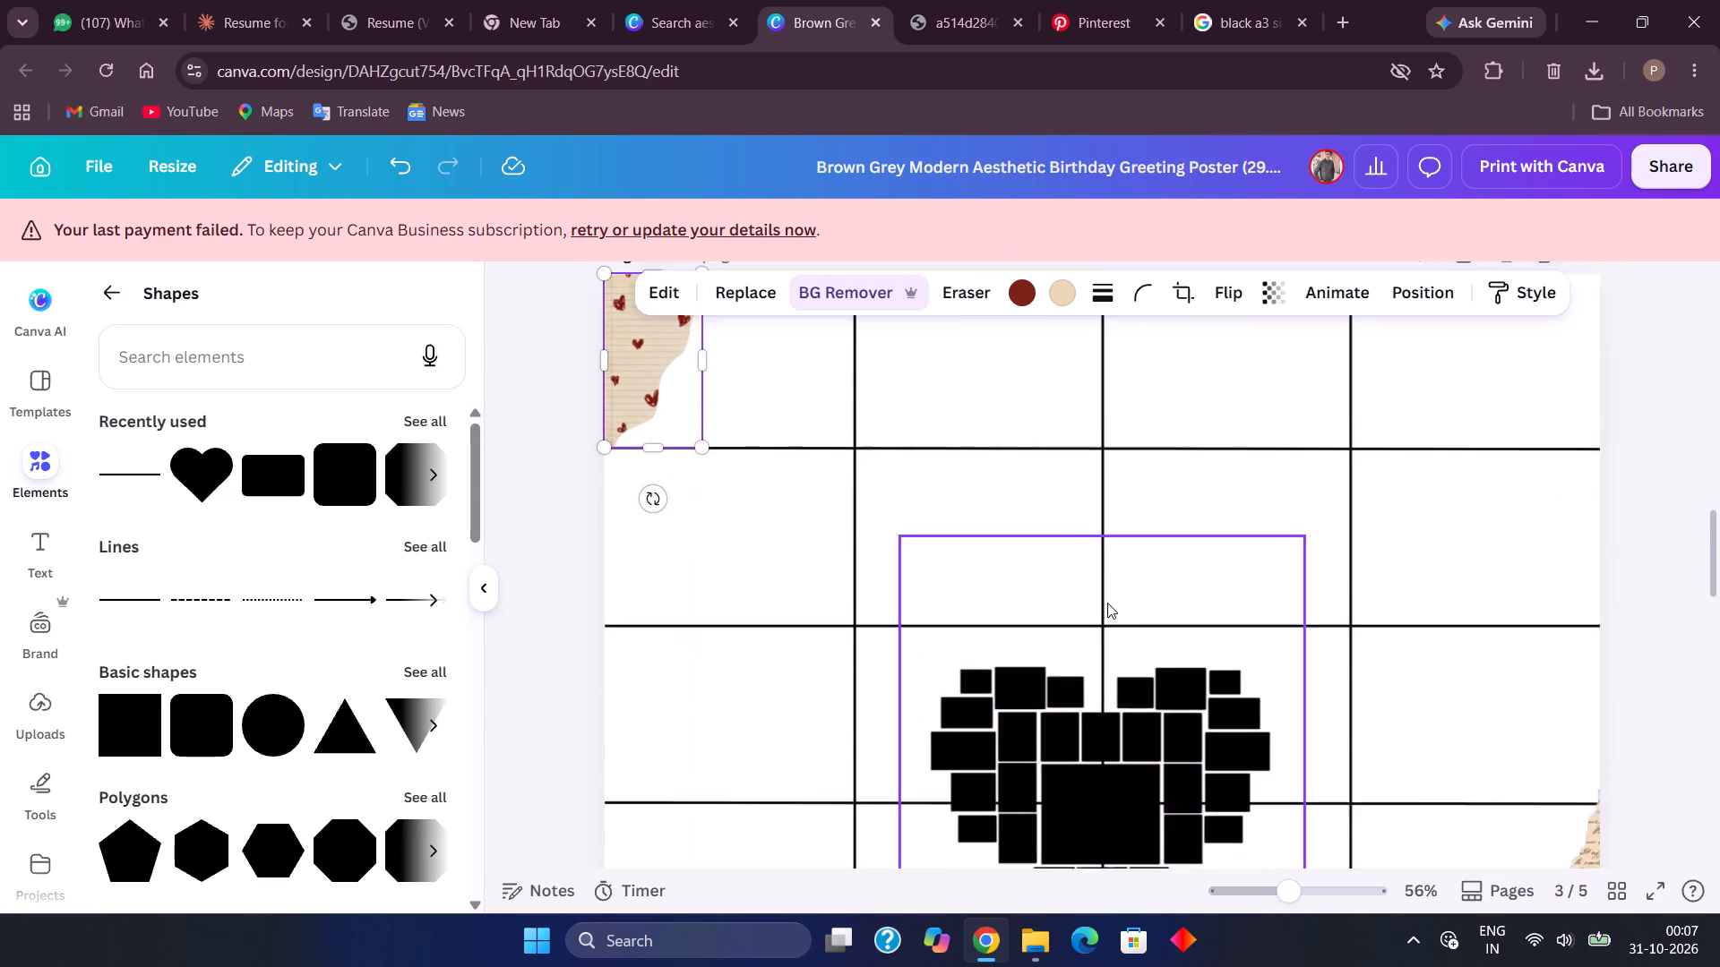
scroll(1107, 603, down, 1)
click(1547, 645)
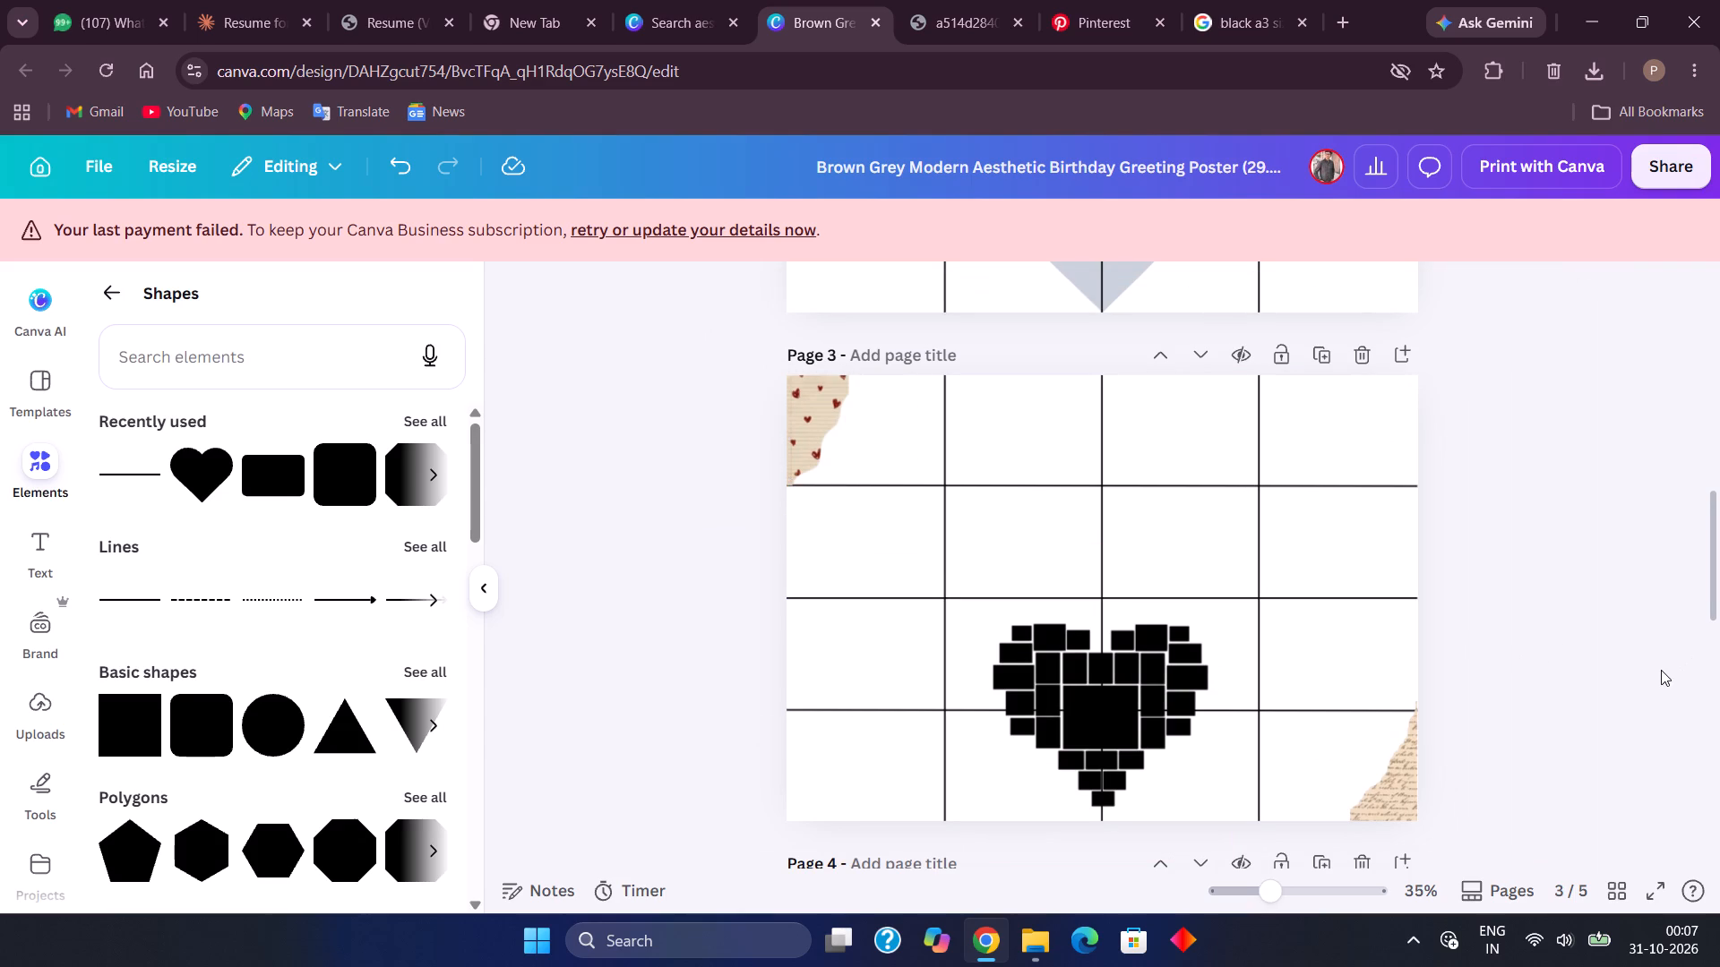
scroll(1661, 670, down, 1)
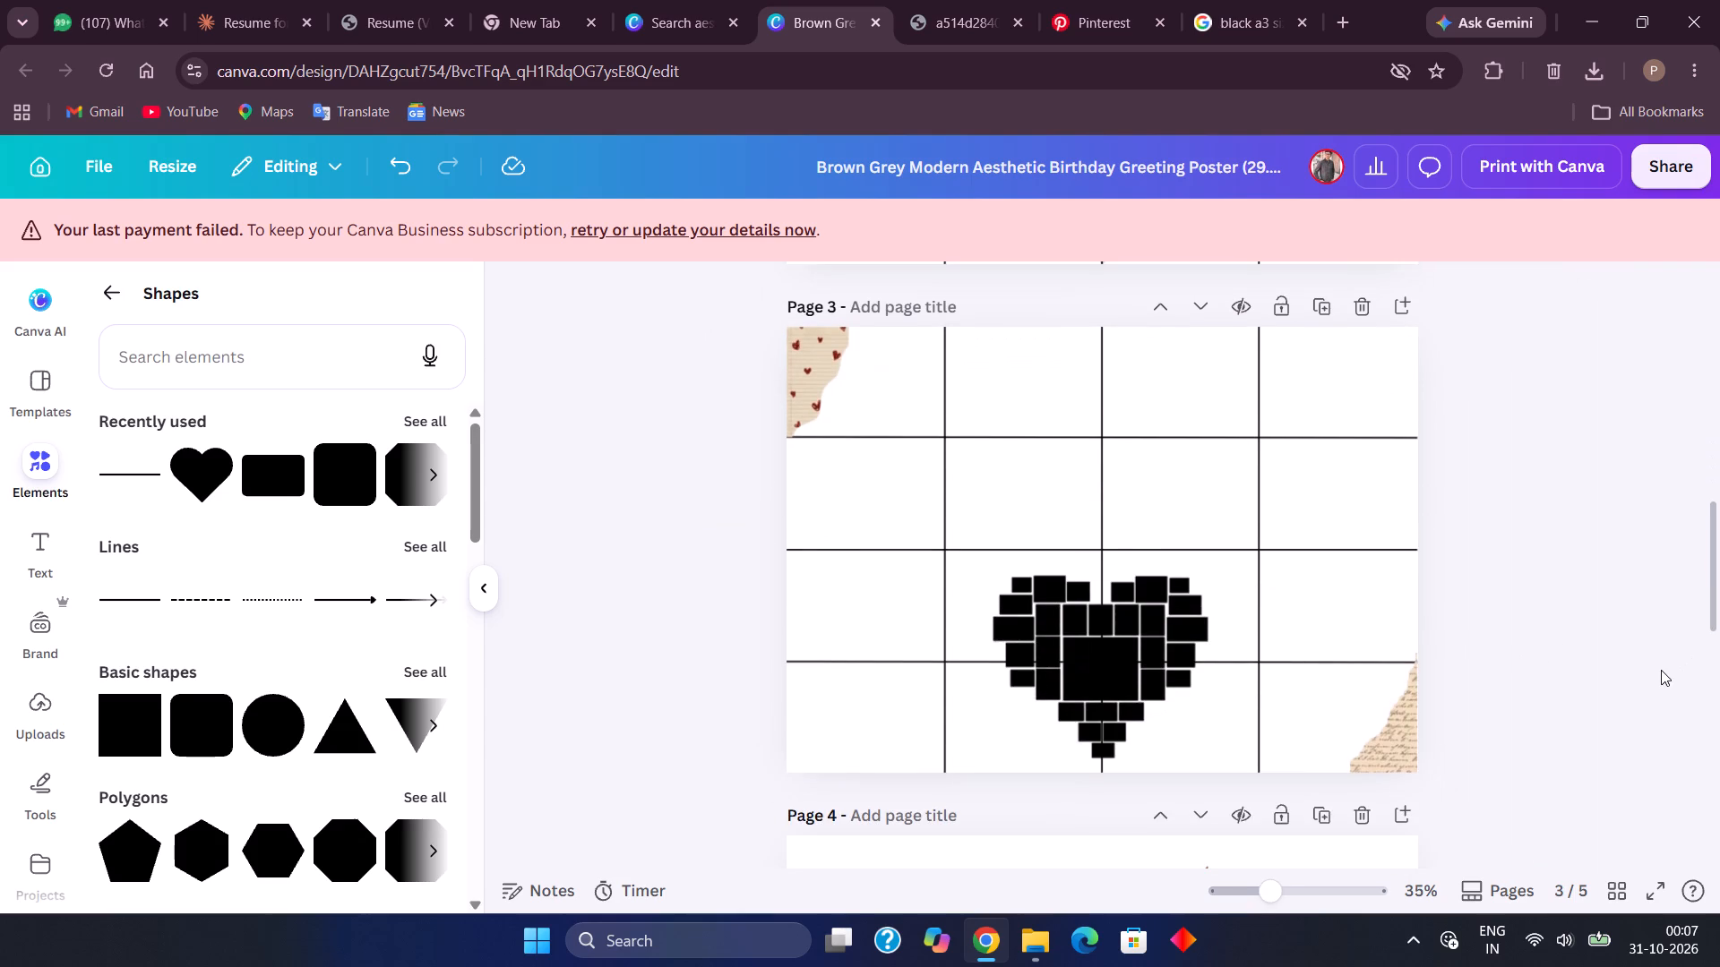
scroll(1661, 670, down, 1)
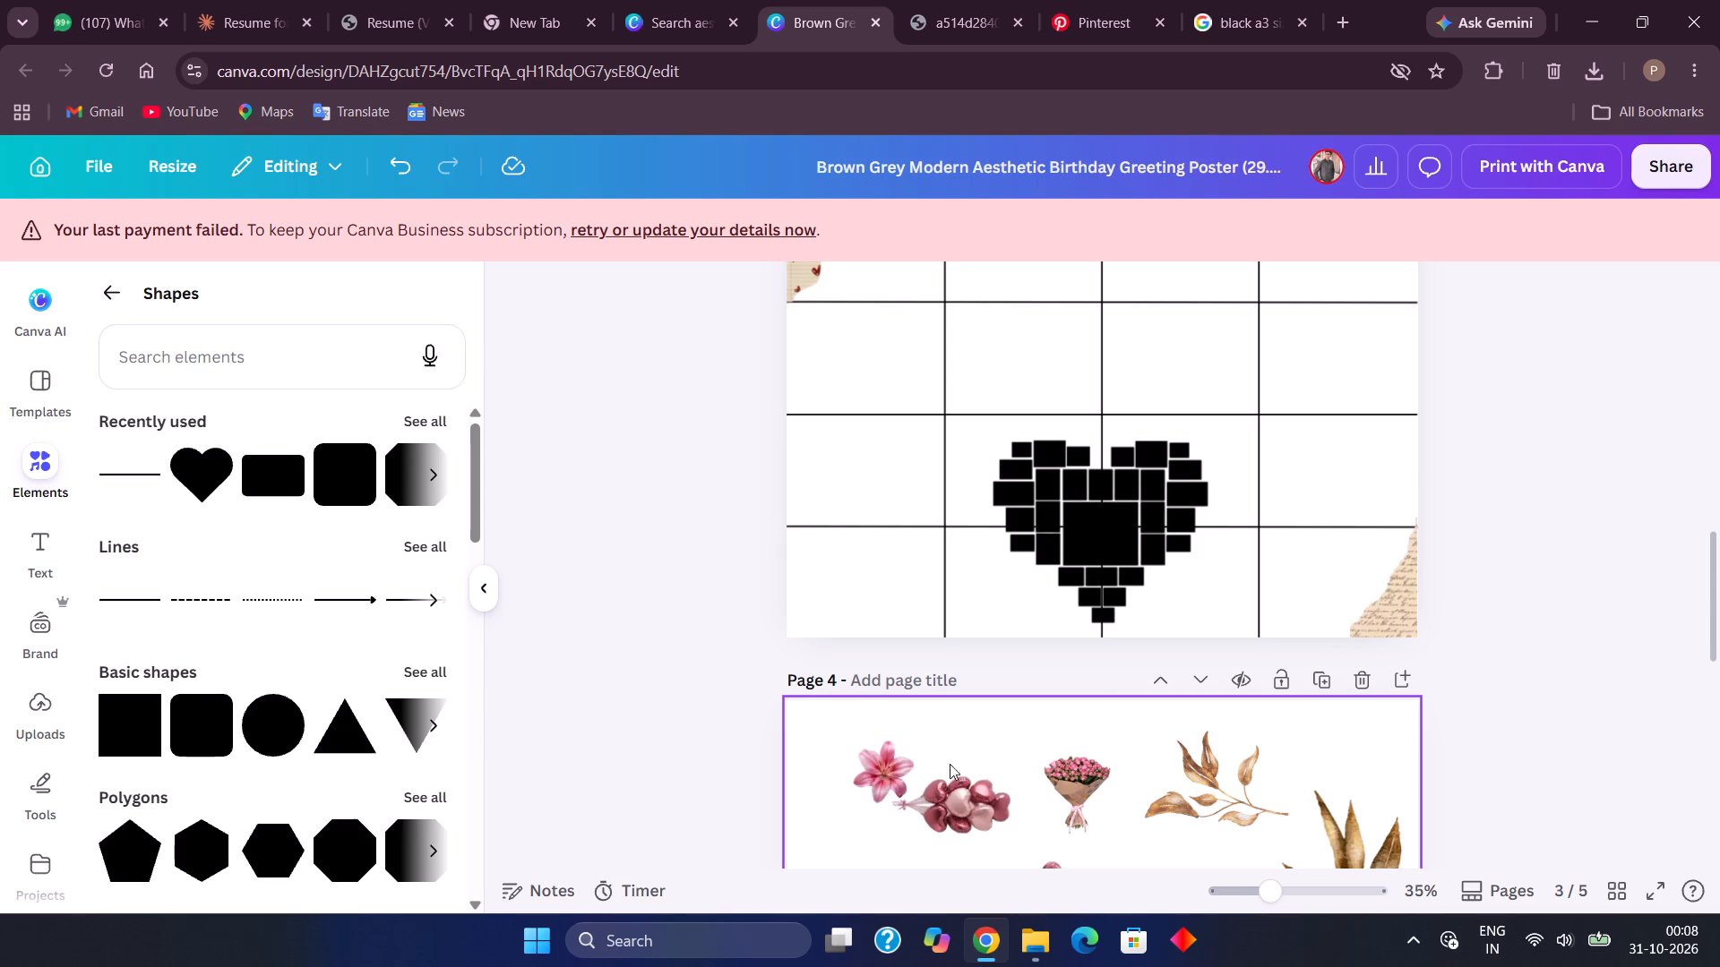
Move the pink lily from page 4 up to page 3, flush into the page's bottom-left corner.
click(916, 765)
click(906, 770)
drag(906, 770, 1002, 643)
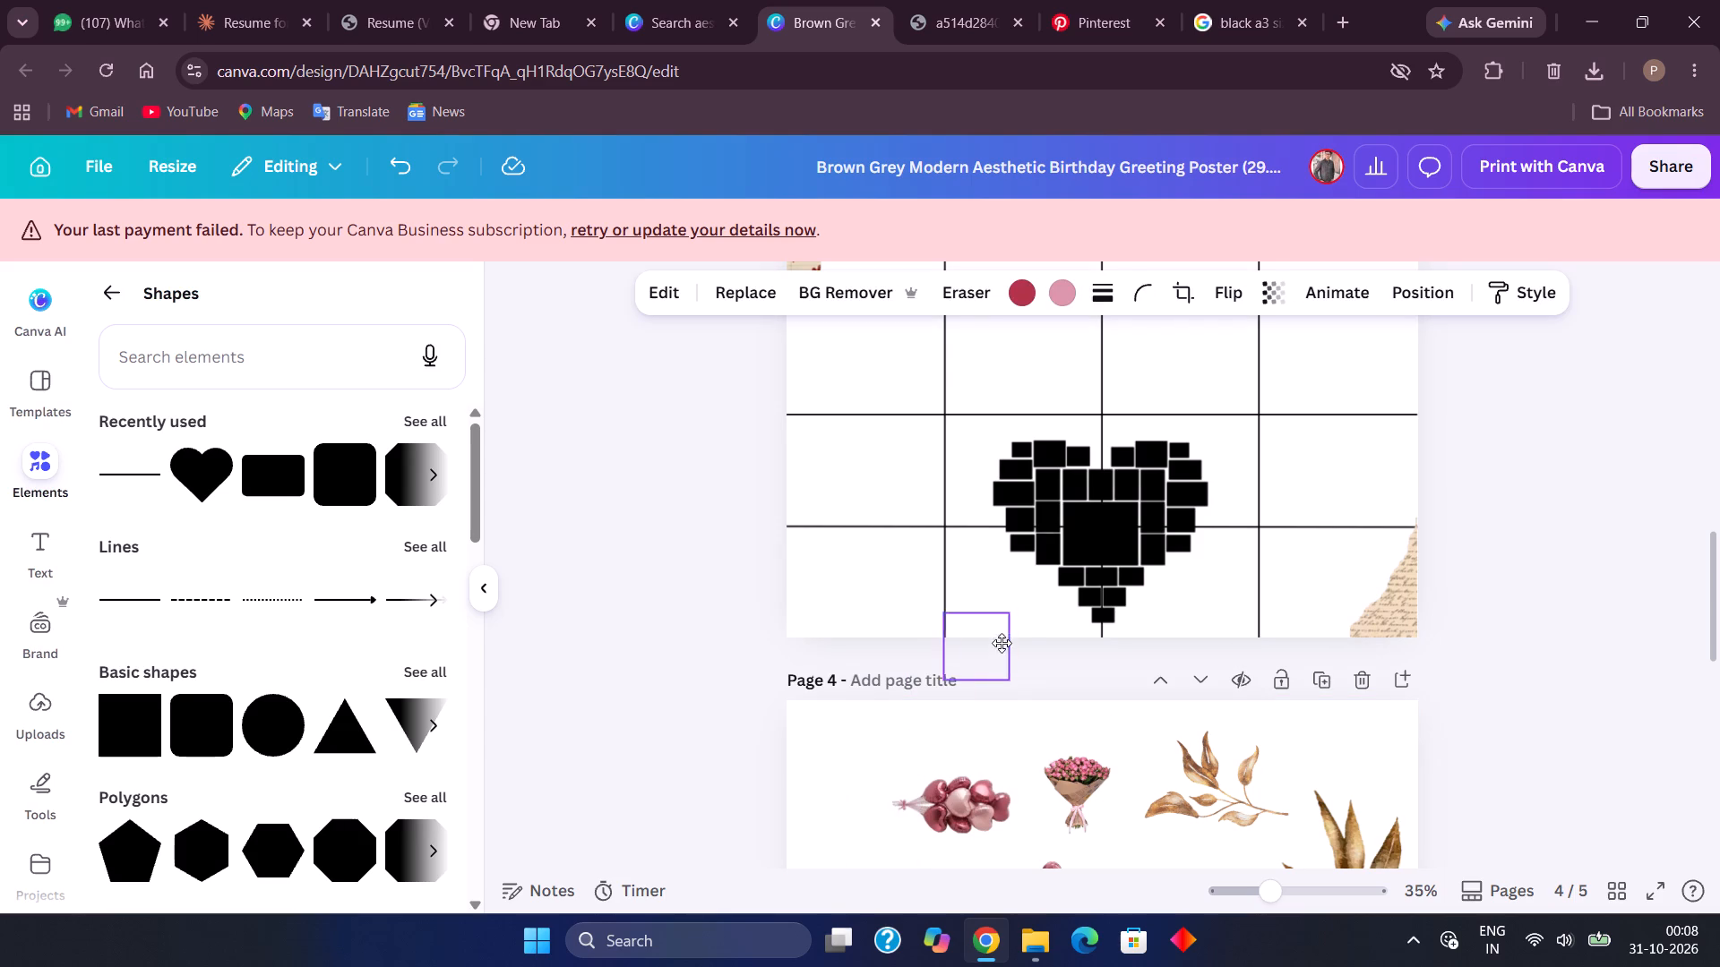
drag(1002, 643, 1006, 624)
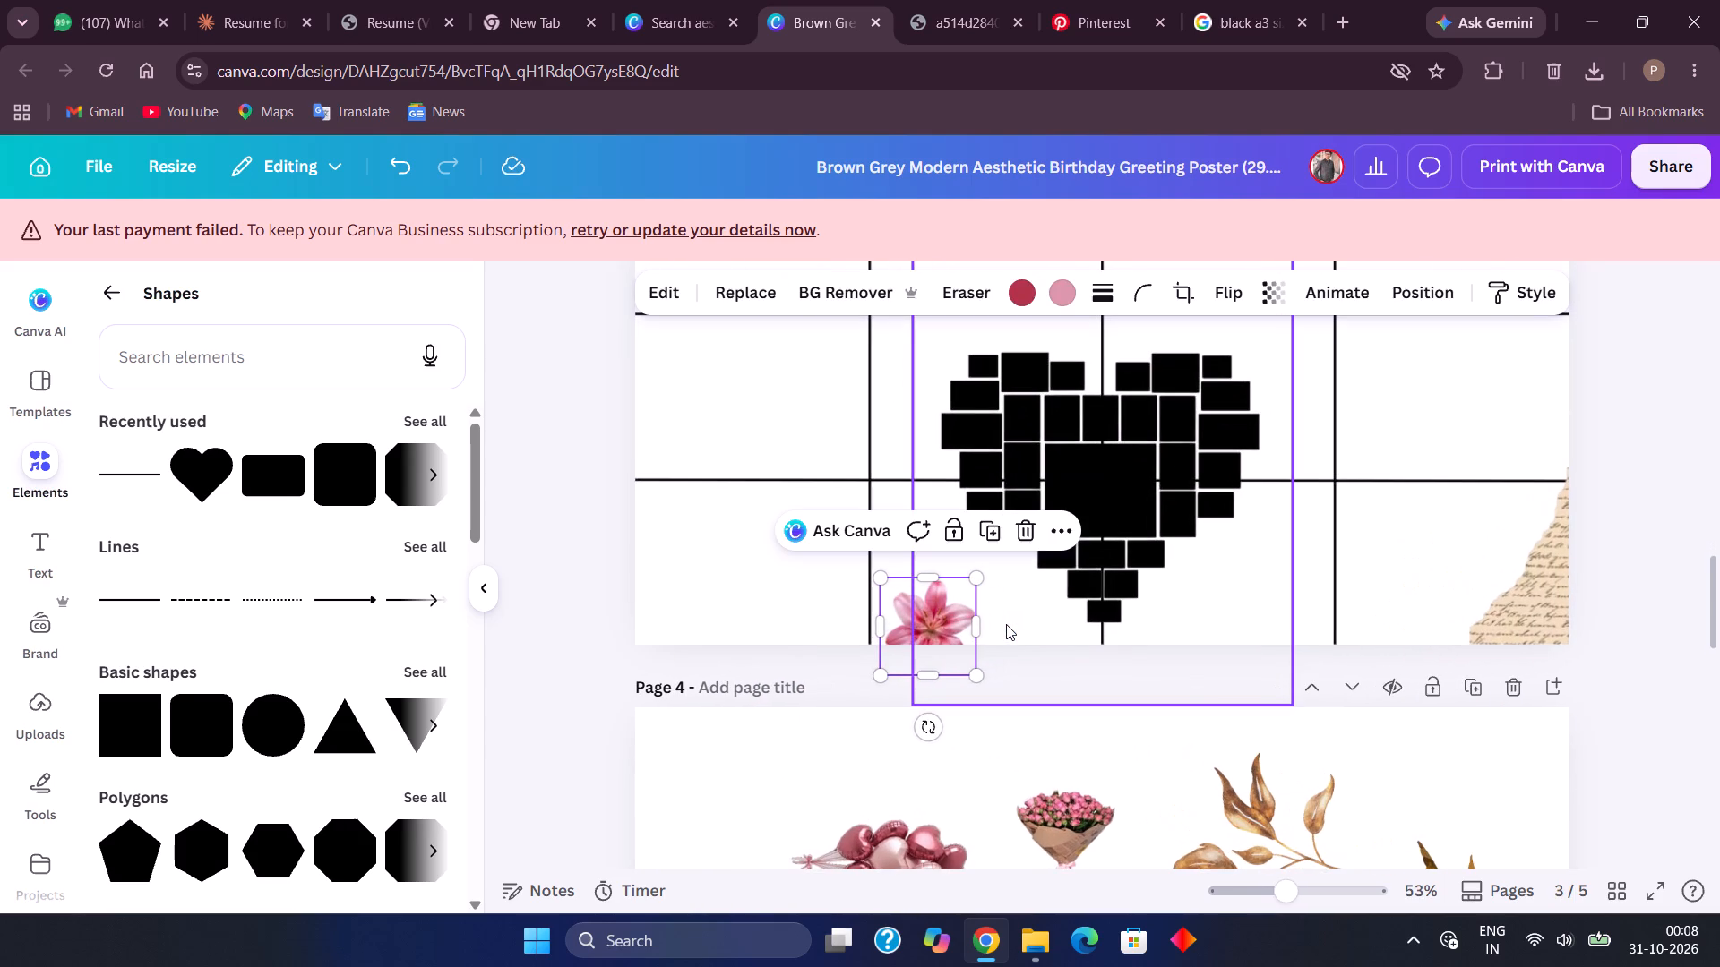
scroll(1006, 624, up, 1)
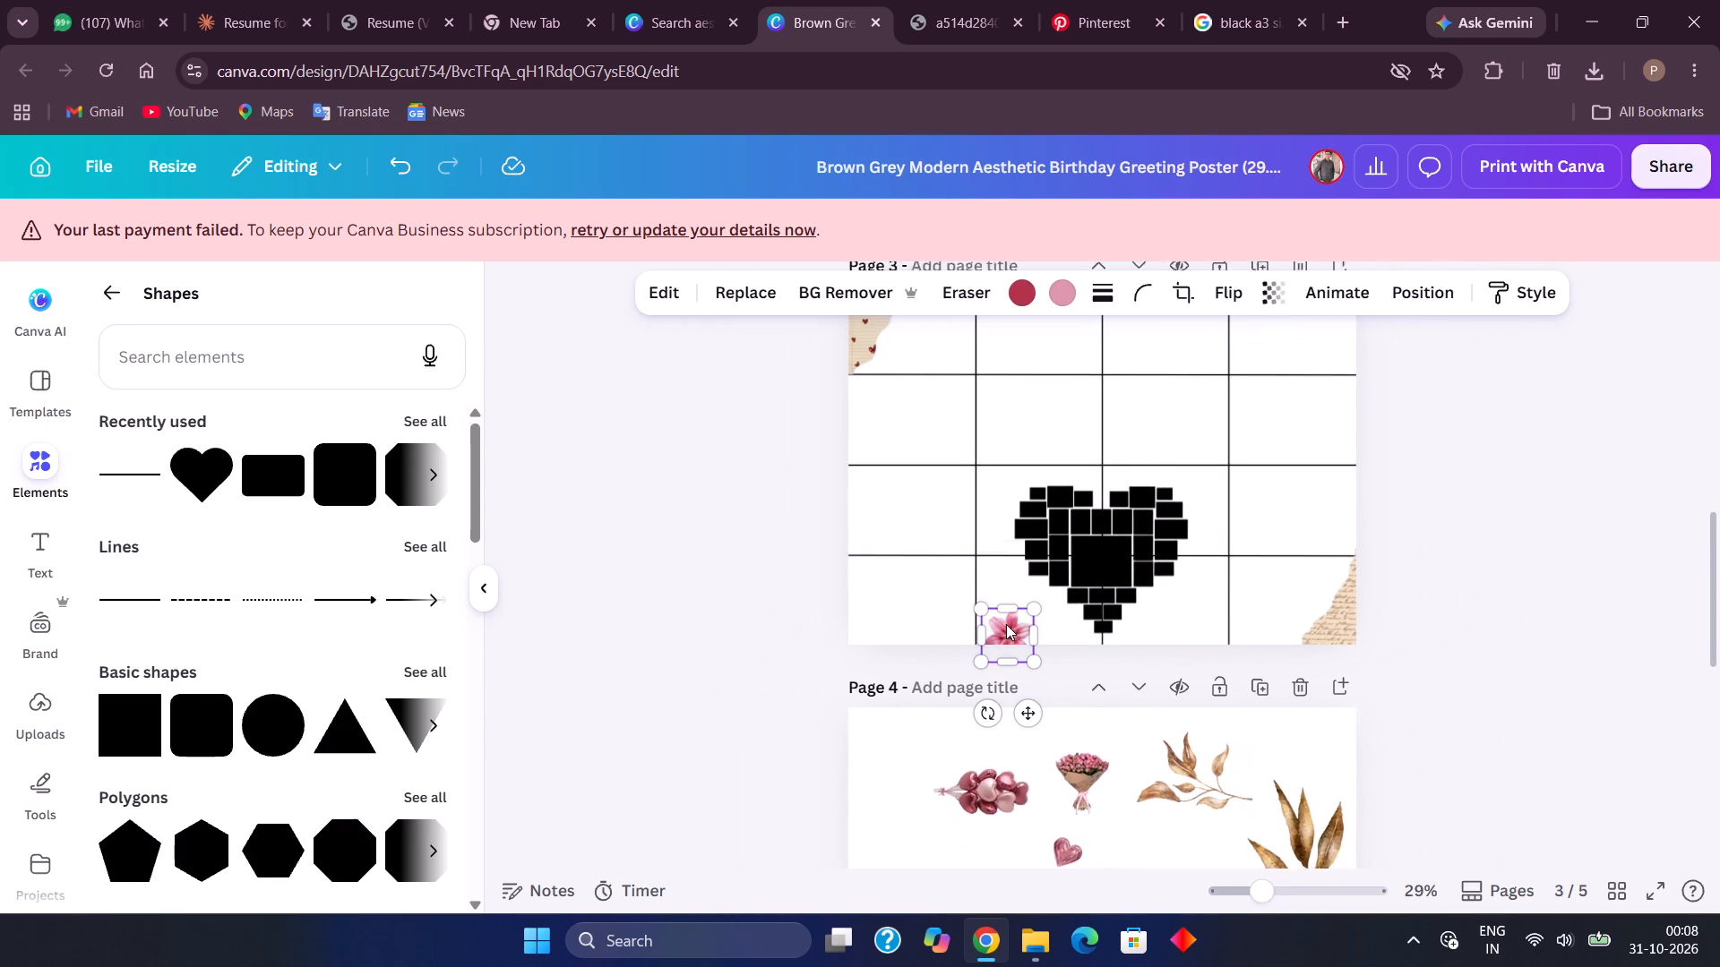
scroll(1006, 624, up, 1)
click(1010, 719)
drag(1010, 719, 1019, 688)
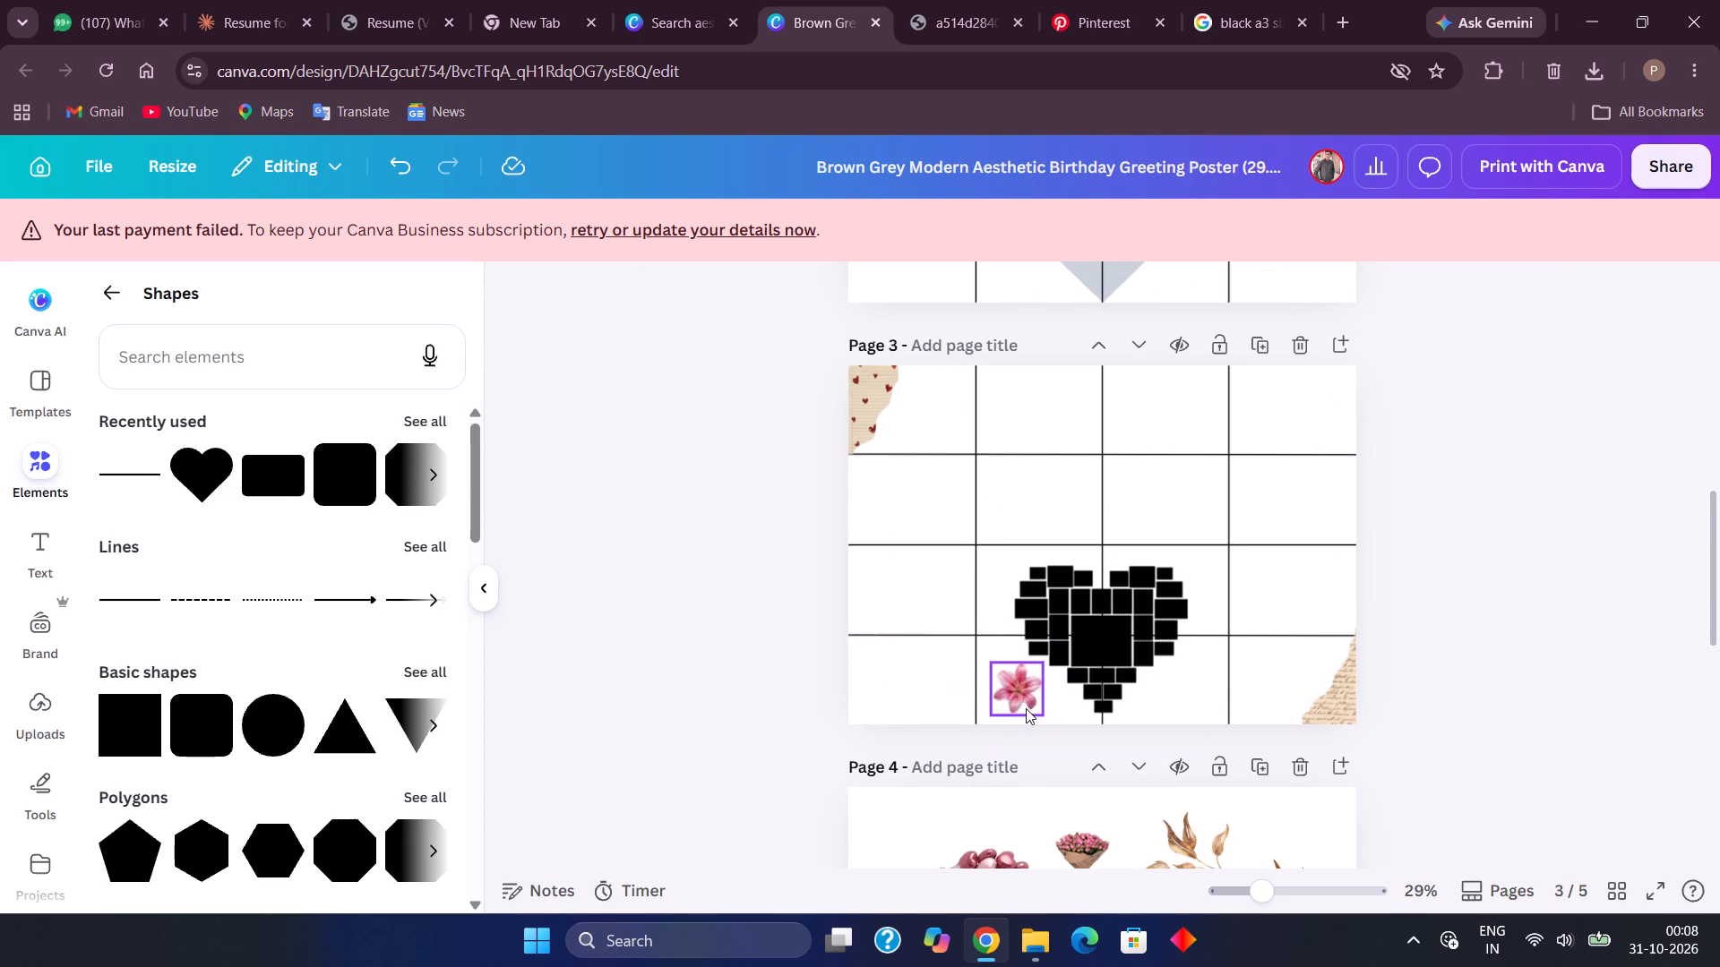
drag(1017, 695, 880, 698)
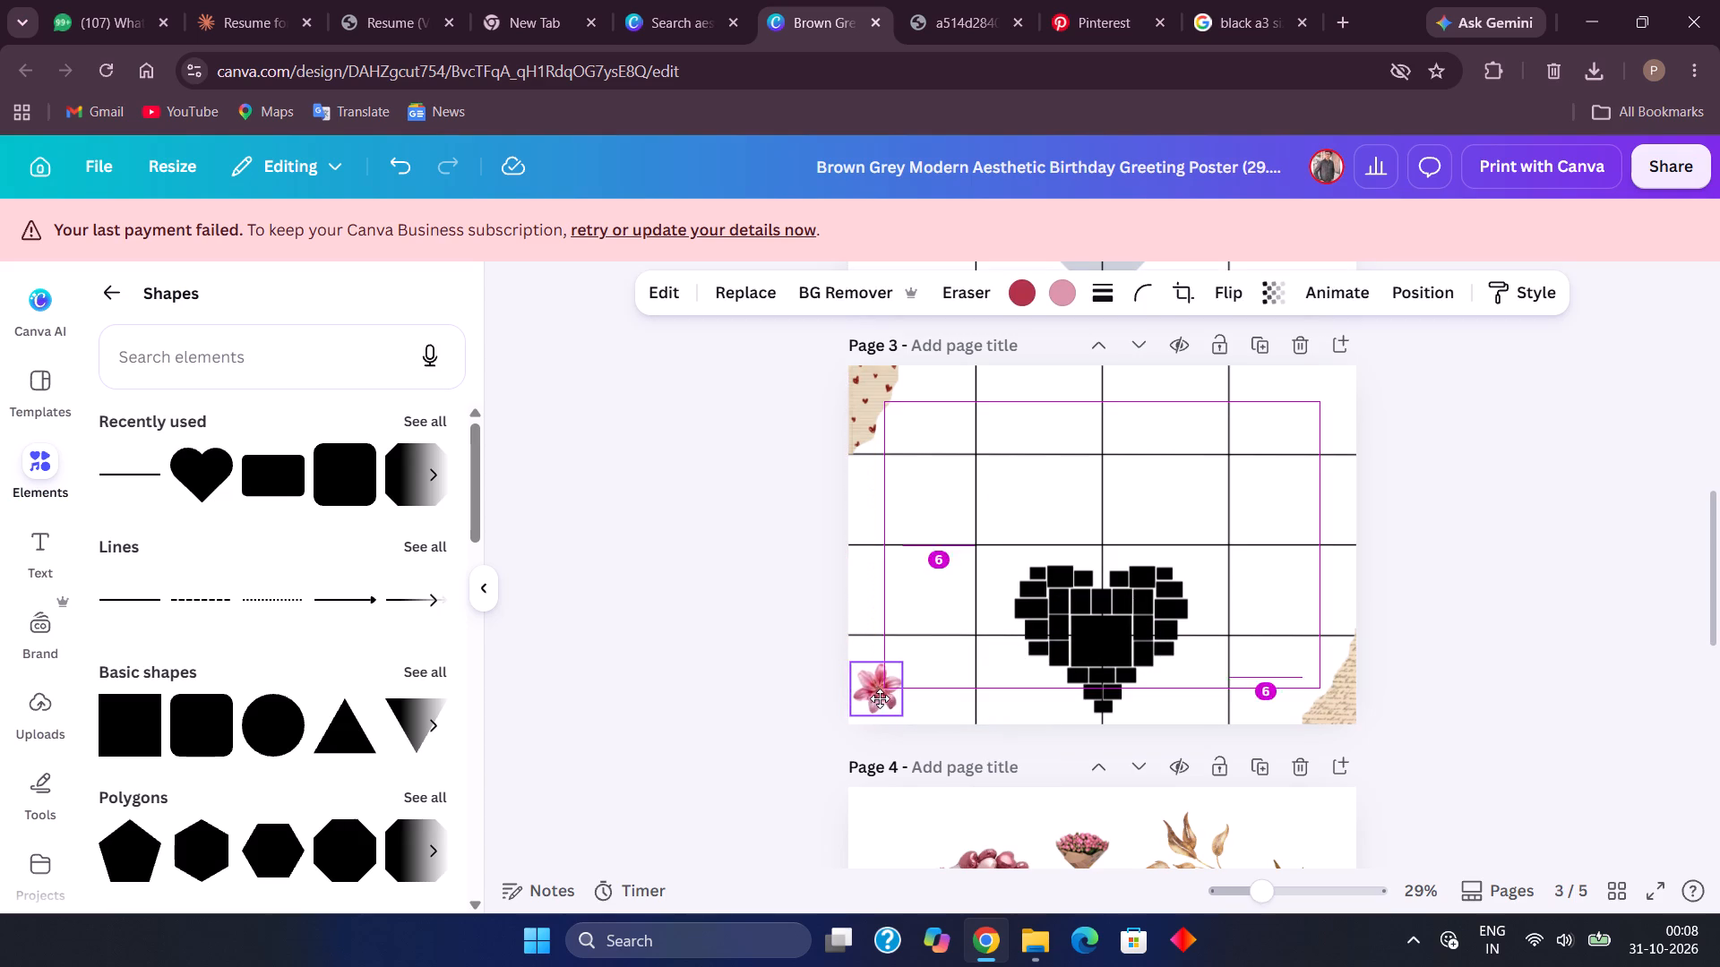
drag(880, 698, 877, 703)
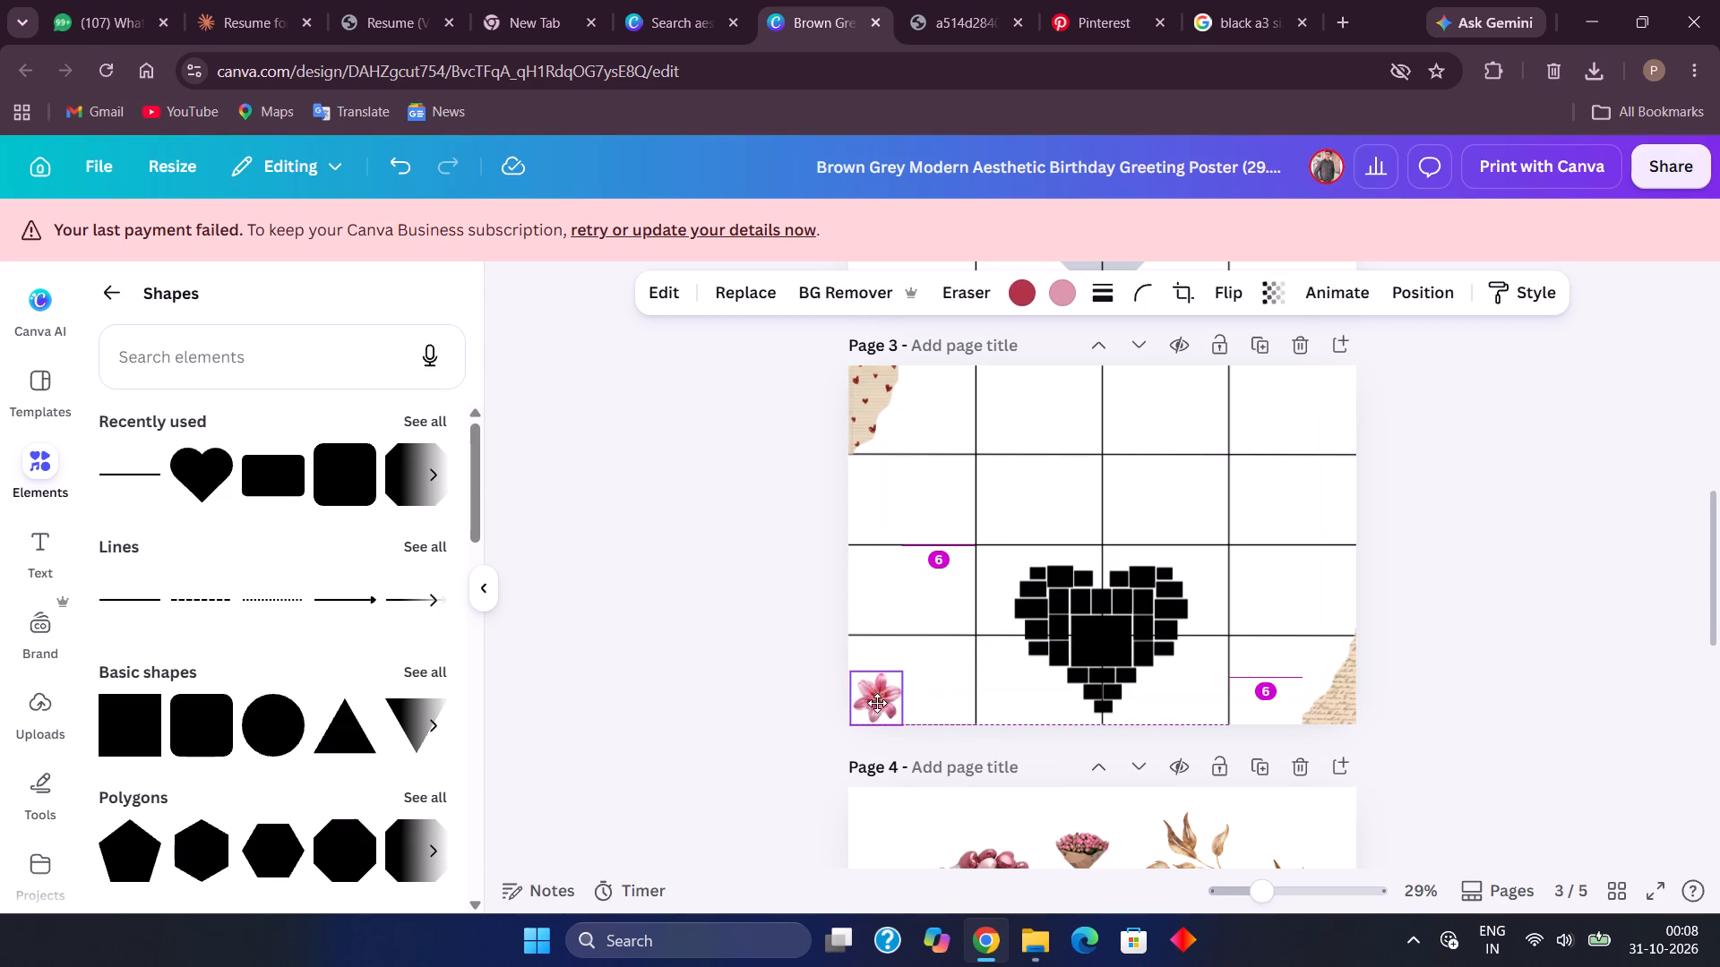
drag(877, 703, 878, 703)
click(795, 726)
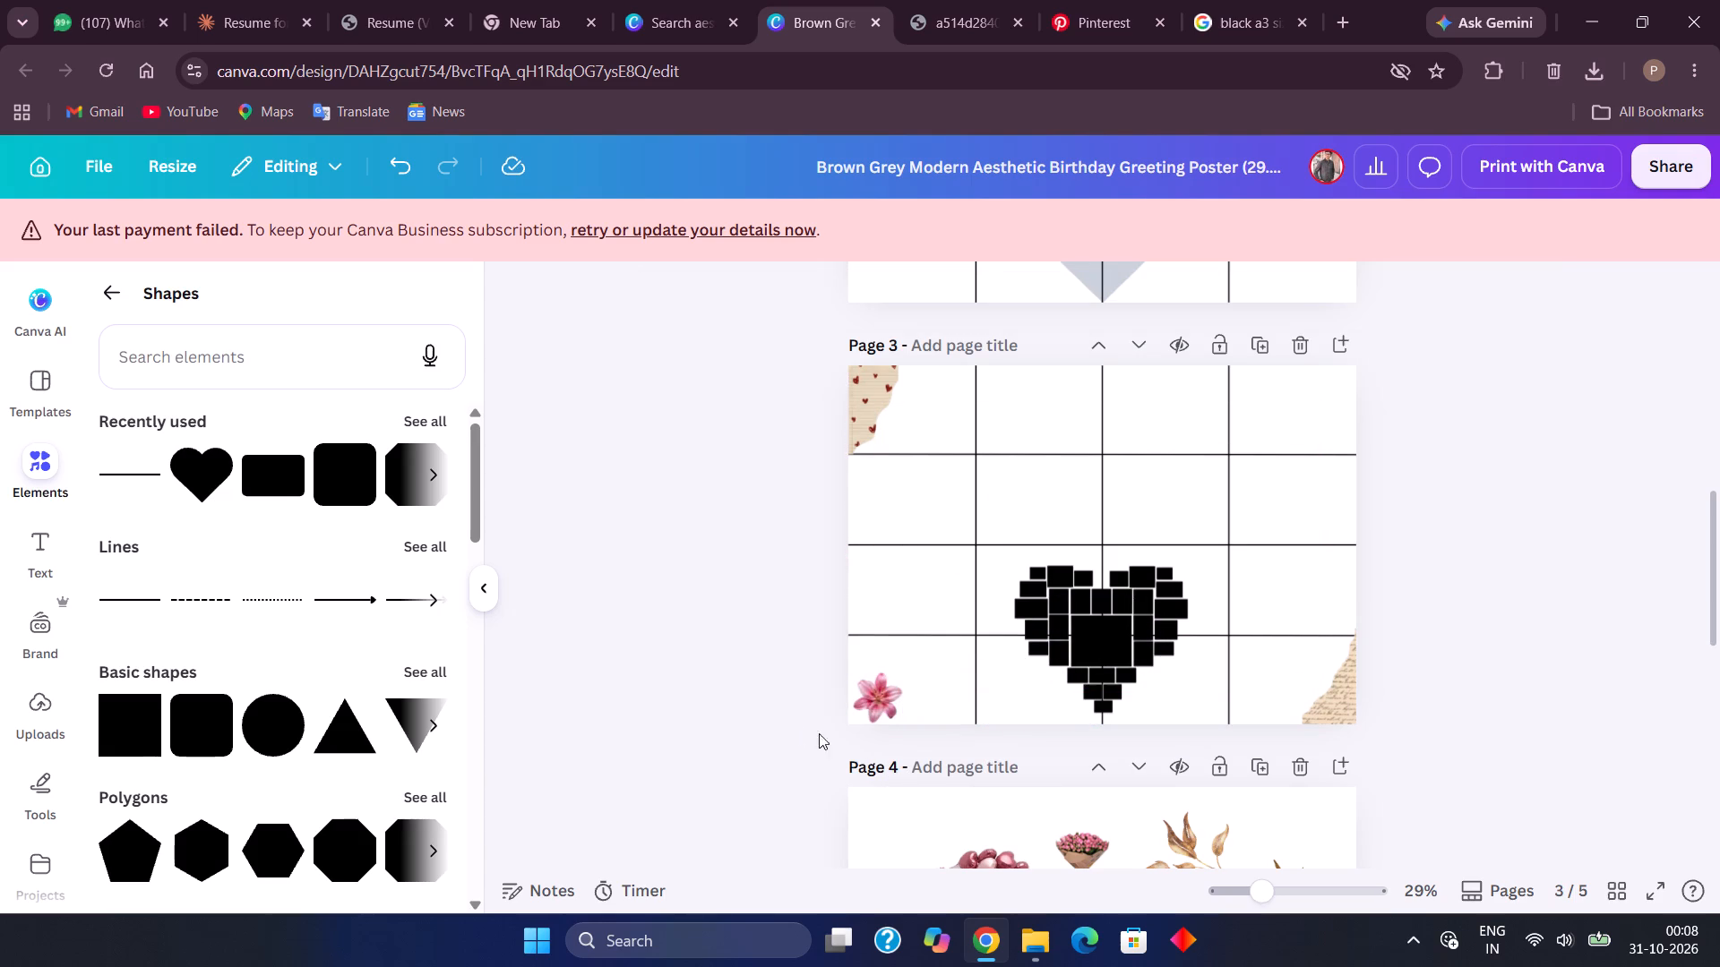
Scale the pink lily down to about two-thirds of its size, keeping it in page 3's bottom-left corner.
scroll(903, 751, down, 3)
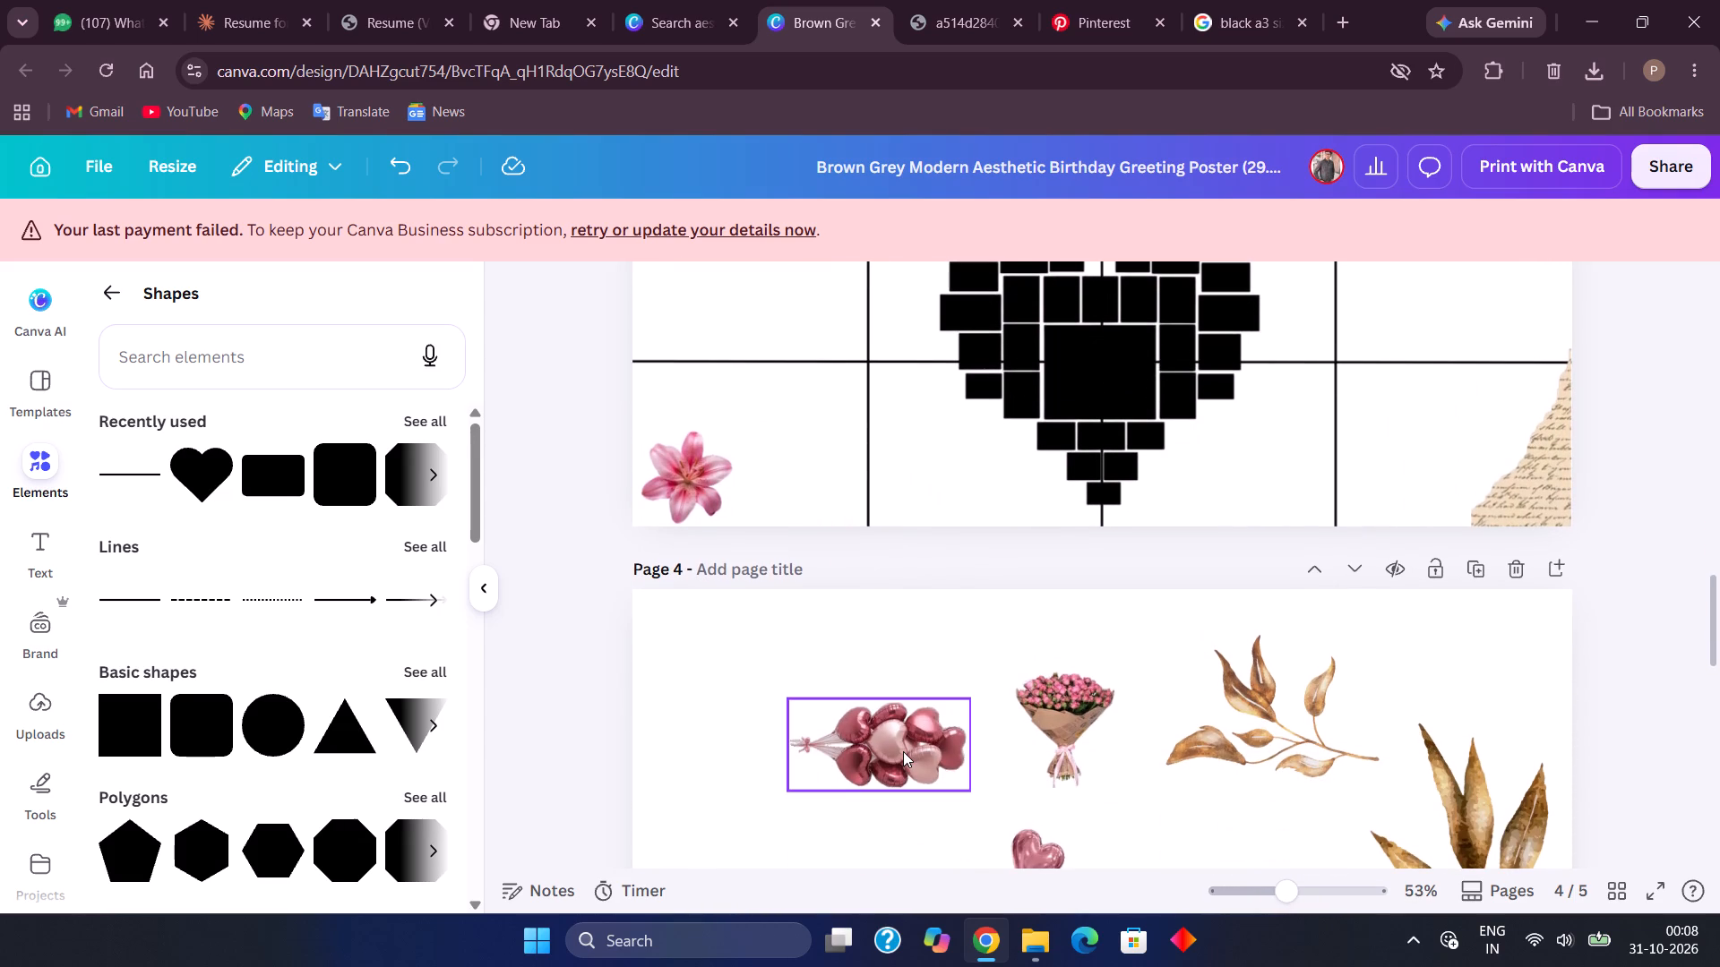
click(675, 501)
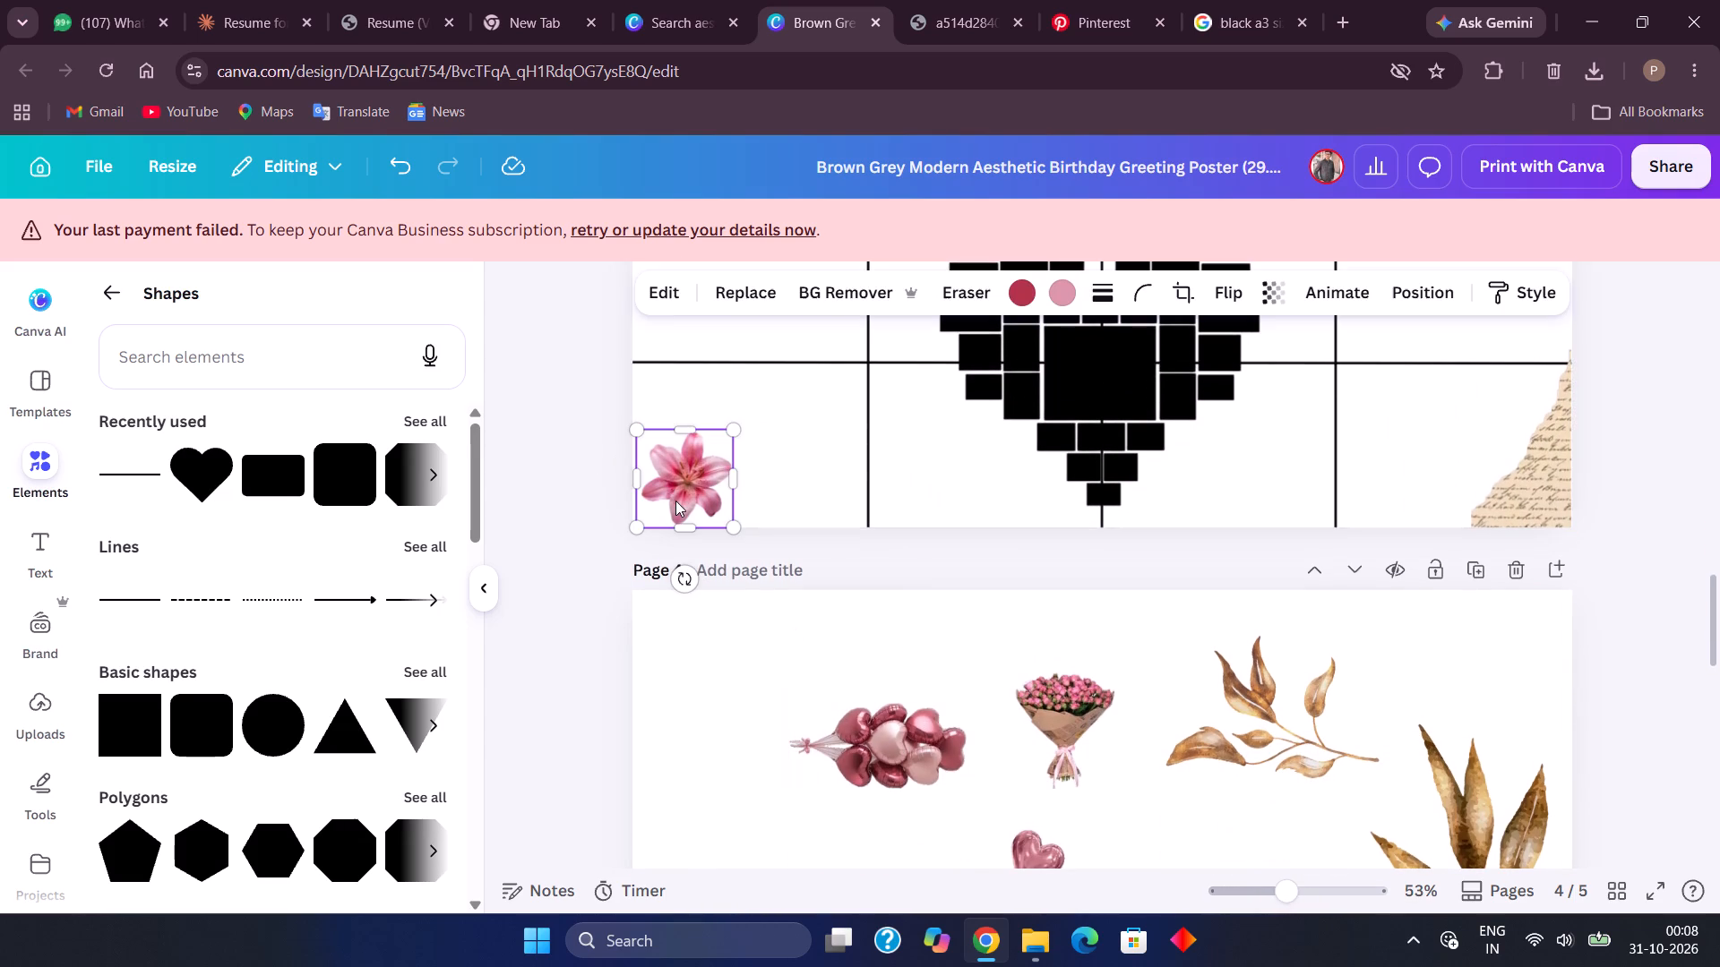
drag(737, 424, 701, 448)
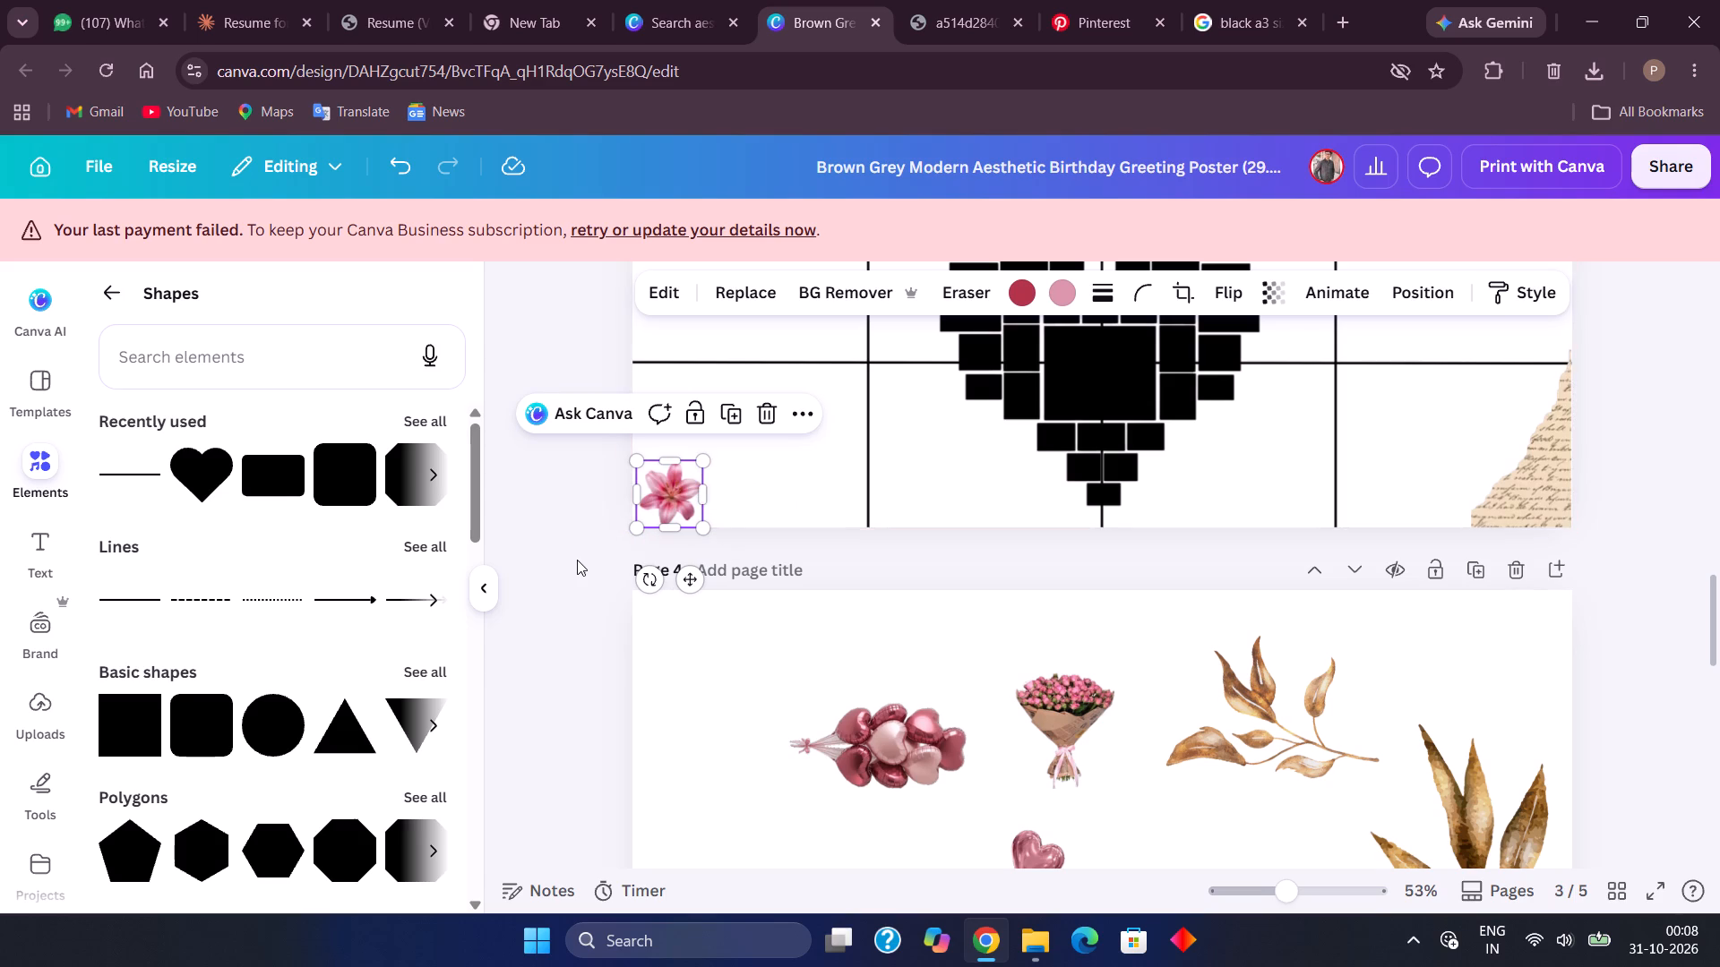
click(577, 560)
click(658, 509)
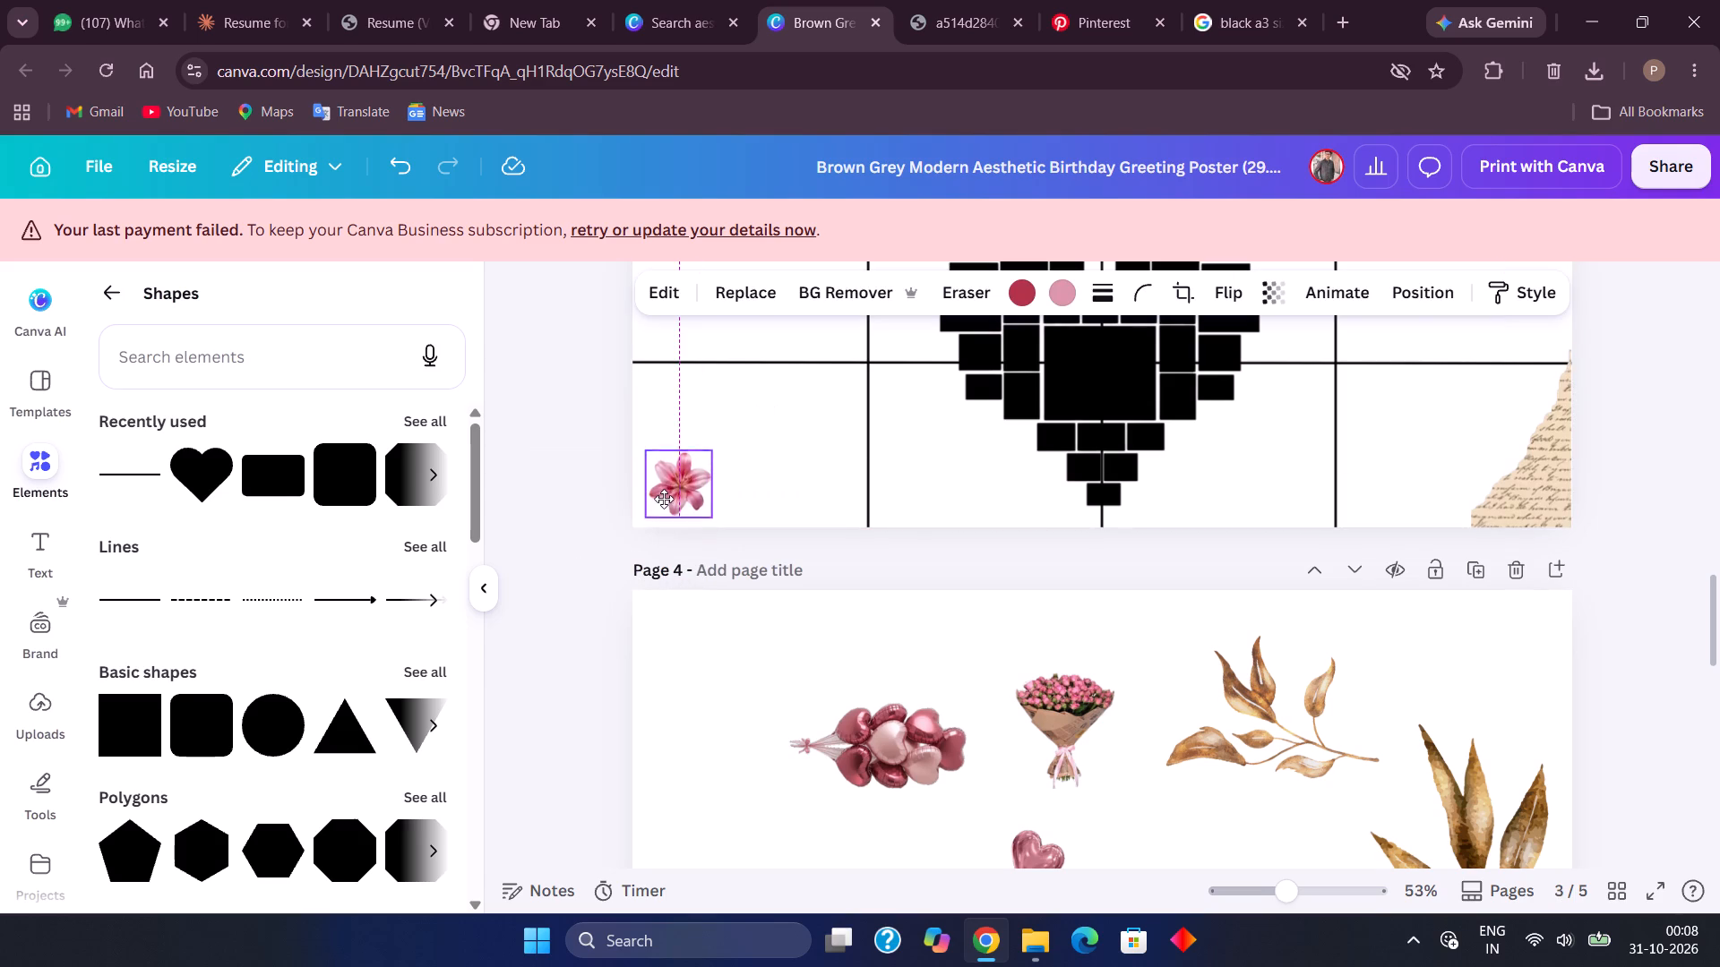
click(600, 538)
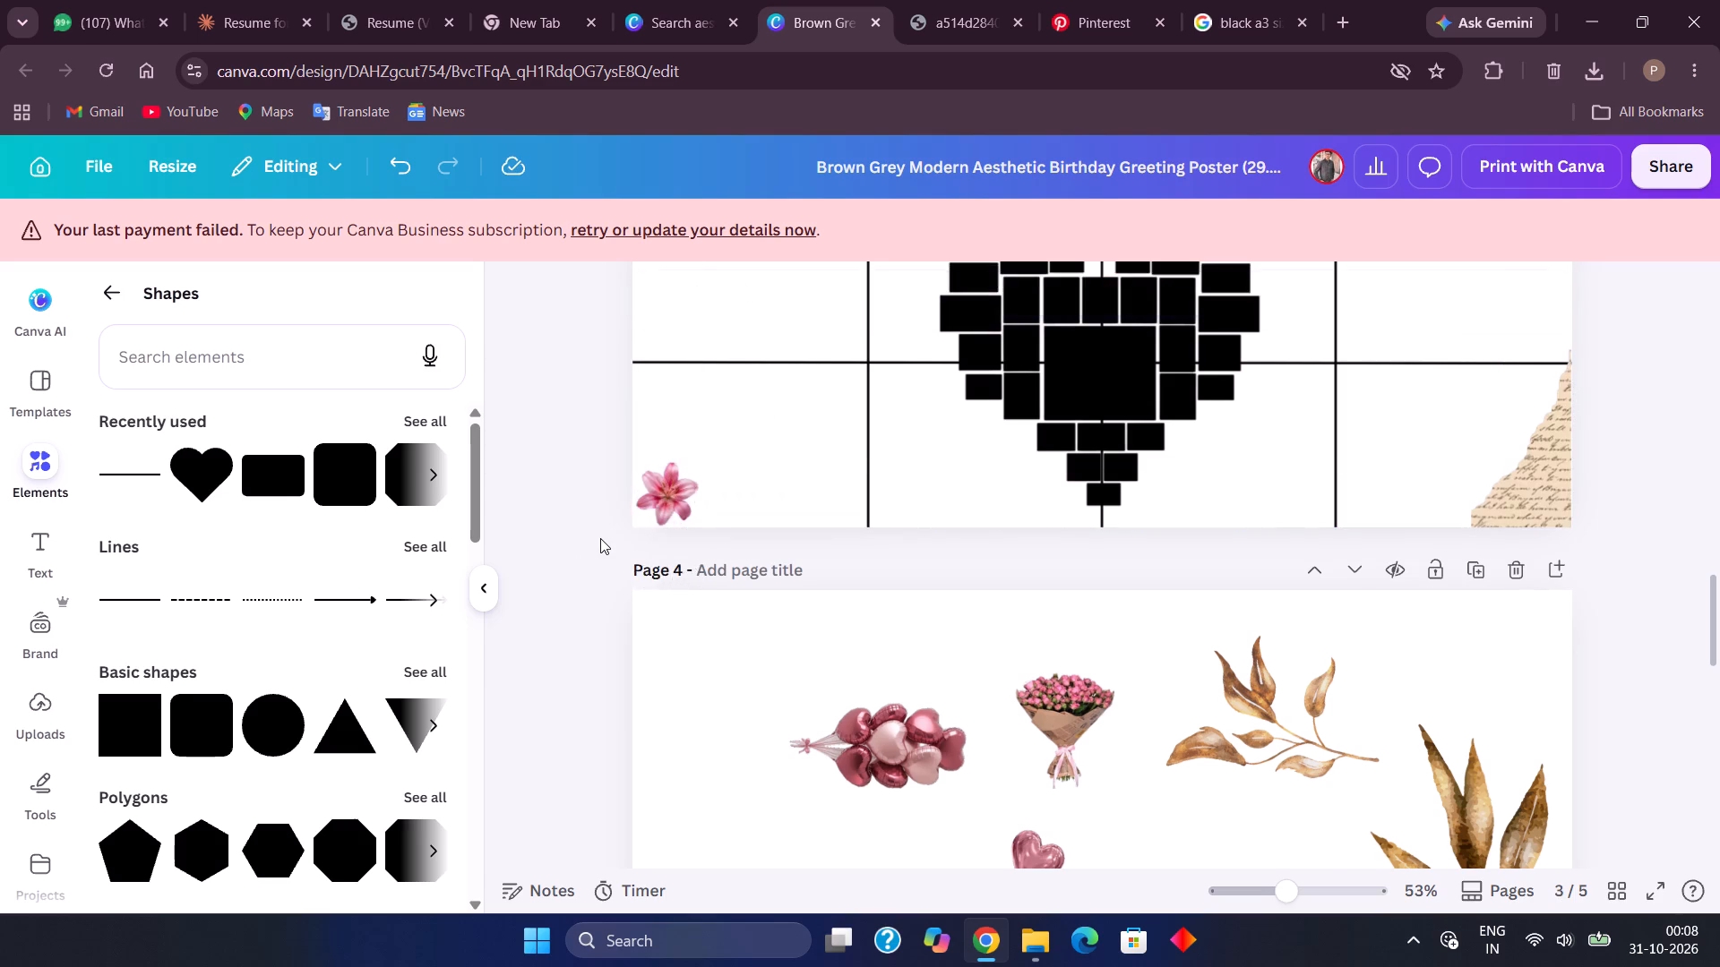
Move the single pink foil heart from page 4 to page 3, near the lower-right edge of the heart-shaped photo grid.
scroll(600, 538, up, 2)
scroll(600, 538, down, 4)
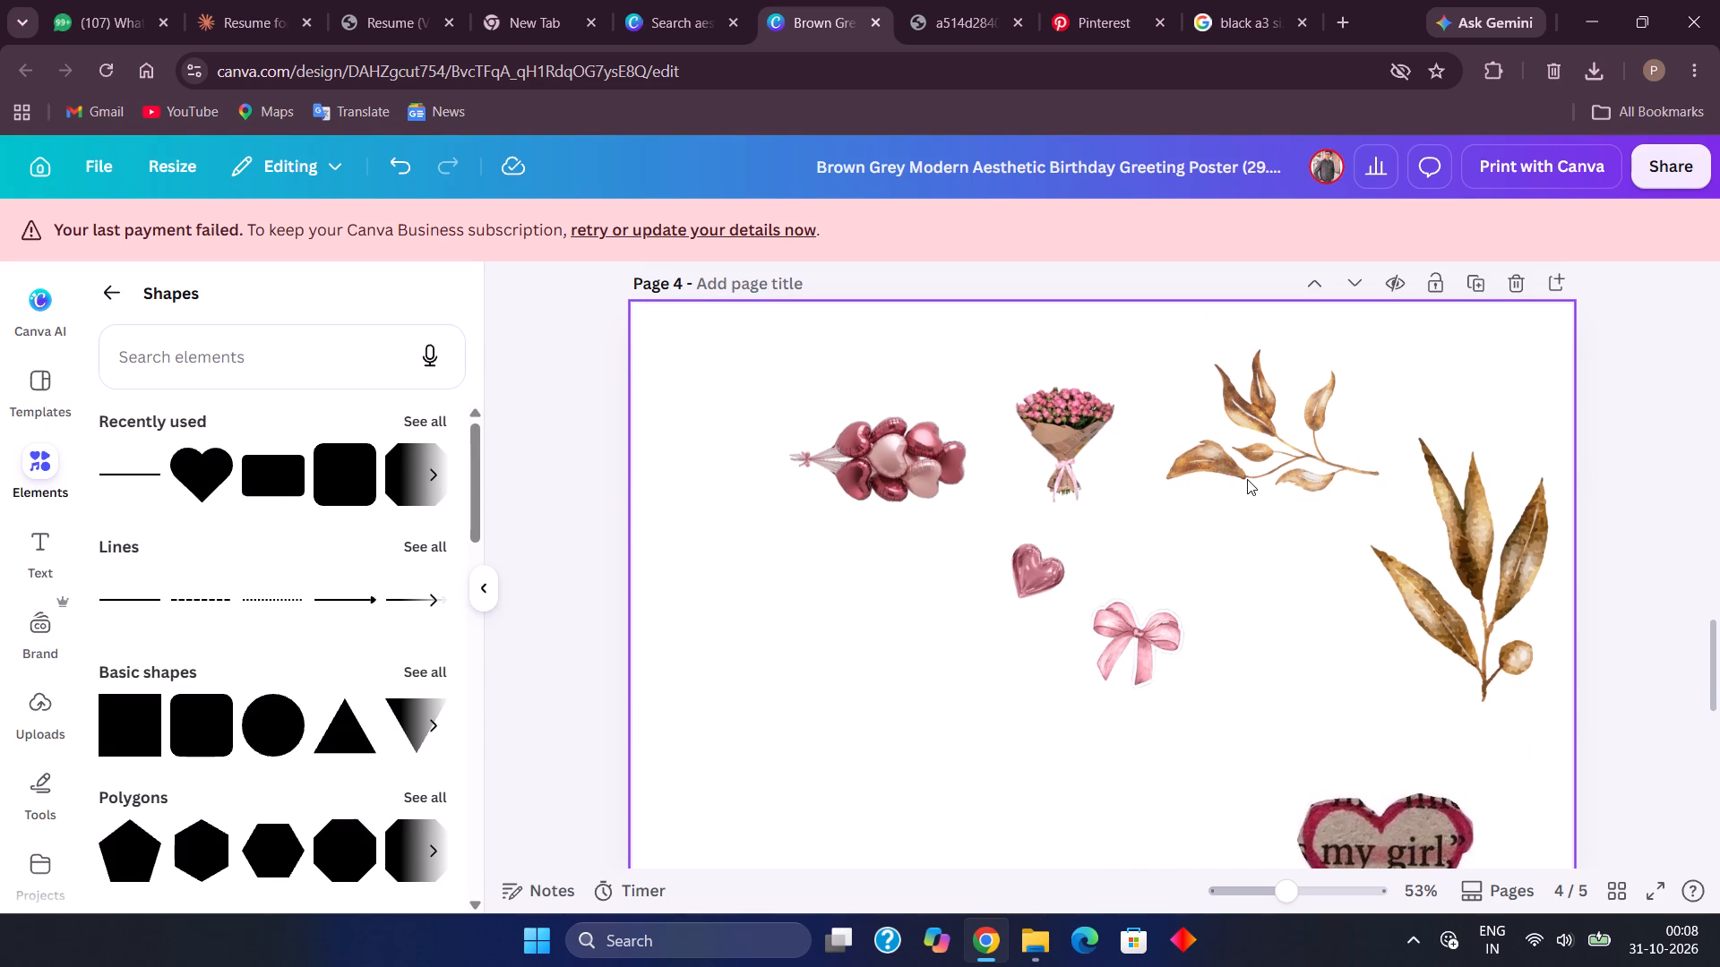
drag(1044, 583, 1092, 493)
scroll(1092, 493, up, 1)
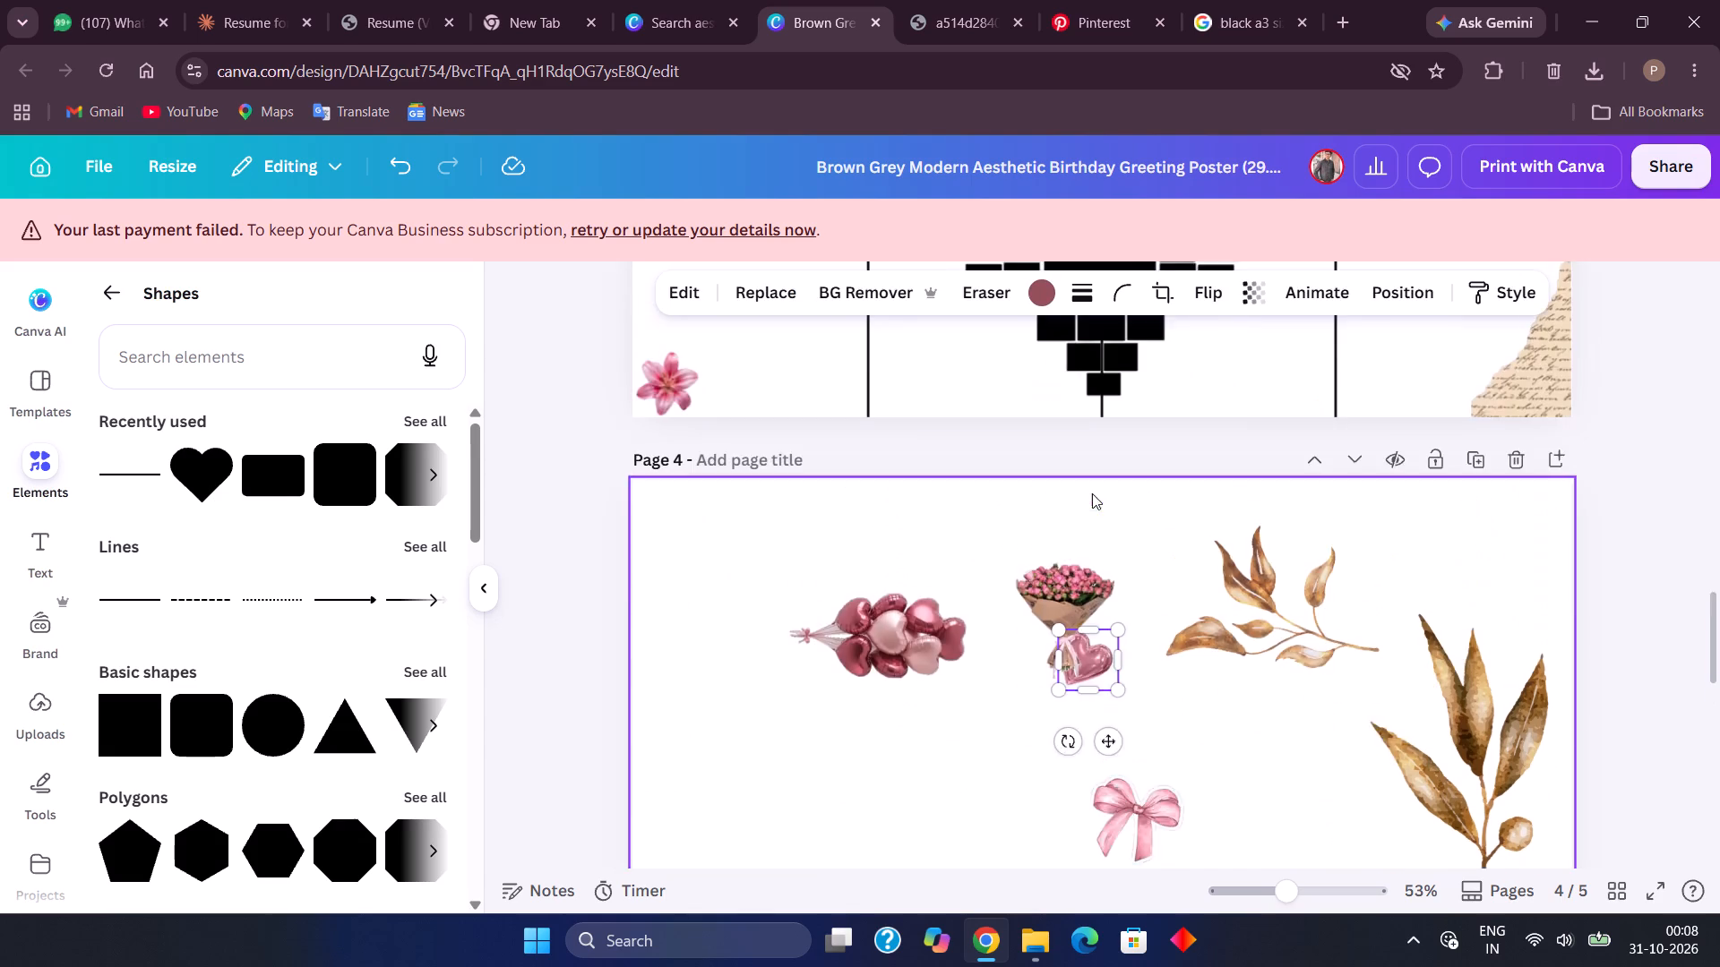
scroll(1092, 493, up, 2)
drag(1096, 783, 1226, 467)
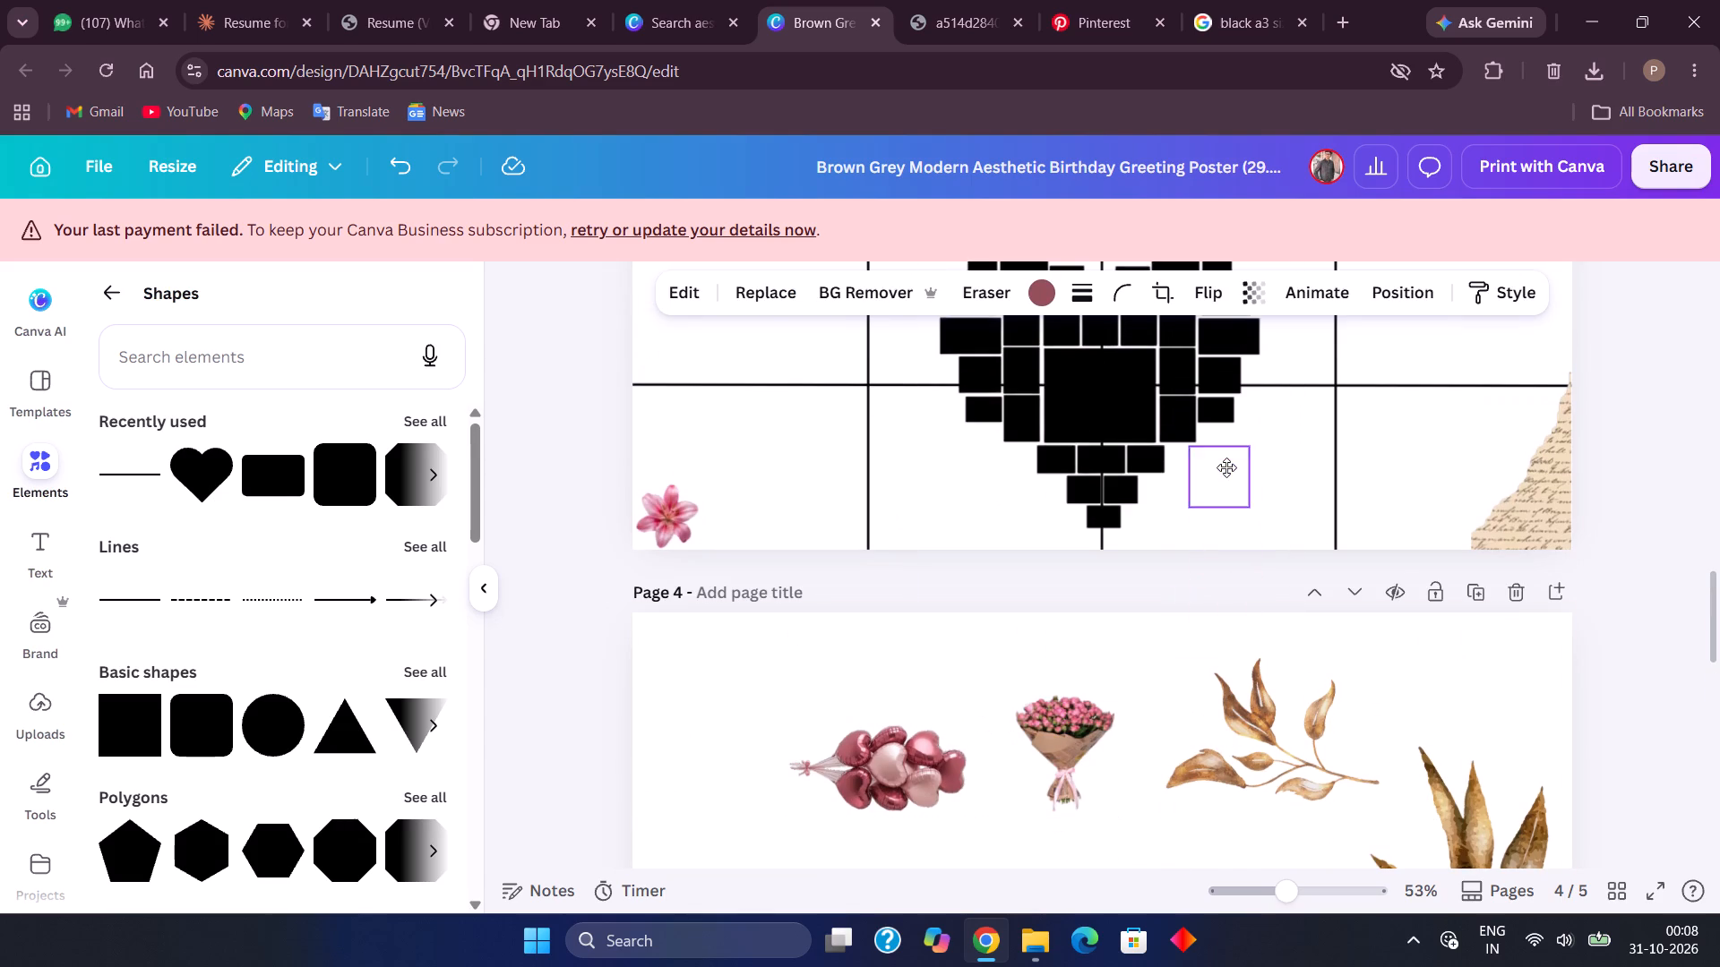
drag(1226, 467, 1234, 466)
scroll(1234, 466, up, 3)
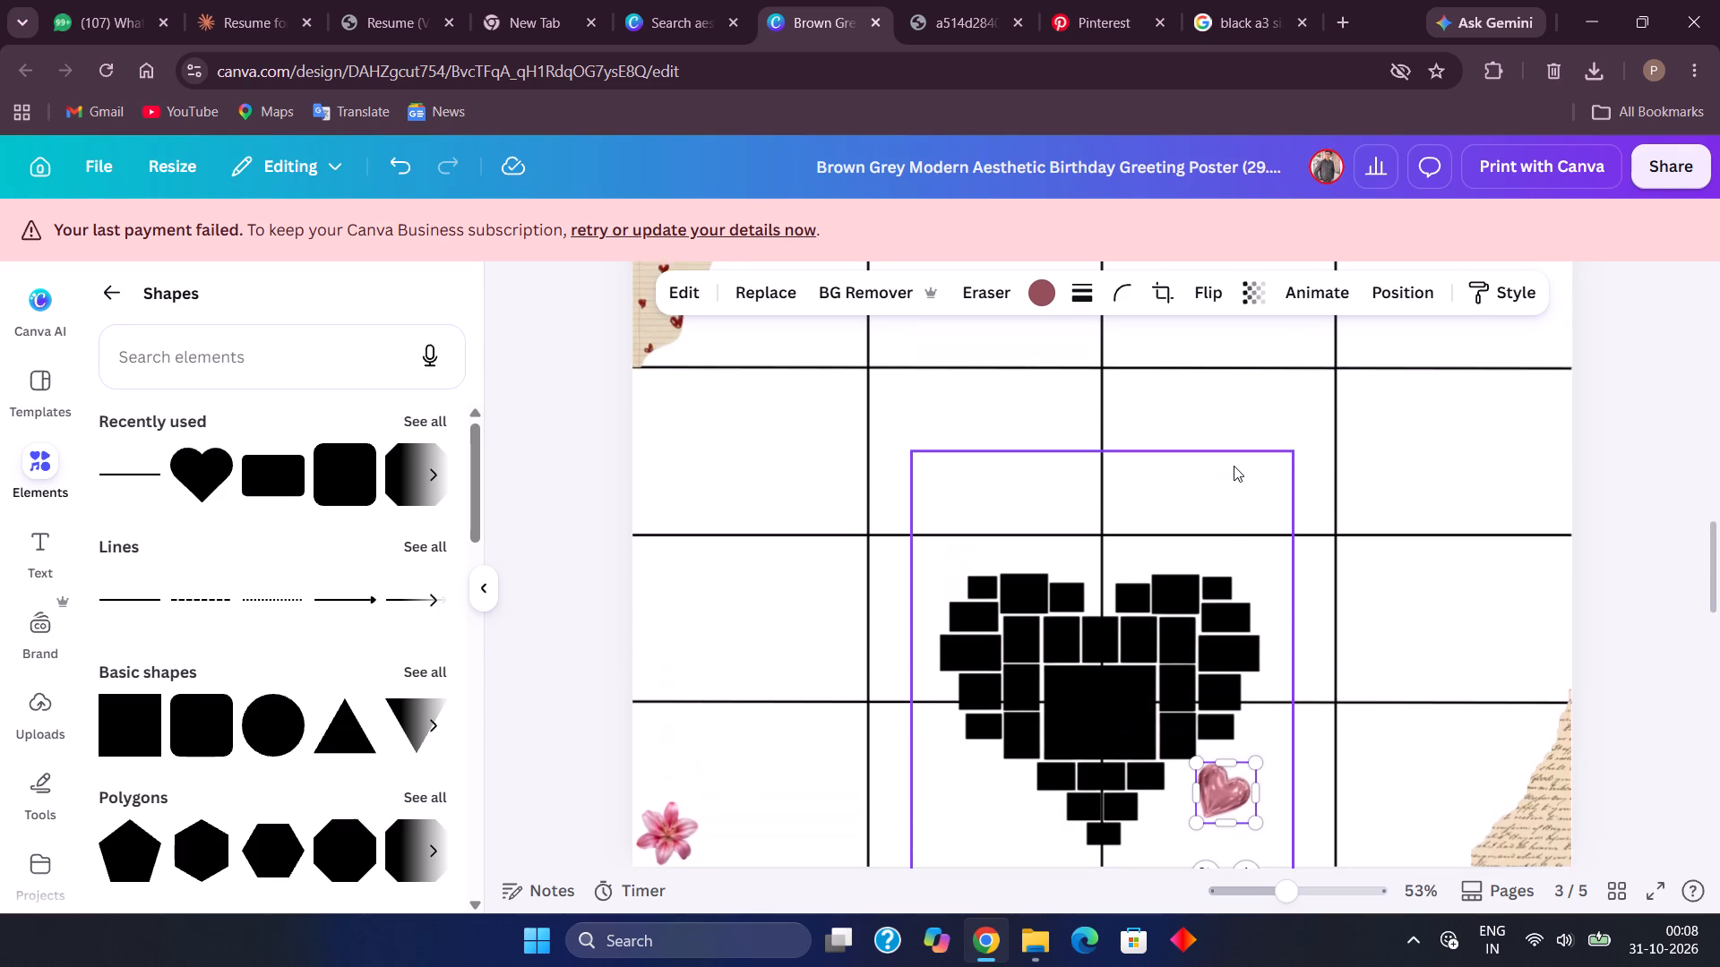
scroll(1234, 466, up, 2)
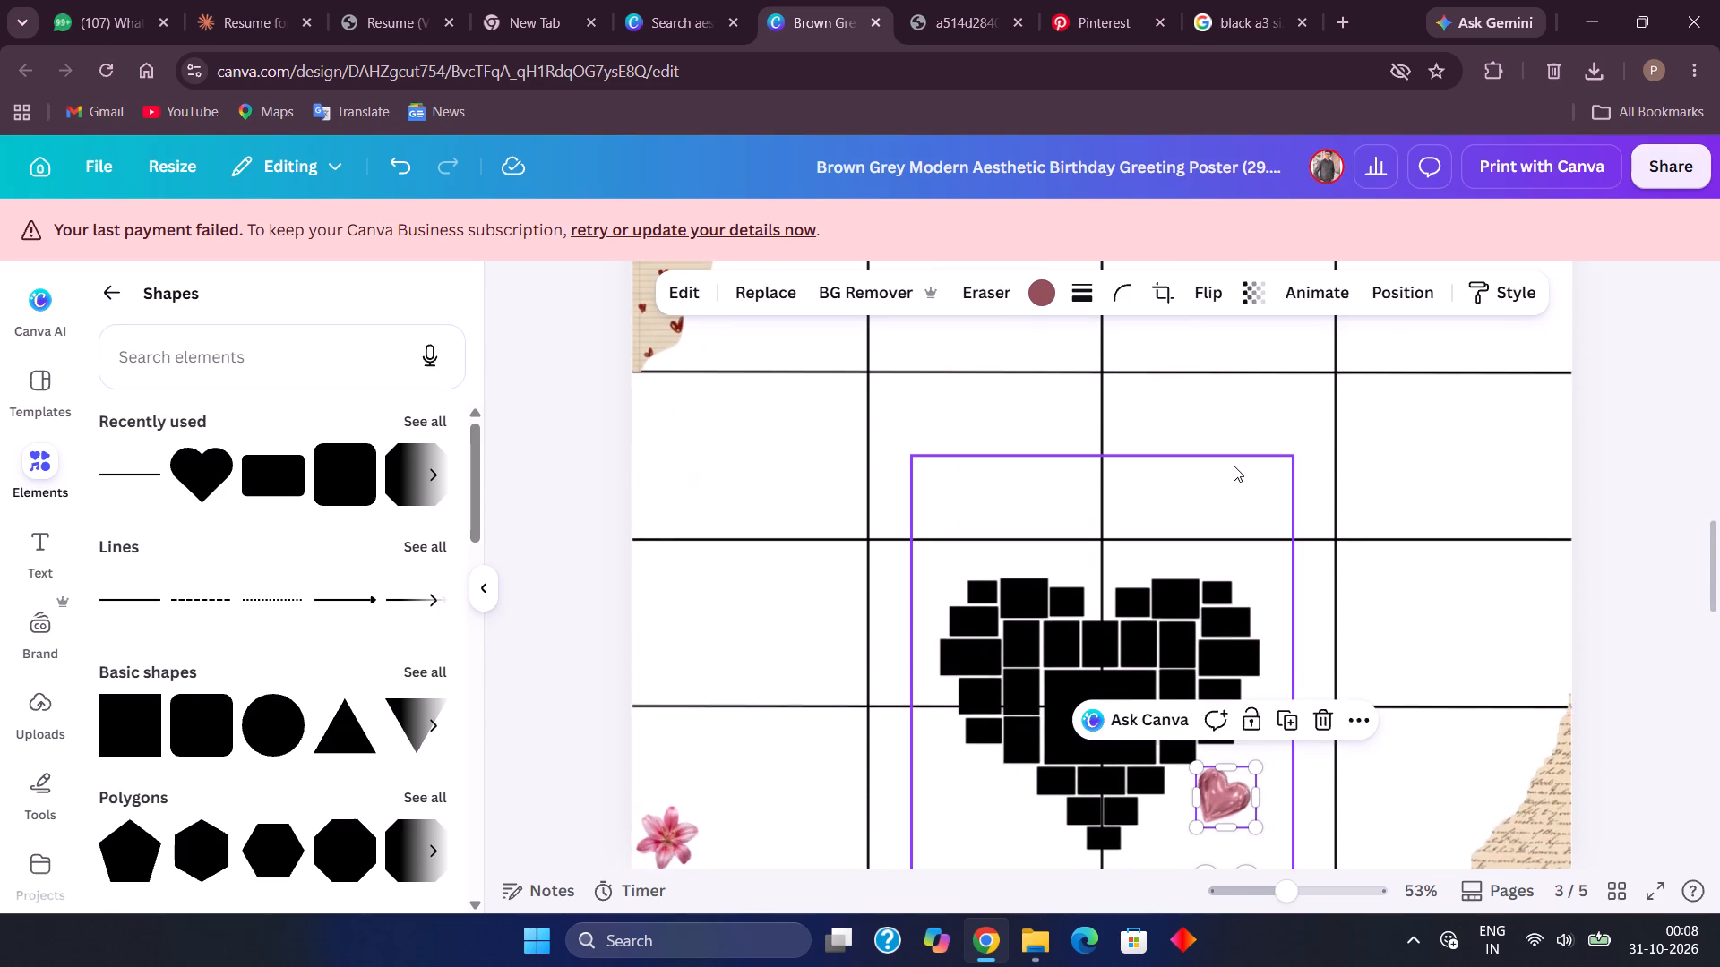
Try the foil heart at several spots around the heart-shaped photo grid and place it just outside the grid's right edge.
scroll(1234, 466, down, 2)
drag(1228, 565, 977, 488)
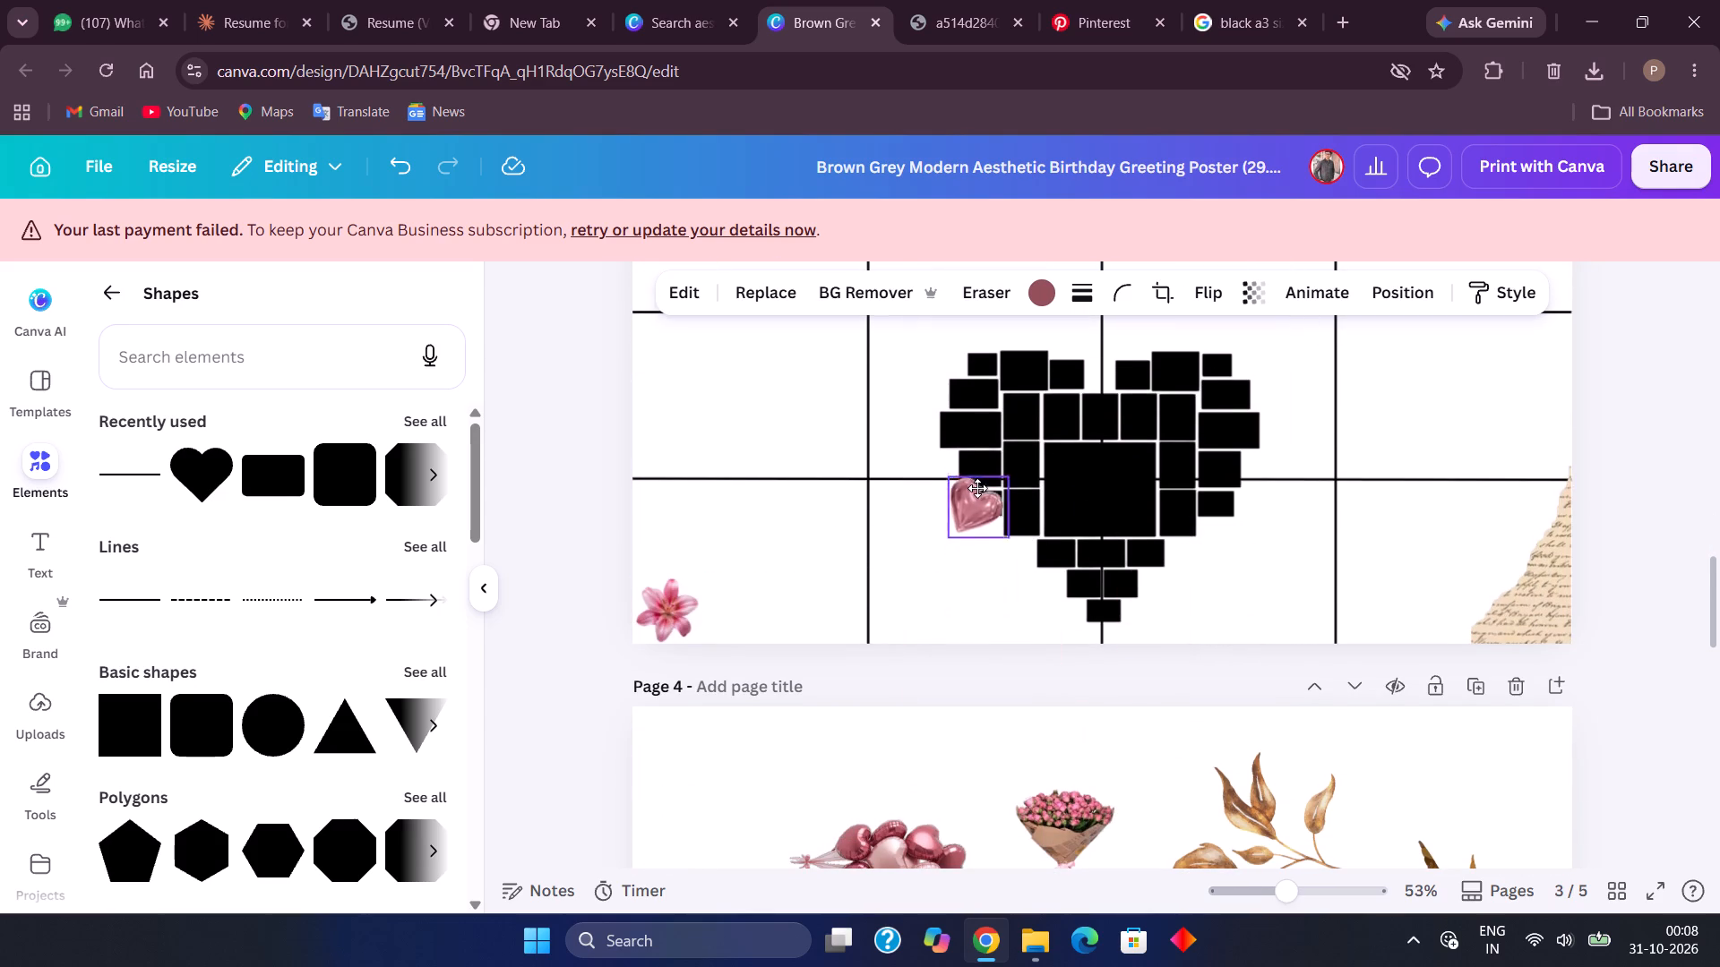
drag(977, 488, 988, 501)
drag(988, 501, 1007, 596)
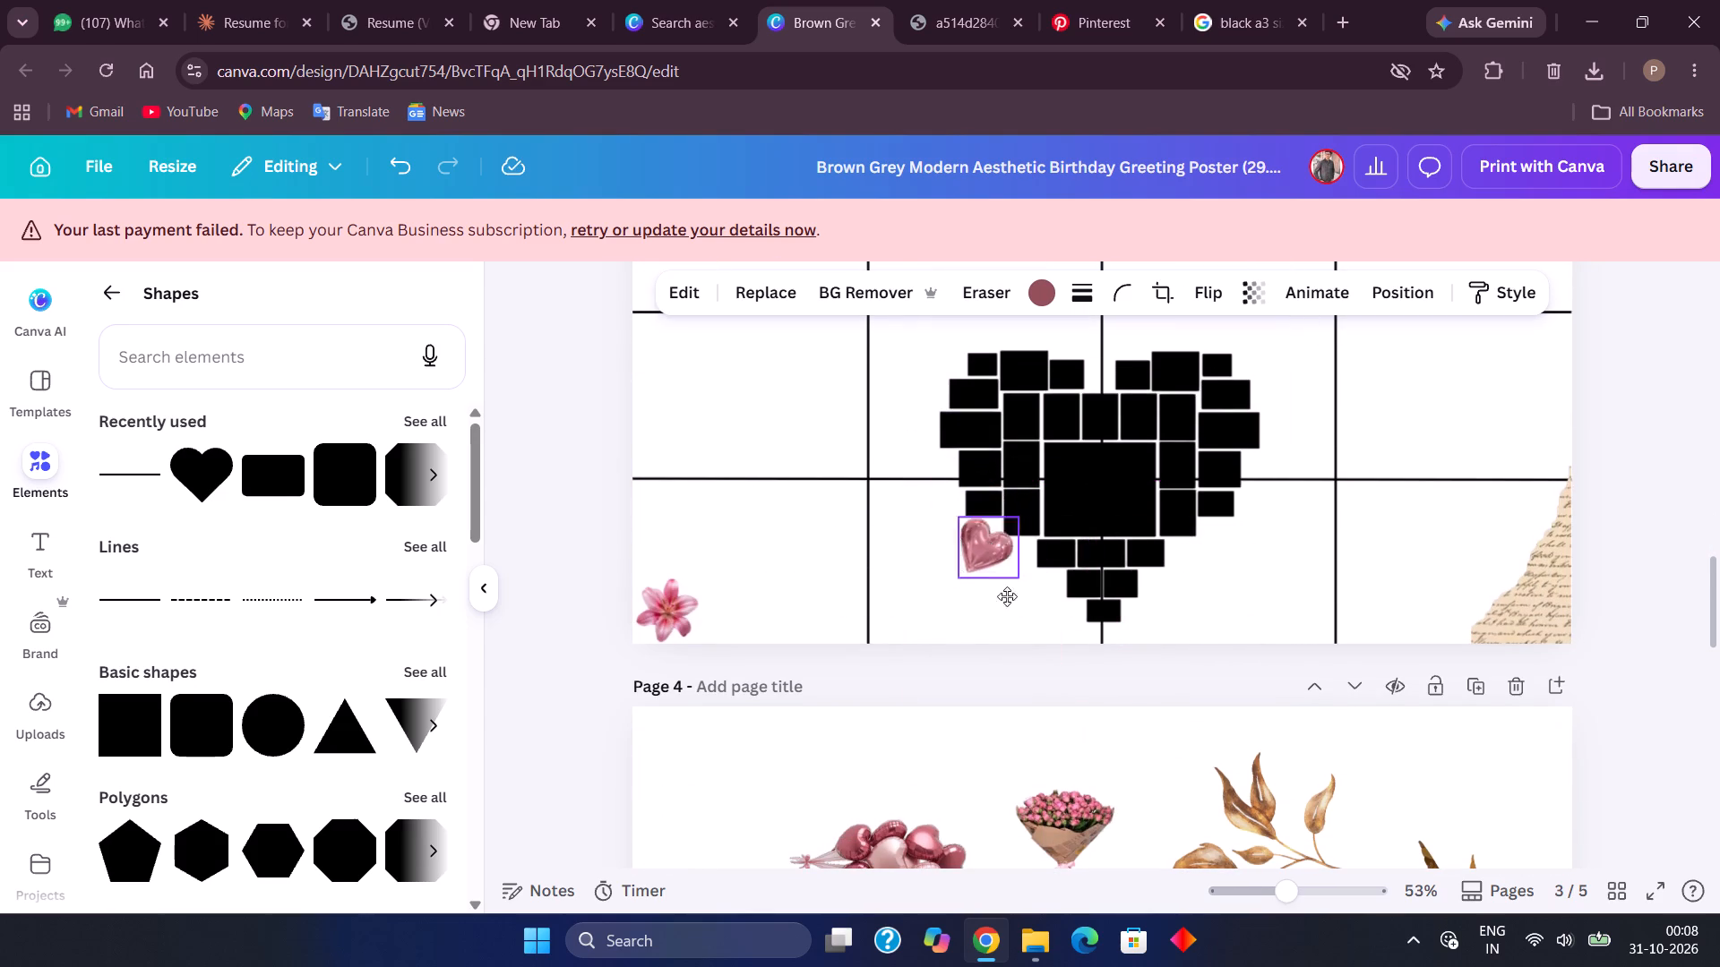
drag(1007, 596, 1116, 352)
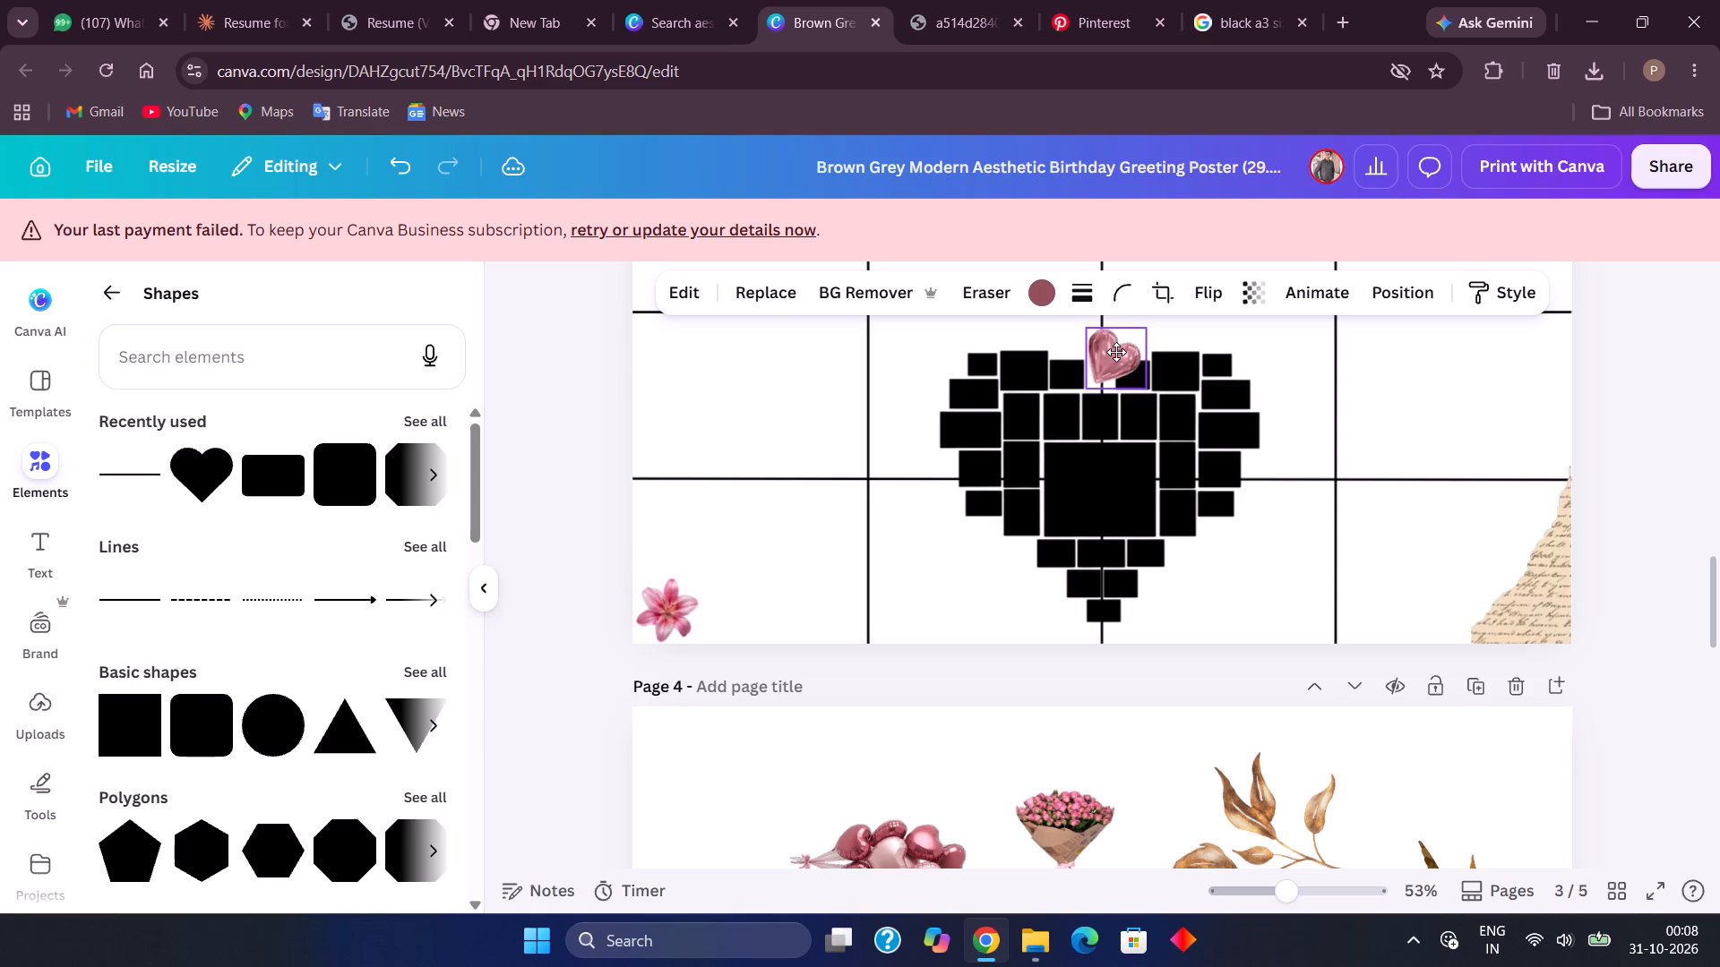
drag(1116, 352, 1105, 343)
scroll(1105, 343, up, 2)
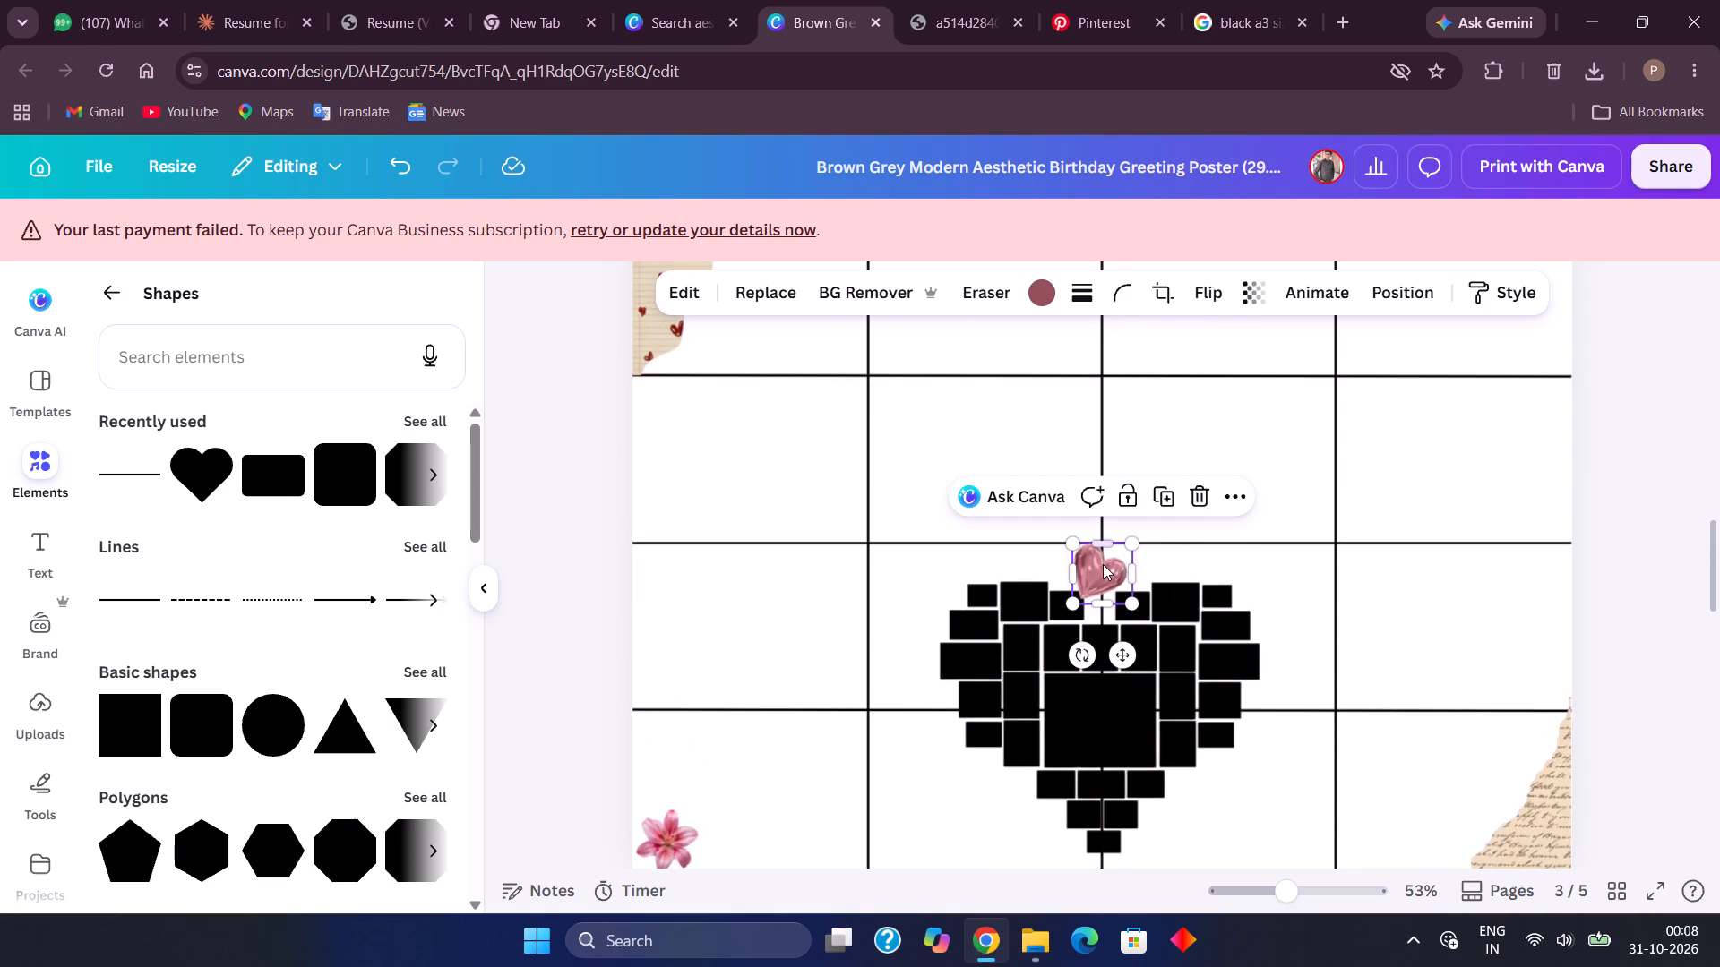
drag(1103, 564, 1305, 663)
Move the bunch of heart balloons from page 4 to page 3, beside the lower-left of the heart-shaped photo grid.
scroll(1305, 663, down, 2)
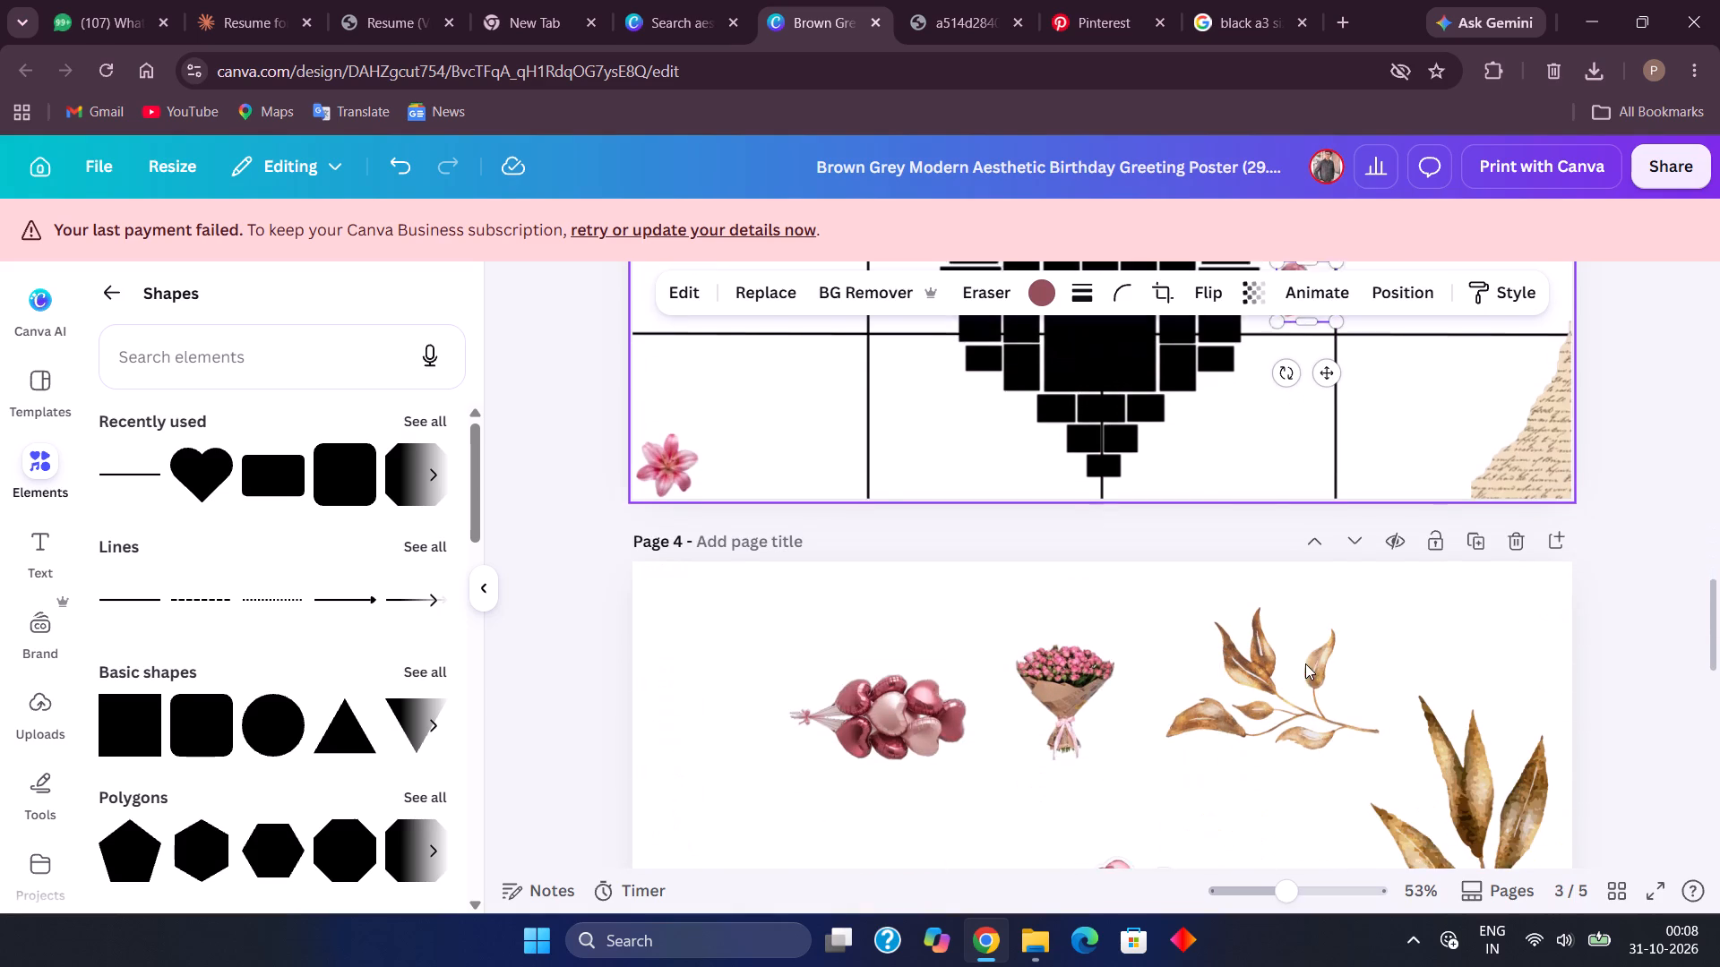
scroll(1305, 663, down, 1)
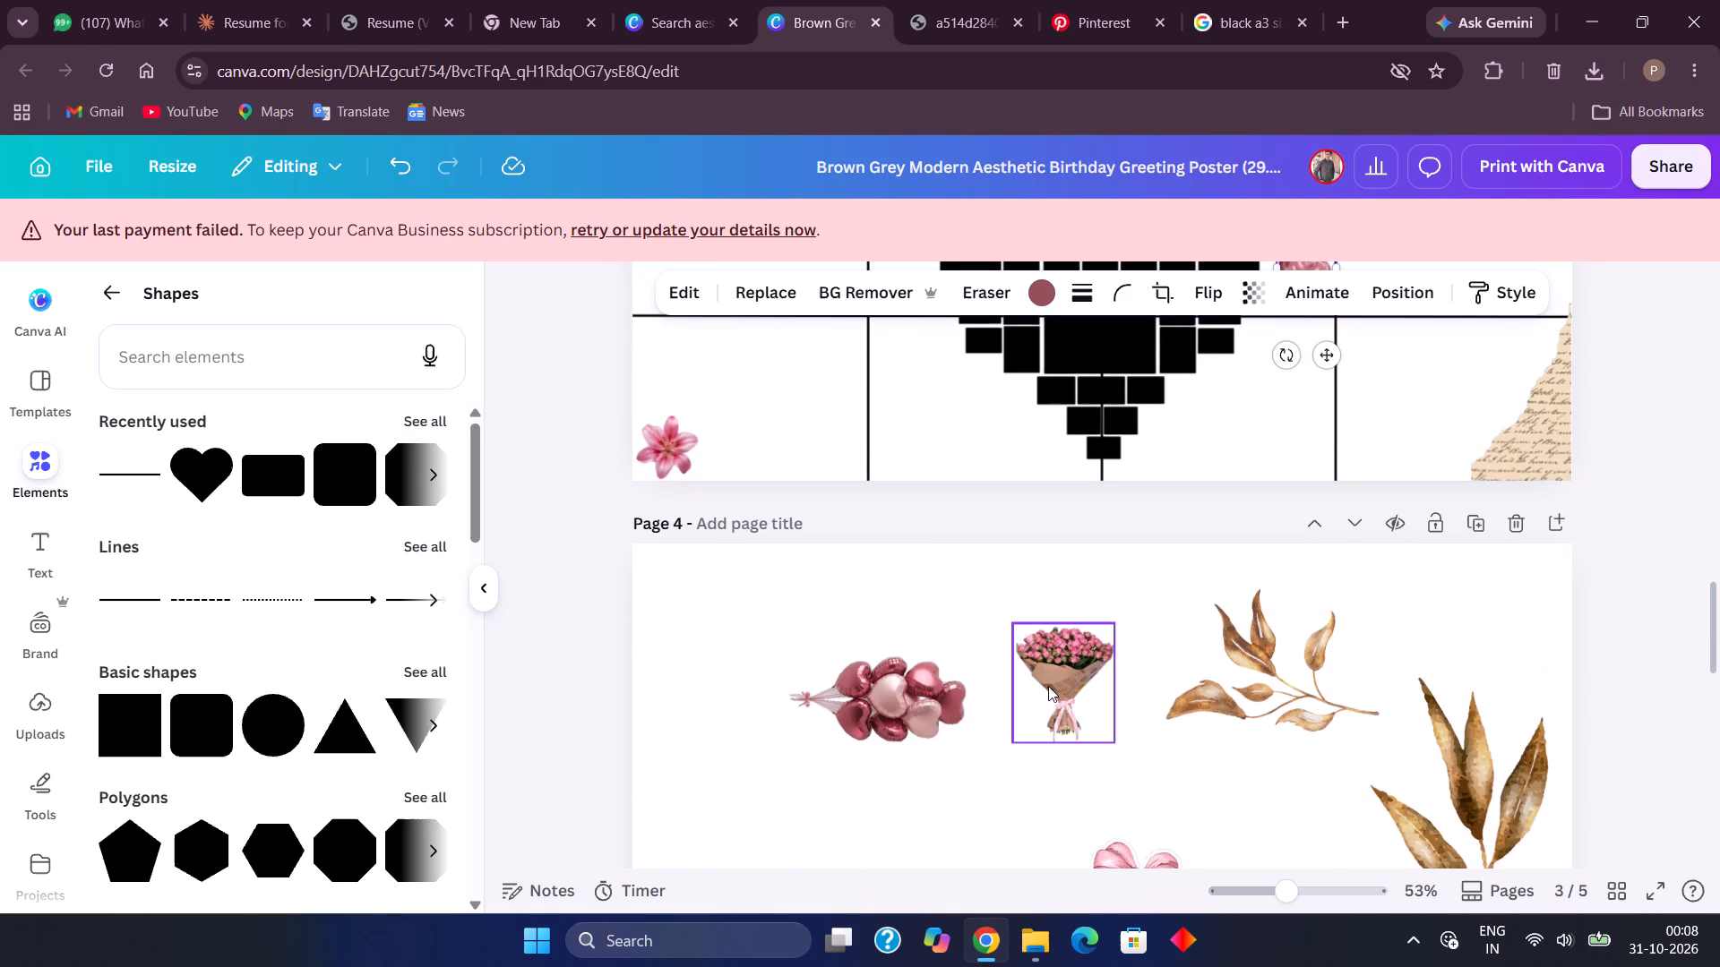
scroll(1048, 686, up, 1)
click(839, 745)
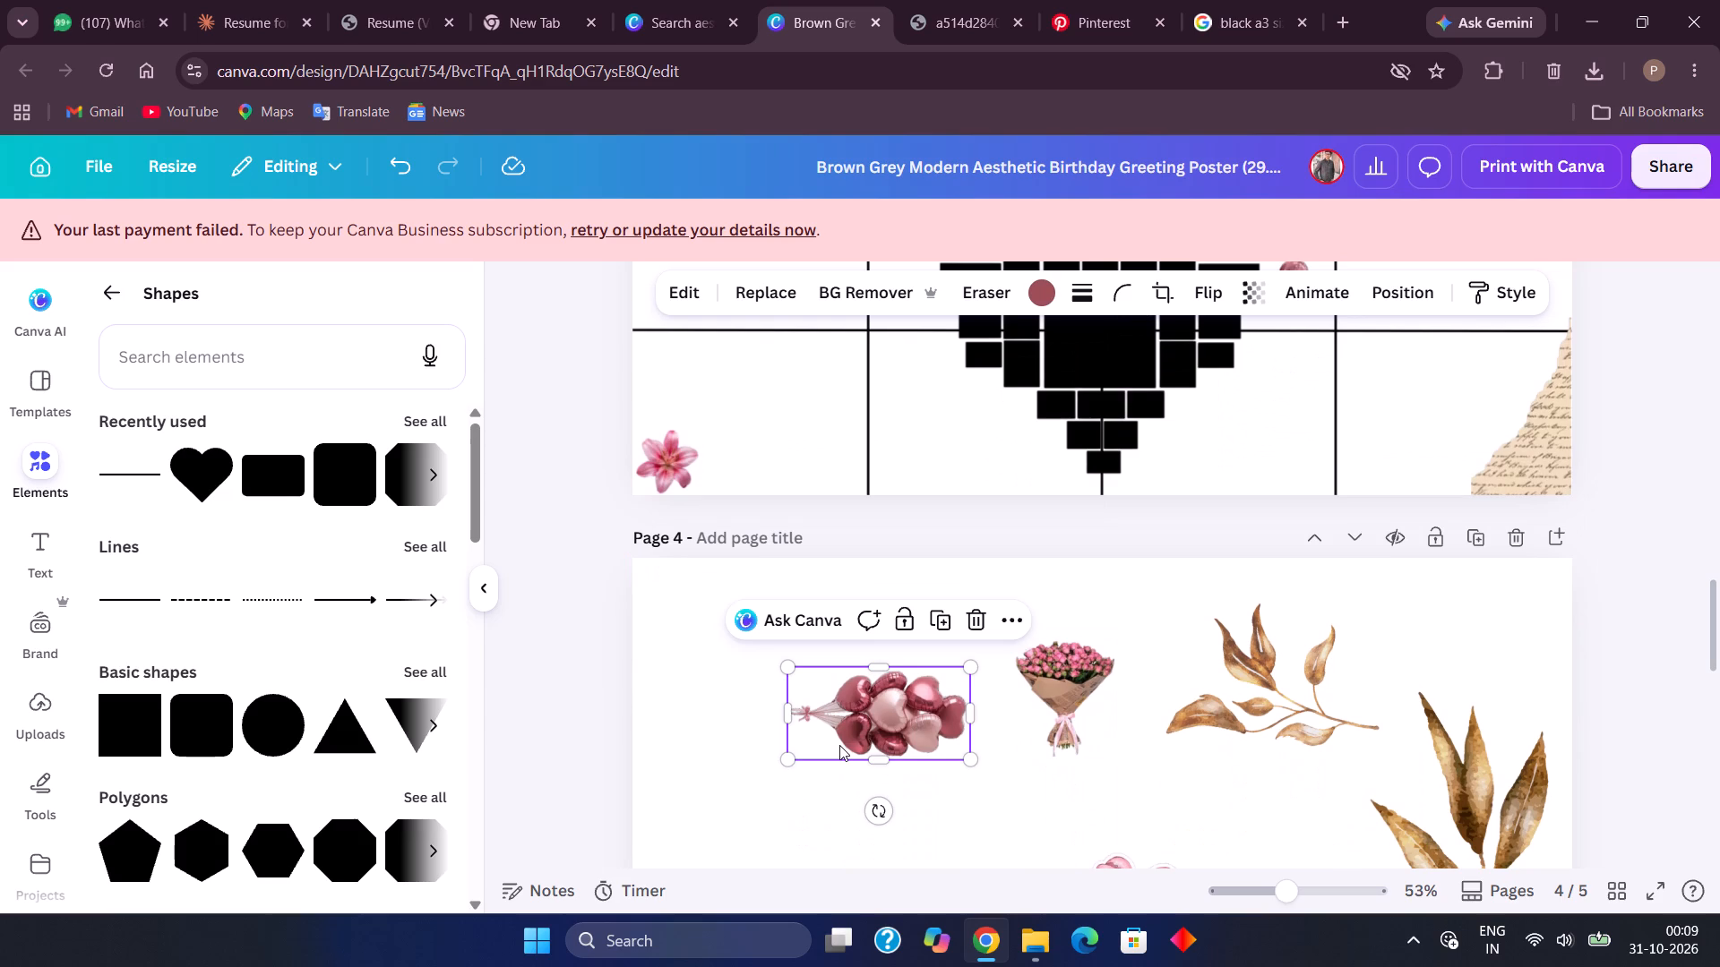
drag(839, 745, 919, 476)
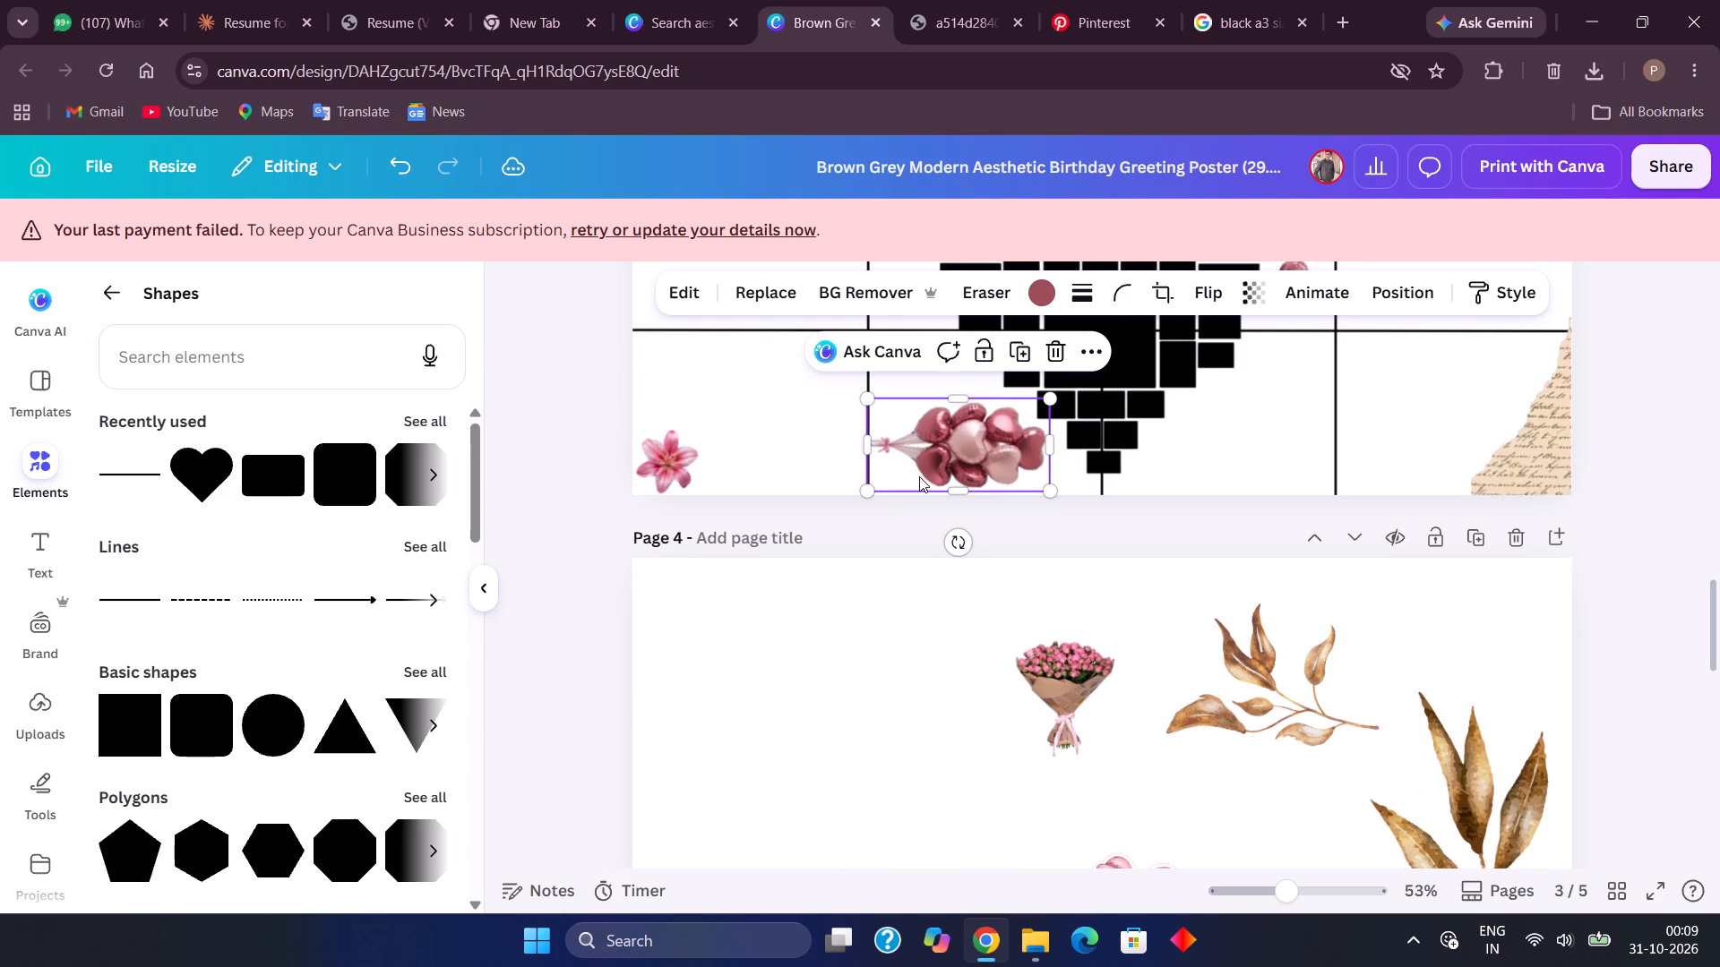
Shrink the heart-balloon bunch to about half size and shift it down and left, near page 3's bottom edge.
click(879, 494)
drag(869, 494, 952, 452)
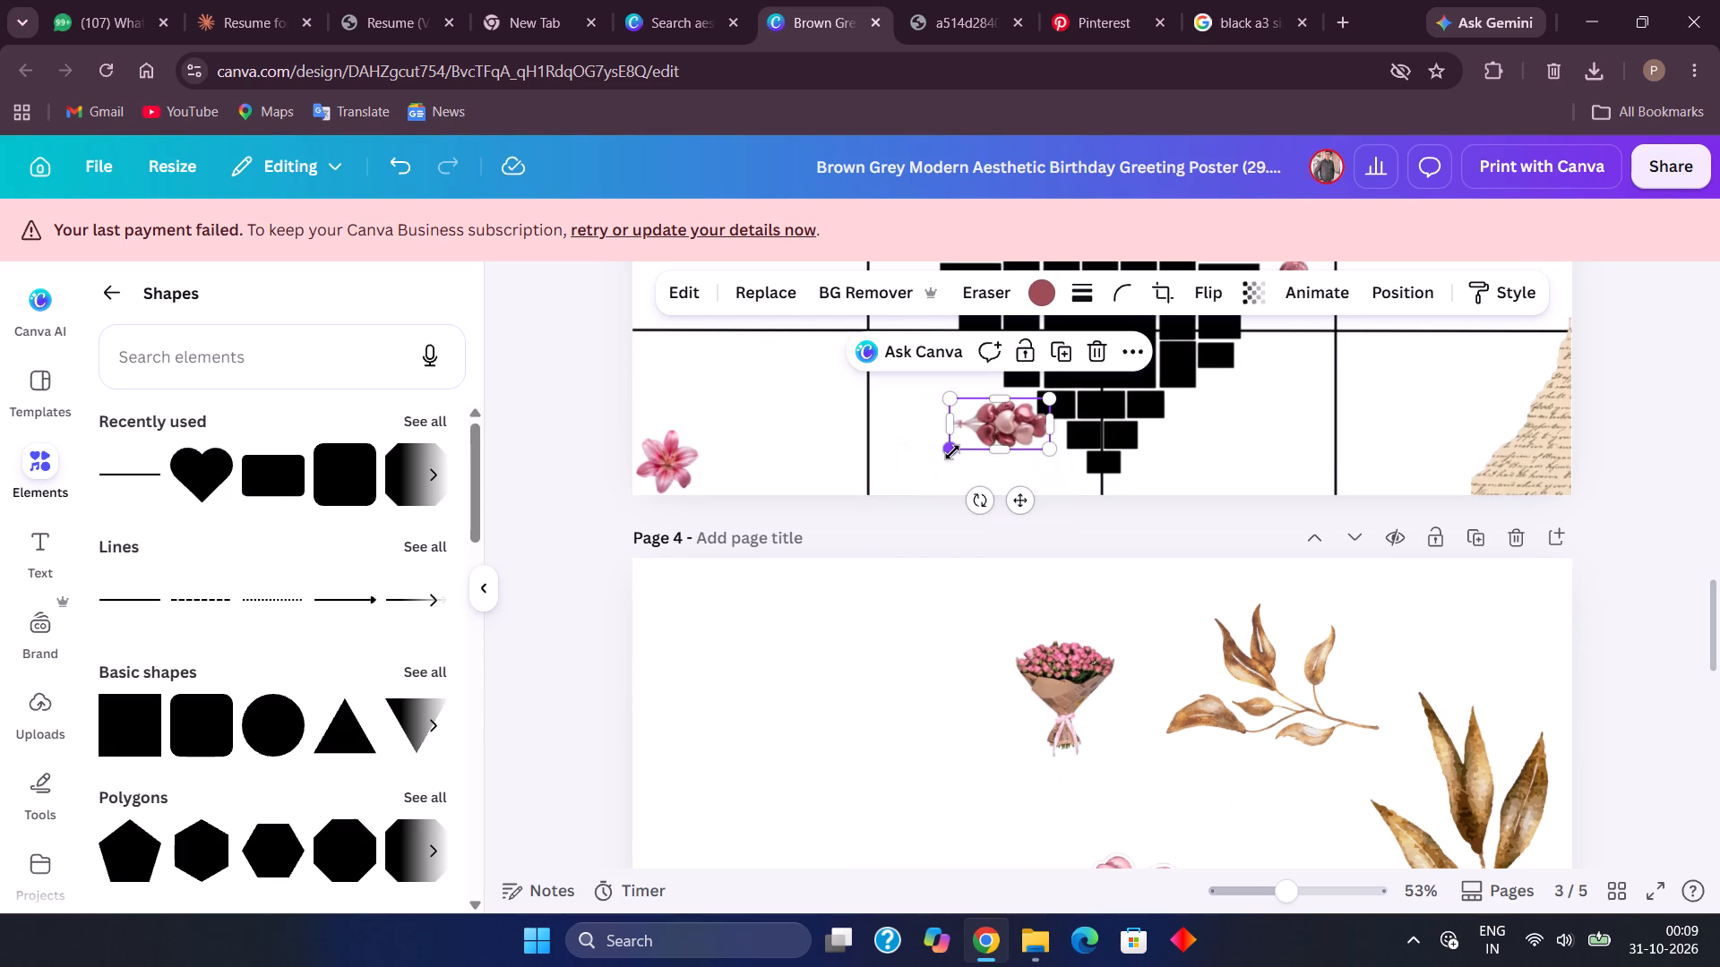
drag(1007, 410, 940, 449)
click(933, 610)
Bring the red tulip bouquet from page 5 up to page 3, placing it to the lower right of the heart-shaped photo grid.
scroll(933, 610, down, 1)
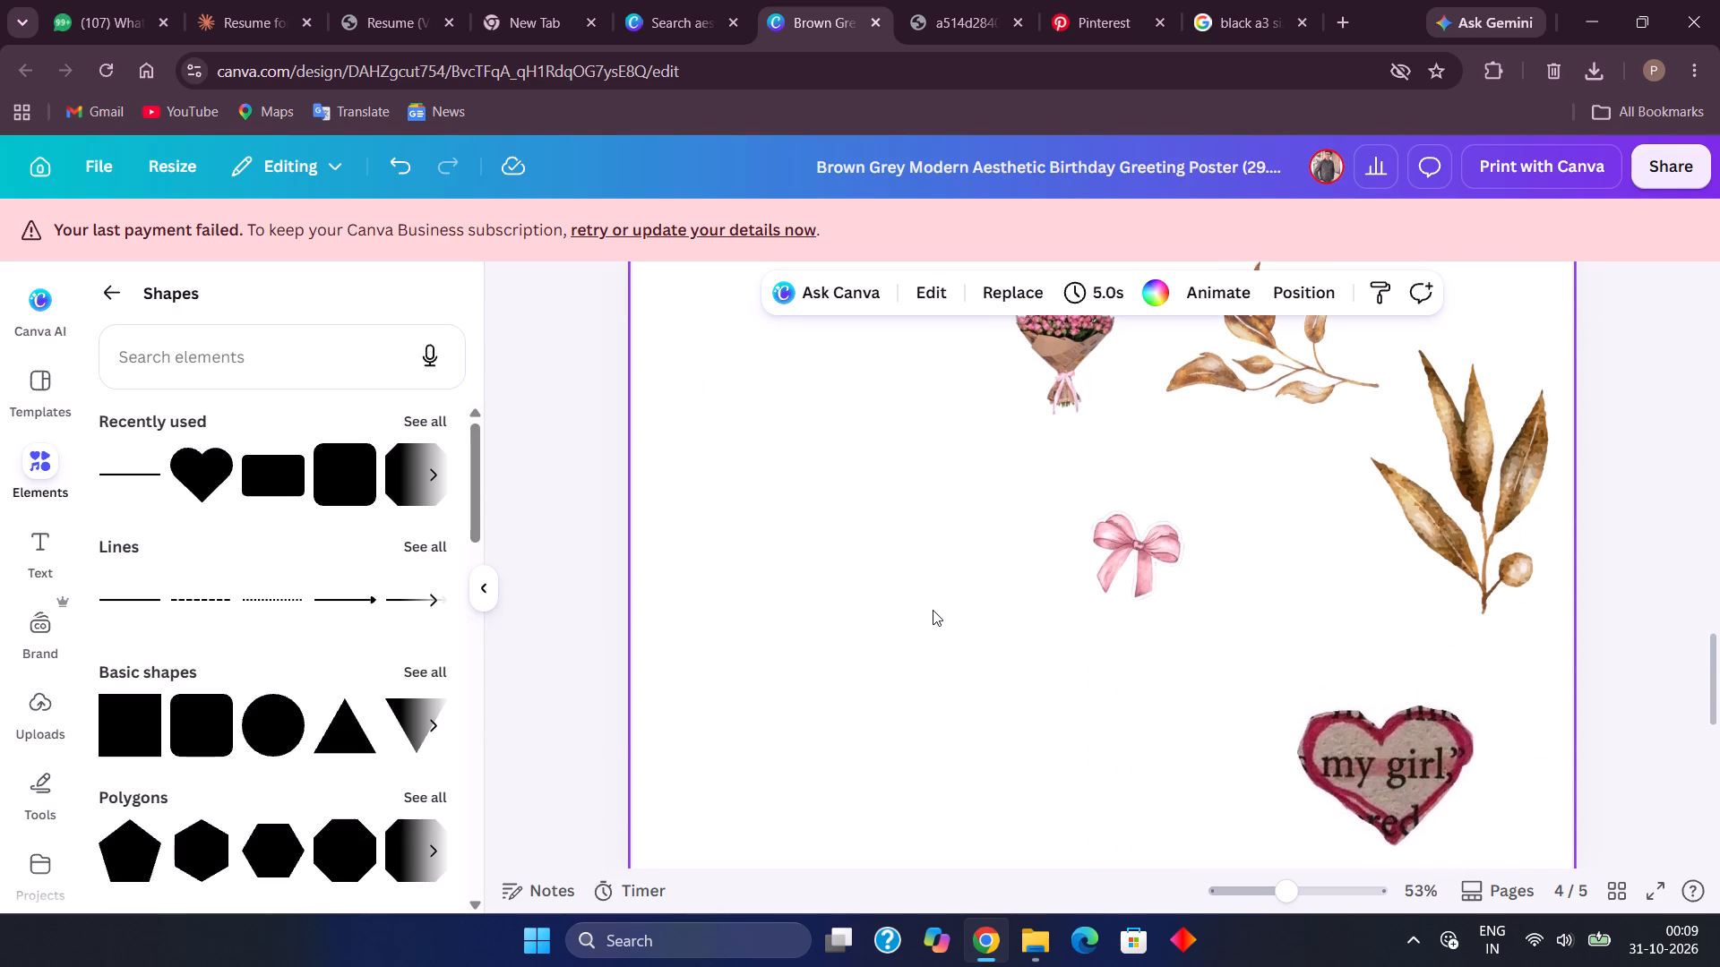
scroll(933, 610, down, 2)
scroll(1021, 608, down, 5)
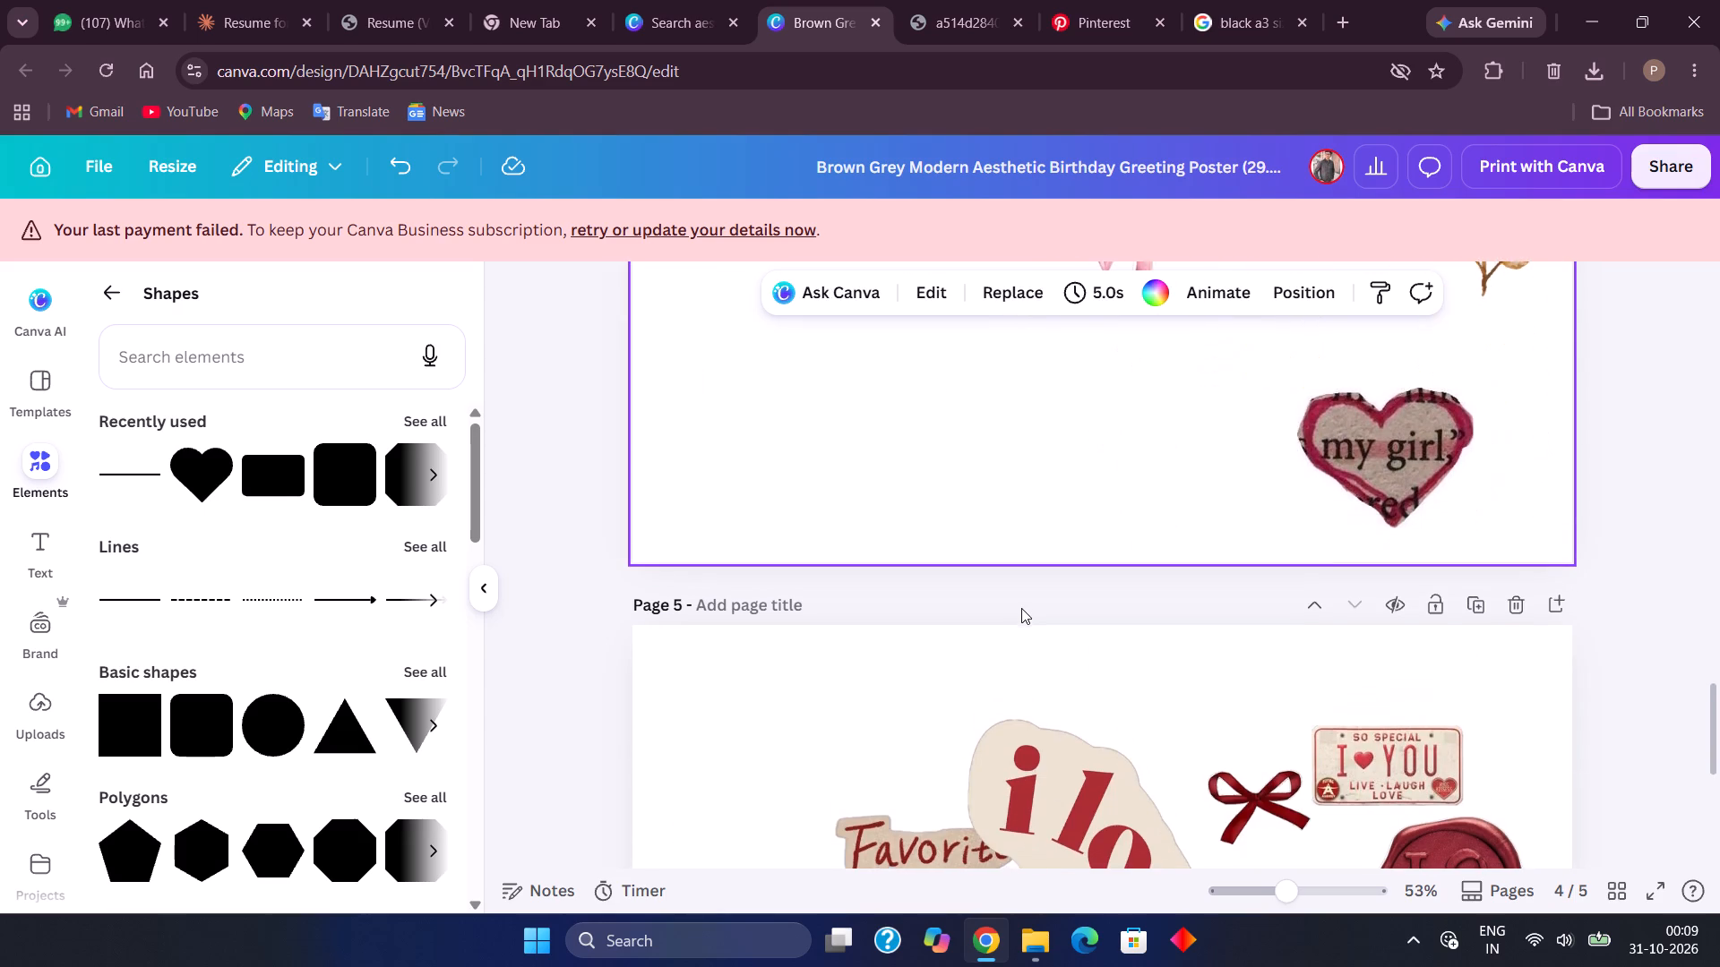
scroll(1021, 608, down, 3)
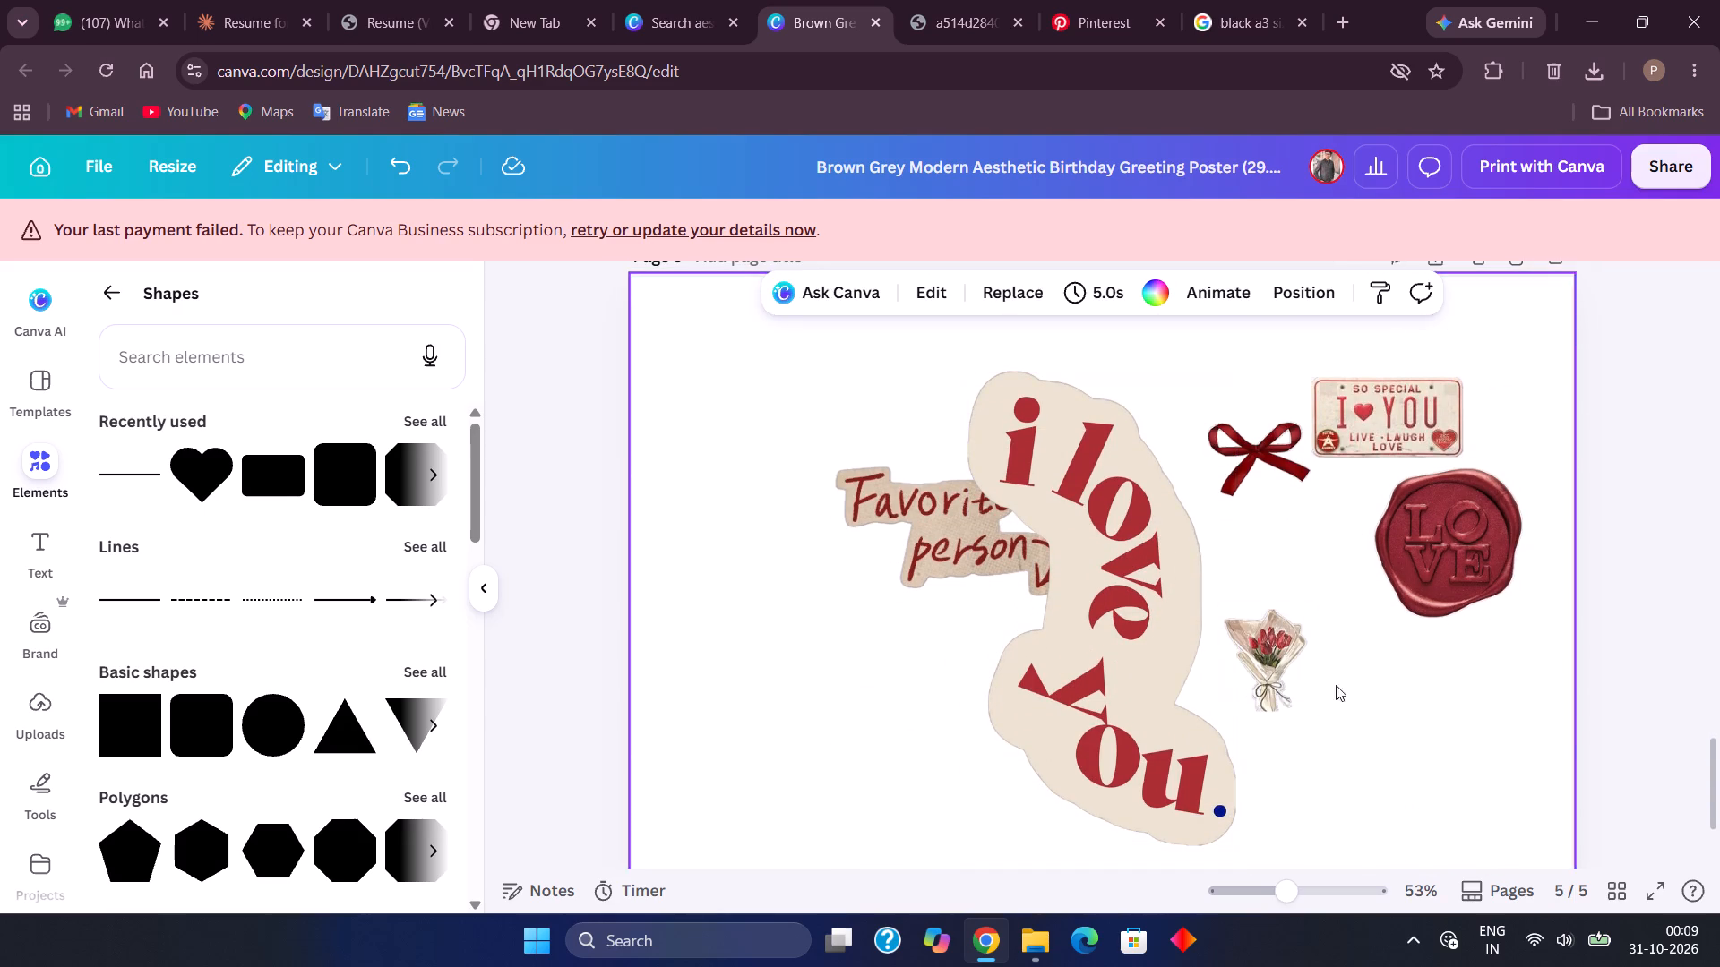
drag(1270, 689, 1195, 454)
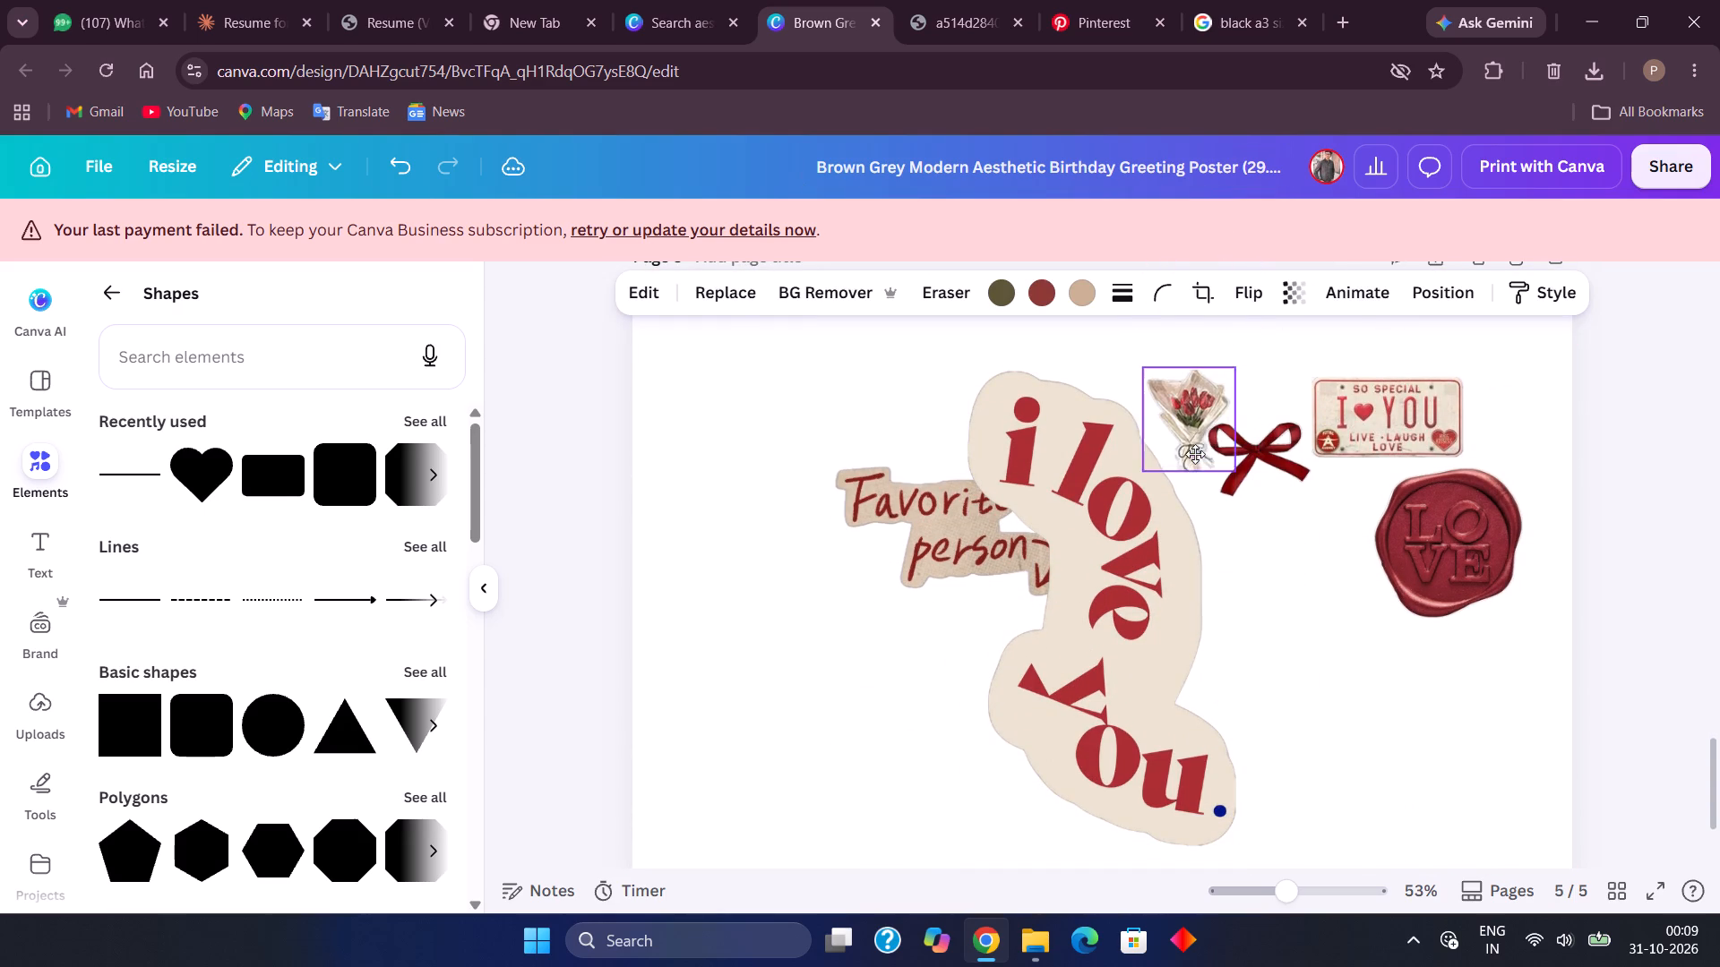
drag(1195, 454, 1195, 455)
scroll(1195, 455, up, 4)
drag(1190, 810, 1198, 465)
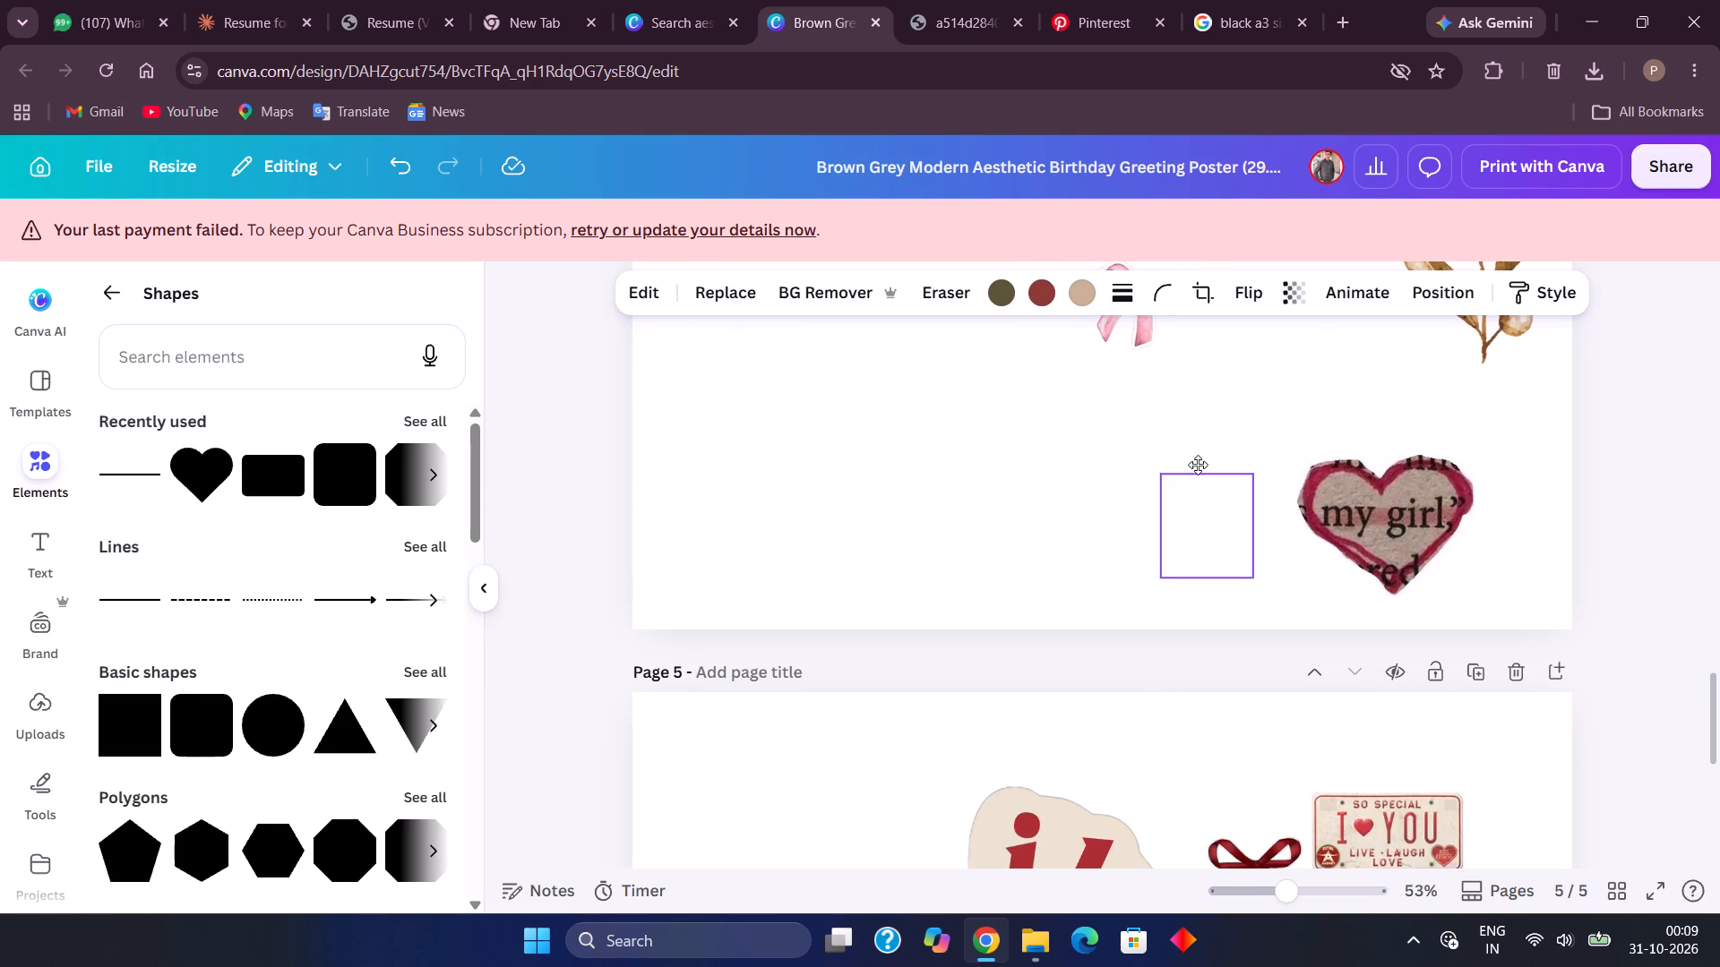
drag(1198, 465, 1198, 464)
scroll(1198, 464, up, 3)
scroll(1198, 464, down, 2)
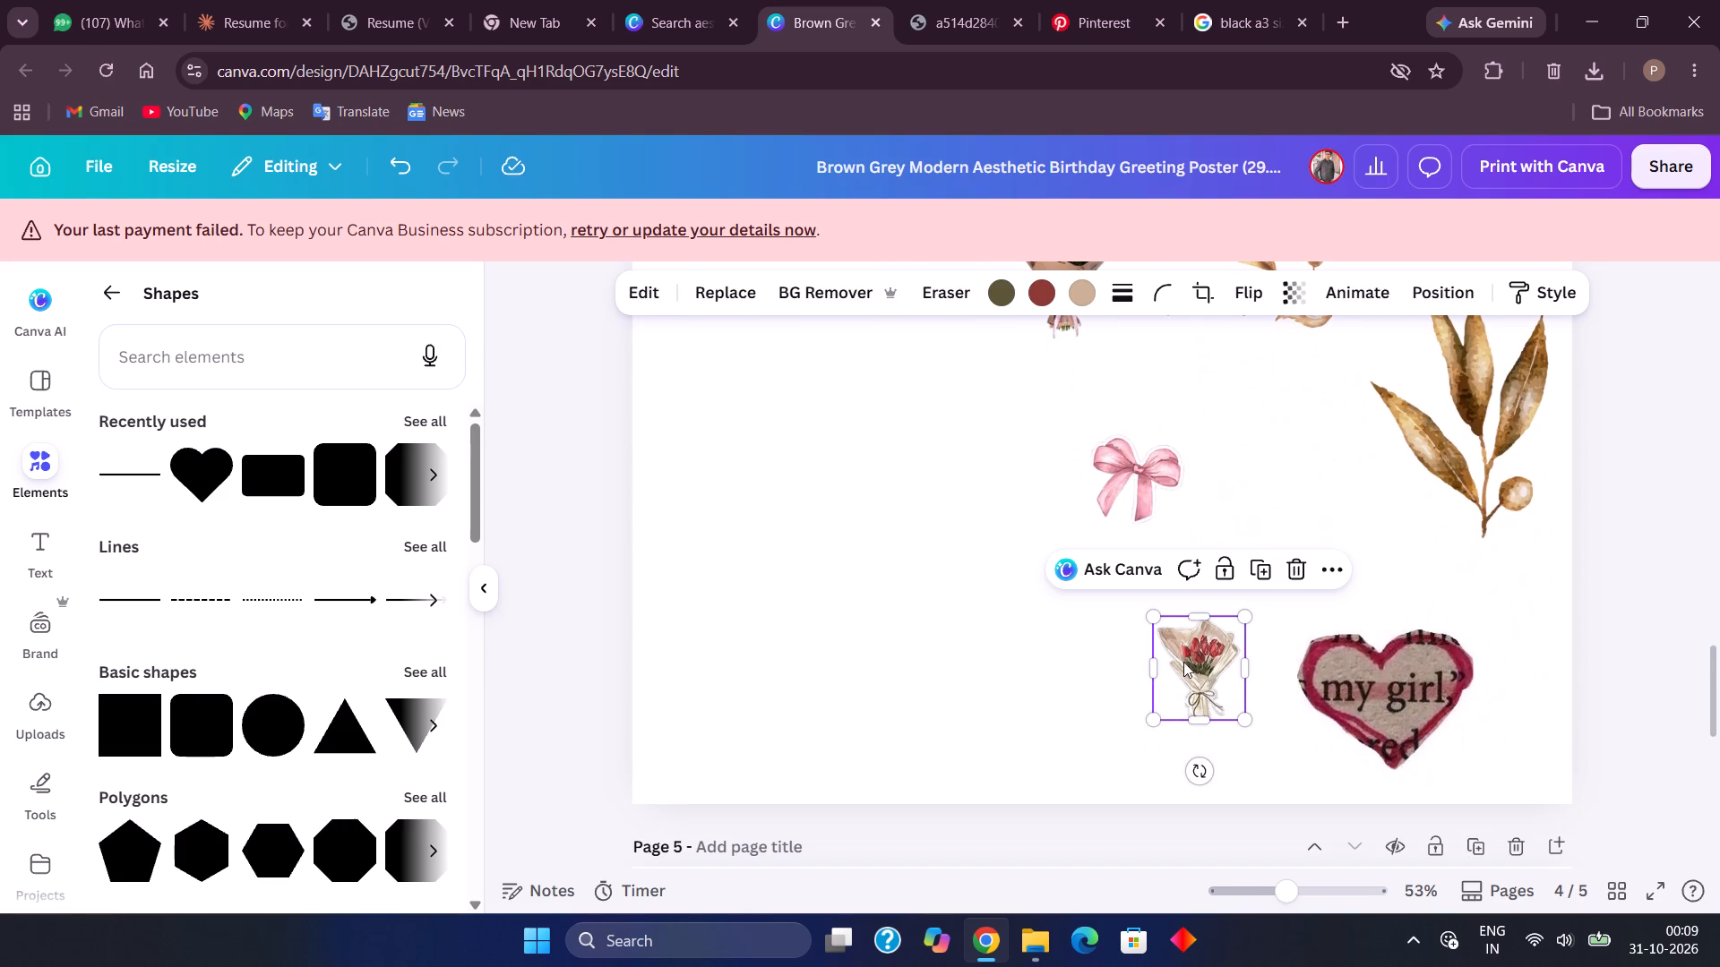
drag(1183, 669, 1225, 342)
scroll(1225, 342, up, 3)
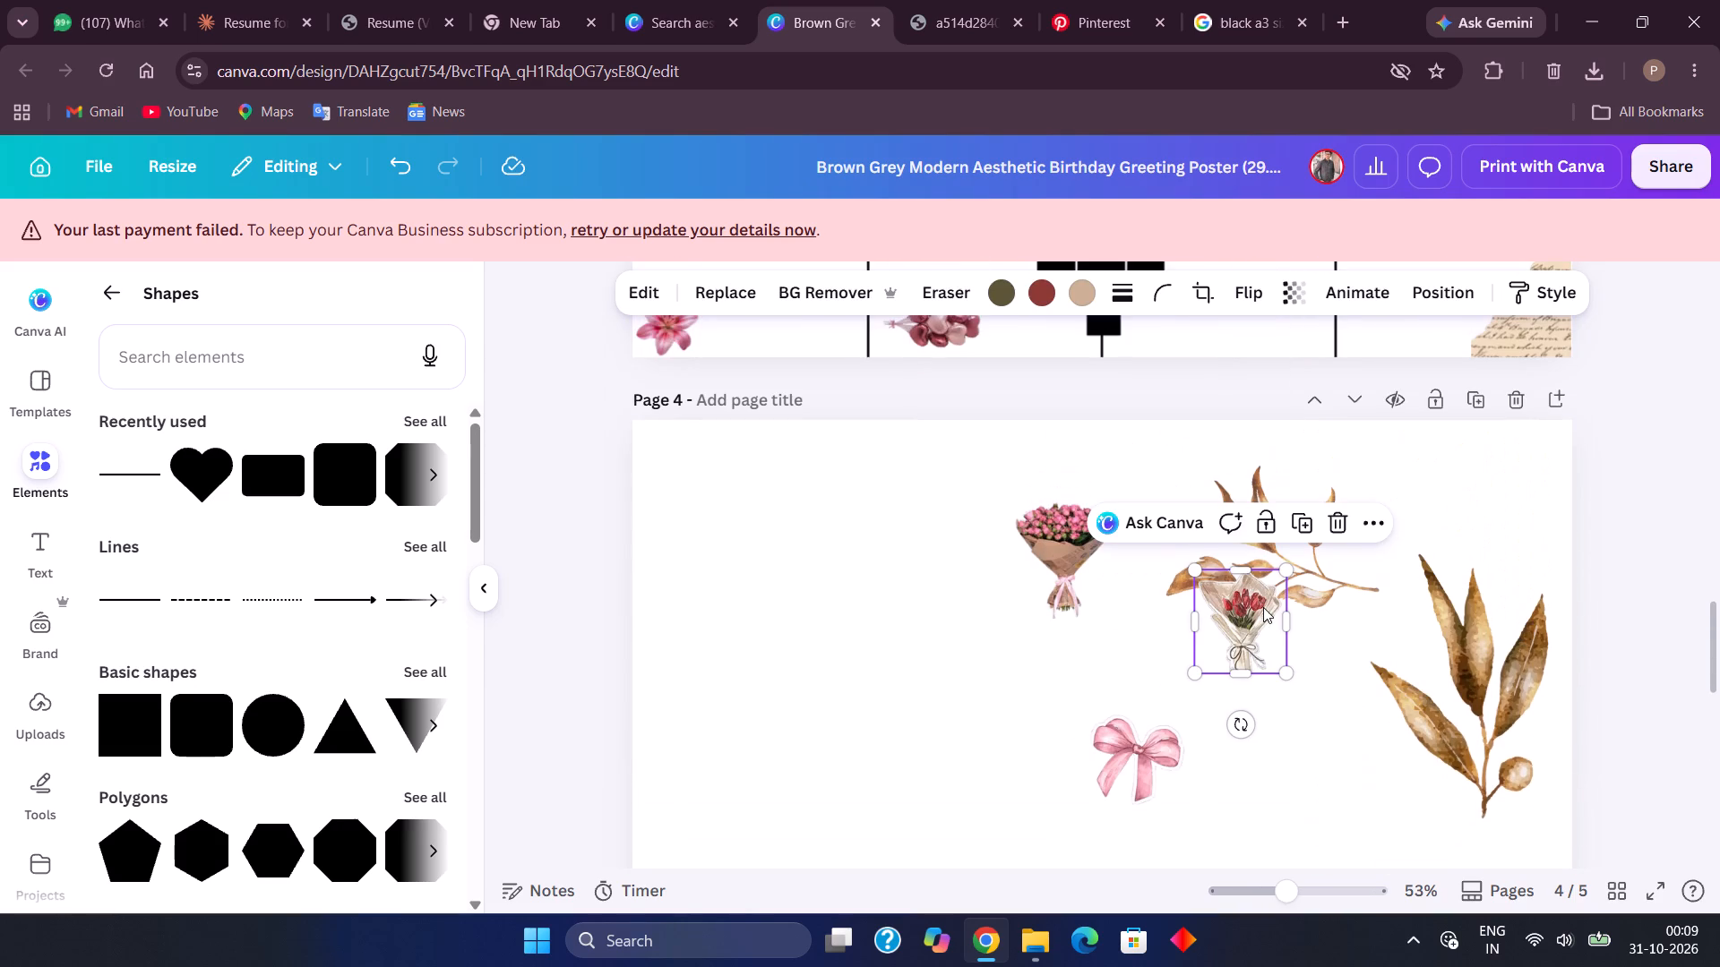
drag(1263, 607, 1265, 329)
scroll(1265, 329, up, 3)
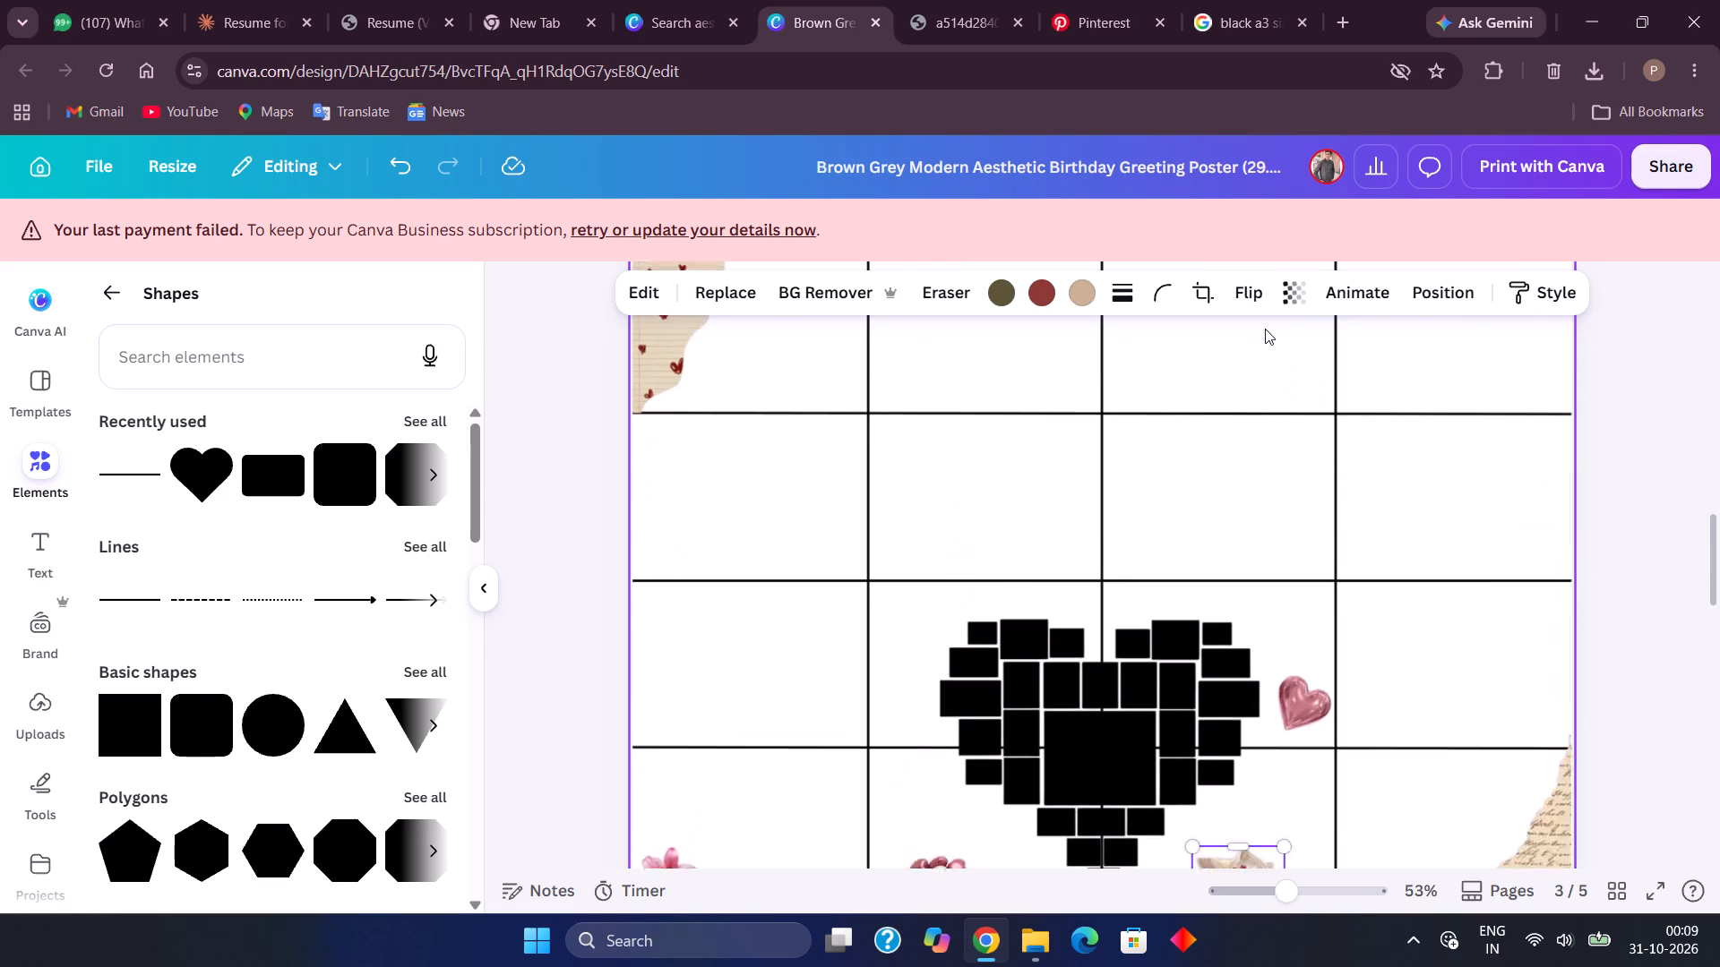
Nudge the red tulip bouquet right so it sits against page 3's third vertical guide line at the bottom edge.
scroll(1265, 329, up, 2)
scroll(1265, 329, down, 2)
drag(1236, 685, 1285, 647)
click(1426, 620)
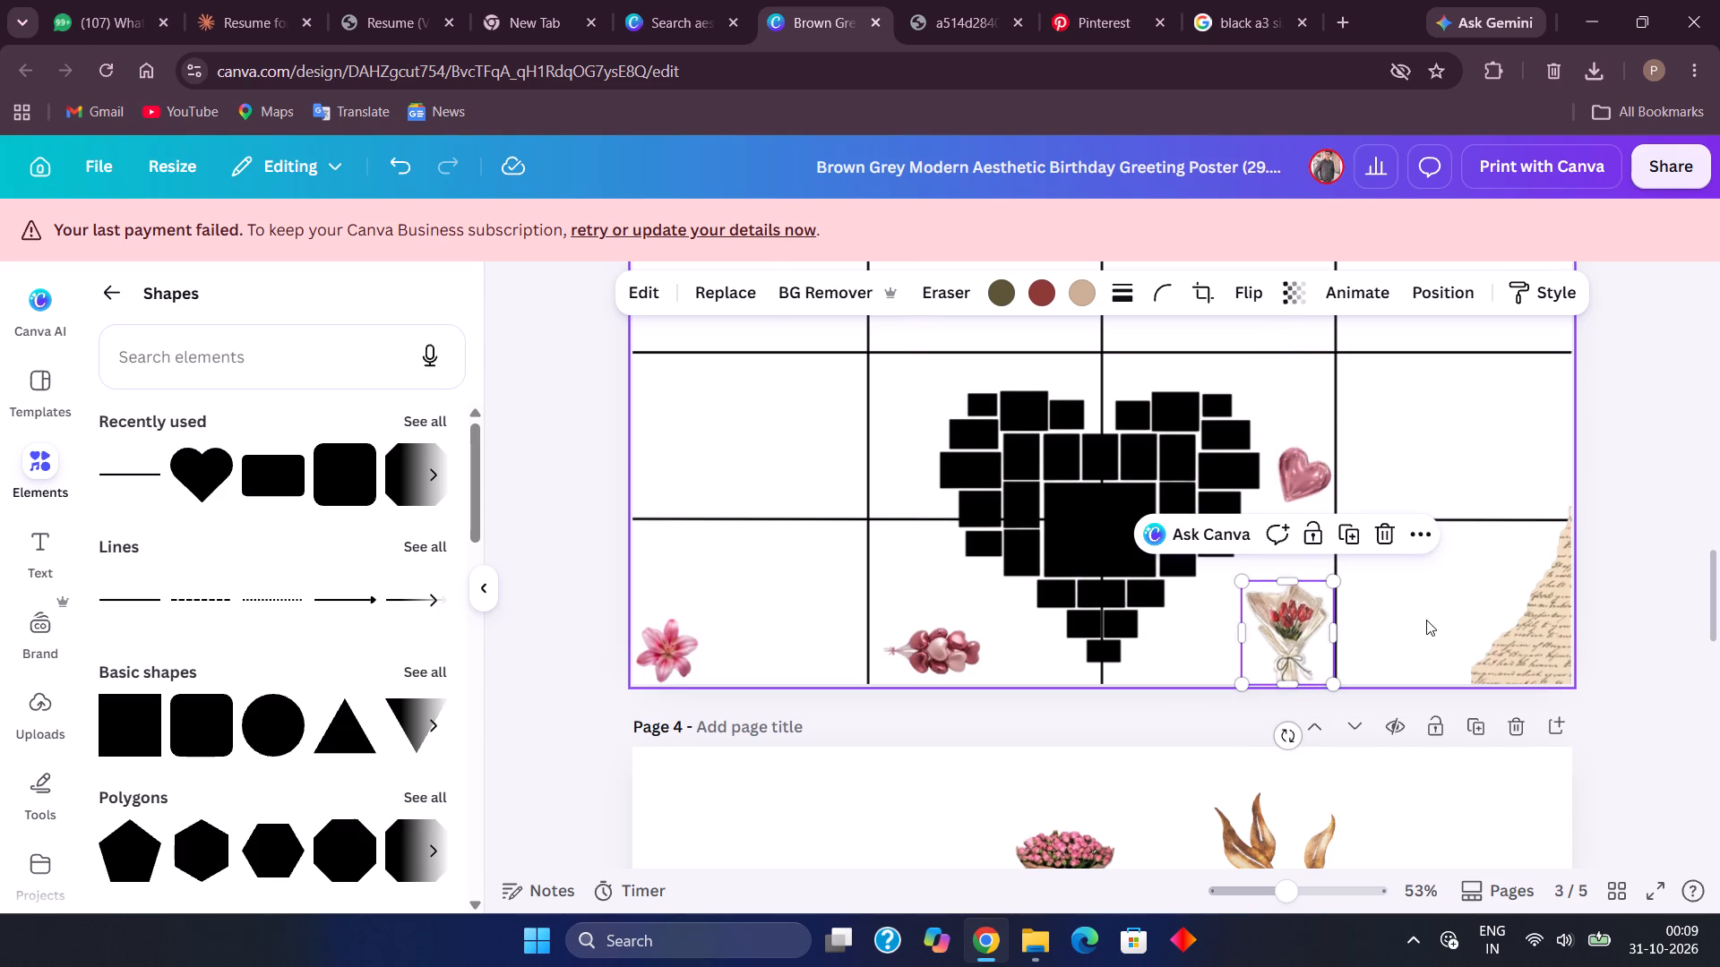
Look over pages 1 to 3 to check the overall layout and the decorations placed around the heart-shaped photo grid.
scroll(1426, 620, up, 2)
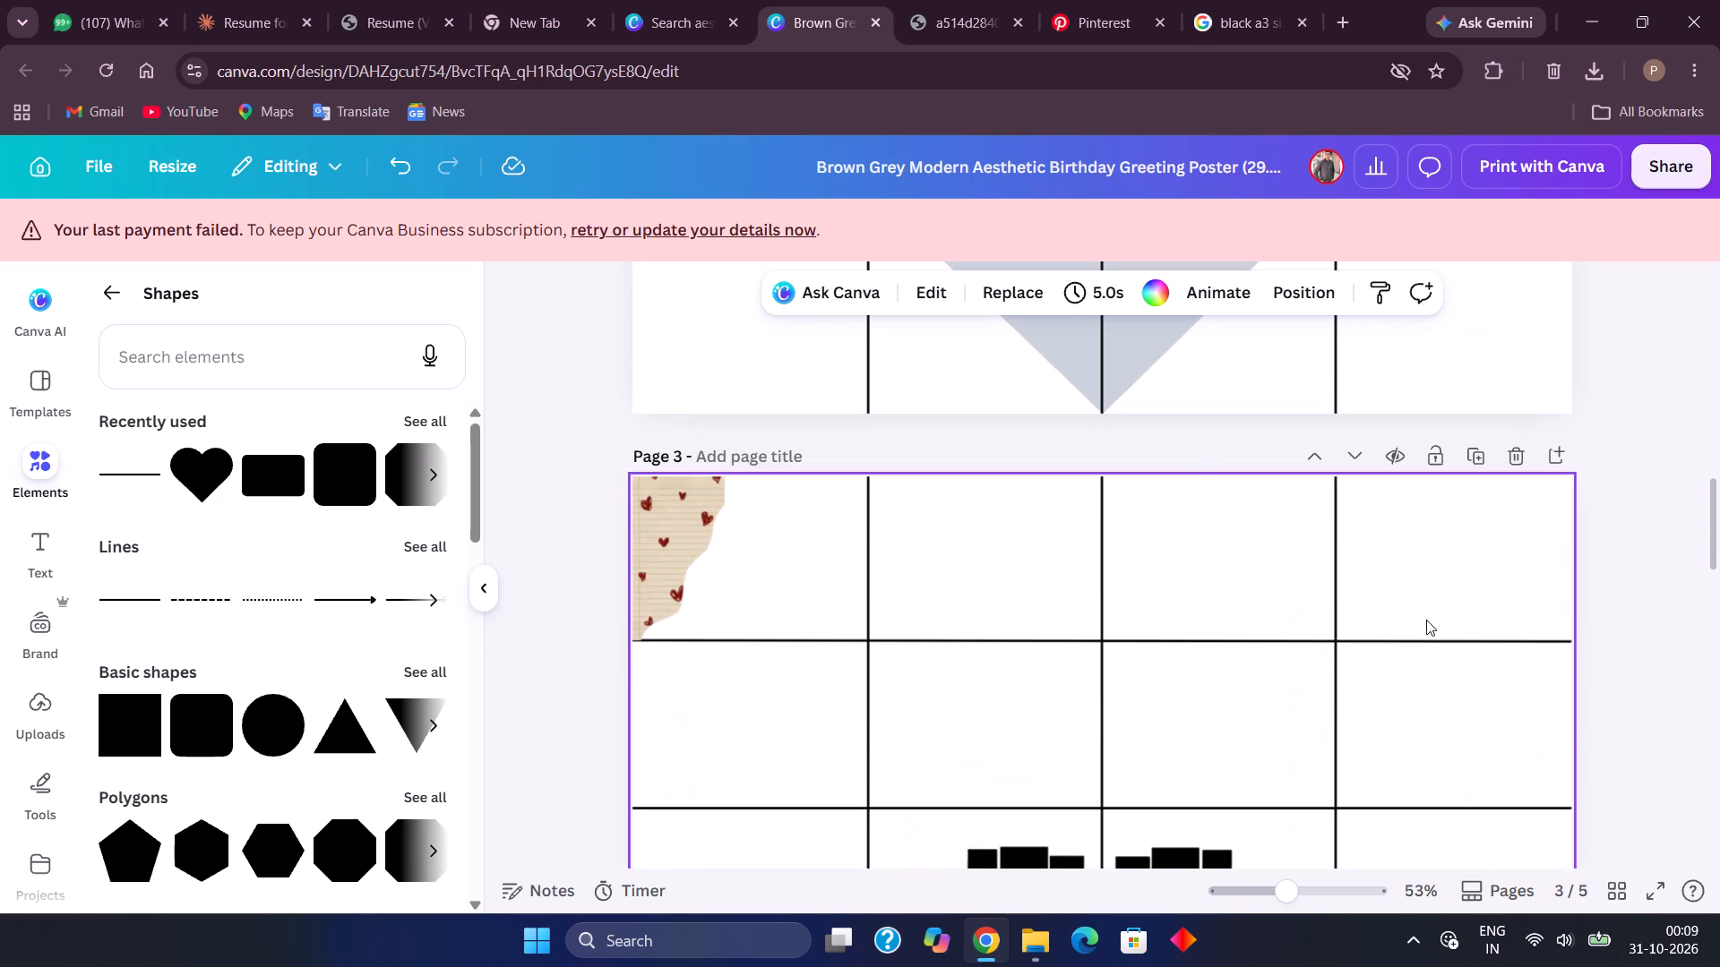
scroll(1426, 620, up, 3)
scroll(1426, 620, down, 1)
scroll(1426, 620, up, 8)
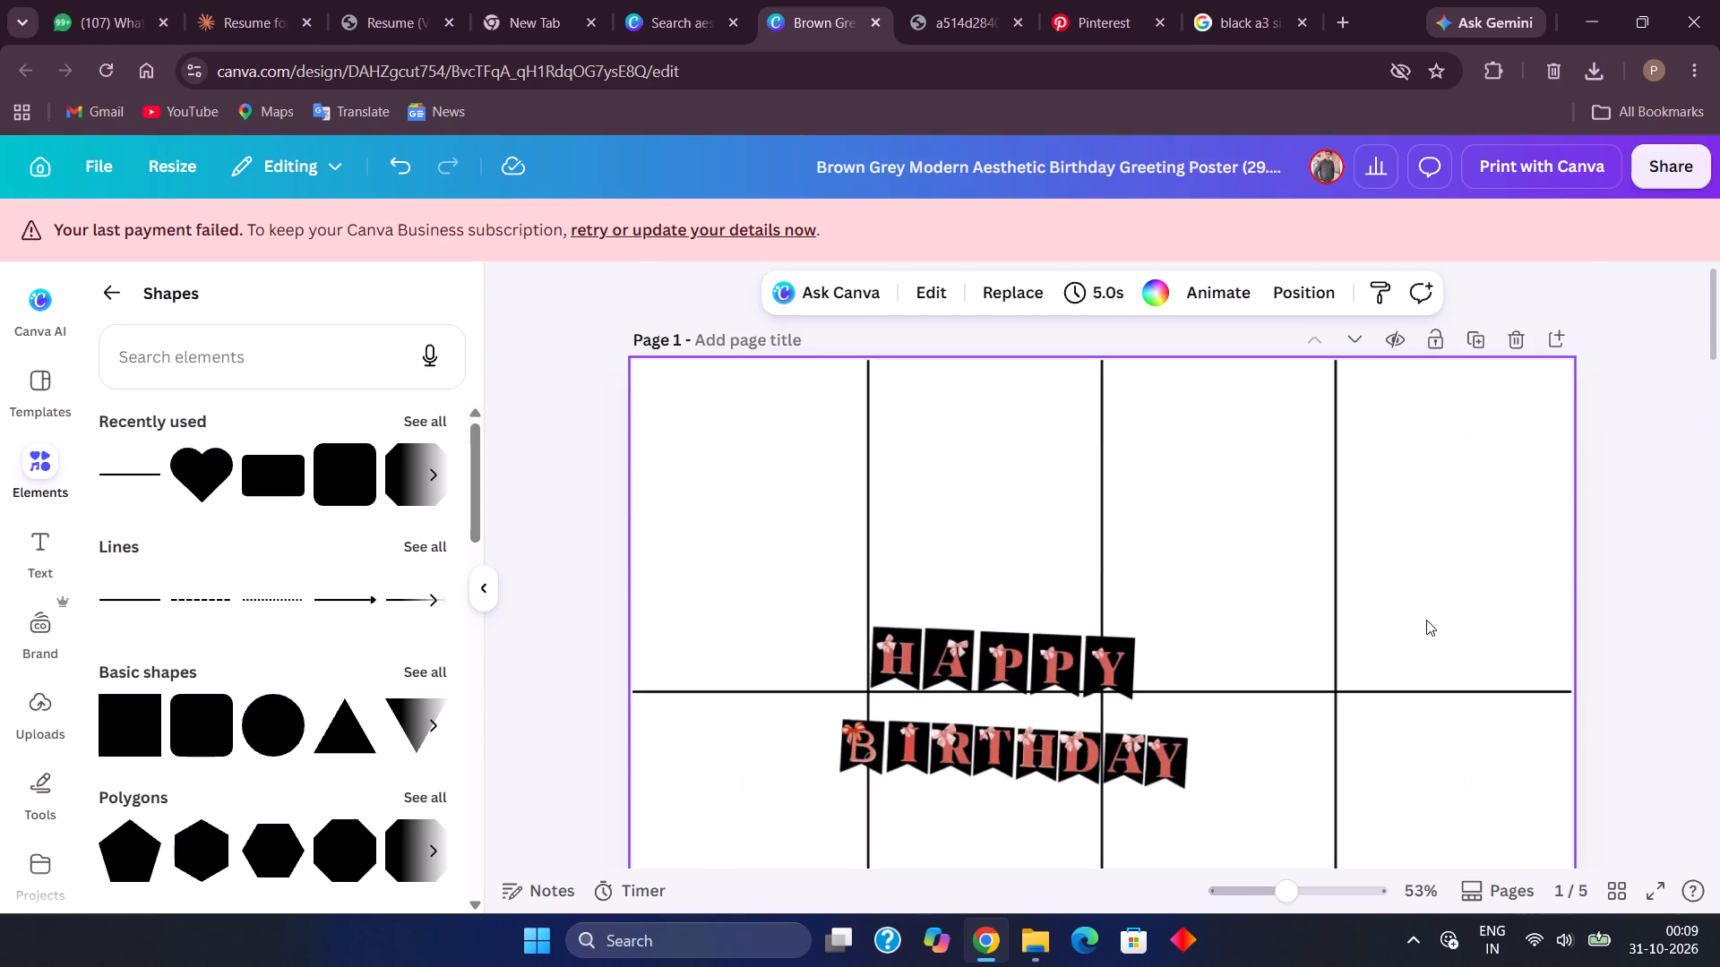
scroll(1426, 620, down, 11)
scroll(1426, 620, up, 3)
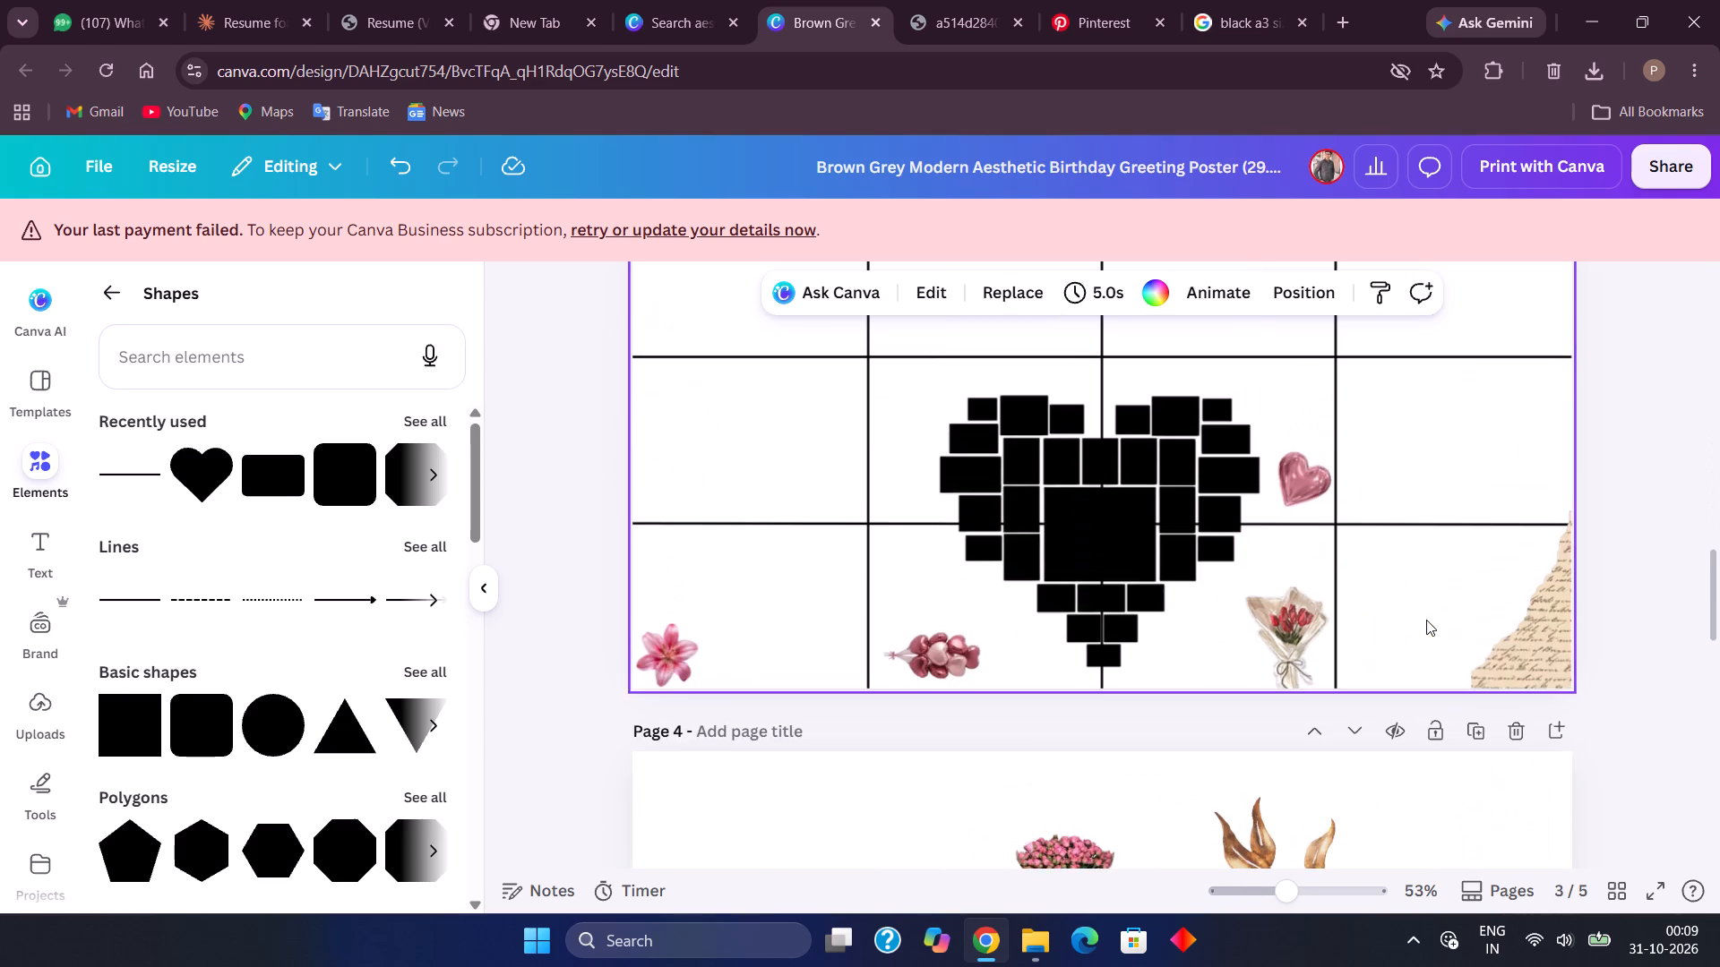
scroll(1426, 620, up, 1)
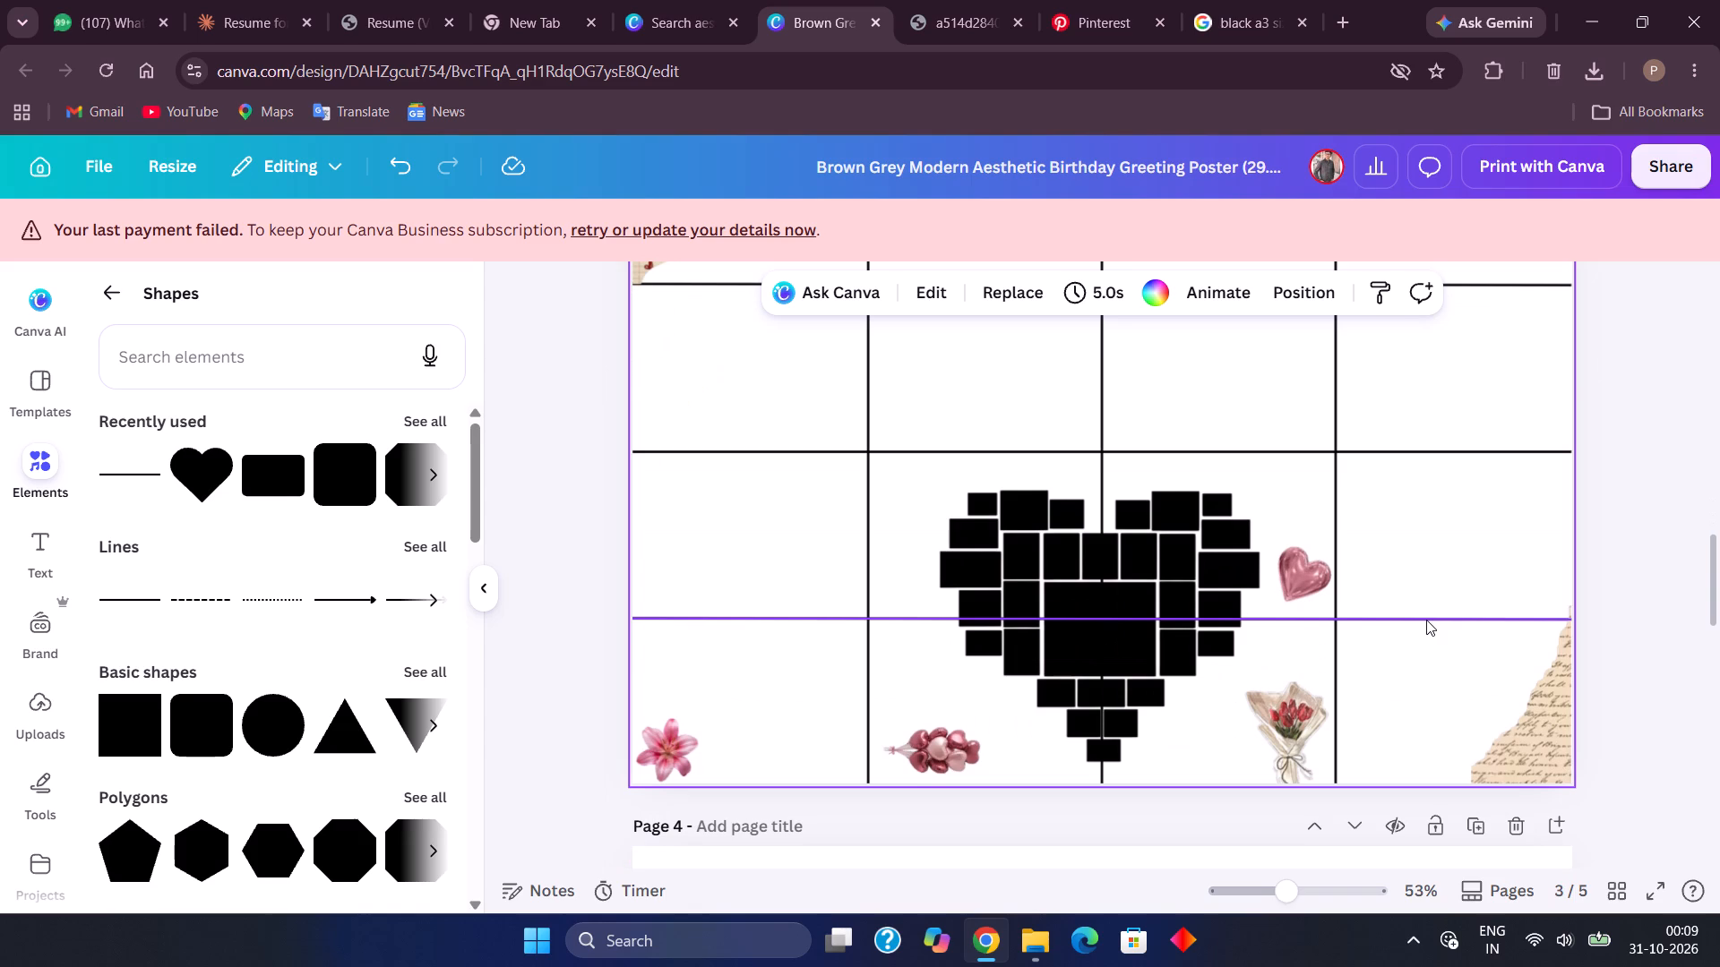
scroll(1397, 693, down, 1)
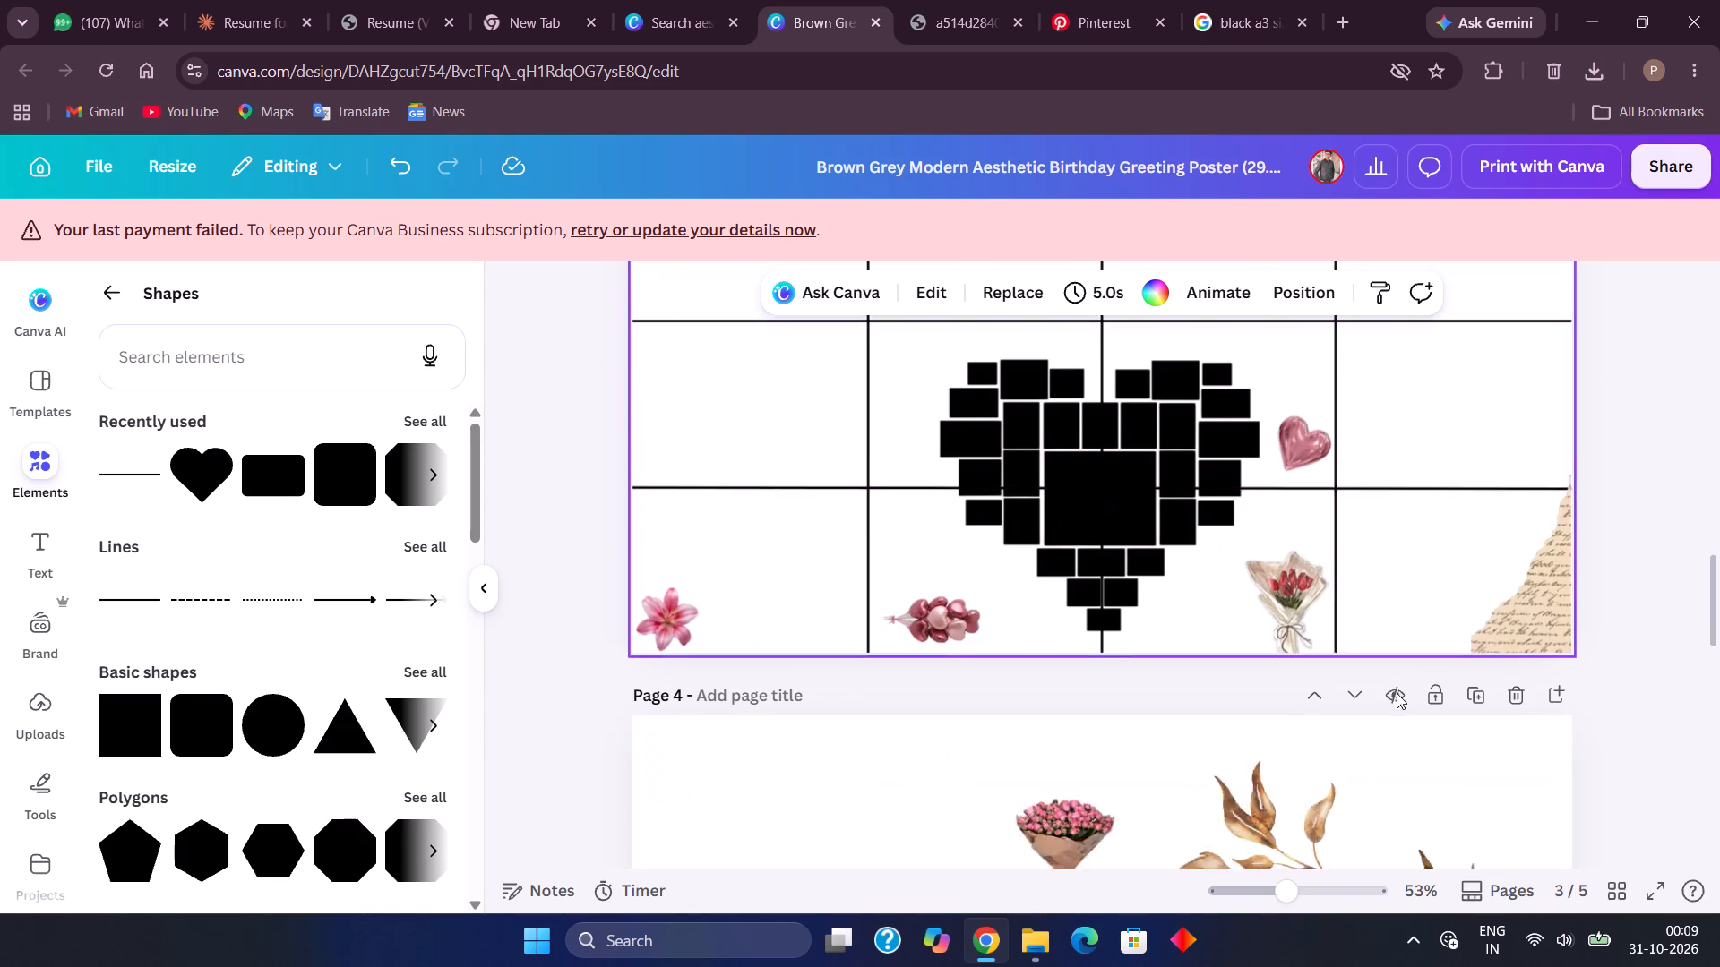
scroll(1397, 693, down, 2)
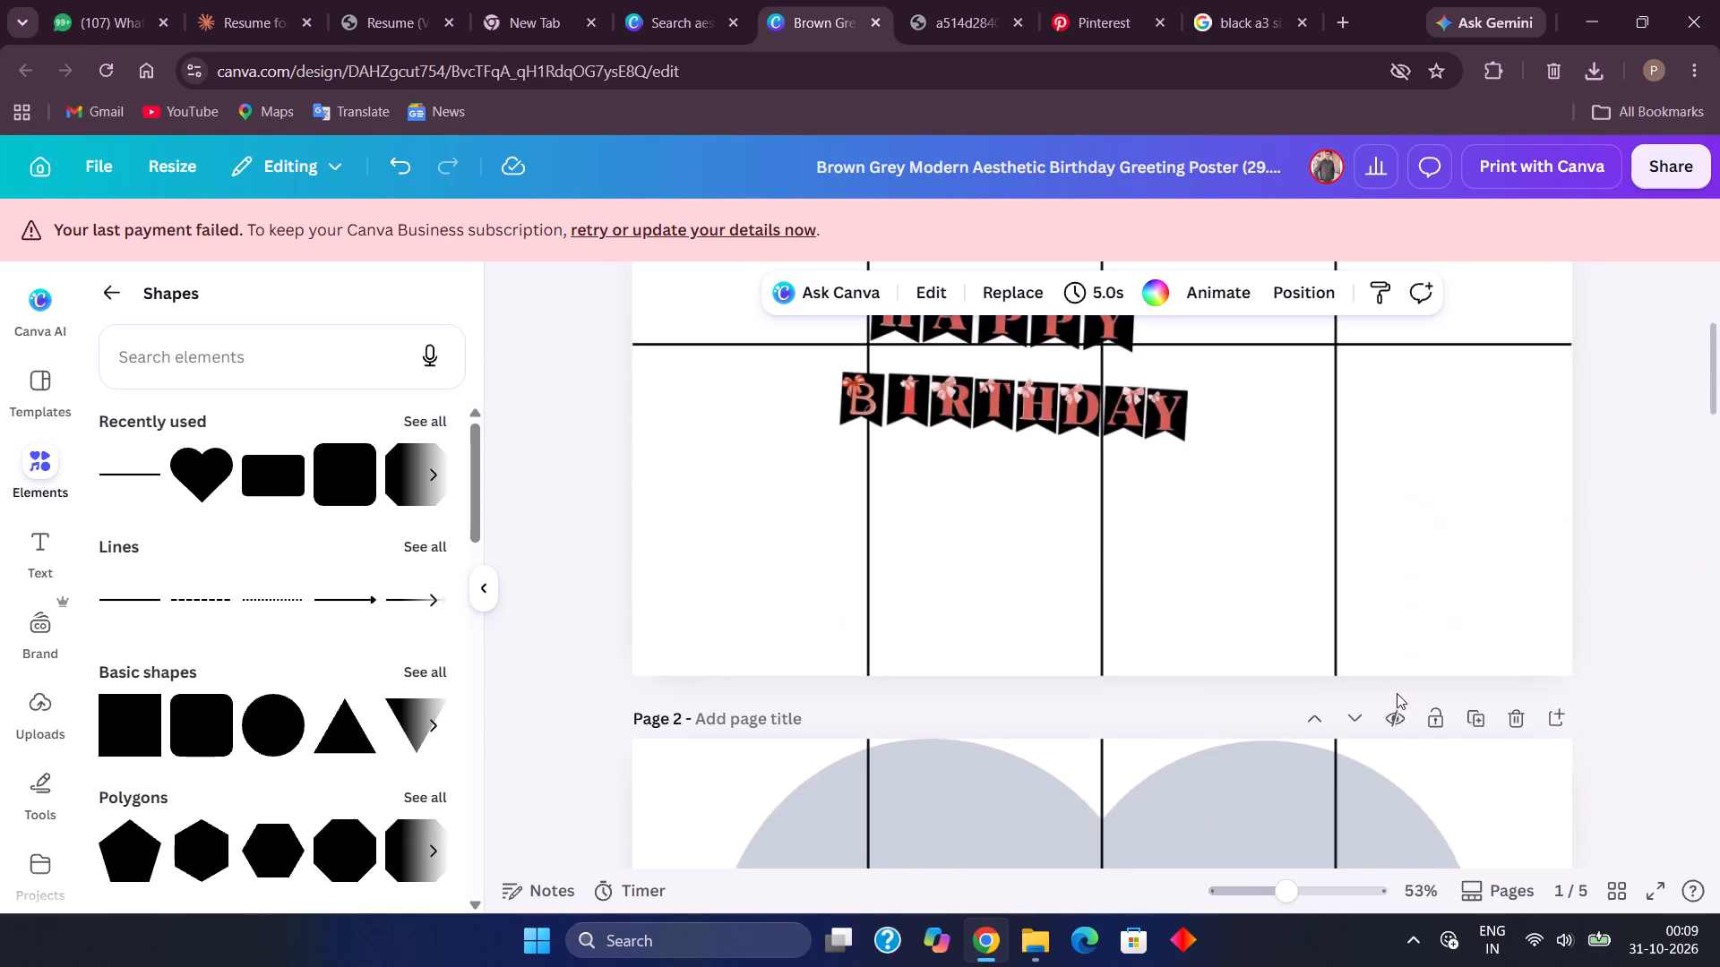
scroll(1397, 693, down, 9)
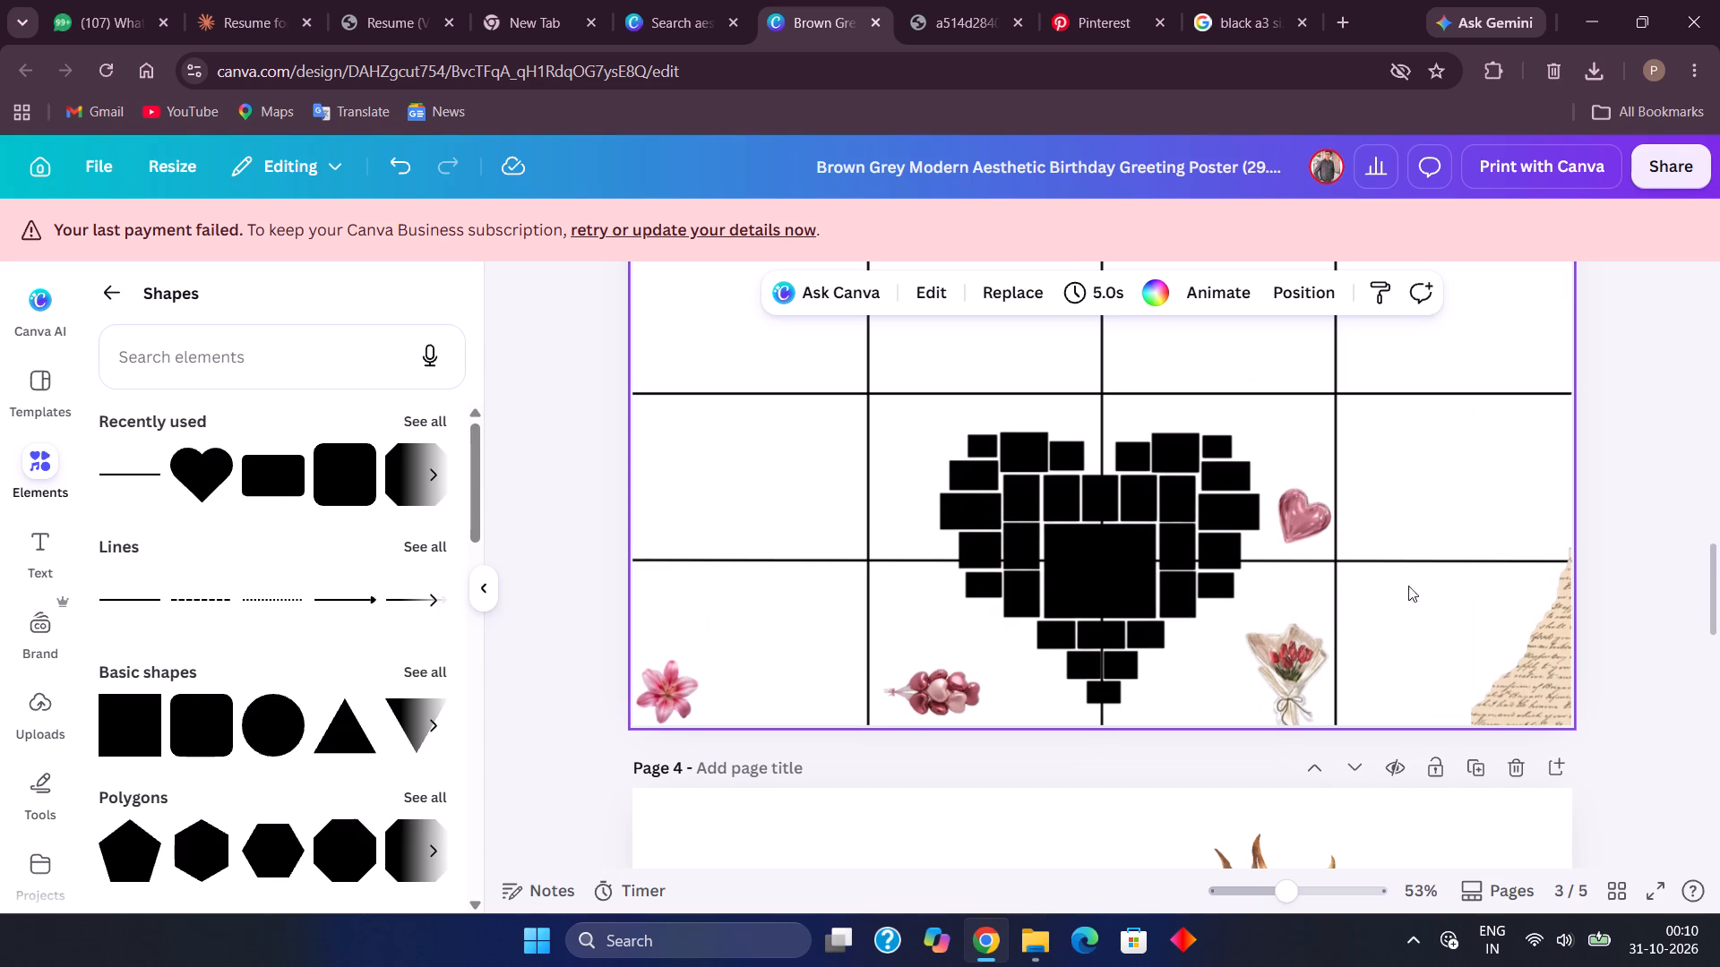
Move the pink flower bouquet from page 4 to page 3, beside the upper-left of the heart-shaped photo grid.
scroll(1429, 669, down, 3)
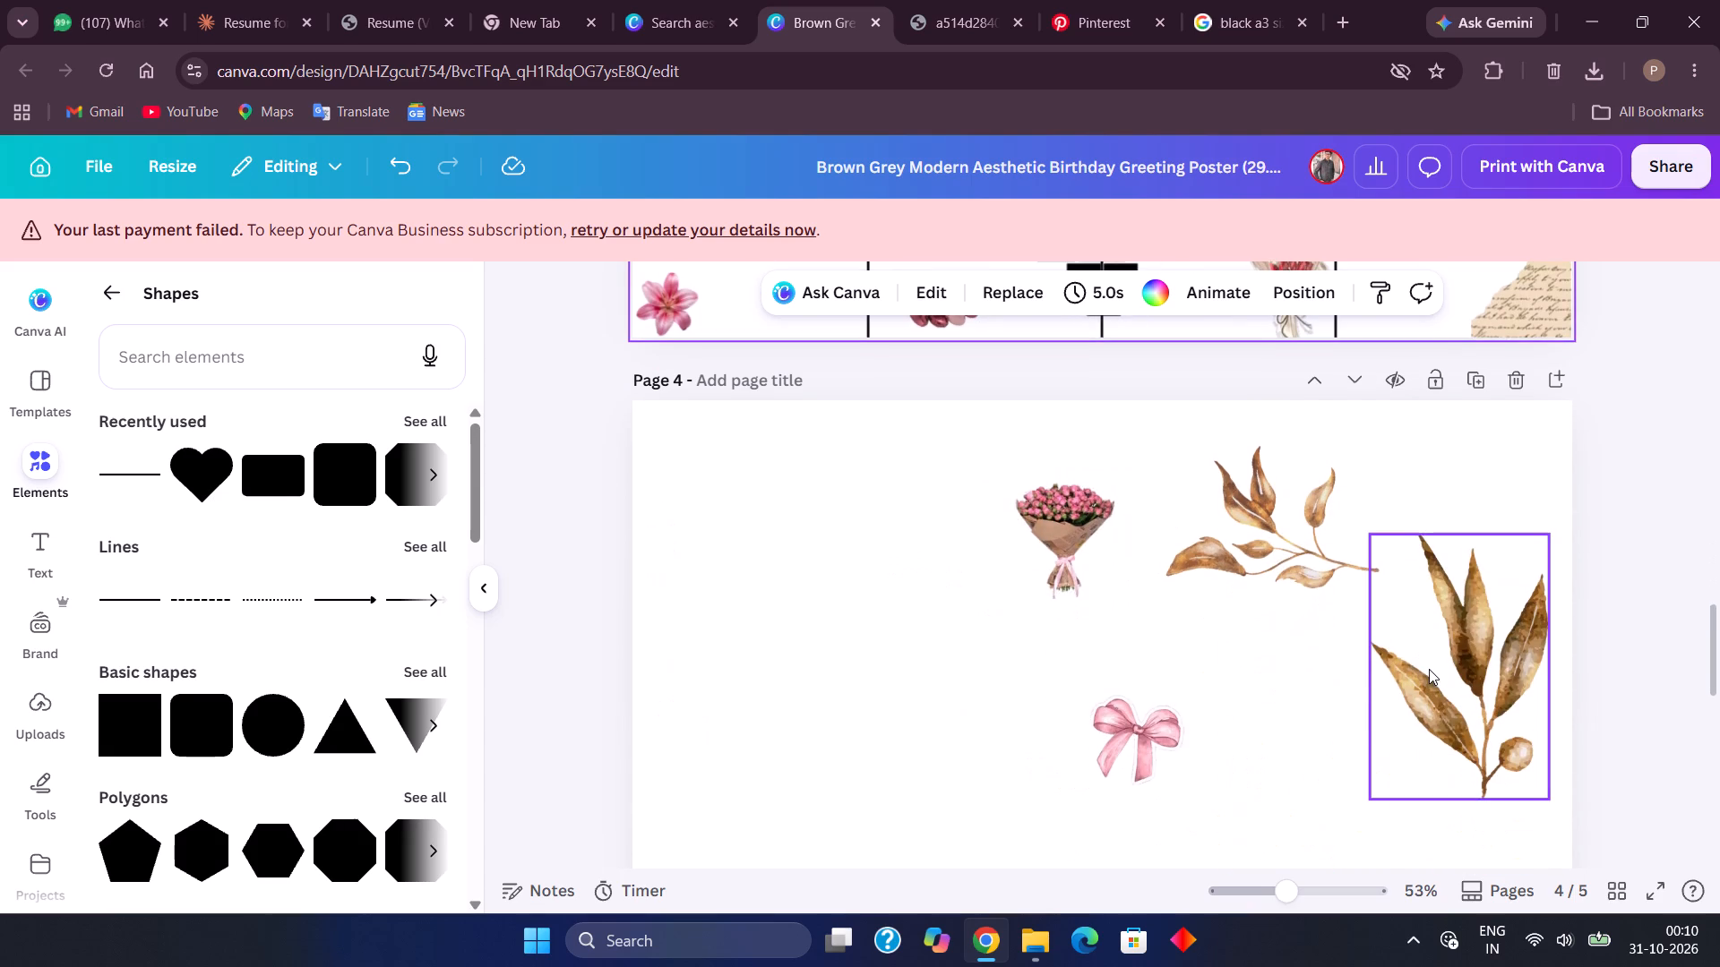
scroll(1429, 669, up, 1)
drag(1078, 711, 1062, 441)
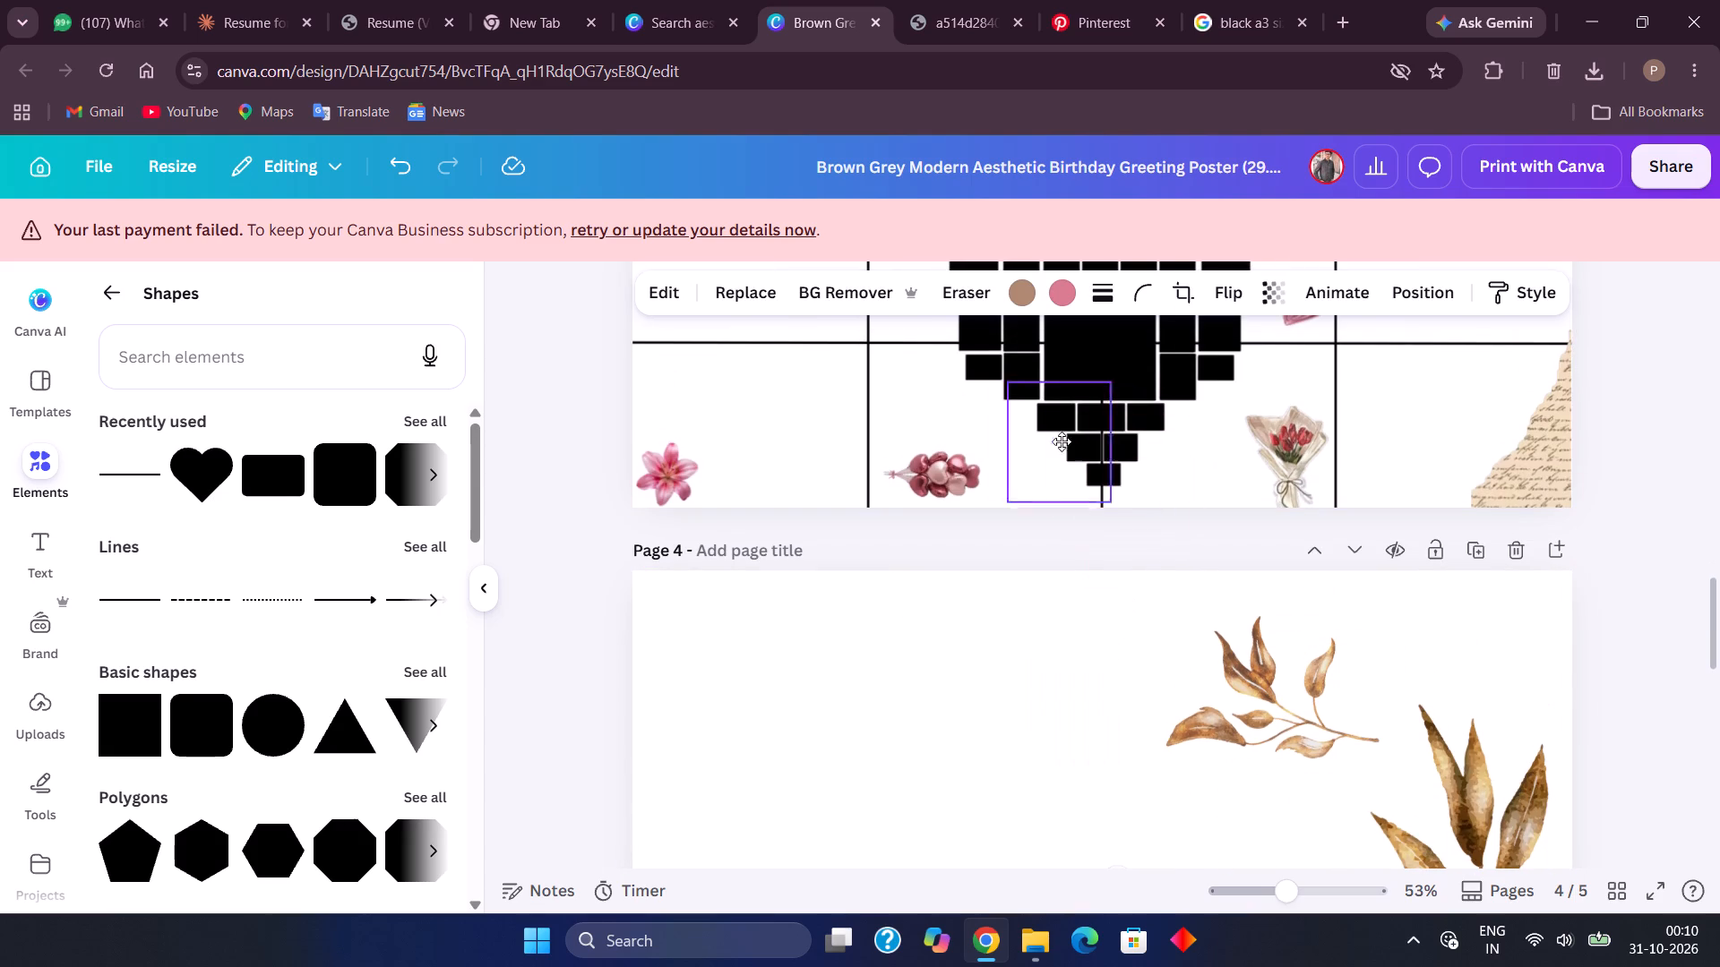
drag(1062, 441, 965, 420)
scroll(965, 420, up, 3)
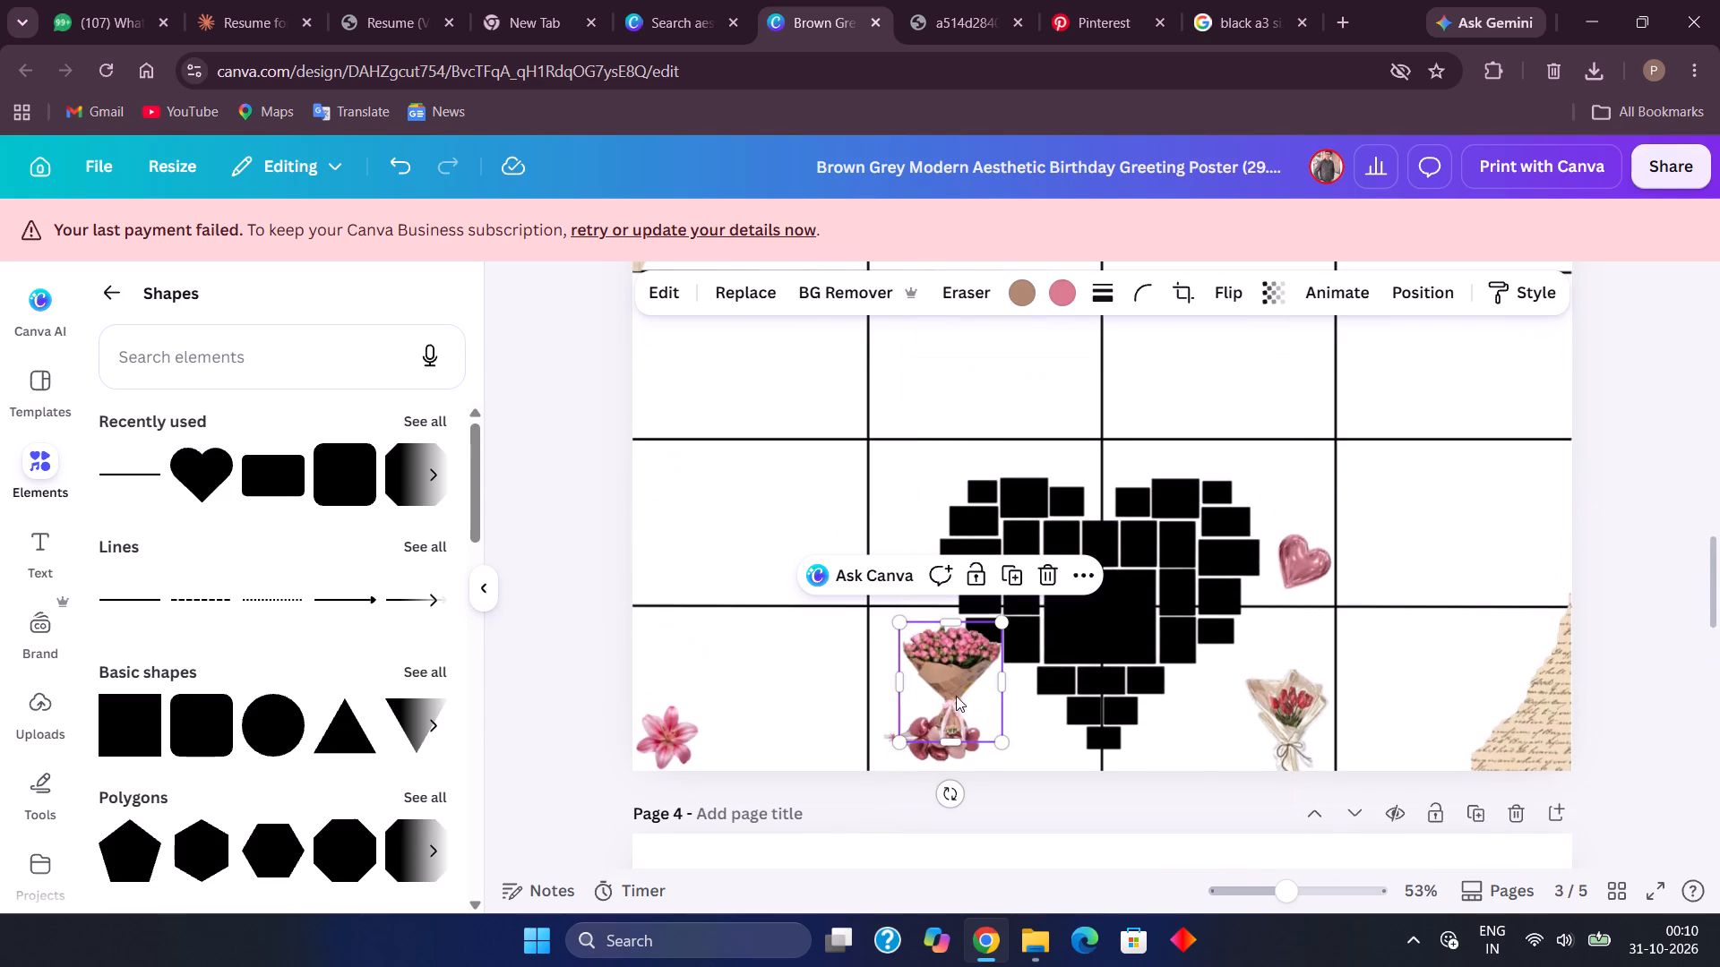
drag(953, 687, 944, 479)
scroll(944, 479, up, 1)
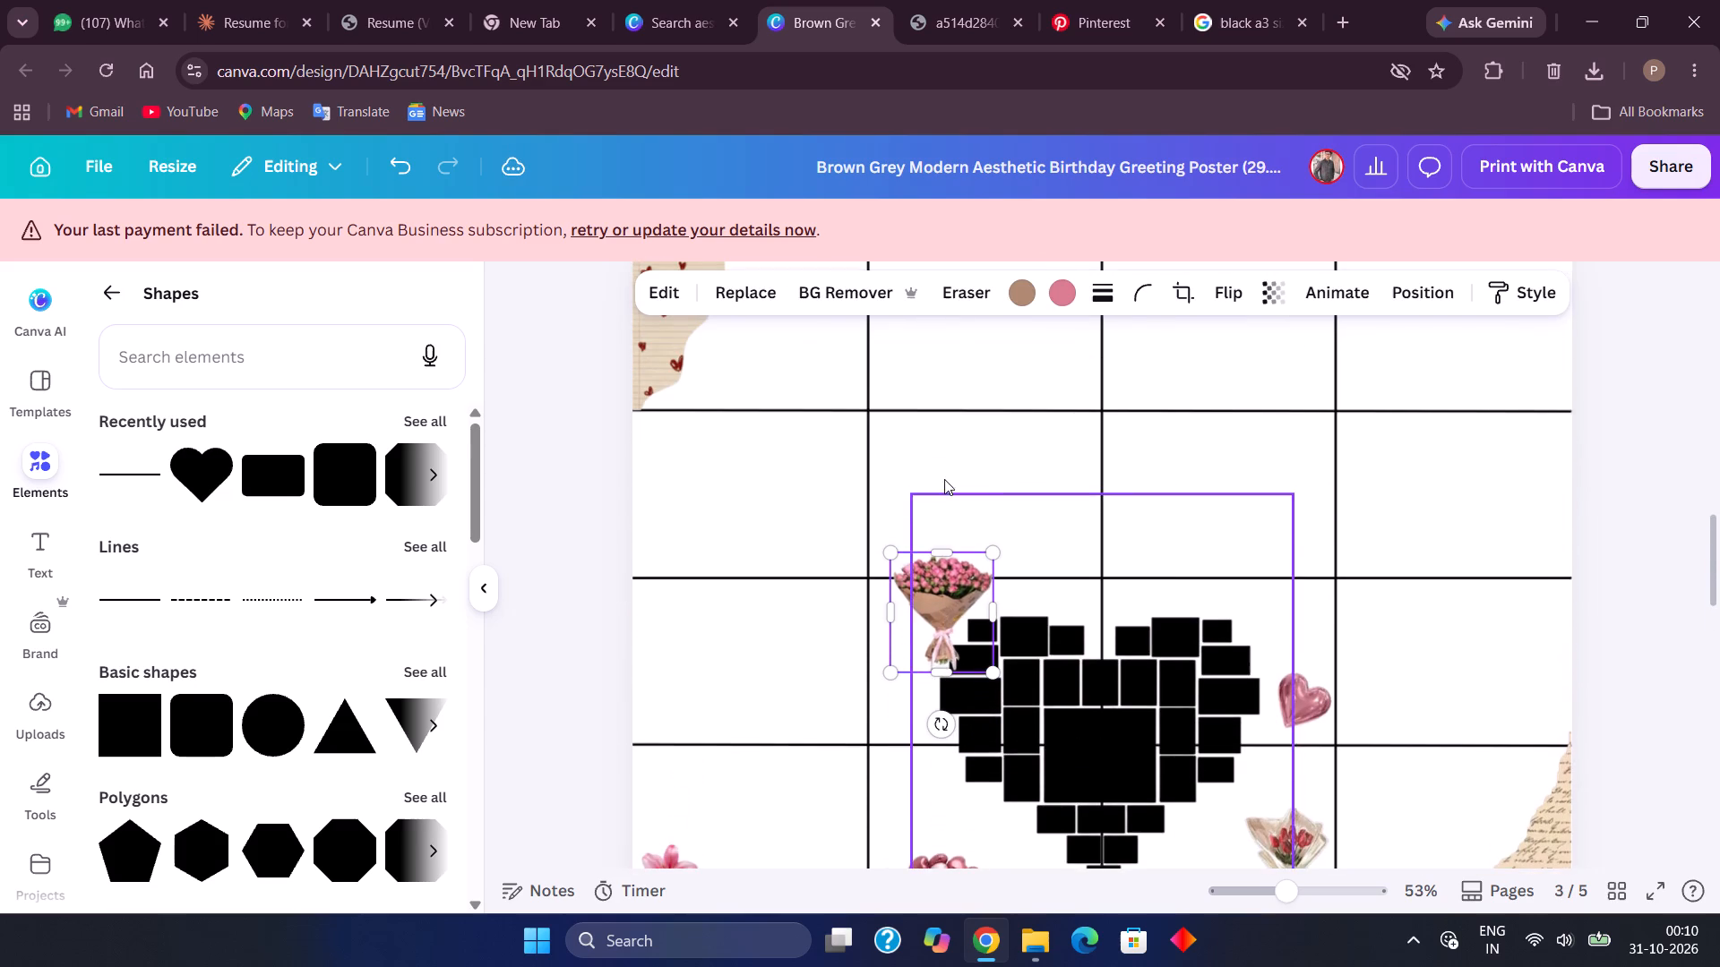
scroll(944, 479, up, 1)
Shrink the pink flower bouquet to about 60% and place it left of the photo grid, just inside the first vertical guide line.
drag(999, 677, 962, 655)
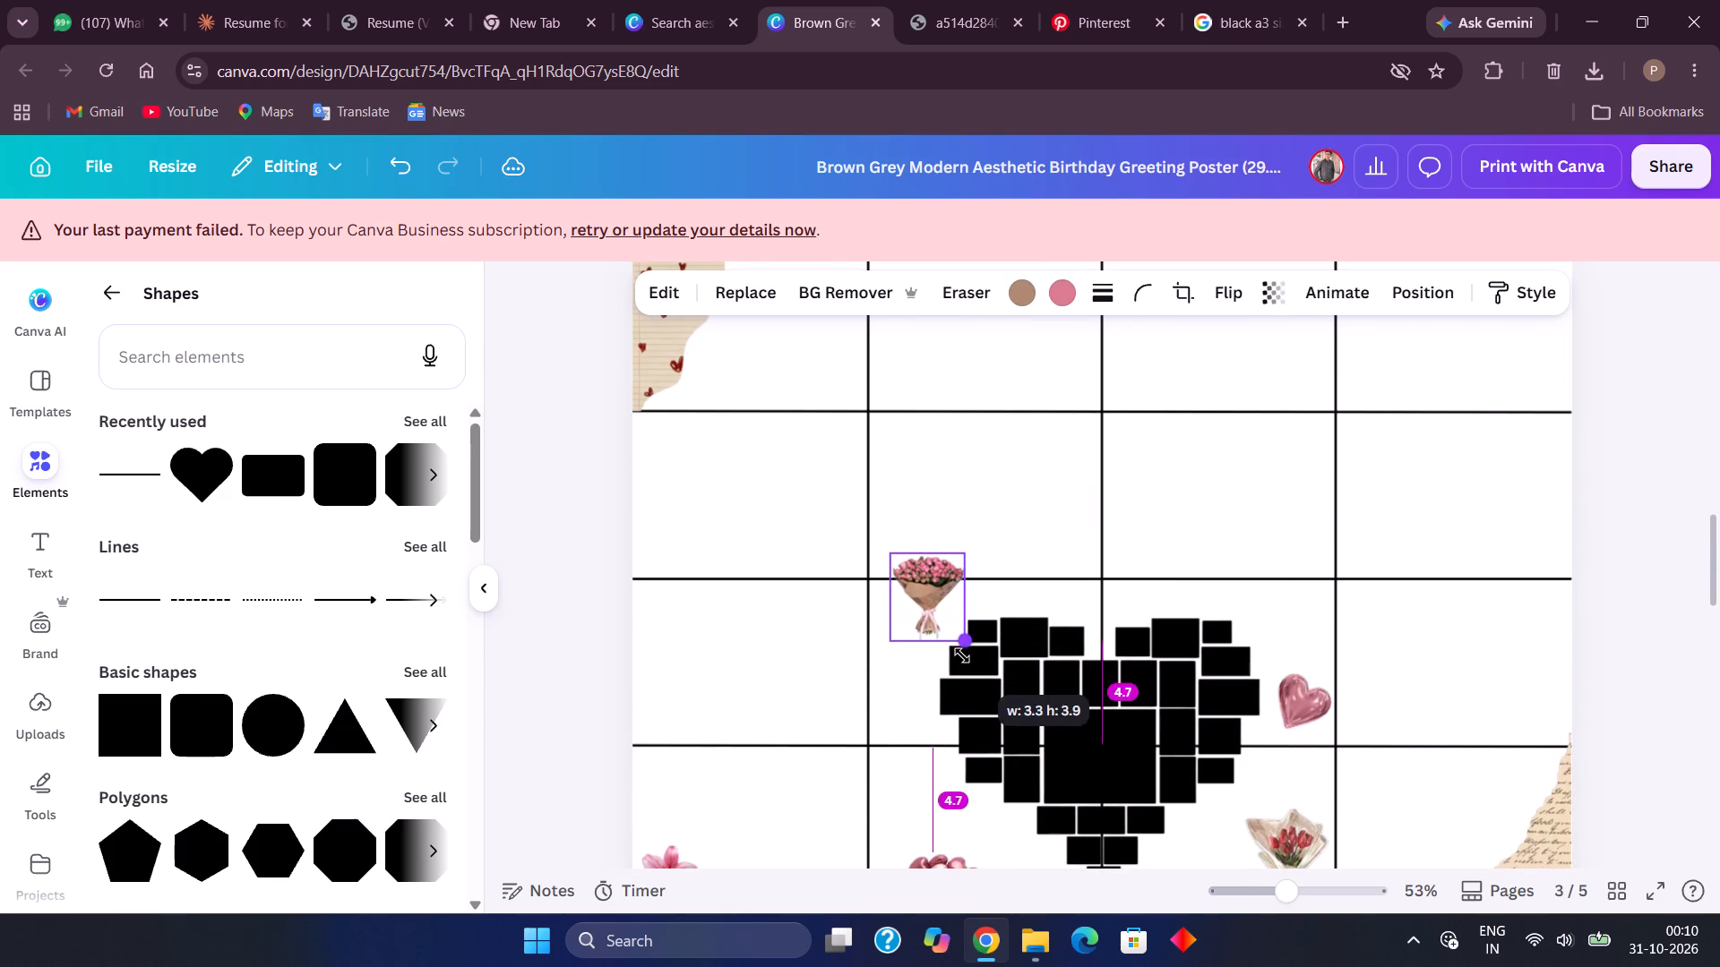
drag(962, 655, 950, 637)
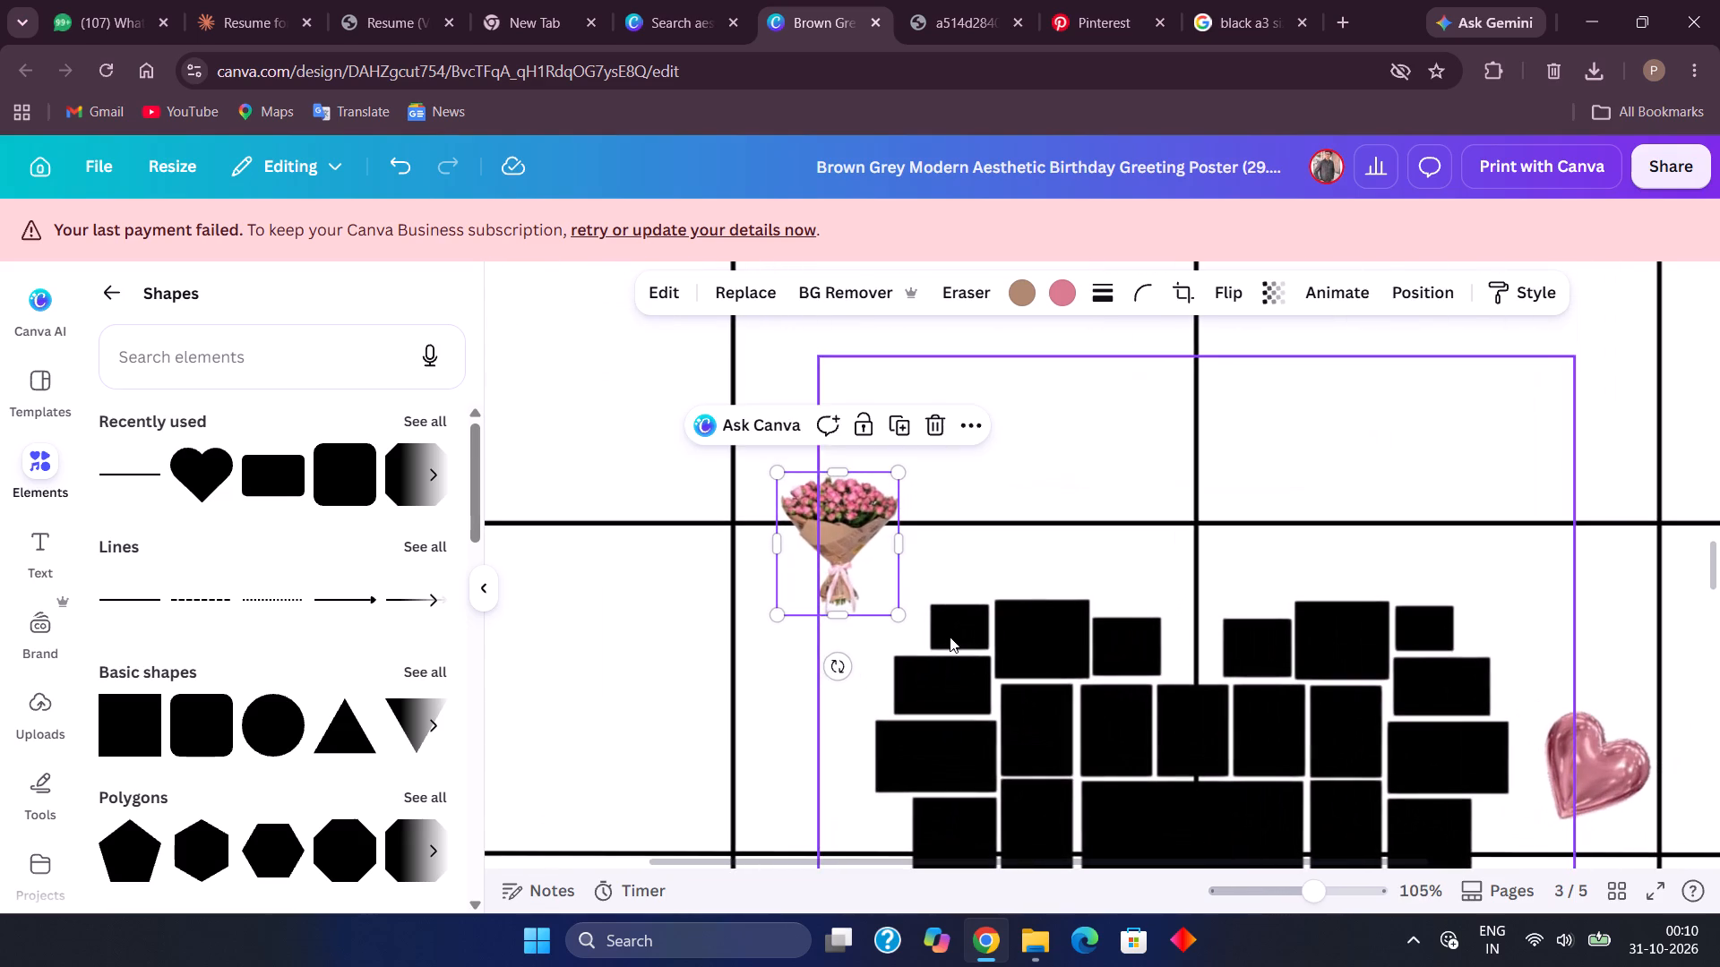
drag(850, 544, 840, 659)
scroll(840, 659, down, 2)
drag(813, 440, 787, 553)
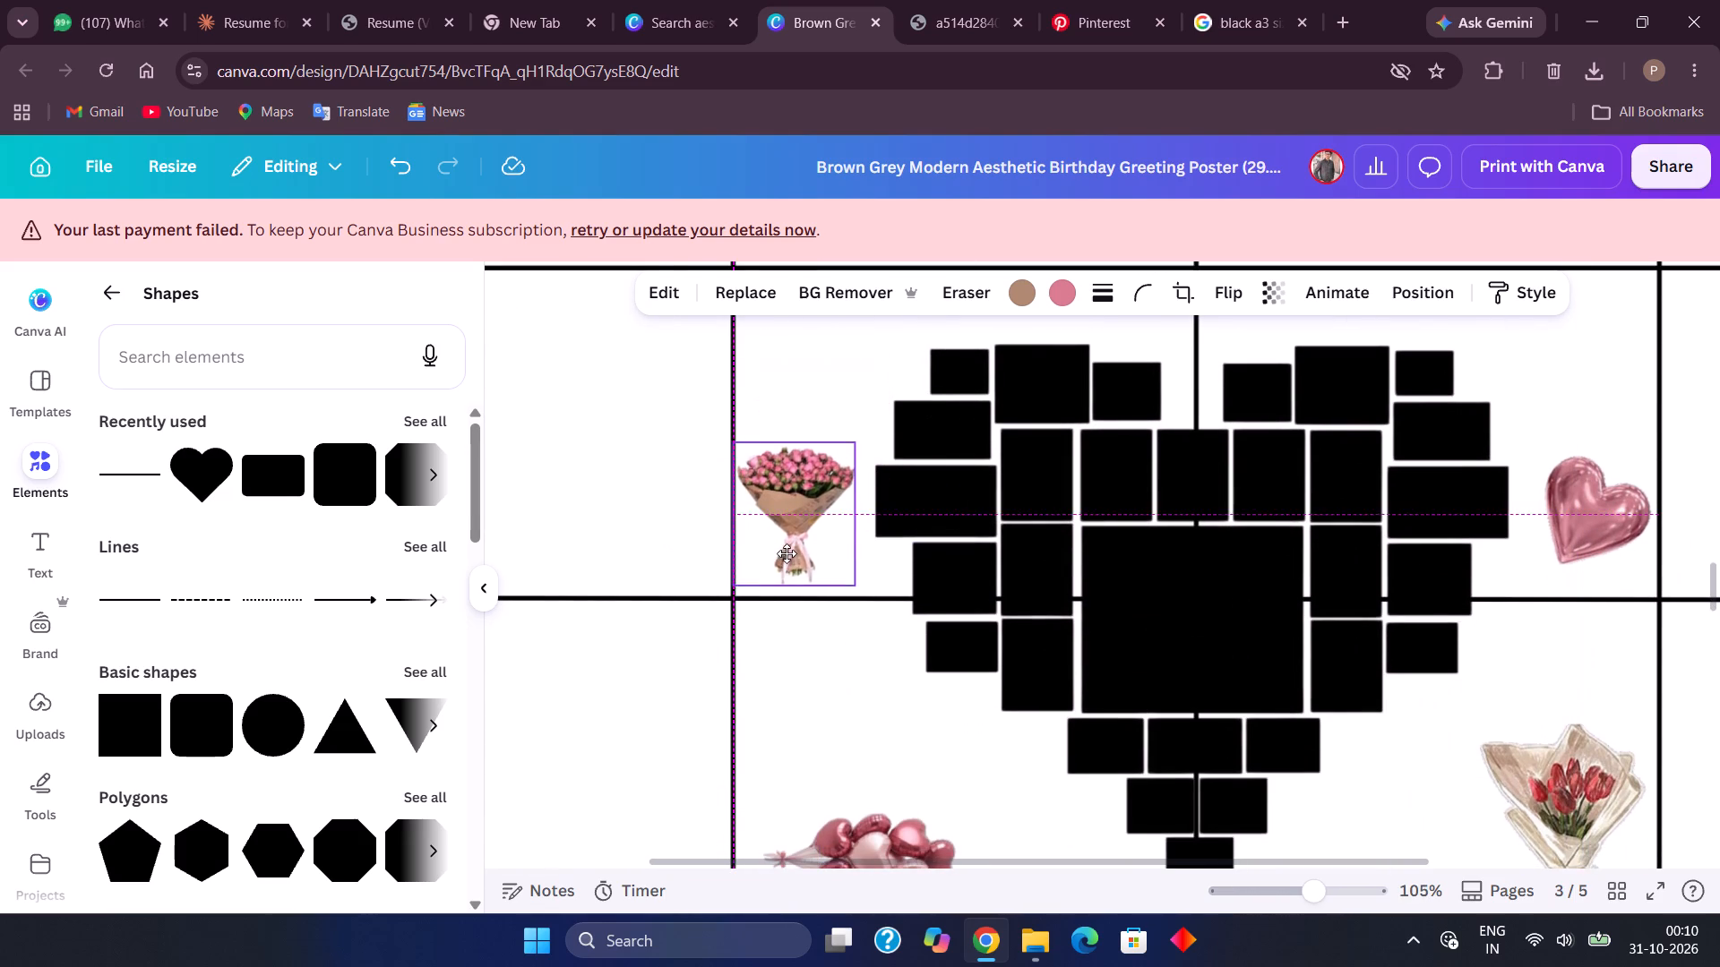
drag(787, 553, 794, 562)
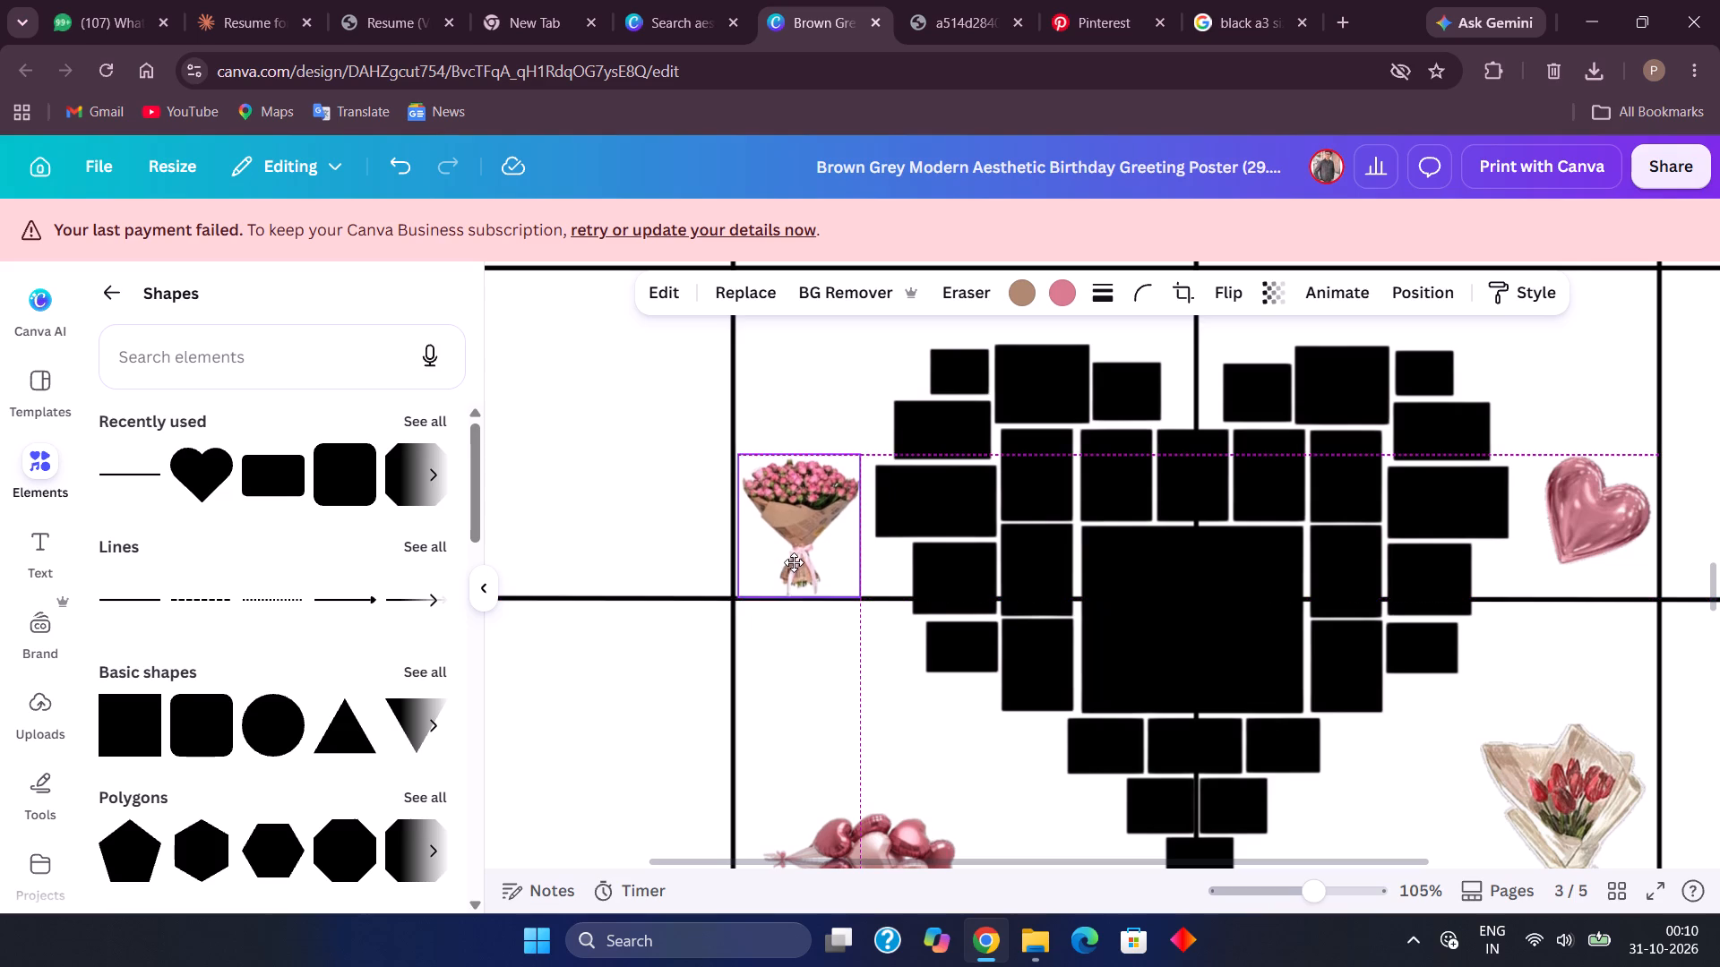
drag(794, 562, 794, 563)
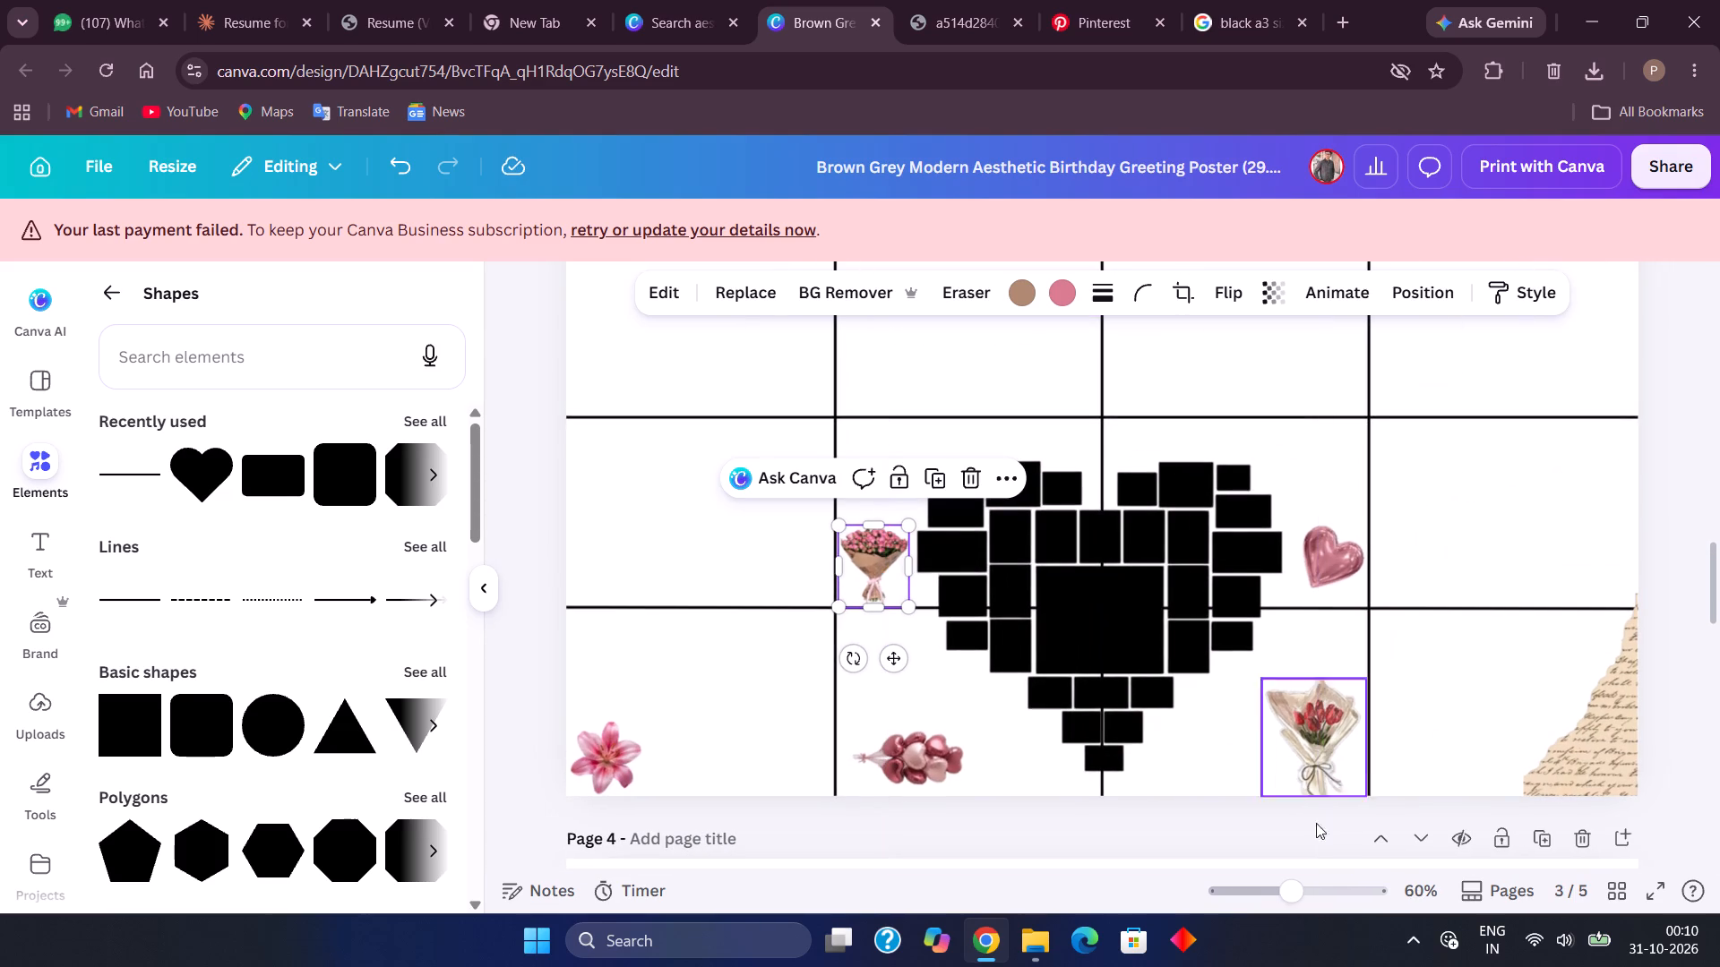
Move the "my girl" heart from page 4 to page 3, in the last column beside the foil heart.
scroll(1343, 689, down, 1)
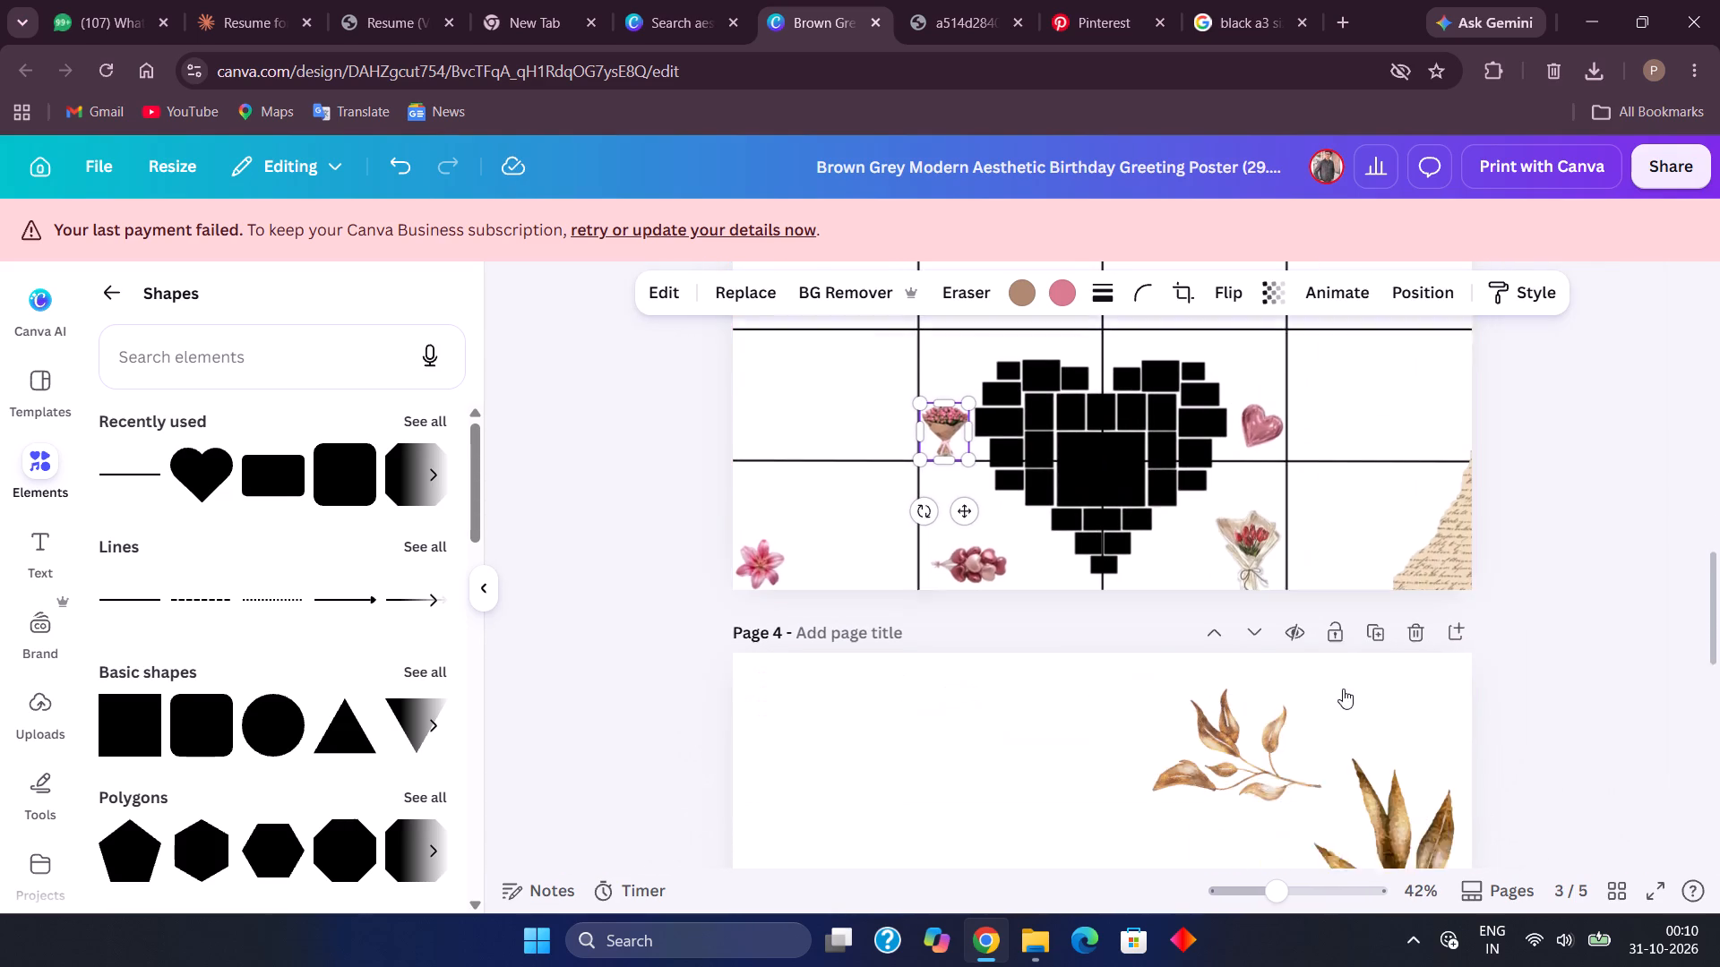
scroll(1343, 689, down, 3)
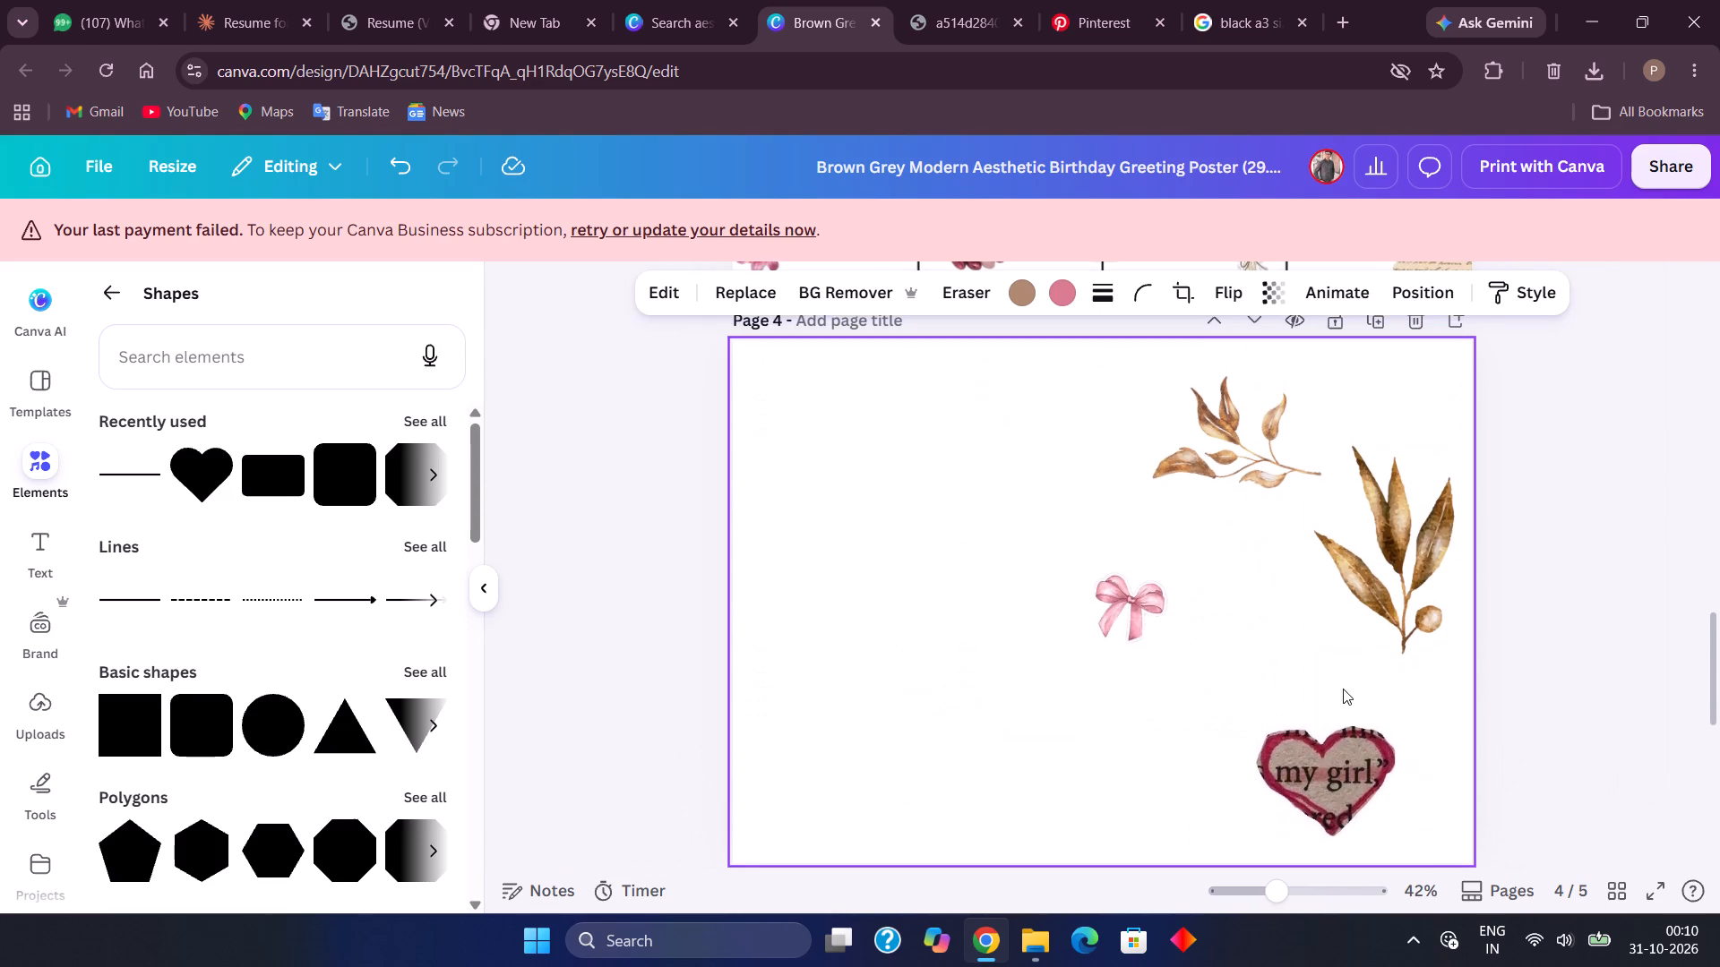
drag(1345, 768, 1053, 473)
scroll(1053, 473, up, 2)
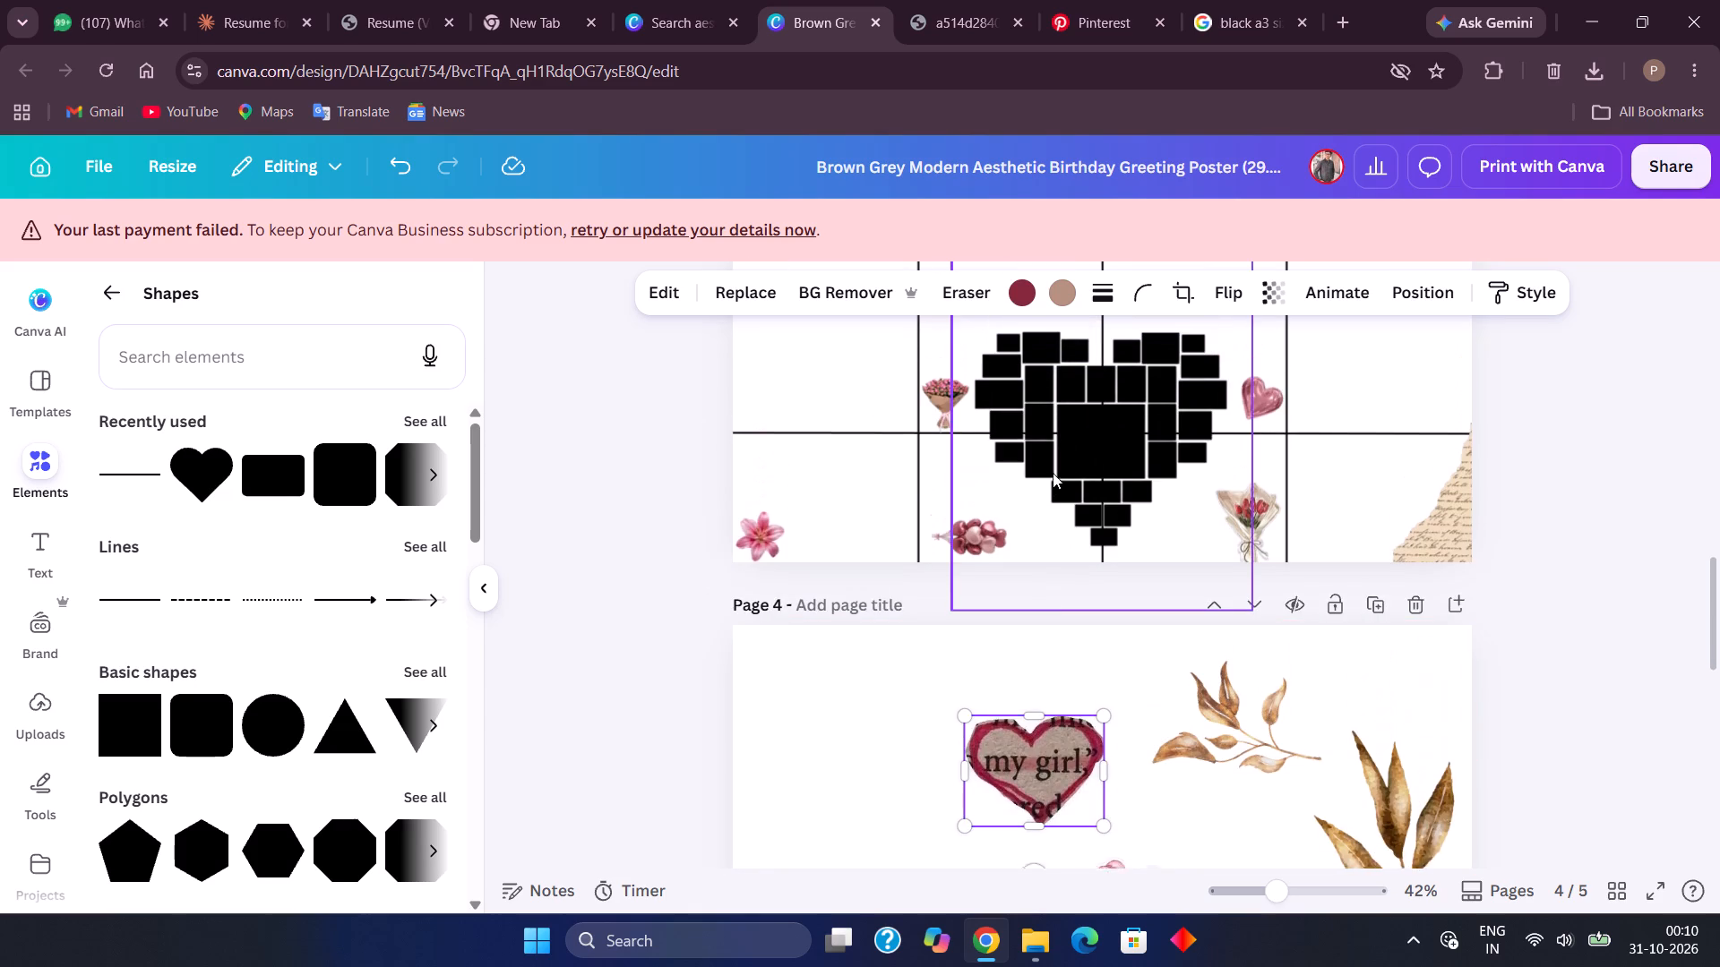
scroll(1053, 473, up, 1)
drag(1066, 773, 1392, 369)
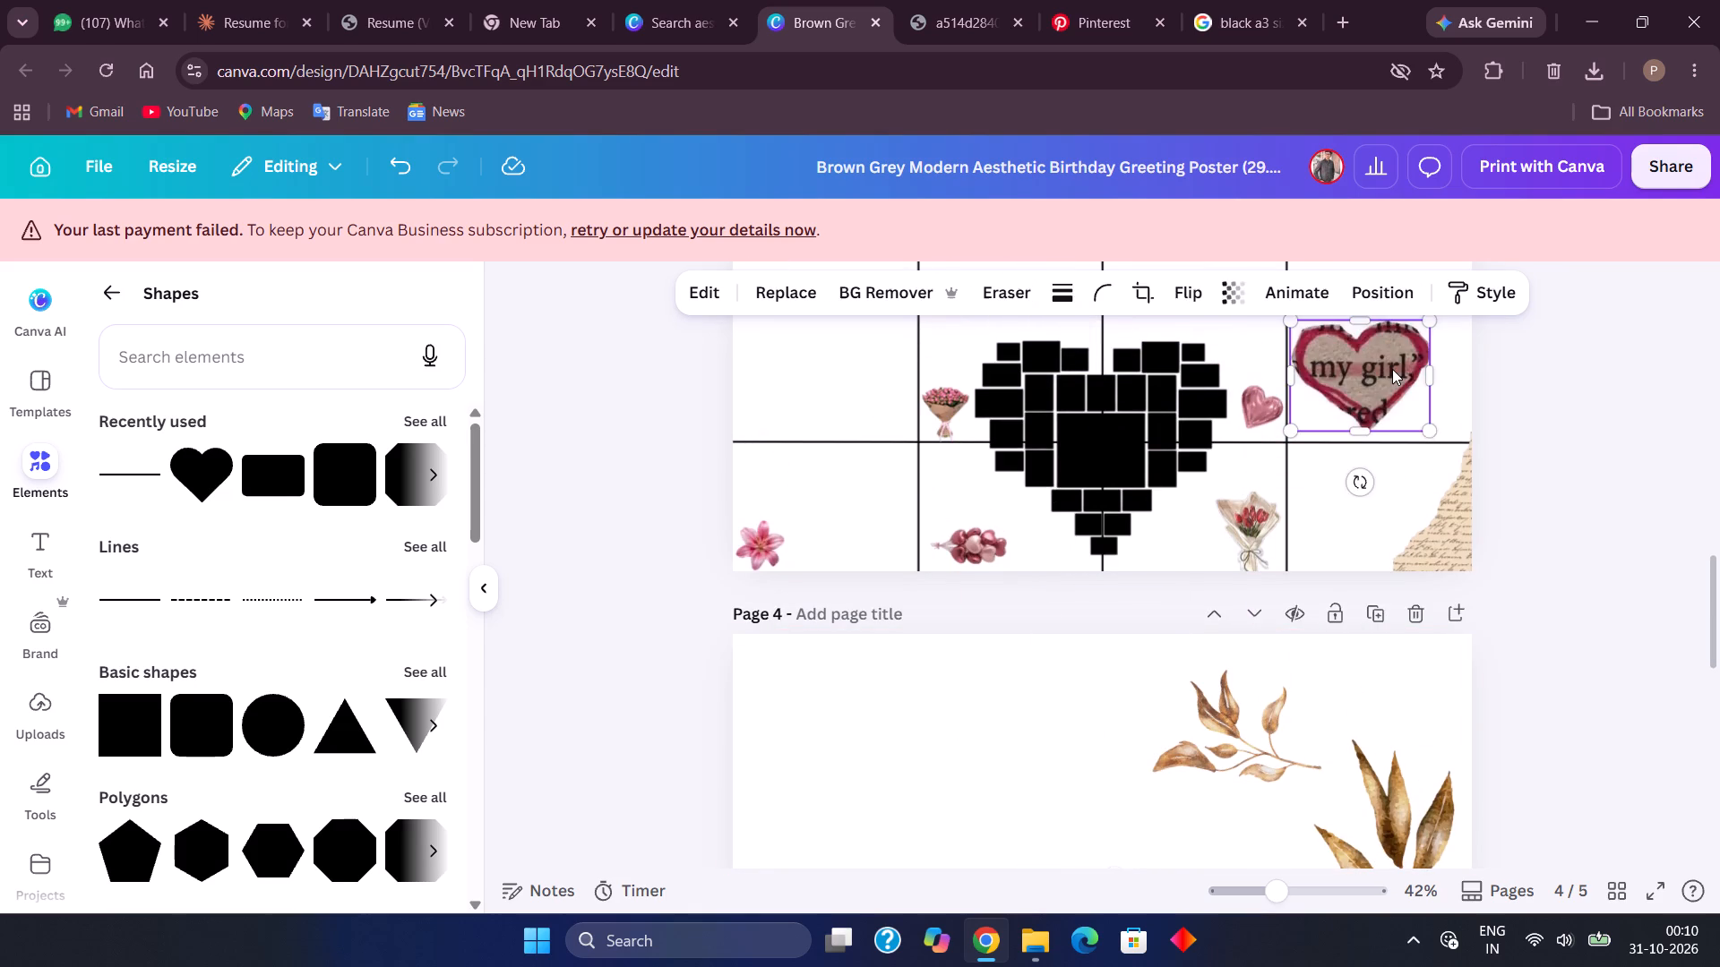
Shrink the "my girl" heart to about 30% and place it in the upper-left corner of the last column's third-row cell.
scroll(1392, 369, up, 2)
drag(1431, 623, 1345, 521)
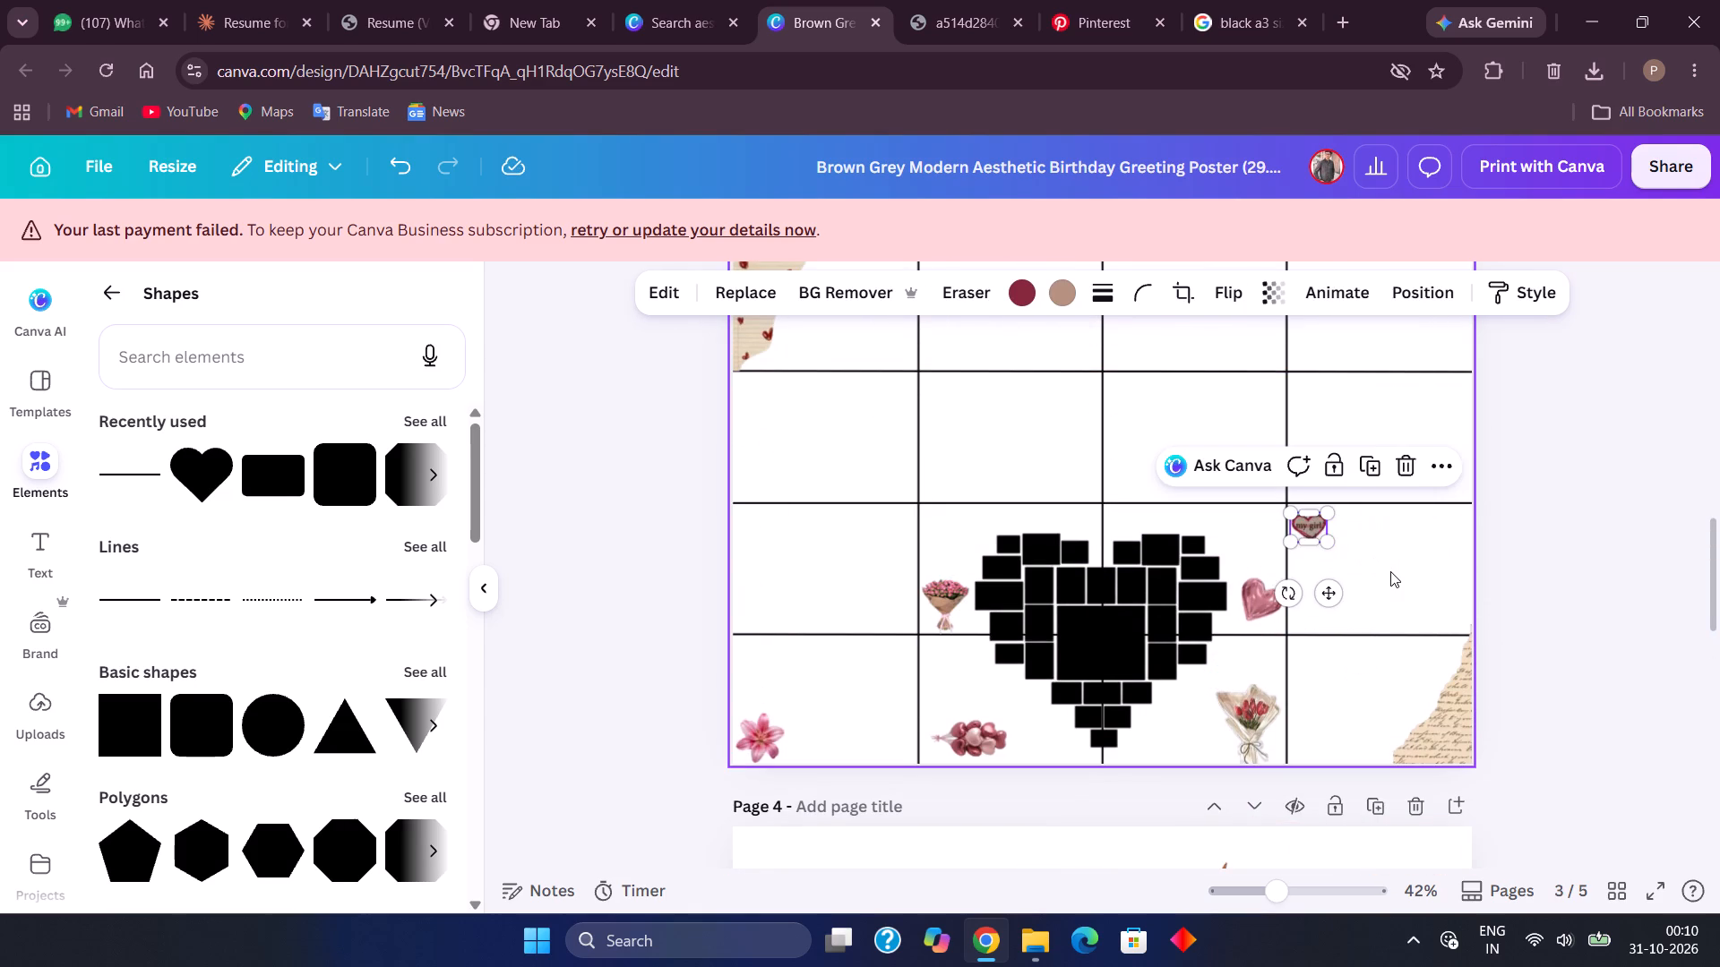
click(1390, 571)
scroll(1390, 571, left, 3)
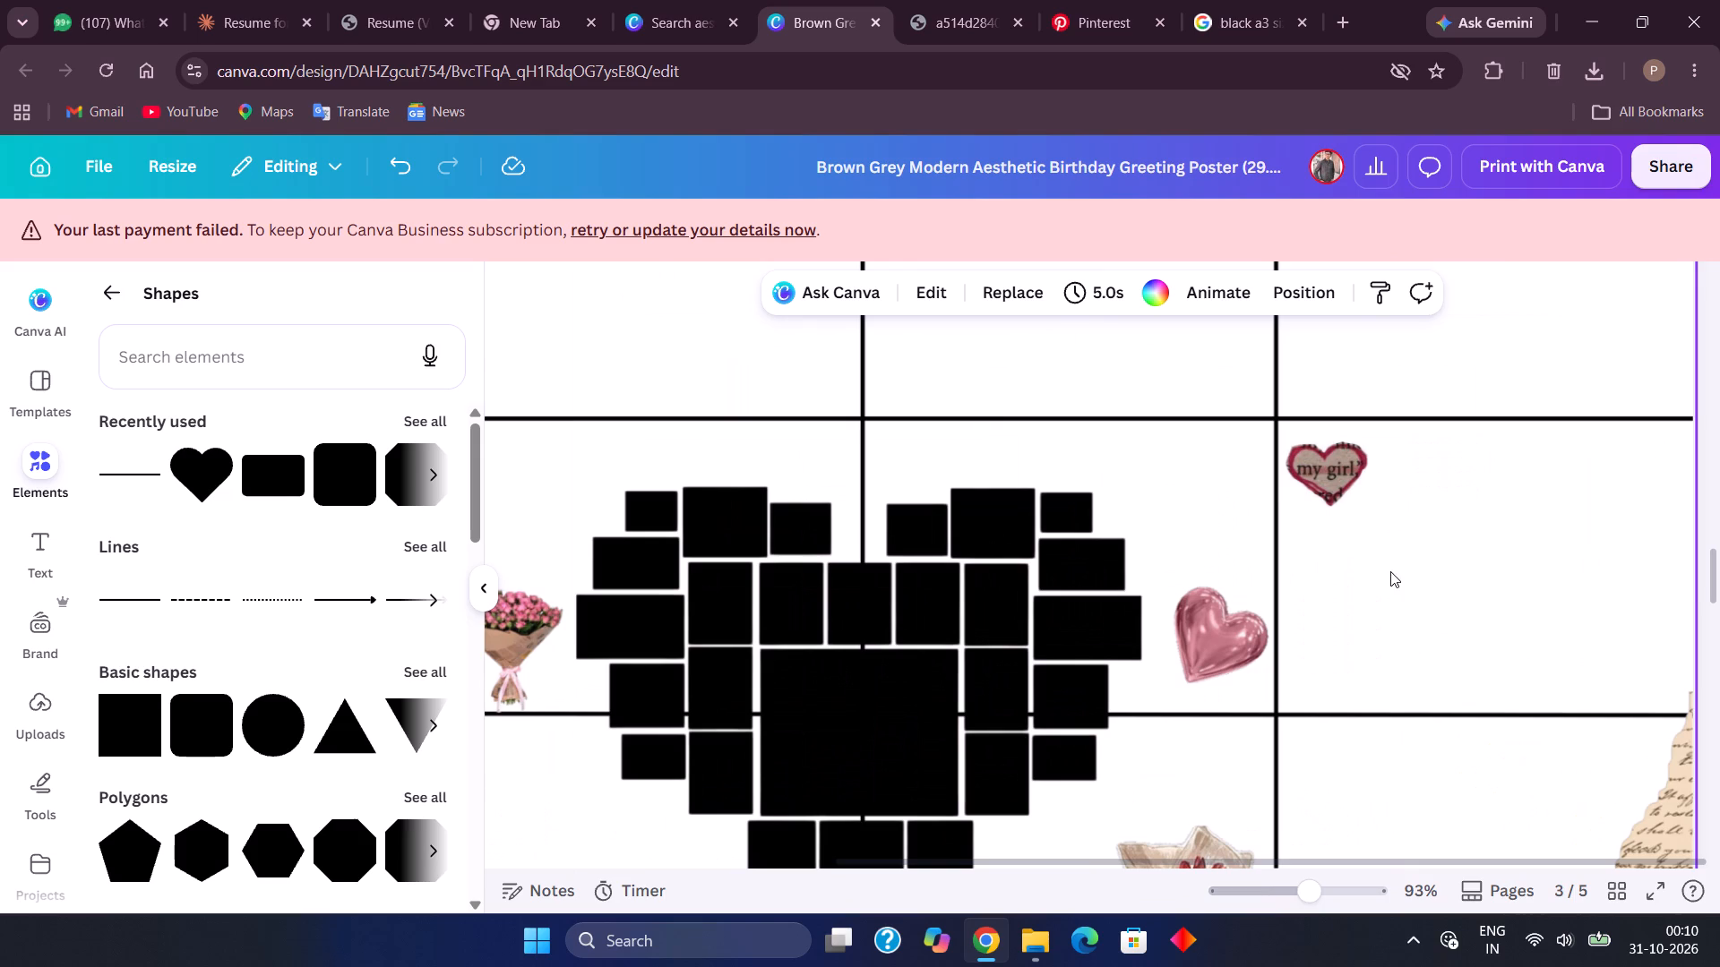
drag(1352, 480, 1355, 466)
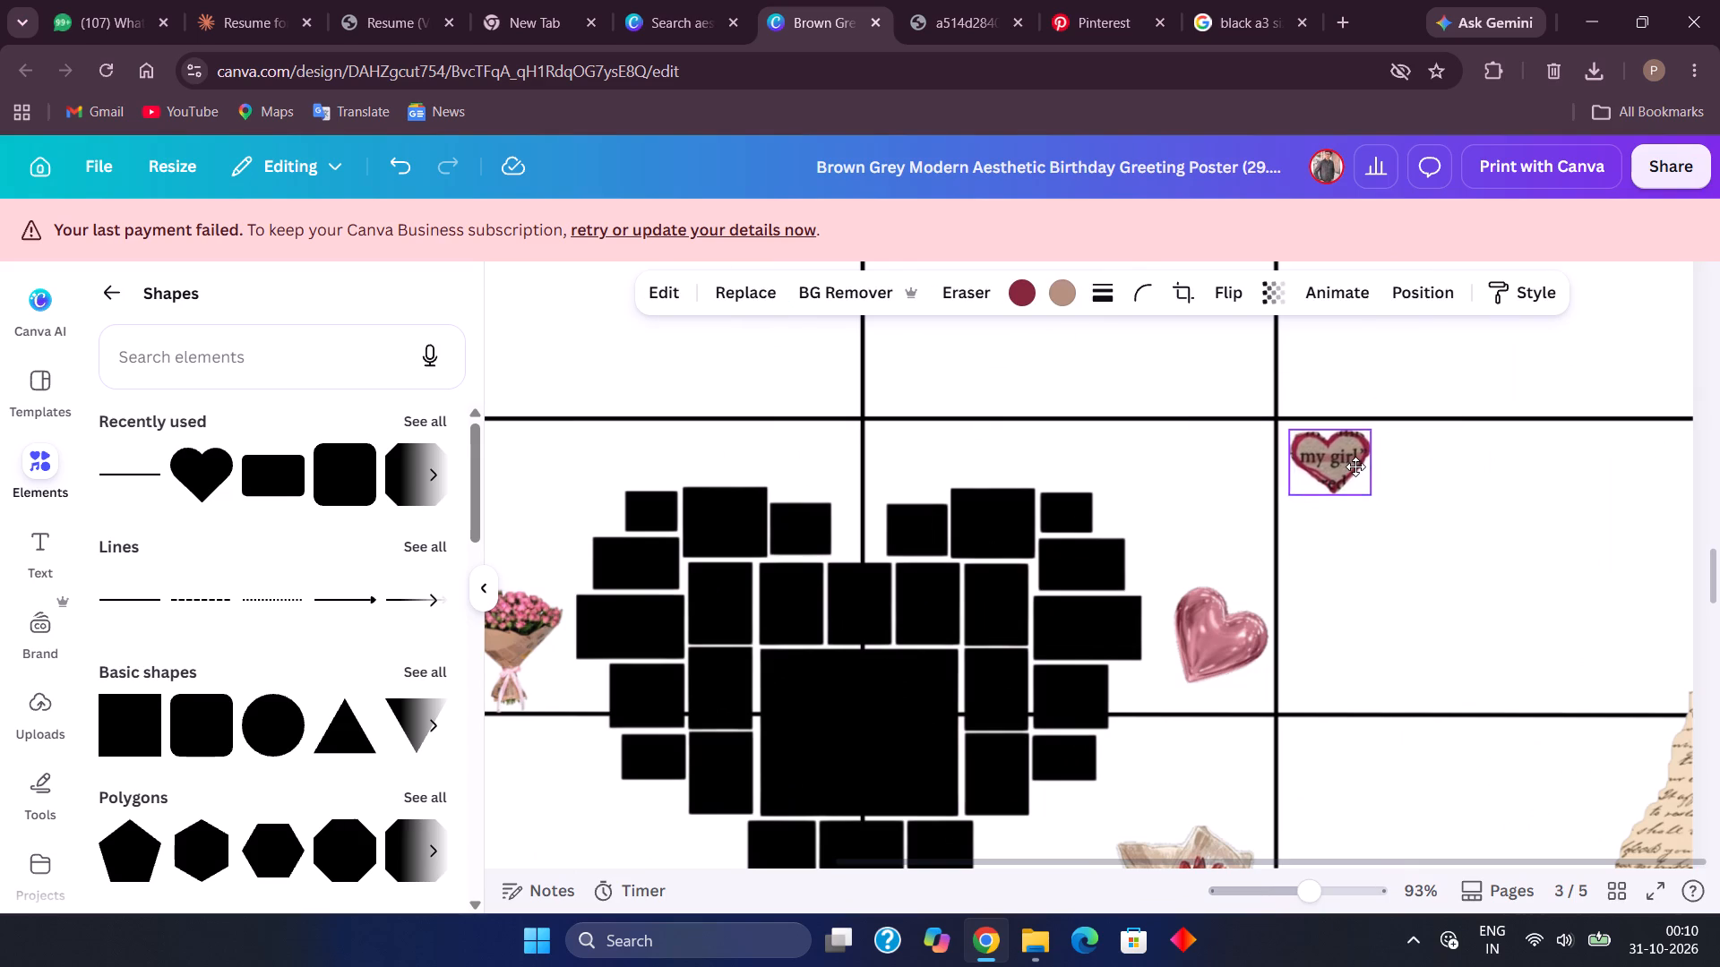
drag(1355, 466, 1354, 469)
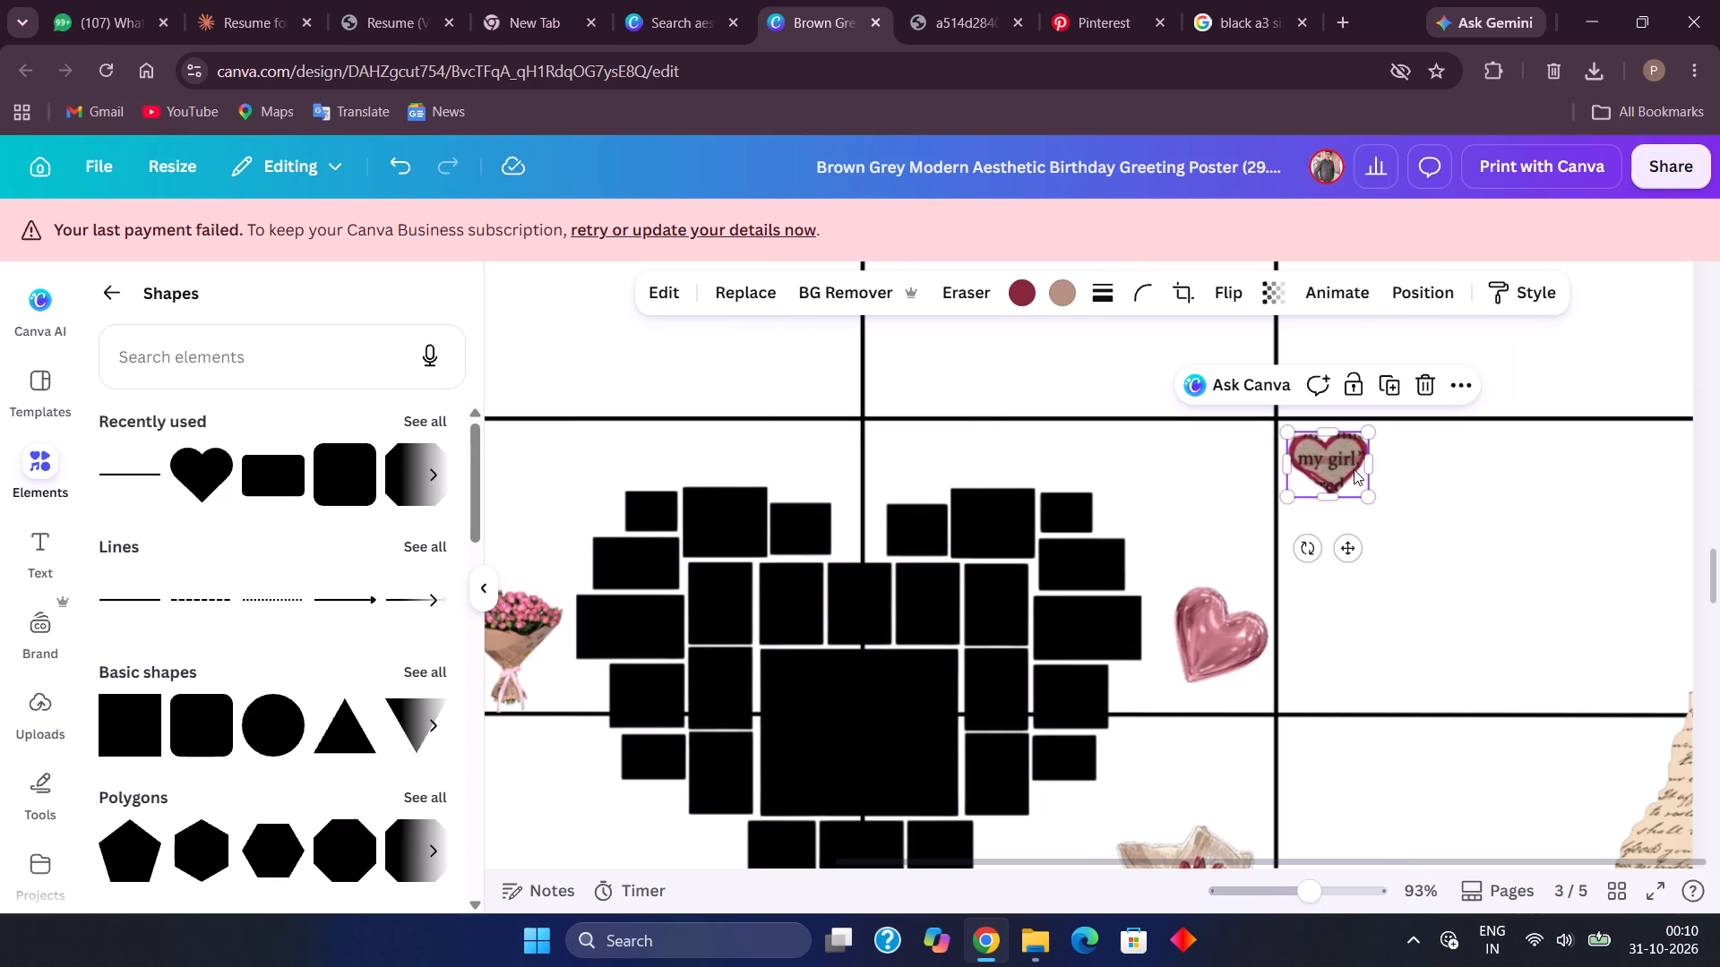
click(1466, 524)
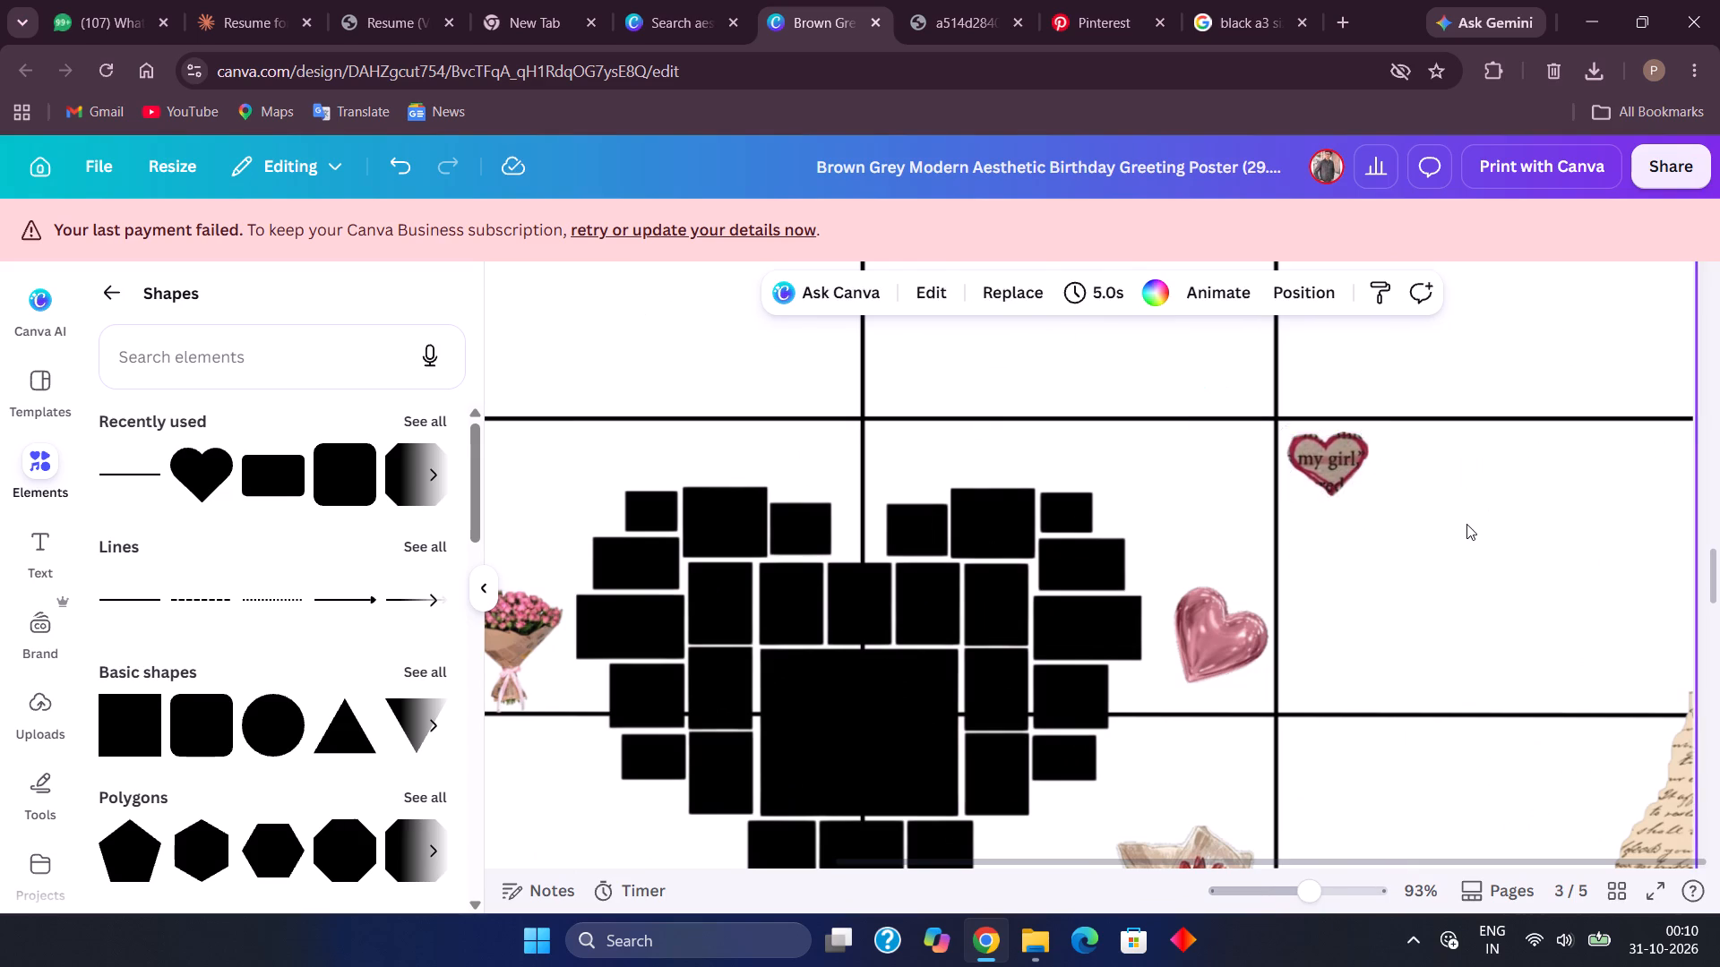
Move the pink ribbon bow from page 4 to page 3, onto the upper-left of the heart-shaped photo grid.
scroll(1466, 524, up, 2)
scroll(1466, 524, down, 2)
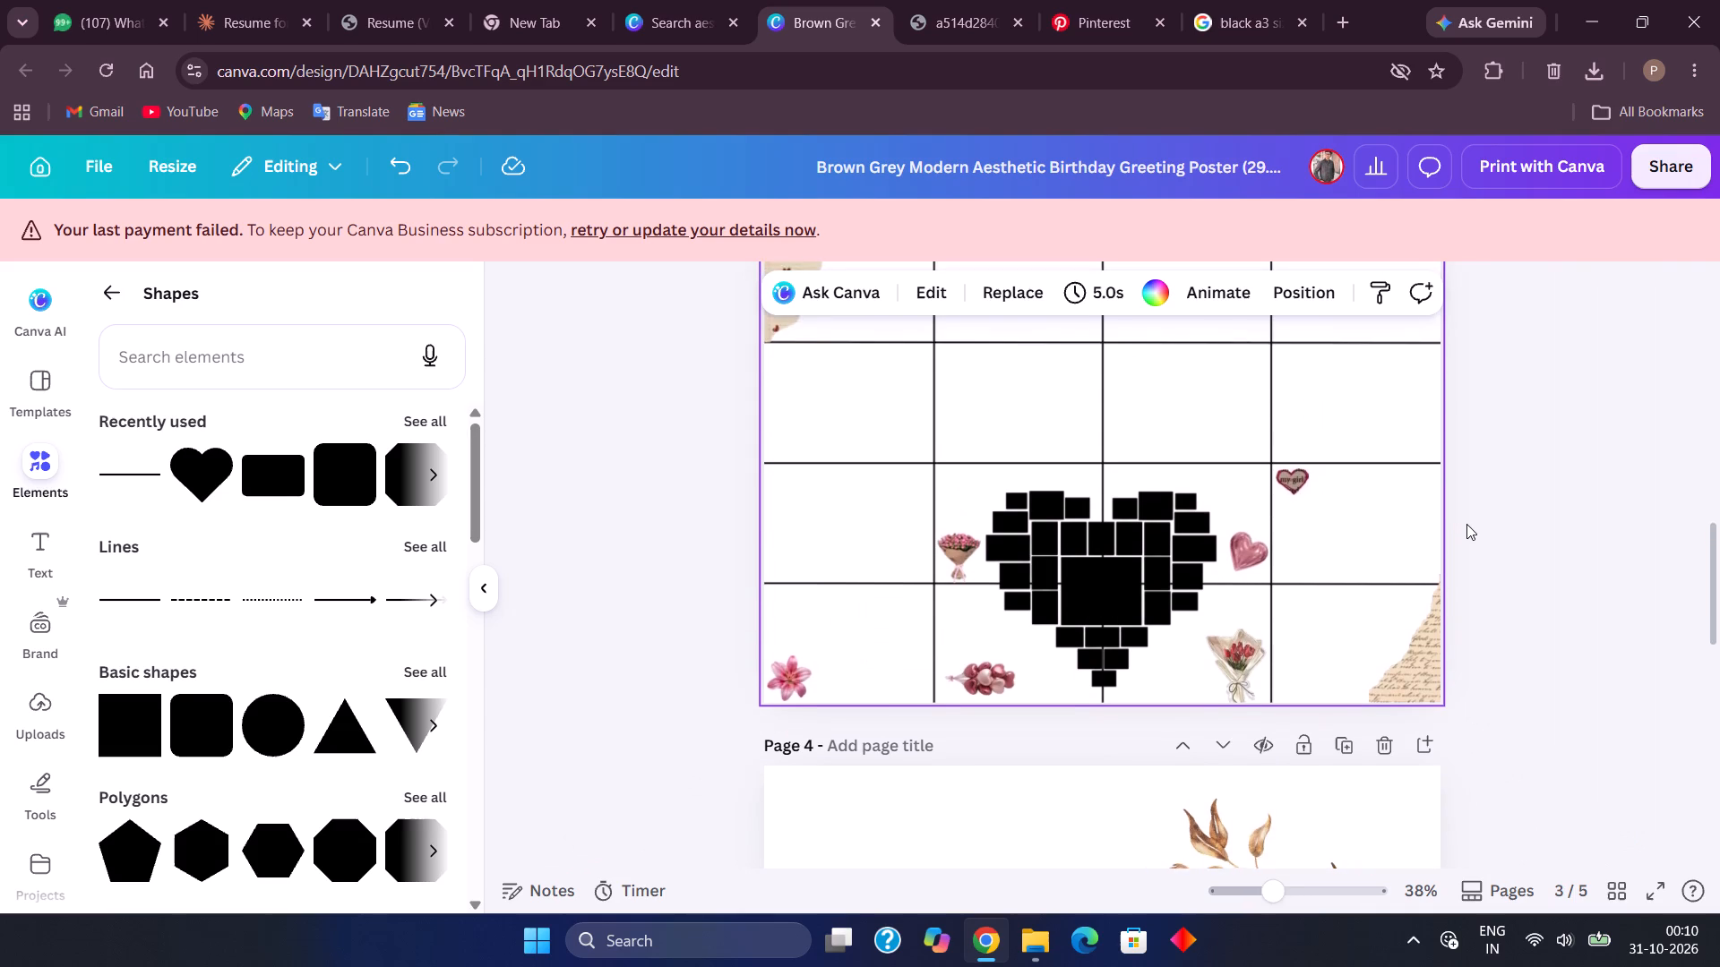
scroll(1466, 524, down, 3)
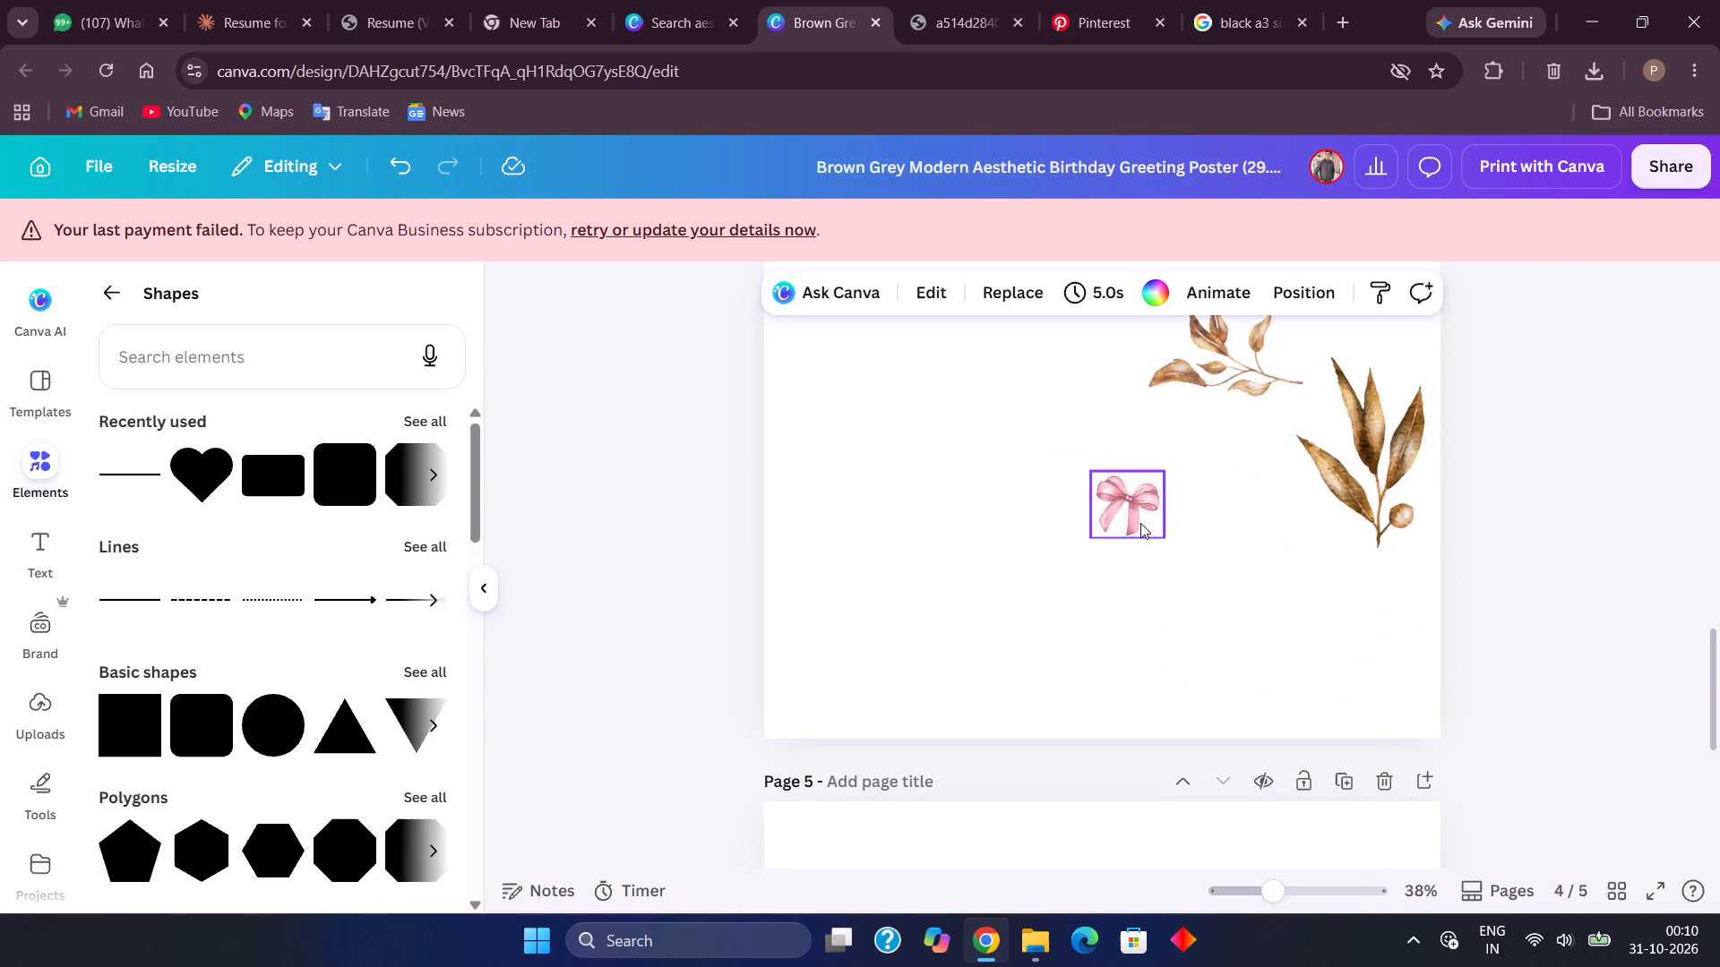
drag(1140, 523, 1166, 373)
scroll(1166, 373, up, 3)
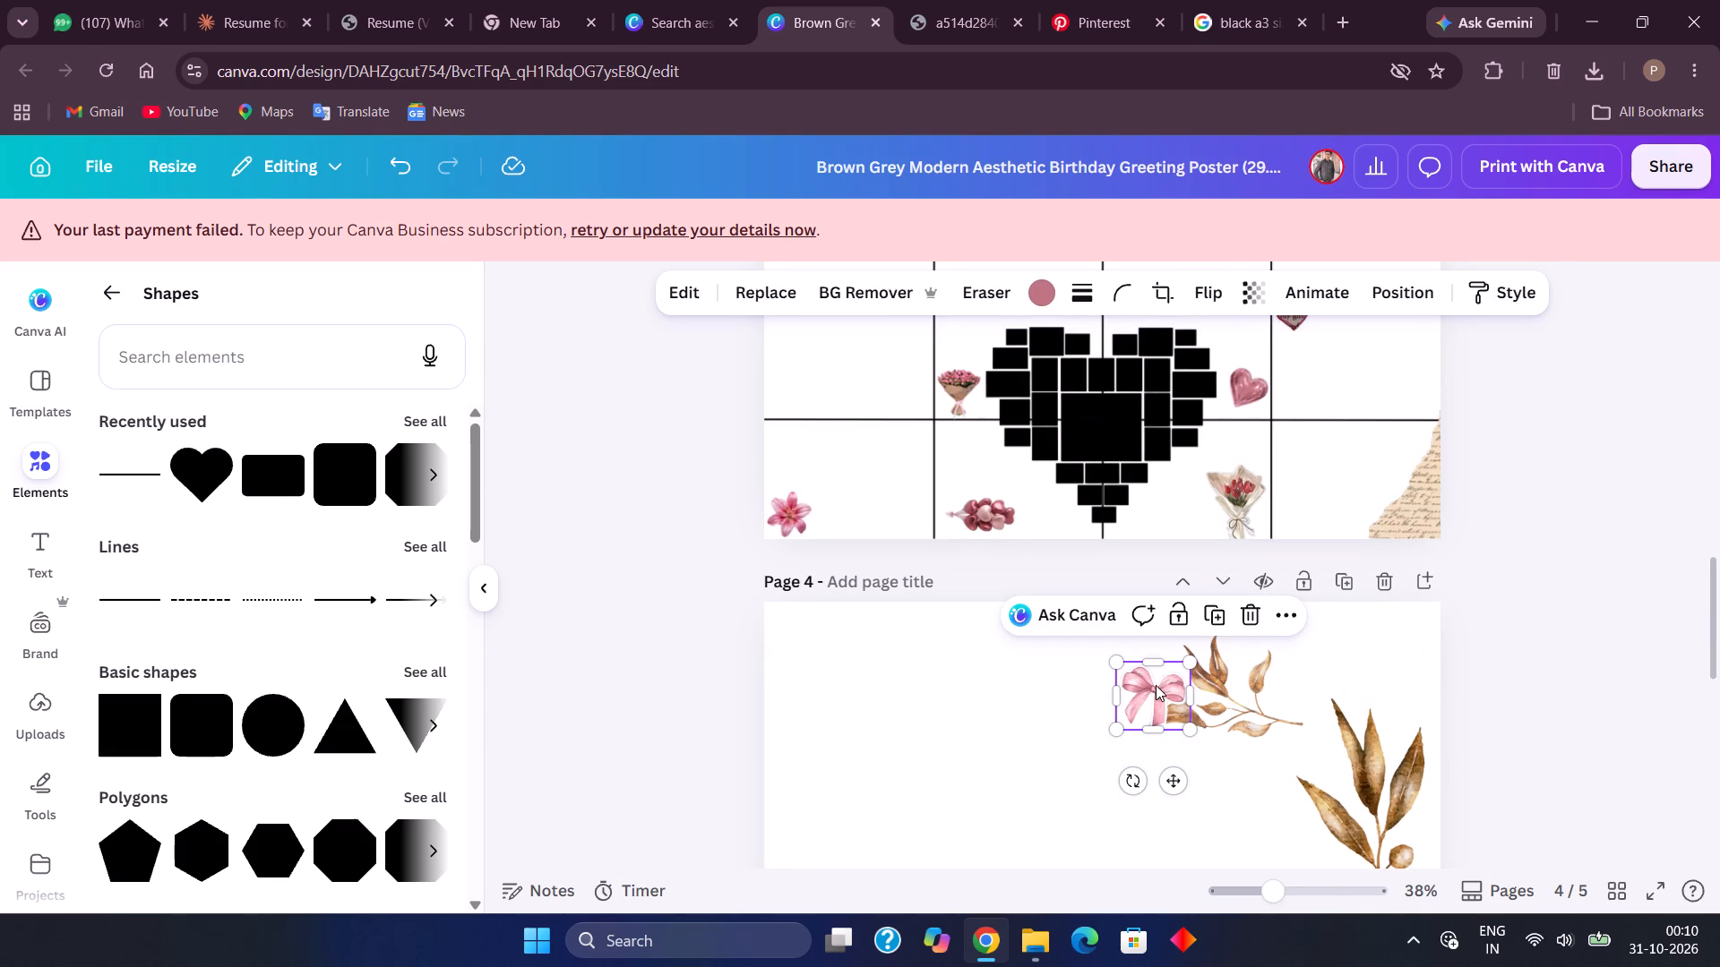
drag(1156, 686, 1039, 345)
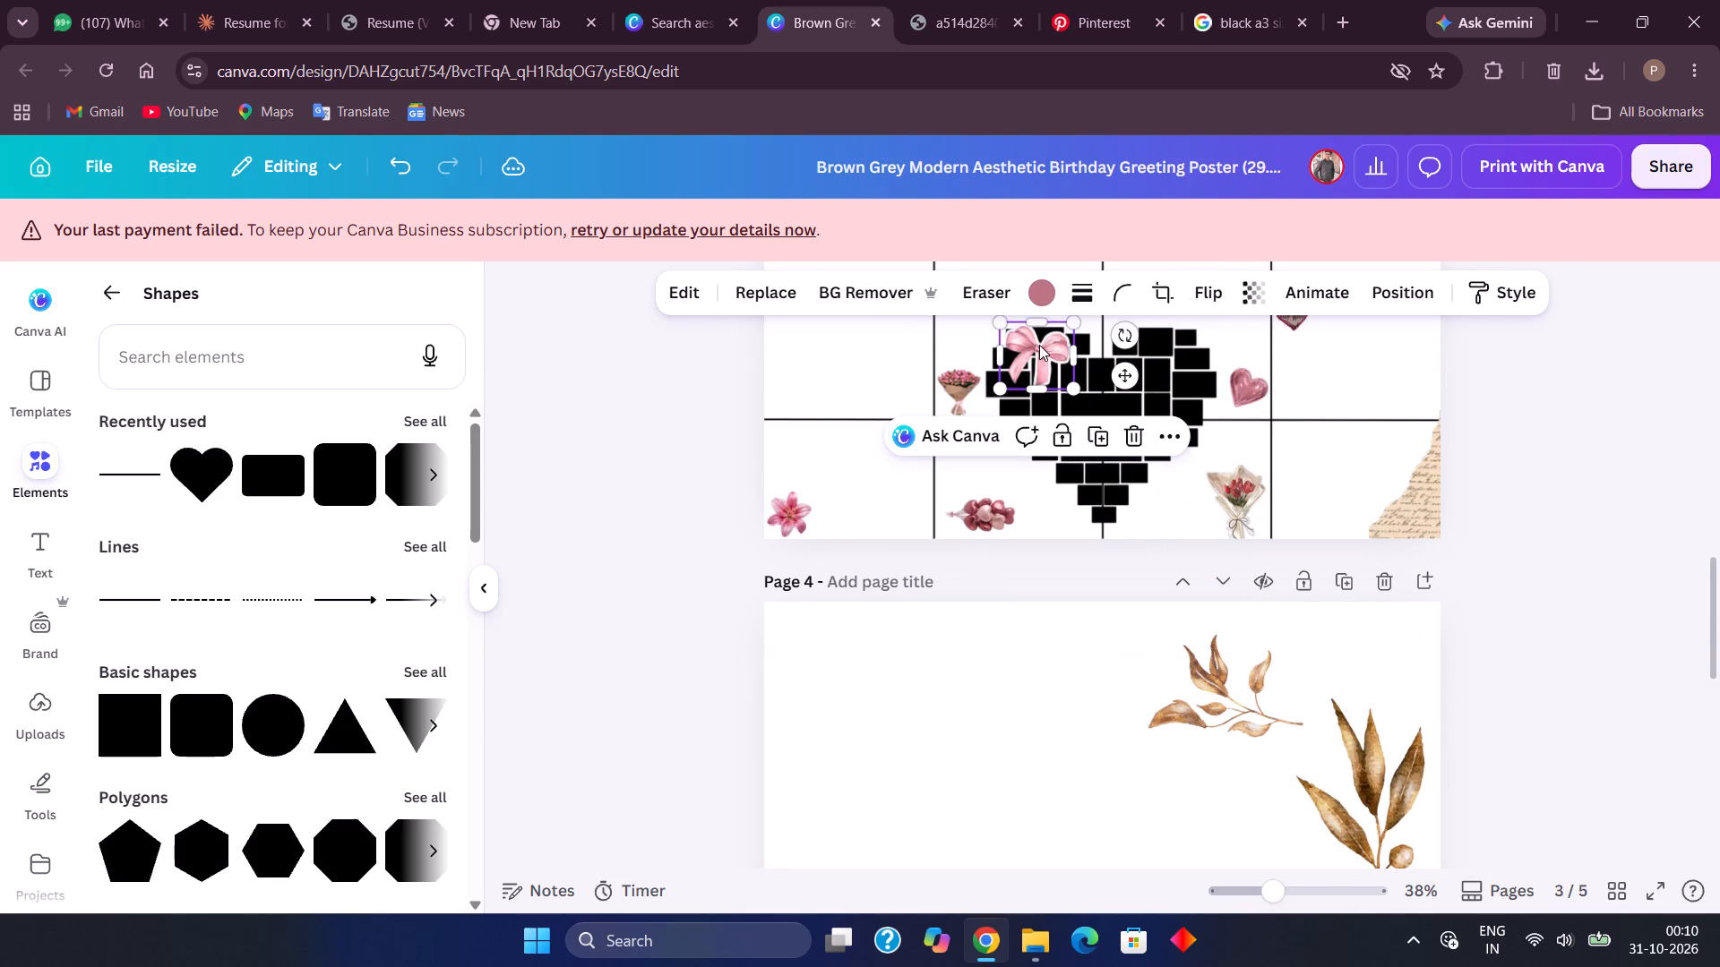
Shrink the pink ribbon bow to less than half its size and place it at the upper-left corner of the photo grid.
drag(1077, 387, 1027, 344)
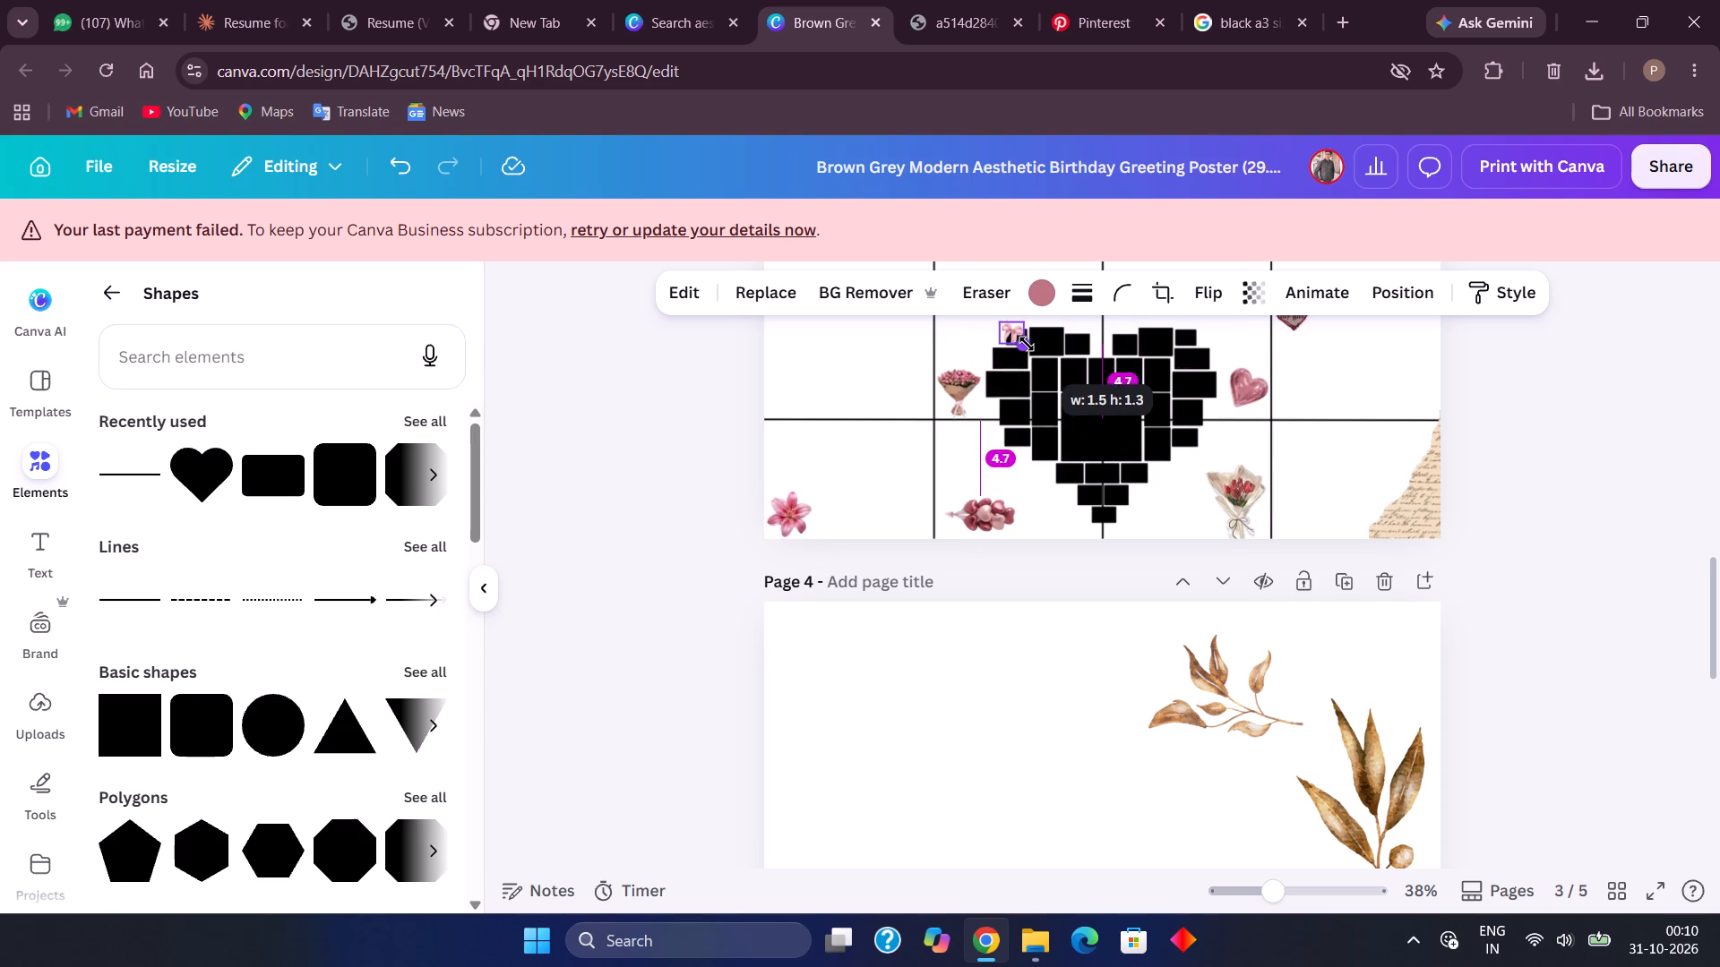
drag(1027, 344, 1039, 361)
drag(1021, 346, 1006, 341)
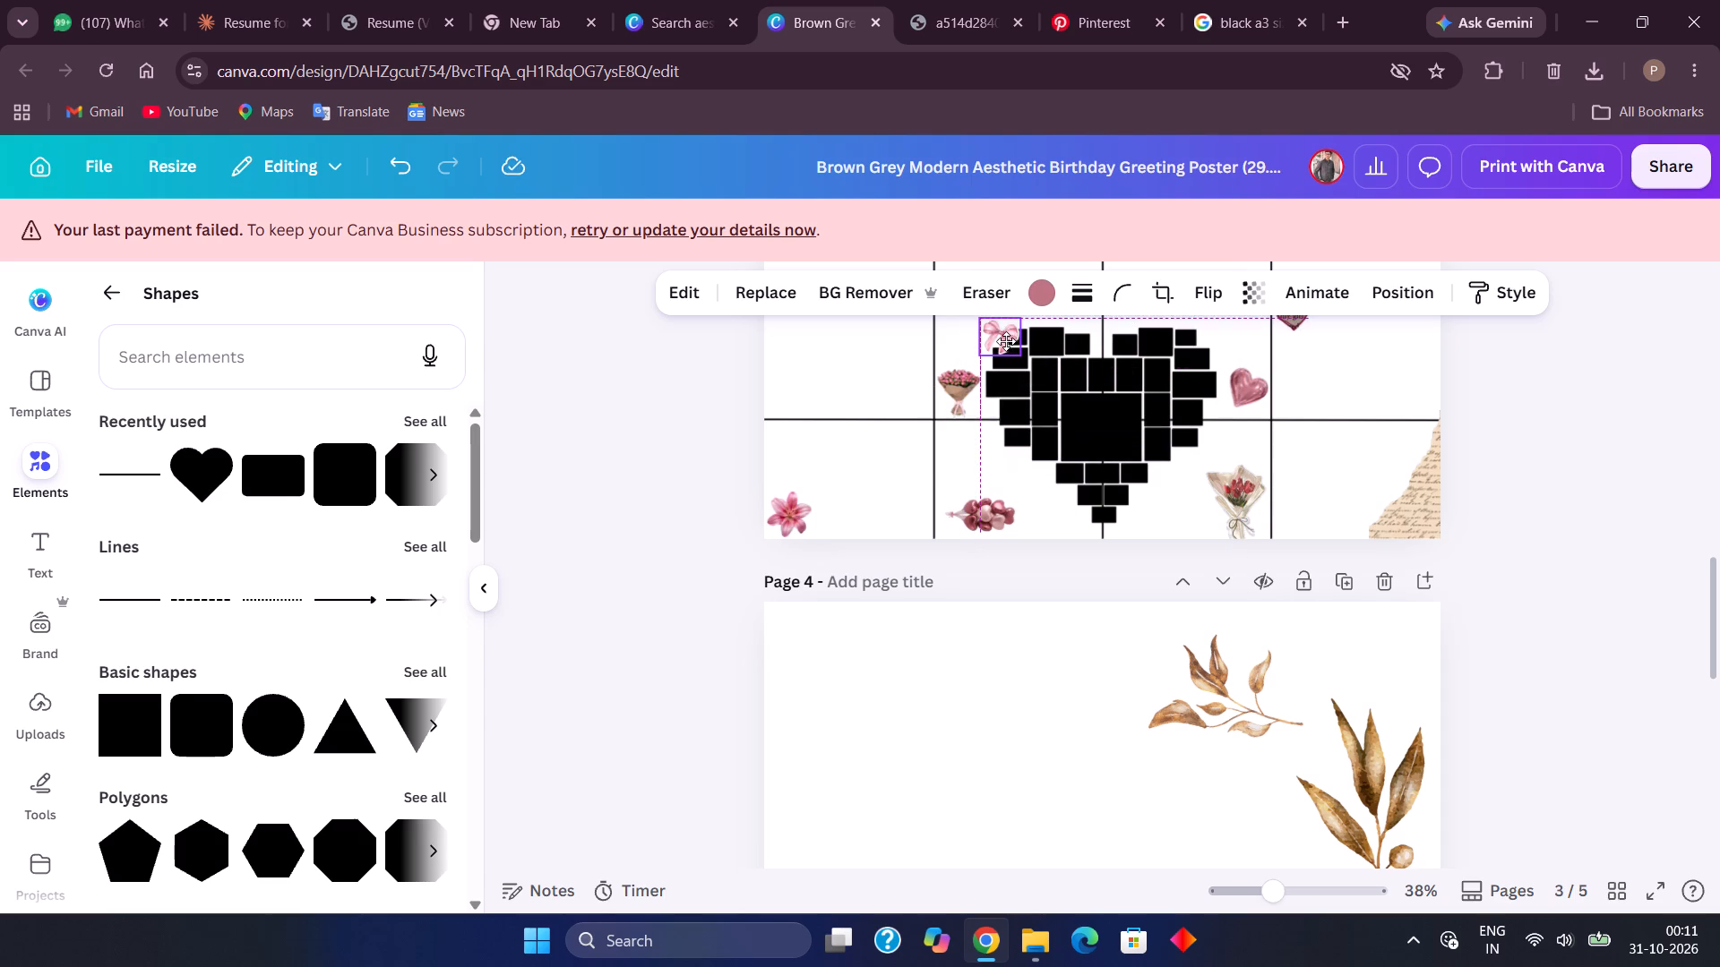
drag(1006, 341, 1010, 345)
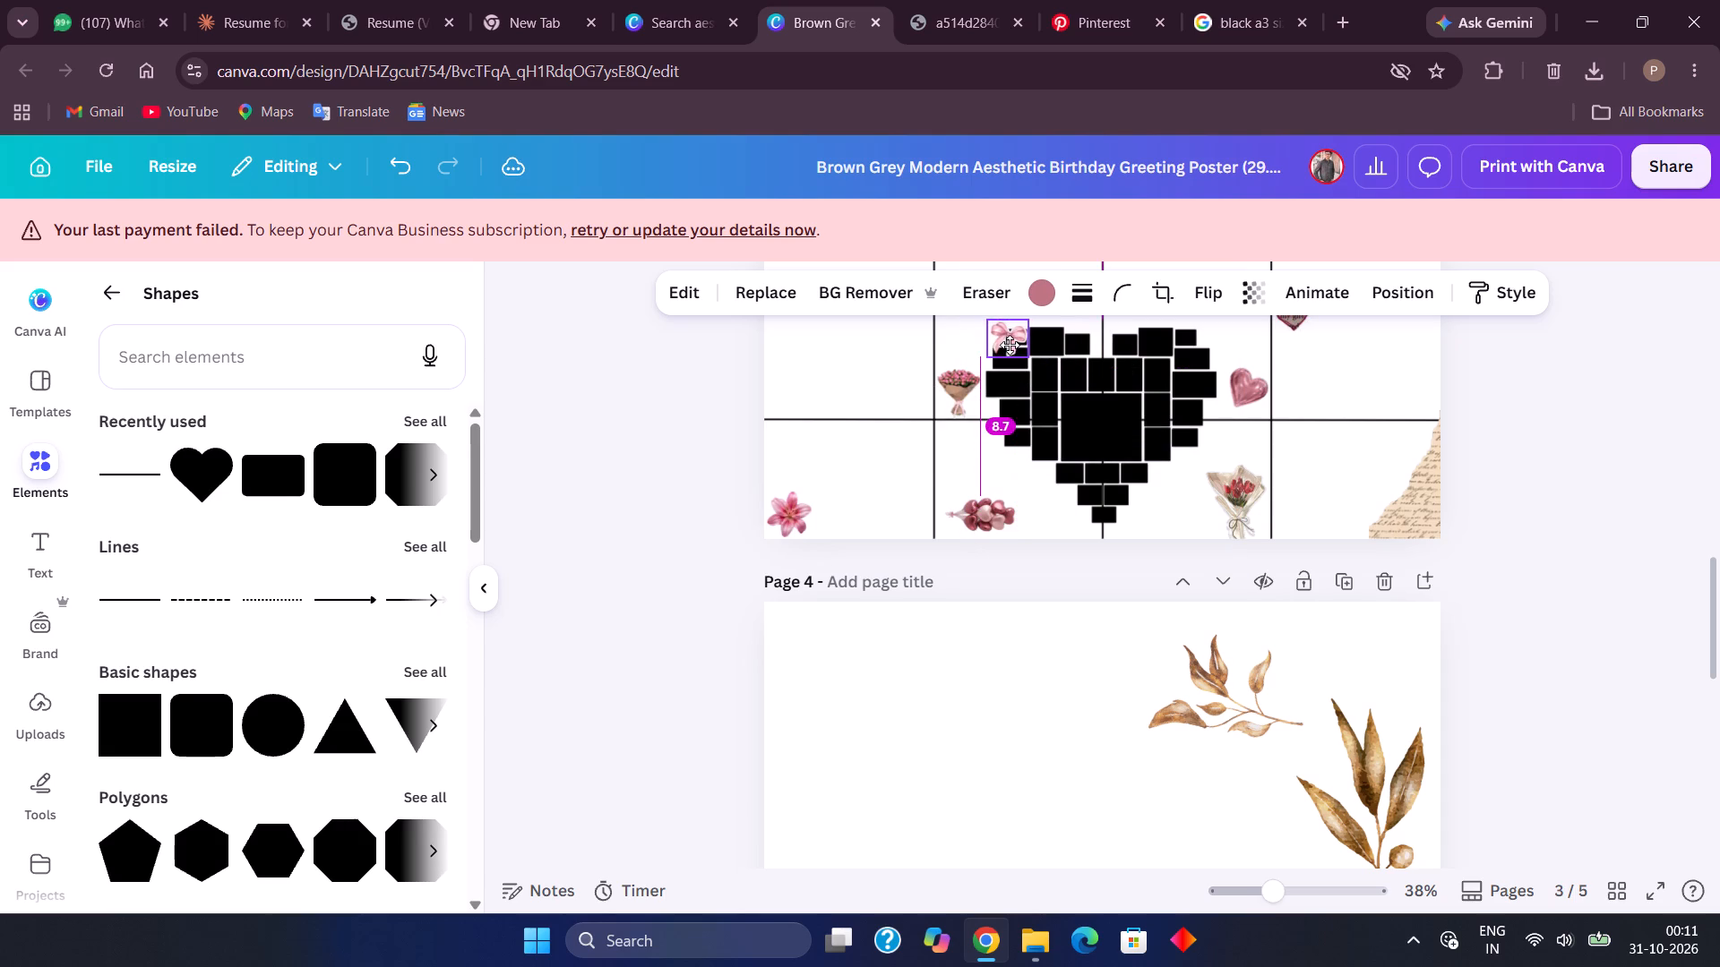
drag(1010, 345, 1010, 348)
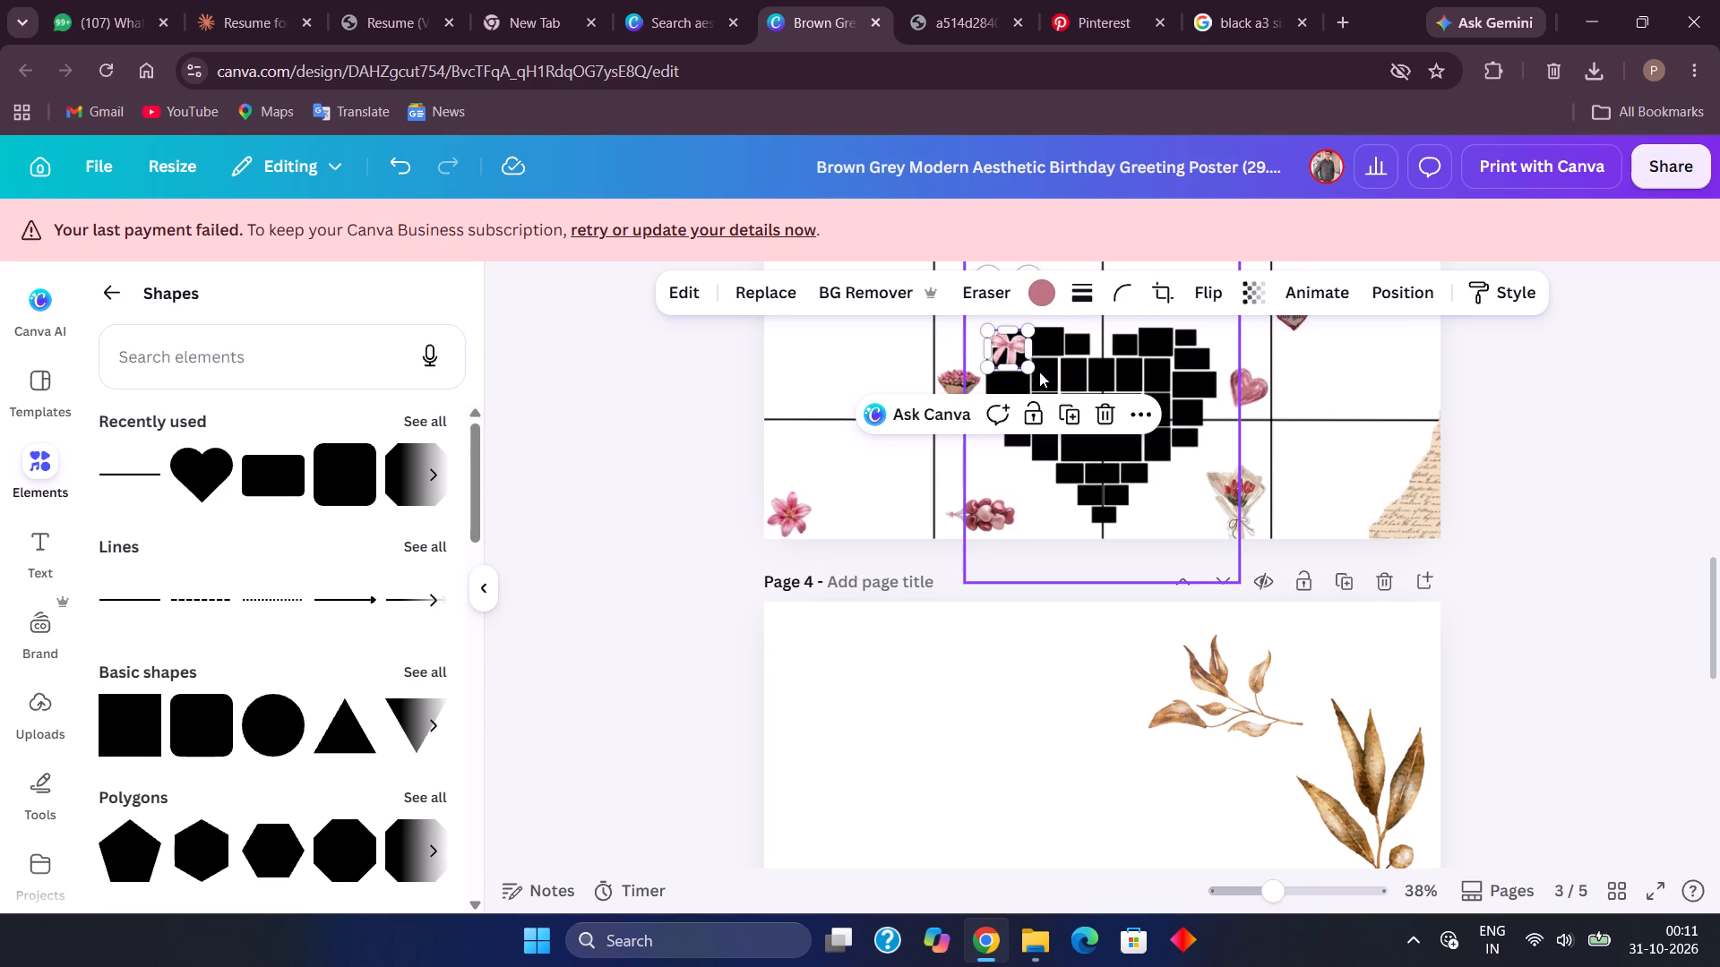
scroll(1039, 372, up, 2)
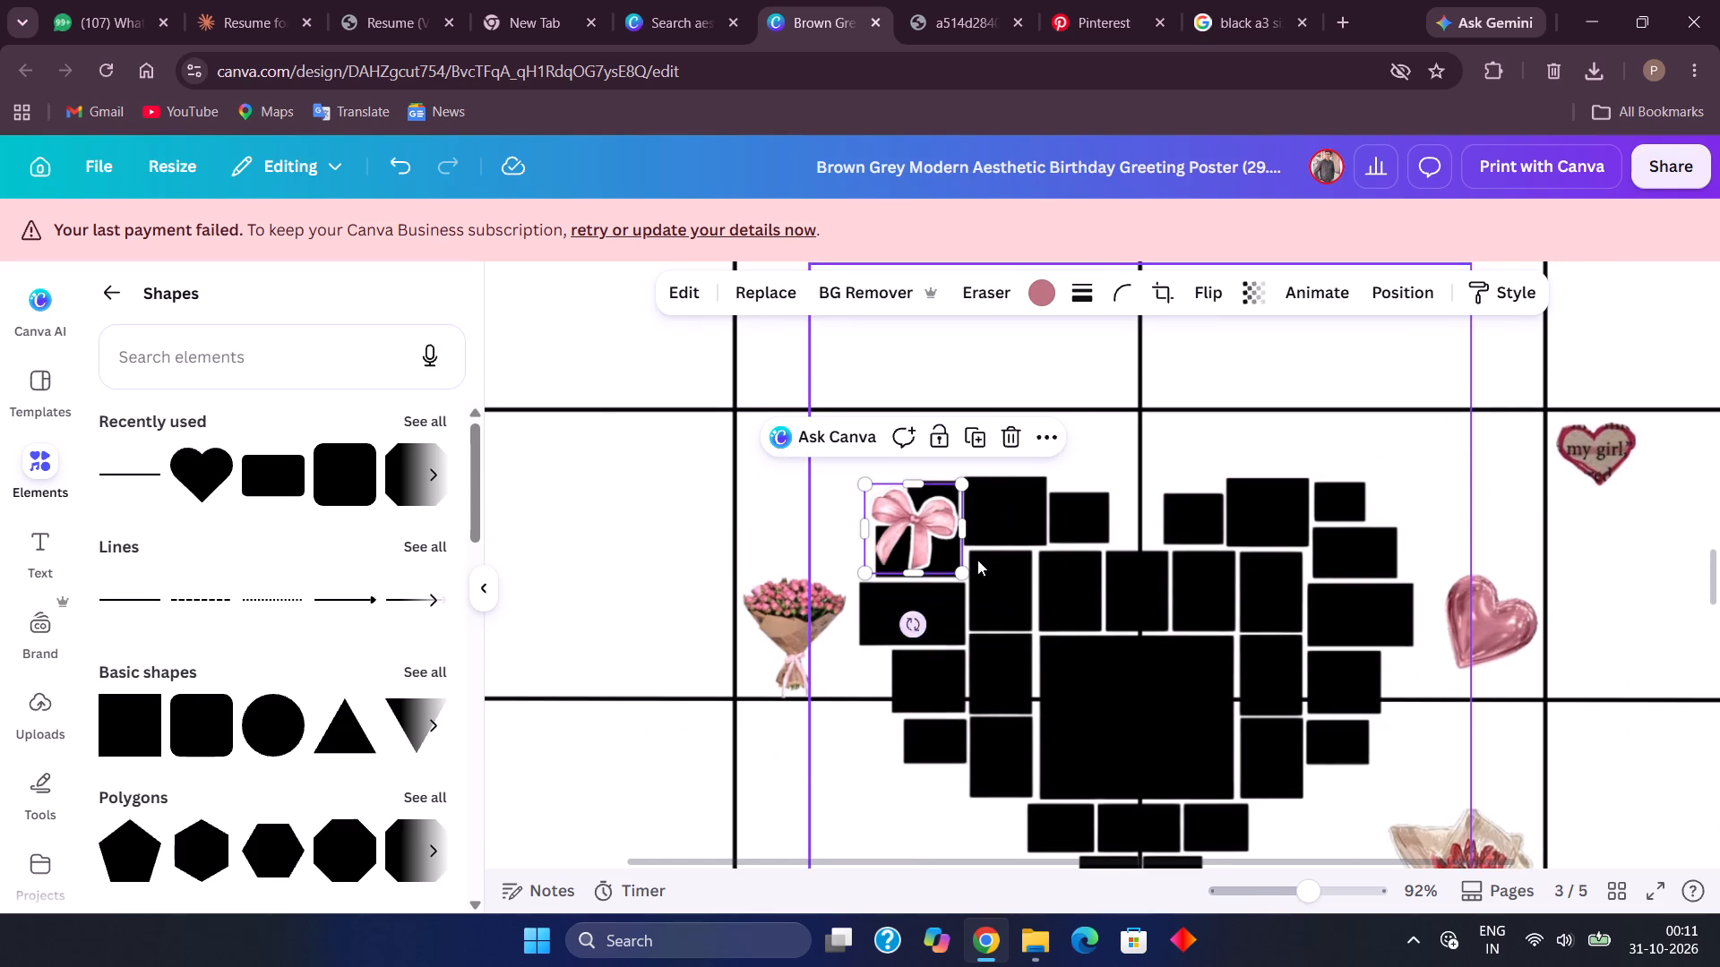
drag(962, 571, 943, 554)
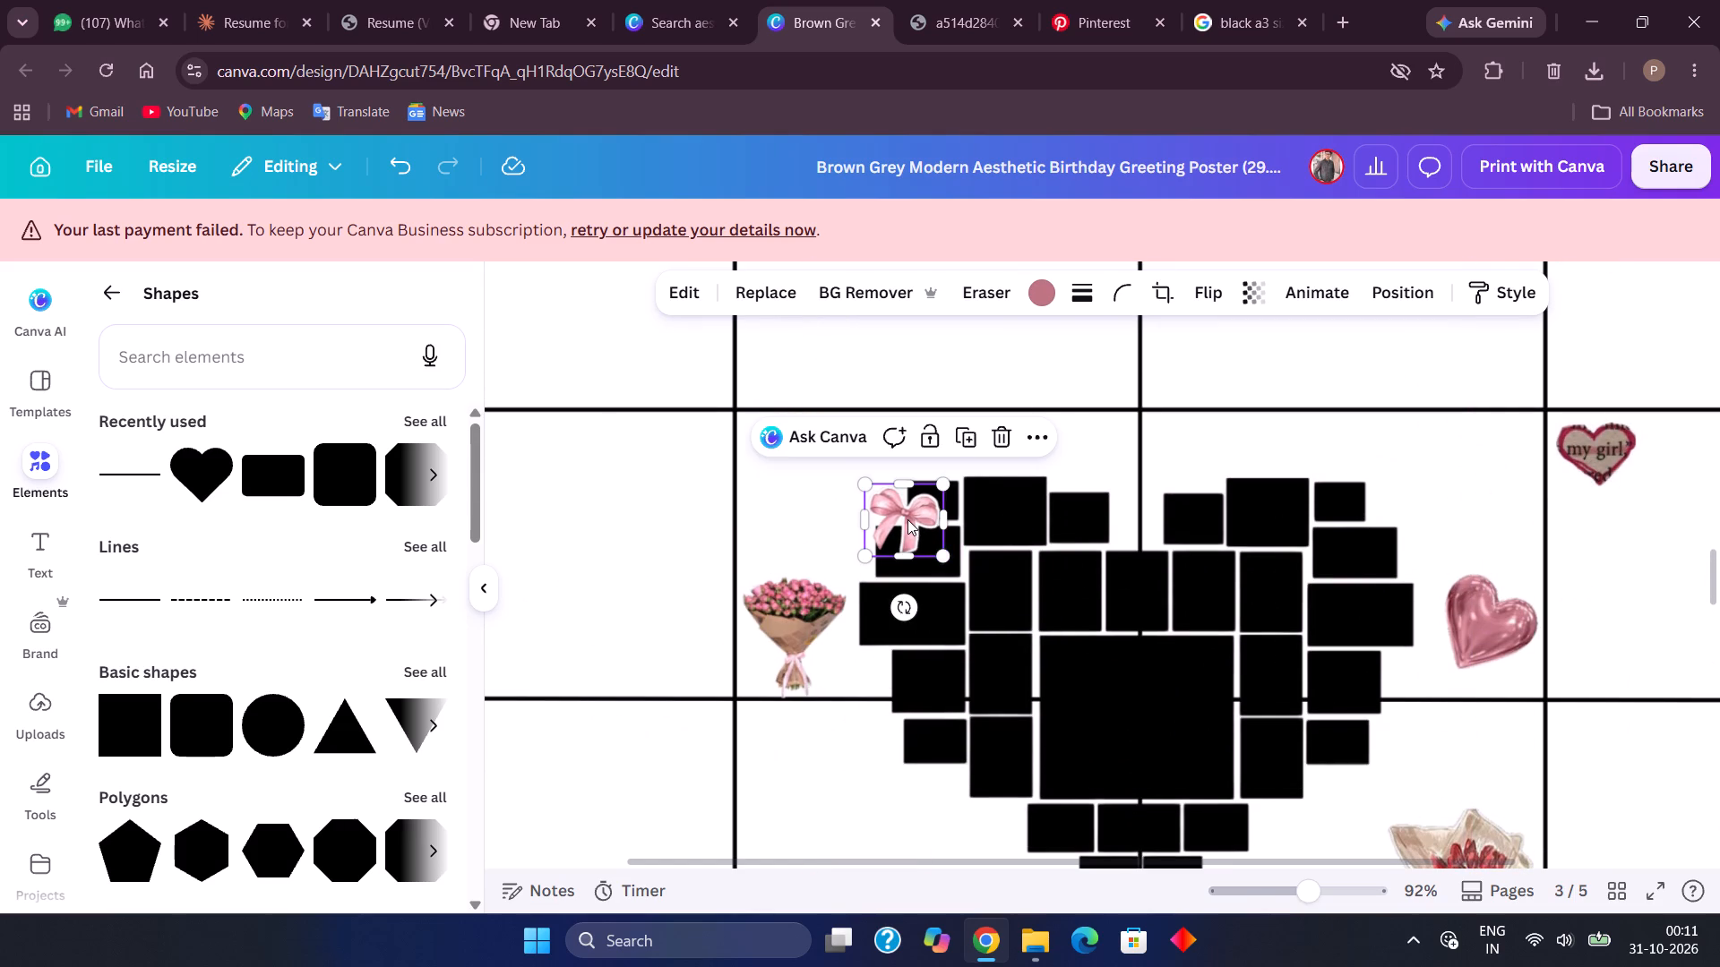
click(907, 519)
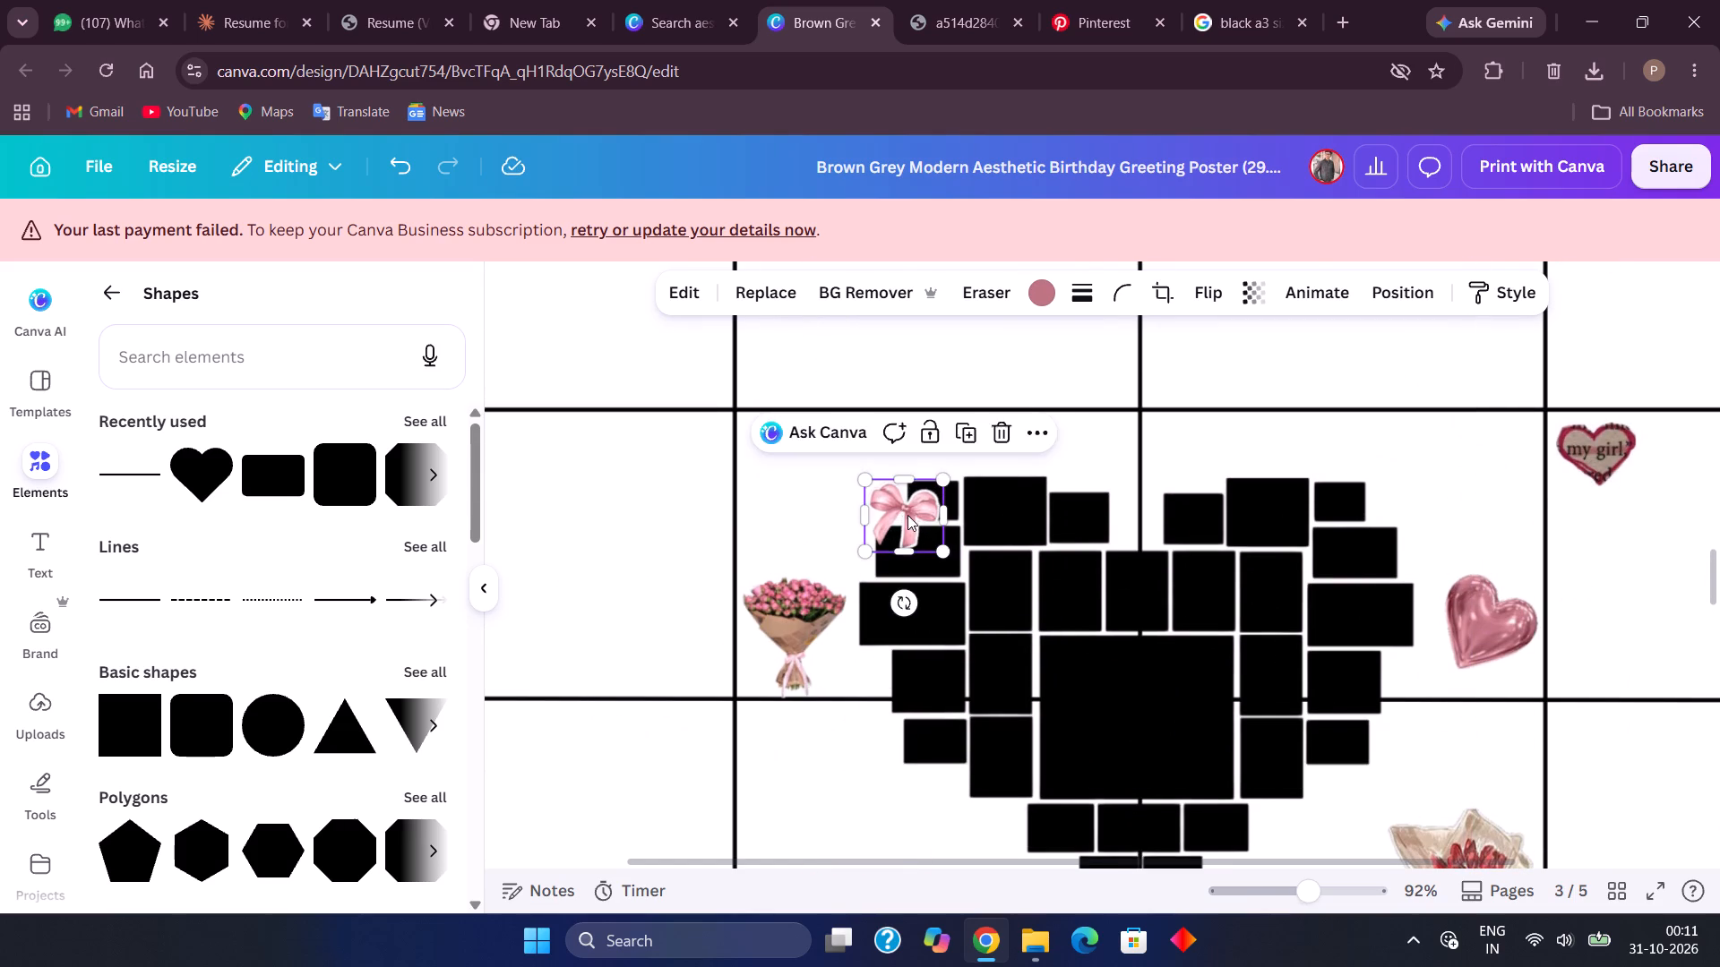
click(788, 498)
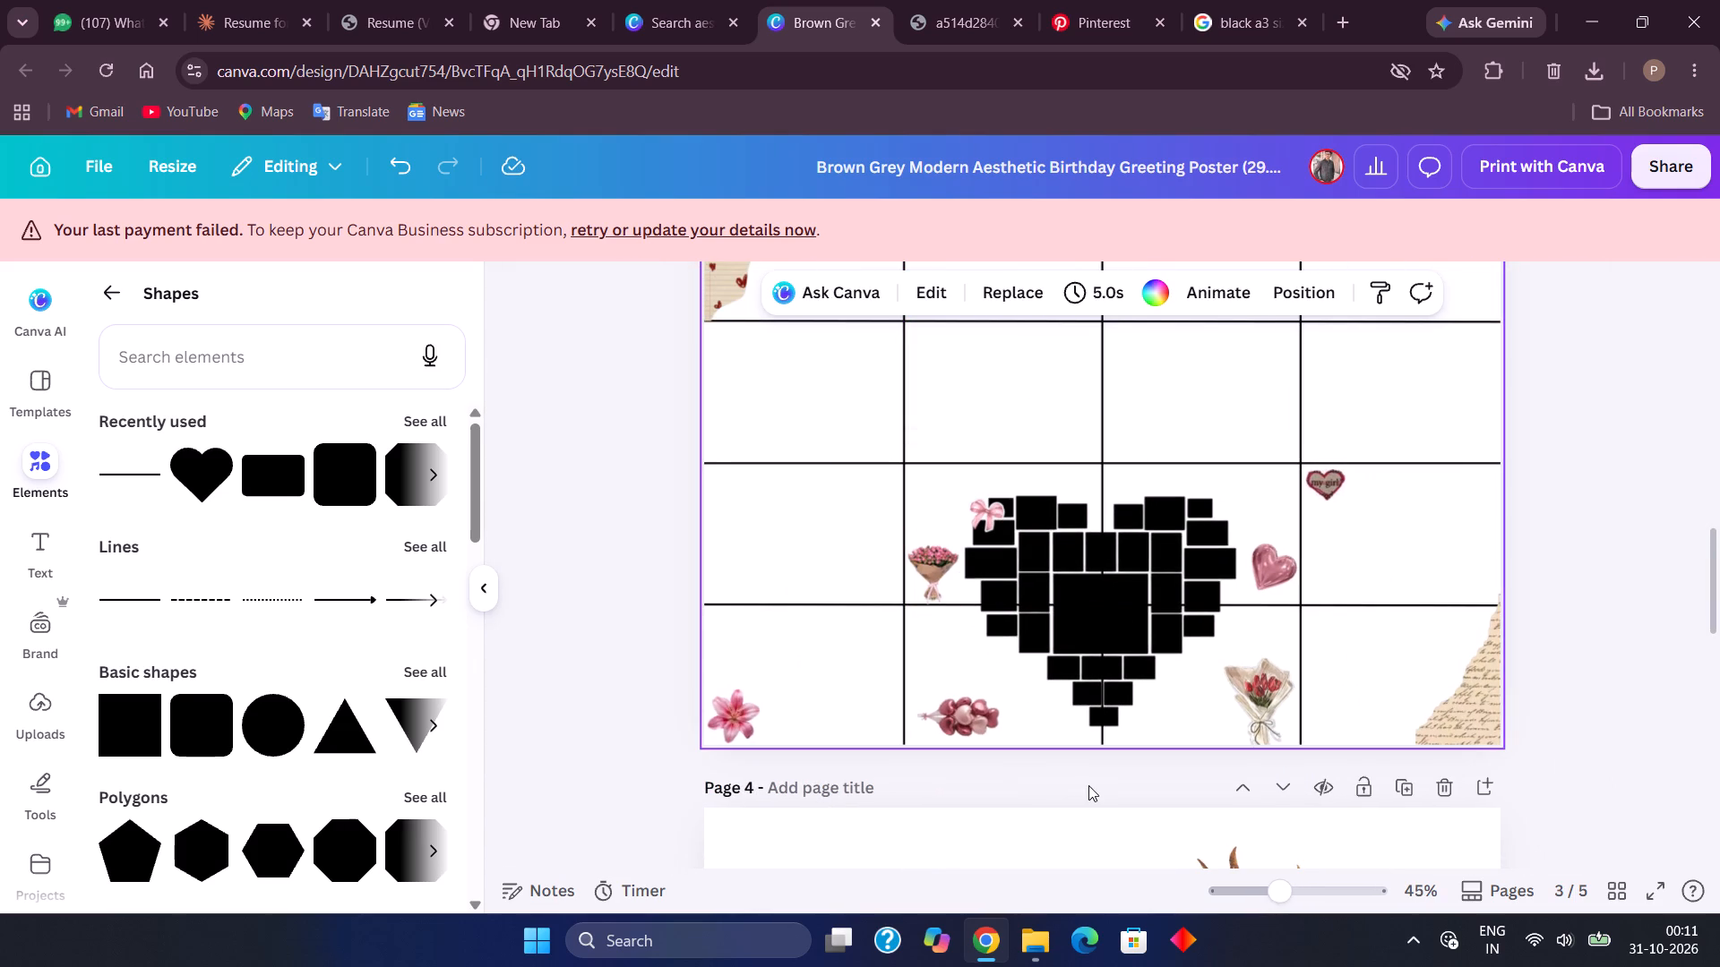
Move the pink ribbon bow across to the upper-right corner of the heart-shaped photo grid.
drag(998, 513, 1235, 517)
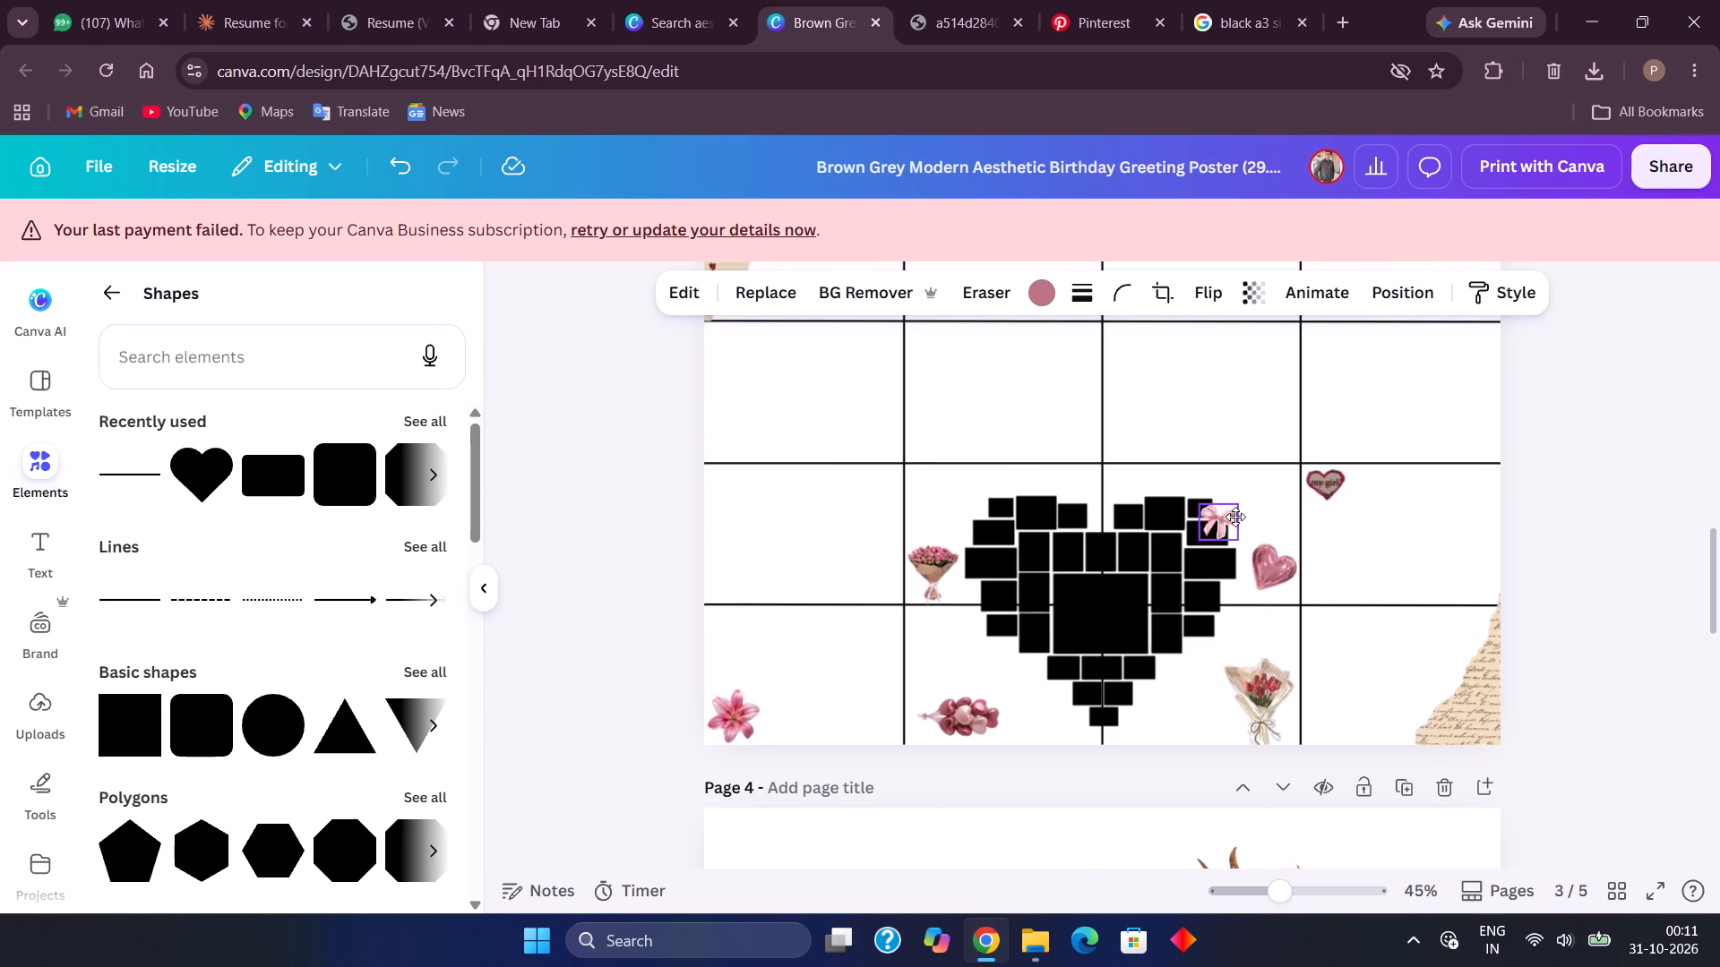
drag(1235, 517, 1236, 518)
click(1375, 534)
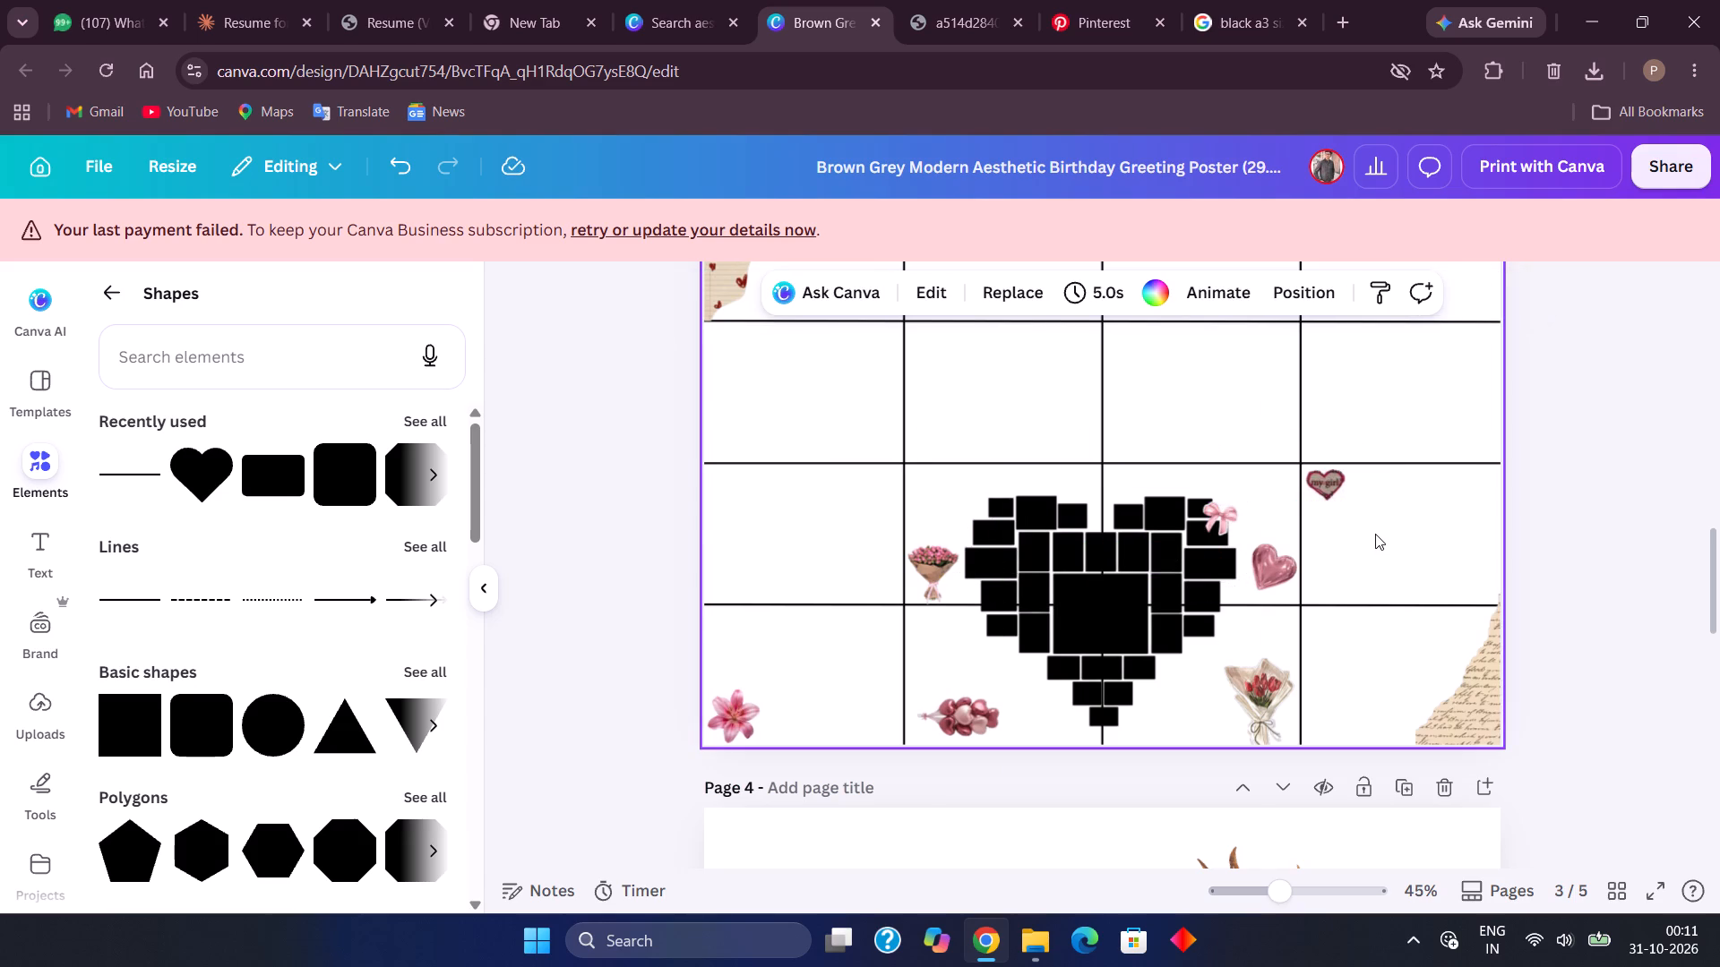
Shrink the pink foil heart to about 80% and place it right of the photo grid, just above the lowest horizontal guide line.
click(1280, 564)
drag(1245, 595, 1249, 592)
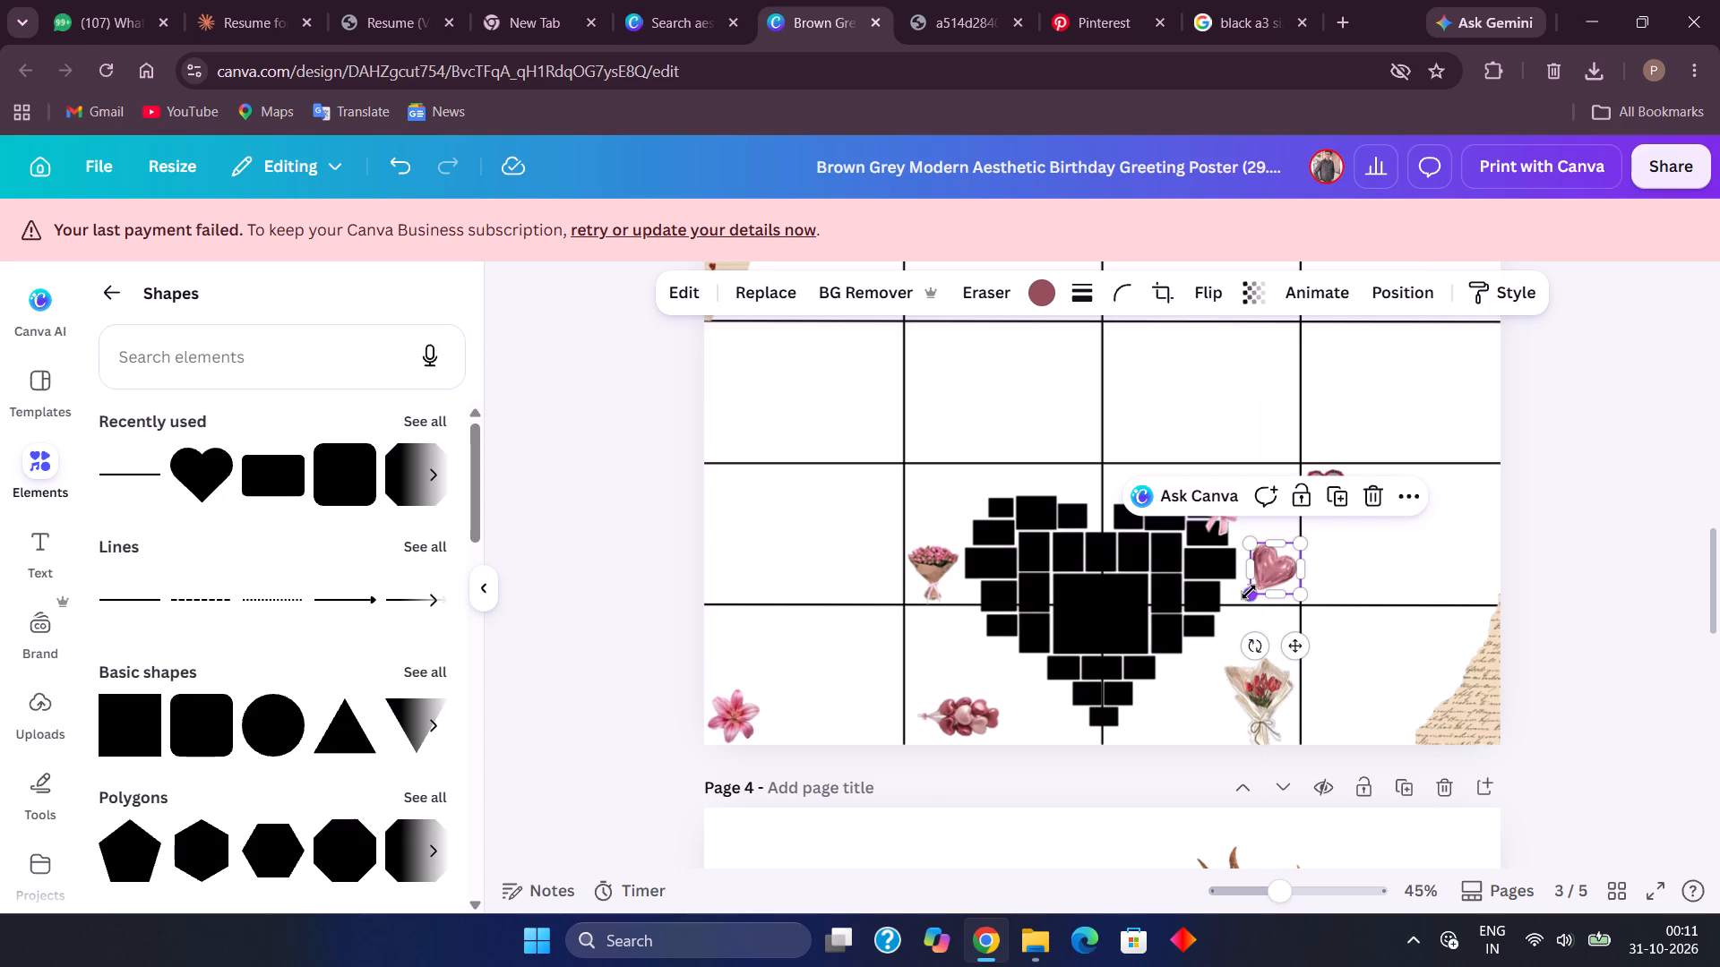
drag(1249, 592, 1258, 590)
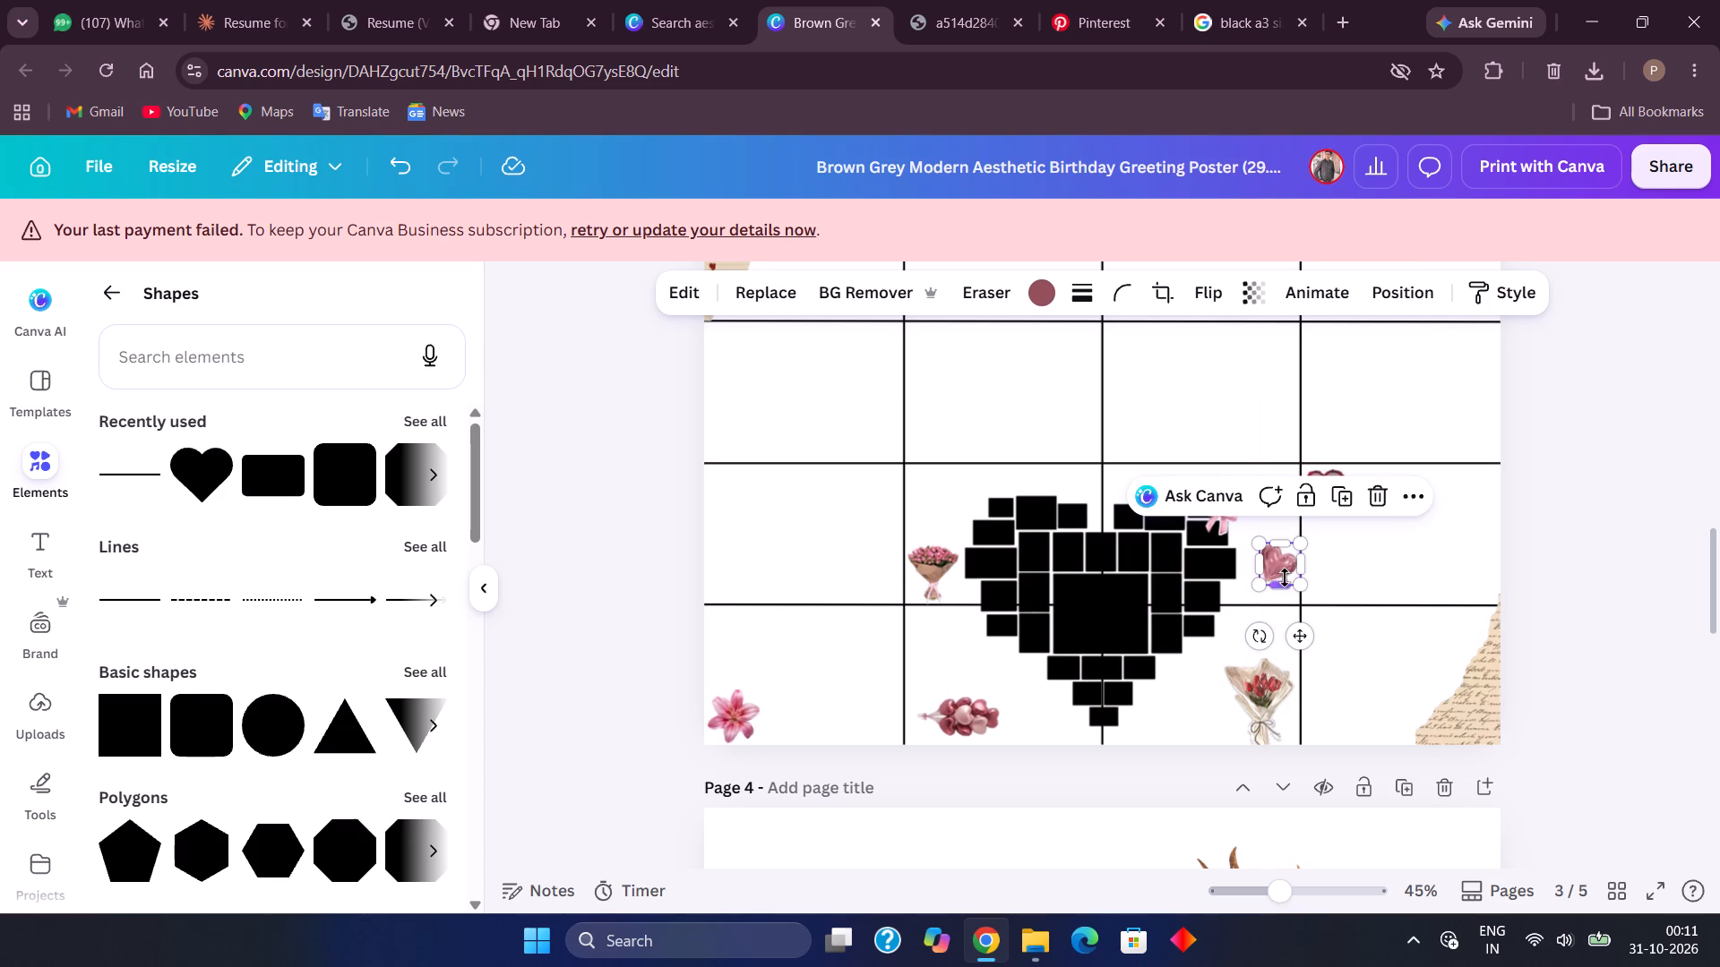
click(1285, 571)
drag(1285, 571, 1278, 581)
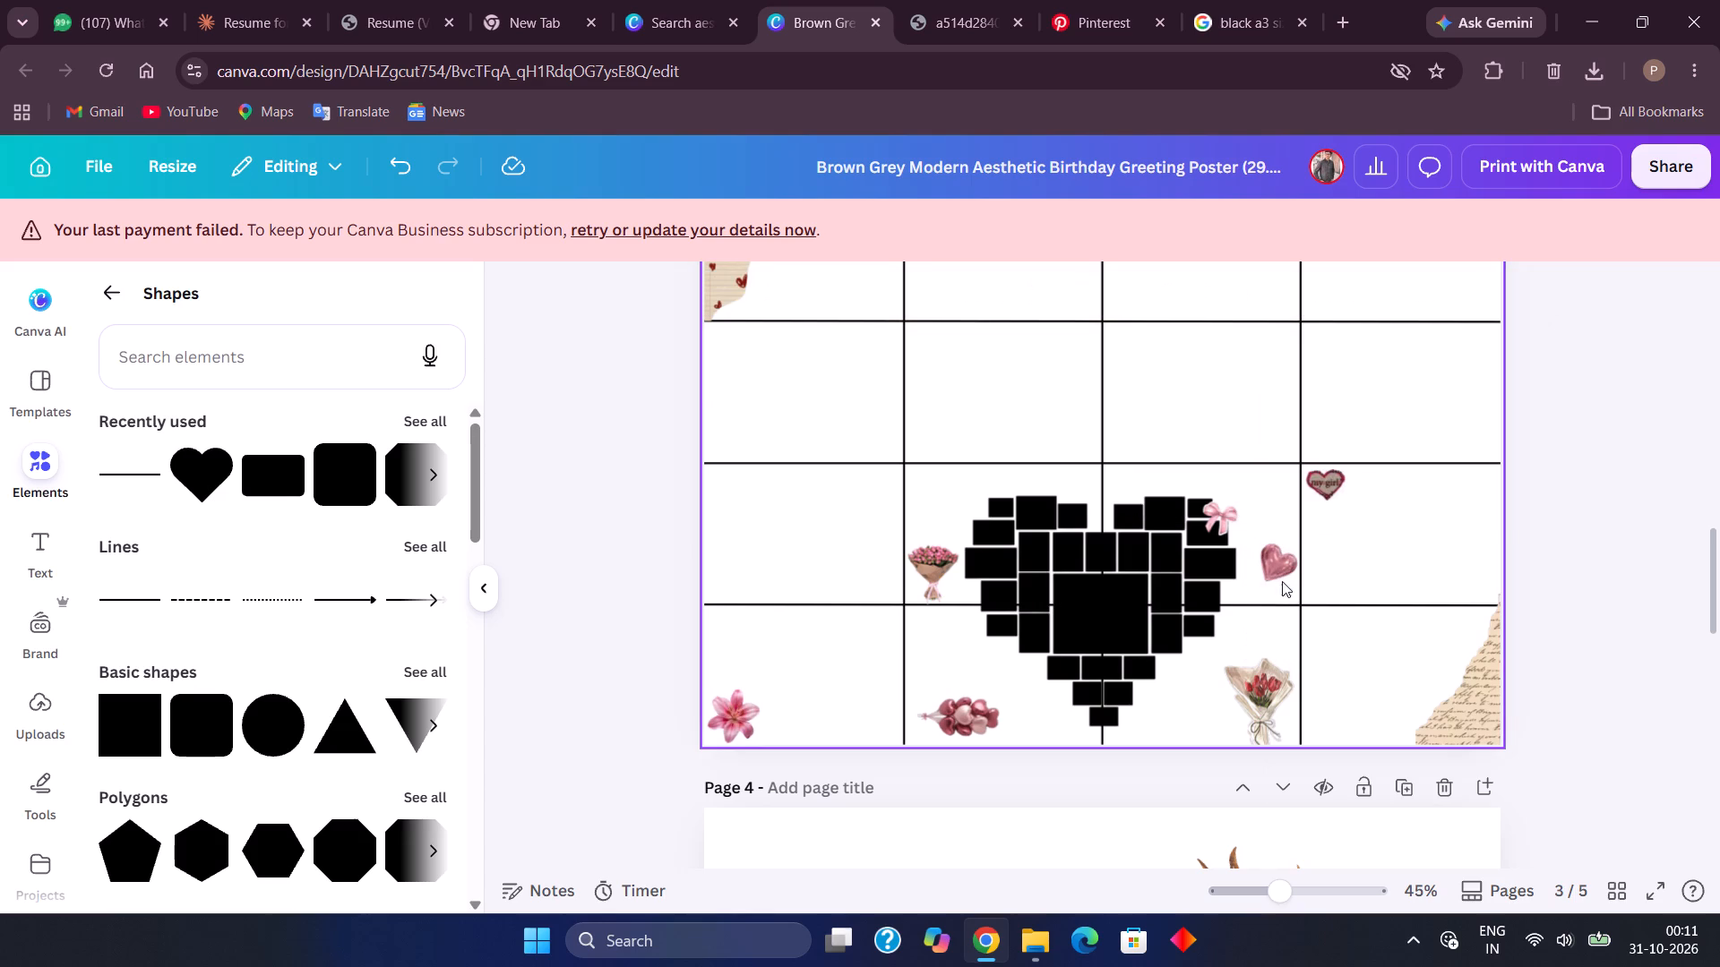
click(1351, 584)
drag(1274, 567, 1268, 586)
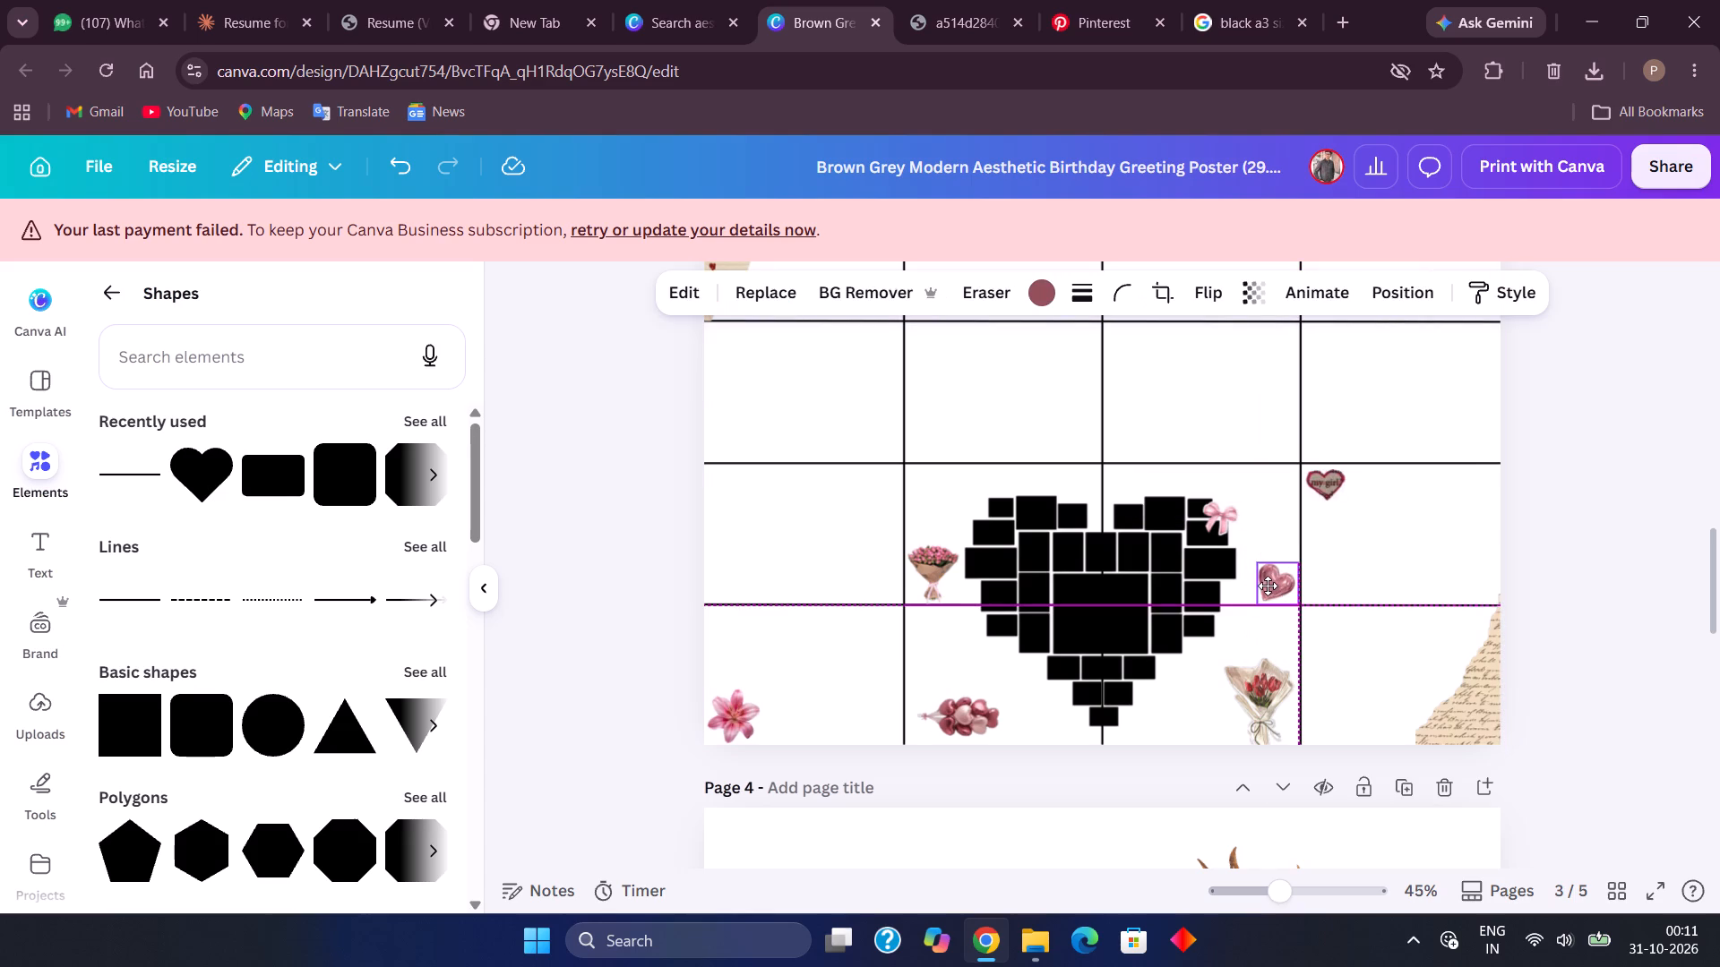
drag(1268, 586, 1267, 578)
click(1344, 577)
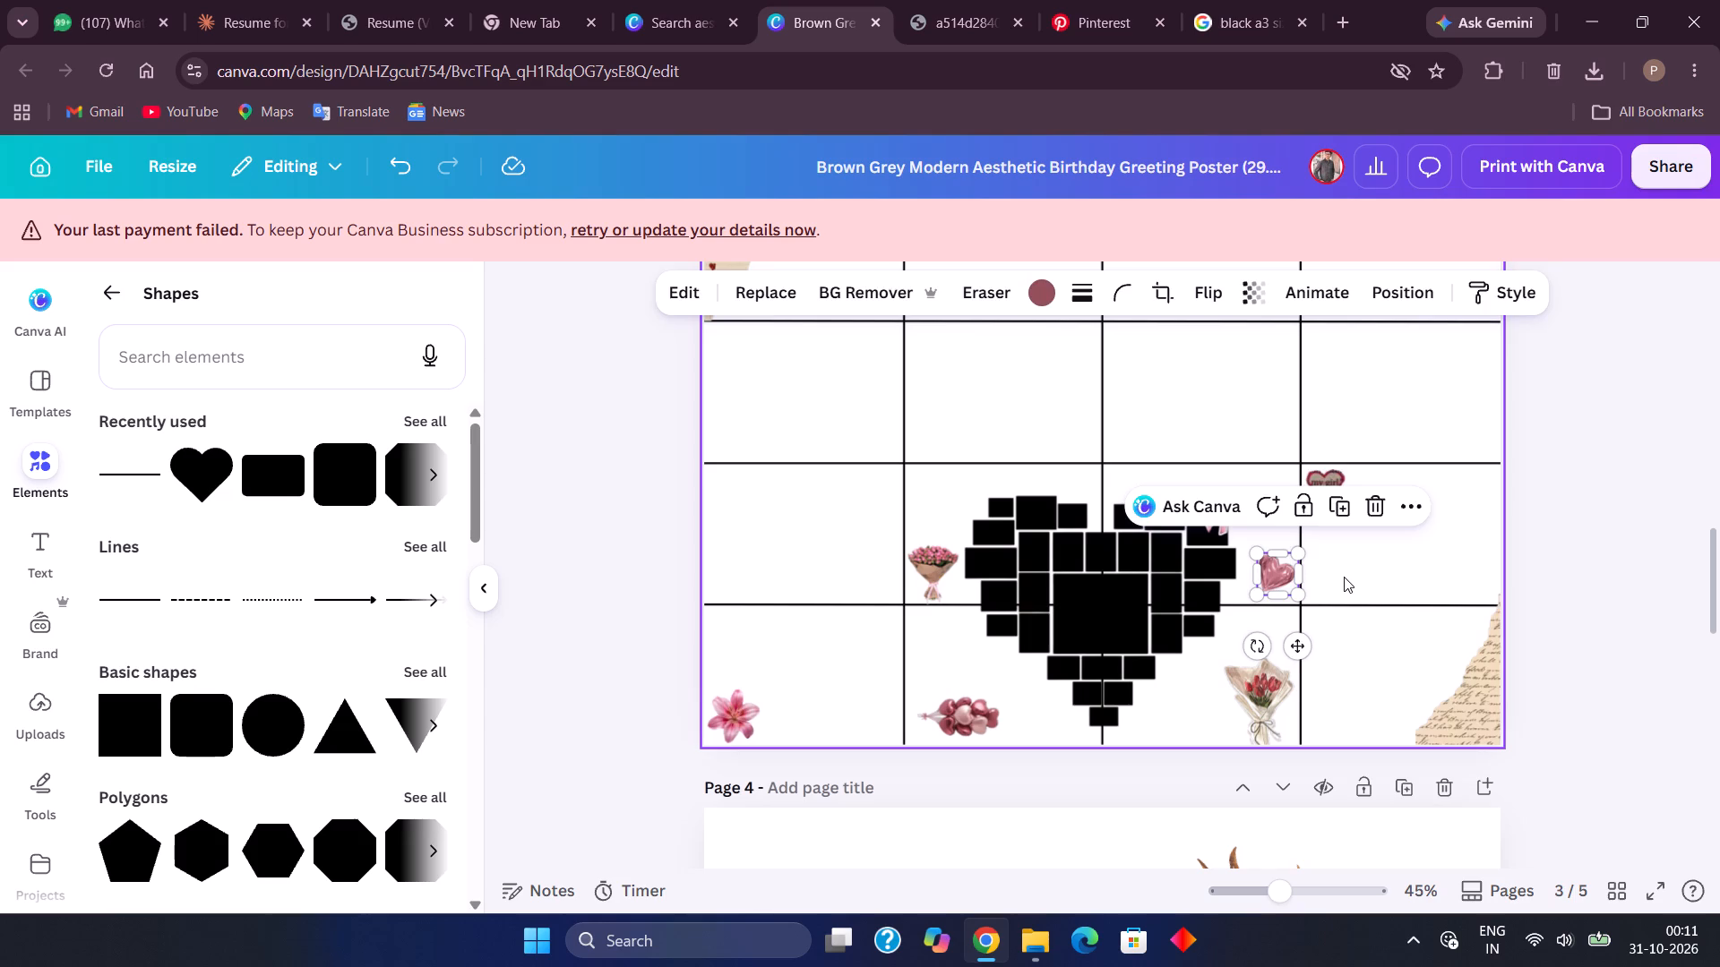
Move the "my girl" heart into the third column, beside the pink bow and above the foil heart.
click(1329, 484)
drag(1329, 484, 1284, 527)
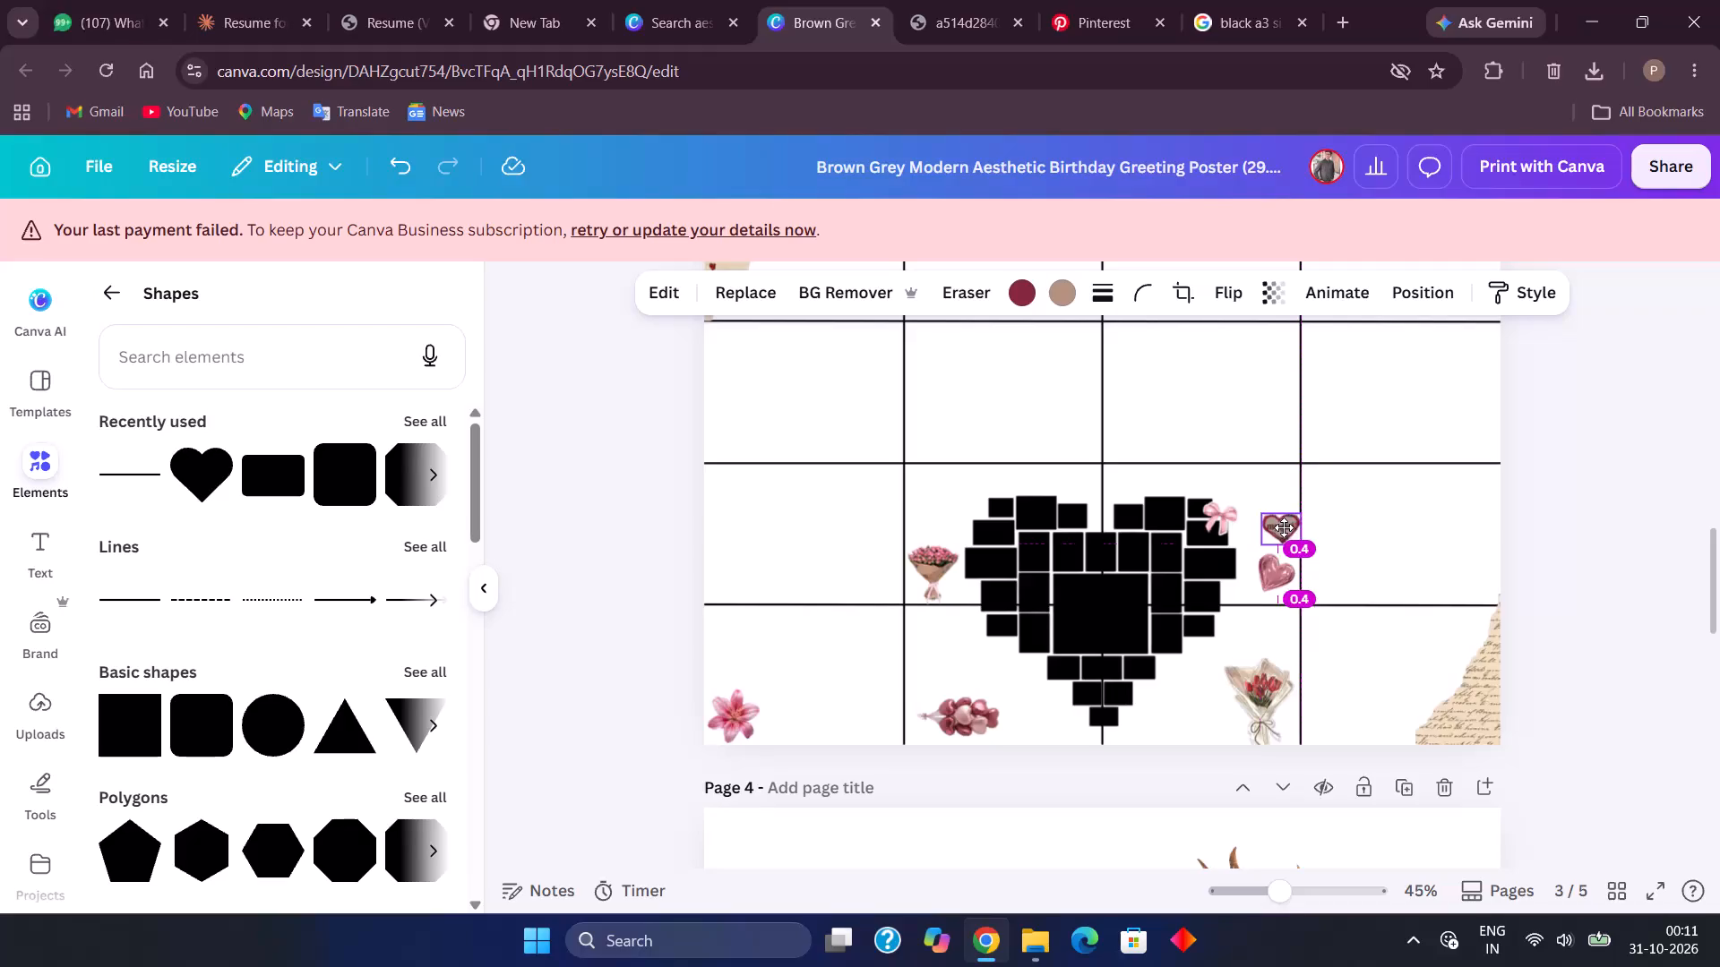
drag(1284, 527, 1276, 520)
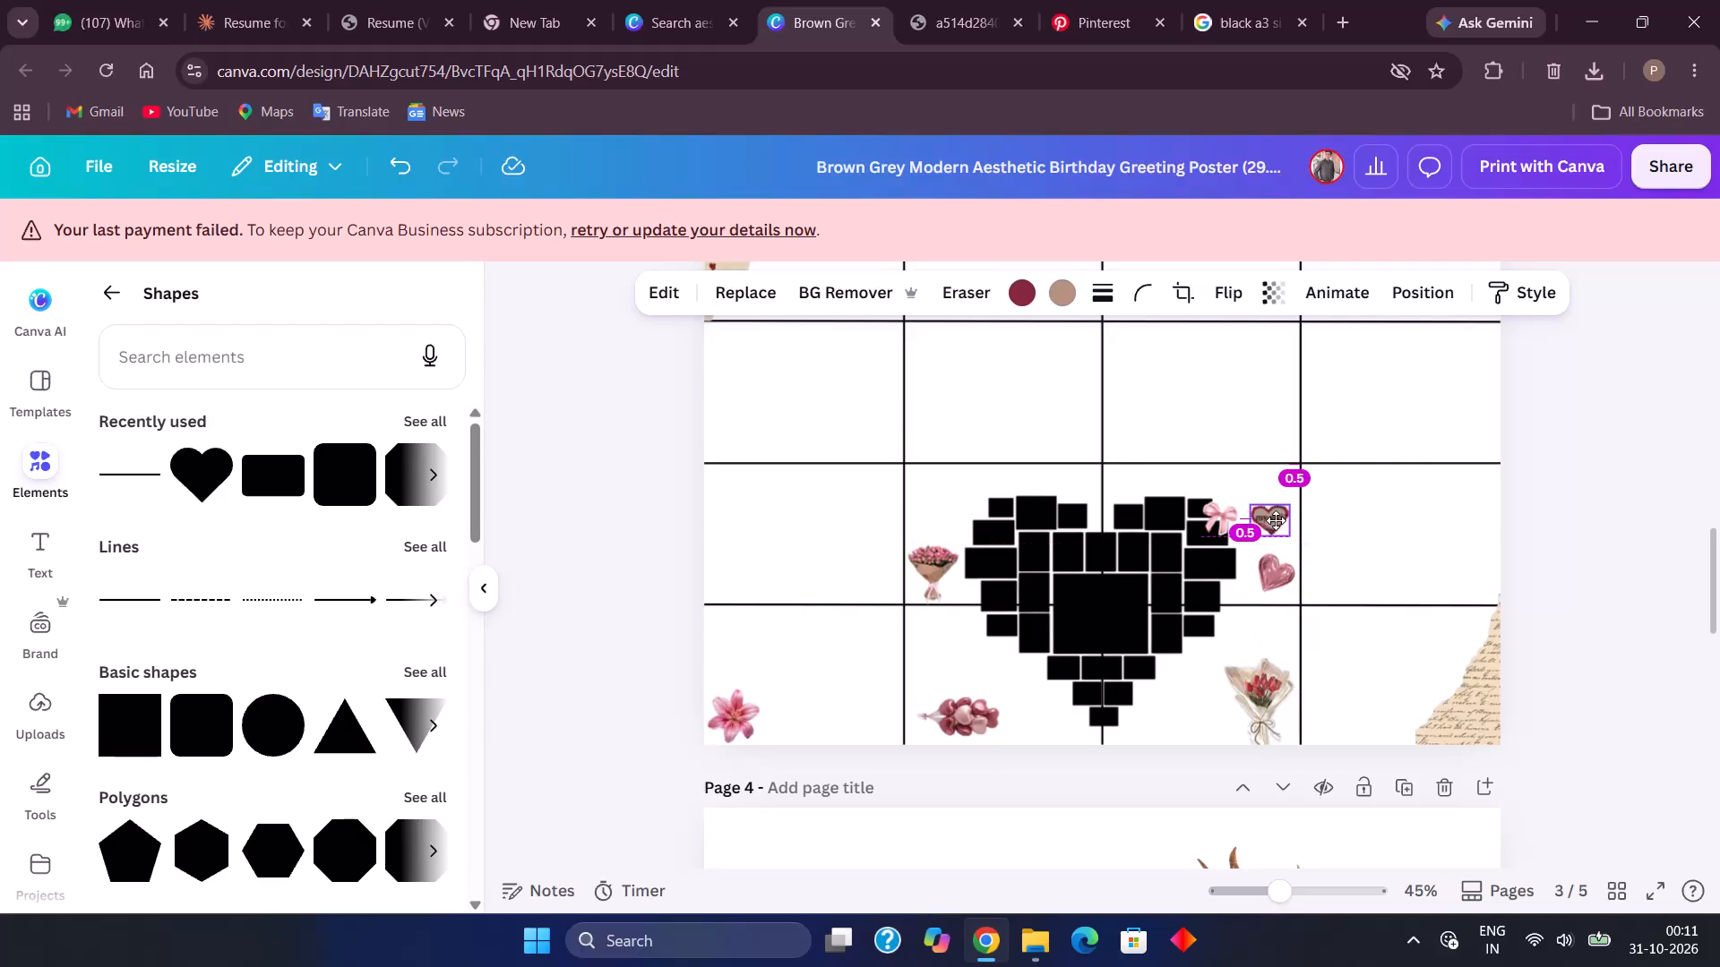
drag(1276, 520, 1277, 520)
click(1371, 554)
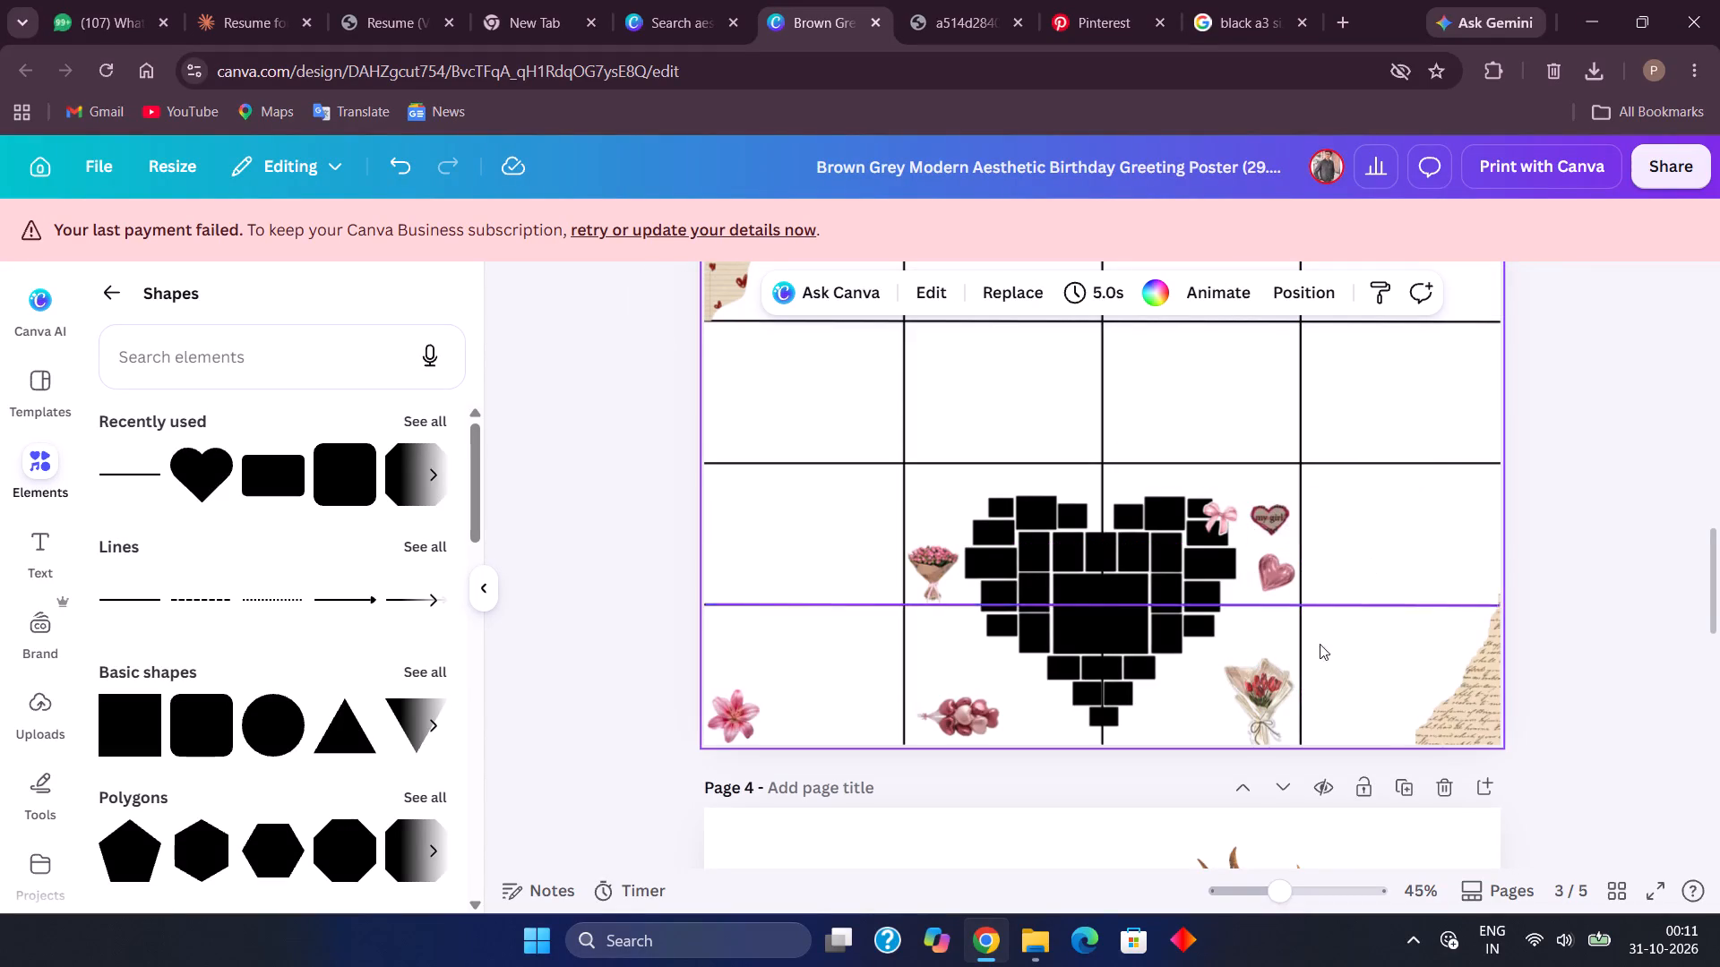
Shrink the red rose bouquet to about 3.1 by 3.5 and shift it slightly up and left in the bottom row's third cell.
click(1243, 711)
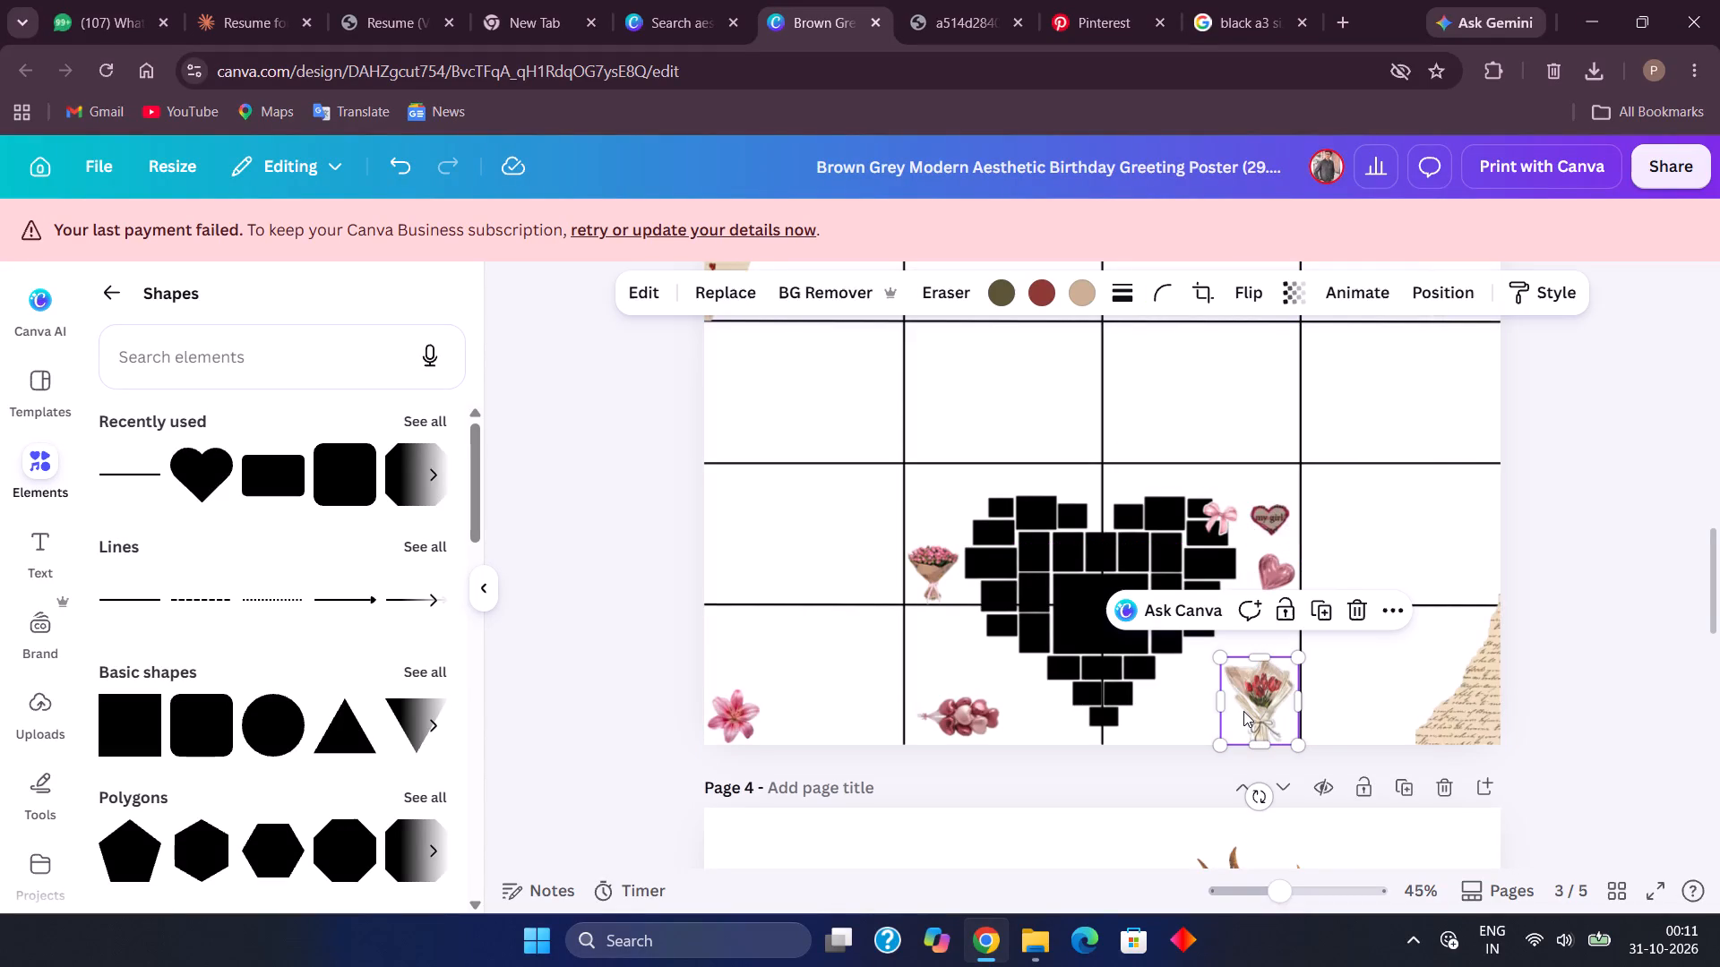
drag(1224, 662, 1225, 662)
drag(1225, 662, 1243, 681)
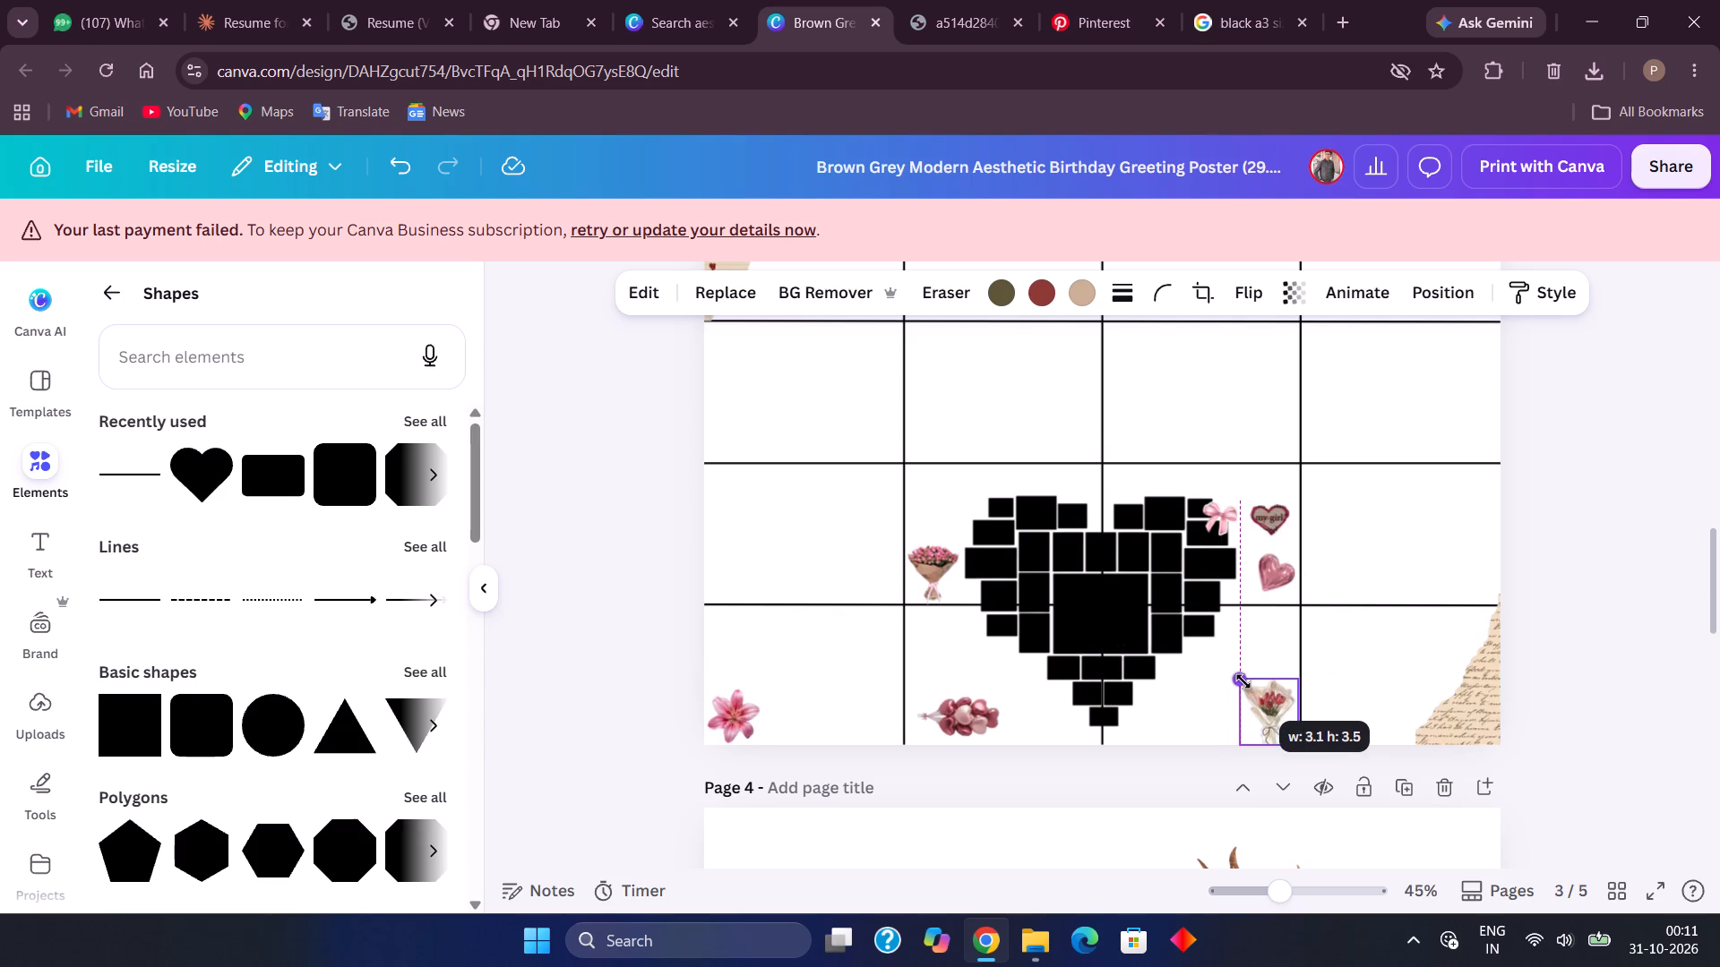
click(1338, 693)
drag(1257, 720, 1251, 716)
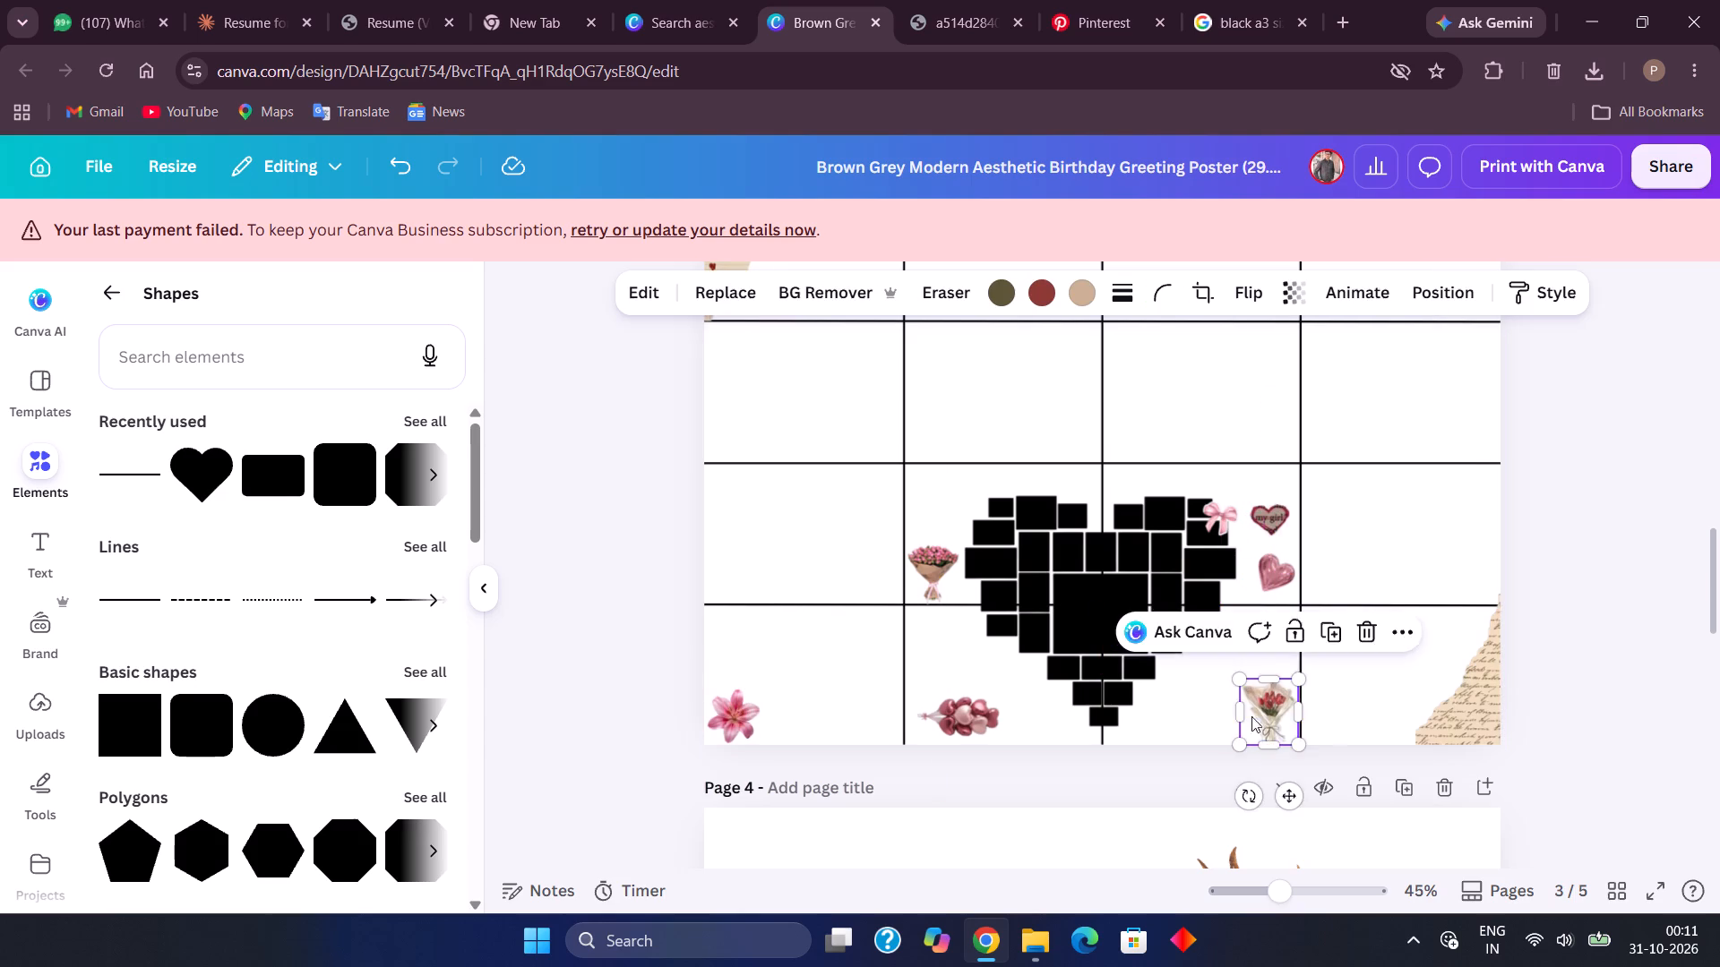
drag(1251, 716, 1241, 706)
Move the red LOVE wax seal from page 5 to page 3, above the photo grid in the second column.
scroll(1071, 705, up, 1)
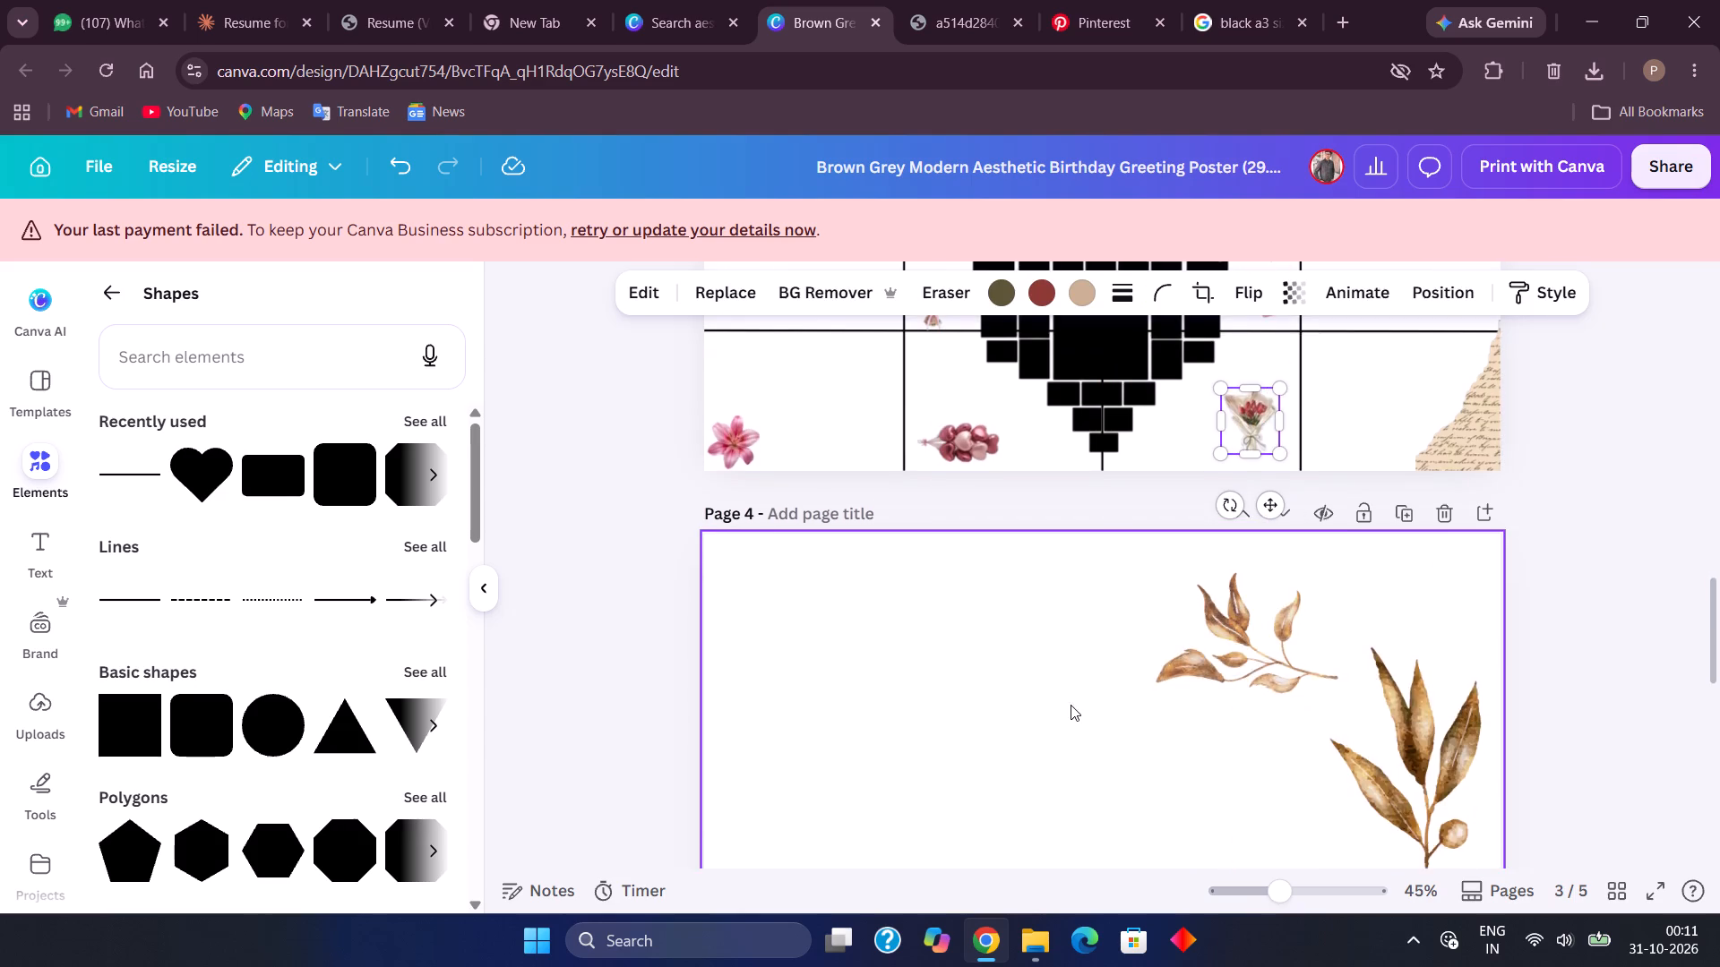
scroll(1071, 705, up, 1)
scroll(1071, 705, down, 2)
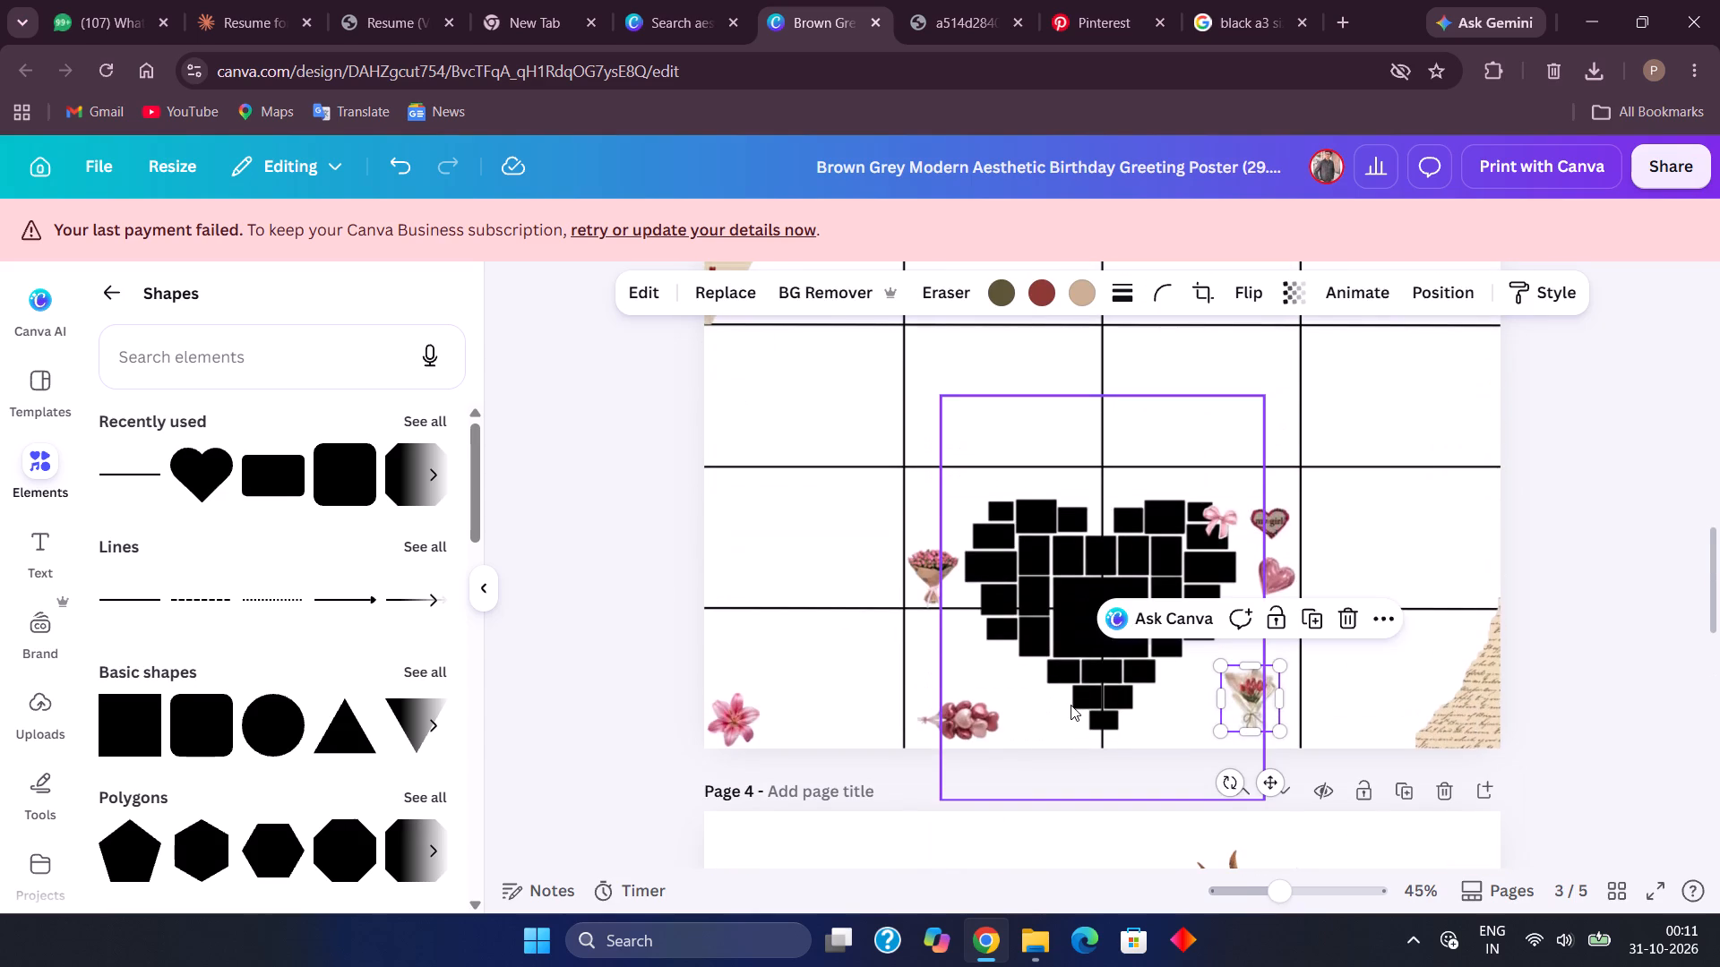
scroll(1071, 705, down, 8)
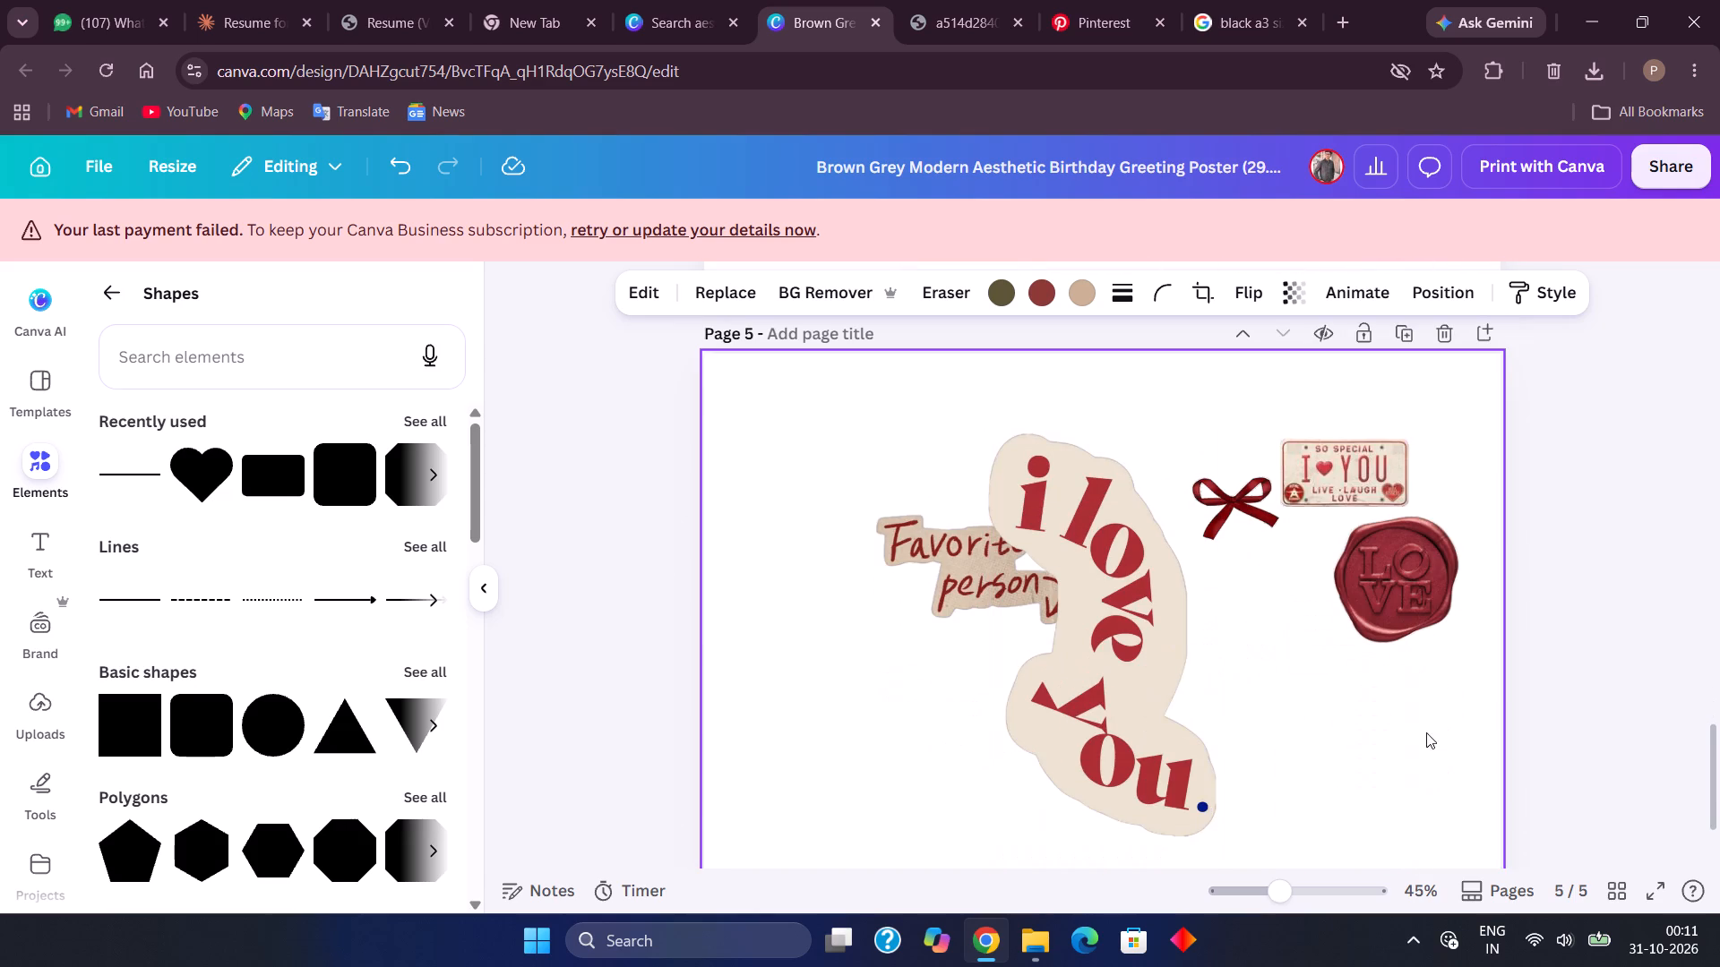
drag(1383, 624, 1152, 273)
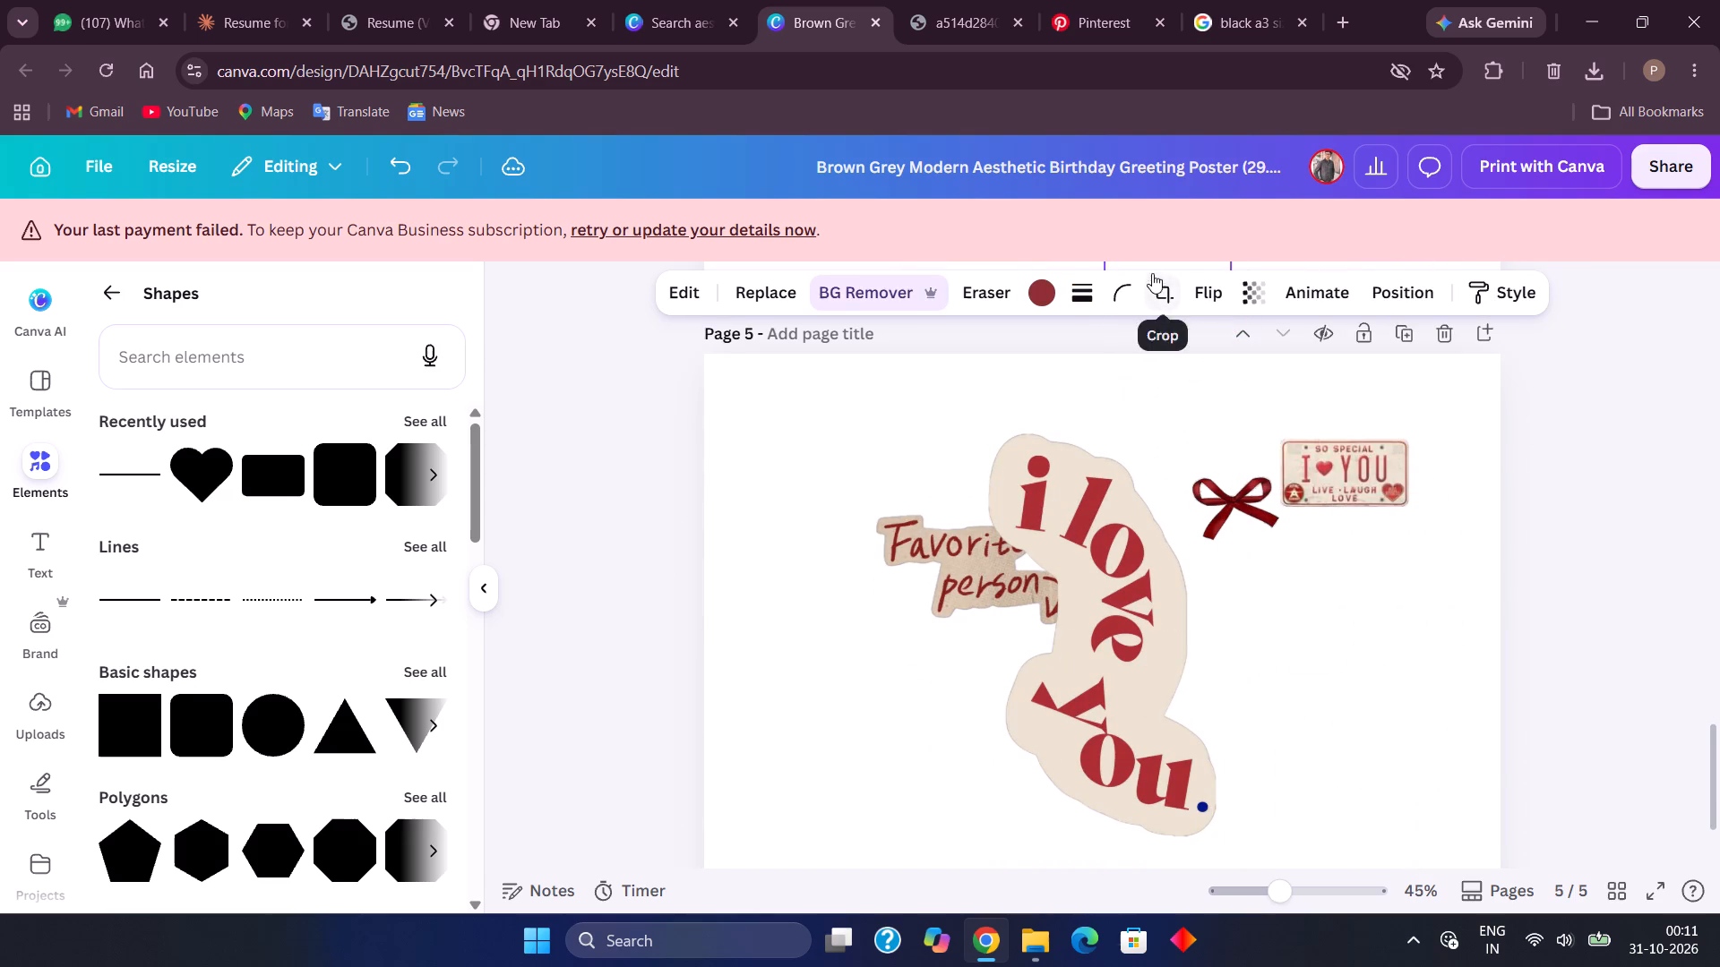
drag(1152, 273, 1107, 242)
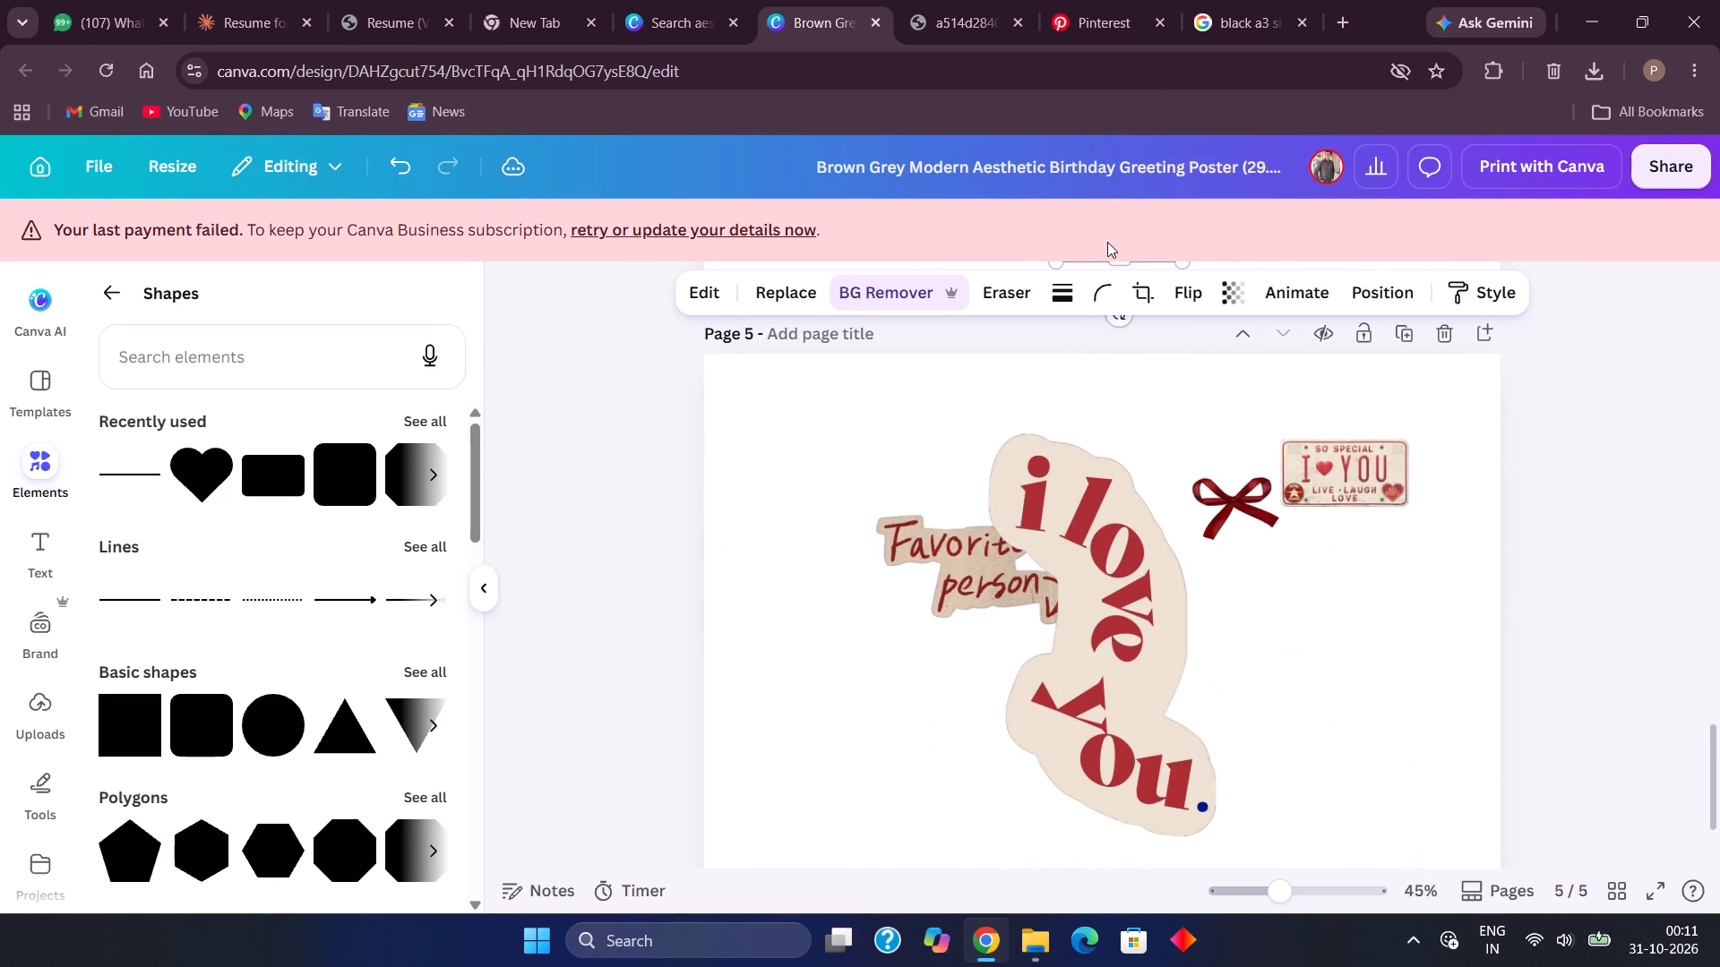
scroll(1107, 242, up, 3)
scroll(1131, 564, up, 4)
drag(1129, 783, 1101, 296)
scroll(1101, 296, up, 2)
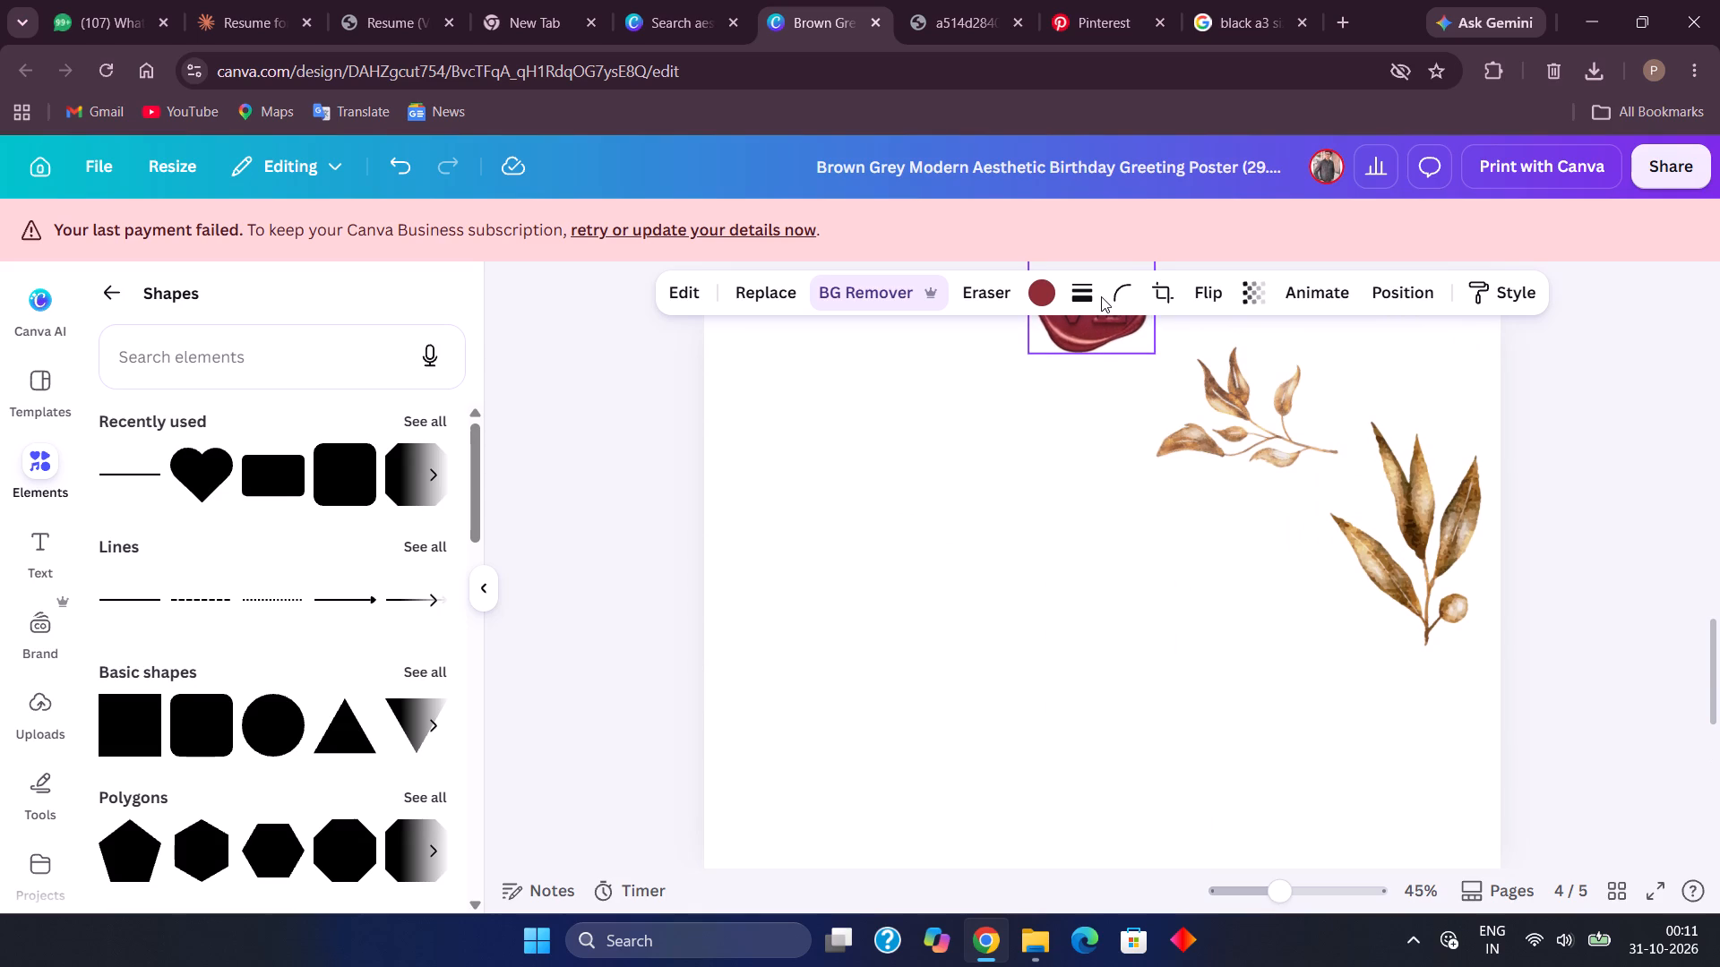
scroll(1101, 296, up, 1)
scroll(1119, 509, up, 4)
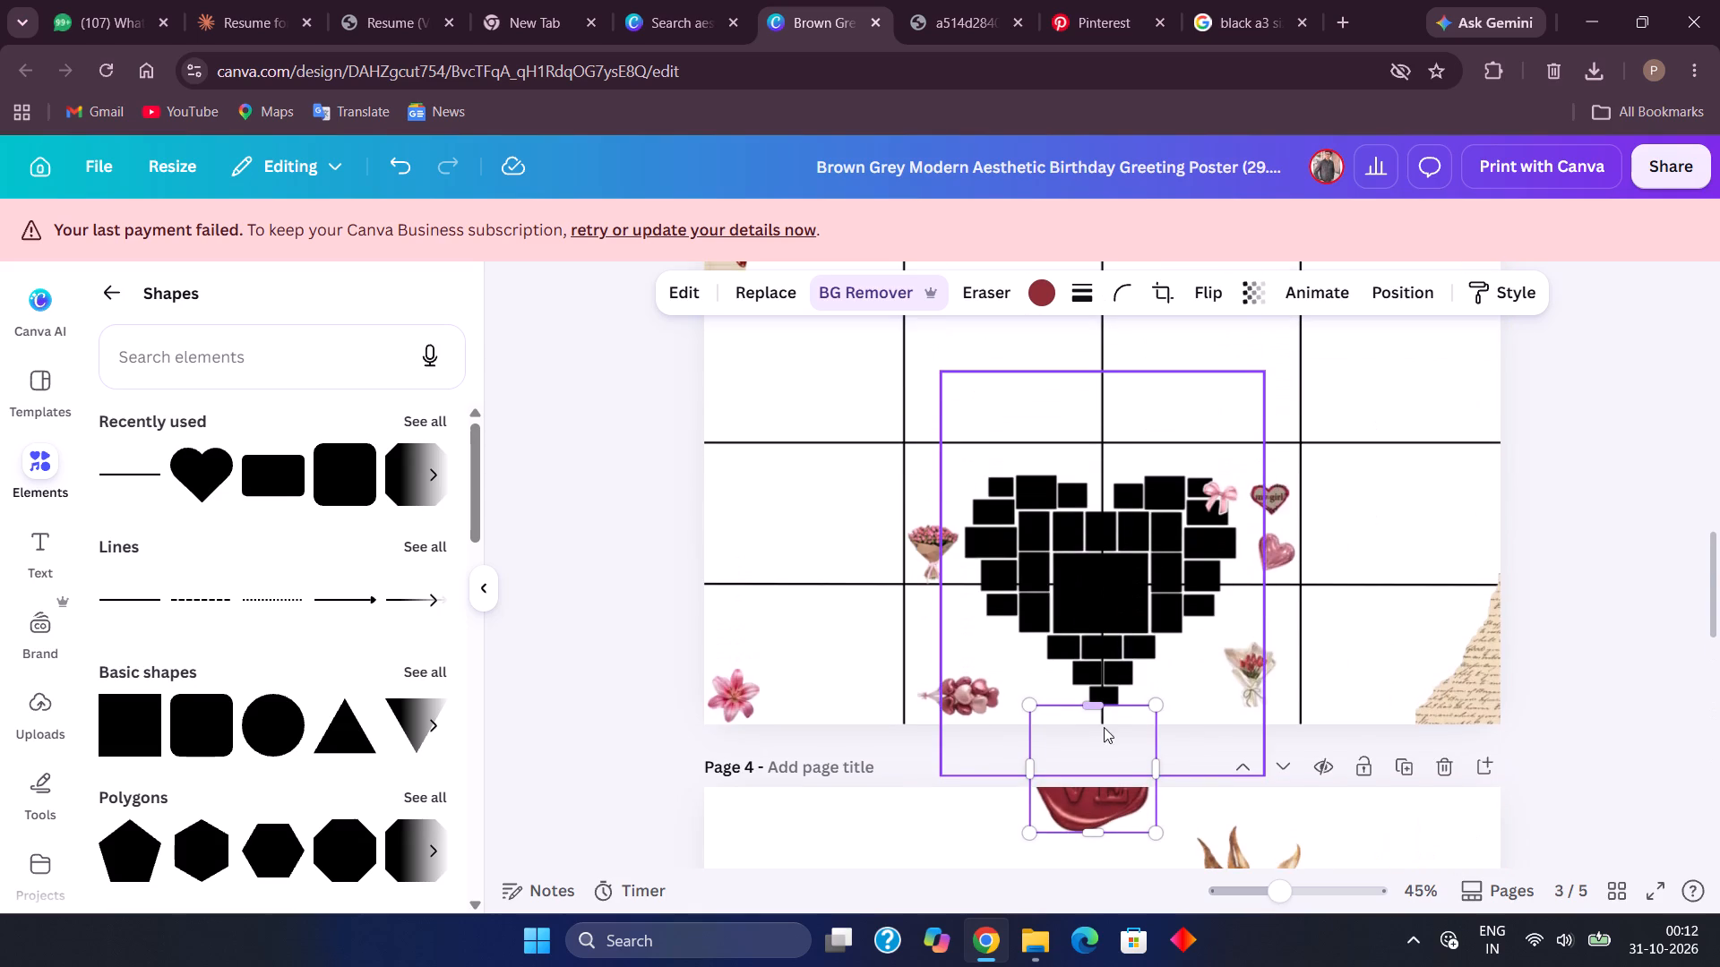
drag(1110, 804, 1028, 426)
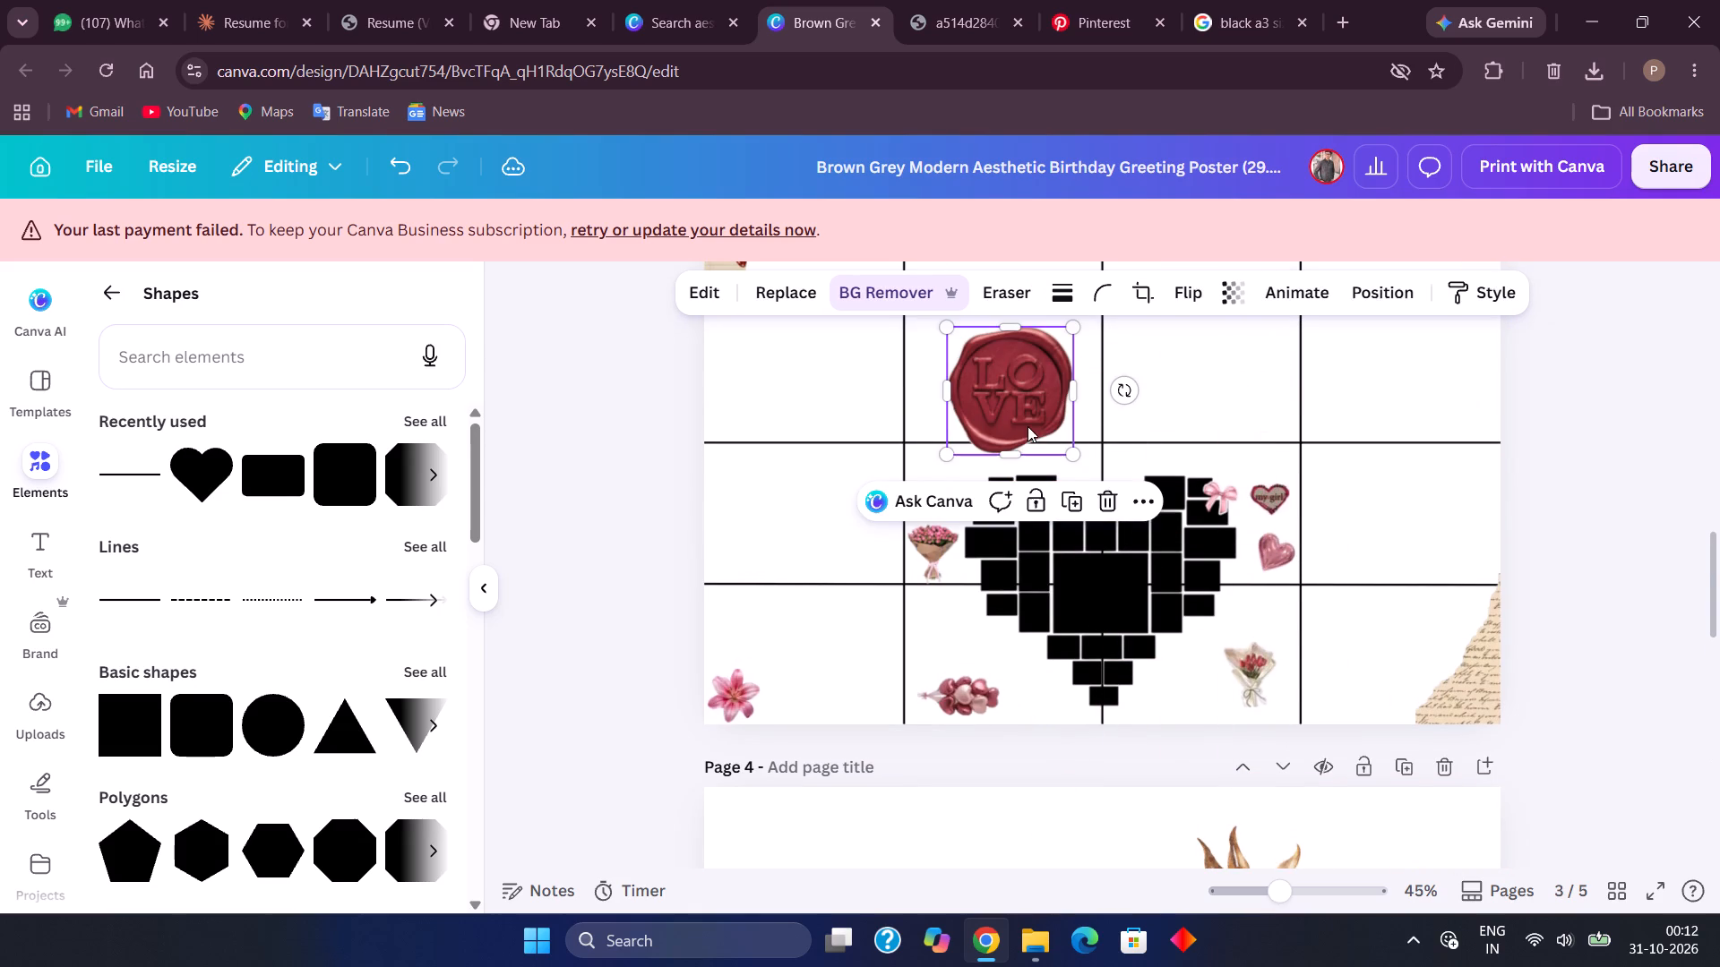
Move the two brown leaf branches from page 4 to page 3's lower-right corner, by the torn paper.
scroll(1130, 627, down, 3)
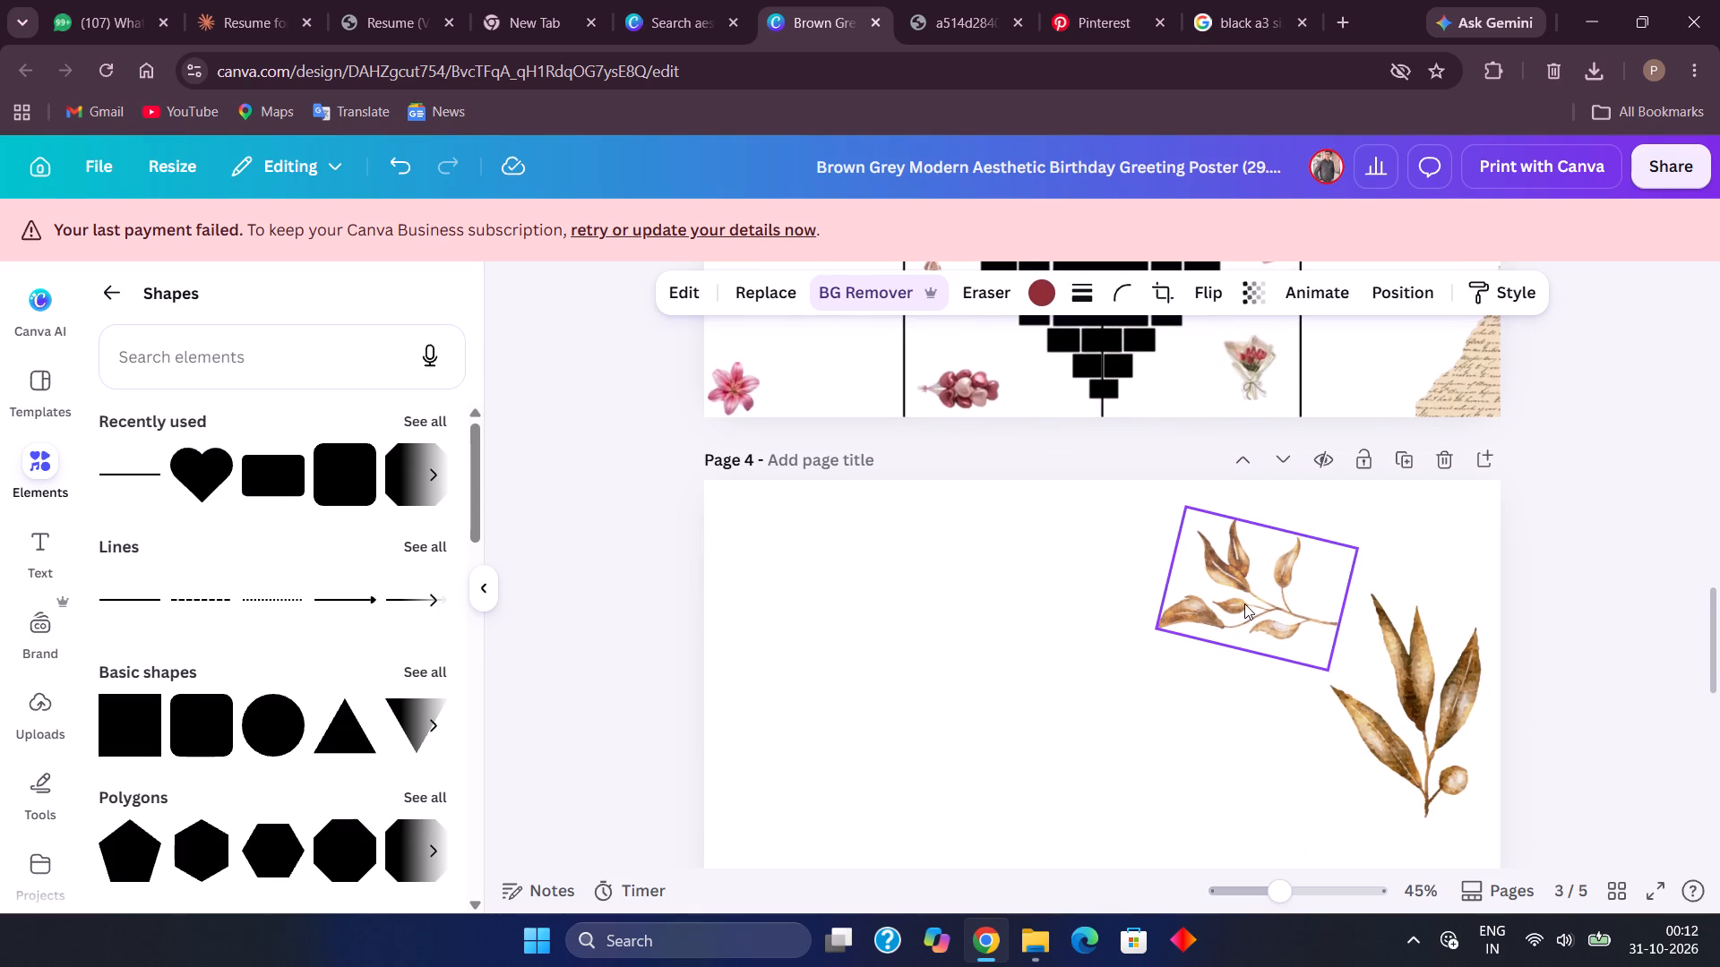
drag(1244, 603, 1348, 398)
drag(1419, 651, 1452, 323)
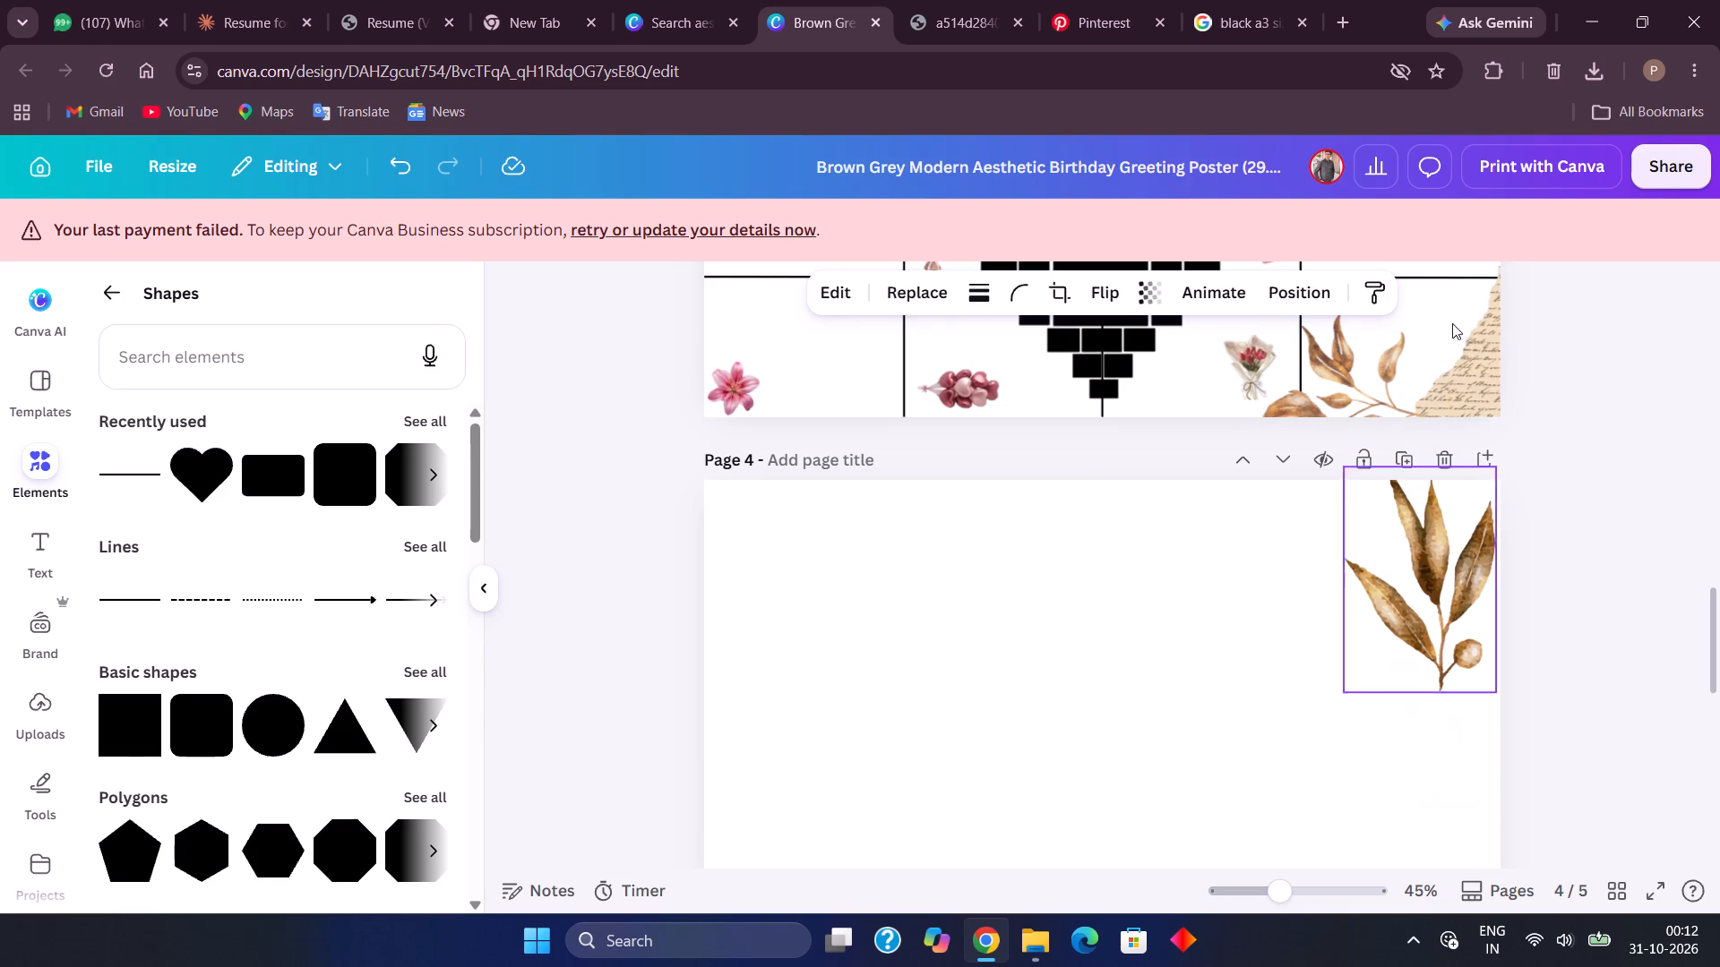
drag(1452, 323, 1453, 277)
Delete the emptied page 4.
scroll(1453, 277, down, 2)
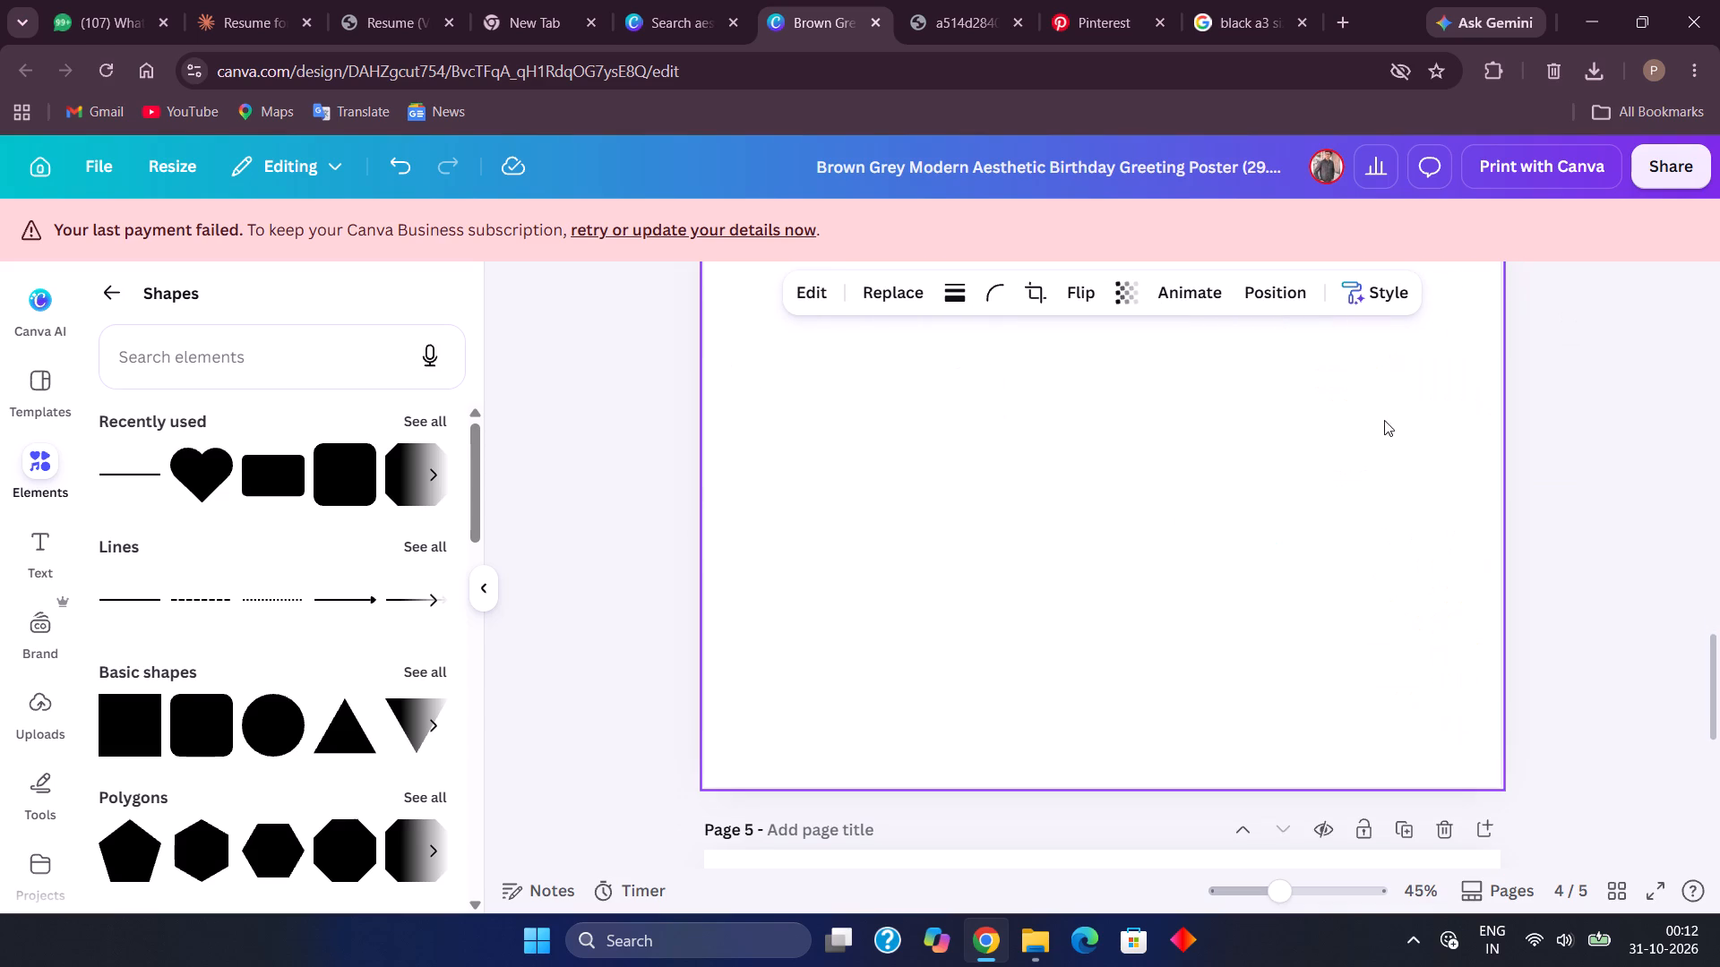
scroll(1345, 527, up, 1)
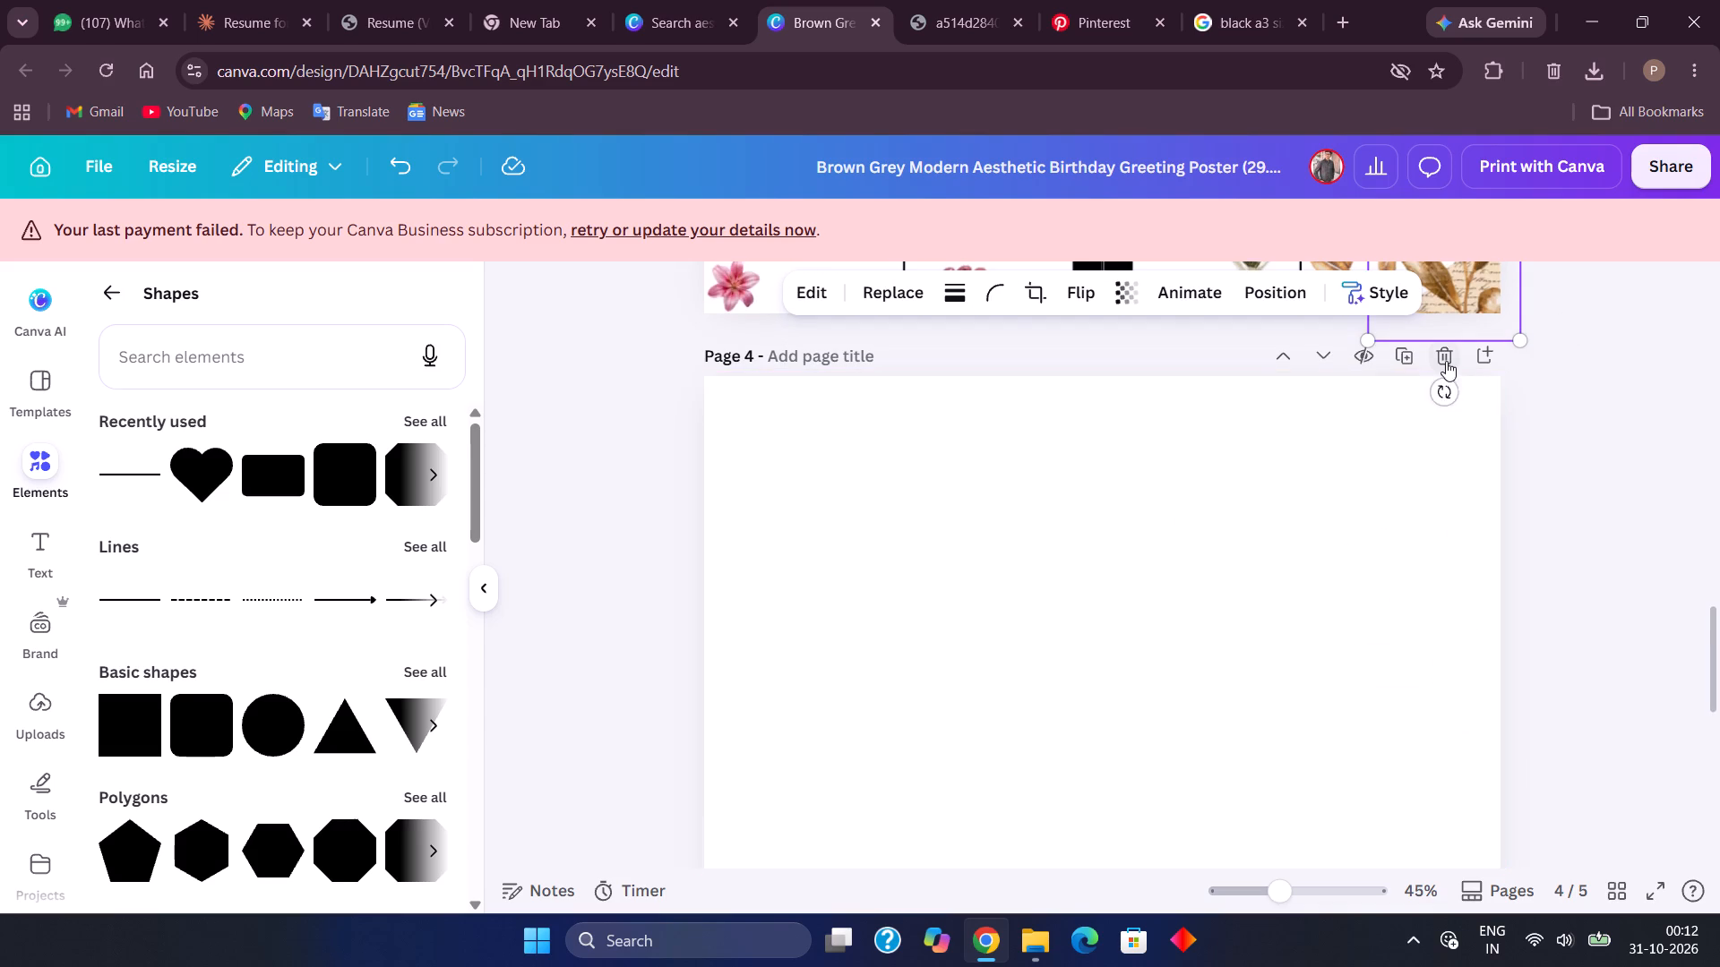
click(1446, 361)
scroll(1397, 409, up, 3)
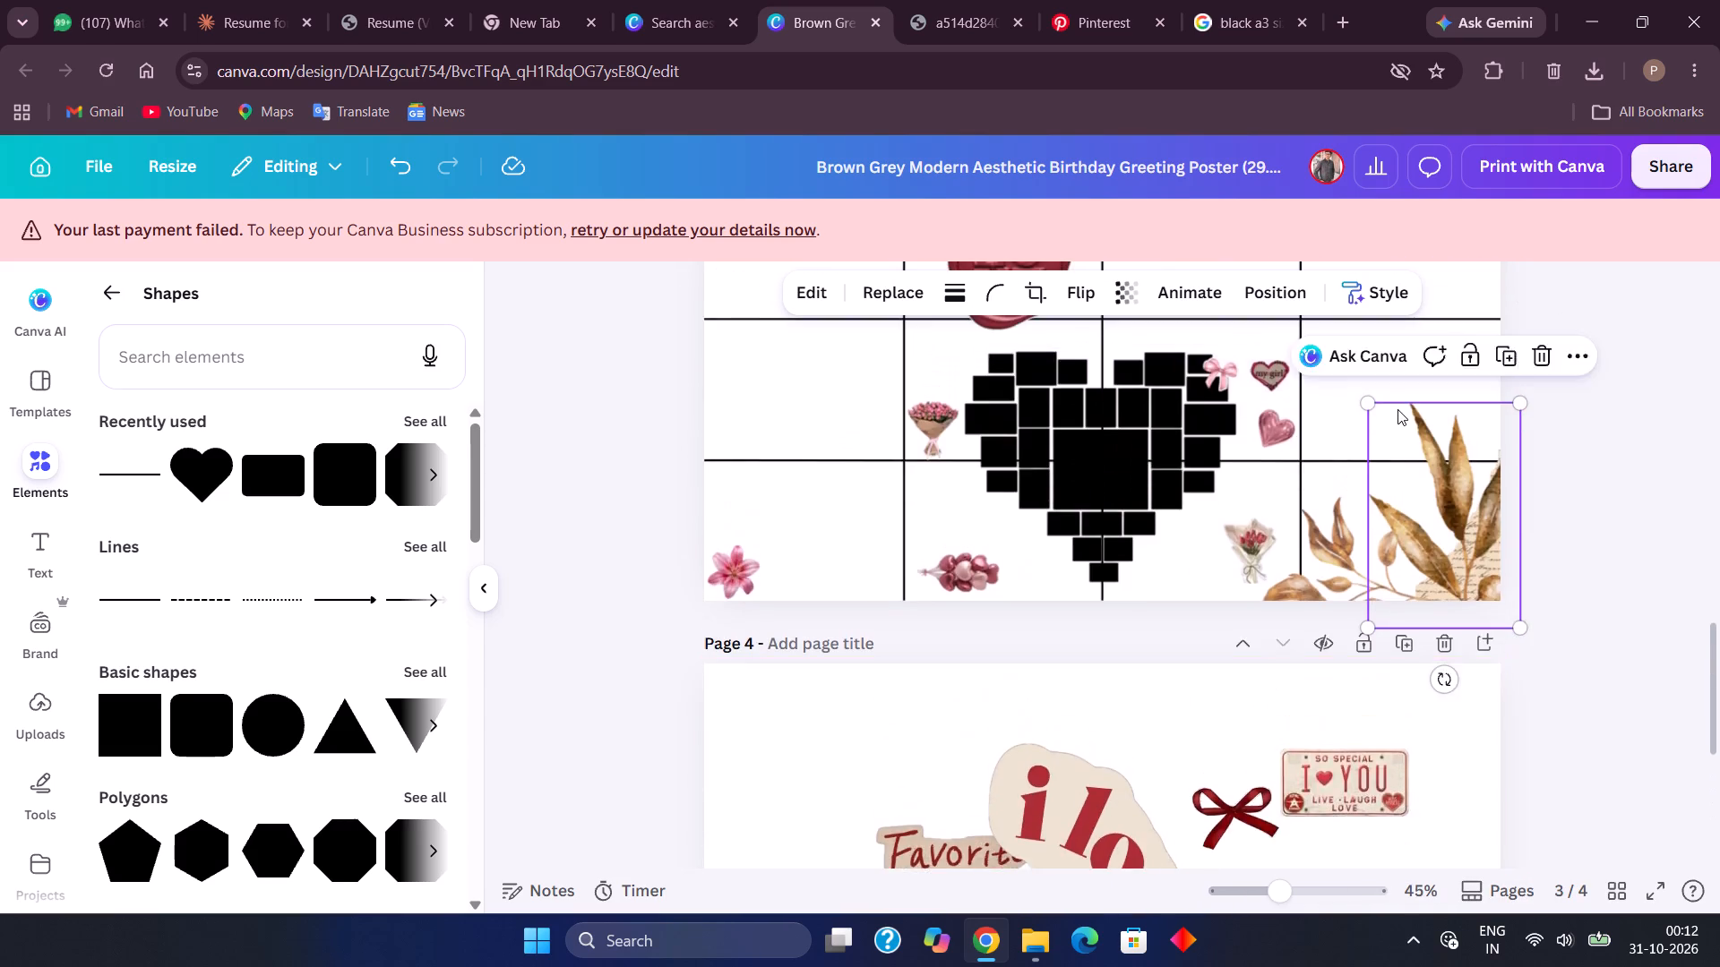
Shrink the red LOVE wax seal to about 5.4 by 5.5 and place it beside the torn paper in page 3's top-left cell.
scroll(1397, 409, up, 2)
drag(1031, 536, 1110, 574)
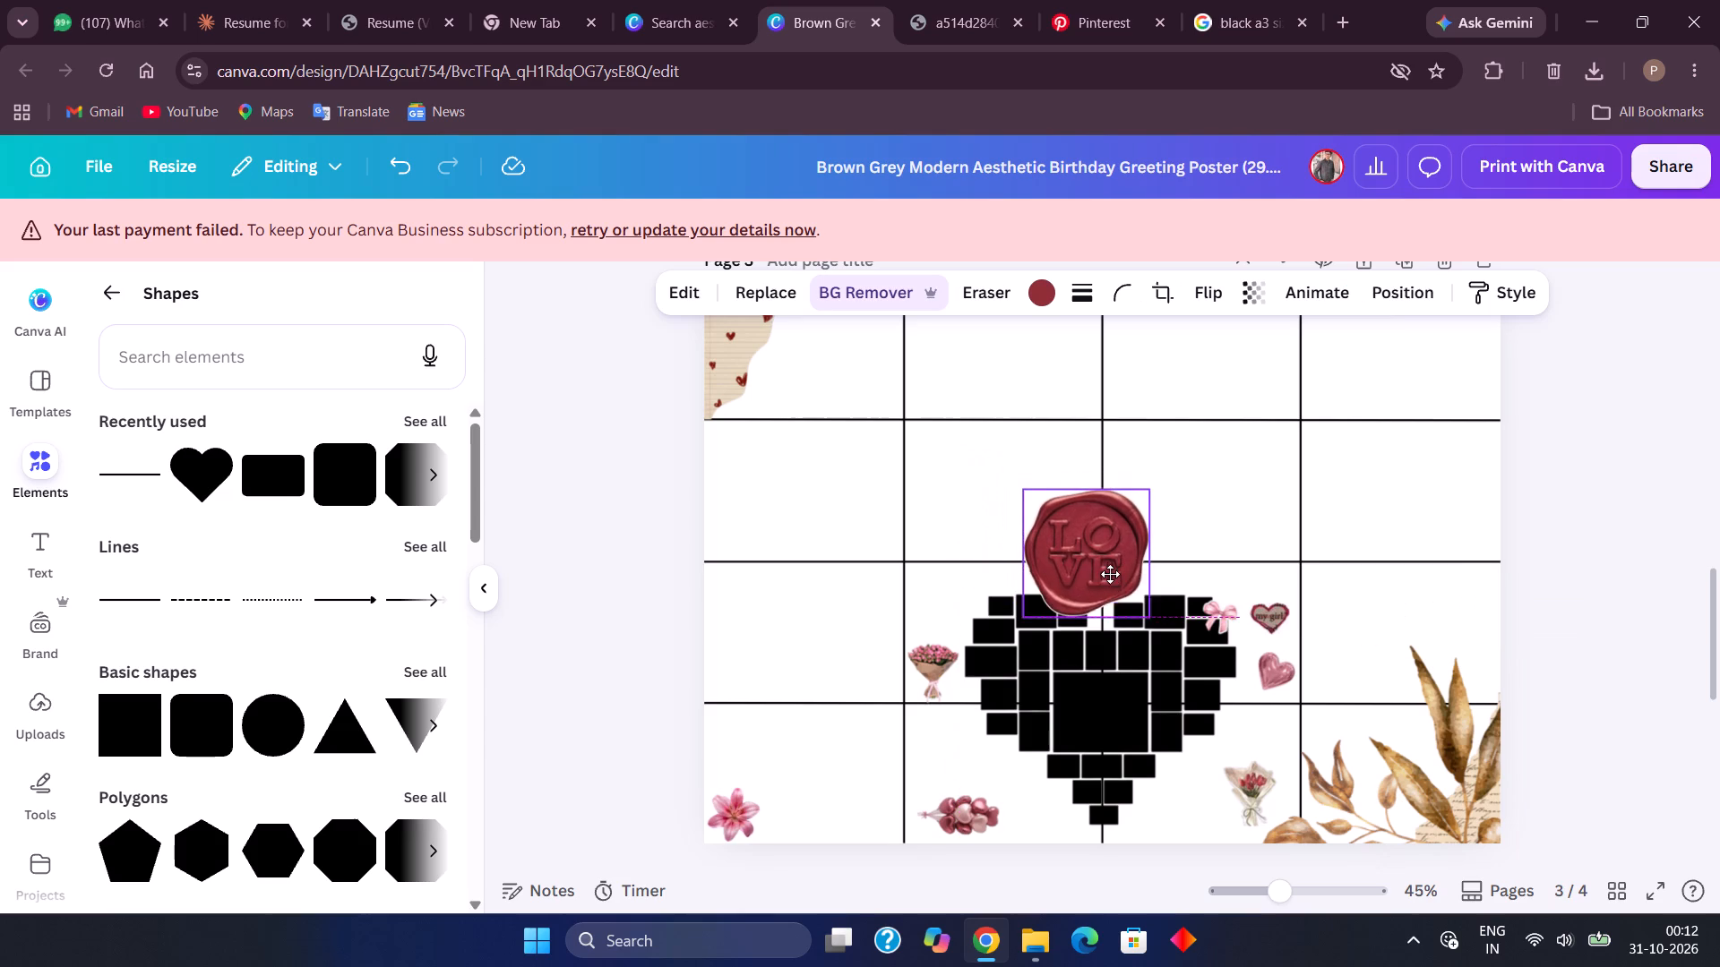
drag(1110, 574, 1122, 586)
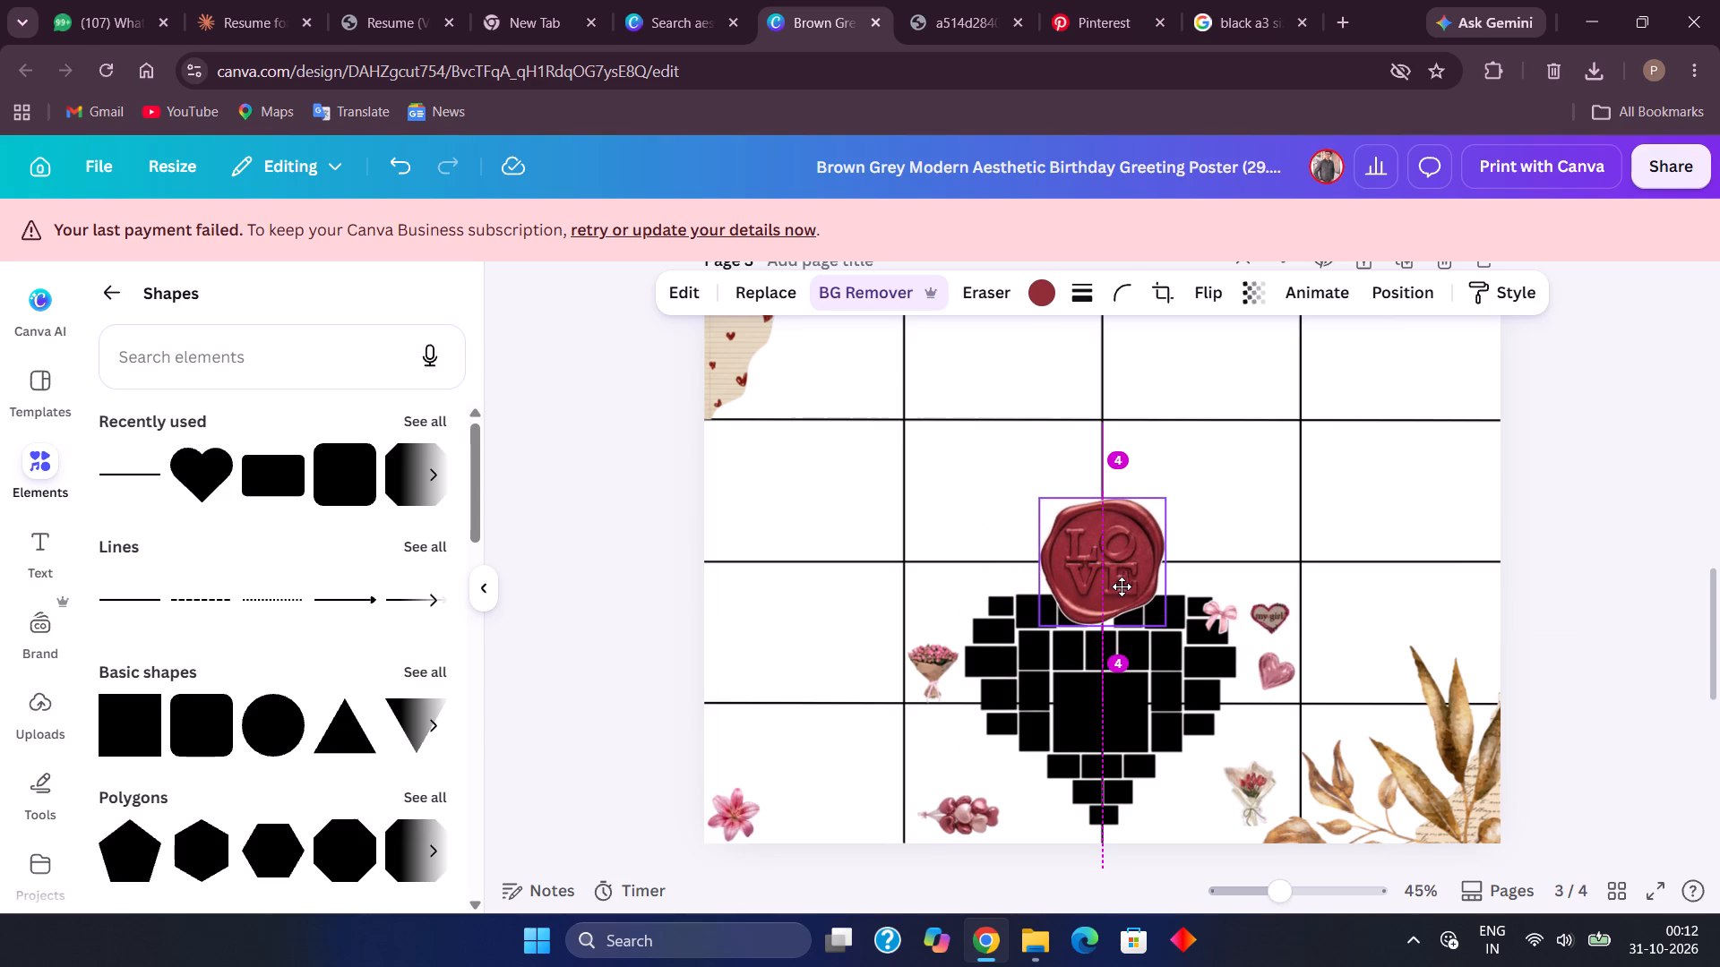
drag(1122, 586, 1122, 587)
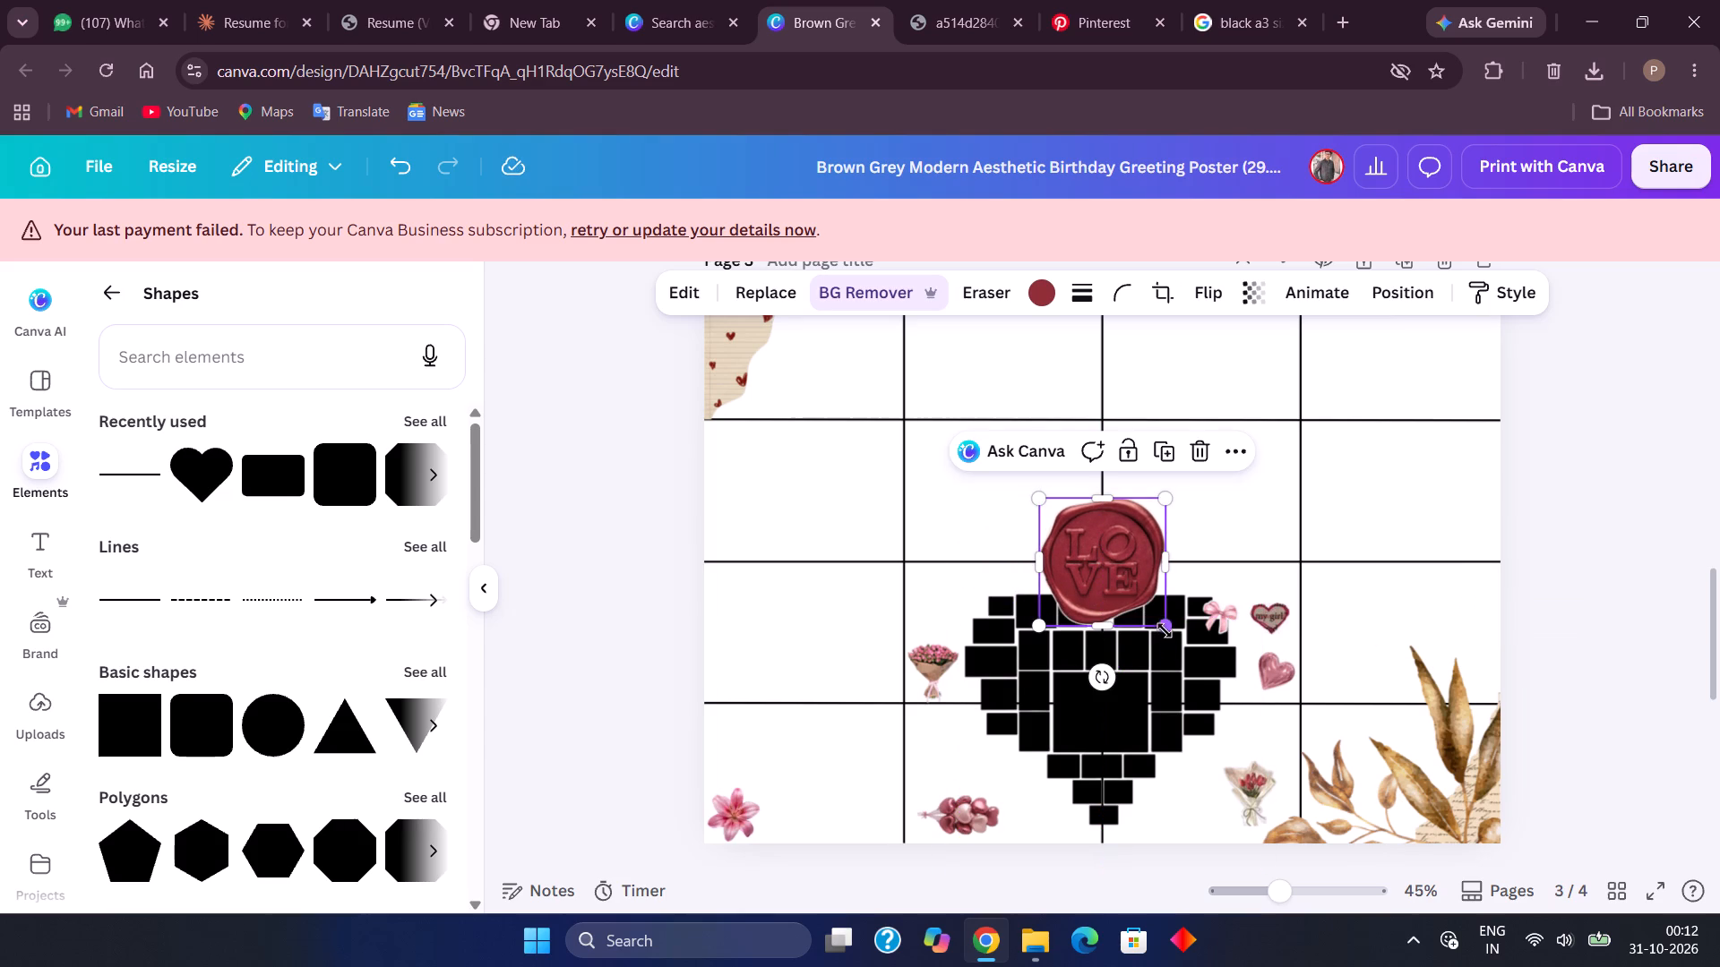
drag(1165, 629, 1145, 602)
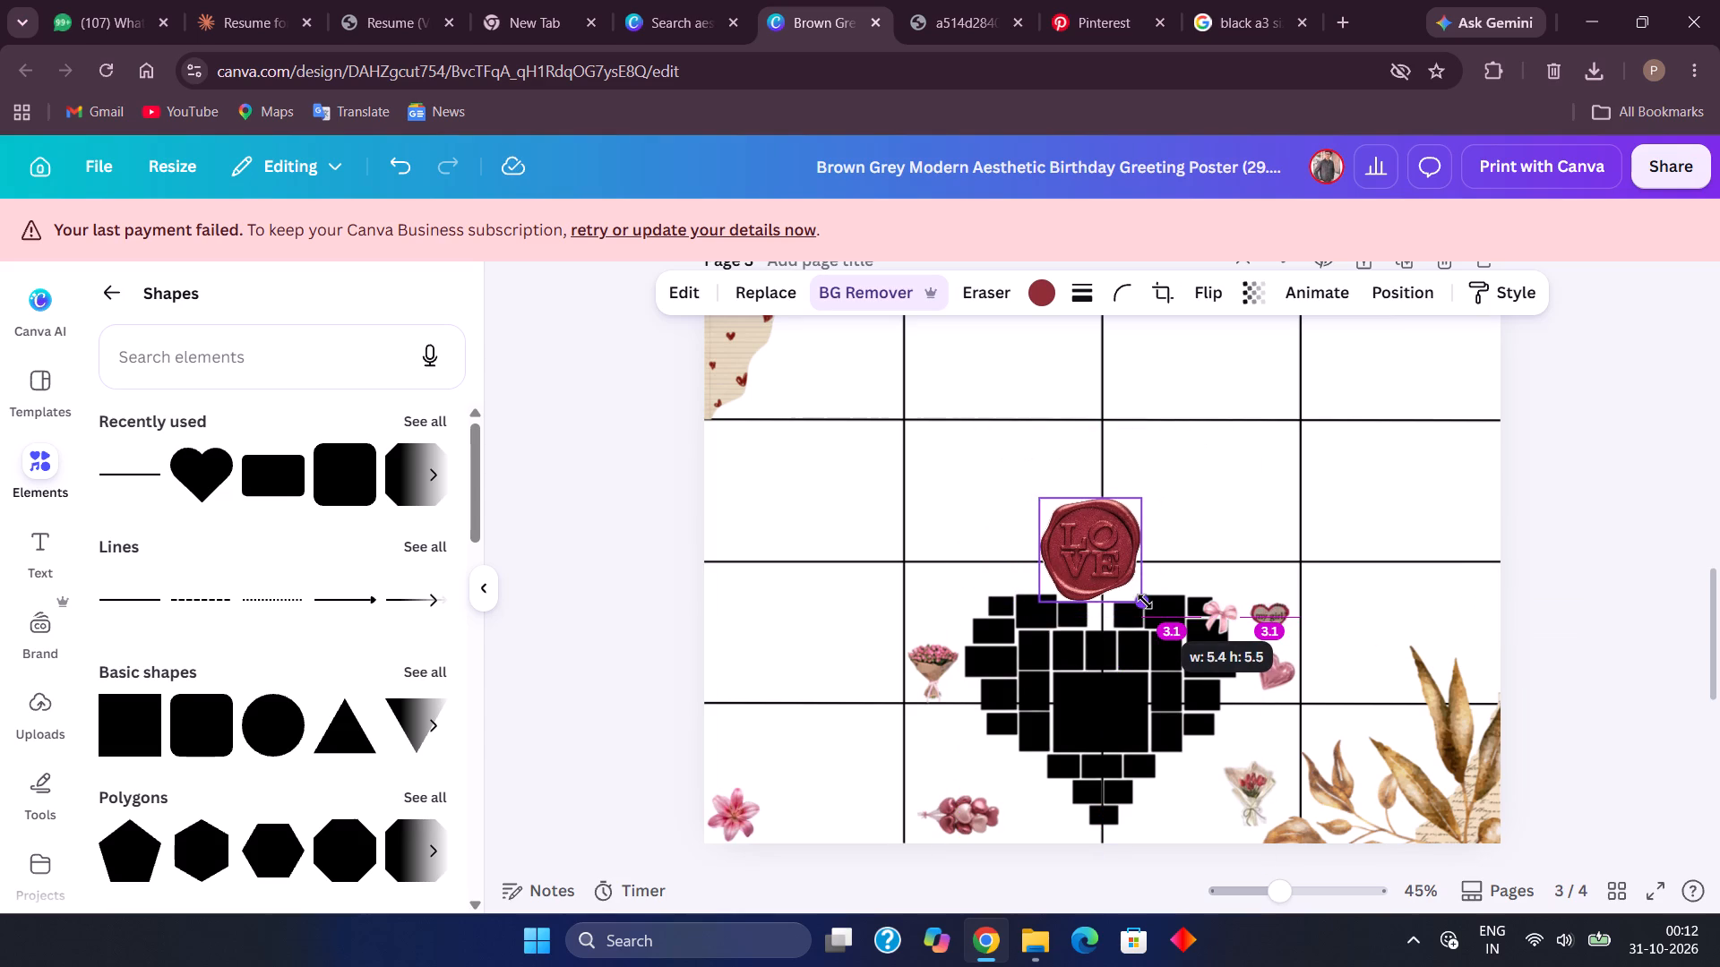
drag(1145, 602, 1138, 594)
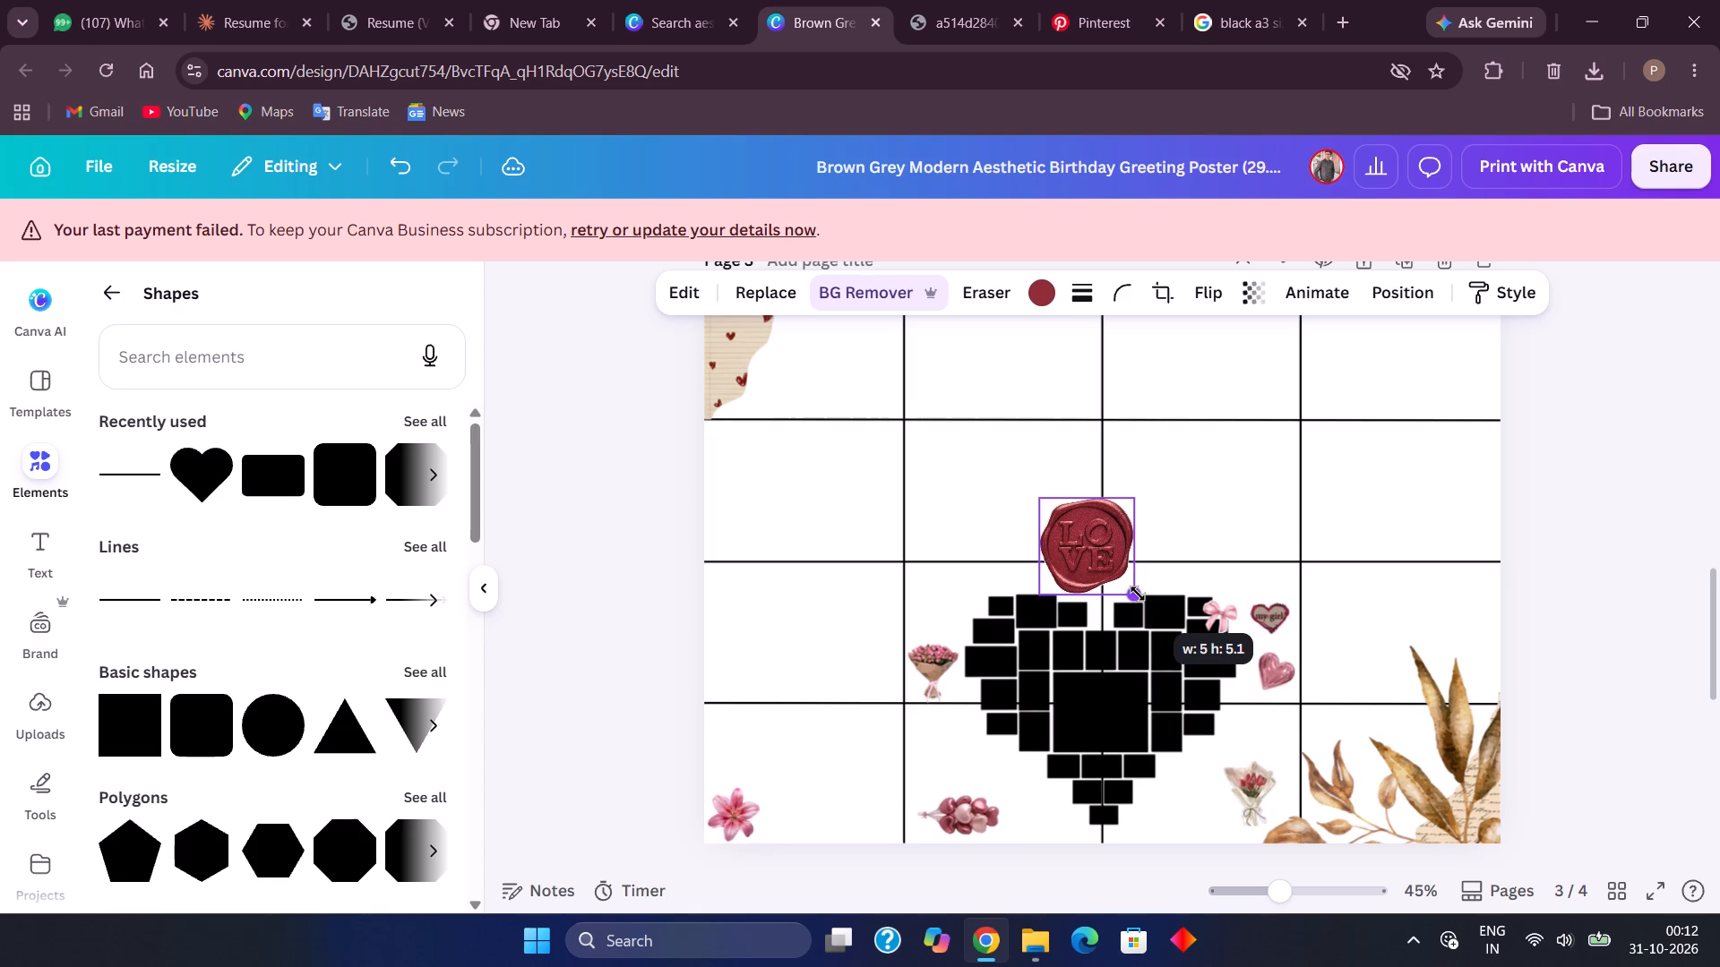
drag(1138, 594, 1138, 596)
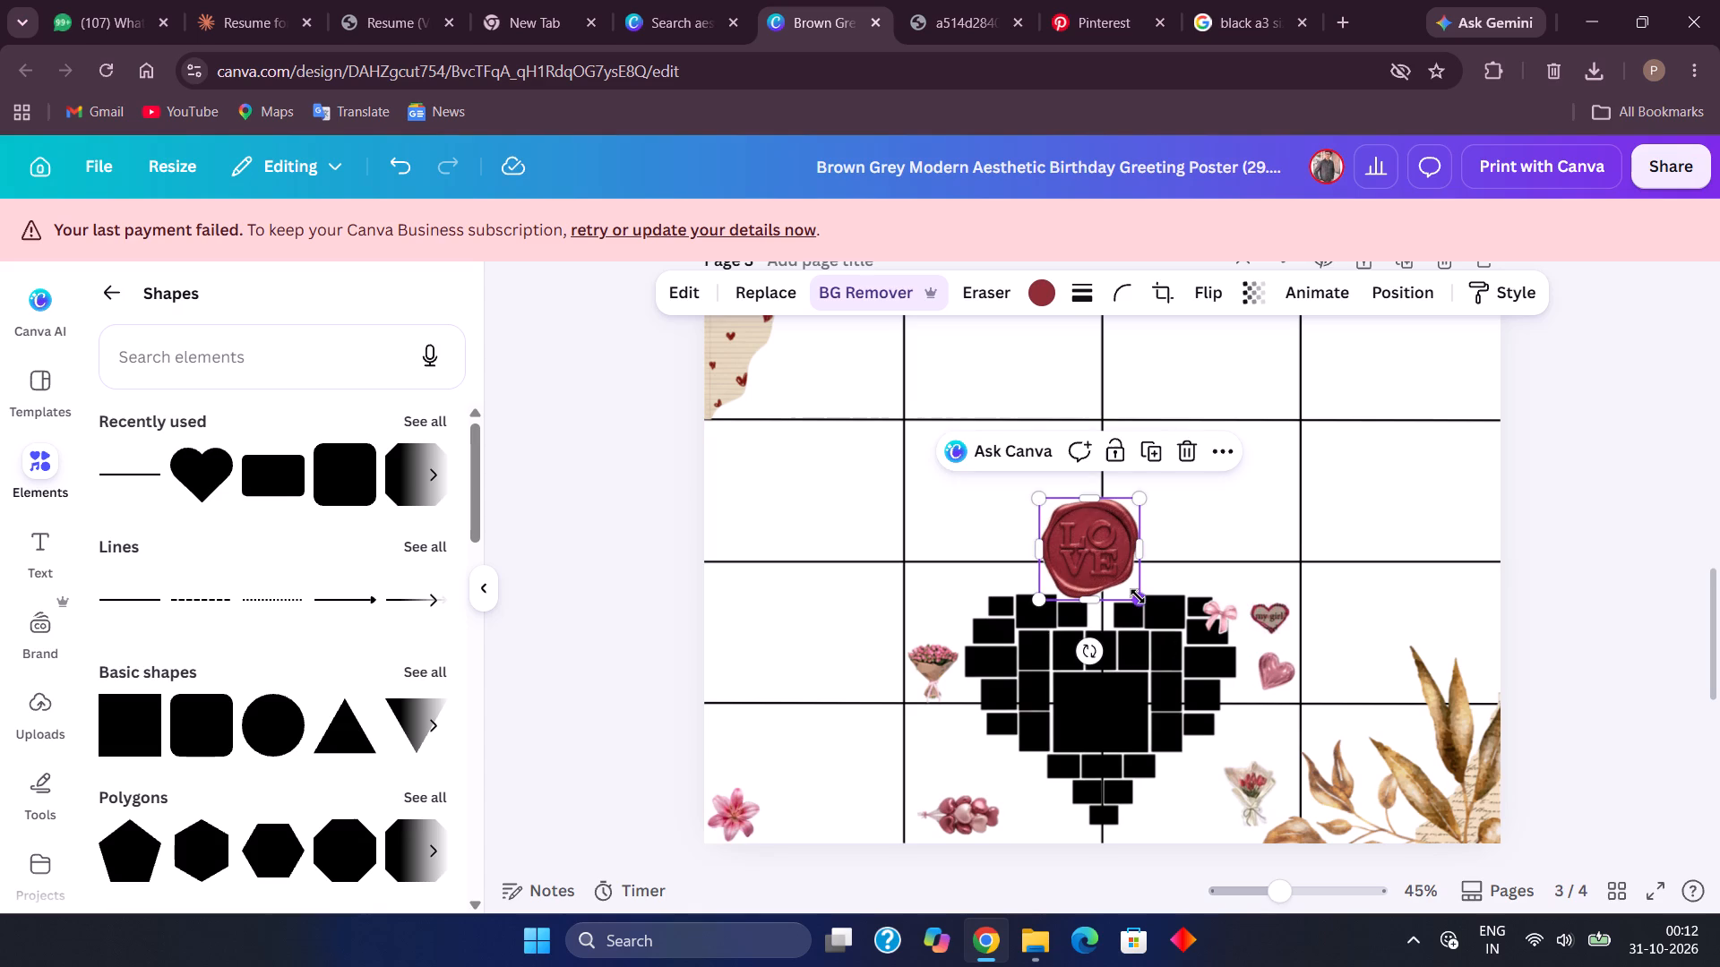
drag(1087, 558, 1099, 567)
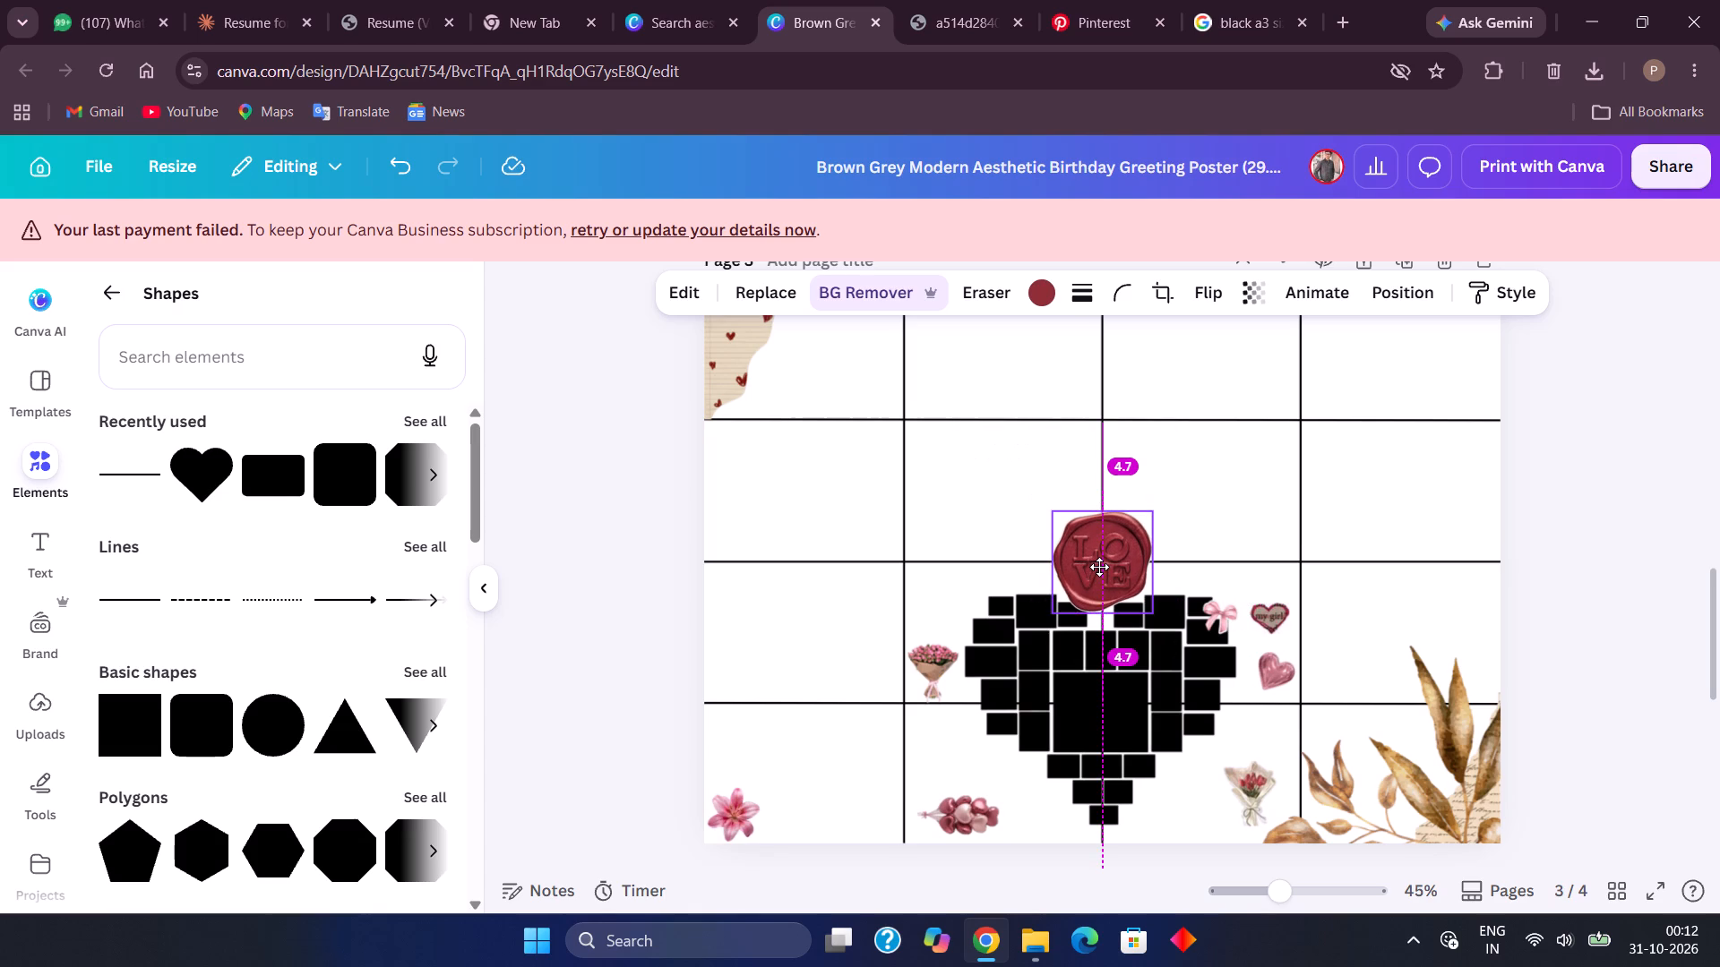
drag(1099, 567, 1095, 566)
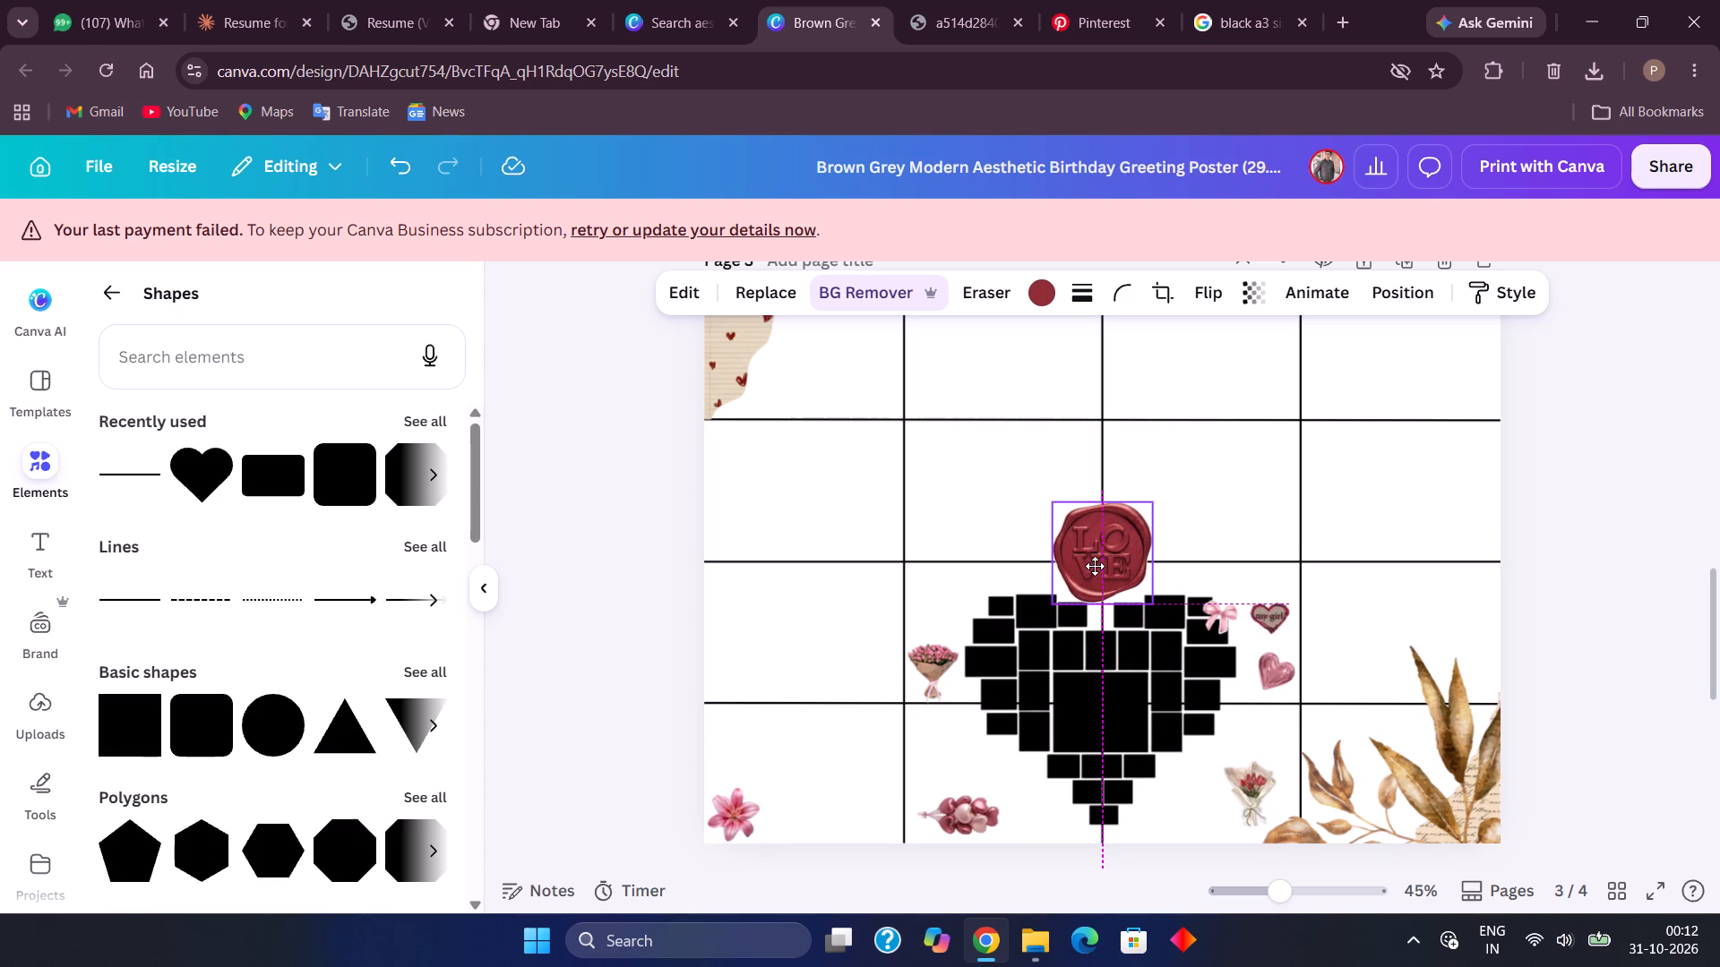
drag(1095, 566, 1098, 571)
drag(1098, 571, 975, 488)
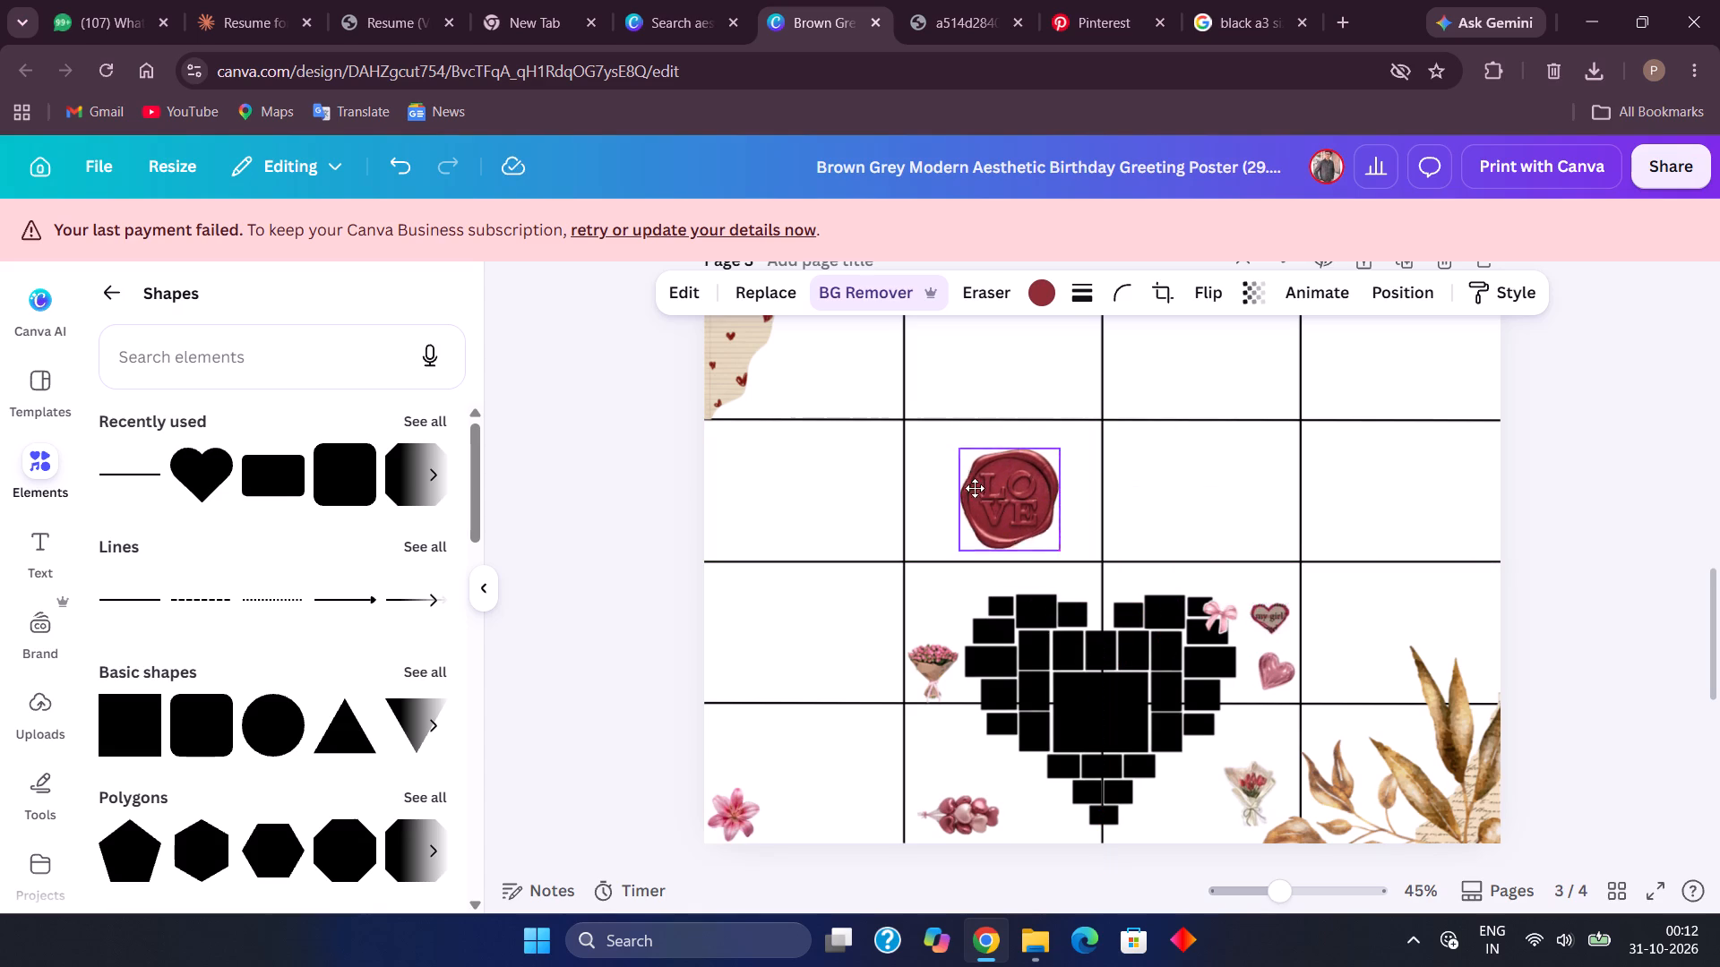
drag(975, 488, 829, 373)
click(847, 542)
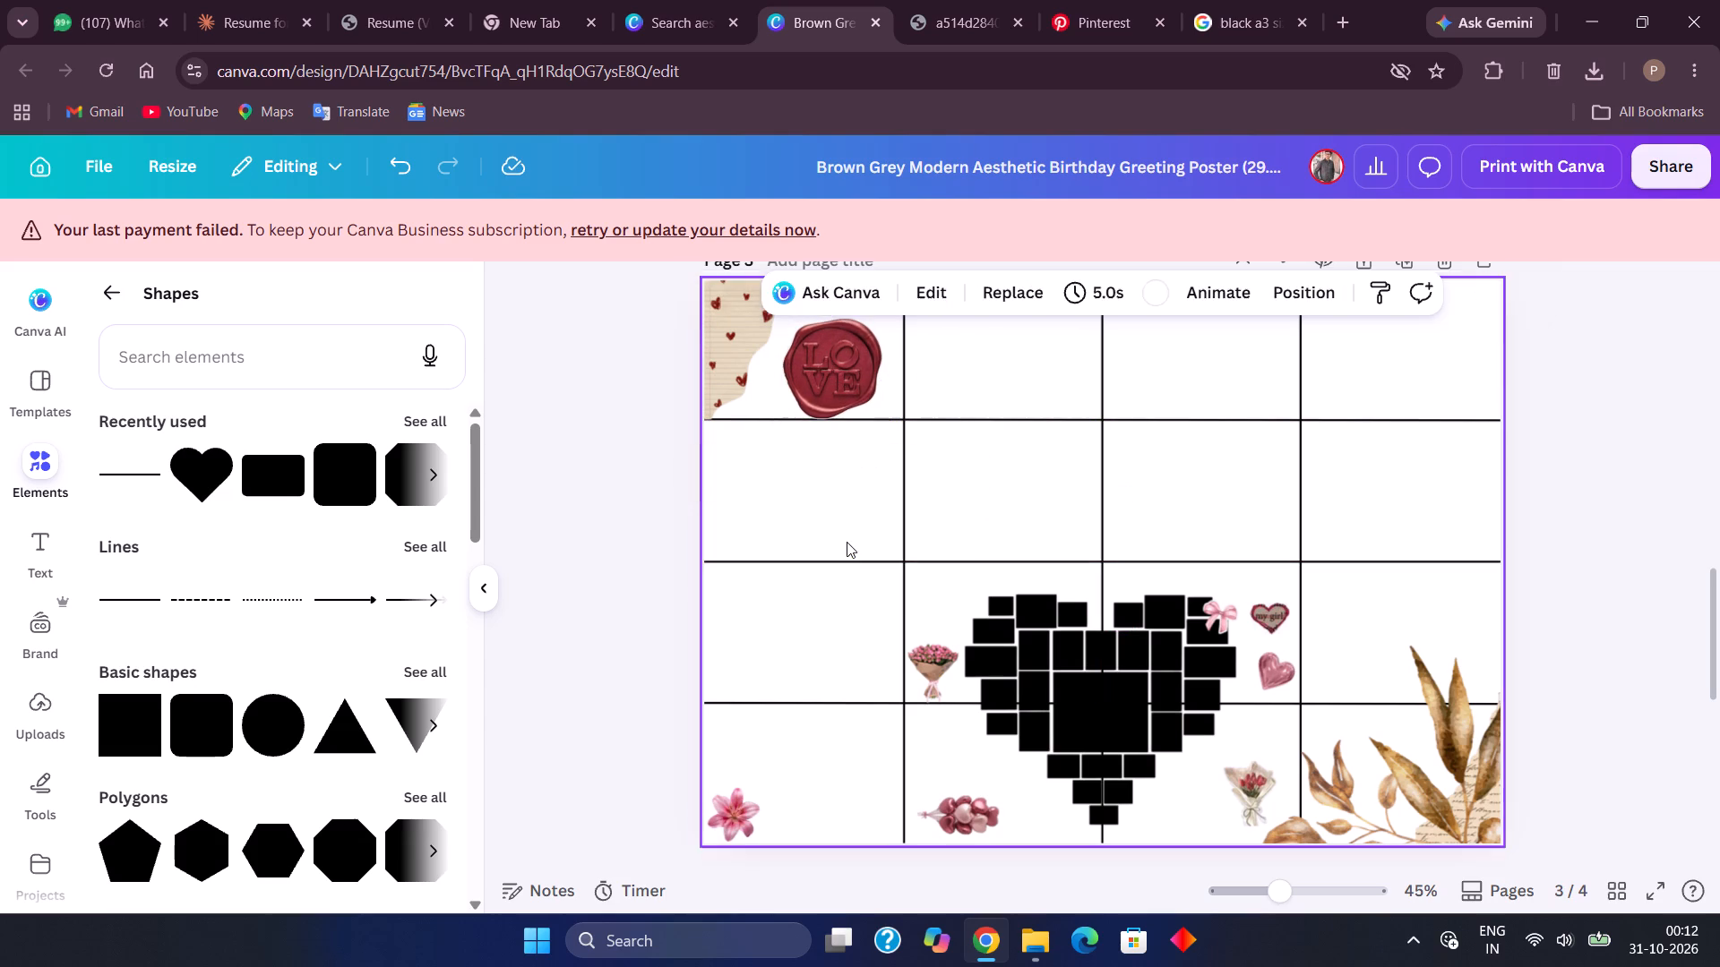
Shrink the tilted brown leaf sprig on page 3 to roughly half size and move it to the page's upper-right corner.
scroll(908, 606, up, 1)
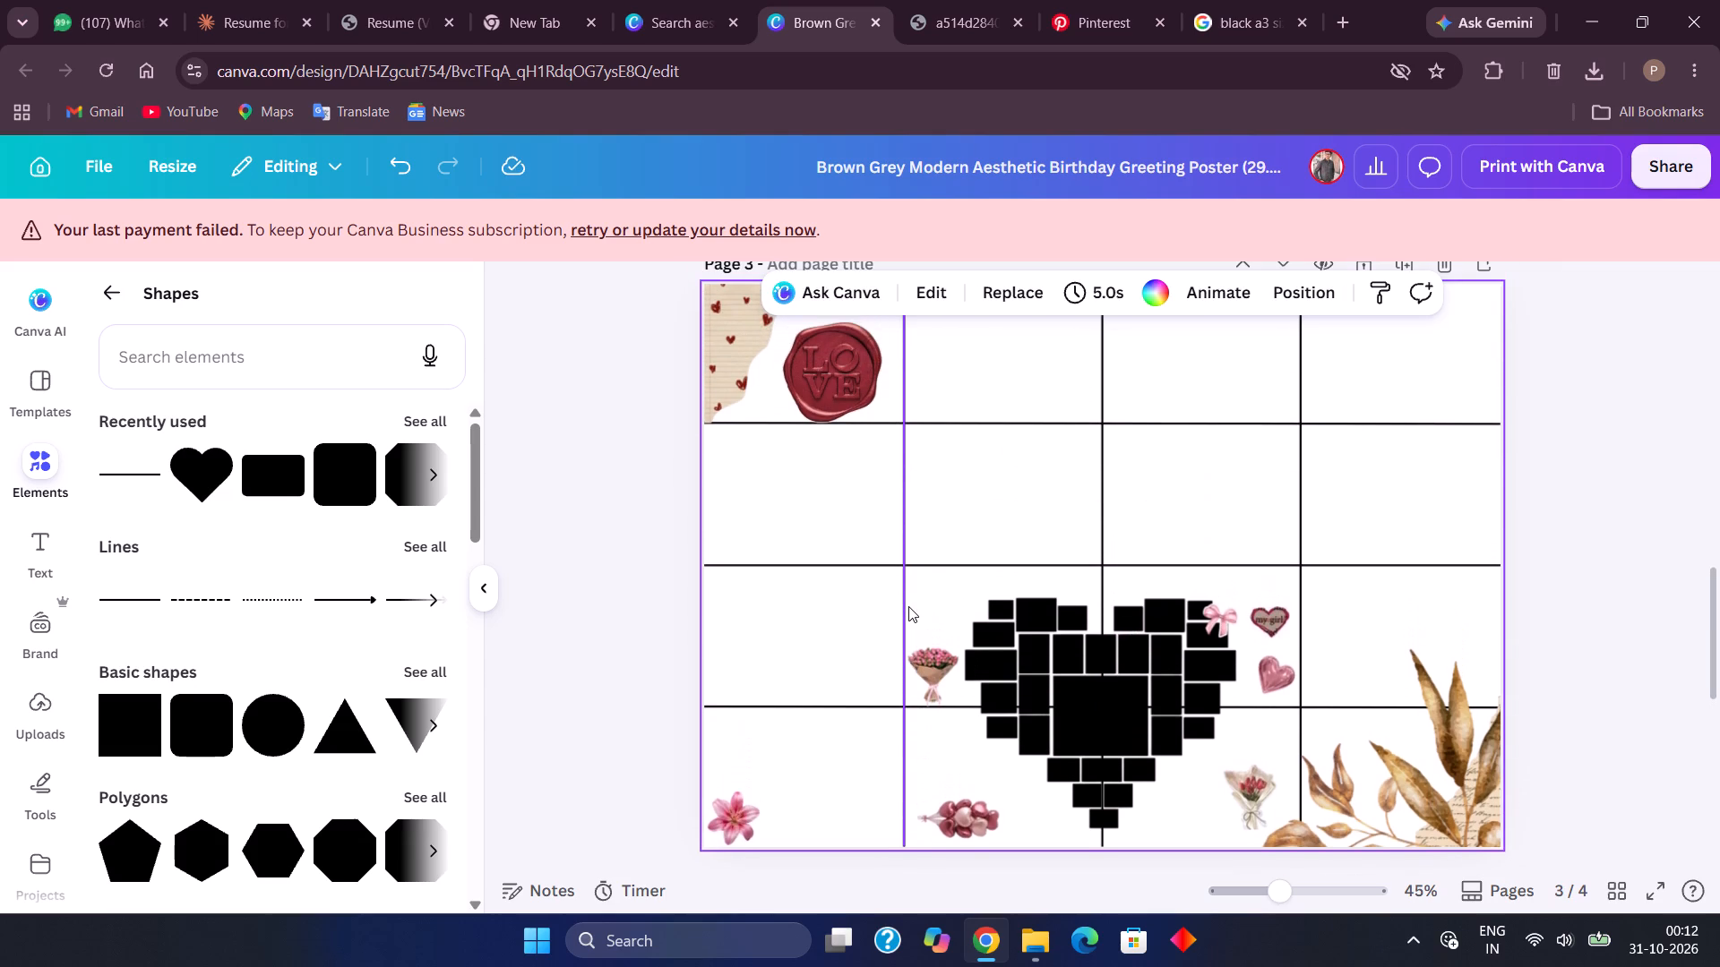
scroll(1261, 700, down, 2)
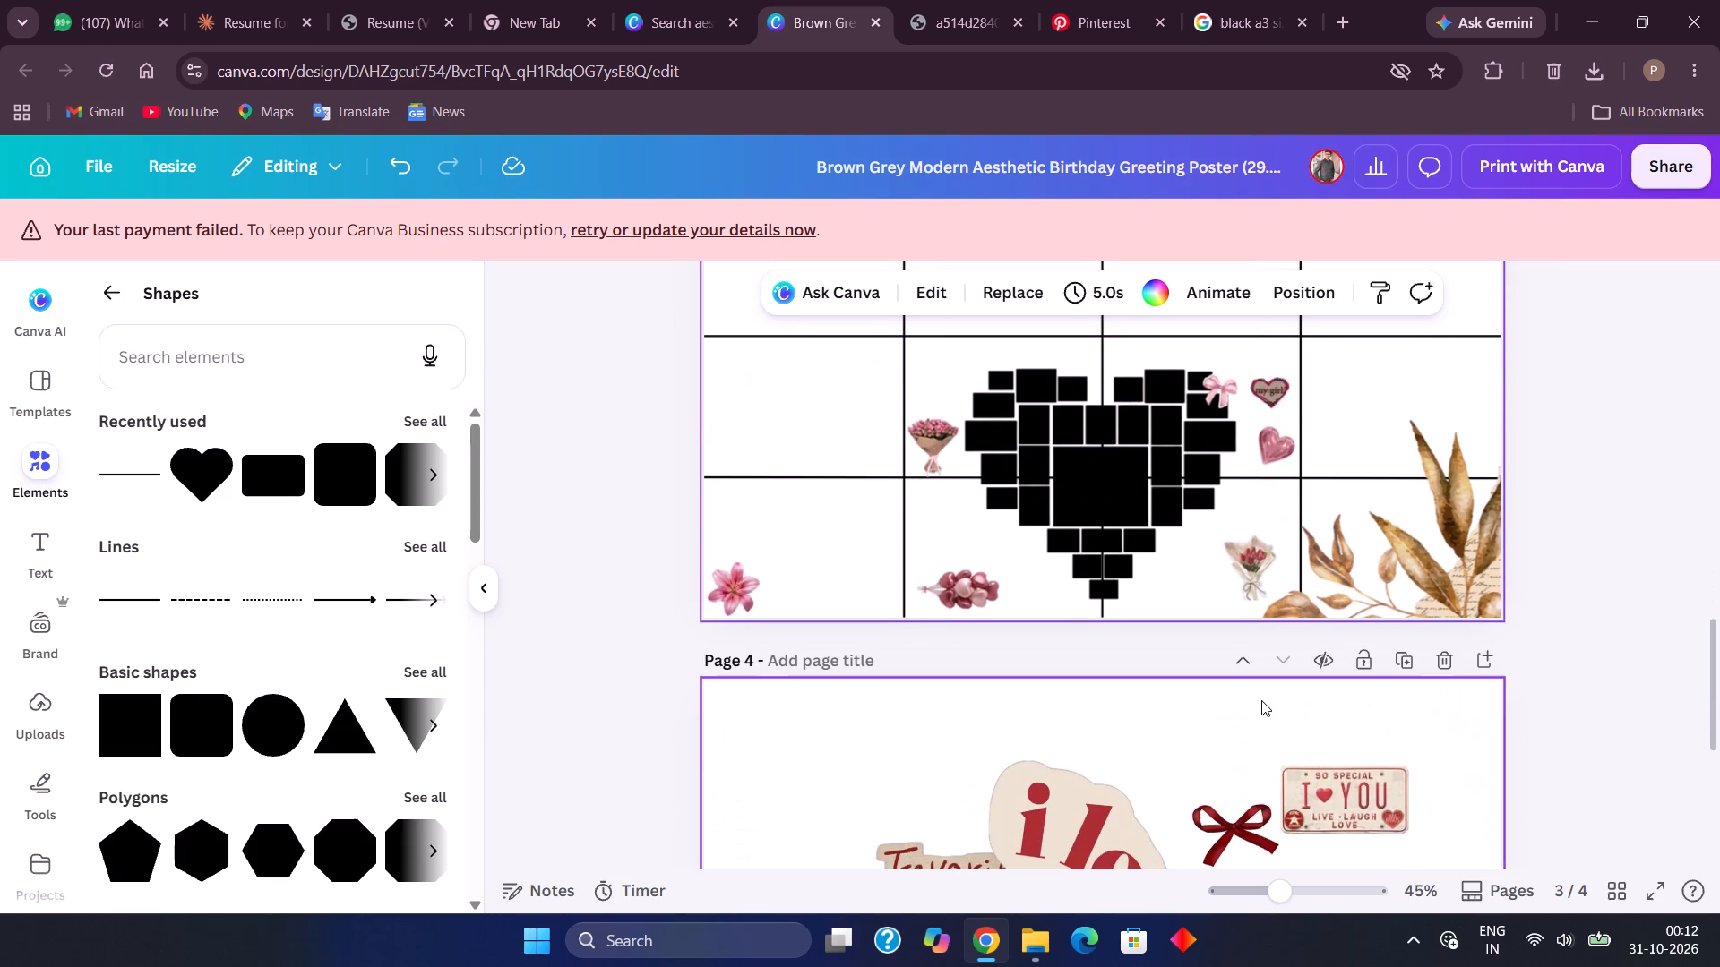
scroll(1261, 700, up, 2)
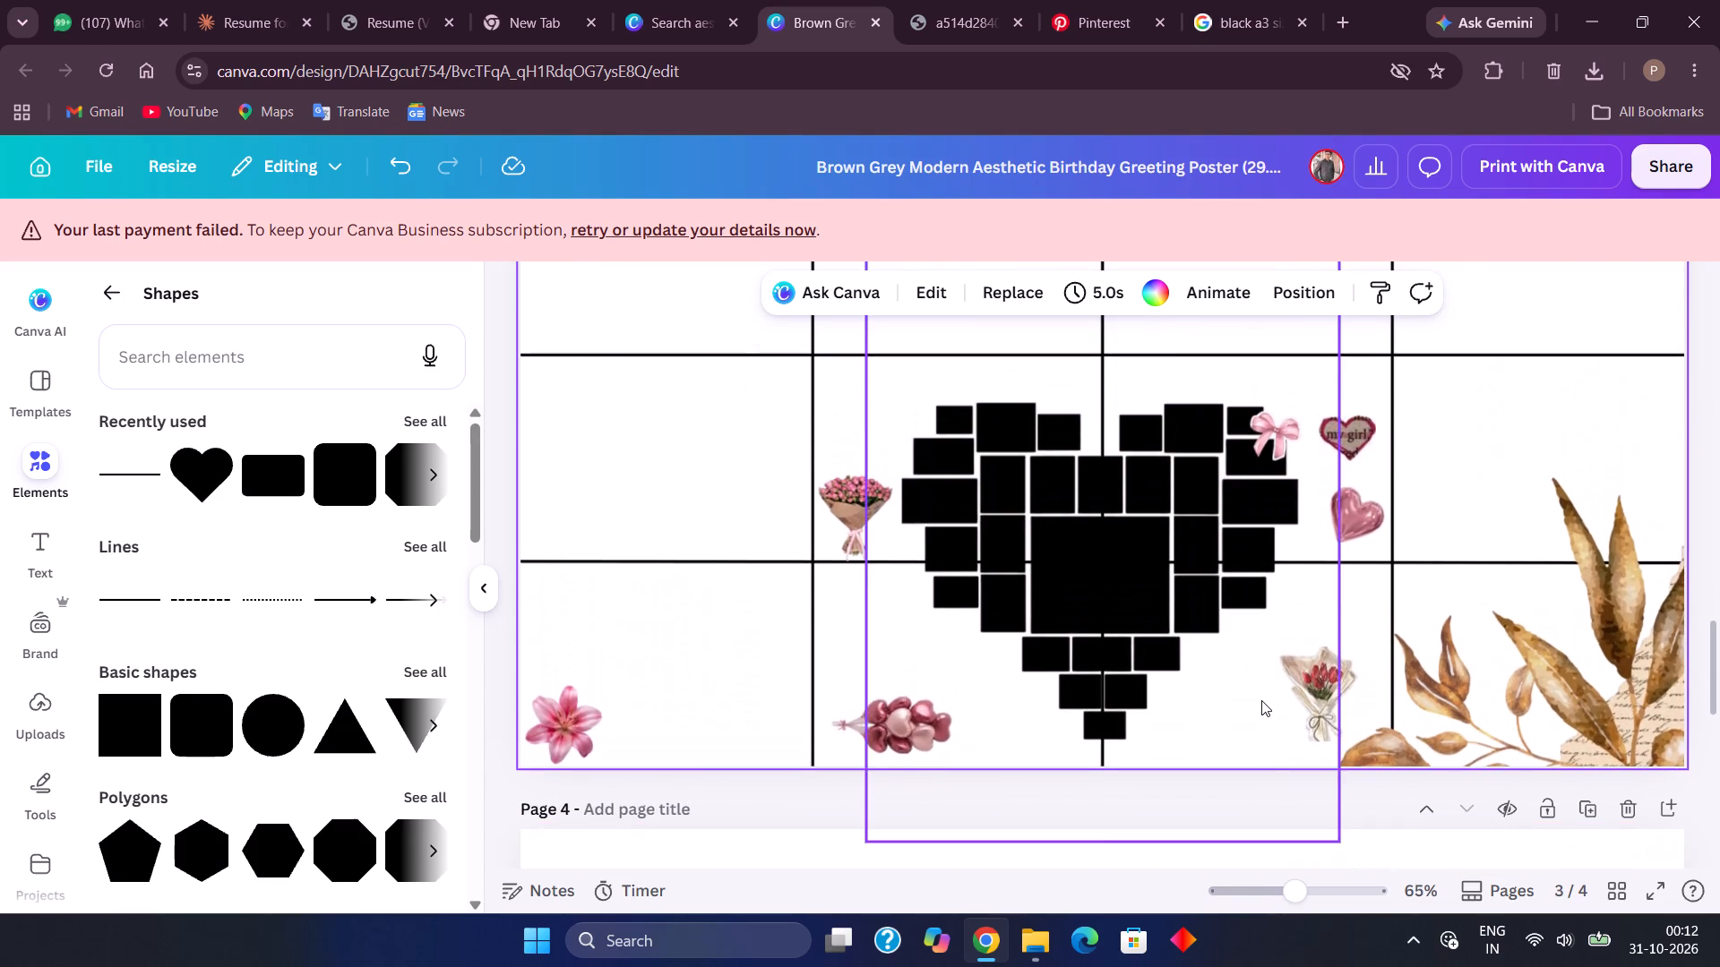
scroll(1261, 700, up, 1)
scroll(1261, 700, left, 2)
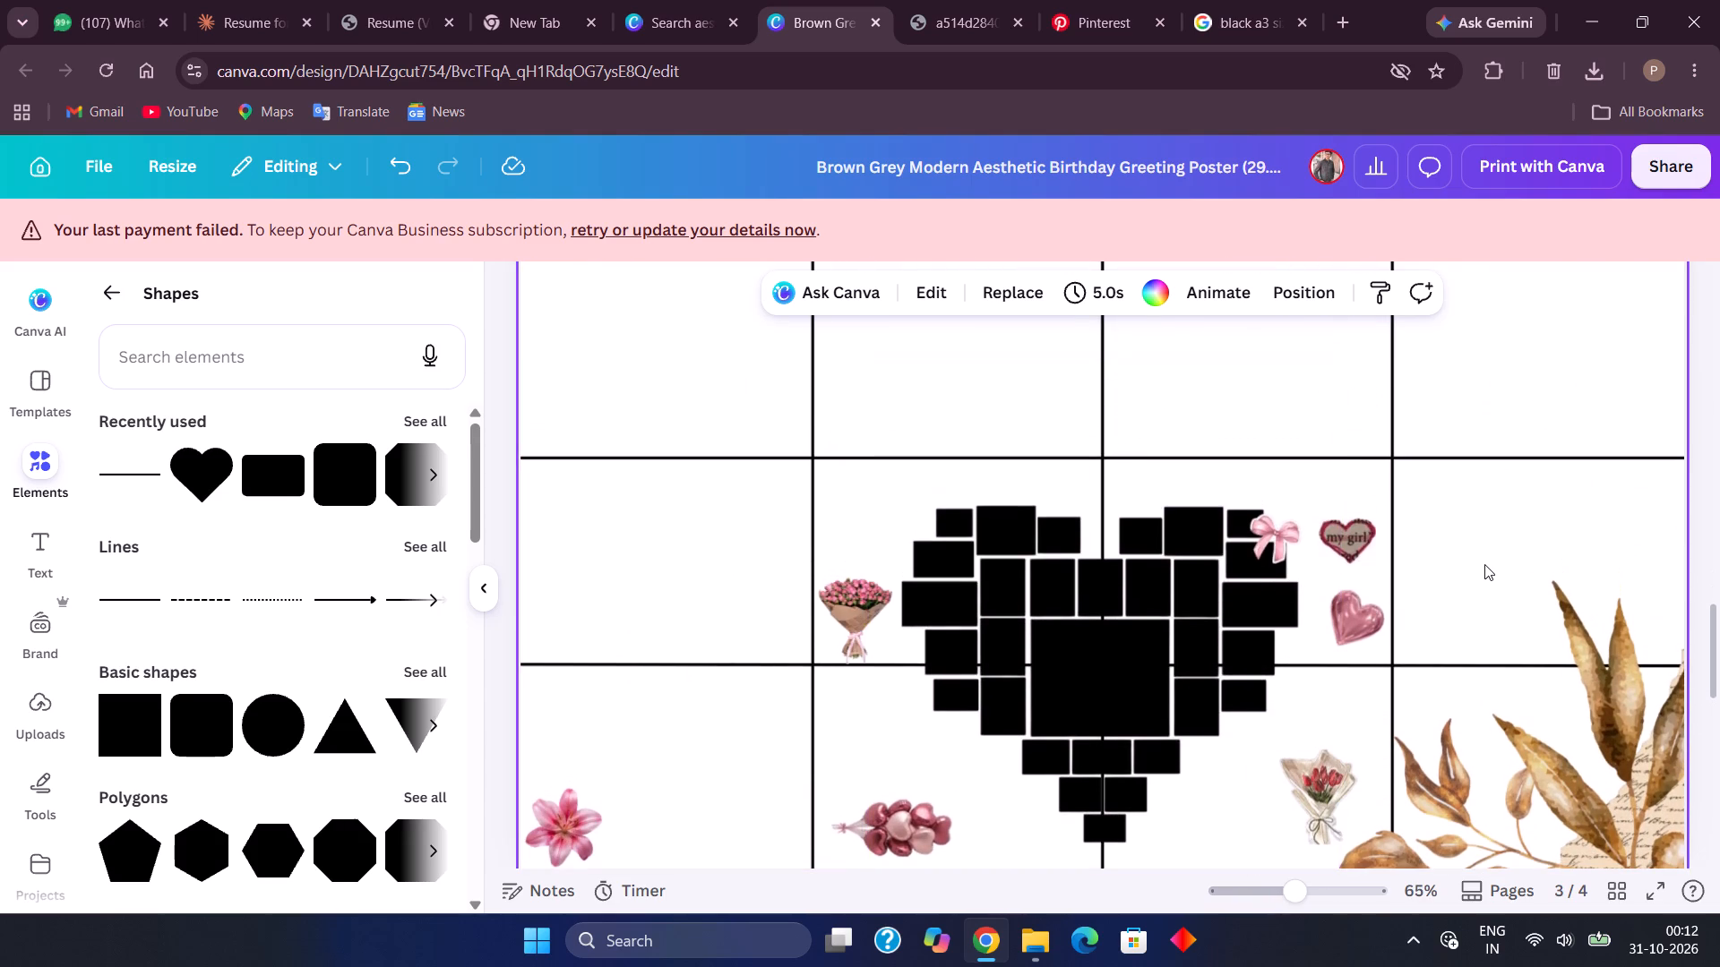
scroll(1489, 570, down, 1)
drag(1416, 618, 1086, 474)
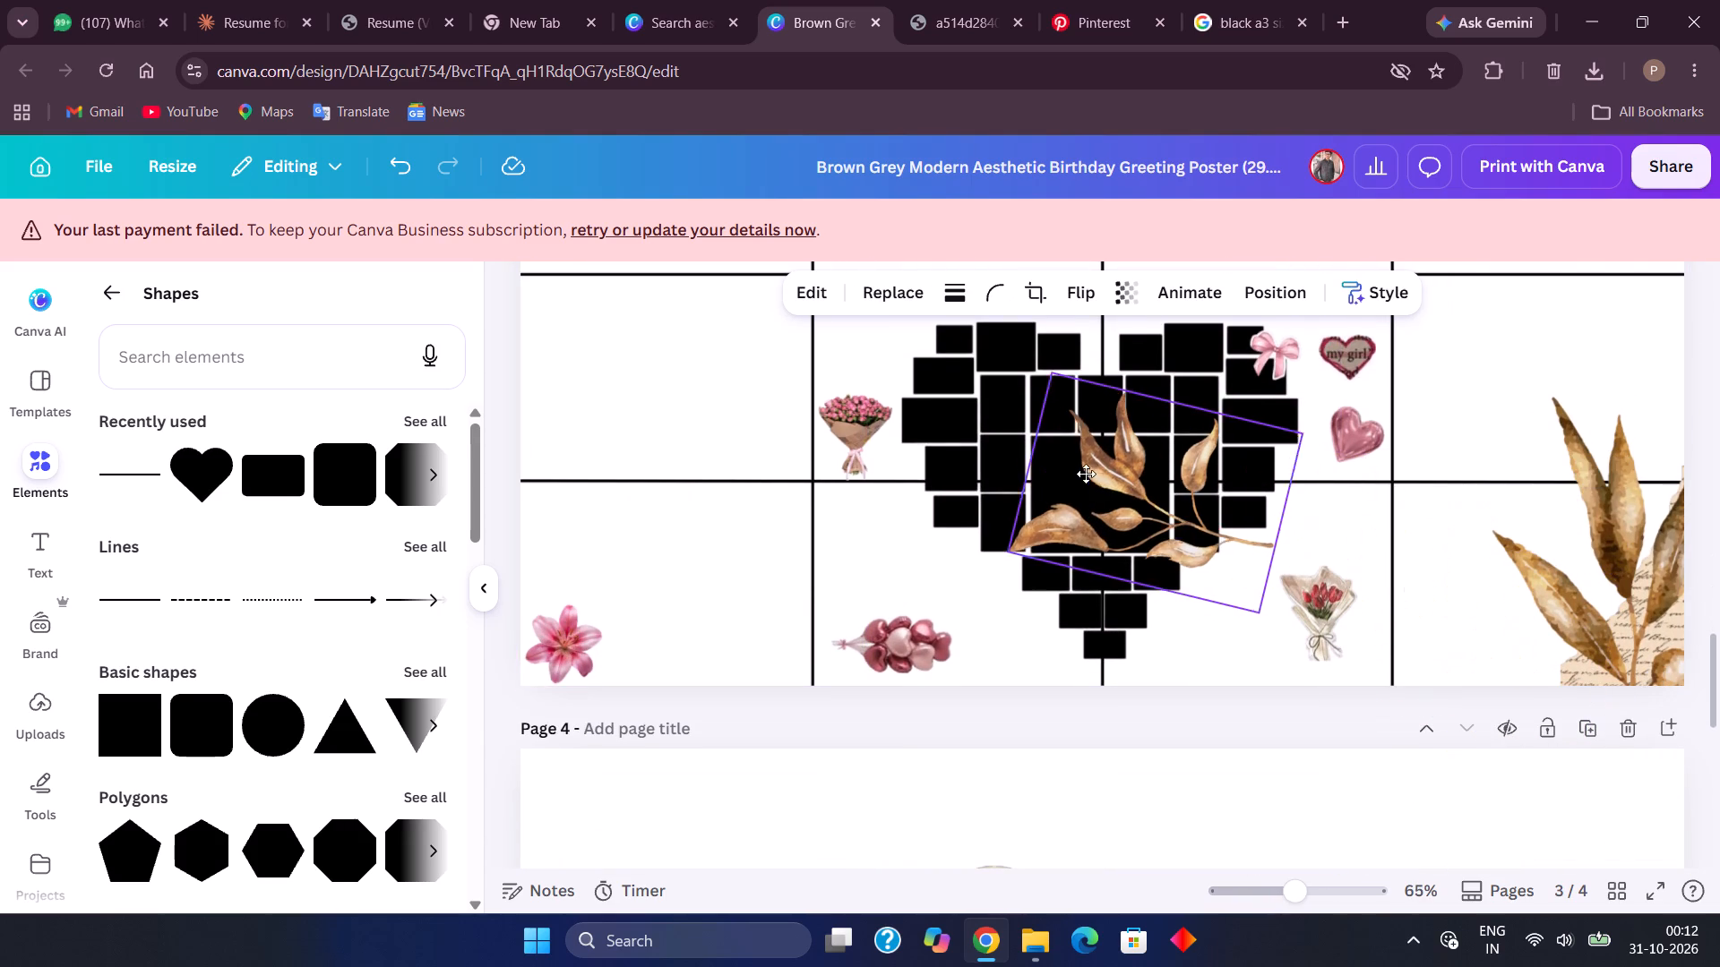
drag(1086, 474, 1086, 476)
drag(1248, 611, 1173, 490)
scroll(1138, 421, up, 3)
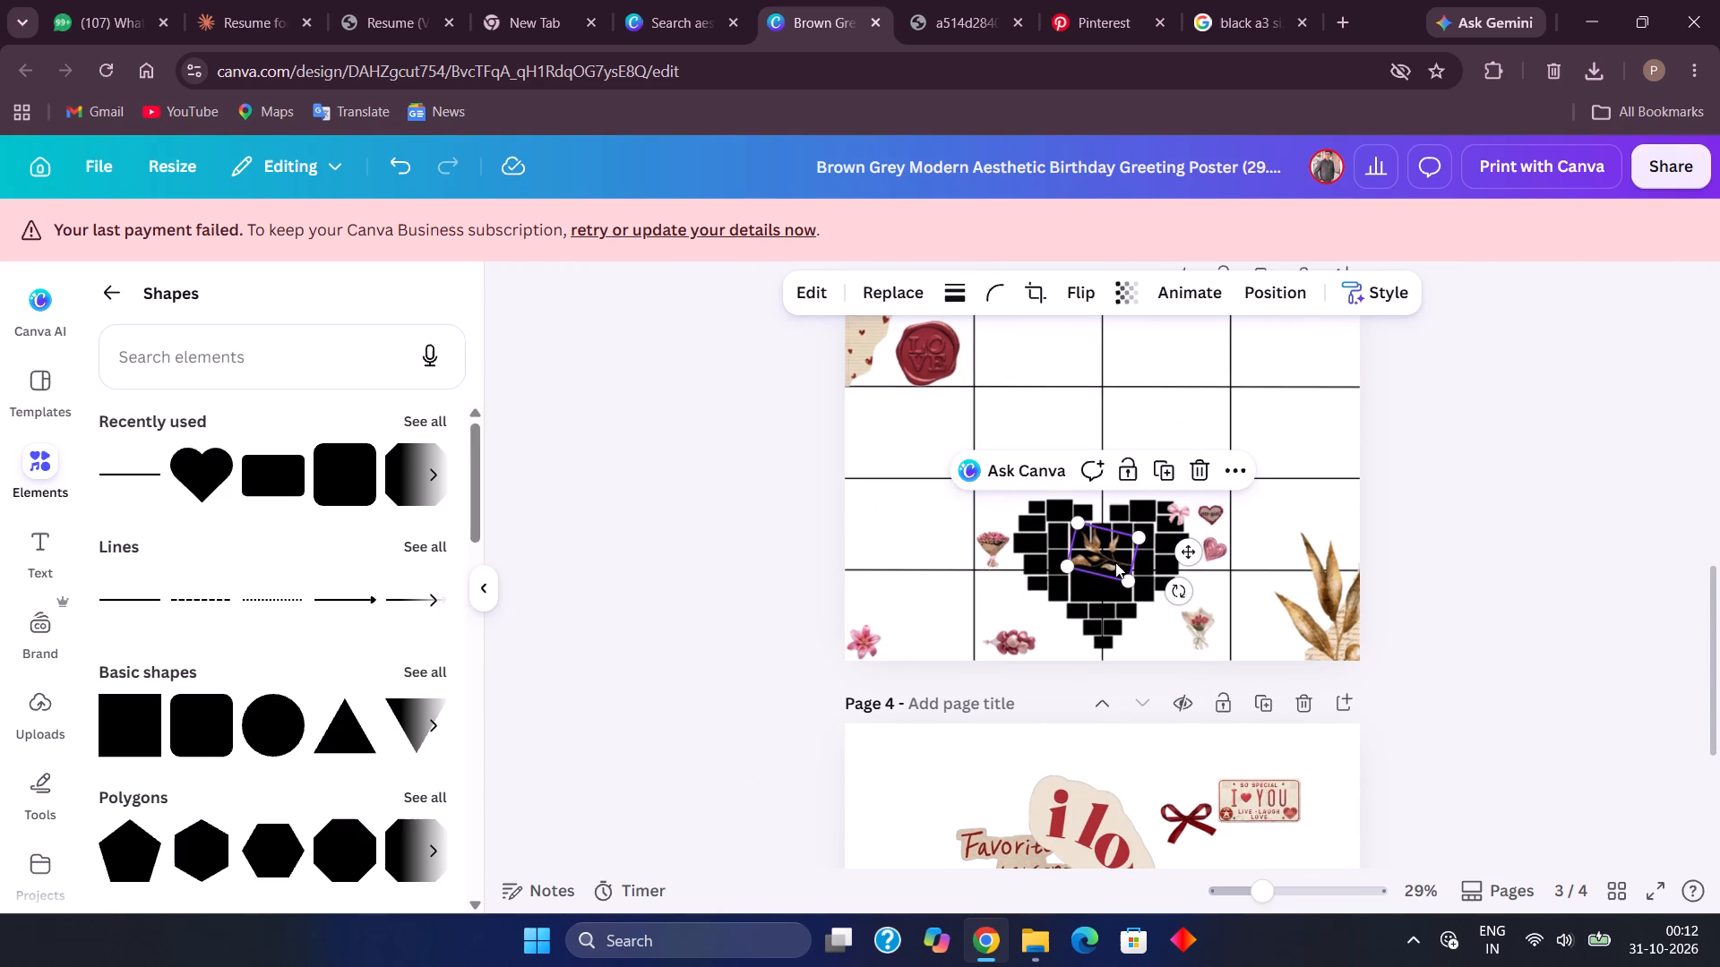
drag(1115, 562, 1265, 418)
scroll(1265, 418, up, 1)
drag(1270, 497, 1327, 421)
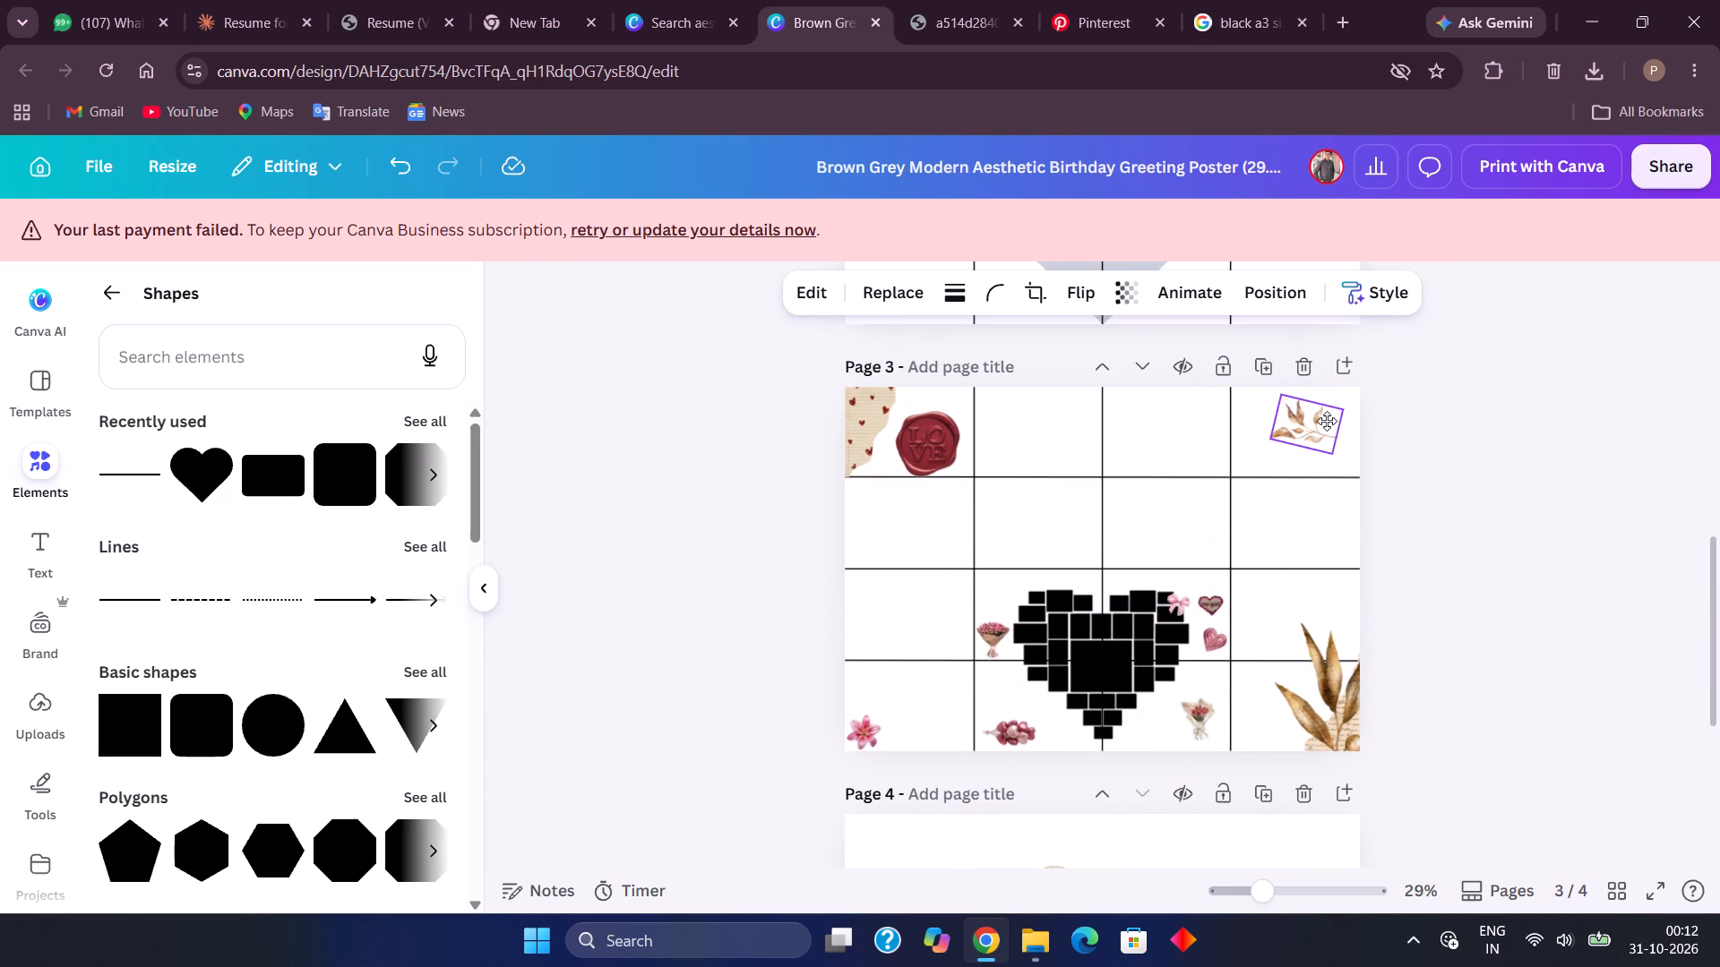
drag(1327, 421, 1352, 415)
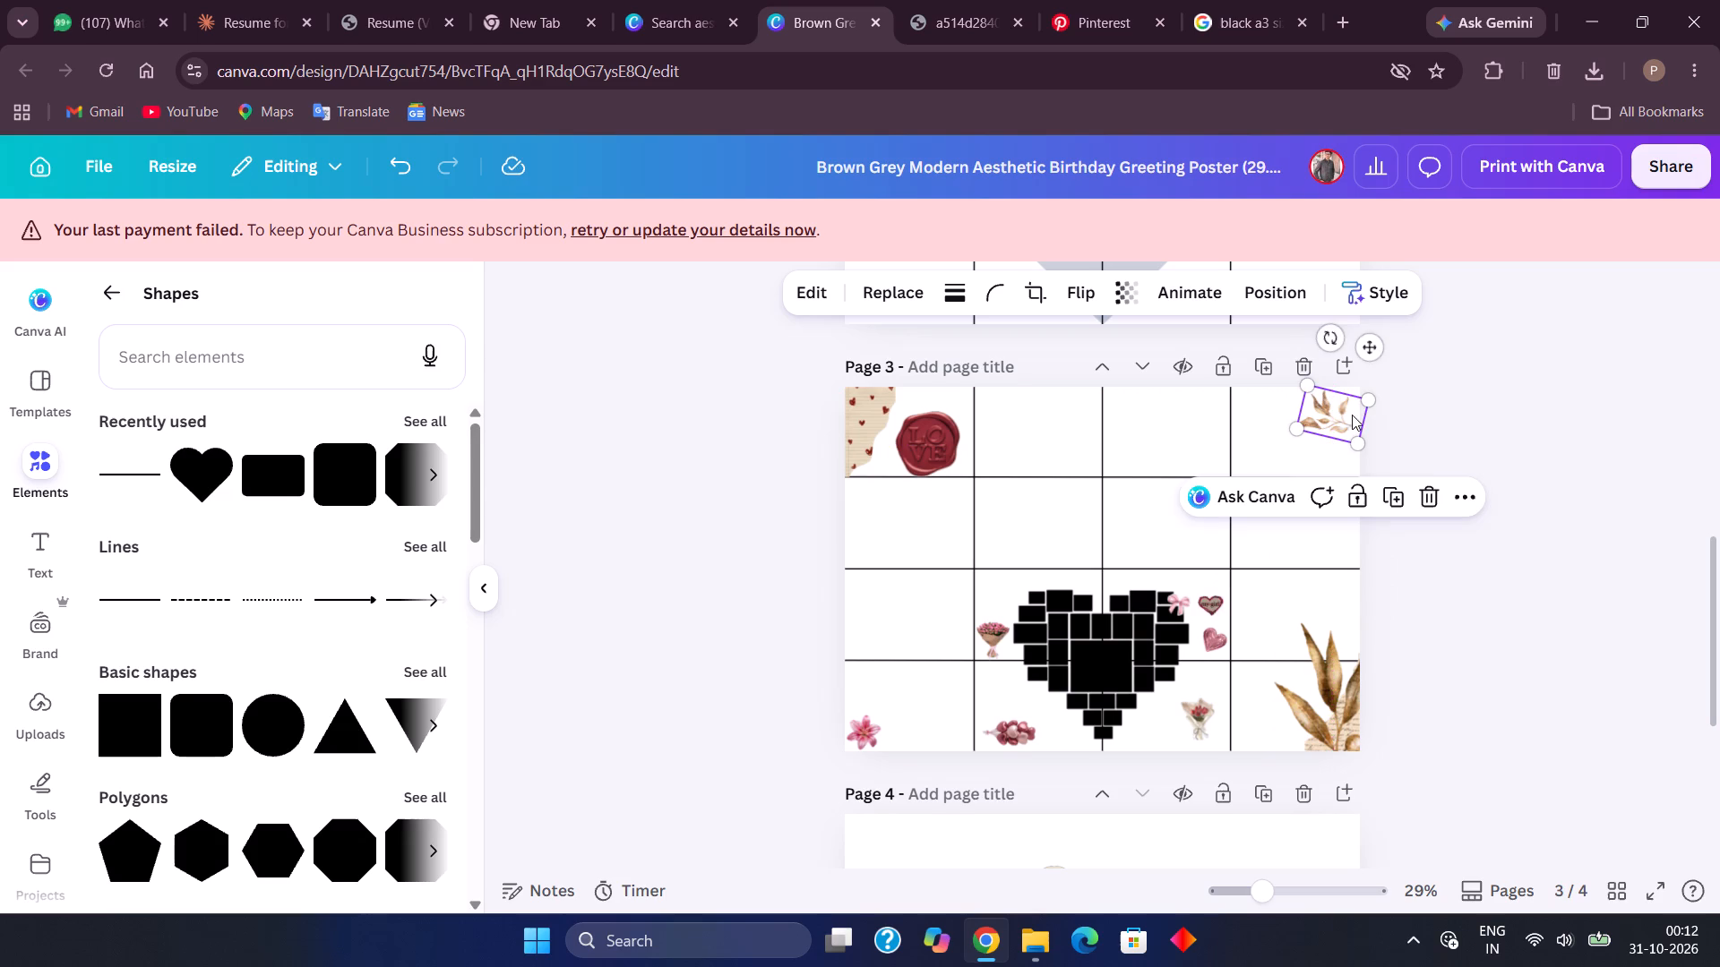
click(1483, 448)
Shrink the upright brown leaf branch and place it beside the pink lily in the bottom row's first cell.
drag(1344, 673, 1265, 528)
drag(1288, 624, 1285, 621)
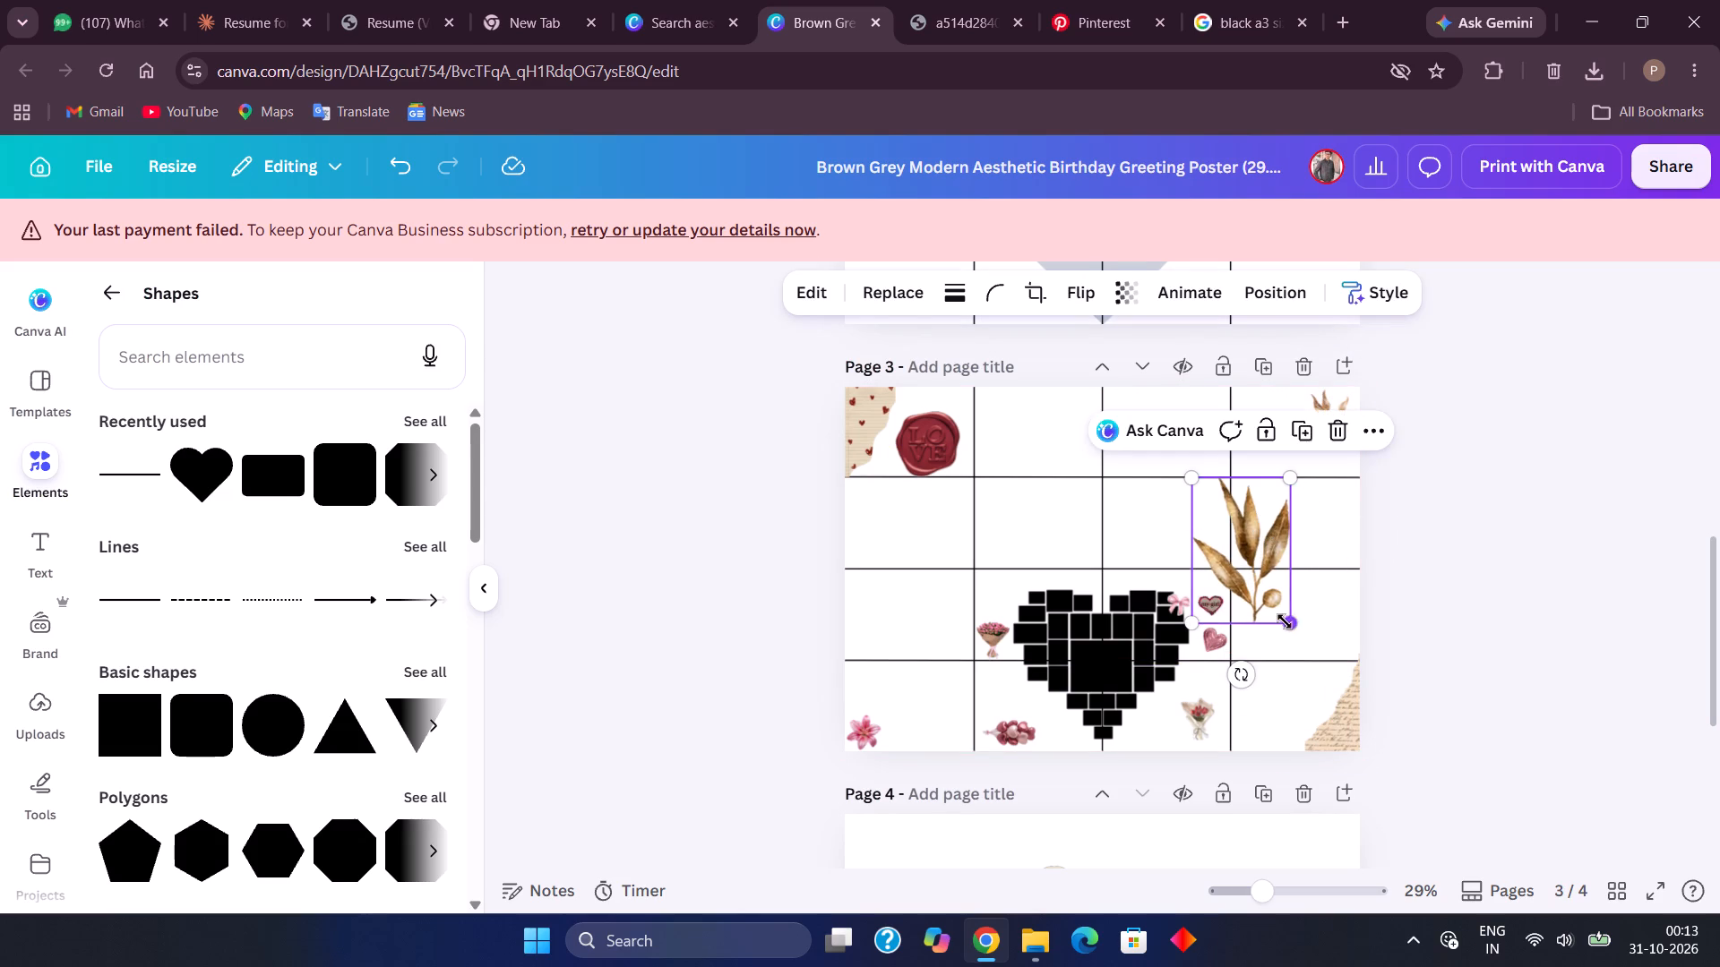
drag(1285, 621, 1213, 537)
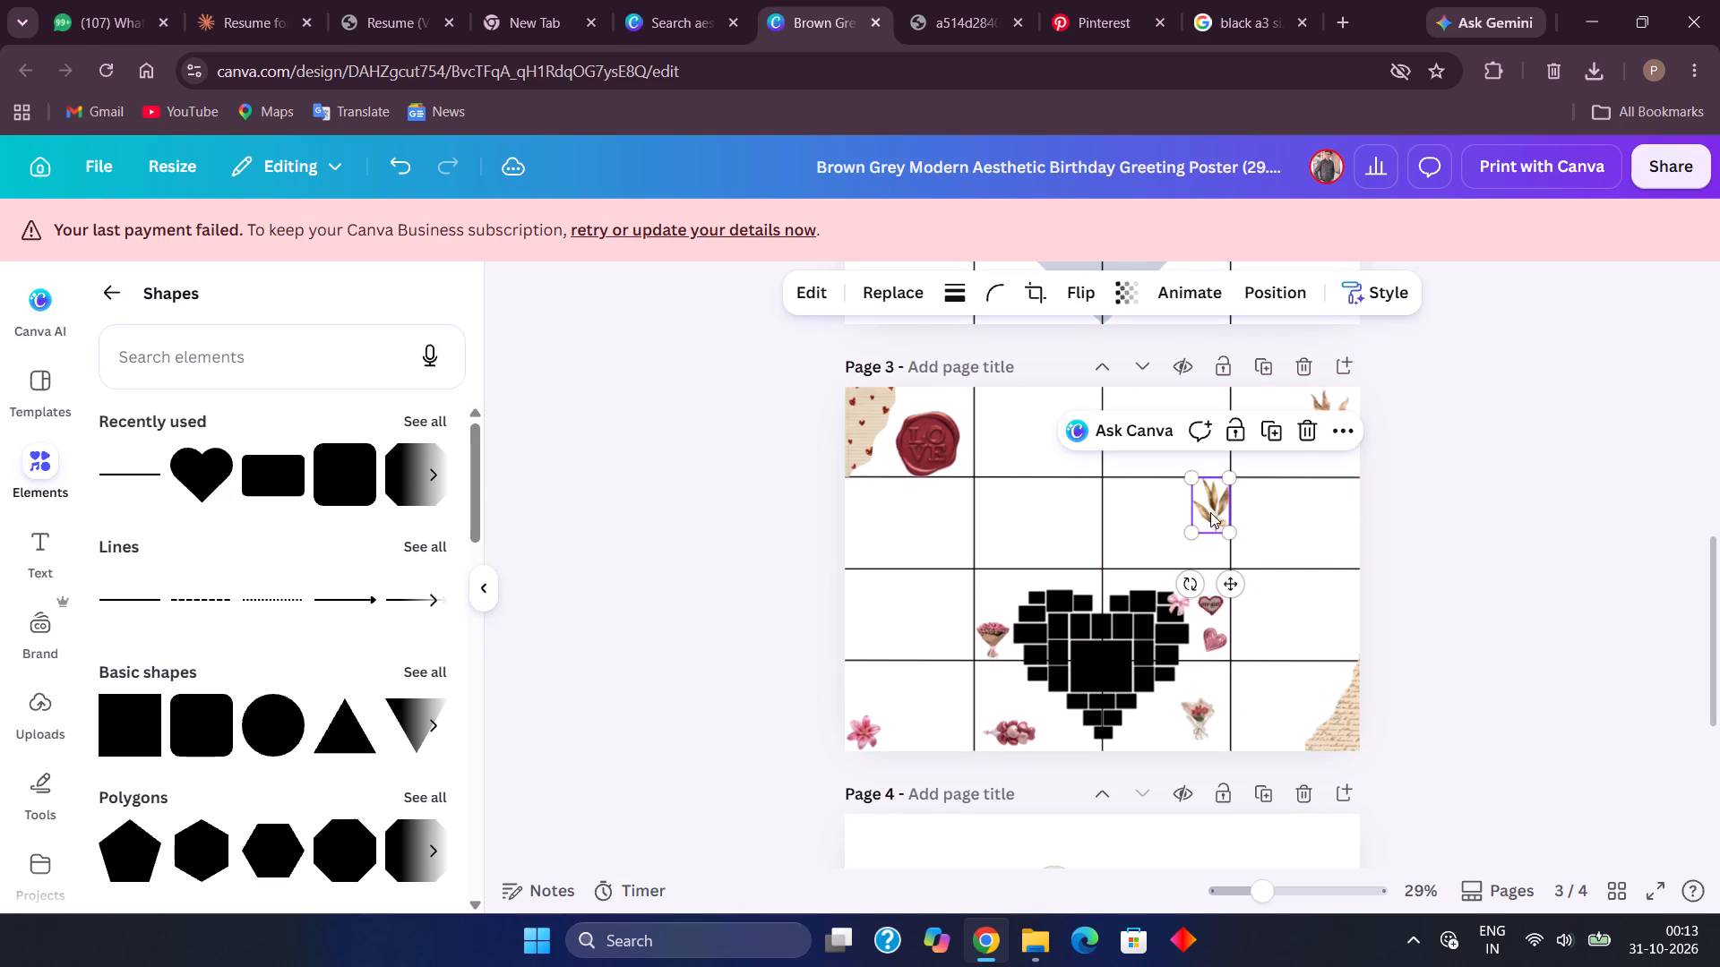
drag(1210, 512, 916, 723)
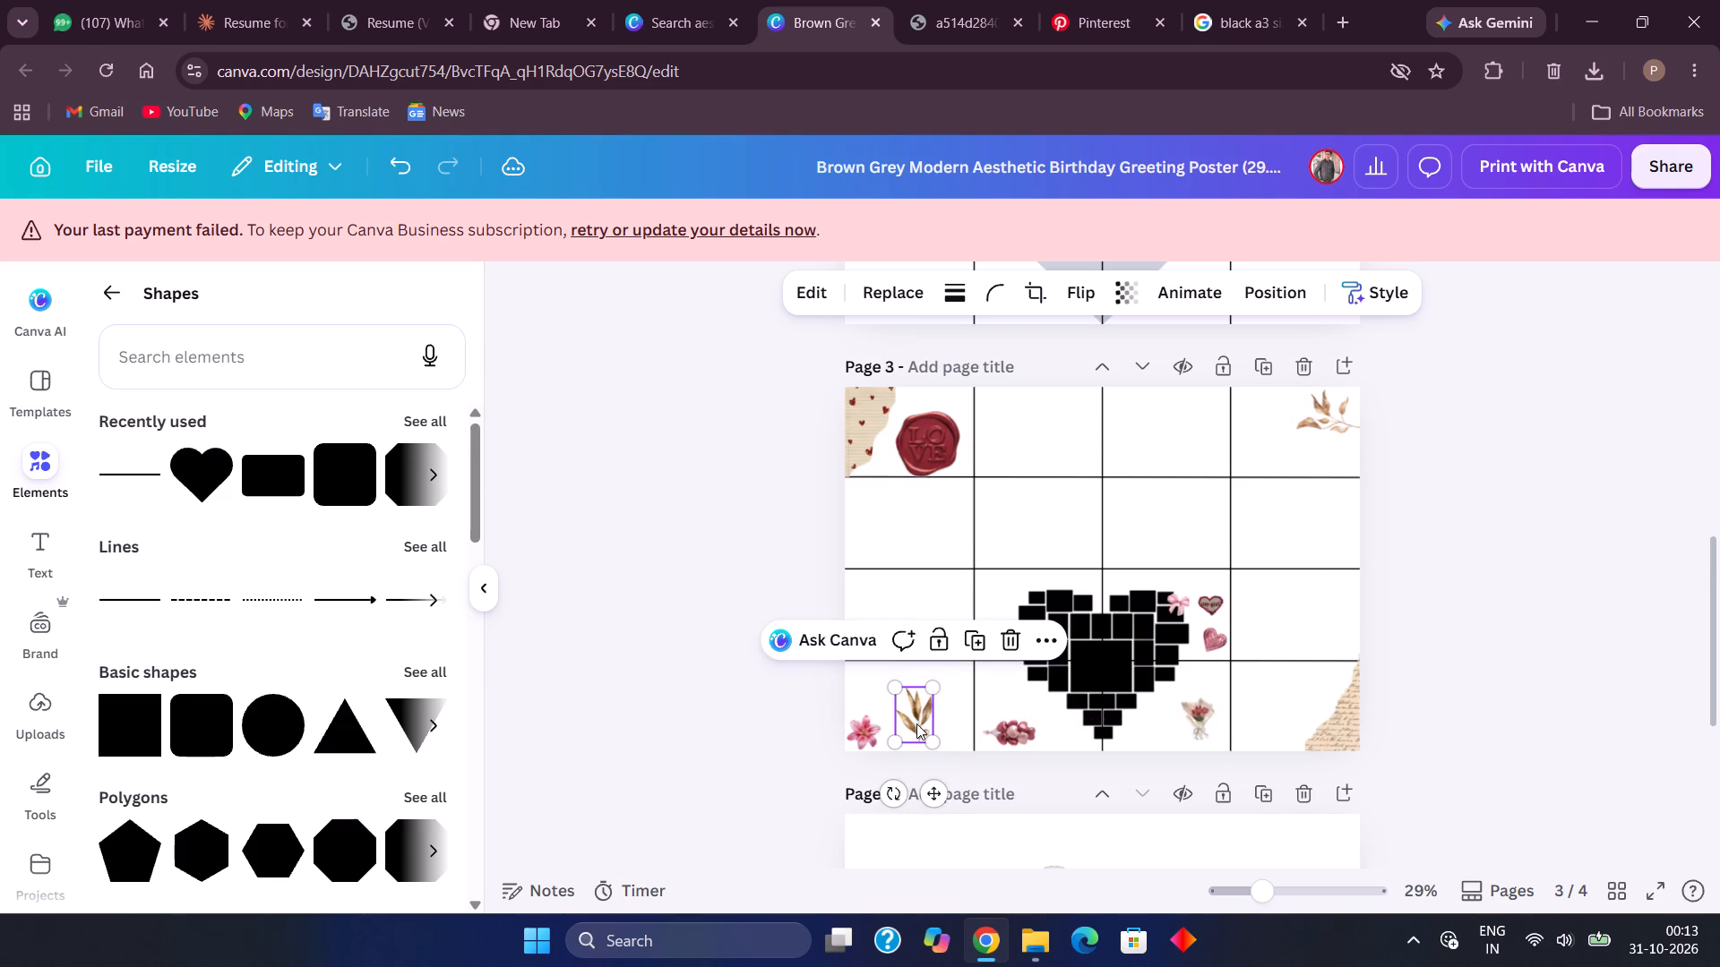
Move the "Favorite person" sticker from page 4 to the last cell of page 3's third row.
scroll(916, 723, down, 1)
scroll(1287, 653, down, 1)
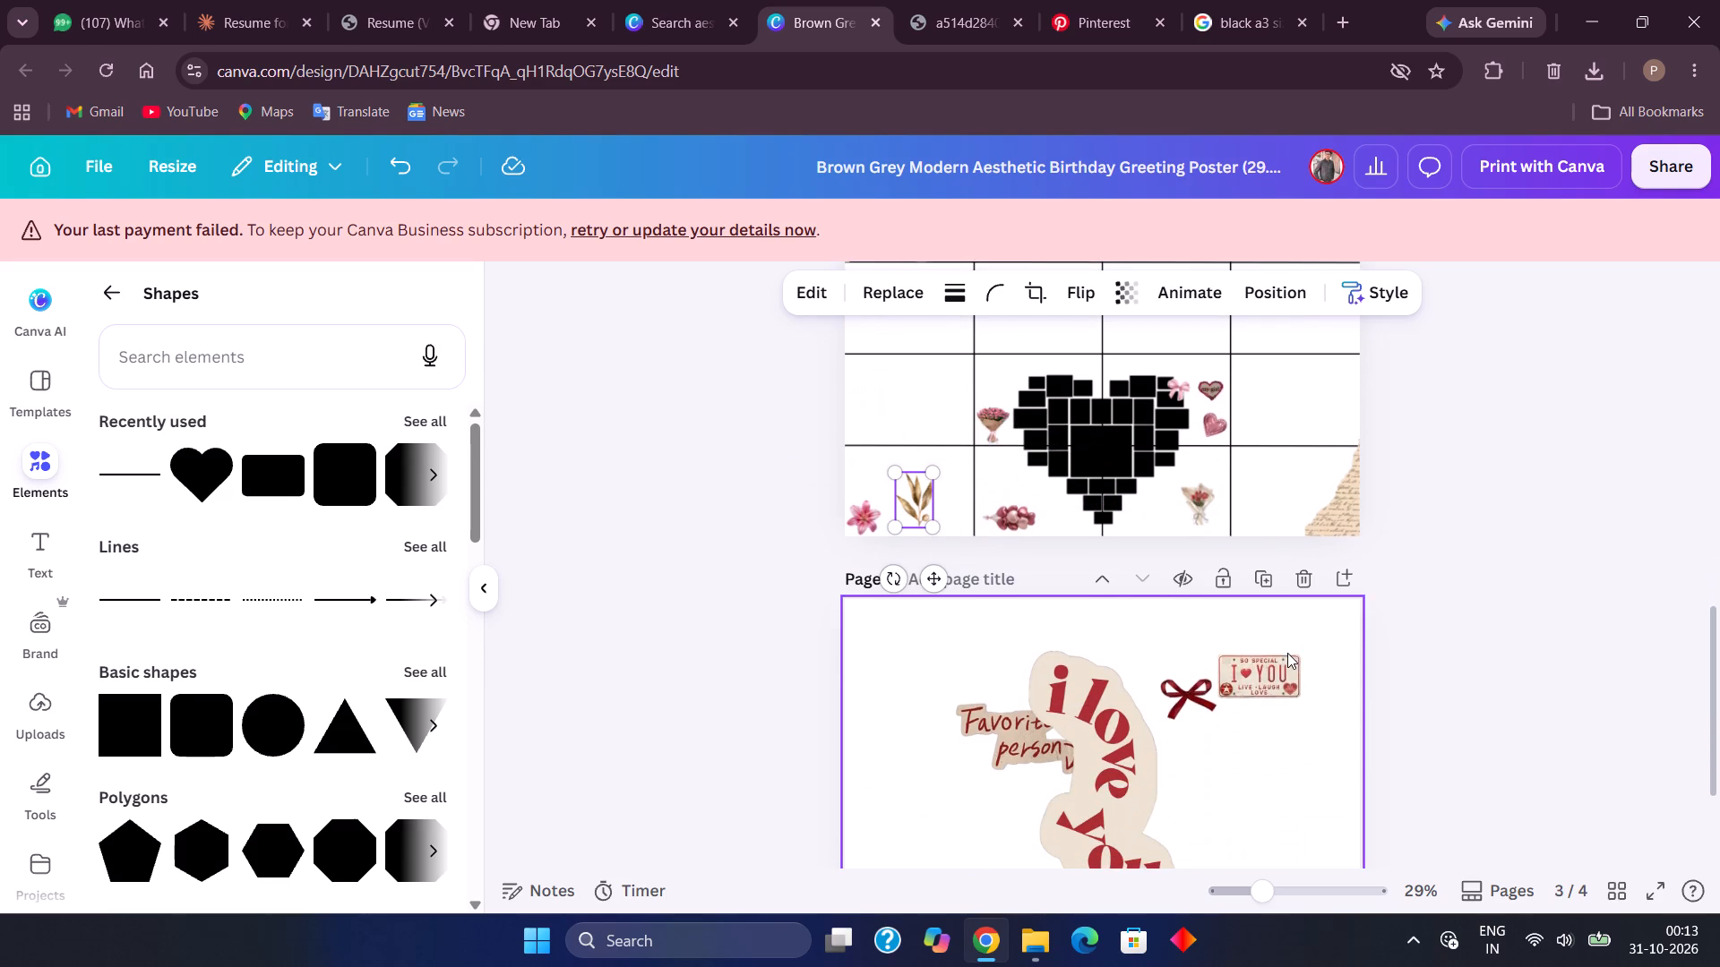
drag(1004, 723, 1260, 393)
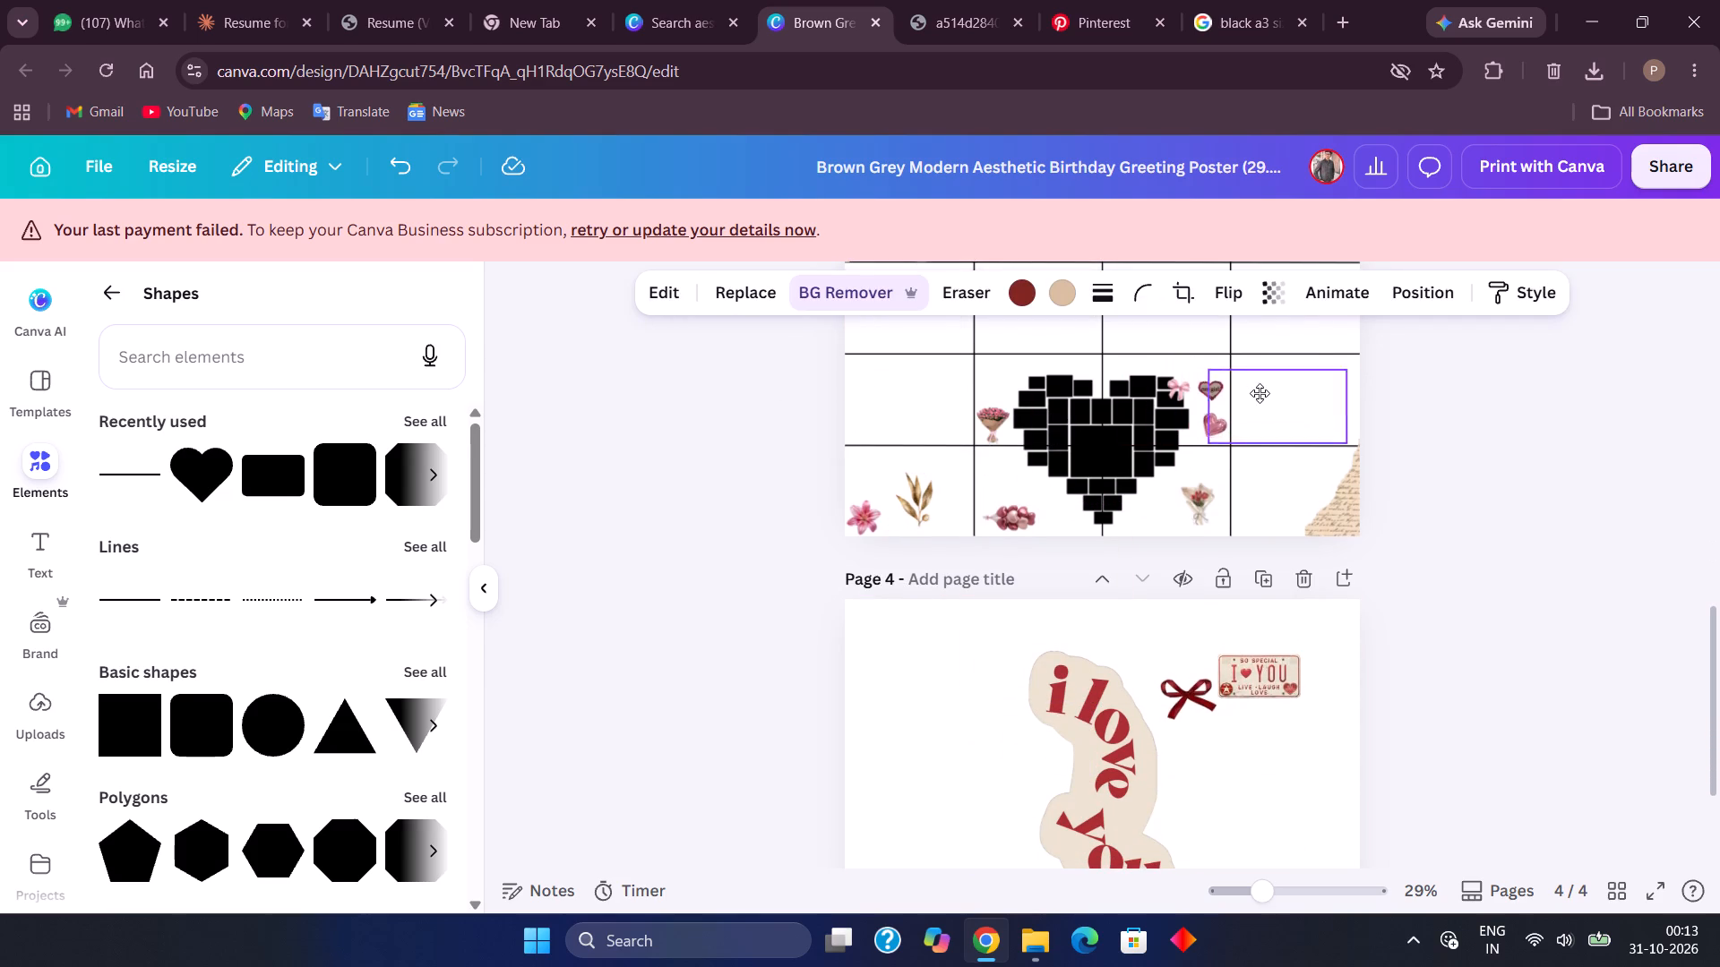
drag(1260, 393, 1302, 394)
Shrink the "Favorite person" sticker to a small label and place it just above the "my girl" heart.
drag(1259, 446, 1376, 329)
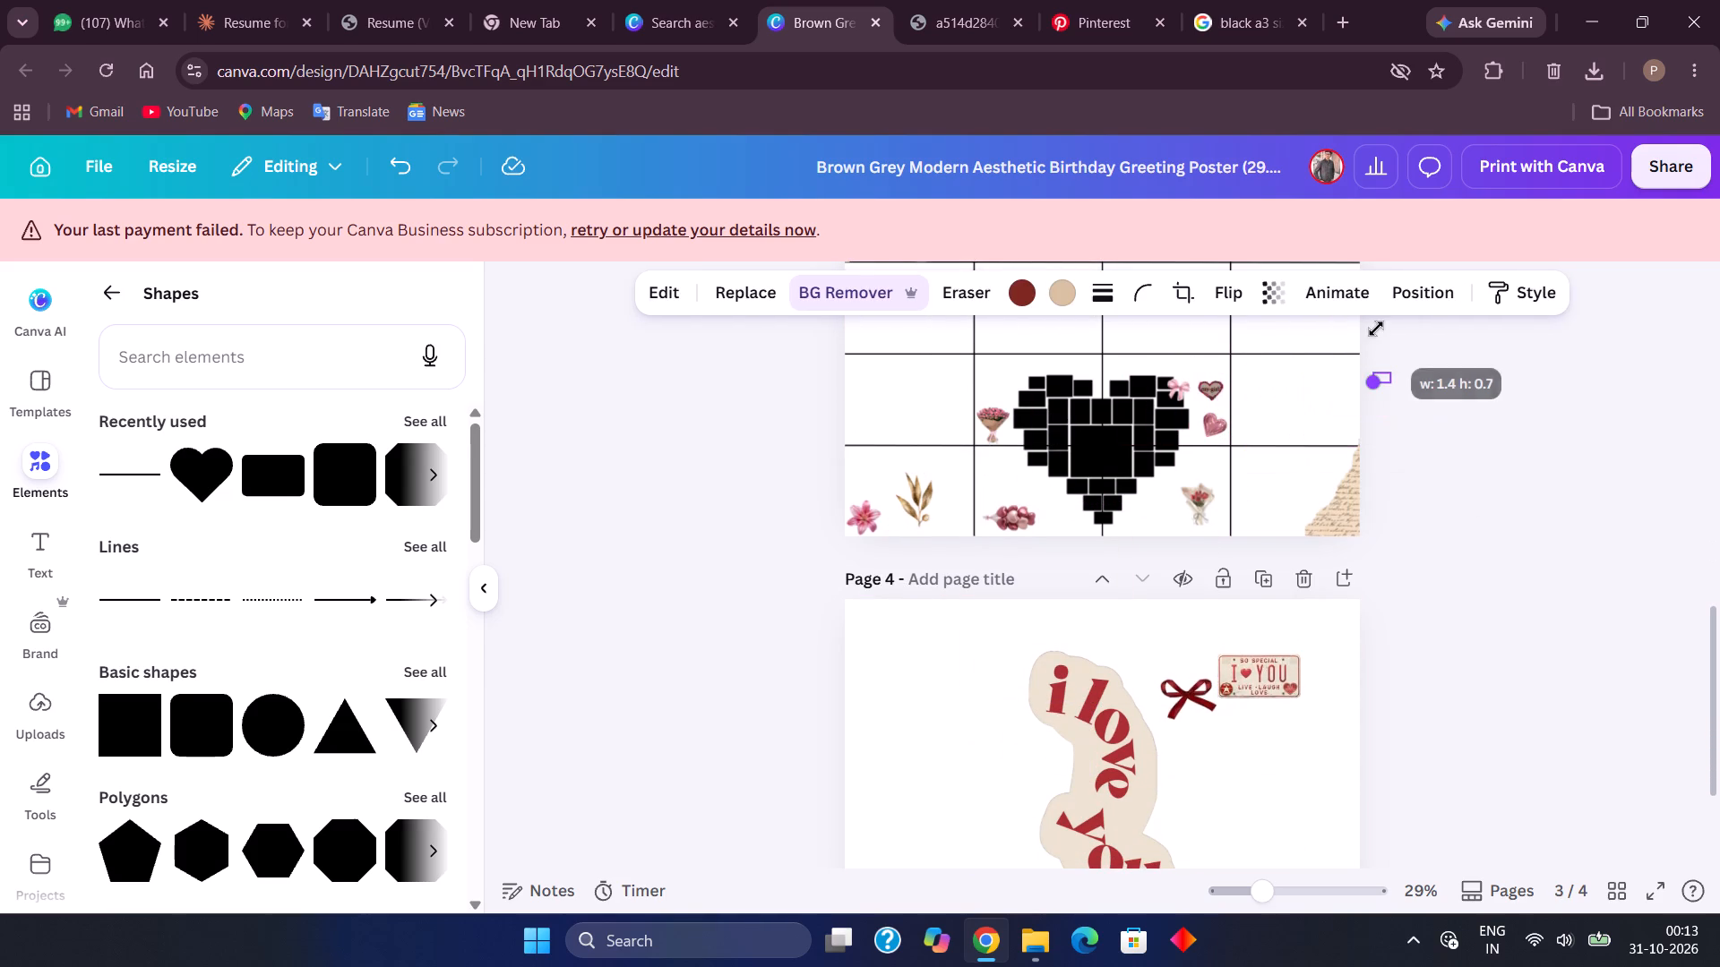
drag(1376, 329, 1290, 398)
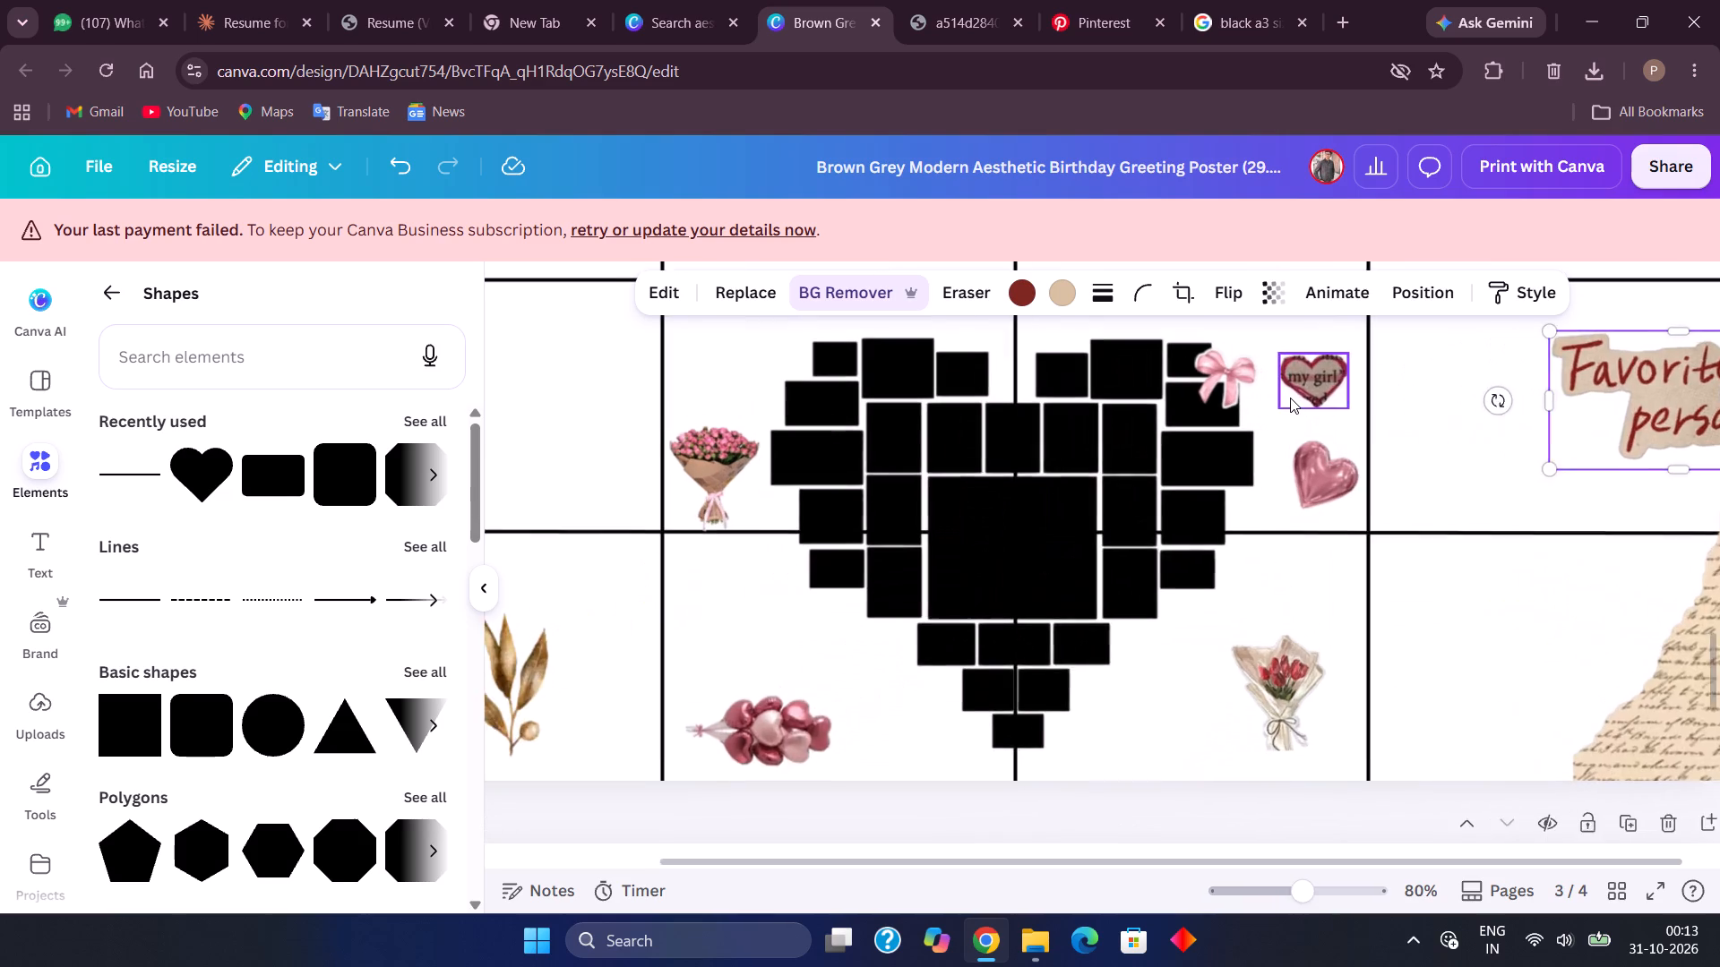
scroll(1290, 398, left, 3)
drag(1551, 365, 1372, 364)
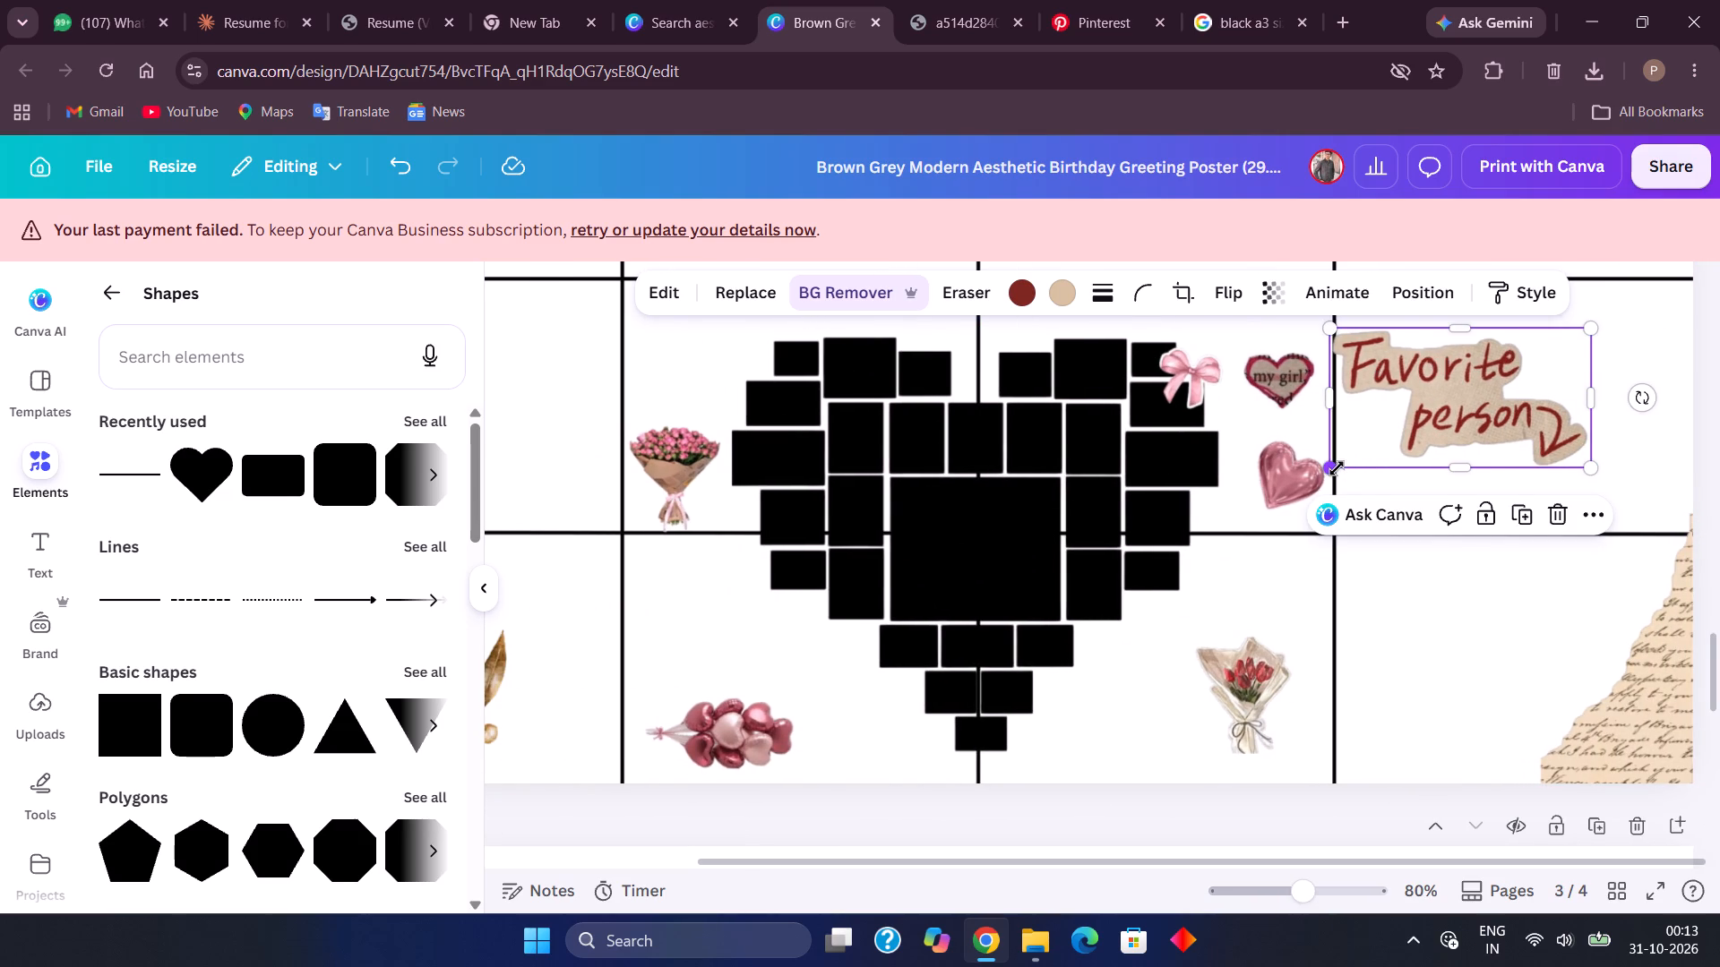
drag(1337, 468, 1509, 349)
click(1508, 491)
scroll(1508, 491, up, 2)
drag(1543, 500, 1249, 457)
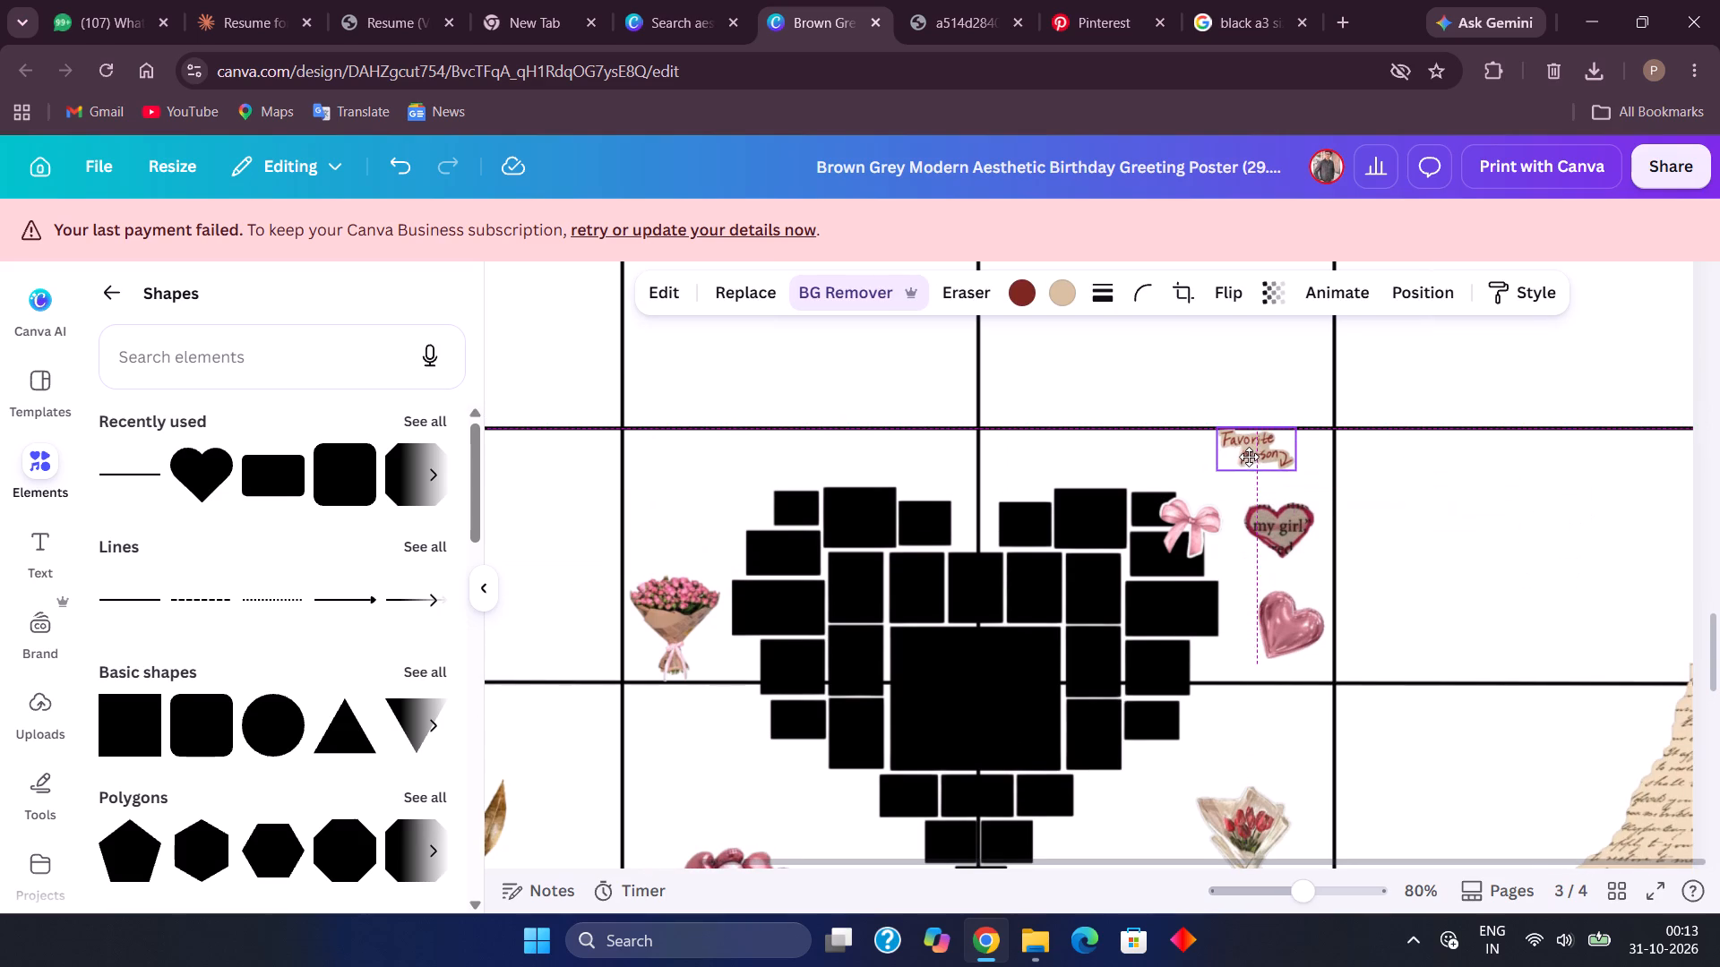
drag(1249, 457, 1258, 464)
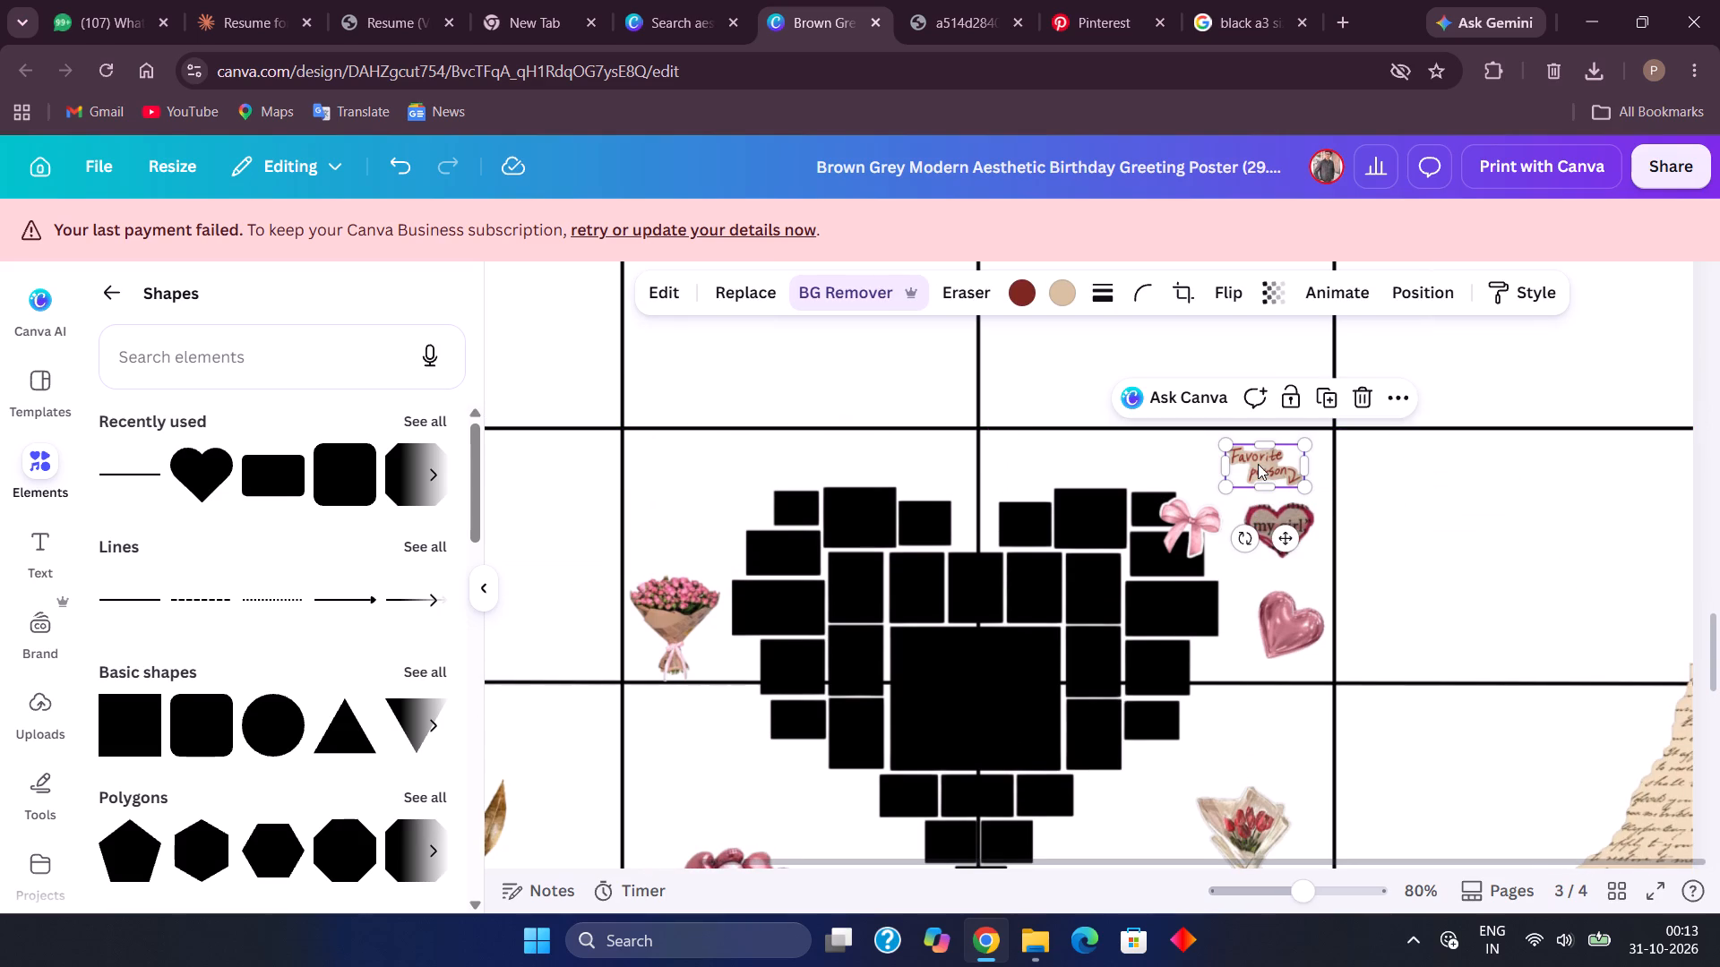
click(1405, 536)
Move the small tilted leaf sprig from page 3's upper-right corner to the third row's first cell, beside the pink bouquet.
scroll(1405, 536, up, 4)
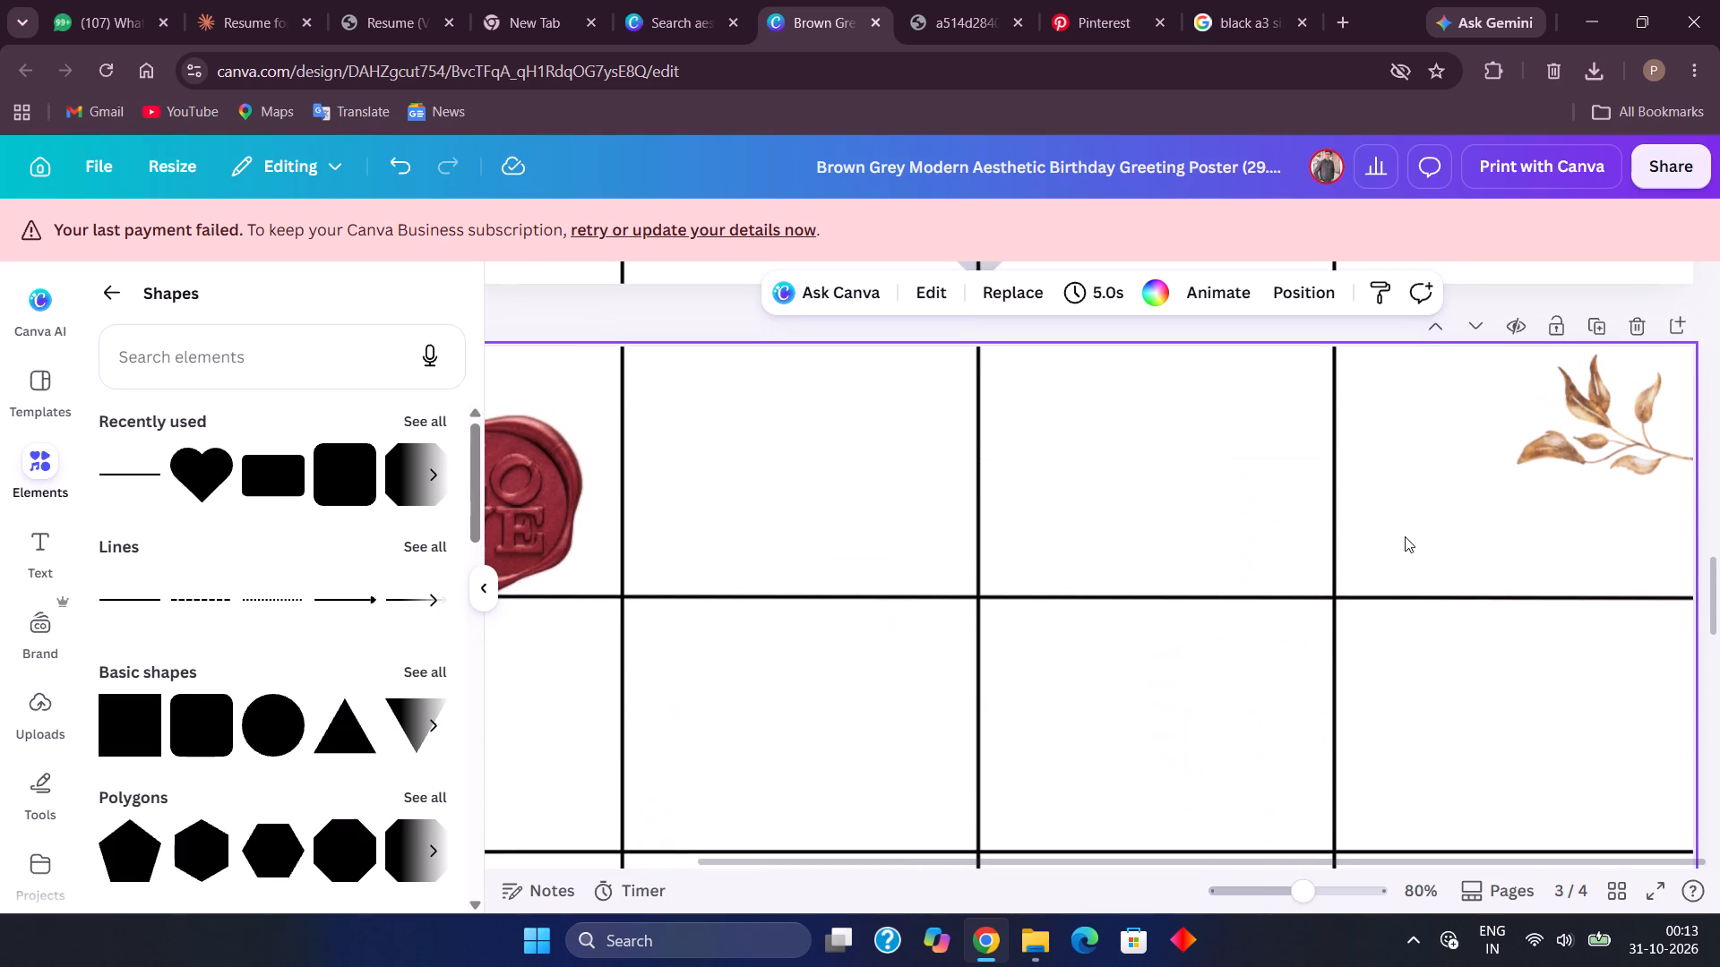
scroll(1405, 536, down, 7)
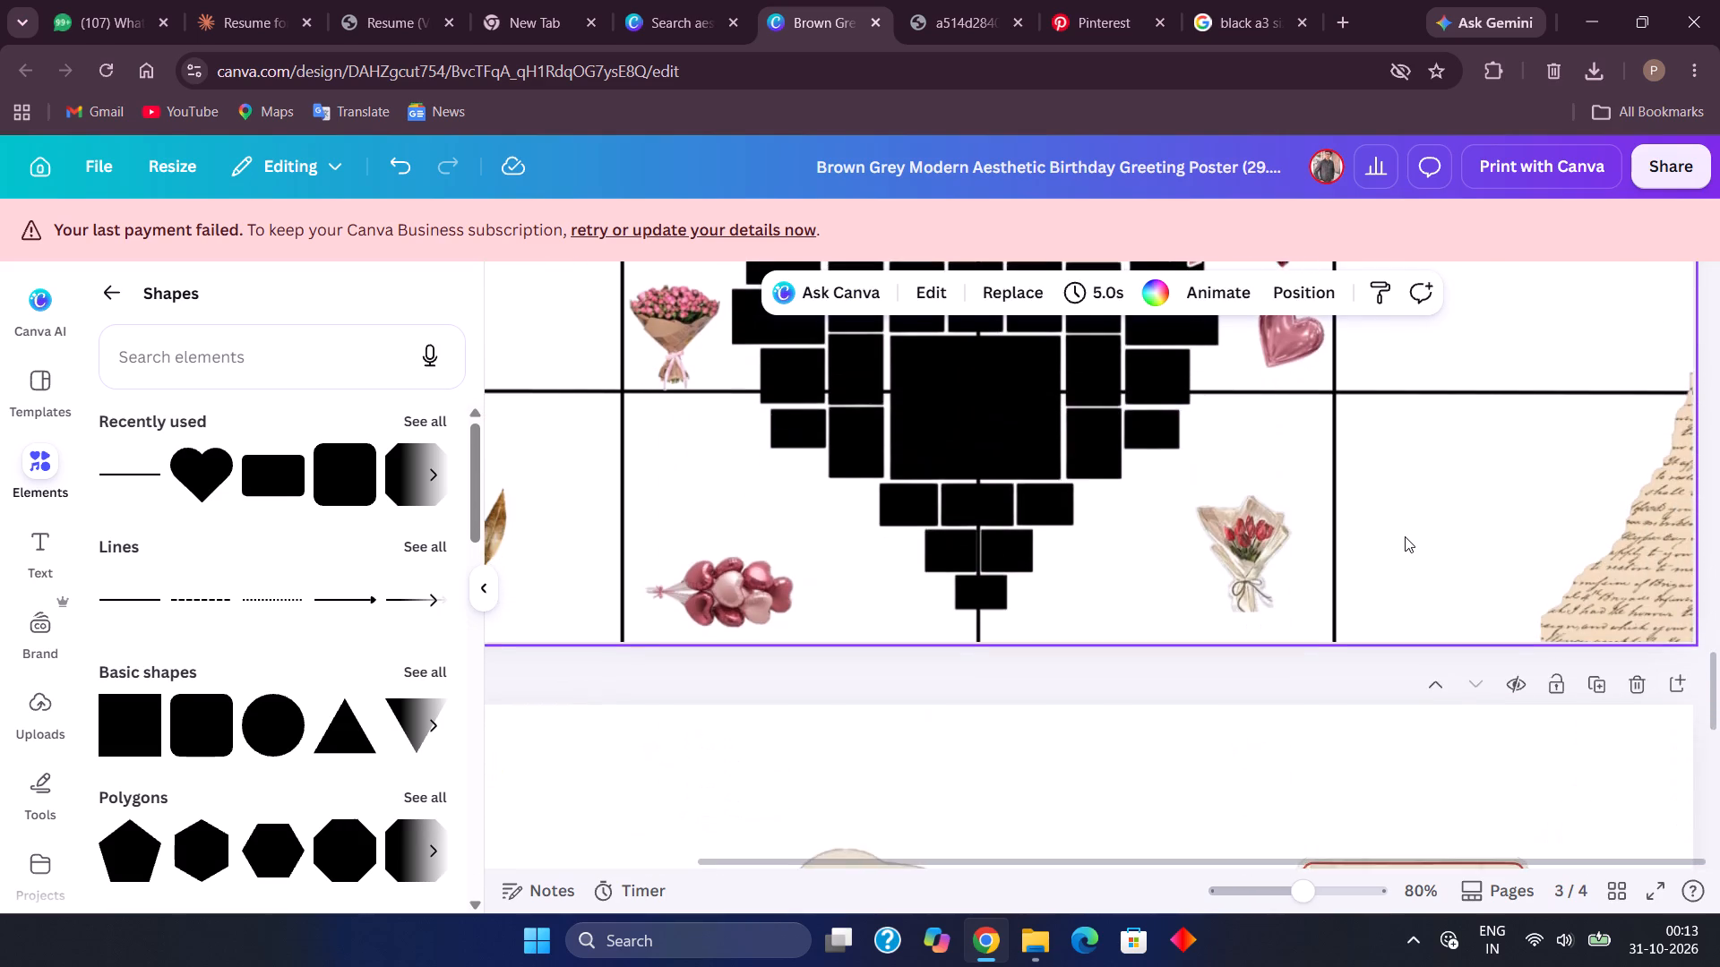
scroll(1405, 536, up, 4)
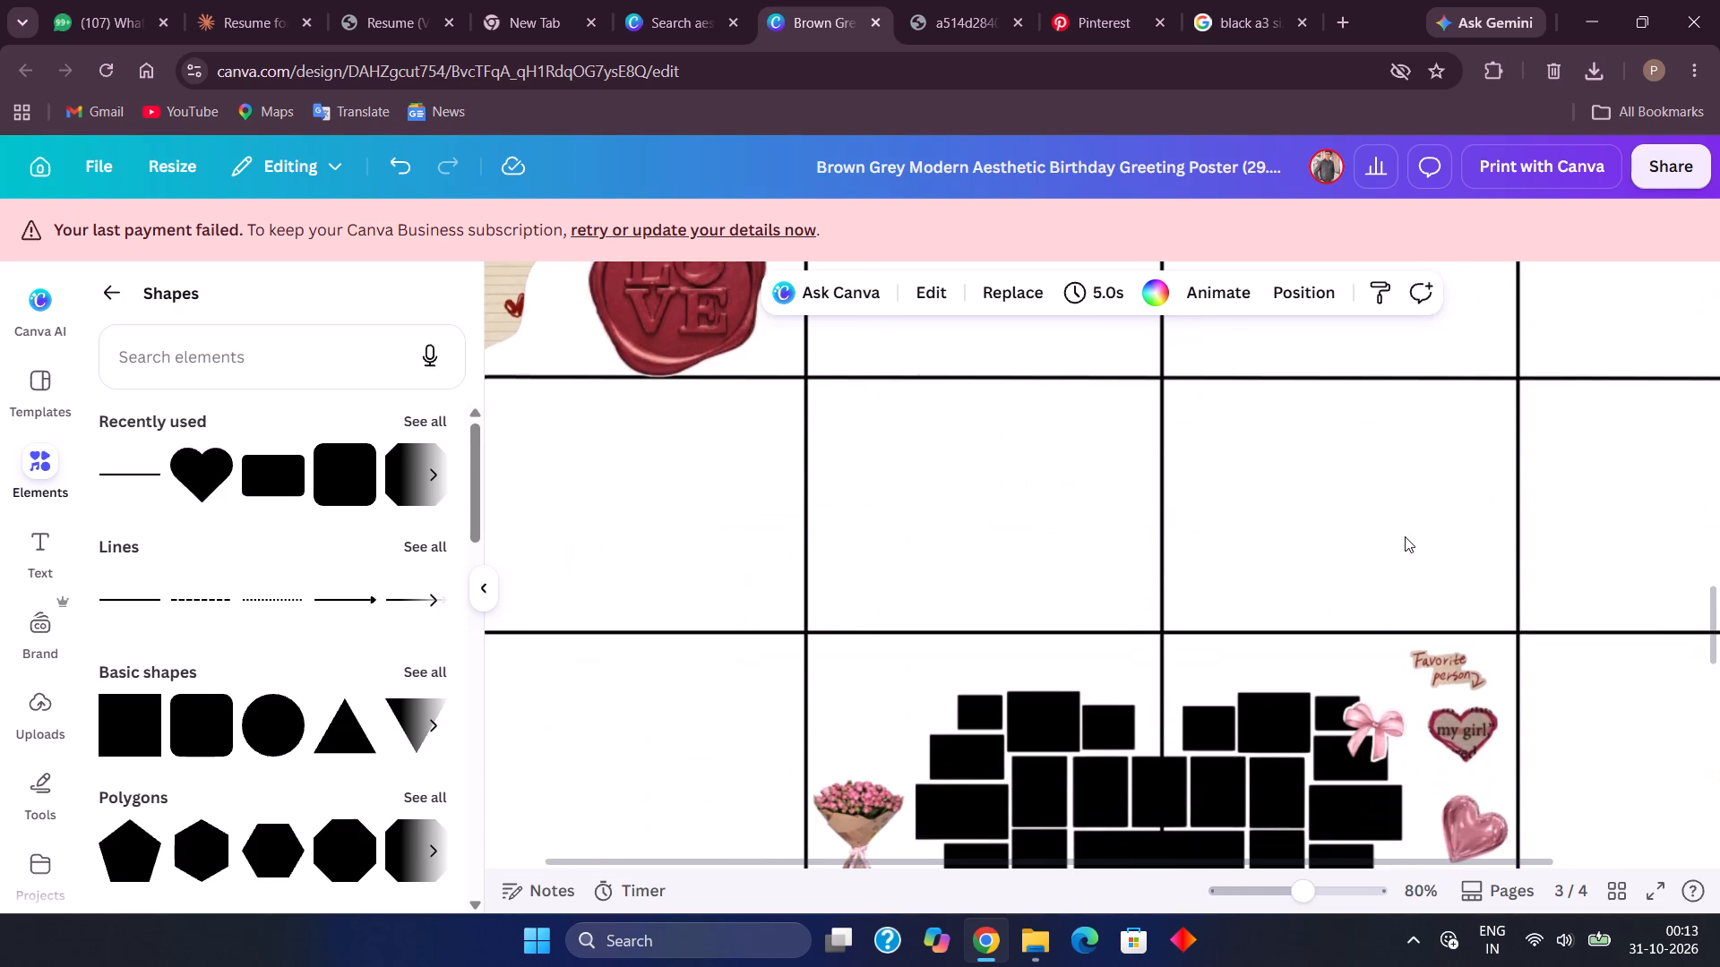
scroll(1405, 536, down, 3)
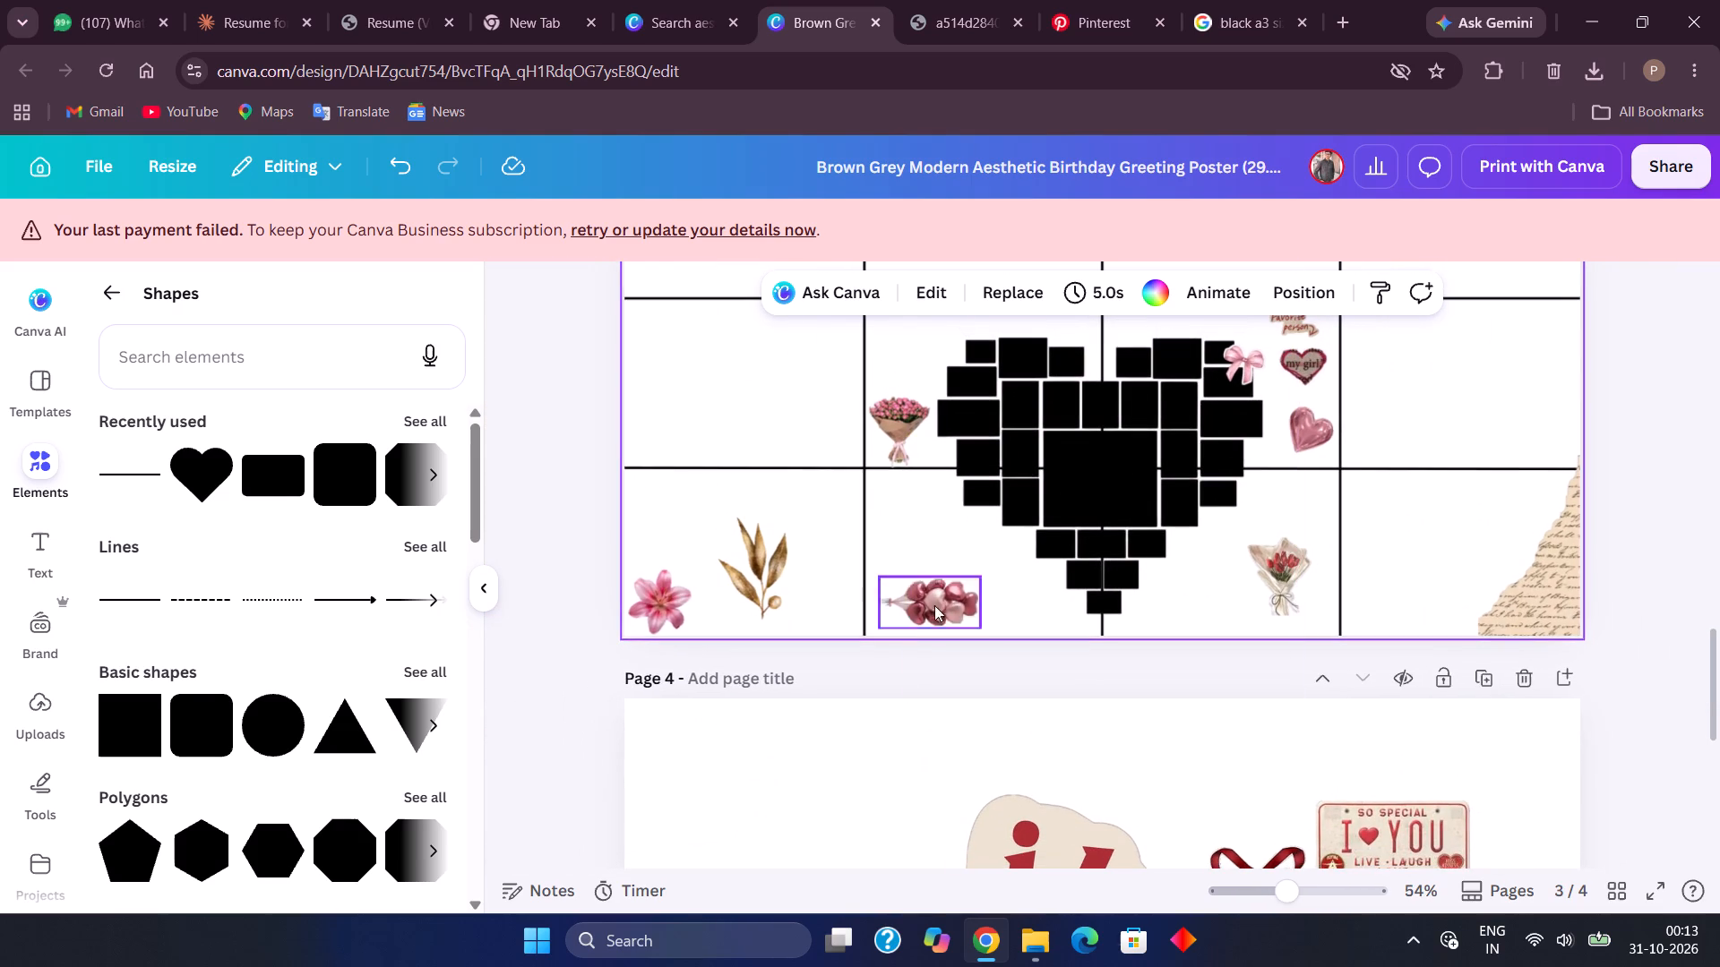
scroll(928, 484, up, 4)
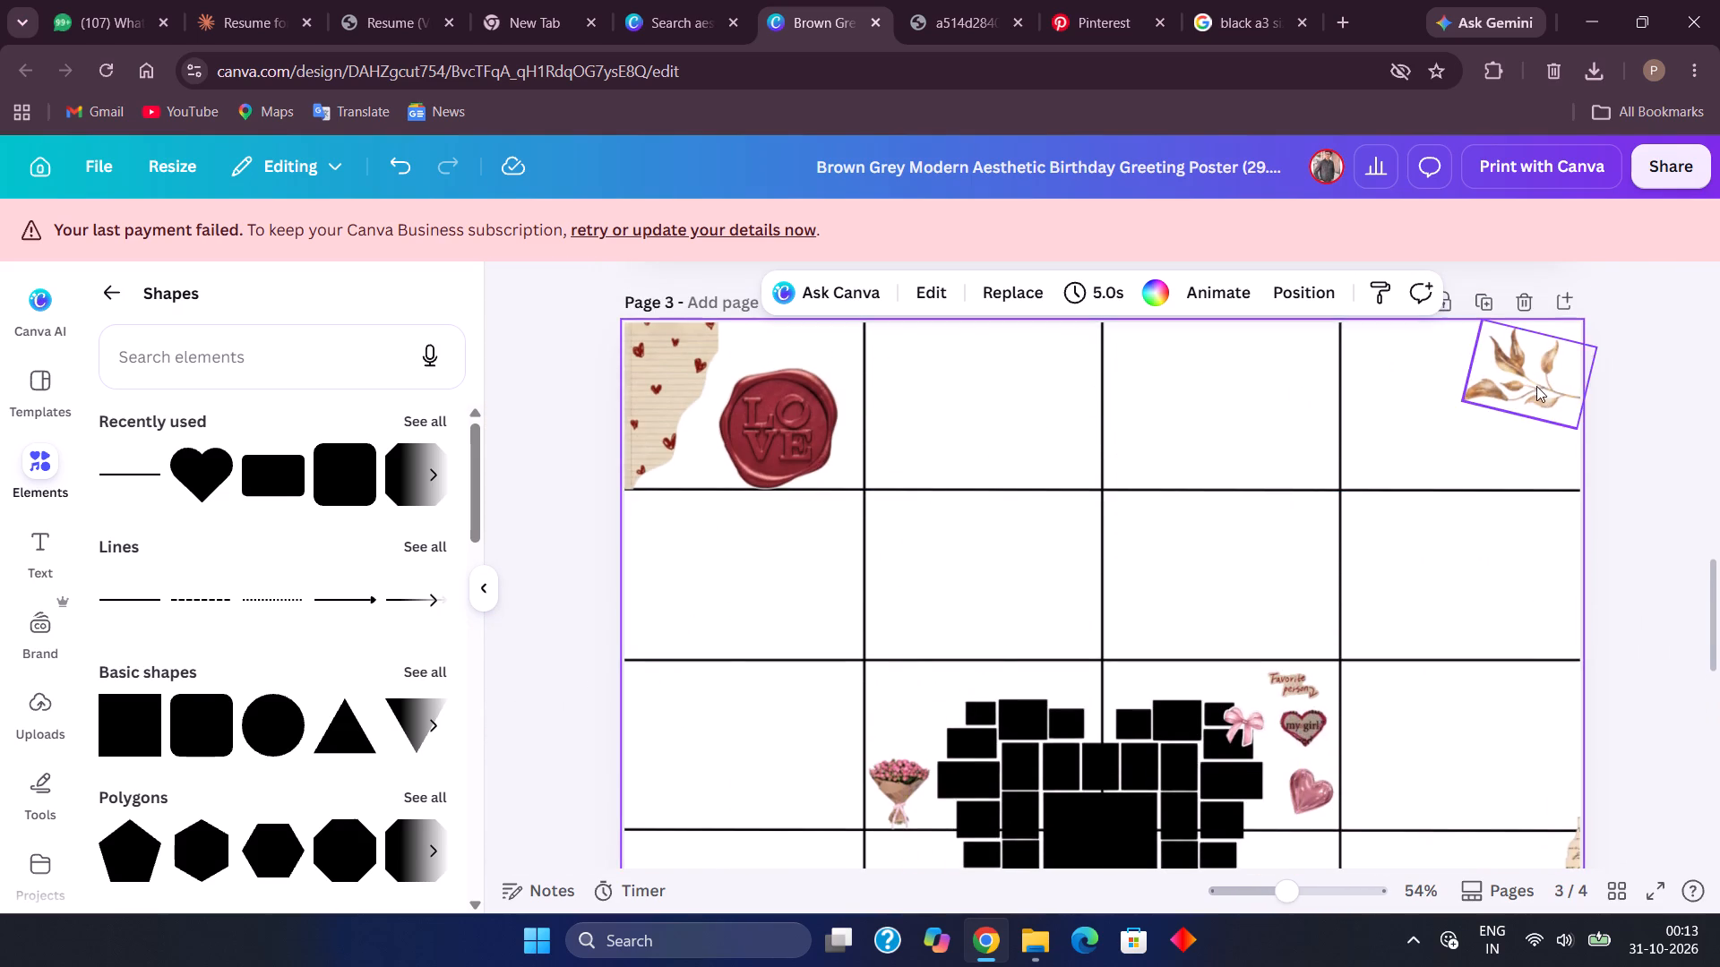
drag(1535, 385, 1010, 791)
scroll(1010, 791, down, 3)
scroll(1028, 492, up, 2)
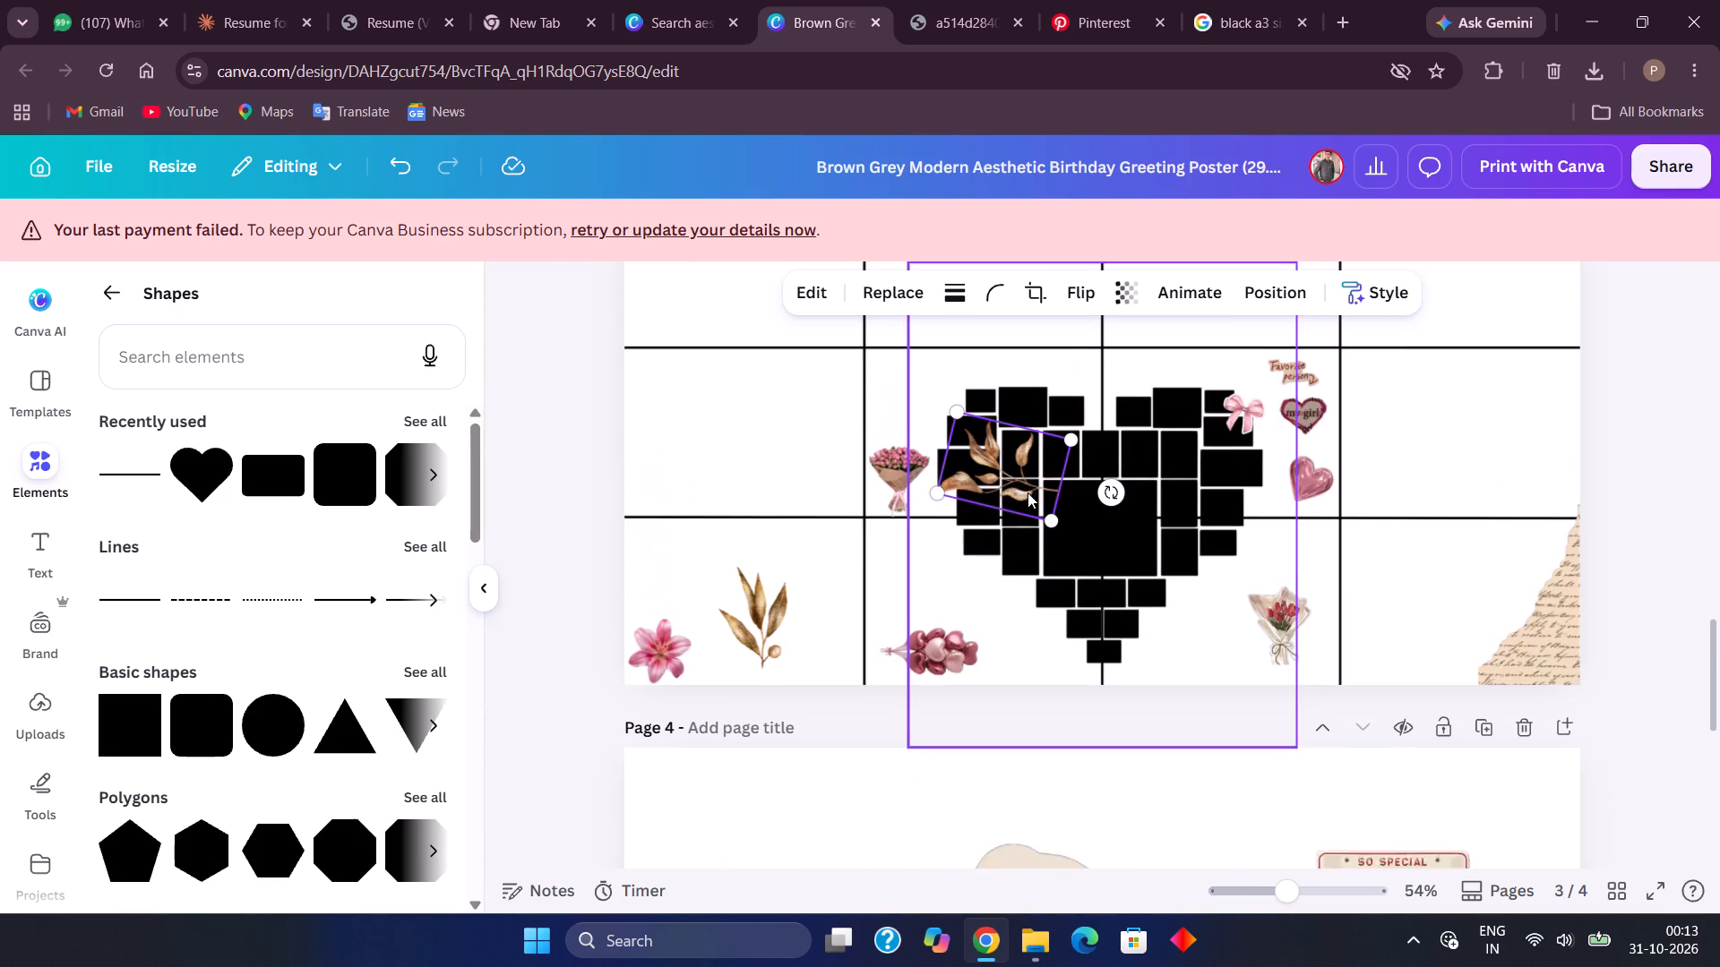
drag(1010, 447, 778, 446)
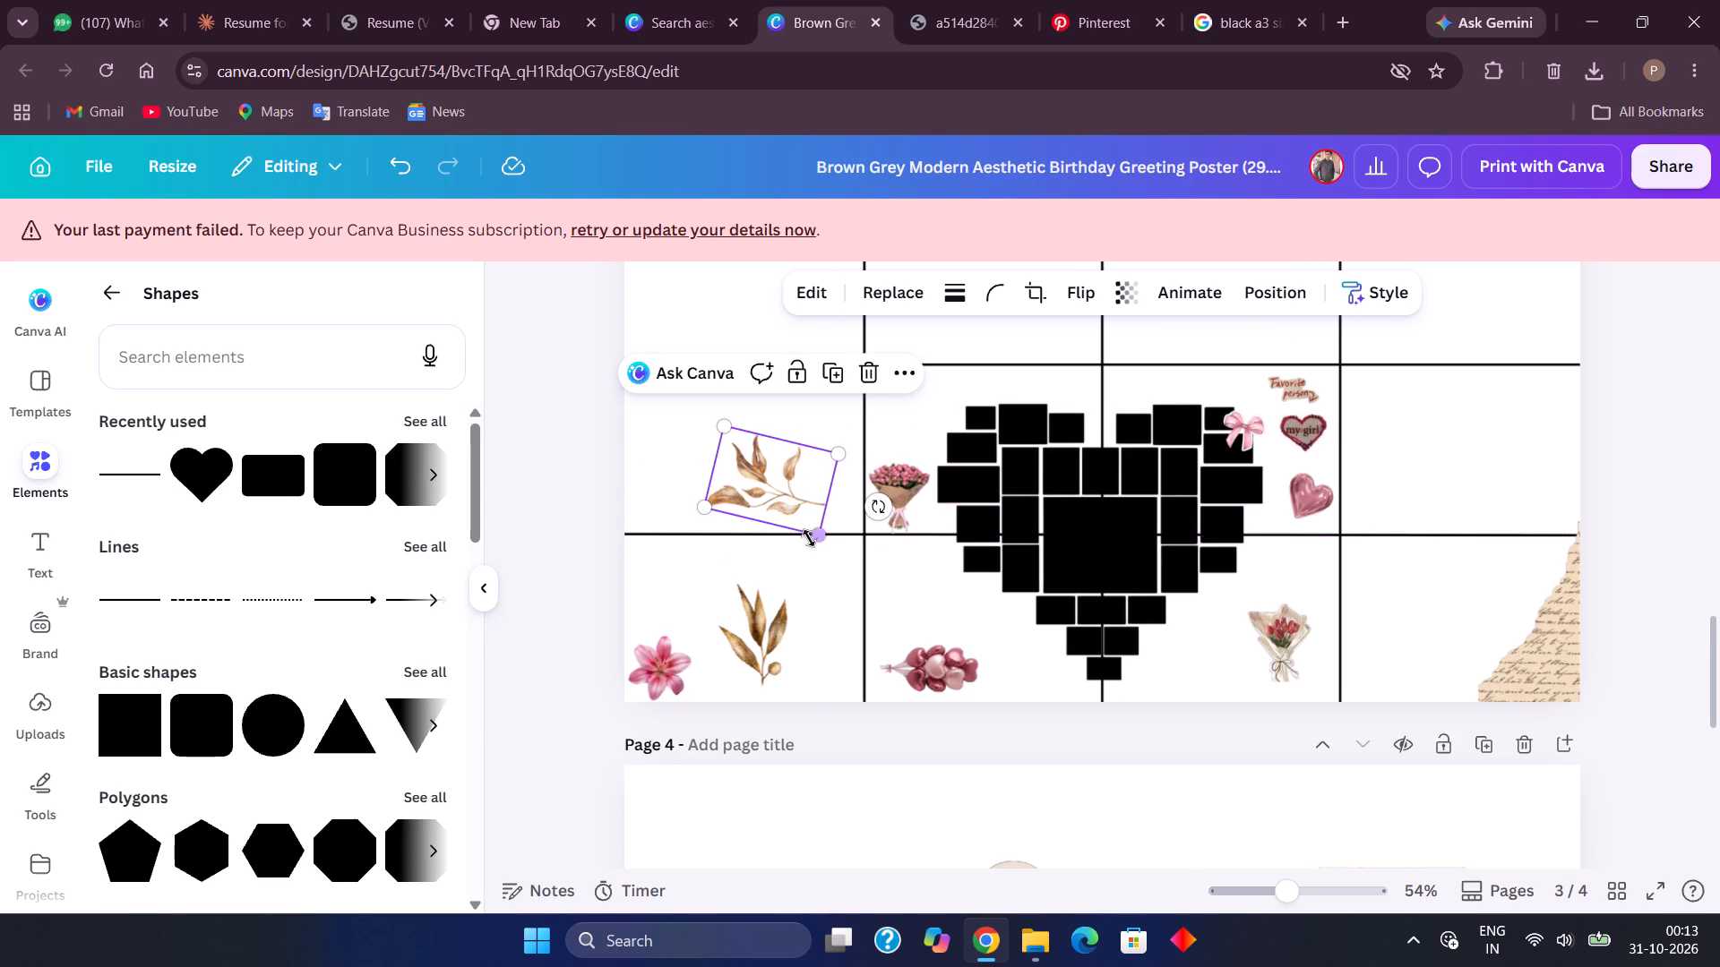
Shrink the tilted leaf sprig in page 3's third-row first cell to about 2.5 wide by 3.5 high.
drag(816, 529, 787, 492)
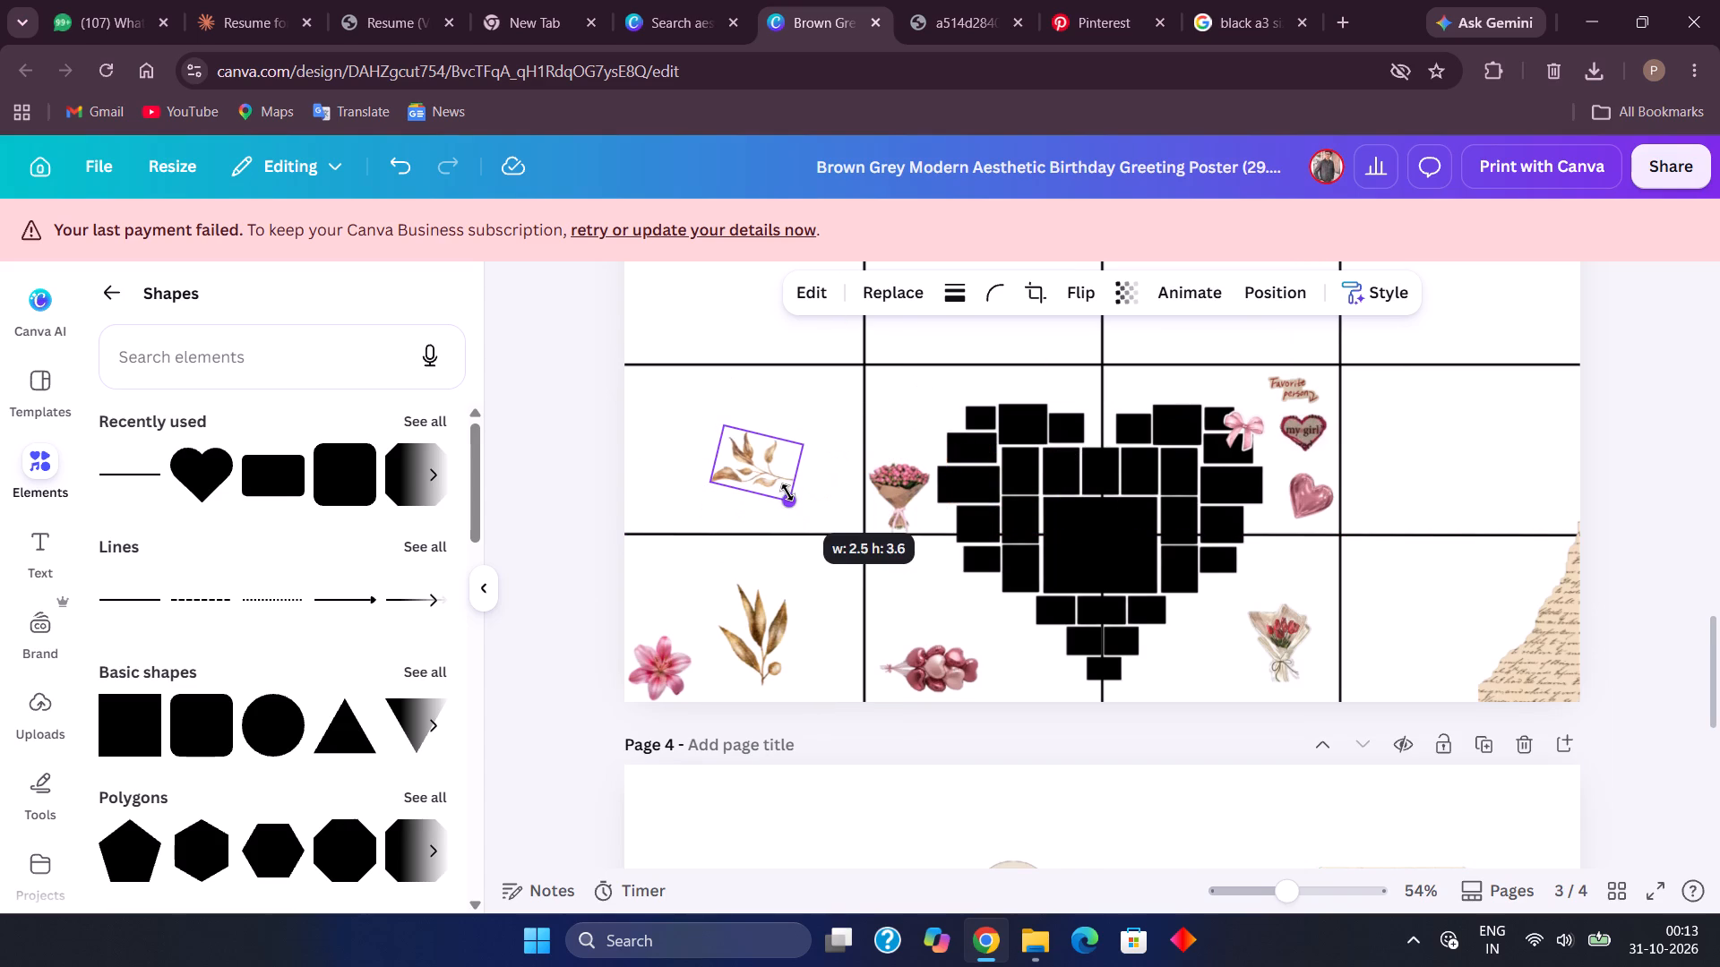
drag(787, 492, 787, 492)
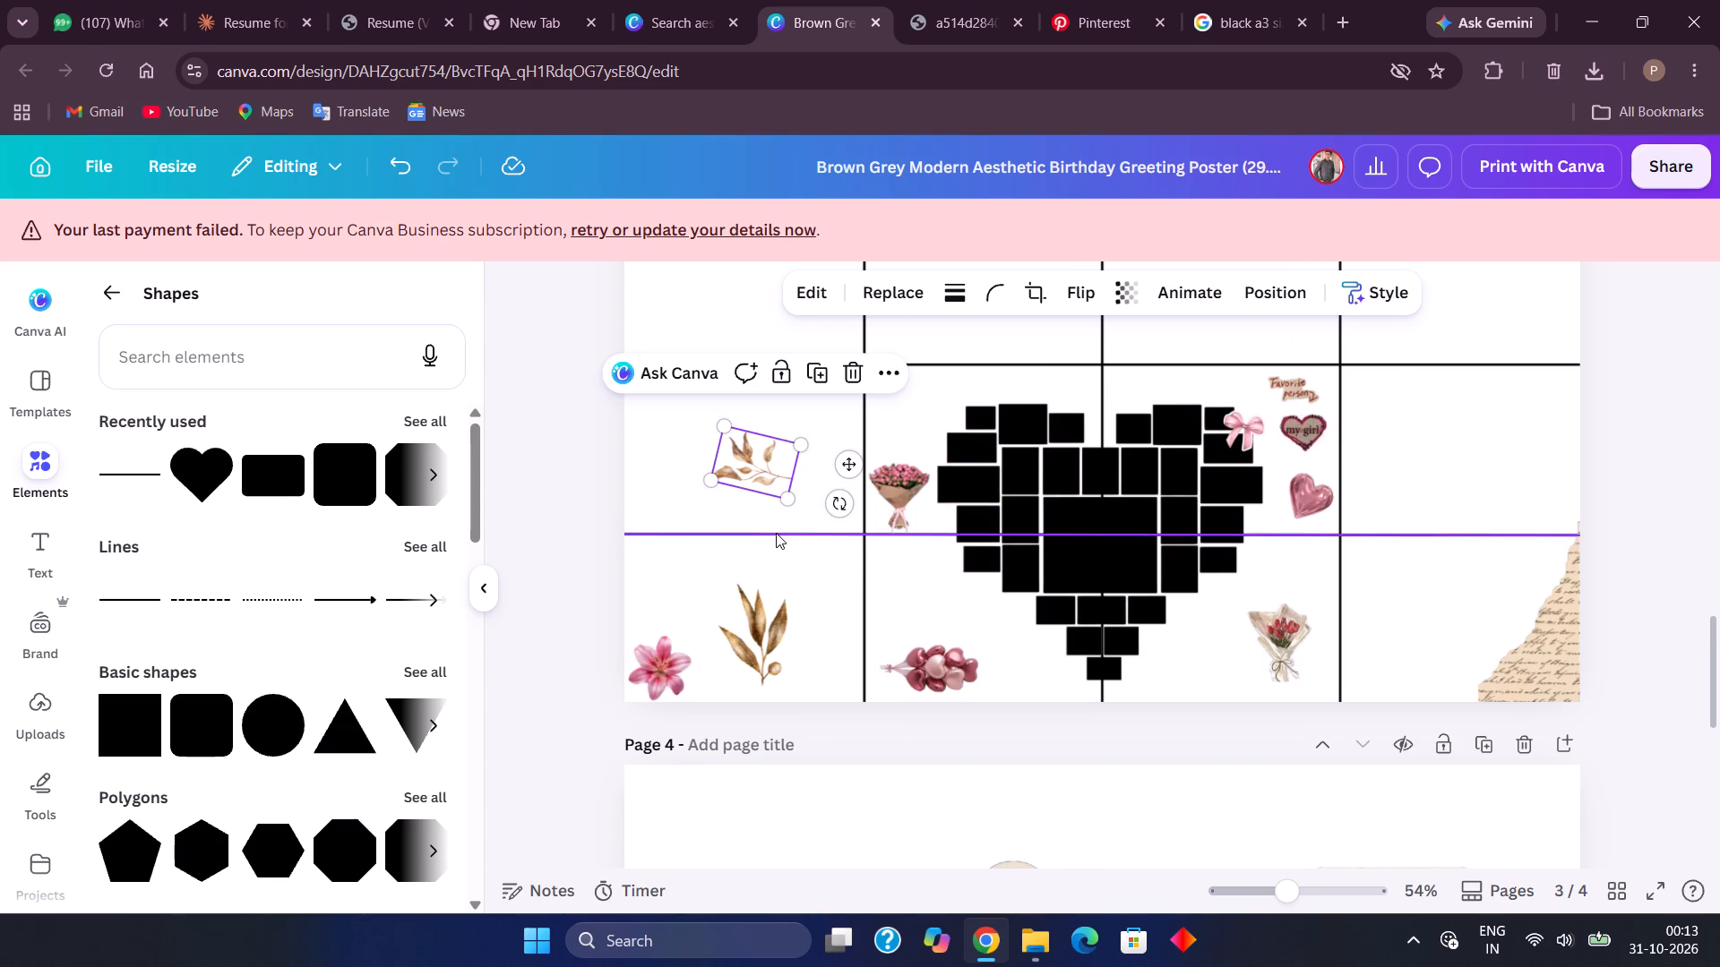
scroll(776, 533, up, 1)
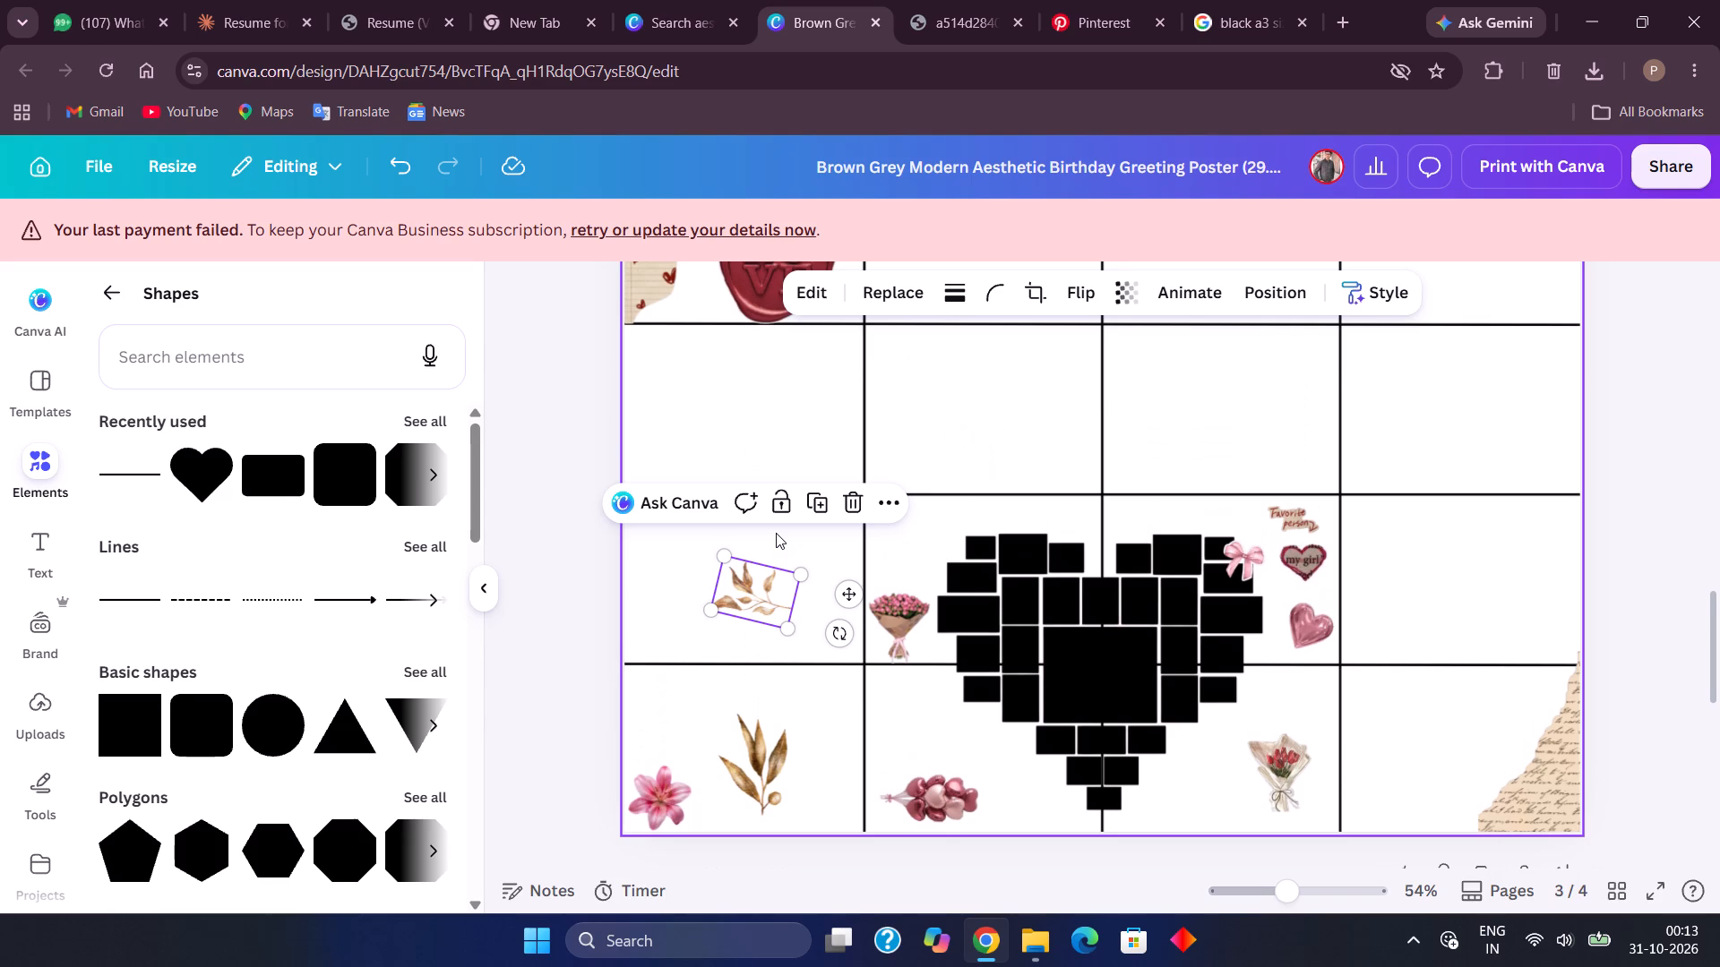
click(788, 633)
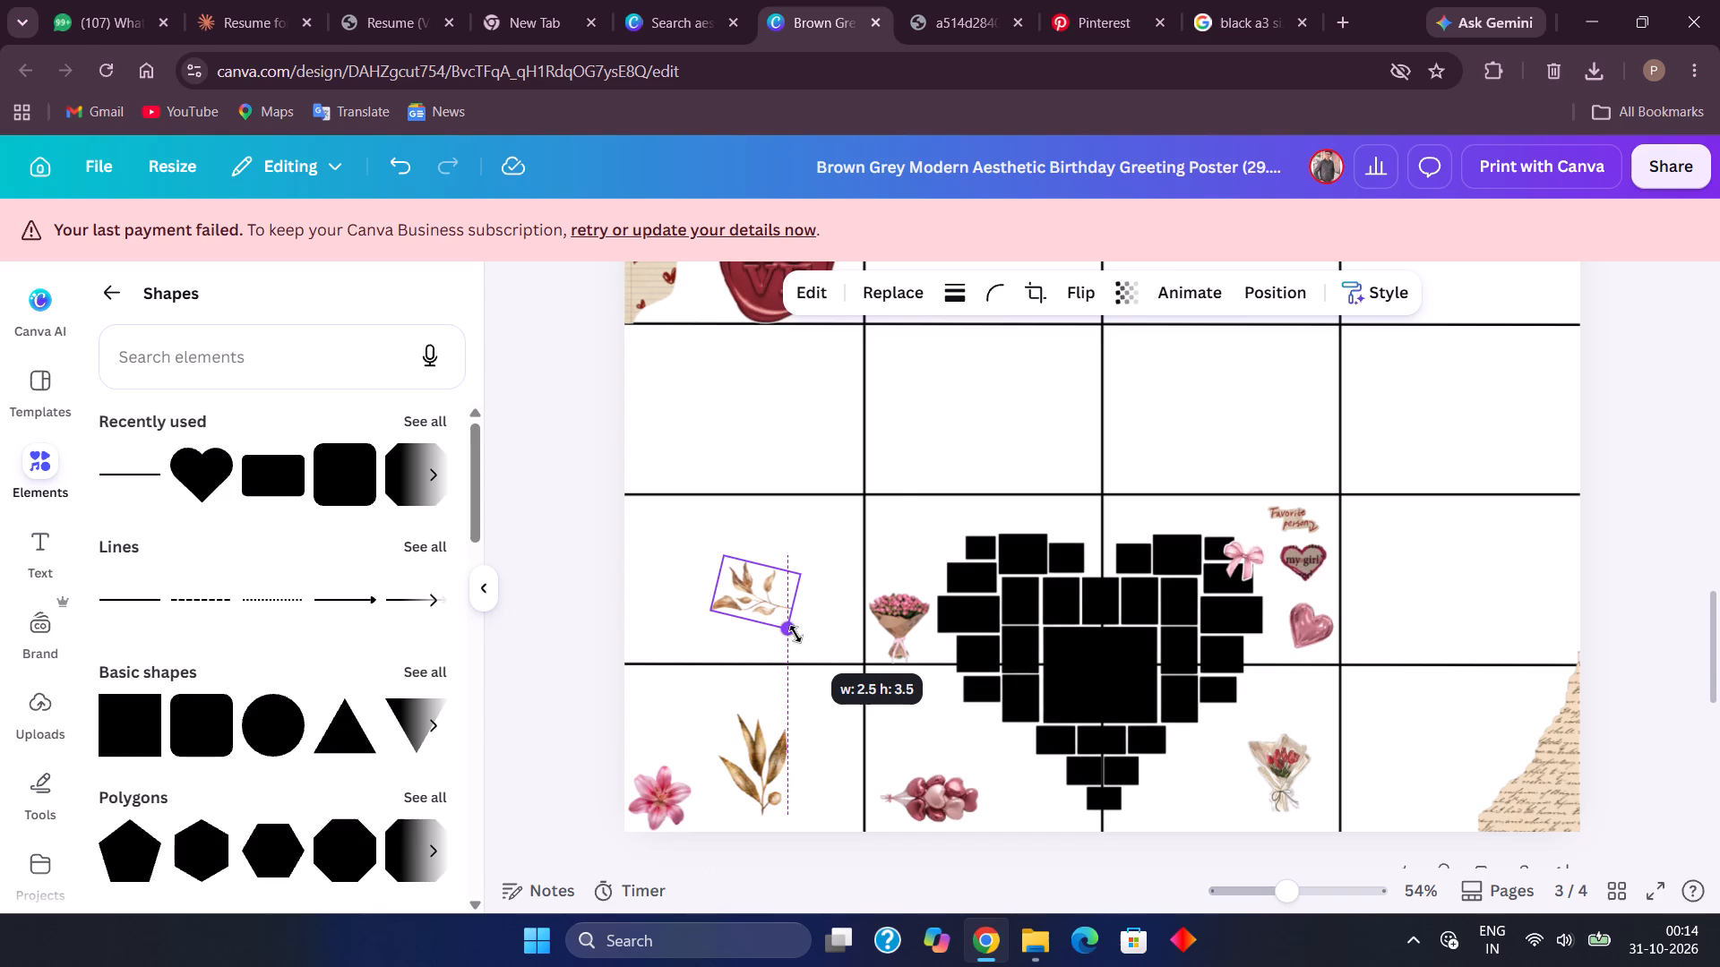
Move the leaf sprig to the upper-right part of the bottom row's first cell and rotate it level at about -91°.
drag(769, 594, 816, 715)
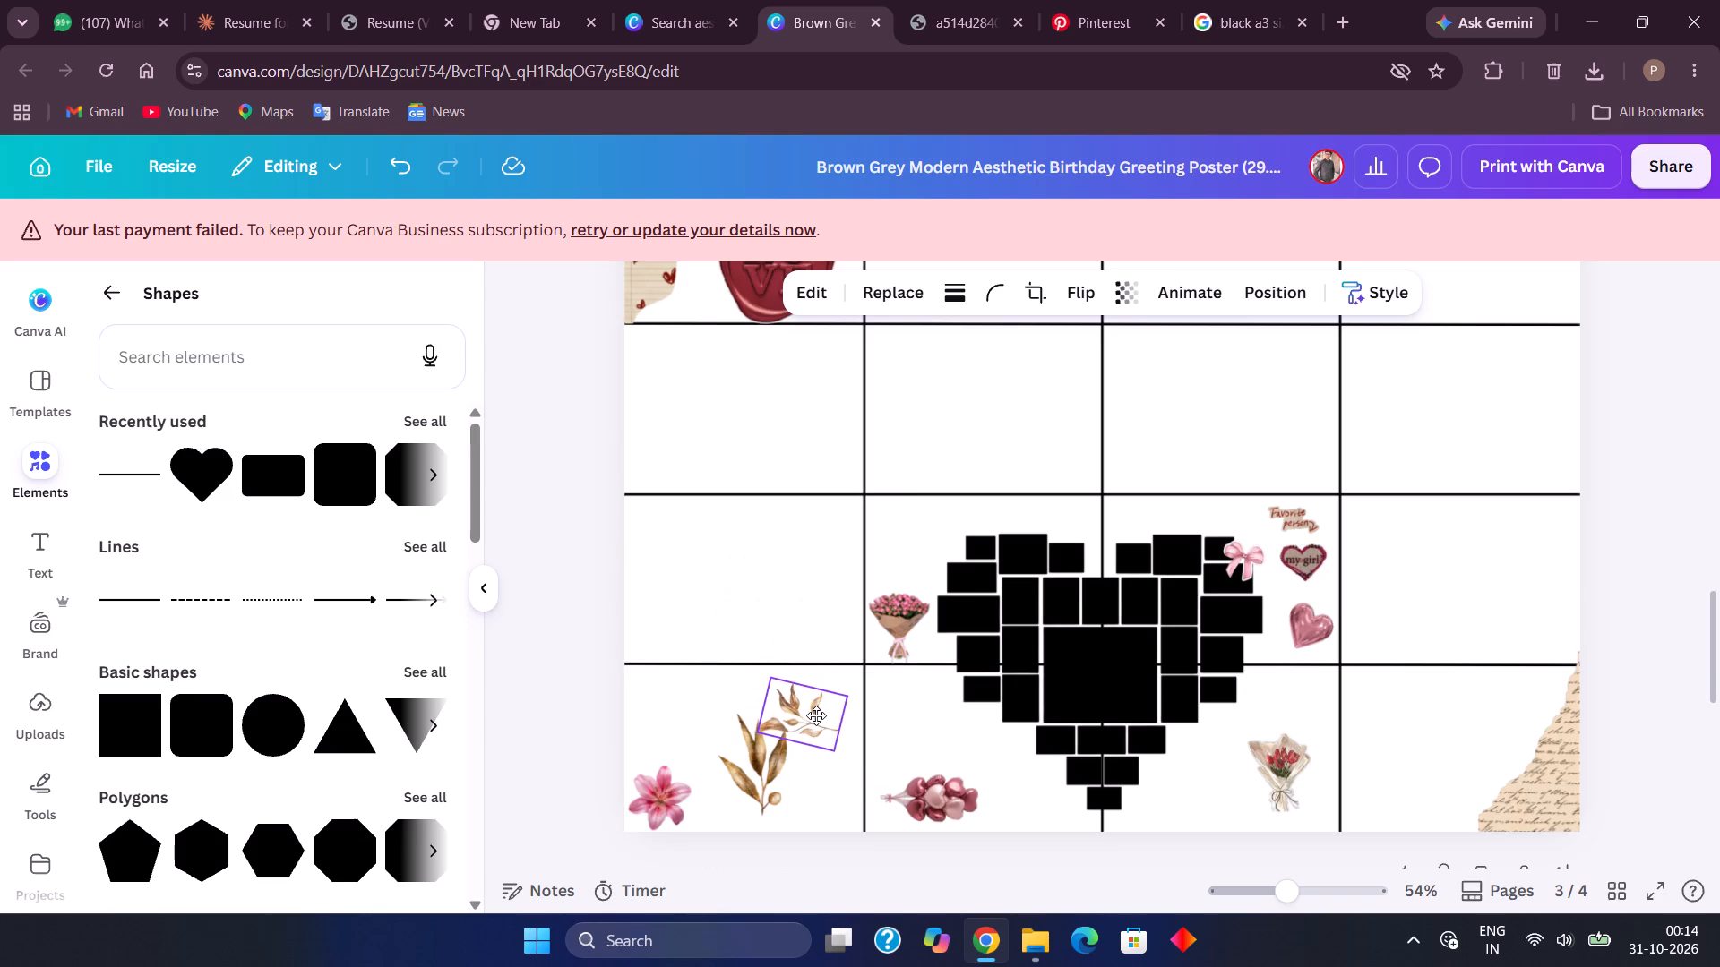
drag(816, 715, 825, 703)
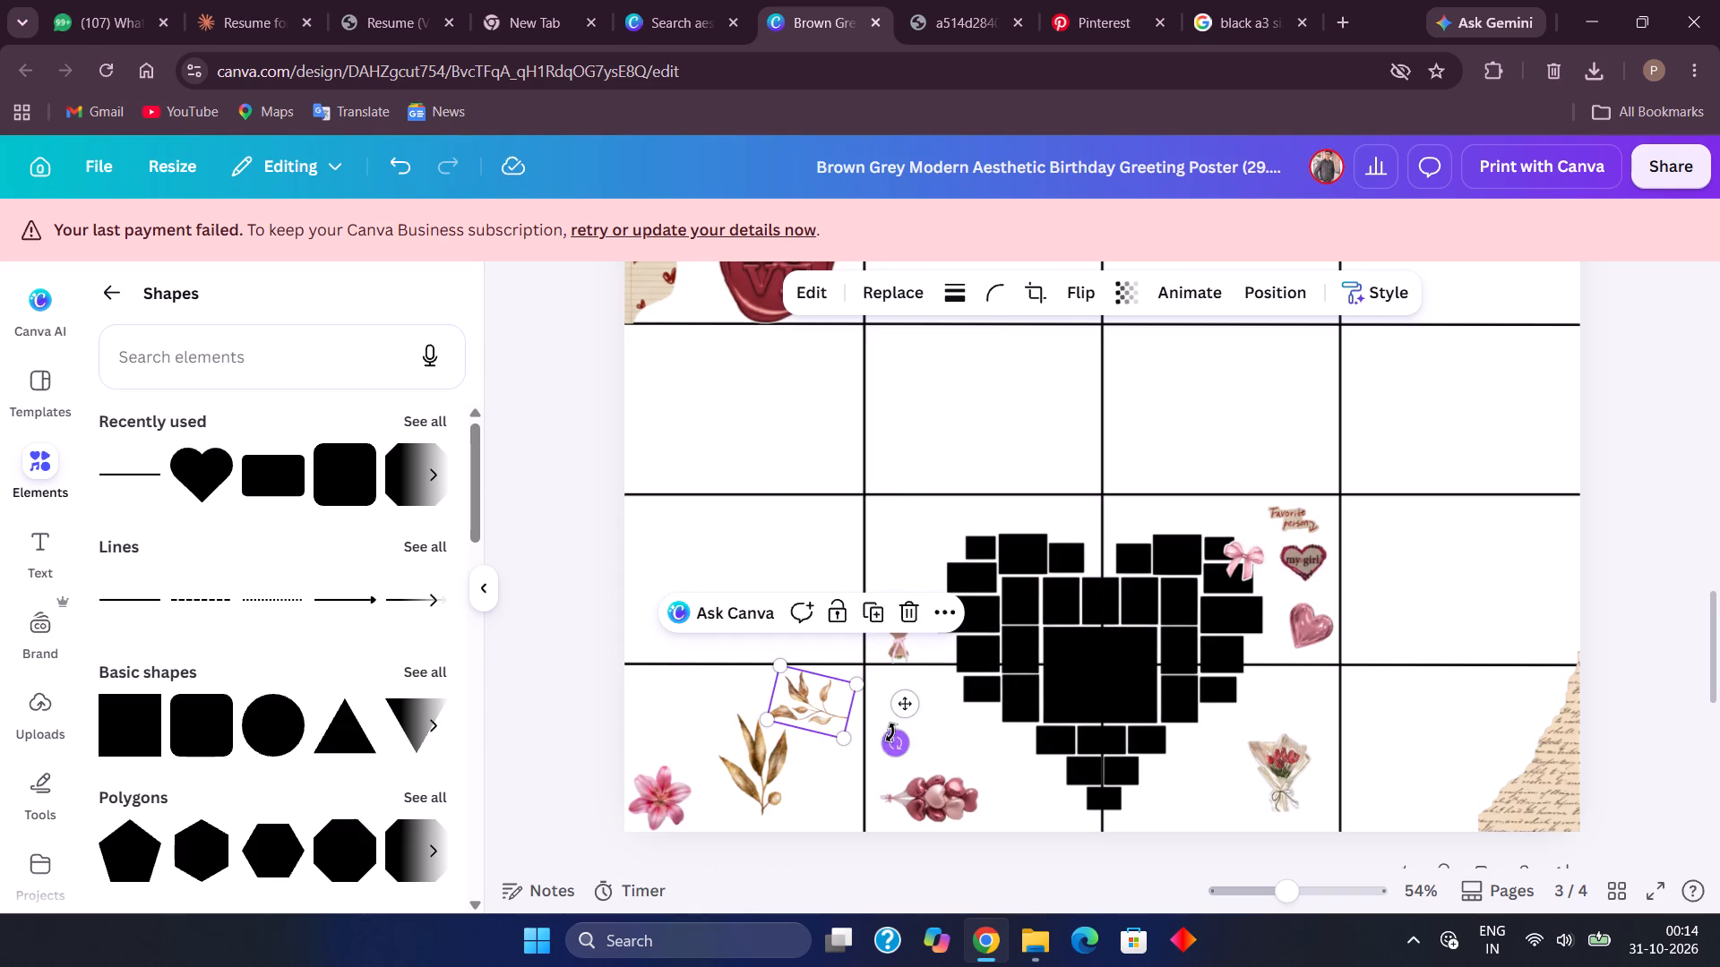
drag(890, 732, 899, 711)
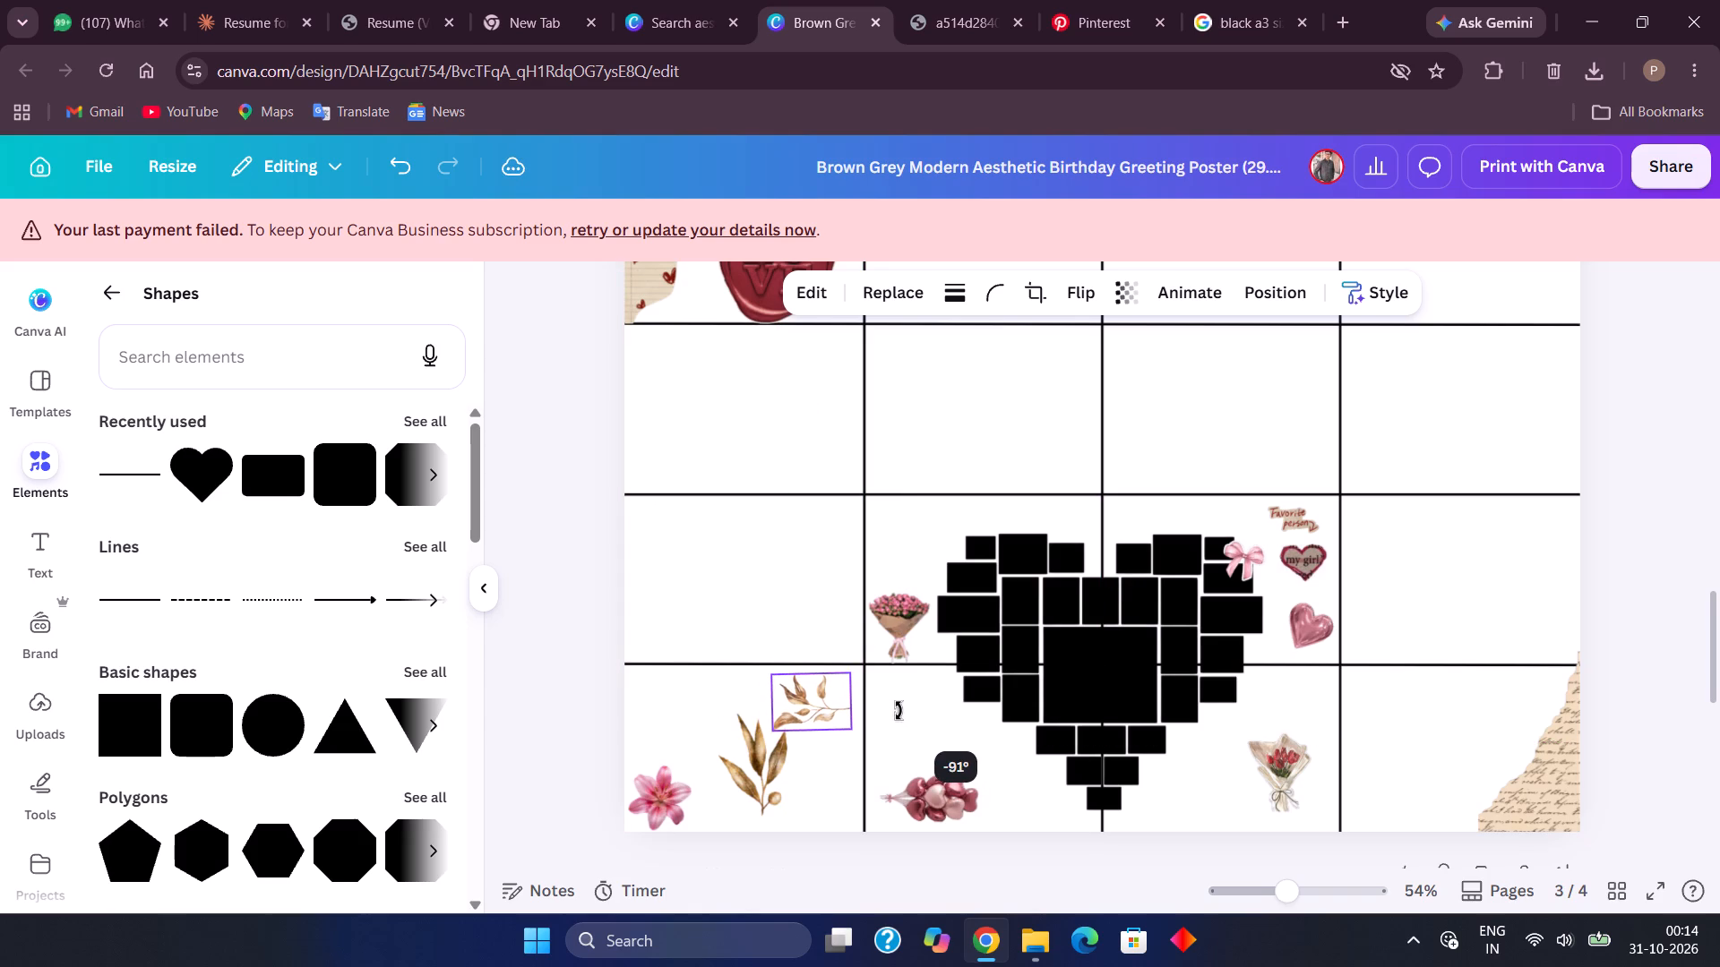
drag(899, 711, 901, 715)
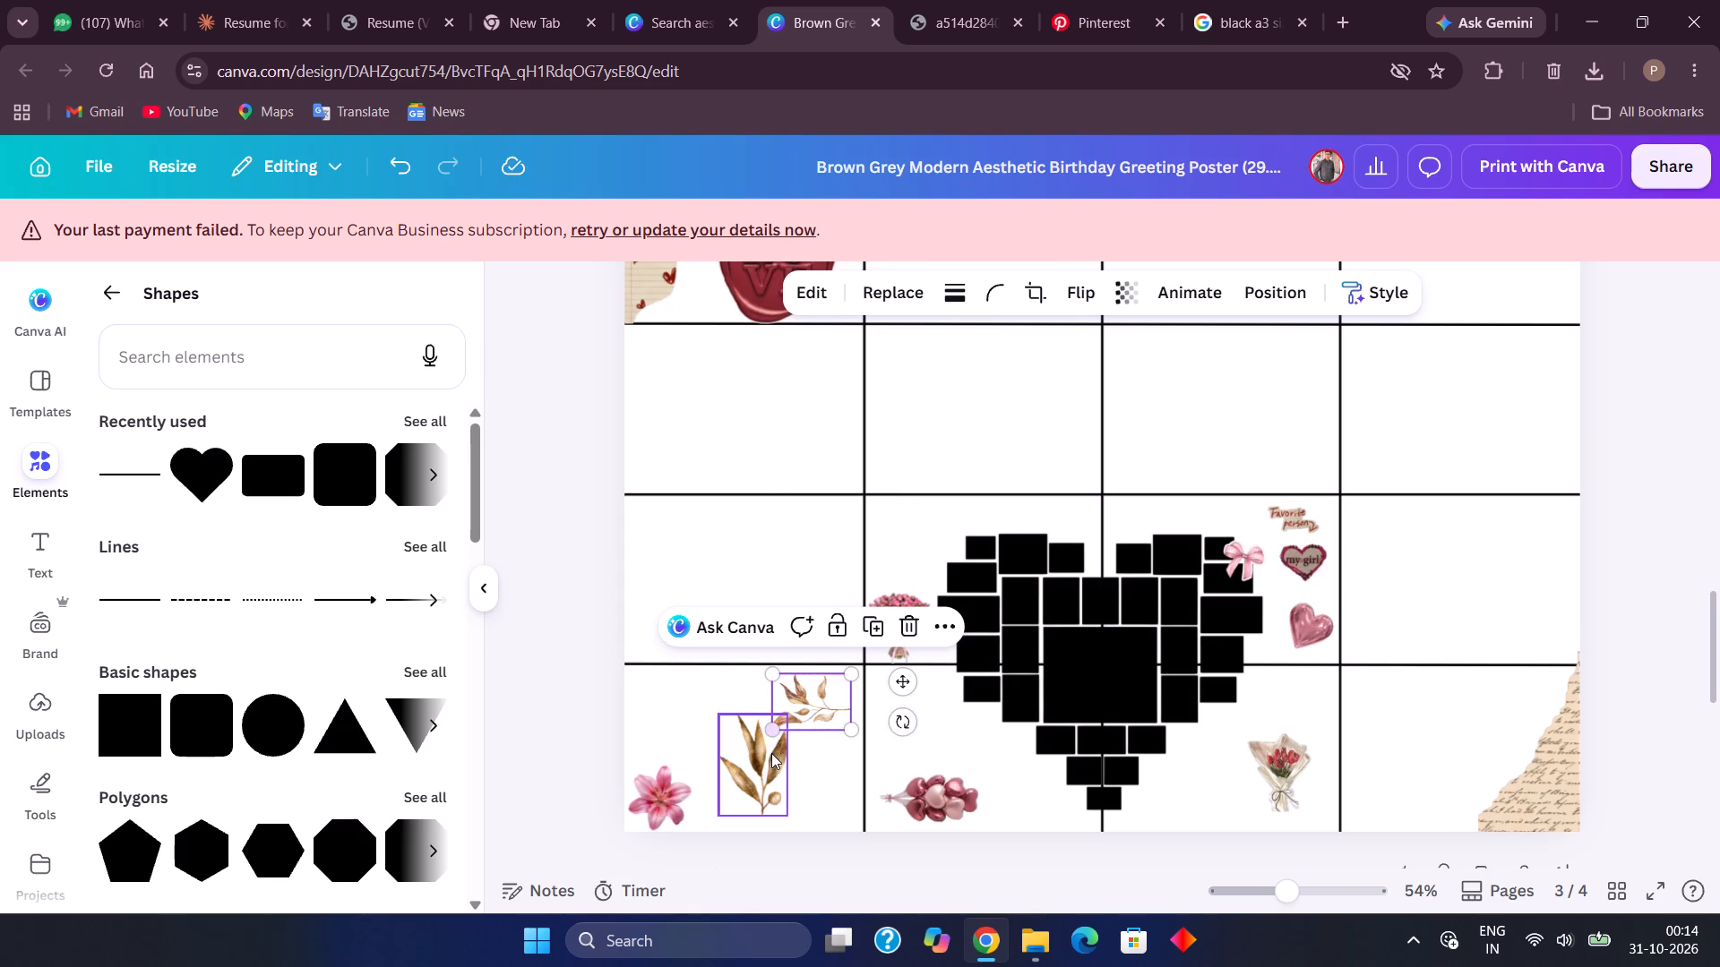
Rearrange the bottom row's first cell with the pink lily in its lower-right corner and the upright brown leaf branch just left of it.
drag(771, 753, 718, 730)
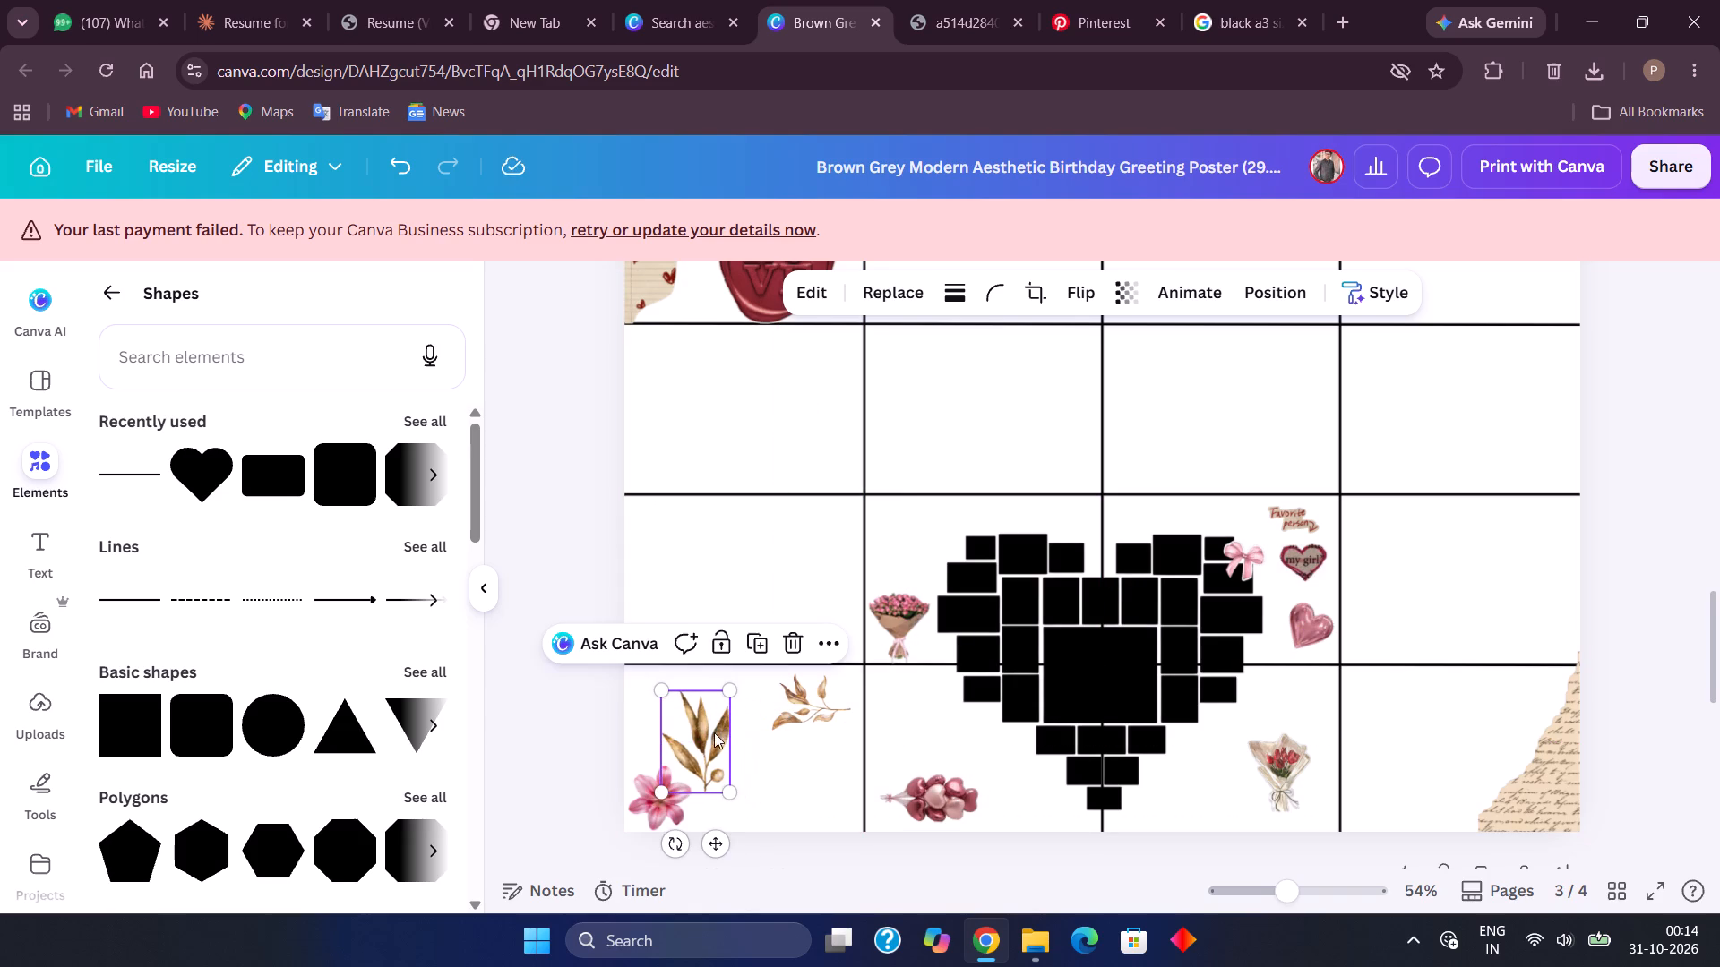
click(661, 809)
click(661, 809)
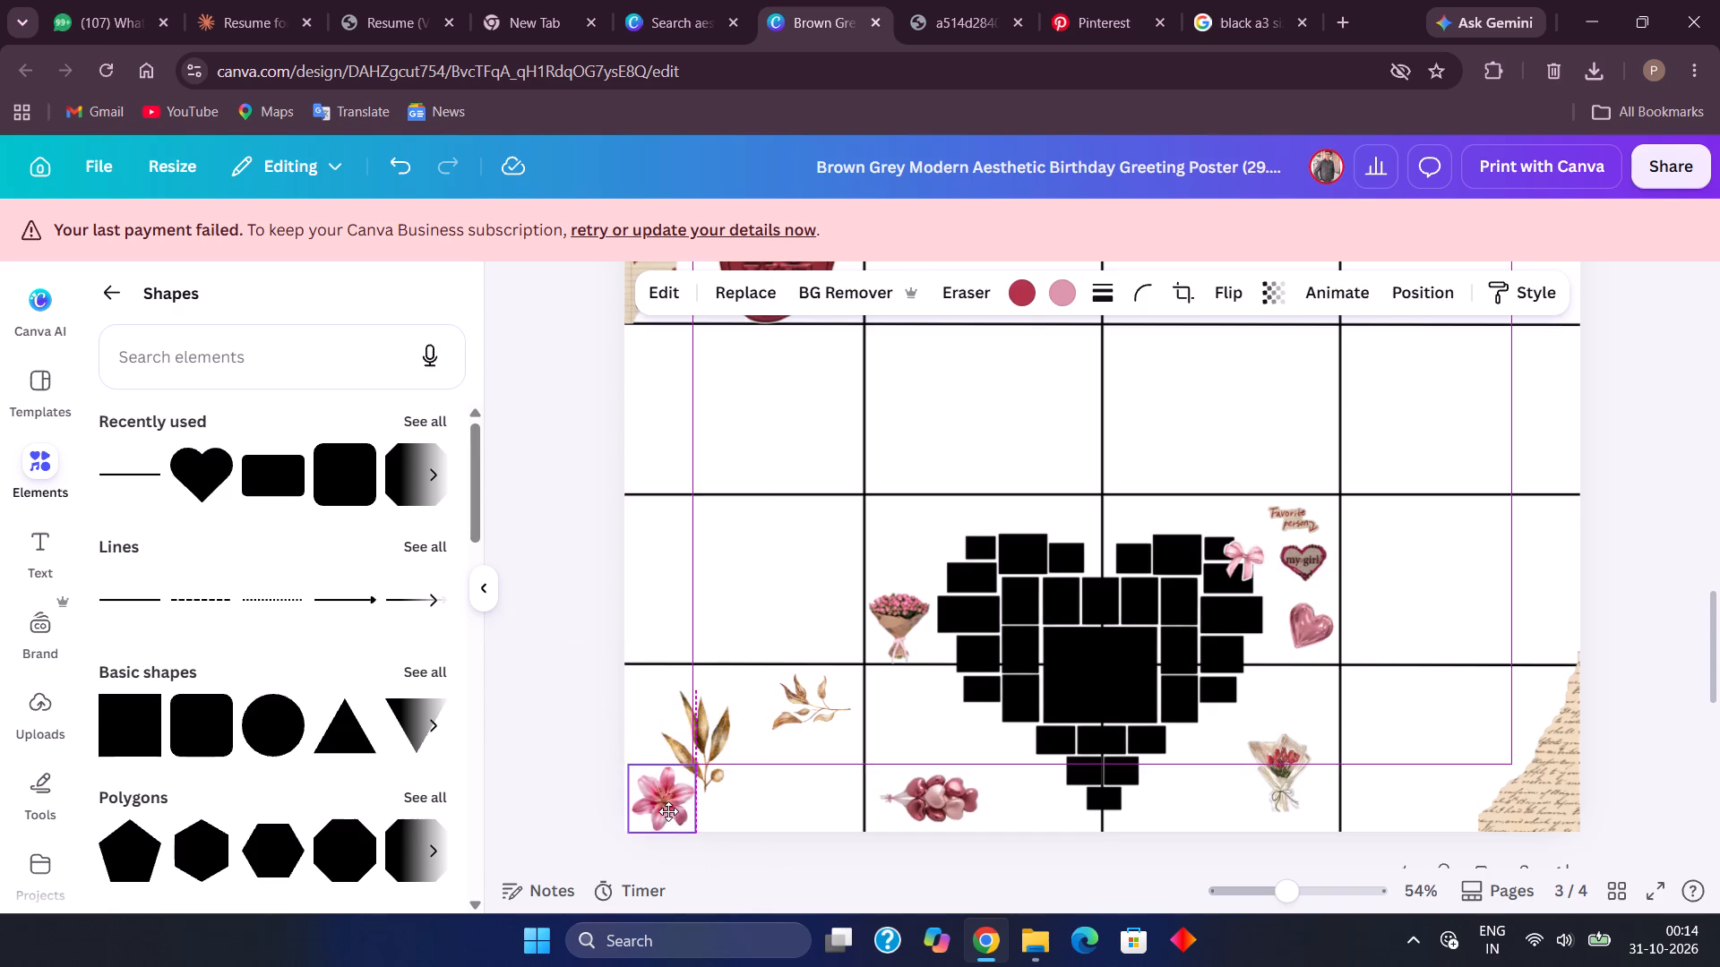
click(705, 767)
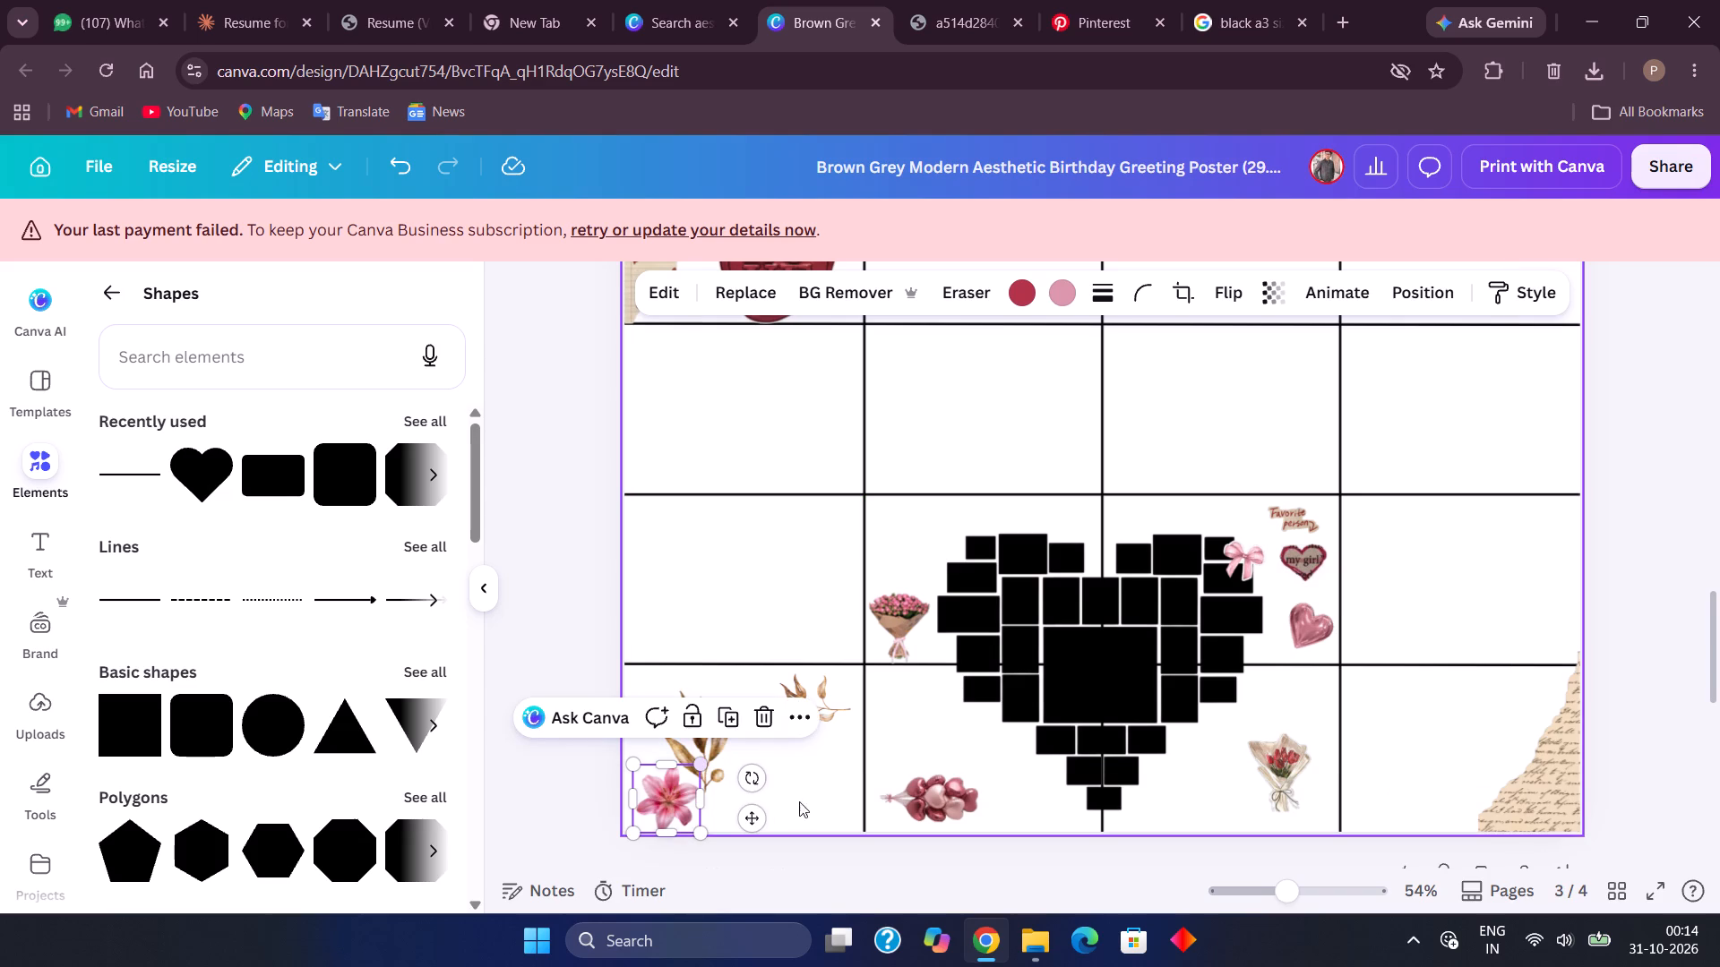
click(823, 785)
drag(654, 790, 776, 790)
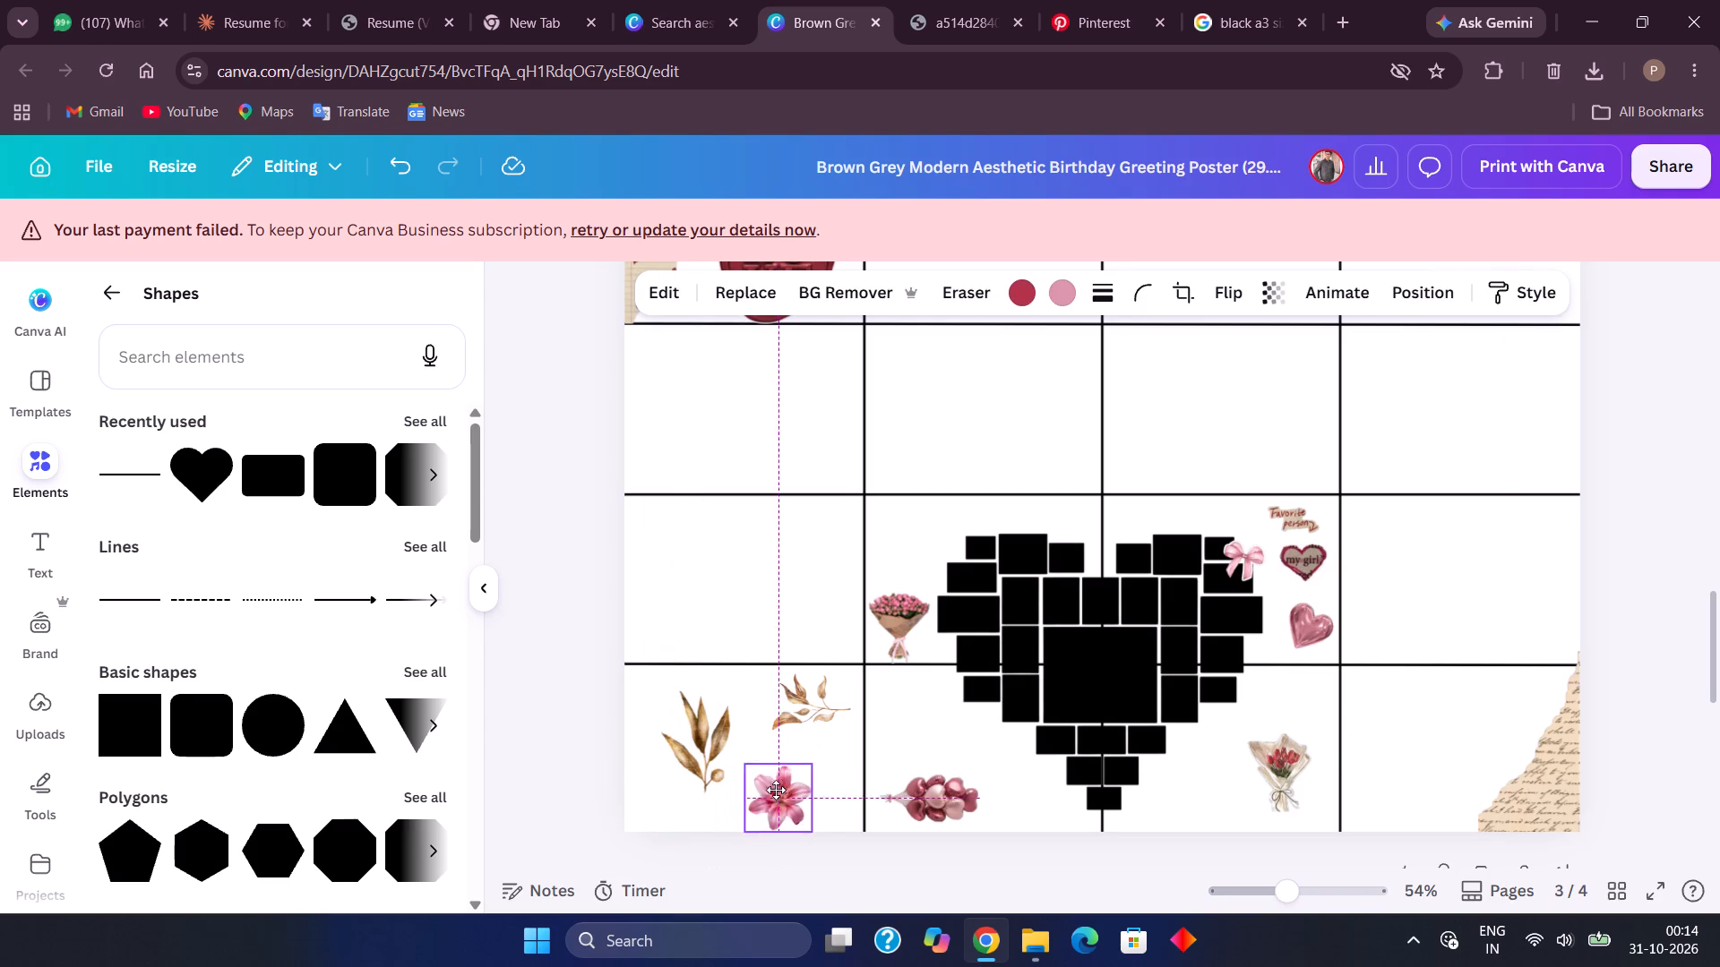
drag(776, 790, 810, 784)
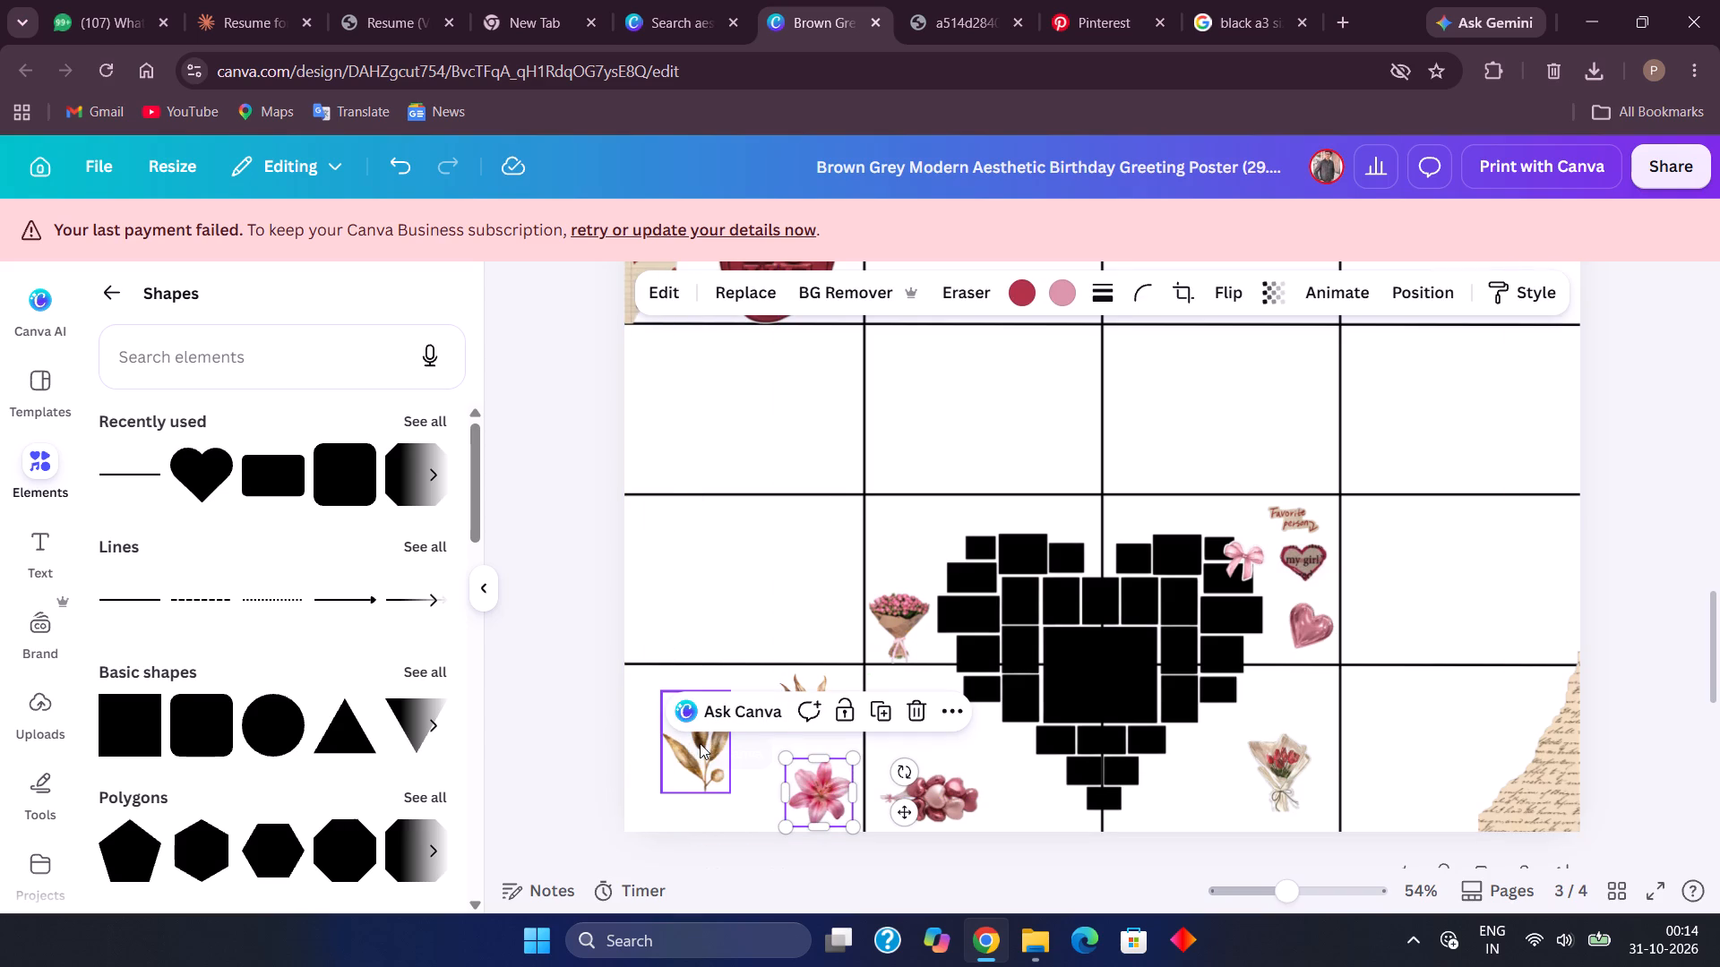
drag(696, 751, 743, 781)
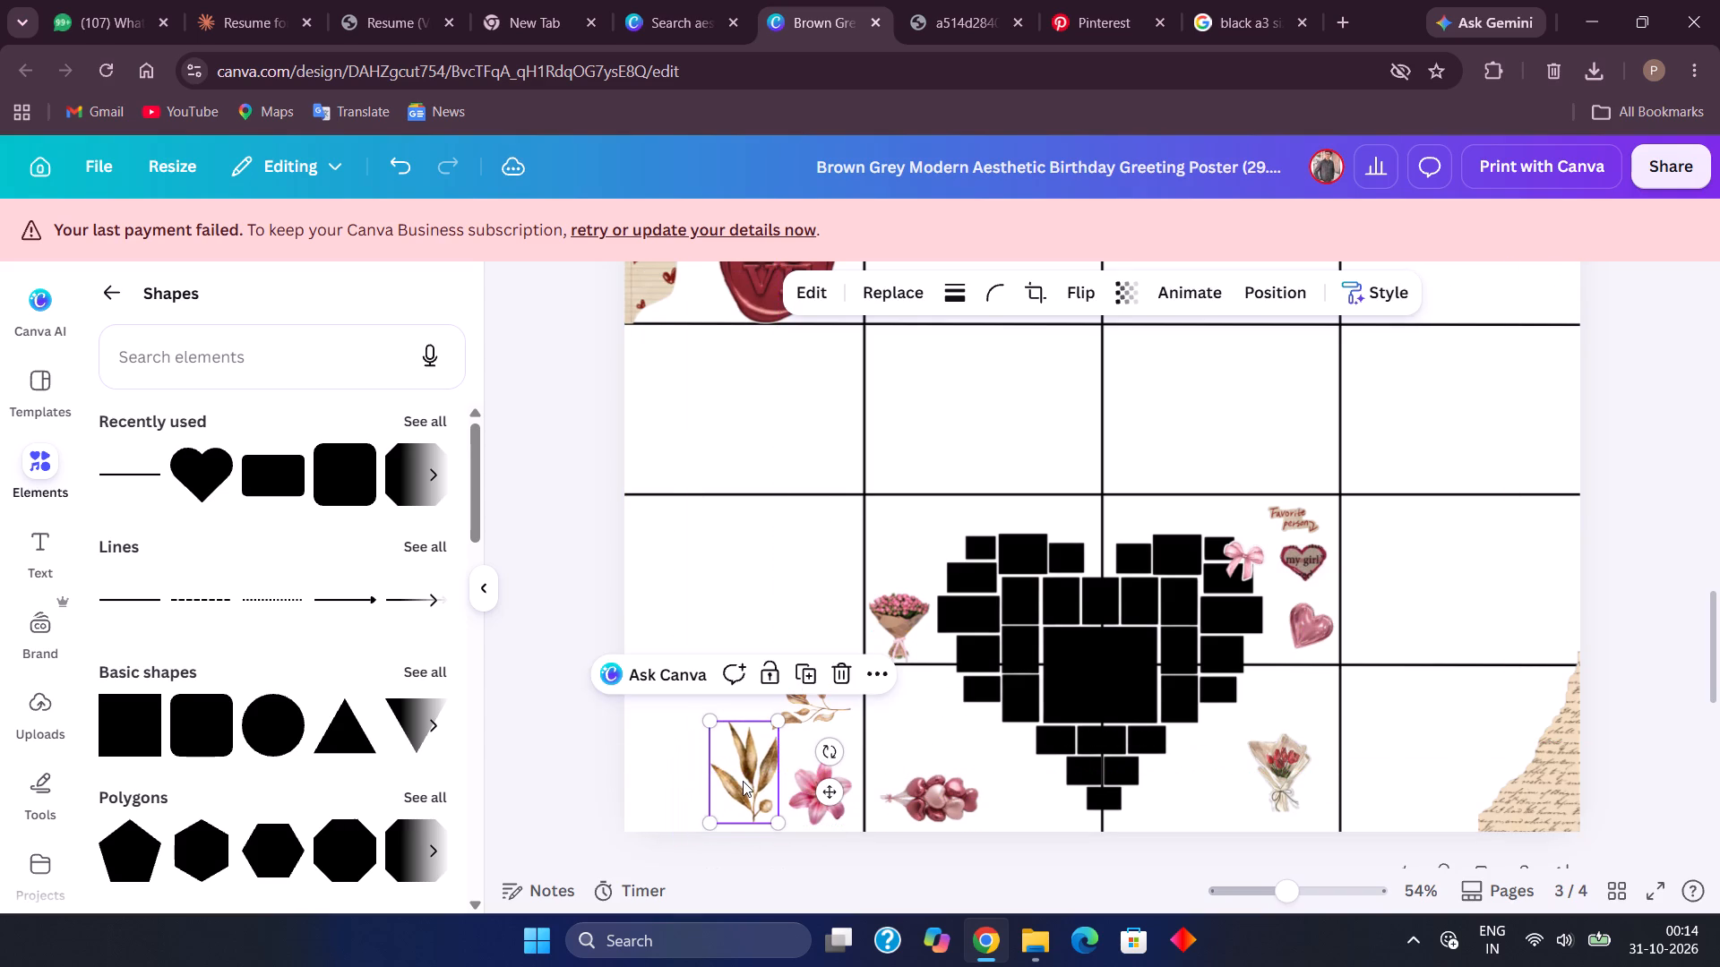
Move the "Favorite person" sticker to the top of the heart grid's right lobe and scale it to the width of the tile below.
scroll(873, 712, up, 1)
scroll(873, 712, down, 1)
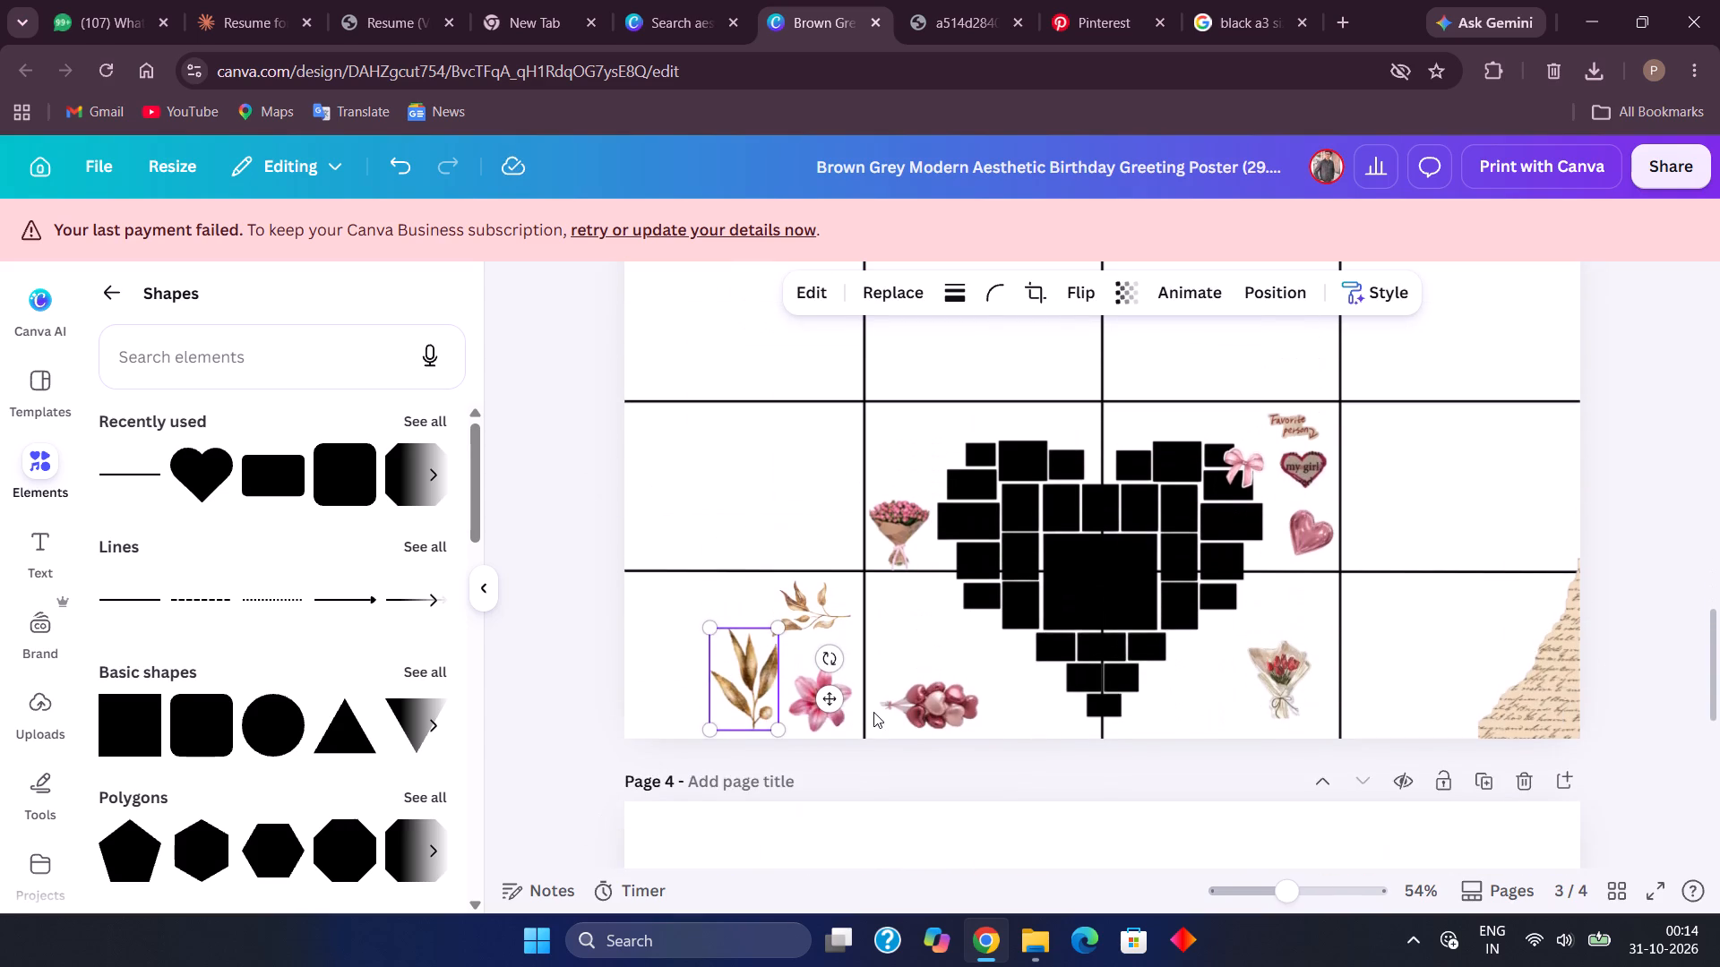
scroll(873, 712, down, 1)
click(1280, 436)
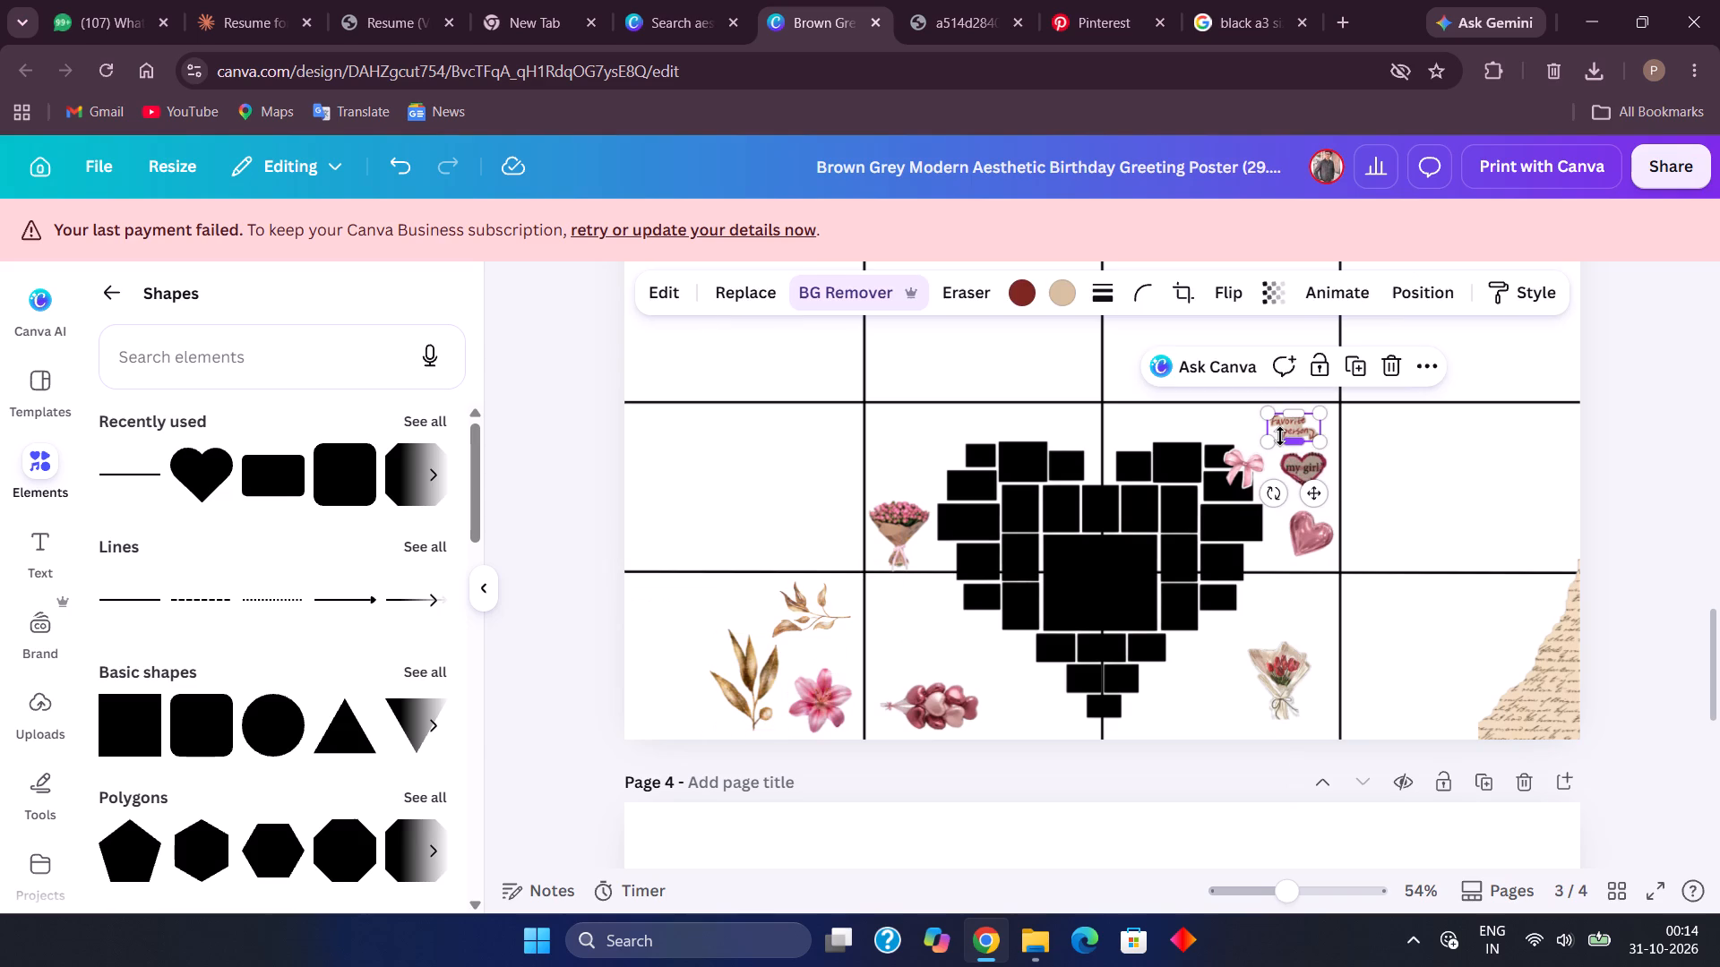
click(1266, 416)
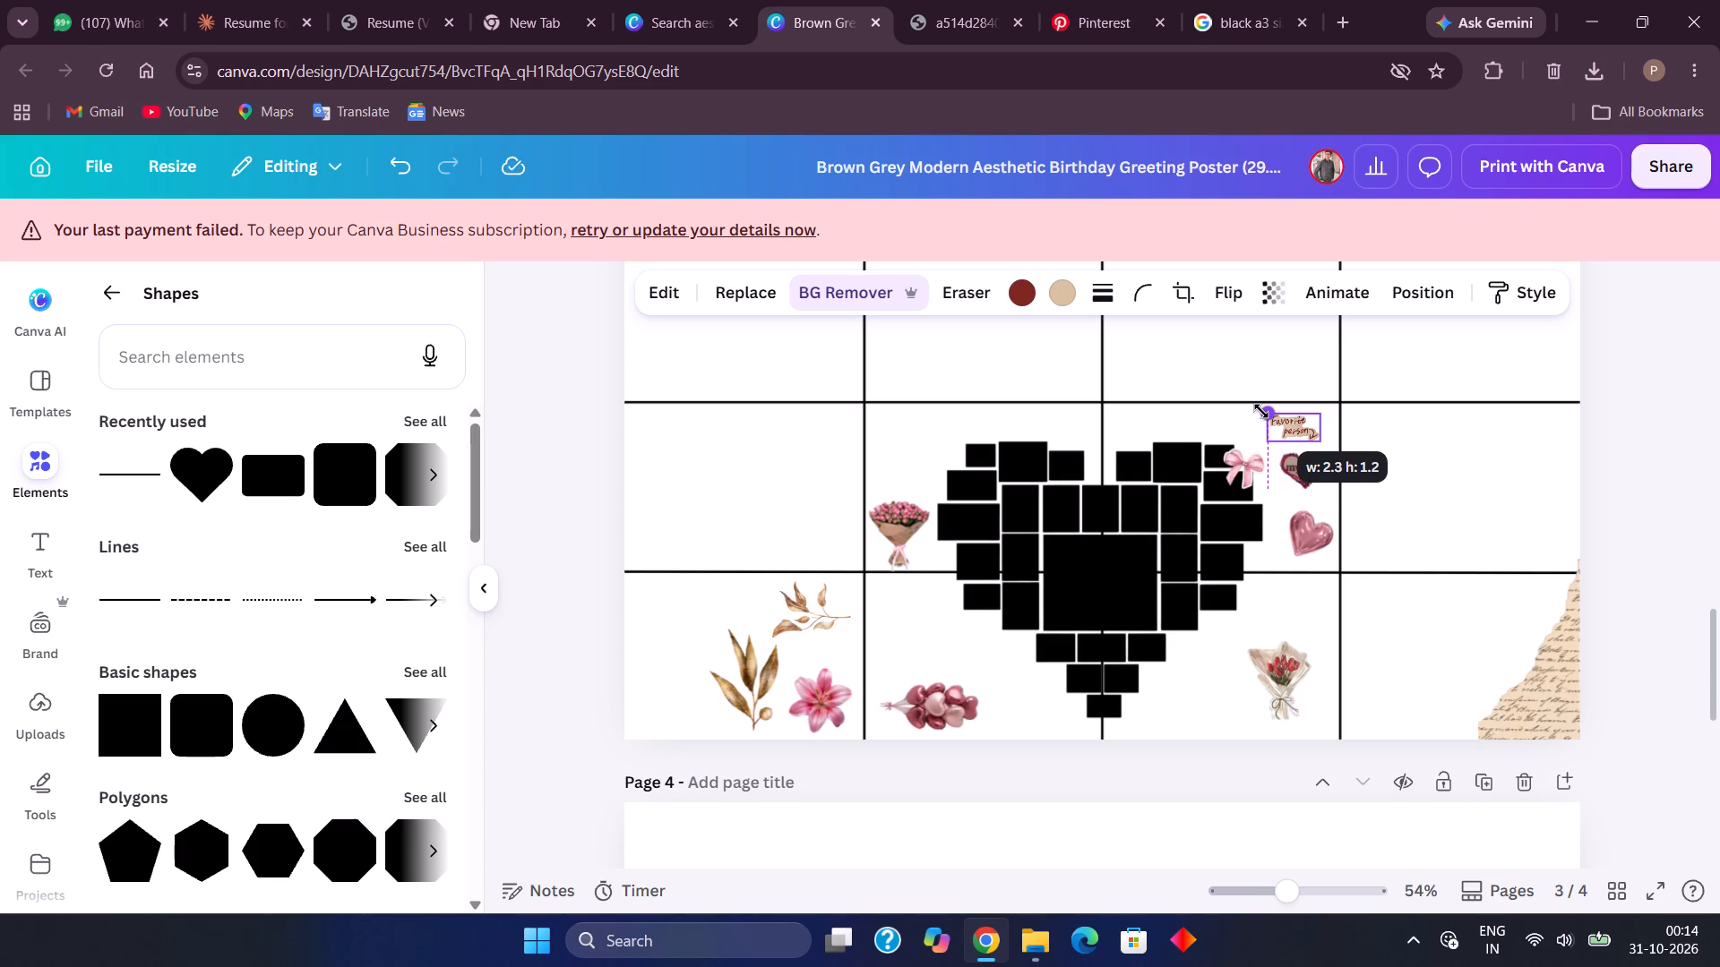
scroll(1331, 448, up, 1)
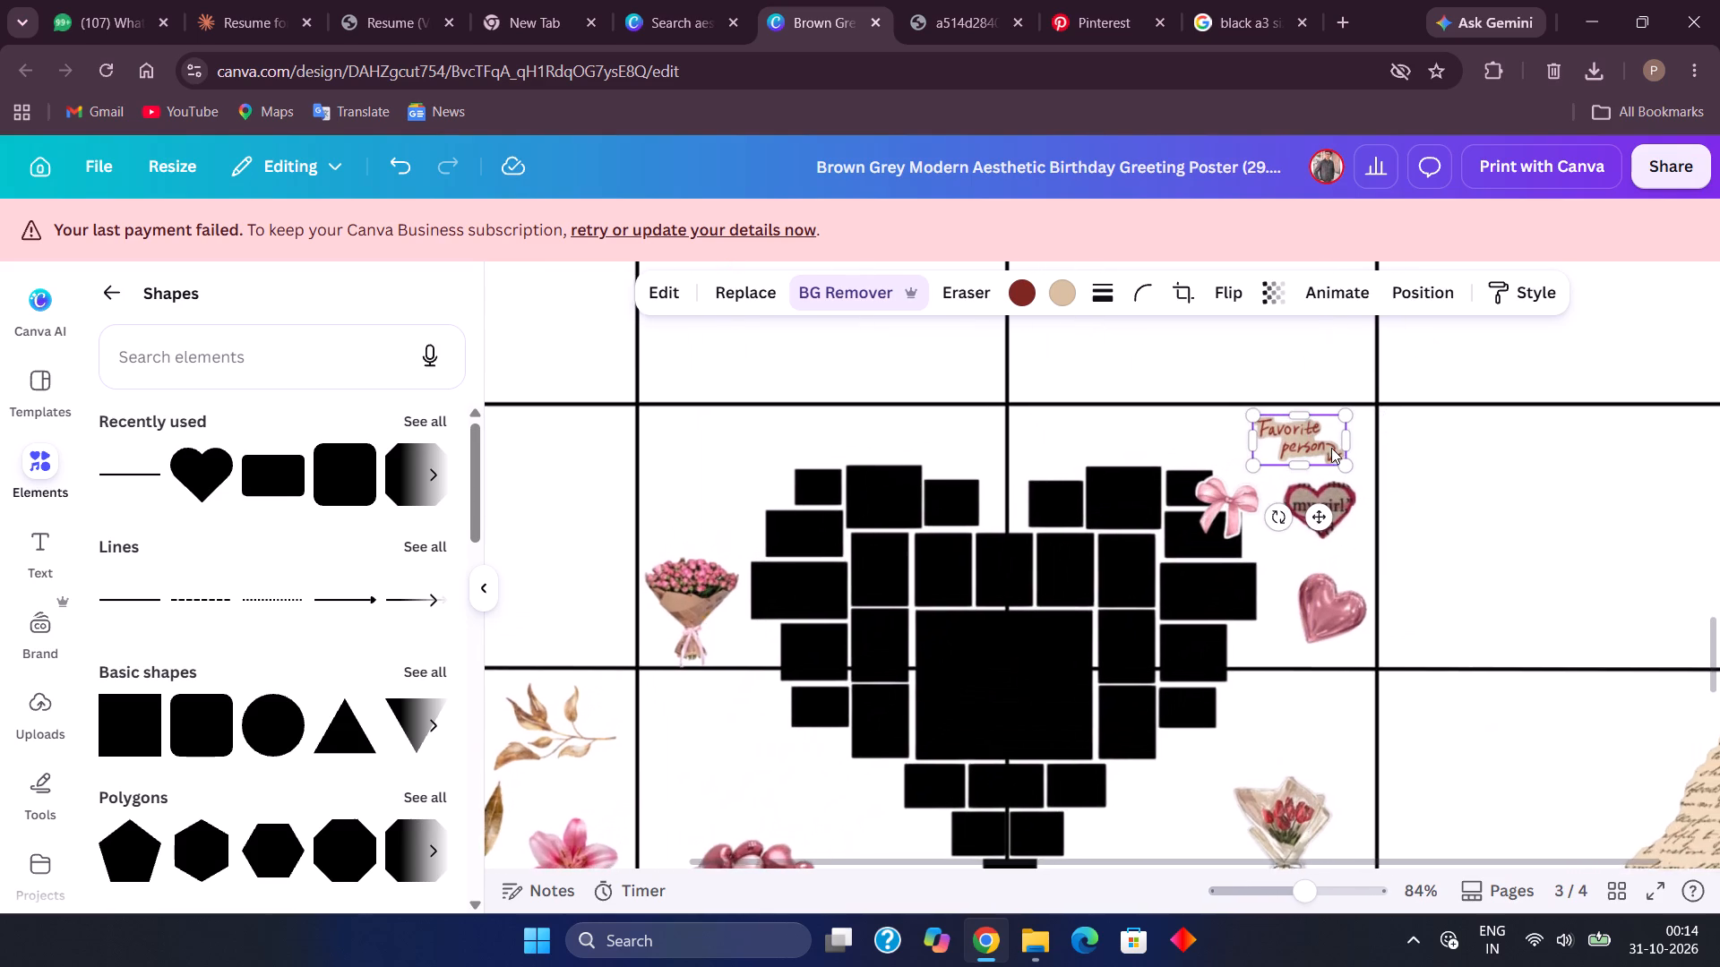
drag(1258, 454, 928, 459)
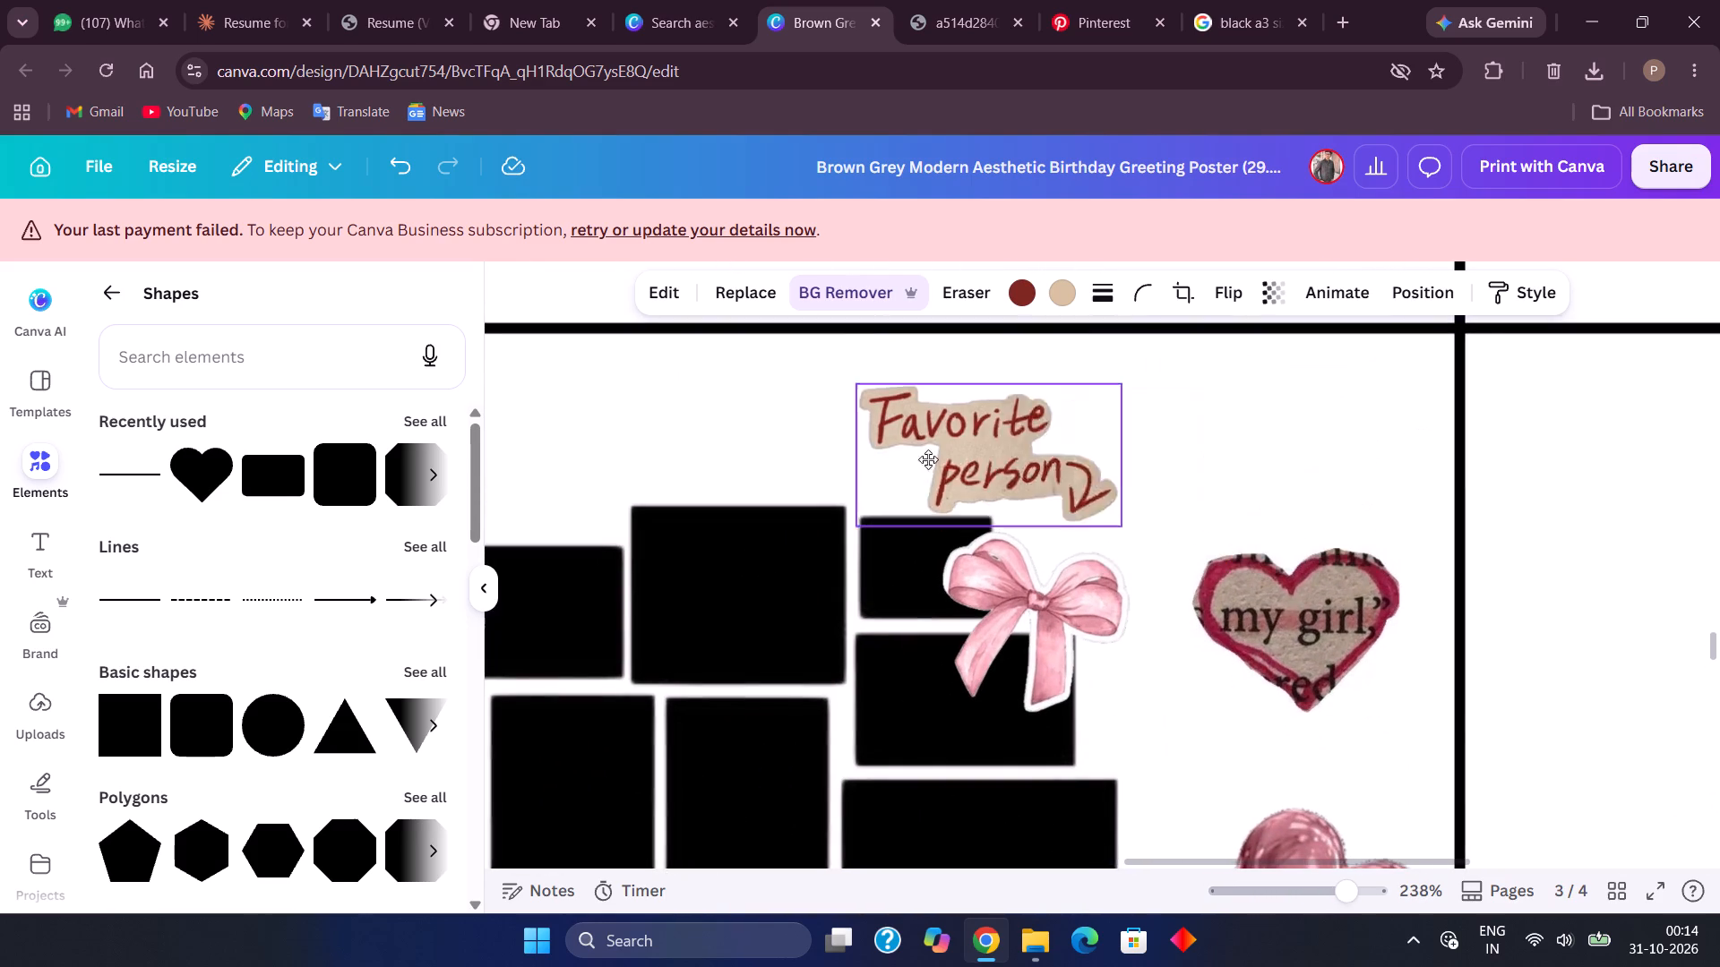
drag(928, 459, 713, 466)
drag(558, 376, 583, 396)
drag(583, 396, 624, 413)
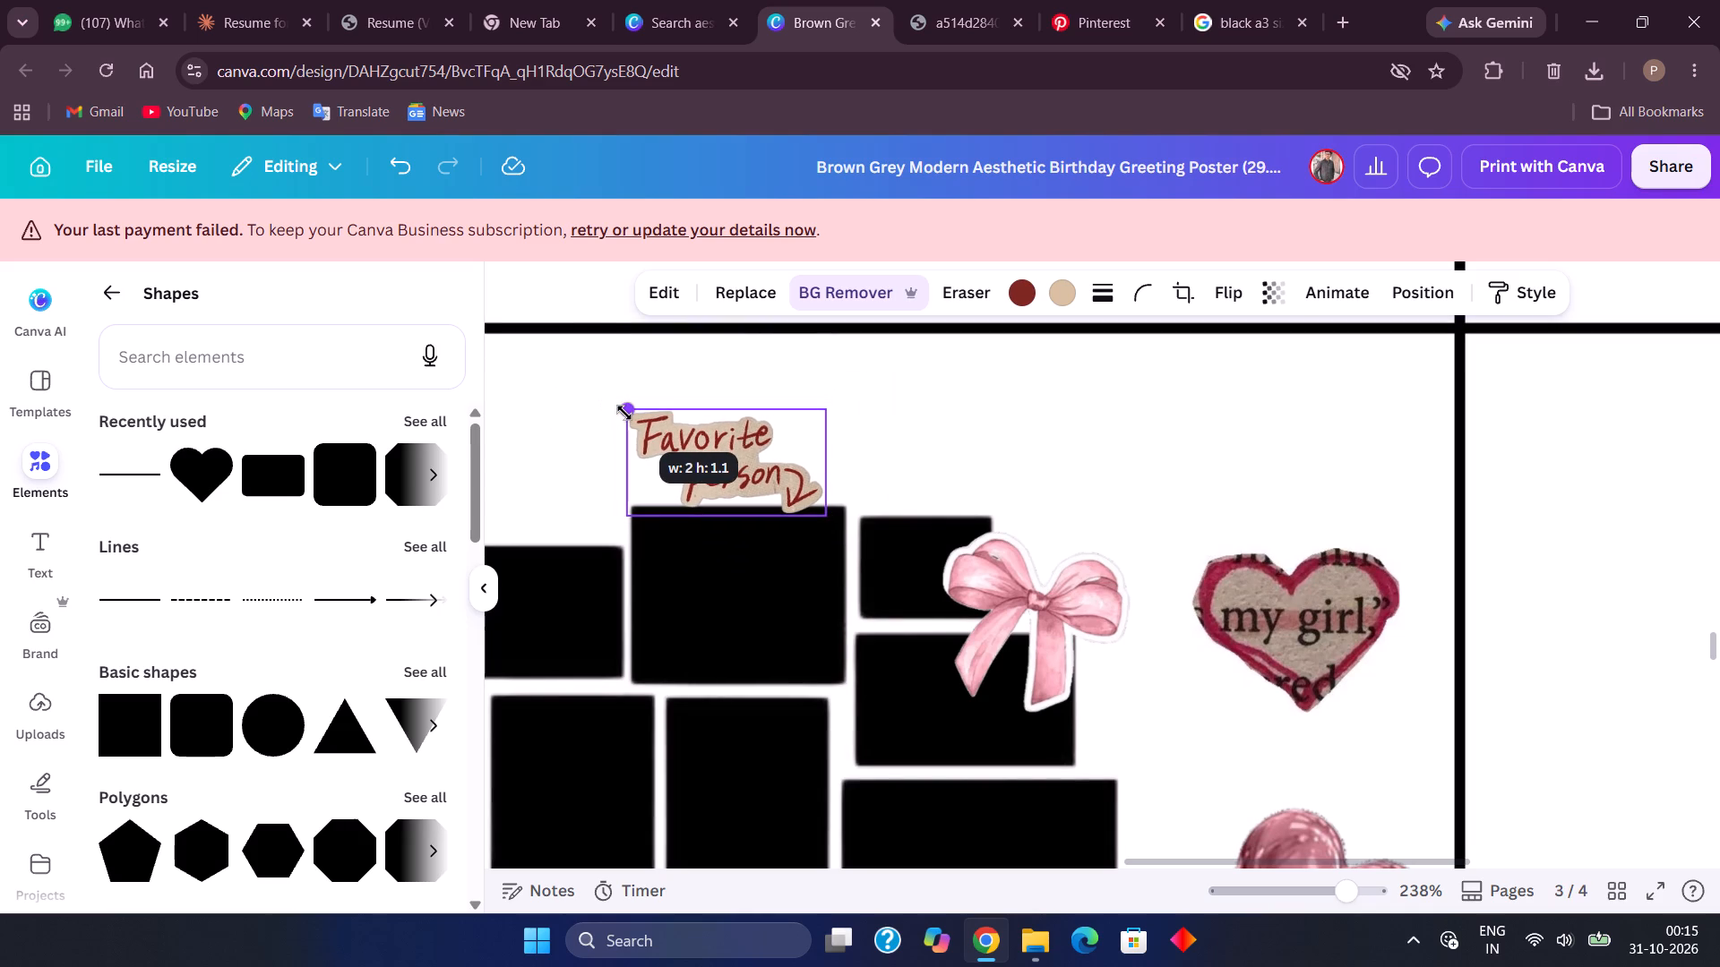
drag(624, 413, 613, 407)
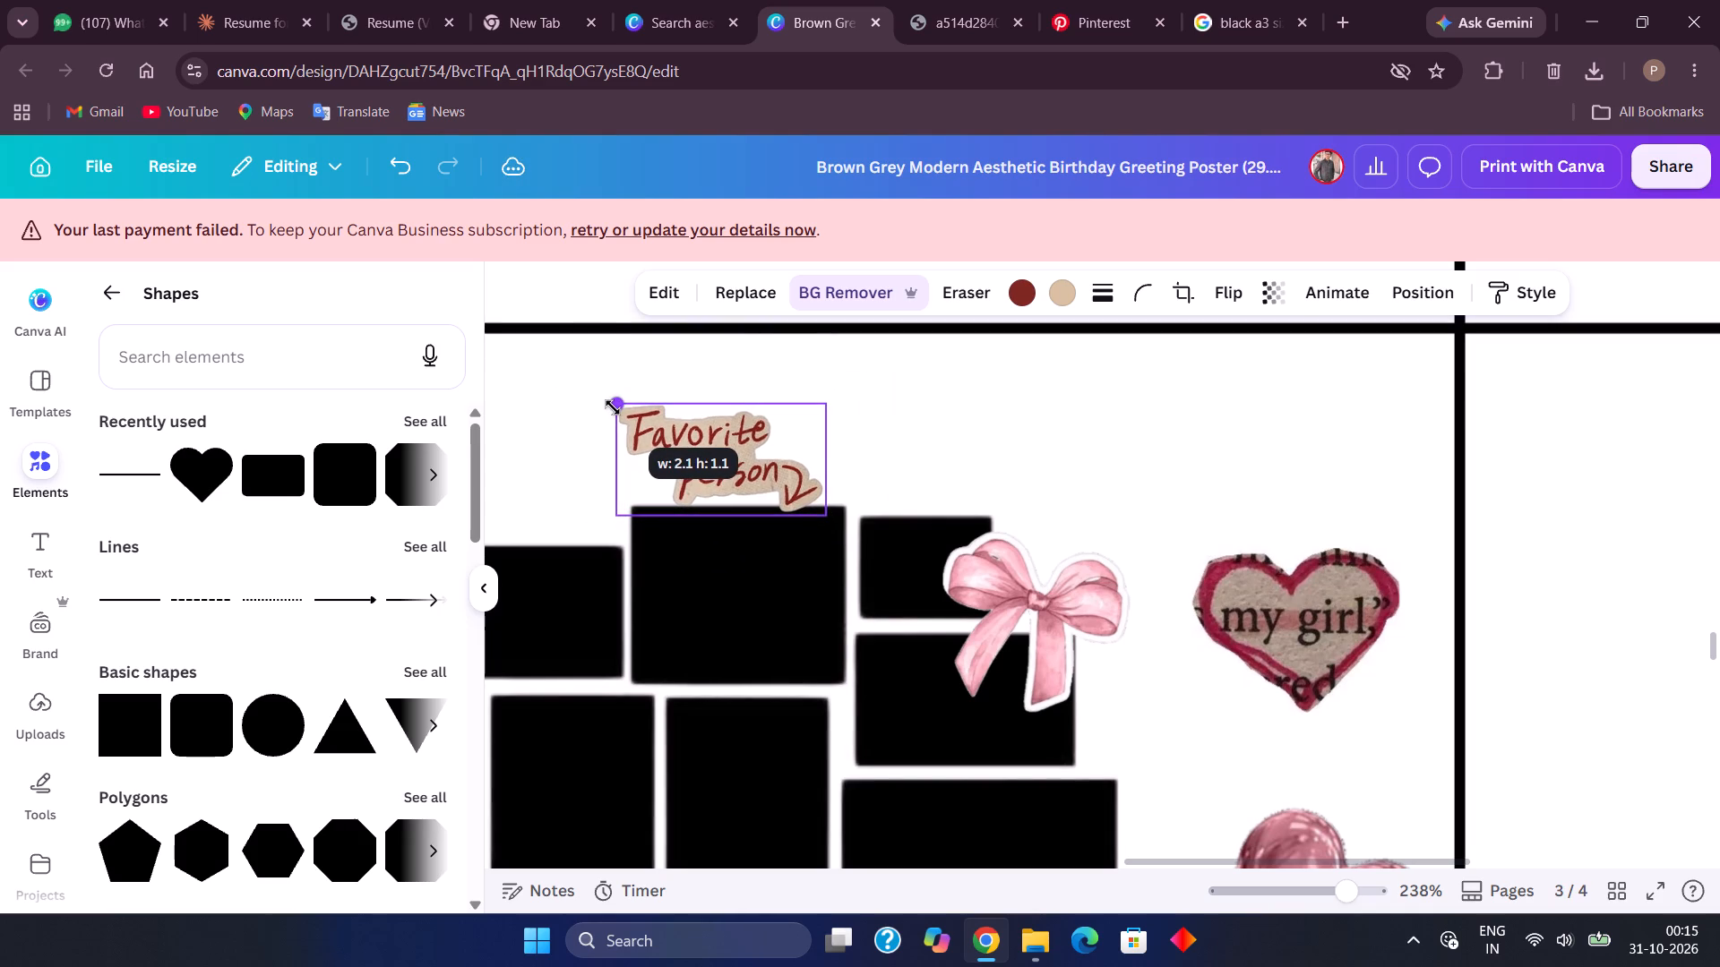
drag(613, 407, 604, 401)
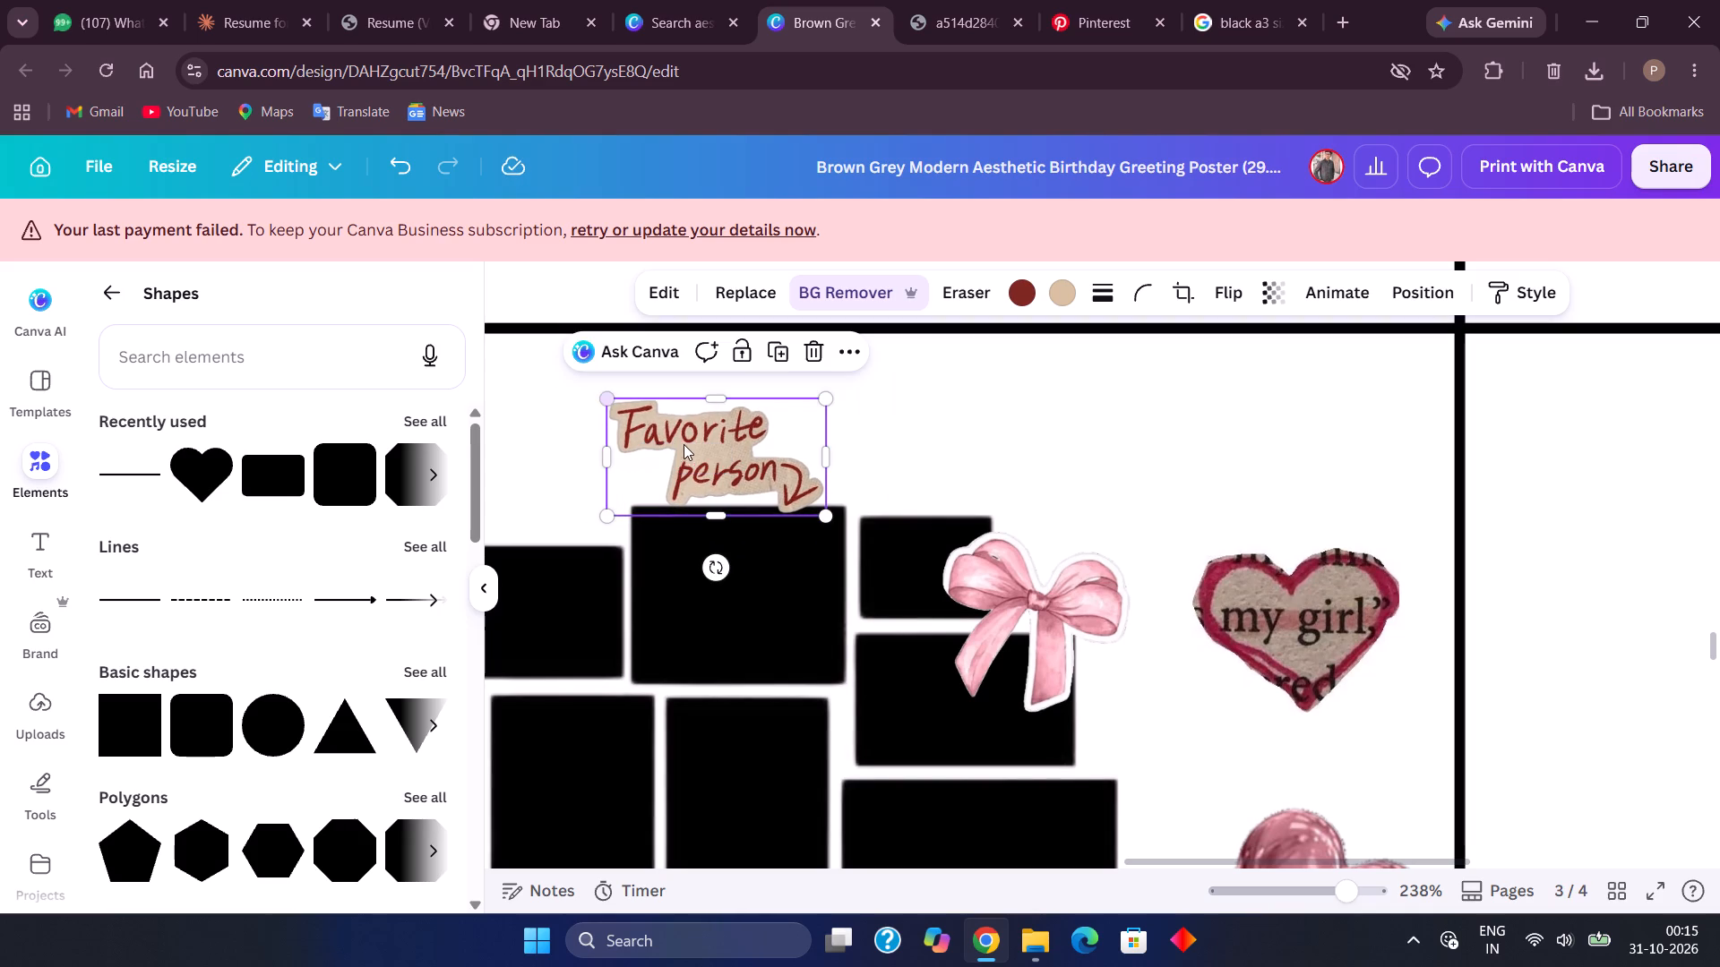
drag(686, 447, 702, 438)
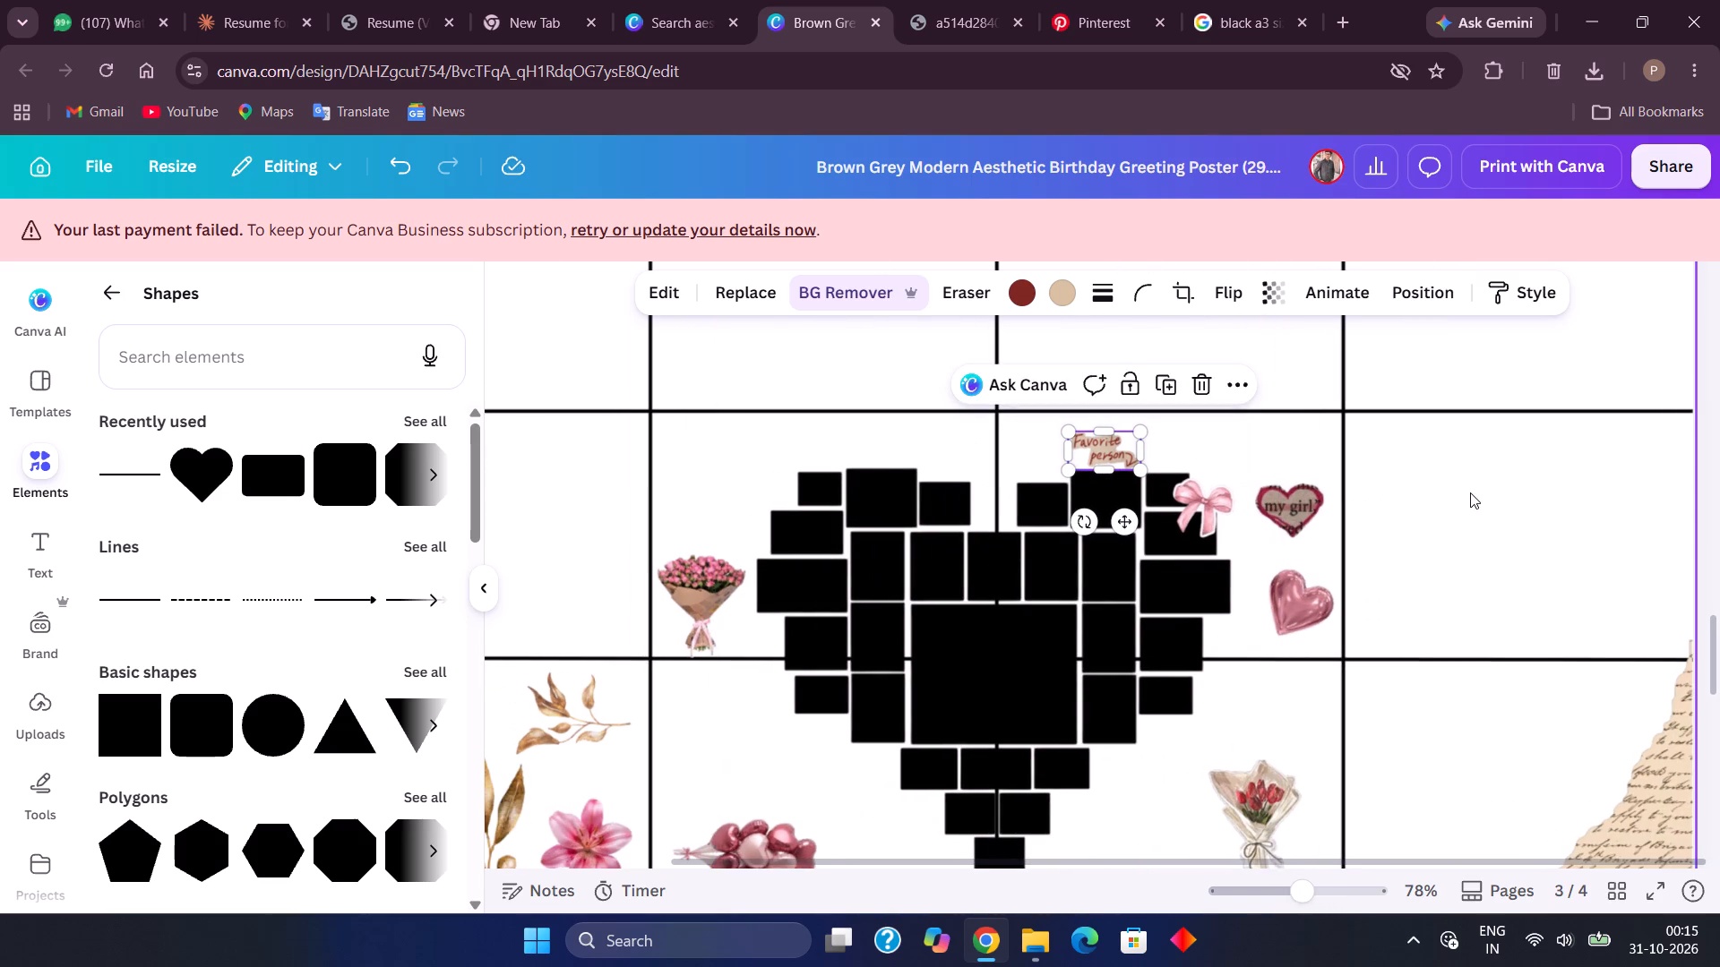
Move the "So special I love you" plate sticker from page 4 to the last cell of page 3's bottom row.
click(1470, 492)
scroll(1470, 492, left, 1)
scroll(1470, 492, down, 2)
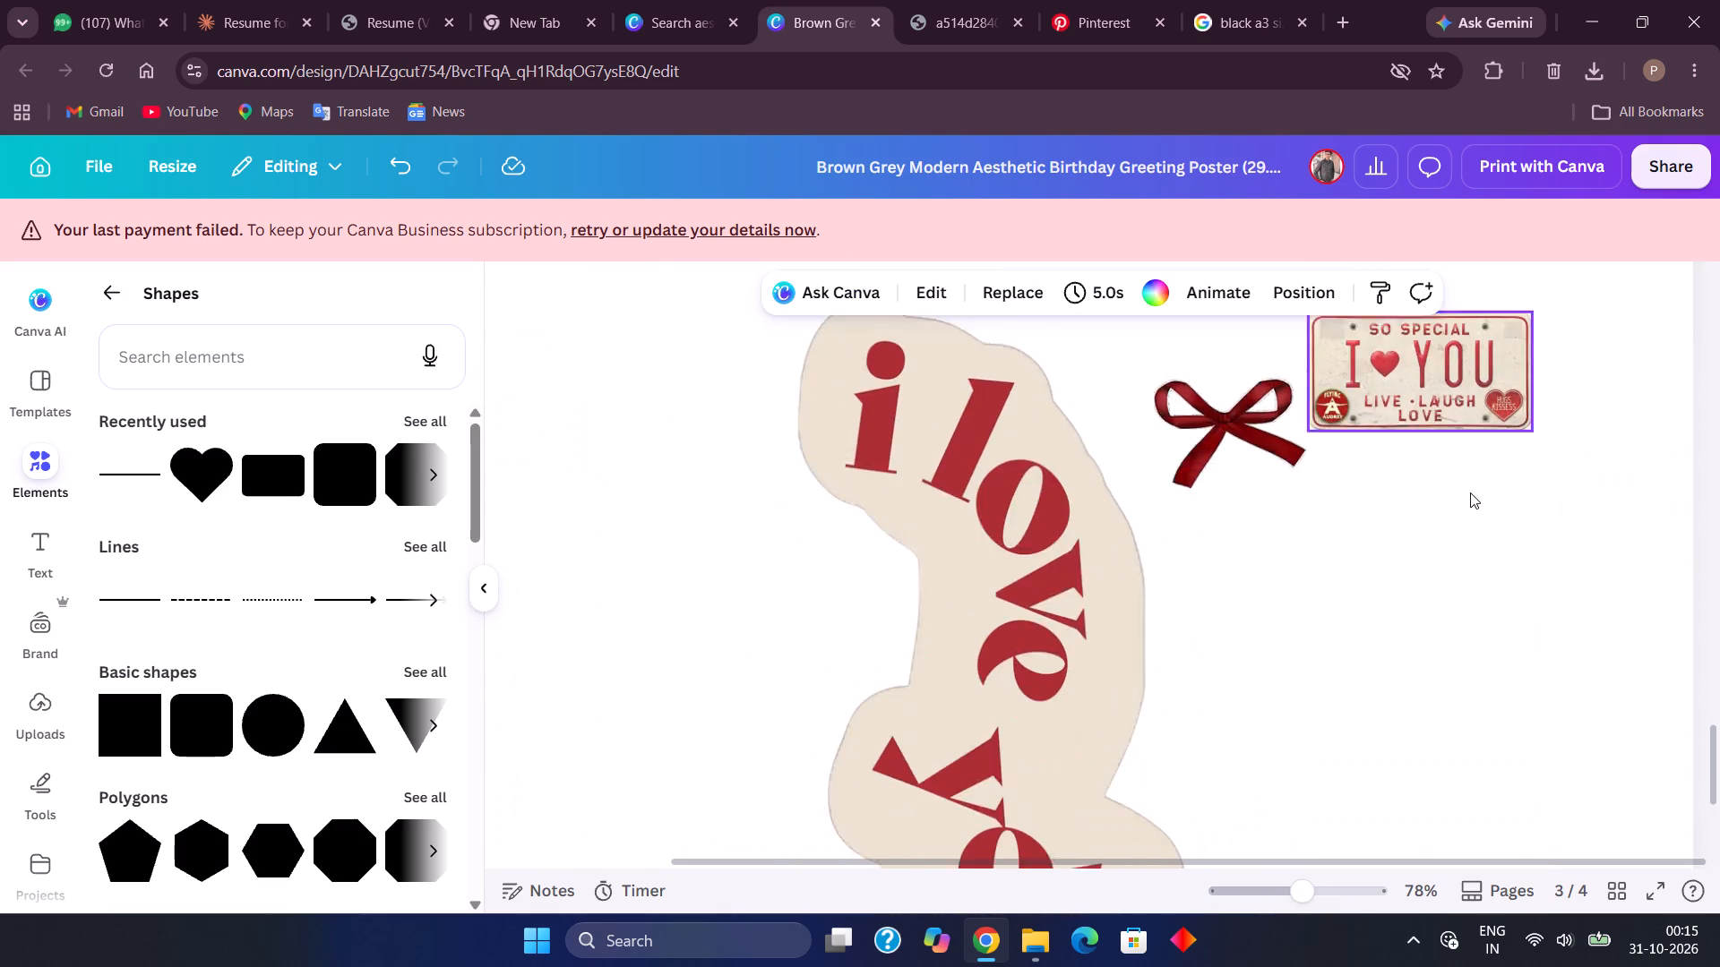
scroll(1470, 492, down, 1)
click(1470, 492)
scroll(1470, 492, up, 2)
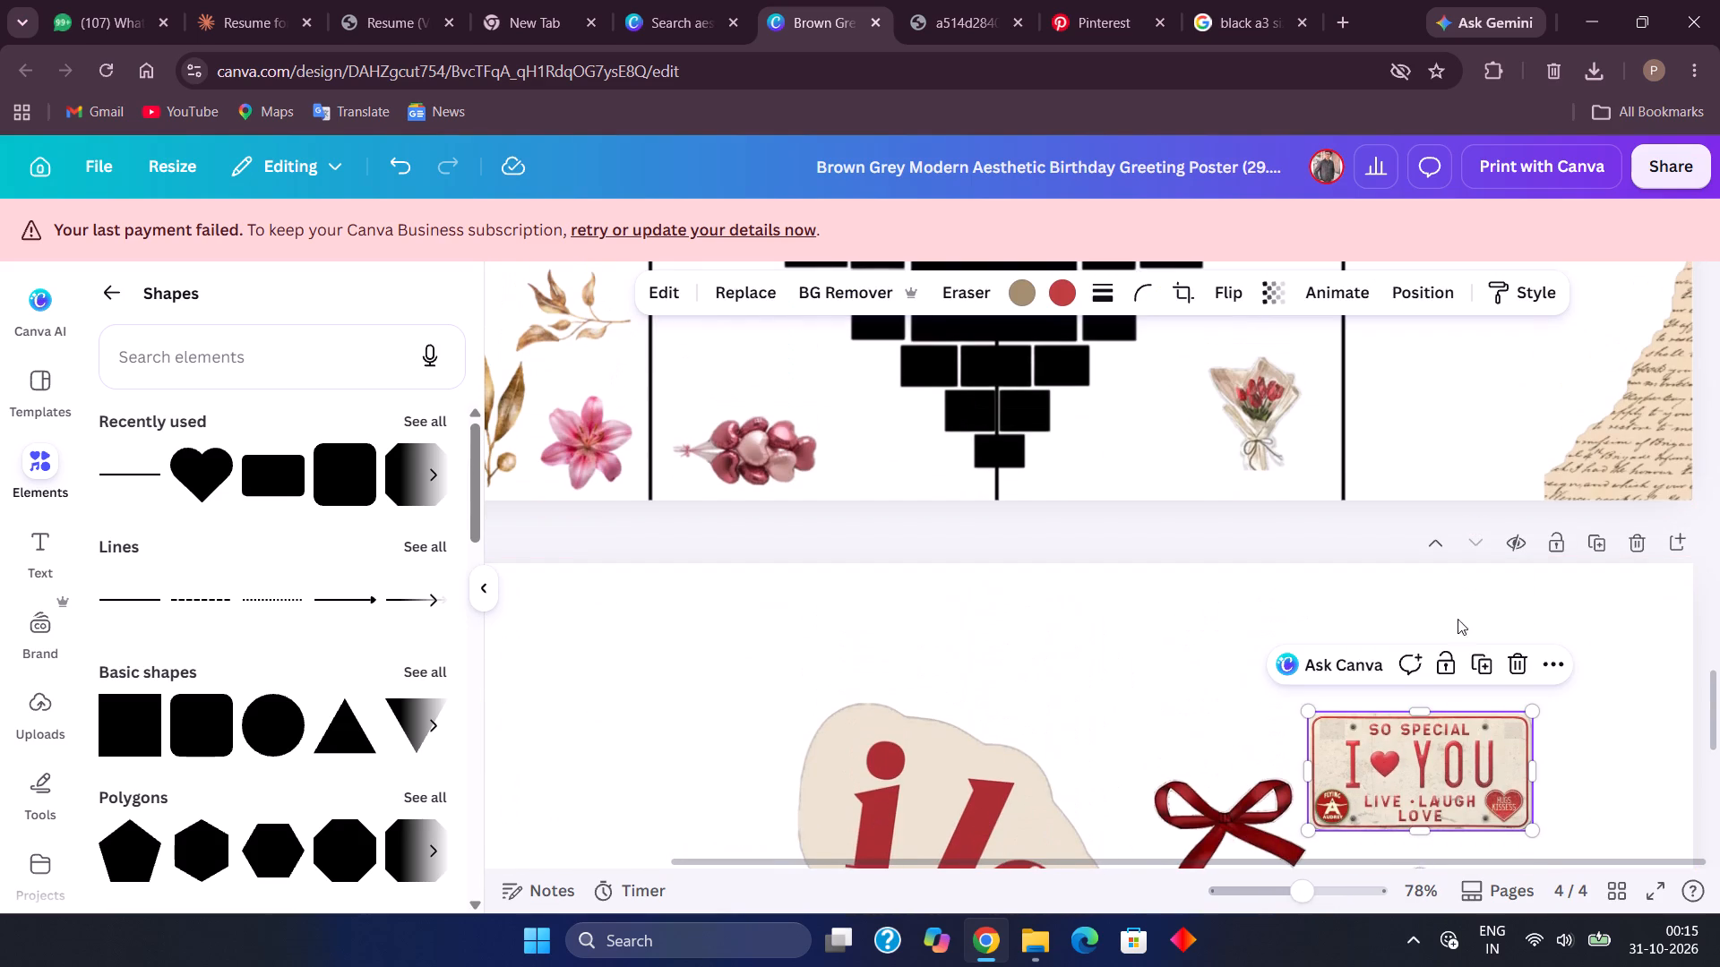
drag(1493, 802, 1529, 381)
scroll(1529, 381, up, 2)
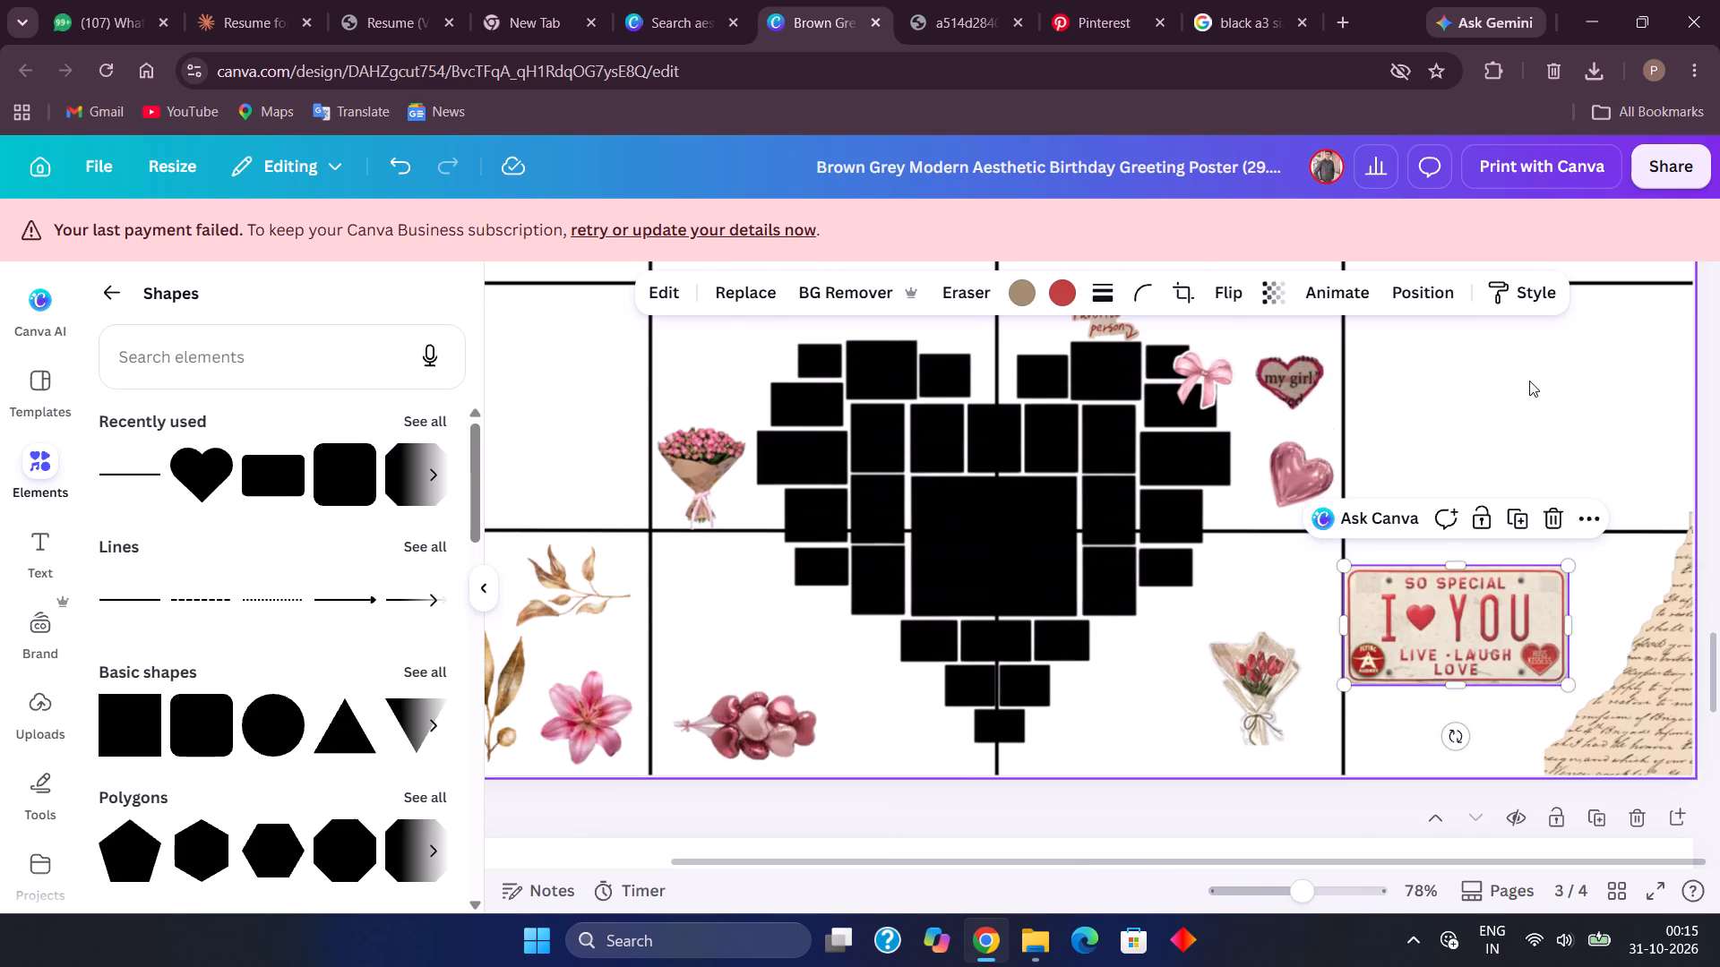
Shrink the "I love you" plate sticker and place it just above the red rose bouquet.
drag(1568, 689, 1424, 626)
drag(1406, 582, 1291, 600)
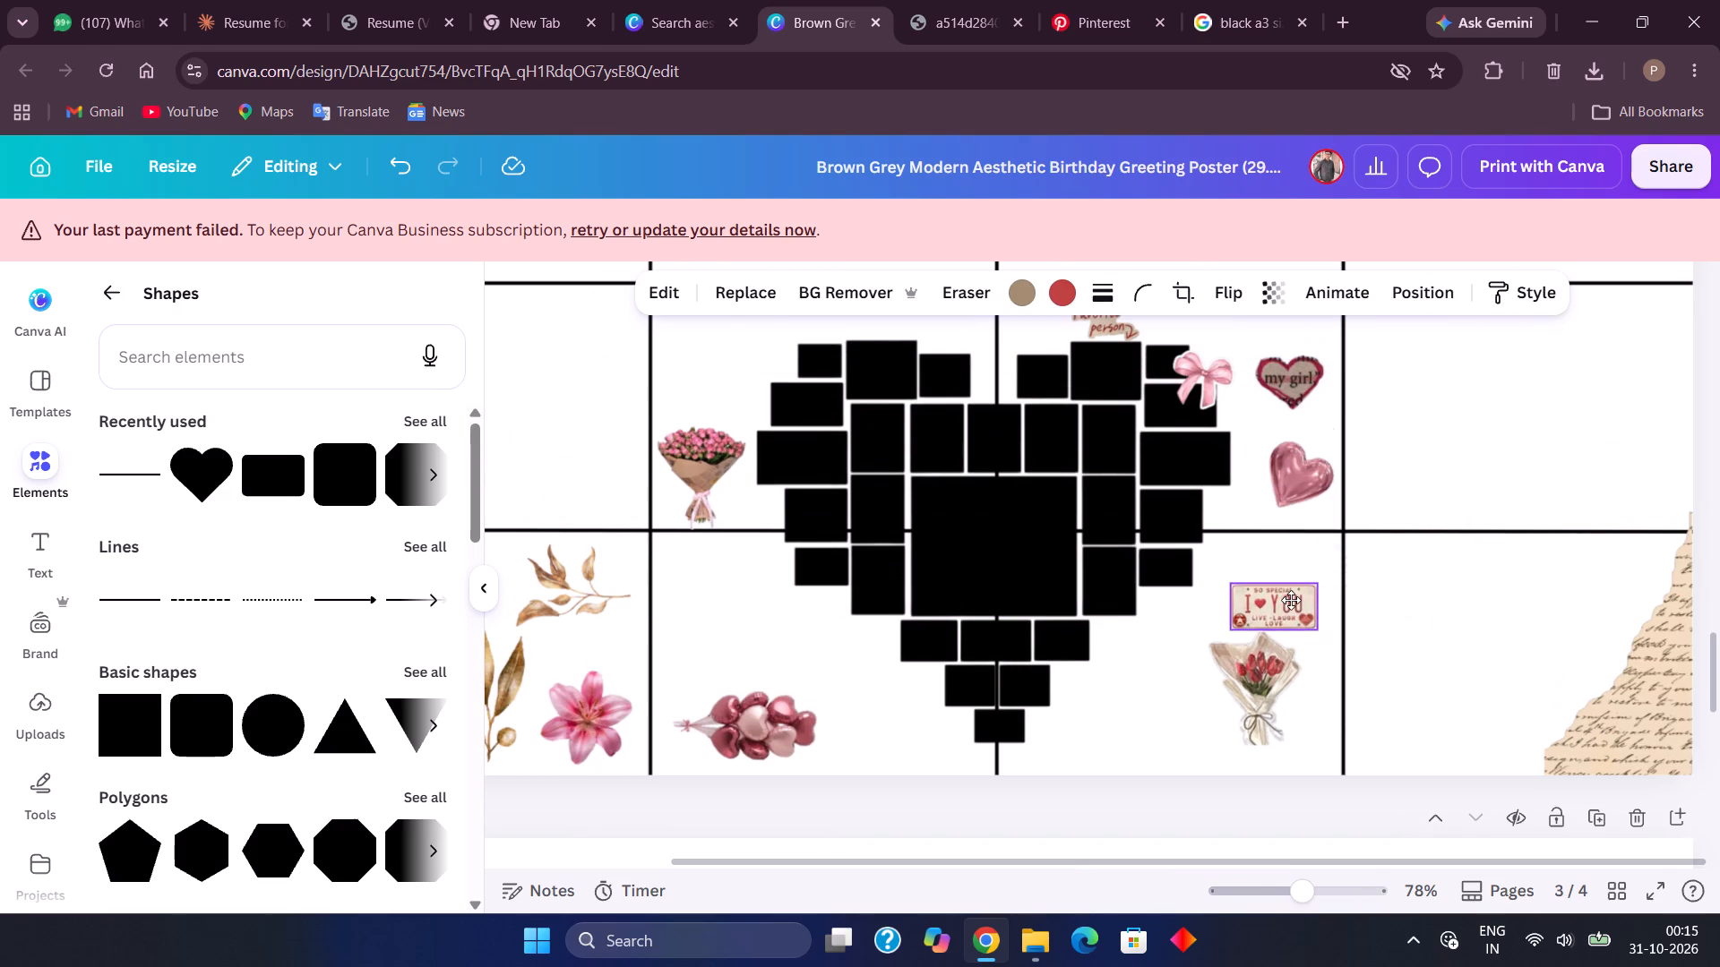
drag(1291, 600, 1282, 585)
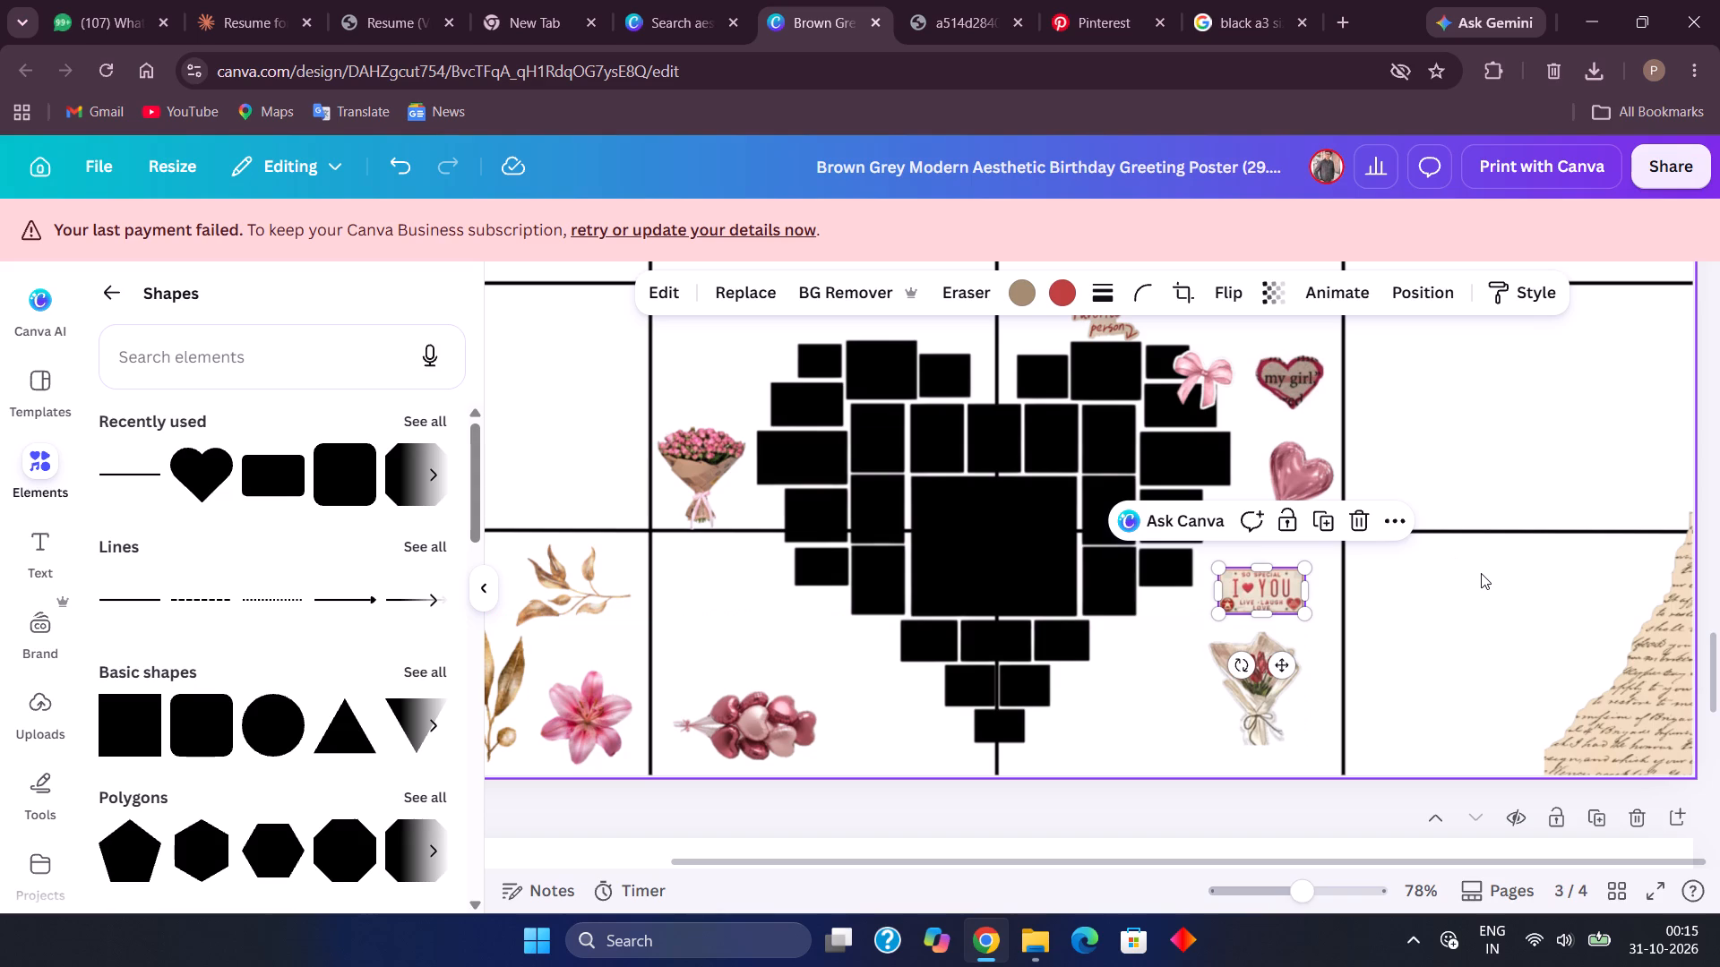
Enlarge the "I love you" plate sticker slightly and set it back just above the red rose bouquet beside the heart grid.
drag(1277, 591, 1423, 601)
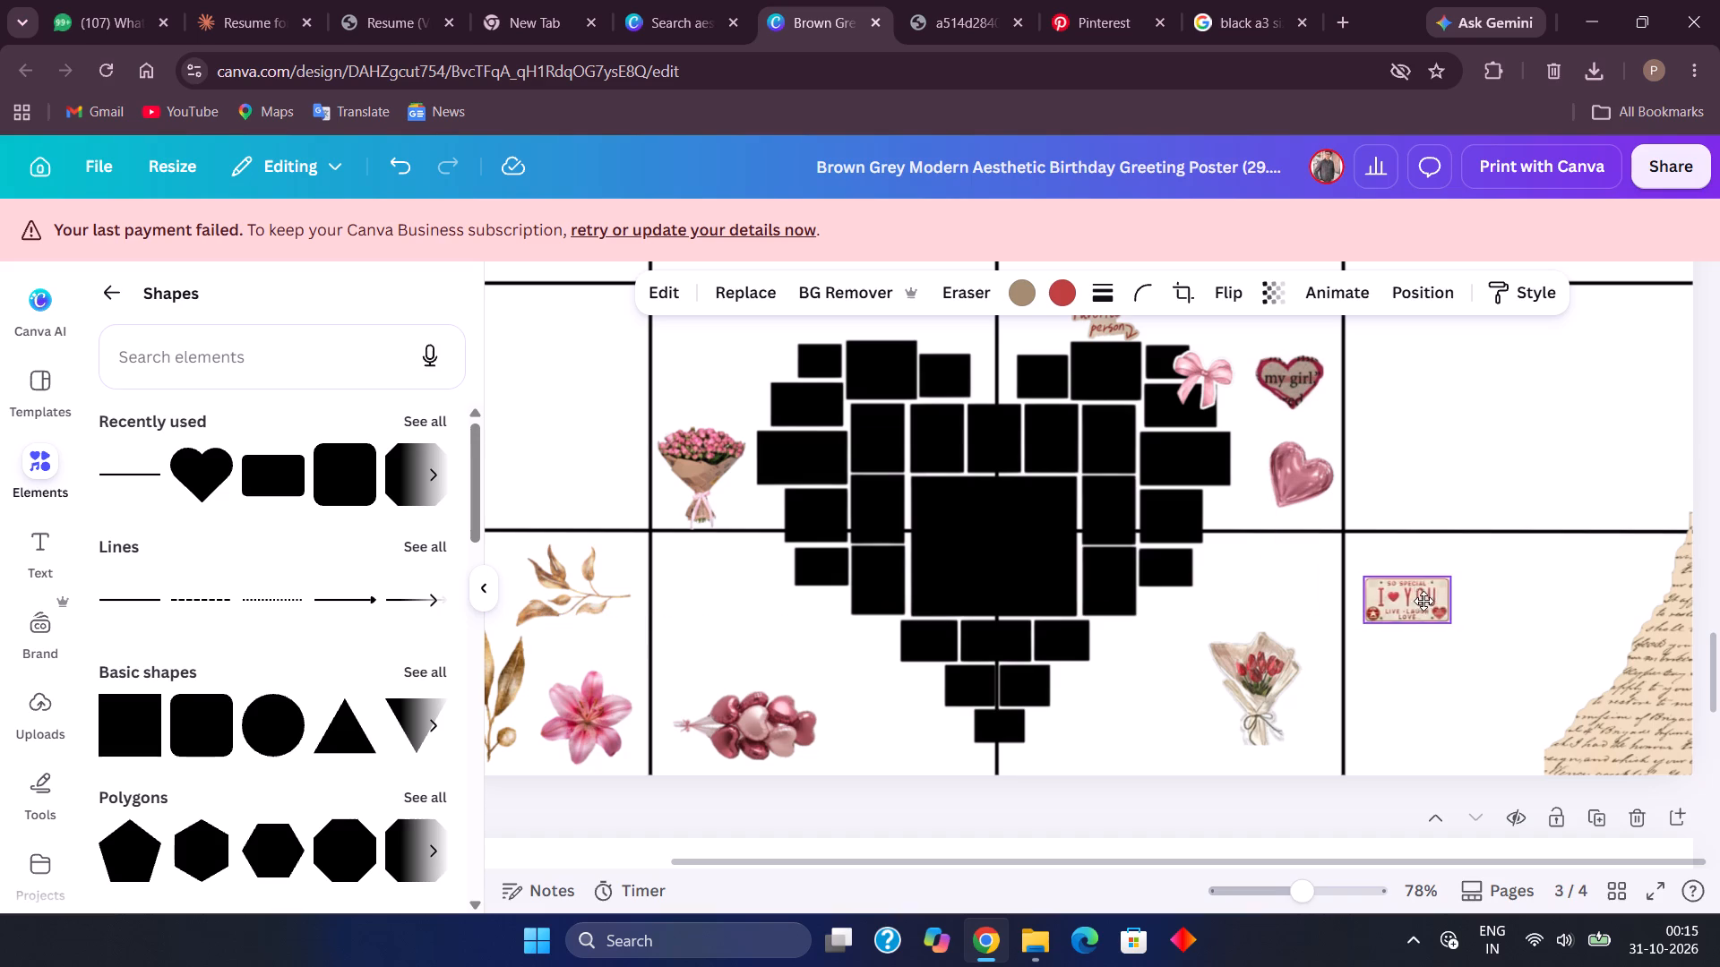
drag(1423, 601, 1419, 584)
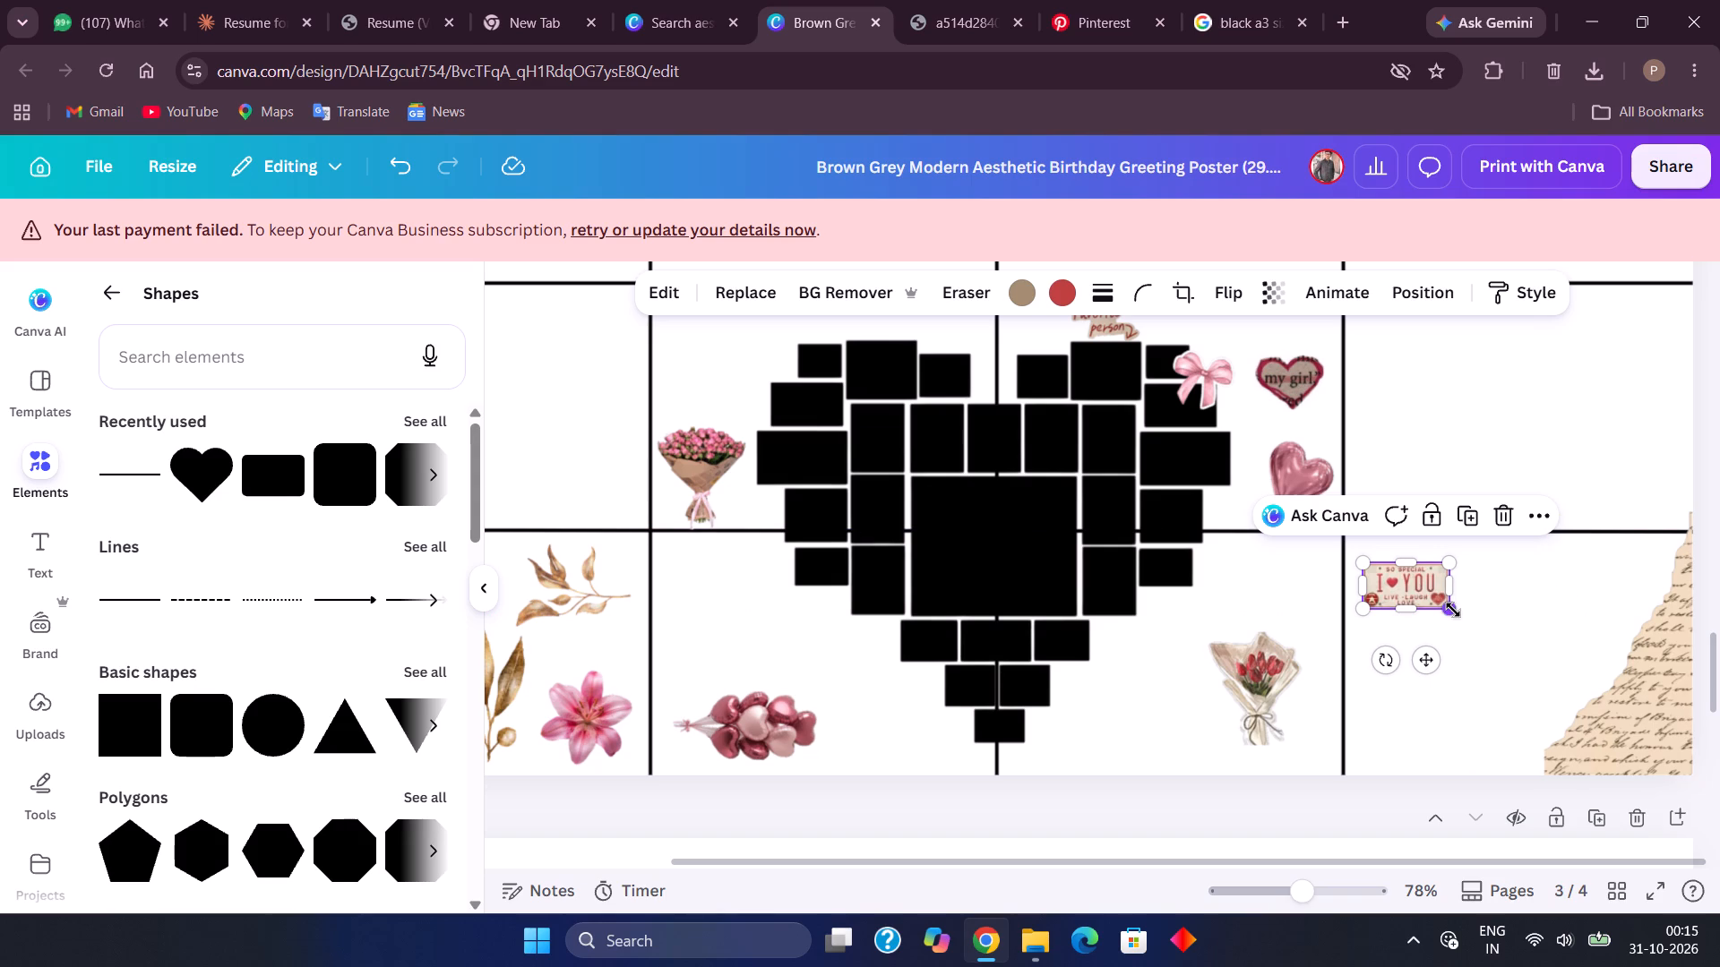
drag(1453, 610, 1480, 620)
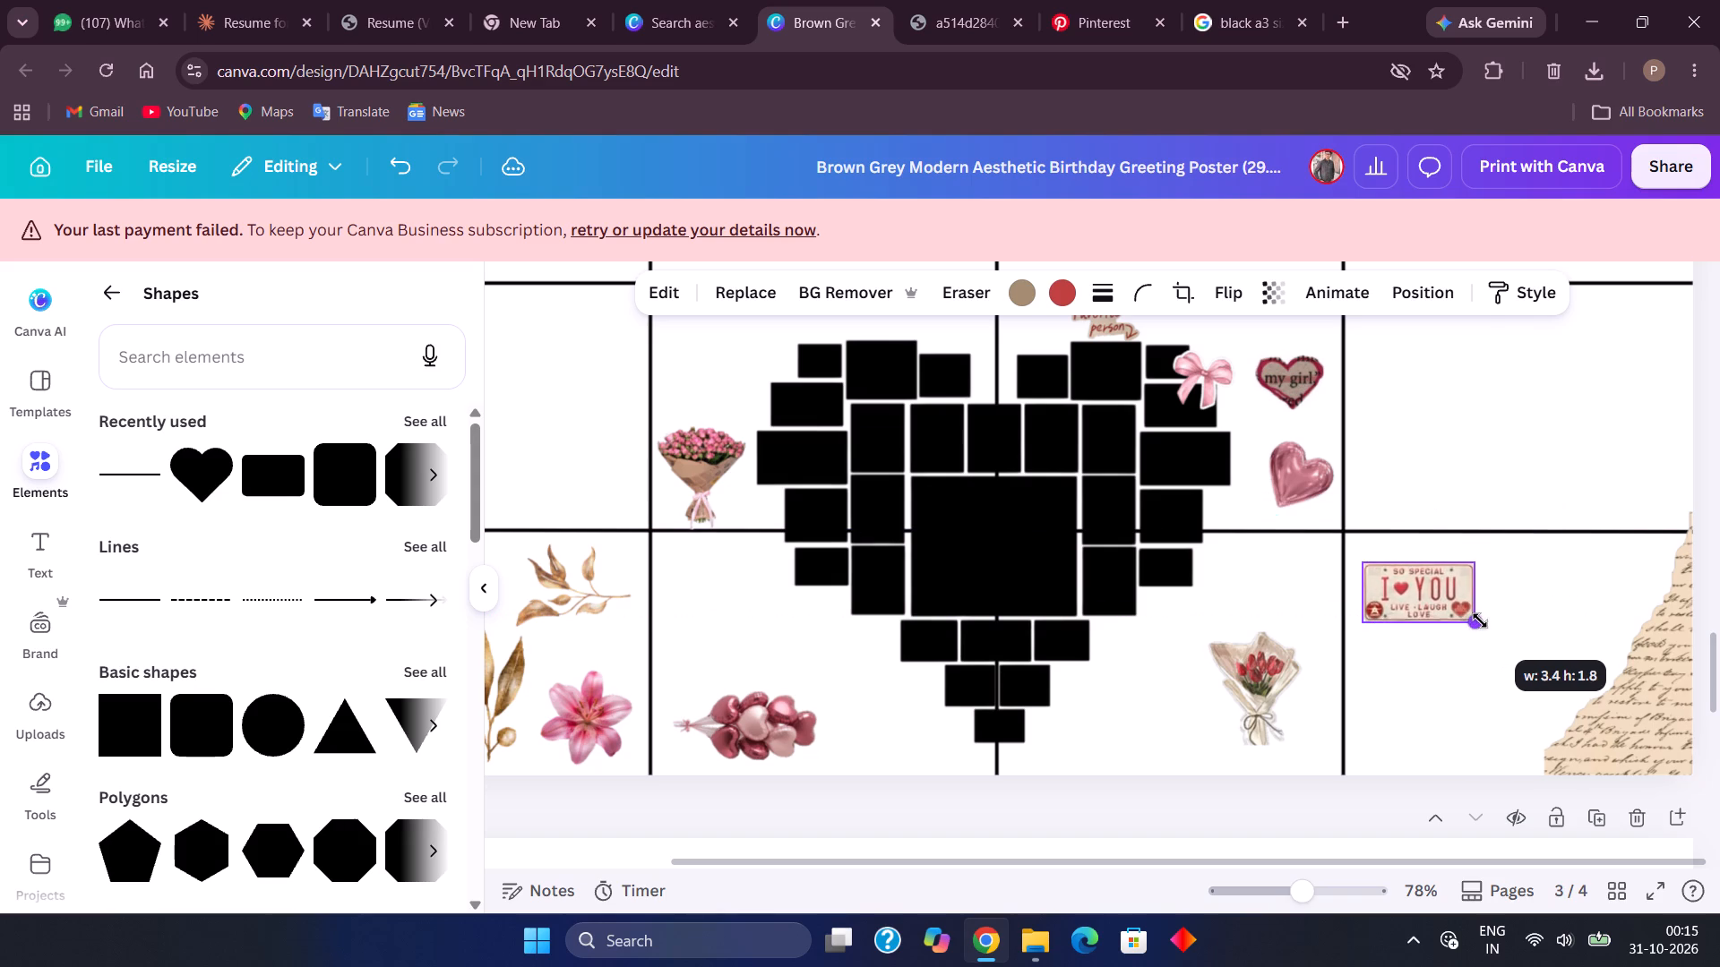
drag(1480, 620, 1482, 620)
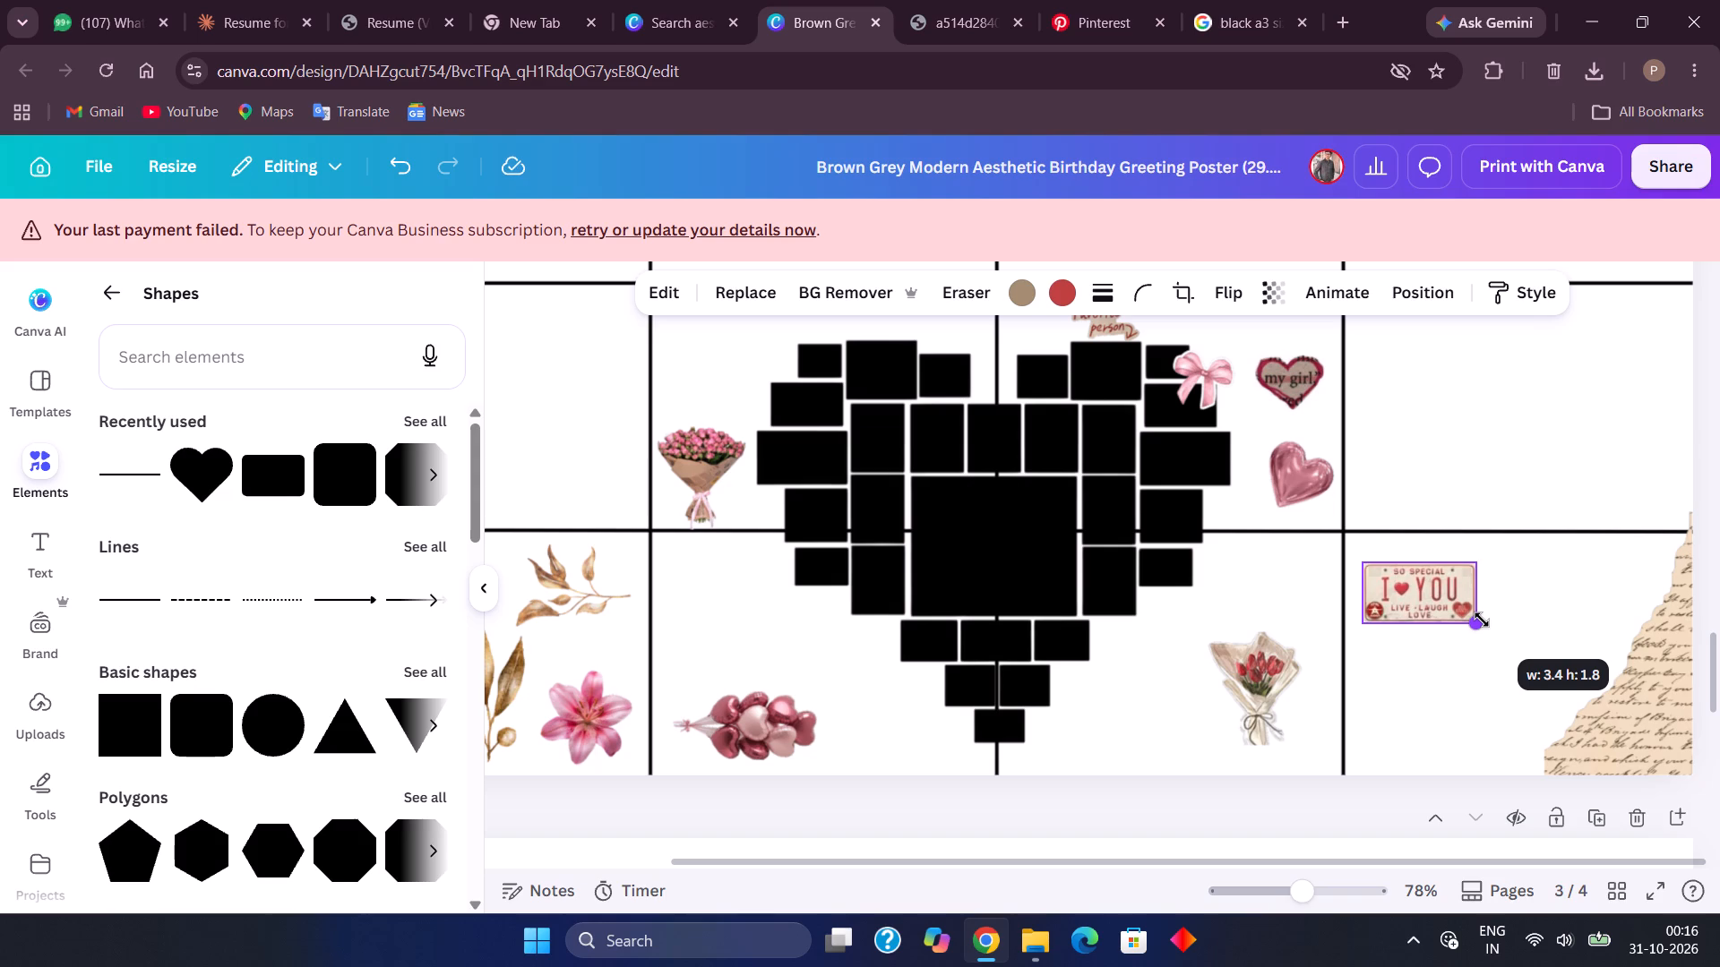
drag(1482, 620, 1499, 624)
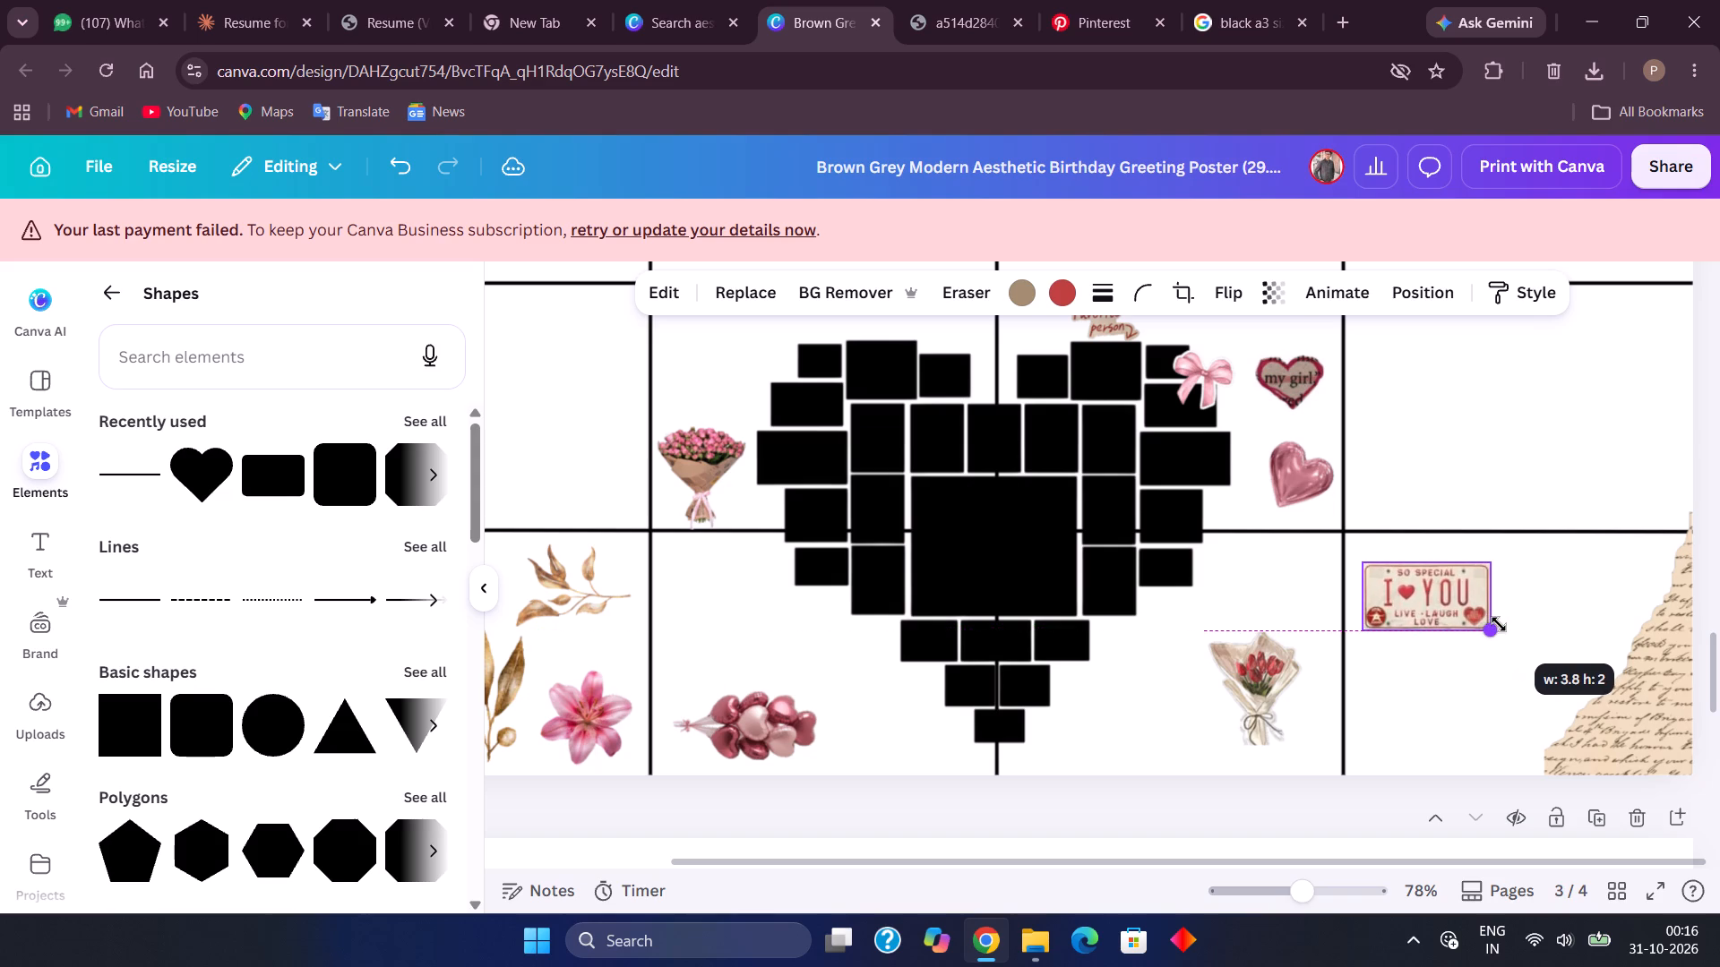
drag(1499, 624, 1496, 626)
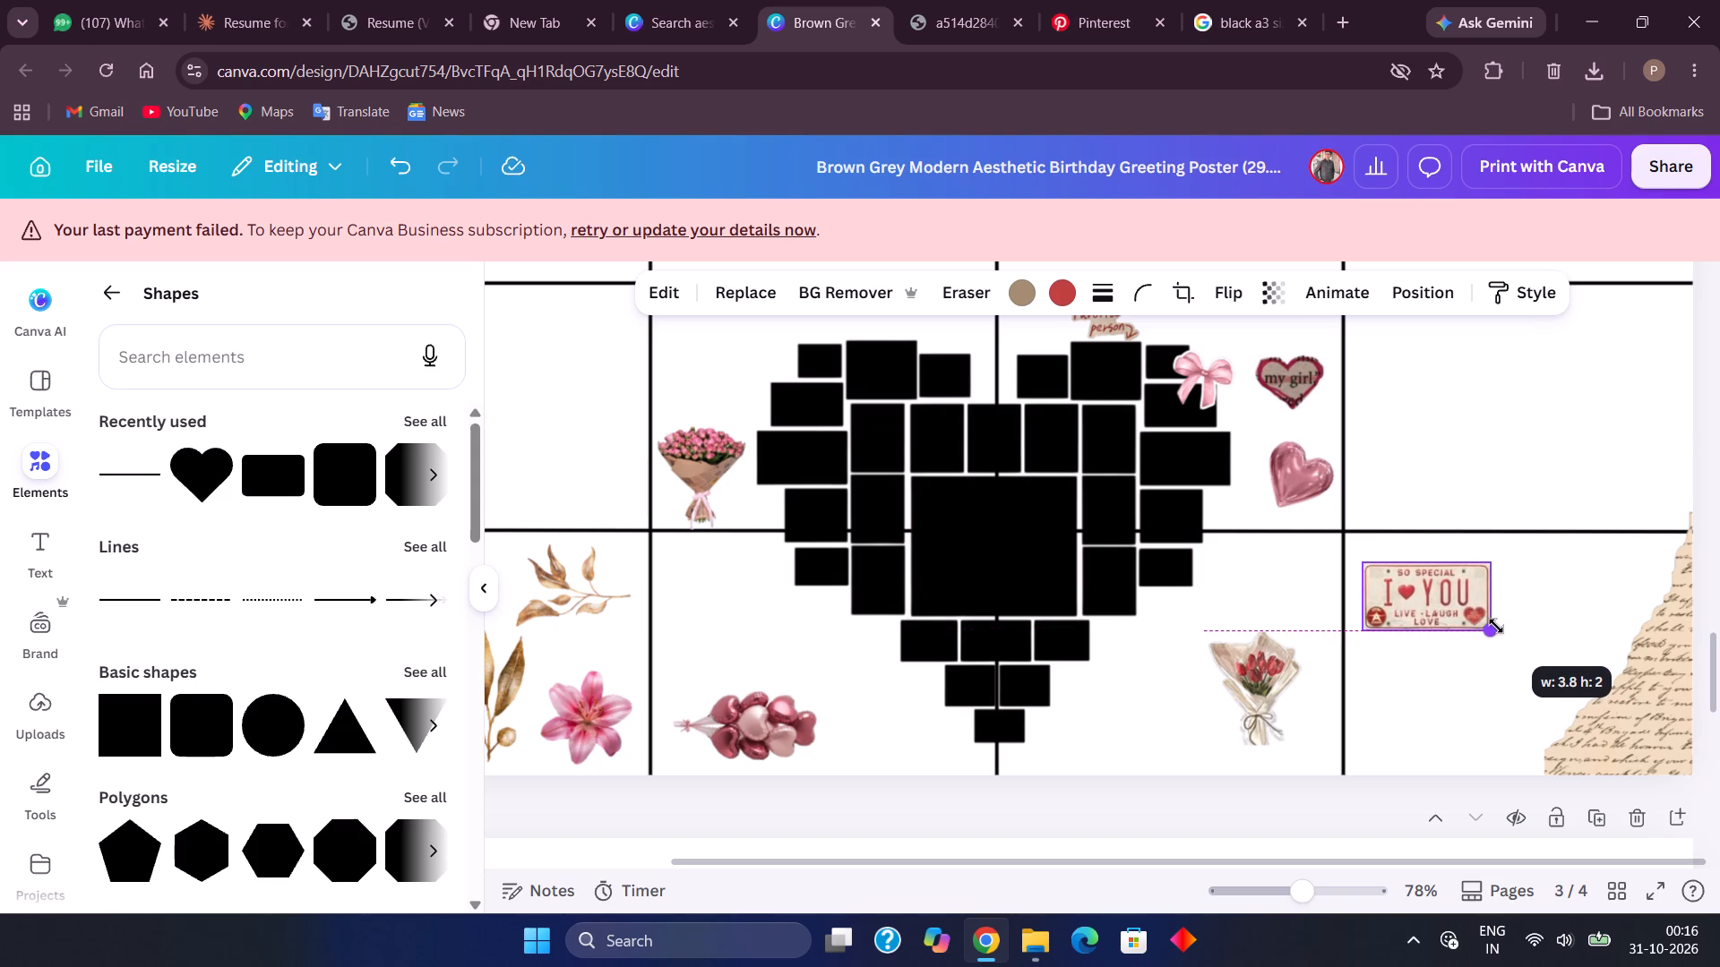
drag(1496, 626, 1480, 616)
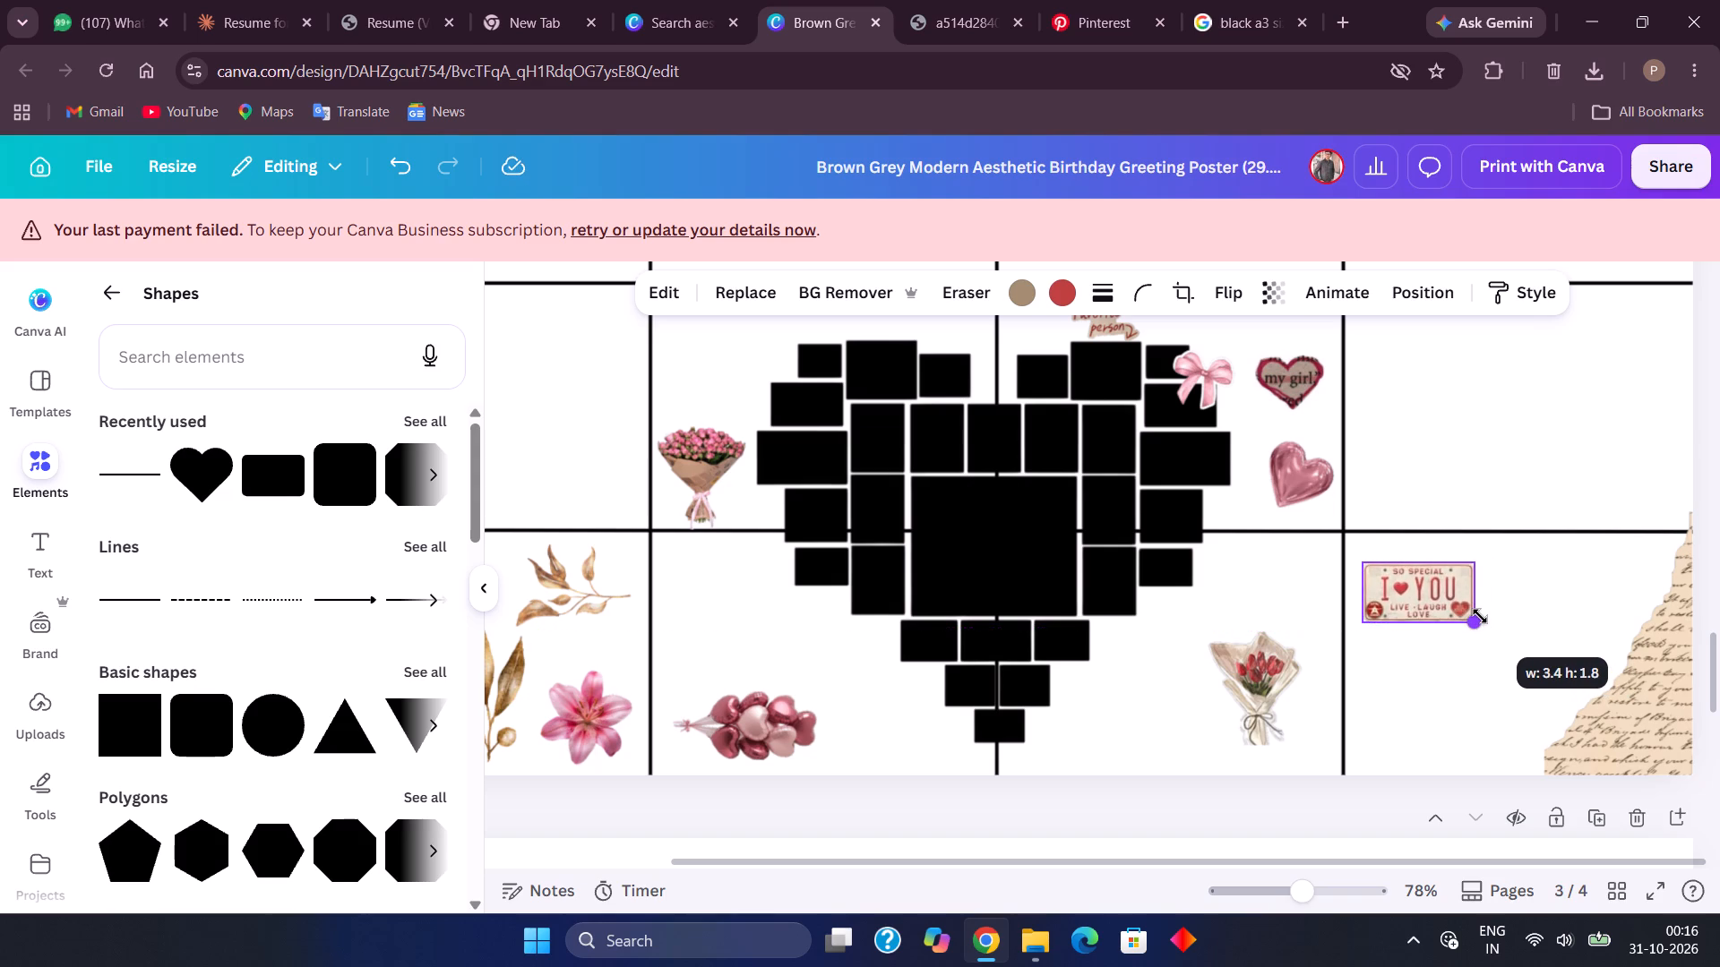
drag(1480, 616, 1487, 621)
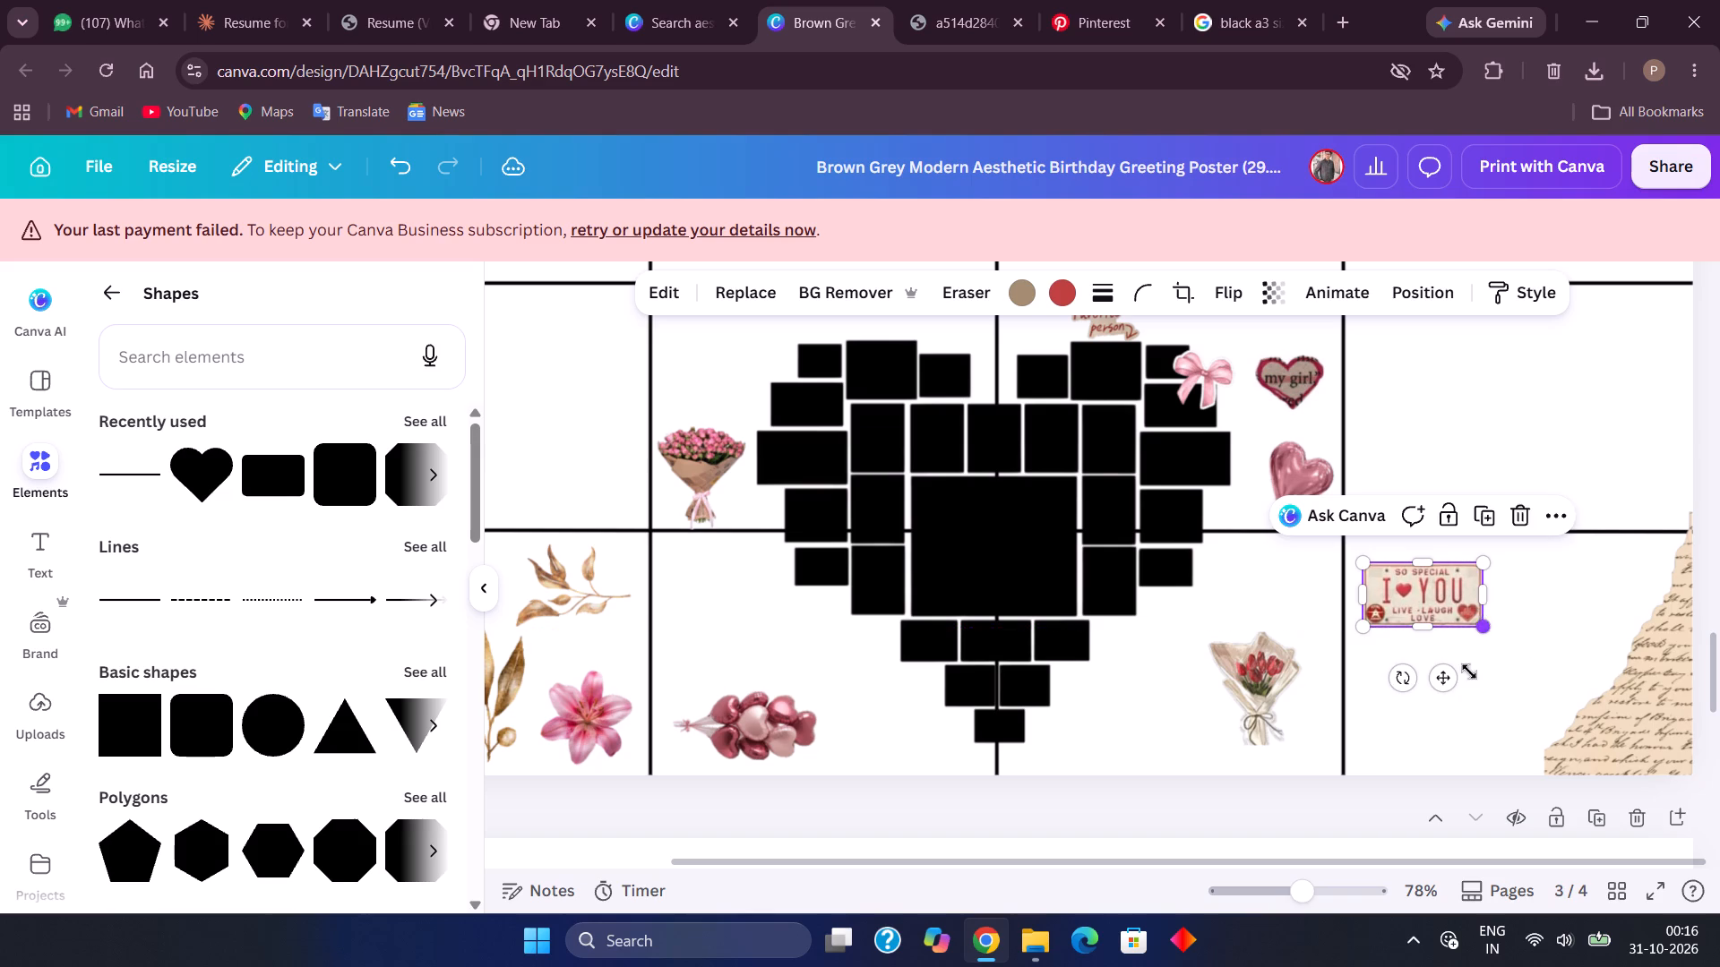
click(1459, 717)
drag(1449, 616, 1465, 580)
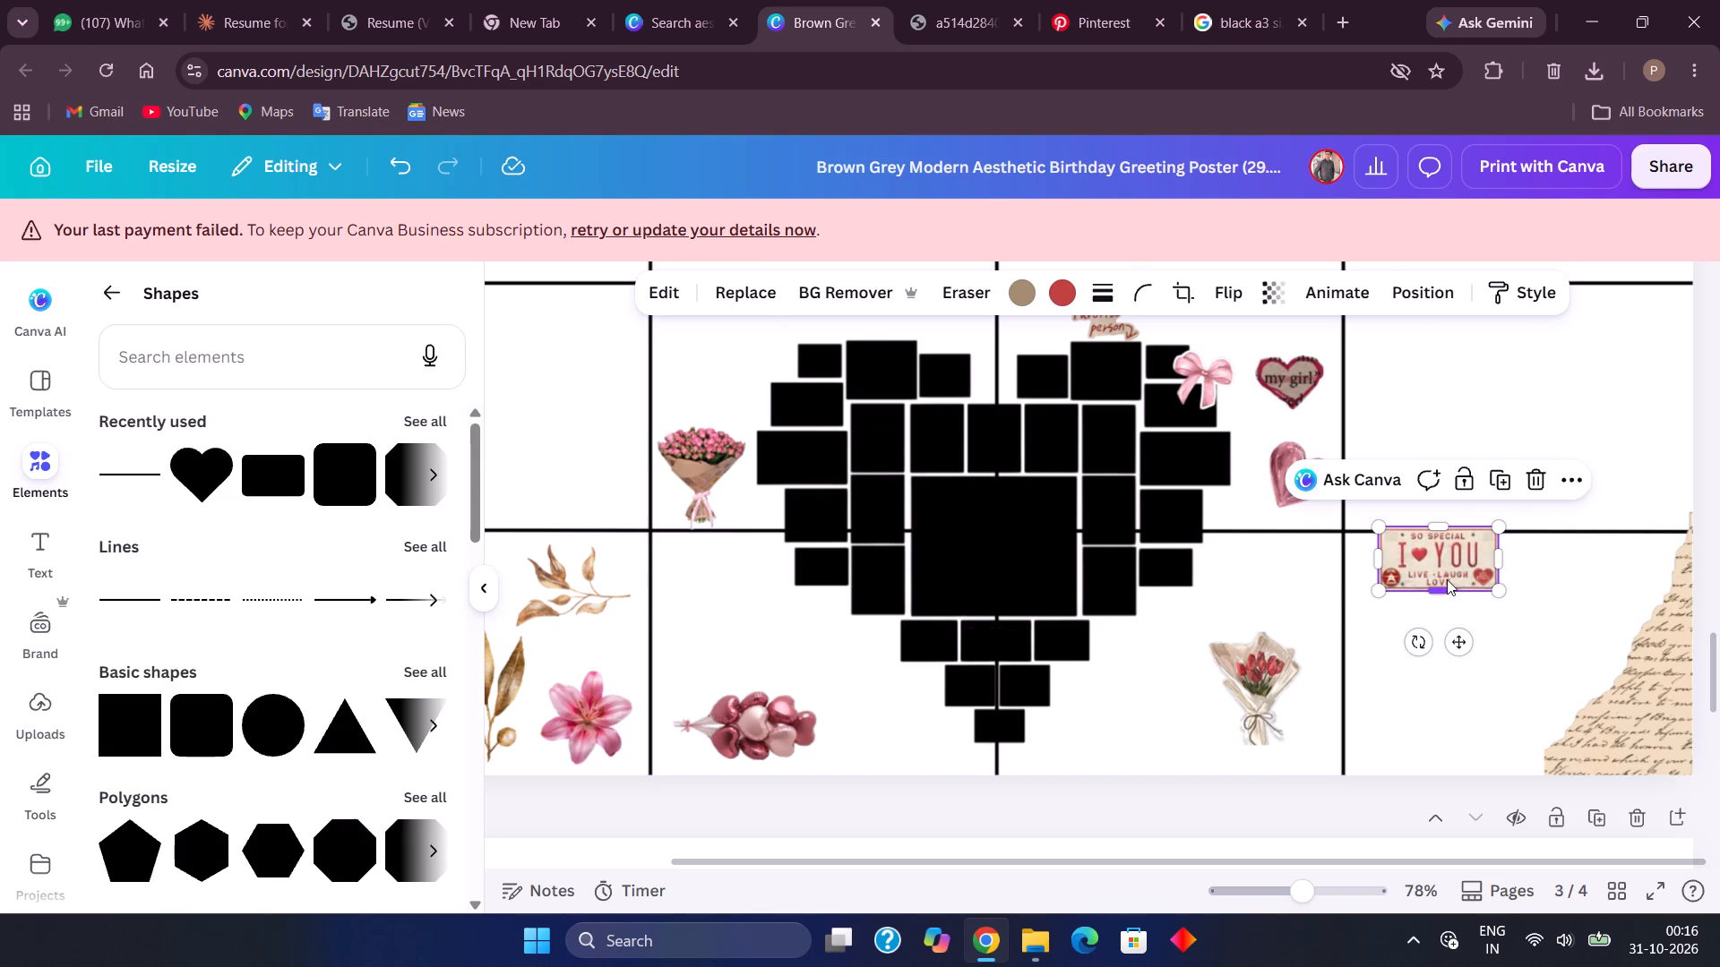
drag(1448, 575, 1418, 621)
drag(1418, 621, 1444, 603)
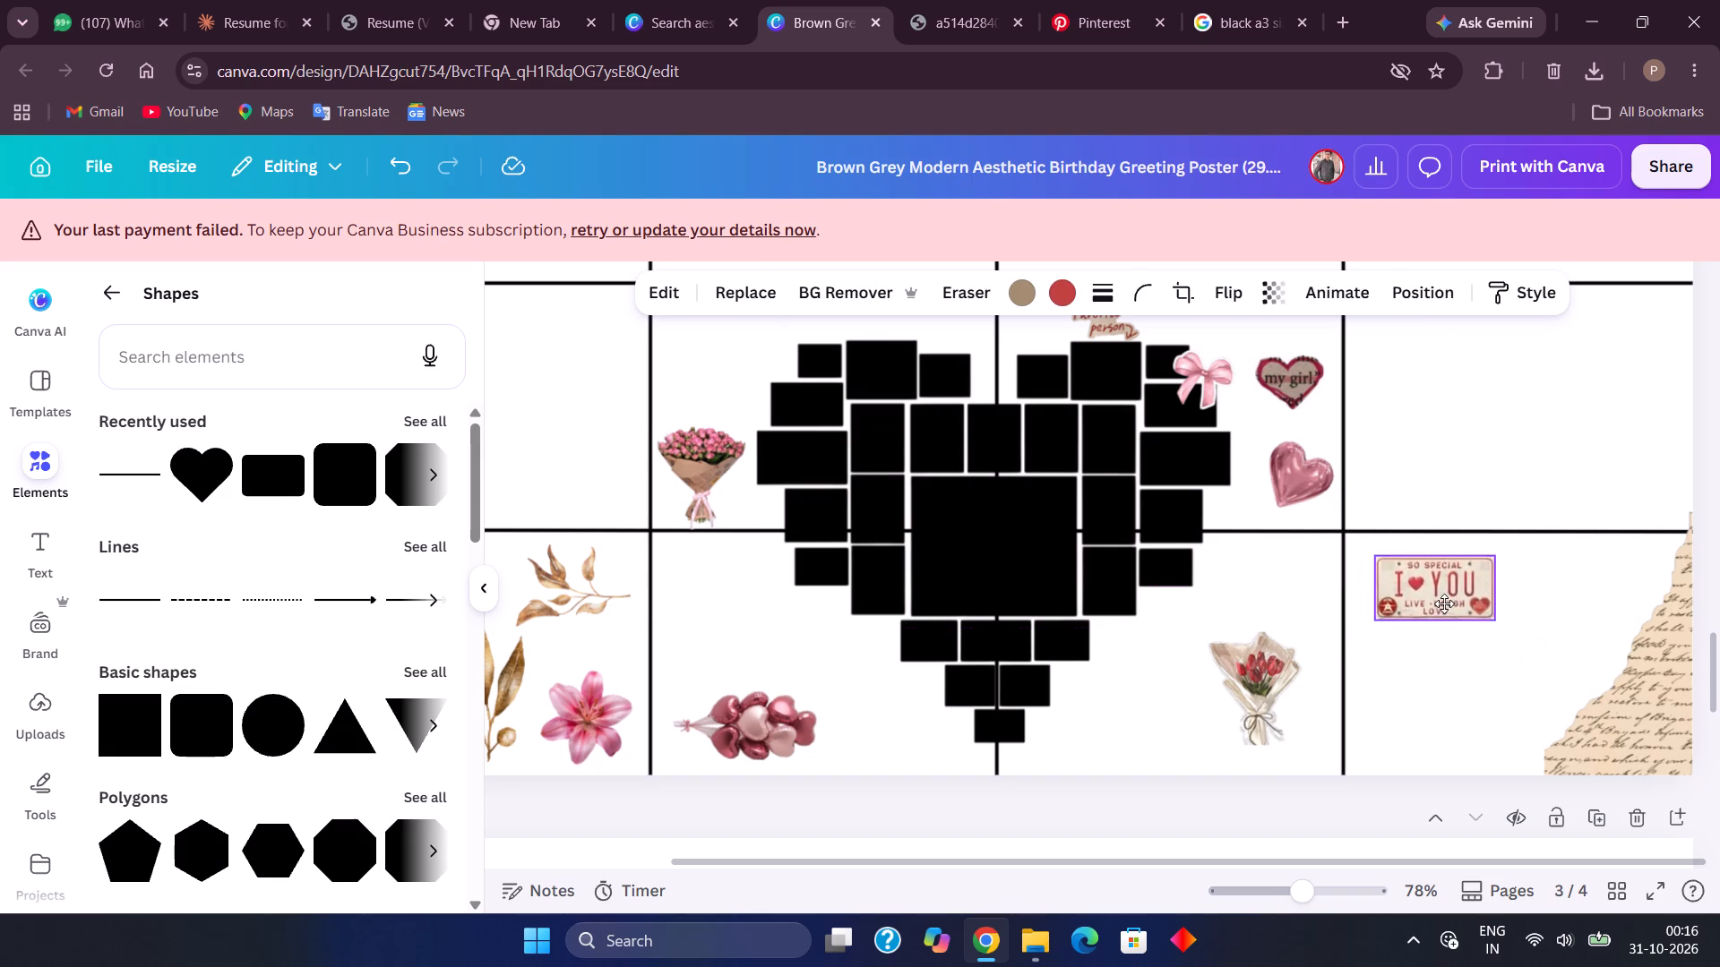
drag(1444, 603, 1282, 595)
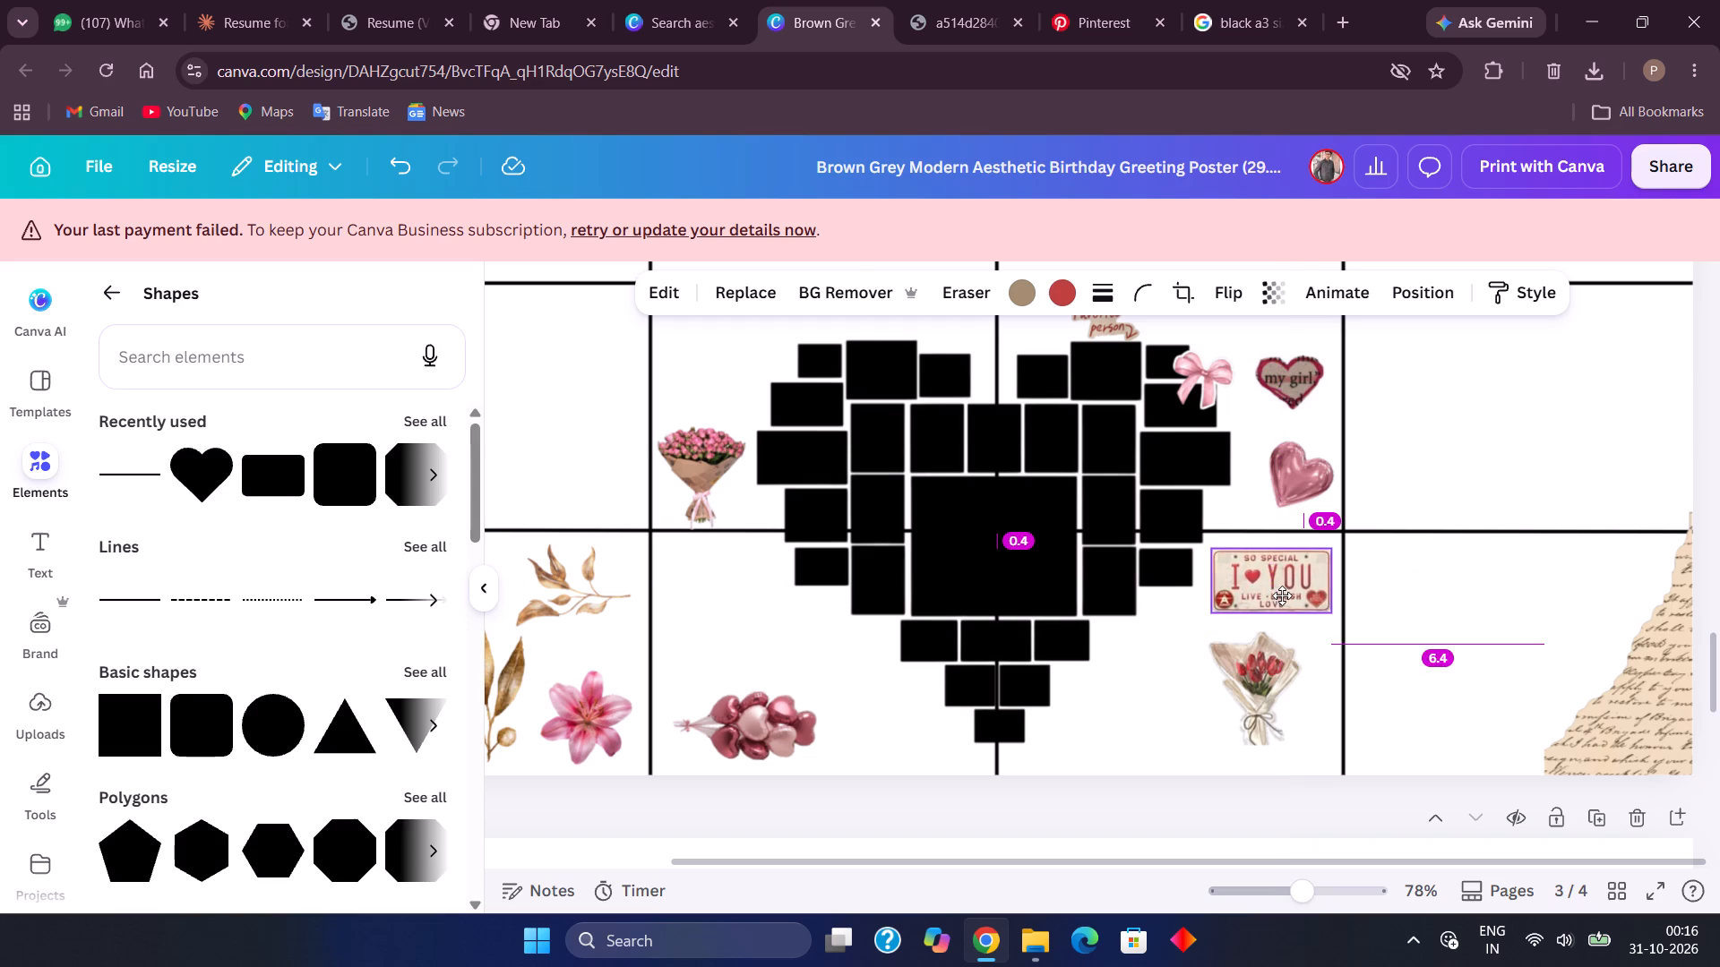
drag(1282, 595, 1283, 595)
Move the dark red ribbon bow from page 4 to the first cell of the row above page 3's bottom row.
scroll(1285, 595, up, 1)
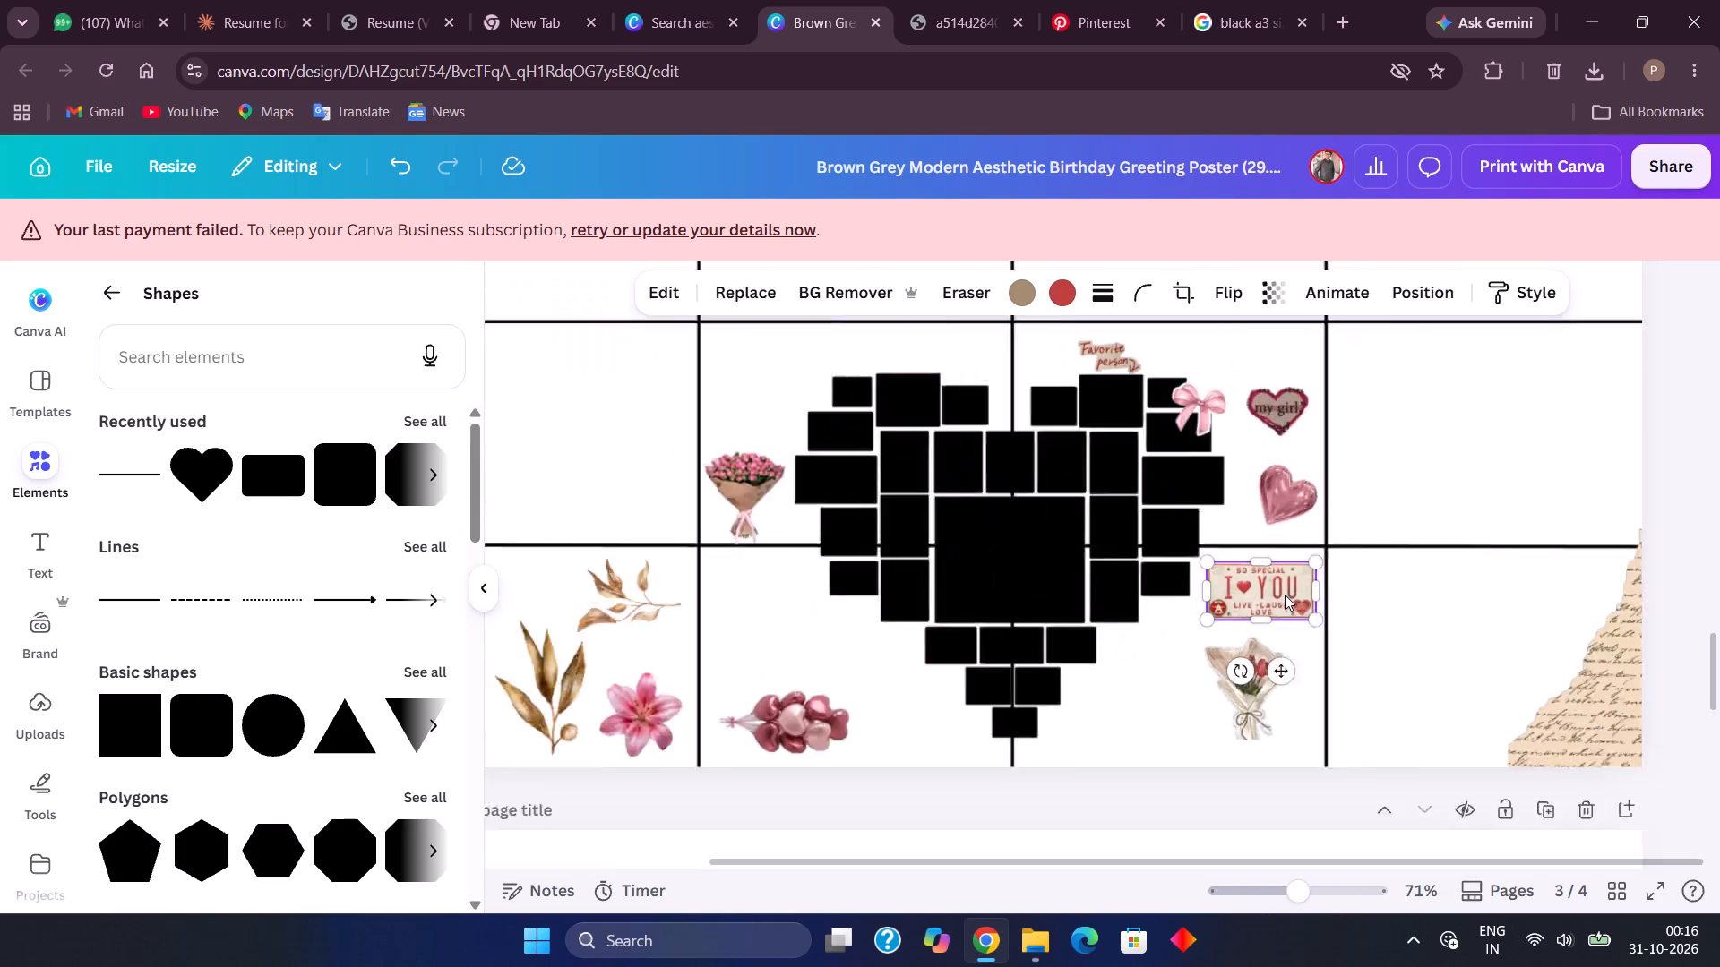
scroll(1492, 449, up, 3)
scroll(1492, 449, down, 2)
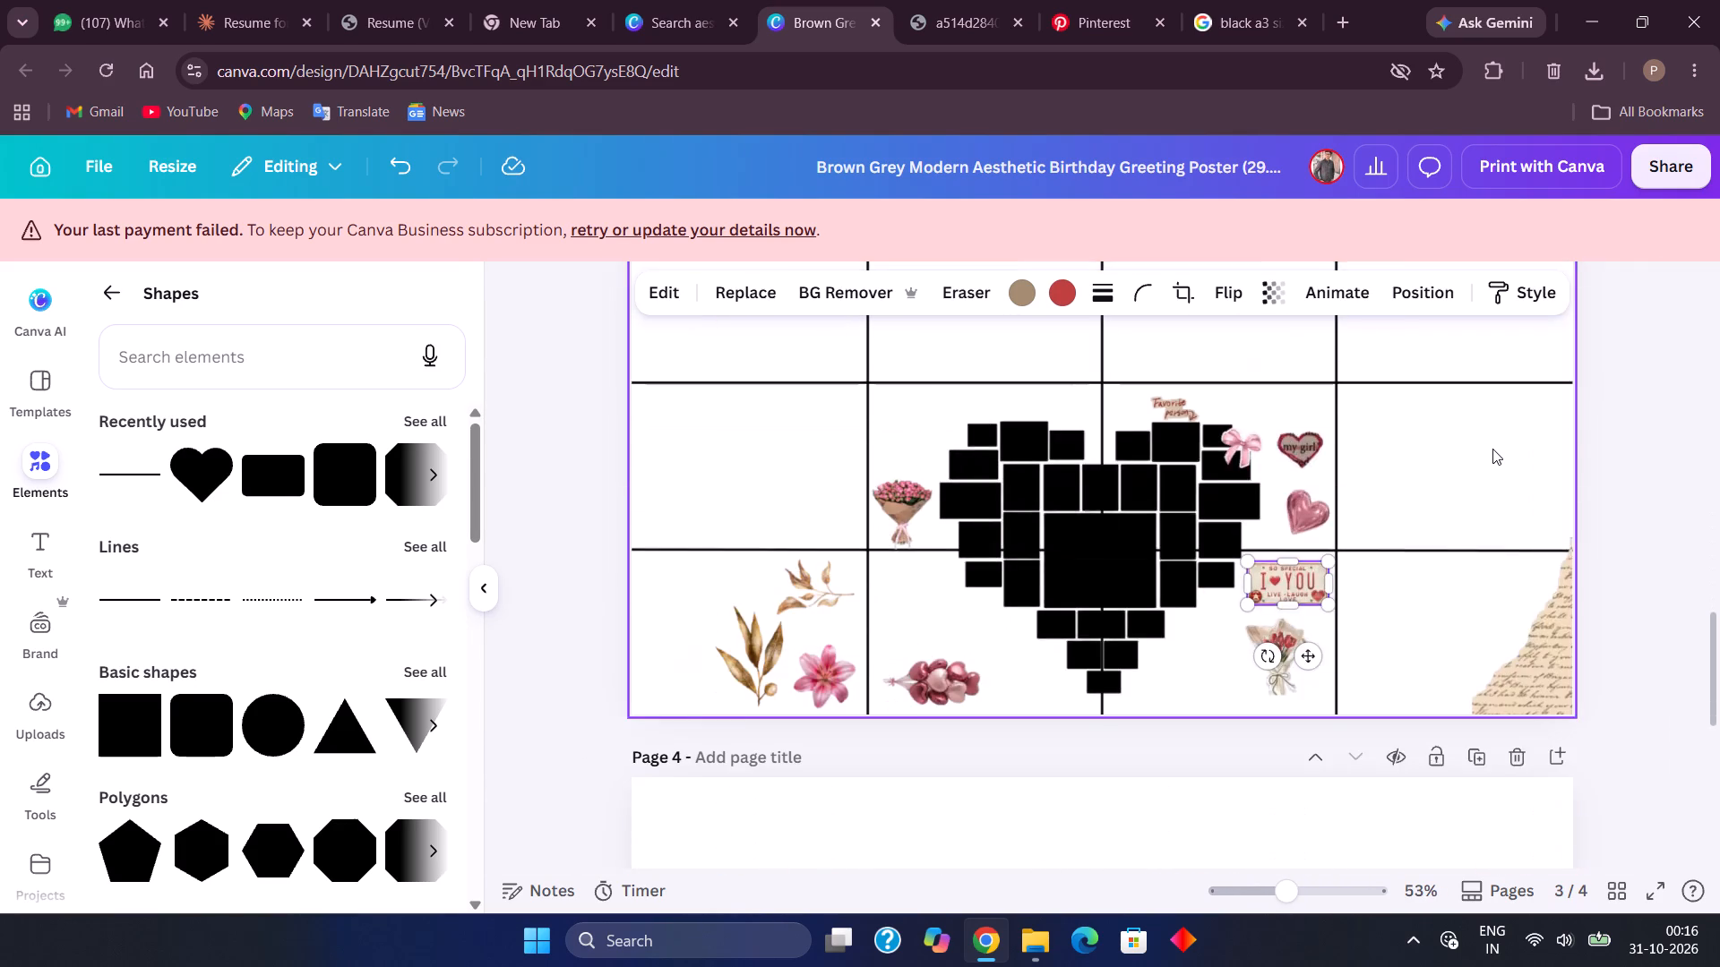
scroll(1492, 449, down, 5)
scroll(1492, 449, up, 2)
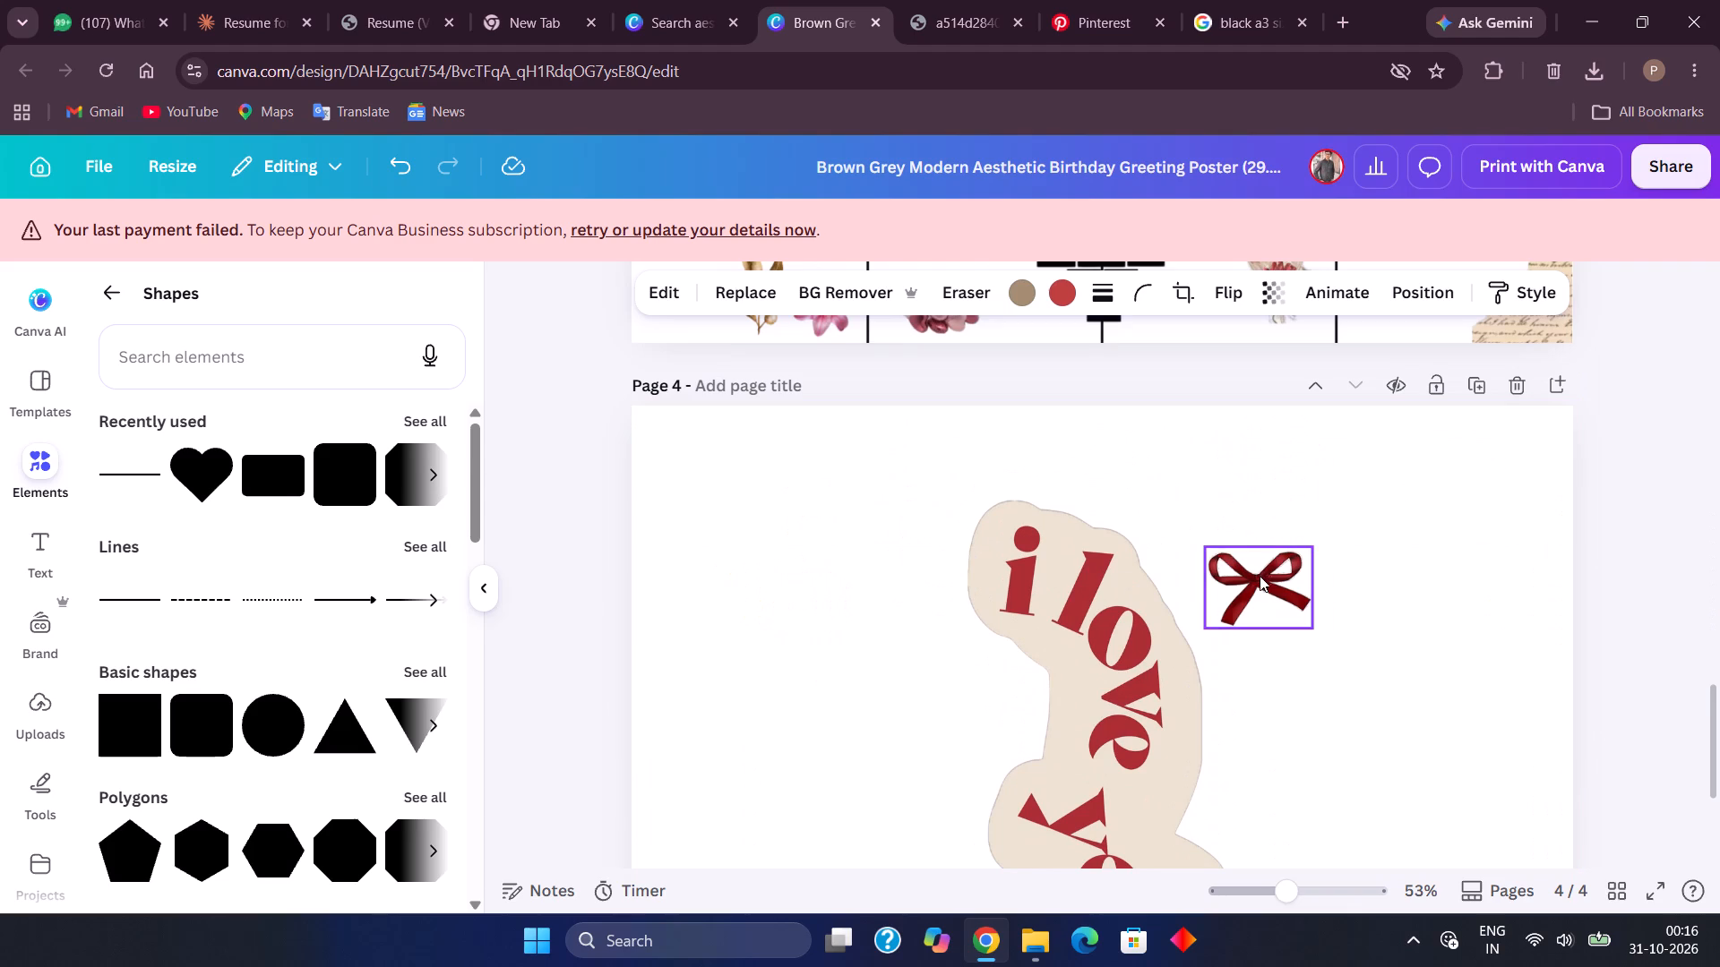
drag(1260, 578, 1345, 347)
scroll(1345, 347, up, 2)
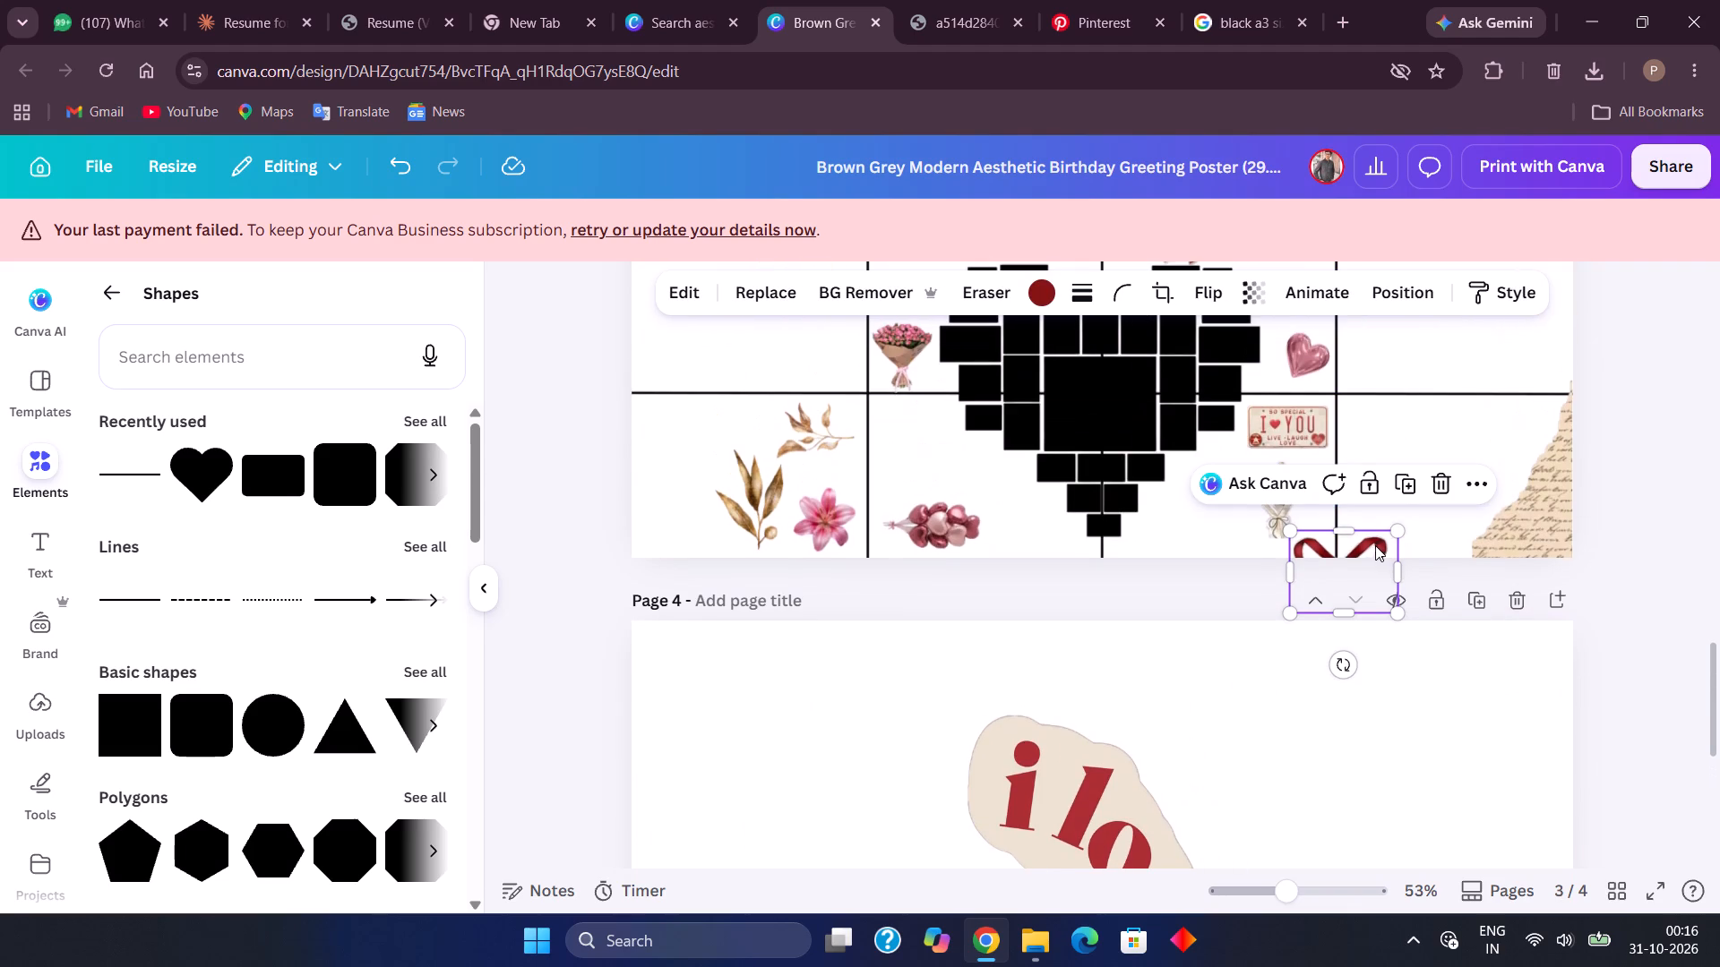
drag(1373, 543, 1177, 450)
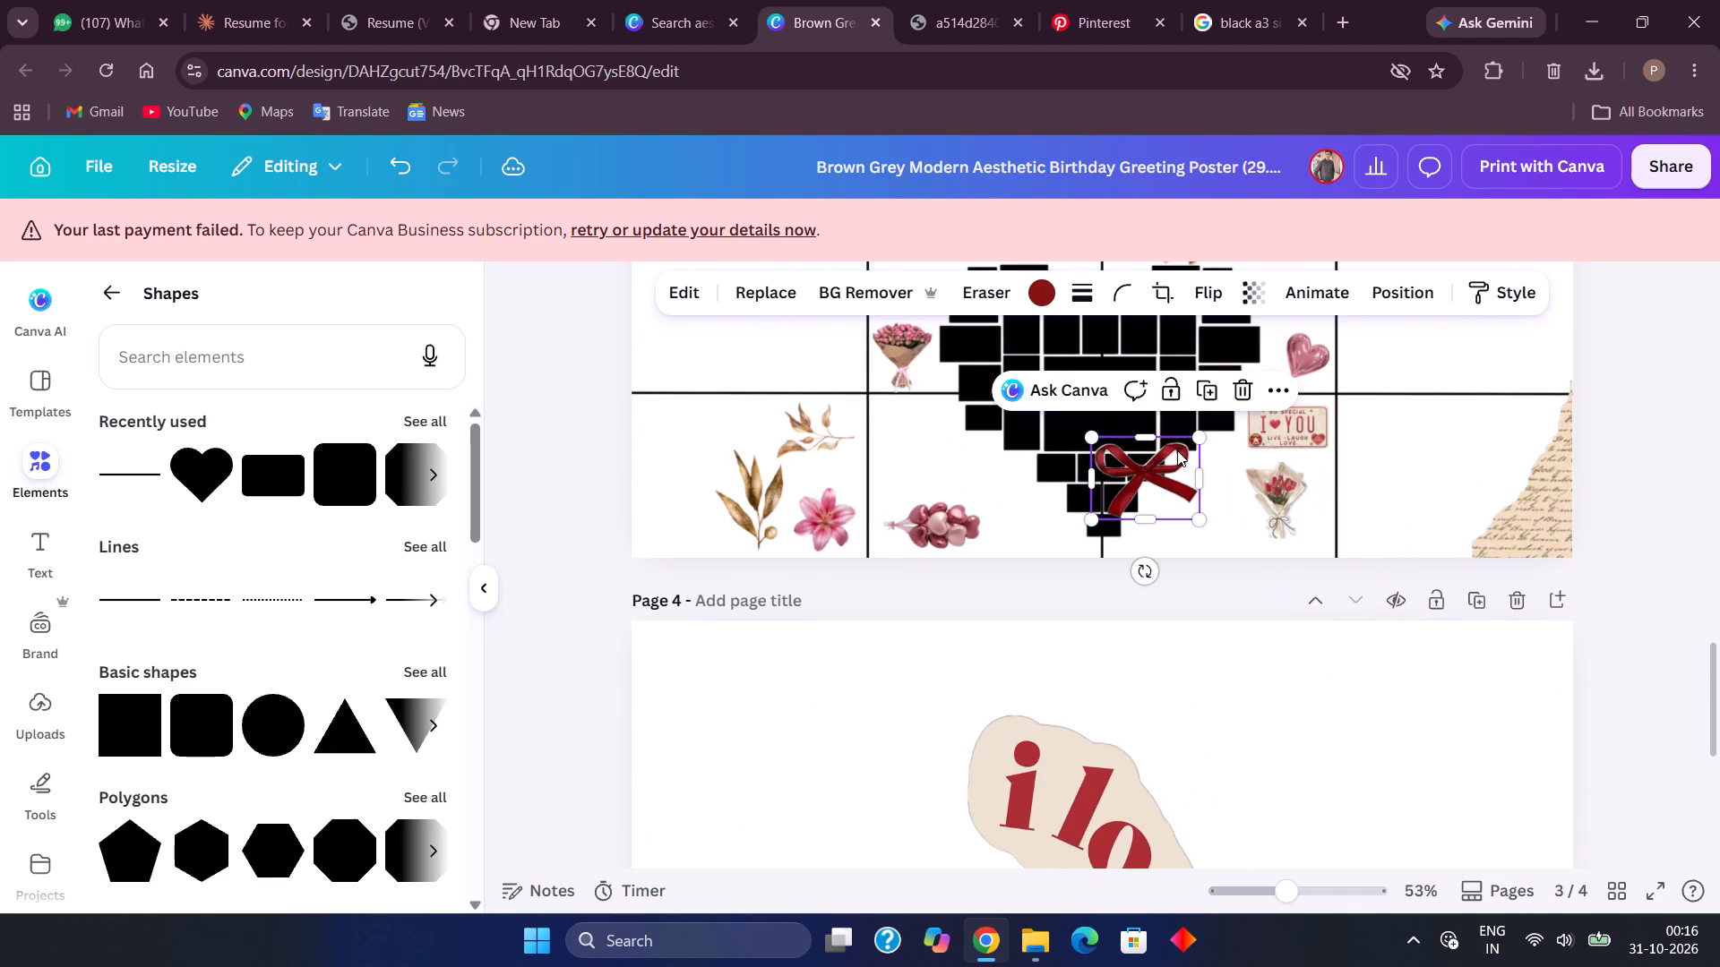
scroll(1177, 450, up, 2)
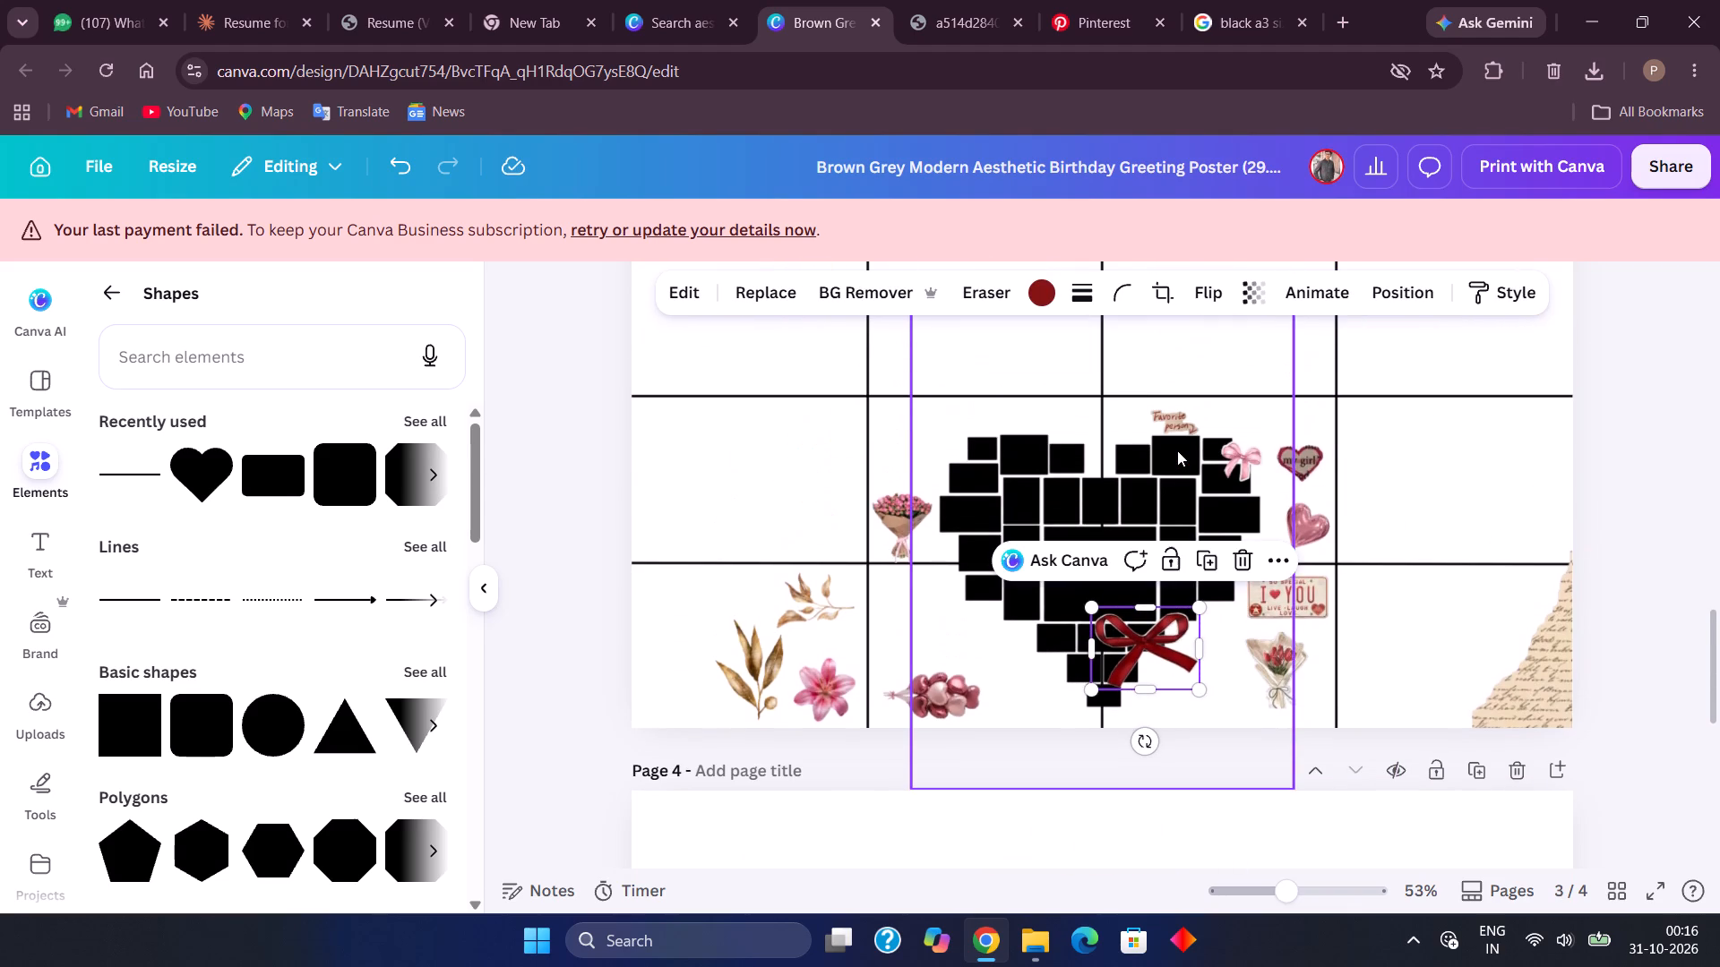
drag(1169, 674, 1048, 488)
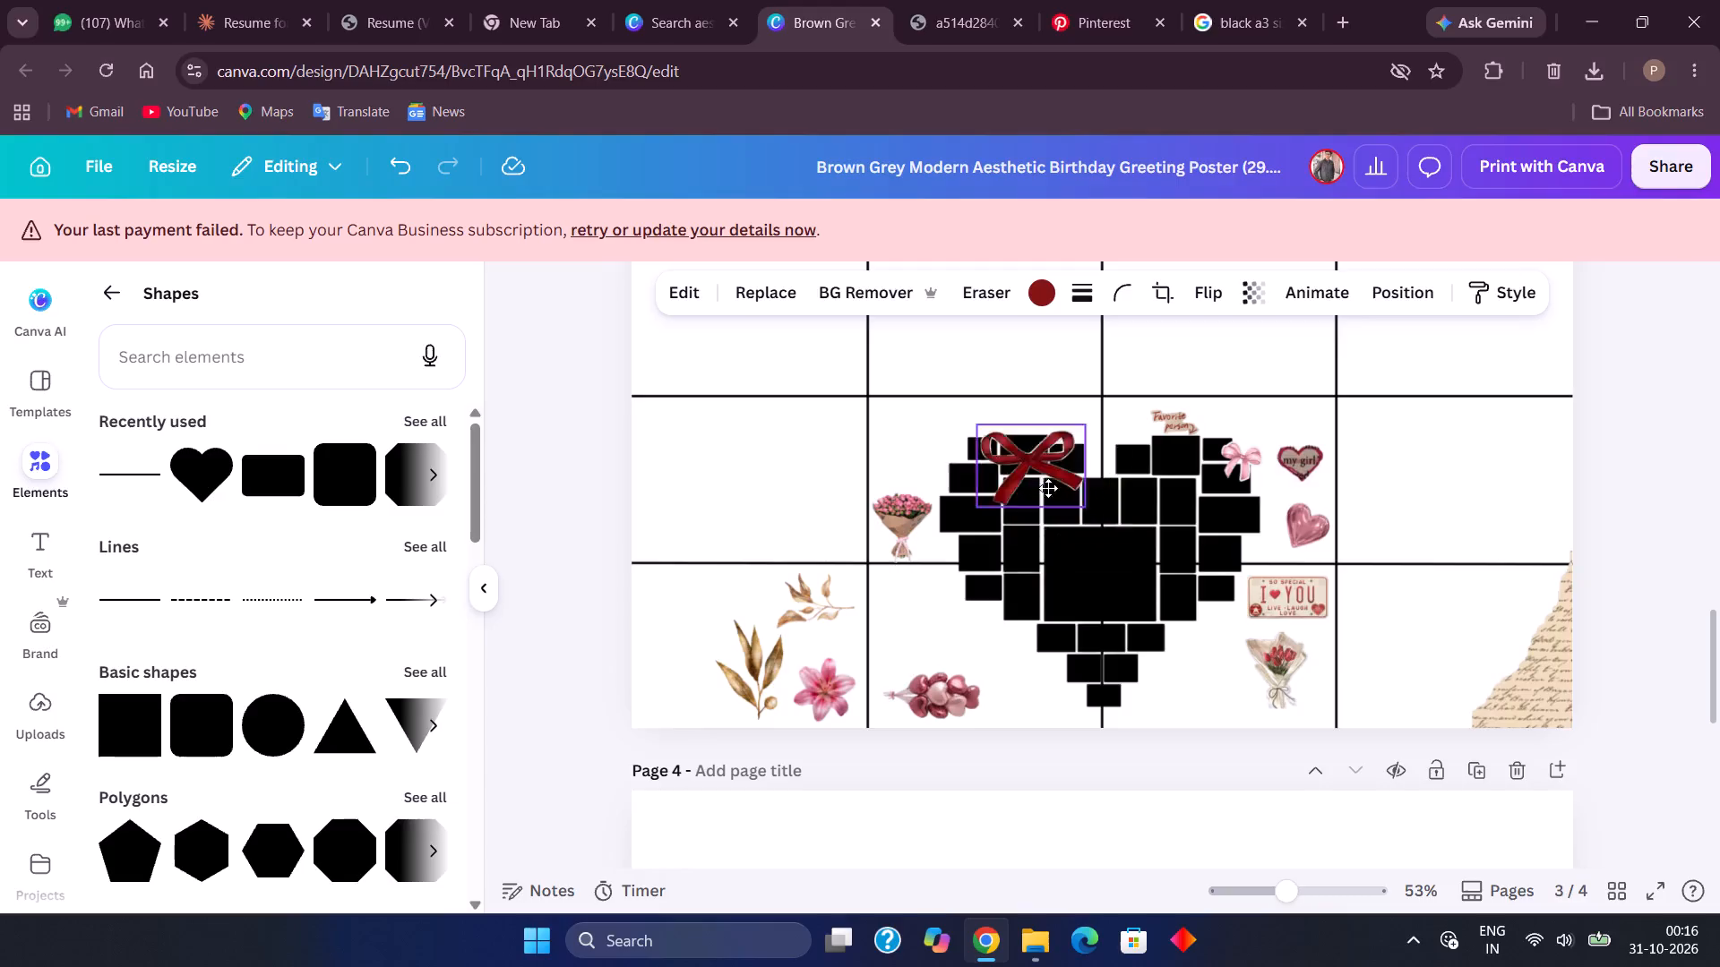
drag(1048, 488, 791, 474)
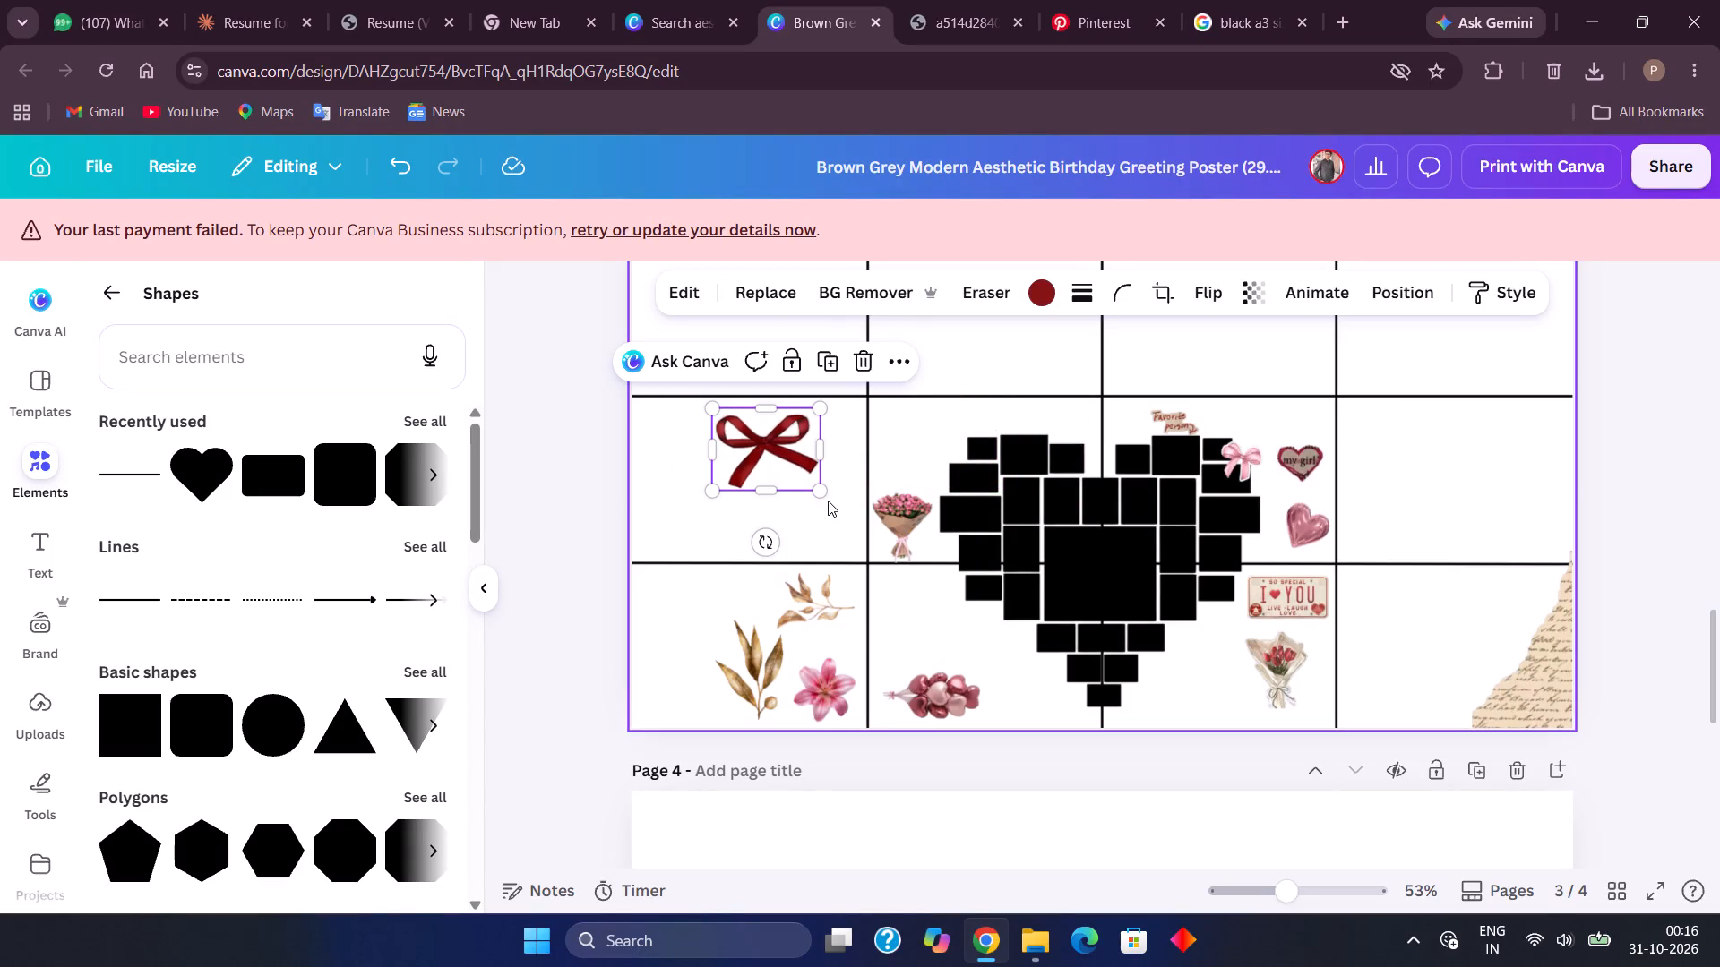
Scale the dark red ribbon bow down to about half its size within its cell.
drag(828, 501, 824, 487)
drag(824, 487, 816, 486)
drag(816, 486, 748, 434)
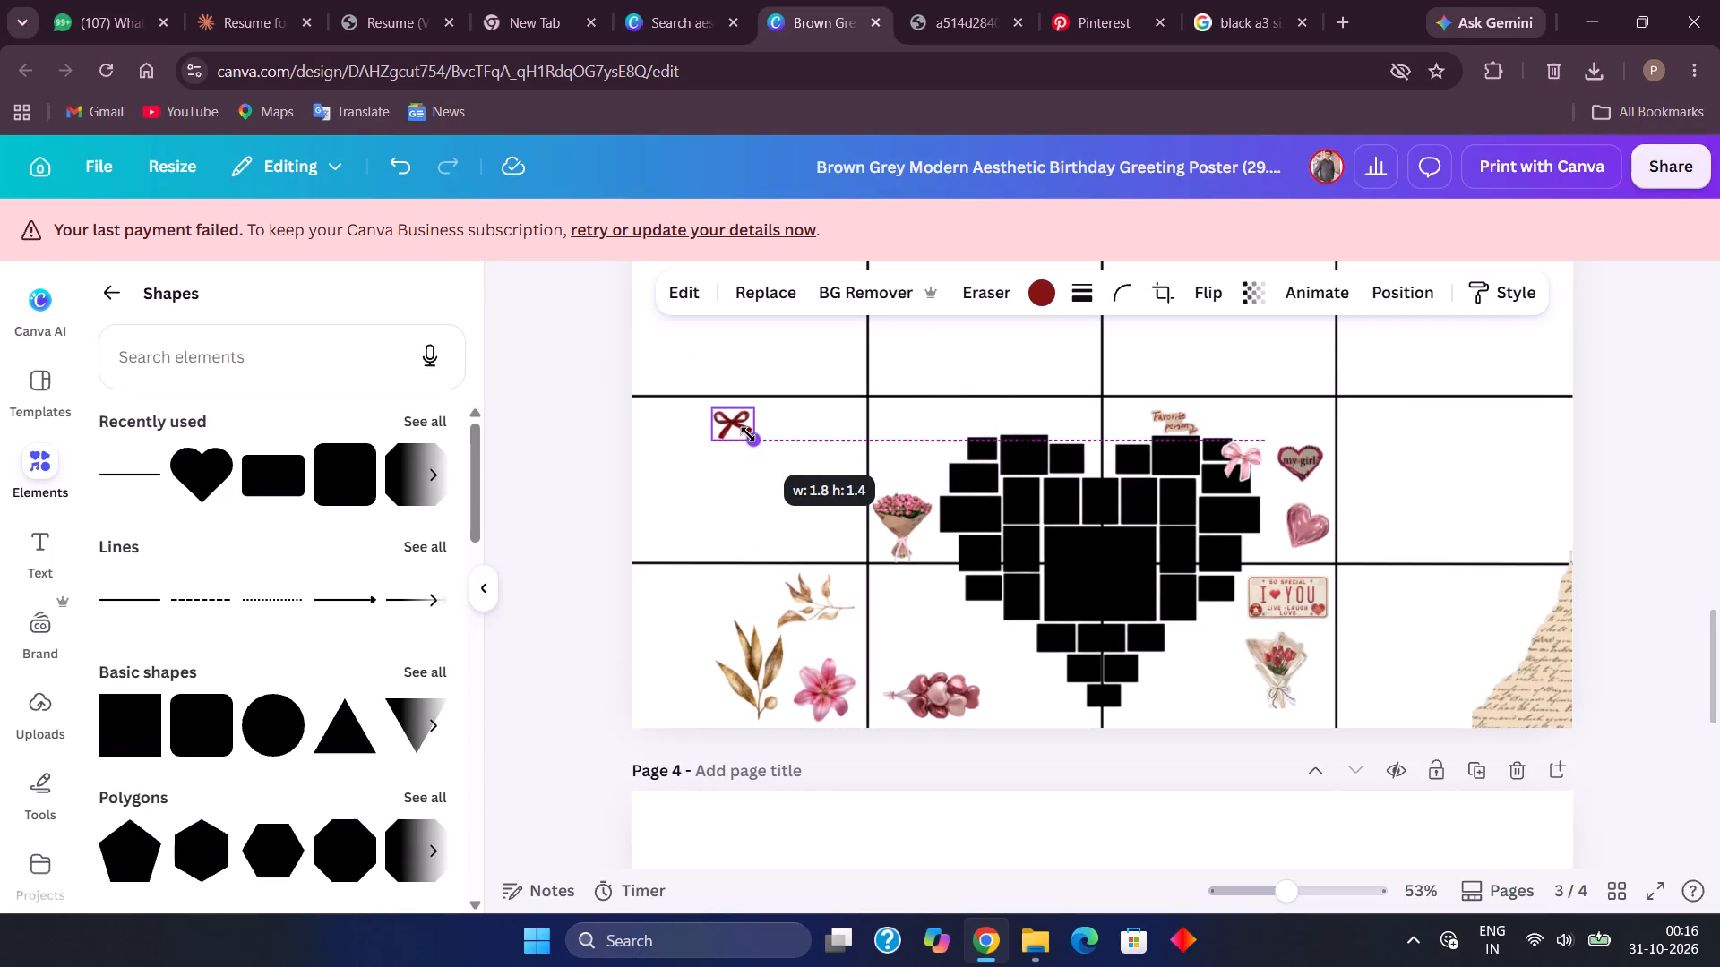
drag(748, 434, 757, 441)
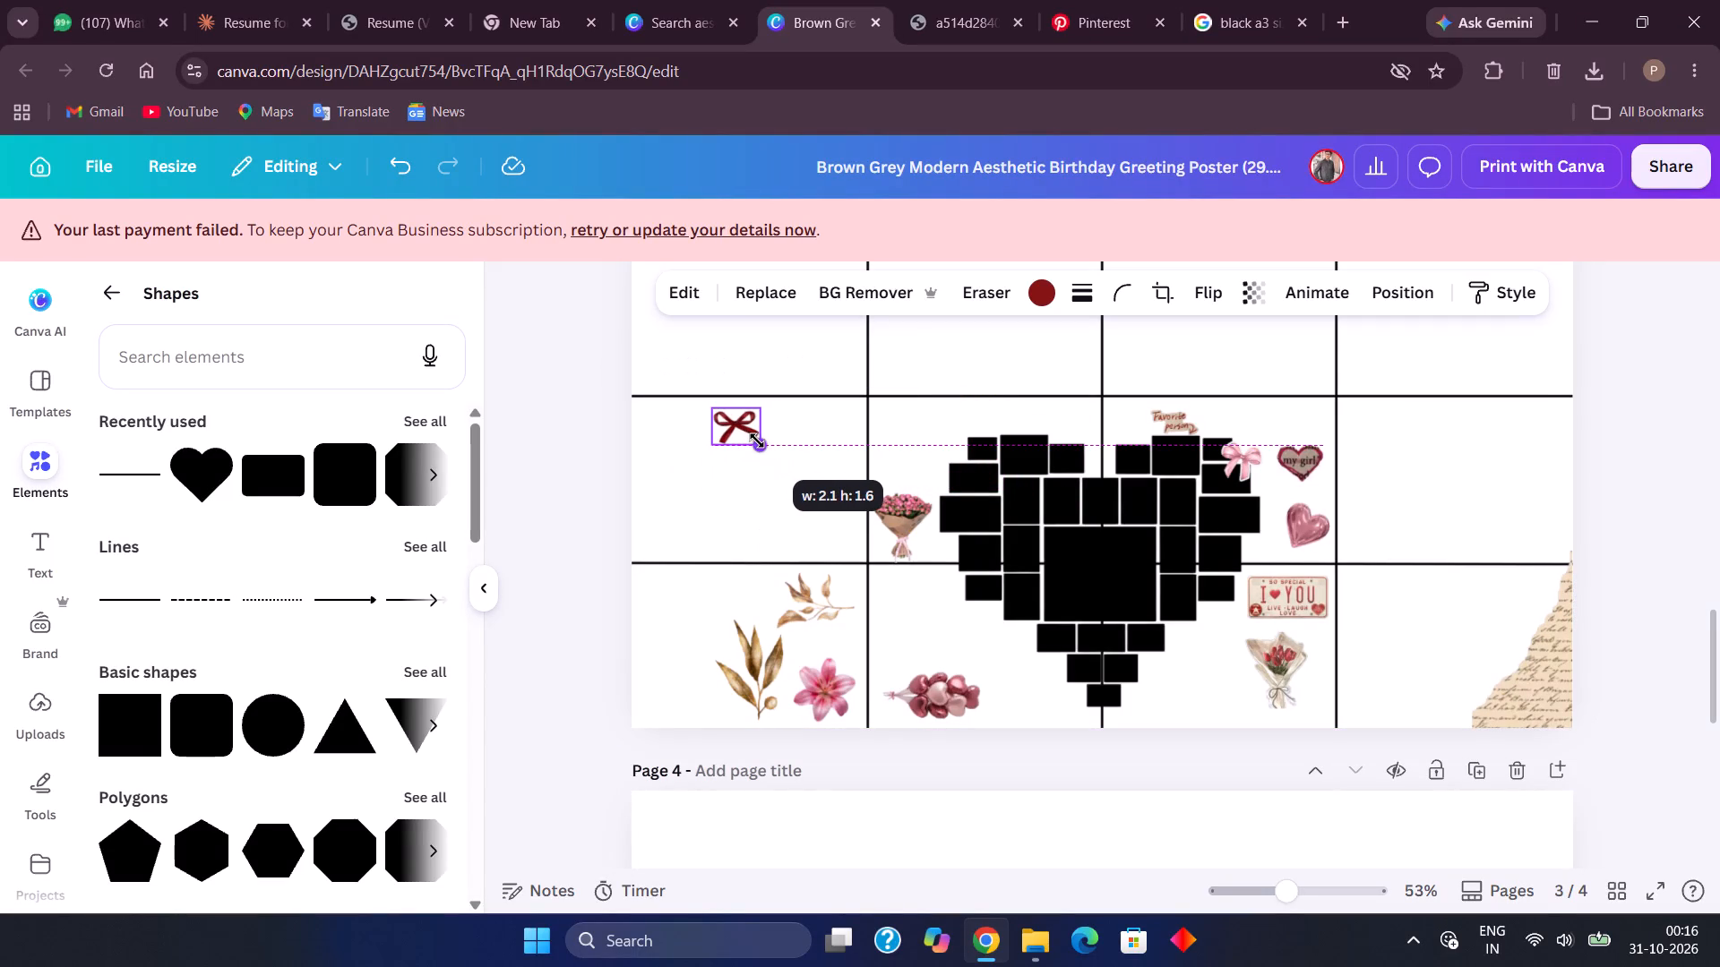
drag(757, 441, 758, 442)
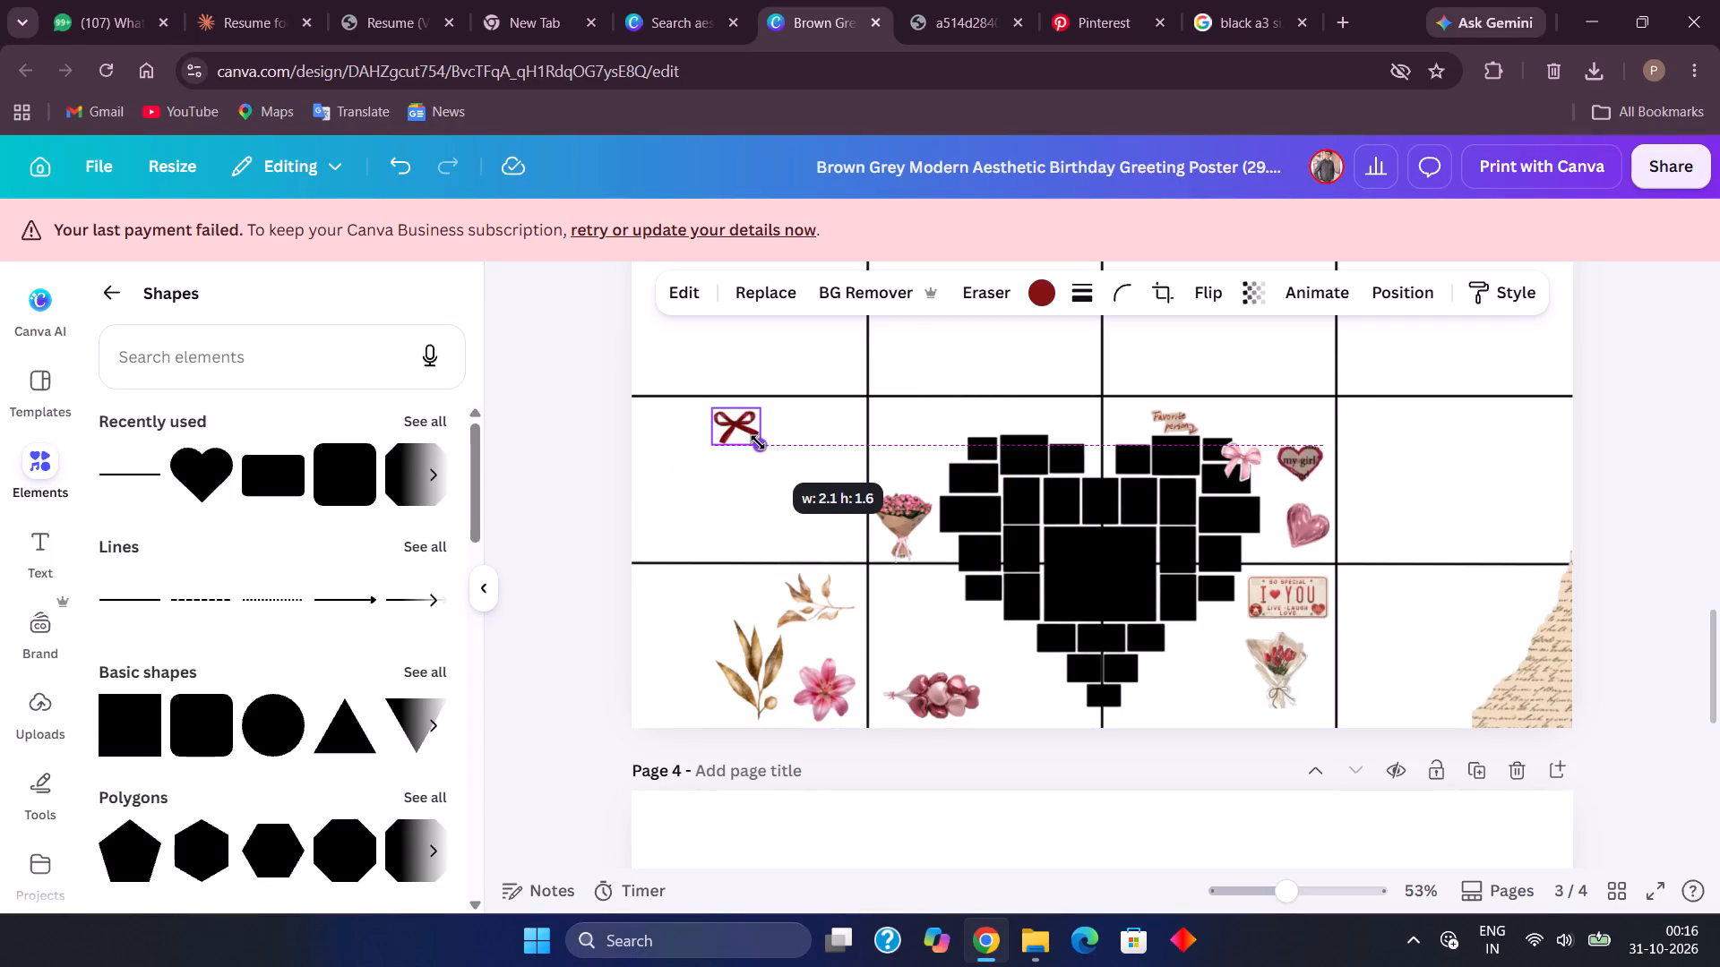
drag(758, 442, 761, 445)
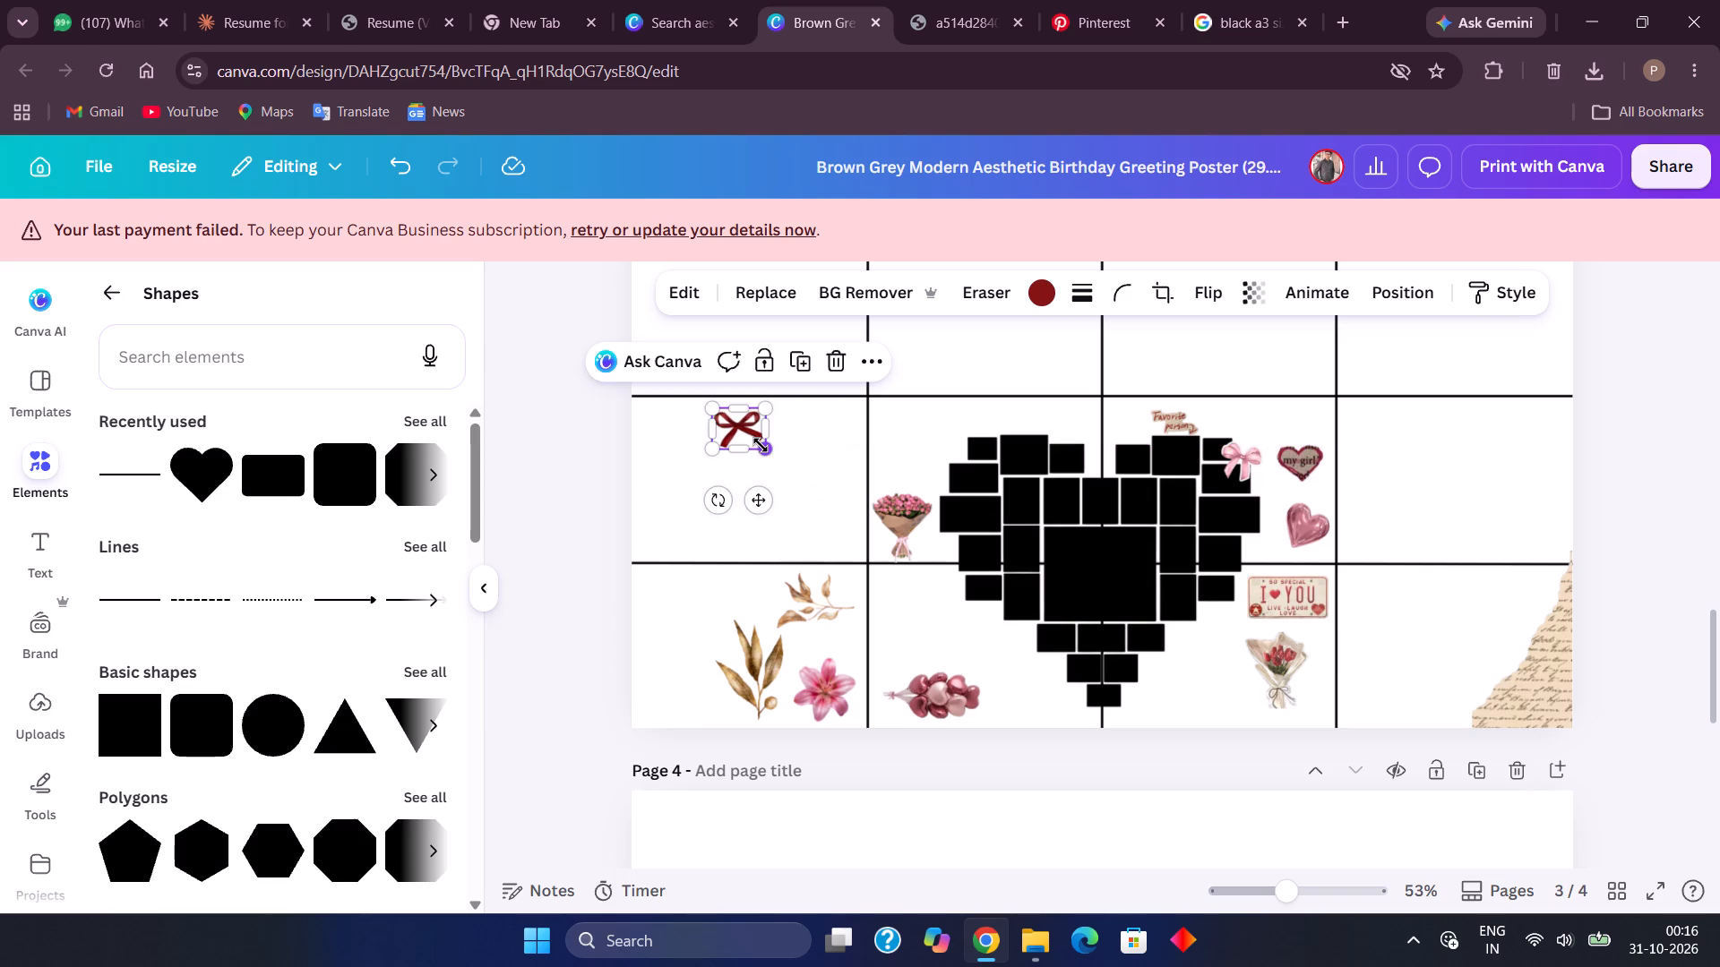
Shrink the curved "i love you" sticker on page 4 to about one seventh of its size.
scroll(983, 680, down, 1)
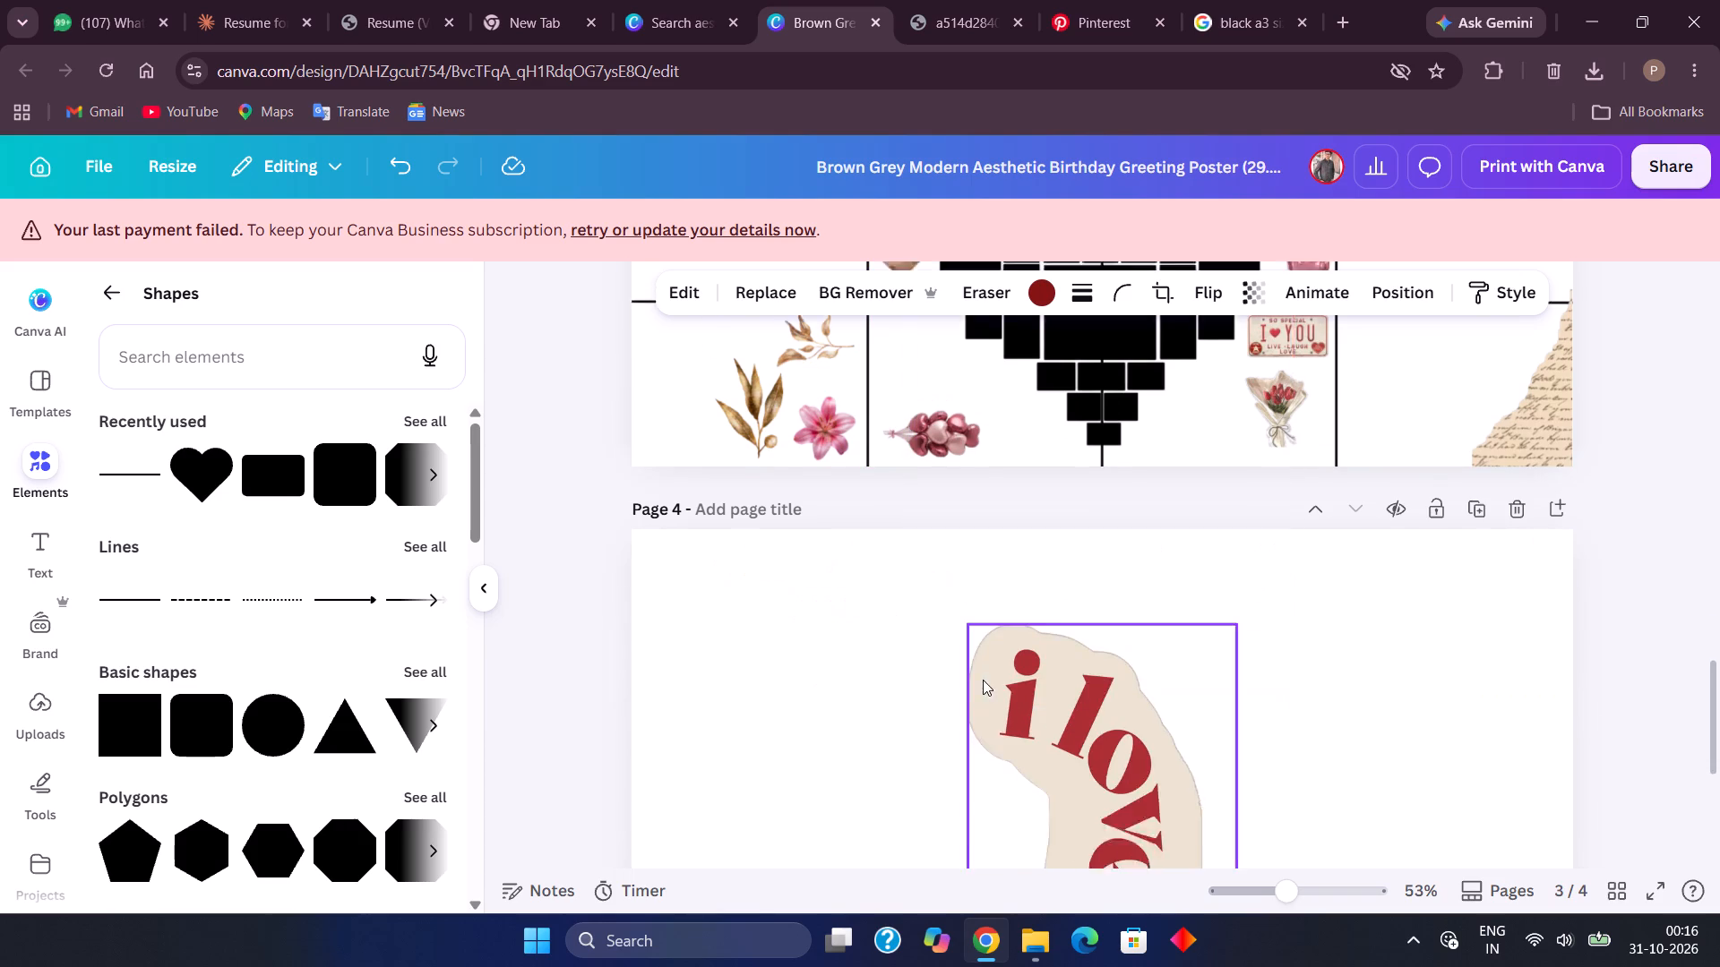
scroll(983, 680, down, 3)
click(983, 680)
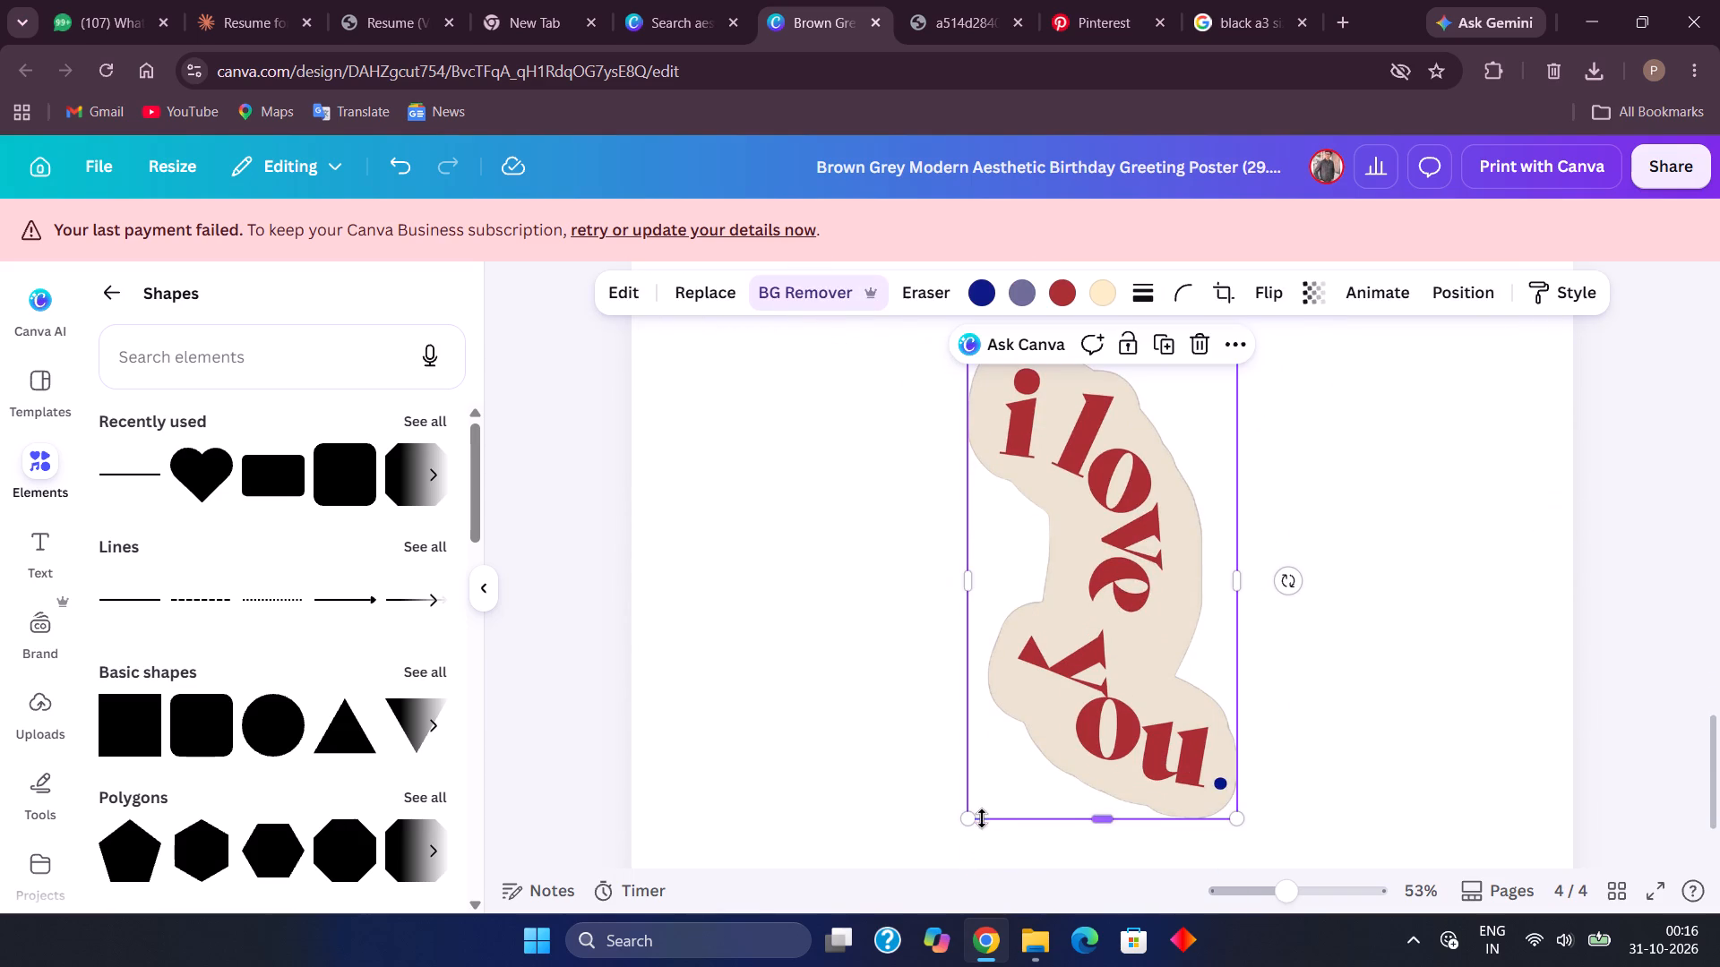
drag(964, 822, 1165, 401)
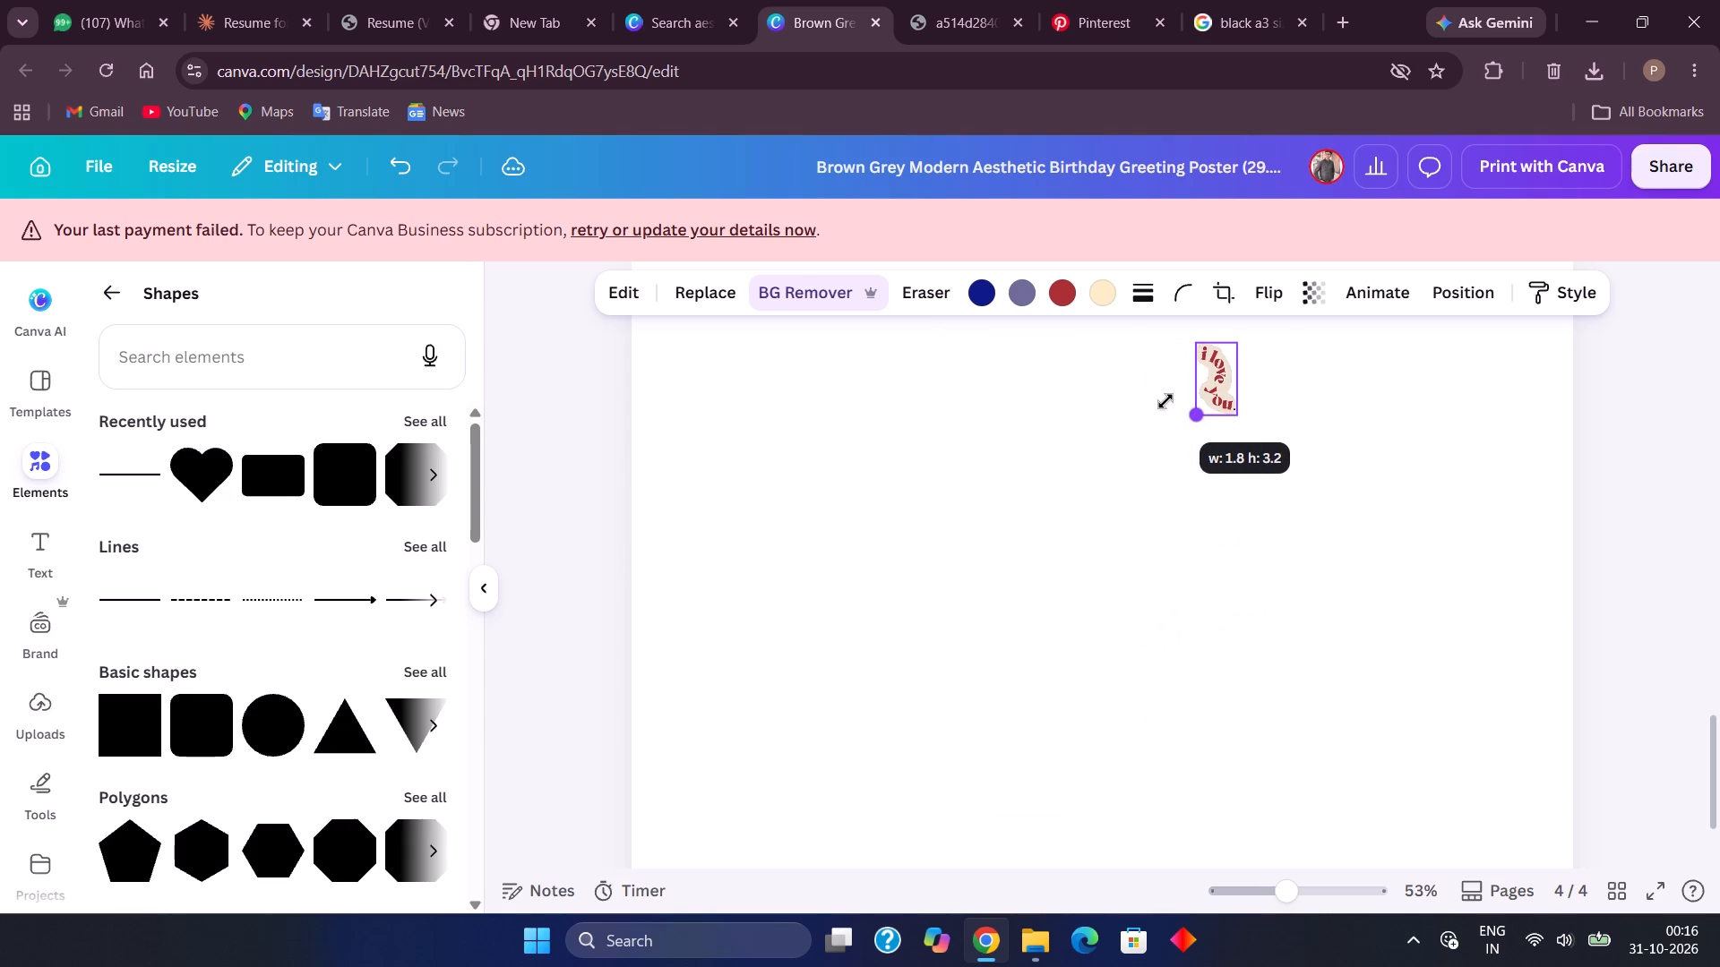
drag(1165, 401, 1173, 396)
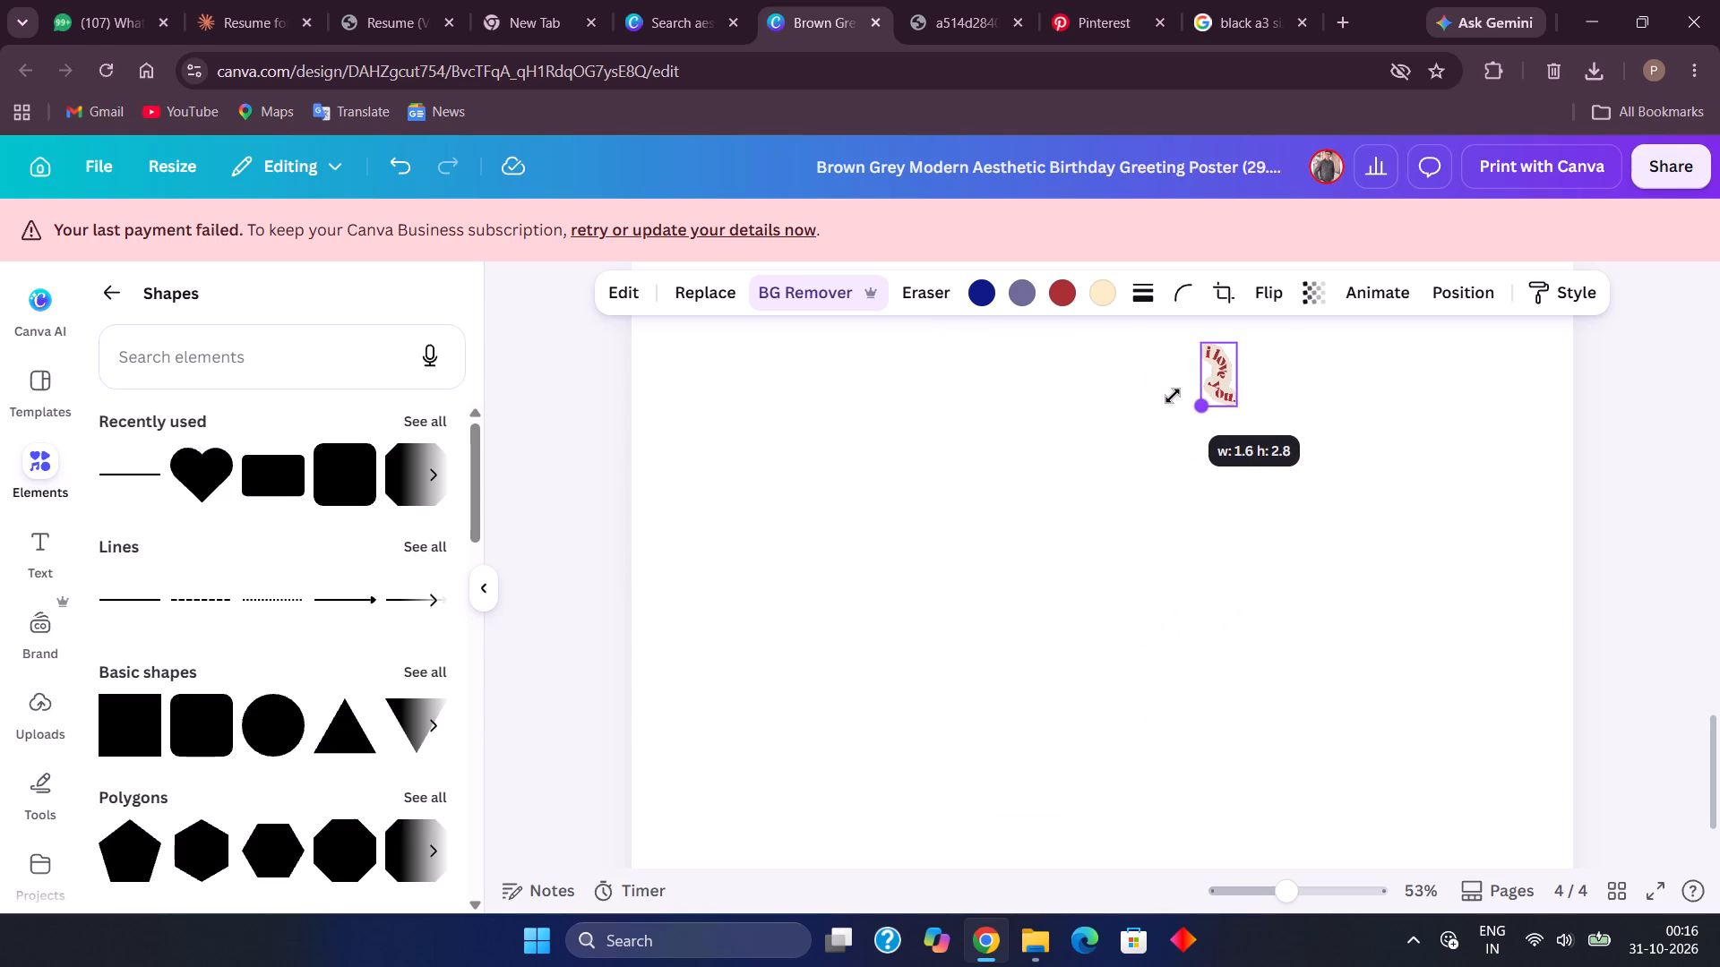
drag(1173, 396, 1176, 392)
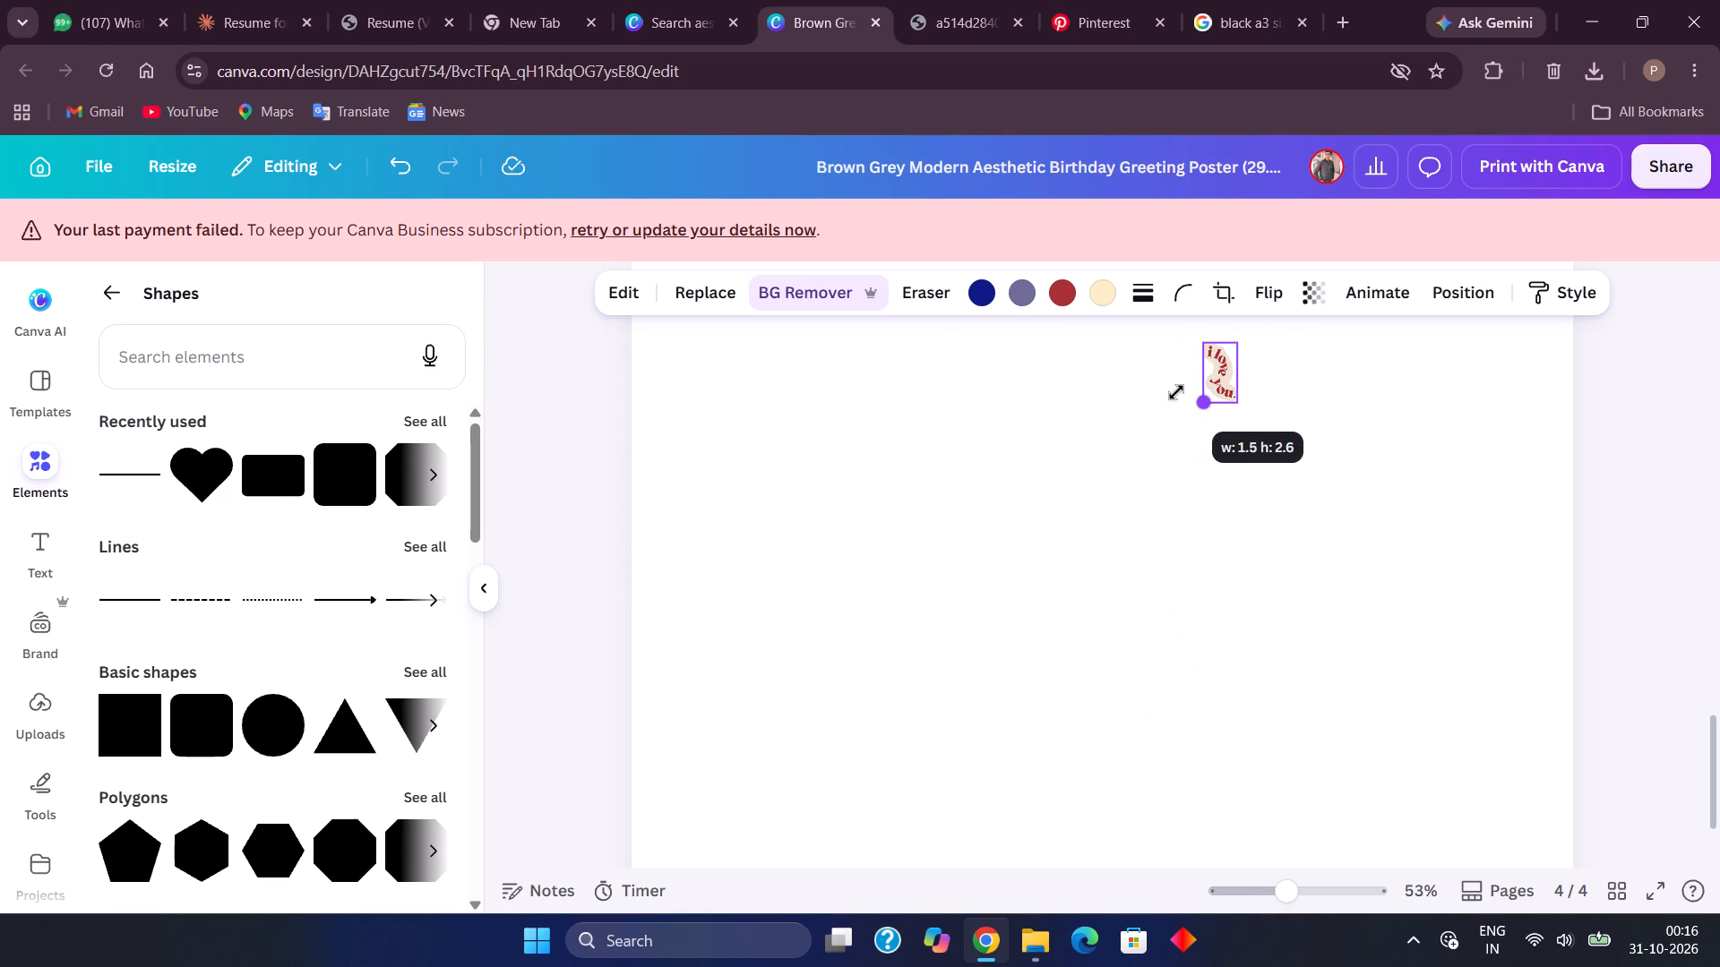
drag(1176, 392, 1172, 401)
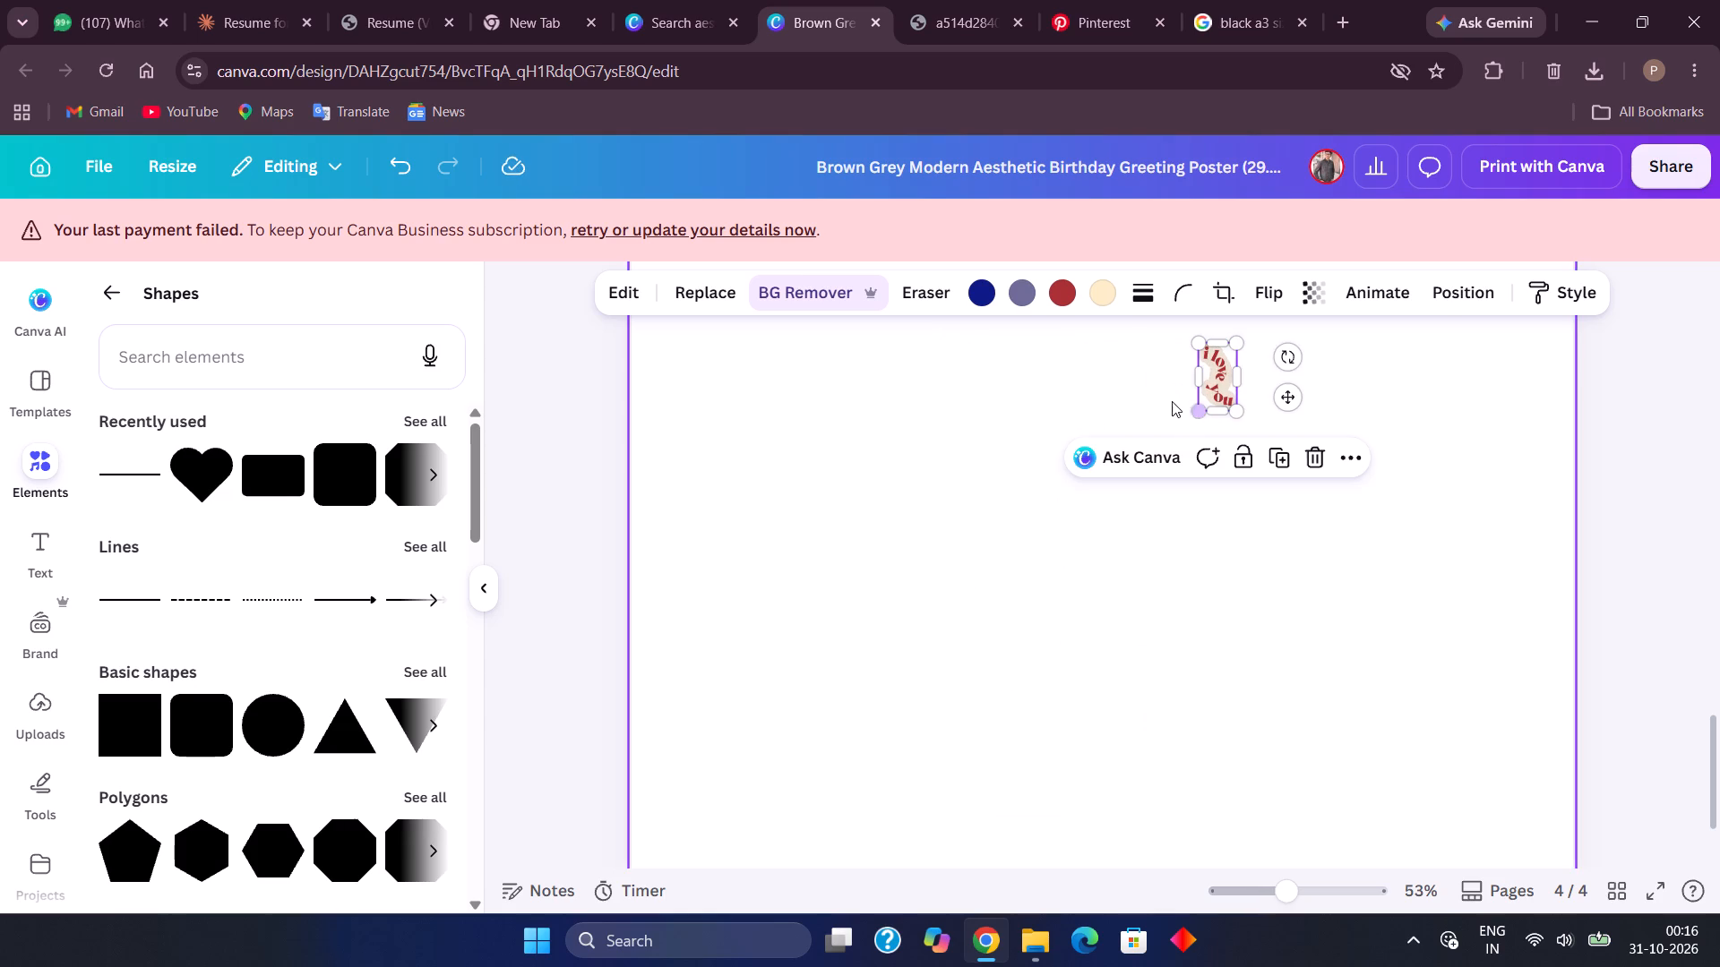
Move the small curved "i love you" sticker to page 3, just above the pink rose bouquet beside the heart grid's left lobe.
drag(1225, 385, 1325, 233)
scroll(1325, 233, up, 3)
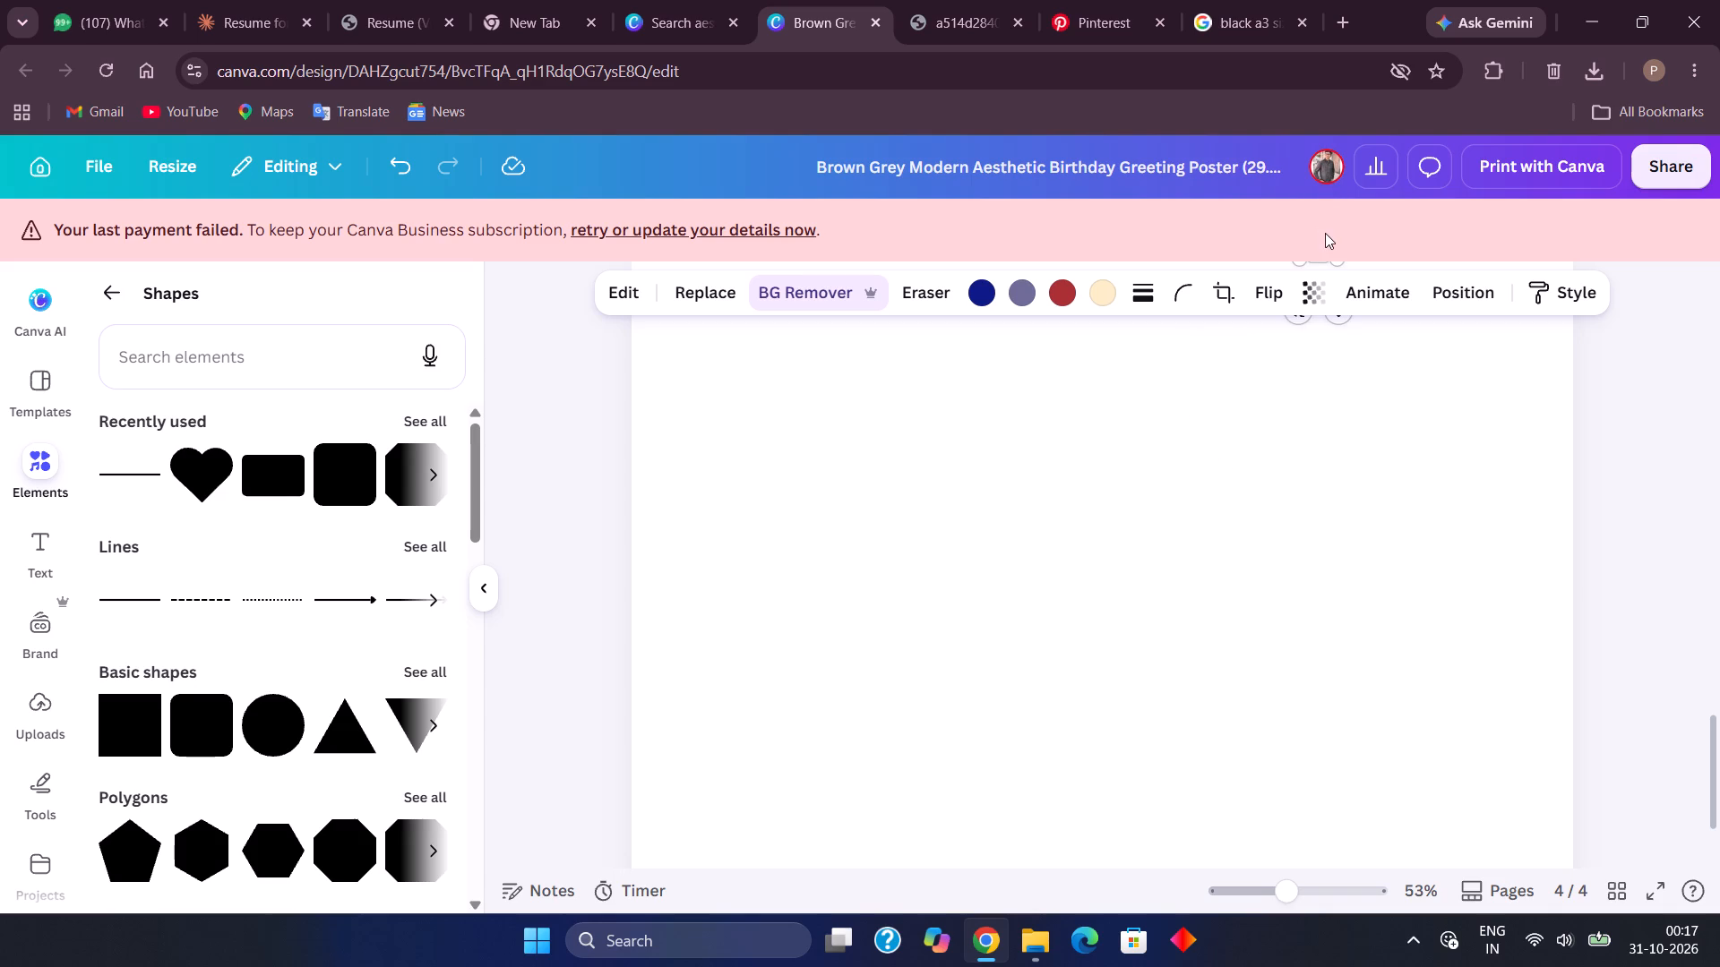
scroll(1325, 233, up, 2)
scroll(1358, 401, up, 4)
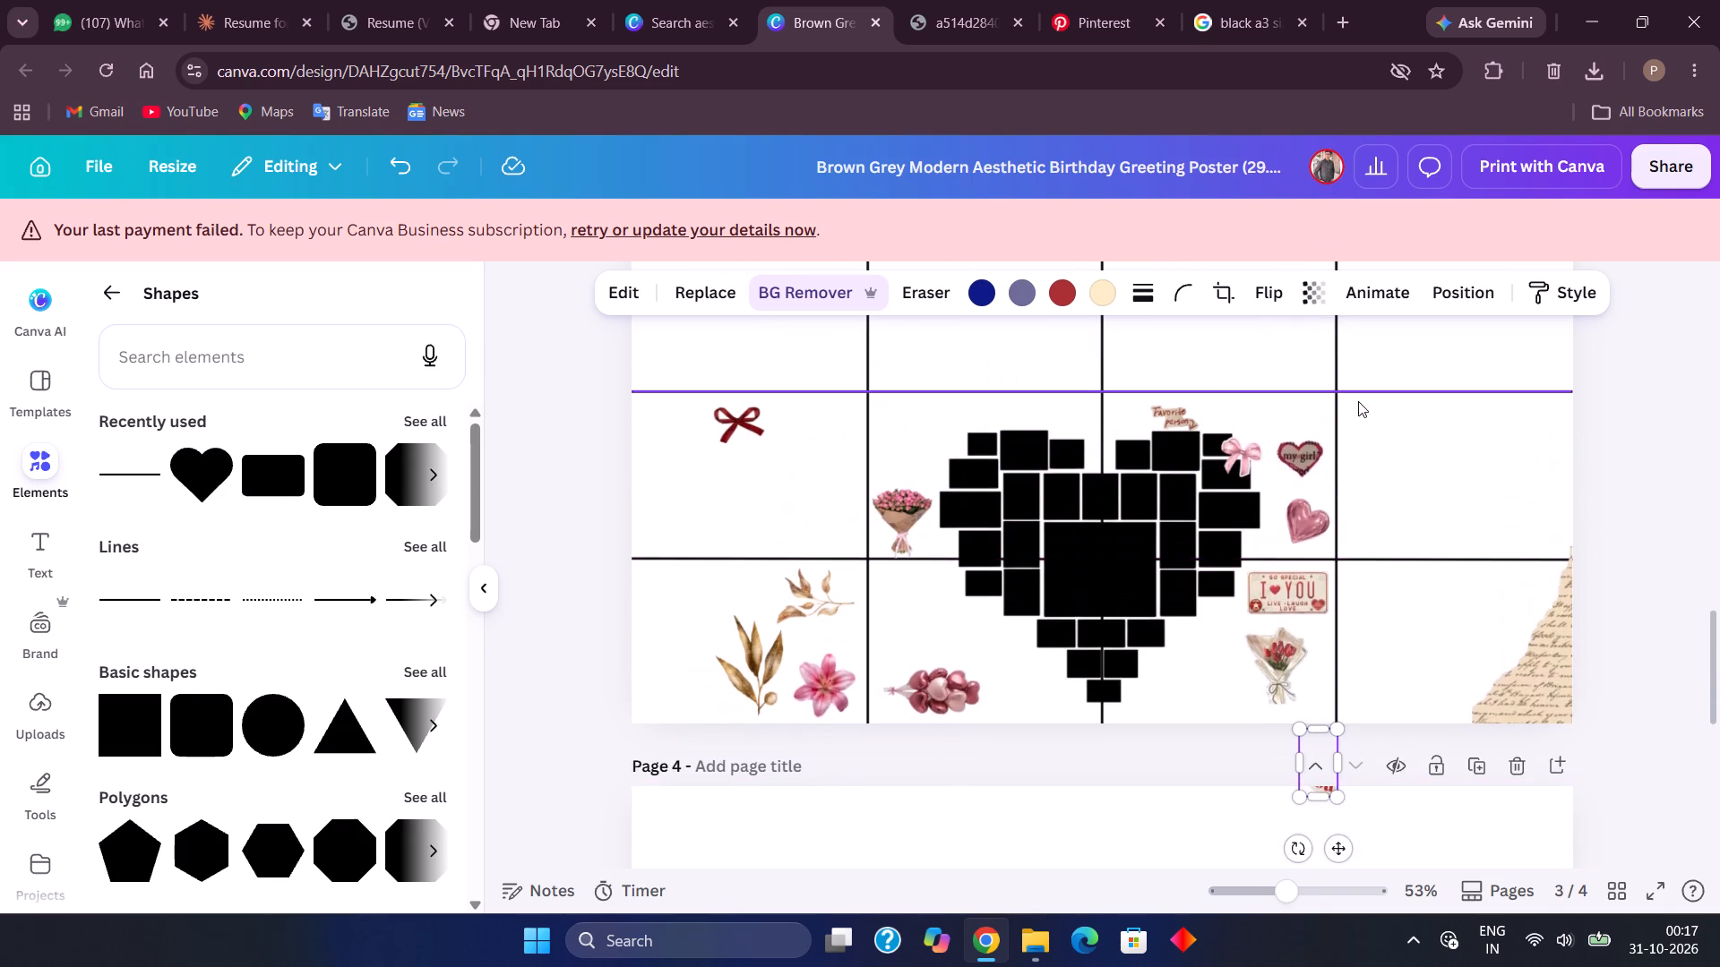
drag(1329, 750, 1346, 740)
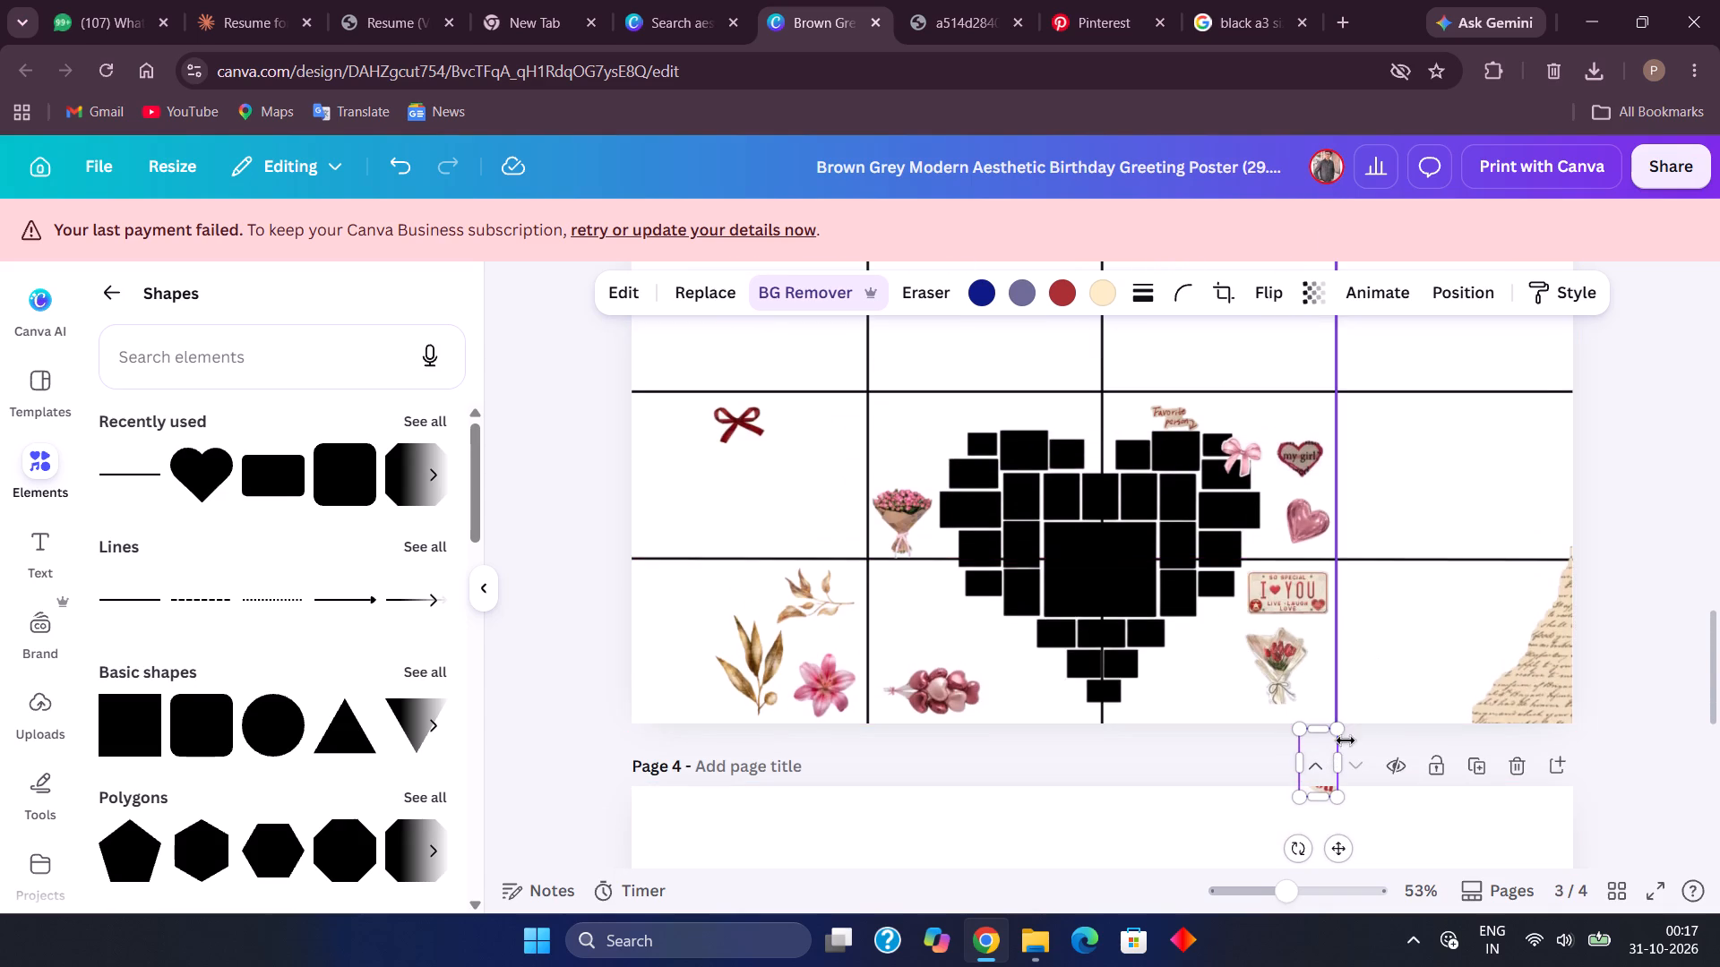
drag(1346, 740, 1345, 841)
drag(1345, 841, 1190, 743)
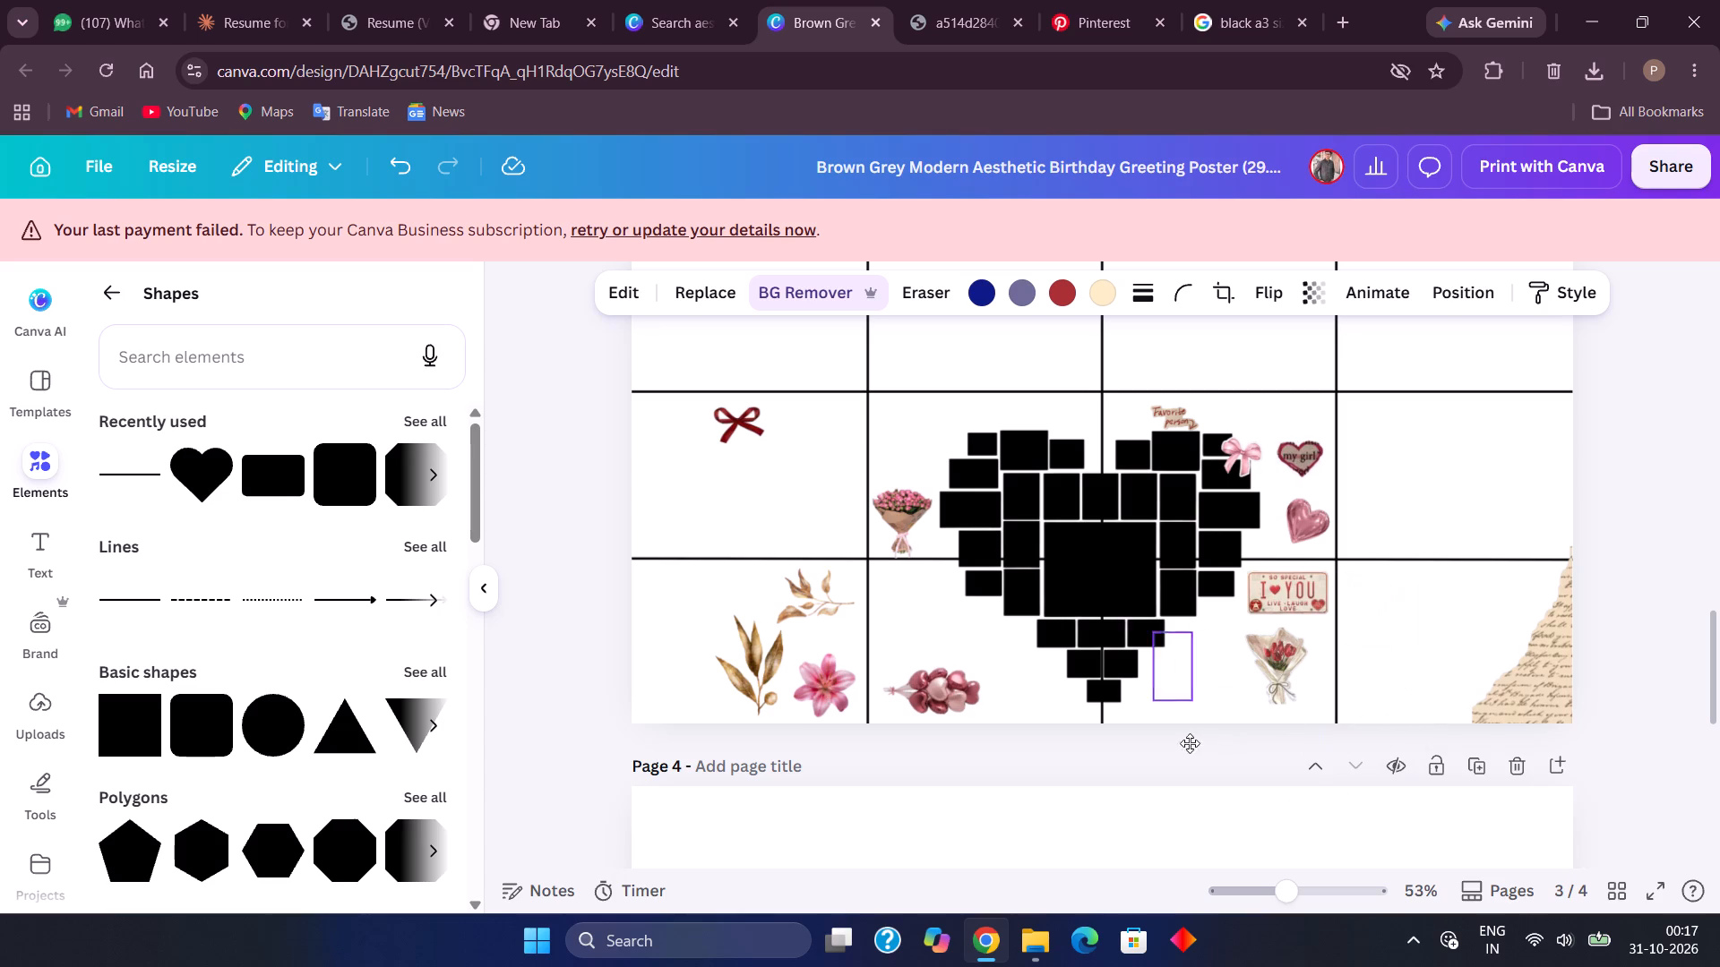
drag(1190, 743, 928, 516)
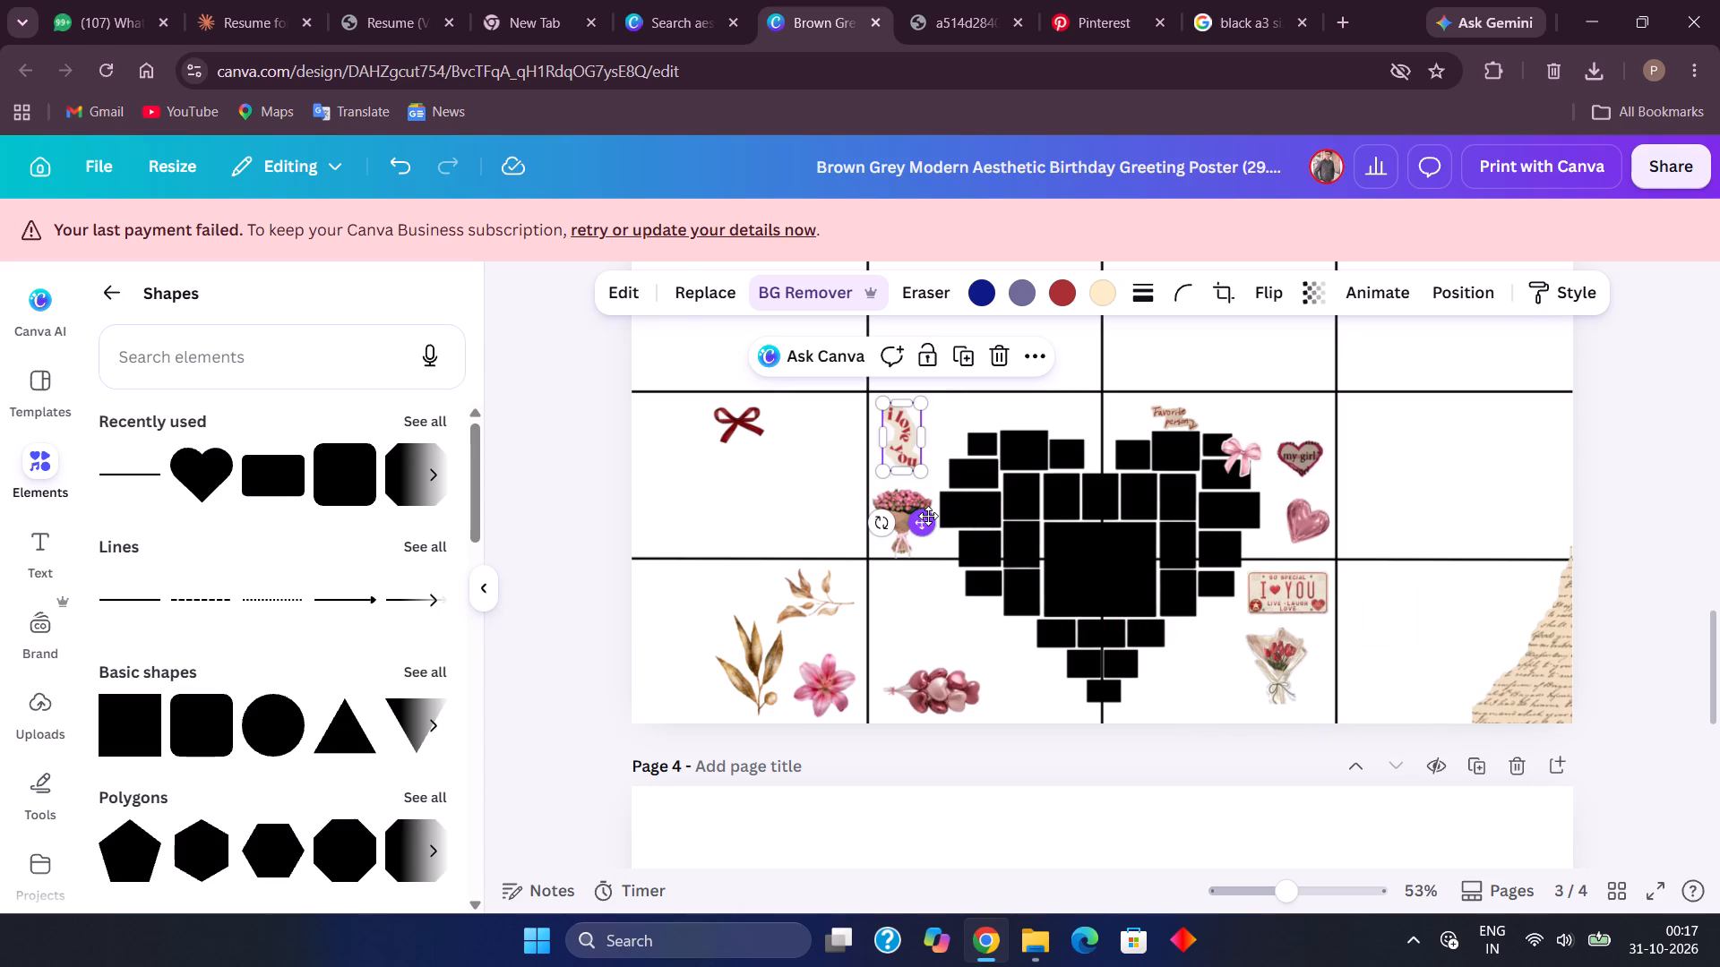
click(1038, 753)
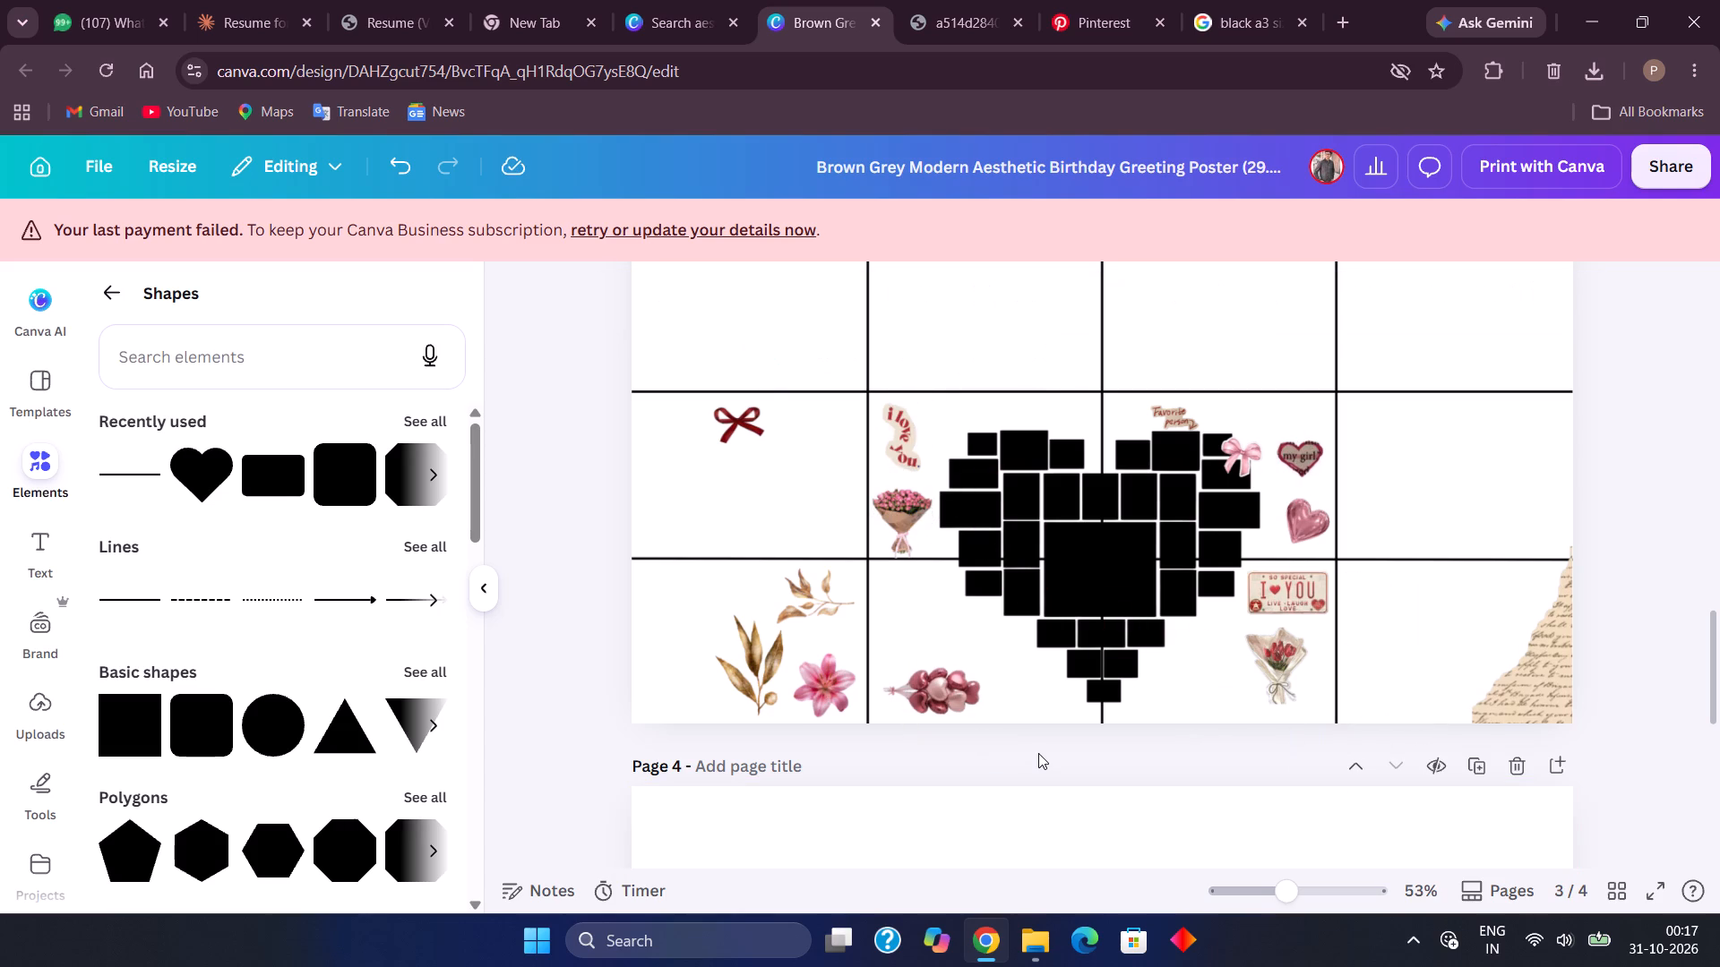
Move the dark red ribbon bow on page 3 beside the curved "i love you" sticker, above the heart grid's left lobe.
scroll(1251, 441, up, 2)
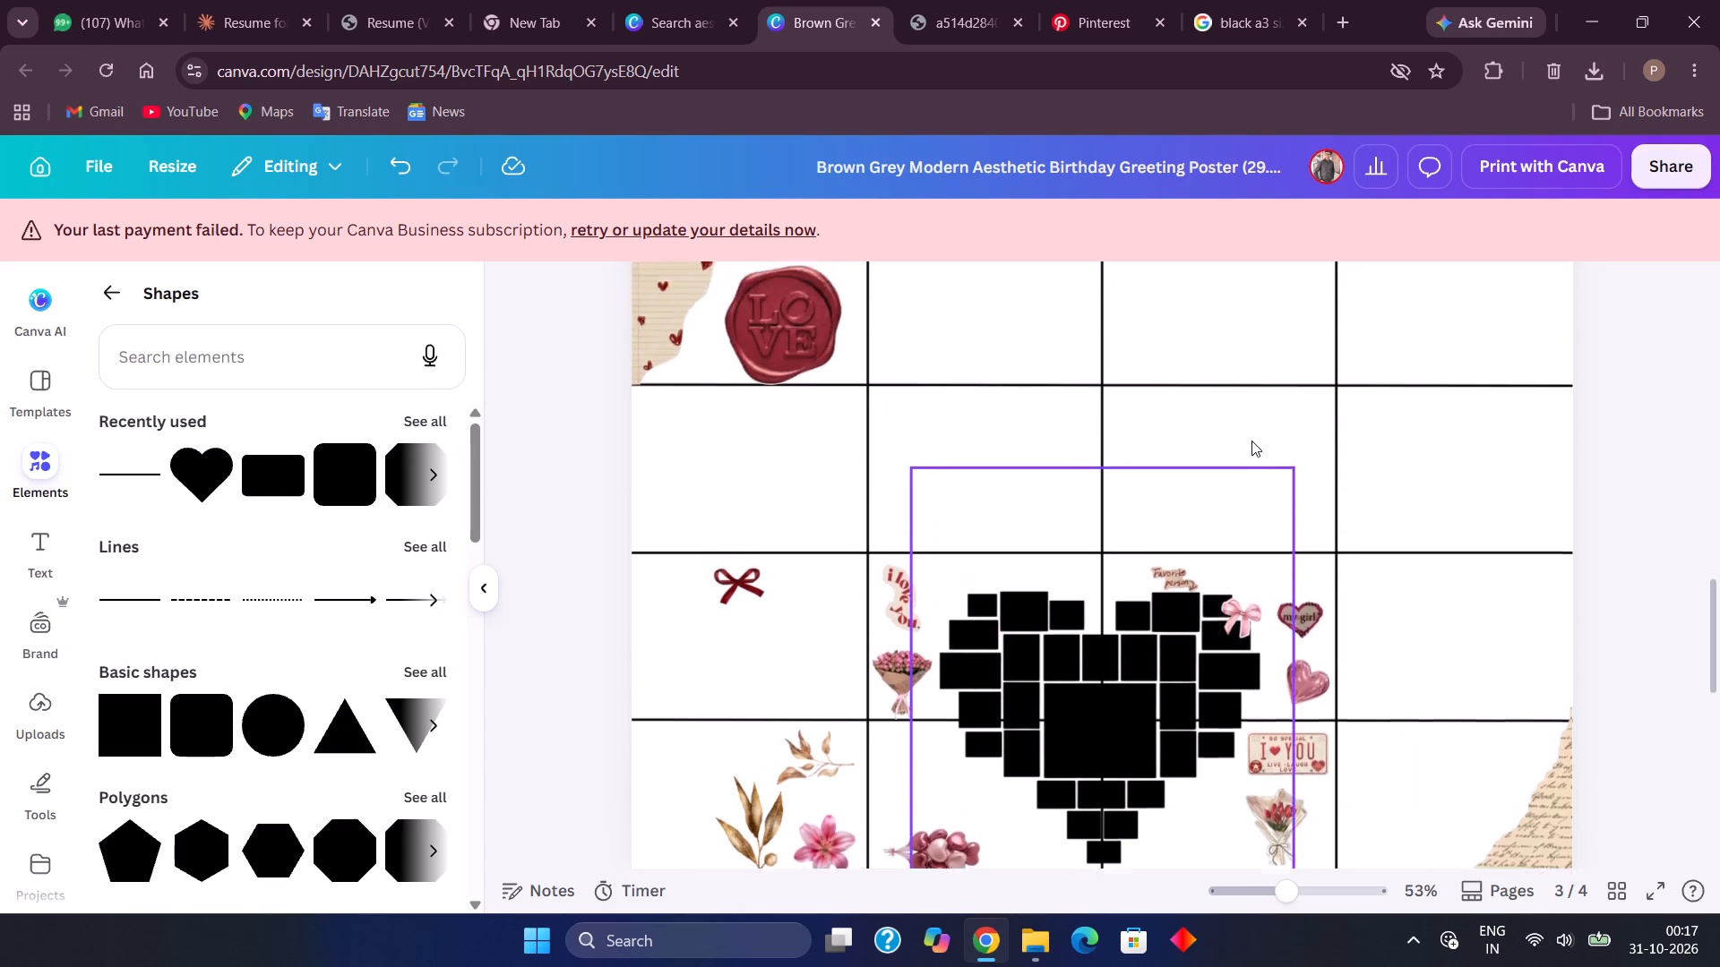
scroll(1251, 441, up, 1)
scroll(1251, 441, down, 5)
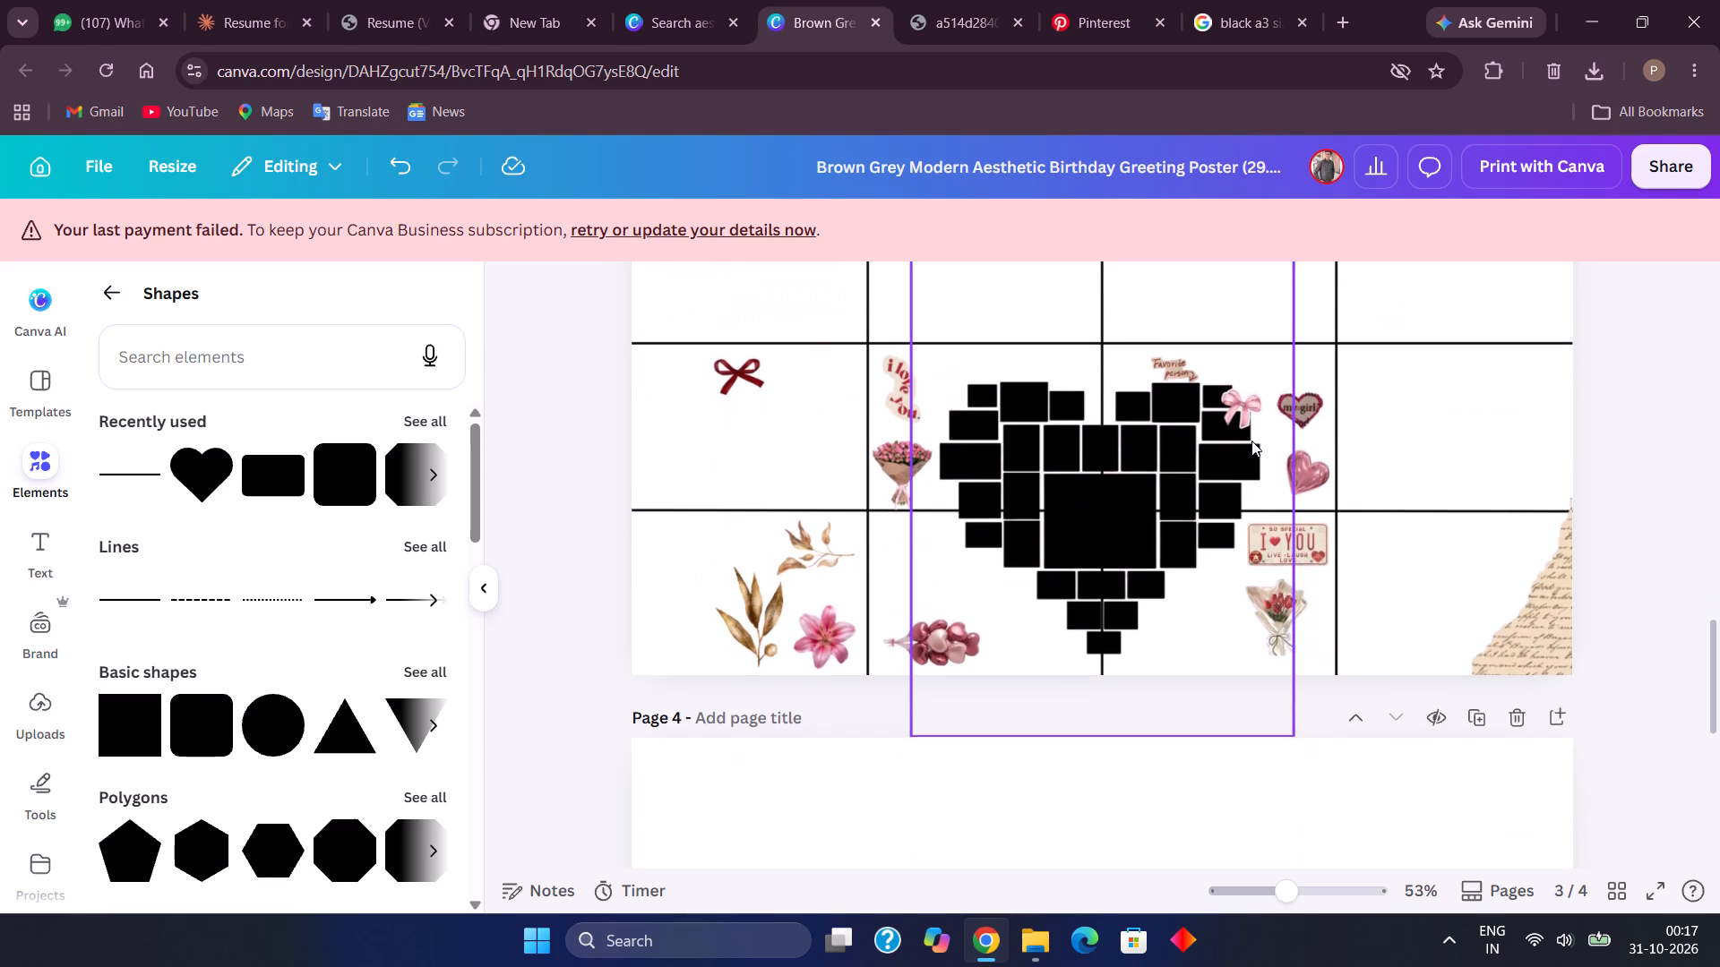
scroll(1251, 441, down, 1)
drag(735, 359, 951, 353)
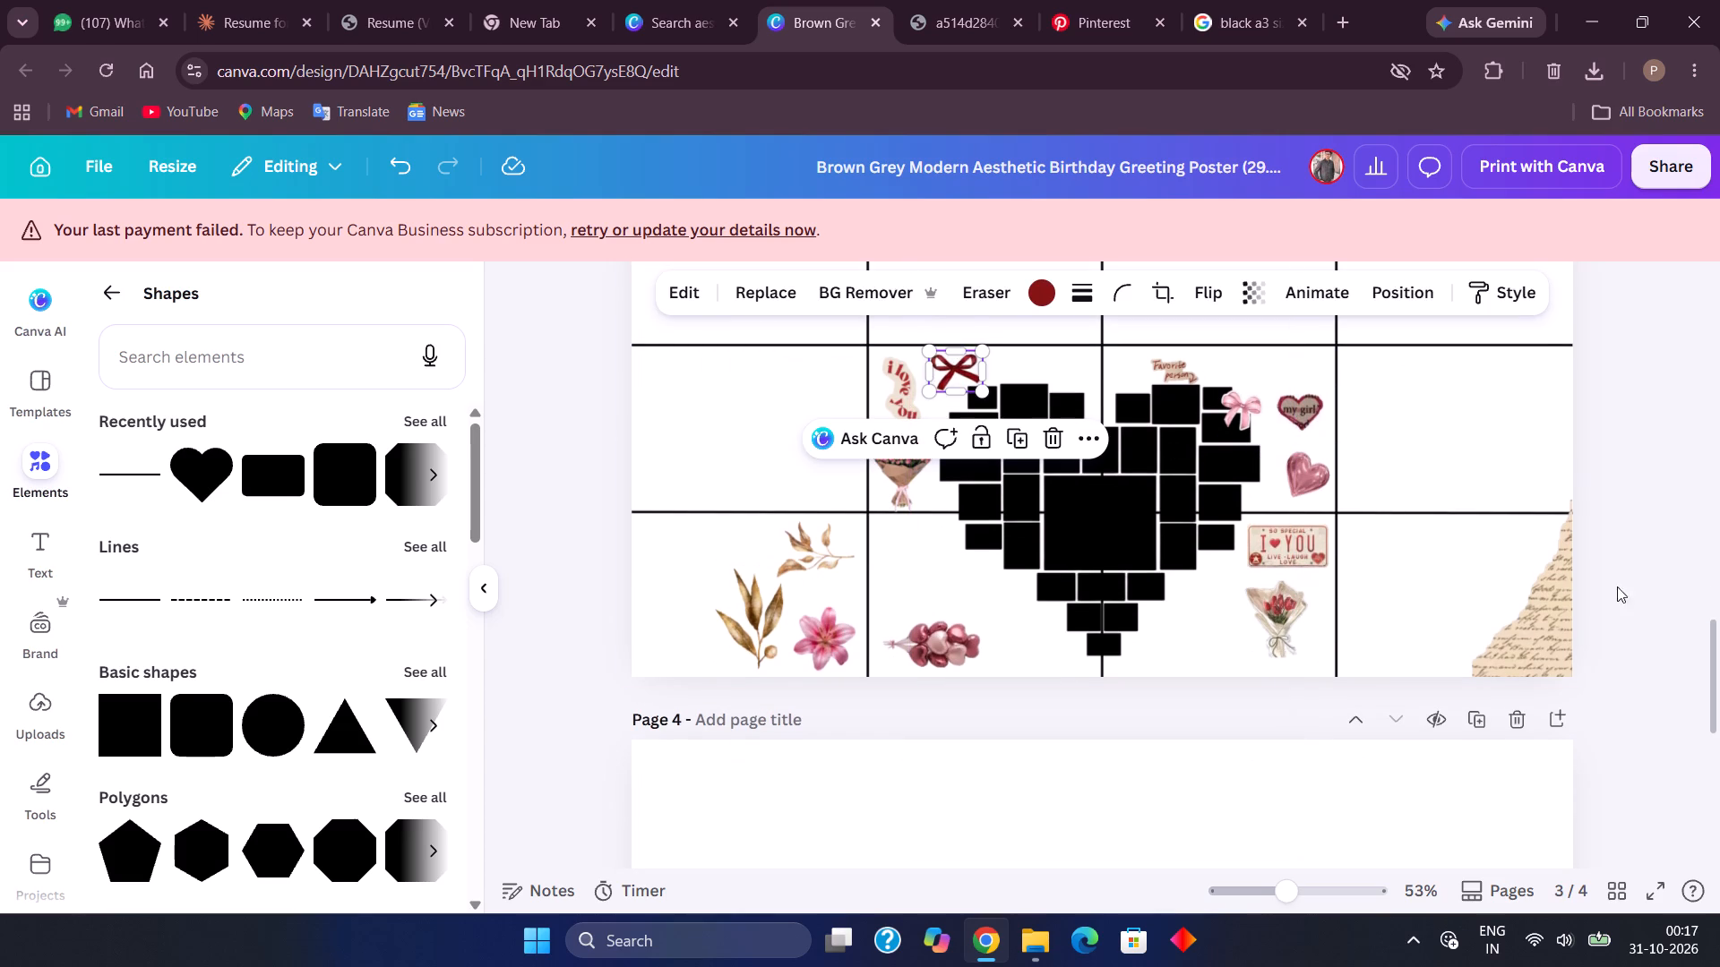
Delete the first page, which holds the large HAPPY BIRTHDAY banner on a guide-line grid.
scroll(1564, 612, up, 3)
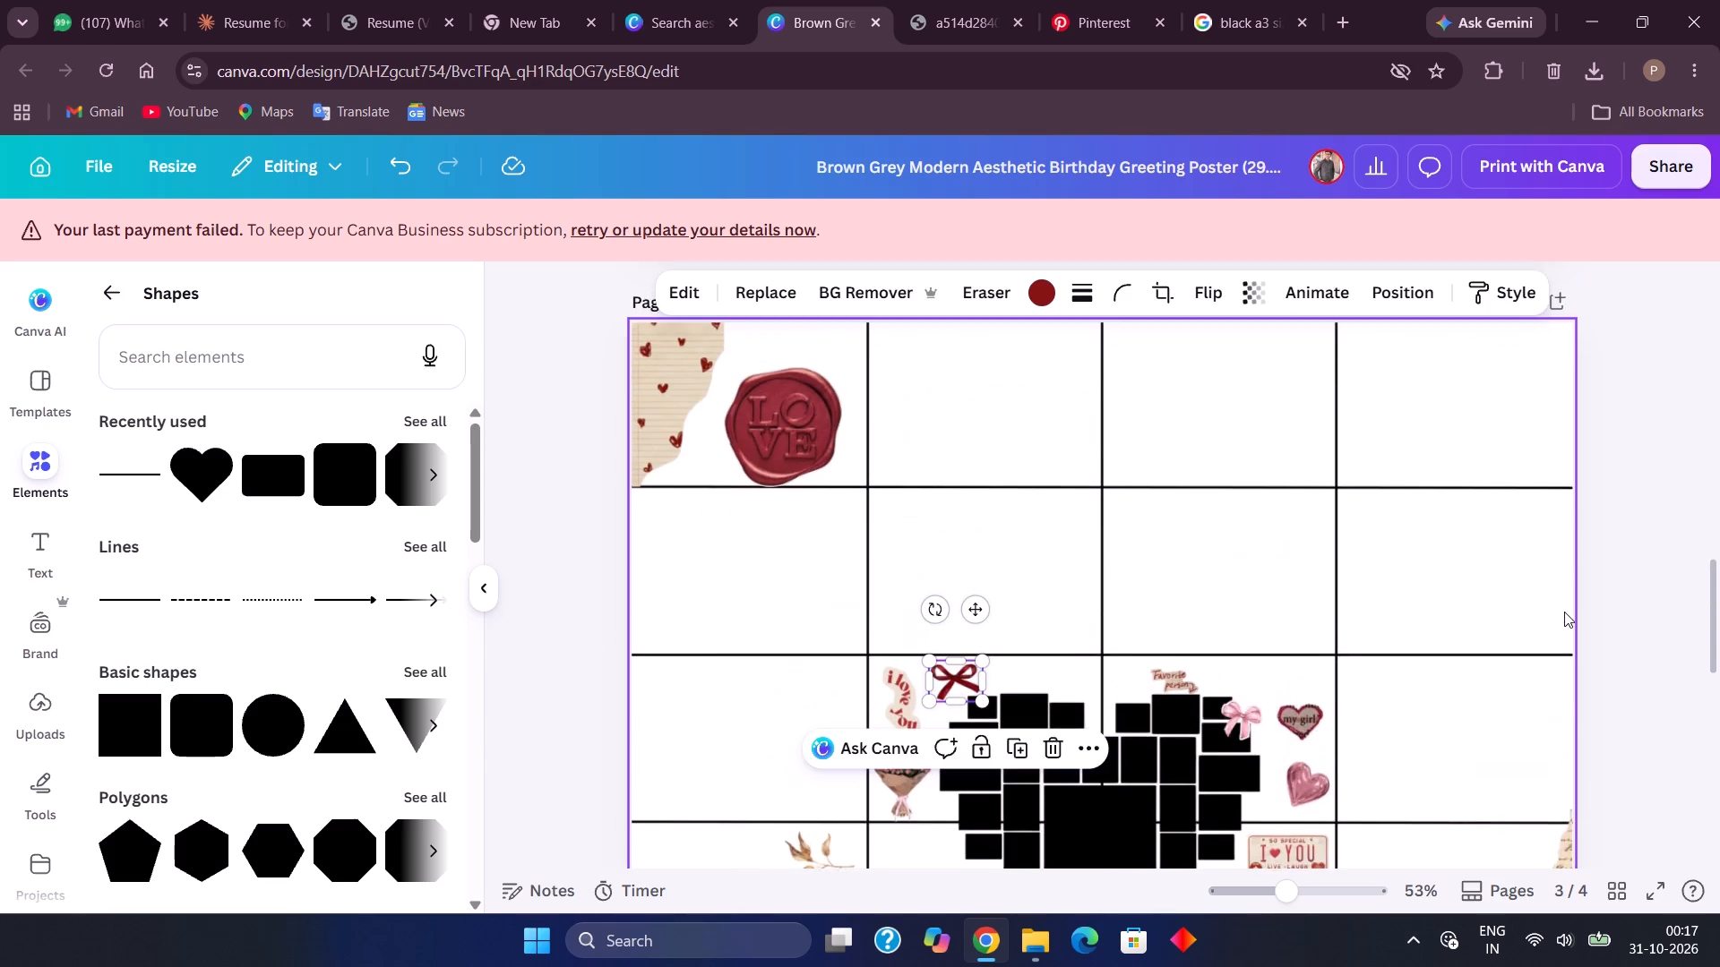
scroll(1564, 612, down, 10)
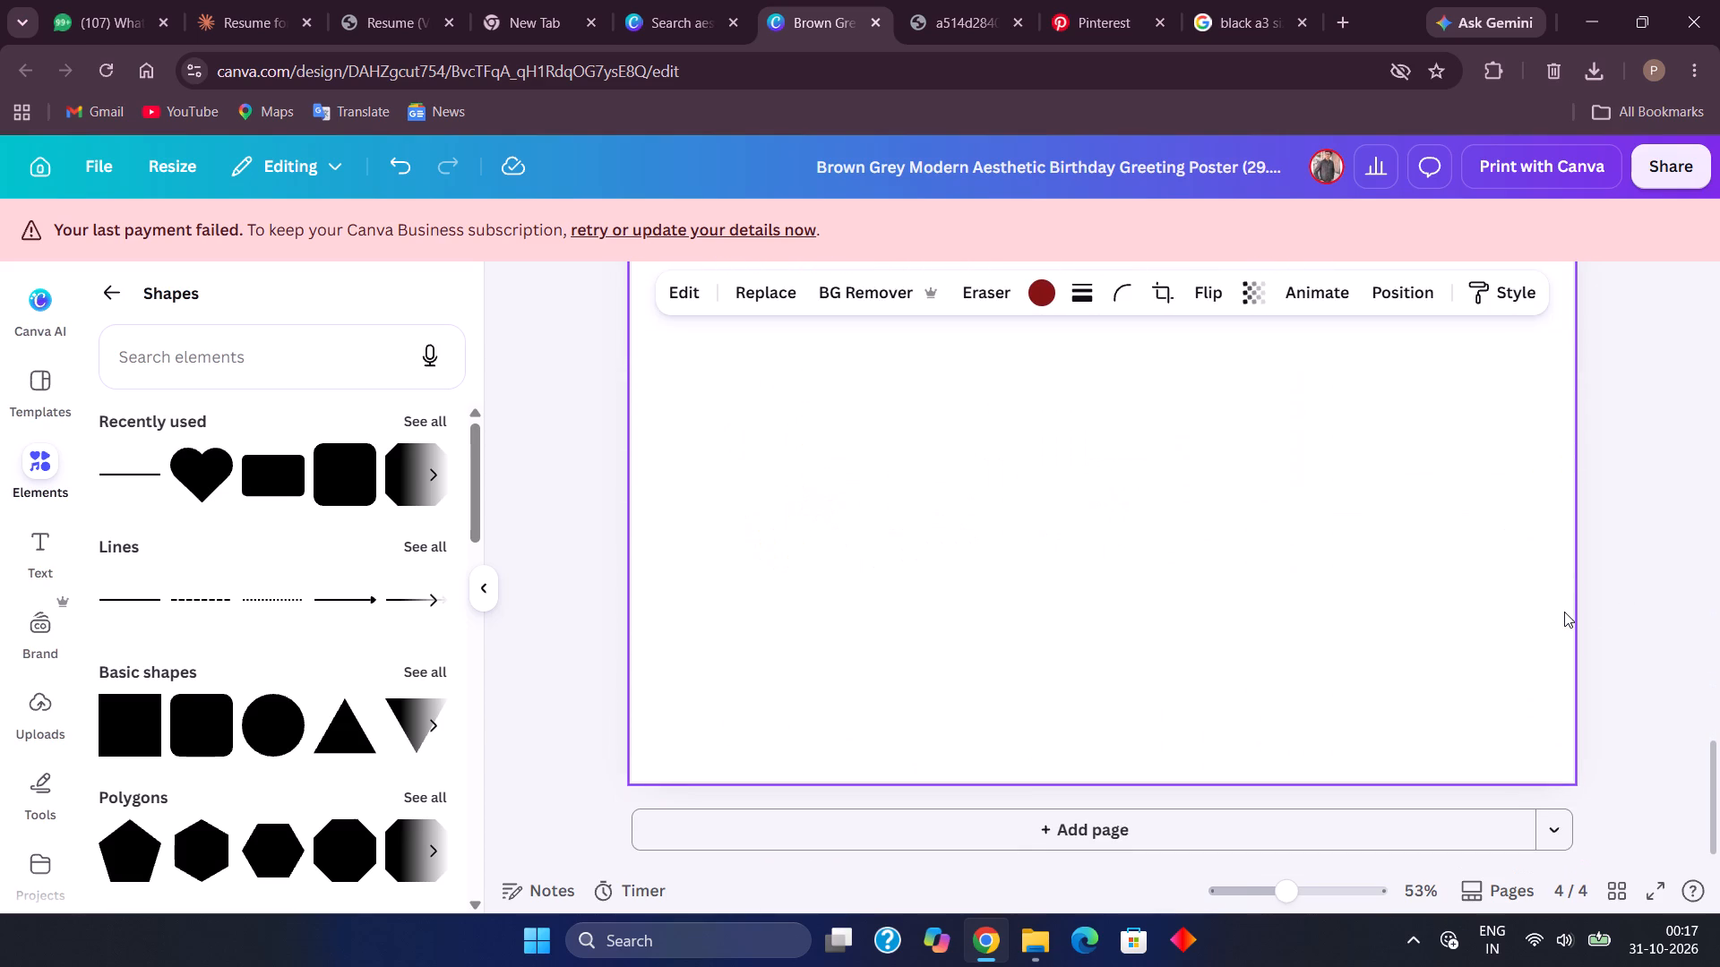
scroll(1564, 612, down, 2)
scroll(1564, 612, up, 13)
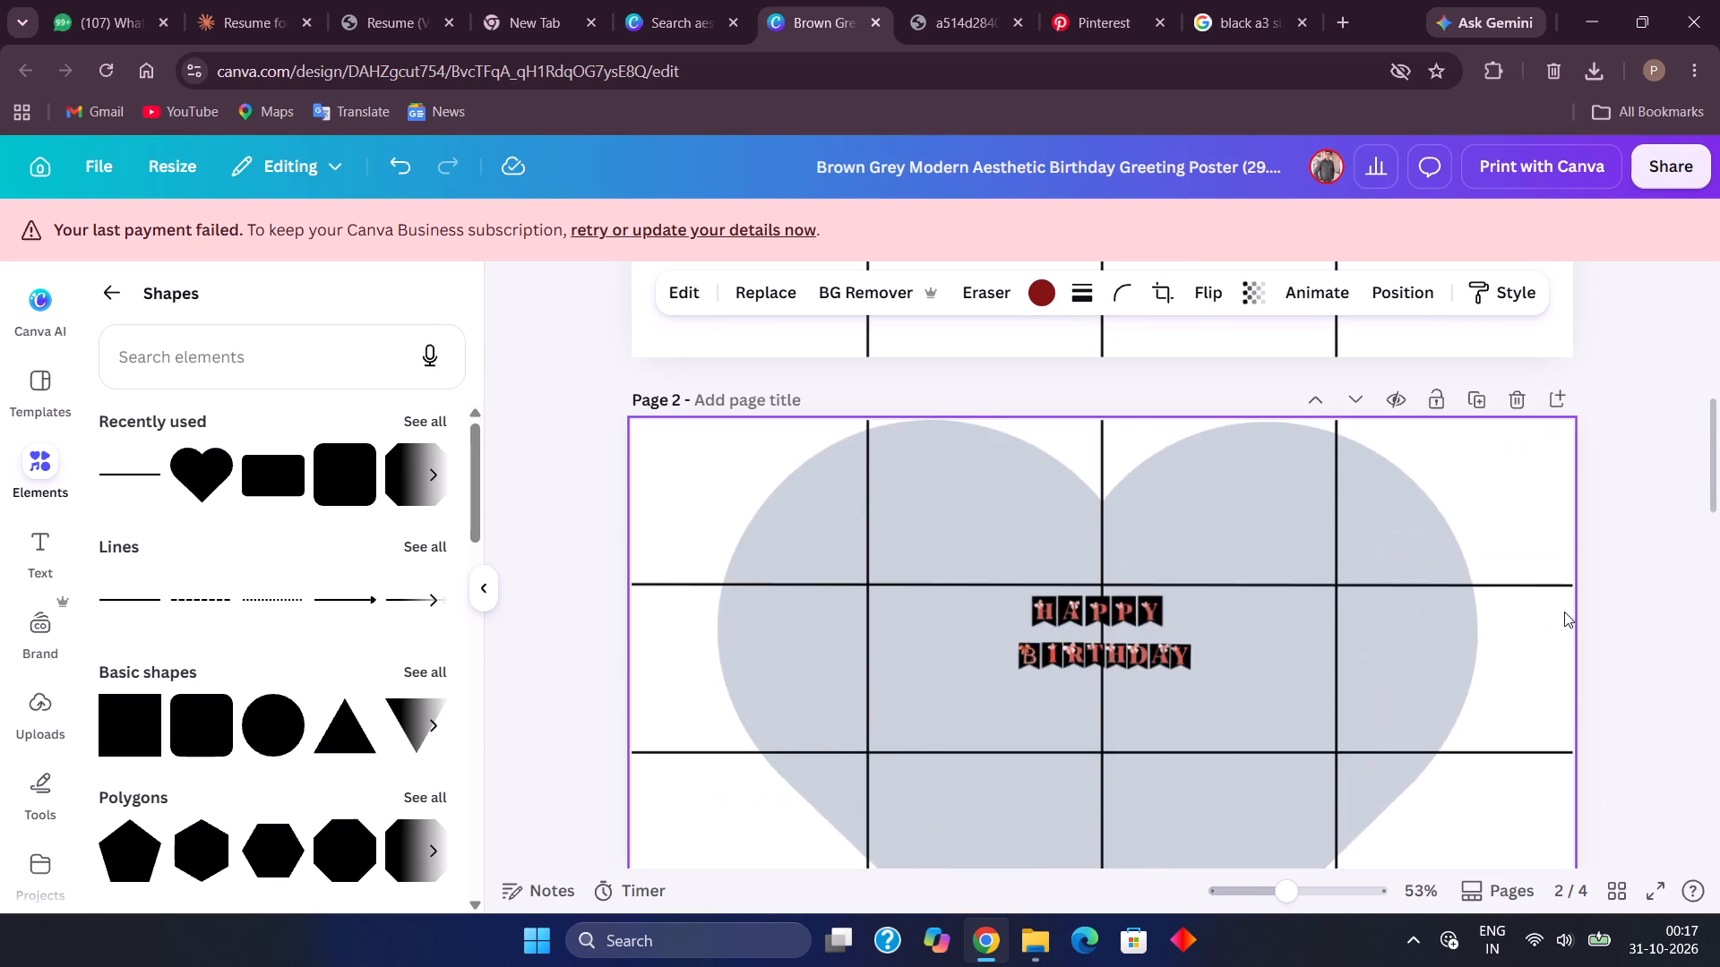
scroll(1564, 612, up, 3)
click(1466, 469)
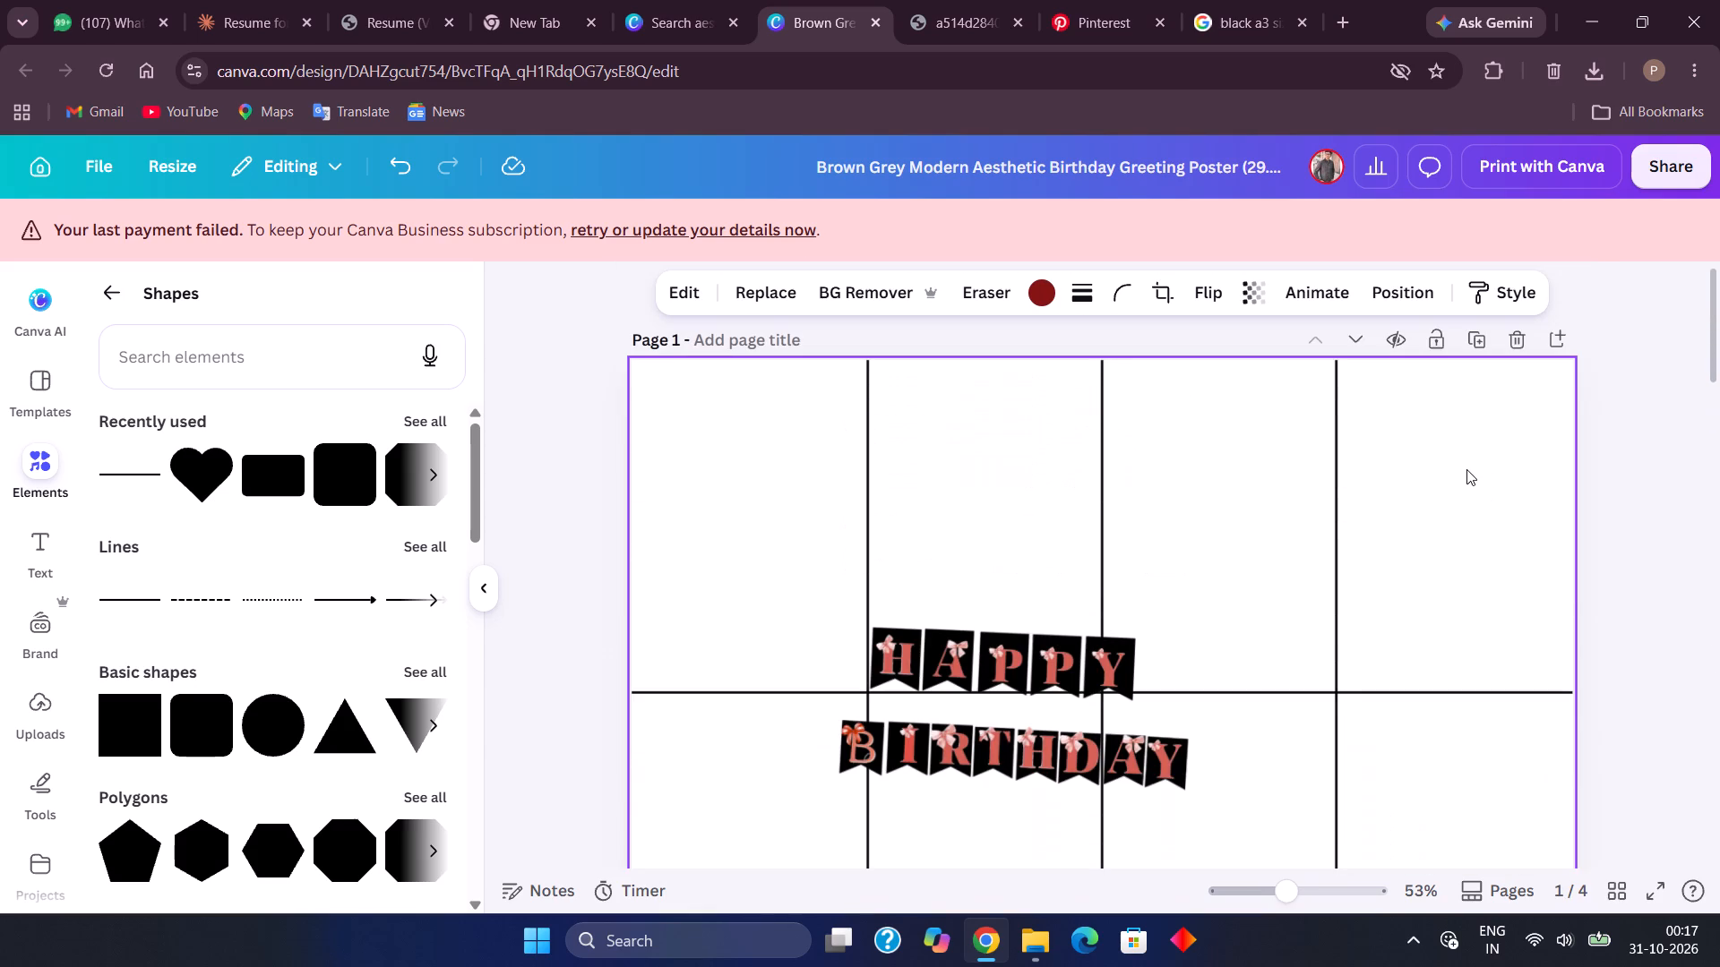
click(1521, 333)
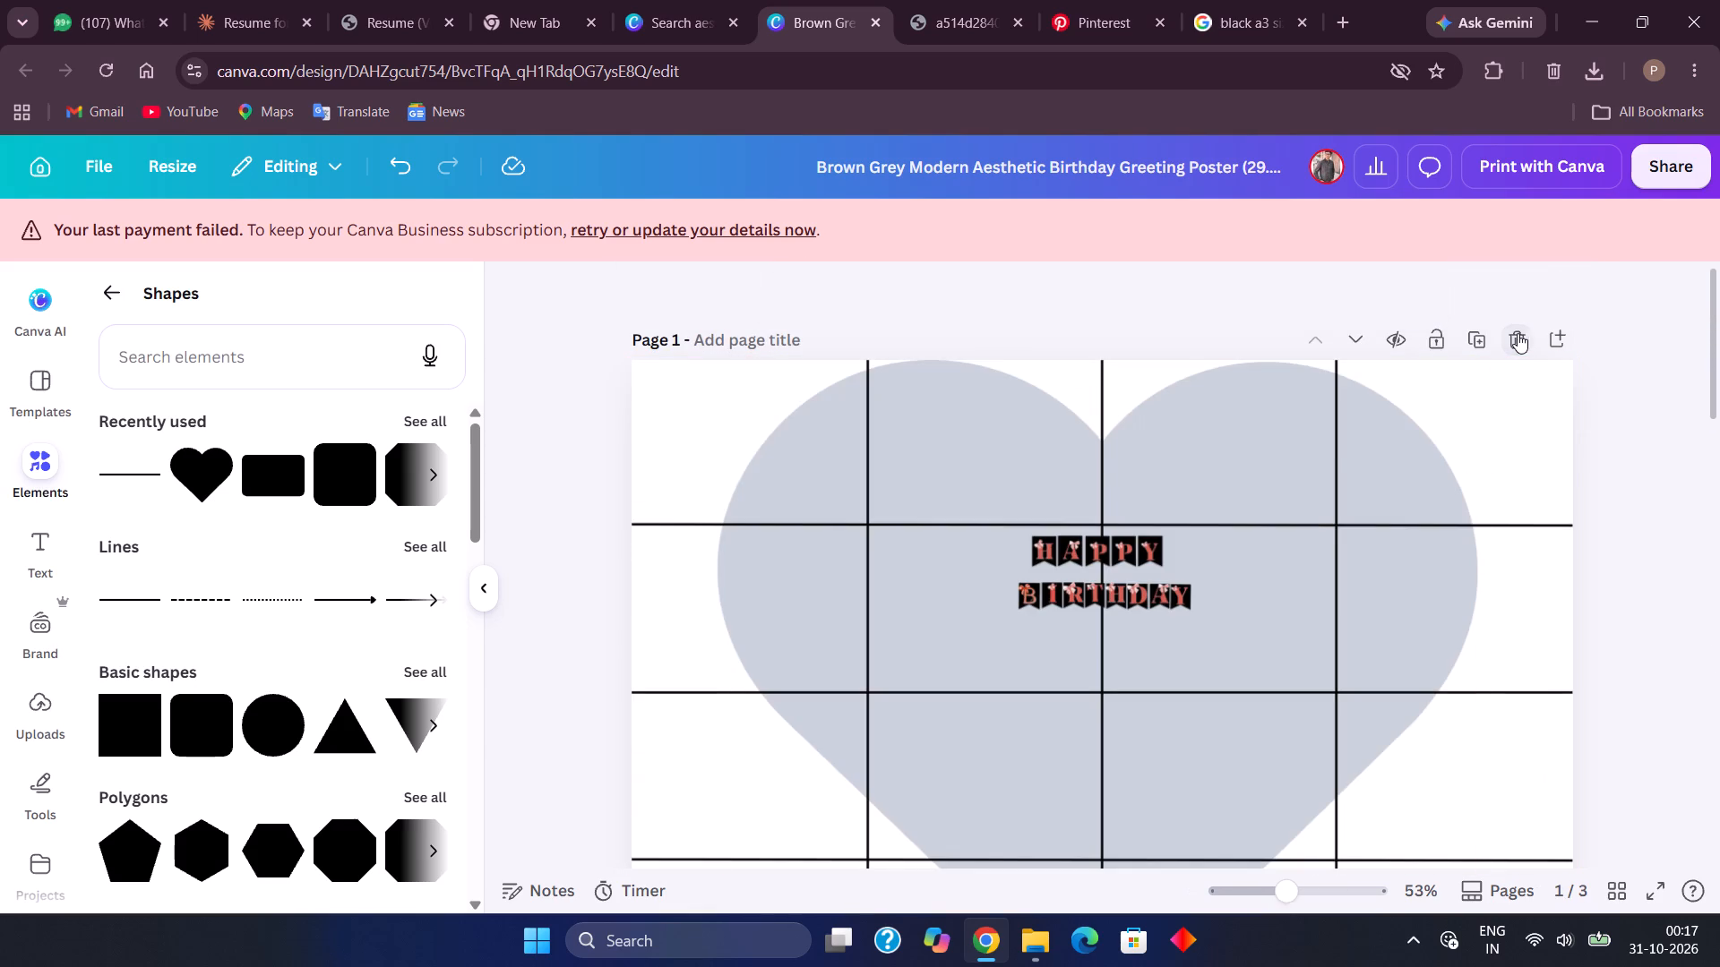
Delete the large grey heart shape from page 1.
scroll(1316, 509, down, 4)
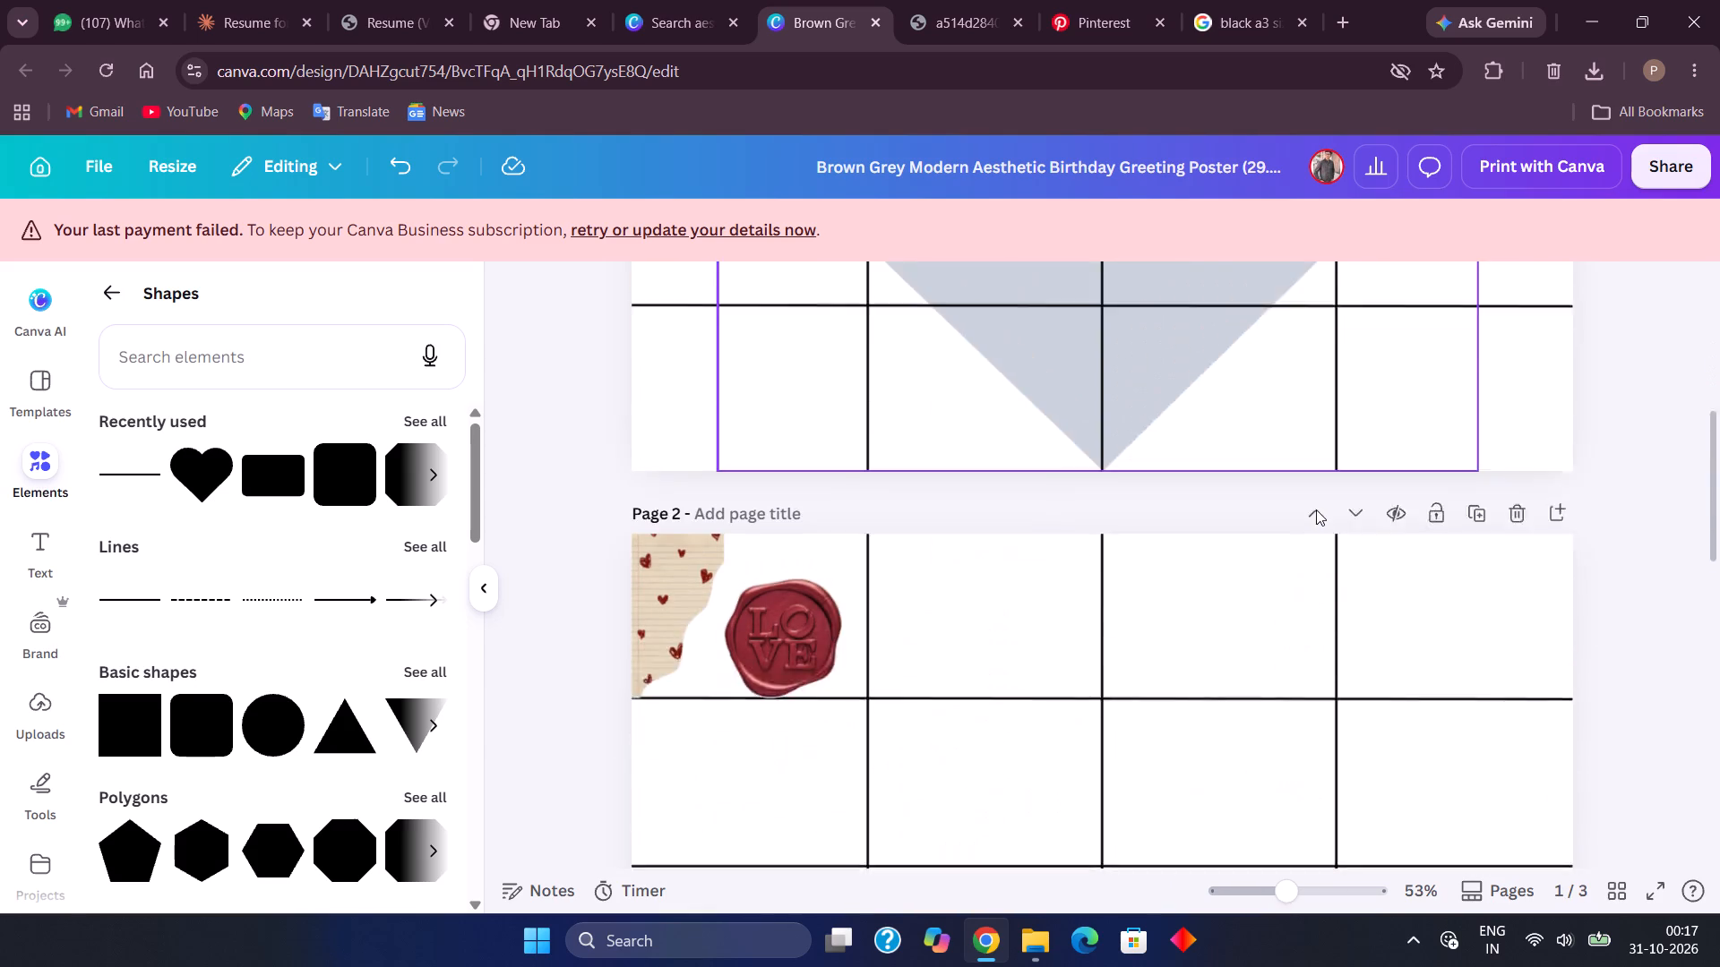
scroll(1316, 509, up, 3)
click(1432, 472)
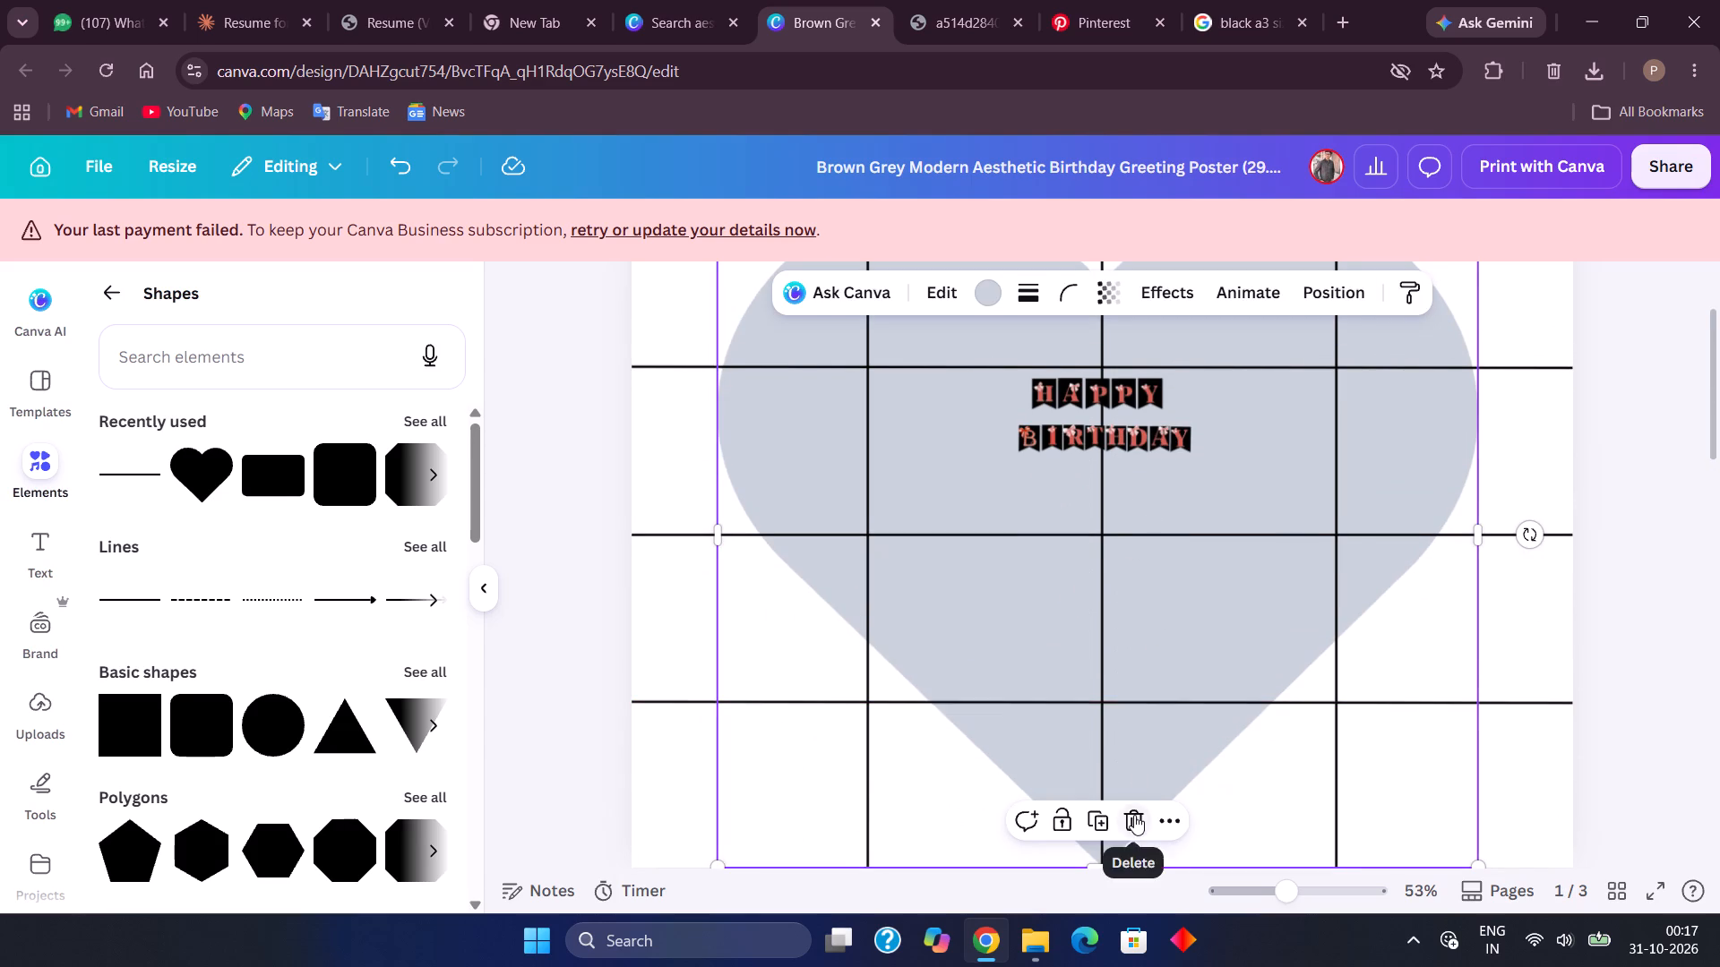
click(1134, 815)
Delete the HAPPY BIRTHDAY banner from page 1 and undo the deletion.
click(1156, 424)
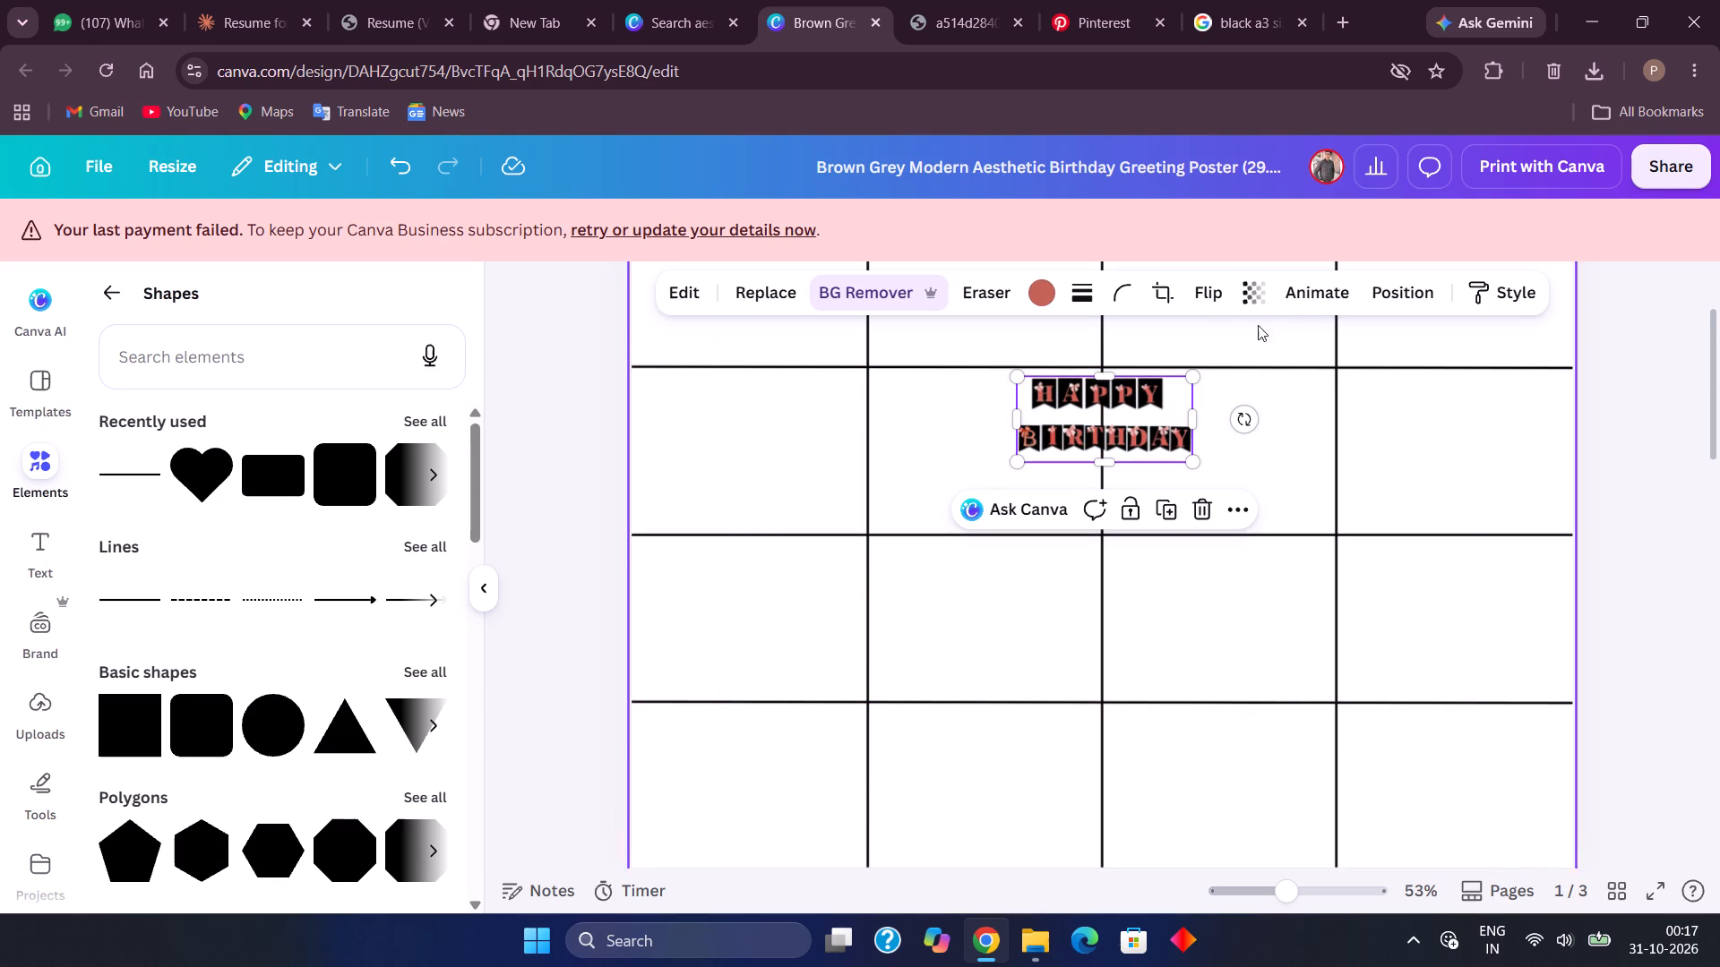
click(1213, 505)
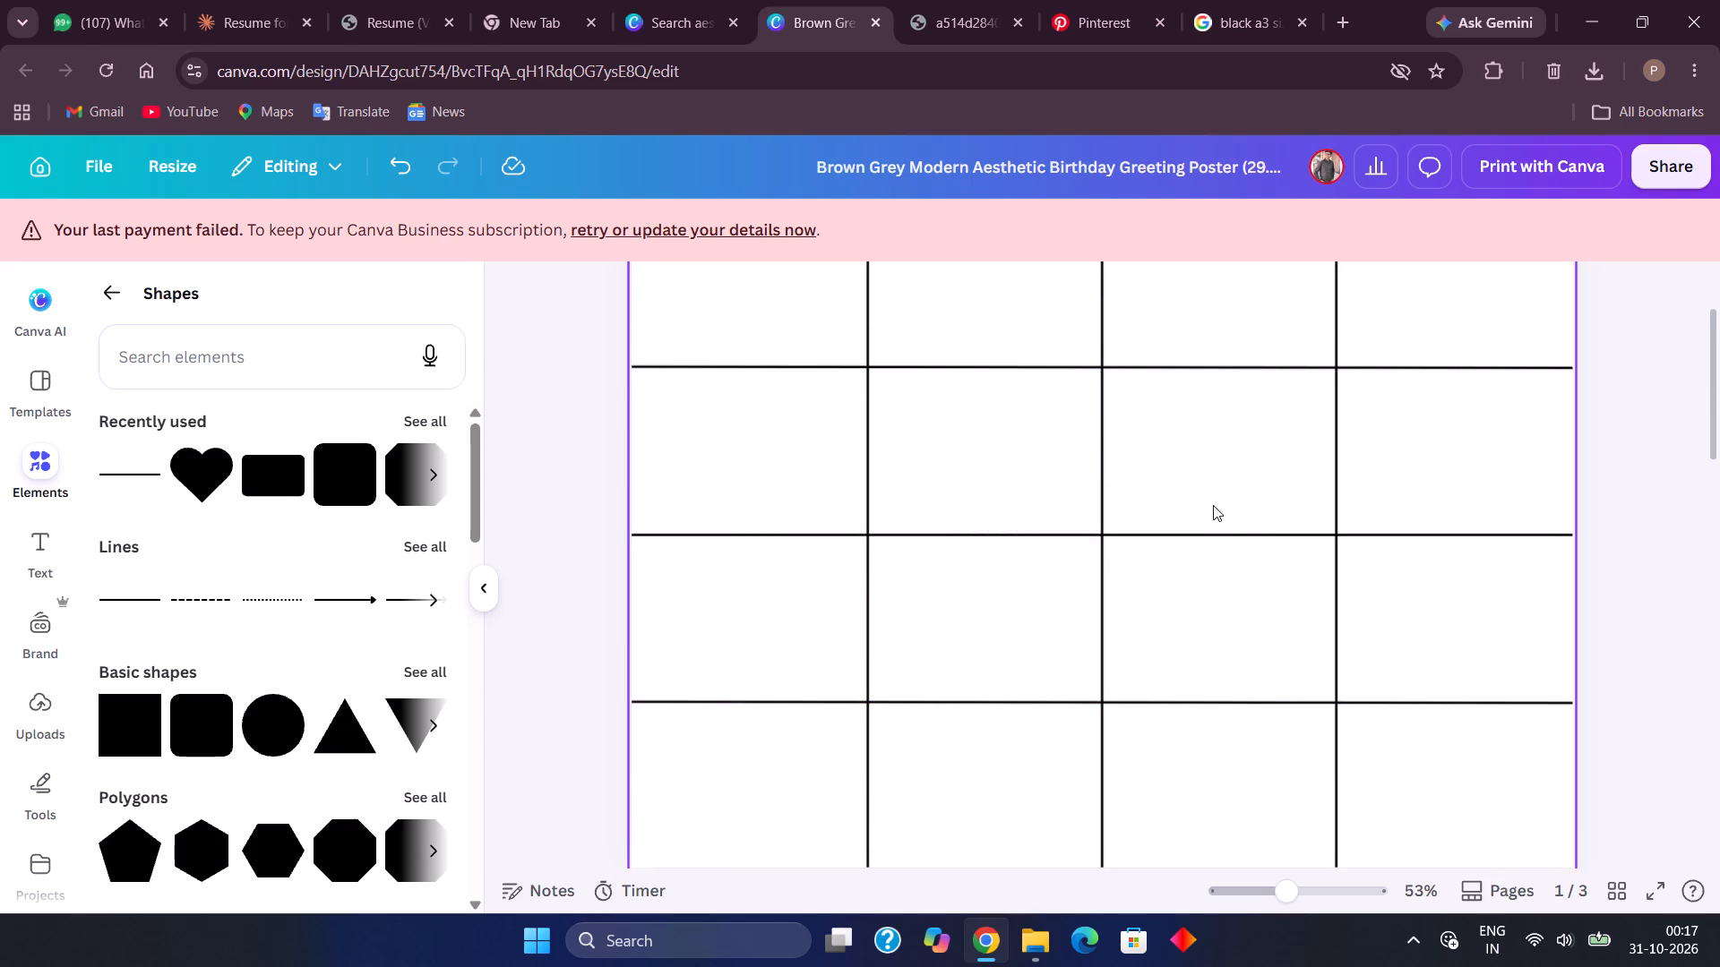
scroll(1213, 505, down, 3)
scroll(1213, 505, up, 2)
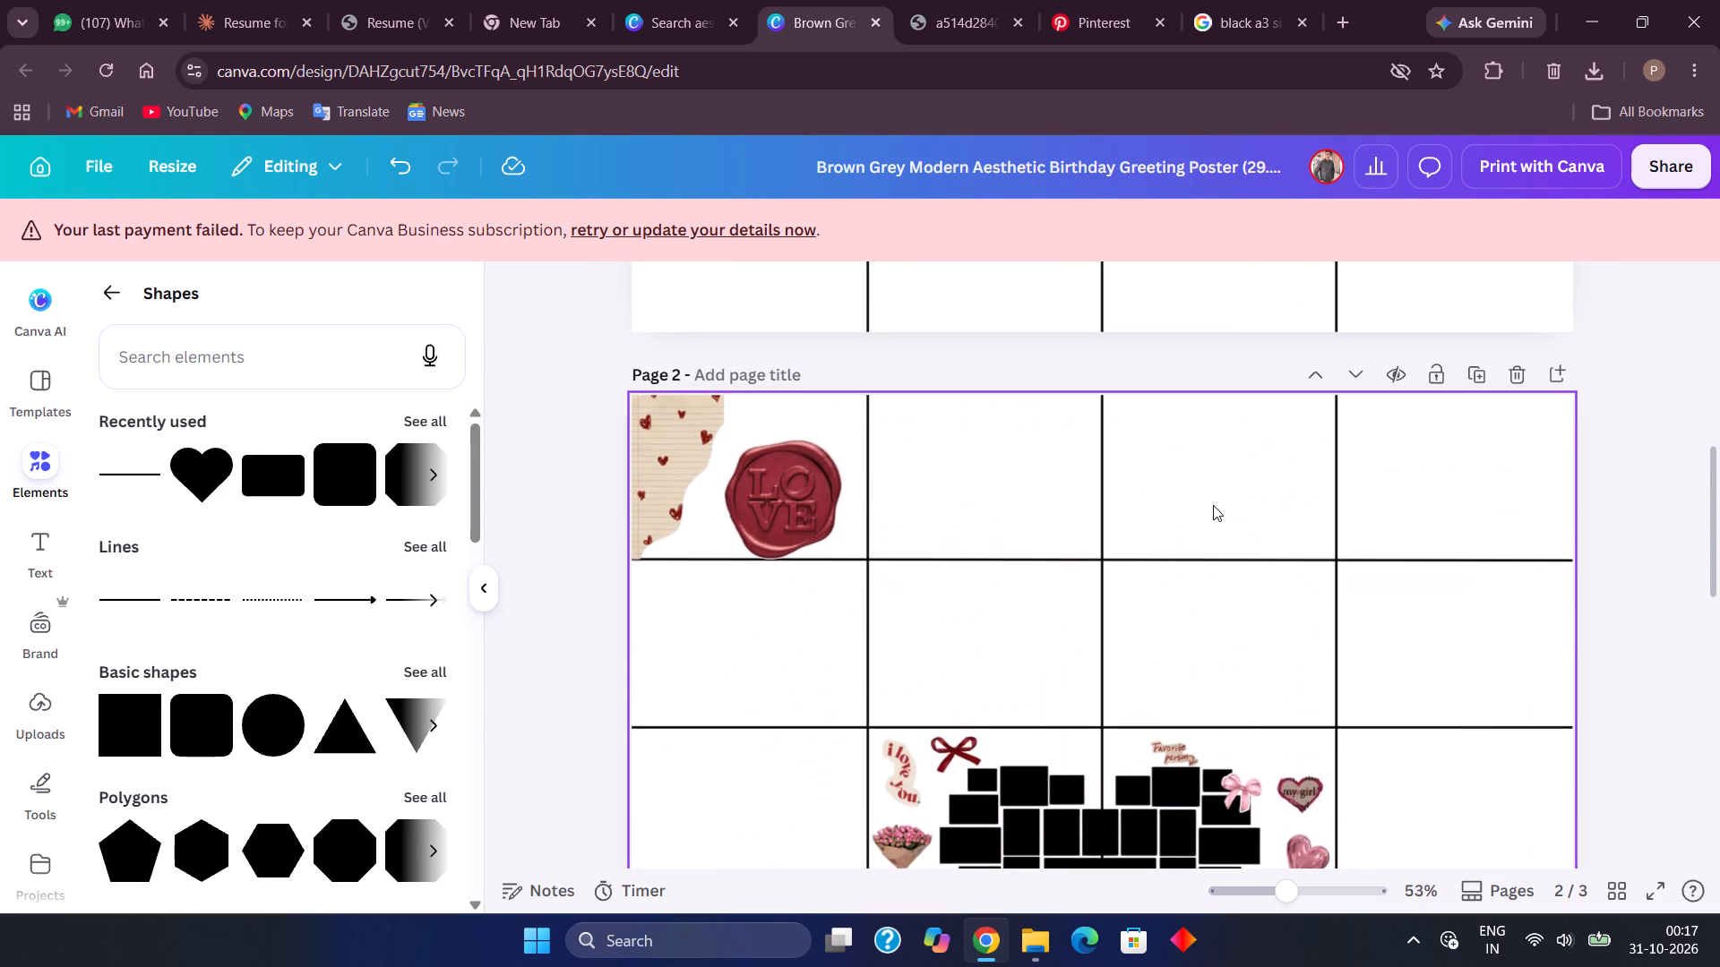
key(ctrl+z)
Move the HAPPY BIRTHDAY banner from page 1 to page 2's top row, across the middle vertical guide line.
scroll(1213, 505, up, 6)
drag(1150, 371, 1144, 883)
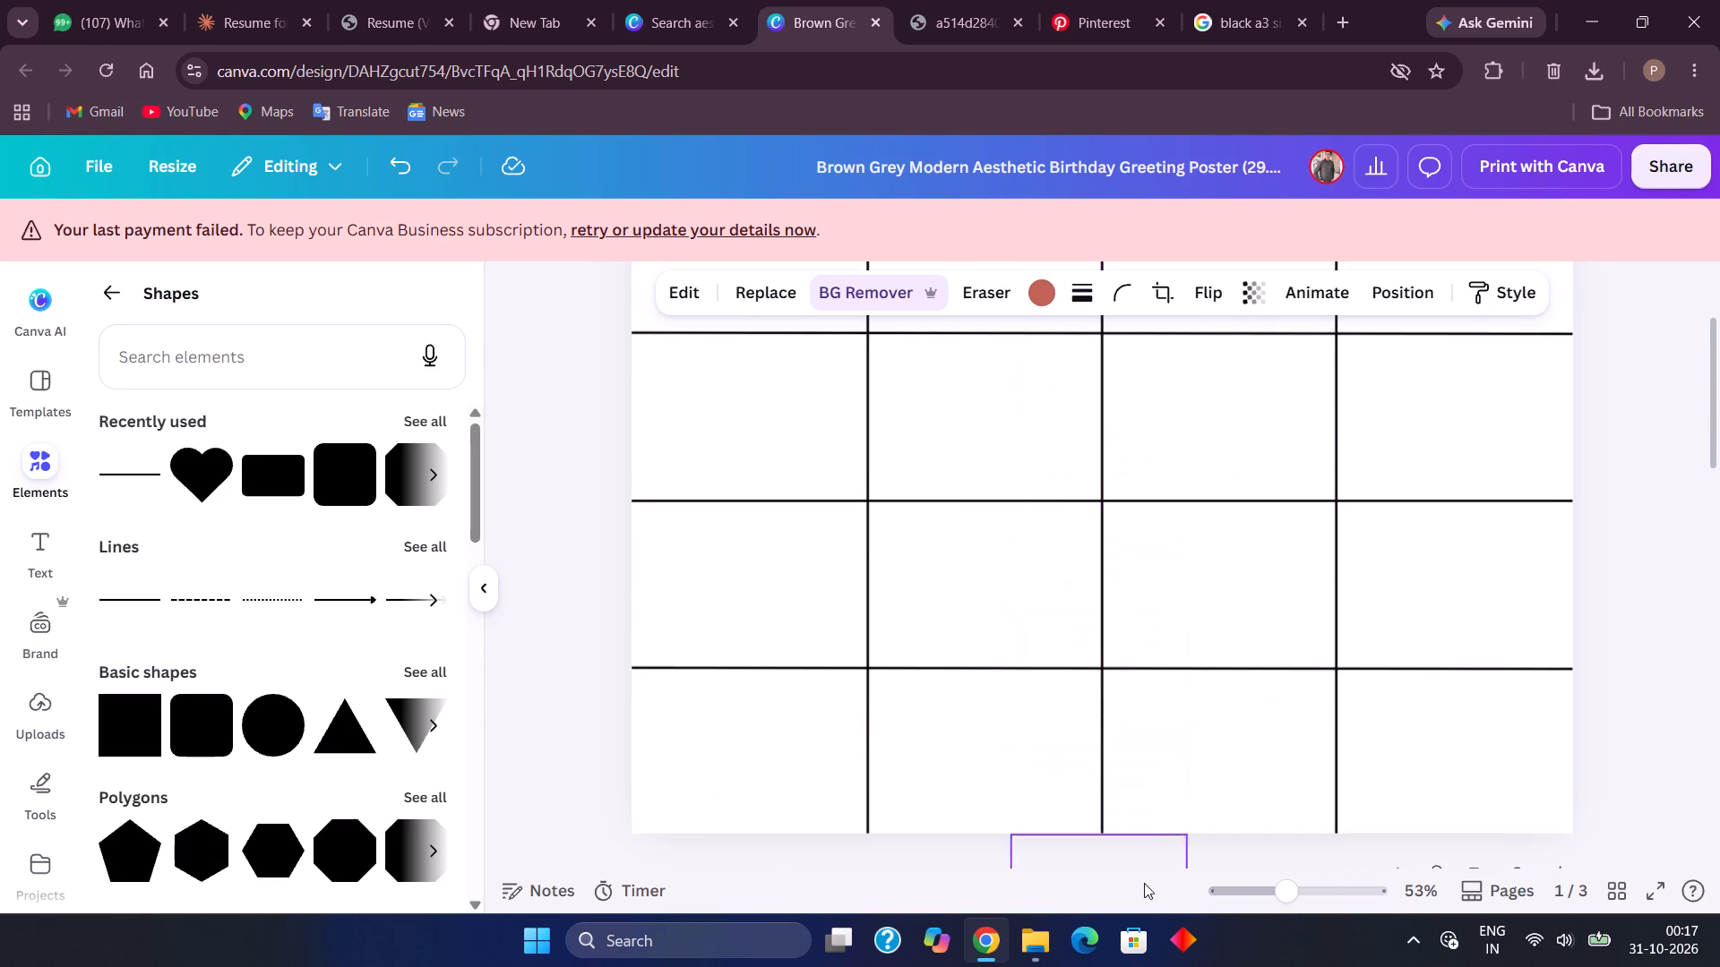
drag(1144, 883, 1151, 907)
scroll(1151, 907, down, 4)
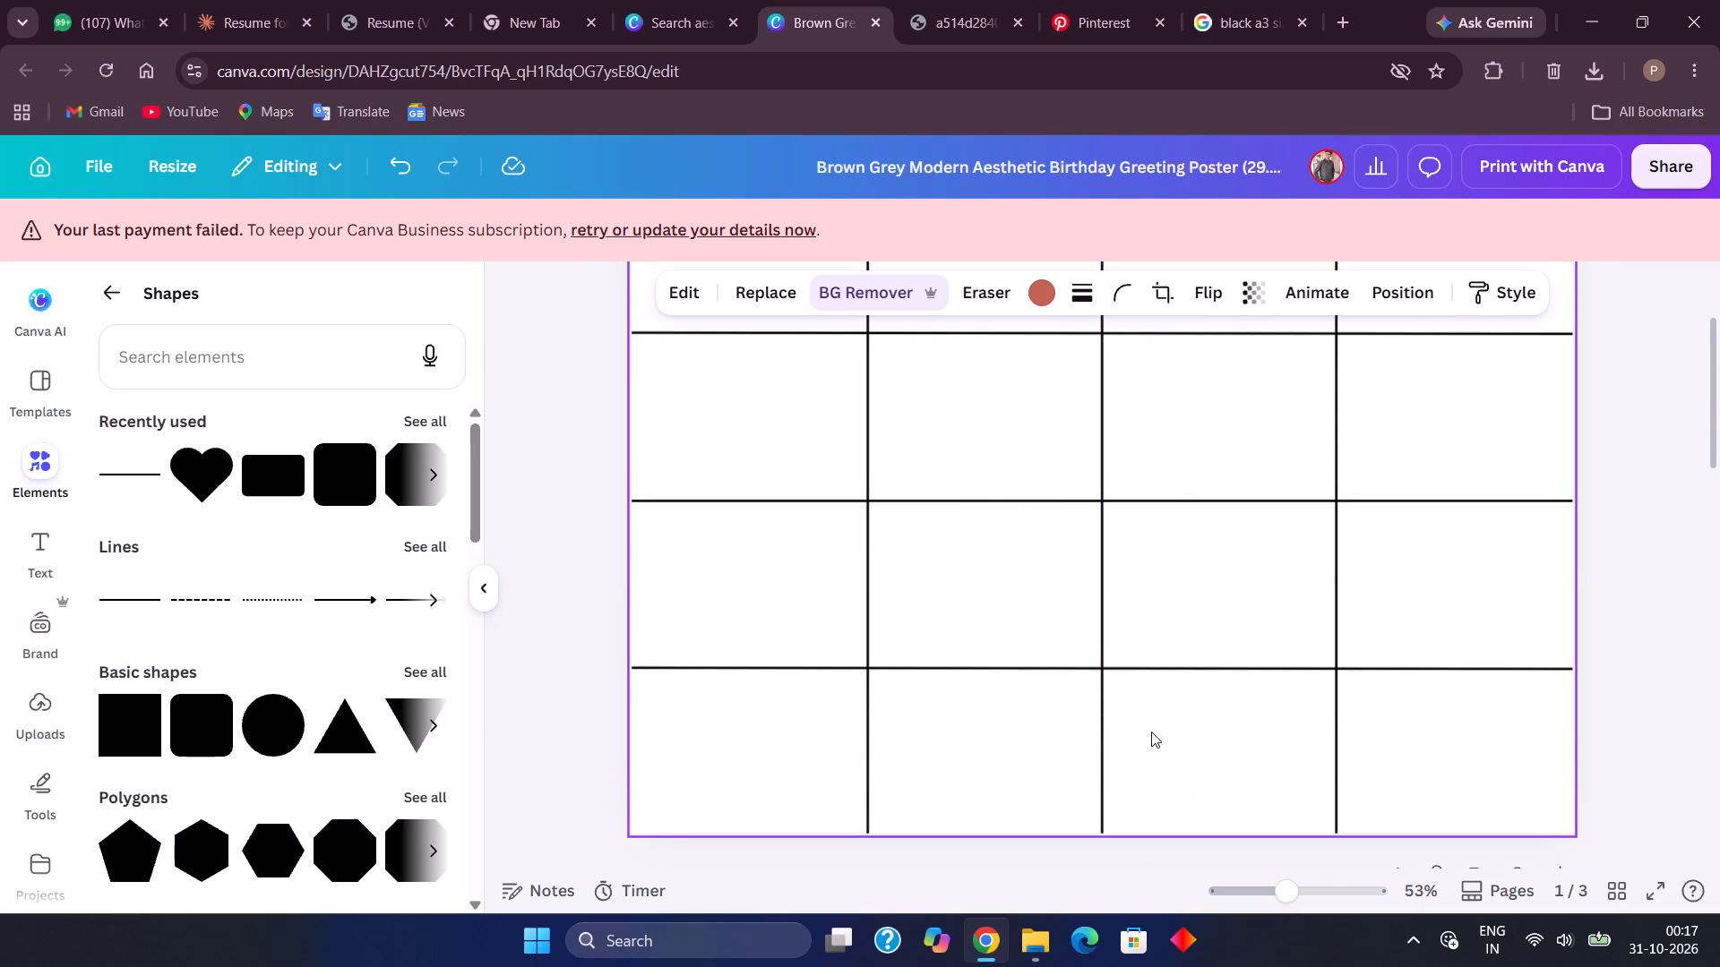
scroll(1151, 732, down, 4)
drag(1151, 329, 1142, 445)
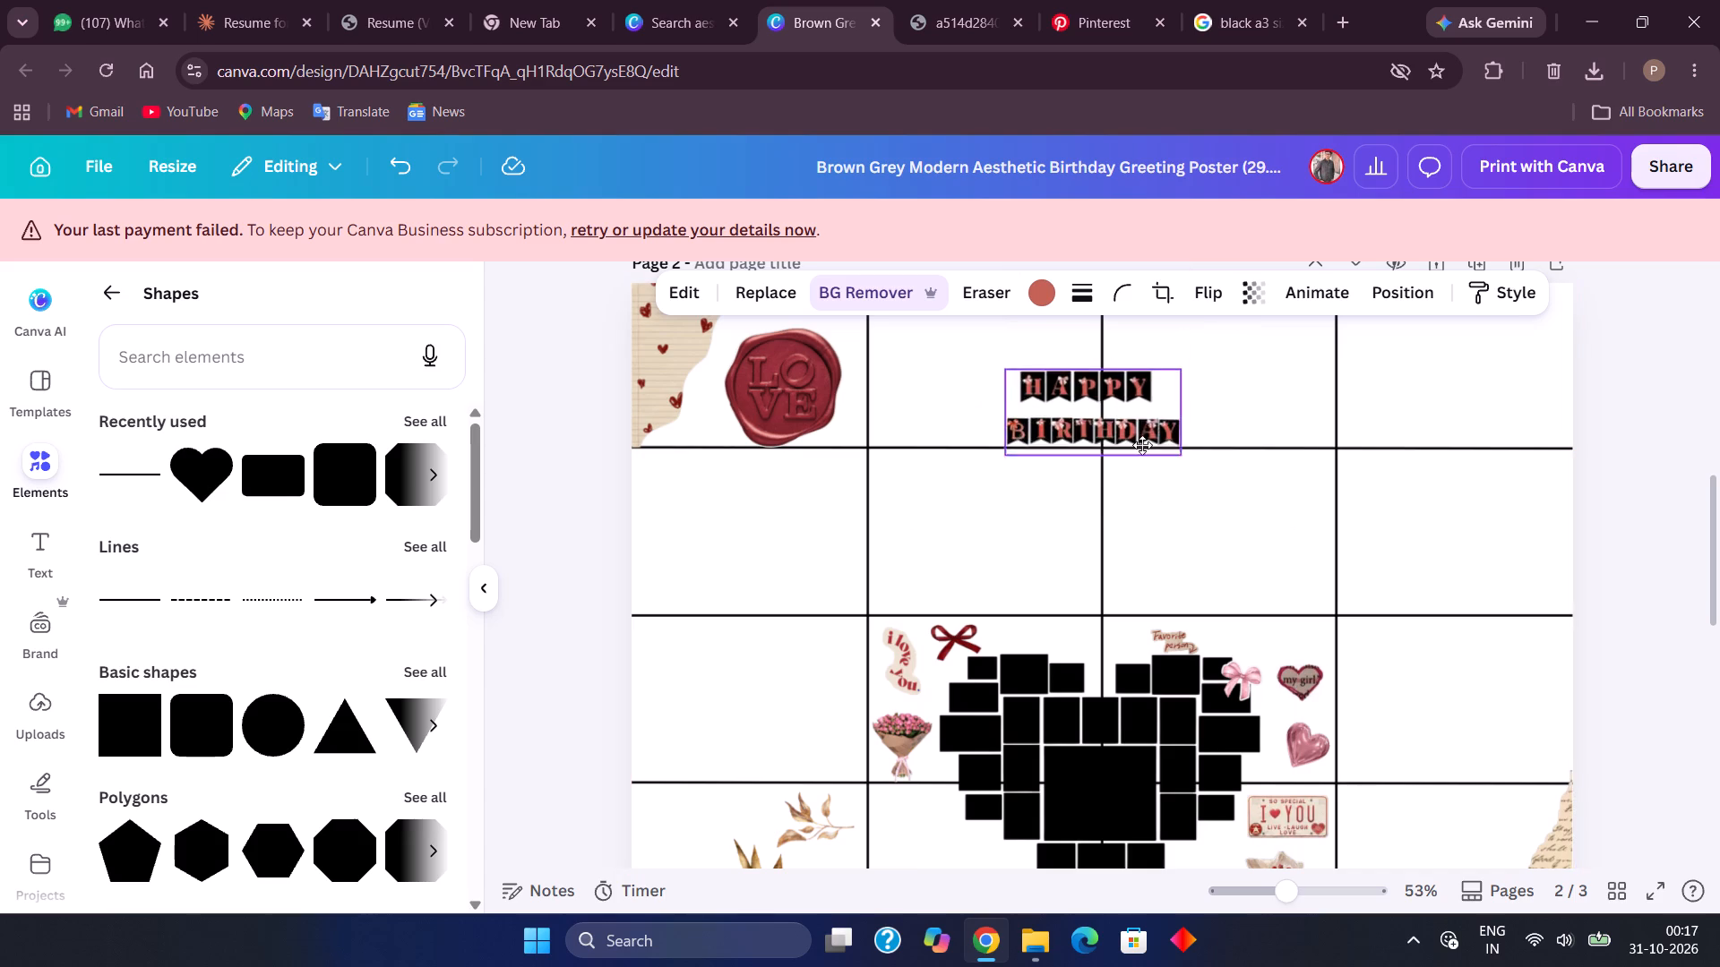
drag(1142, 445, 1145, 431)
scroll(1145, 431, up, 3)
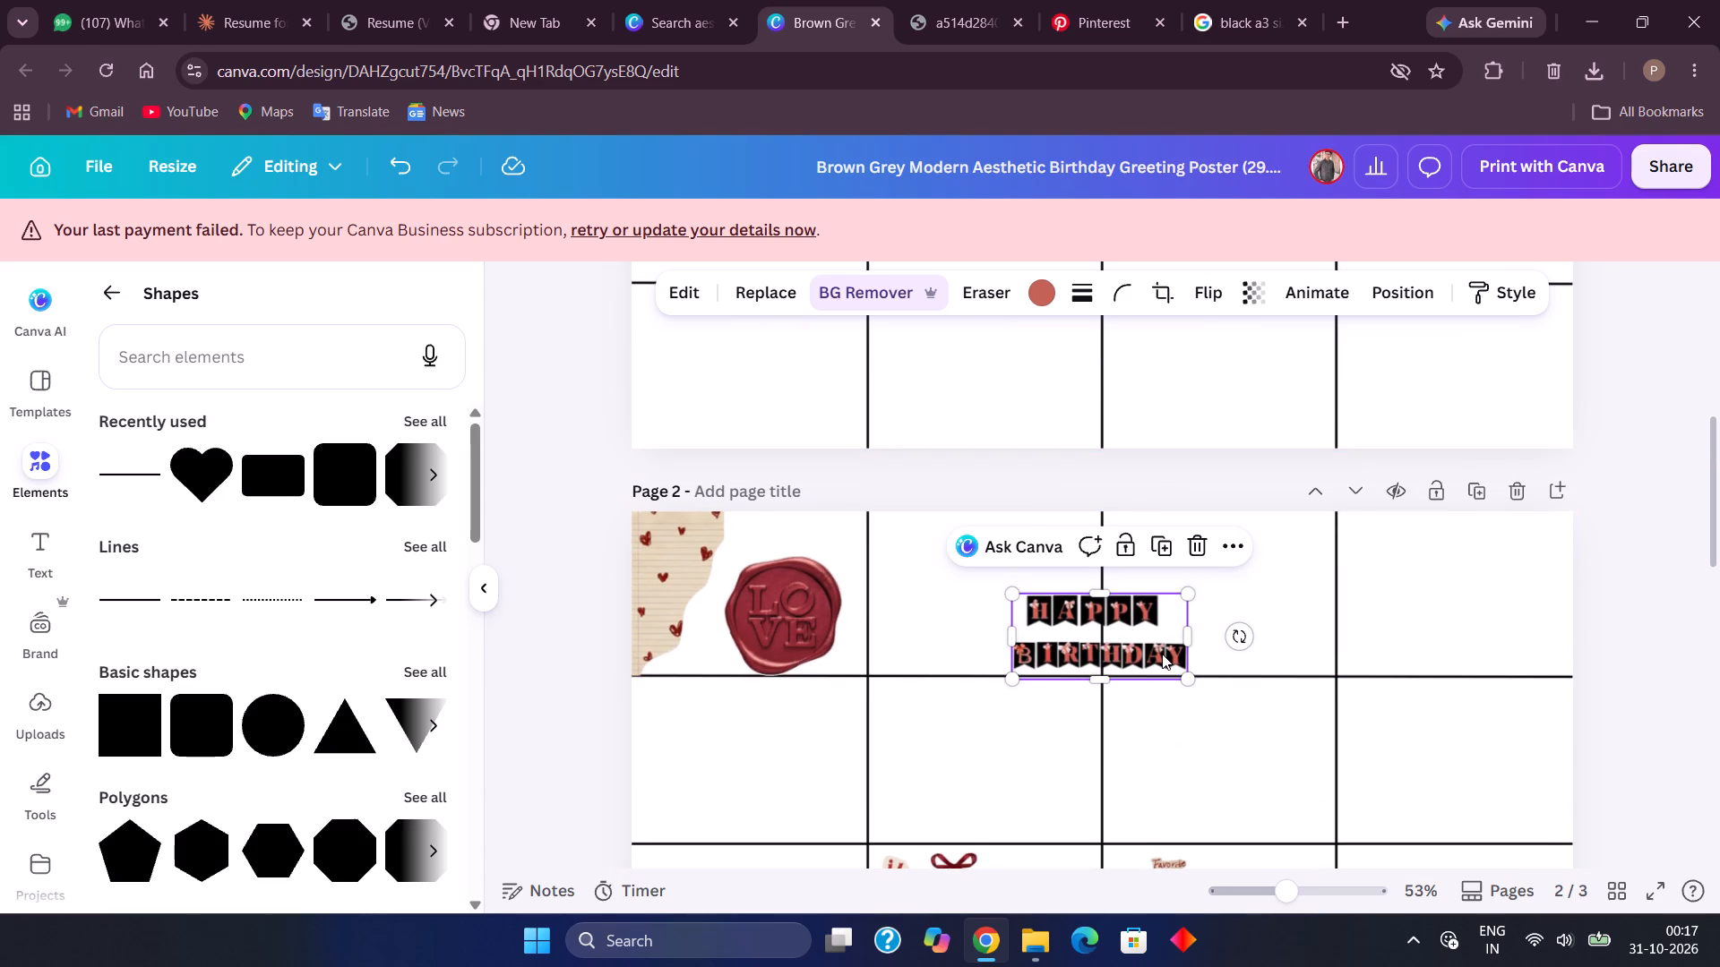
drag(1162, 654, 1177, 628)
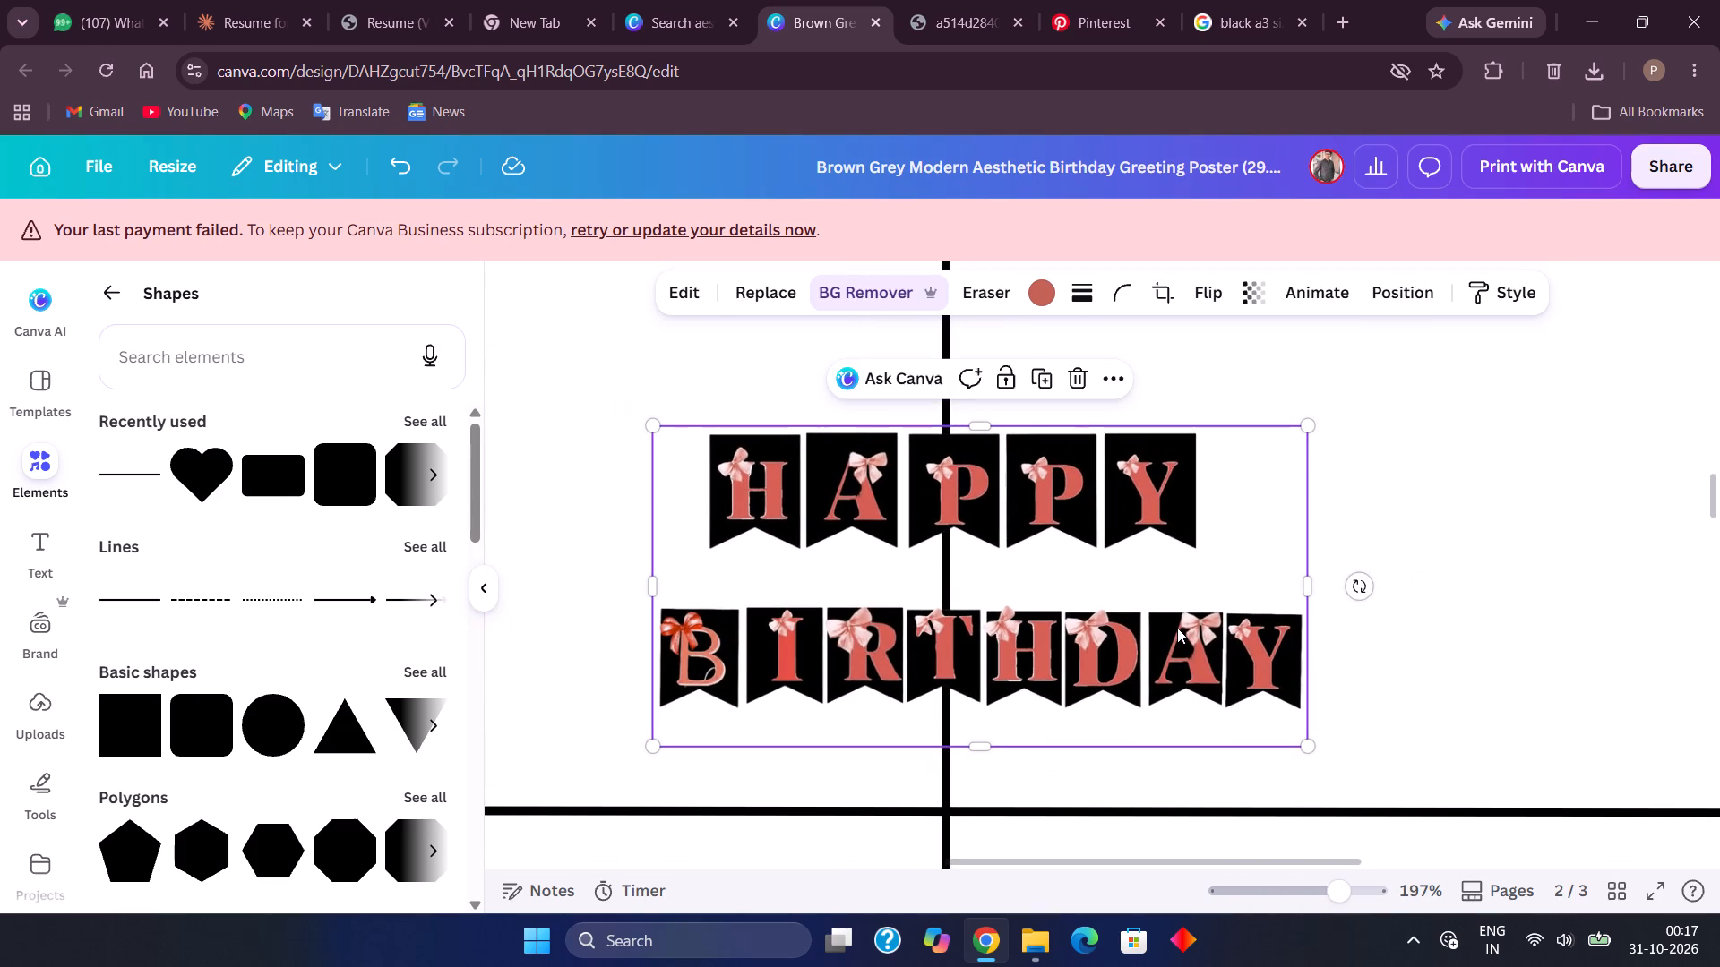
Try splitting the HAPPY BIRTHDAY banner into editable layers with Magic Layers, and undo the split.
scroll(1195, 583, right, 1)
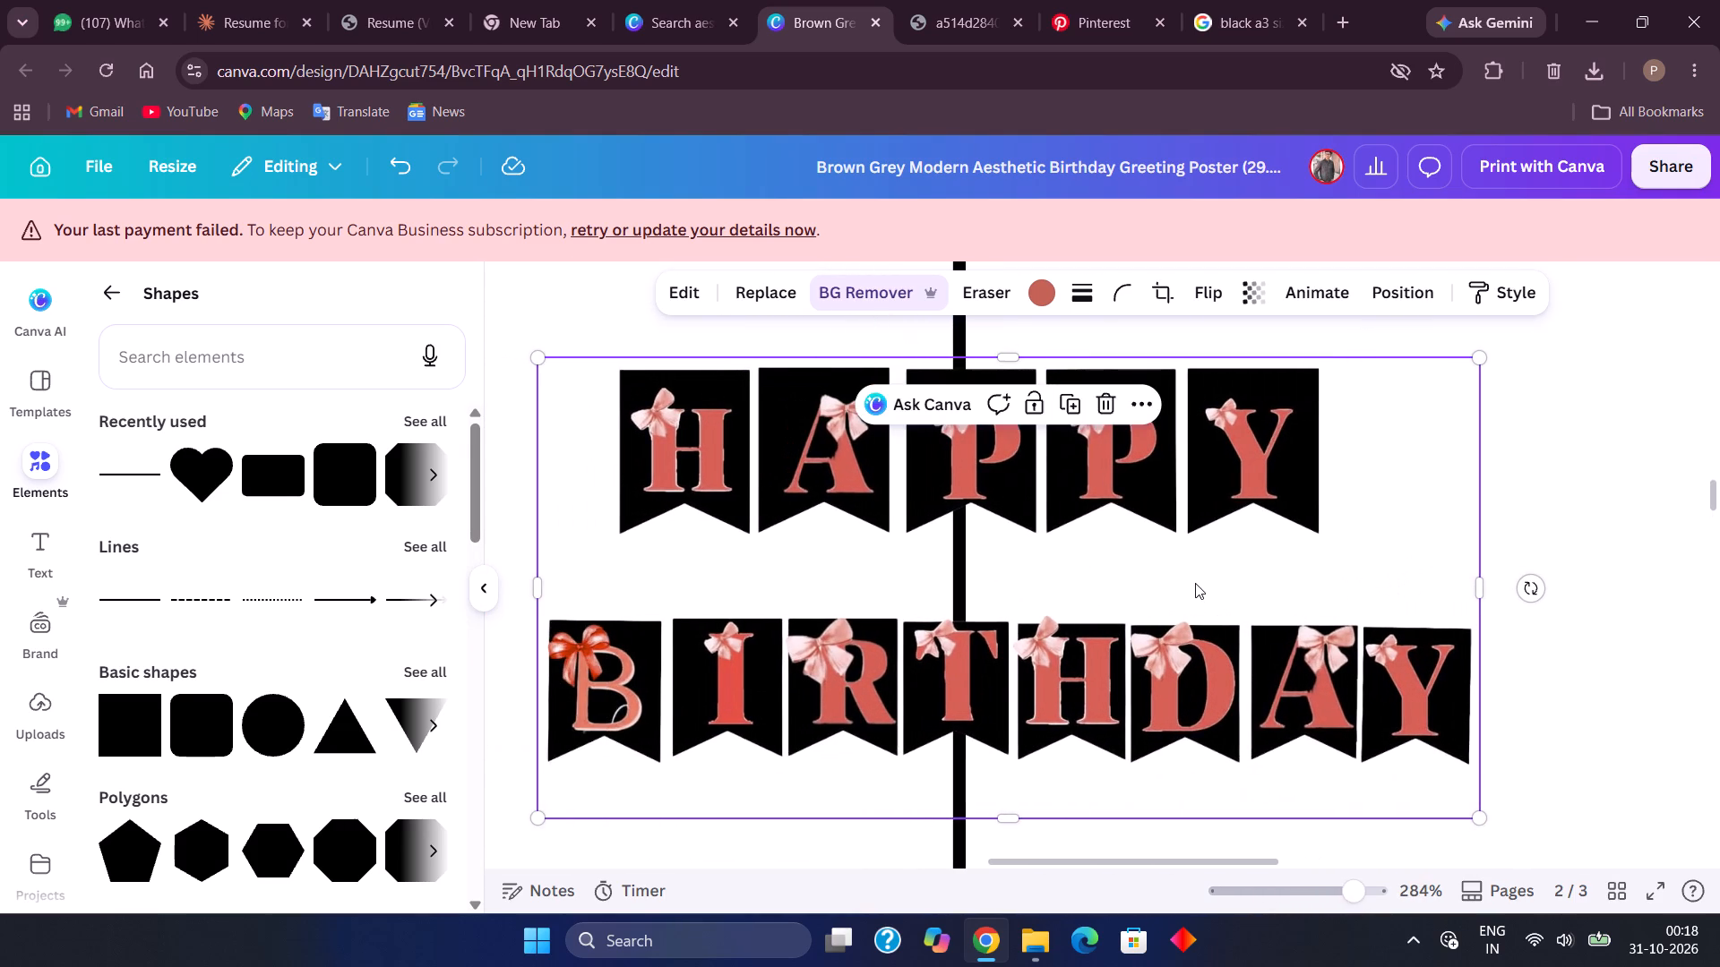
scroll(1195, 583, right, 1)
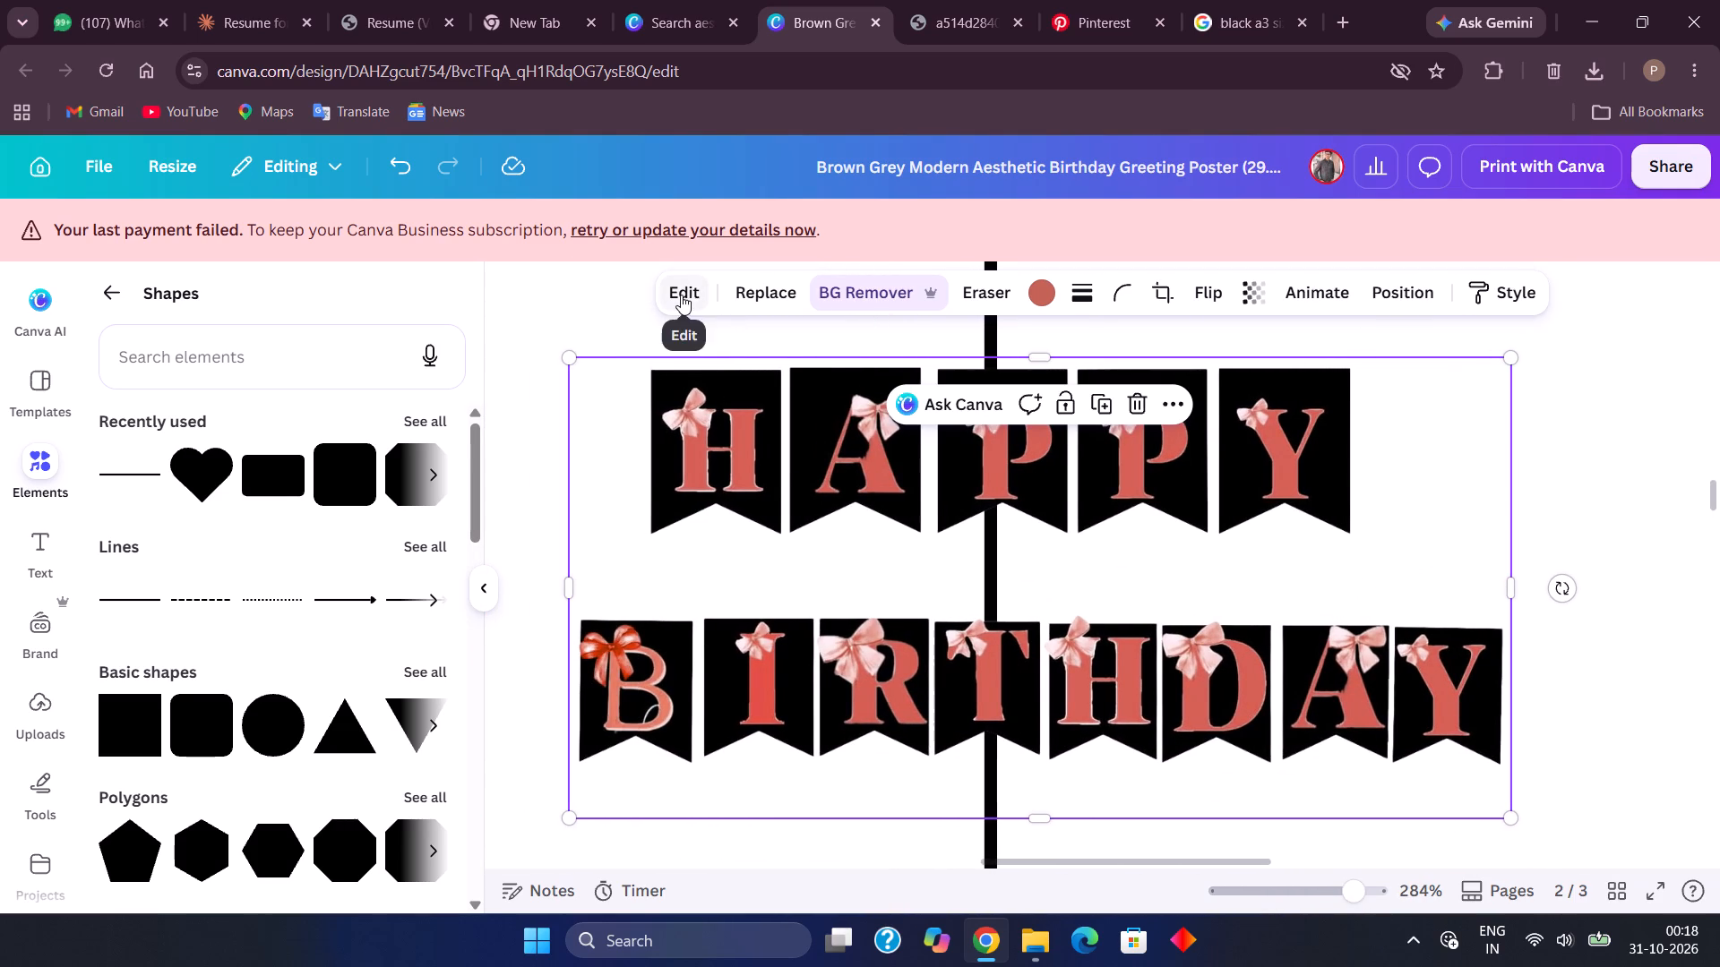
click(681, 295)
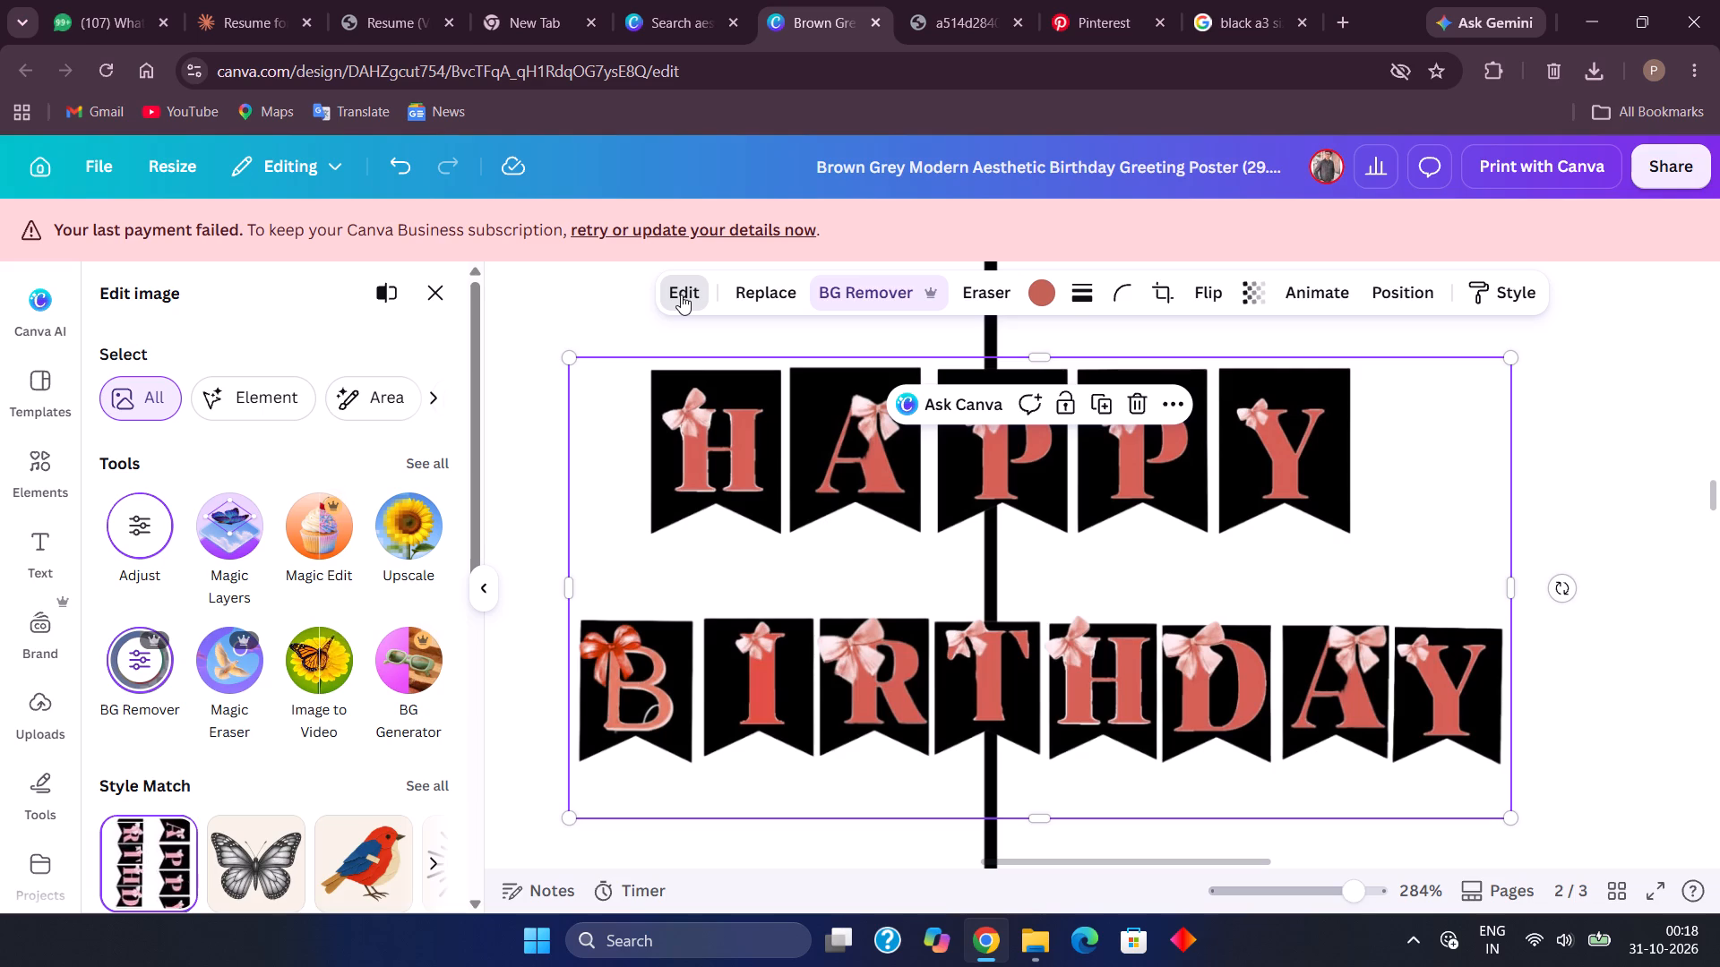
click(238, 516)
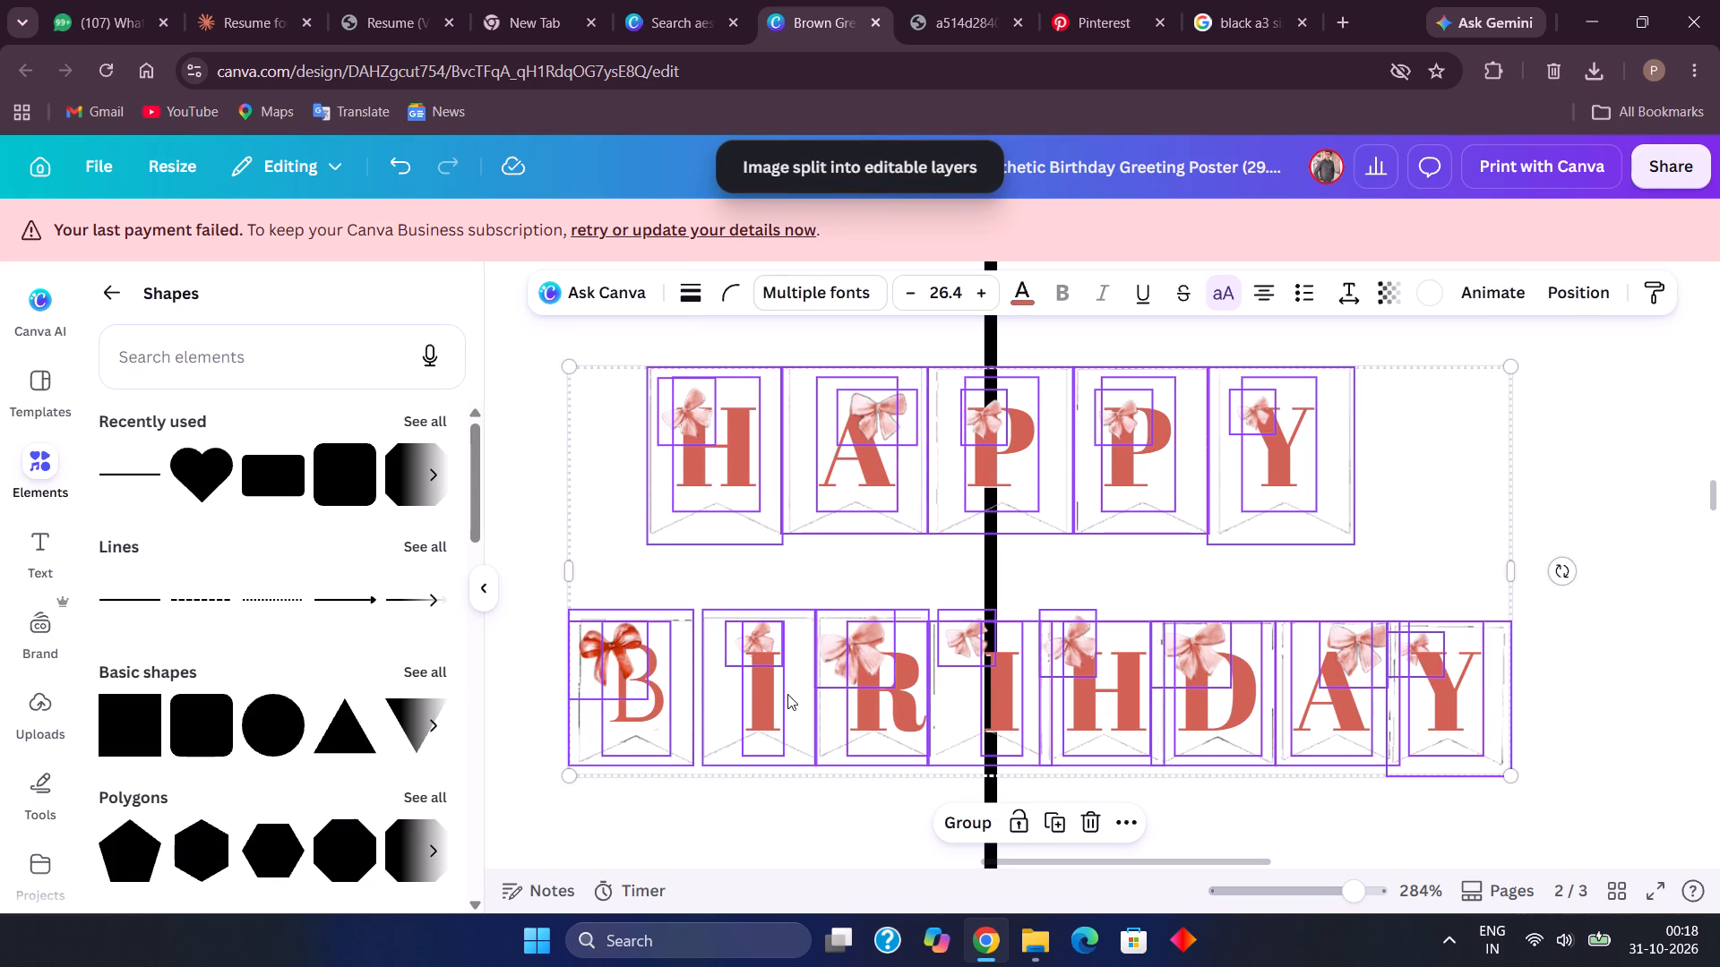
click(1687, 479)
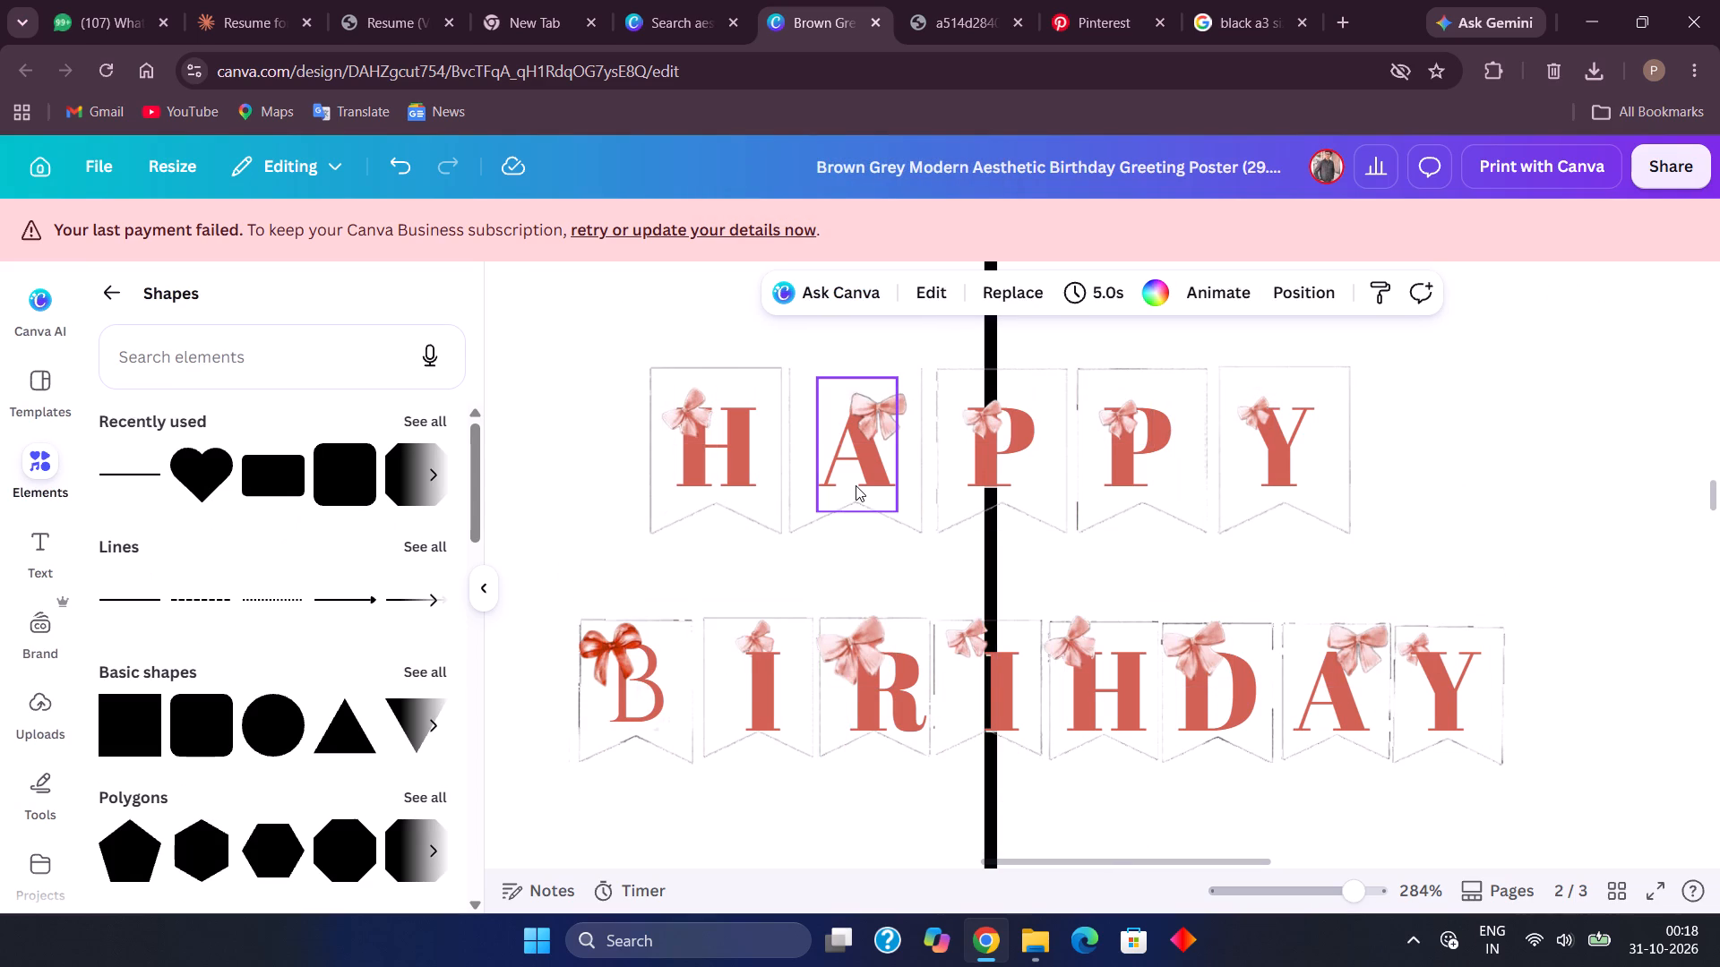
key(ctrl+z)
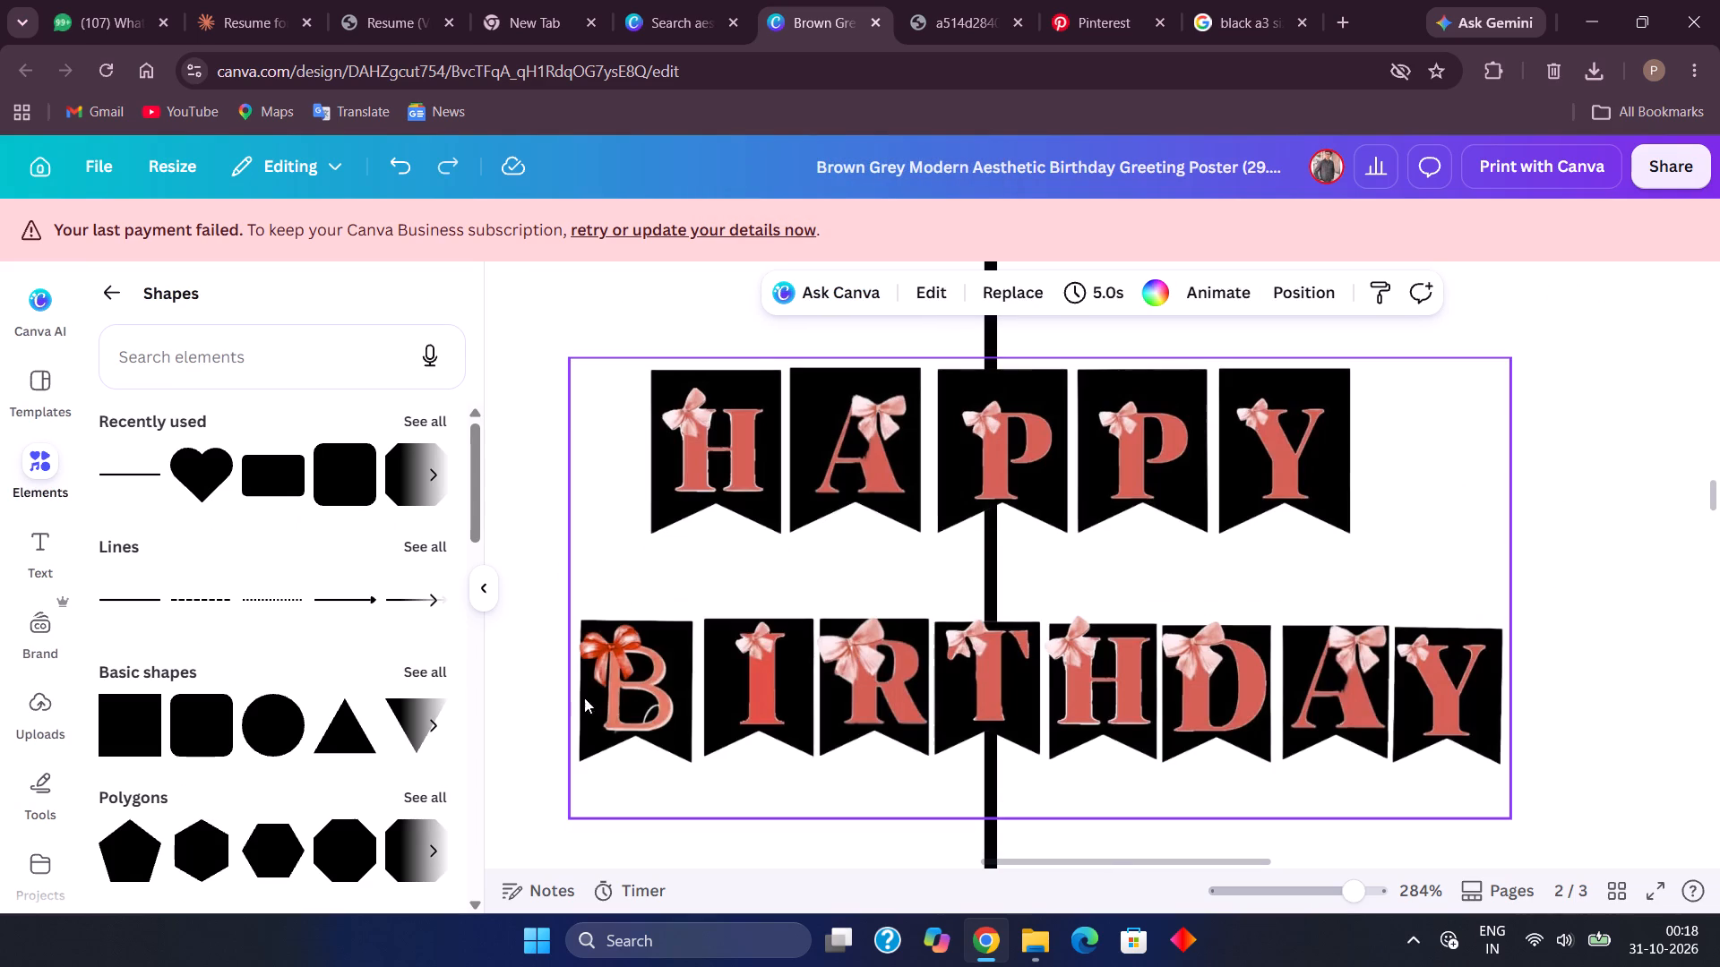
Recolour the HAPPY BIRTHDAY banner's letters and bows, trying black and two purples before choosing bright pink.
click(649, 630)
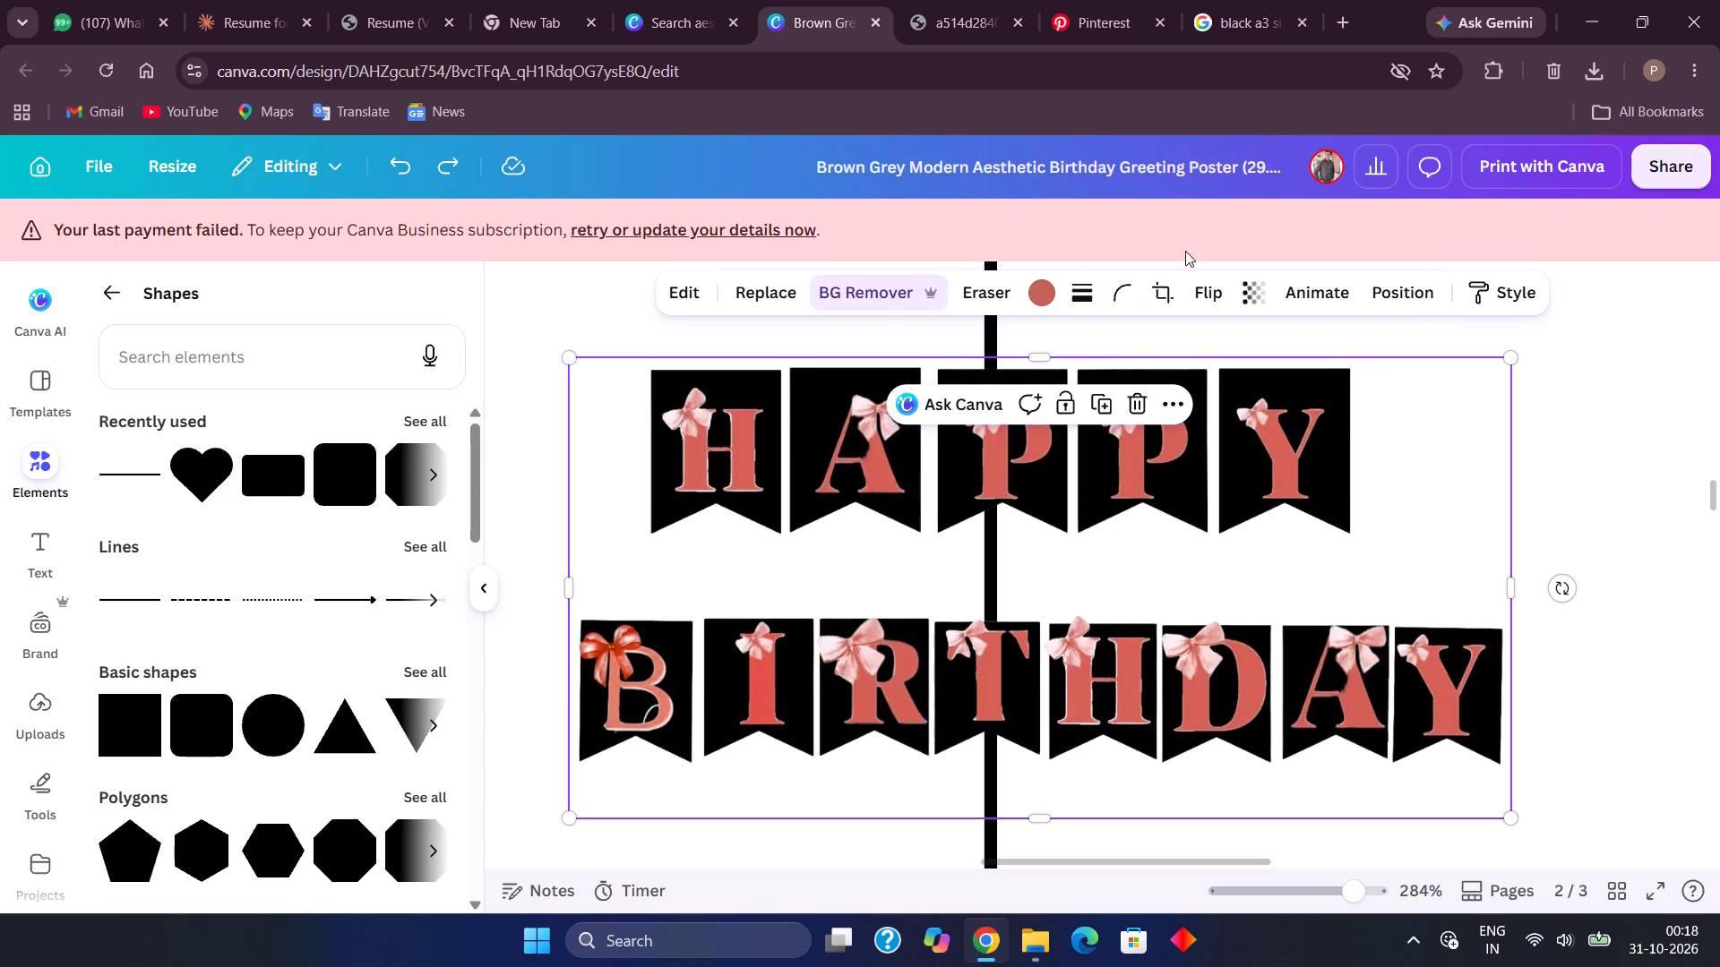
click(1053, 298)
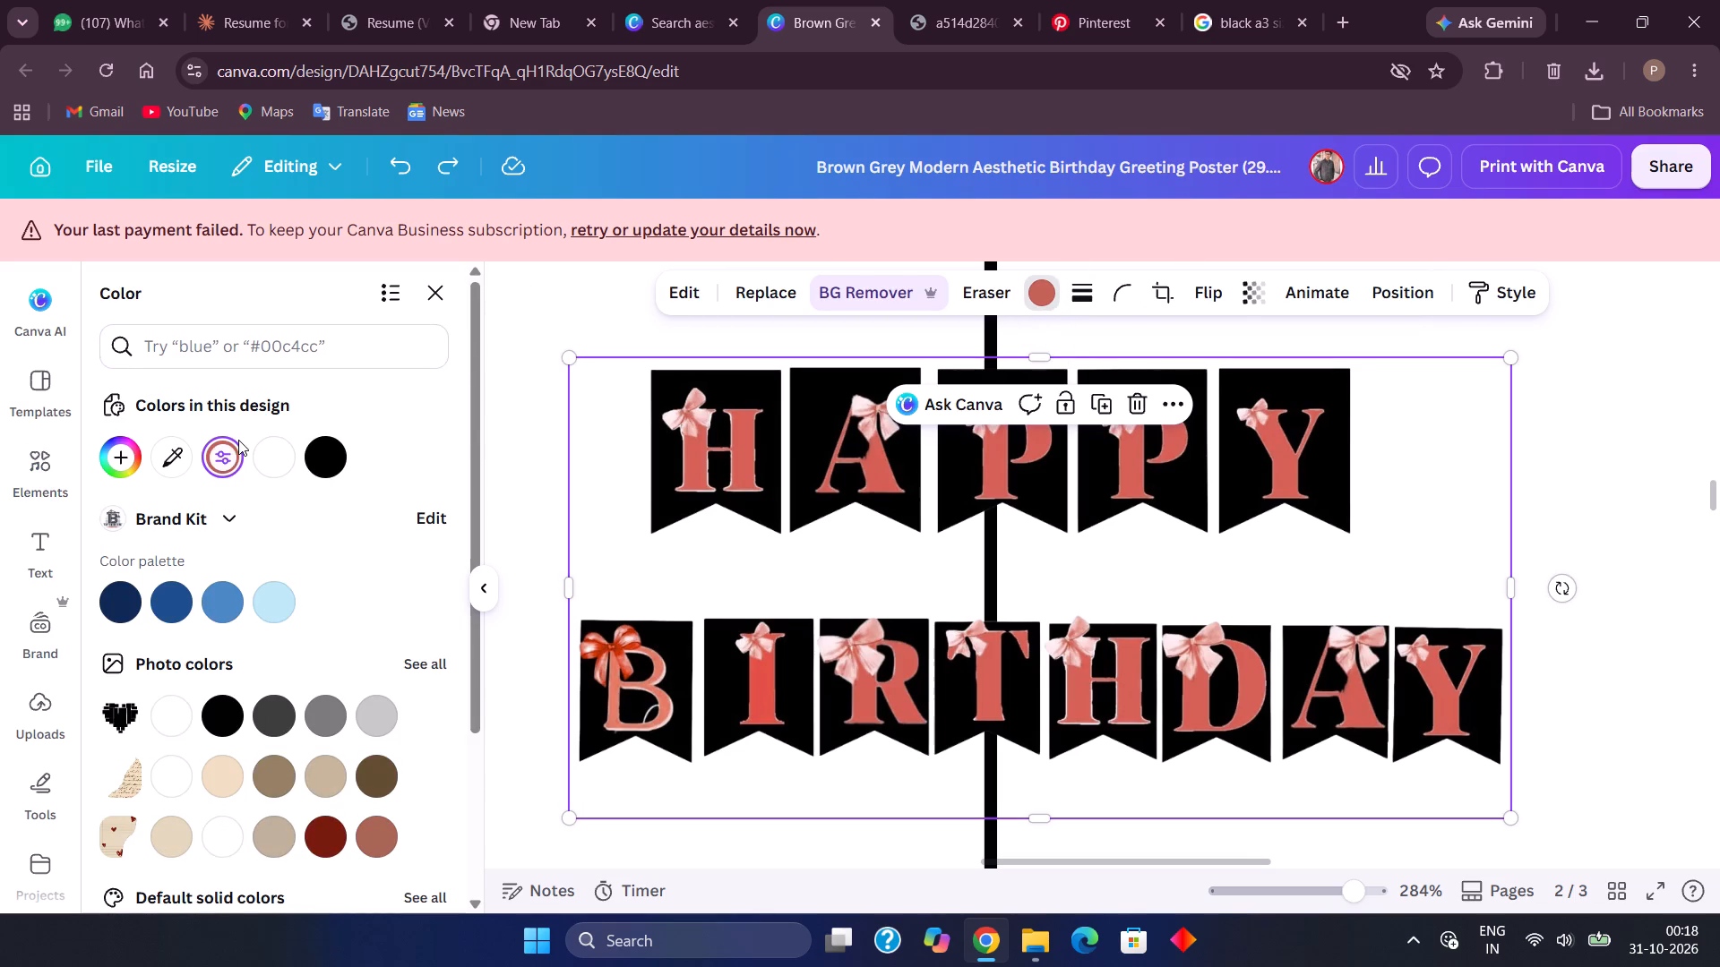
click(320, 460)
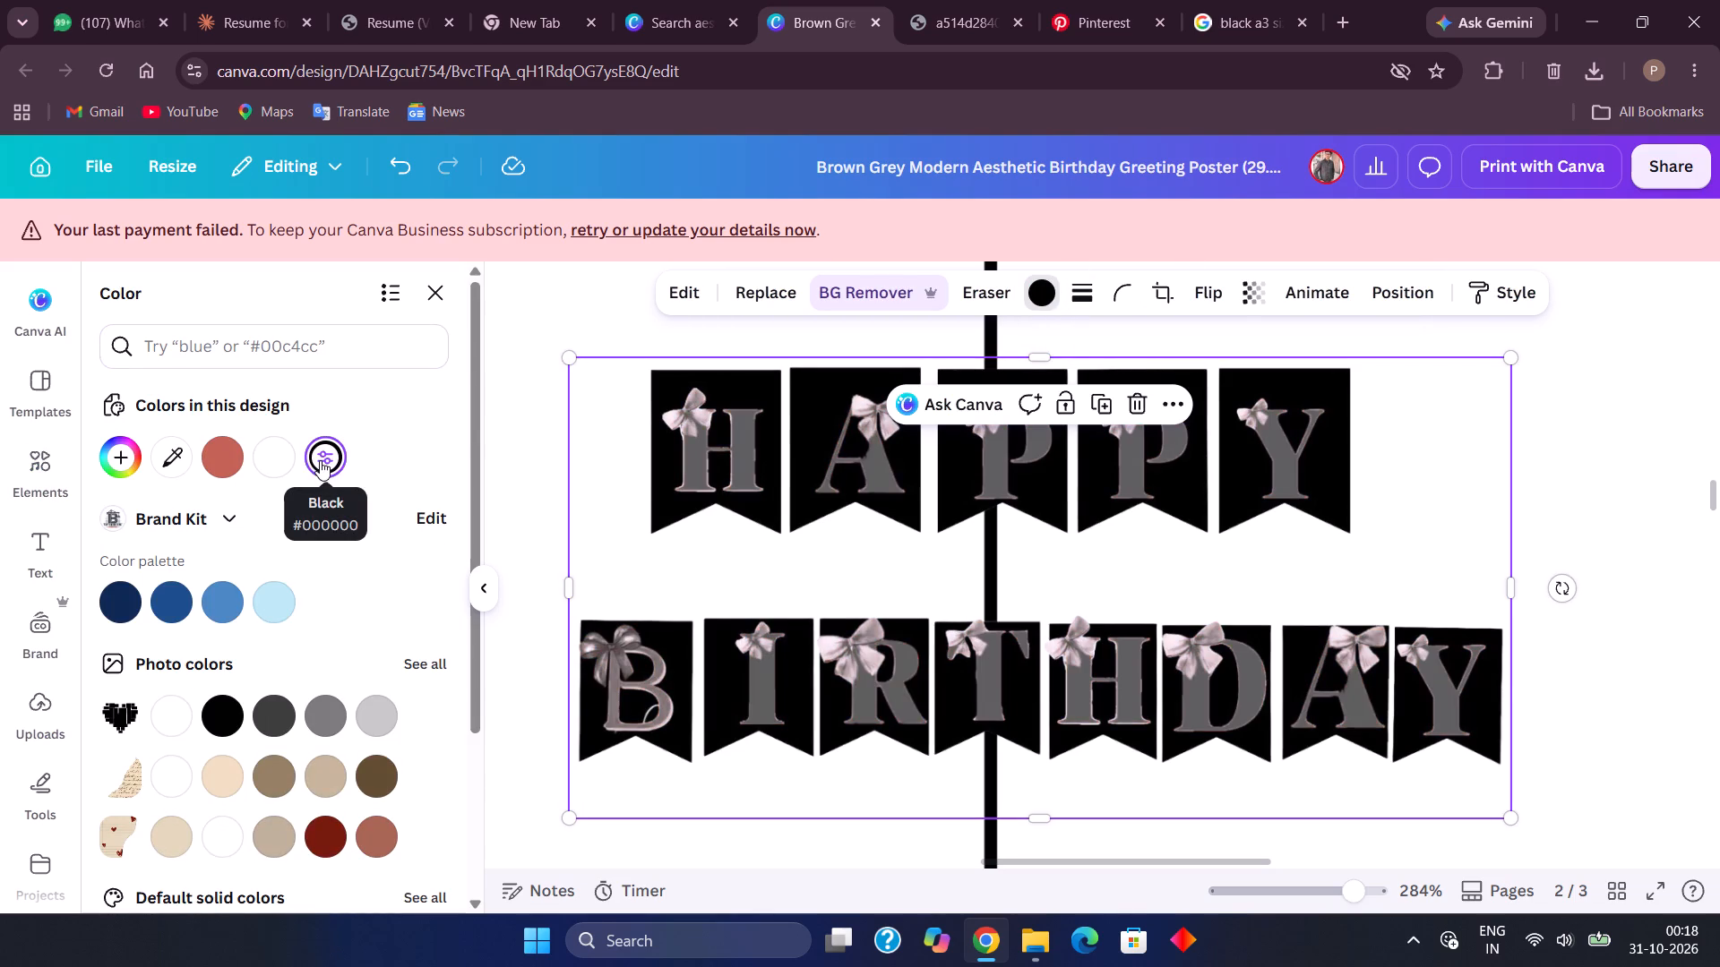
scroll(295, 611, down, 3)
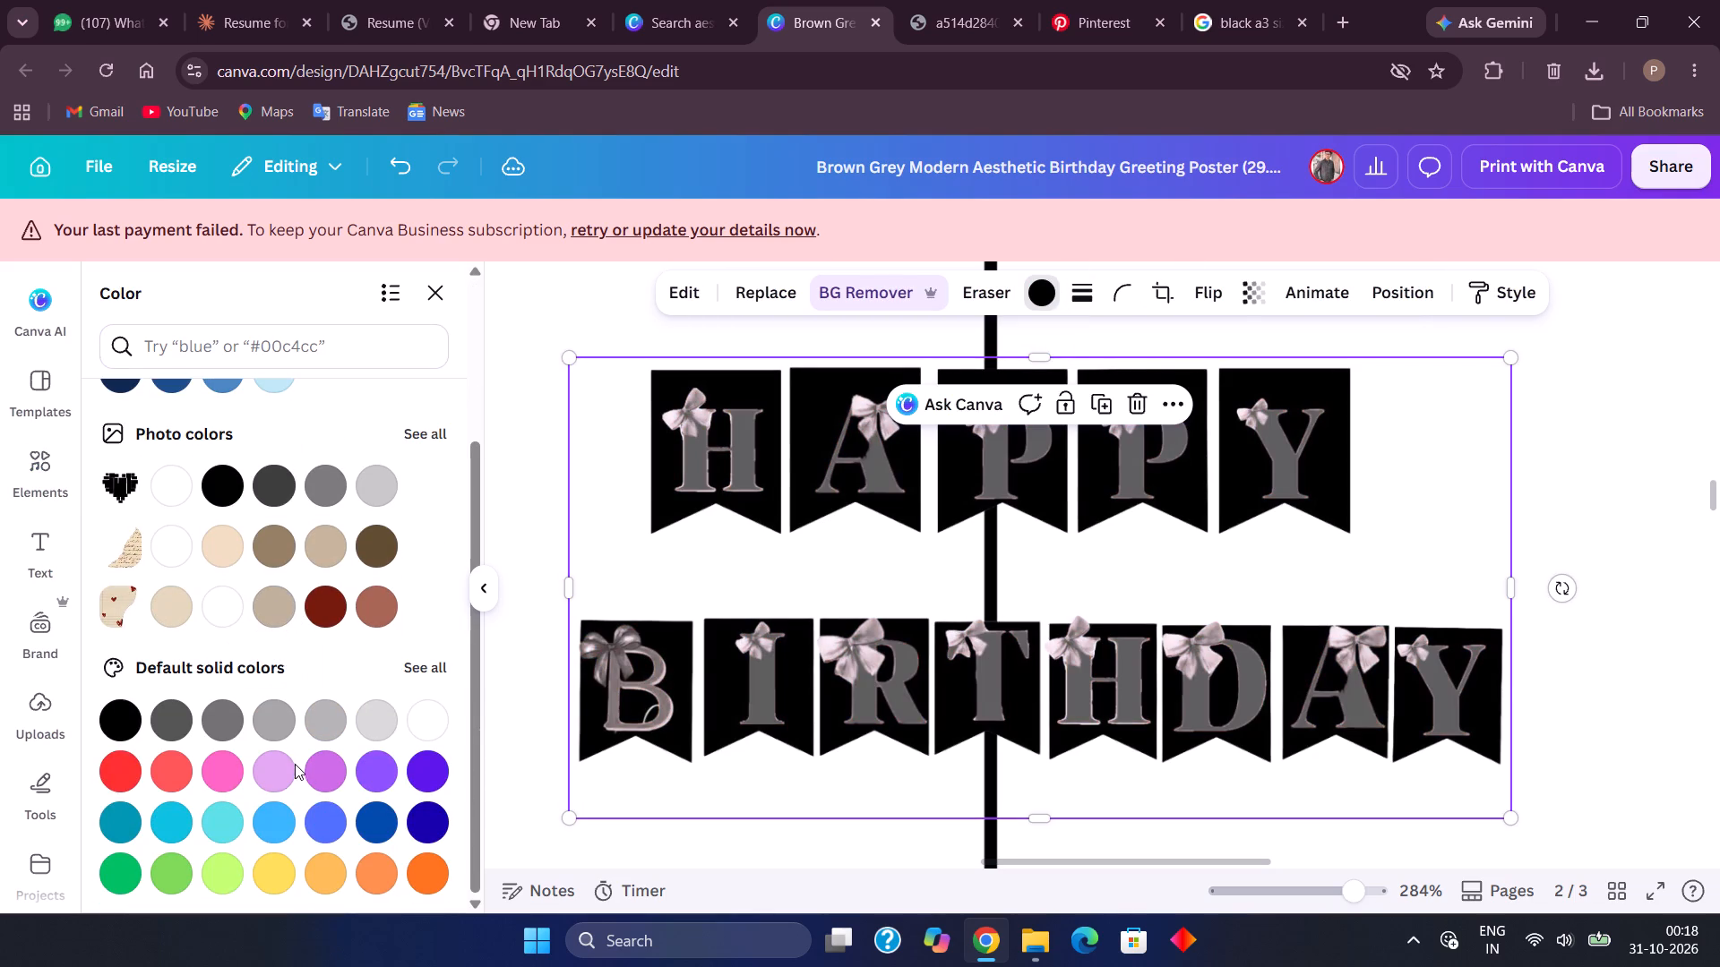
click(281, 768)
click(314, 771)
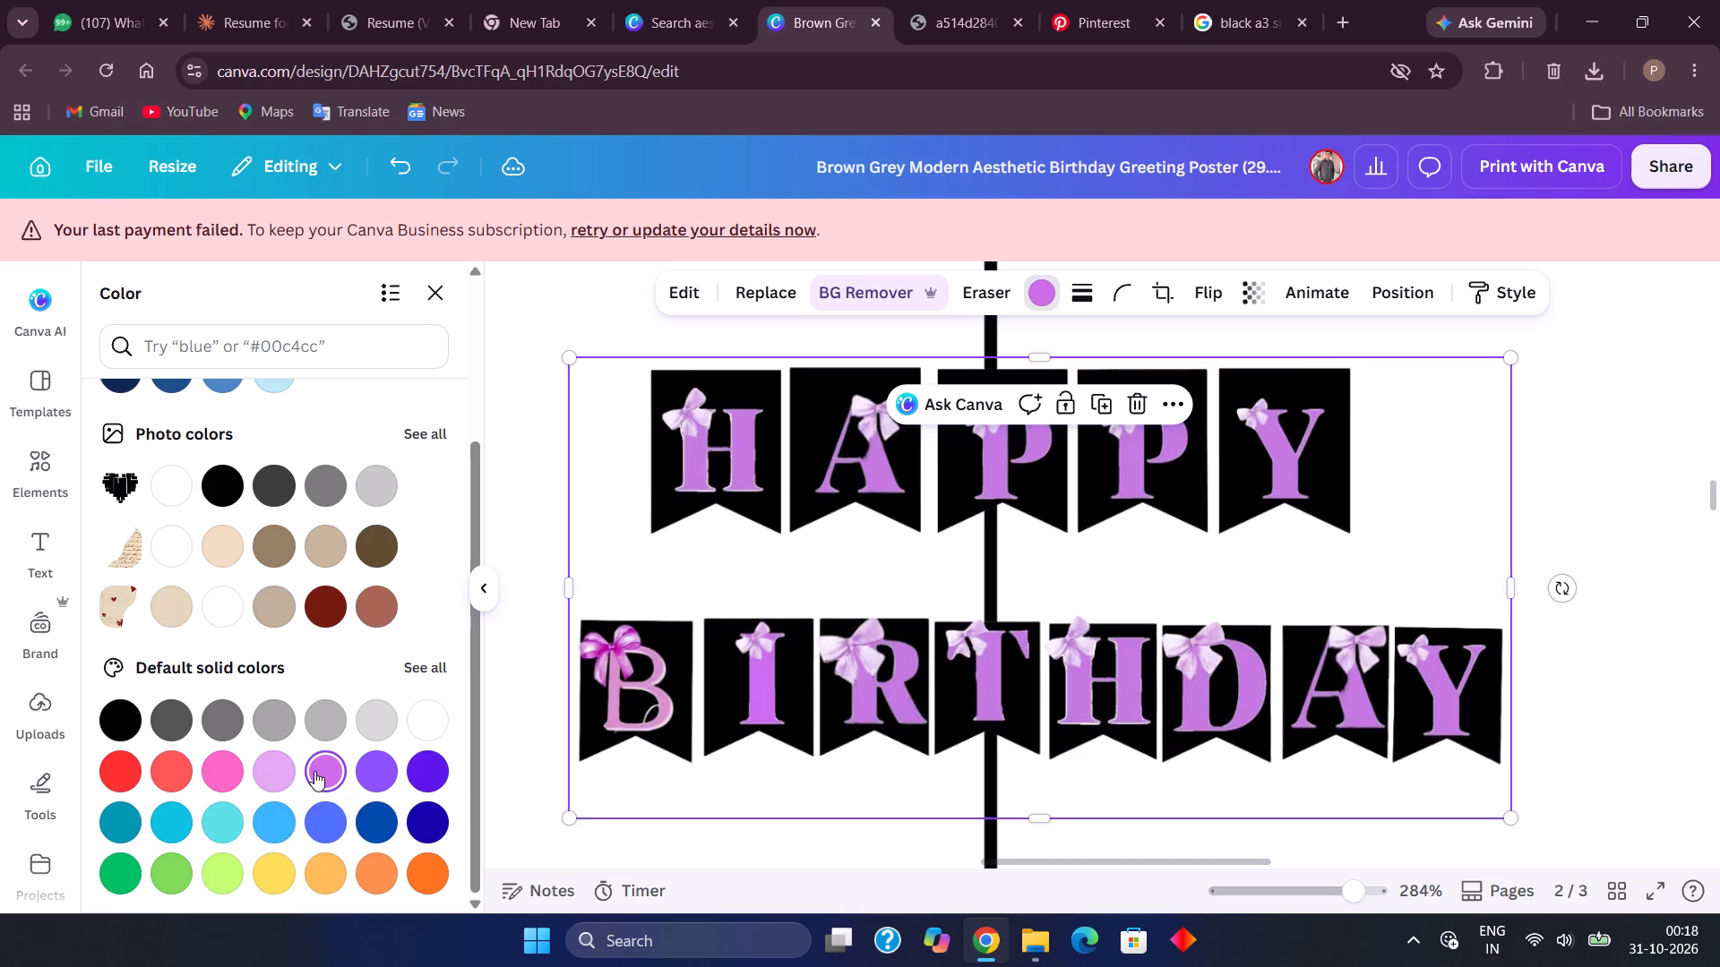
click(219, 781)
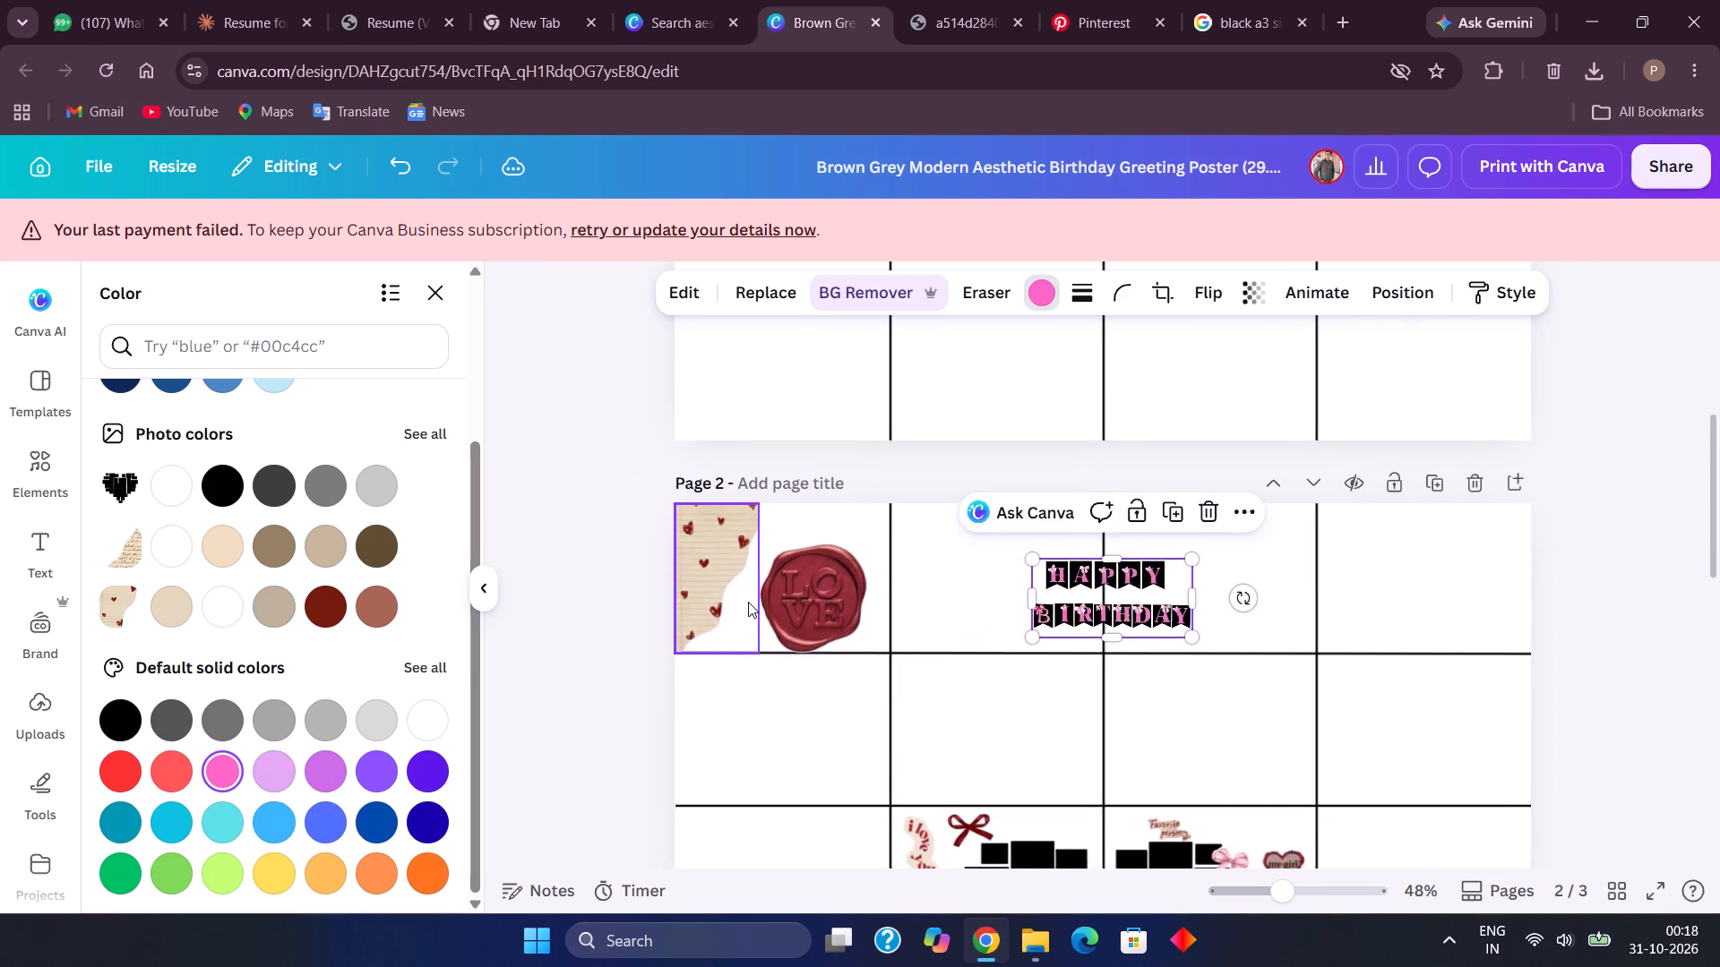
Split the pink HAPPY BIRTHDAY banner on page 2 into editable layers with Magic Layers.
scroll(748, 602, up, 1)
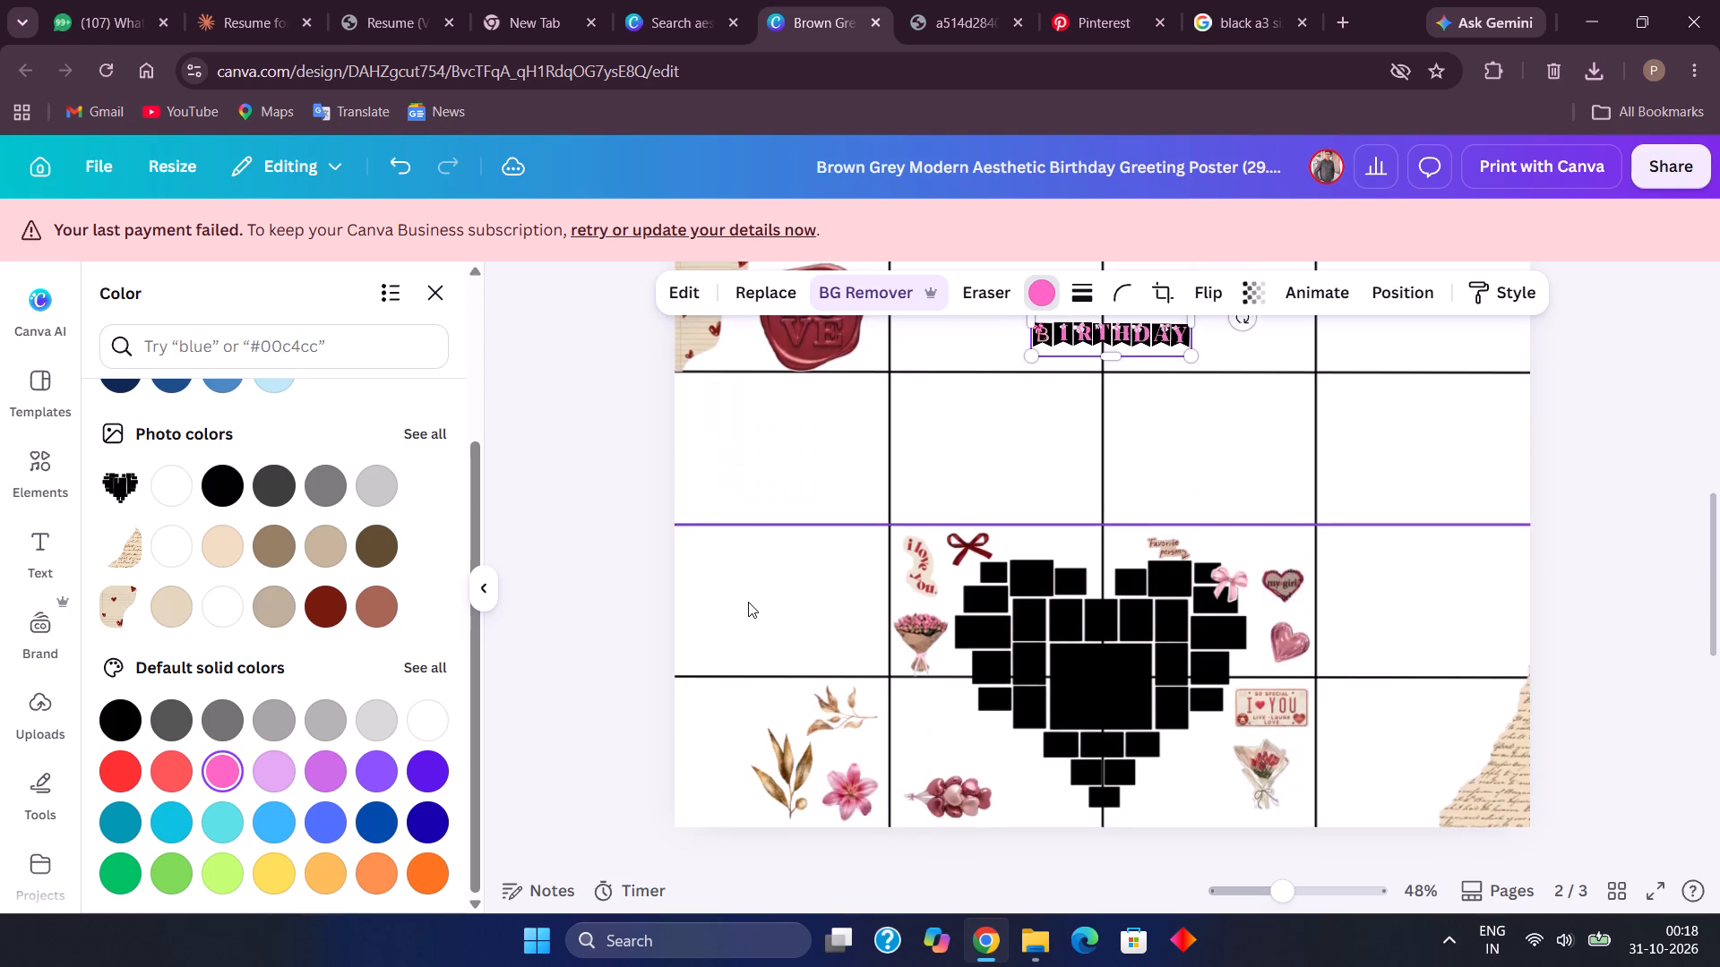
scroll(748, 602, up, 1)
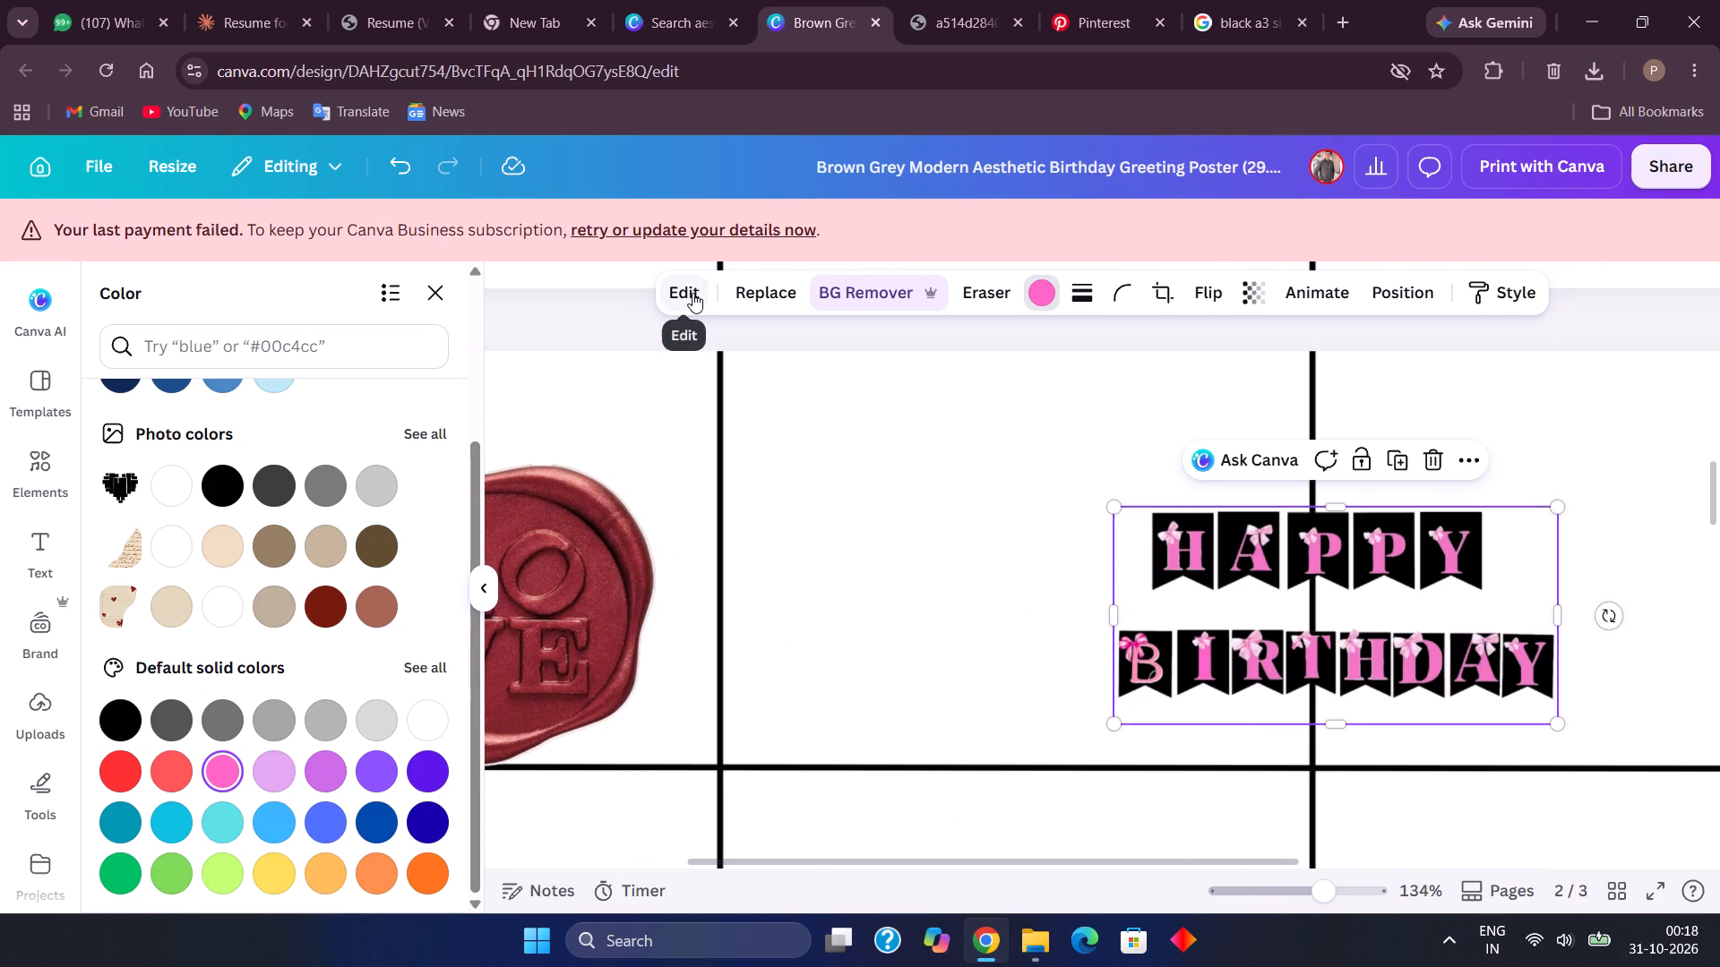
click(692, 293)
click(242, 536)
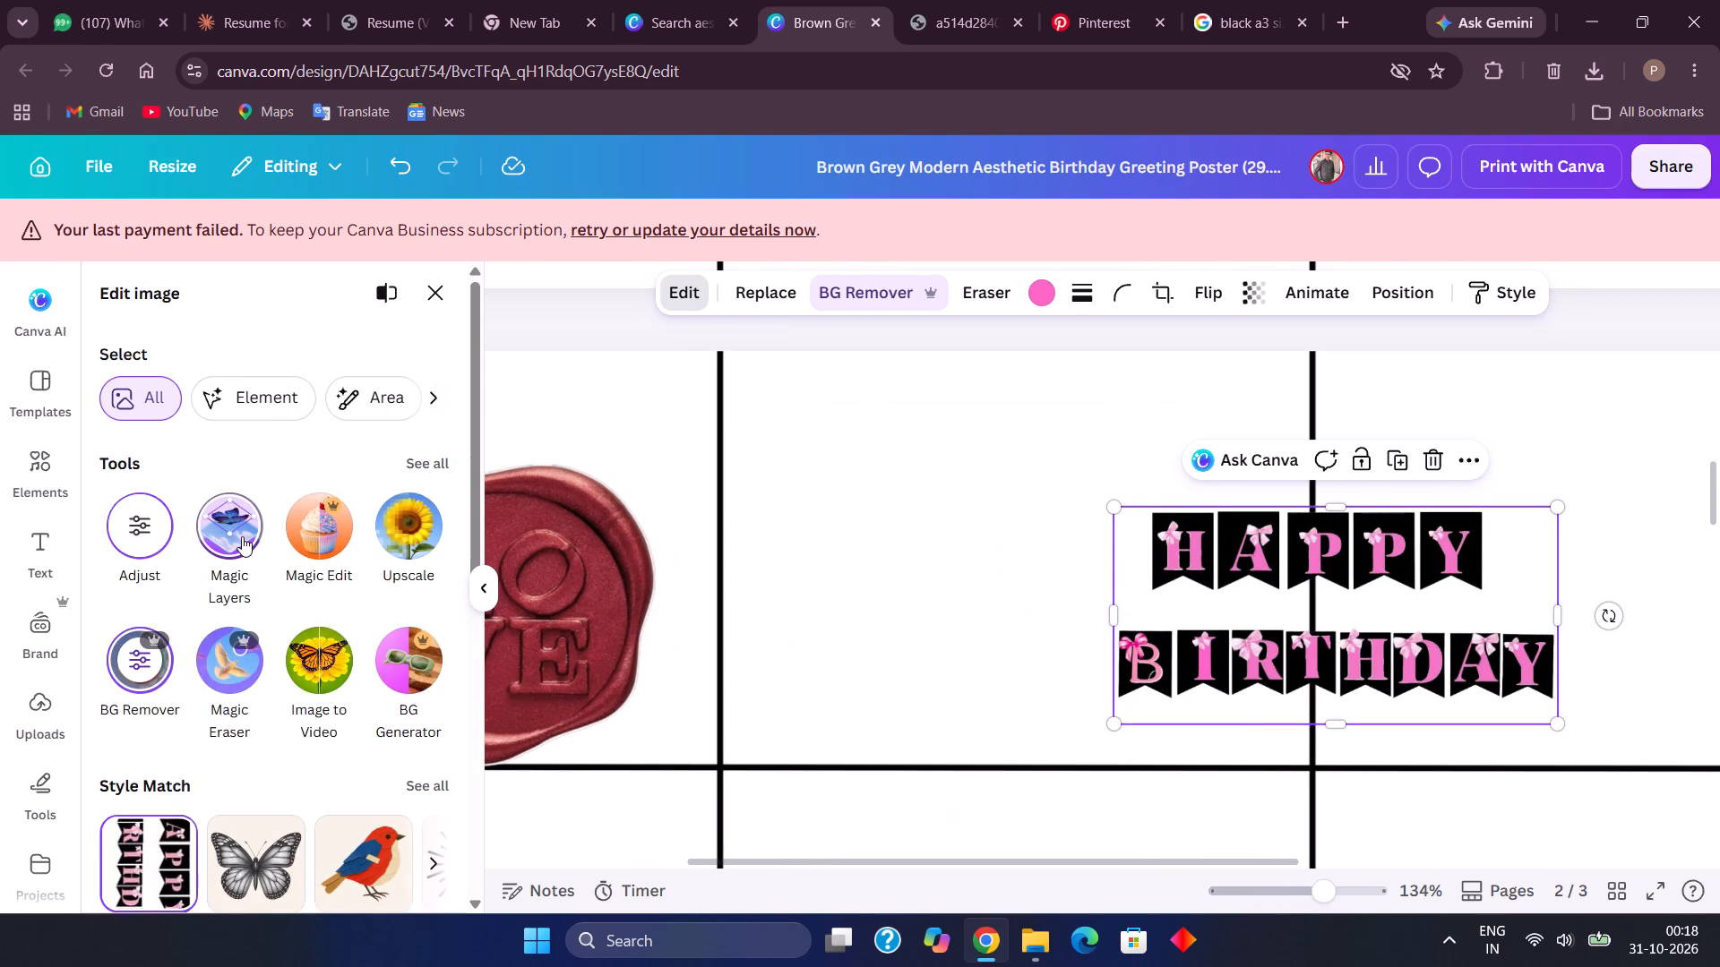
scroll(804, 629, left, 3)
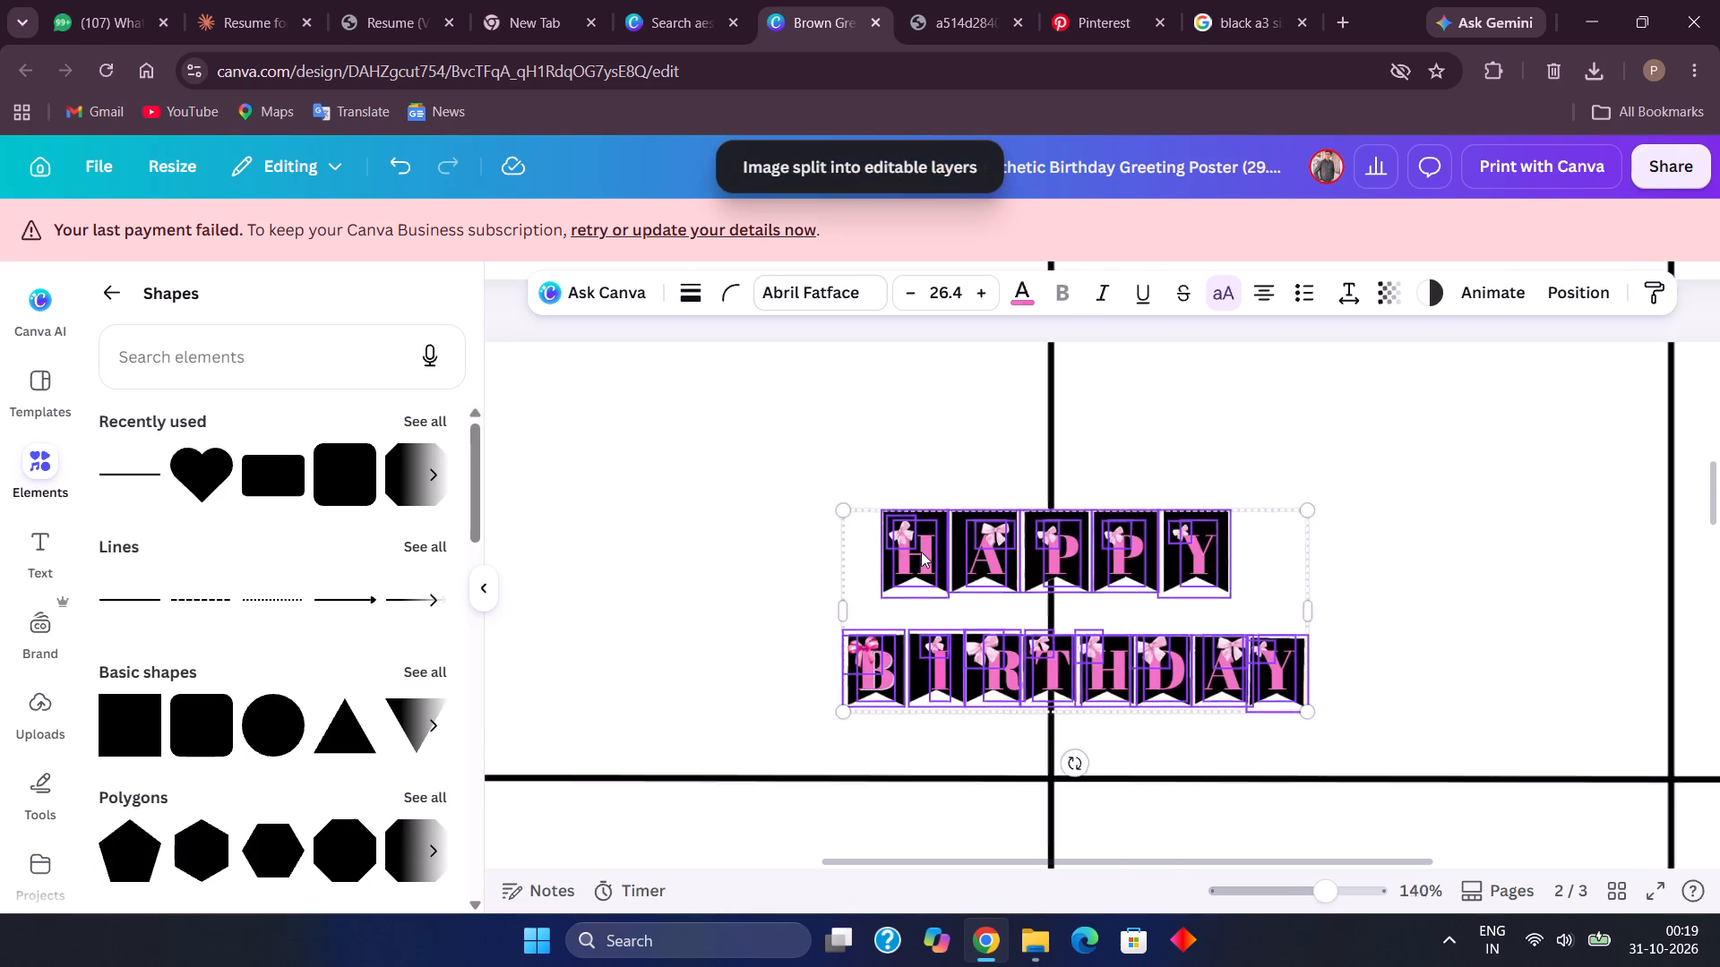
Group the flag, letter and bow layers of BIRTHDAY's B, I, R and T into one separate group per flag.
scroll(921, 552, down, 2)
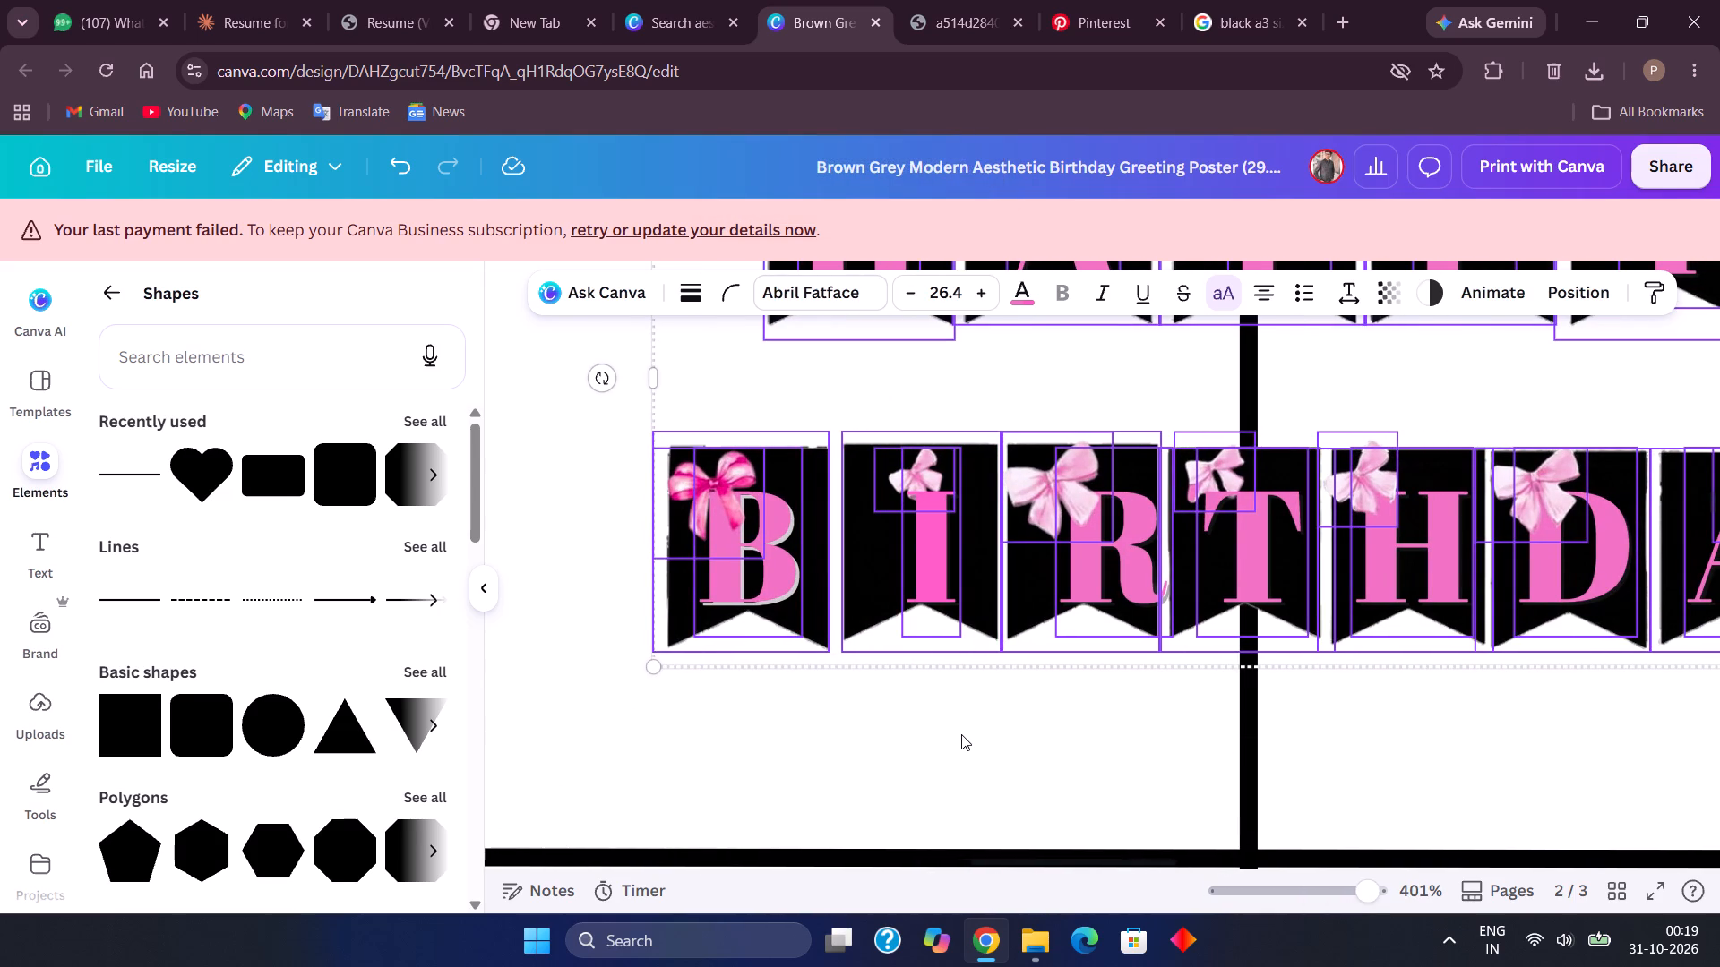
click(961, 734)
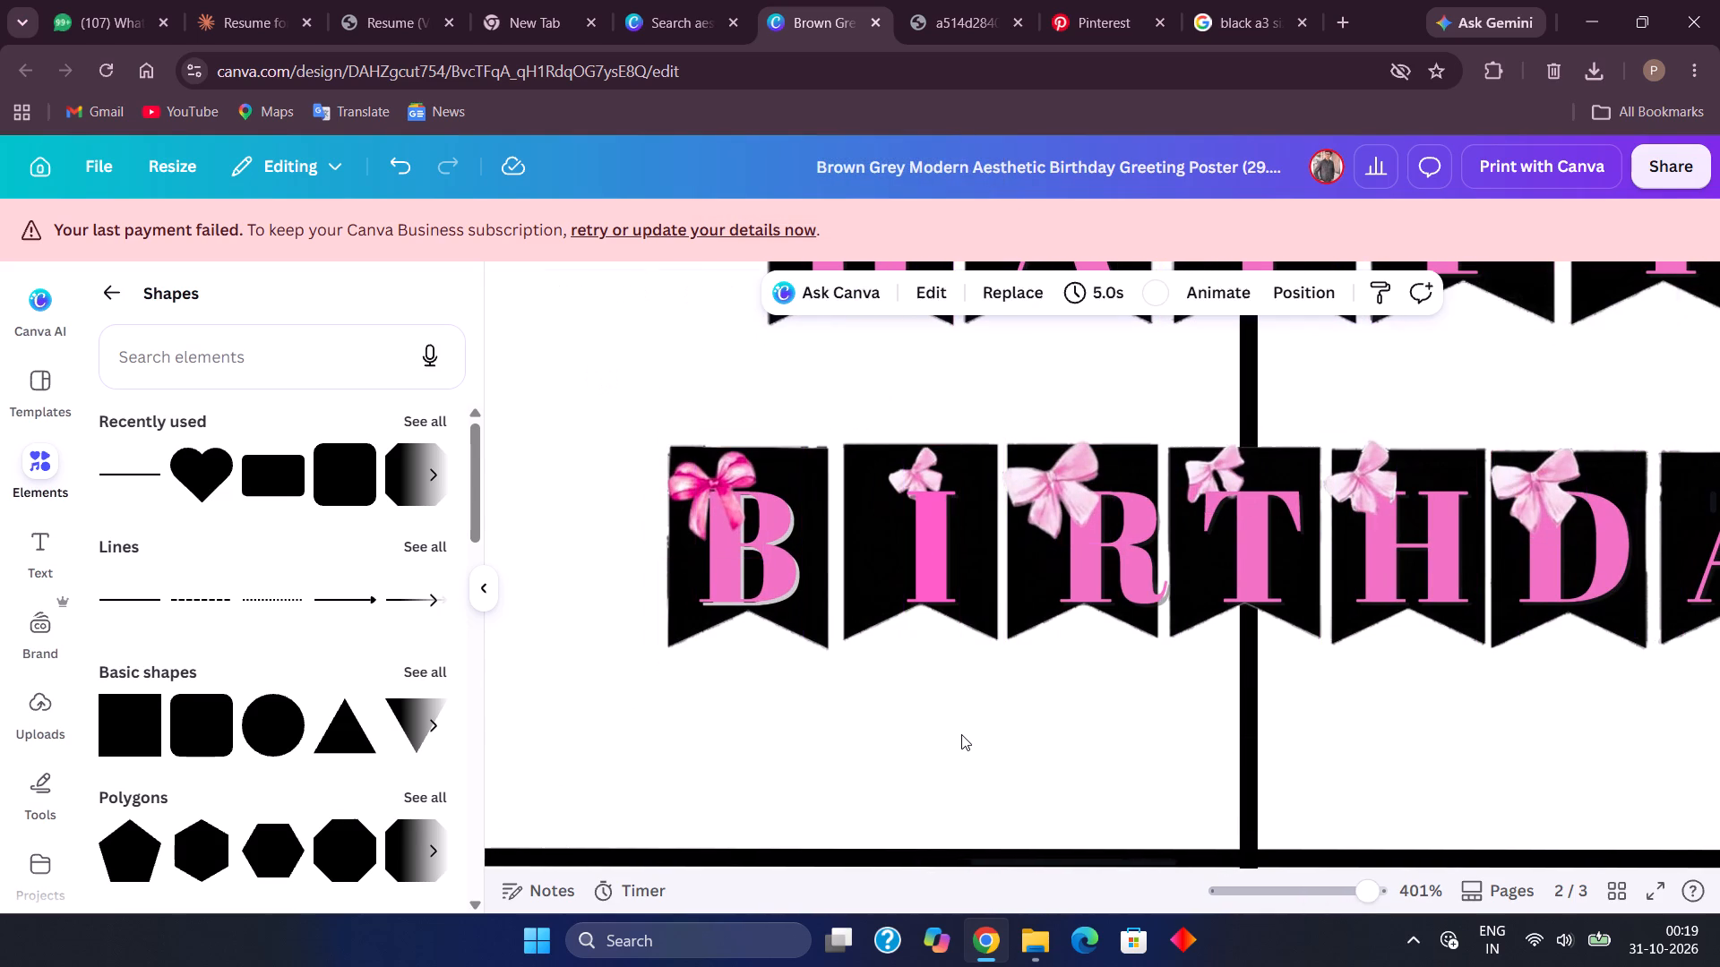
drag(641, 429, 770, 548)
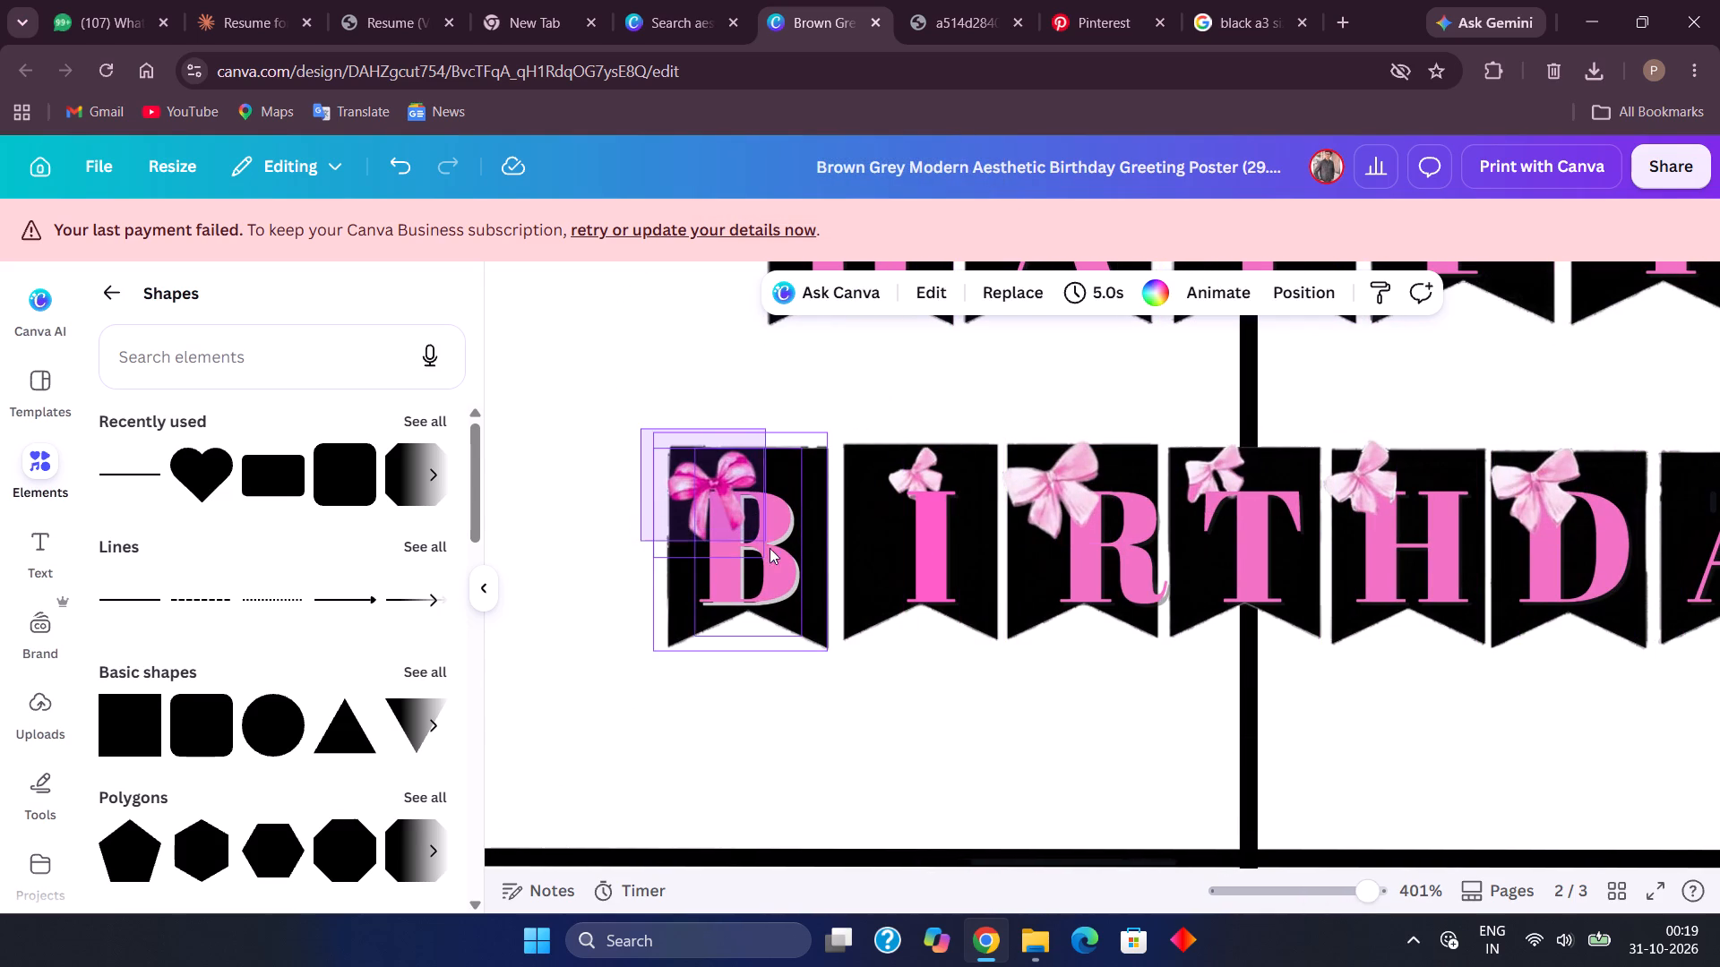
drag(770, 548, 780, 595)
click(681, 385)
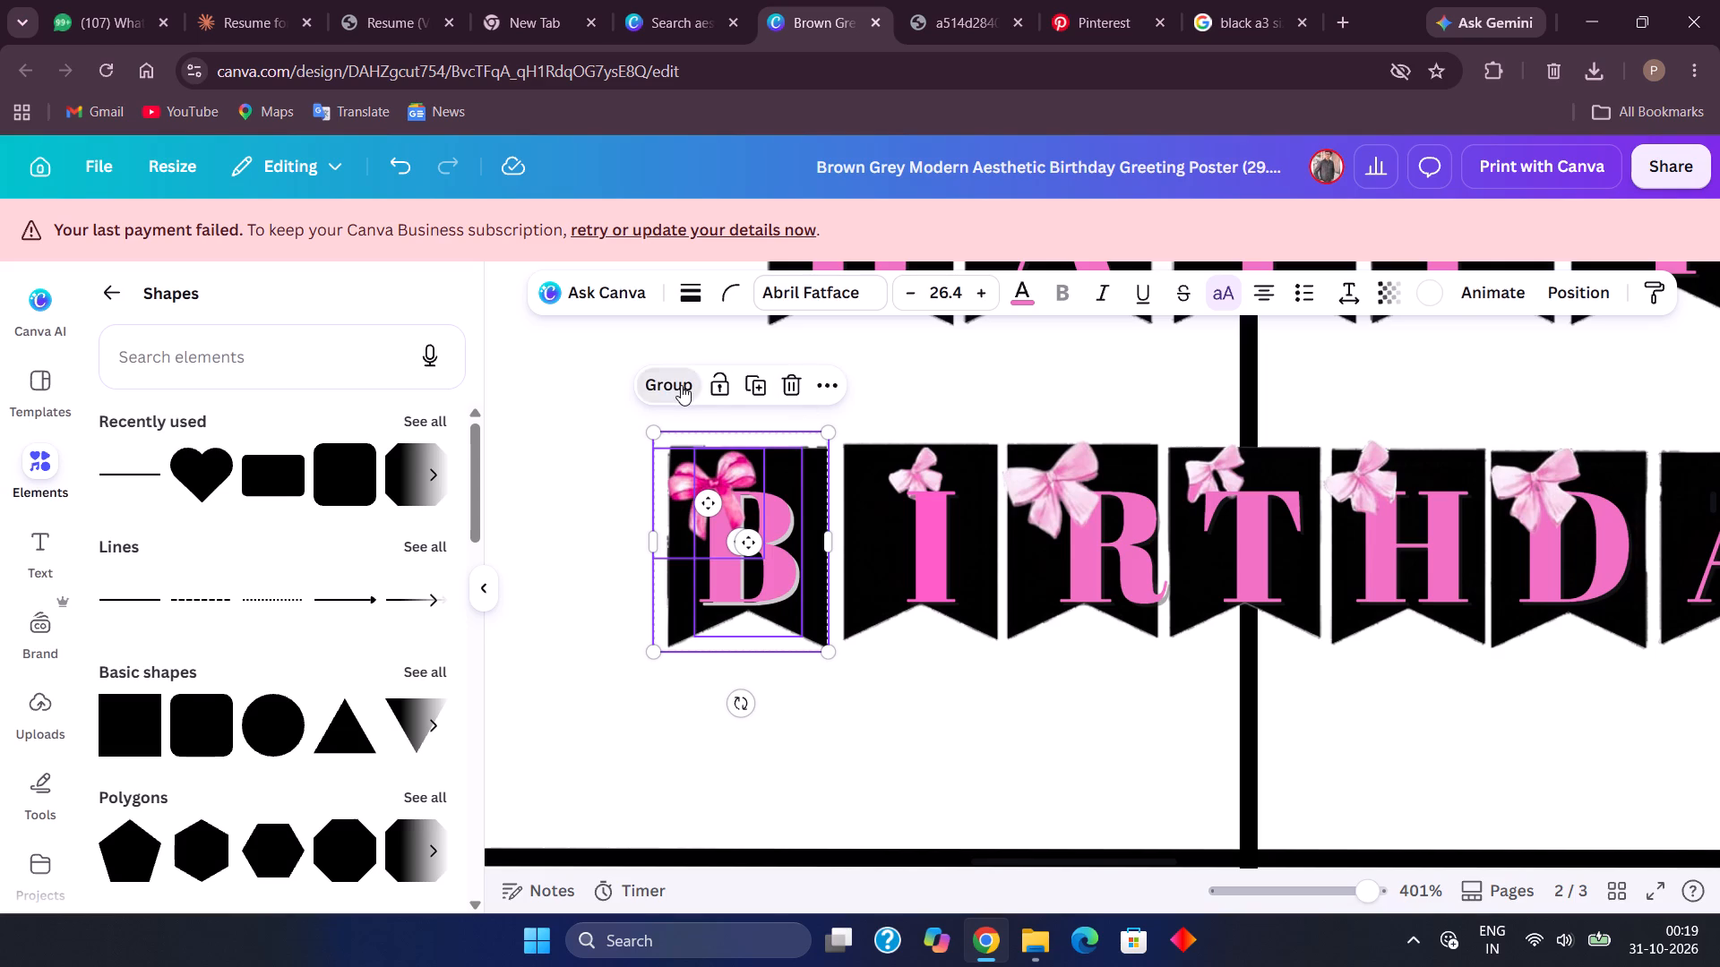
drag(880, 405, 943, 550)
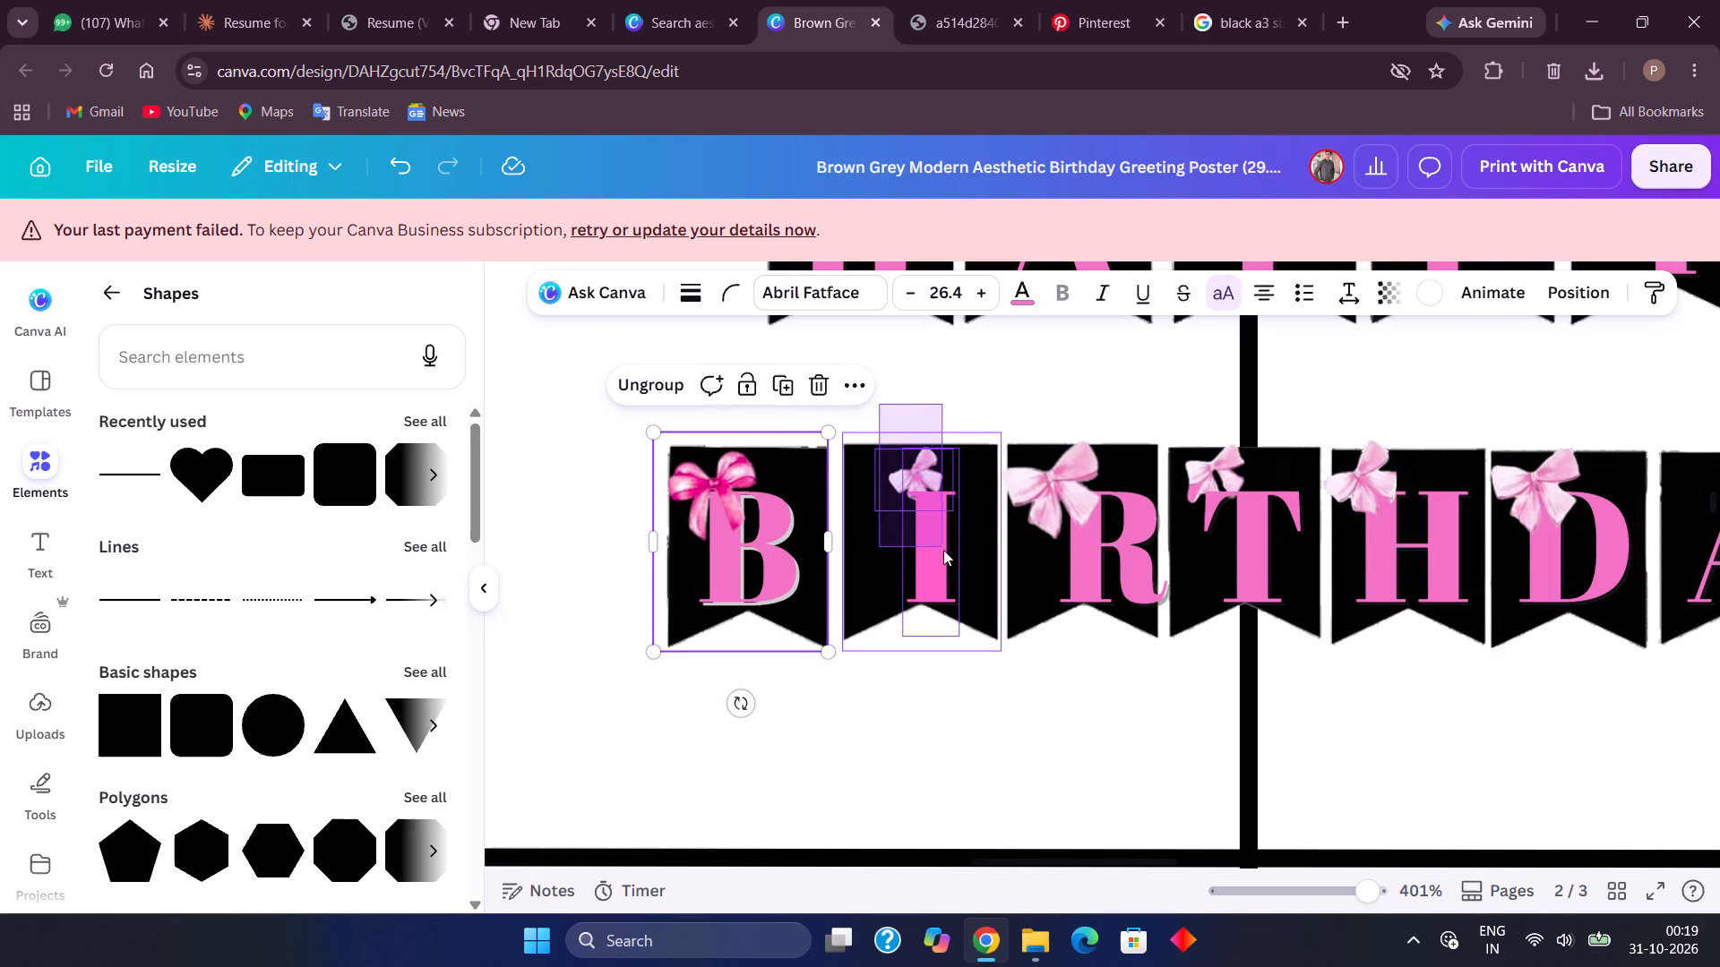
drag(943, 550, 956, 572)
click(850, 391)
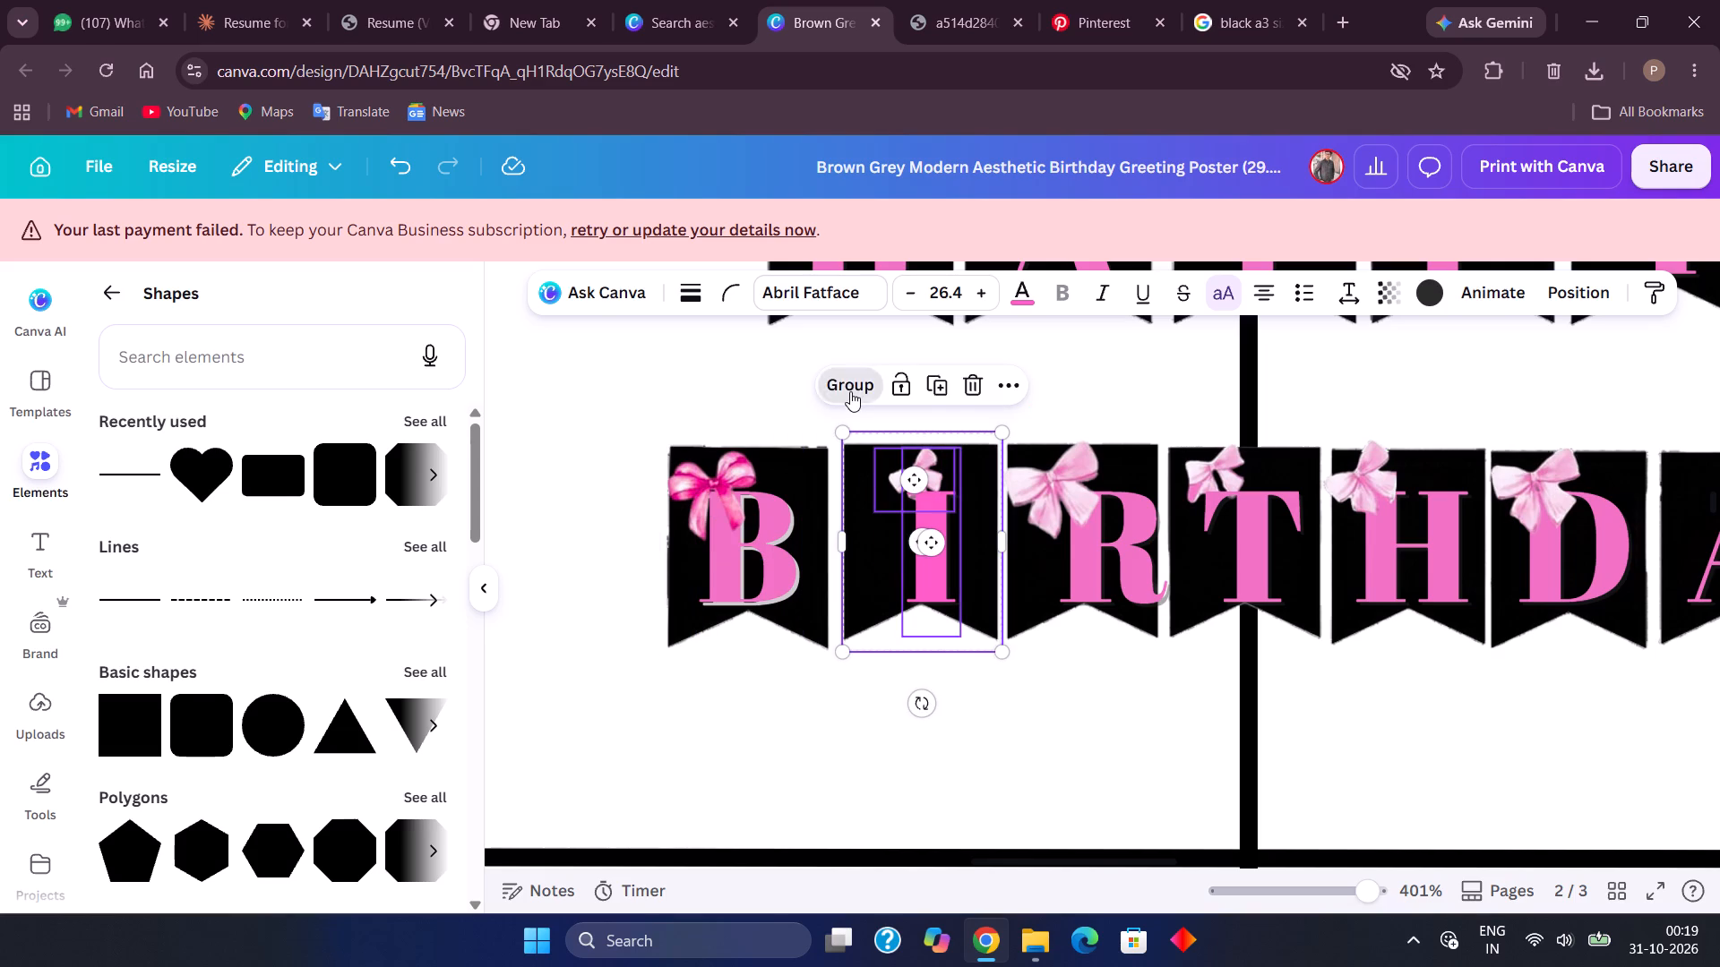
drag(1068, 391, 1122, 560)
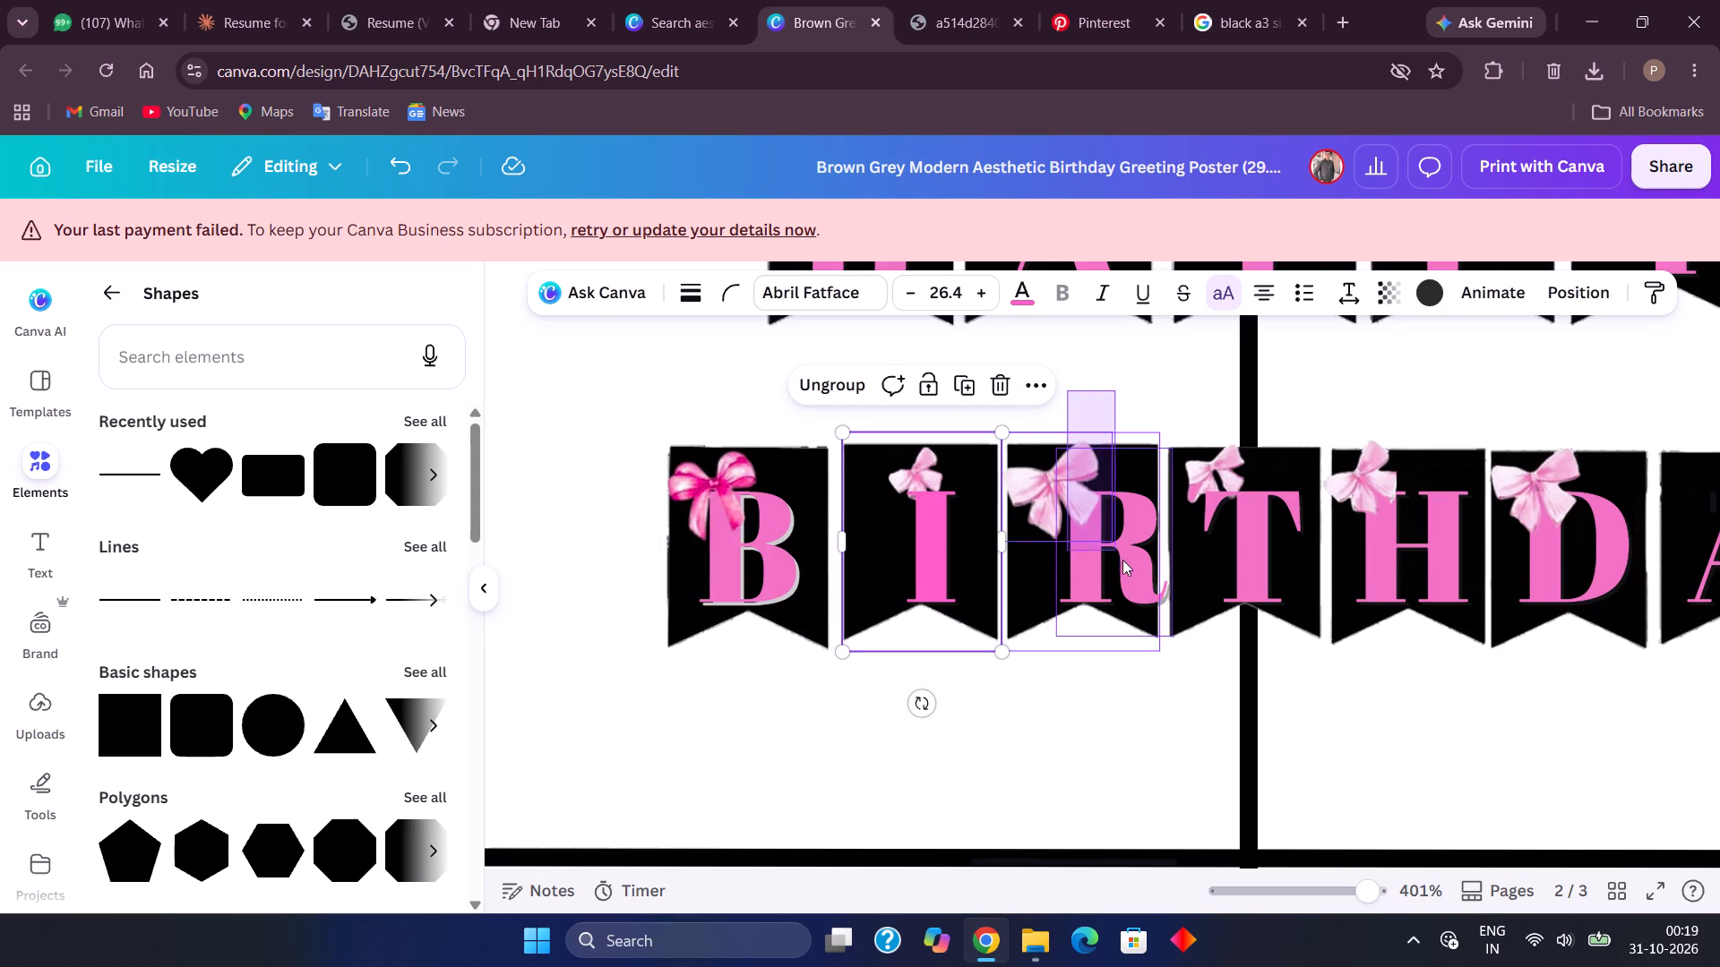
drag(1122, 560, 1129, 576)
click(1027, 386)
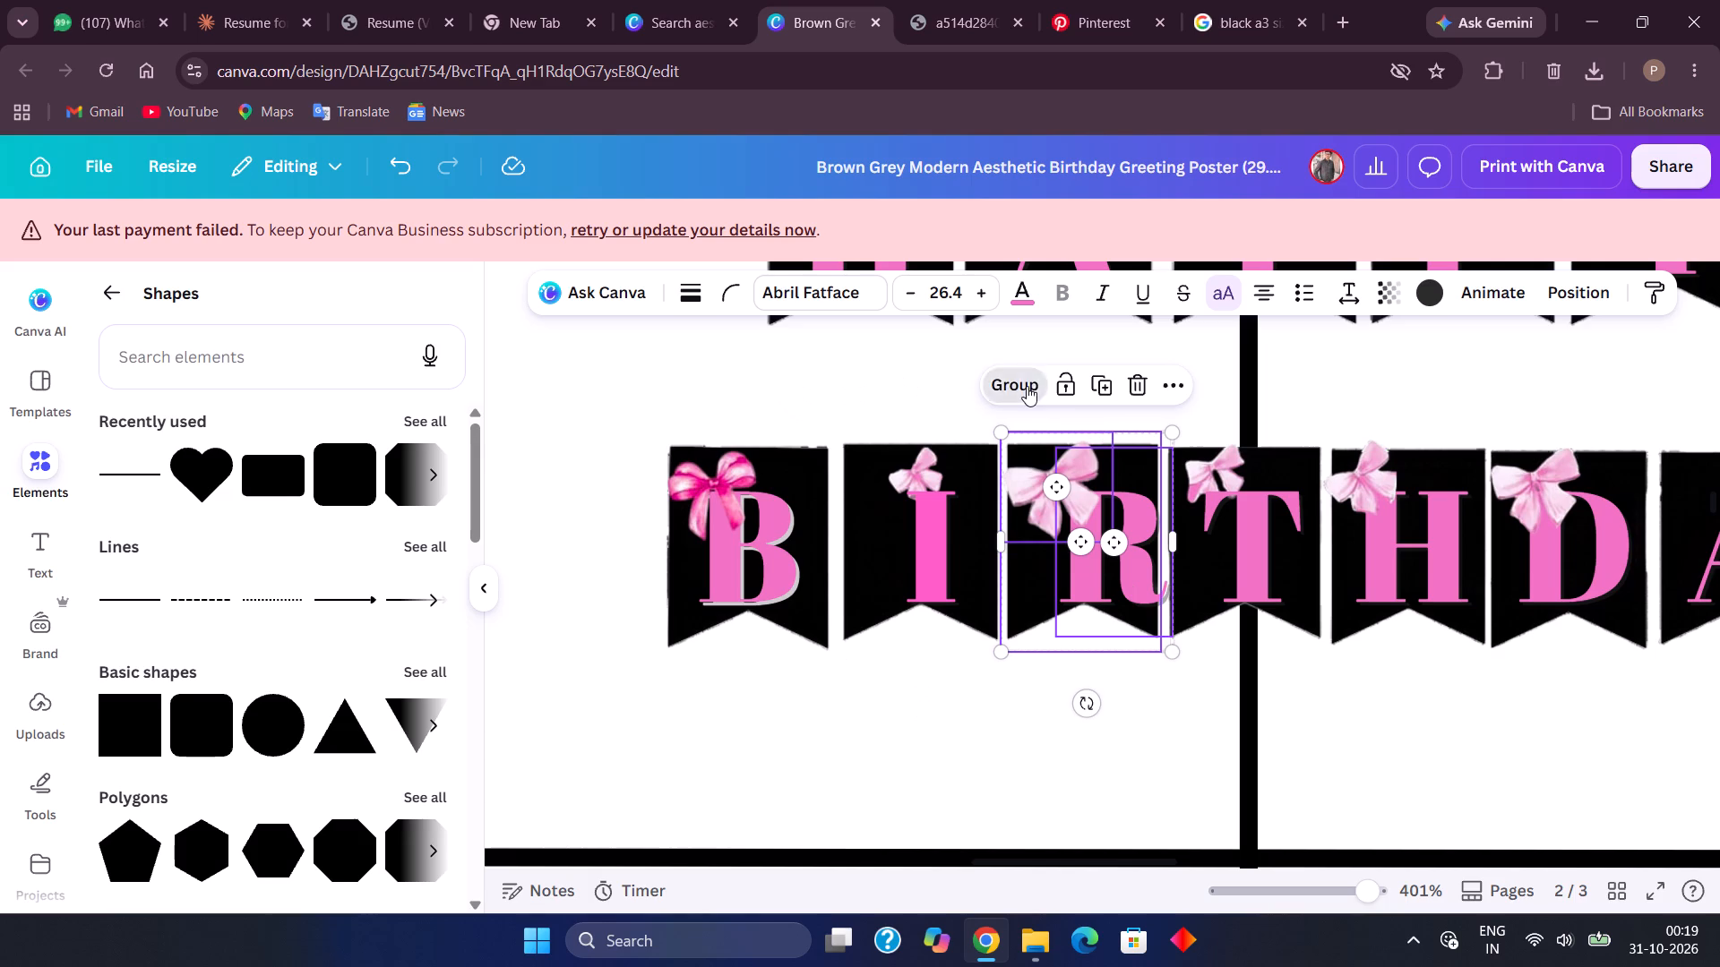
drag(1192, 402, 1223, 482)
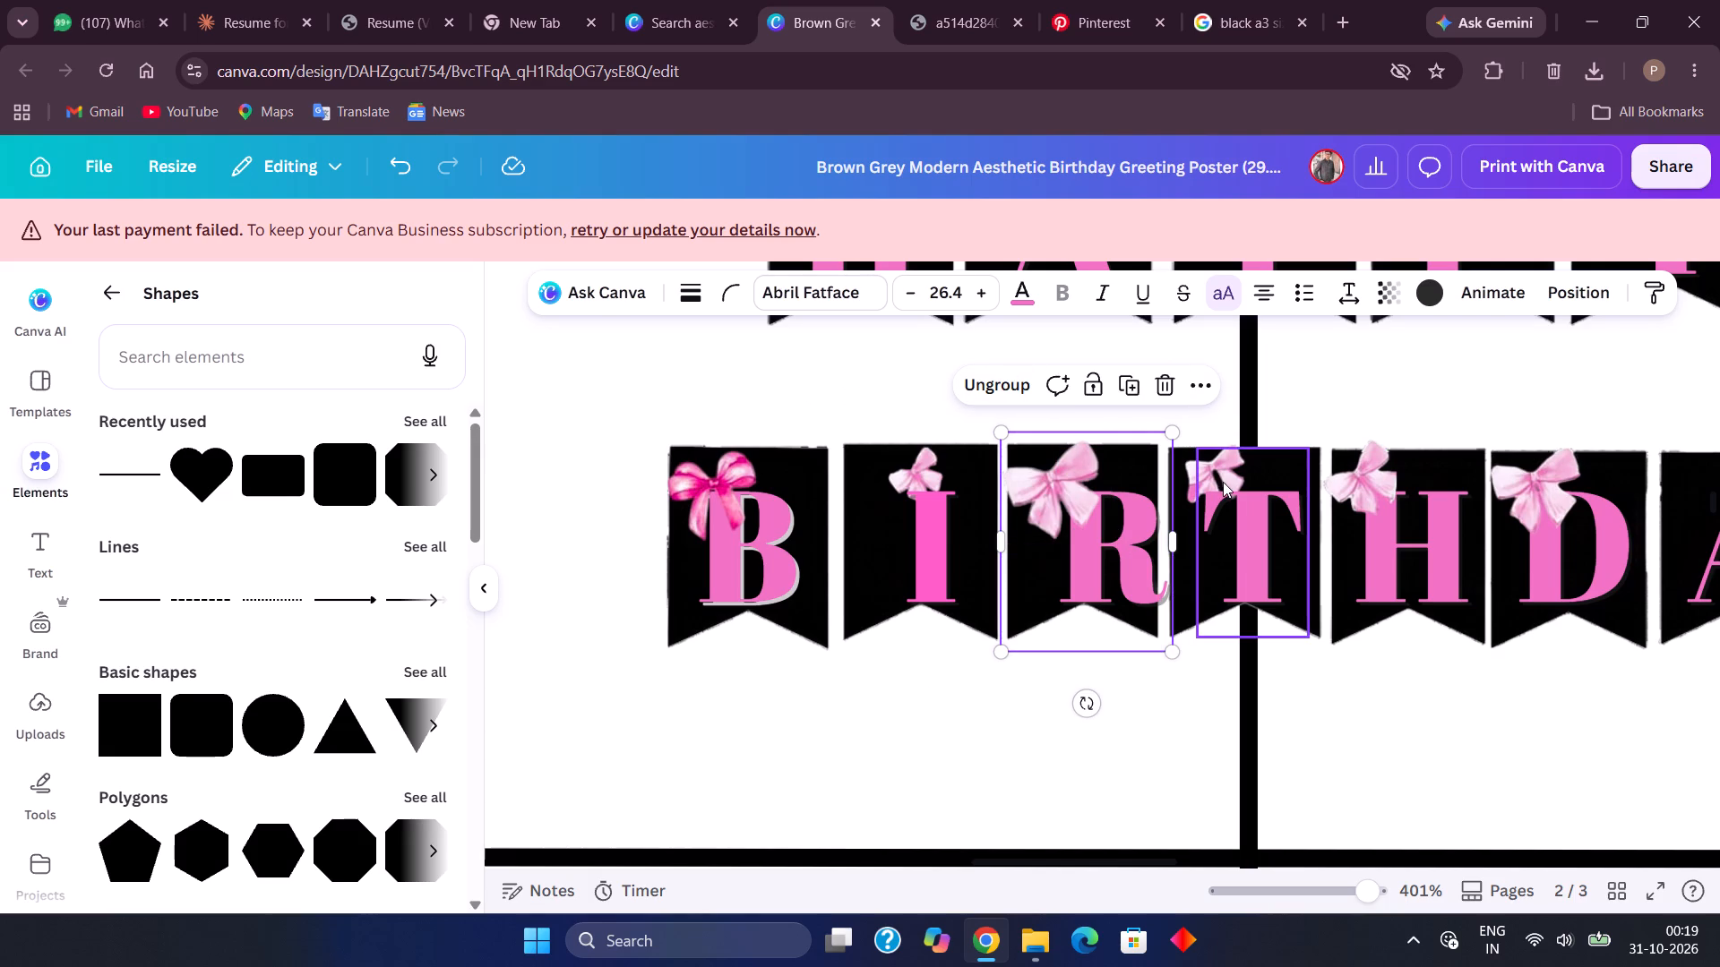
drag(1223, 482, 1205, 415)
drag(1205, 415, 1219, 541)
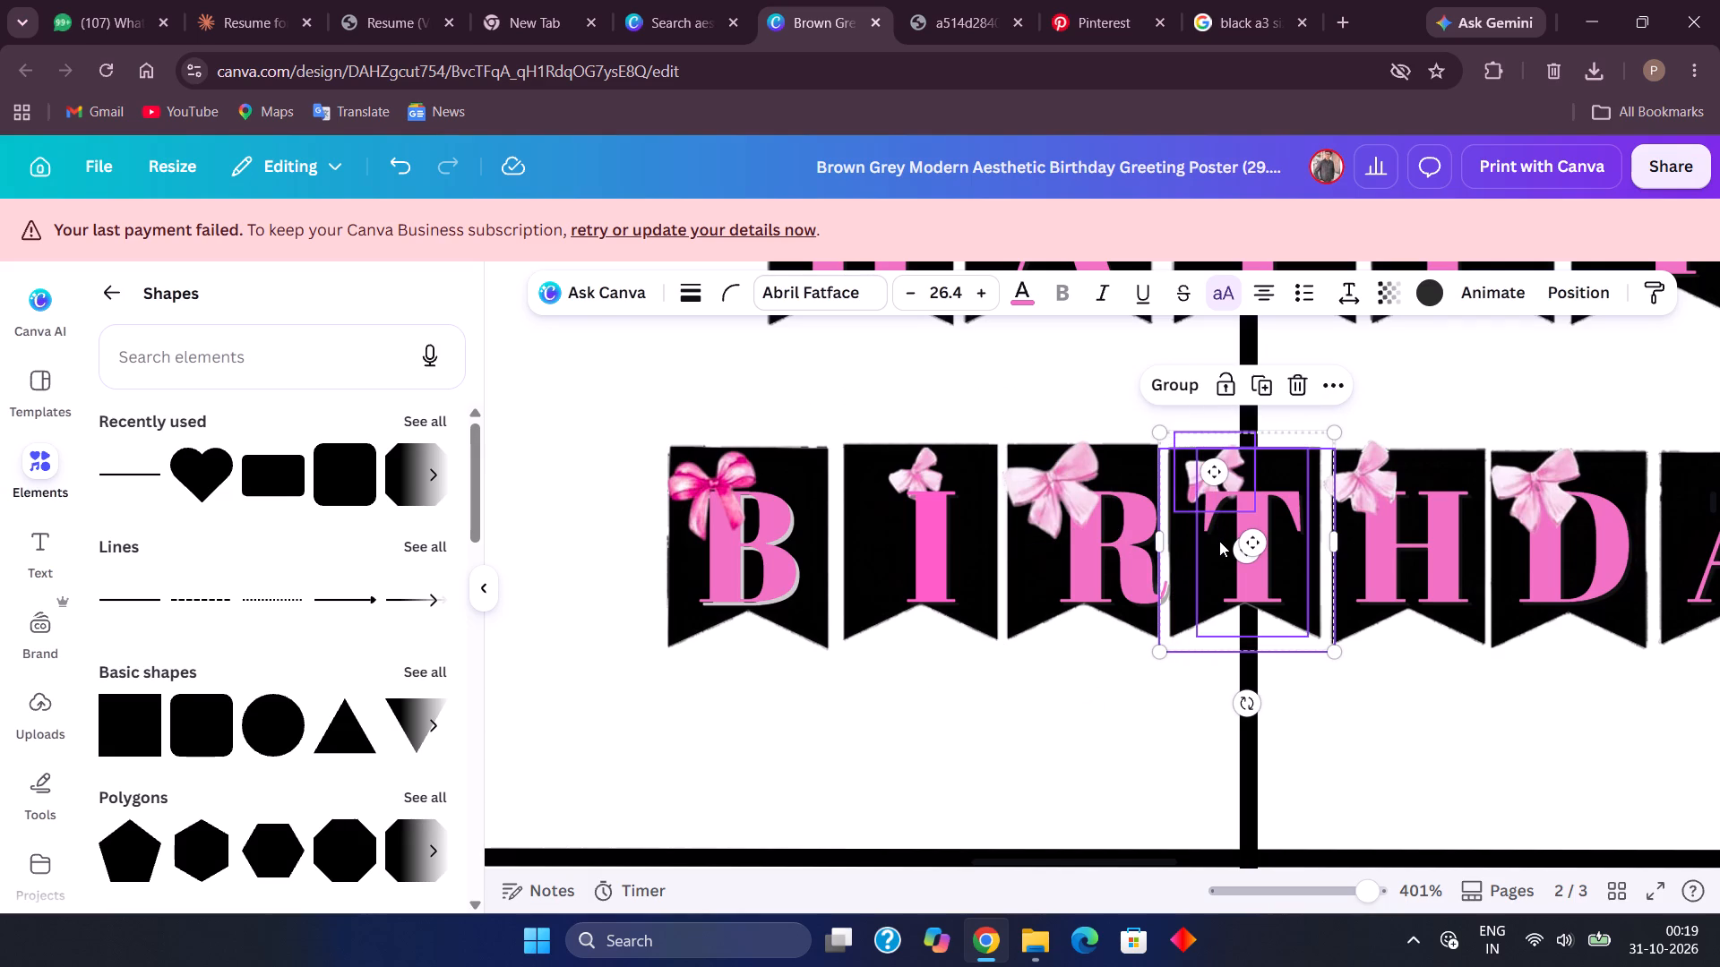
click(1192, 390)
Spread the grouped B, I, R and T flags apart at staggered heights, with B and T higher and I and R lower.
drag(737, 522, 638, 466)
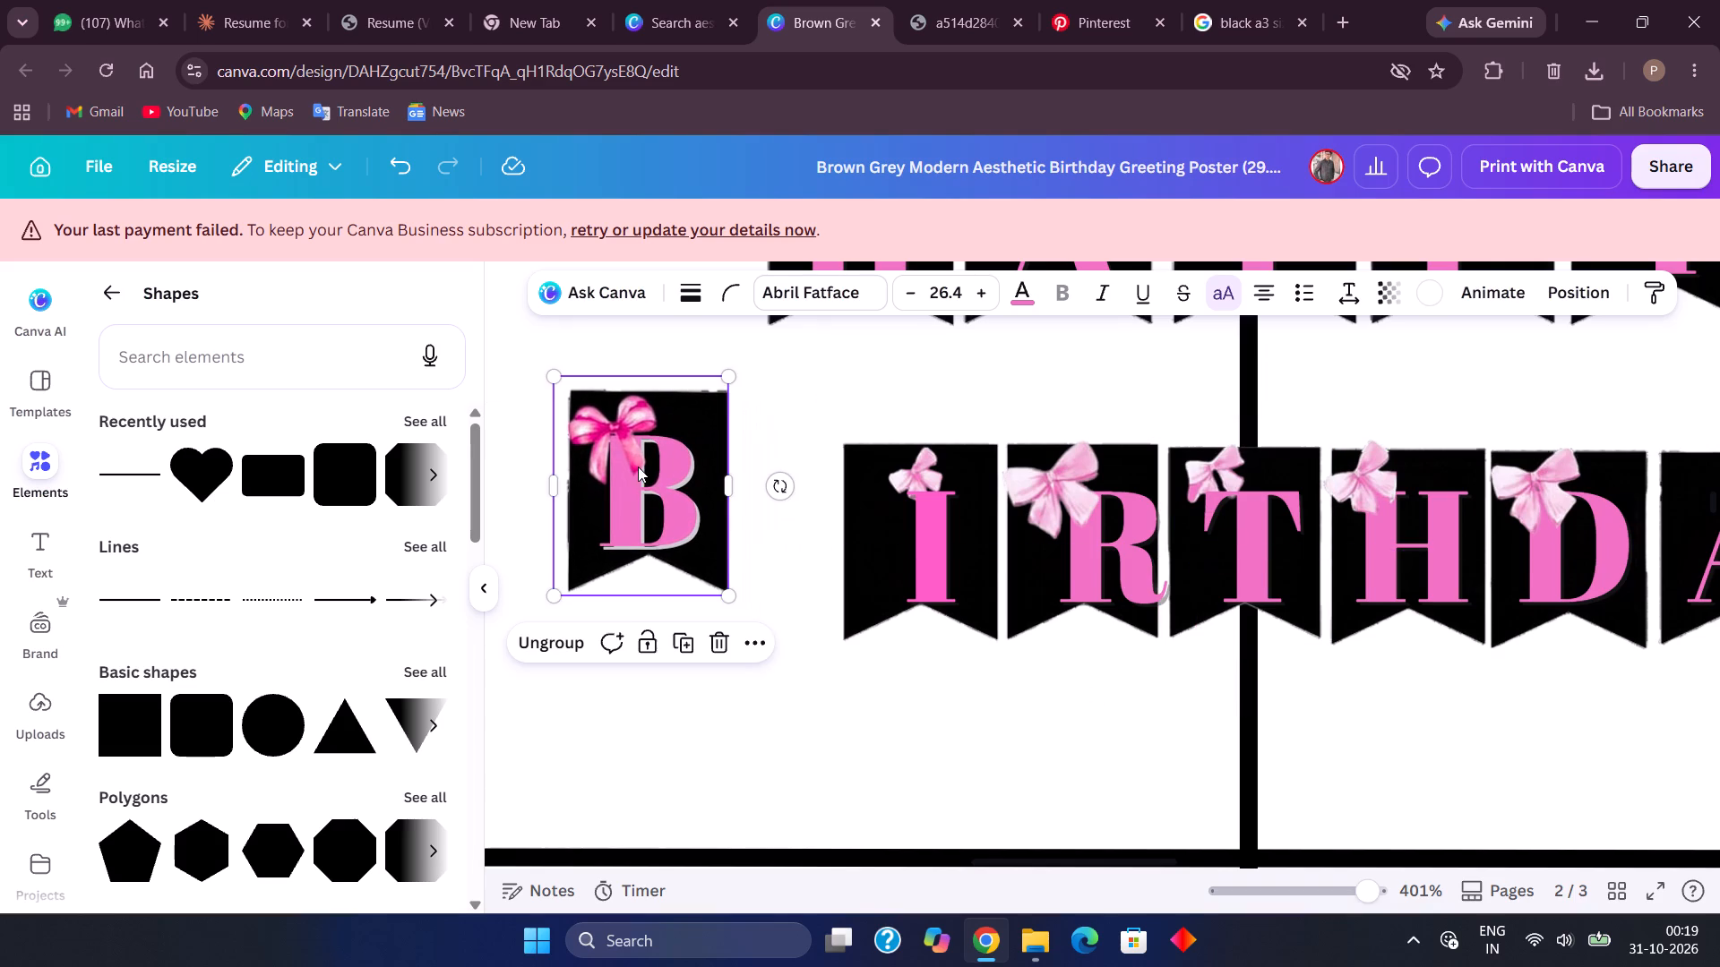
drag(869, 543, 804, 586)
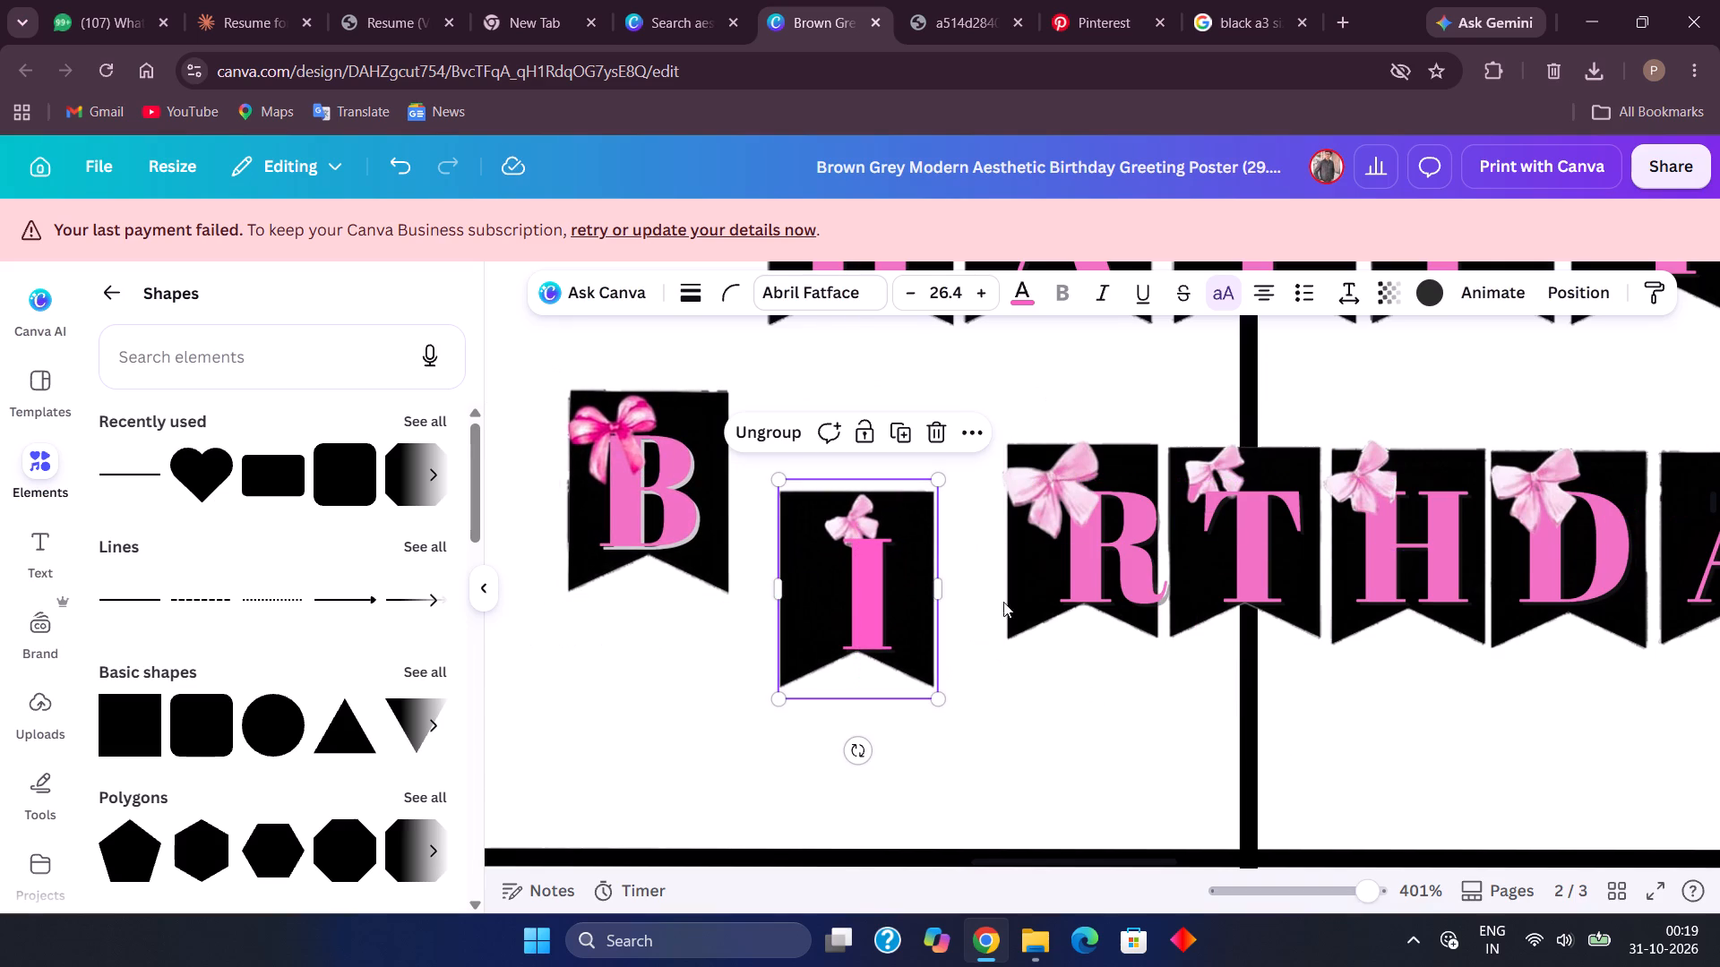
drag(1070, 578, 1037, 703)
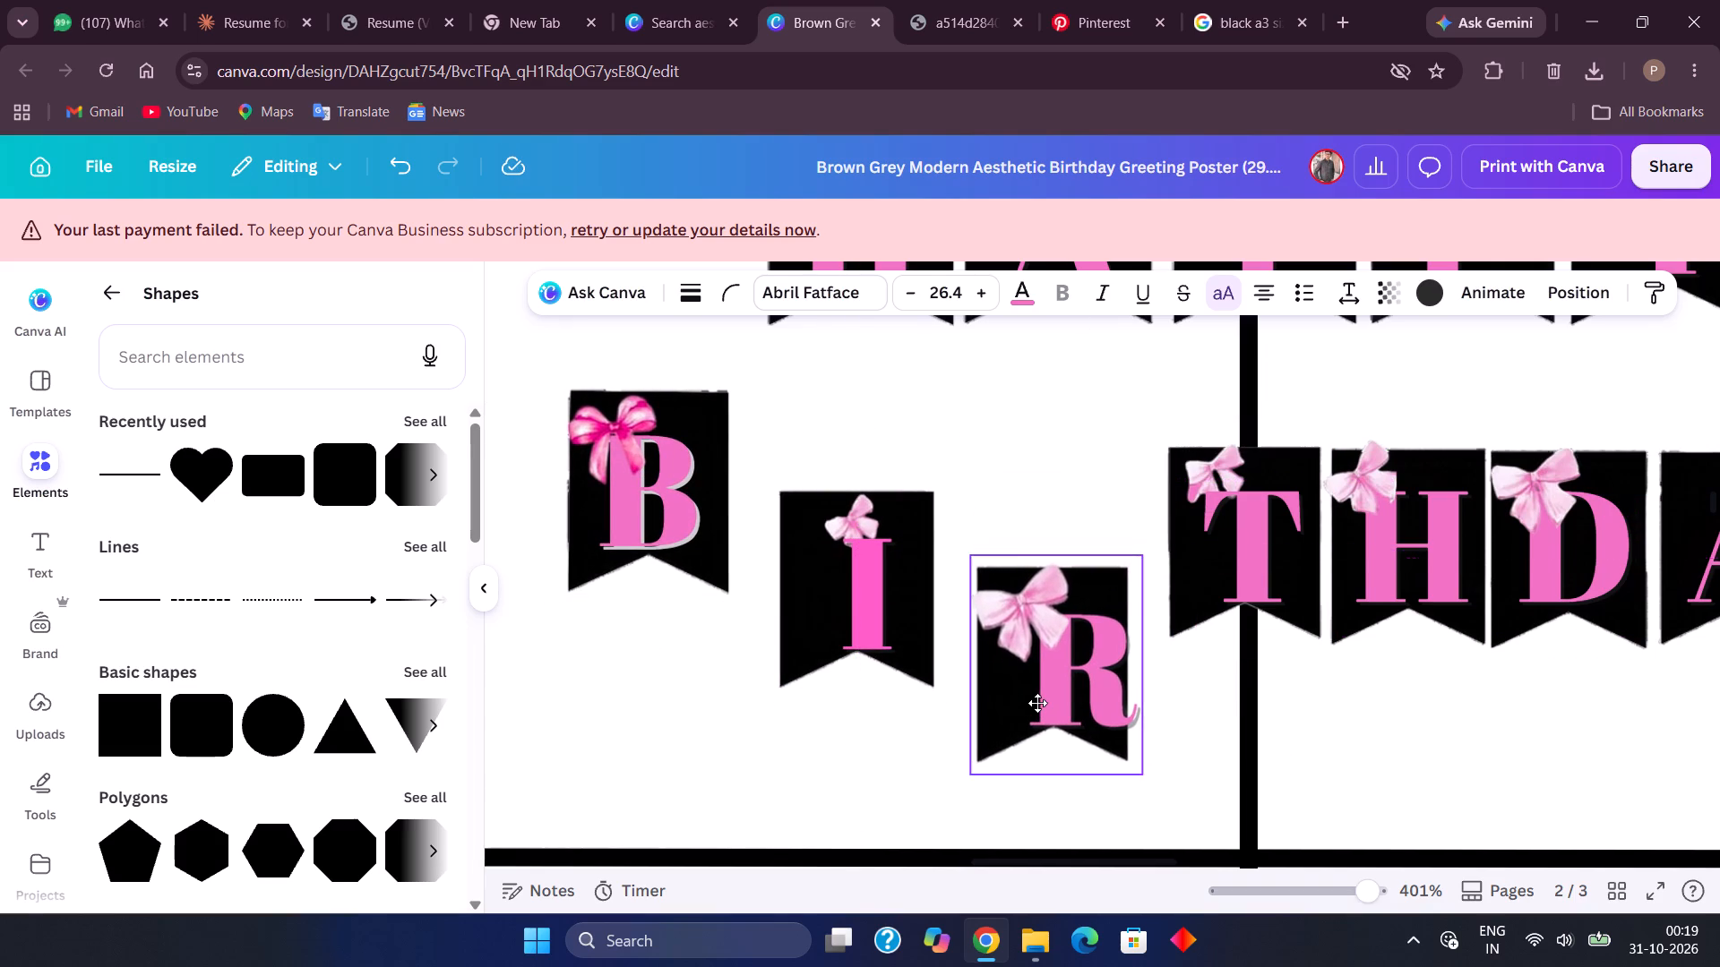
drag(1037, 703, 1030, 704)
drag(1268, 575, 1175, 489)
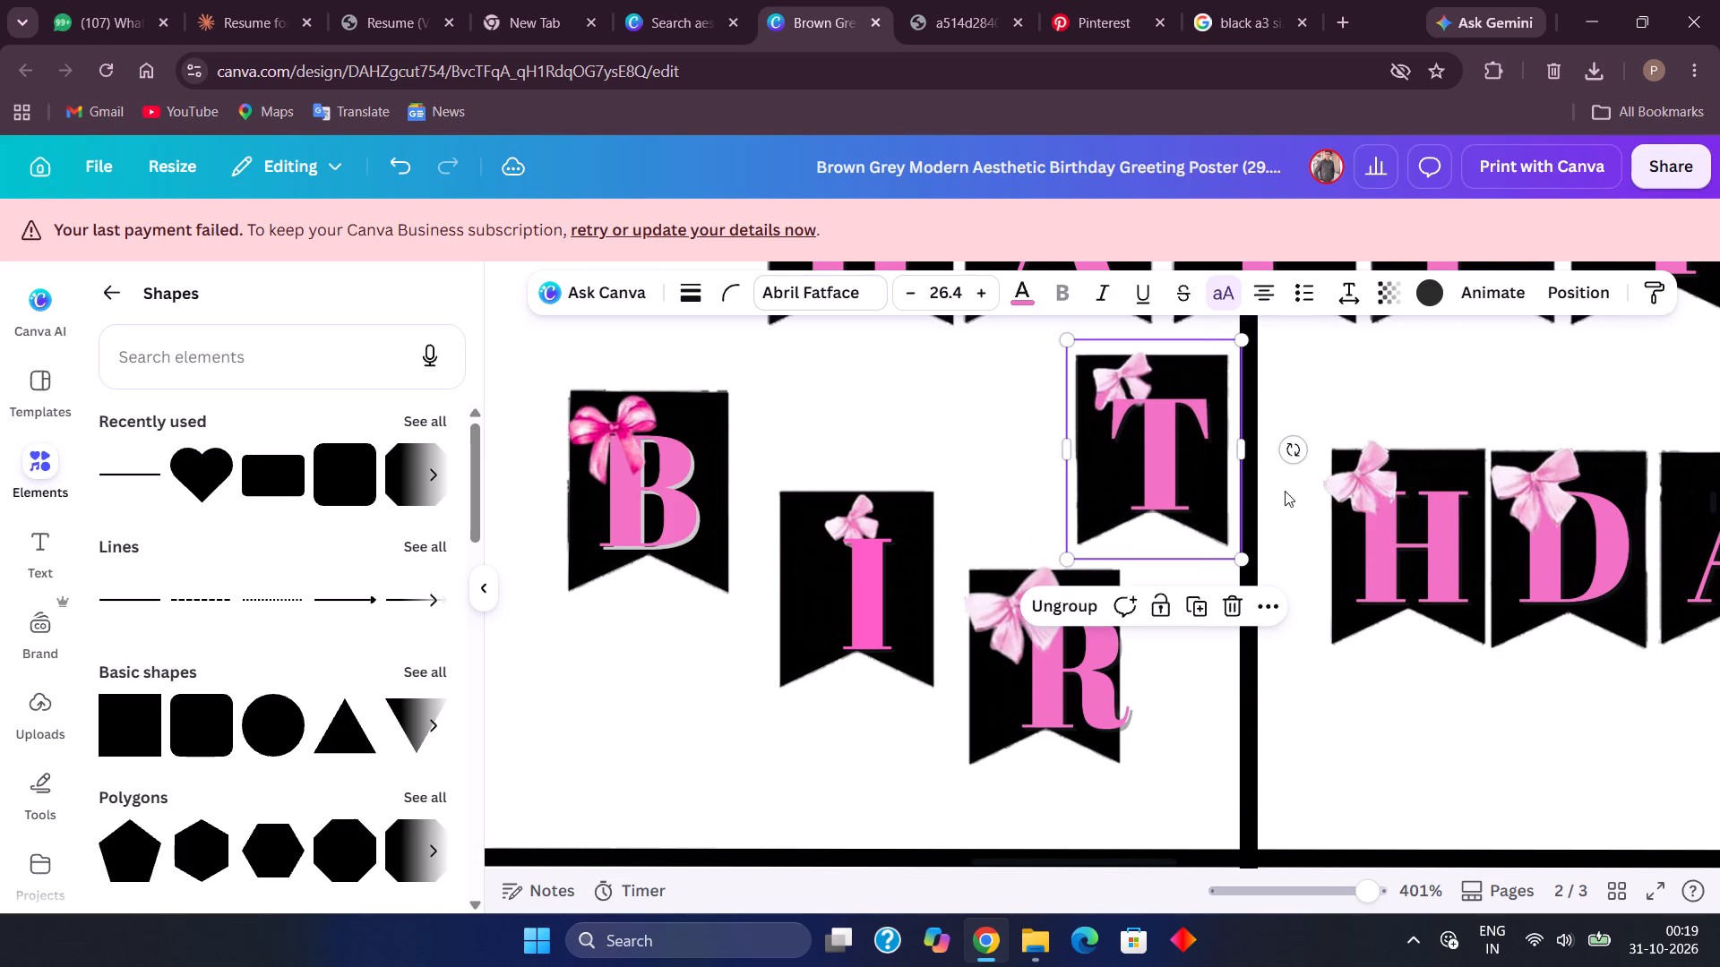
Group the flag, letter and bow layers of BIRTHDAY's H, D, A and Y into one separate group per flag.
scroll(1295, 496, left, 5)
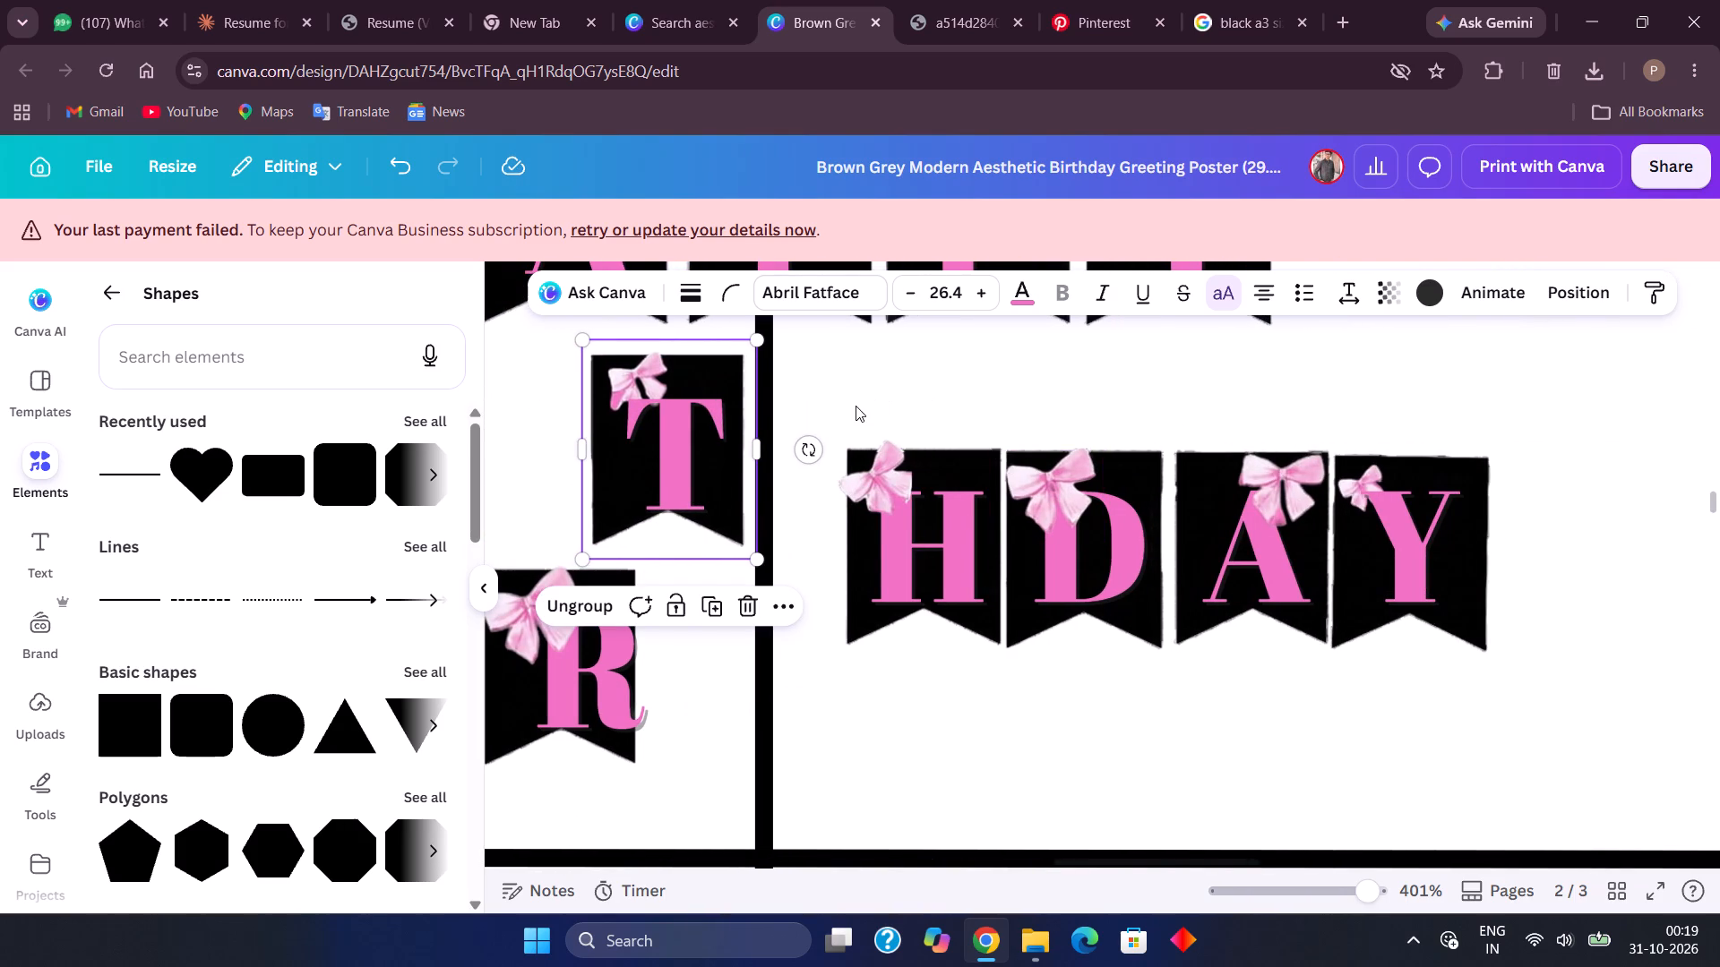
drag(856, 406, 973, 612)
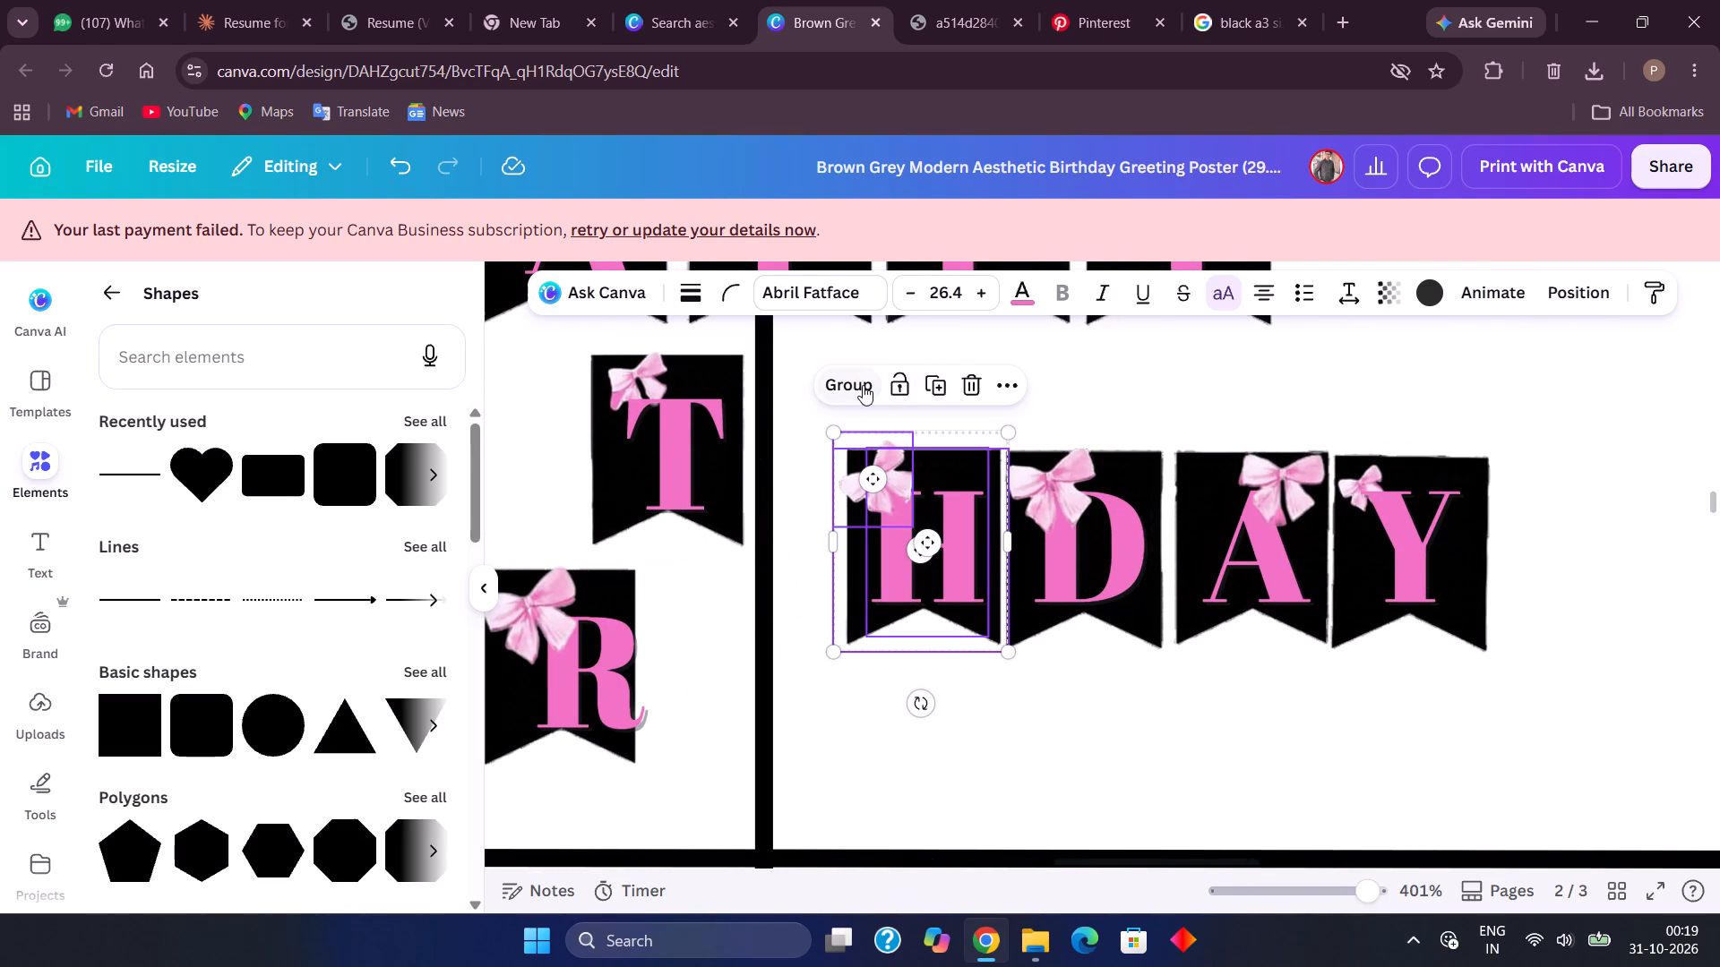
click(863, 385)
drag(1036, 407, 1113, 579)
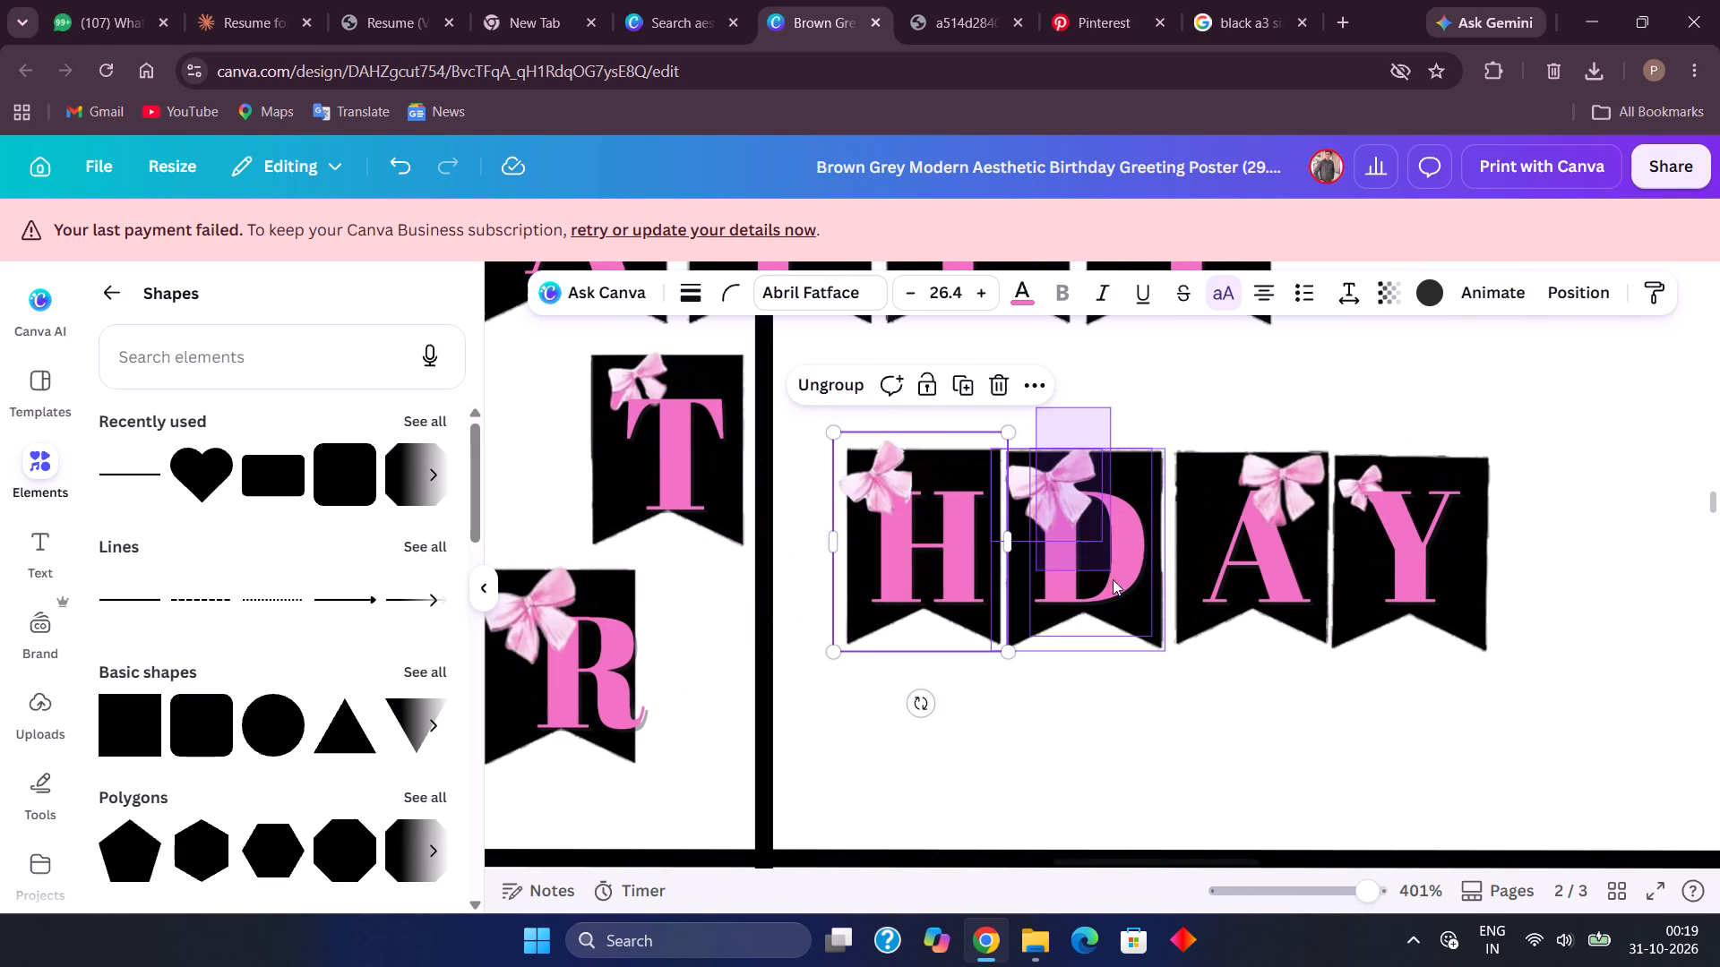
drag(1113, 579, 1123, 614)
click(1003, 408)
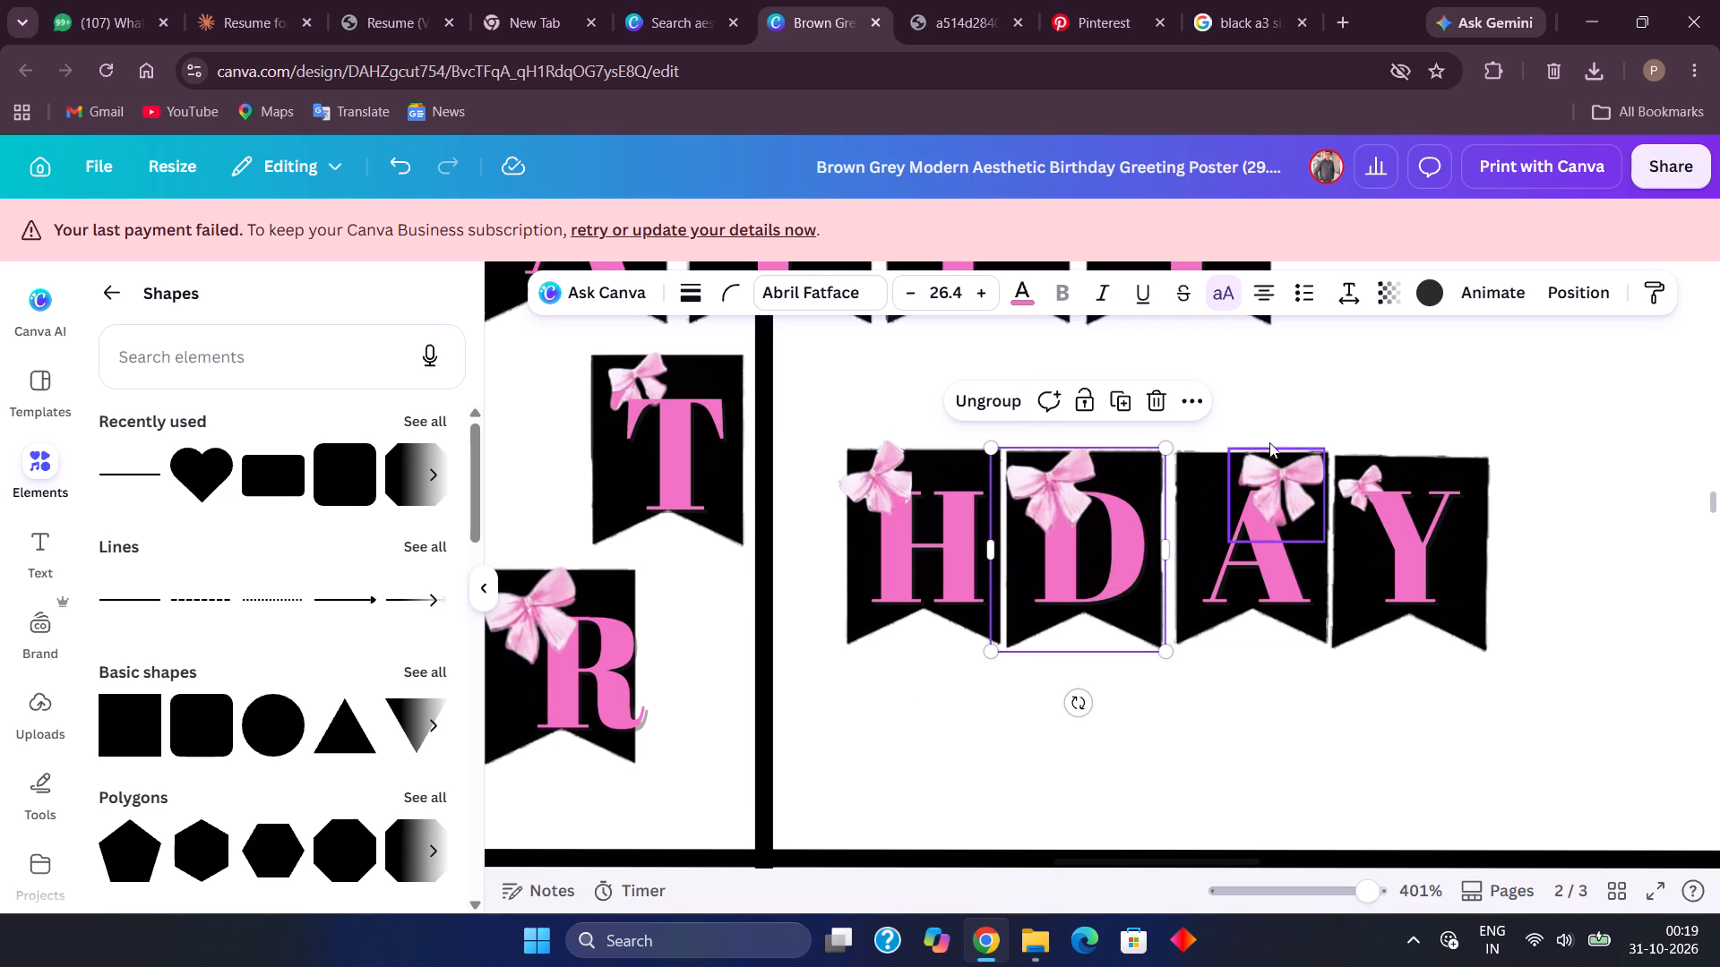
drag(1251, 405, 1304, 590)
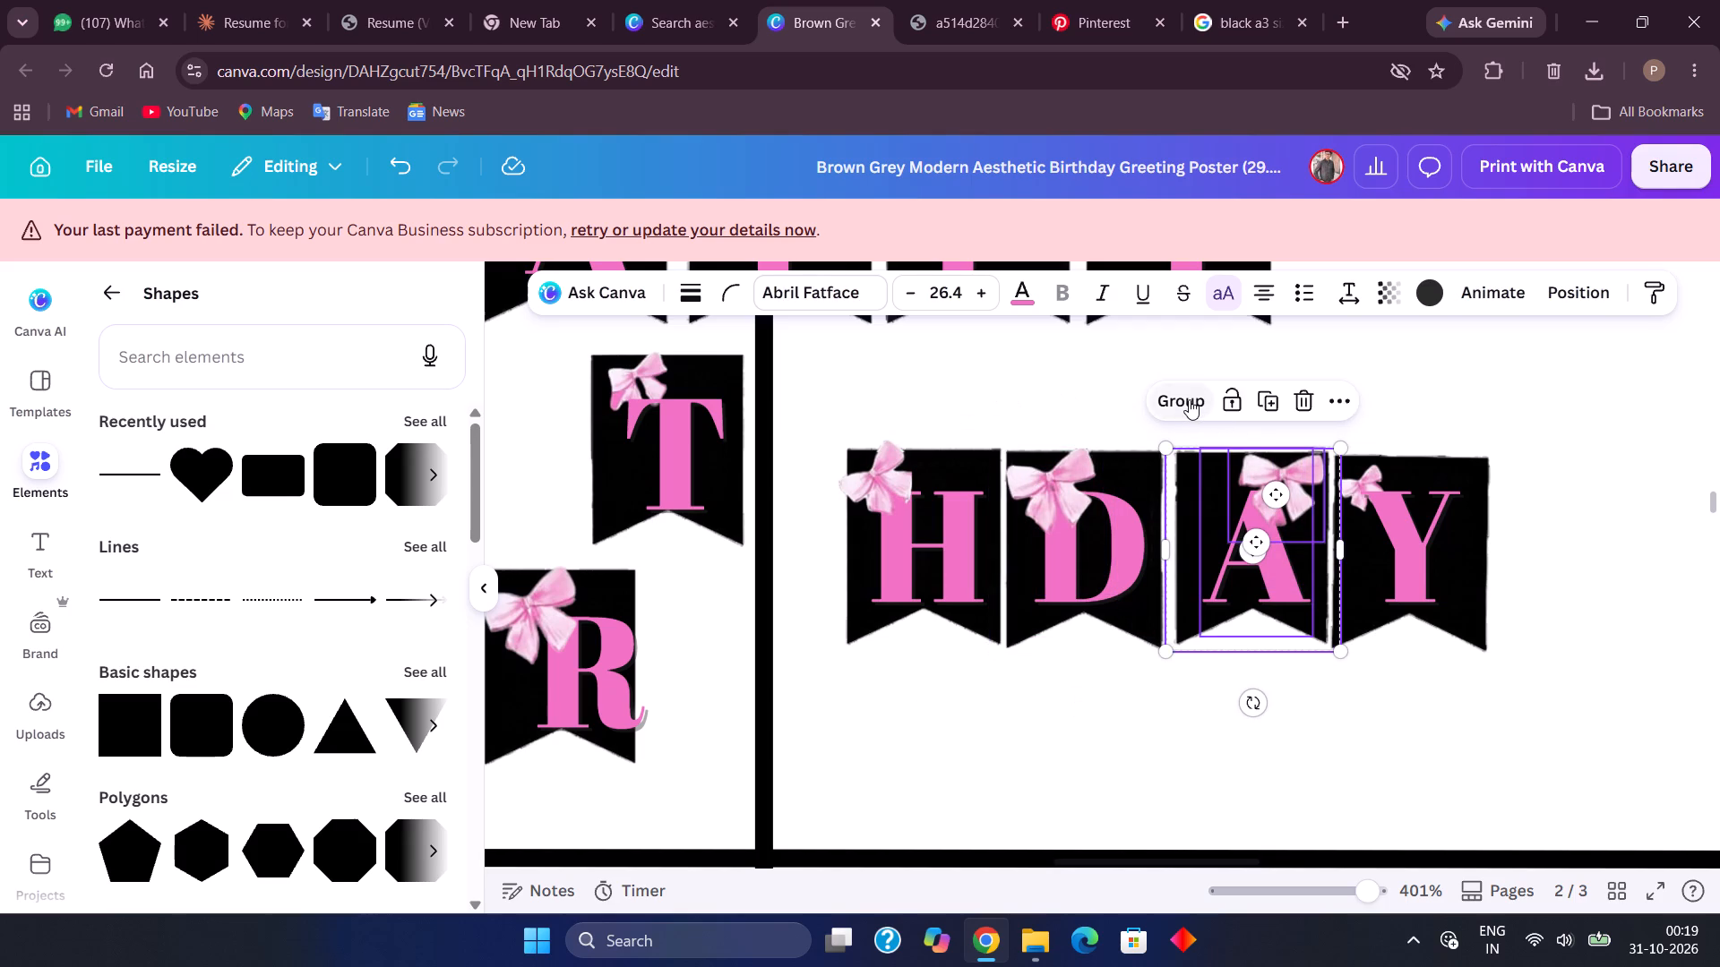
click(1189, 399)
drag(1395, 389, 1458, 597)
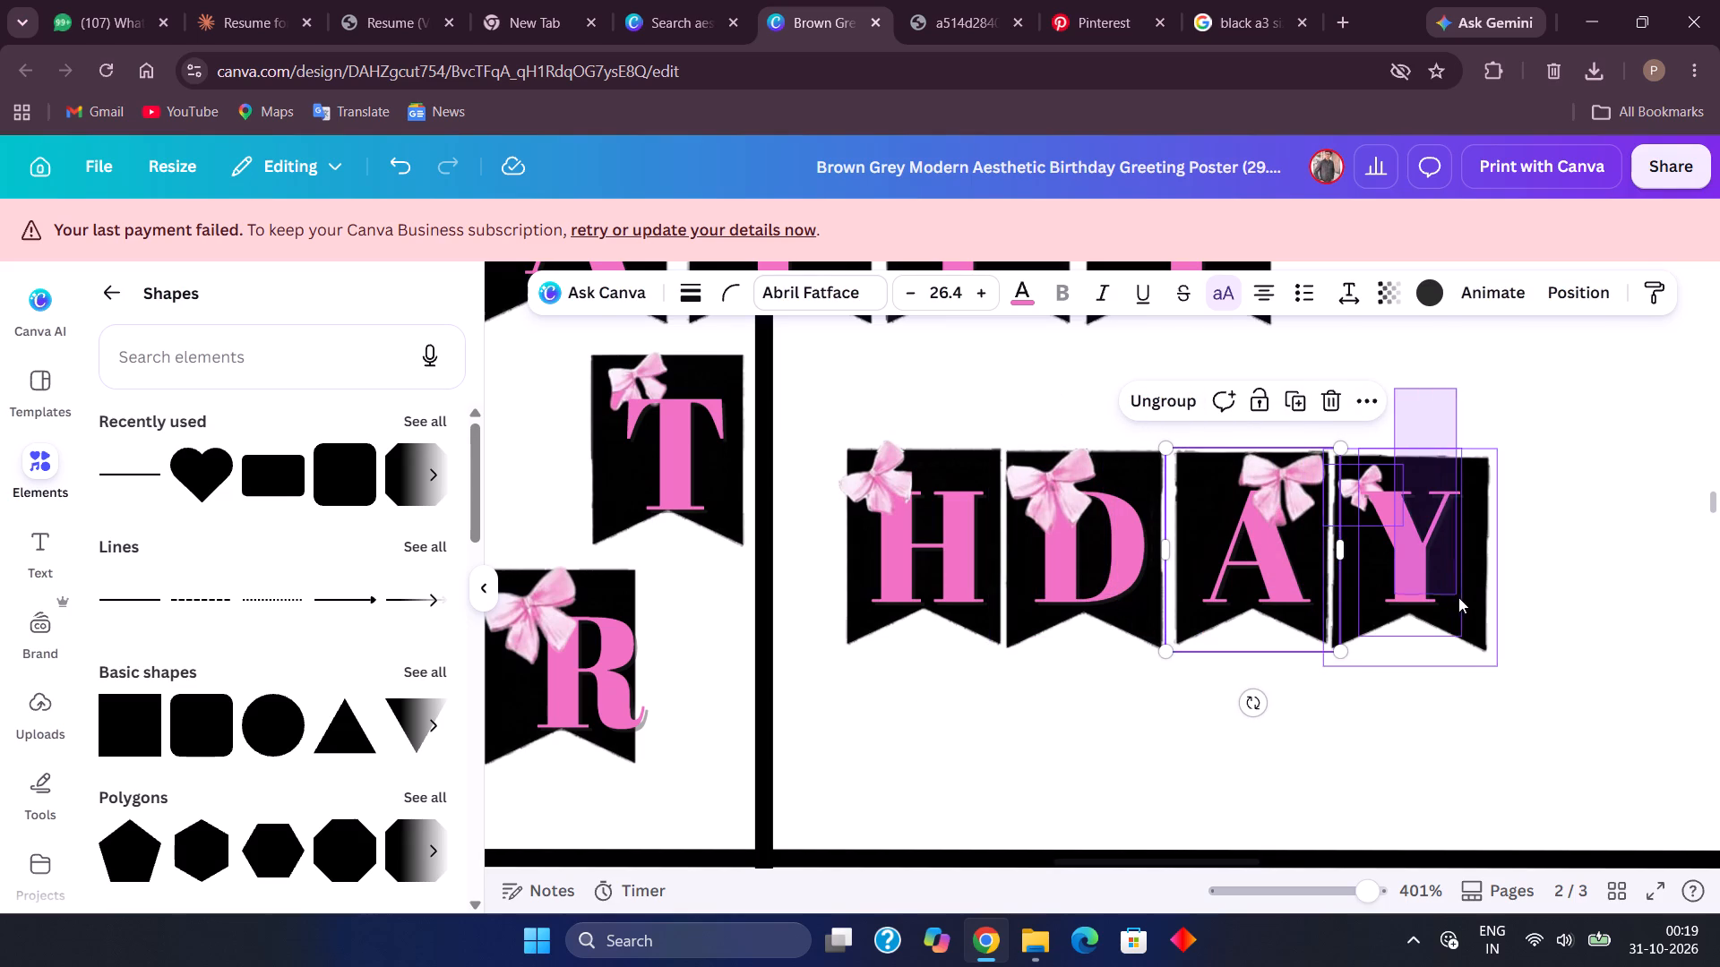
drag(1458, 597, 1460, 597)
click(1347, 394)
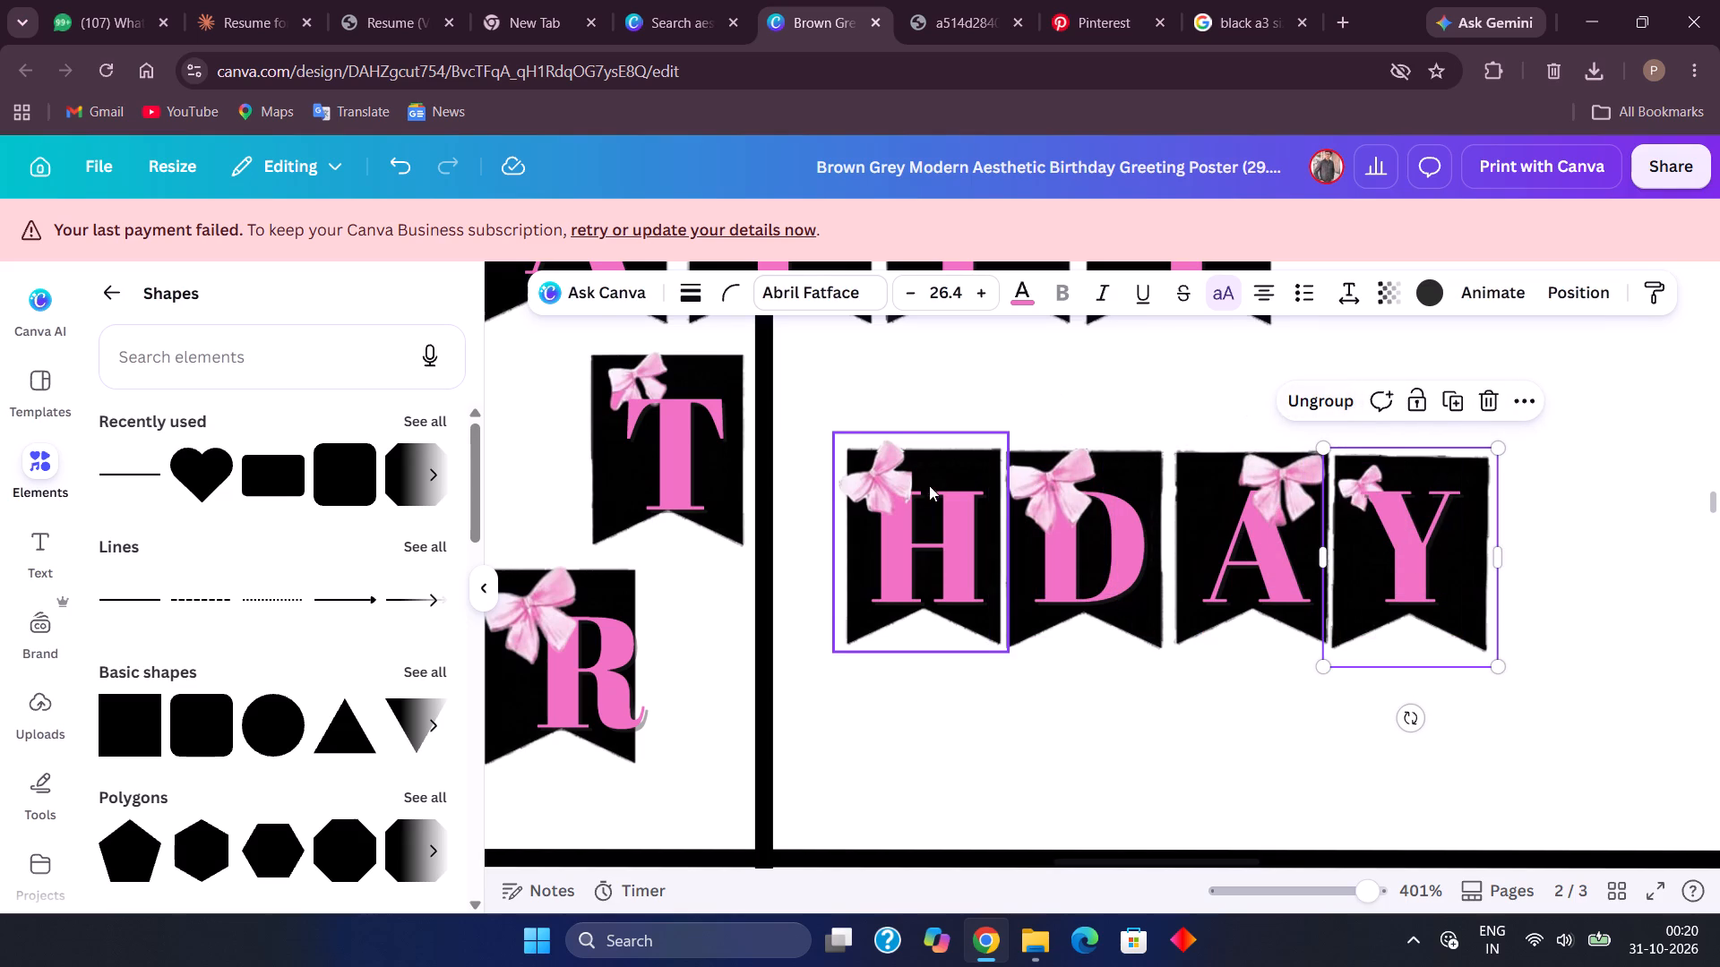
Spread the grouped H, D, A and Y flags apart, raising H slightly, lowering D and A, and moving Y well away from A.
drag(909, 493, 881, 458)
drag(1016, 540, 1024, 645)
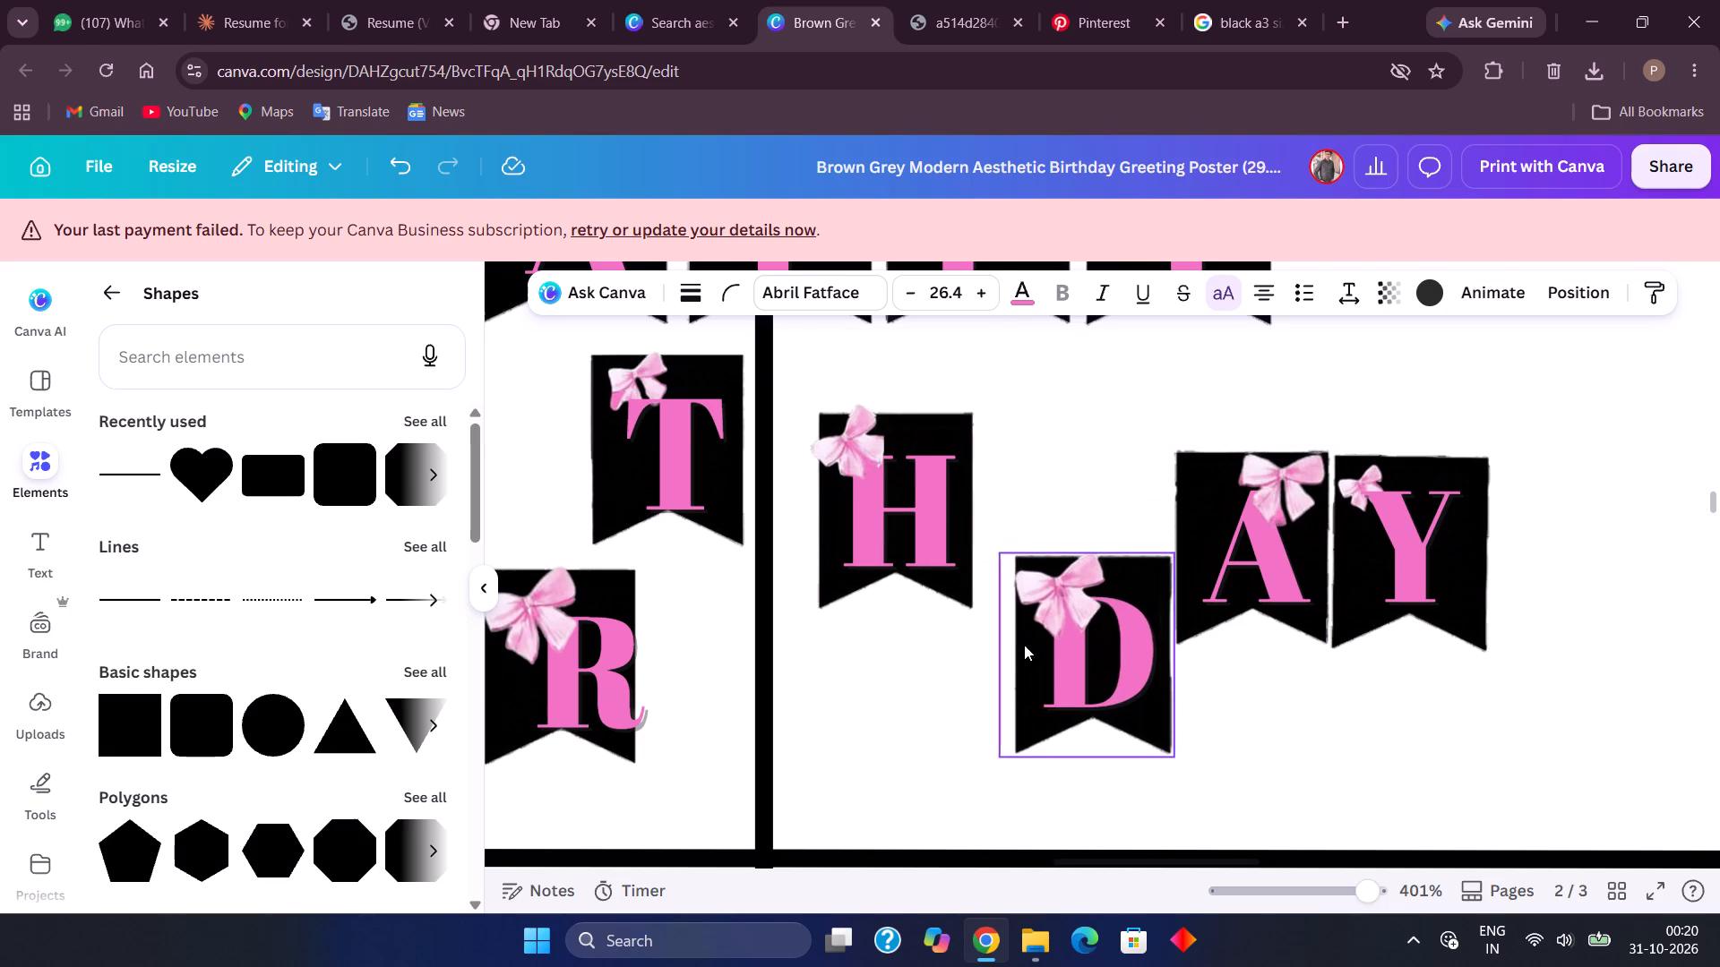
drag(1225, 586, 1238, 711)
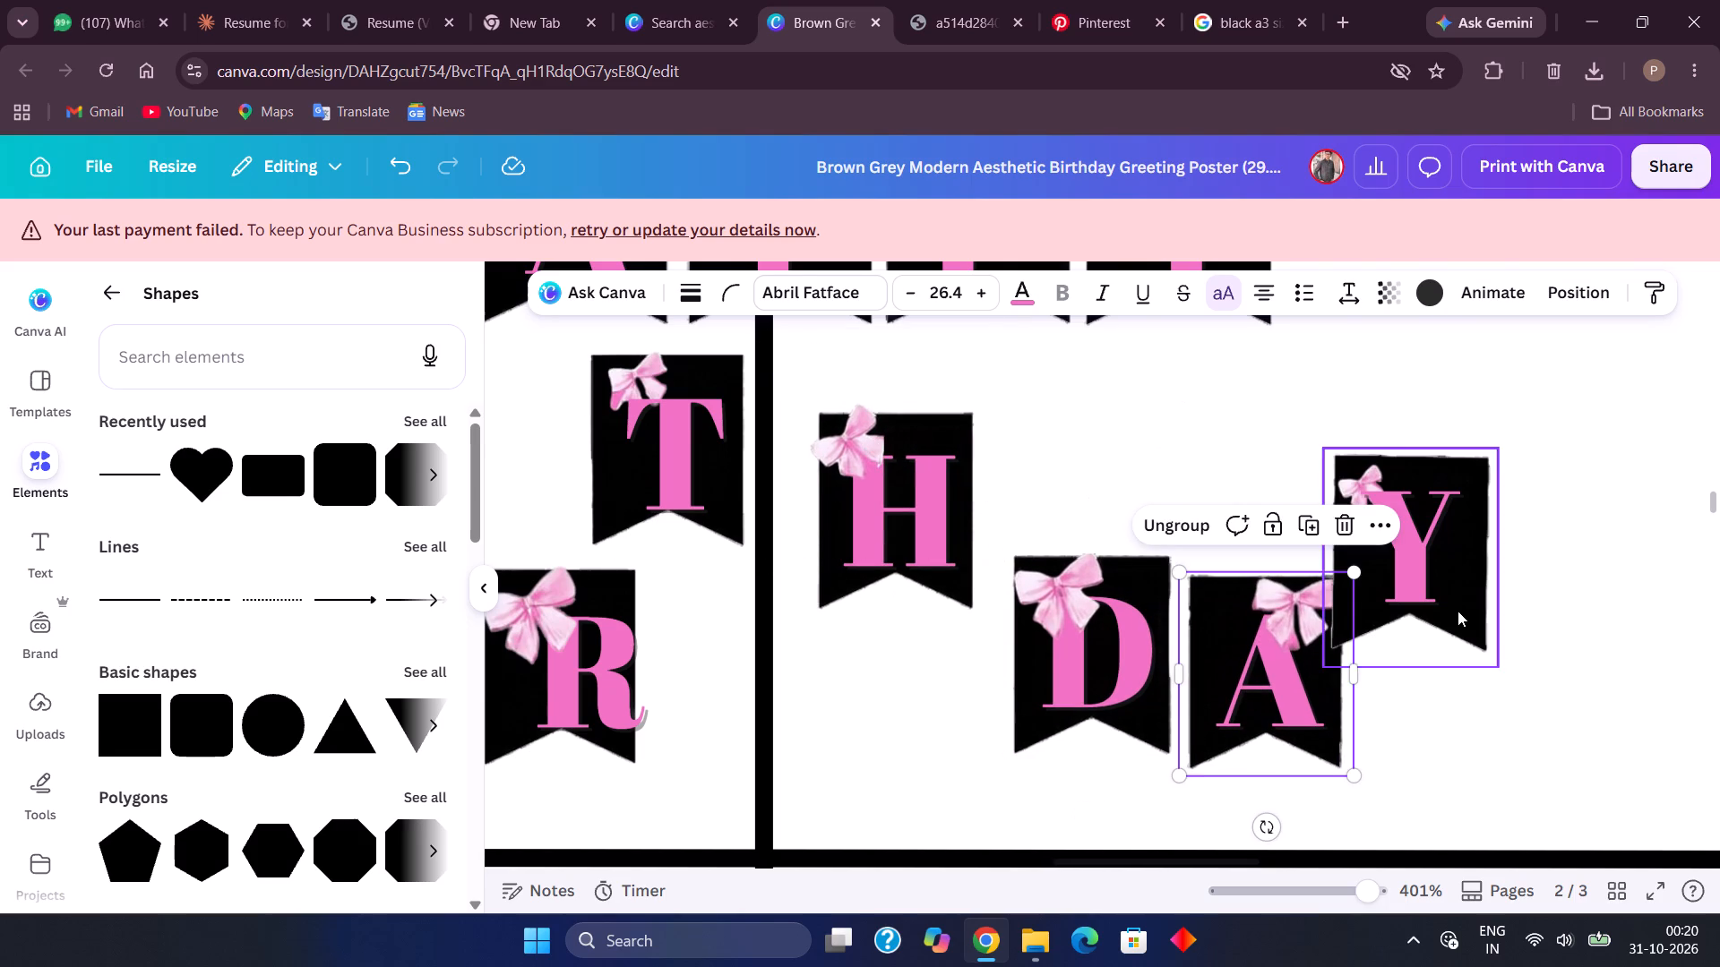
drag(1458, 611, 1637, 637)
Group the flag, letter and bow layers of HAPPY's H, A and first P into one separate group per flag.
scroll(1461, 584, up, 2)
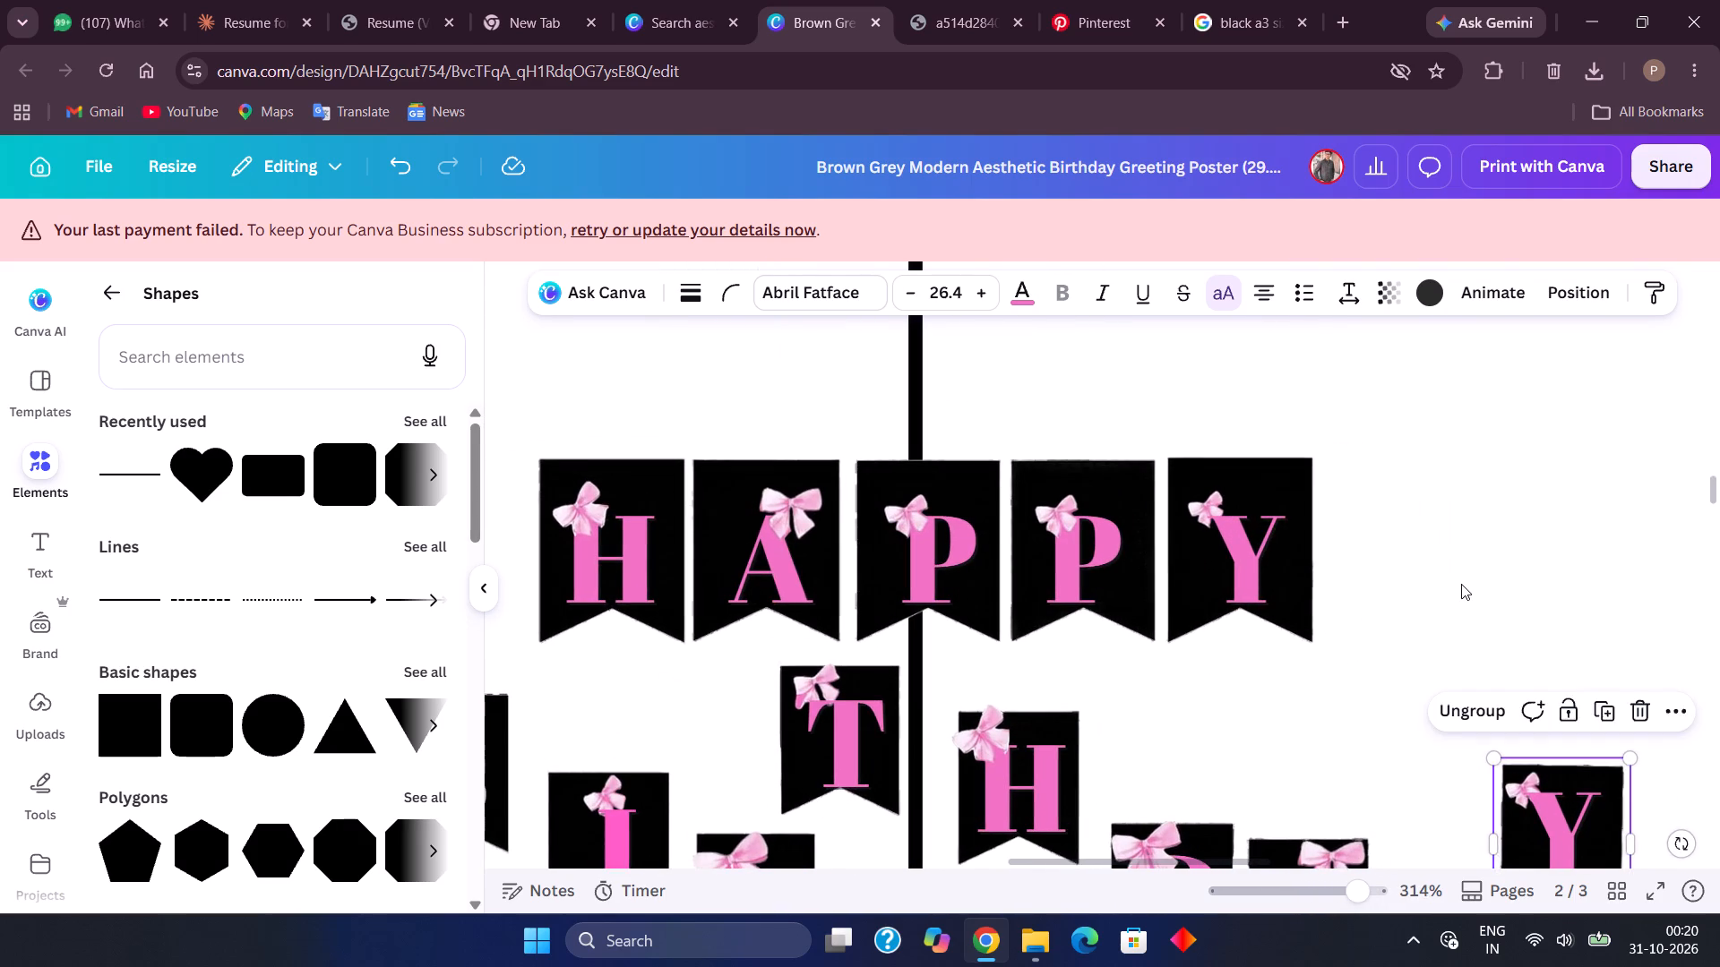
drag(563, 432, 697, 554)
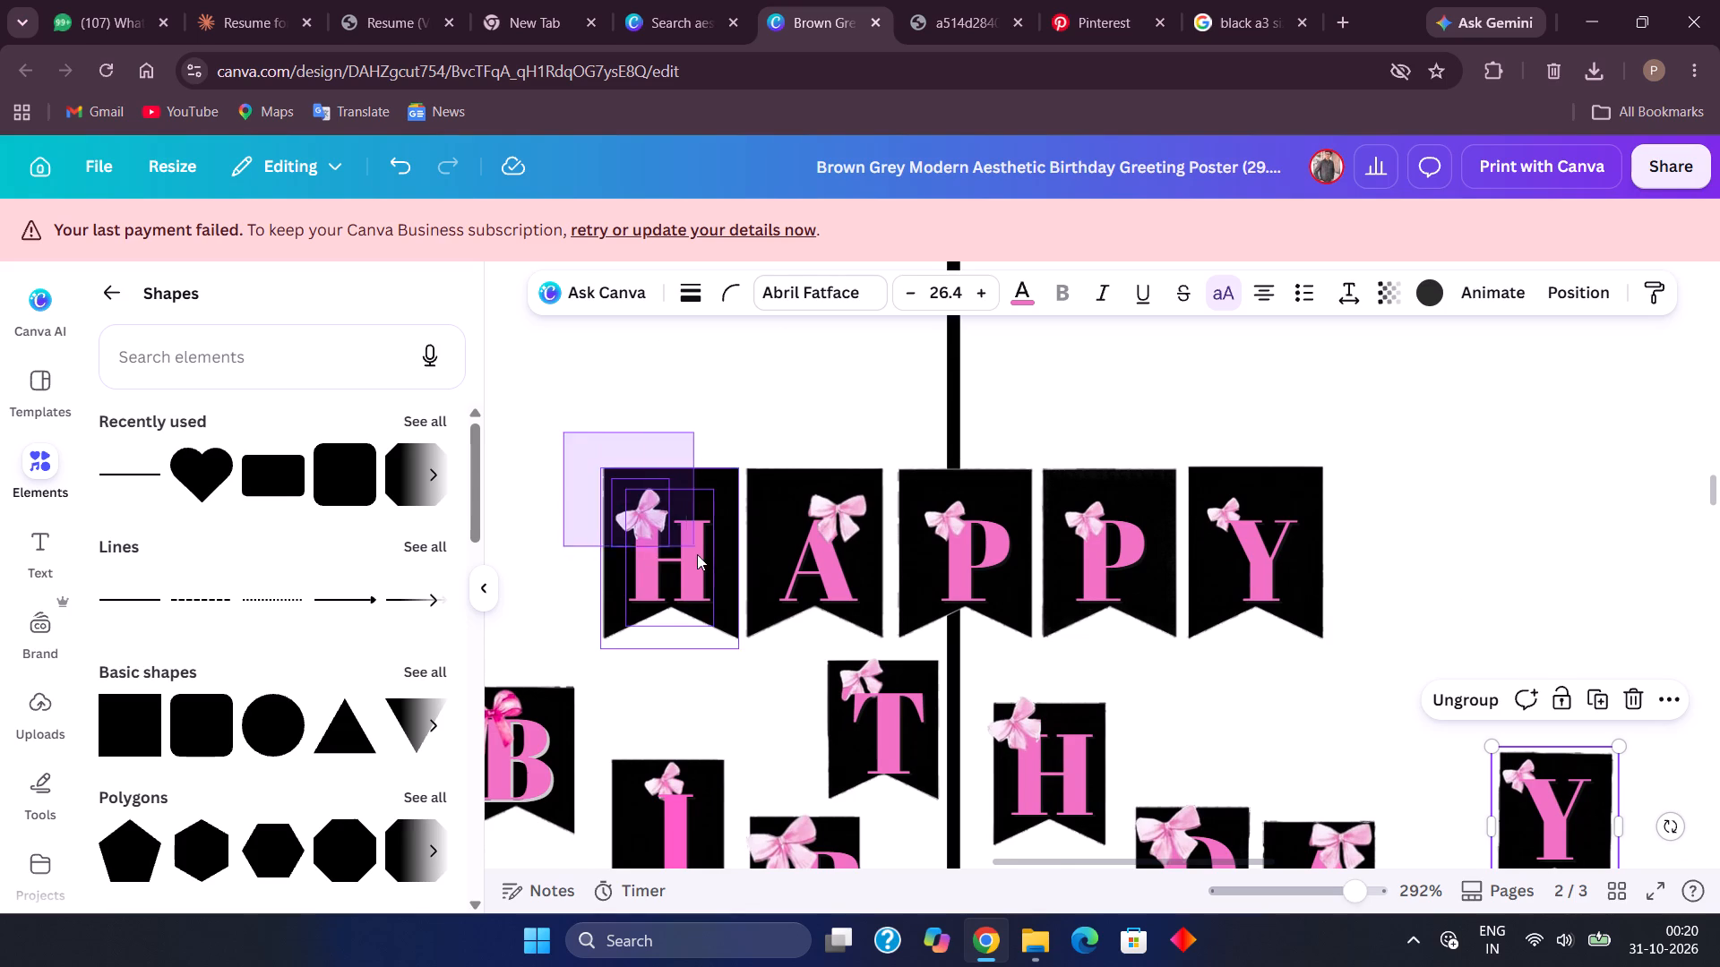
drag(697, 554, 697, 576)
click(606, 429)
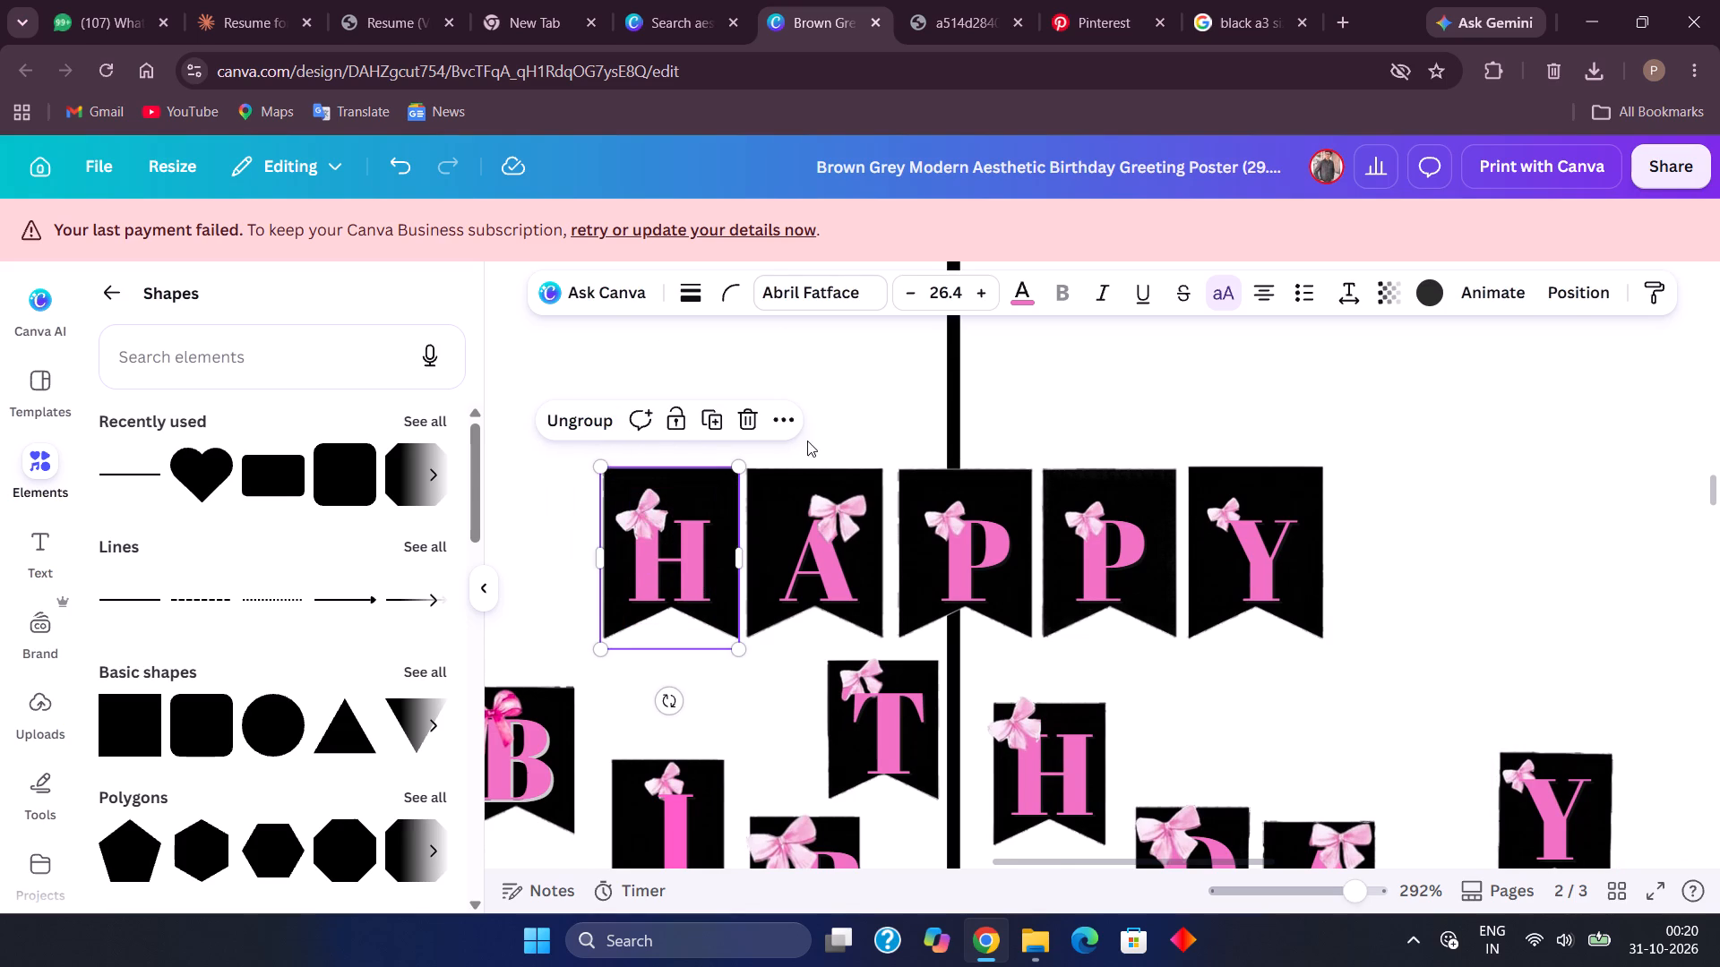
drag(797, 397, 863, 585)
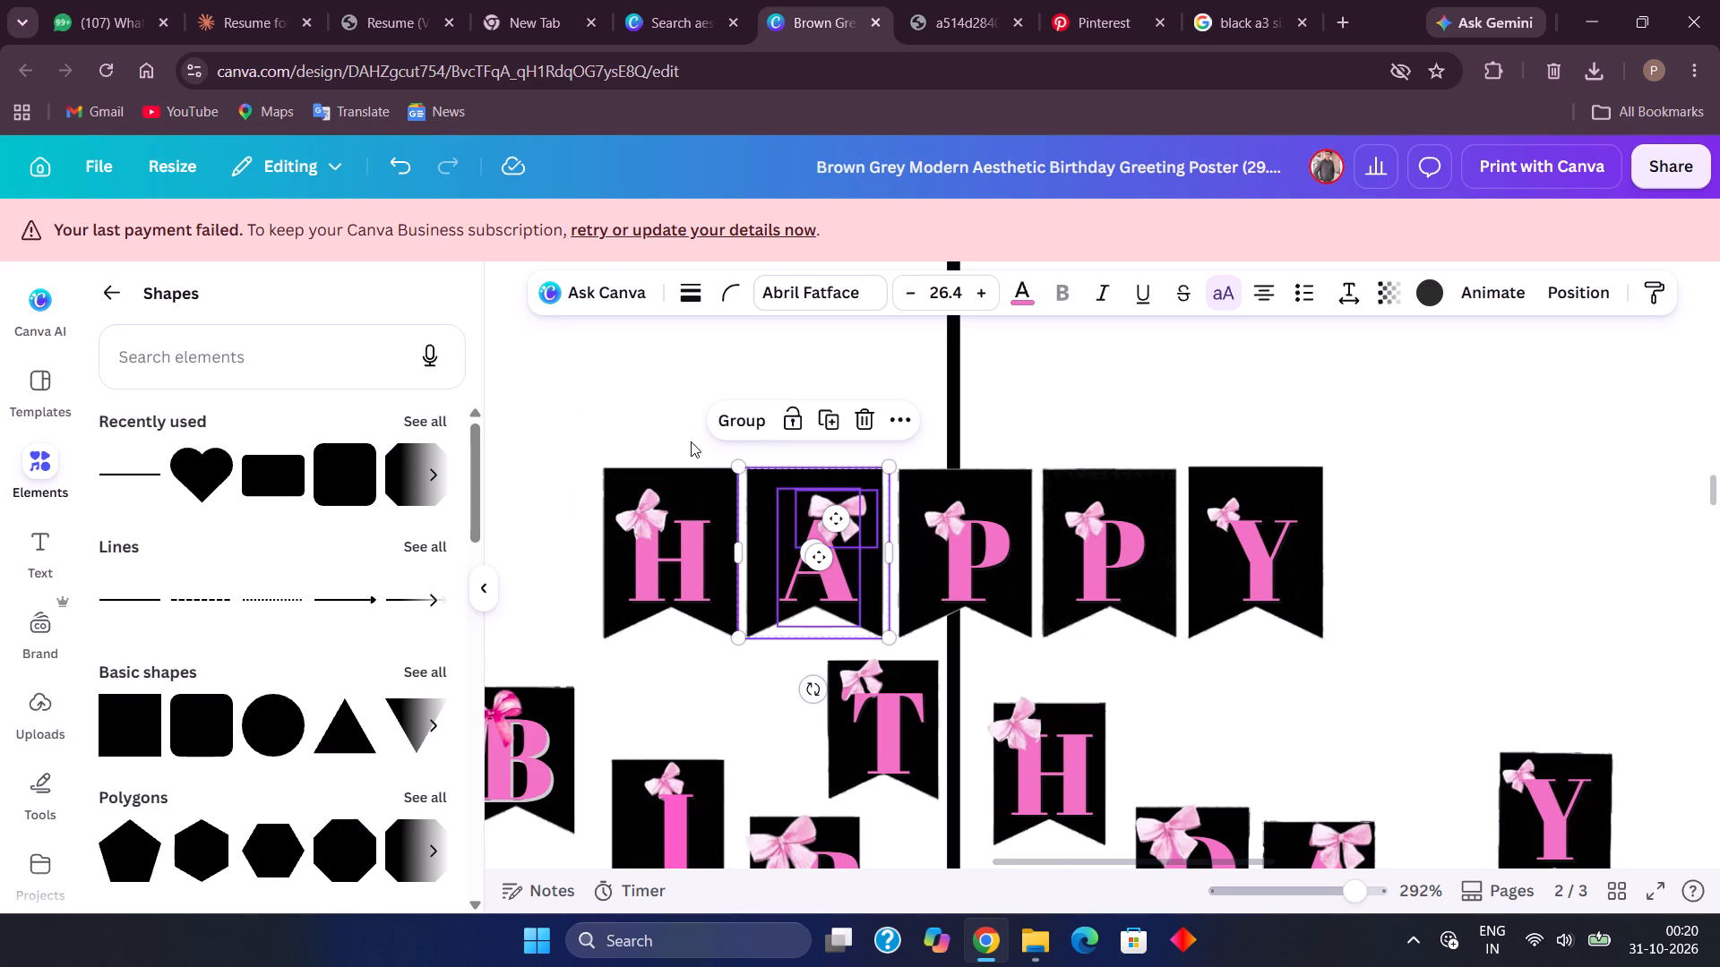
click(731, 428)
drag(924, 457, 970, 529)
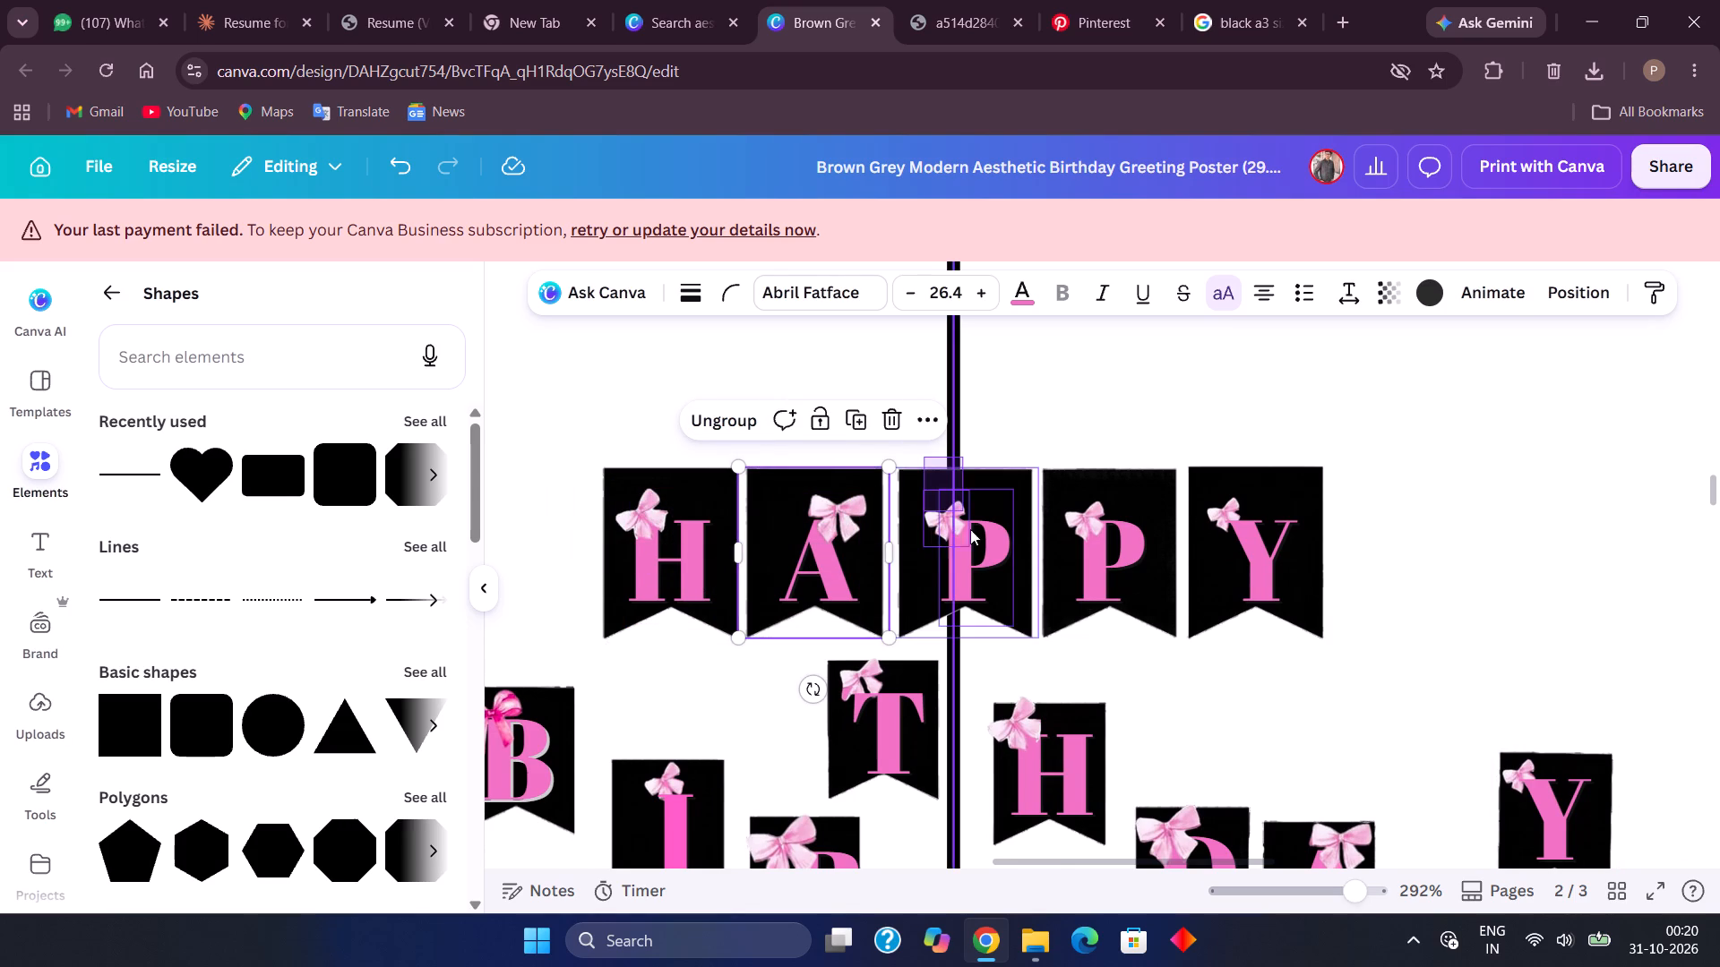
drag(970, 529, 1000, 584)
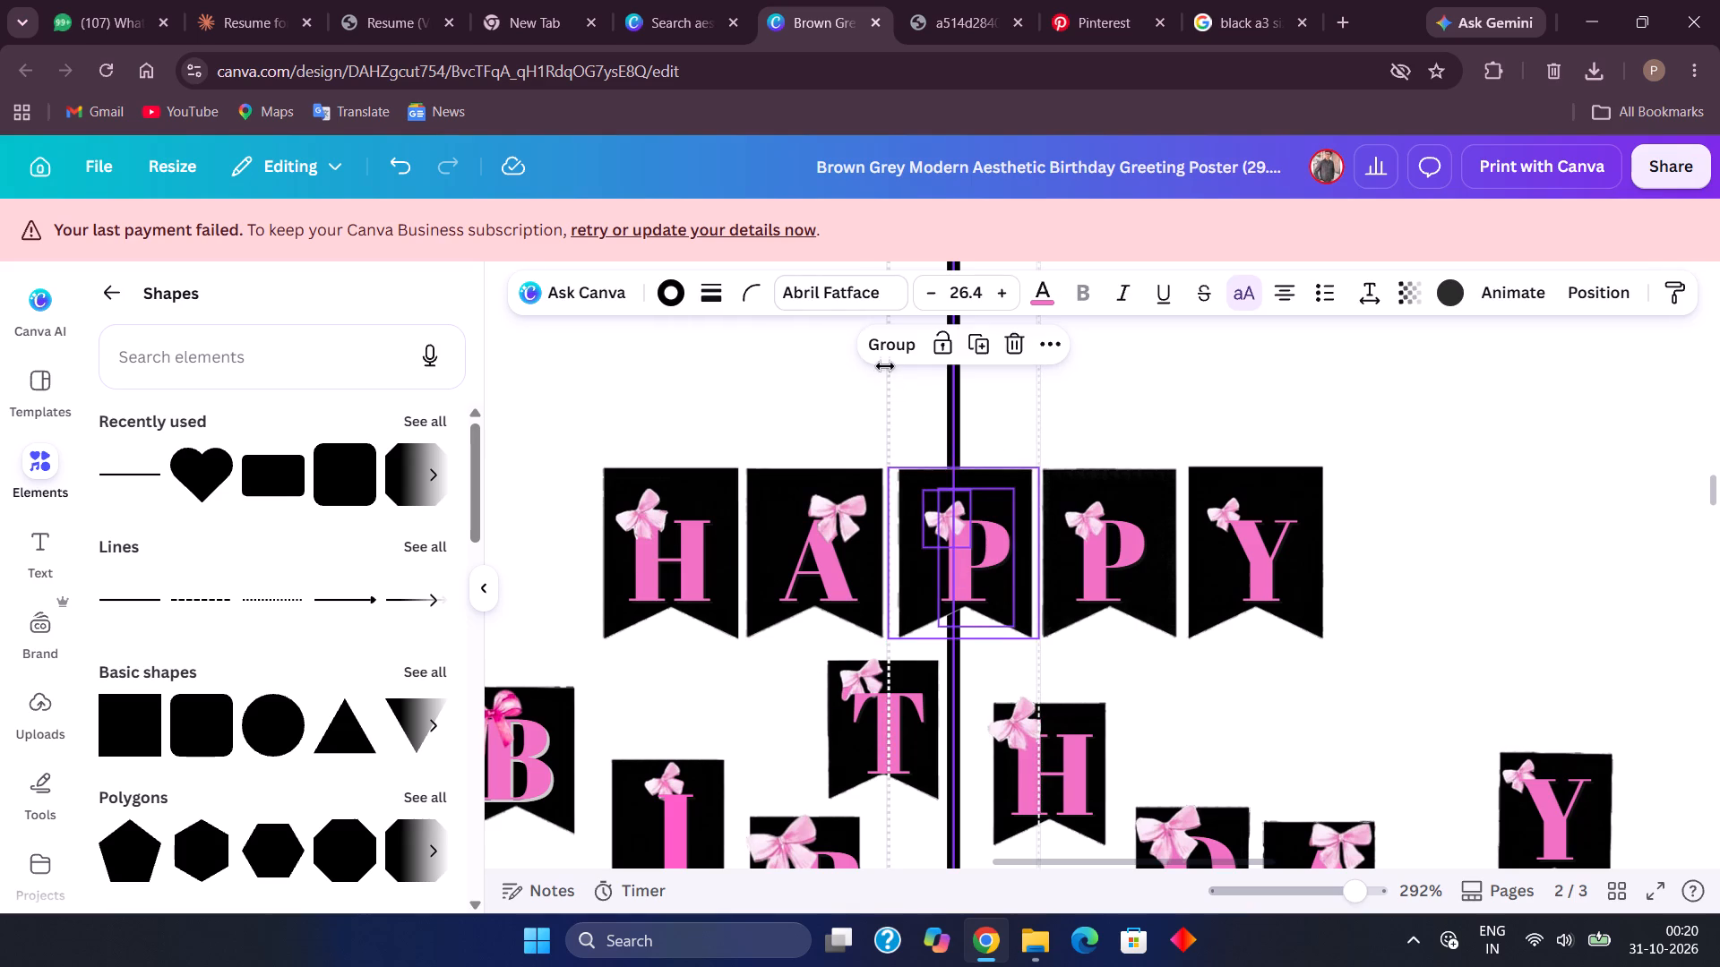
click(1296, 355)
drag(1009, 445, 1003, 594)
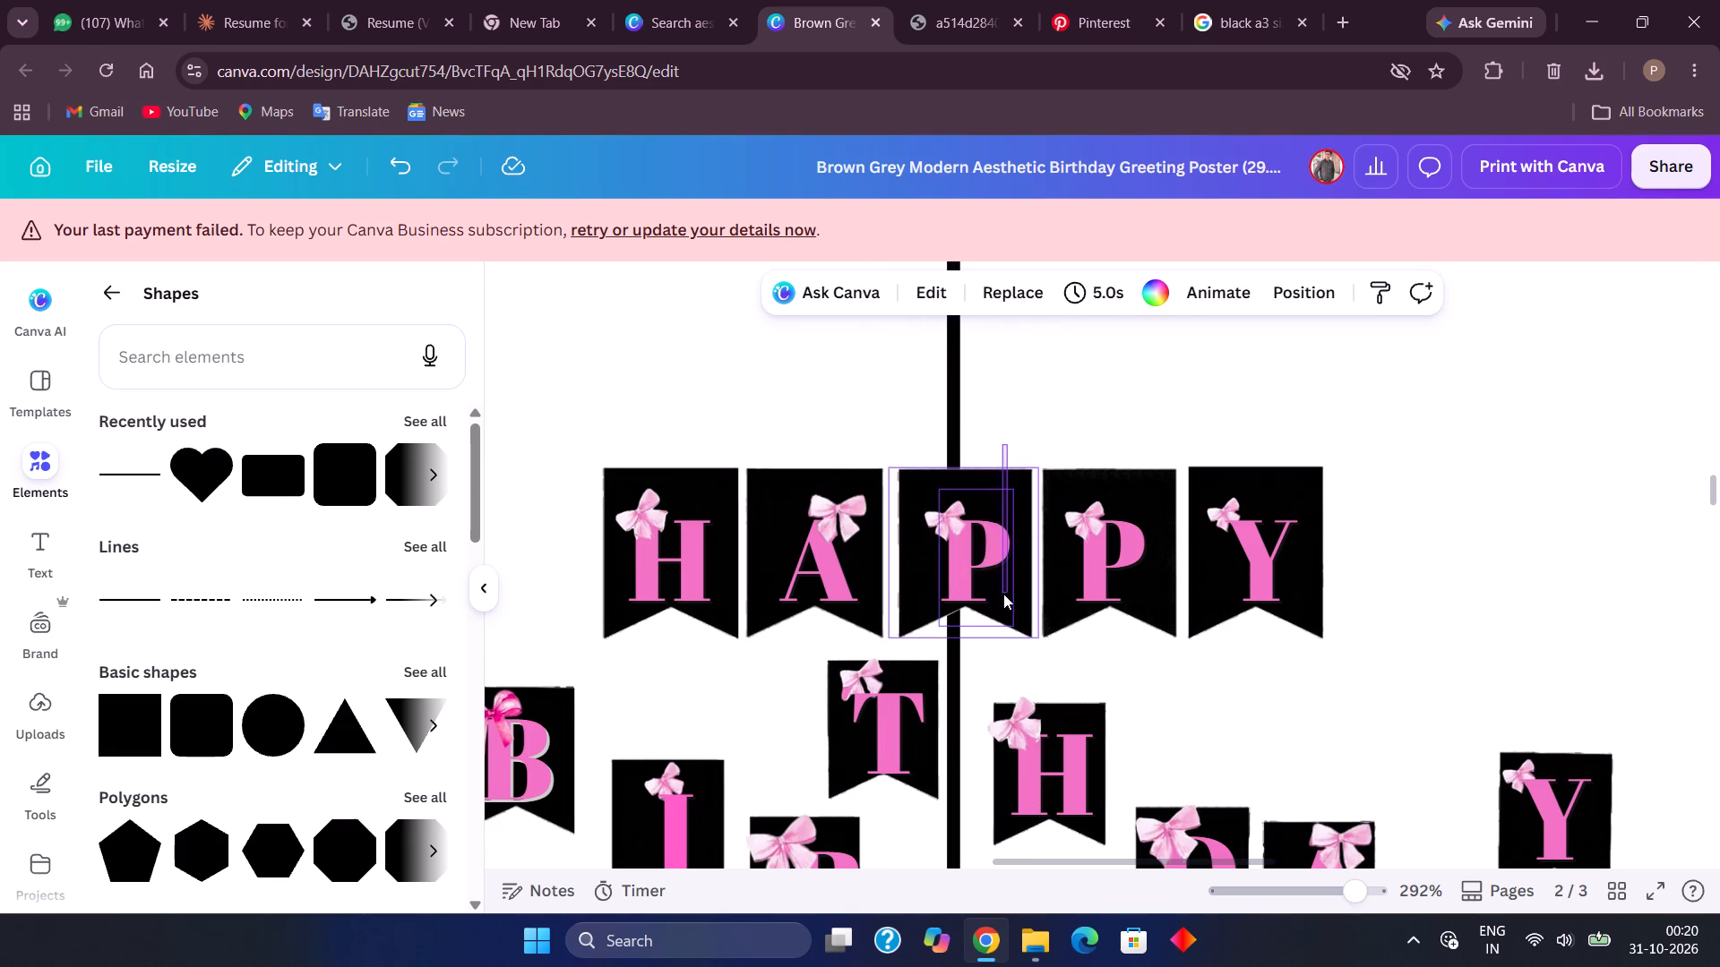
drag(1003, 594, 962, 598)
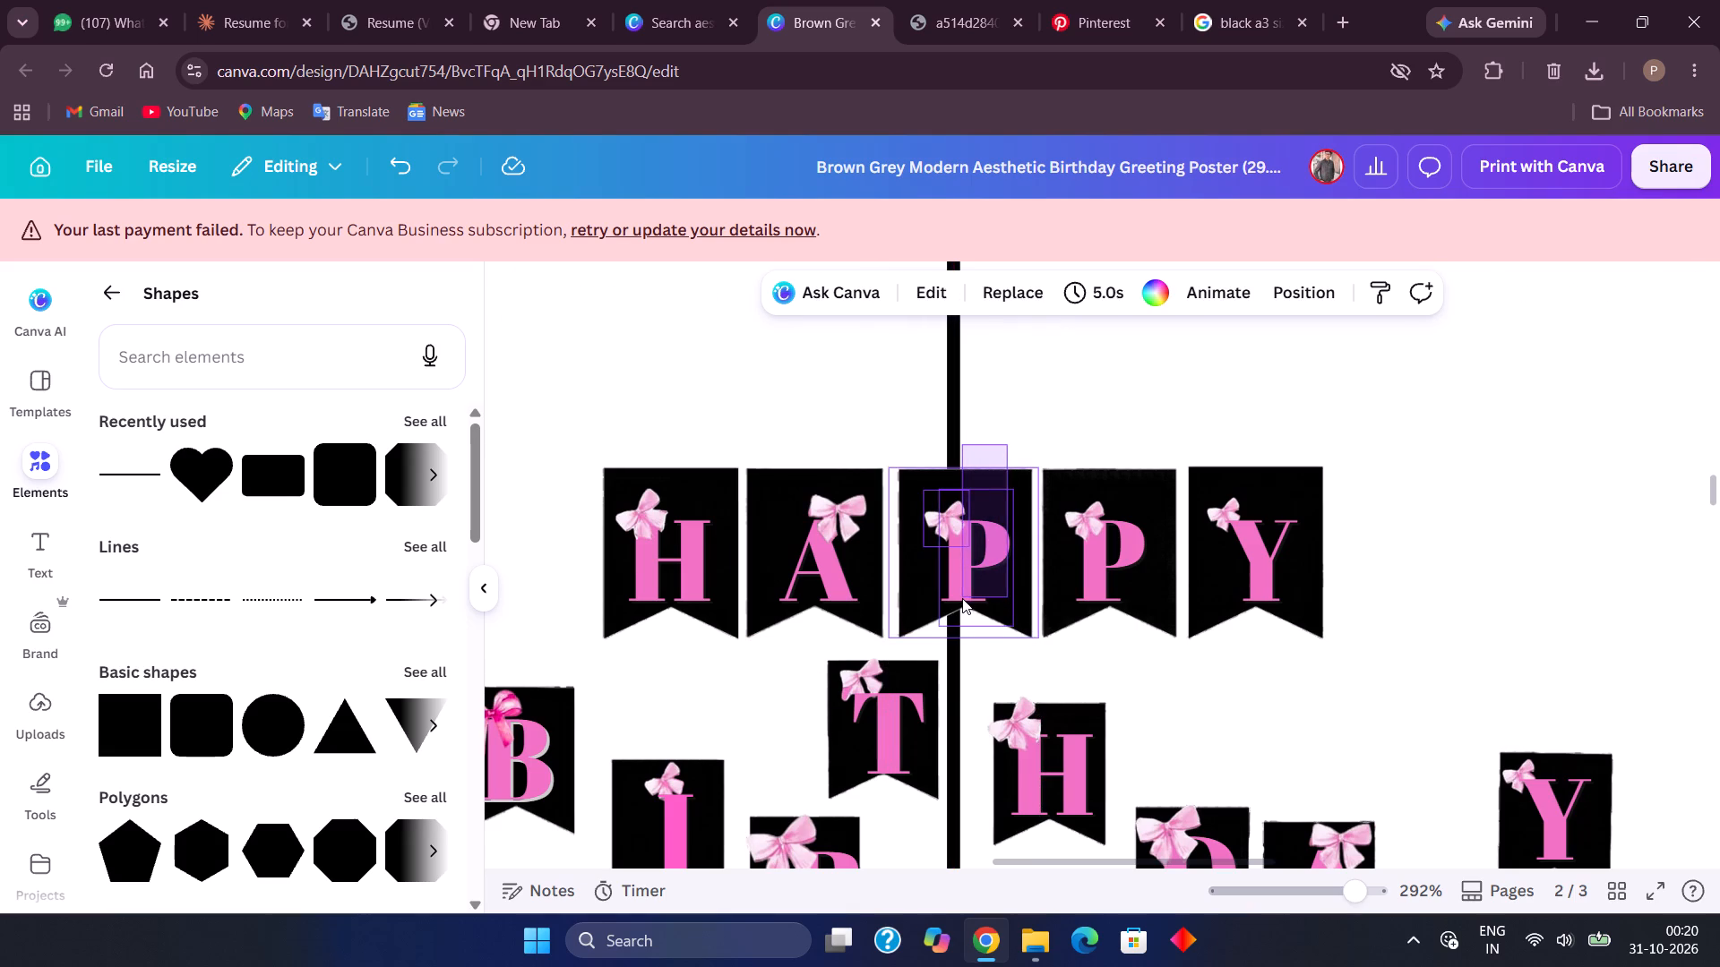
drag(962, 598, 961, 598)
click(871, 419)
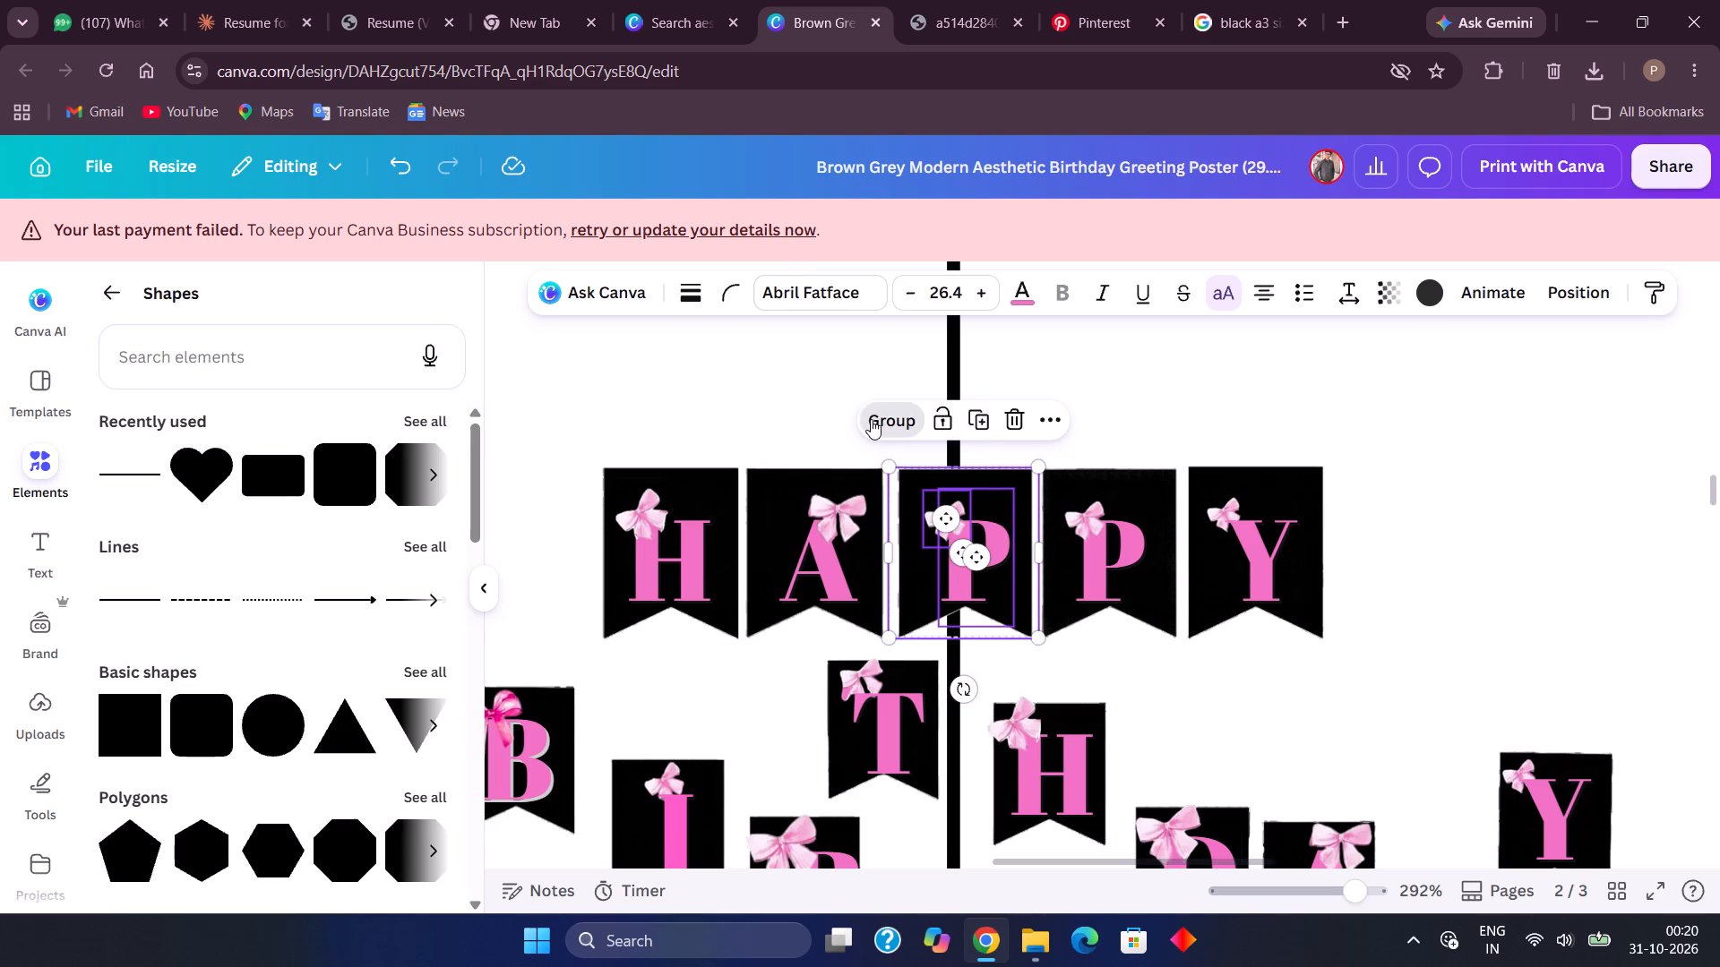
Spread HAPPY's grouped H, A and first P flags apart, moving H up and left, A highest, and P left and slightly lower.
drag(703, 501, 646, 441)
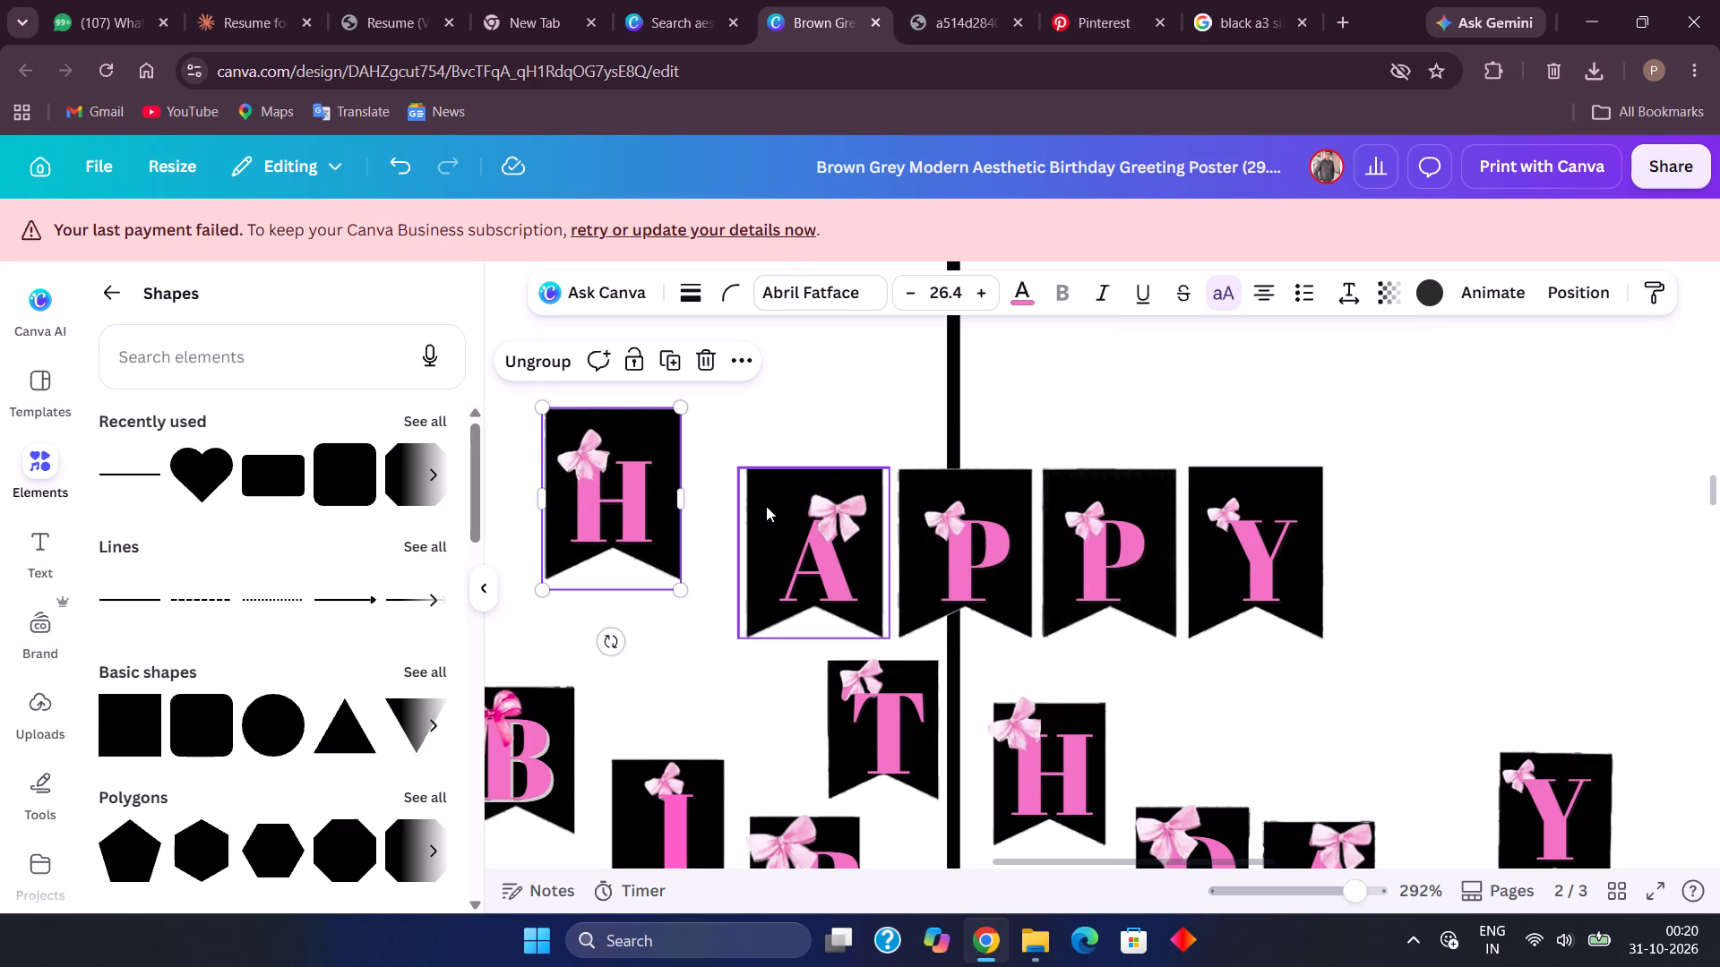
drag(771, 509, 739, 350)
drag(913, 528, 896, 539)
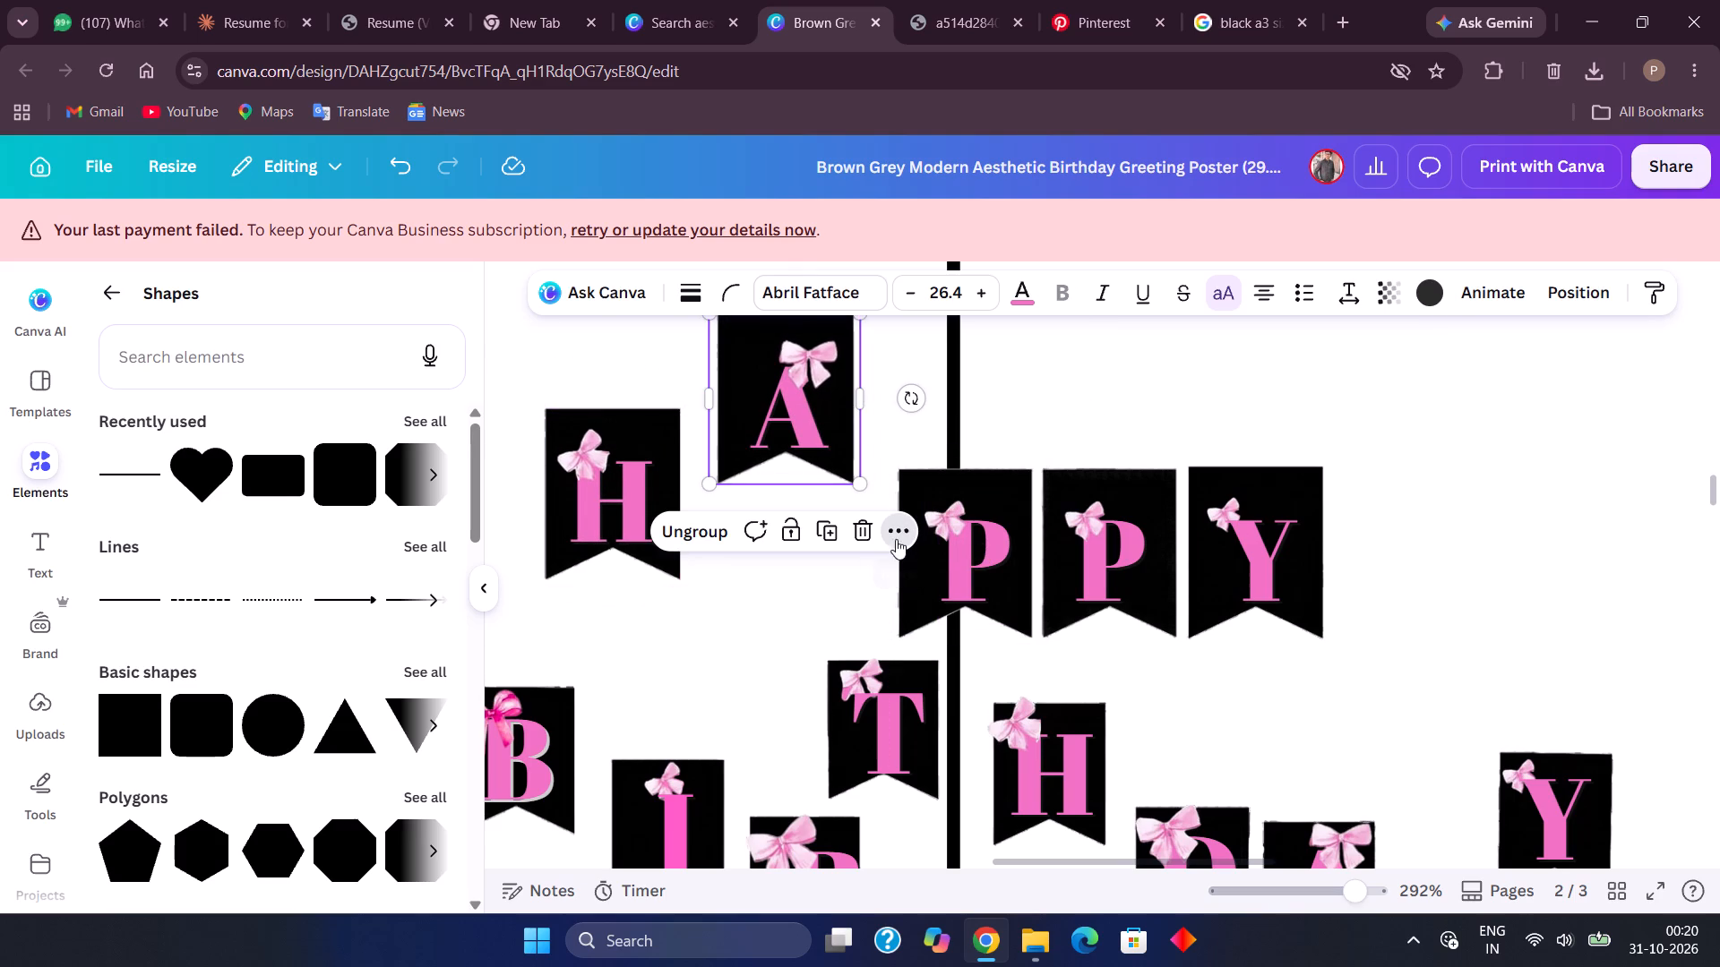
drag(896, 539, 897, 593)
click(897, 593)
drag(933, 584, 813, 616)
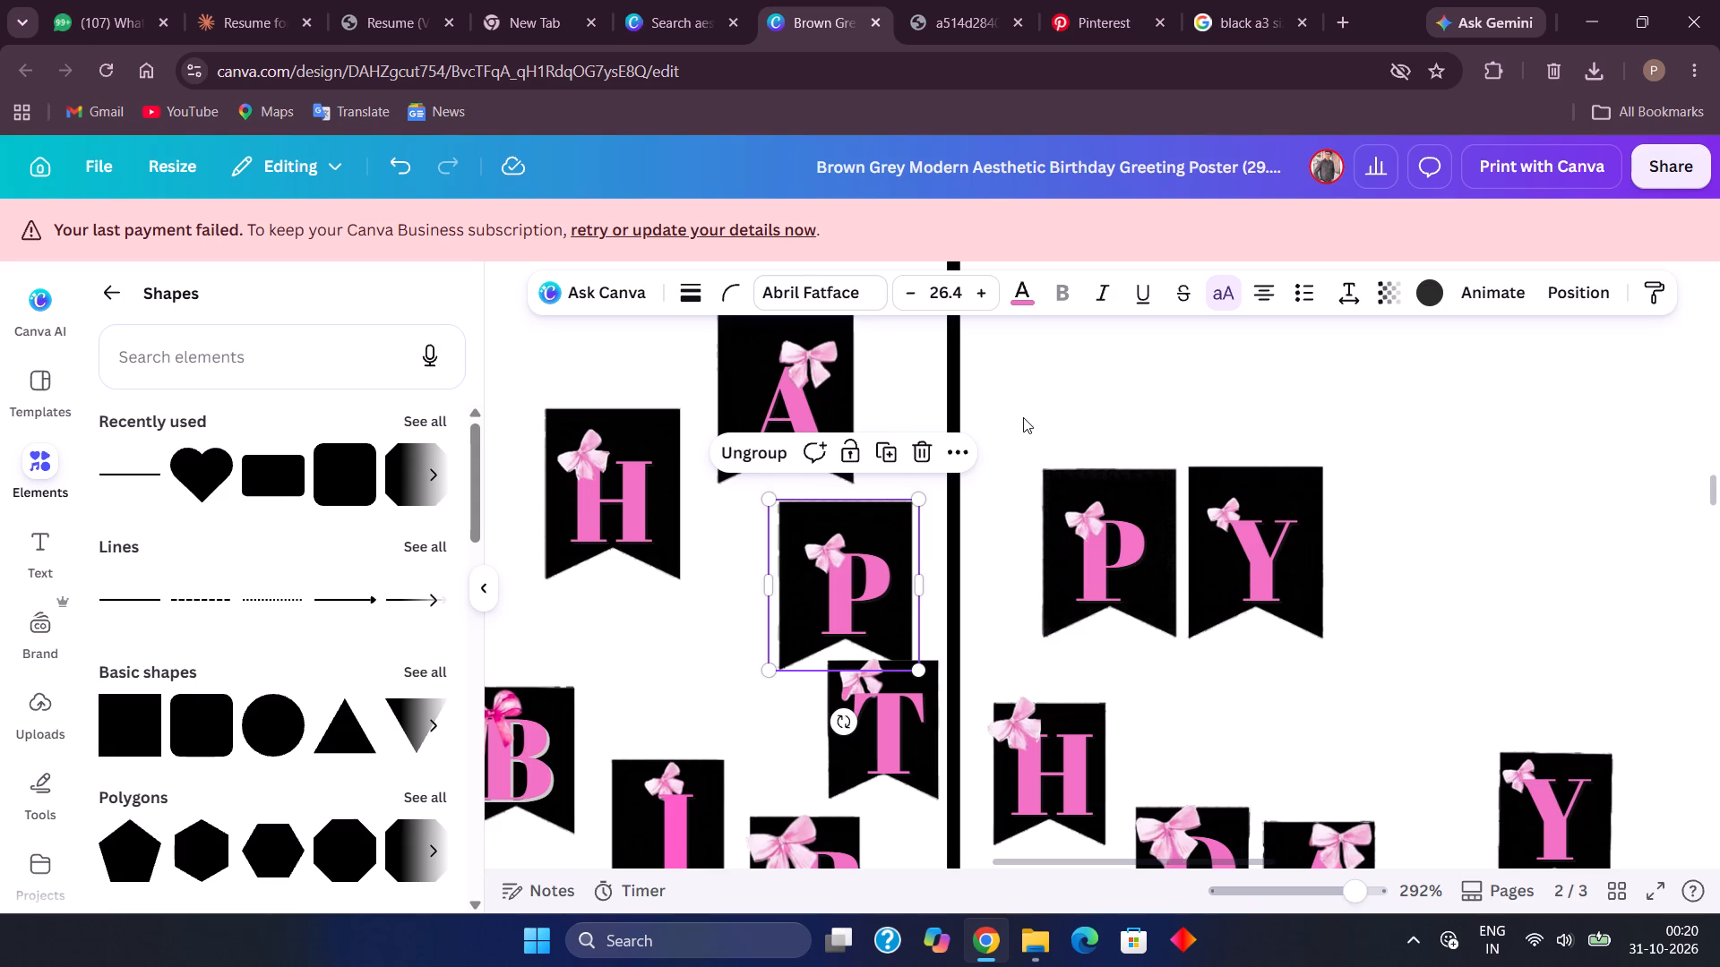
Group the flag, letter and bow layers of HAPPY's second P and Y into one separate group per flag.
drag(1023, 417, 1141, 625)
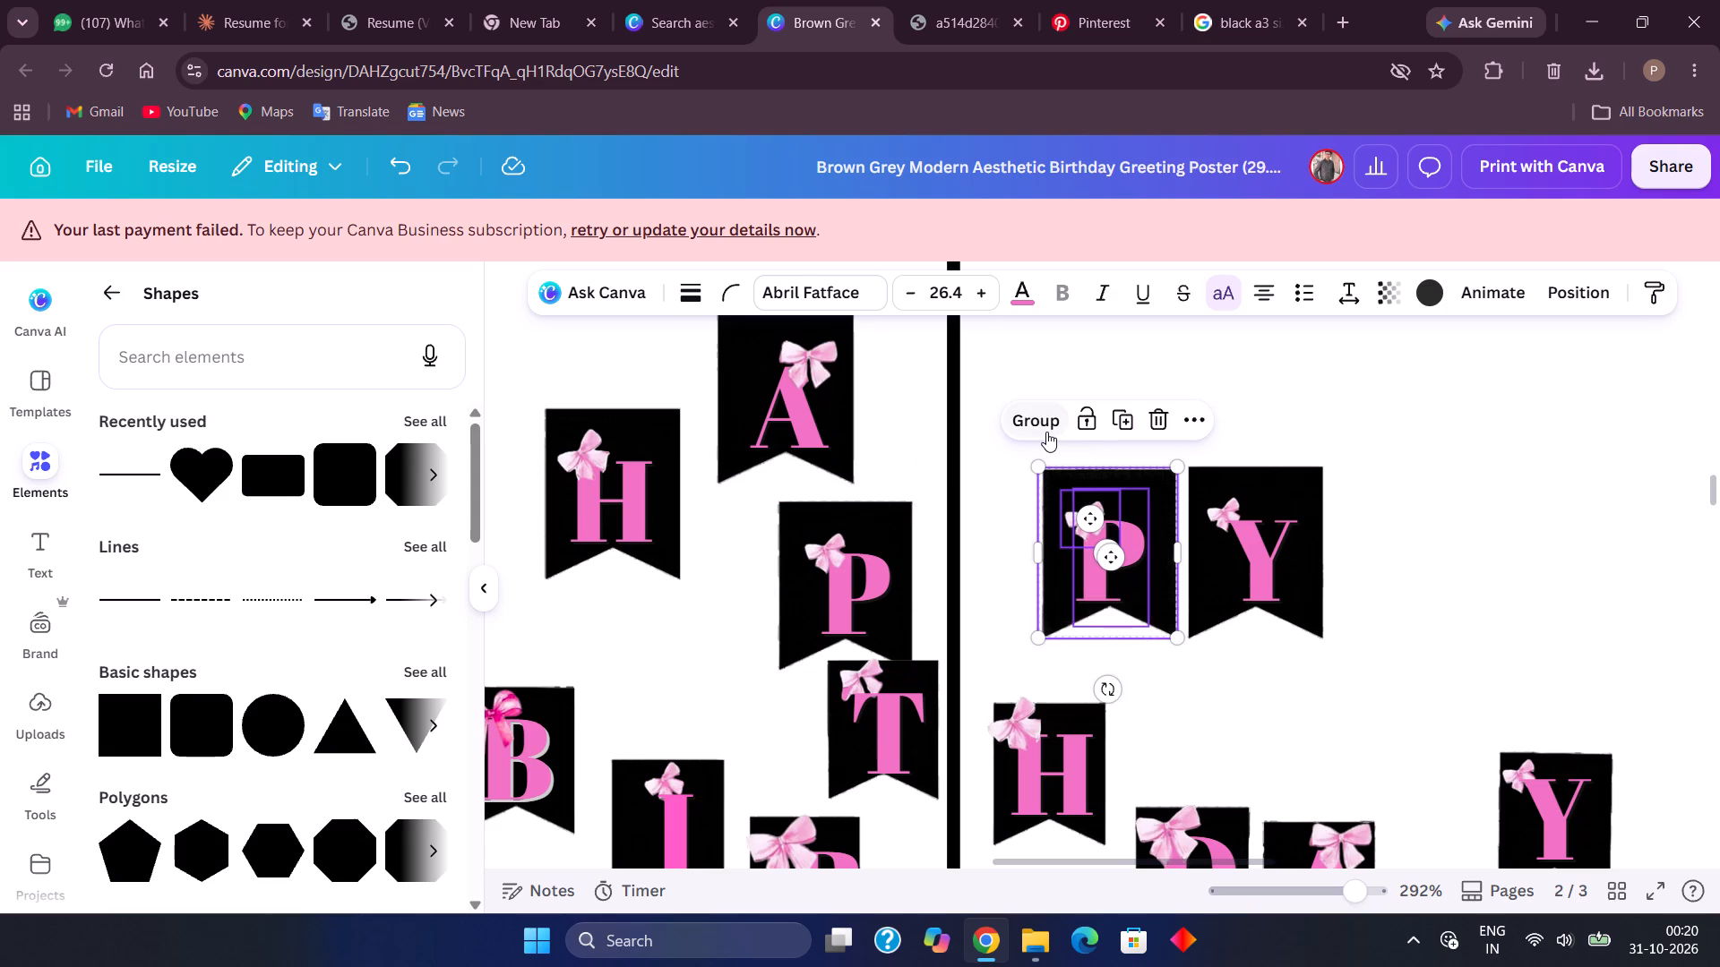
click(1046, 432)
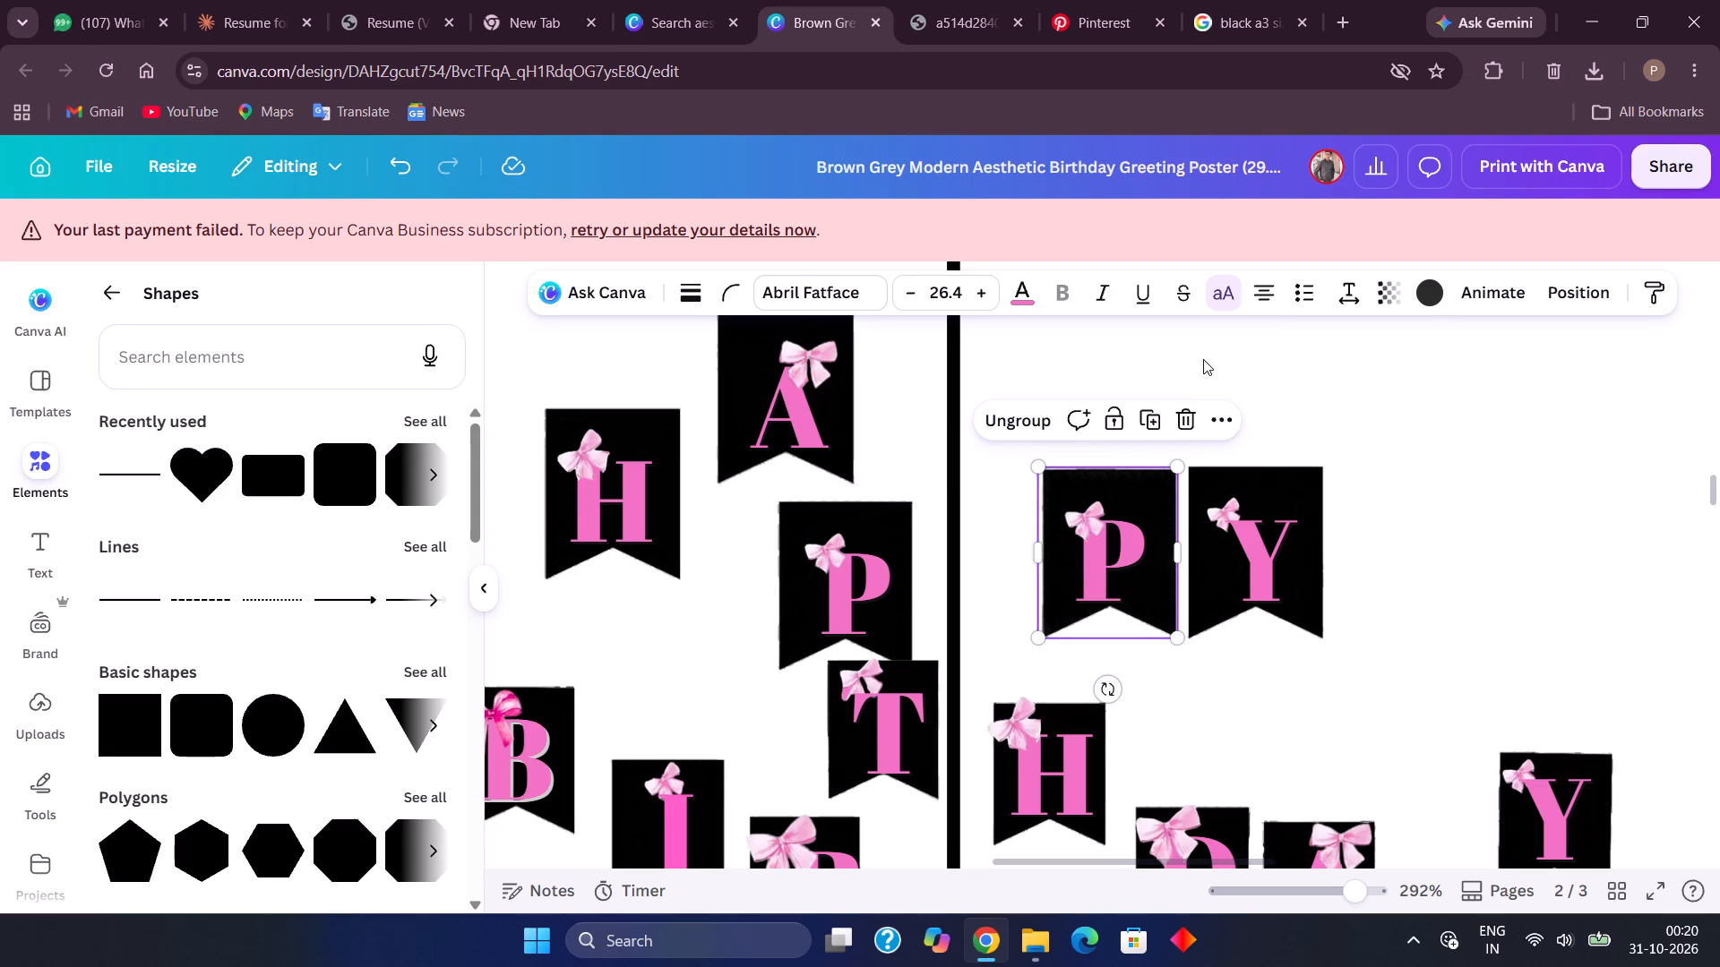
click(1203, 359)
drag(1190, 433, 1288, 620)
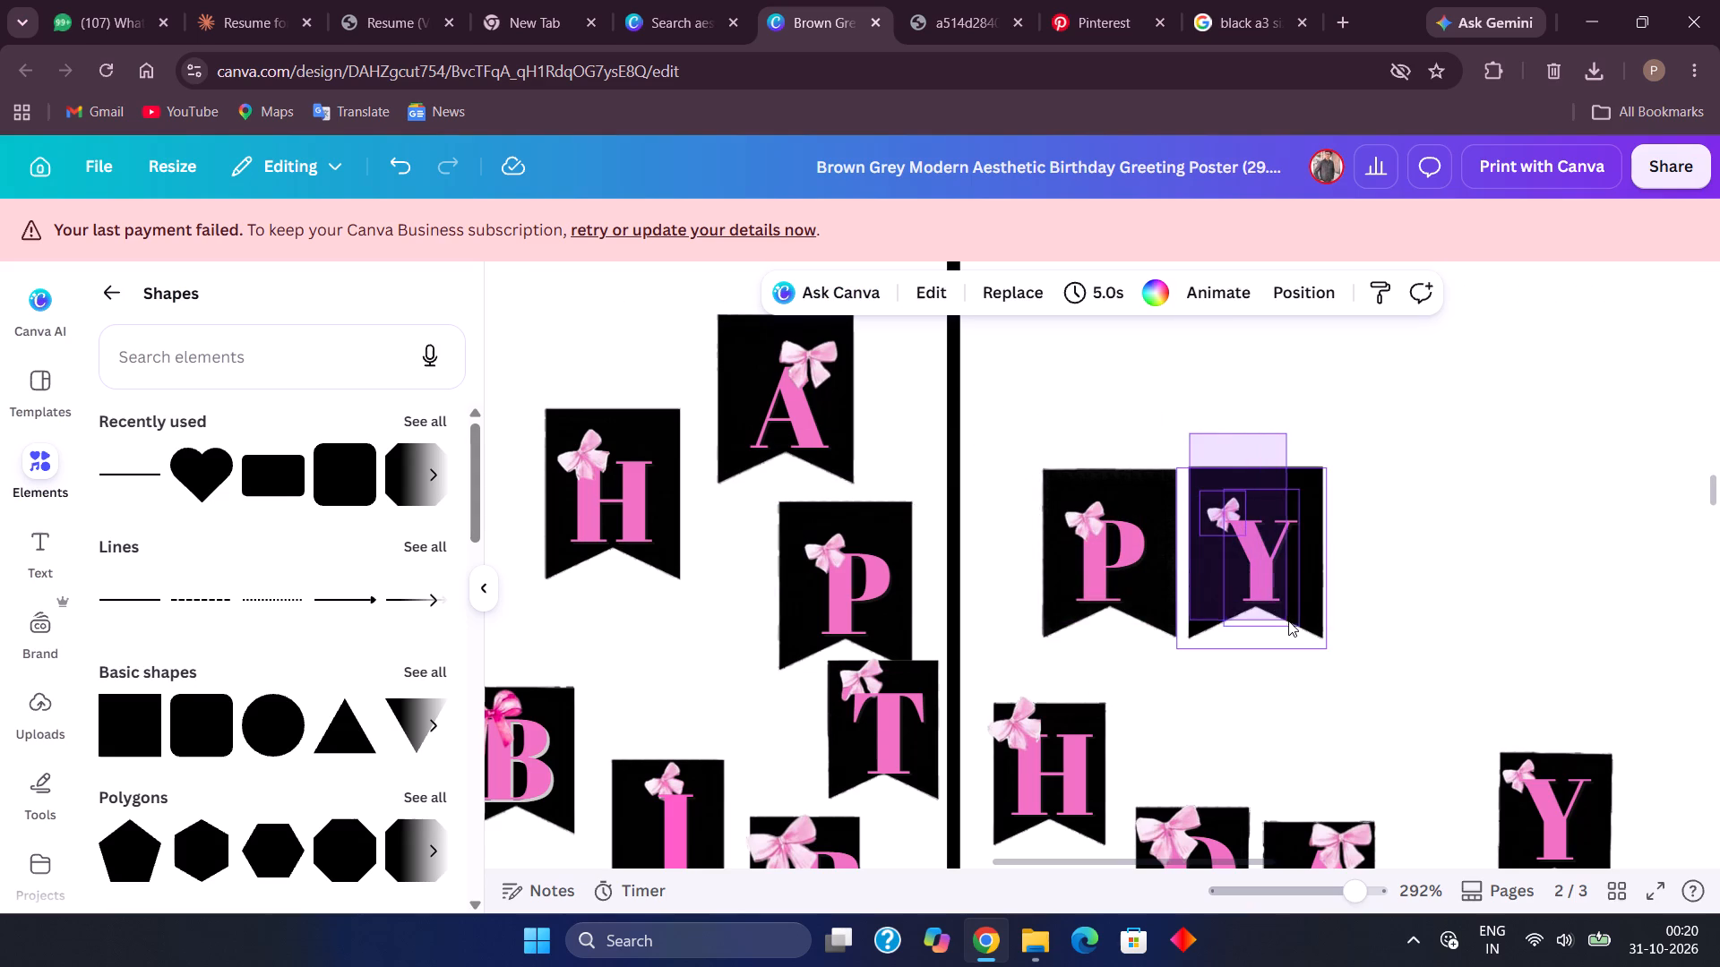
drag(1288, 620, 1290, 622)
click(1191, 420)
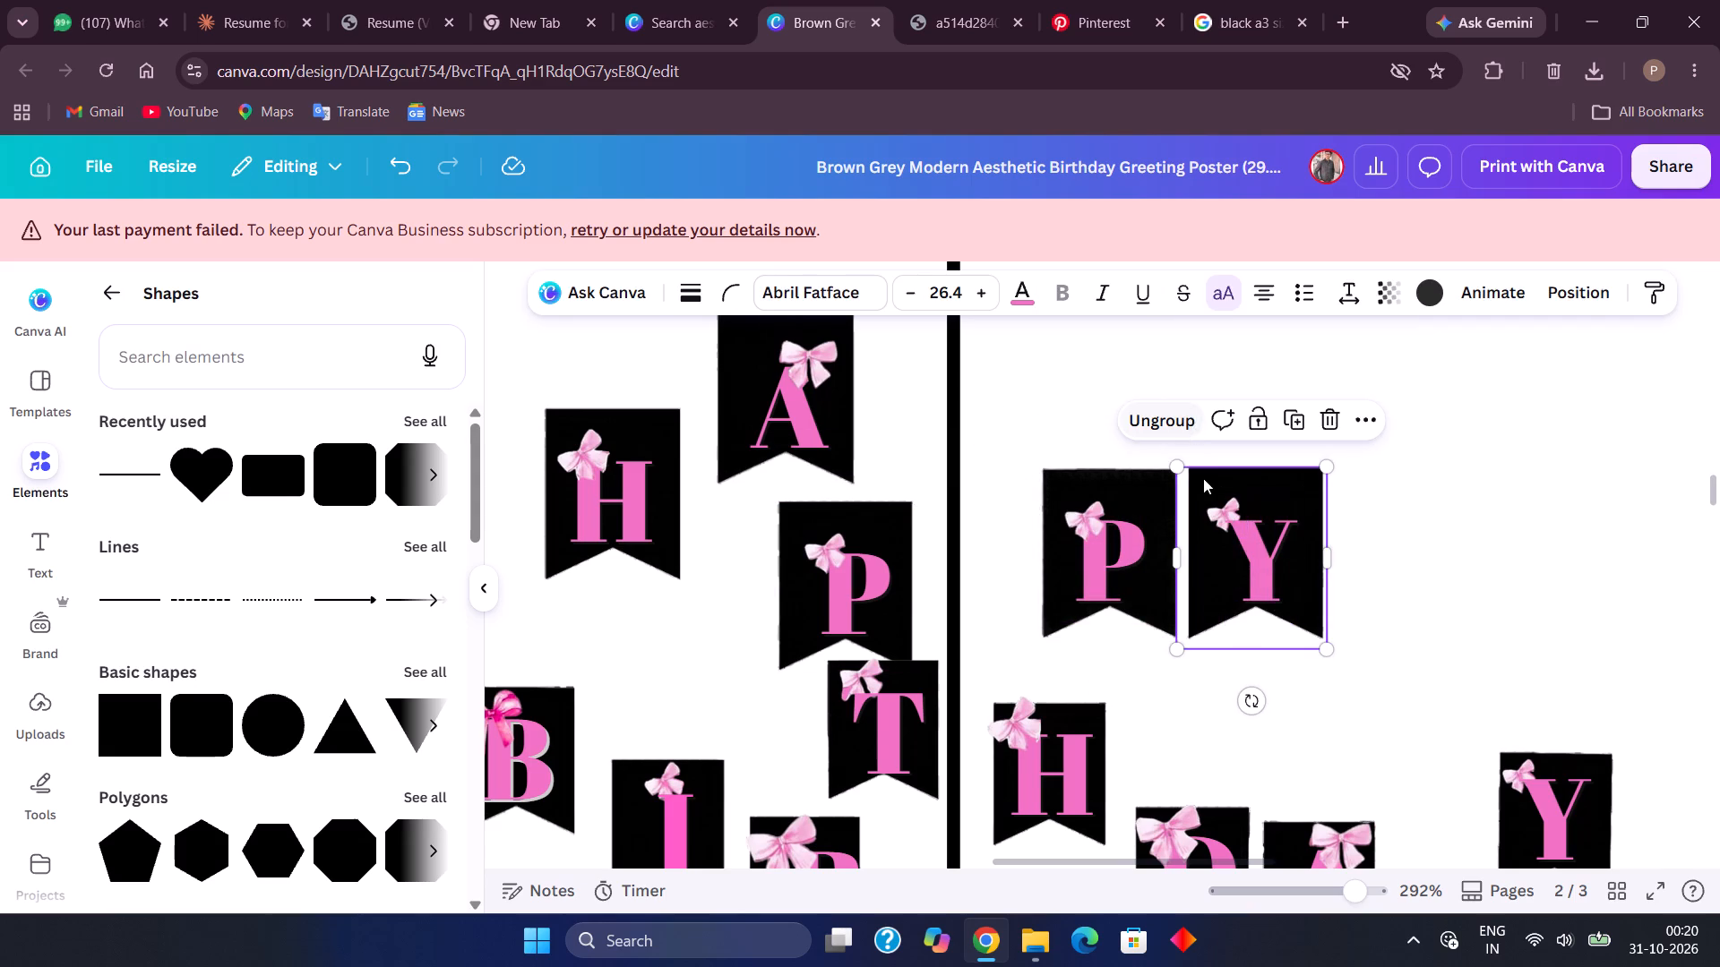
Lower BIRTHDAY's T flag to sit beside R, and lower its H flag to sit between T and D.
scroll(1243, 553, down, 2)
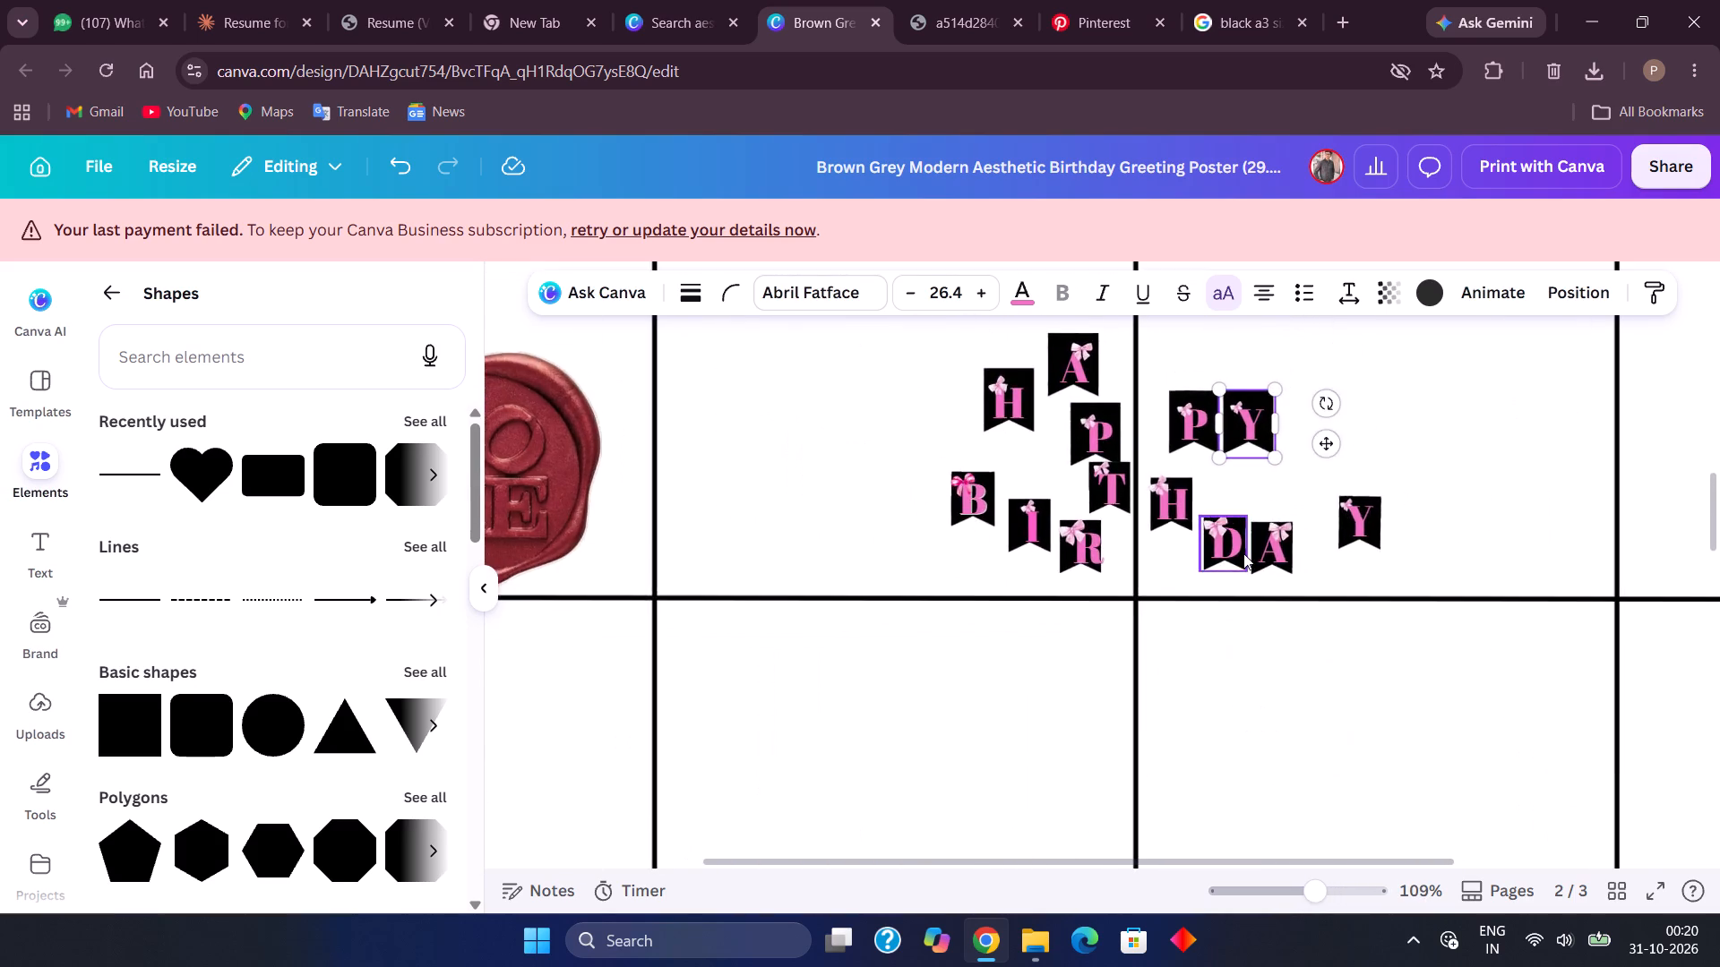
scroll(1243, 553, up, 2)
scroll(1243, 553, down, 1)
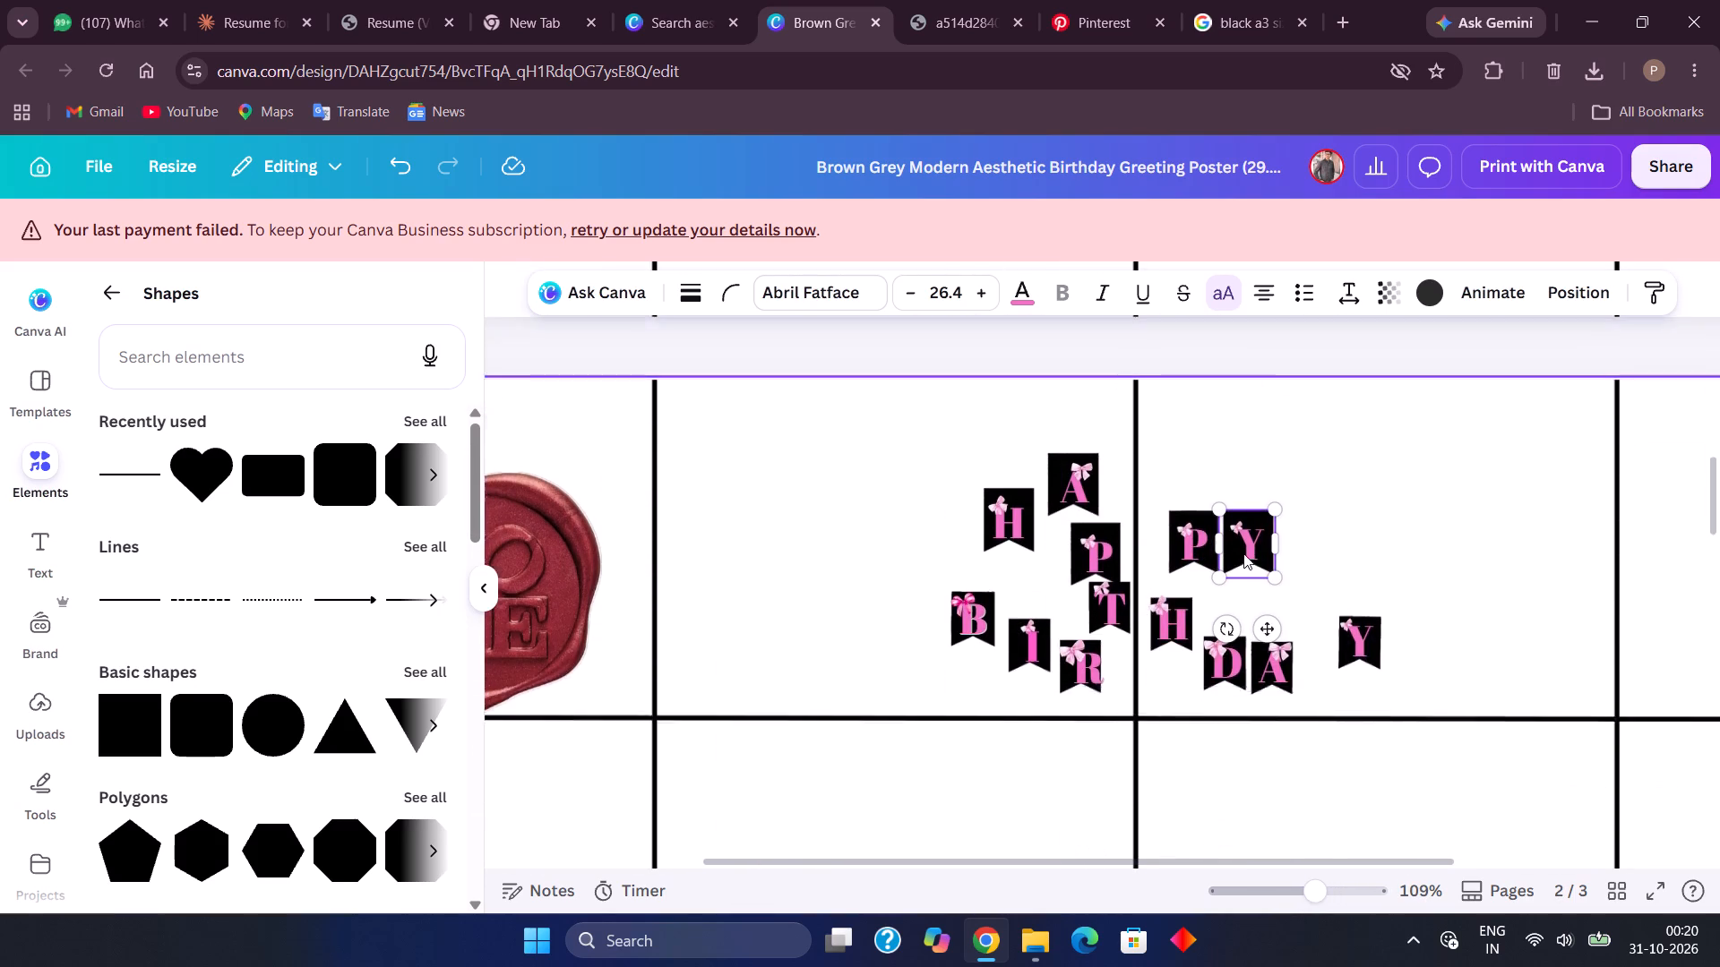
scroll(1243, 553, down, 2)
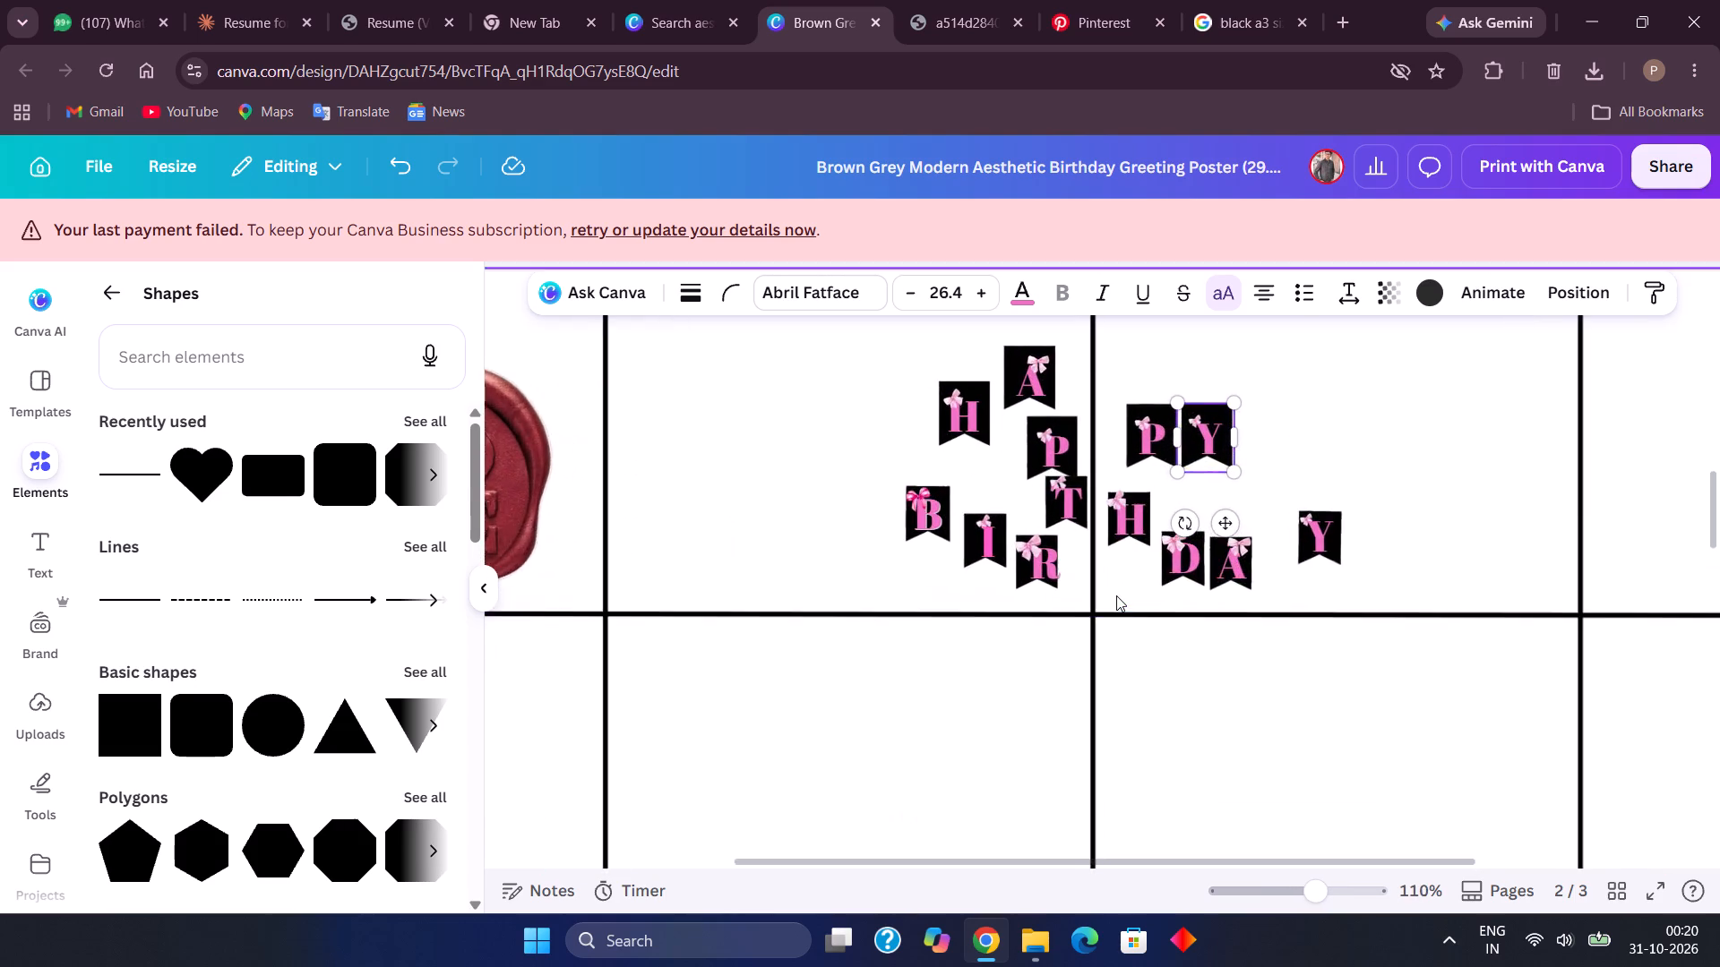
drag(1060, 466, 1095, 559)
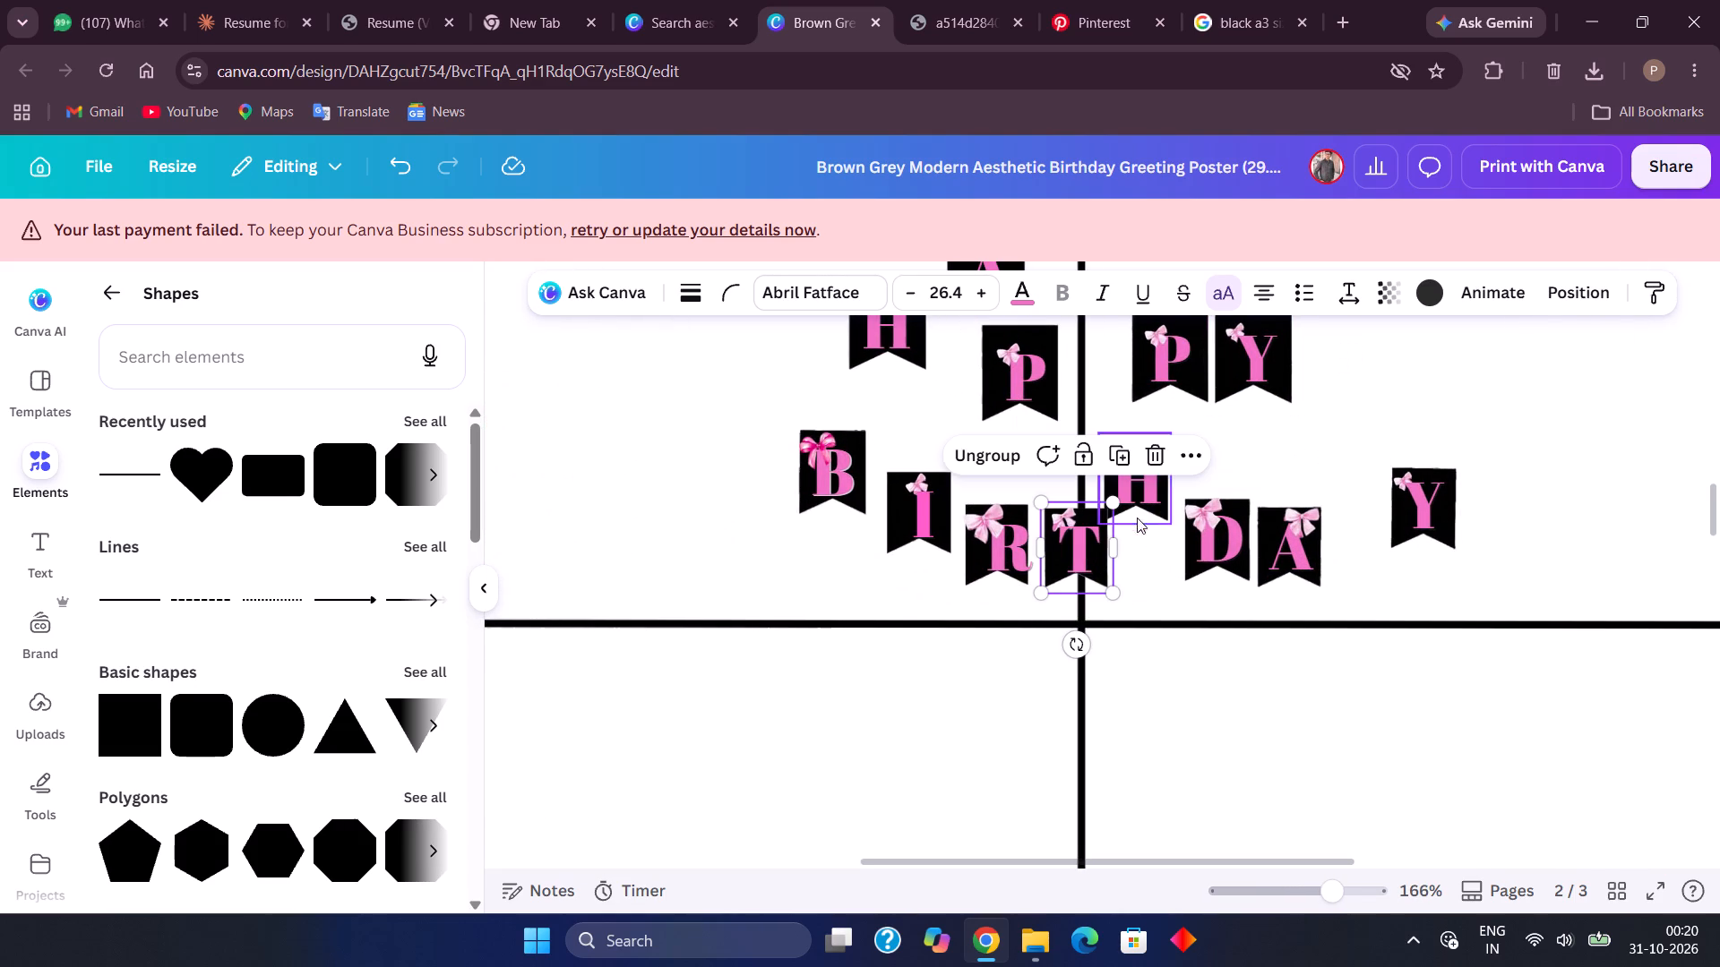
drag(1144, 496, 1181, 594)
scroll(1181, 594, up, 2)
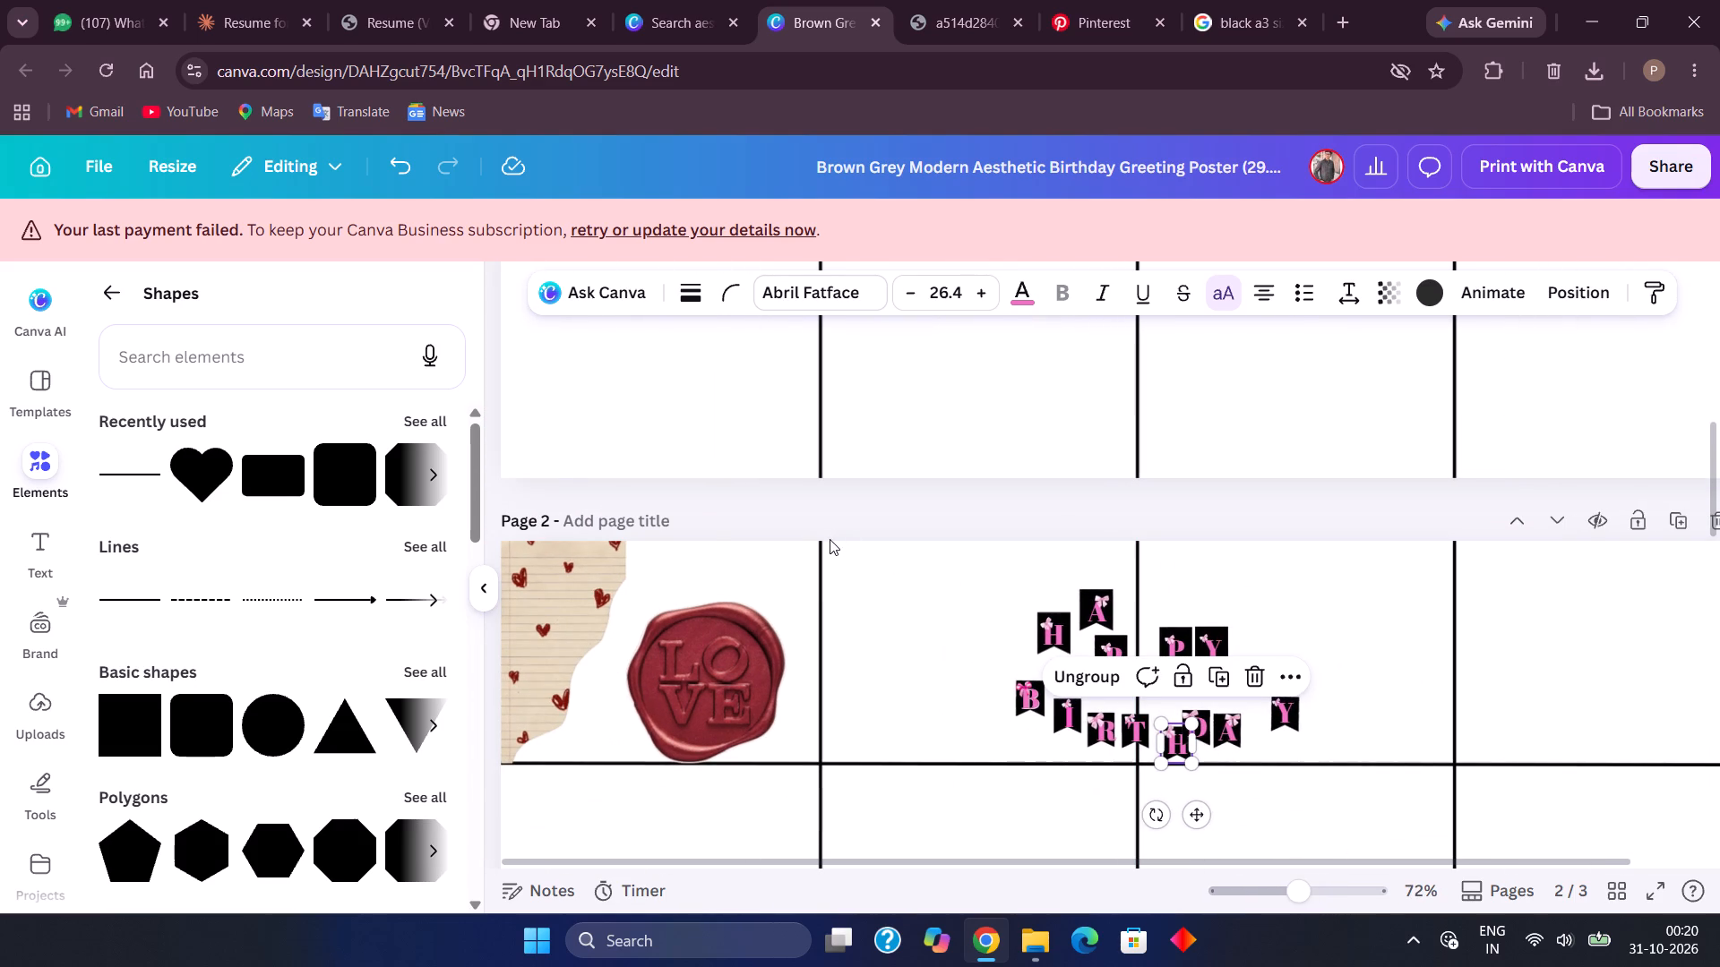
click(719, 304)
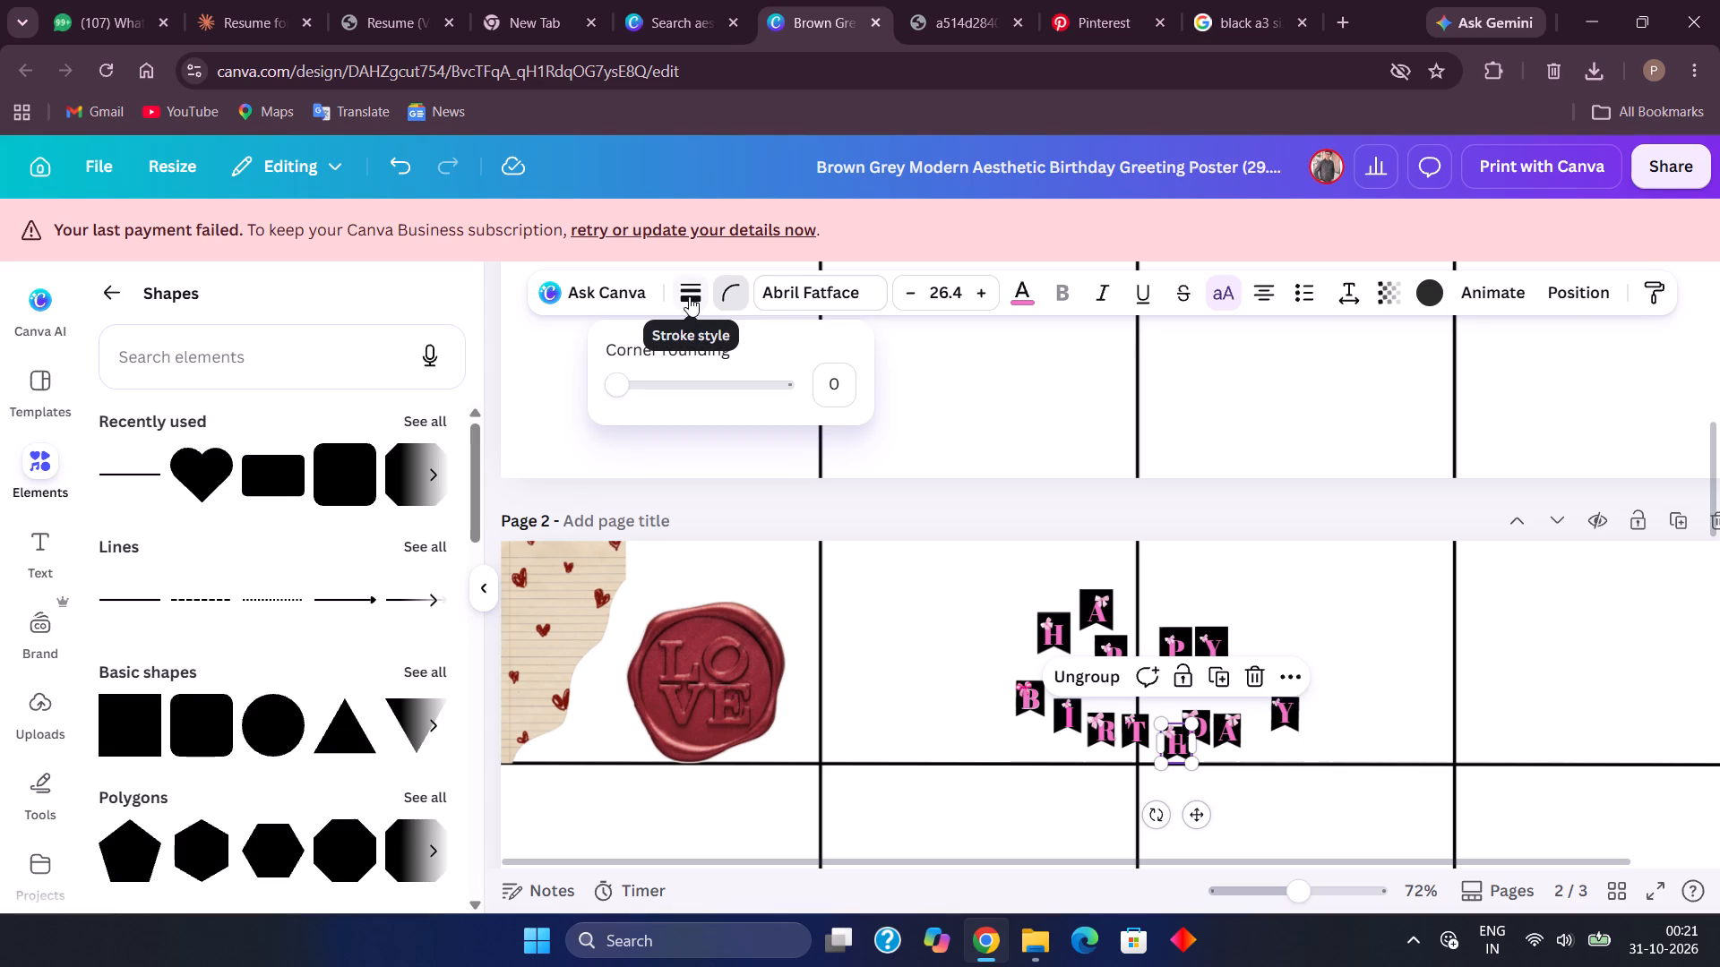
click(572, 390)
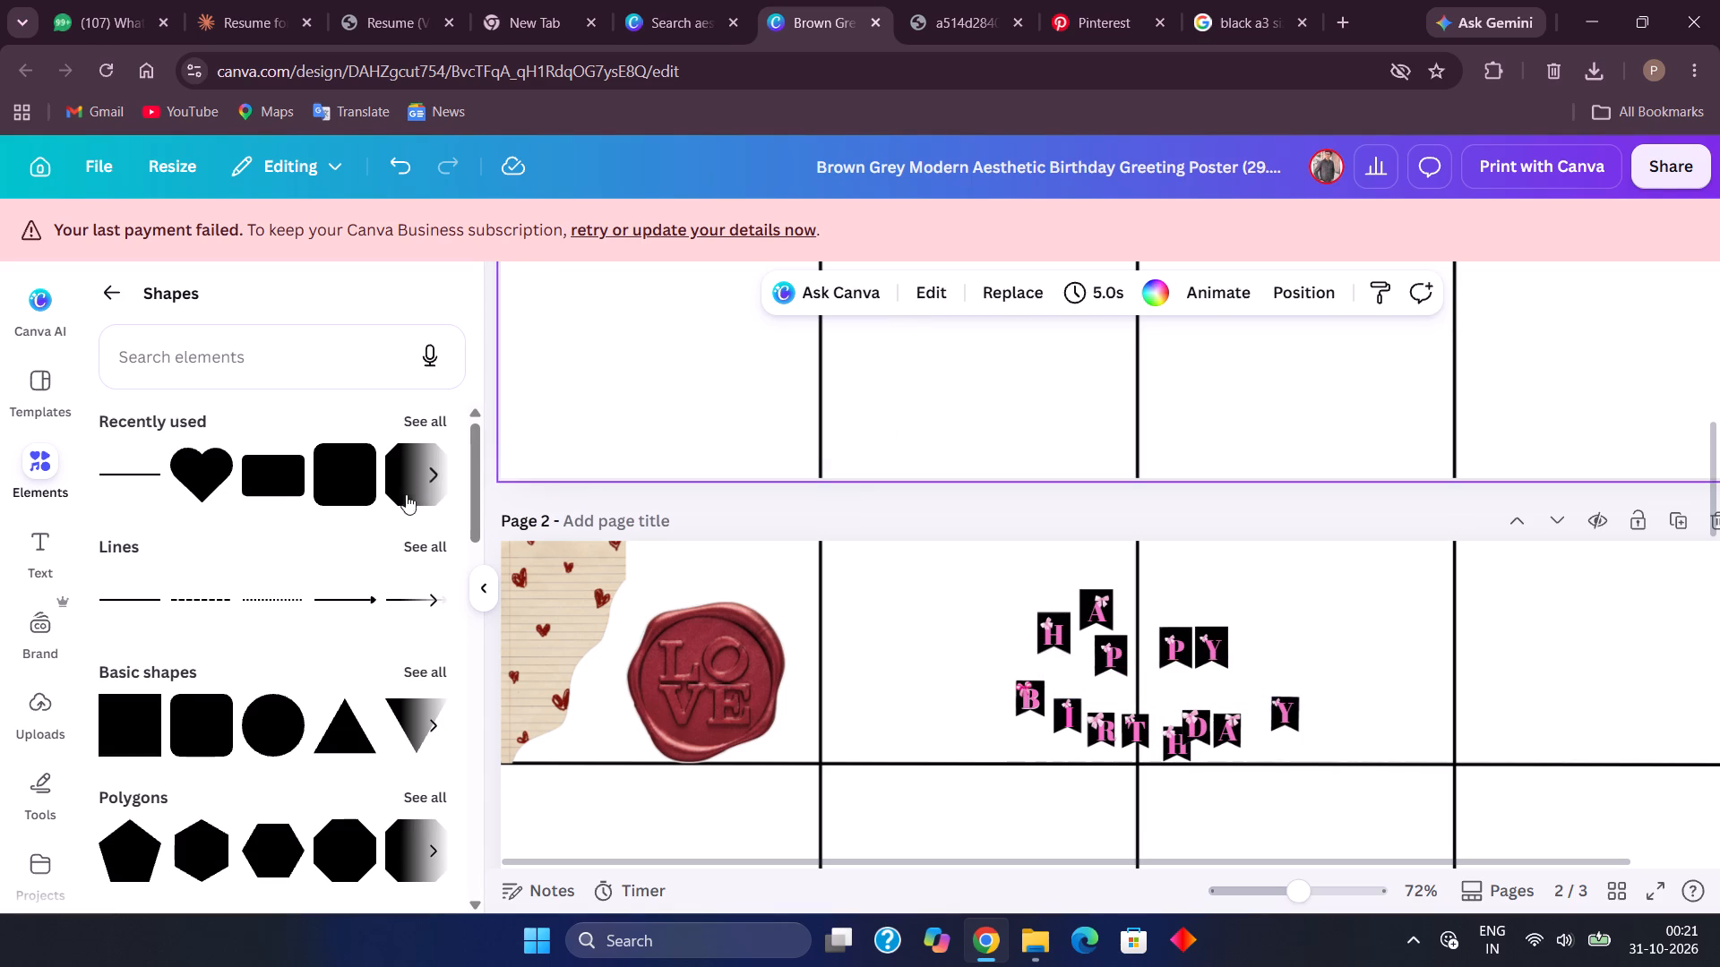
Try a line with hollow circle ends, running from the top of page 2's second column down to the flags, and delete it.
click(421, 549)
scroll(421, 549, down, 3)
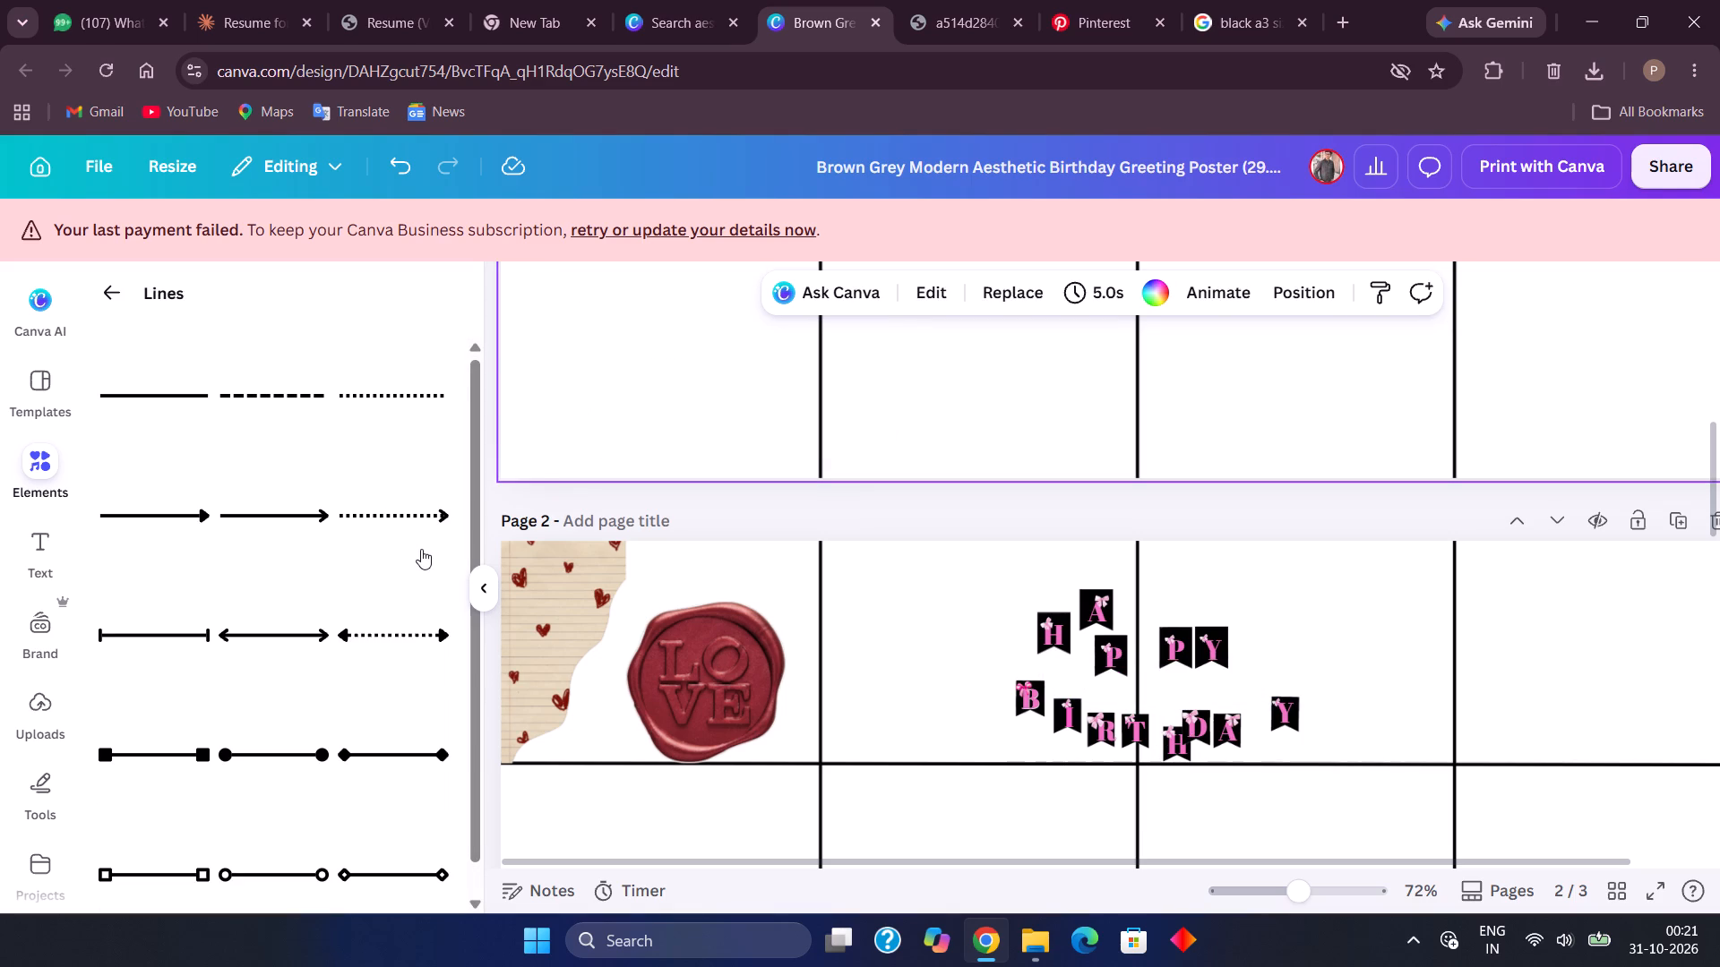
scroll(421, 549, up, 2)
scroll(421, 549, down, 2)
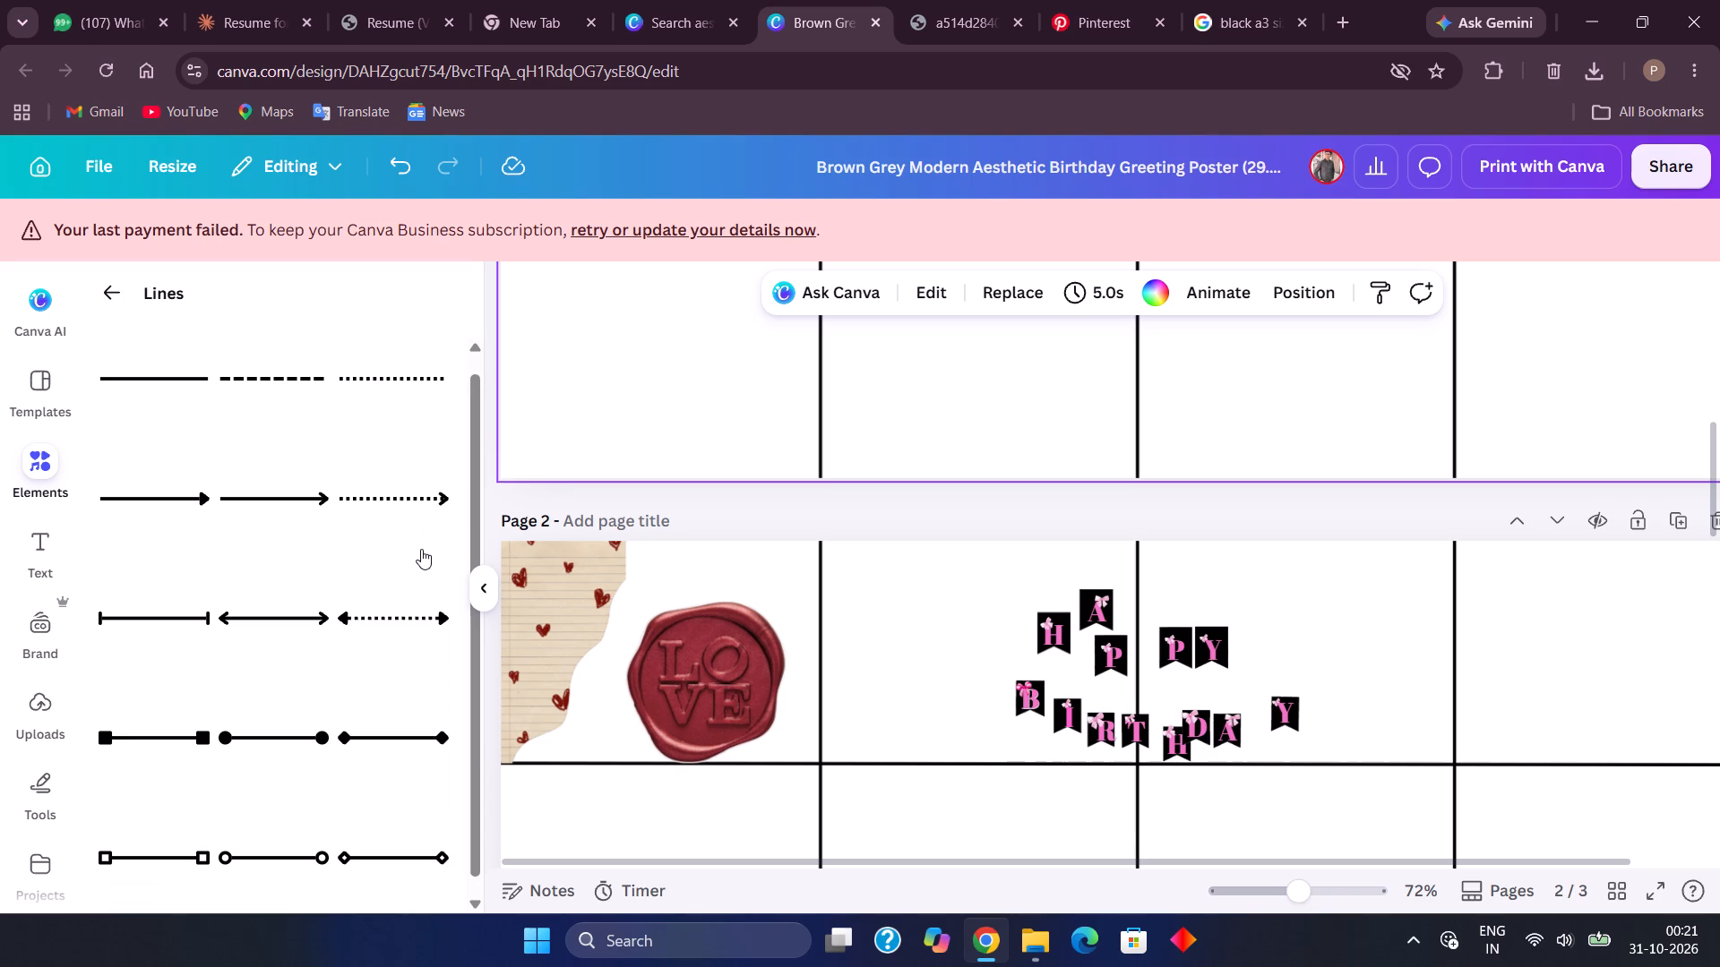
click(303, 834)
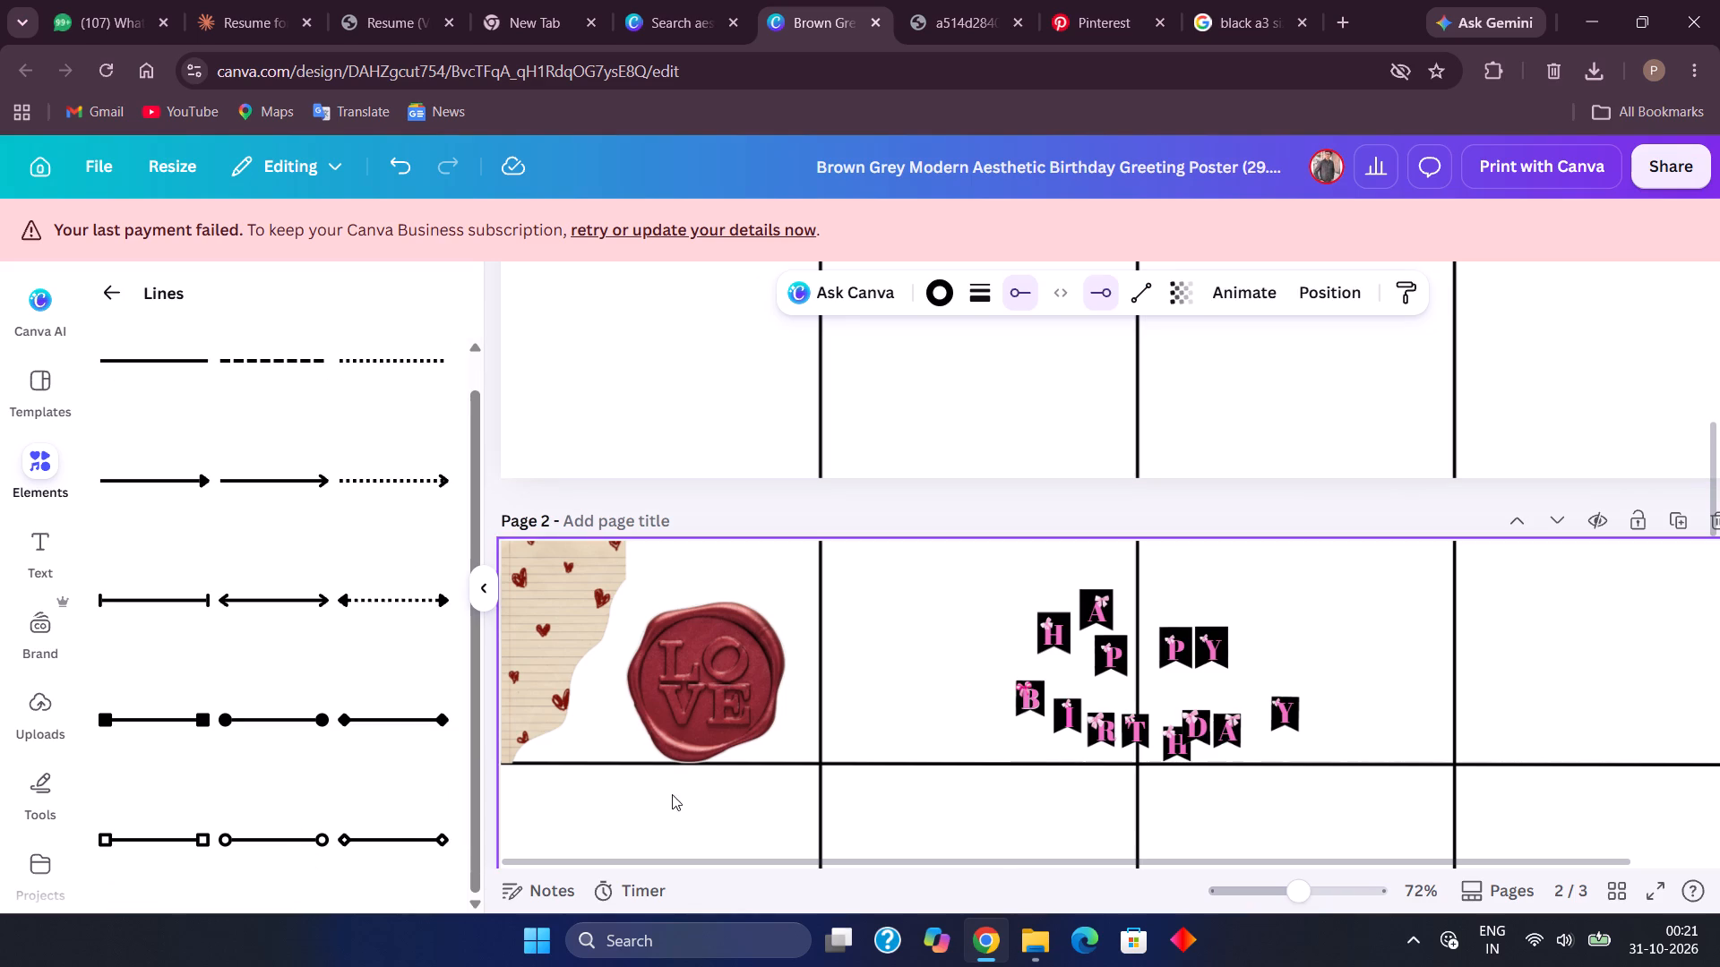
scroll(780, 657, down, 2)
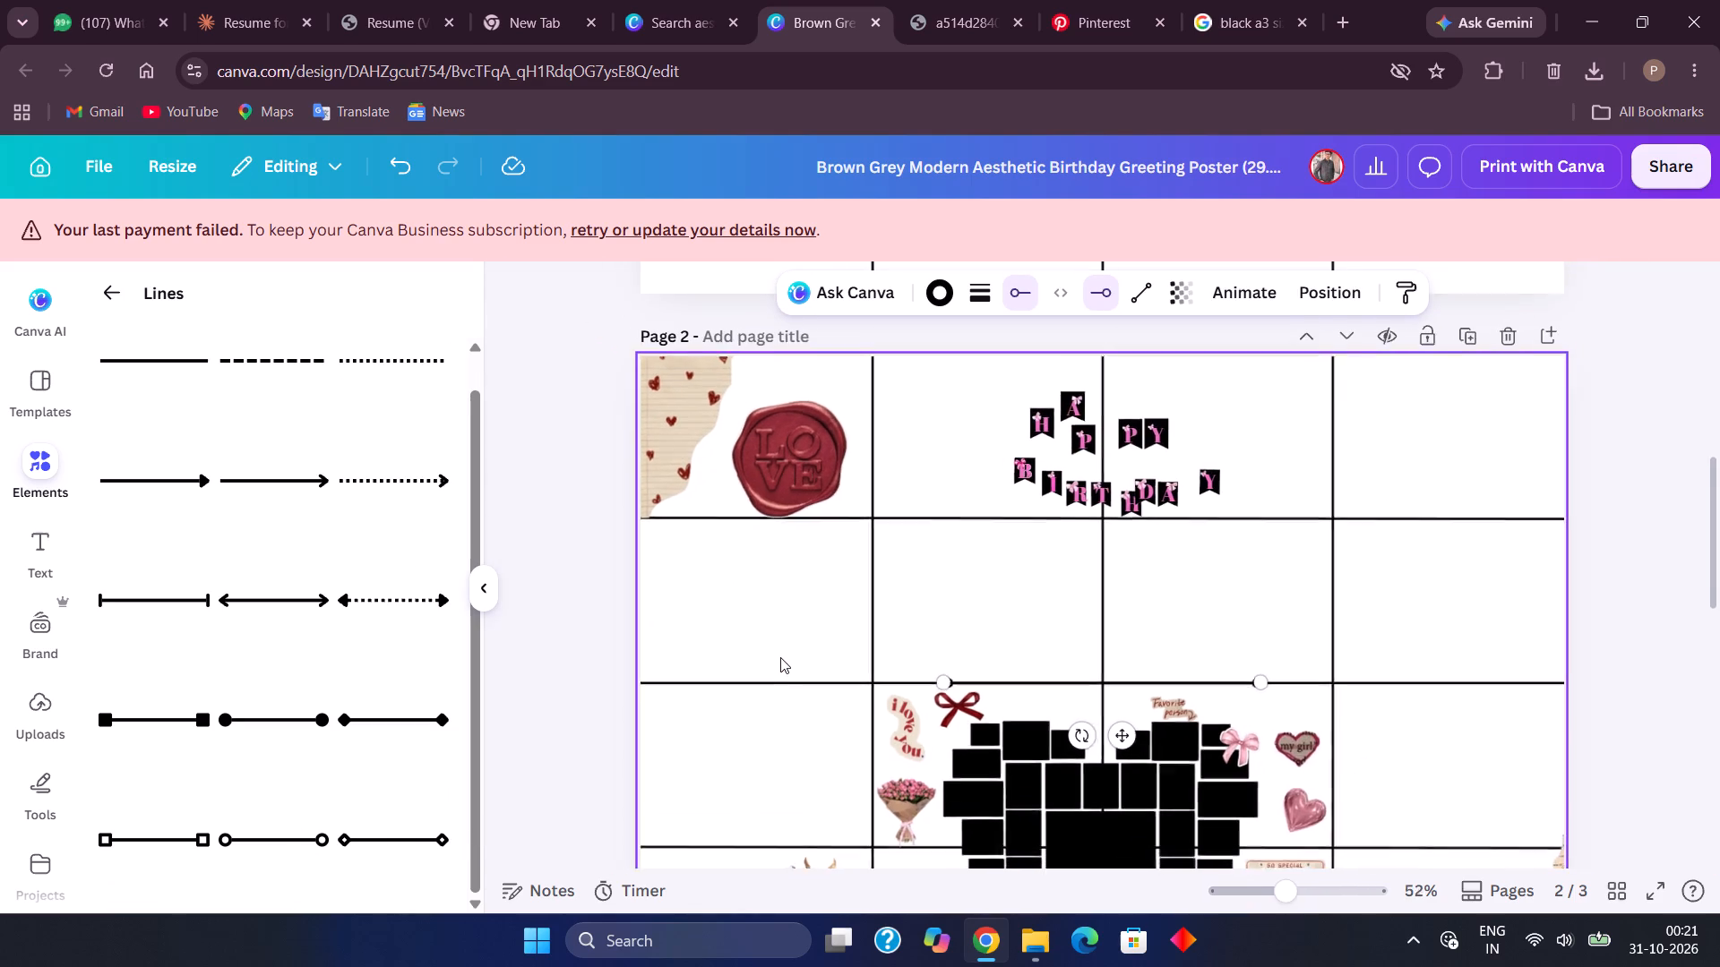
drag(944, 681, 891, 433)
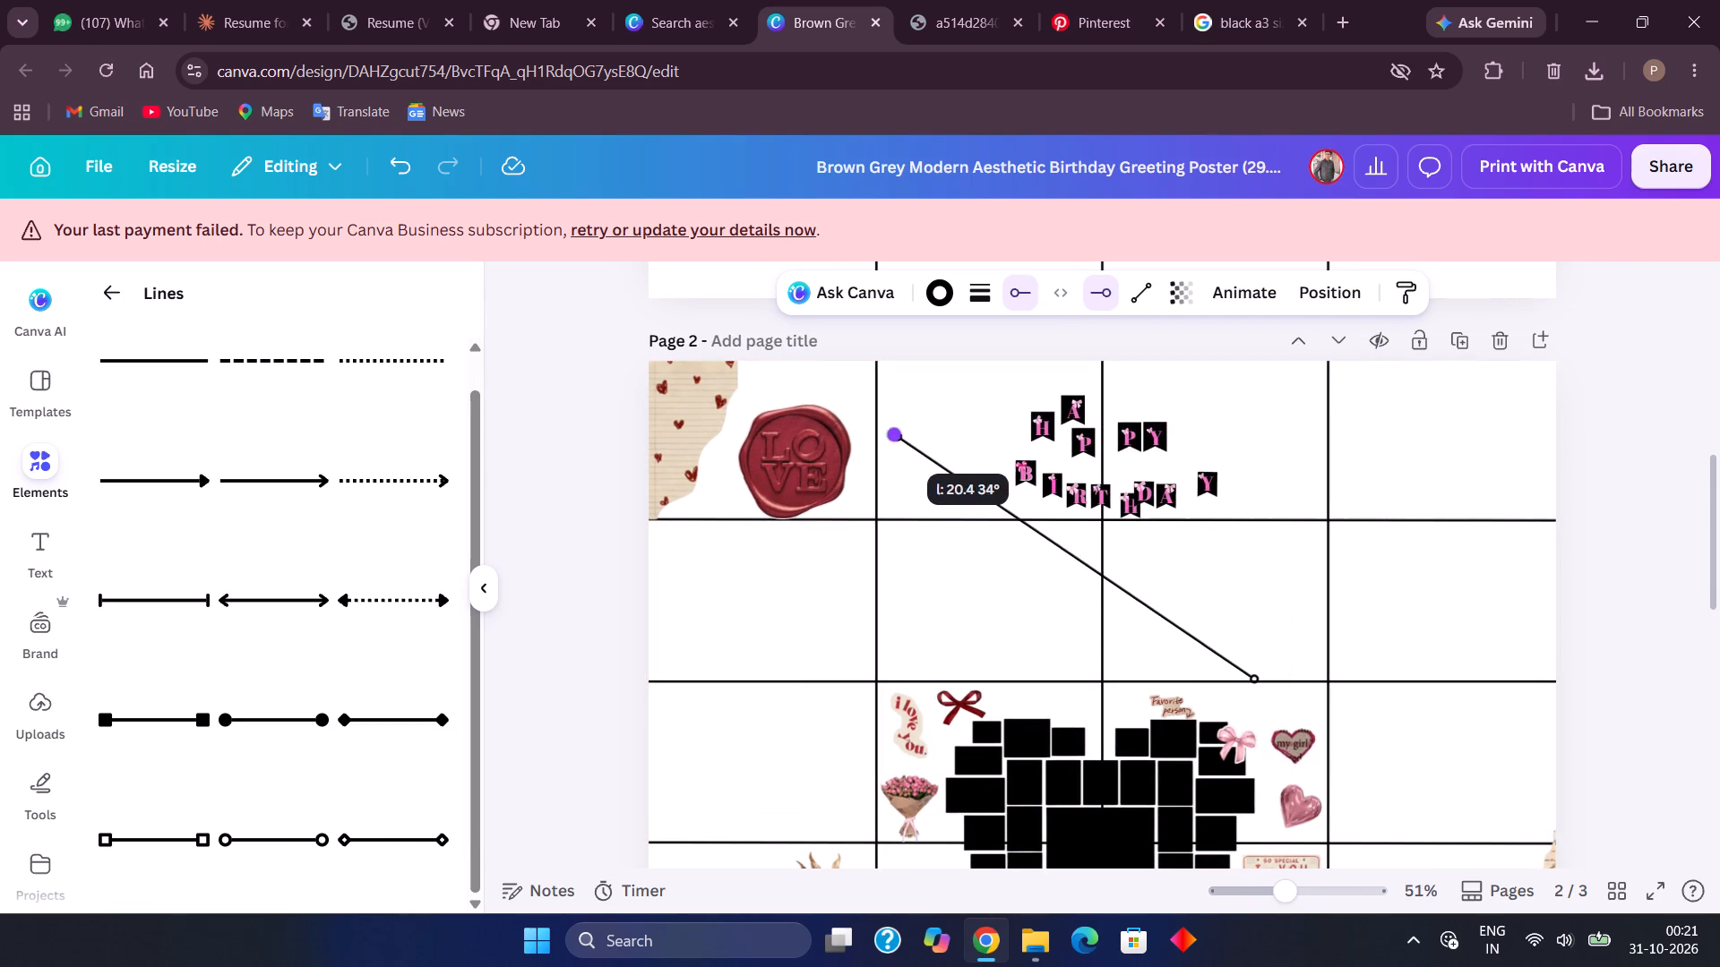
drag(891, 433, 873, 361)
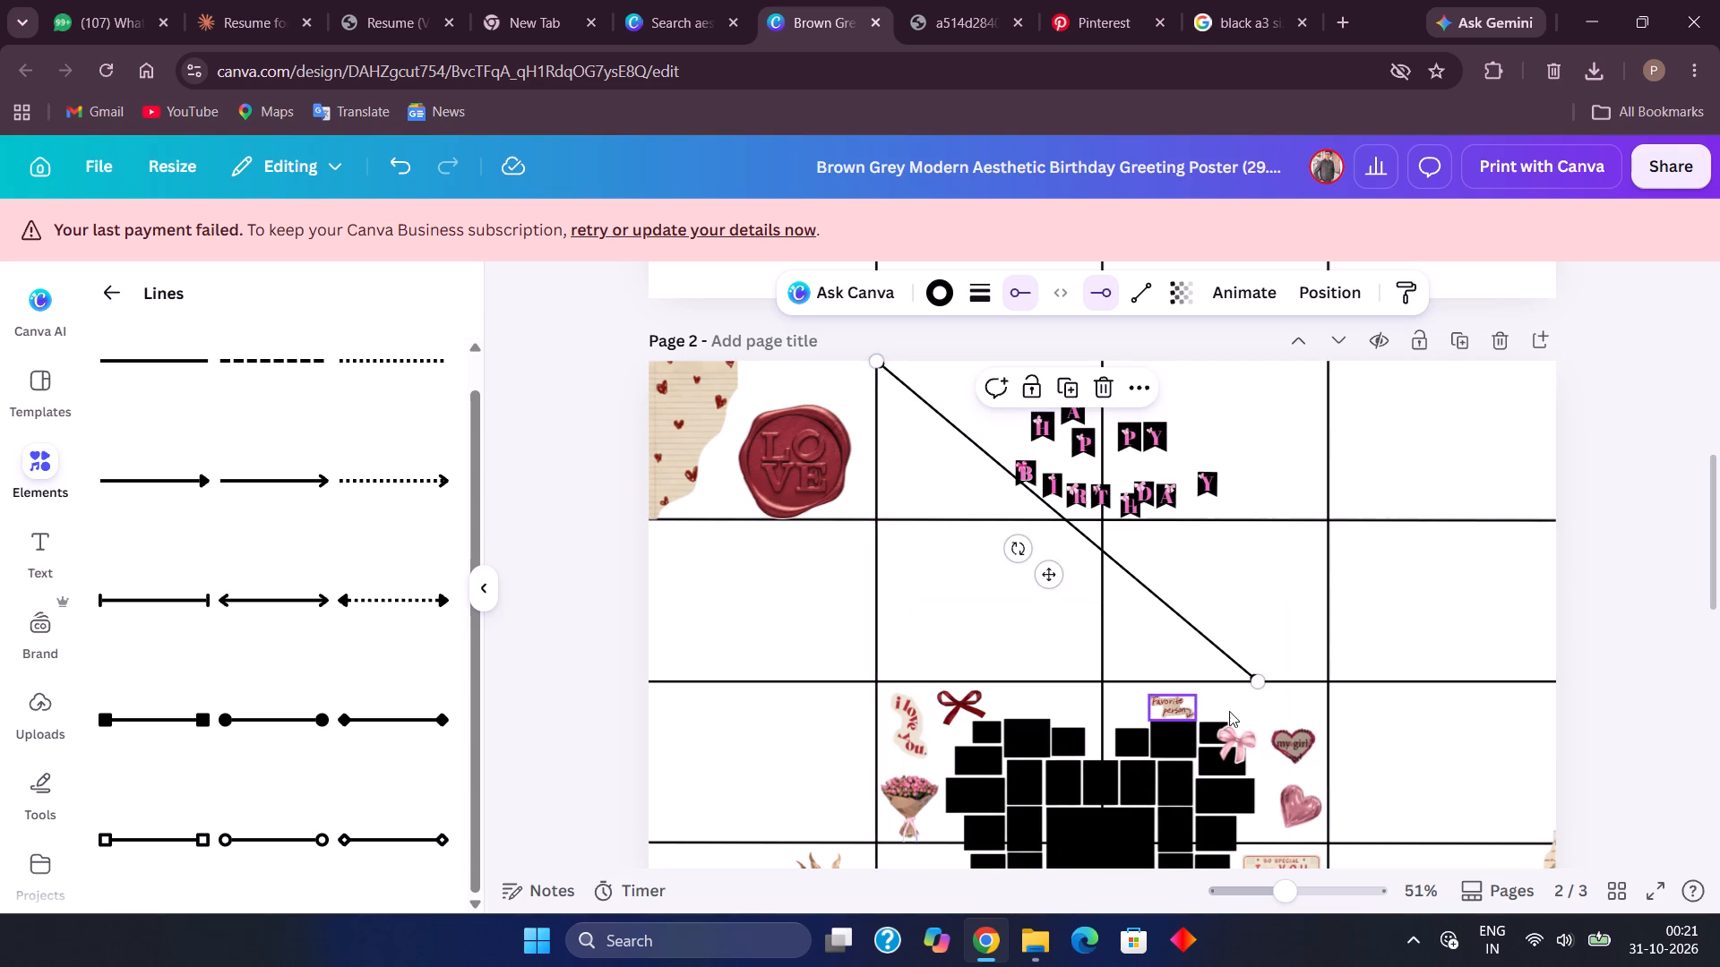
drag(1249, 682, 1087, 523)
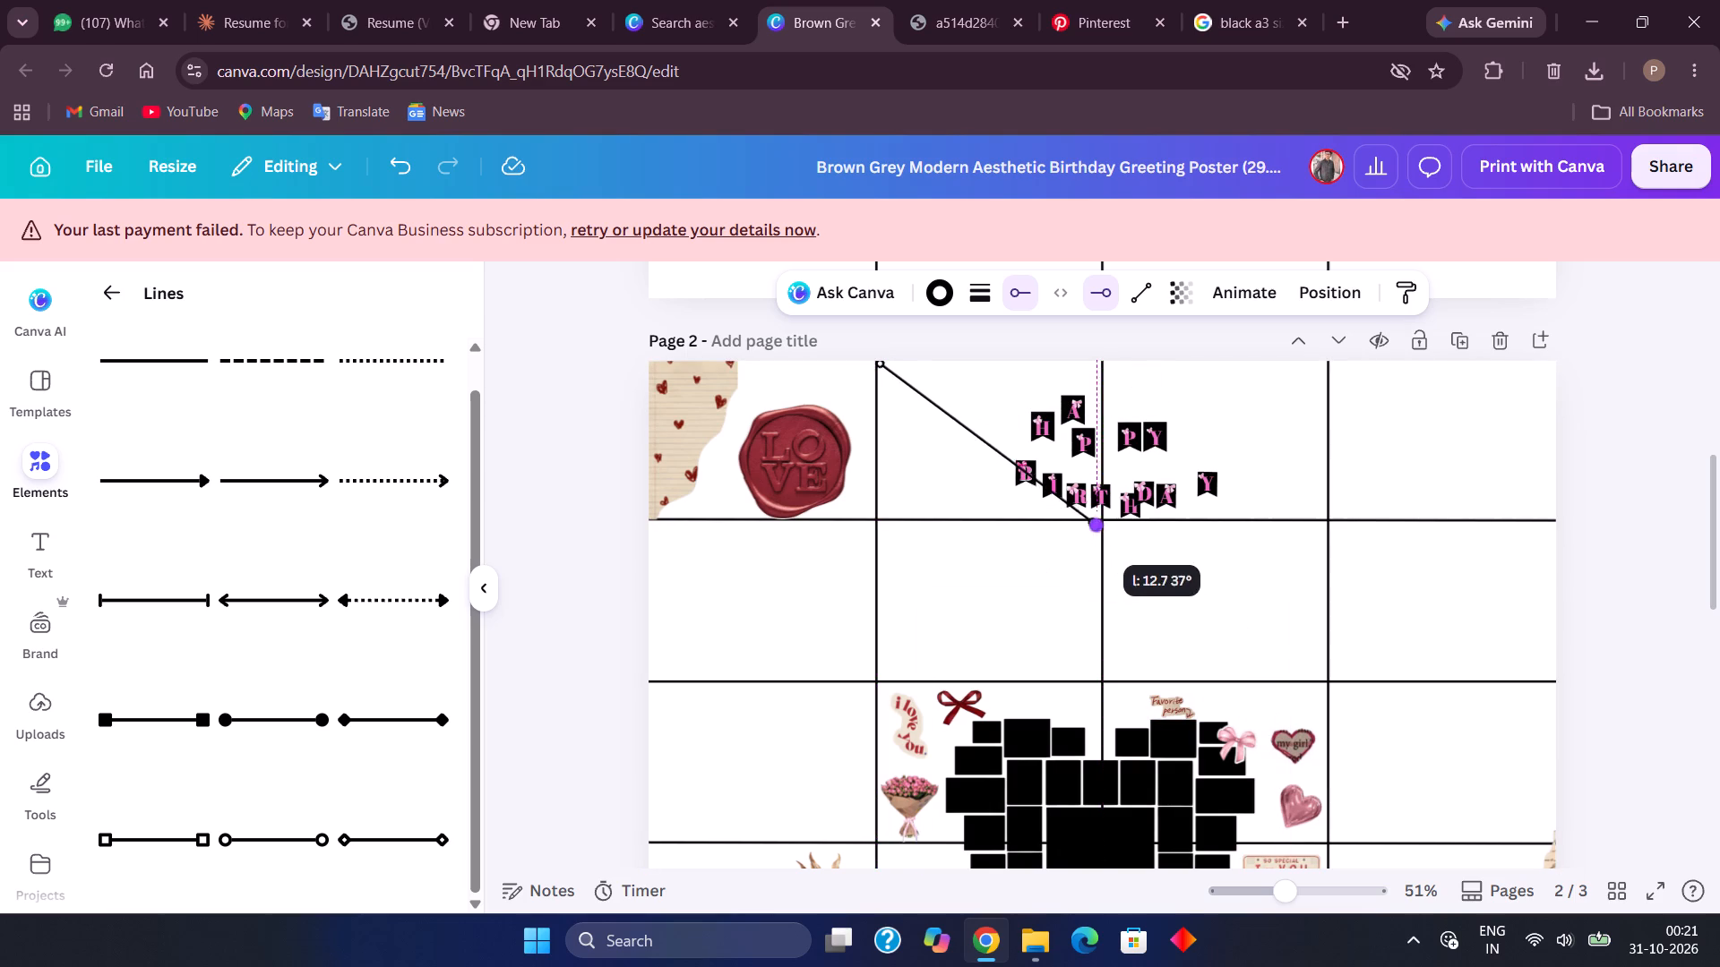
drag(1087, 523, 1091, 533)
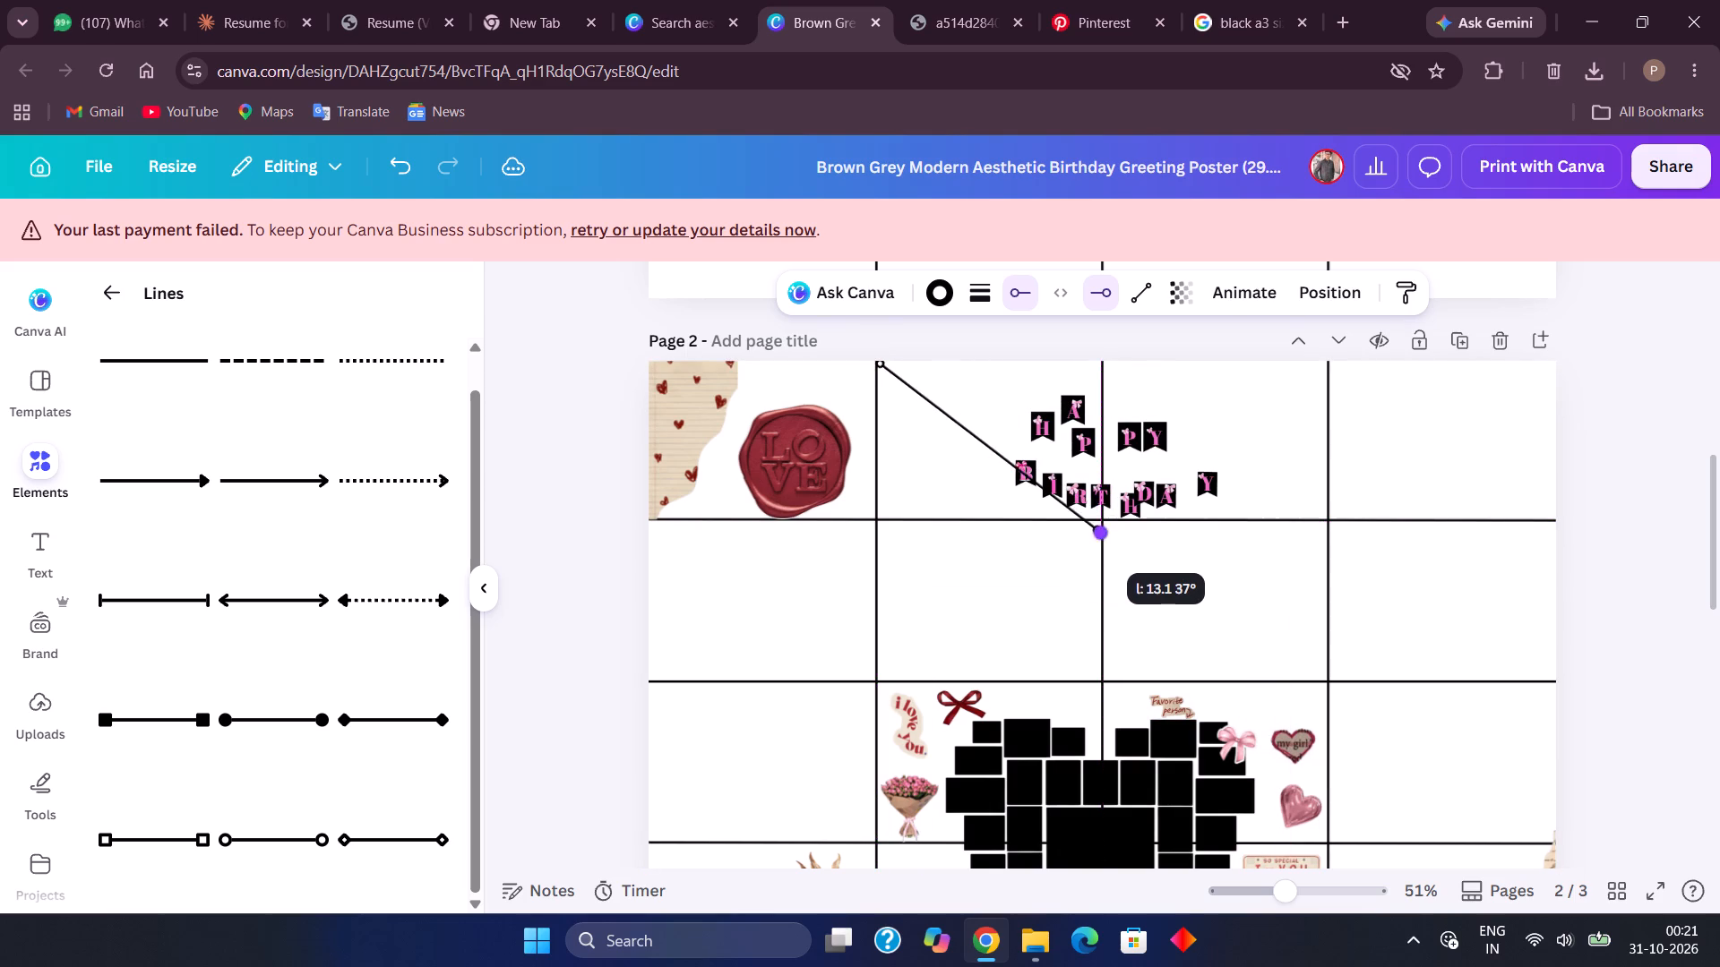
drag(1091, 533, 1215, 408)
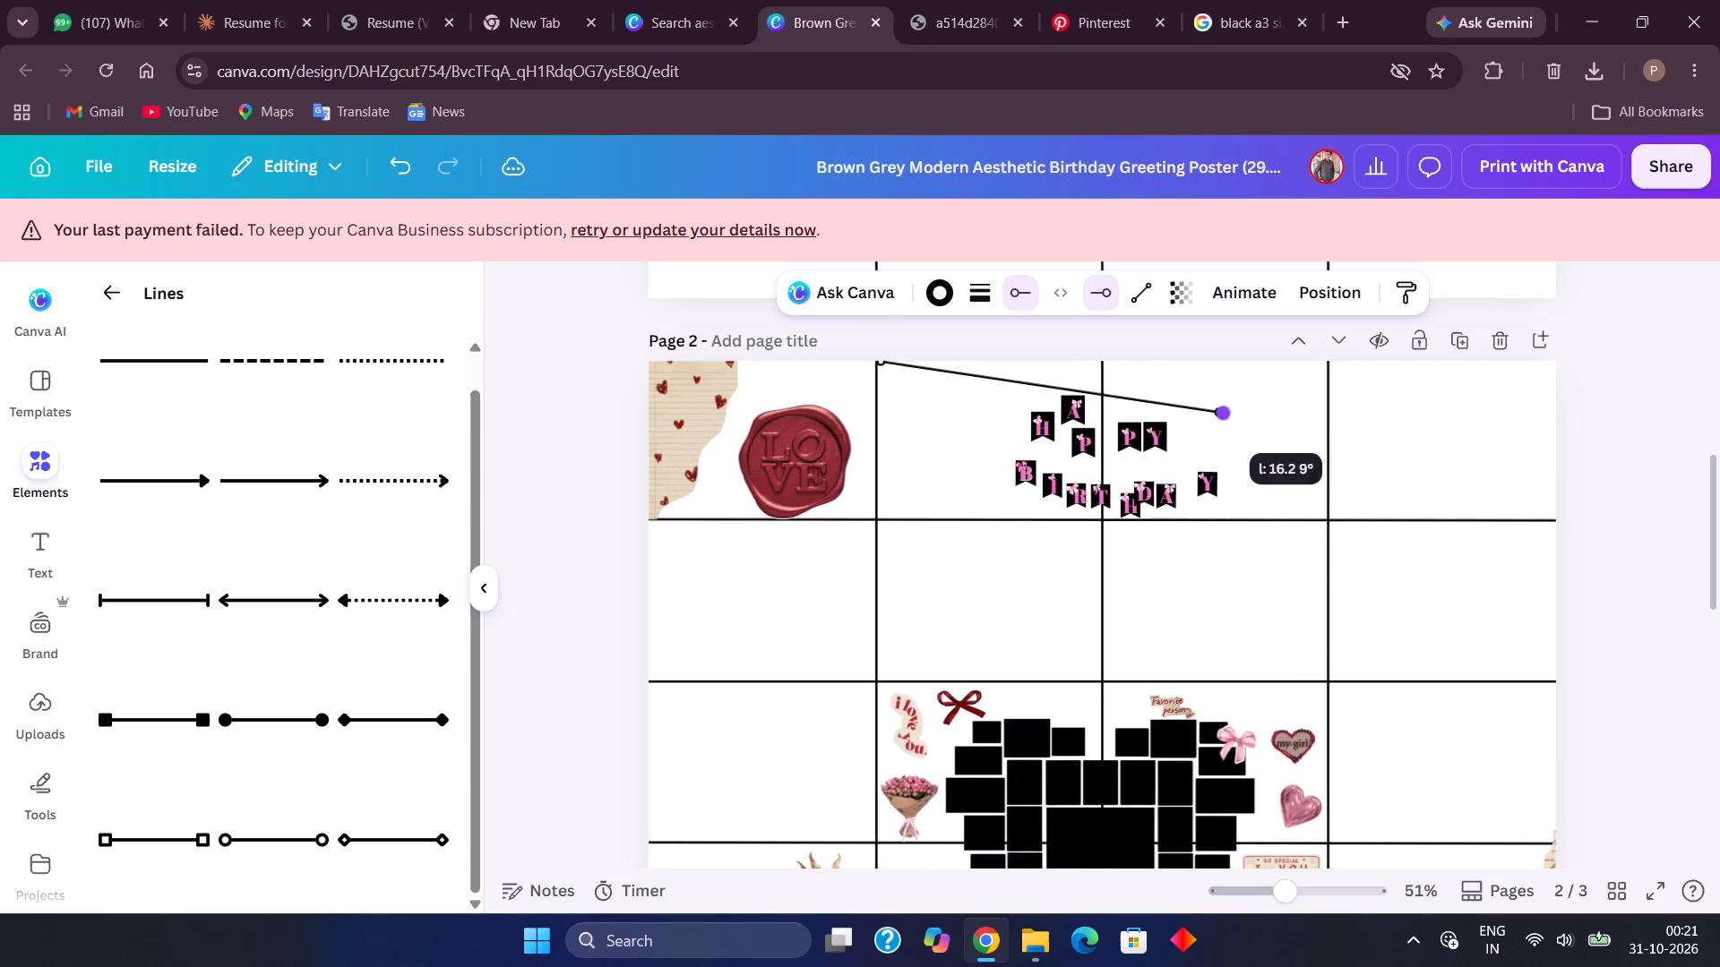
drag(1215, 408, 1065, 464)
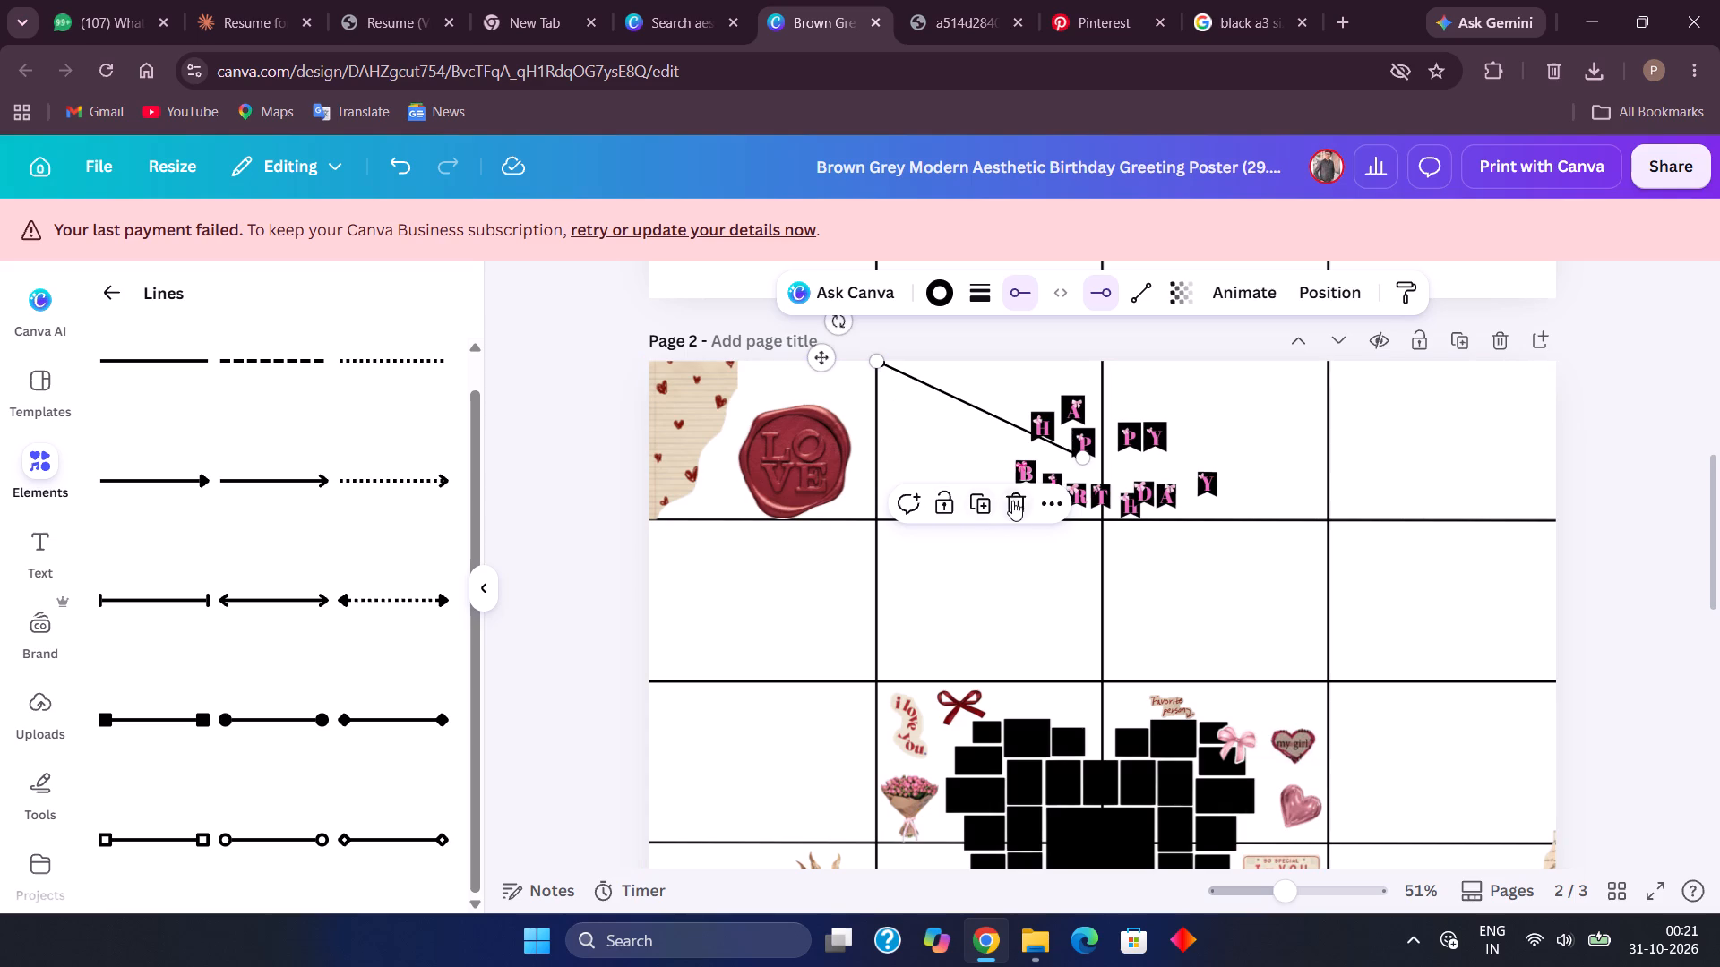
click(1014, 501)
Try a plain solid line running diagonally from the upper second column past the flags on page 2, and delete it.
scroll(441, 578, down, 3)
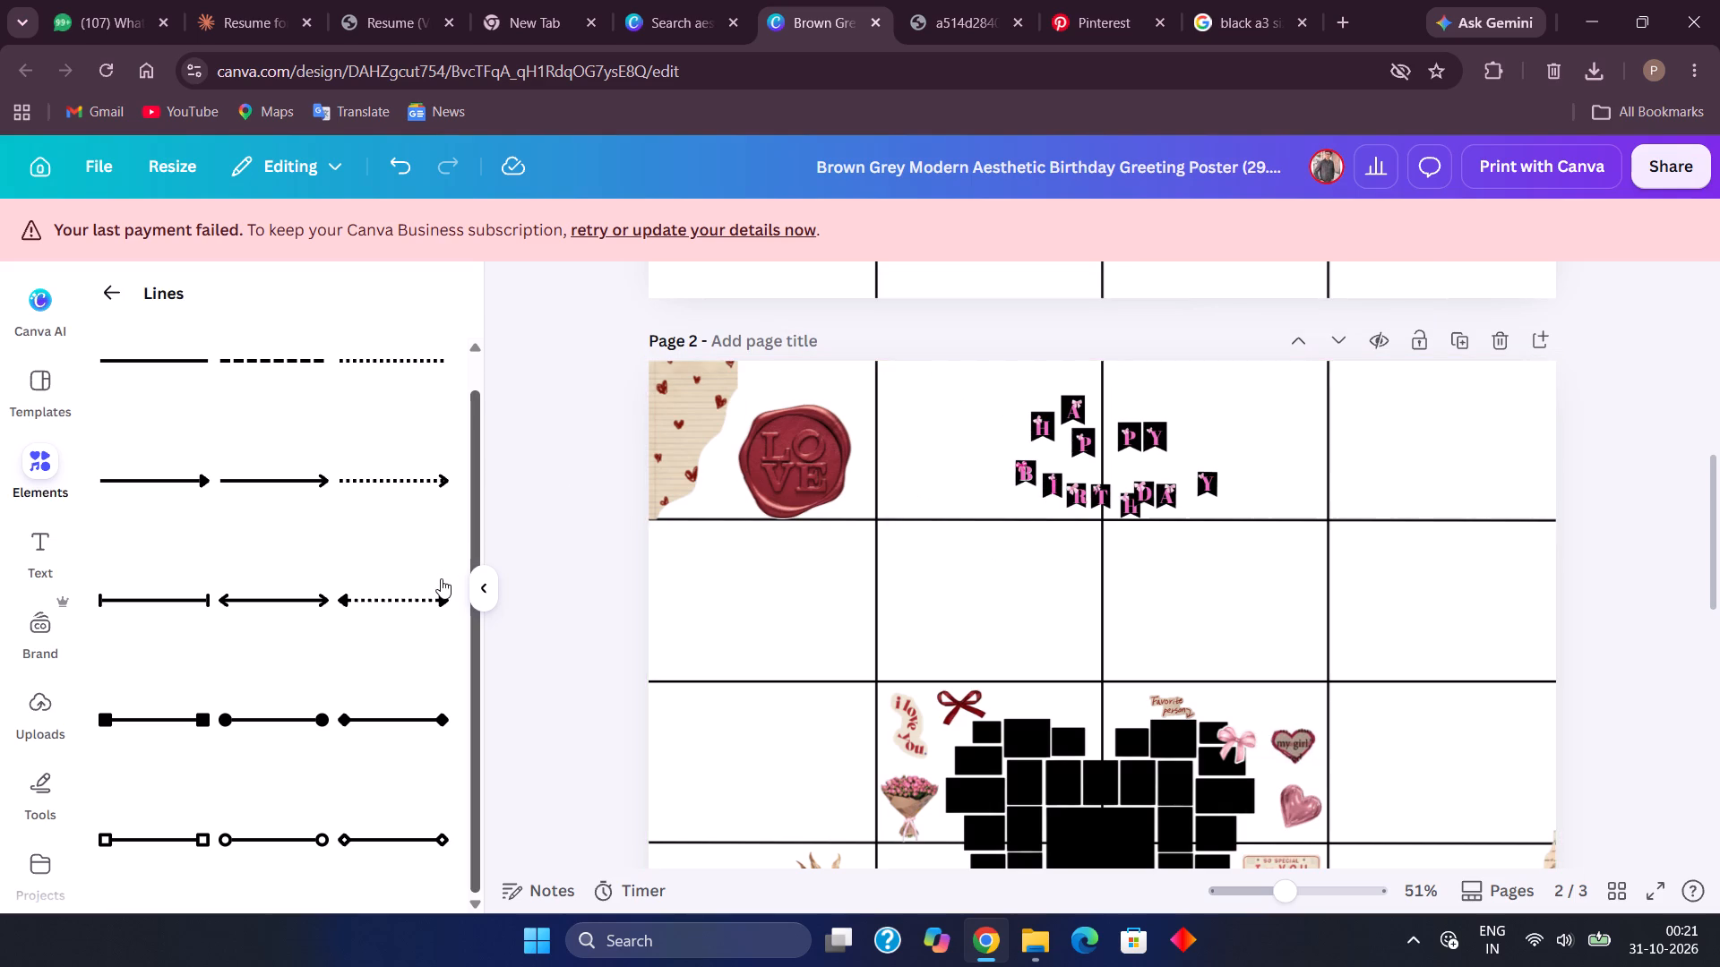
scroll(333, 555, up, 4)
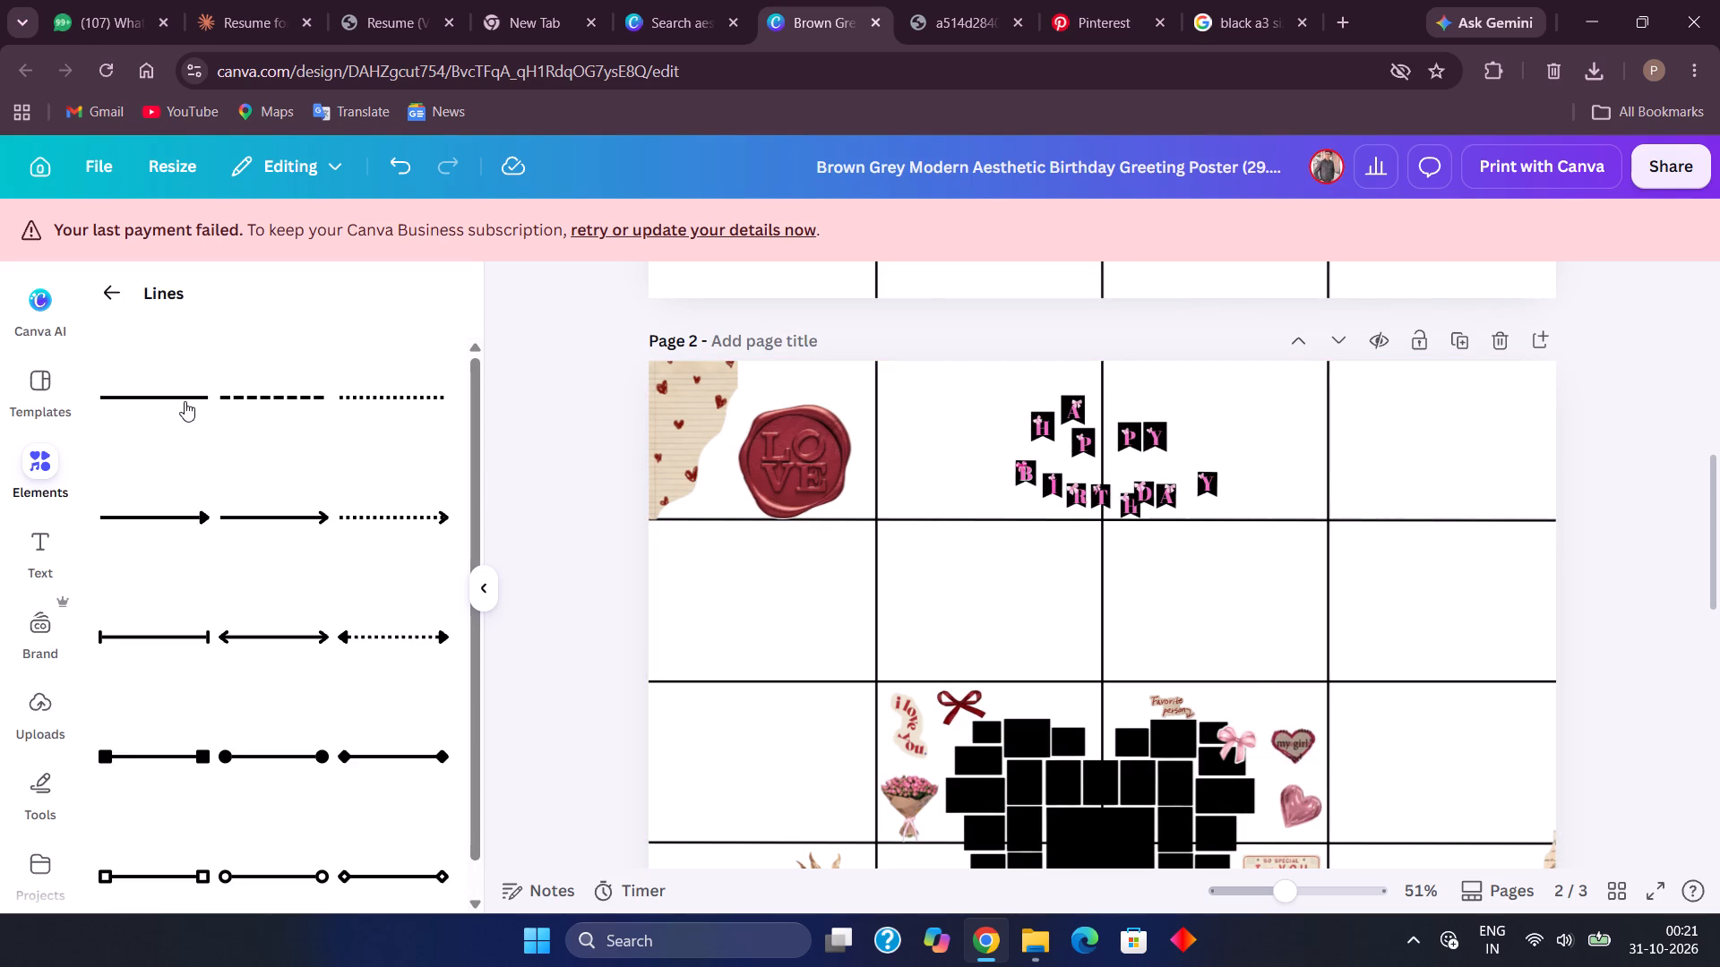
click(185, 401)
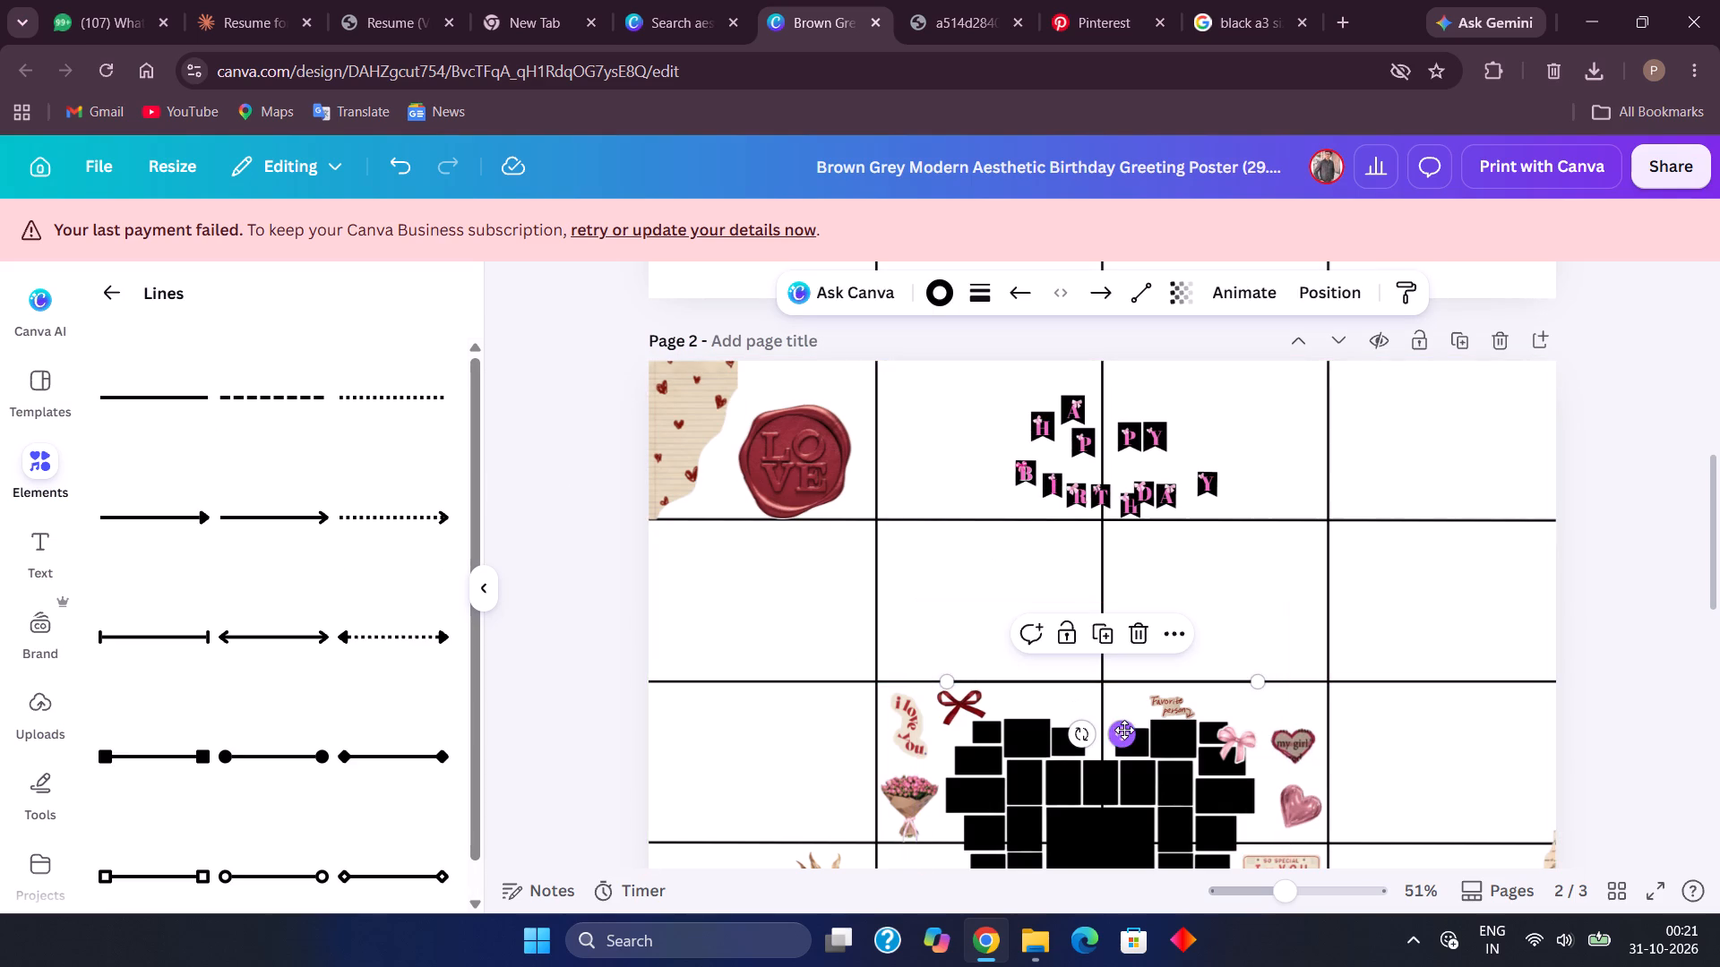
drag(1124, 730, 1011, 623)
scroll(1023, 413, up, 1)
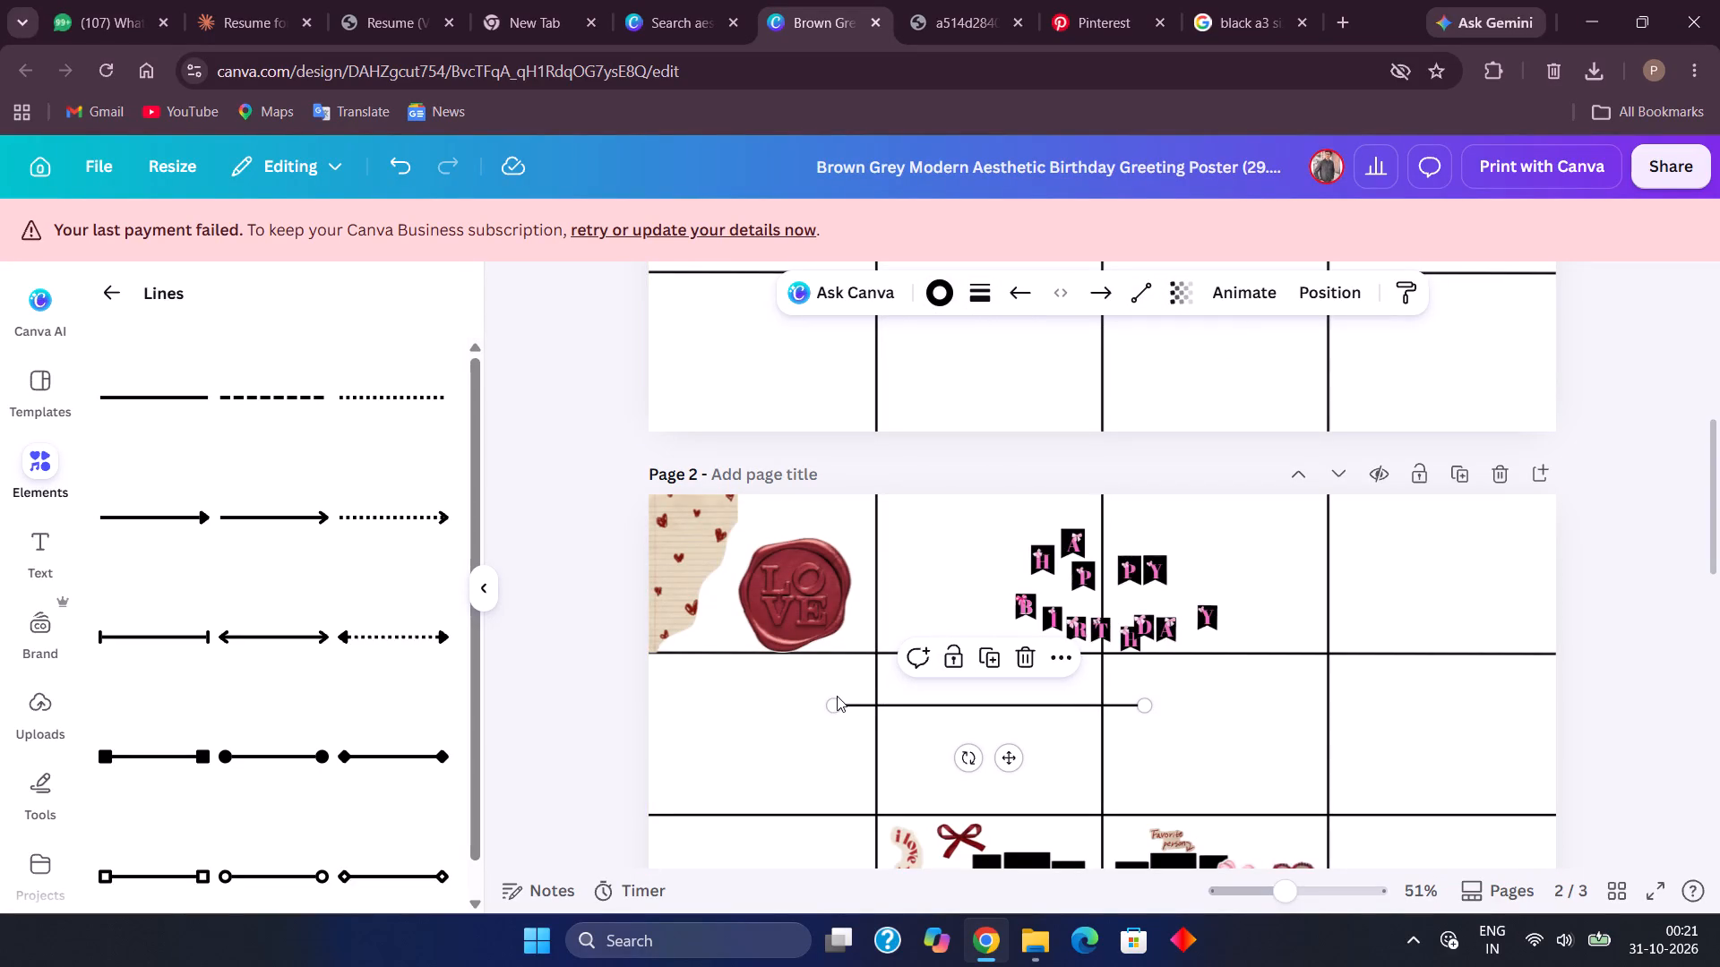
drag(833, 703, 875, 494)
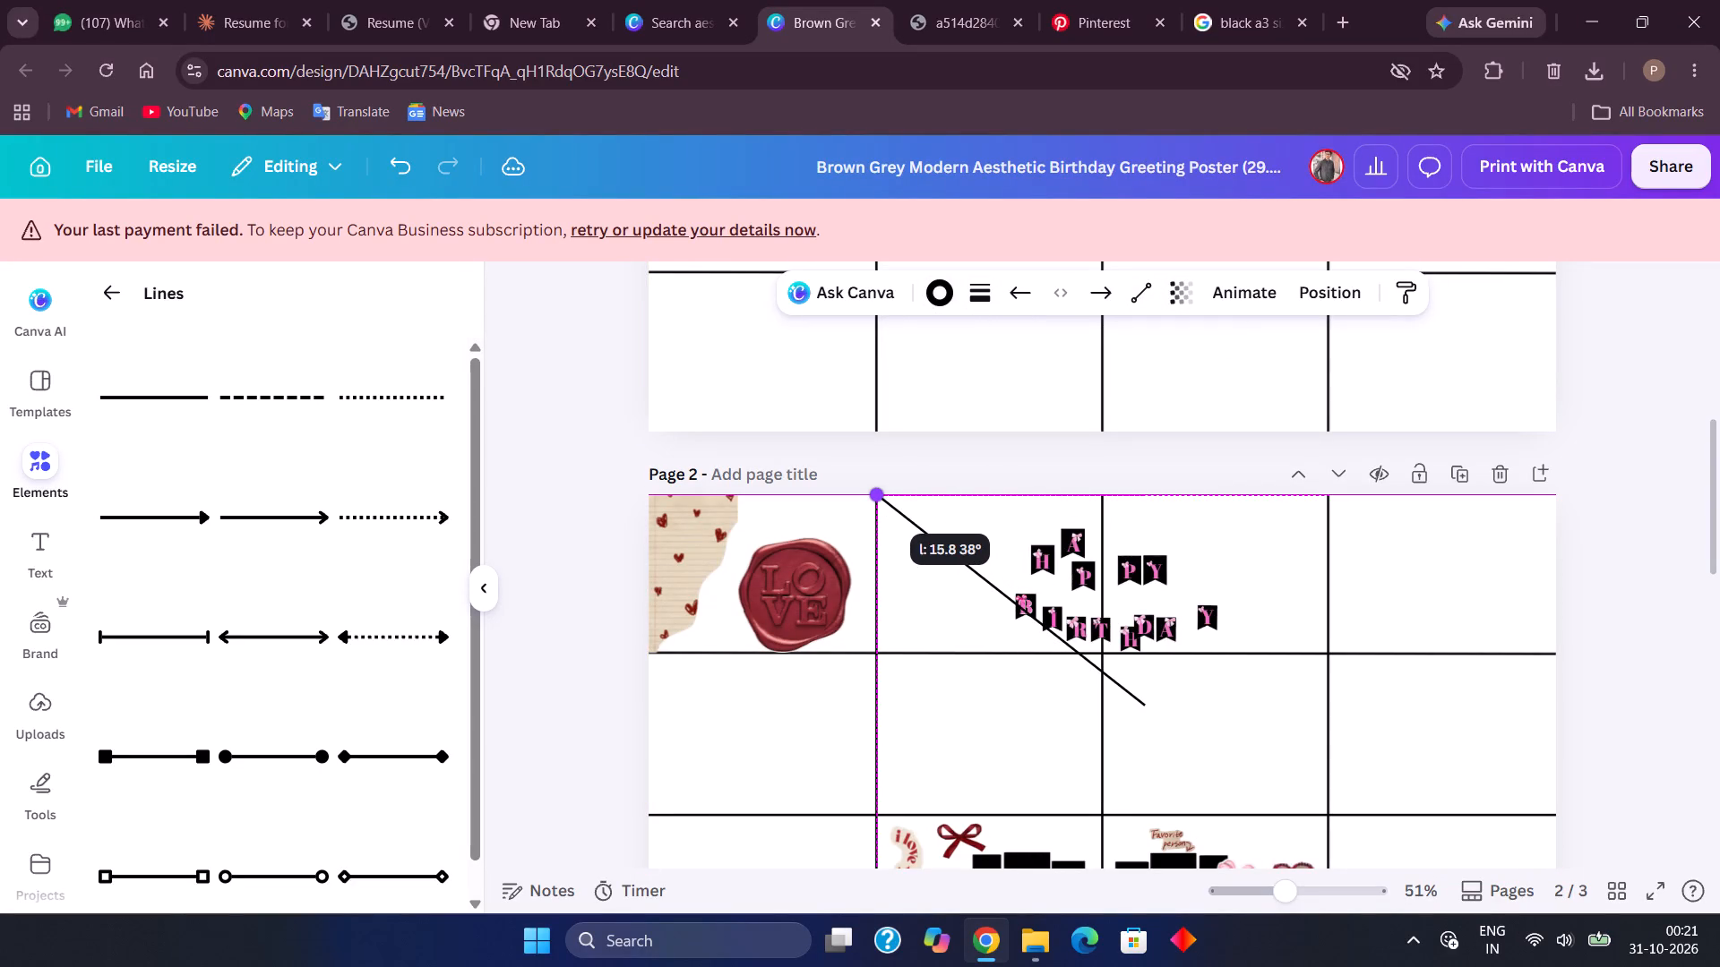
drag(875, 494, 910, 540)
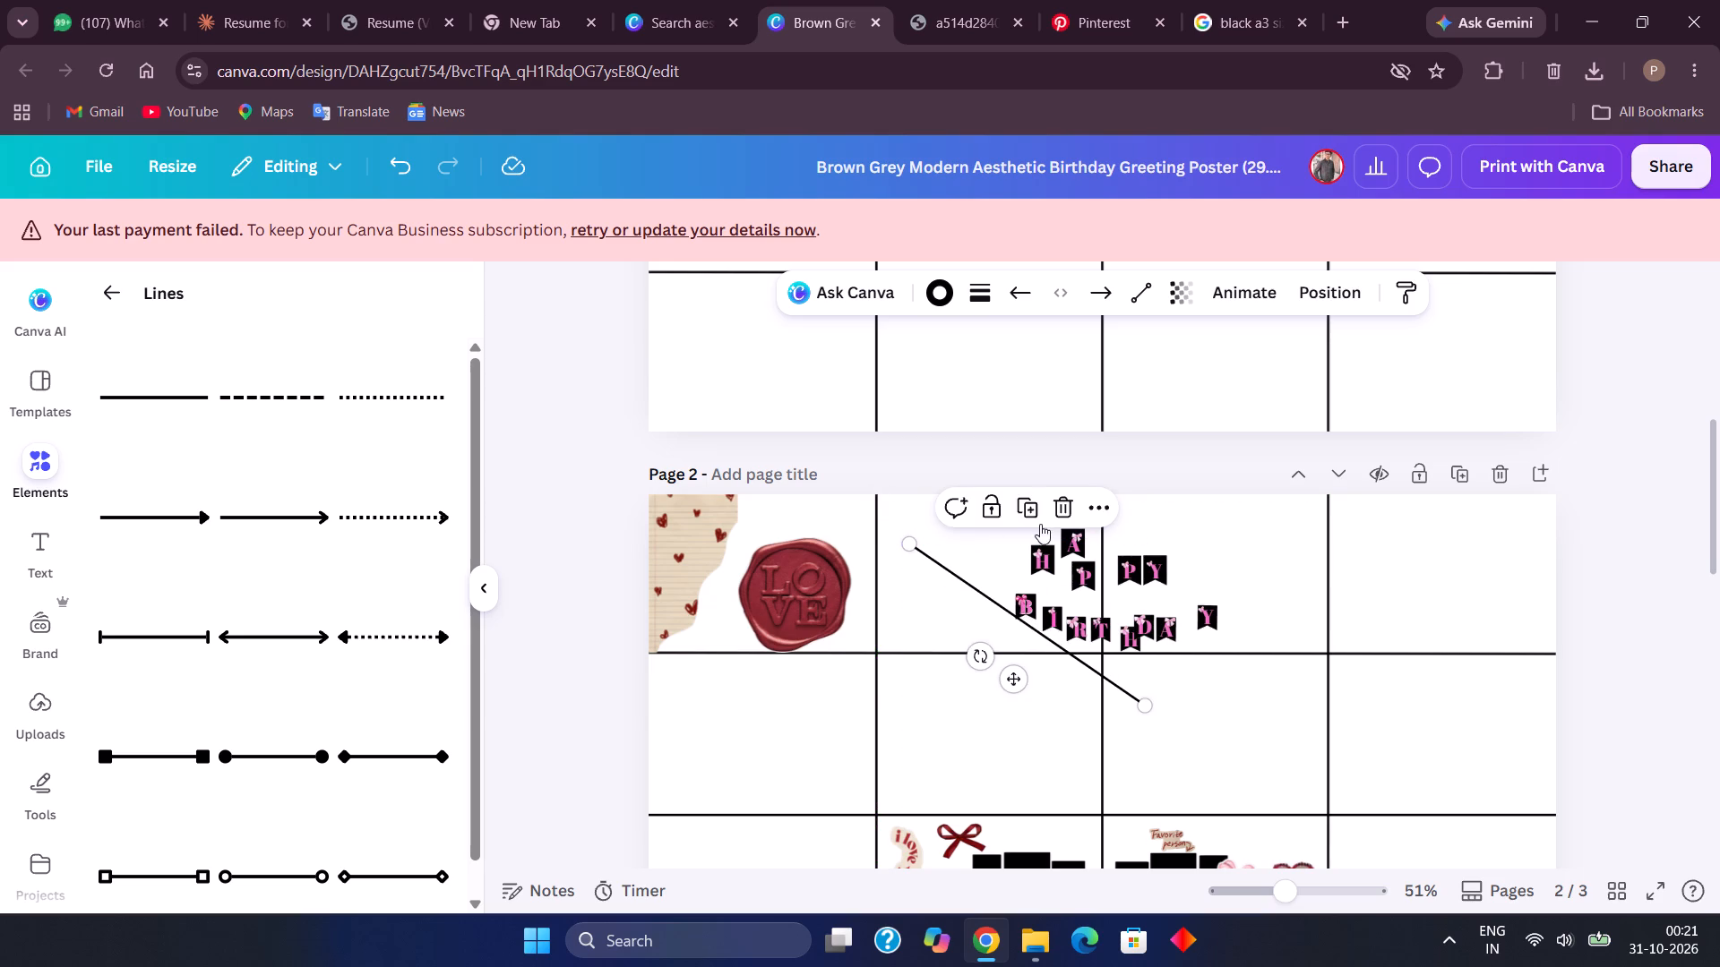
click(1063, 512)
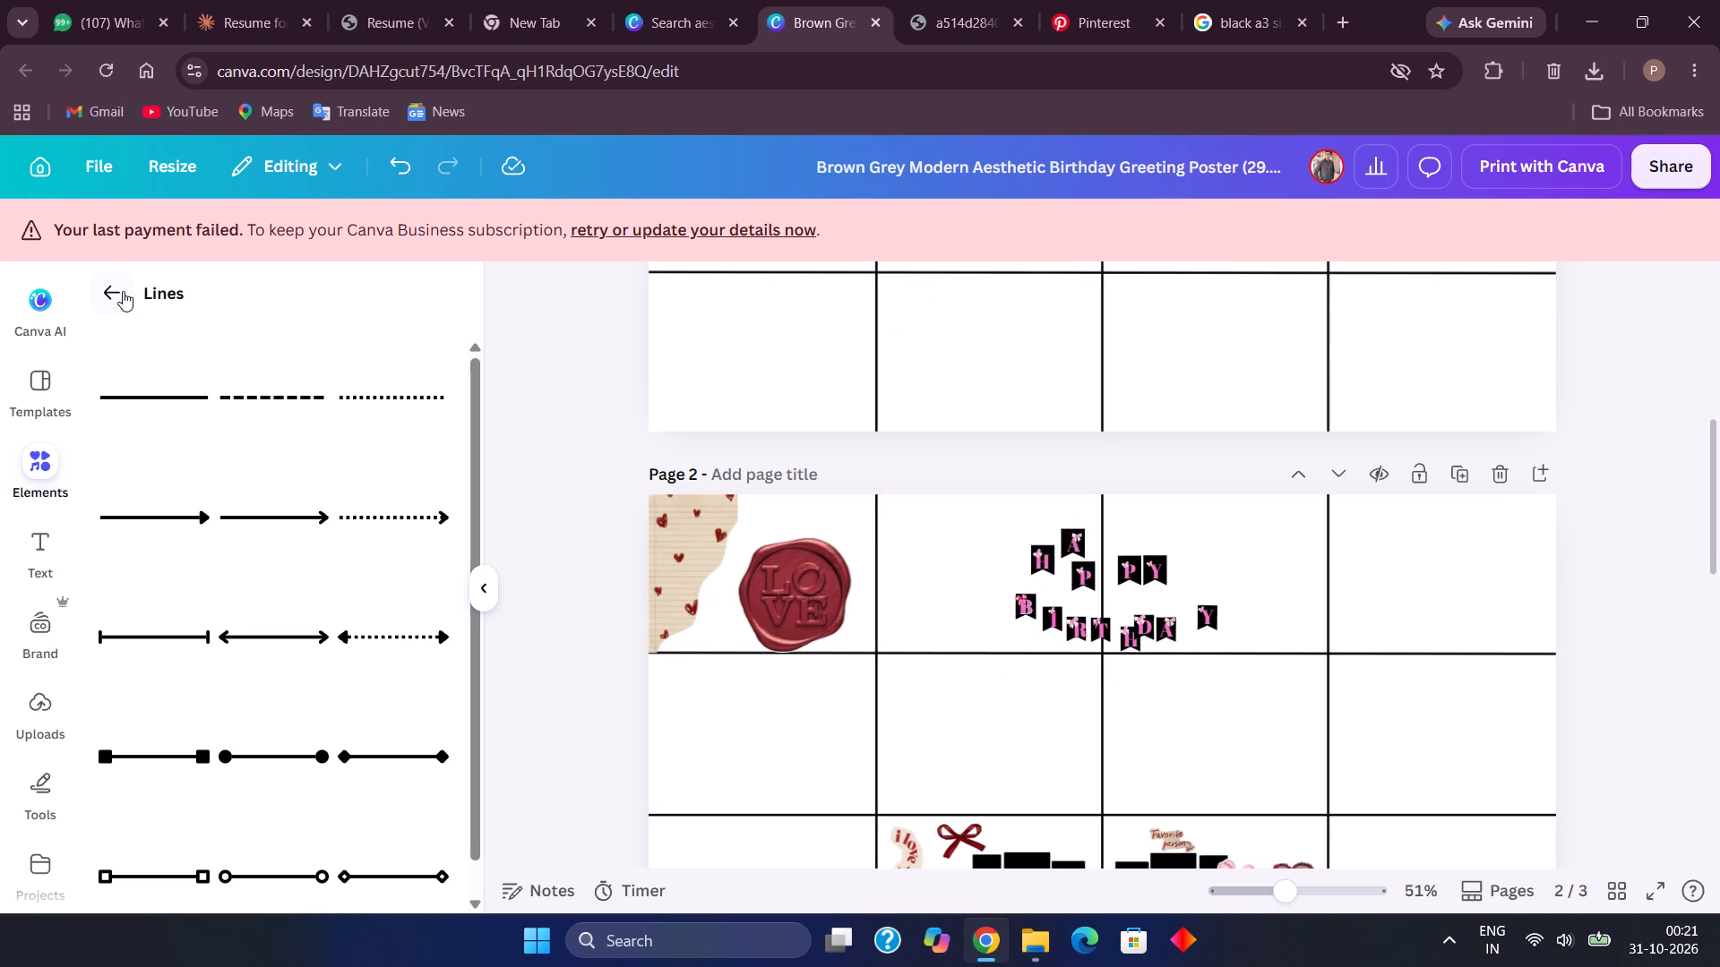
Look through the shape categories from lines to hearts and return to the elements overview.
click(122, 291)
scroll(225, 546, down, 1)
scroll(225, 546, up, 1)
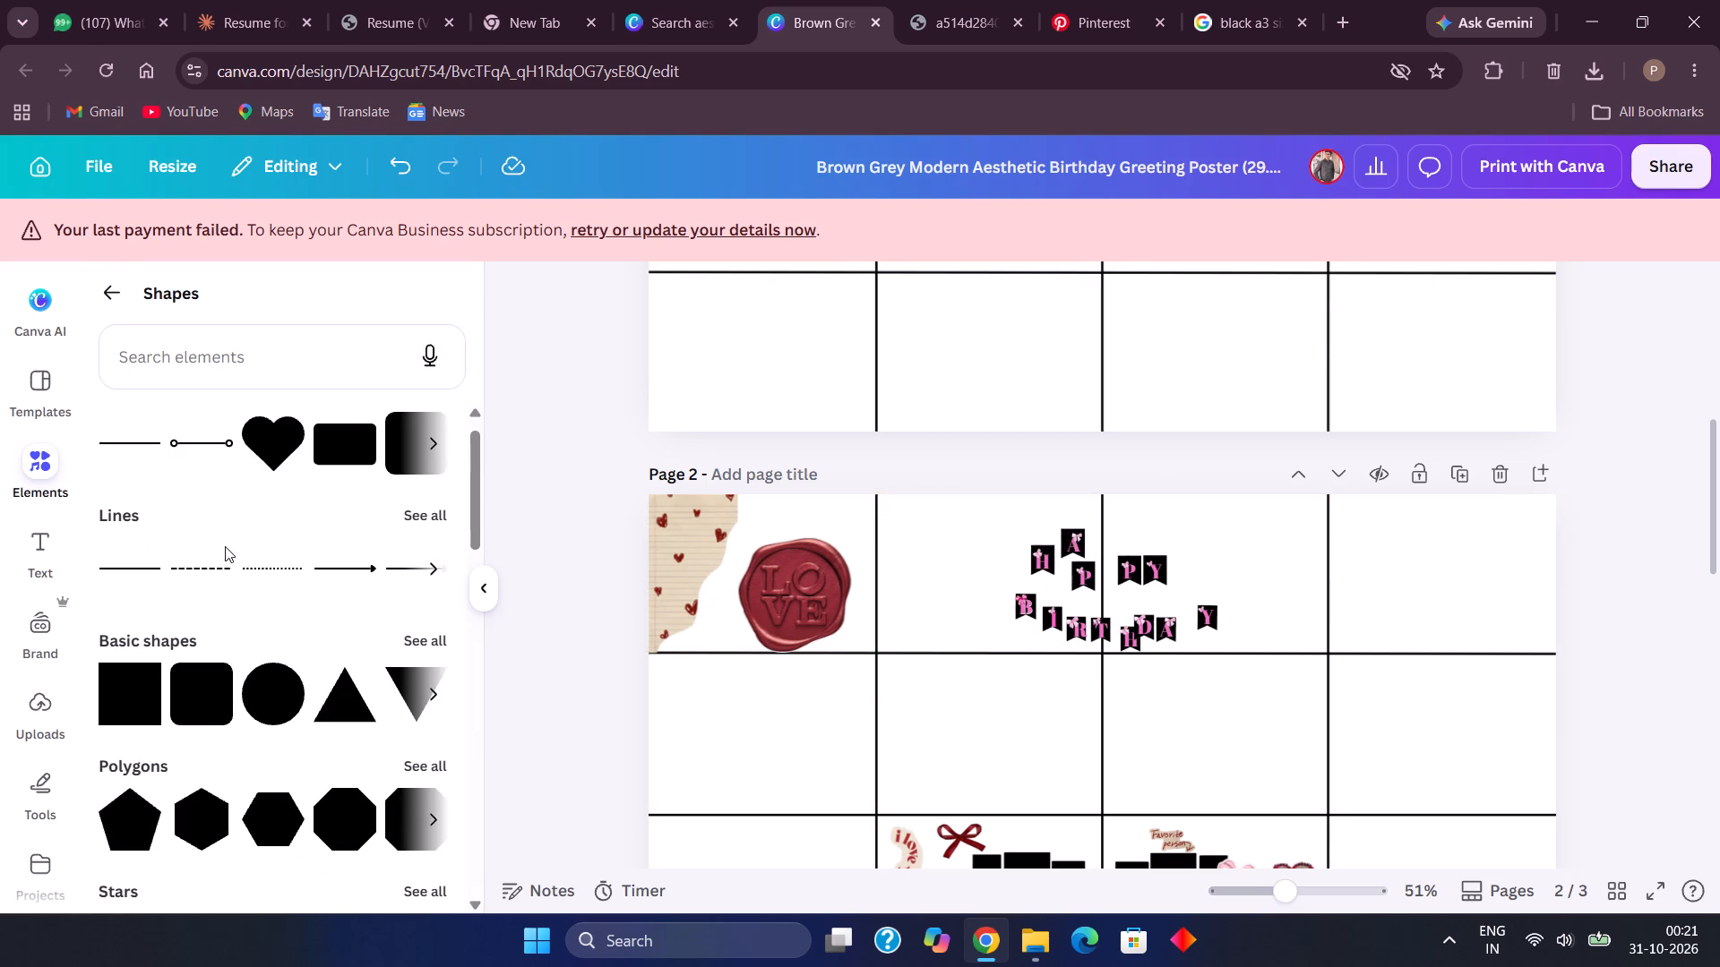
scroll(225, 546, up, 1)
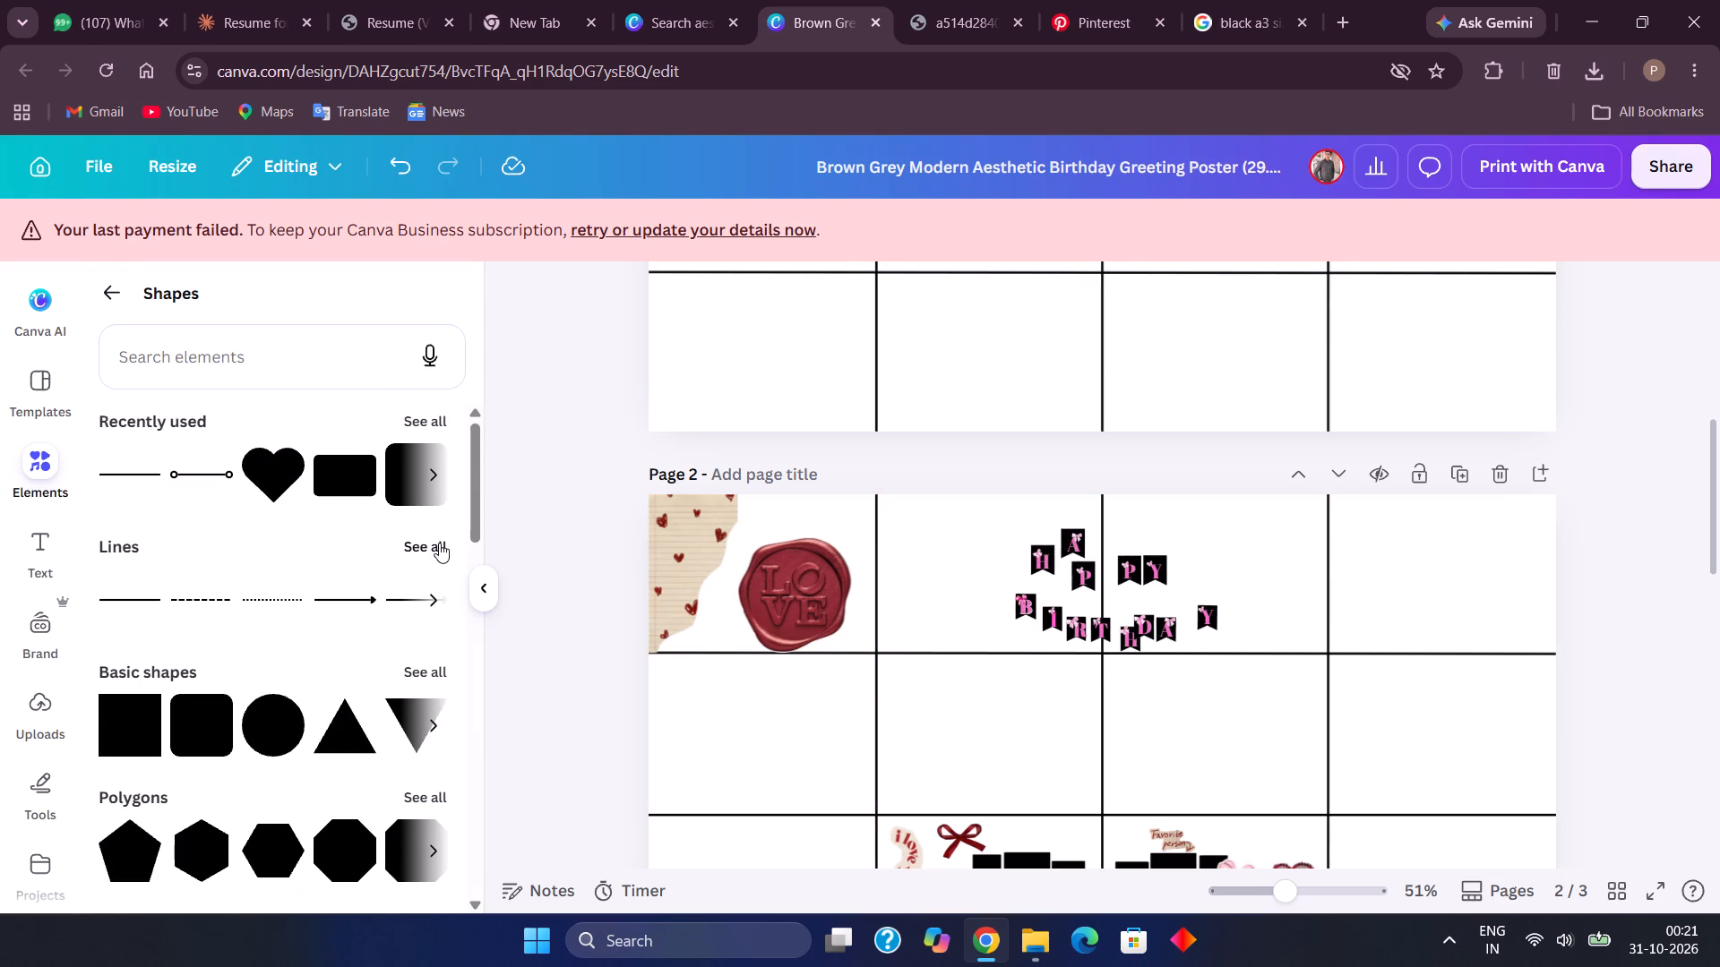
scroll(439, 543, down, 4)
scroll(439, 543, up, 1)
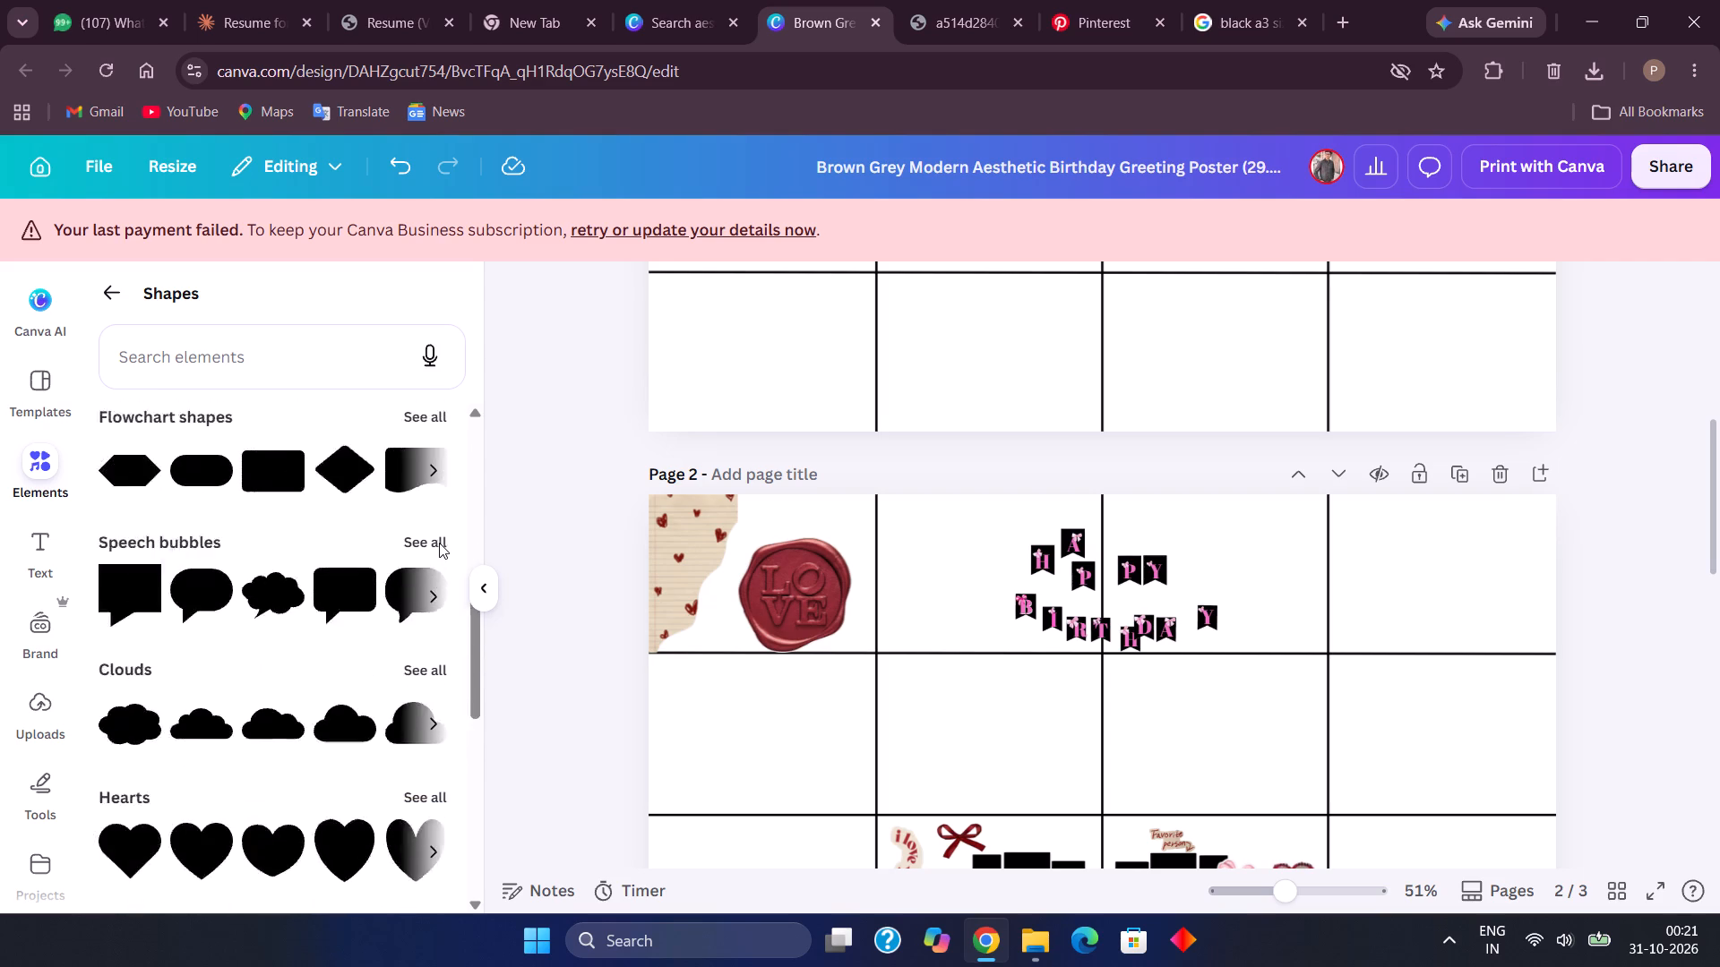
scroll(439, 543, up, 1)
click(107, 286)
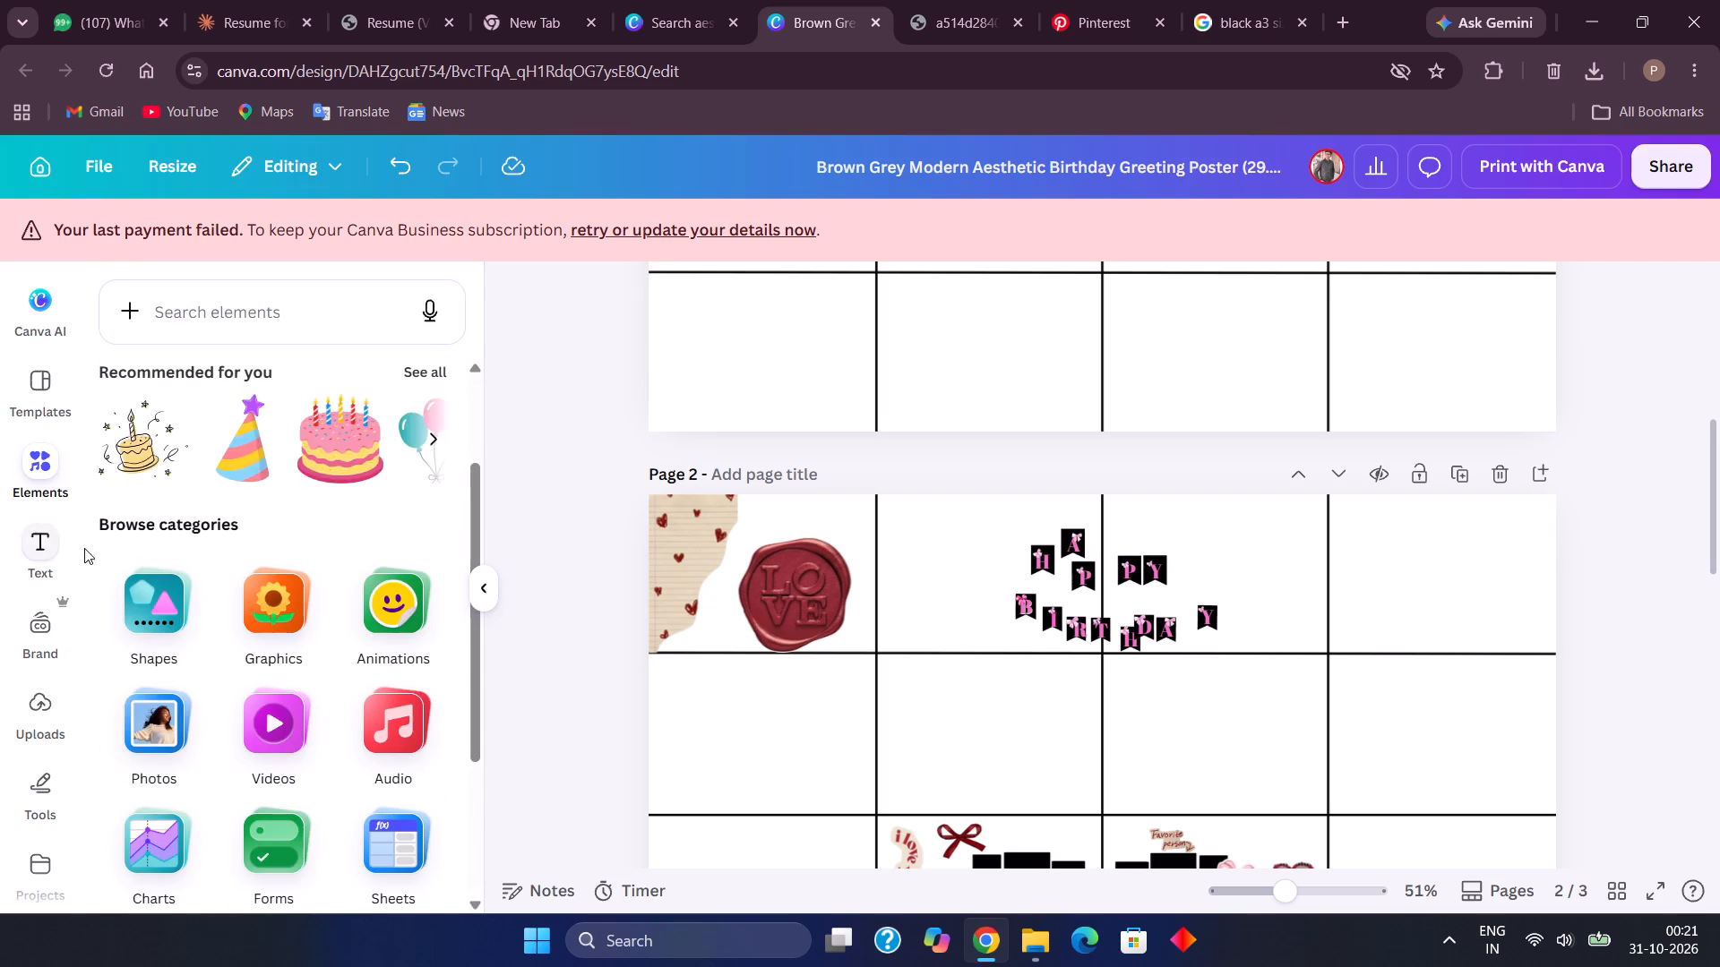
Browse the shape categories, search the shapes for "curved line", and look through the results for a line to connect the flags.
click(138, 595)
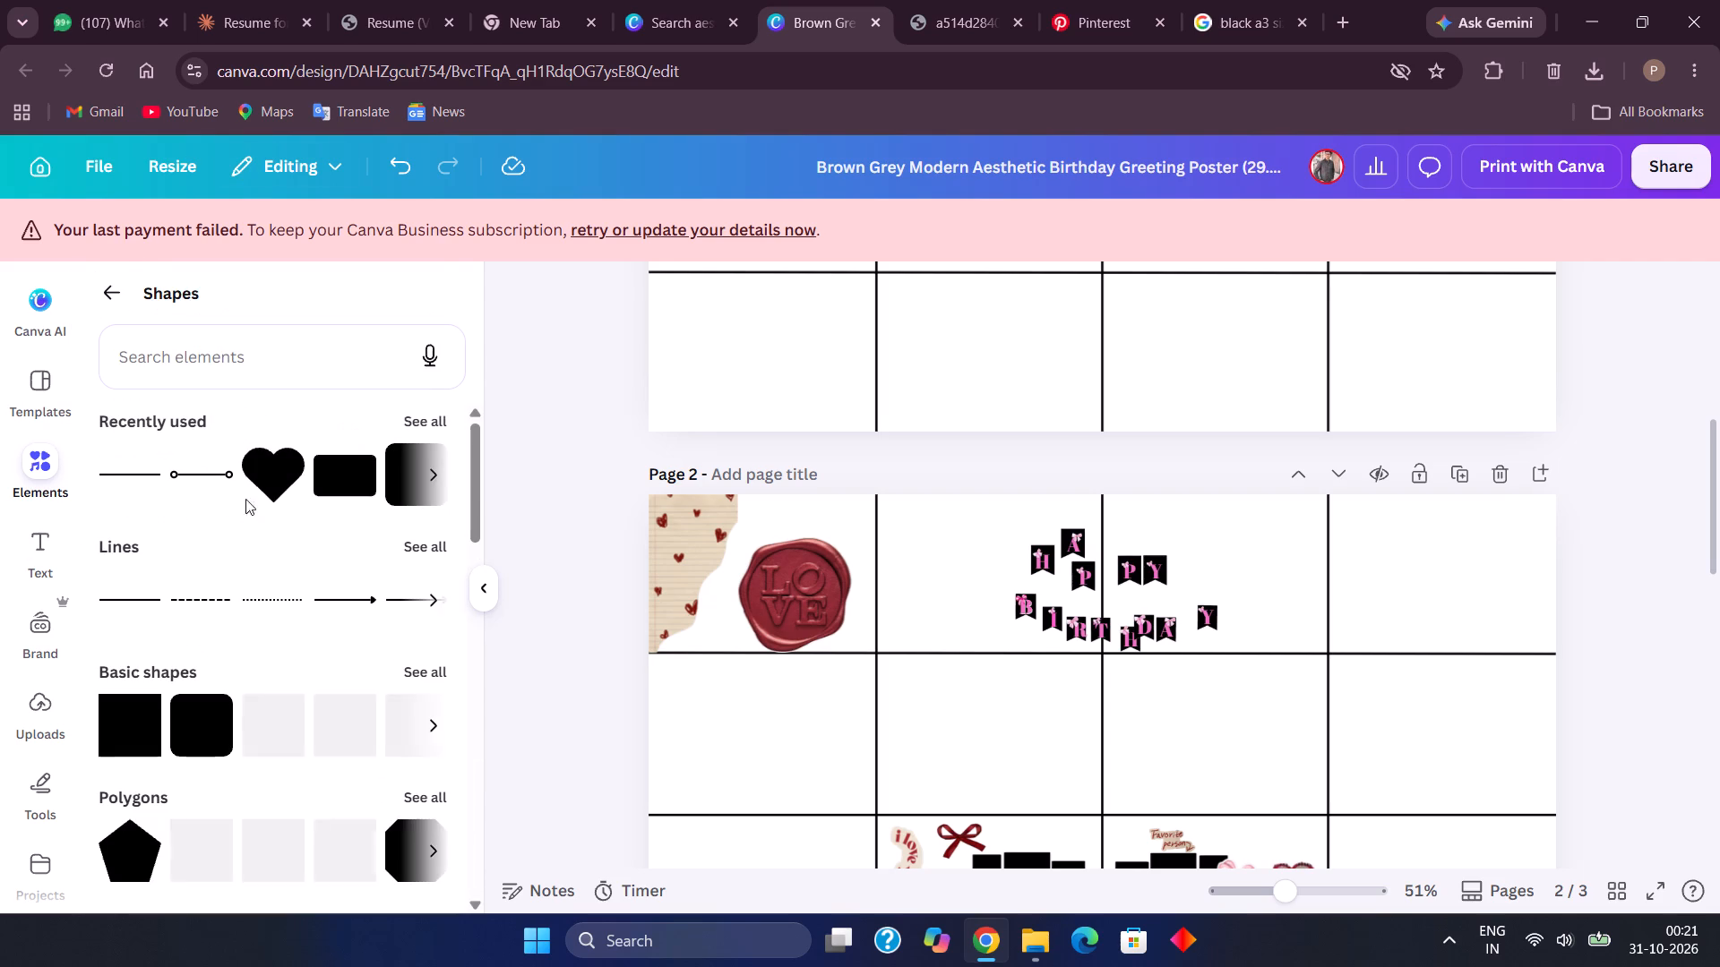
scroll(418, 550, down, 3)
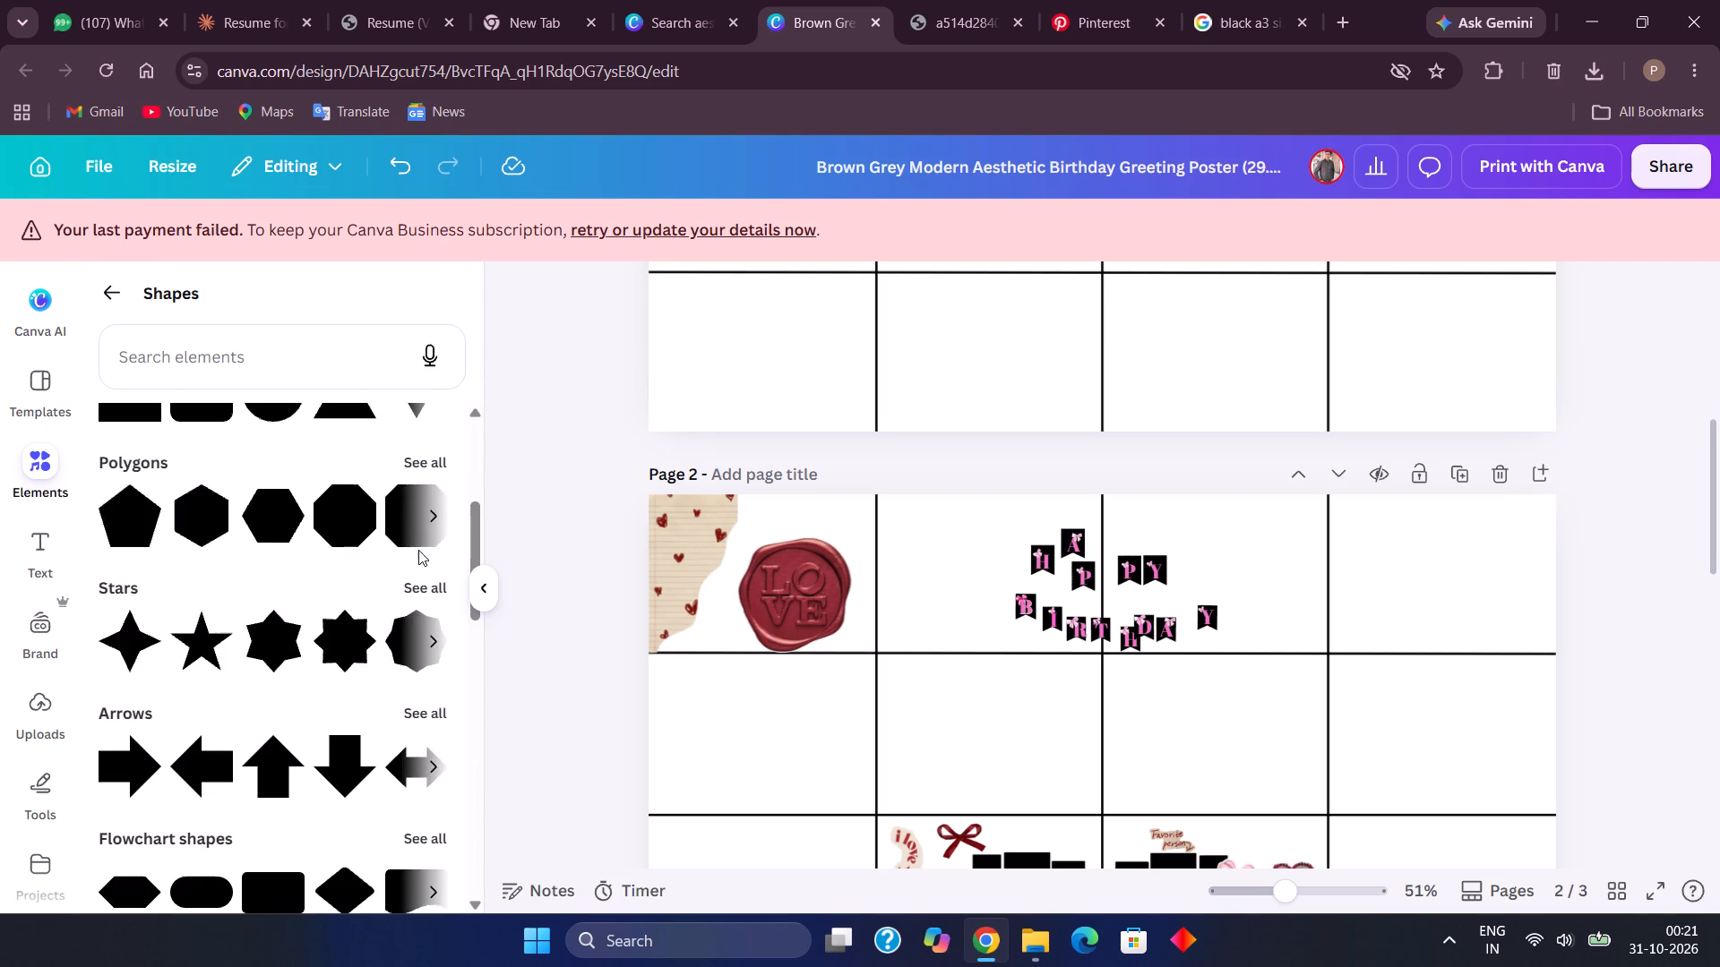
scroll(418, 550, down, 8)
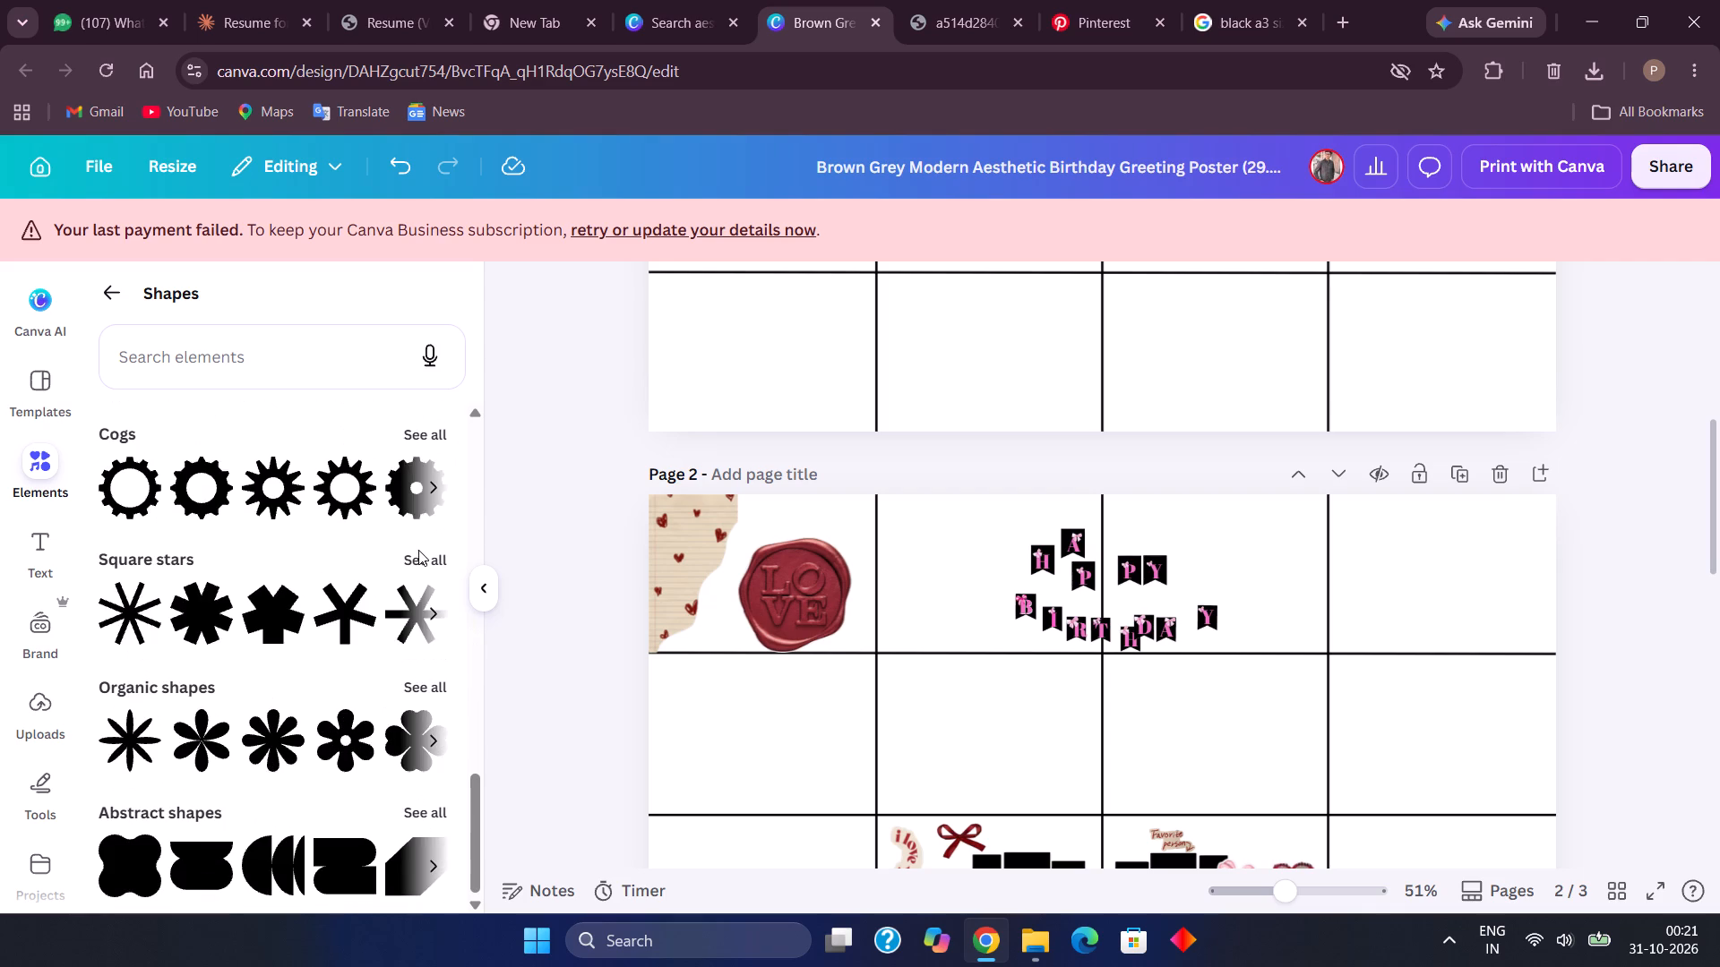
scroll(418, 550, down, 2)
scroll(418, 550, up, 7)
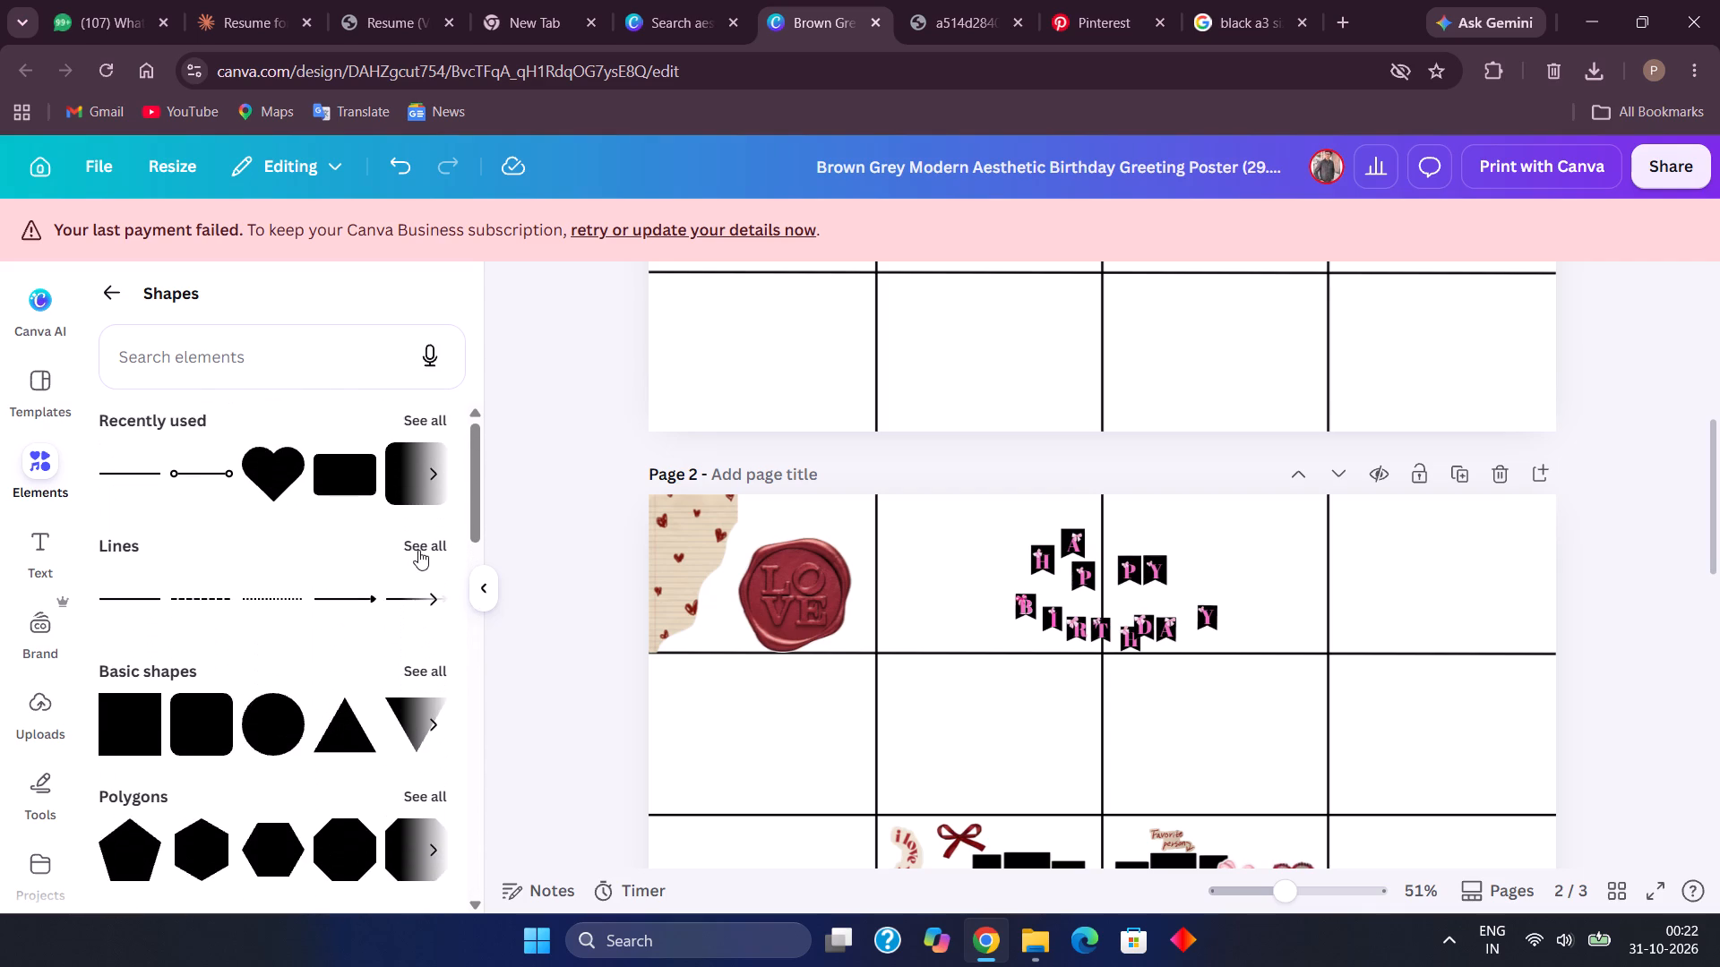
click(243, 353)
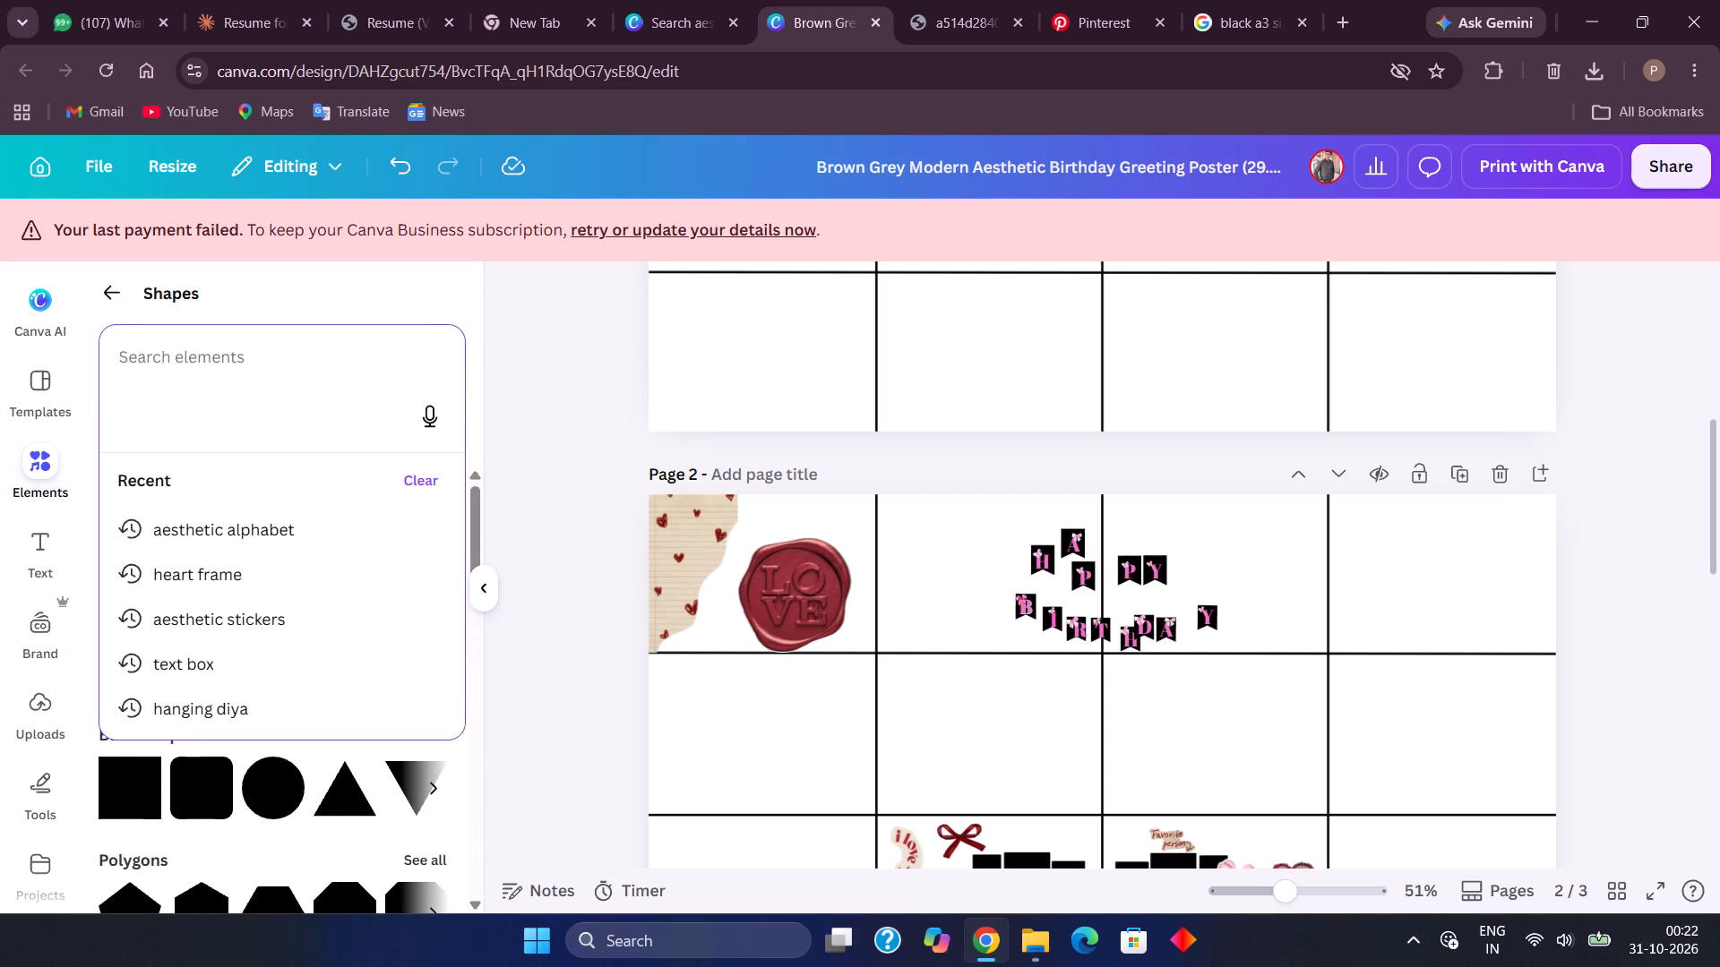
text(curv)
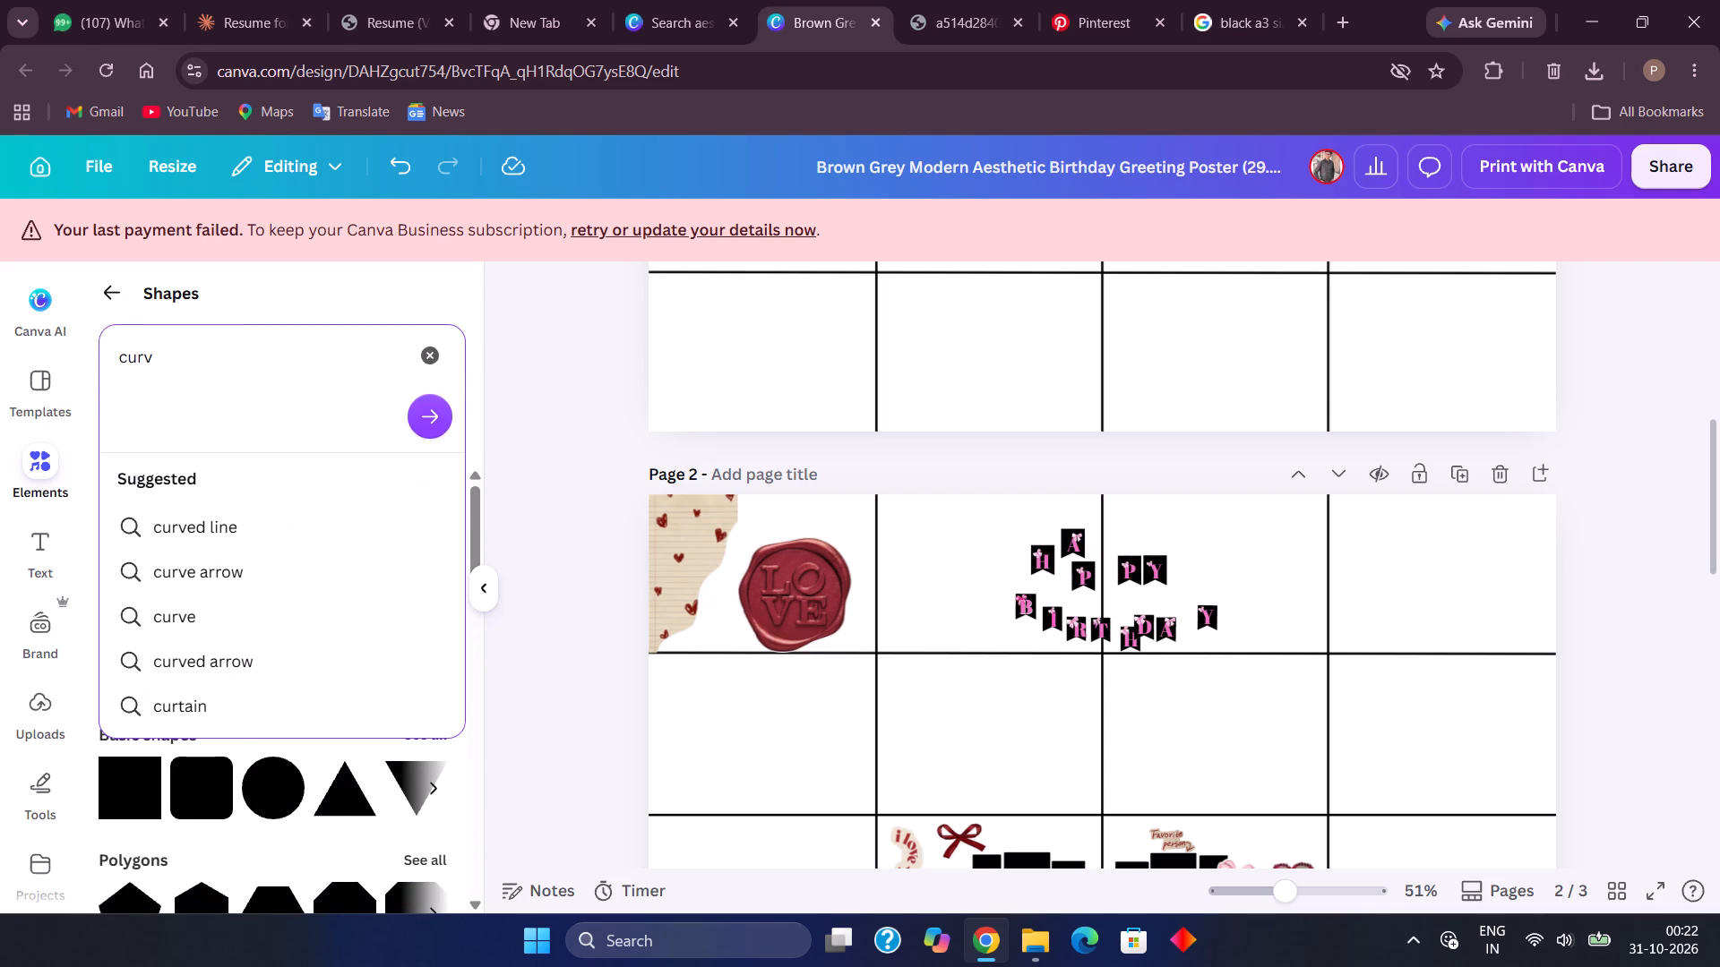
click(219, 541)
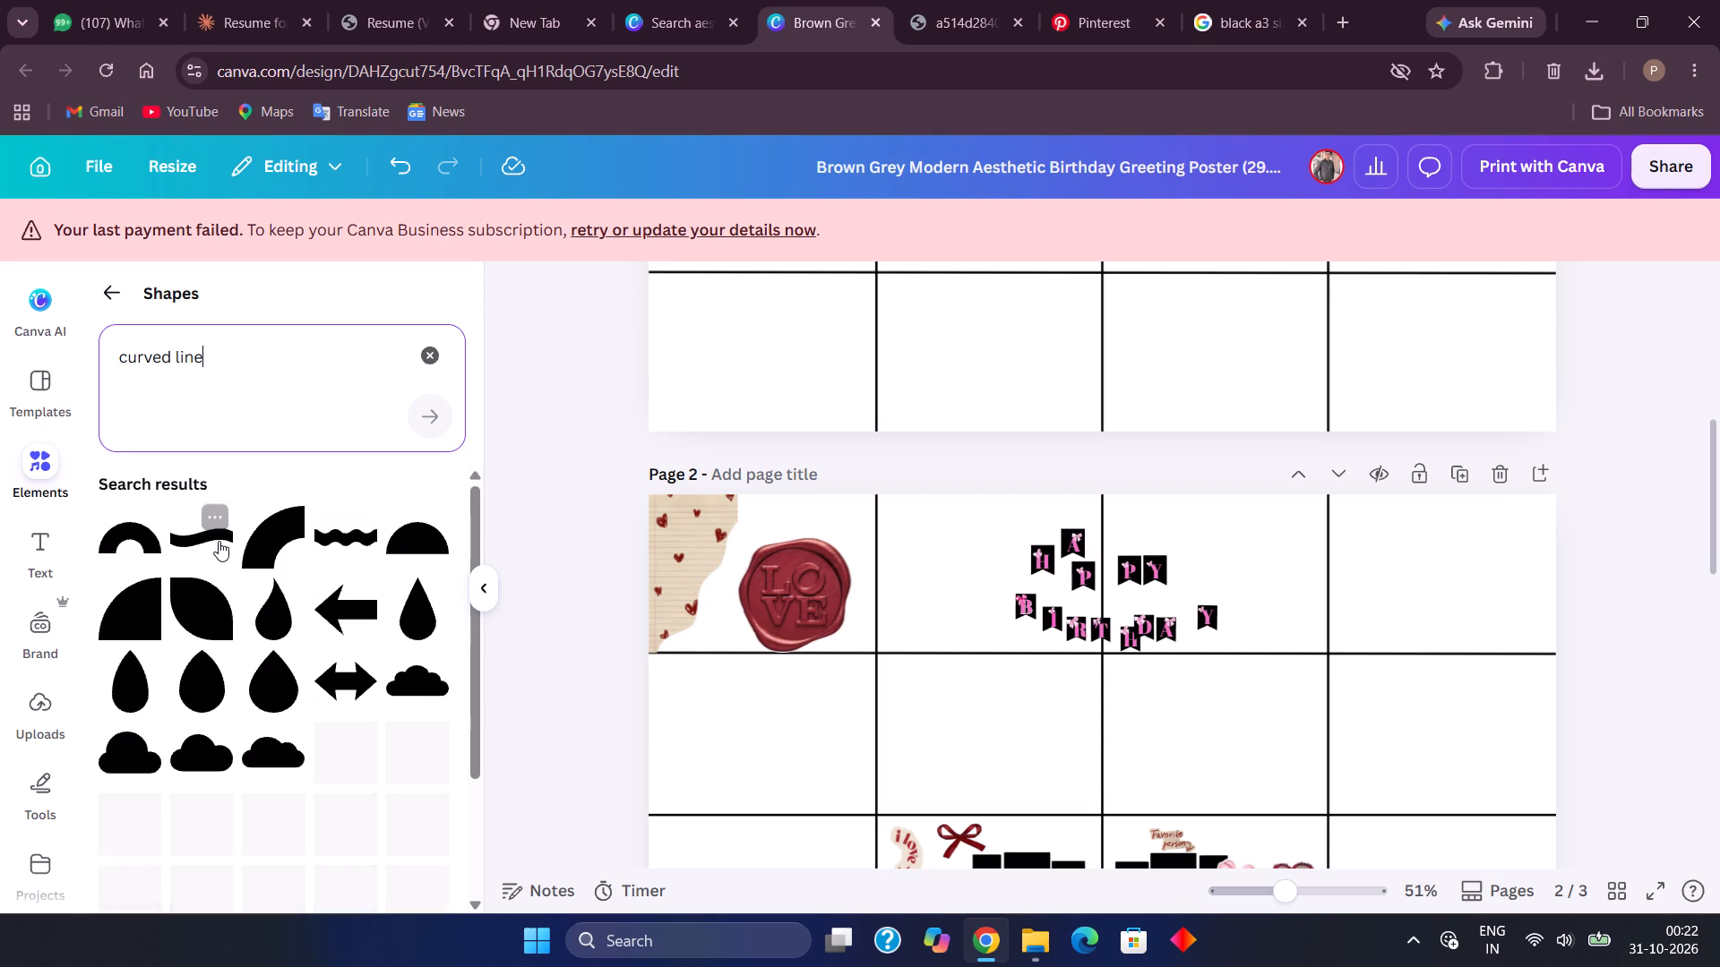
scroll(219, 541, down, 2)
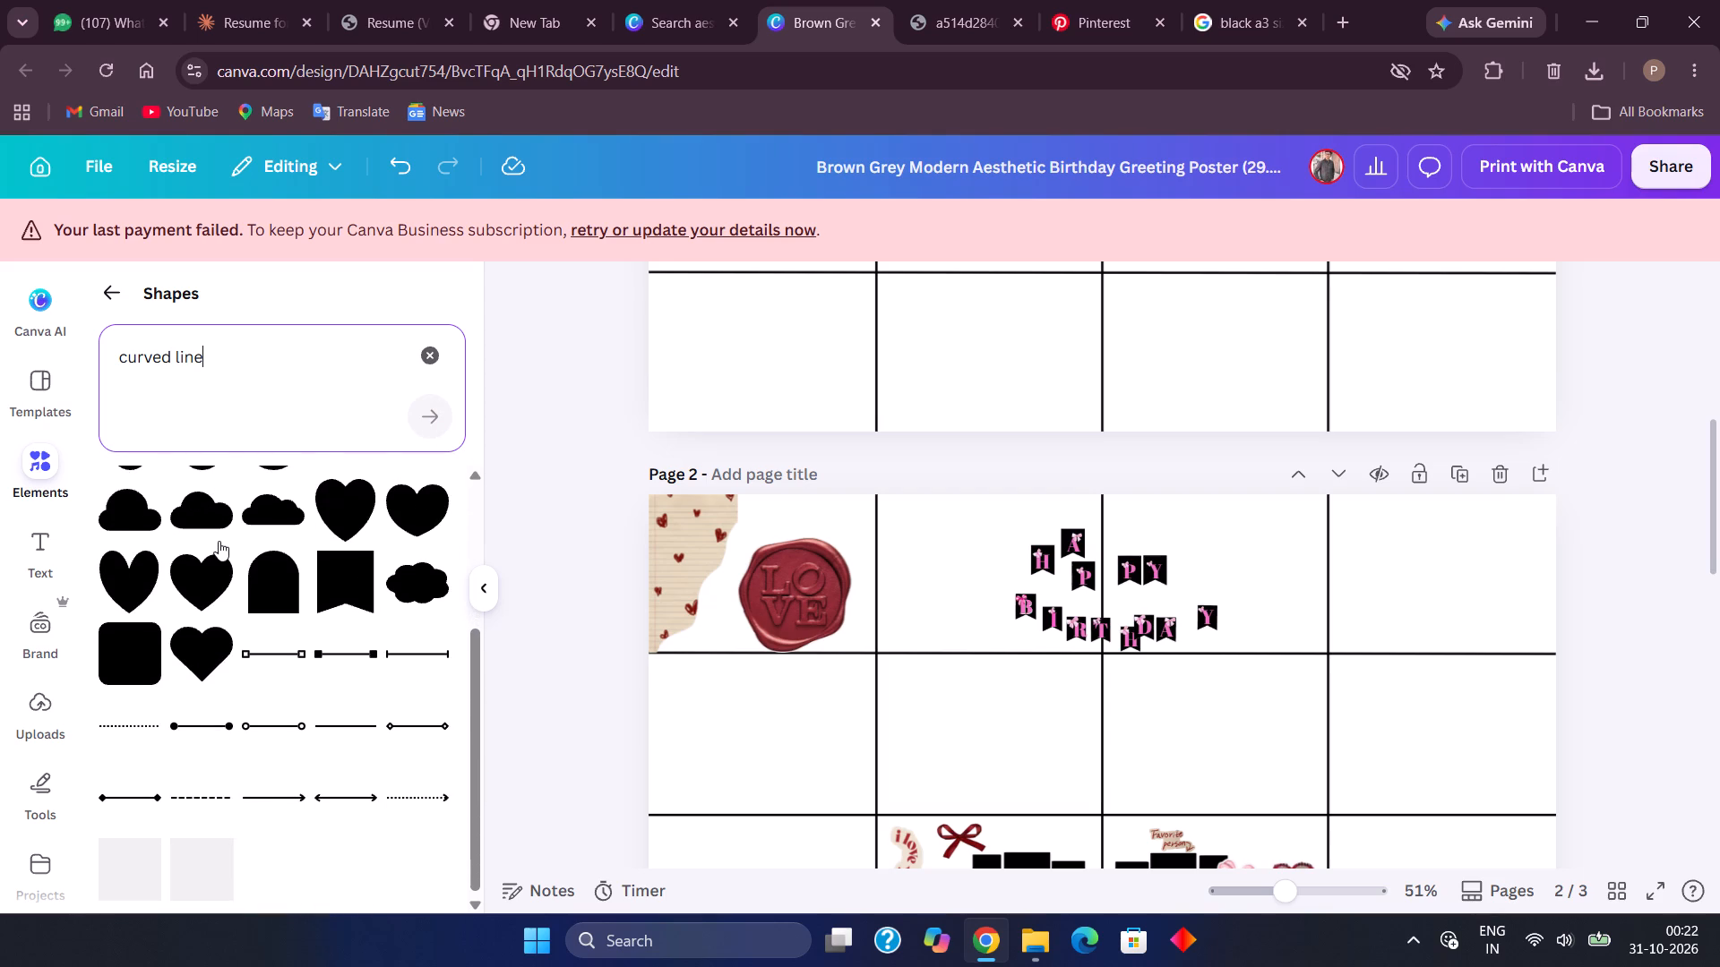
Add the line with open square ends to page 2 and place it in the blank row above the heart collage.
scroll(219, 541, down, 3)
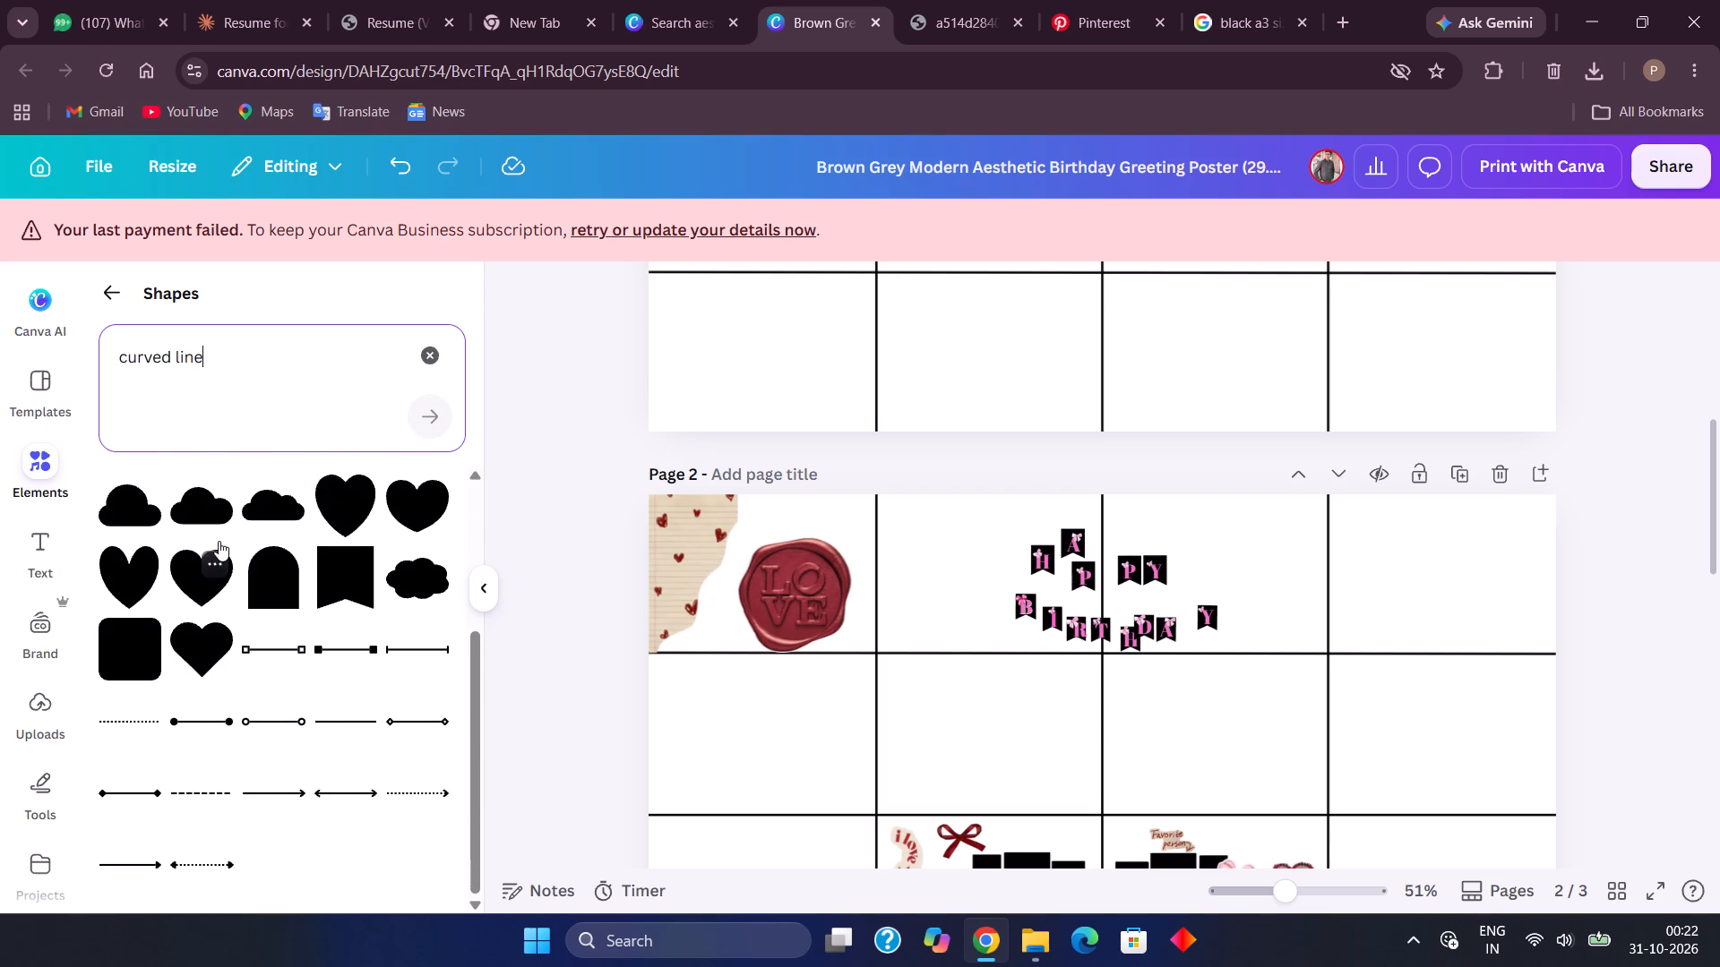
click(273, 647)
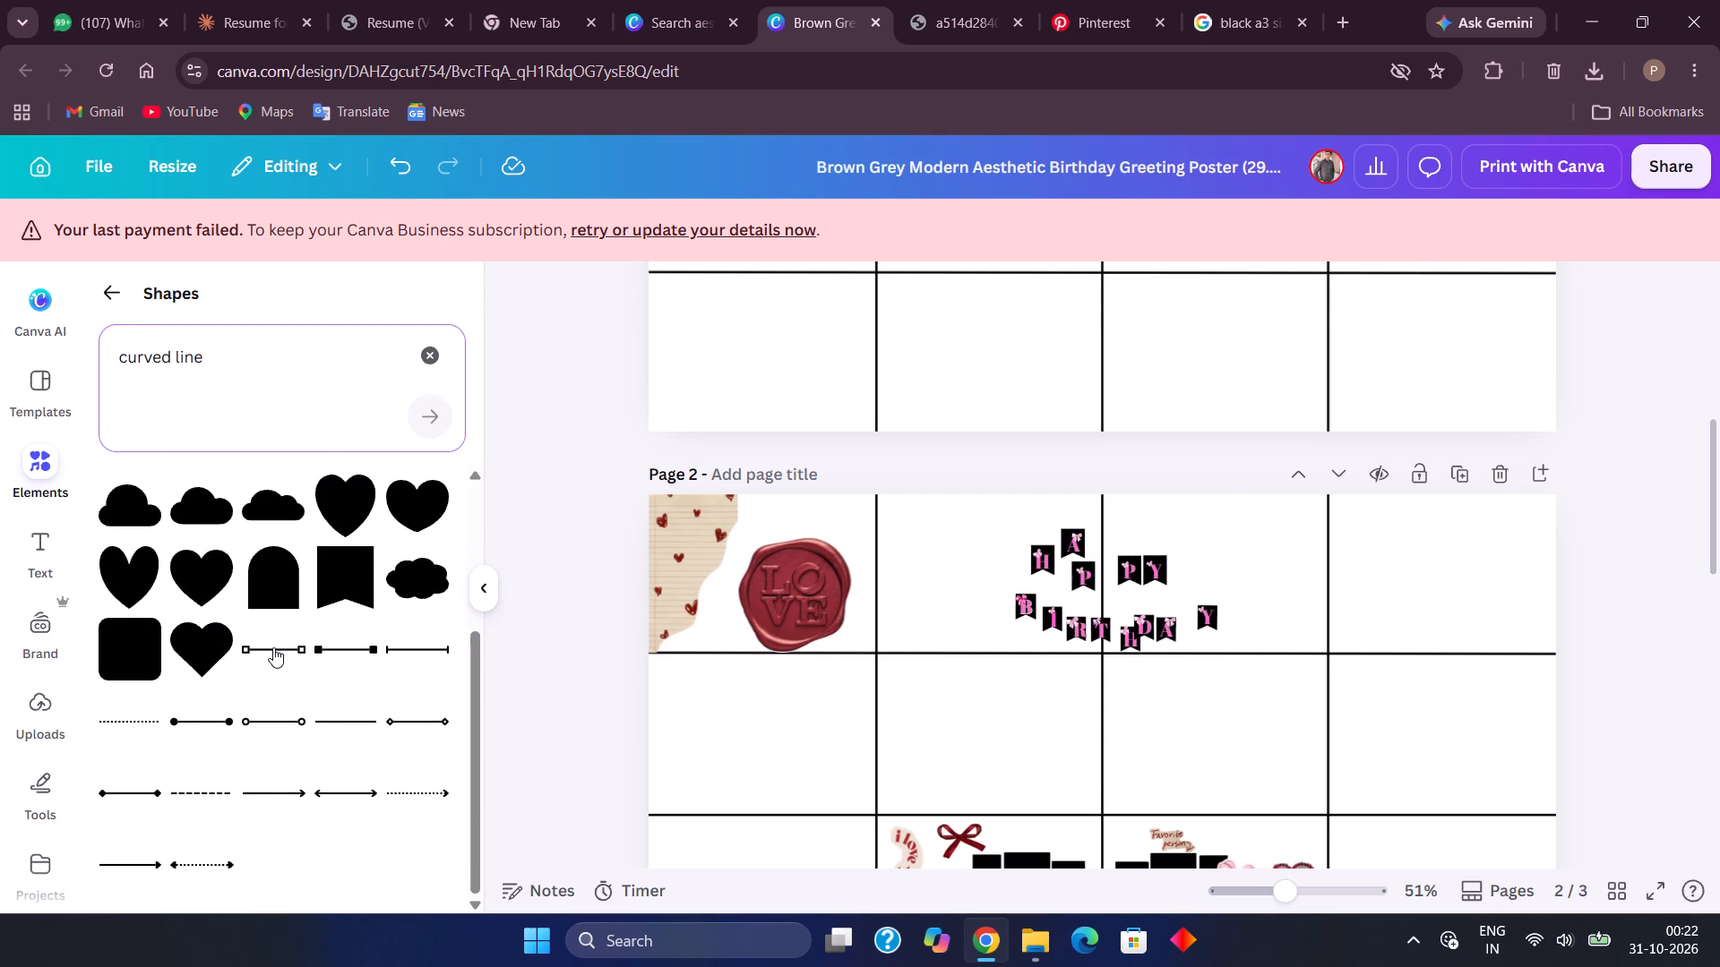
scroll(967, 611, up, 3)
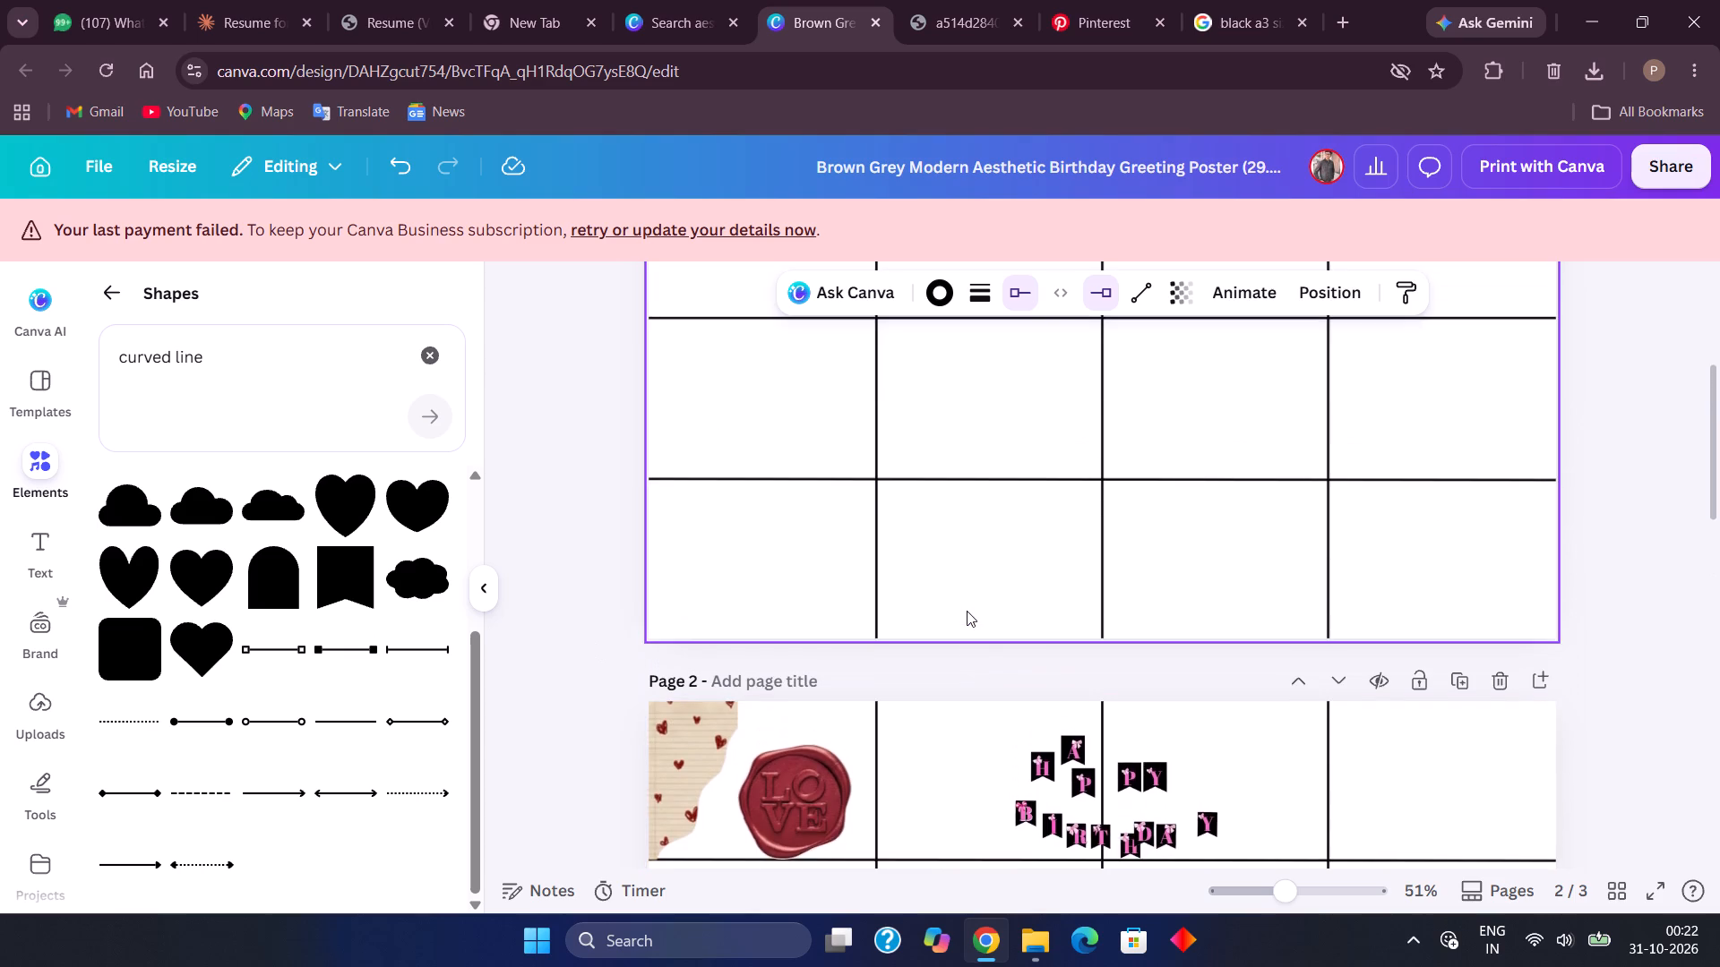
scroll(967, 611, up, 4)
scroll(967, 611, down, 4)
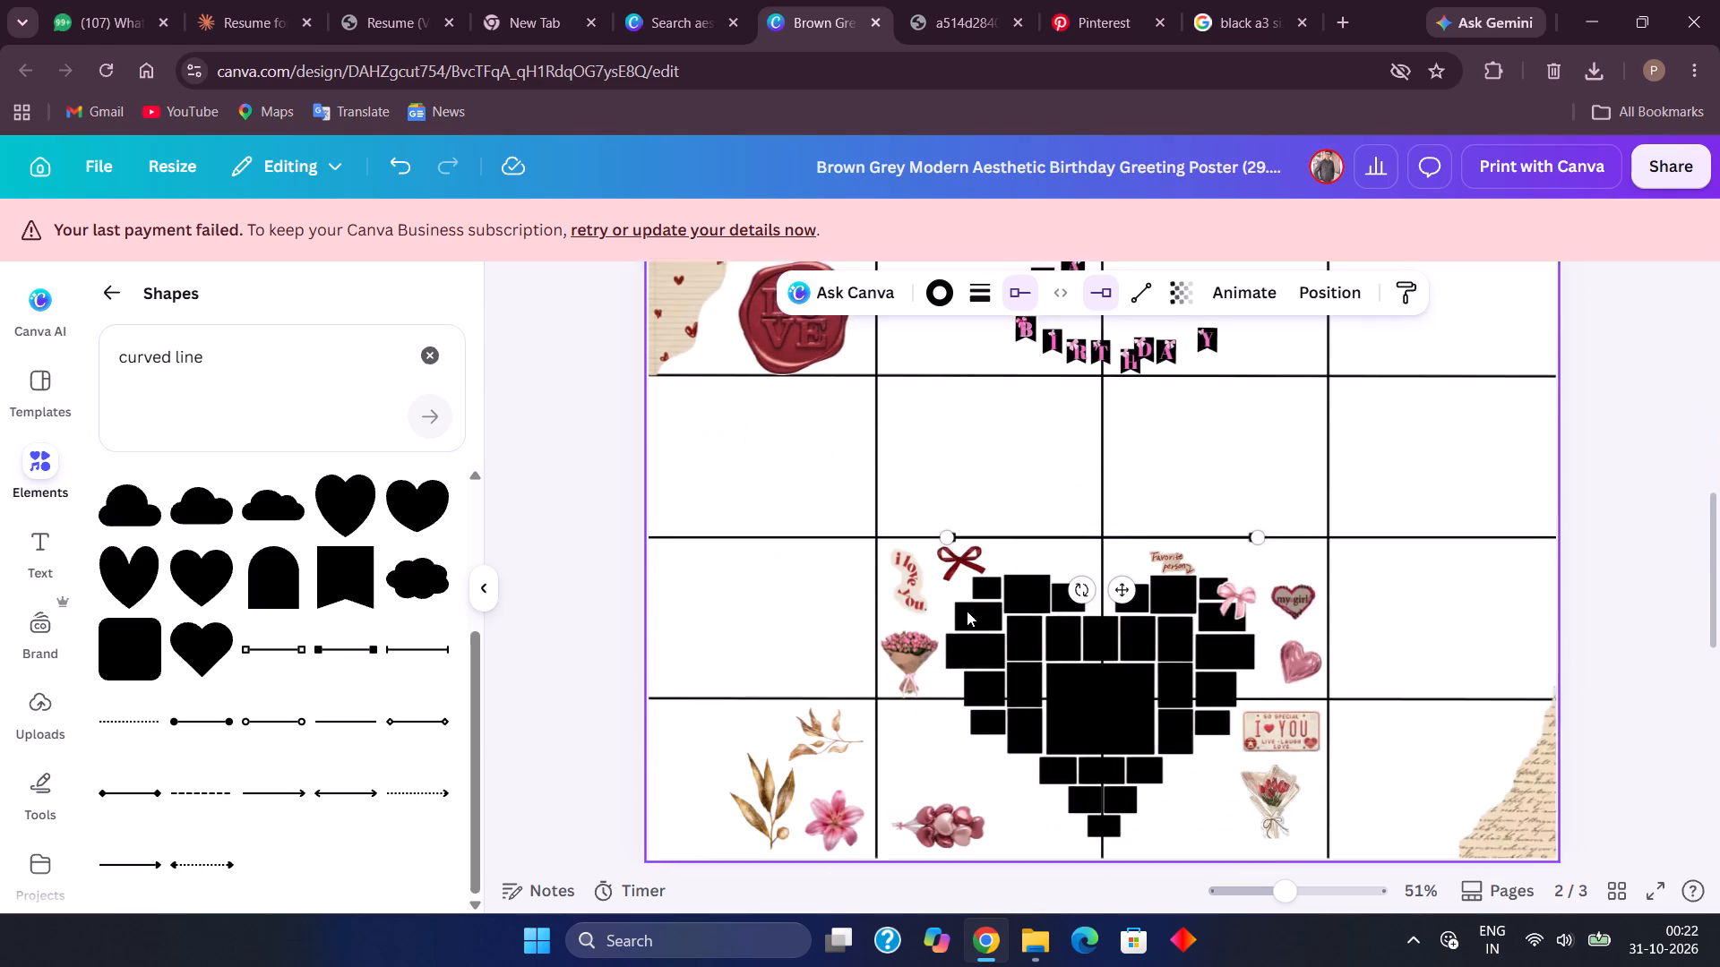
scroll(967, 611, down, 2)
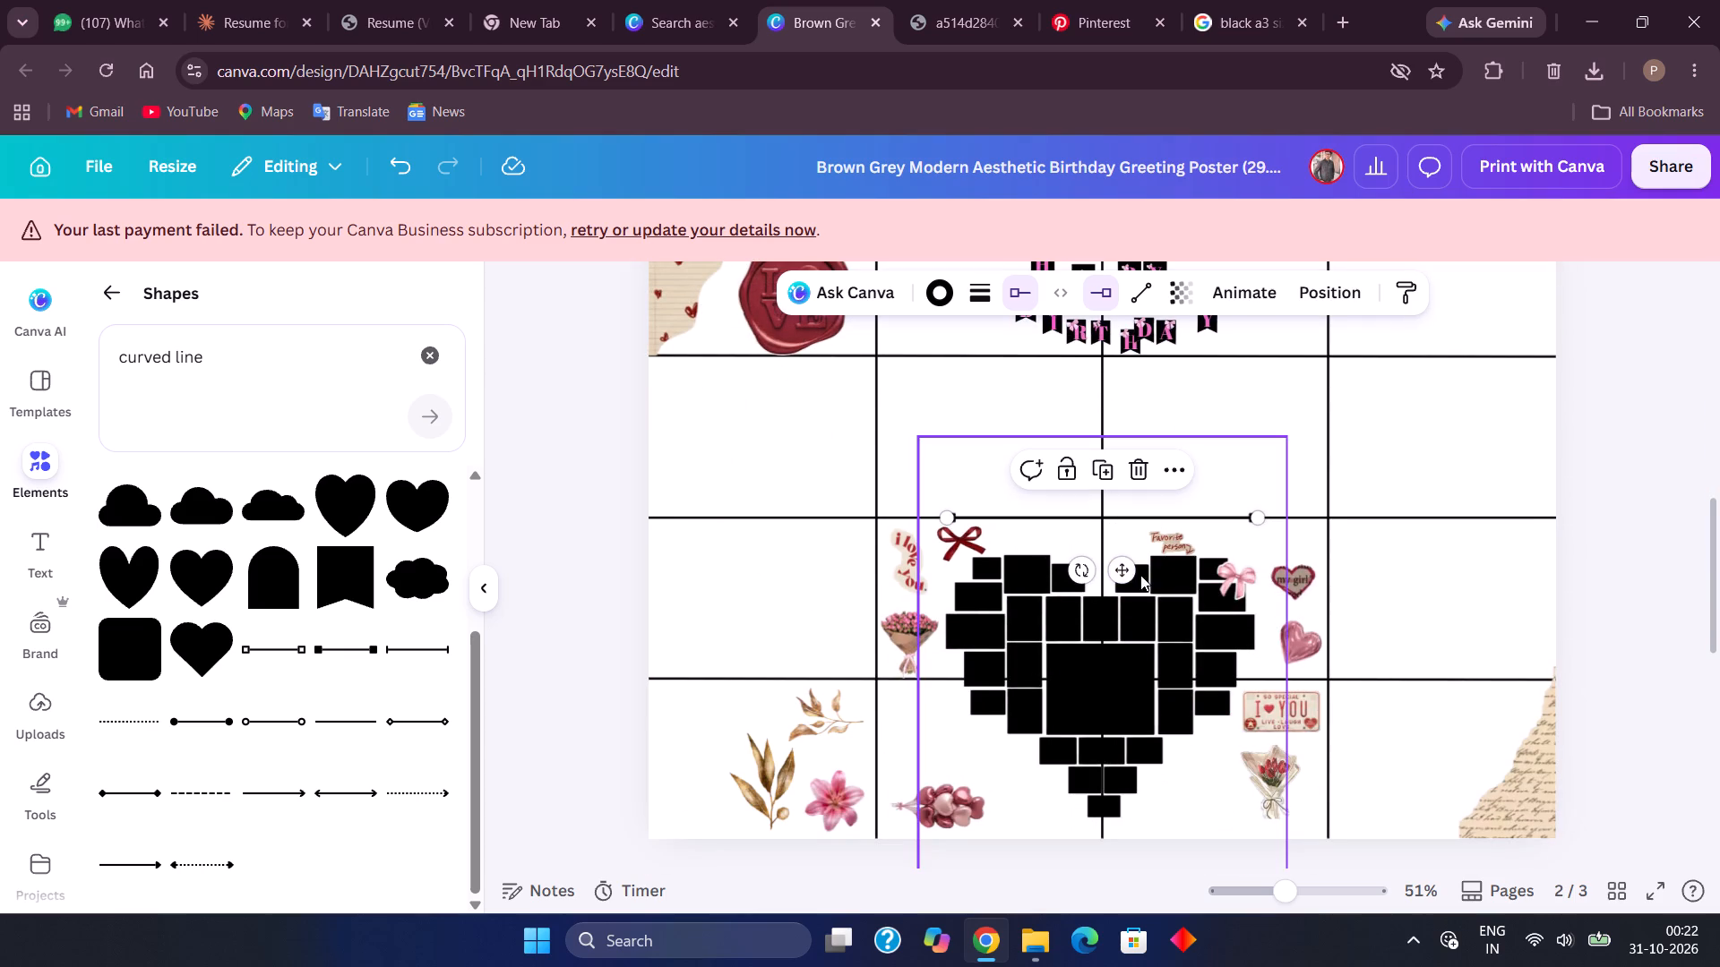
drag(1130, 572, 1148, 512)
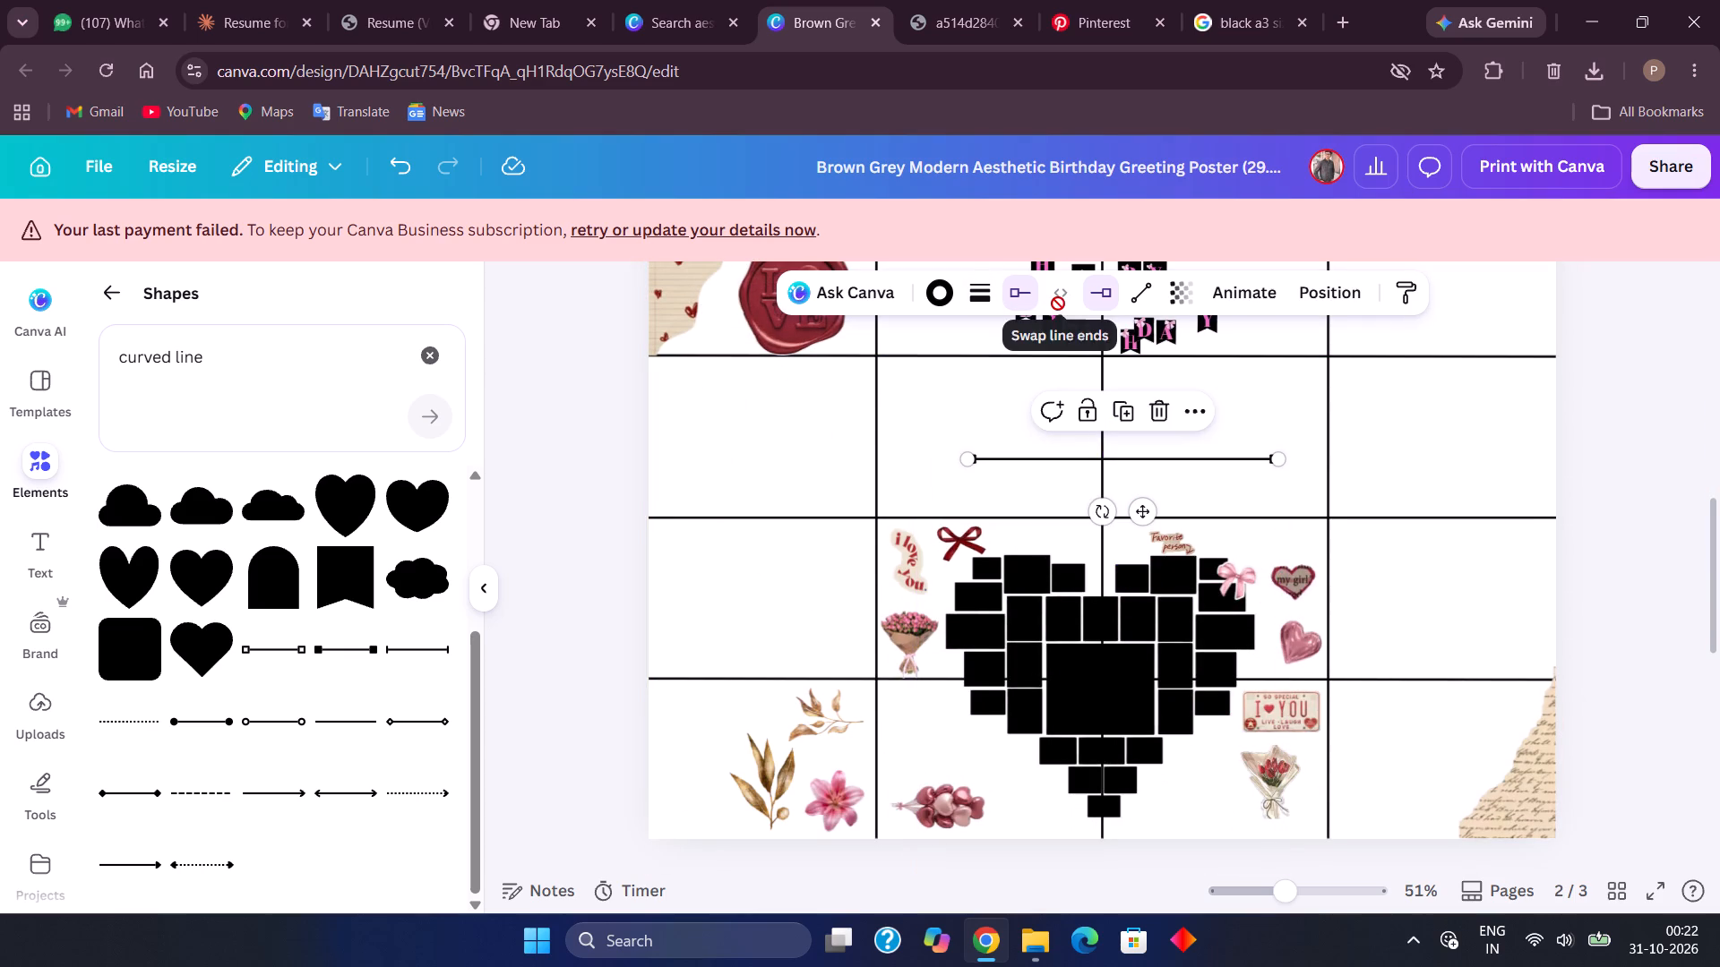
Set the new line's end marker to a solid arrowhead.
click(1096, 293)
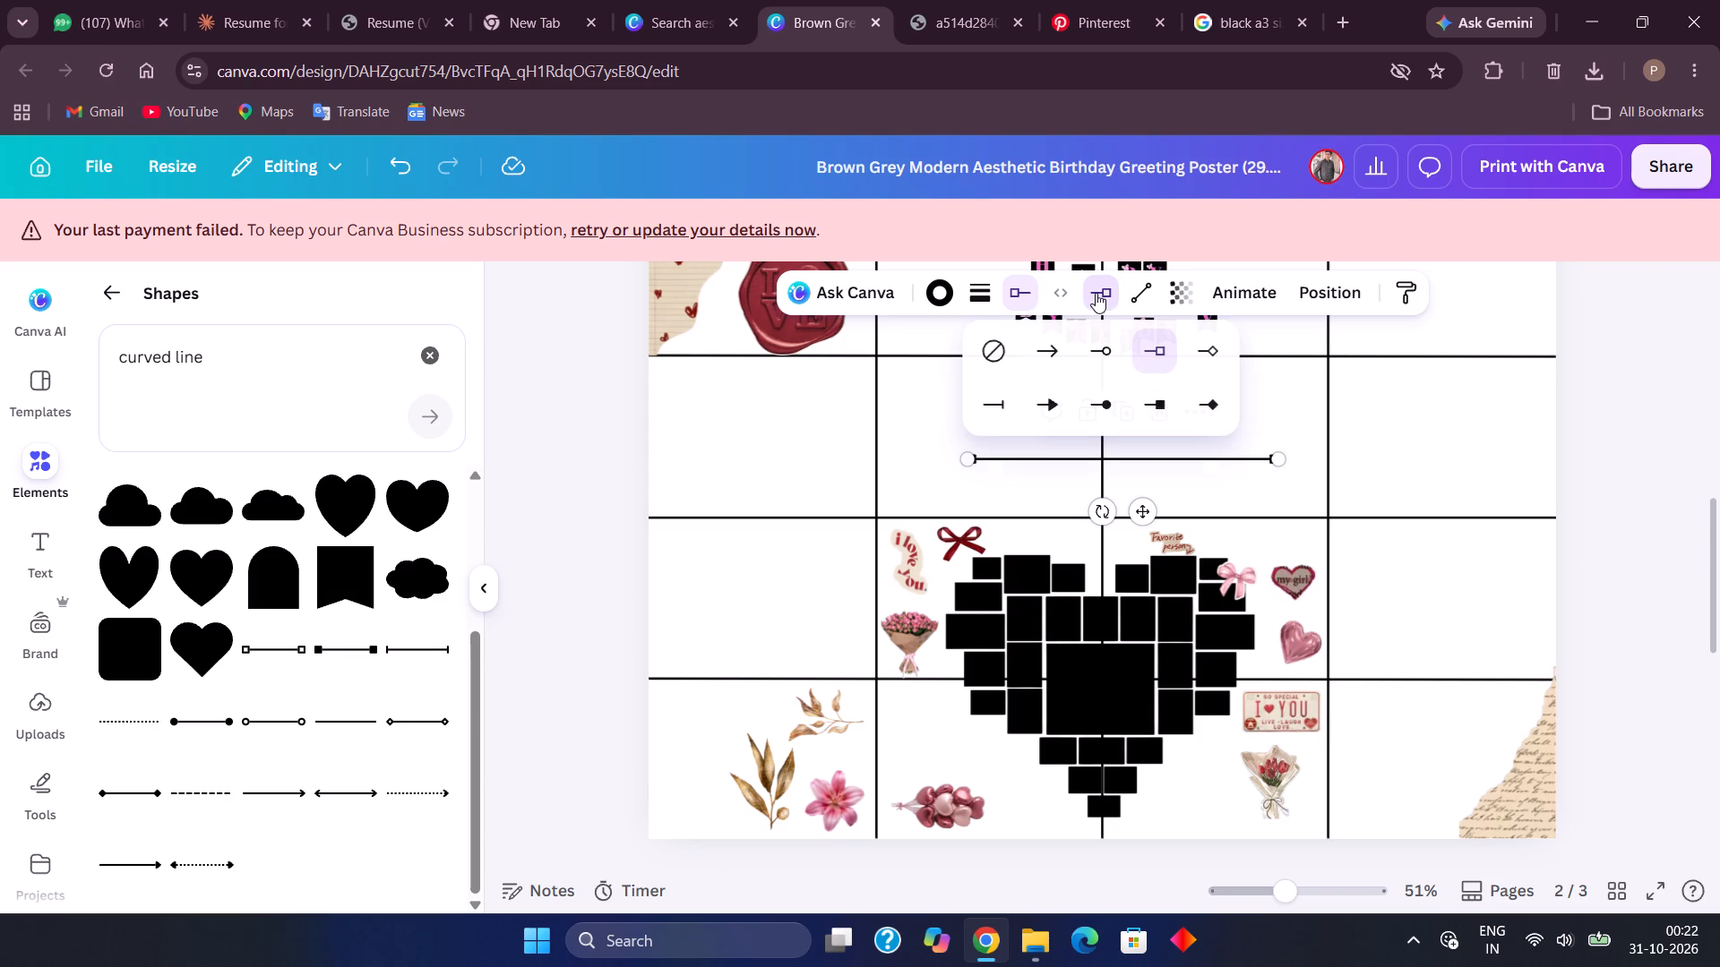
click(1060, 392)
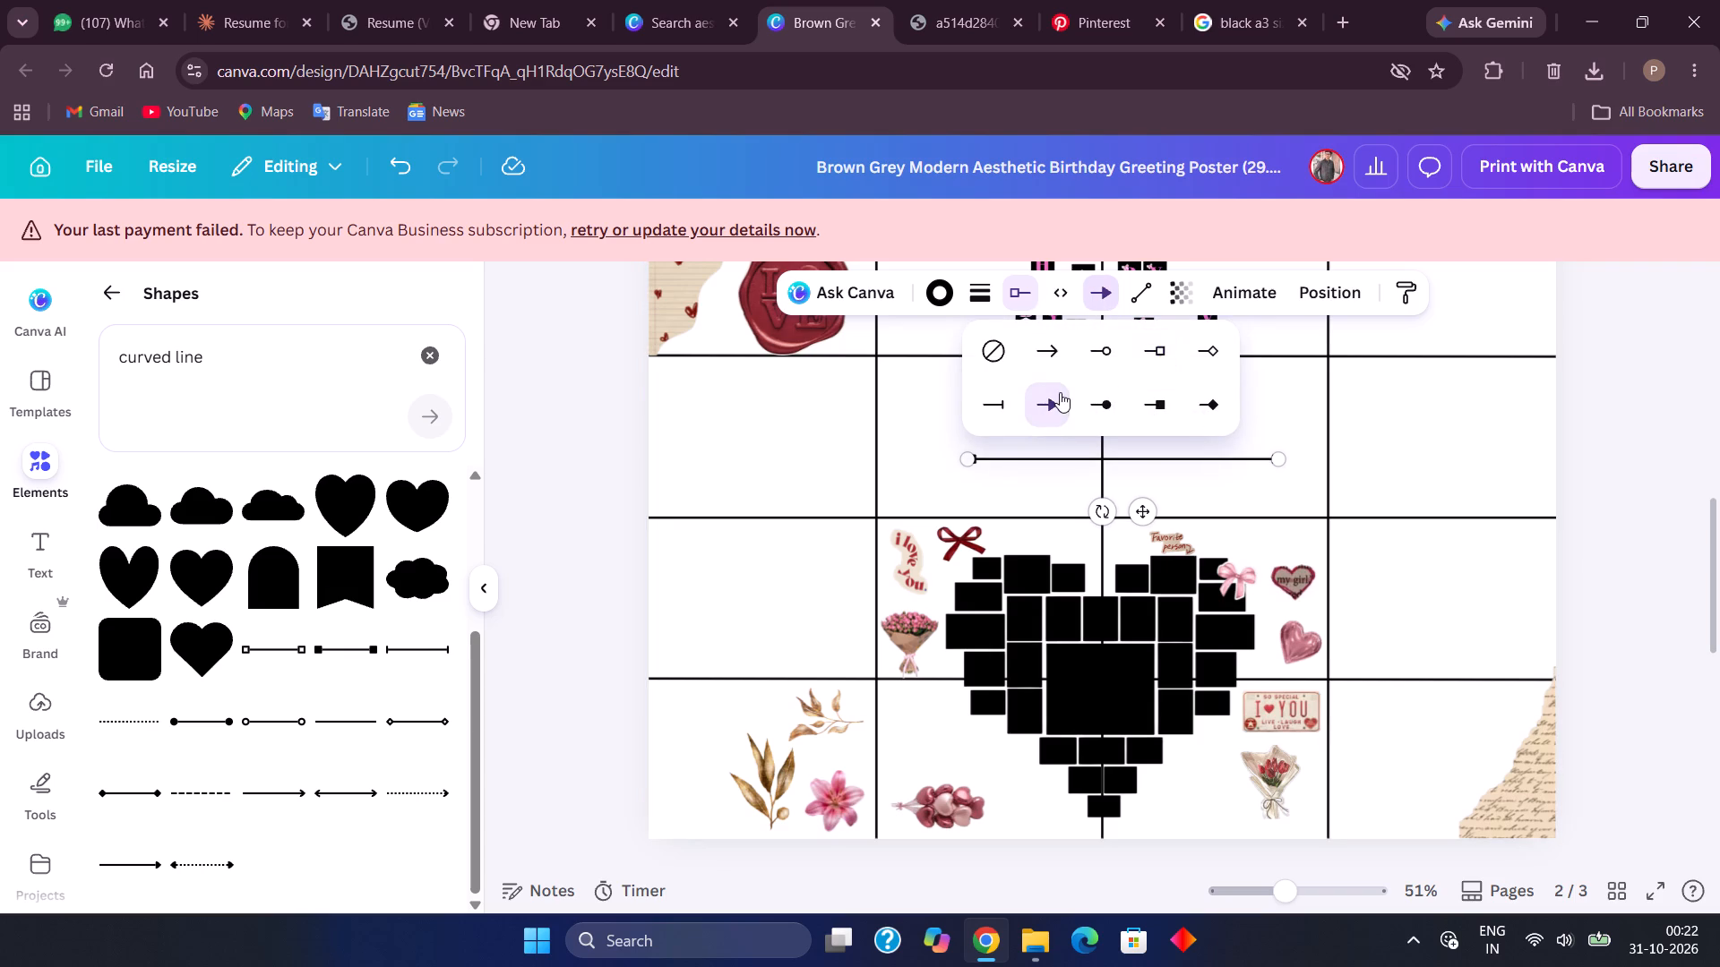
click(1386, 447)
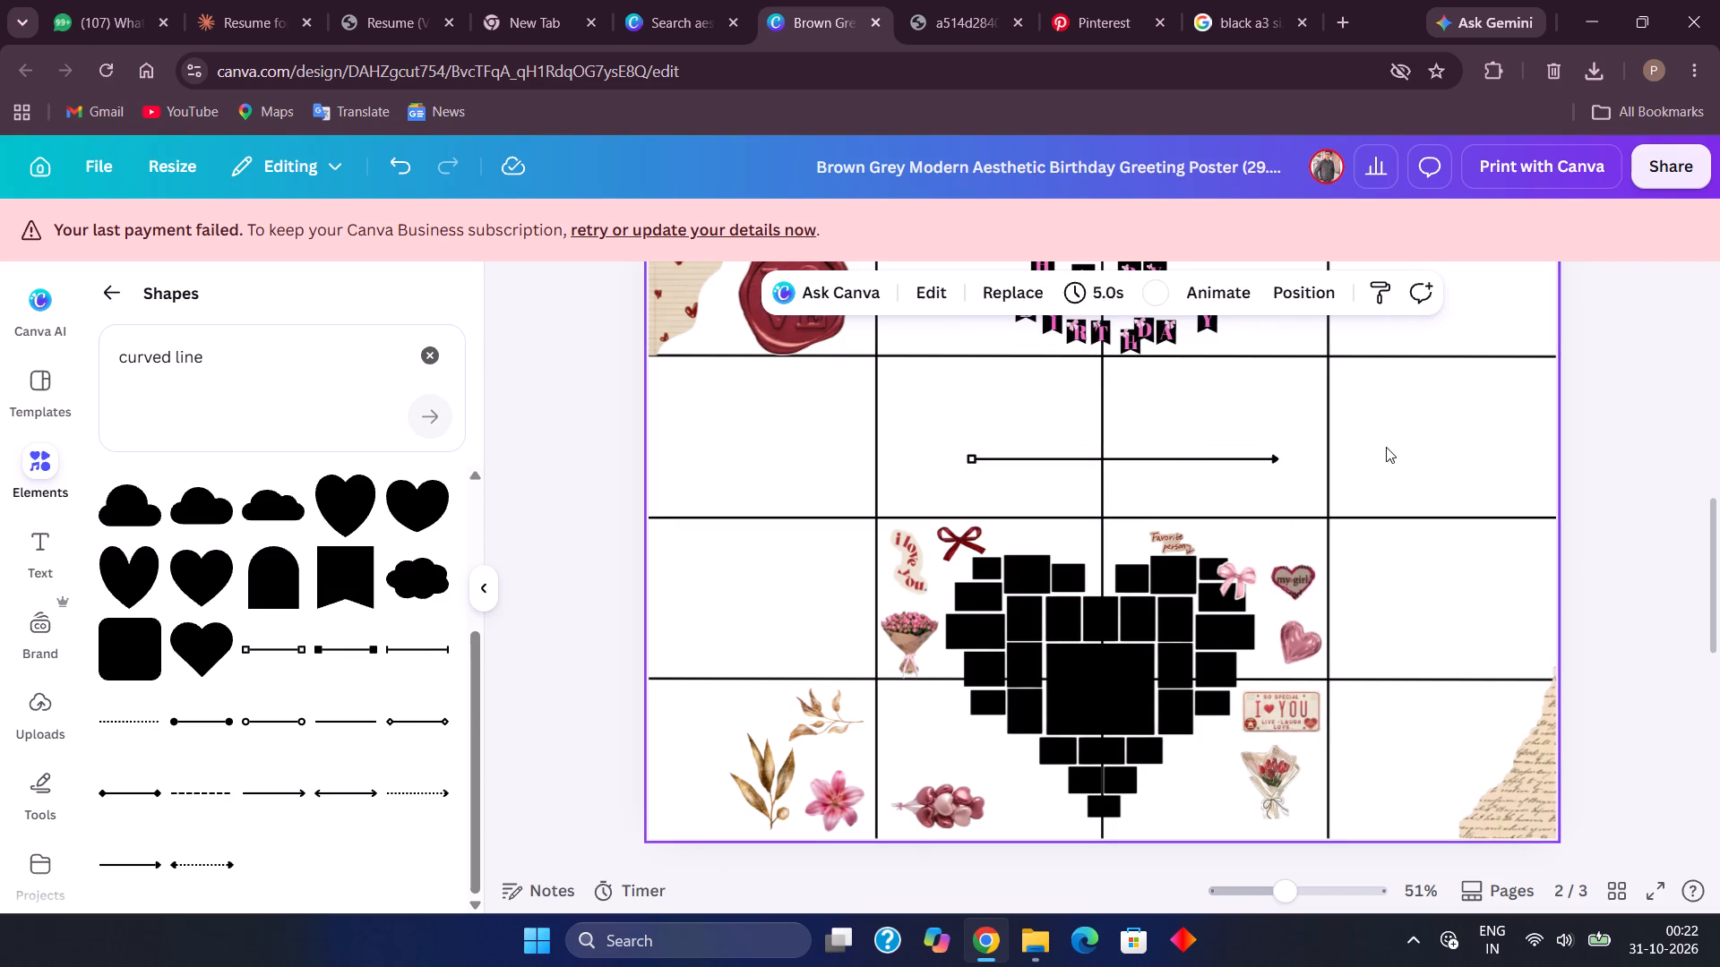
Change the new line's type from straight to Curved.
click(1066, 454)
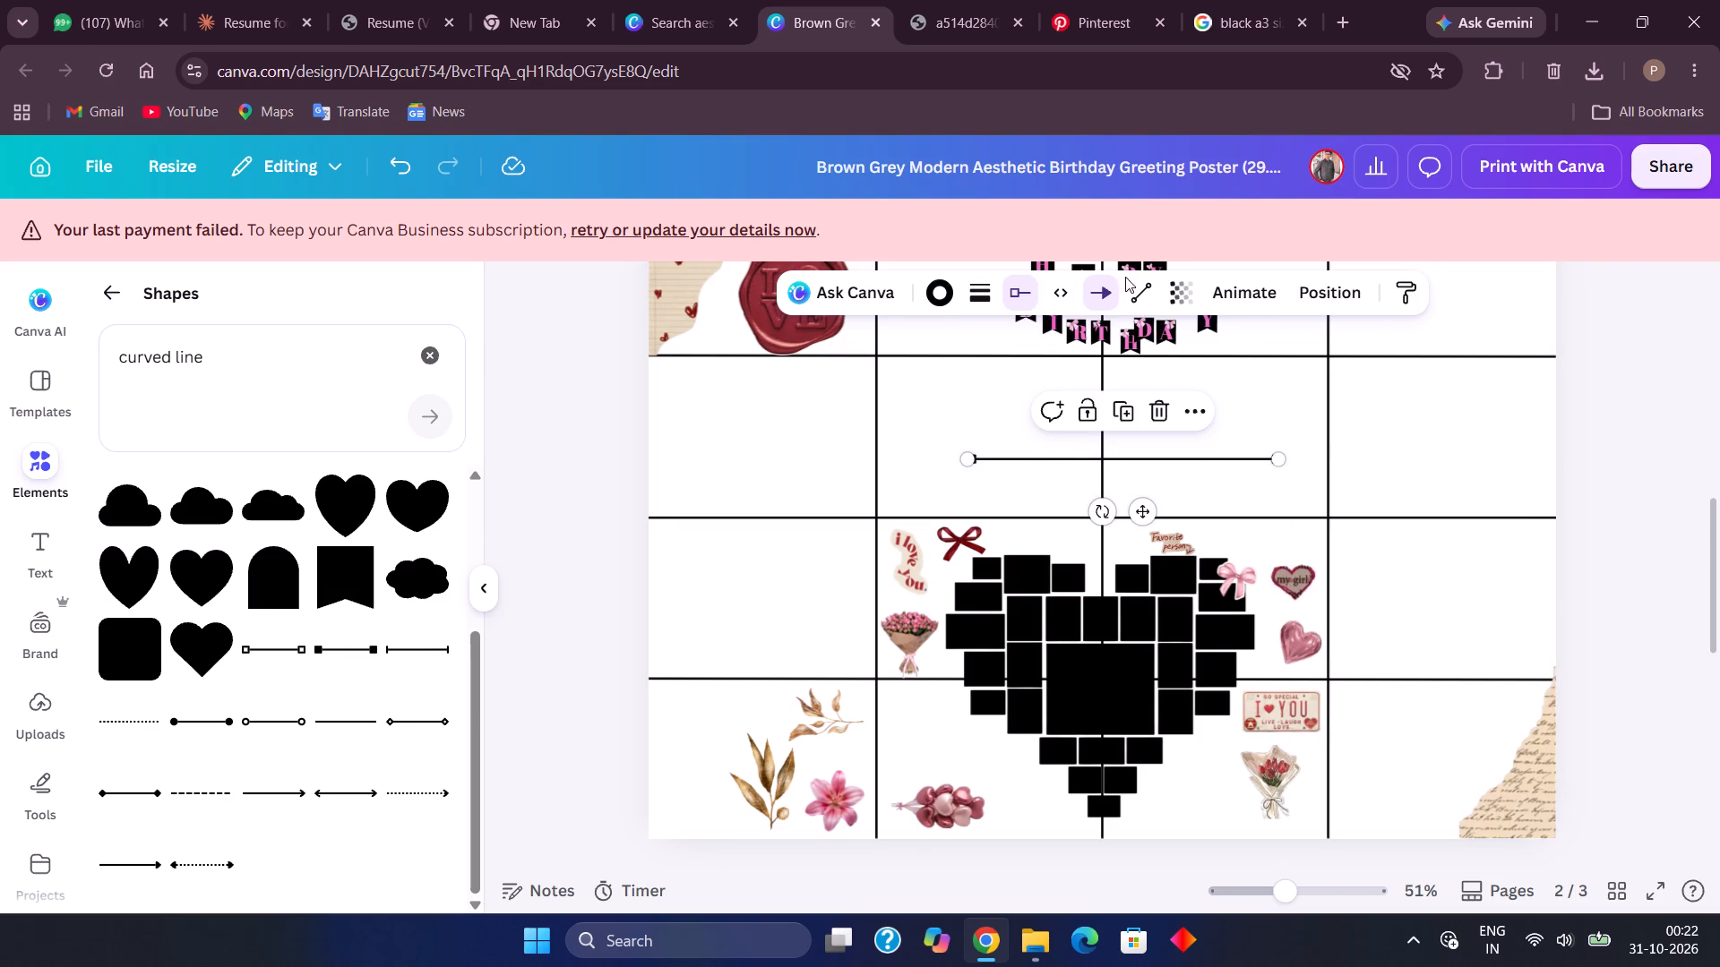
click(1139, 285)
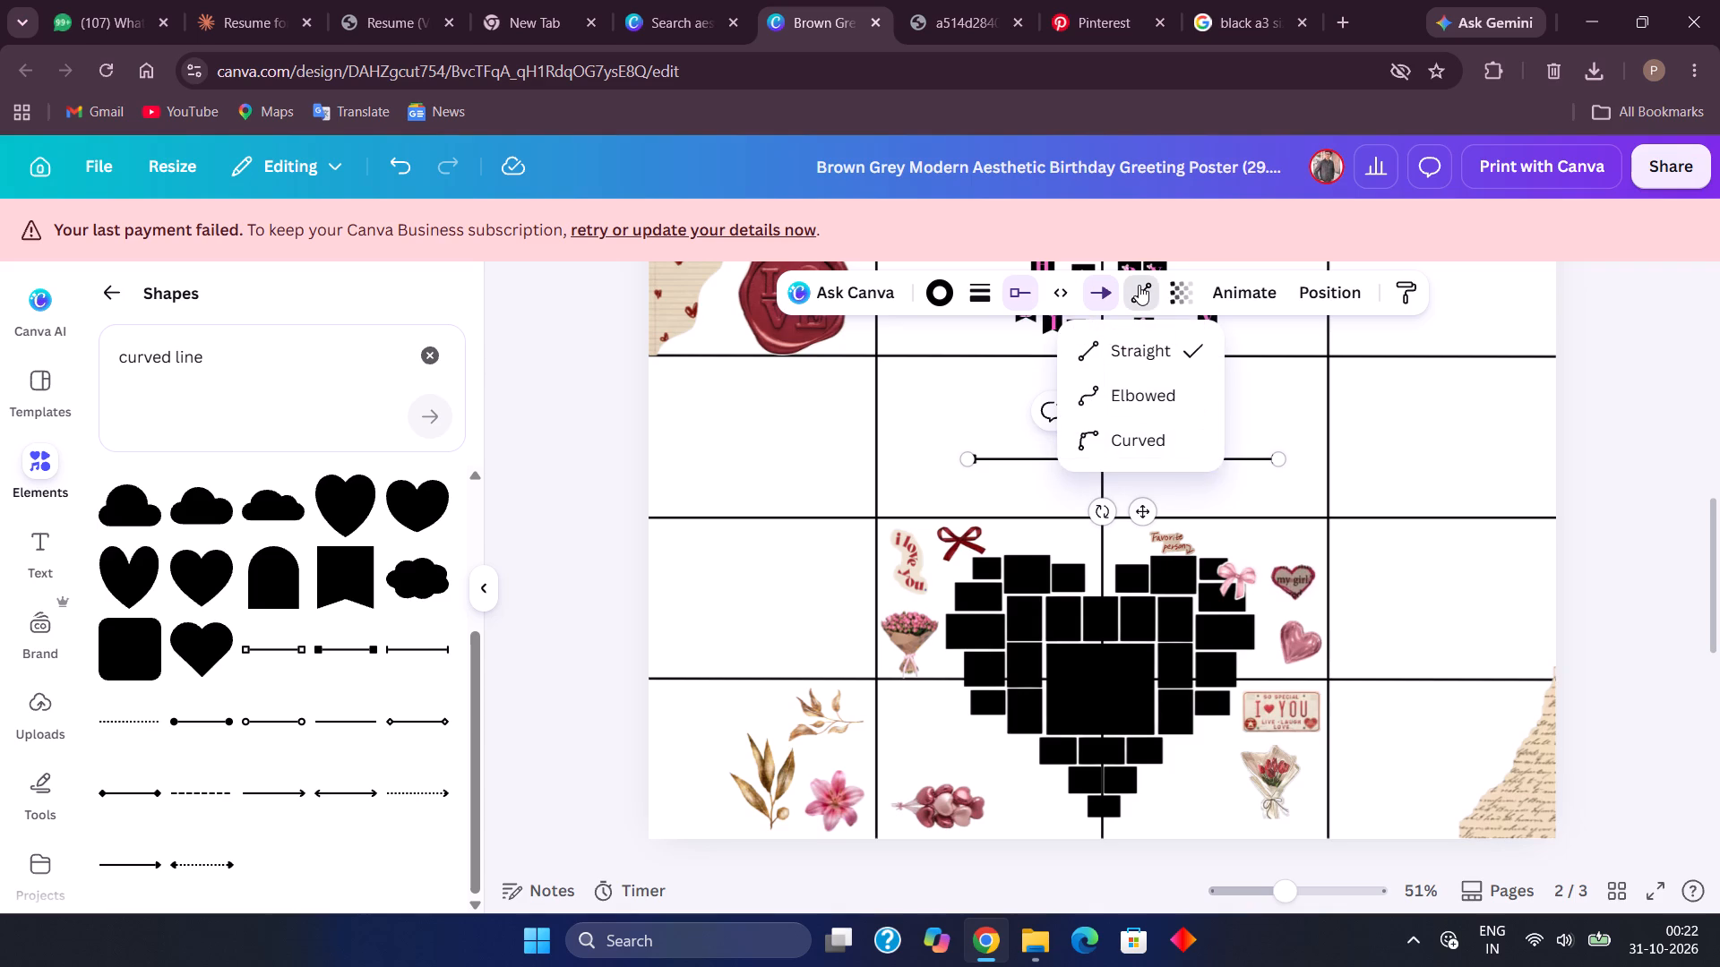
click(1136, 438)
scroll(1136, 438, up, 1)
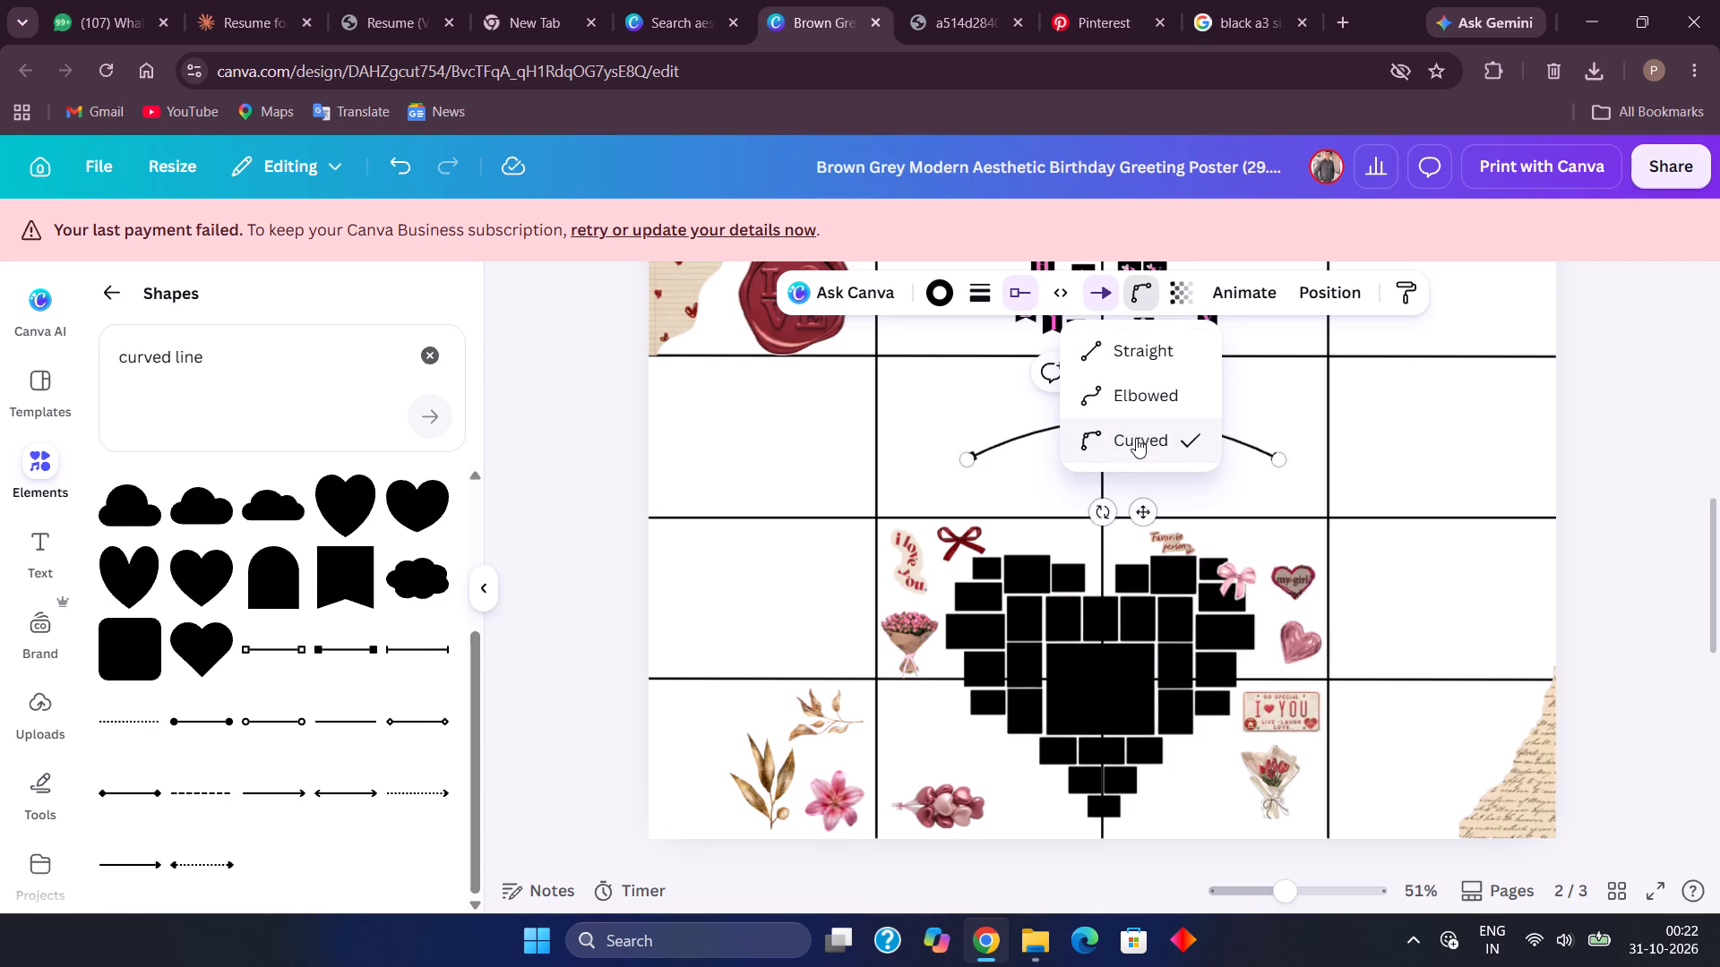
scroll(1136, 438, up, 1)
Remove the markers from both the start and the end of the curved line.
click(1019, 288)
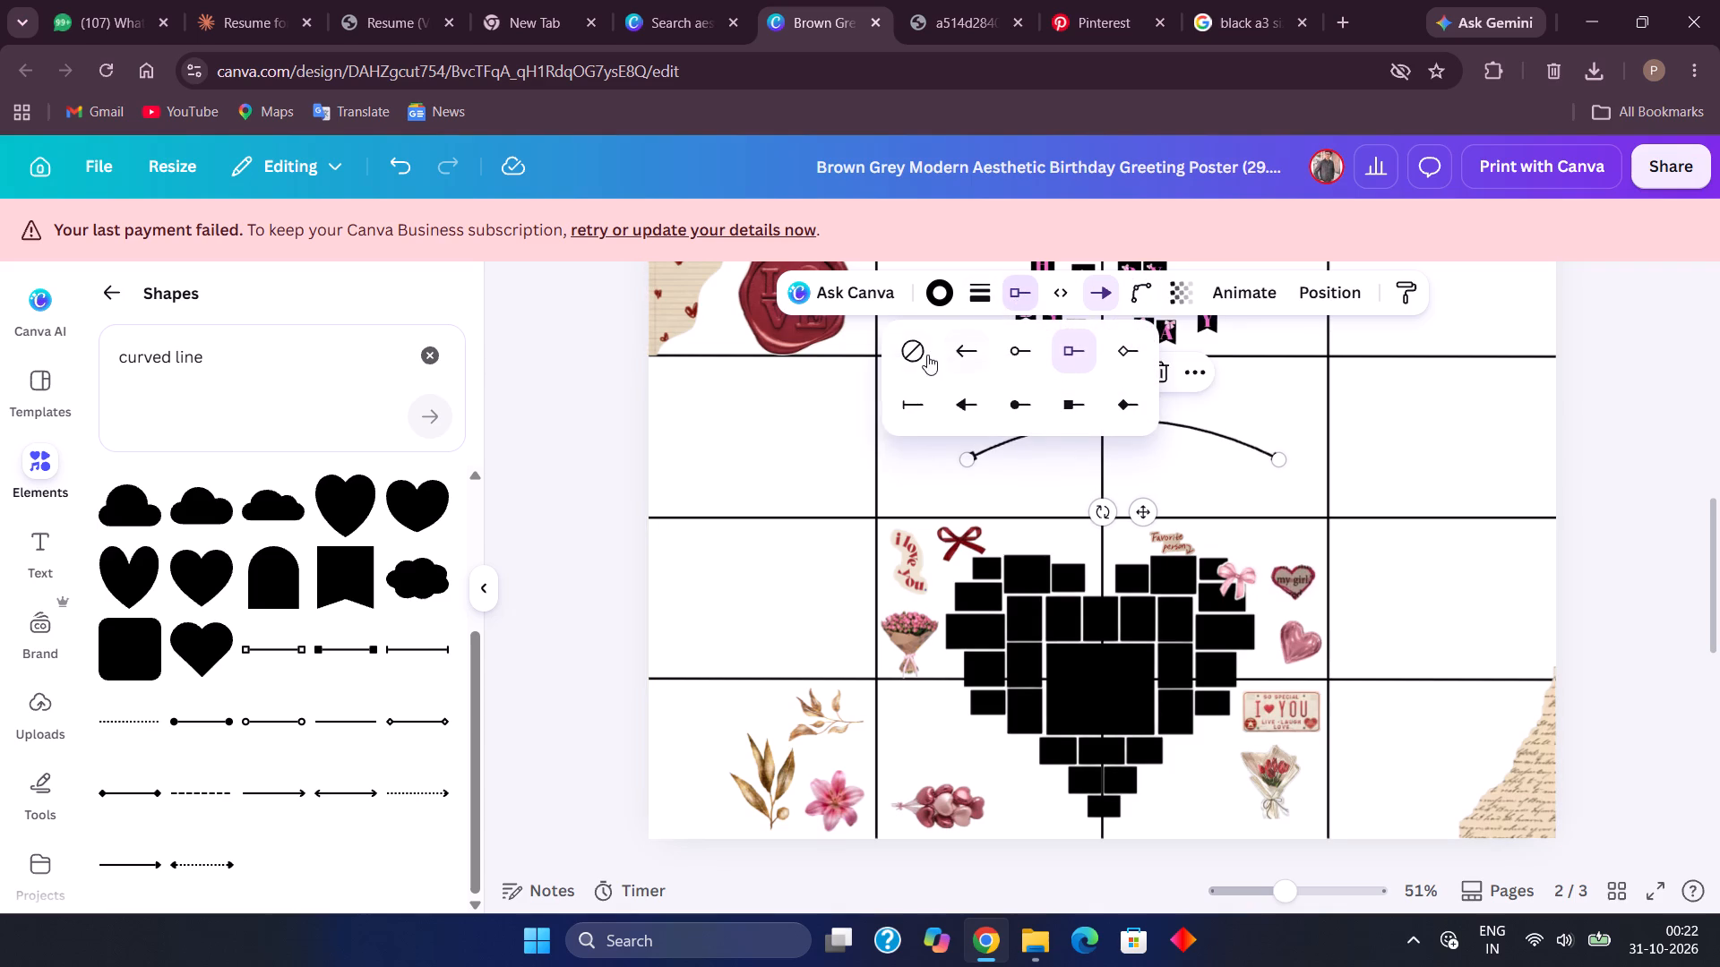
click(921, 358)
click(1030, 290)
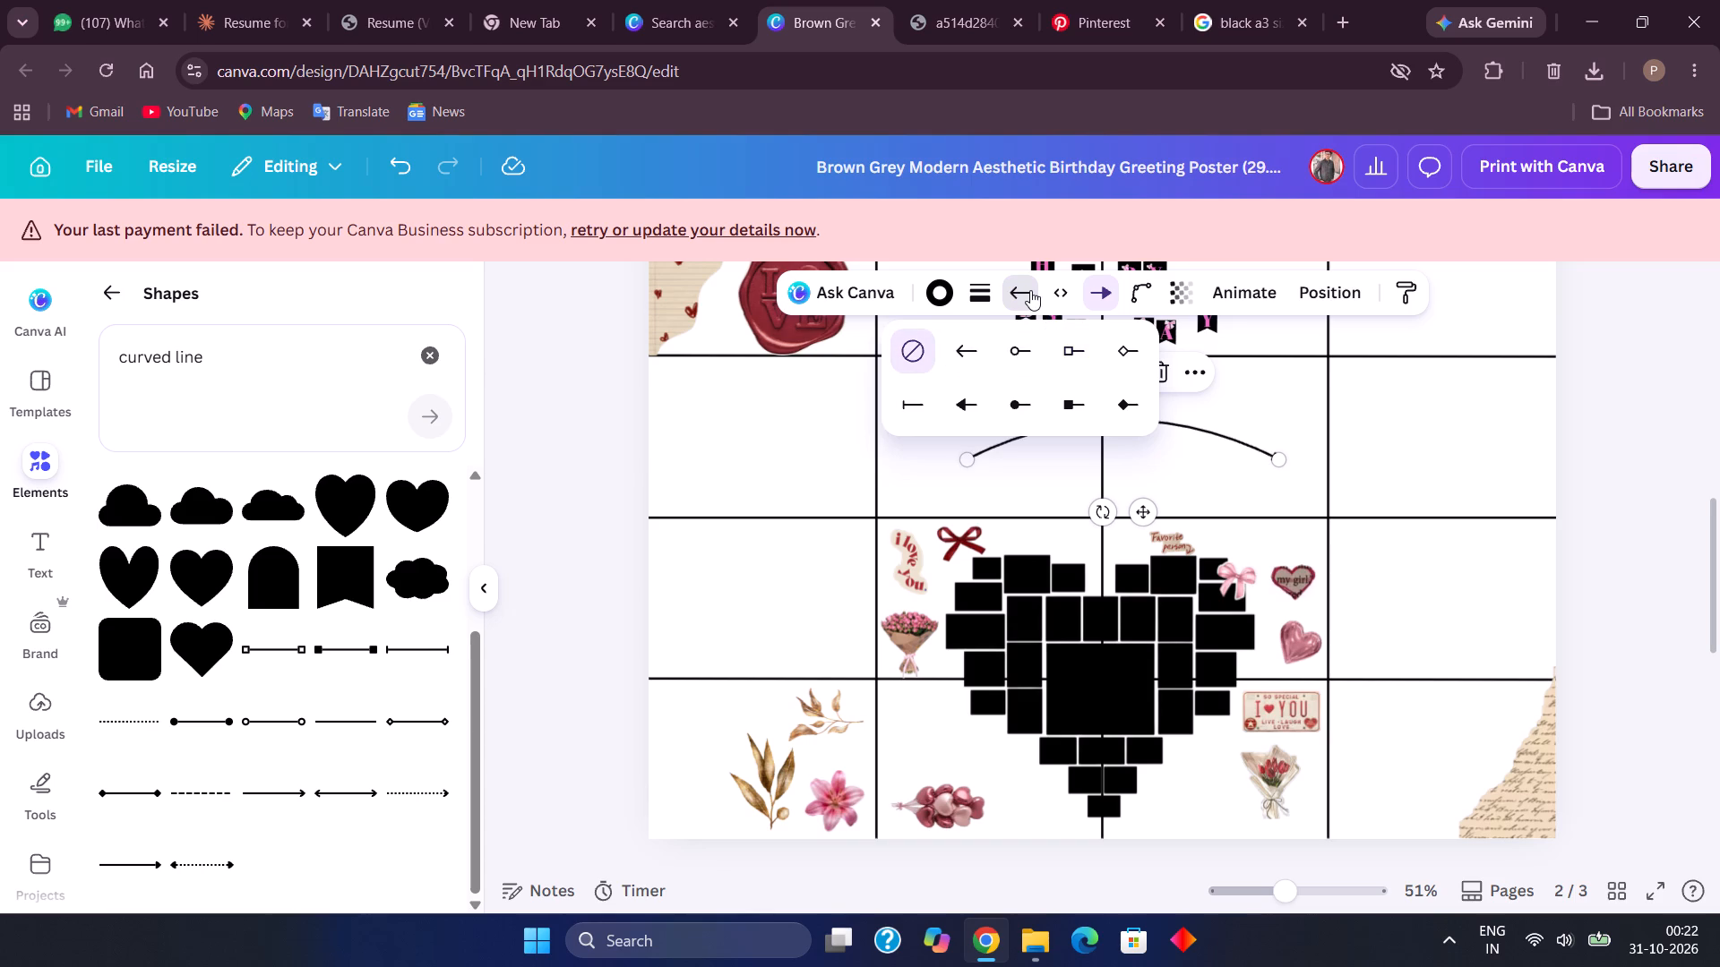
double_click(1016, 311)
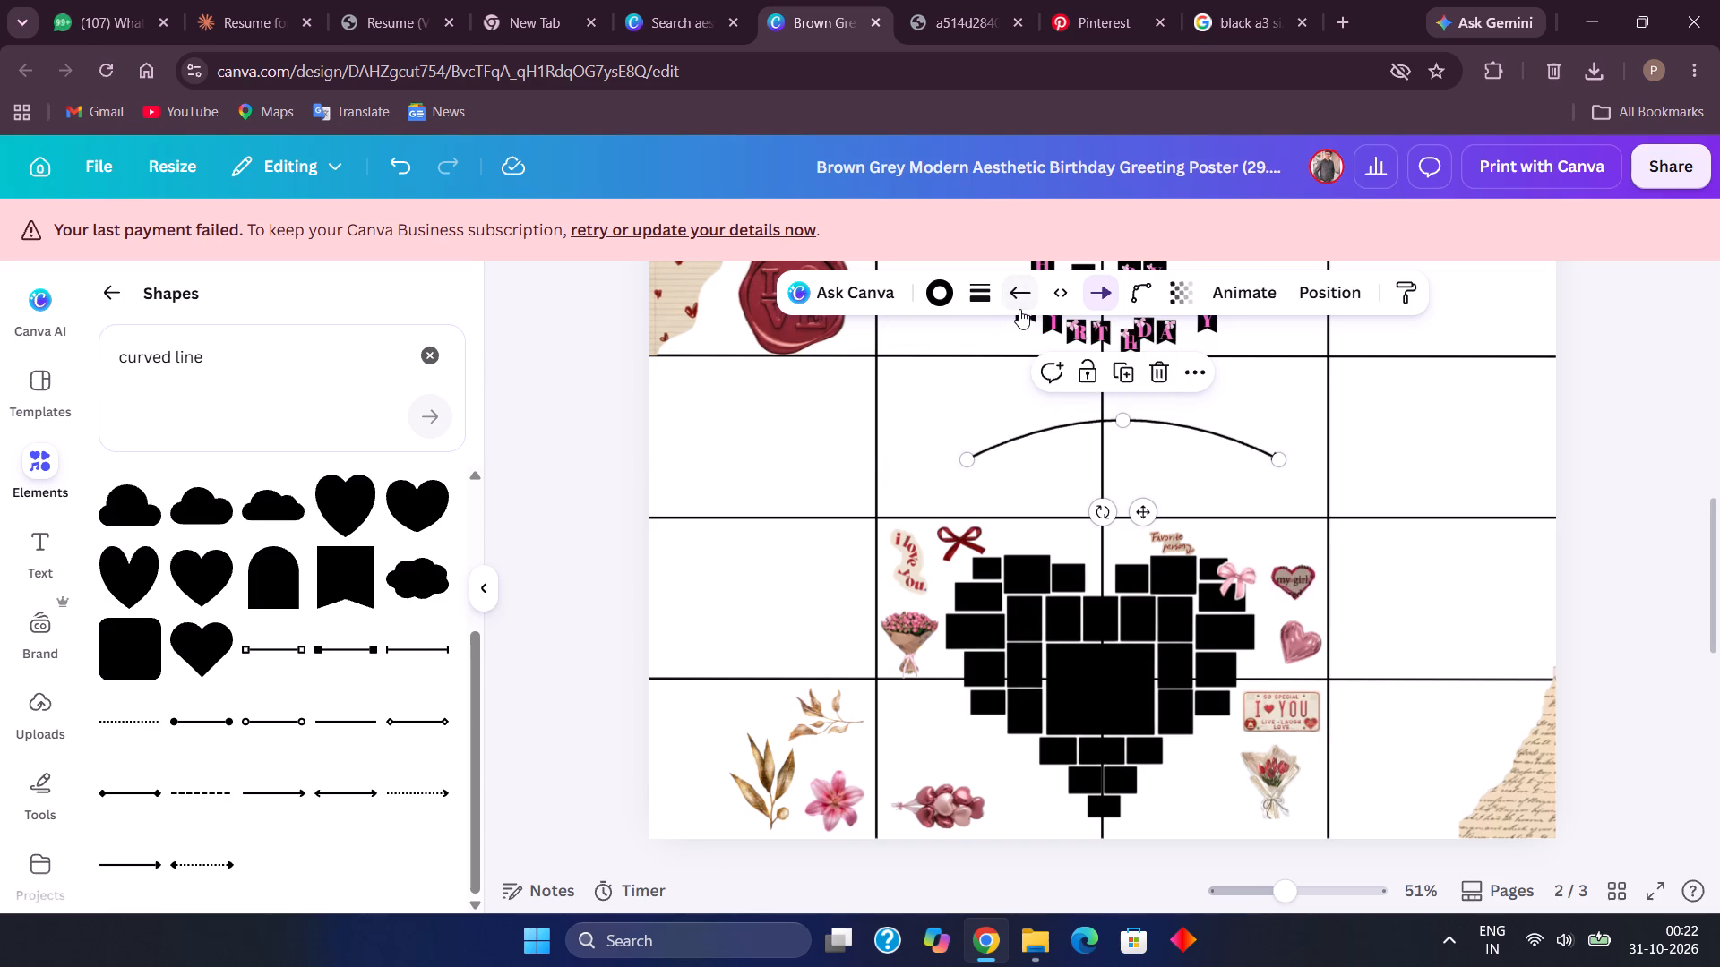
click(1099, 293)
click(982, 347)
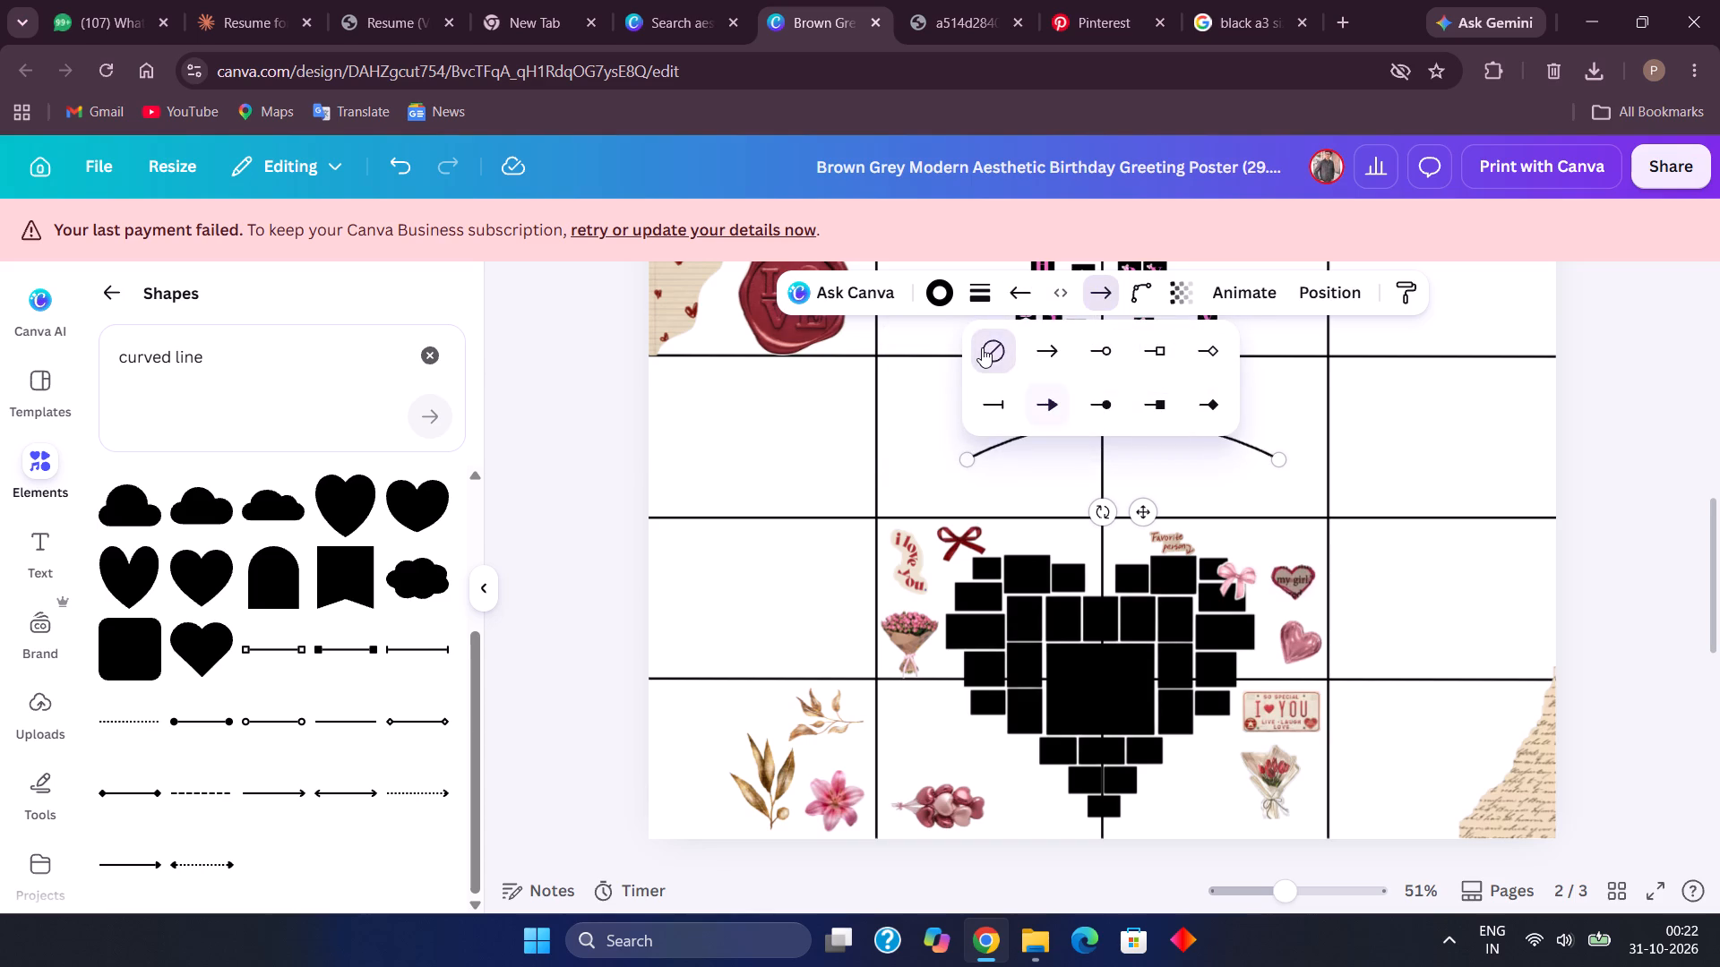
click(1369, 476)
Move the curve to page 2's top row, rotate it to sag downward, and stretch its ends to the outer vertical grid lines at the page edge.
scroll(1365, 473, up, 1)
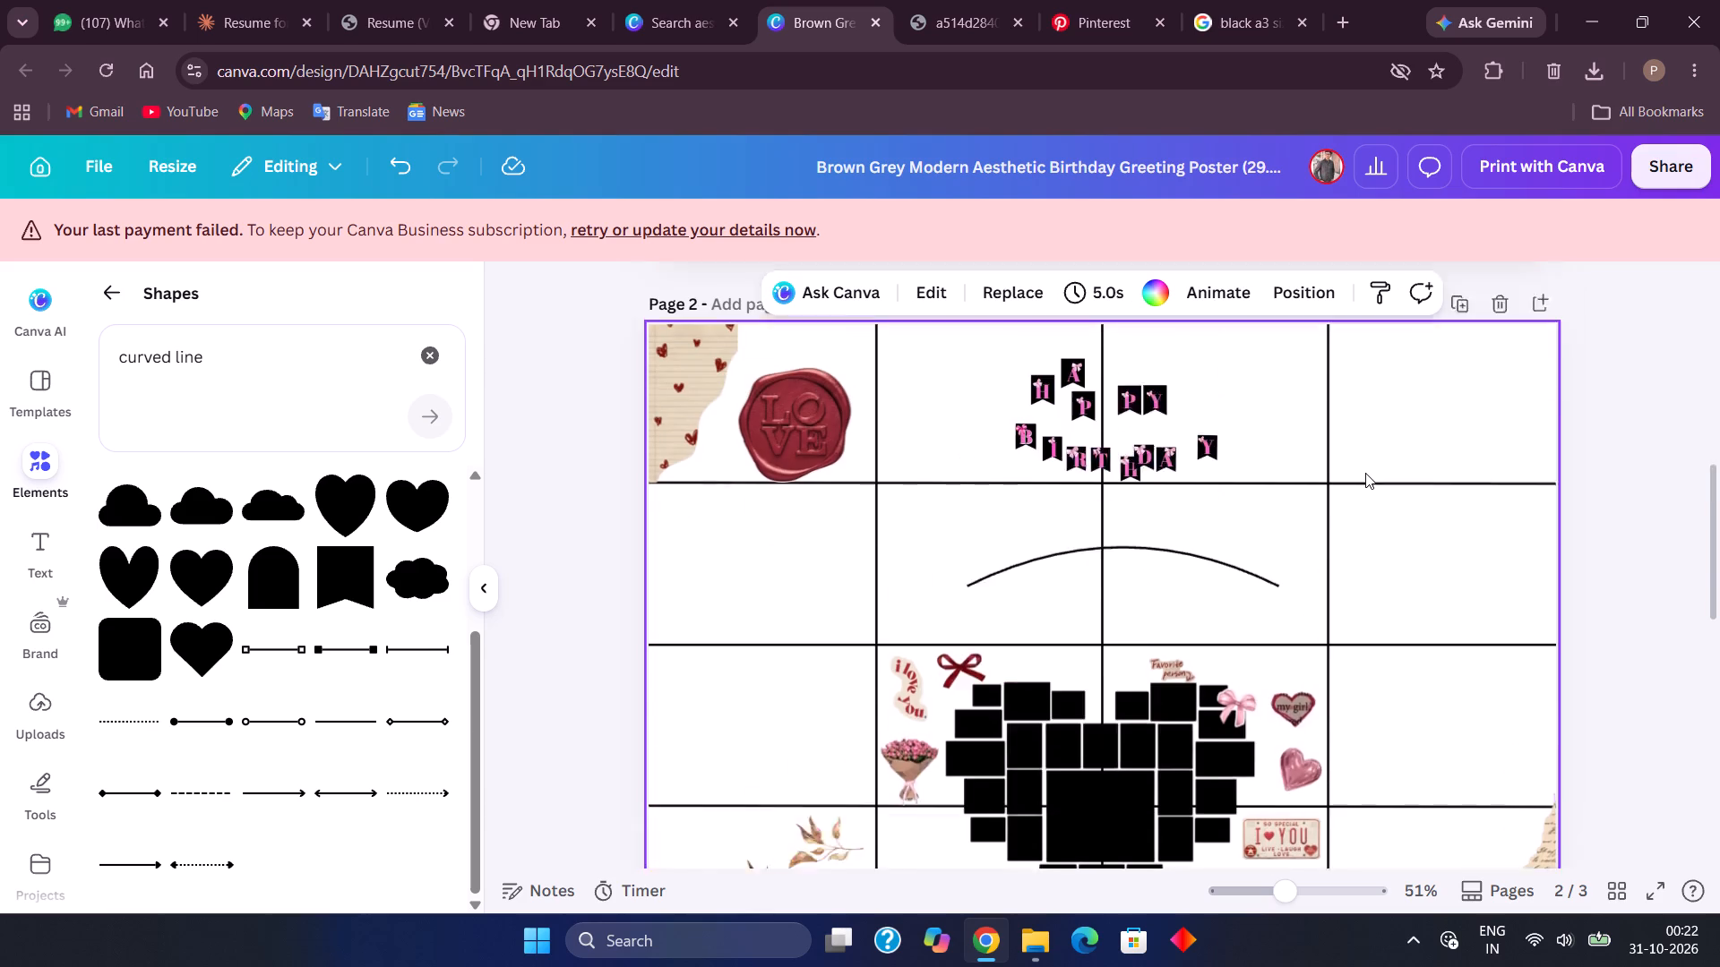
scroll(1365, 473, up, 1)
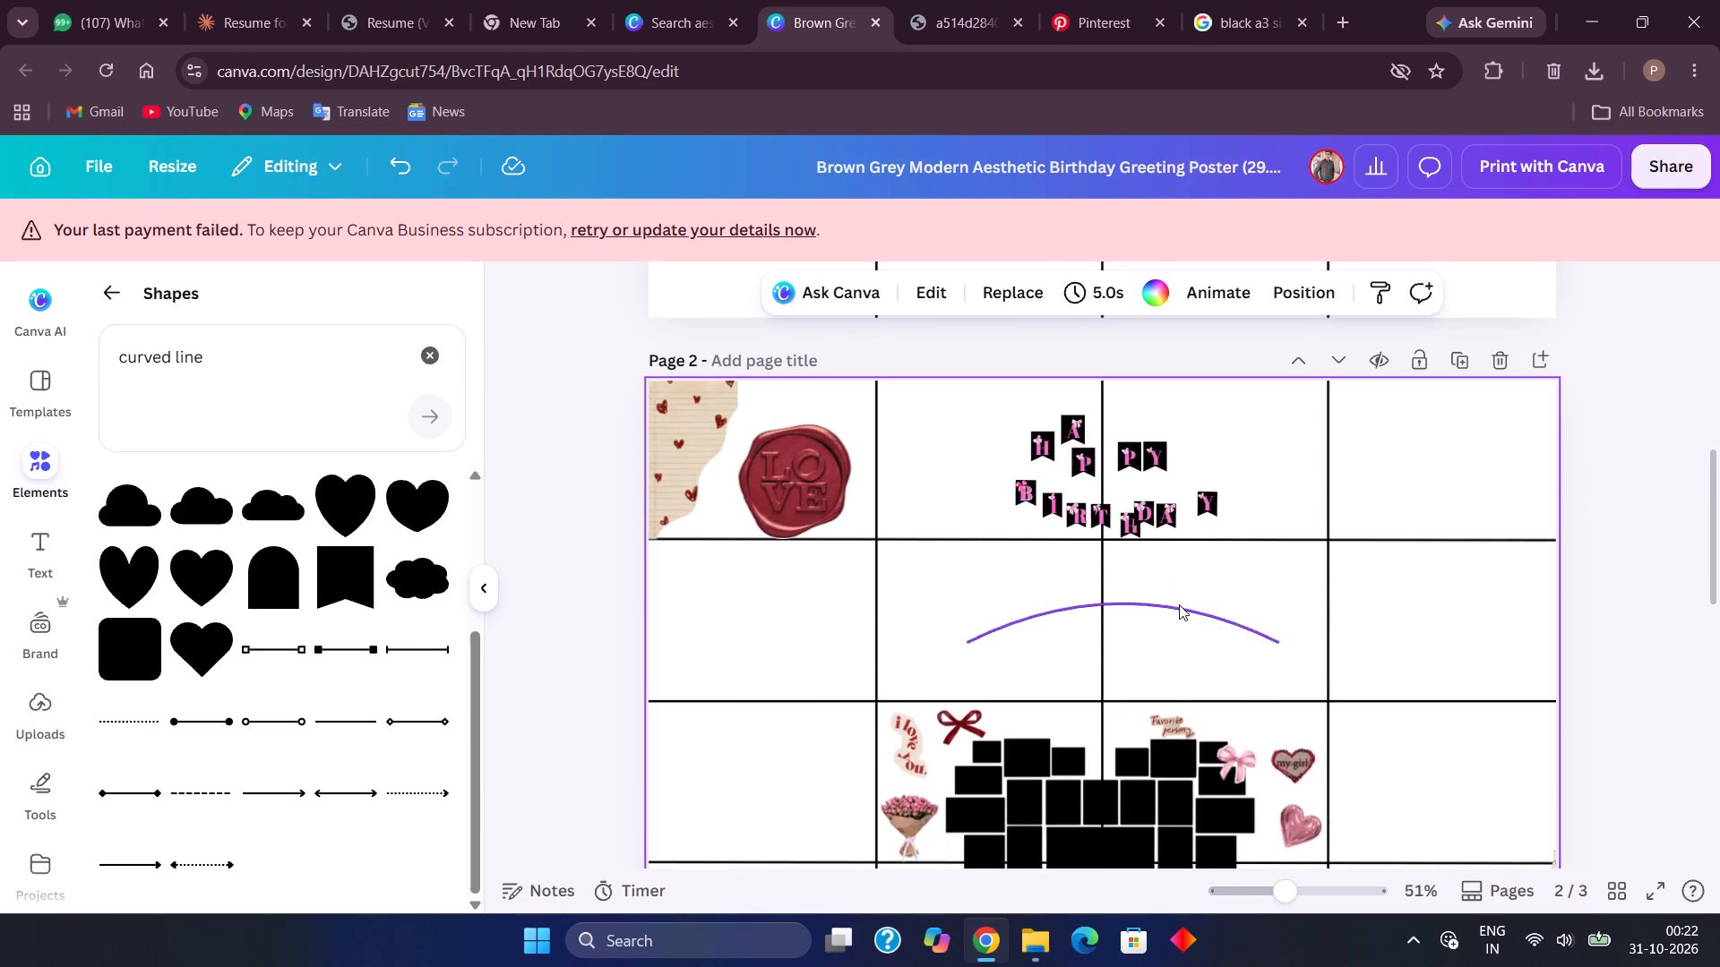
drag(1179, 604, 1108, 440)
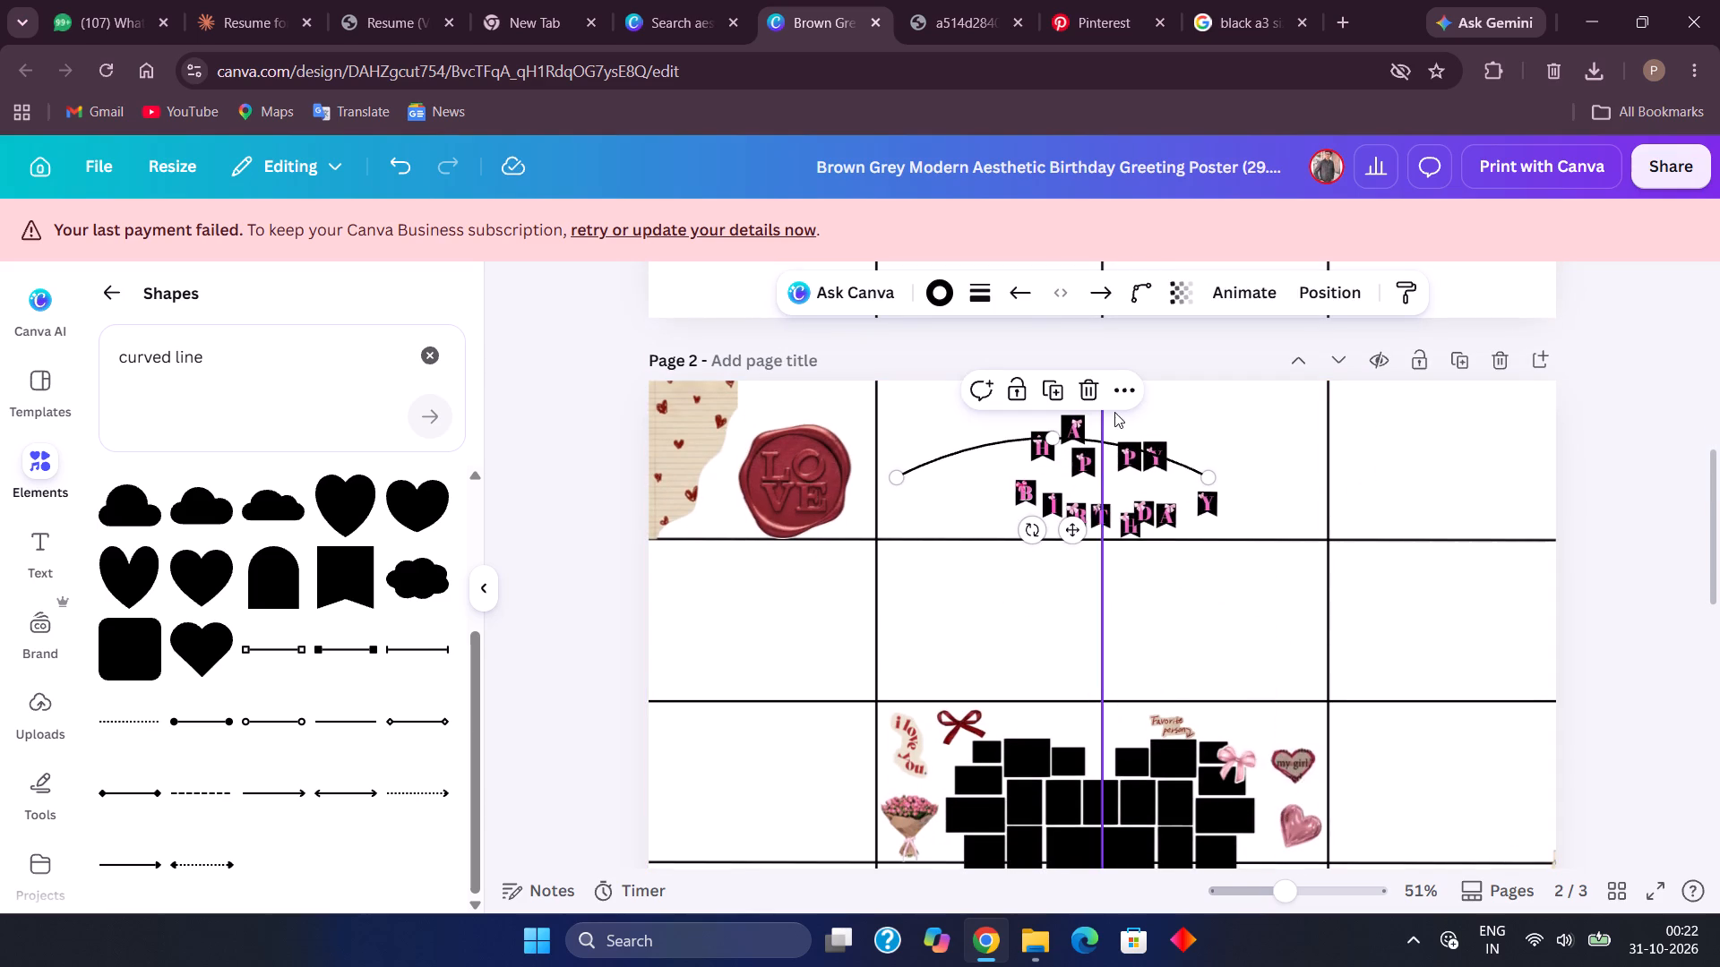
drag(1028, 534, 1206, 535)
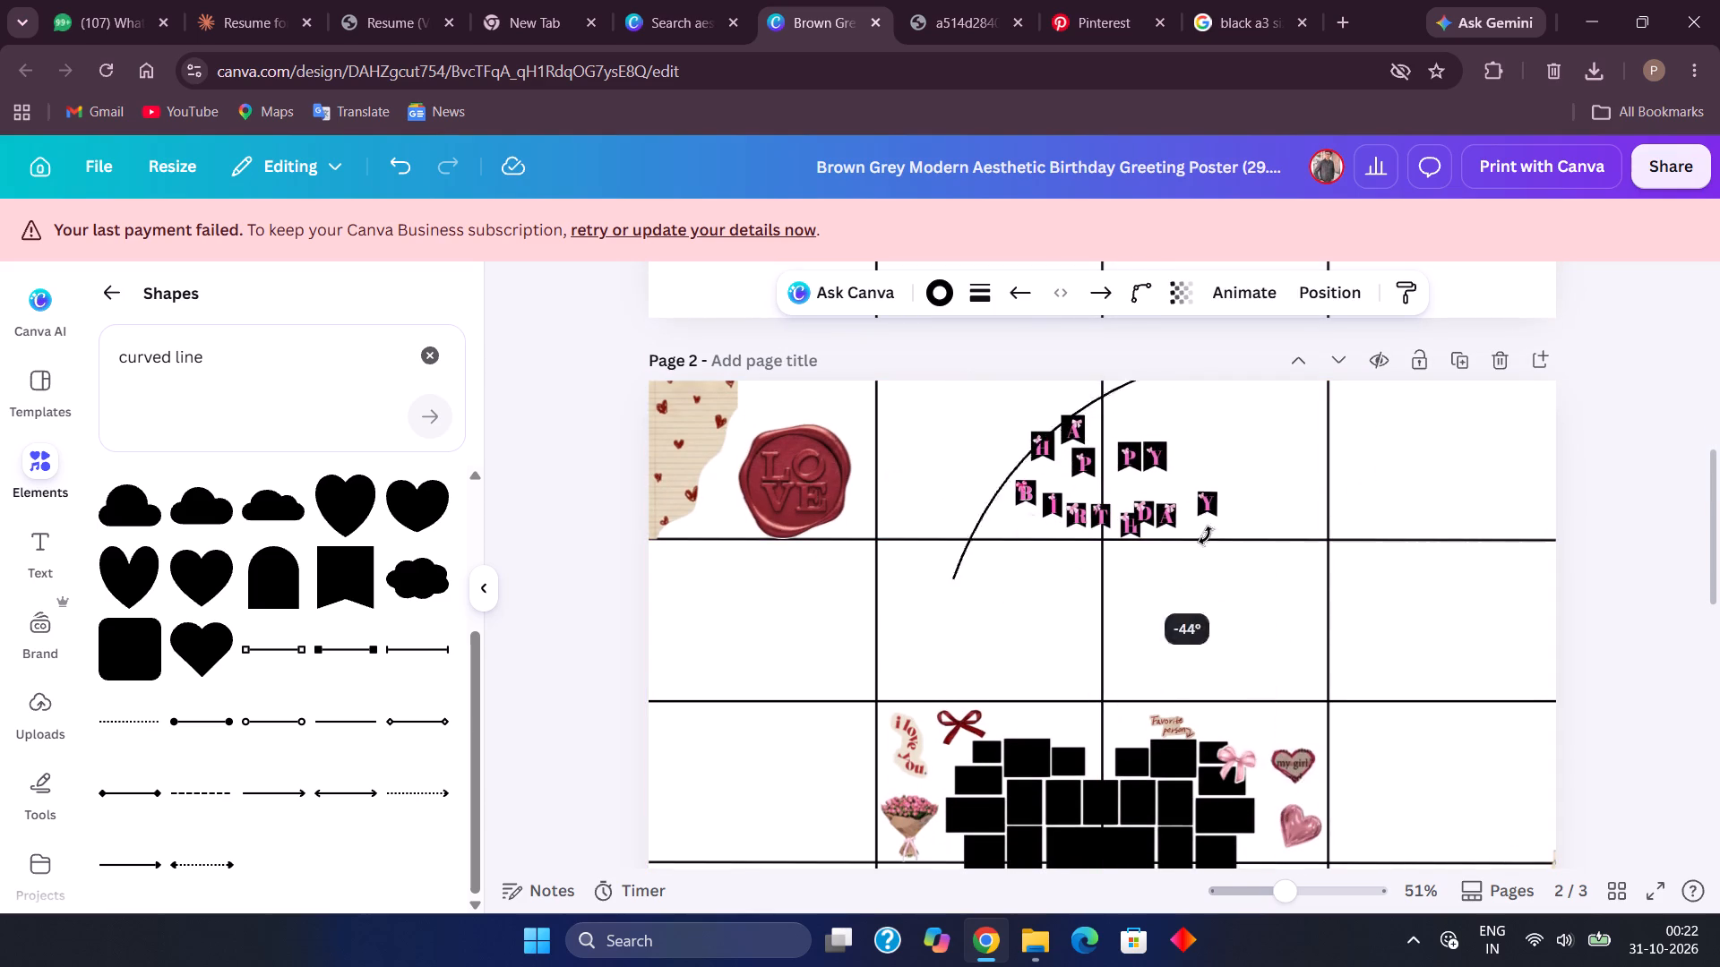
drag(1206, 535, 1083, 295)
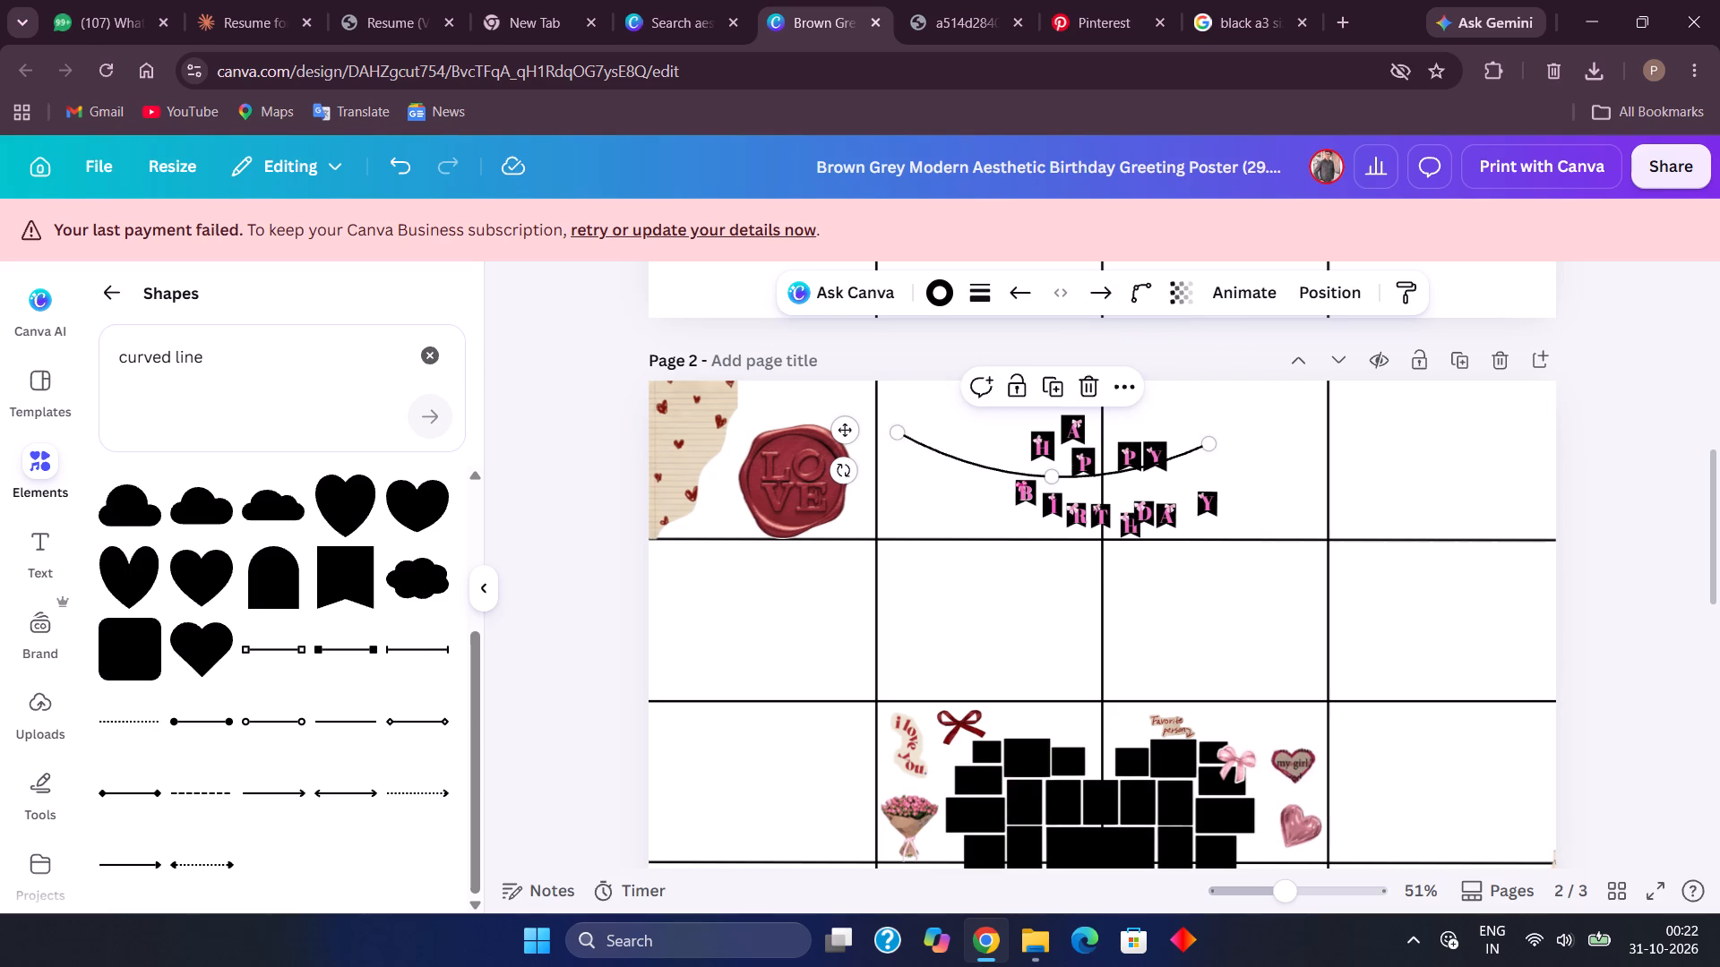
drag(898, 431, 876, 385)
drag(1213, 437, 1330, 381)
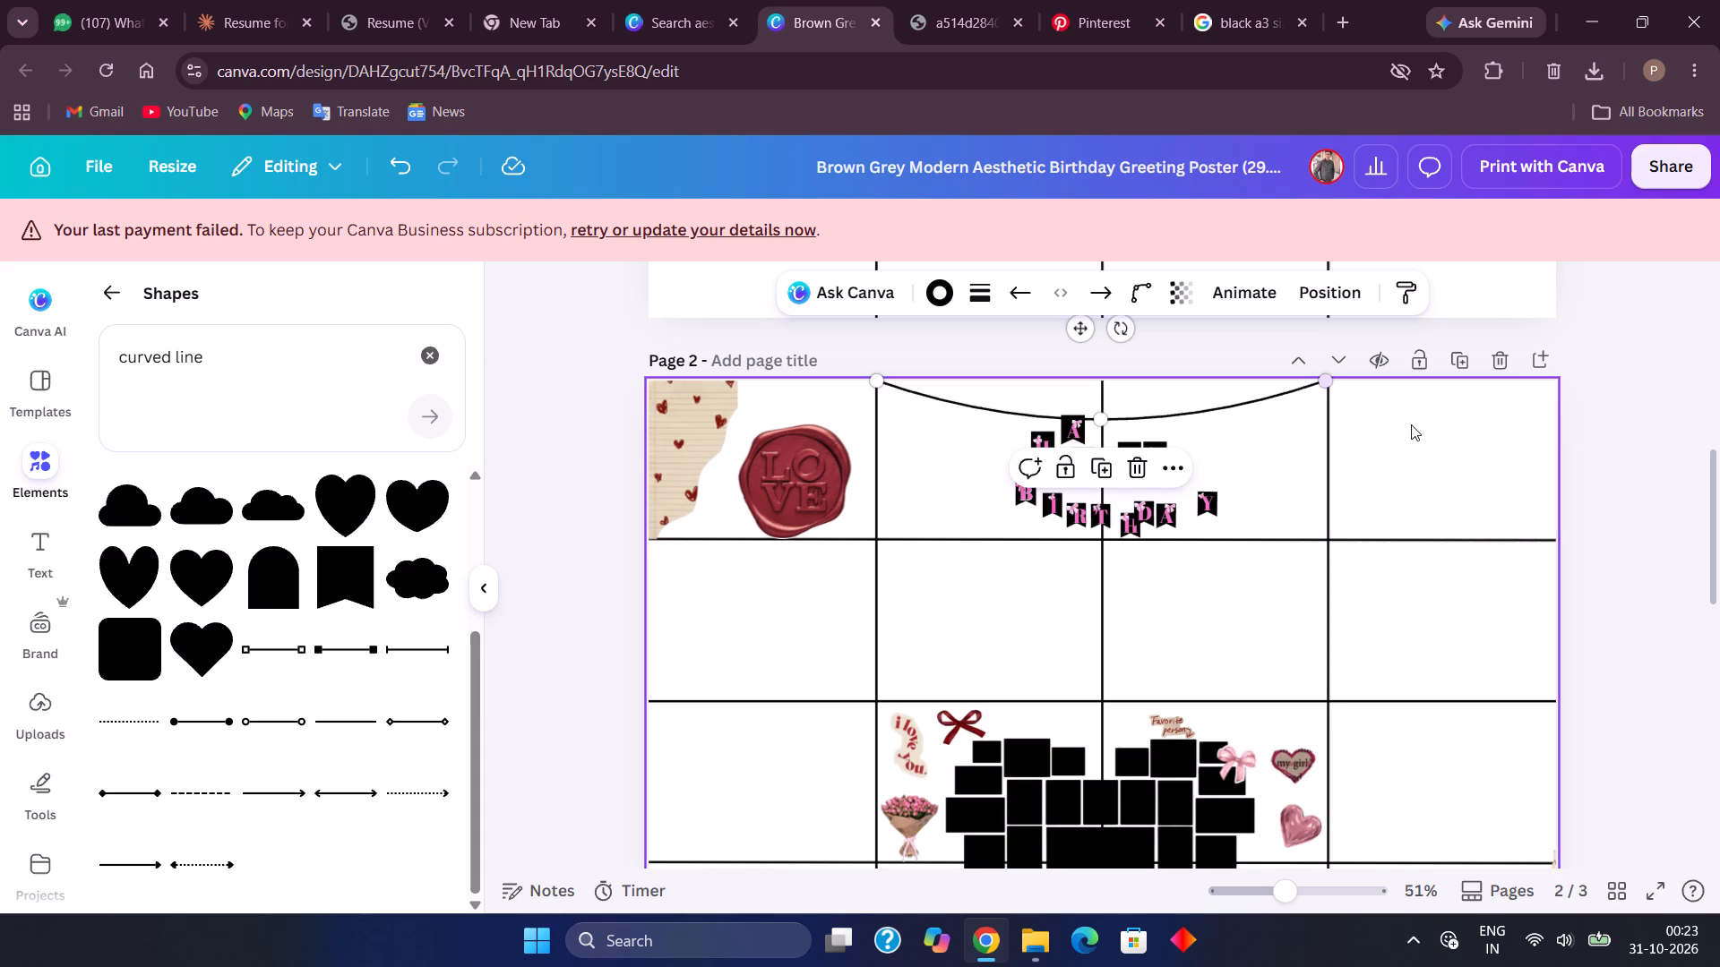
click(1413, 427)
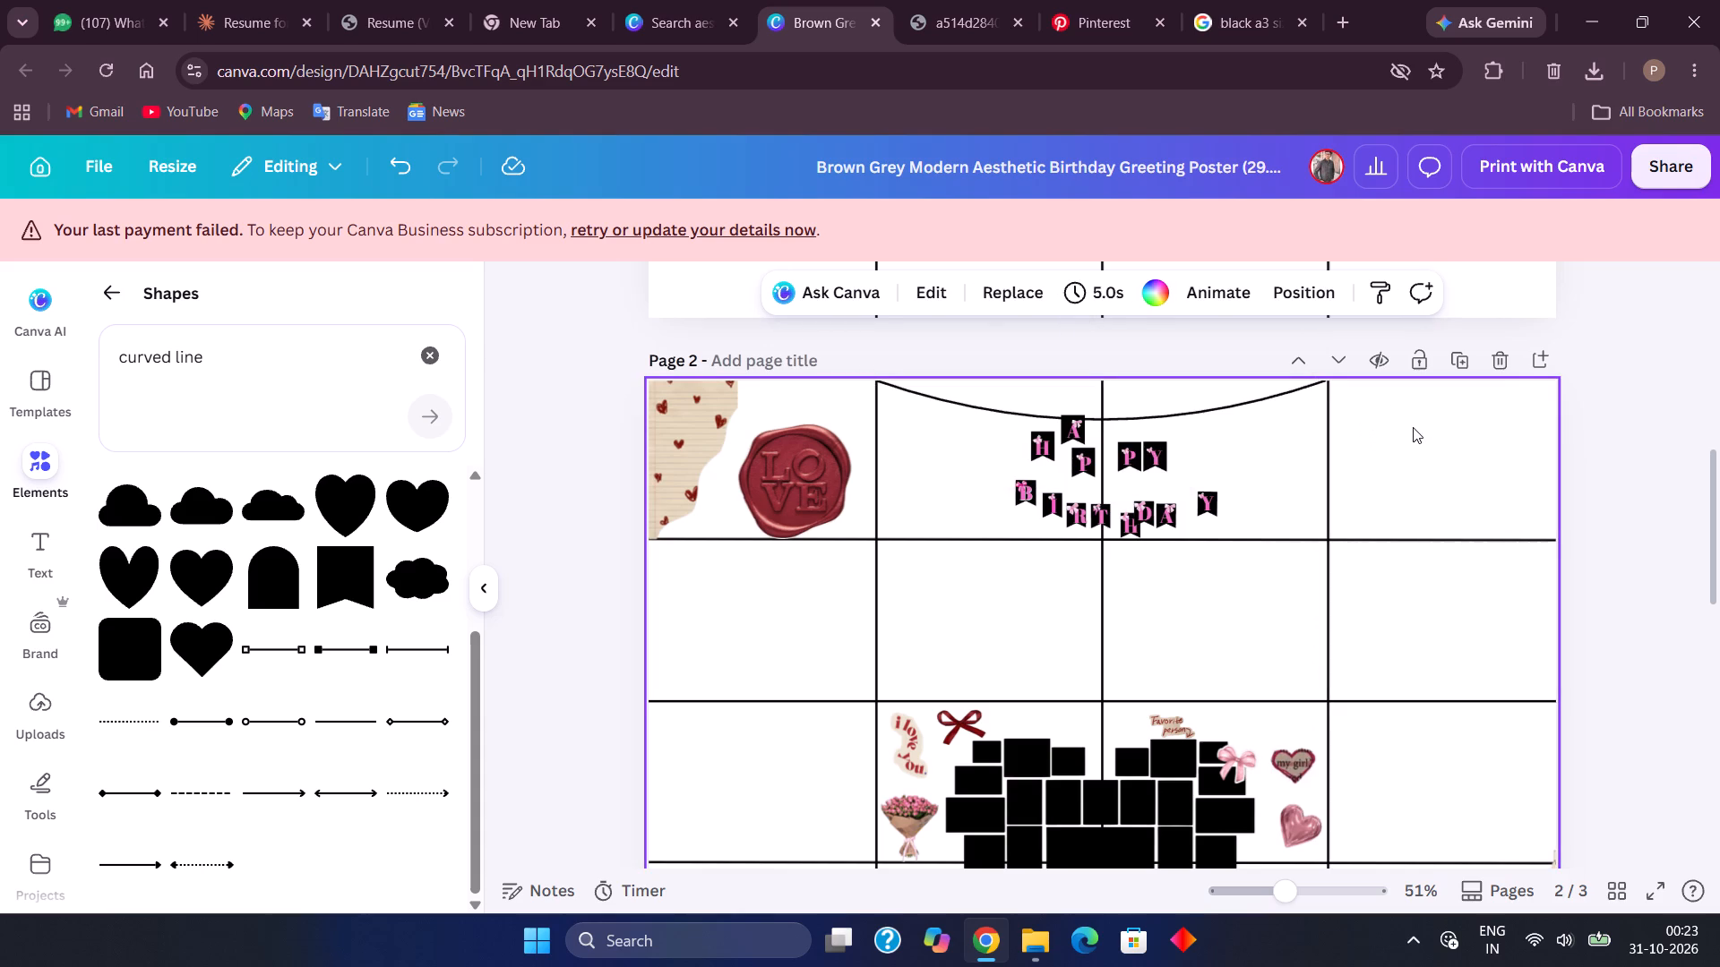
Duplicate the hanging curve and pull the copy's midpoint down to the BIRTHDAY flags for a deeper sag.
click(1178, 413)
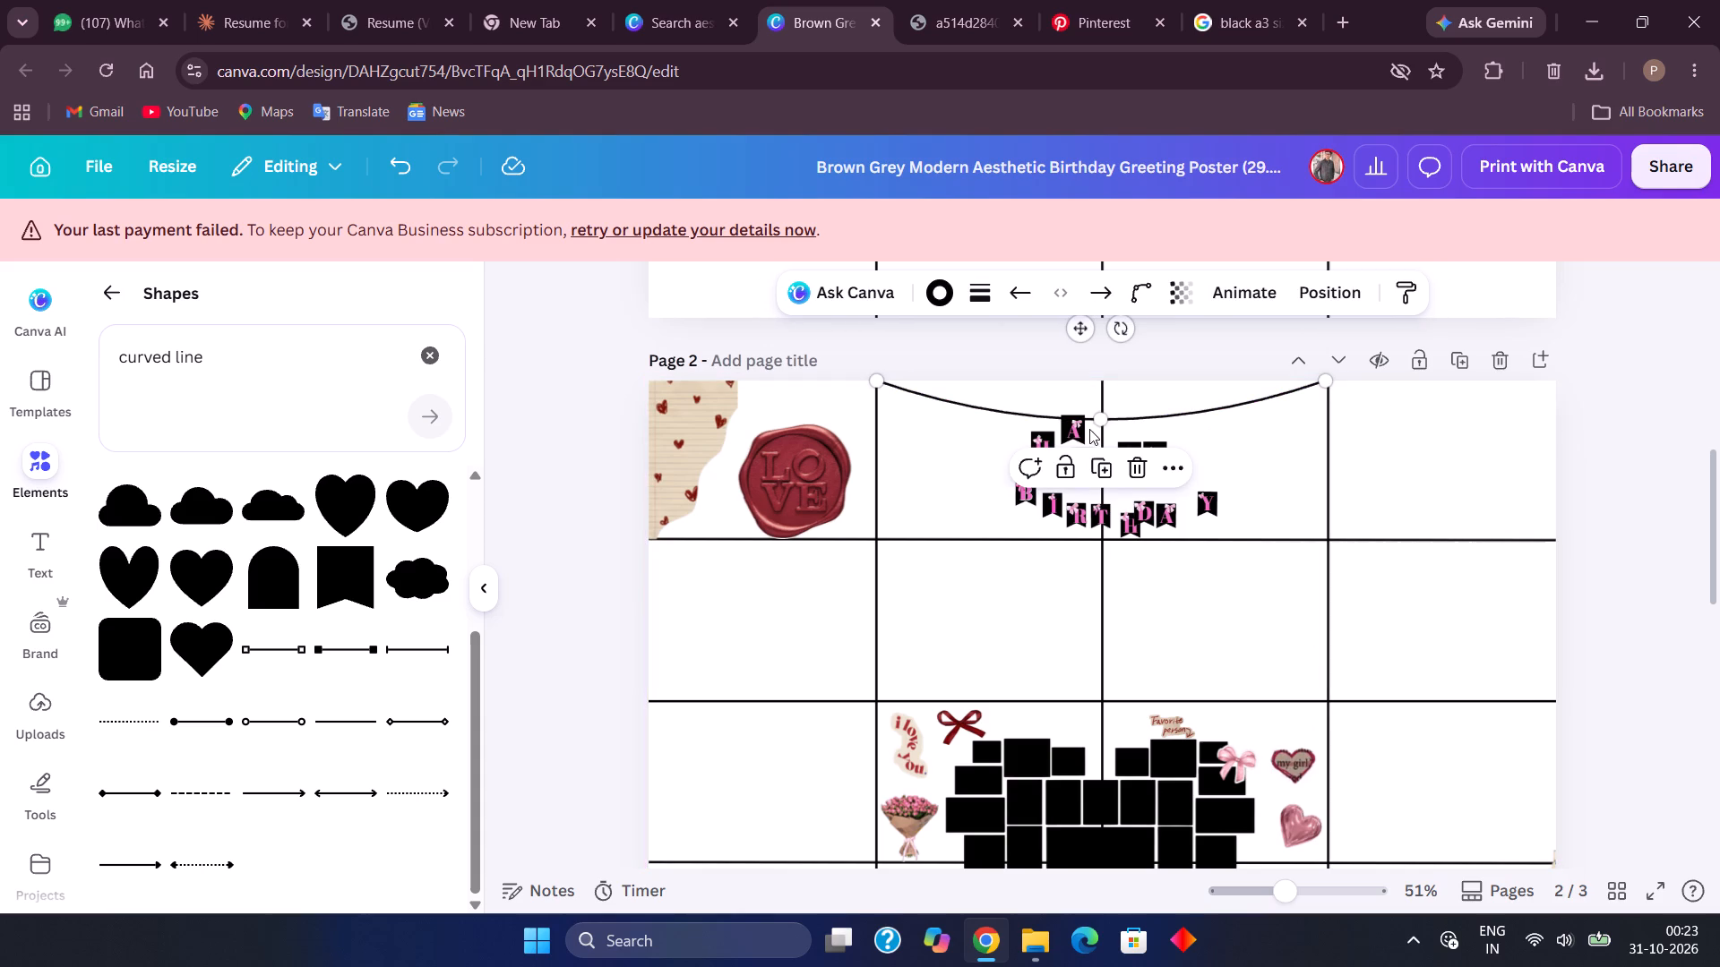
click(1101, 416)
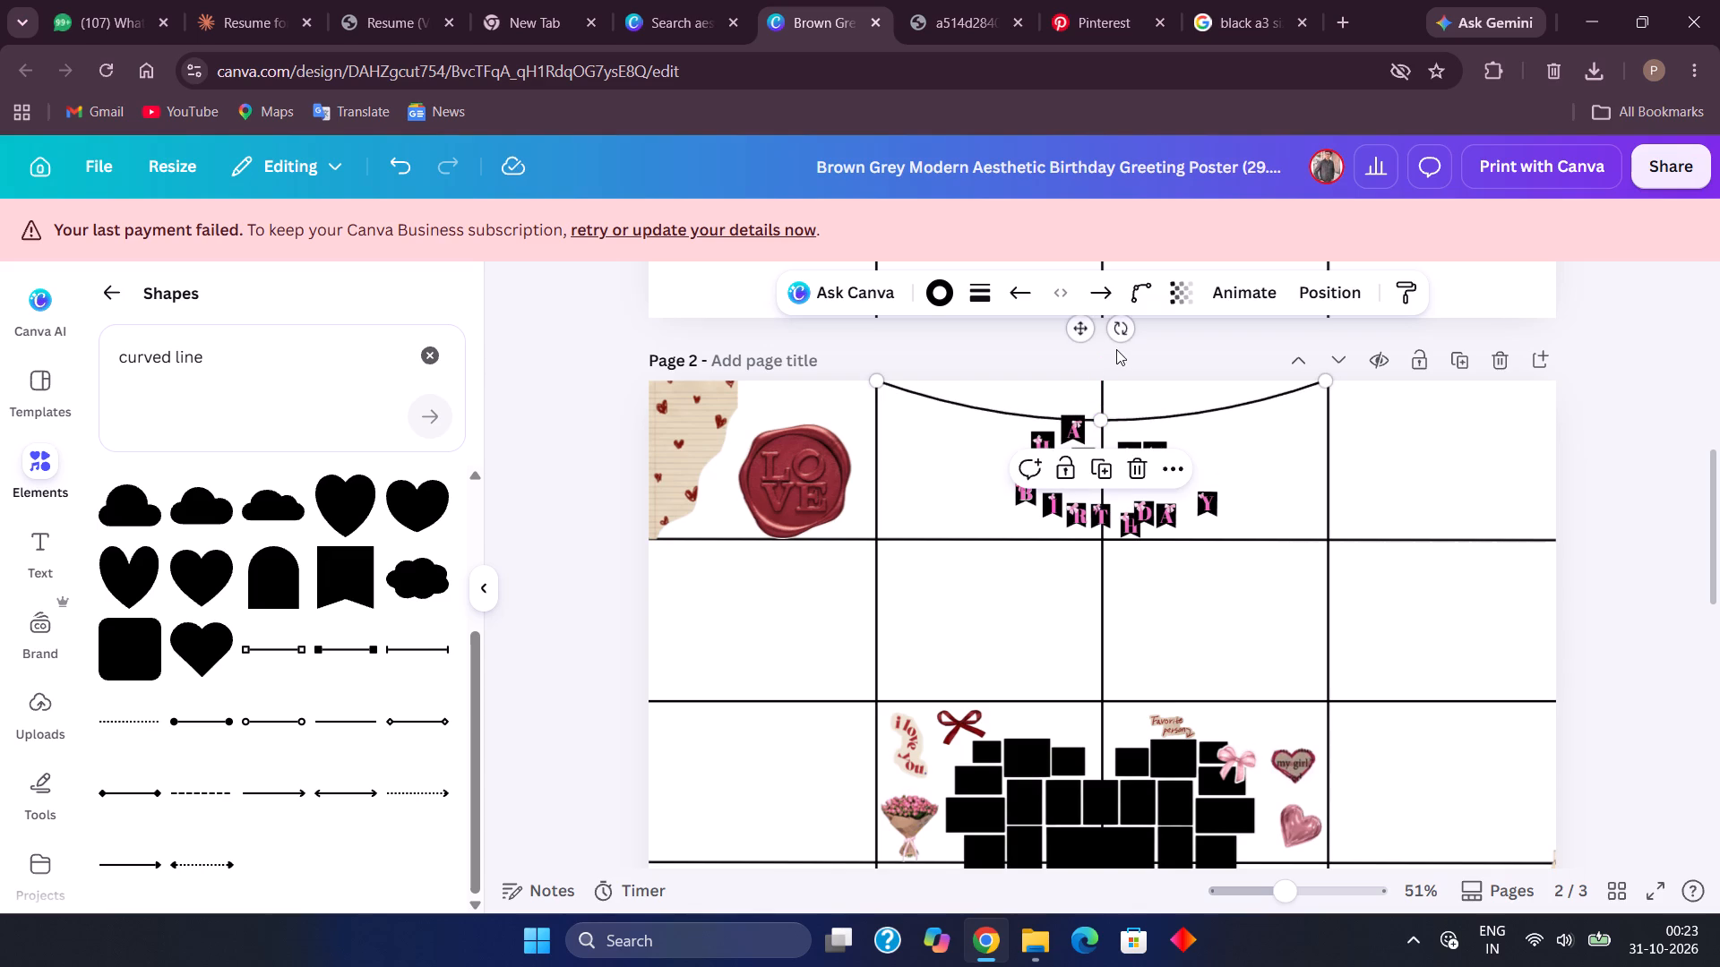
click(1083, 327)
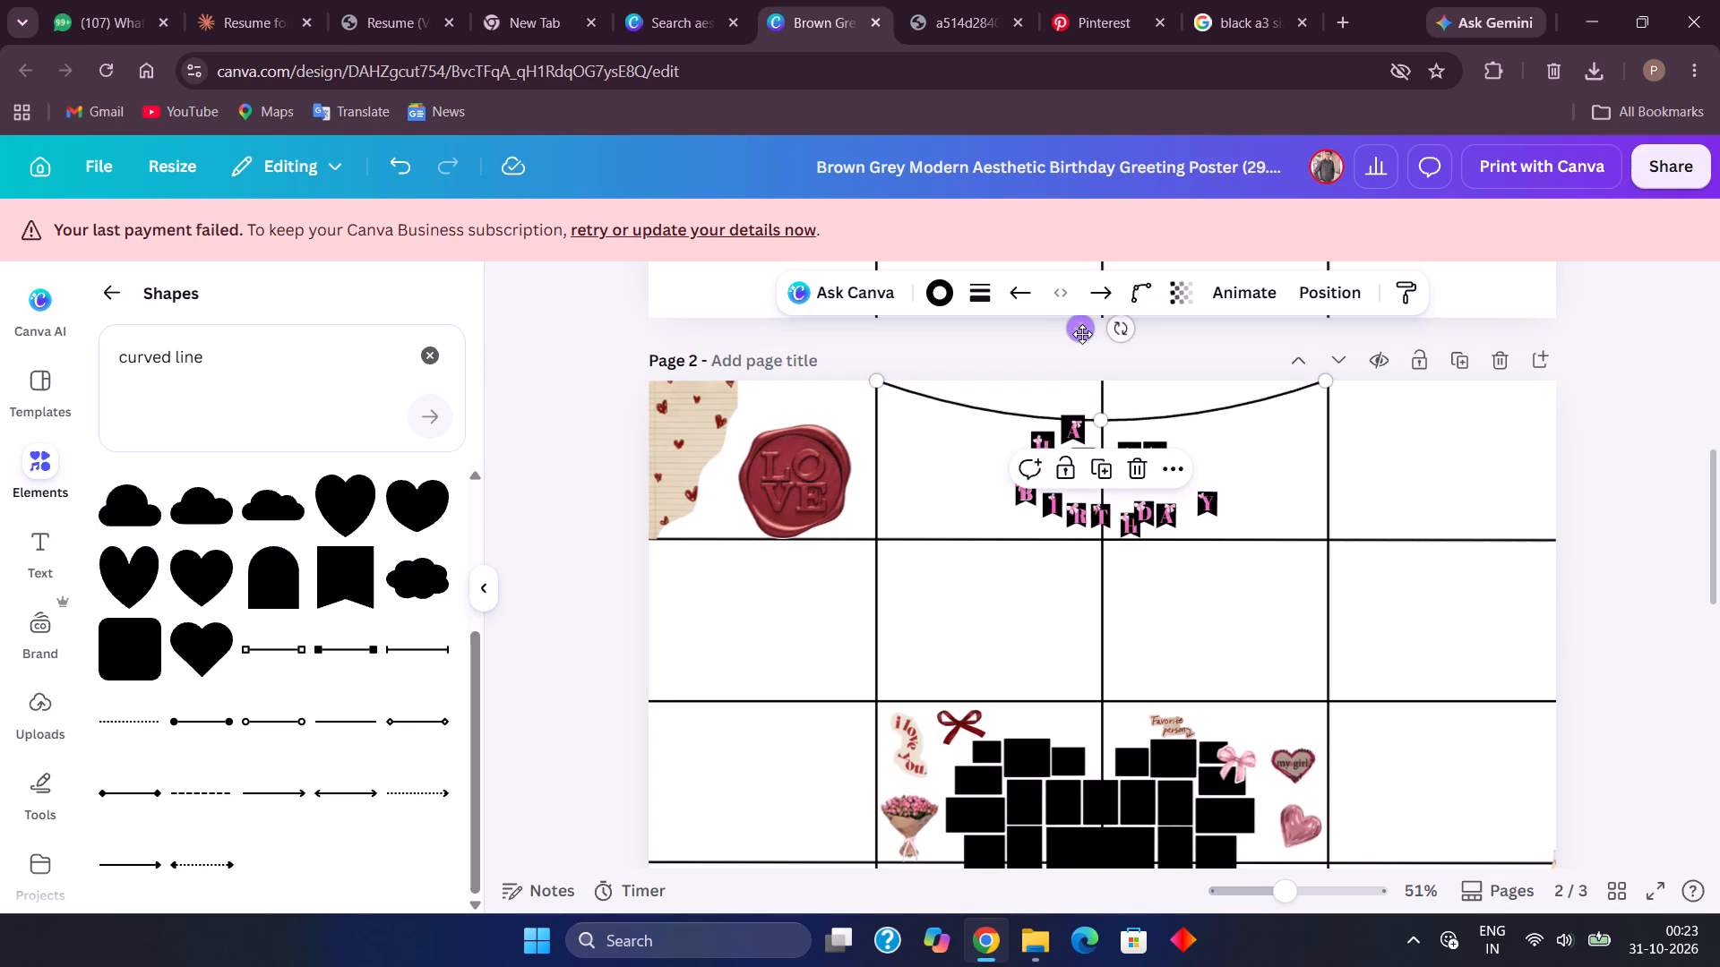
click(1082, 334)
click(1105, 467)
drag(1111, 434, 1094, 509)
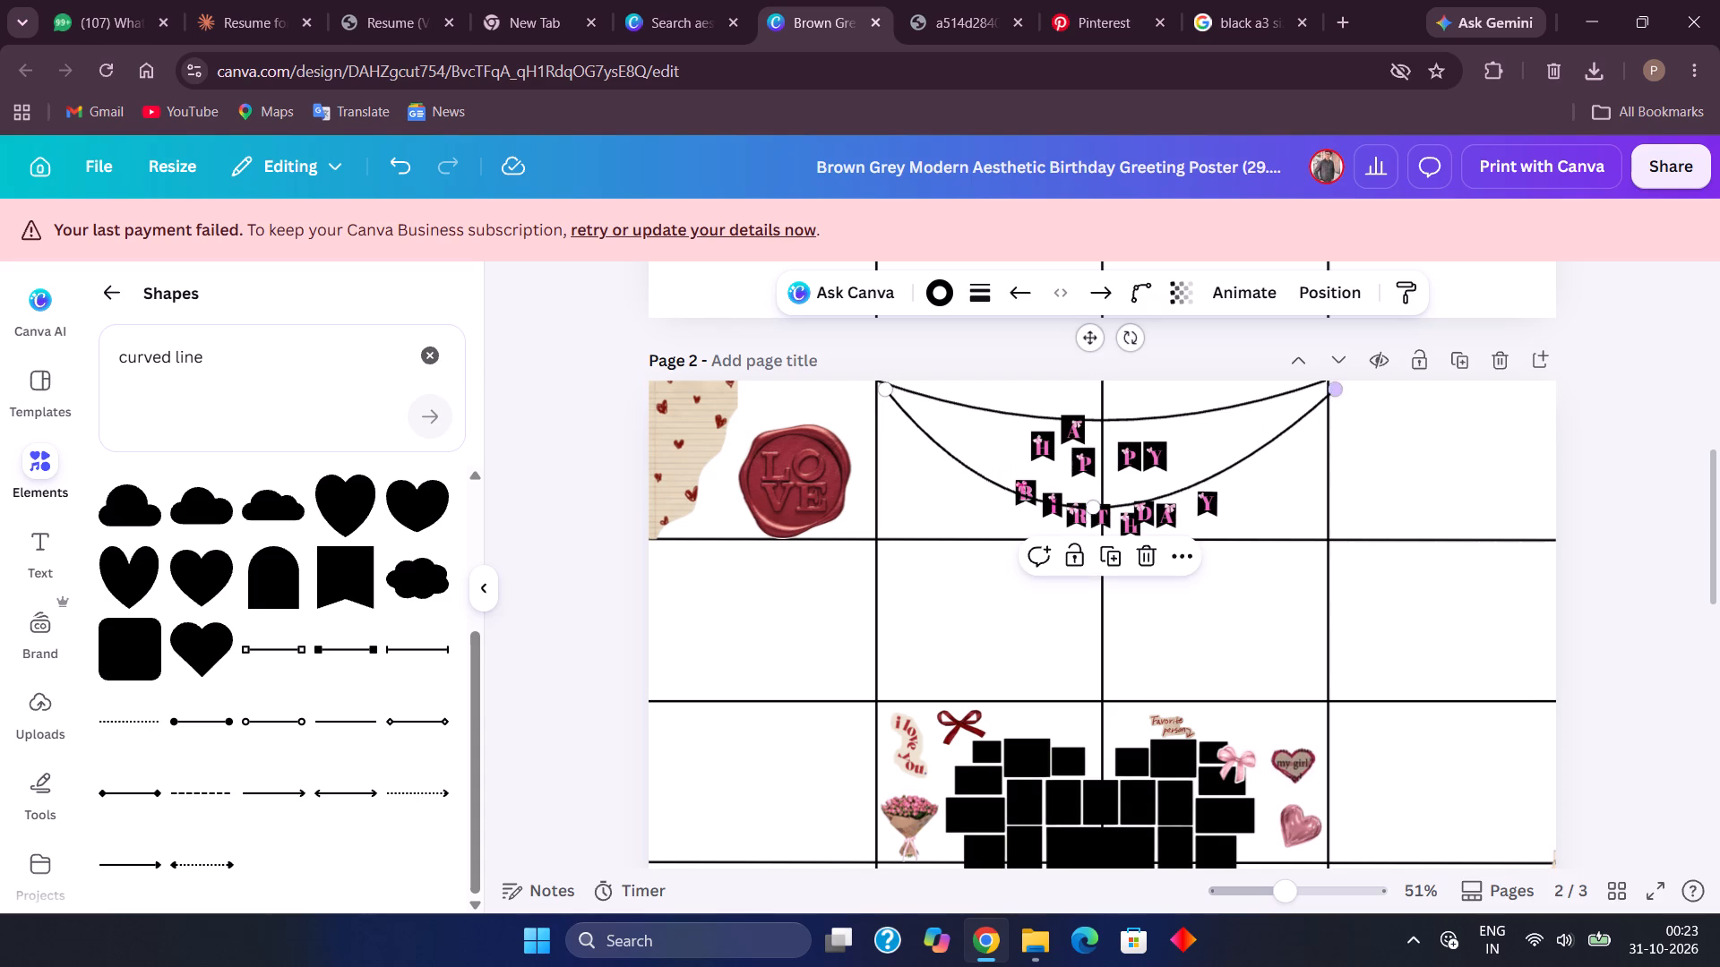
Align the lower curve's ends with the upper curve's ends, and centre its midpoint on the middle grid line at the top row's bottom edge.
click(1331, 389)
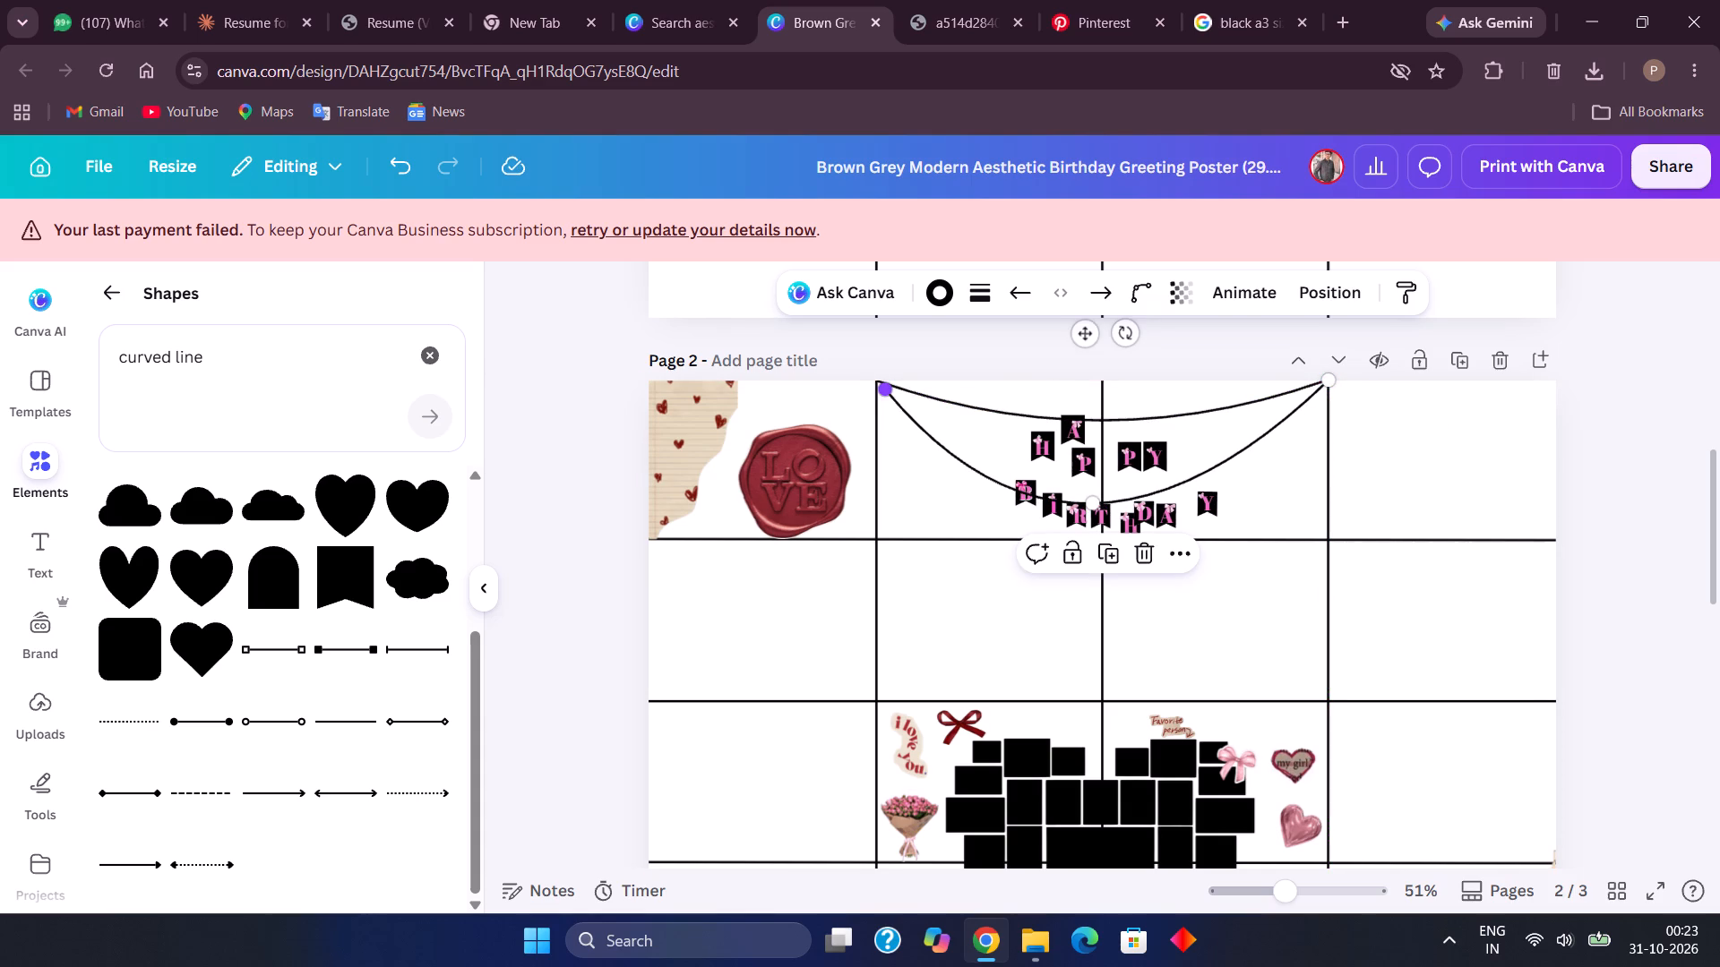
drag(889, 389, 881, 386)
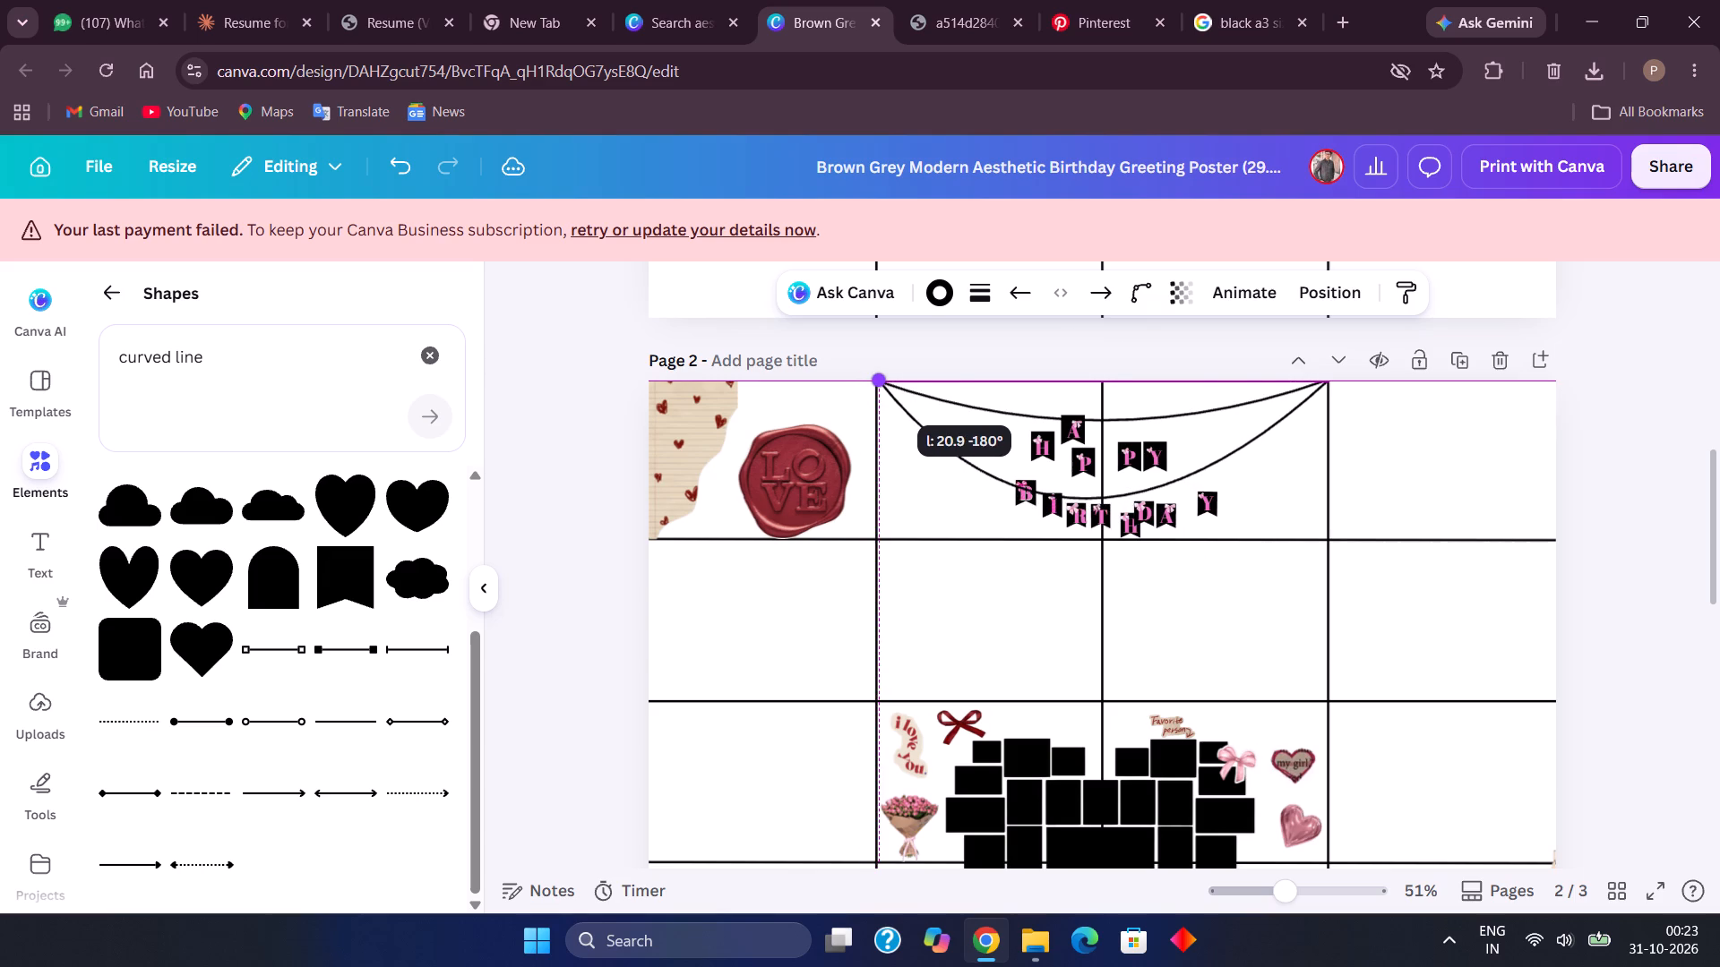
drag(881, 386, 876, 386)
drag(1088, 503, 1089, 507)
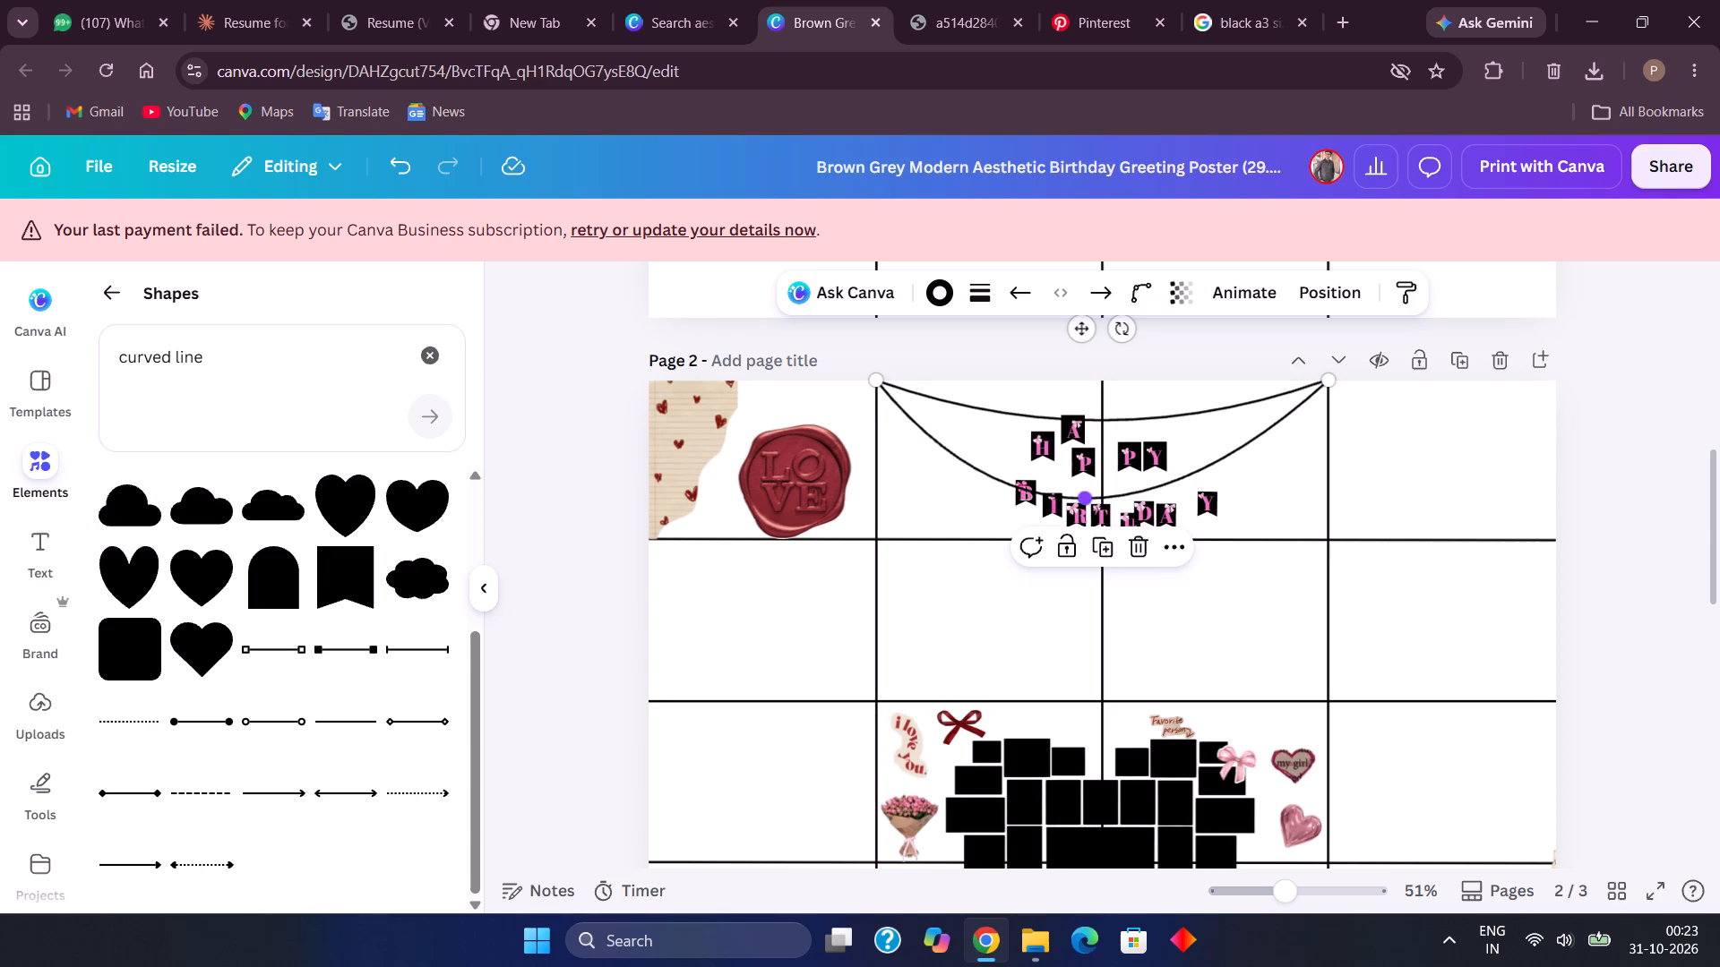
drag(1089, 507, 1100, 551)
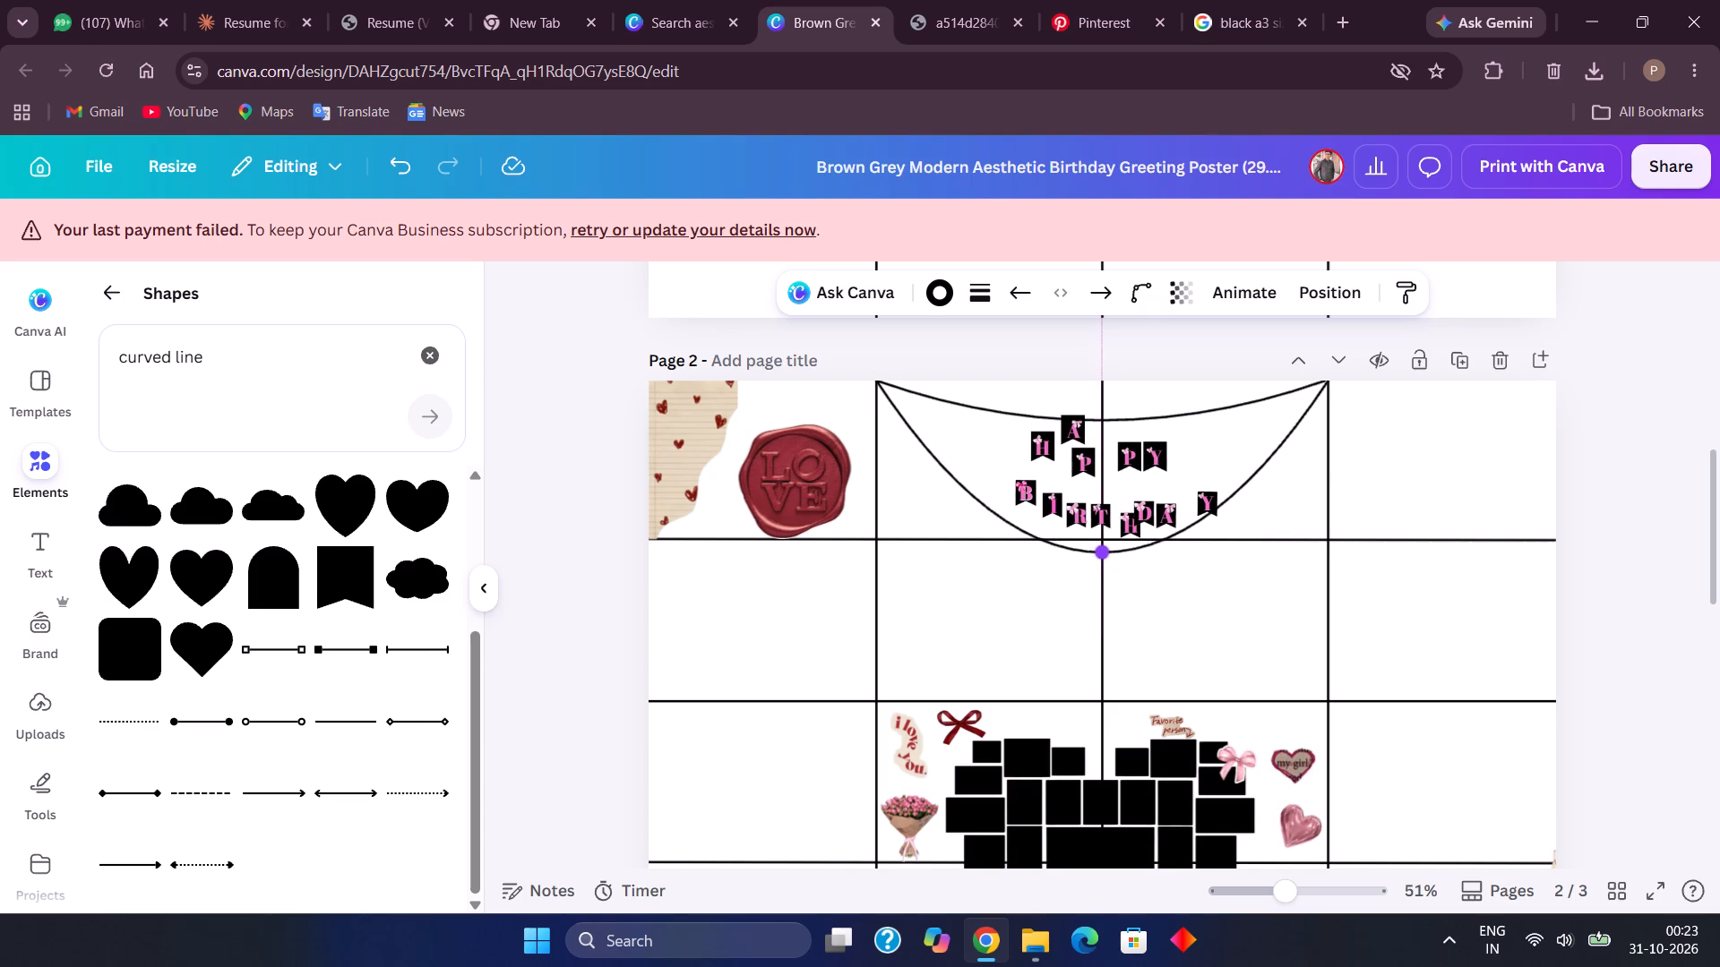
drag(1100, 551, 1100, 538)
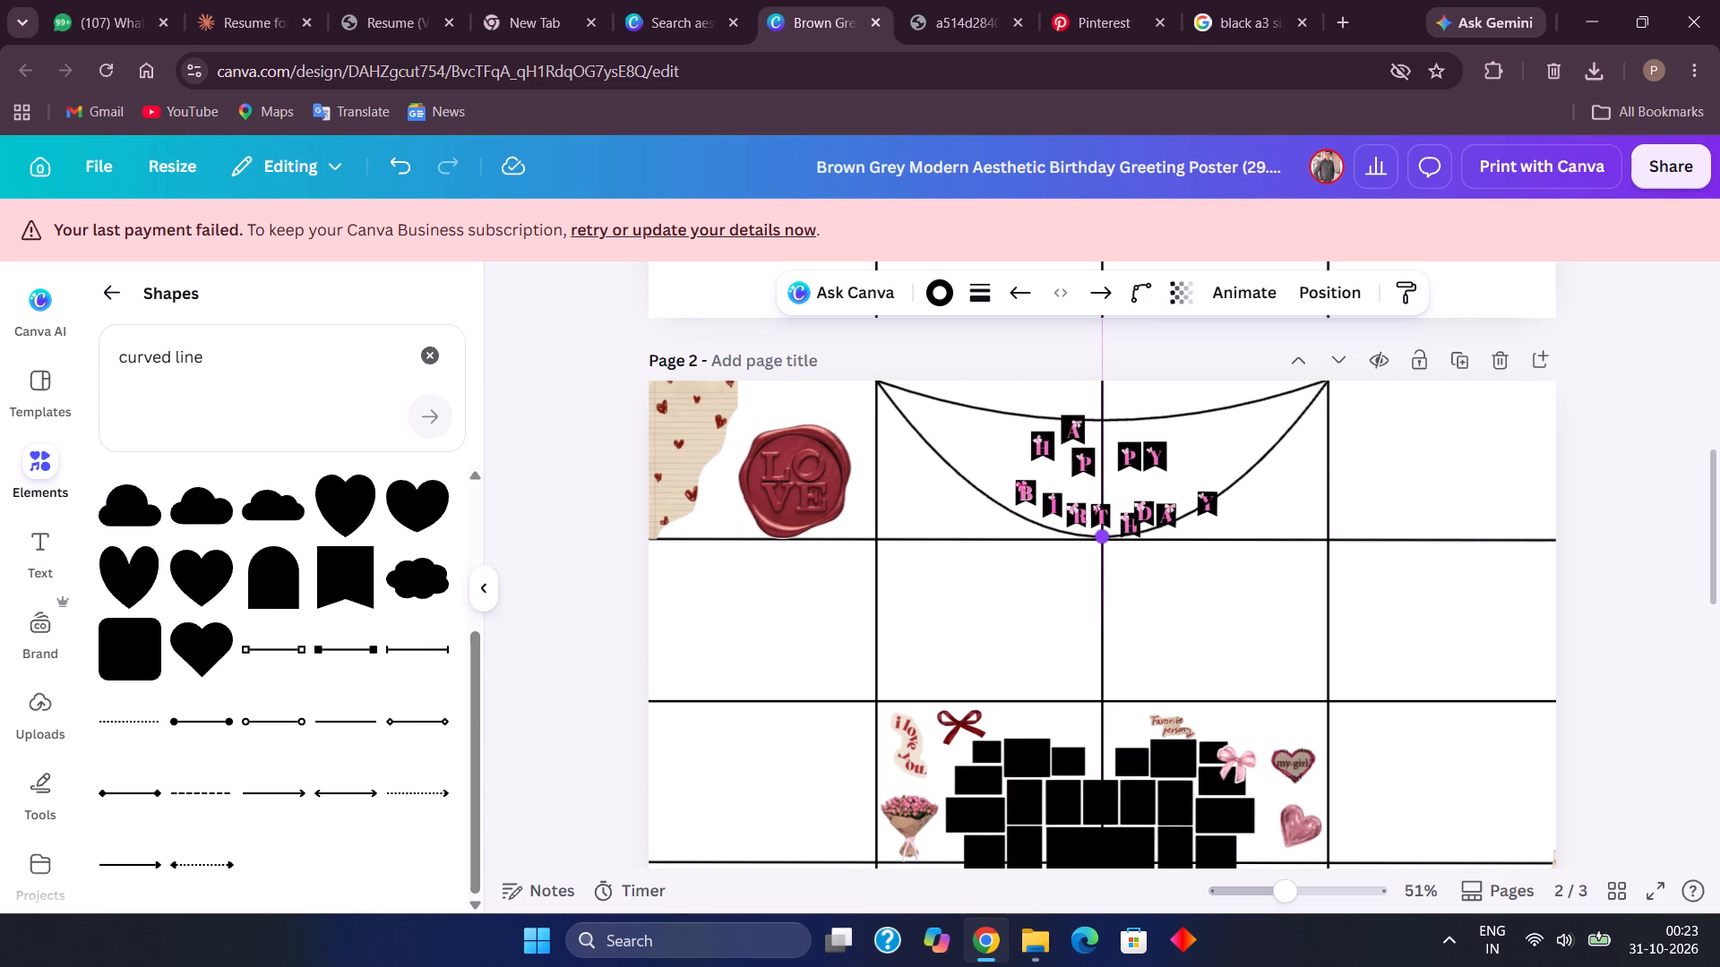
Nudge the lower curve's midpoint onto the middle grid line at the top row's bottom edge.
drag(1100, 538, 1102, 541)
Pull the upper curve's midpoint slightly lower, close to the middle grid line, to deepen its sag a little.
scroll(1102, 541, up, 1)
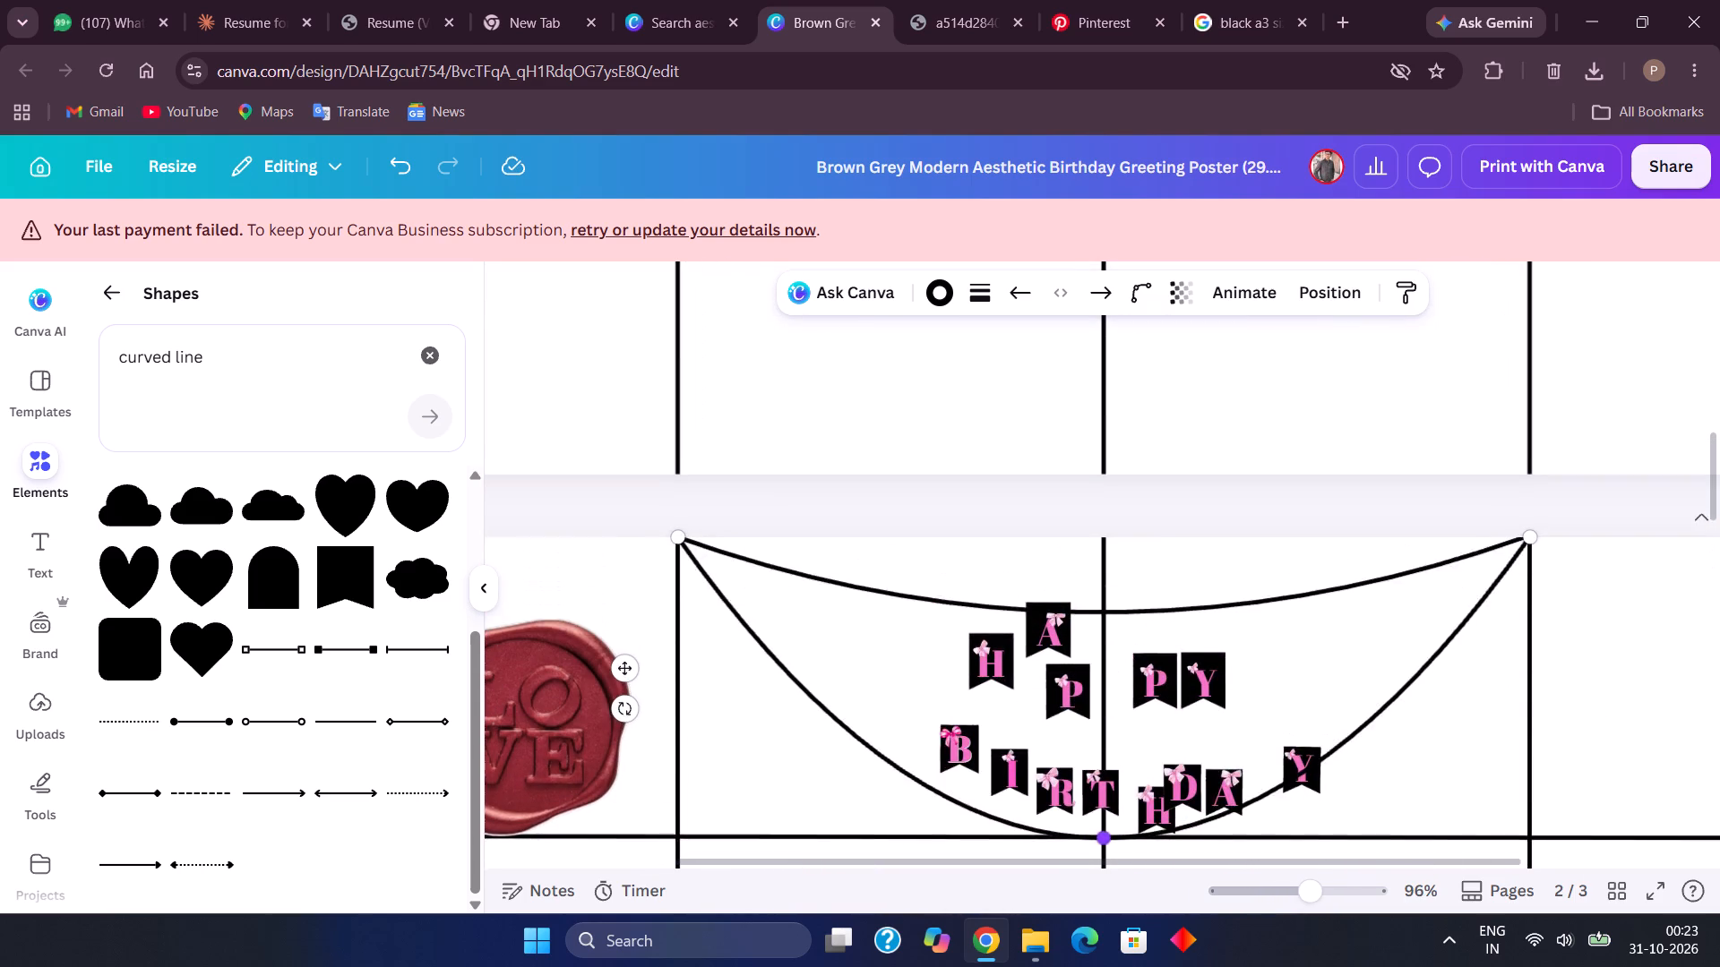
scroll(1102, 541, up, 2)
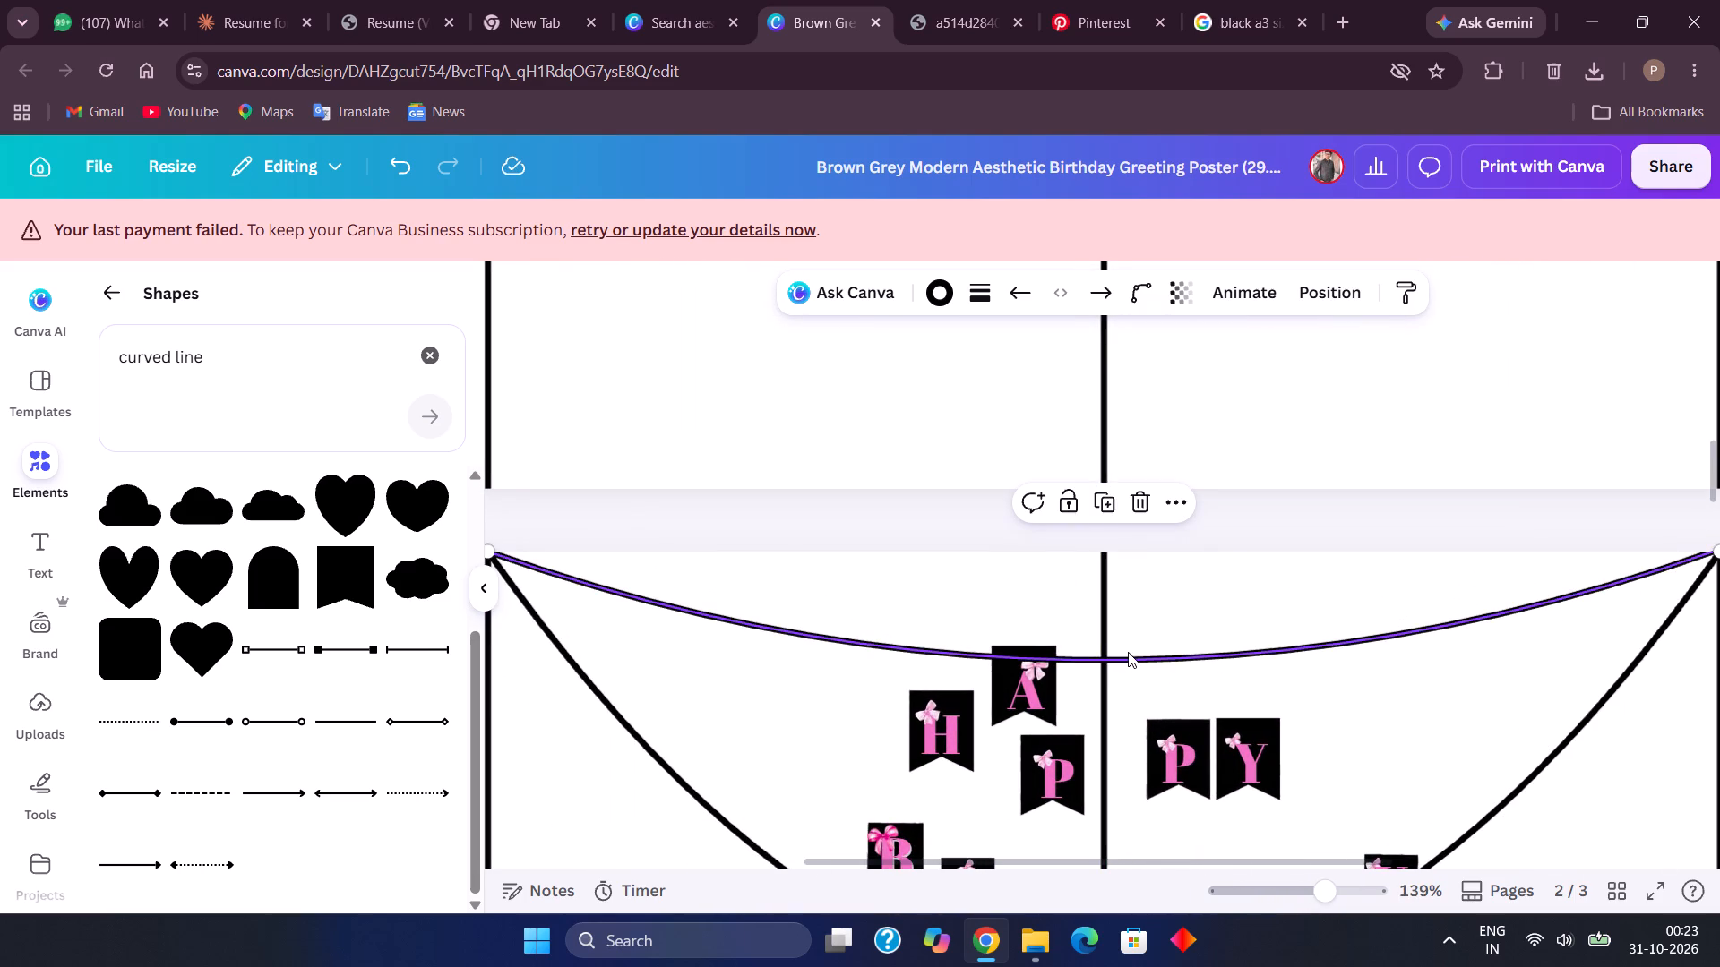
click(1128, 652)
drag(1097, 660, 1111, 677)
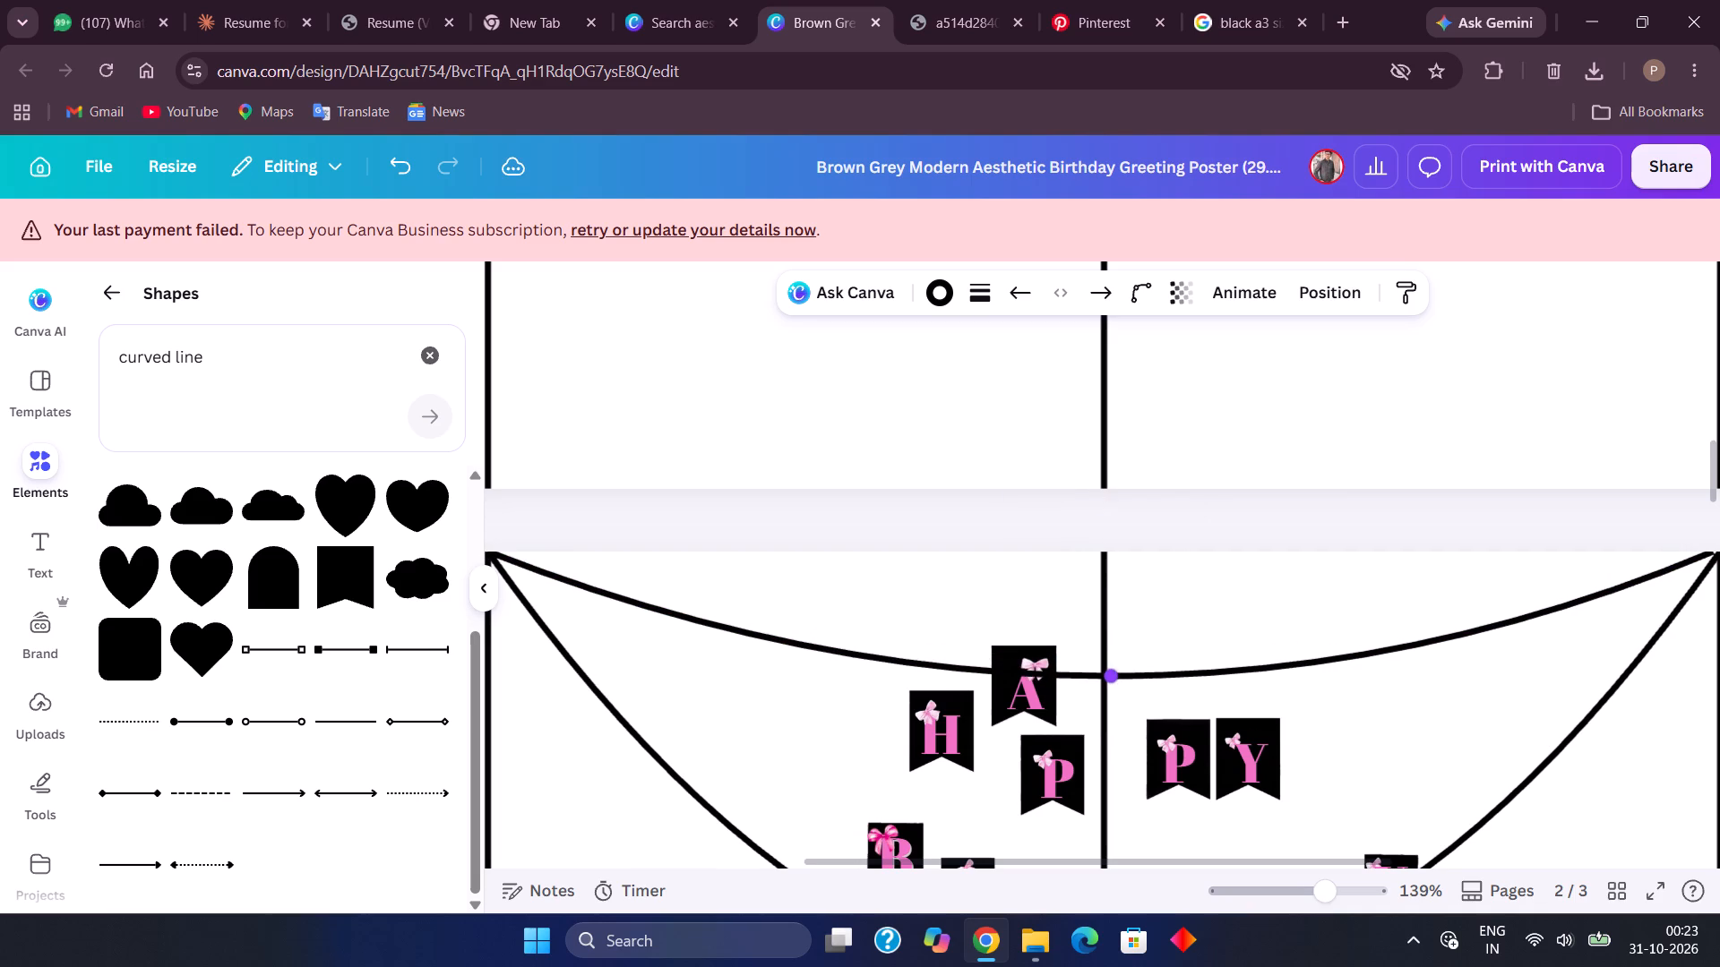
drag(1111, 677, 1111, 682)
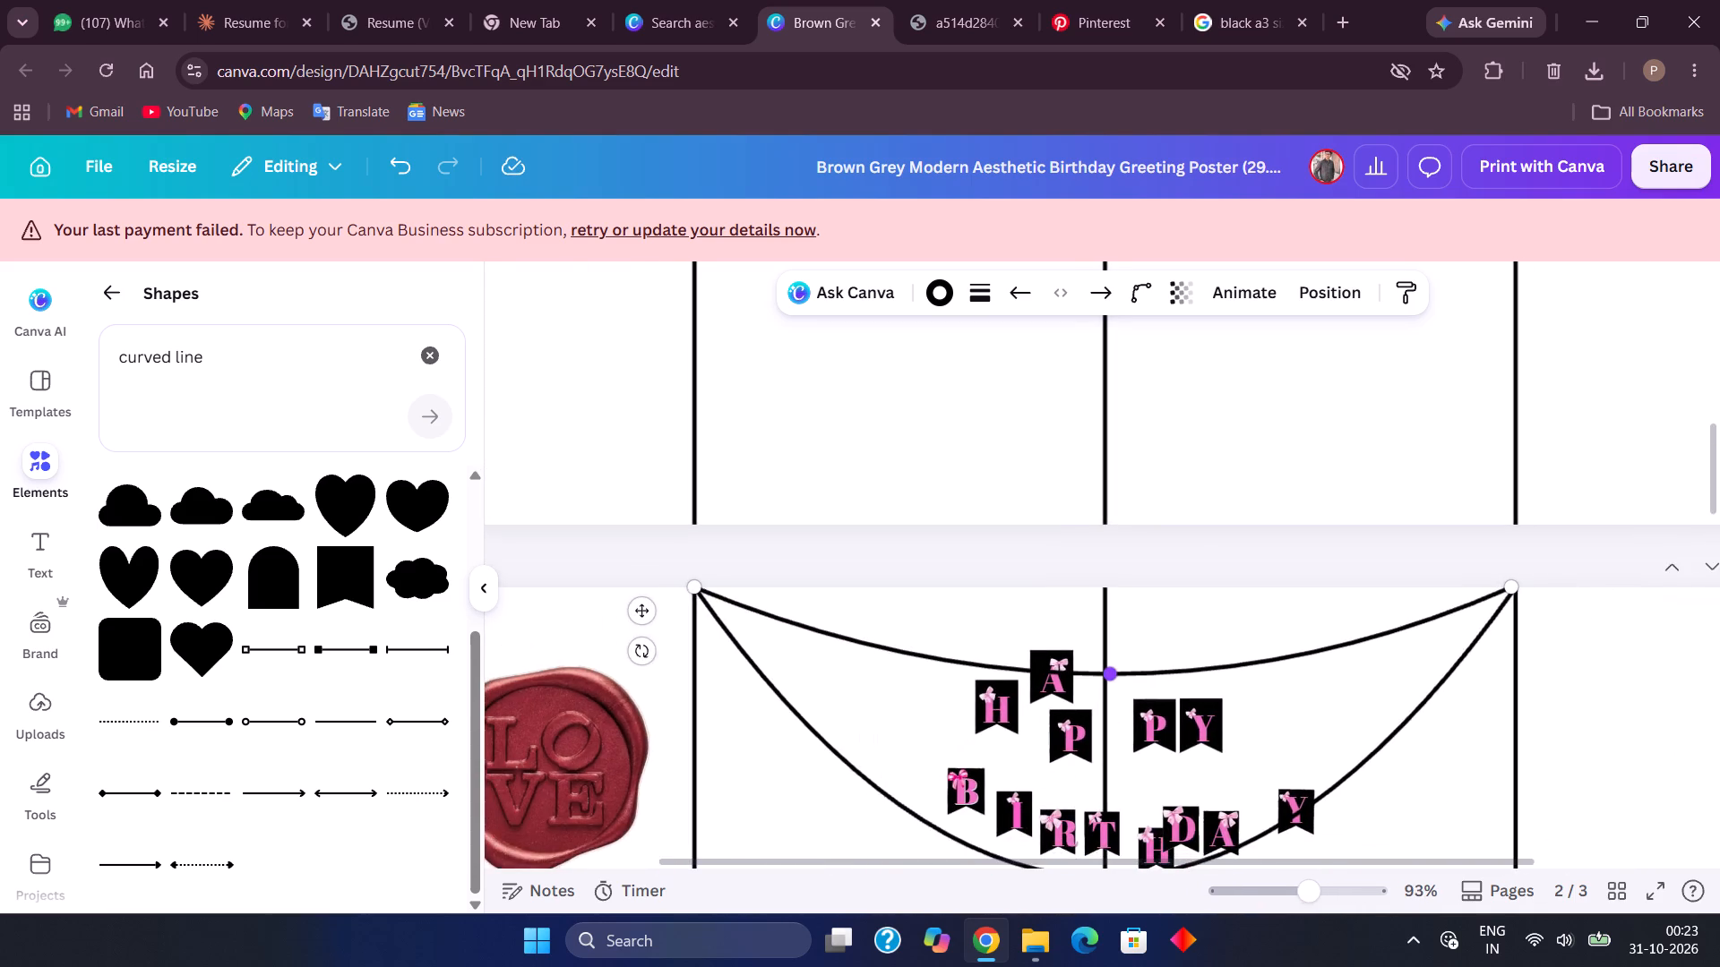
Move the H flag of HAPPY outward to the left part of the upper string and tilt it clockwise to follow the slope.
scroll(1106, 673, down, 2)
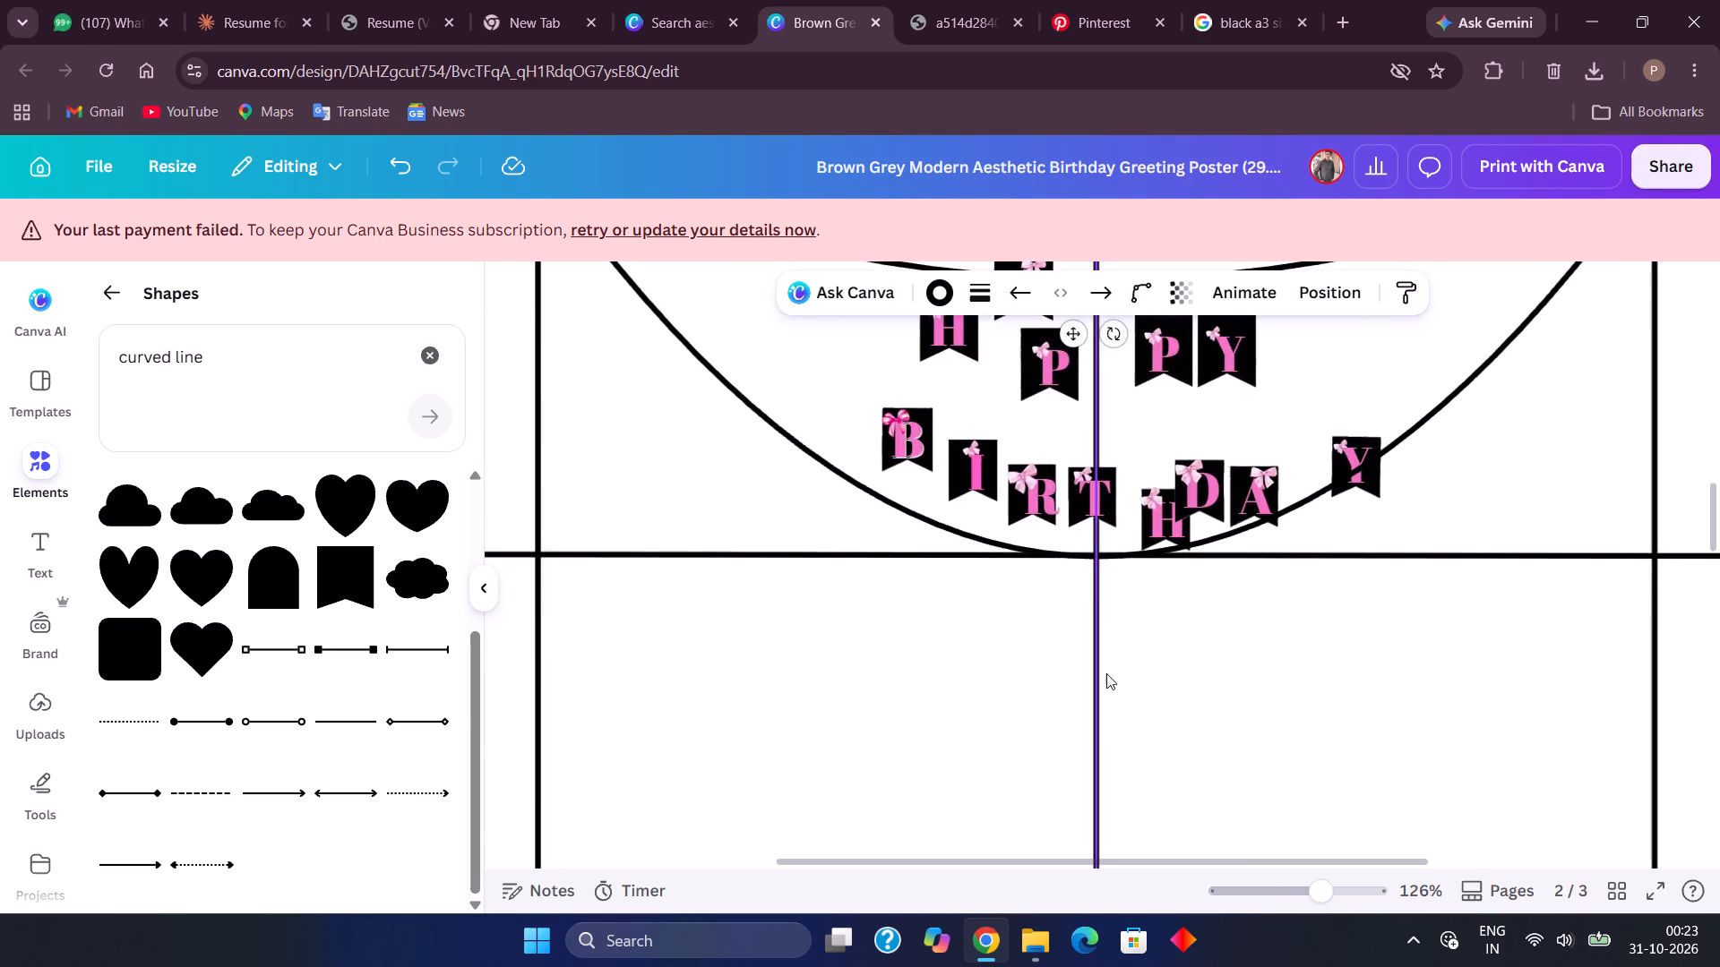
scroll(1106, 673, up, 2)
click(945, 586)
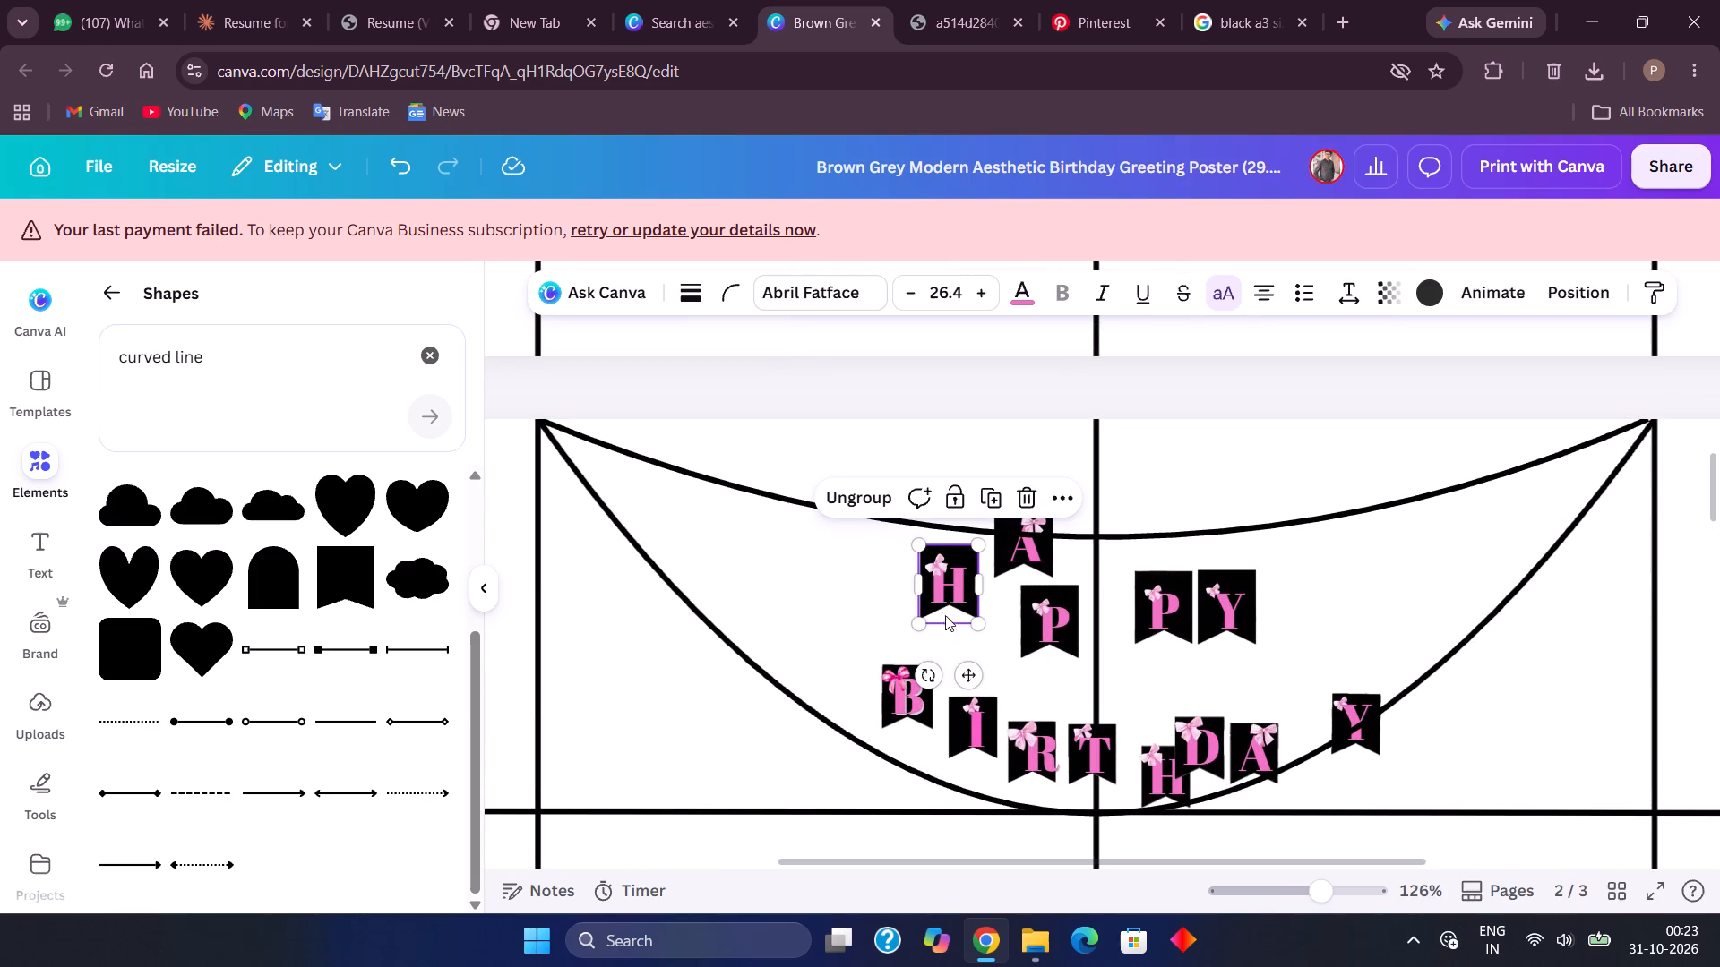
drag(977, 670, 842, 636)
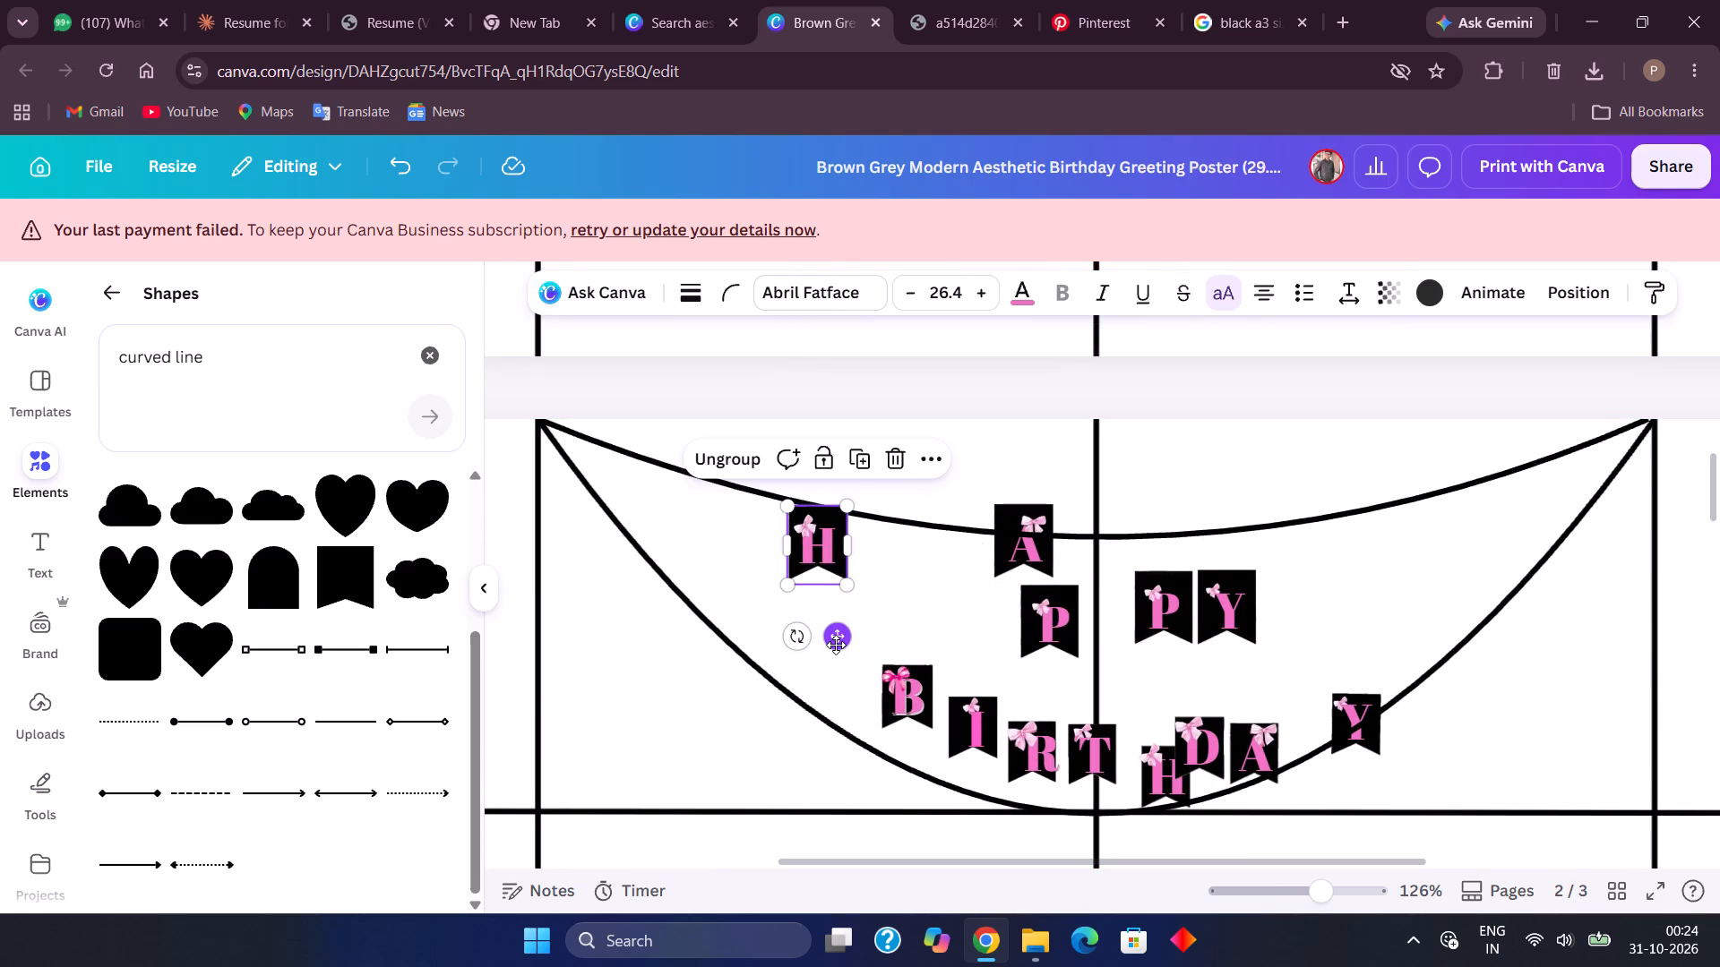
drag(800, 638, 771, 643)
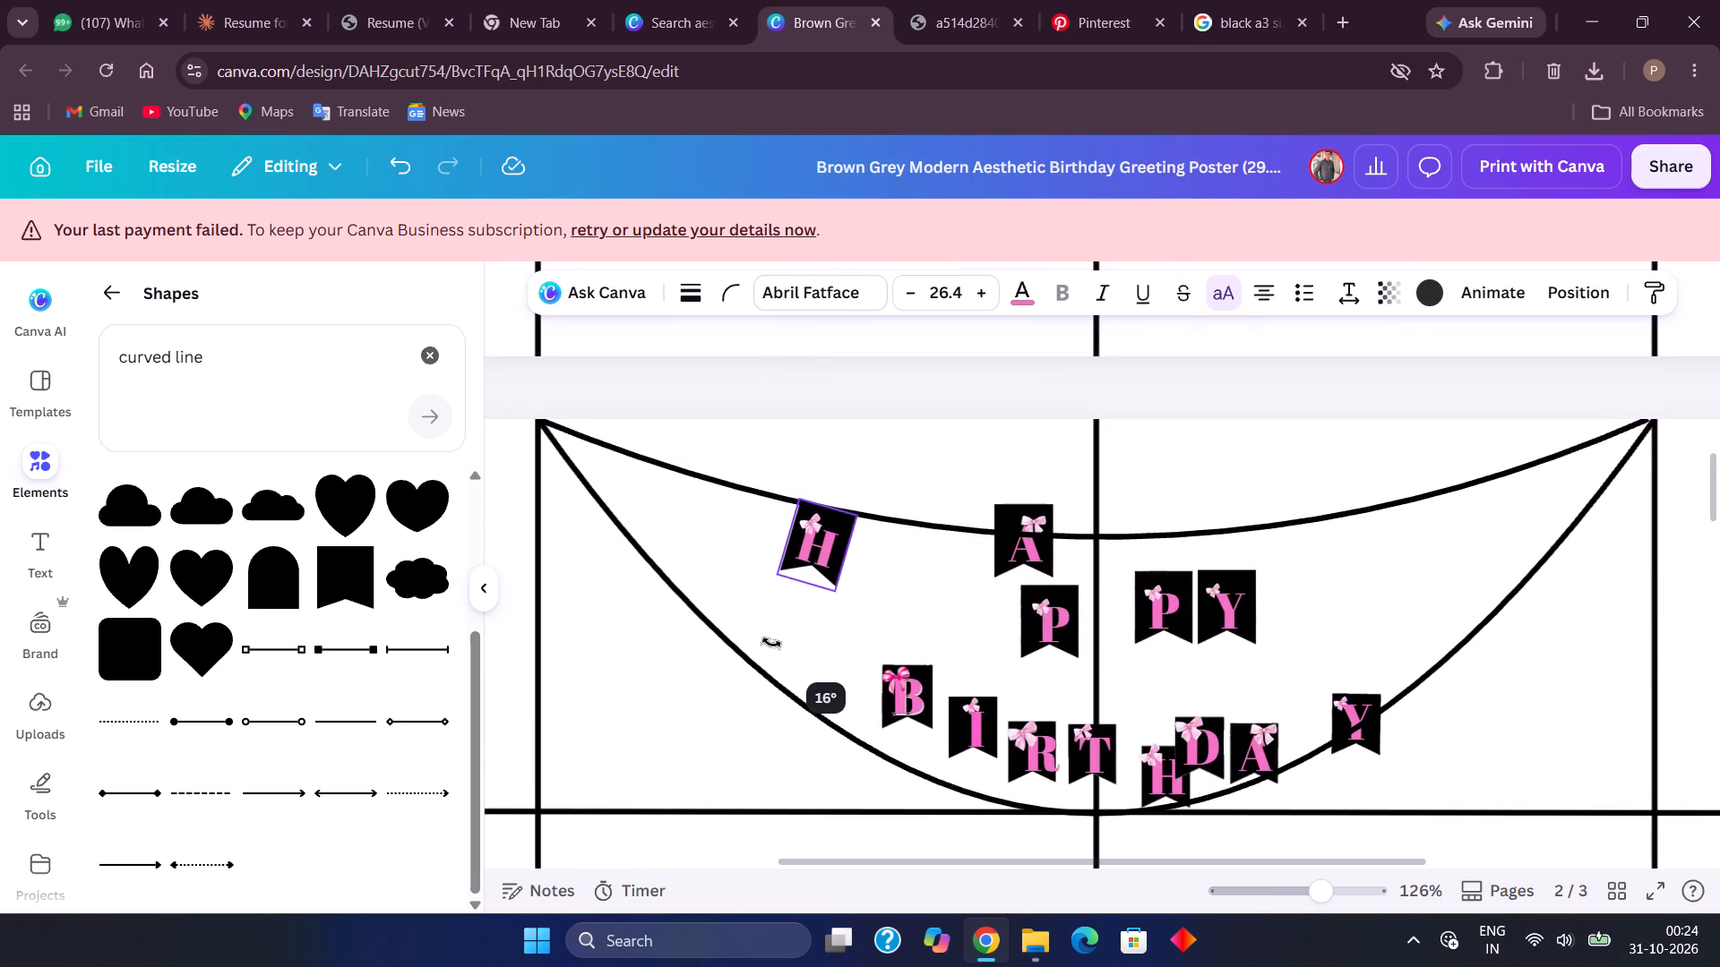
drag(771, 643, 778, 648)
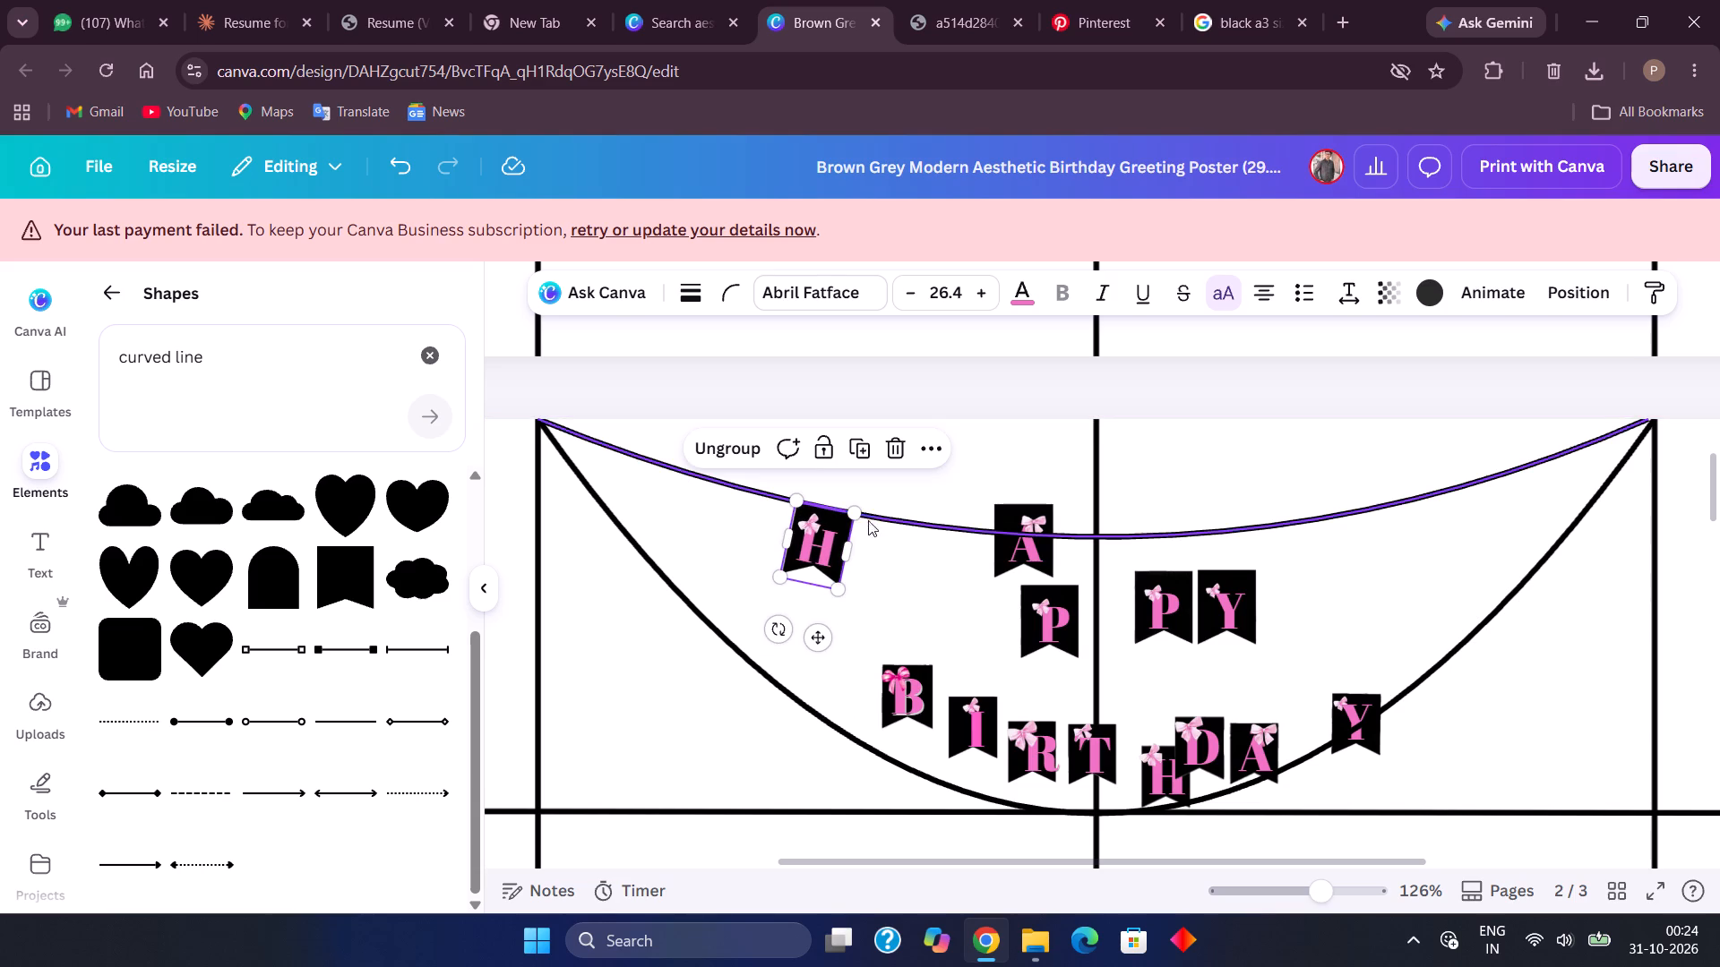
Enlarge the tilted H flag proportionally to about 1.9 wide by 2.5 high.
drag(855, 510, 903, 479)
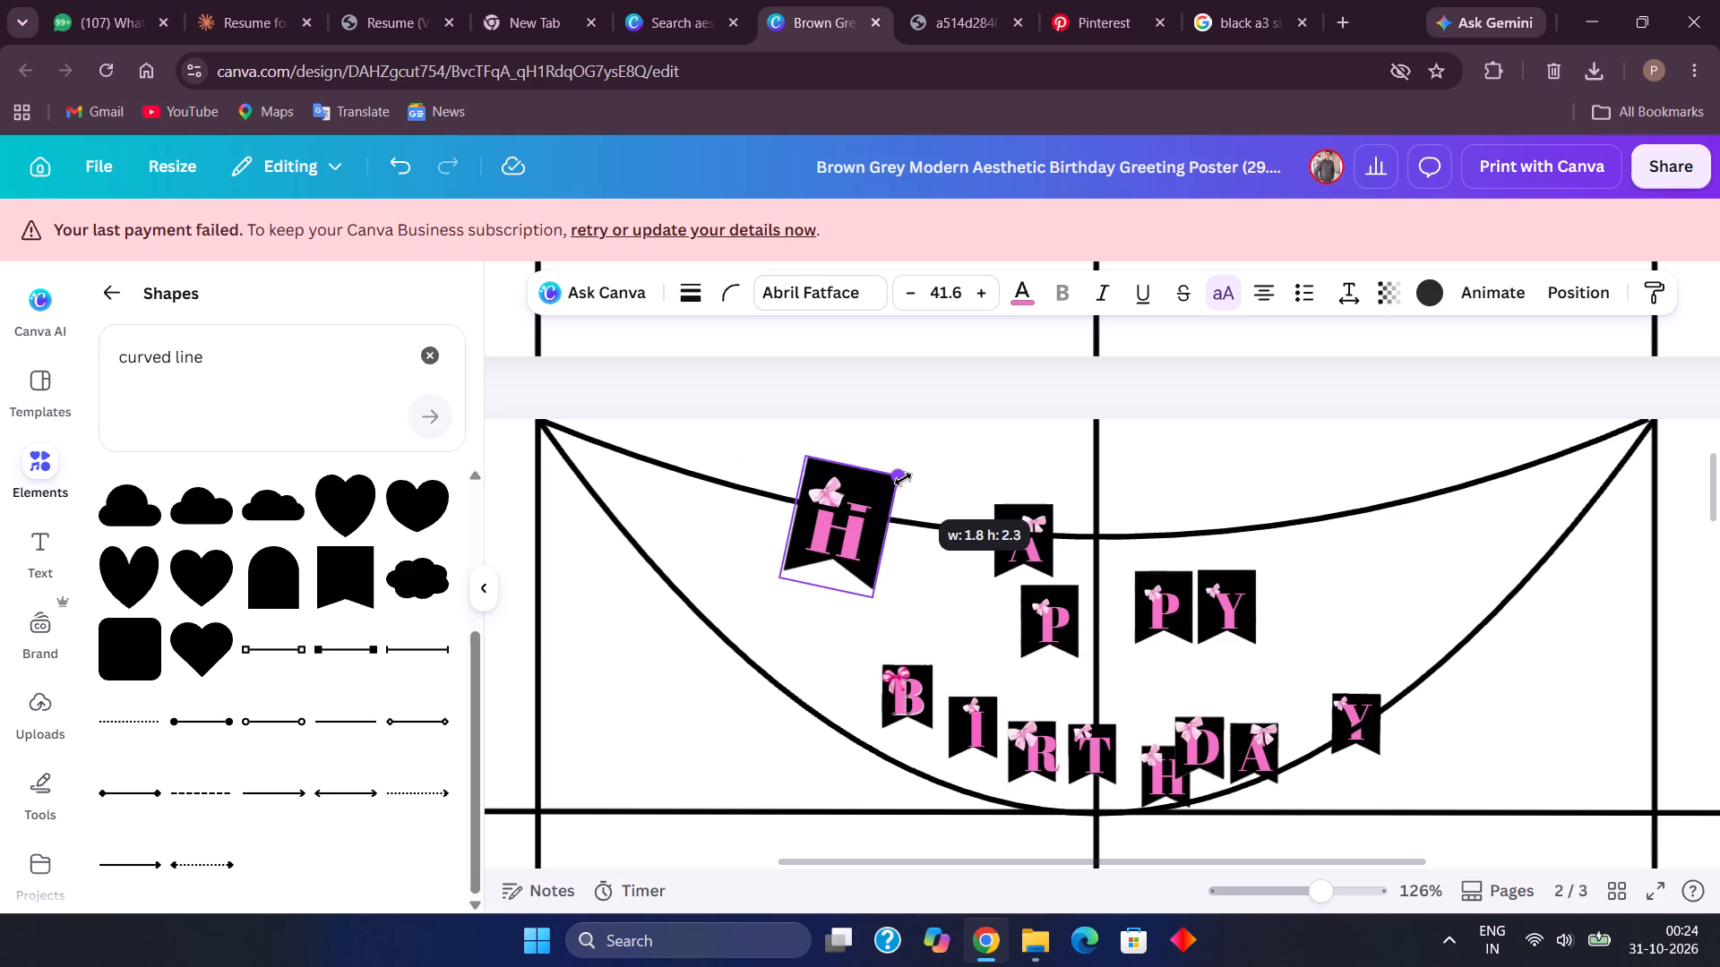
drag(903, 479, 903, 482)
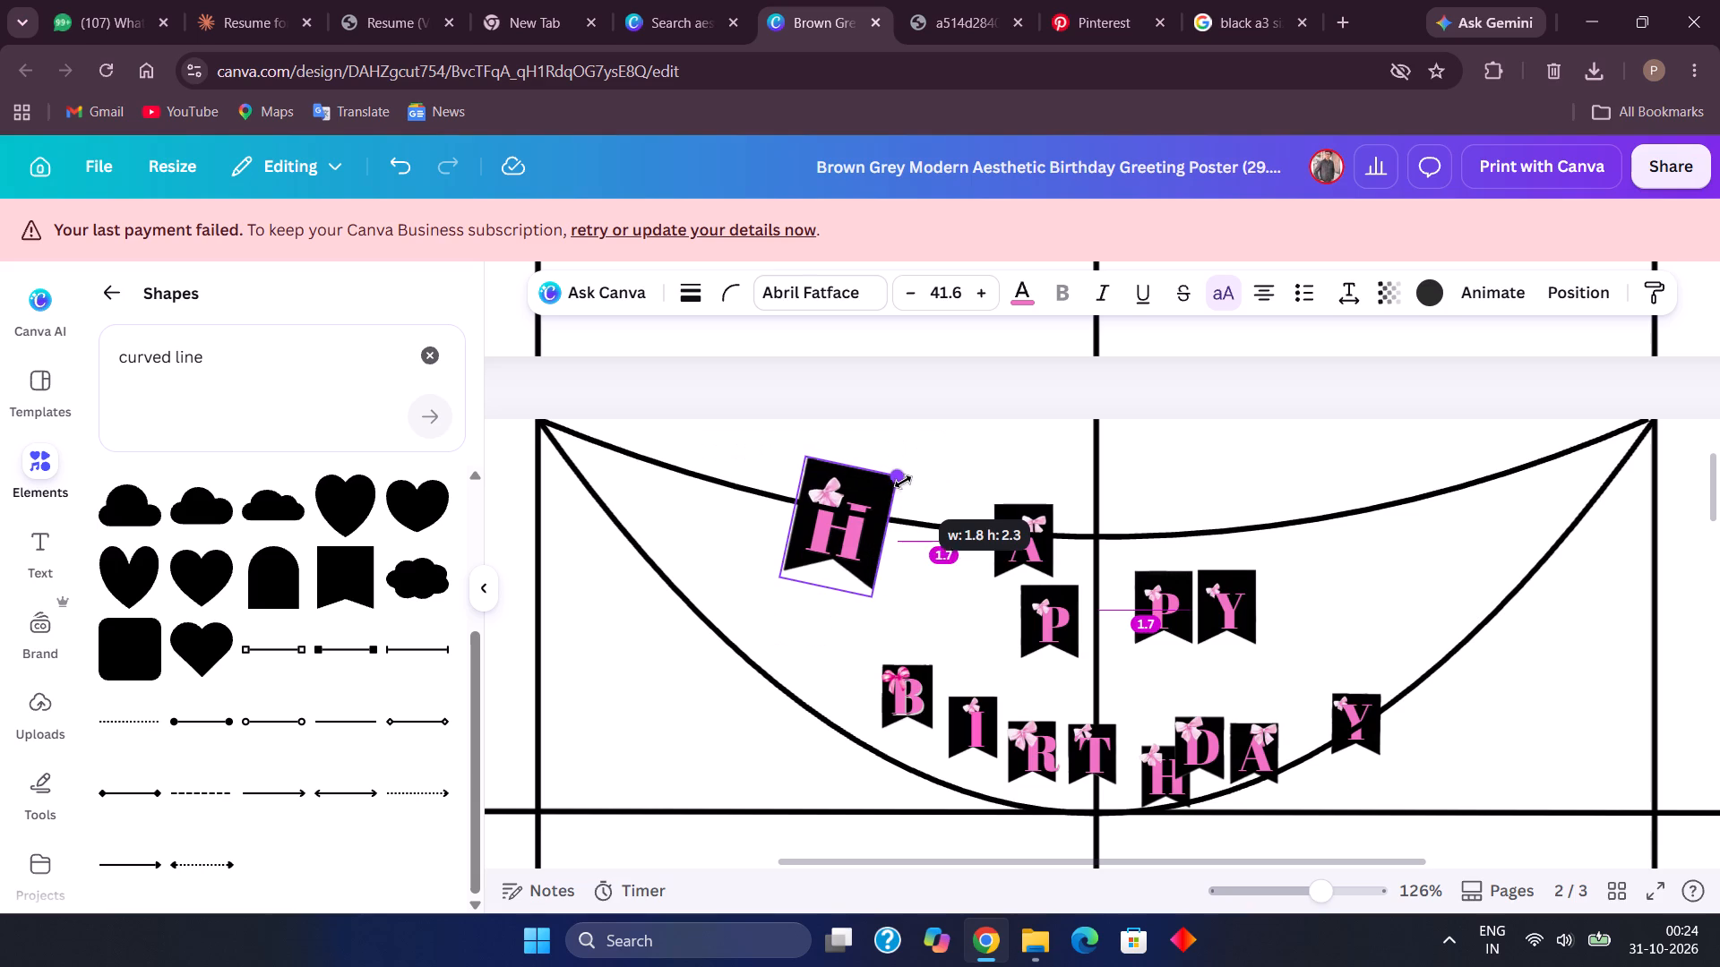
drag(903, 482, 898, 483)
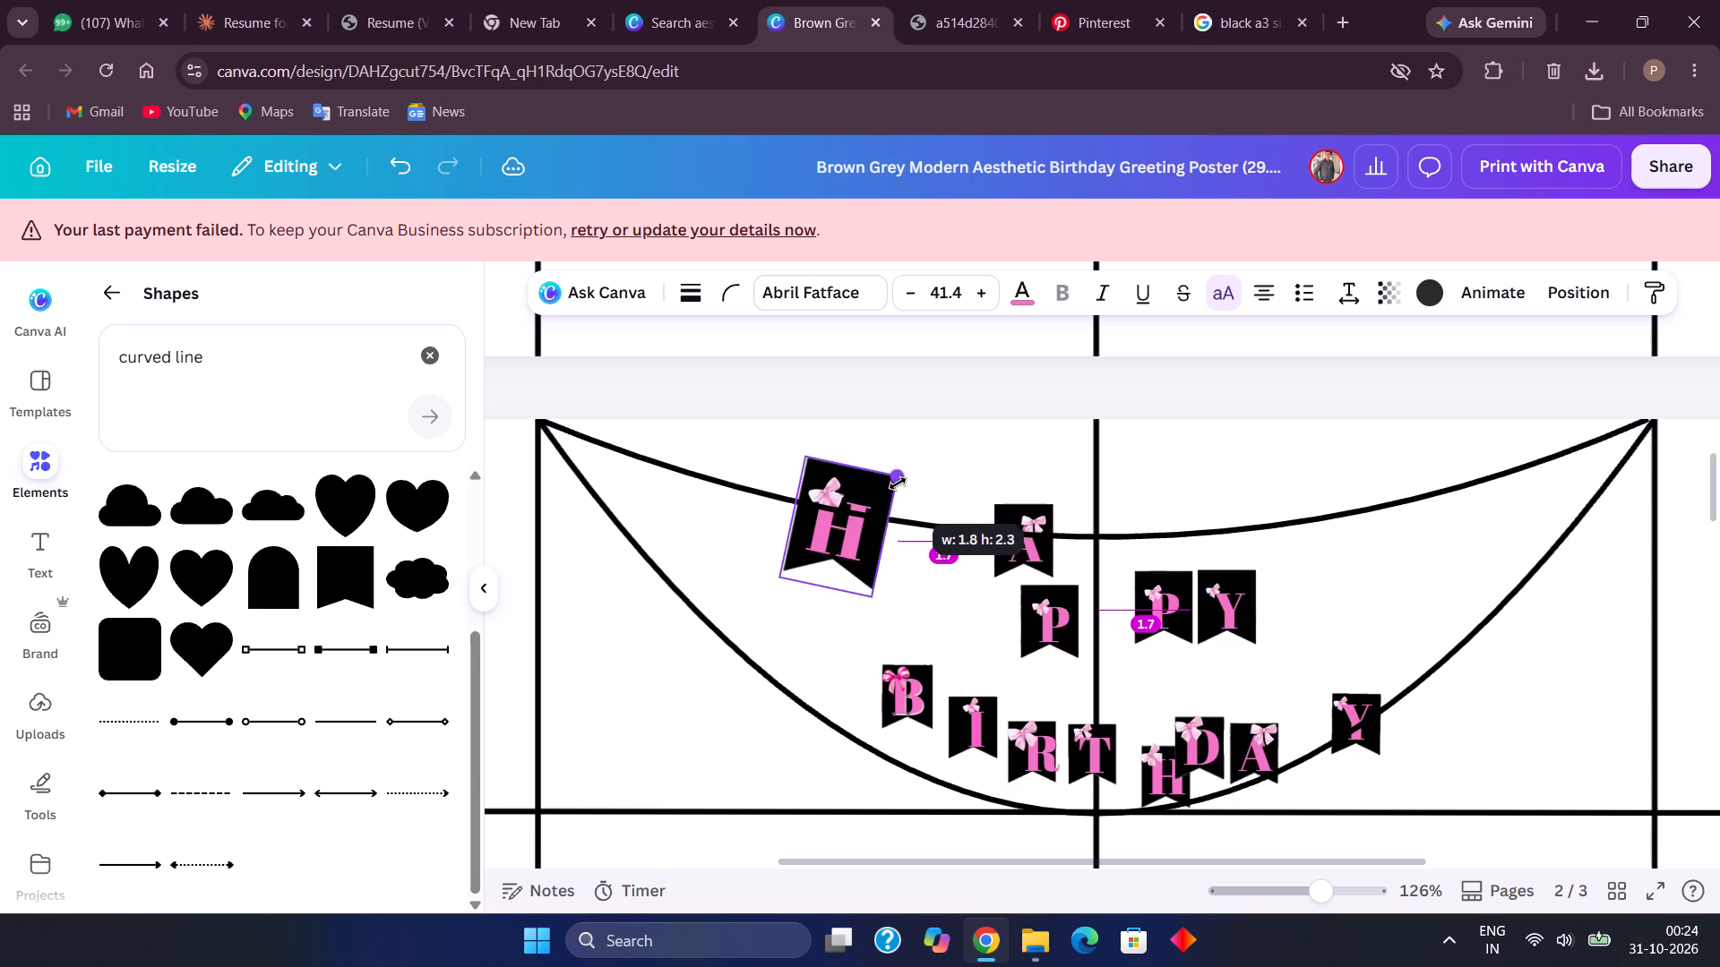
drag(898, 483, 911, 477)
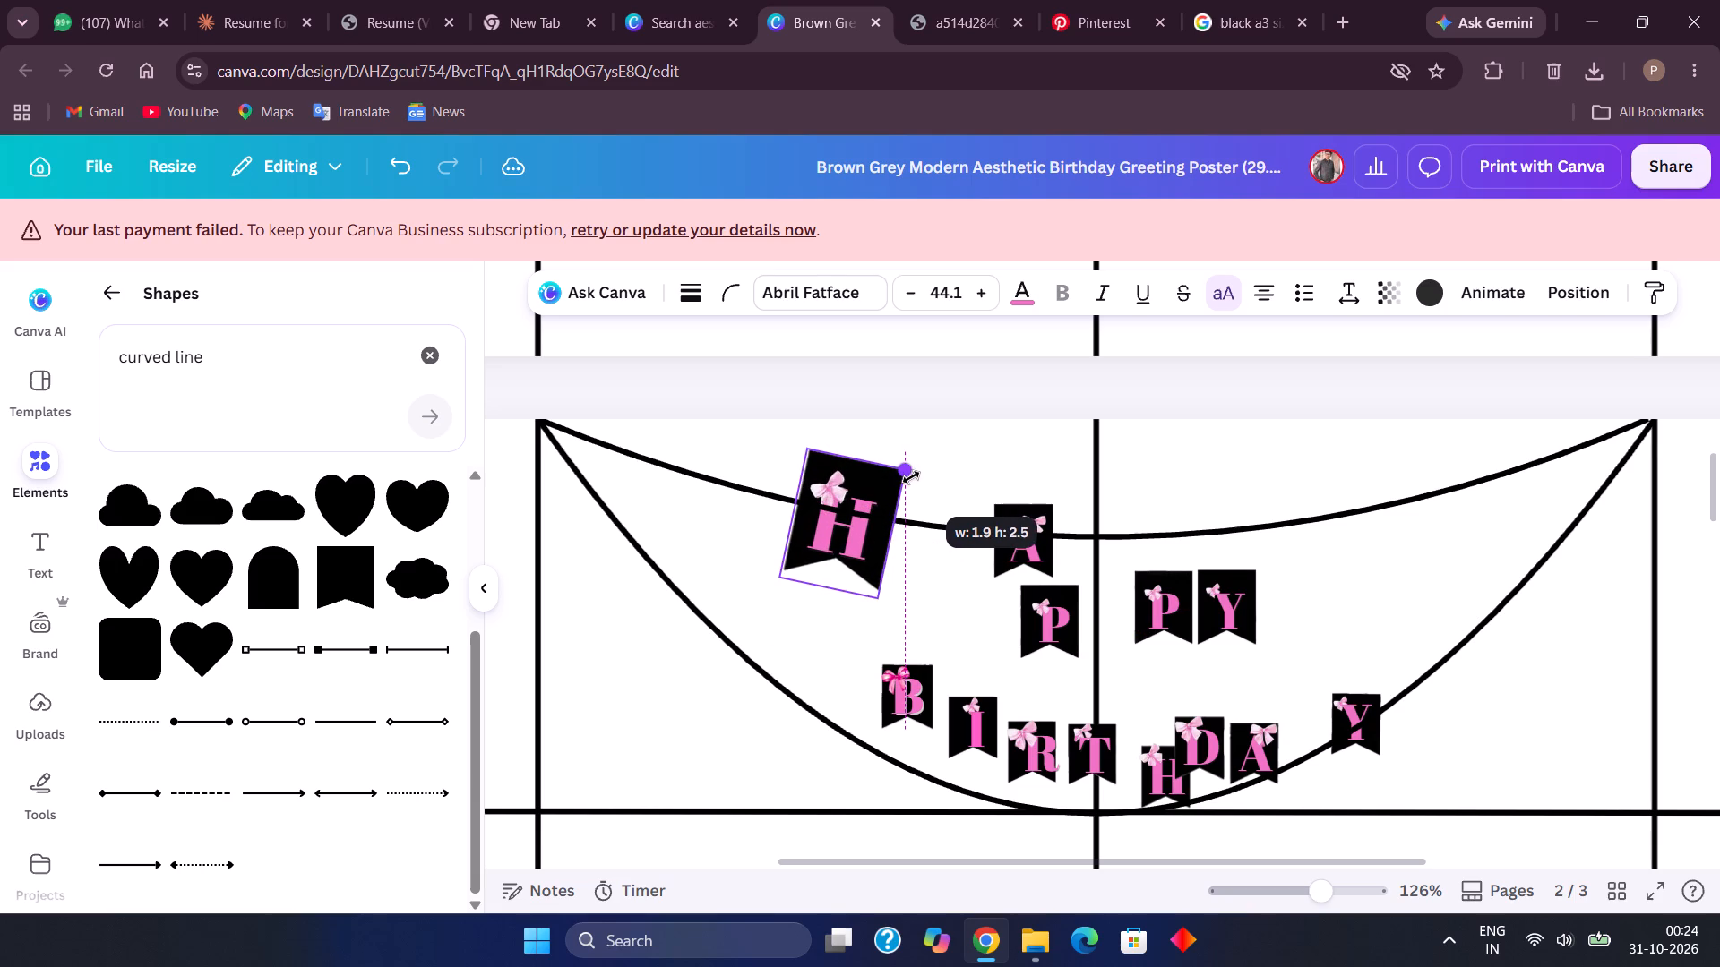
drag(911, 477, 917, 473)
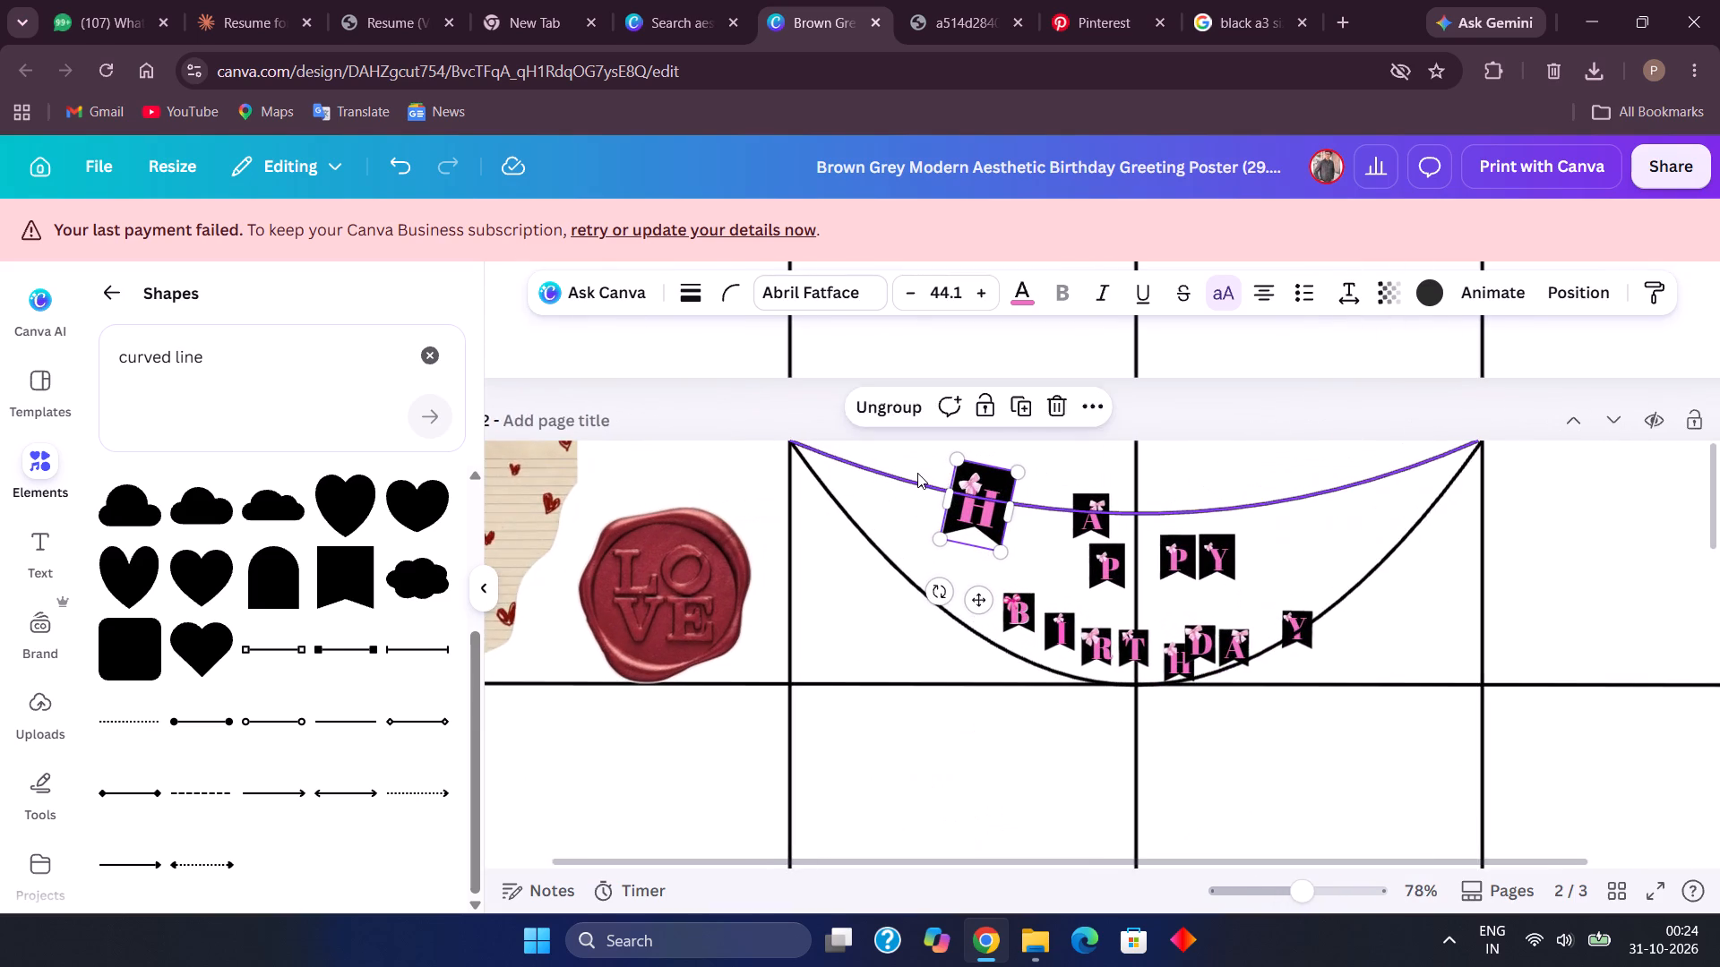
Move the enlarged H flag down so its top edge hangs from the upper string.
scroll(917, 473, left, 2)
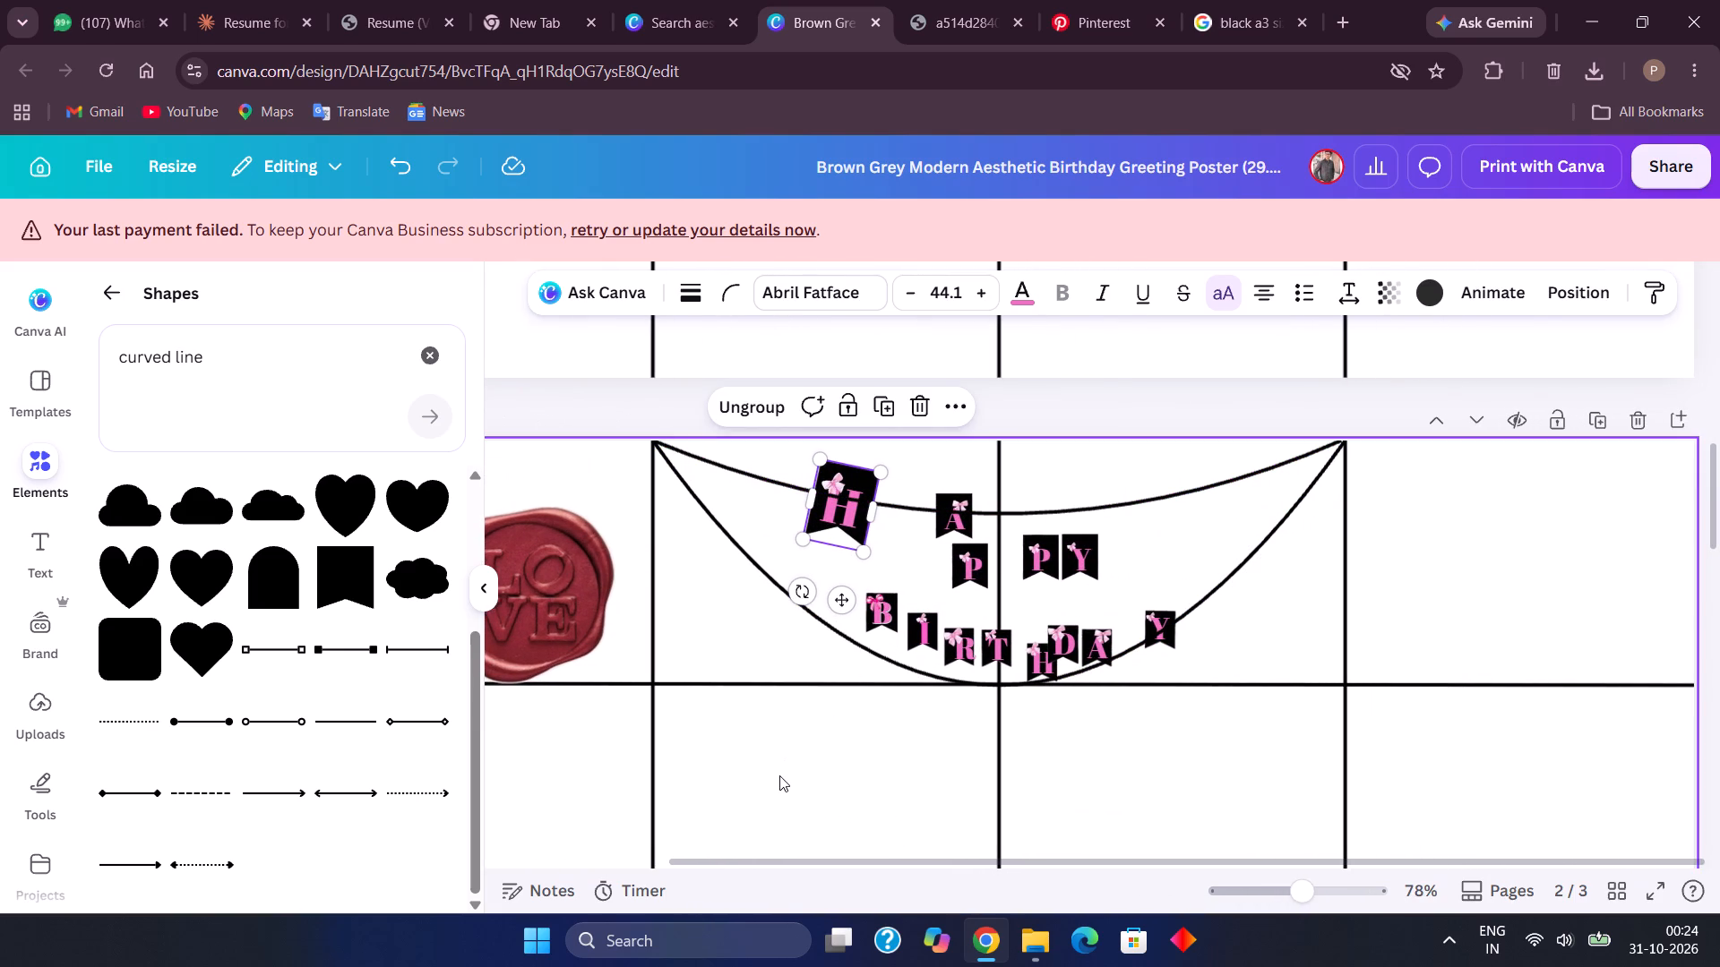
click(779, 775)
drag(827, 521, 815, 566)
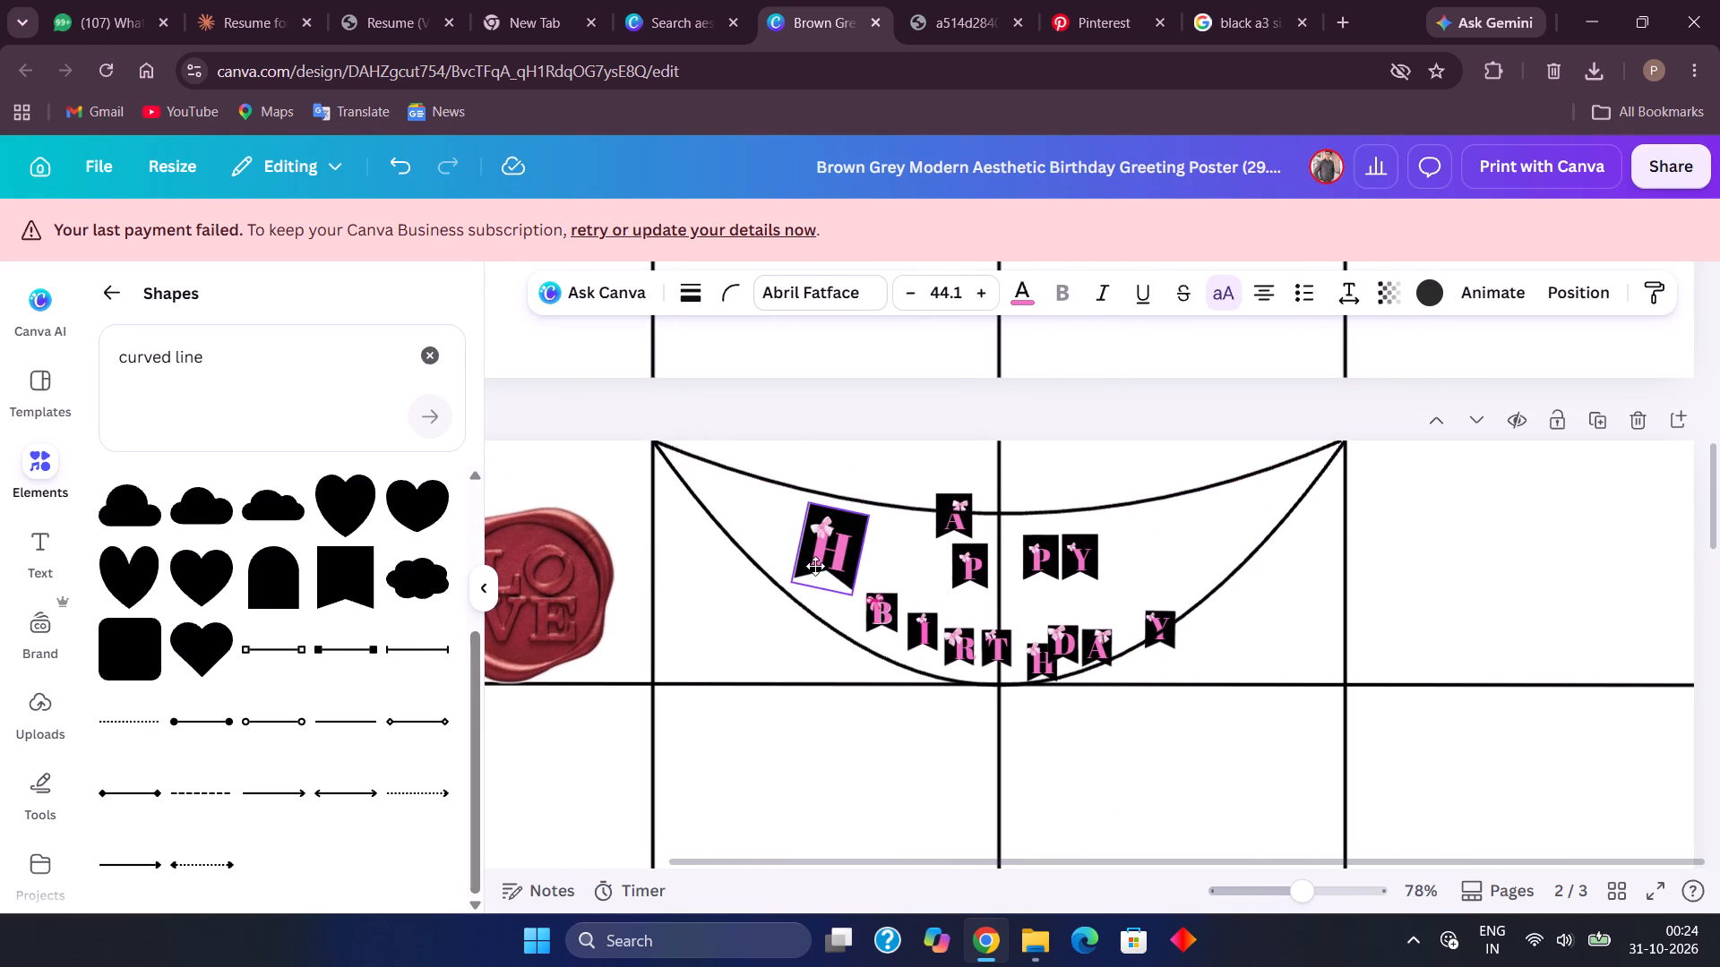
drag(815, 566, 813, 552)
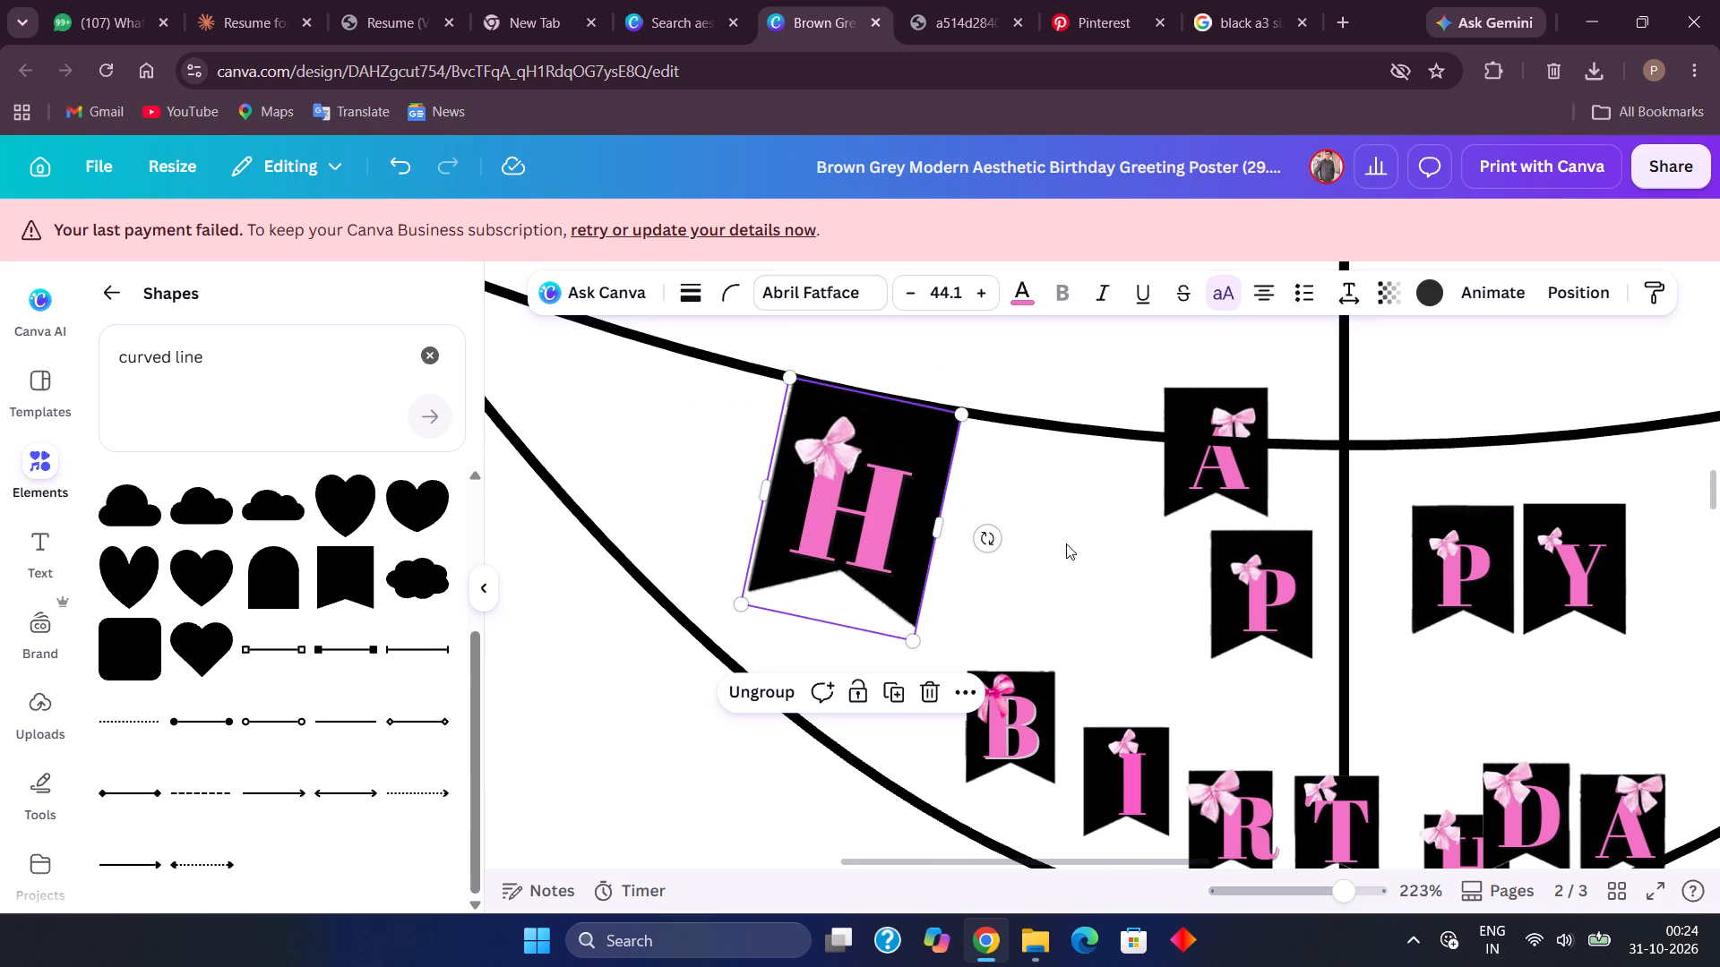
click(1066, 543)
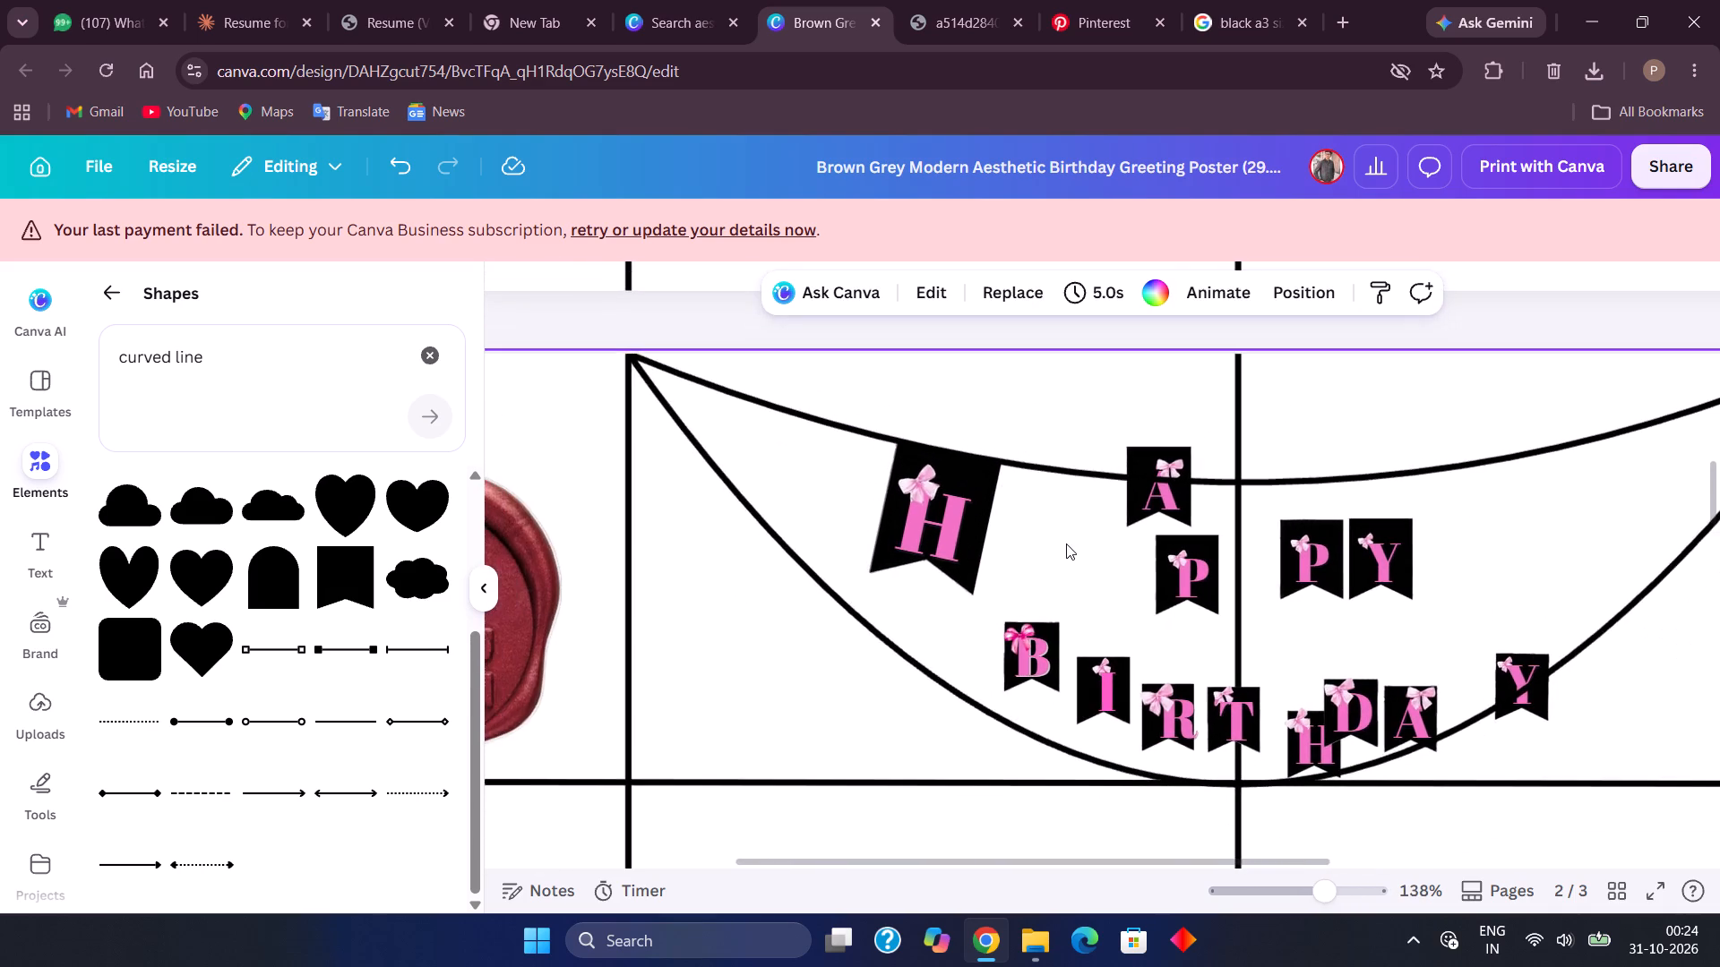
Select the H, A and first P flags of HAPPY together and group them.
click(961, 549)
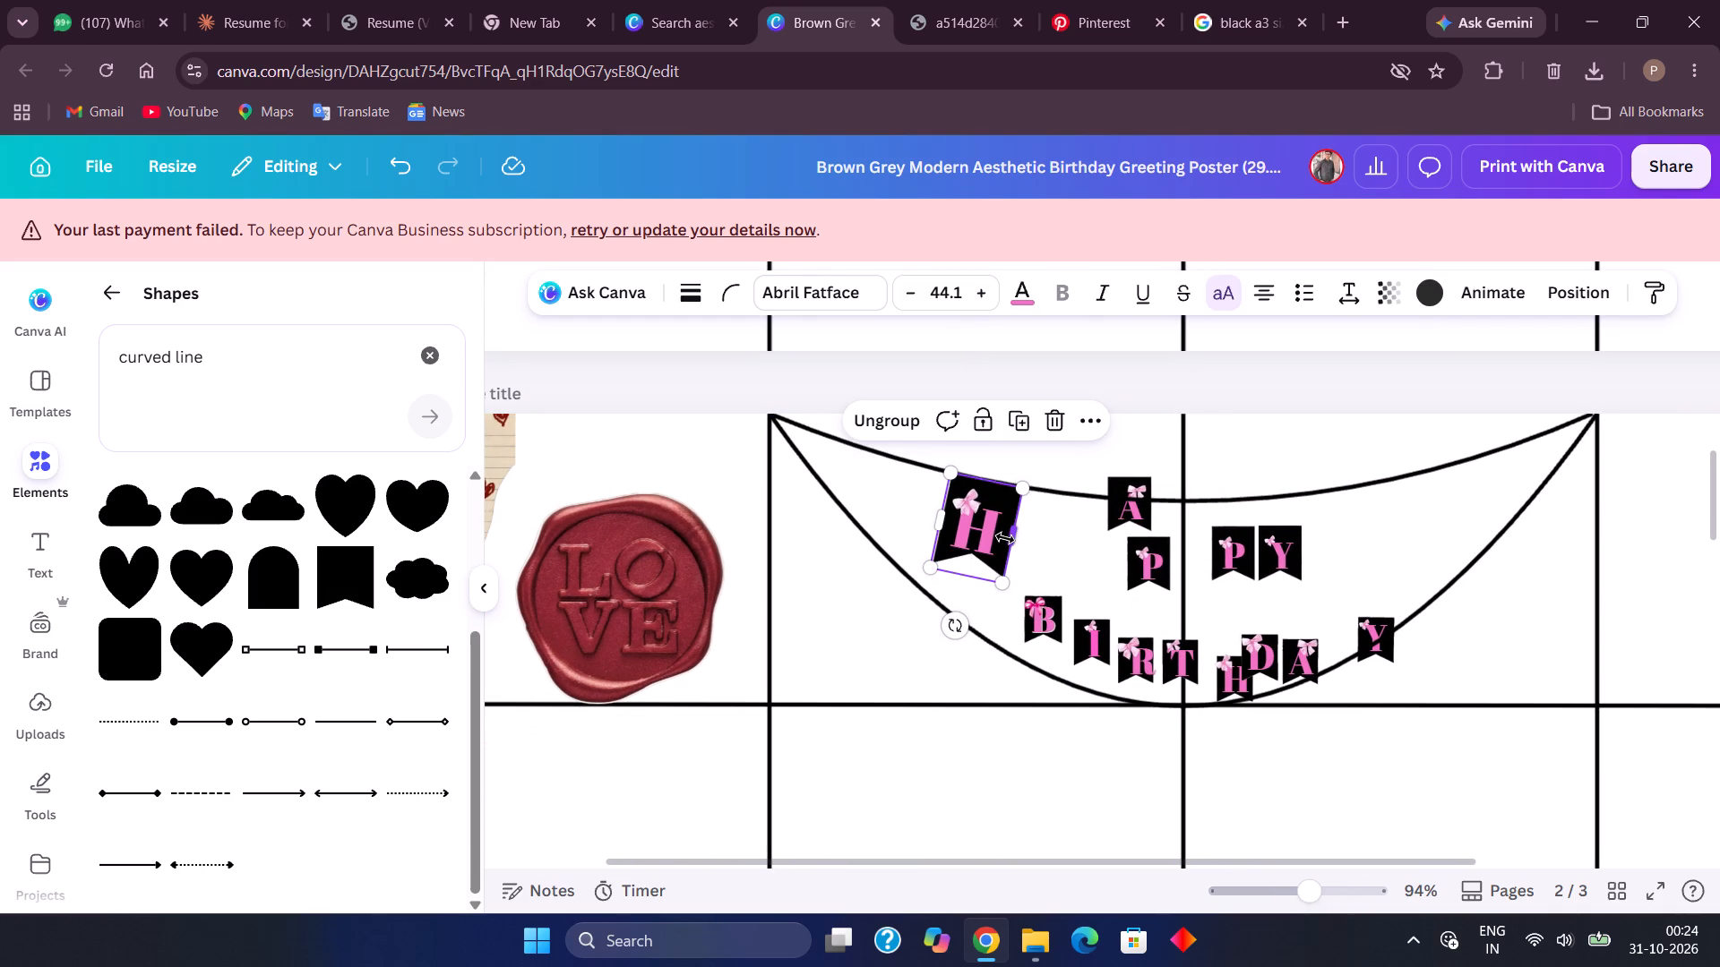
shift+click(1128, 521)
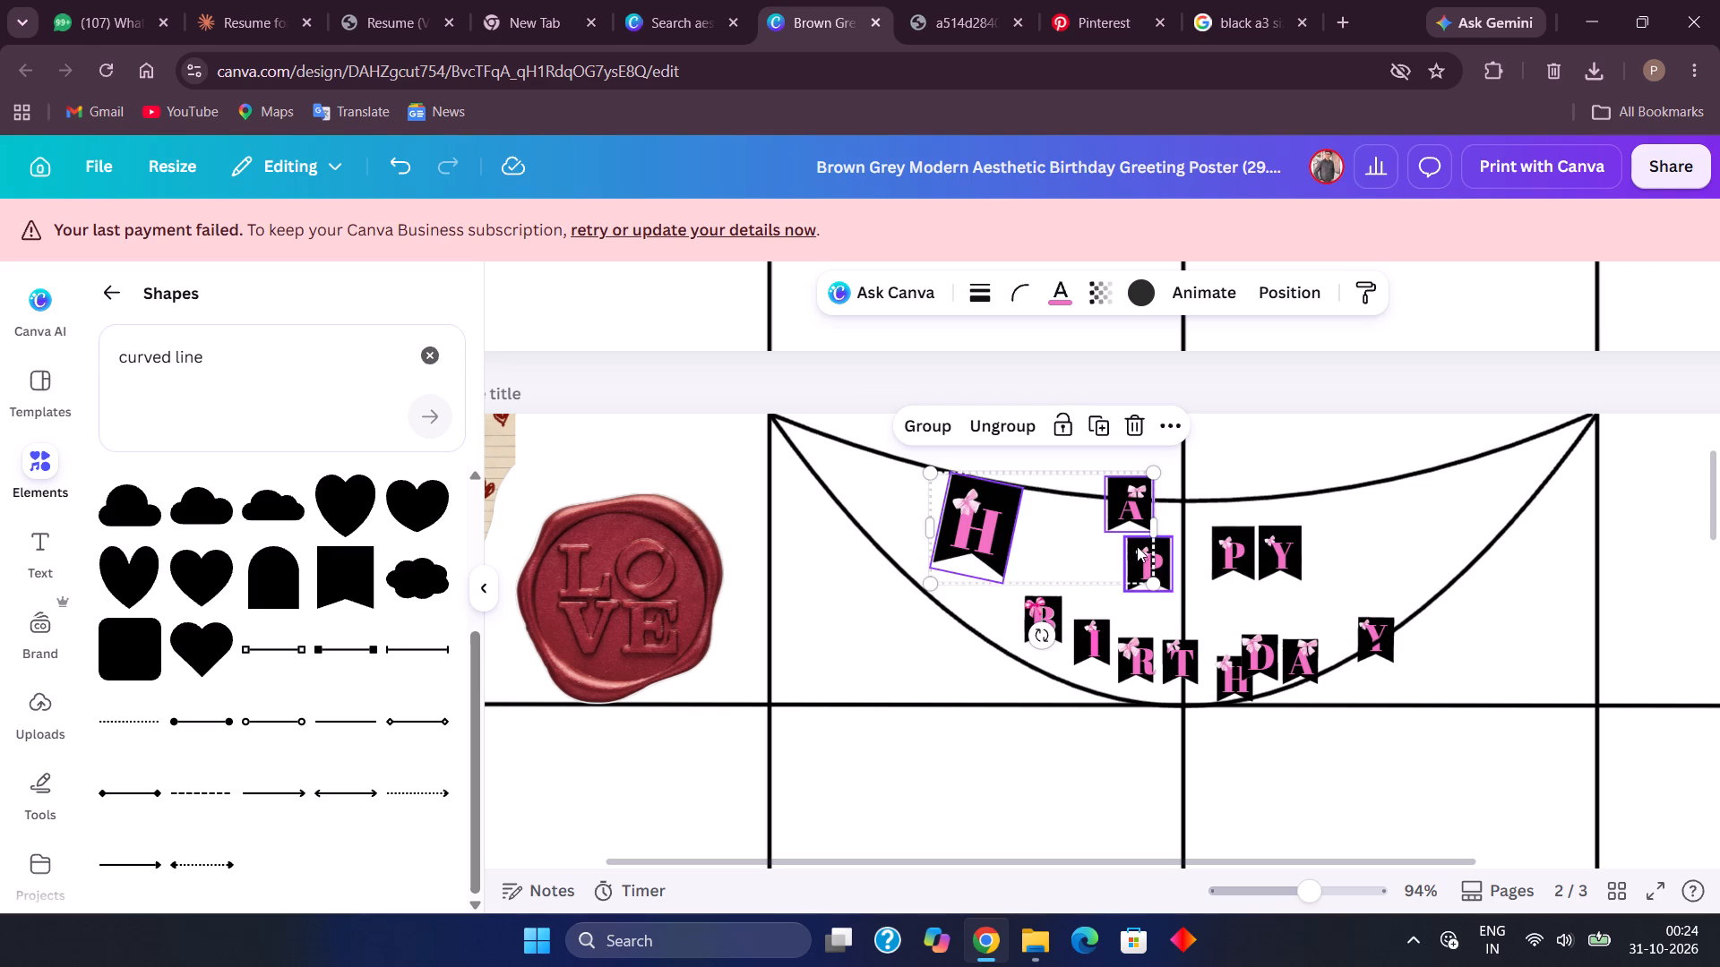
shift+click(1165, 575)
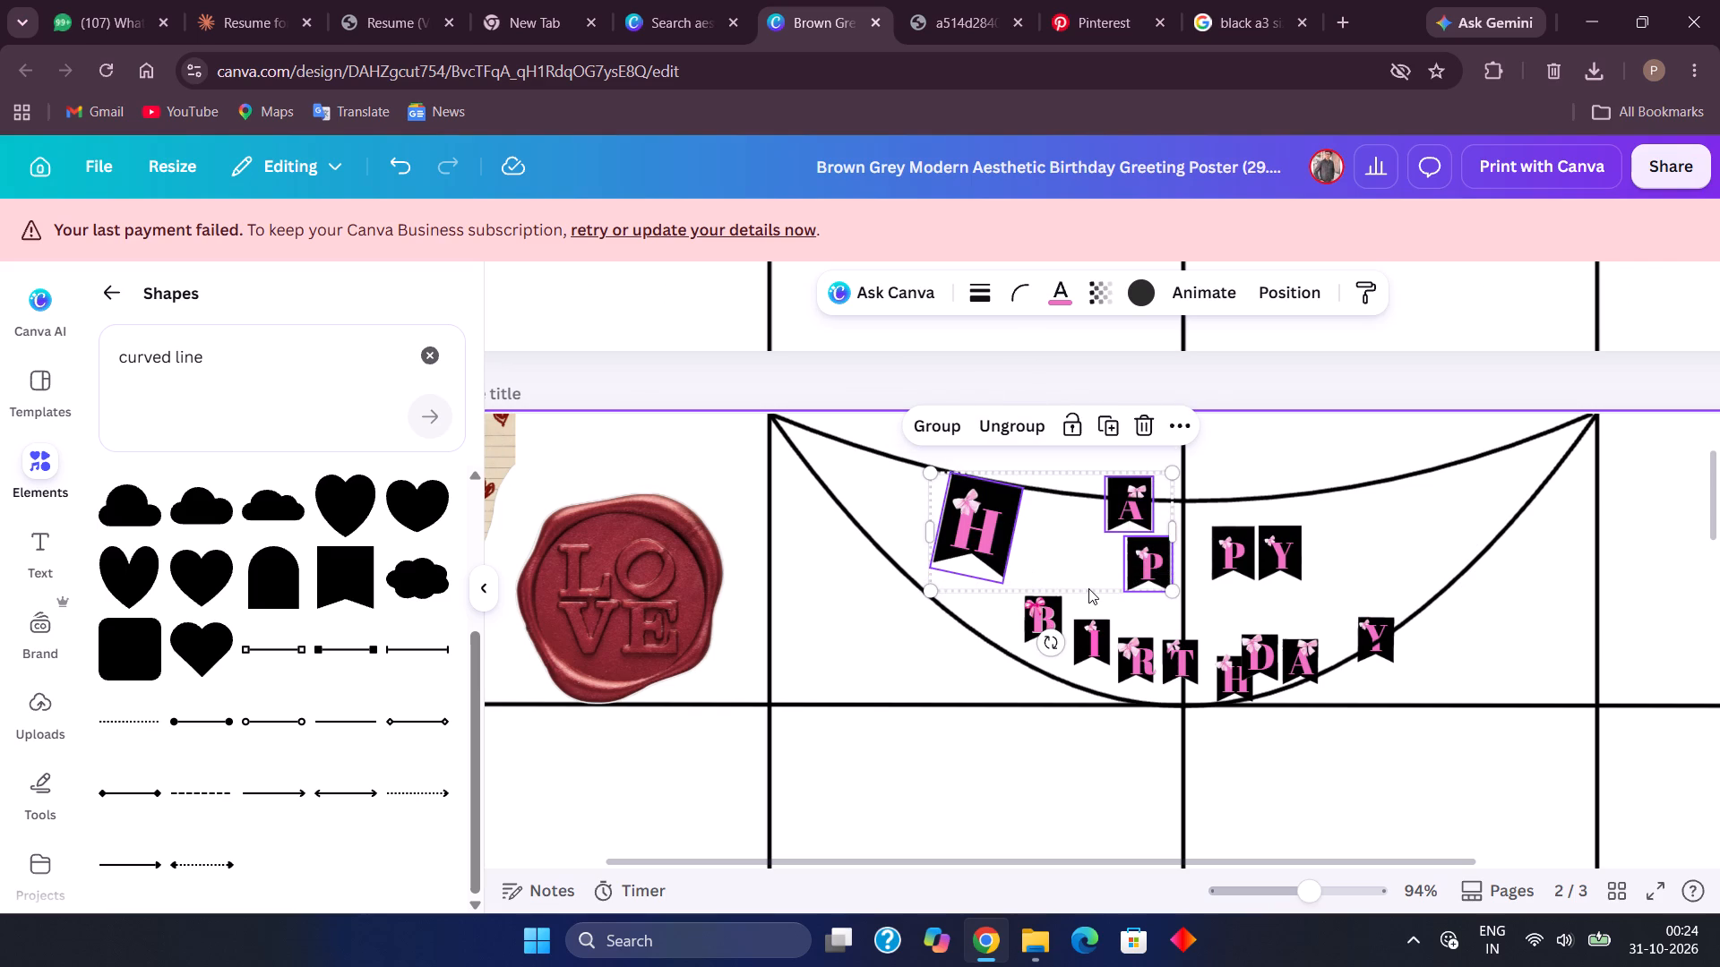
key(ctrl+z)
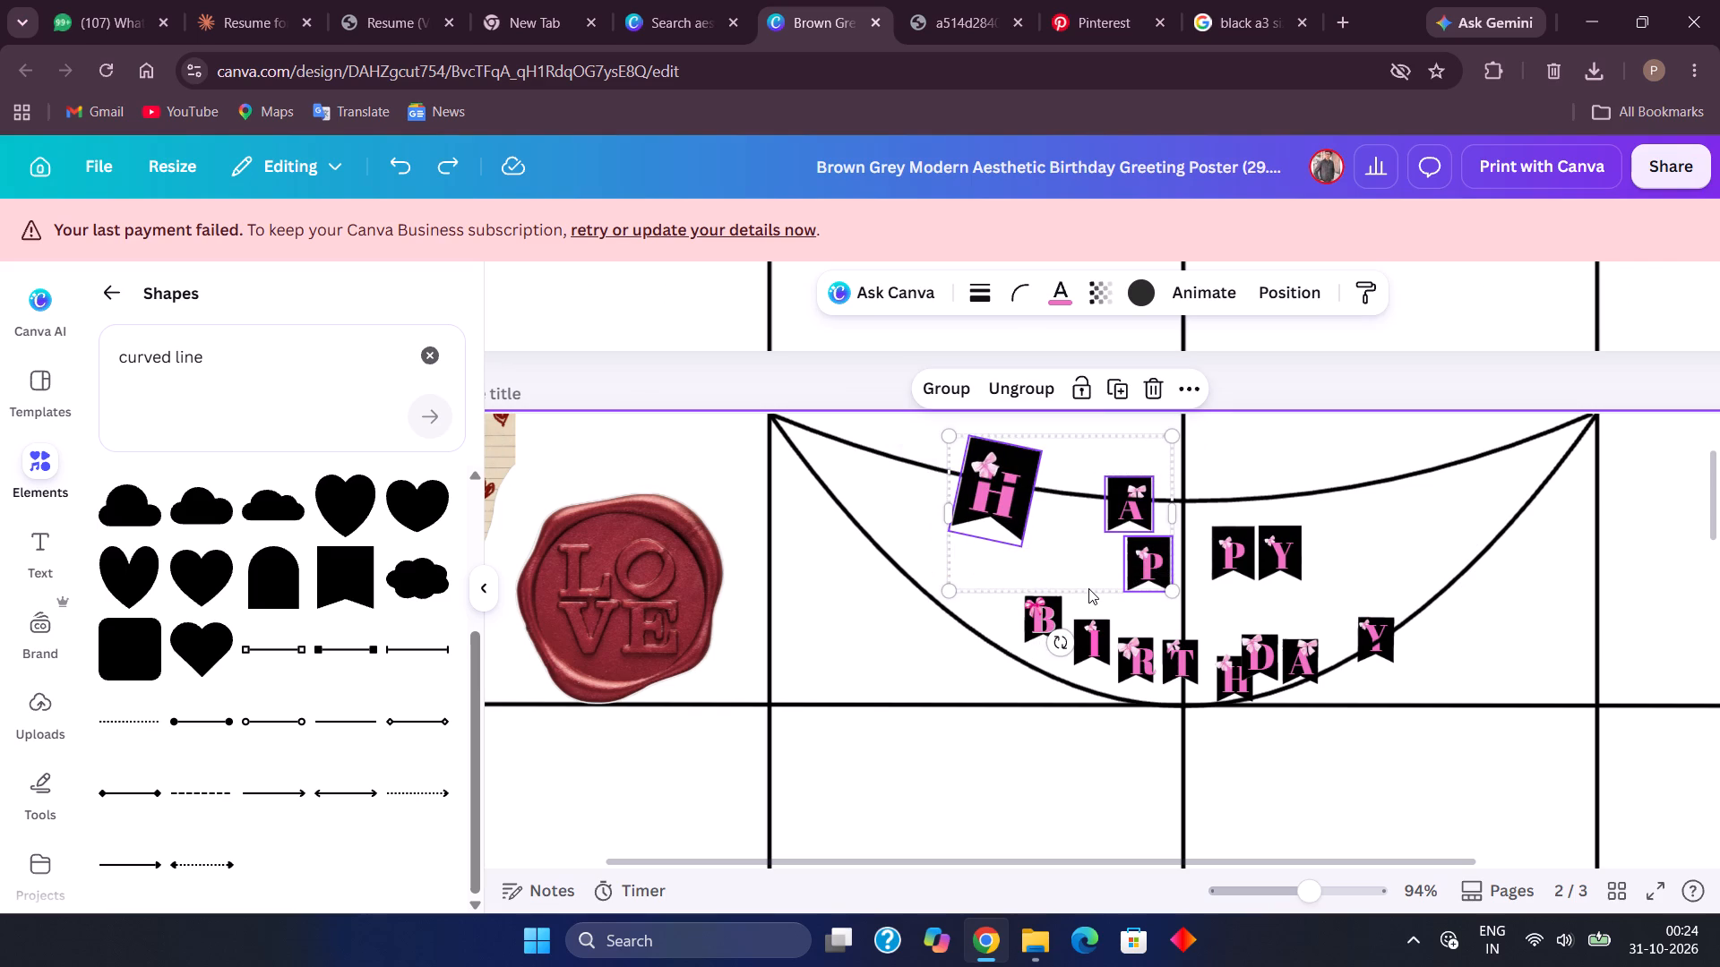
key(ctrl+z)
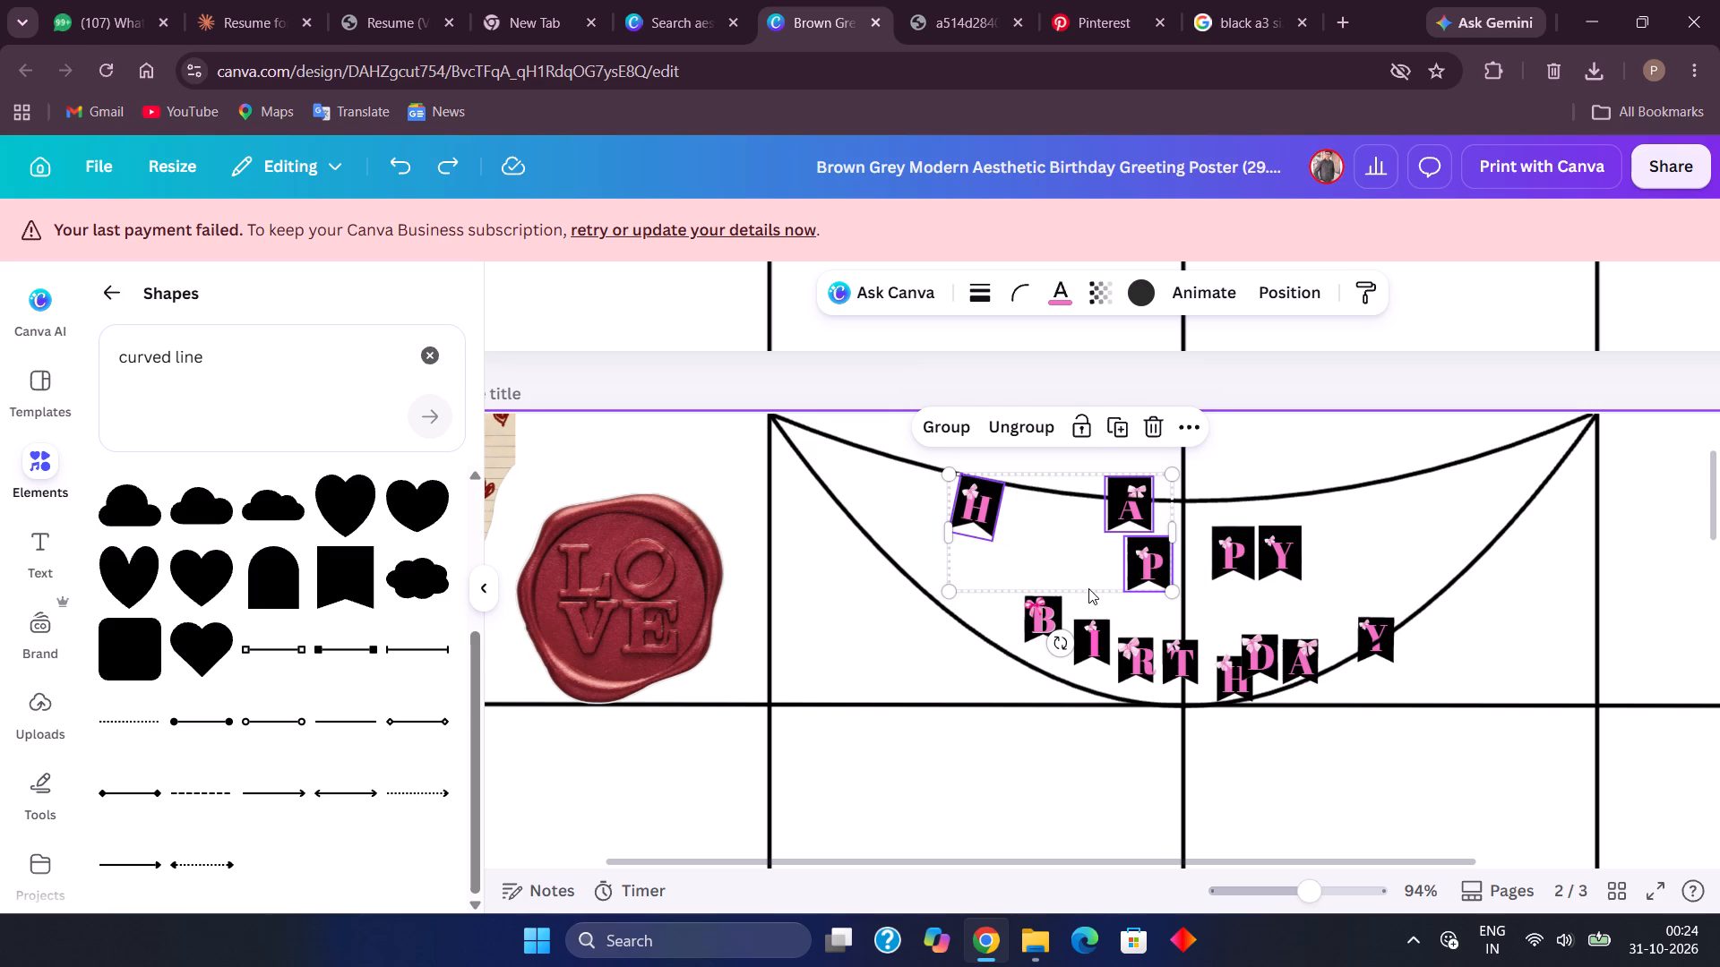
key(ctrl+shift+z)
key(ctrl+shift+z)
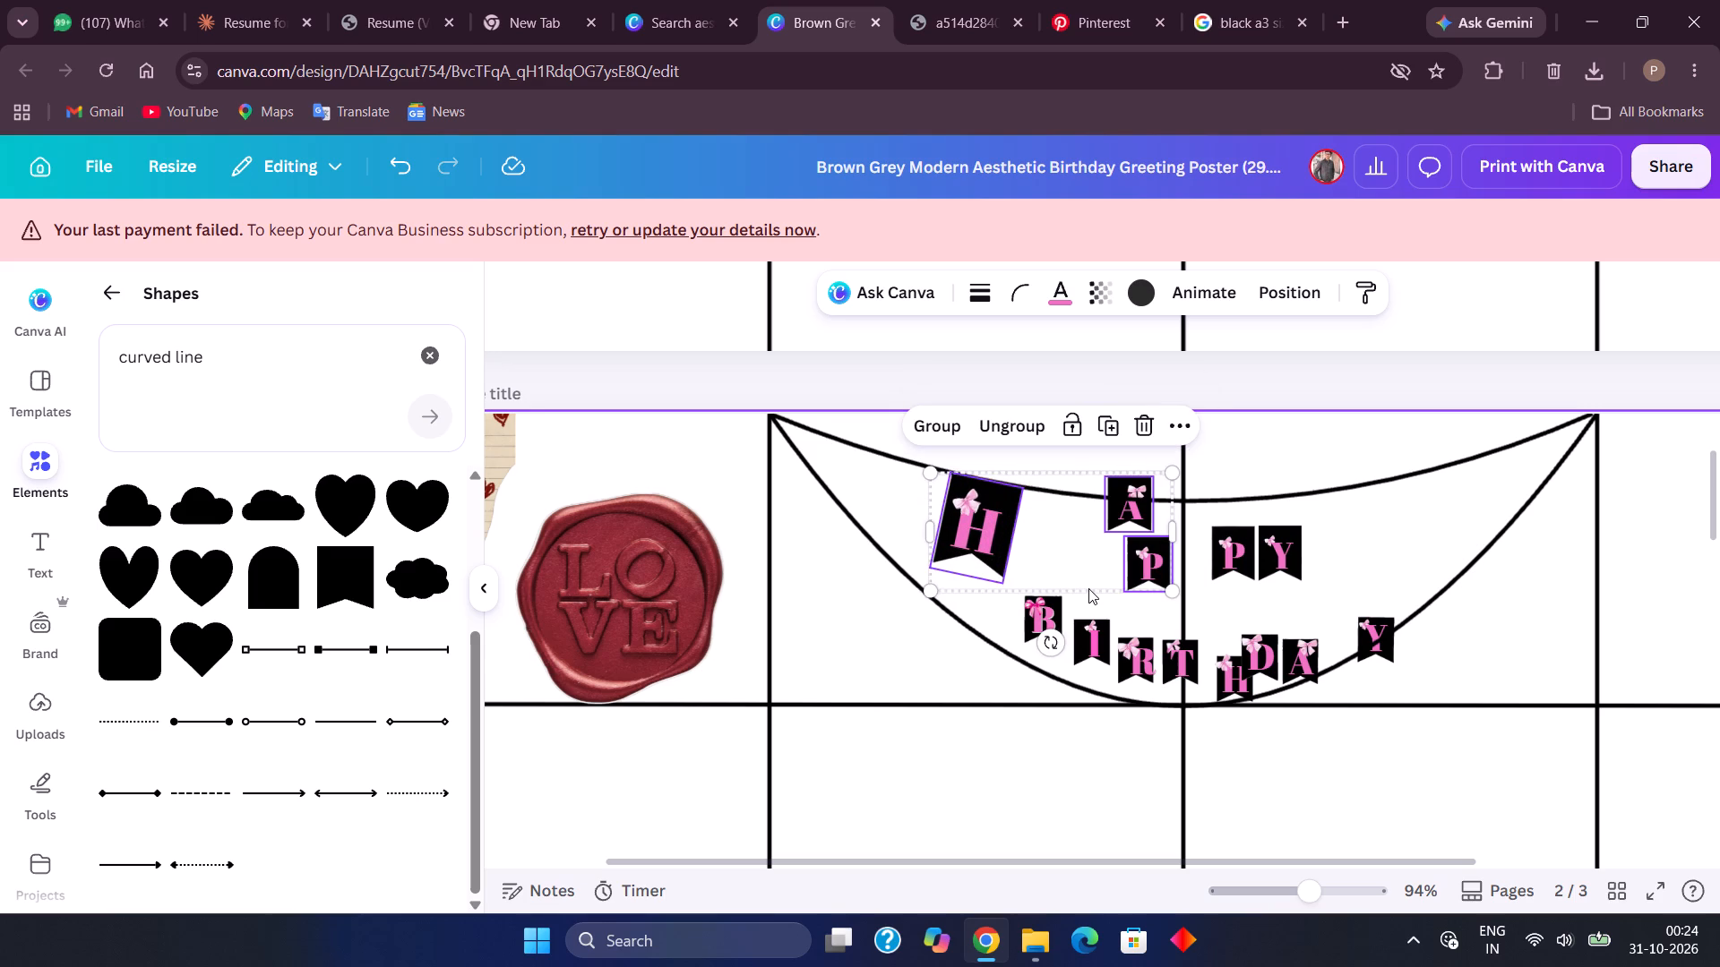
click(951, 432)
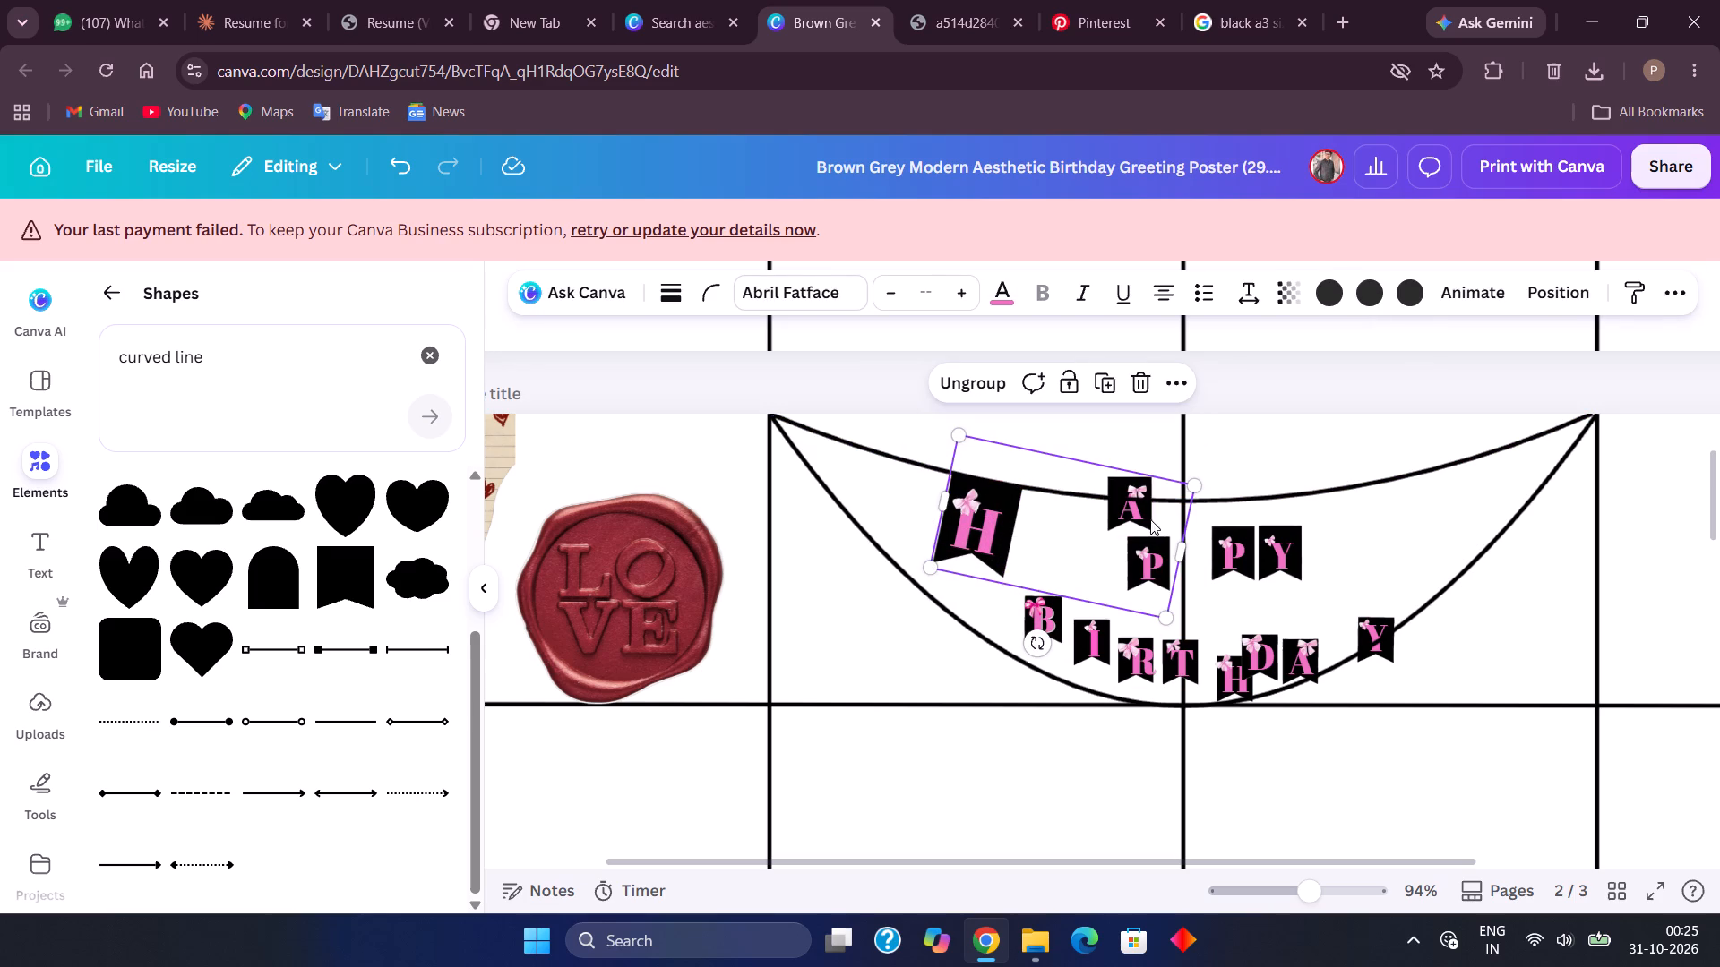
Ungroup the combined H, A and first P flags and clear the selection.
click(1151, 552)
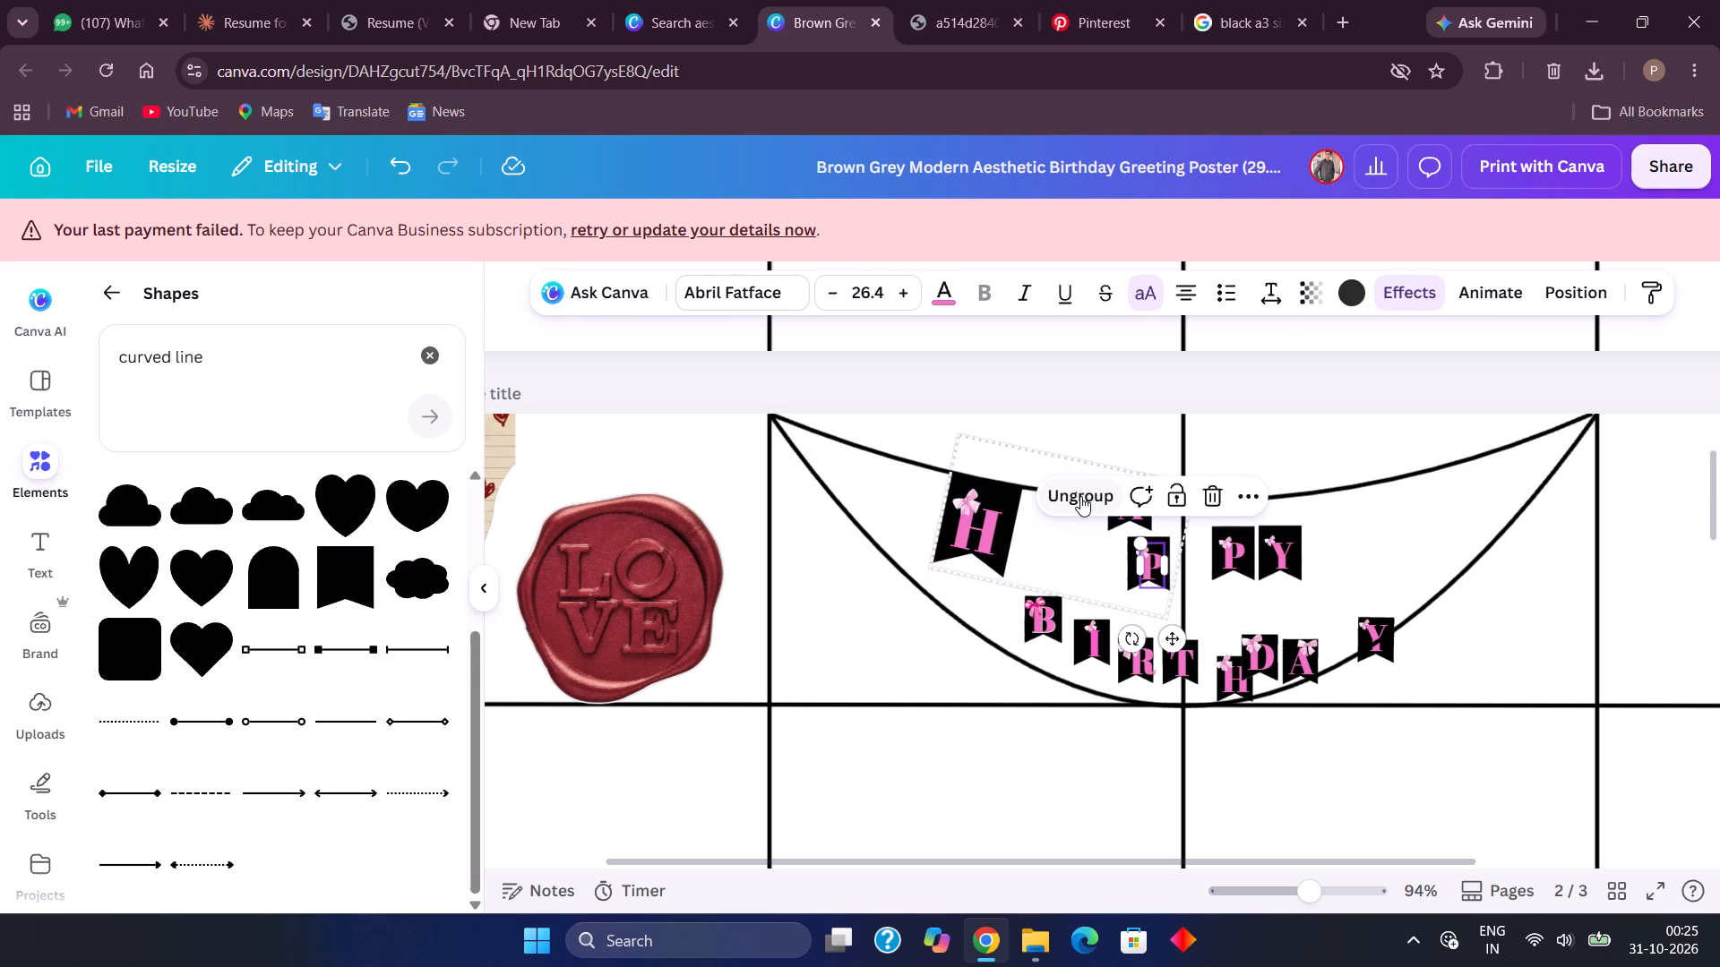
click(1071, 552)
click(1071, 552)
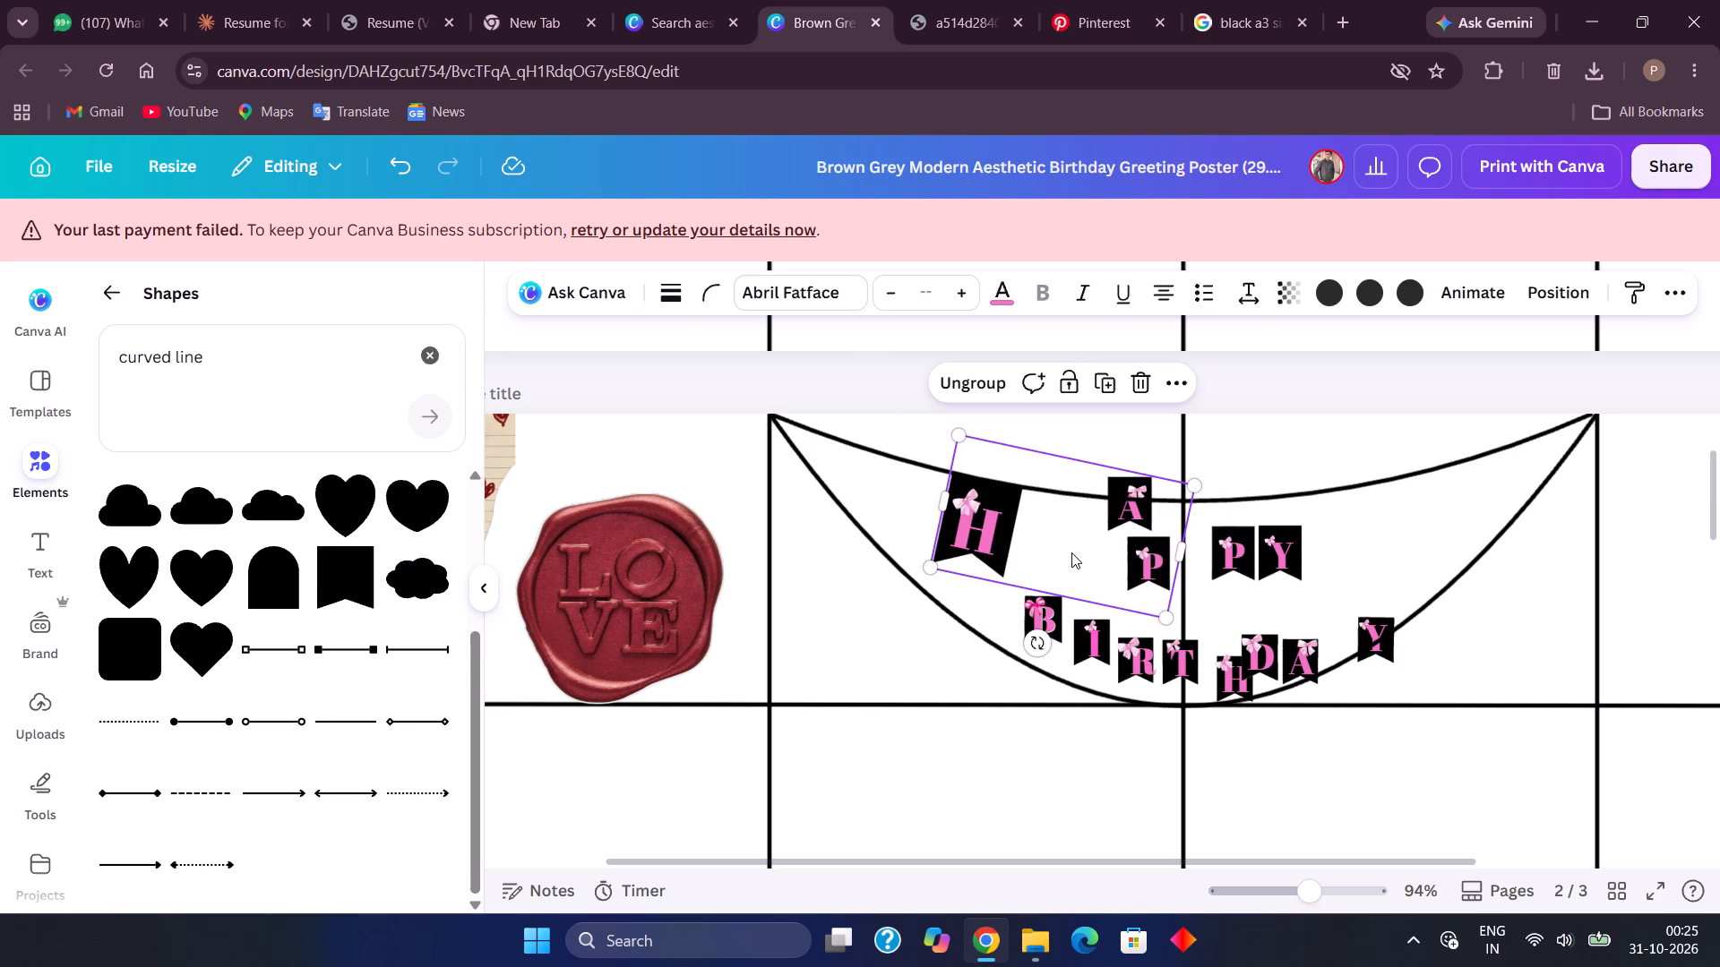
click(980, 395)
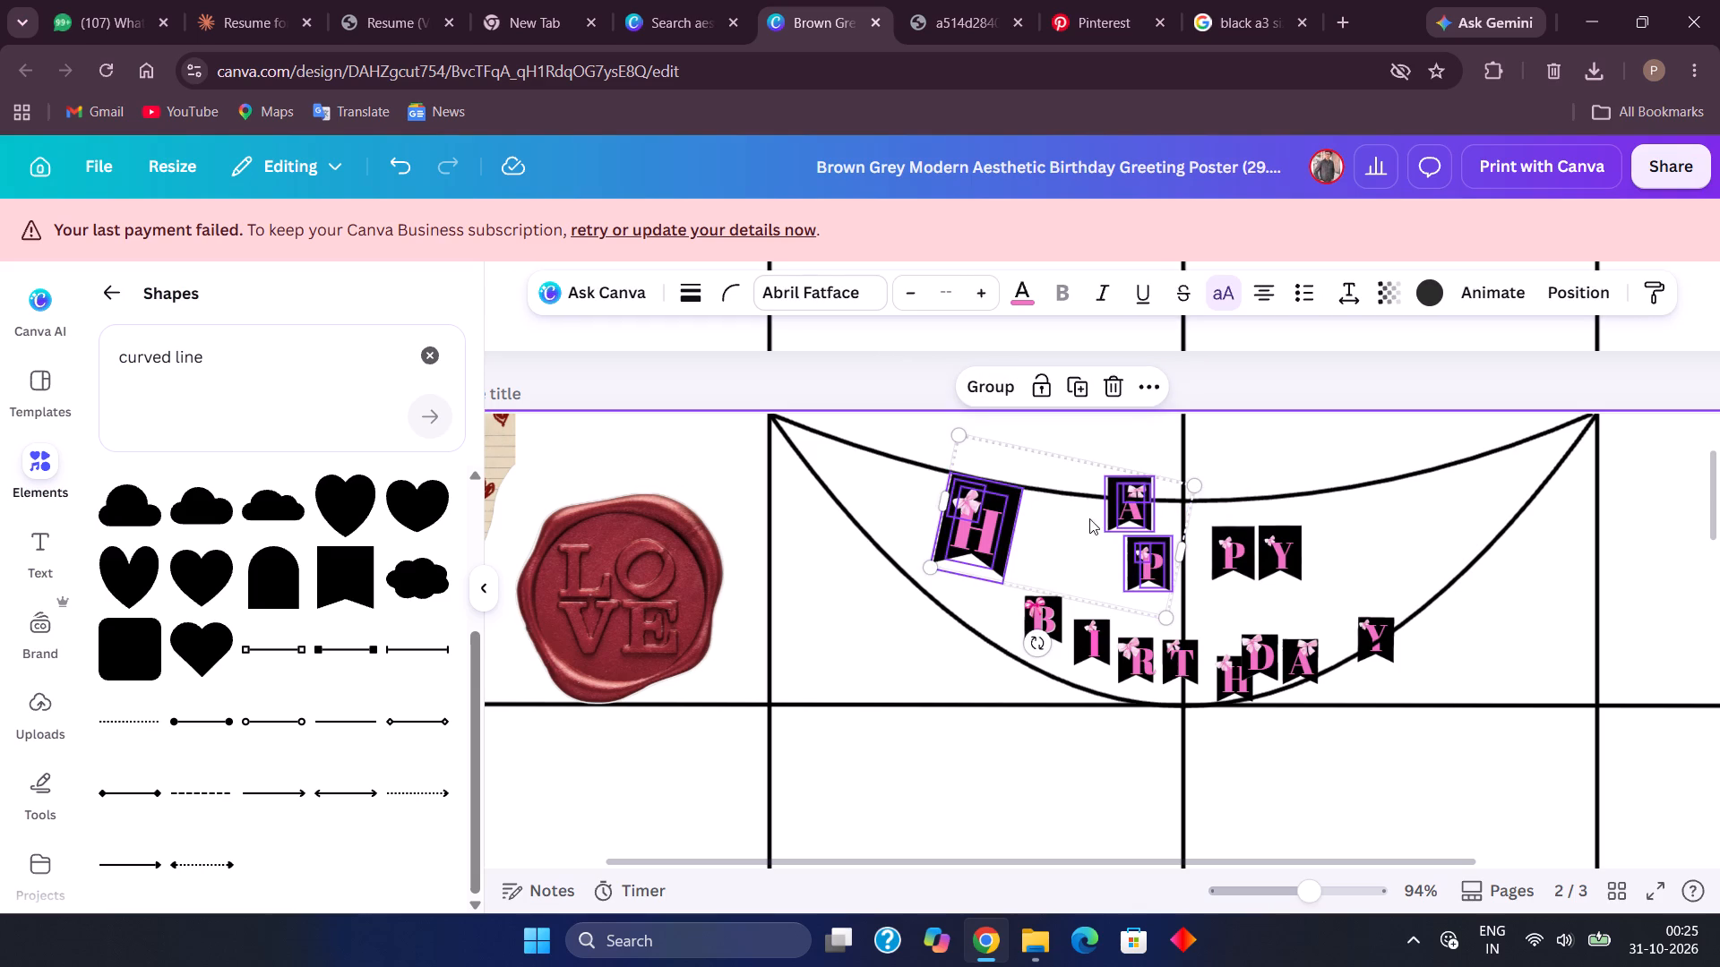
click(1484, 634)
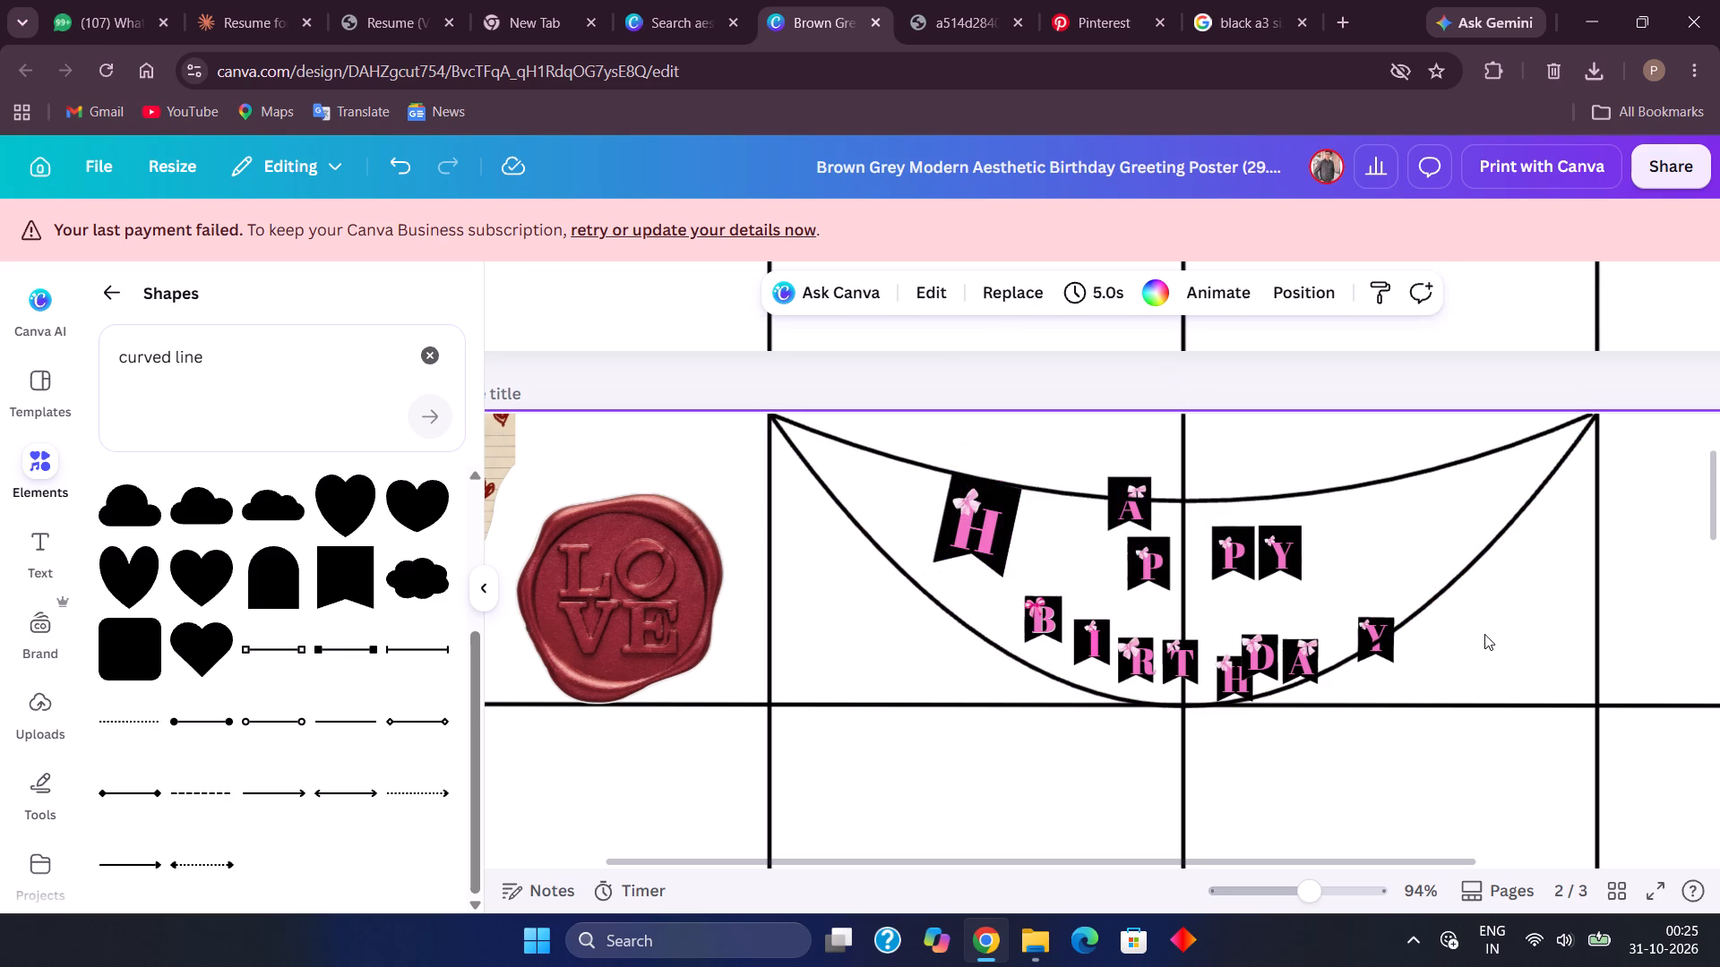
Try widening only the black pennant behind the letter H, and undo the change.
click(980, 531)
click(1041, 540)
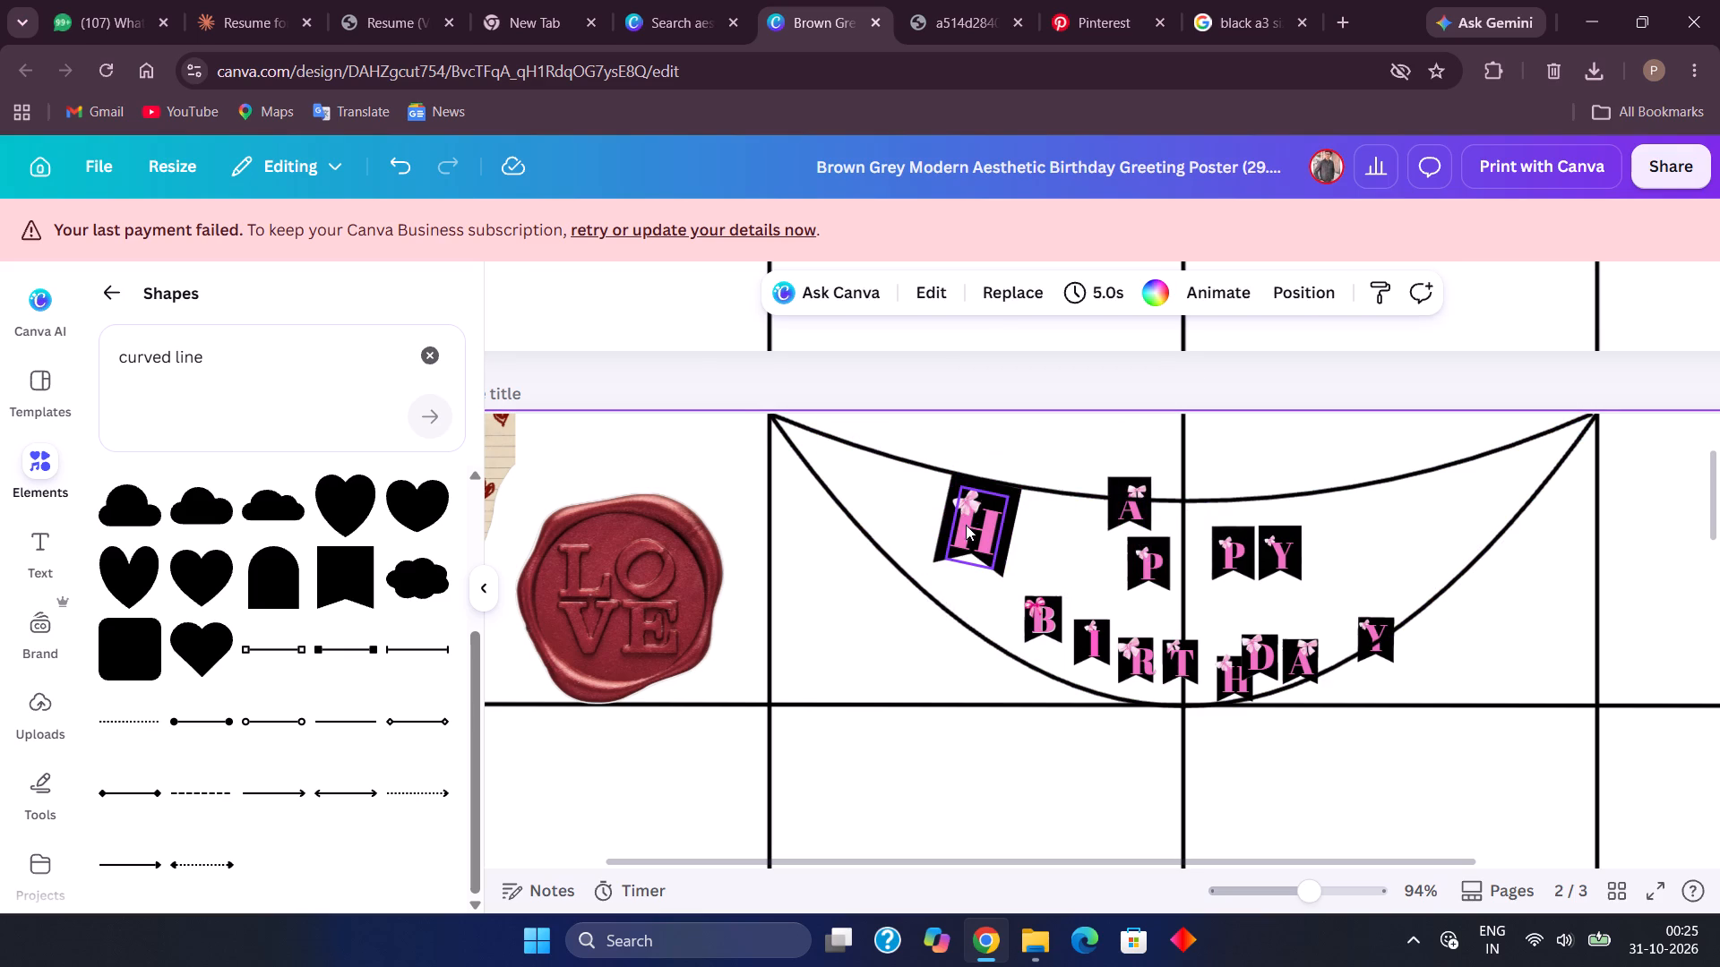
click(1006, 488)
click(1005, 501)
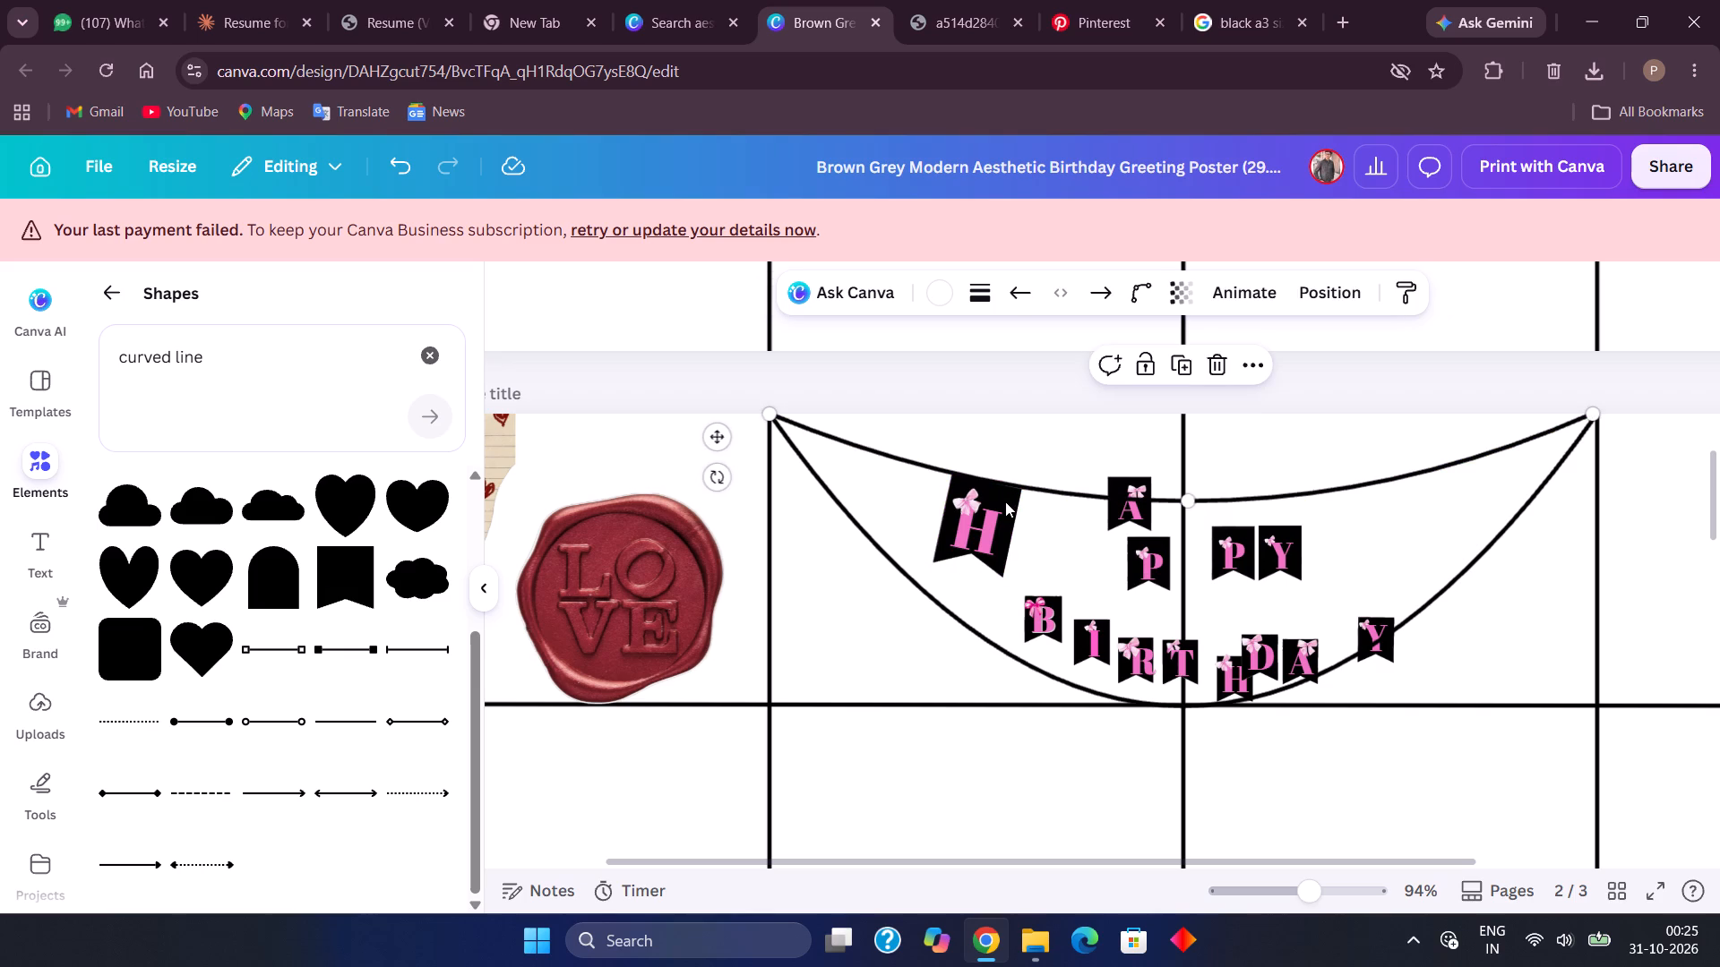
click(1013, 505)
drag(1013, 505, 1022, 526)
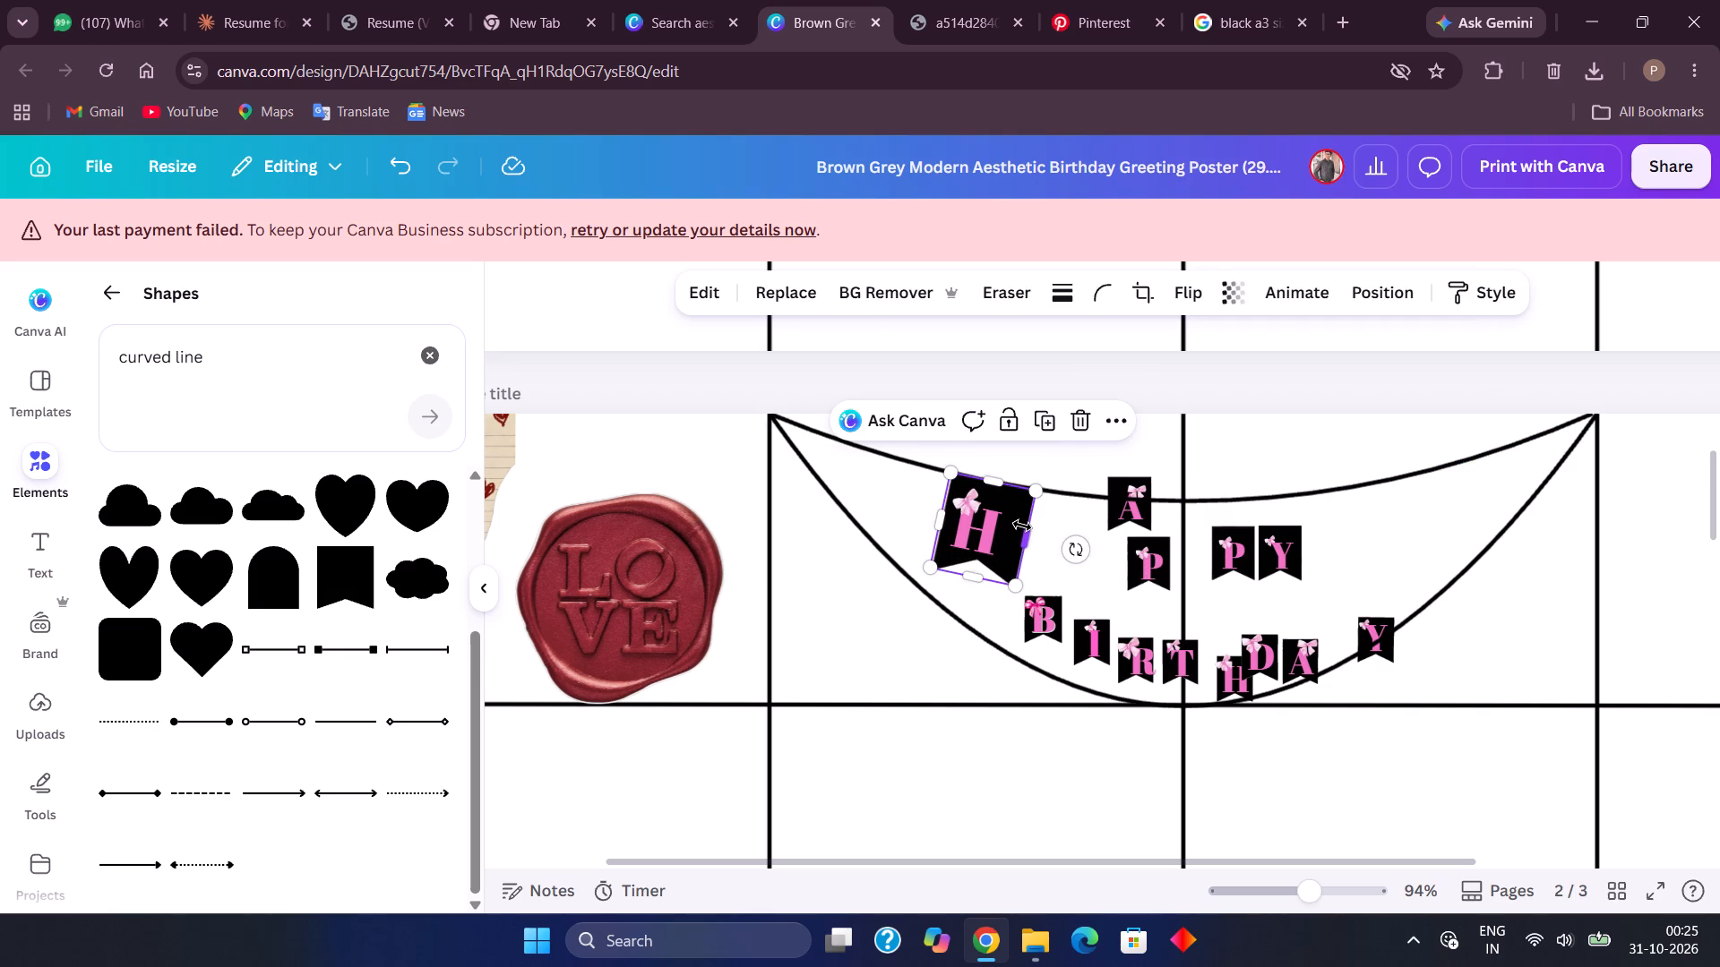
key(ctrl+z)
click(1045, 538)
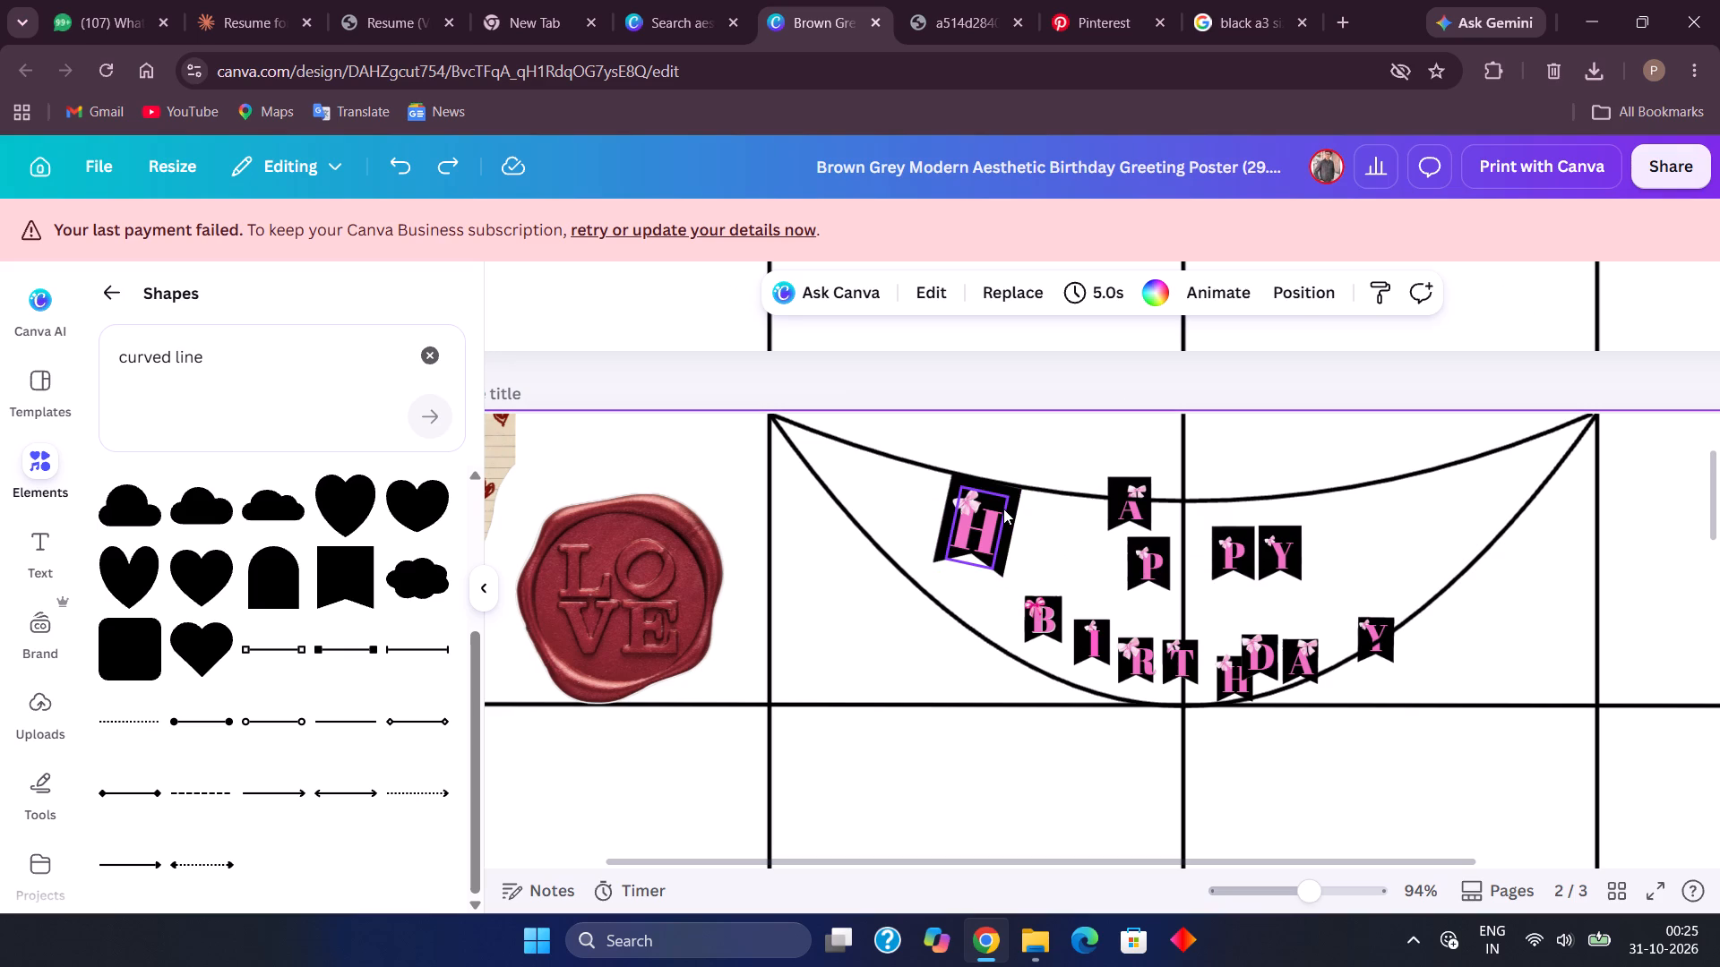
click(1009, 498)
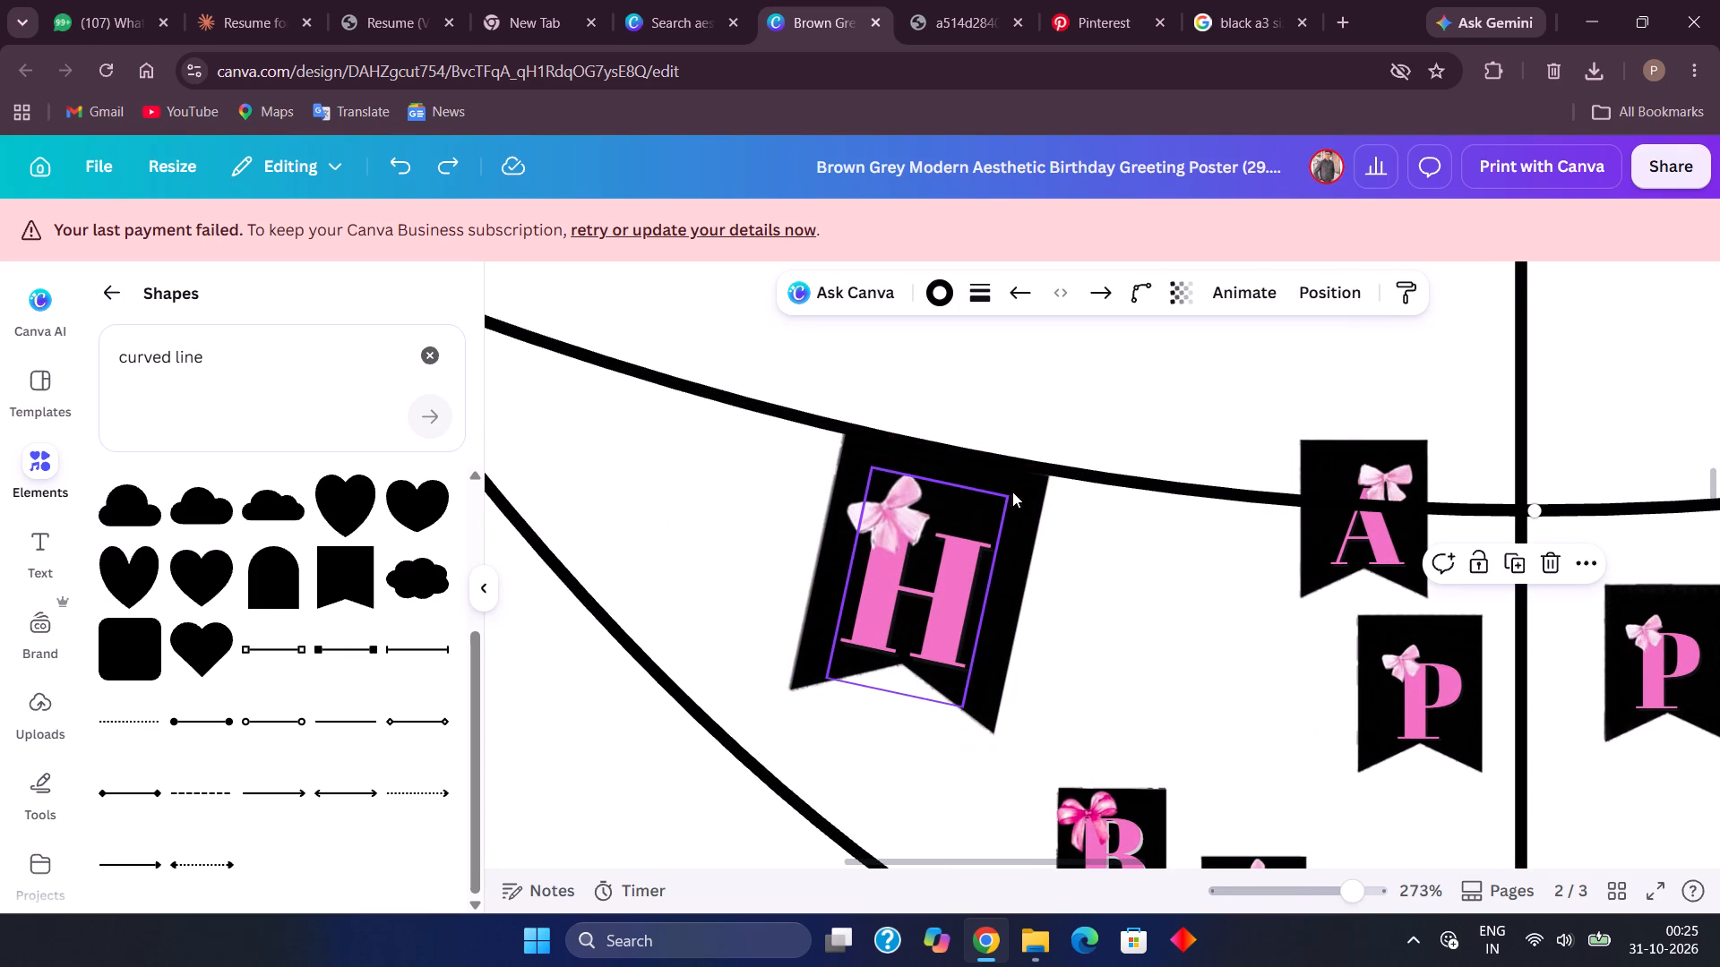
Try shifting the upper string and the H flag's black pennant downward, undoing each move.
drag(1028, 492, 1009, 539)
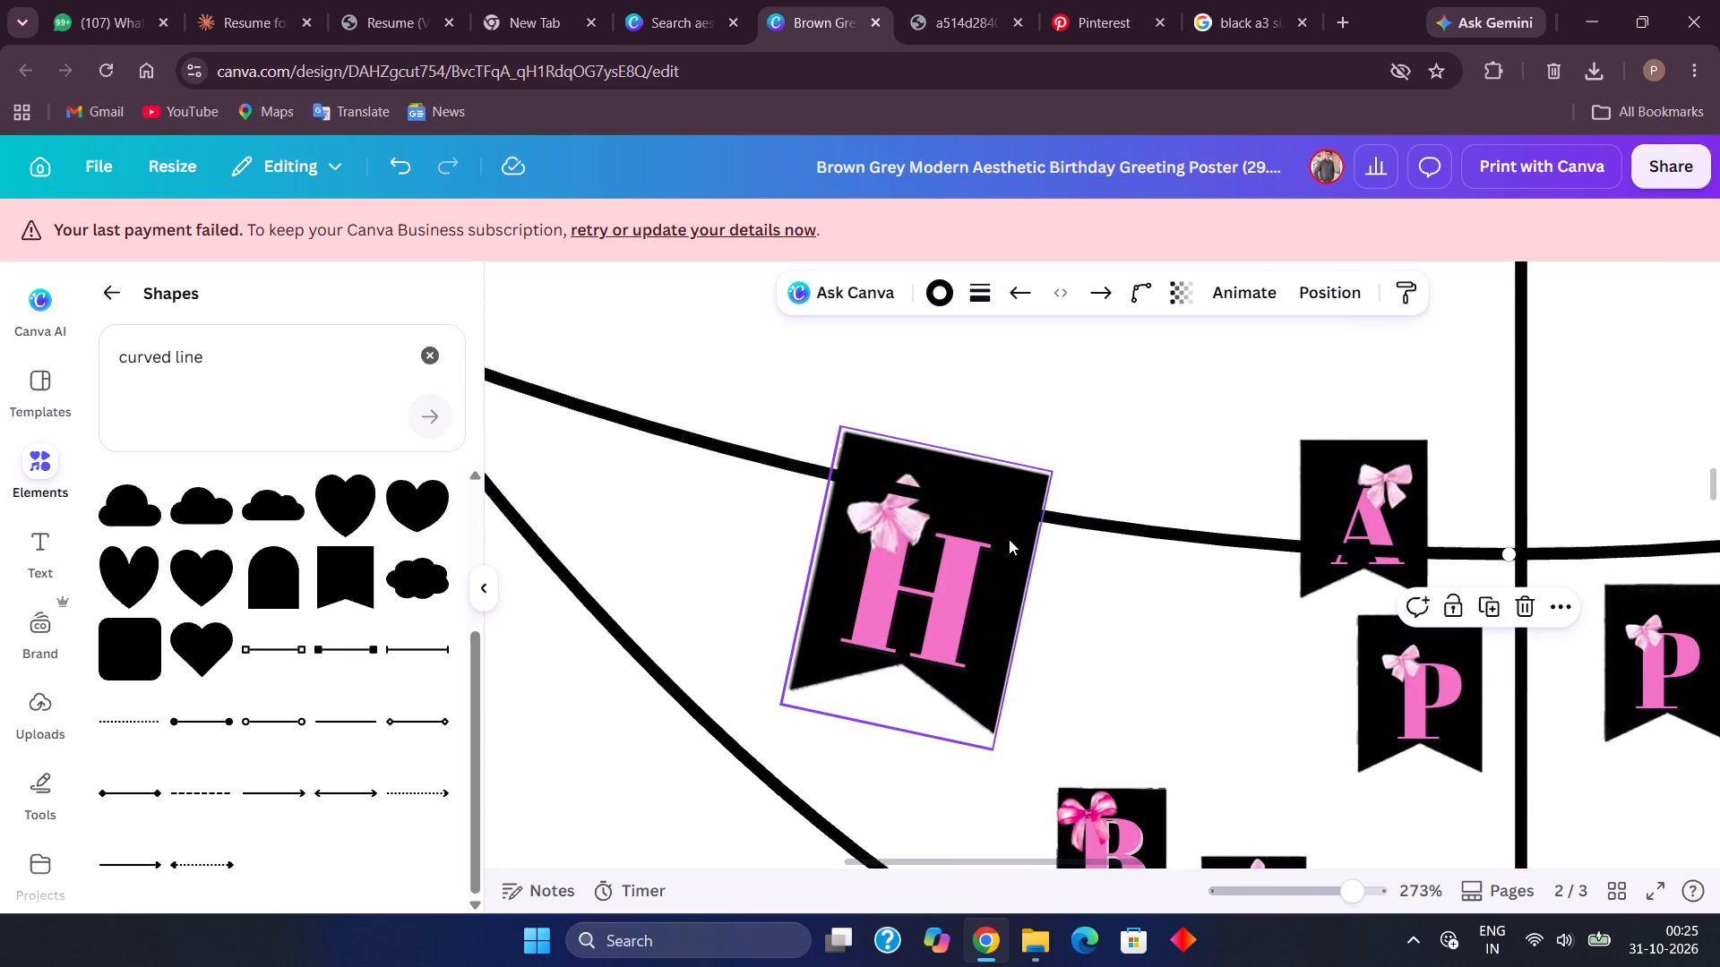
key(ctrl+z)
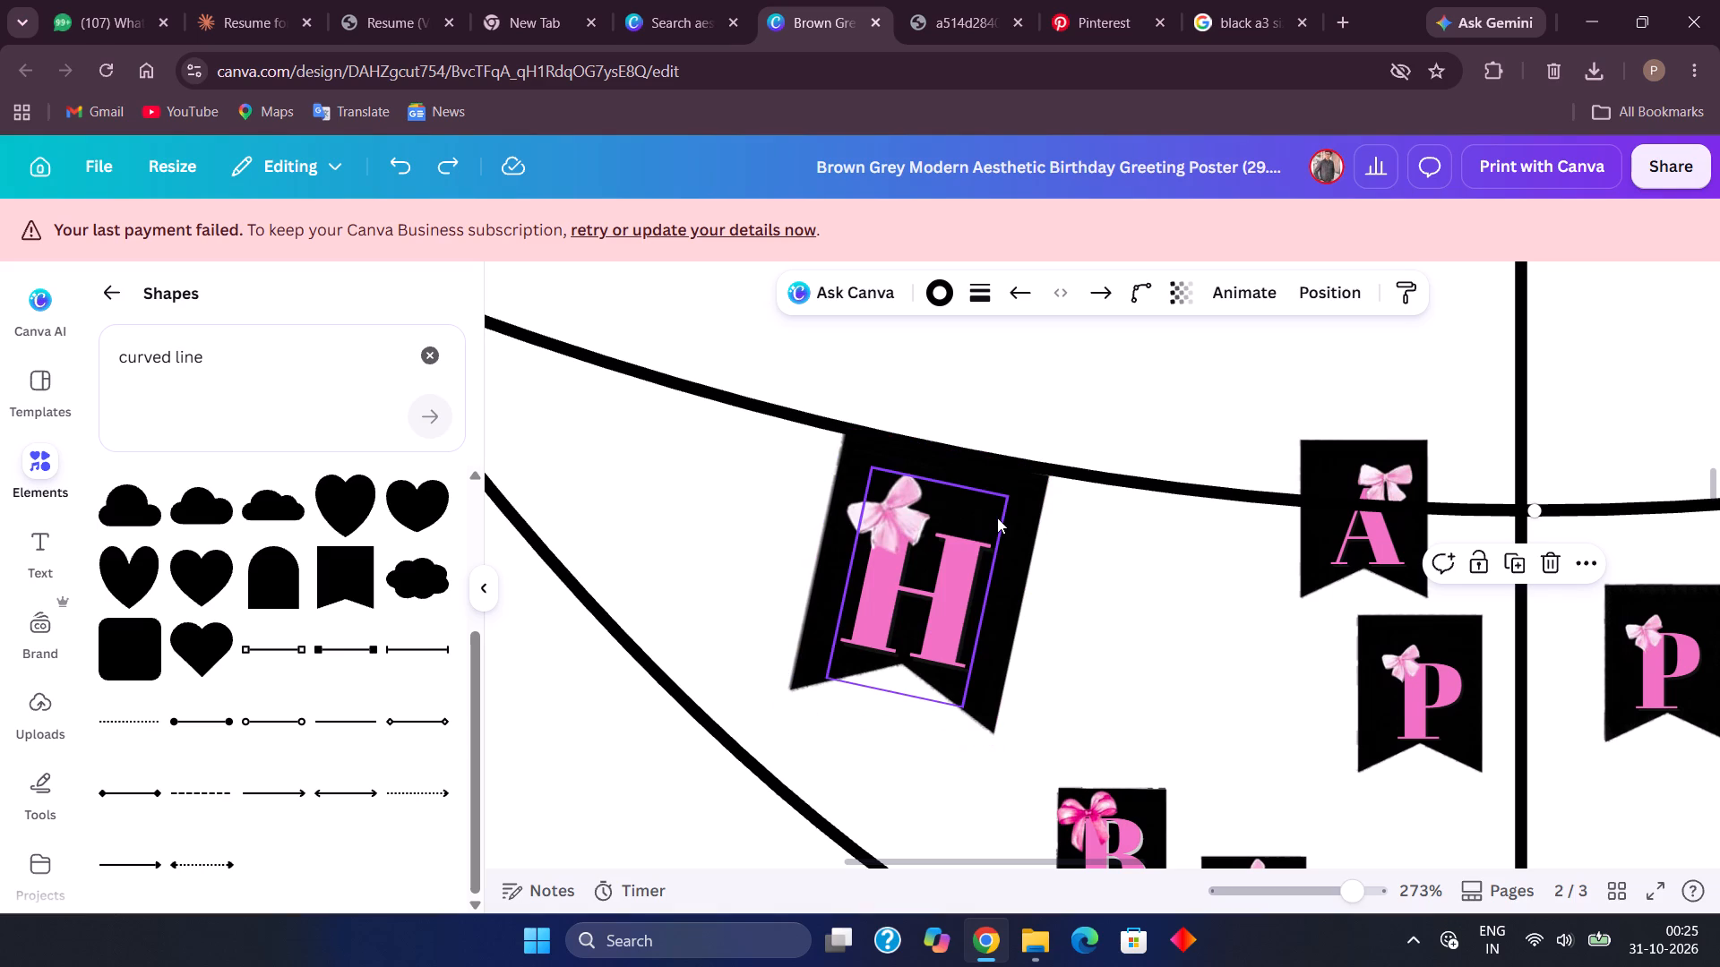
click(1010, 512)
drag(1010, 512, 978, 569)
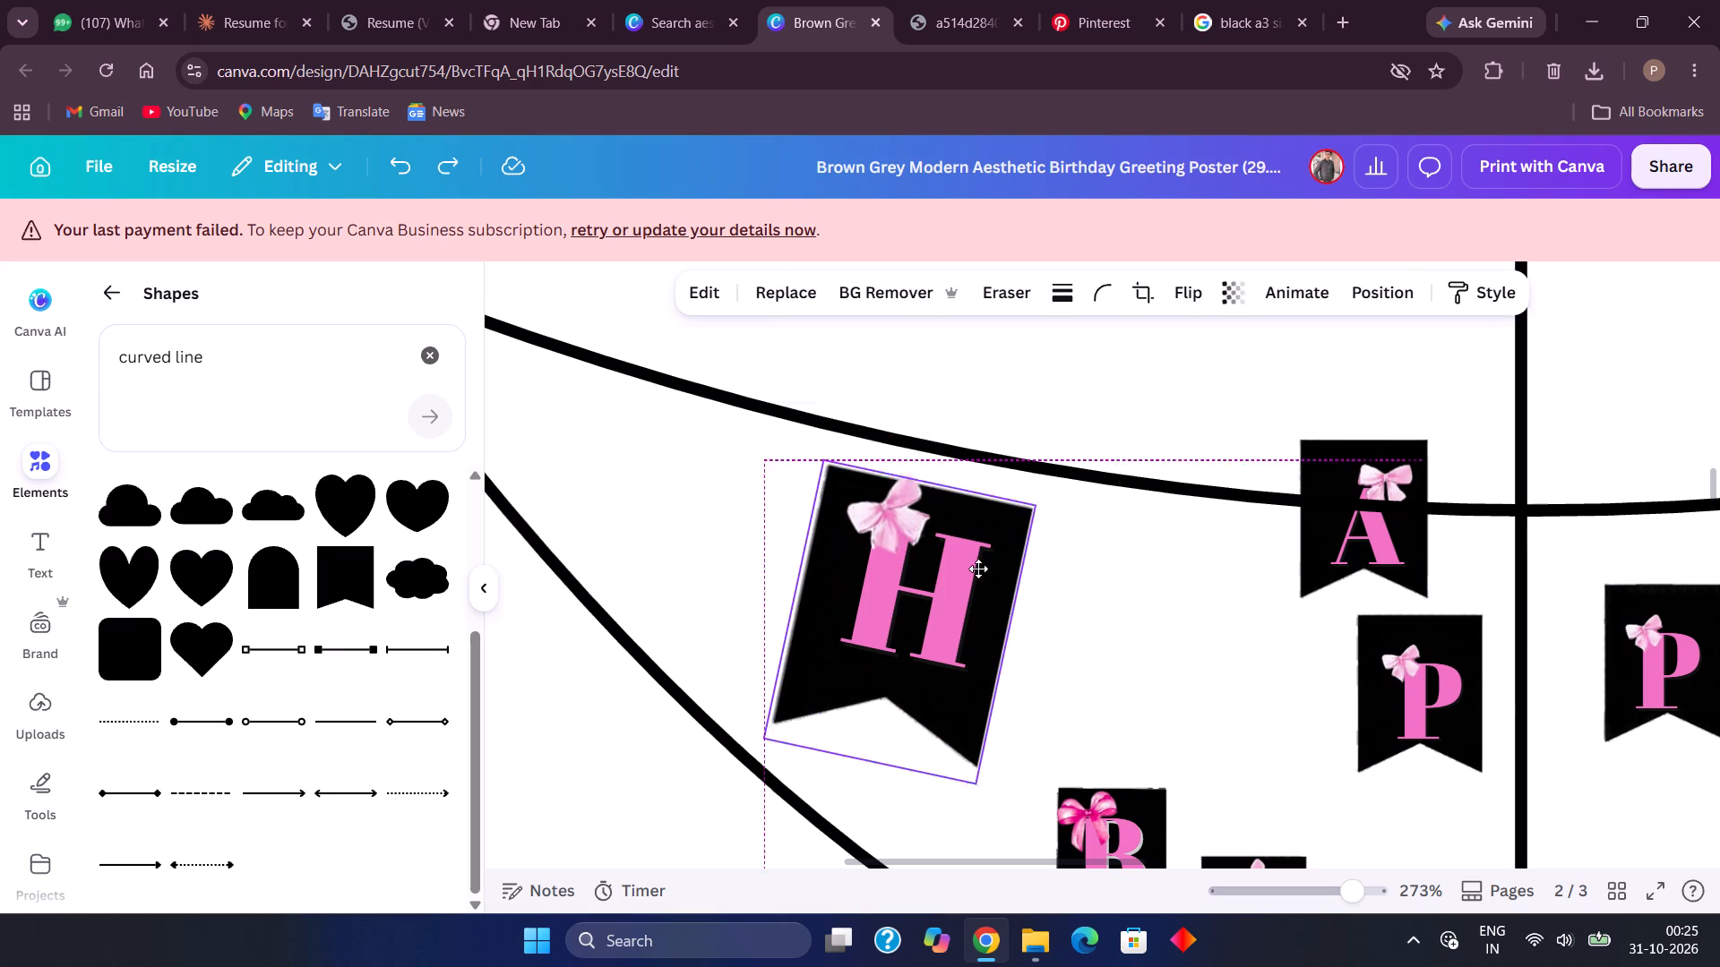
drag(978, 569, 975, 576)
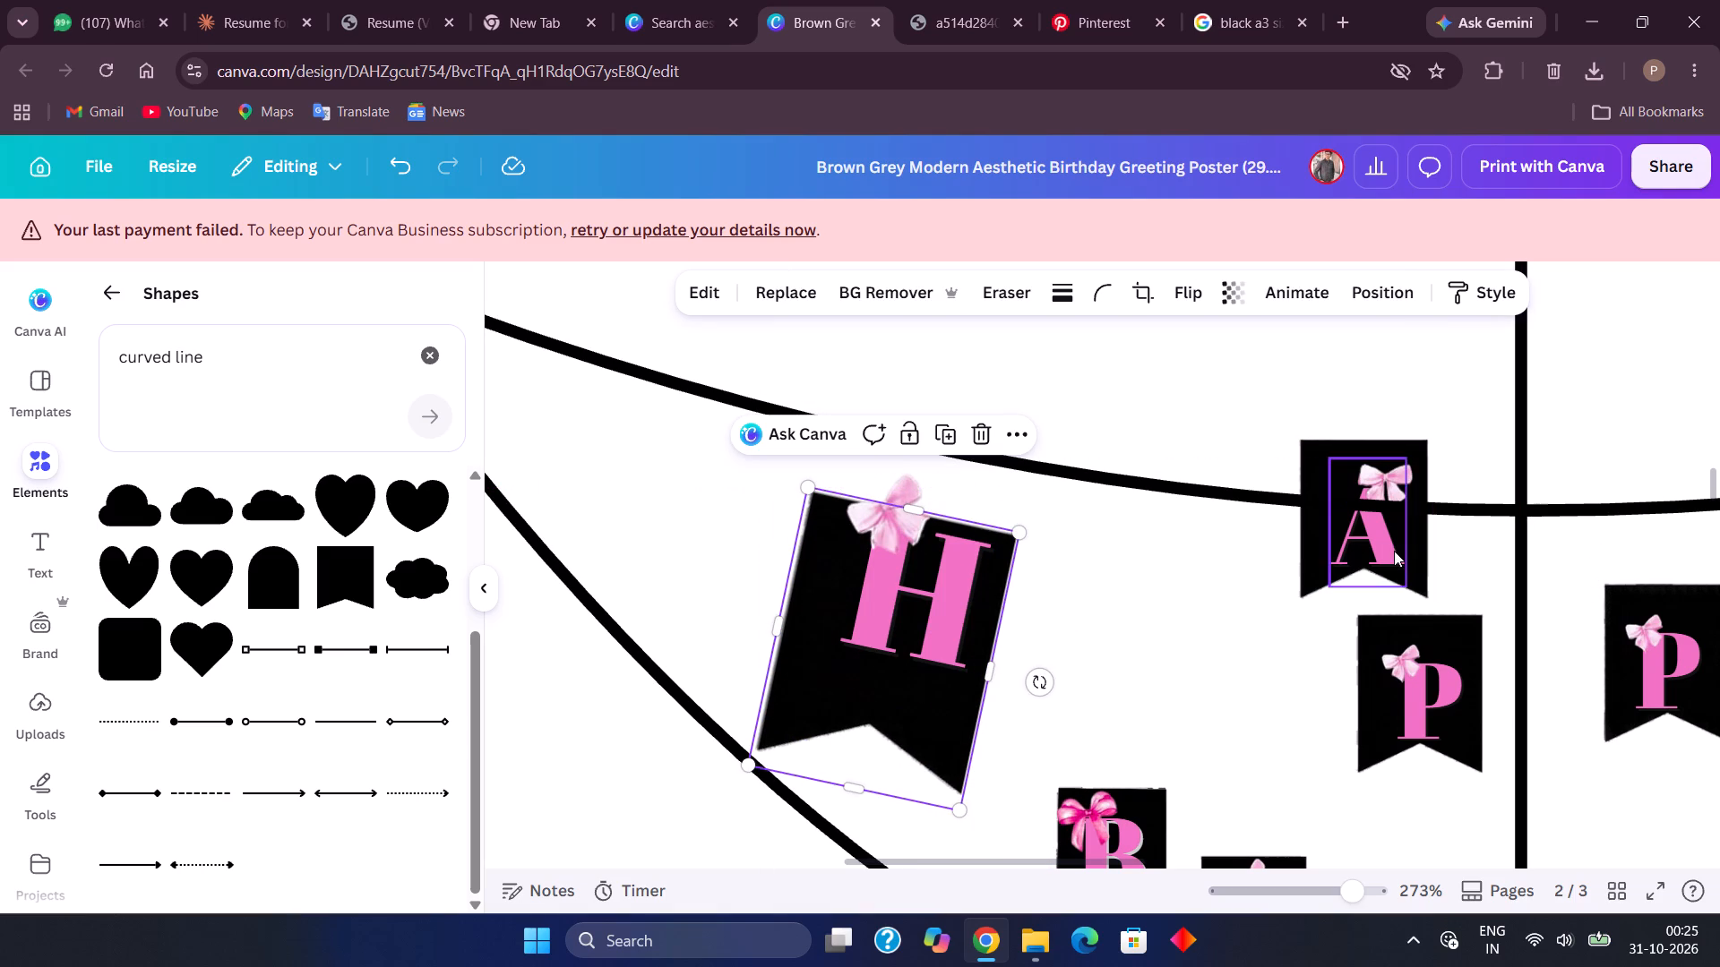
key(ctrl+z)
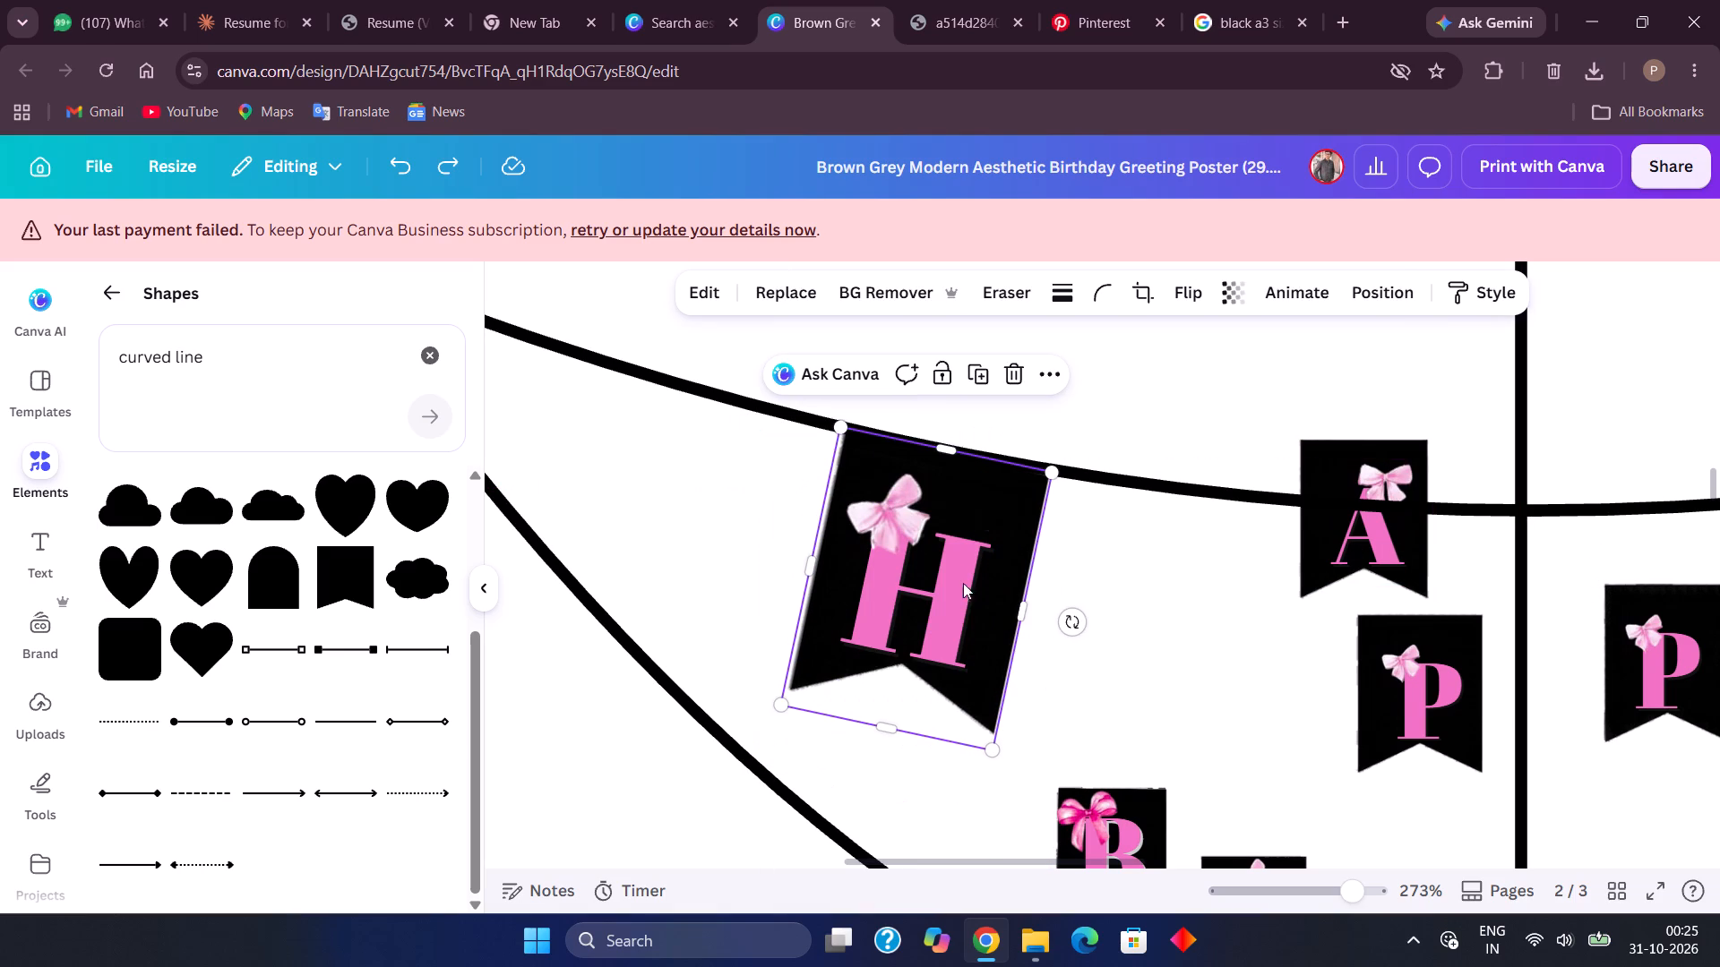
Group the H flag's black pennant, bow and letter into one object.
click(783, 518)
drag(785, 448, 847, 530)
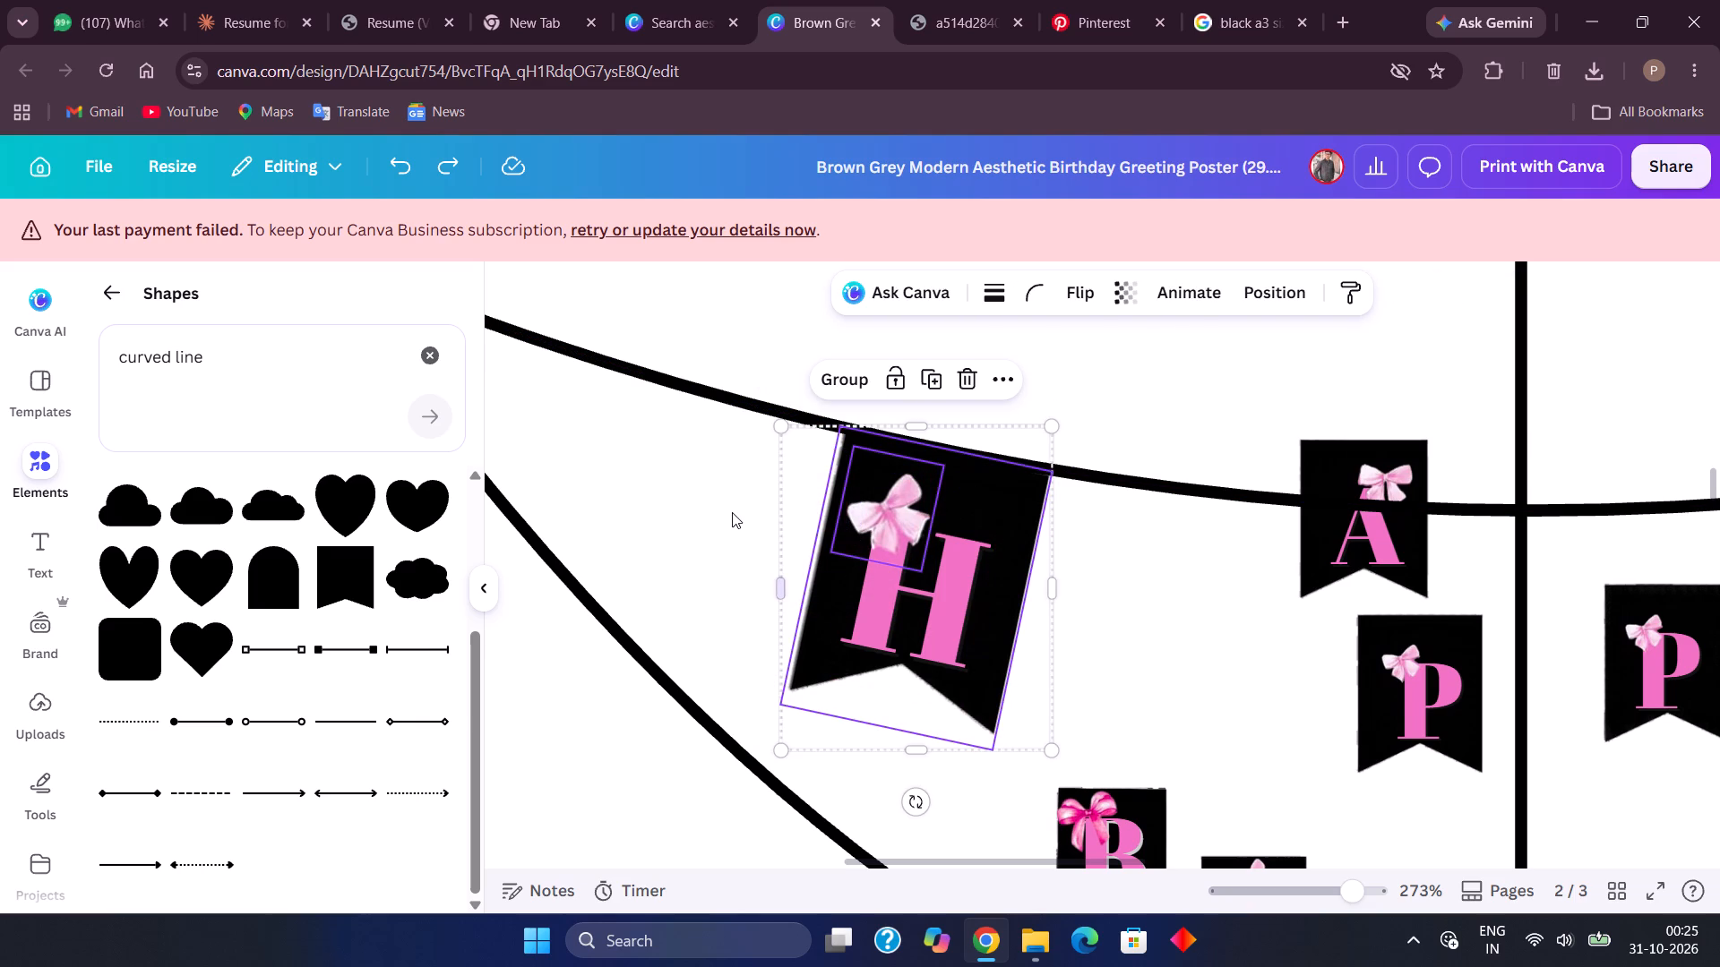
click(732, 512)
drag(746, 487, 937, 615)
click(860, 376)
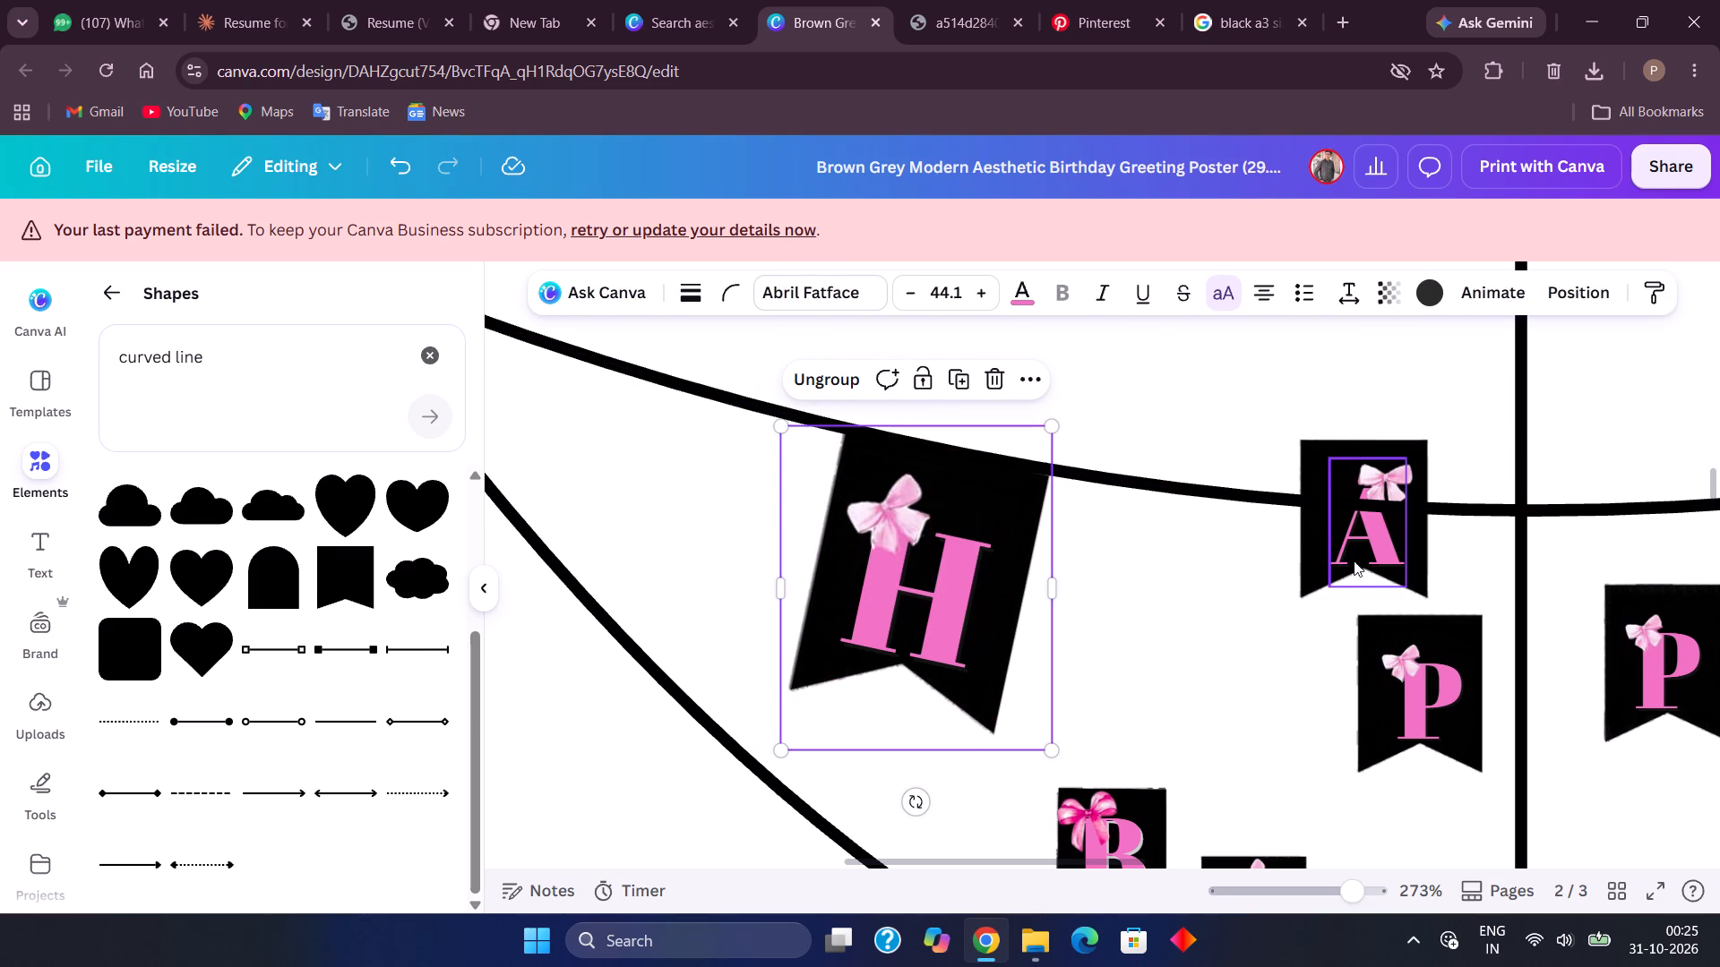
Group the A flag's black pennant, bow and letter without including the upper string.
drag(1264, 567, 1392, 494)
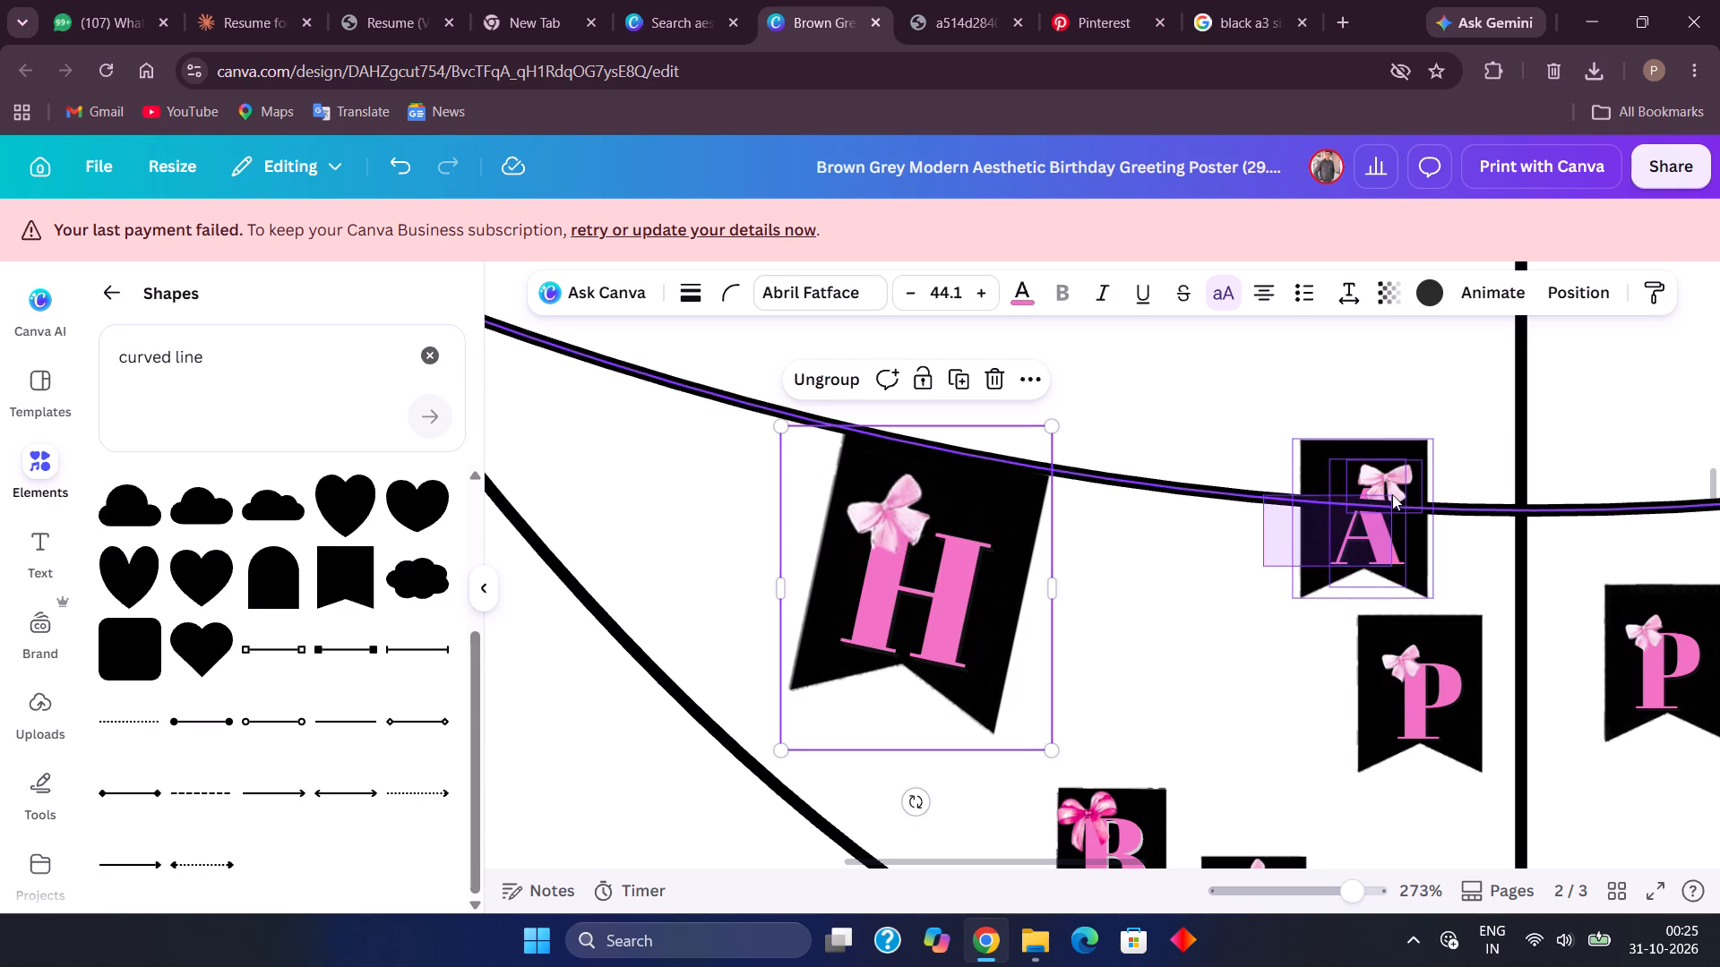
drag(1392, 494, 1277, 566)
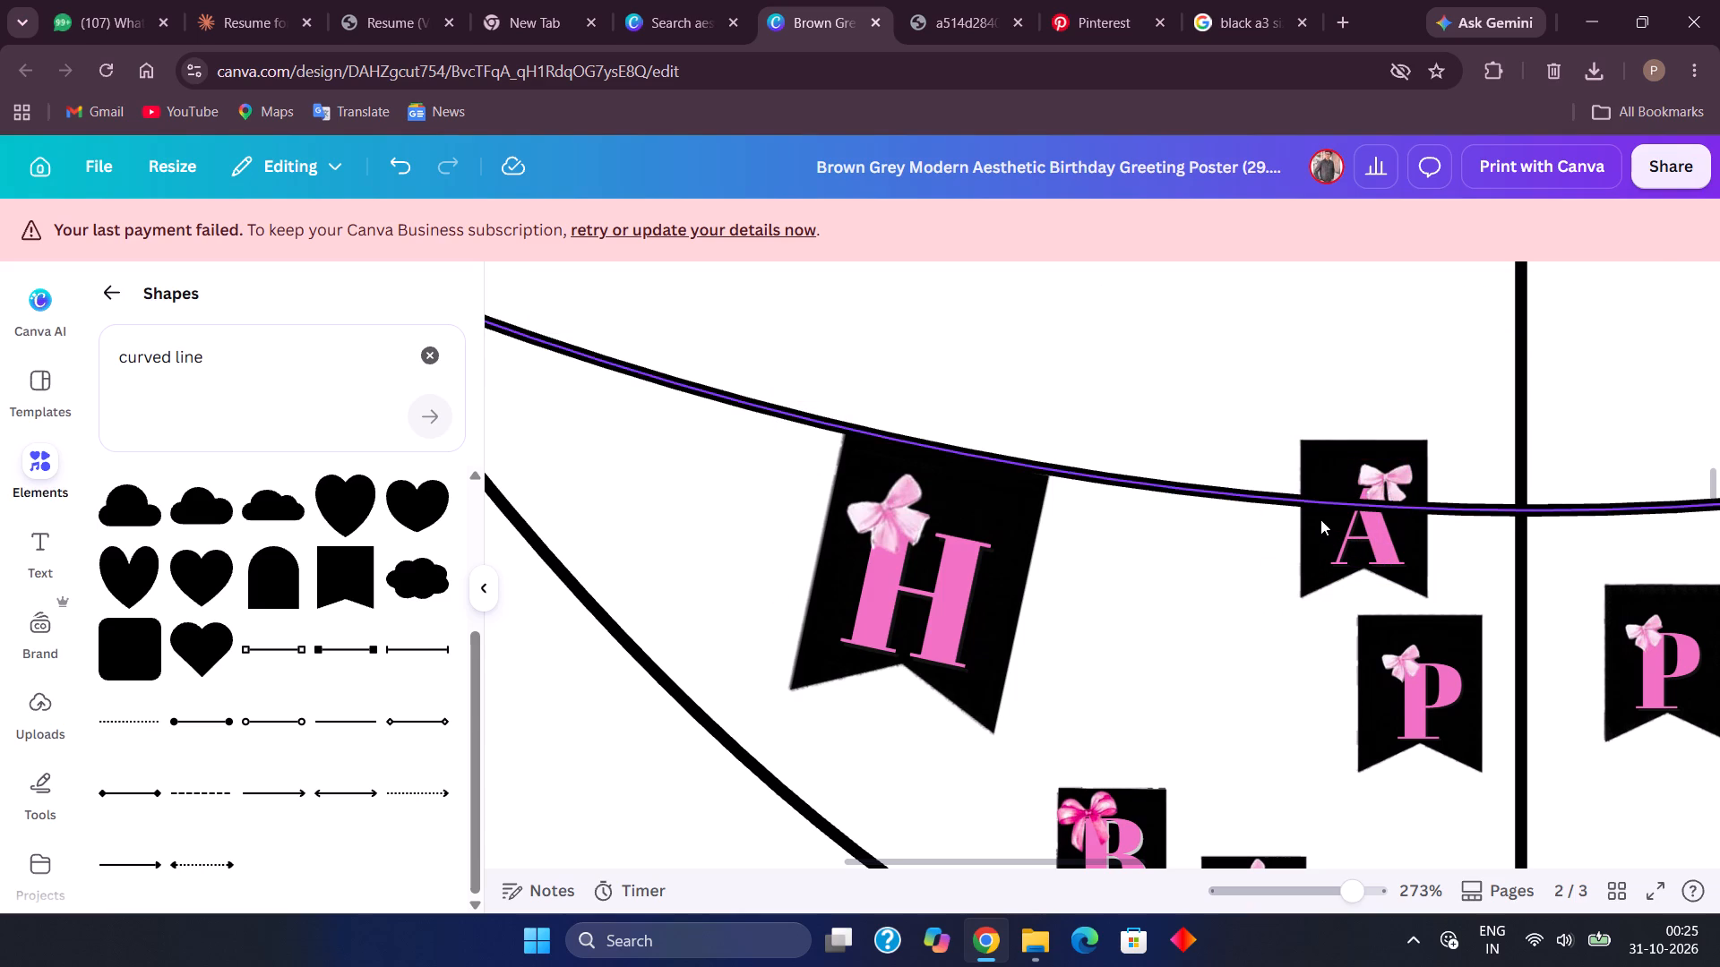
drag(1431, 400, 1386, 489)
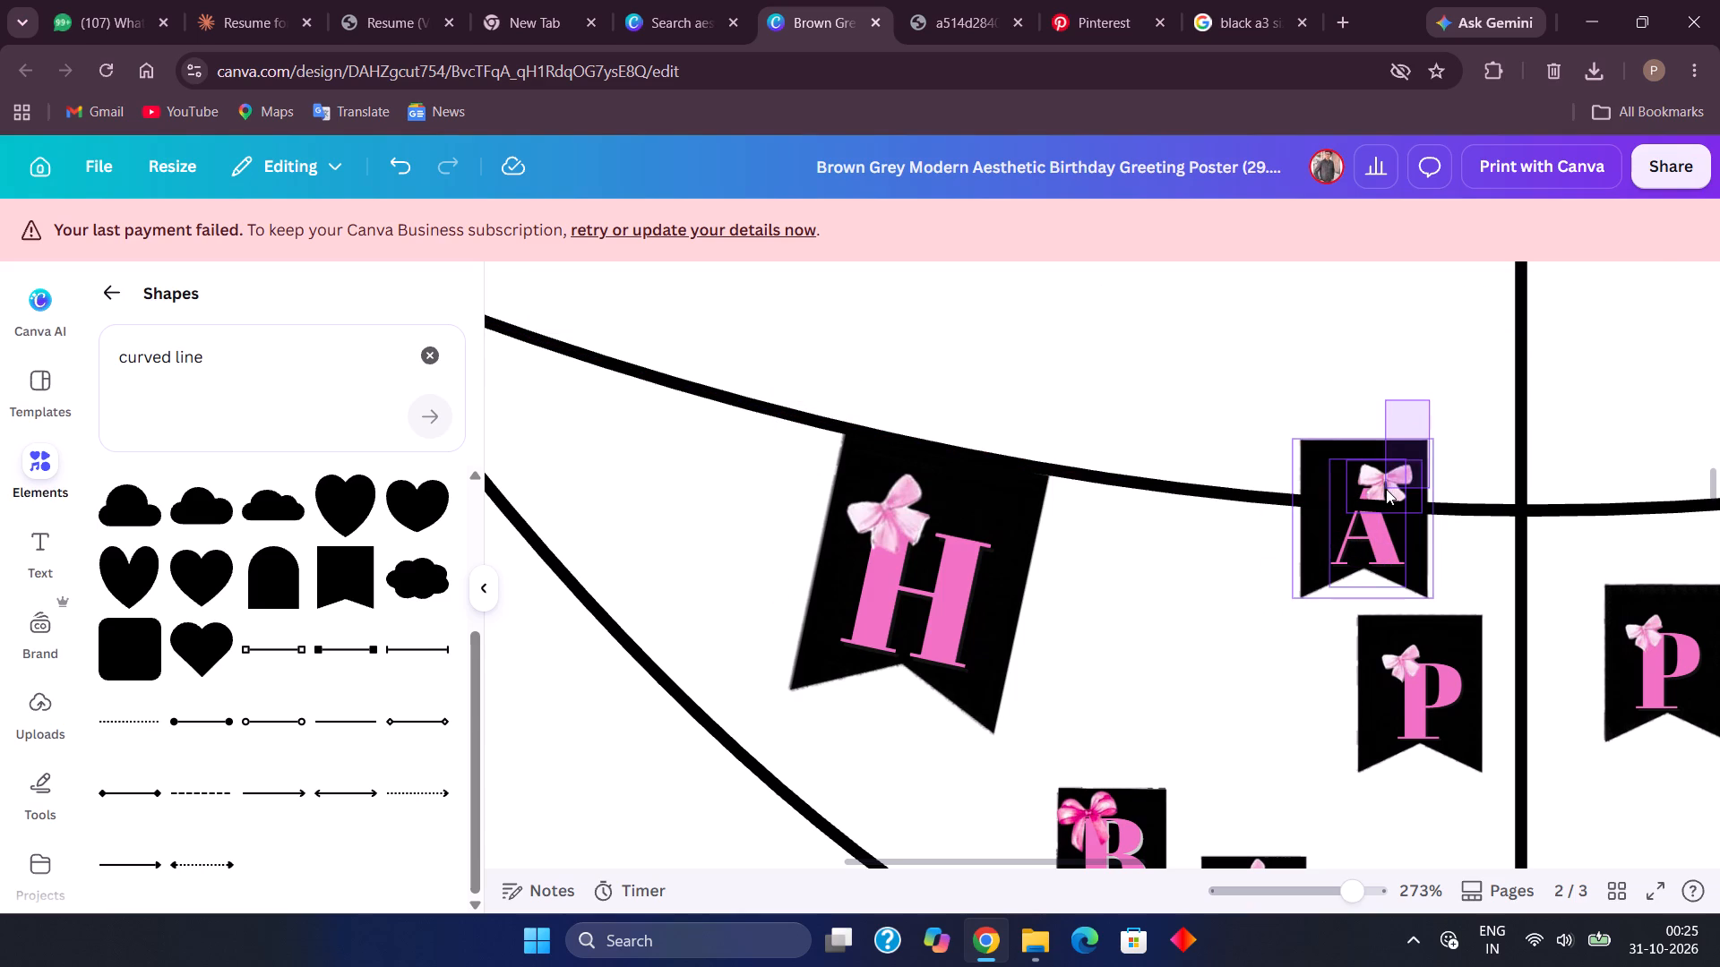
drag(1386, 489, 1374, 489)
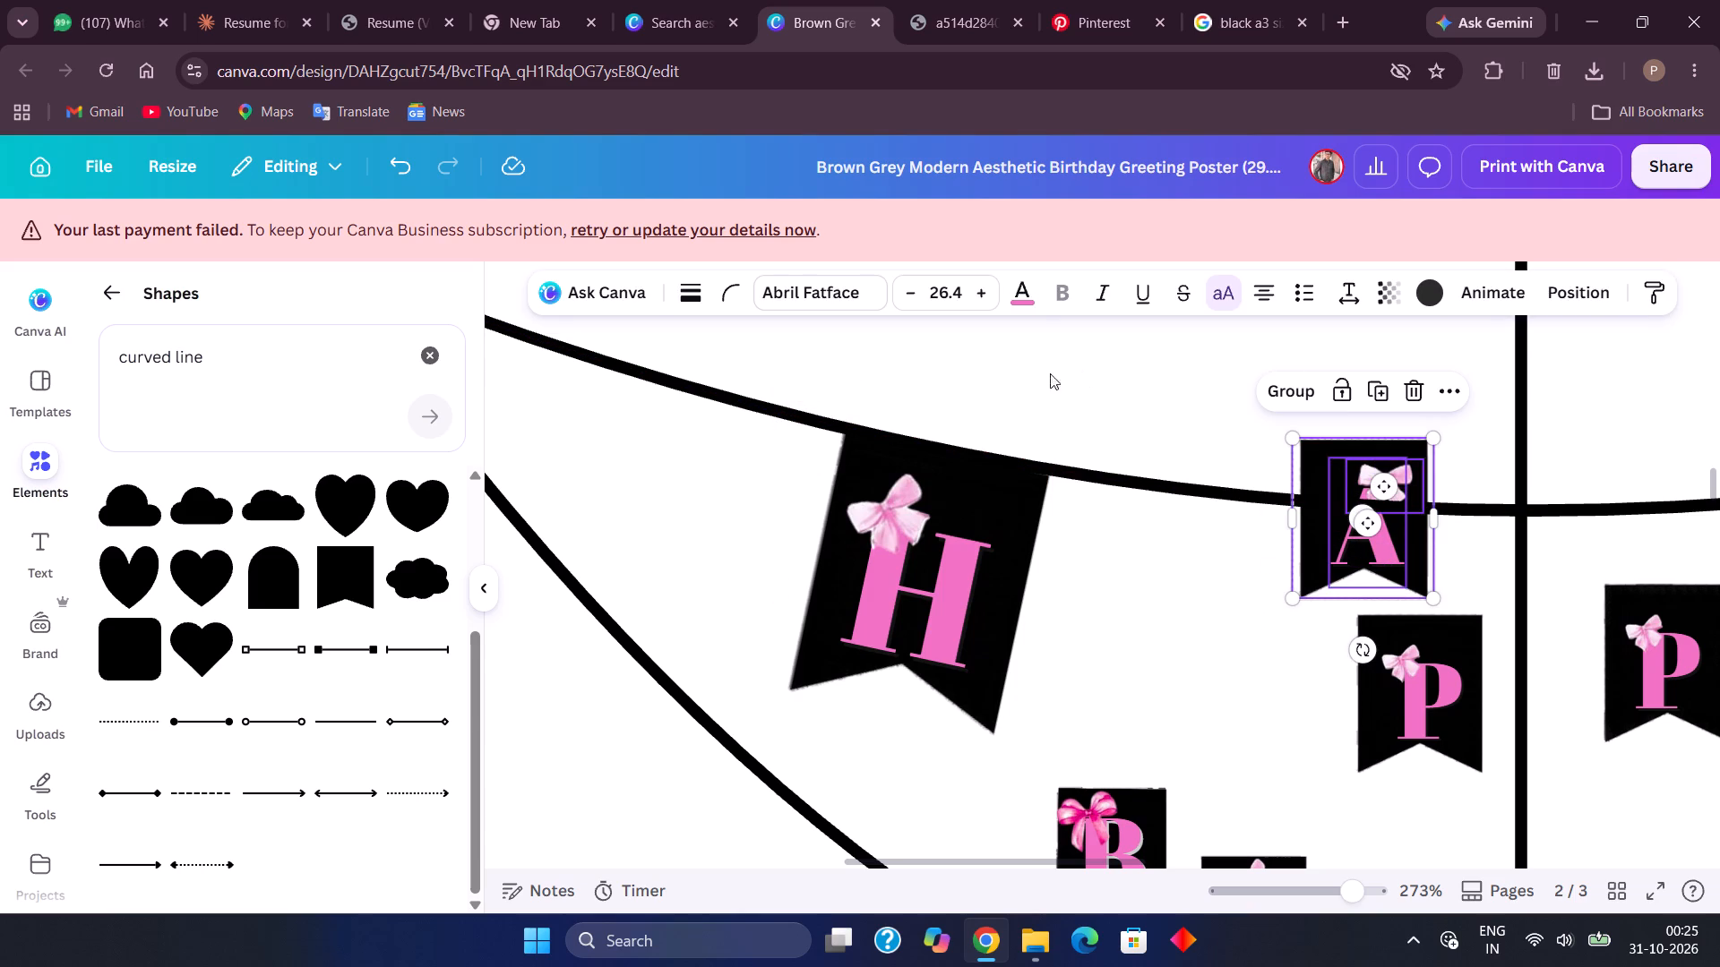
click(1300, 401)
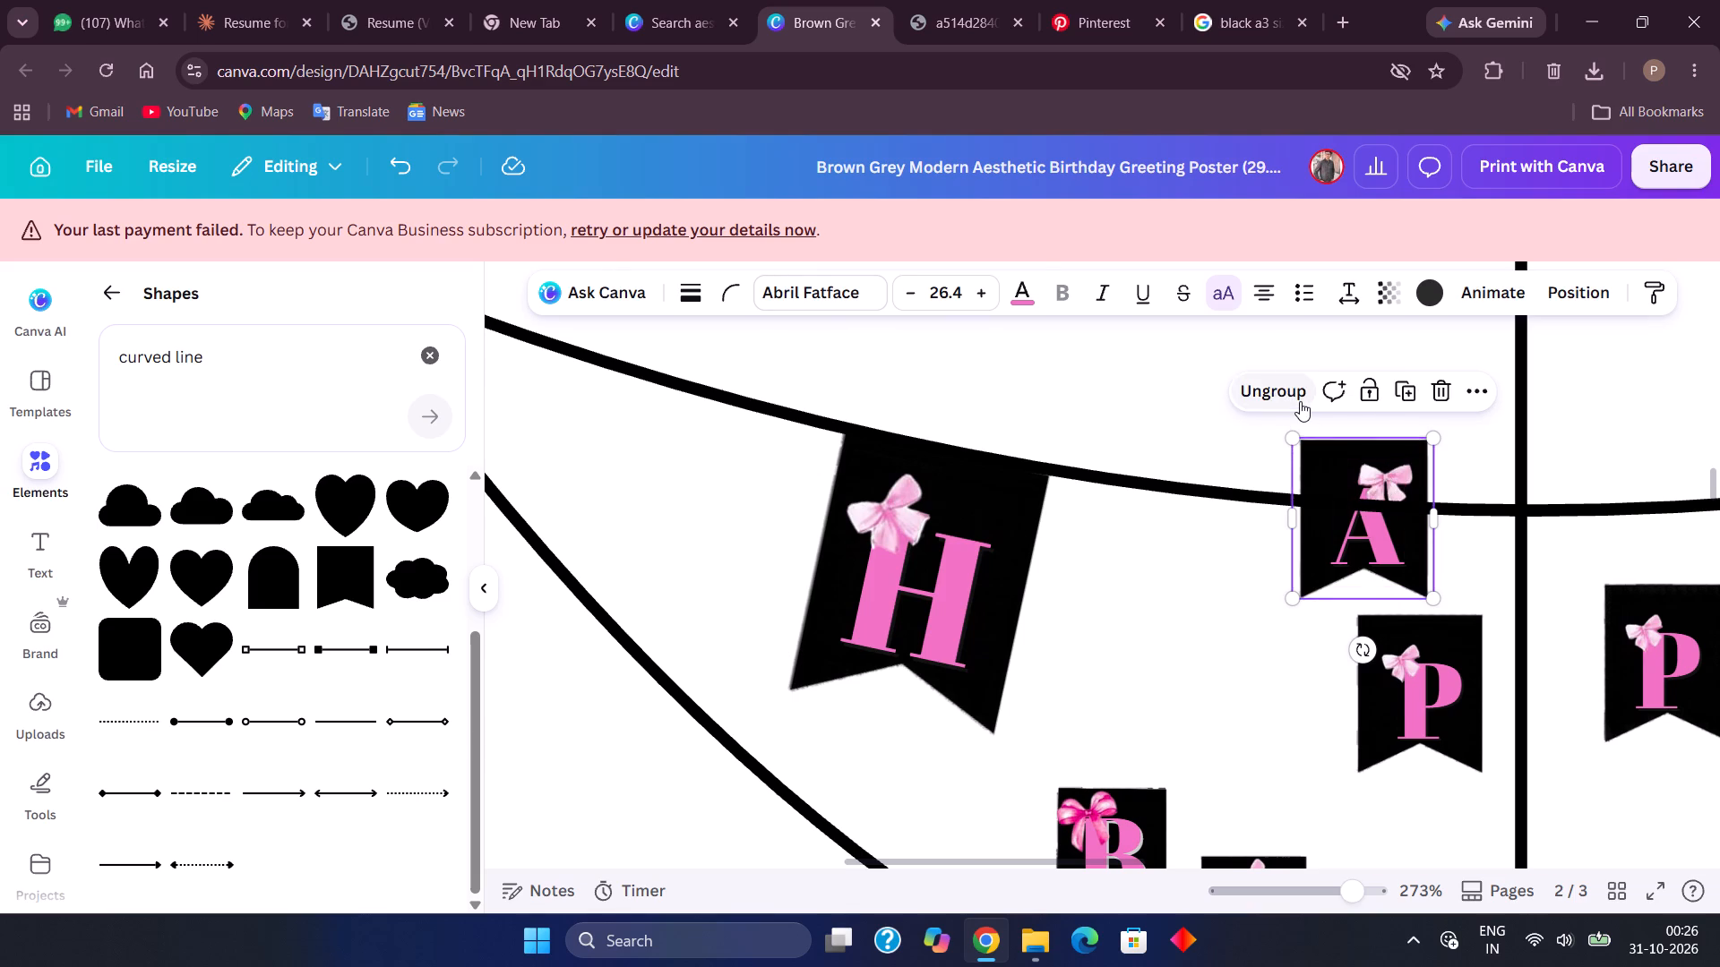
Group the black pennant, bow and letter of the first P flag in HAPPY.
scroll(1300, 401, down, 2)
click(1311, 474)
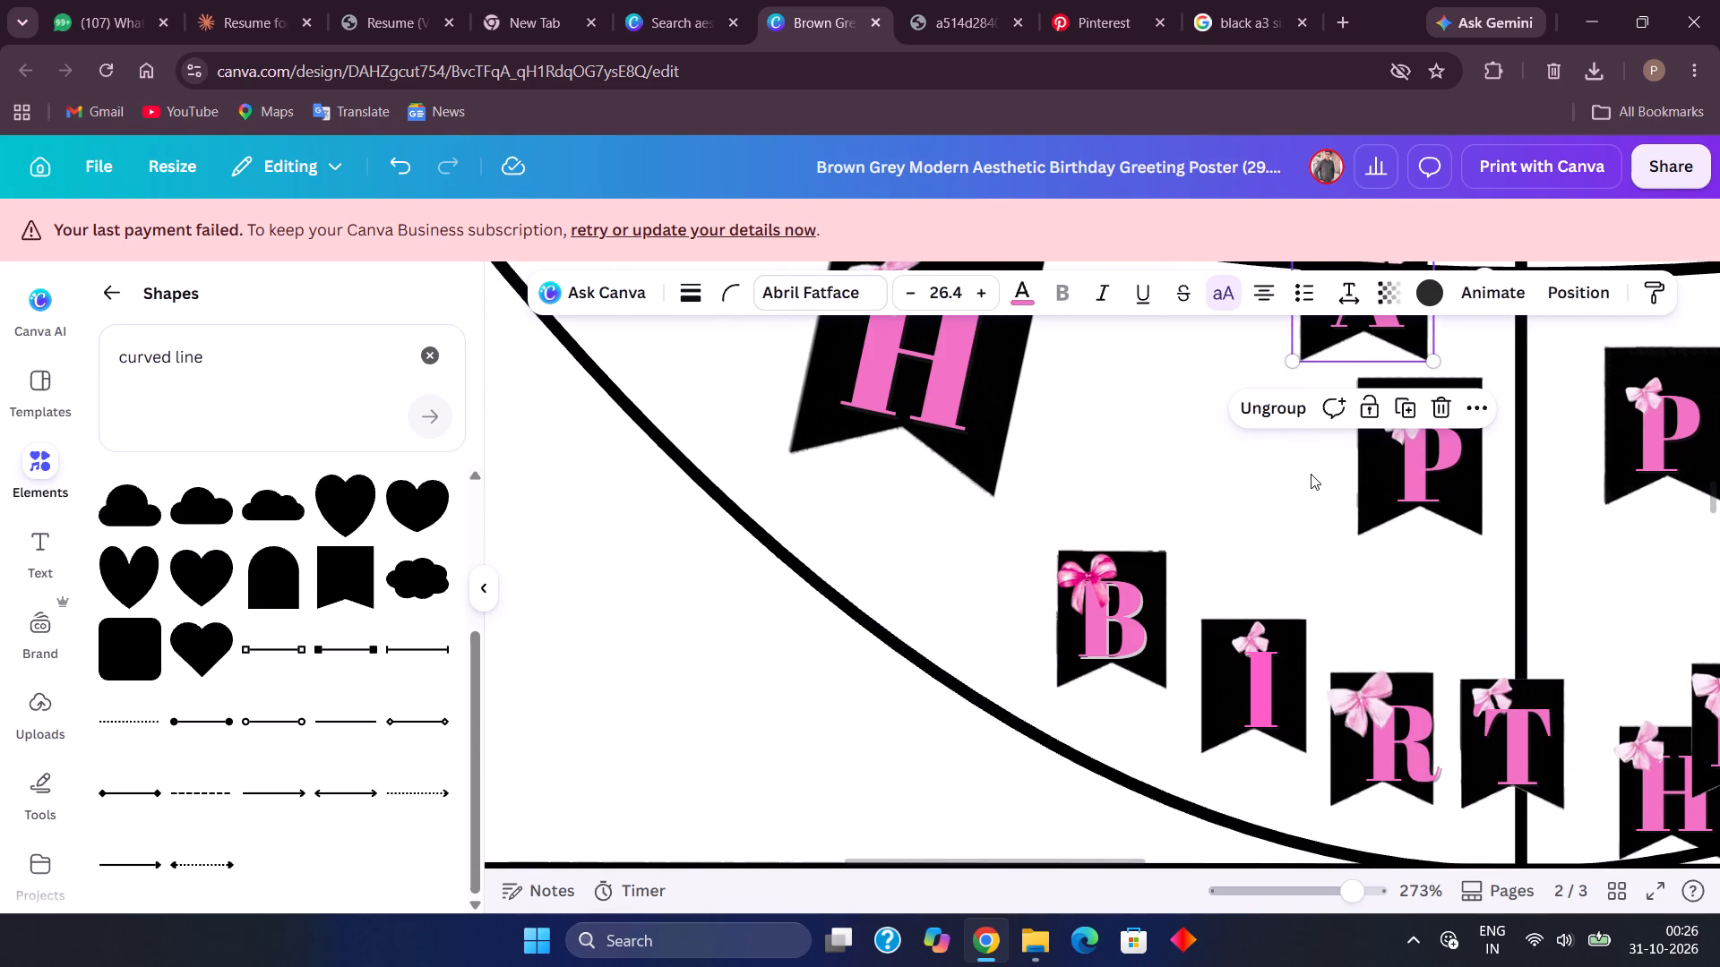
drag(1311, 474, 1499, 455)
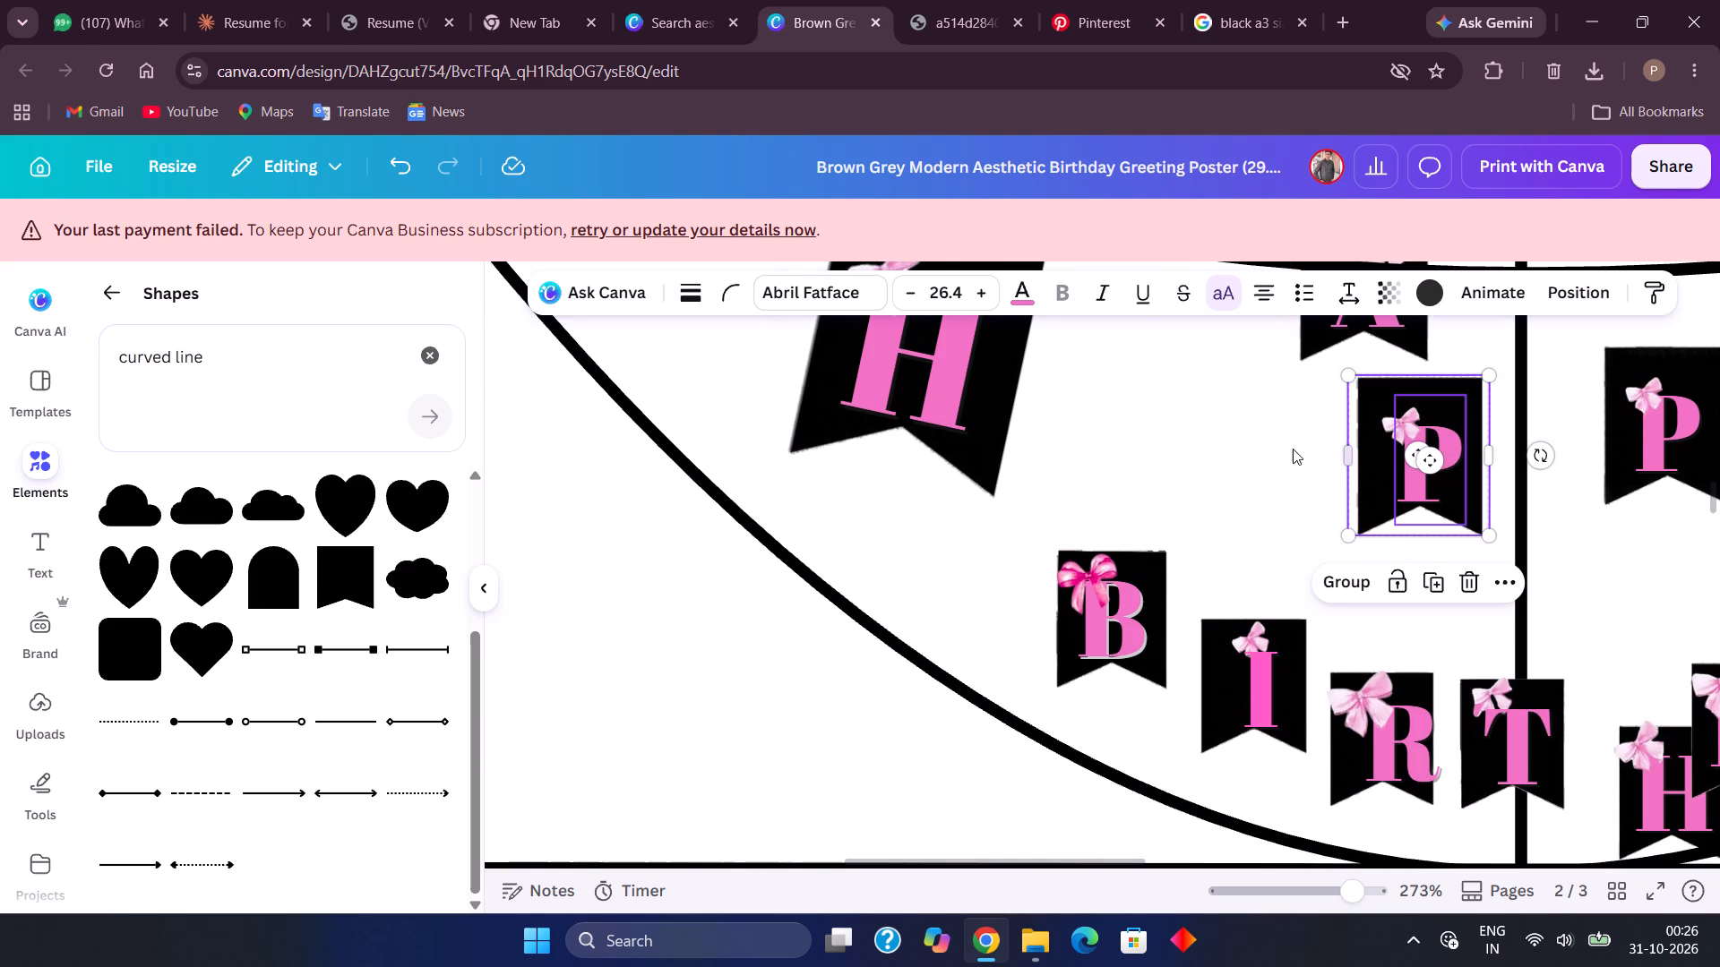
click(1293, 449)
drag(1293, 403, 1422, 474)
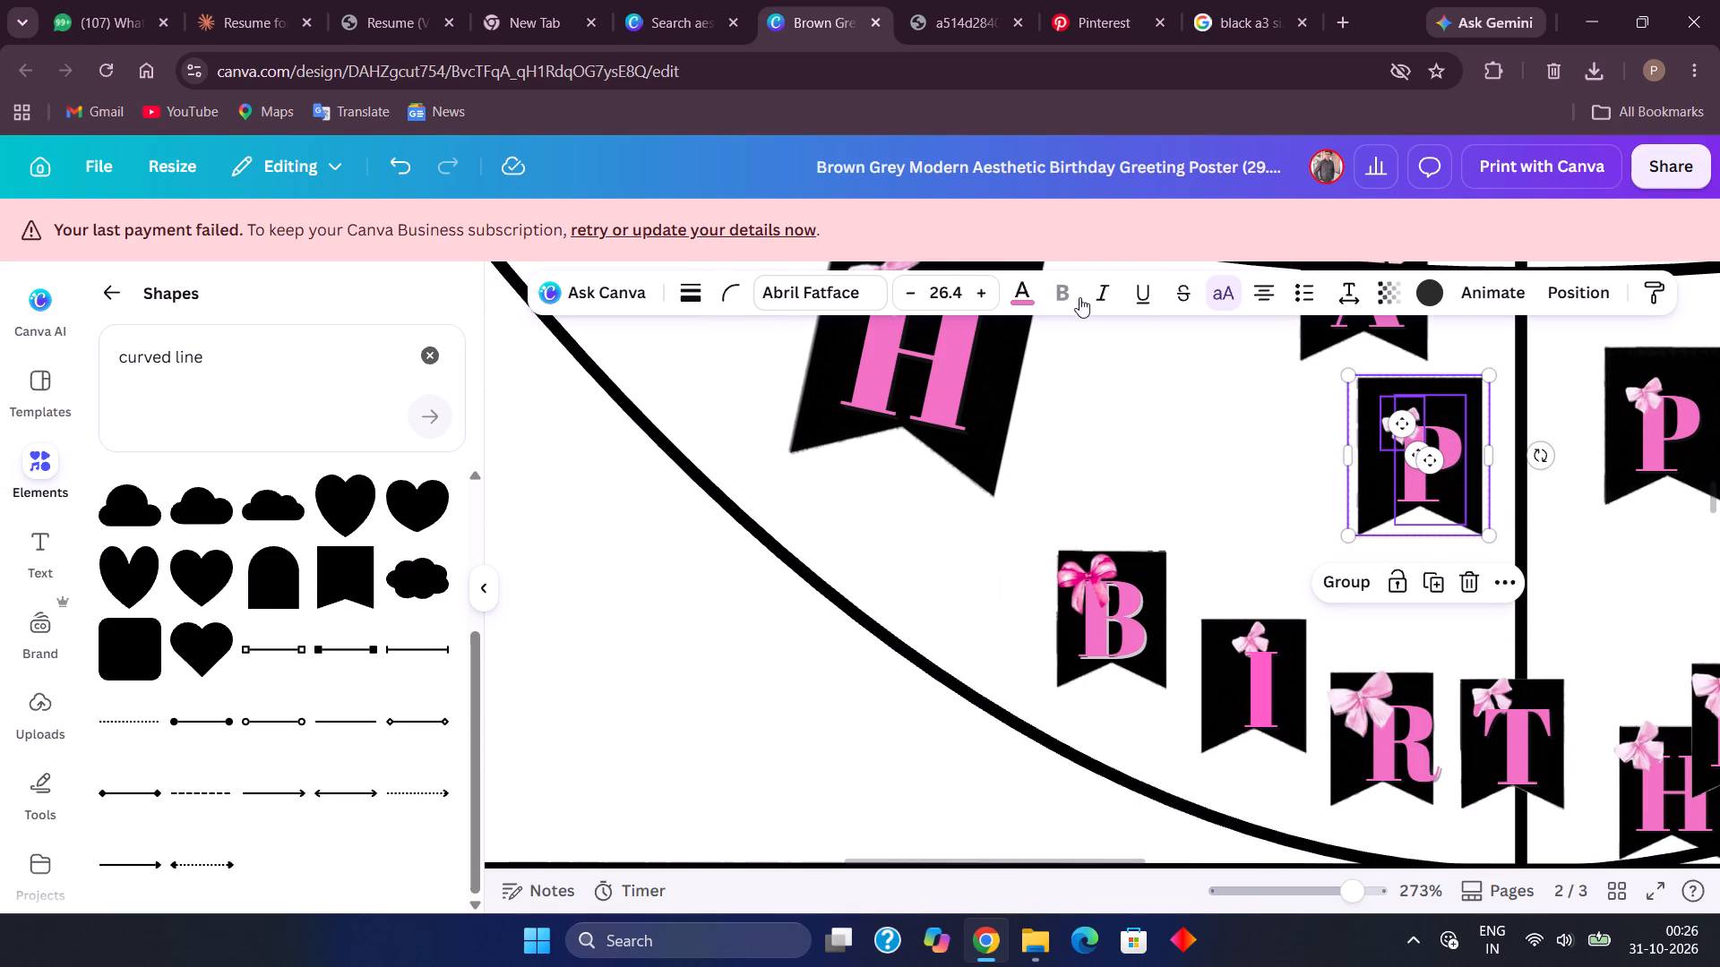
click(1335, 572)
Move the A flag next to the H flag below the upper string and rotate it to about 10°.
scroll(1228, 536, up, 1)
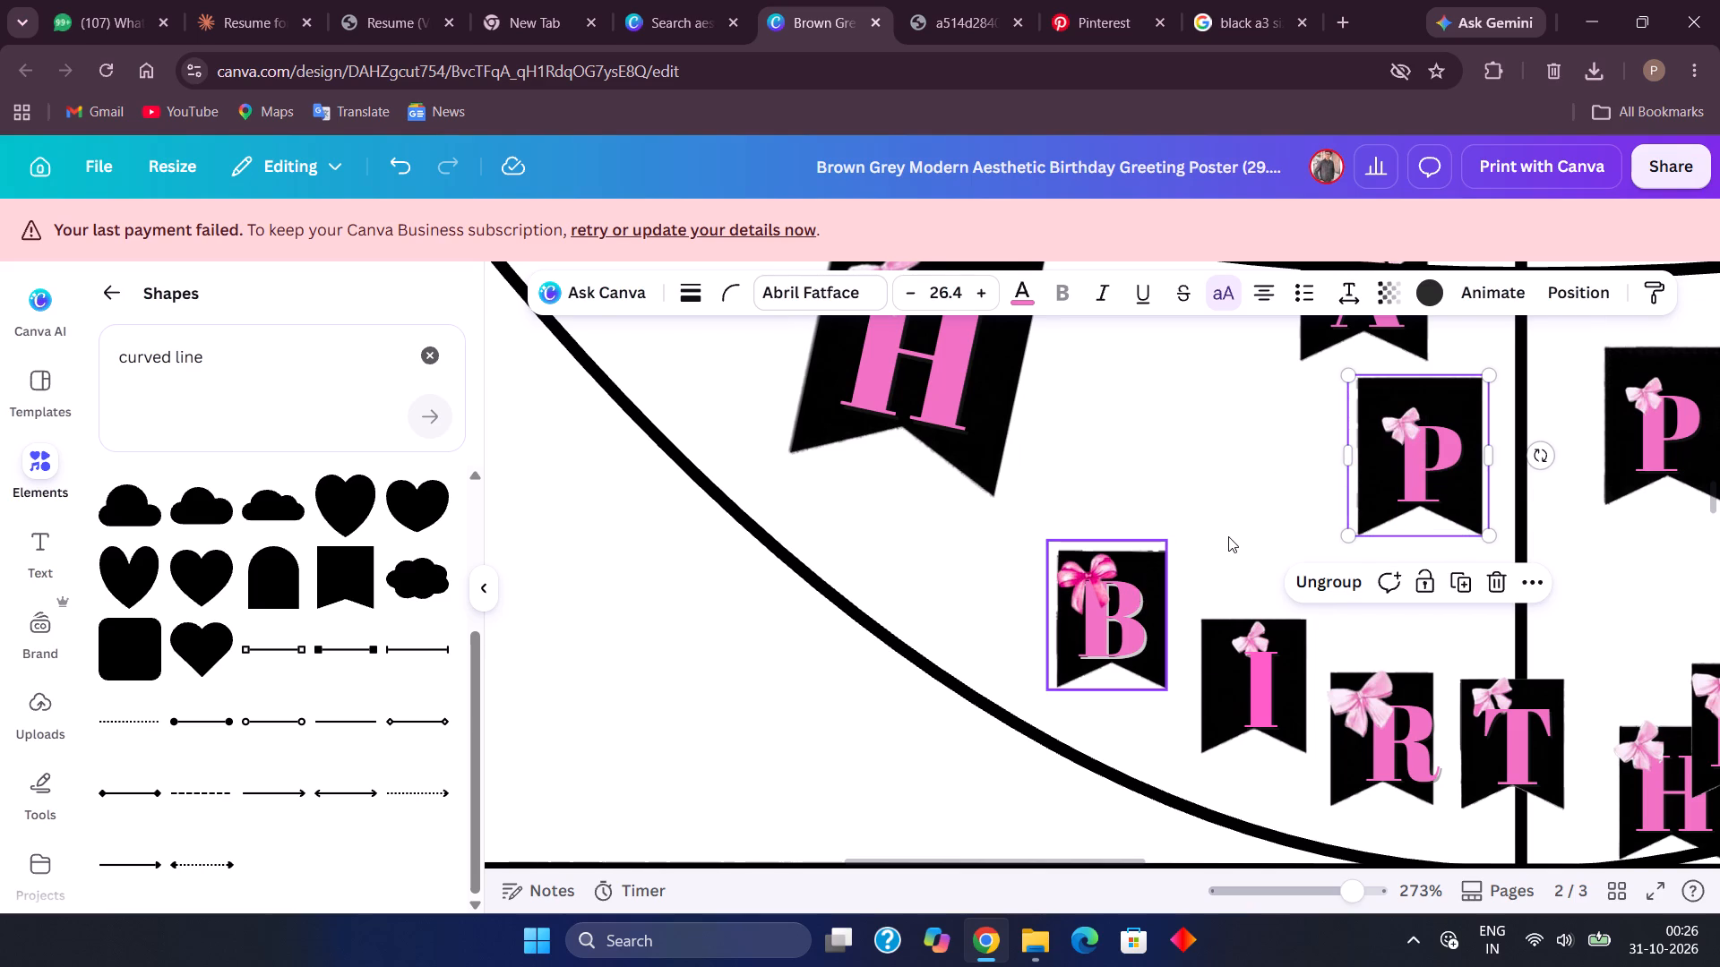
scroll(1228, 536, up, 1)
drag(1341, 443, 1095, 518)
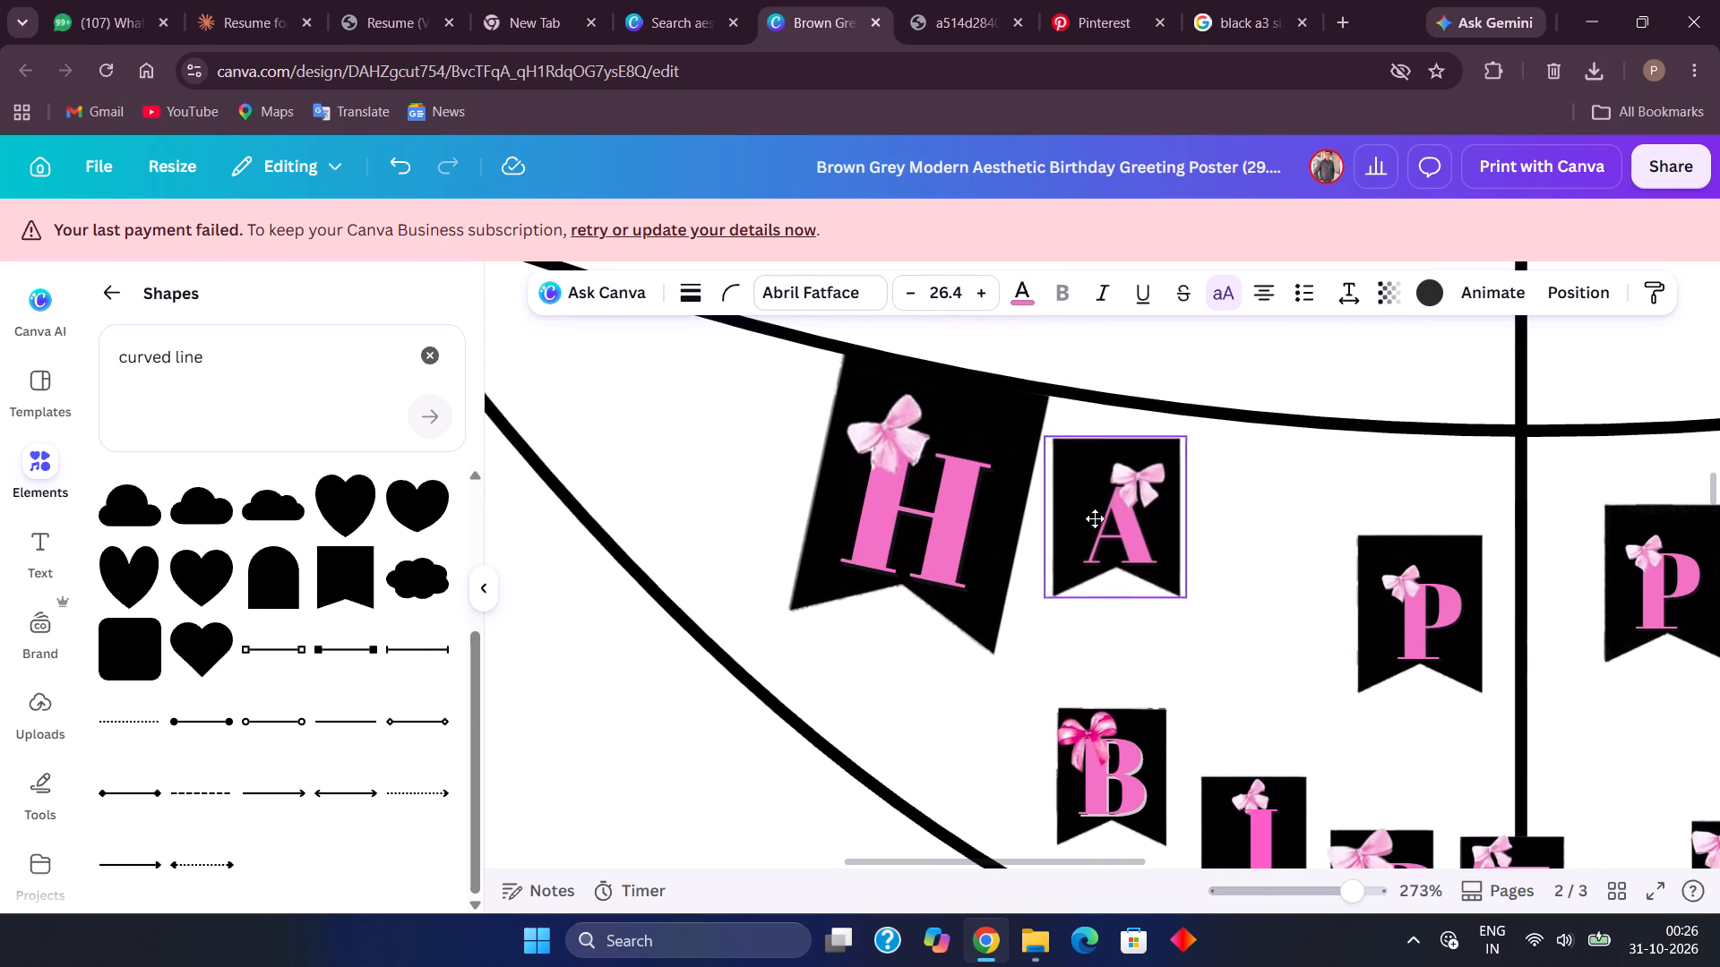
drag(1095, 518, 1095, 517)
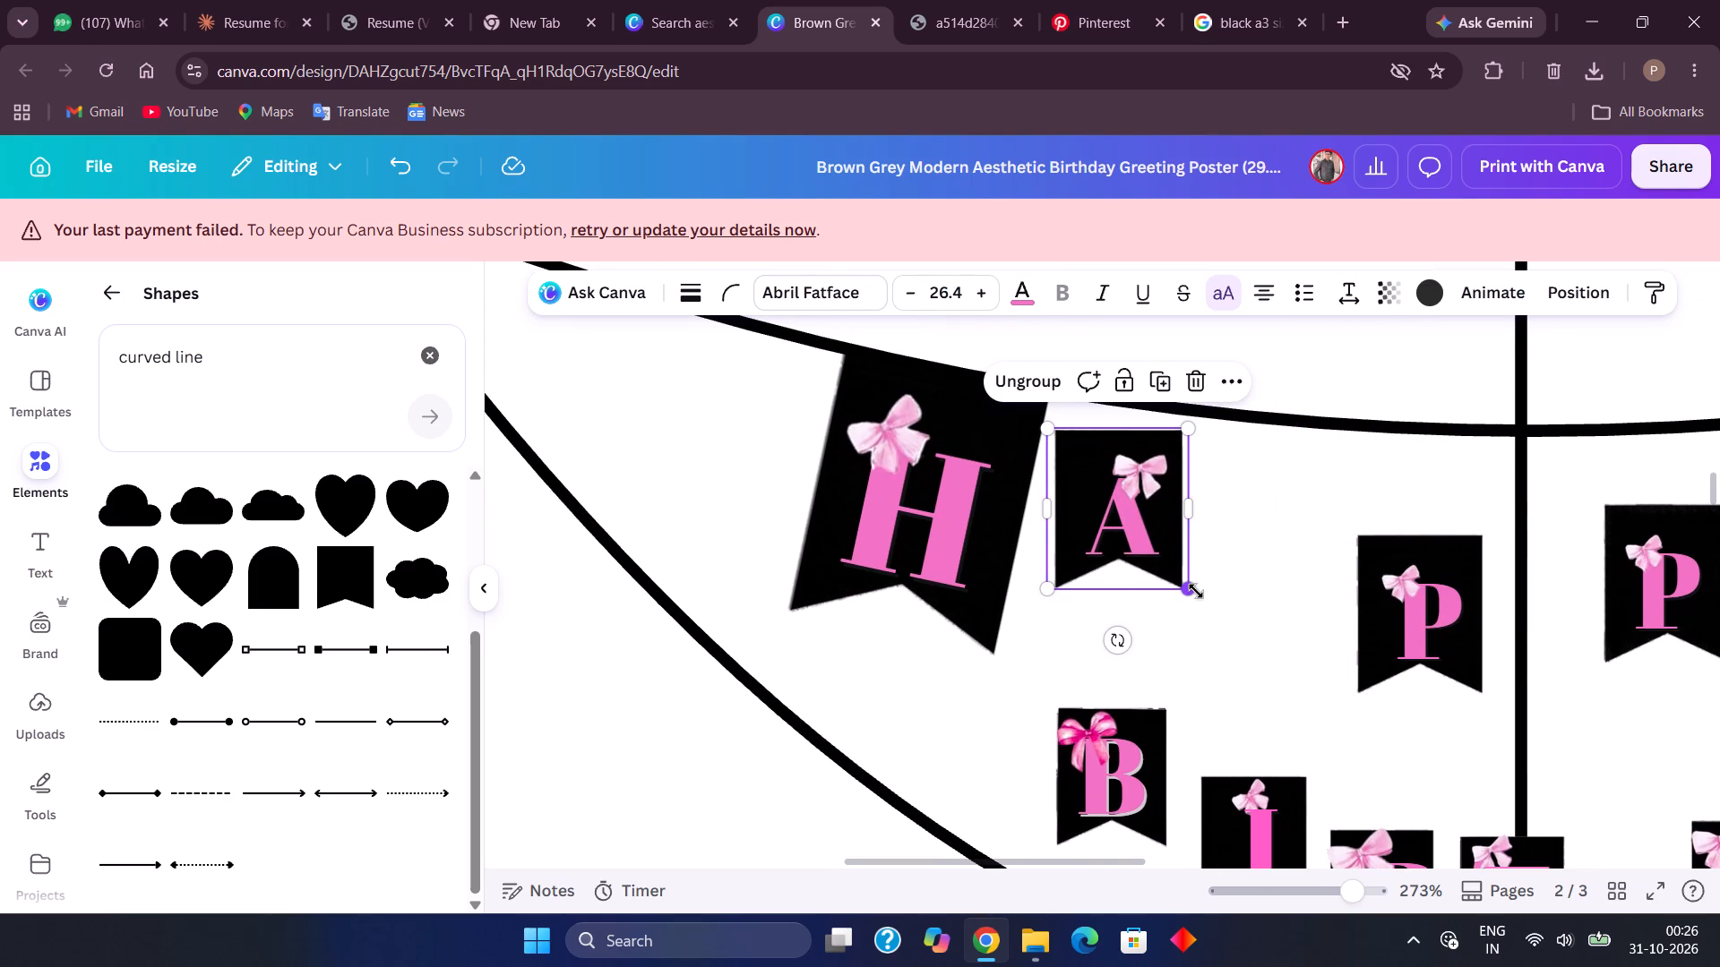
drag(1114, 642, 1090, 633)
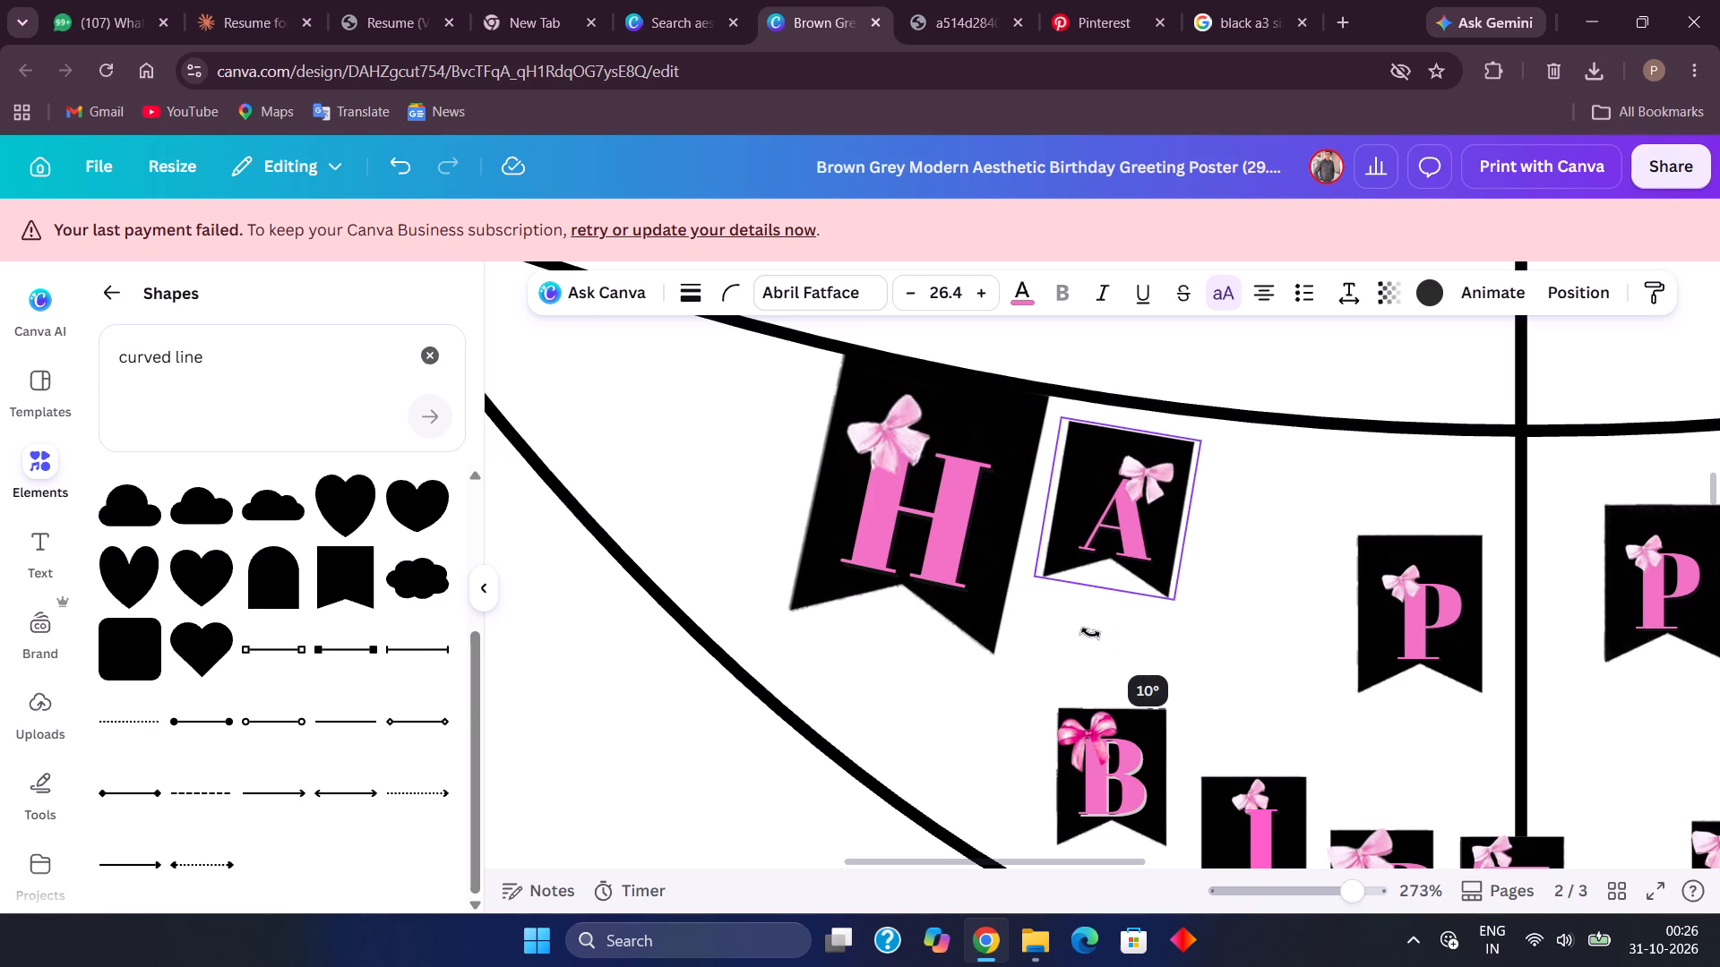
drag(1090, 633, 1094, 634)
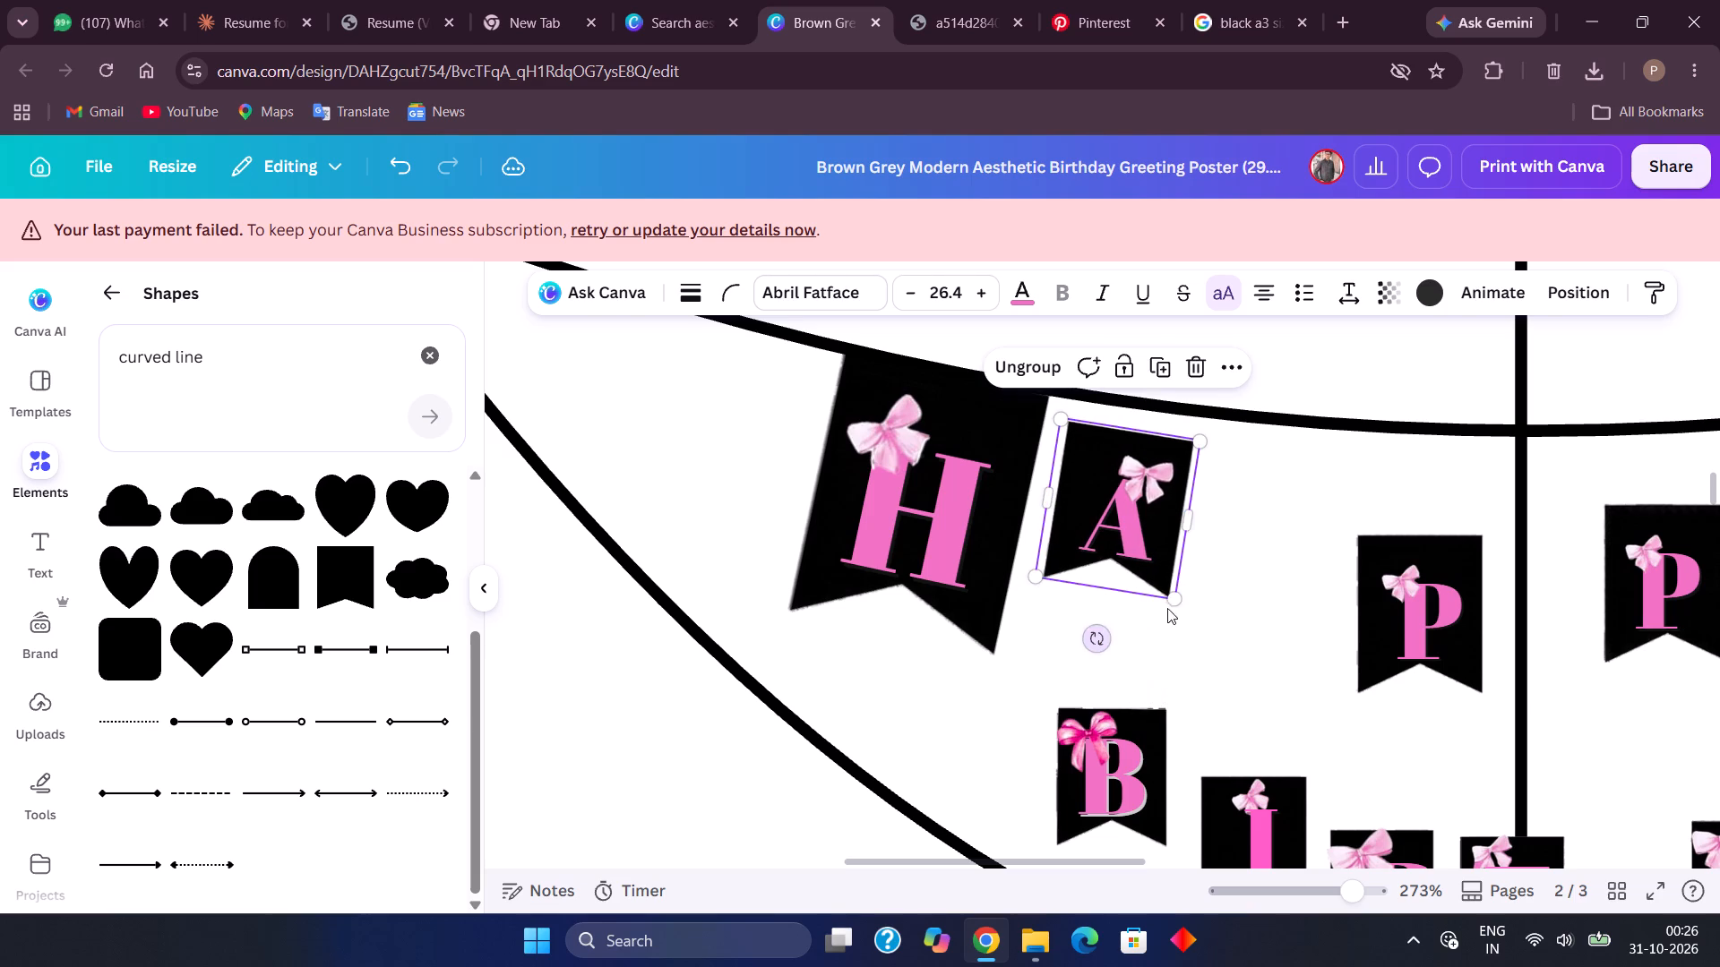
Enlarge the A flag to about 2.1 wide by 2.4 high and hang its top edge on the upper string beside H.
drag(1175, 602, 1243, 700)
drag(1202, 625, 1192, 596)
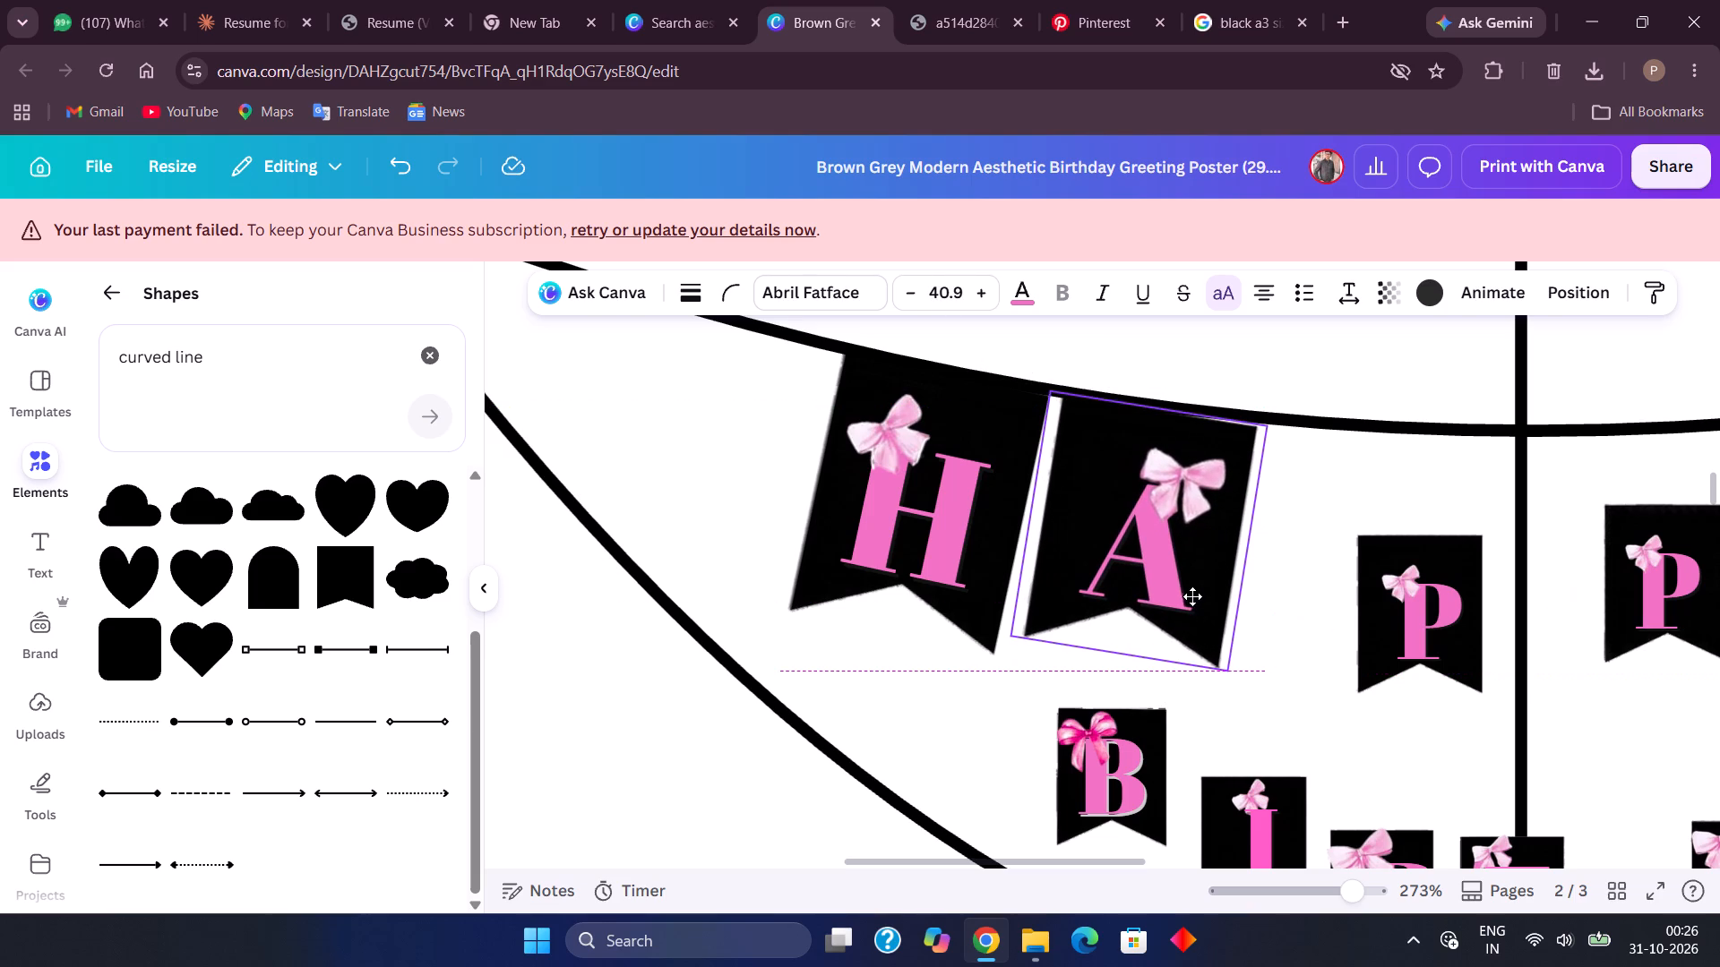
drag(1192, 596, 1190, 589)
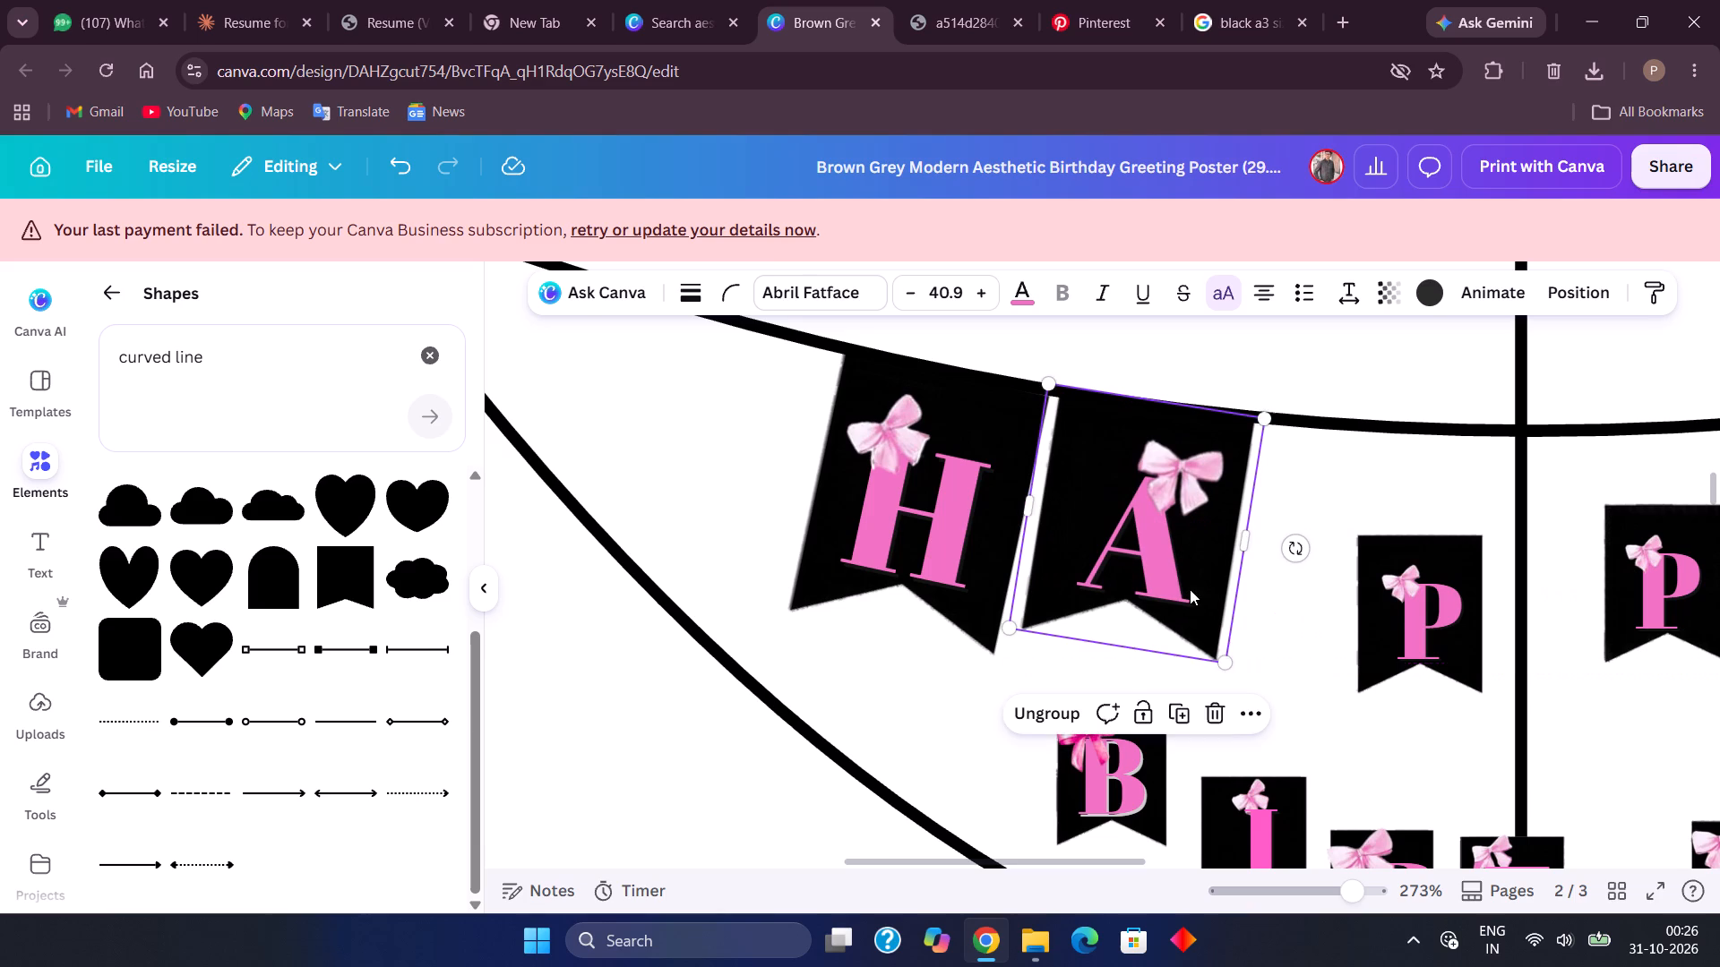
drag(1228, 660, 1240, 693)
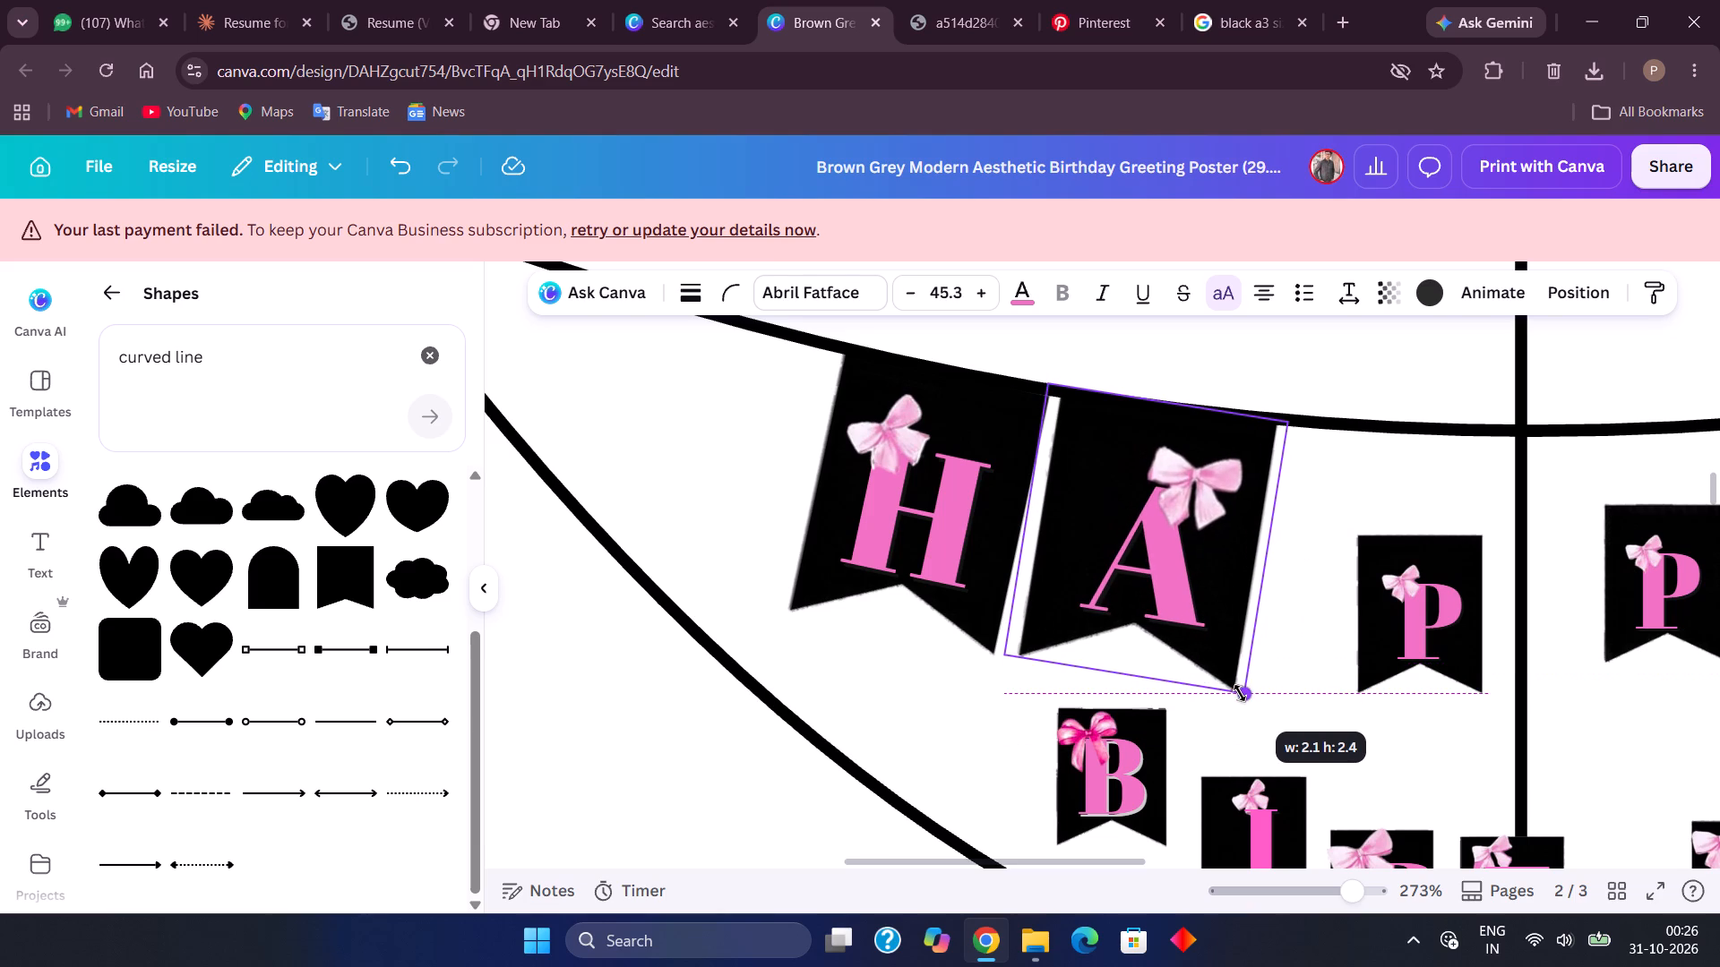
drag(1240, 693, 1244, 698)
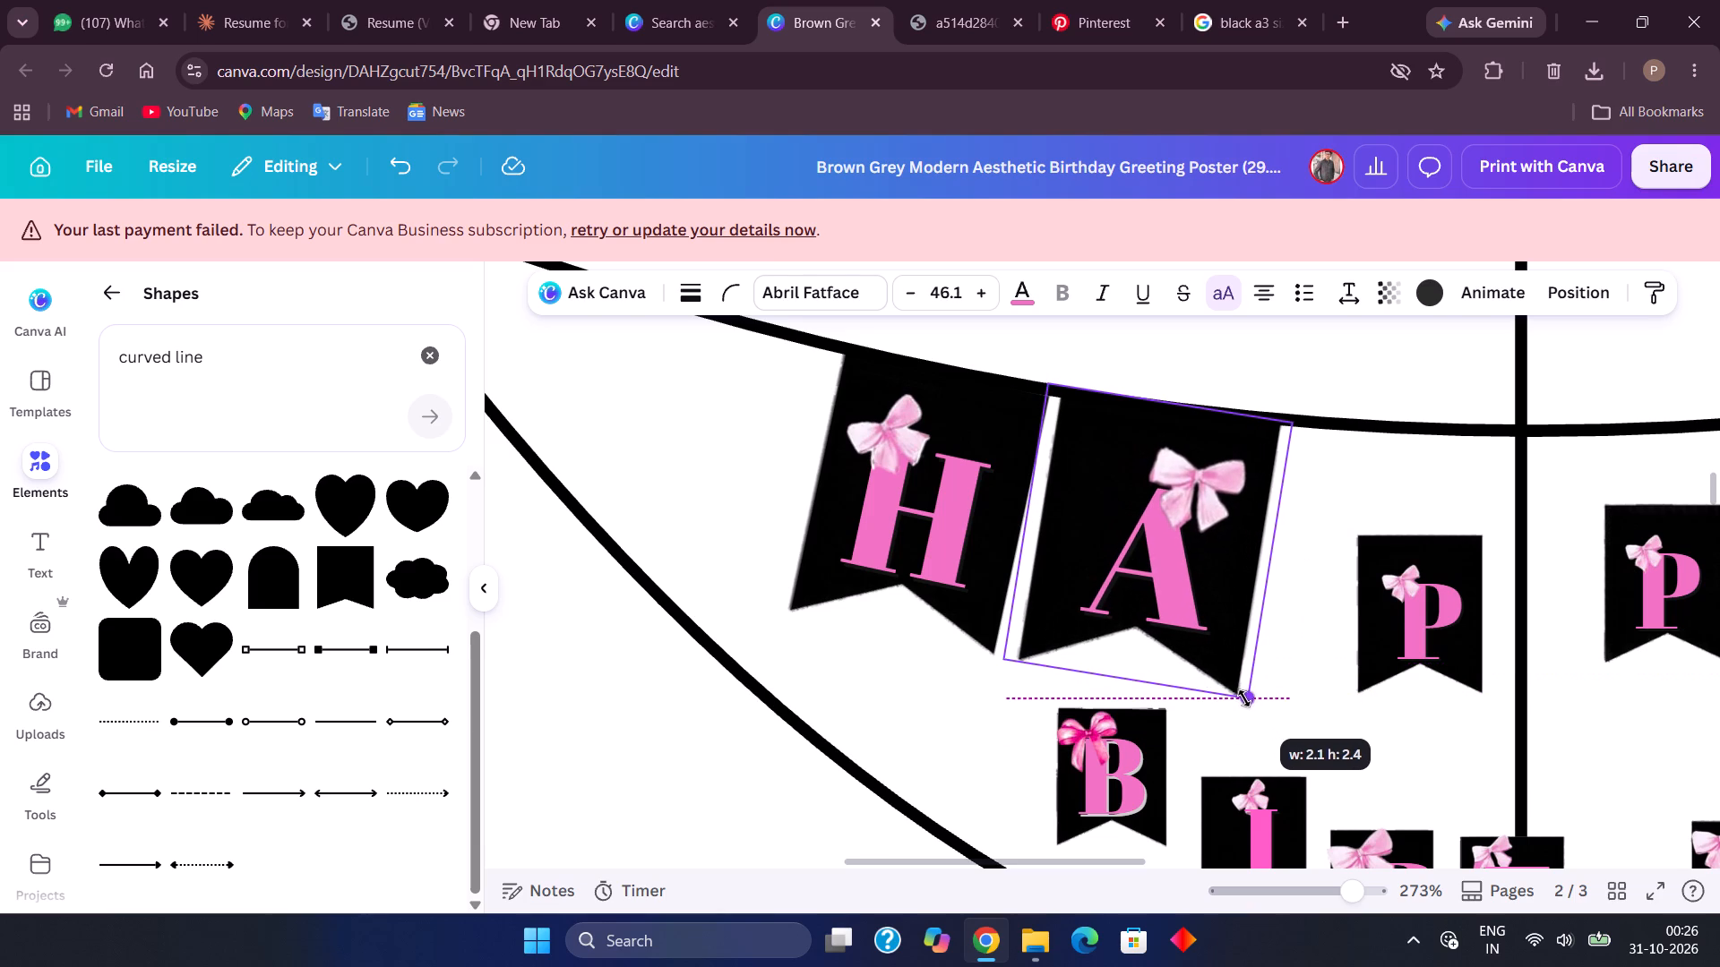
drag(1244, 698, 1238, 689)
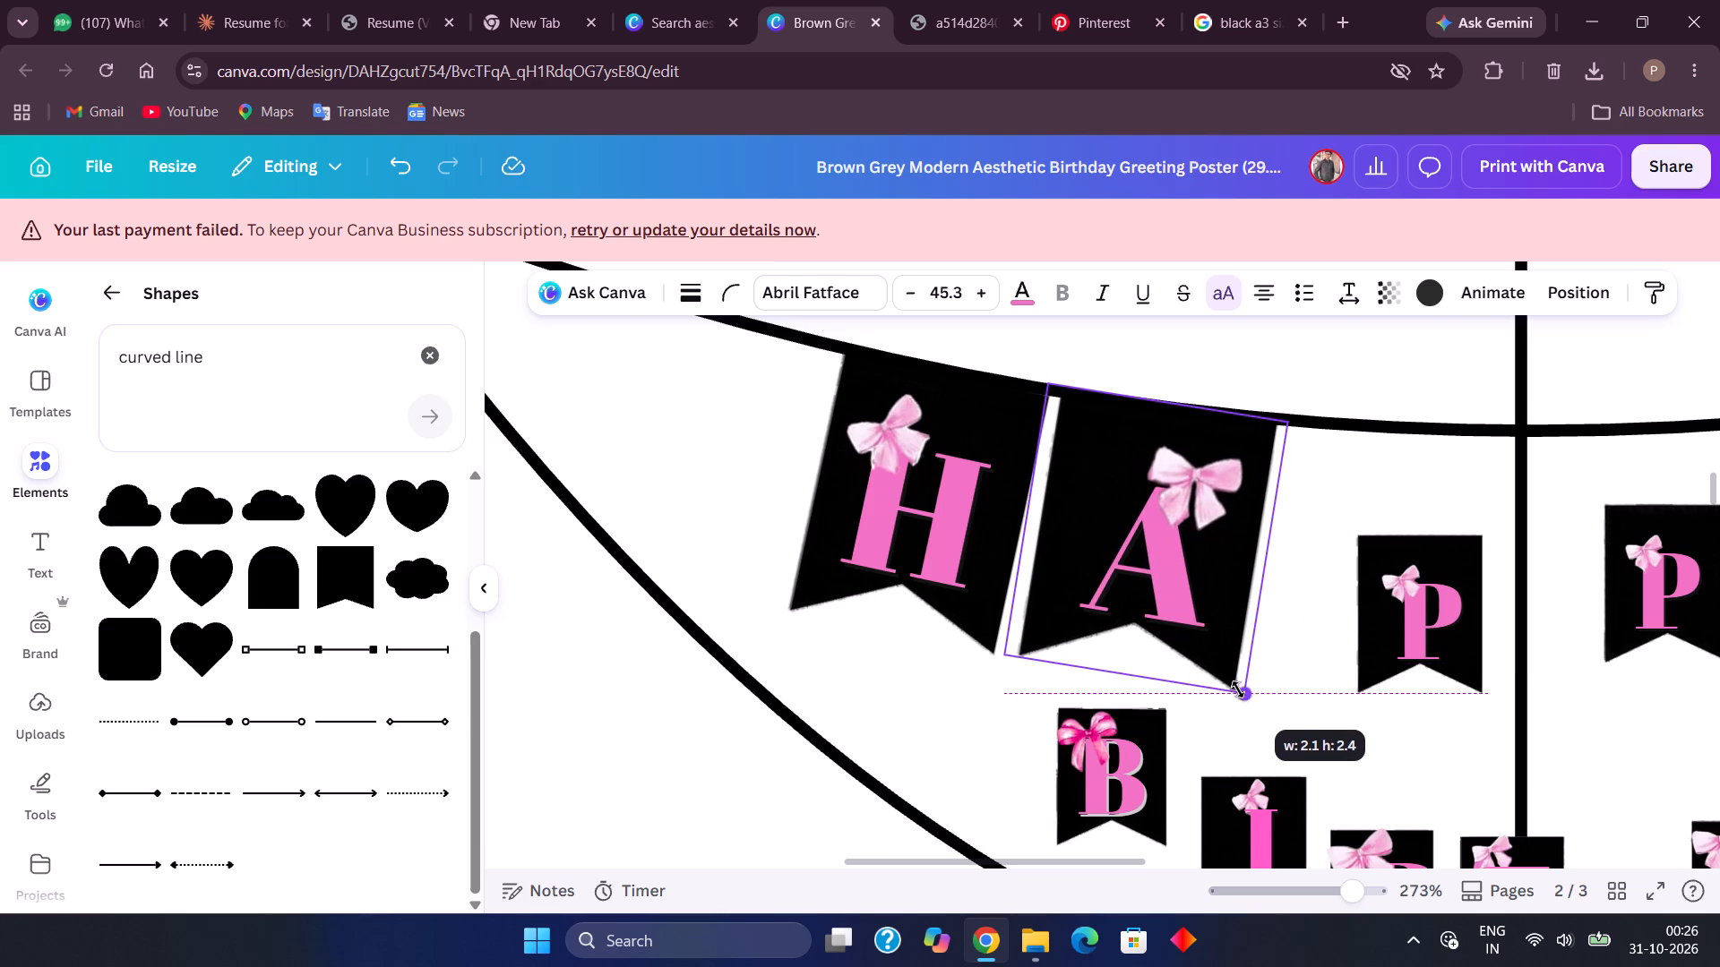
drag(1238, 689, 1235, 686)
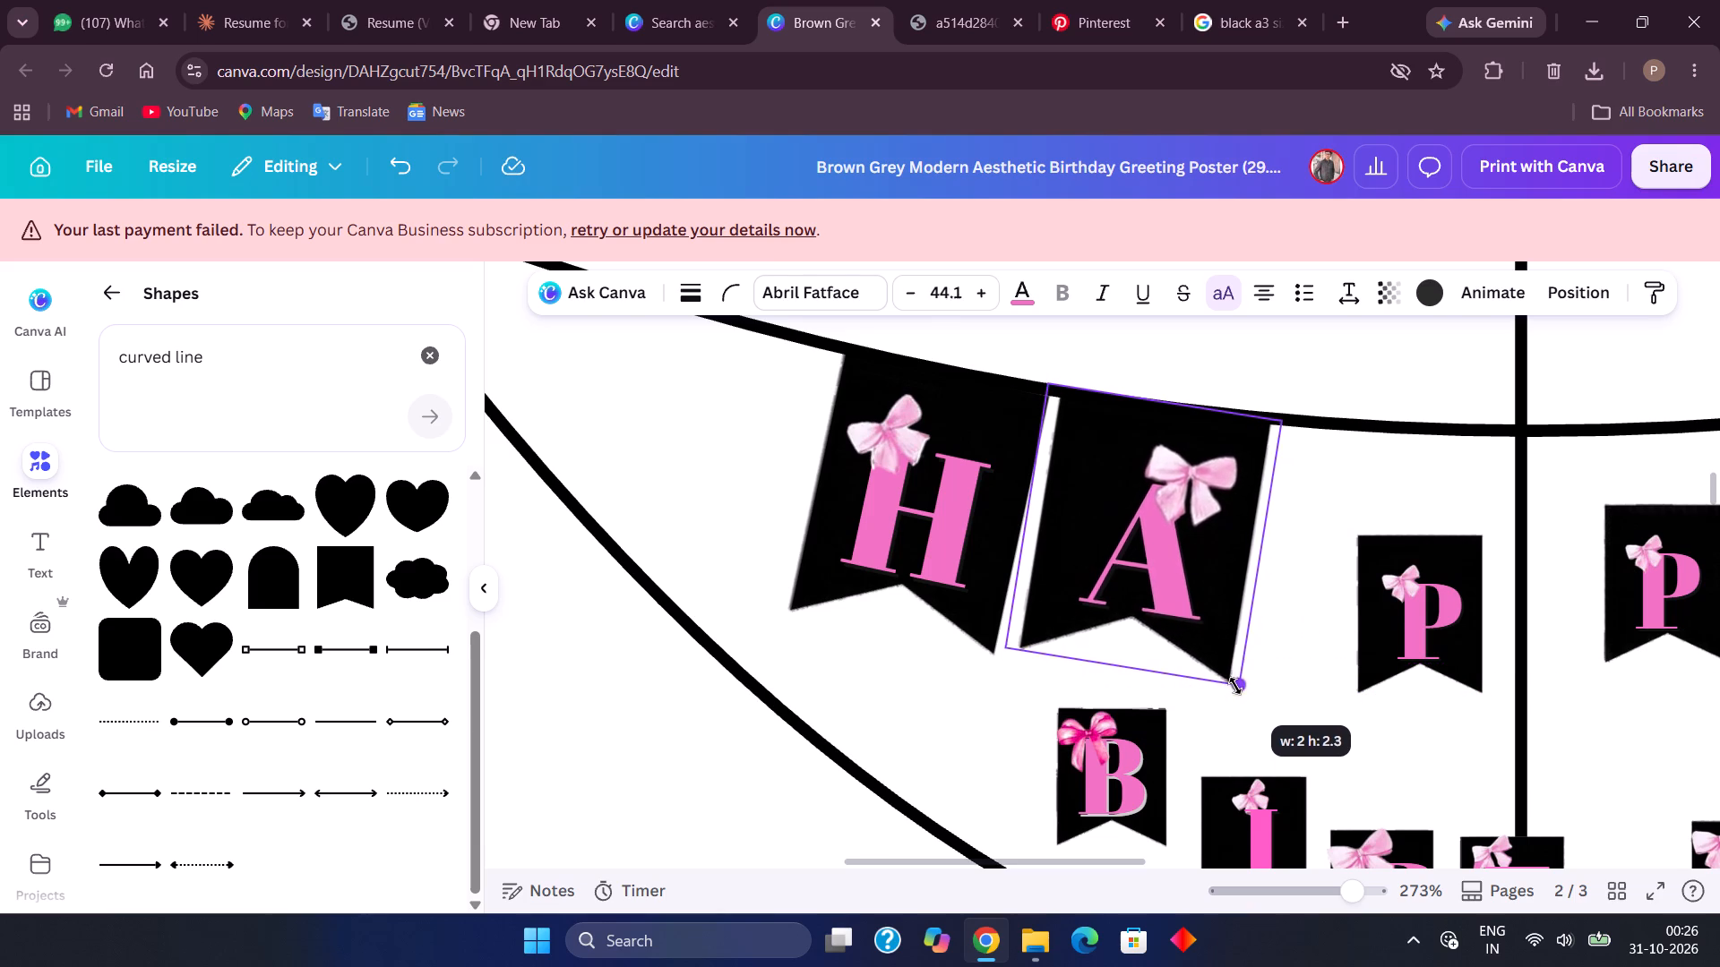
drag(1235, 686, 1237, 689)
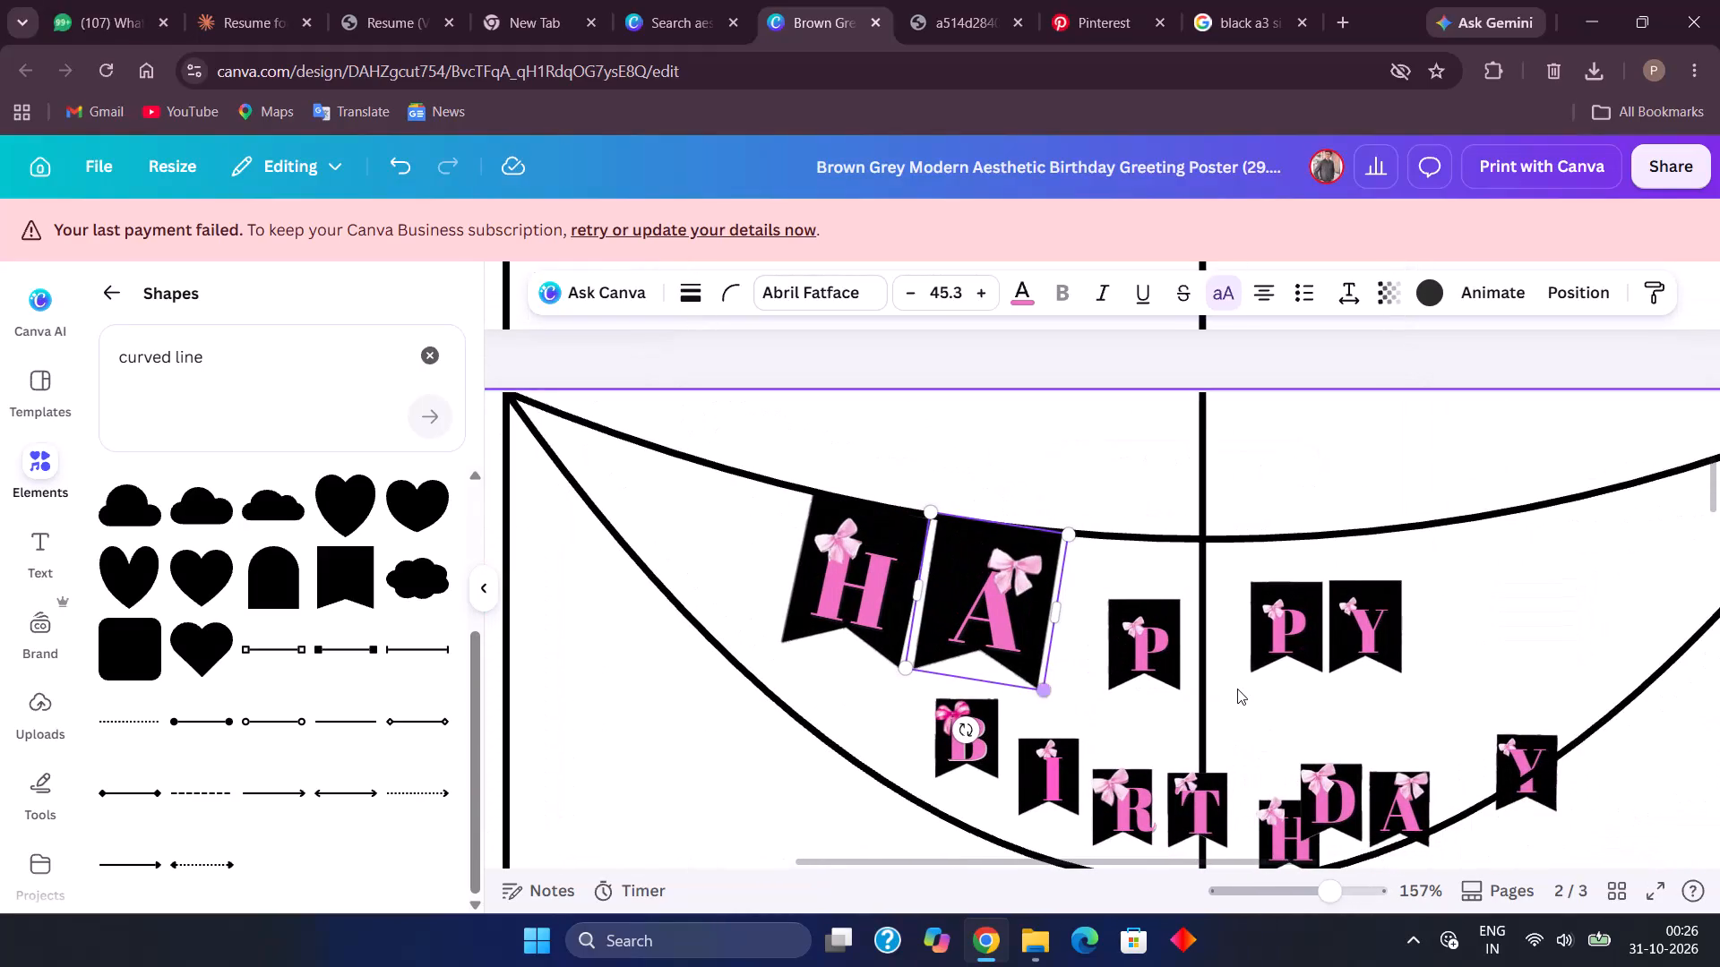
Tilt the first P flag of HAPPY slightly clockwise and enlarge it to a letter size of about 44.4.
click(1059, 653)
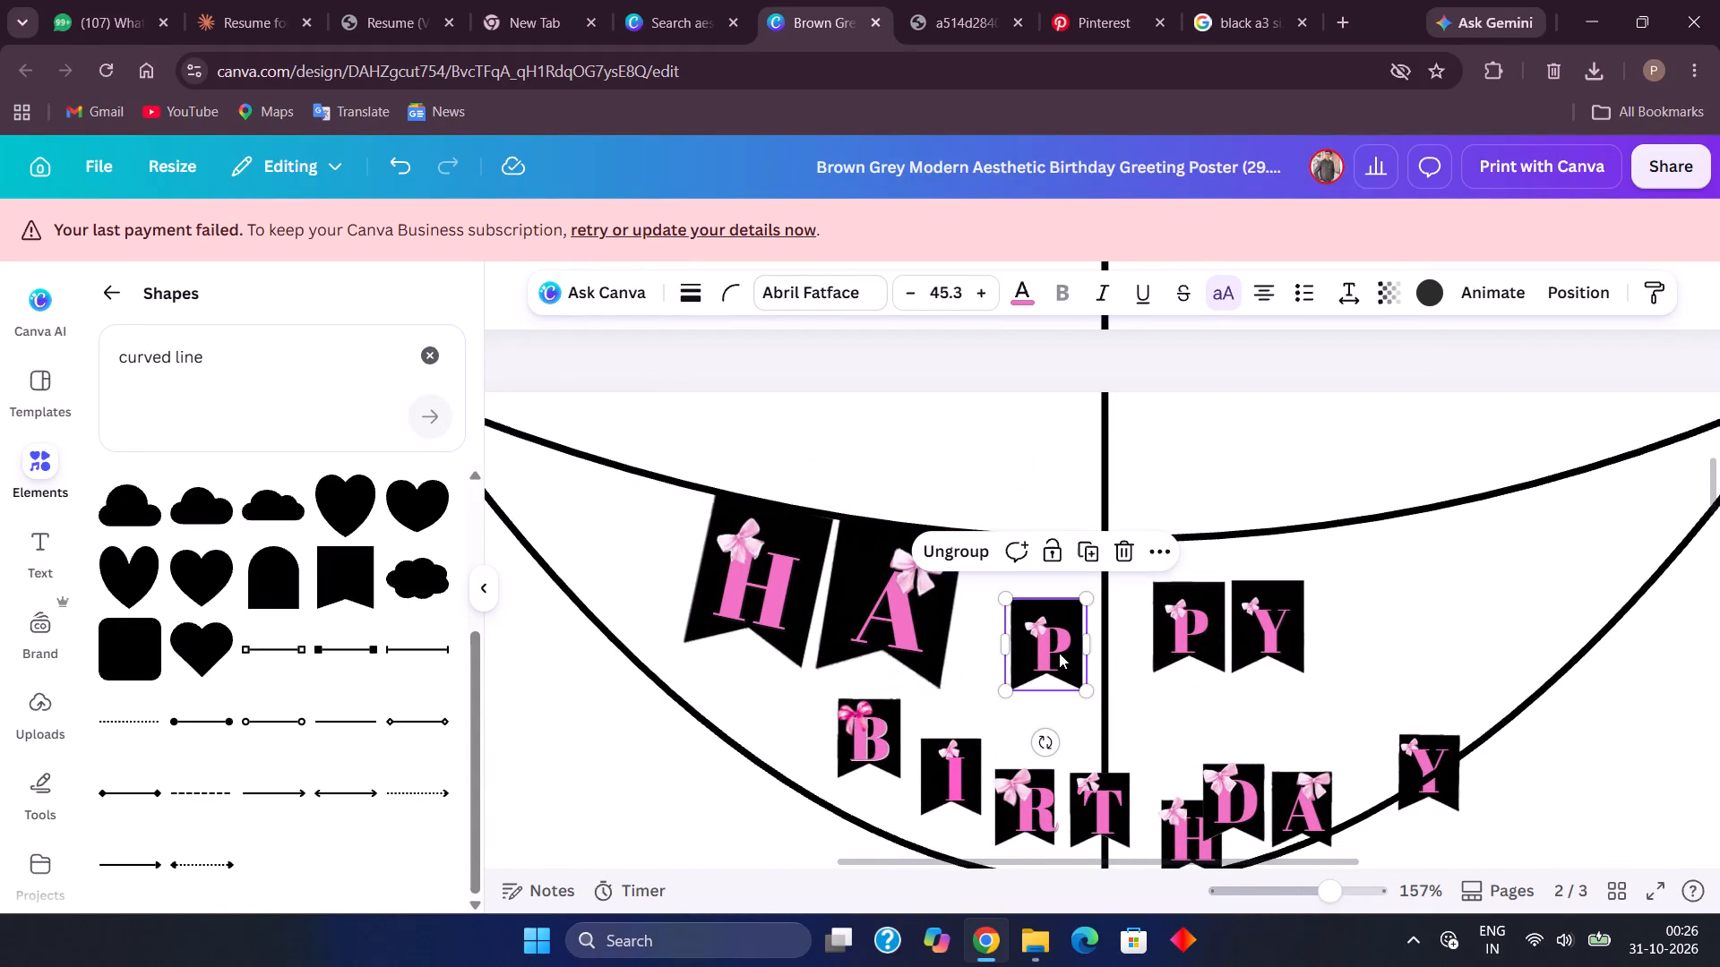
click(1047, 742)
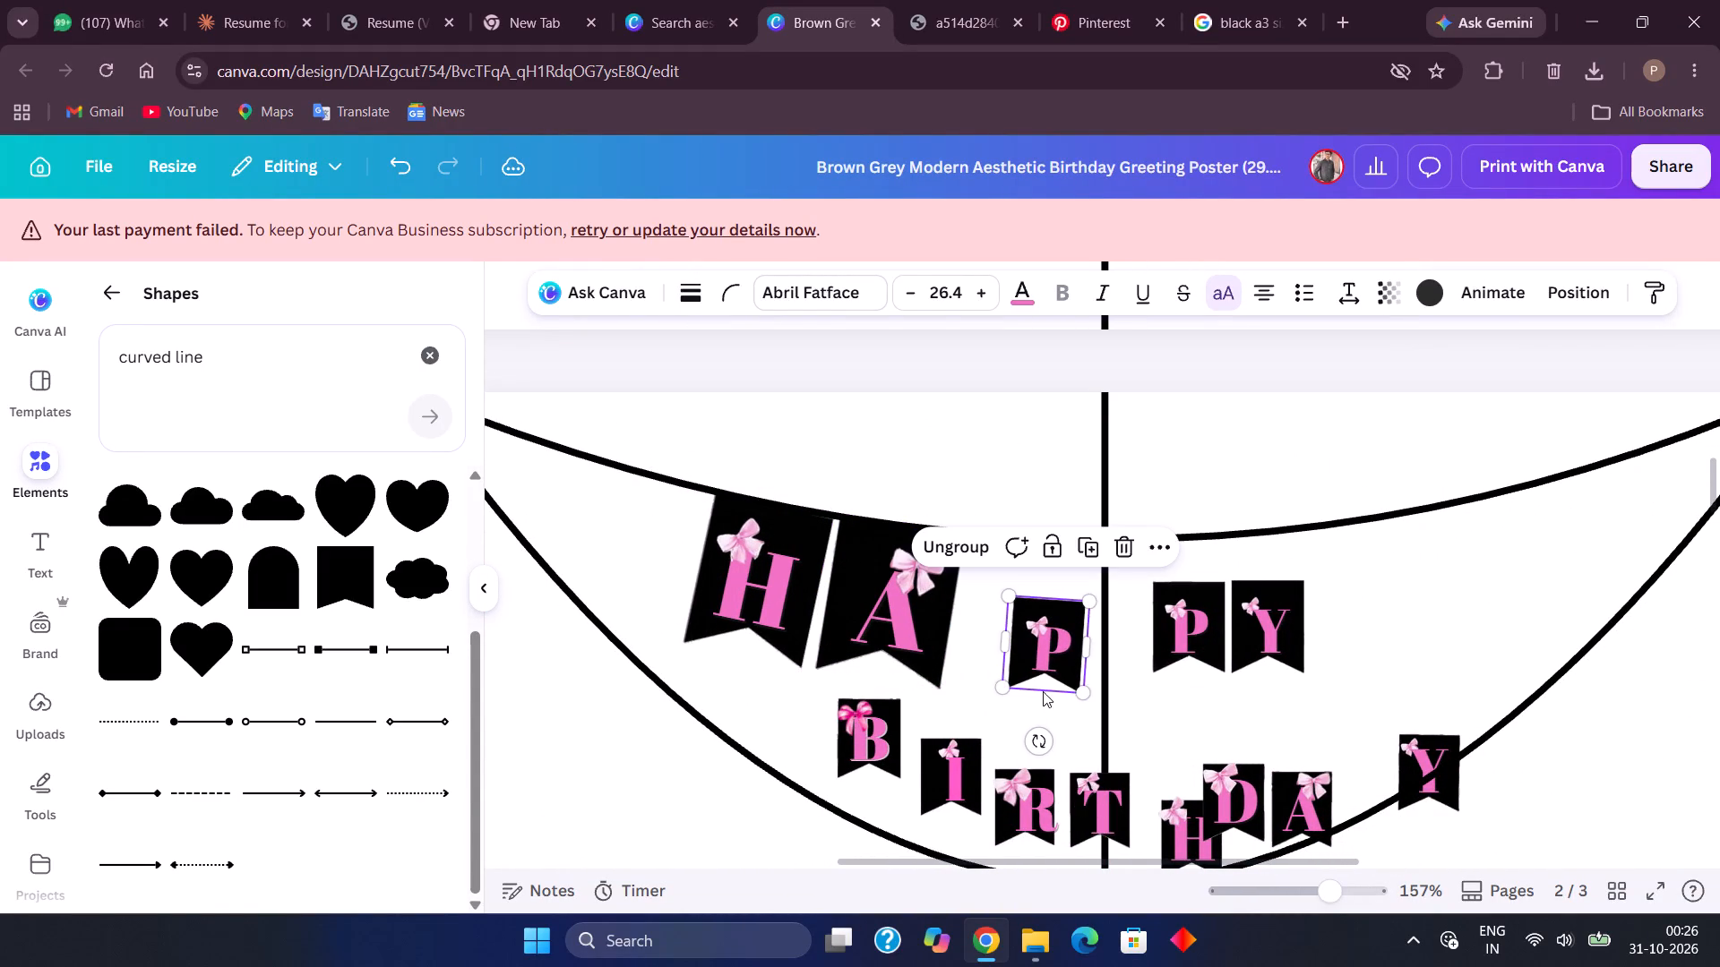
click(1081, 683)
drag(1081, 693, 1114, 719)
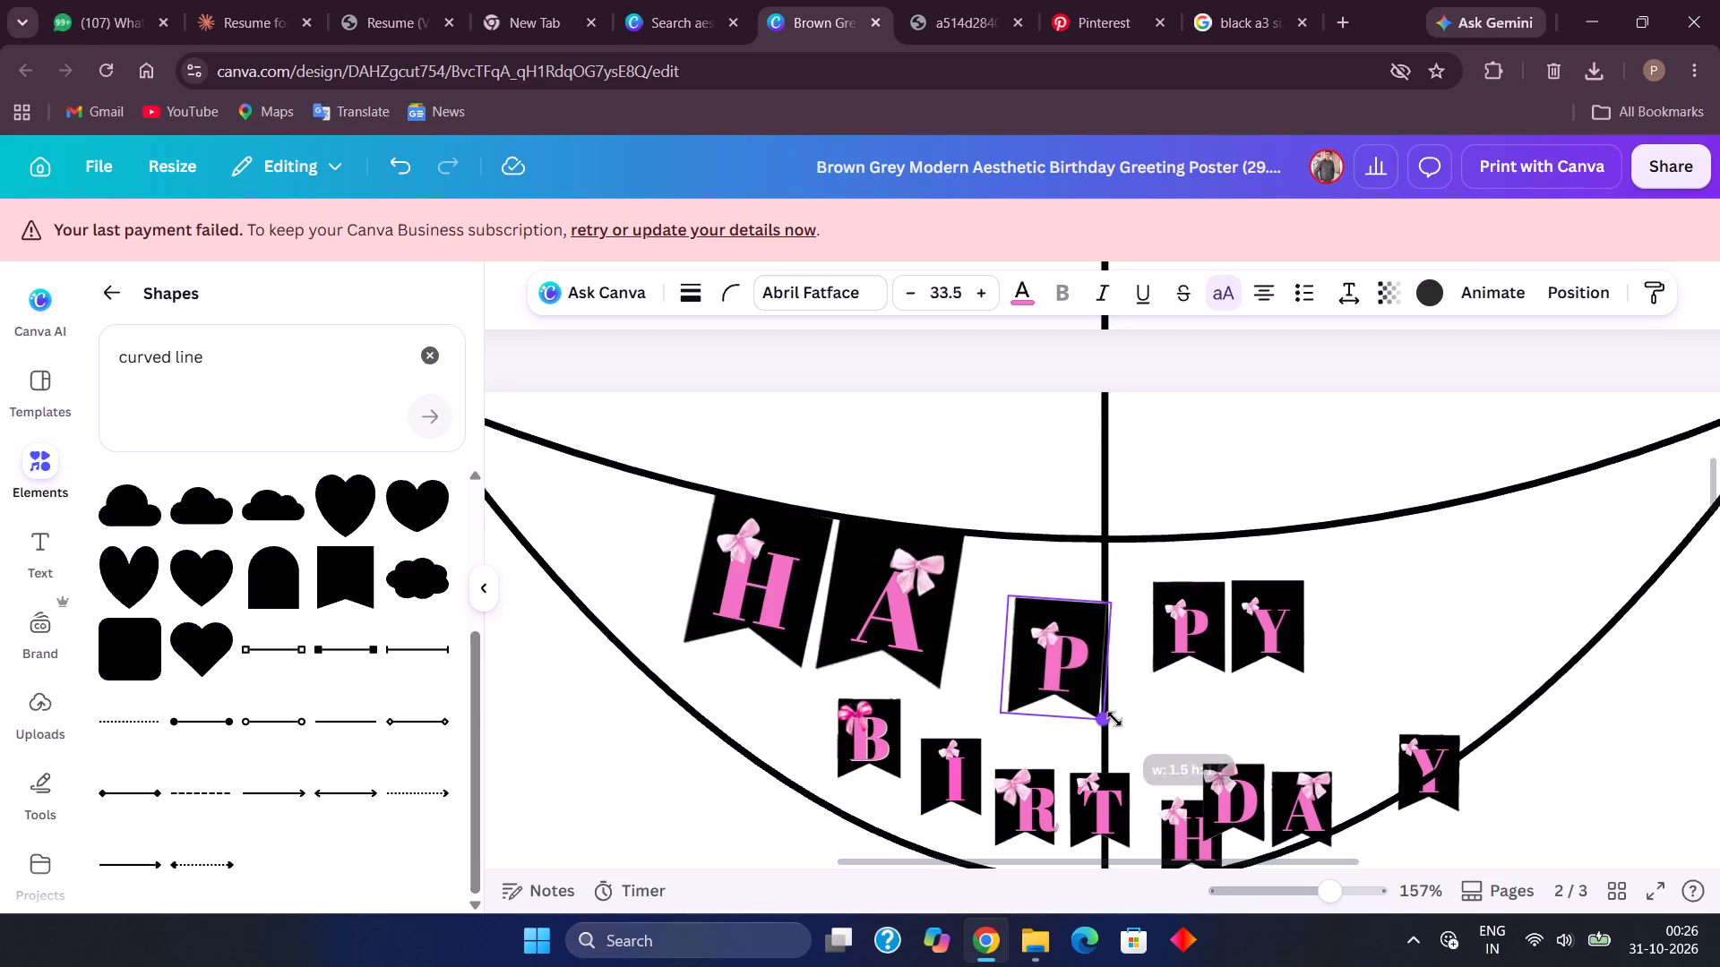
drag(1114, 719, 1147, 749)
Move the enlarged P flag up beside the A flag so its top edge hangs from the upper string.
drag(1089, 691, 1052, 638)
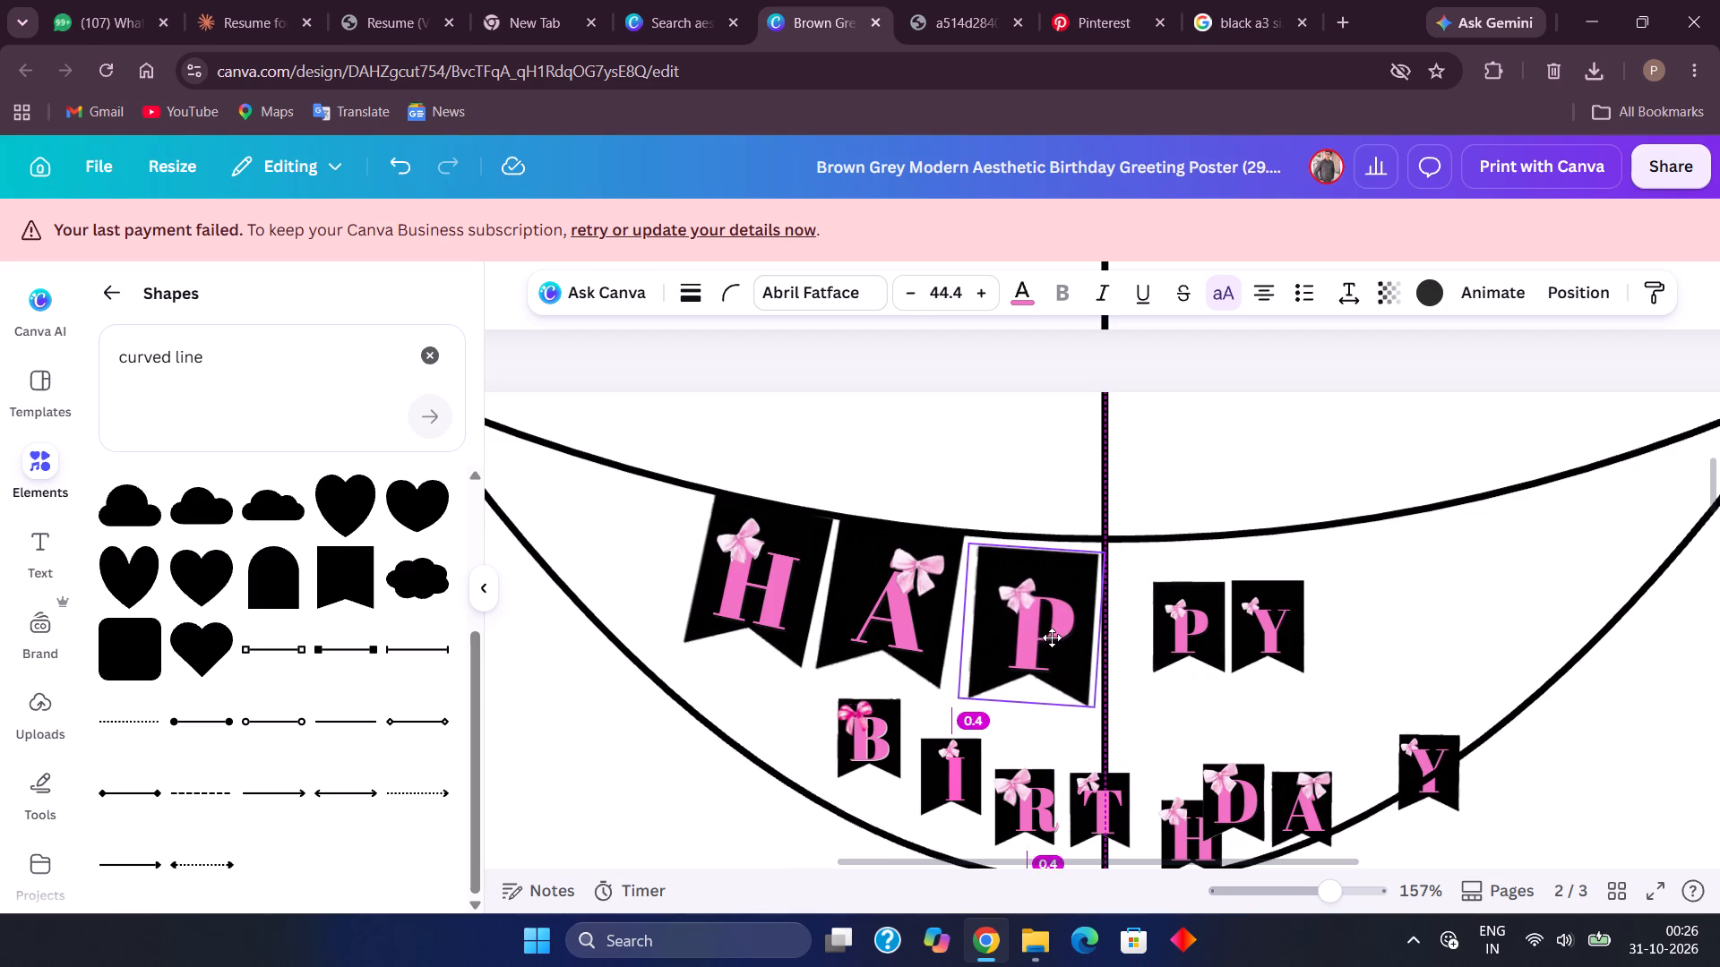
drag(1052, 638, 1057, 630)
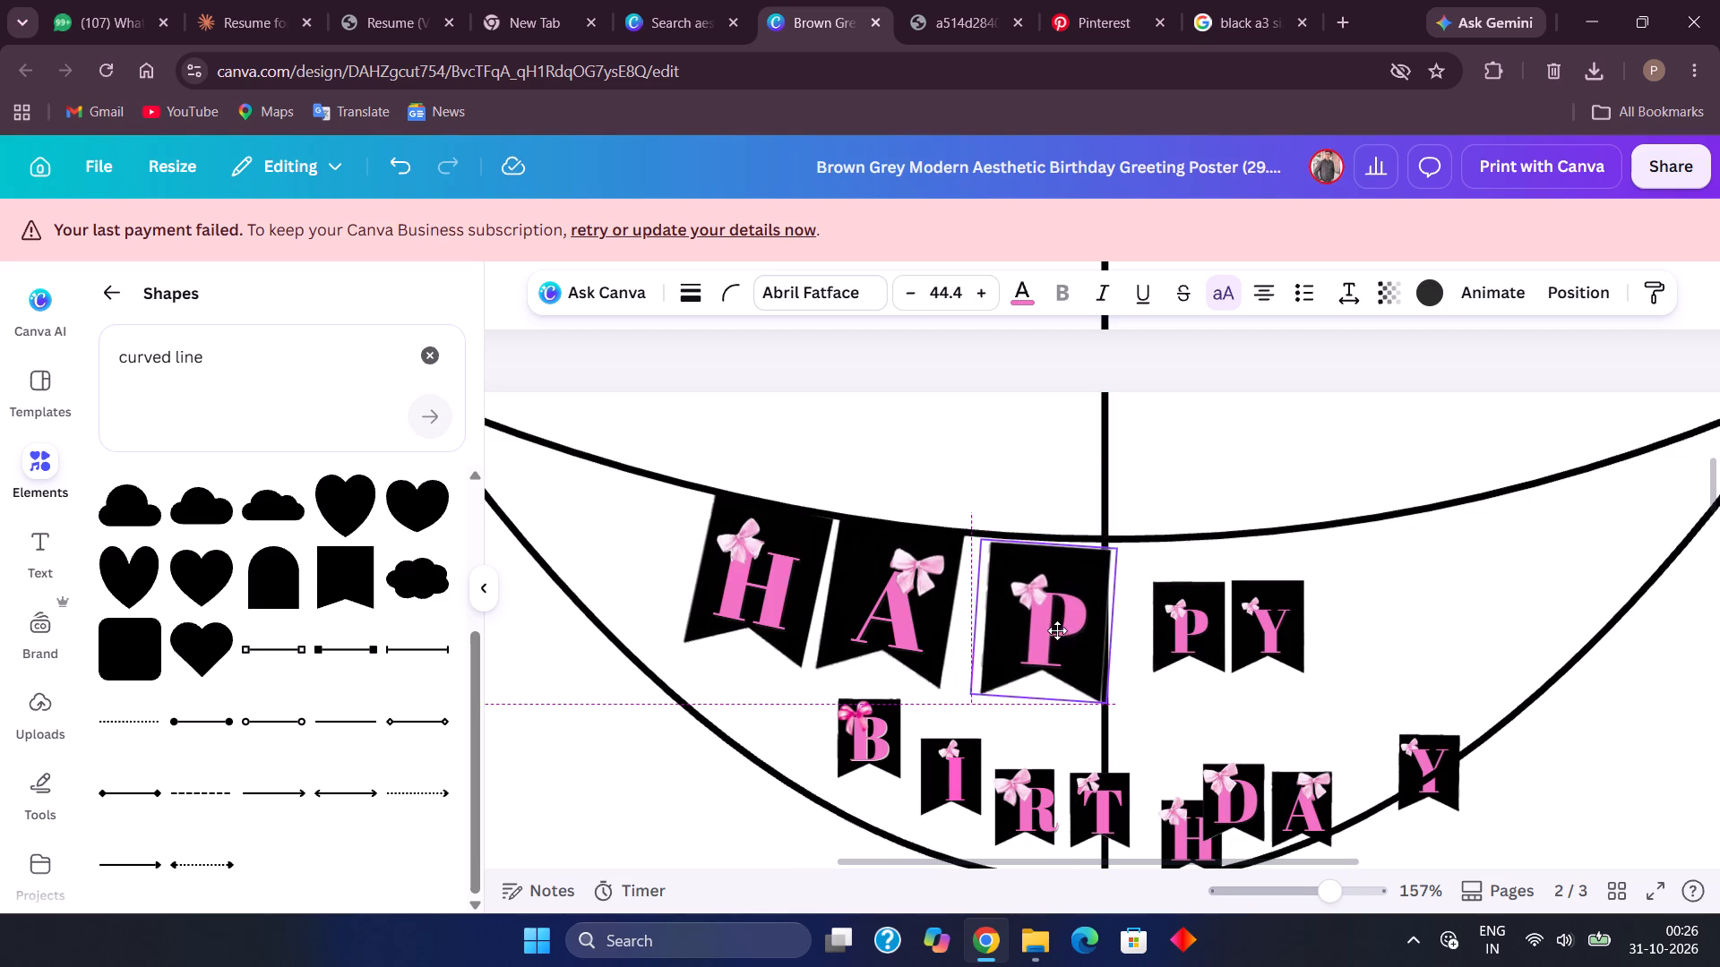
drag(1057, 630, 1053, 627)
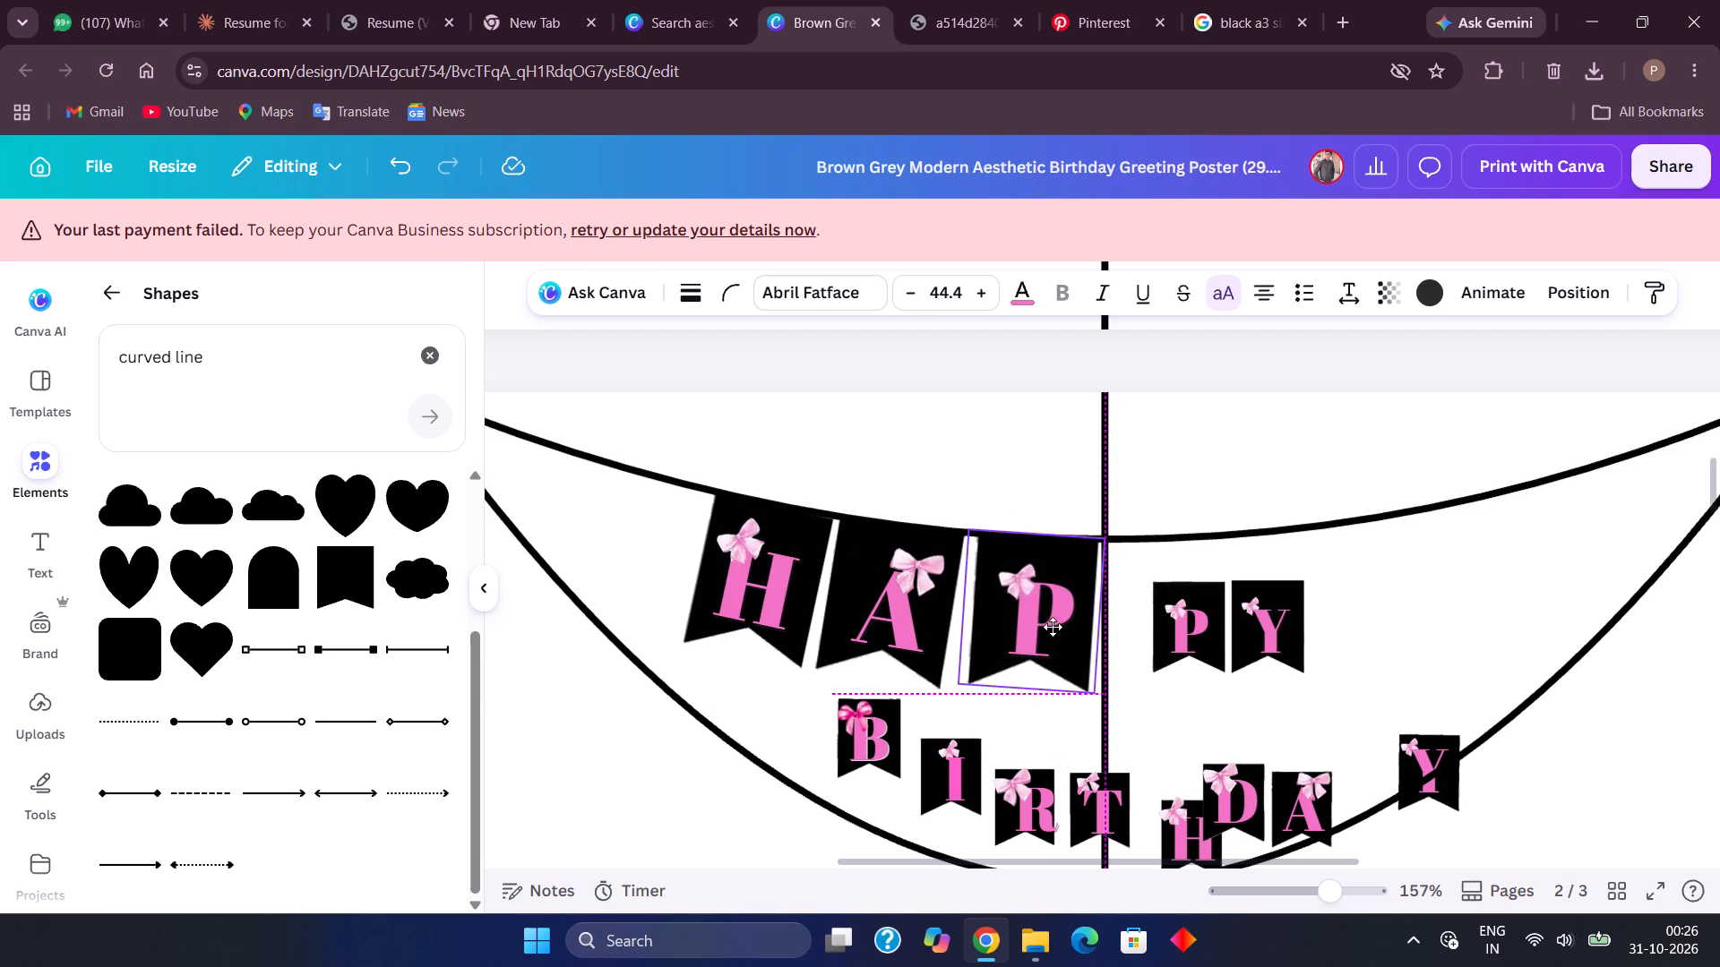
drag(1053, 627, 1053, 629)
click(1406, 622)
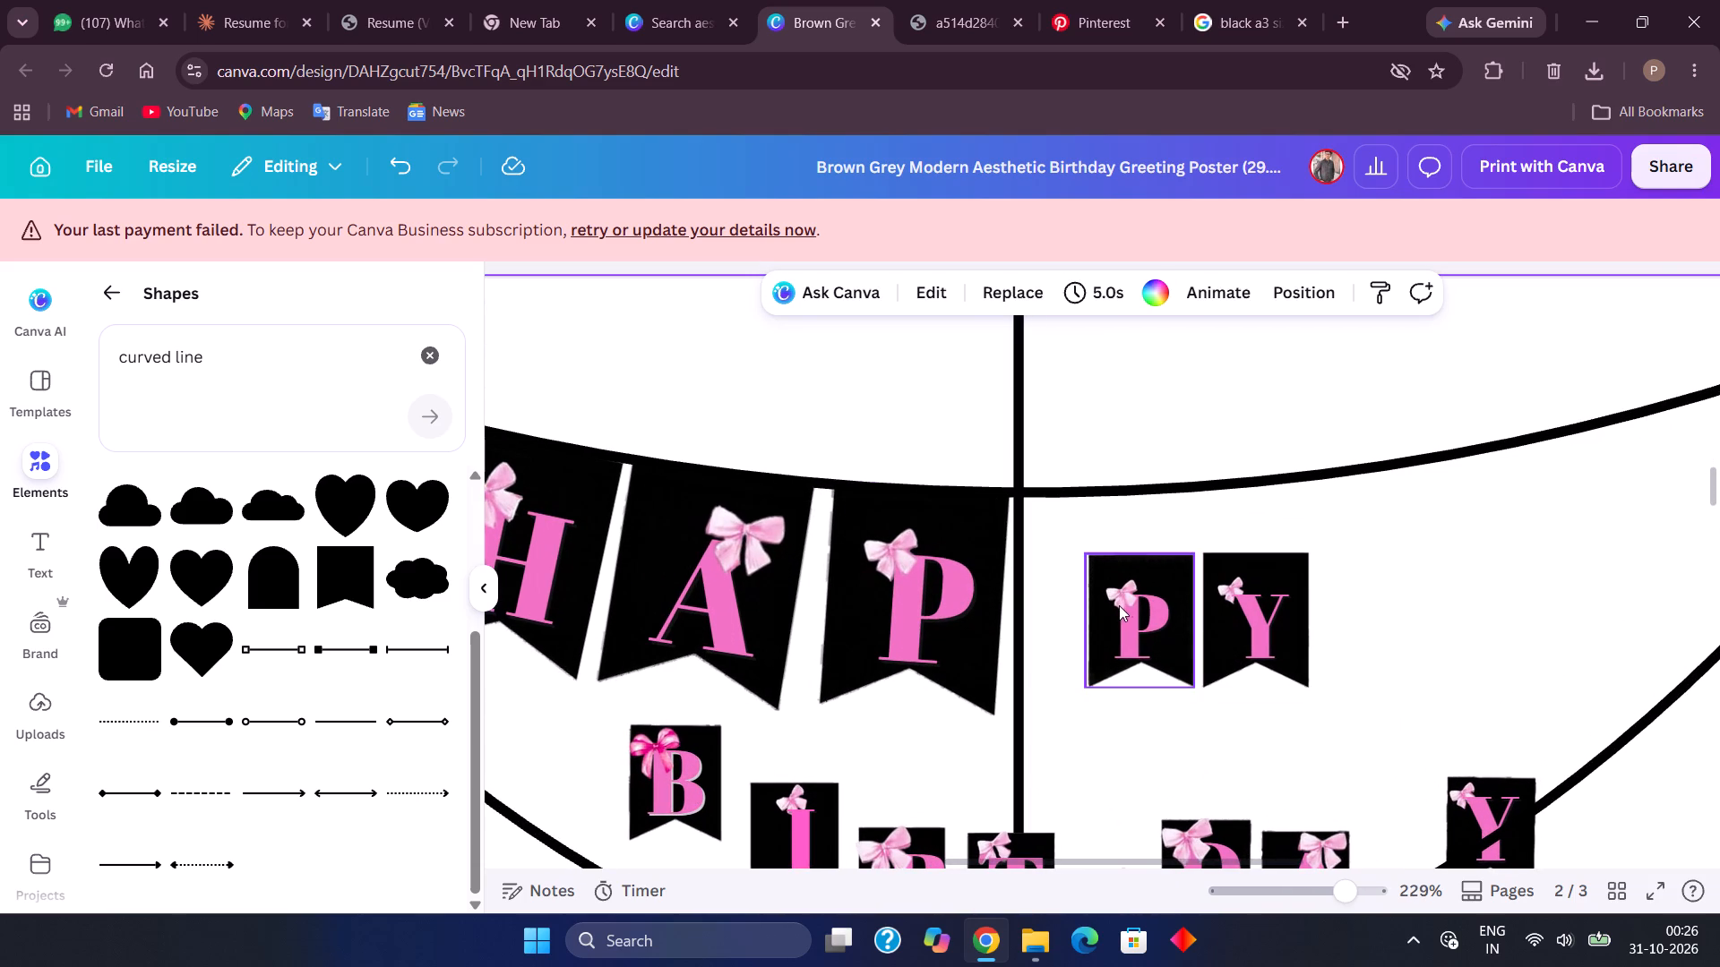
Hang the second P flag on the upper string beside the first P, enlarged to letter size 43.2 and tilted slightly counter-clockwise.
drag(1118, 605, 1066, 544)
drag(1140, 623, 1216, 735)
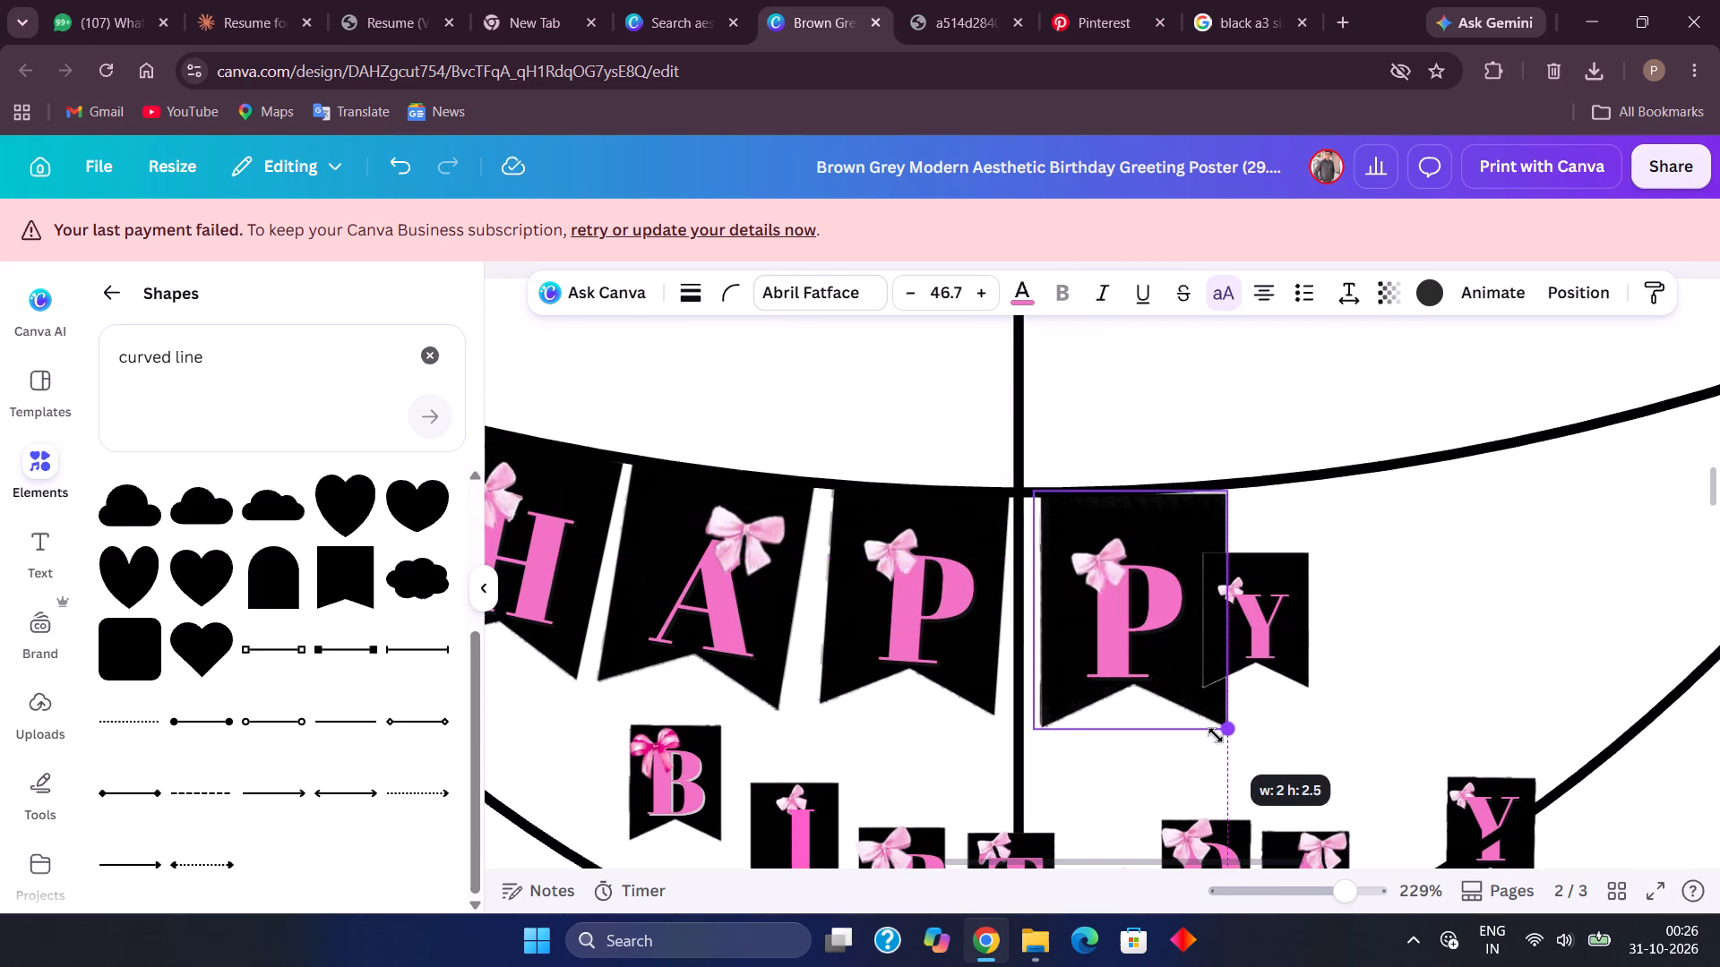
drag(1216, 735, 1203, 725)
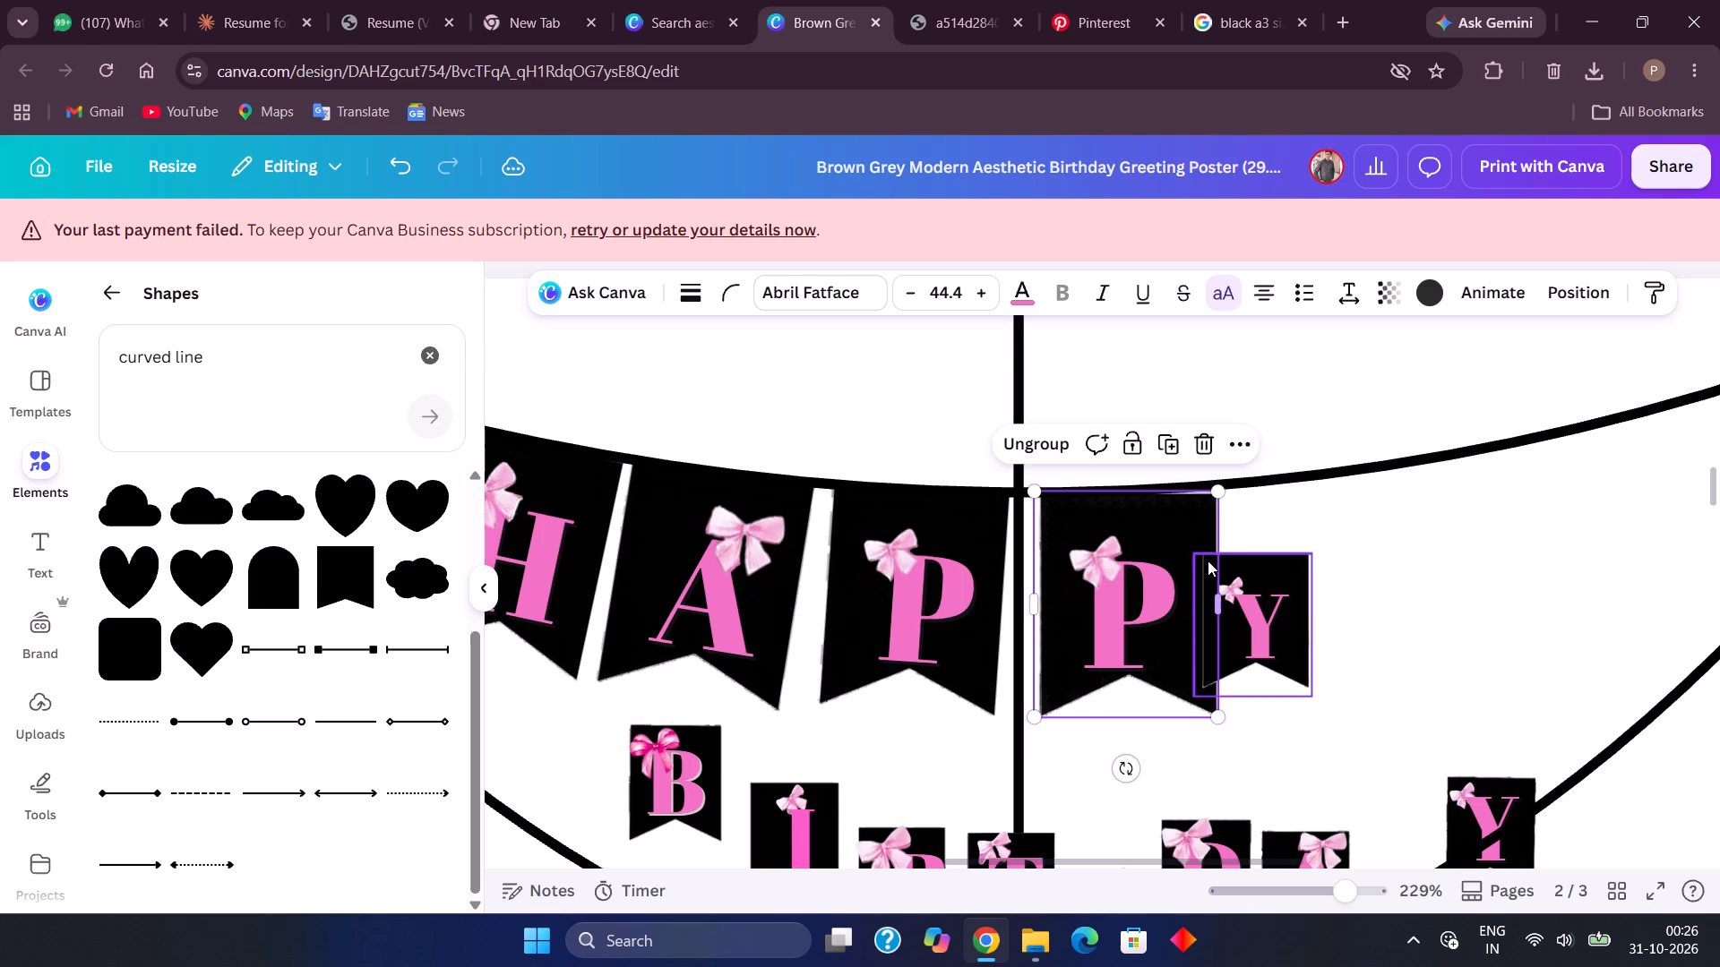
click(1131, 763)
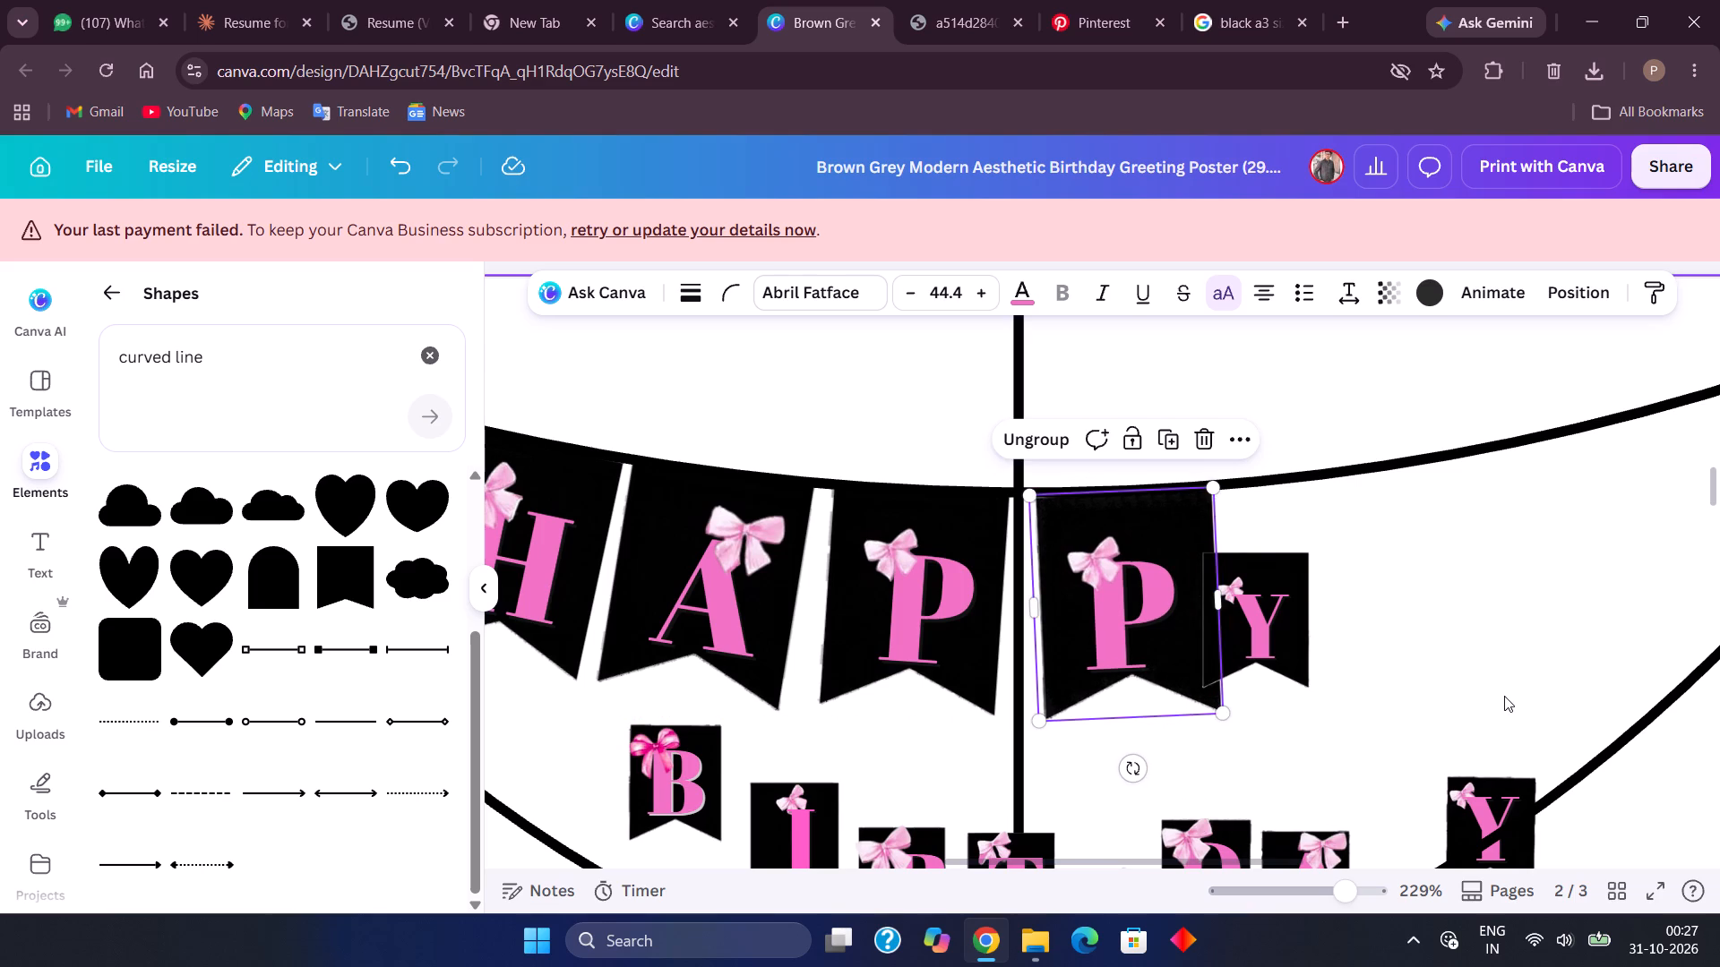
click(1225, 713)
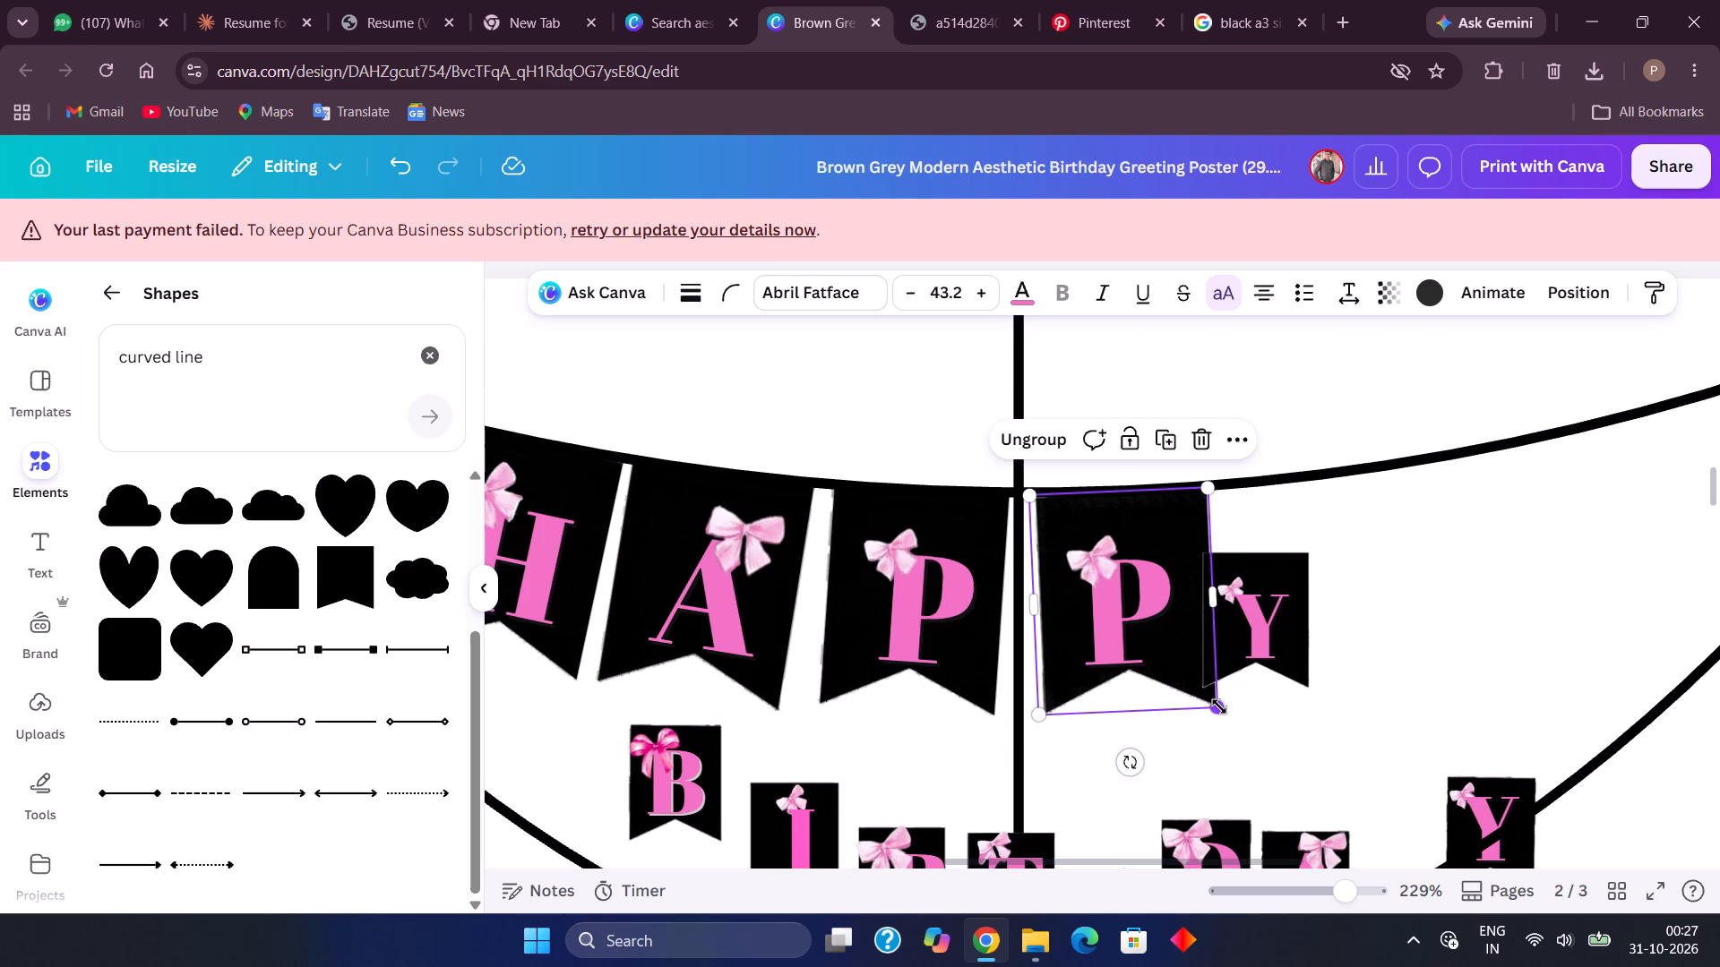
click(1455, 651)
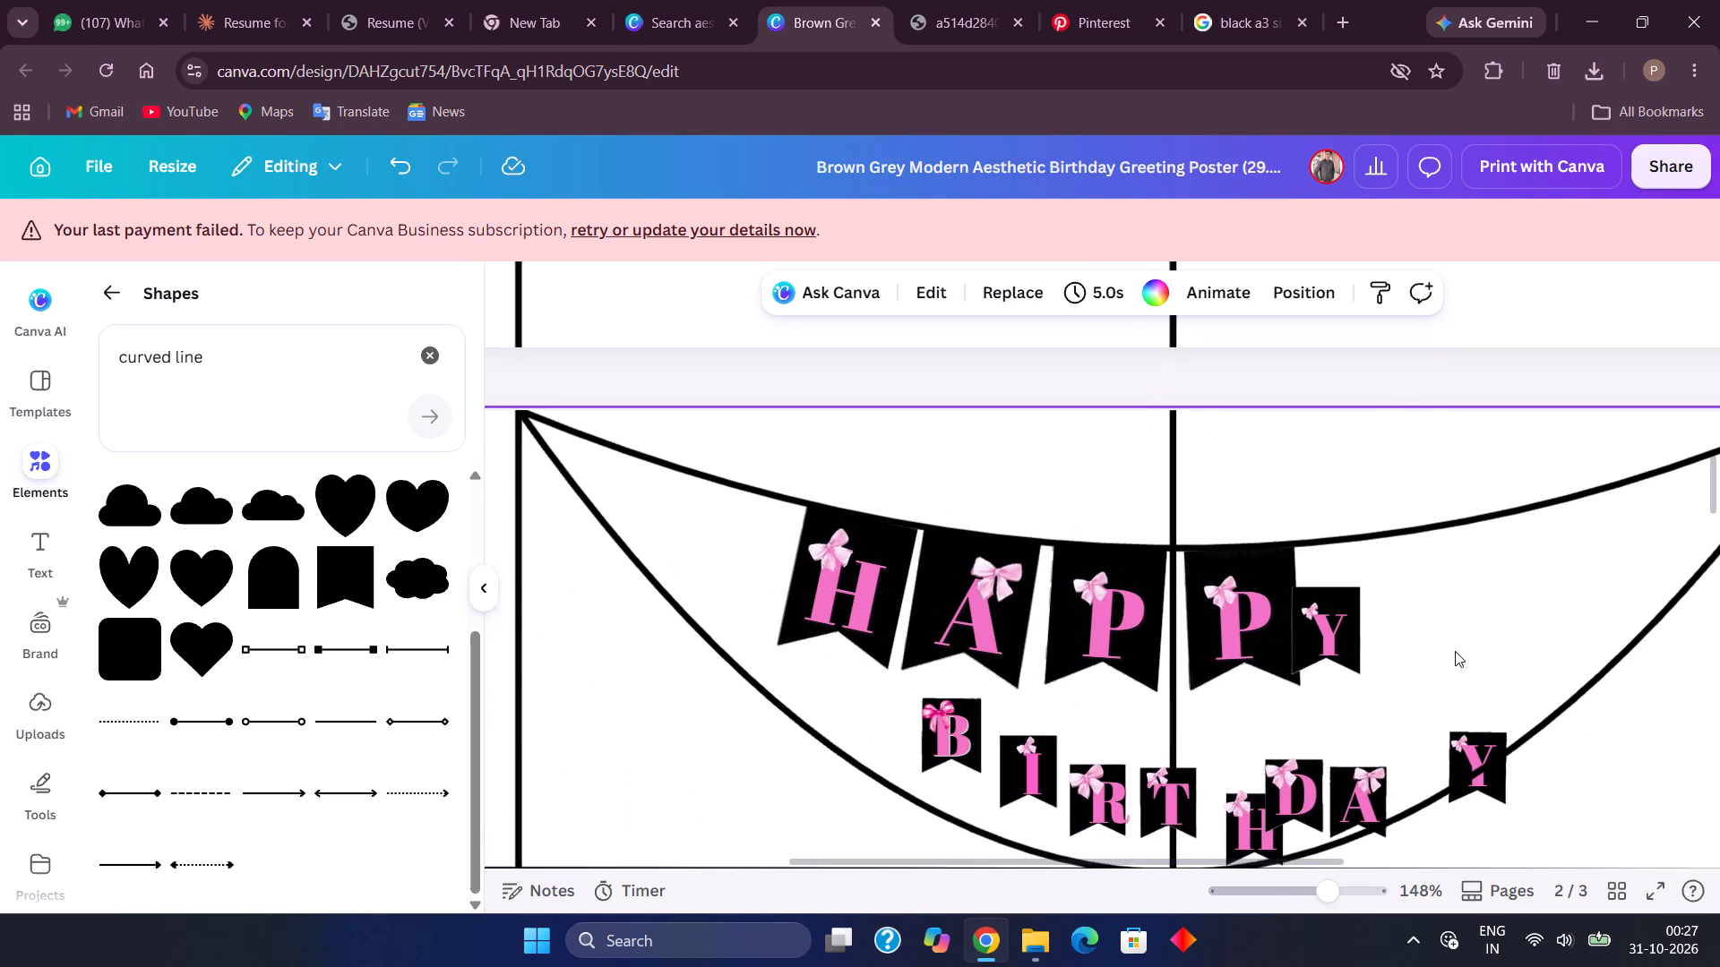
Enlarge the Y flag of HAPPY to a letter size of 48.9 and move it up beside the second P flag.
scroll(1455, 651, left, 3)
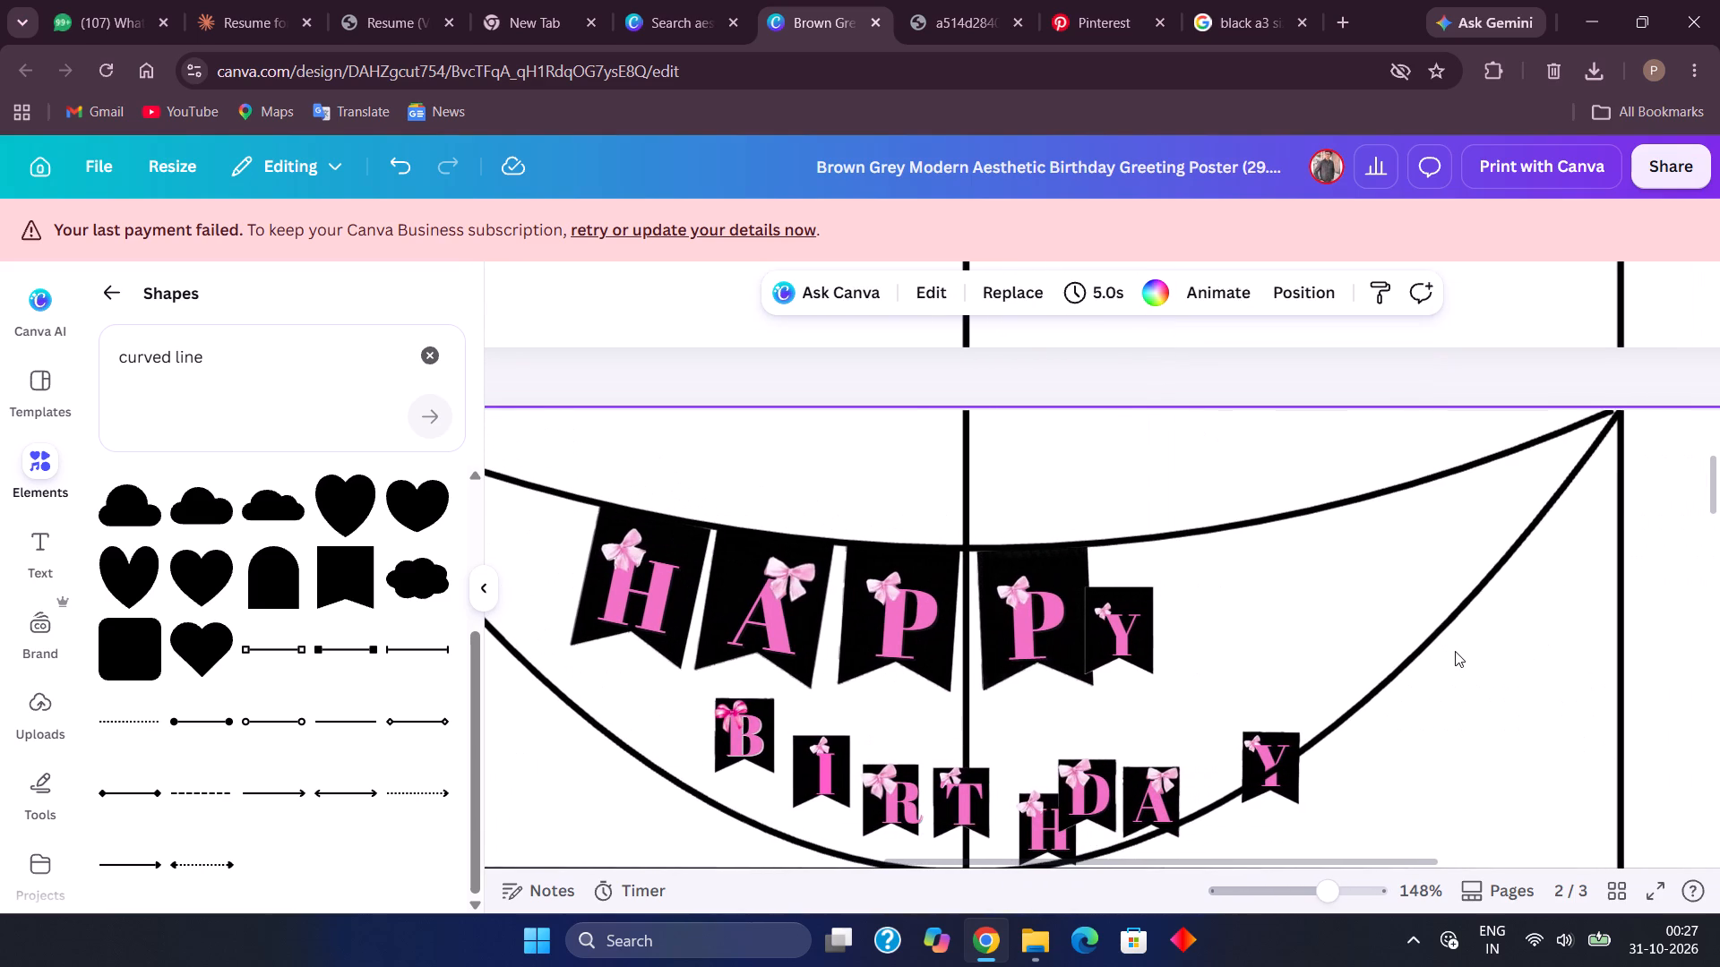
click(1130, 589)
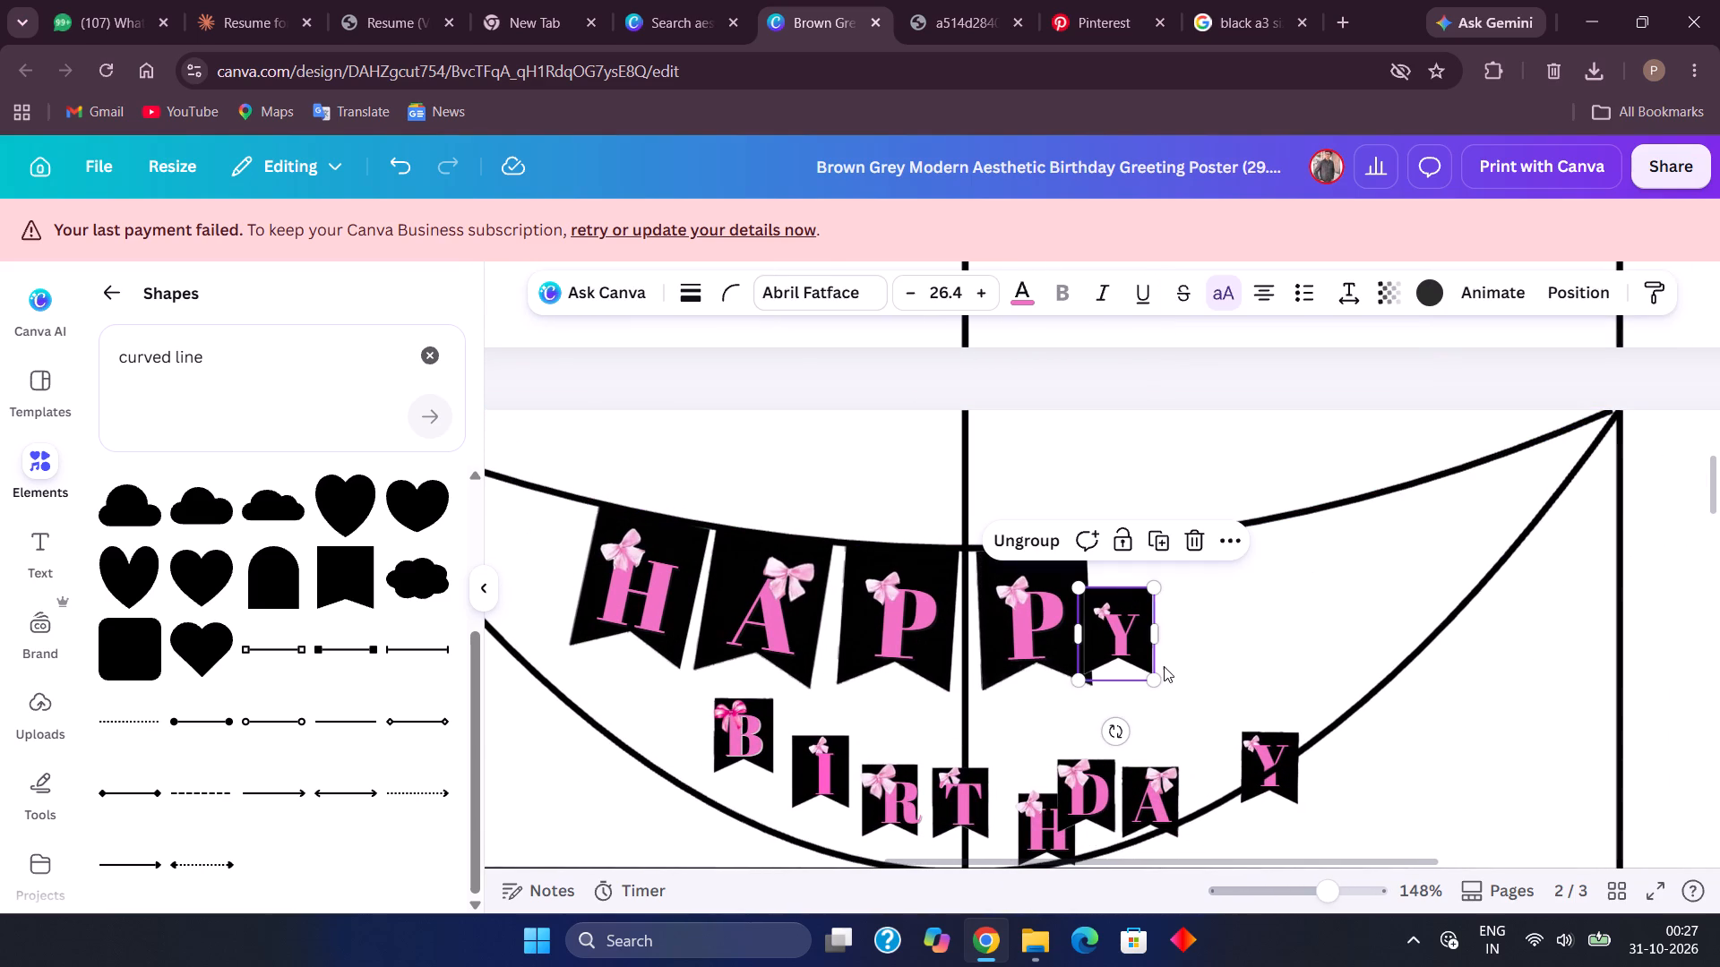
drag(1158, 674, 1236, 734)
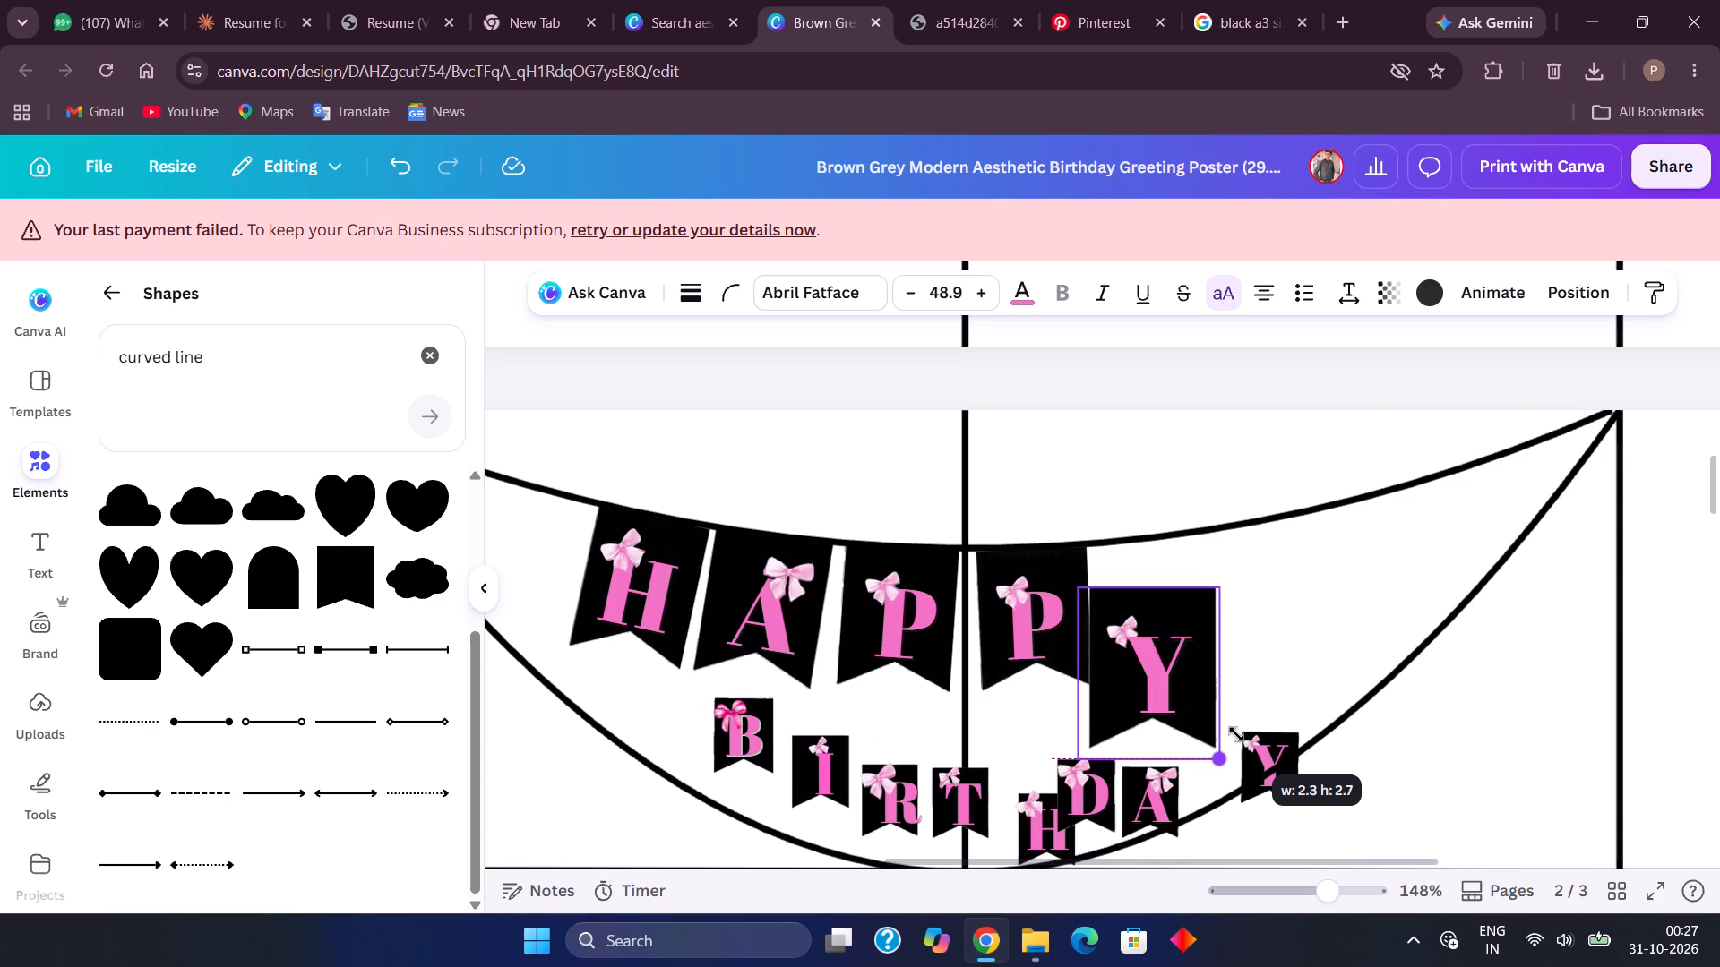
drag(1236, 734, 1238, 734)
drag(1127, 668, 1145, 620)
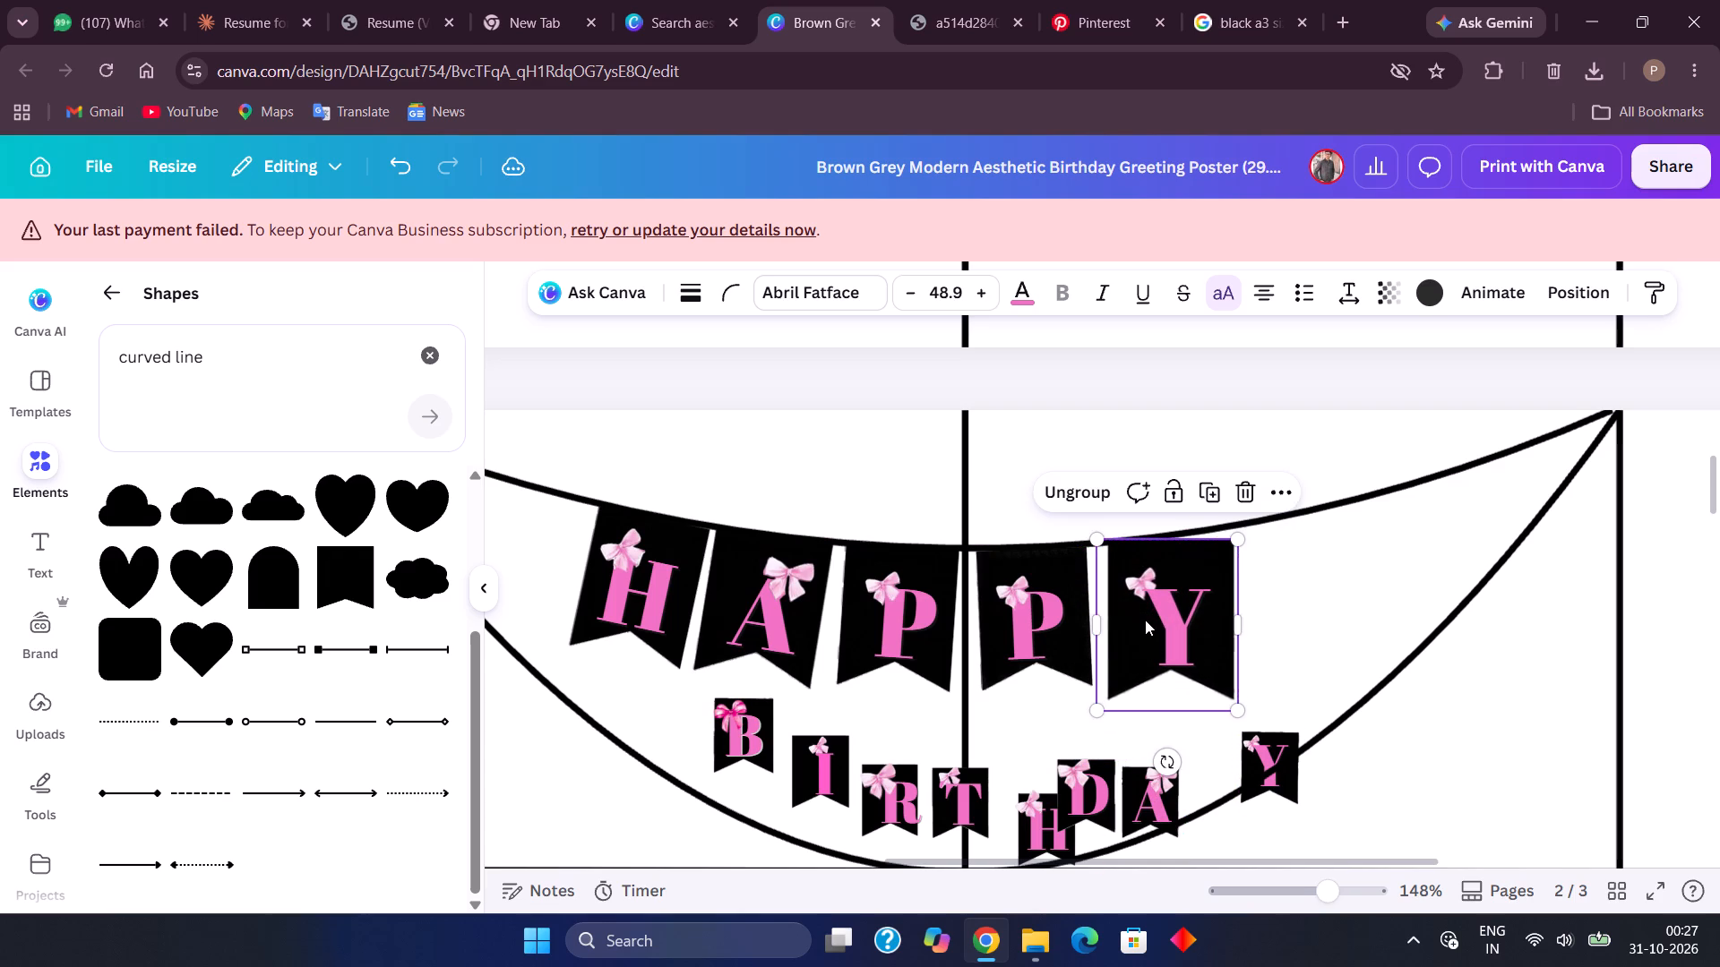
Rotate the Y flag of HAPPY to about -7° along the upper string and reduce its letter size to 44.6.
drag(1161, 758, 1173, 749)
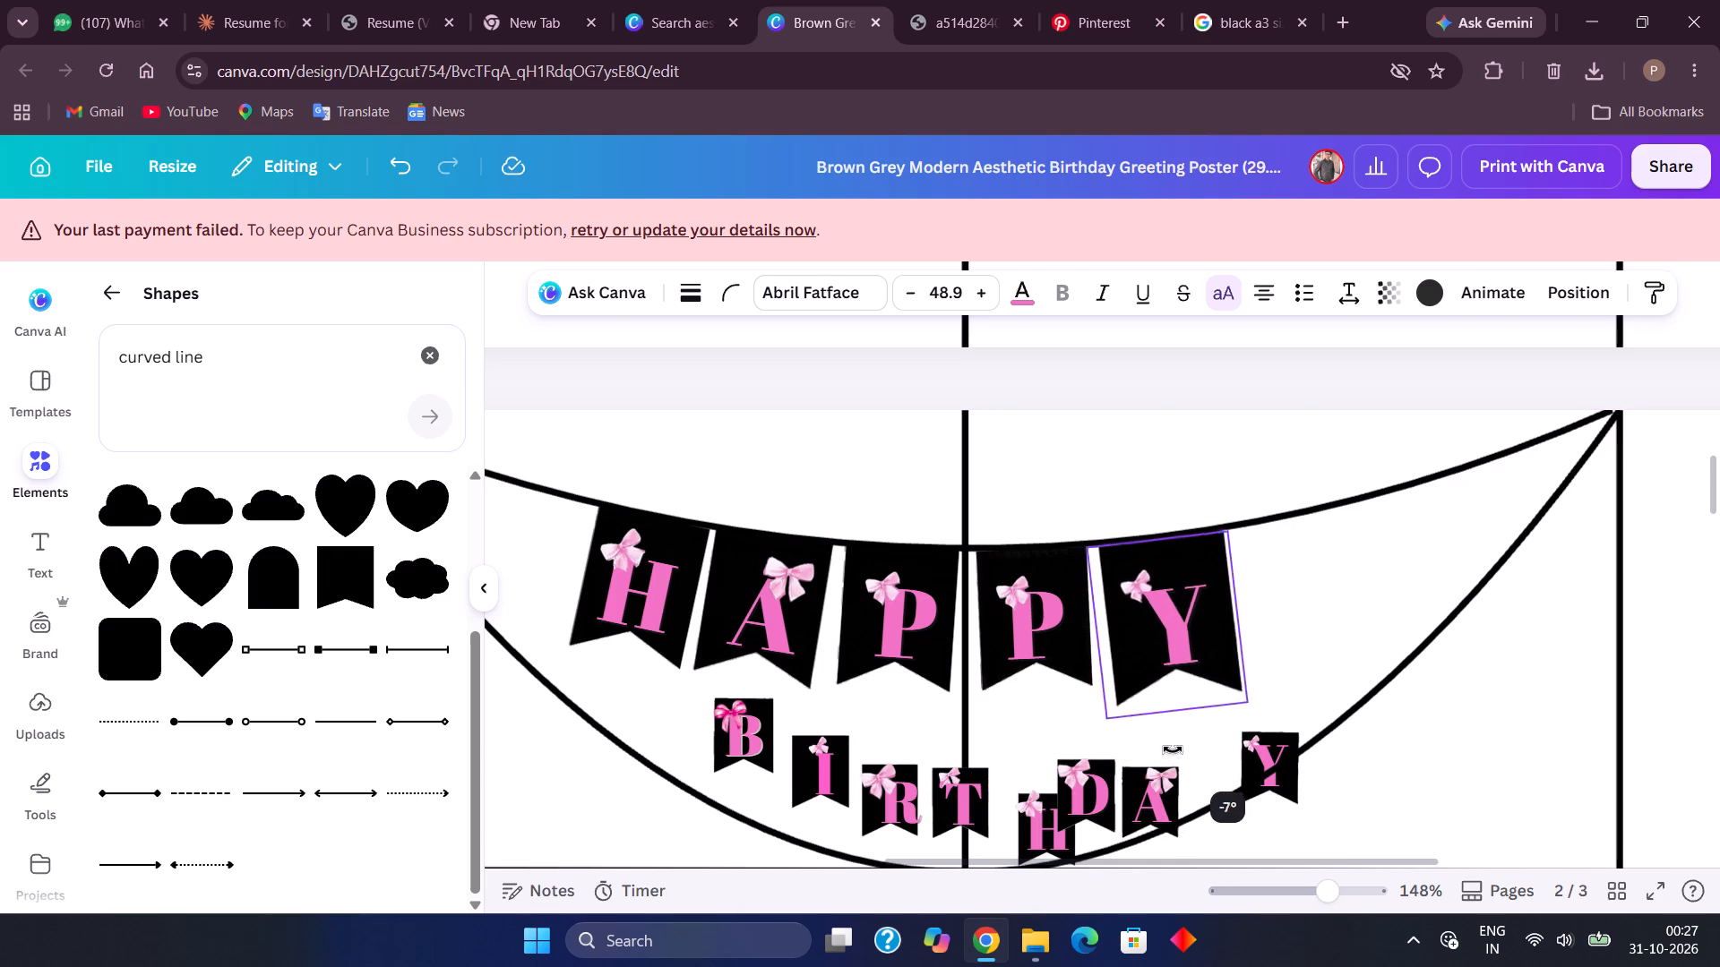
drag(1173, 749, 1174, 743)
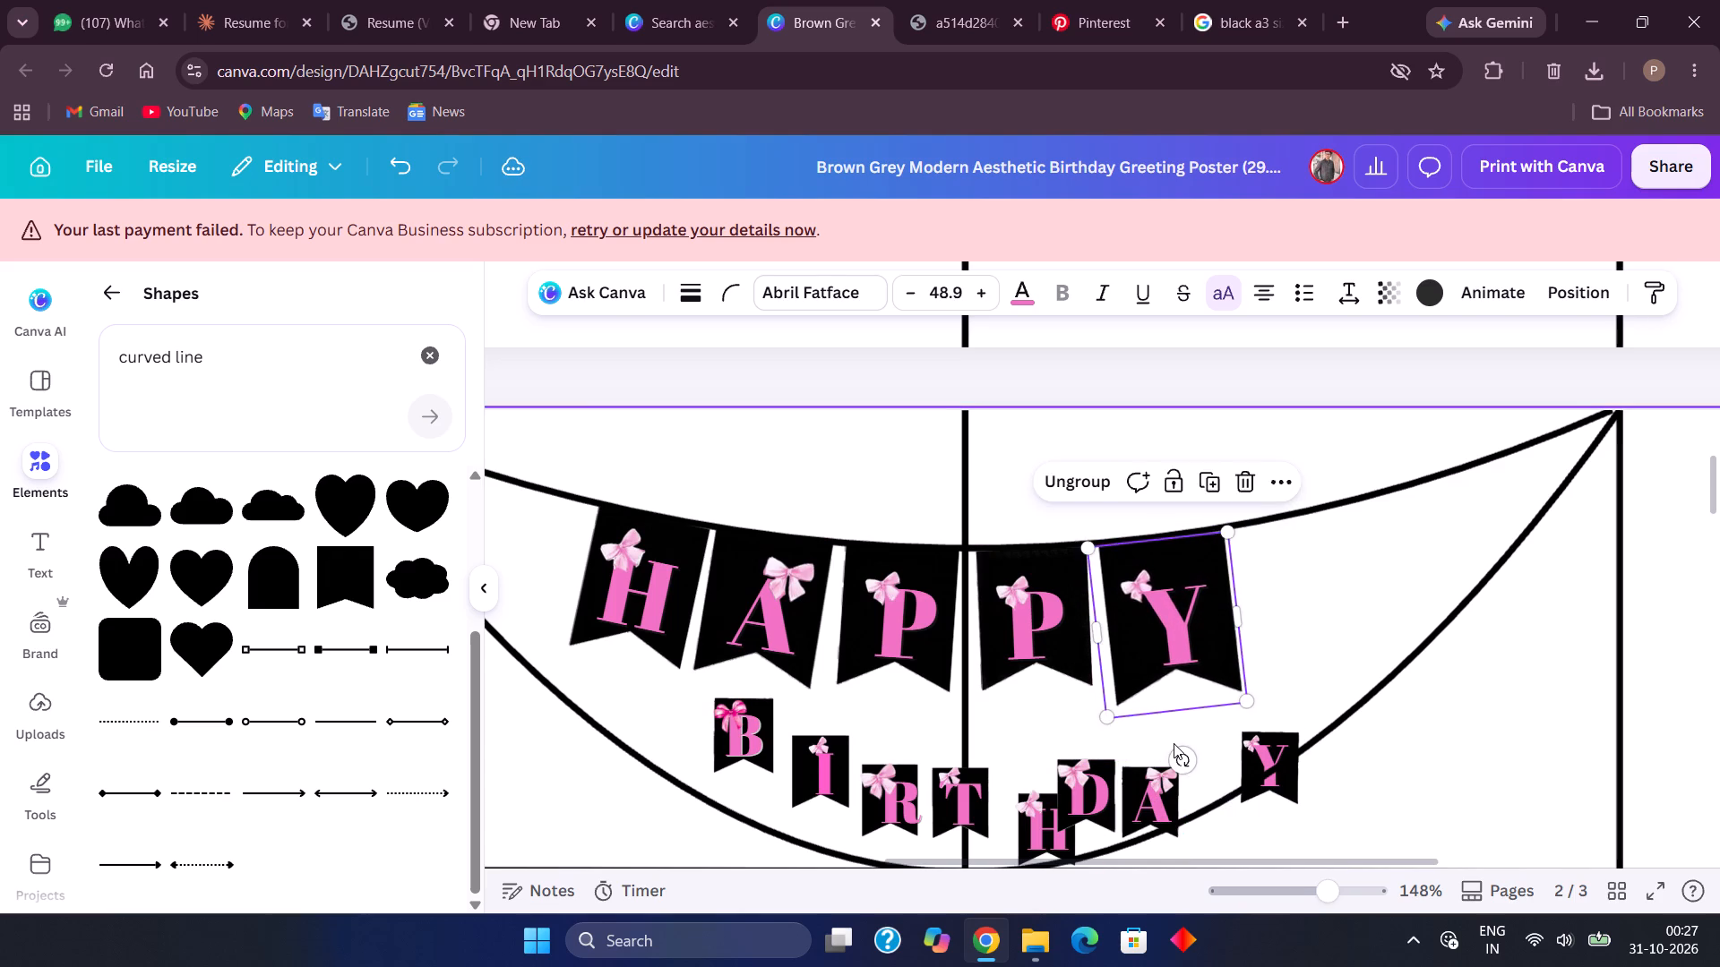
key(Up)
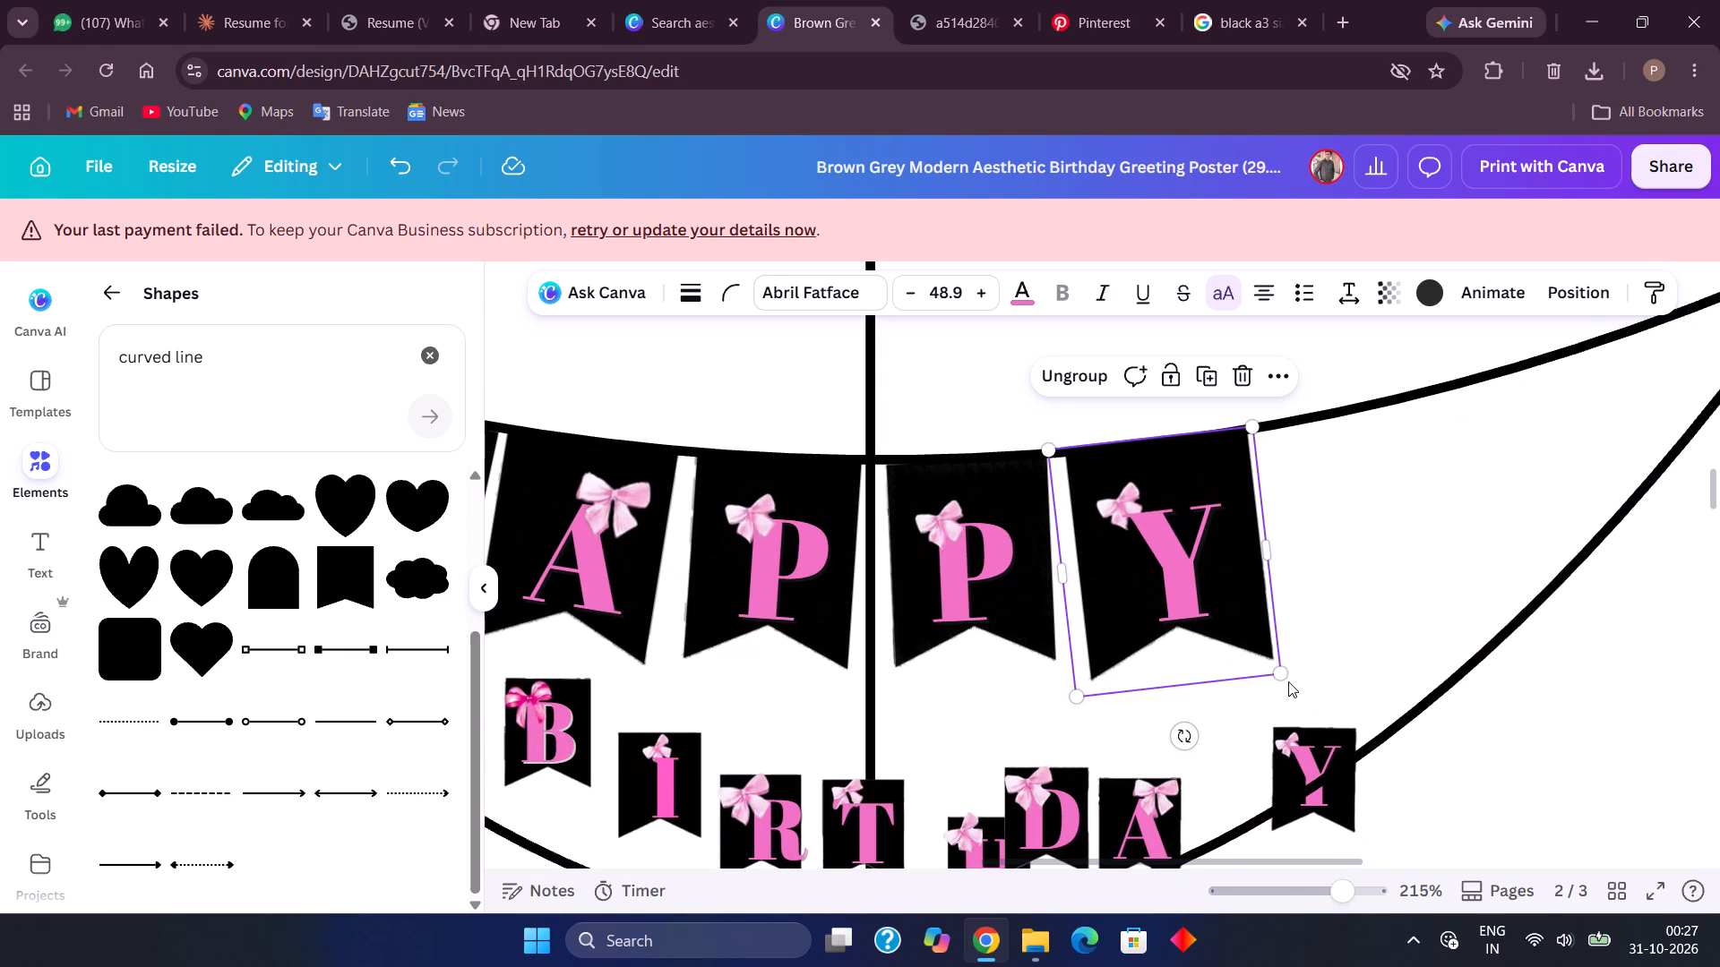
drag(1283, 670, 1267, 654)
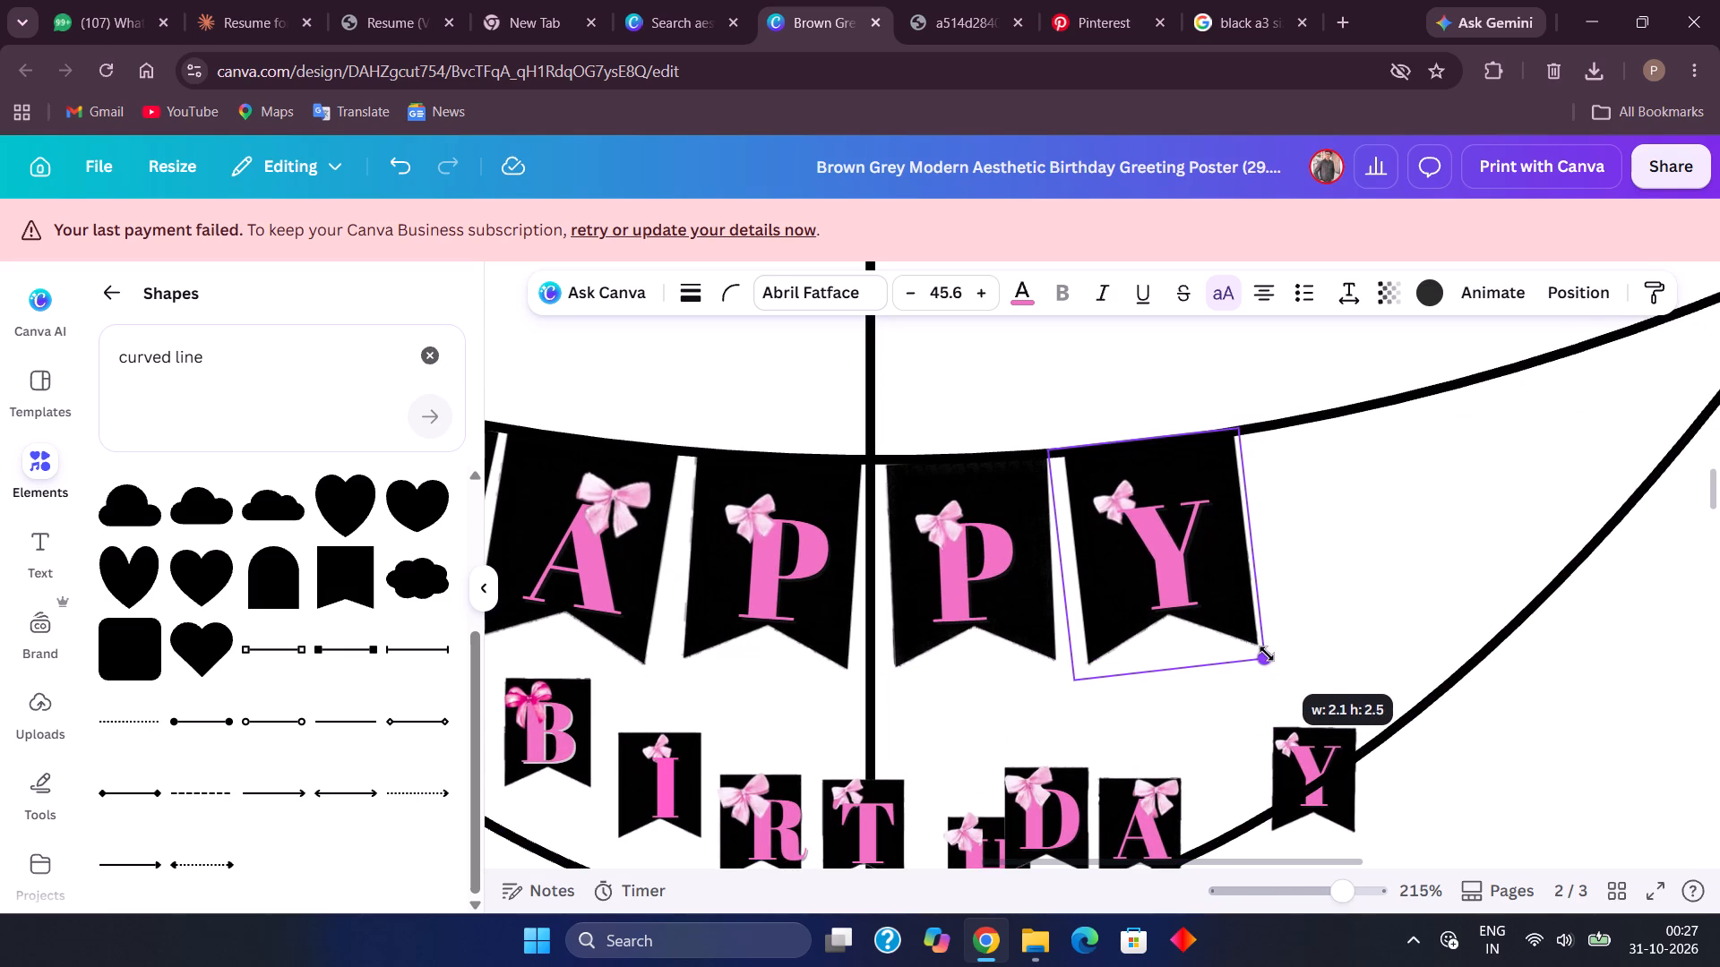
drag(1267, 654, 1255, 657)
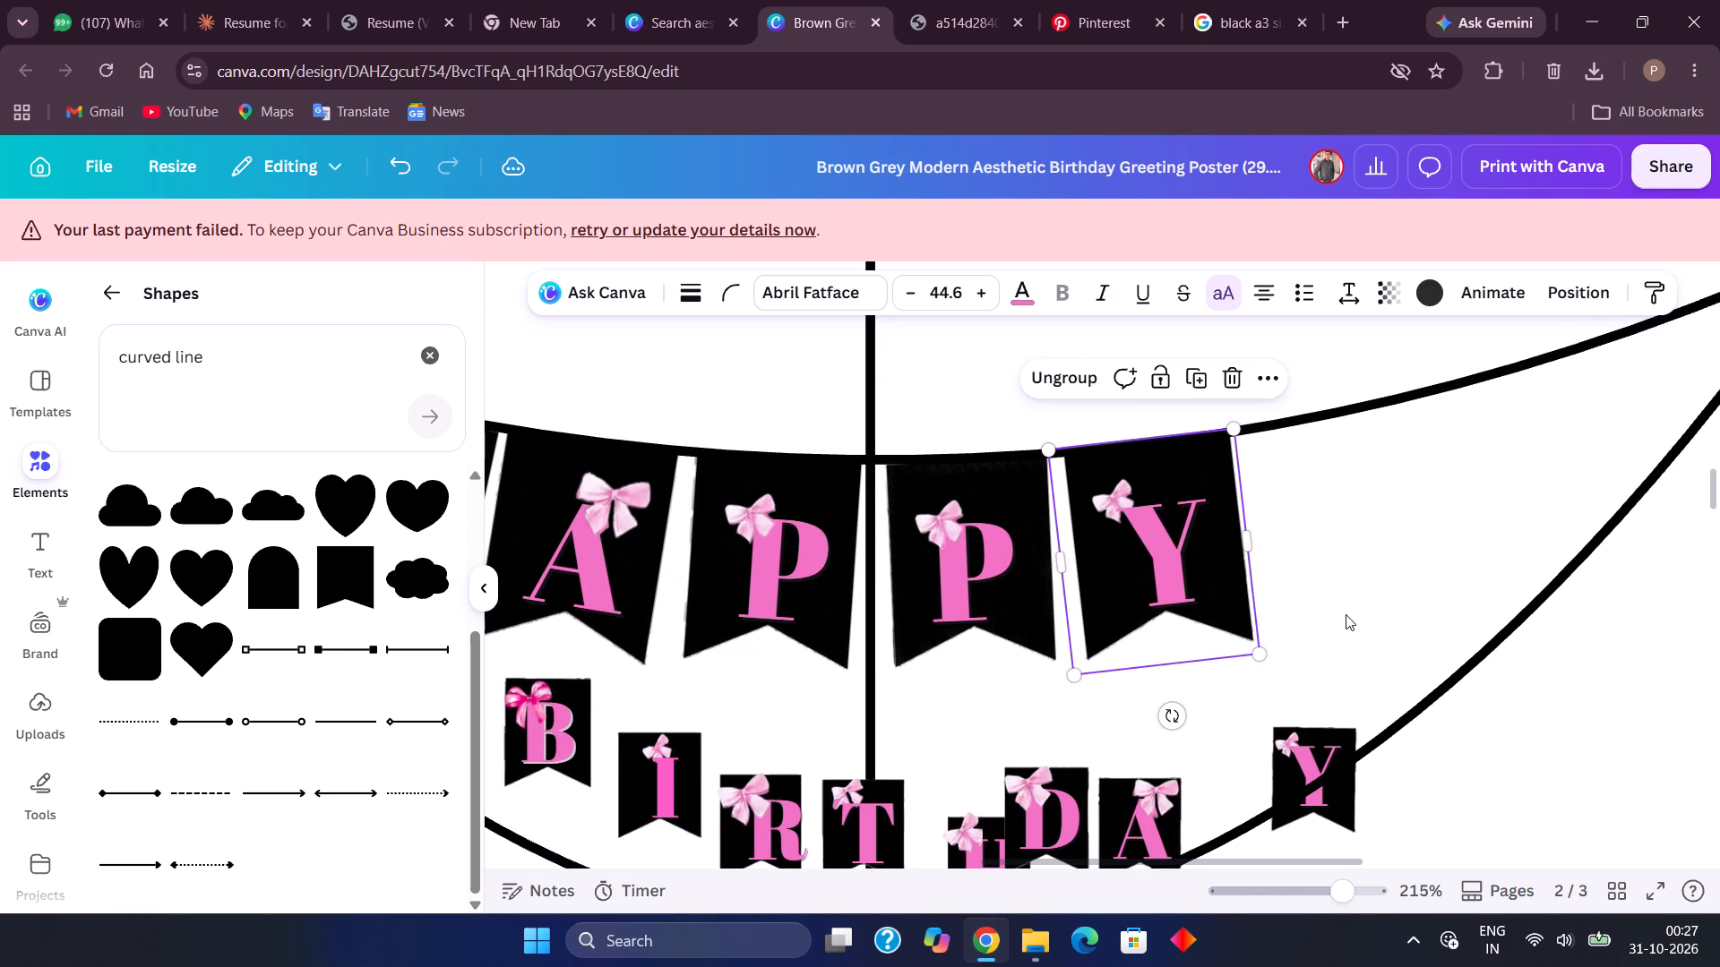
click(1346, 614)
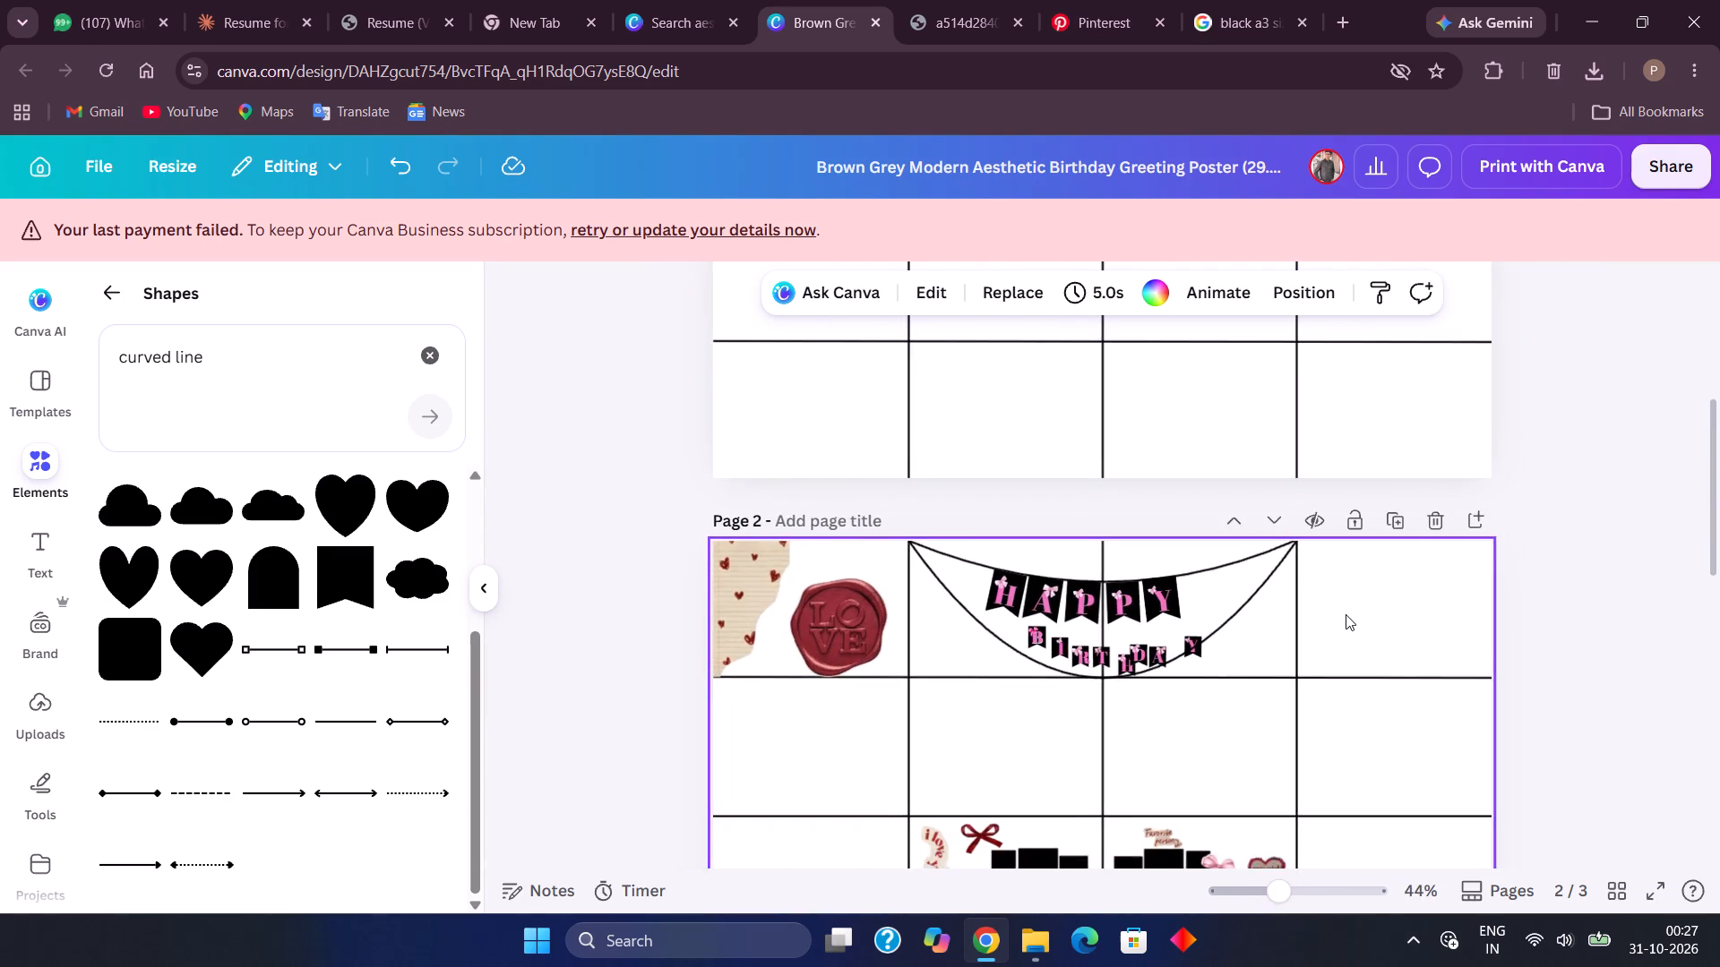
Shift the Y flag of HAPPY farther along the upper string, away from the second P, keeping its top edge near the string.
scroll(1346, 614, down, 2)
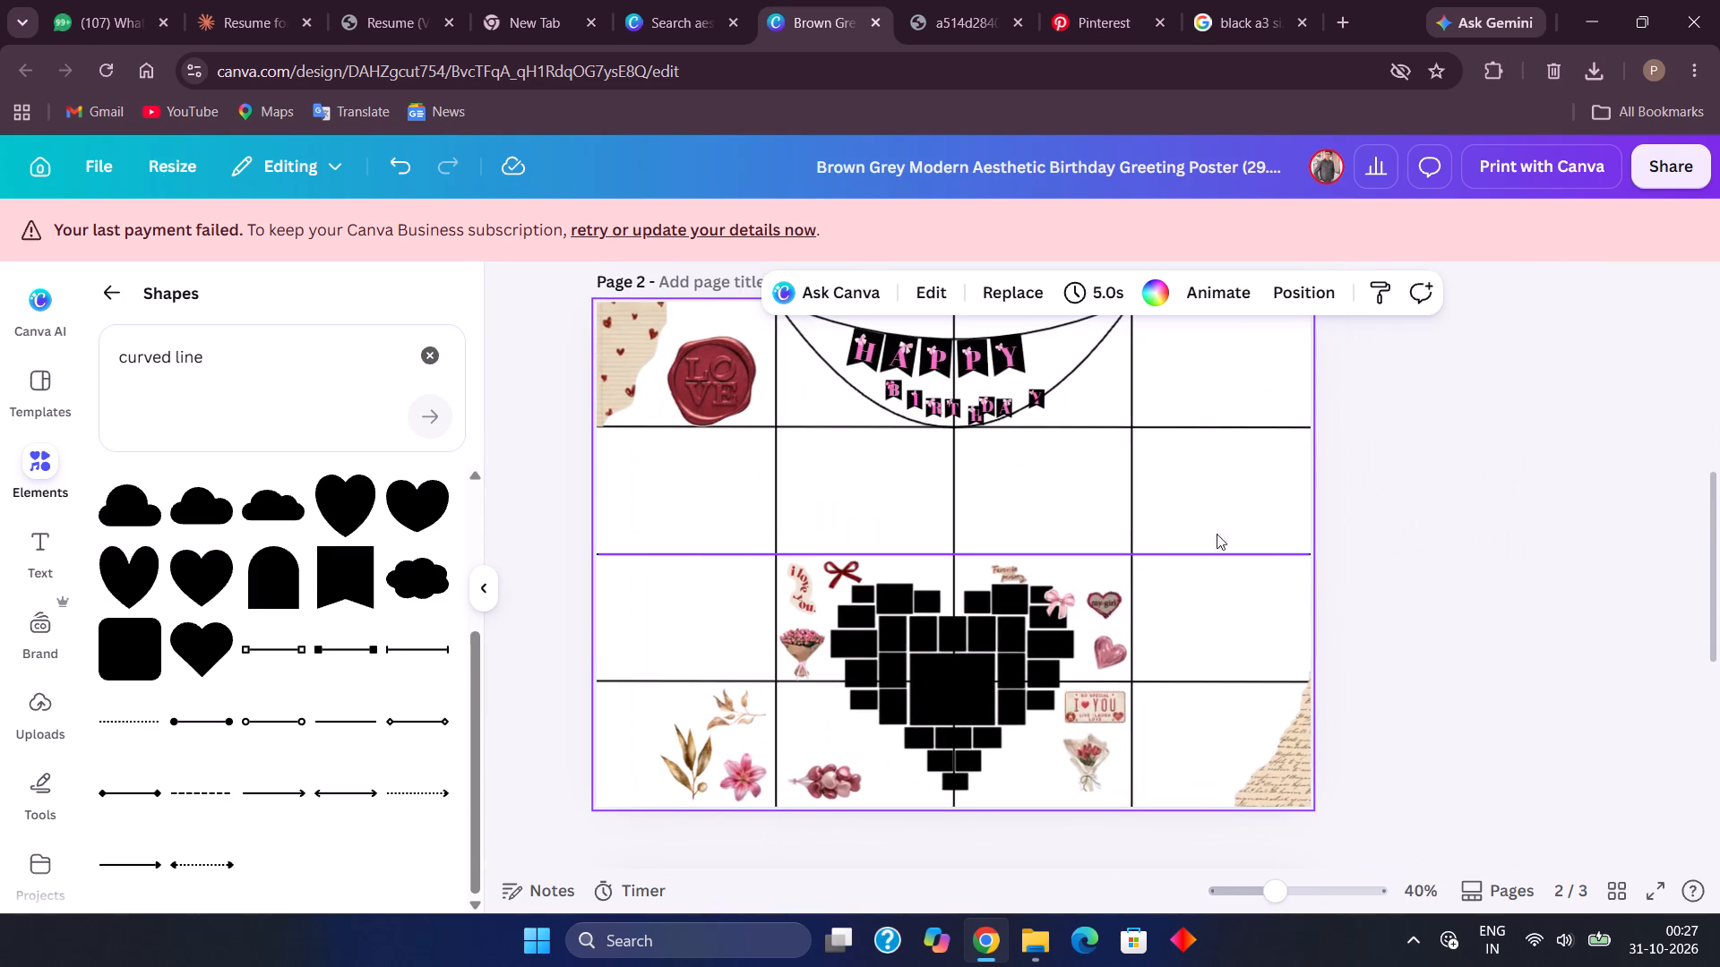
scroll(1170, 525, right, 2)
scroll(1170, 525, up, 3)
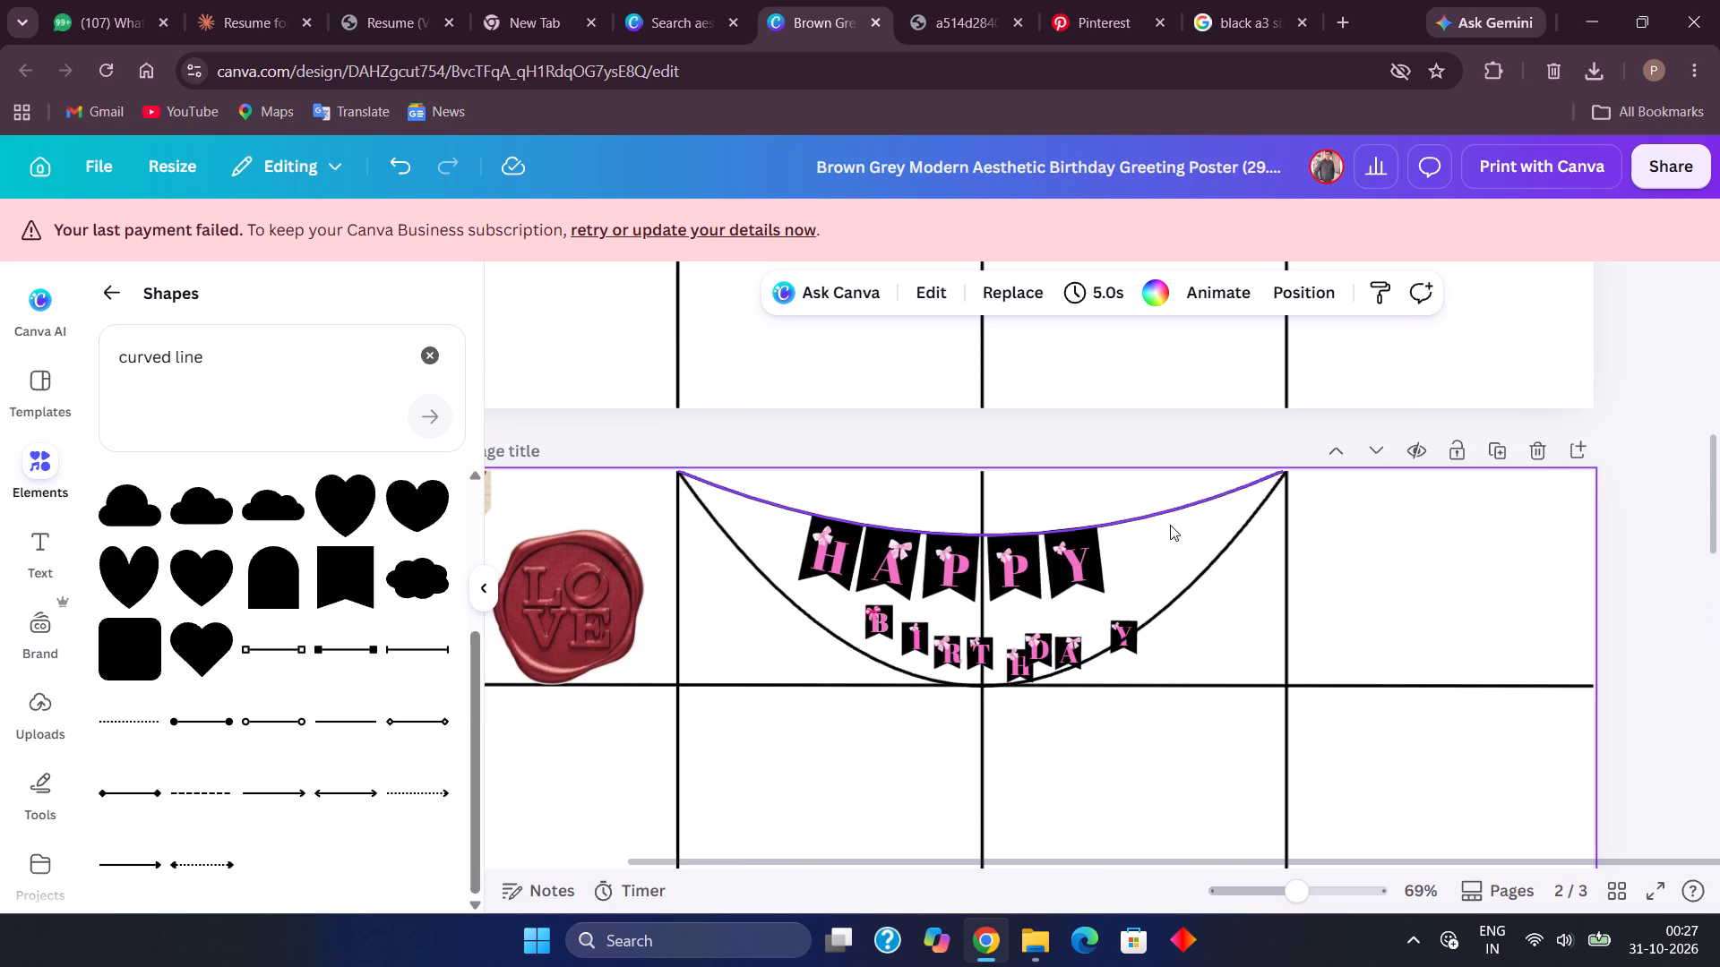
click(1067, 569)
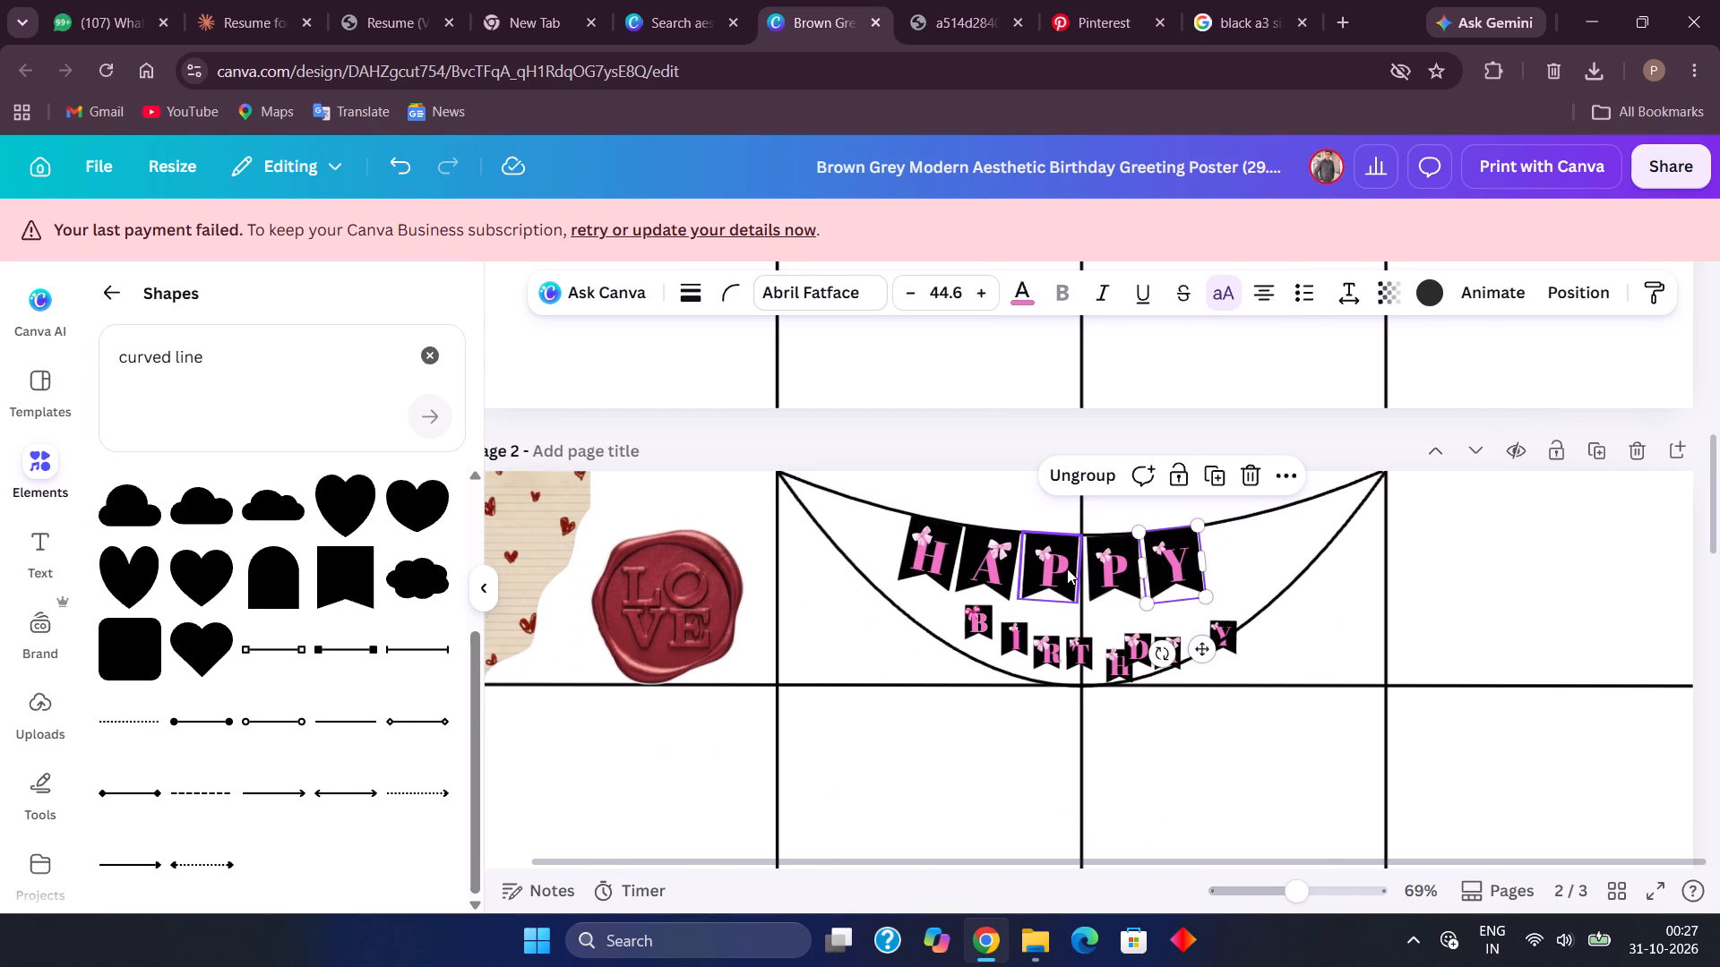
key(Right)
key(Right)
key(Right)
key(Right)
key(Right)
key(Right)
key(Right)
key(Right)
key(Right)
key(Right)
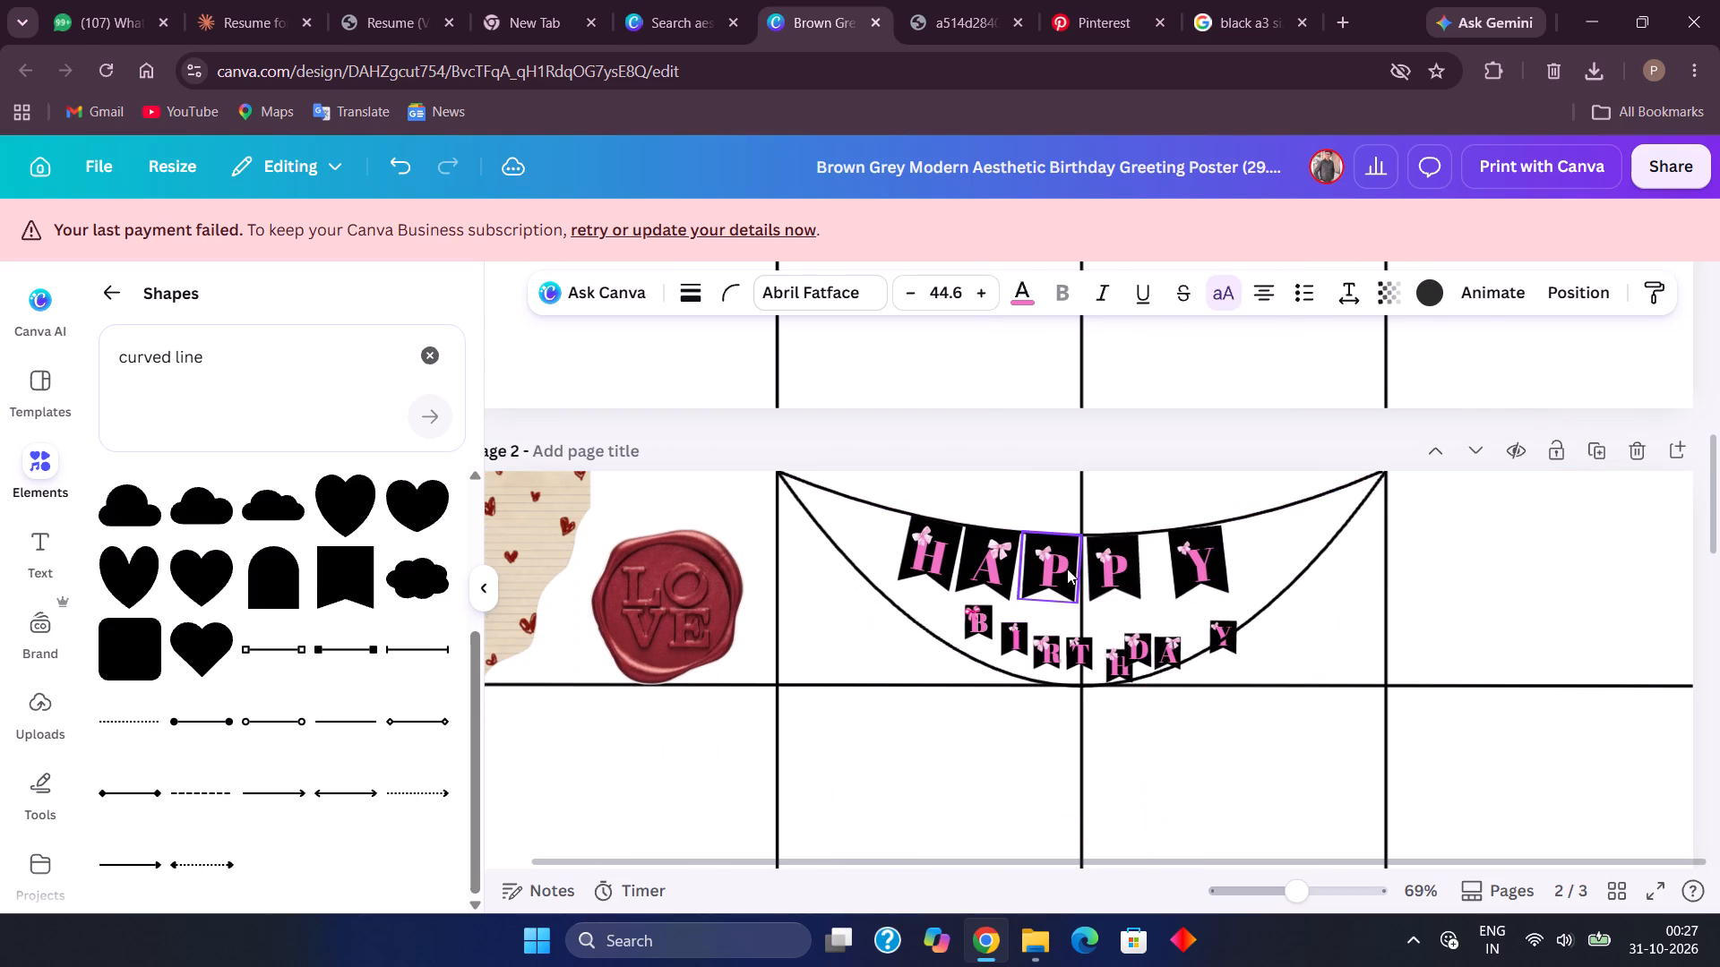
key(Right)
key(Right)
key(Up)
key(Right)
key(Right)
key(Right)
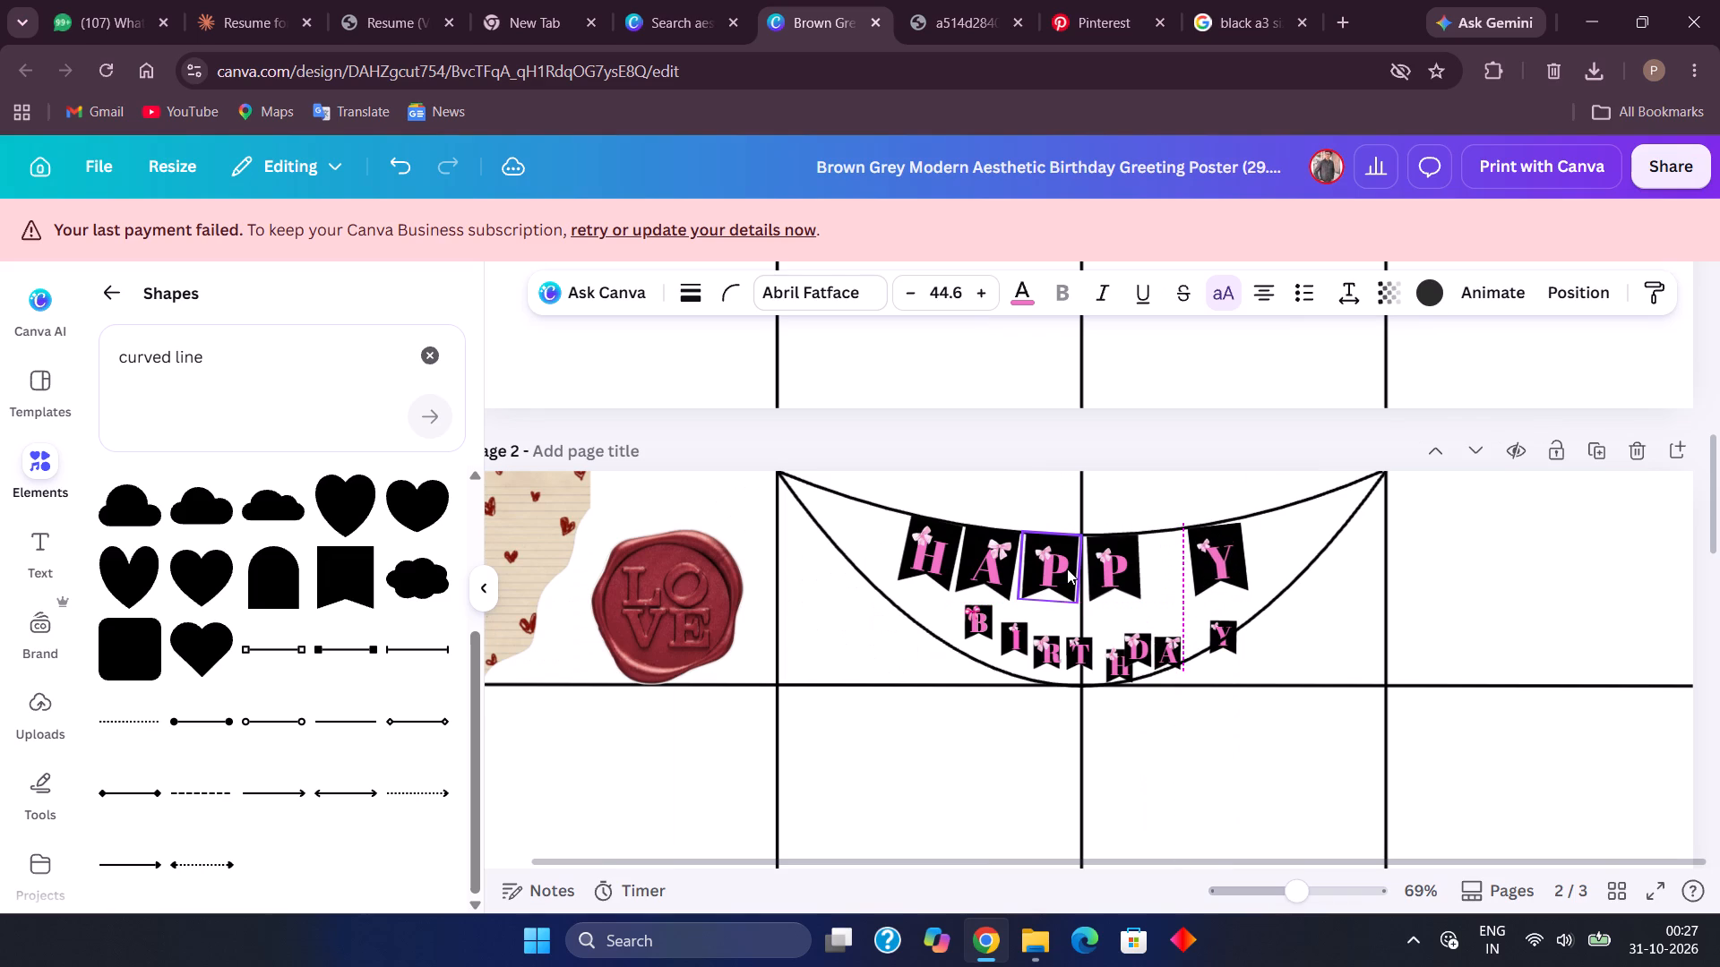
key(Left)
key(Left)
key(Left)
key(Up)
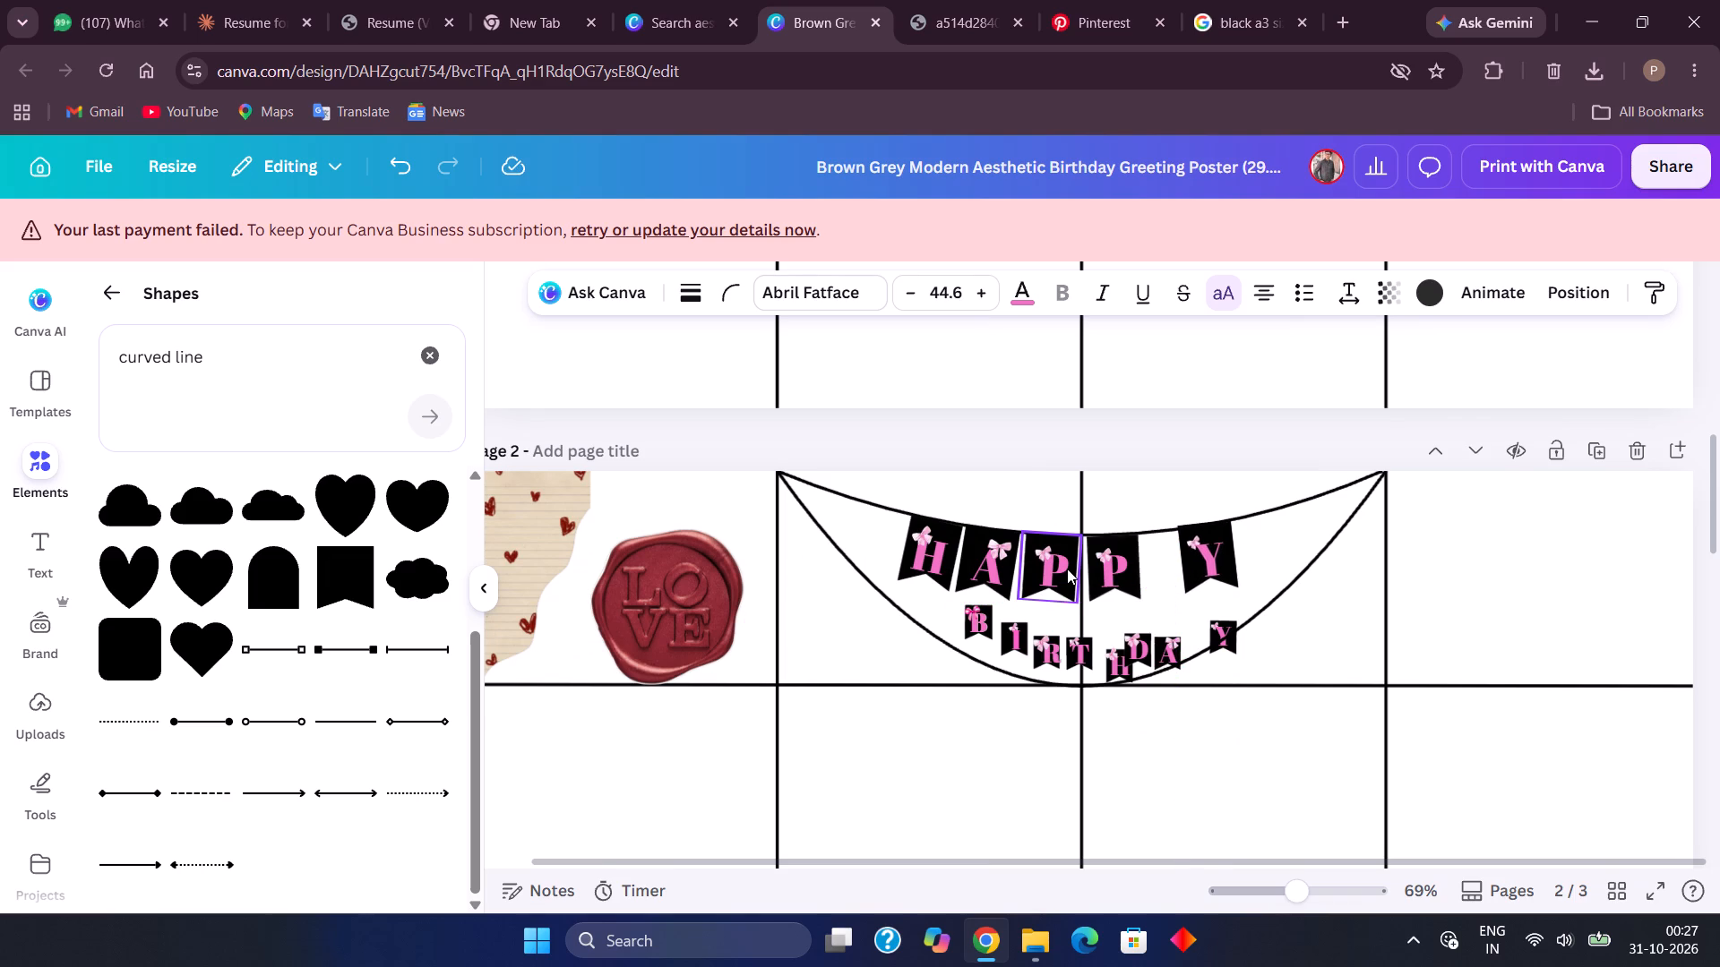
key(Down)
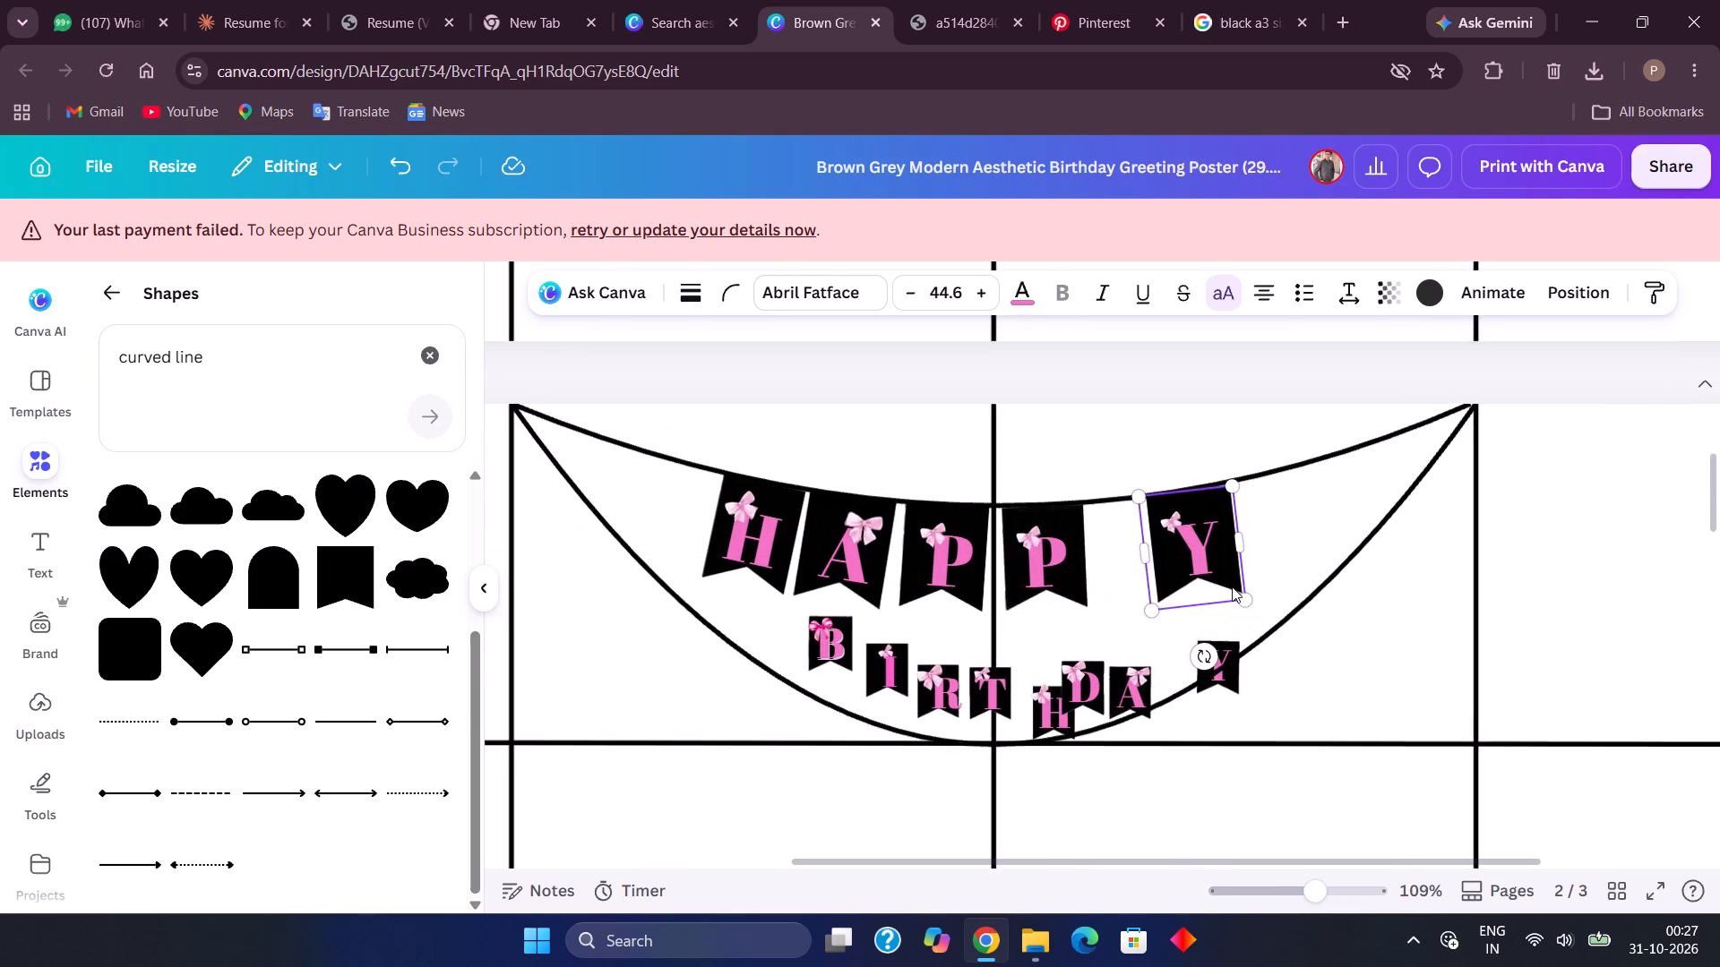
Enlarge the Y flag of HAPPY slightly to a letter size of 44.8, extending its upper corner toward the string.
scroll(1232, 586, up, 2)
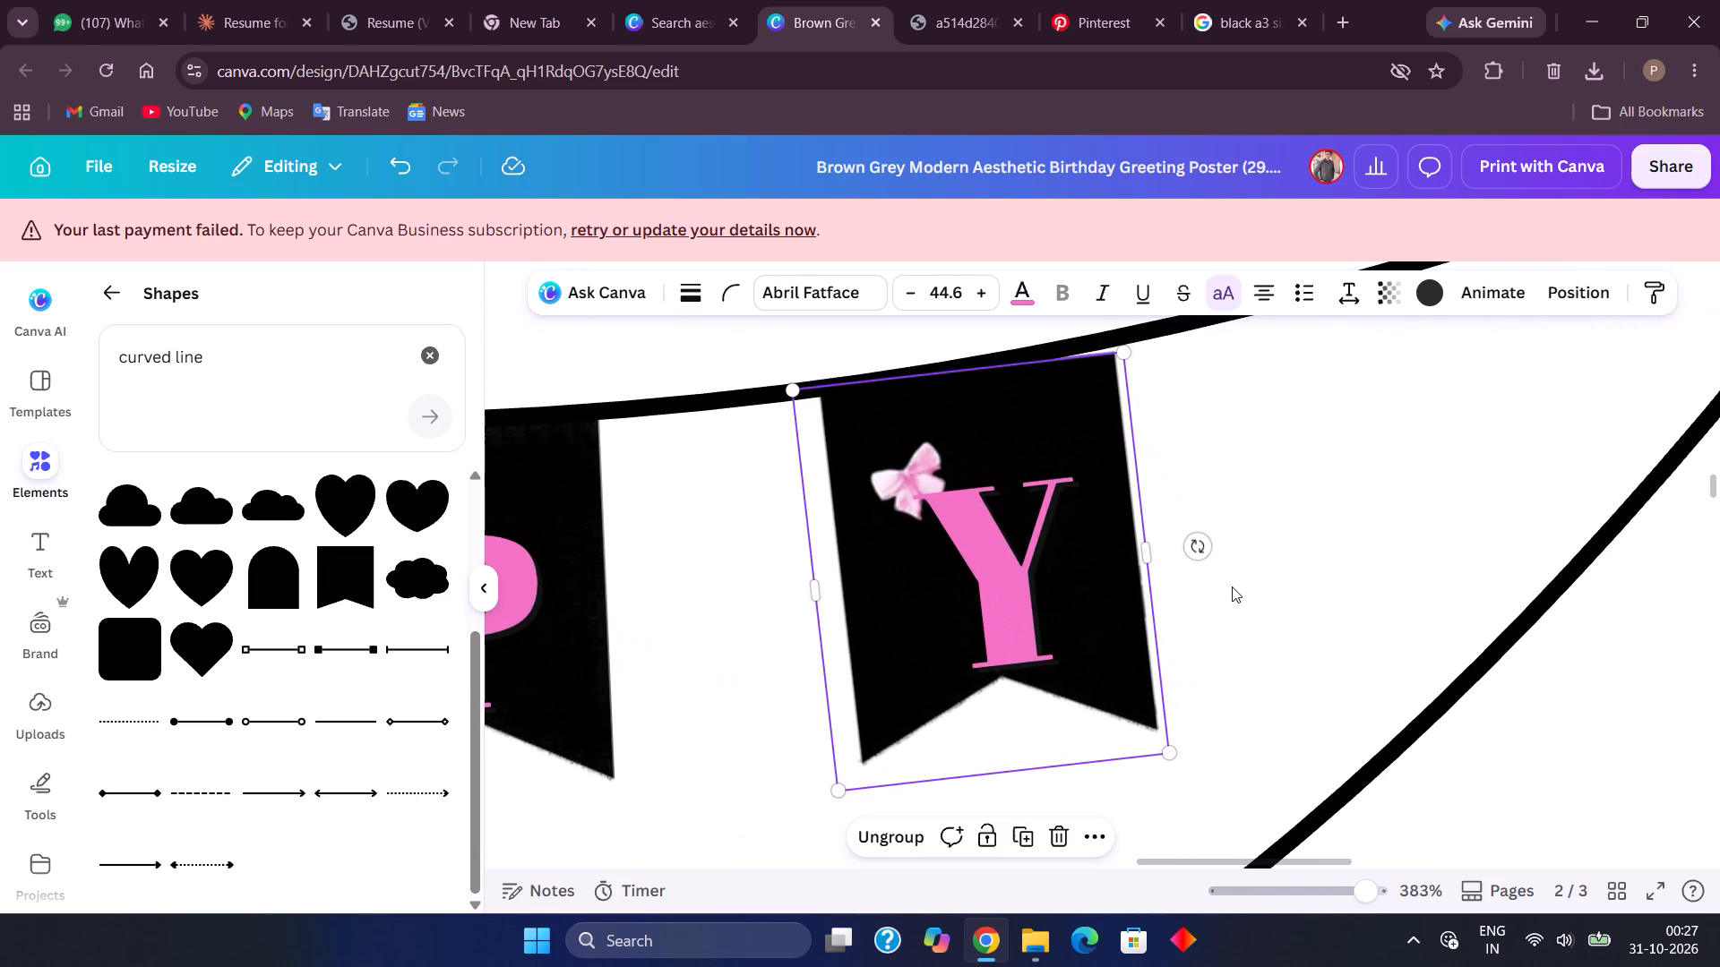
click(1122, 351)
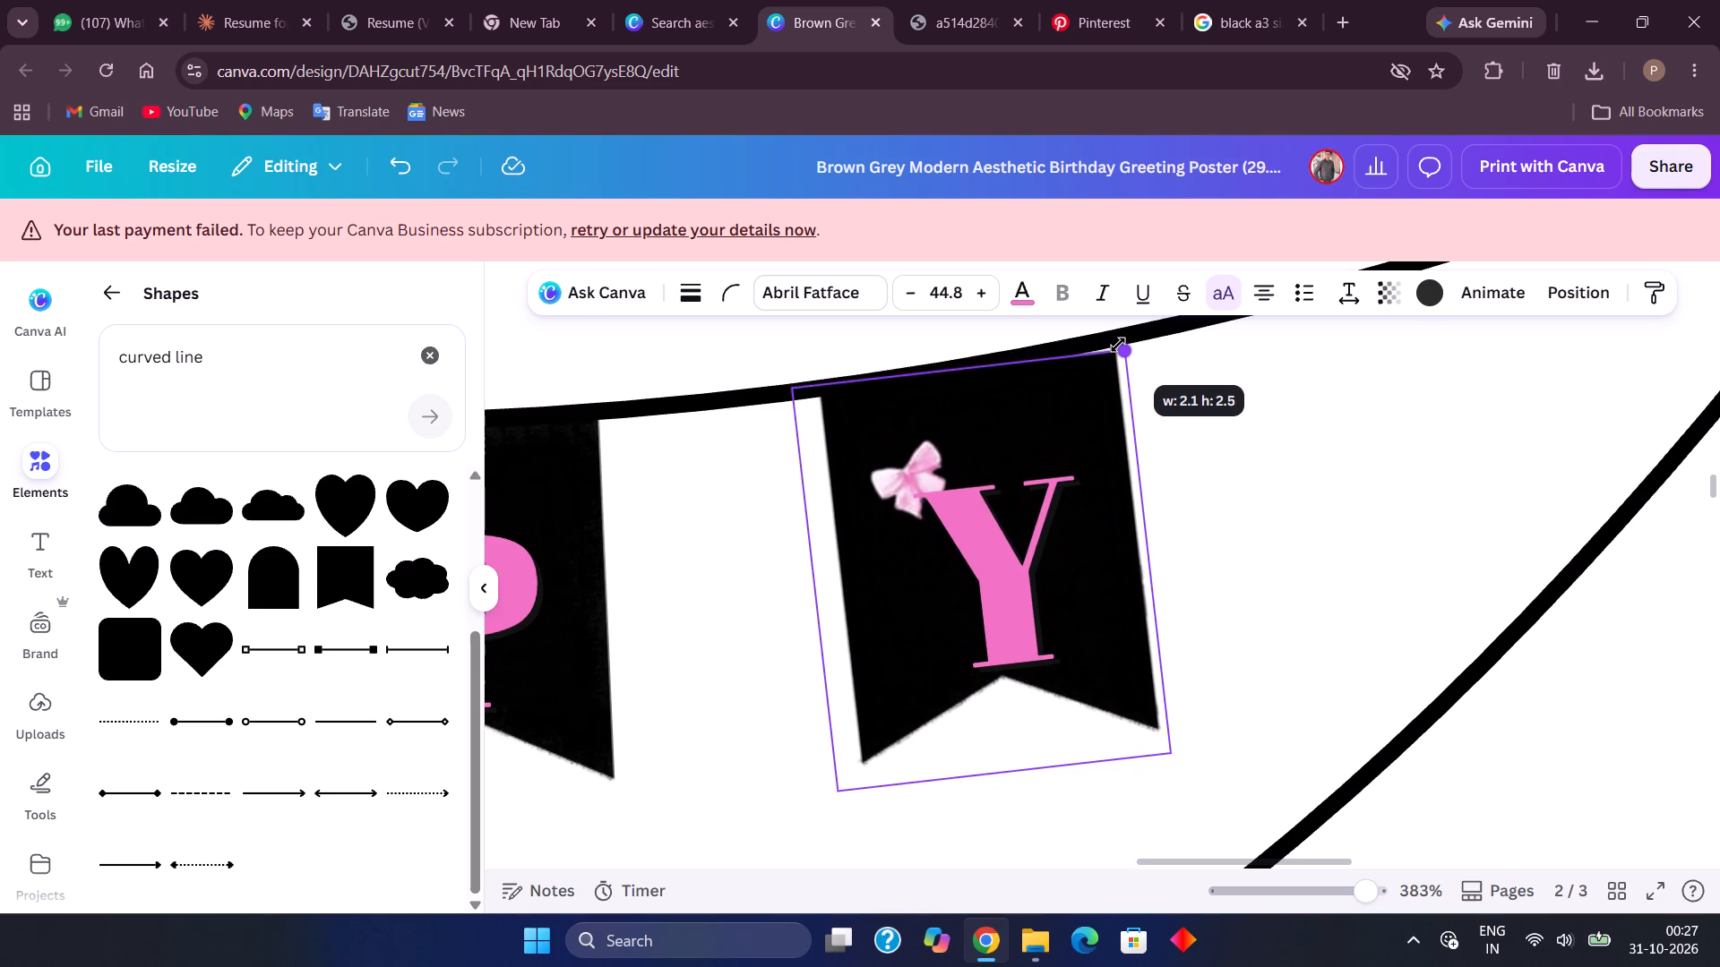
click(1220, 443)
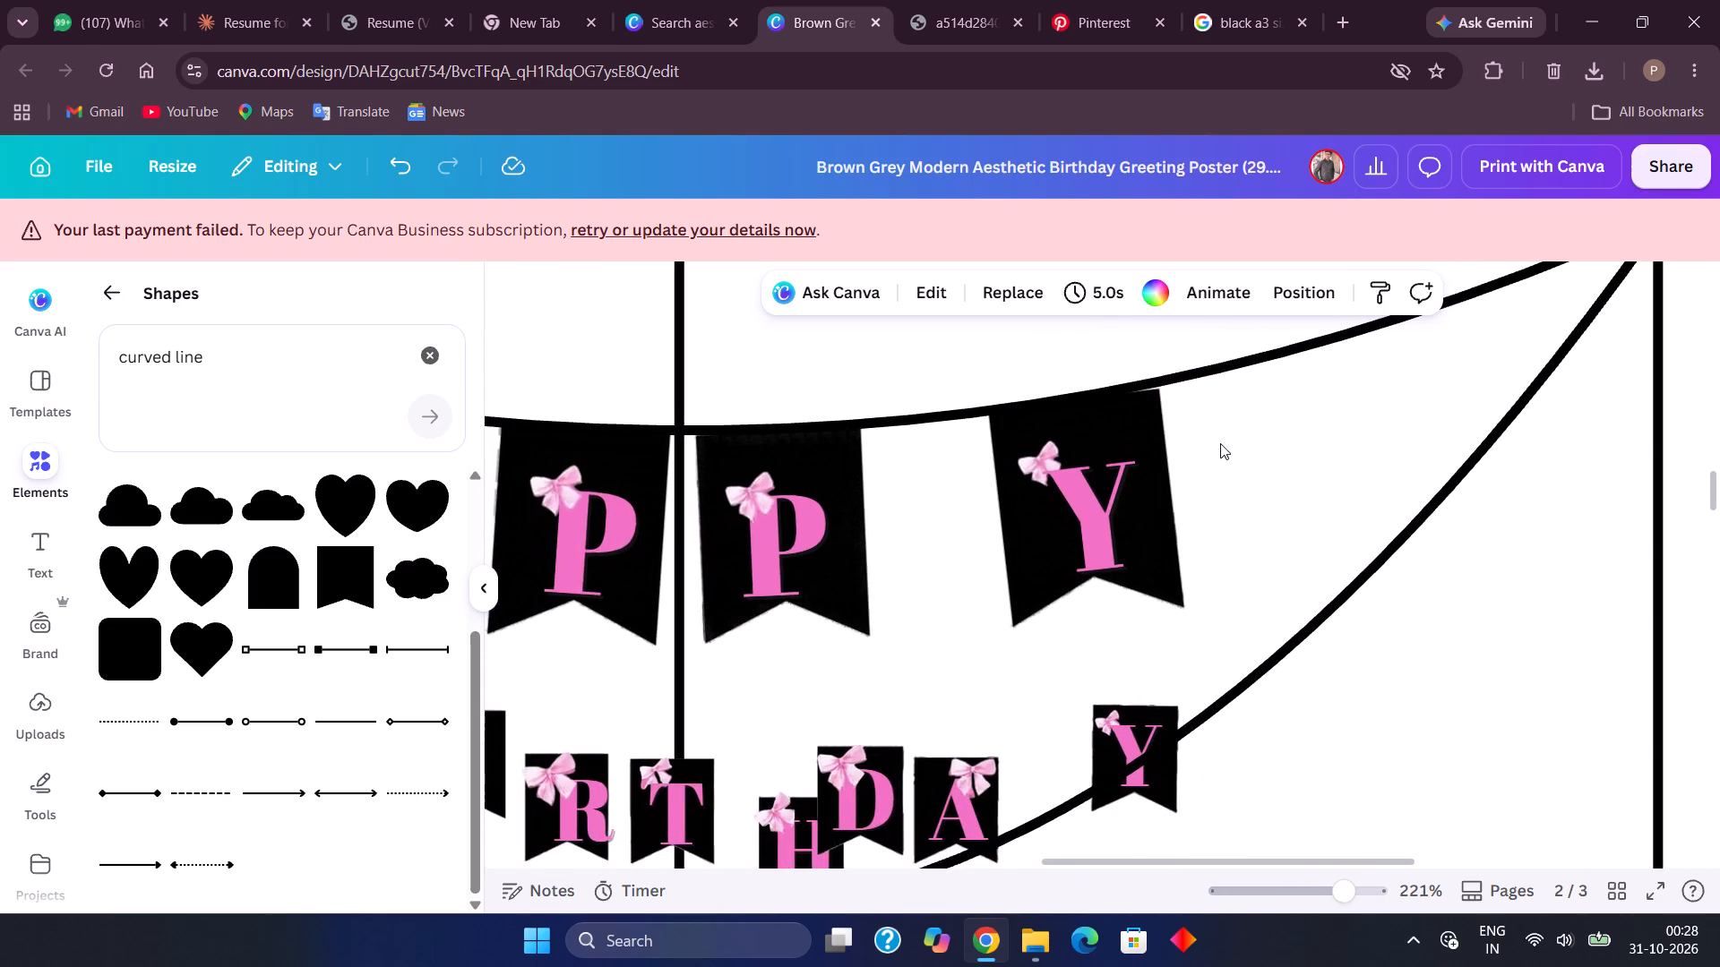
Spread the two P flags of HAPPY along the upper string toward Y, straightening the first P over the central vertical grid line.
drag(981, 476, 1028, 473)
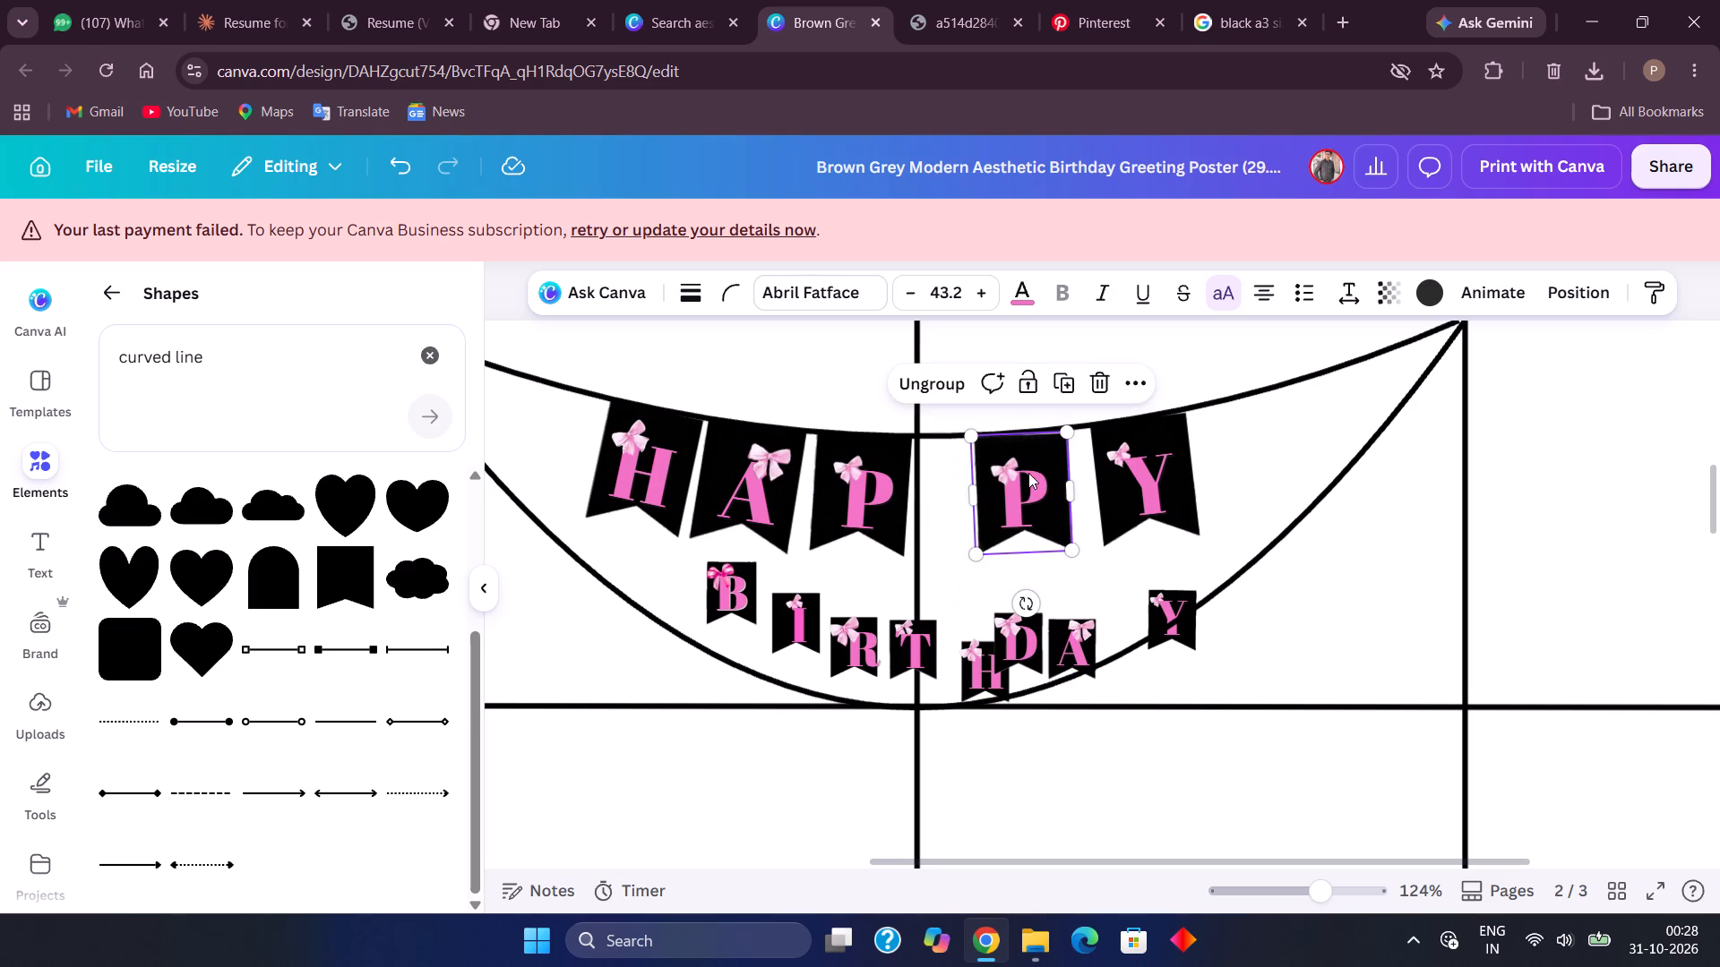
drag(844, 486, 886, 489)
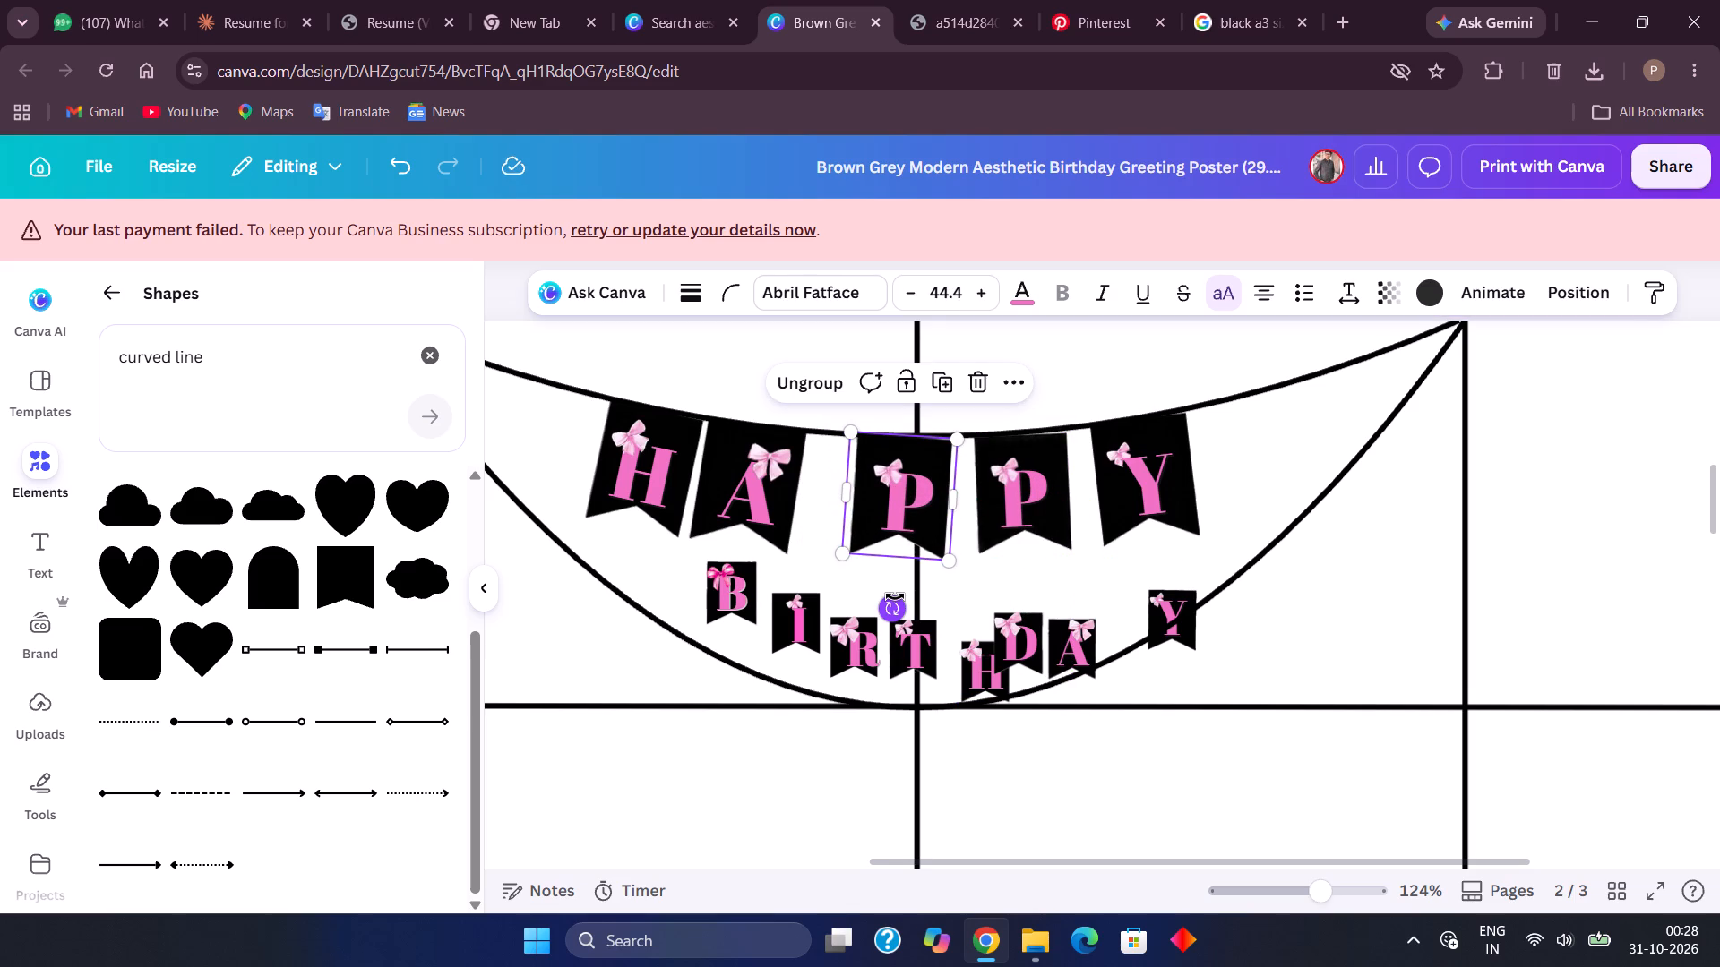
click(895, 597)
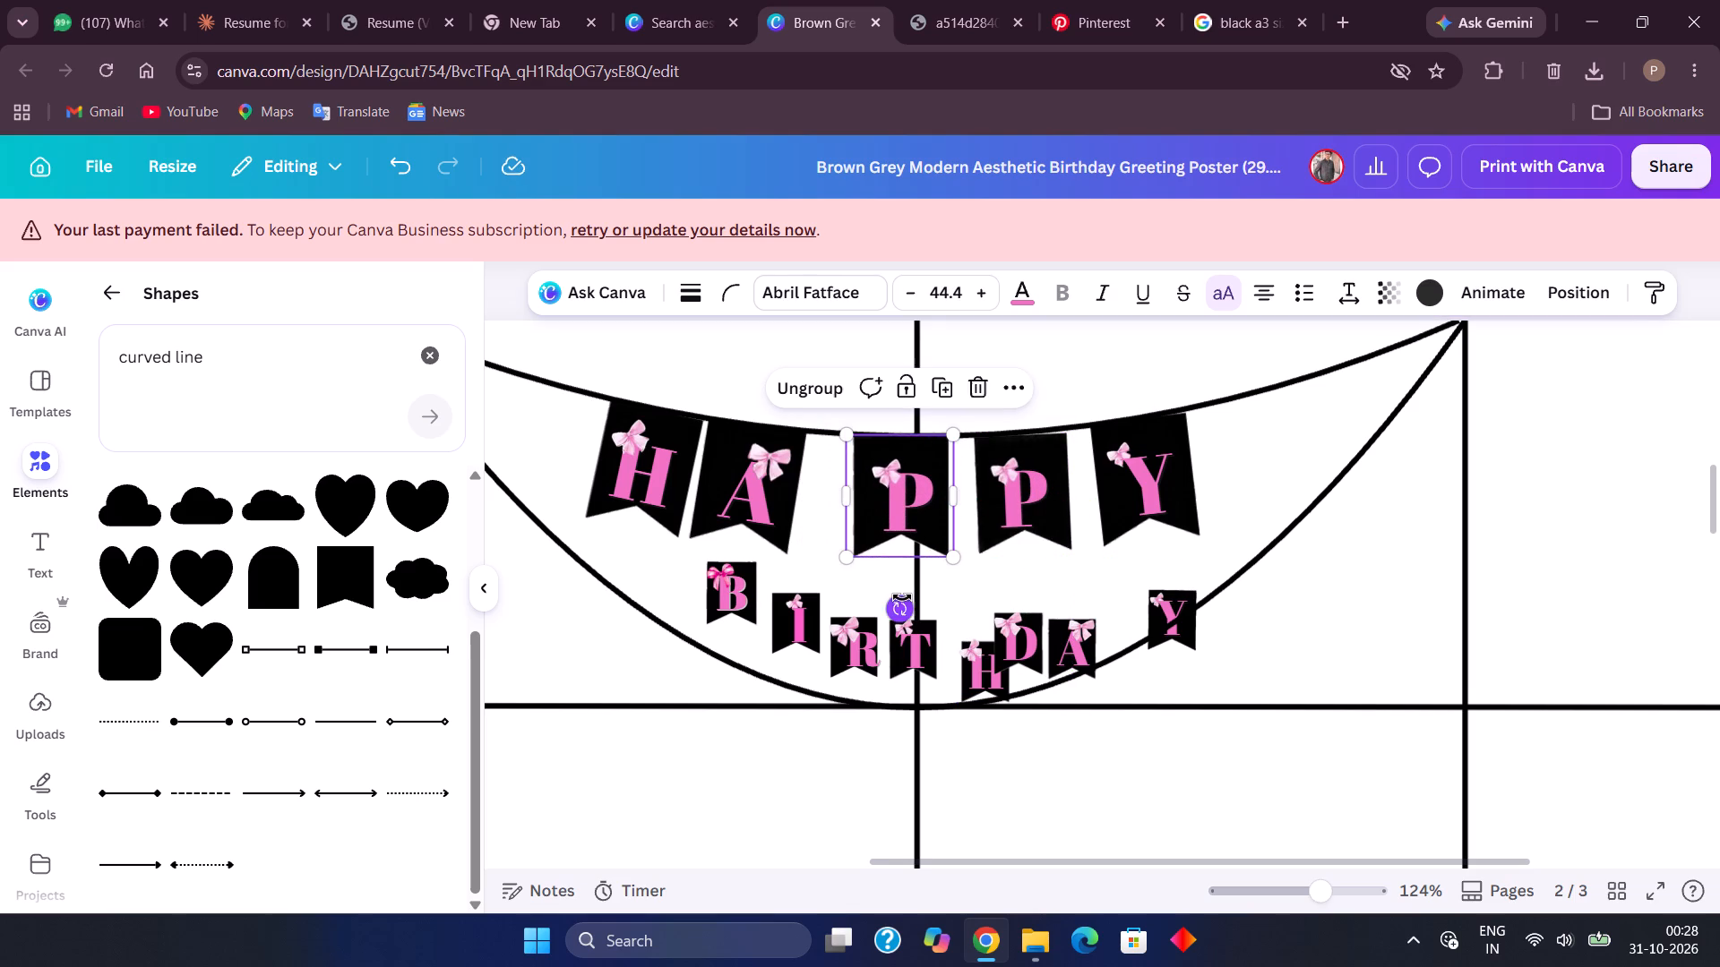
drag(908, 494, 928, 493)
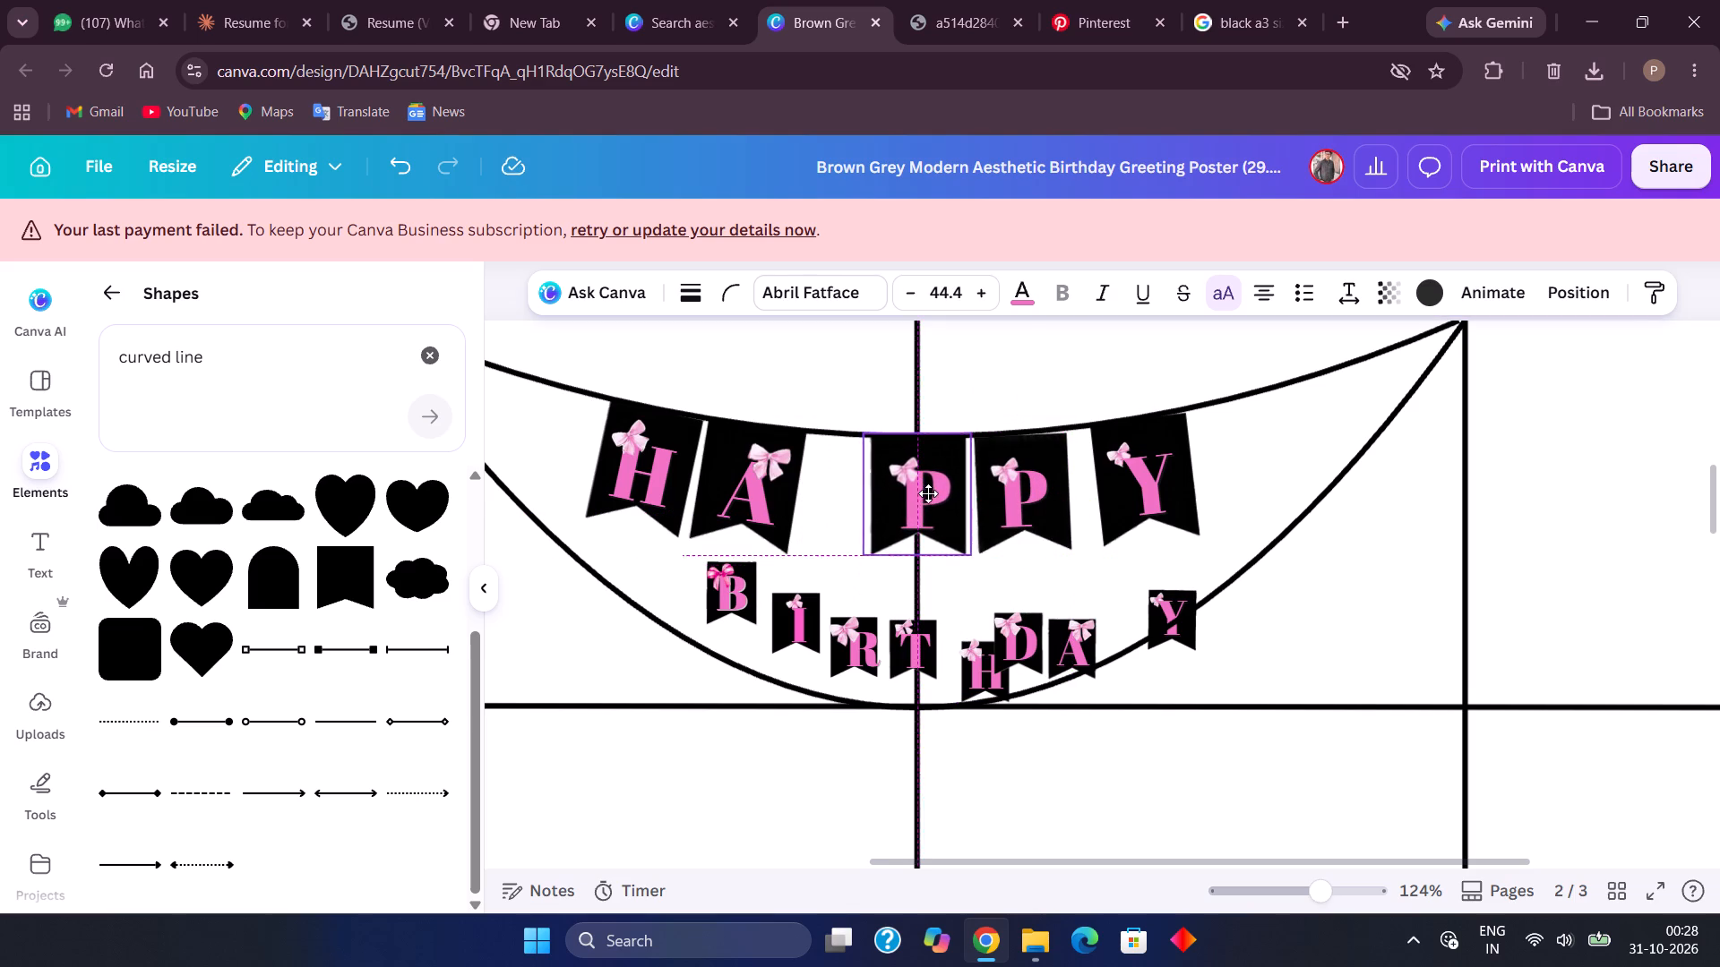
drag(928, 493, 918, 492)
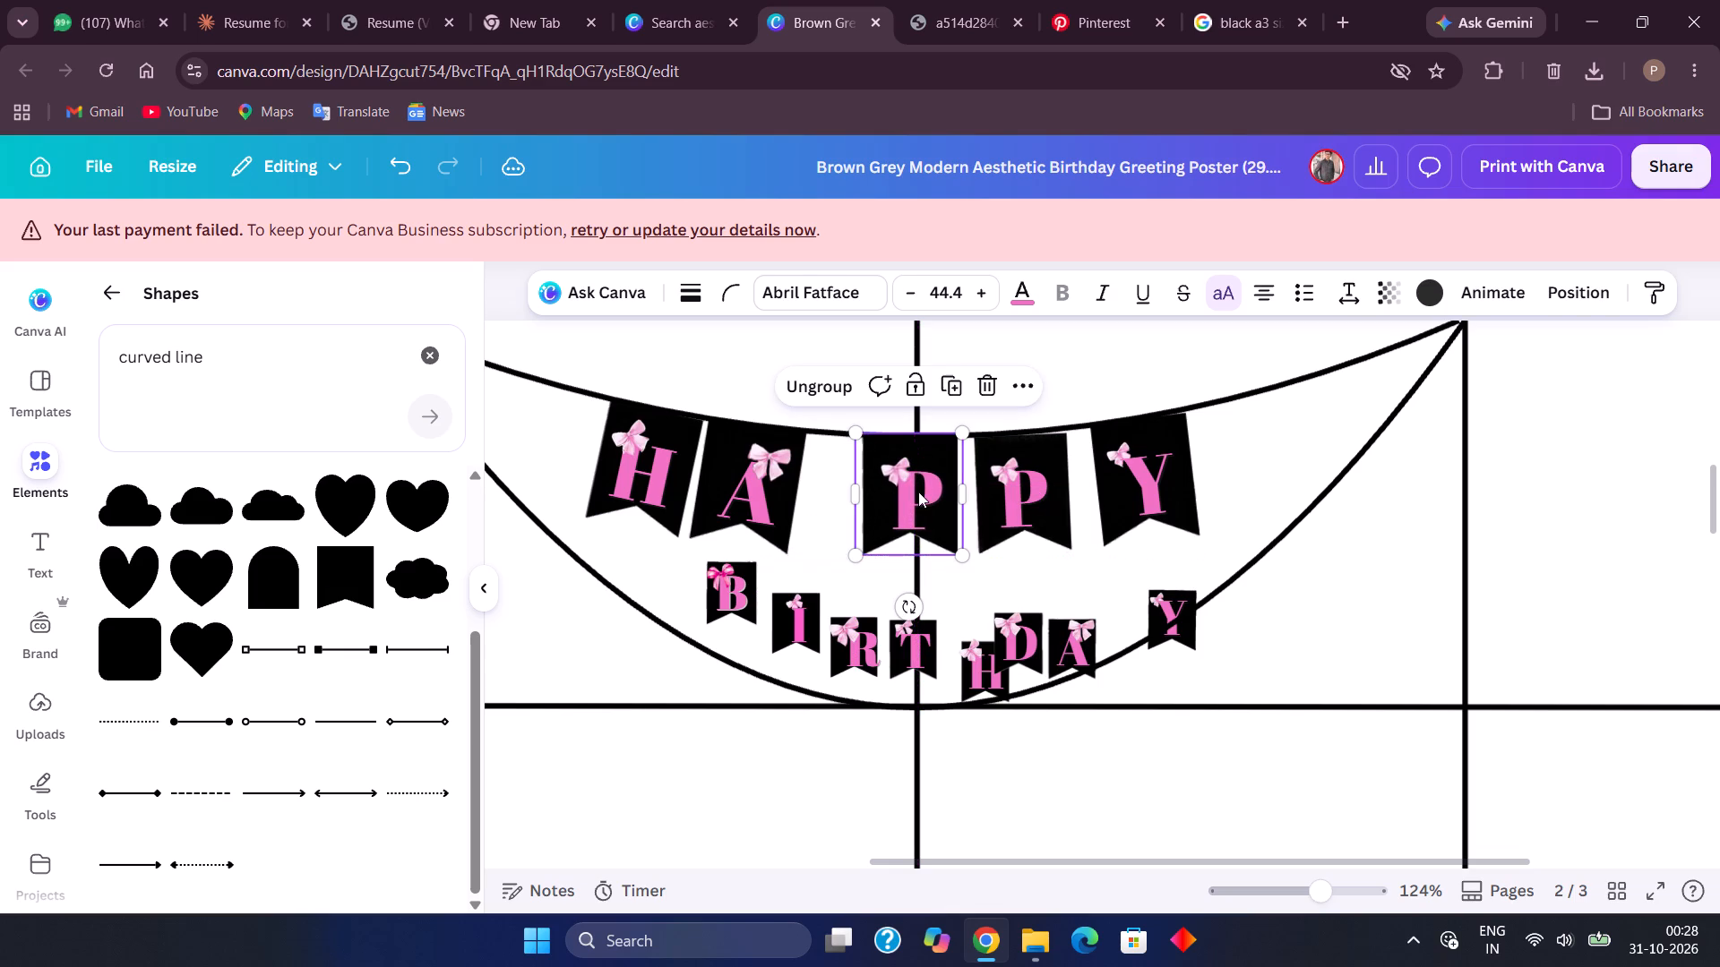
Rotate the second P flag of HAPPY to about -6° and nudge it up against the upper string.
click(1051, 476)
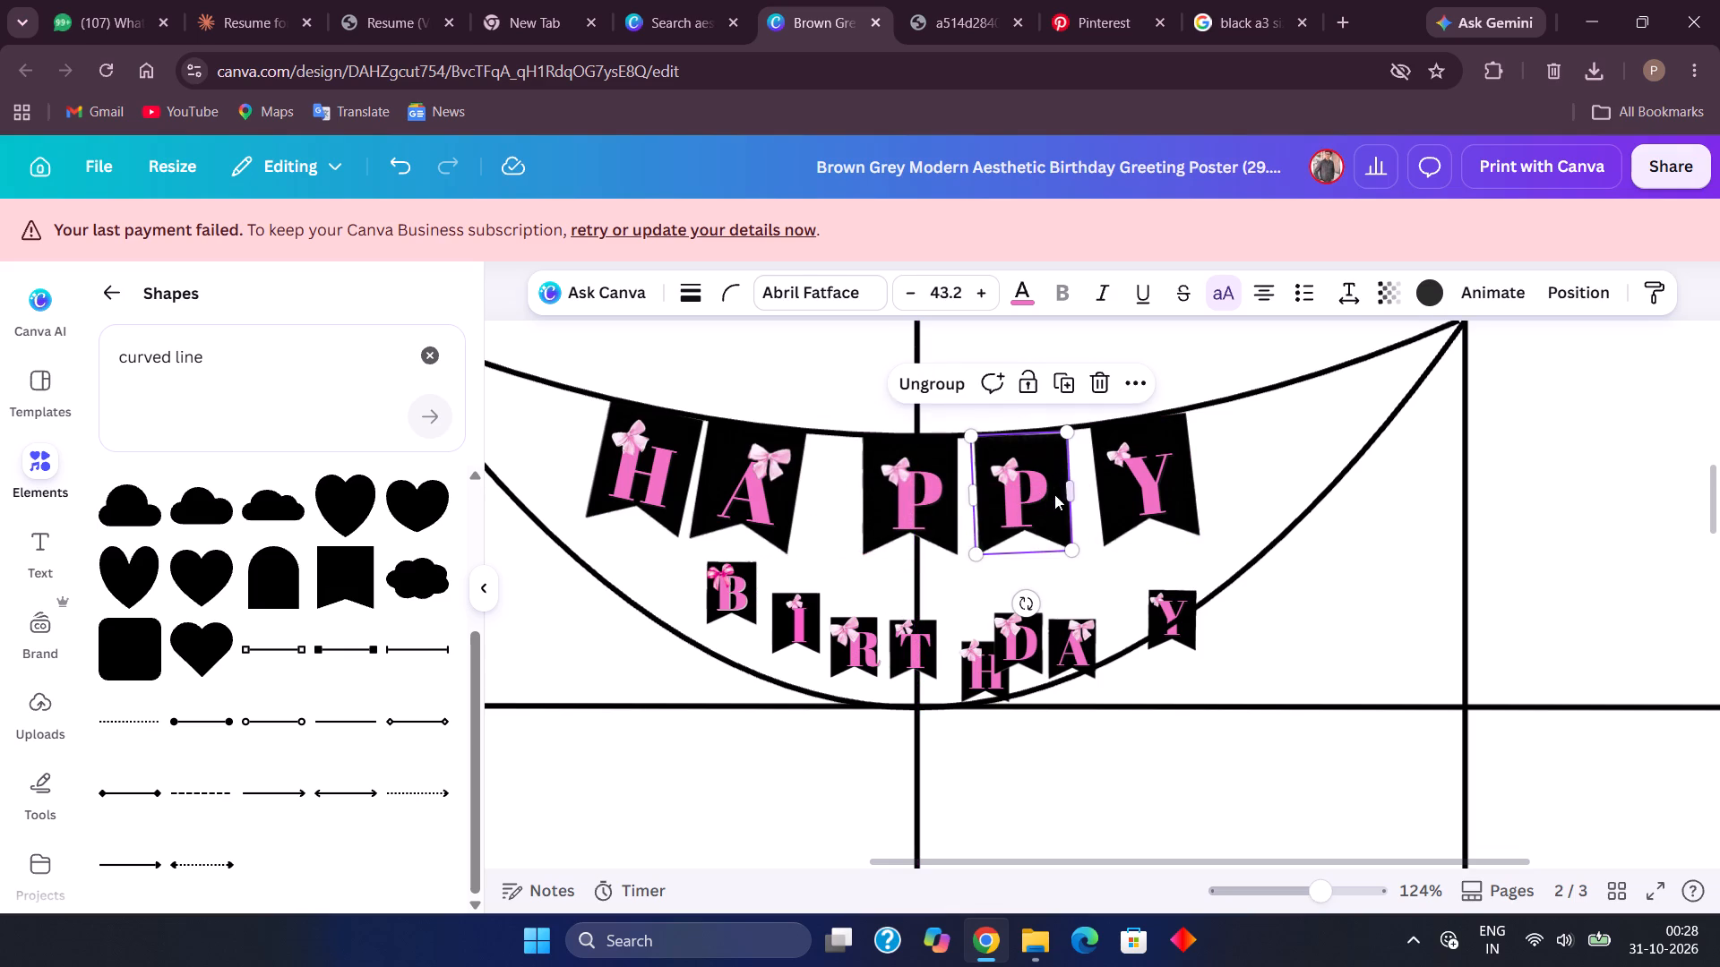
click(1024, 597)
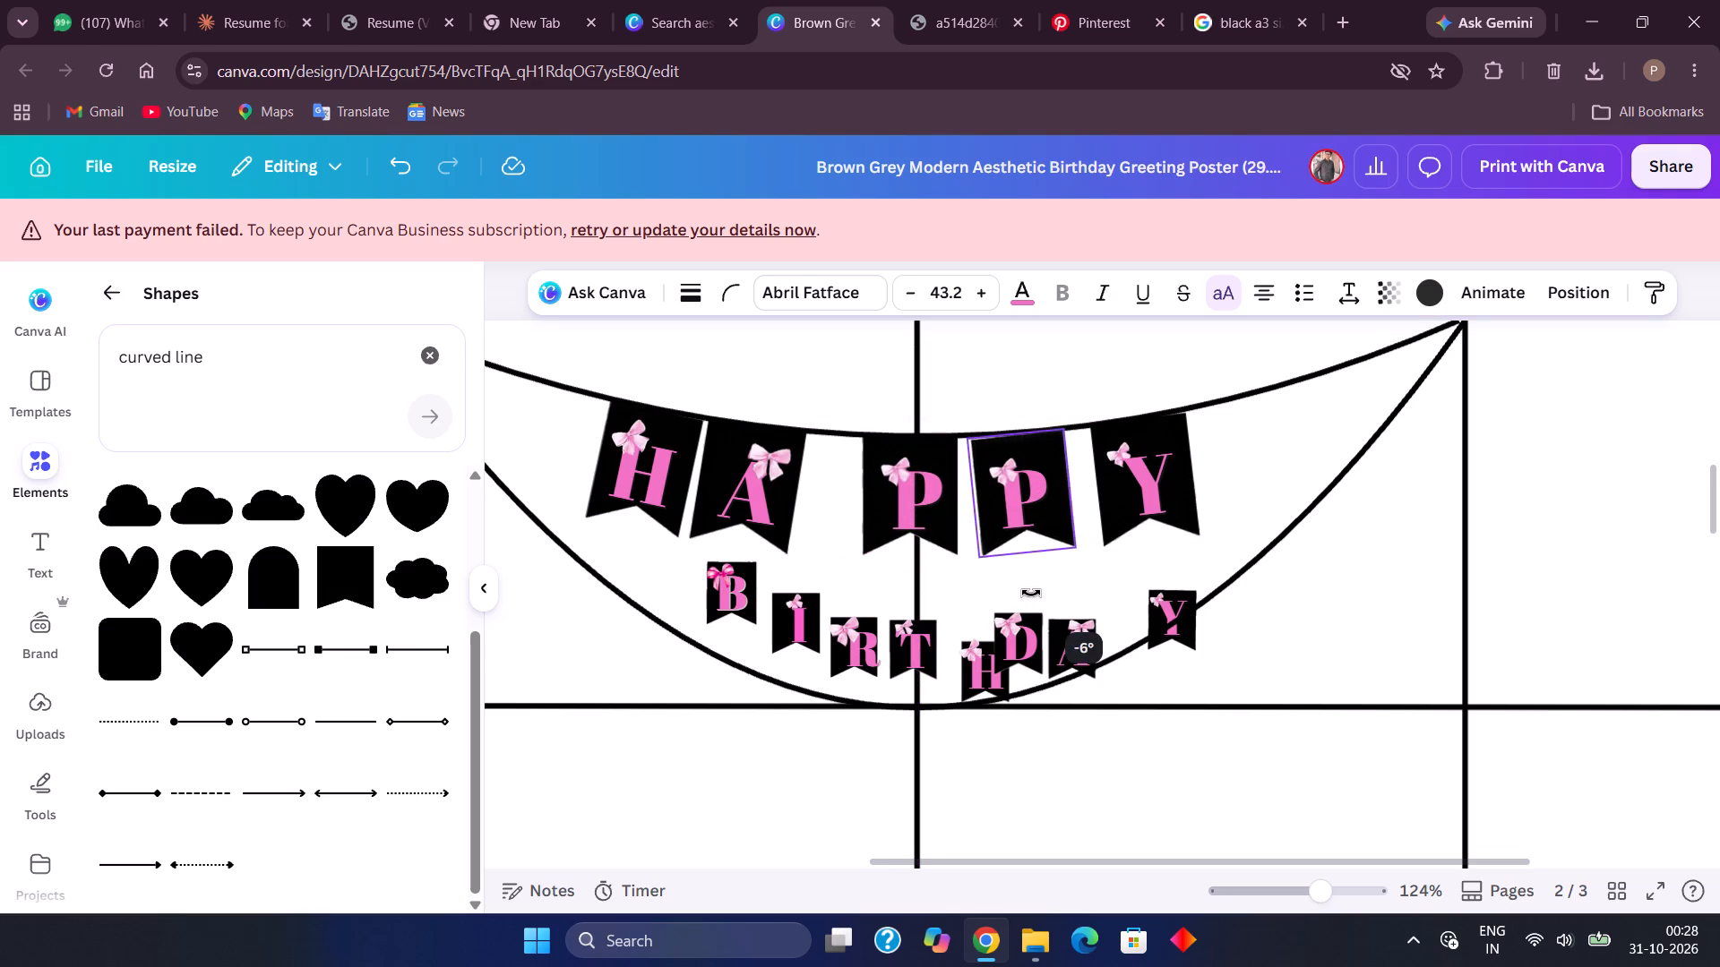
click(1335, 636)
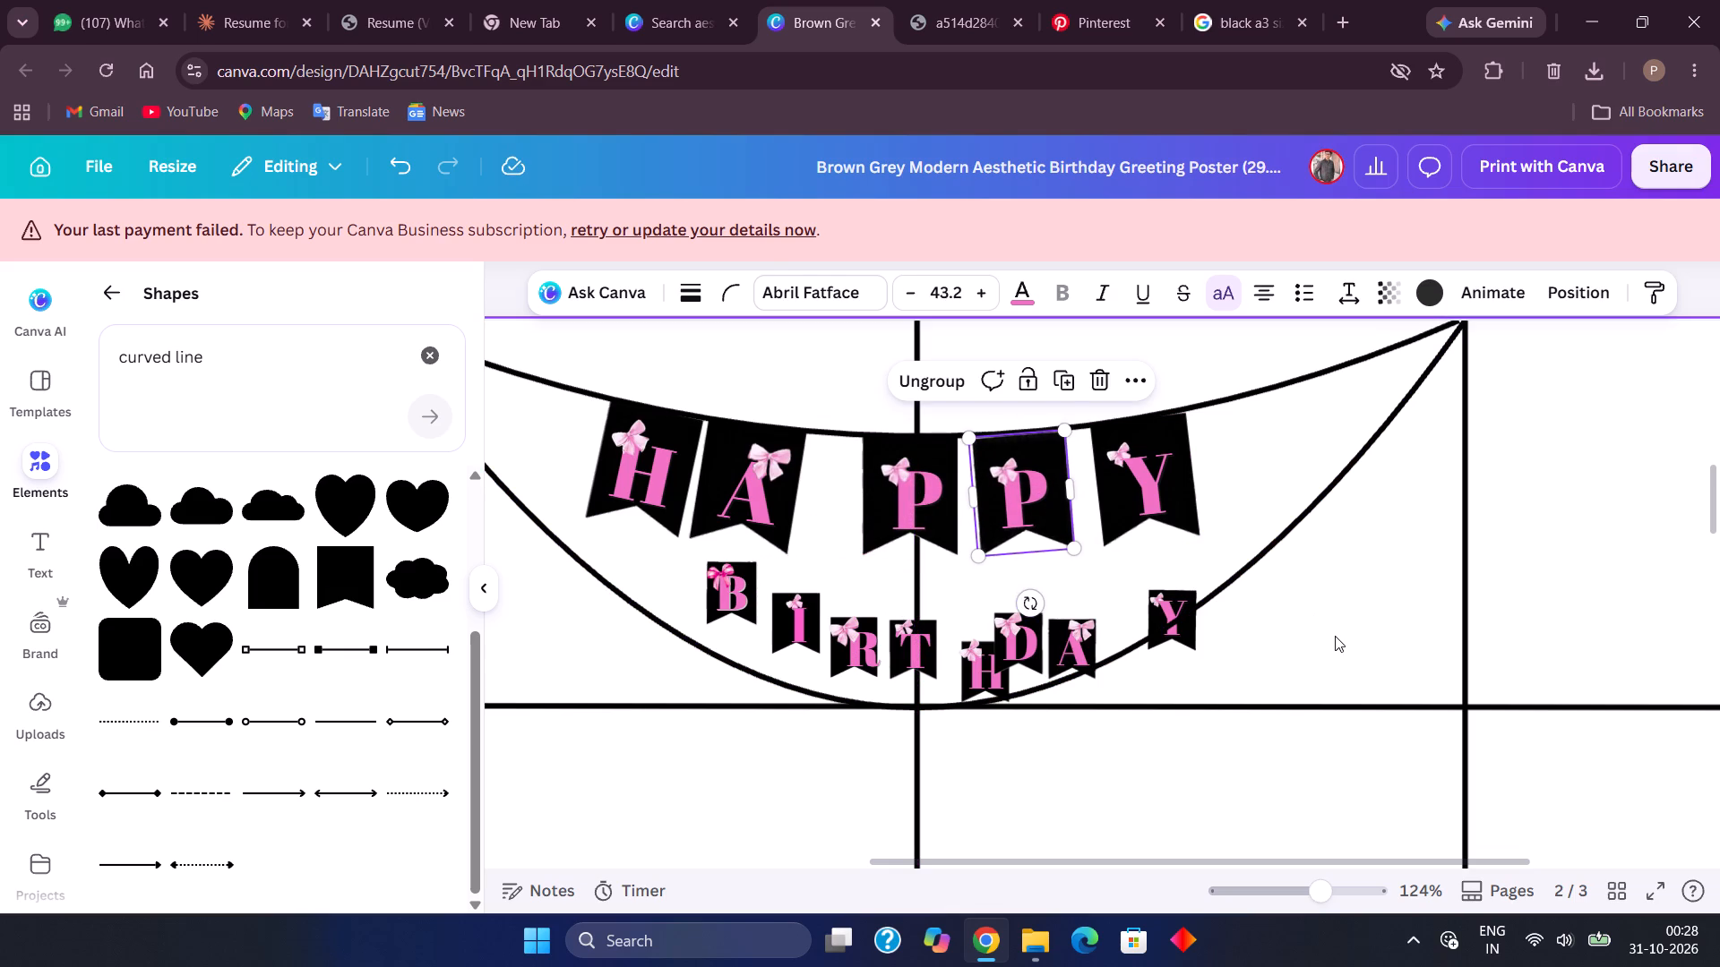
click(1051, 515)
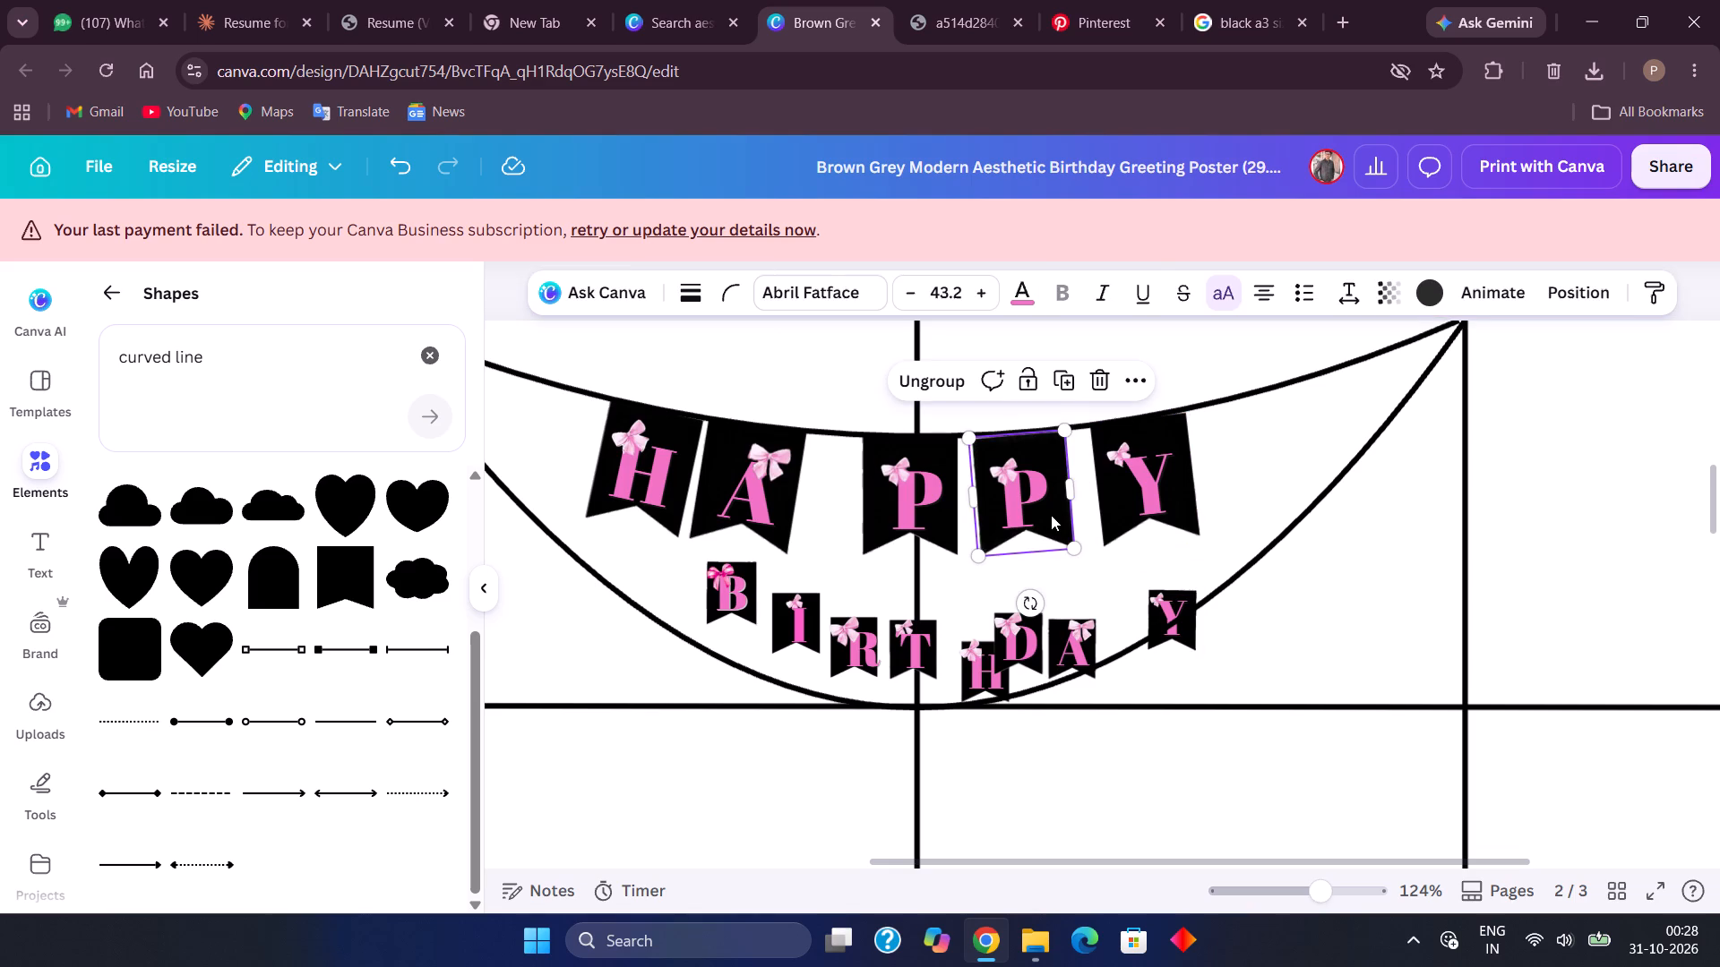
key(Up)
click(1475, 640)
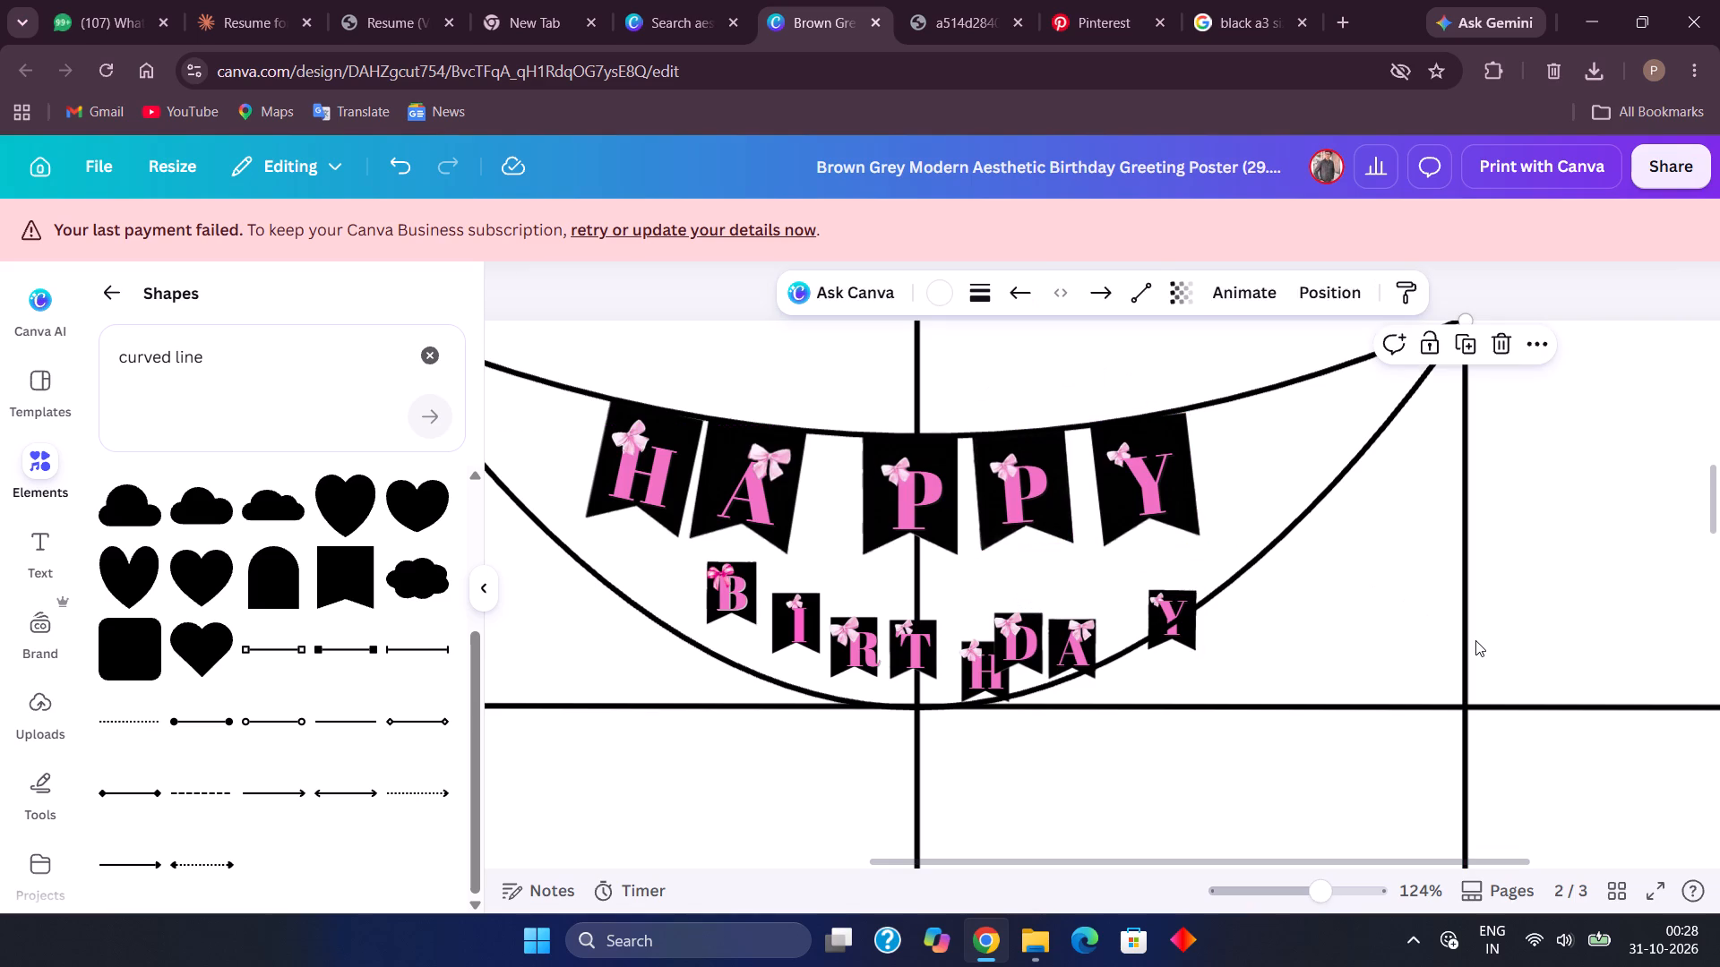
Rotate the Y flag of HAPPY to about -9° and nudge it up against the upper string.
click(1176, 437)
key(Up)
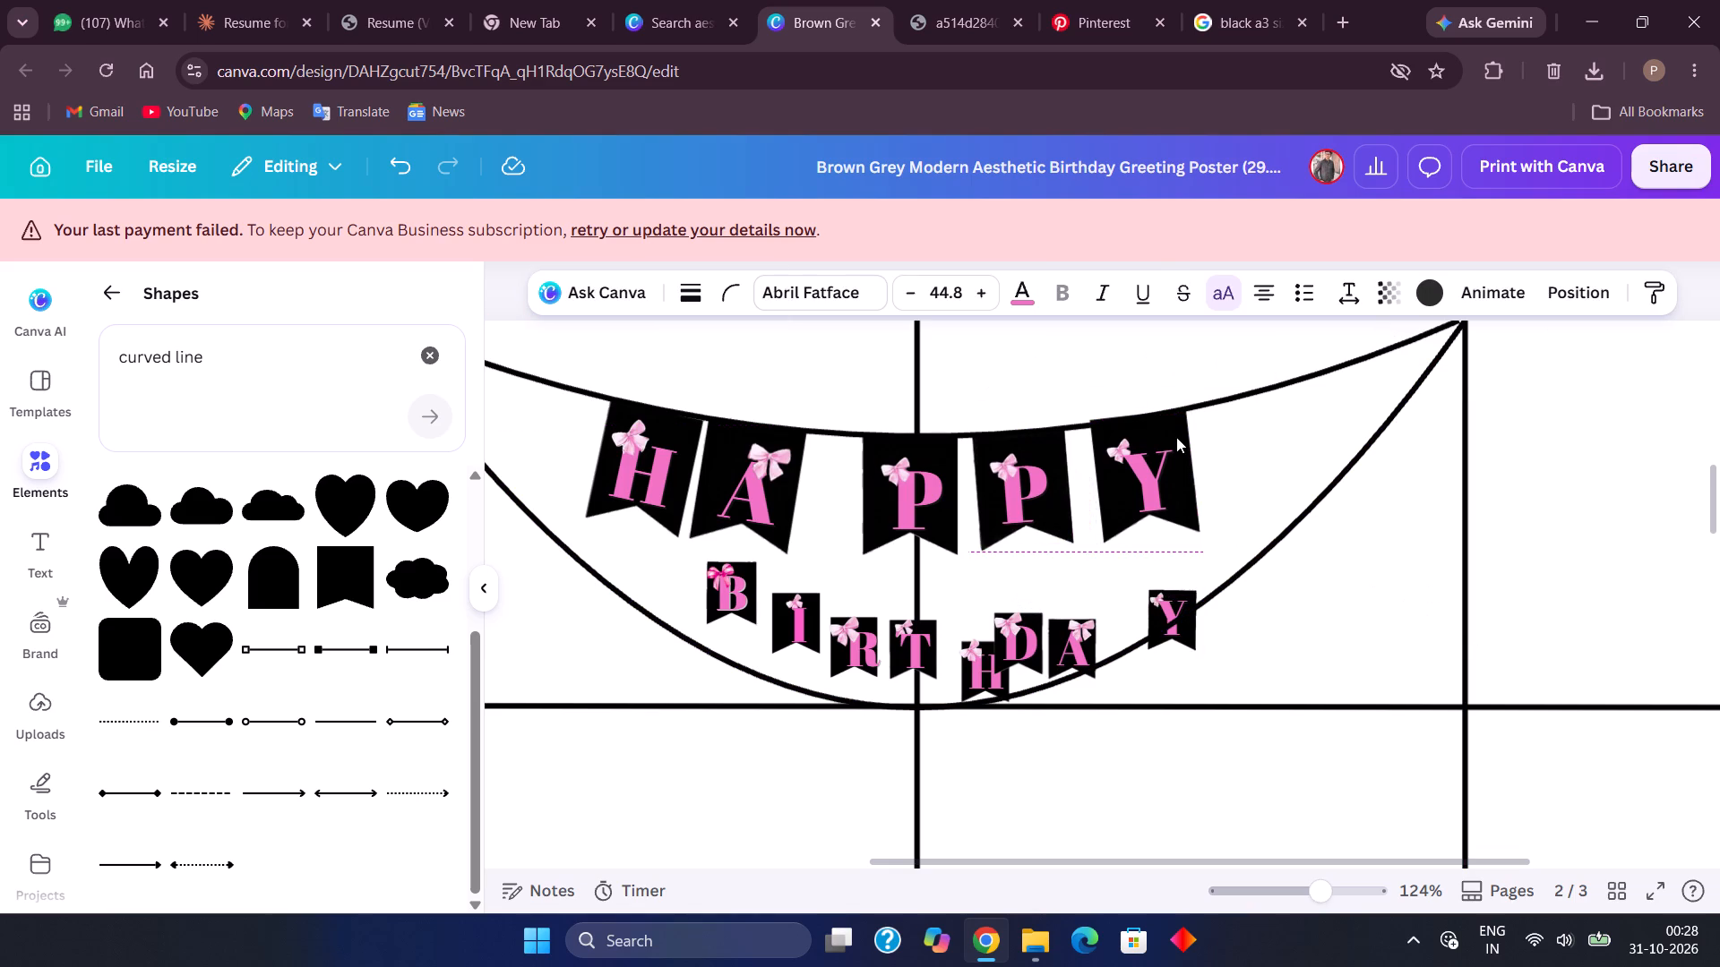
key(Down)
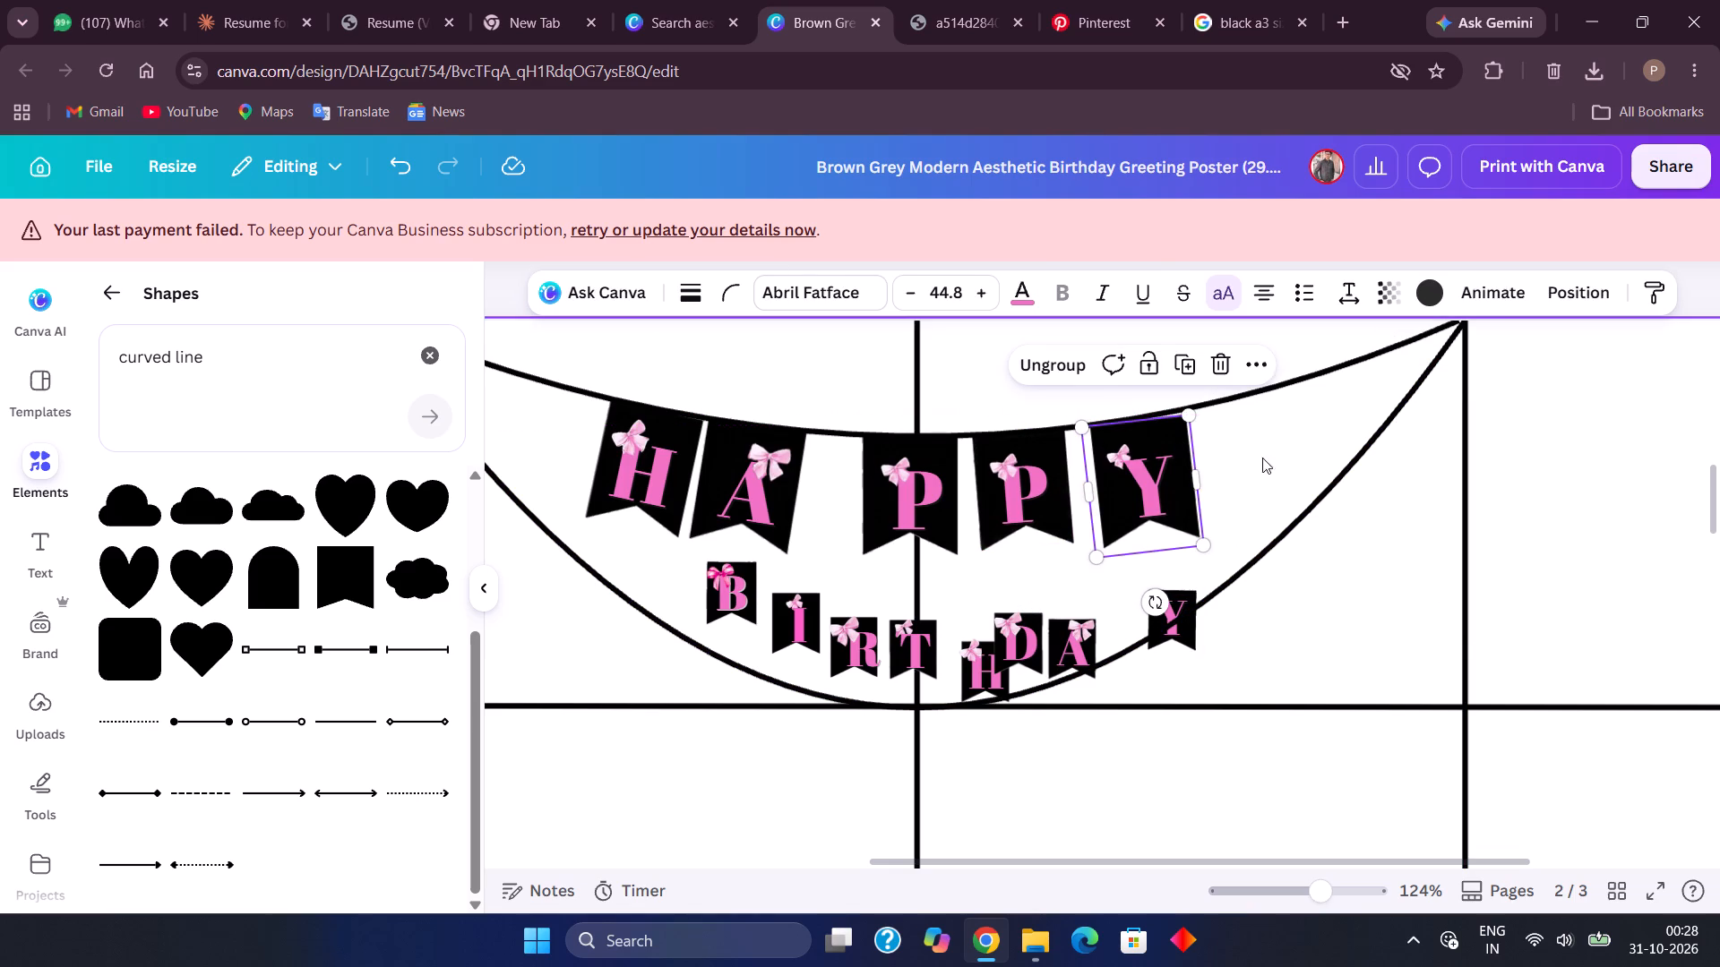
click(1147, 603)
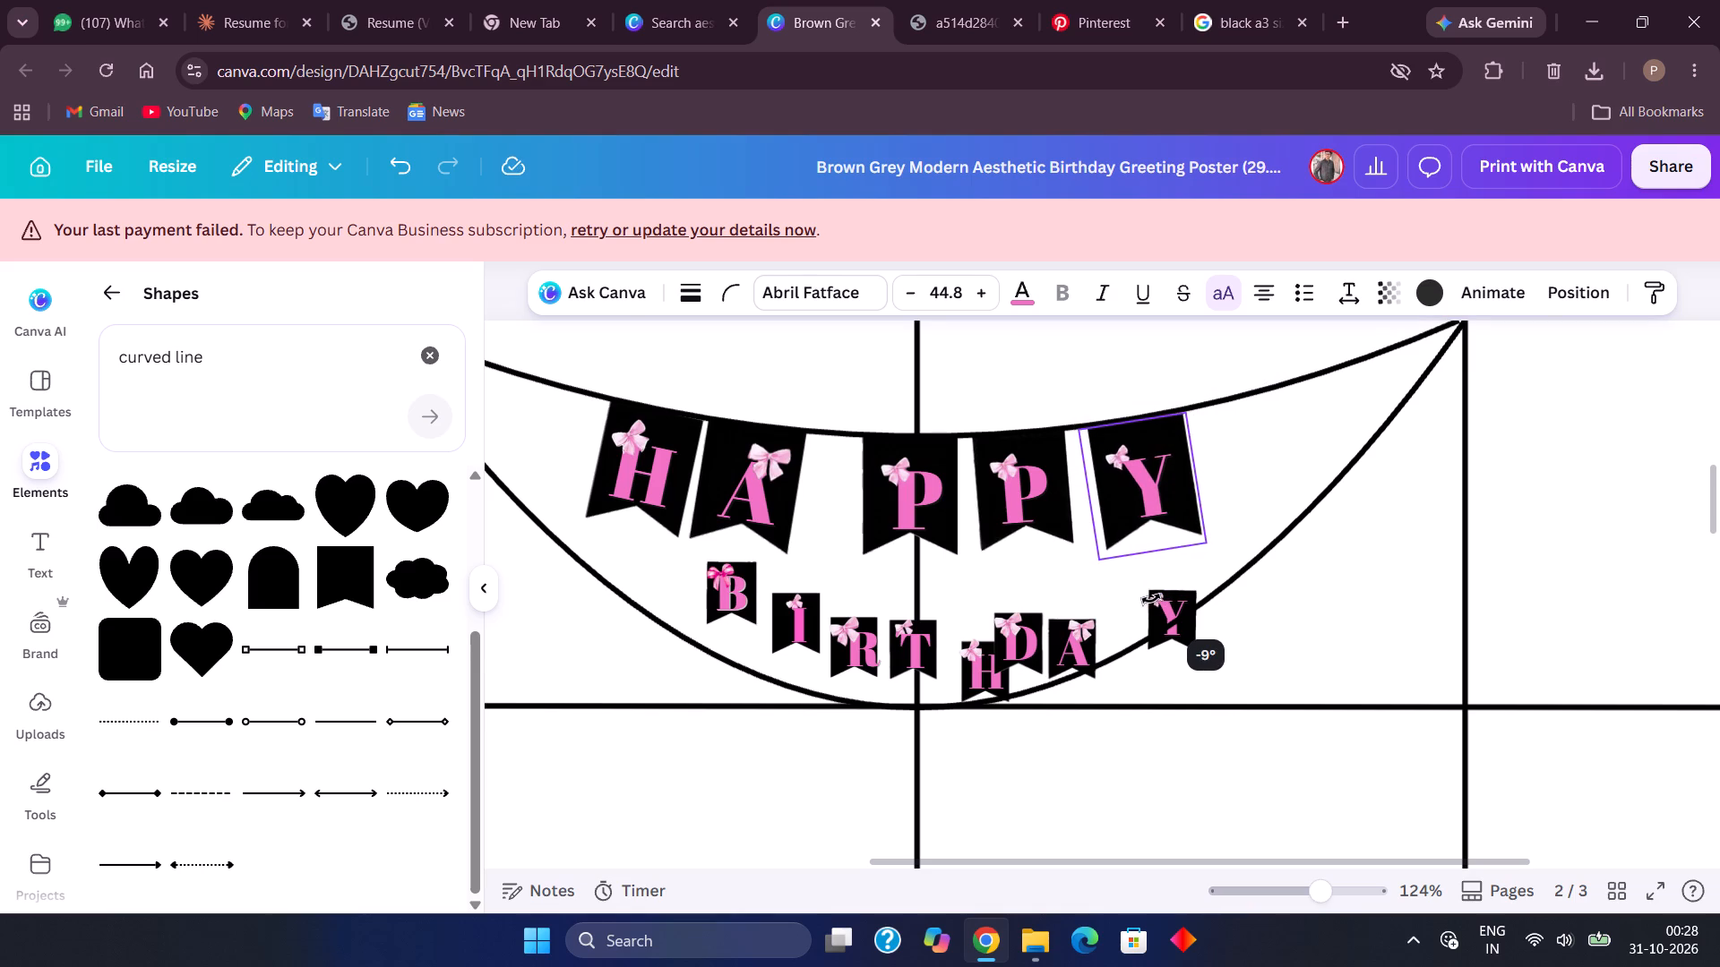
key(Up)
key(Left)
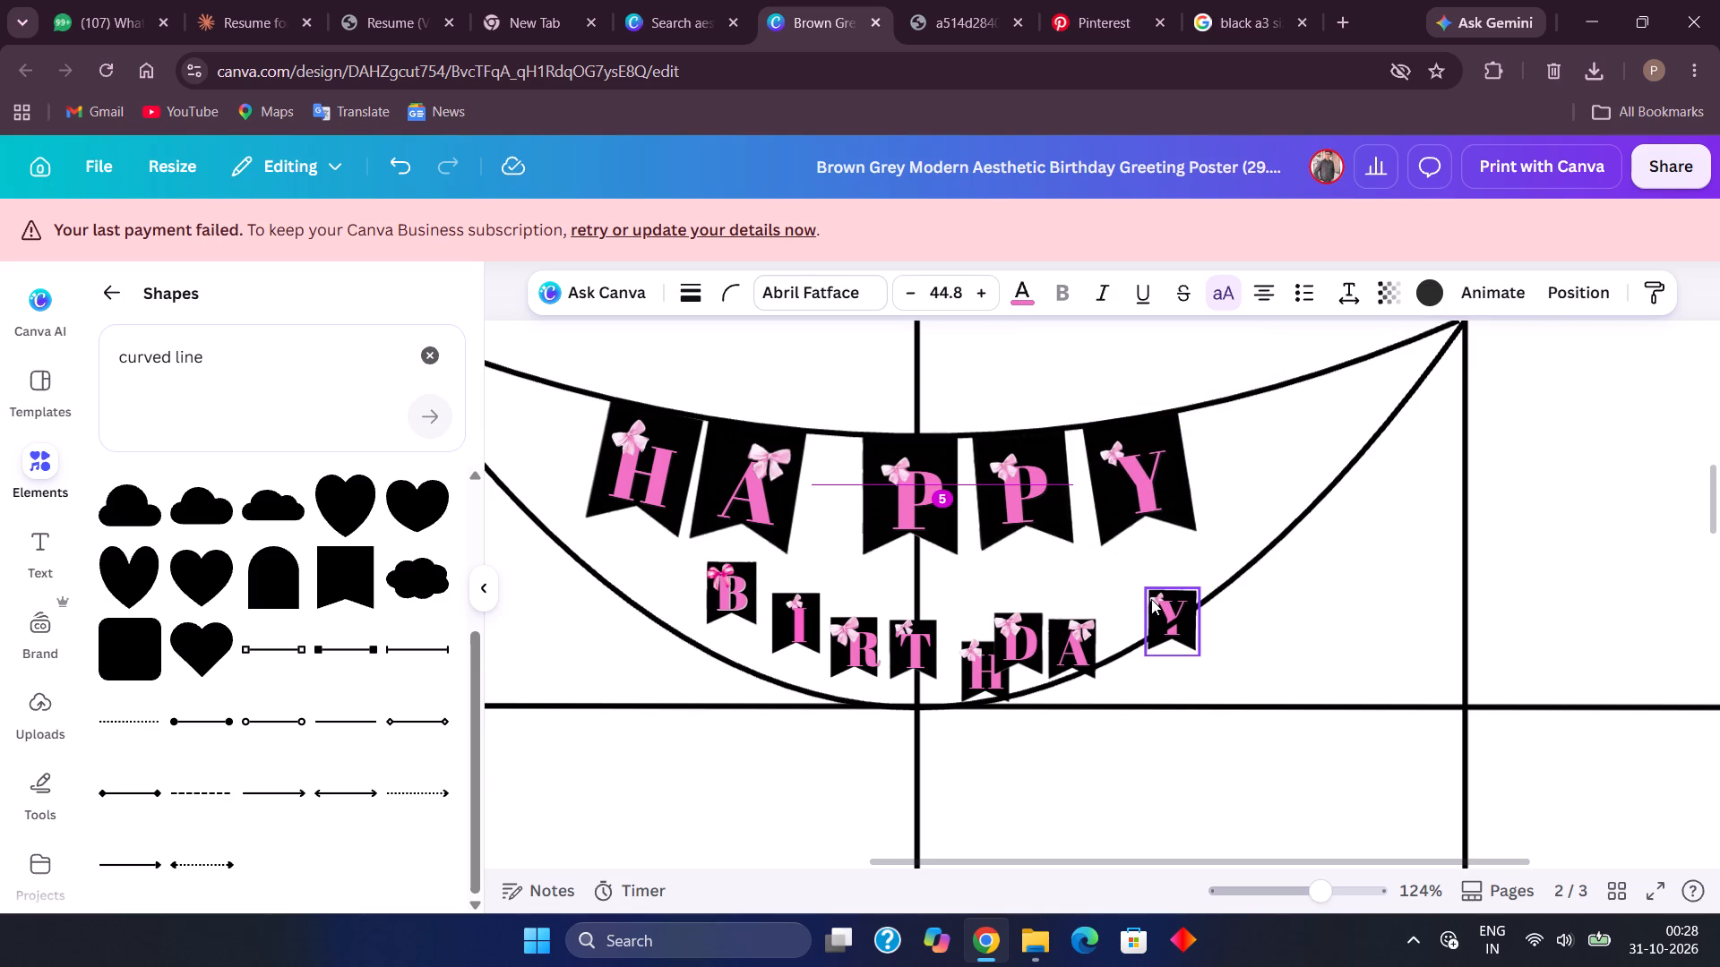
click(1376, 627)
Shift the A flag of HAPPY along the upper string toward the first P, reducing its tilt slightly and lowering it to follow the string.
click(731, 482)
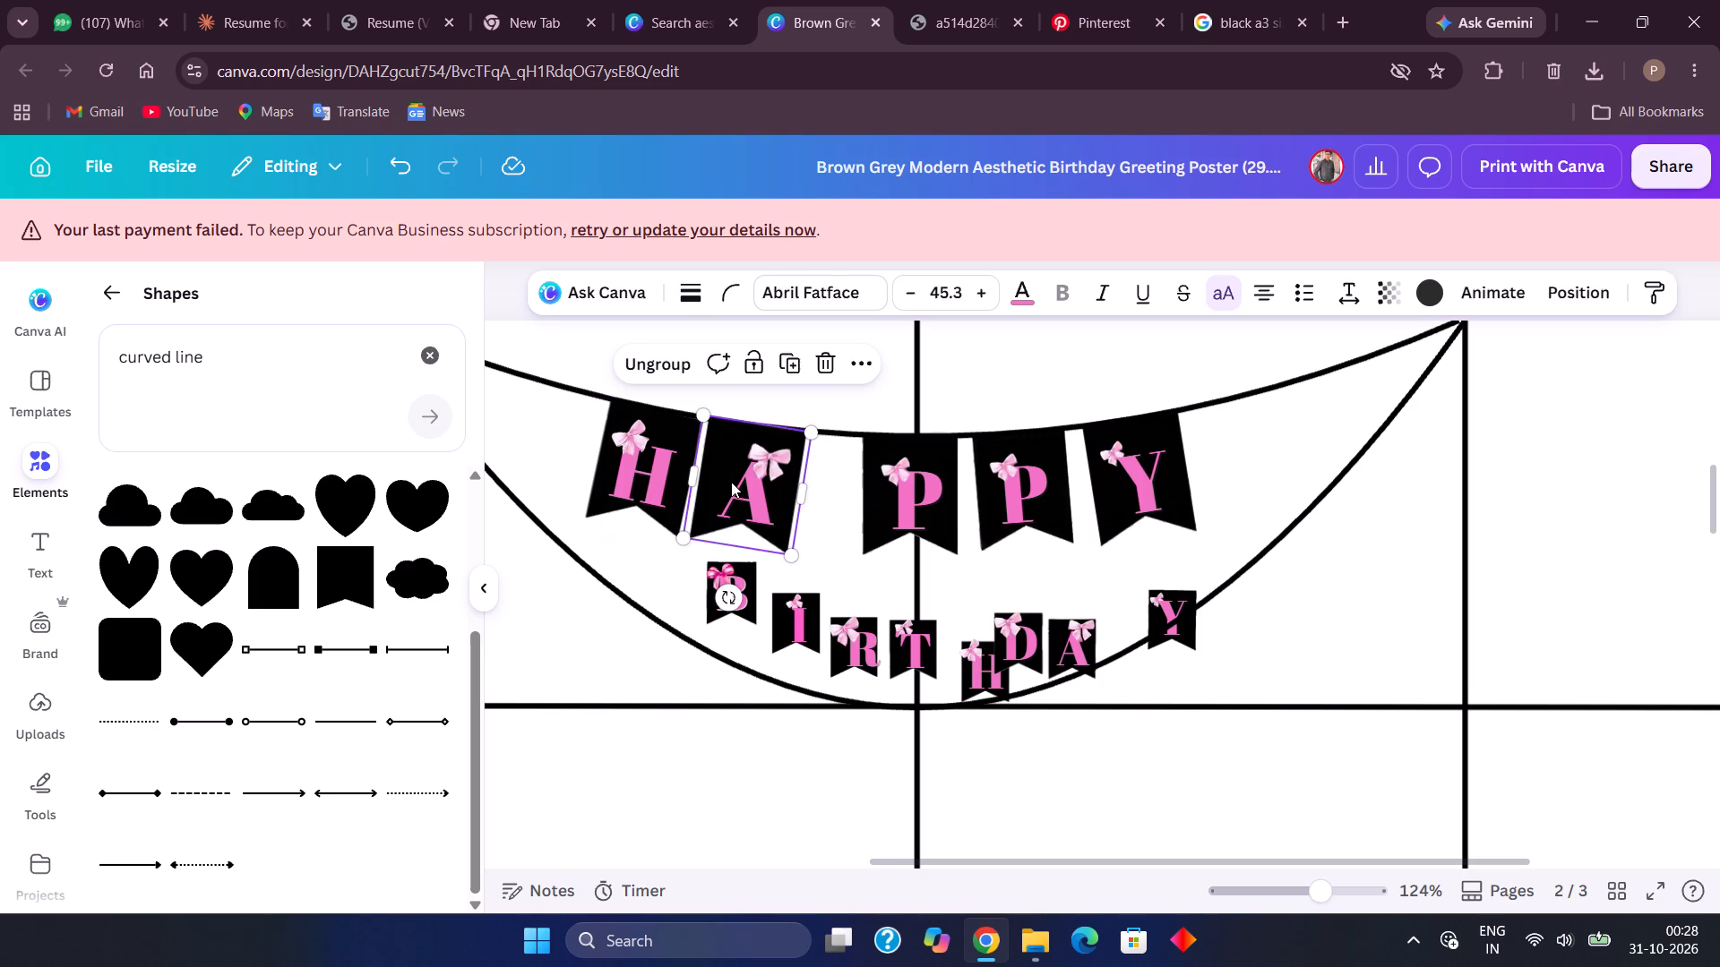
key(Right)
key(Right)
key(Right)
key(Right)
key(Right)
key(Right)
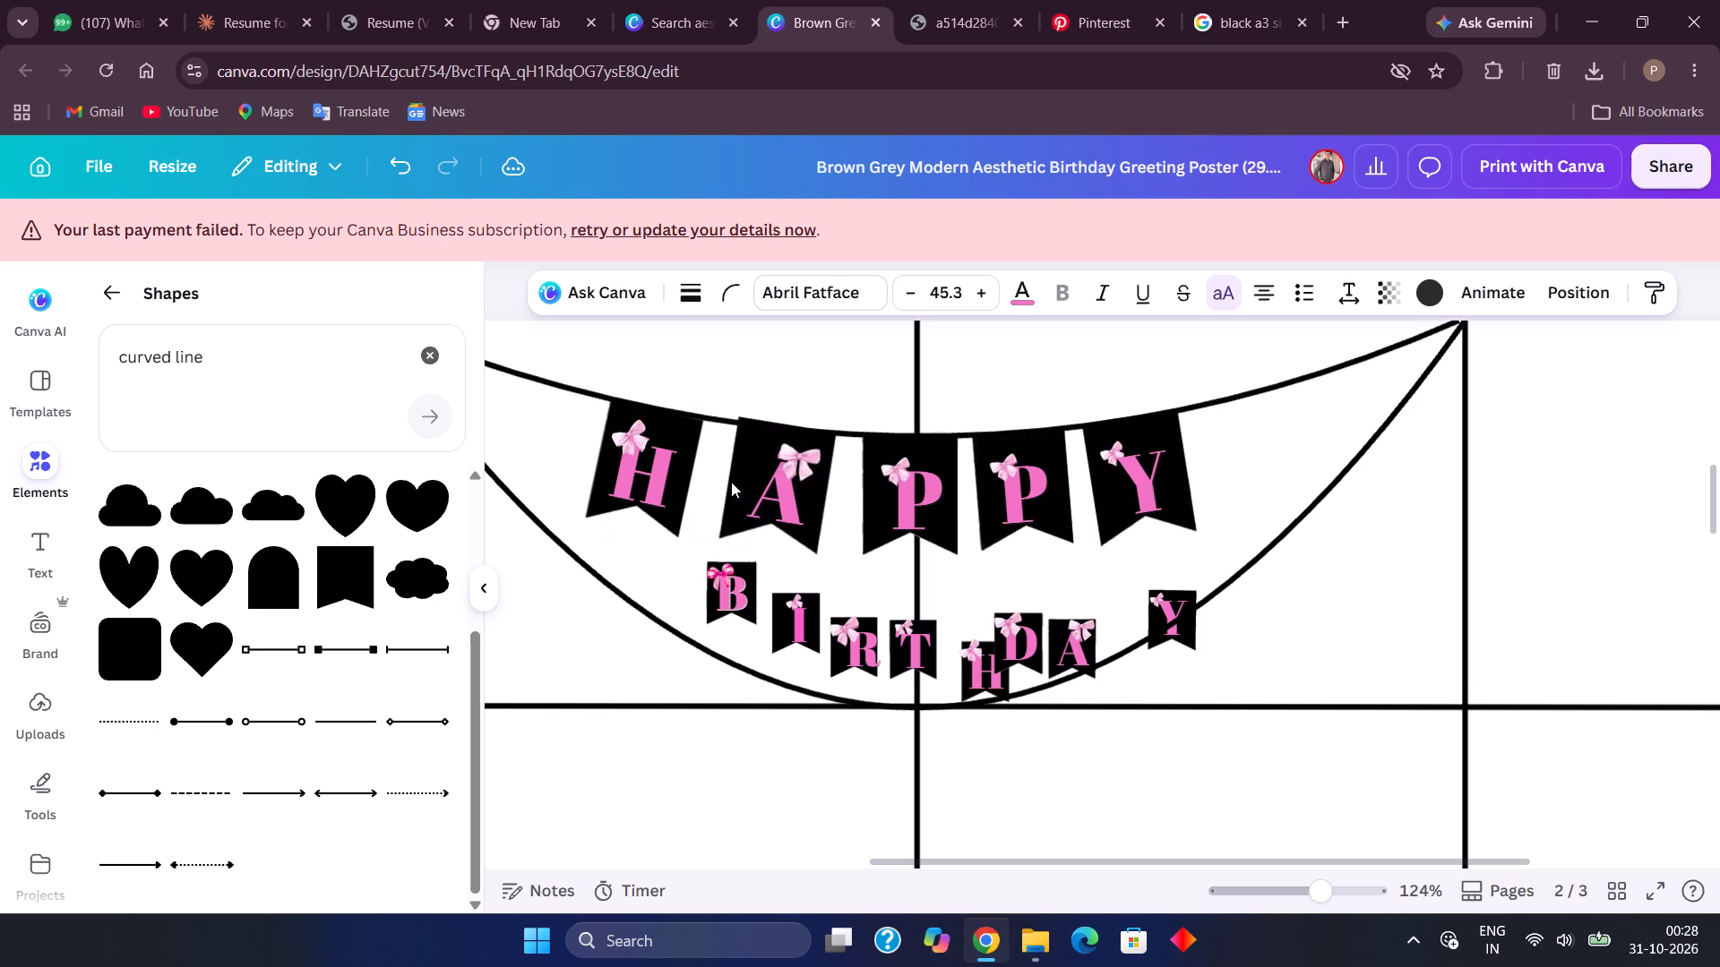
key(Right)
key(Right)
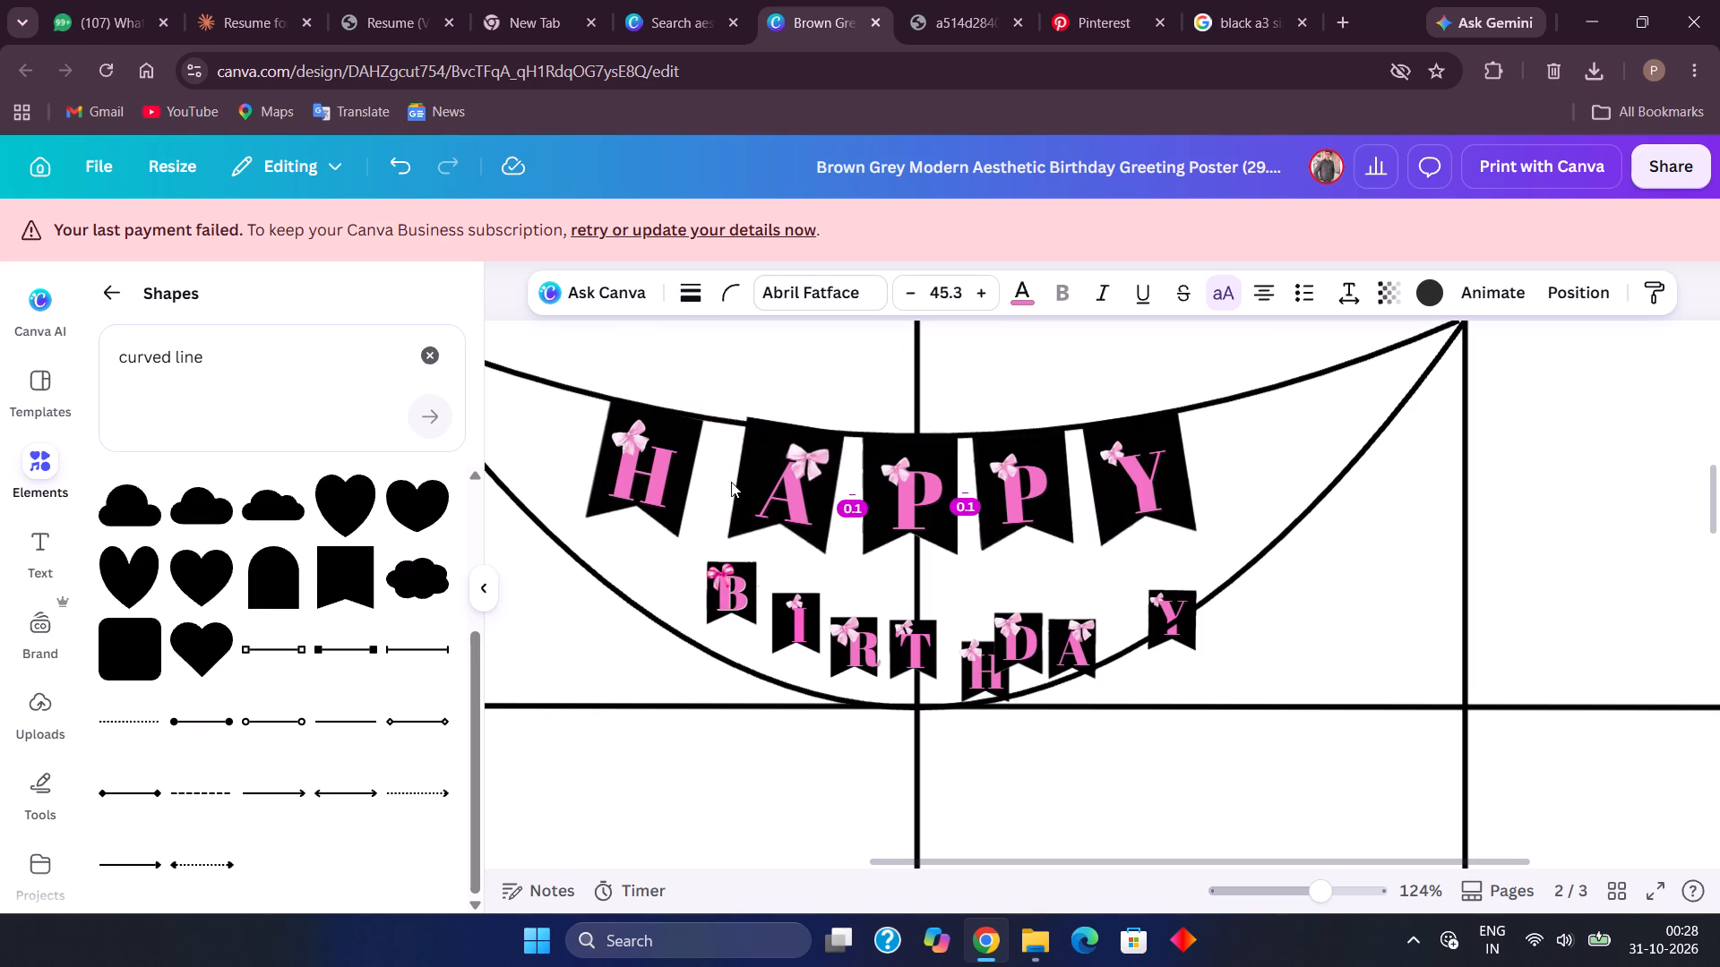
click(773, 601)
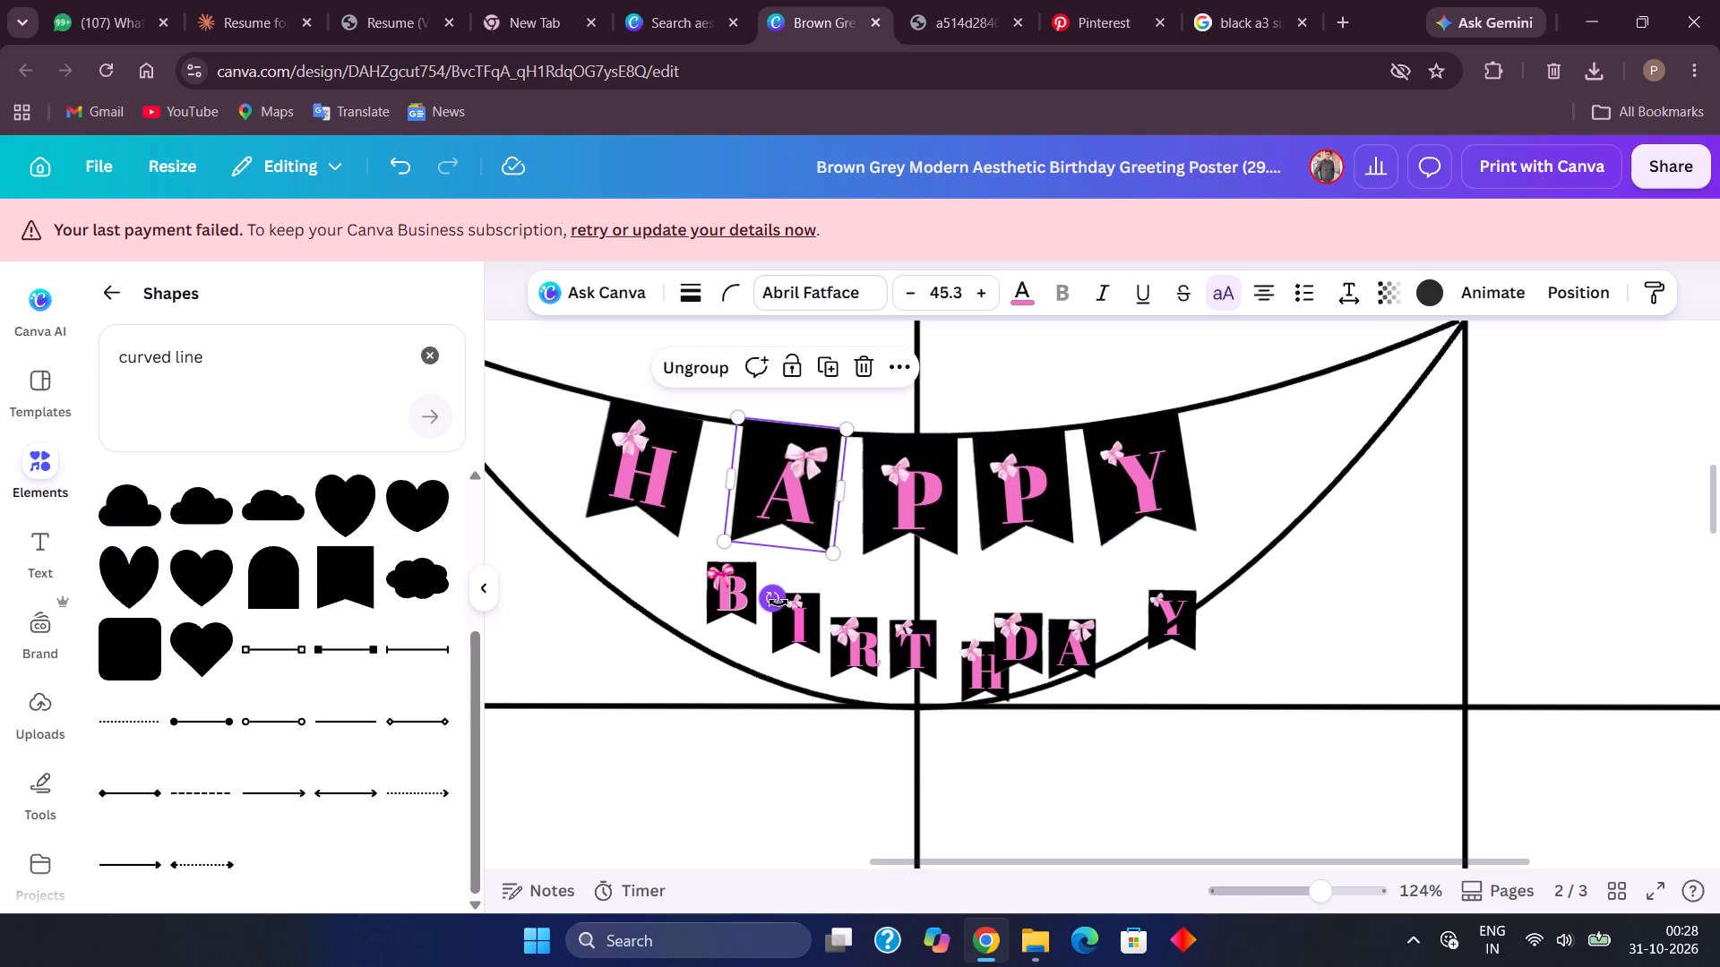
key(Down)
key(Right)
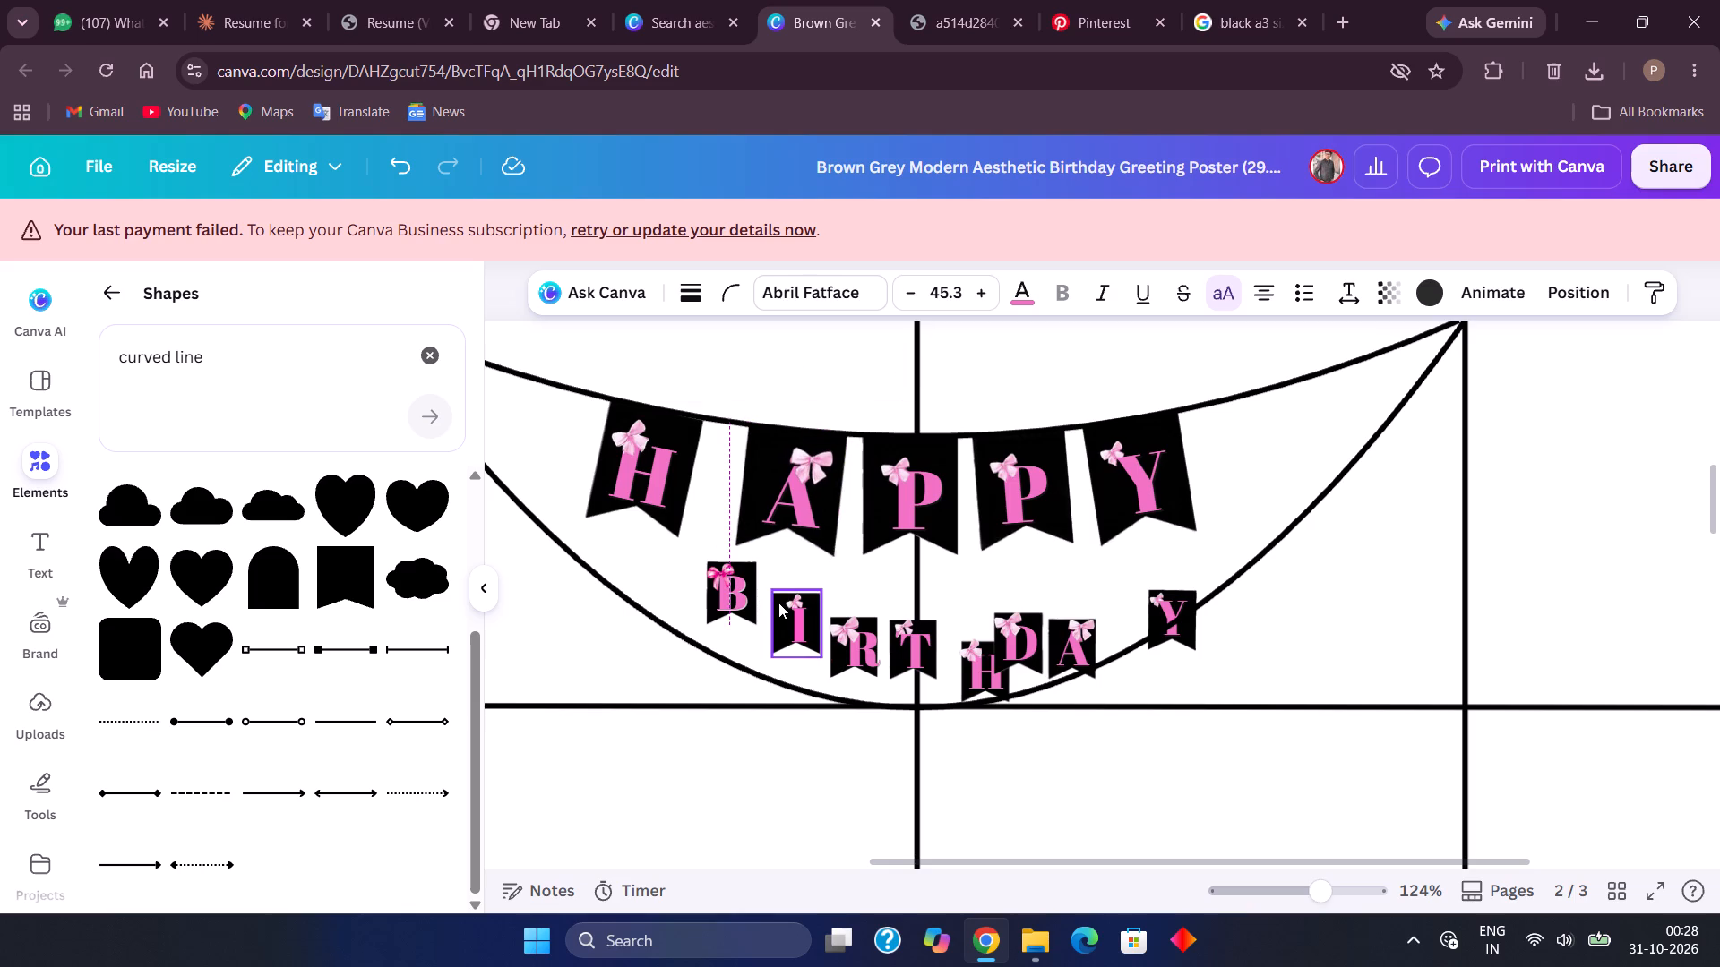
key(Left)
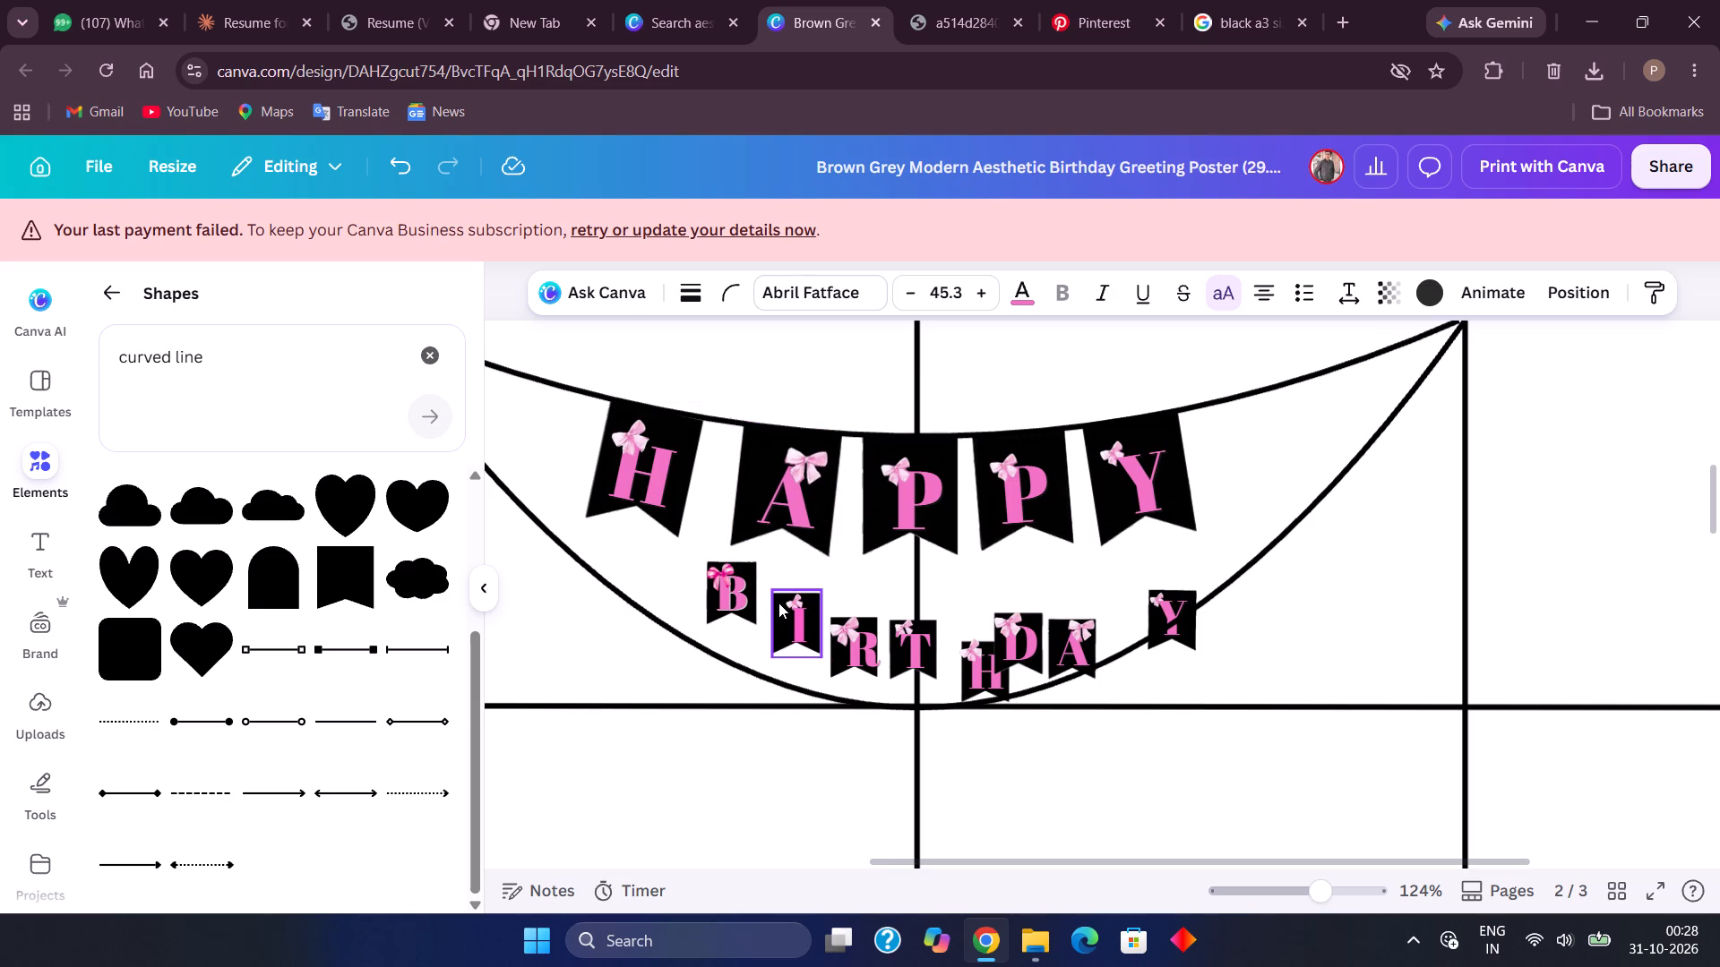
Move the H flag of HAPPY along the upper string toward A, lowering it slightly and reducing its tilt a little.
click(632, 483)
key(Right)
key(Right)
key(Right)
key(Right)
key(Right)
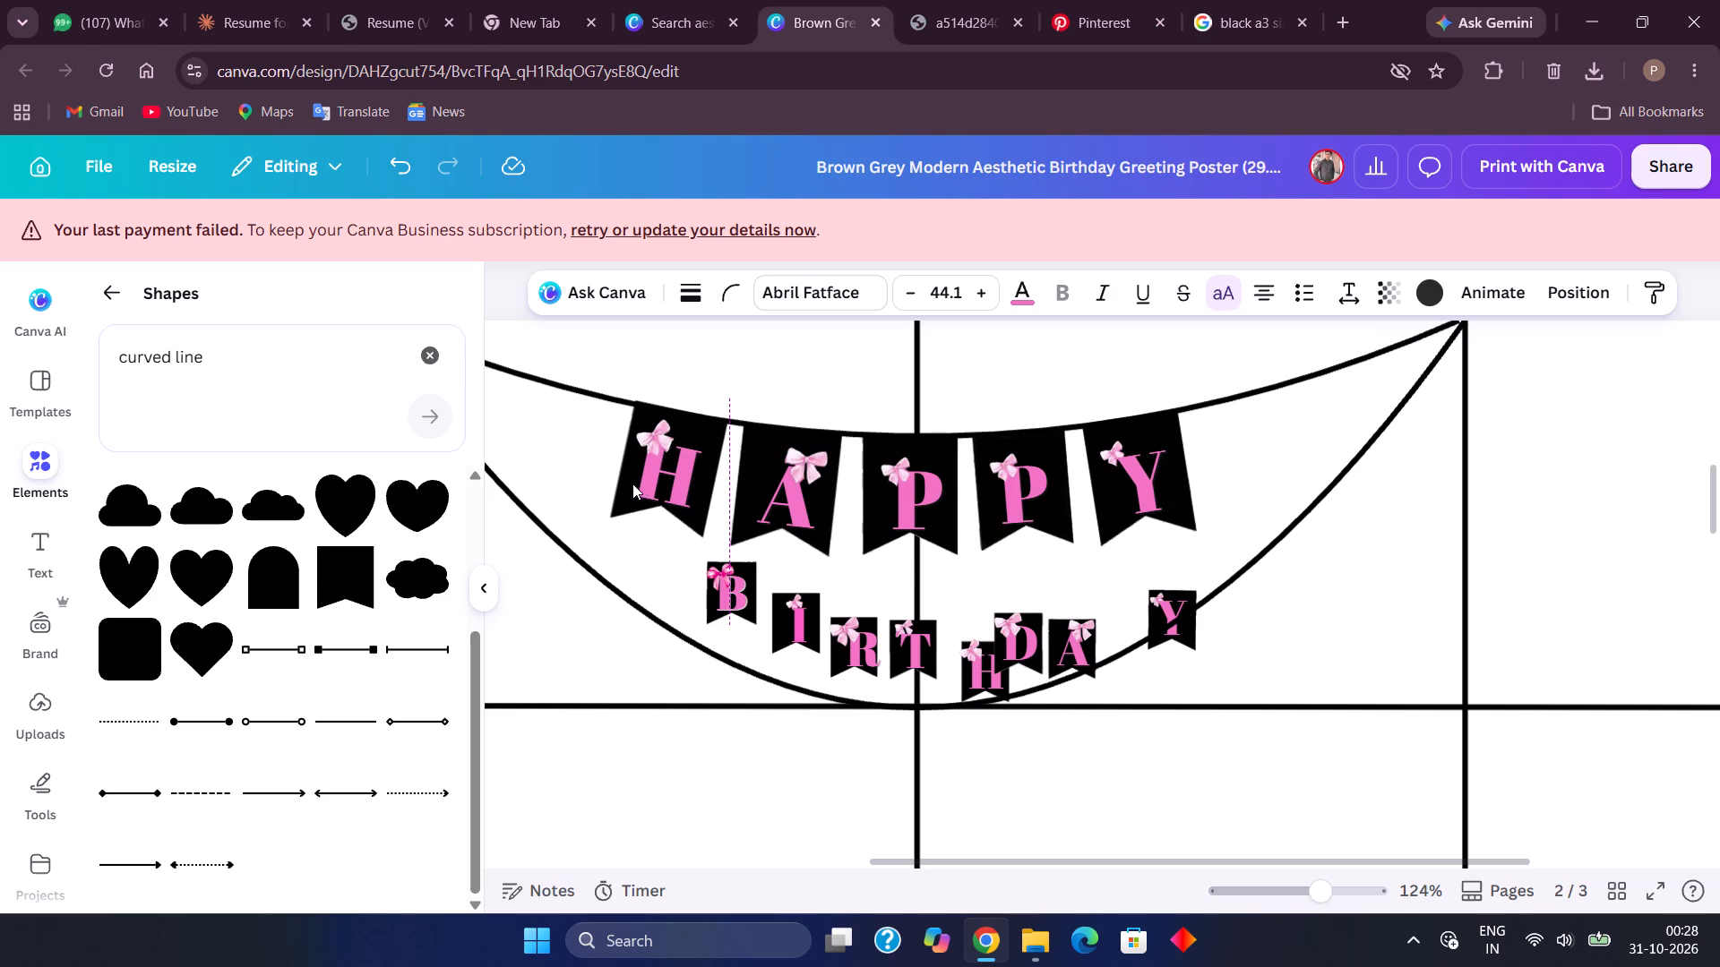
key(Down)
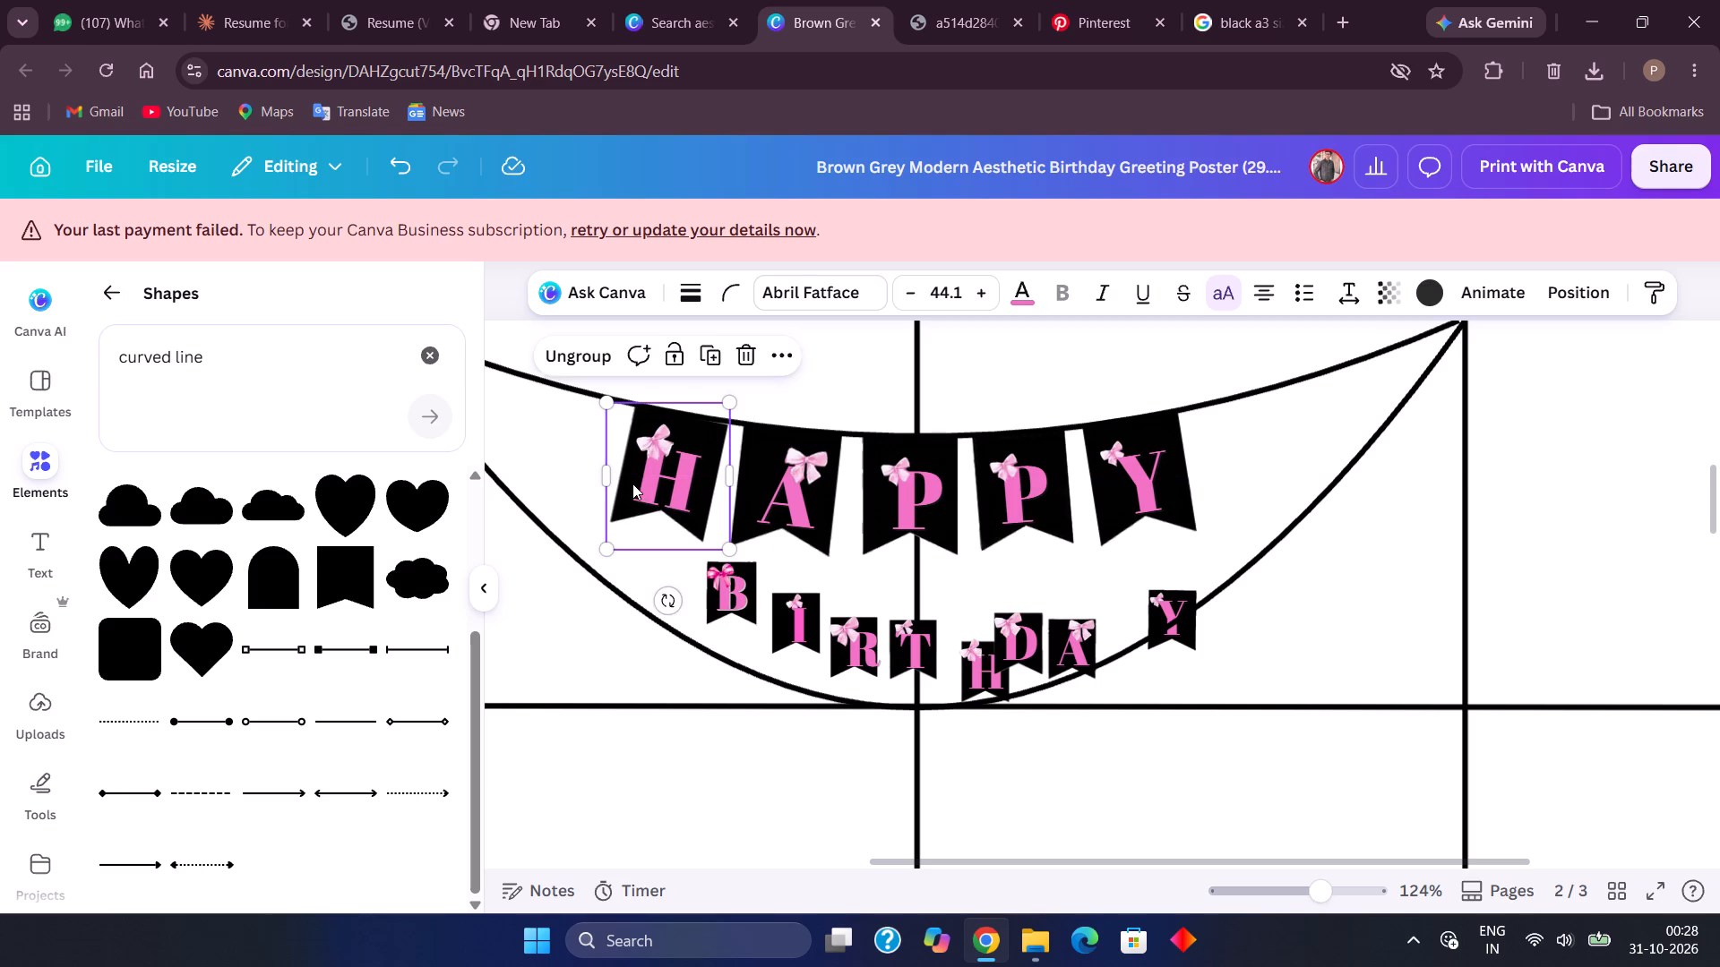
key(Up)
key(Down)
click(663, 612)
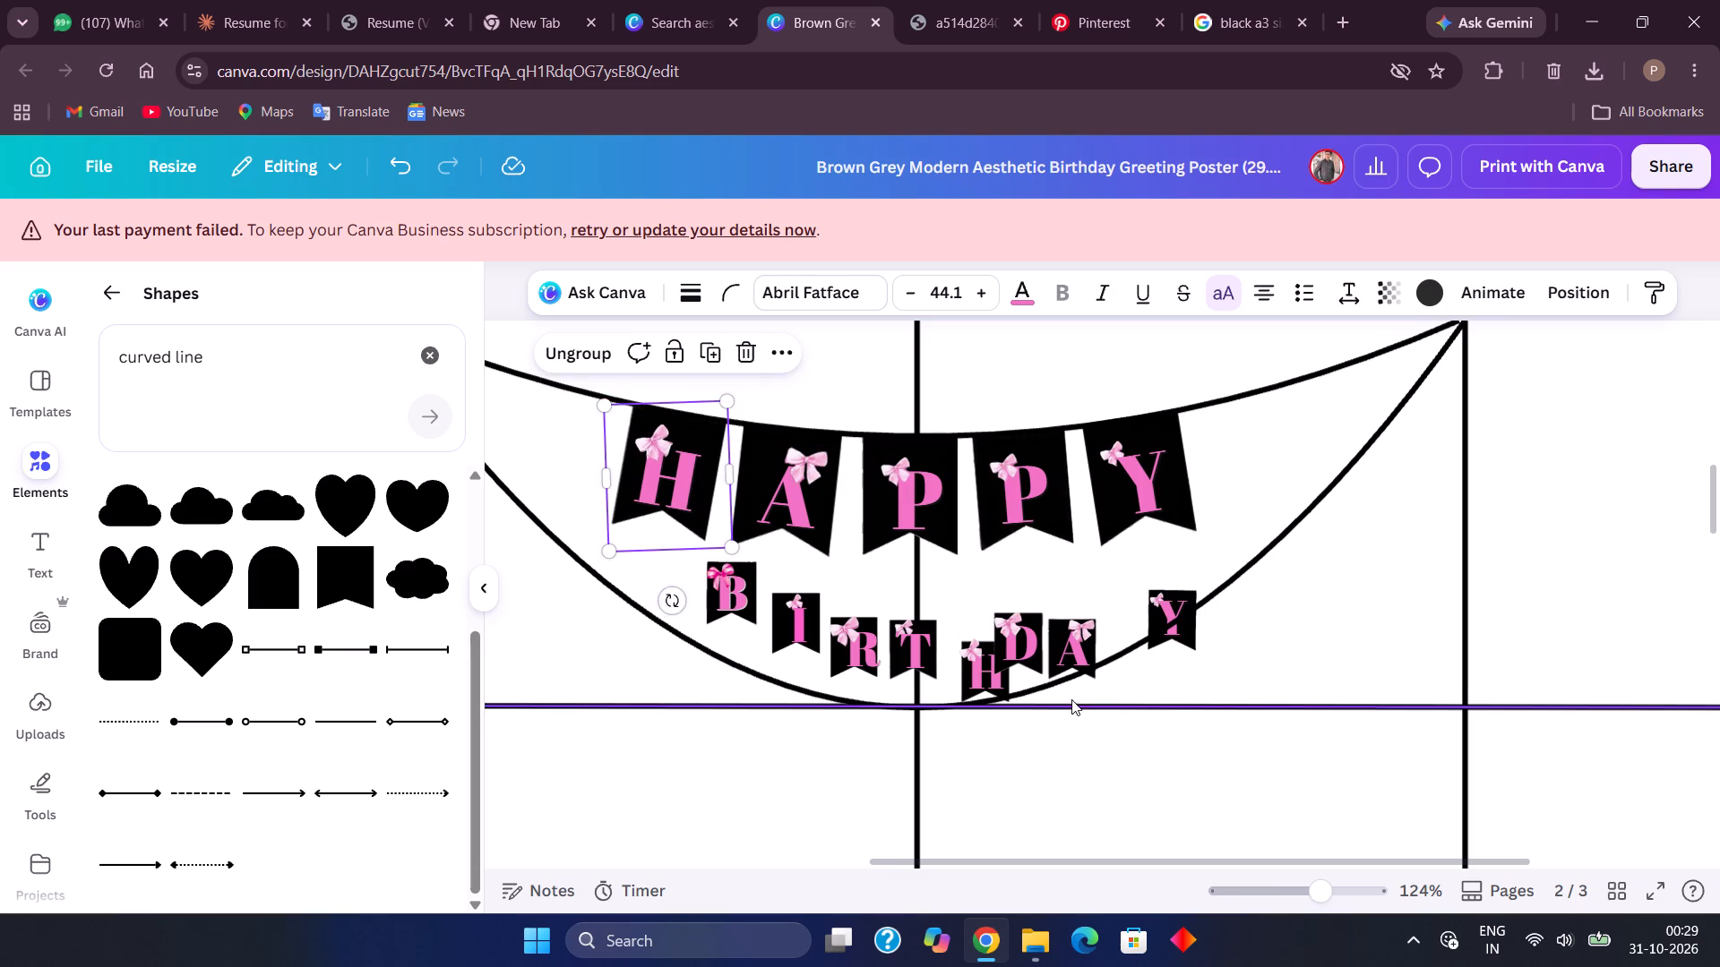
click(1520, 589)
Flatten the lower string's curve by raising its midpoint so it passes through the BIRTHDAY flags.
scroll(1520, 589, up, 1)
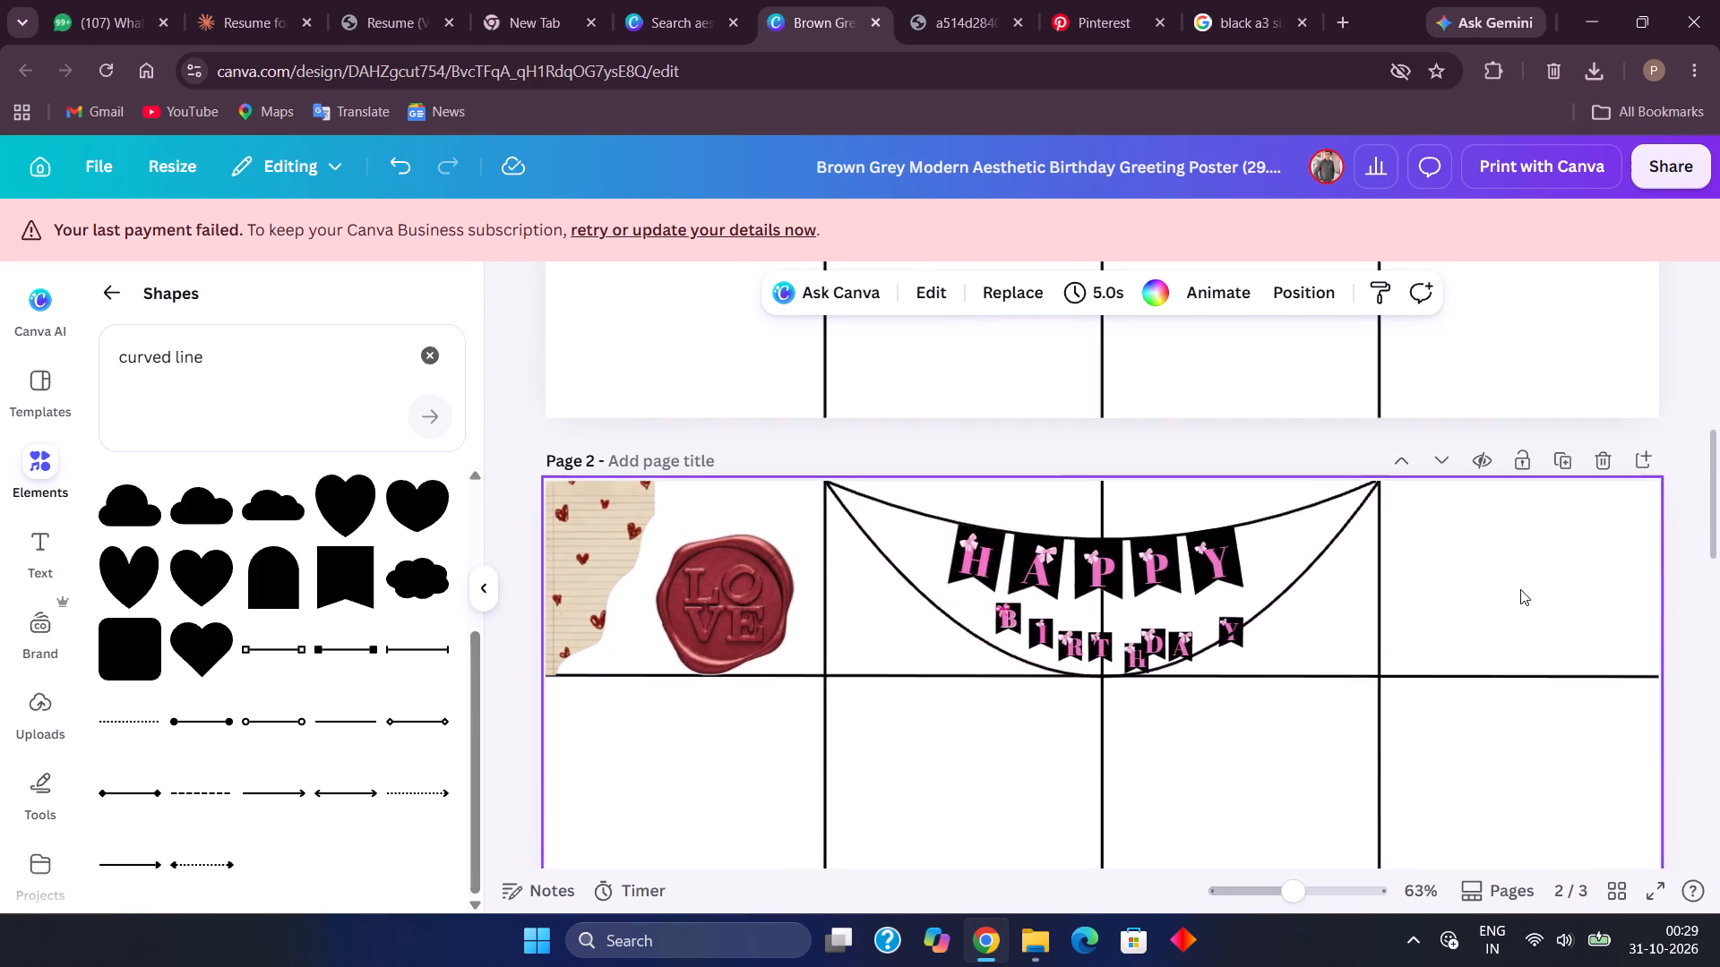
scroll(1520, 589, up, 1)
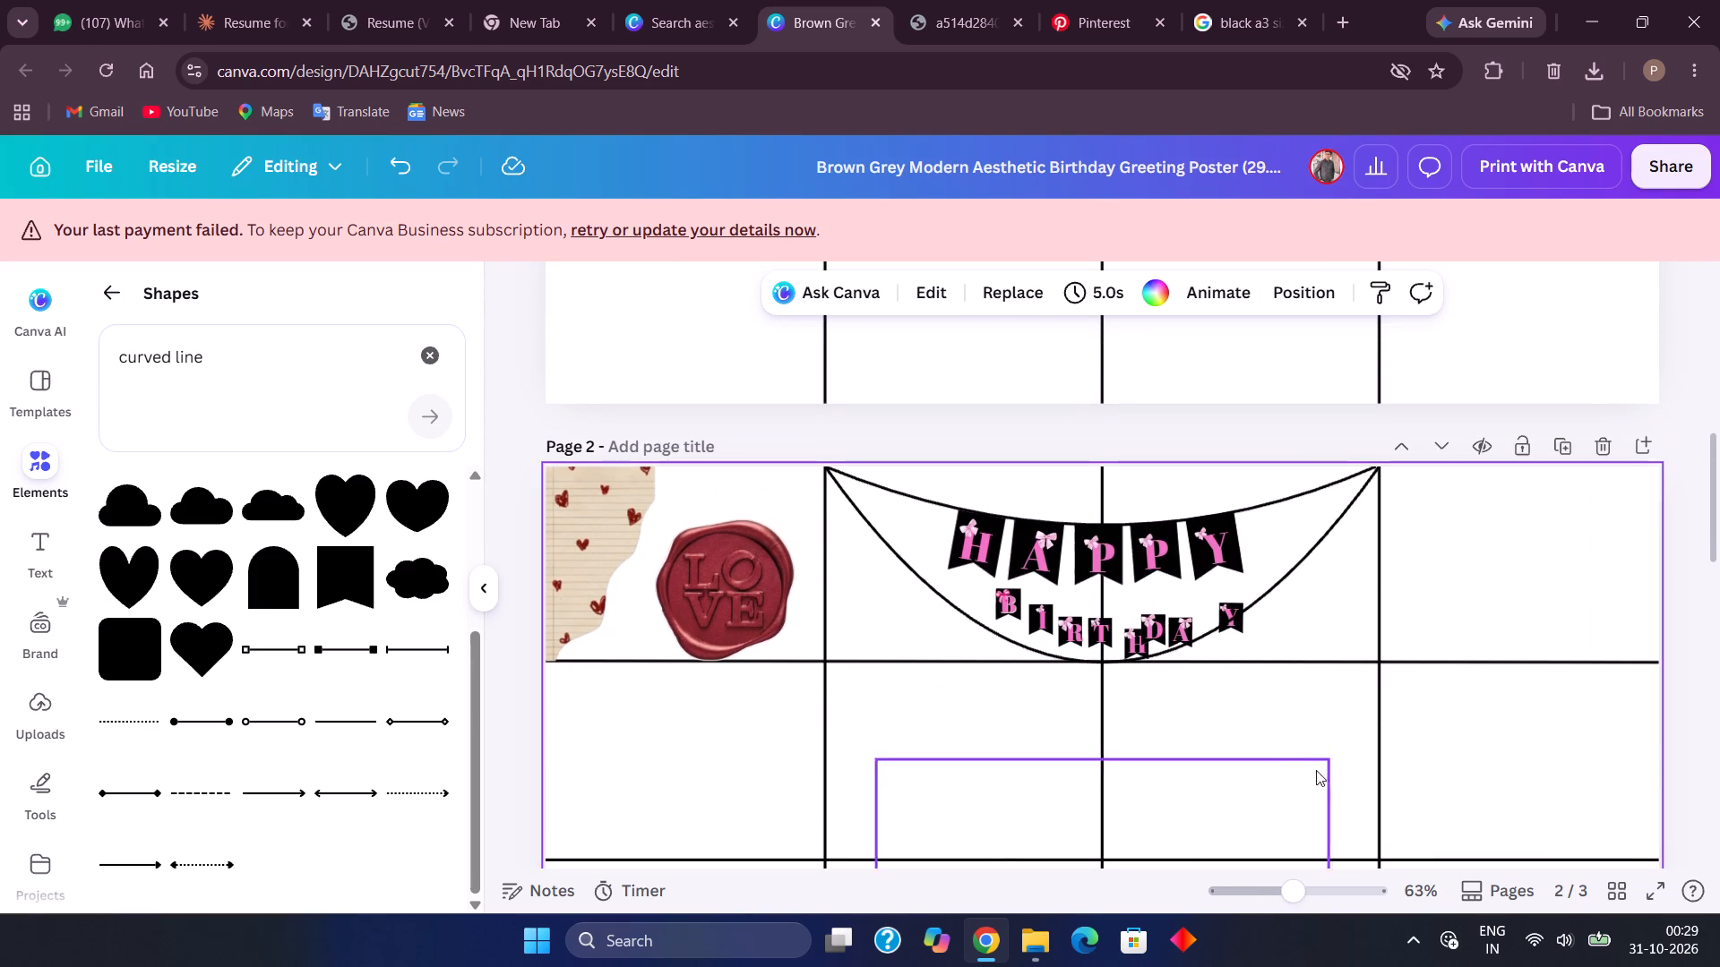
click(1242, 628)
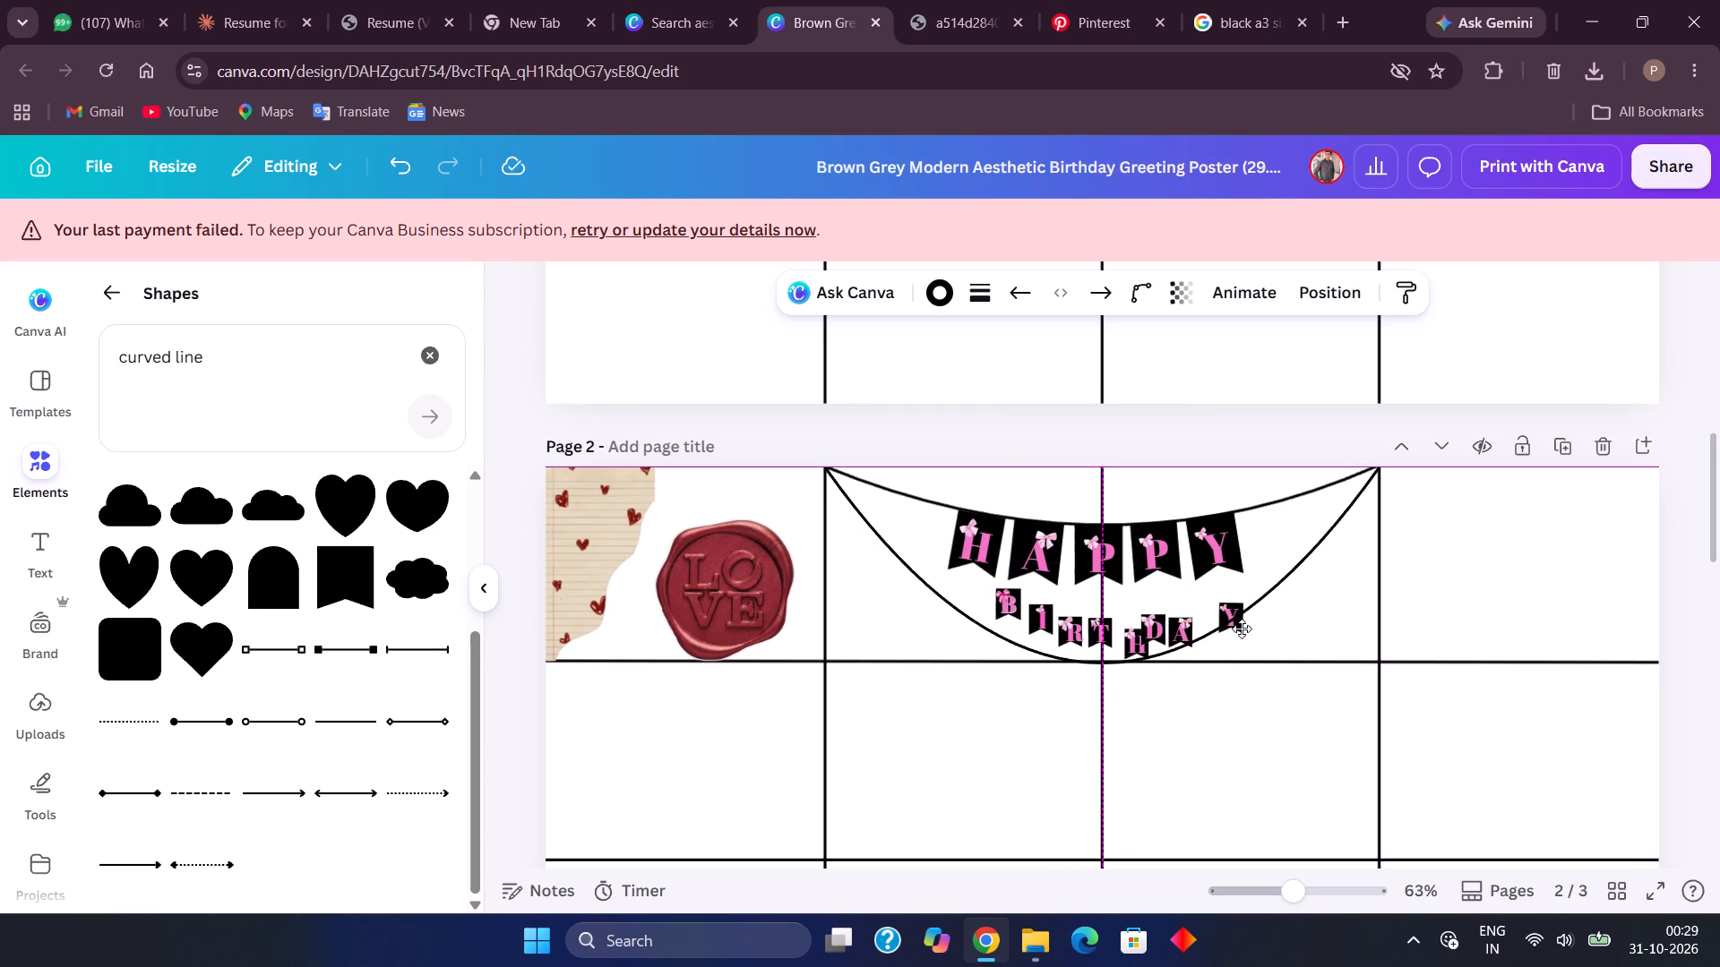
drag(1096, 663, 1096, 632)
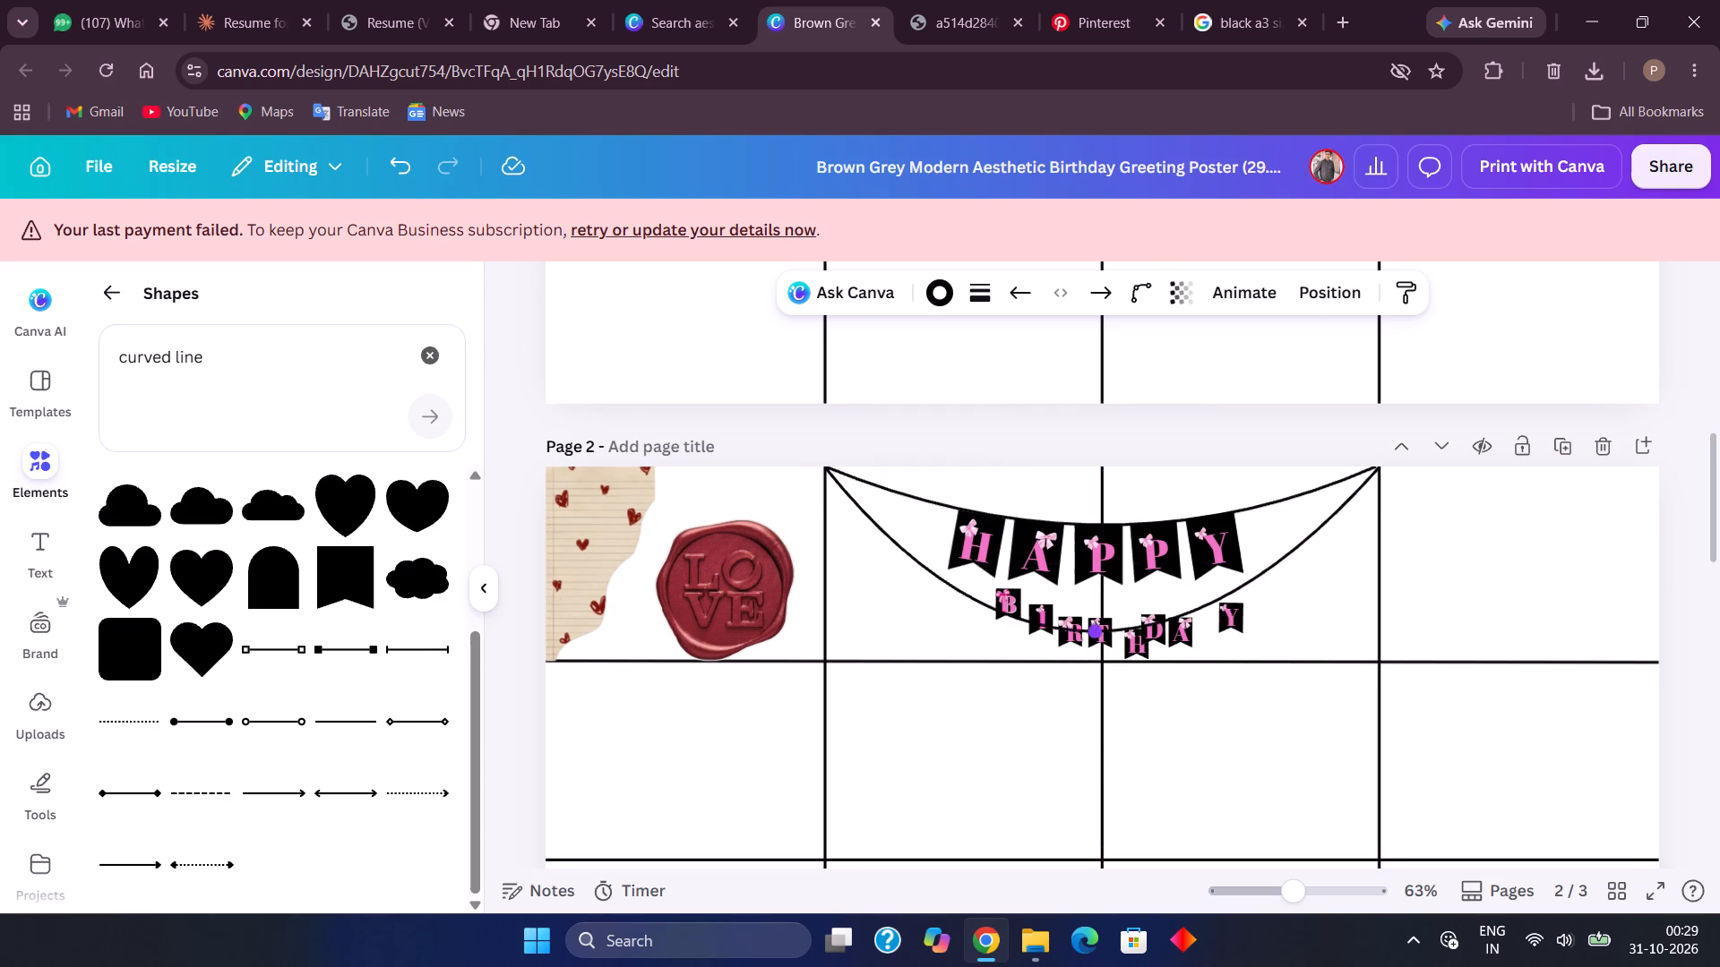
drag(1096, 632, 1096, 608)
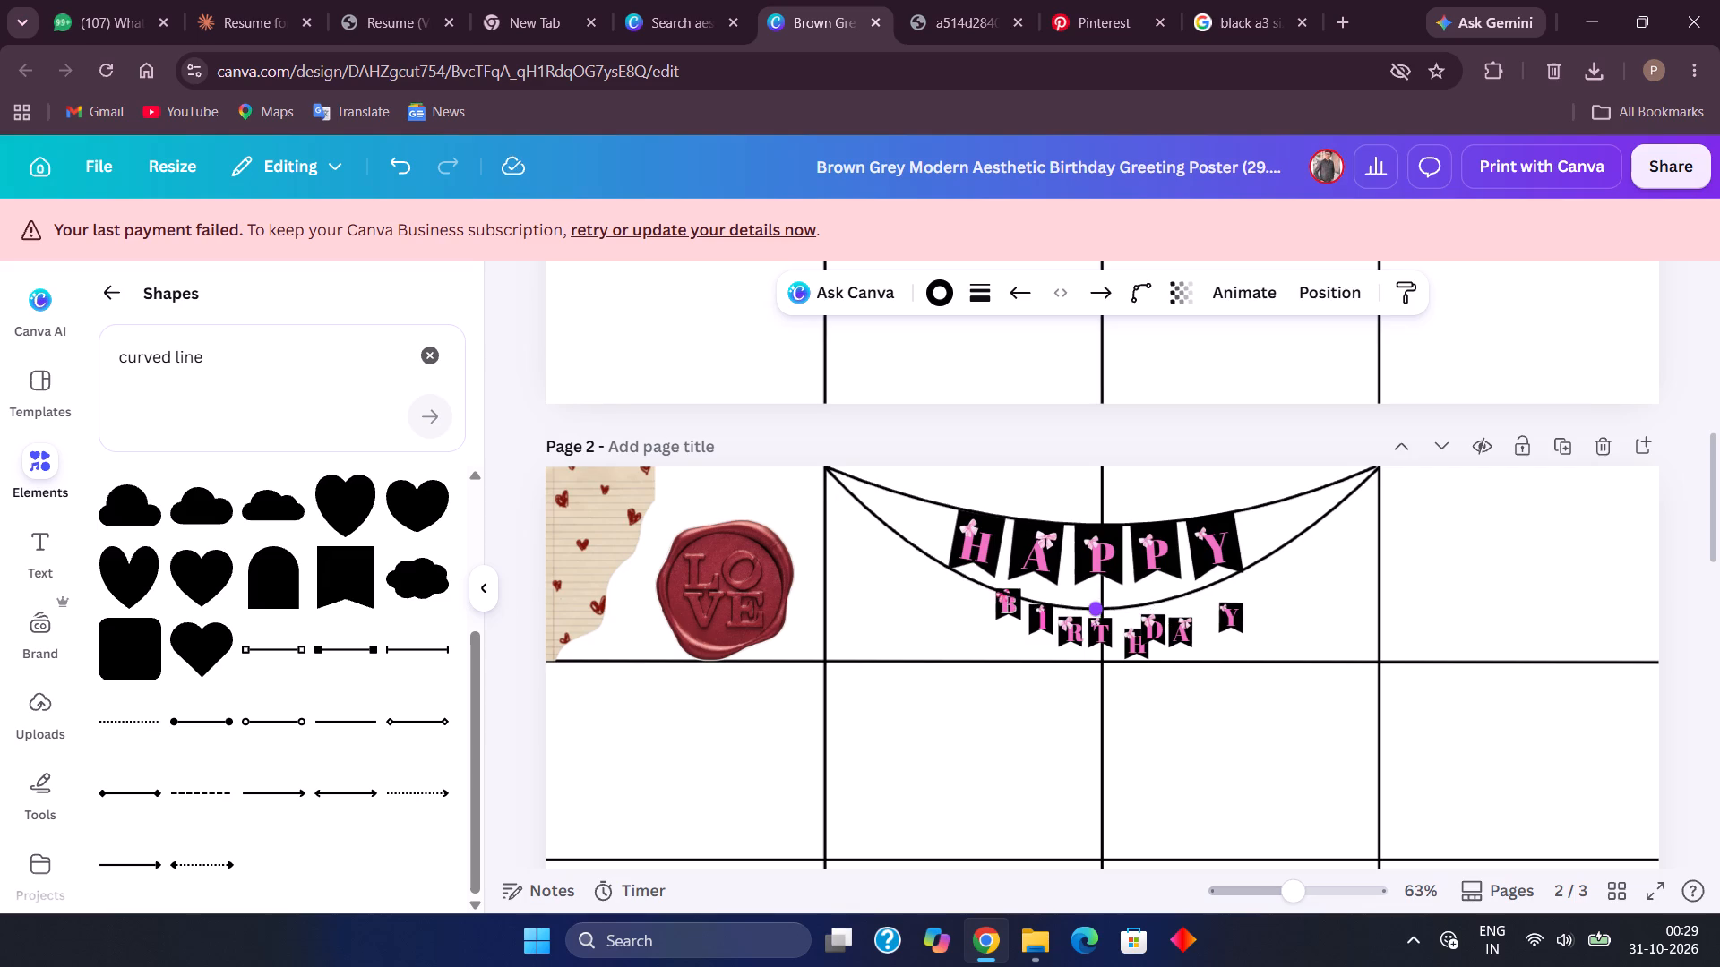
drag(1096, 608, 1096, 628)
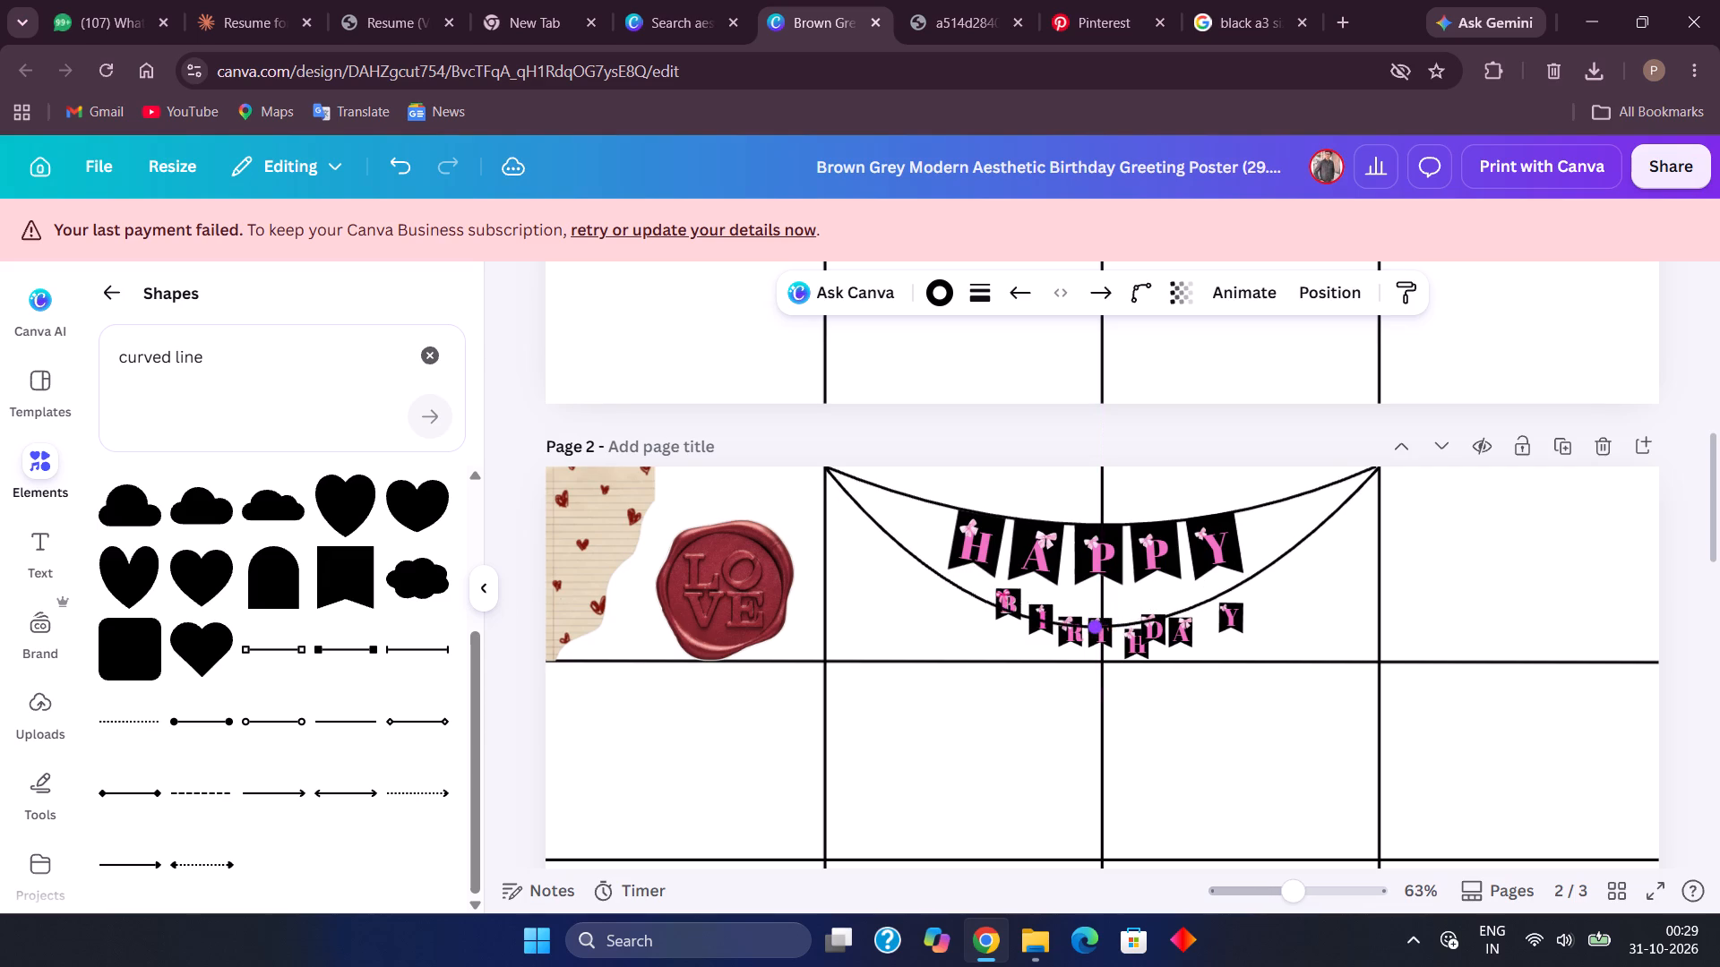
drag(1096, 628, 1097, 629)
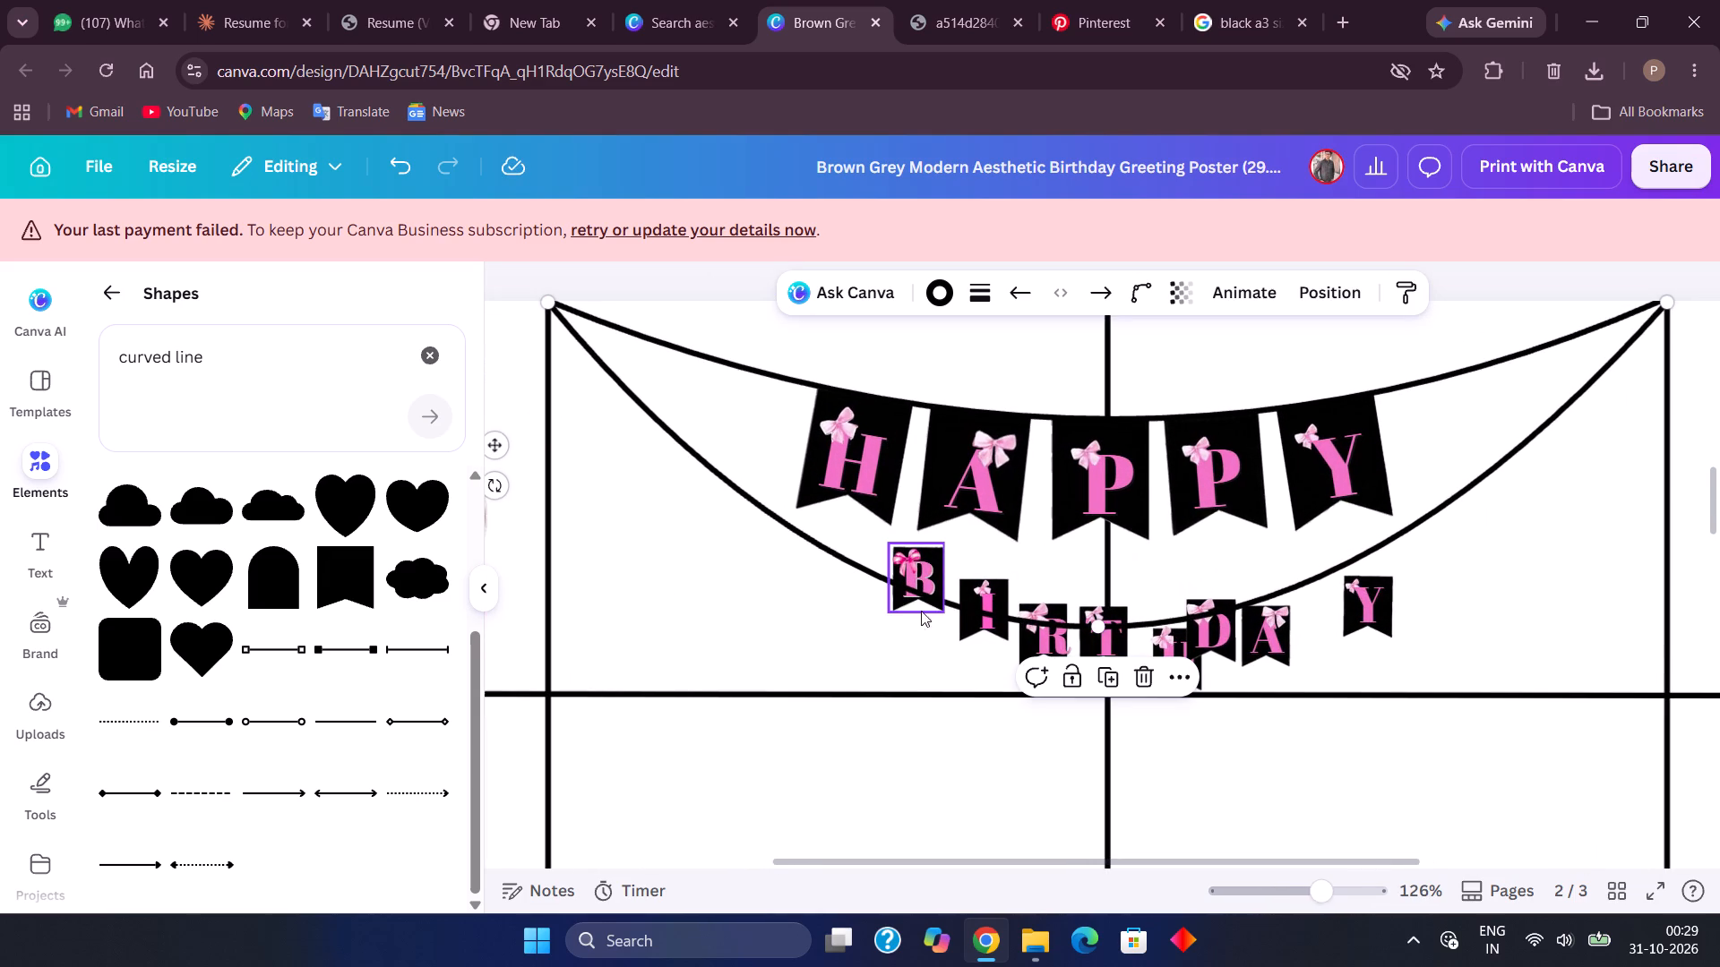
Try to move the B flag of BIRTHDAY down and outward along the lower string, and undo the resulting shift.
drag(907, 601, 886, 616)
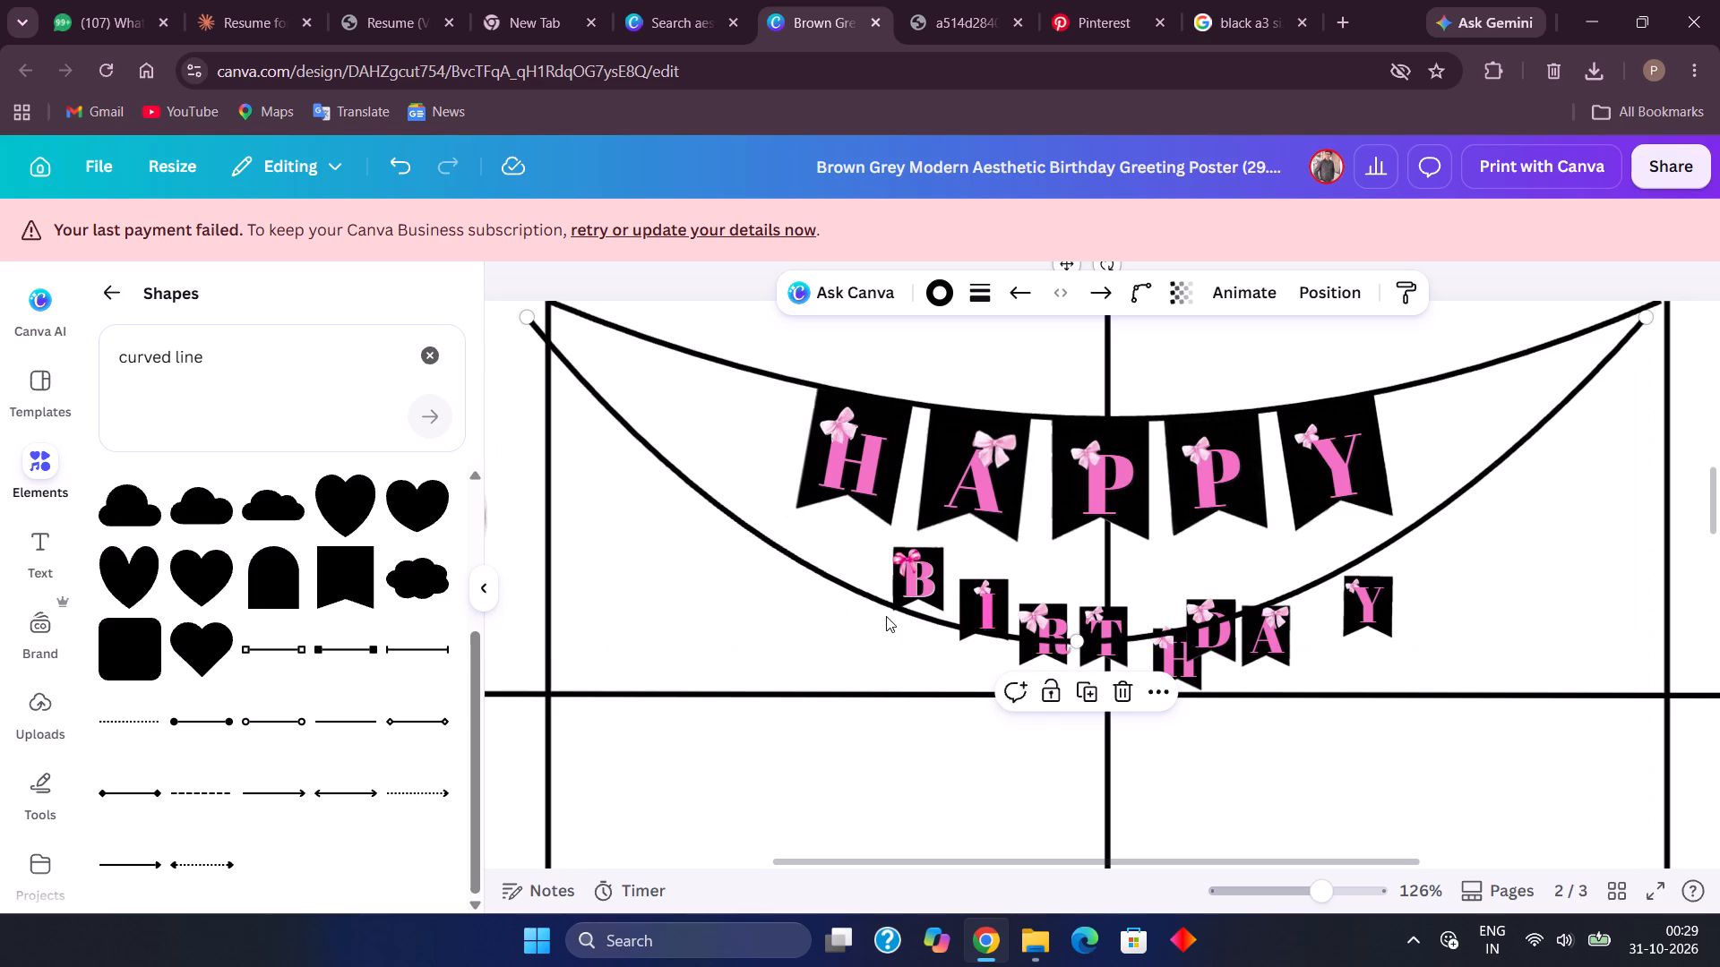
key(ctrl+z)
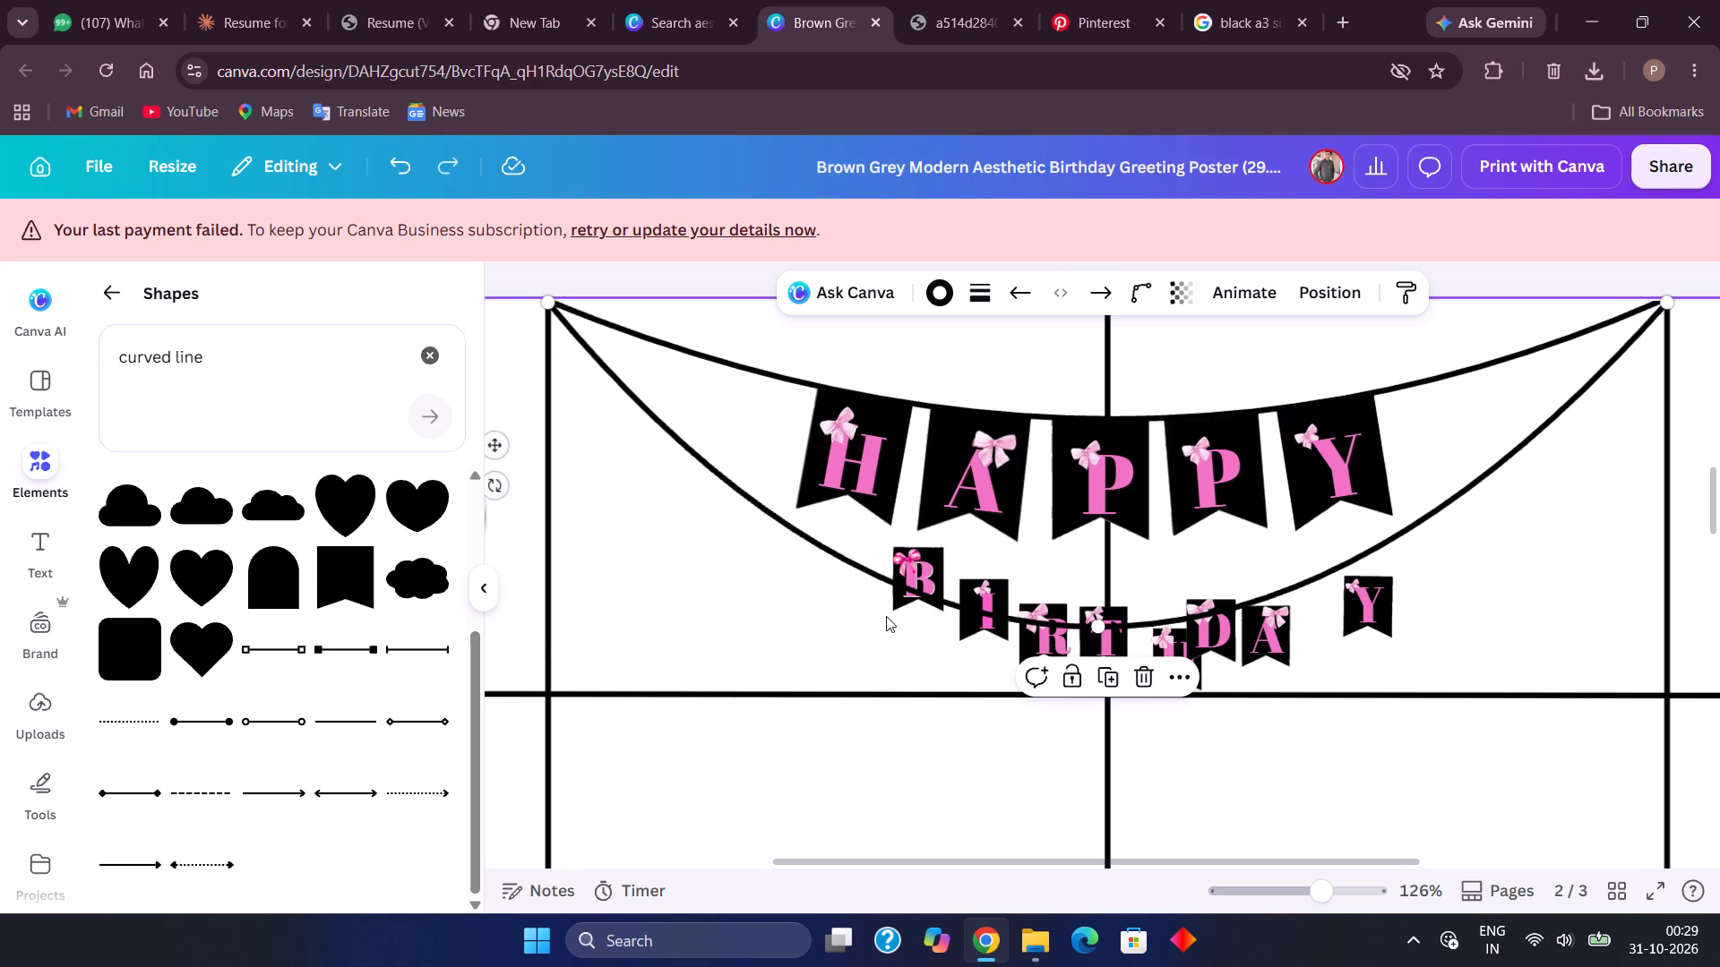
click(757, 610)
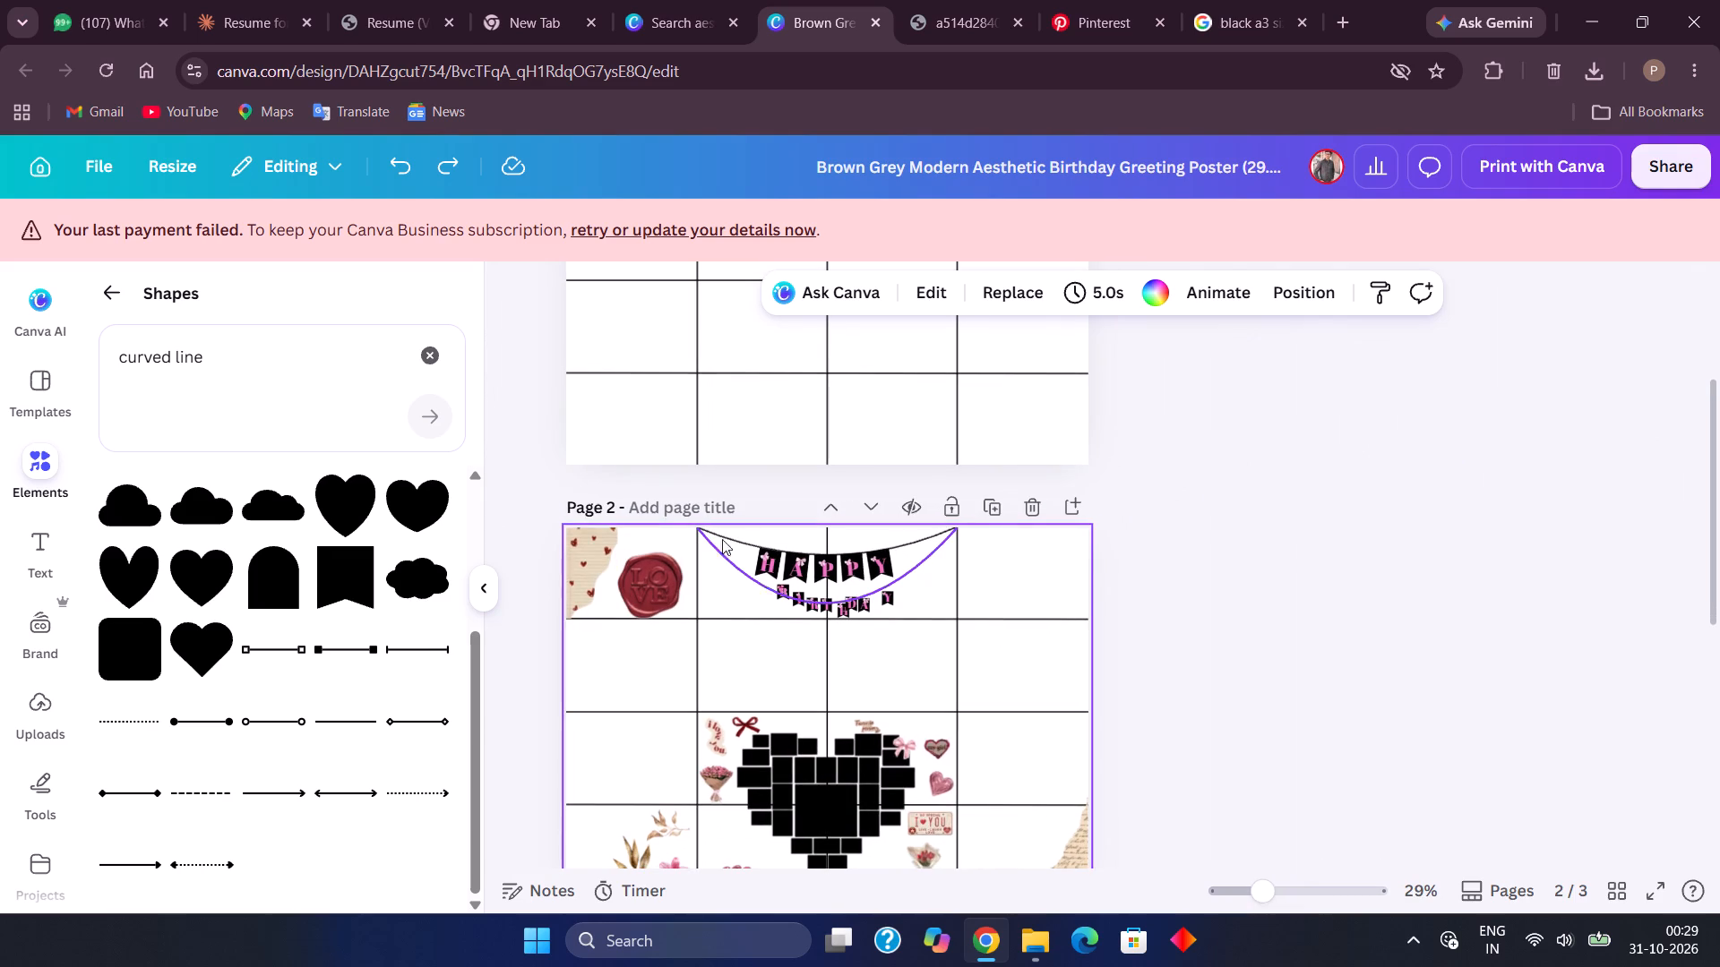
Set the stroke weight of page 2's horizontal grid line just below the bunting to 1.
click(727, 622)
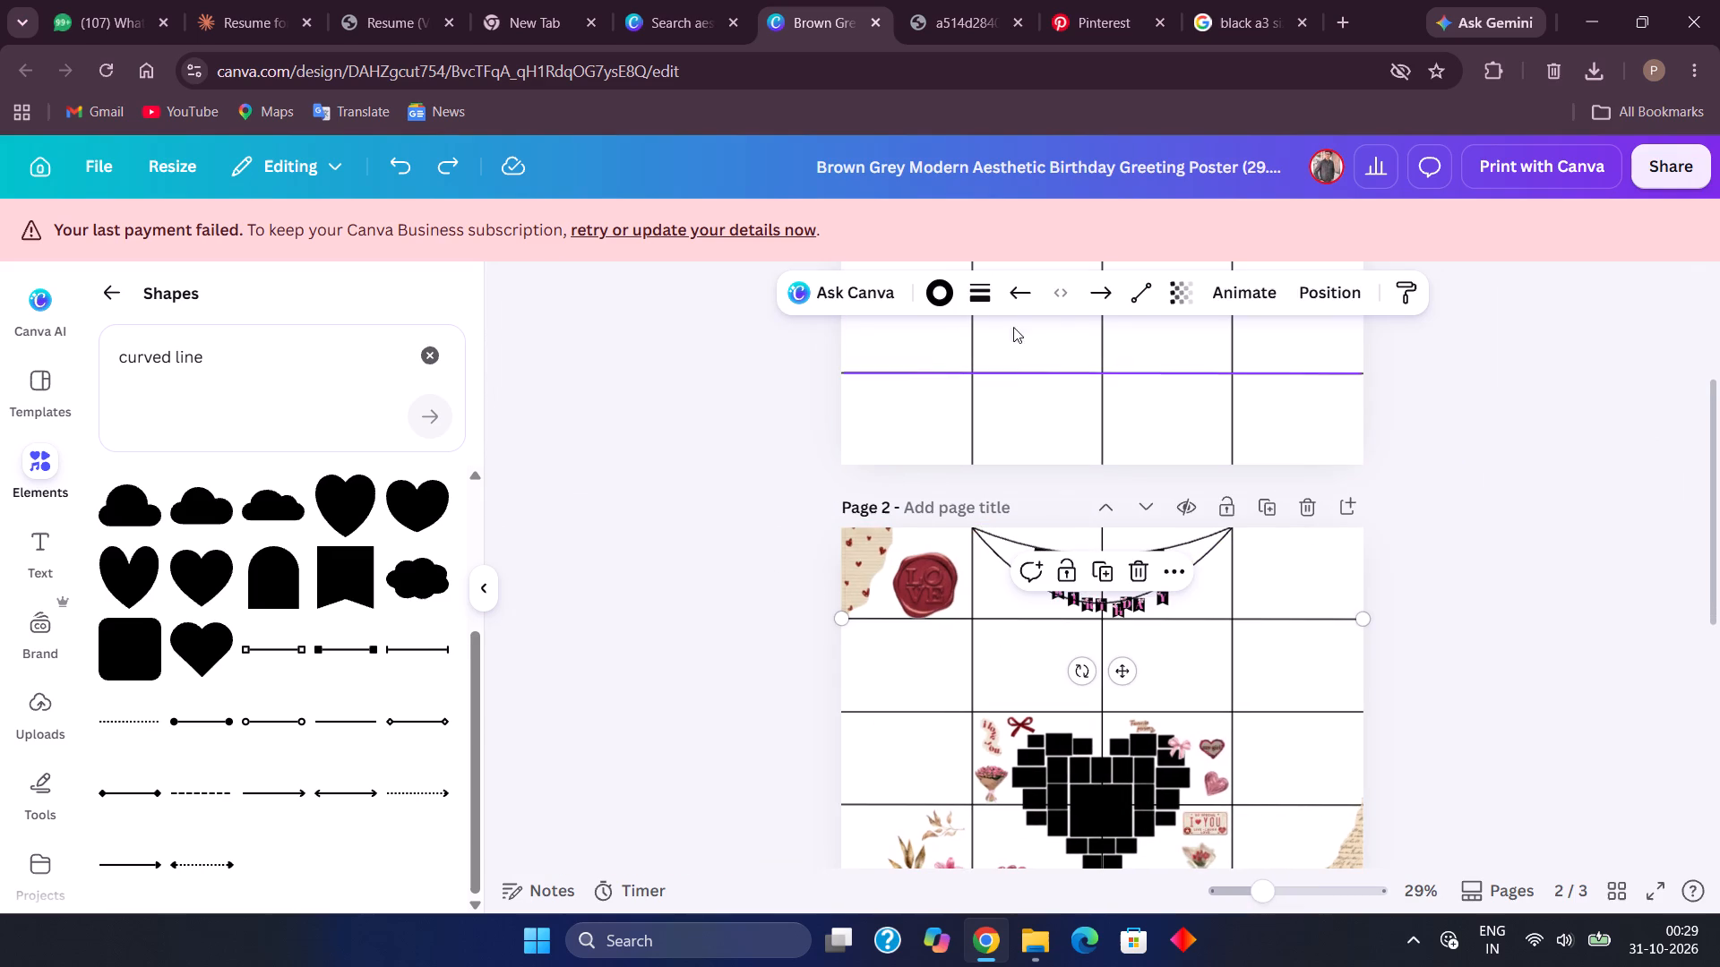
click(986, 293)
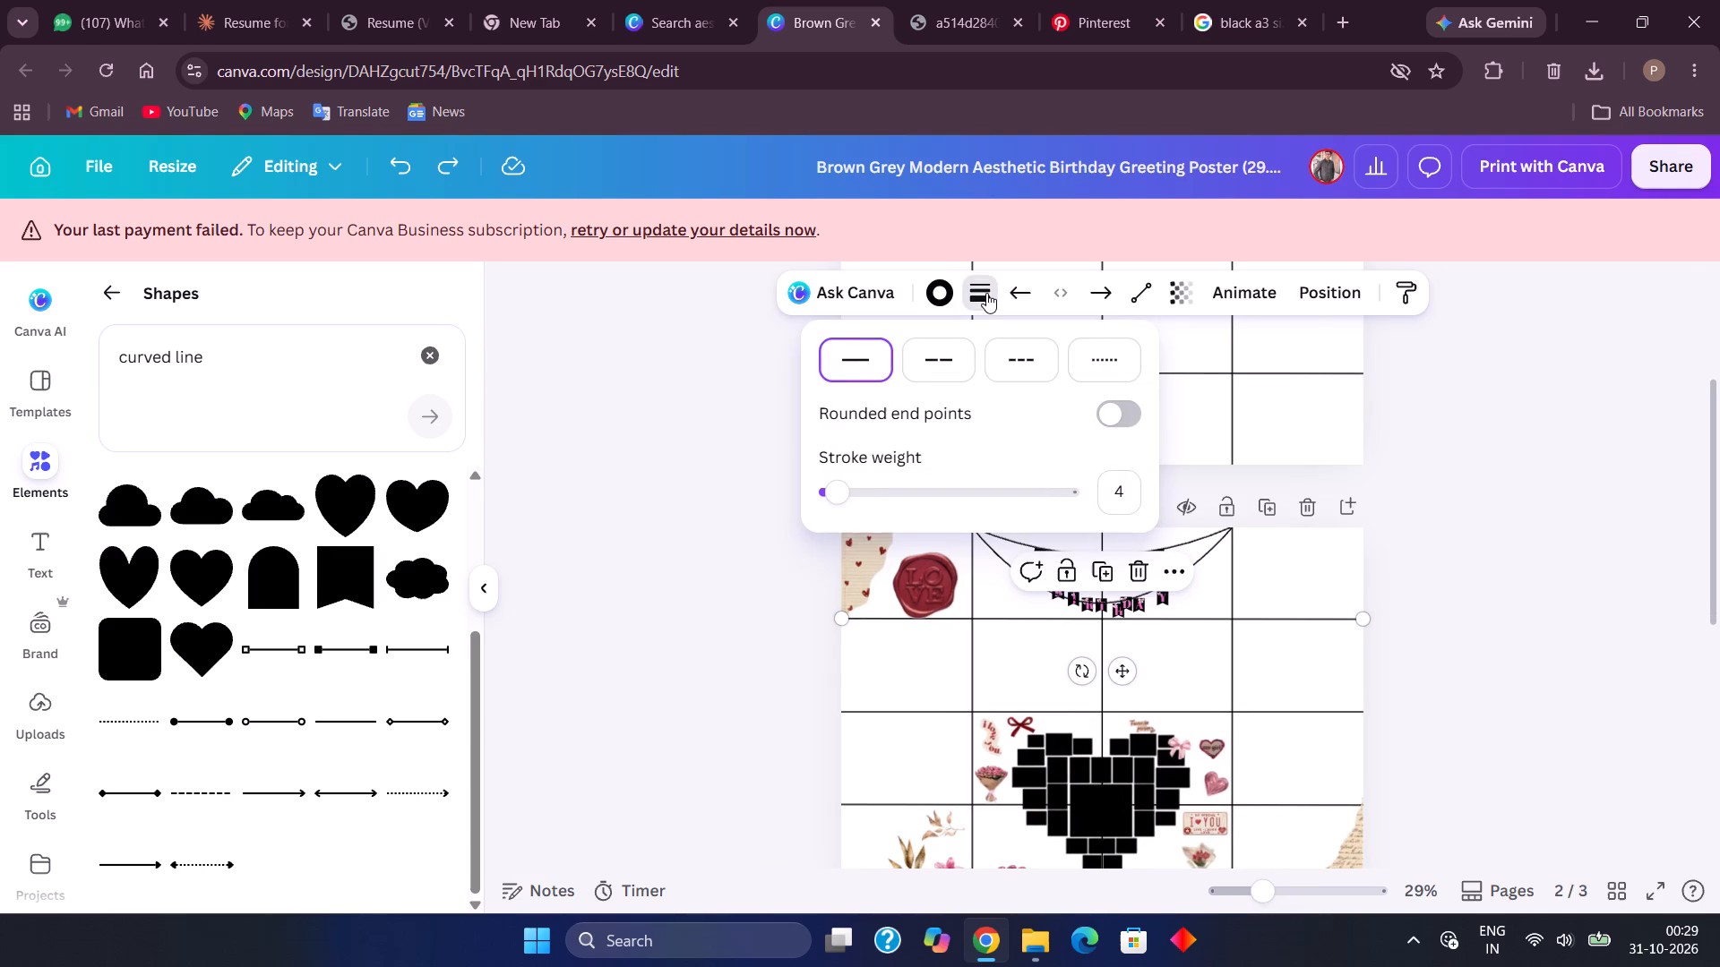
drag(838, 486, 762, 497)
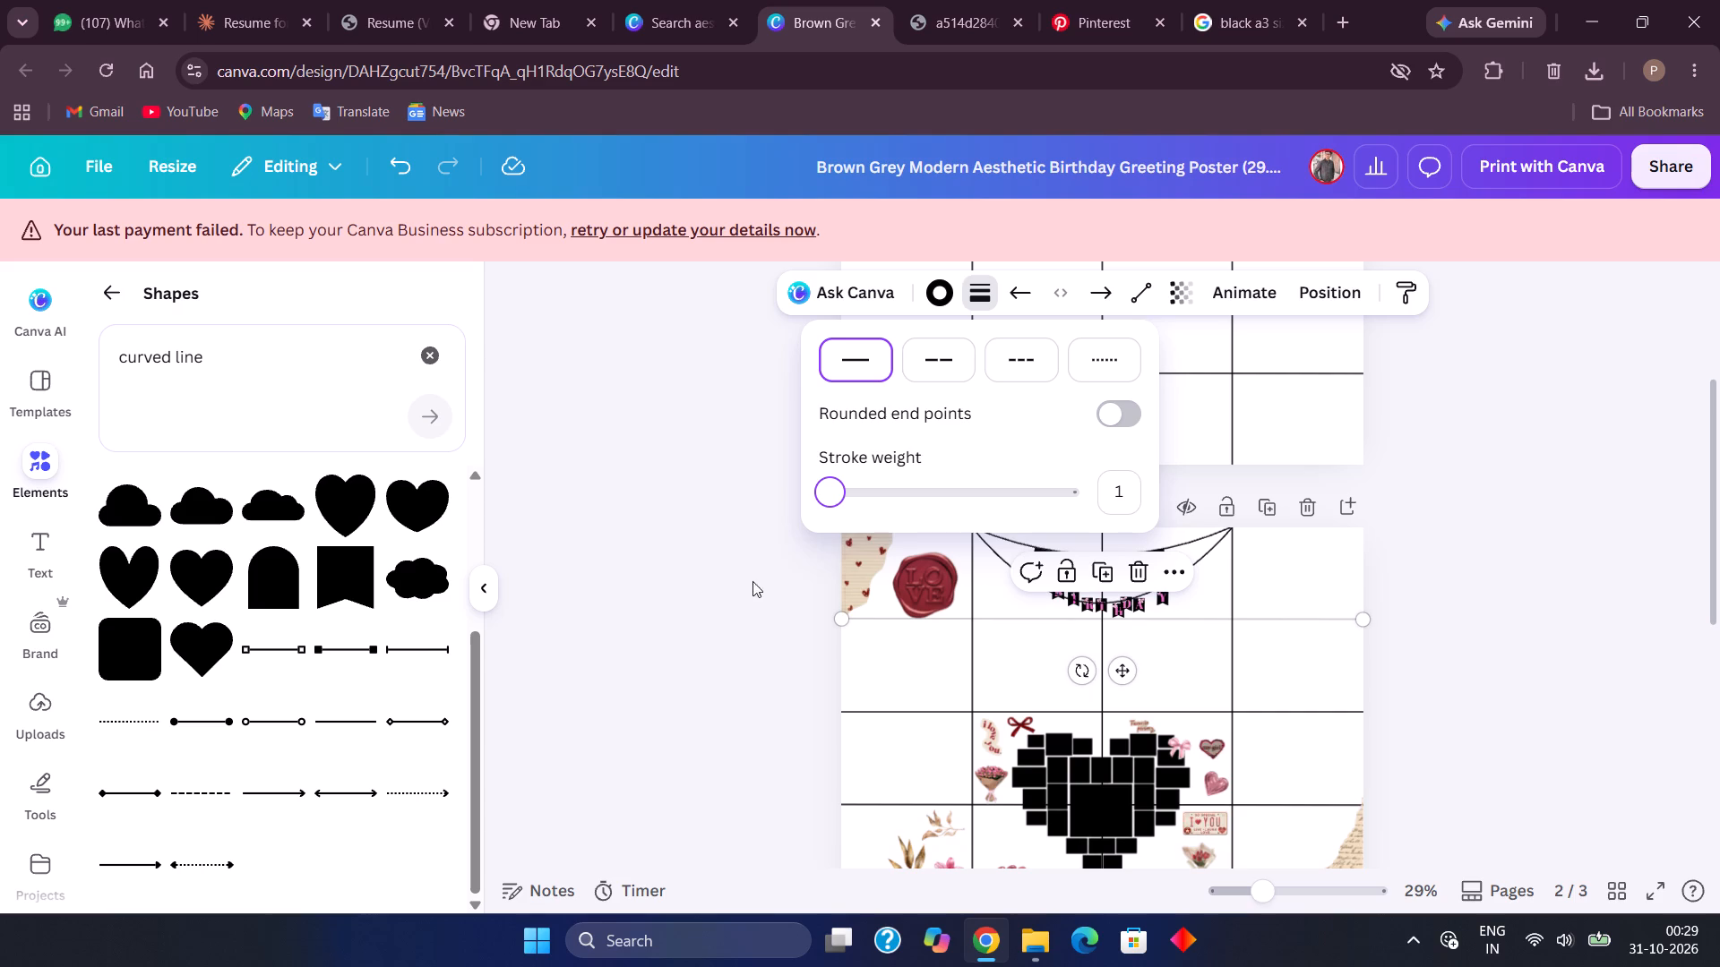
click(780, 649)
click(924, 641)
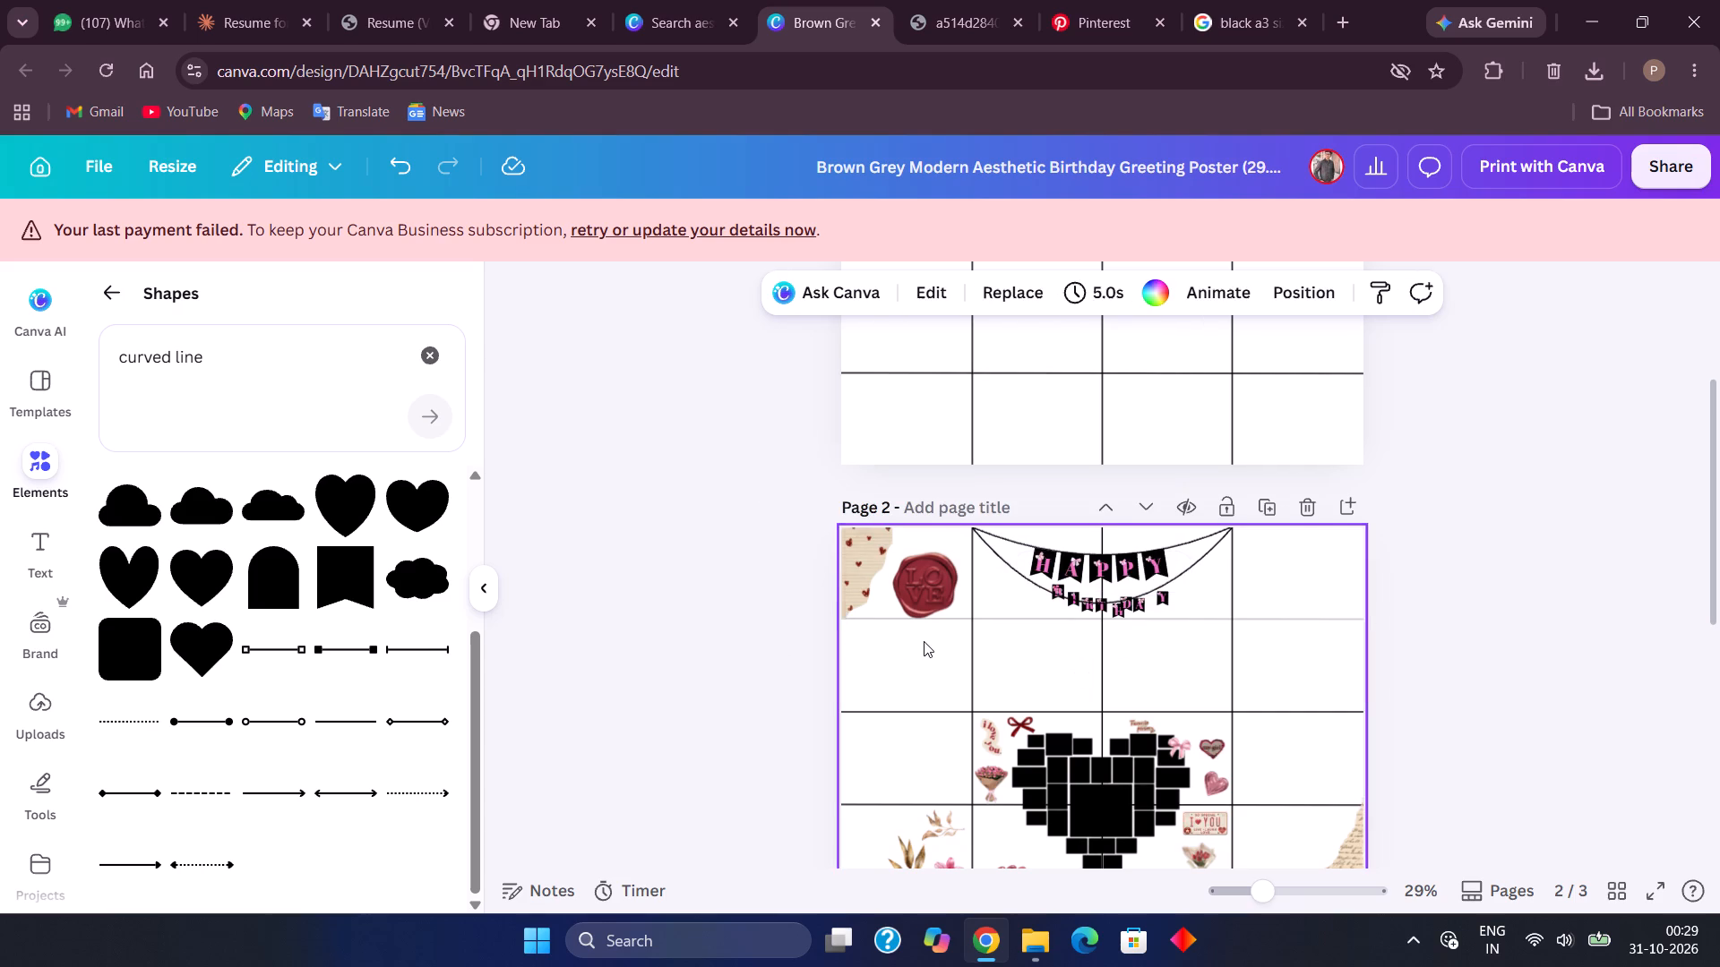
Set the stroke weight of the lower bunting string, behind the BIRTHDAY flags, to 1.
scroll(924, 641, up, 1)
scroll(924, 641, right, 3)
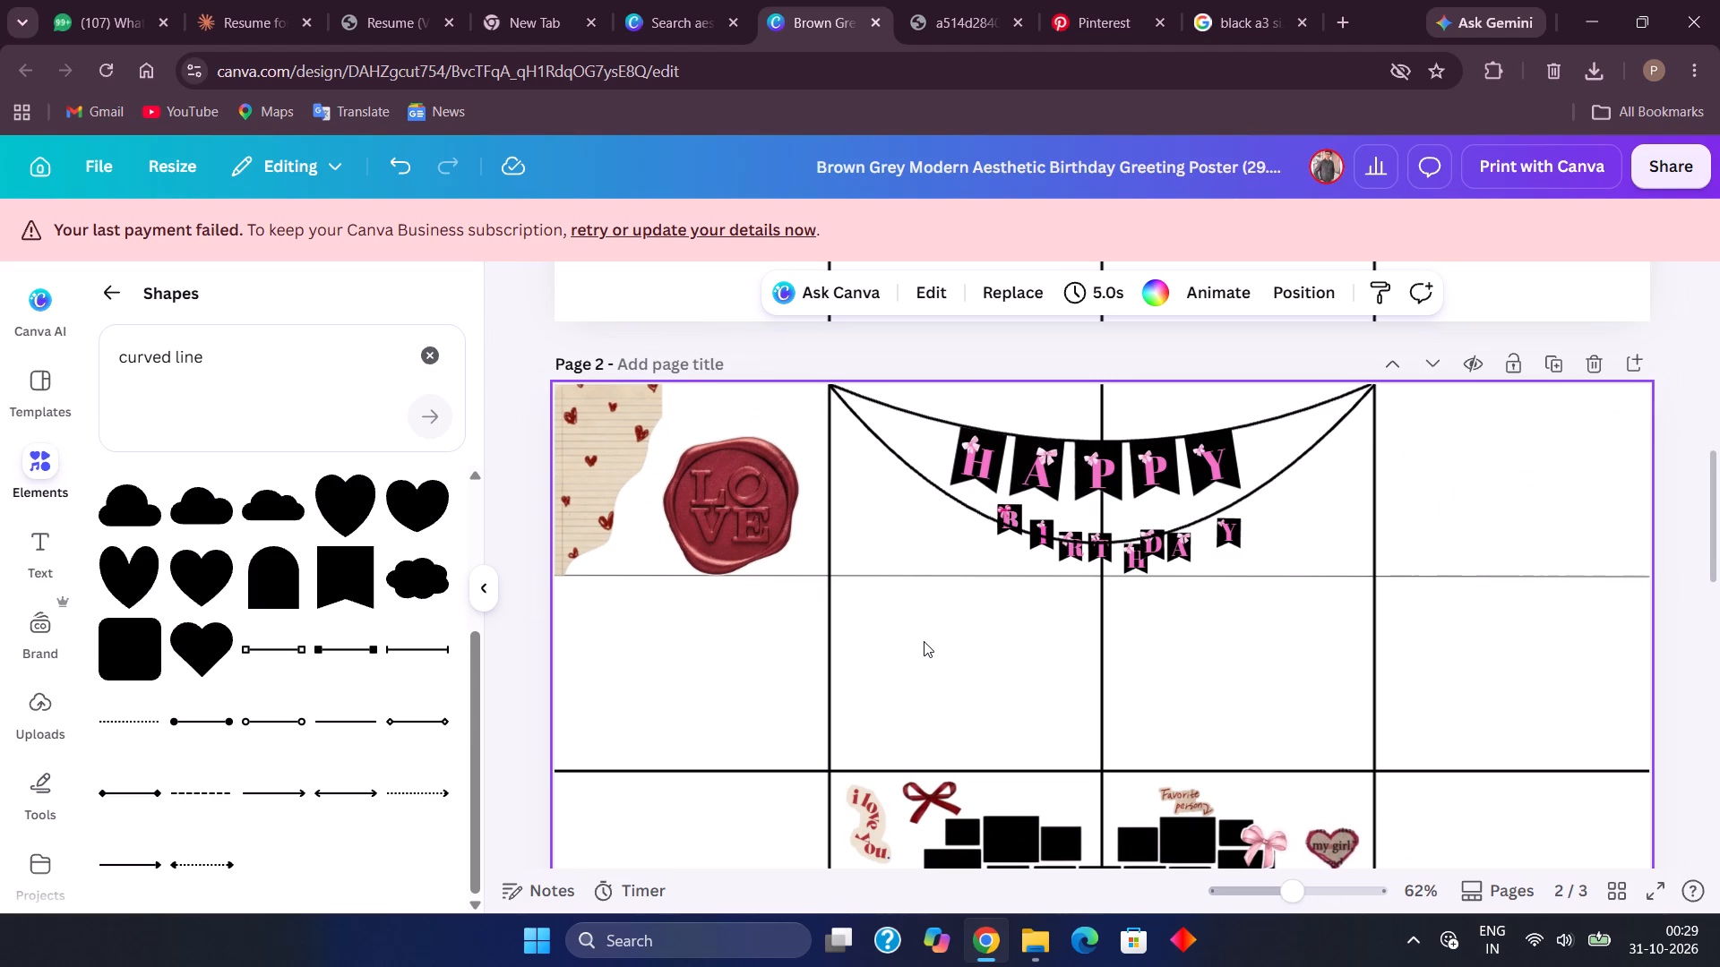
click(965, 495)
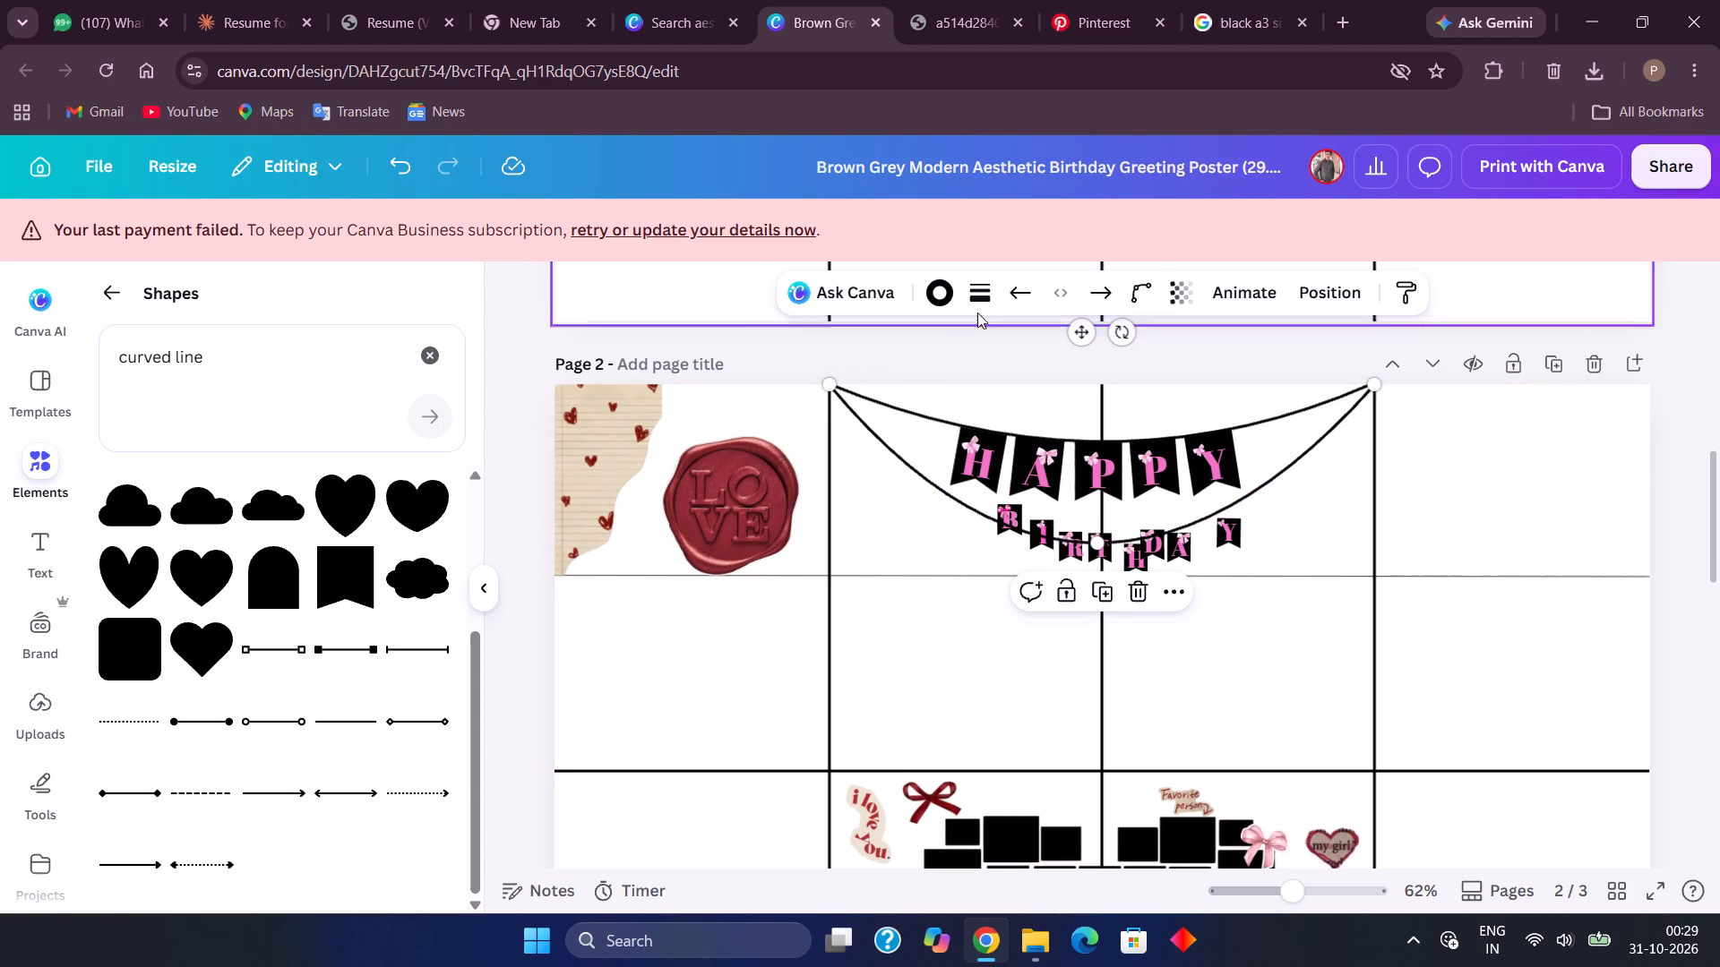
click(984, 300)
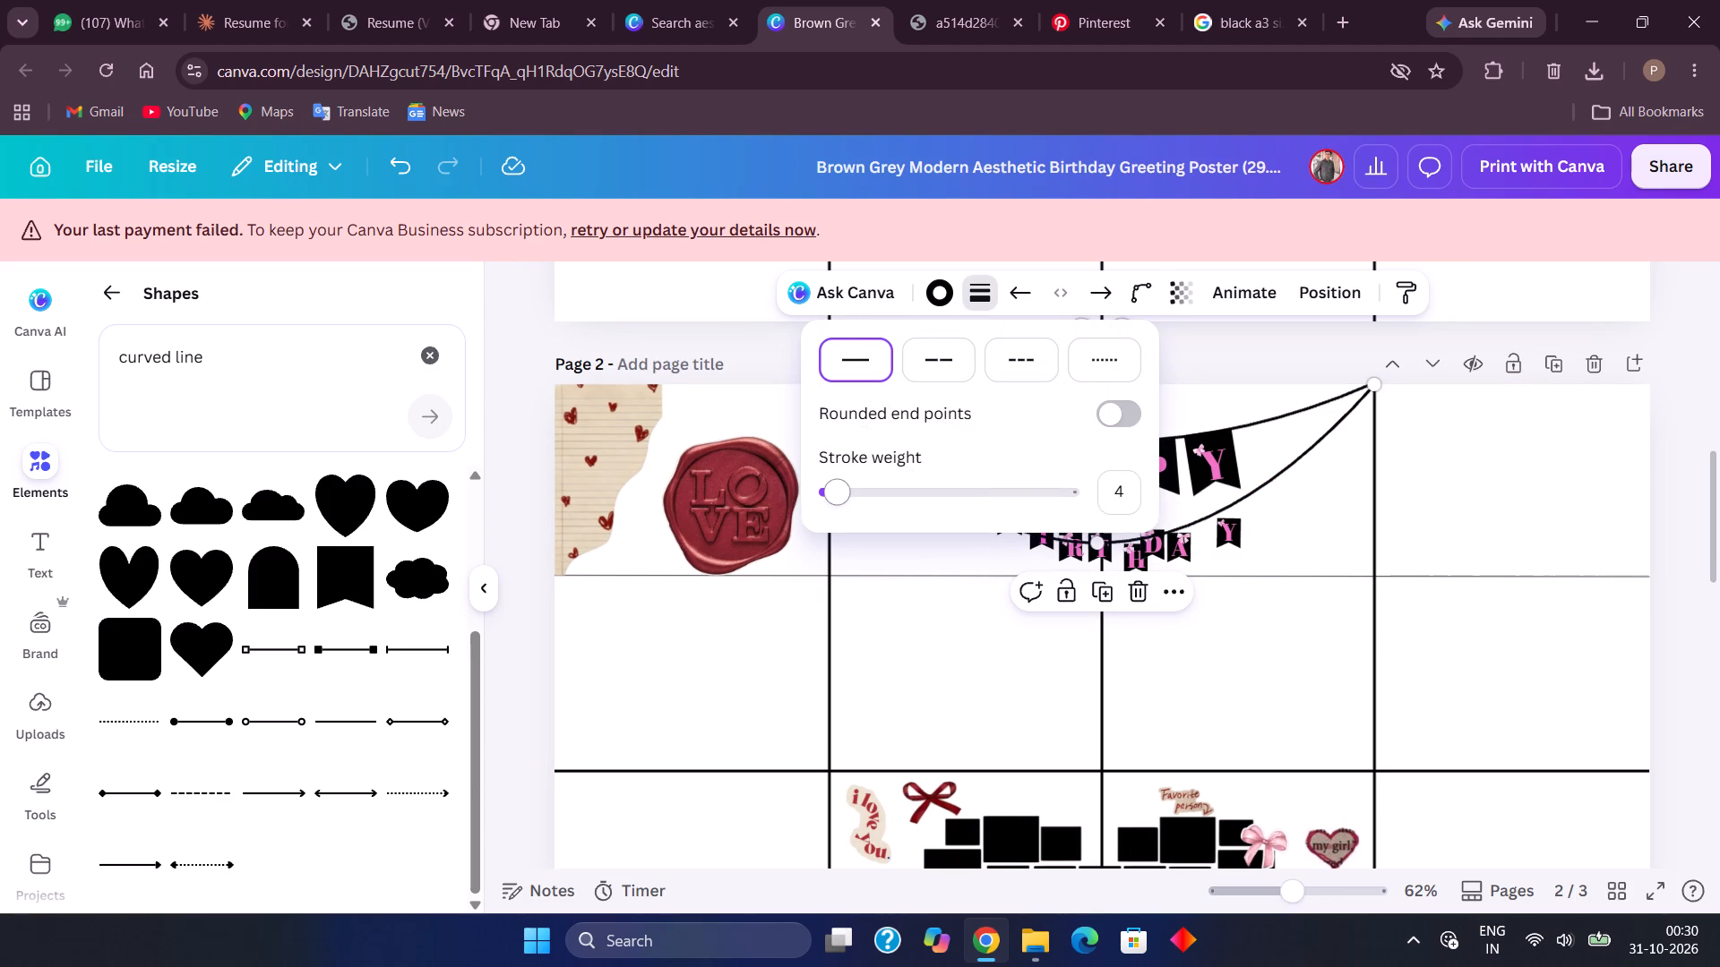
drag(838, 492, 782, 491)
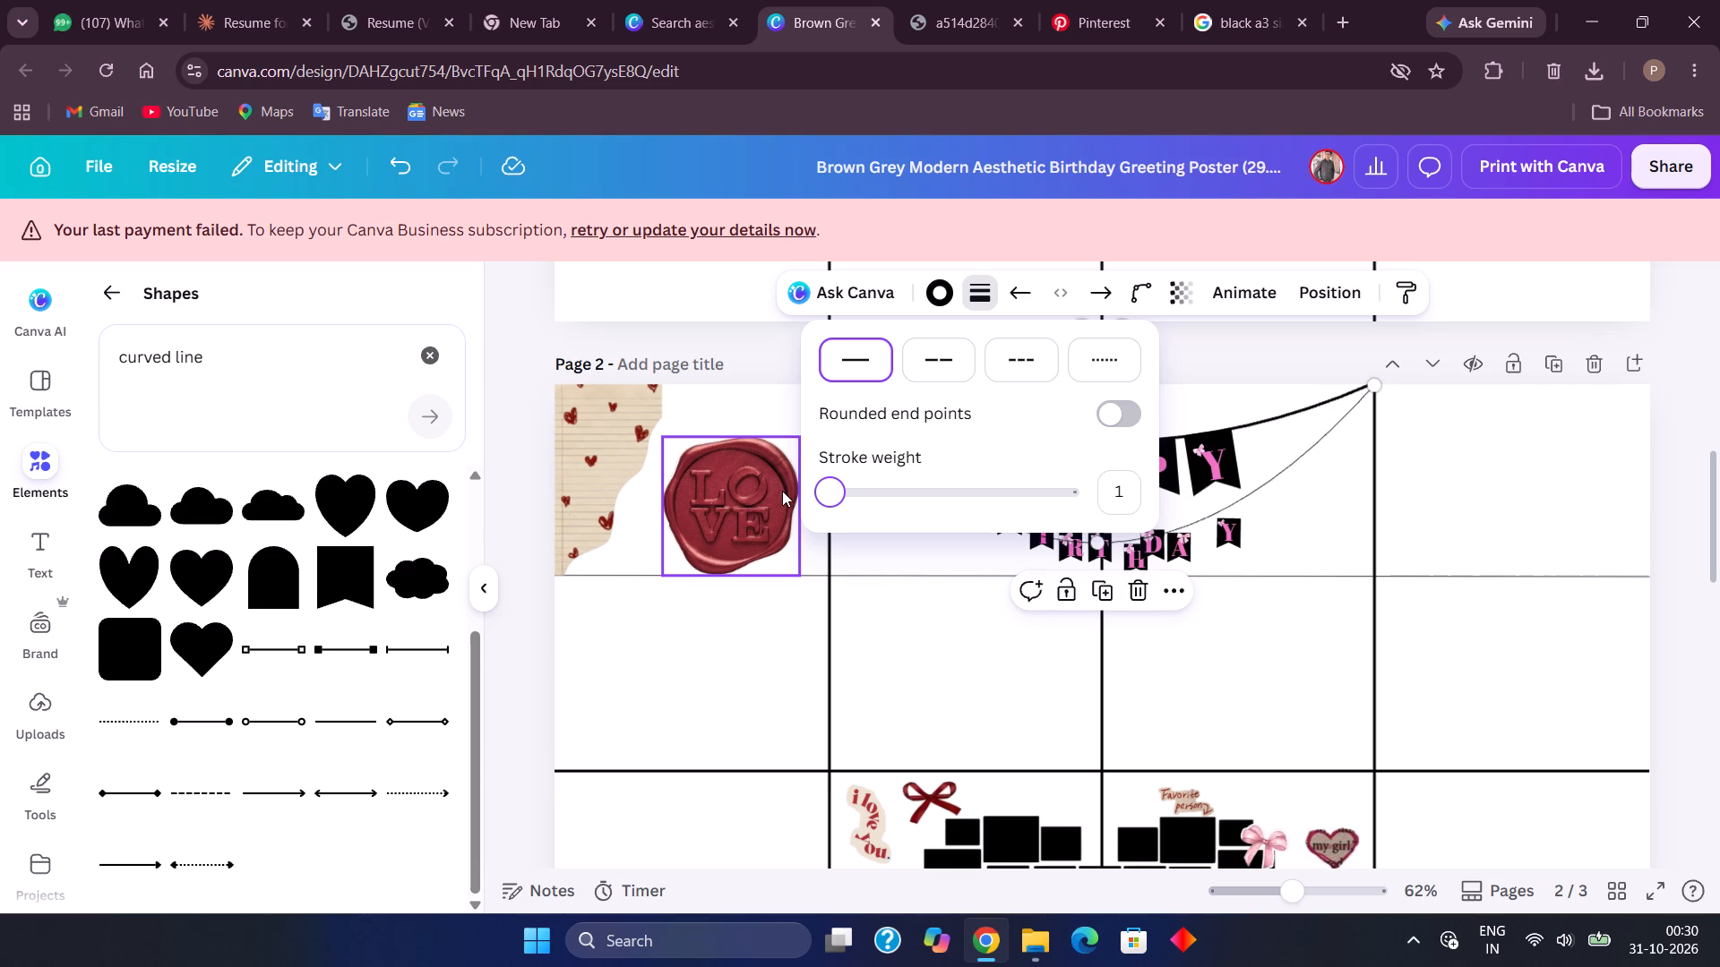
click(888, 712)
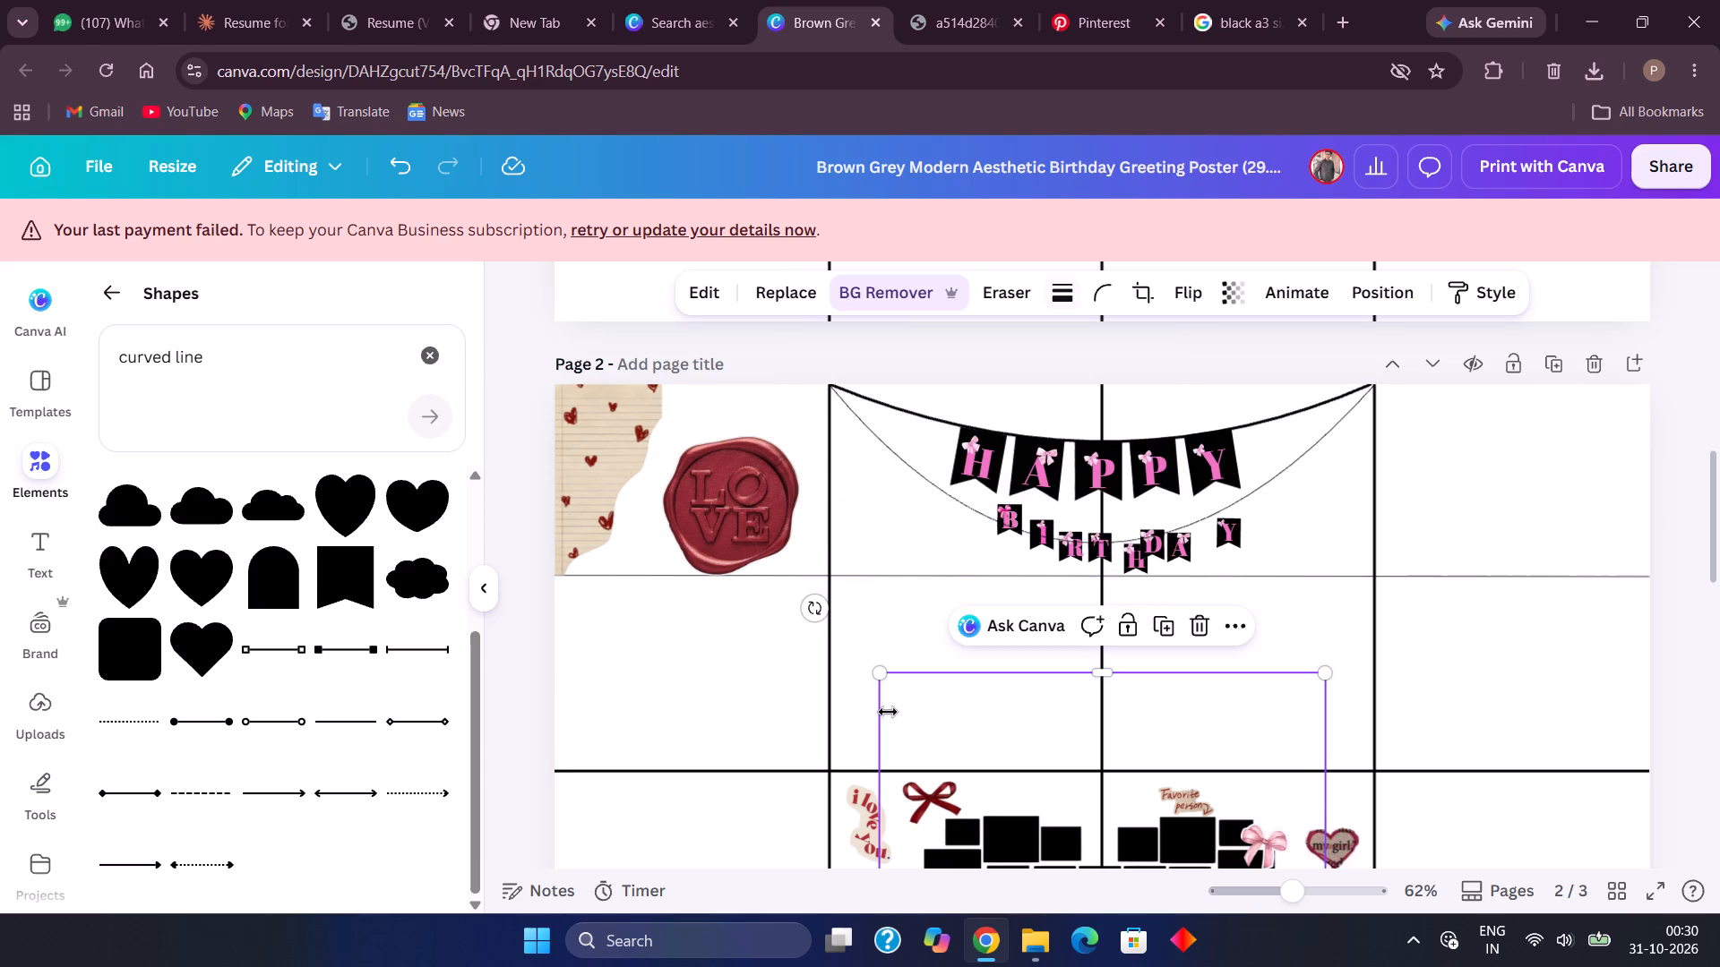
Thin the upper bunting string above the HAPPY flags to the minimum stroke weight, matching the lower string.
click(933, 415)
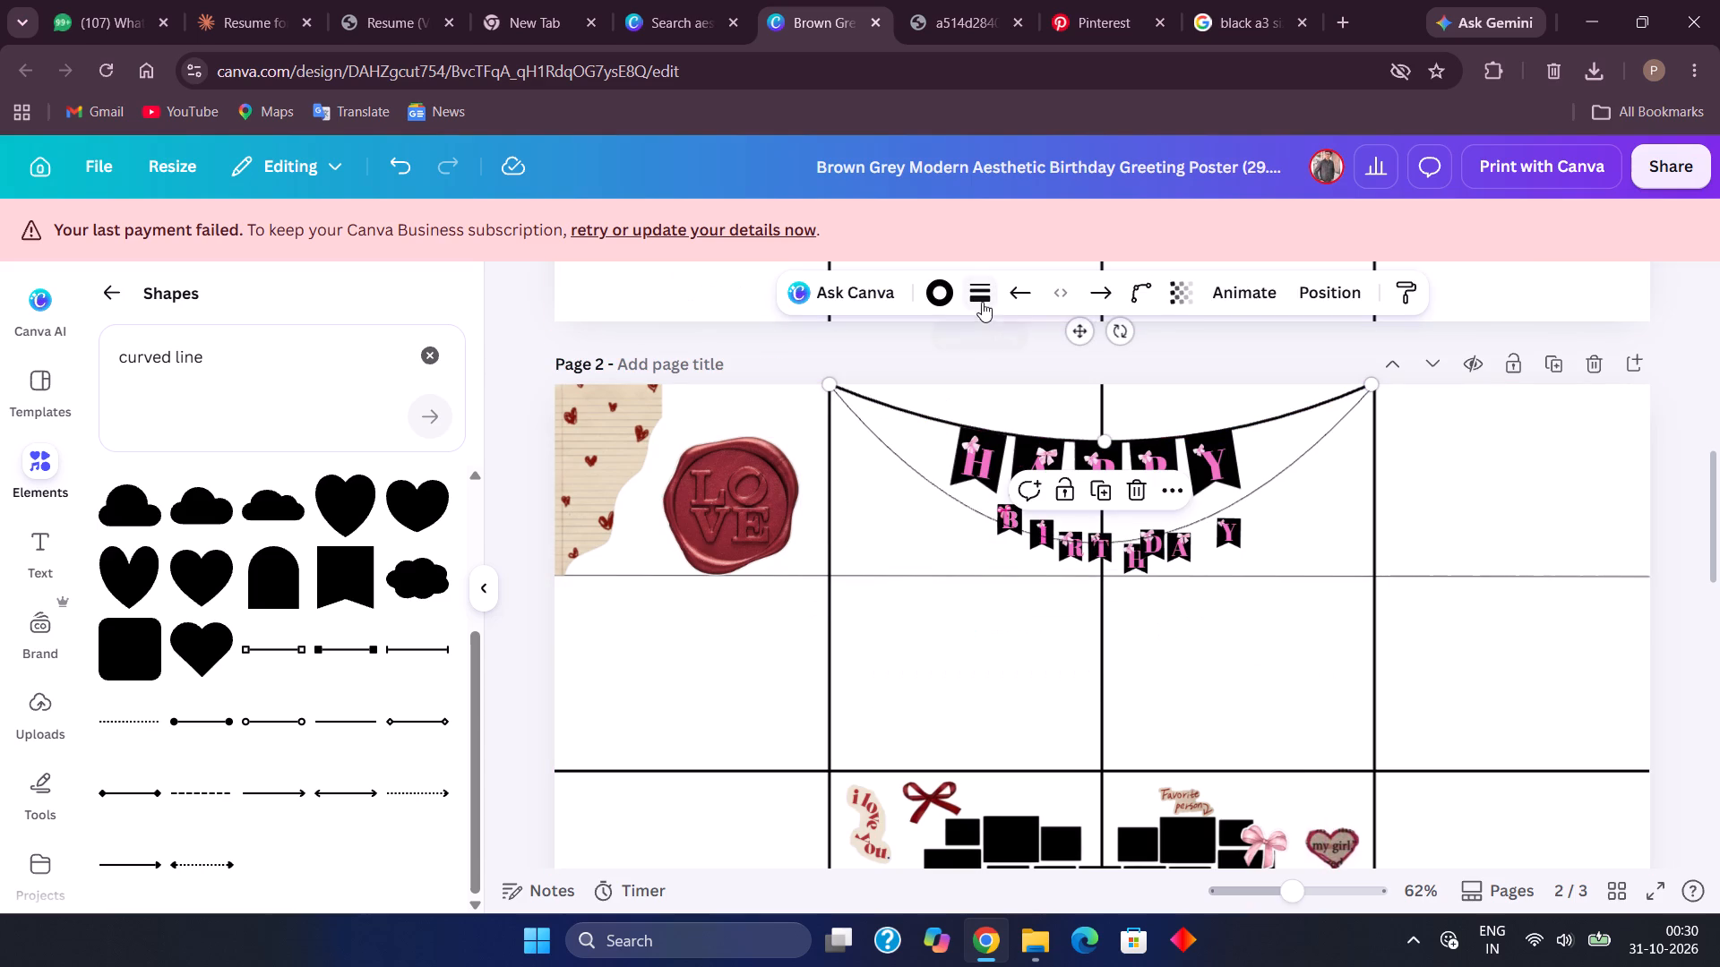
click(982, 301)
drag(845, 494, 805, 494)
click(897, 692)
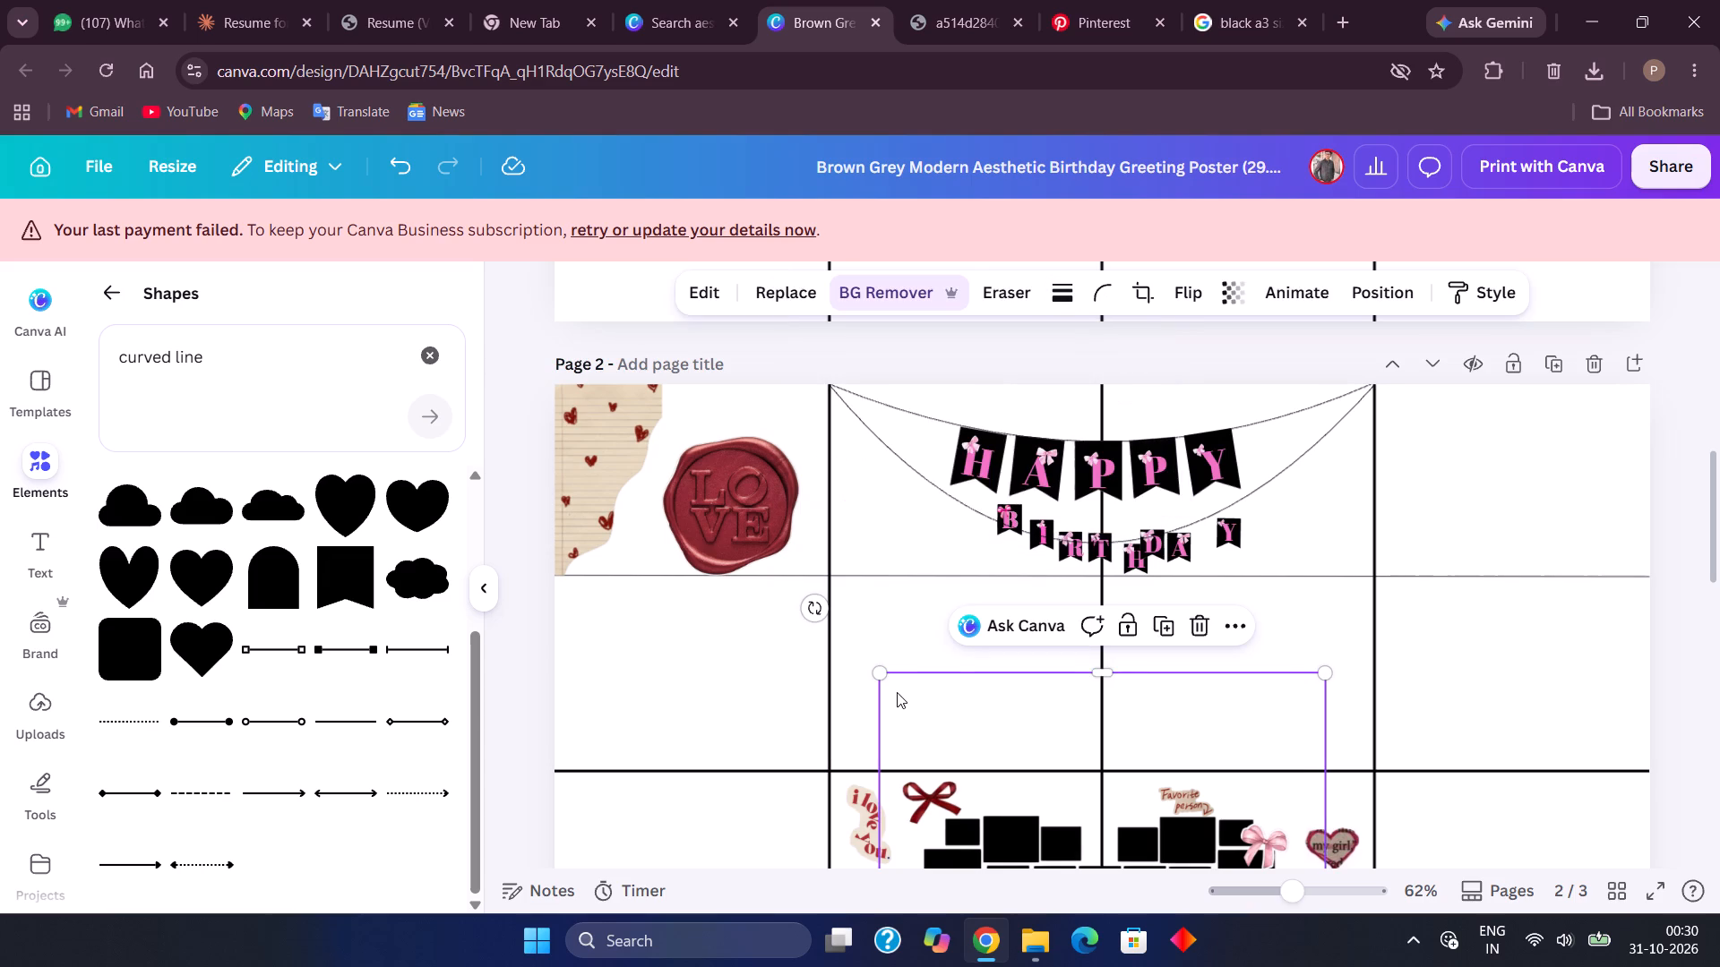
Set the stroke weight of page 2's three vertical grid lines to 1.
click(1372, 532)
click(971, 293)
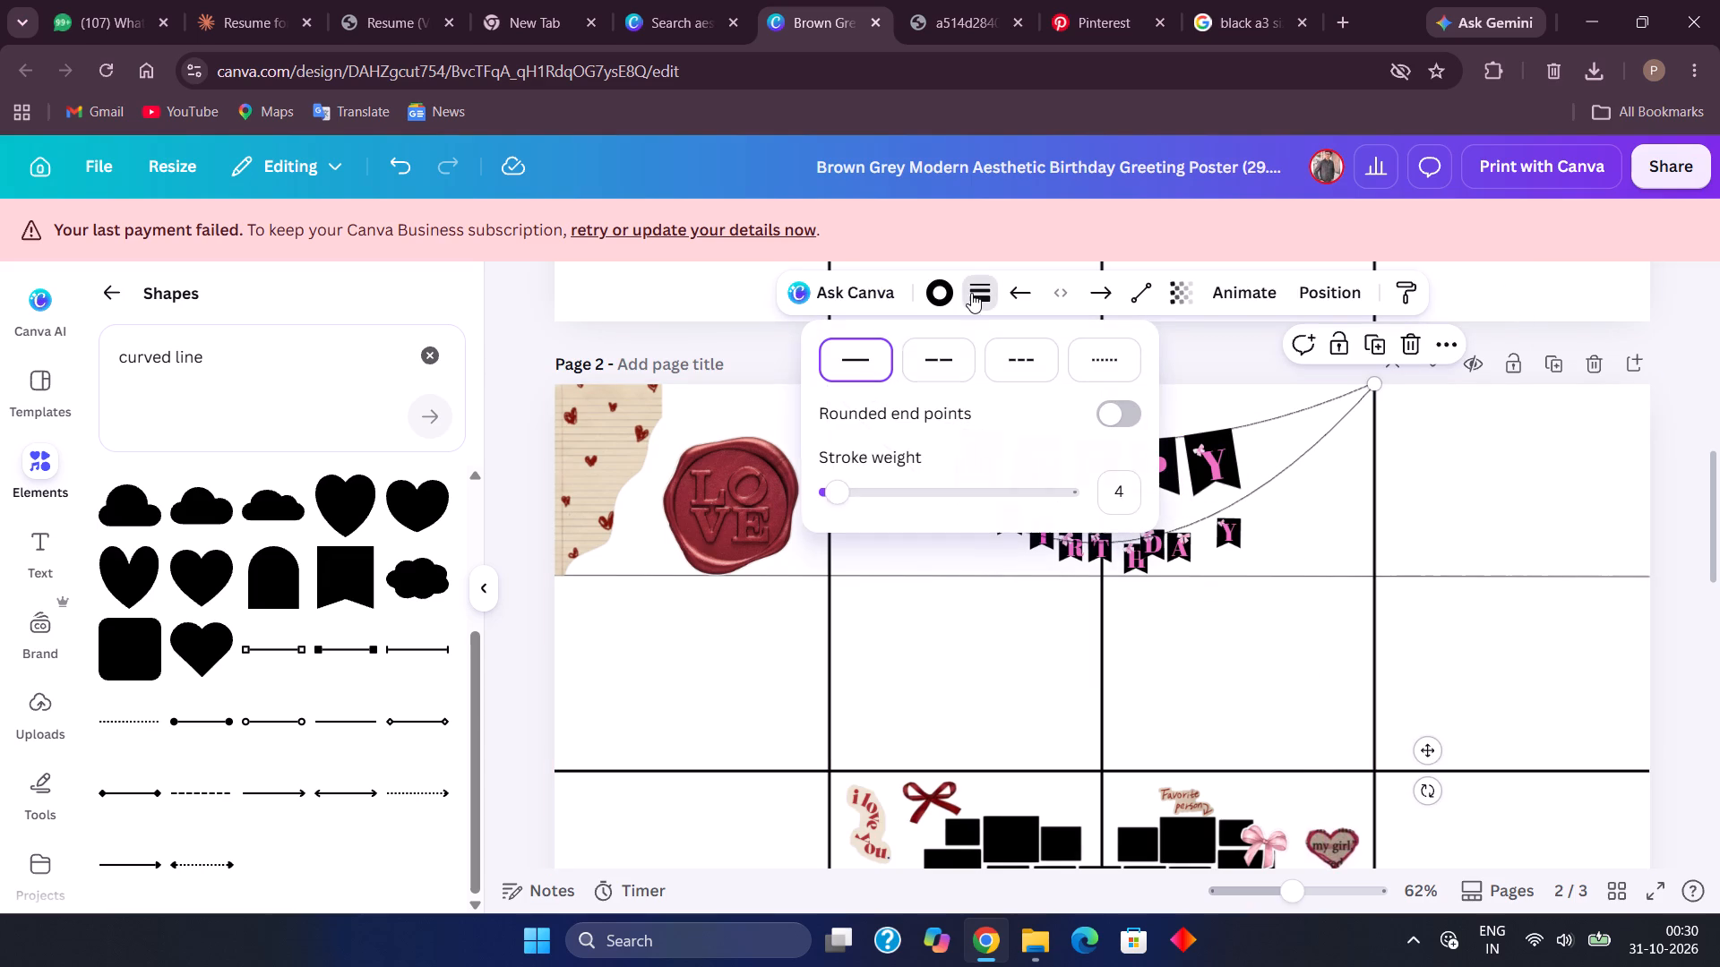
drag(854, 492, 717, 479)
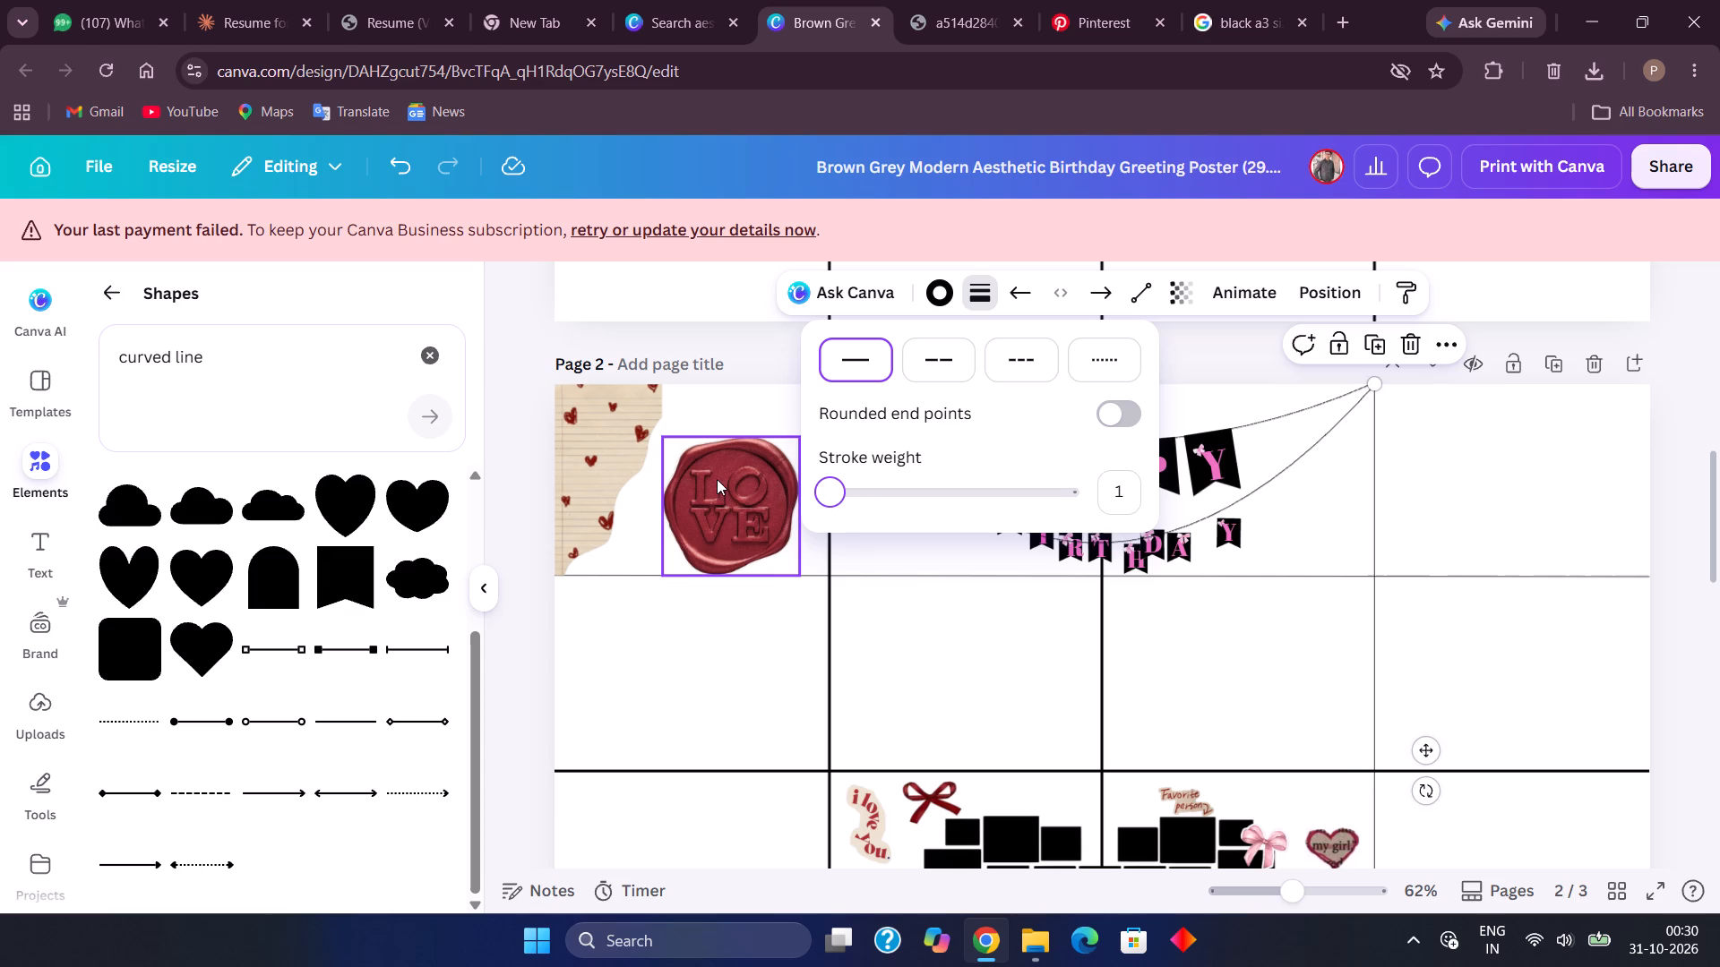
click(910, 547)
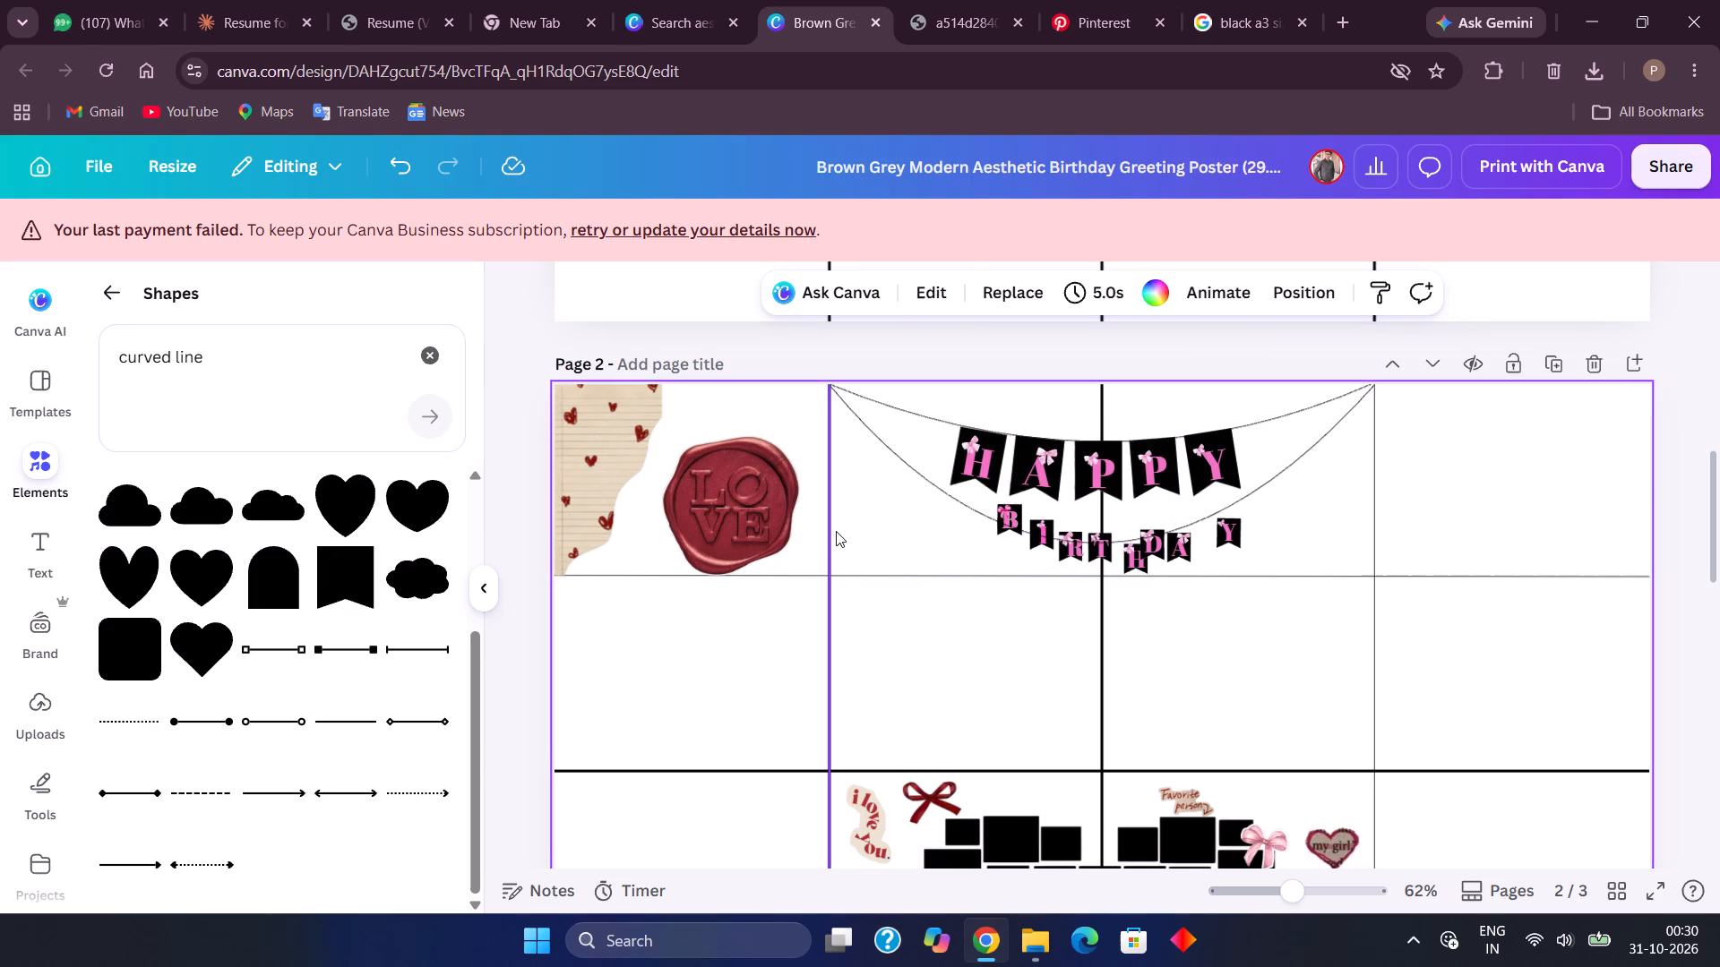
click(836, 531)
click(976, 300)
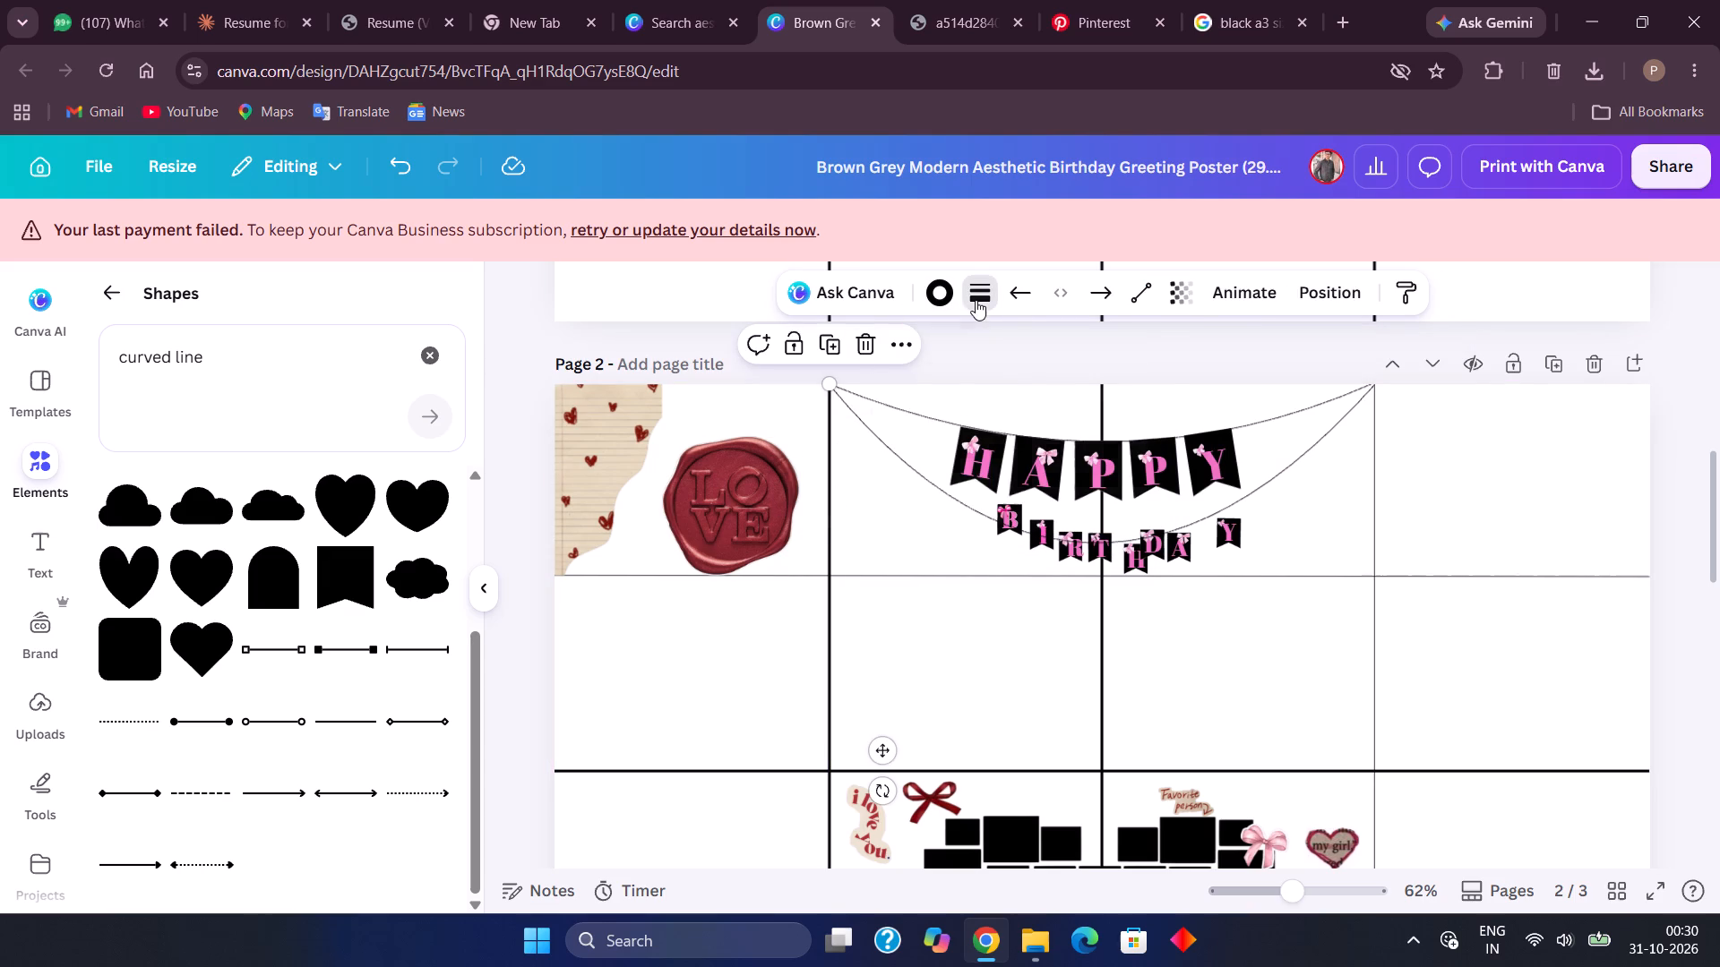
drag(843, 481, 769, 472)
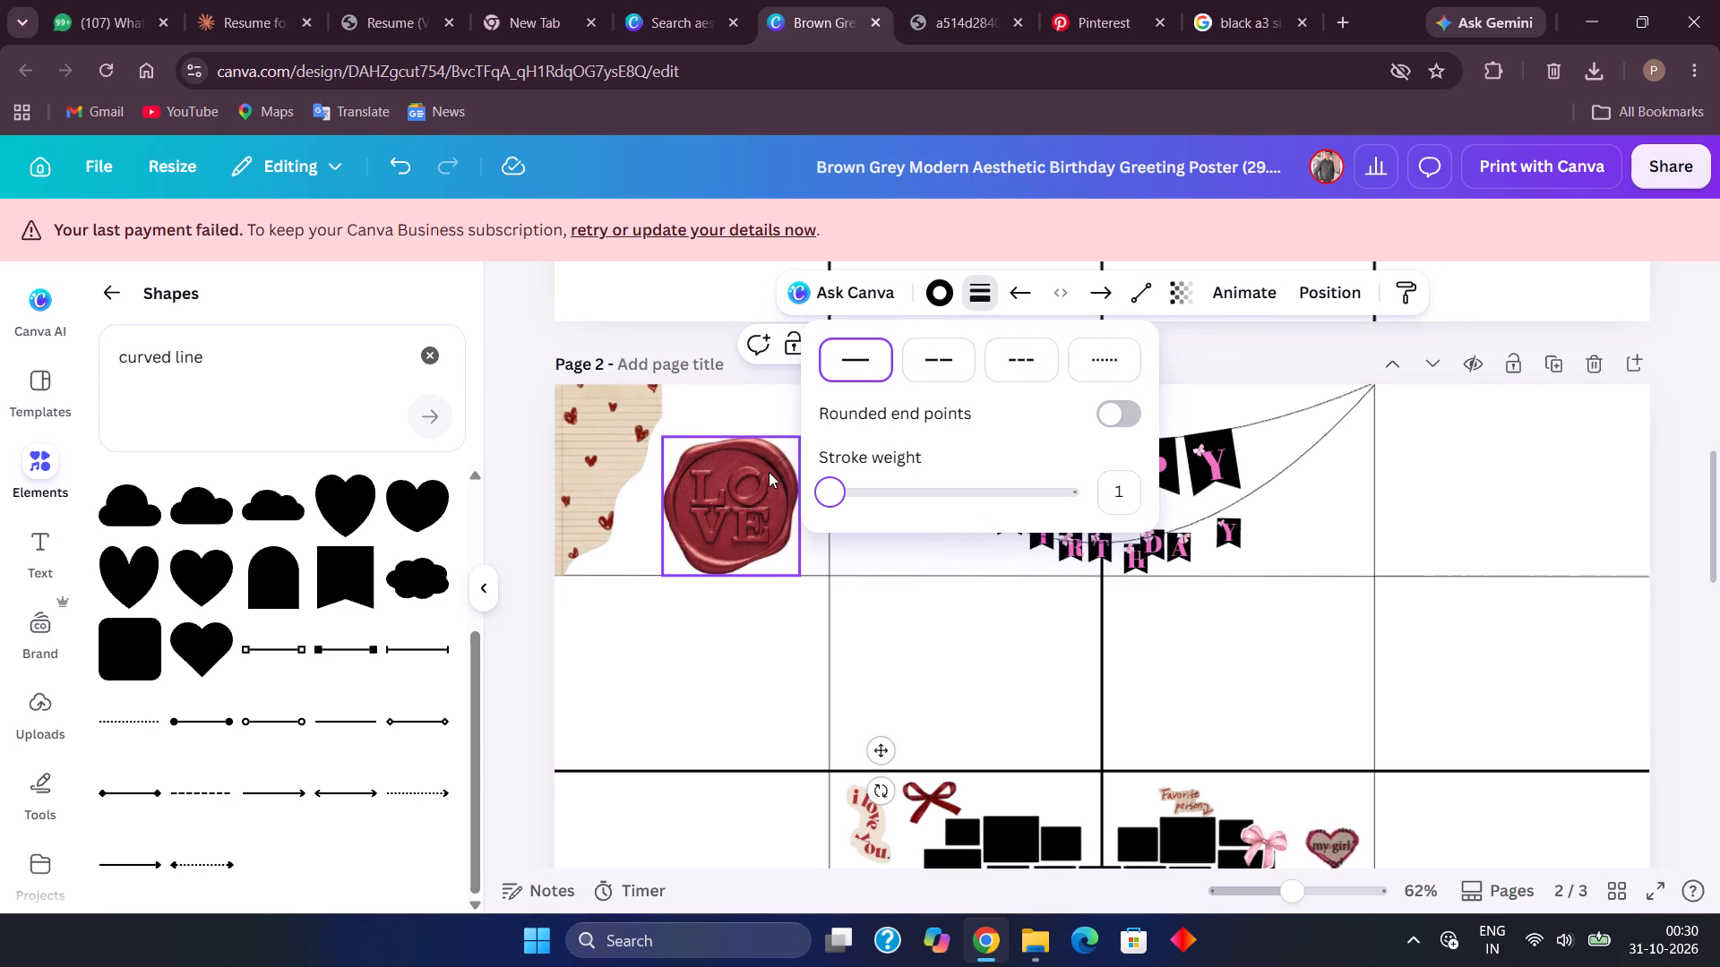
click(888, 655)
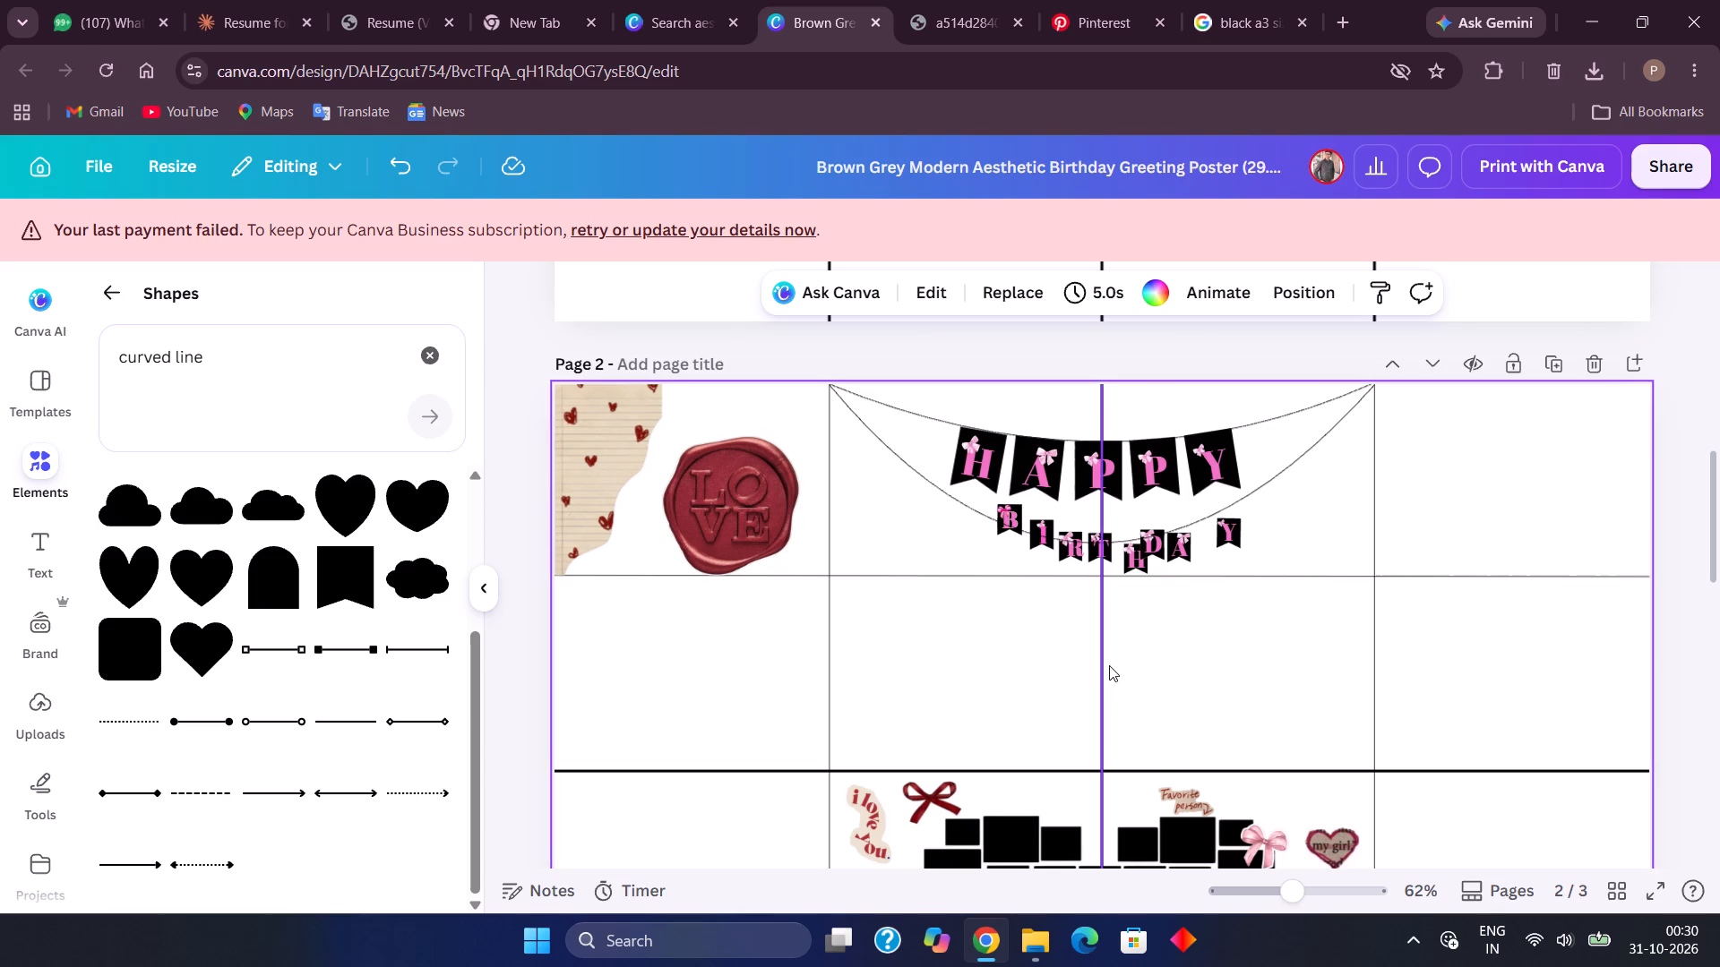
click(1104, 664)
click(983, 306)
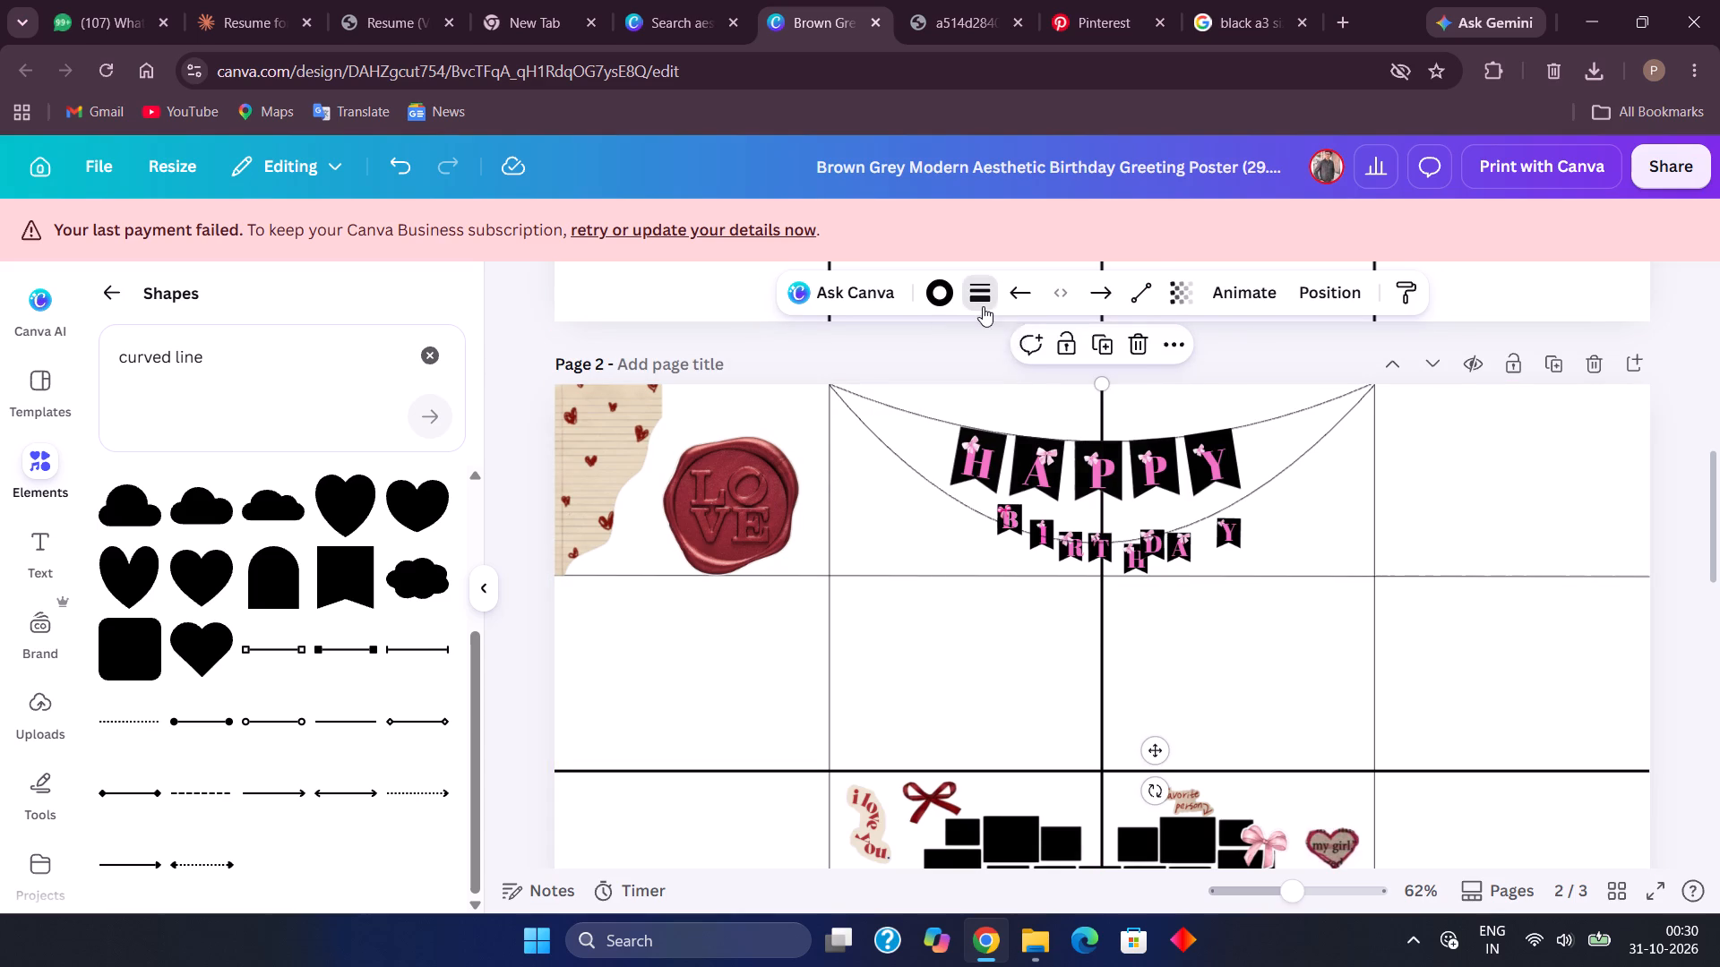
drag(840, 486, 795, 477)
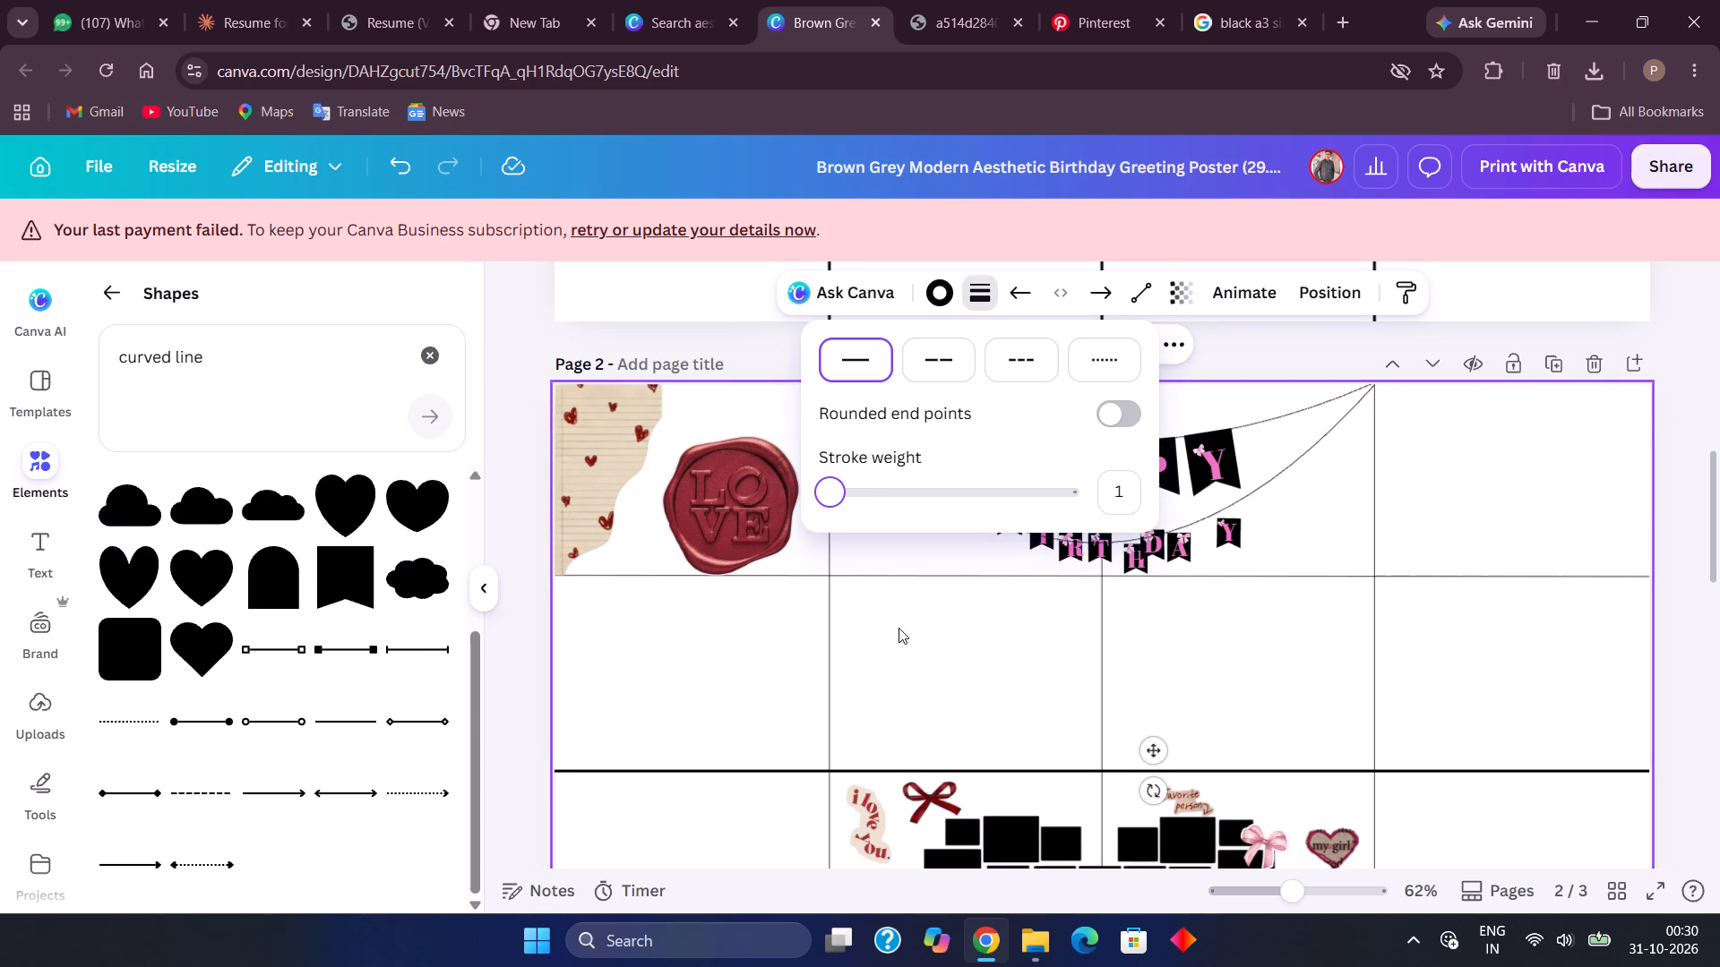
Set the stroke weight of page 2's two remaining thick horizontal grid lines, above and across the heart collage, to 1.
click(845, 763)
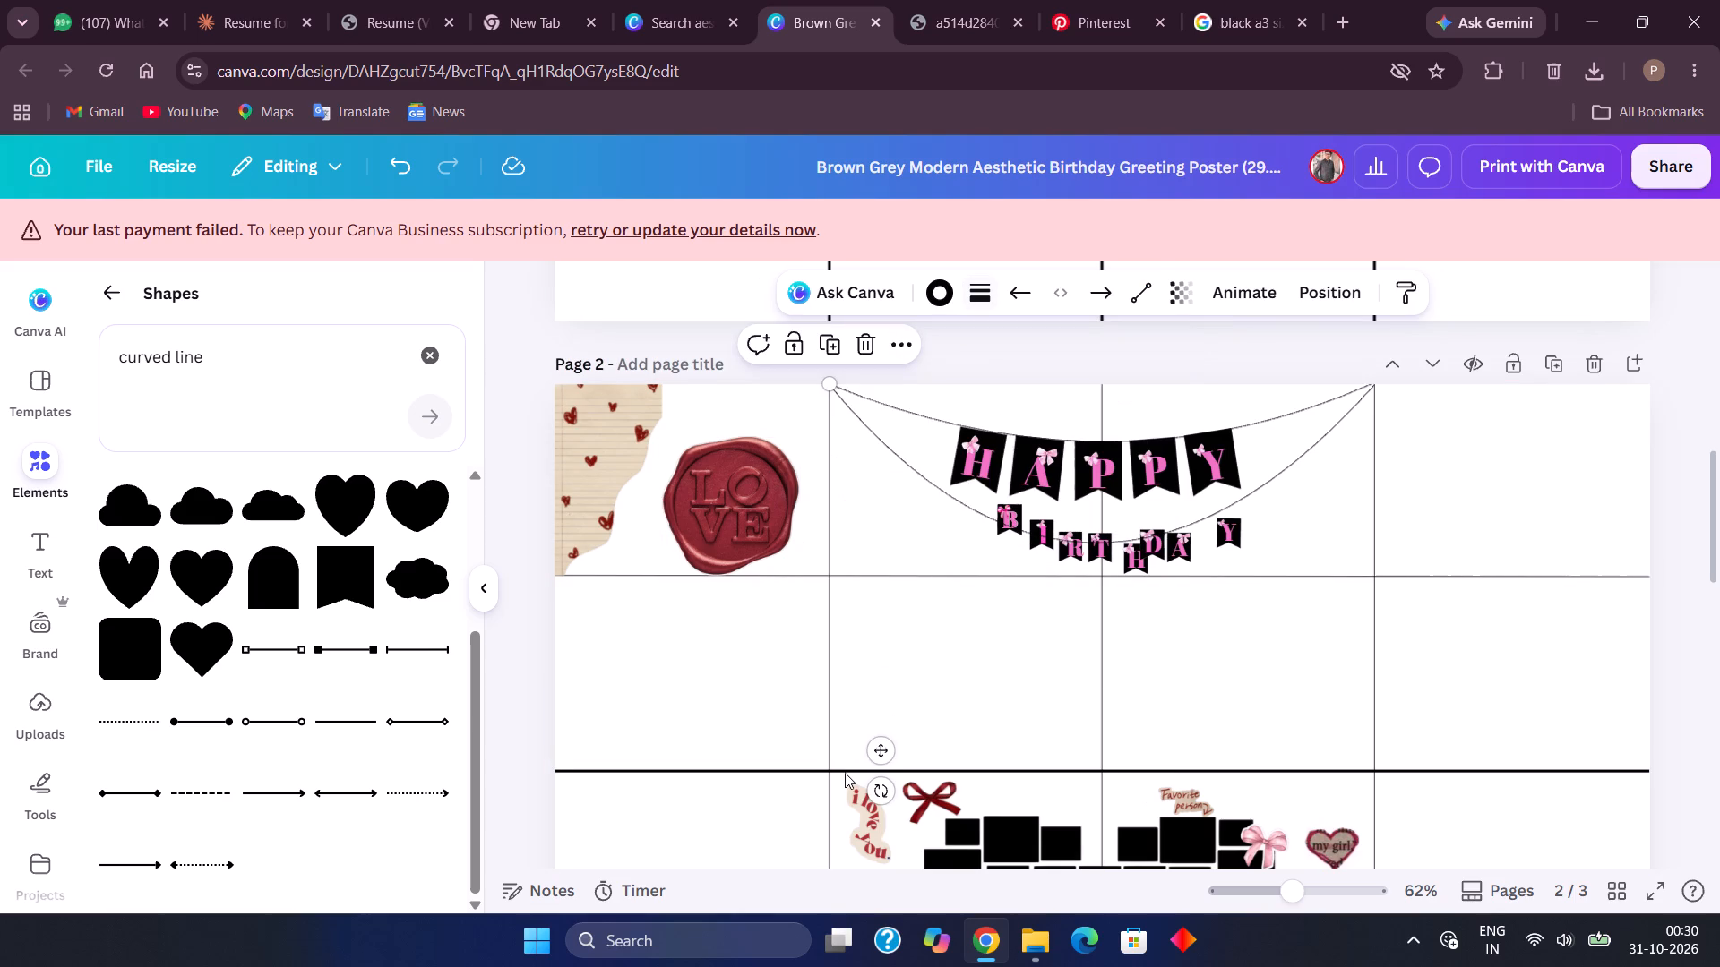
click(845, 774)
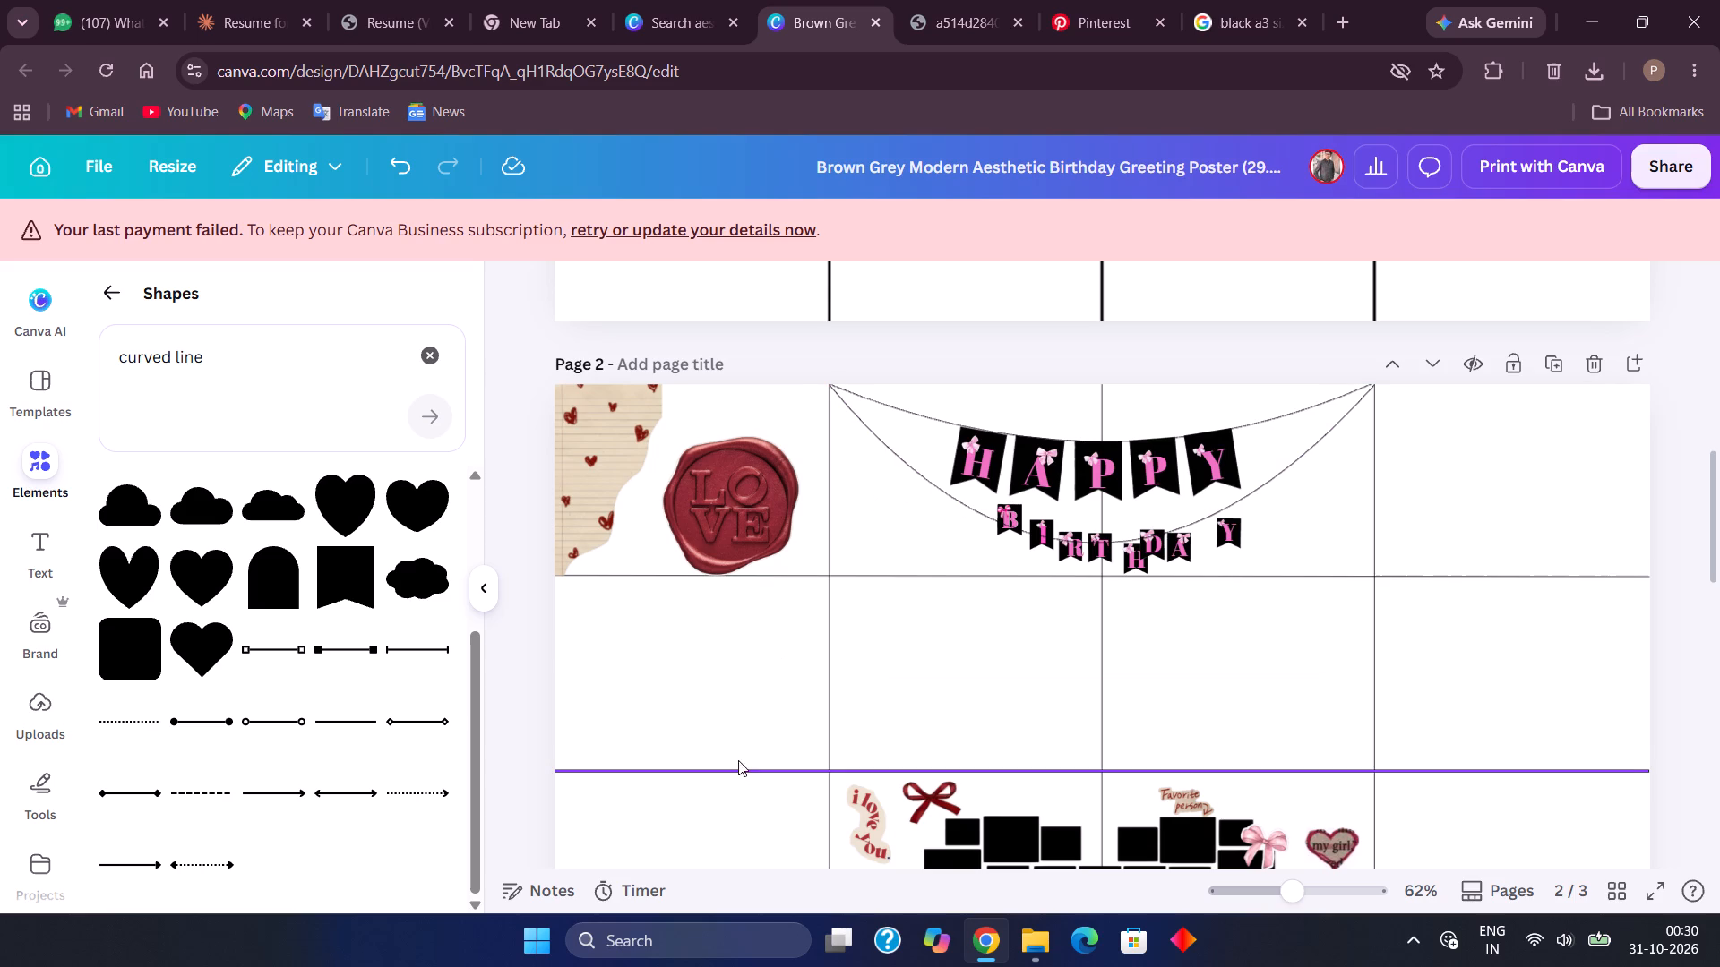
click(738, 766)
click(990, 292)
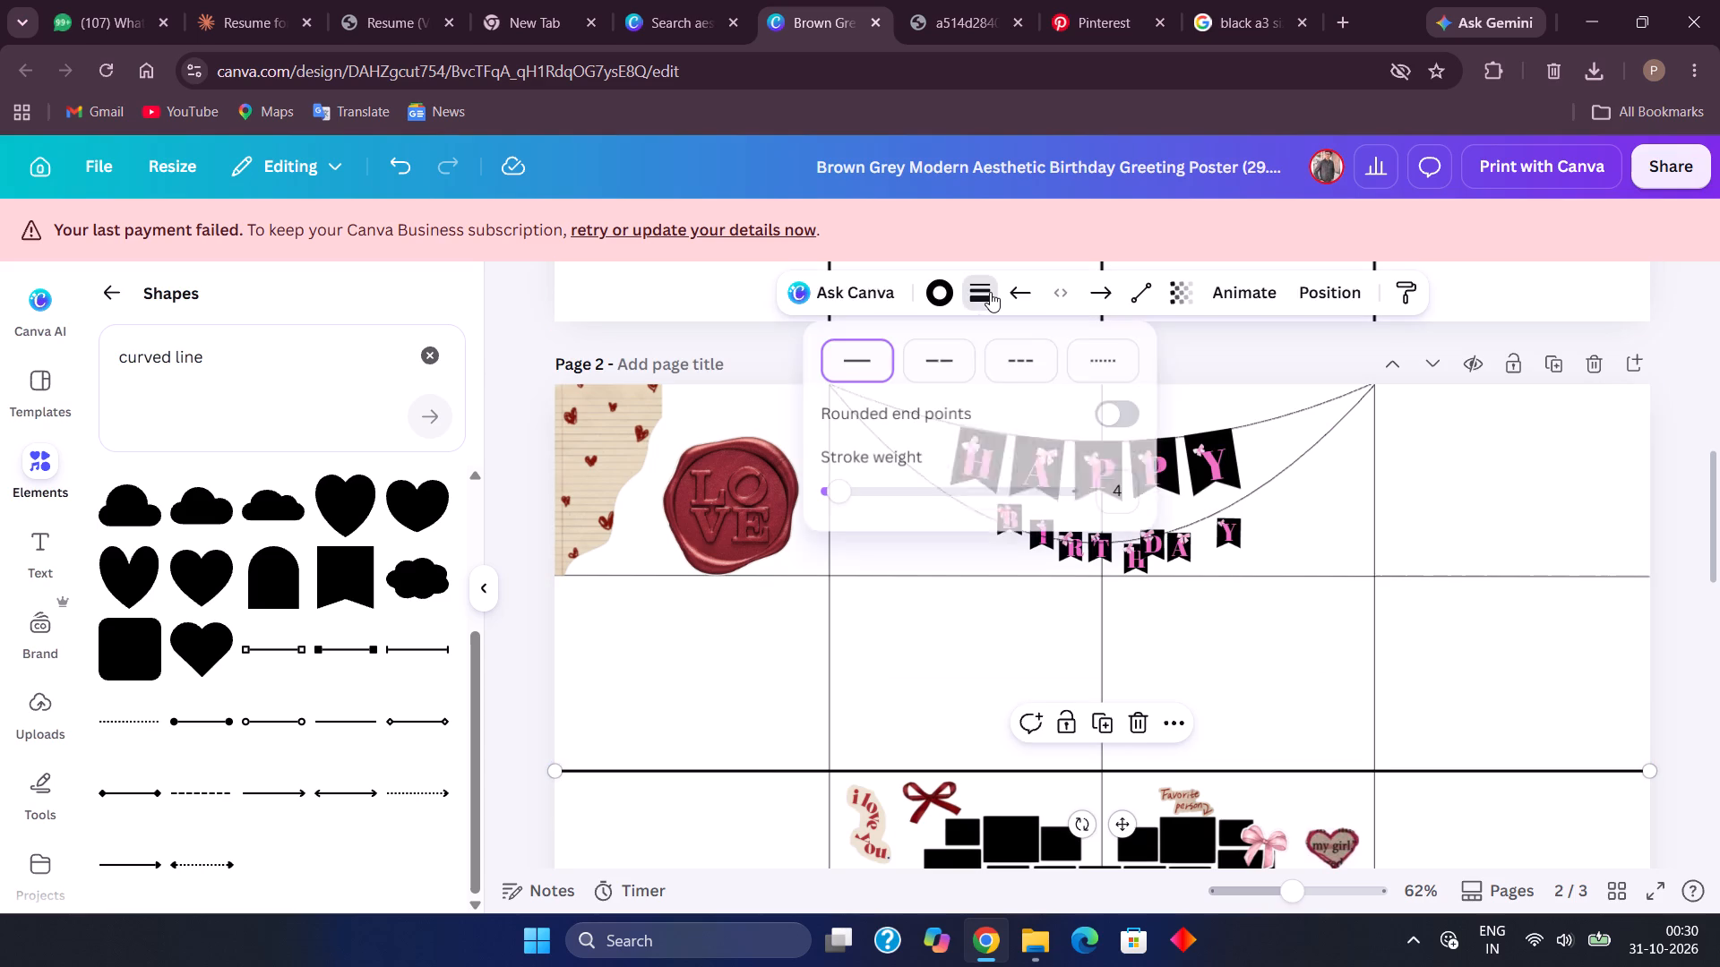
drag(850, 501, 787, 490)
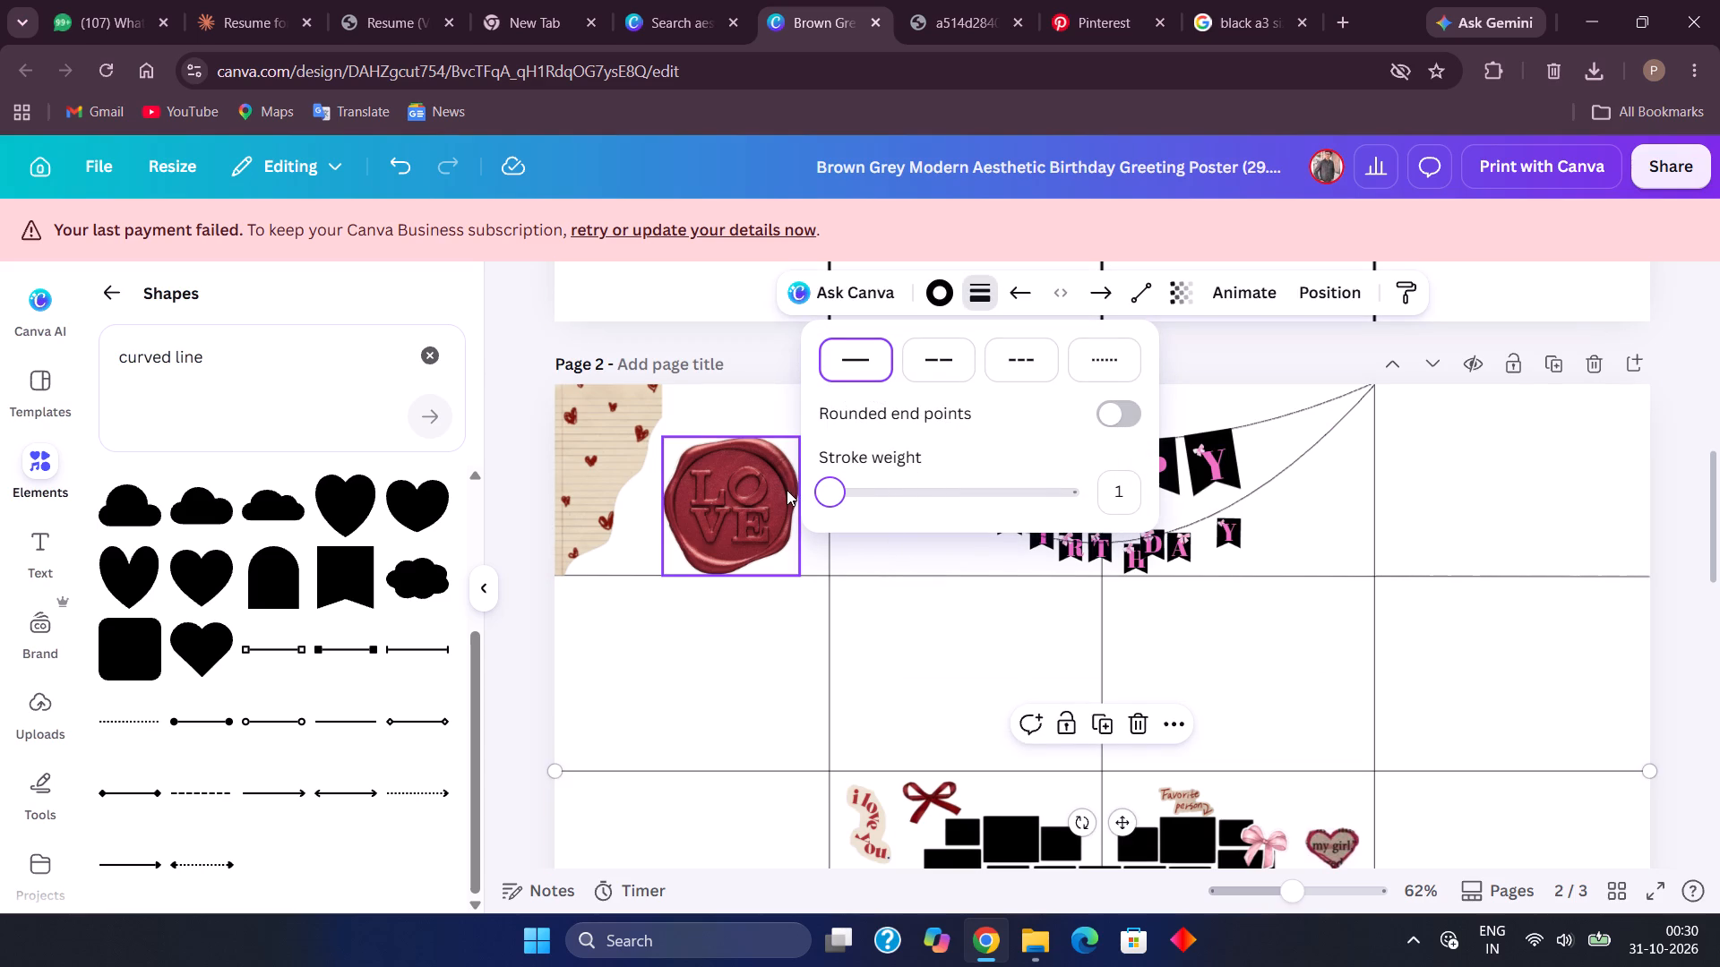
click(1430, 630)
scroll(1430, 630, down, 2)
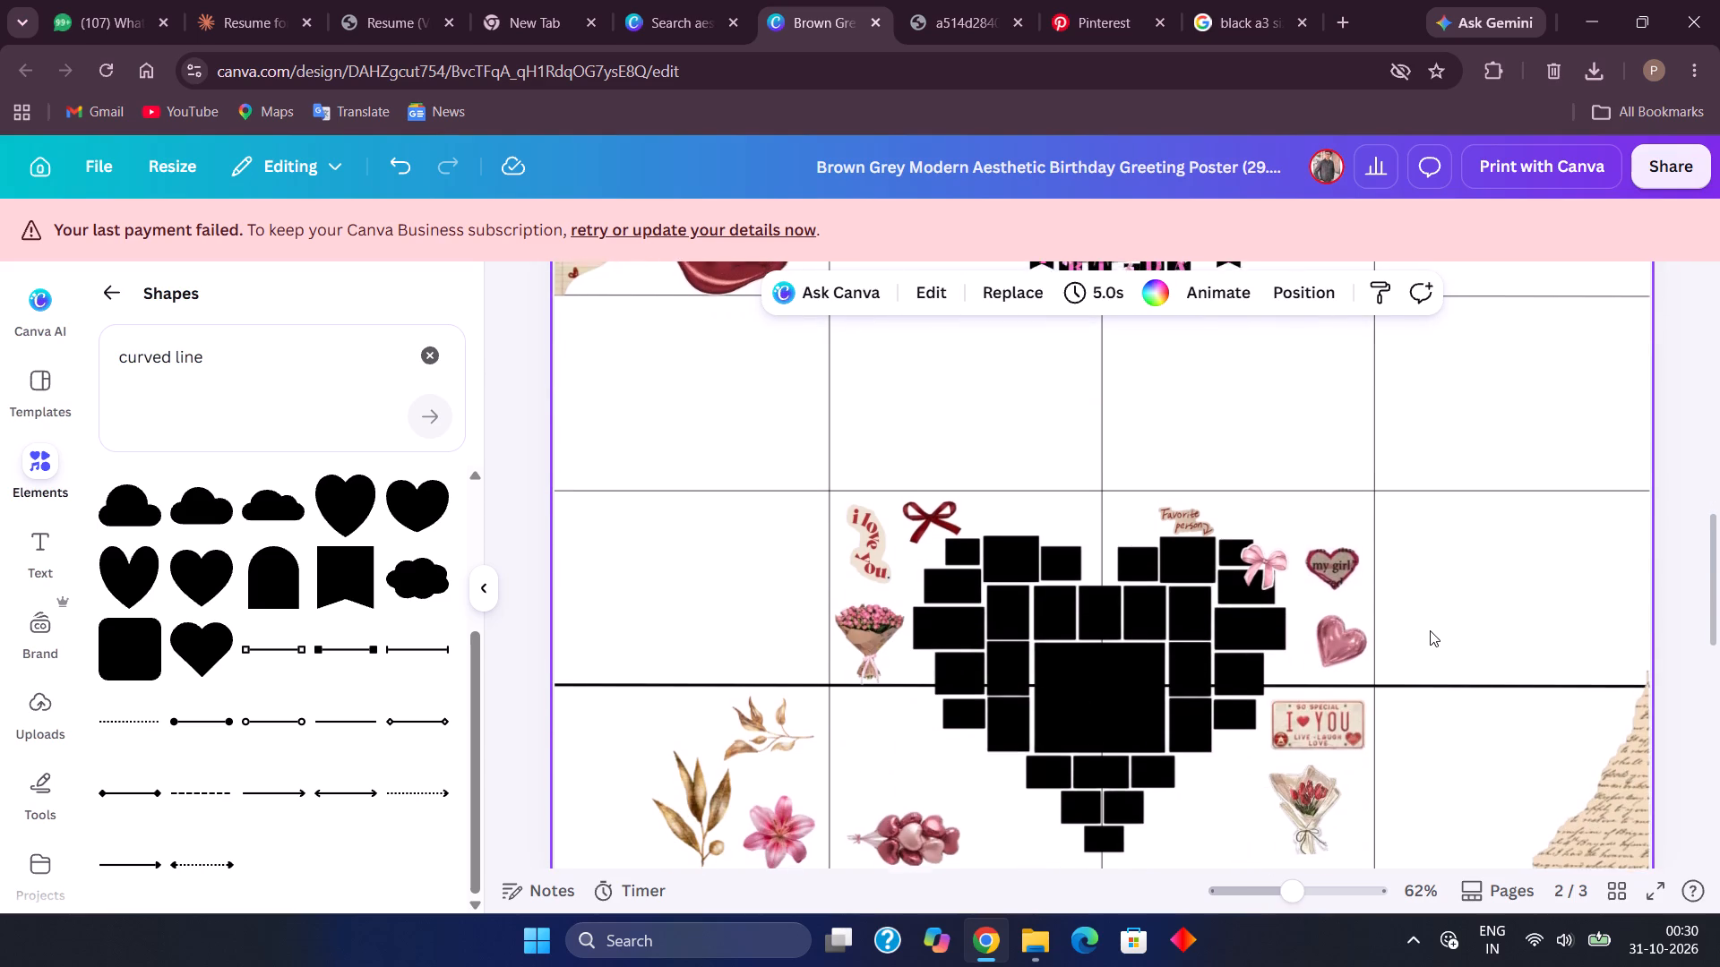
scroll(1430, 630, down, 1)
click(1475, 676)
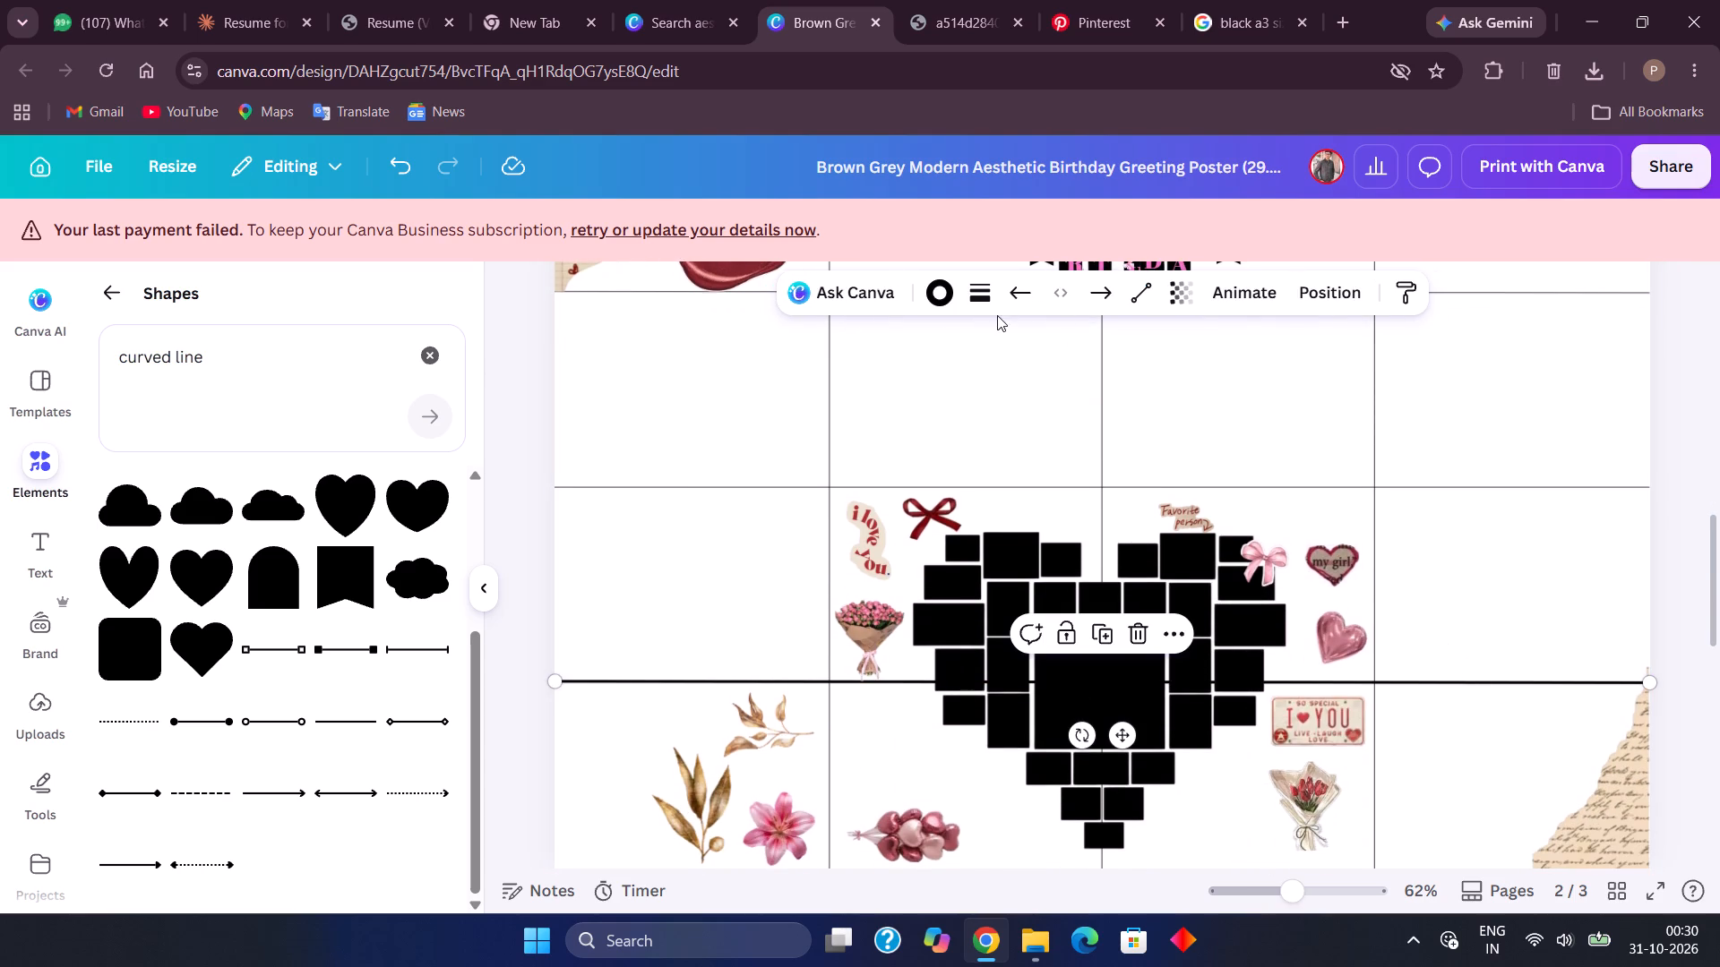
click(980, 296)
drag(891, 492, 765, 470)
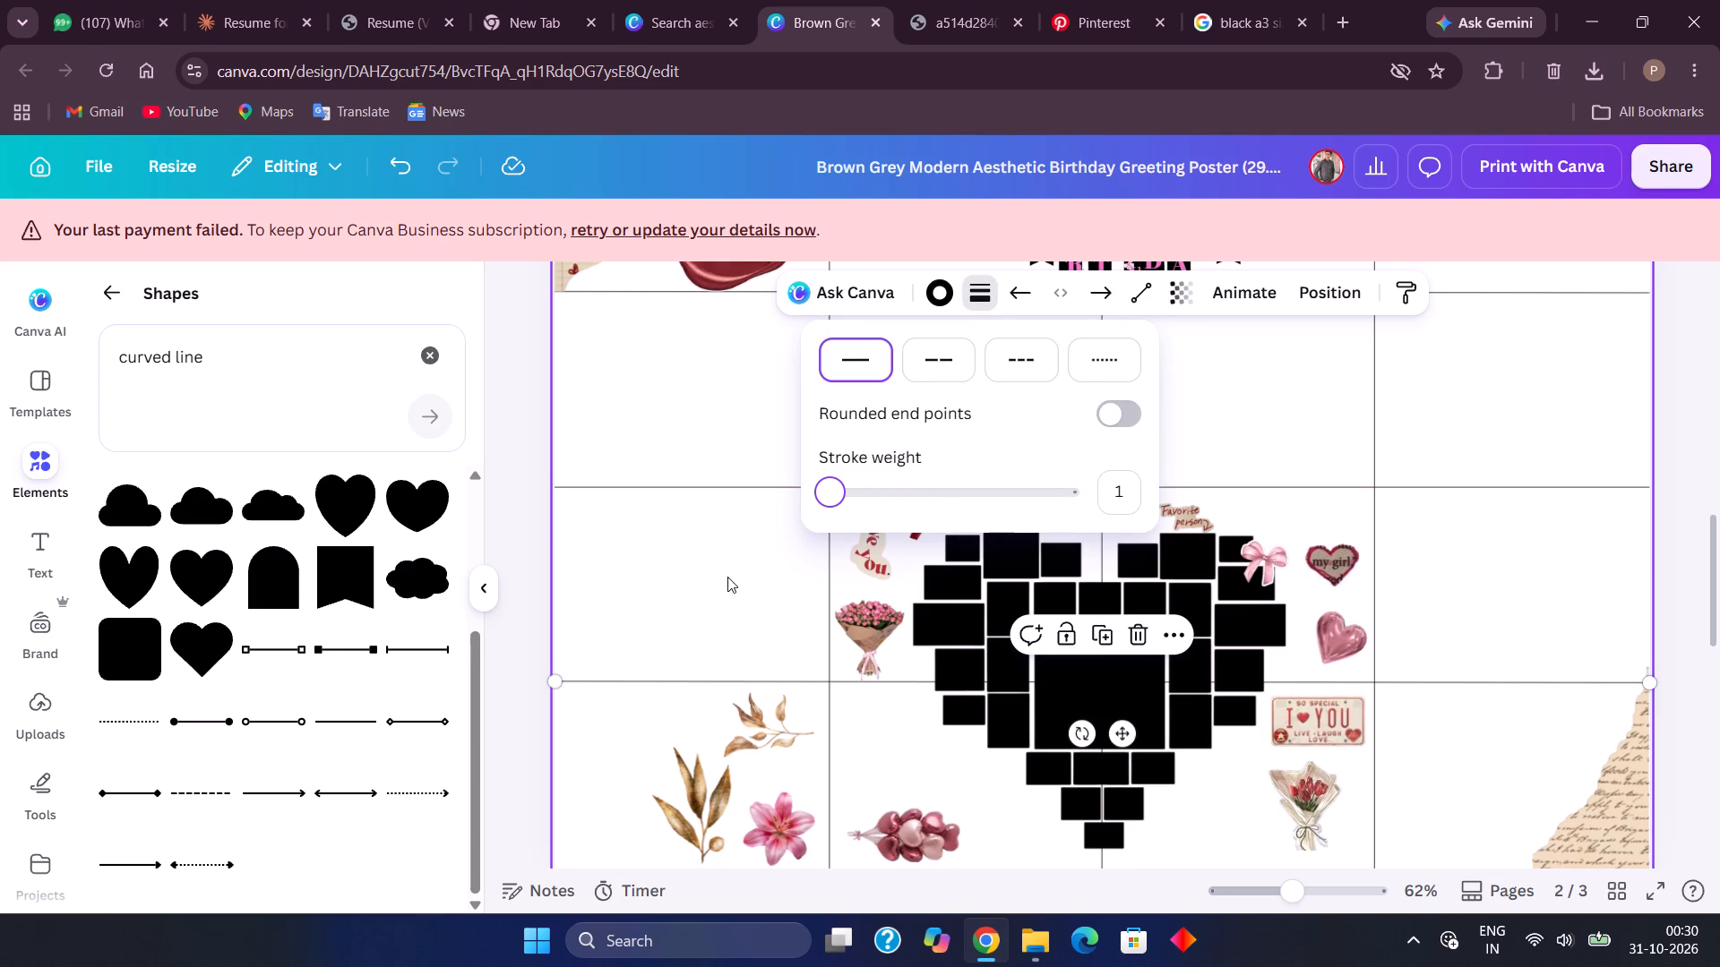
click(727, 577)
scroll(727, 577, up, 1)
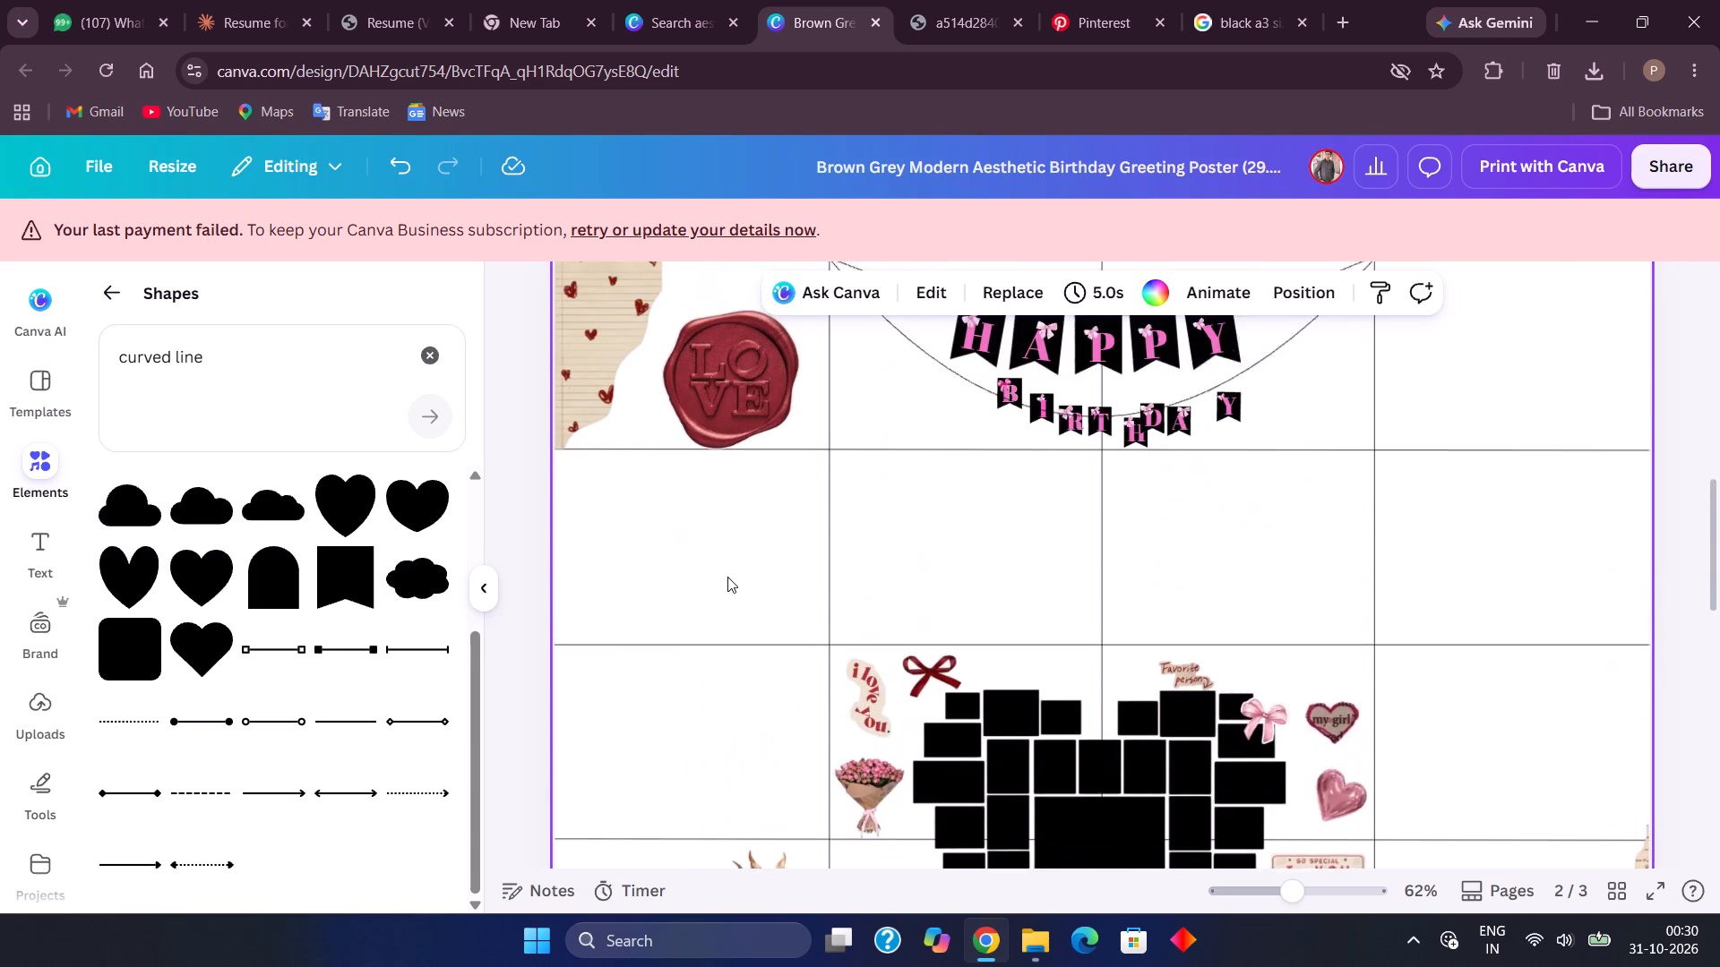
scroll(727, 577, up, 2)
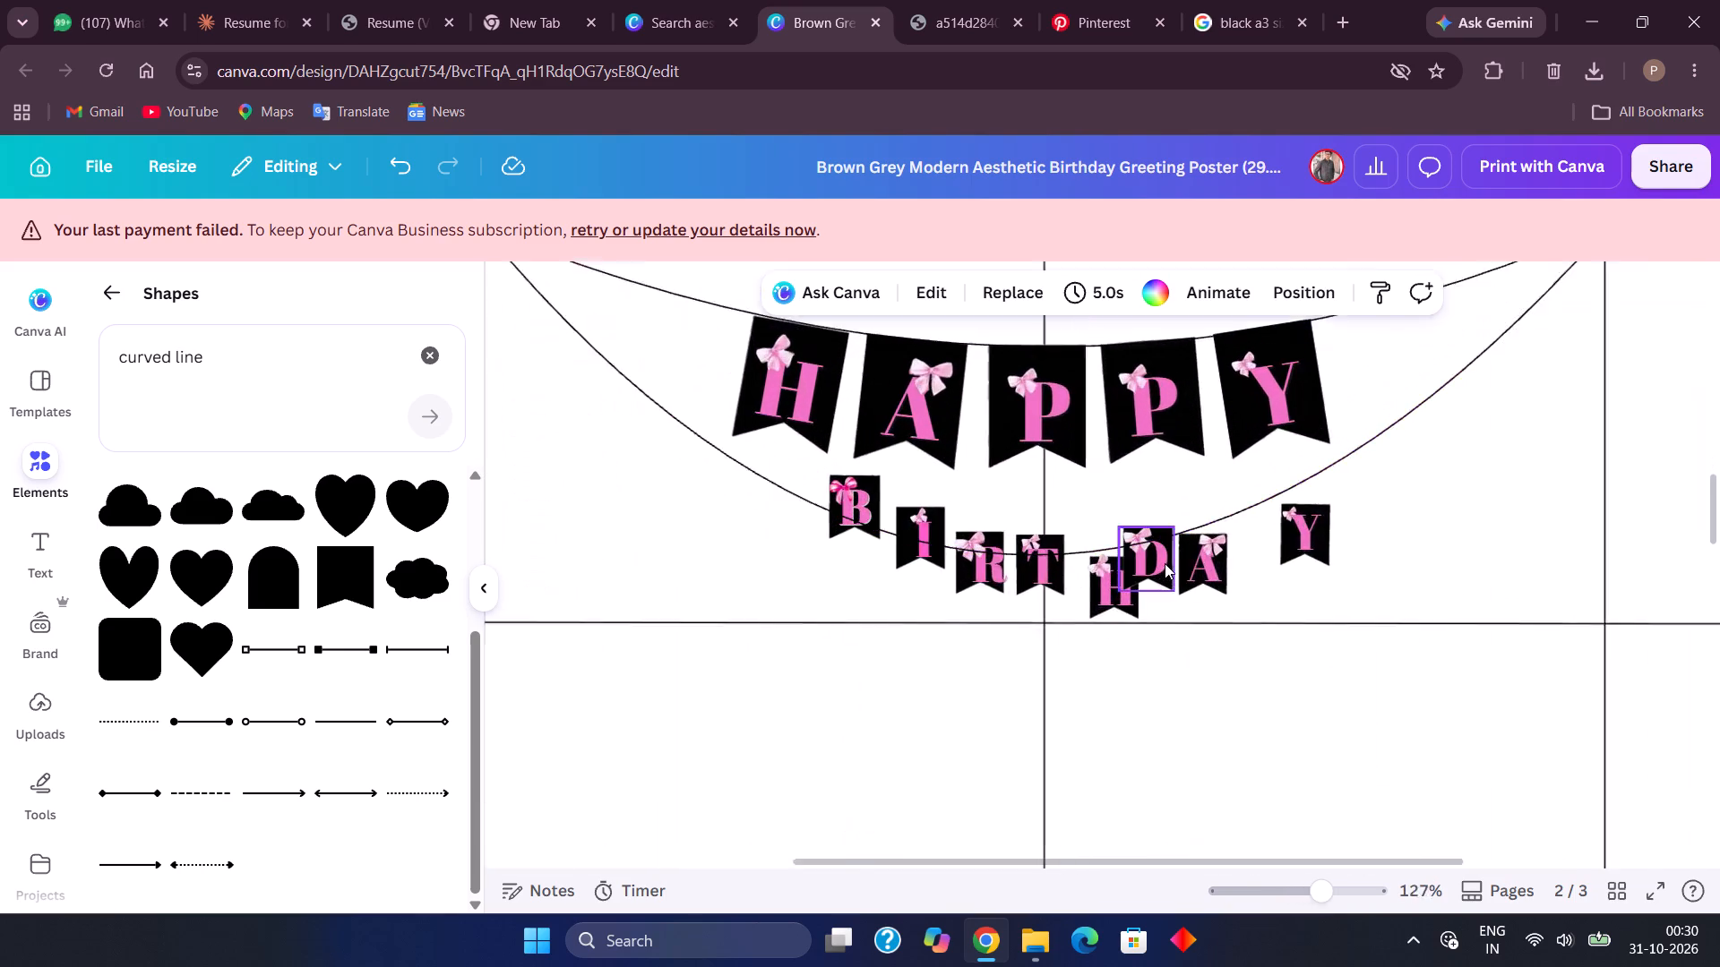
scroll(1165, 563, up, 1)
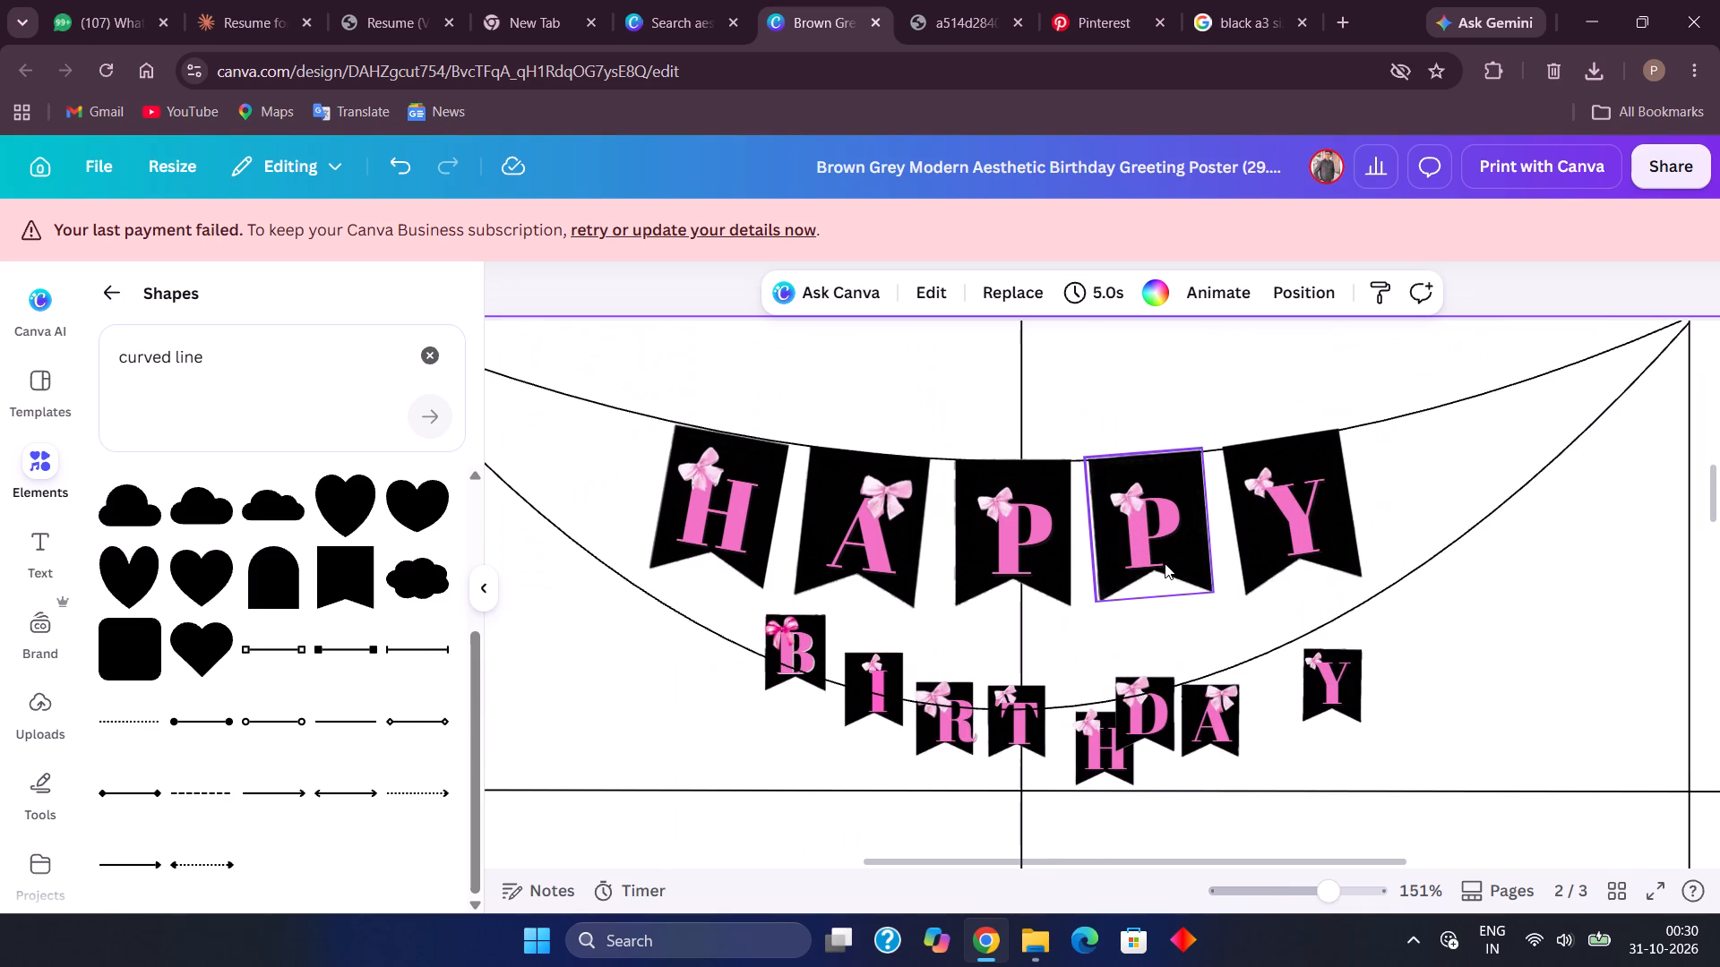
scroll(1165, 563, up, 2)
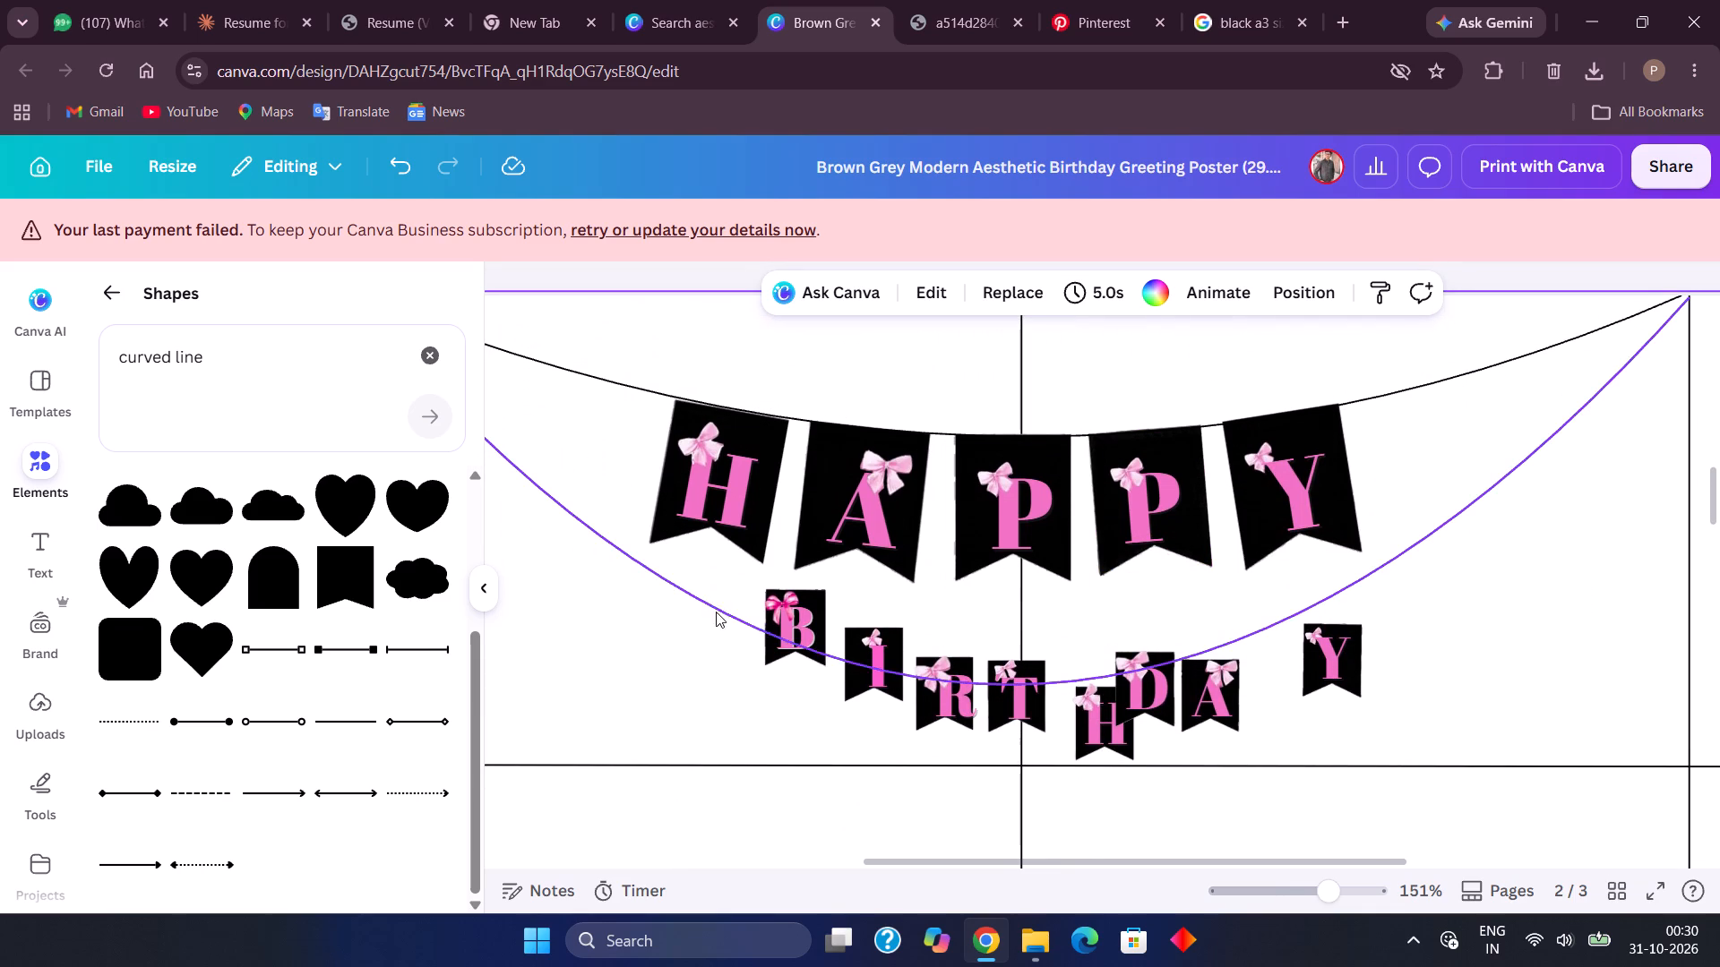
Switch to Pinterest and look through the related pins for handmade birthday card layouts with bunting and photo collages.
click(1117, 0)
scroll(1037, 345, down, 1)
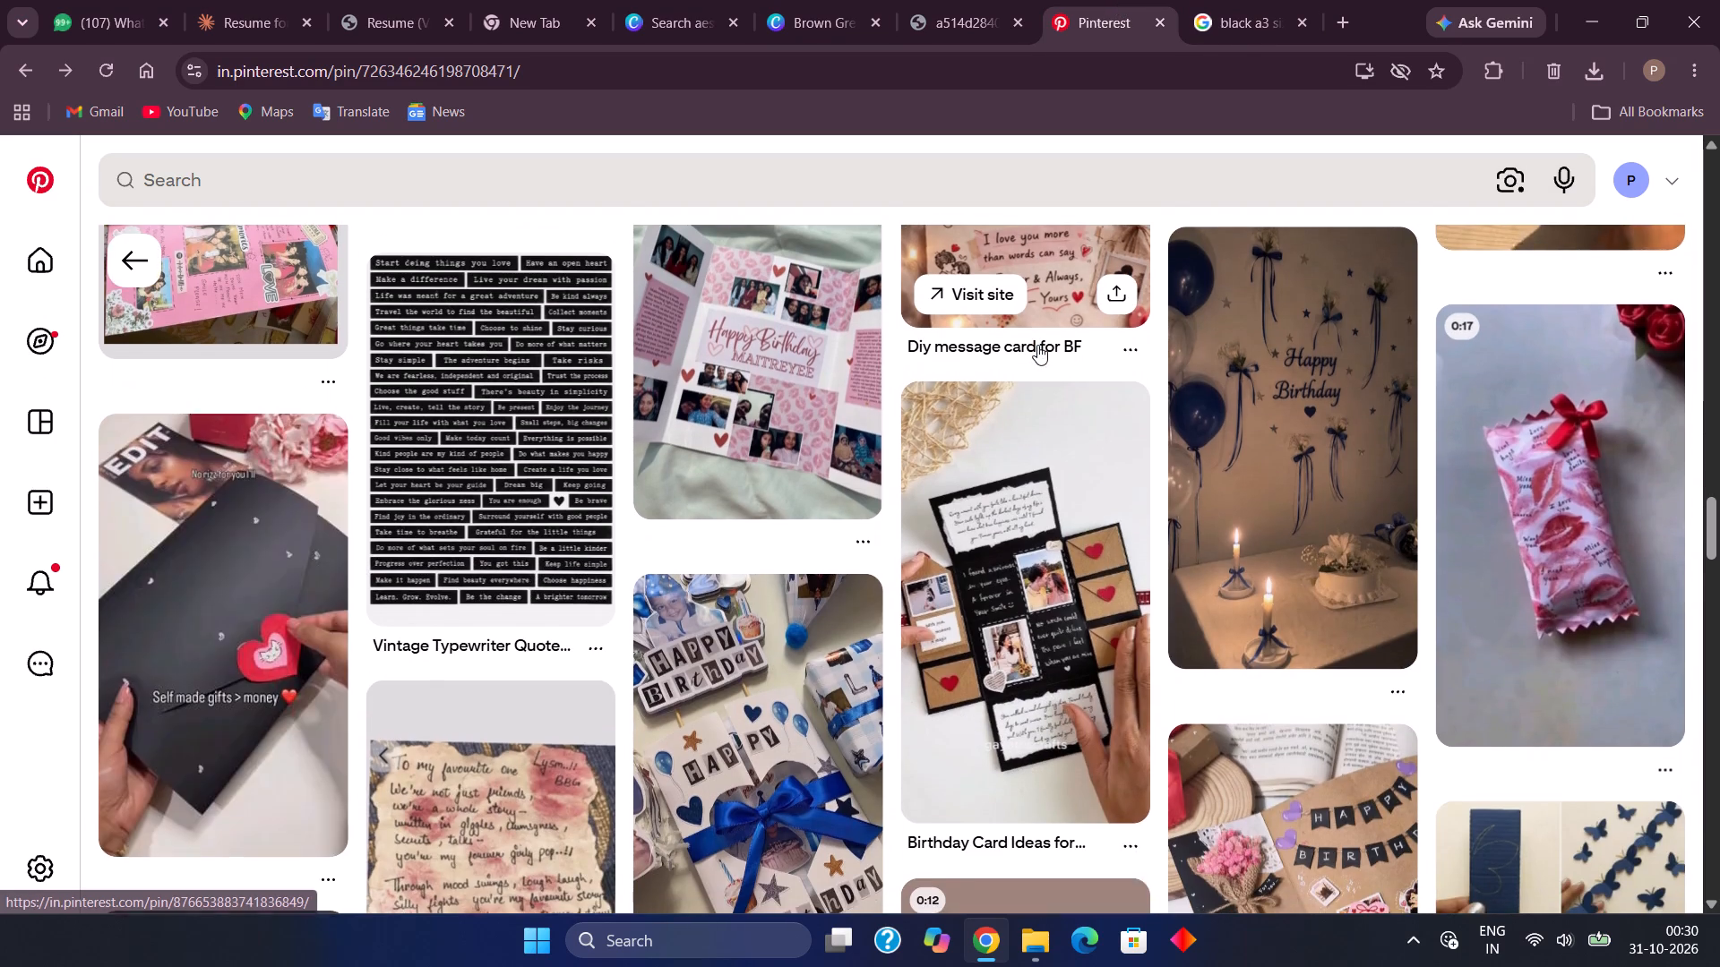
scroll(1037, 345, down, 7)
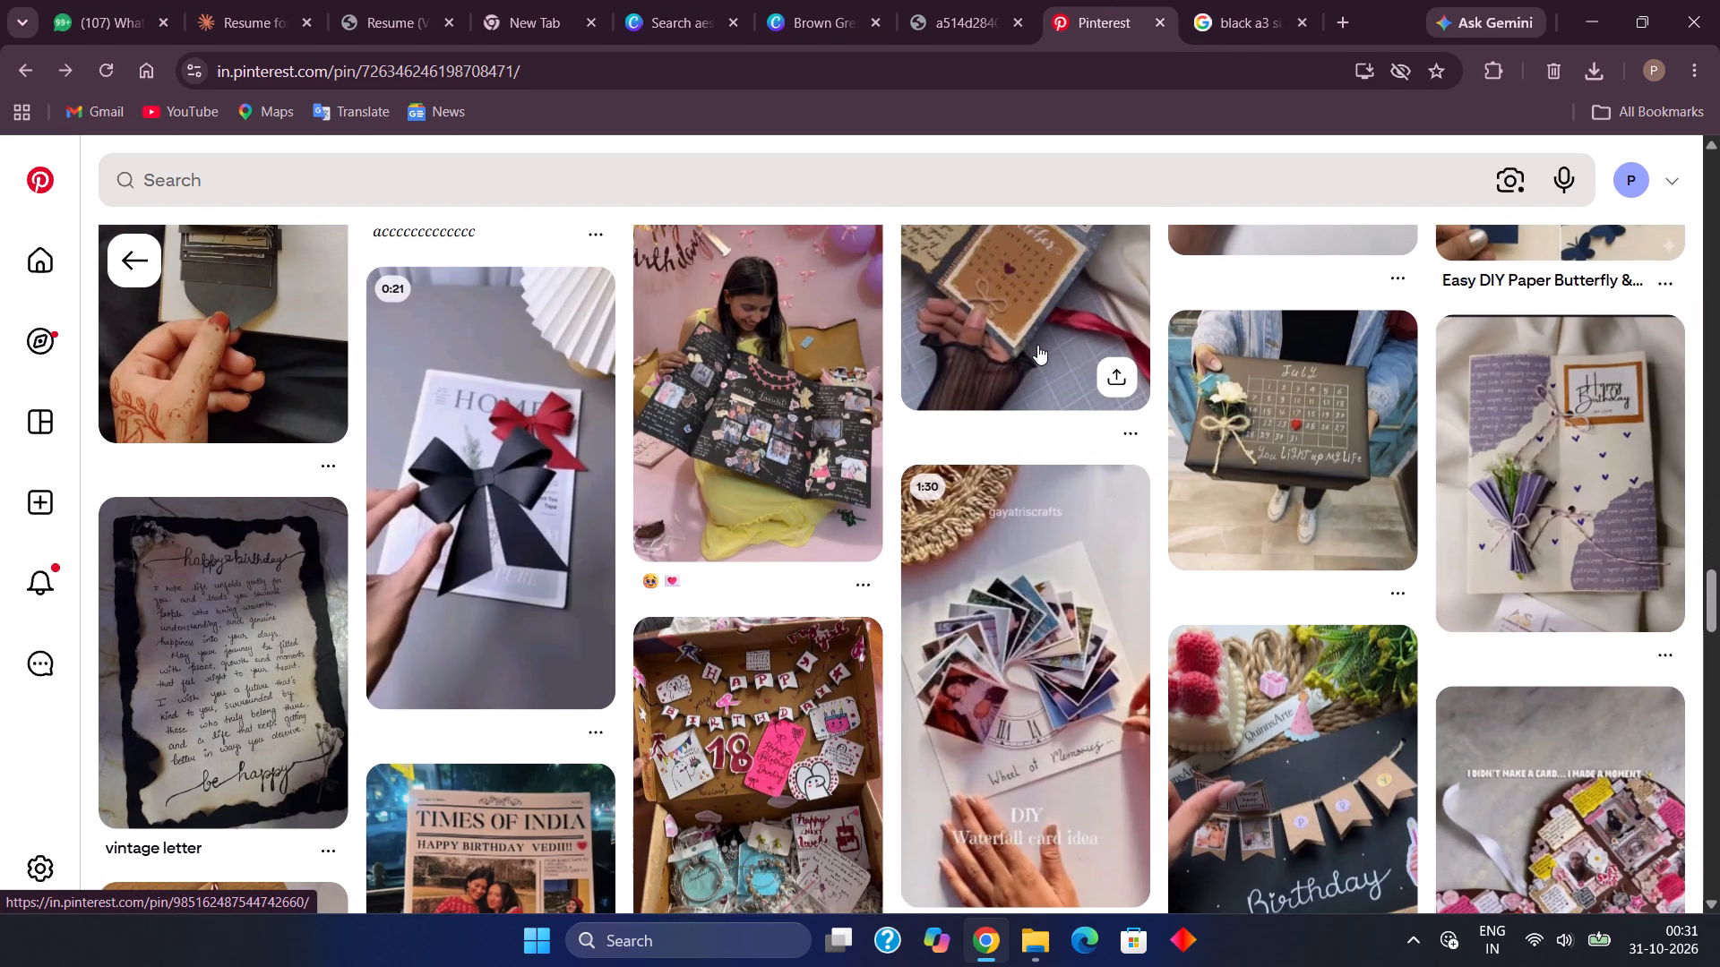
scroll(1037, 345, up, 8)
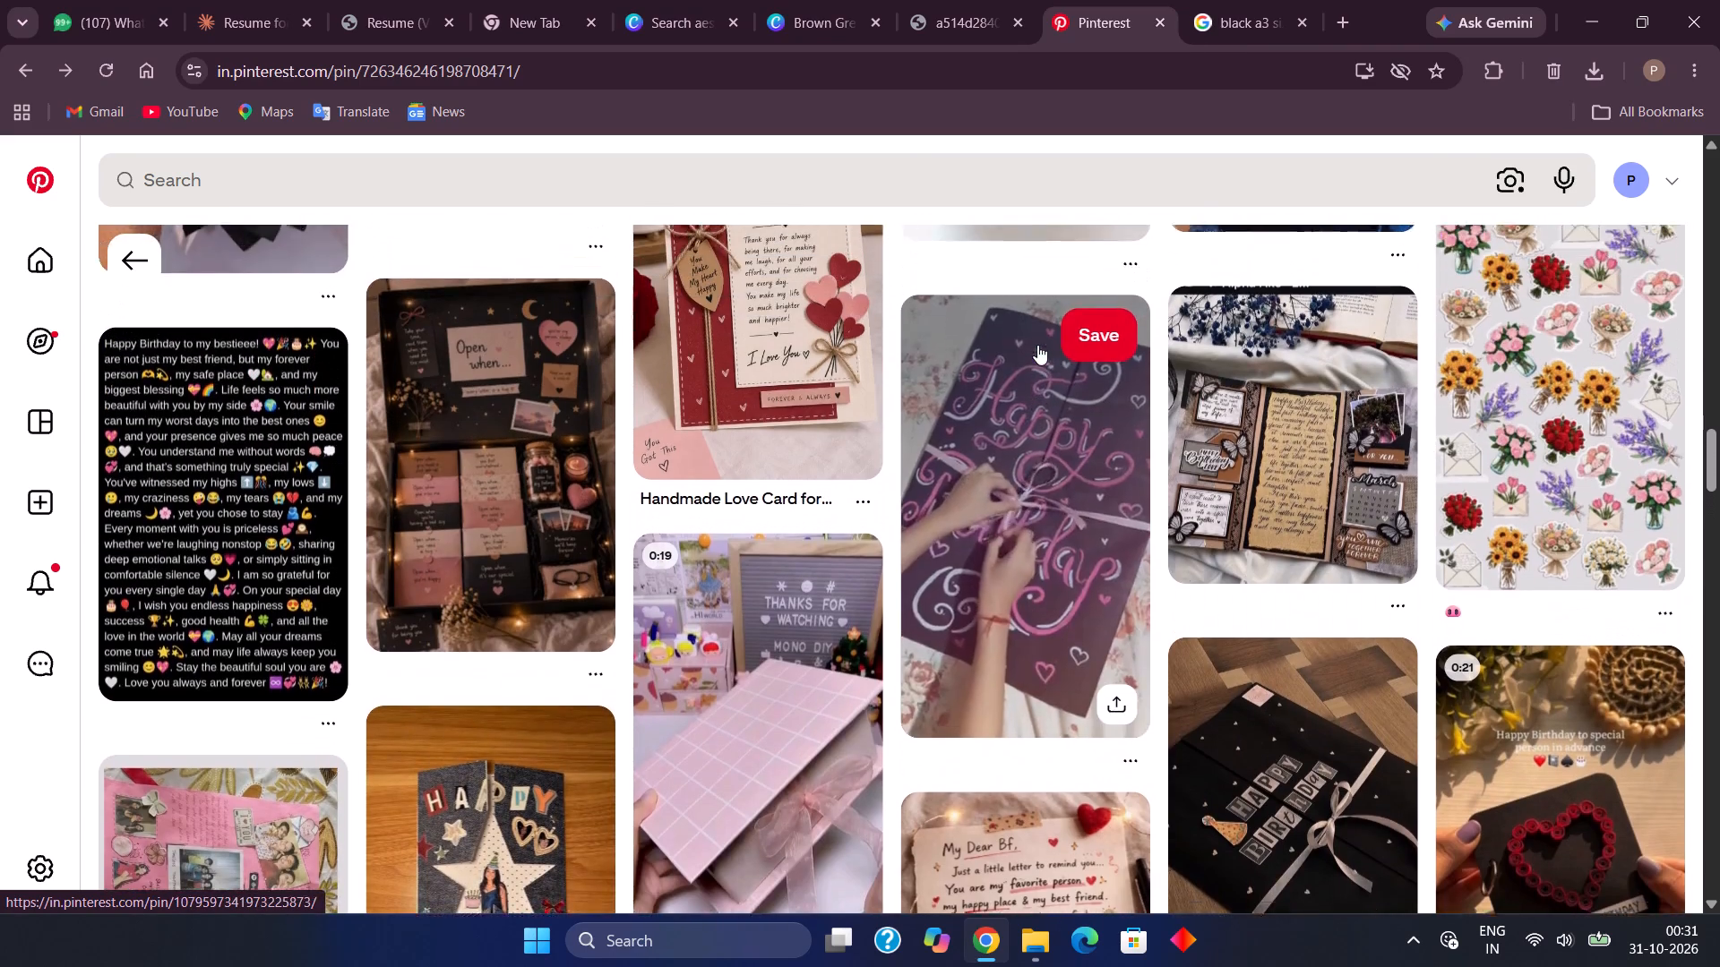
scroll(1037, 345, up, 8)
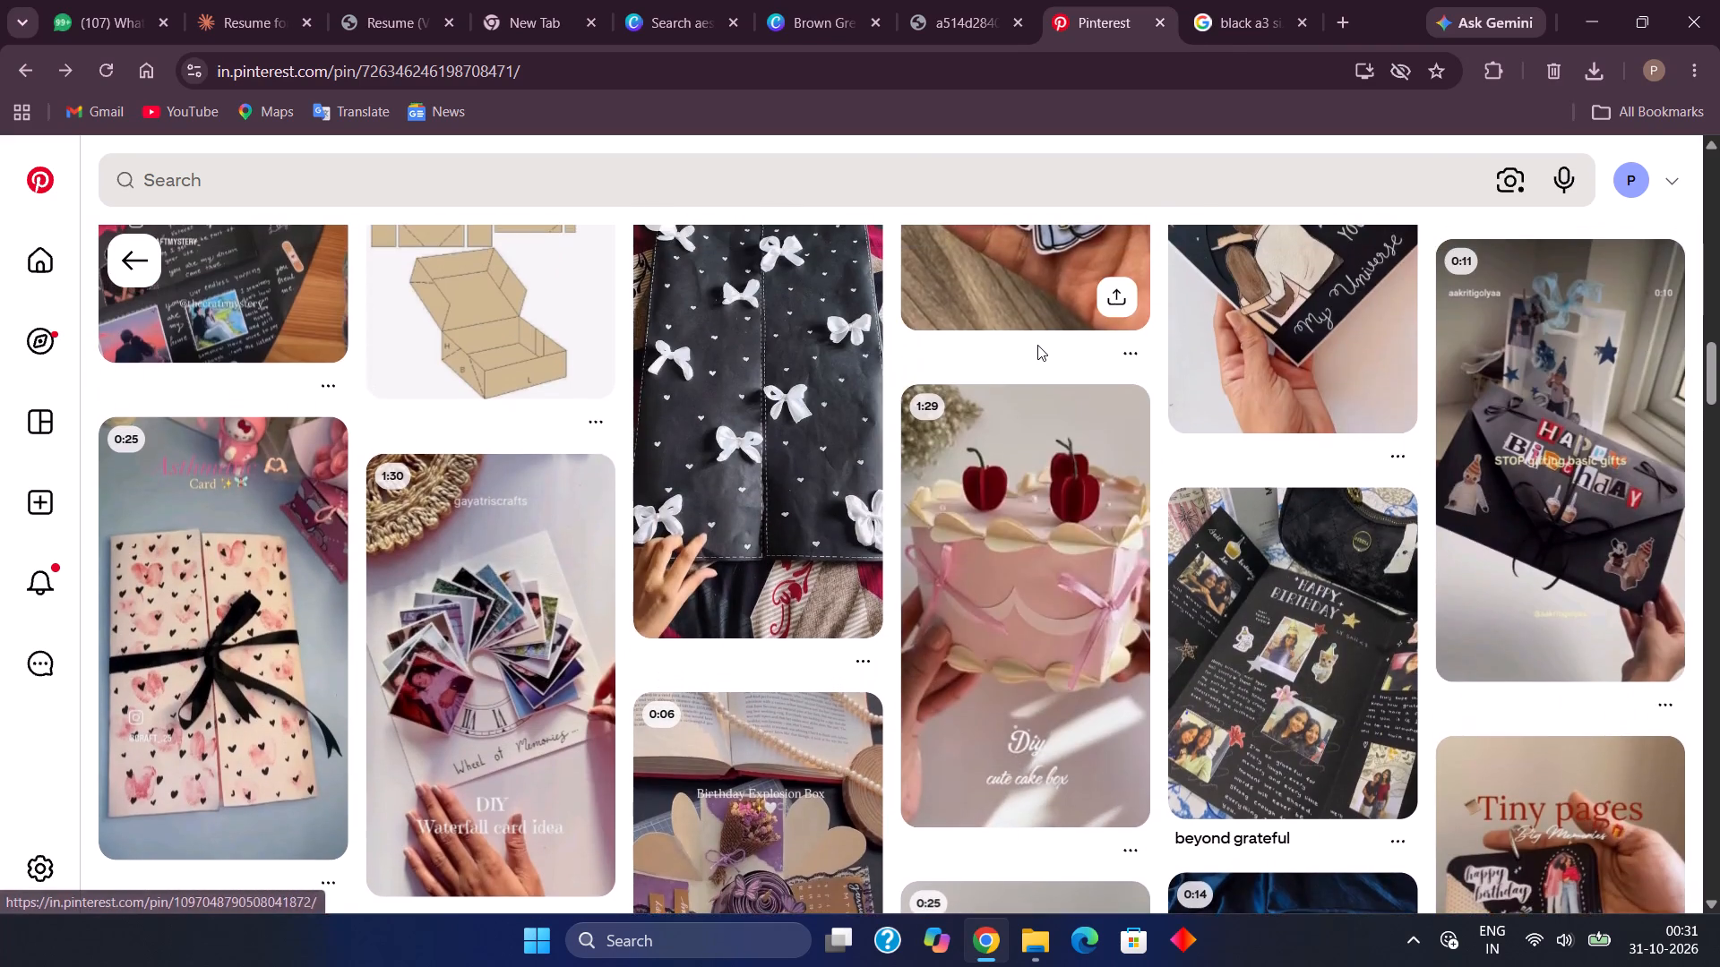
scroll(1037, 345, up, 2)
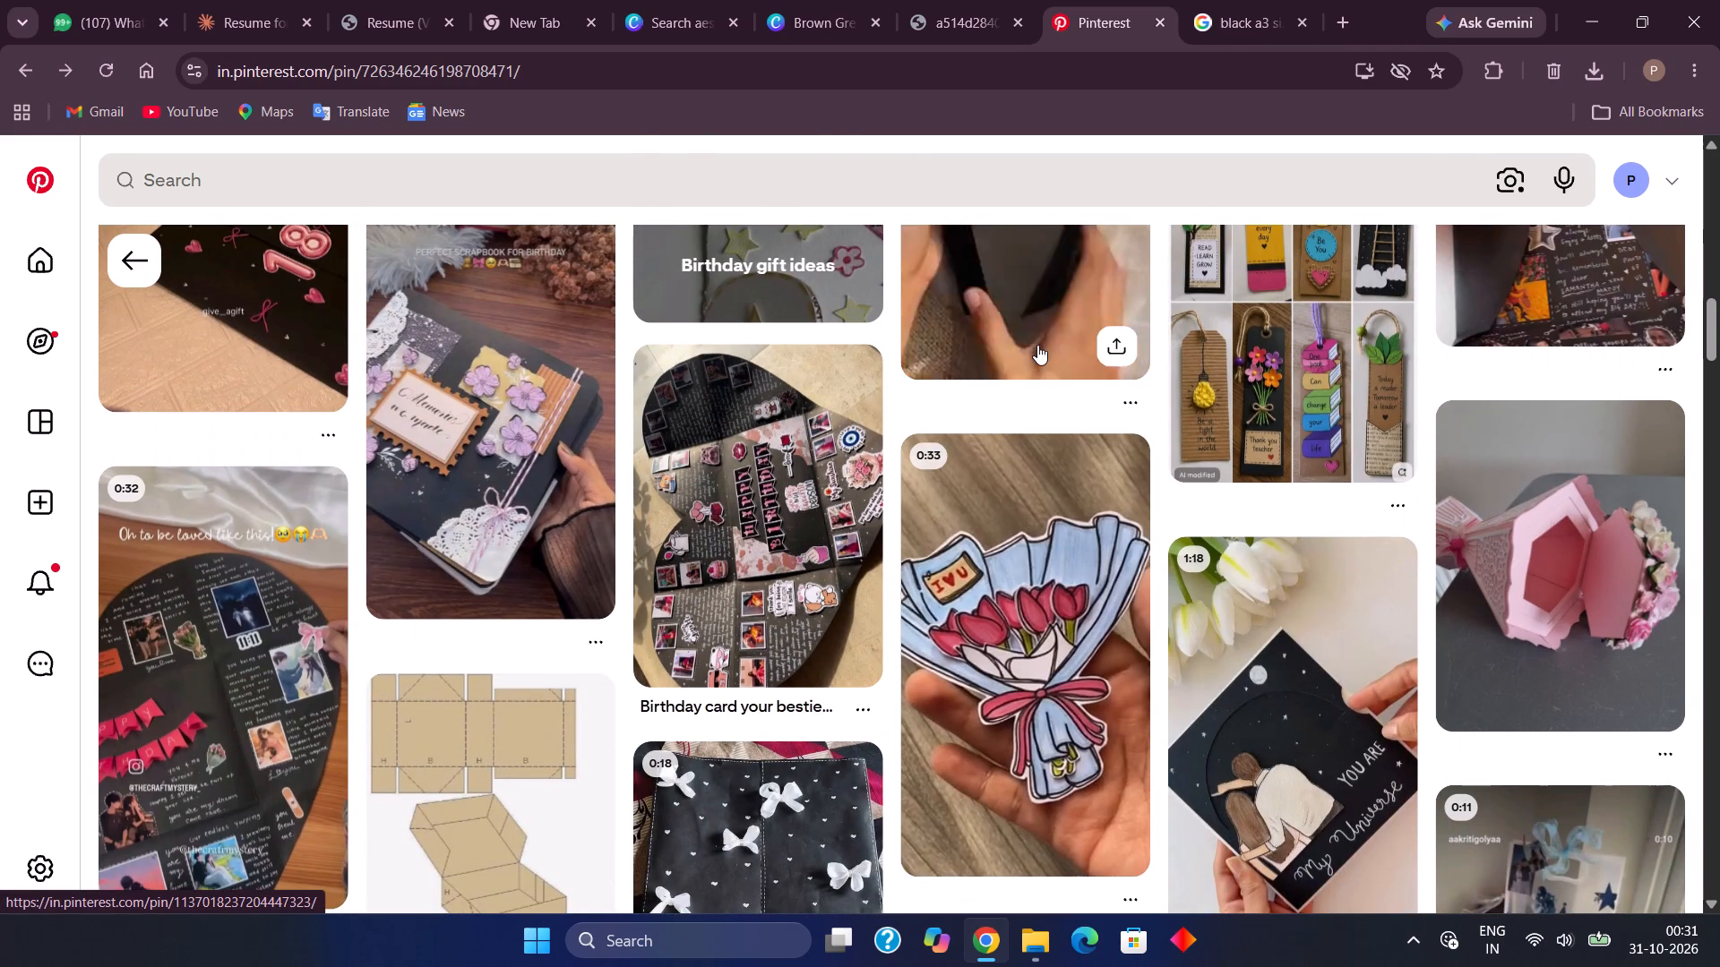
scroll(1037, 345, up, 8)
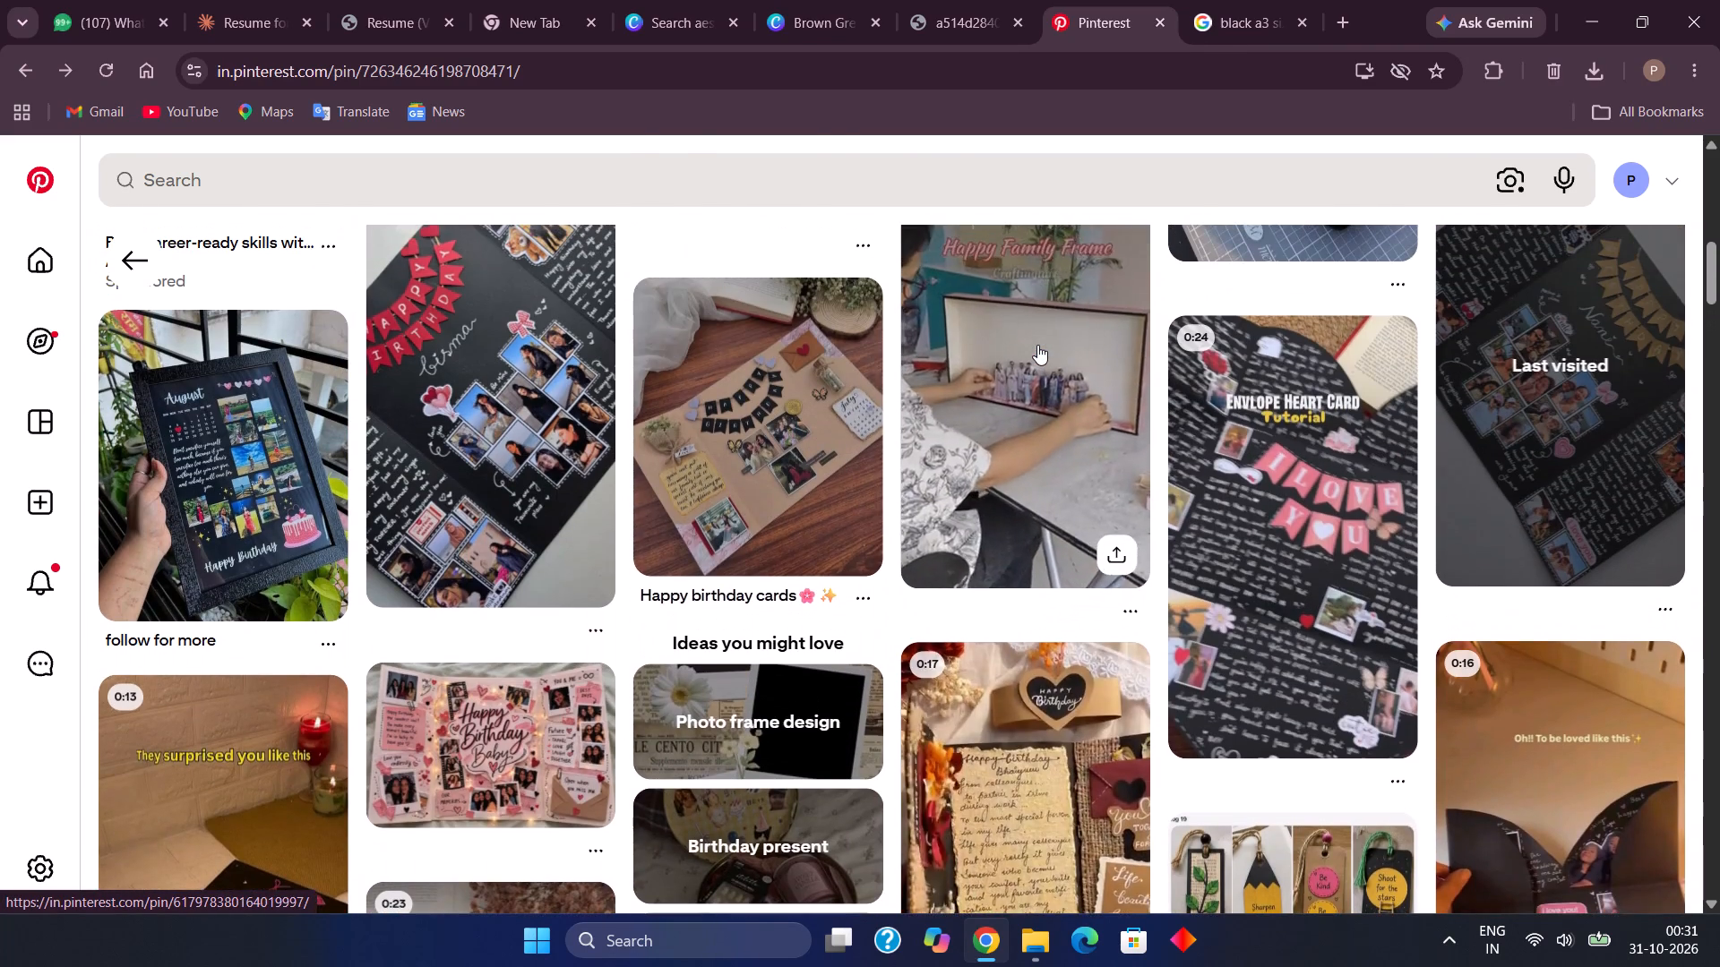
scroll(1037, 345, up, 5)
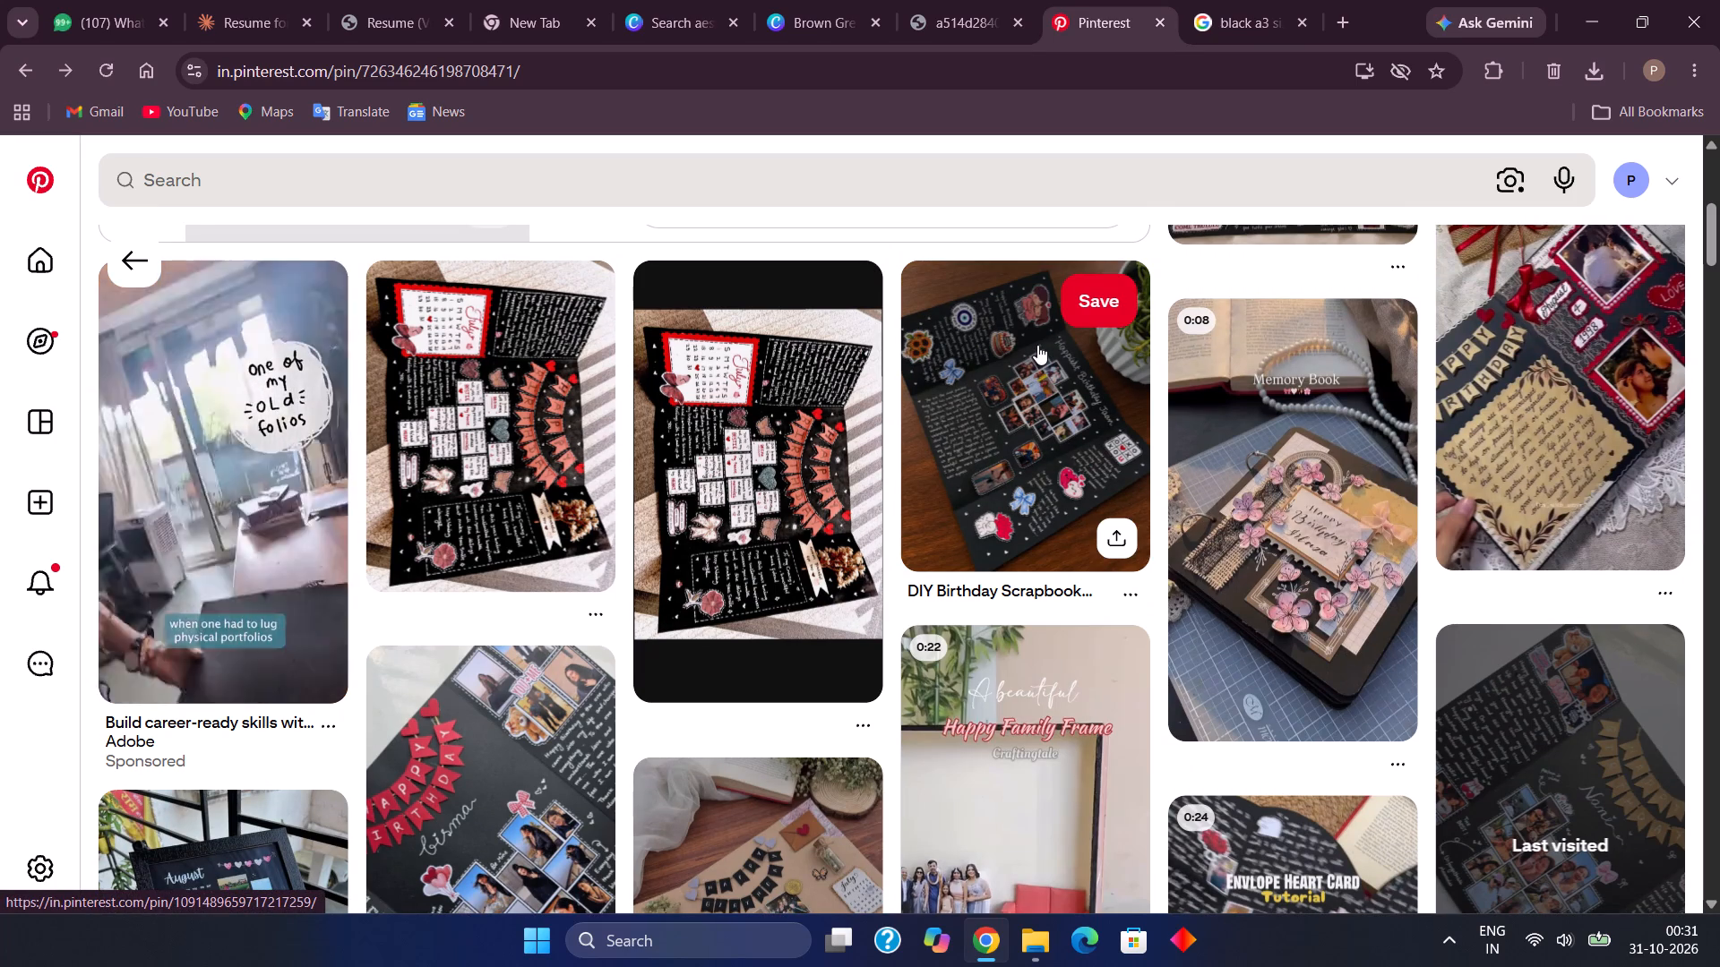
scroll(1037, 345, up, 1)
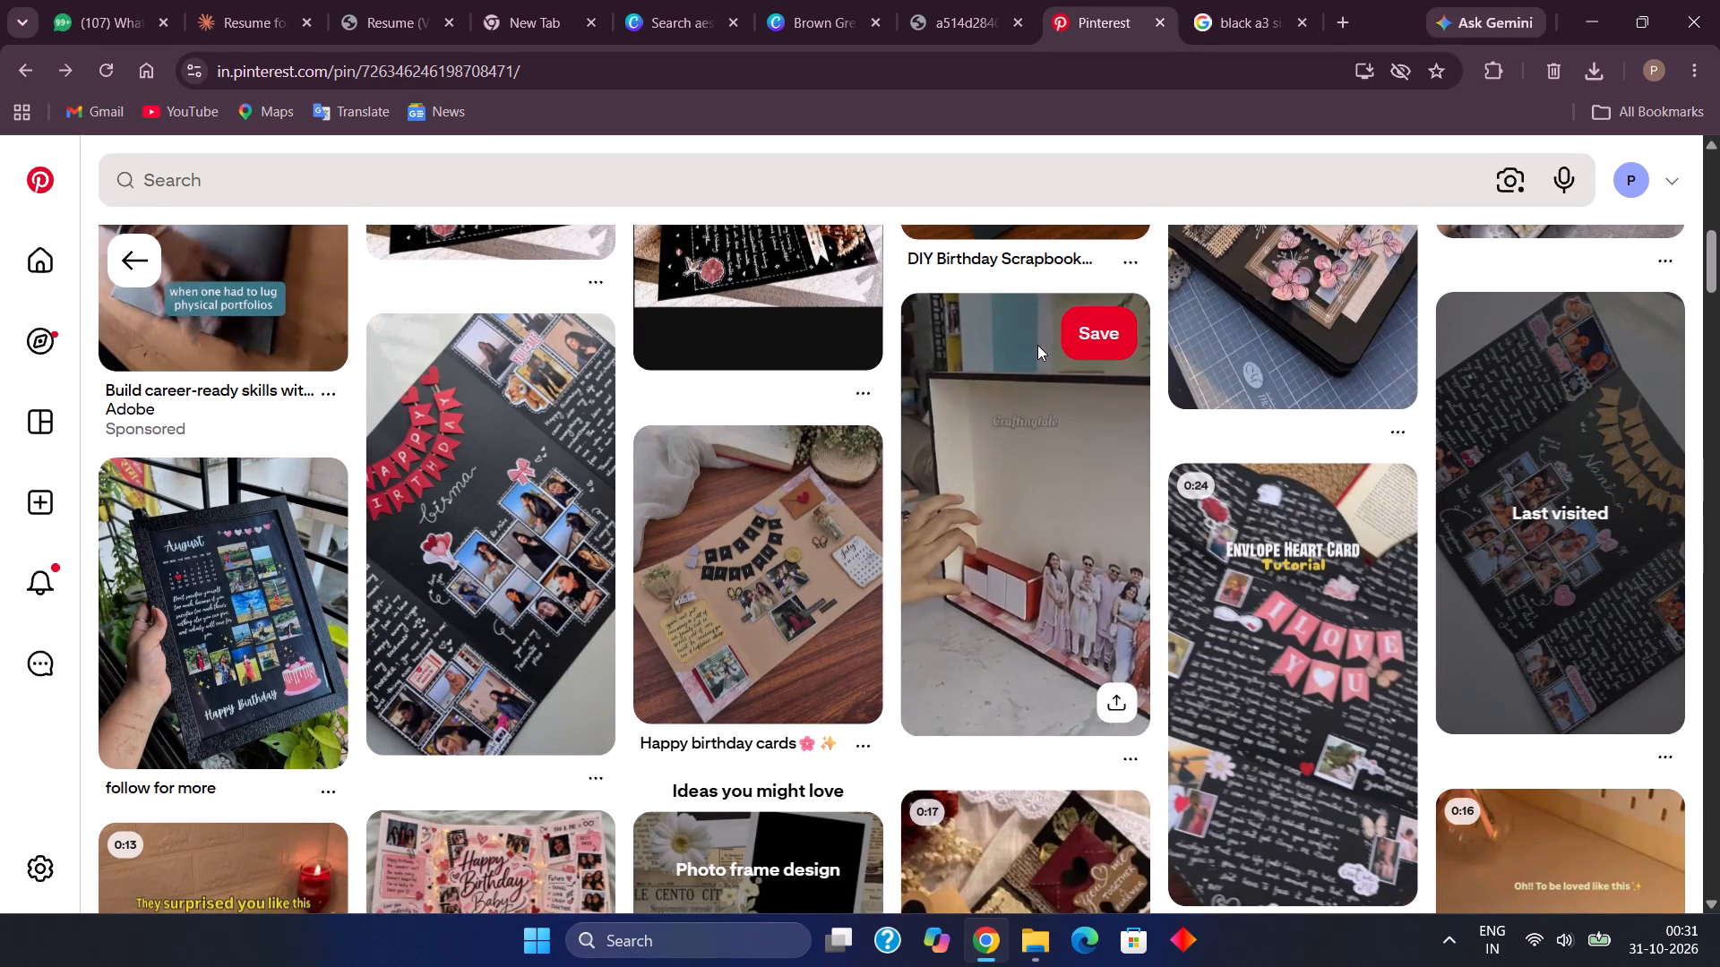
scroll(1037, 345, left, 1)
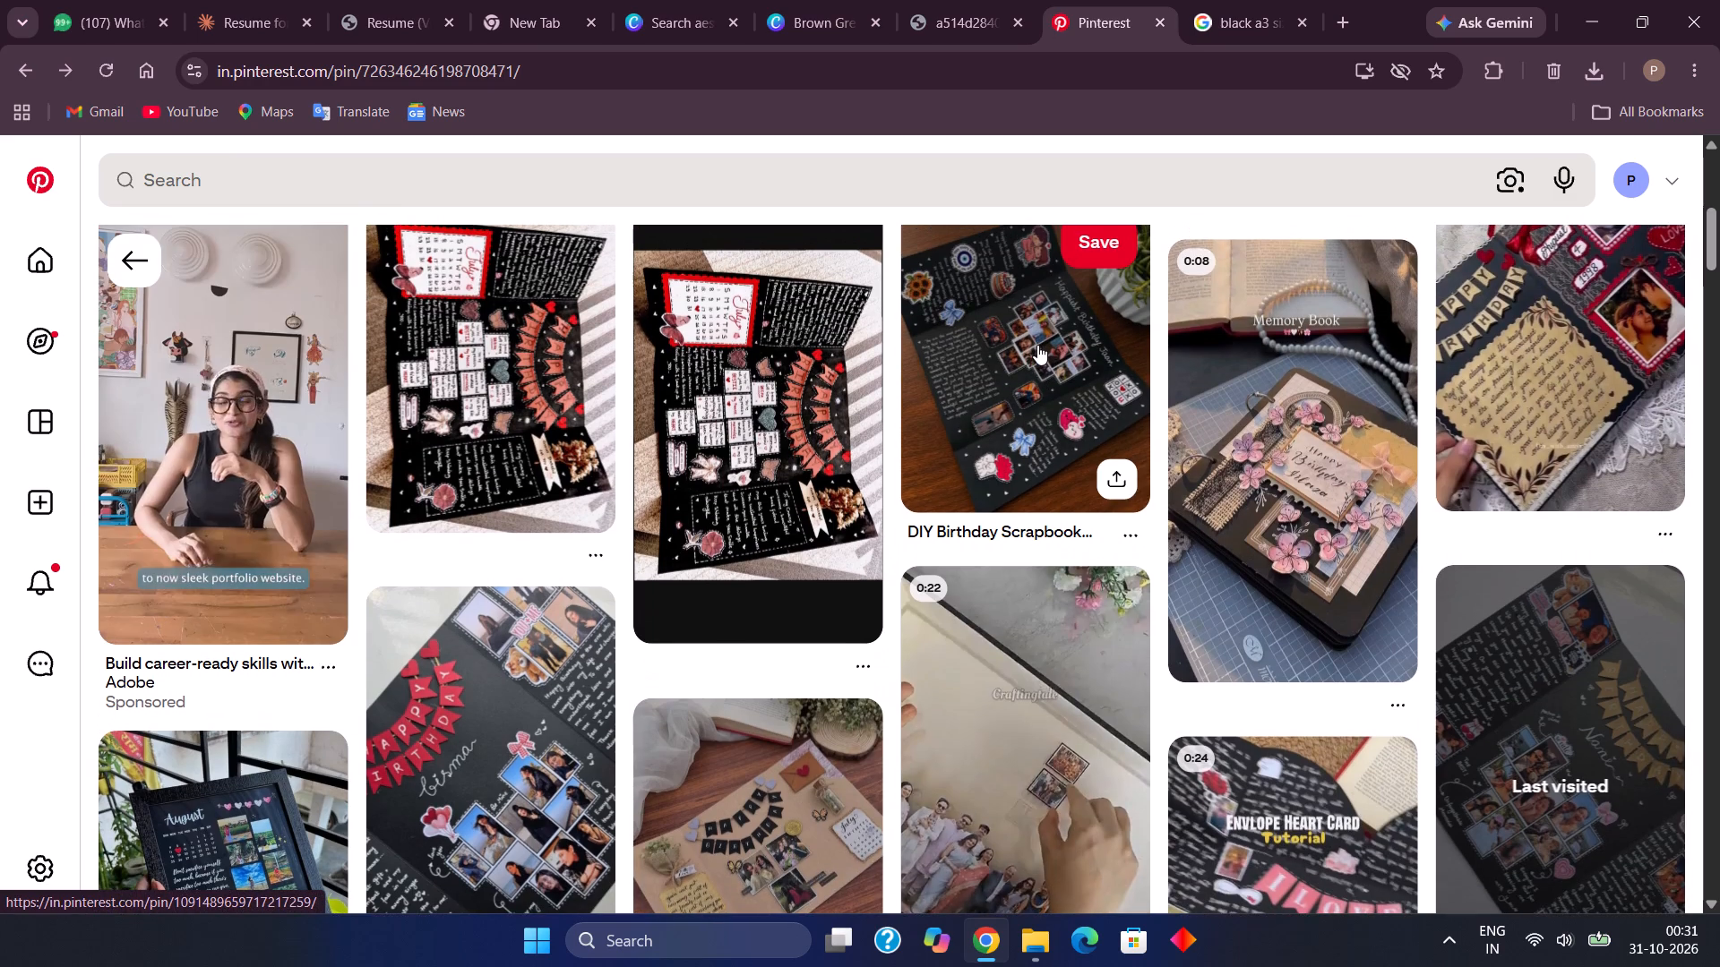
scroll(1037, 345, left, 1)
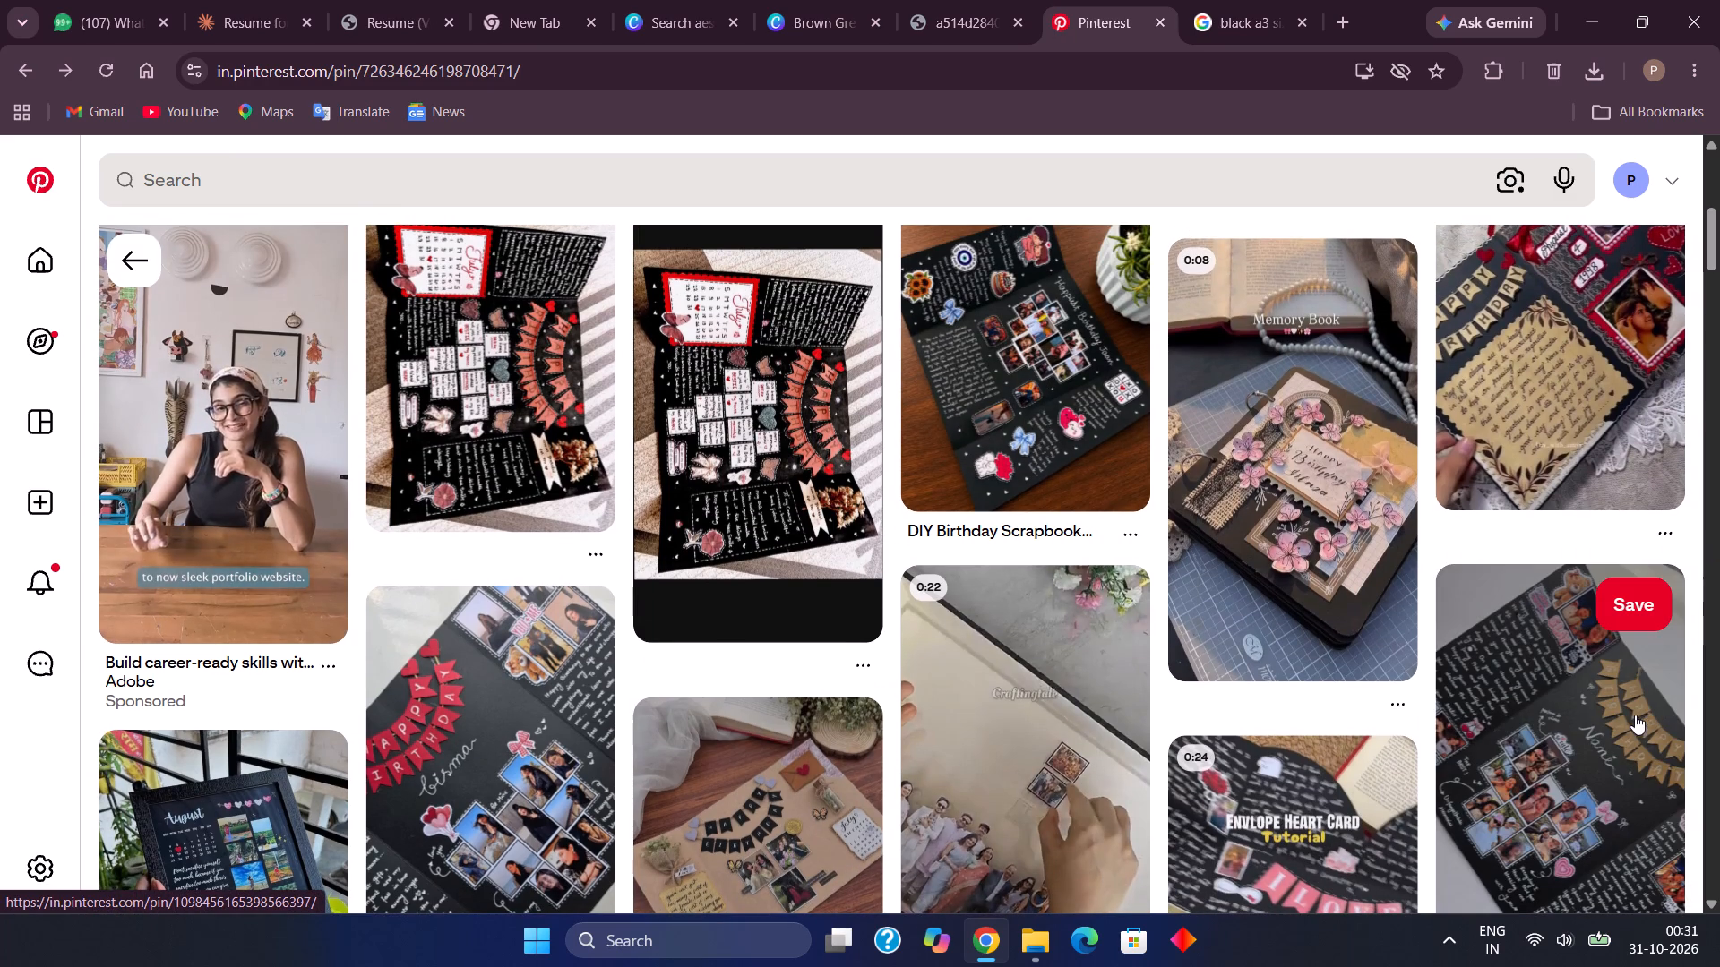
Open the last-visited pin of the black card with gold bunting and browse its related birthday card ideas.
click(1630, 716)
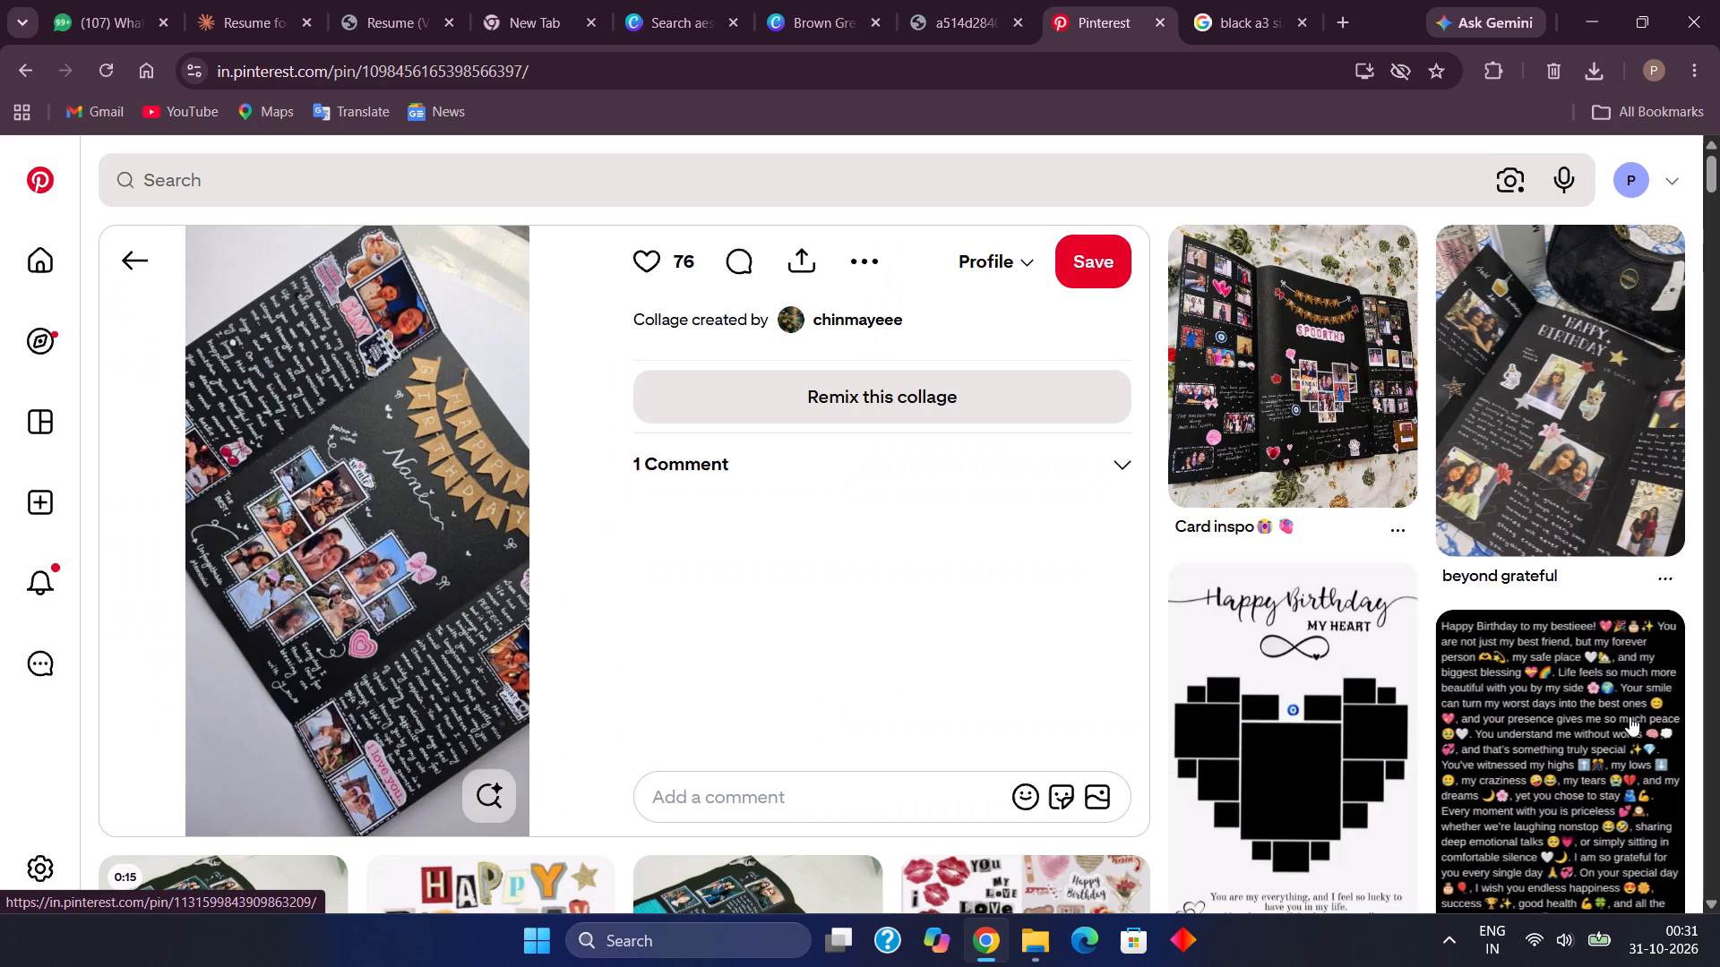
scroll(1207, 683, down, 3)
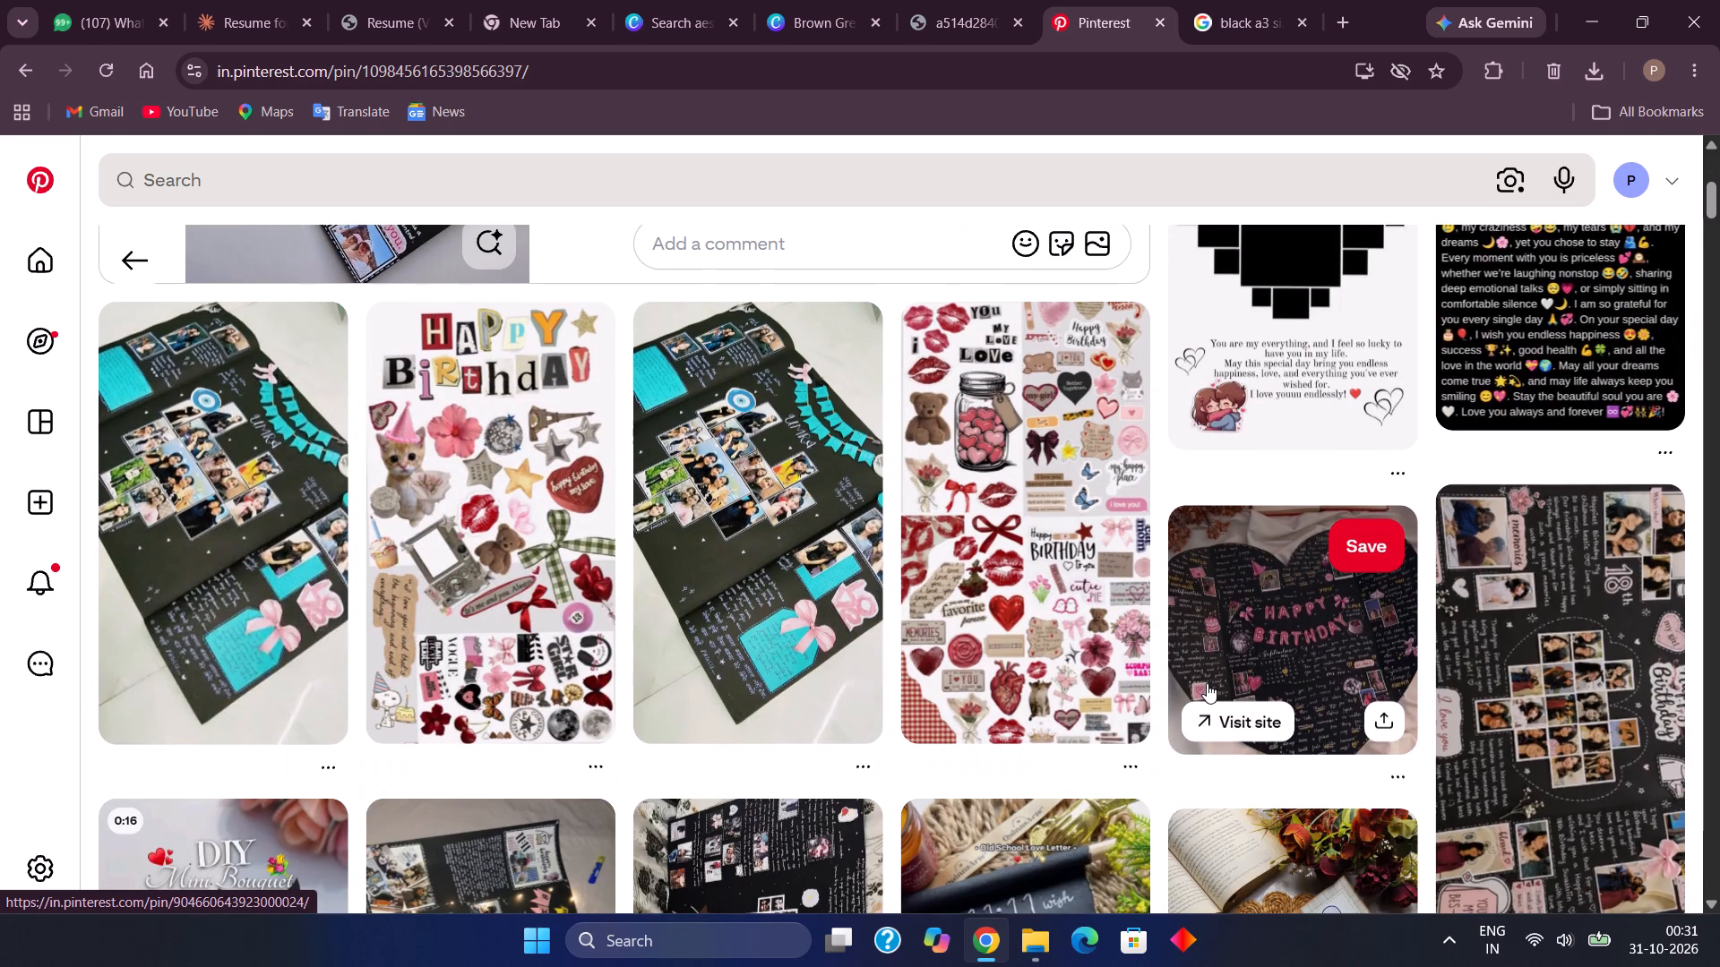
scroll(1207, 683, down, 1)
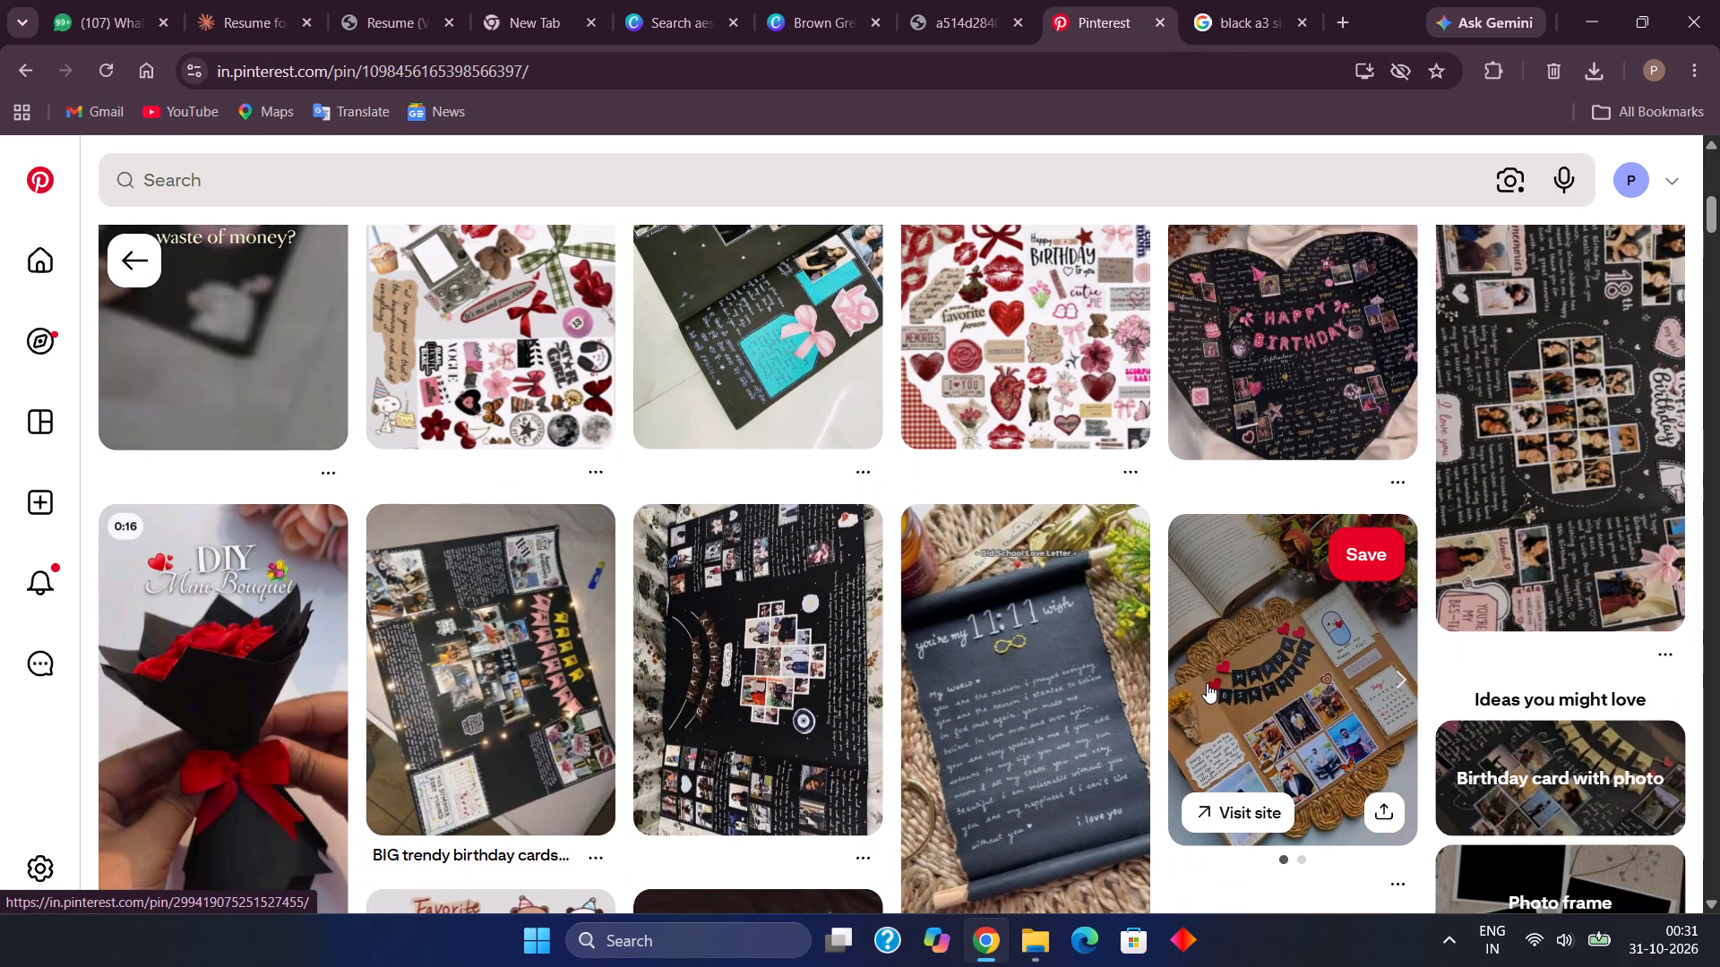
scroll(1207, 683, down, 1)
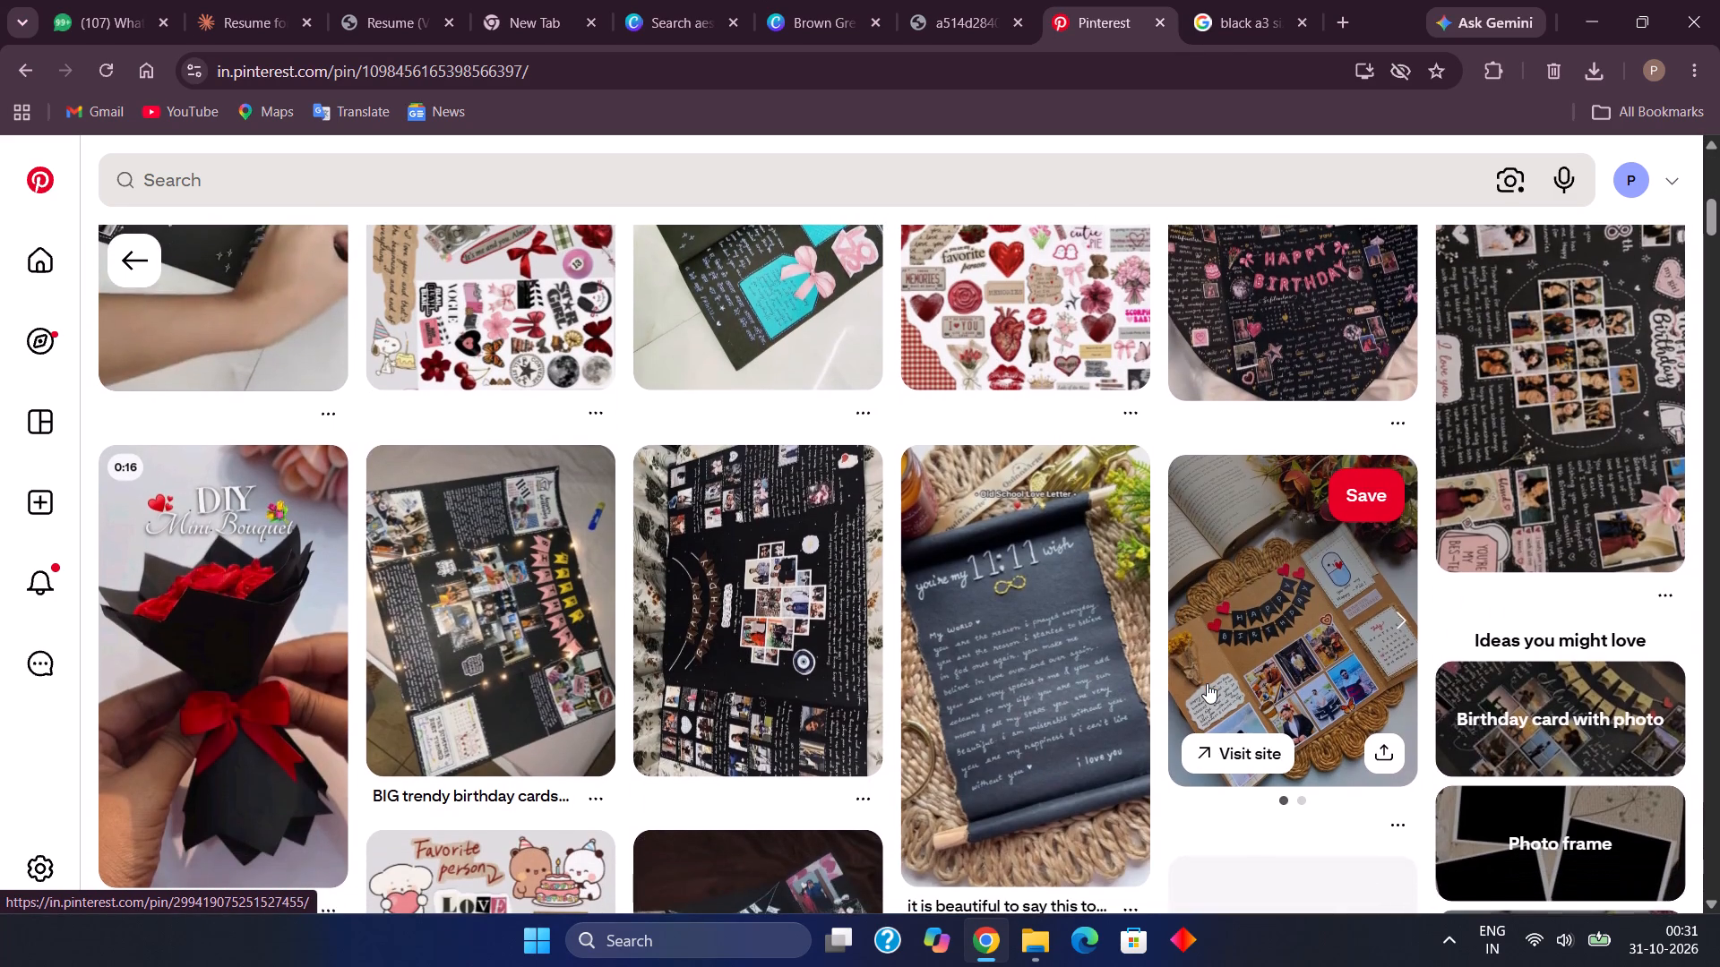
scroll(1207, 683, down, 1)
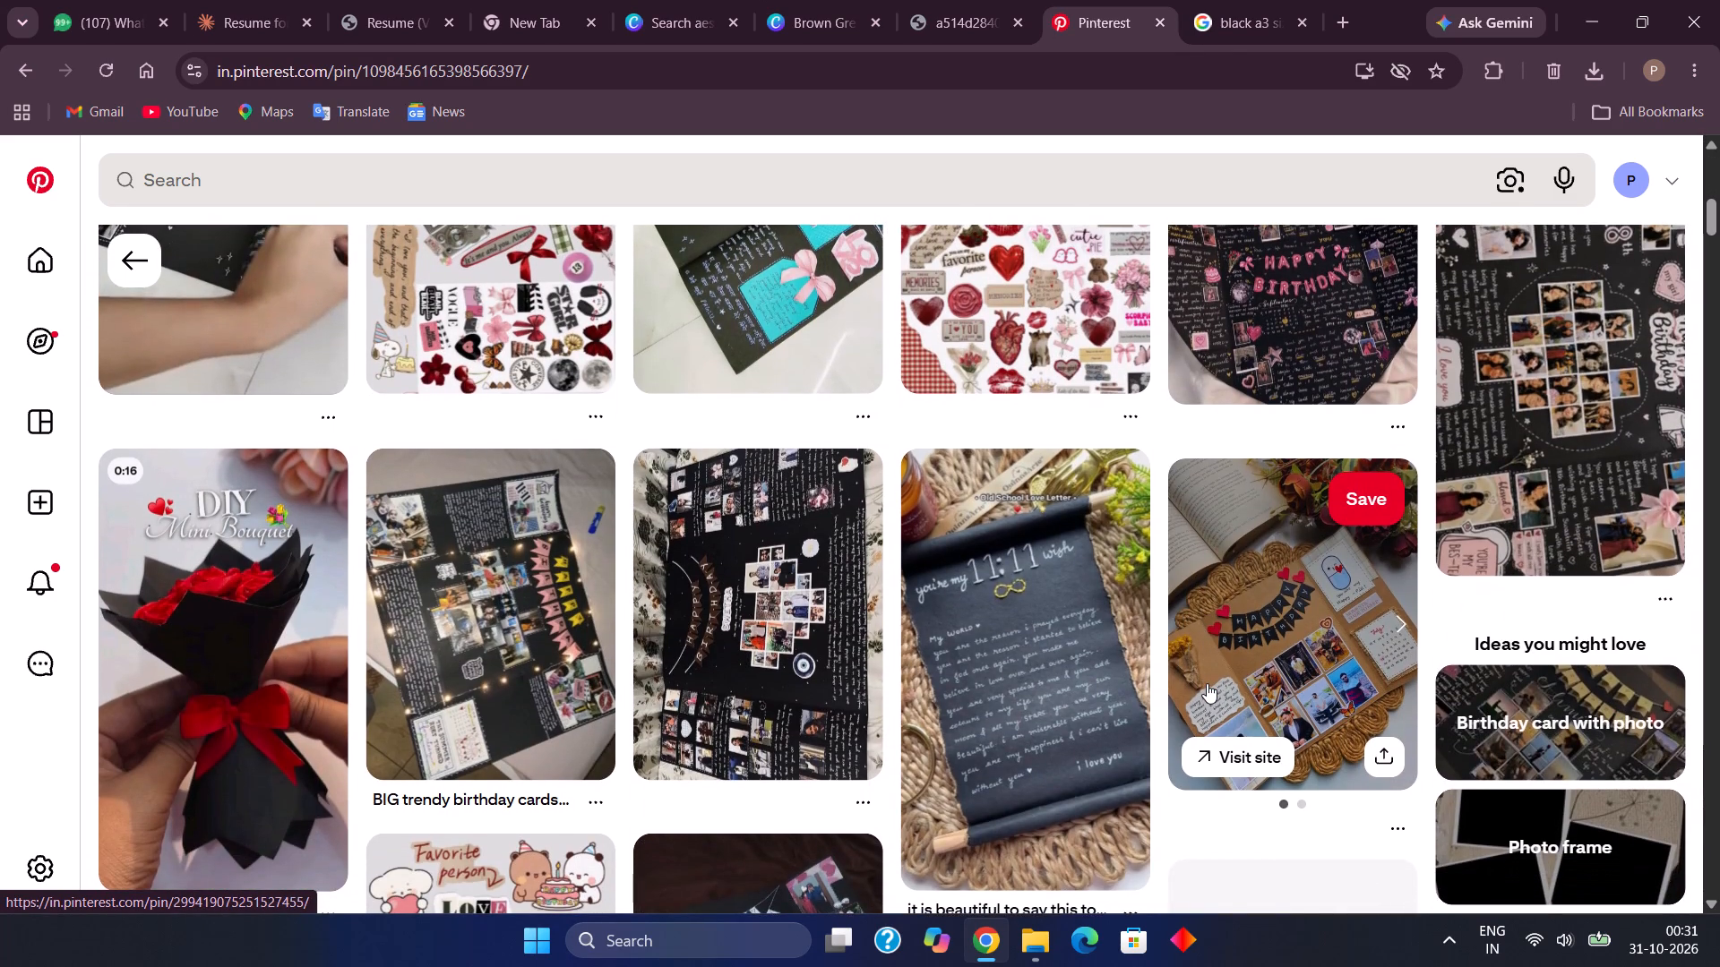
scroll(1207, 683, down, 2)
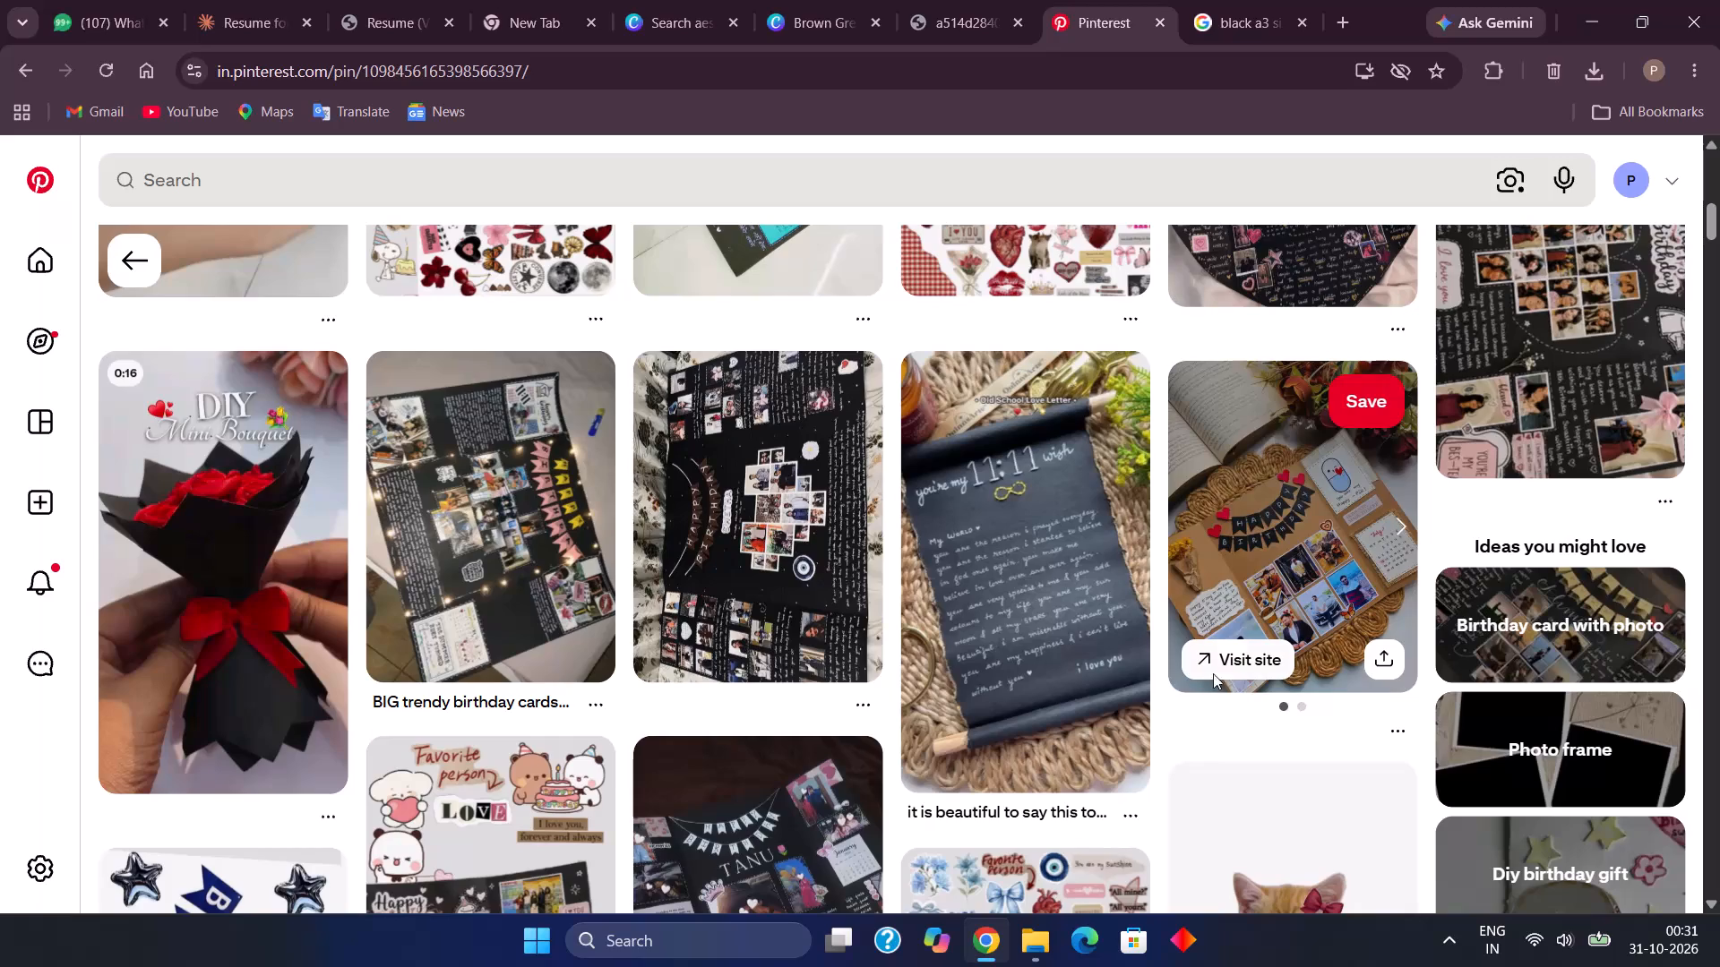
Look through the related pins for birthday card designs with HAPPY BIRTHDAY bunting and photo collages.
scroll(1045, 598, down, 1)
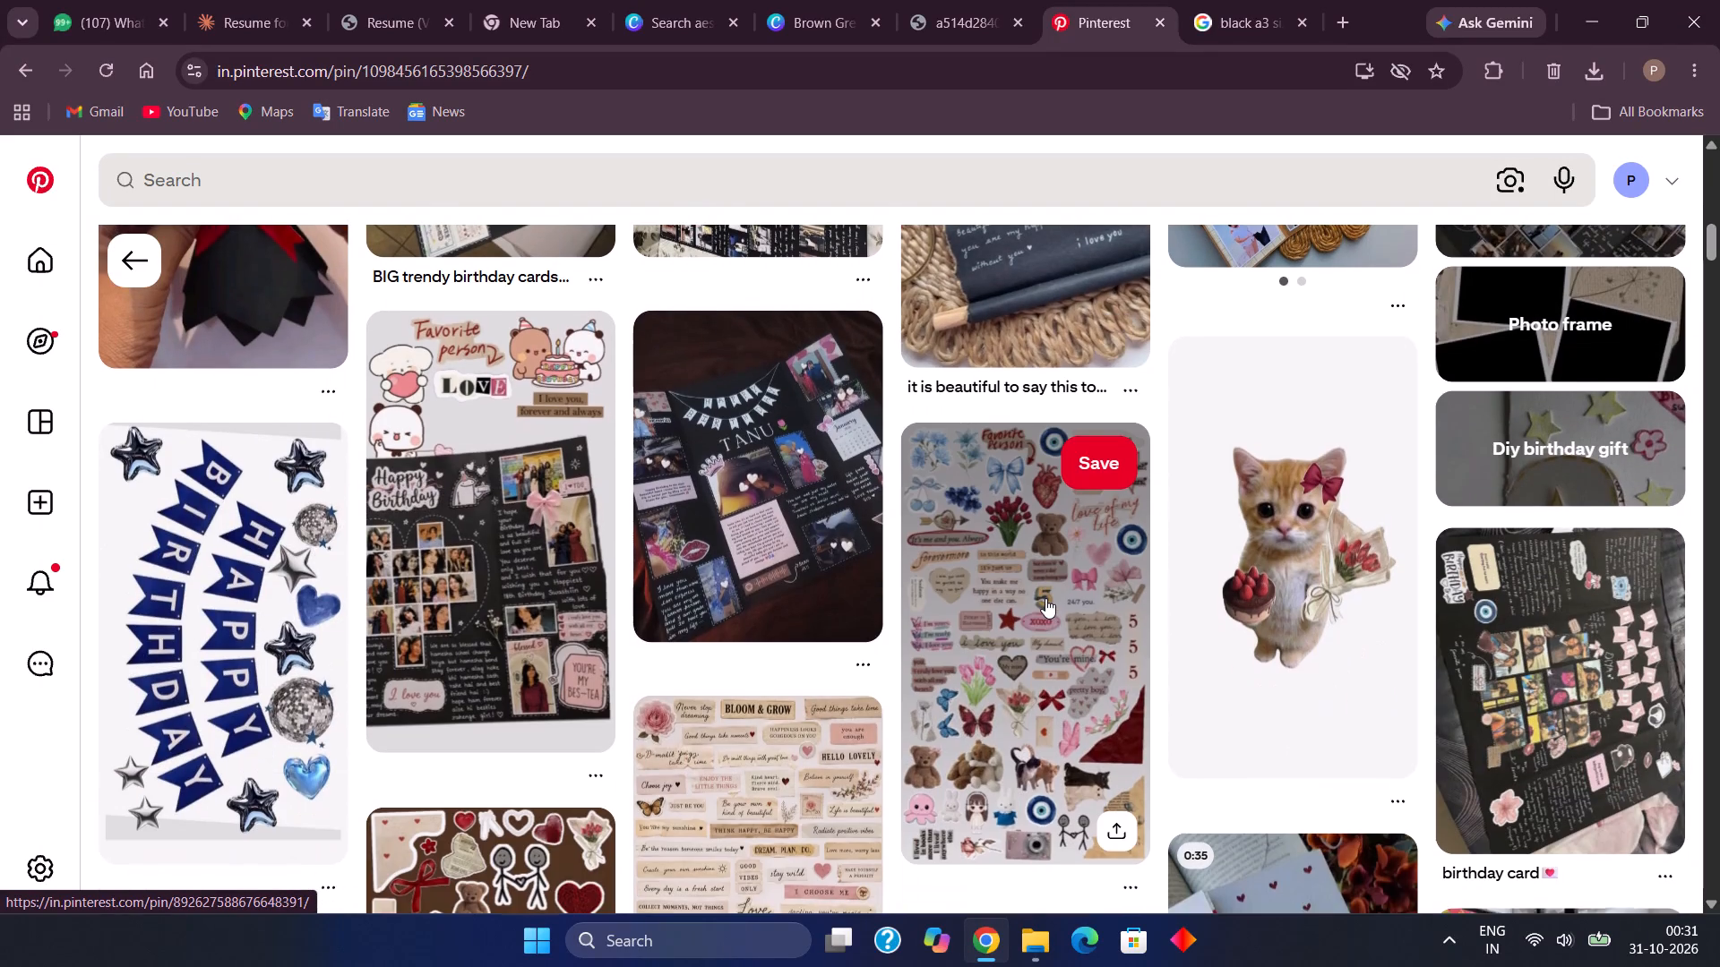
scroll(1045, 598, down, 4)
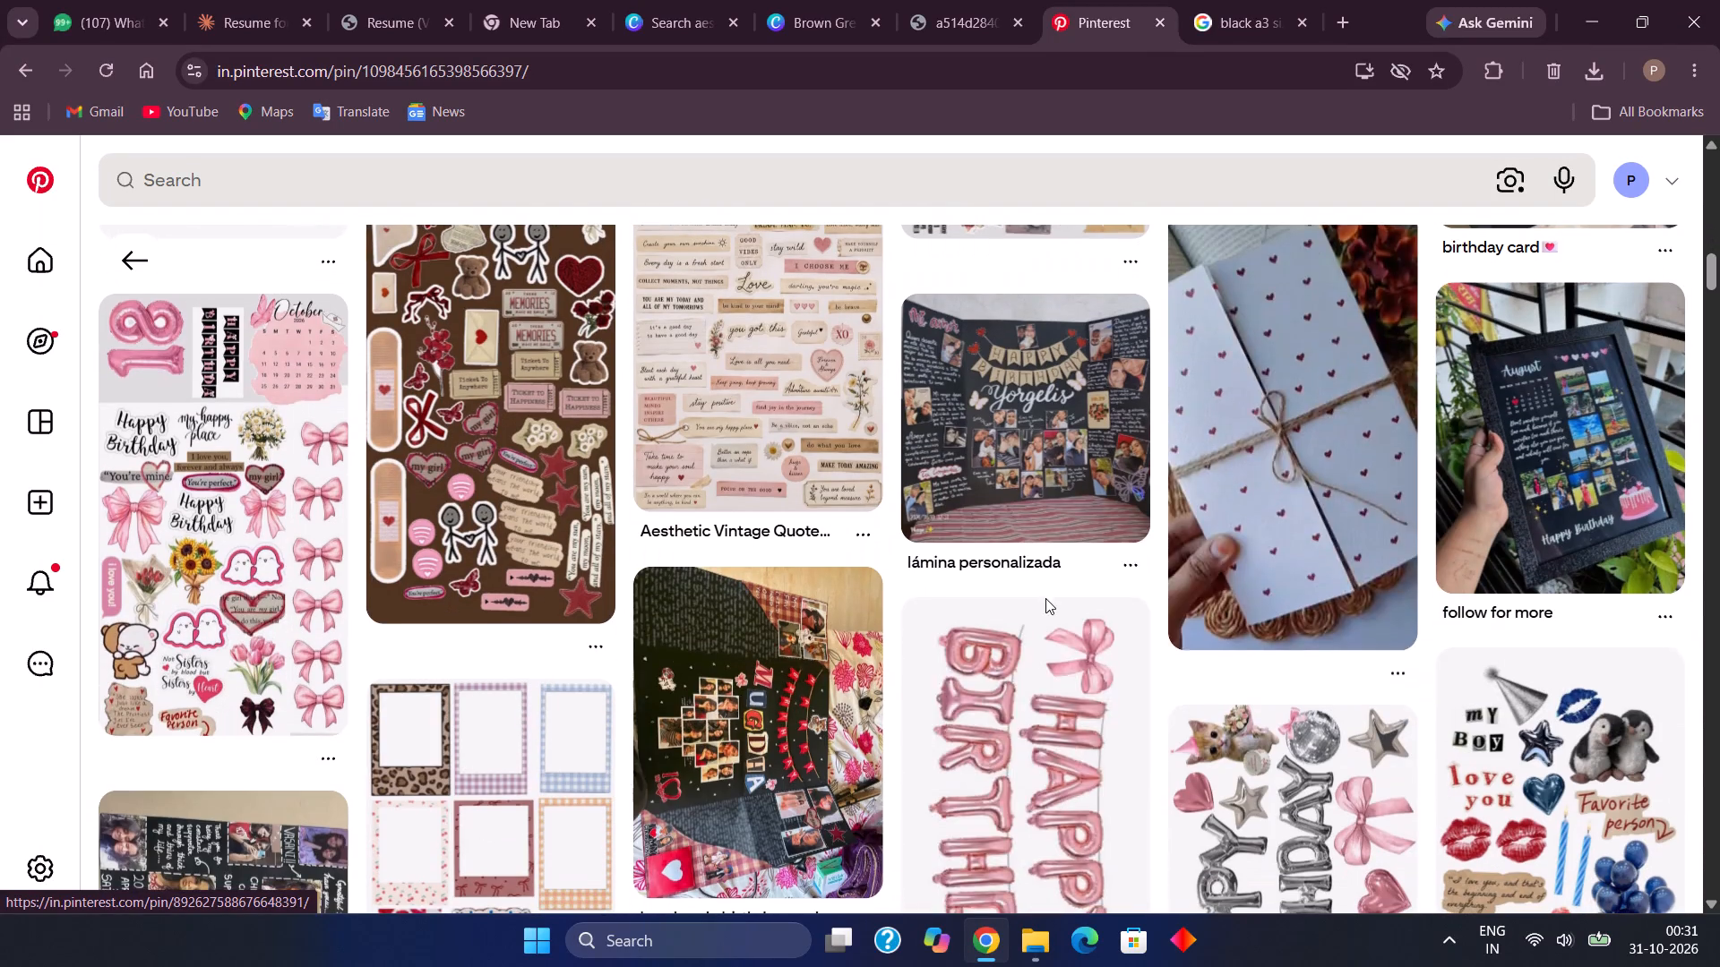
scroll(1045, 598, down, 2)
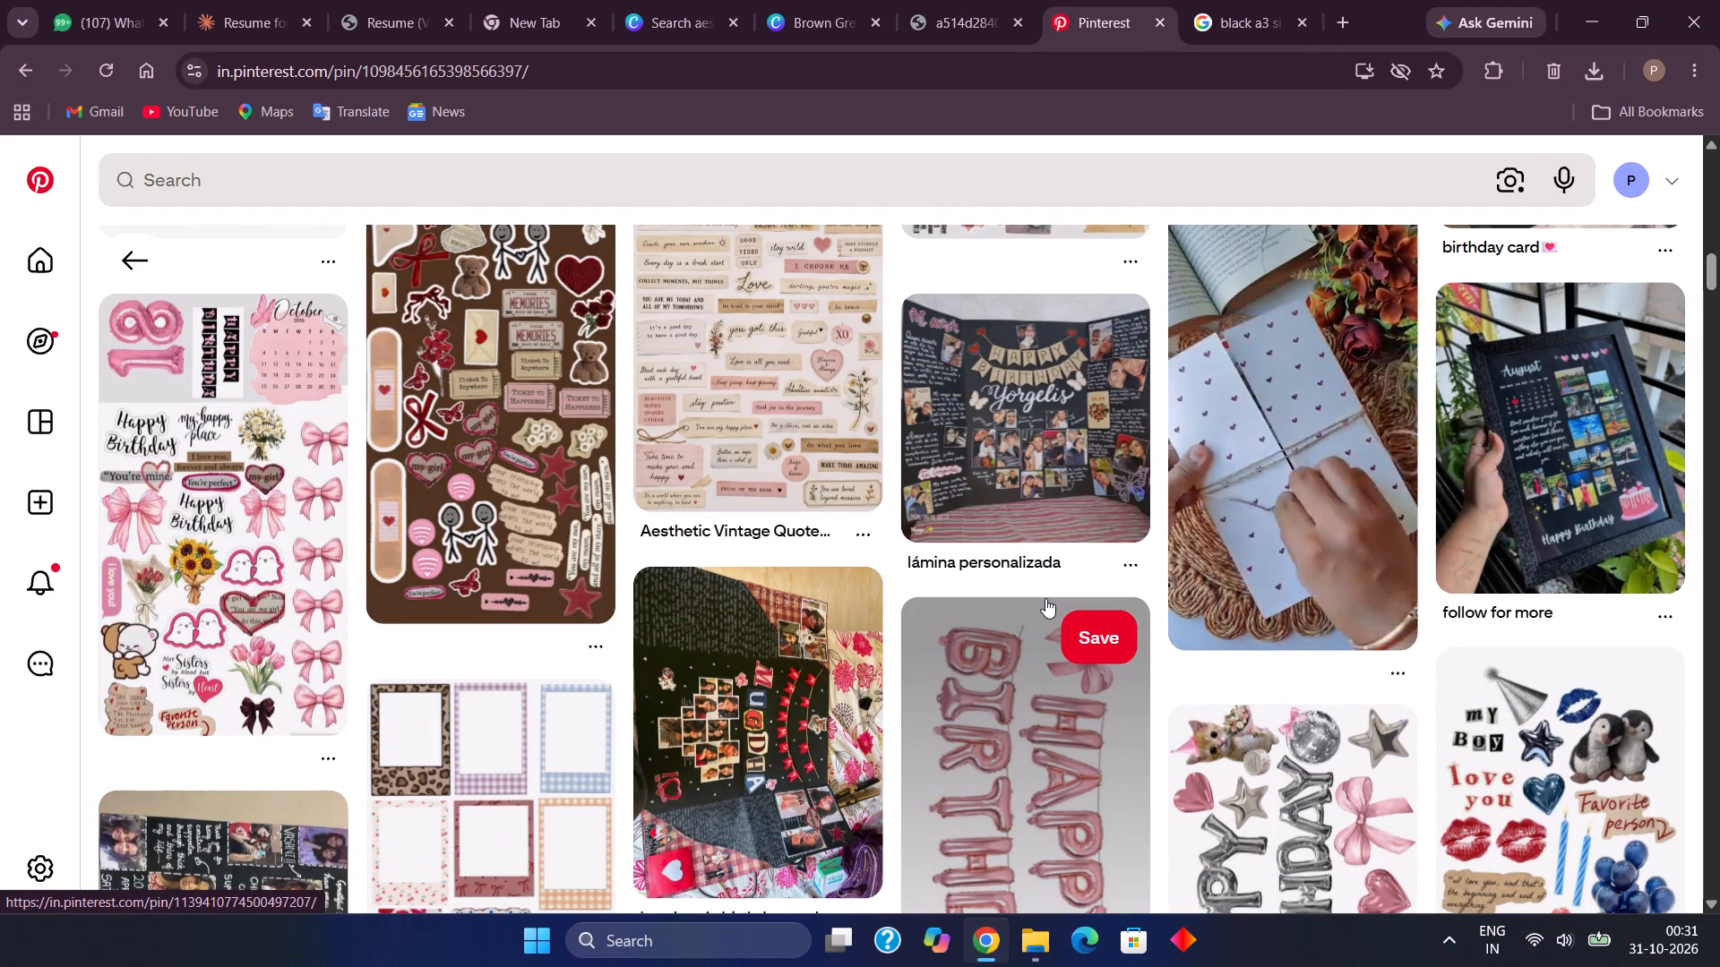
scroll(1045, 598, down, 2)
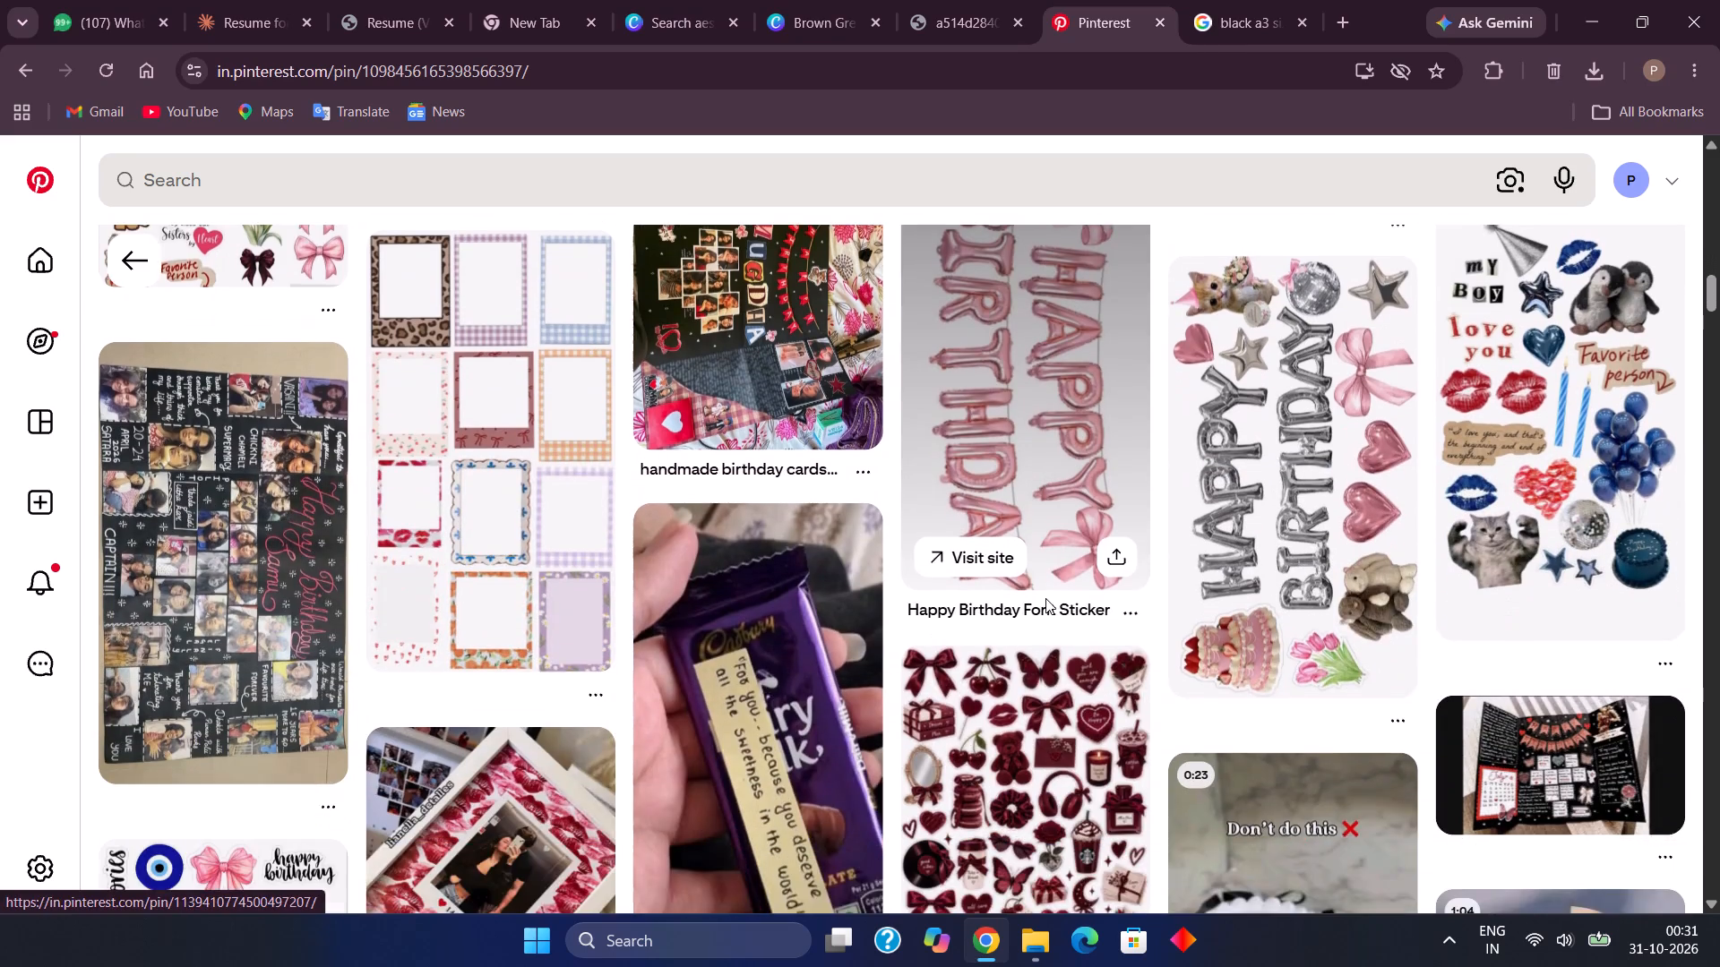
scroll(1045, 598, down, 3)
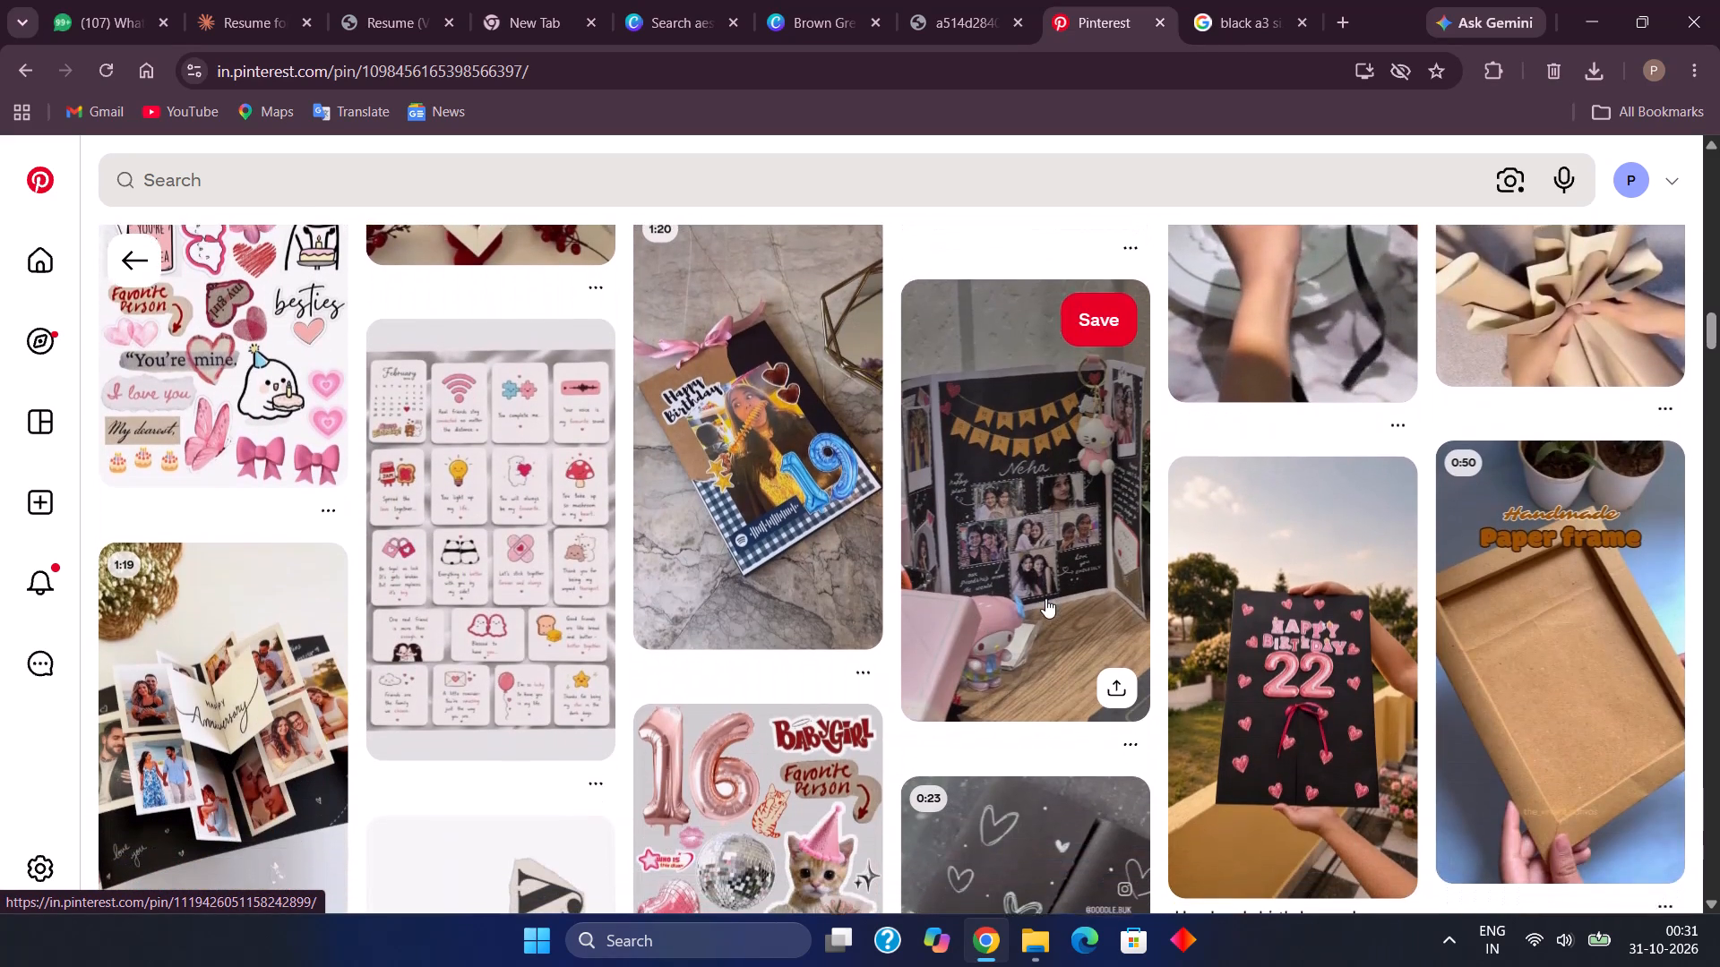
scroll(1045, 598, down, 2)
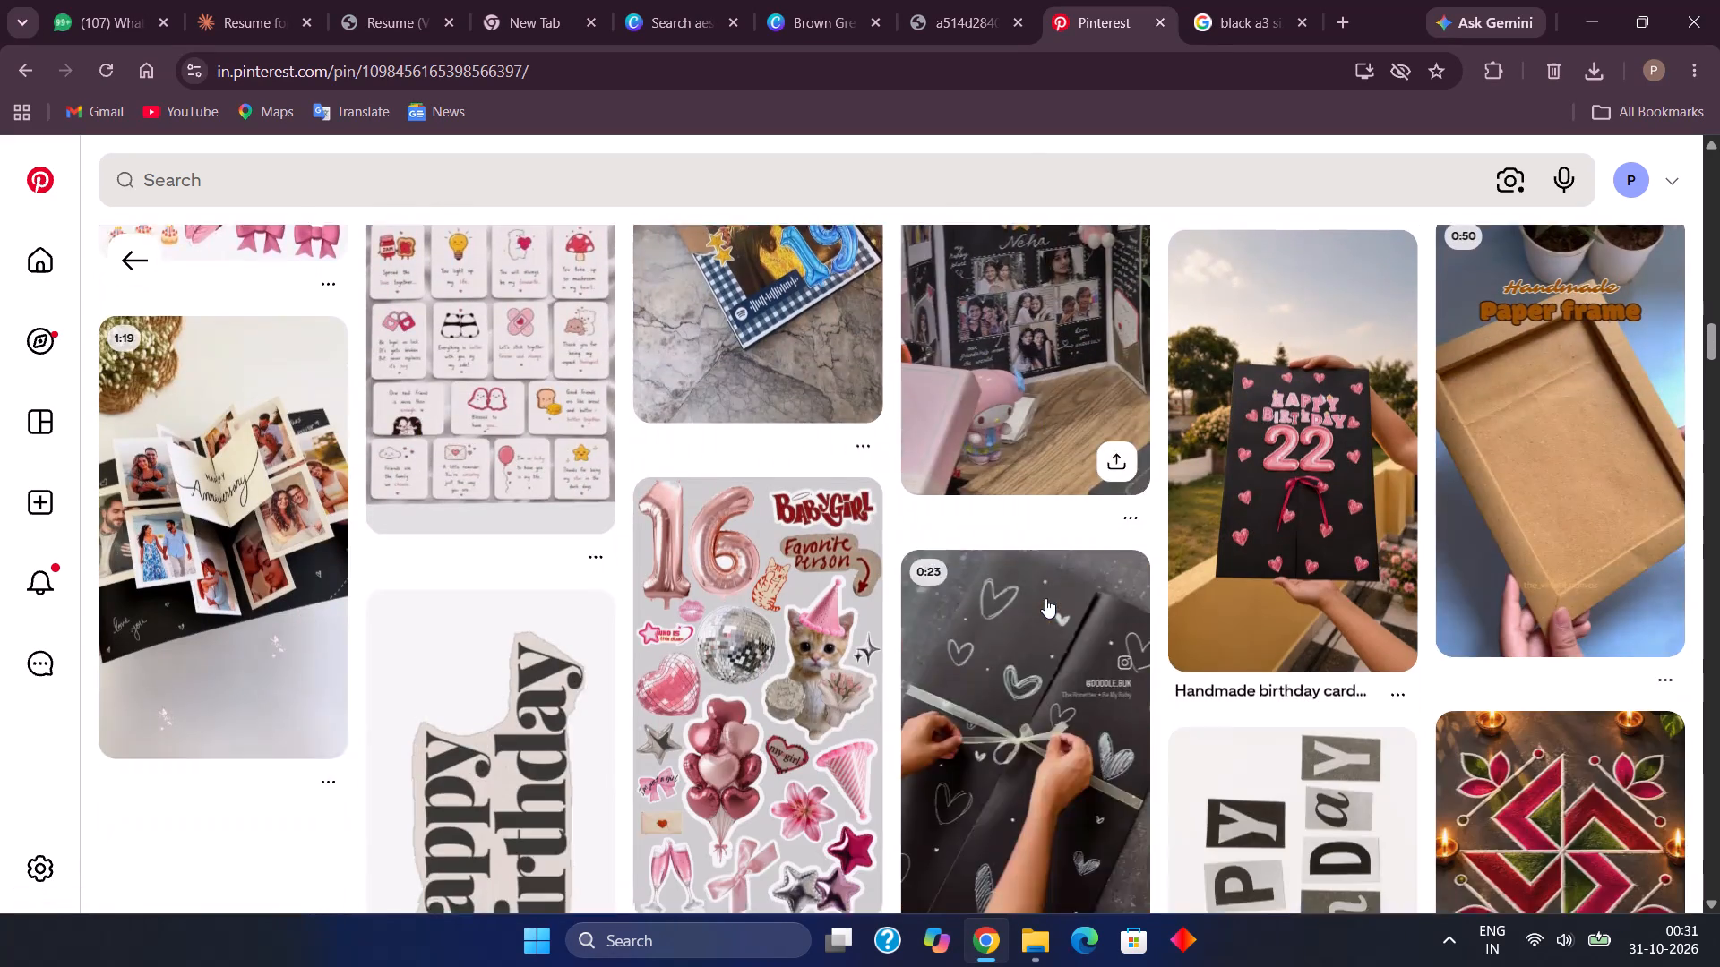
scroll(1045, 598, down, 3)
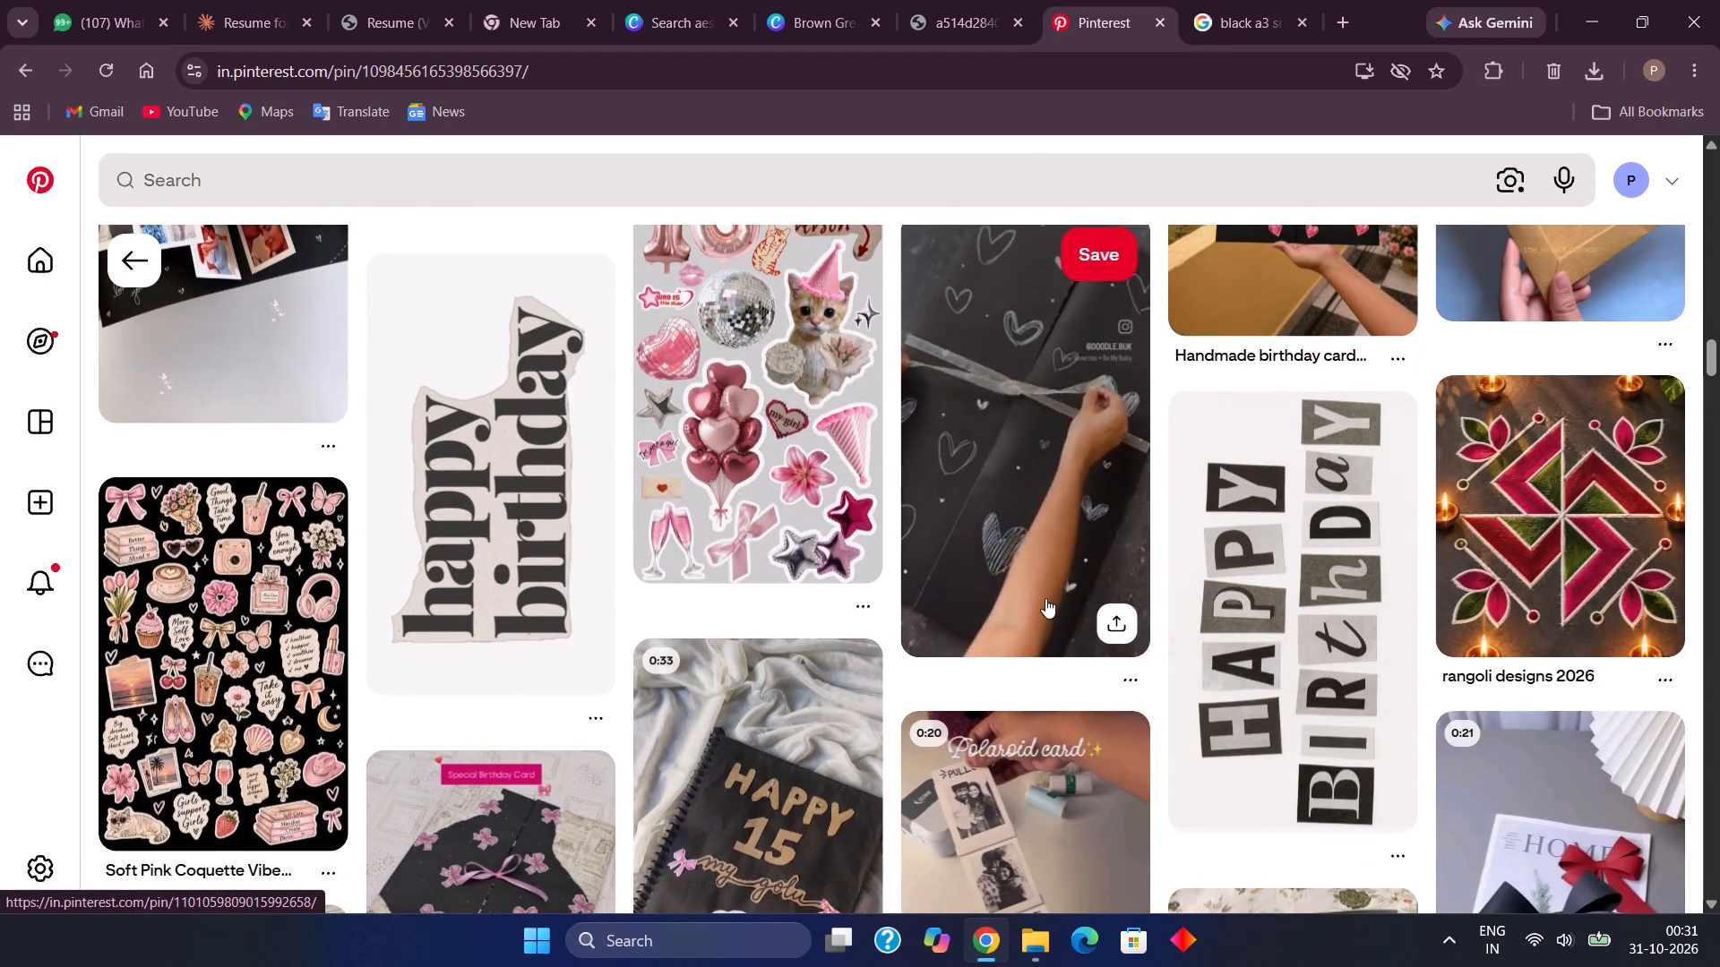
scroll(1045, 598, down, 1)
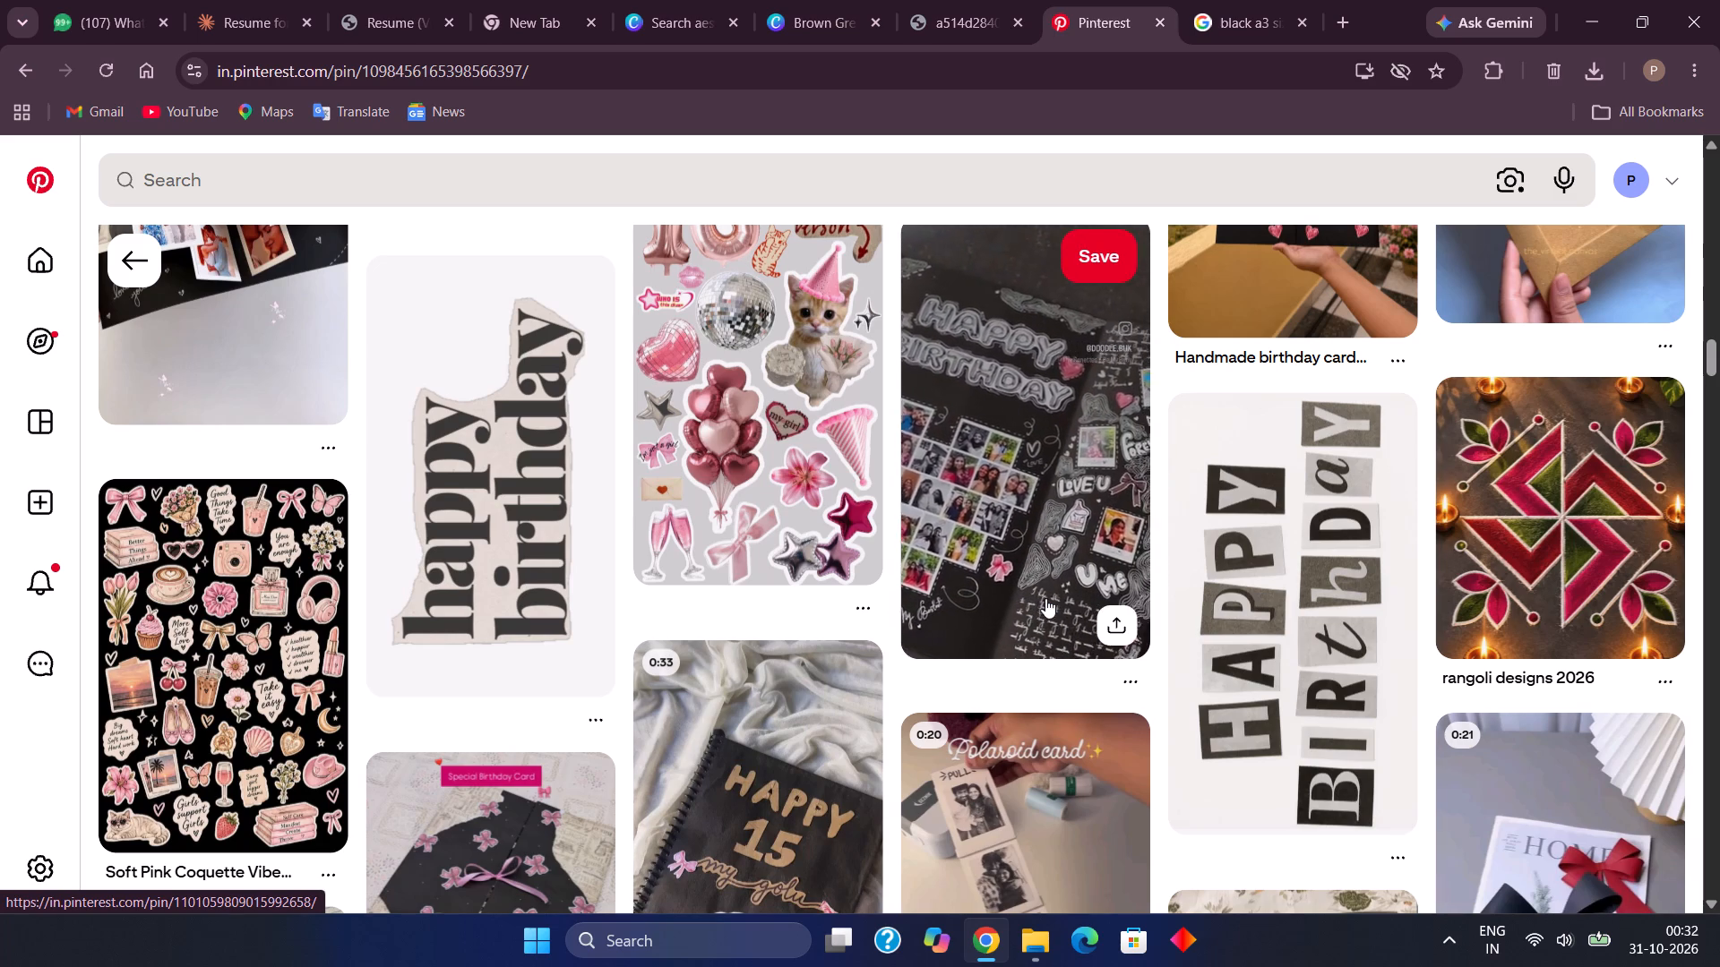
scroll(1045, 598, down, 2)
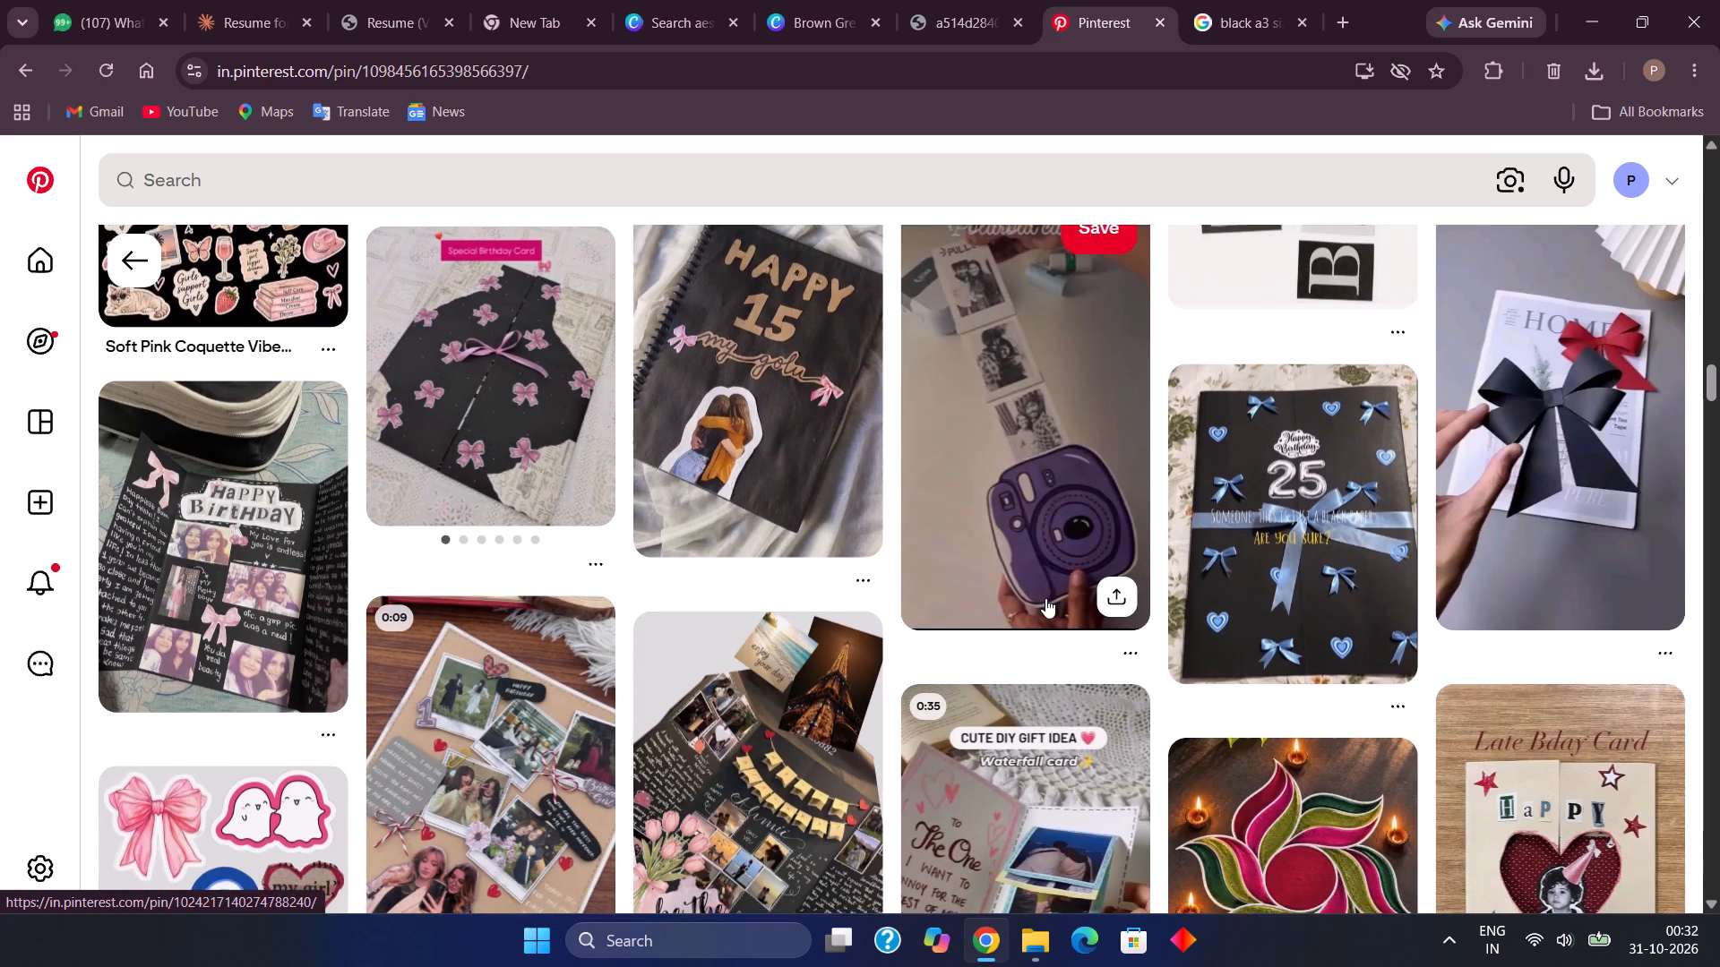
scroll(1045, 598, down, 3)
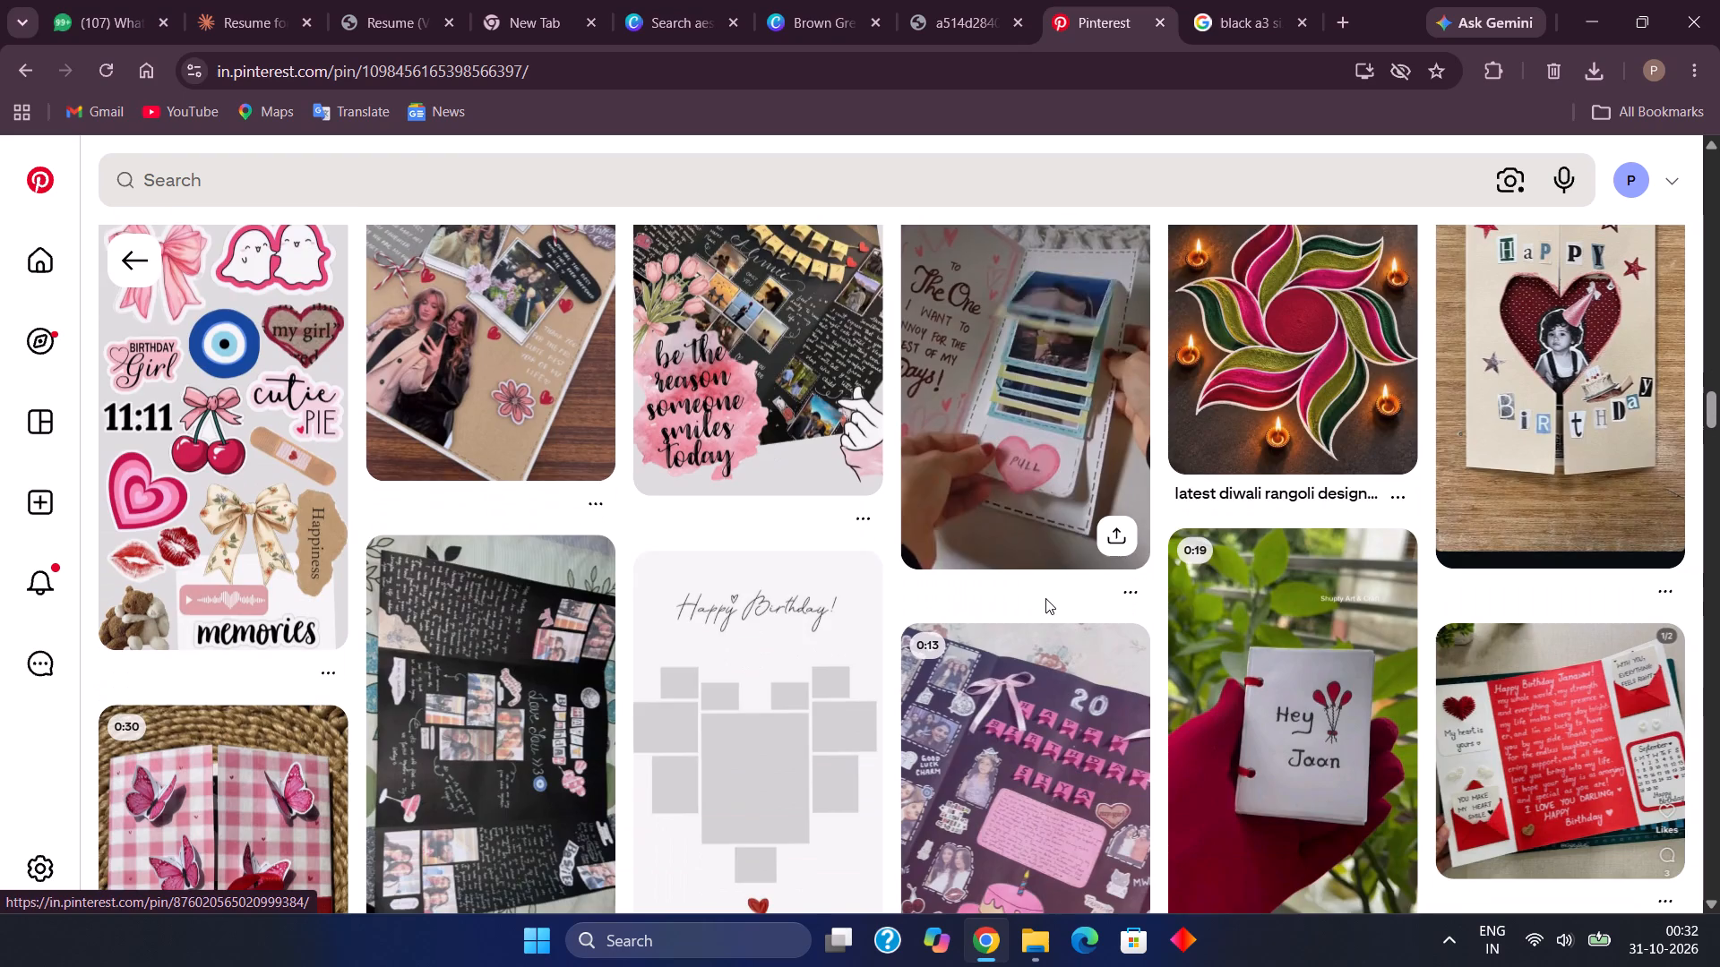
scroll(1045, 598, up, 2)
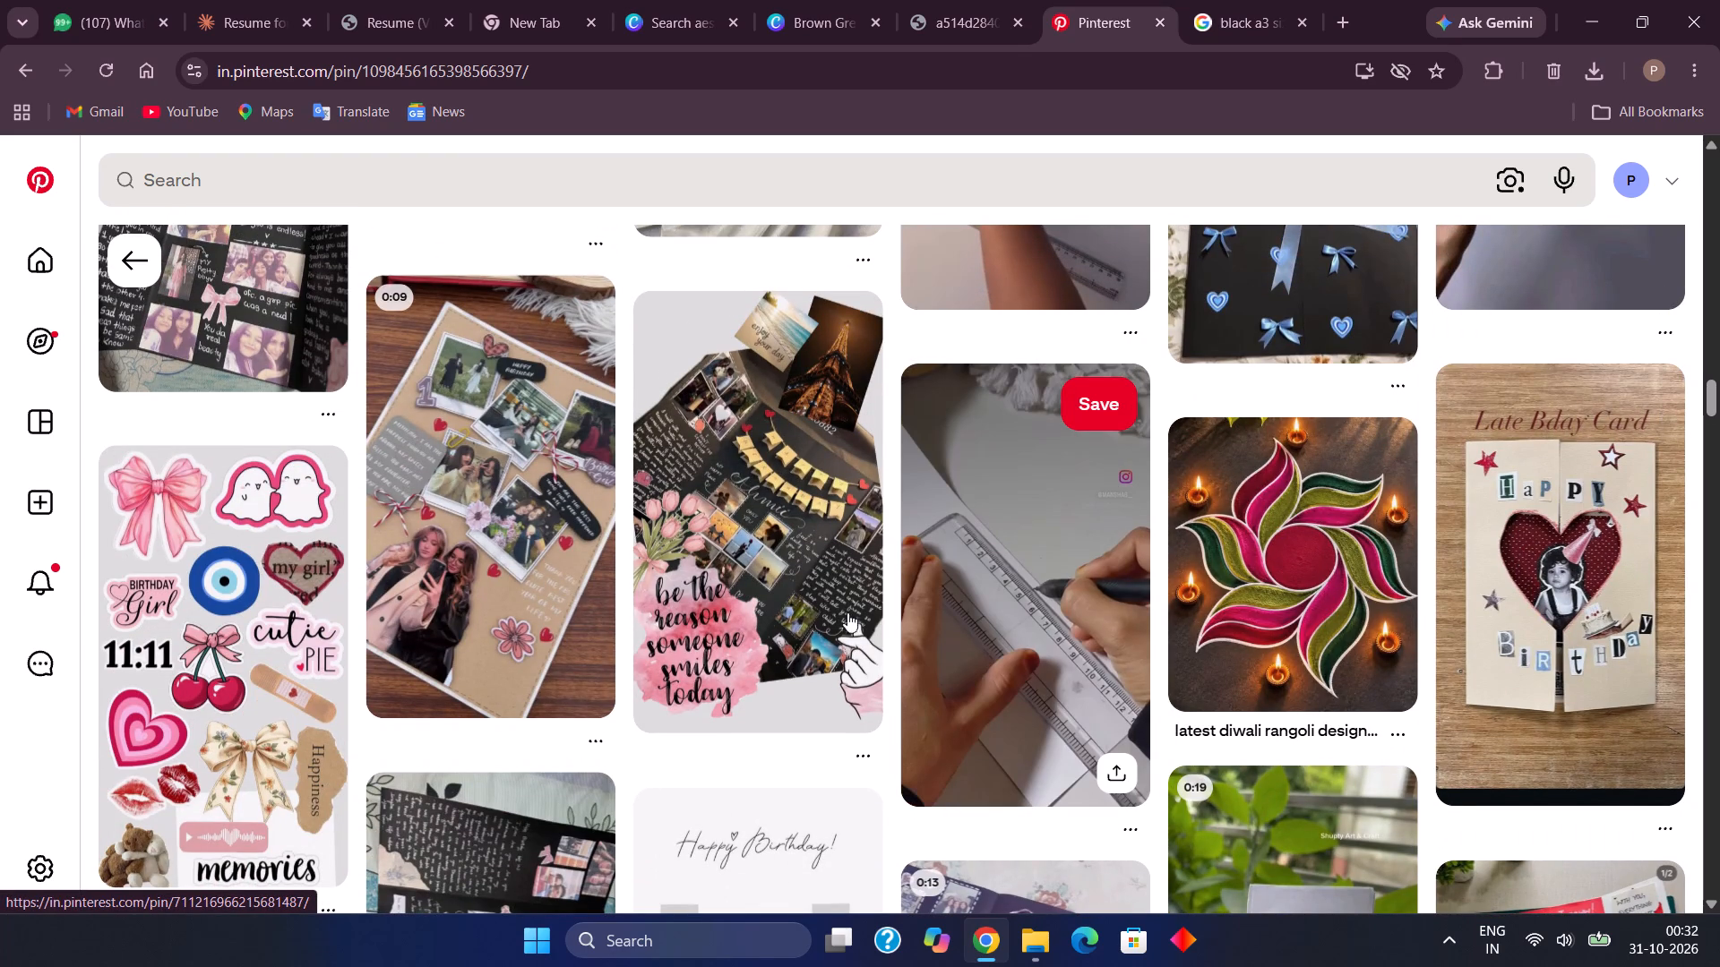
scroll(998, 657, down, 2)
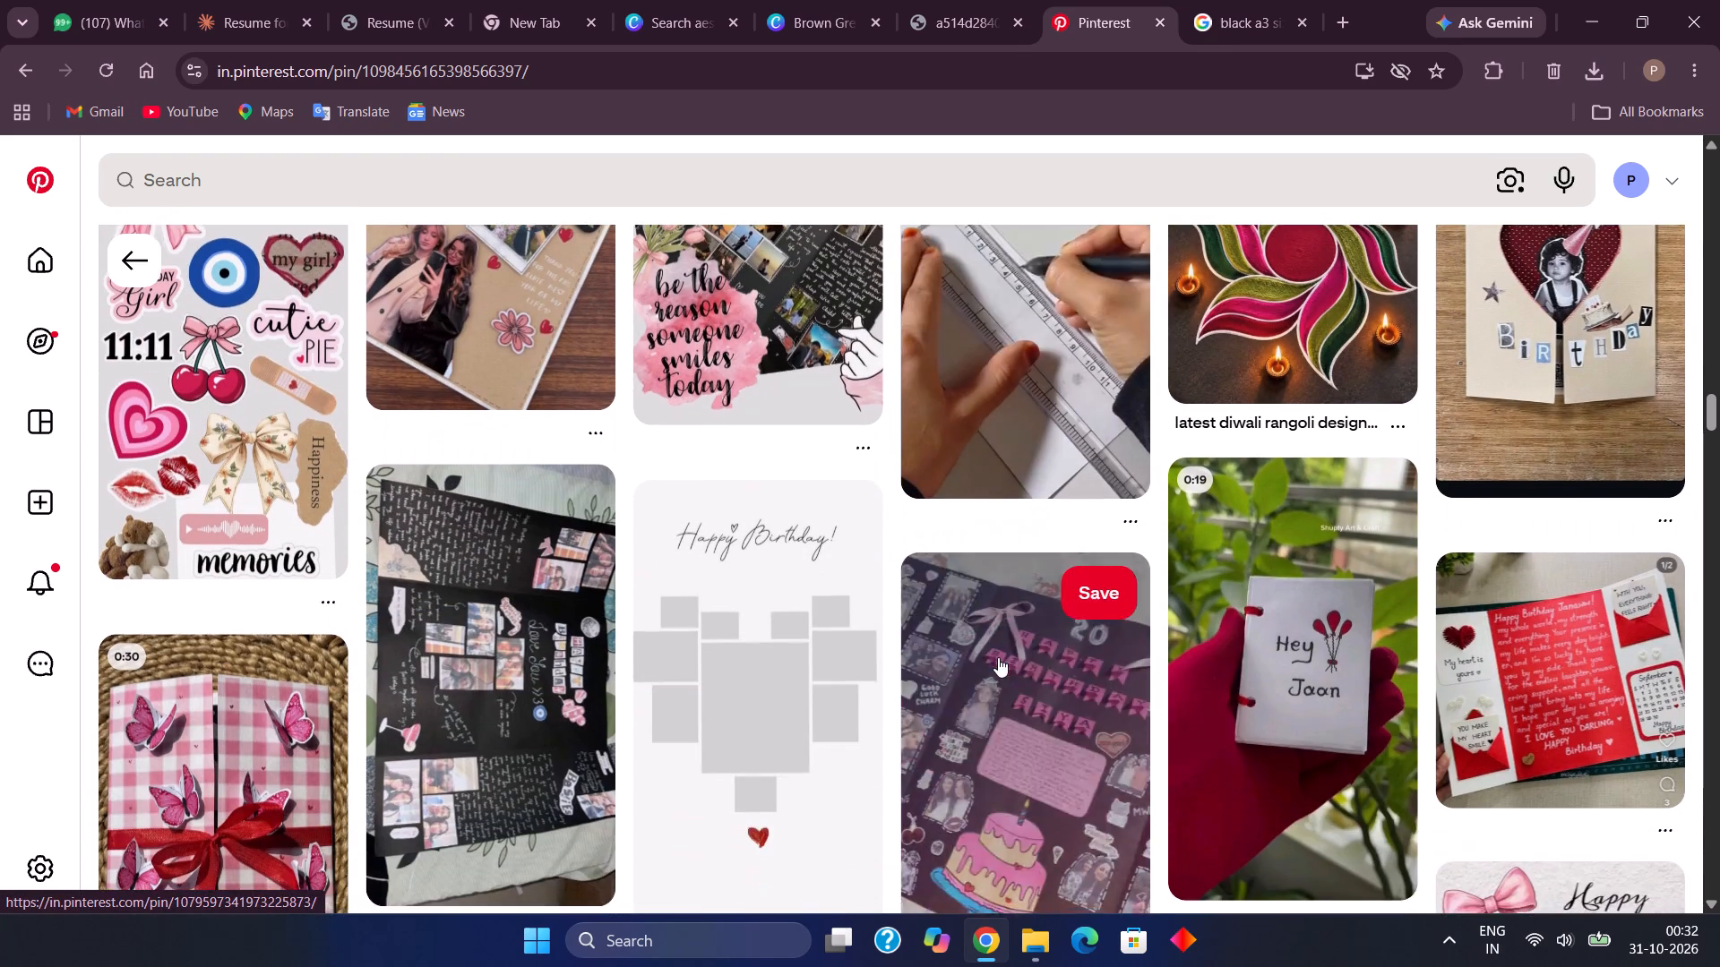
scroll(998, 657, down, 4)
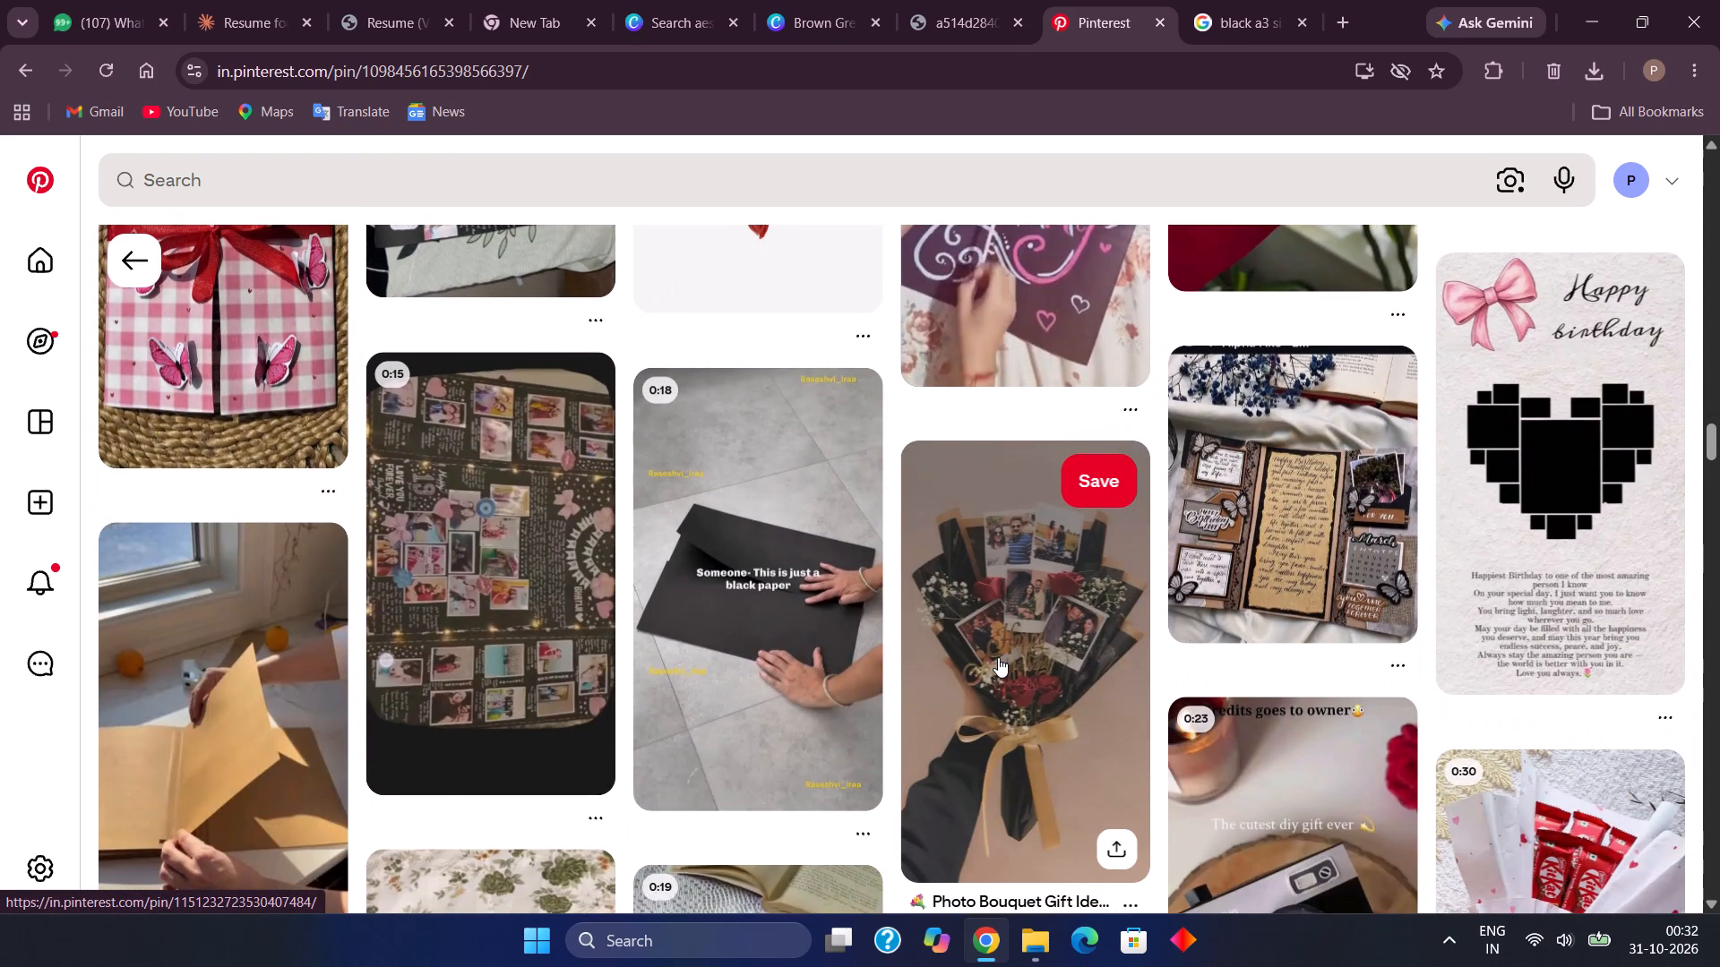
scroll(998, 657, down, 2)
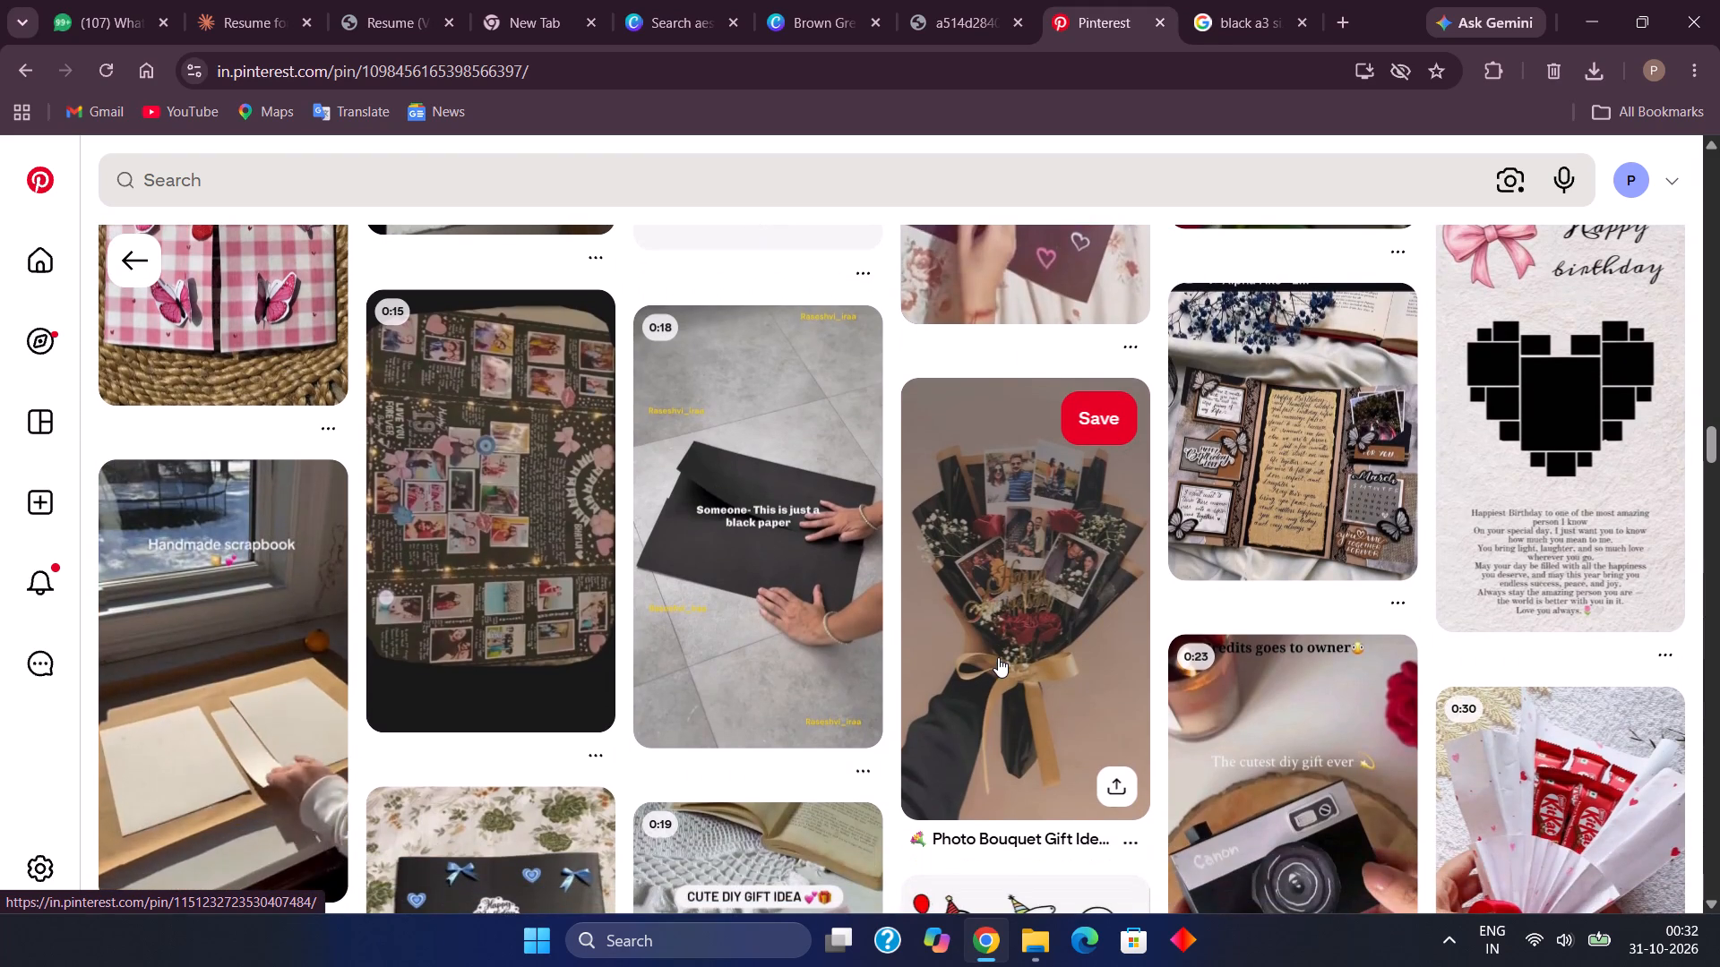
scroll(998, 657, down, 4)
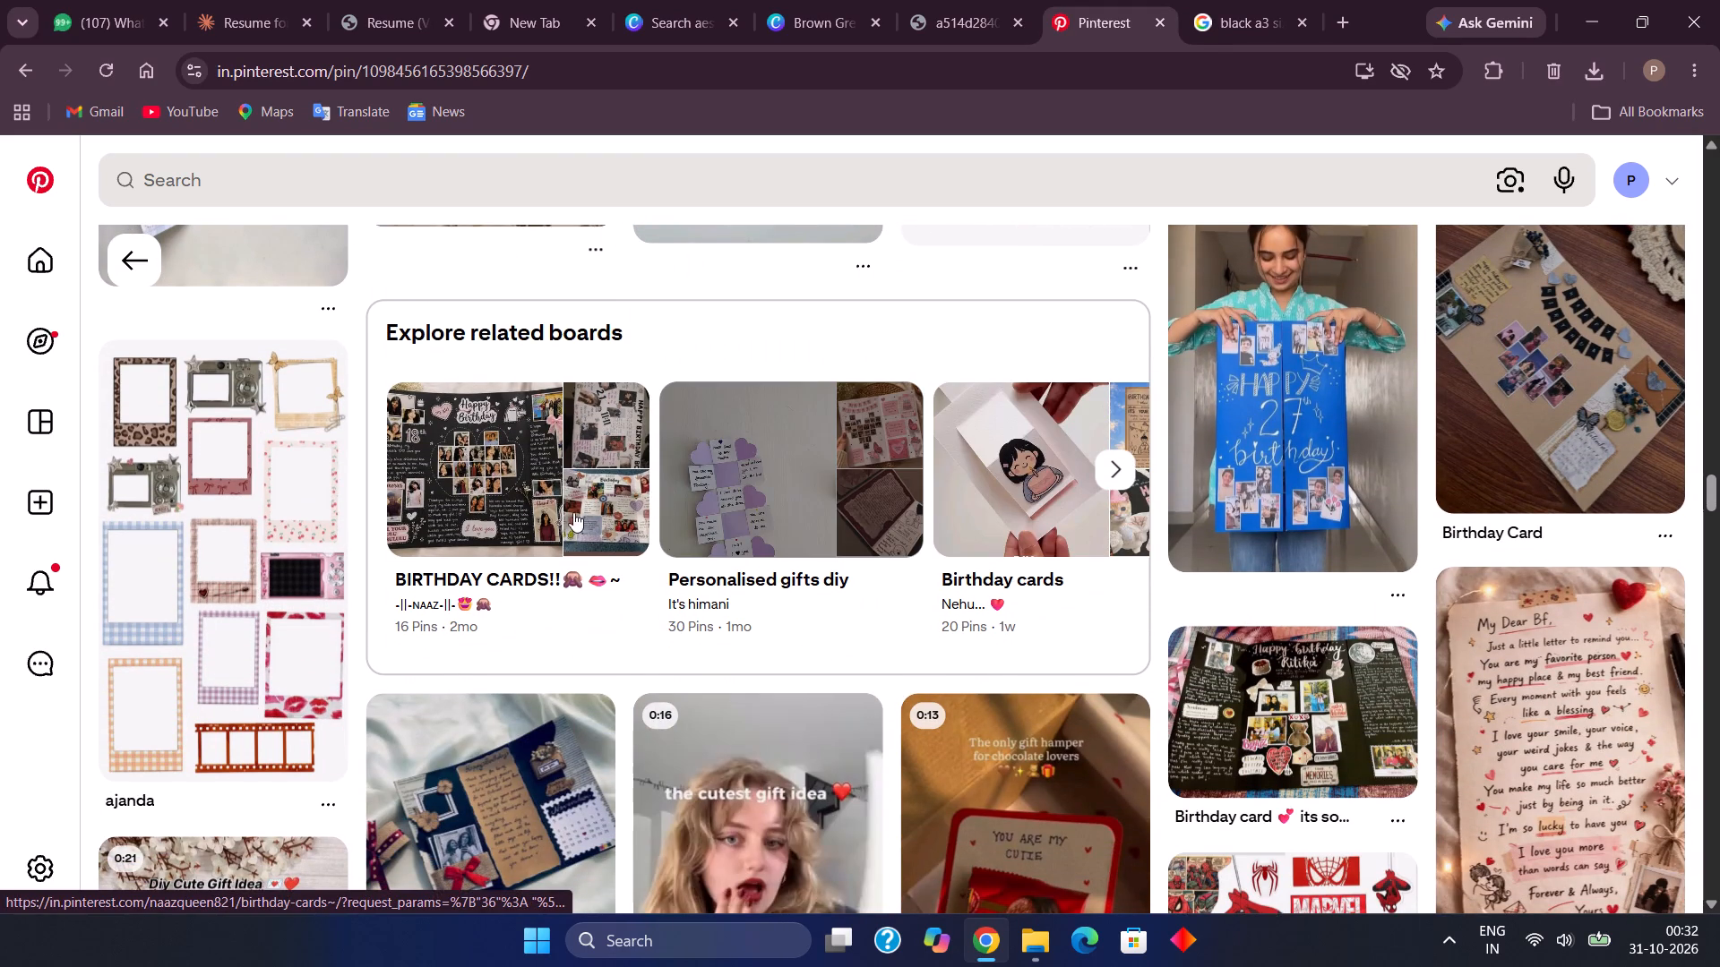
scroll(611, 536, down, 3)
Return to the earlier related pins and compare the black birthday cards with bunting and photo layouts again.
scroll(611, 536, up, 1)
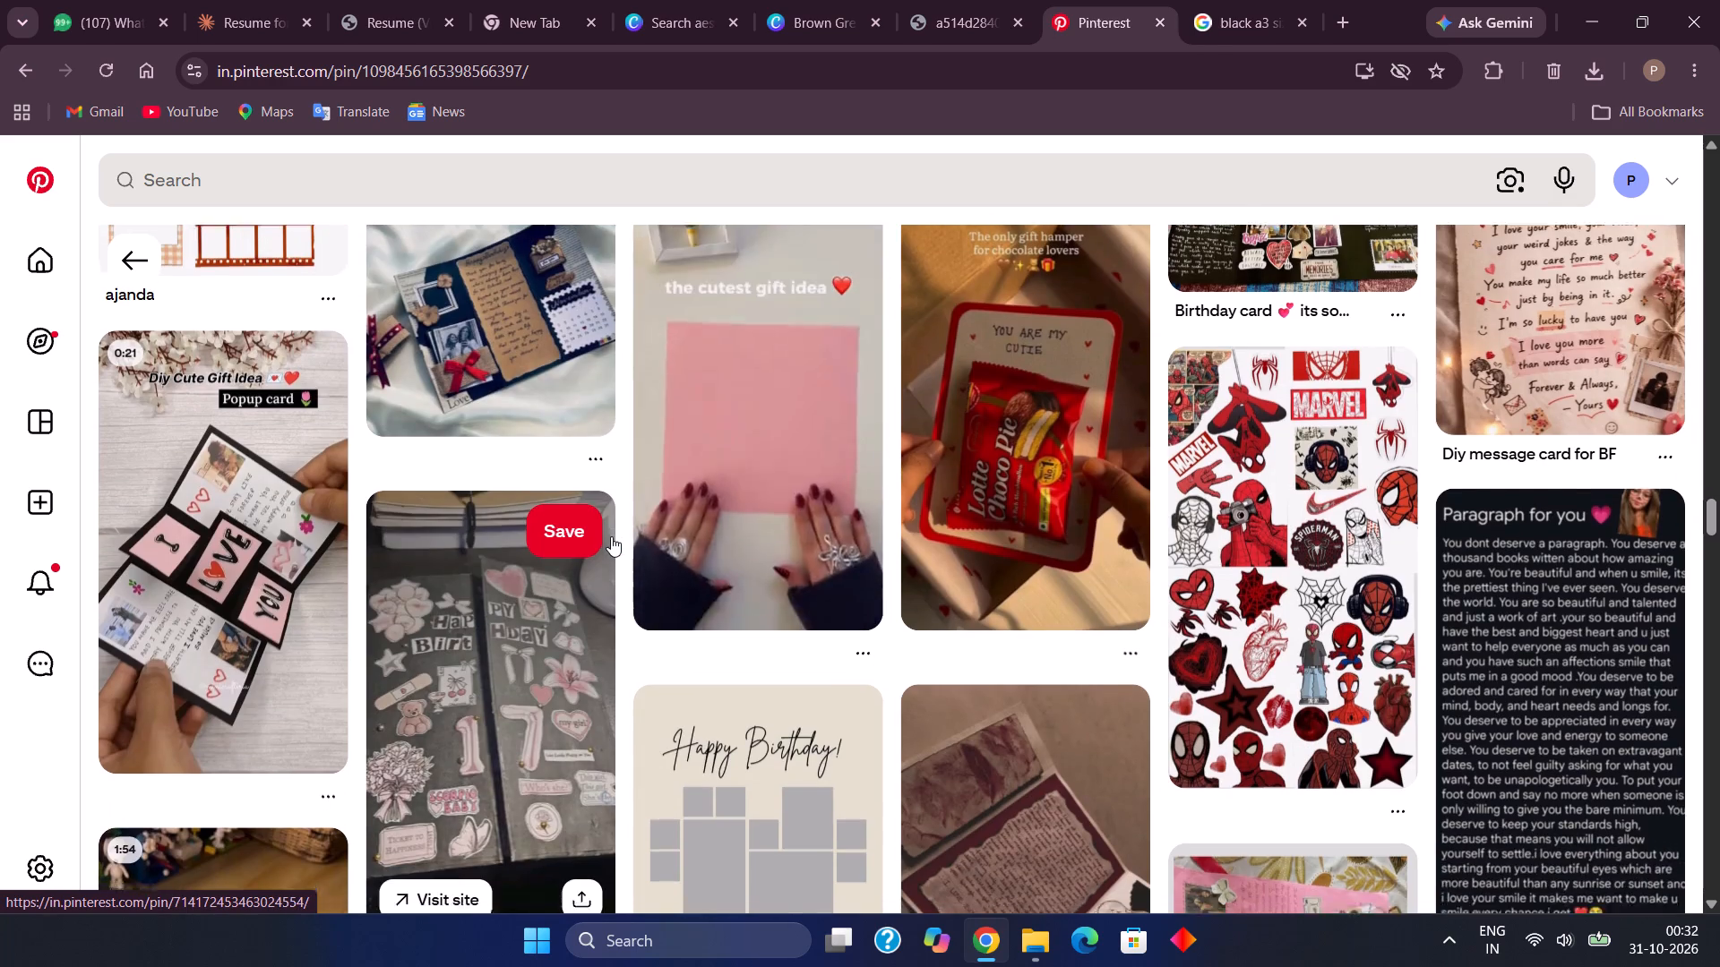
scroll(611, 536, up, 13)
scroll(611, 536, up, 10)
scroll(611, 536, down, 1)
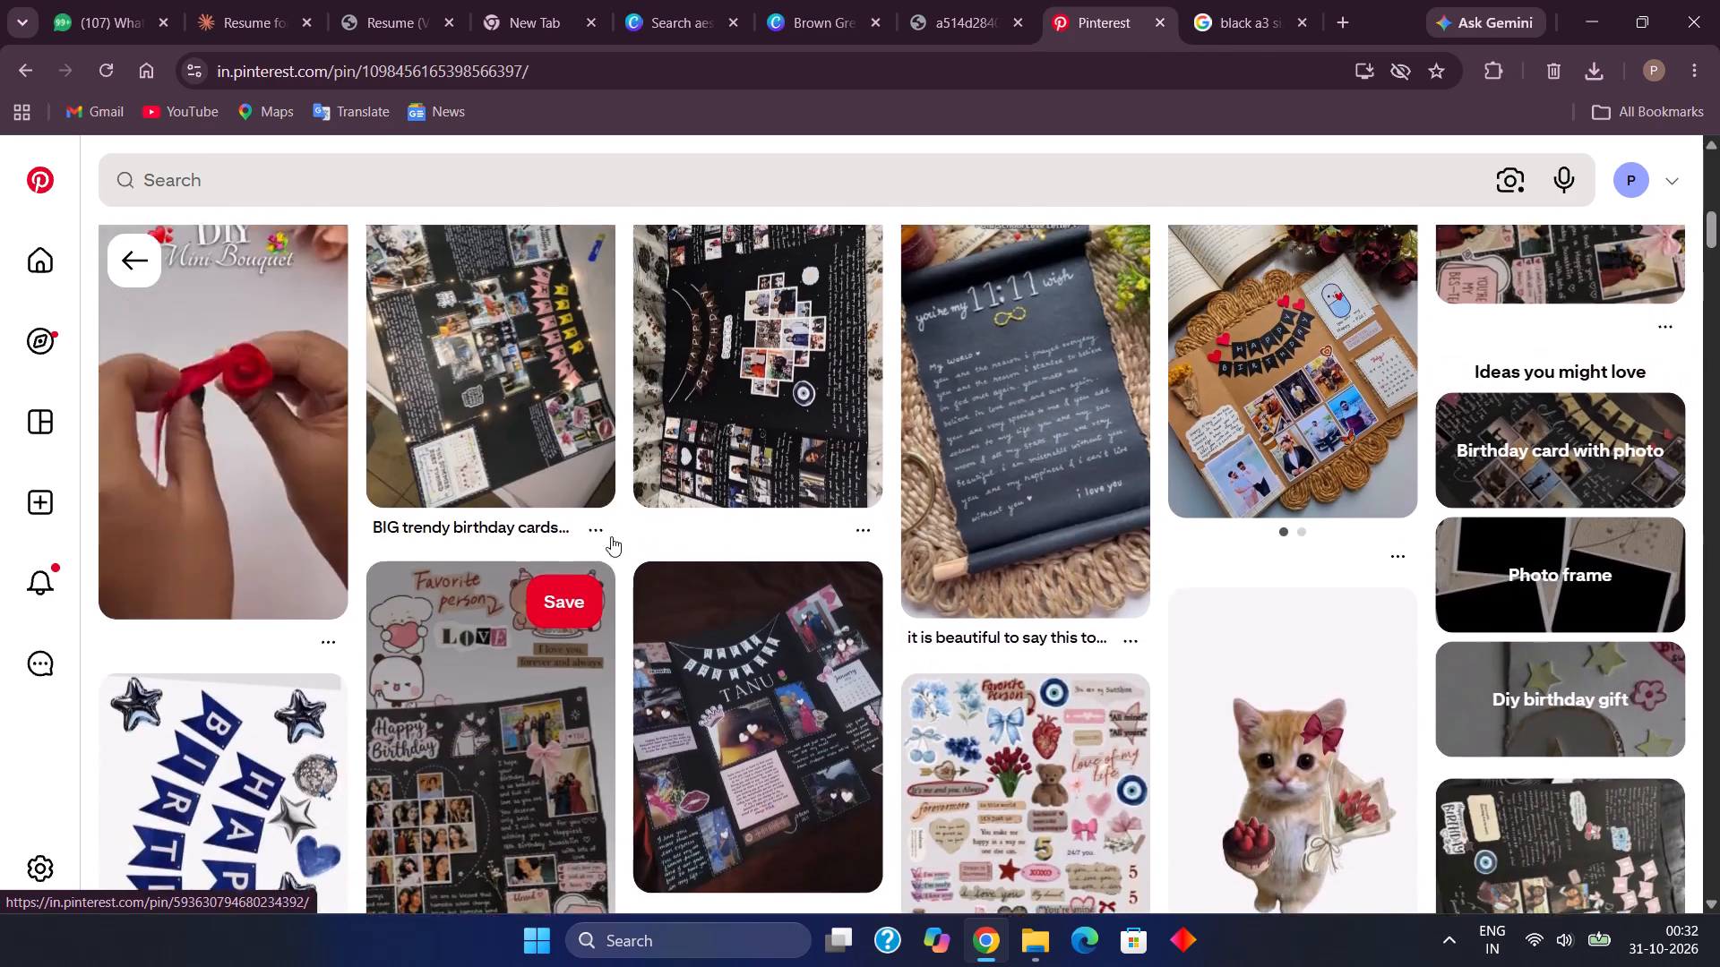
scroll(611, 536, down, 2)
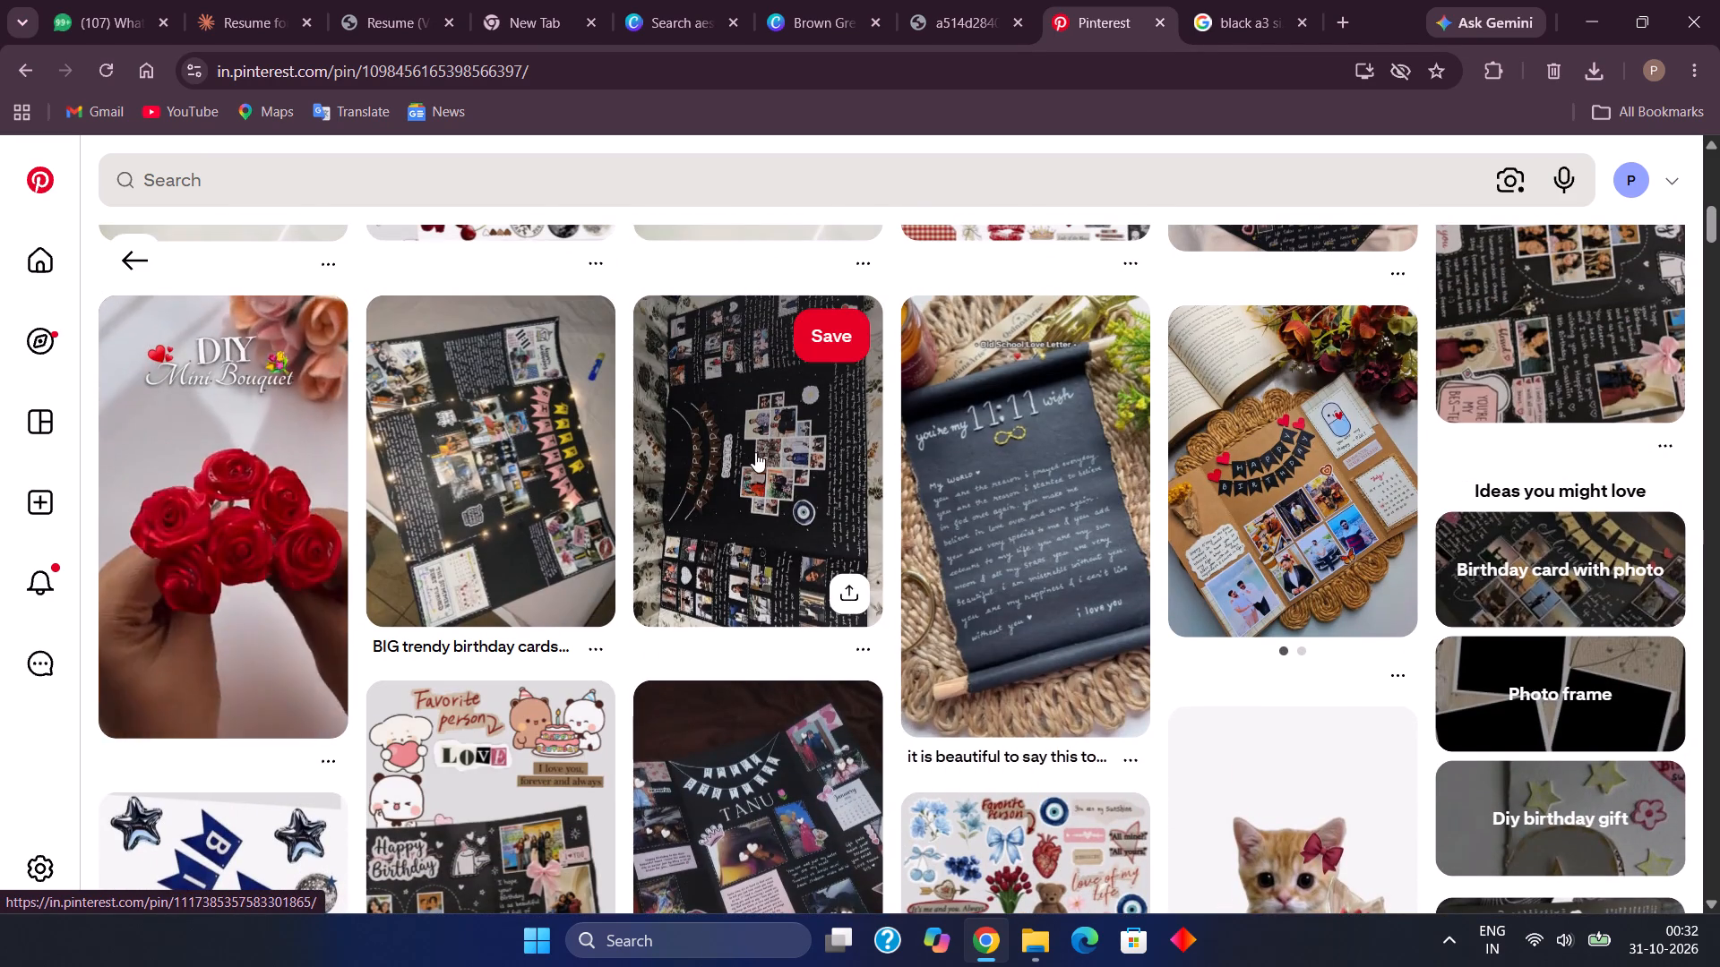
scroll(987, 466, down, 2)
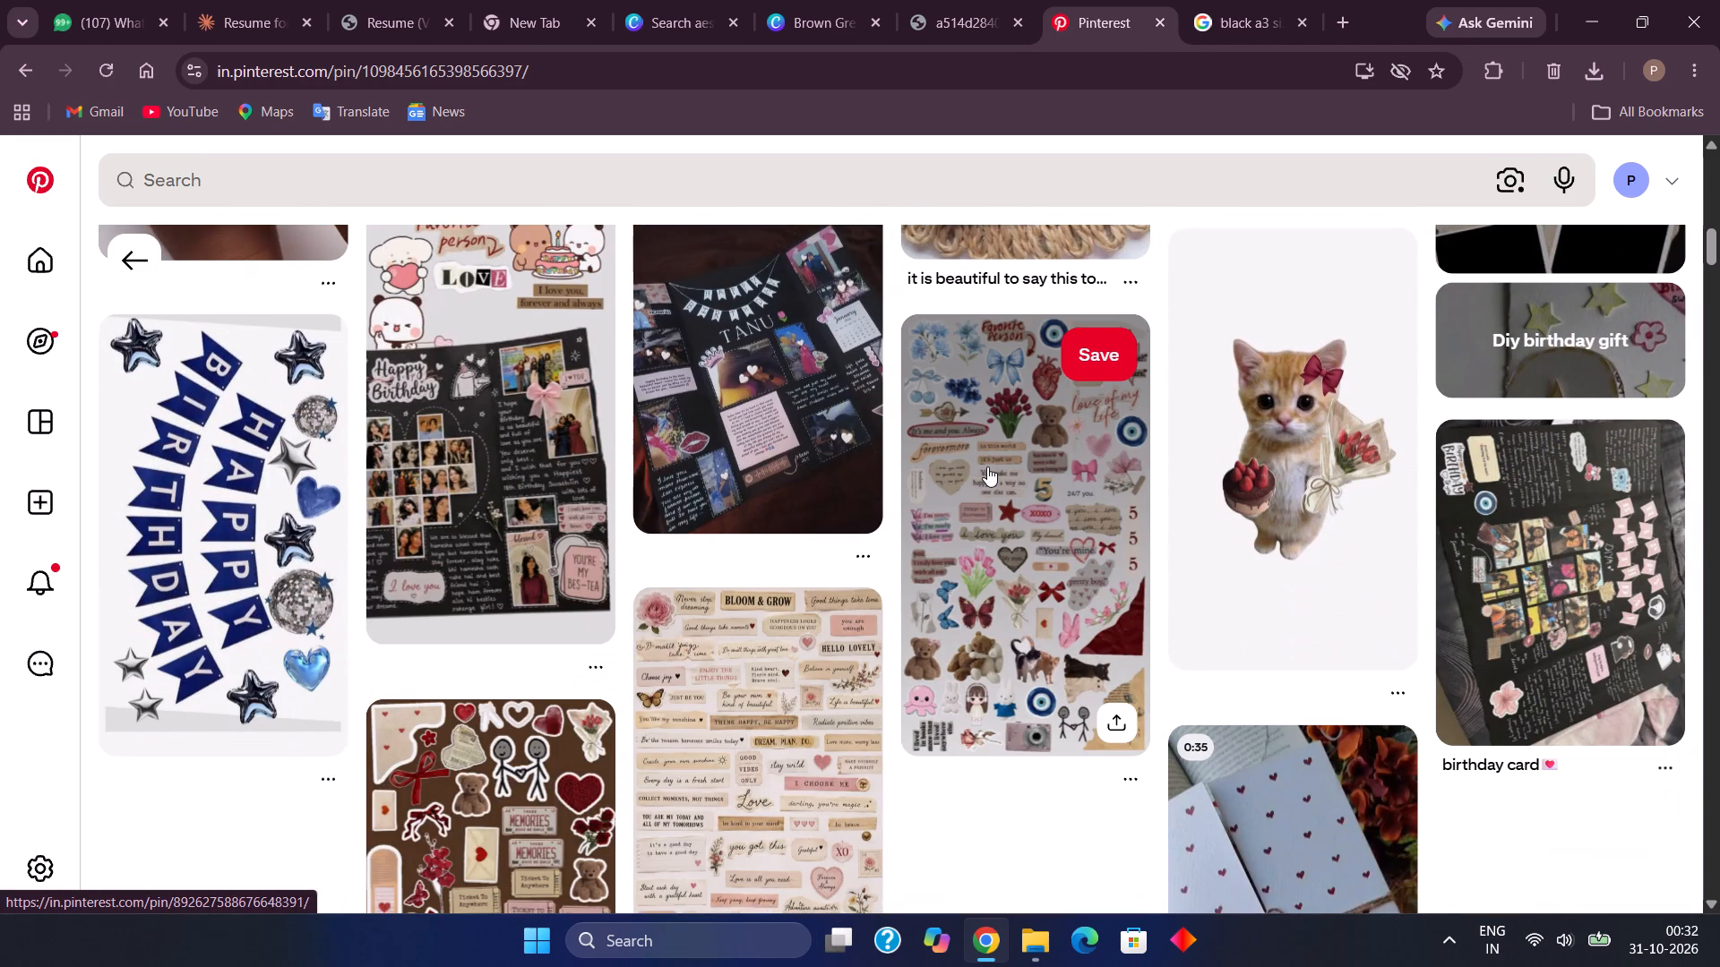
scroll(987, 466, down, 5)
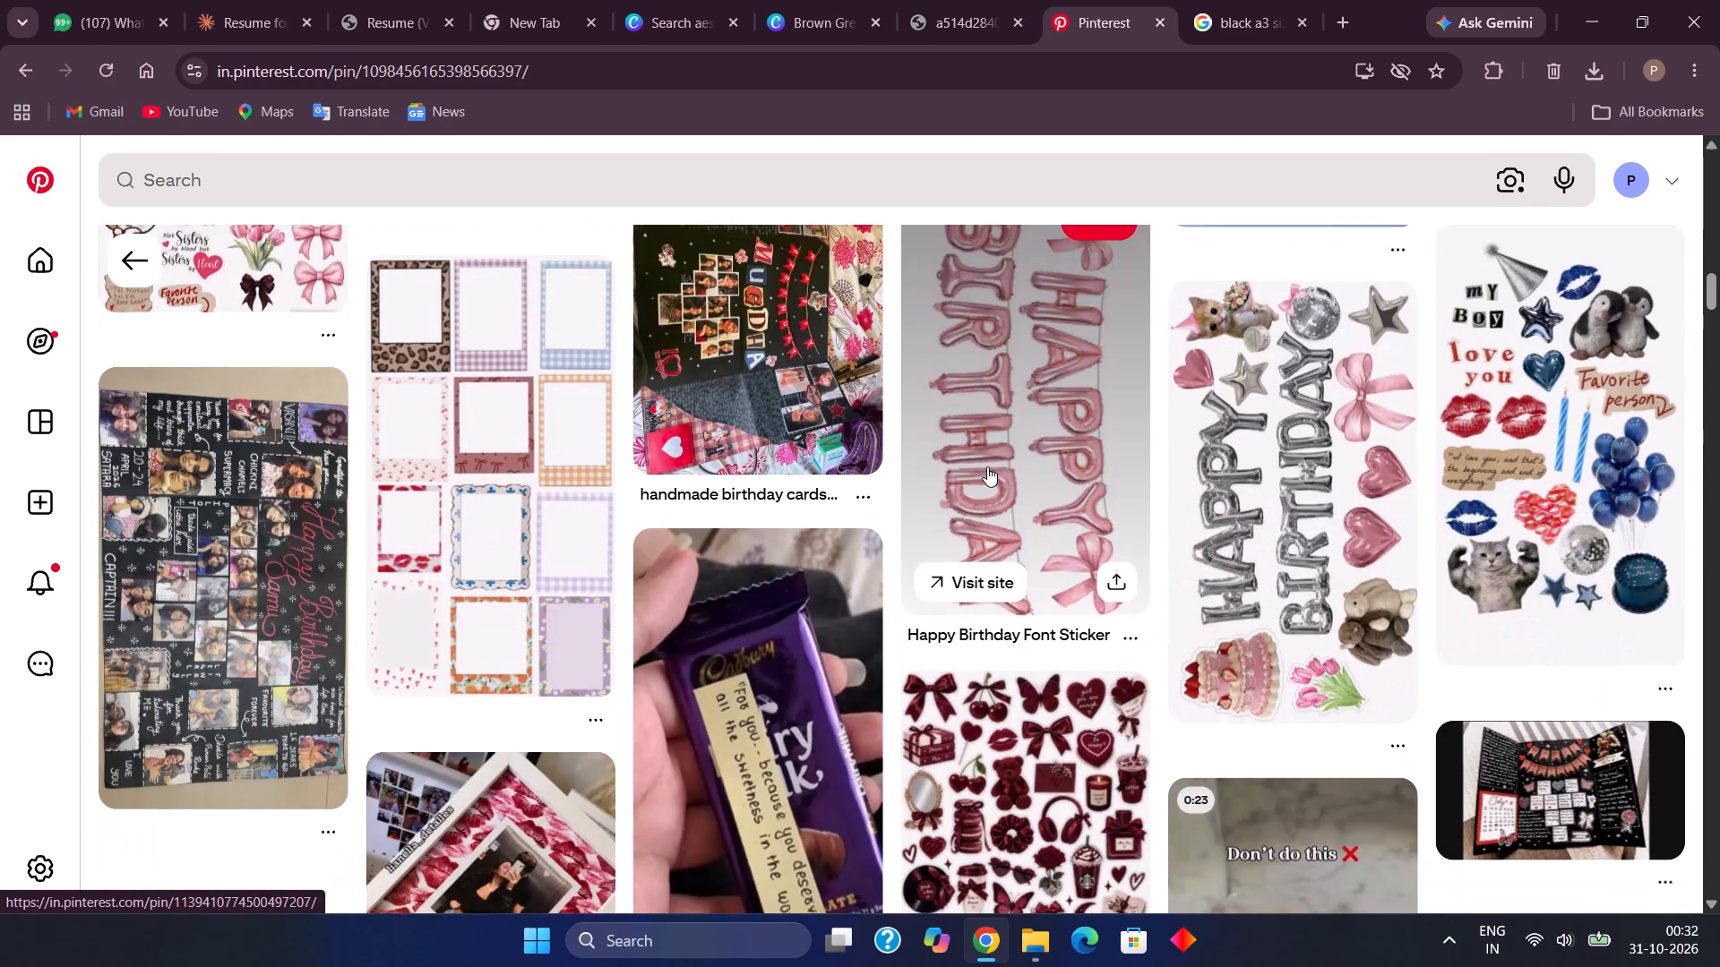
scroll(987, 466, down, 5)
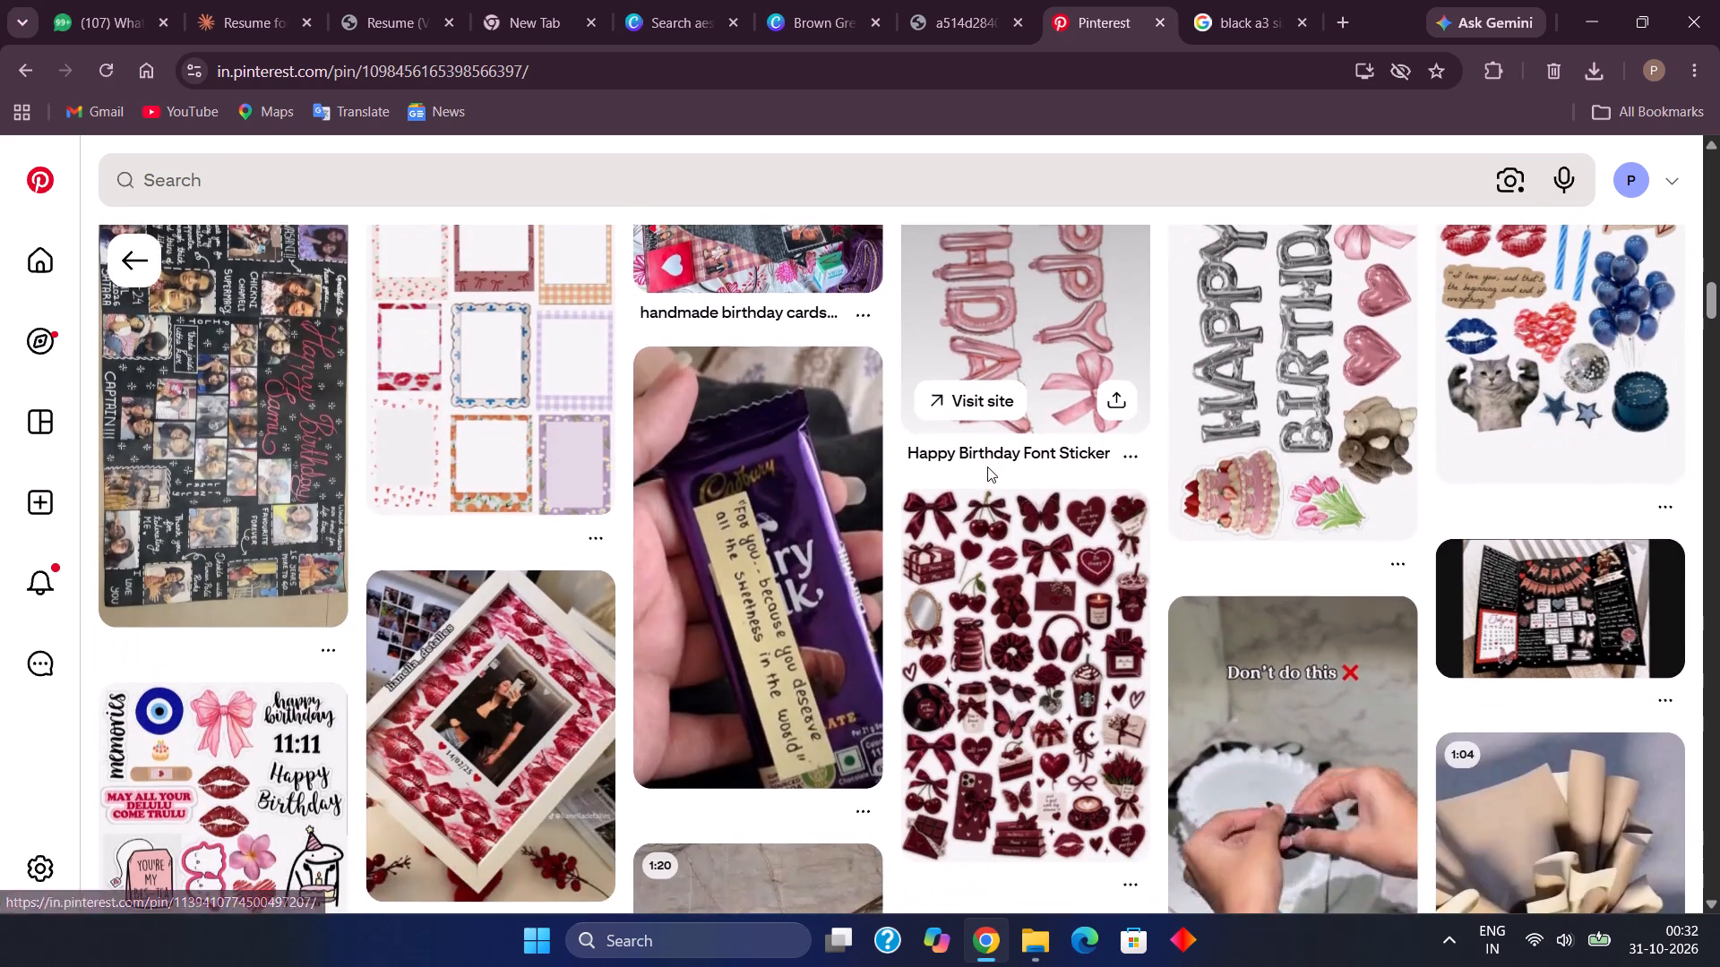
scroll(987, 466, down, 2)
scroll(987, 466, up, 5)
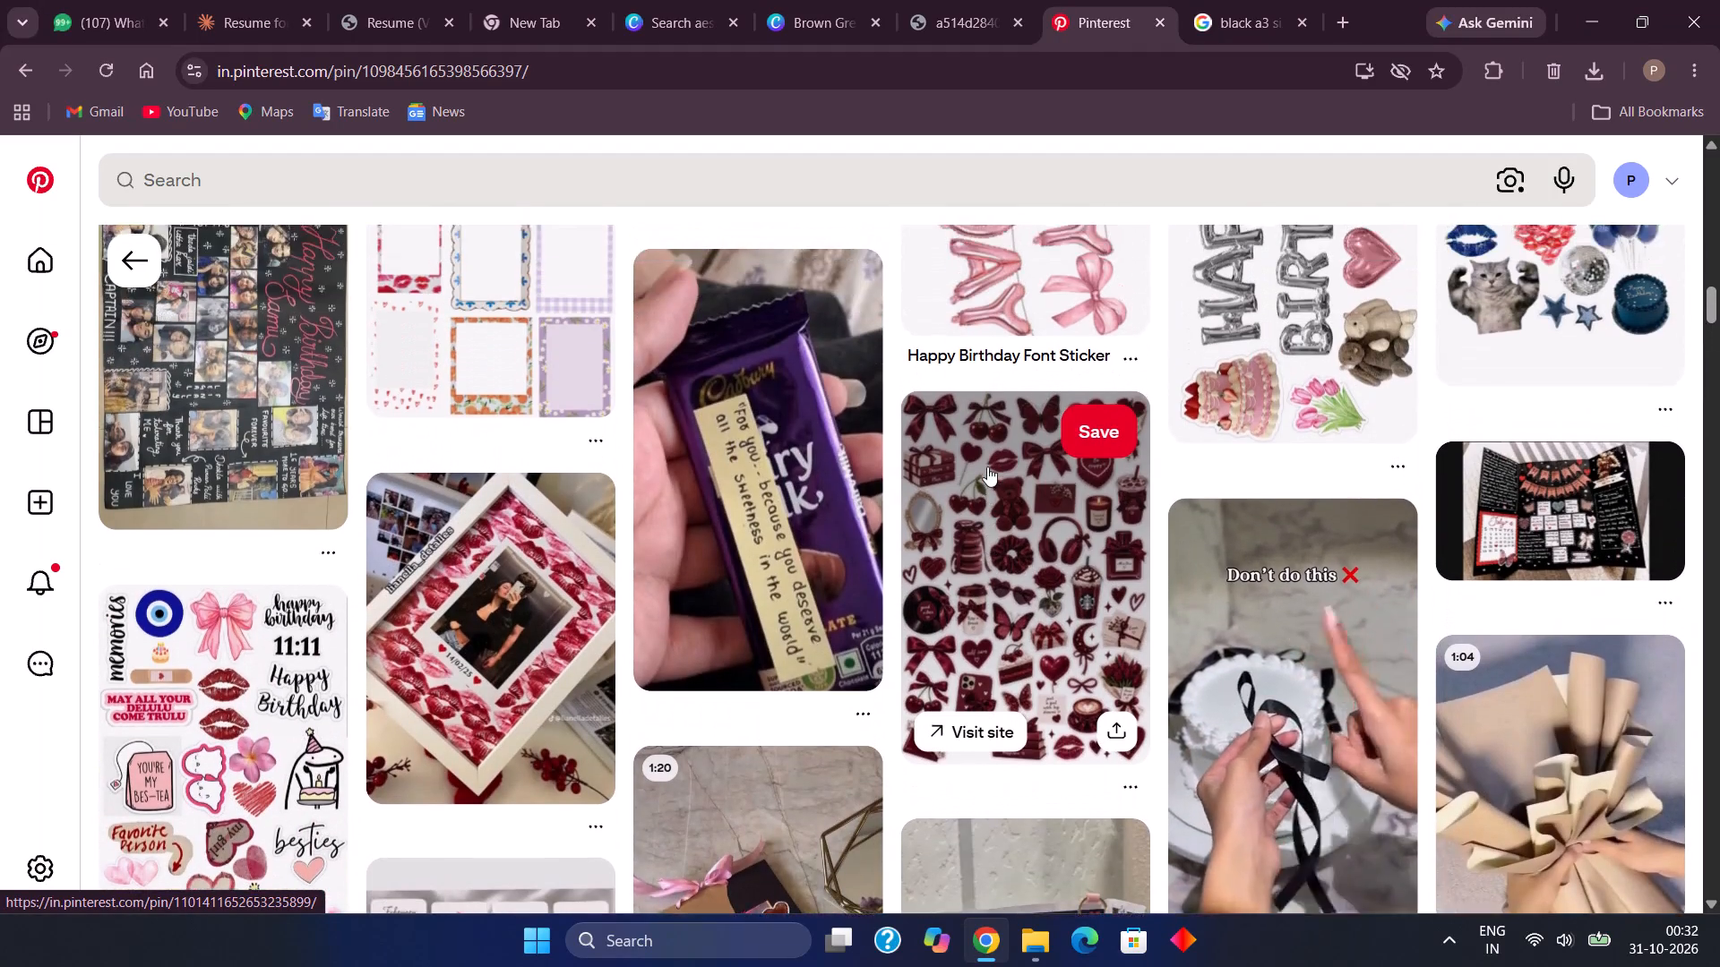
scroll(987, 466, down, 11)
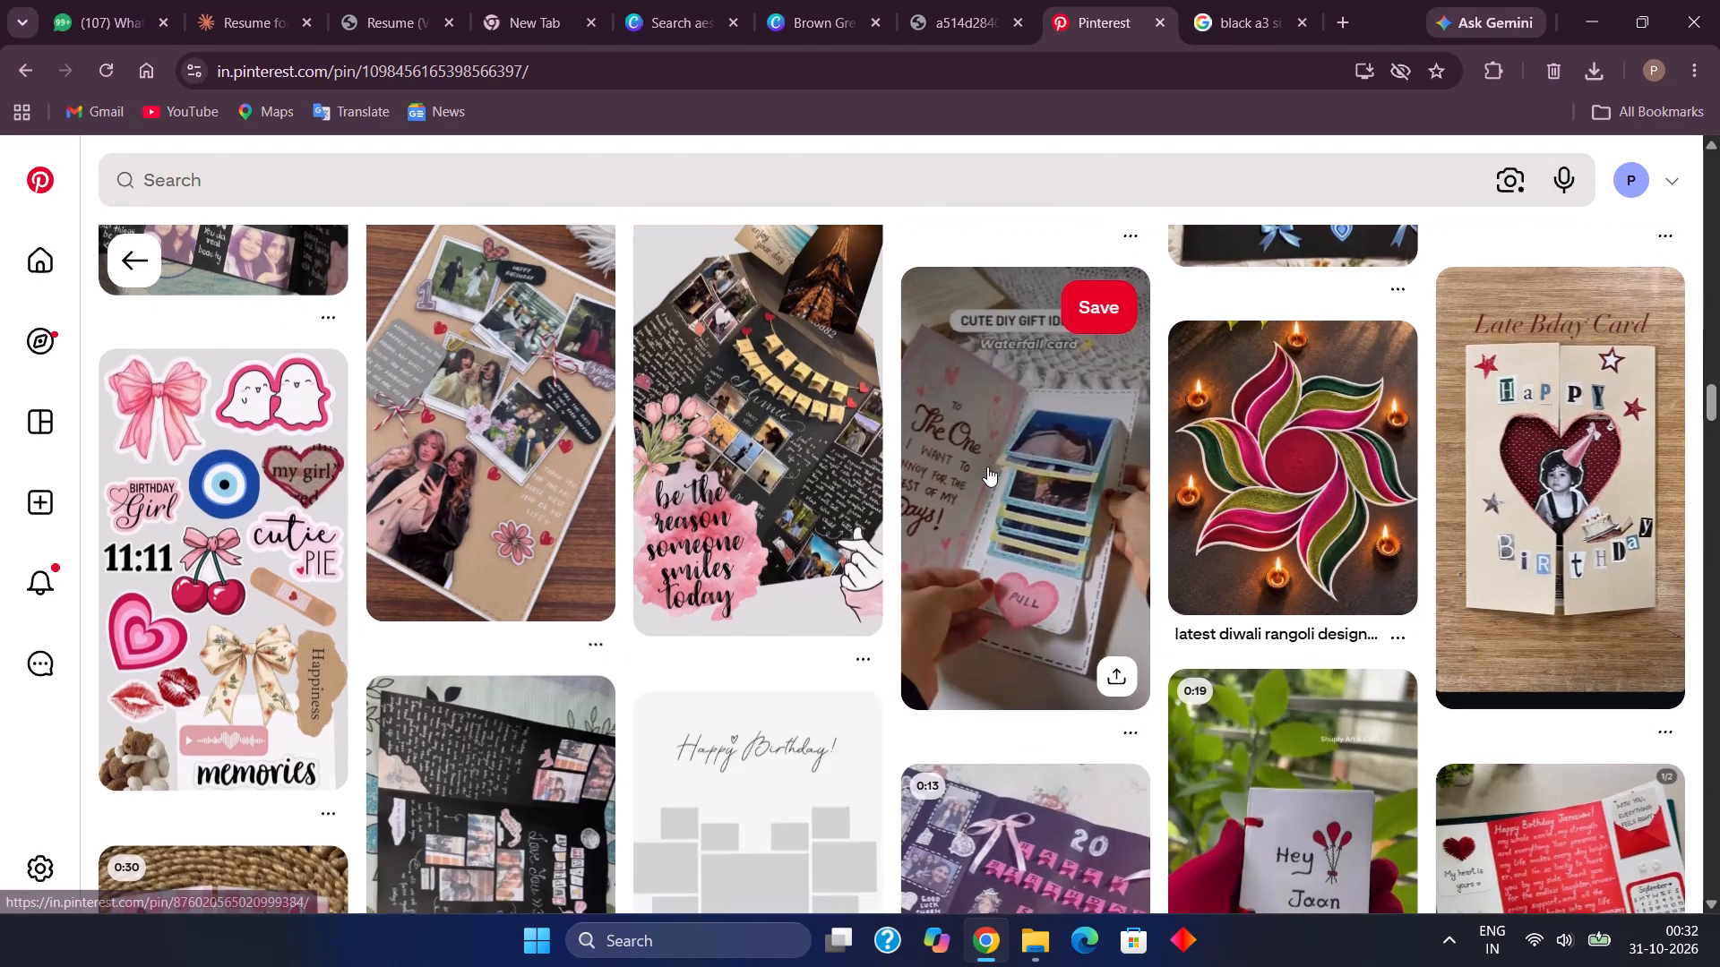
scroll(987, 466, down, 1)
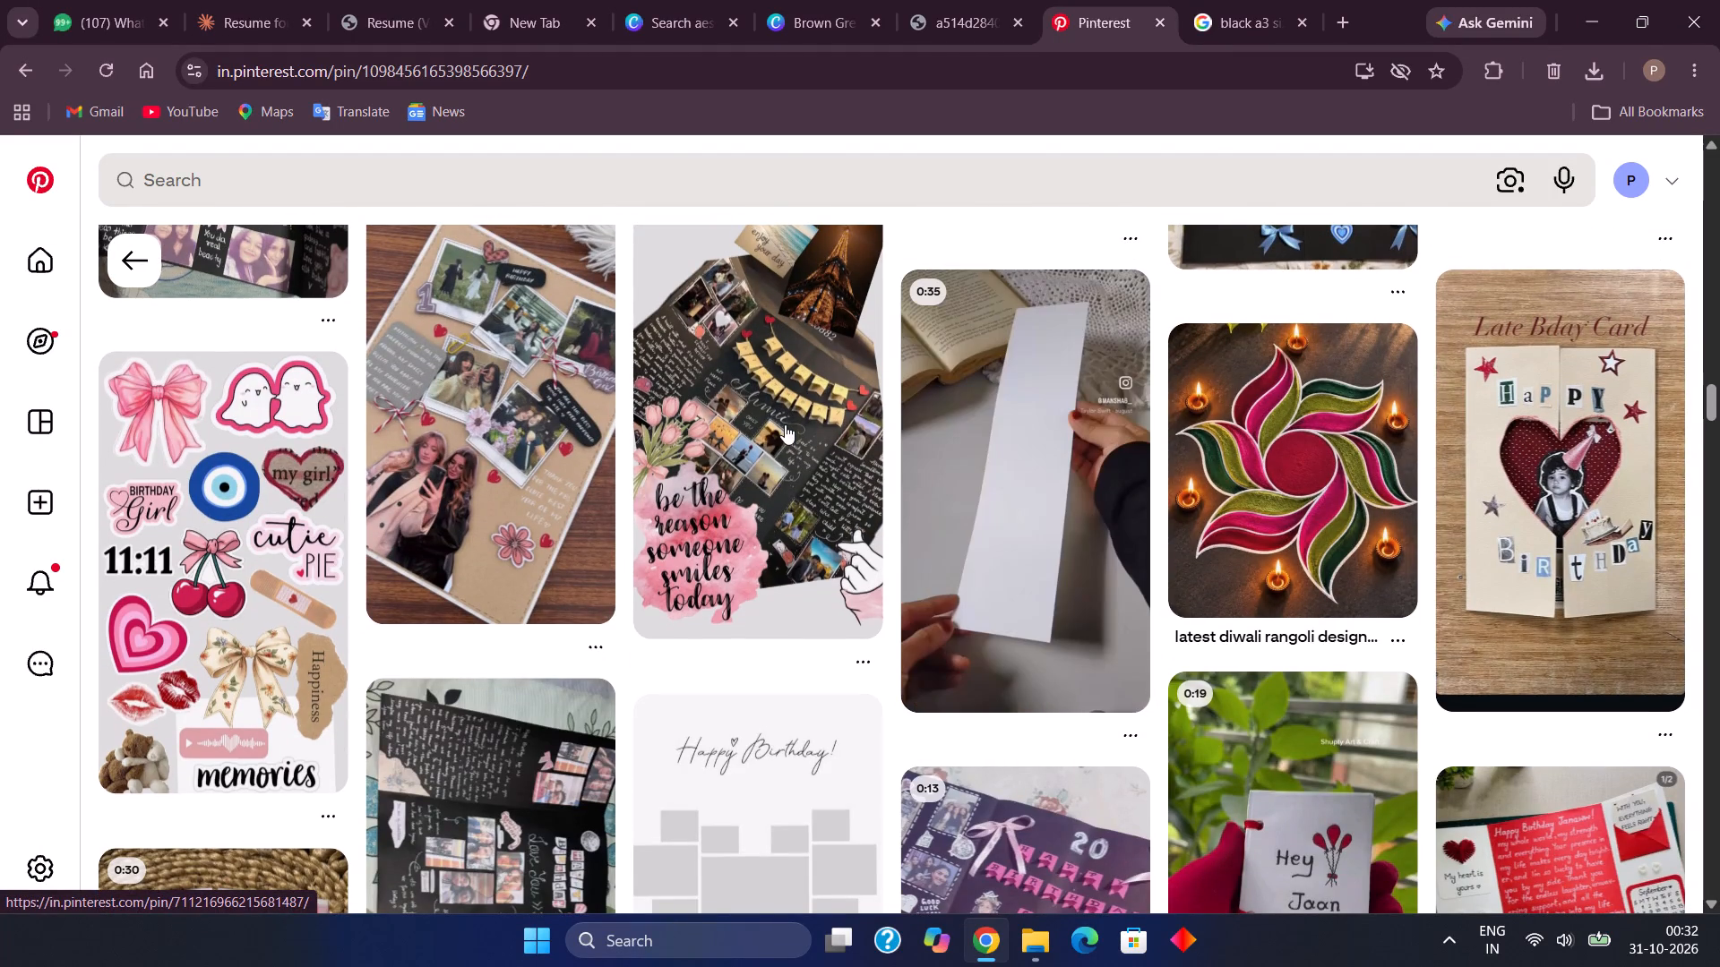
Open the pin of the black card with yellow bunting and "be the reason someone smiles today", and examine its layout and related pins.
click(785, 424)
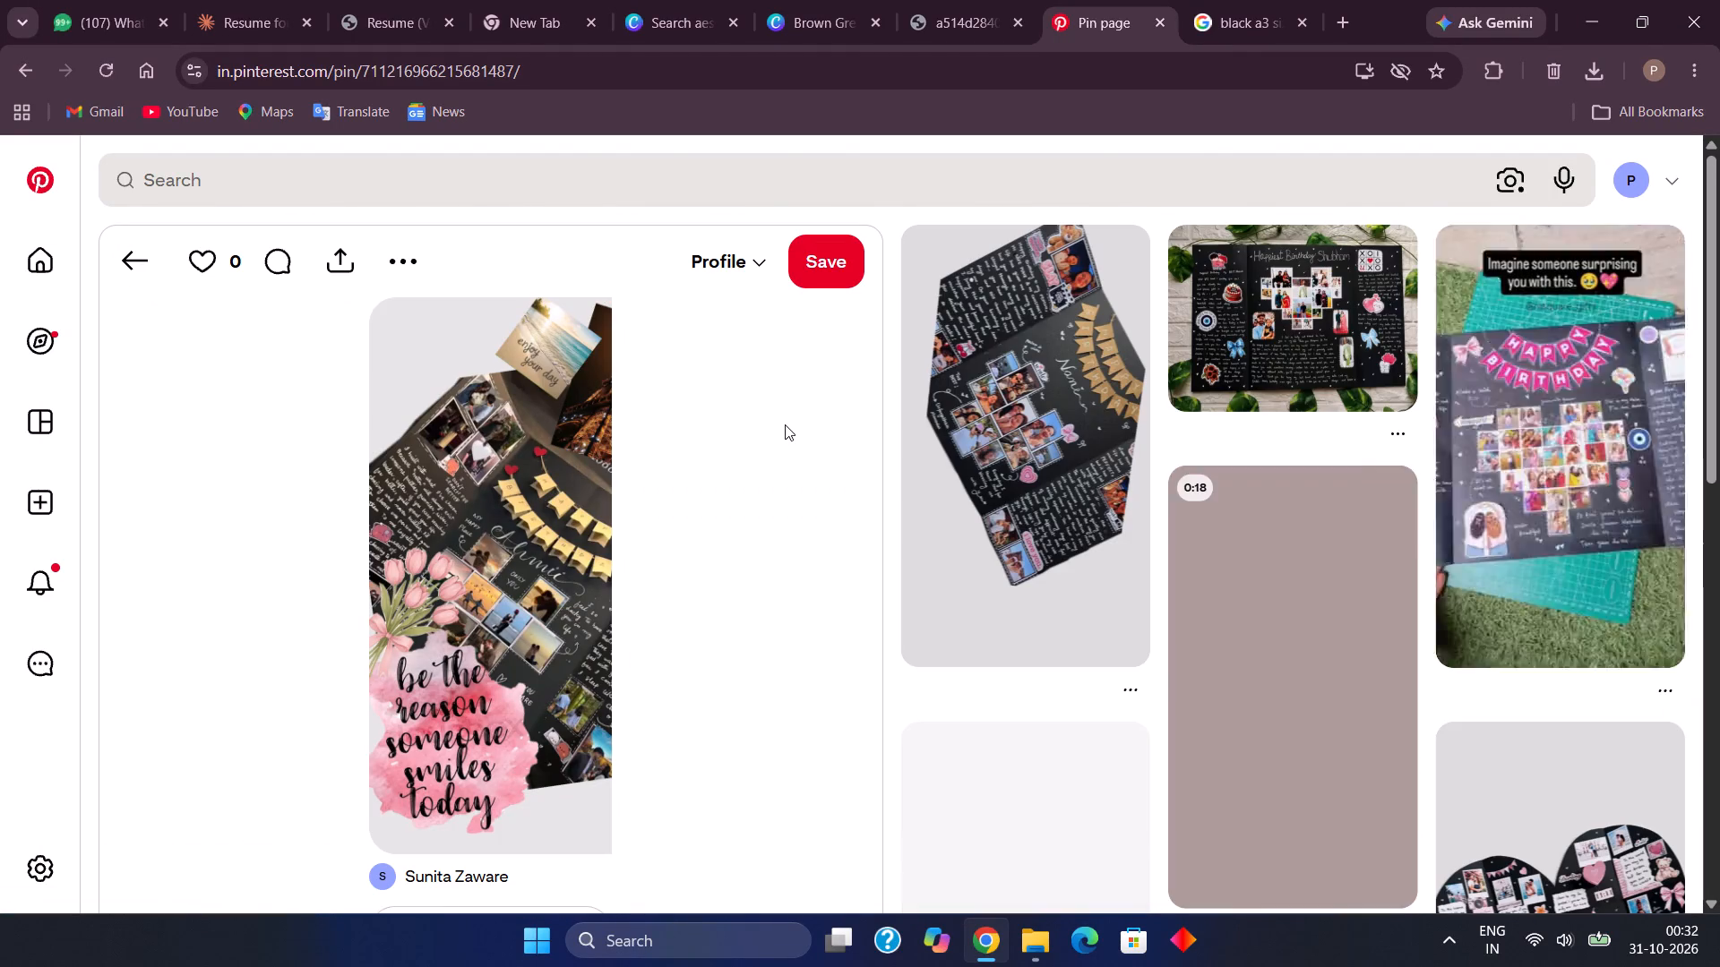
click(551, 579)
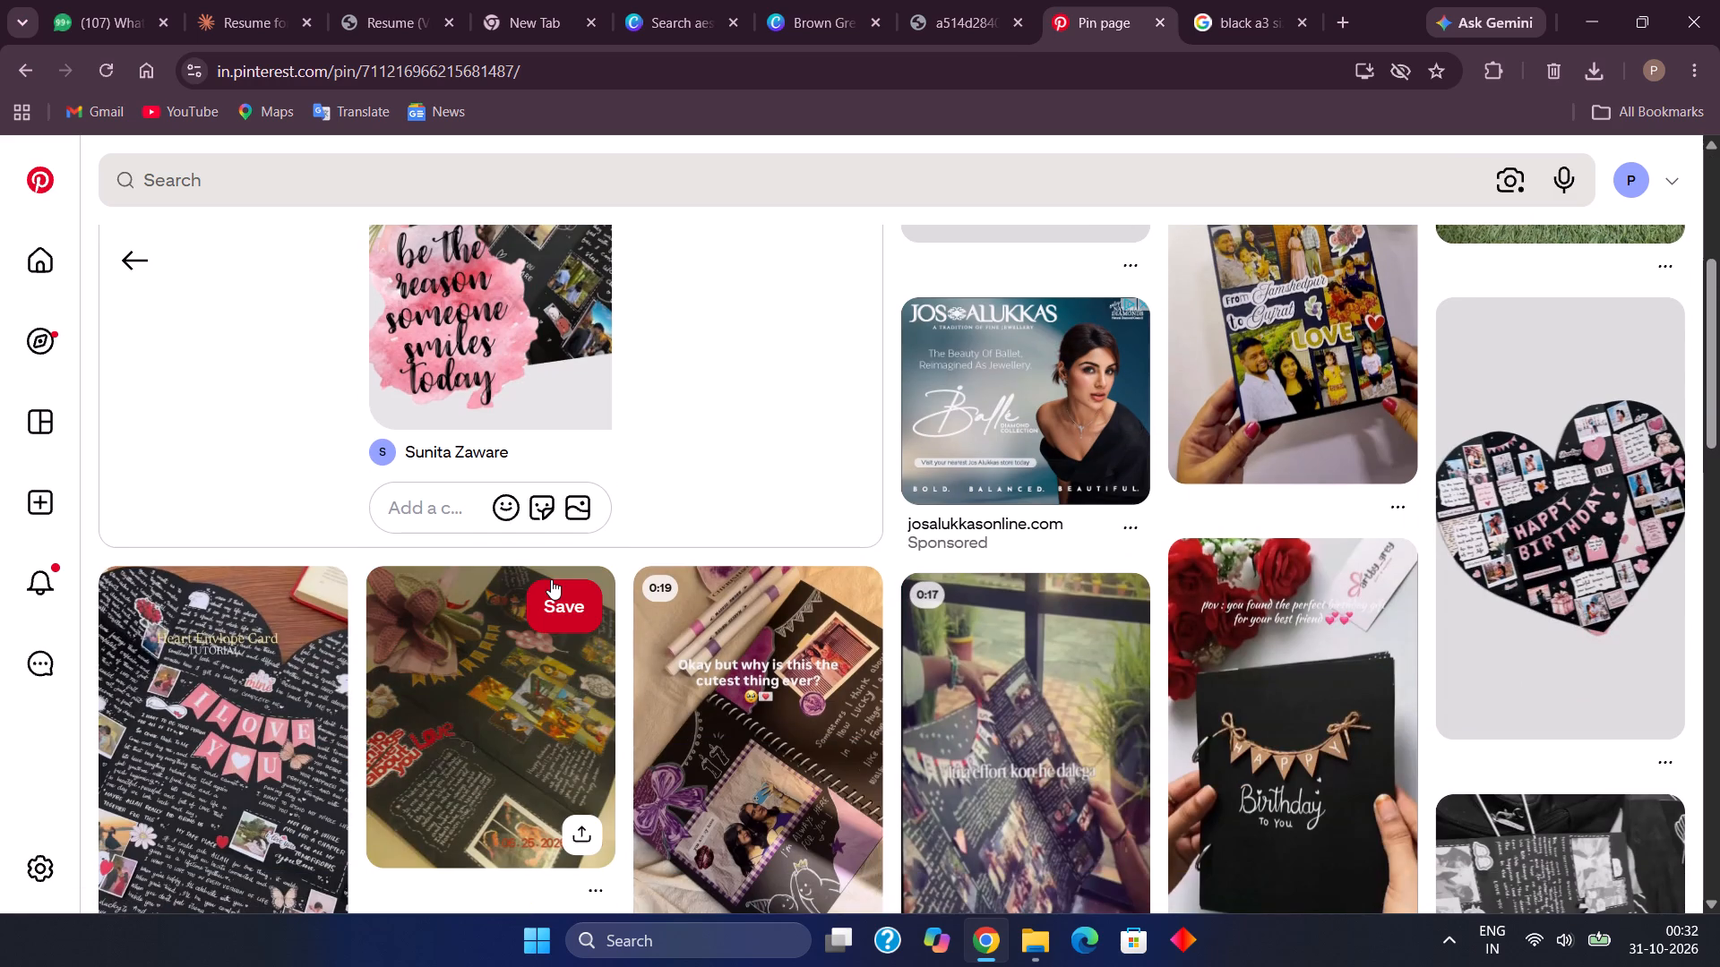
scroll(551, 579, down, 1)
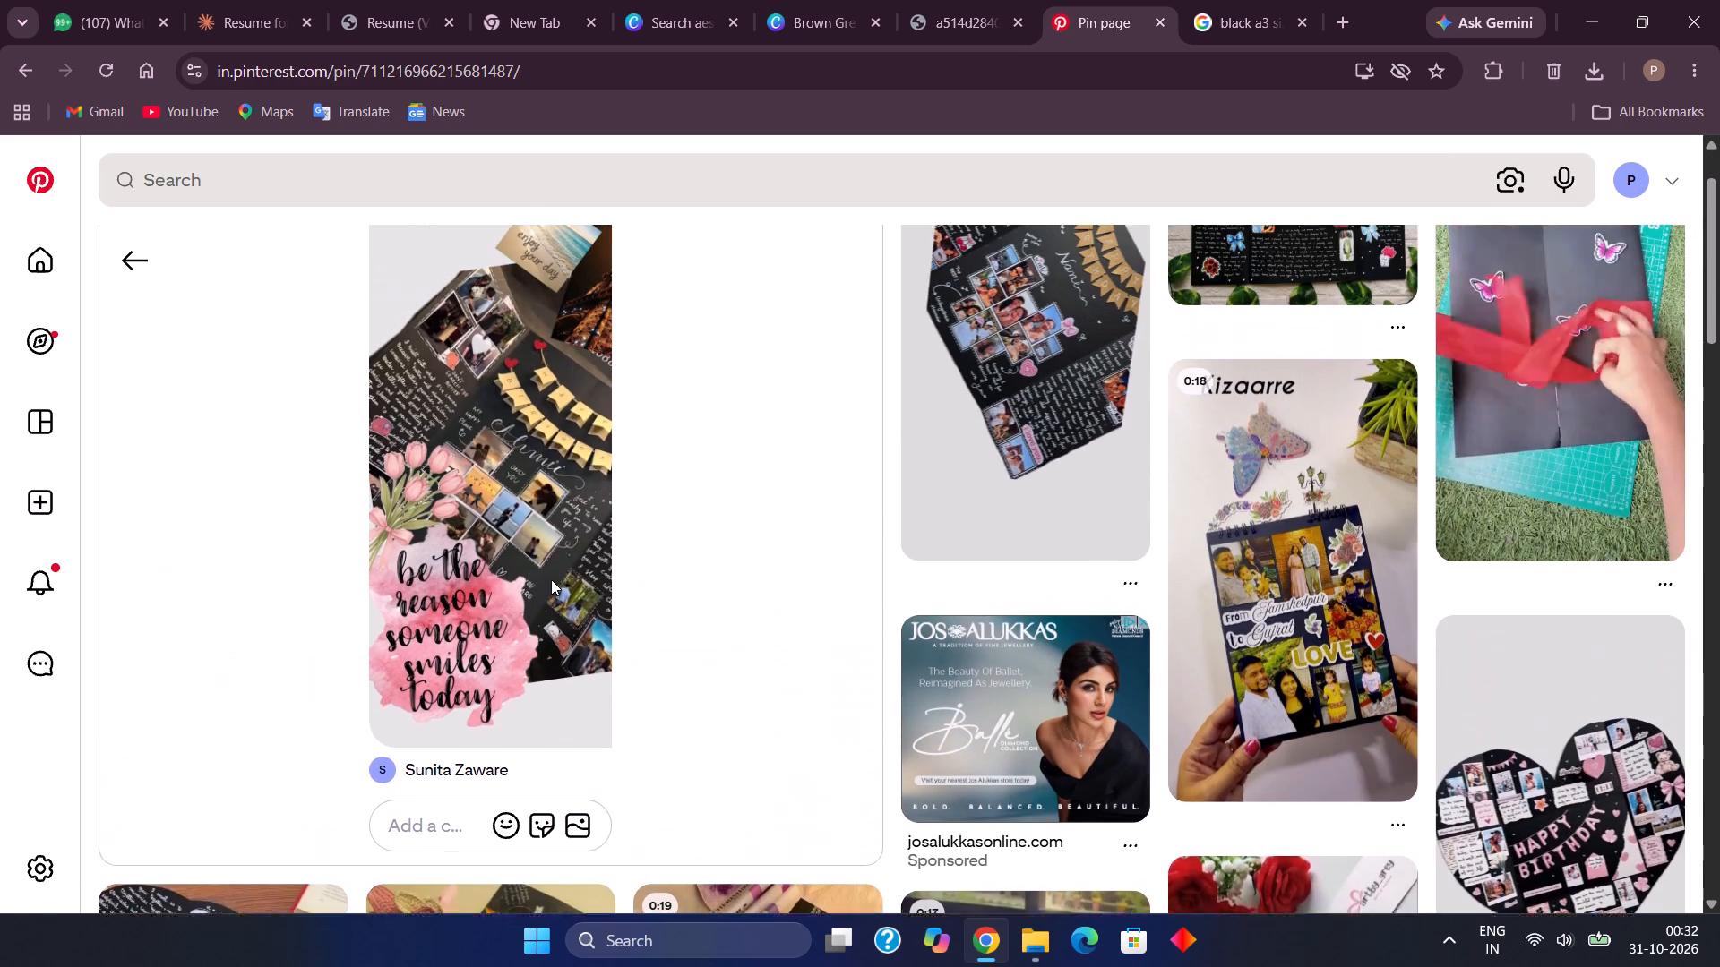
scroll(551, 579, down, 2)
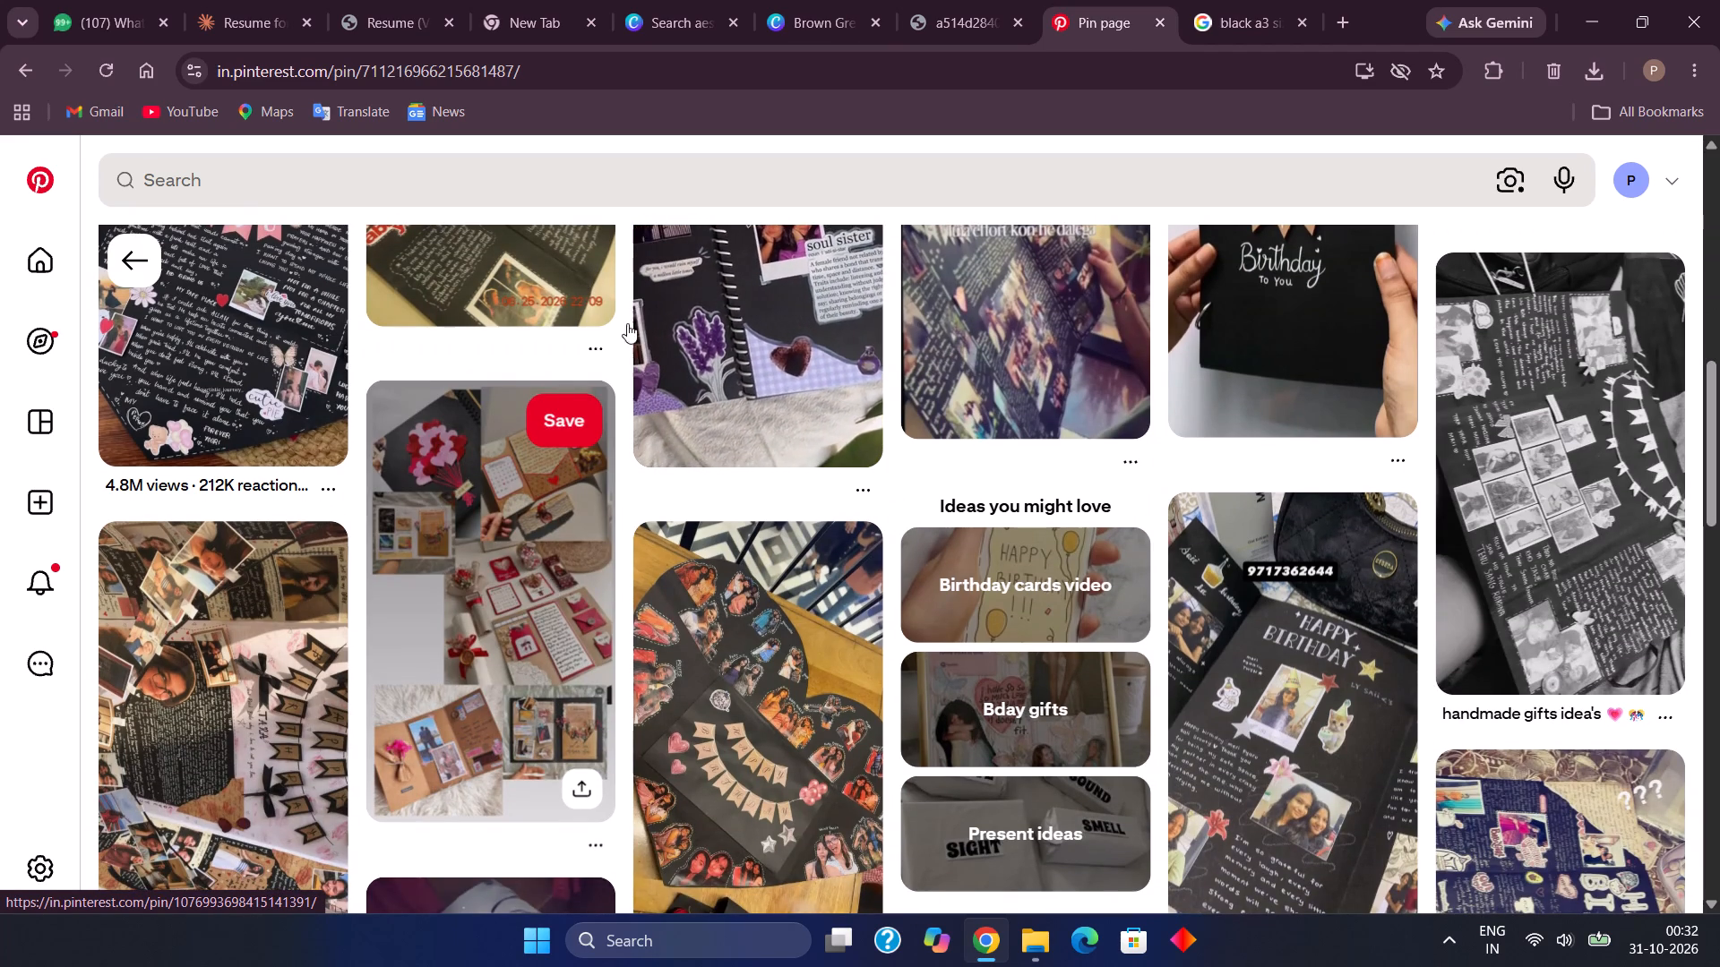
Switch to the Canva poster, move page 2's B flag clear of the BIRTHDAY string and enlarge it to about 1.8 by 2.2.
click(850, 0)
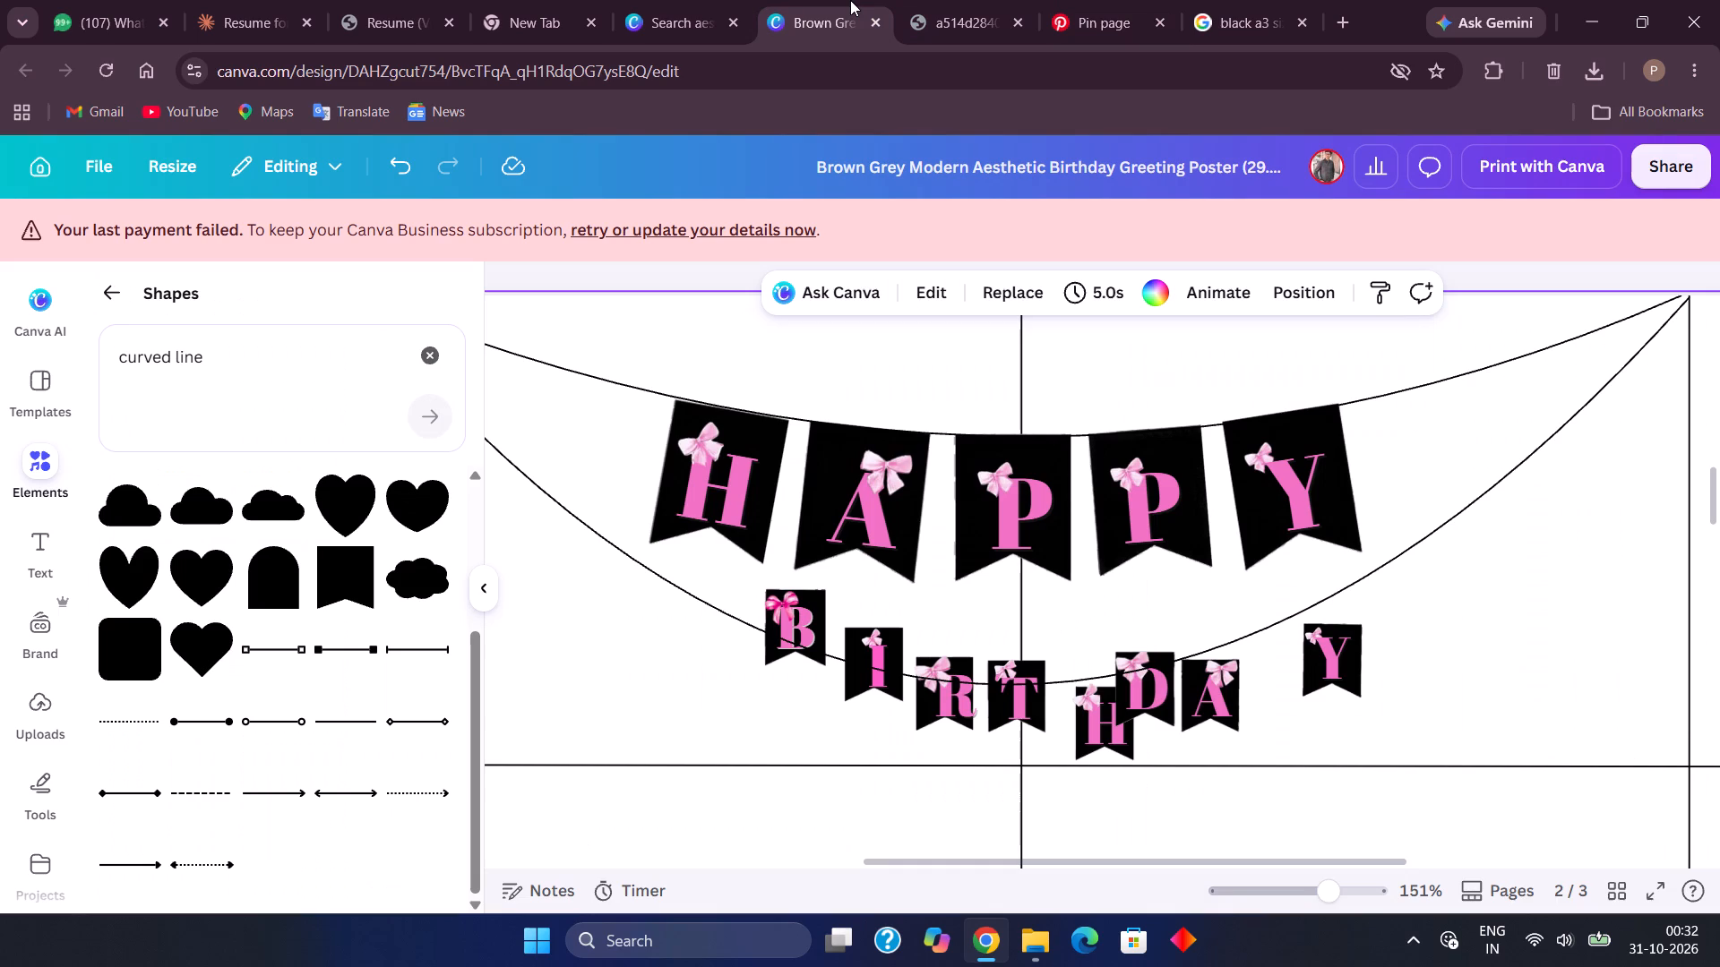
scroll(897, 438, down, 3)
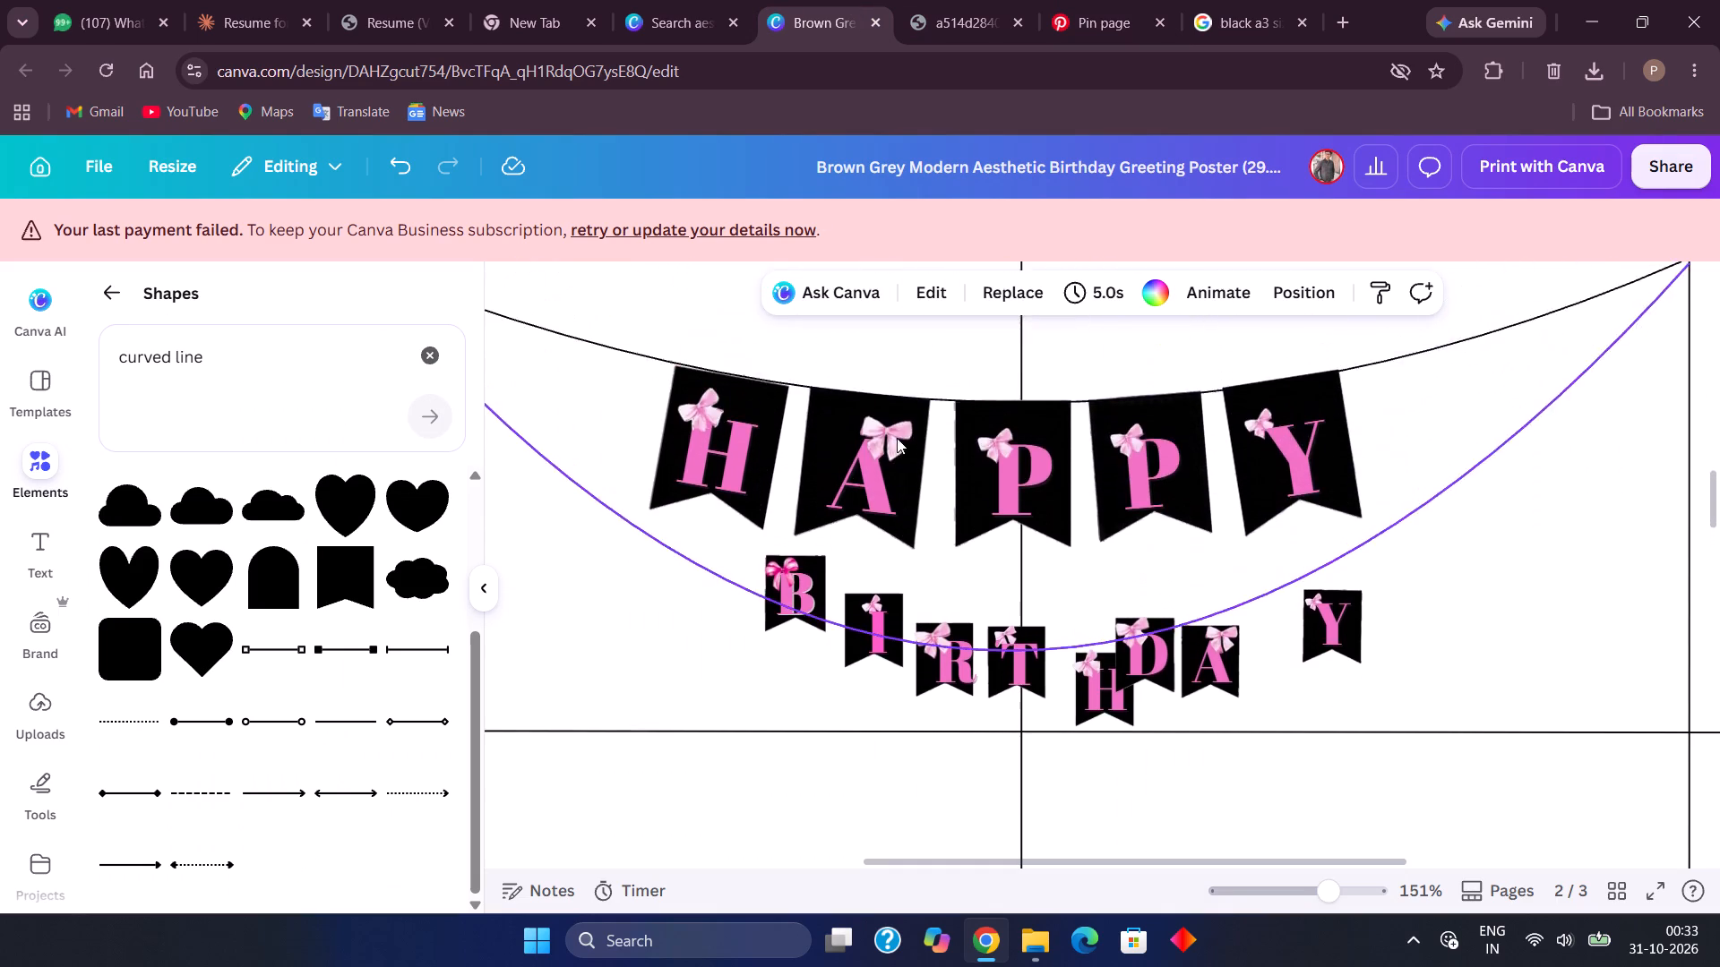
scroll(897, 438, down, 1)
scroll(897, 438, up, 2)
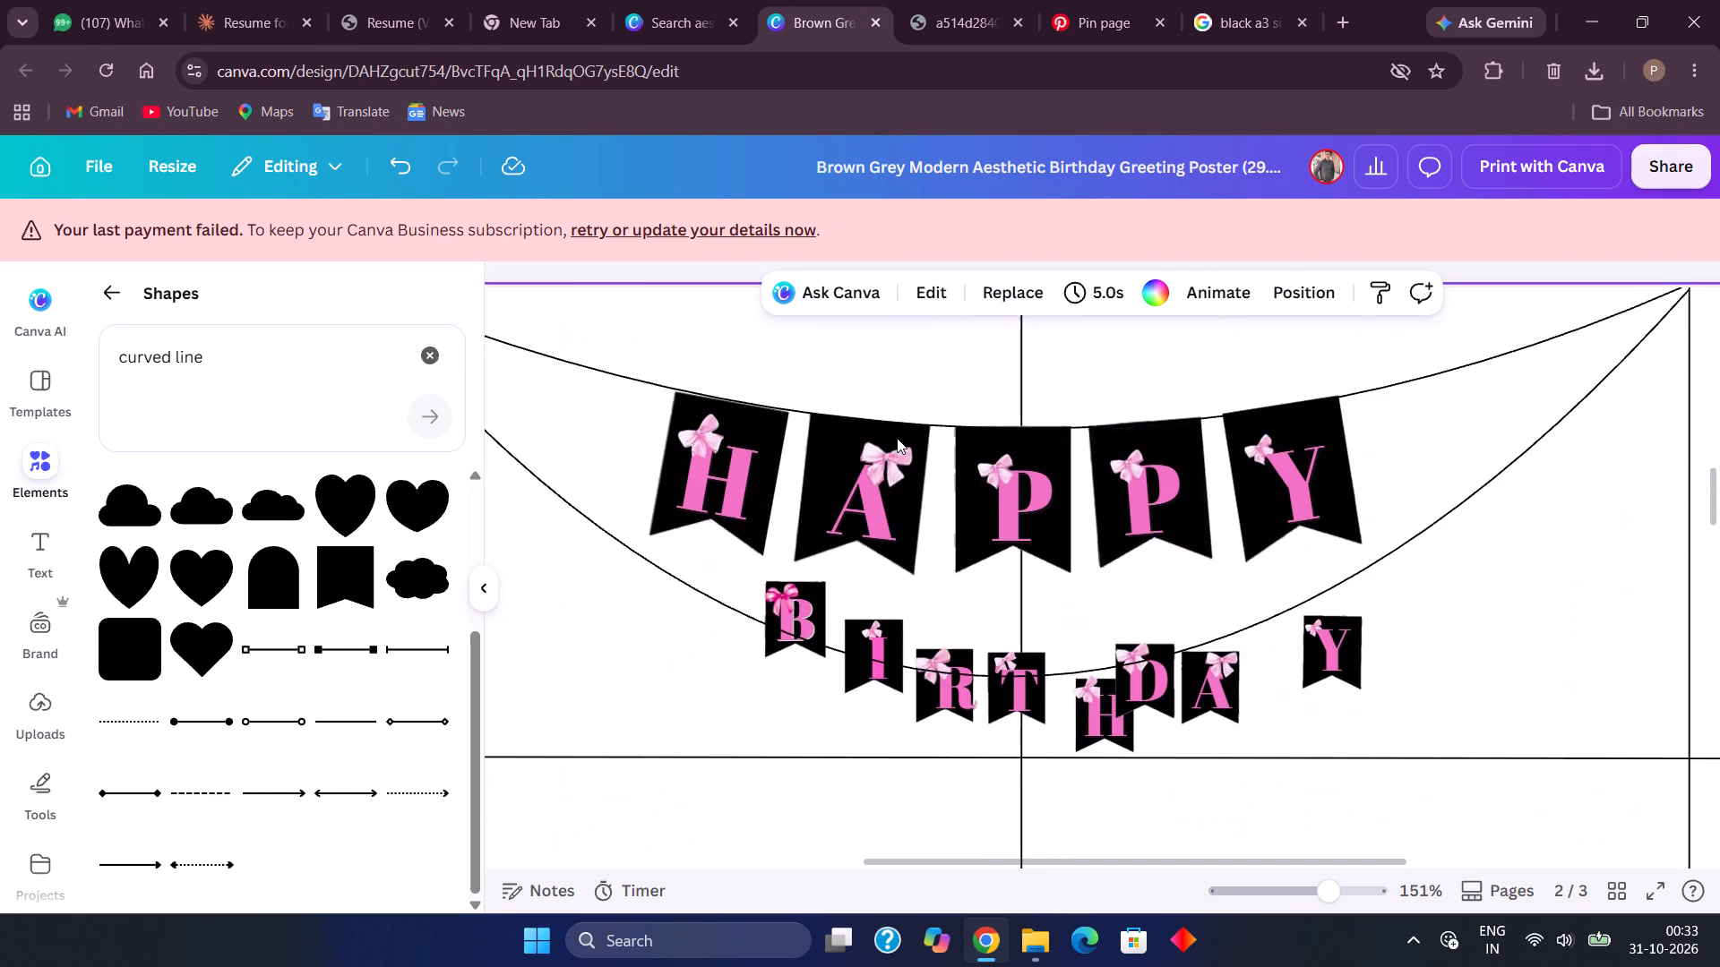
scroll(897, 438, up, 1)
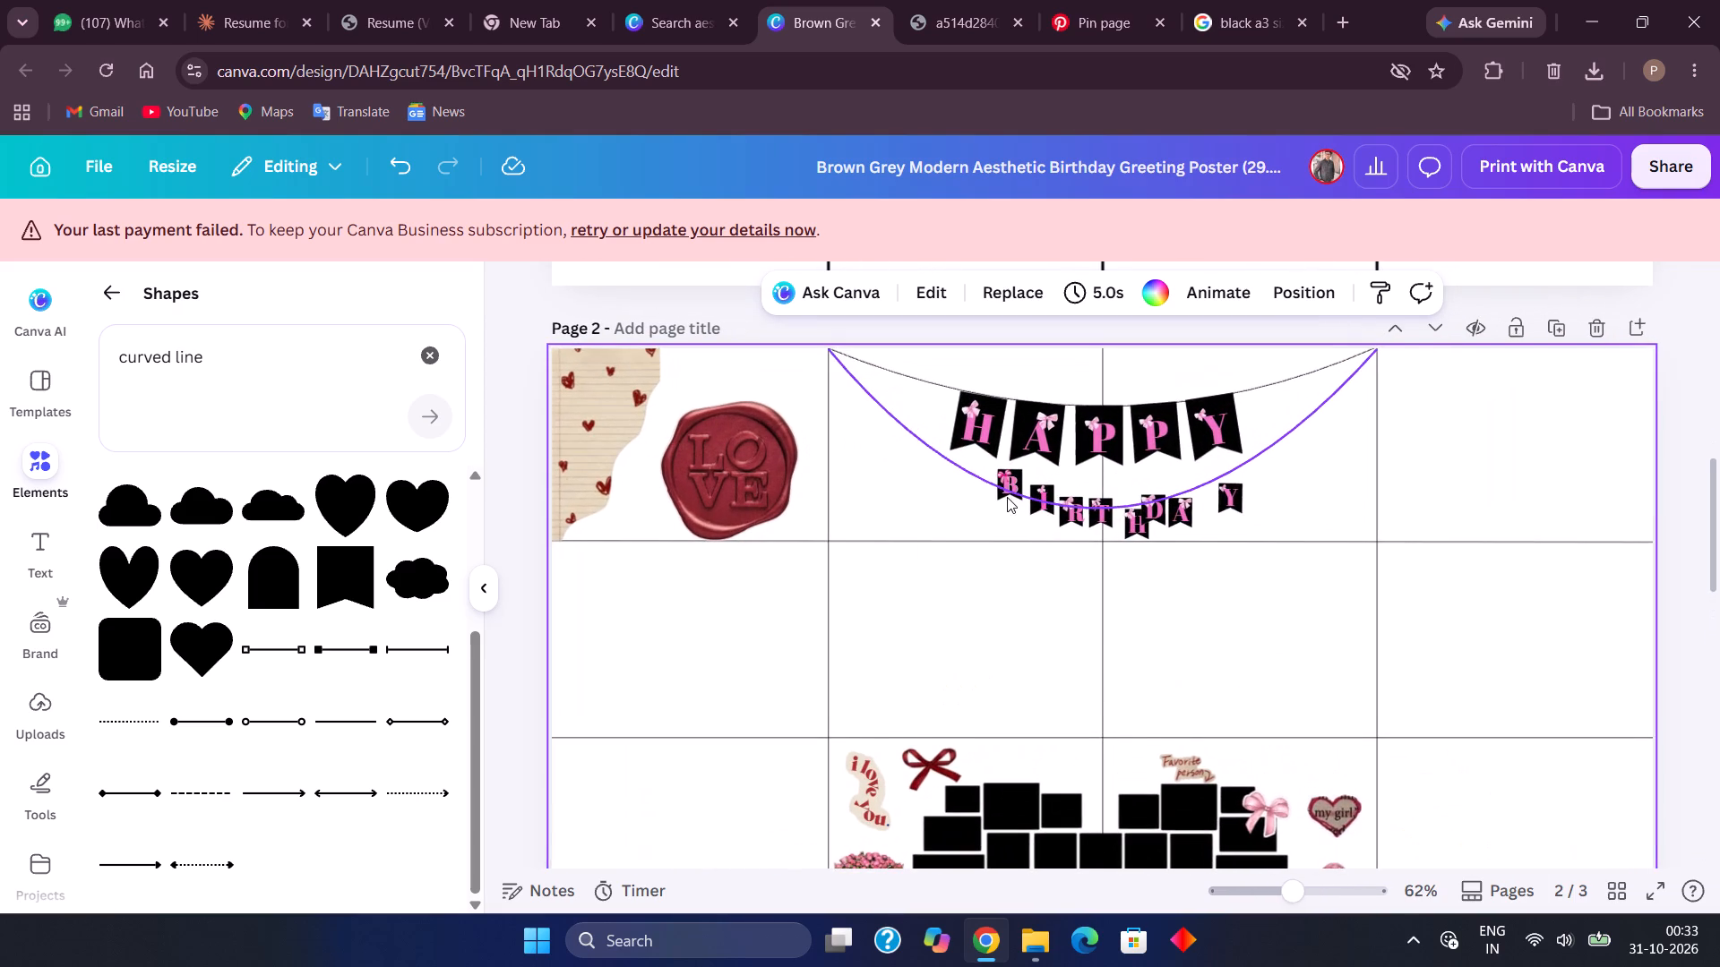
drag(1008, 469, 945, 505)
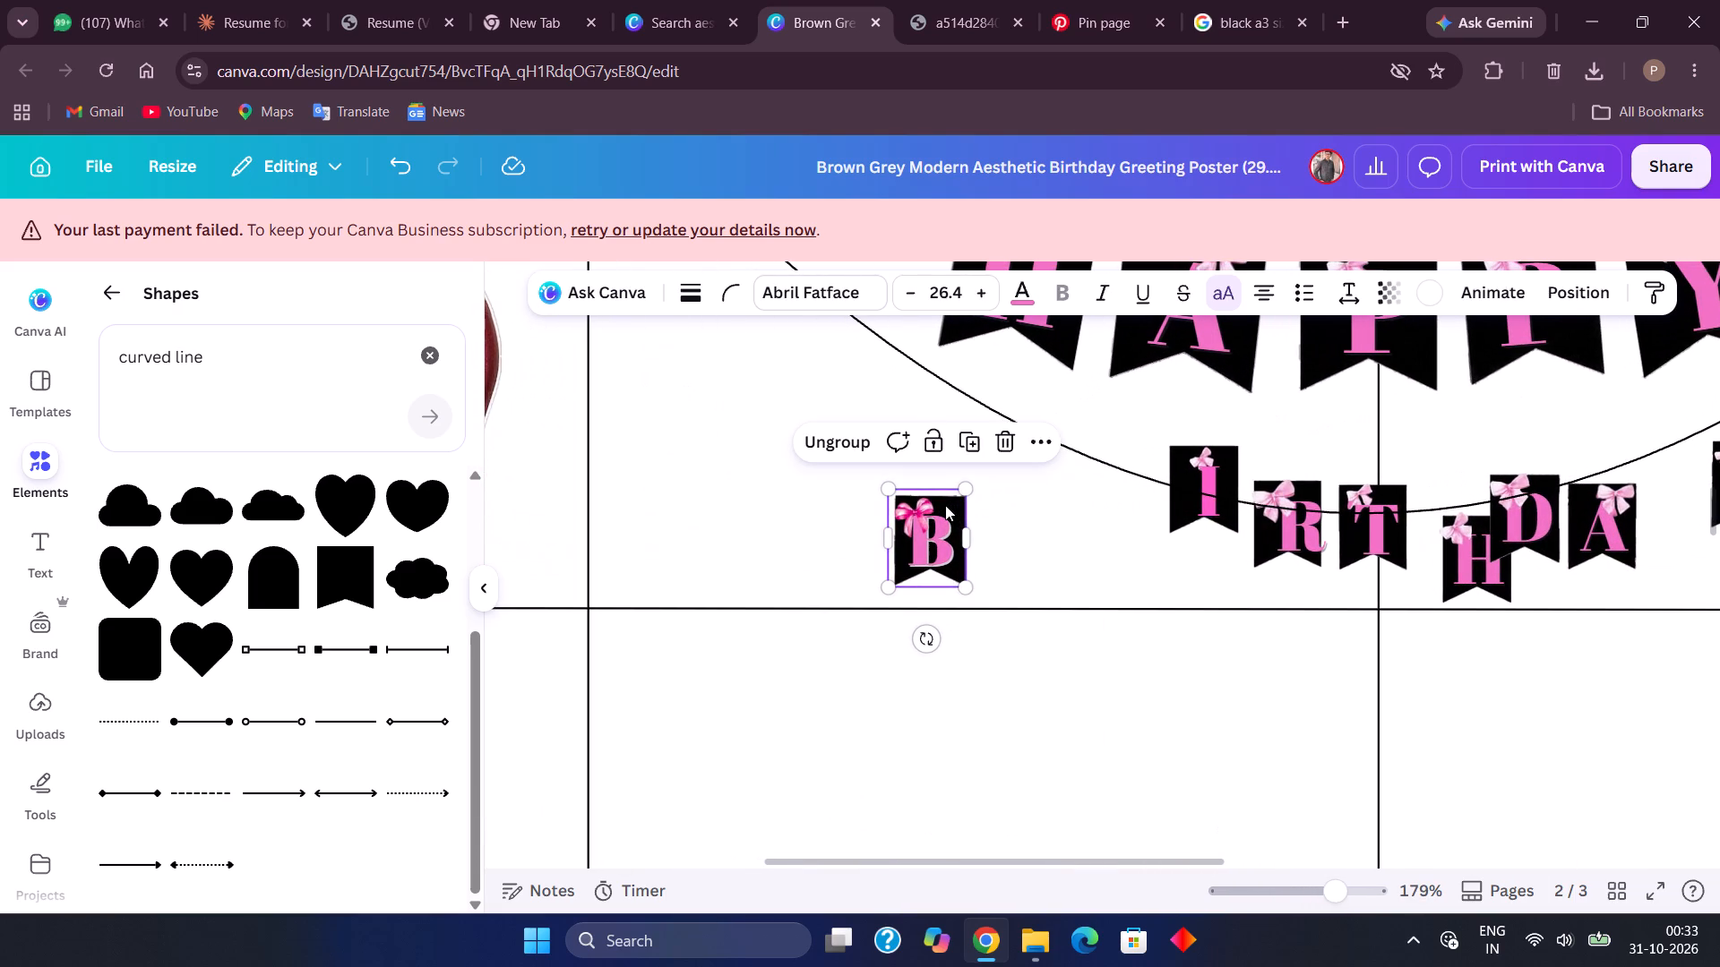
drag(966, 585, 1051, 638)
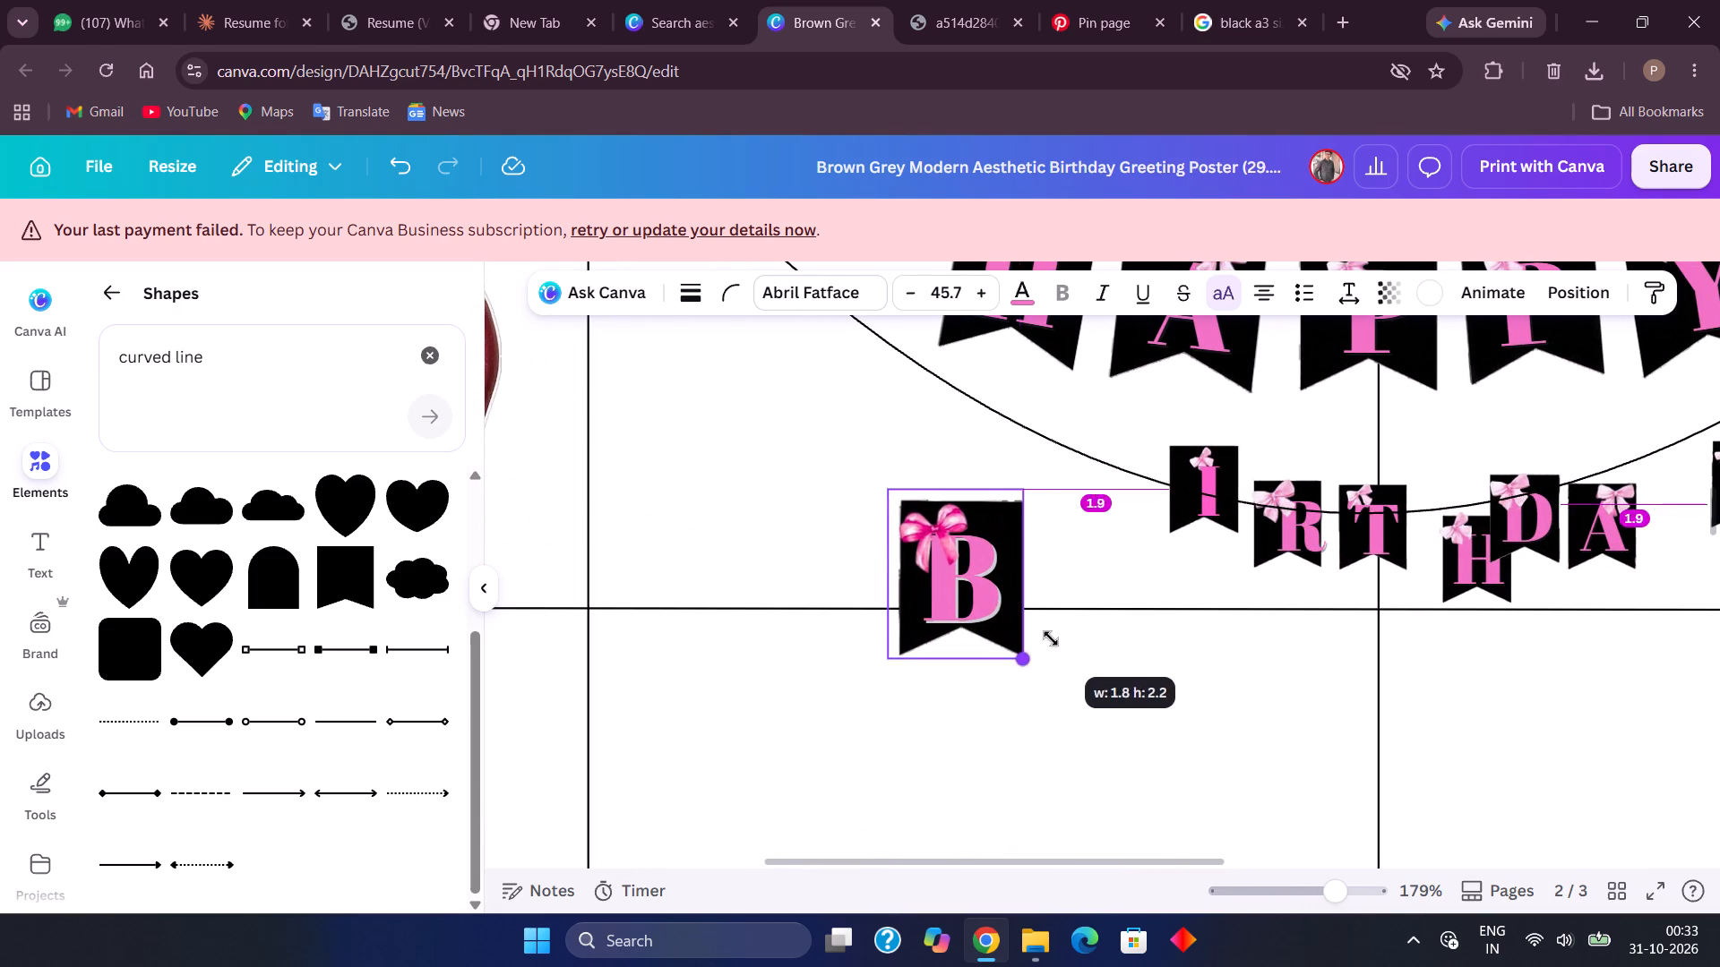
drag(1051, 638, 1052, 639)
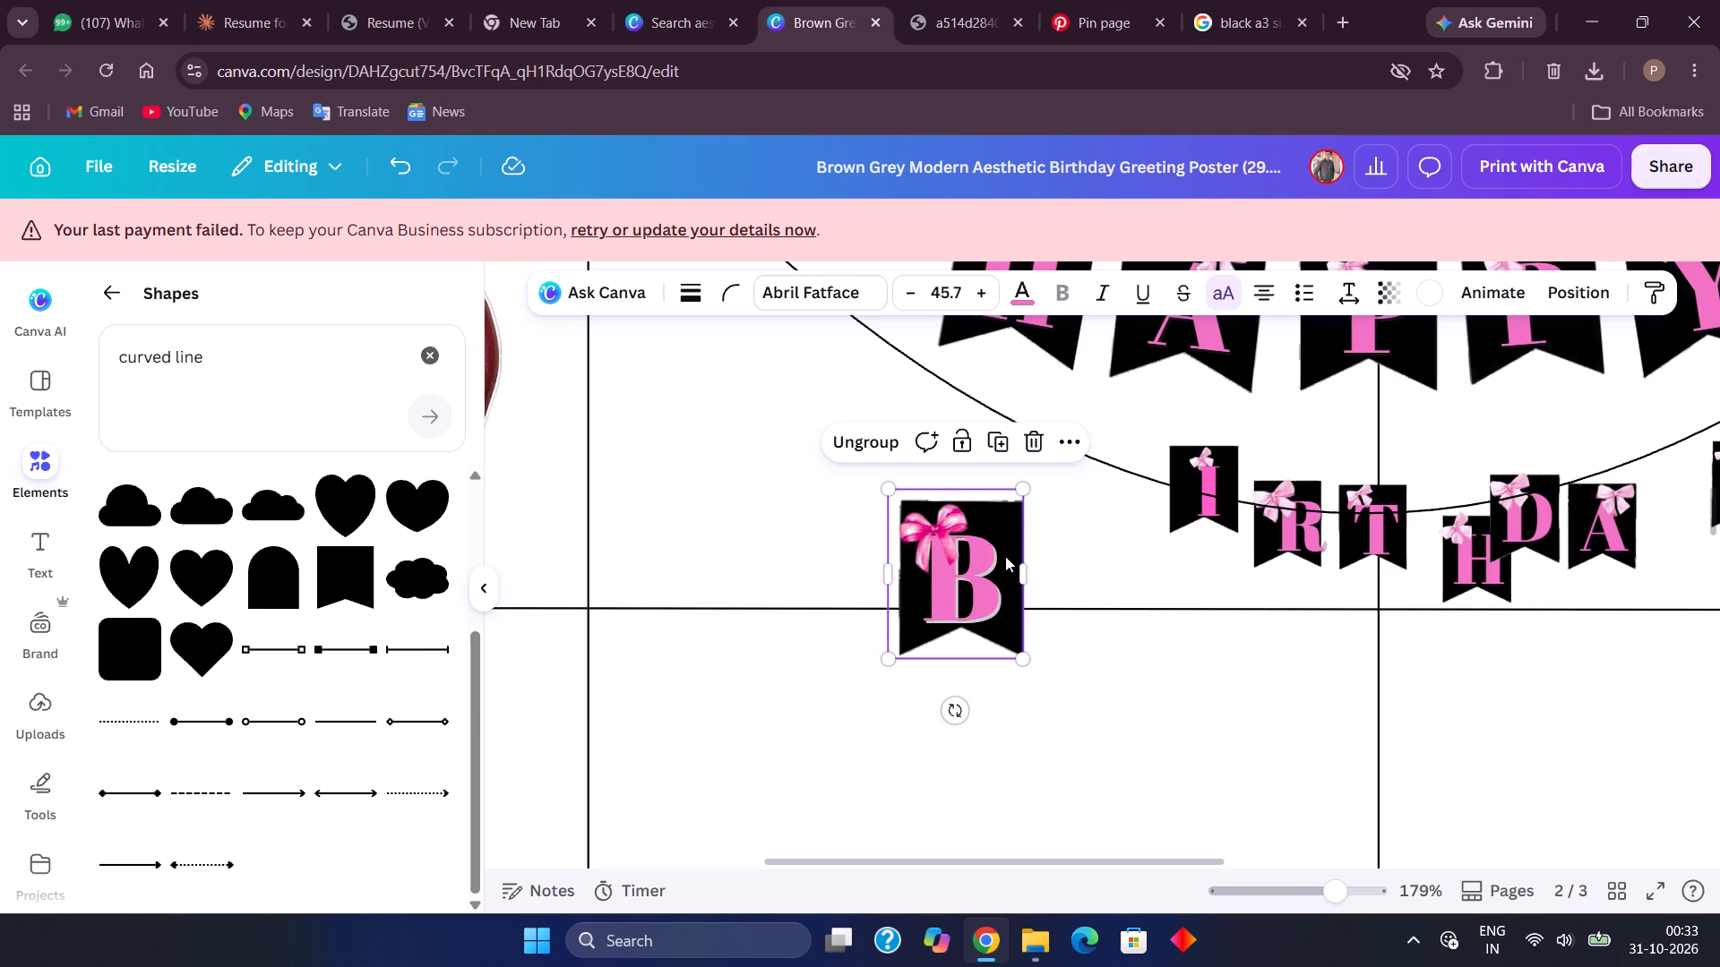
Tilt the B flag to about 31° and hang it against the lower string beneath the H of HAPPY.
drag(1002, 556, 1015, 495)
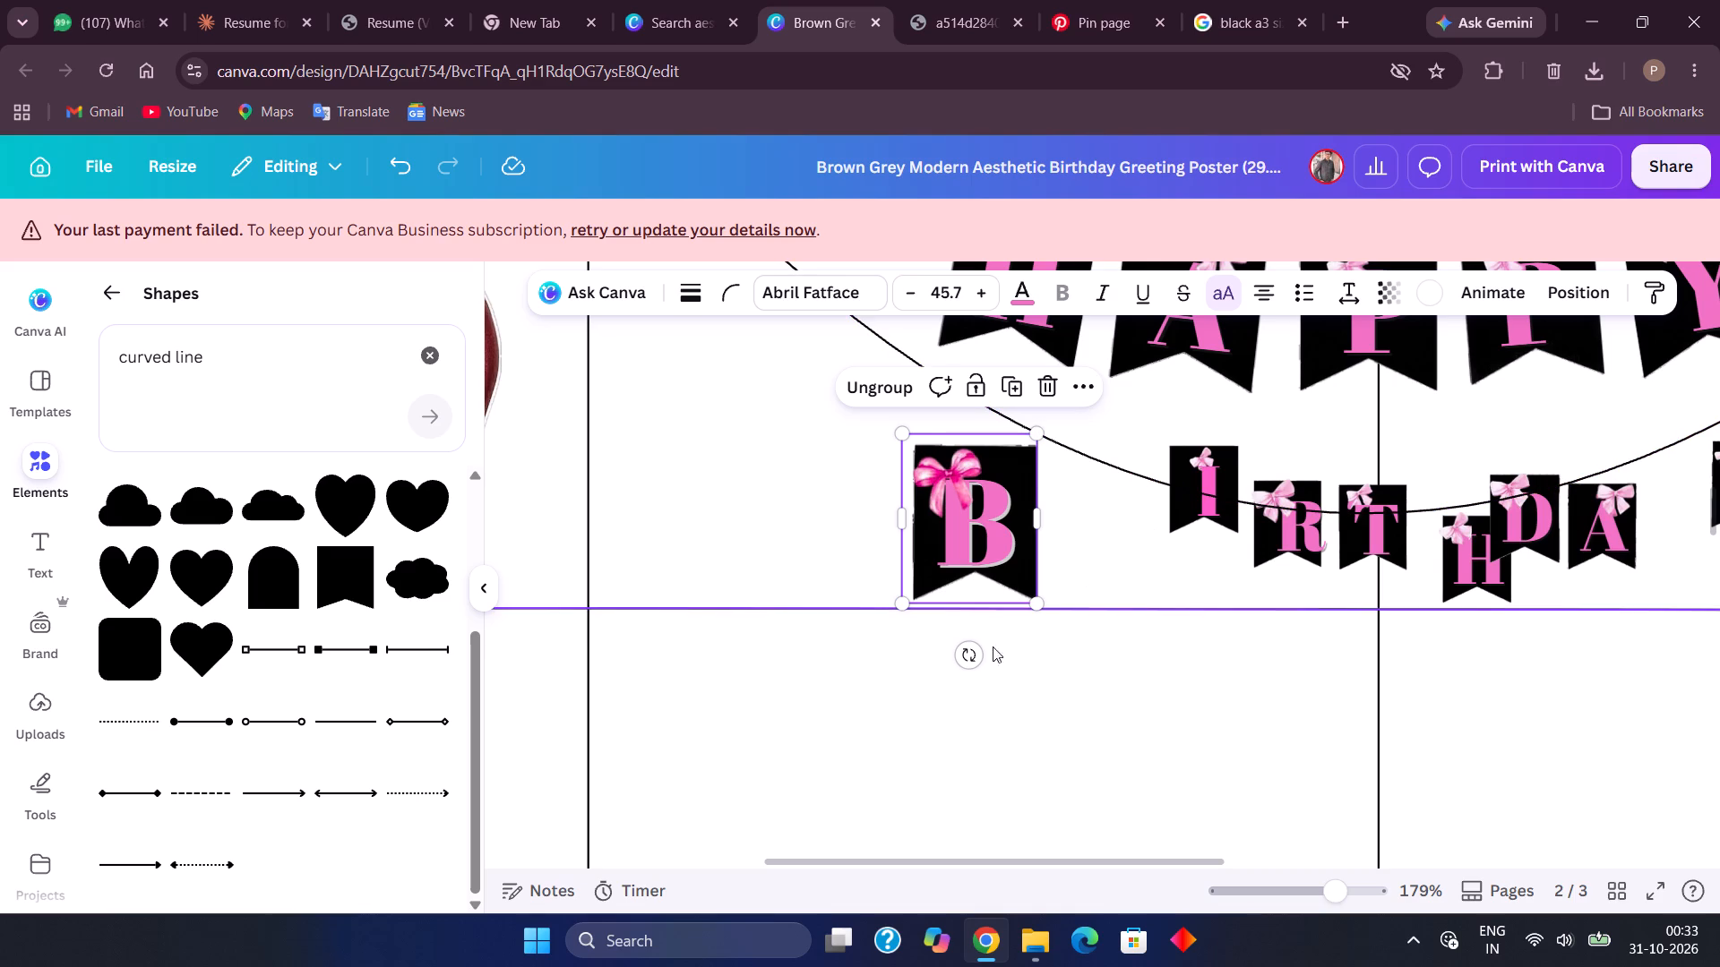
drag(973, 661, 956, 620)
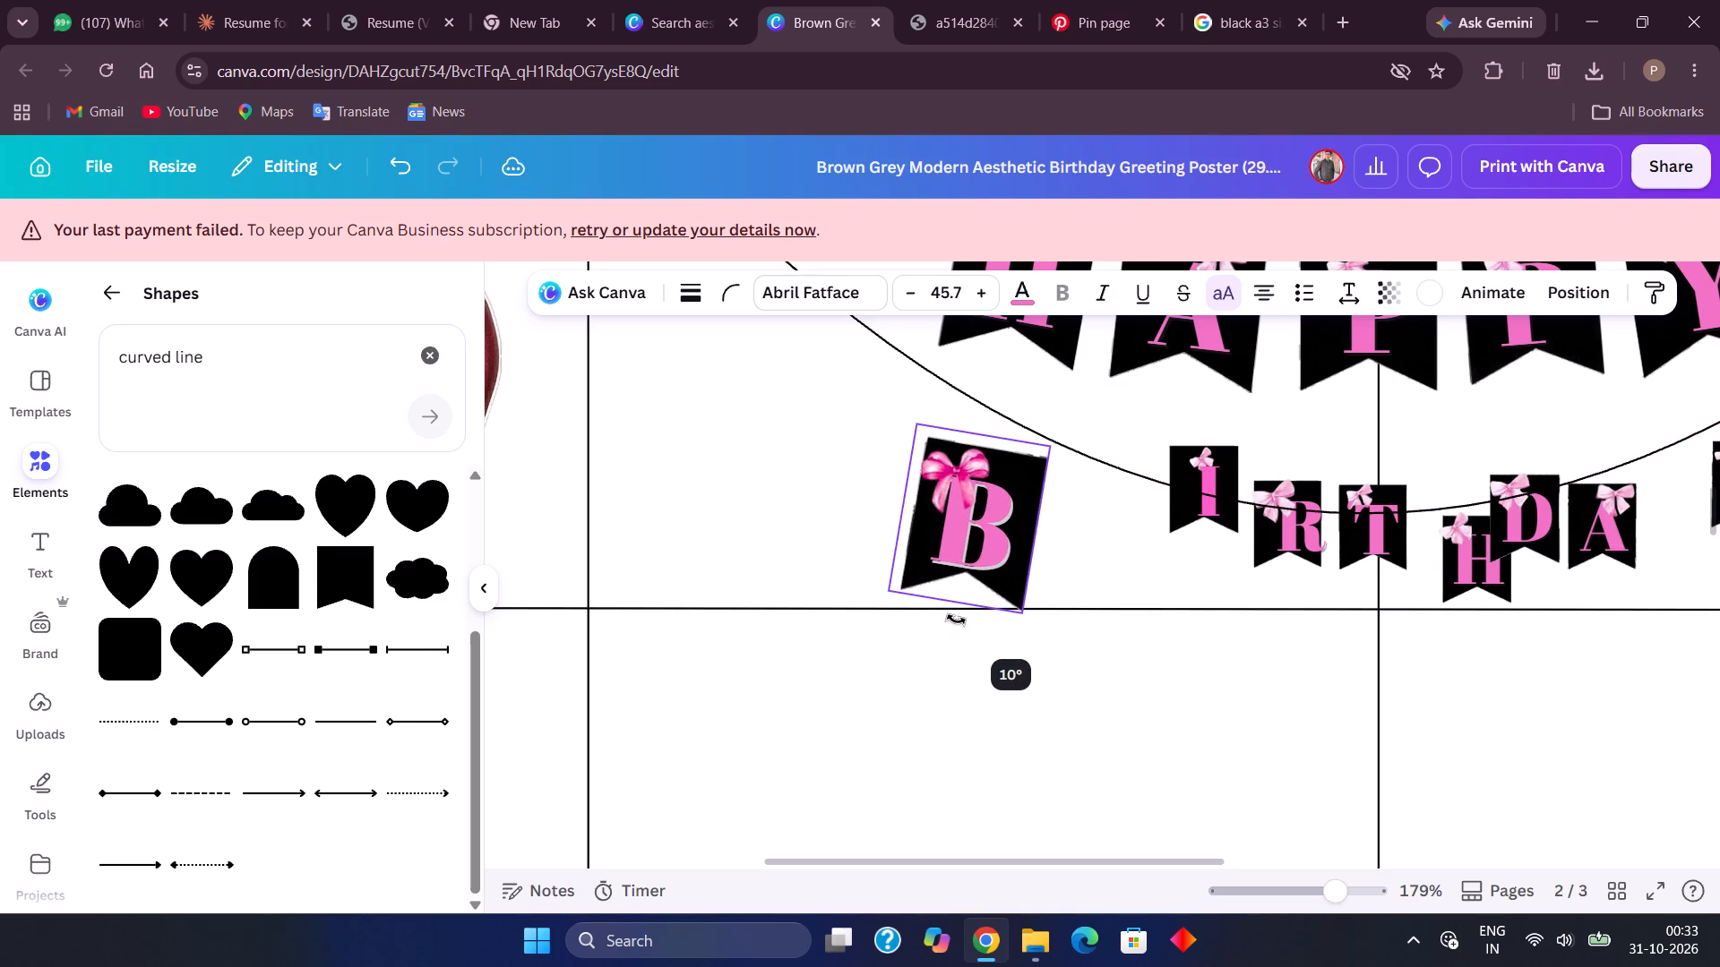
drag(956, 620, 919, 593)
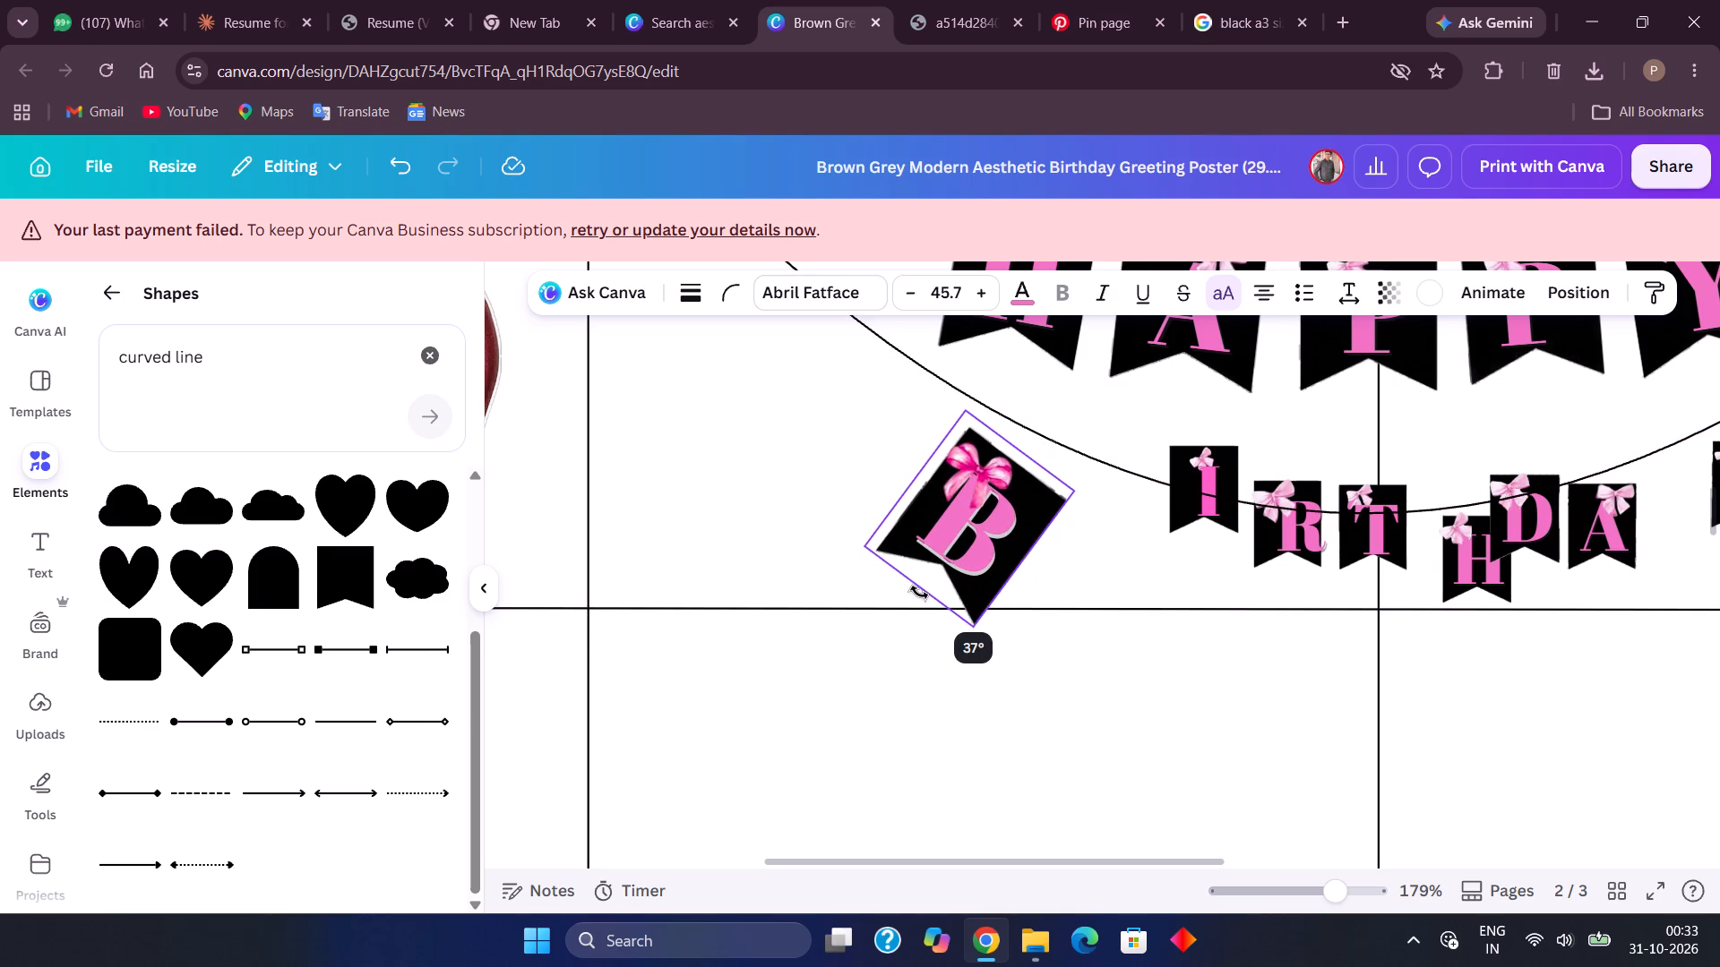
drag(919, 593, 934, 598)
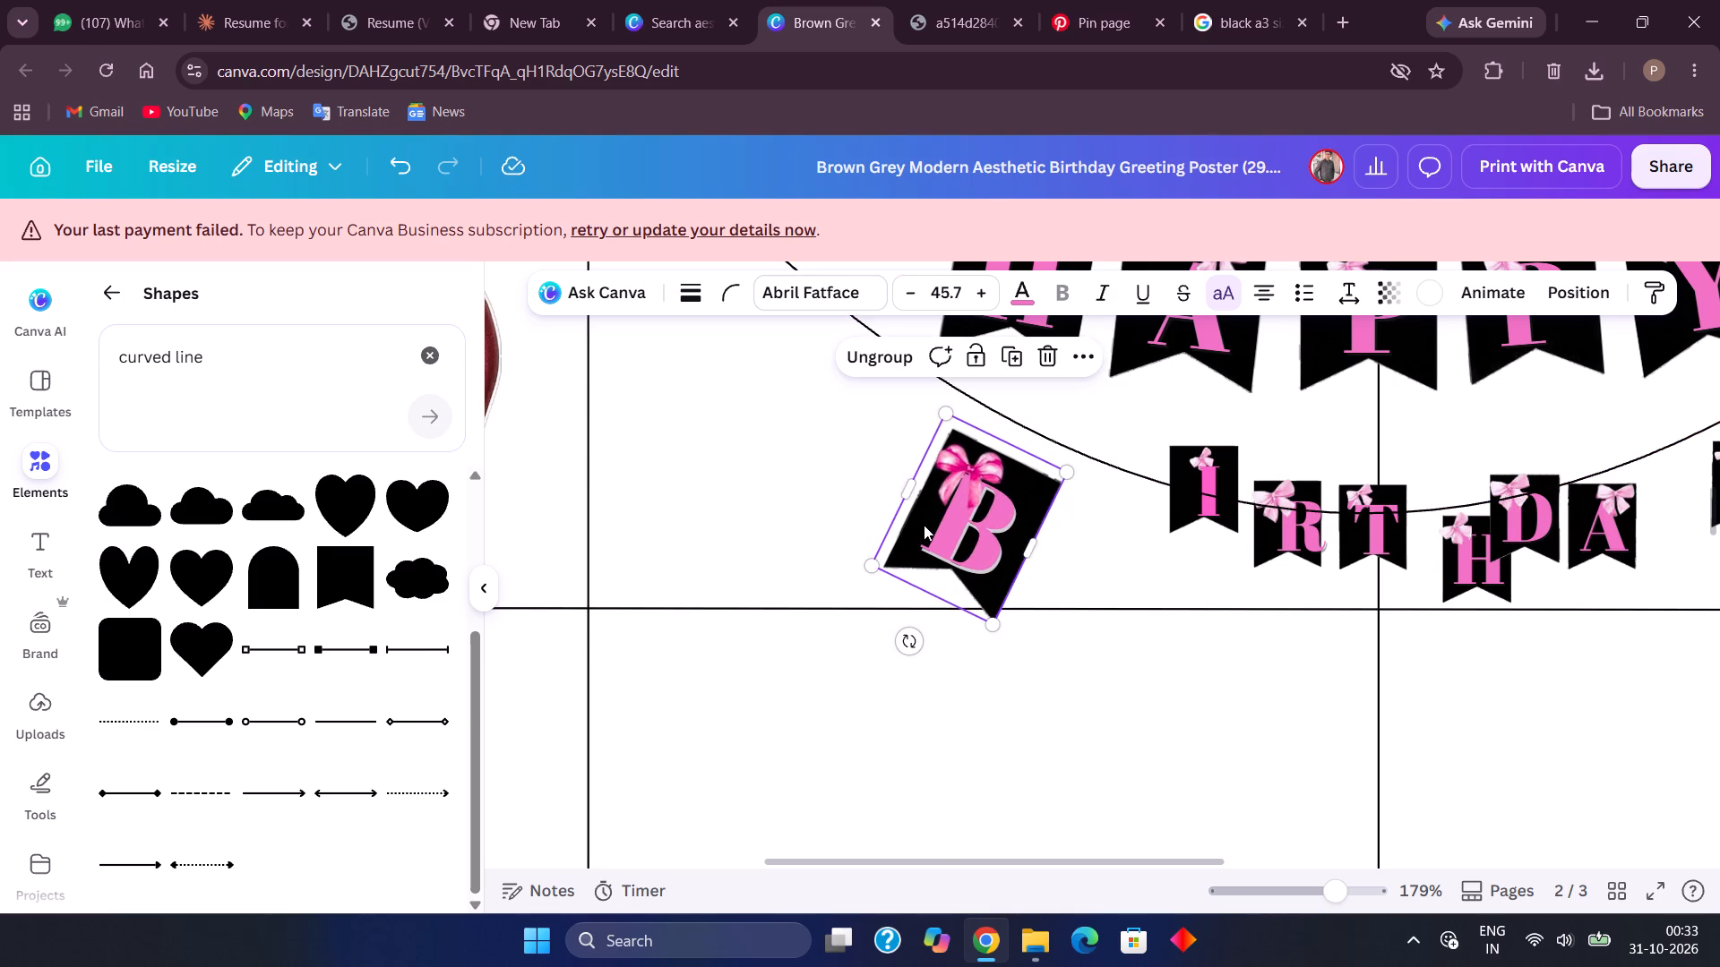
drag(924, 525, 892, 467)
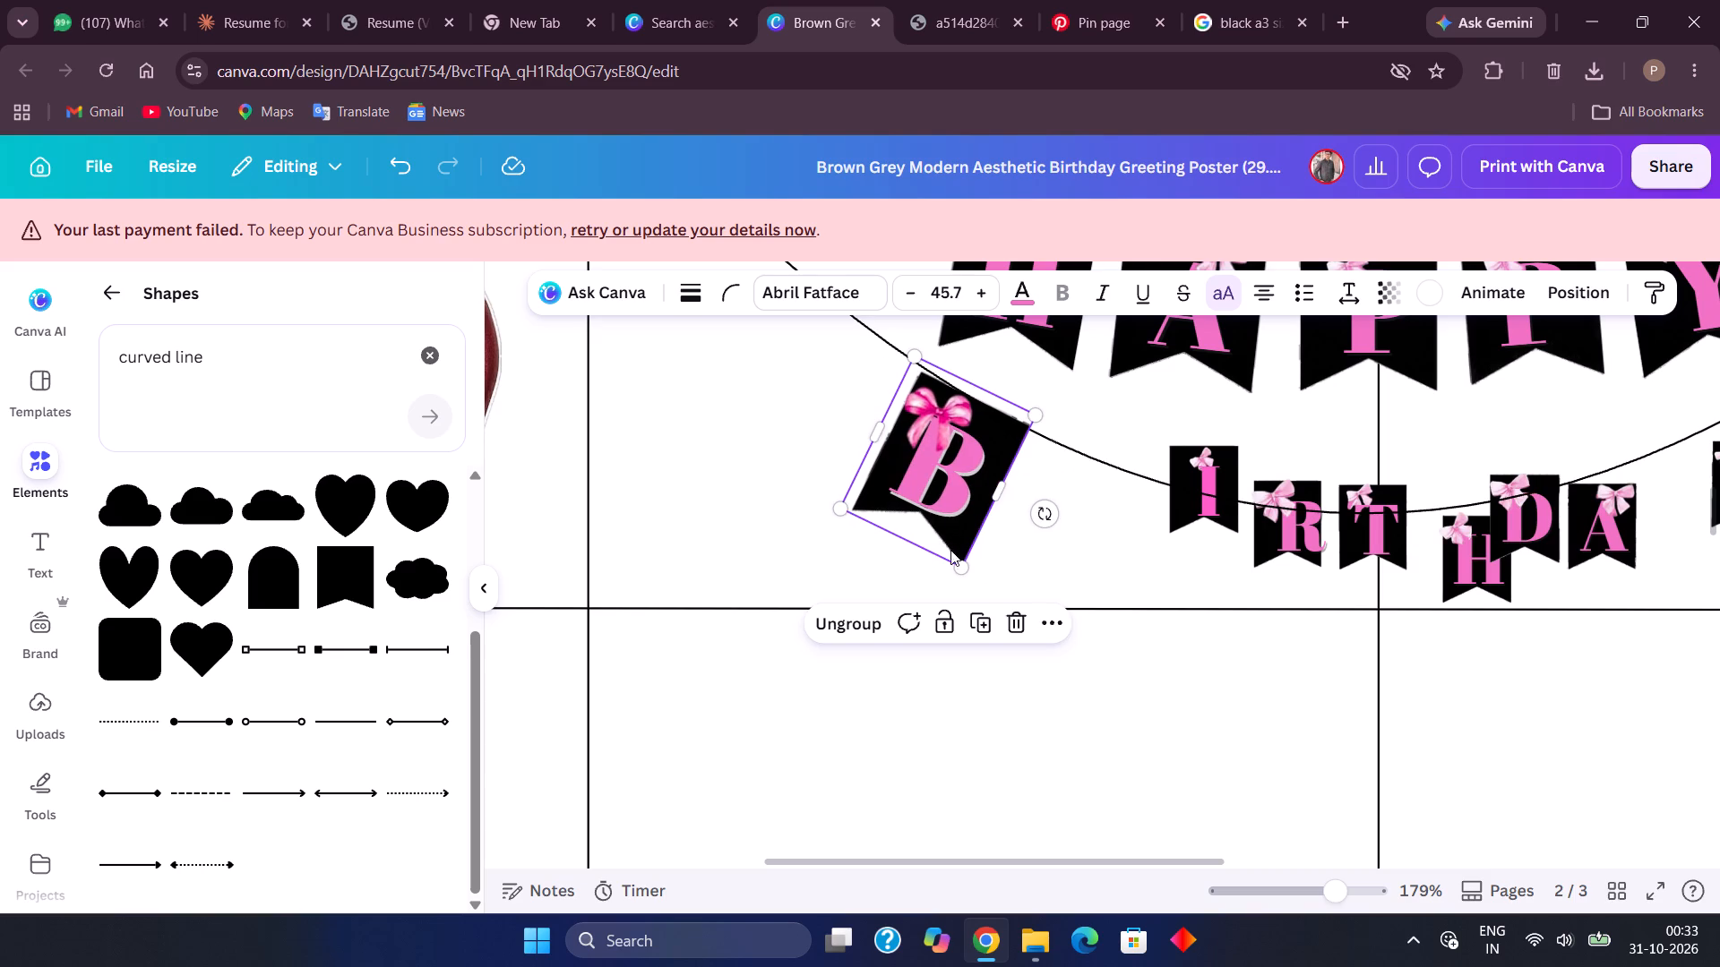
drag(1053, 514, 1039, 510)
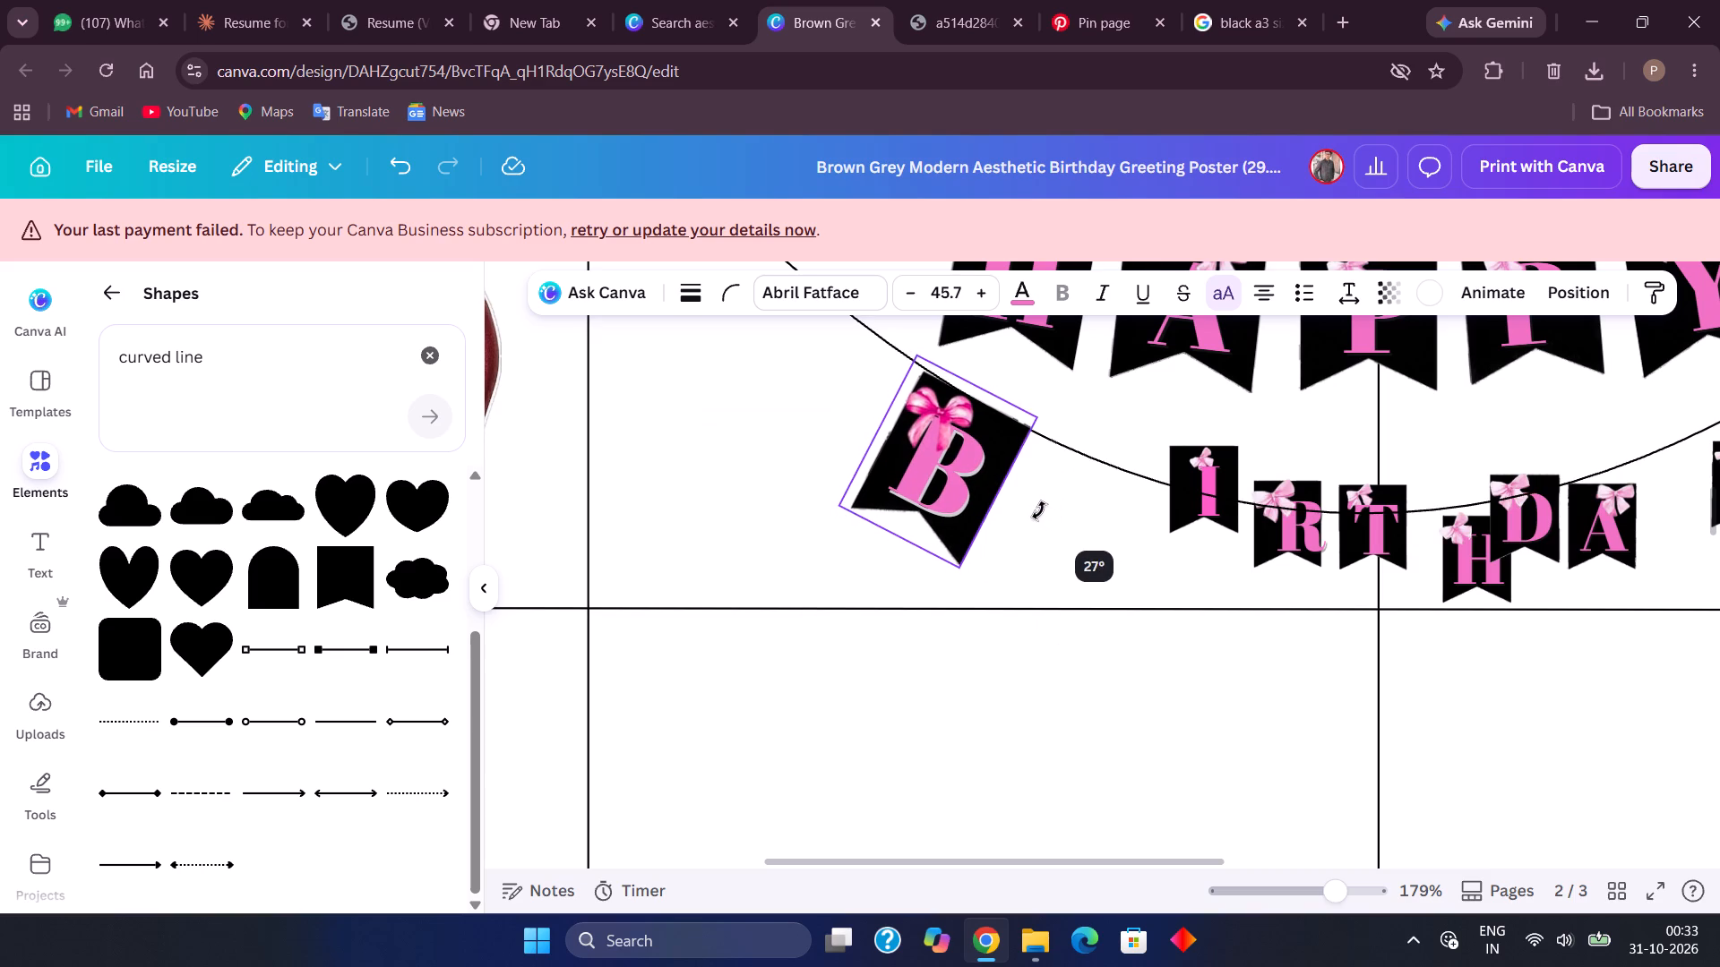
drag(1039, 510, 1028, 512)
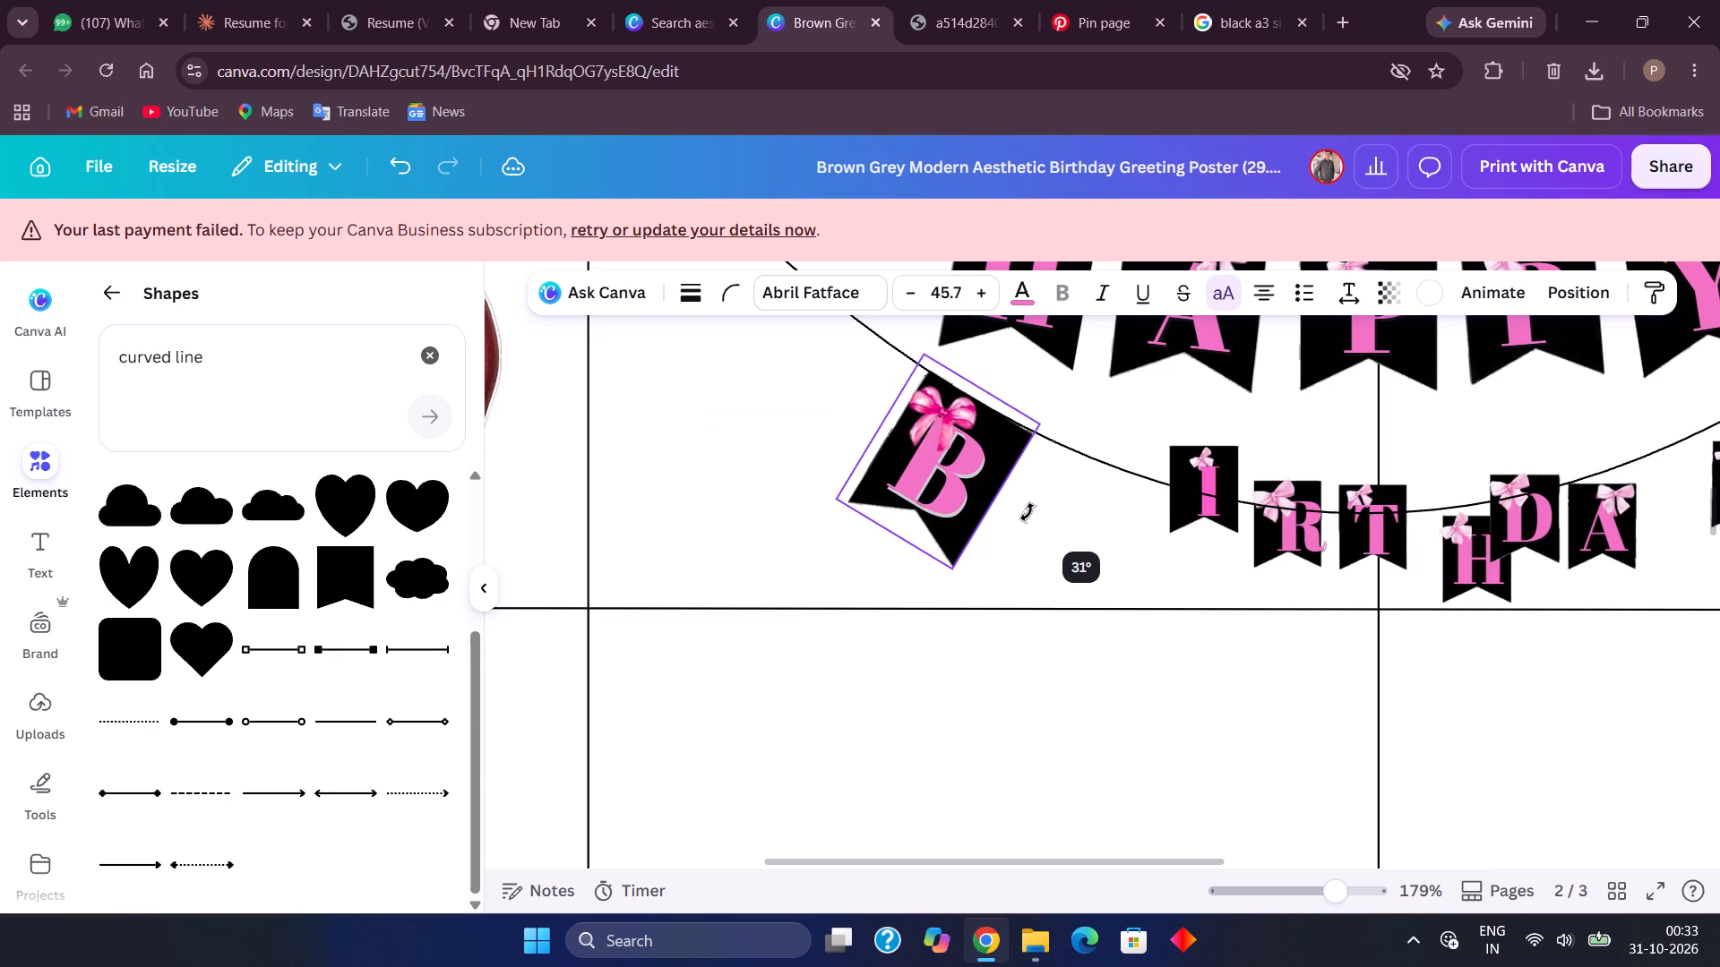
drag(1028, 512, 1028, 512)
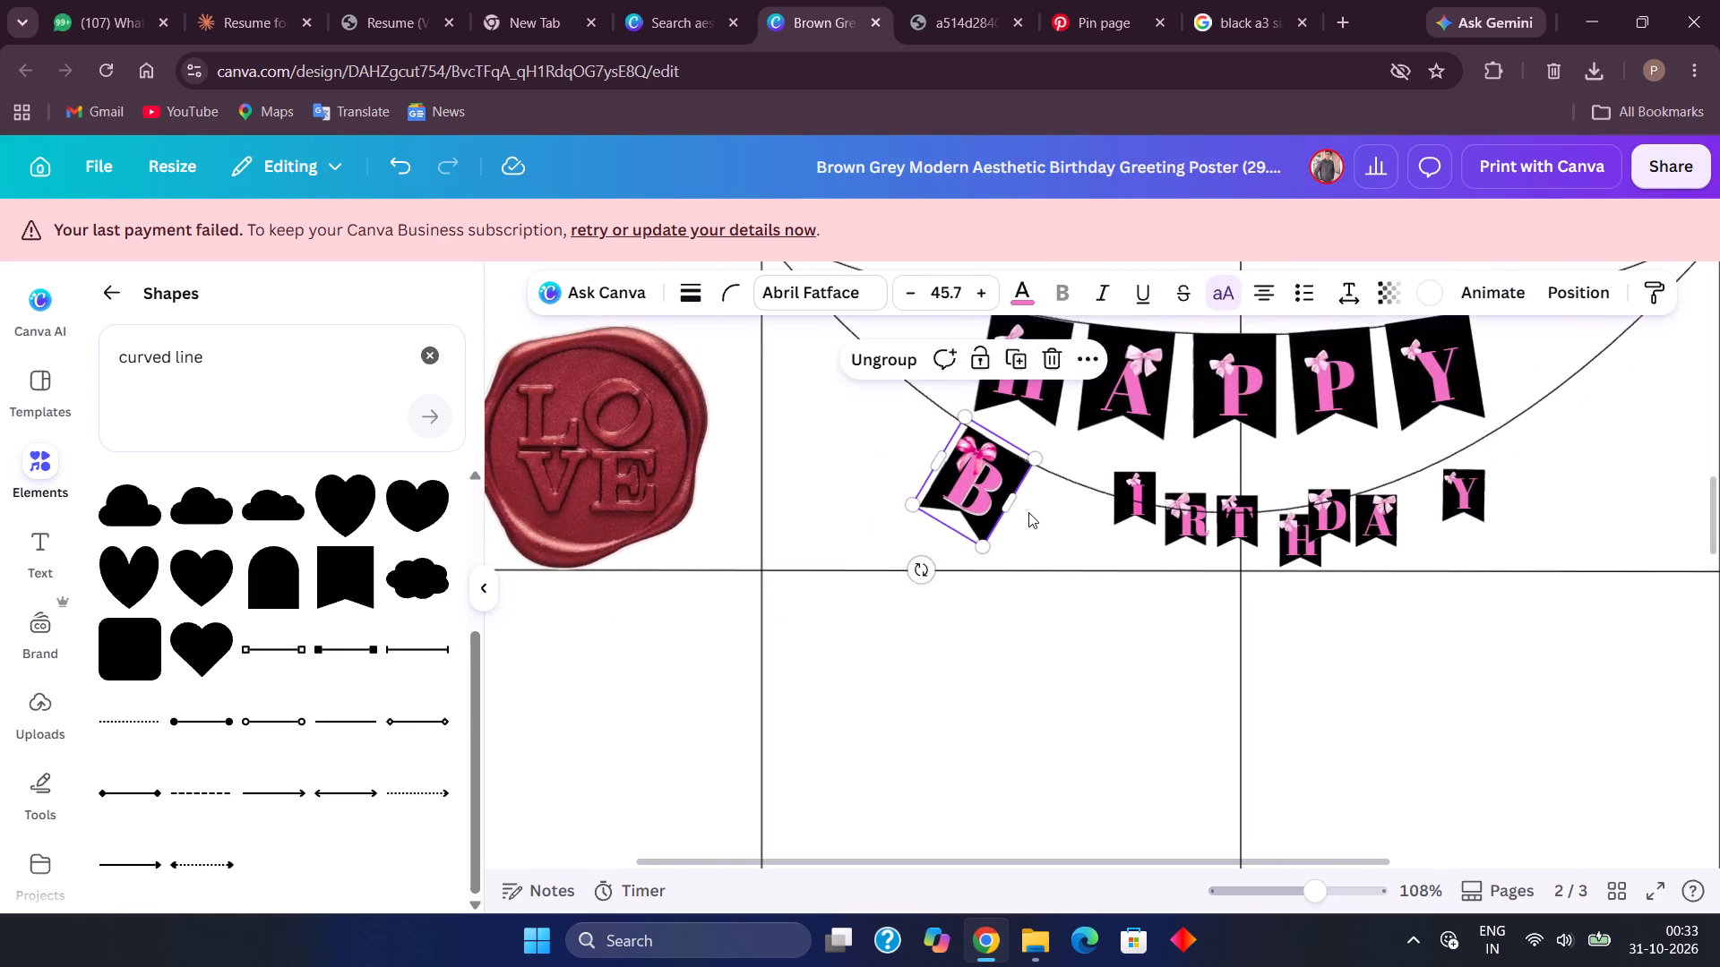
Enlarge the I flag to a letter size of about 37.1 and move it below the string beside the B flag.
scroll(1028, 512, left, 1)
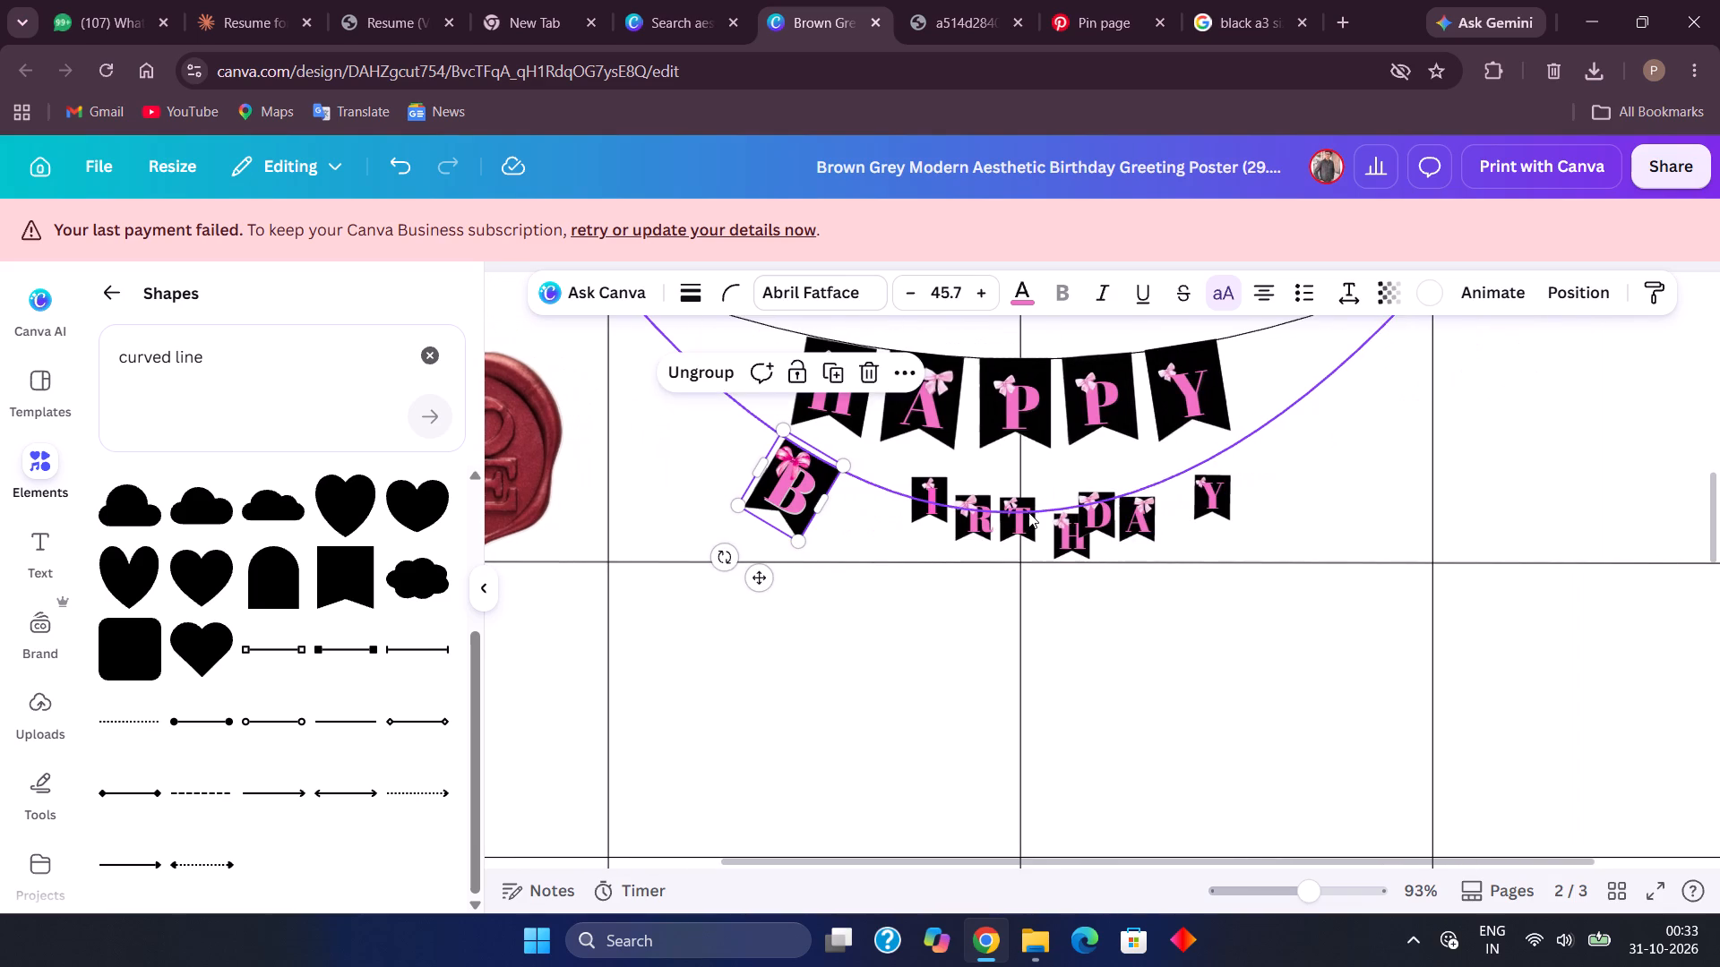
click(916, 513)
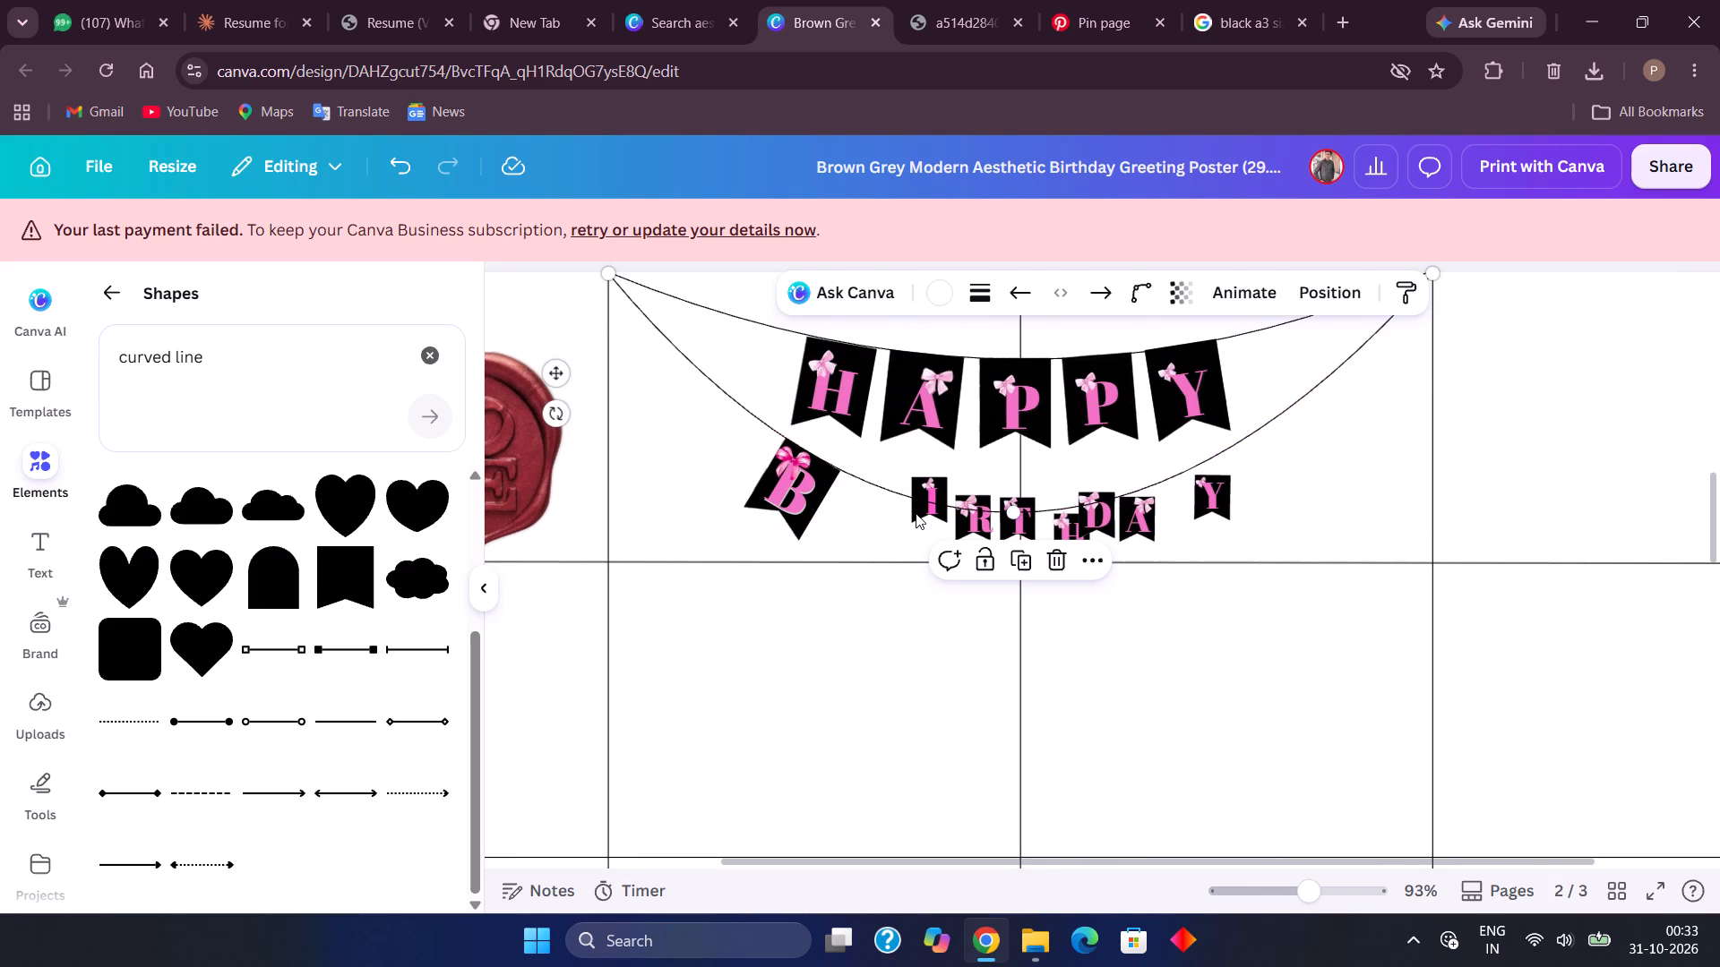
click(916, 513)
click(916, 513)
click(936, 483)
drag(947, 529, 959, 554)
drag(934, 522, 849, 553)
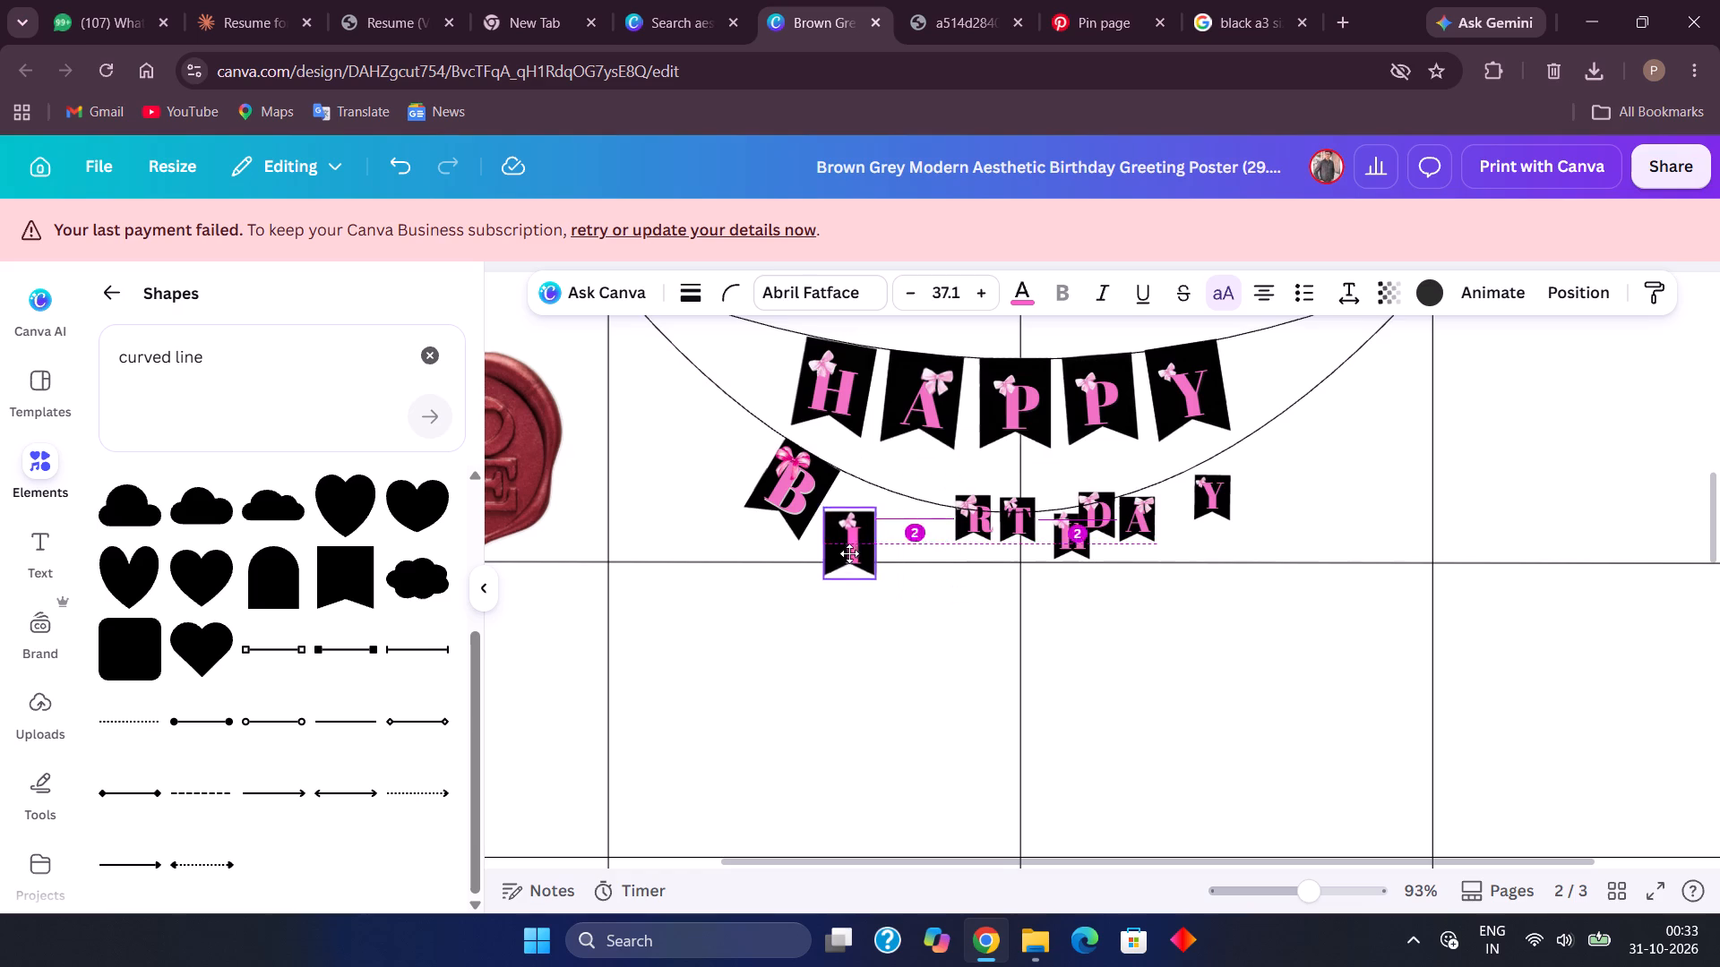
drag(849, 553, 877, 549)
drag(897, 618, 890, 621)
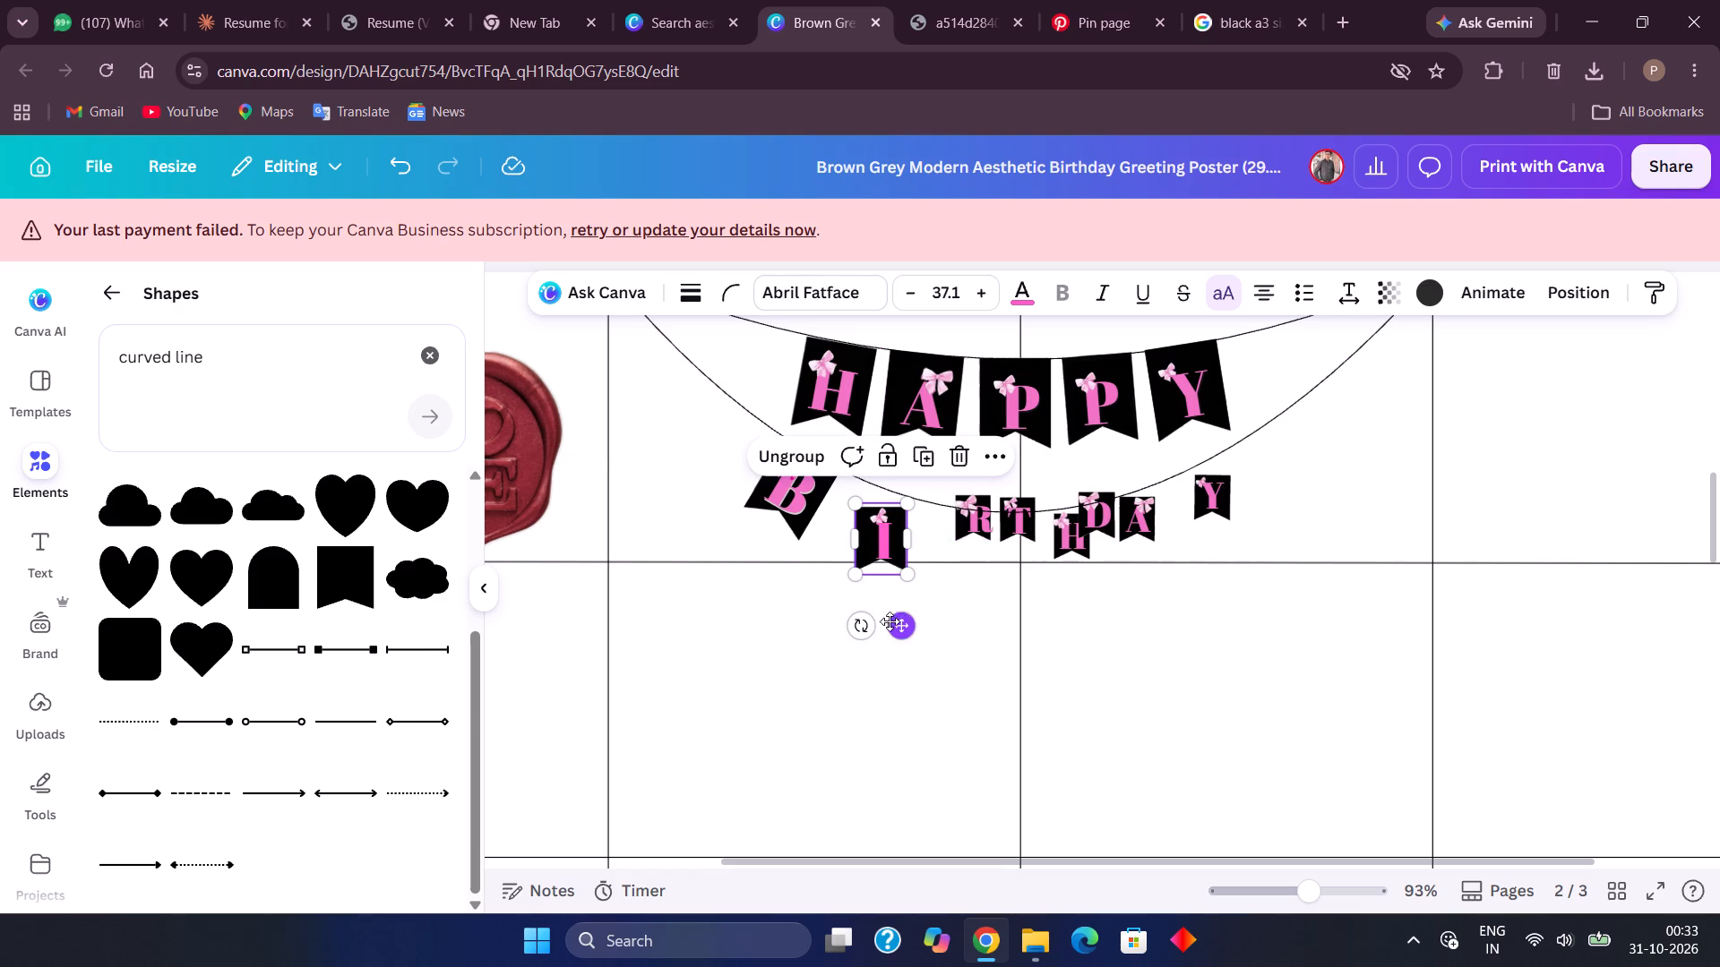
drag(890, 621, 882, 622)
Tilt the I flag to about 20° and hang it on the lower string beside the B flag.
drag(857, 627, 829, 591)
scroll(829, 591, up, 1)
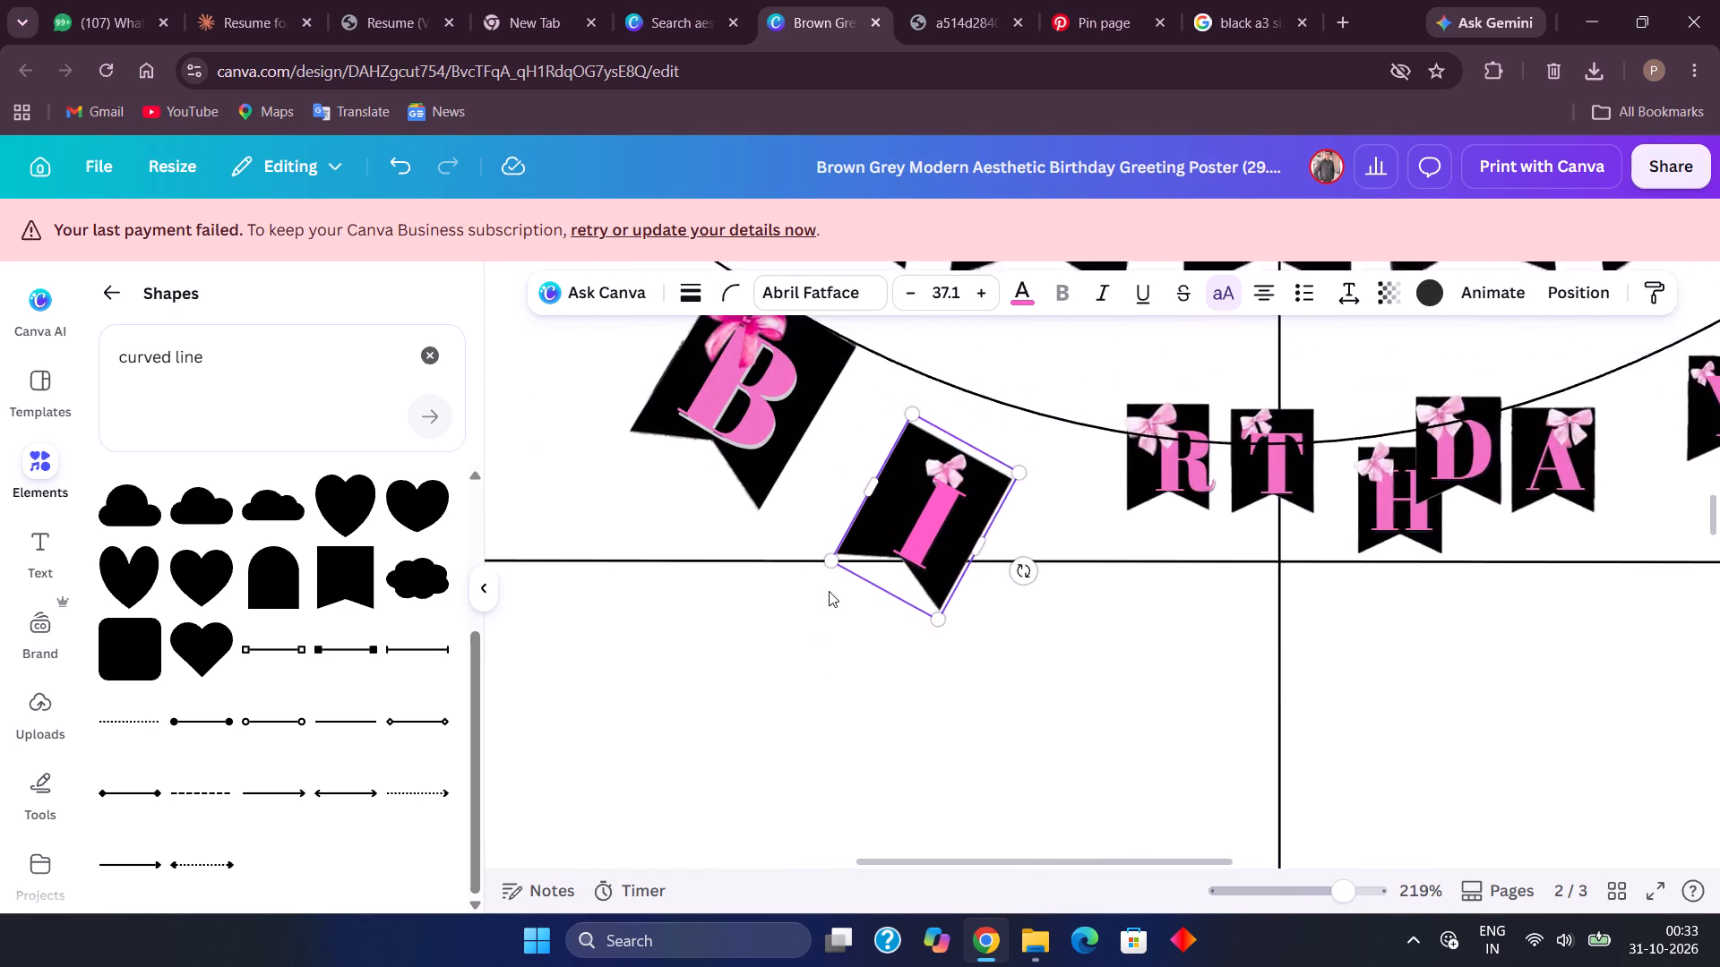
scroll(829, 591, up, 1)
drag(899, 721, 880, 696)
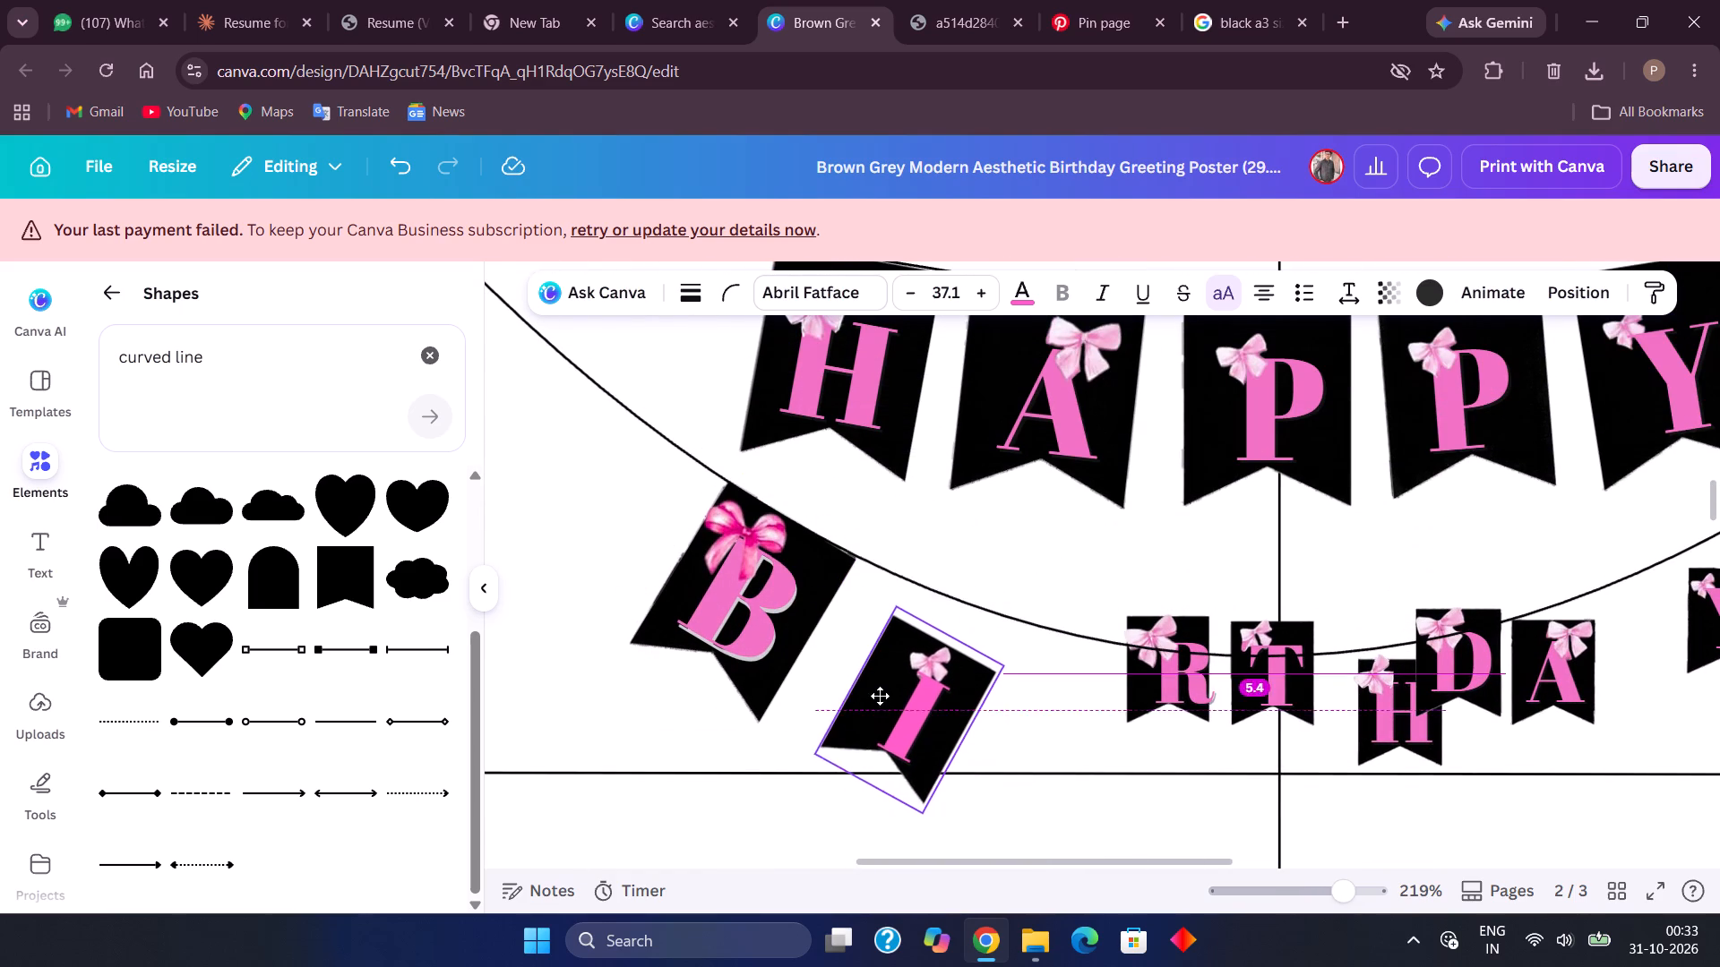
drag(880, 696, 894, 660)
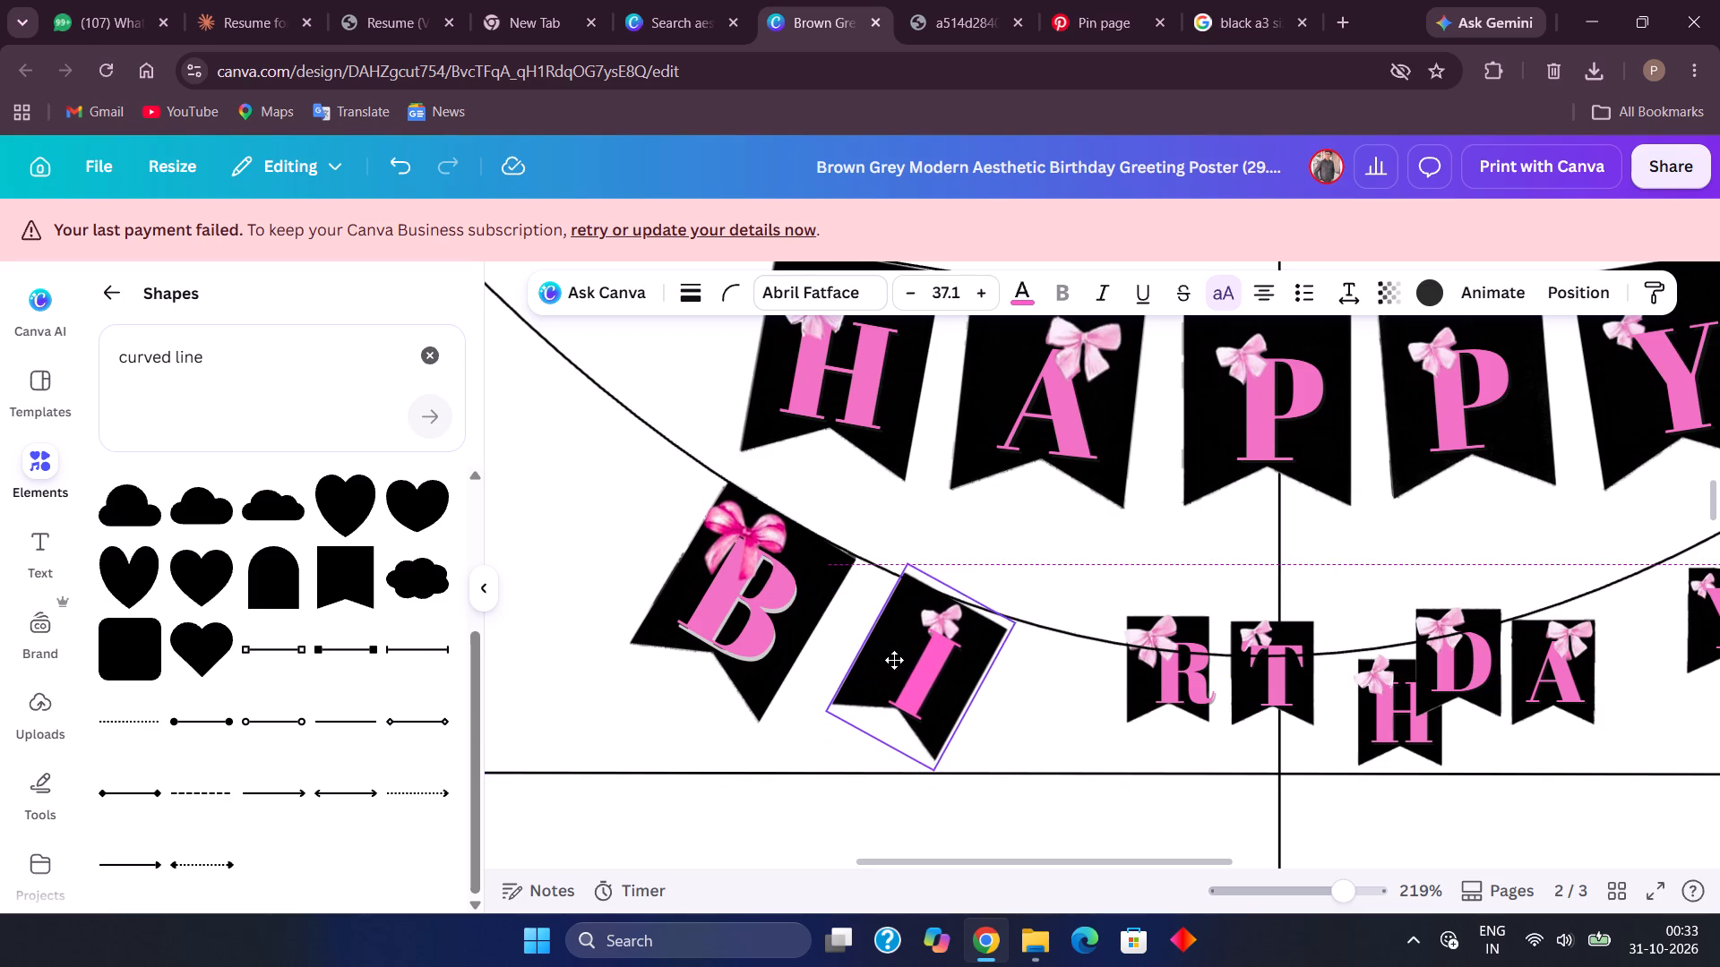
drag(894, 660, 891, 667)
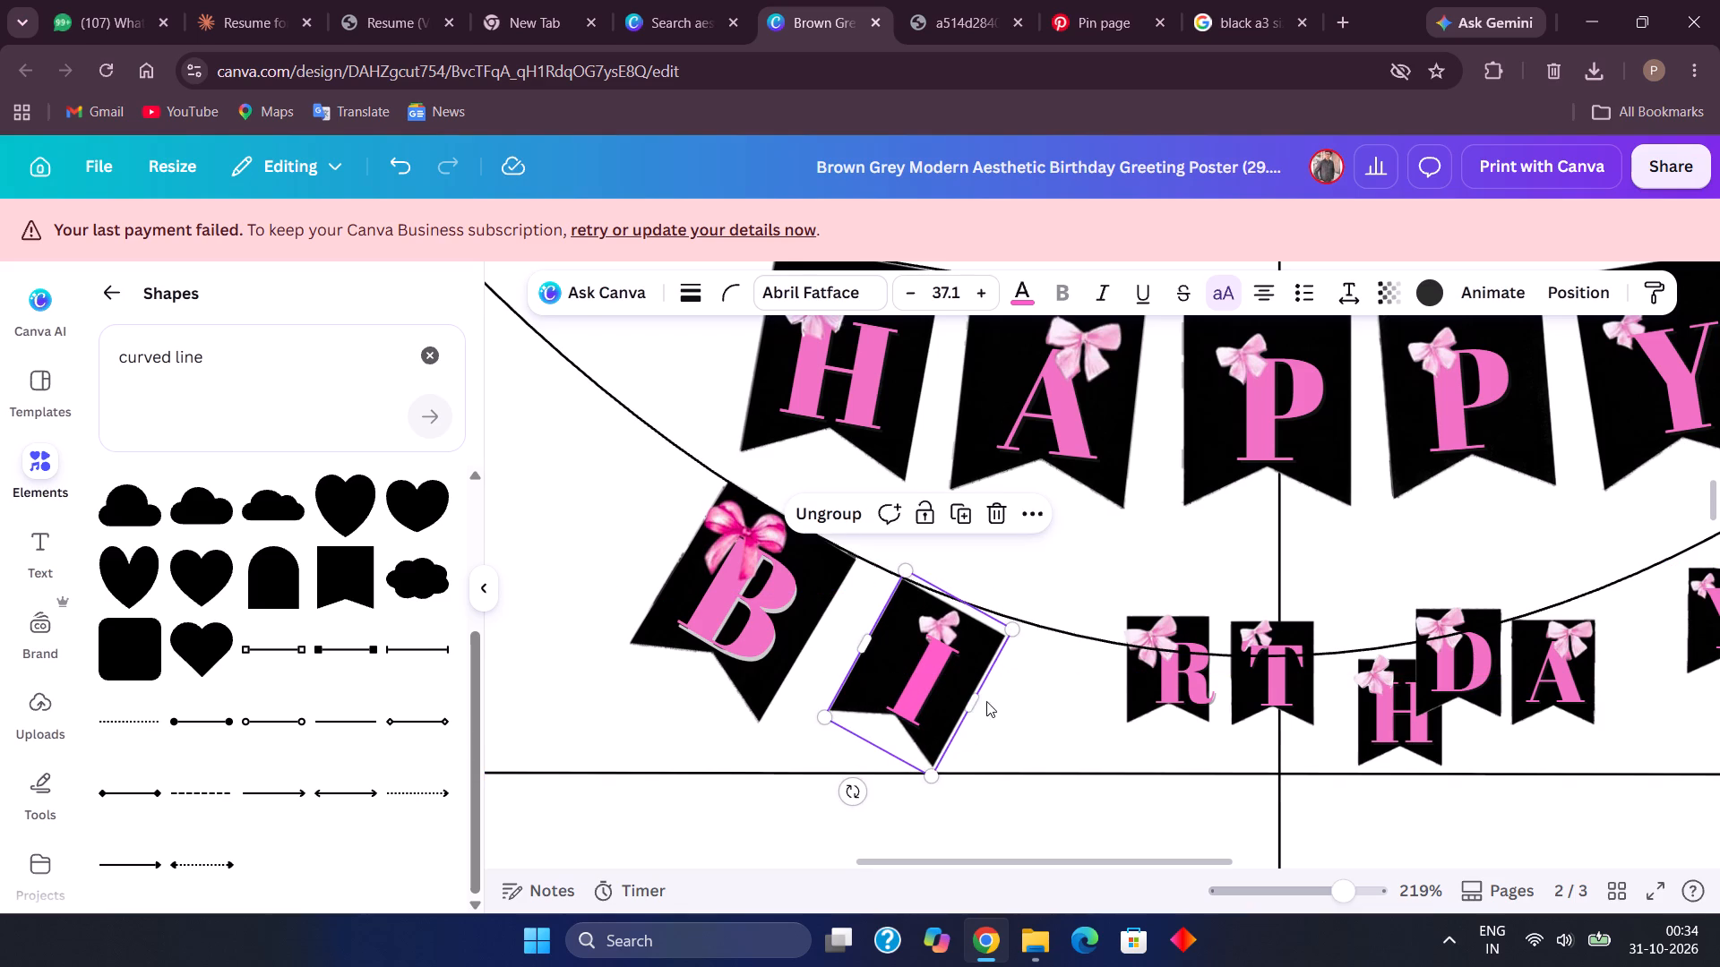
drag(857, 792, 873, 788)
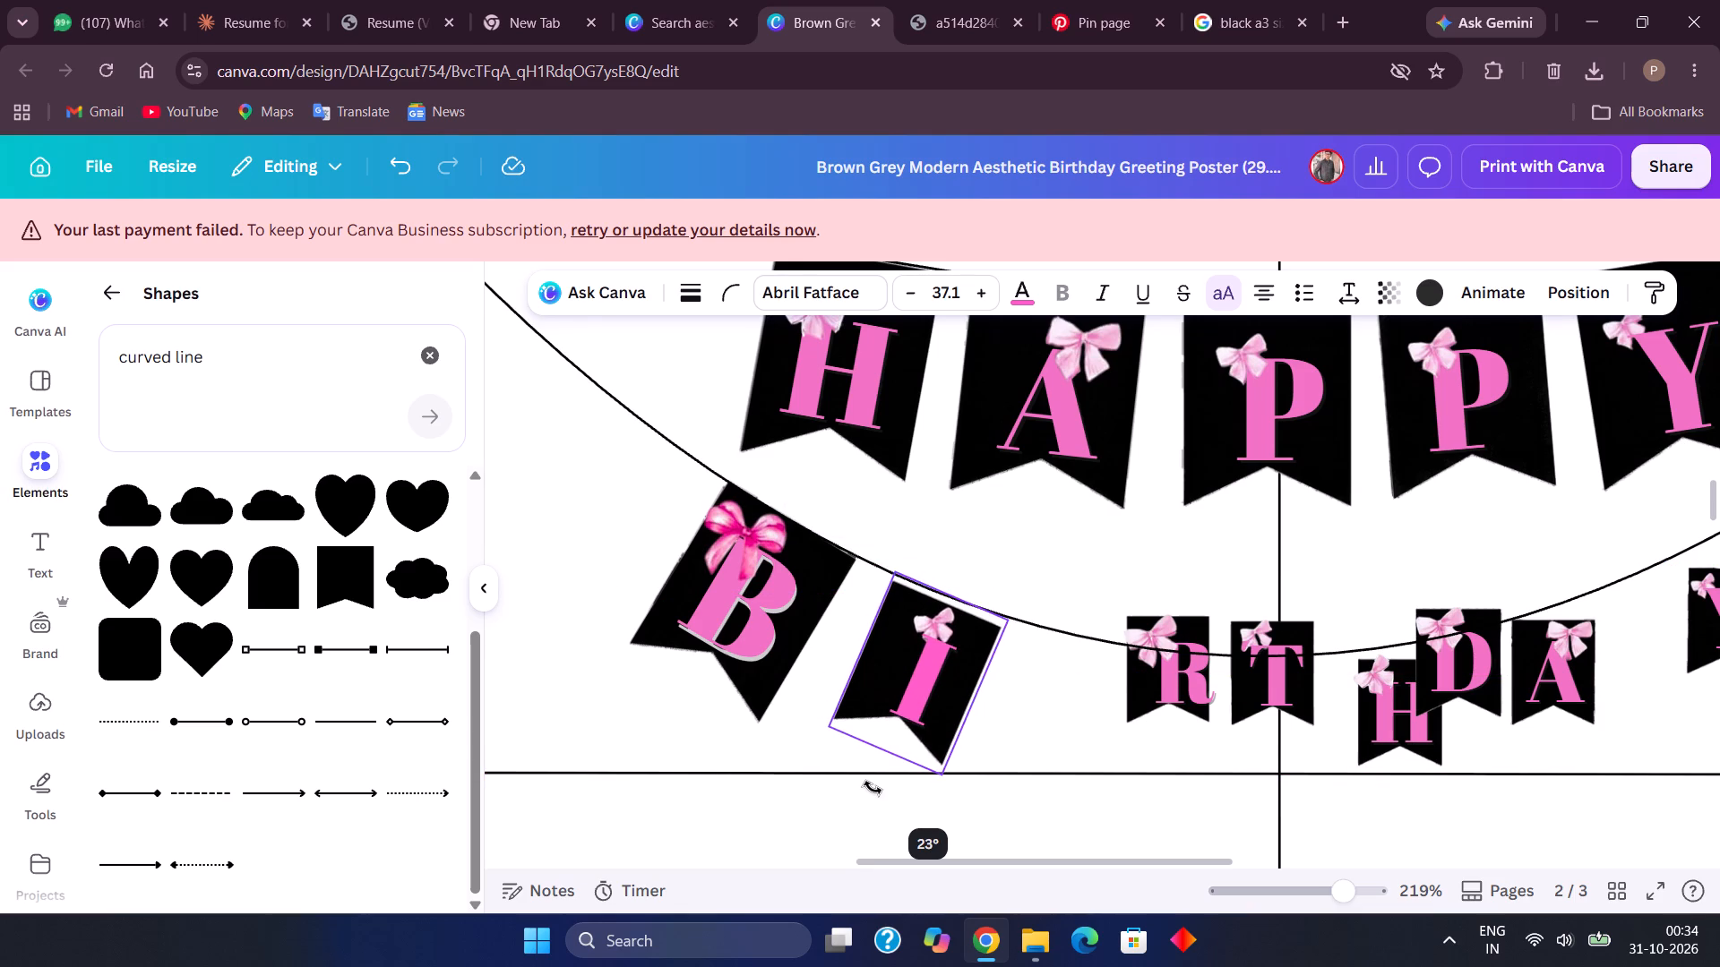
drag(873, 788, 879, 791)
key(Up)
key(Up)
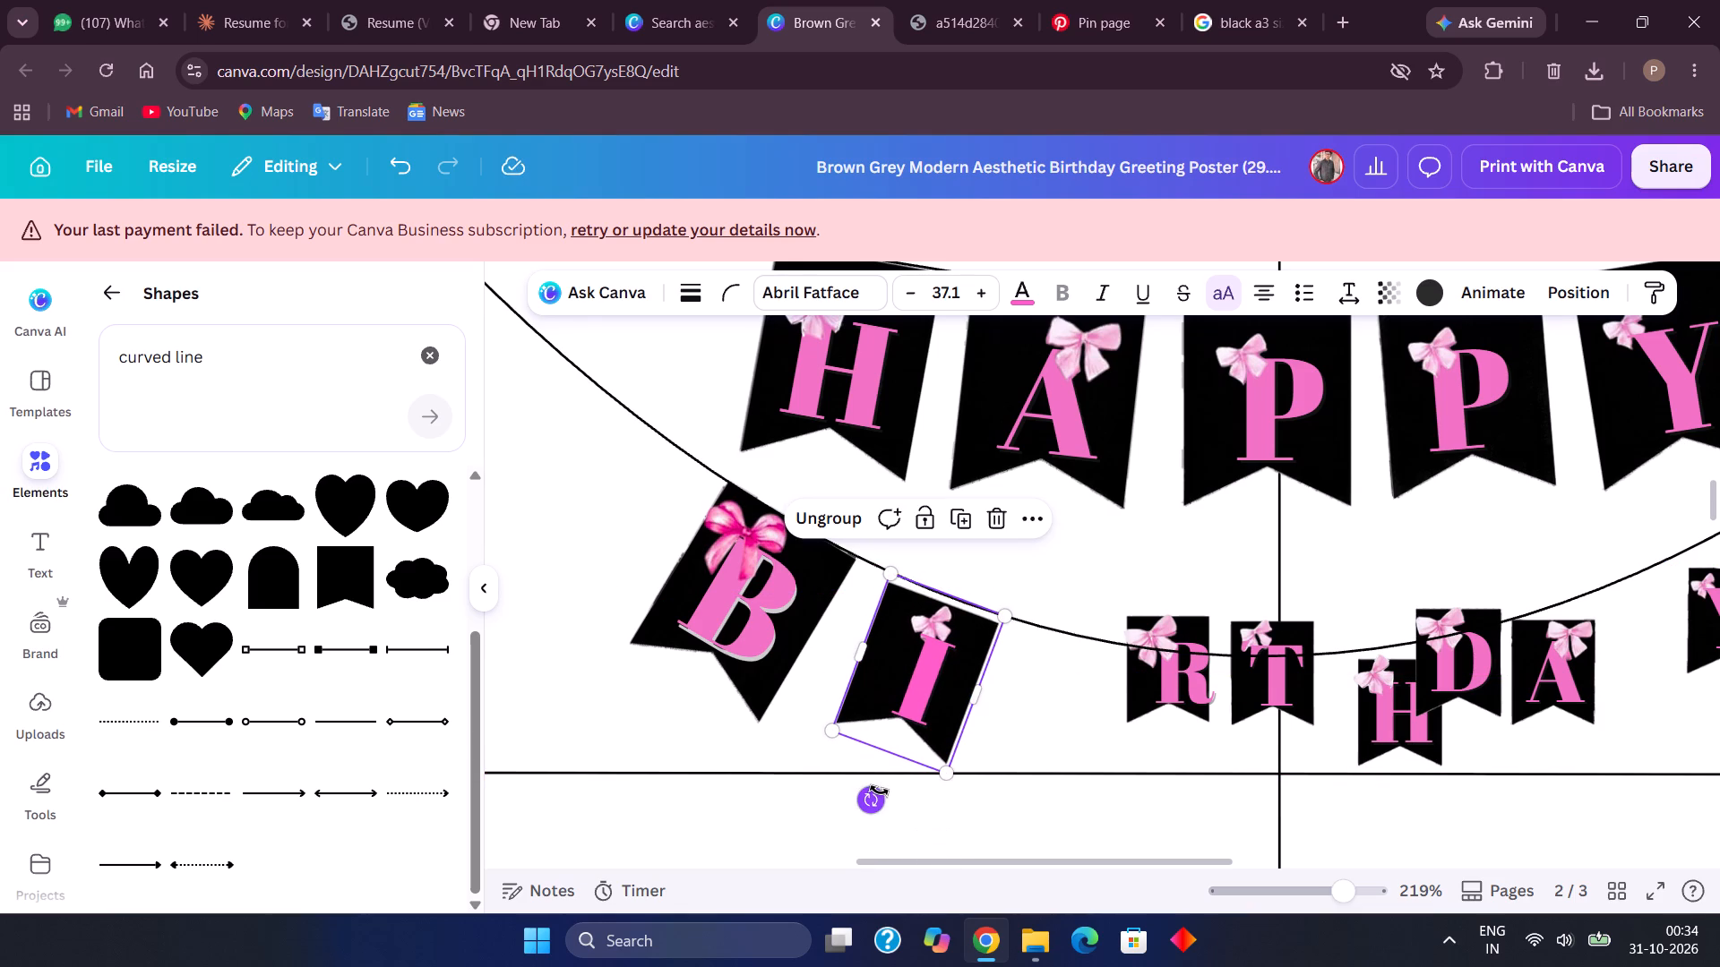
Nudge the I flag up against the string and enlarge it slightly to about 1.4 by 1.9.
click(1067, 787)
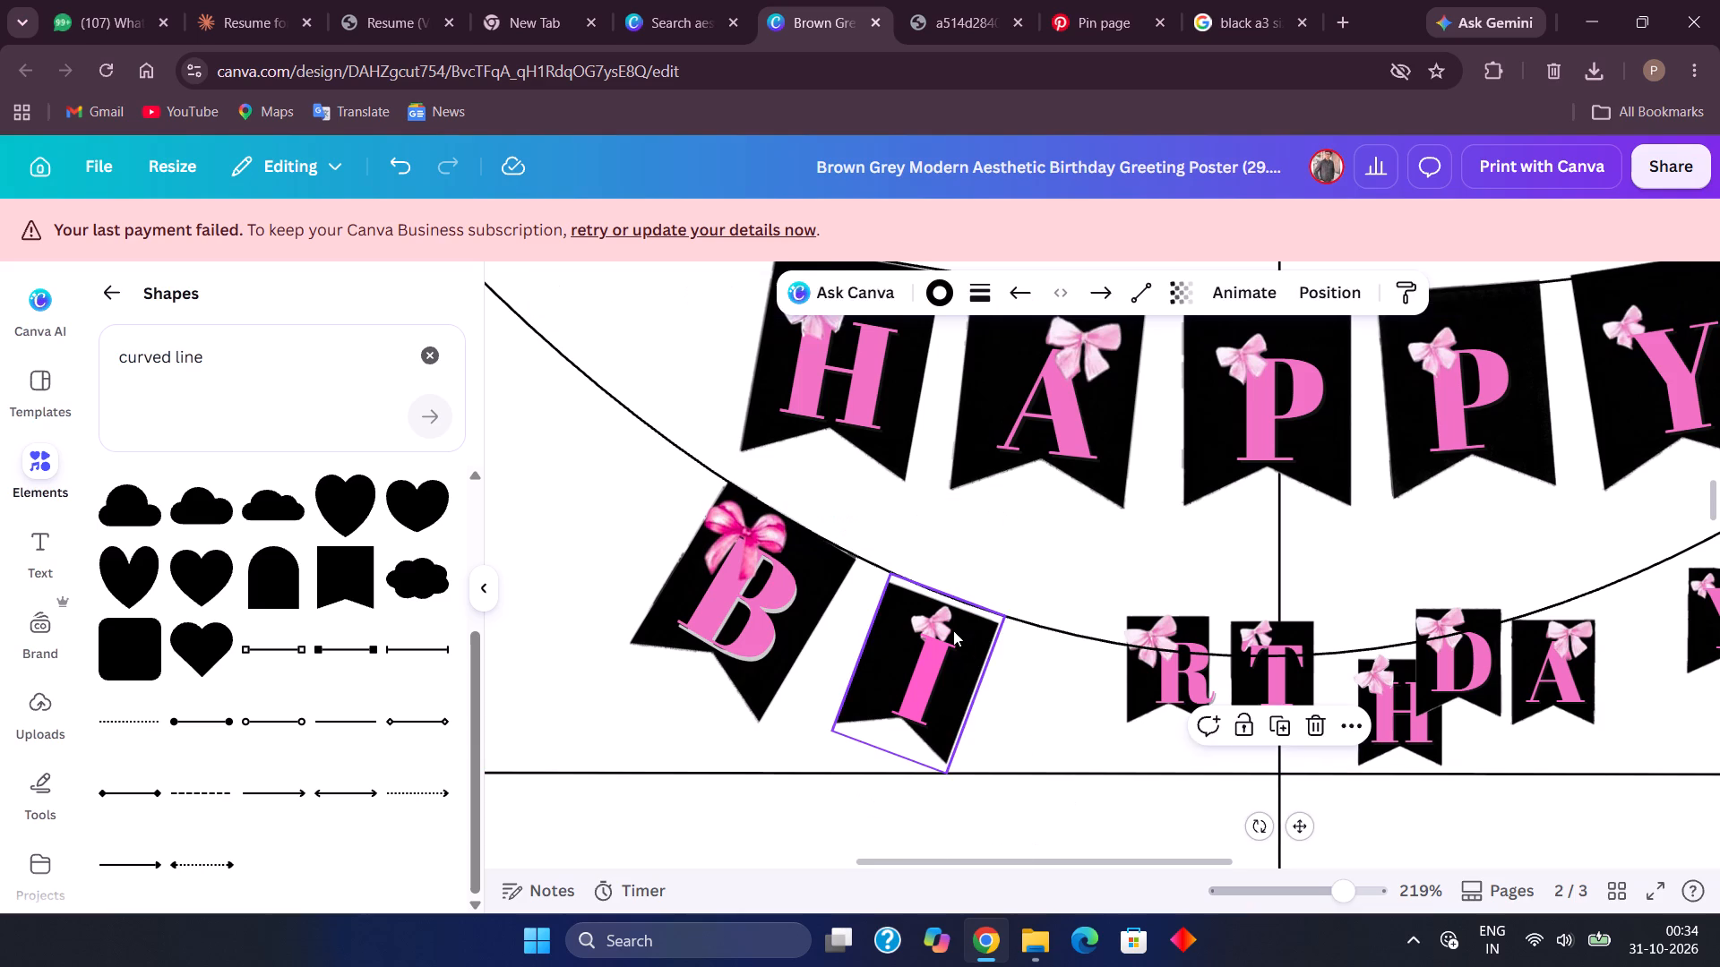
click(953, 630)
key(Up)
key(Up)
key(Down)
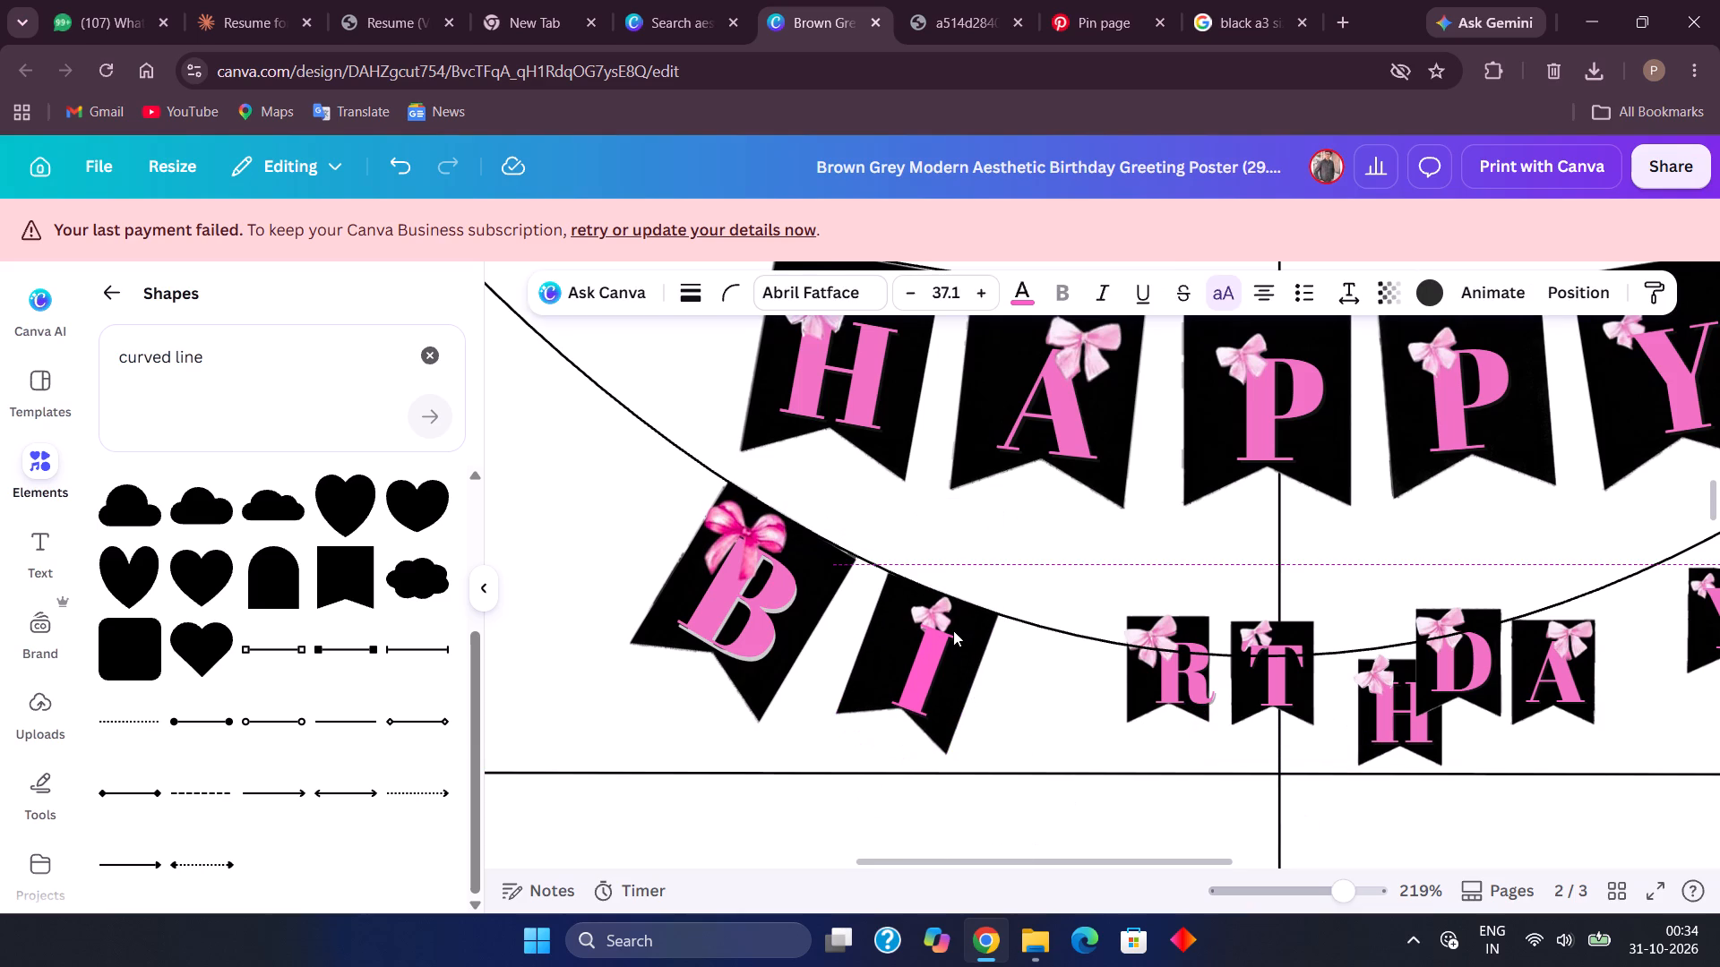
key(Right)
key(Left)
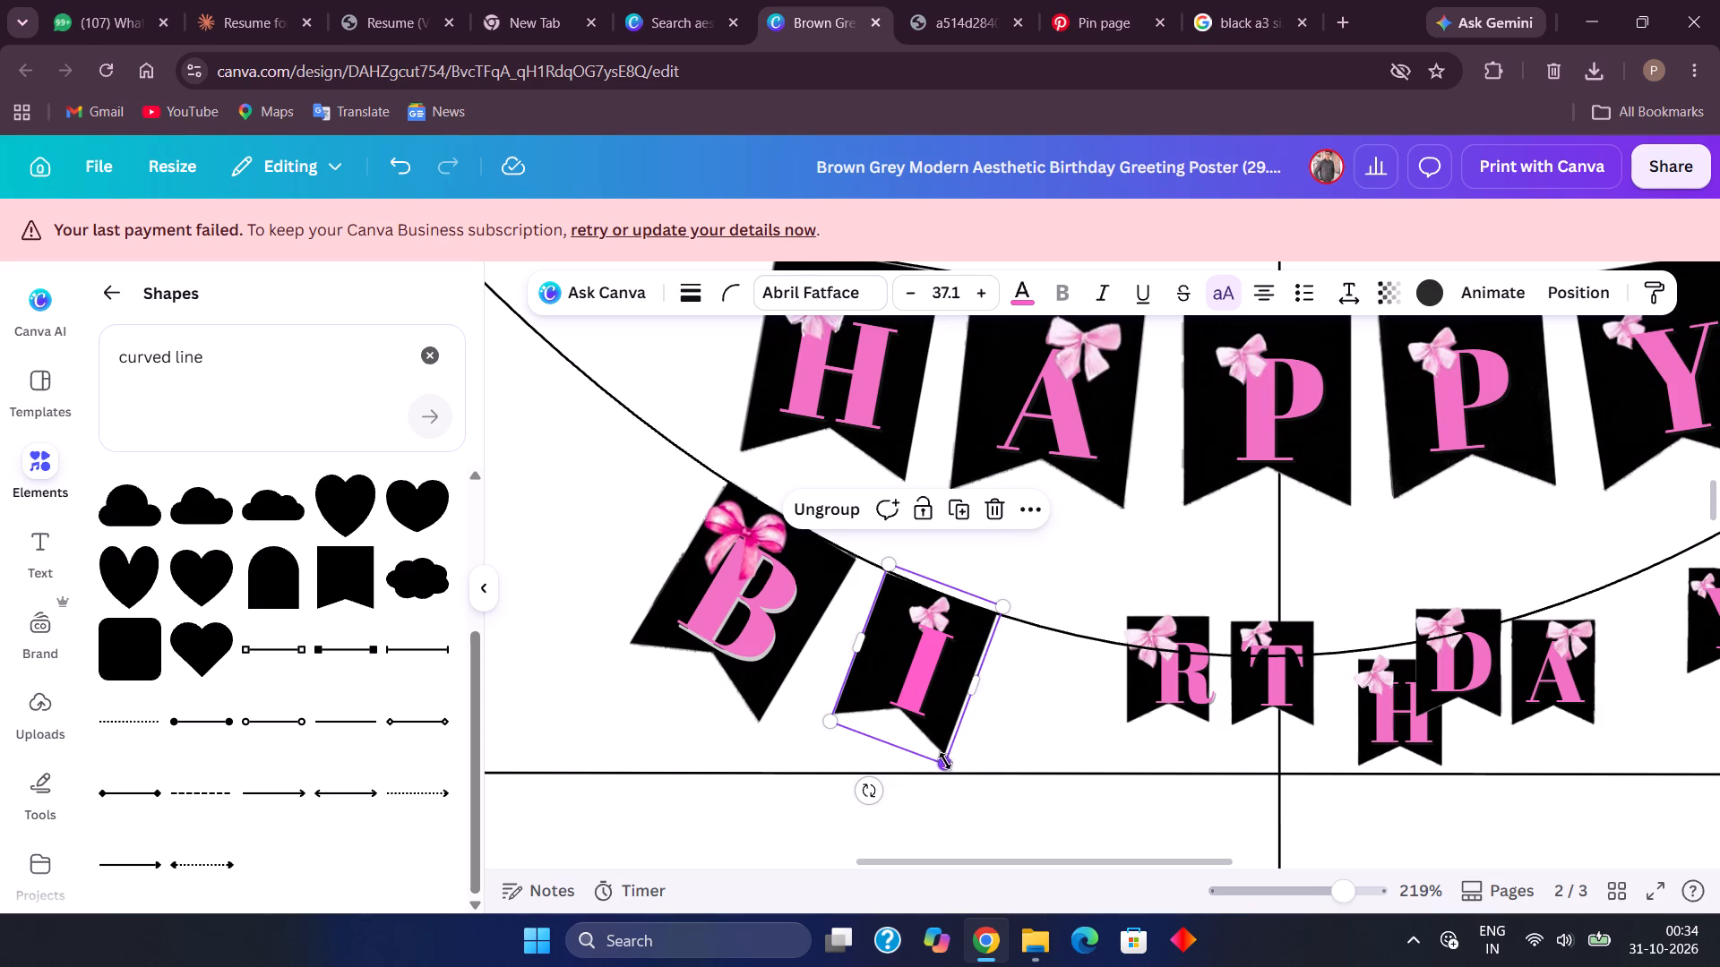
drag(946, 763, 959, 776)
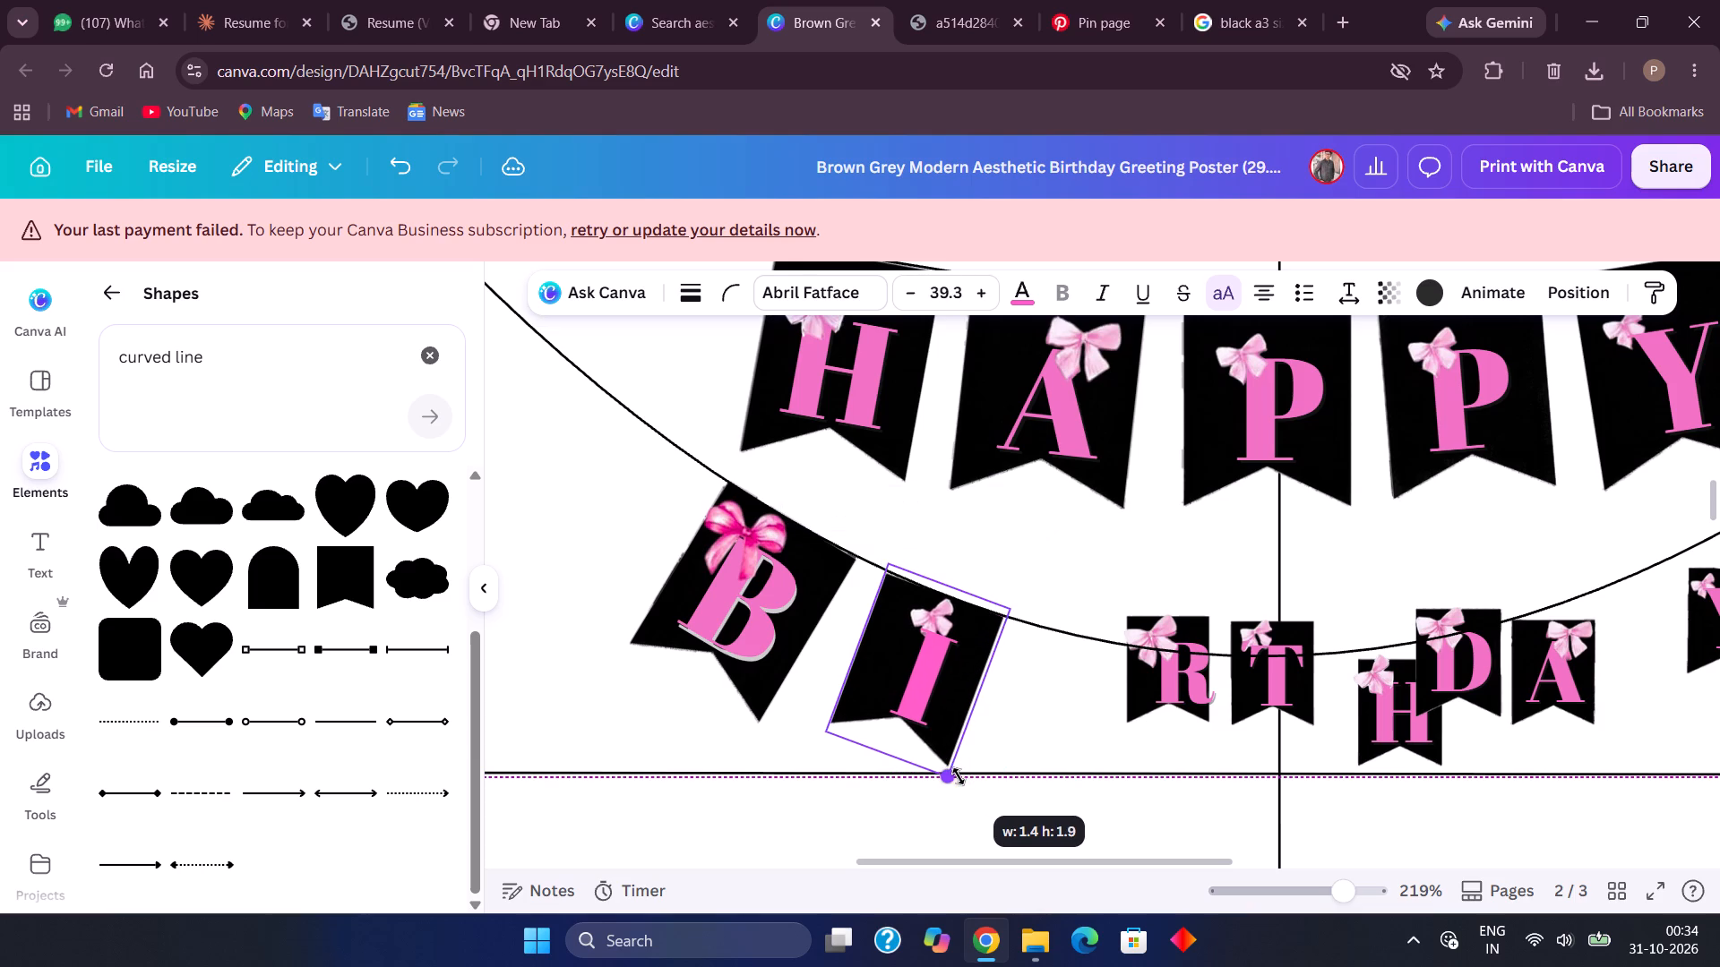
drag(959, 776, 960, 776)
Enlarge the R flag to a letter size of about 37.5, tilt it about 12° and hang it on the string beside the I.
click(1151, 703)
drag(1151, 703, 1062, 783)
drag(1133, 797, 1184, 843)
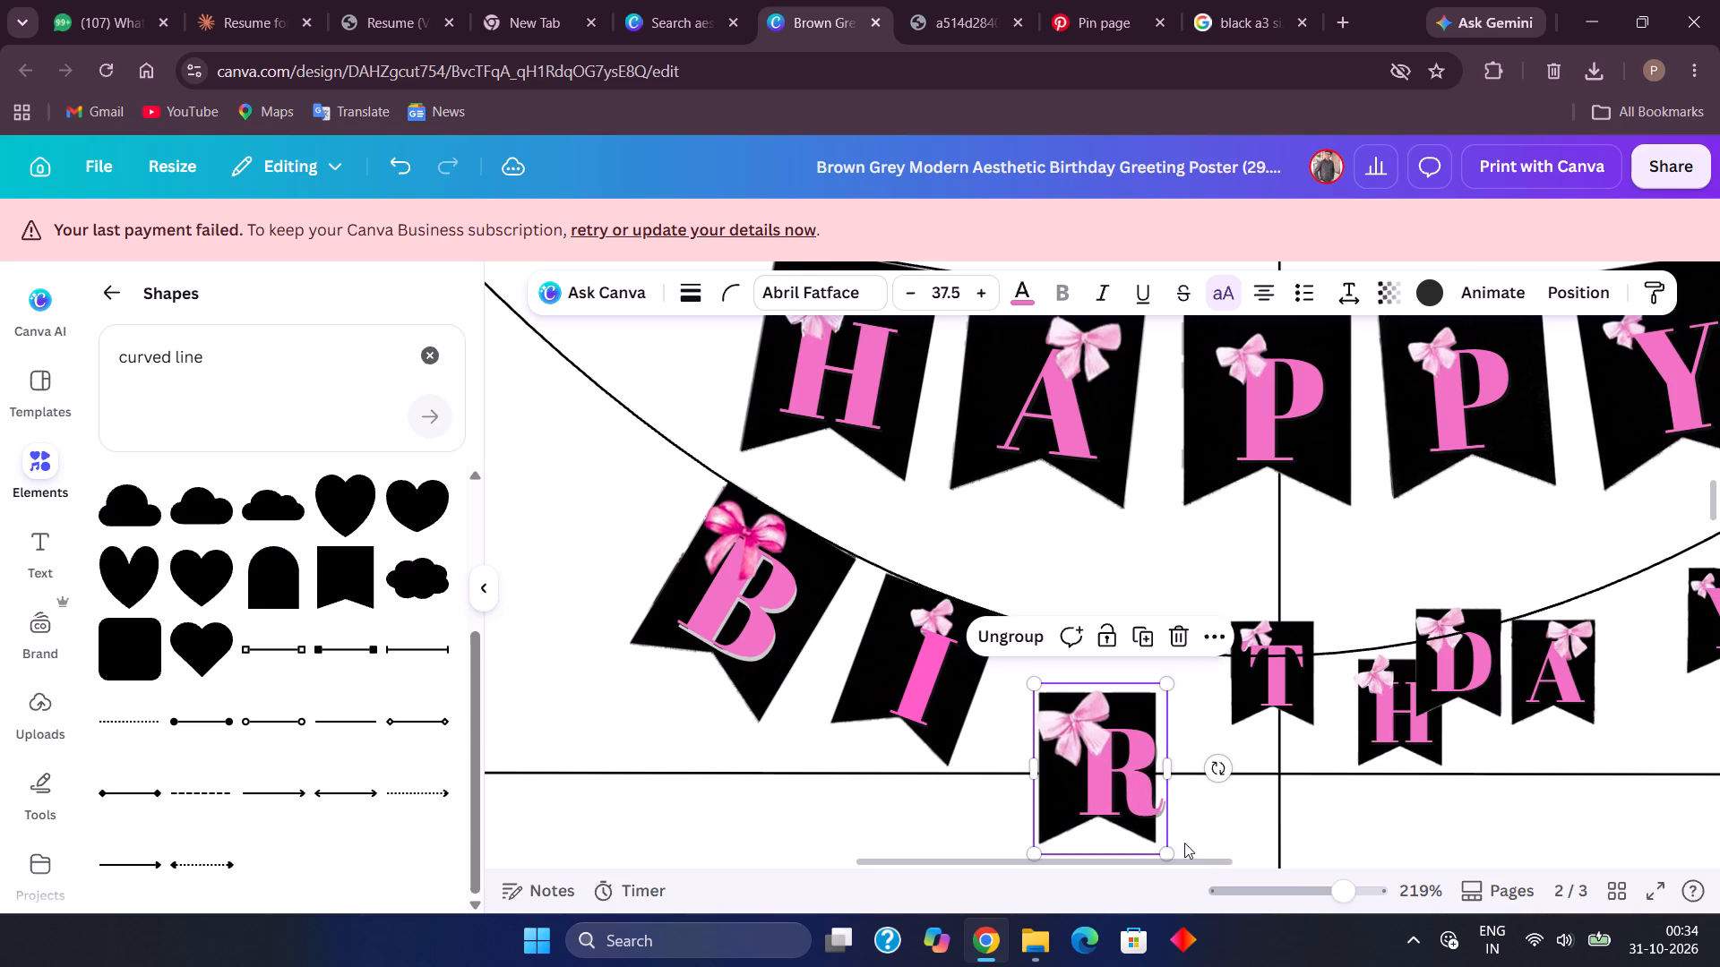
drag(1223, 774, 1189, 774)
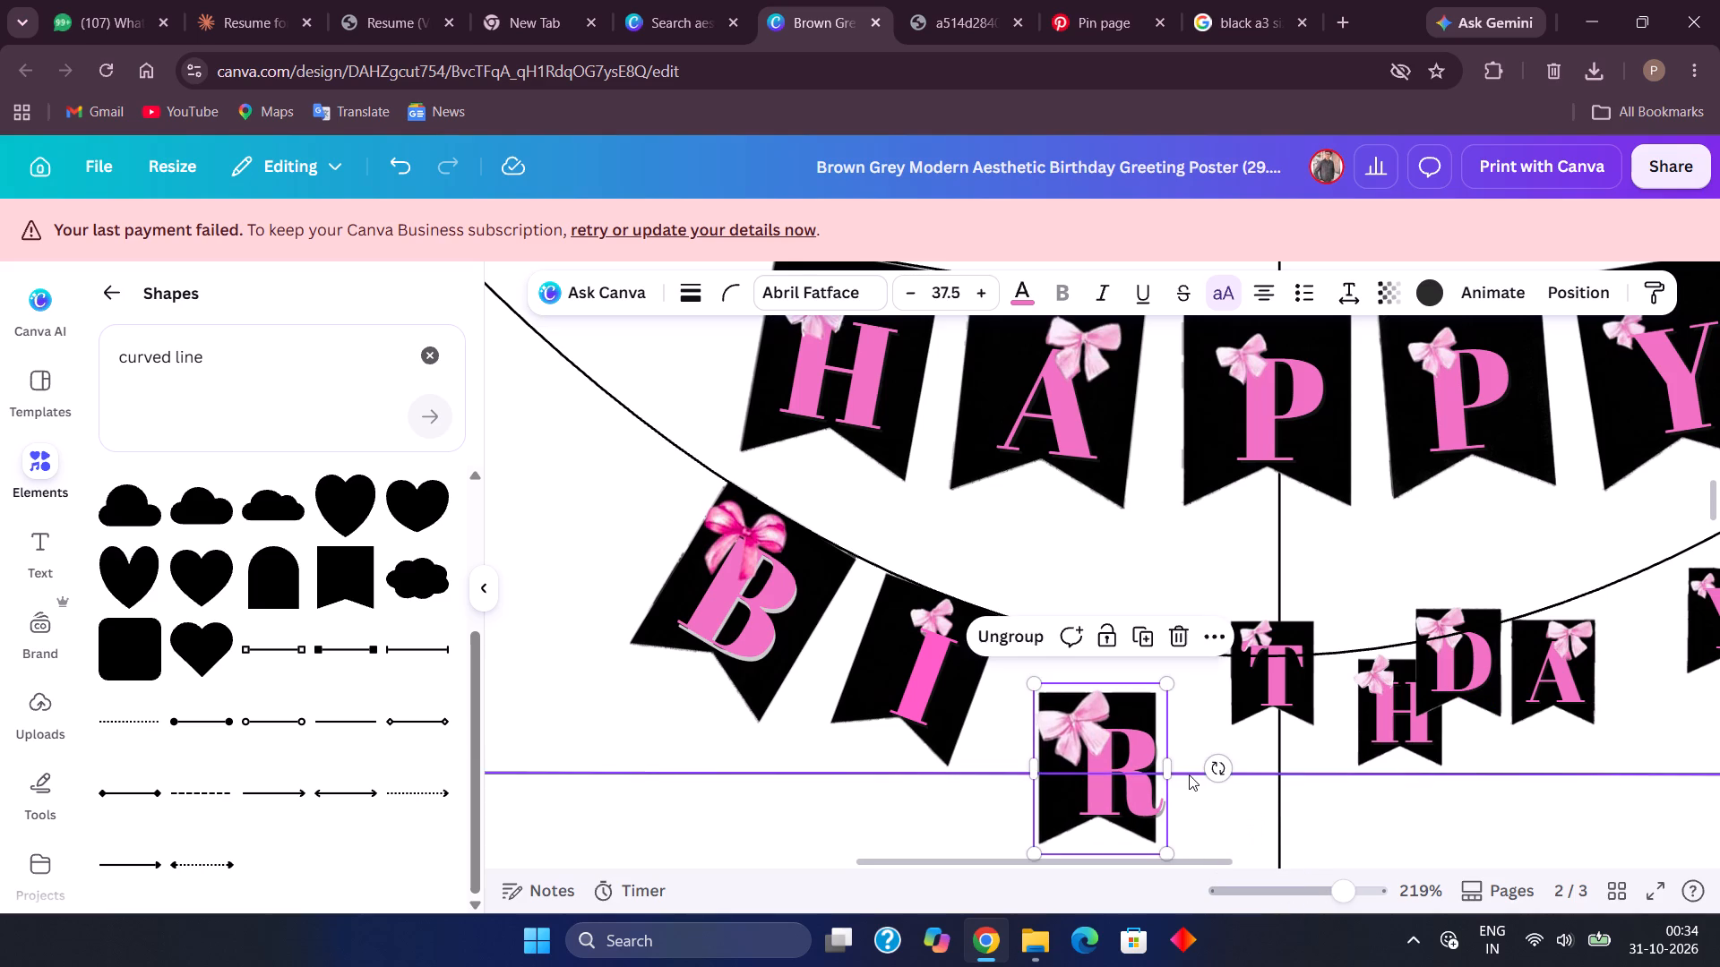
drag(1216, 765, 1216, 800)
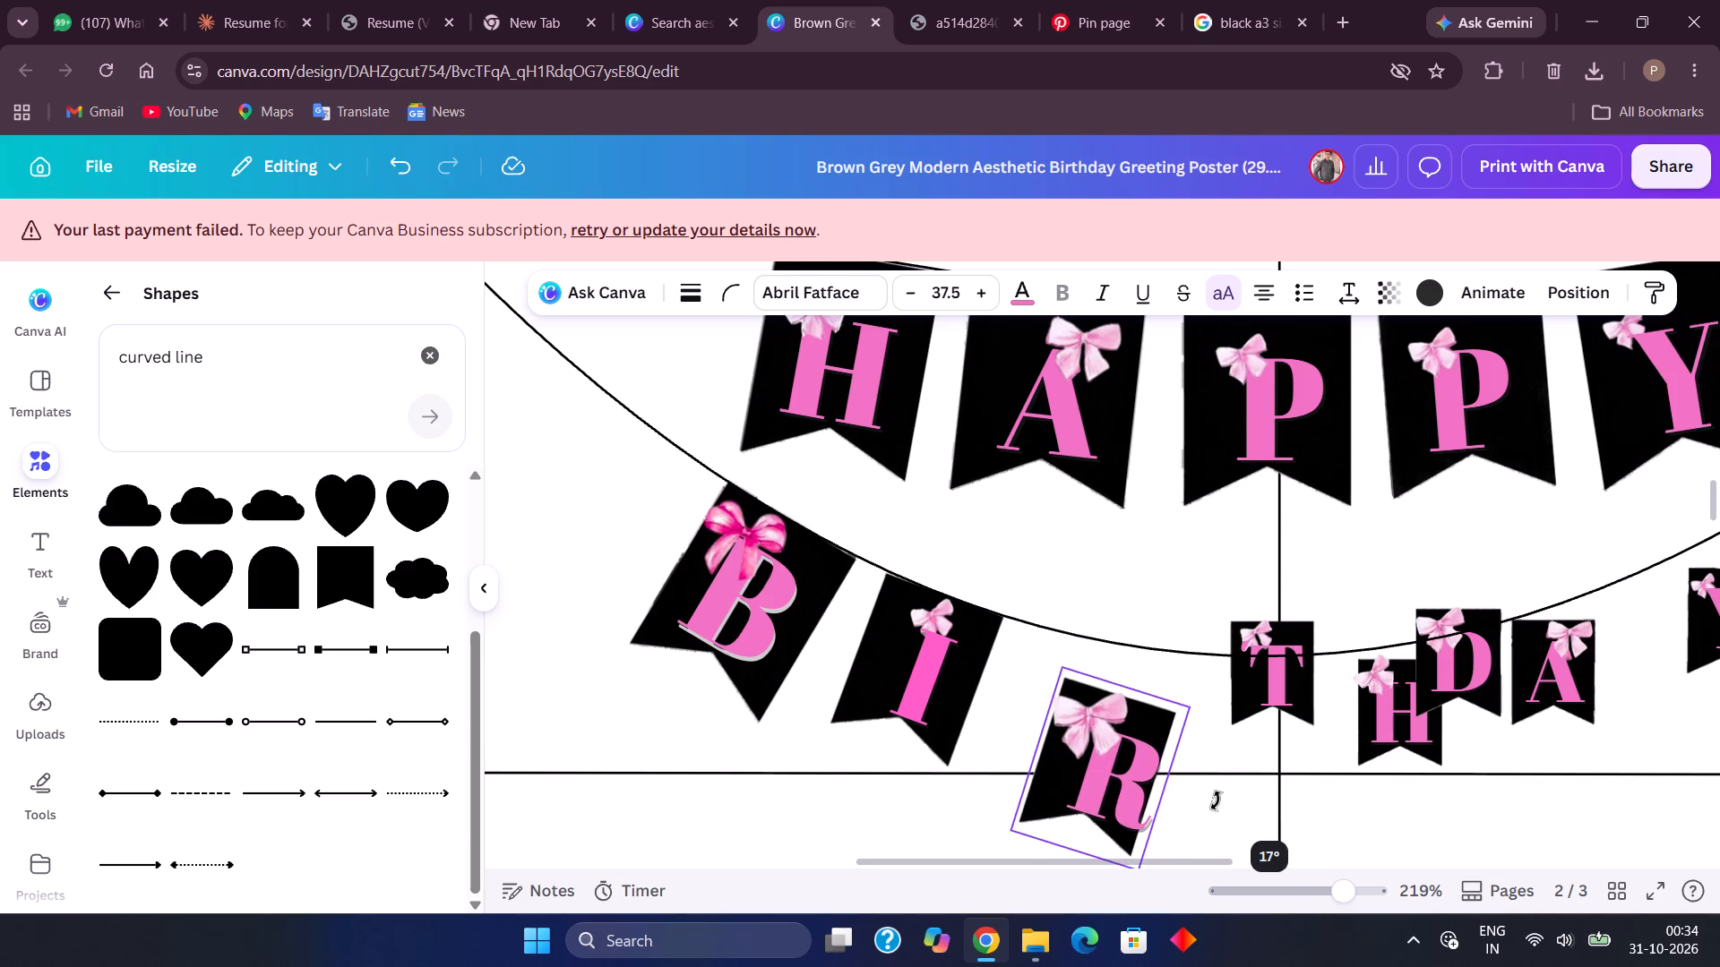
drag(1216, 800, 1223, 795)
drag(1145, 749, 1129, 706)
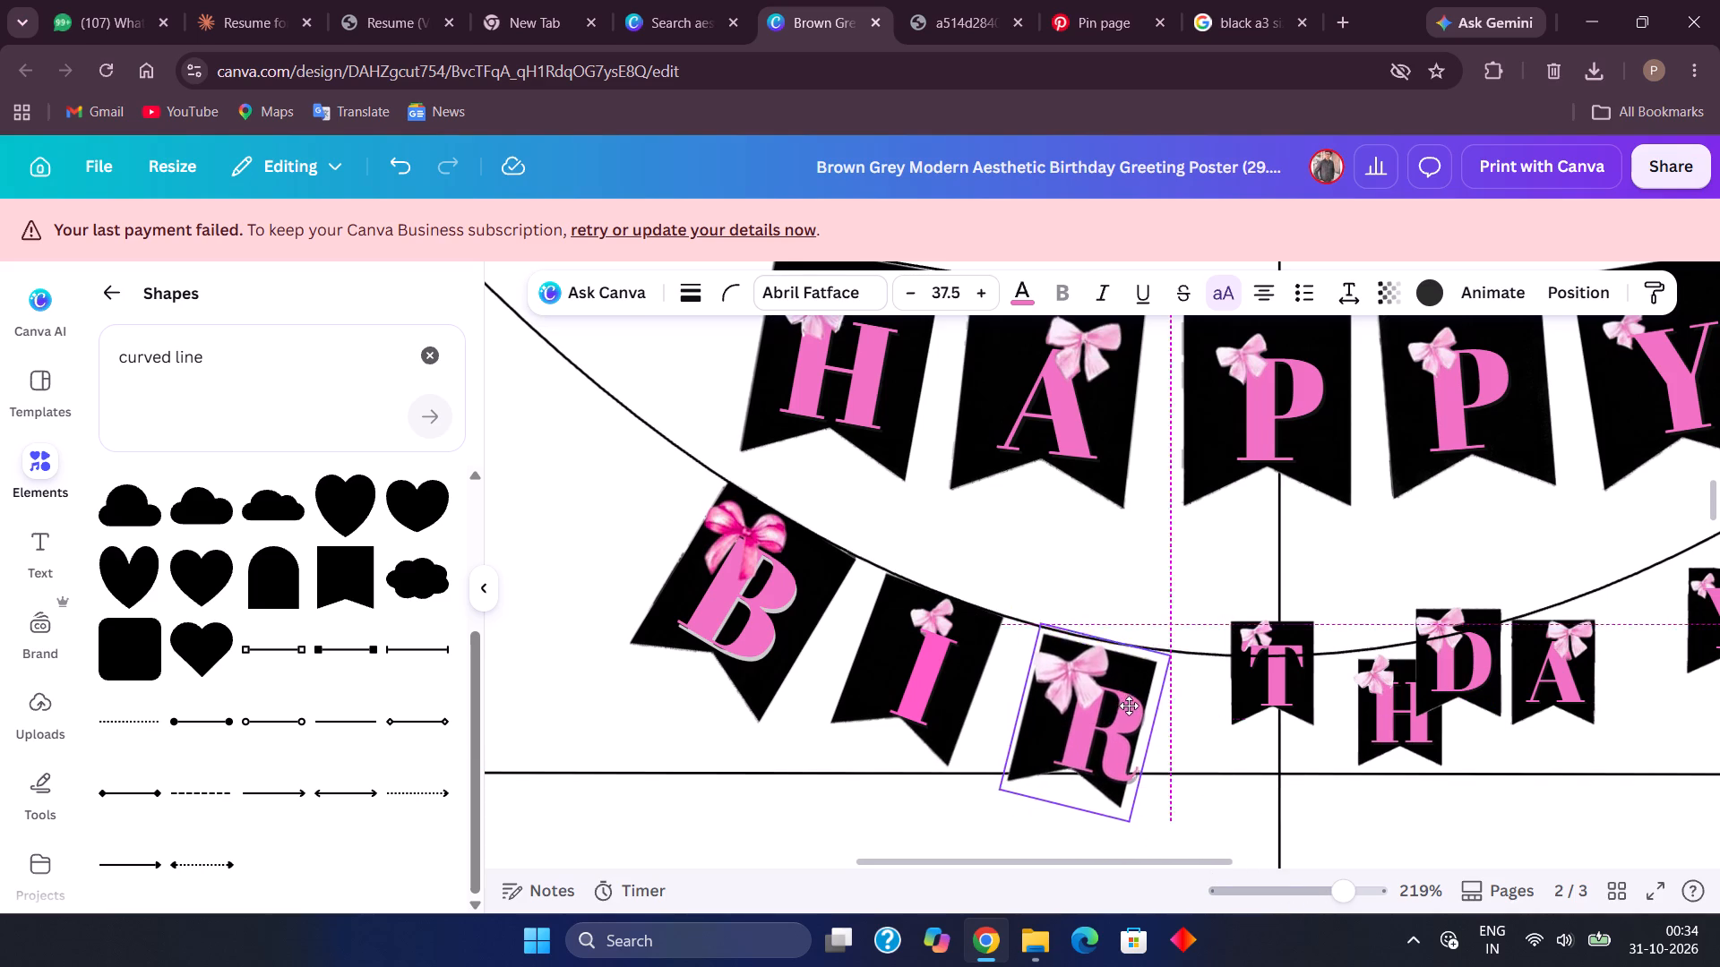
drag(1129, 706, 1124, 696)
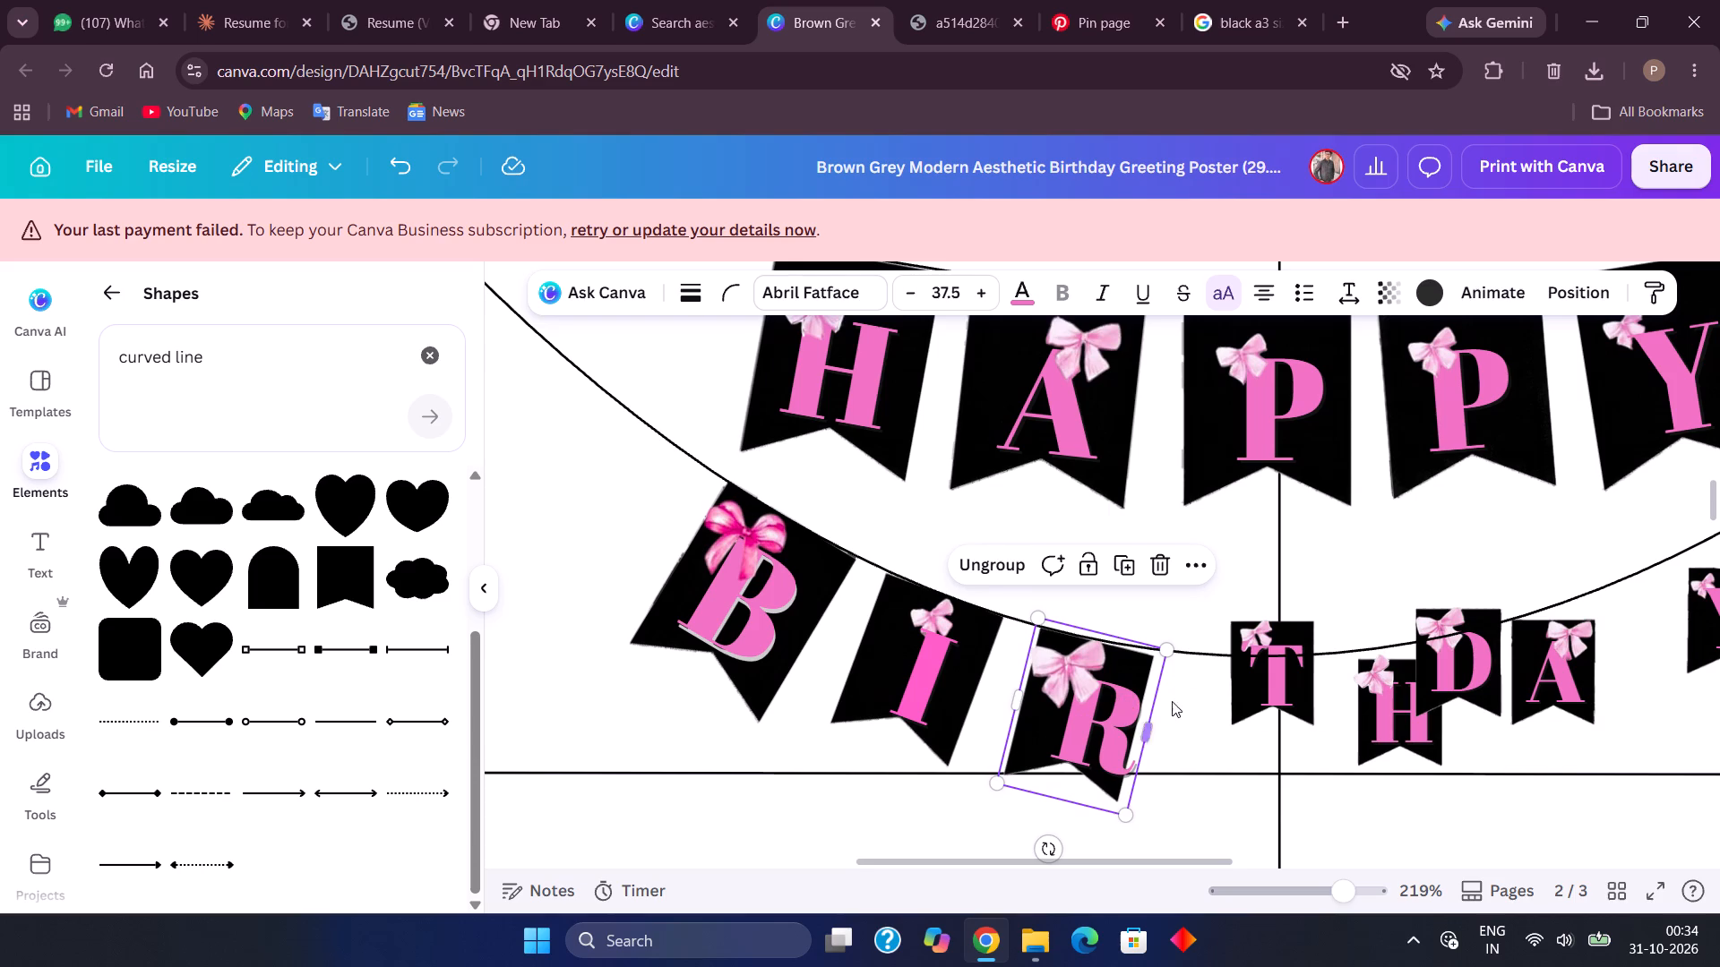
click(1048, 844)
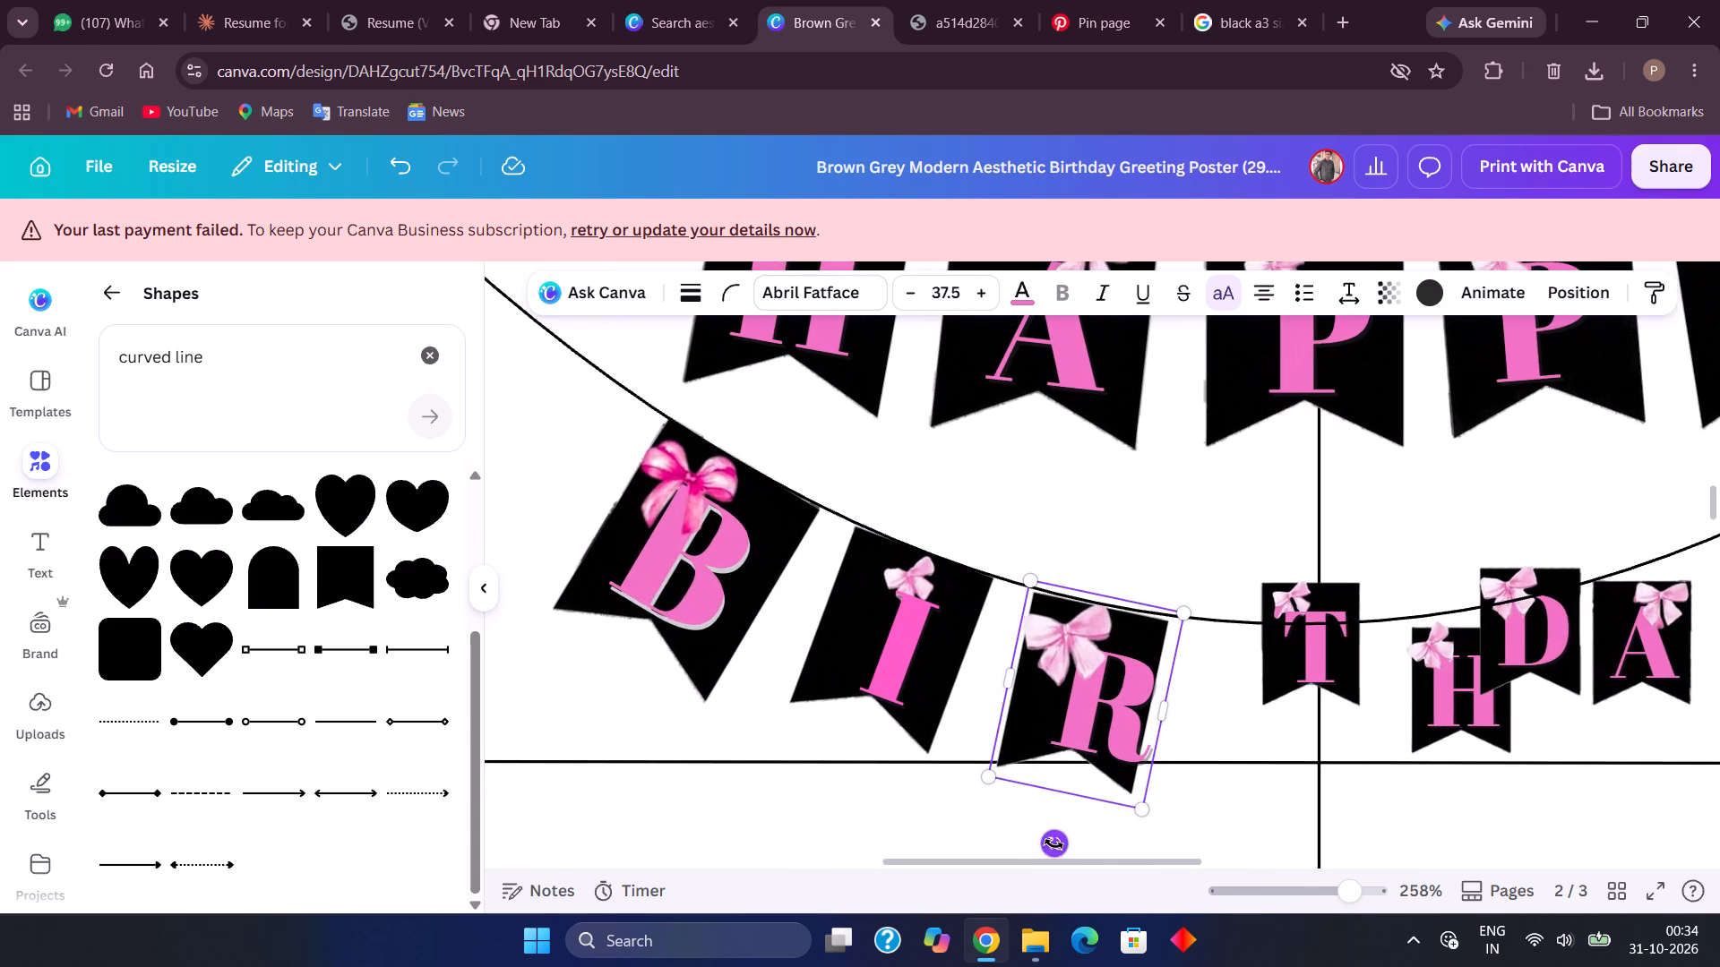
Enlarge the T flag to a letter size of about 37.3 and hang it upright at the string's lowest point beside the R.
scroll(1053, 844, left, 2)
drag(1146, 660, 1119, 725)
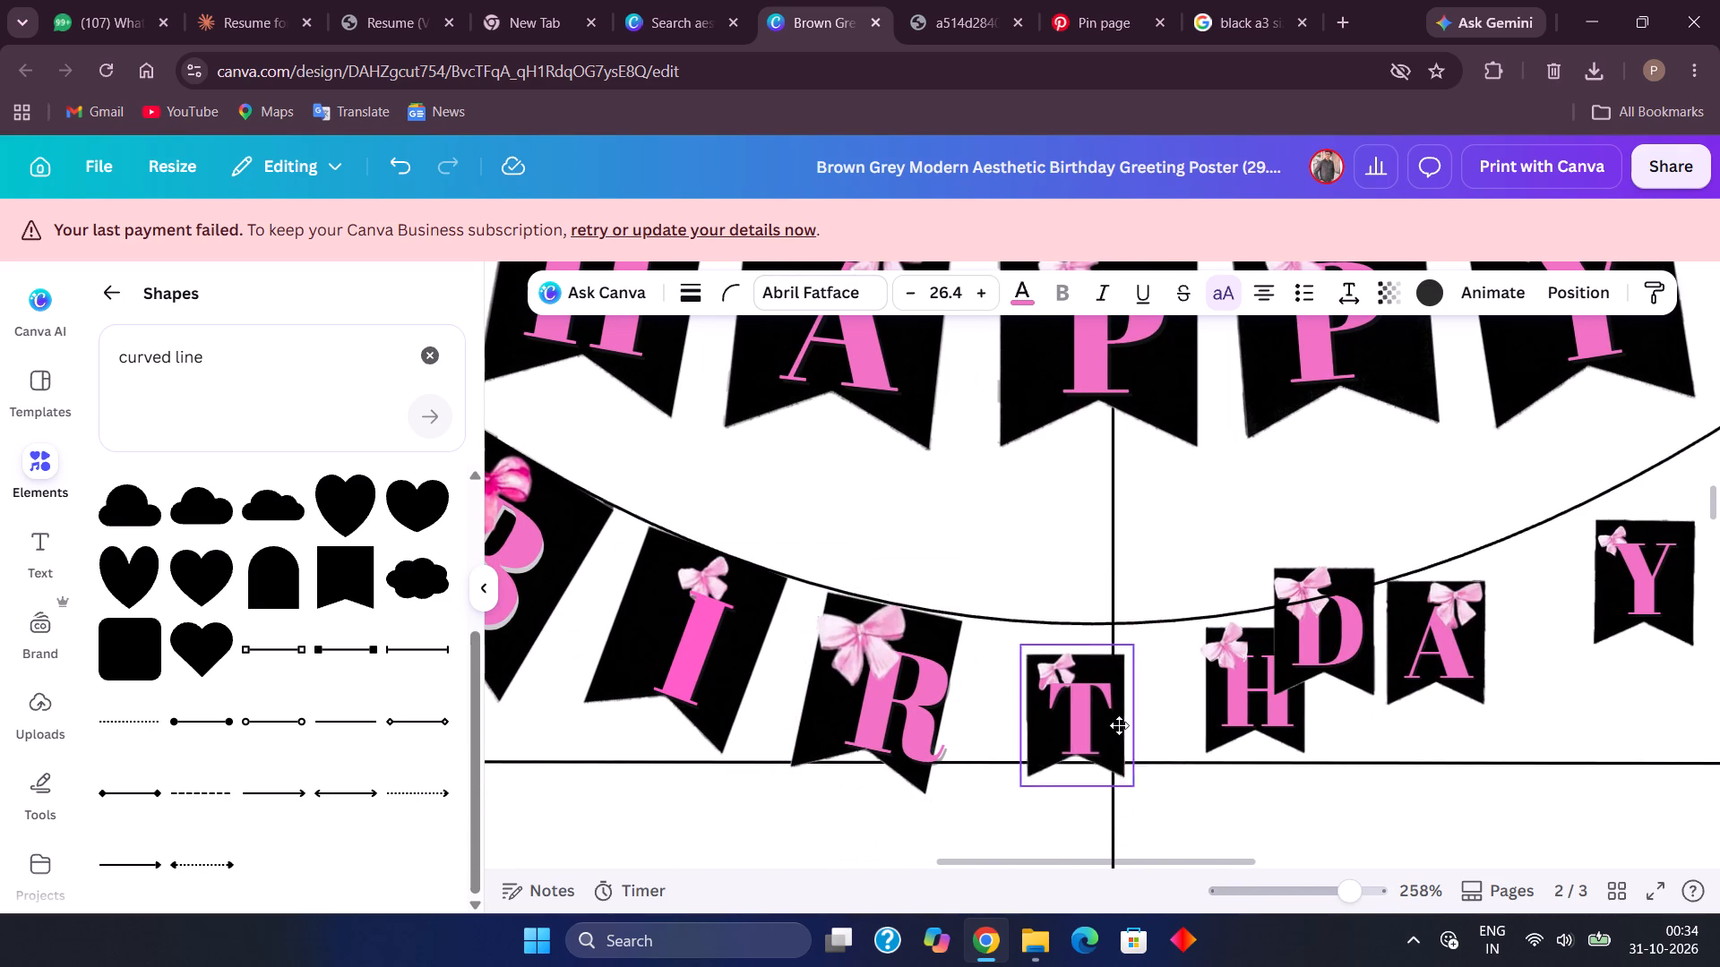
drag(1119, 725, 1119, 705)
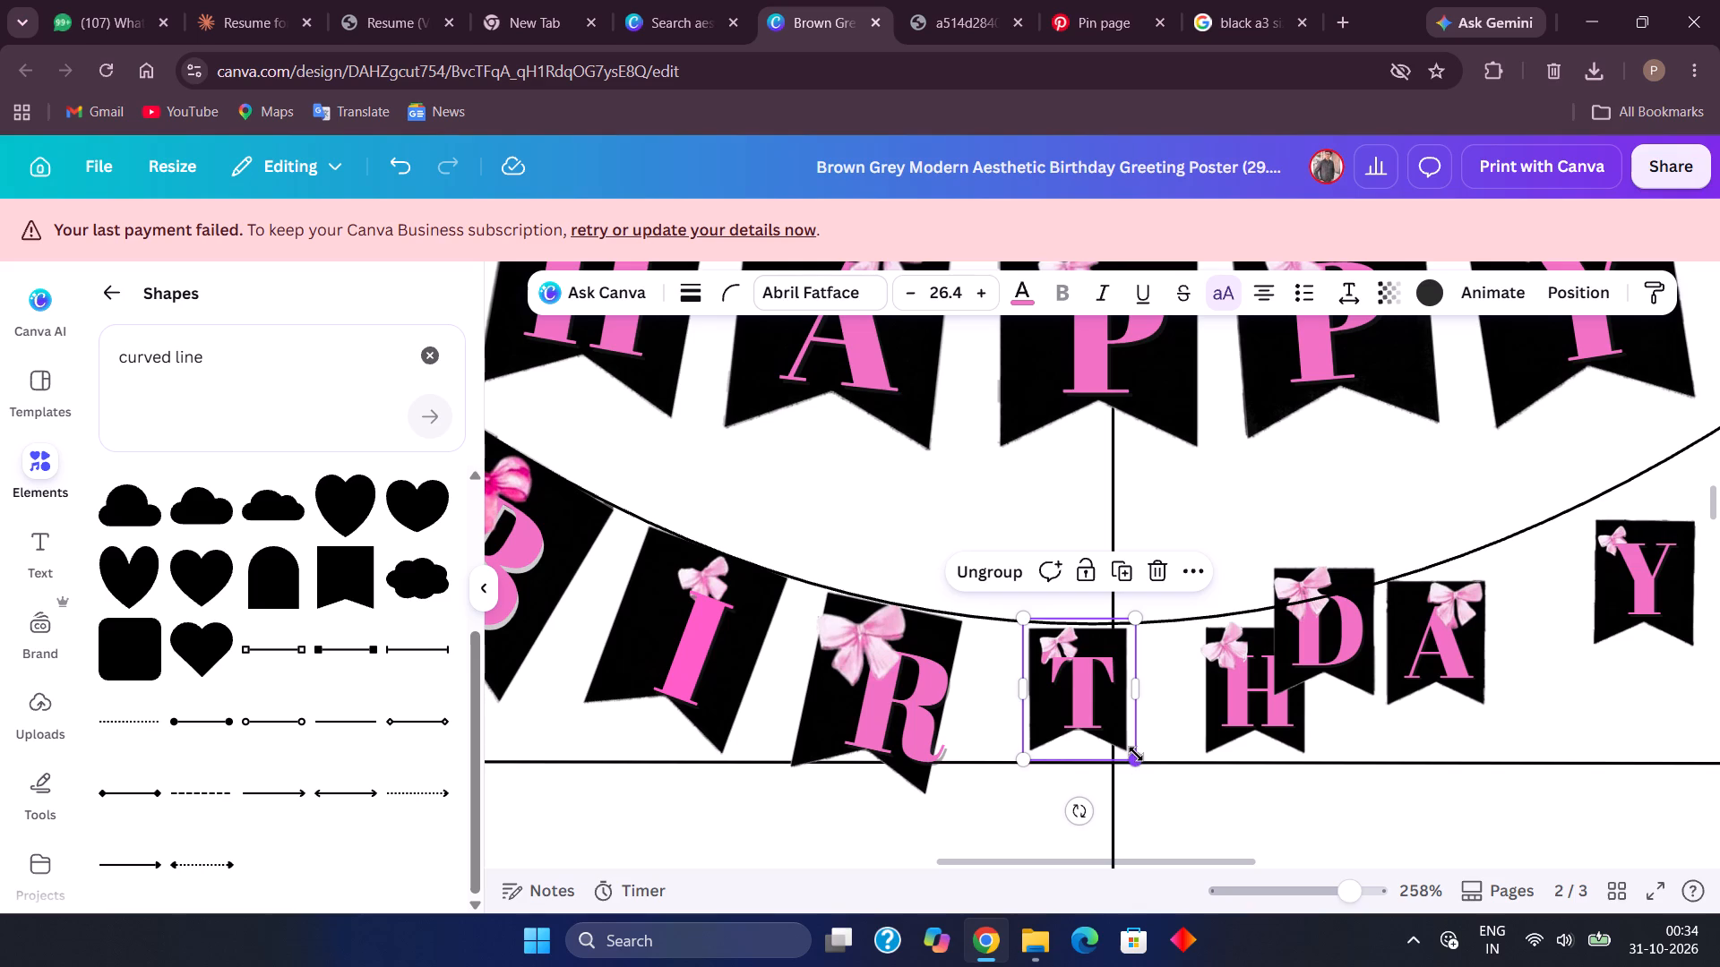
drag(1136, 754, 1174, 818)
drag(1141, 749, 1130, 741)
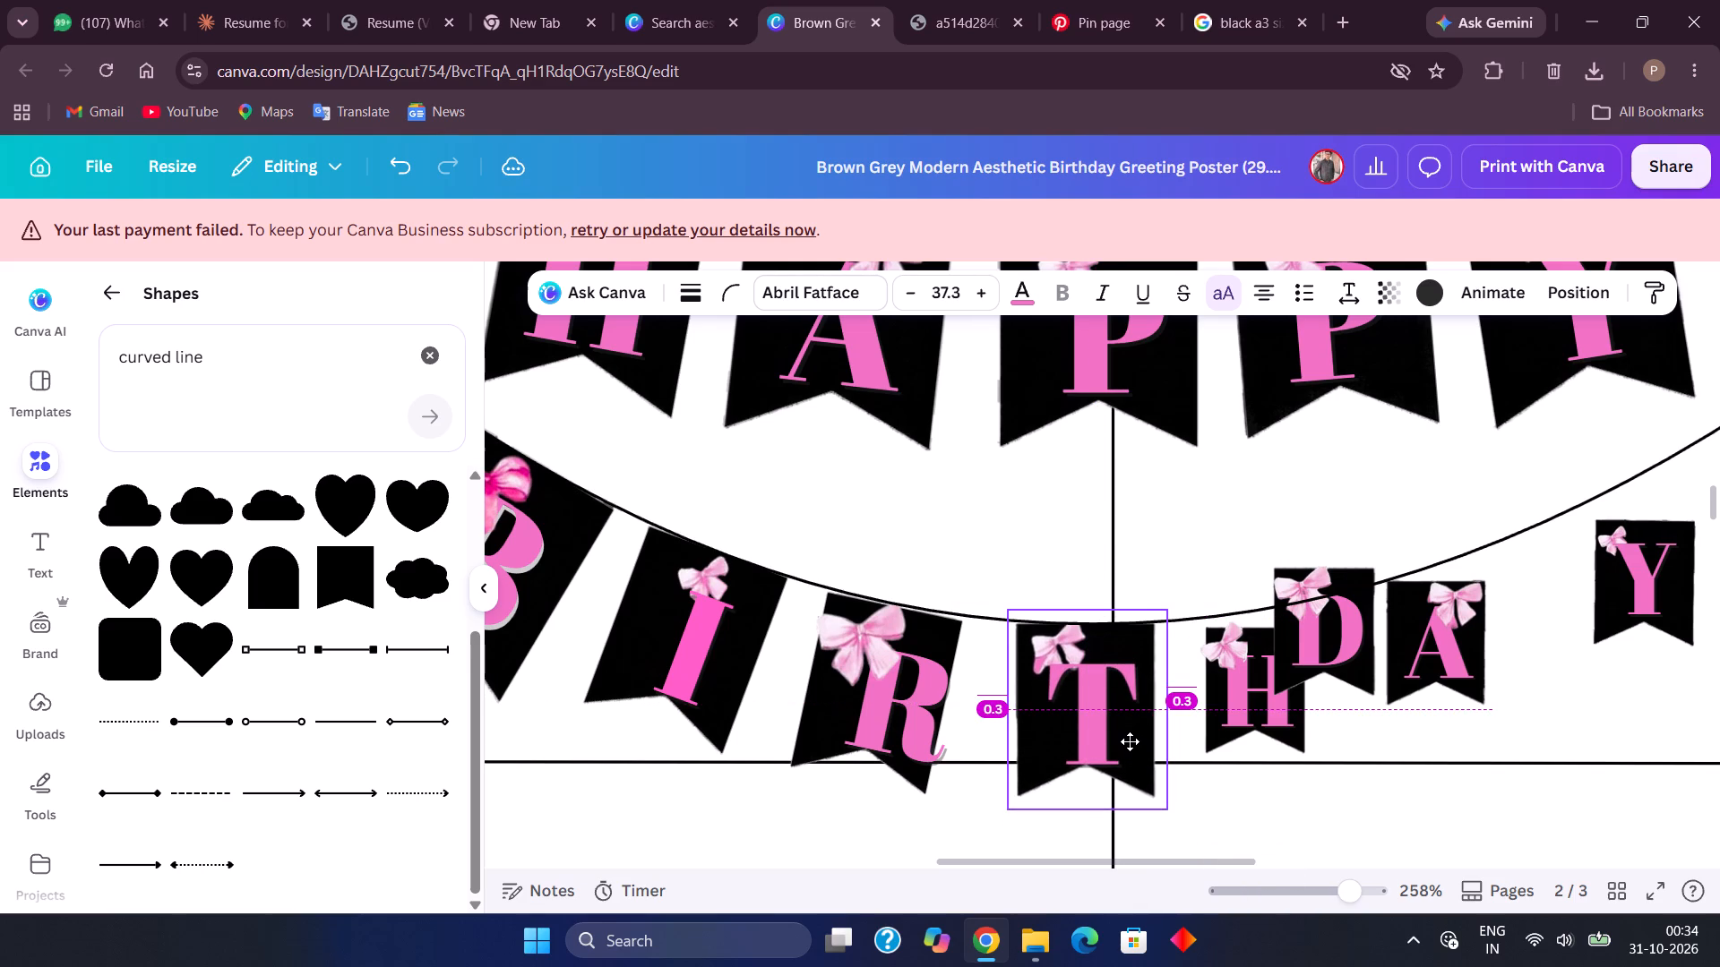
drag(1130, 741, 1129, 741)
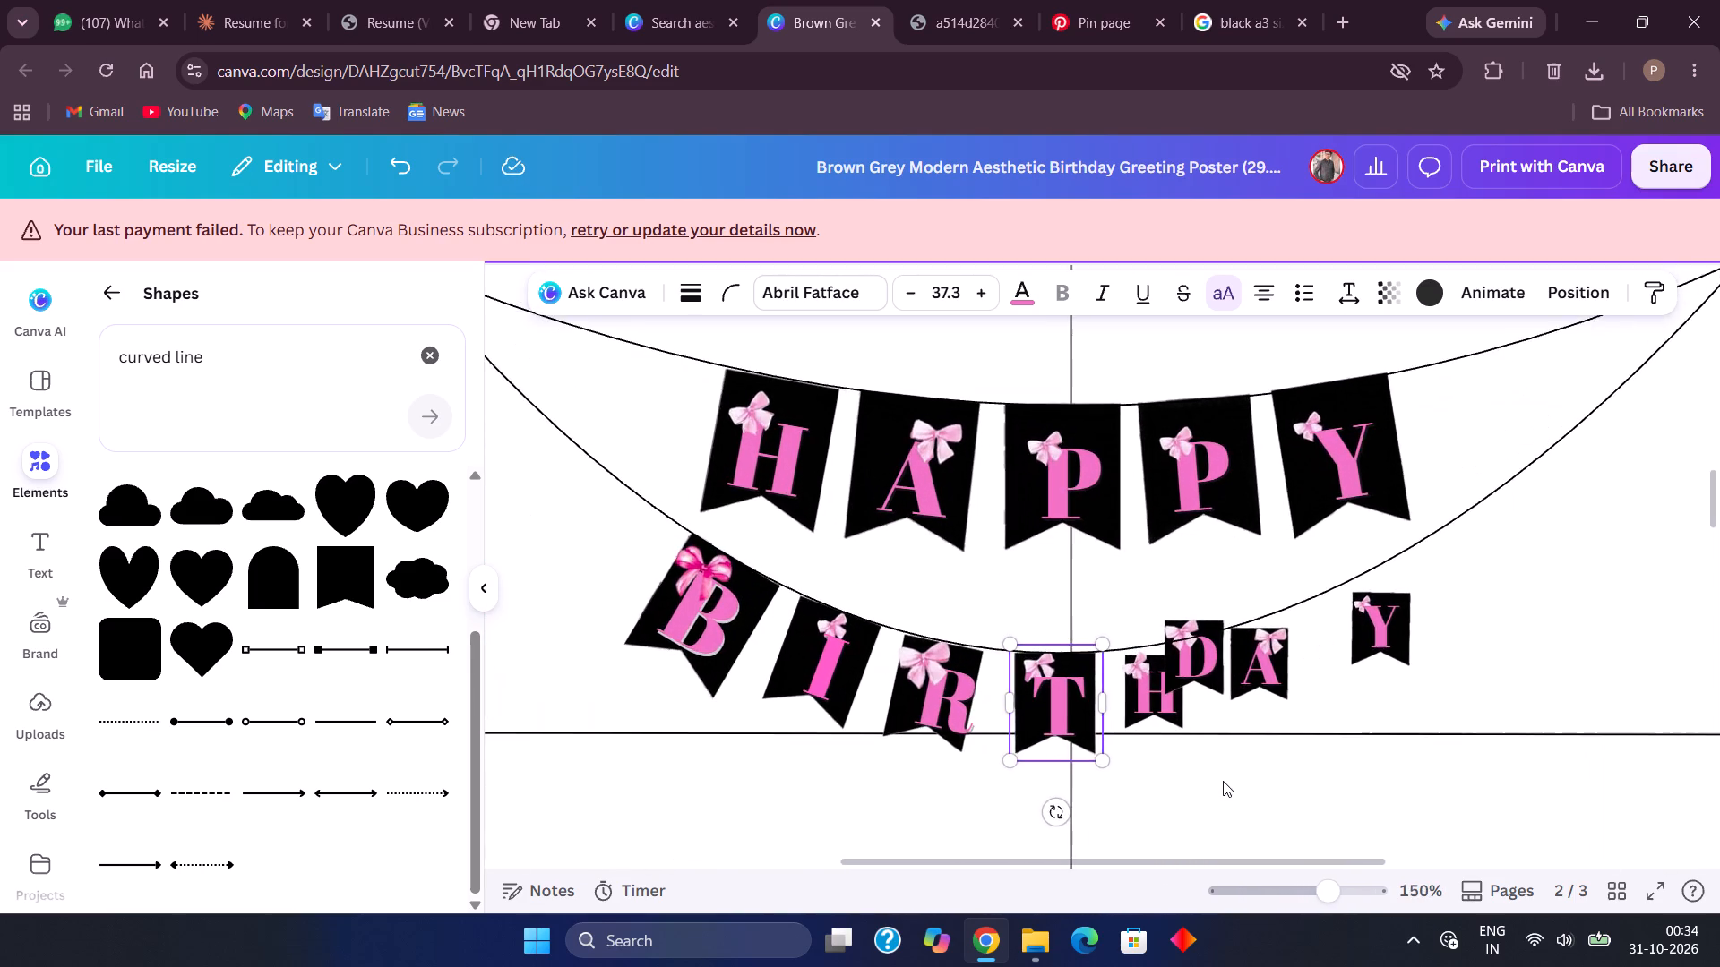
Move the A and D flags over beside the last Y flag to clear space next to the H flag.
scroll(1223, 781, left, 1)
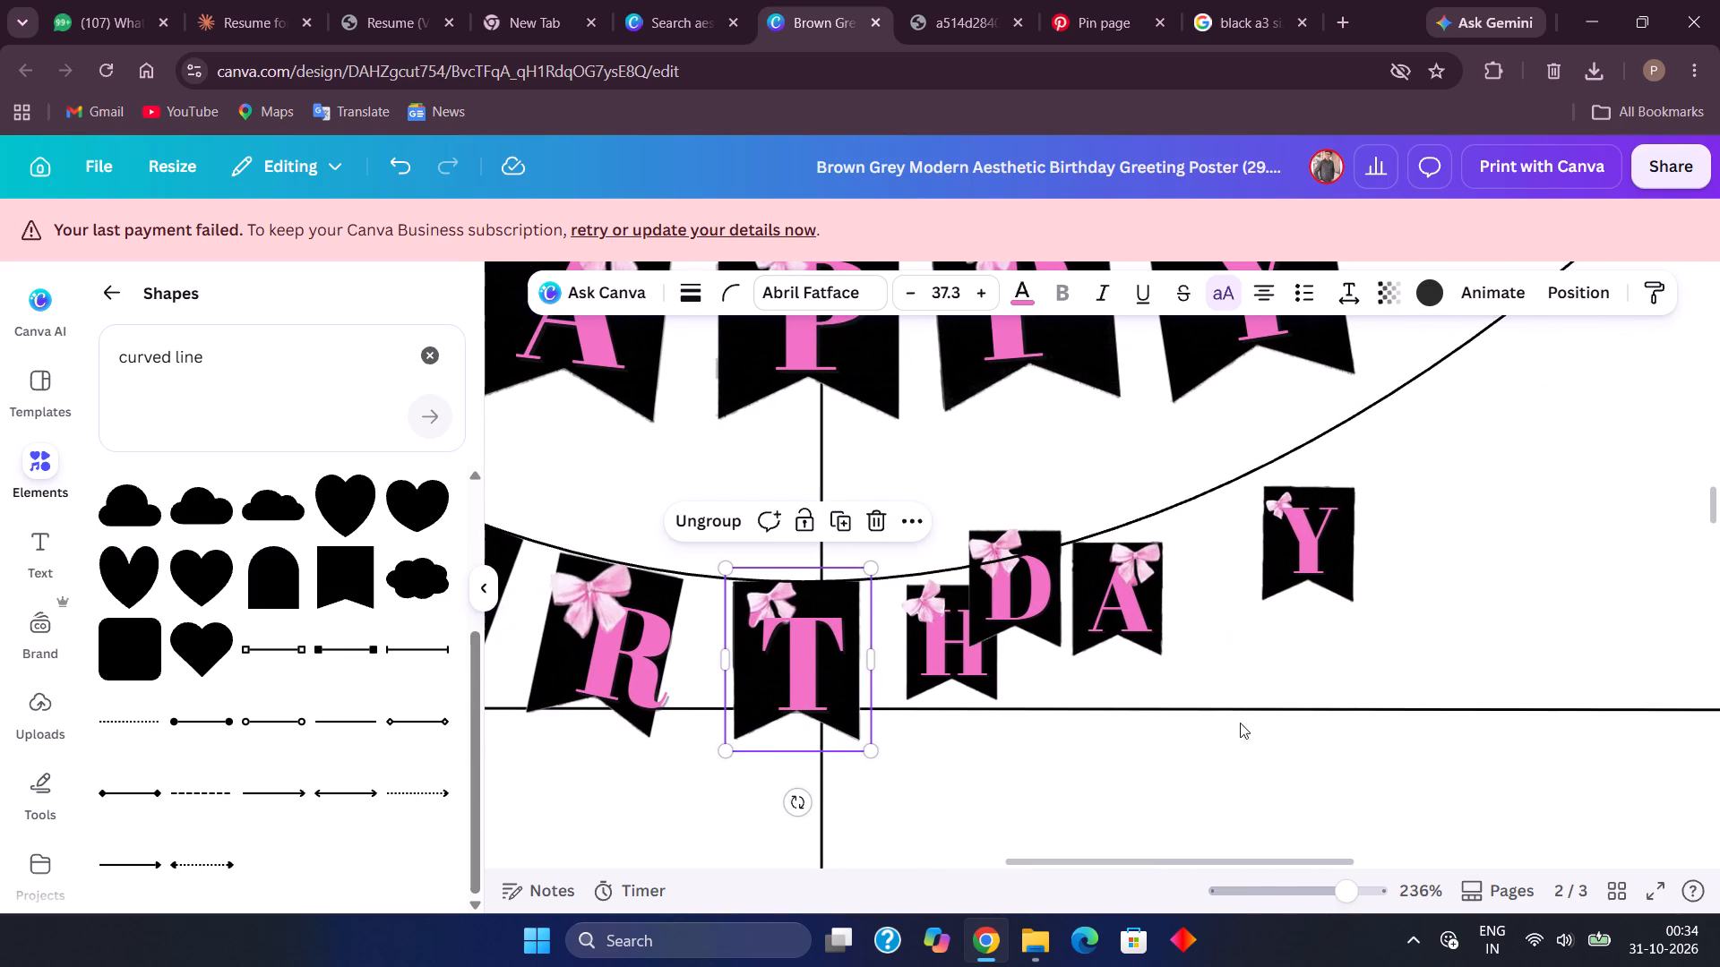
drag(1111, 609, 1216, 576)
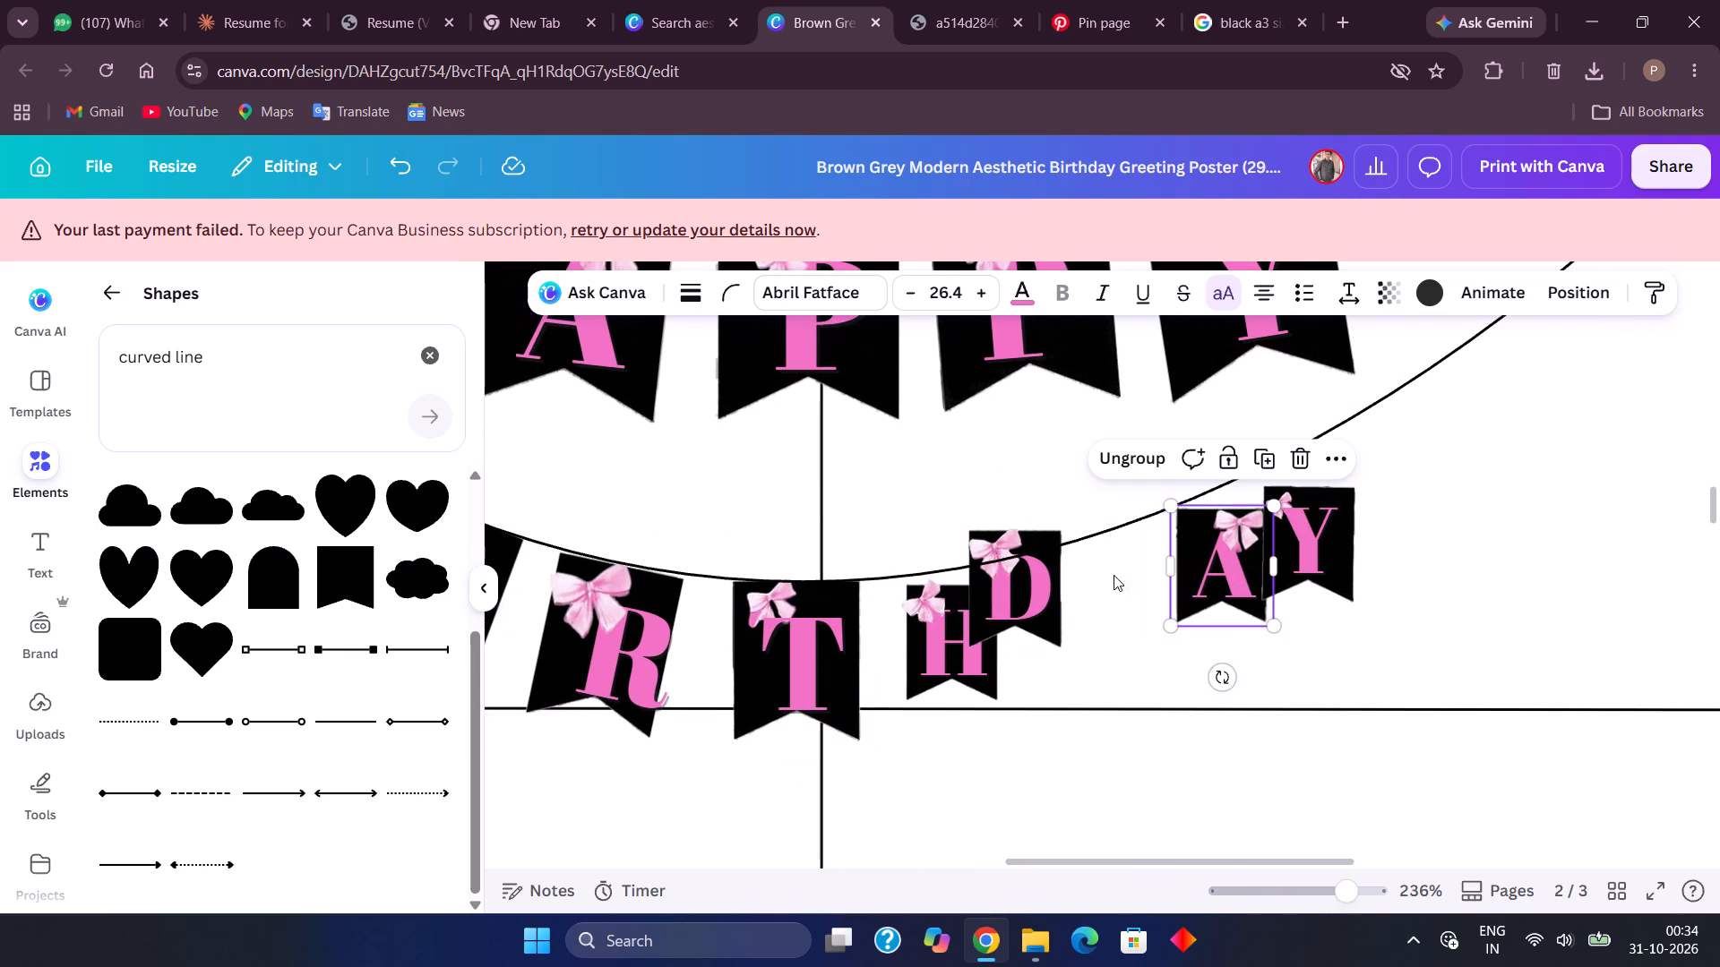
drag(1038, 569, 1199, 595)
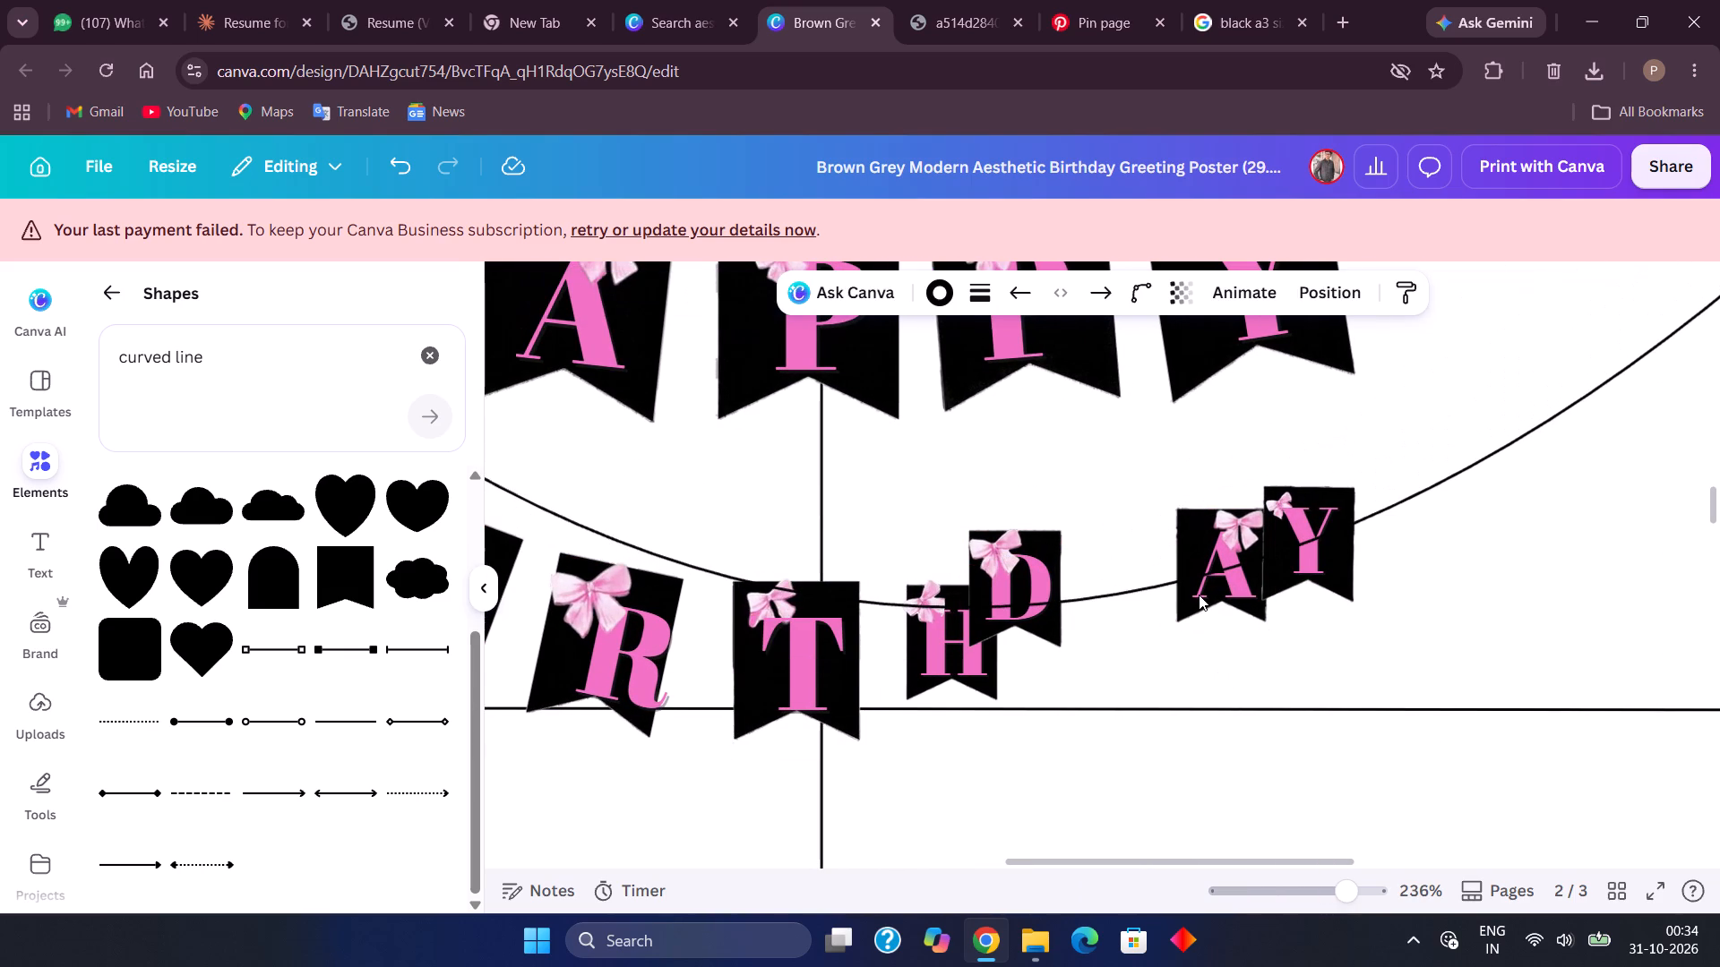
key(ctrl+z)
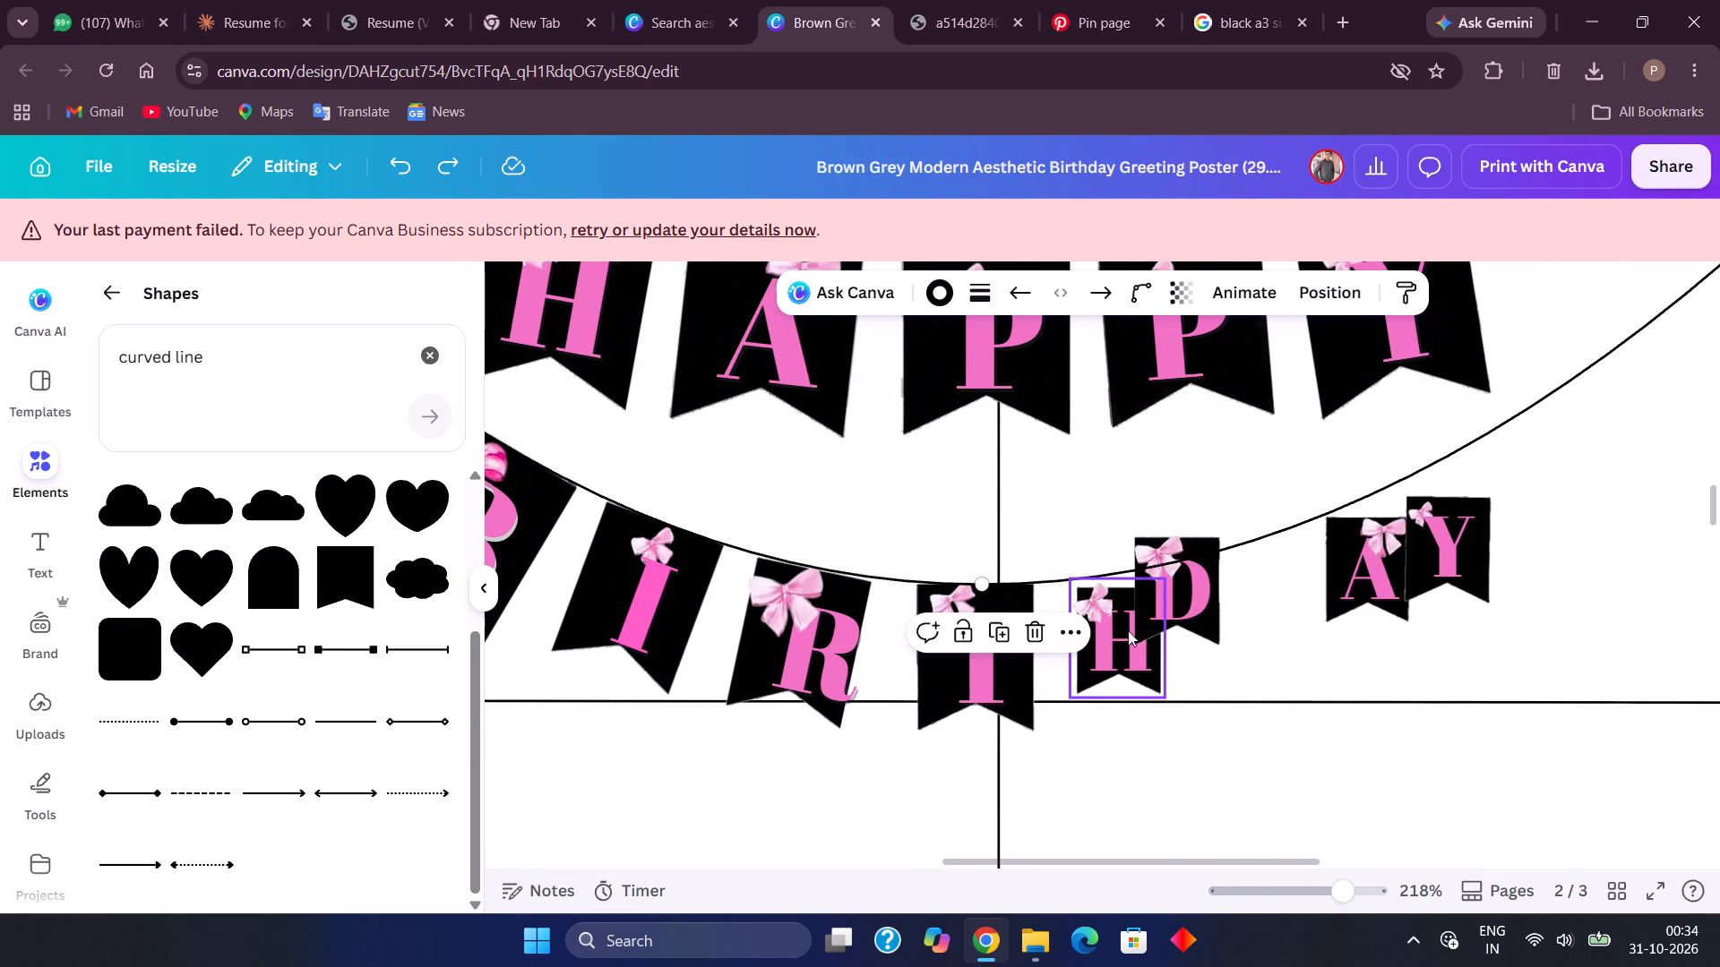
drag(1182, 605, 1307, 601)
Enlarge the H flag to a letter size of 32, tilt it about 10° counterclockwise and hang it on the lower string beside the T.
scroll(1299, 603, left, 1)
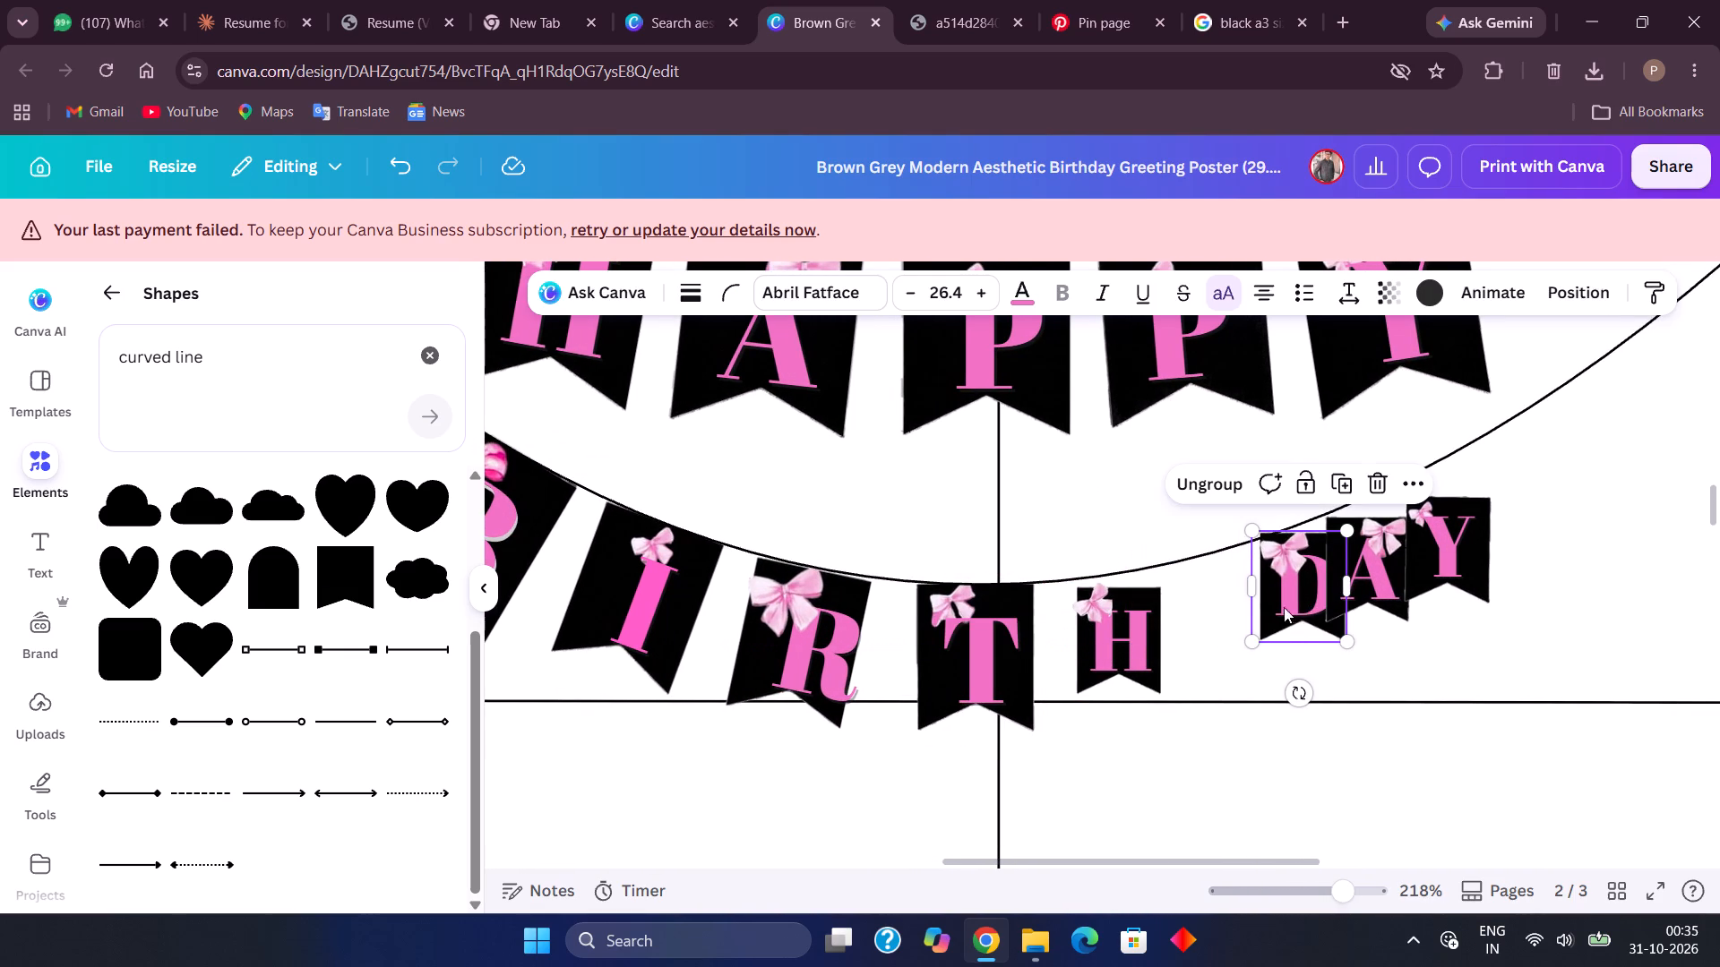
scroll(1284, 607, left, 1)
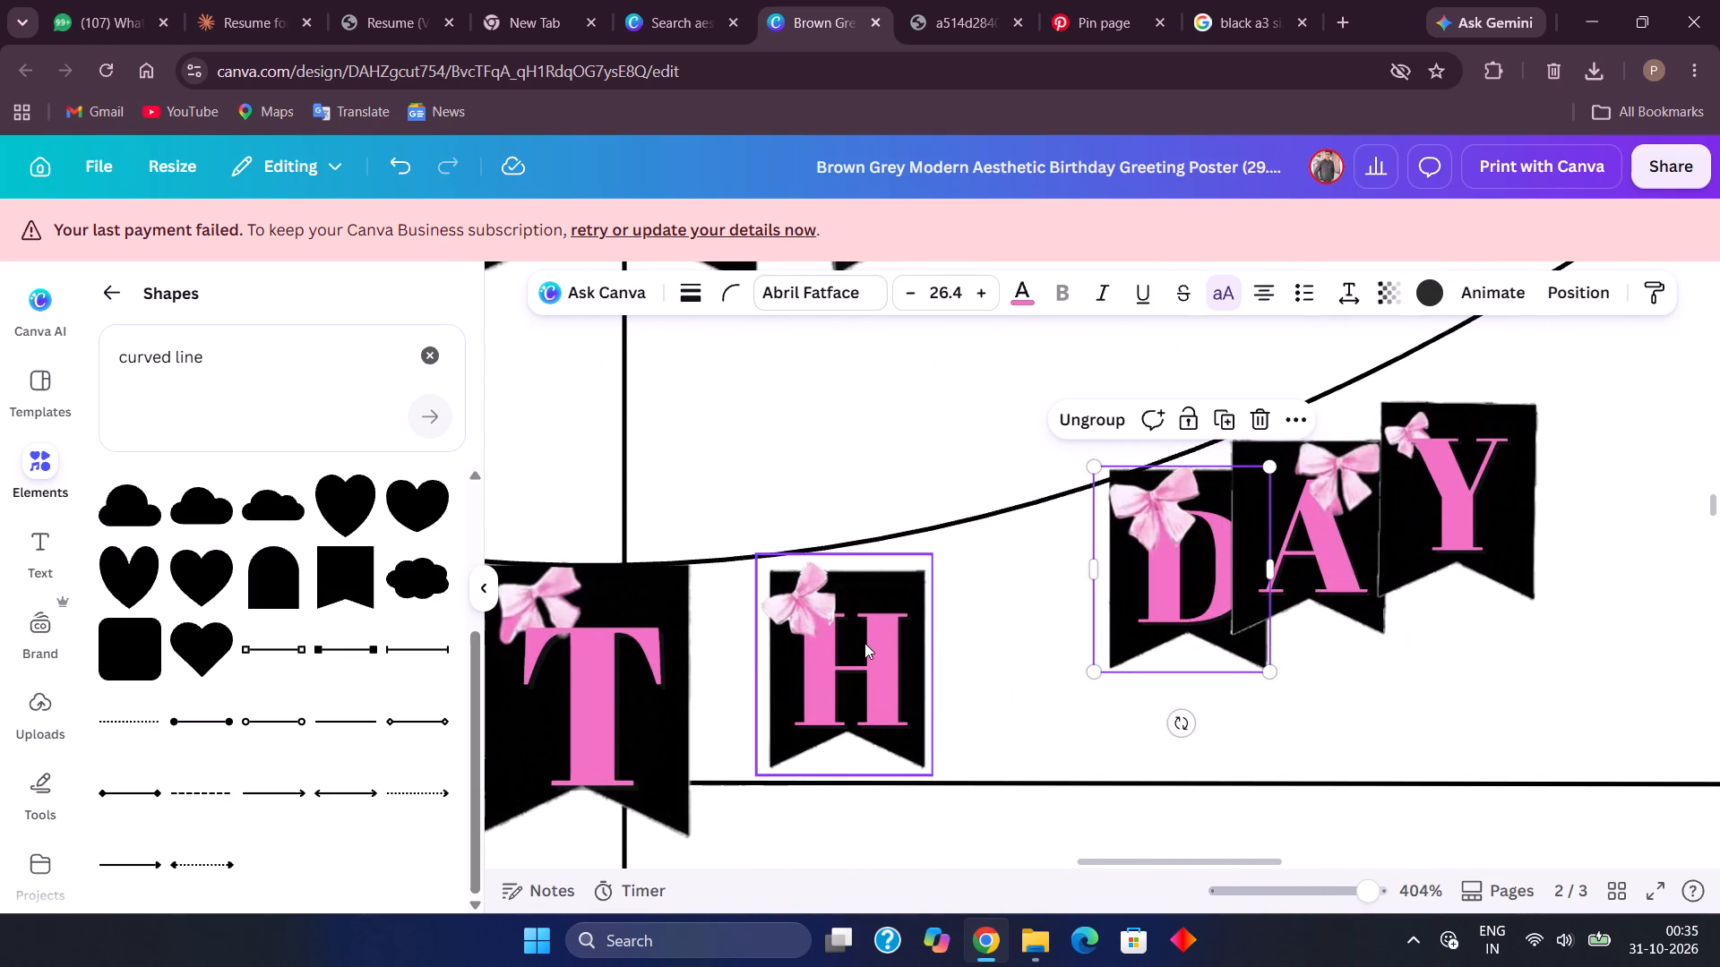
click(864, 643)
drag(928, 775, 981, 809)
drag(1030, 689, 1025, 646)
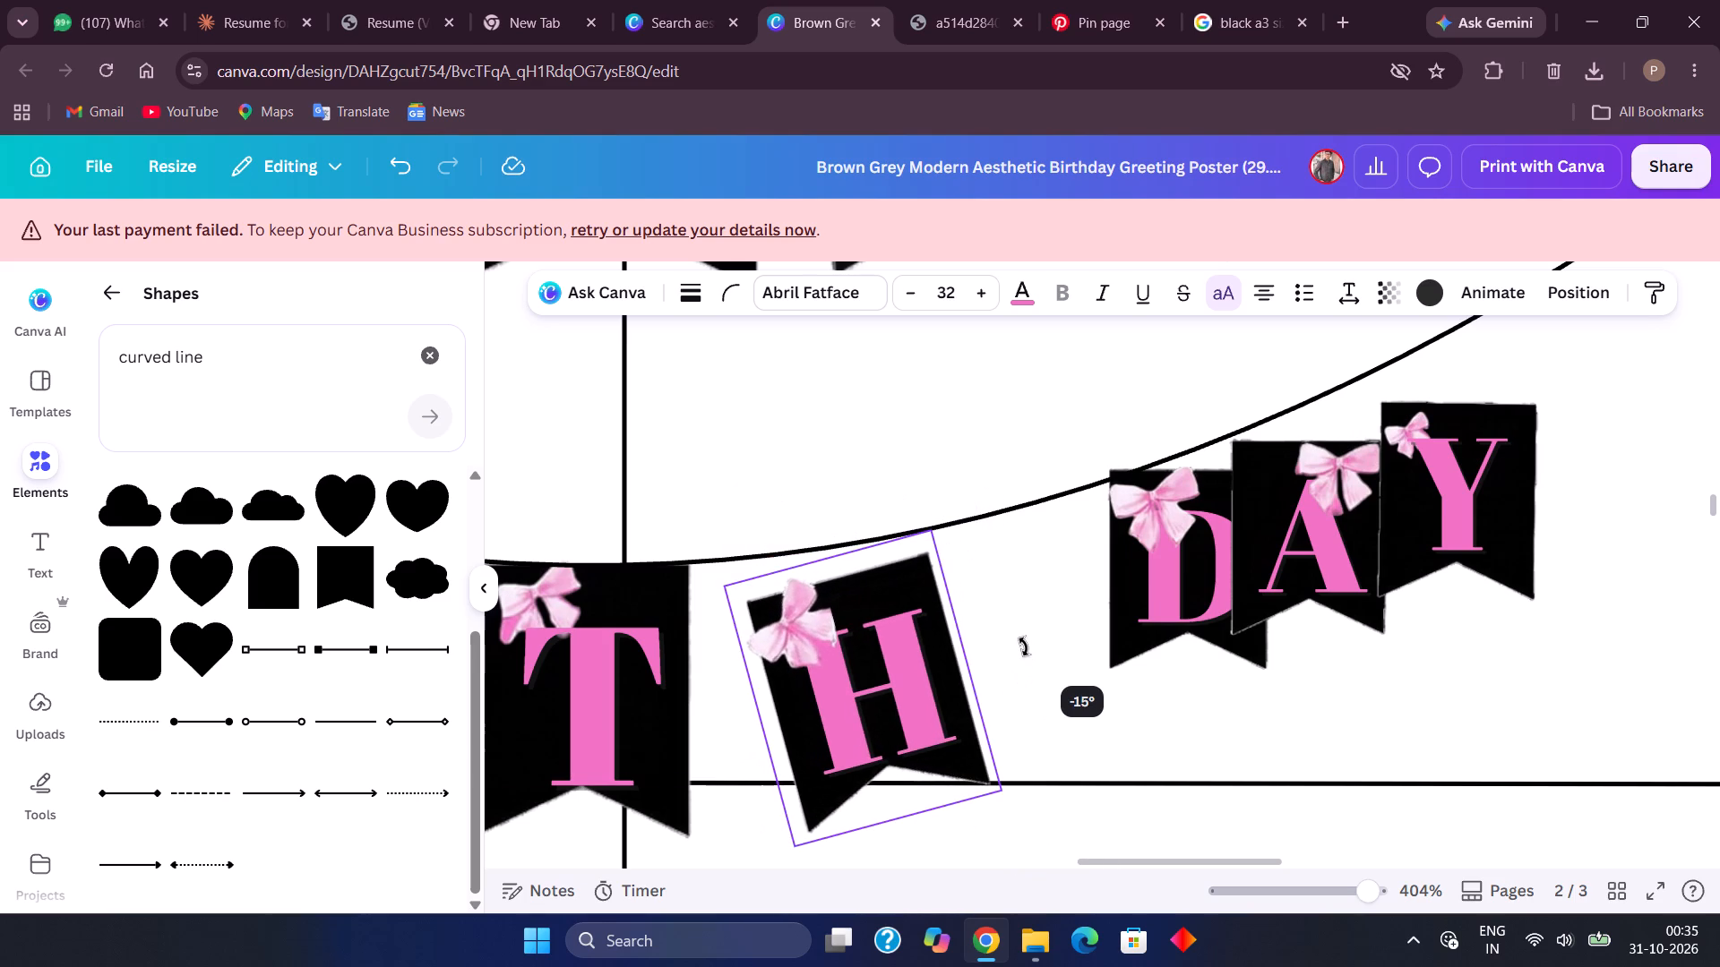
drag(1025, 646, 1032, 662)
key(Up)
key(Up)
key(Up)
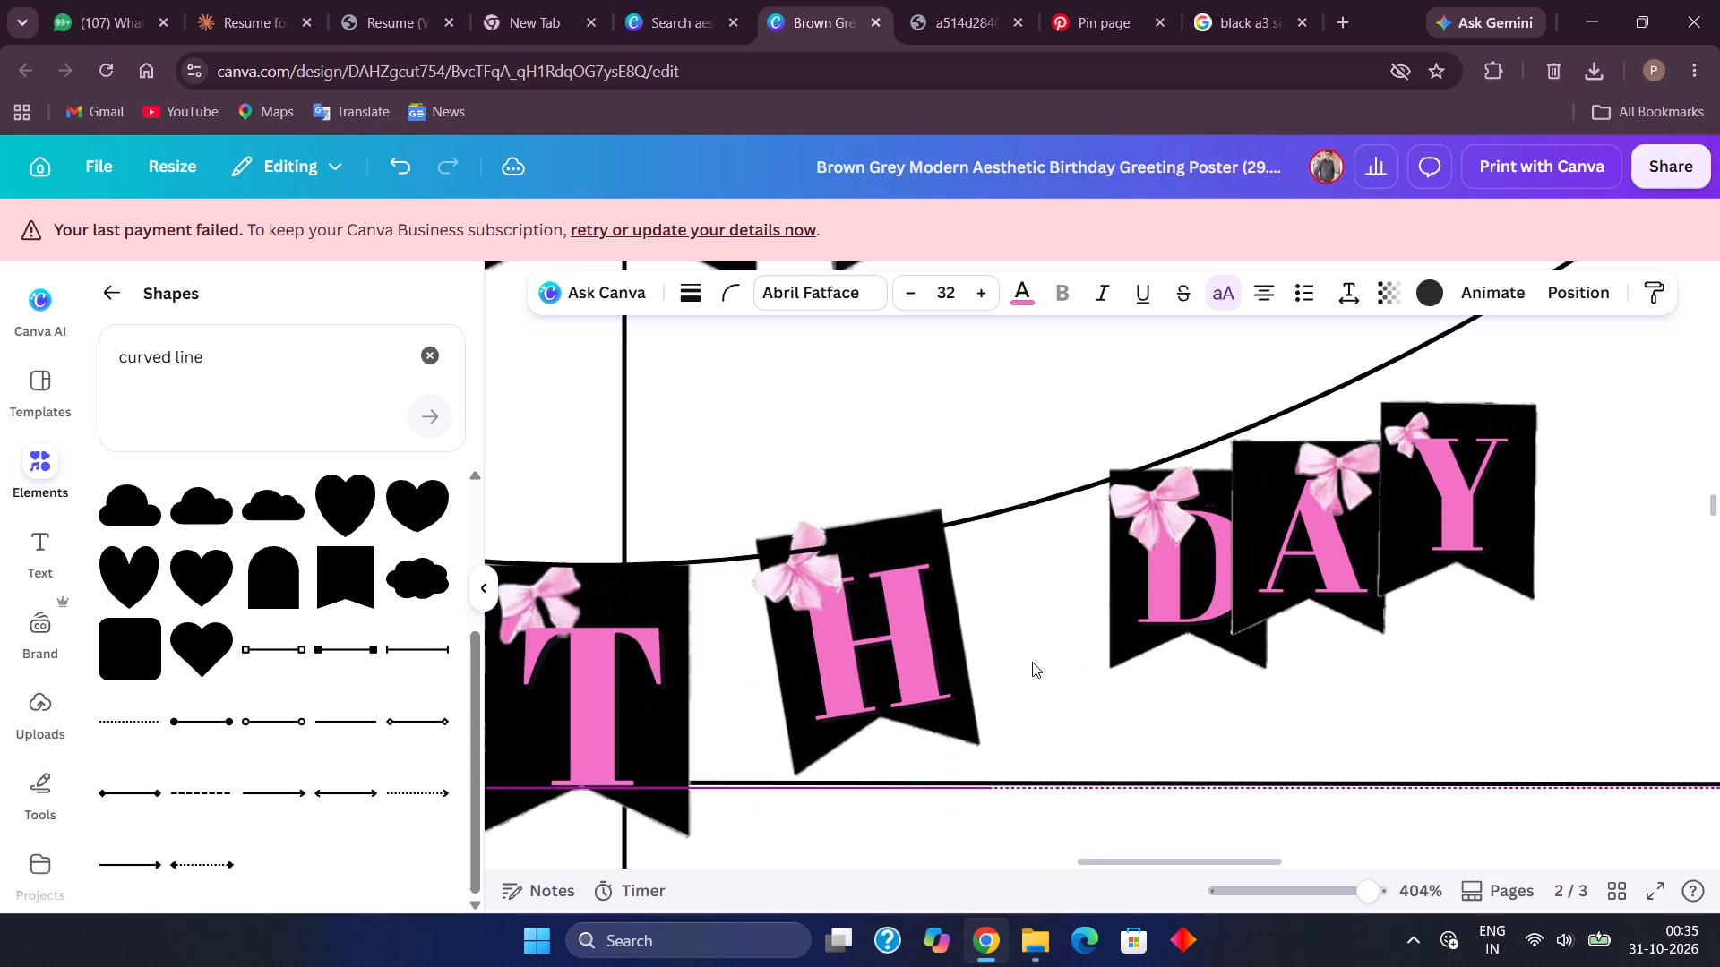
key(Down)
key(Left)
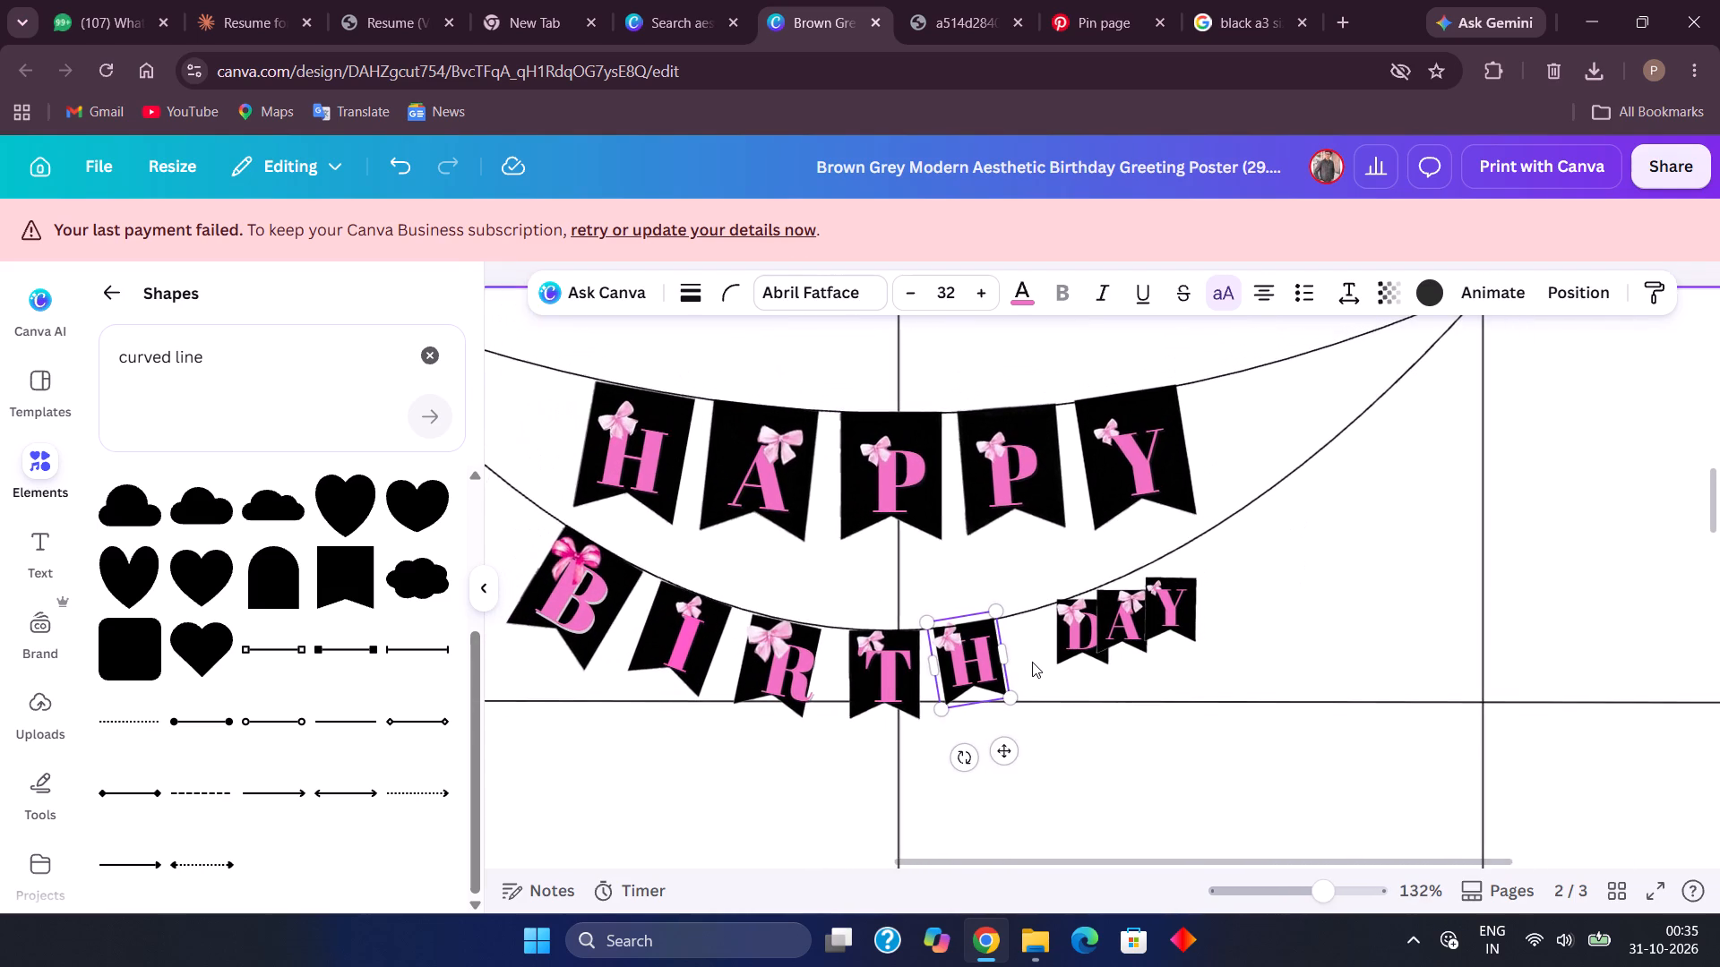
key(Right)
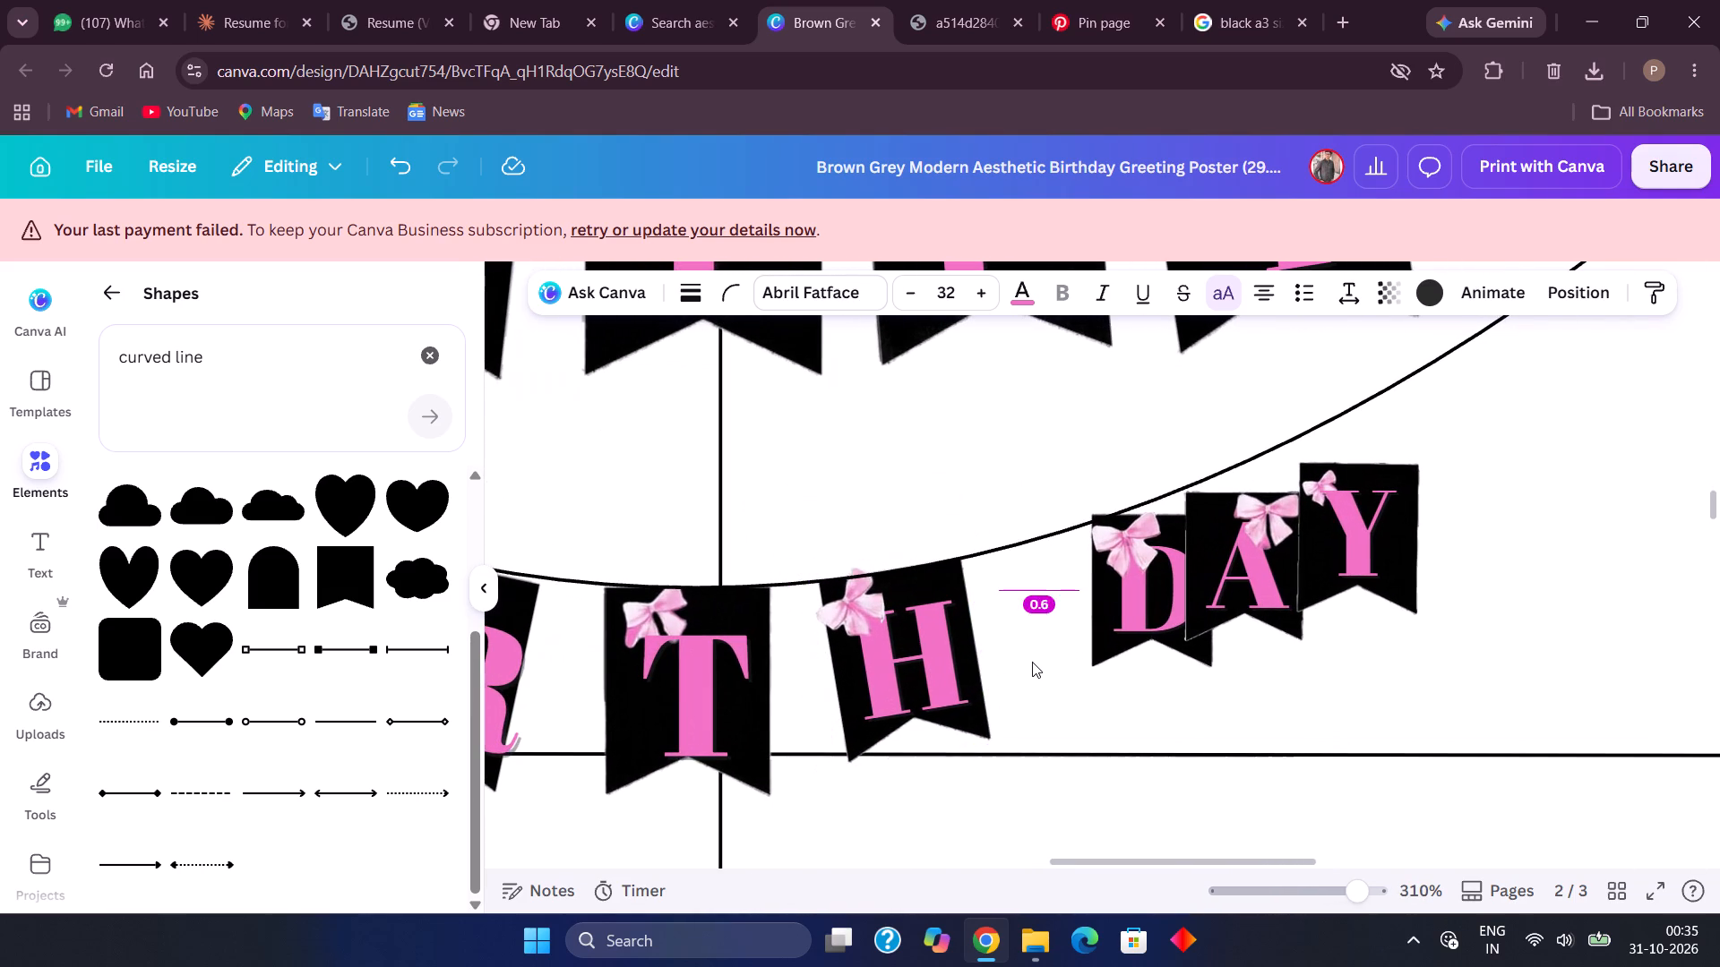
key(Down)
key(Up)
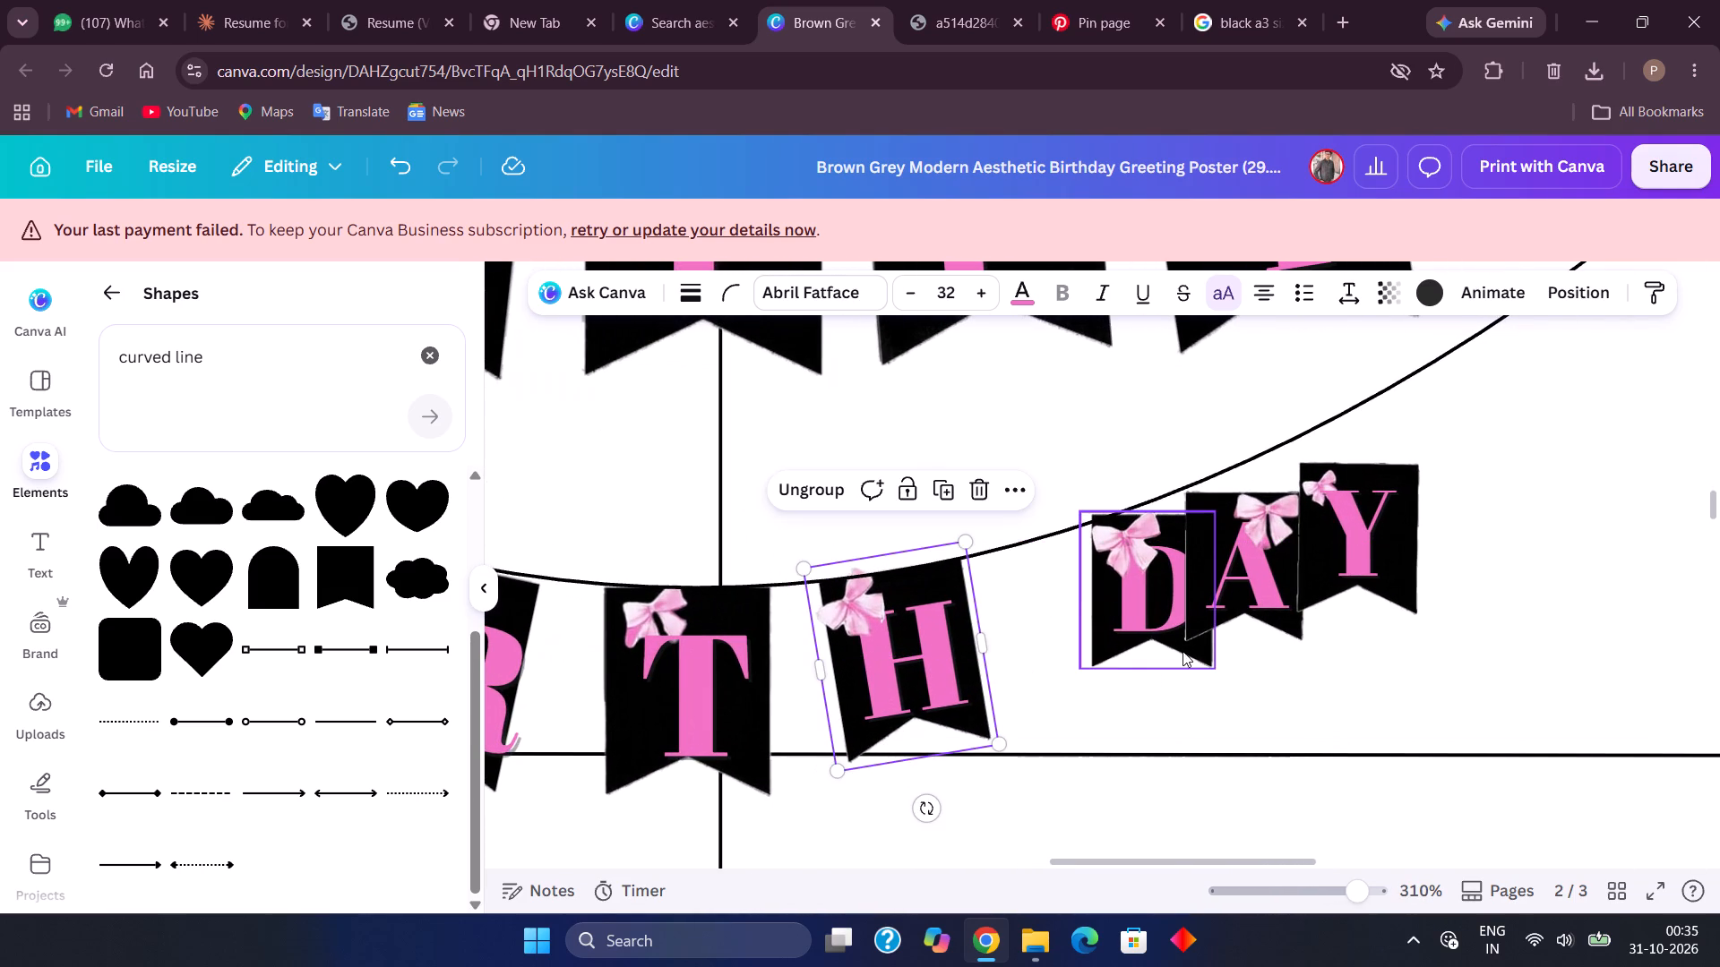
Tilt the D flag about 20° counterclockwise, enlarge it to a letter size of 33.5 and hang it on the string beside the H.
click(1148, 624)
drag(1137, 728, 1213, 751)
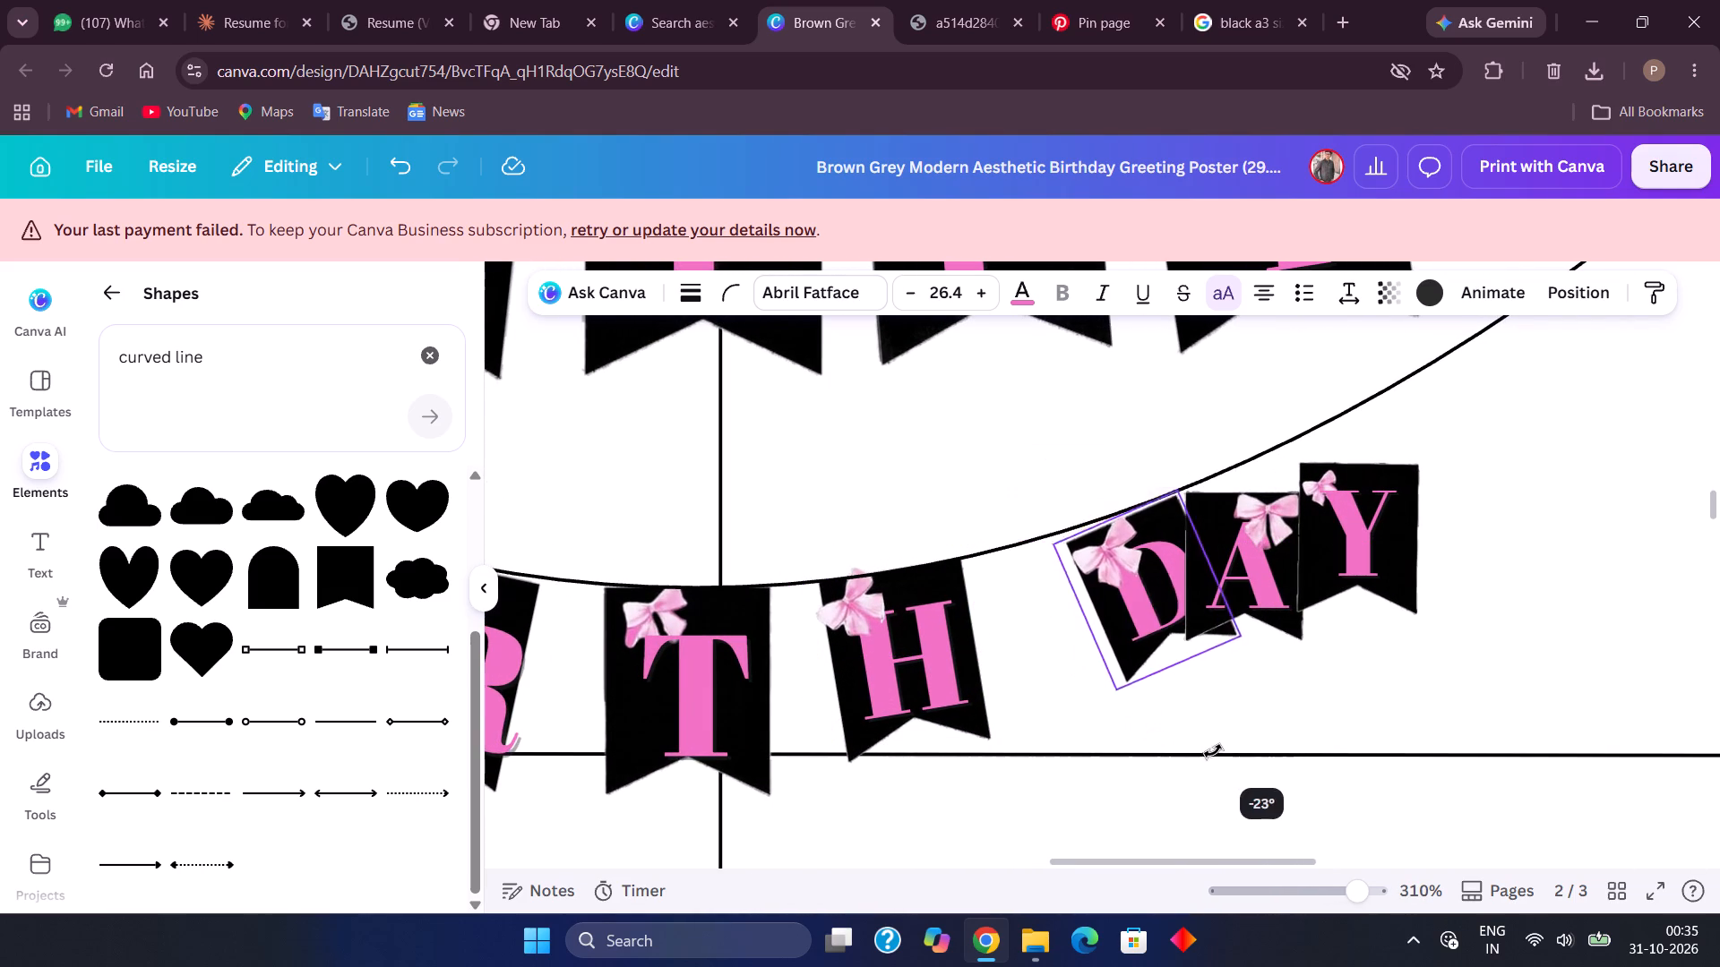
drag(1213, 751, 1196, 757)
drag(1143, 615, 1100, 620)
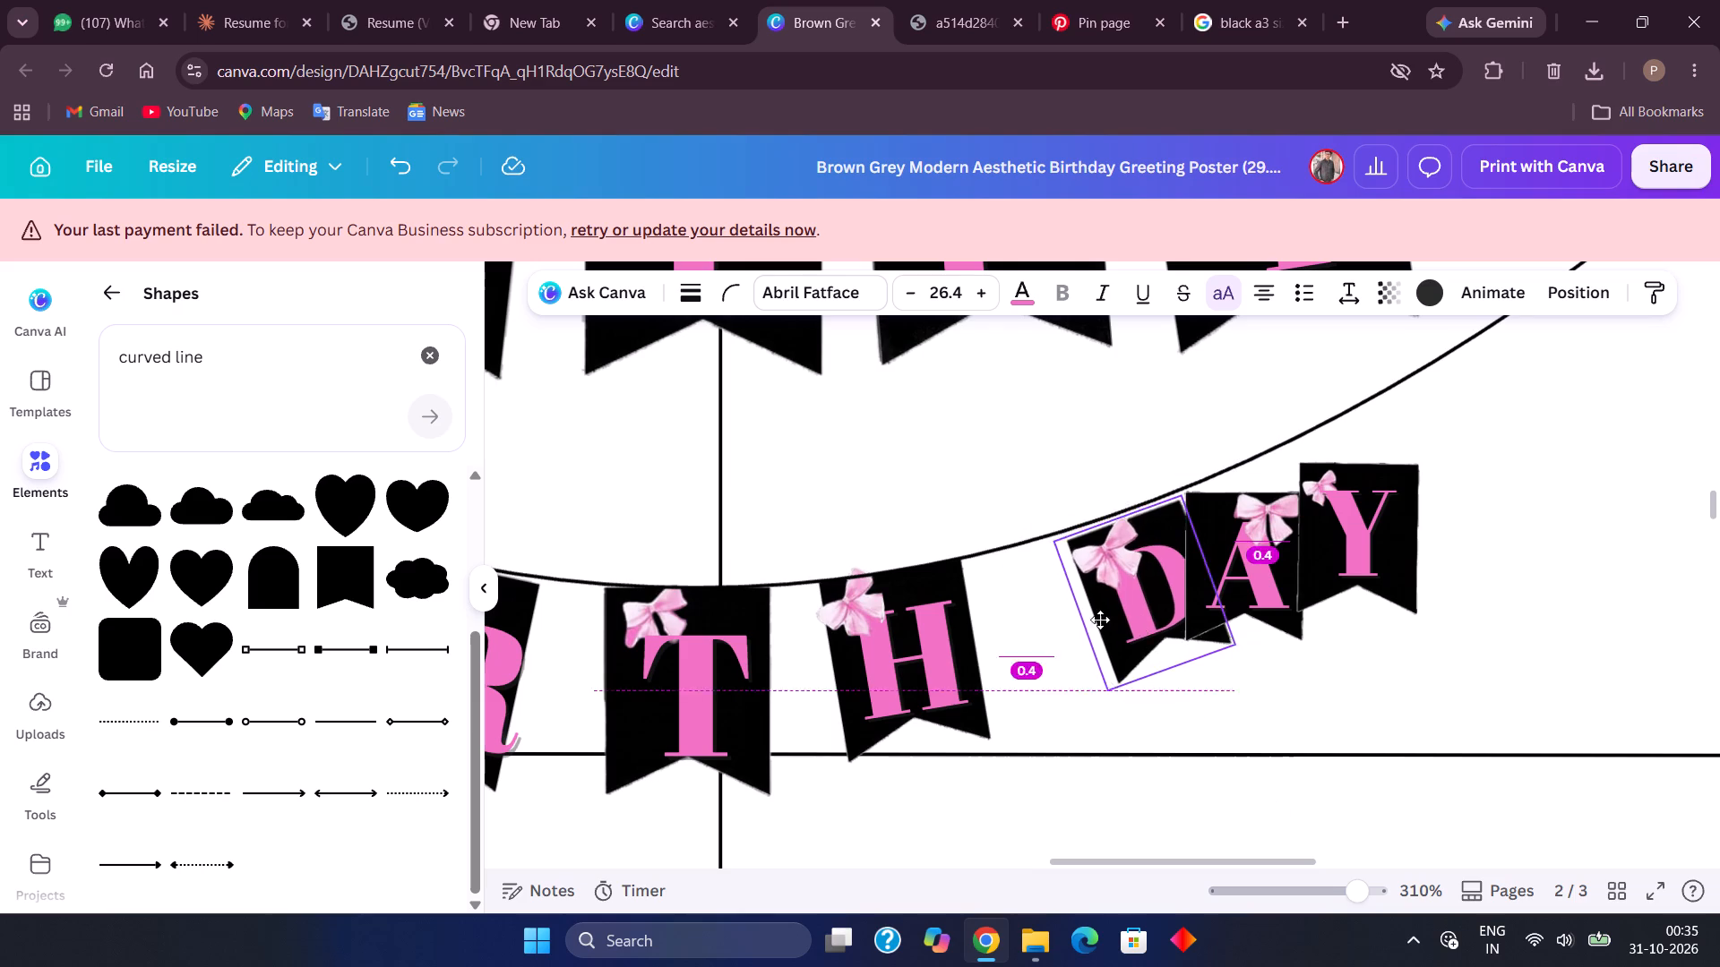
drag(1100, 620, 1061, 618)
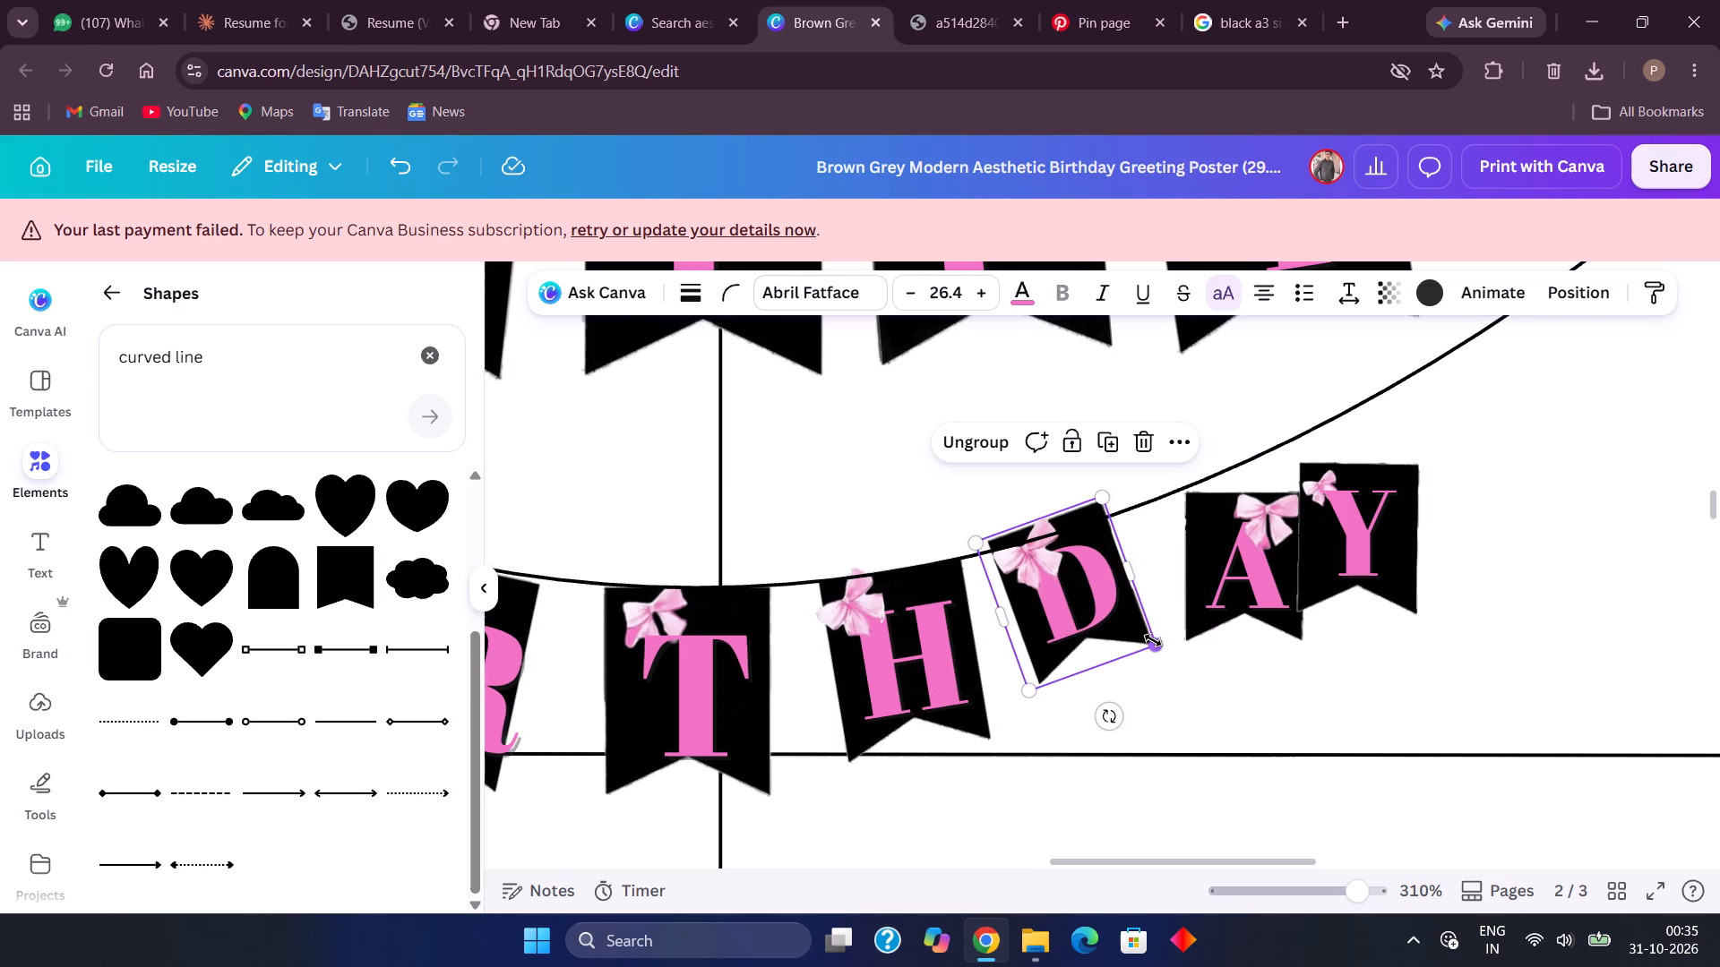
drag(1153, 640, 1203, 663)
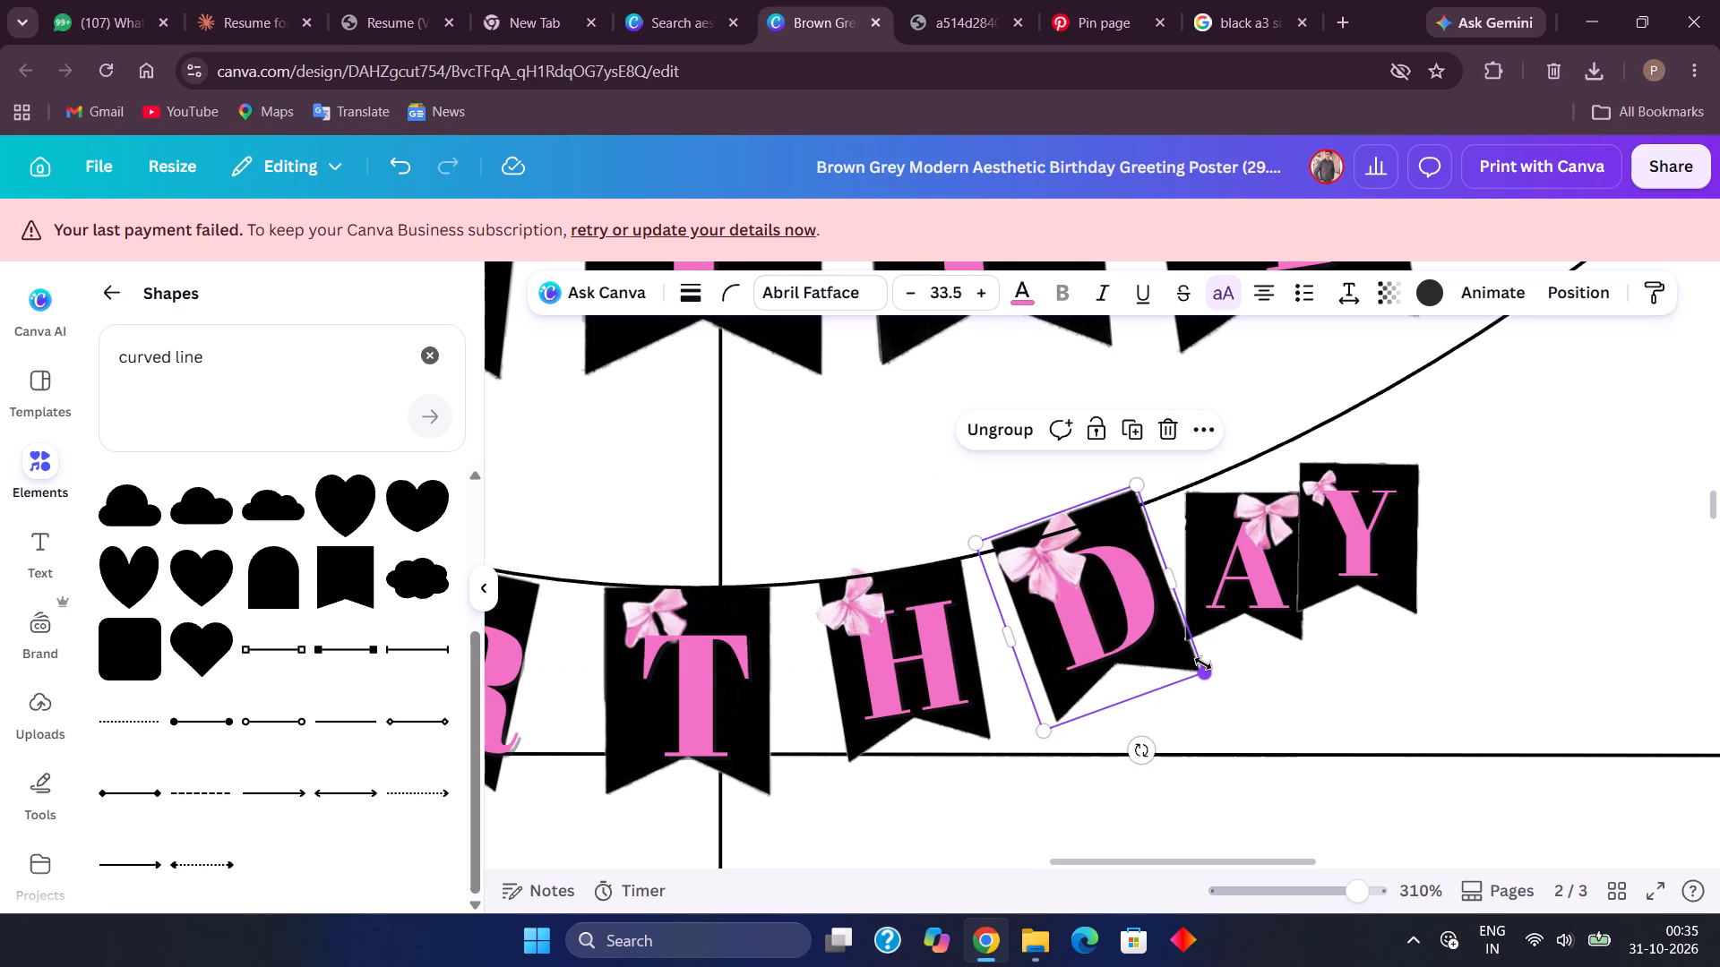
key(Down)
key(Down)
key(Up)
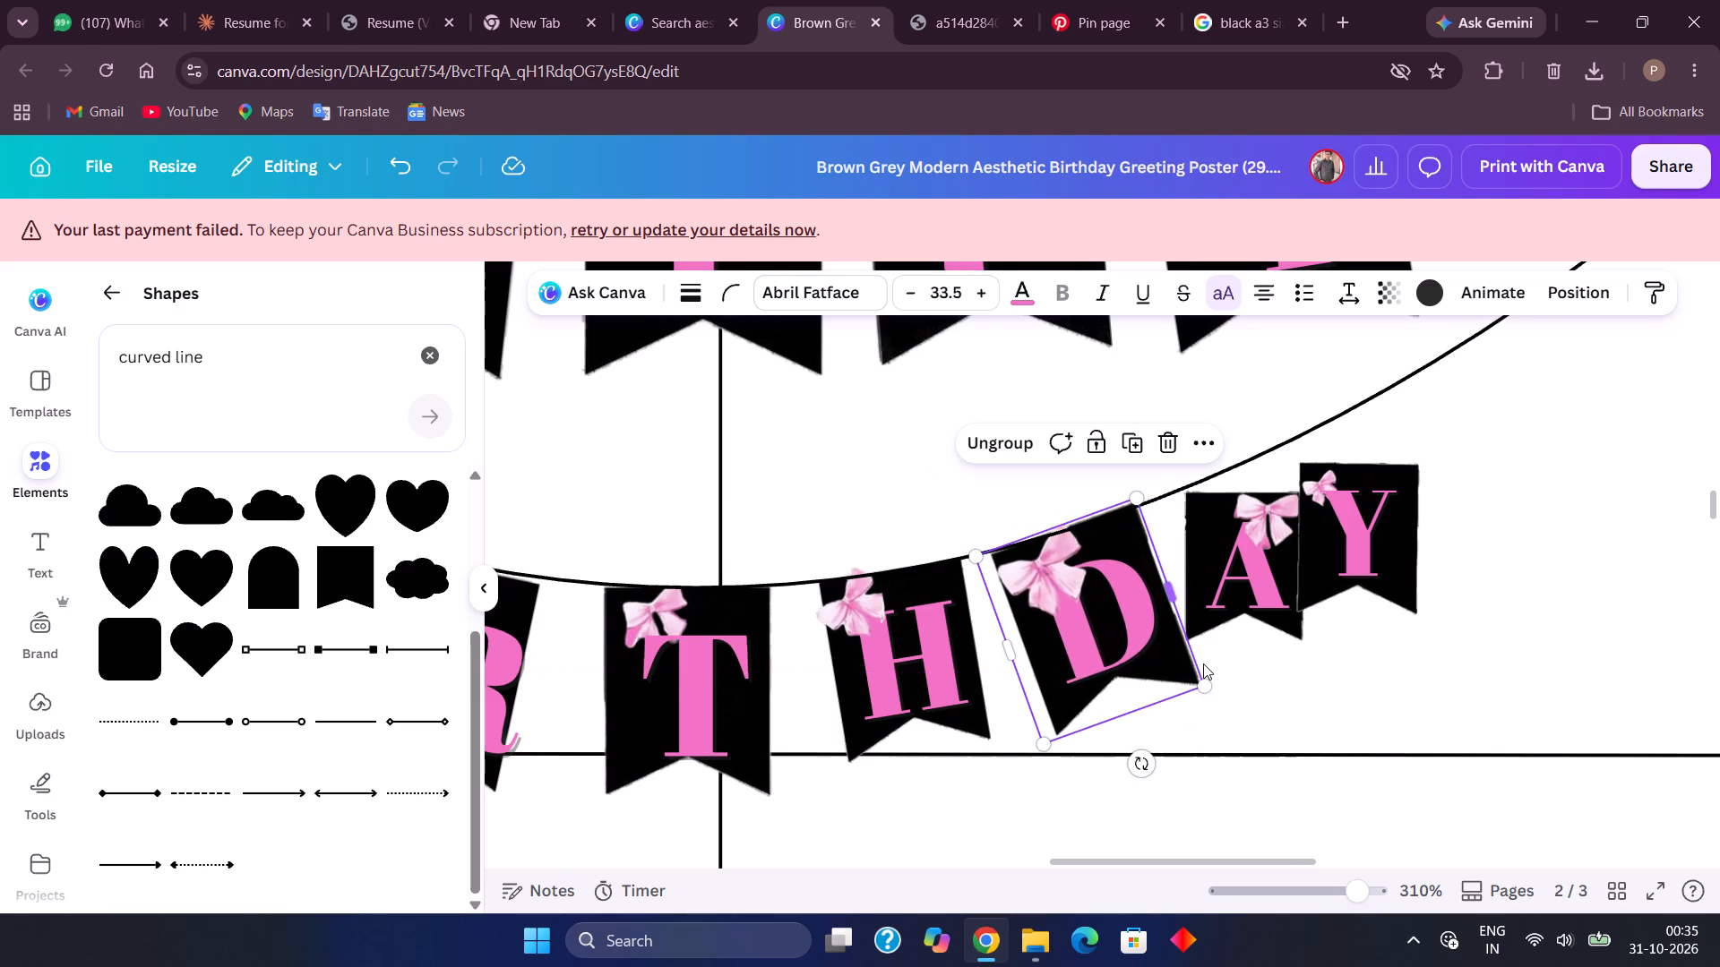
Move the final Y flag farther up along the lower string to make room for the A flag.
drag(1380, 554, 1496, 477)
scroll(1483, 502, left, 1)
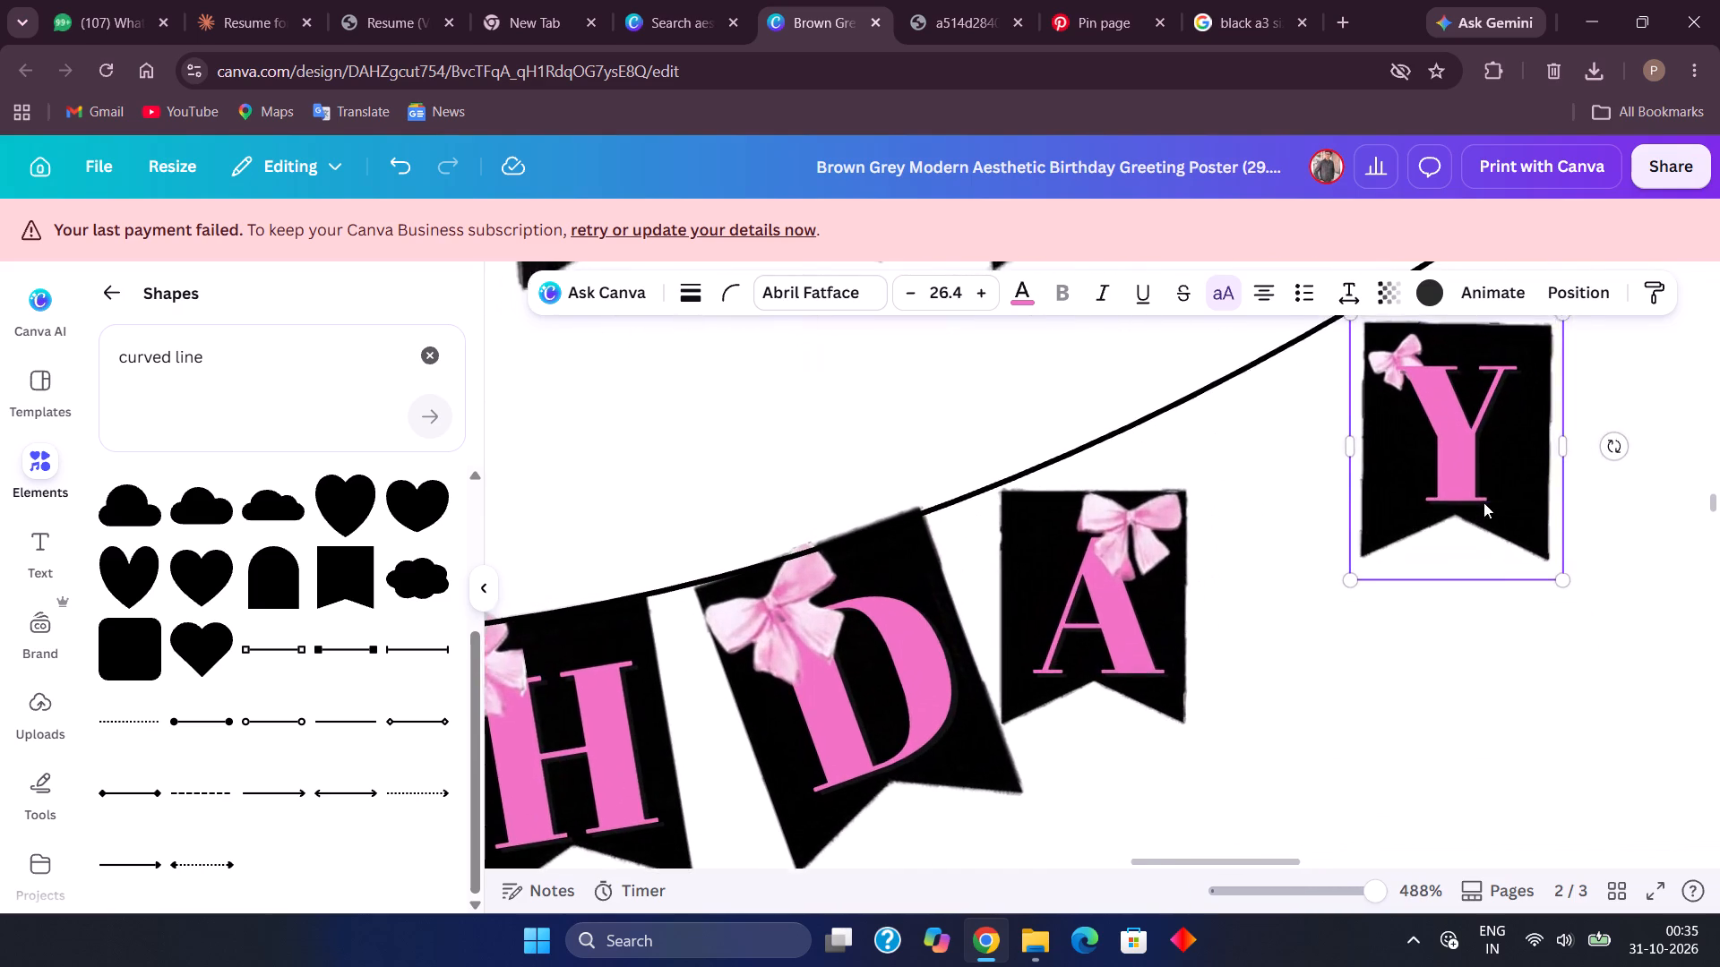
scroll(1483, 502, left, 1)
Tilt the BIRTHDAY A flag about 21° counterclockwise, enlarge it to a letter size of 29 and hang it on the string beside the D.
click(964, 586)
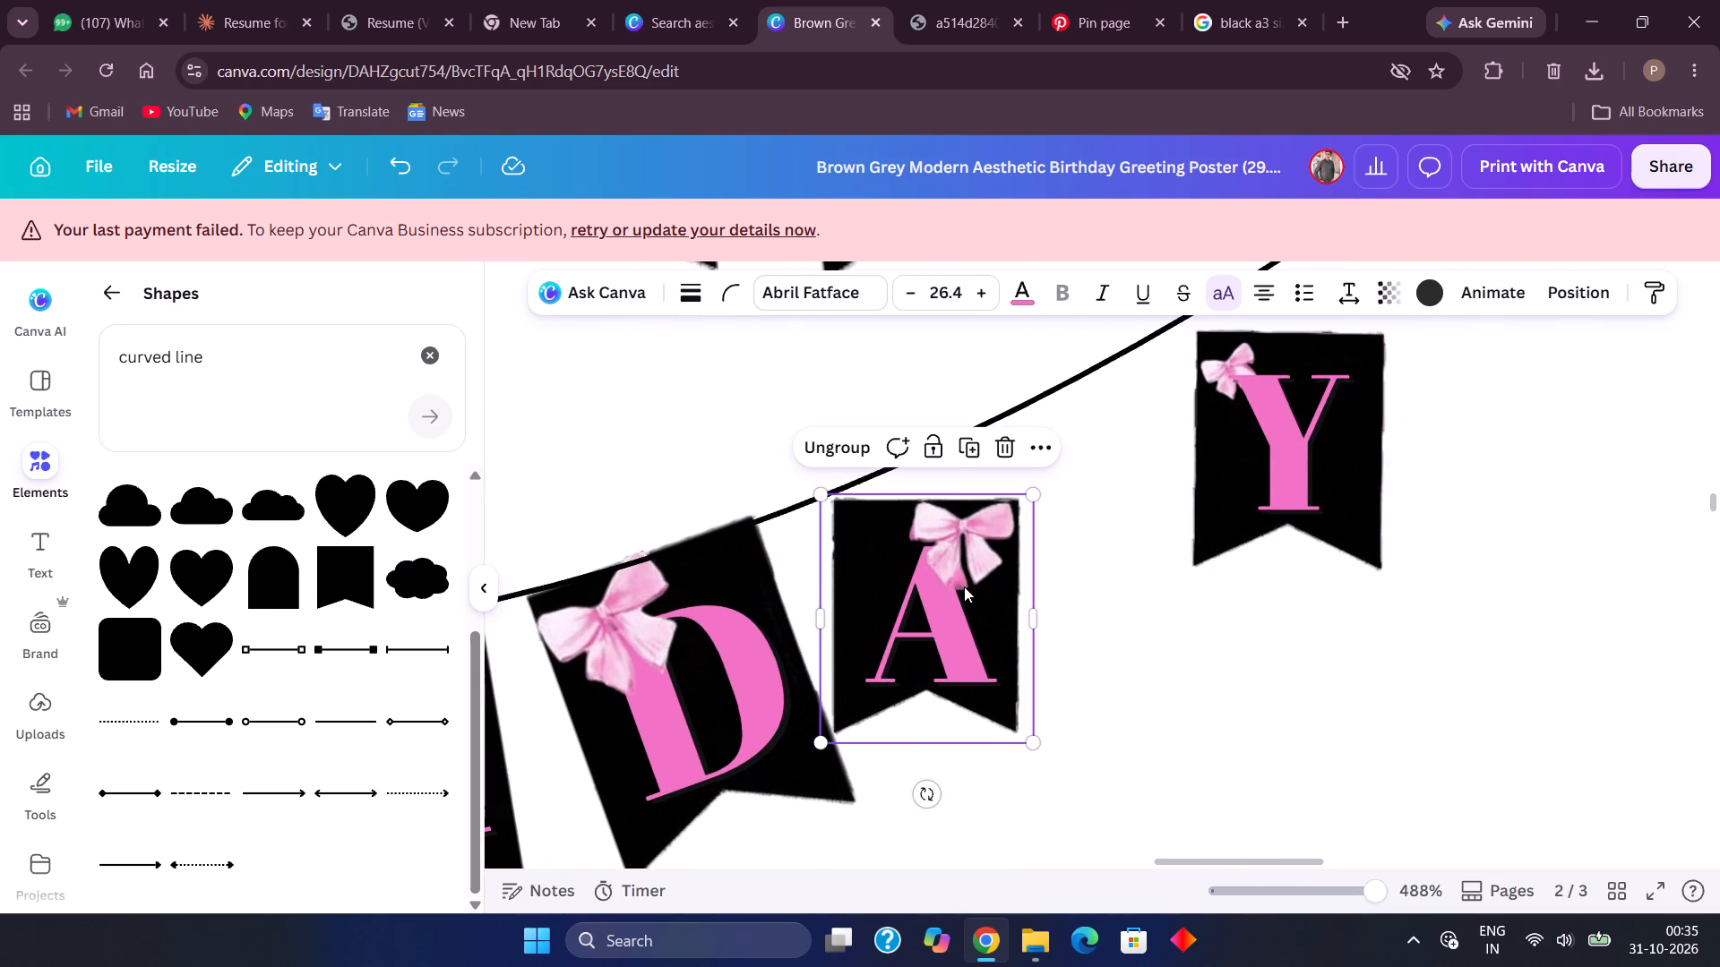
click(1047, 448)
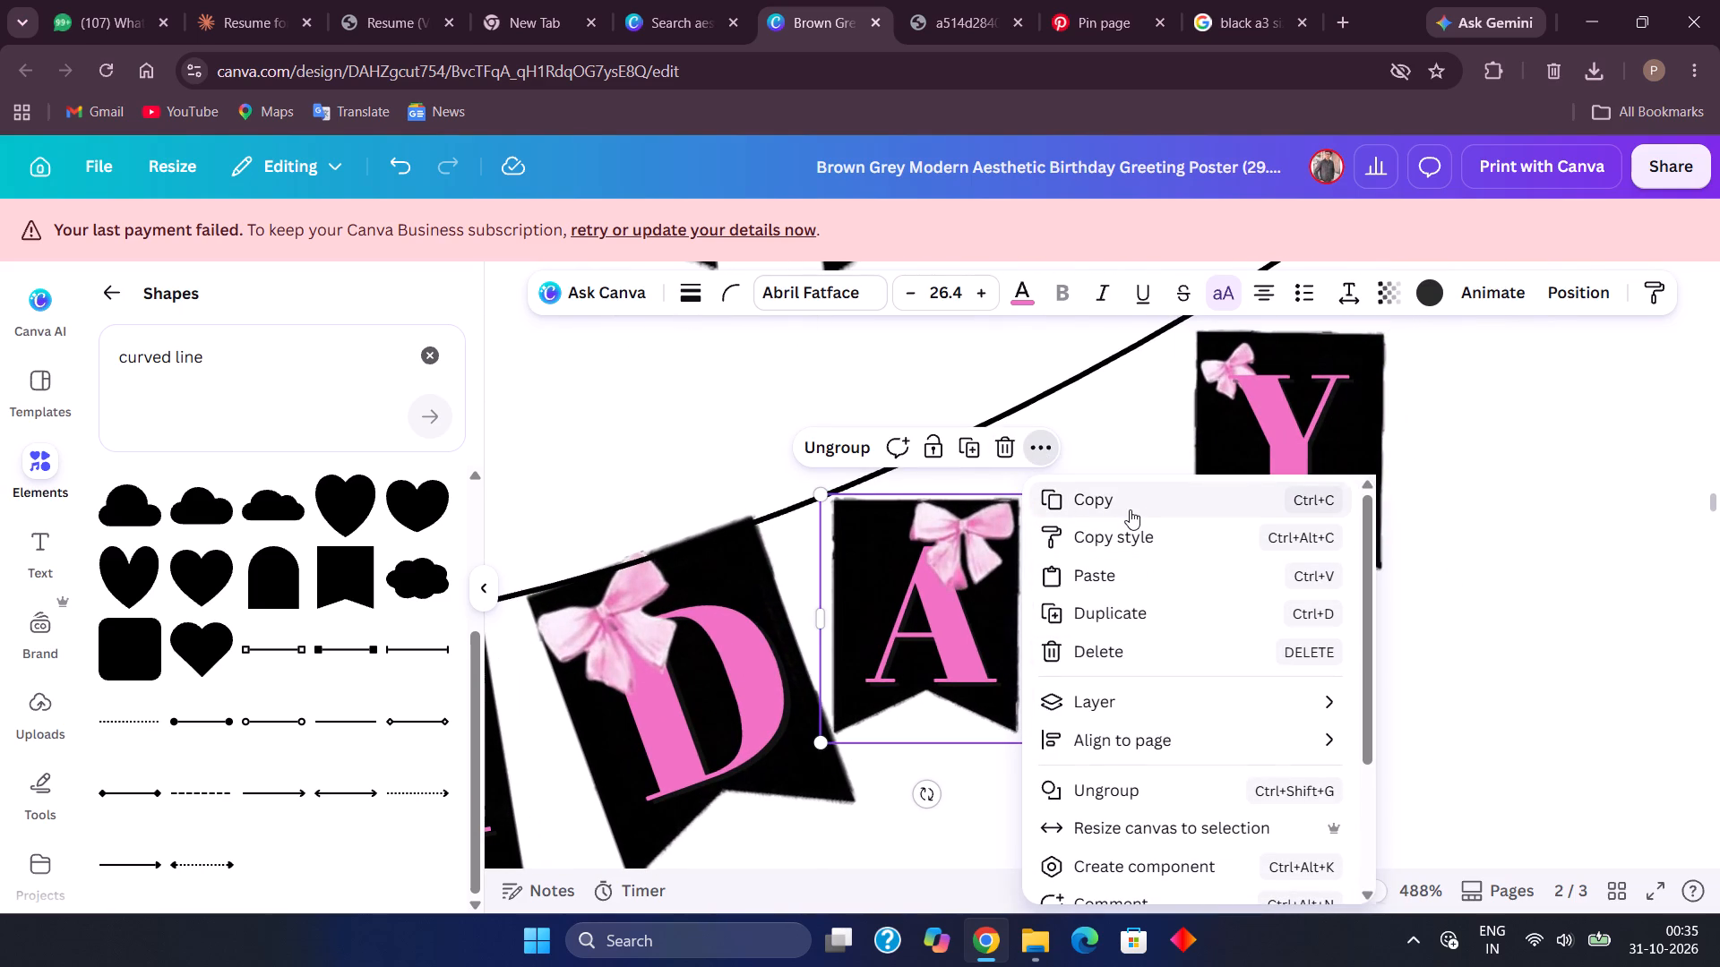
click(1086, 446)
click(985, 574)
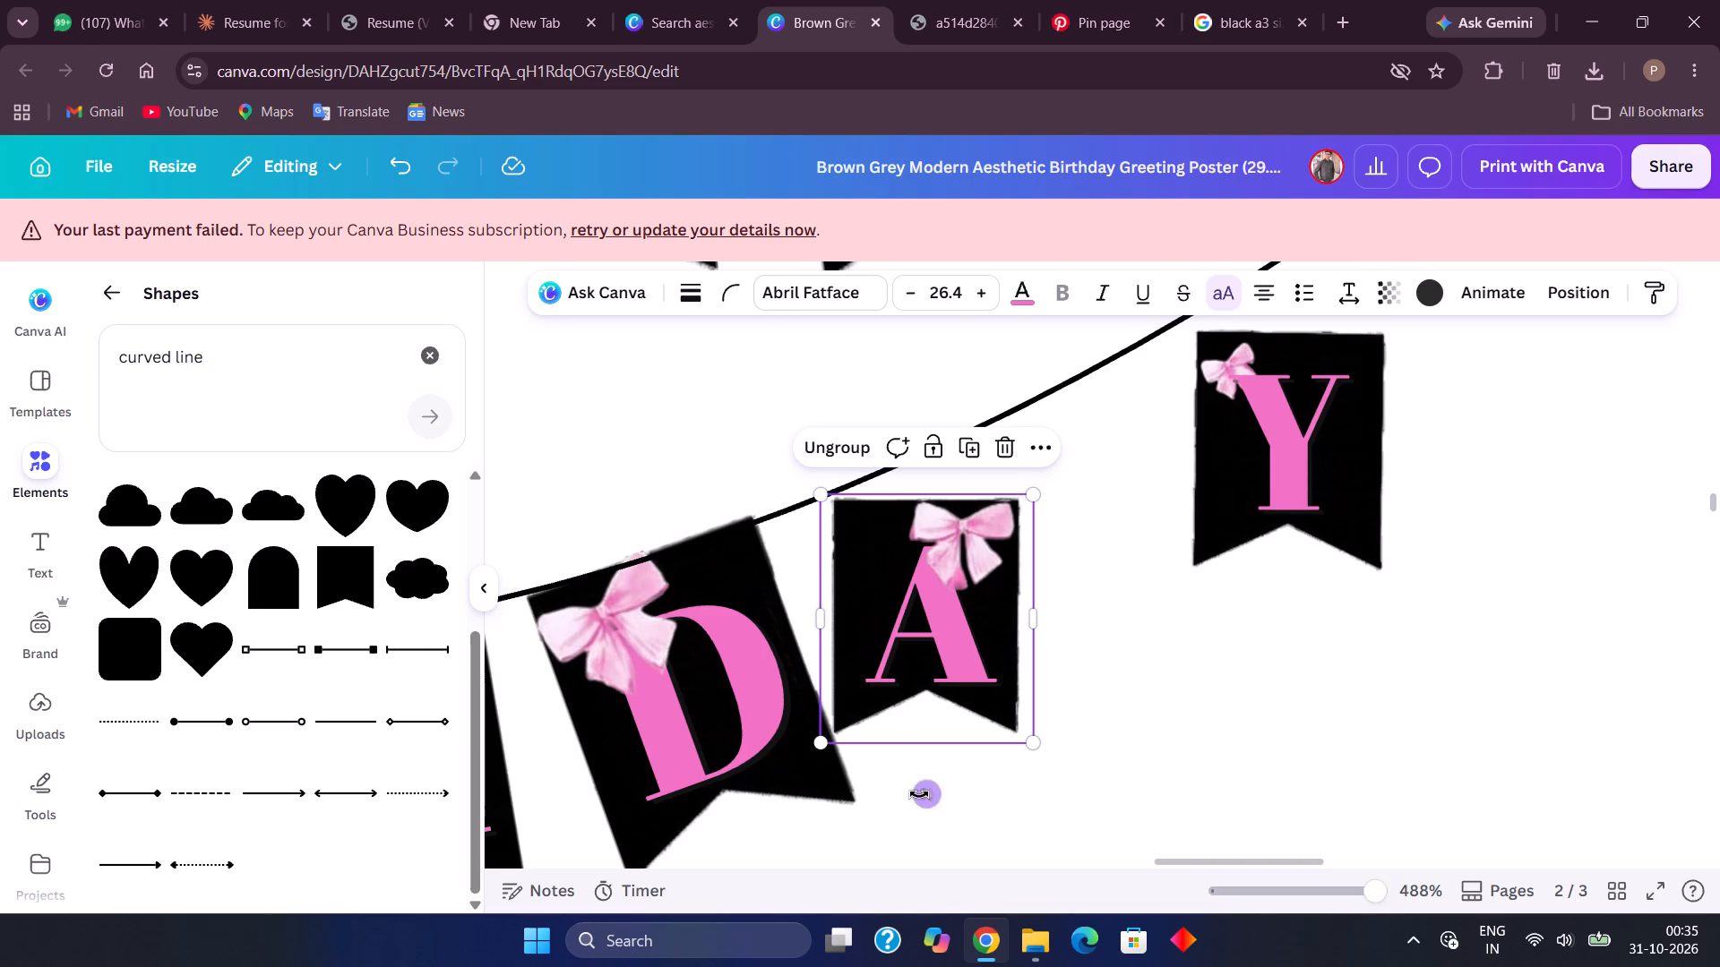
drag(920, 793, 974, 785)
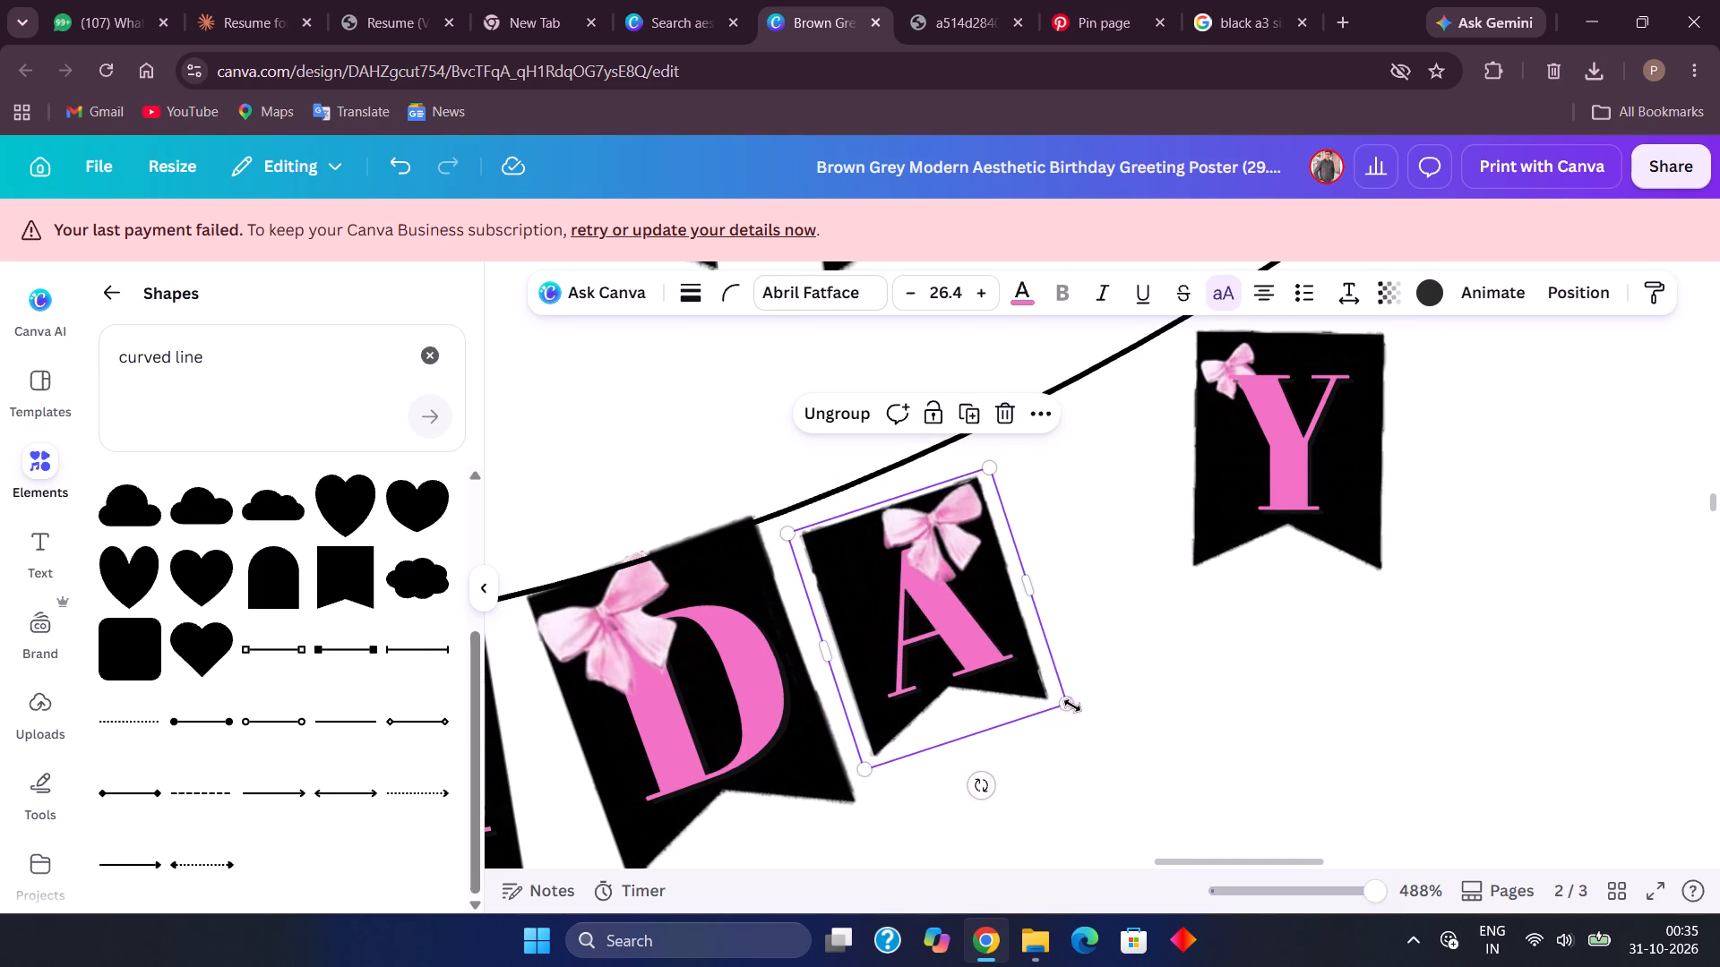
drag(1069, 705, 1111, 697)
drag(1031, 667, 1044, 651)
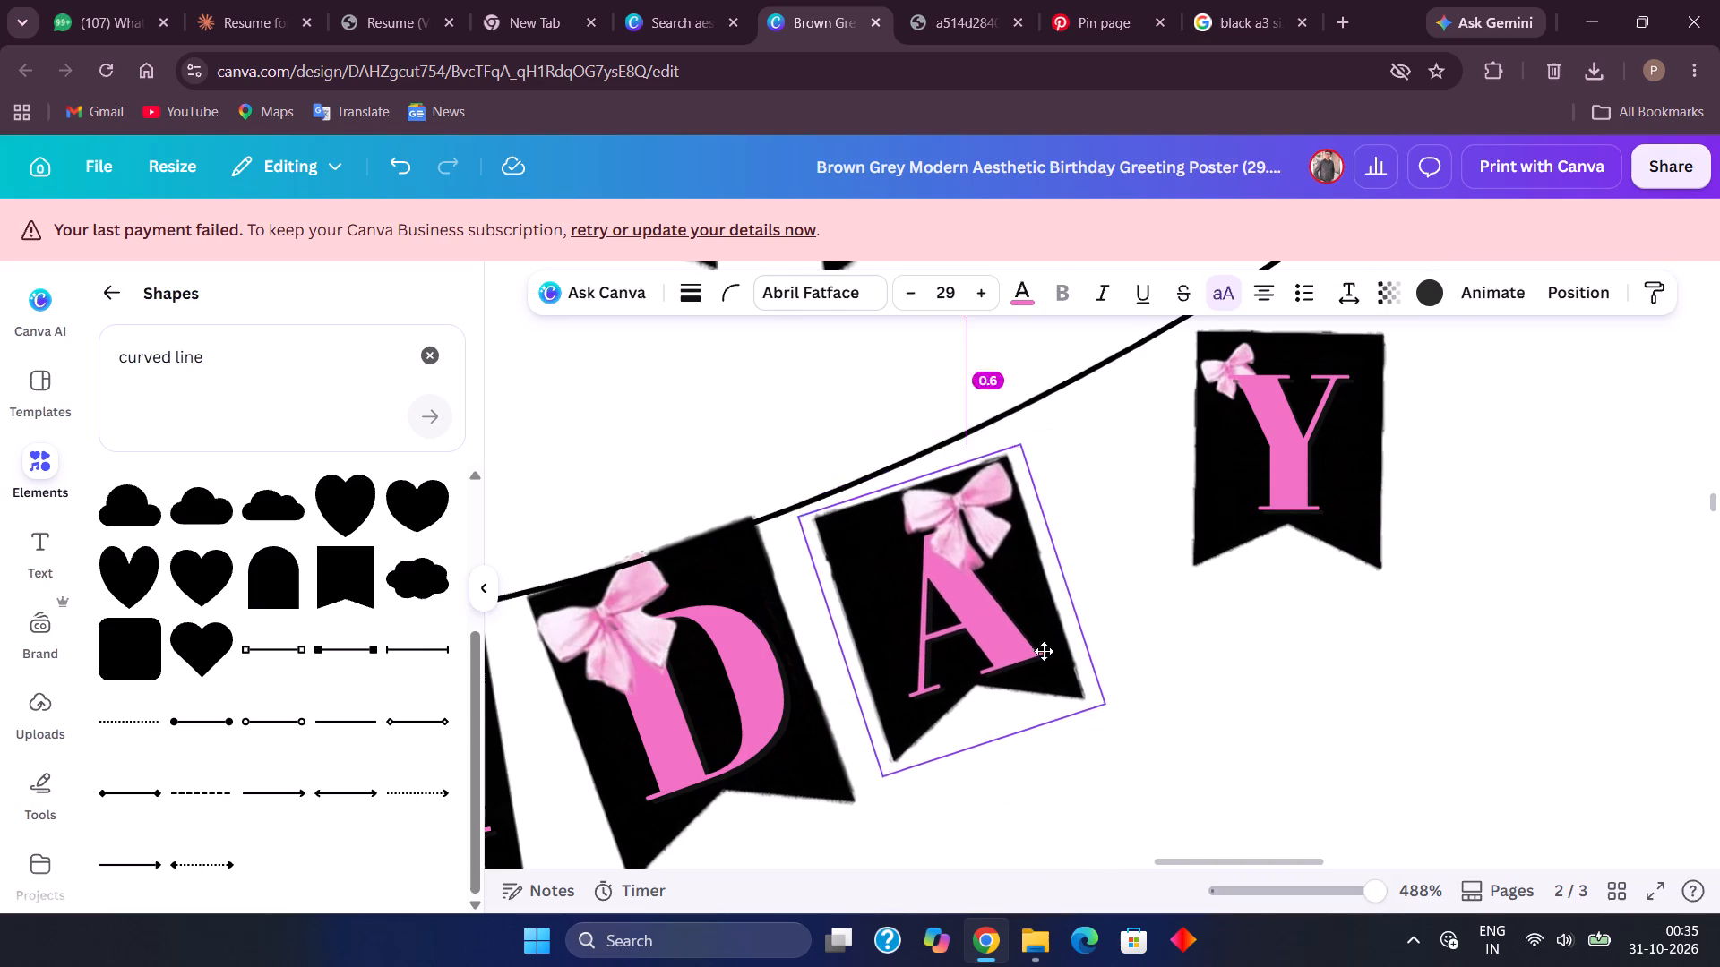
drag(1044, 651, 1034, 632)
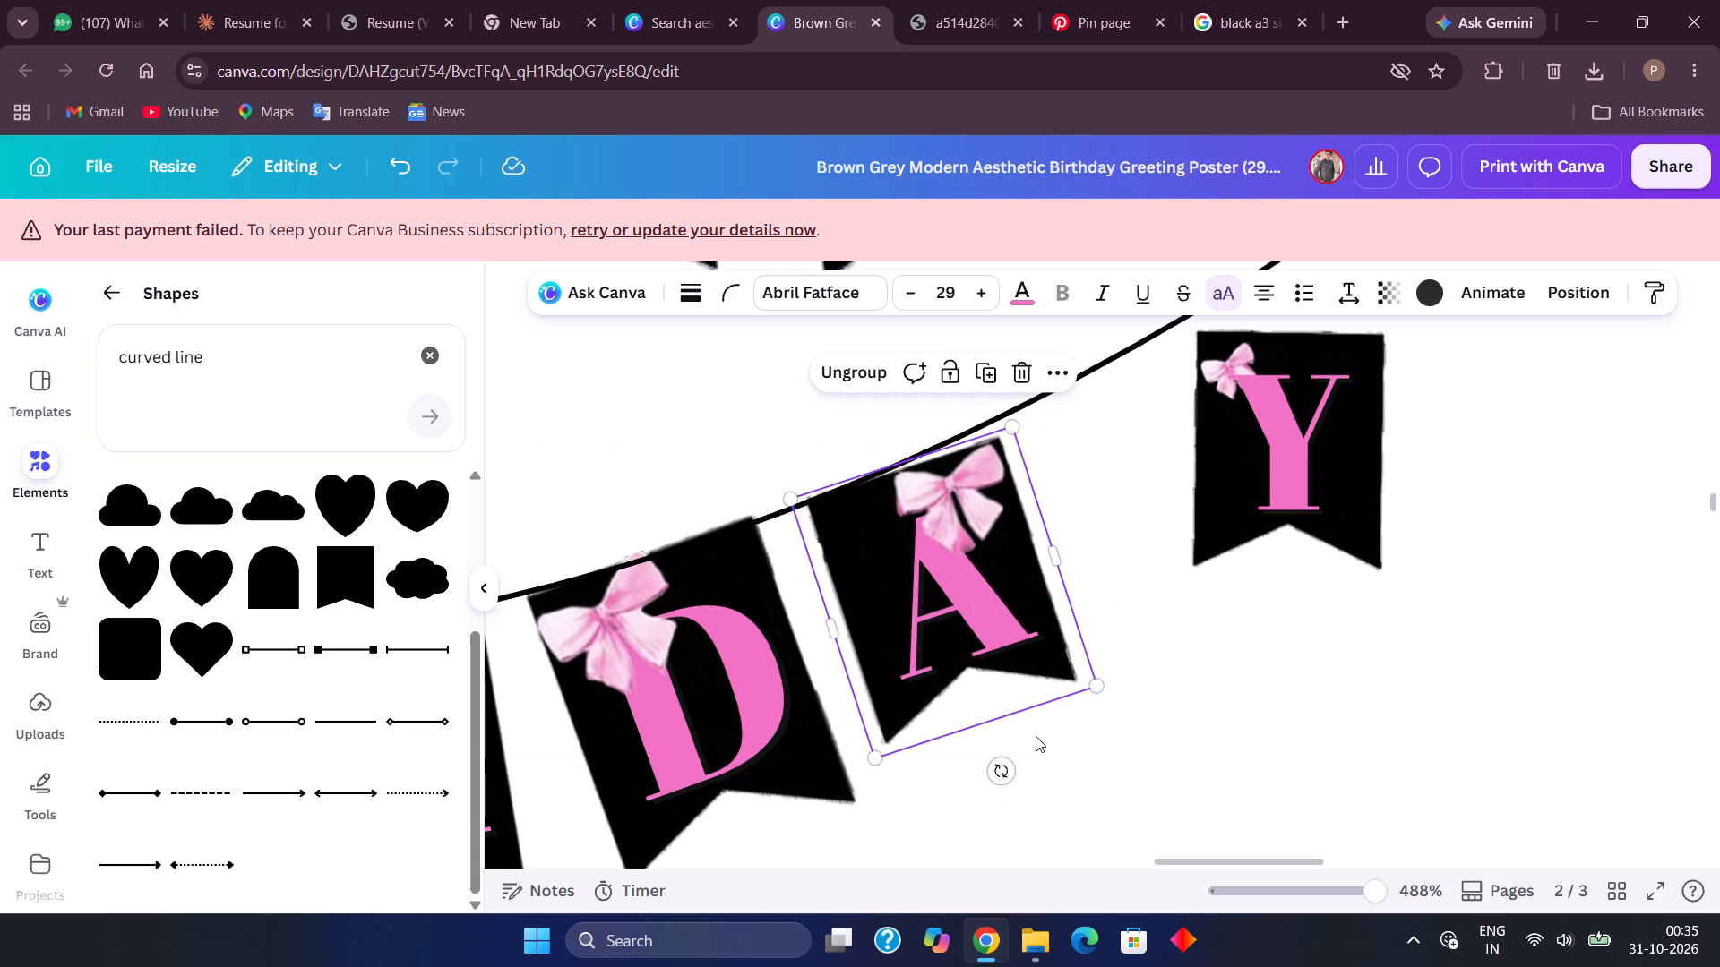
drag(1008, 776, 1022, 770)
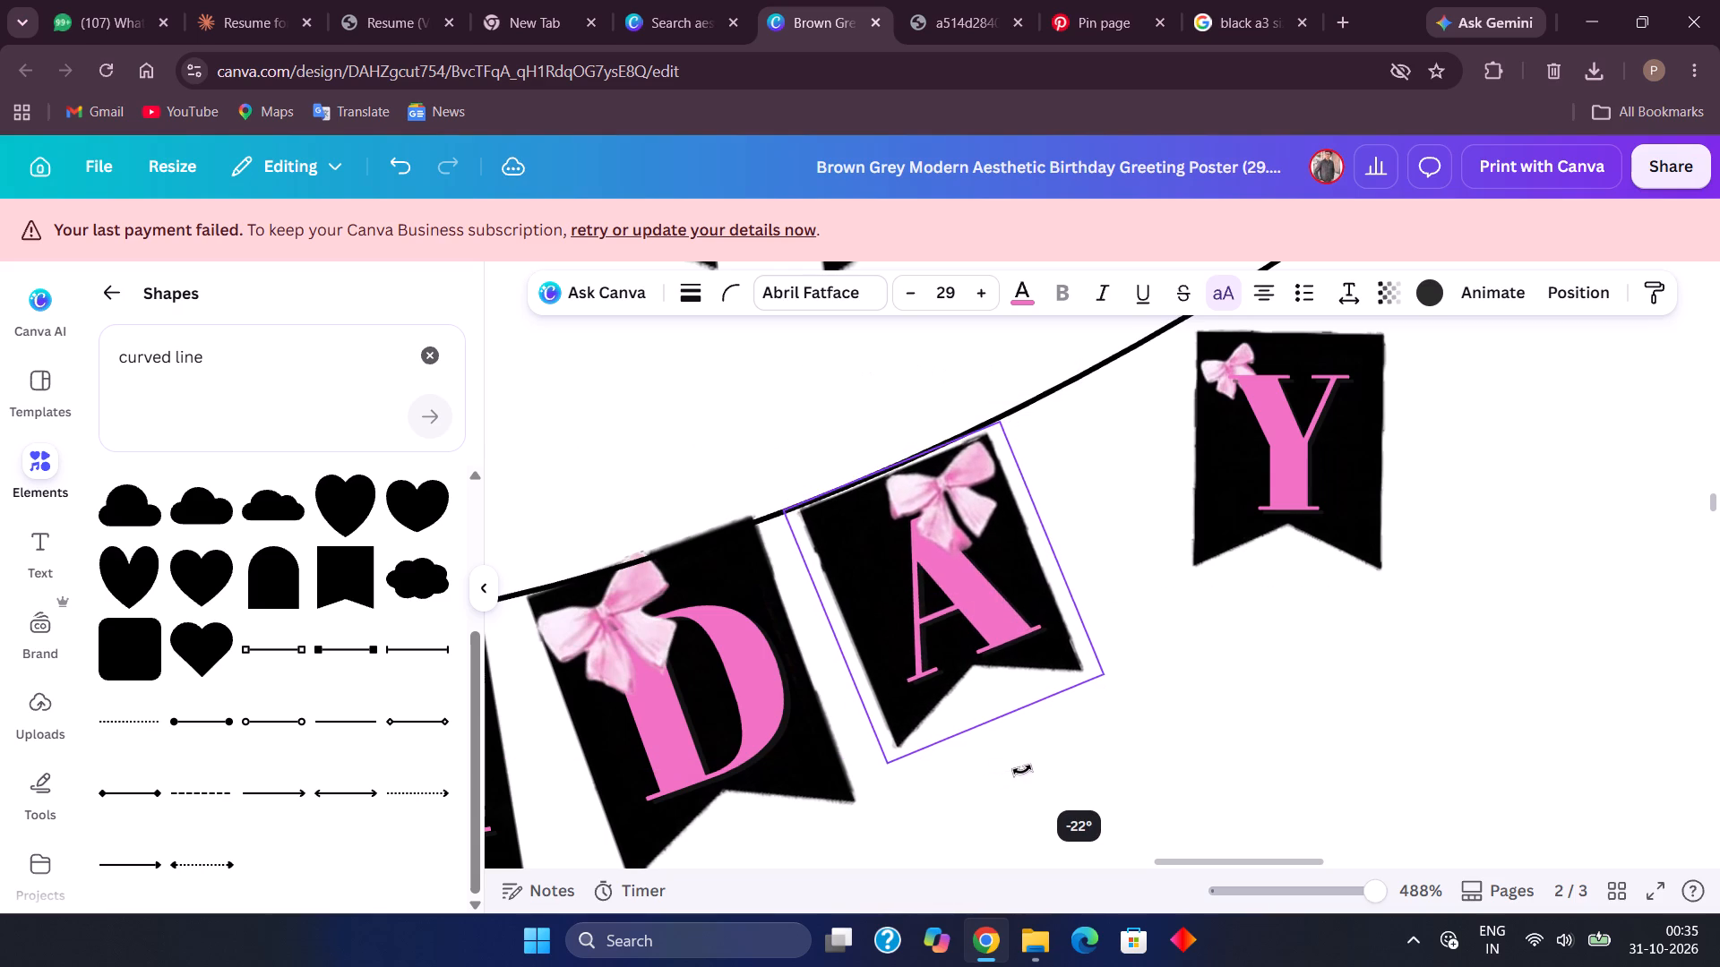
drag(1022, 770, 1019, 771)
key(Up)
key(Down)
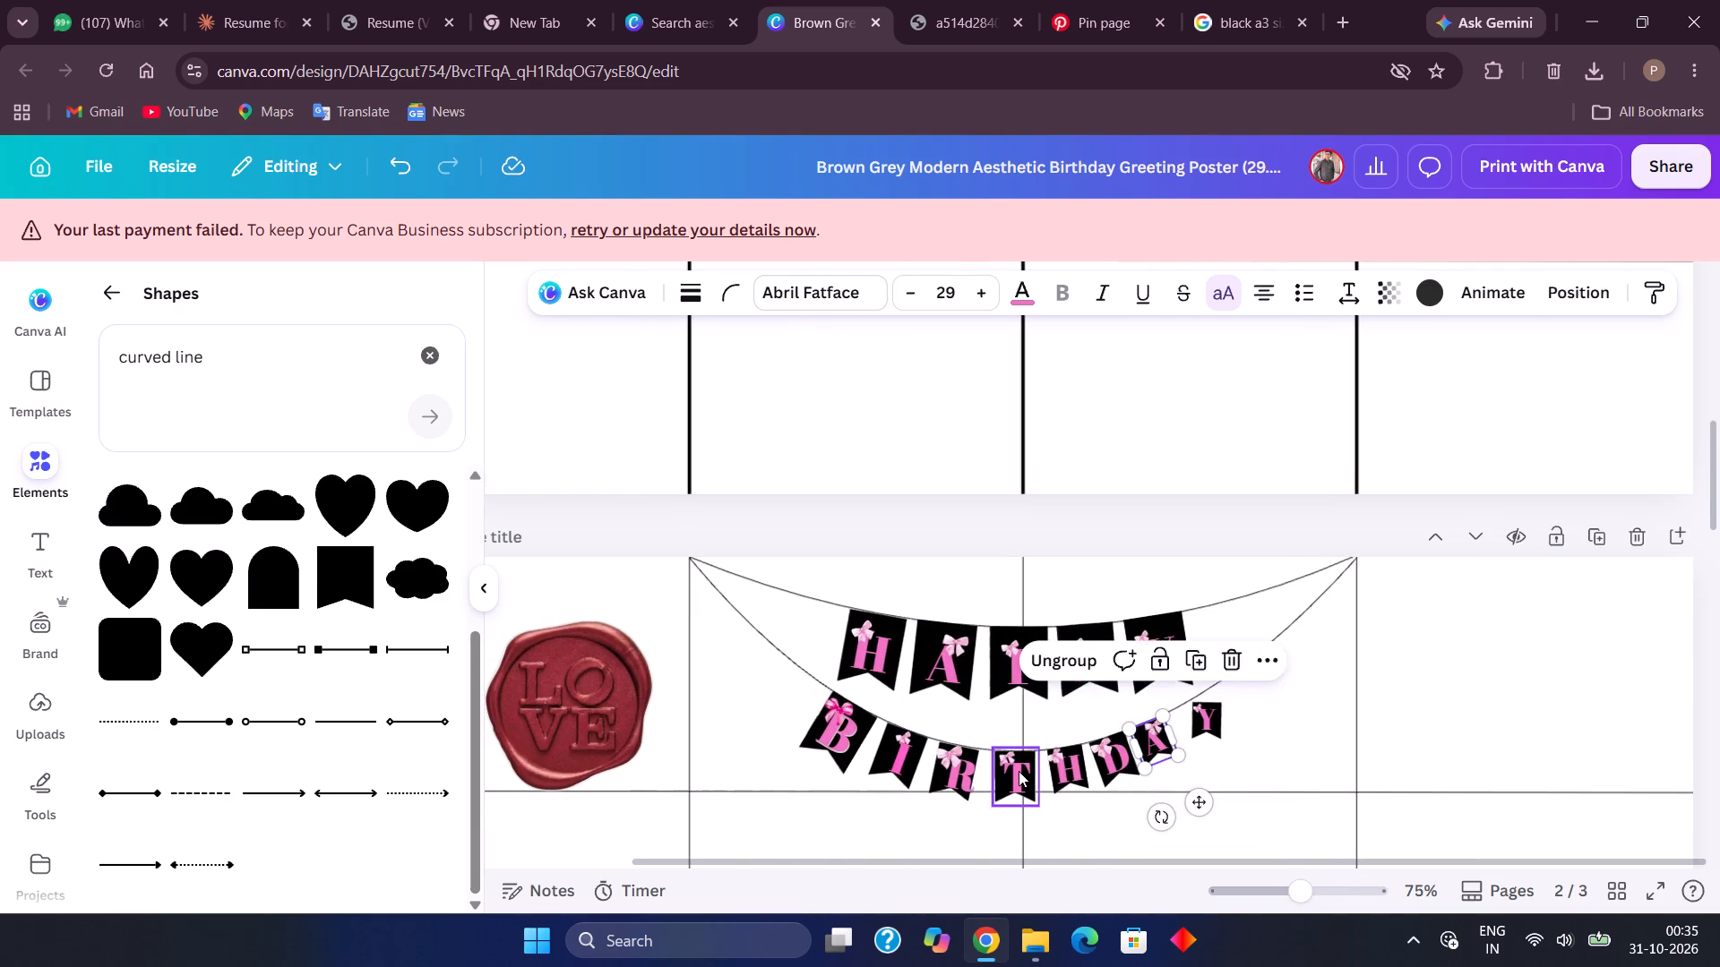
Enlarge the A flag on the lower string slightly to a letter size of about 31.
scroll(1019, 771, left, 3)
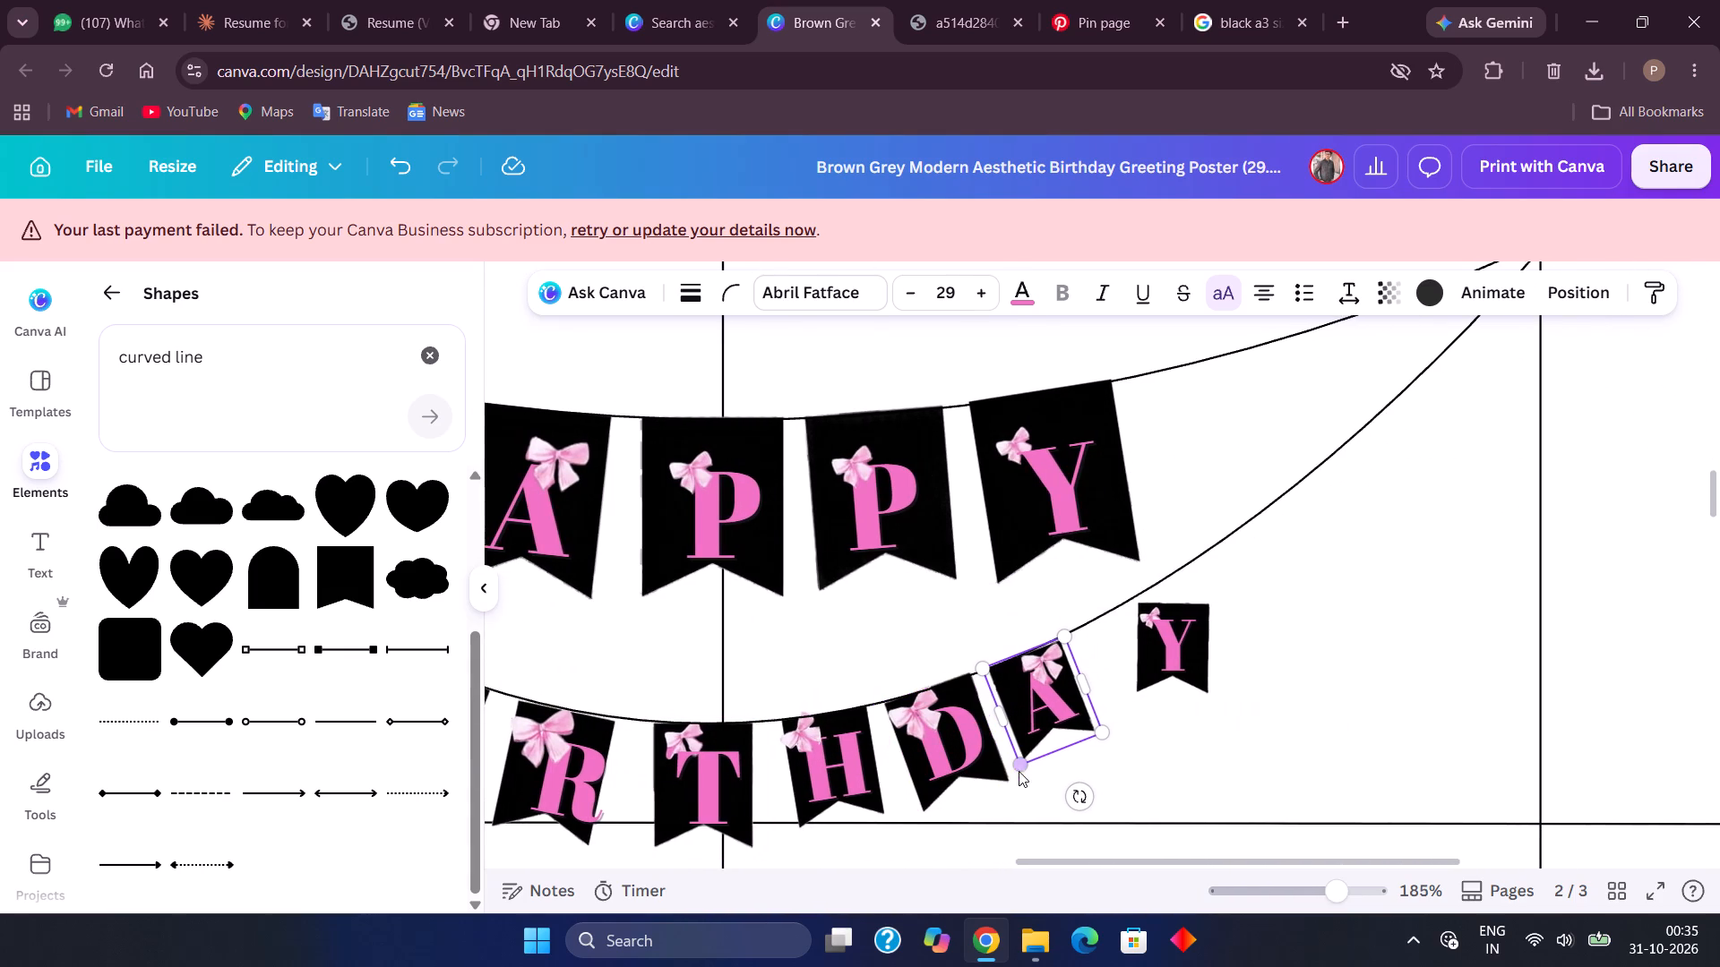
drag(1161, 704, 1190, 706)
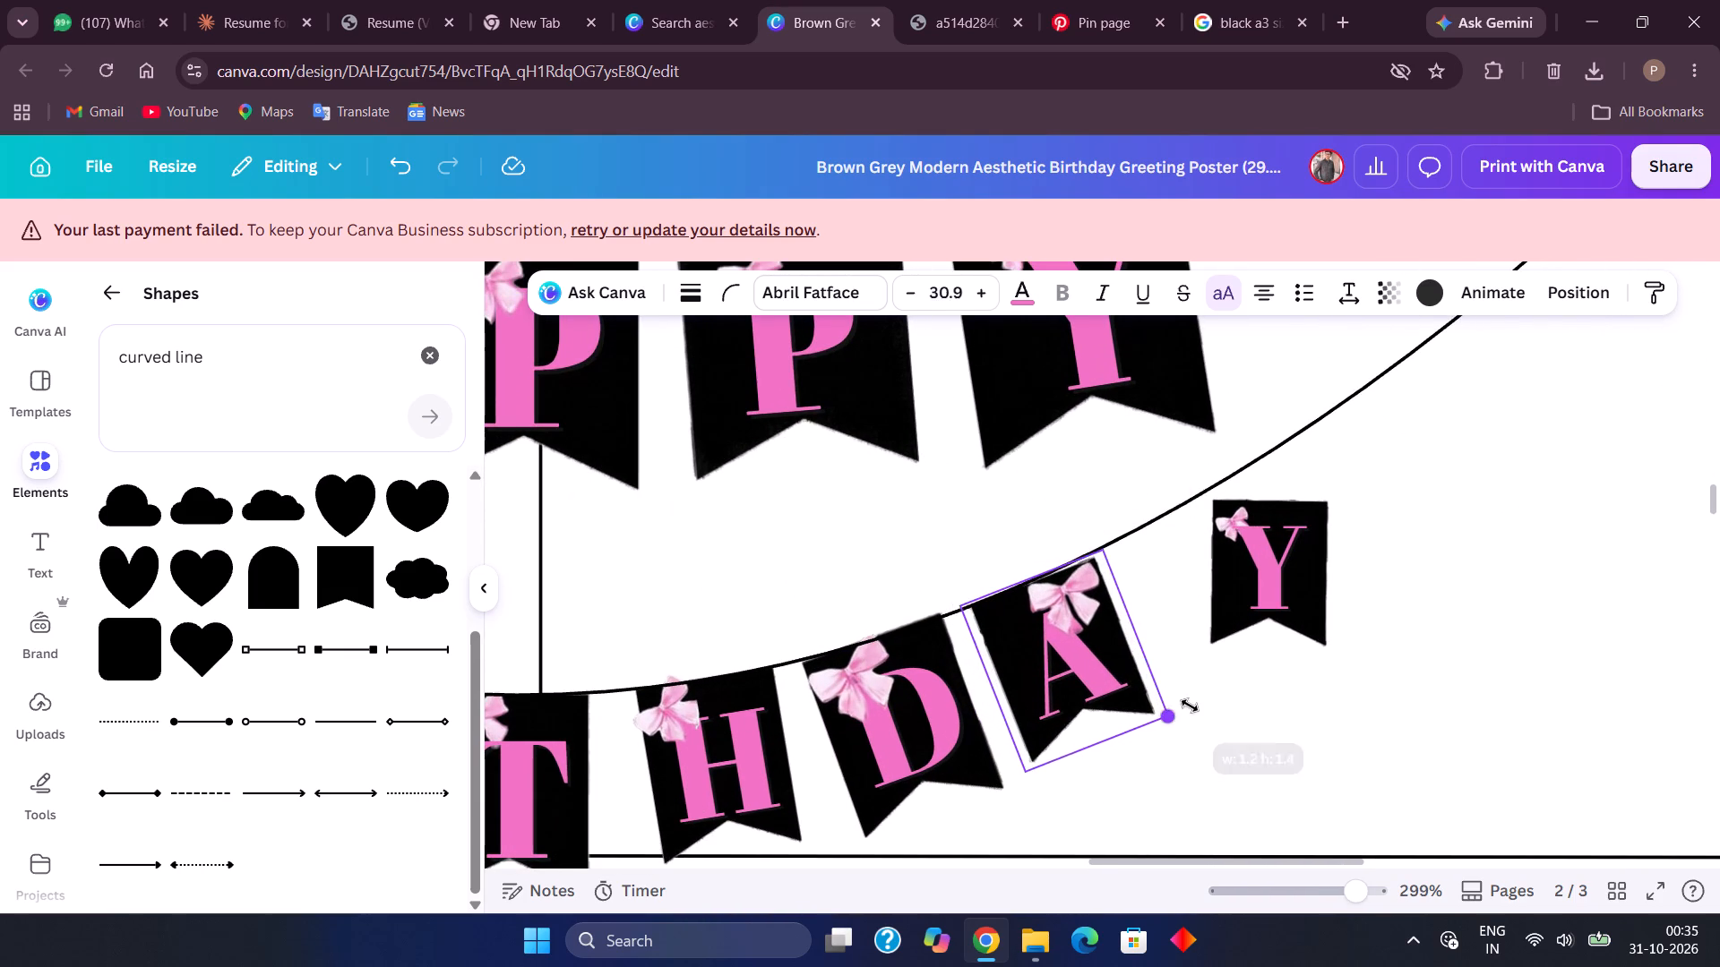
drag(1190, 706, 1191, 706)
Resize the final Y flag to a letter size of 30.4, tilt it about 30° counterclockwise and hang it on the string beside the A.
click(1314, 617)
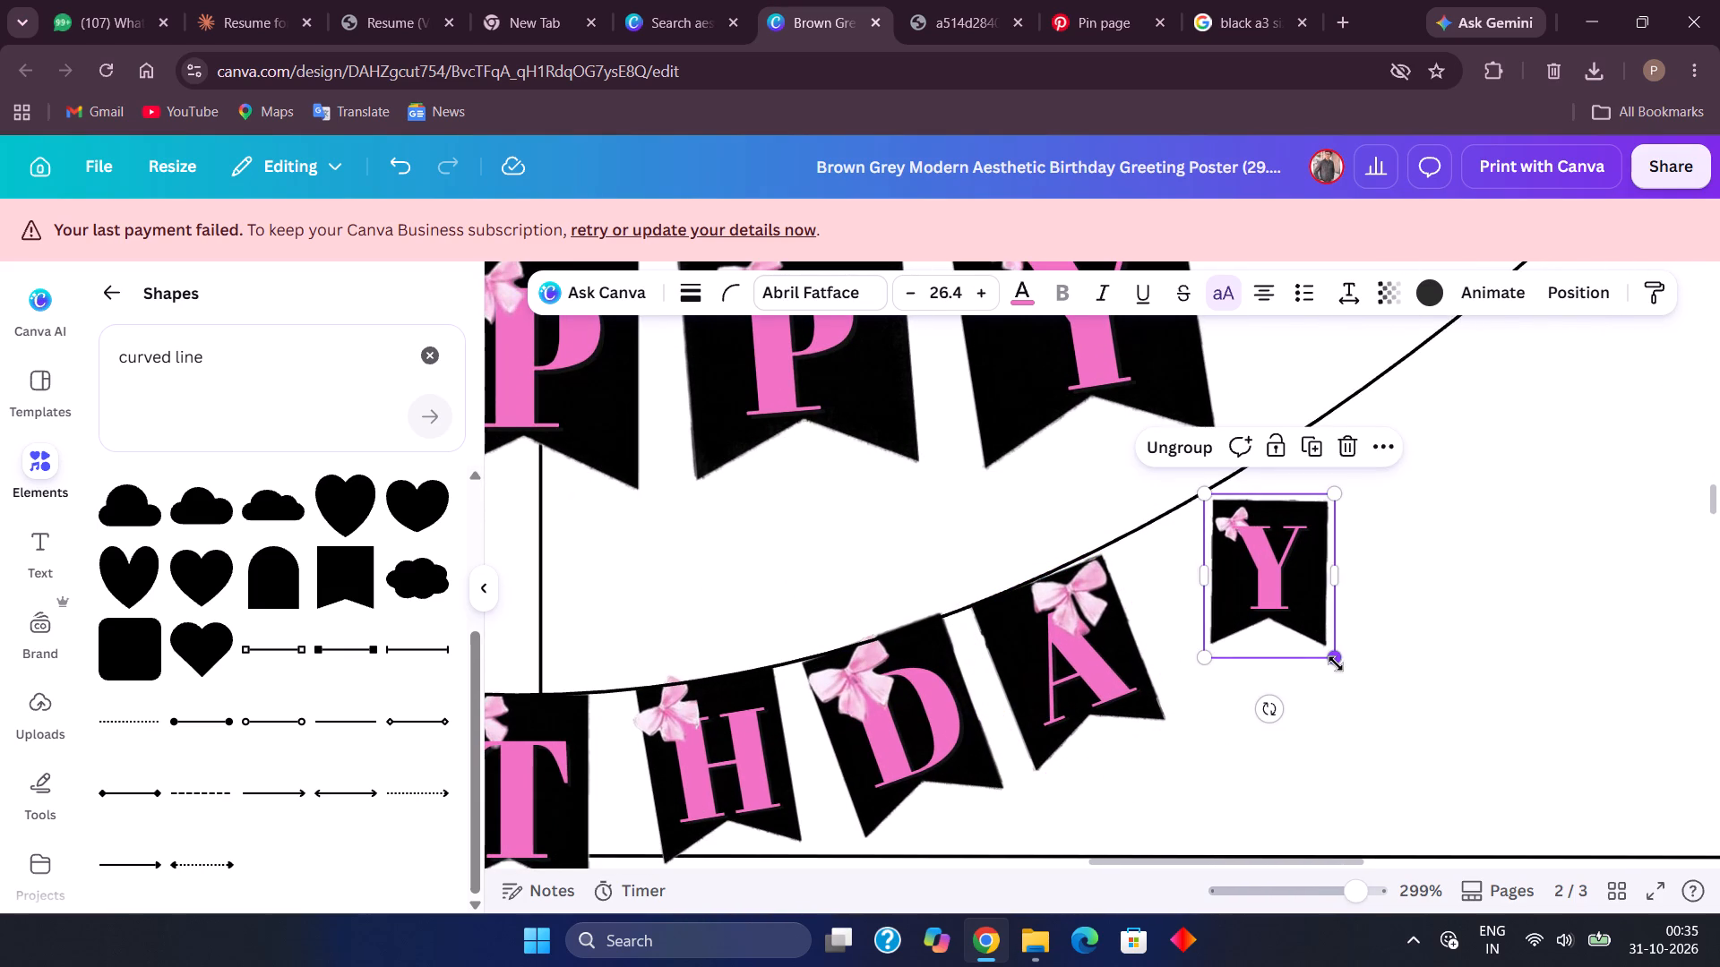
drag(1336, 663, 1397, 711)
drag(1294, 771, 1380, 749)
drag(1322, 676, 1311, 665)
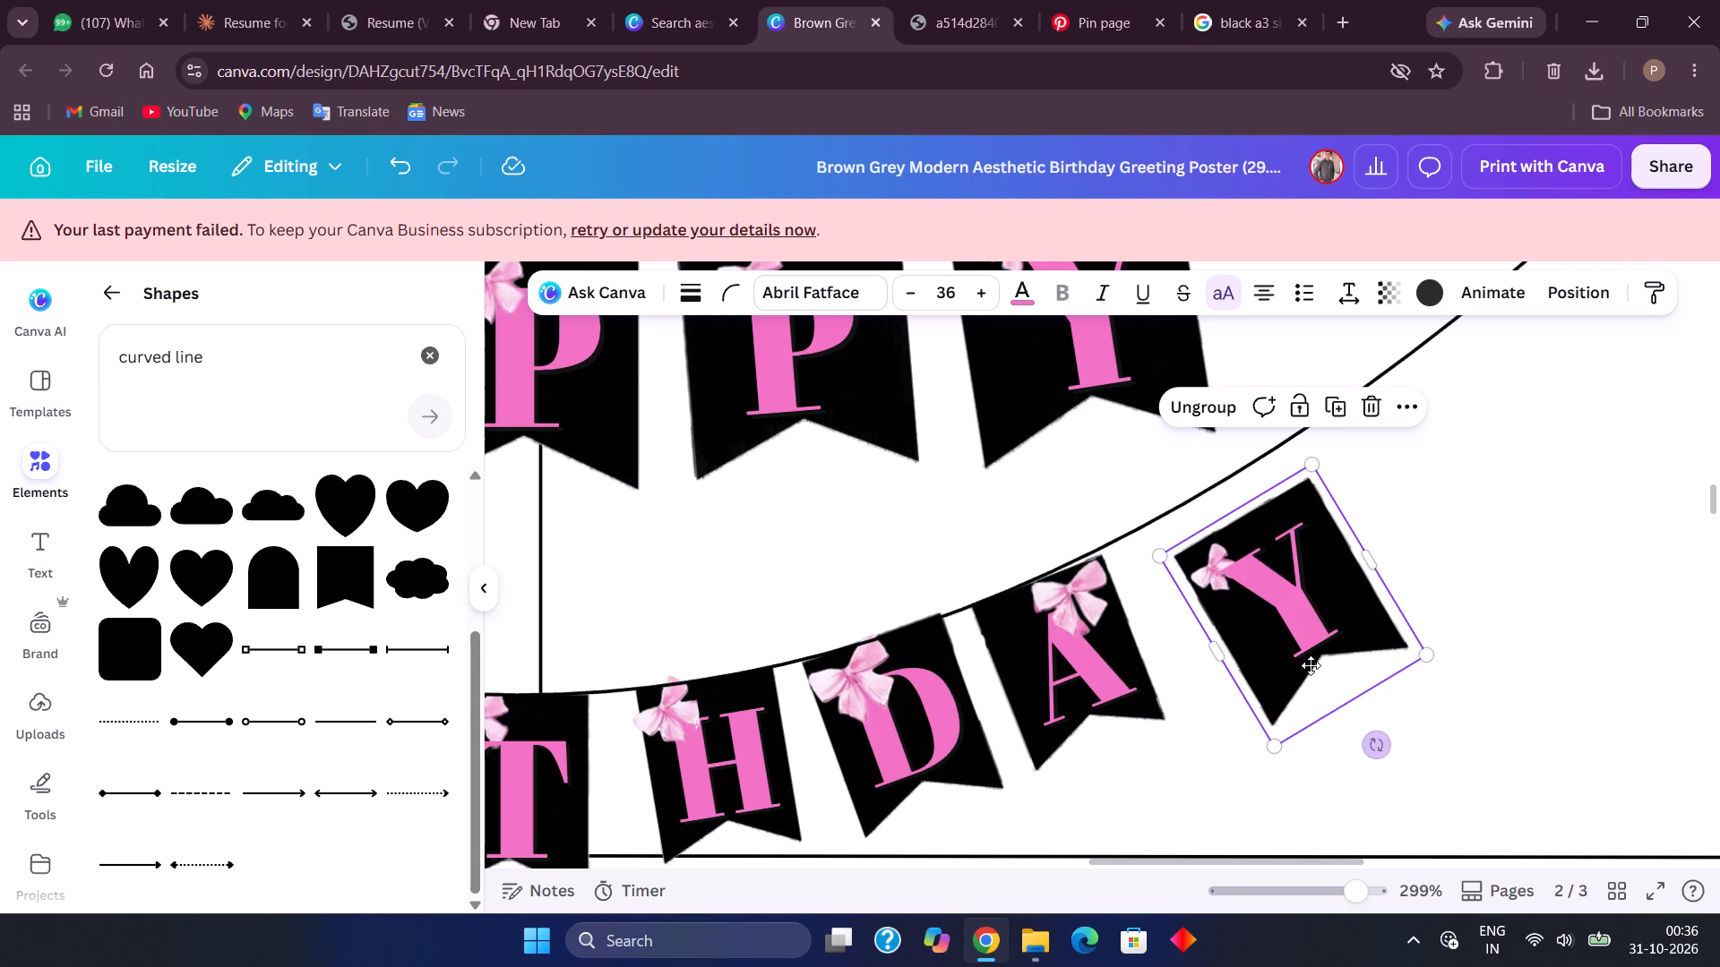
drag(1311, 665, 1288, 646)
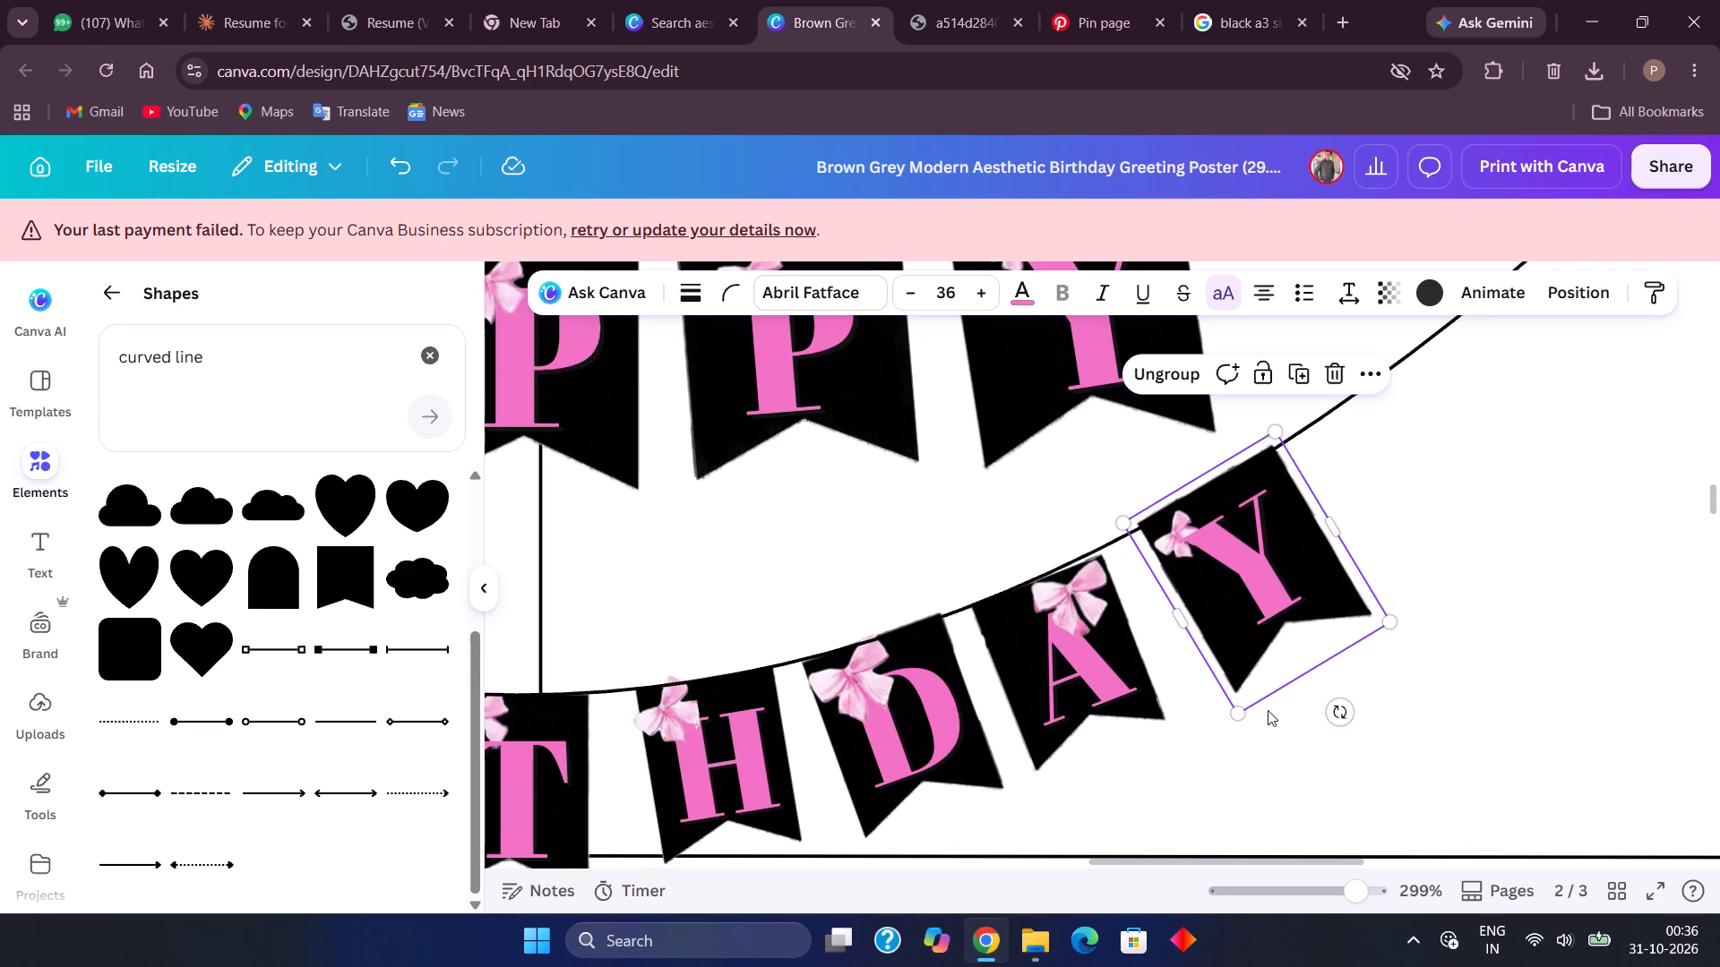
drag(1241, 712, 1246, 669)
drag(1280, 595, 1280, 610)
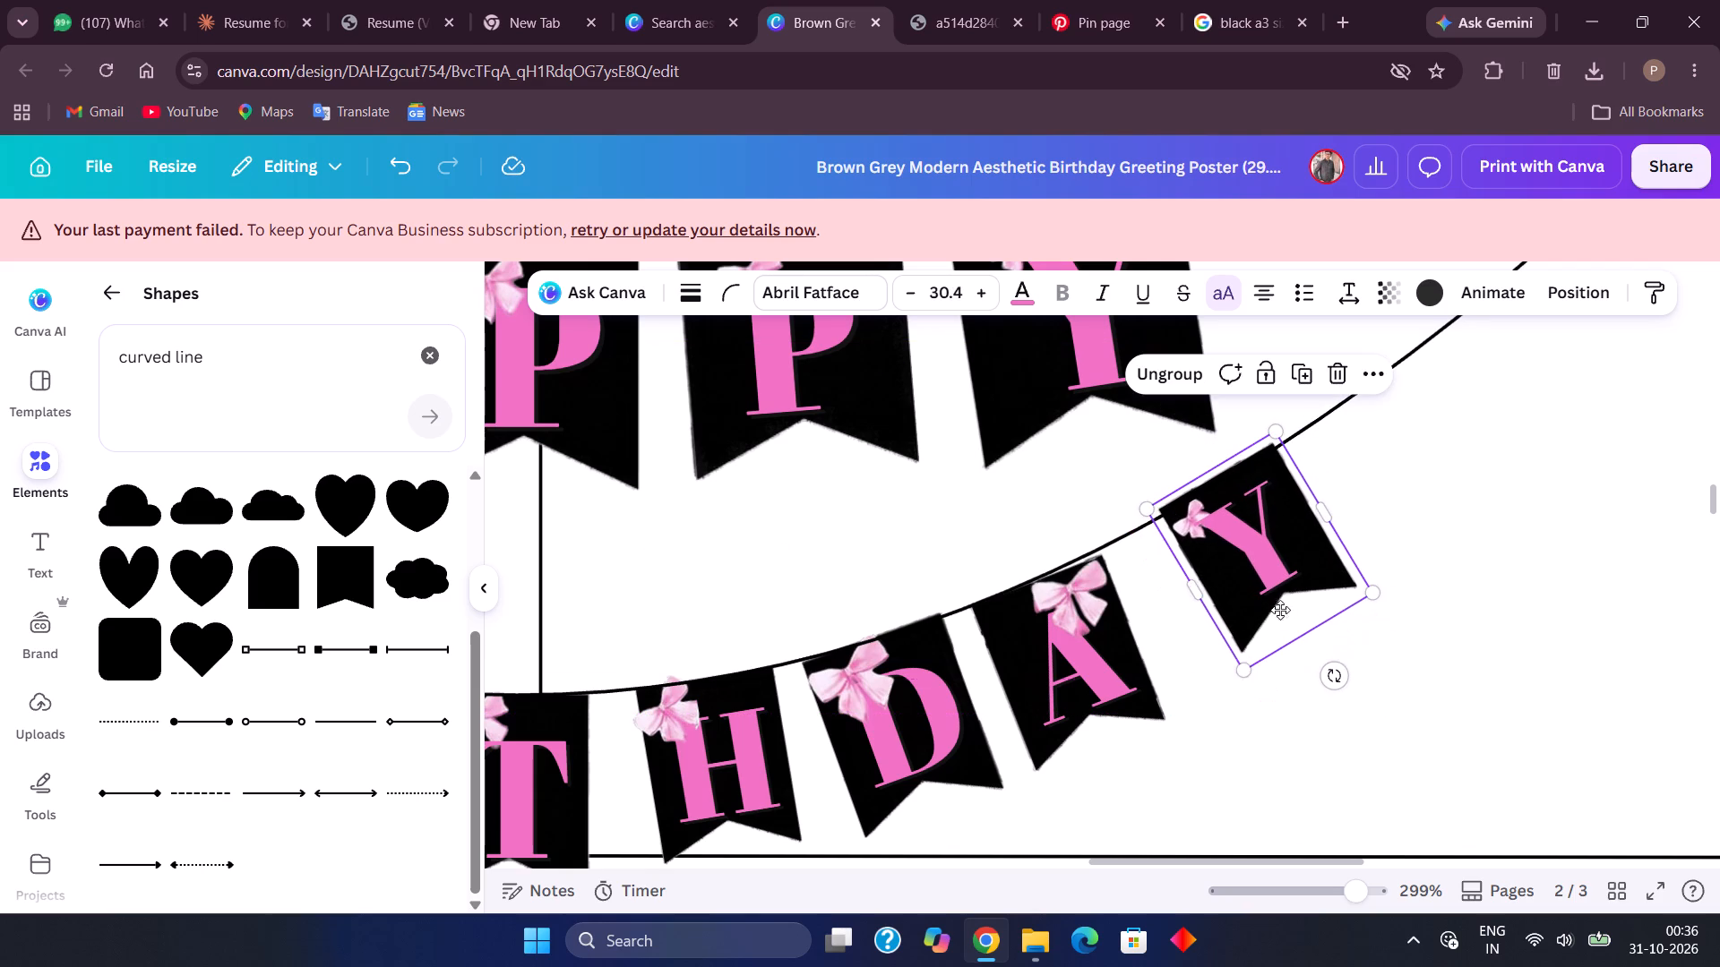
drag(1280, 610, 1280, 619)
drag(1280, 619, 1269, 624)
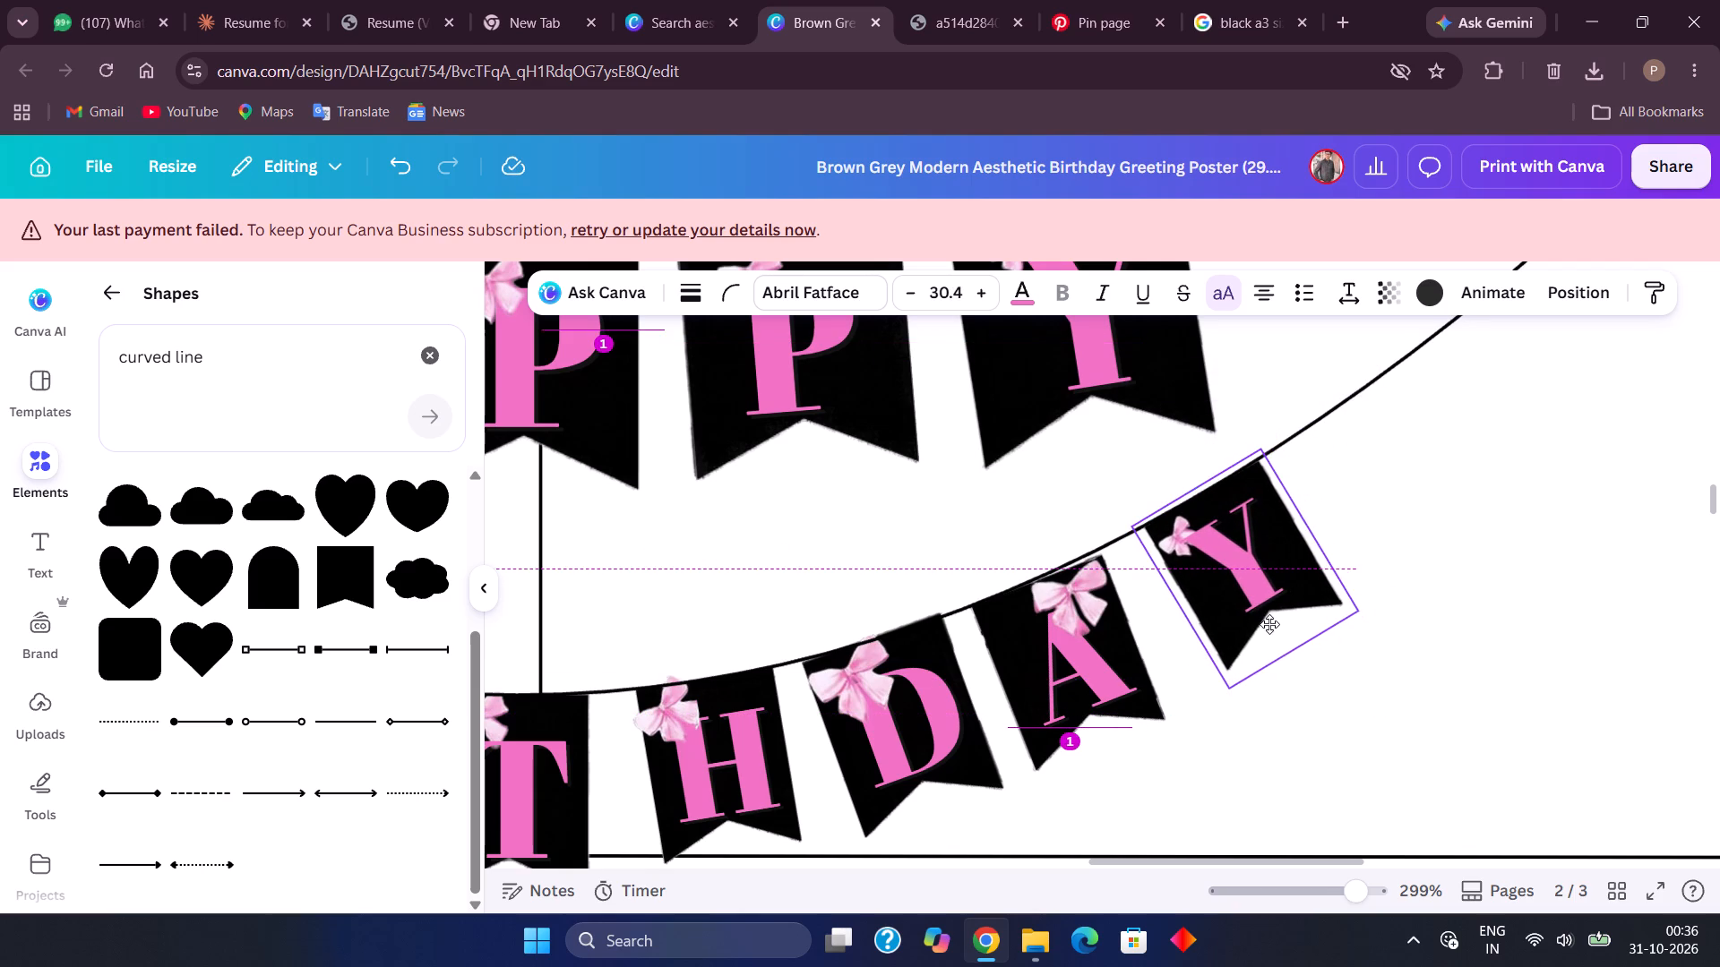
drag(1269, 624, 1269, 625)
click(1269, 625)
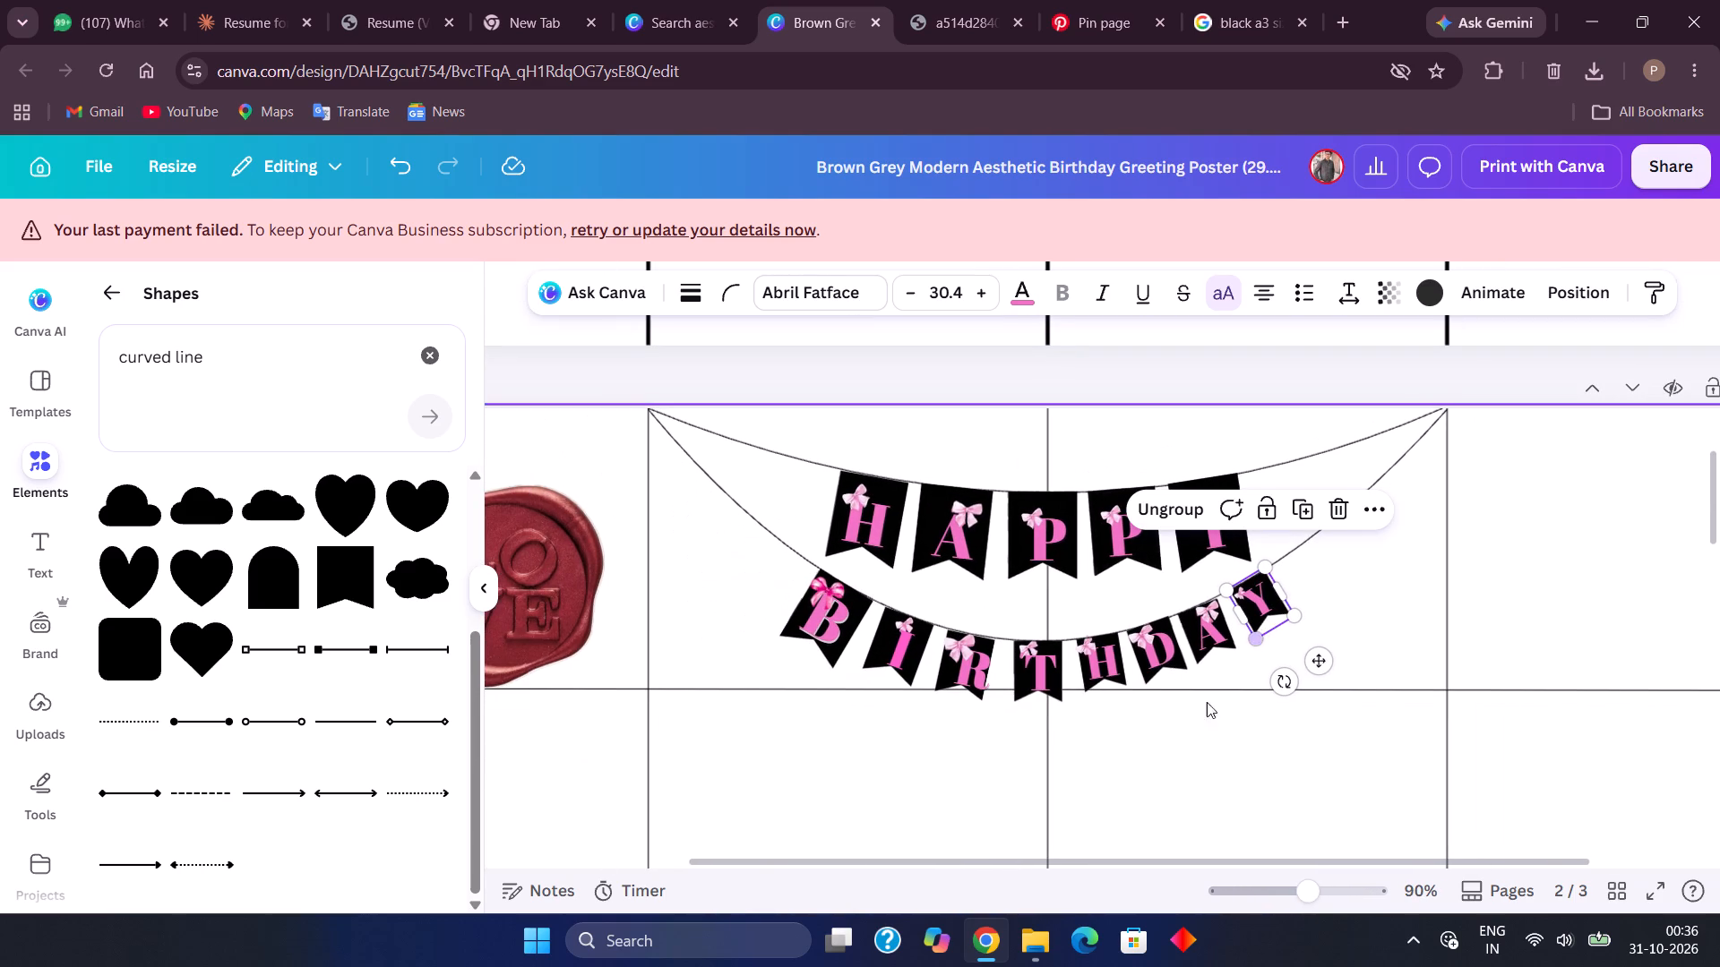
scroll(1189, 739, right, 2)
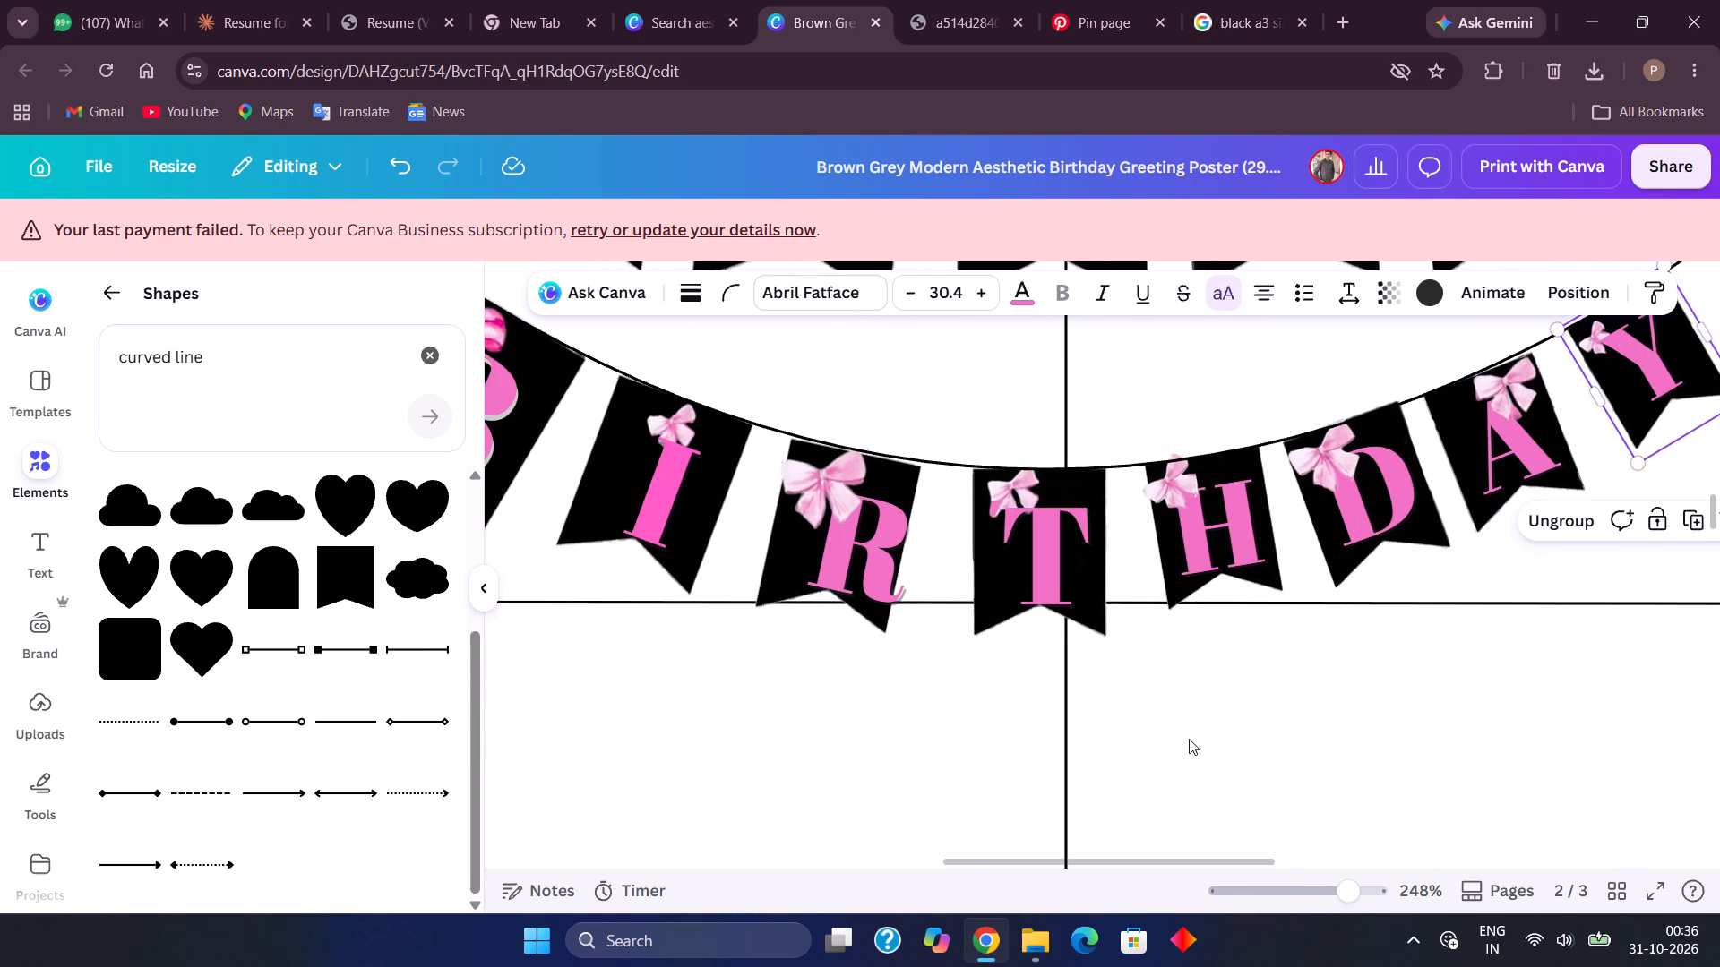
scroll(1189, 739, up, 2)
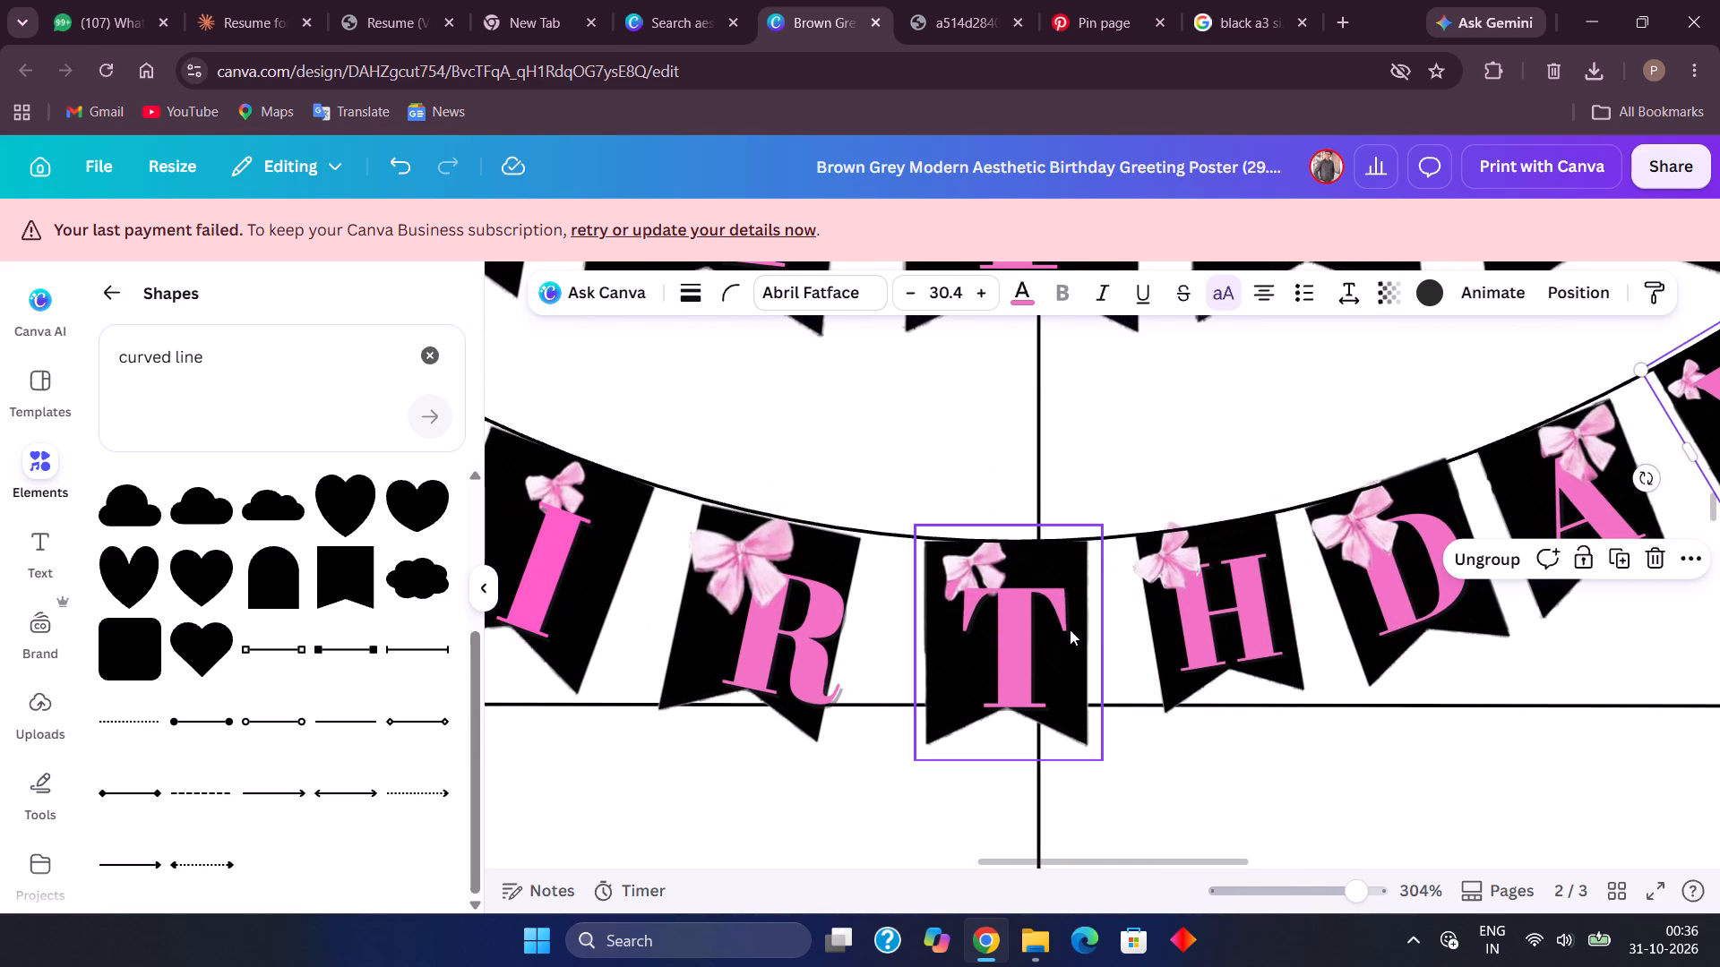
Shrink the BIRTHDAY T flag to a letter size of 34 and hang it at the lowest point of the lower string.
click(1070, 629)
drag(913, 762, 940, 751)
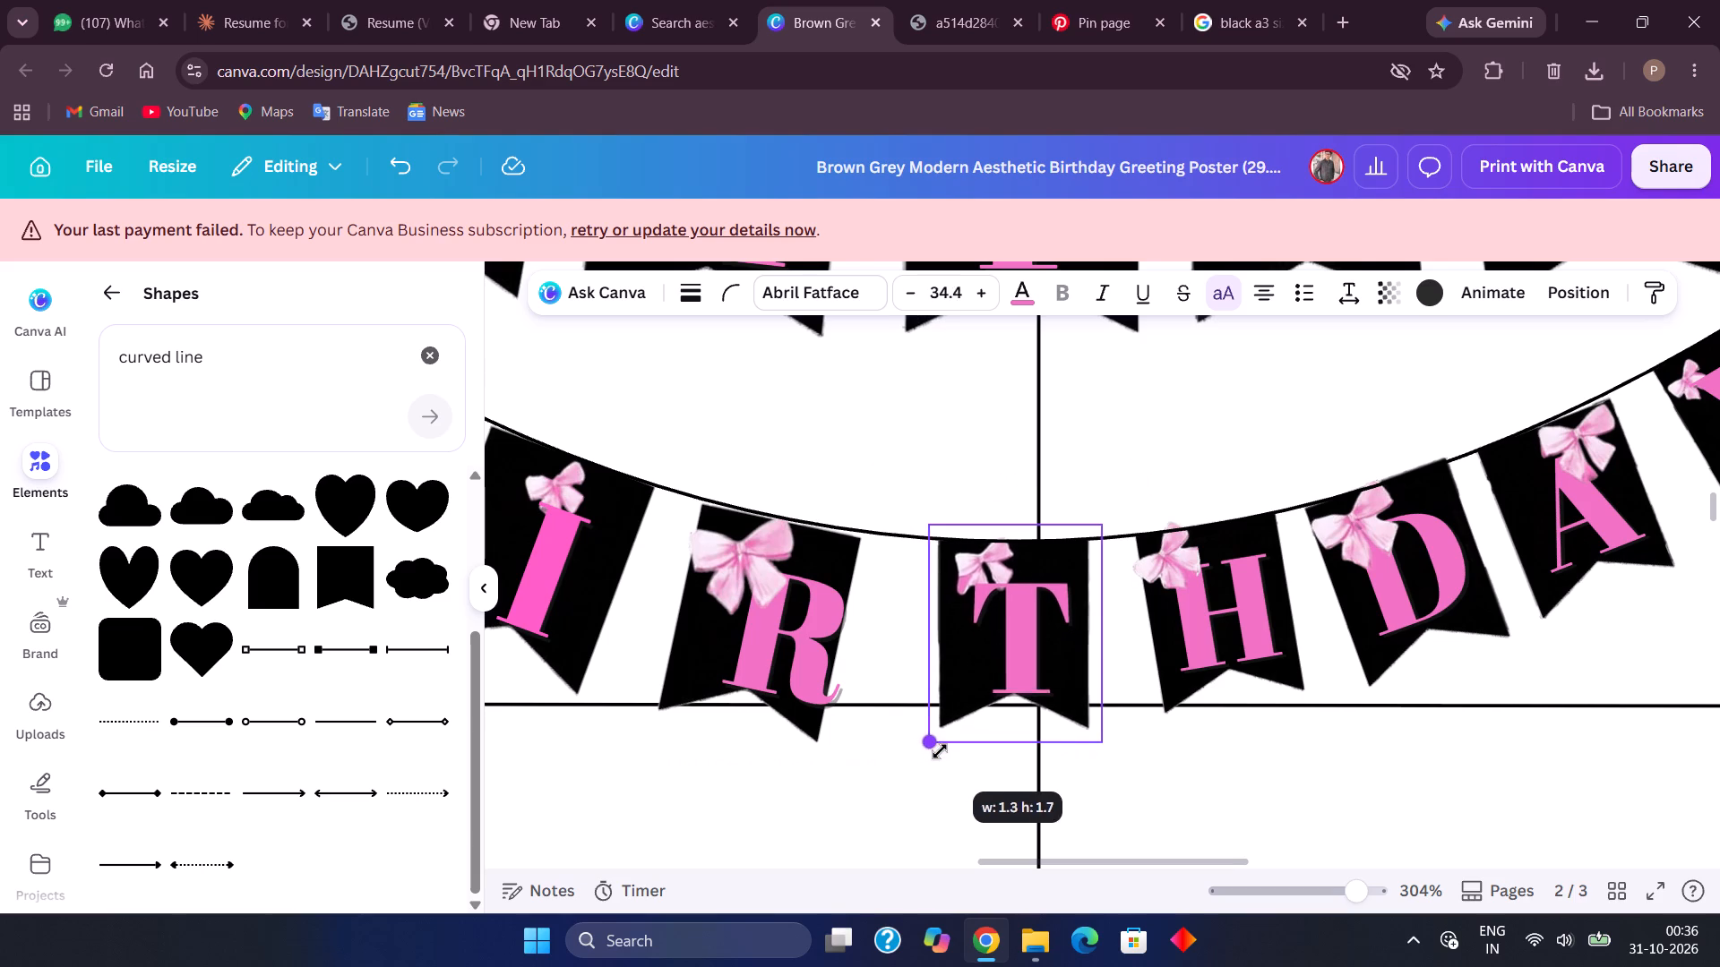
drag(940, 751, 941, 750)
drag(1015, 688, 1024, 688)
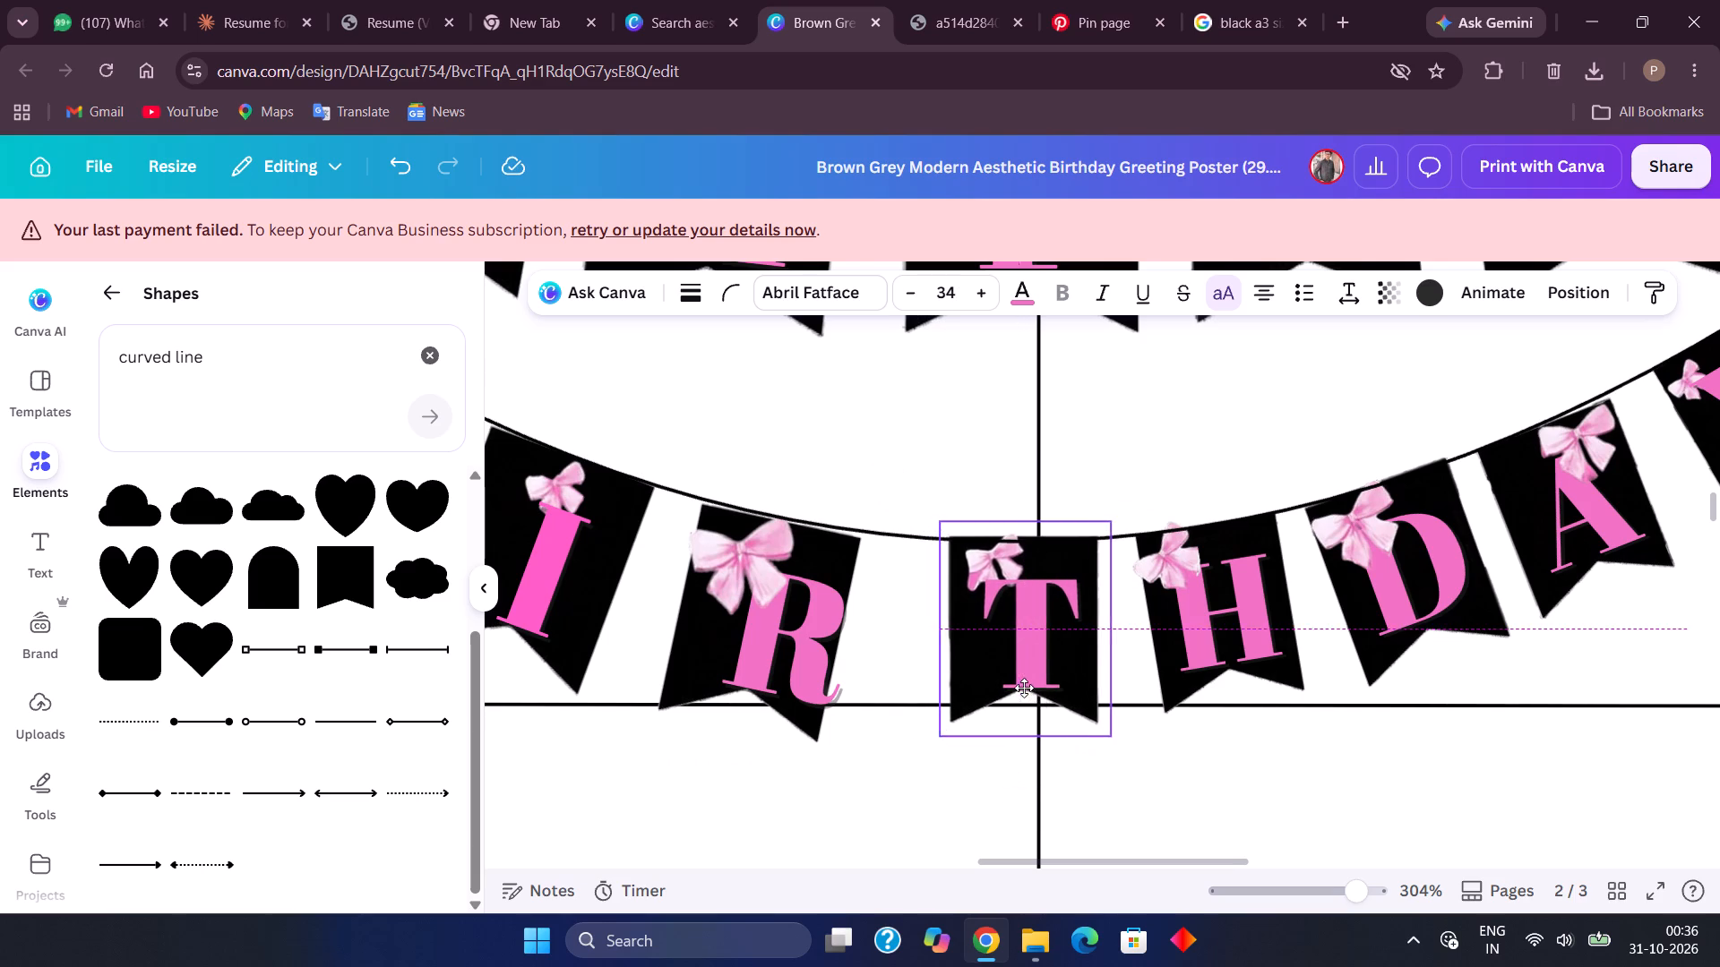
drag(1024, 688, 1027, 690)
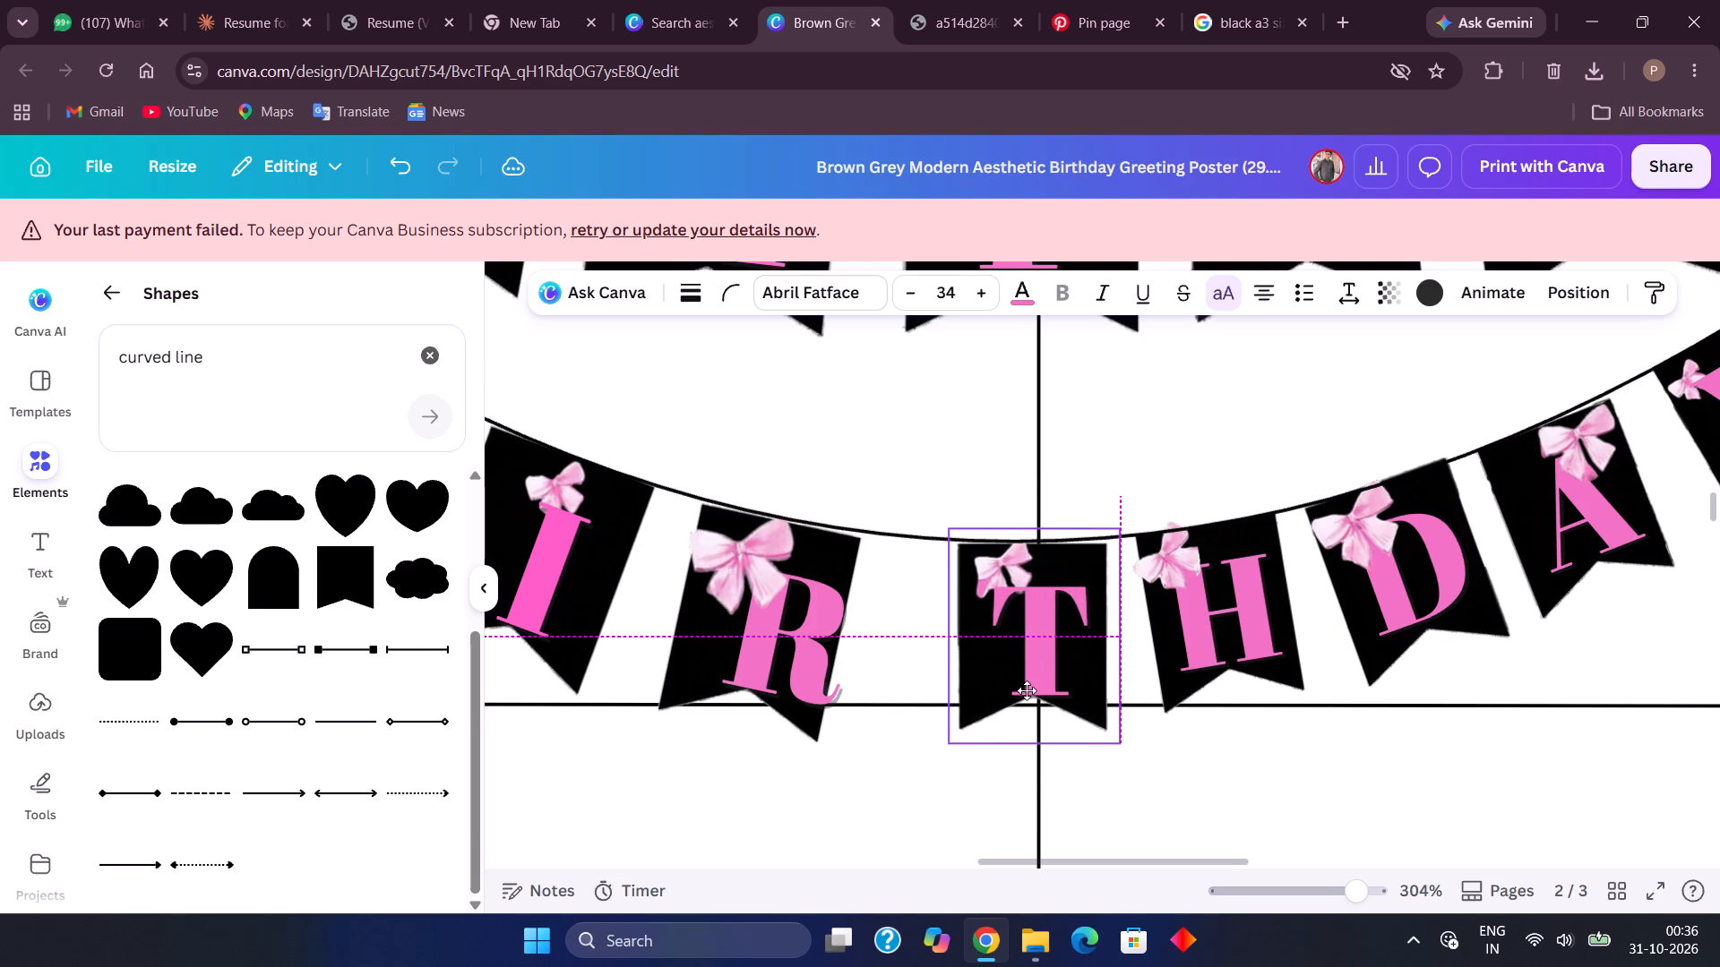
drag(1027, 690, 1027, 691)
Shrink the R flag on the lower string to a letter size of 32.4 and move it closer to the T.
scroll(1027, 691, right, 2)
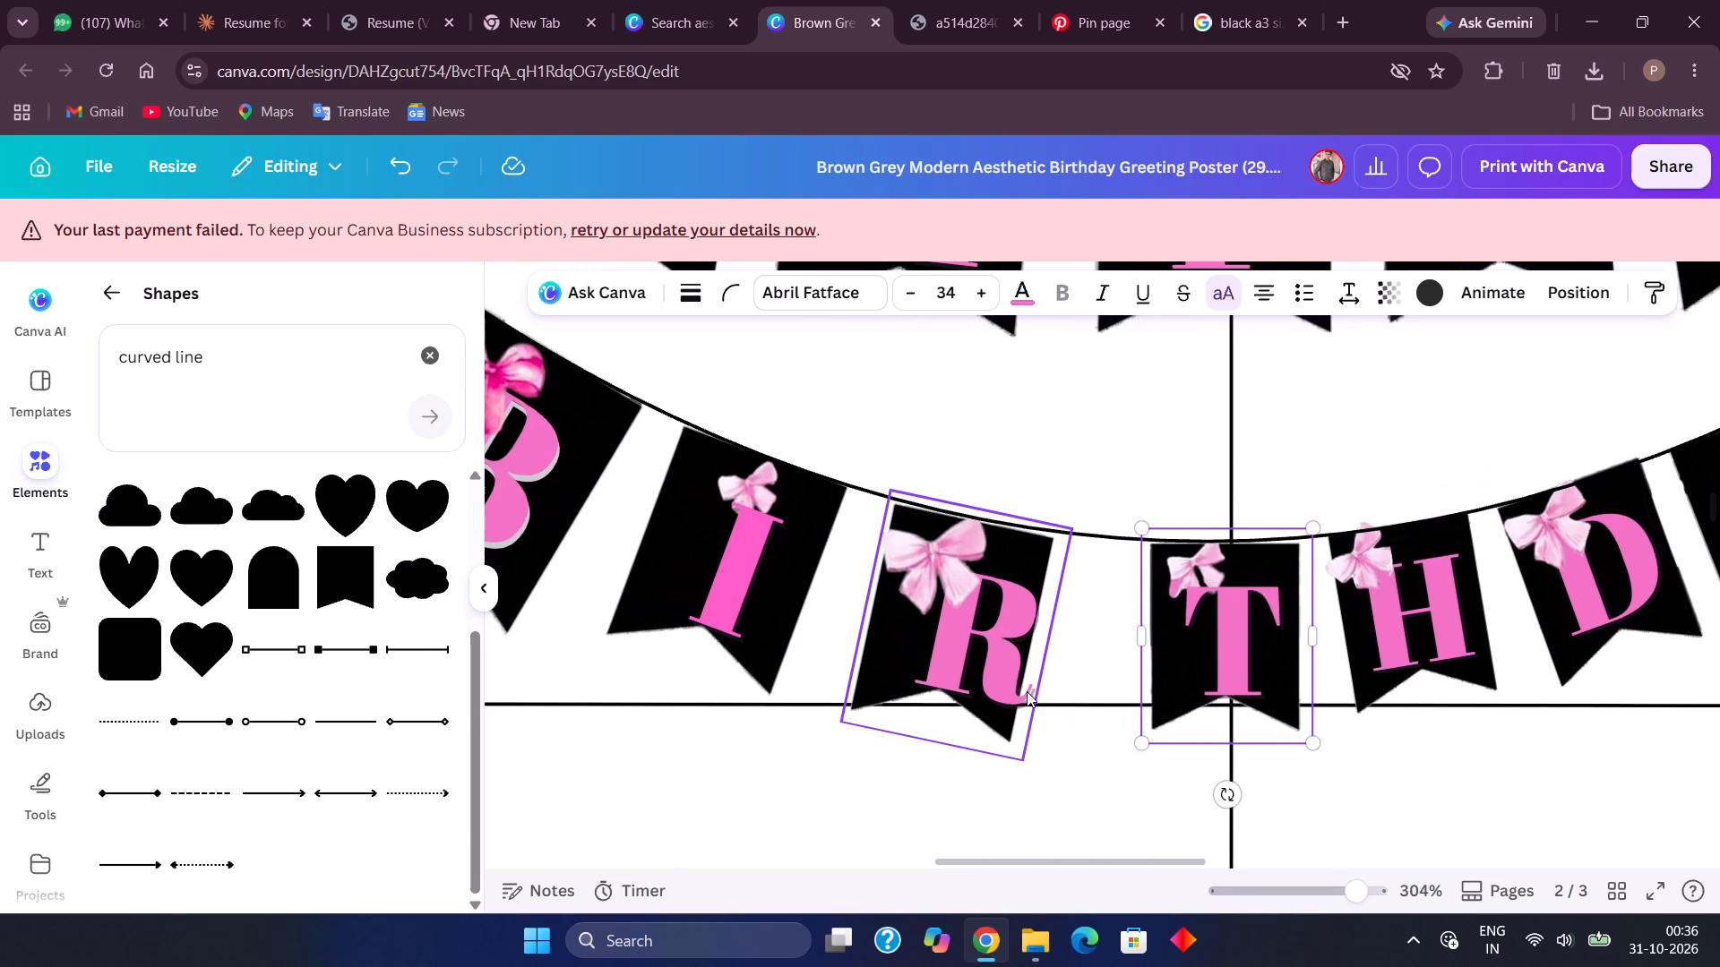
click(922, 624)
drag(838, 727, 881, 720)
drag(941, 678, 969, 684)
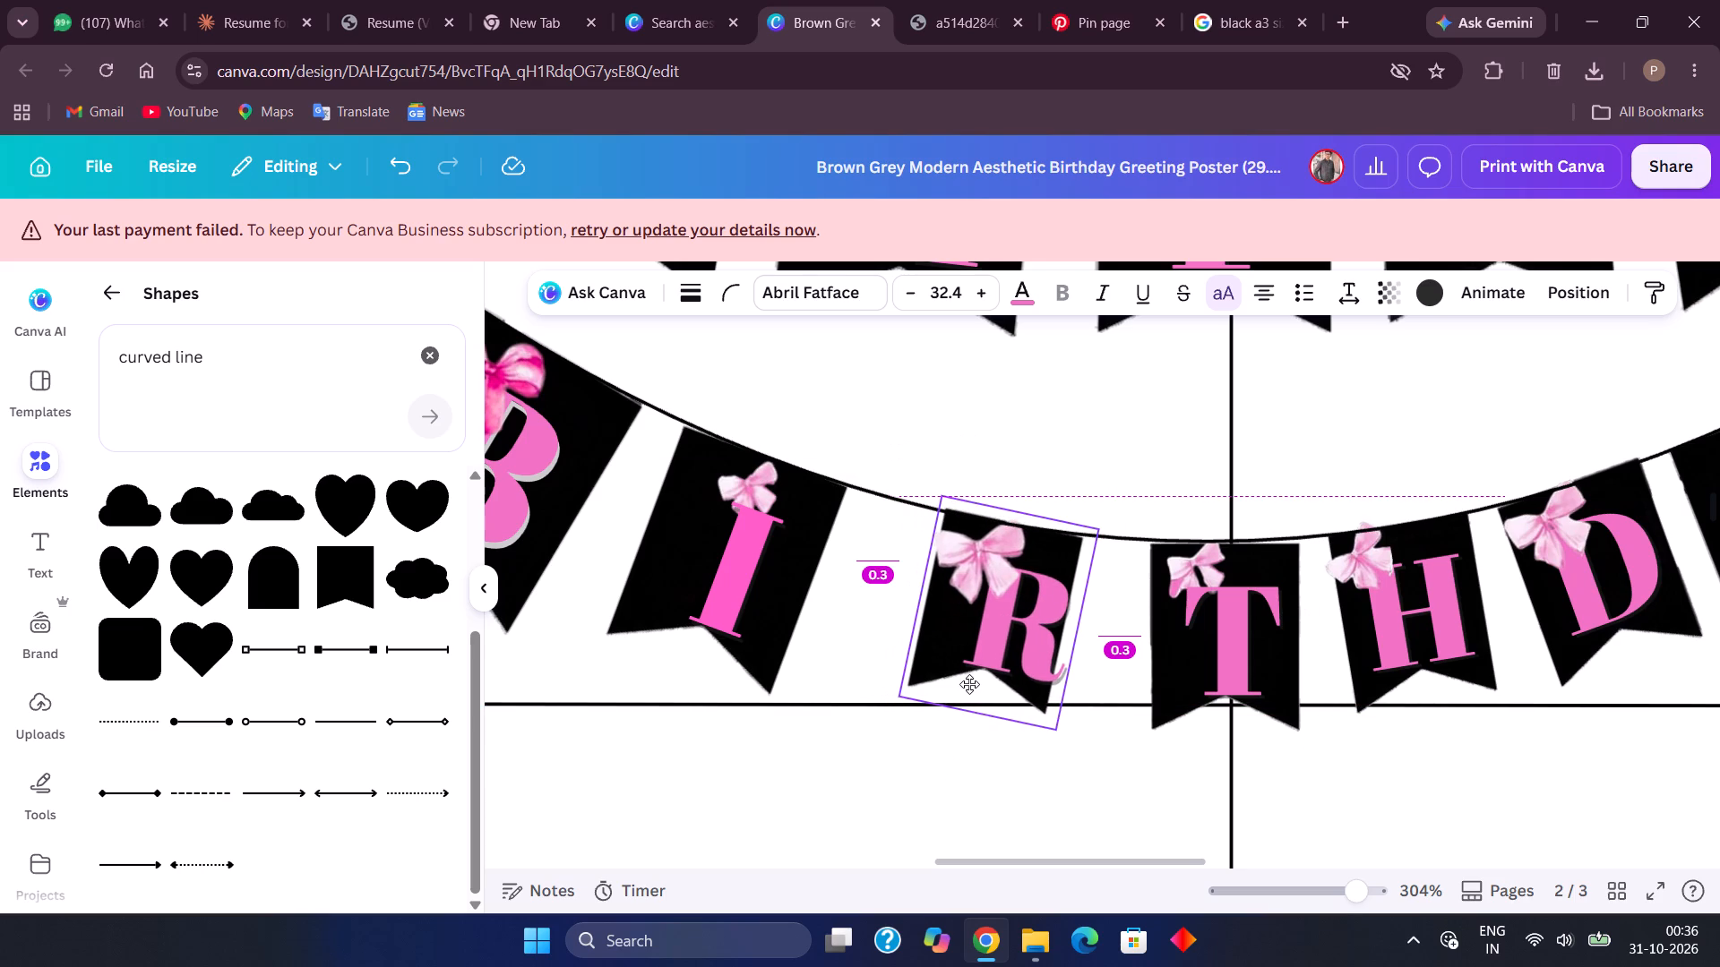
drag(969, 684, 967, 684)
Move the BIRTHDAY I flag closer to the R and shrink it to a letter size of 33.3.
drag(729, 595, 772, 612)
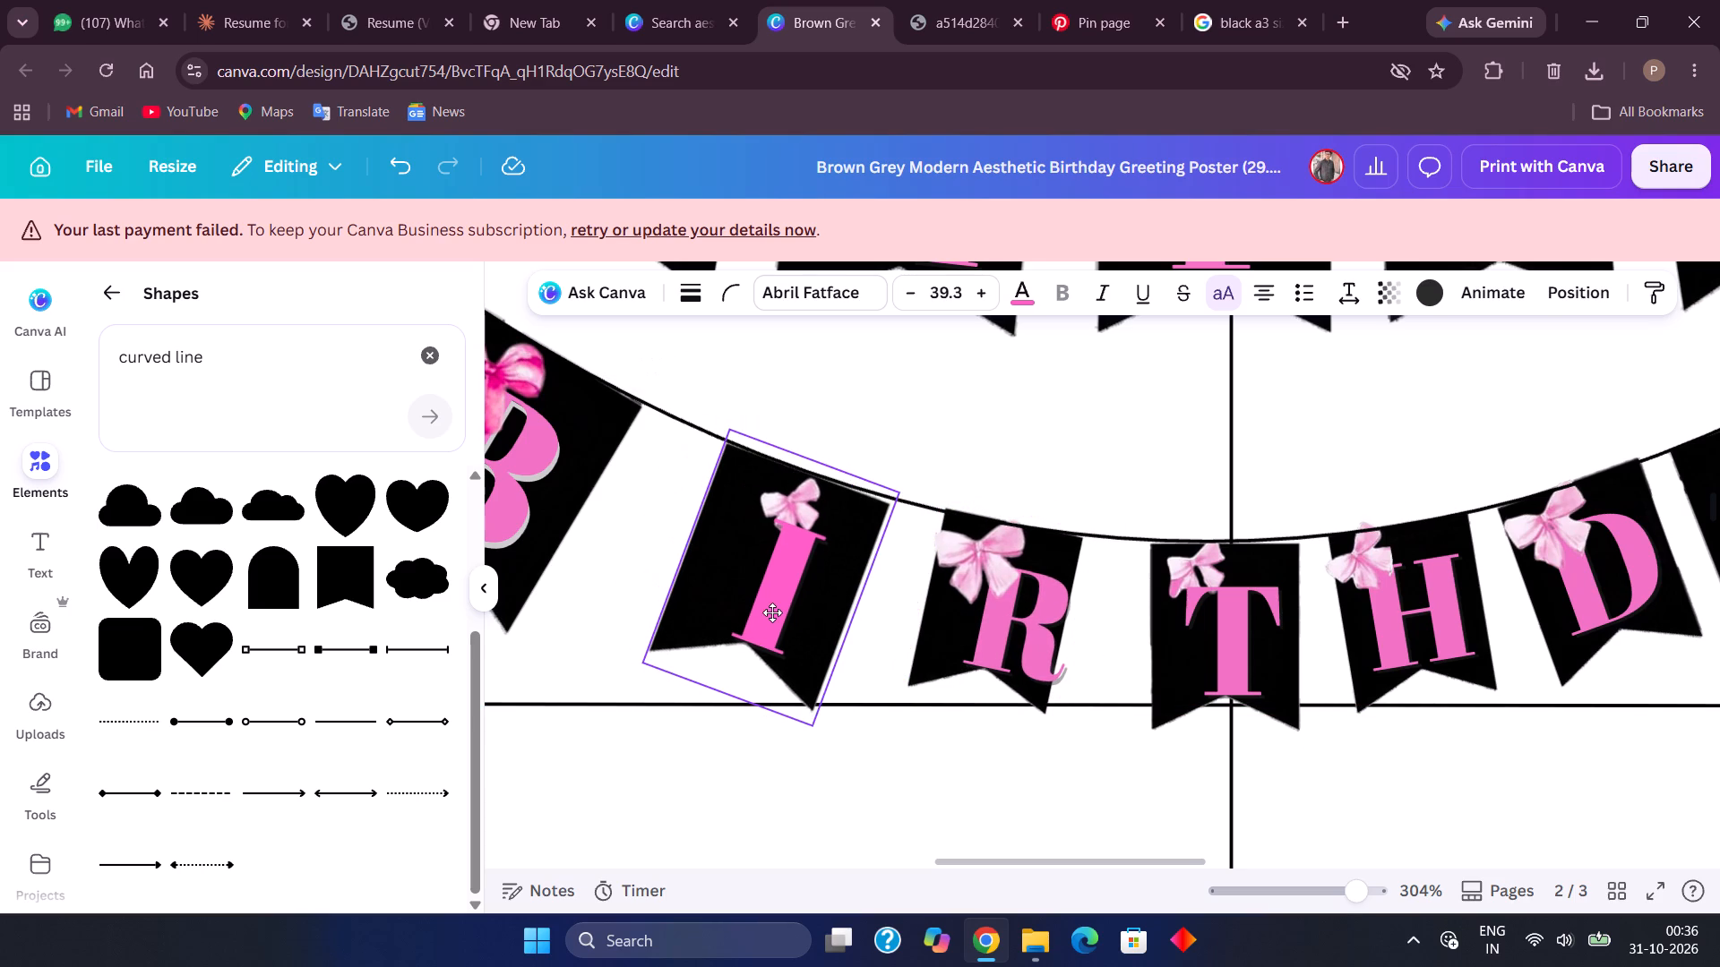
drag(772, 612, 772, 611)
drag(644, 653, 657, 644)
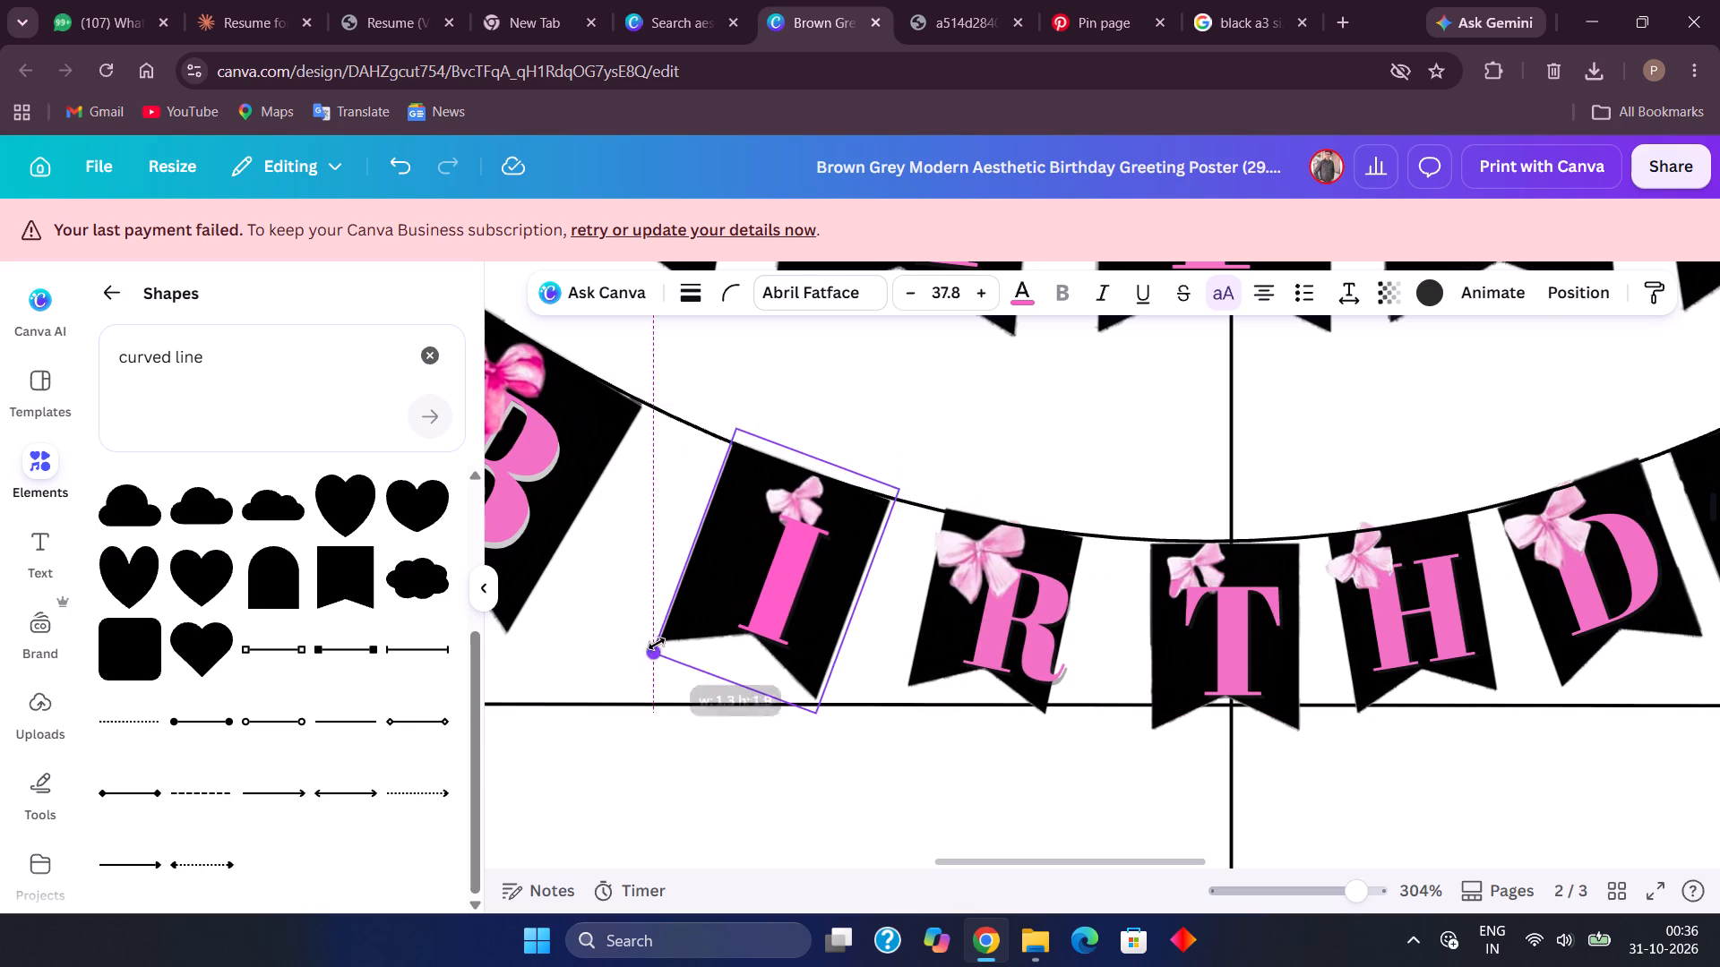
drag(657, 644, 681, 624)
click(780, 570)
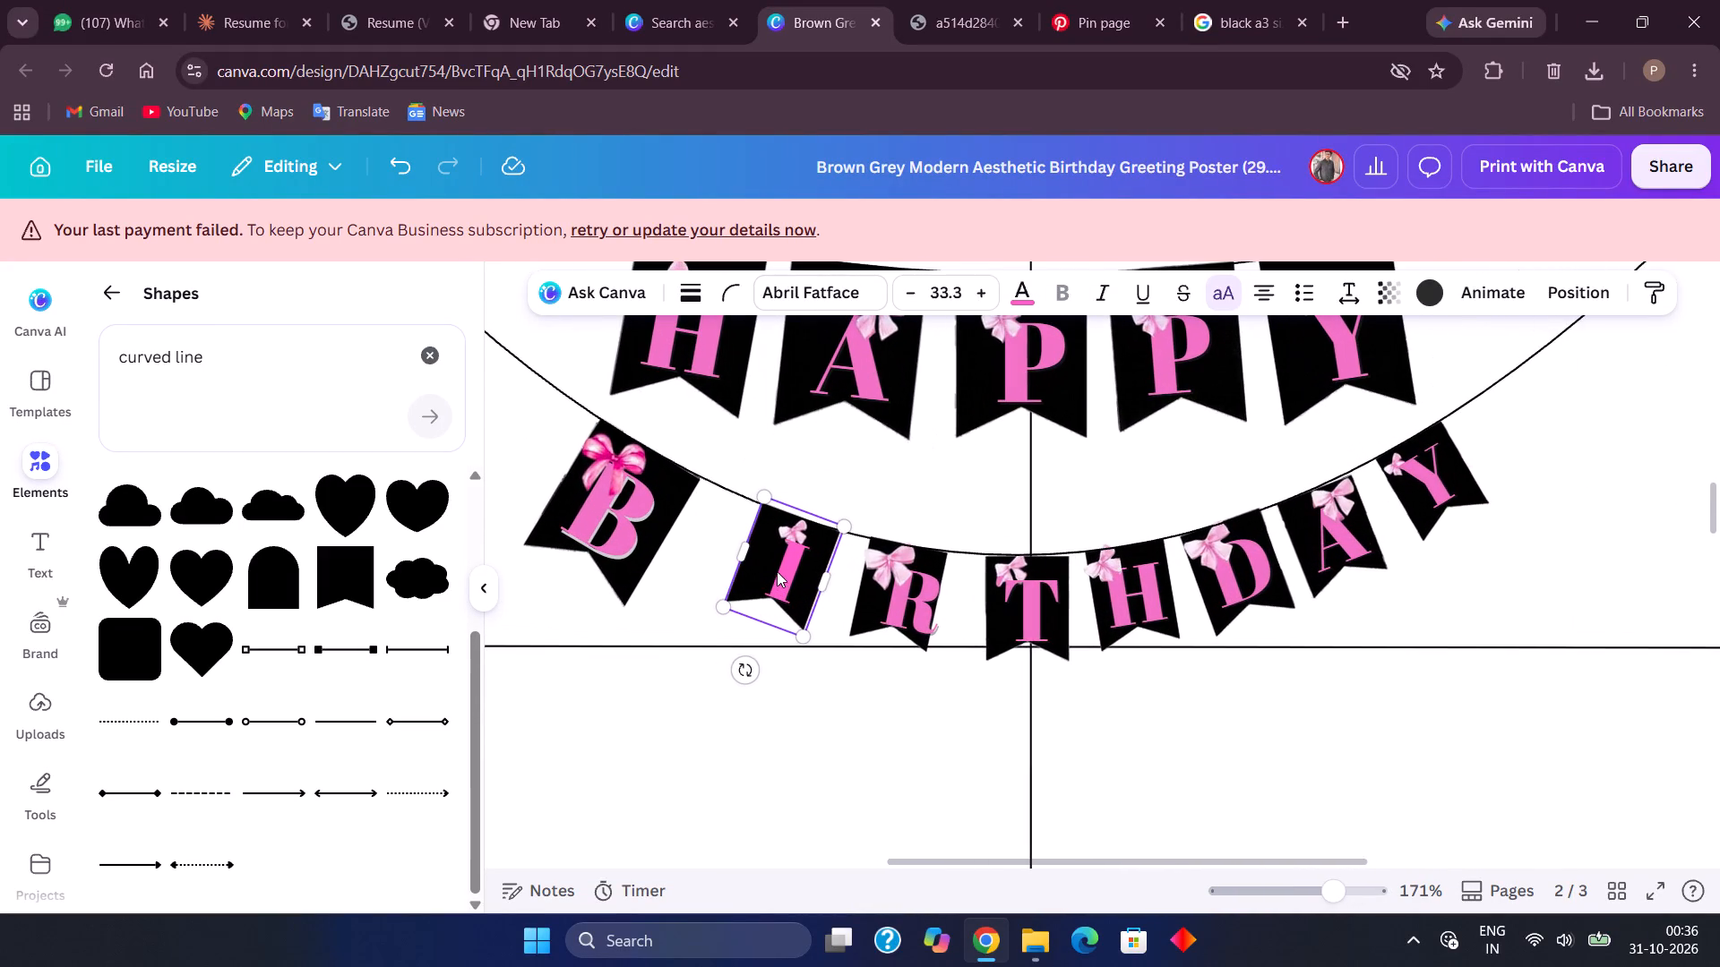
Shrink the BIRTHDAY B flag to a letter size of 39 and hang it at the start of the lower string.
scroll(777, 571, right, 2)
drag(745, 471, 749, 500)
drag(676, 567, 704, 552)
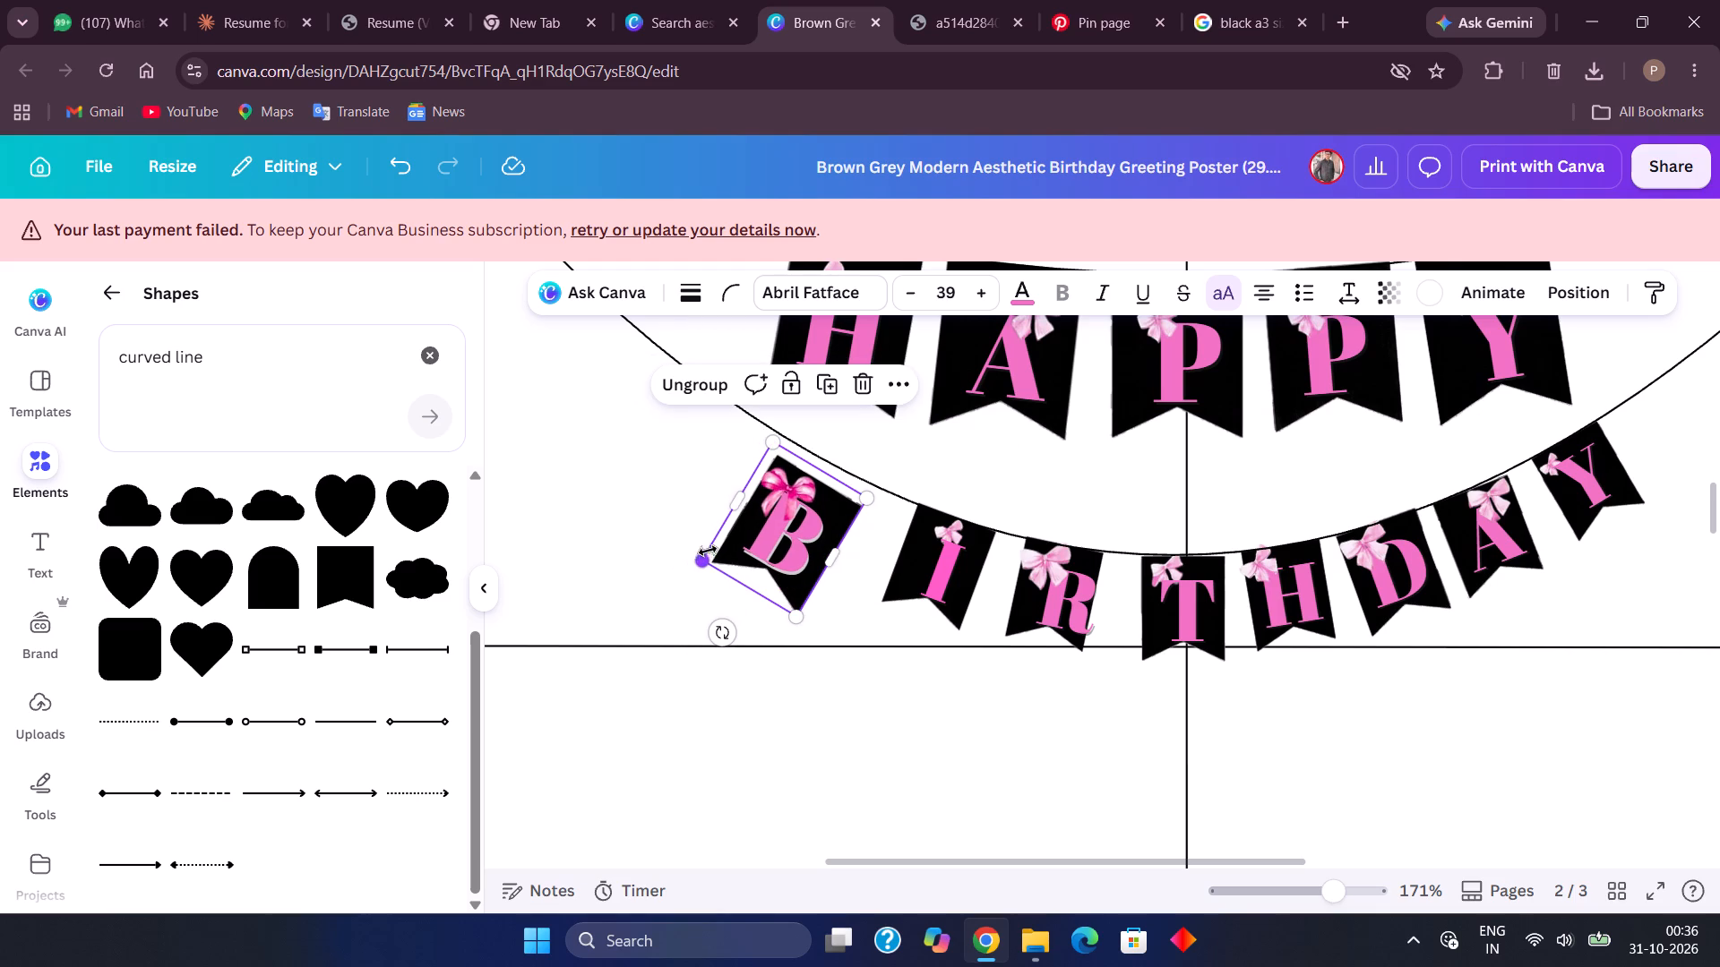
drag(772, 539, 760, 513)
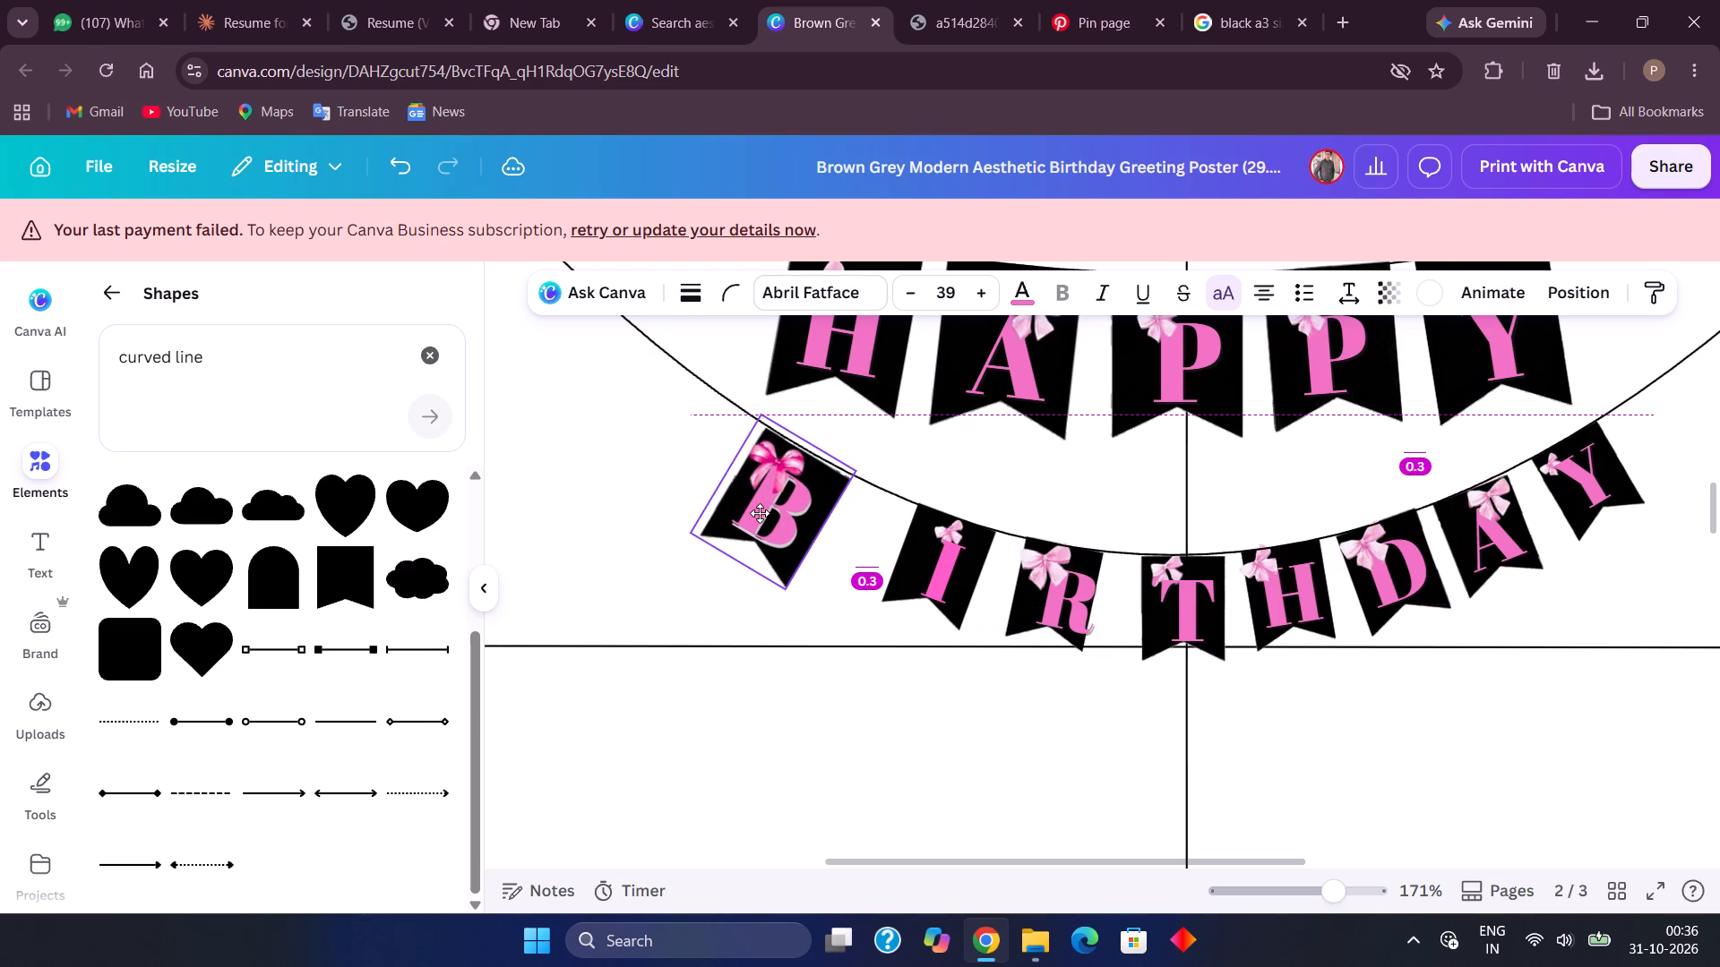
drag(760, 513, 757, 509)
Shift the I, R and T flags along the lower string toward the B to even out the gaps.
drag(901, 575, 869, 575)
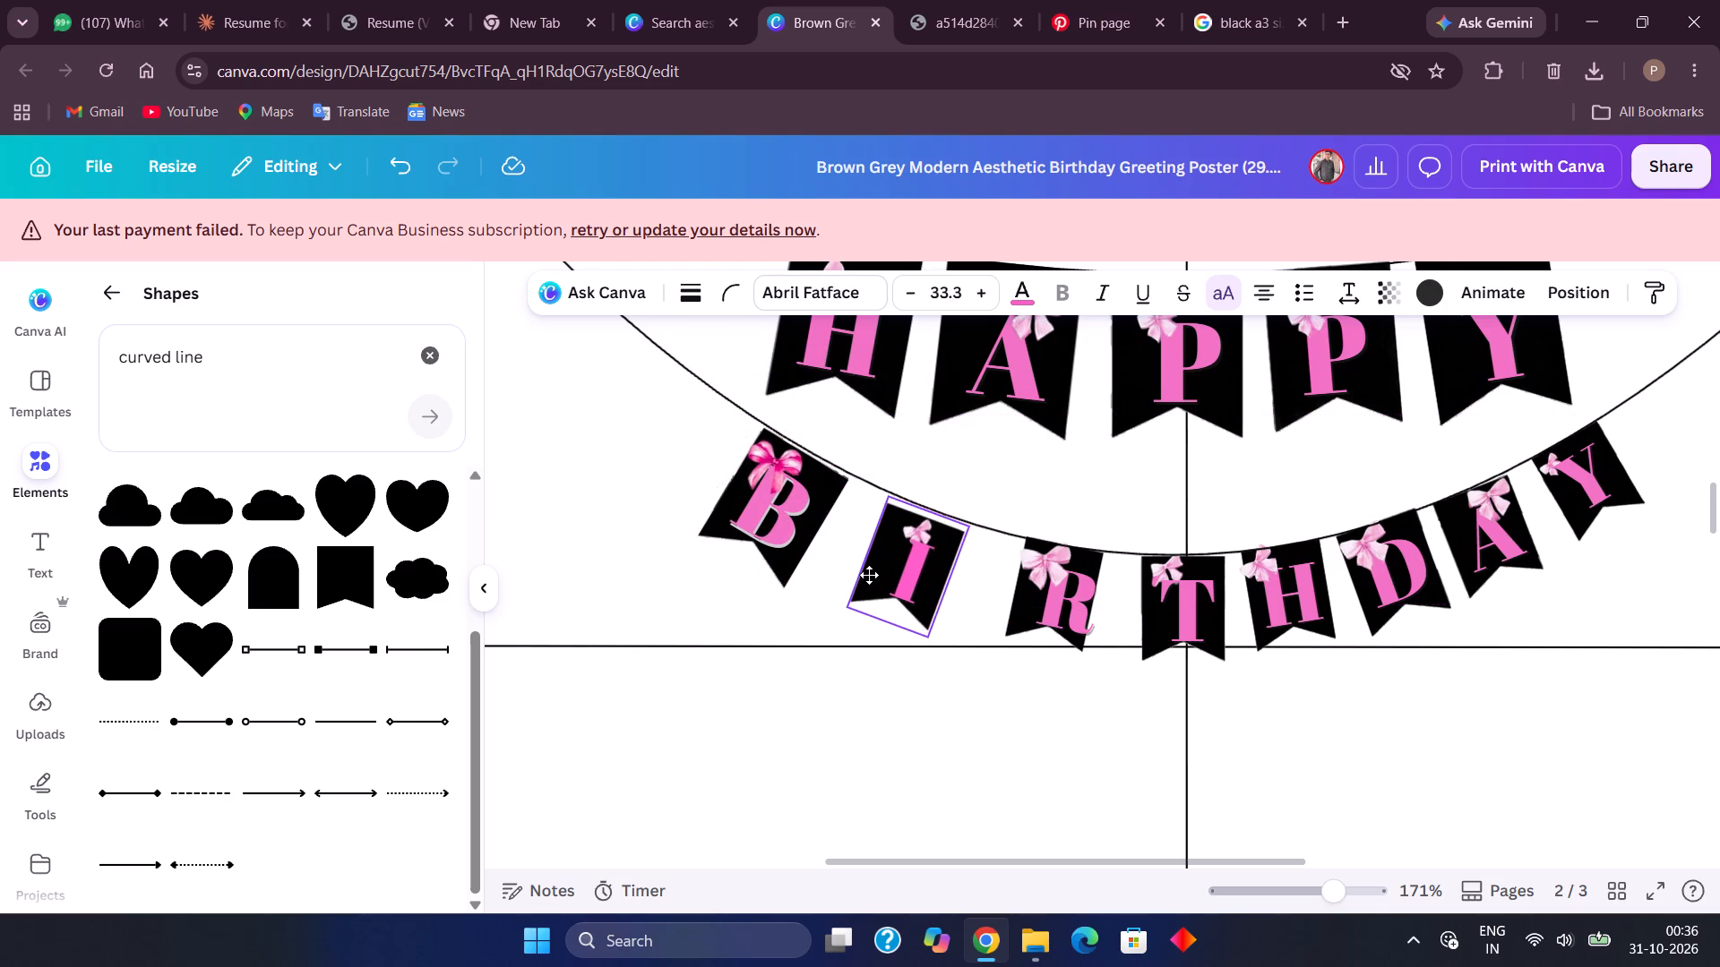
drag(869, 575, 869, 569)
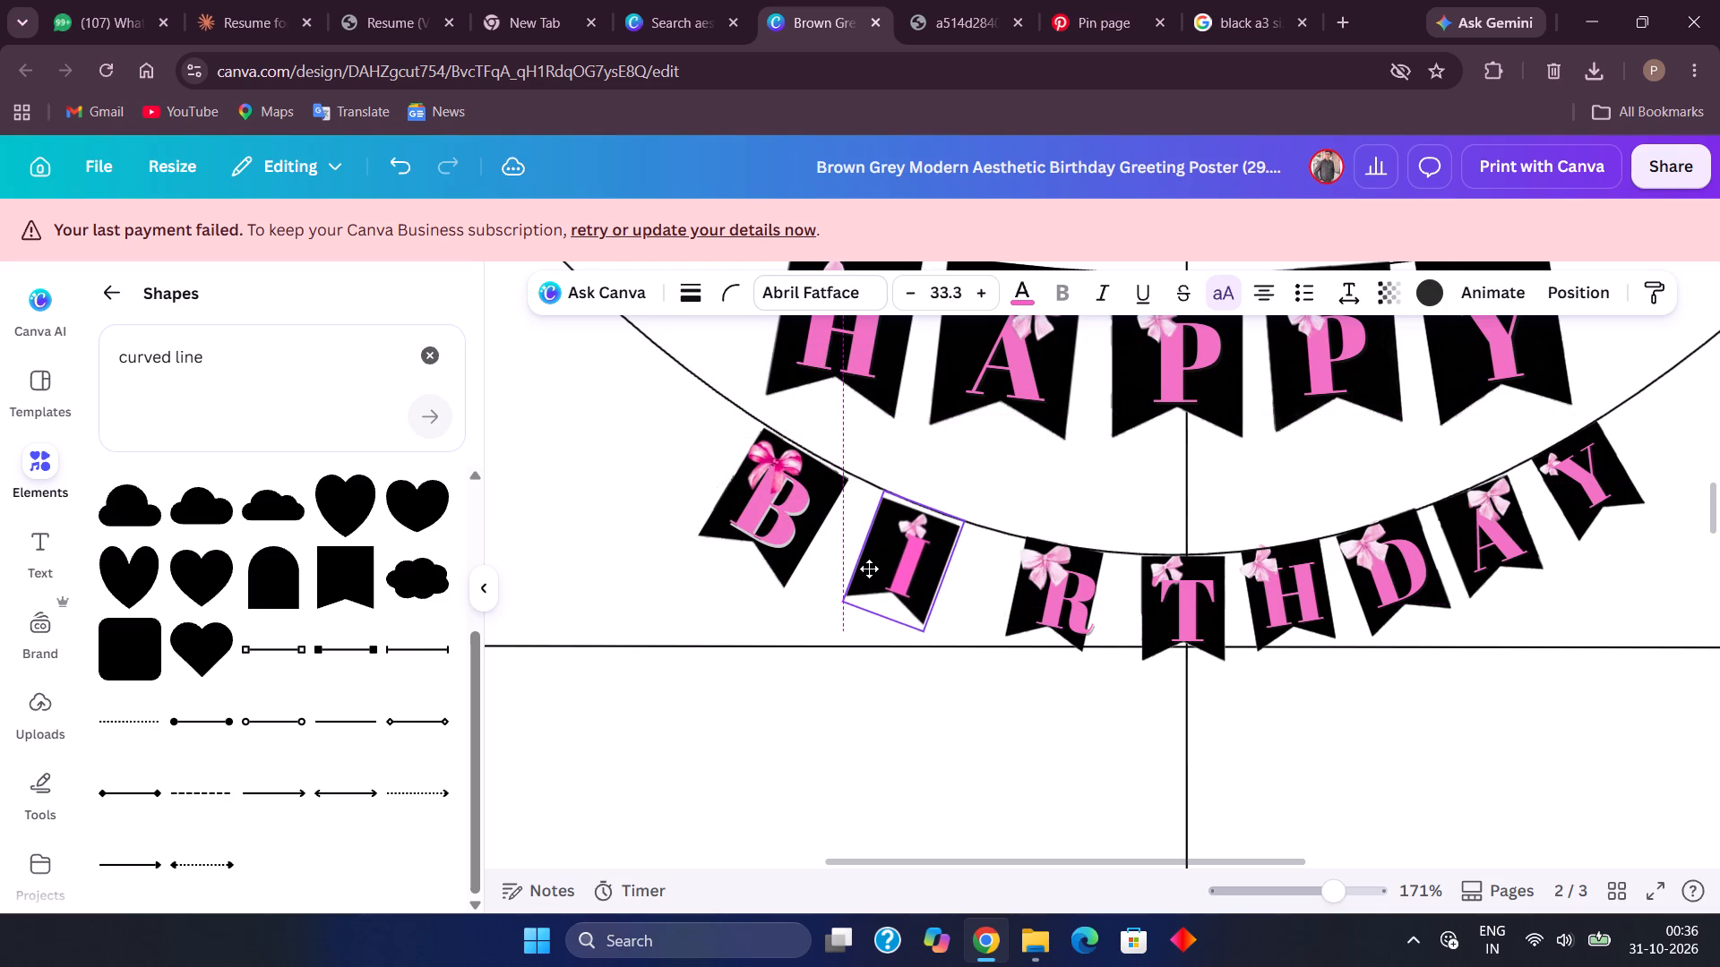
drag(869, 569, 869, 568)
drag(1021, 605, 1006, 606)
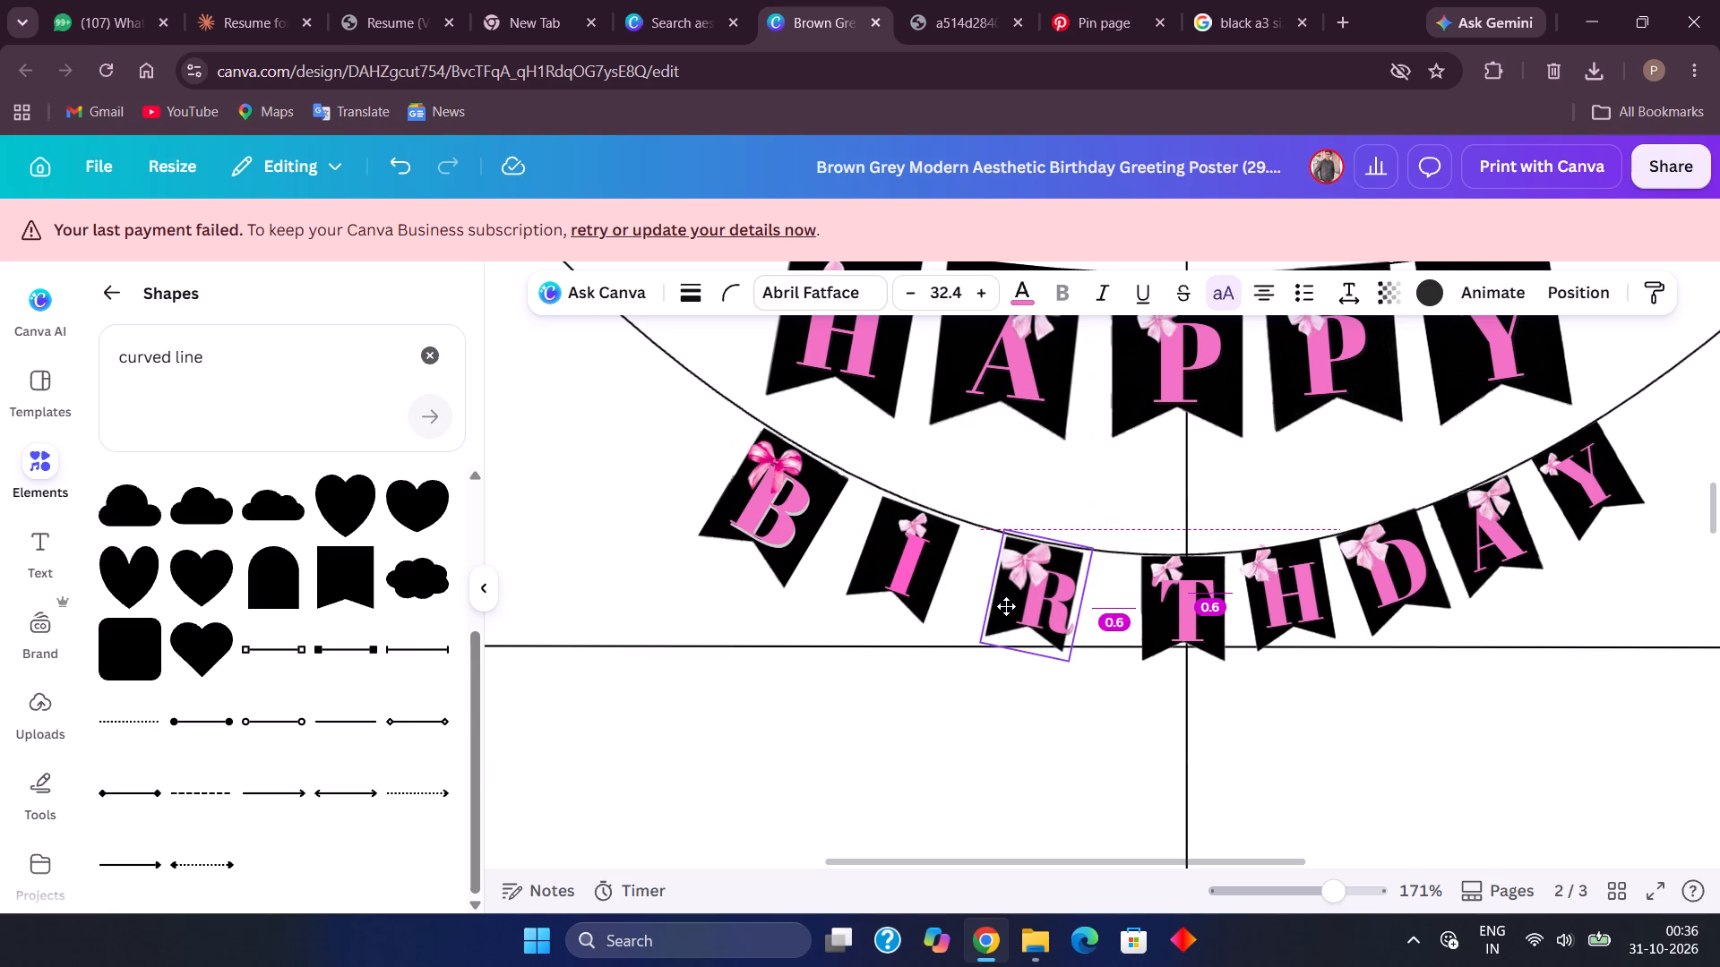
drag(1006, 606, 1004, 606)
drag(1143, 628, 1123, 624)
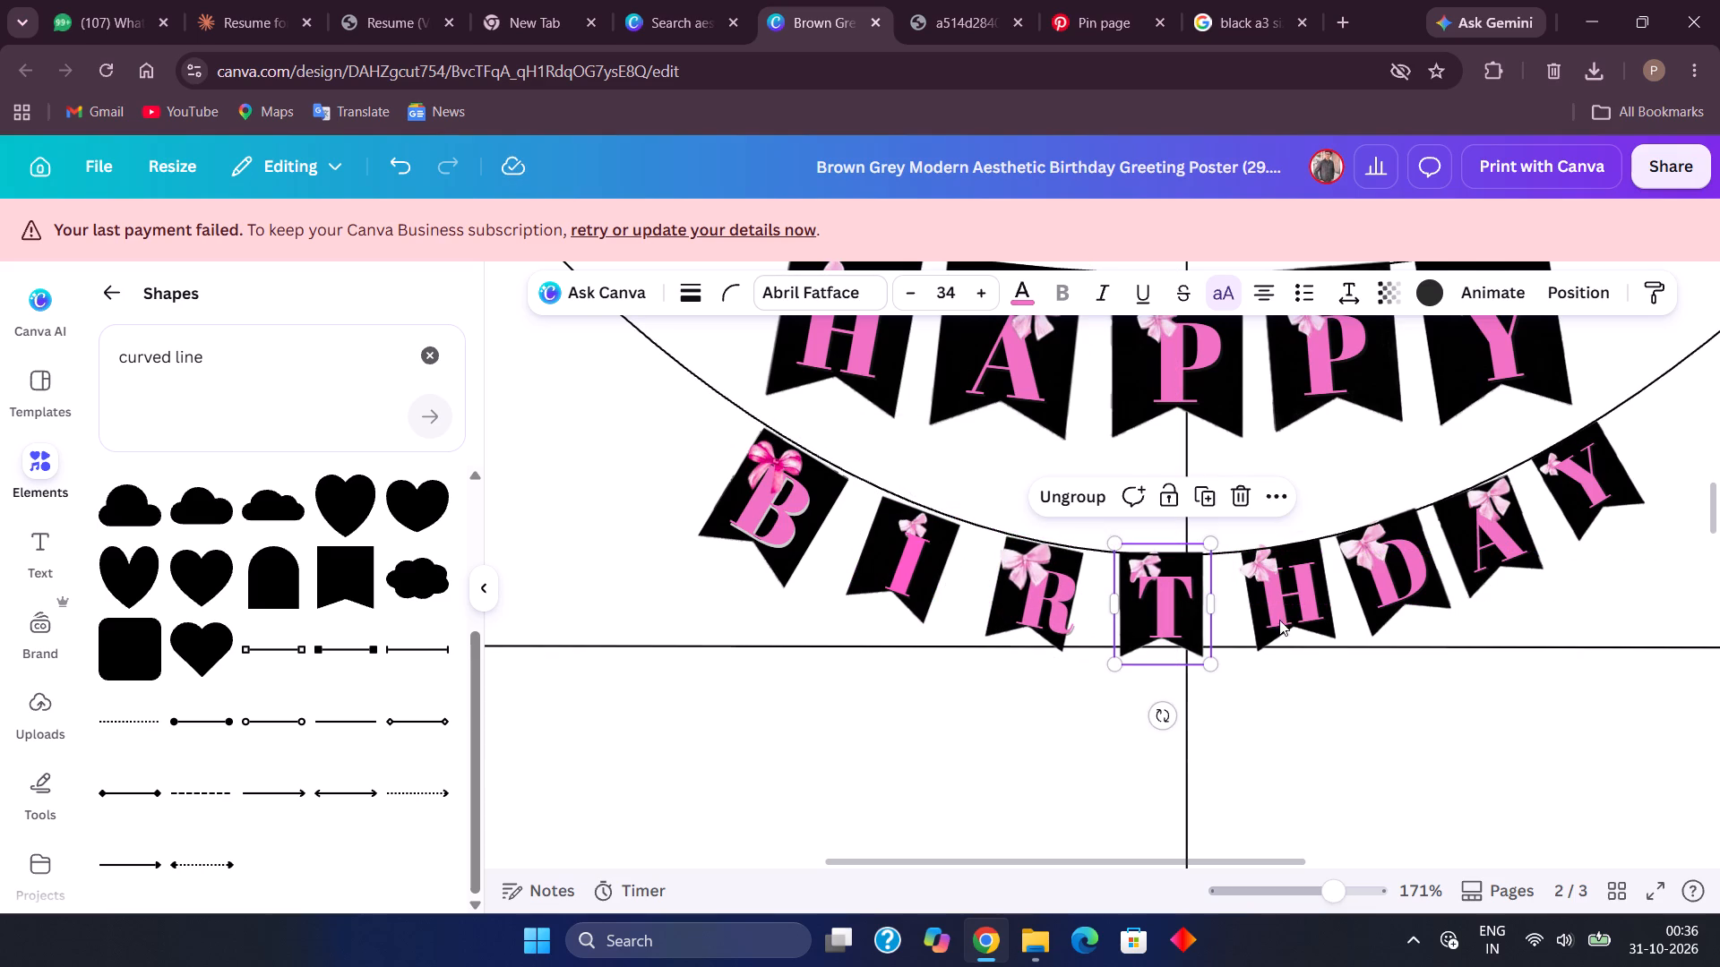
Enlarge the final BIRTHDAY Y flag to a letter size of 33.5 and move it slightly farther up the lower string.
scroll(1332, 611, left, 2)
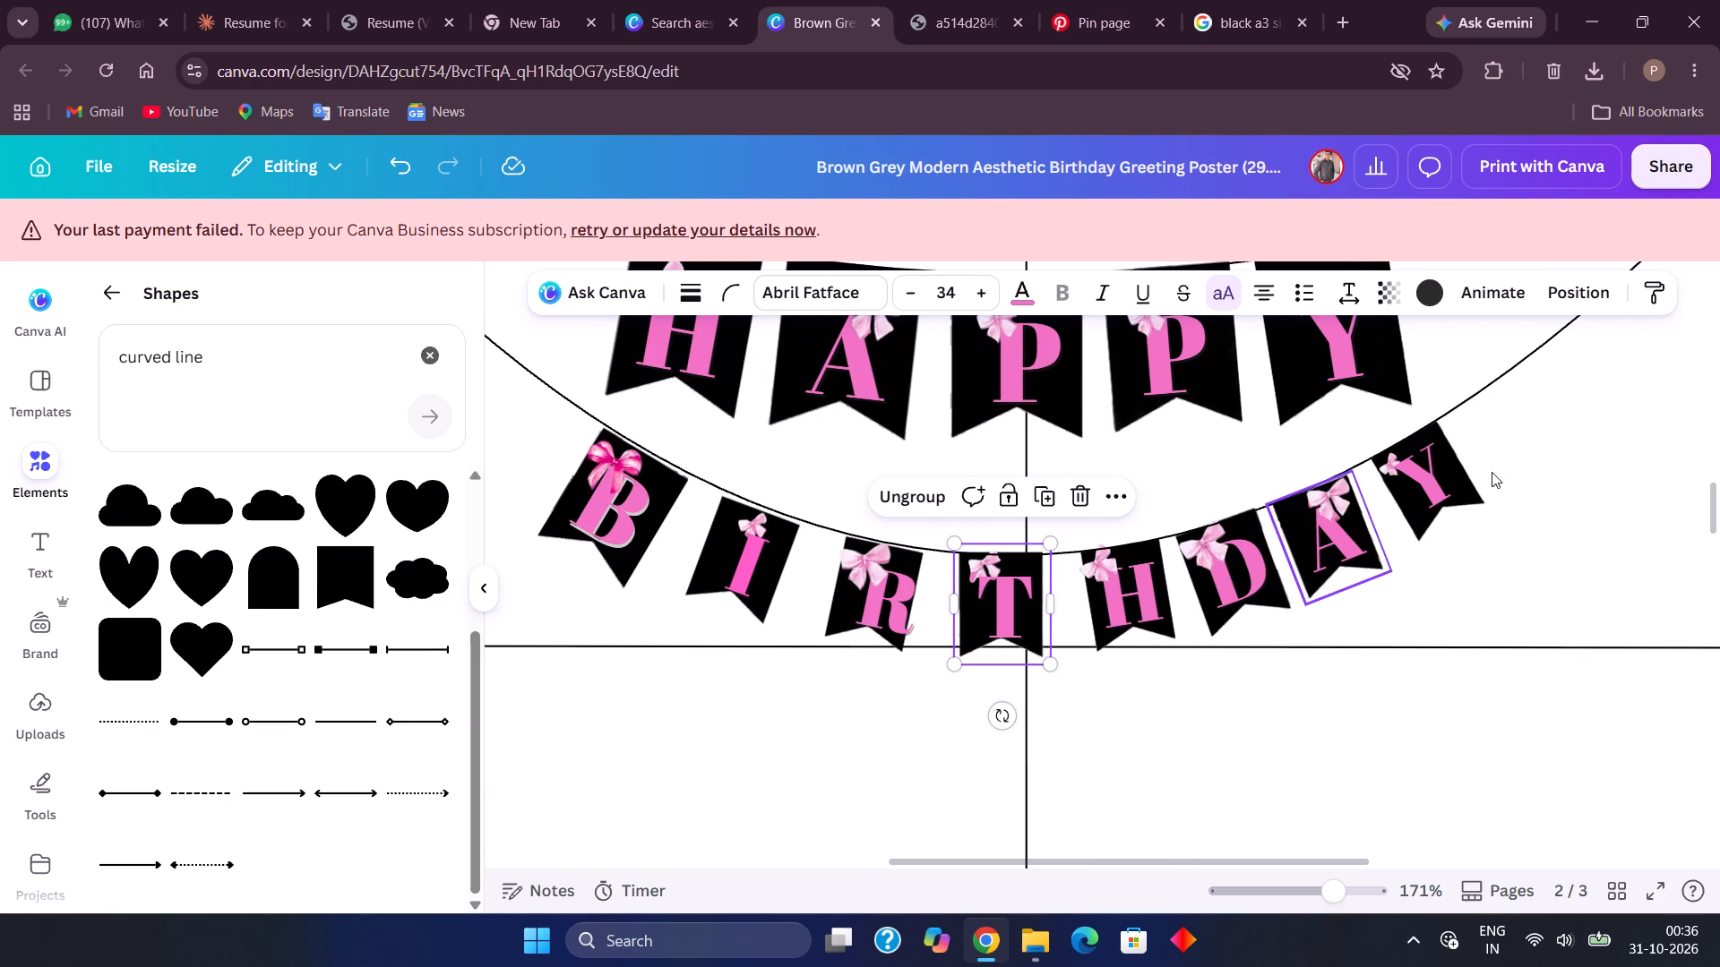
click(1469, 465)
click(1451, 483)
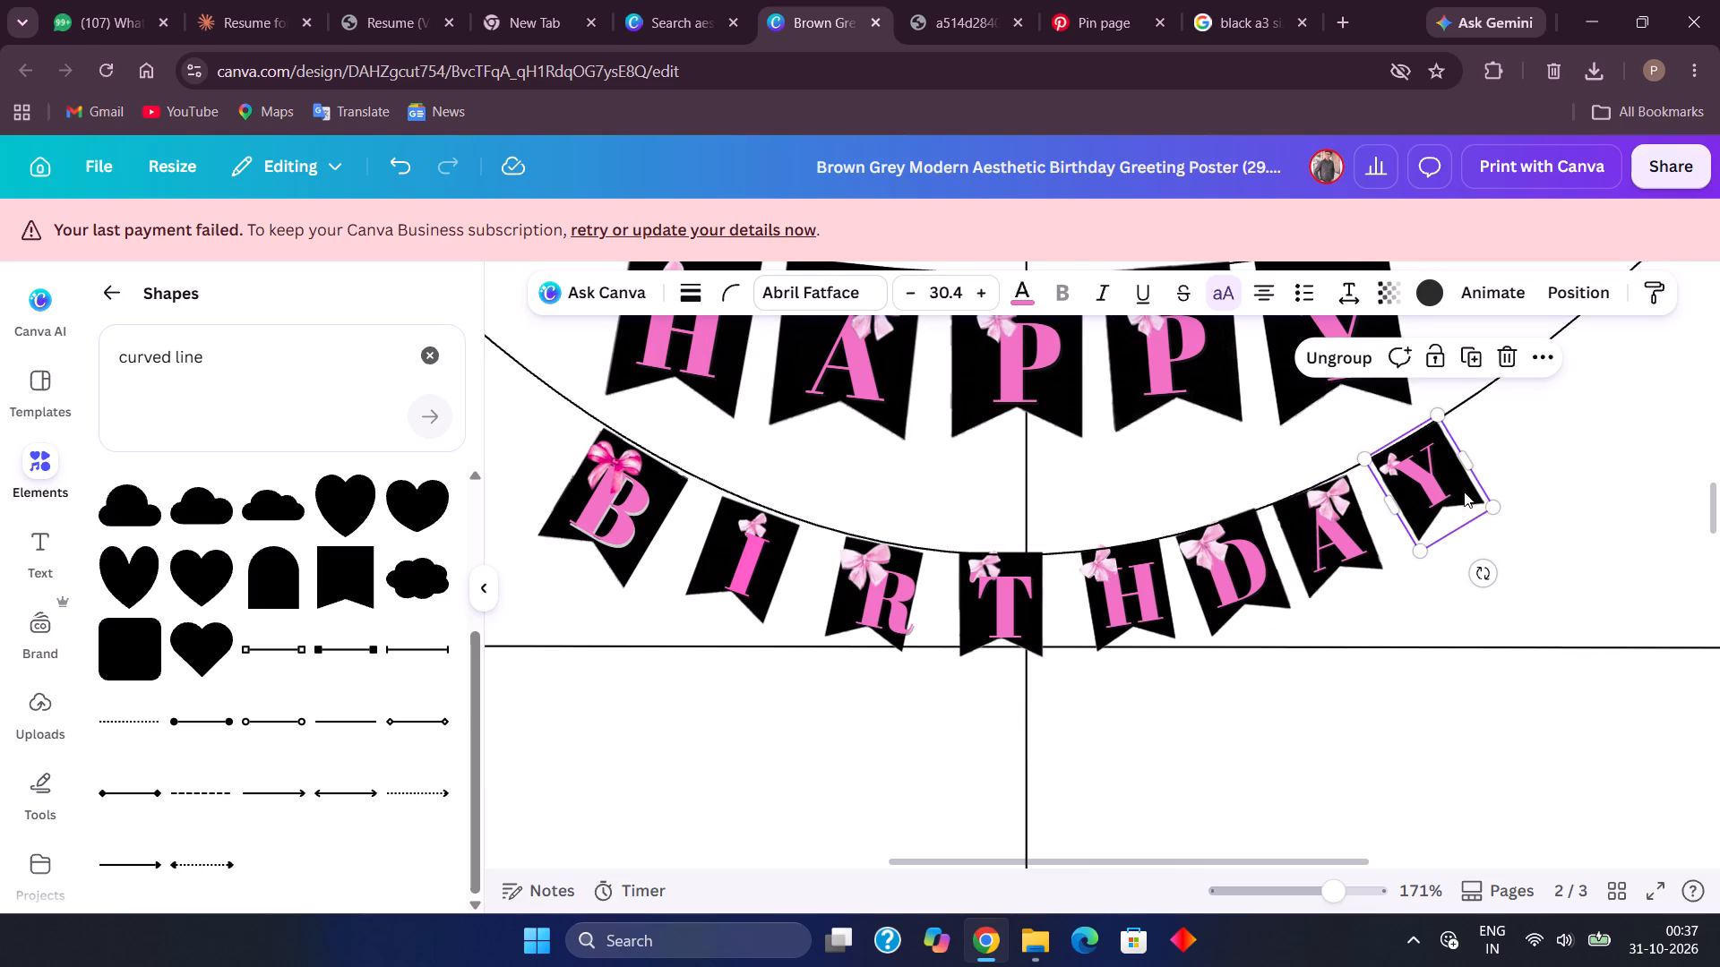
drag(1494, 507, 1509, 507)
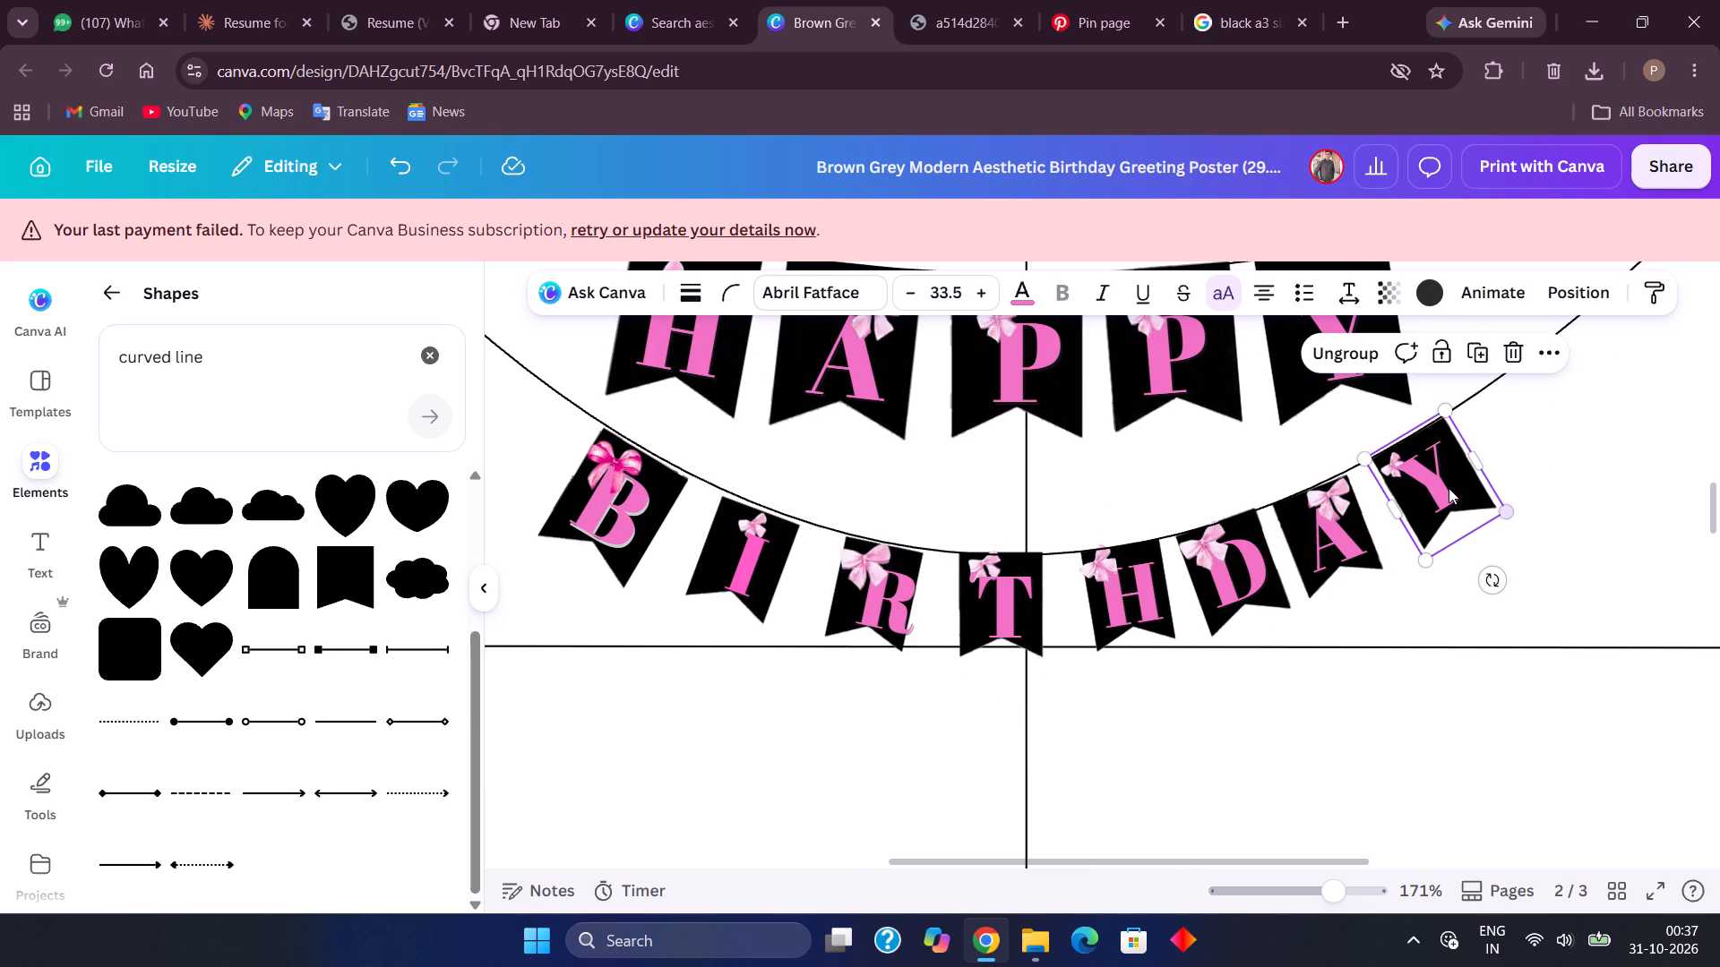
drag(1447, 487, 1463, 475)
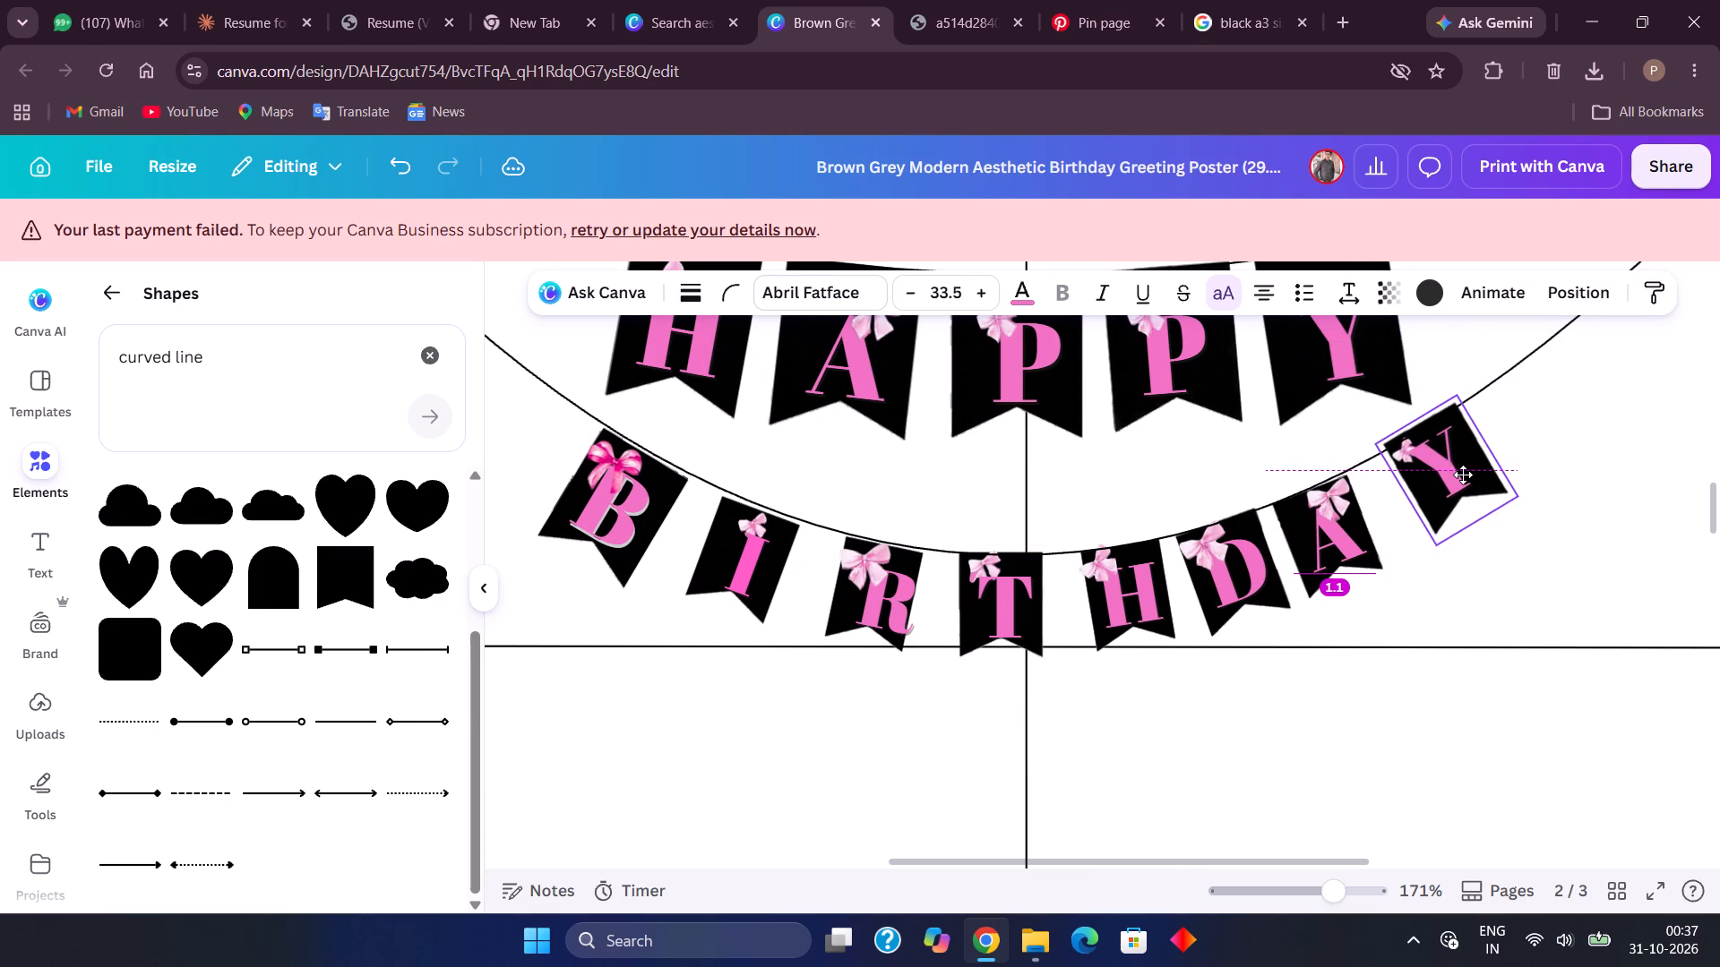
drag(1463, 475, 1463, 480)
Nudge the BIRTHDAY A flag toward the Y and the H flag toward the T to even the spacing.
drag(1352, 533, 1361, 531)
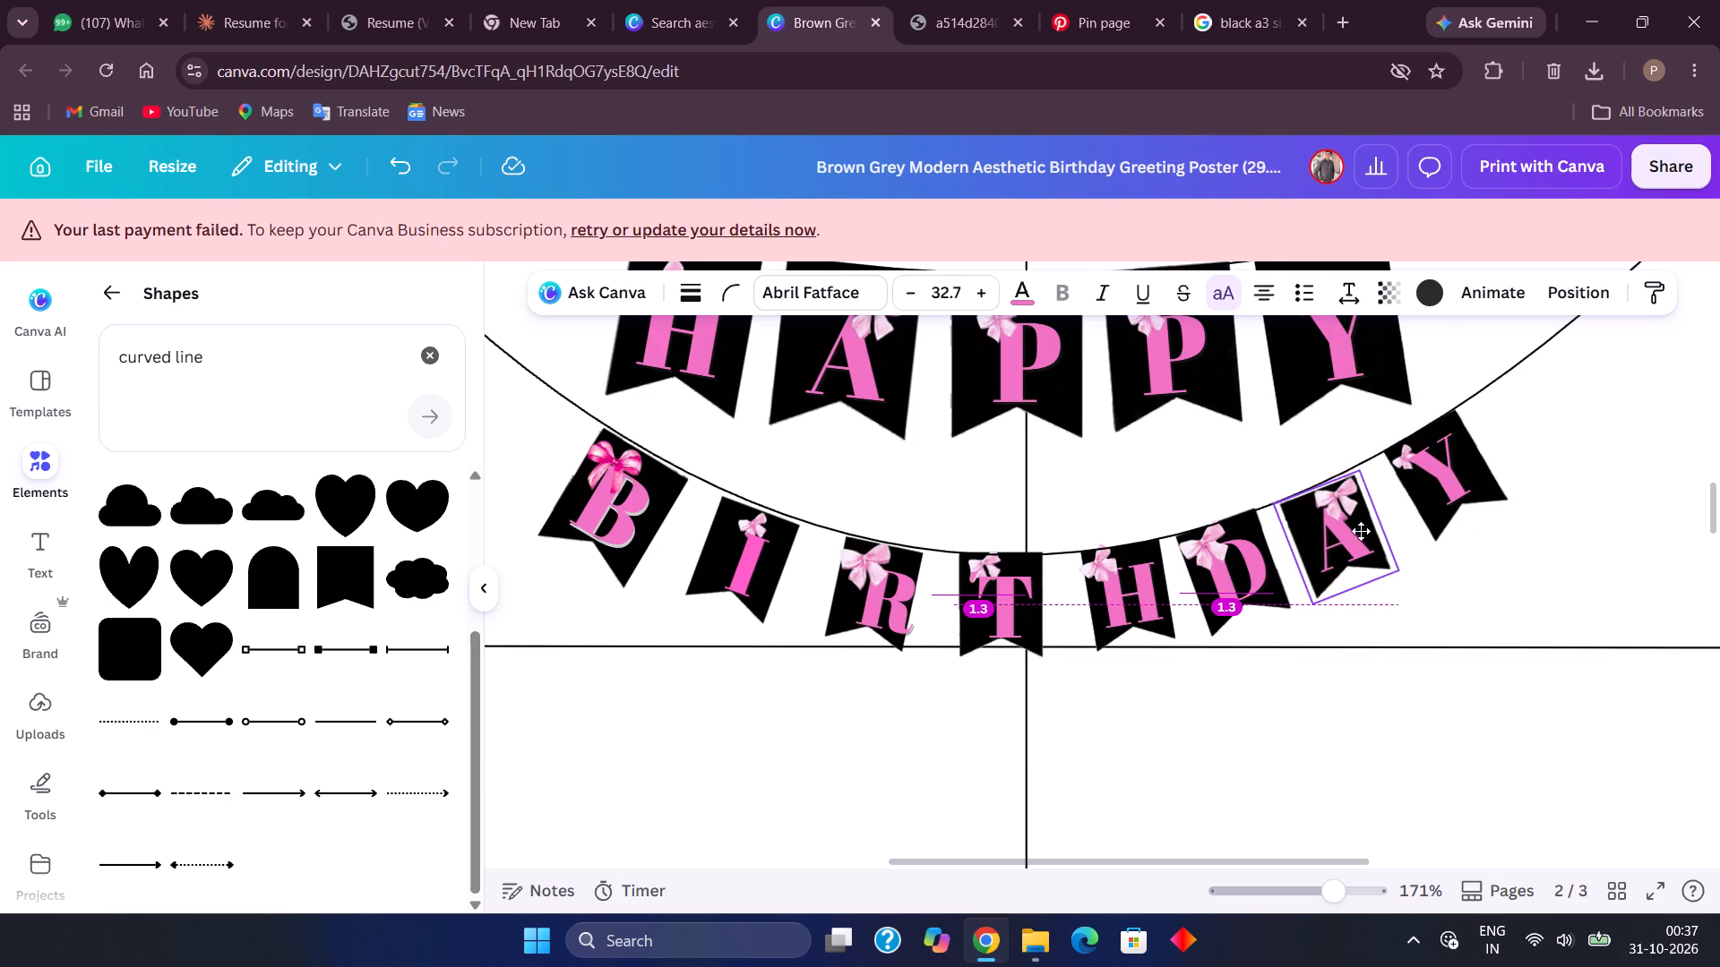
drag(1361, 531, 1367, 527)
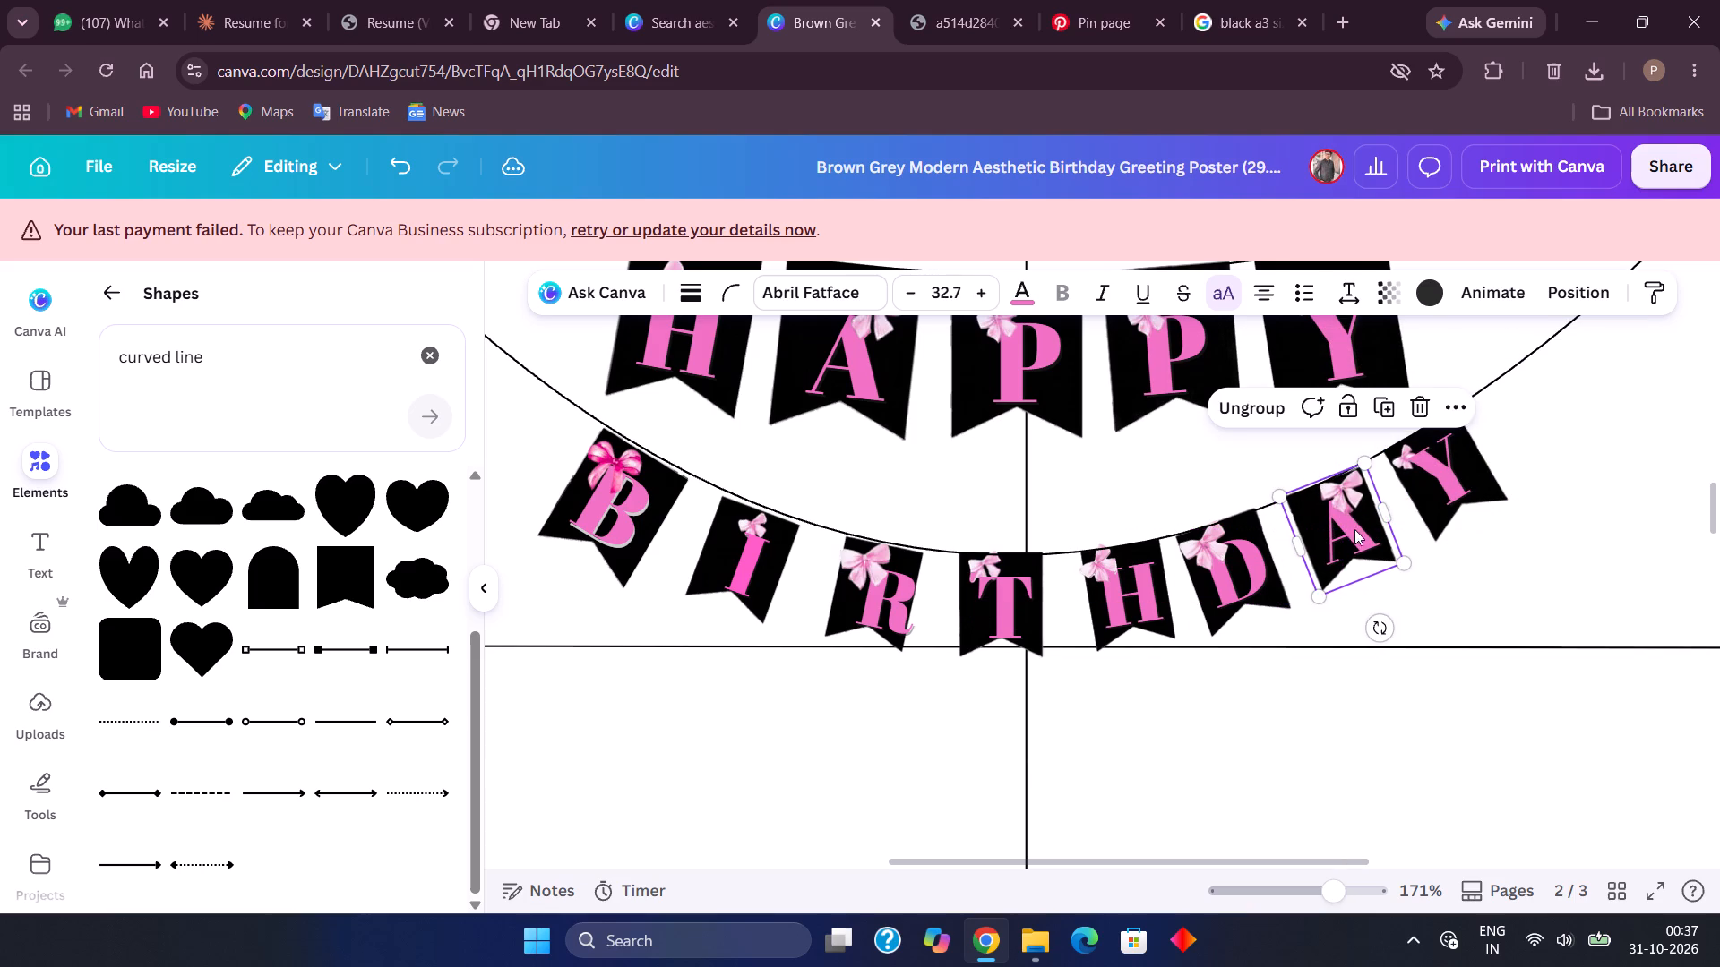
drag(1133, 577, 1125, 577)
click(1208, 578)
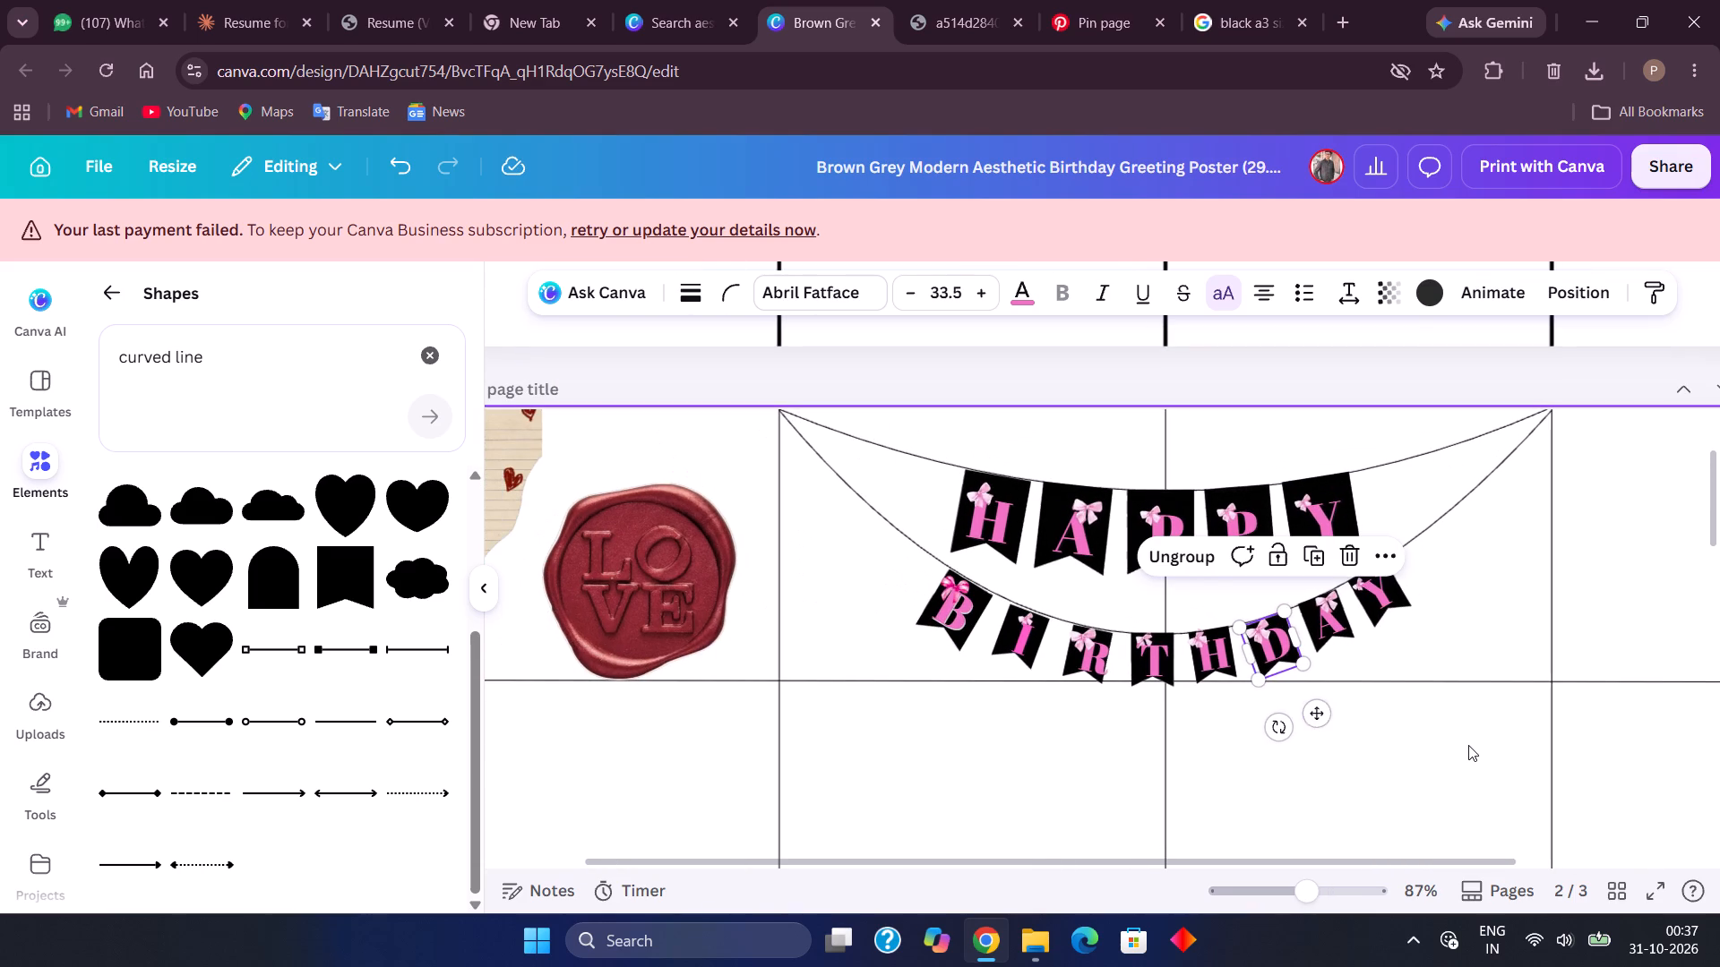
Delete both curved strings, the one behind HAPPY and the one behind BIRTHDAY.
click(1468, 745)
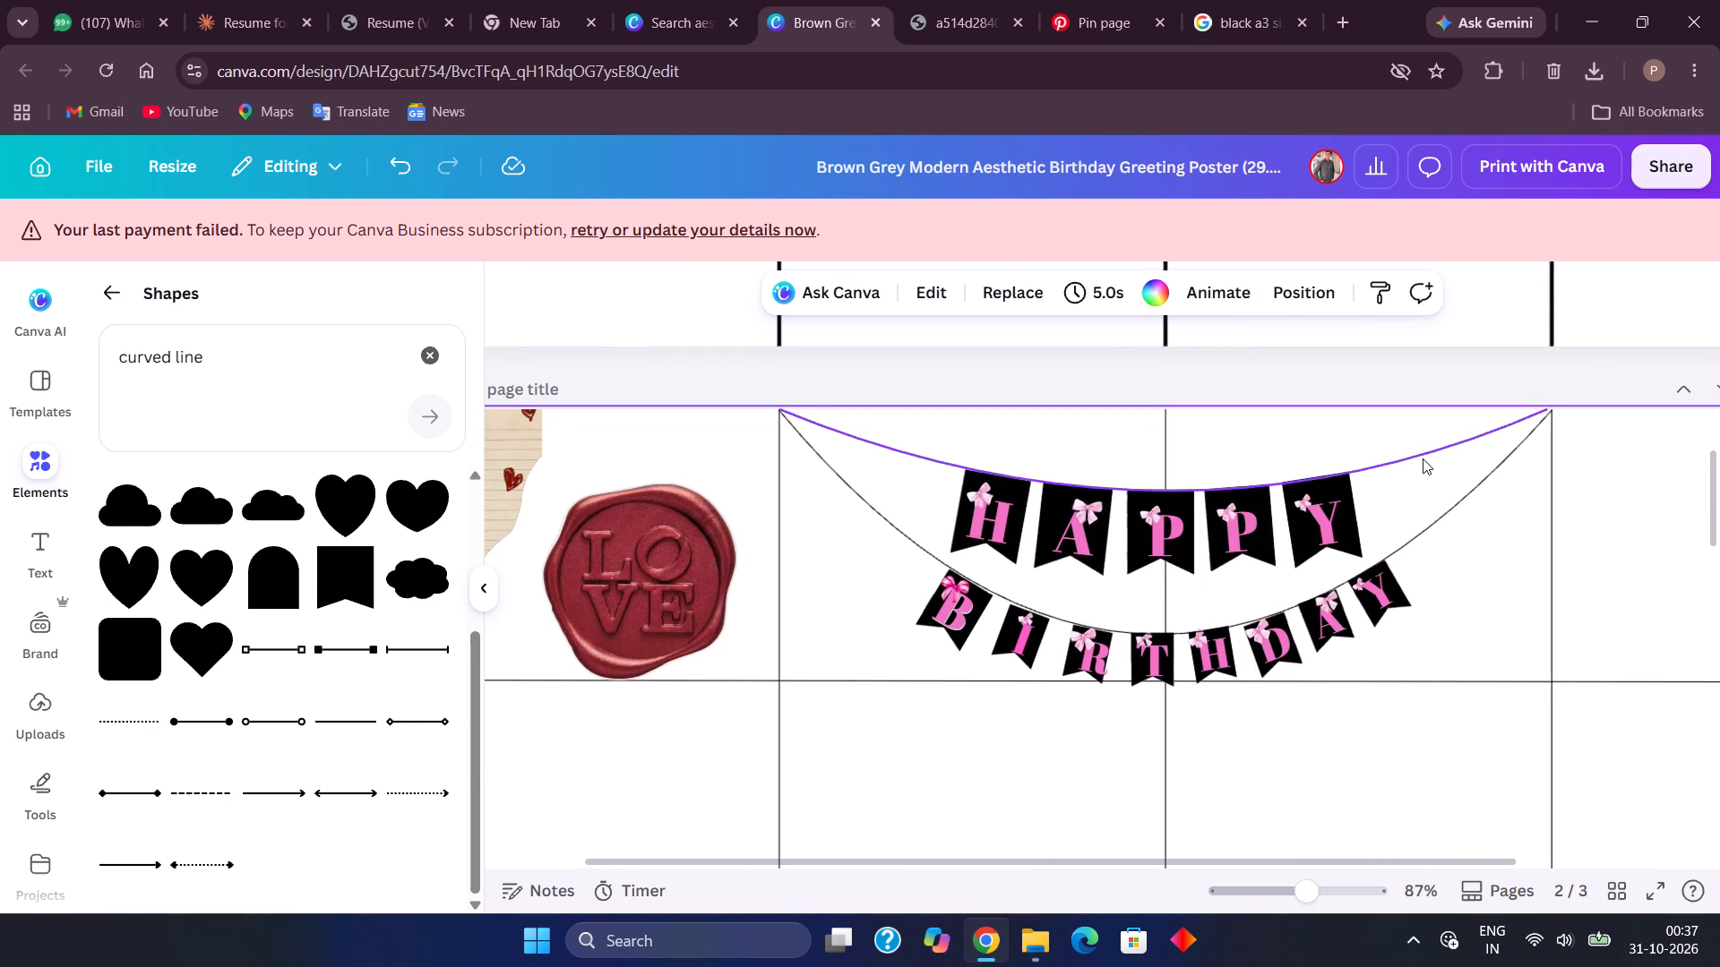
click(1423, 458)
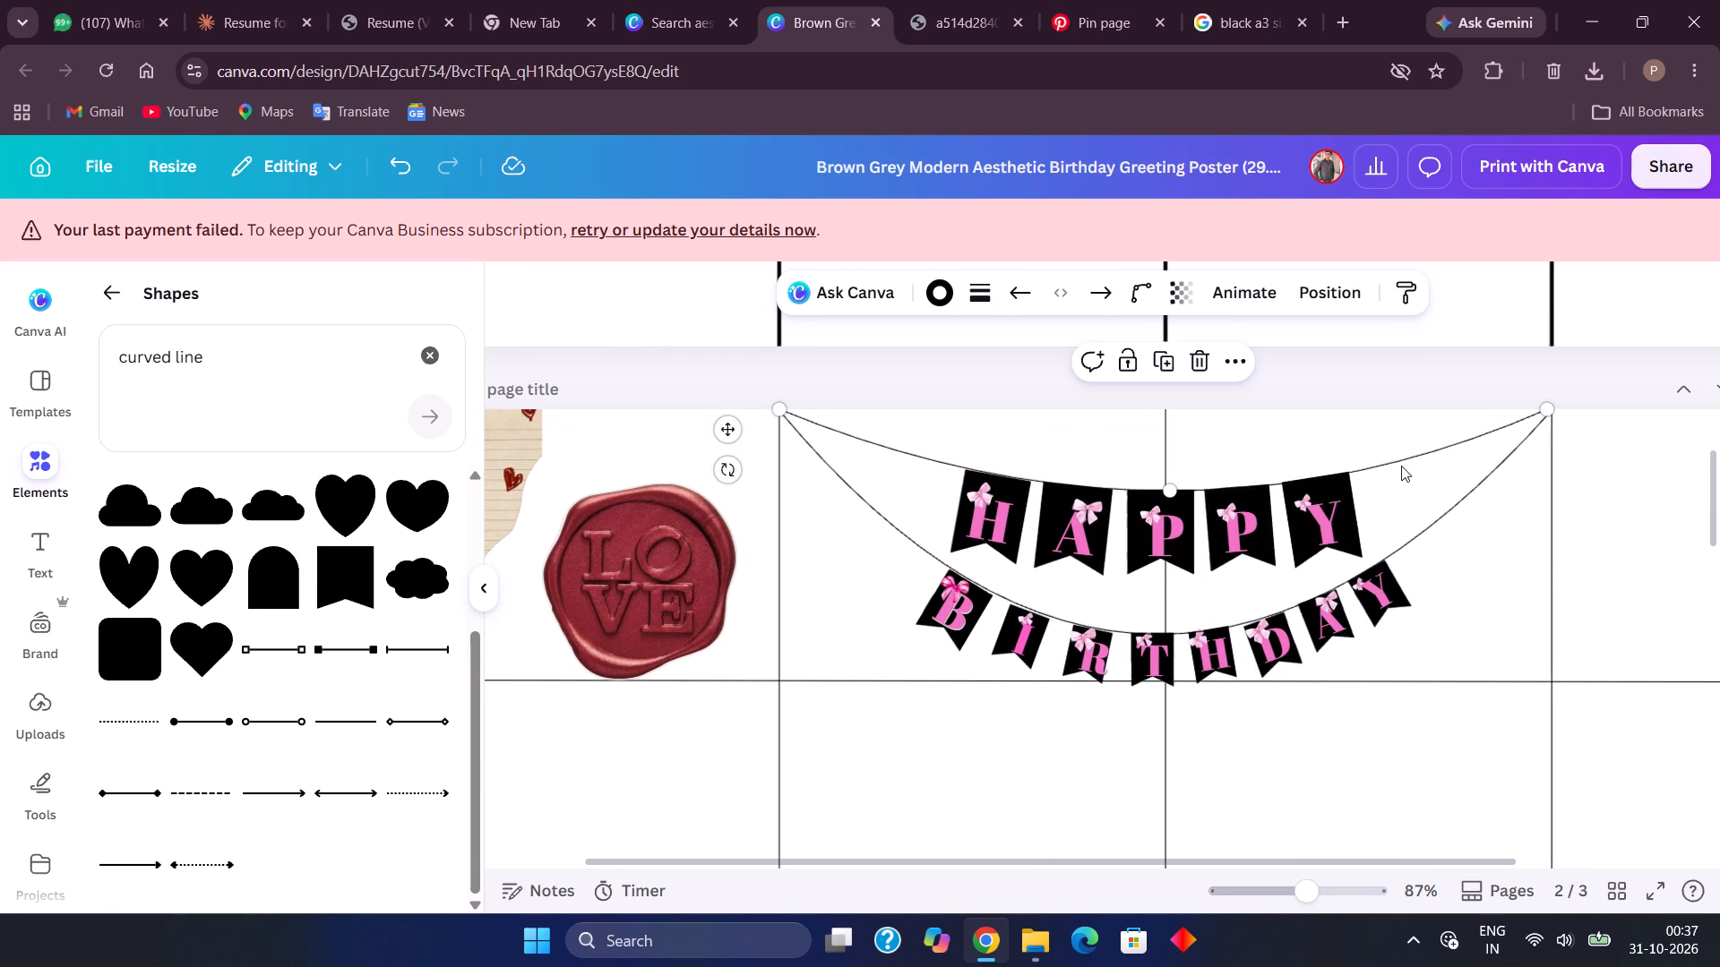
click(1401, 466)
click(1398, 466)
click(1196, 364)
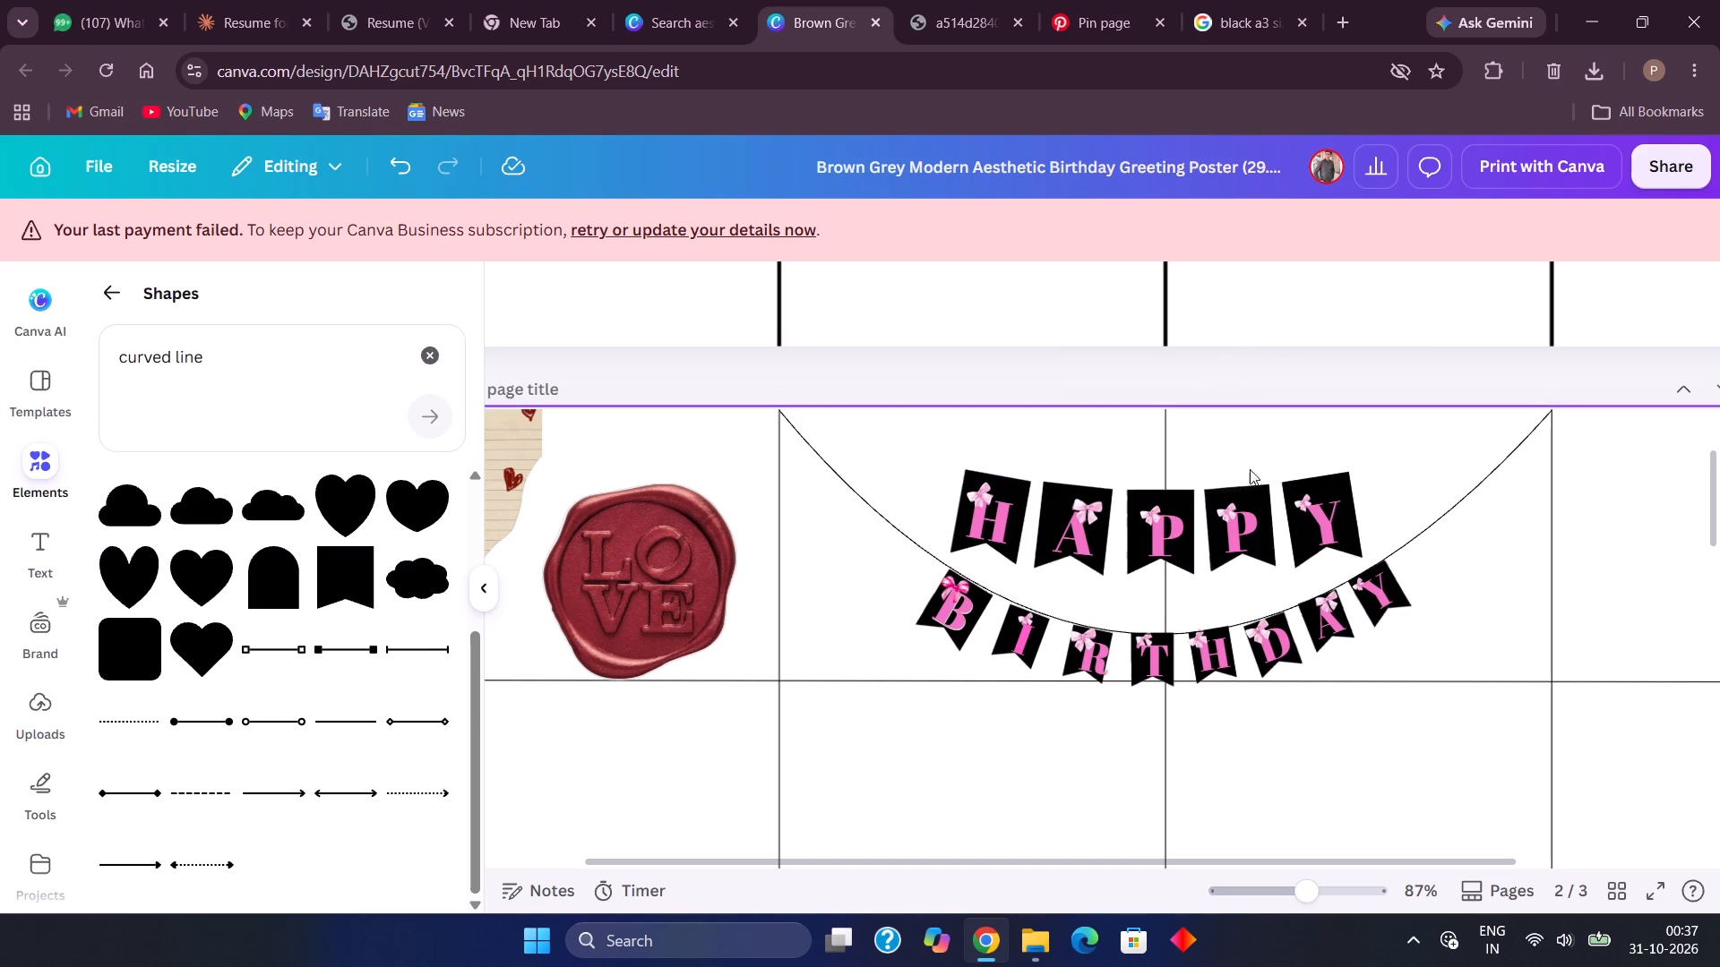
click(1423, 524)
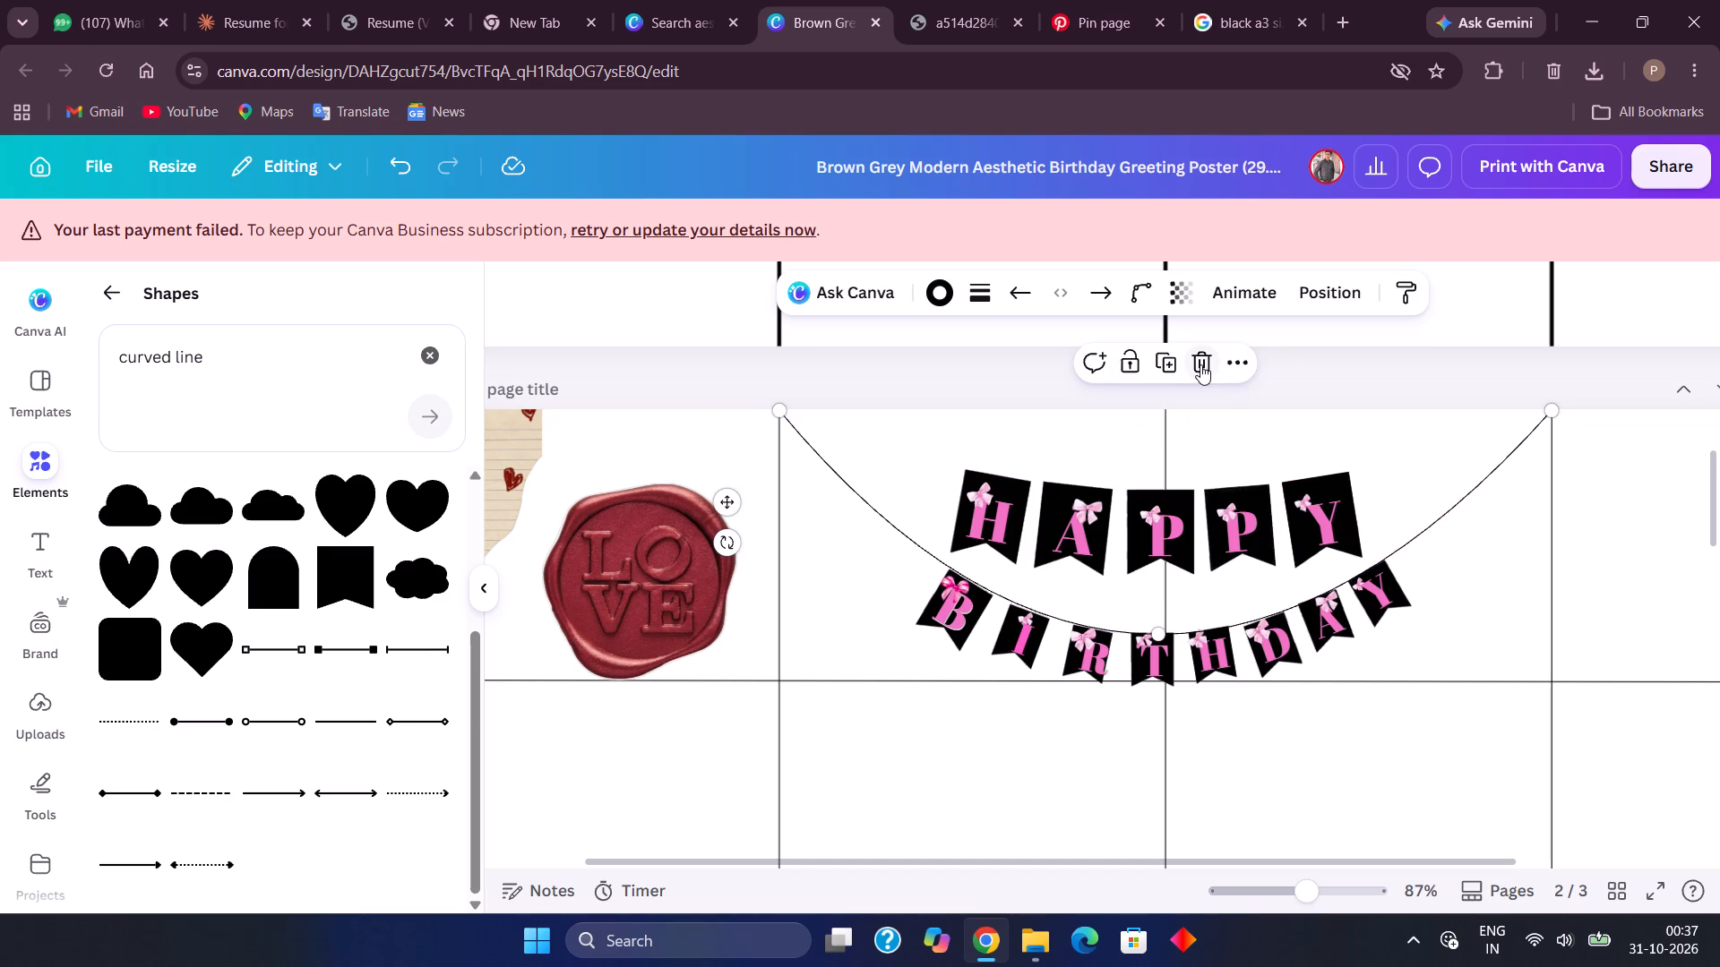
click(1200, 364)
Review page 2's layout, from the HAPPY BIRTHDAY bunting down through the heart collage and its surrounding stickers.
scroll(1318, 557, down, 2)
scroll(1318, 557, up, 1)
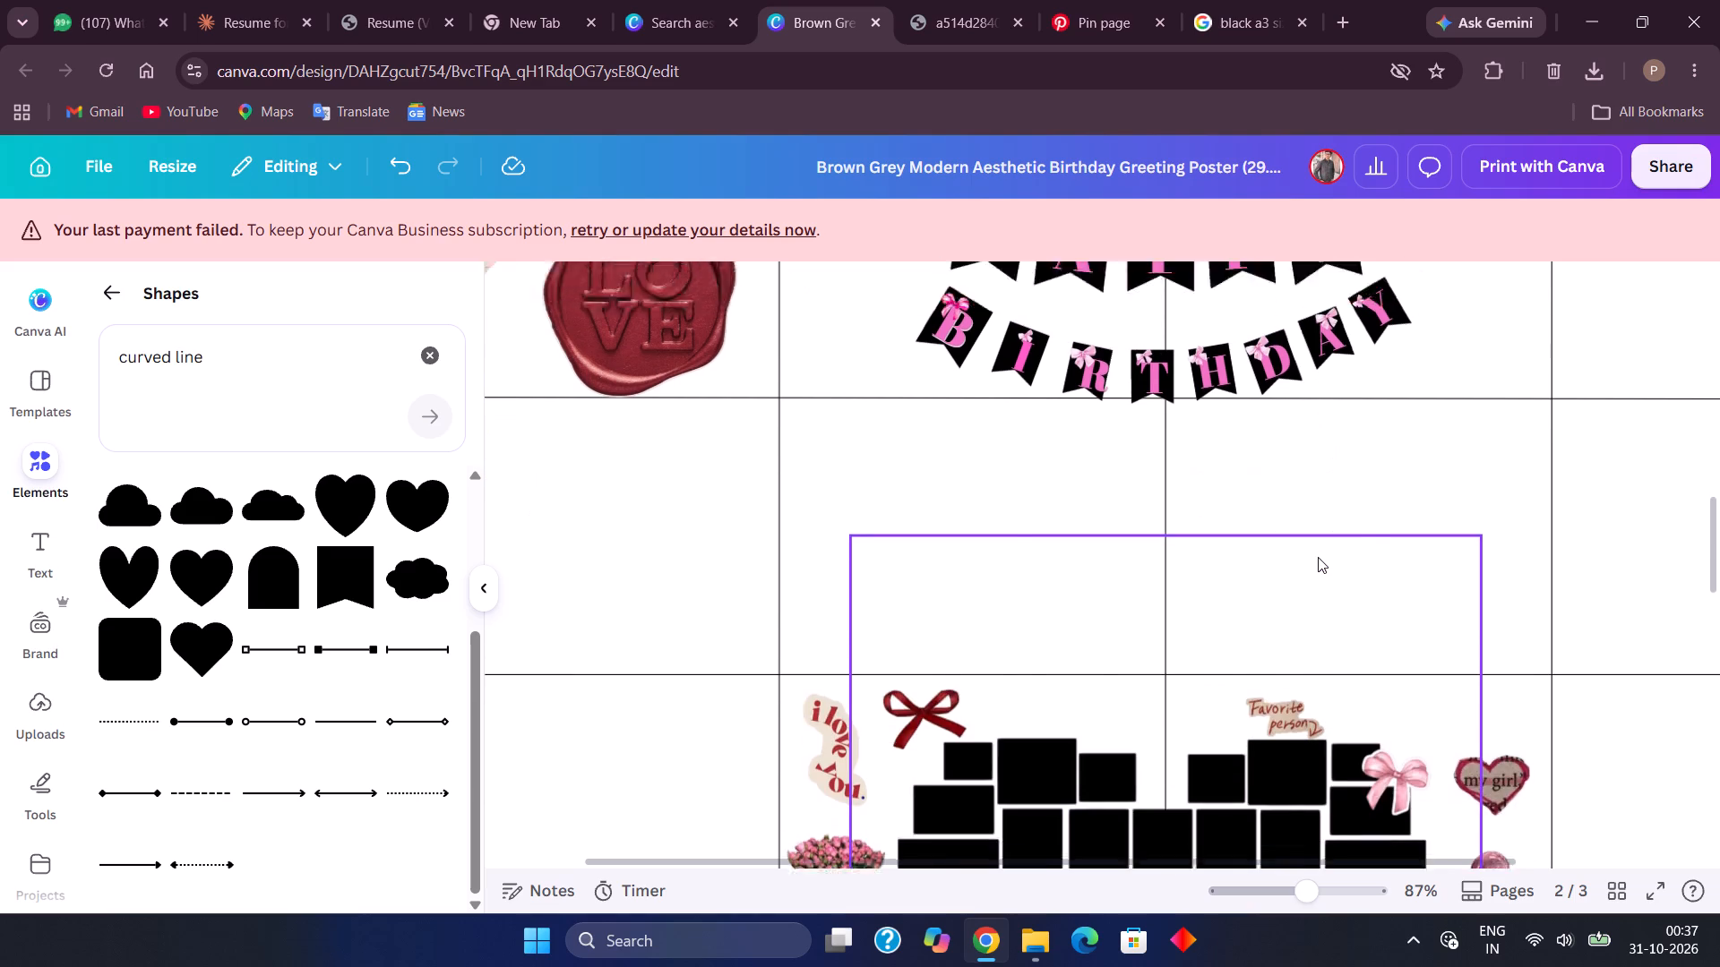
scroll(1318, 557, up, 3)
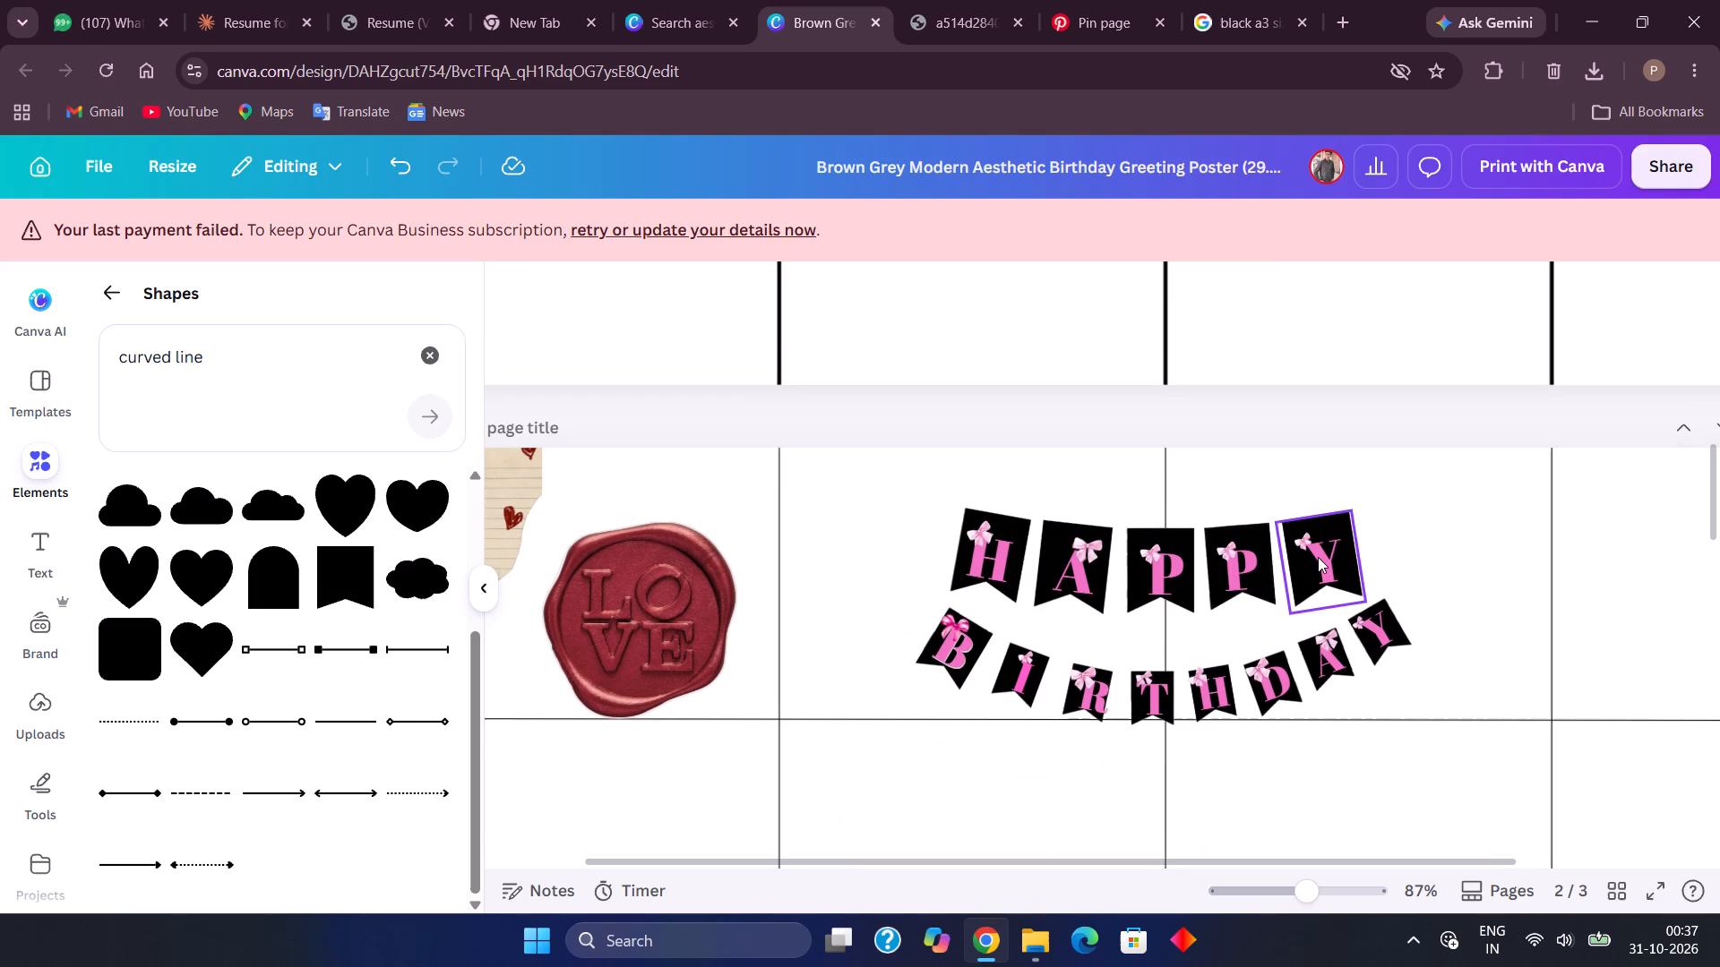
scroll(1318, 557, down, 2)
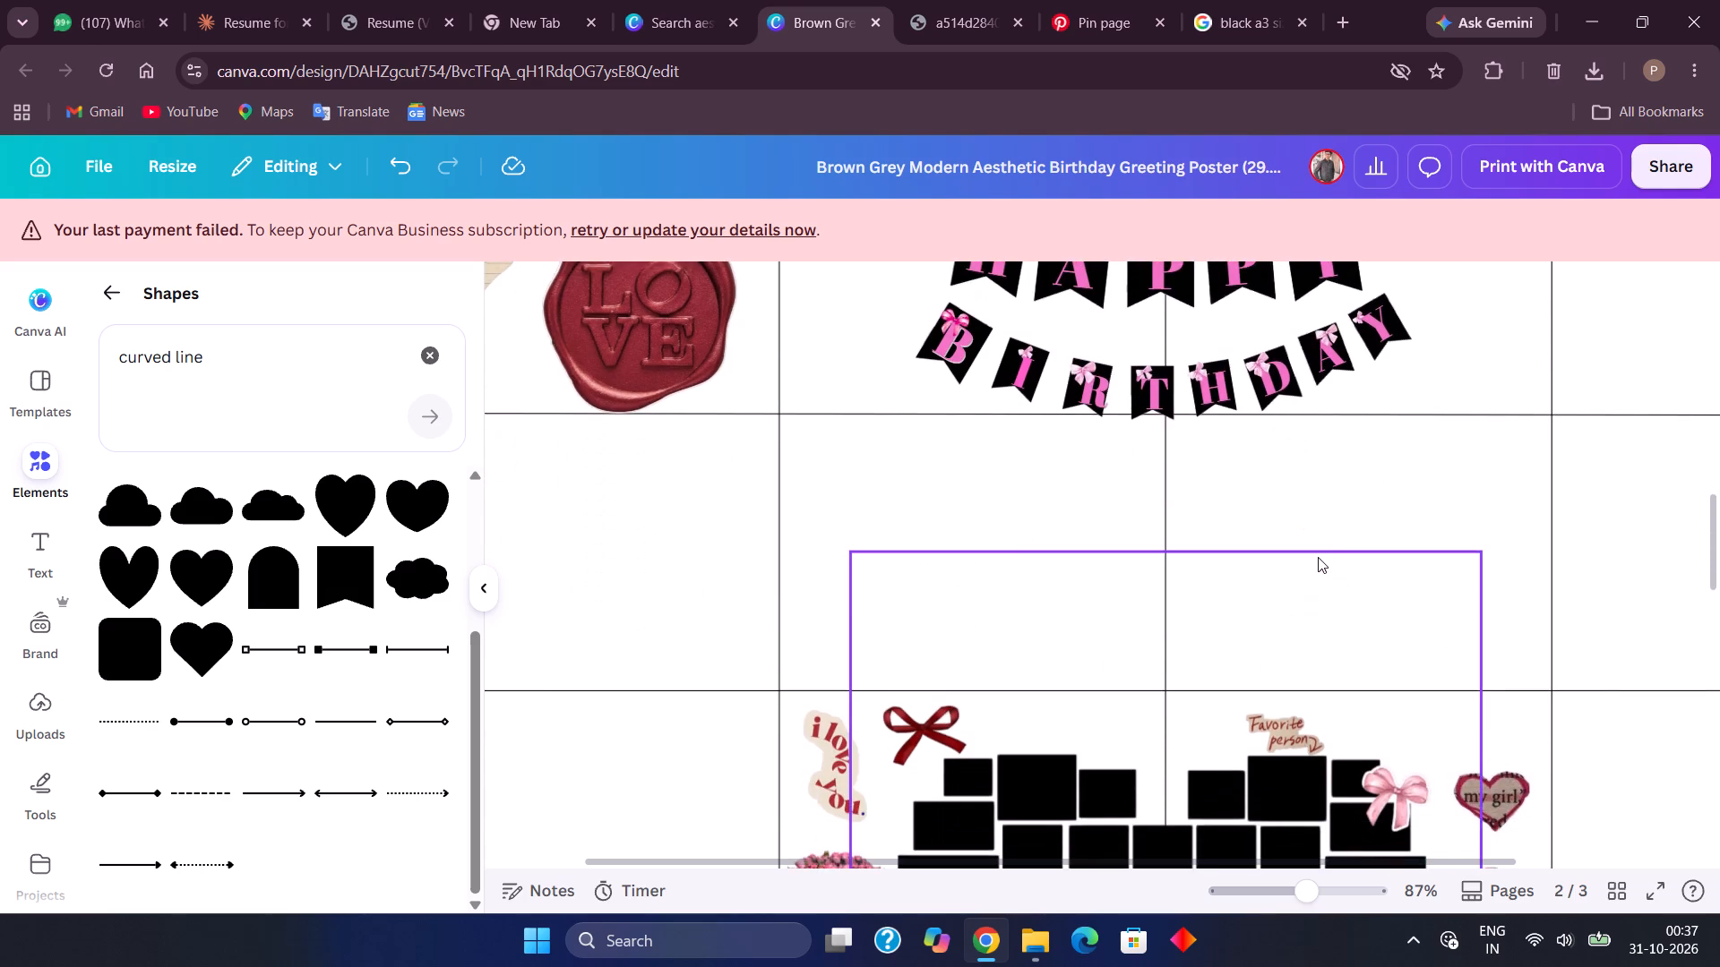
scroll(1318, 557, down, 5)
scroll(1318, 557, up, 1)
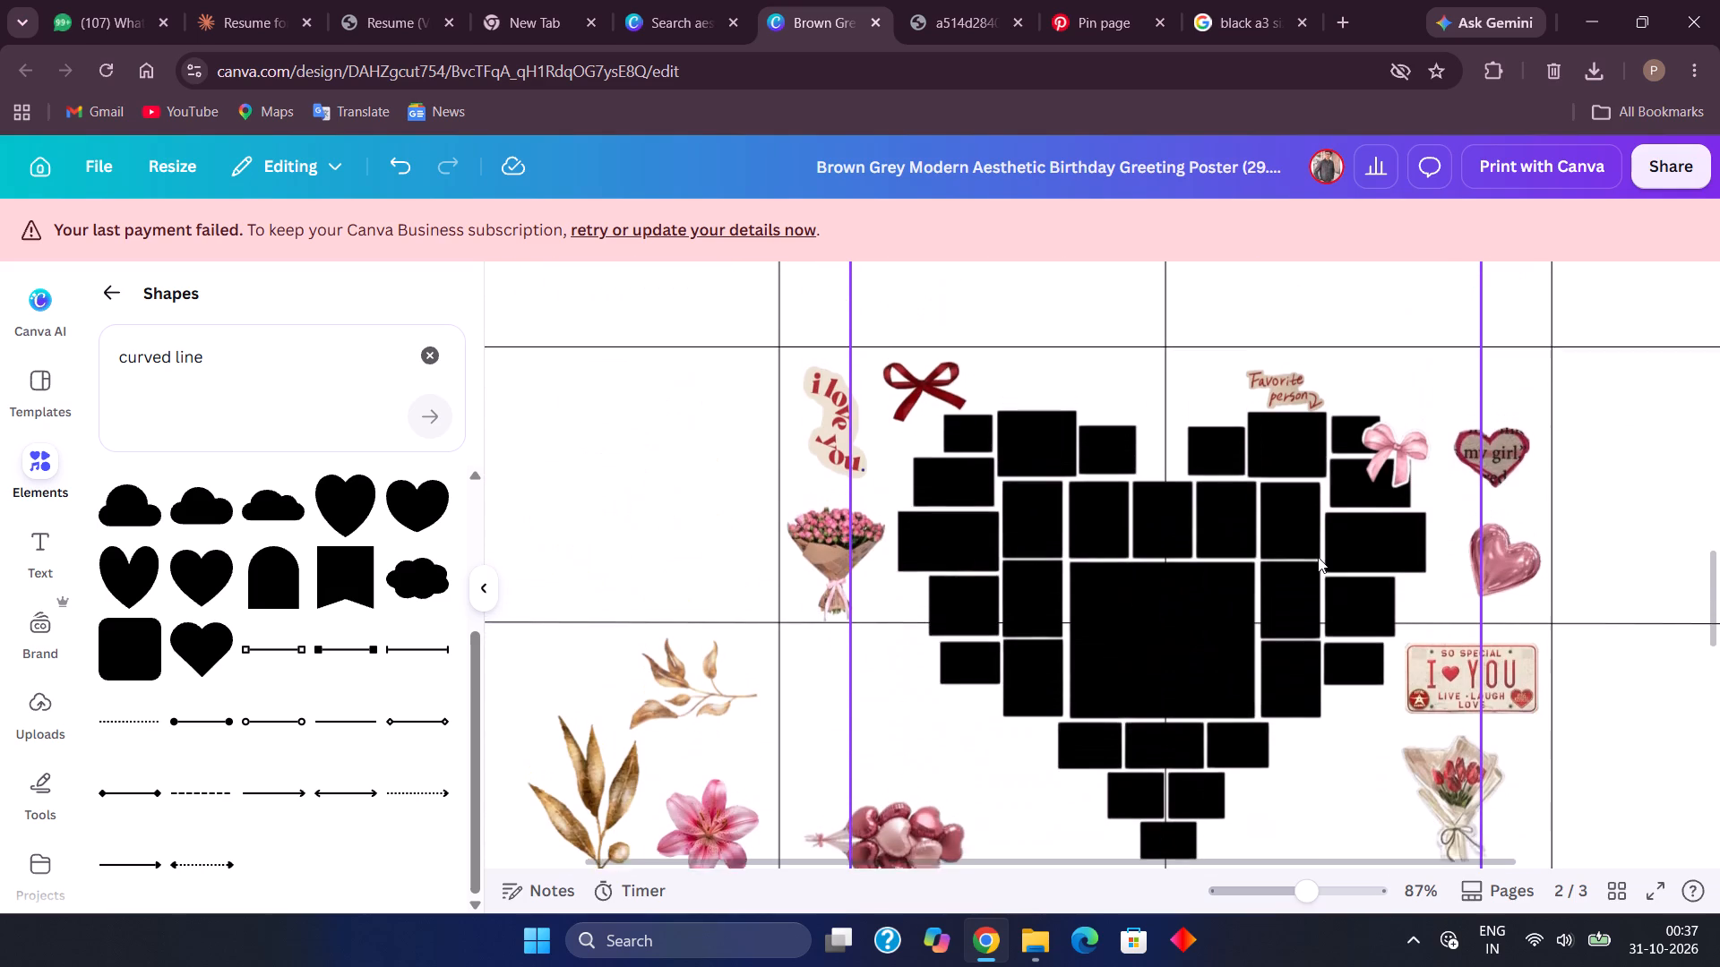
scroll(1318, 557, up, 1)
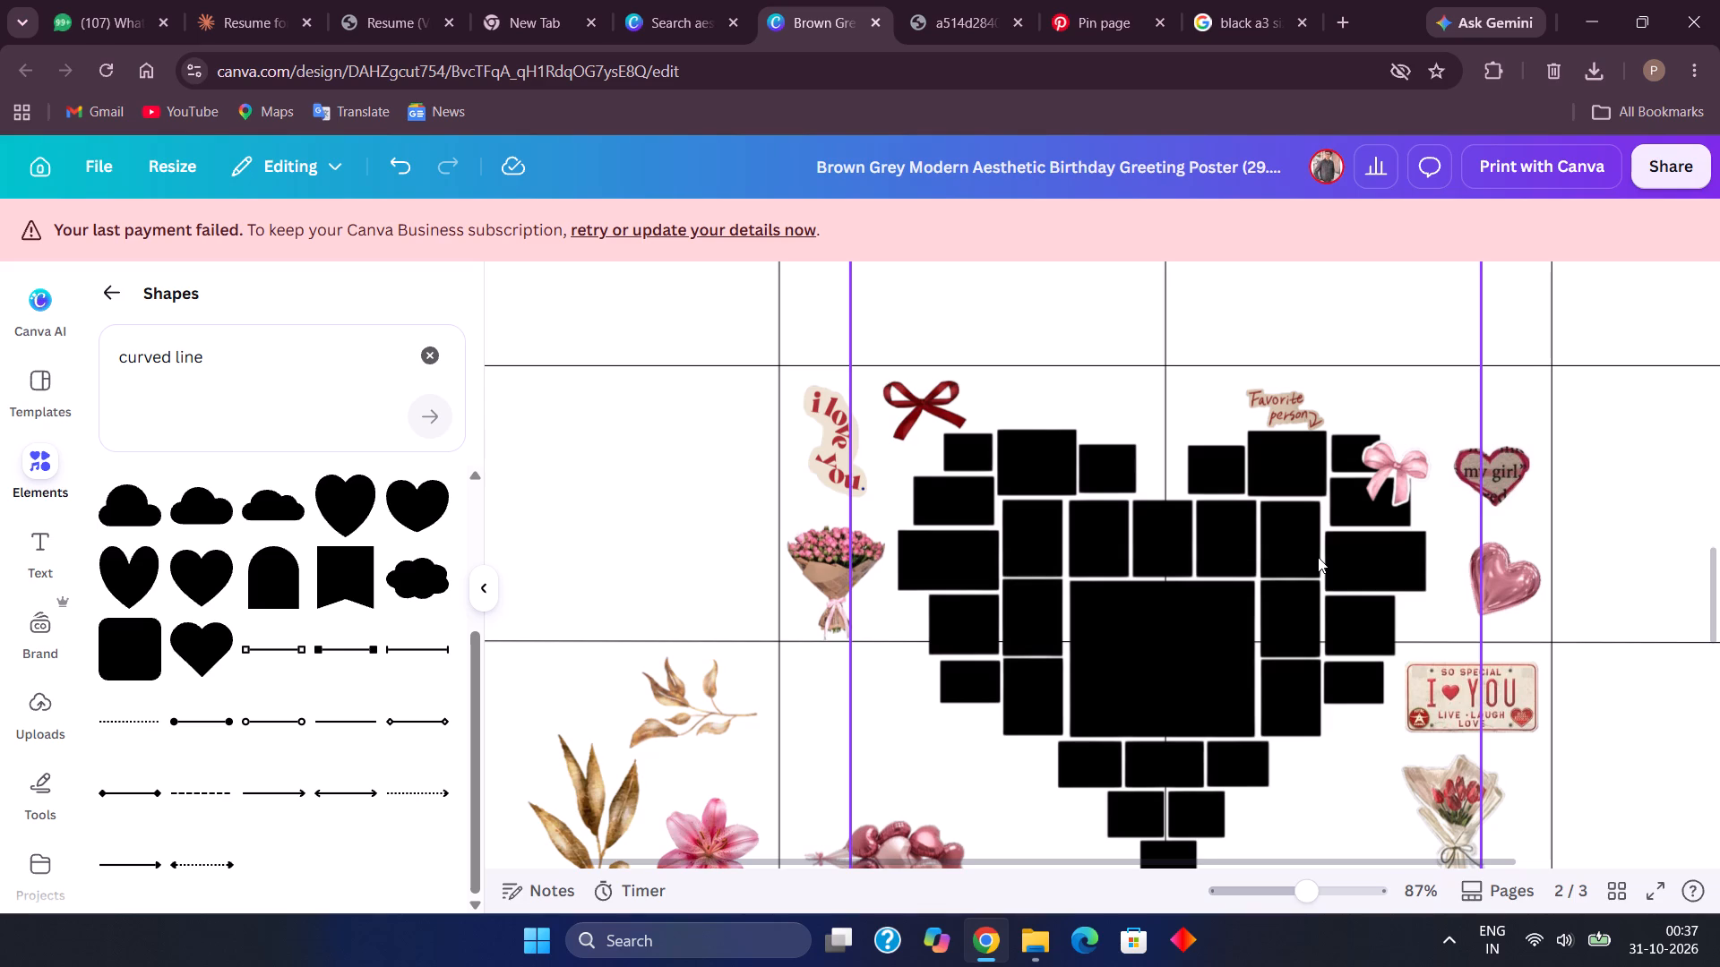
scroll(1318, 557, up, 1)
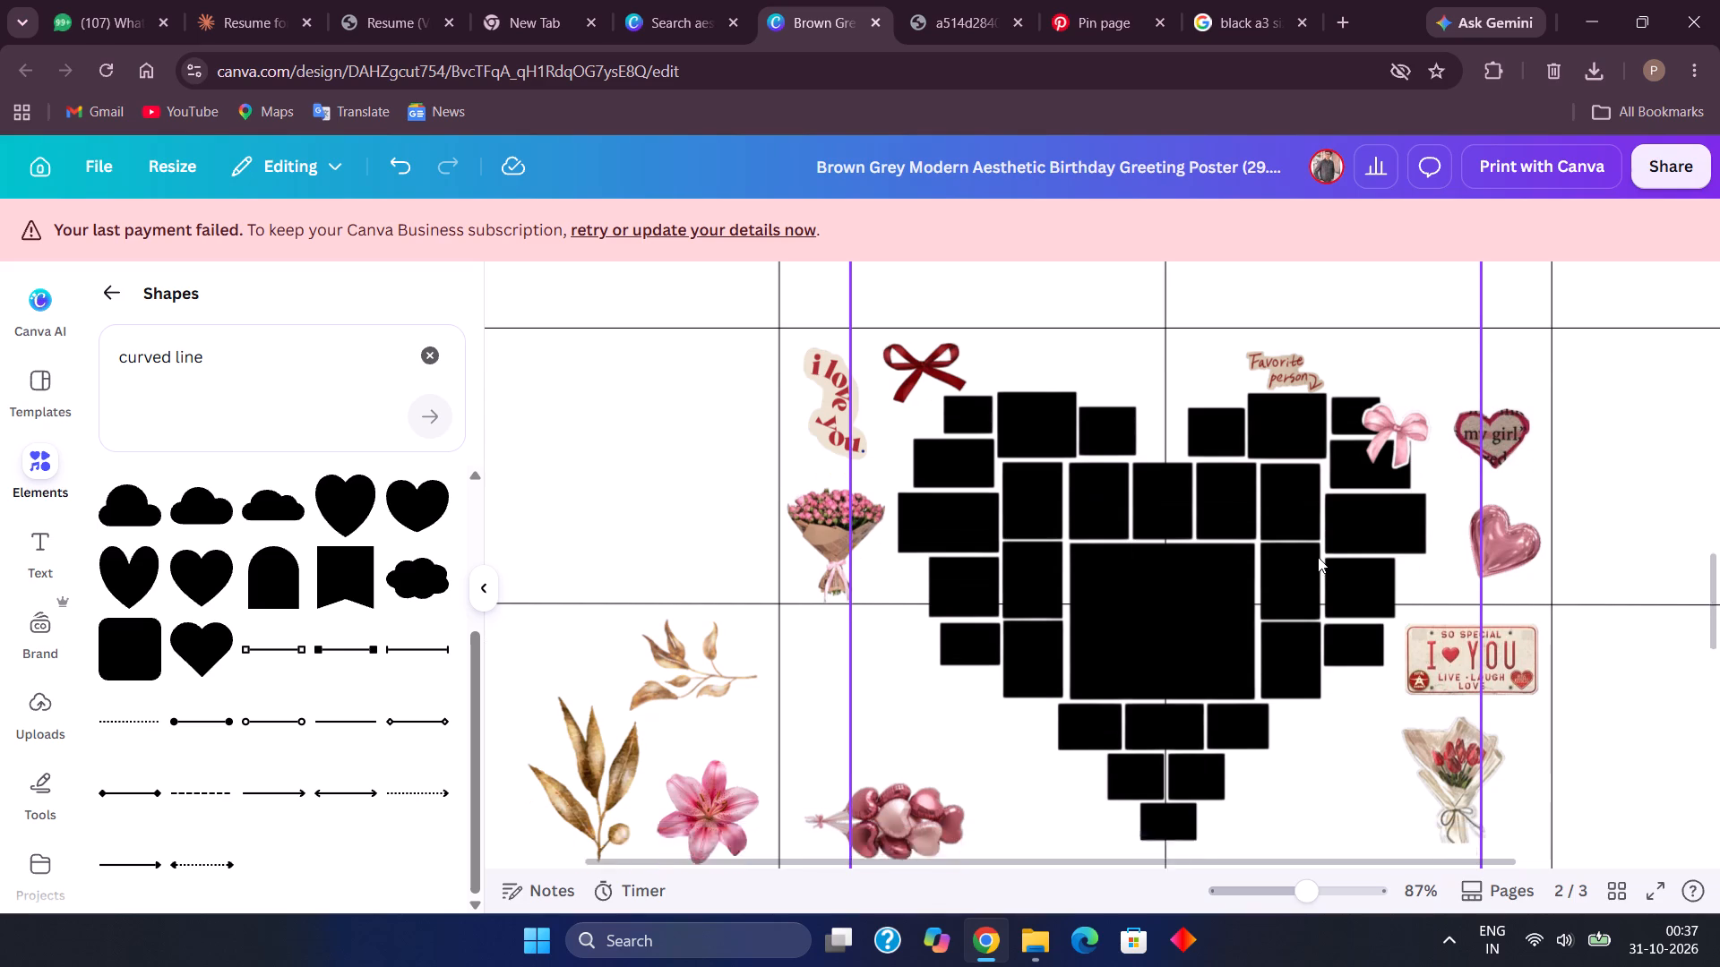
scroll(1318, 557, up, 1)
scroll(1318, 557, down, 1)
scroll(1318, 557, up, 1)
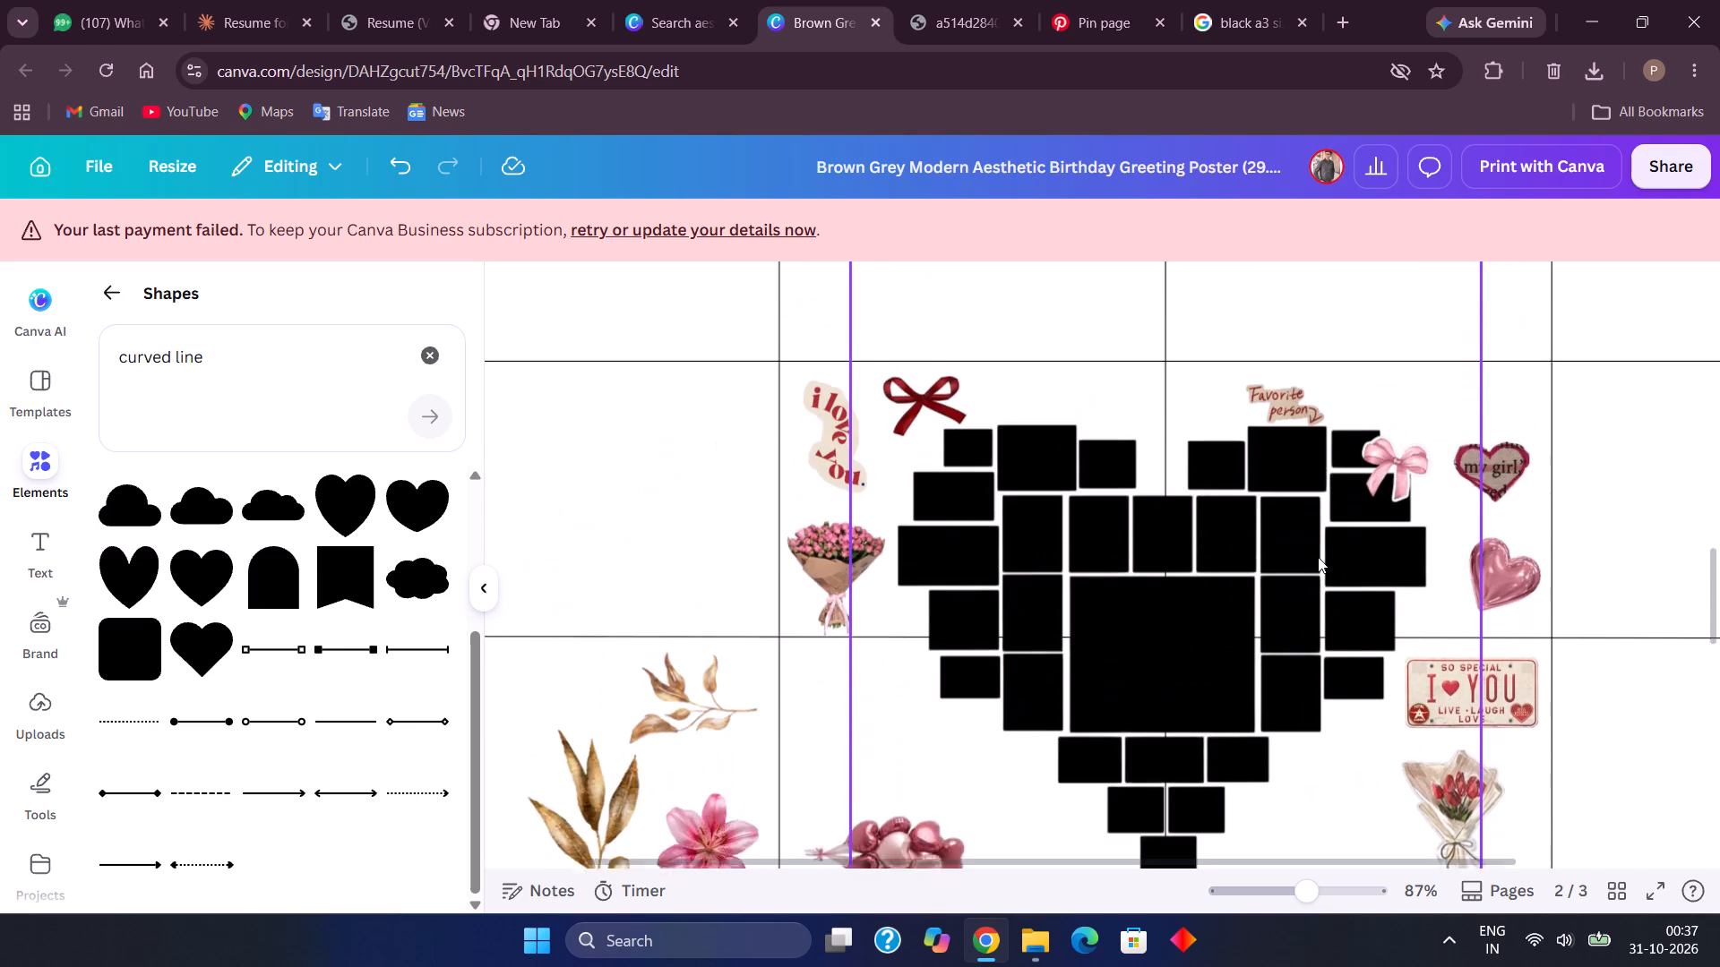
scroll(1318, 557, up, 1)
scroll(1318, 557, down, 2)
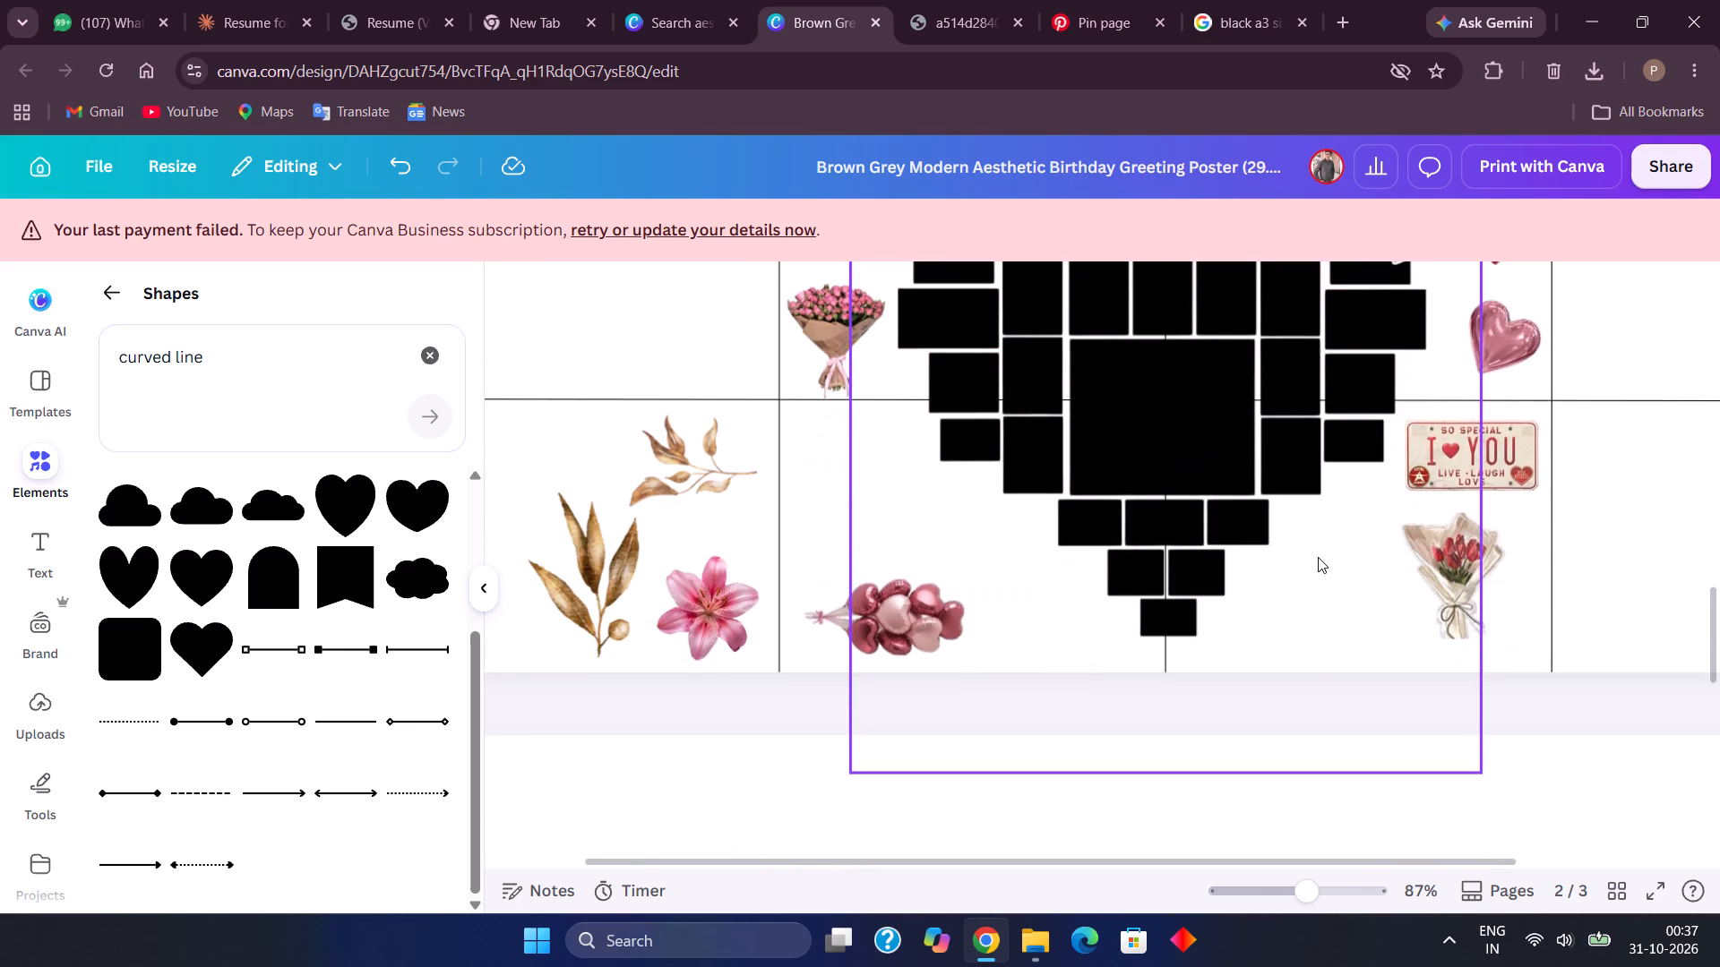
scroll(1318, 557, down, 2)
scroll(1318, 557, up, 5)
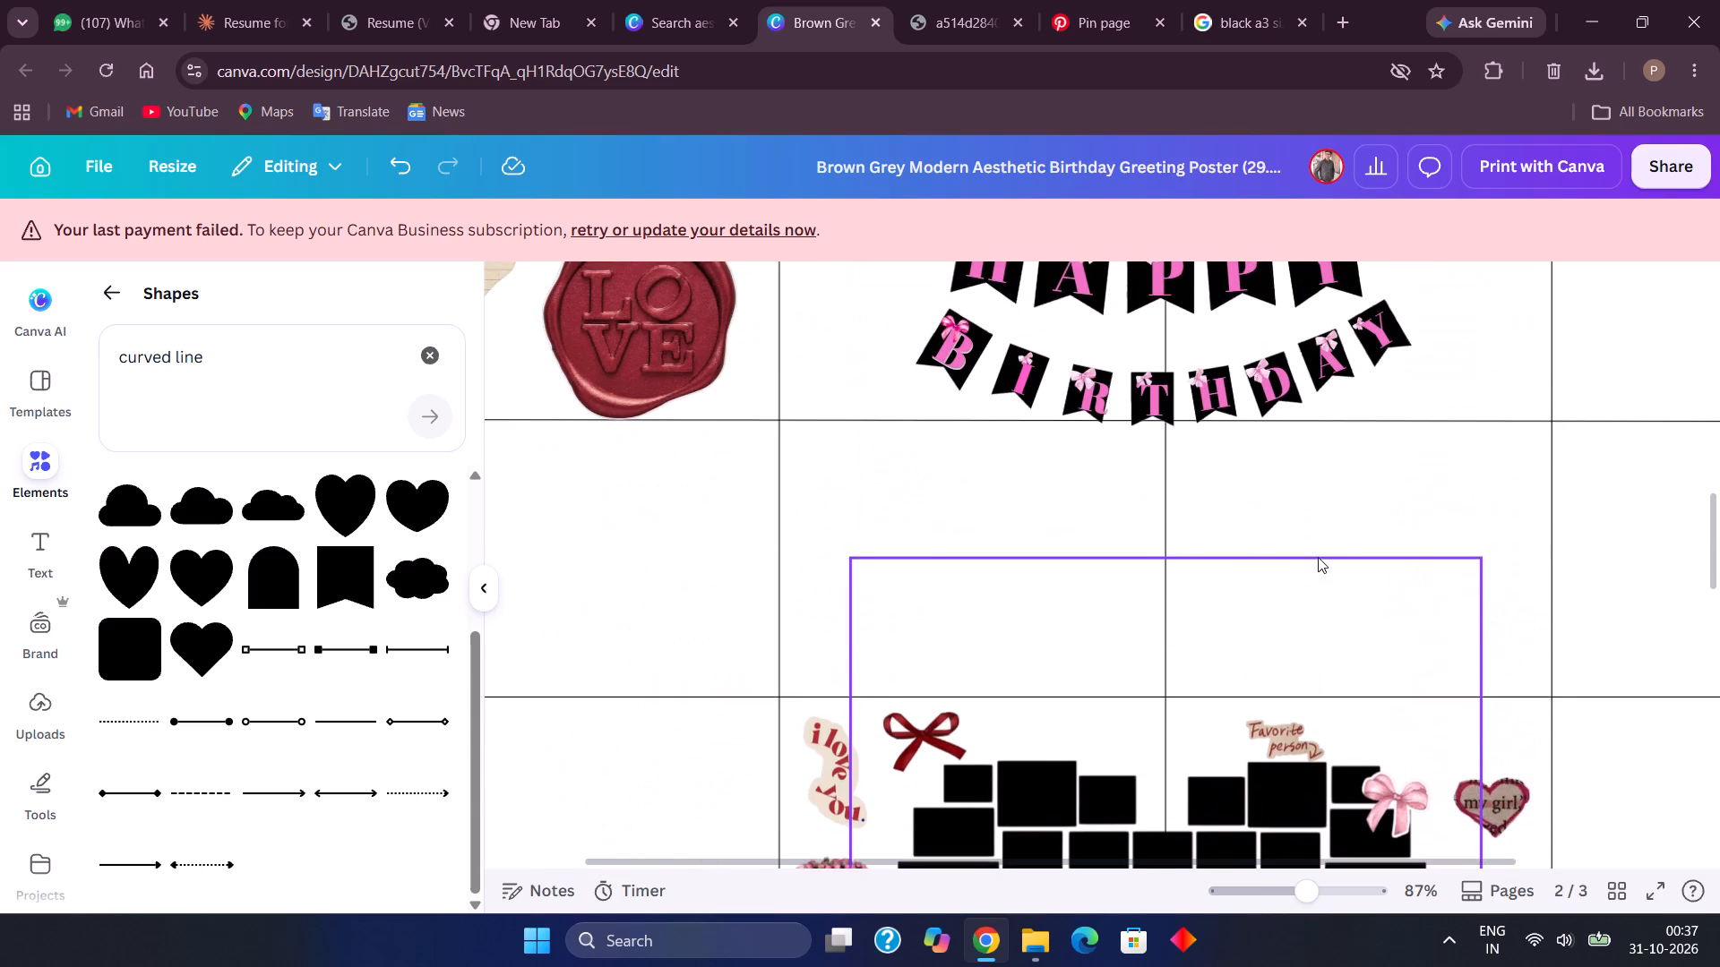
Review the poster's three pages, checking page 2's heart collage and bunting against the blank grid on page 1.
scroll(1318, 557, up, 1)
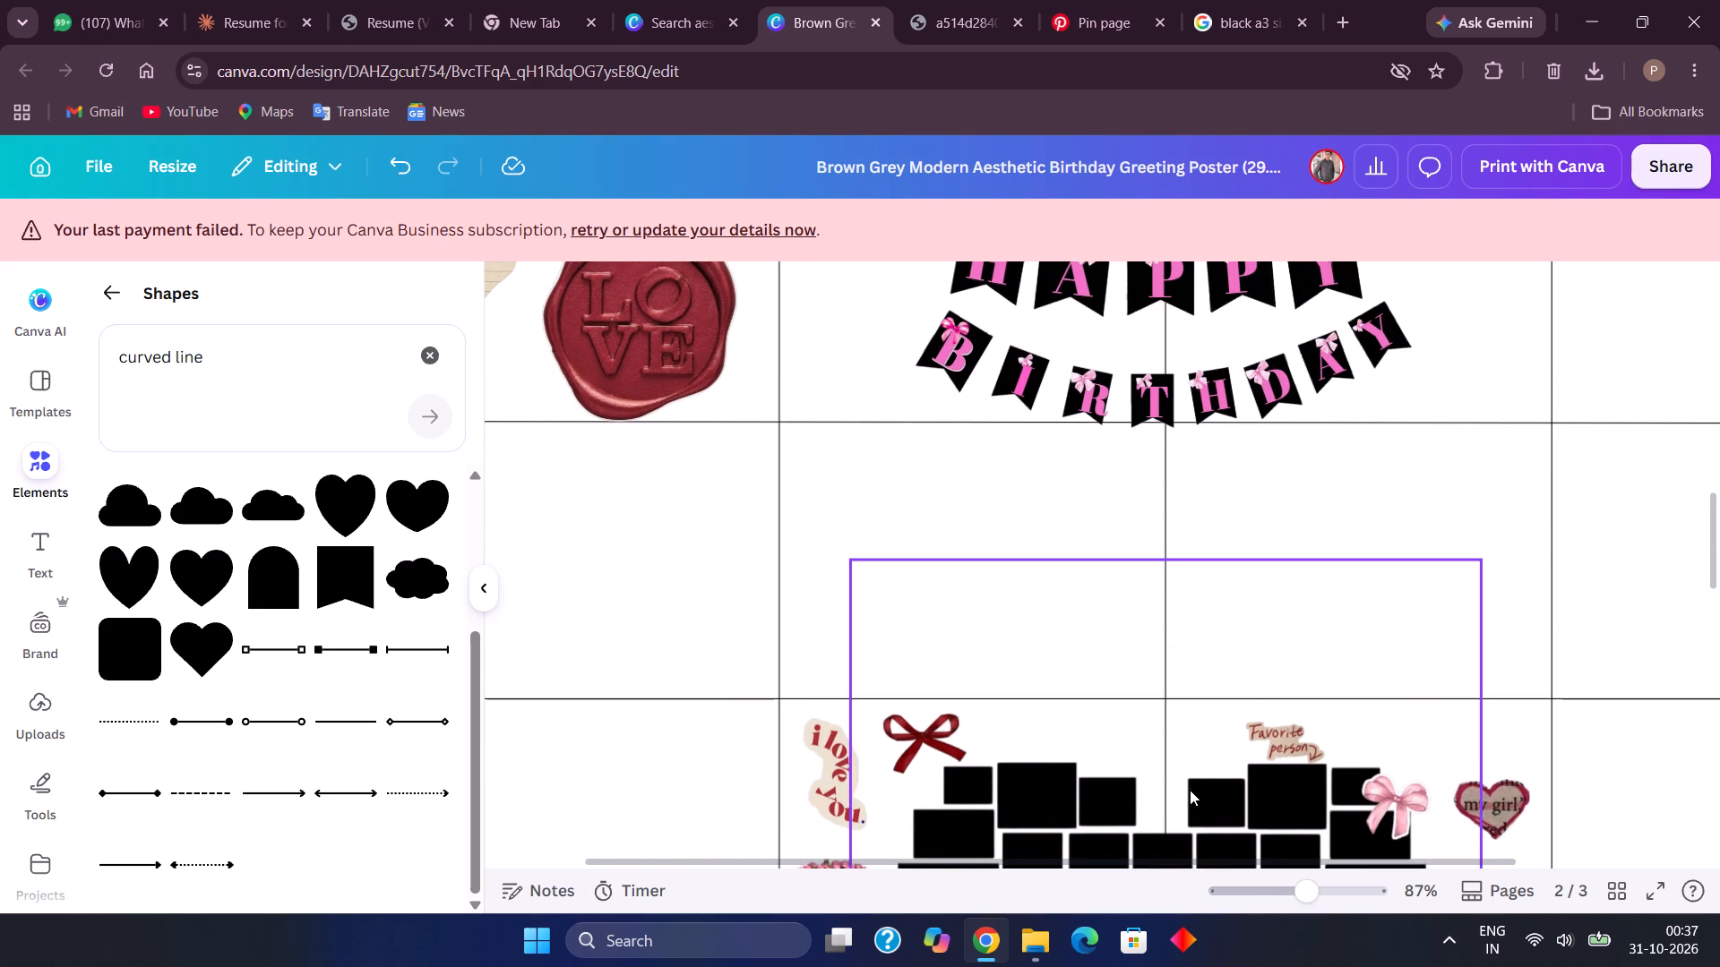
scroll(1233, 653, down, 3)
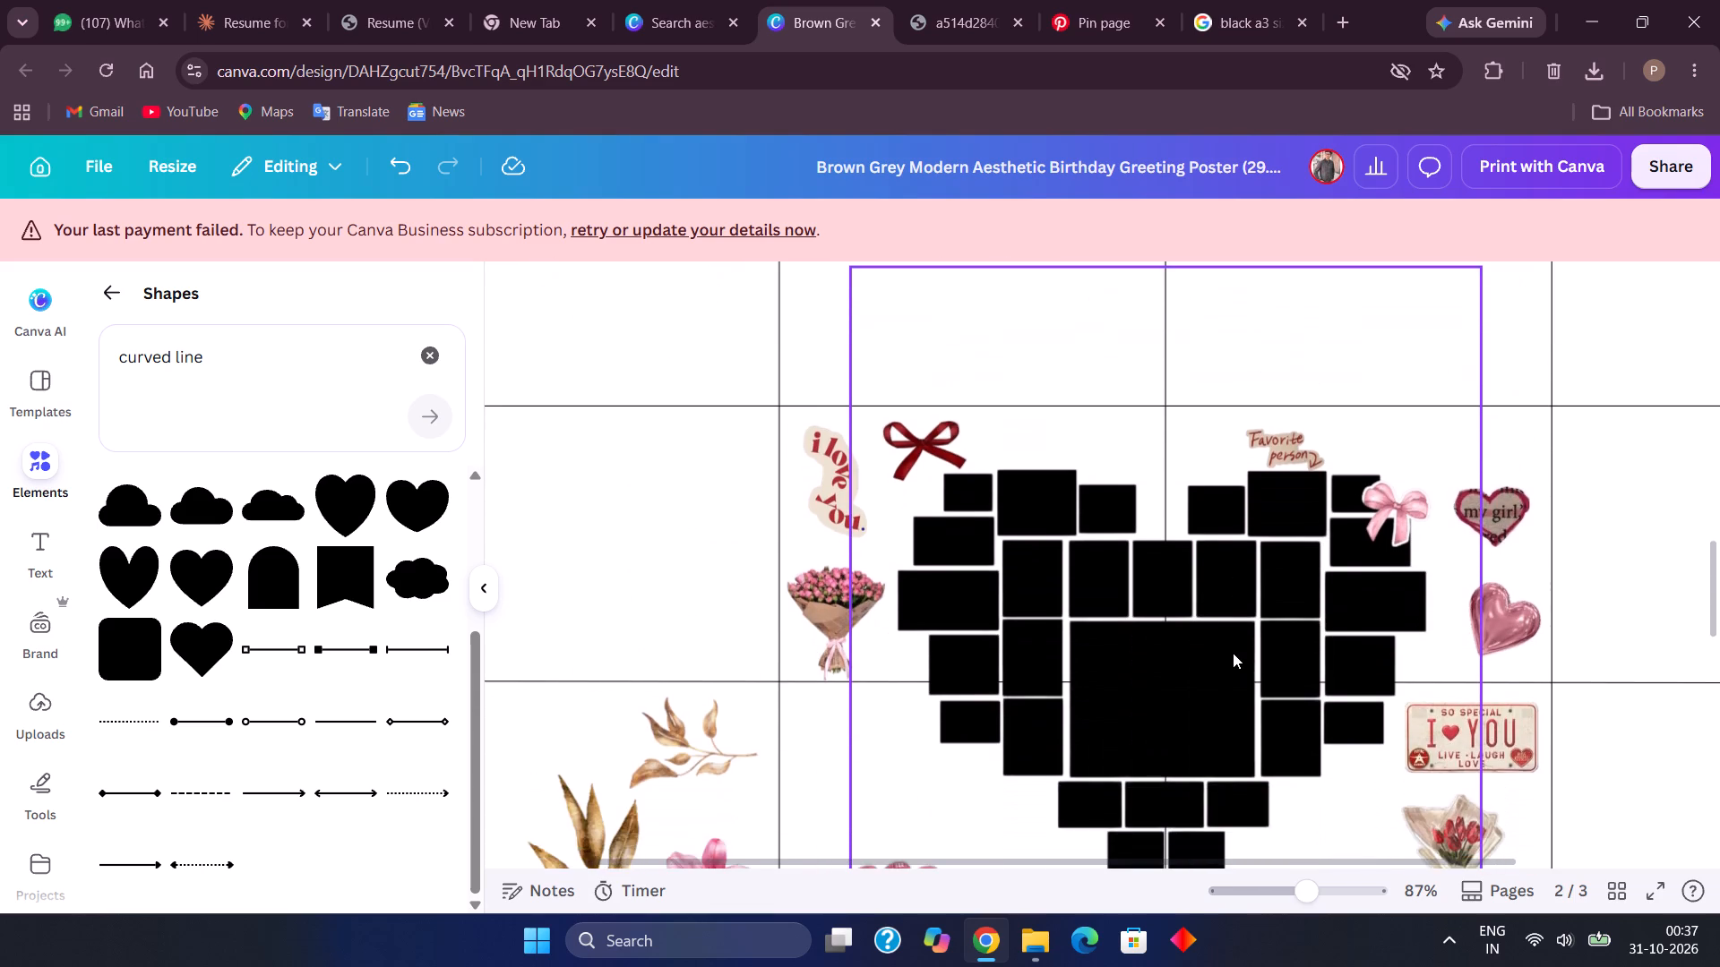
scroll(1233, 653, down, 8)
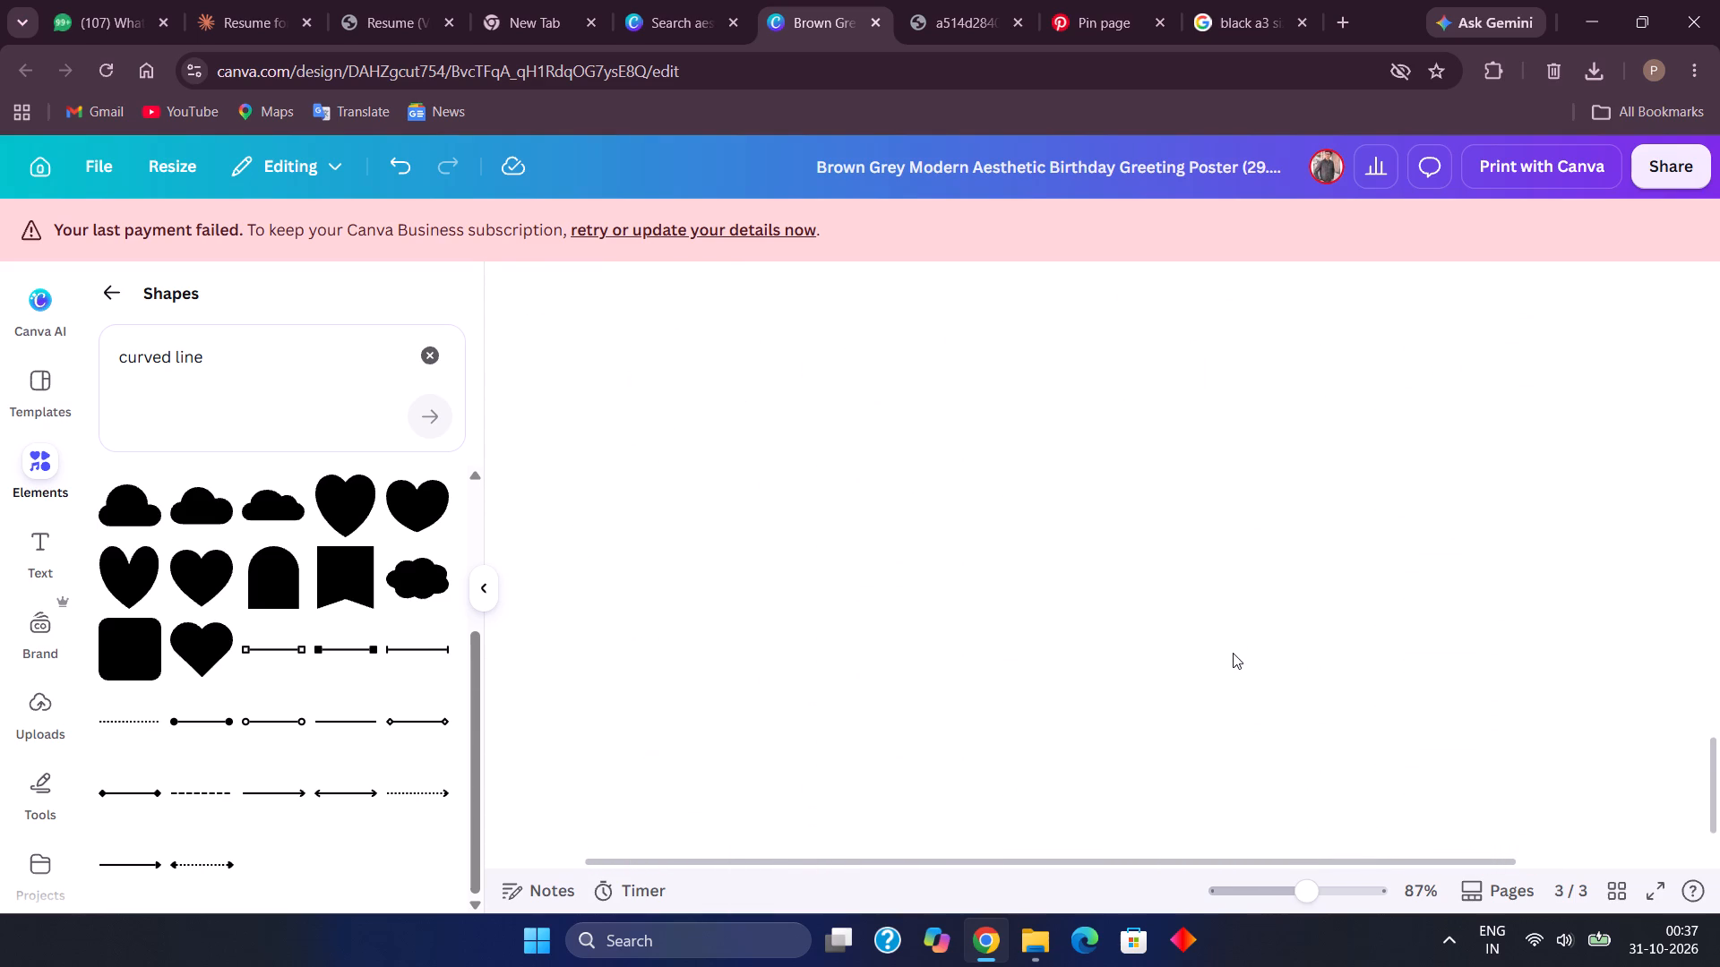
scroll(1233, 653, down, 1)
scroll(1233, 653, up, 5)
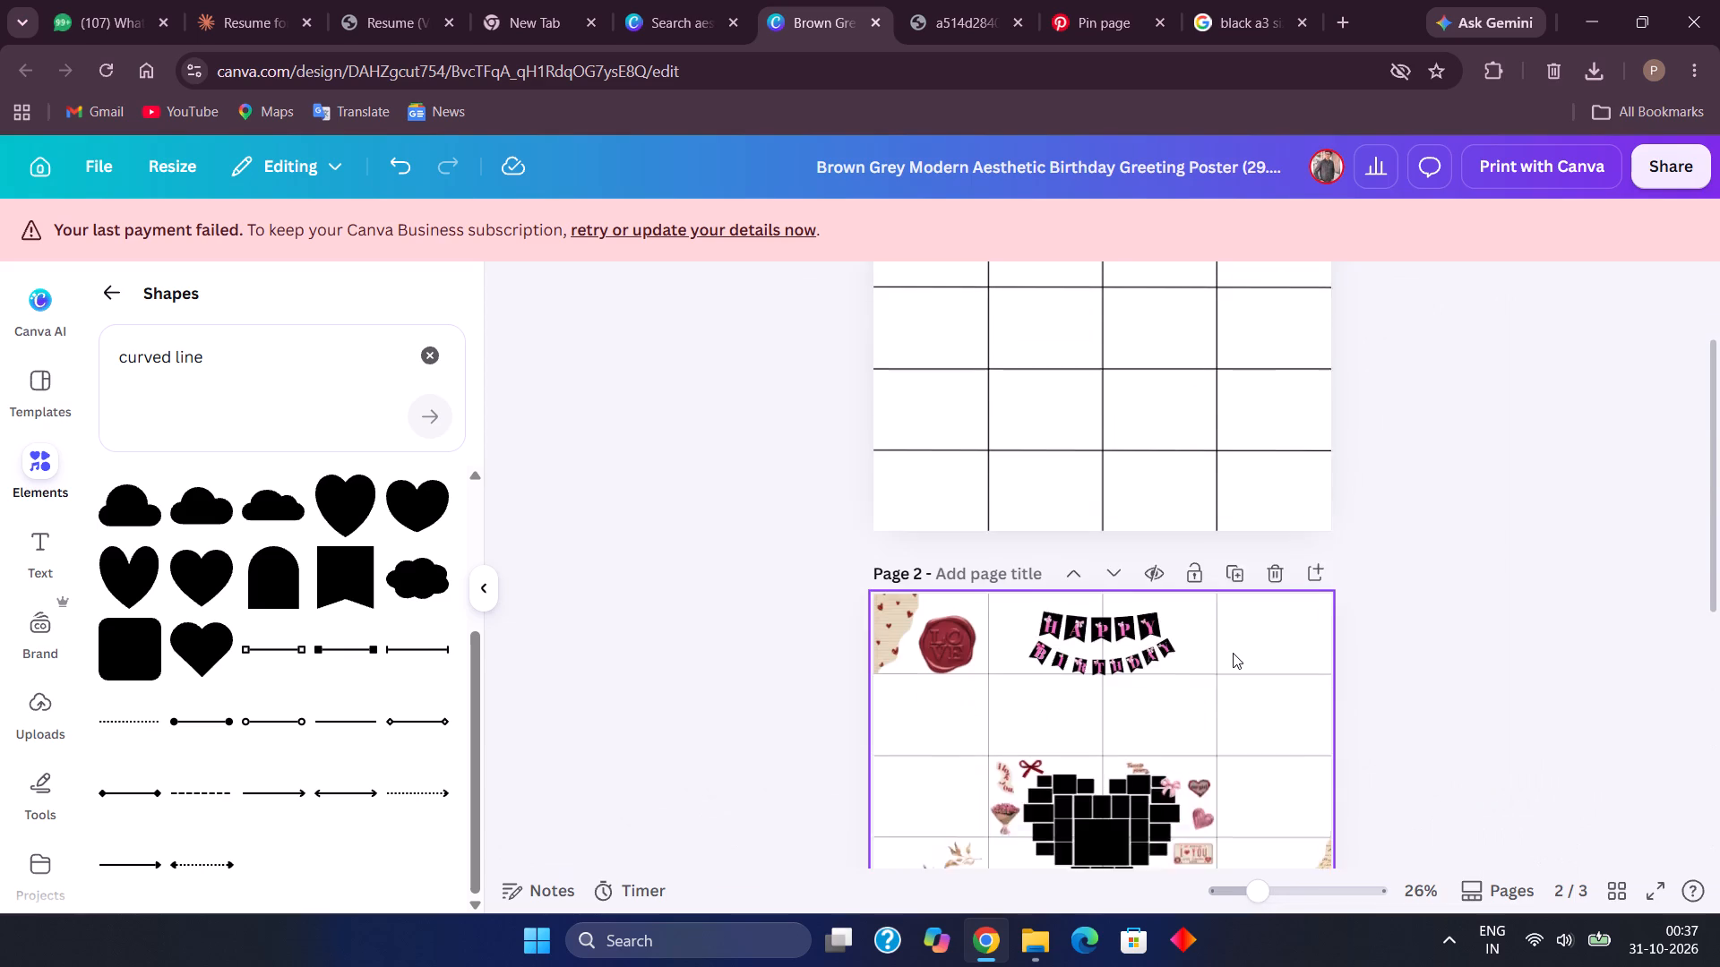
scroll(1233, 653, up, 6)
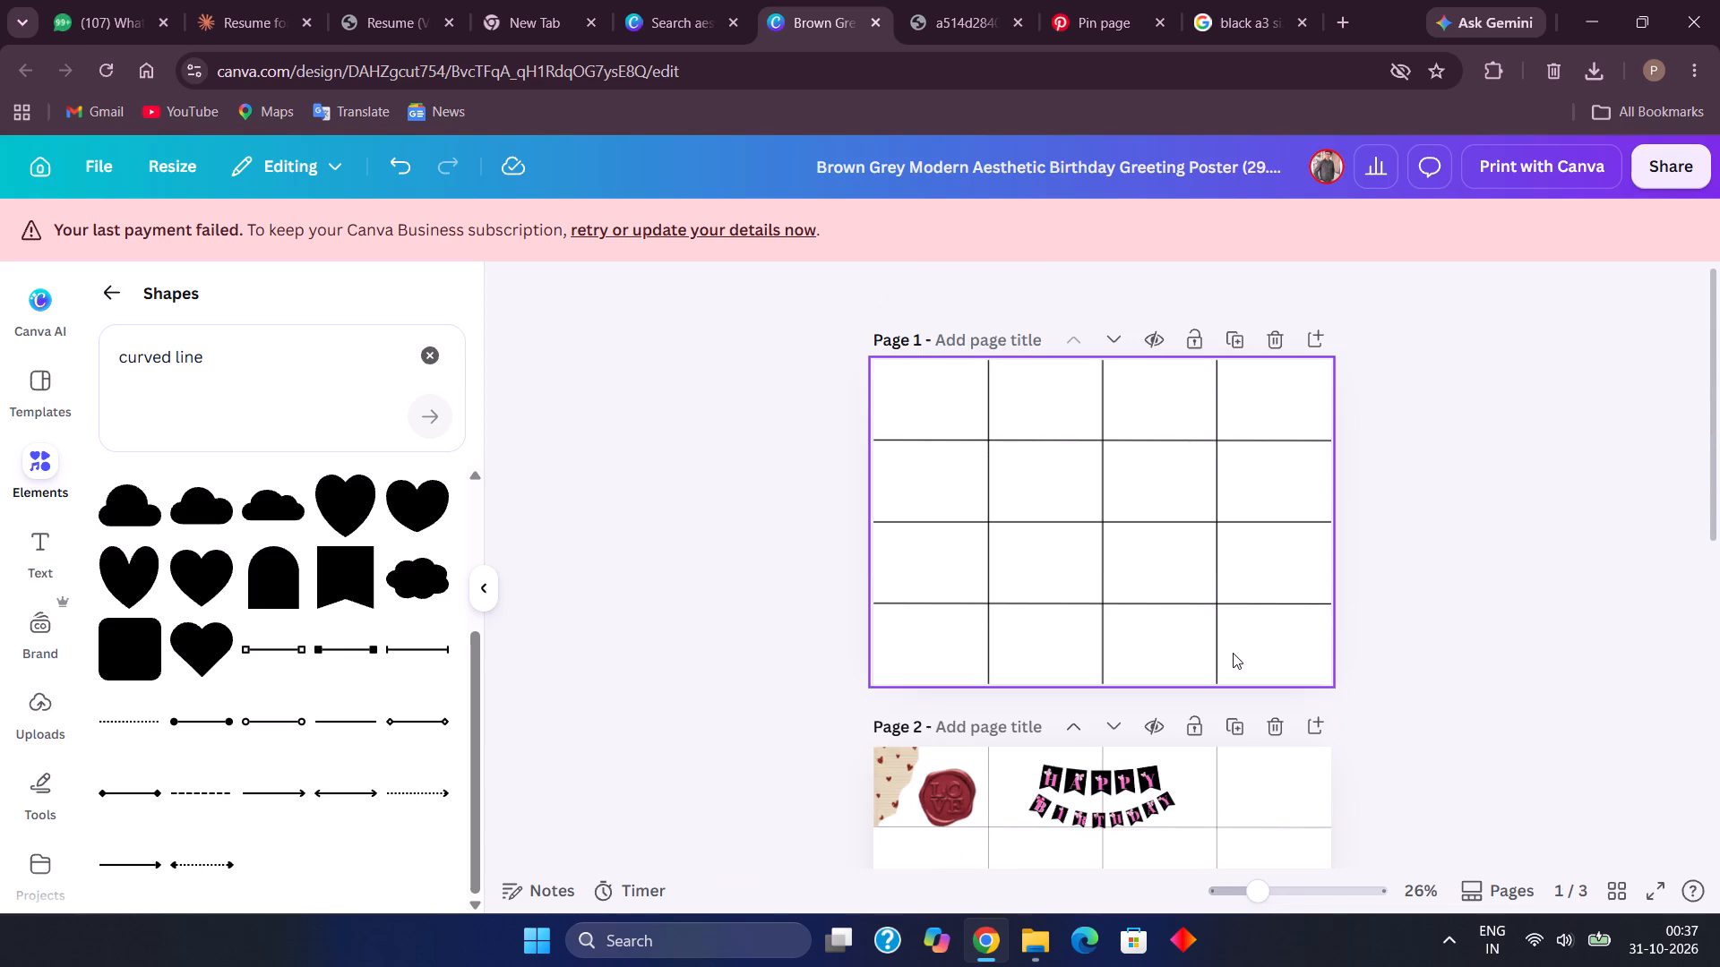
Switch to the Pinterest pin page and browse its handmade birthday card and scrapbook ideas for layout references.
click(1105, 0)
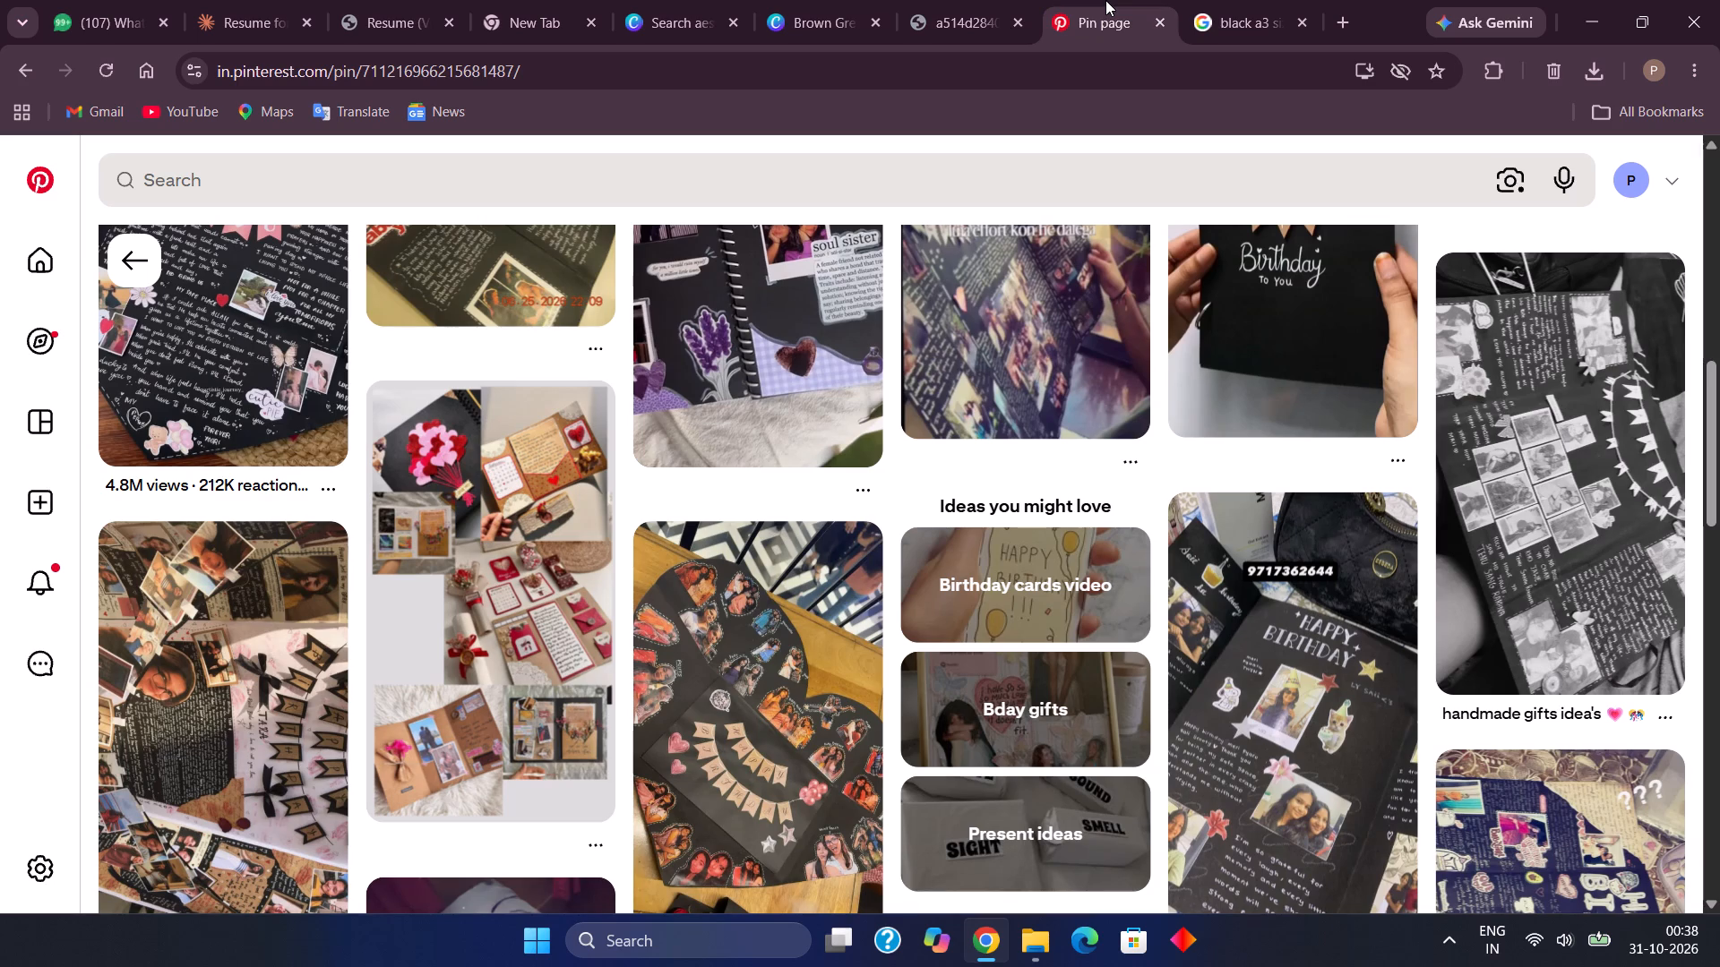
scroll(883, 421, up, 1)
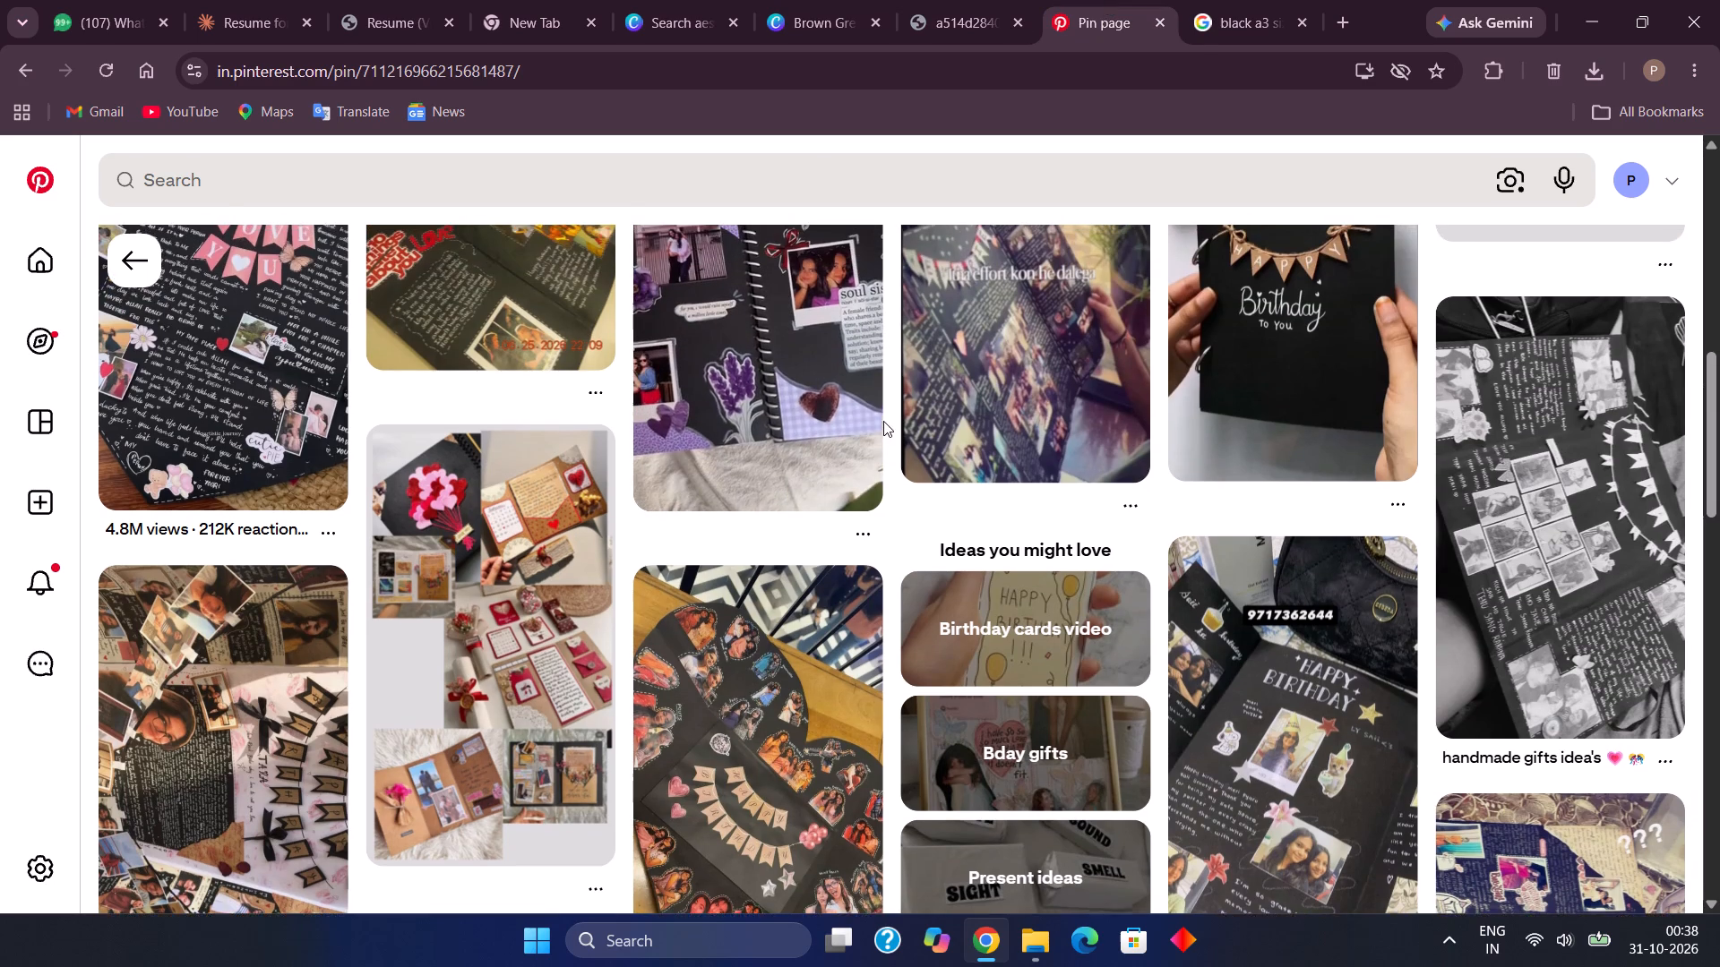
scroll(883, 421, up, 2)
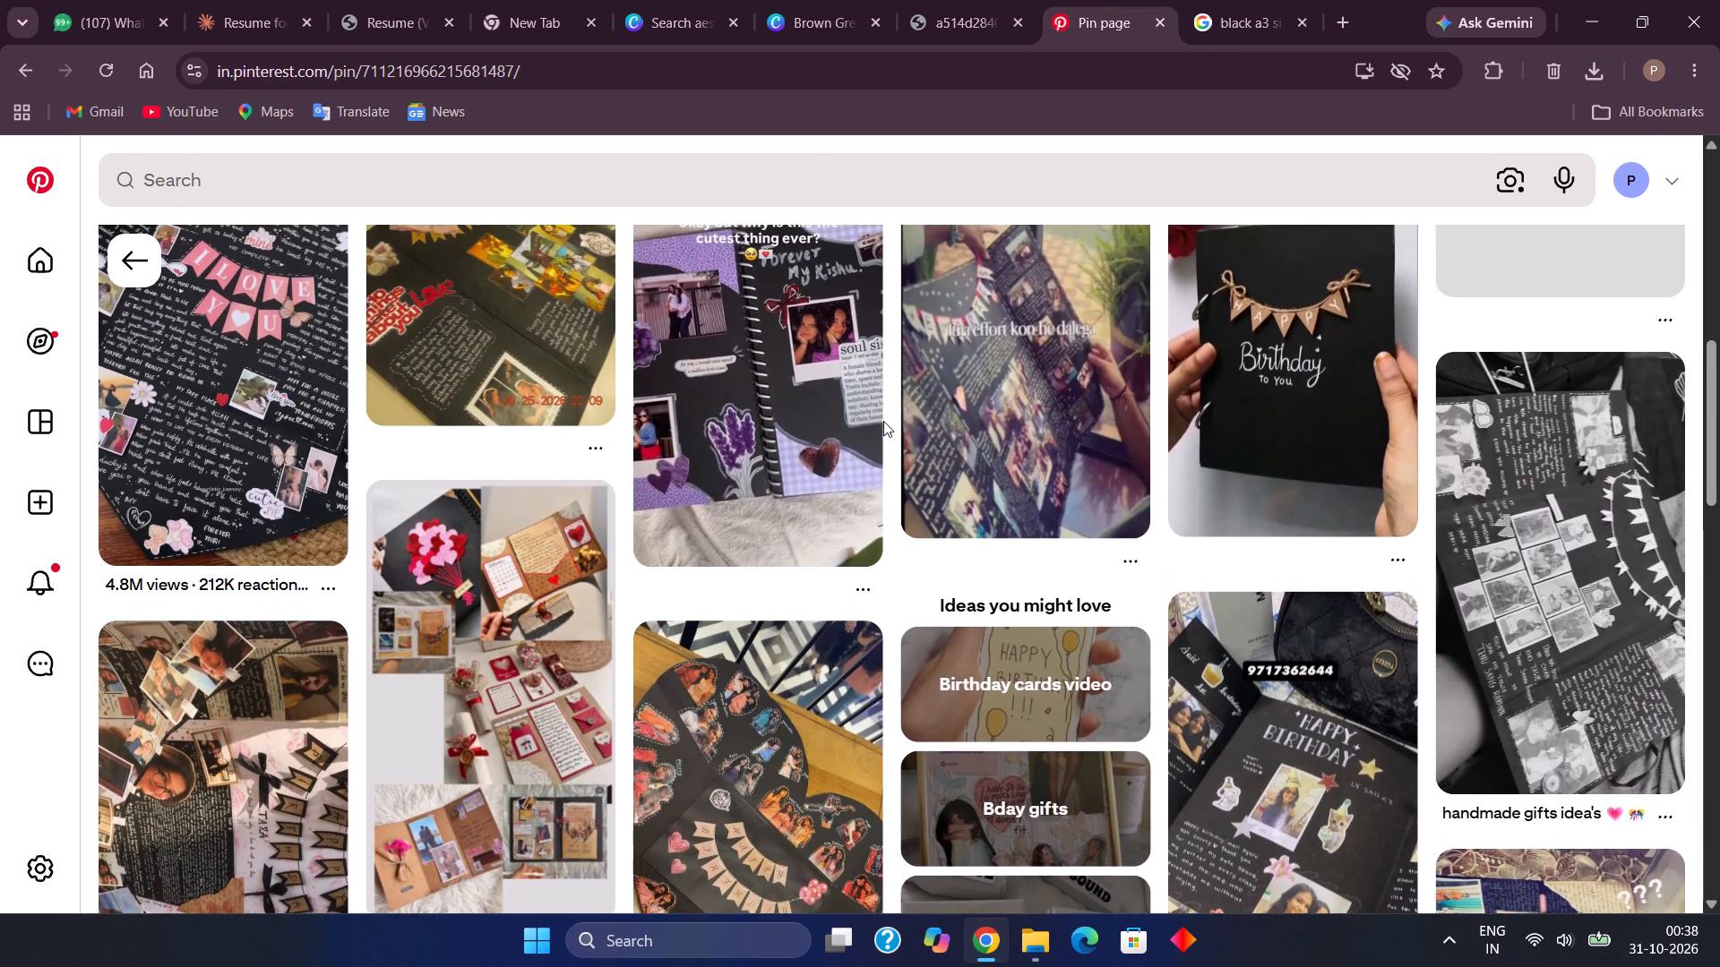
scroll(883, 421, up, 2)
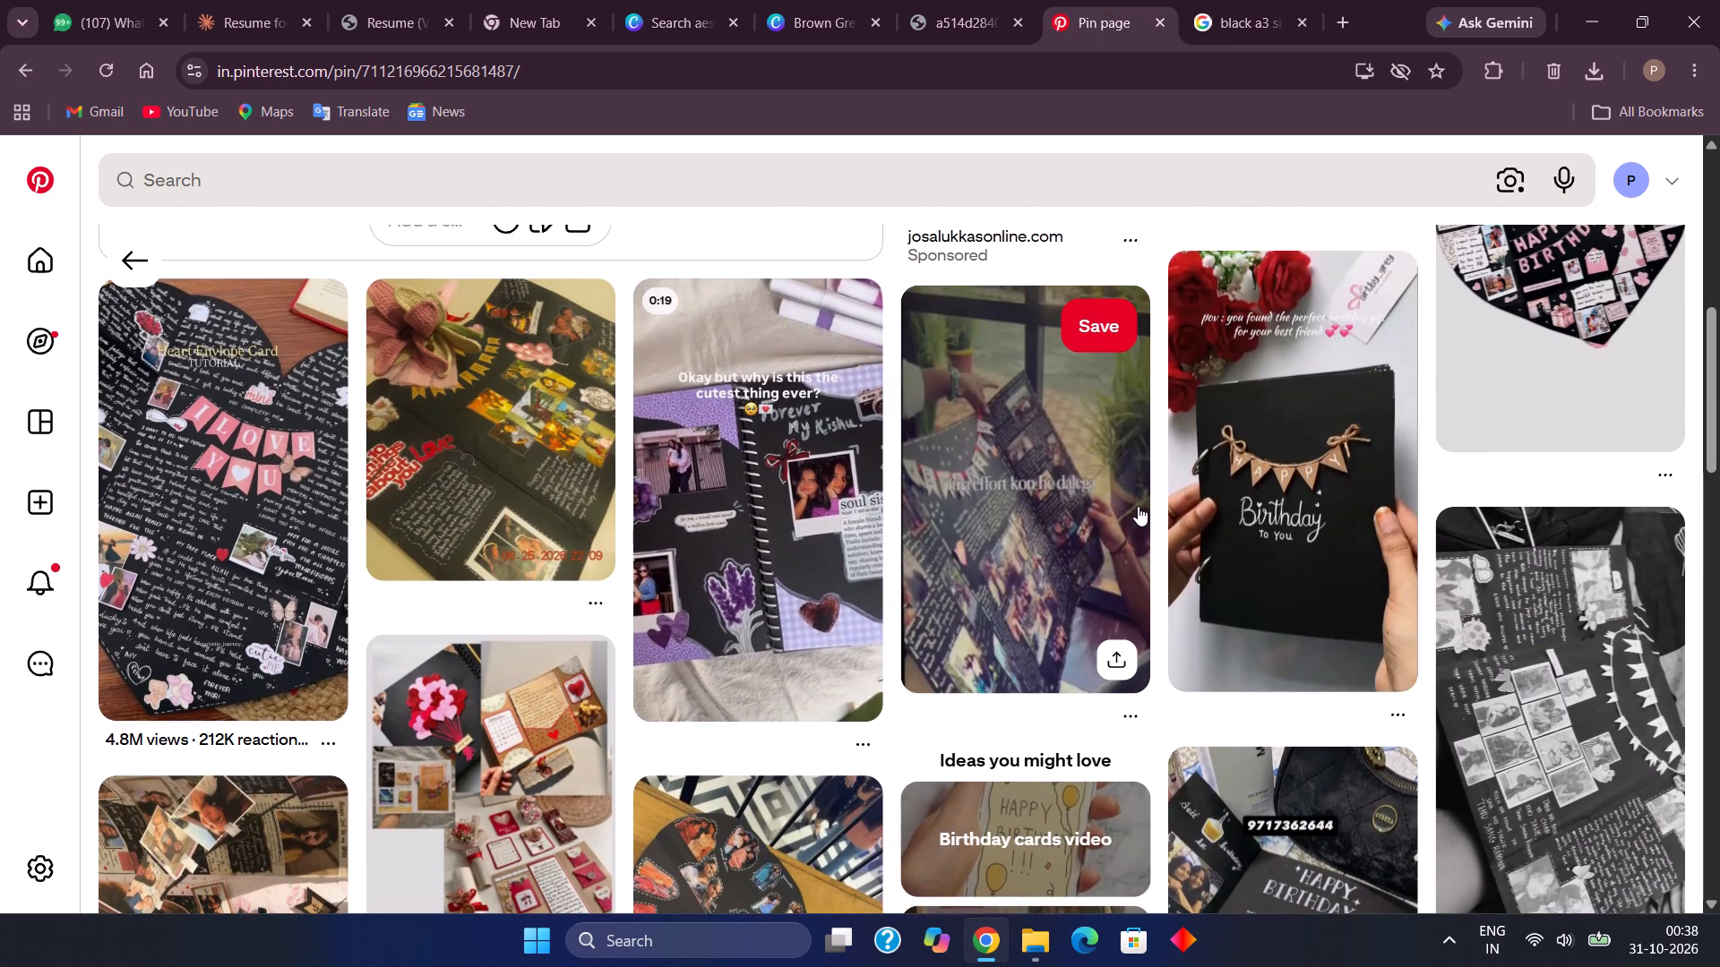
scroll(1133, 510, up, 7)
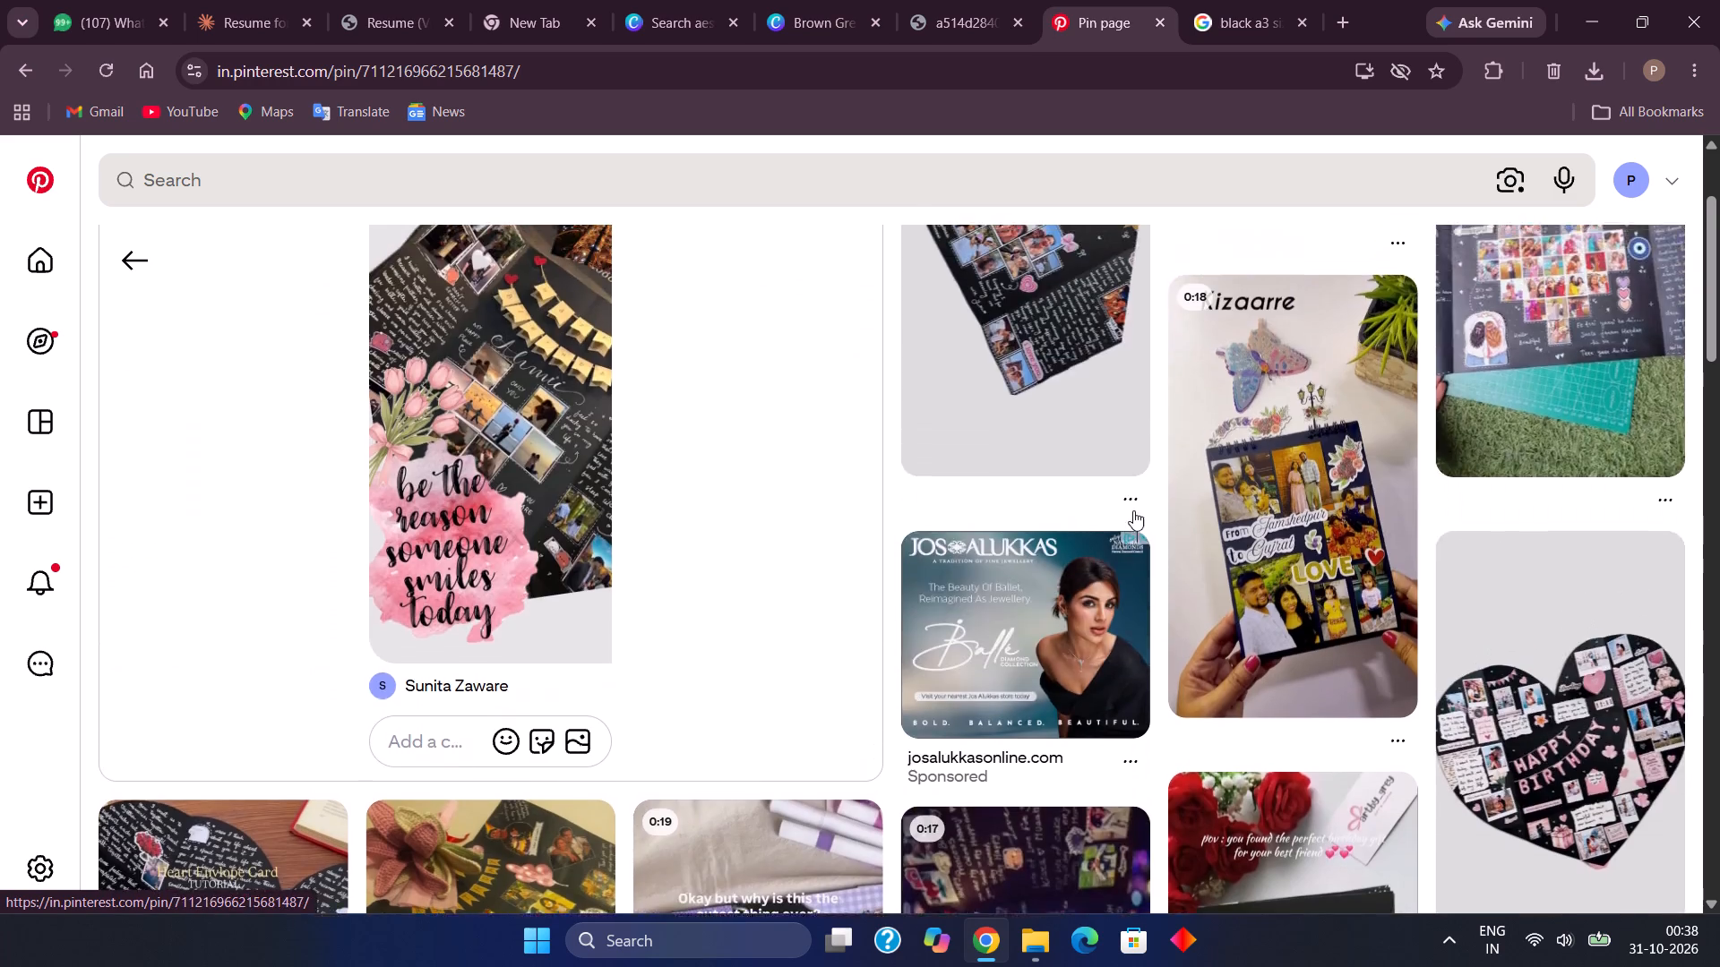
scroll(1133, 510, up, 6)
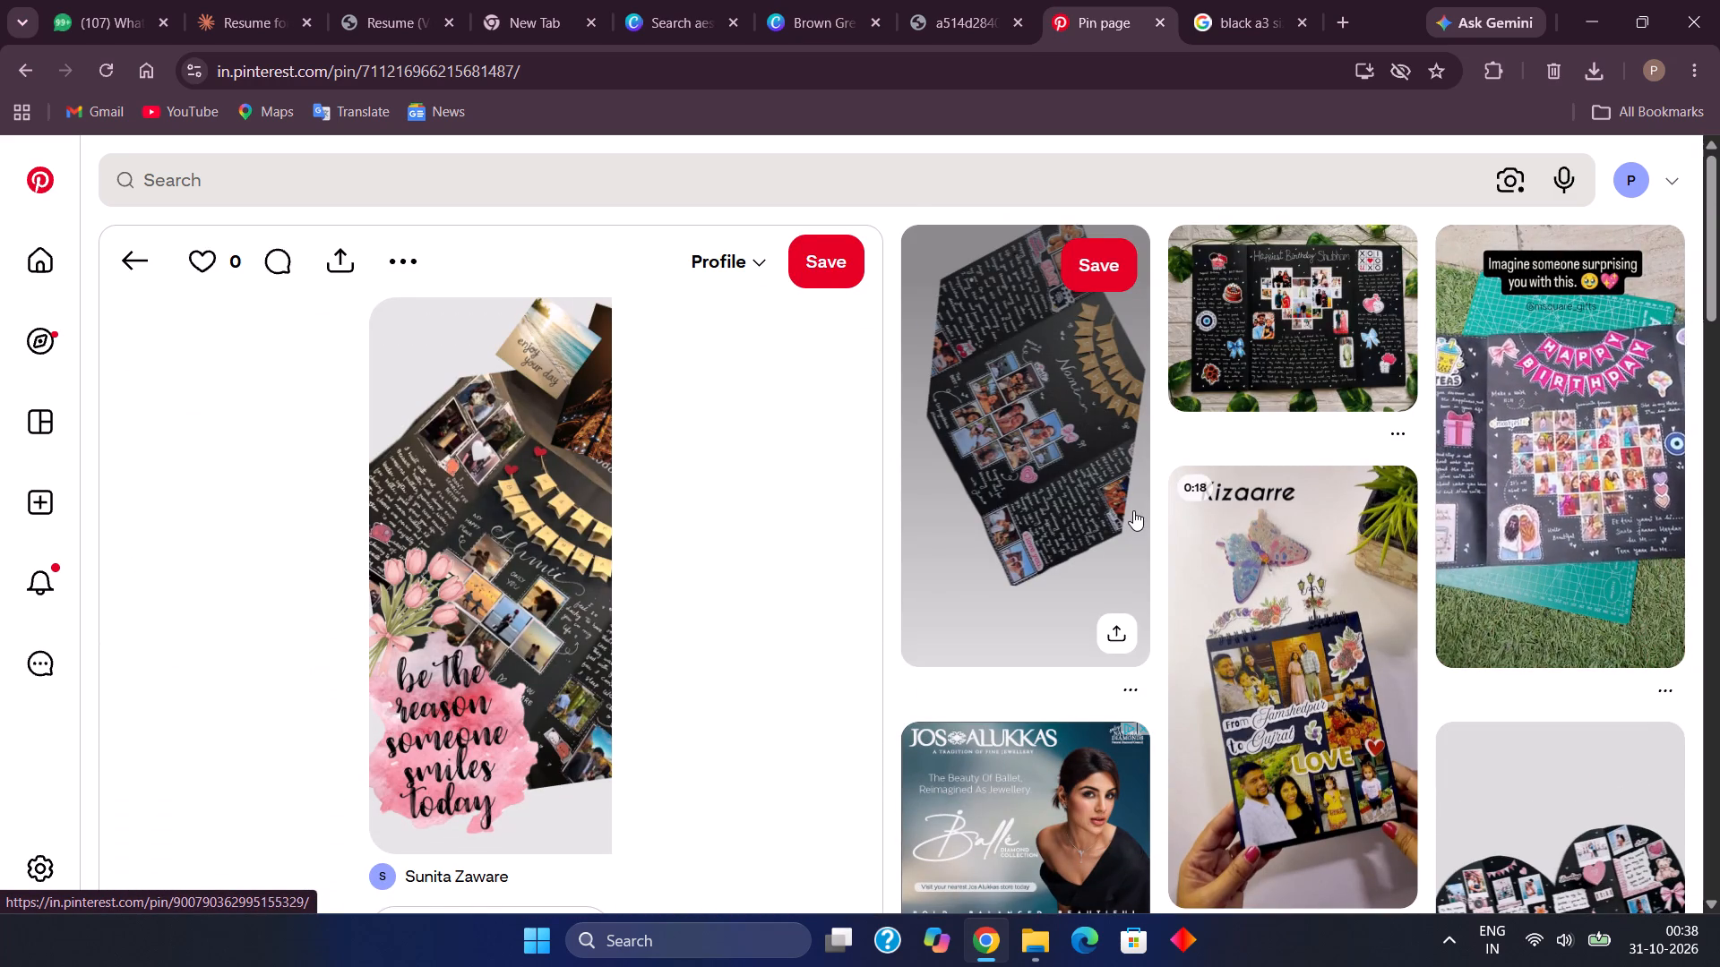
scroll(1133, 510, down, 4)
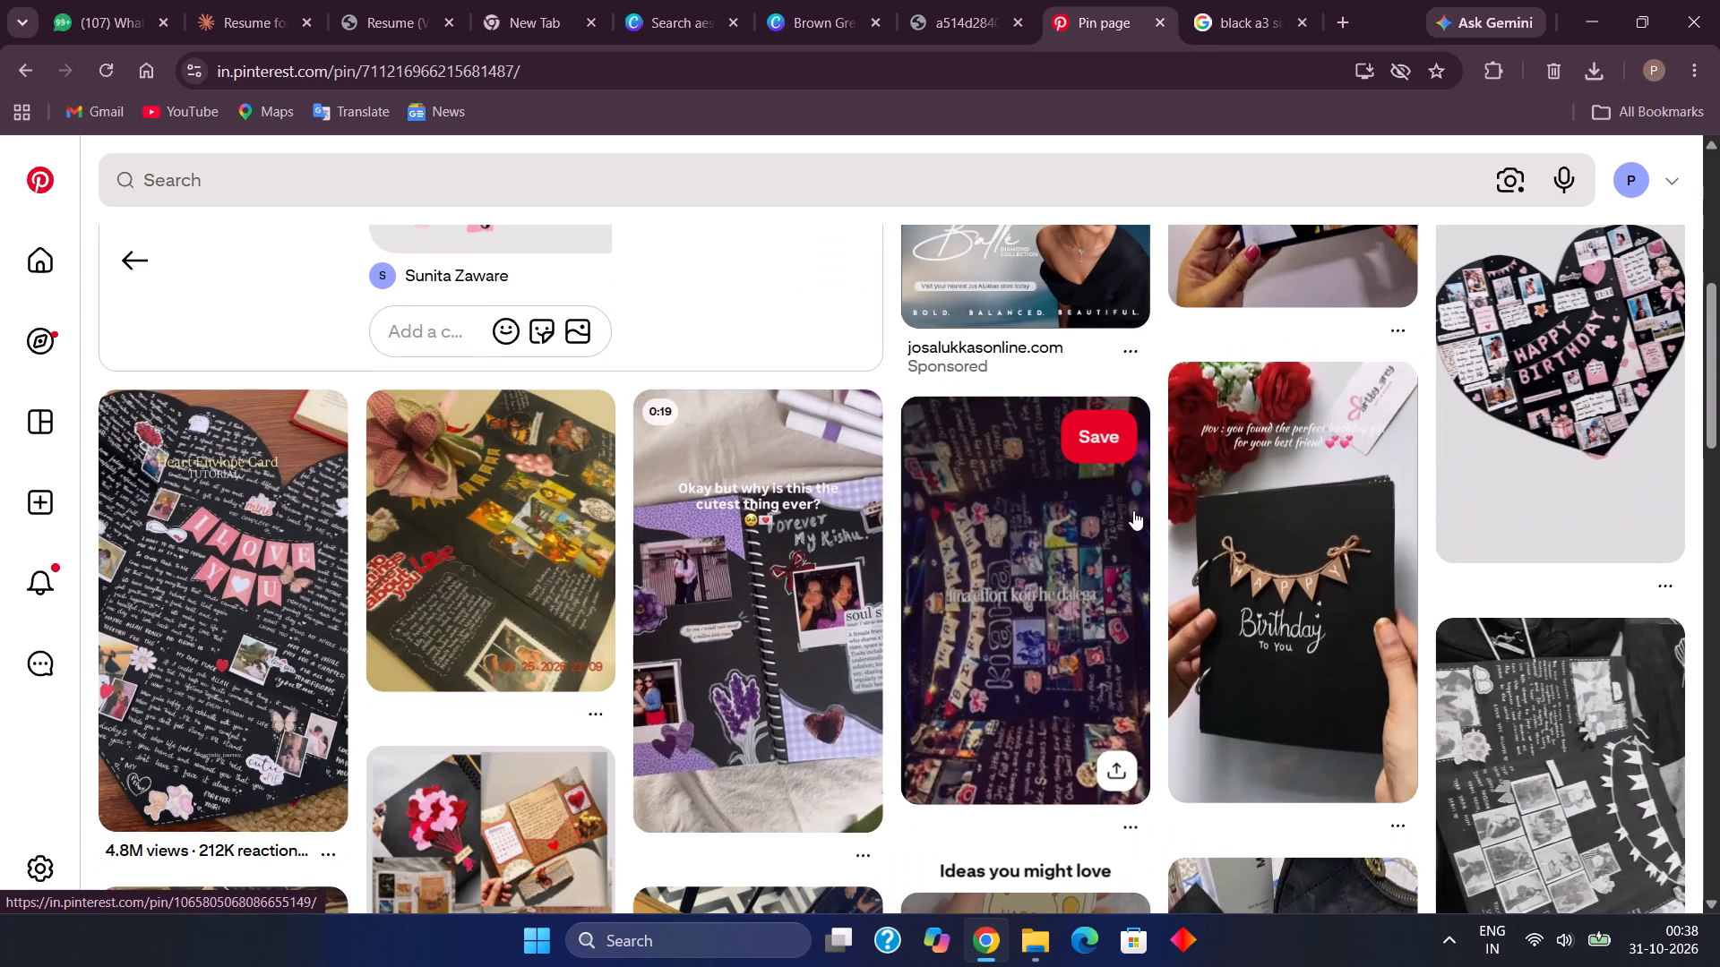
scroll(1133, 510, down, 7)
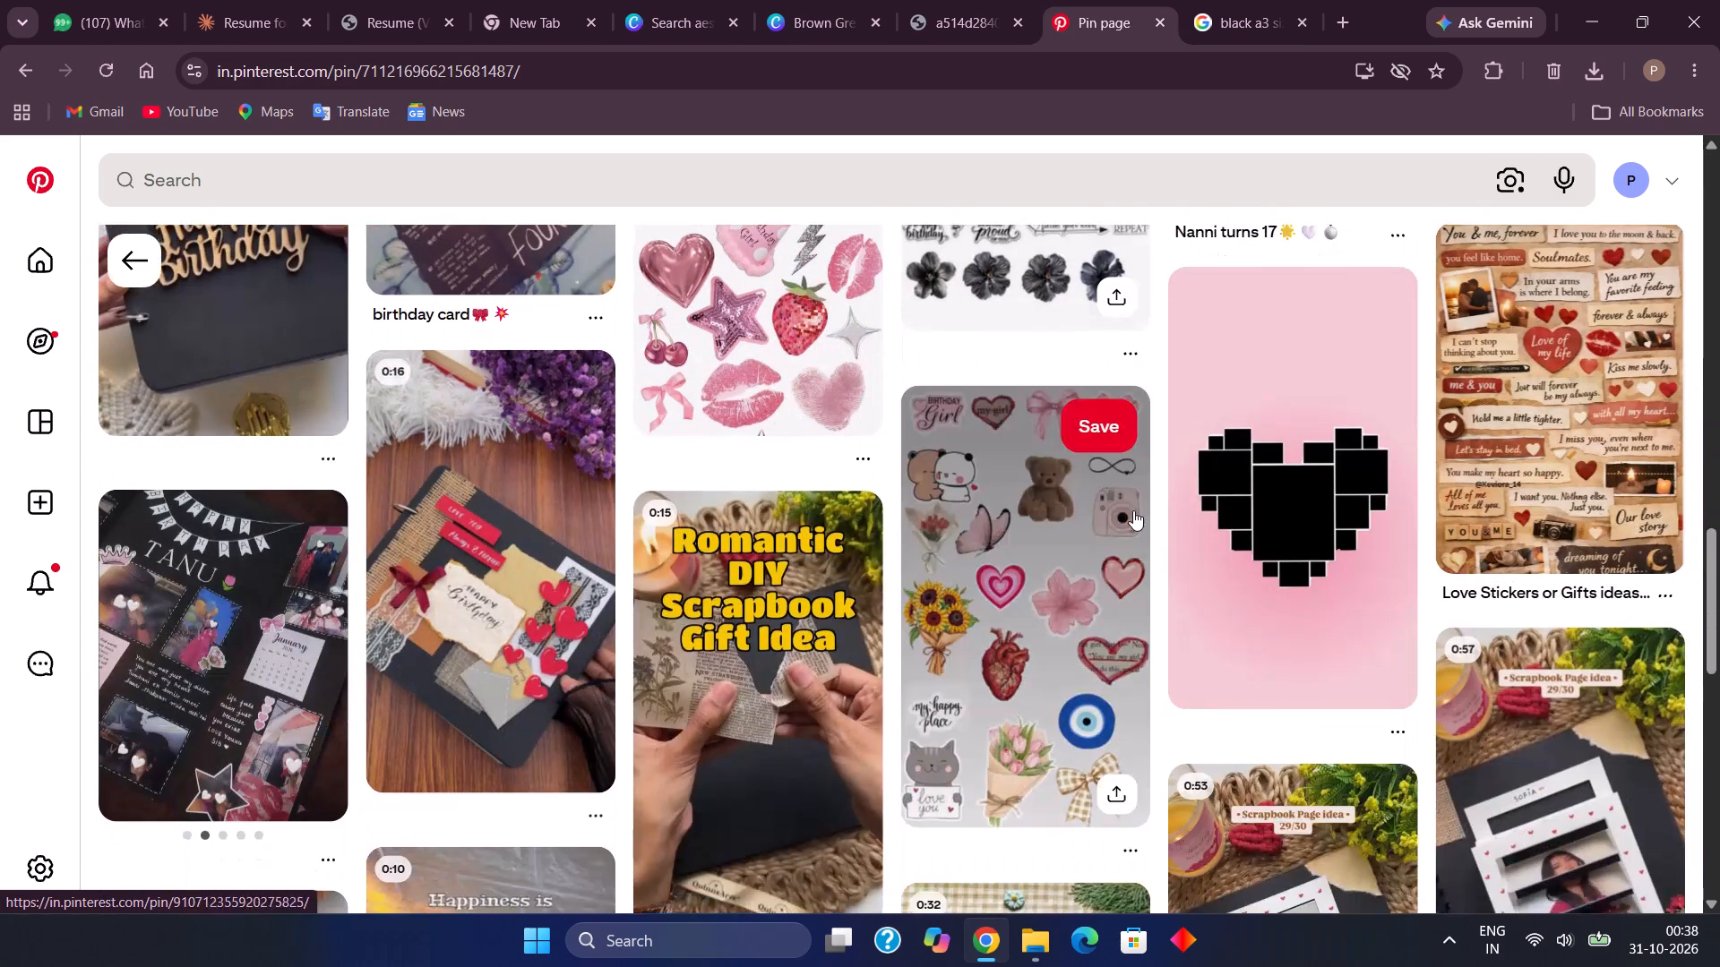
scroll(1133, 510, down, 6)
scroll(1133, 510, up, 9)
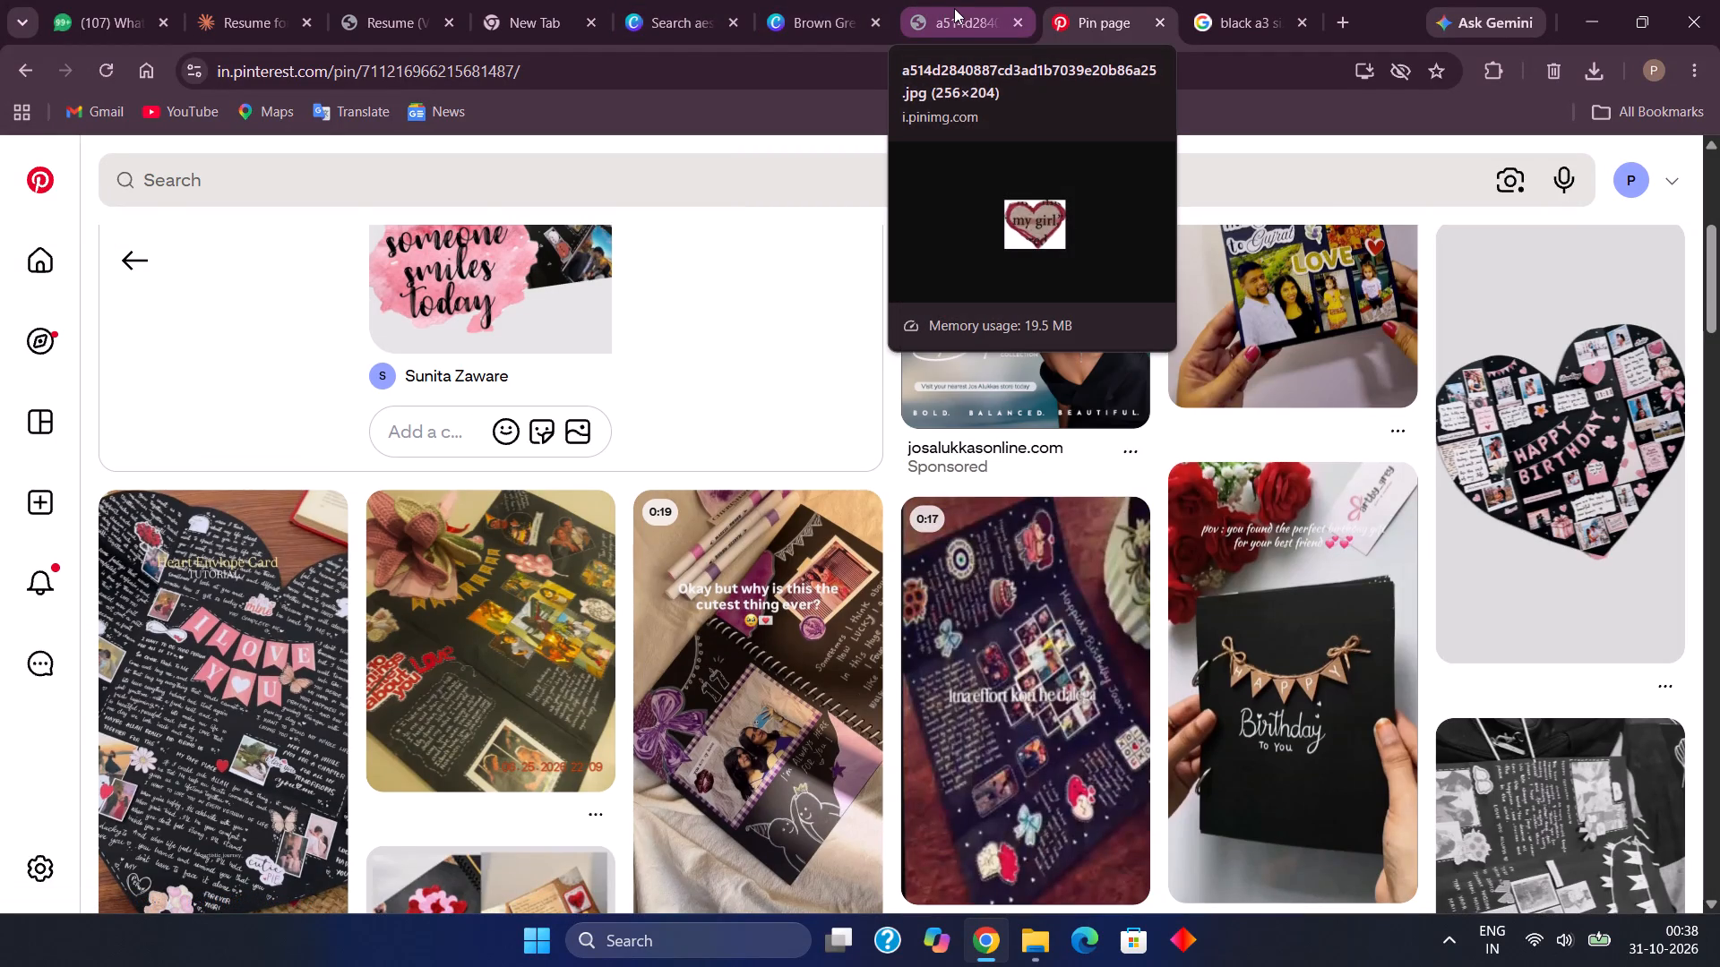
Return to the Canva poster and move page 2's LOVE wax seal from beside the torn heart paper to just above the heart collage's right lobe.
click(813, 0)
scroll(1005, 353, down, 1)
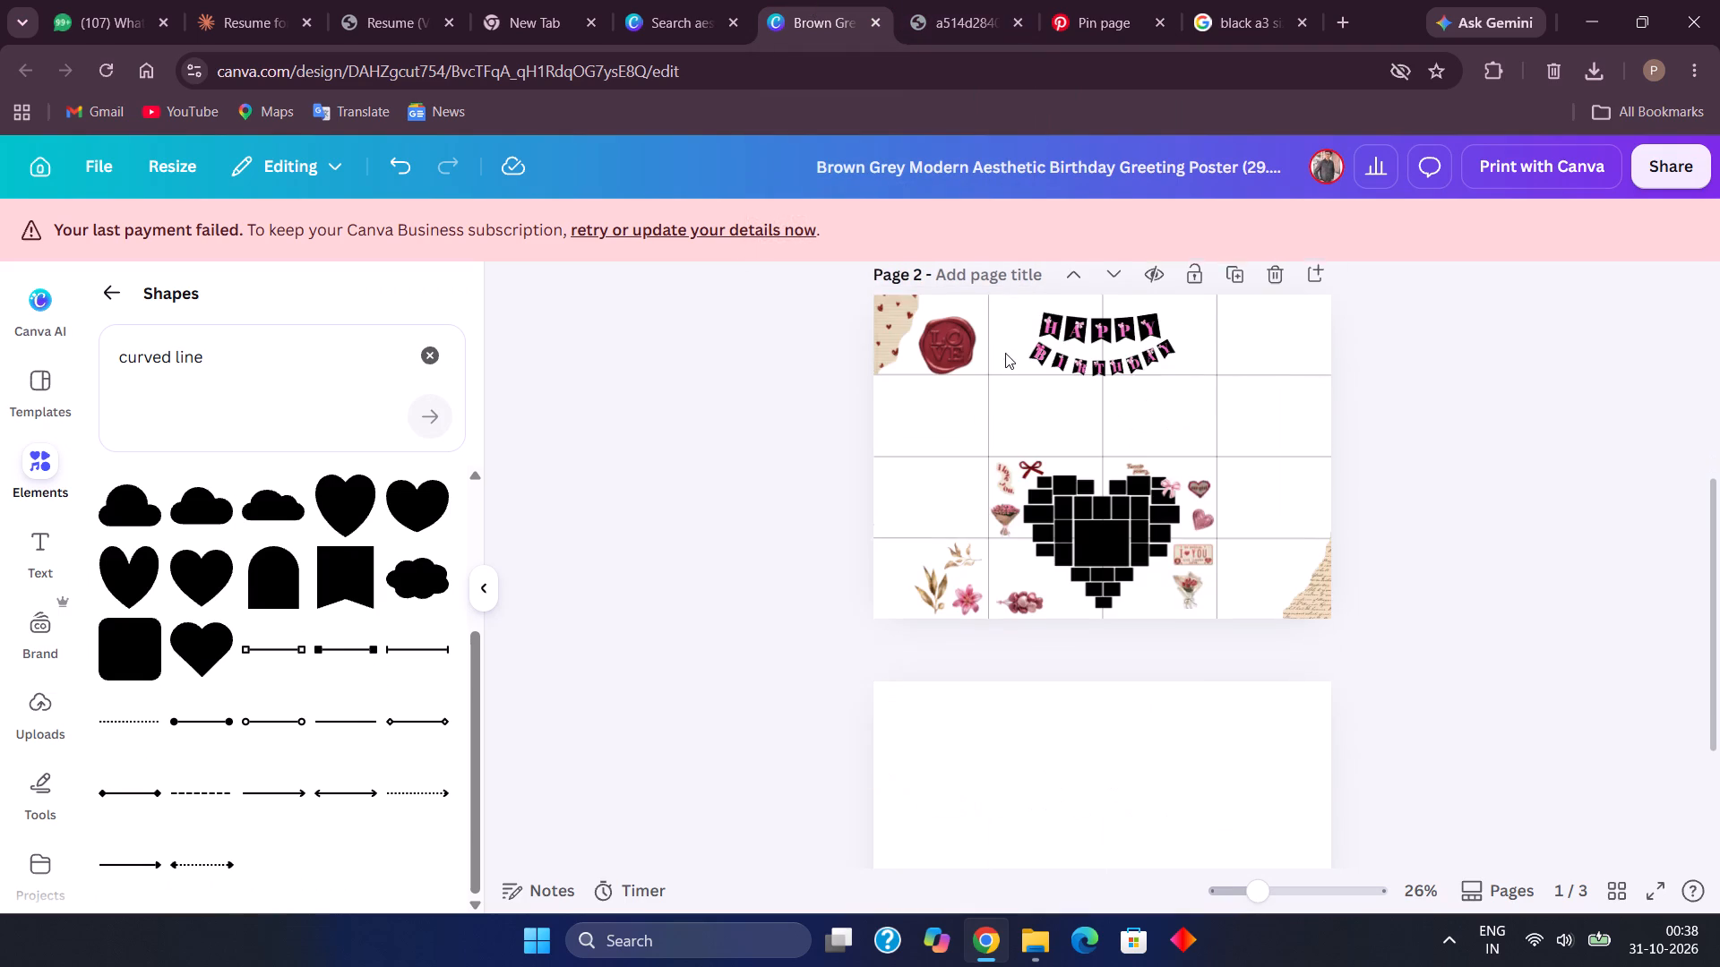
scroll(1005, 353, down, 2)
scroll(1044, 562, up, 1)
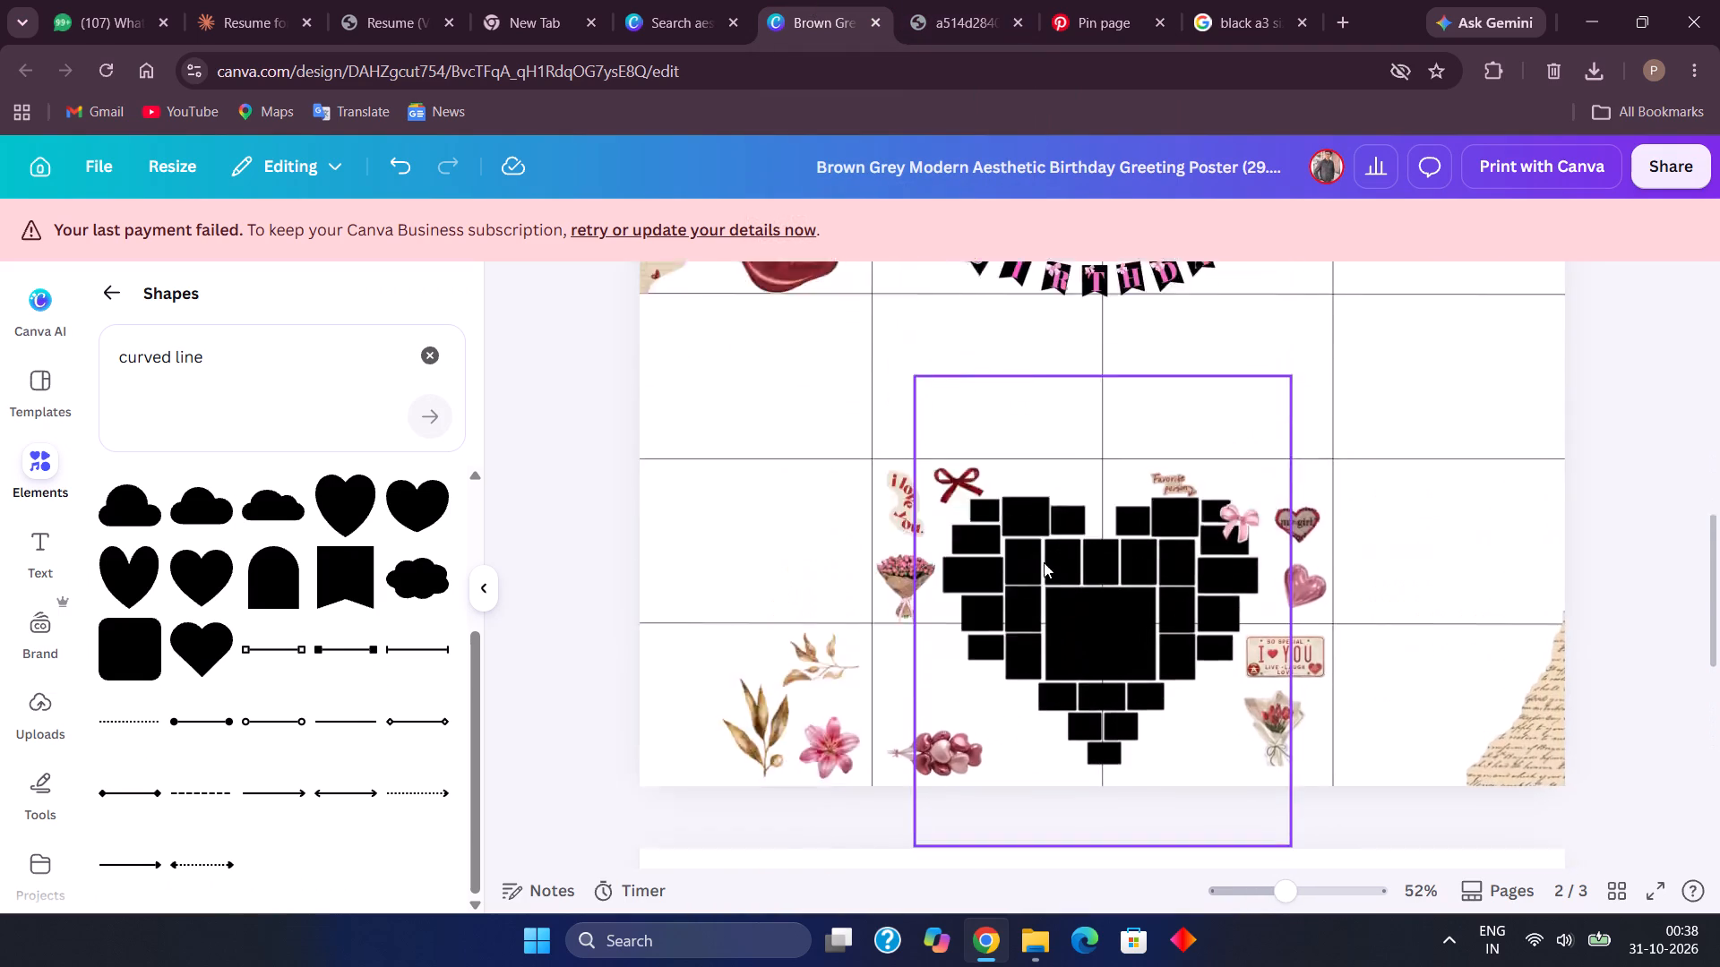
scroll(1044, 562, up, 3)
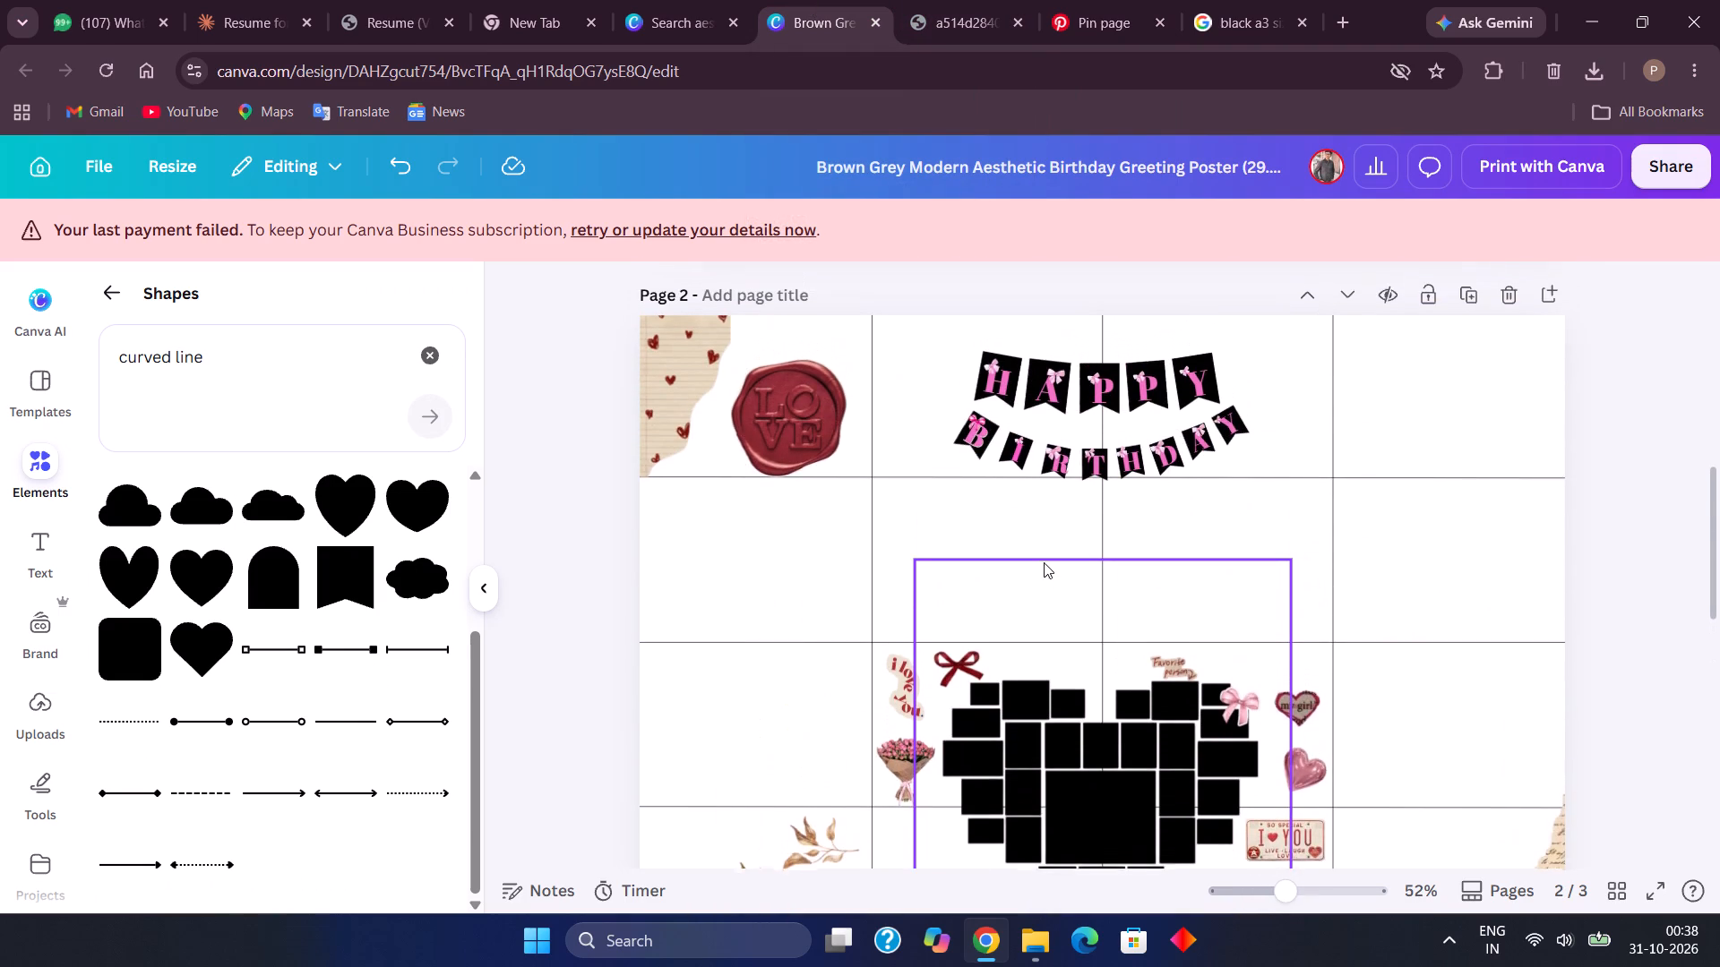
scroll(1044, 562, up, 1)
drag(812, 436, 1053, 629)
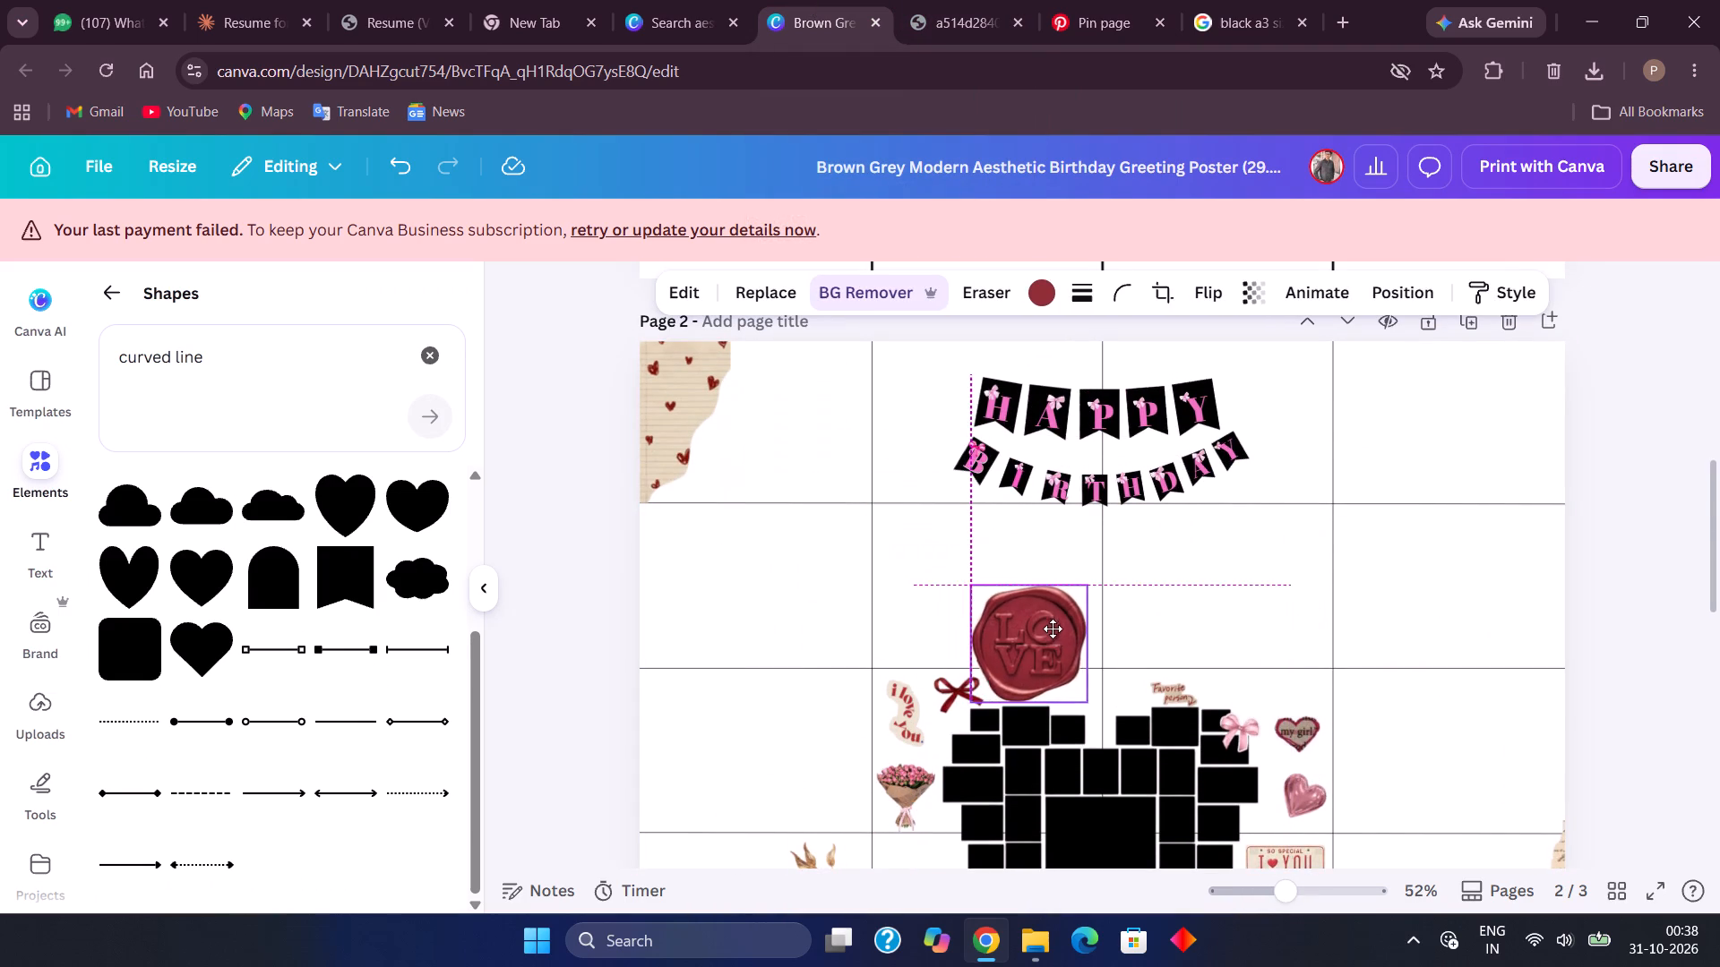
drag(1053, 629, 1047, 603)
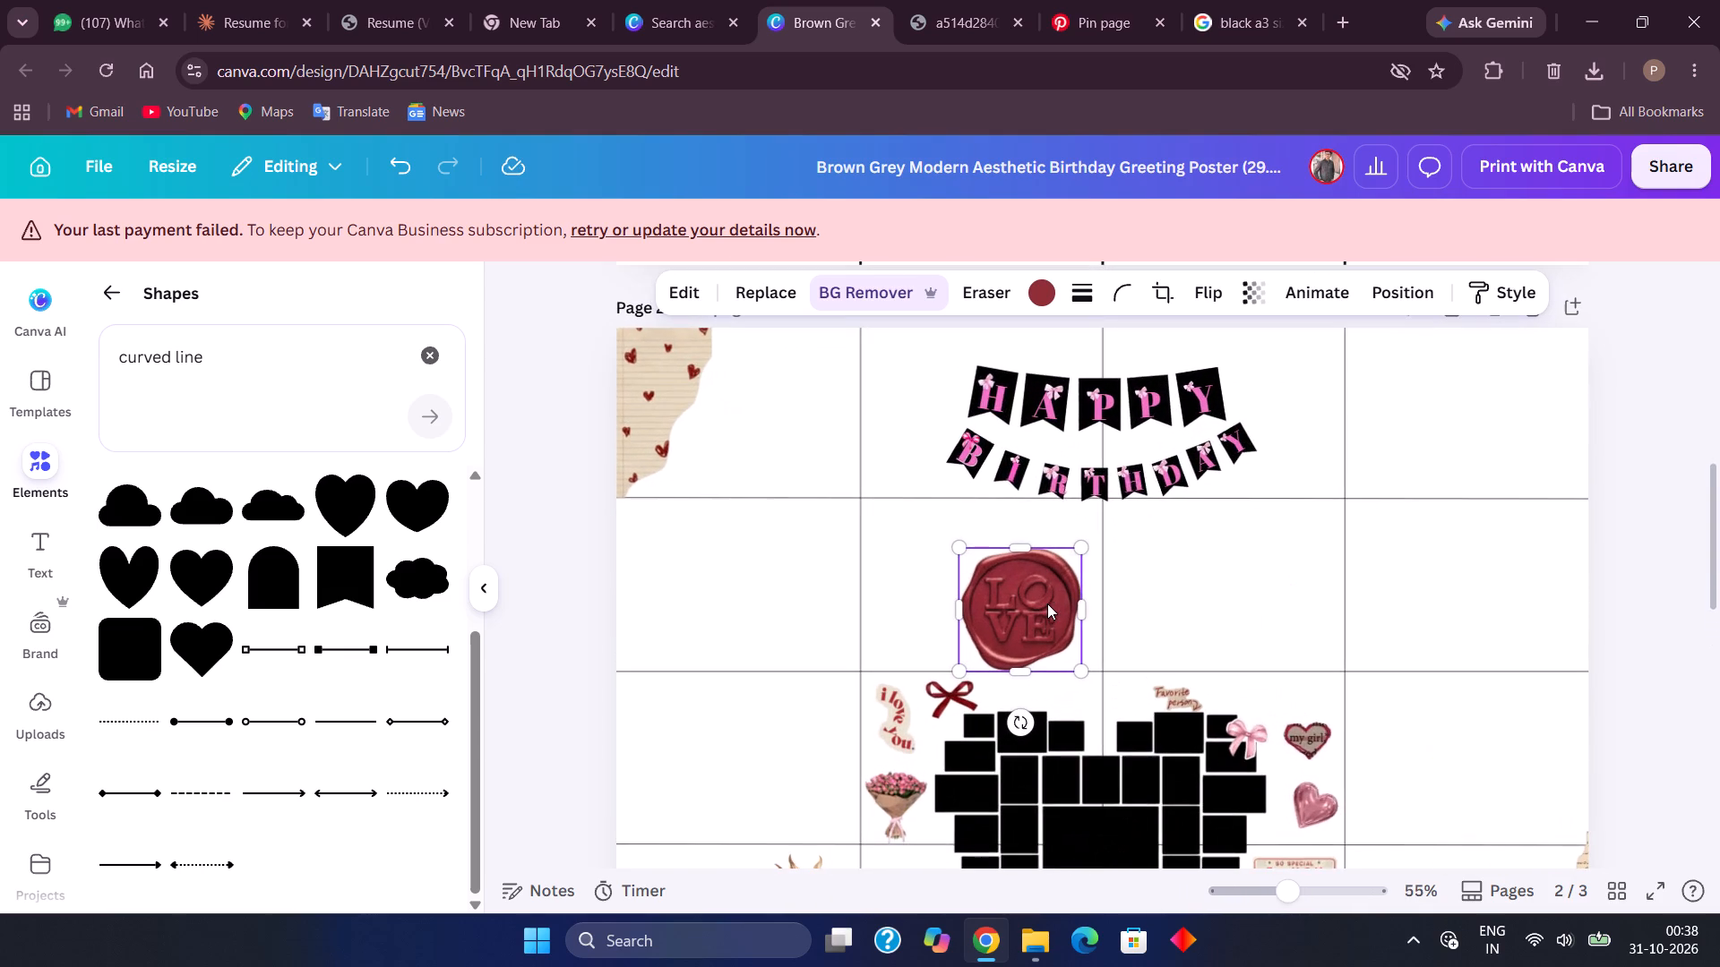
scroll(1047, 603, down, 2)
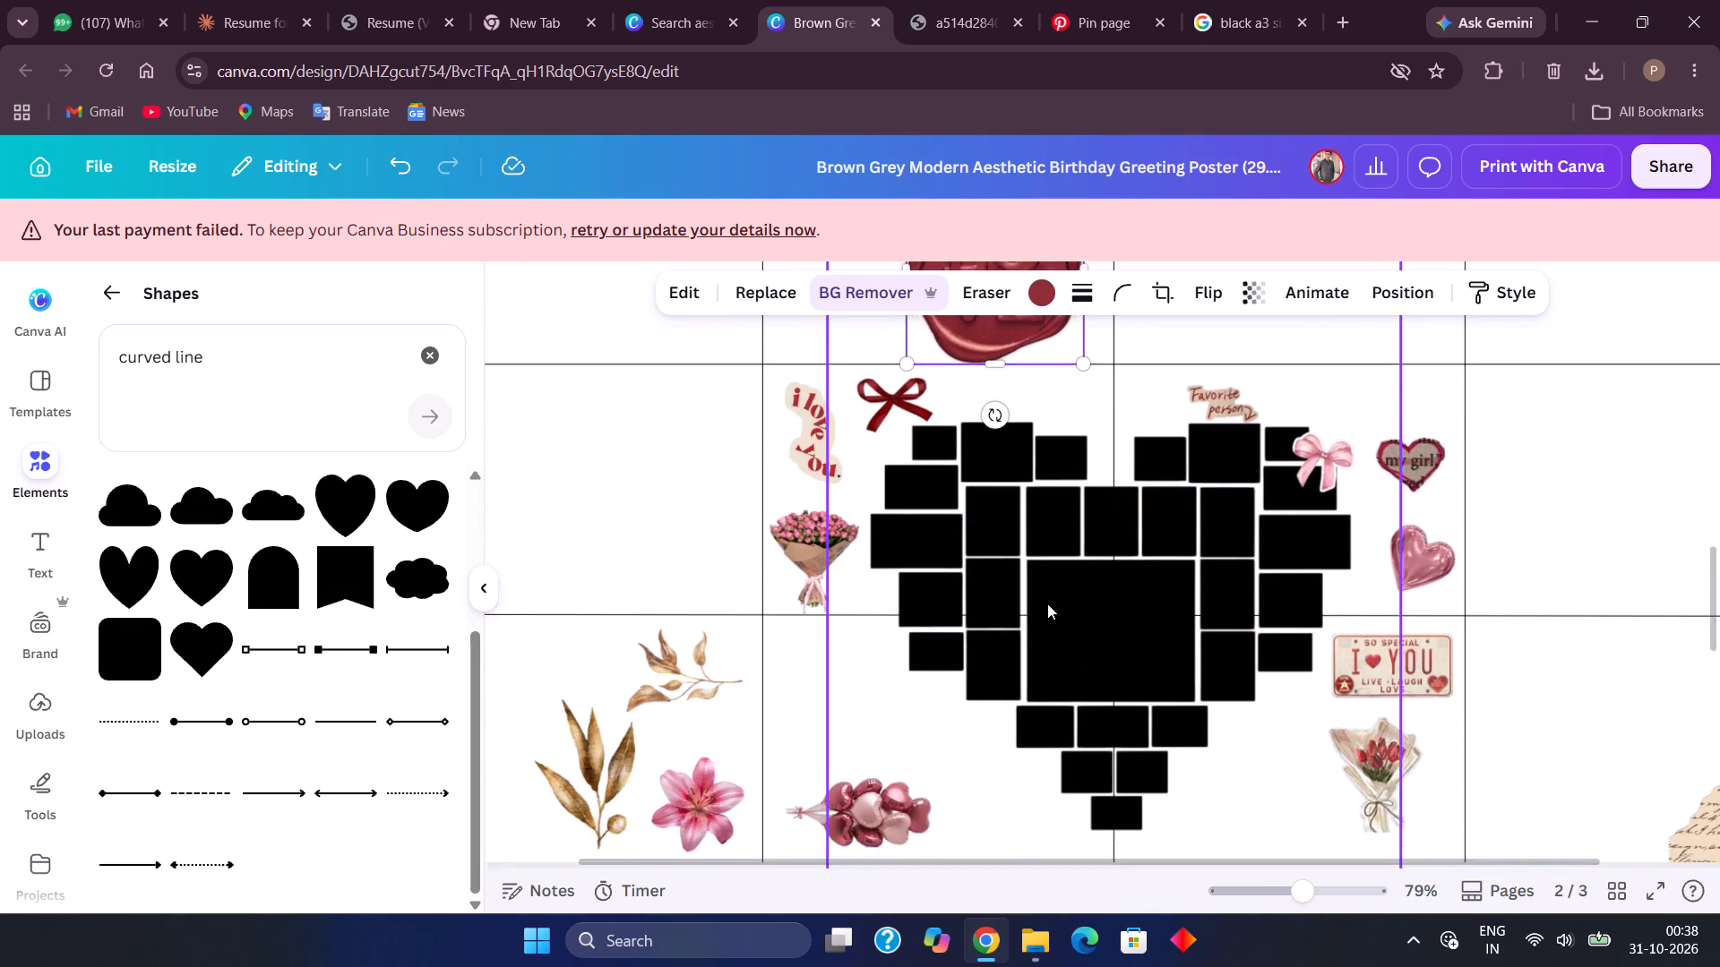
click(1006, 343)
drag(1006, 343, 869, 734)
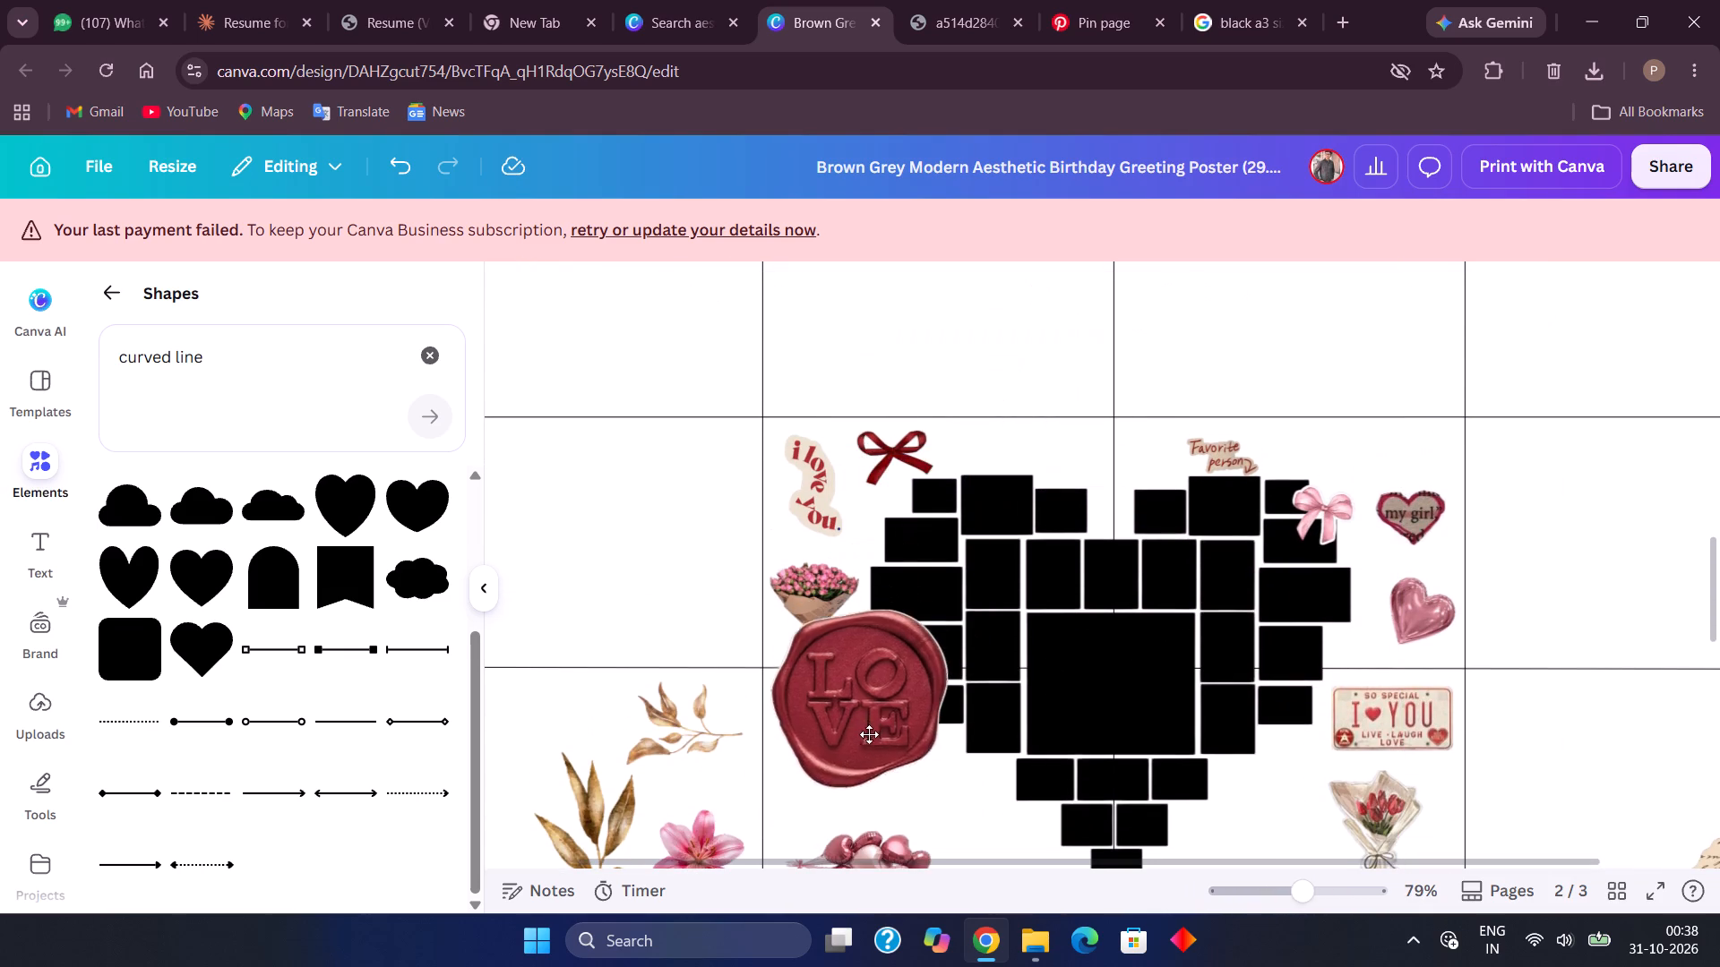
drag(869, 734, 1333, 663)
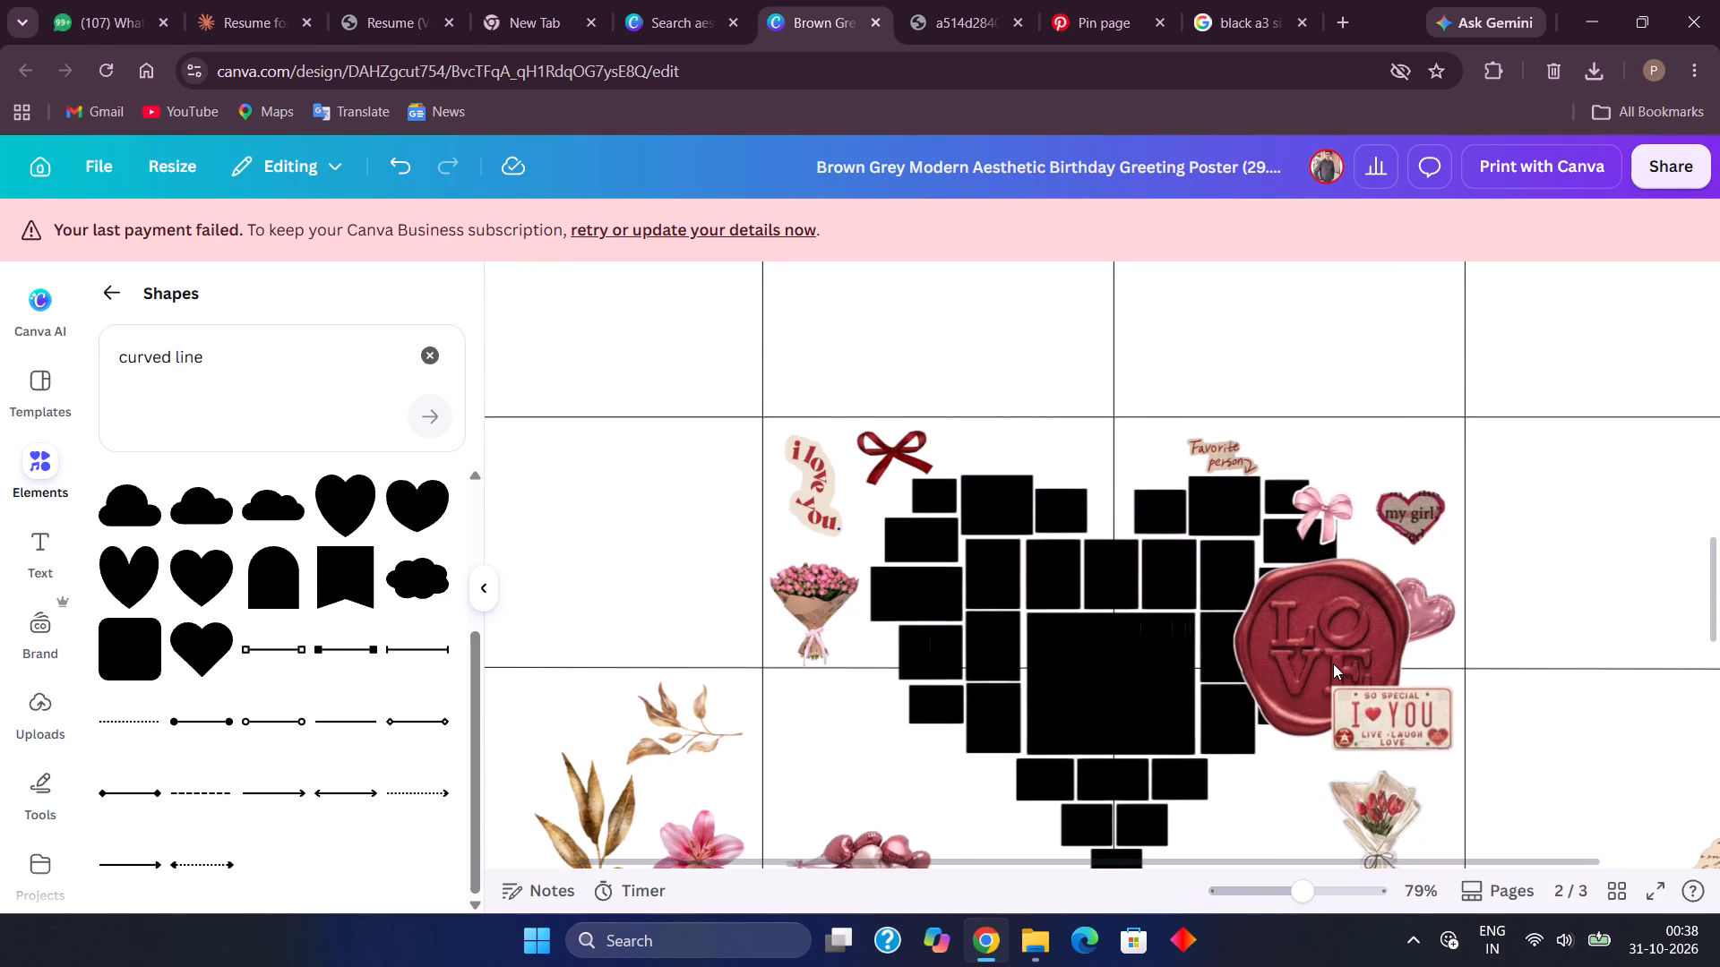
drag(1341, 775, 1336, 501)
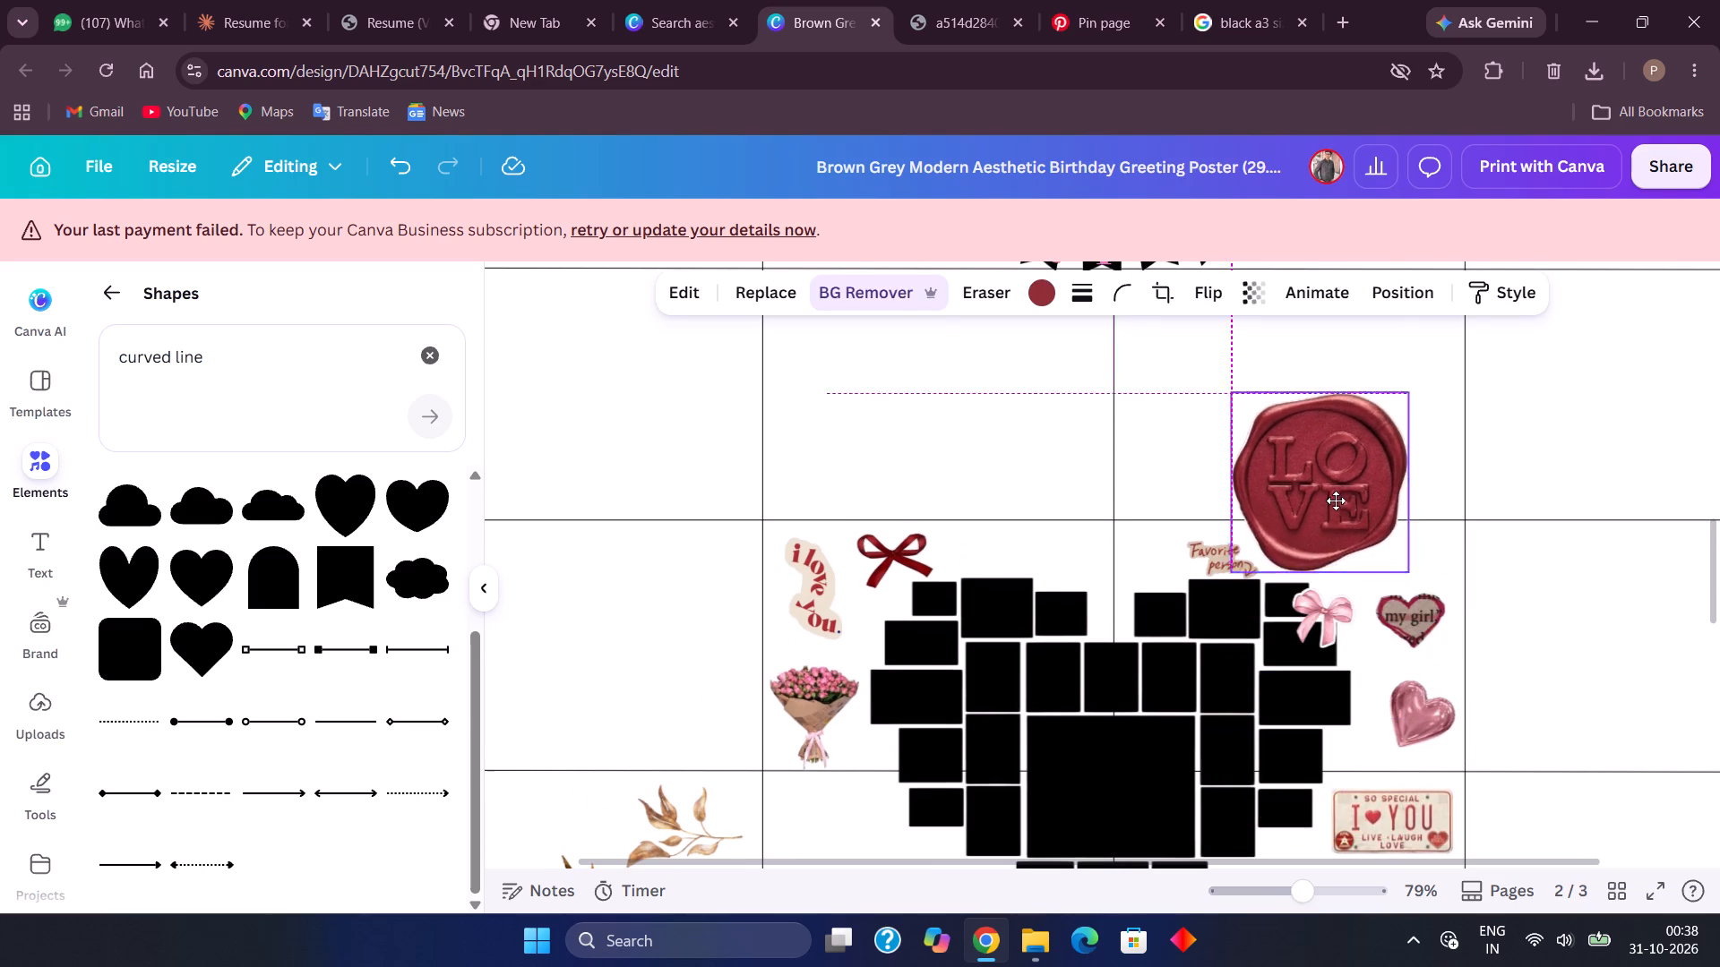
drag(1336, 501, 1327, 441)
Browse the Photos category of elements for decorative pictures that could suit page 2.
scroll(1327, 441, up, 2)
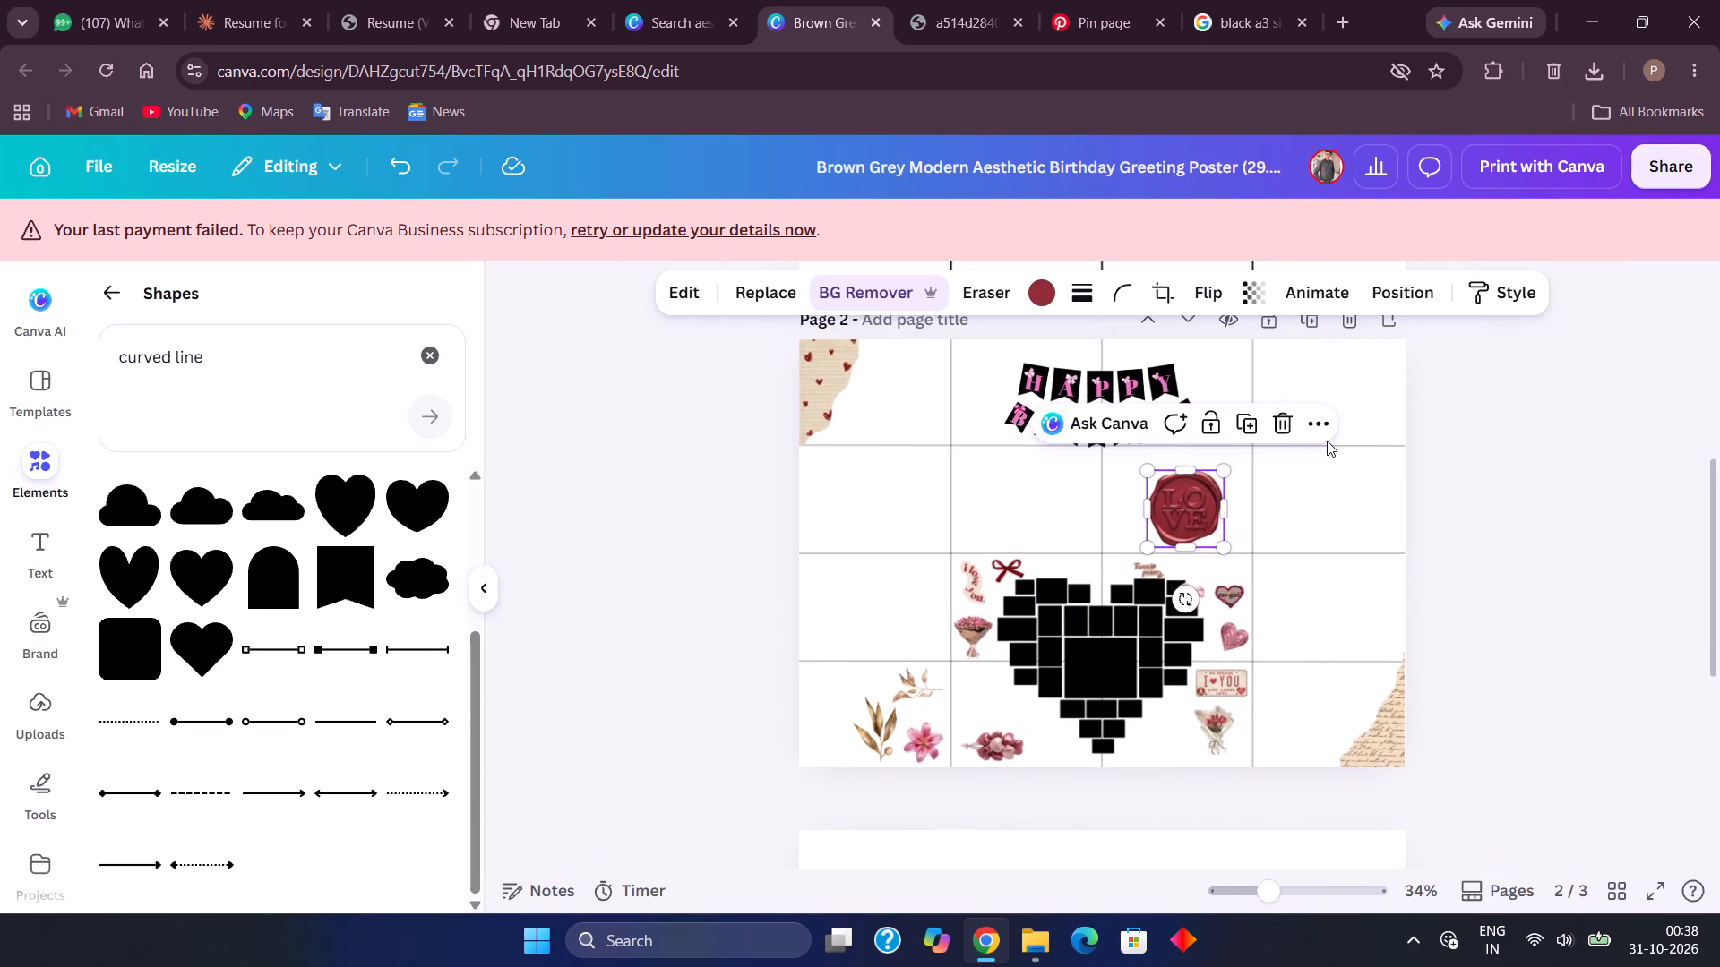
scroll(1236, 561, up, 1)
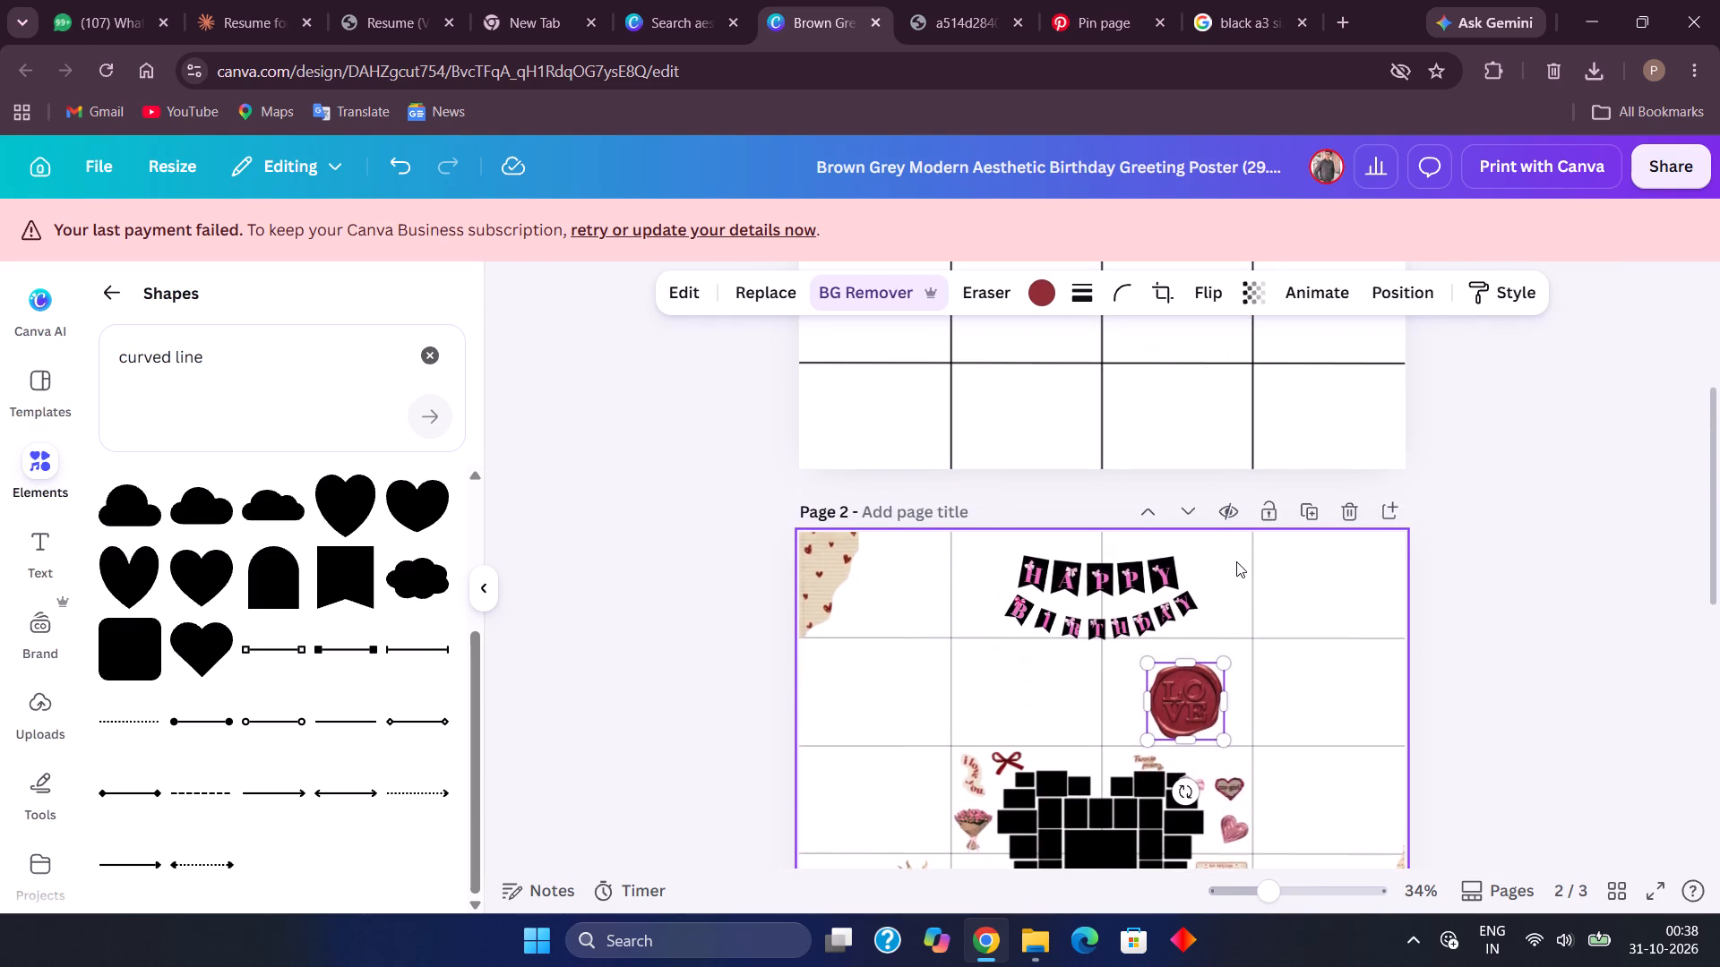
scroll(1236, 561, up, 1)
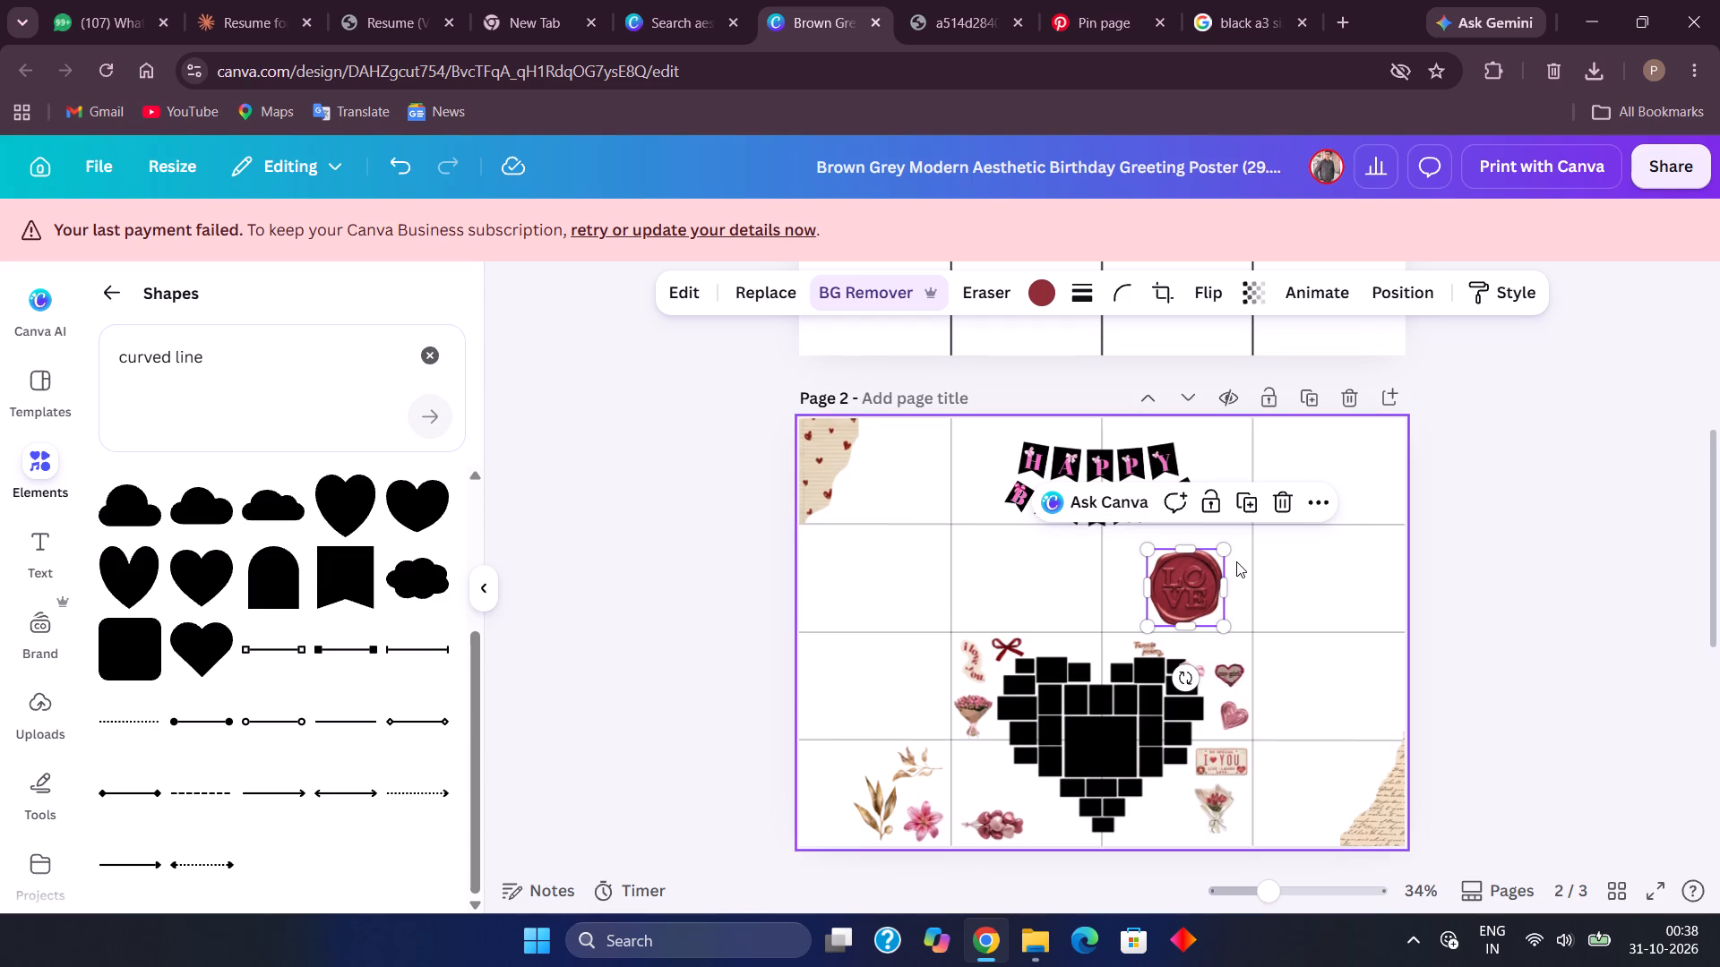
scroll(1236, 561, right, 1)
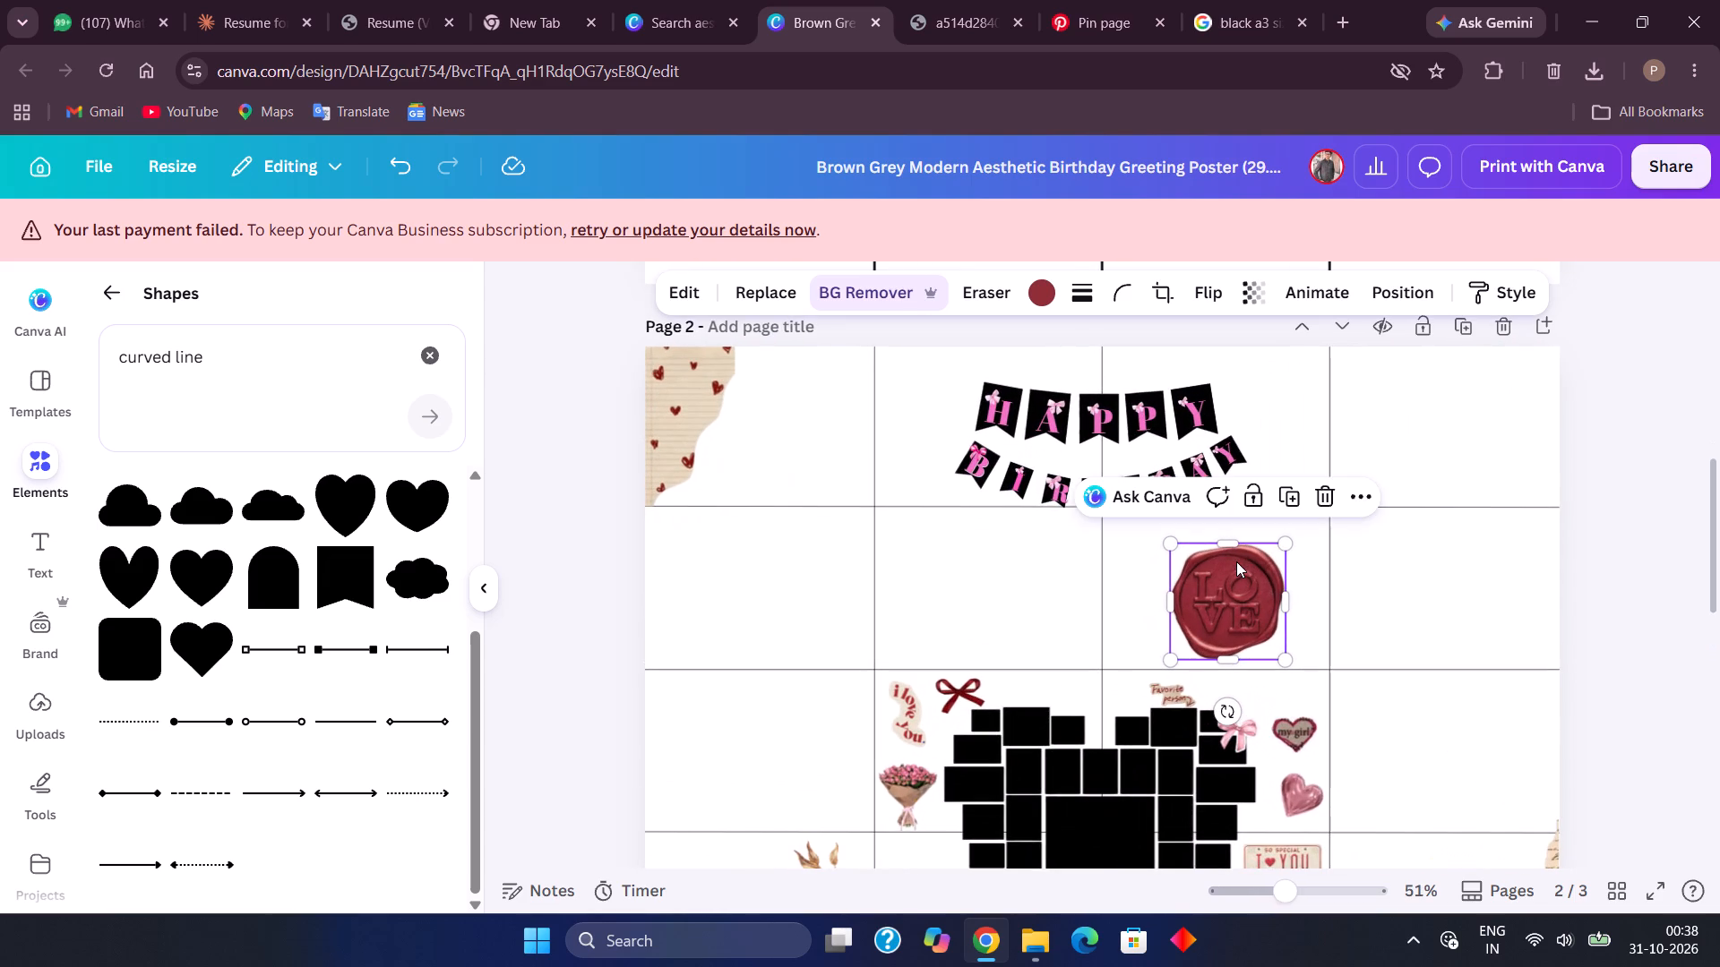
scroll(1236, 561, right, 1)
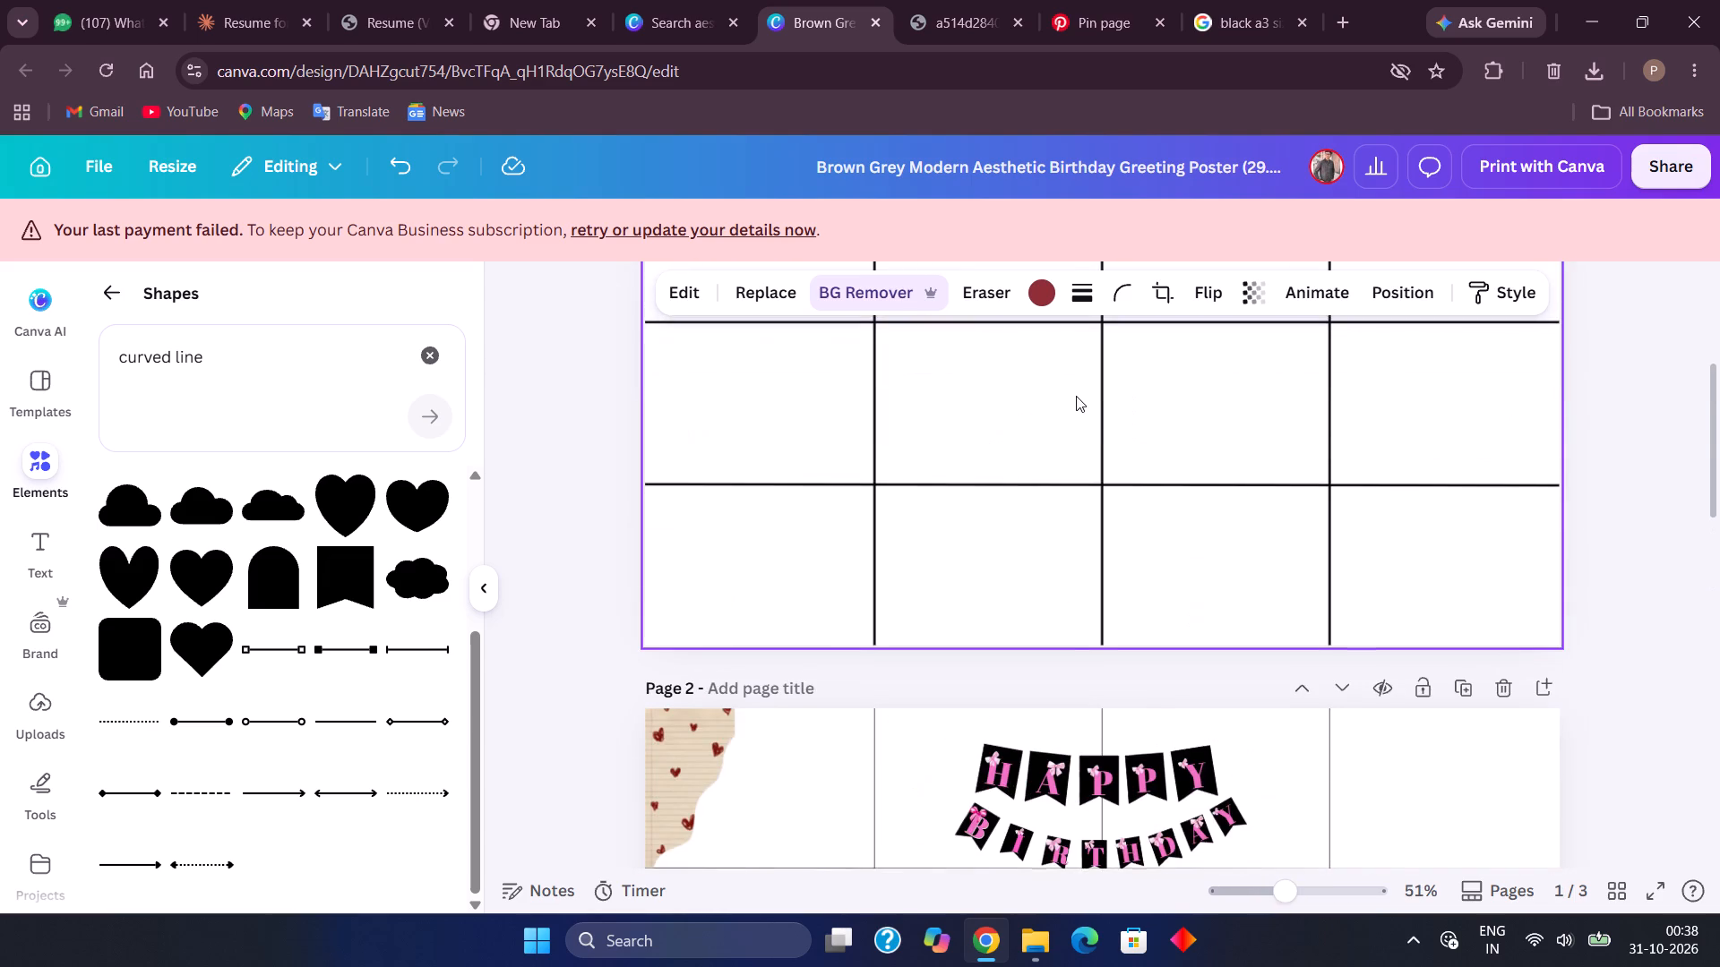
click(119, 289)
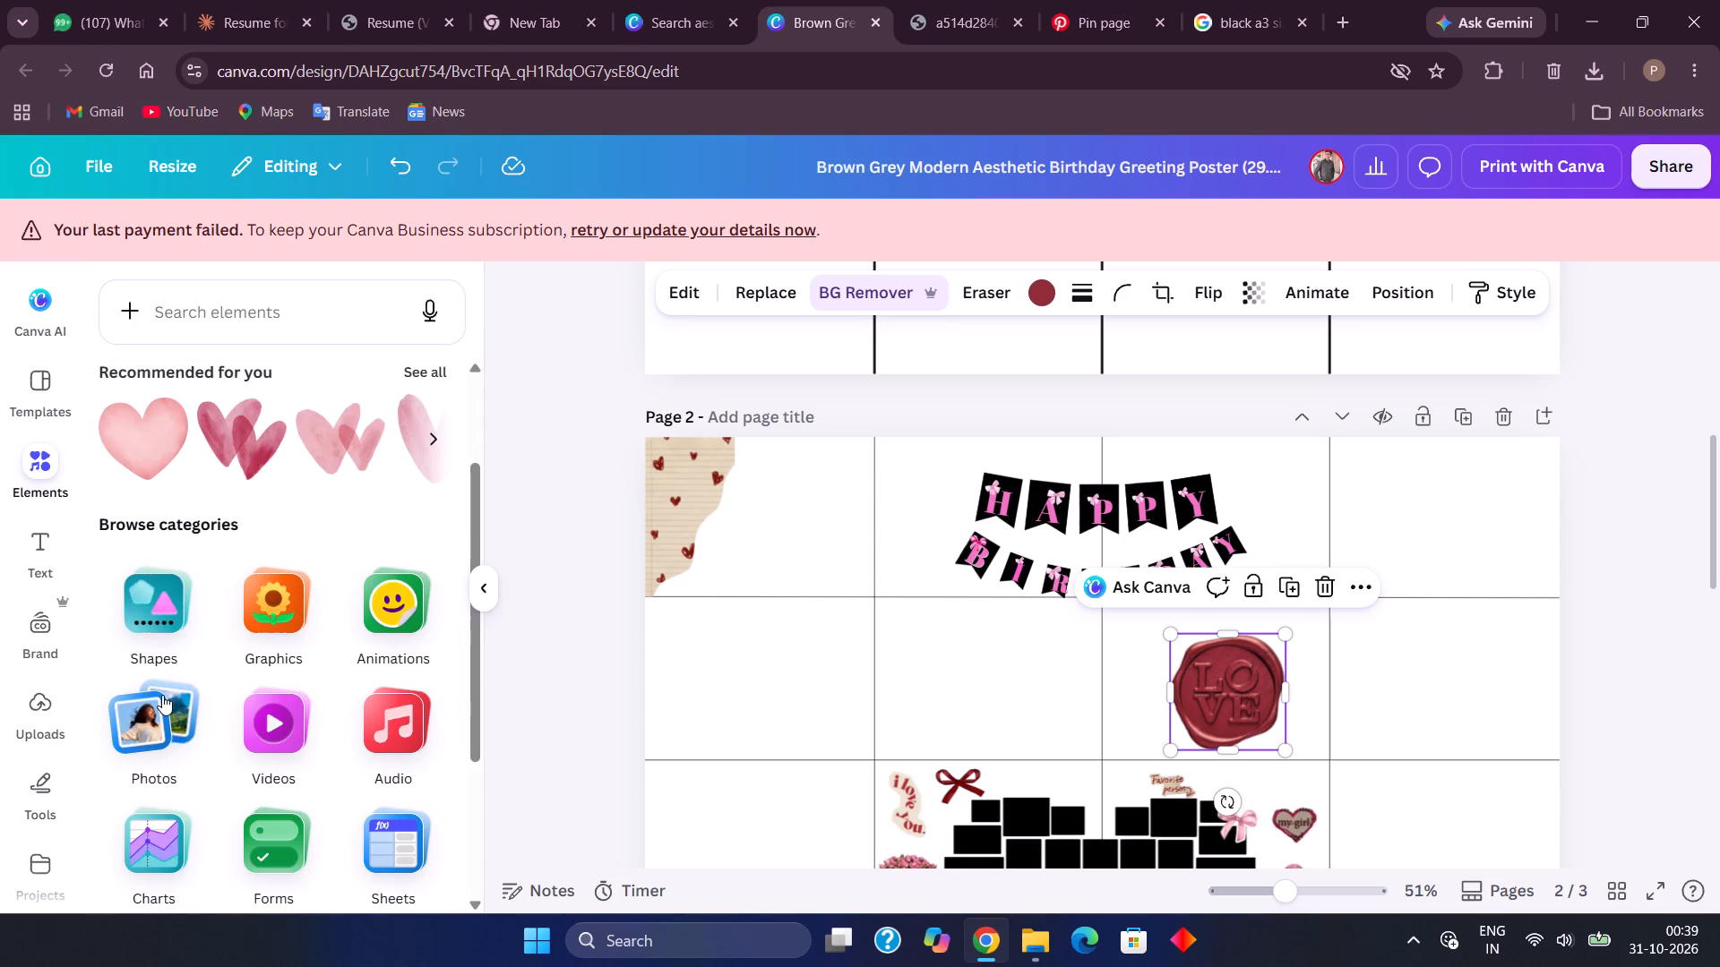
scroll(162, 695, down, 1)
click(166, 583)
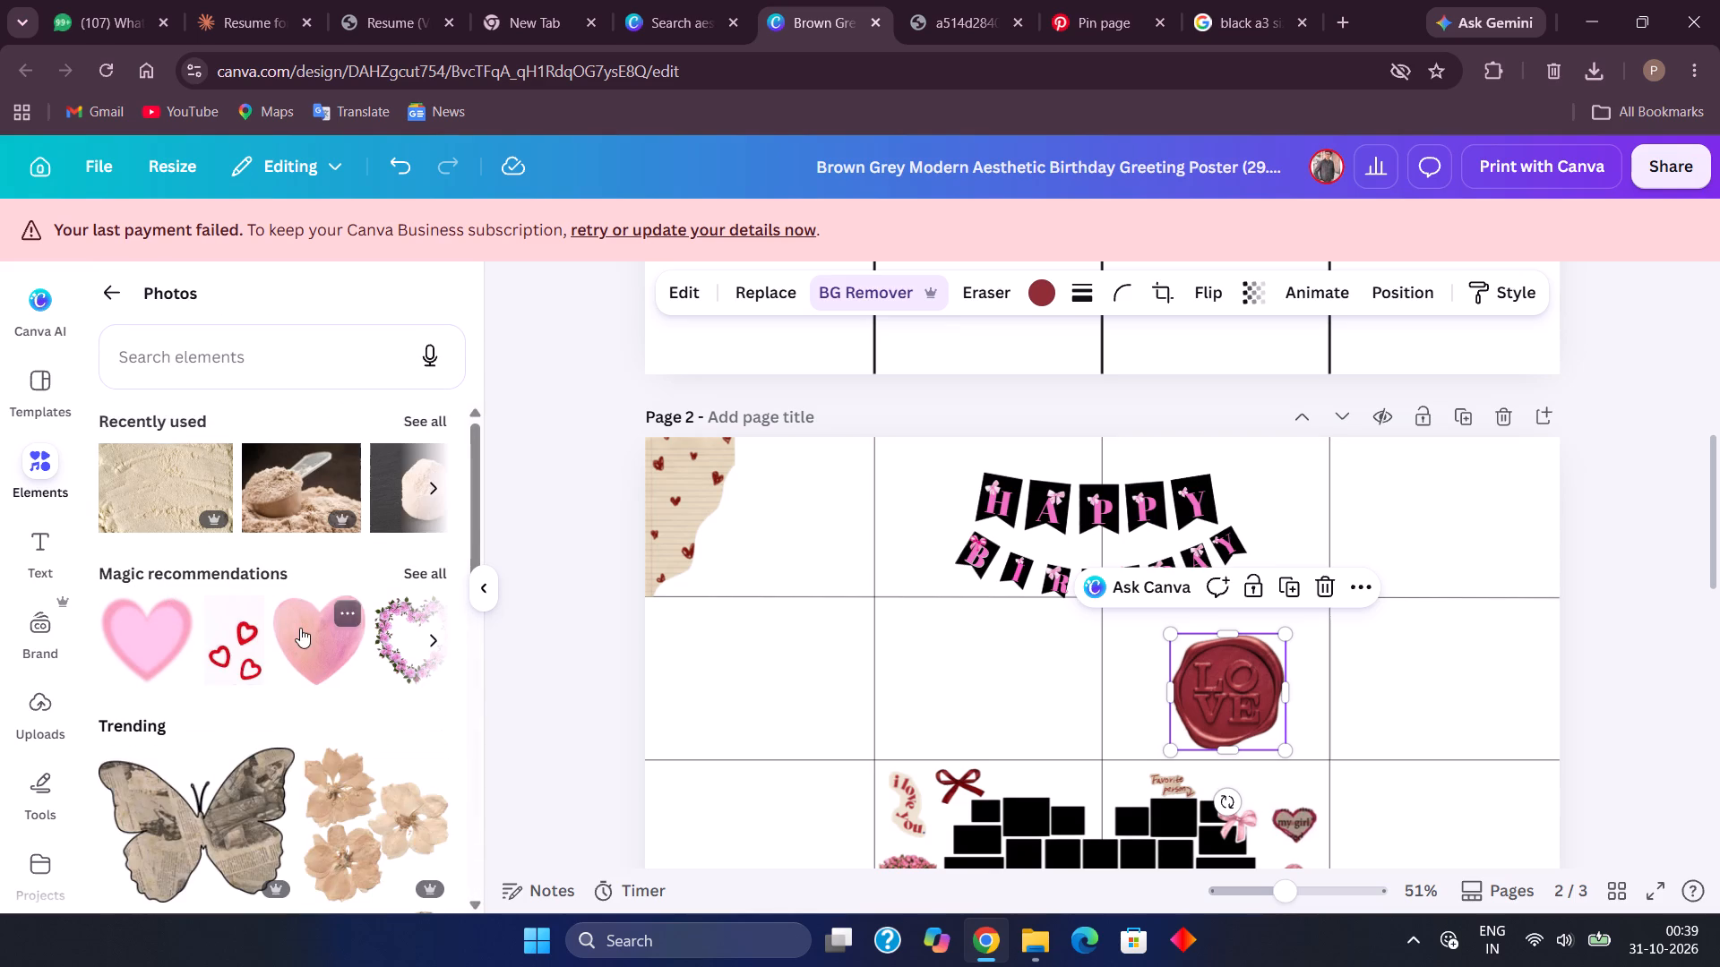
scroll(300, 628, down, 6)
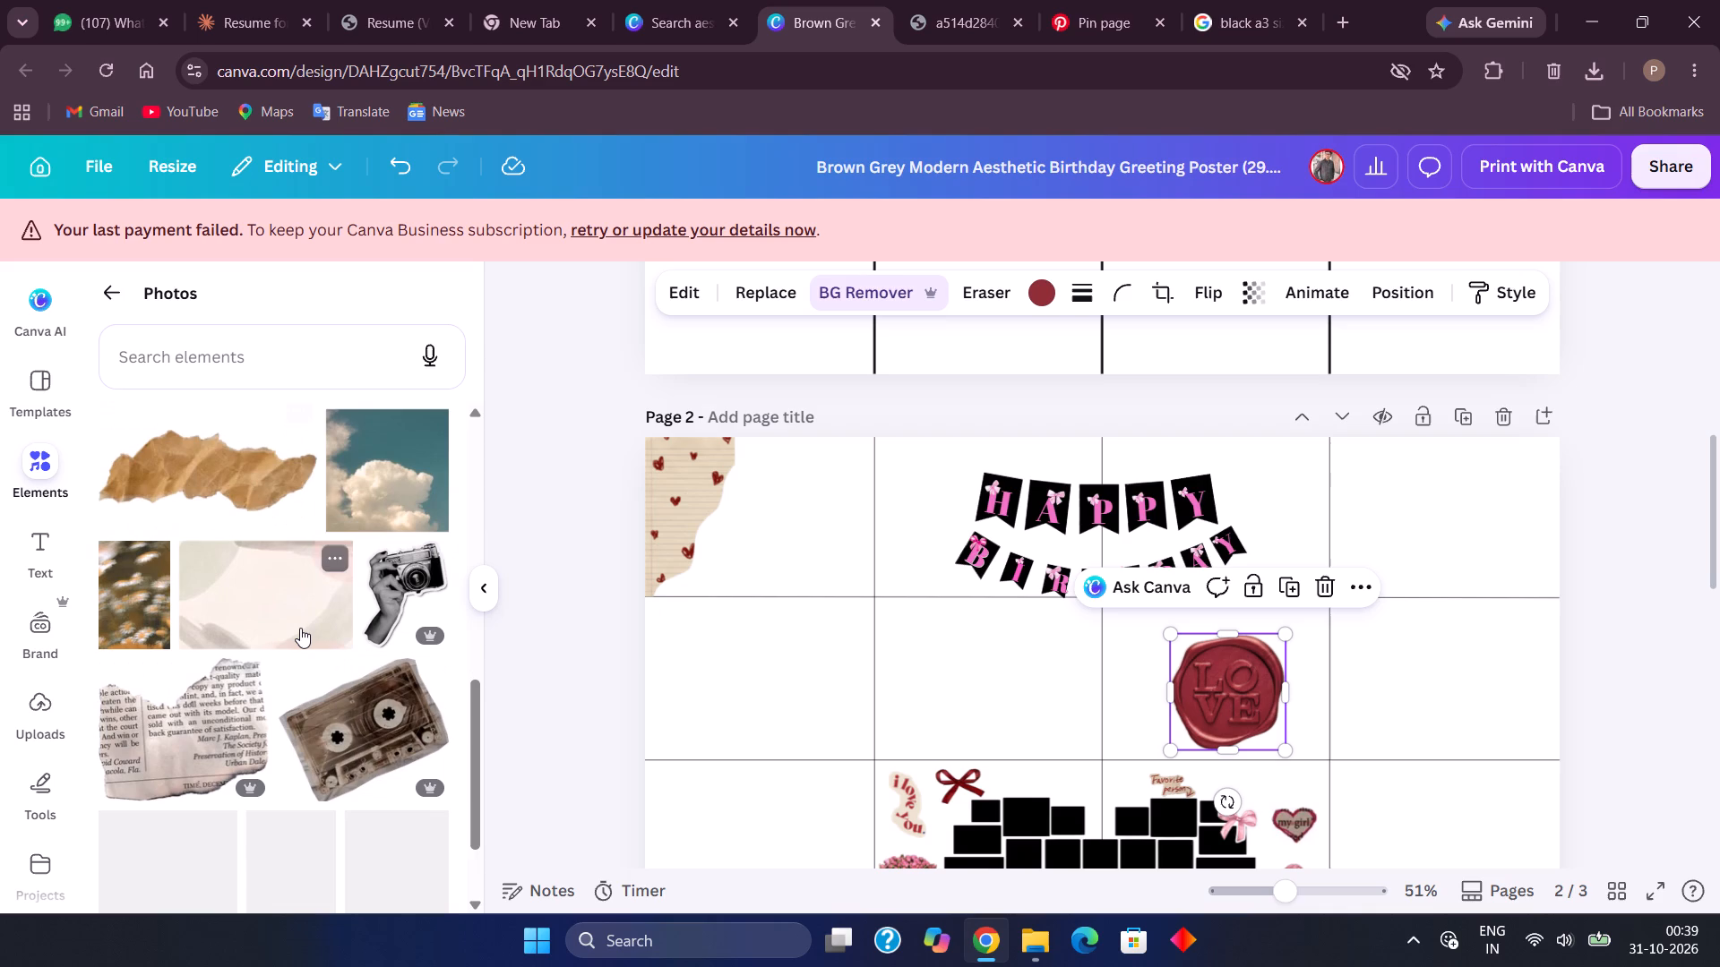
scroll(300, 628, down, 3)
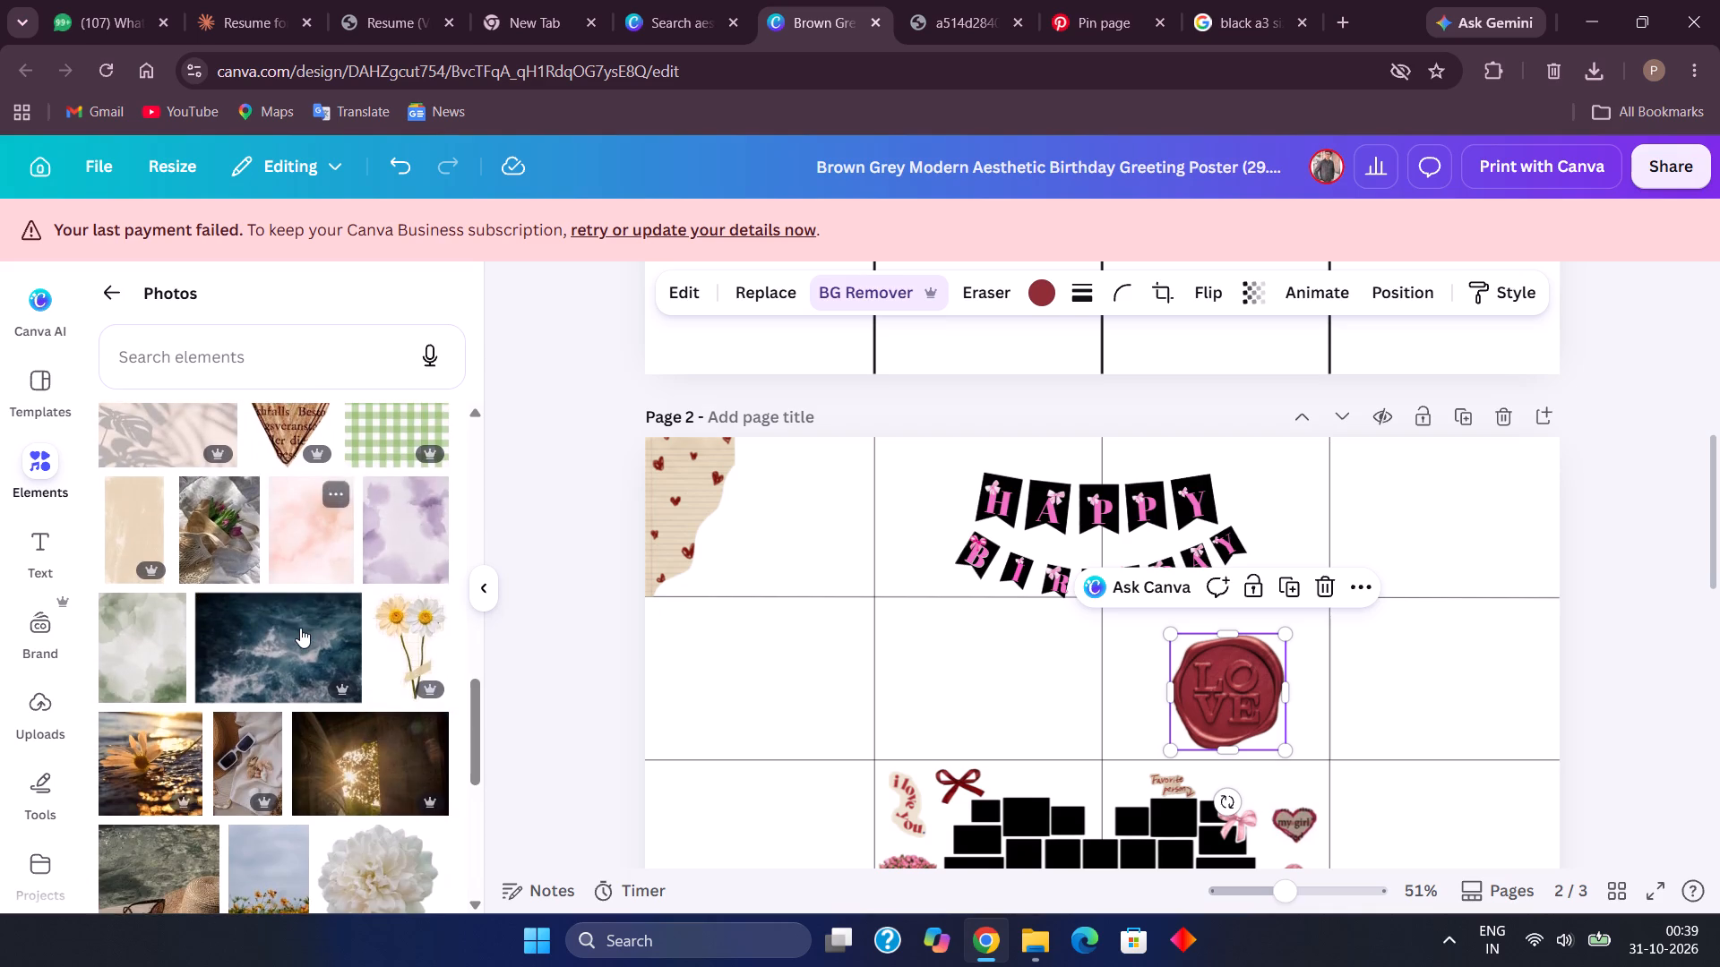
scroll(300, 628, down, 1)
scroll(300, 628, up, 8)
click(124, 290)
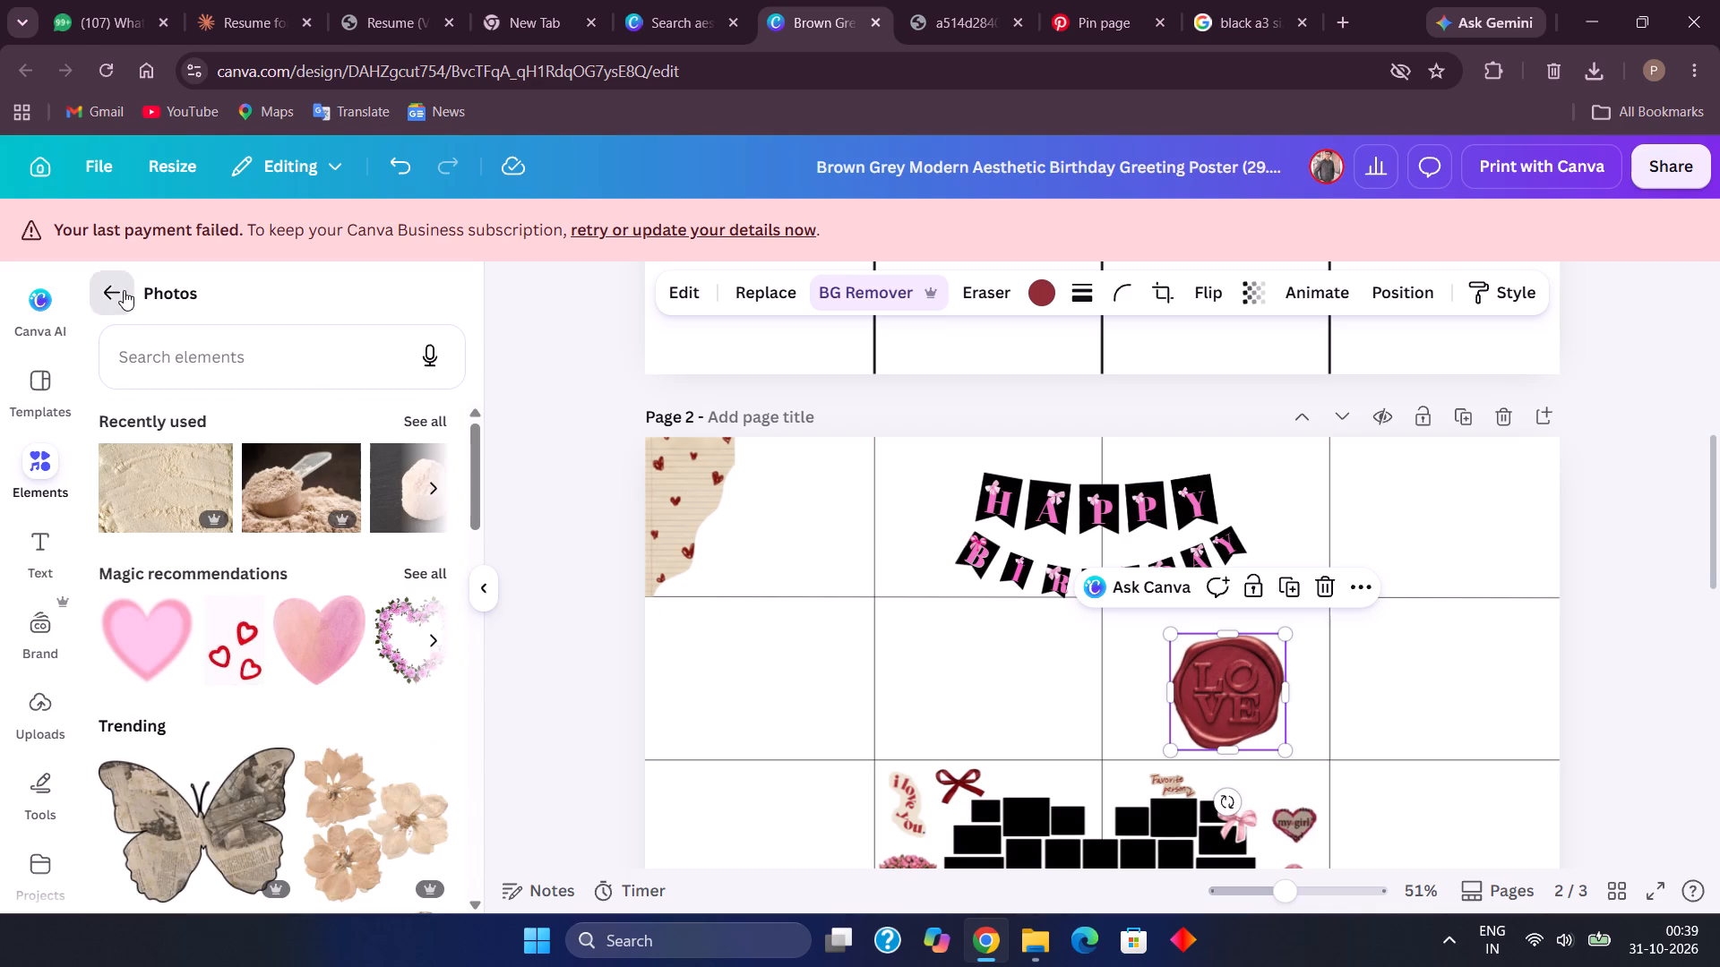
Browse the Frames category's Paper collection and add the torn-paper heart frame to page 2.
scroll(202, 678, down, 1)
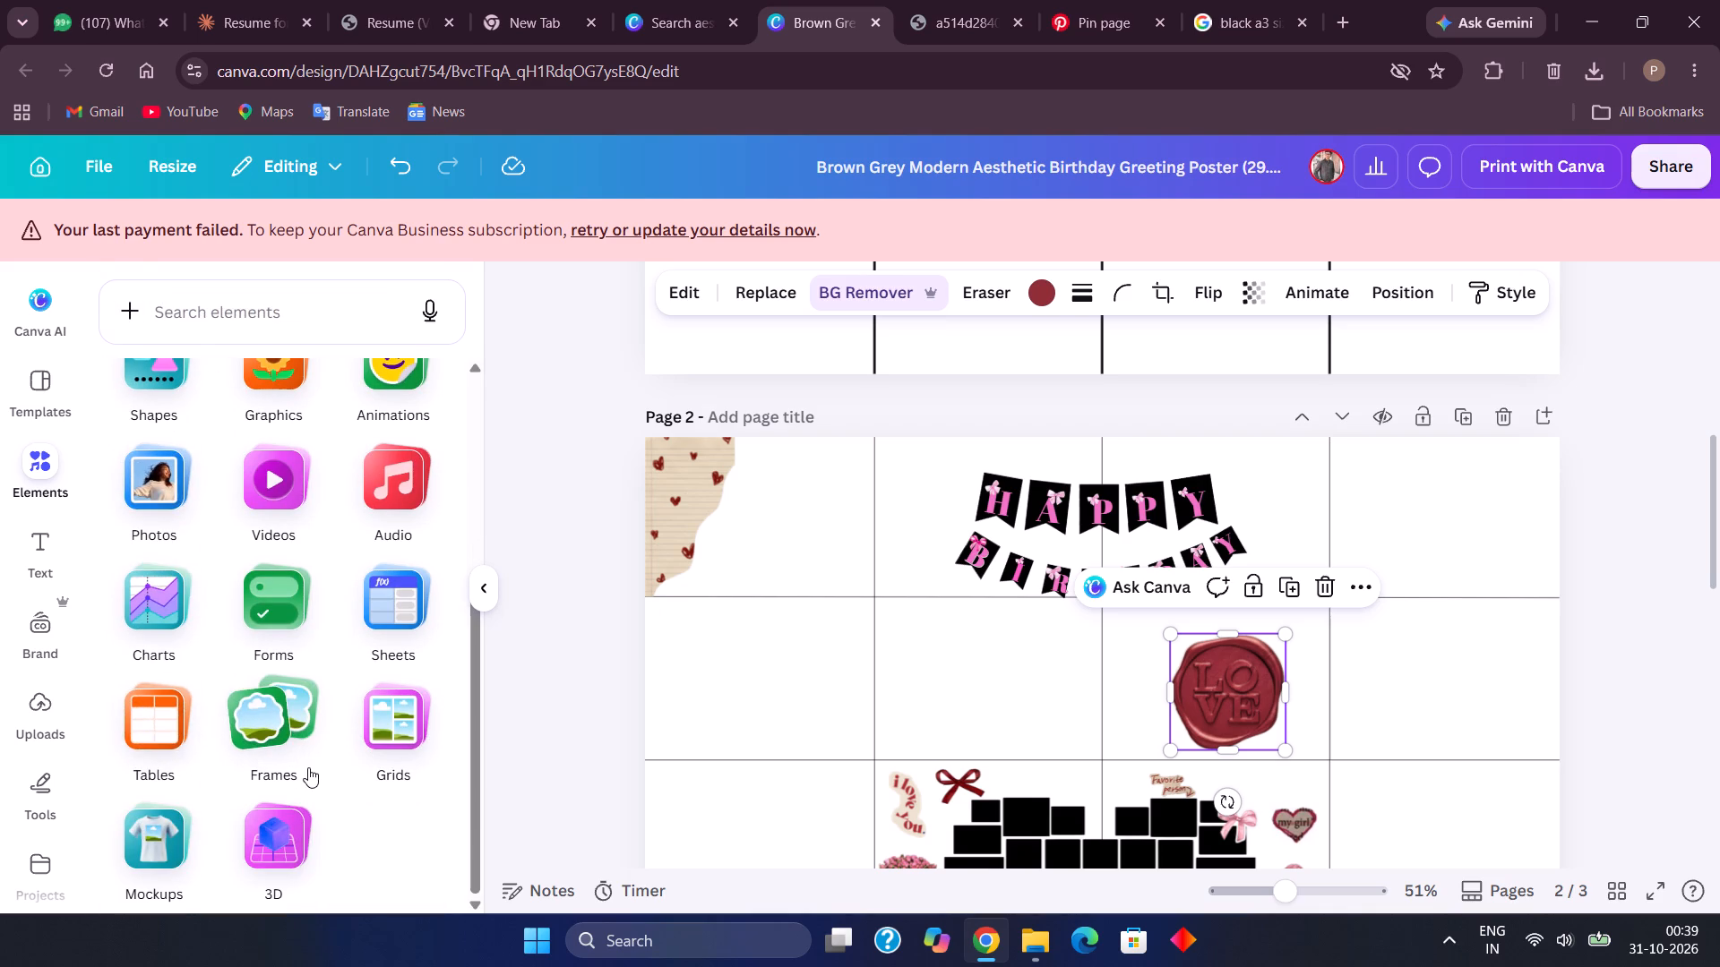
click(308, 767)
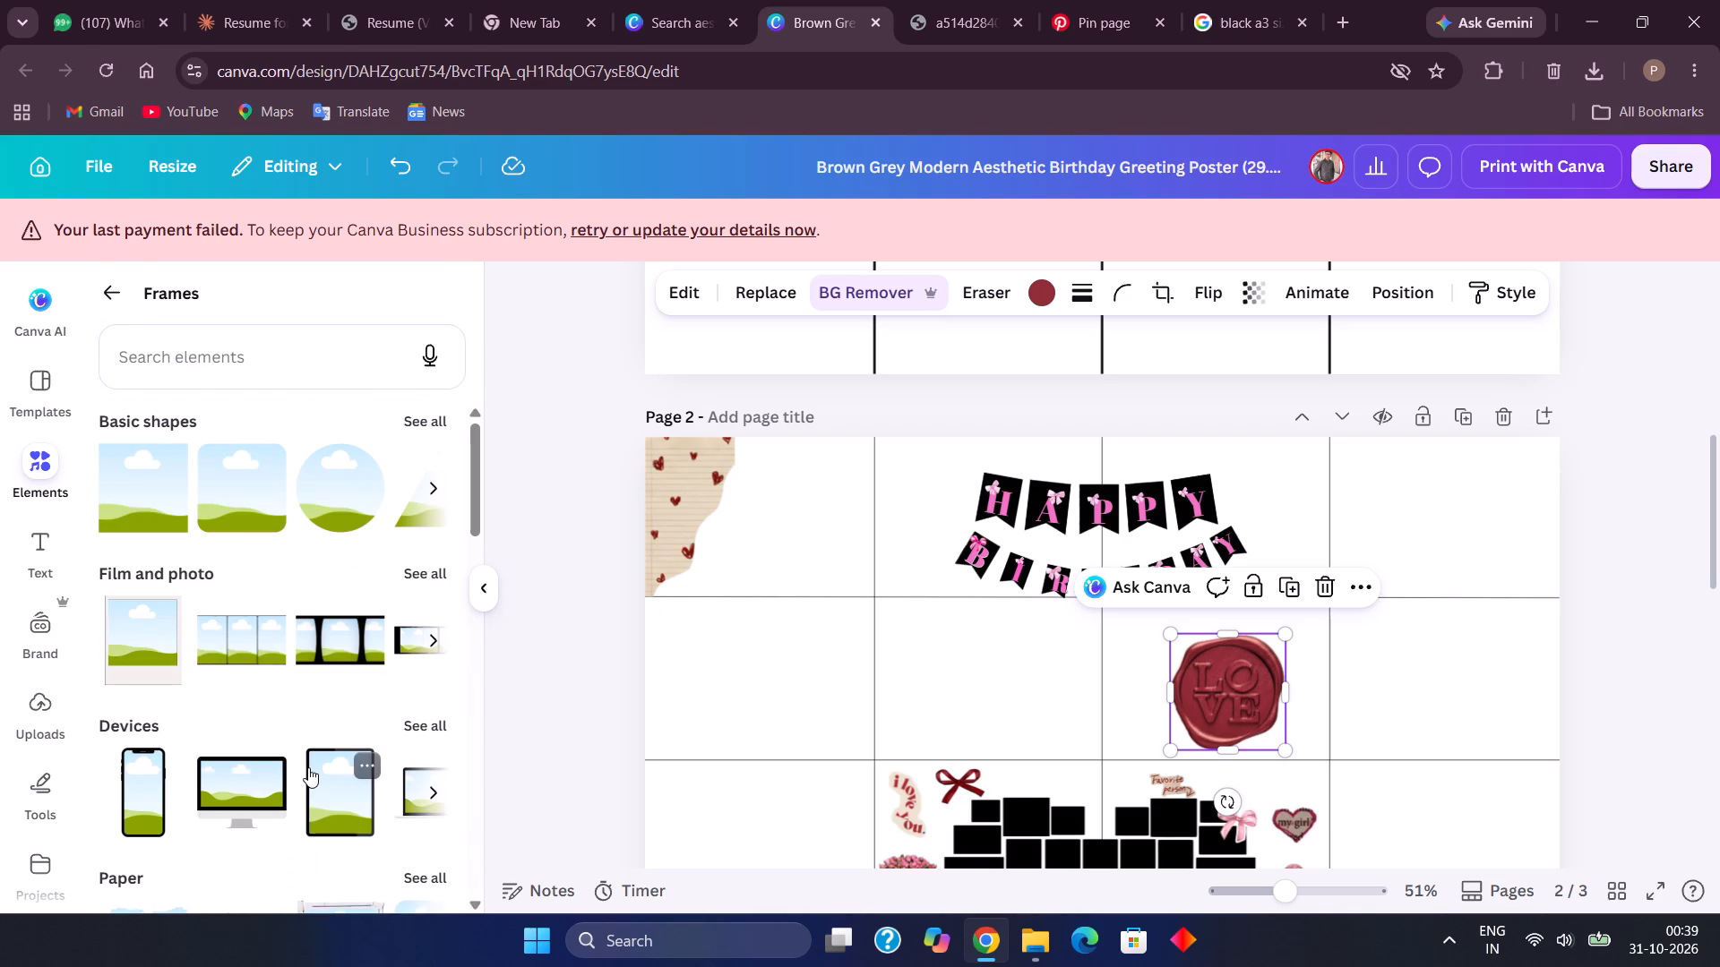
scroll(331, 689, down, 3)
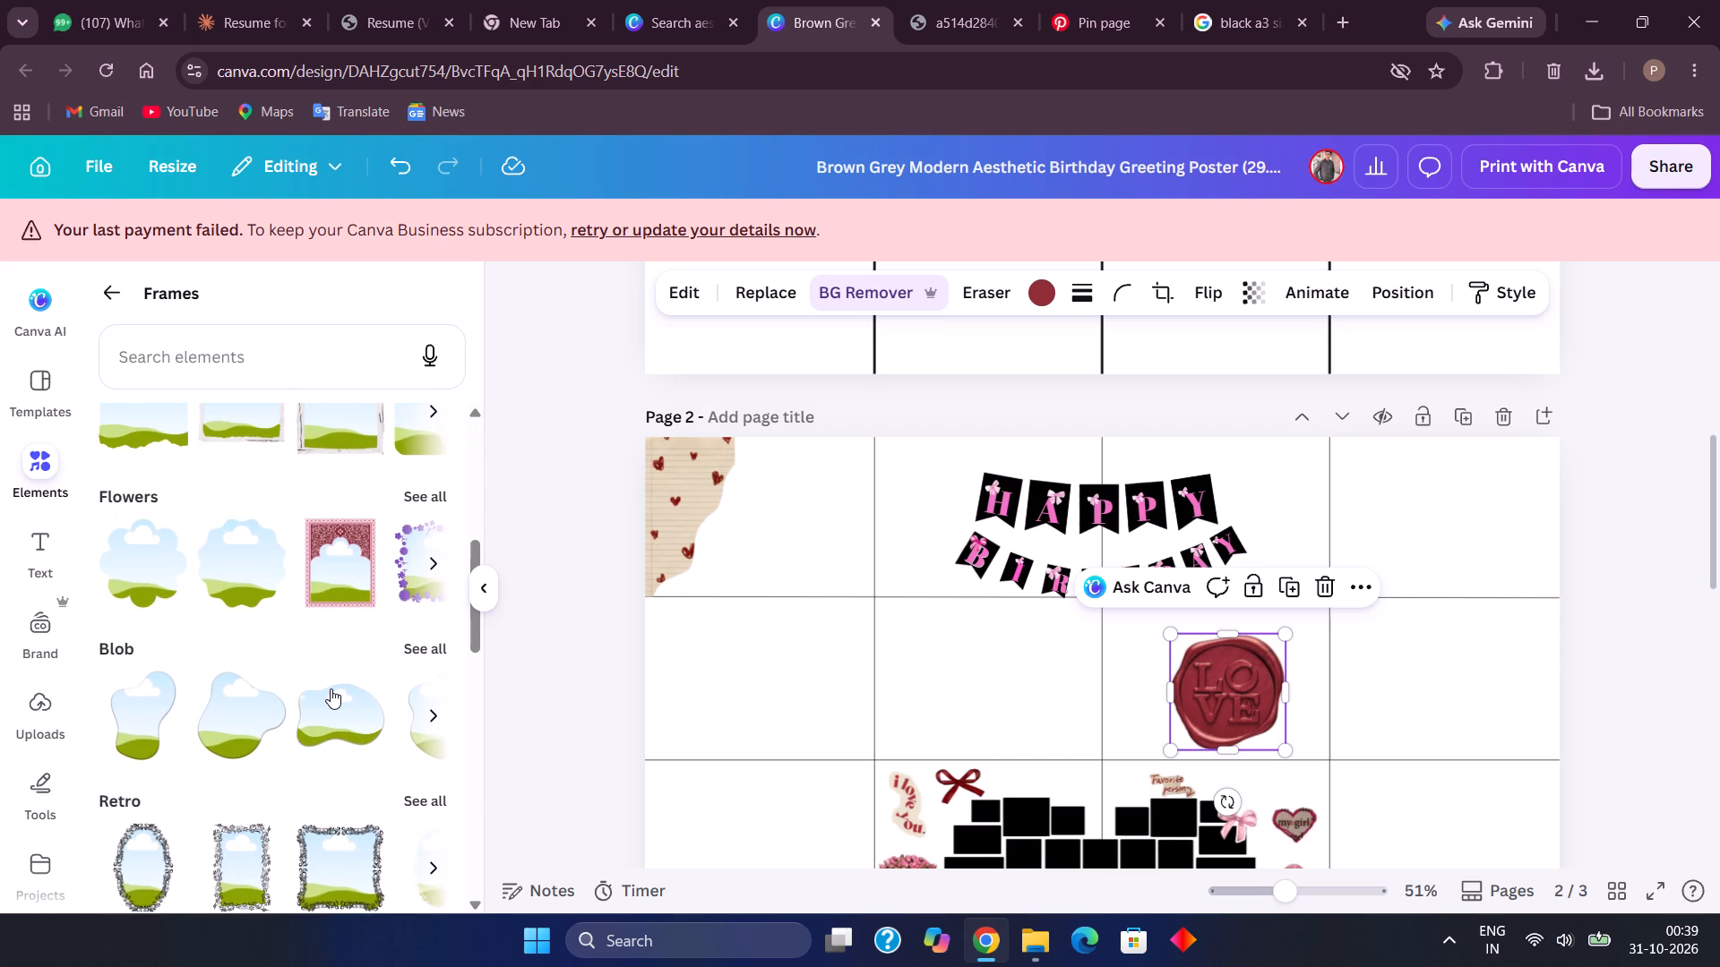
scroll(331, 689, down, 1)
scroll(331, 689, up, 2)
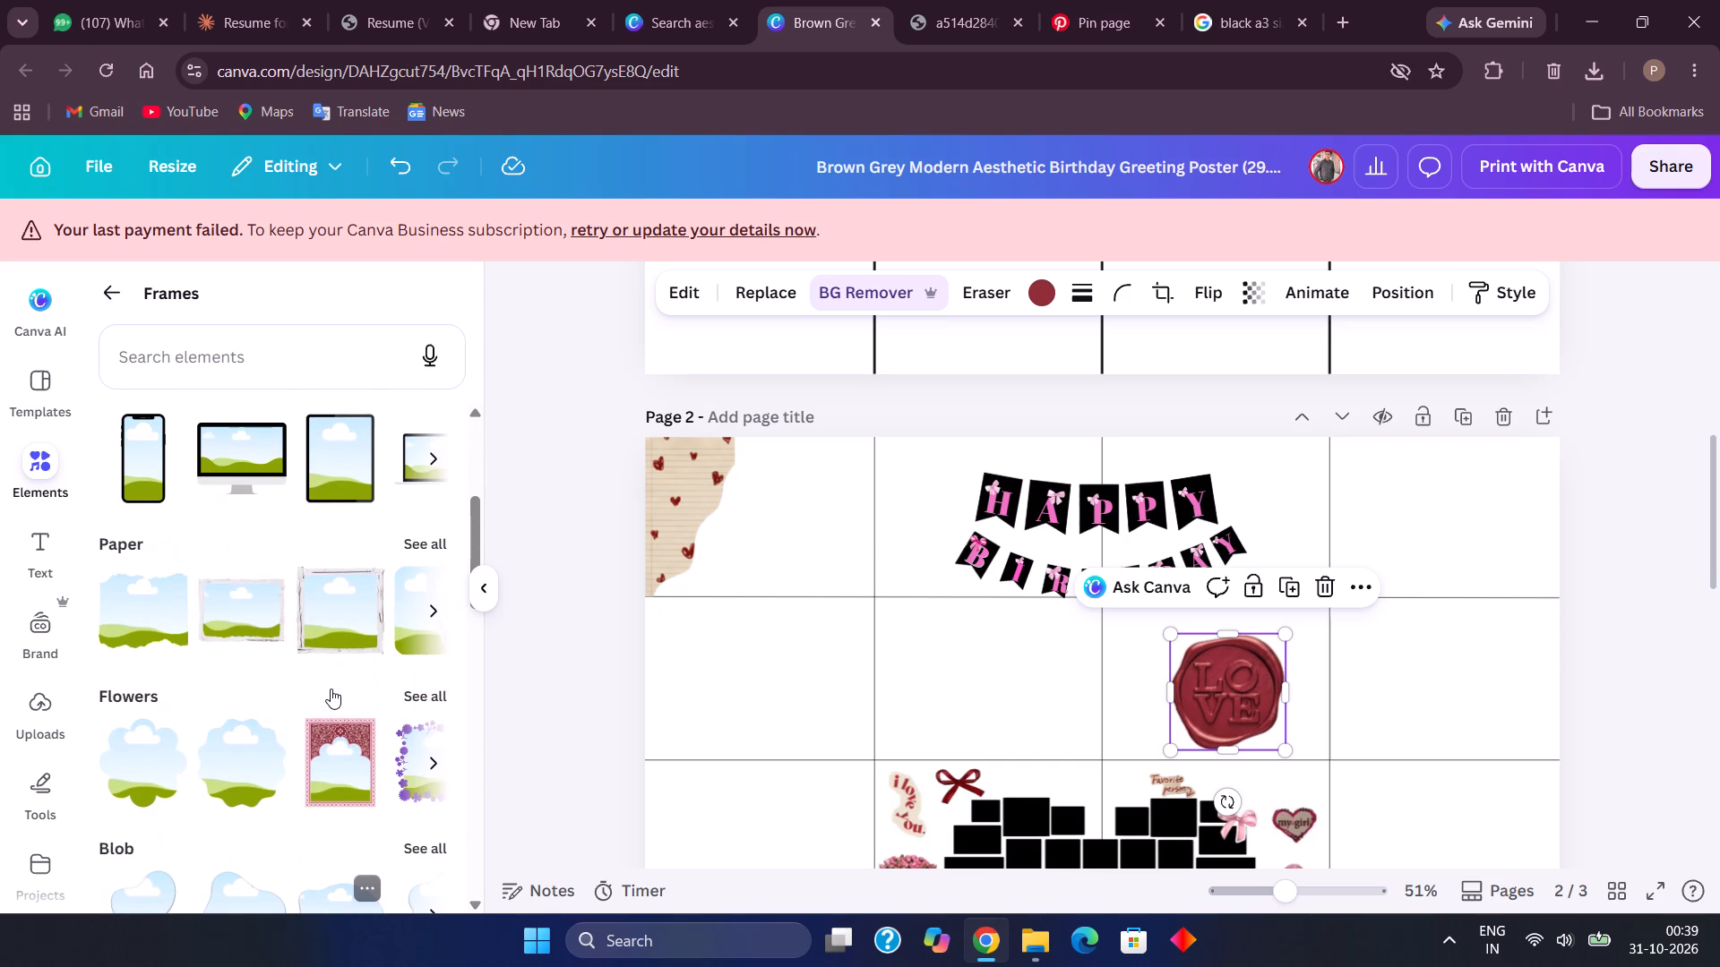
scroll(331, 689, up, 1)
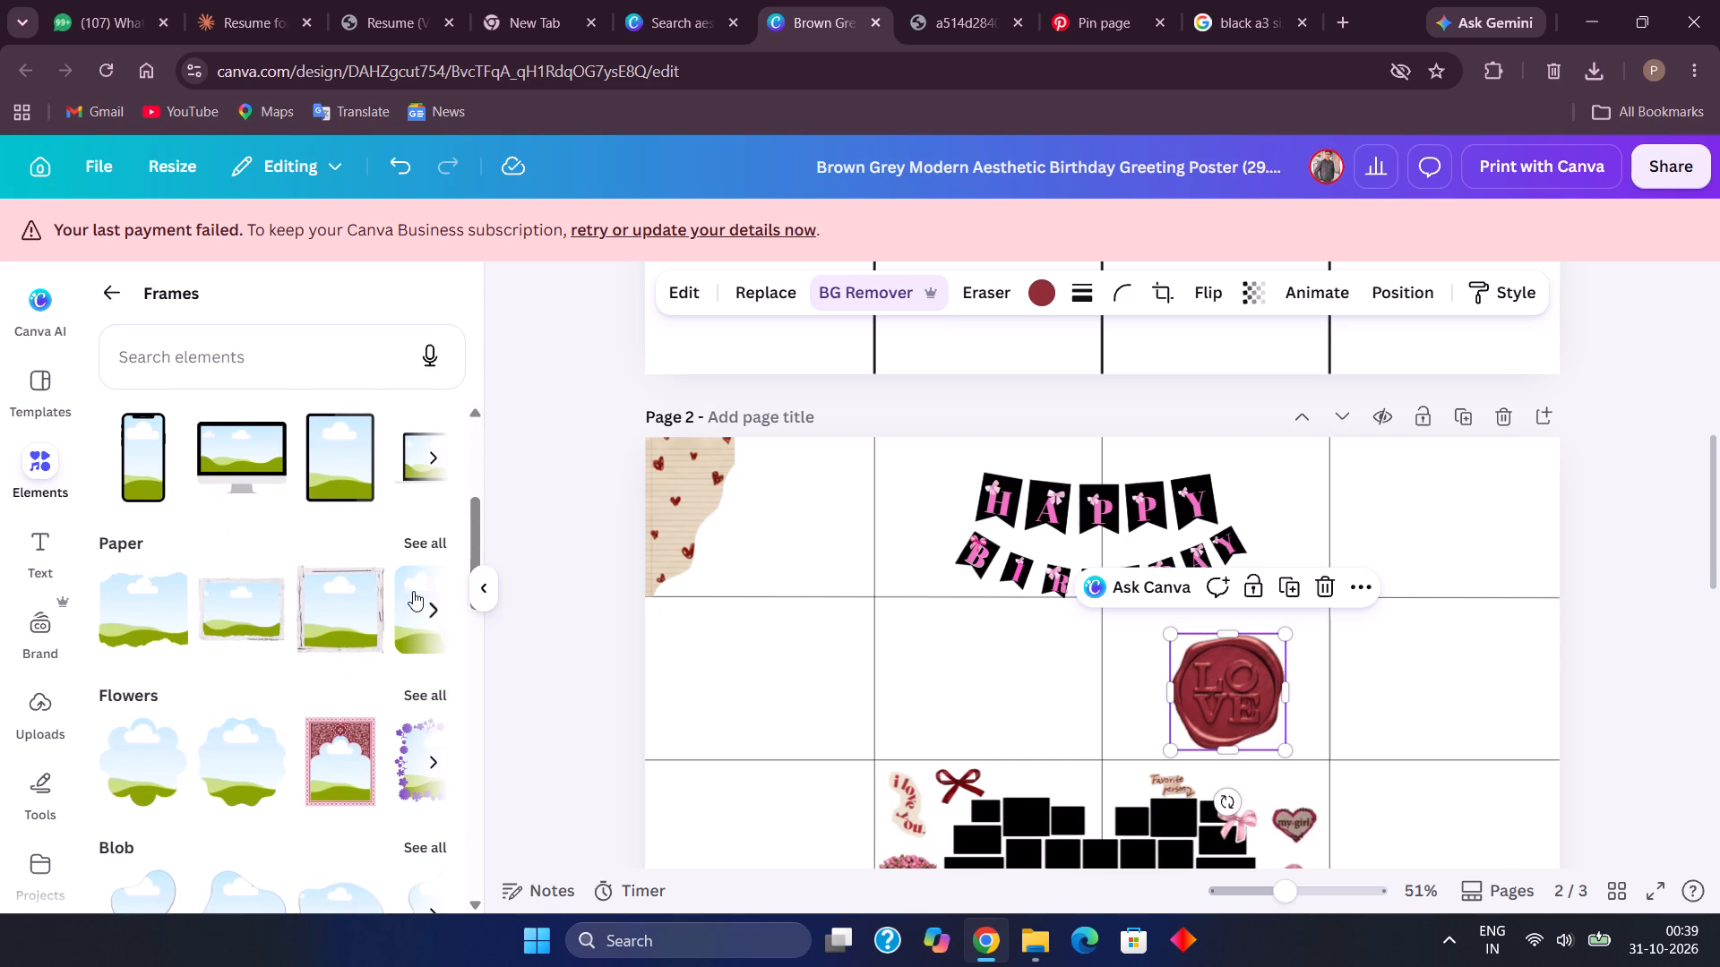
click(438, 550)
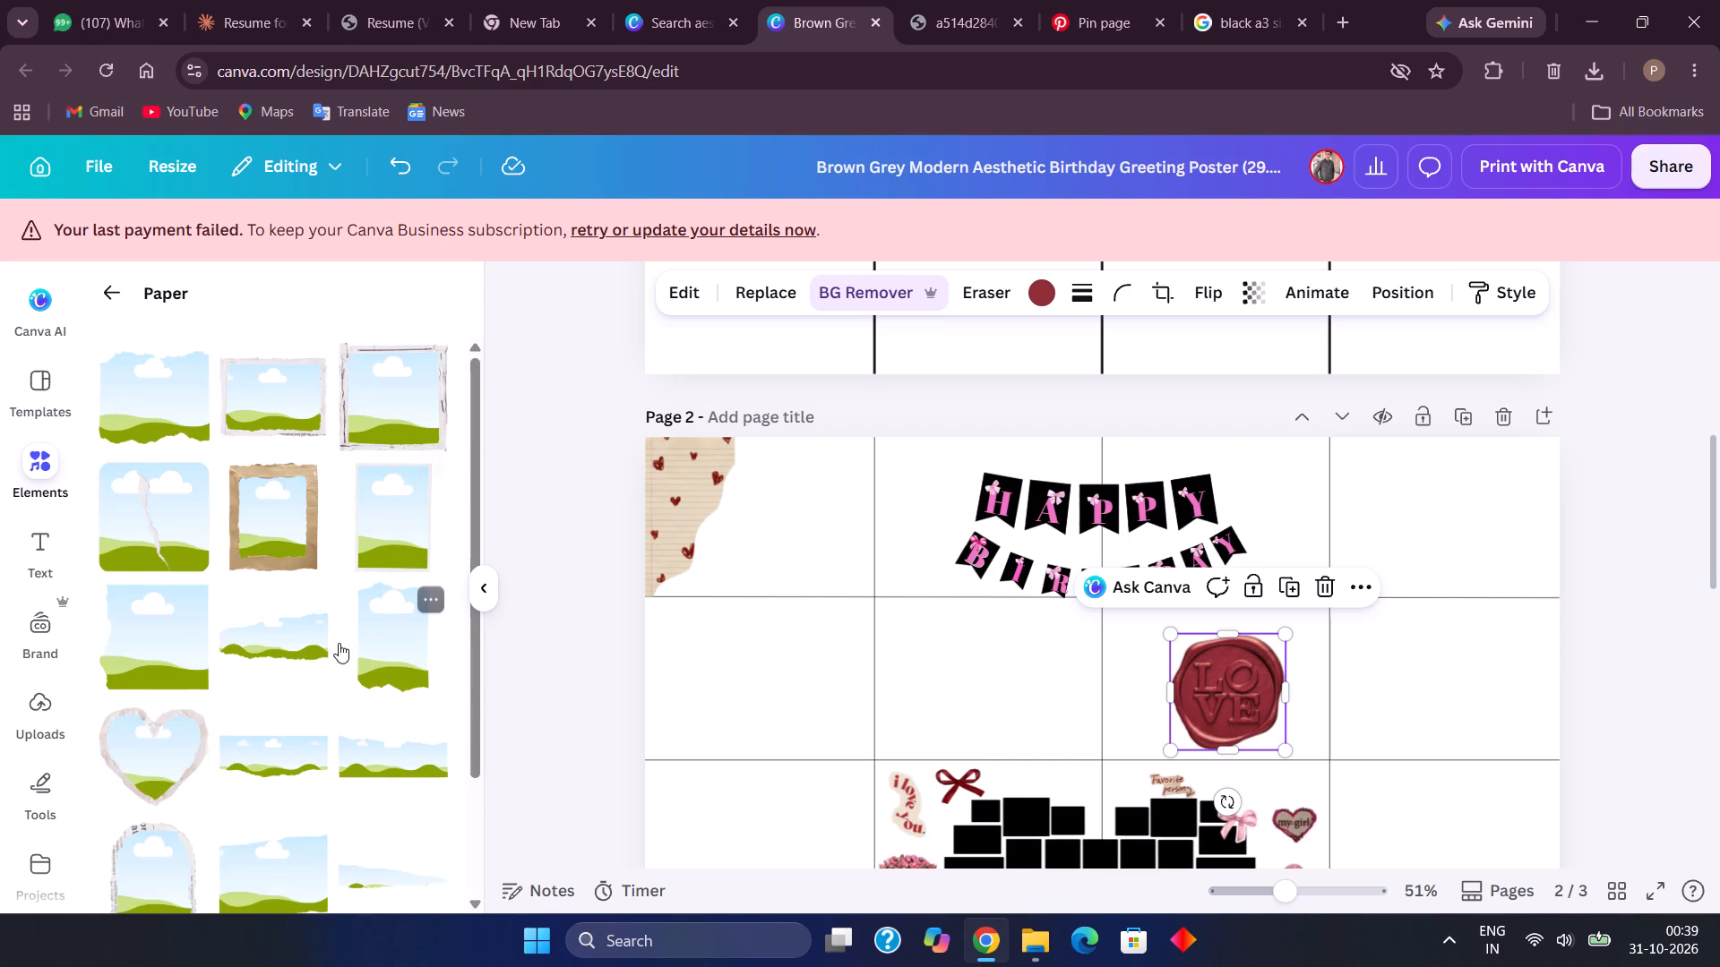
scroll(414, 666, down, 3)
scroll(414, 666, up, 1)
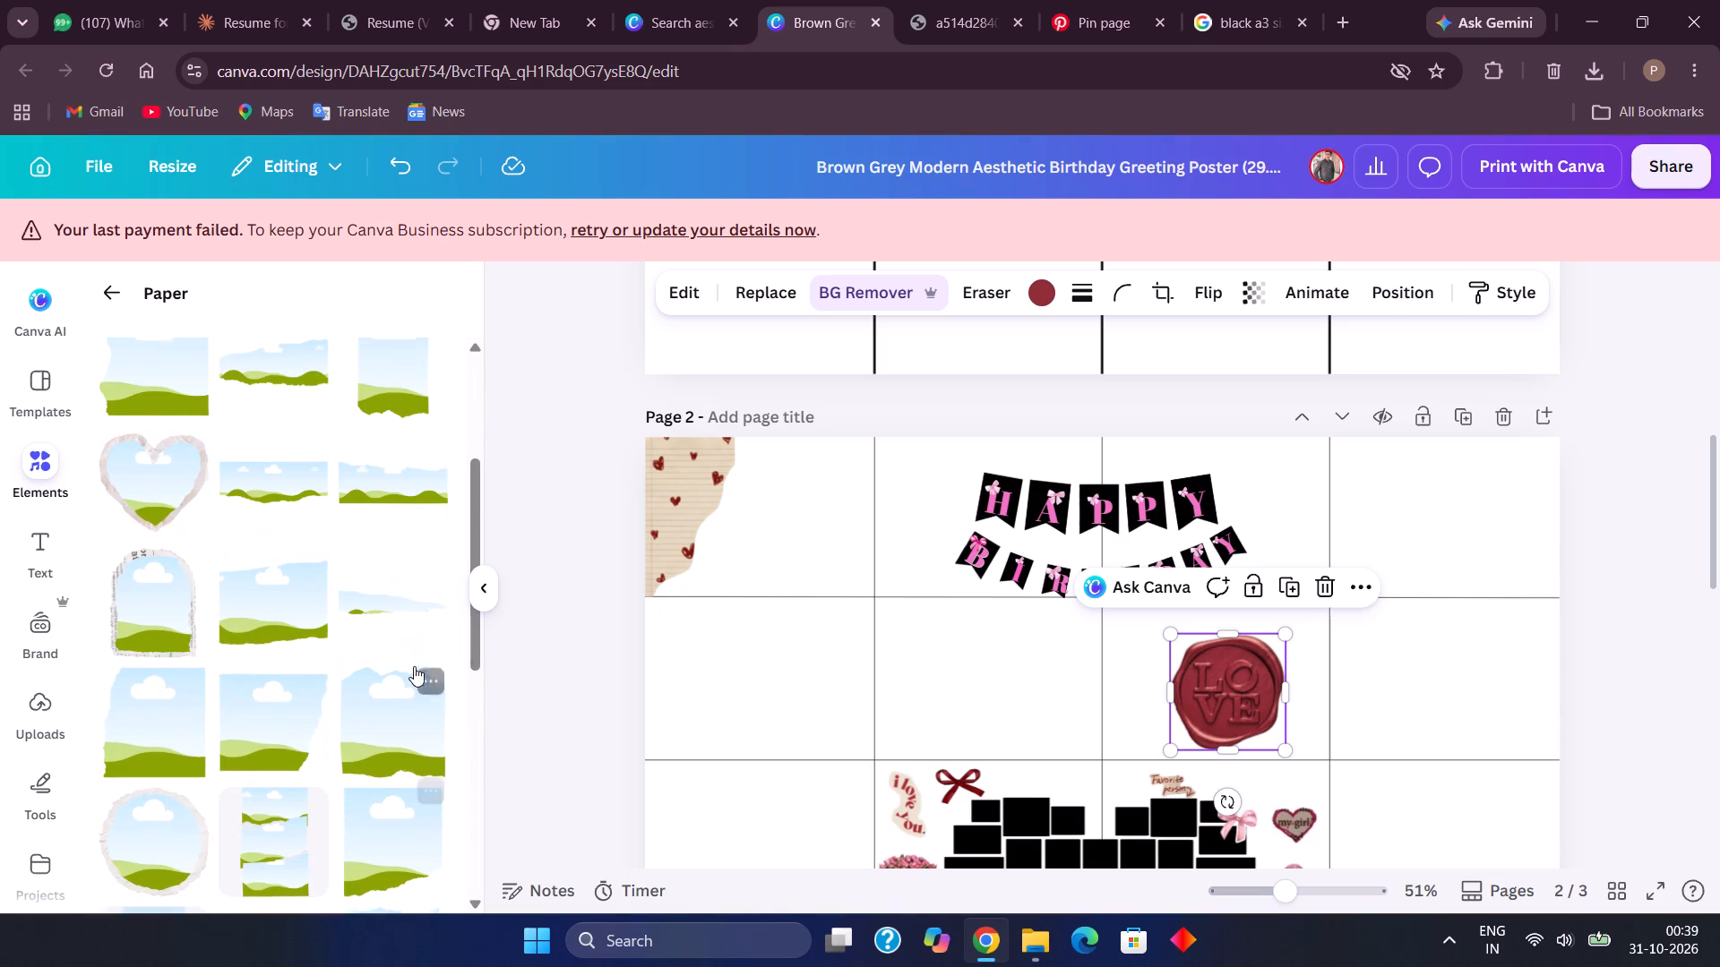
scroll(414, 666, up, 1)
click(157, 479)
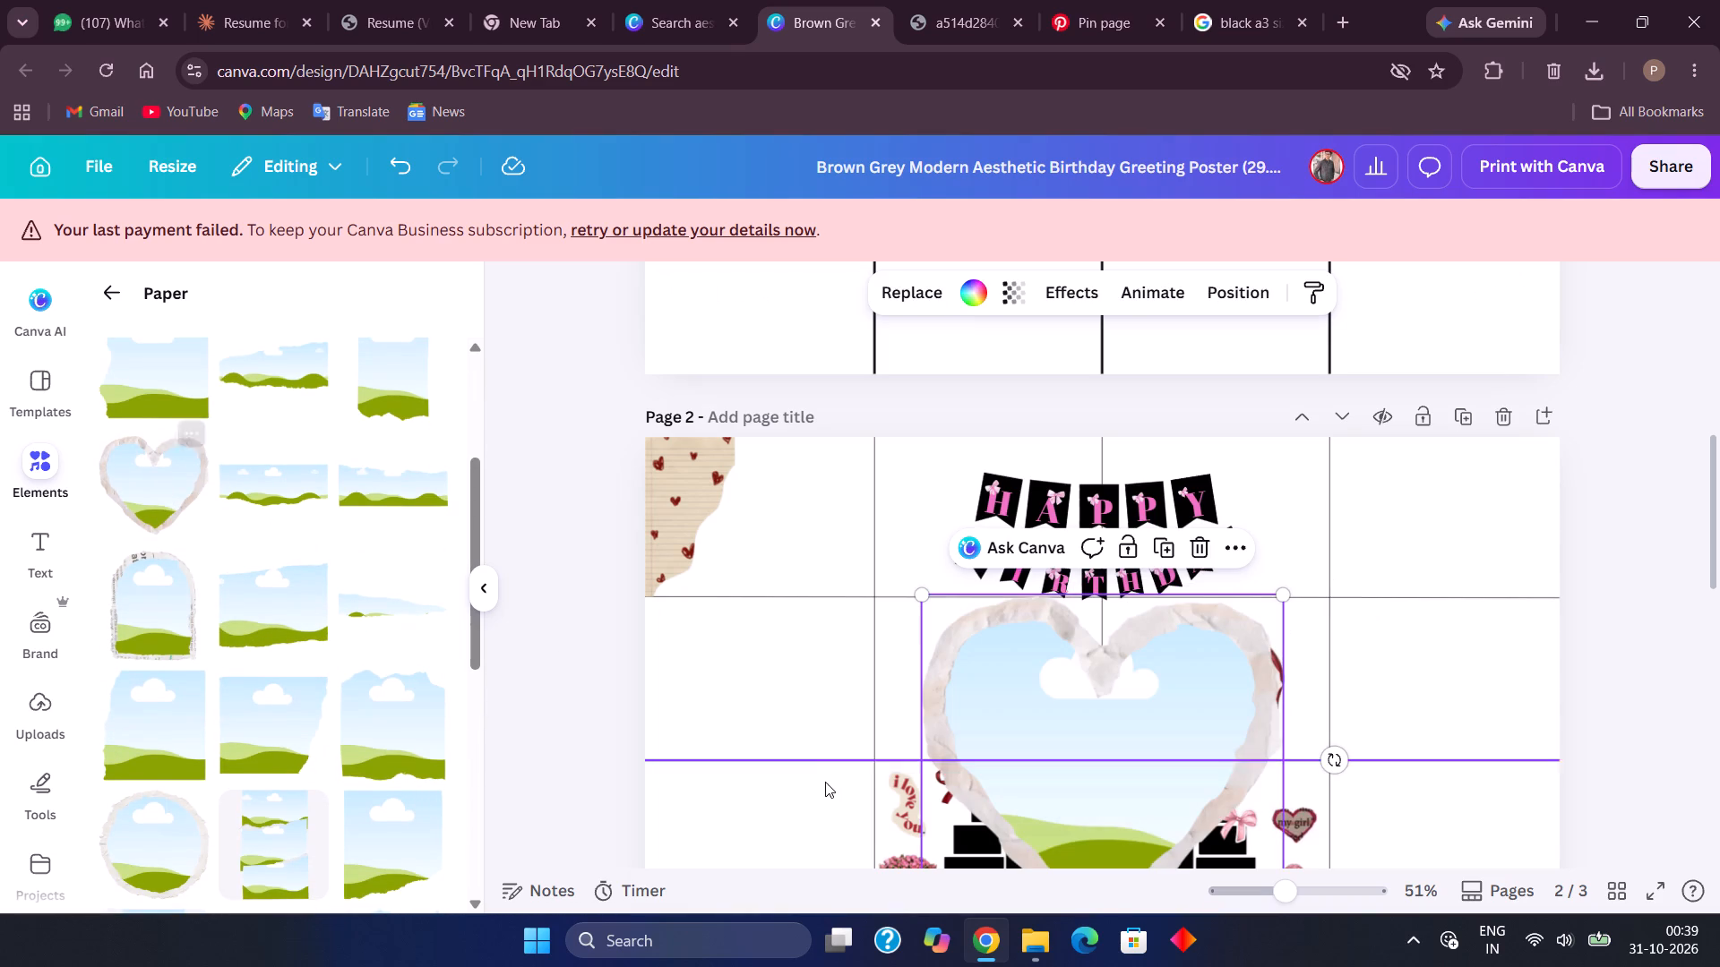
Shrink the torn-paper heart frame and fit it in page 2's top-left grid cell, beside the heart-patterned torn paper.
drag(1031, 780, 780, 628)
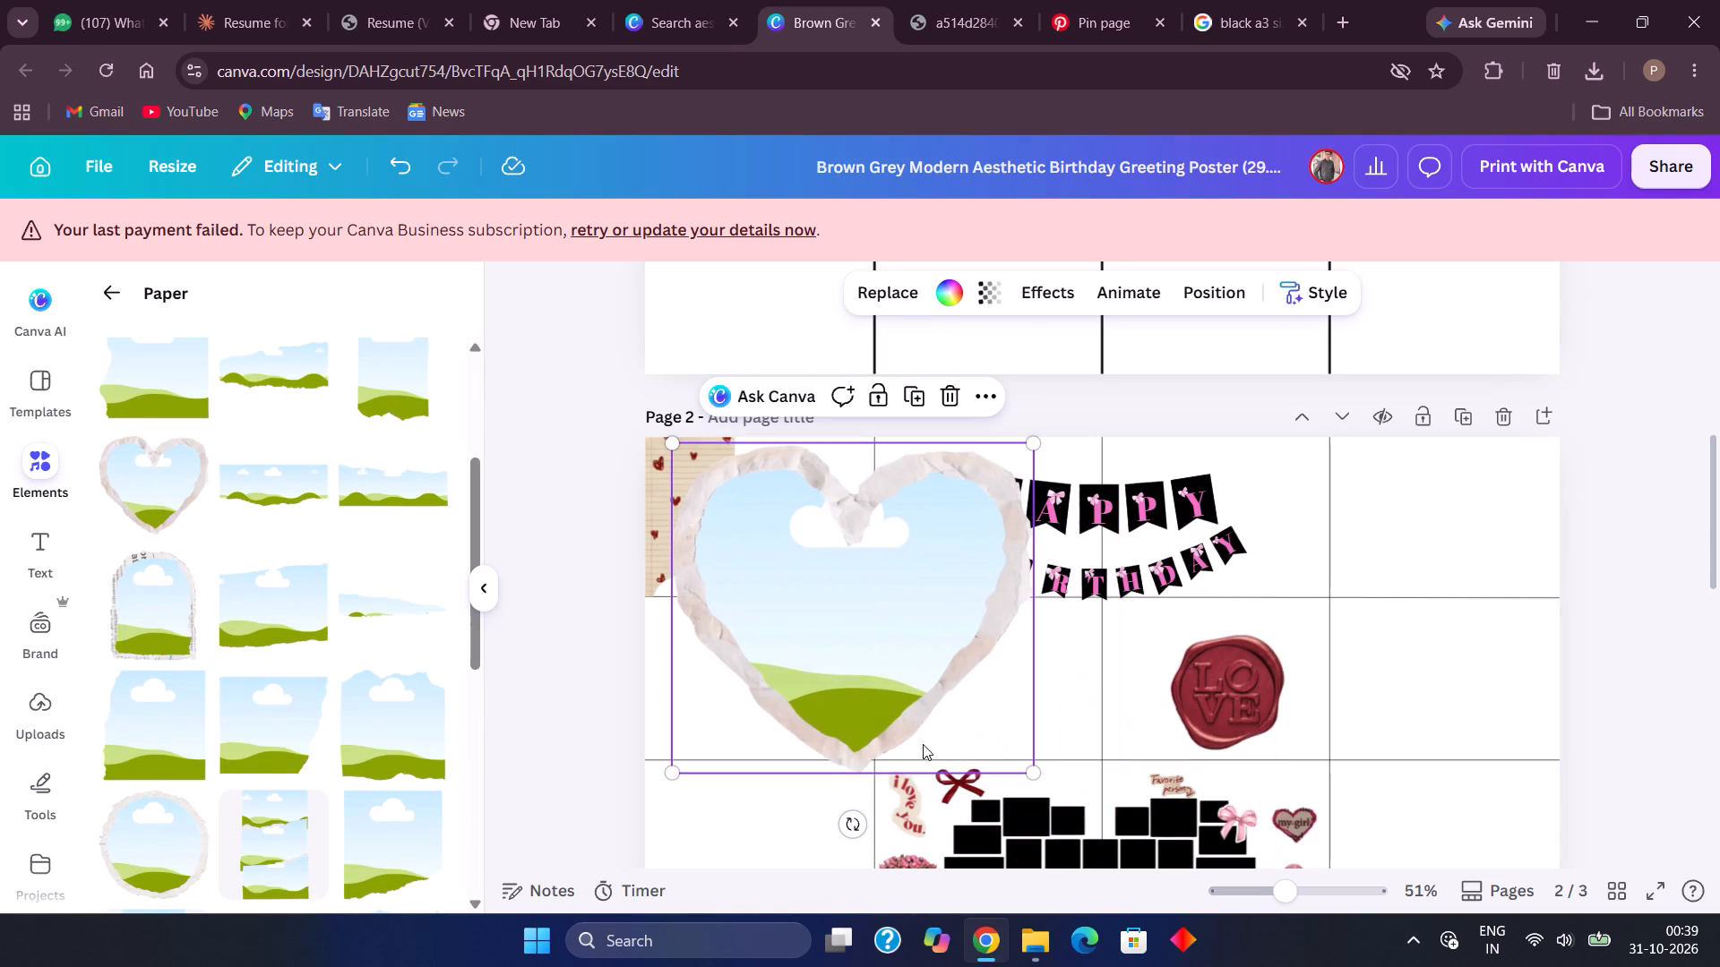
drag(1036, 771, 824, 573)
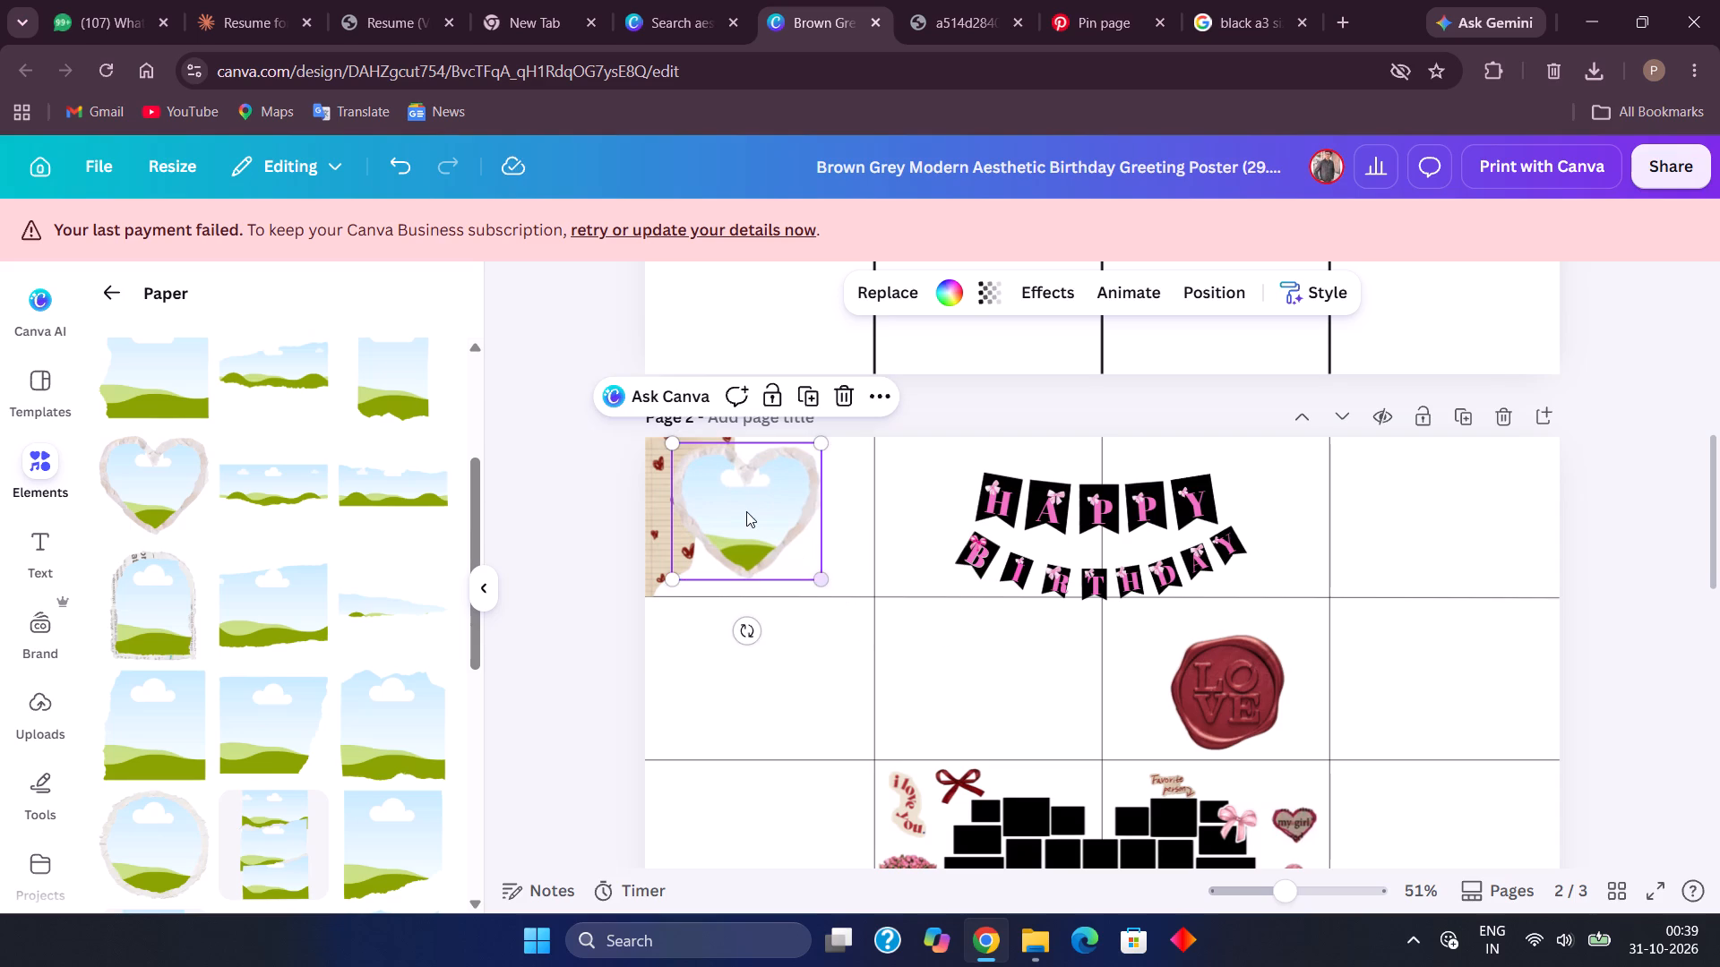
drag(746, 511, 791, 535)
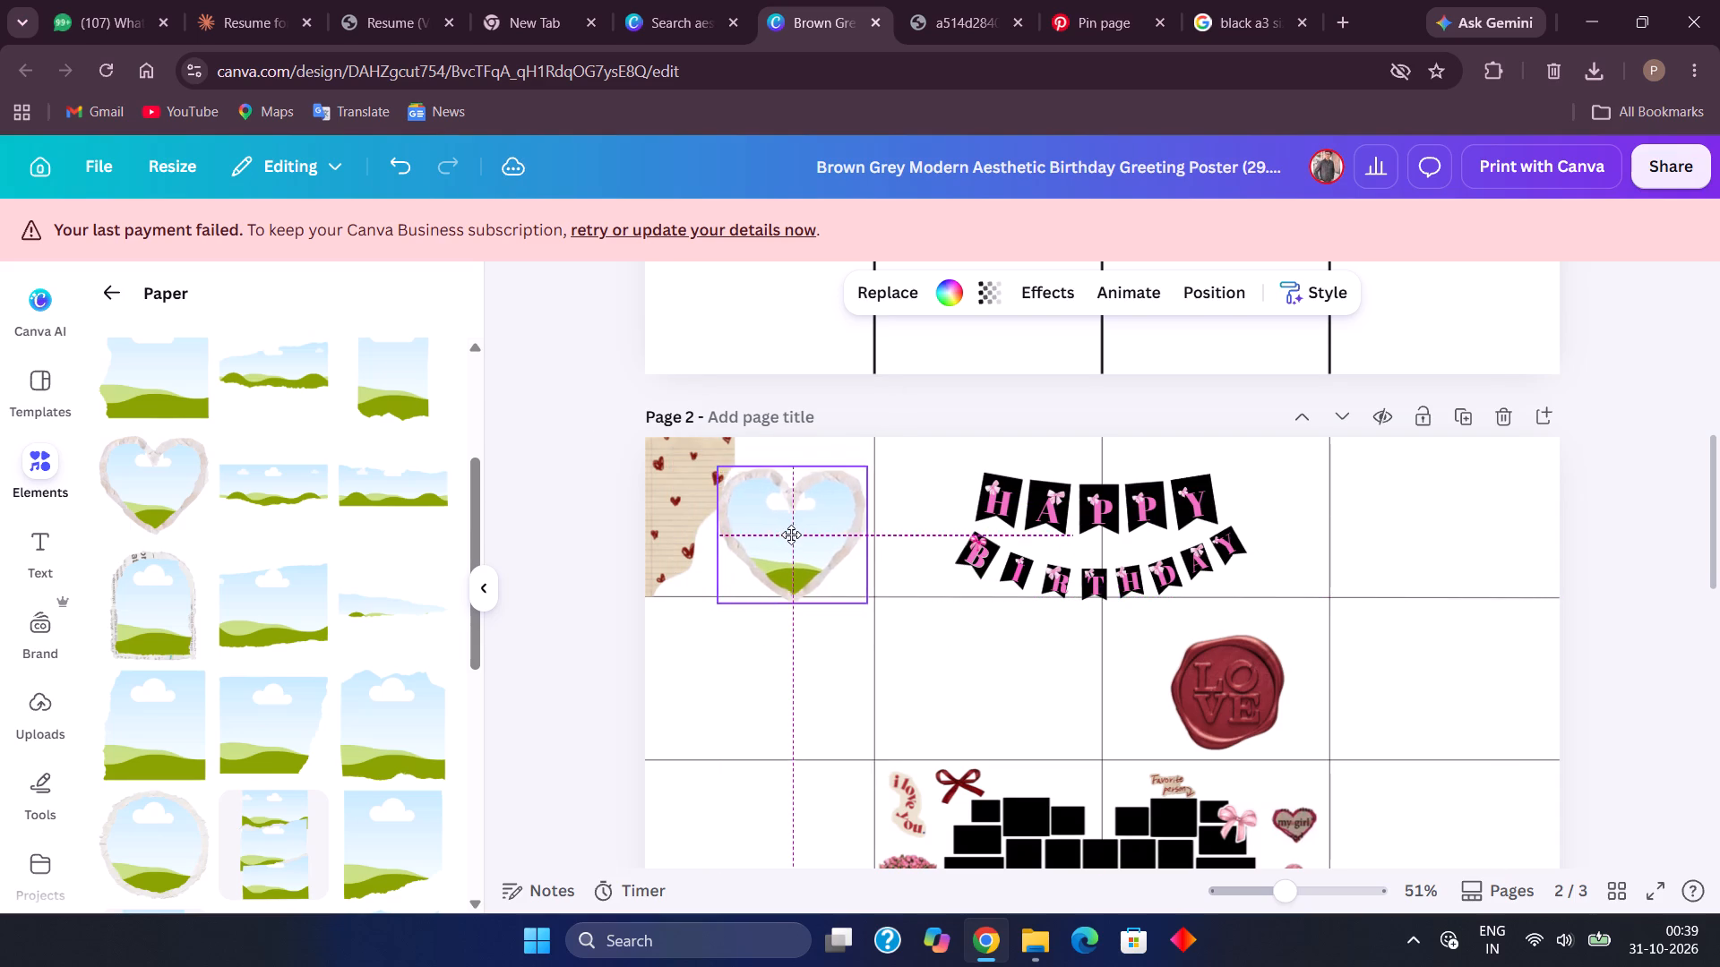
drag(791, 535, 787, 519)
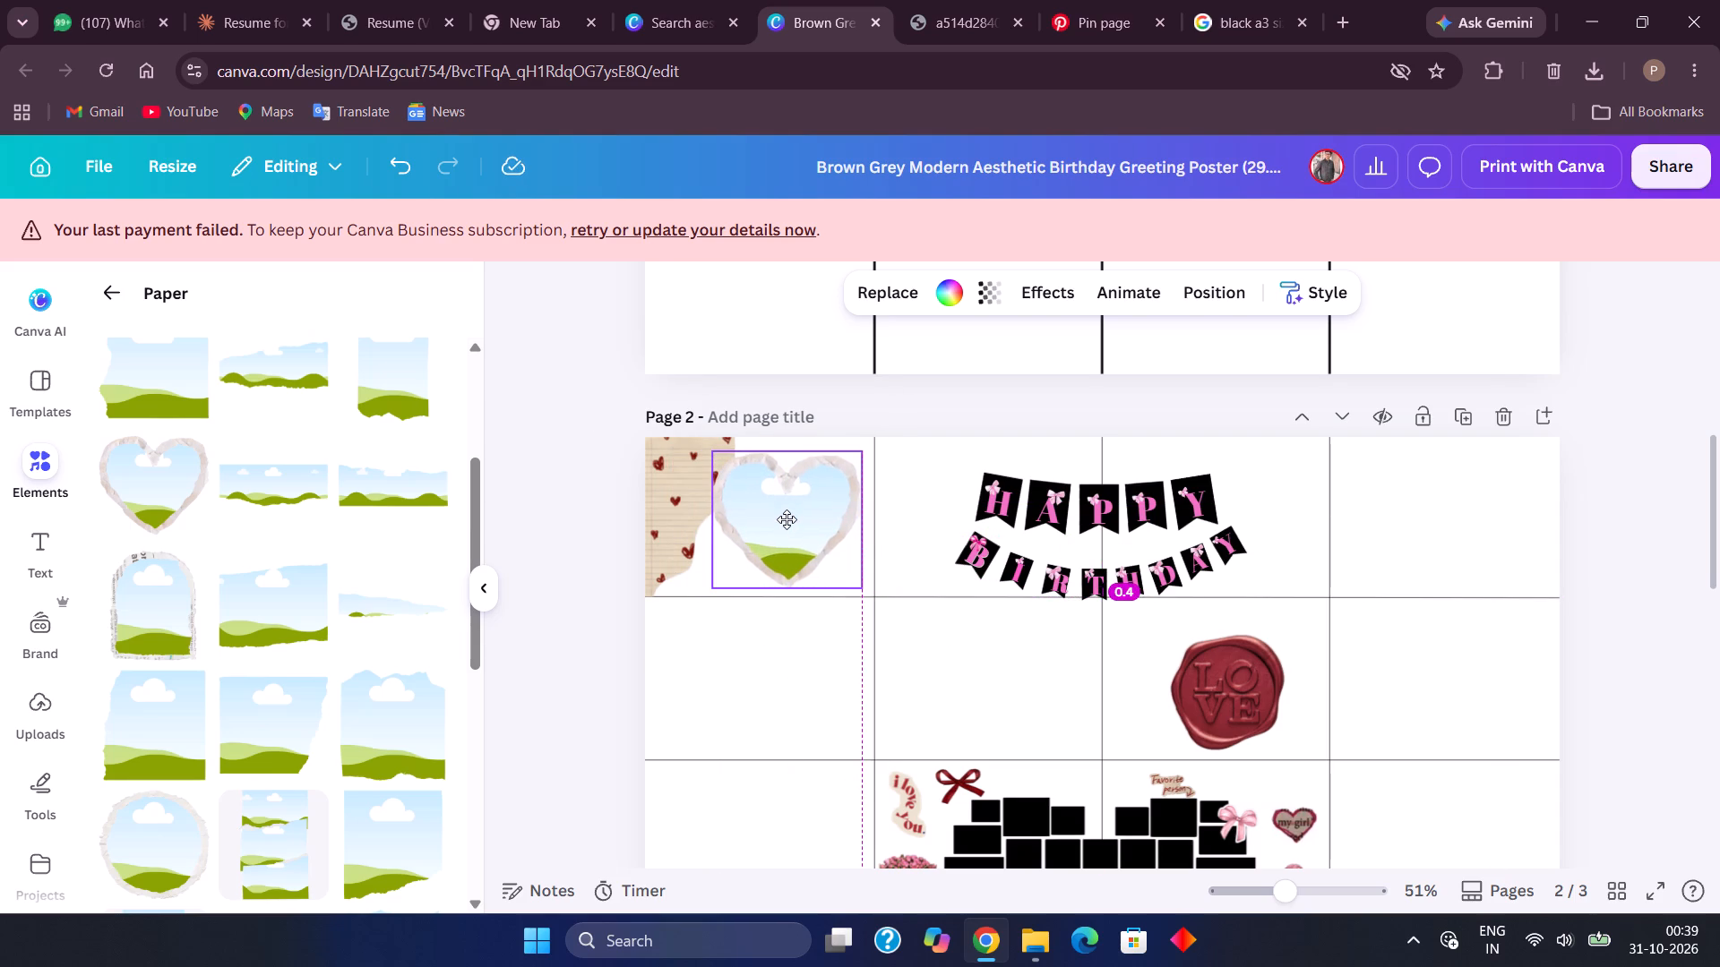
drag(787, 519, 790, 524)
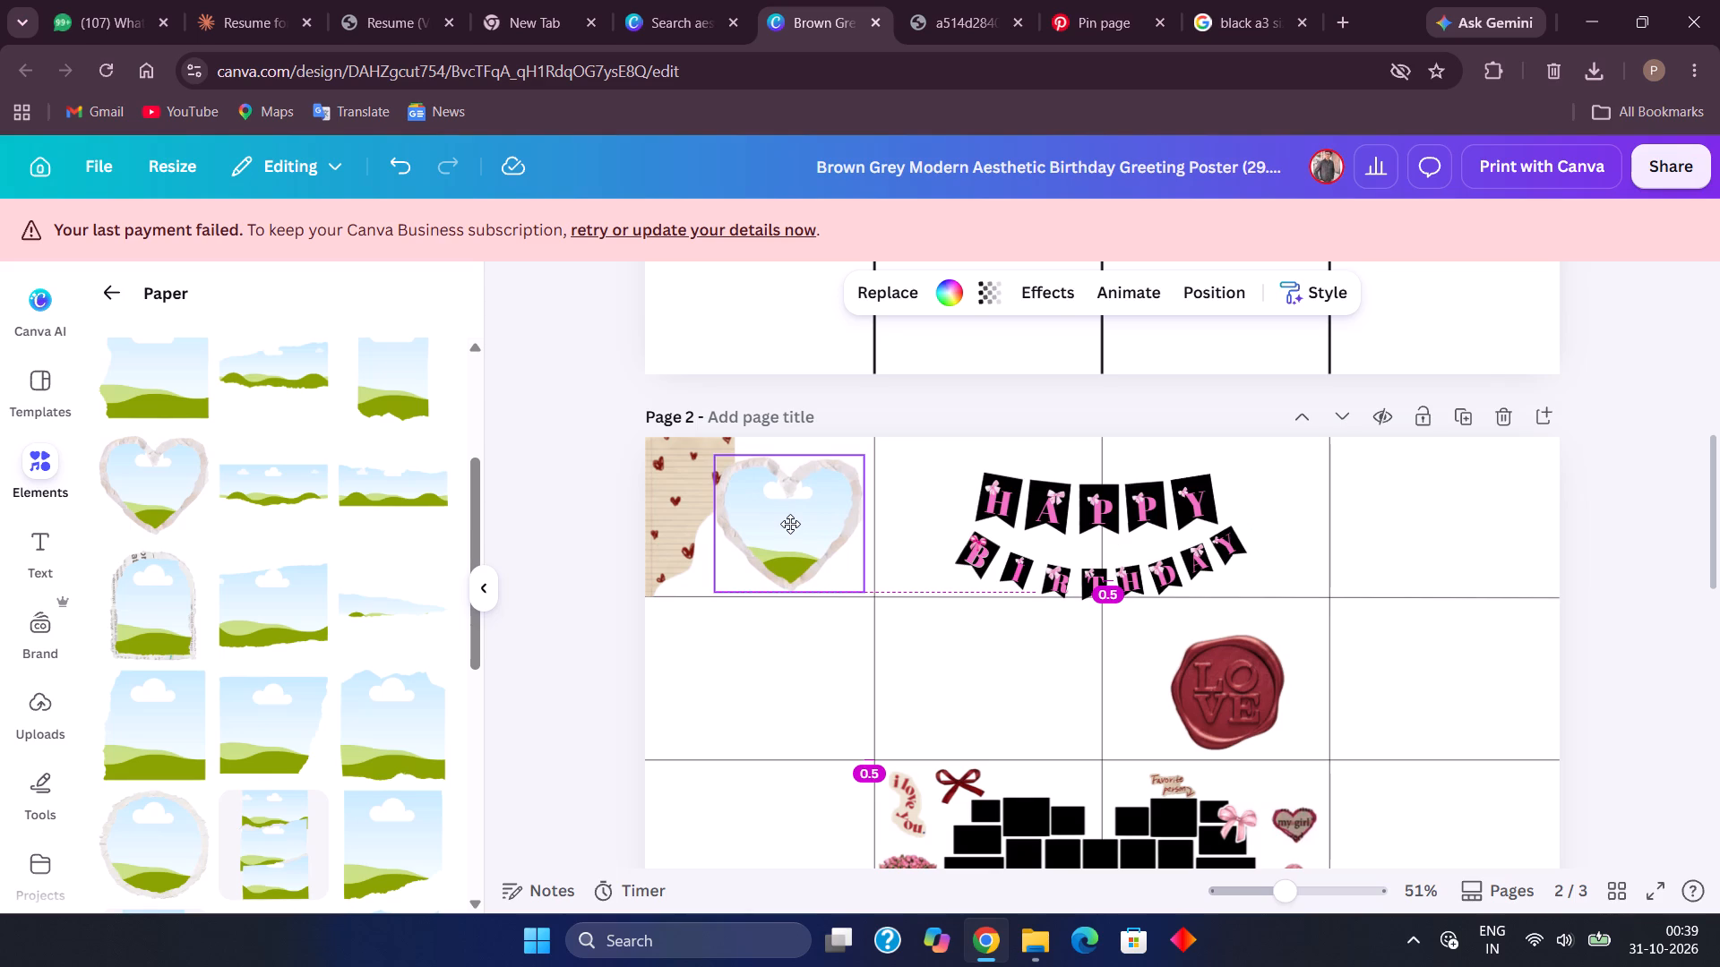
drag(790, 524, 794, 526)
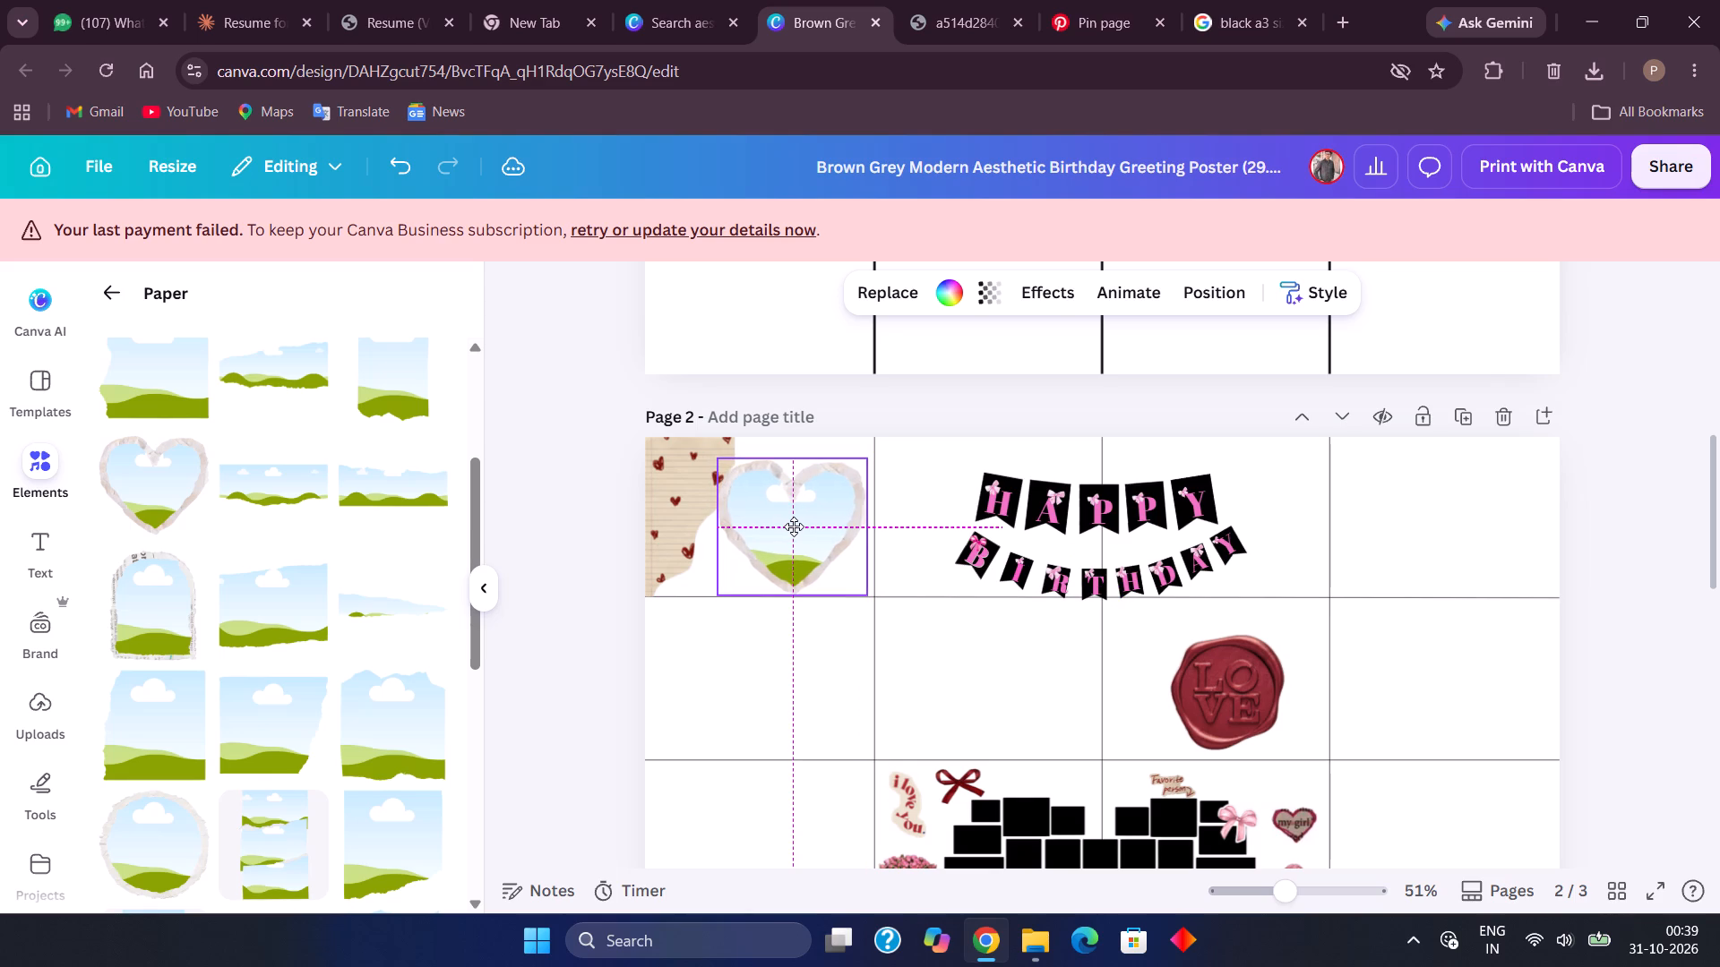
drag(794, 526, 791, 523)
Move the two golden leaf sprigs and the pink lily from page 2's bottom-left area into the empty cell above the collage's left lobe.
scroll(791, 523, down, 1)
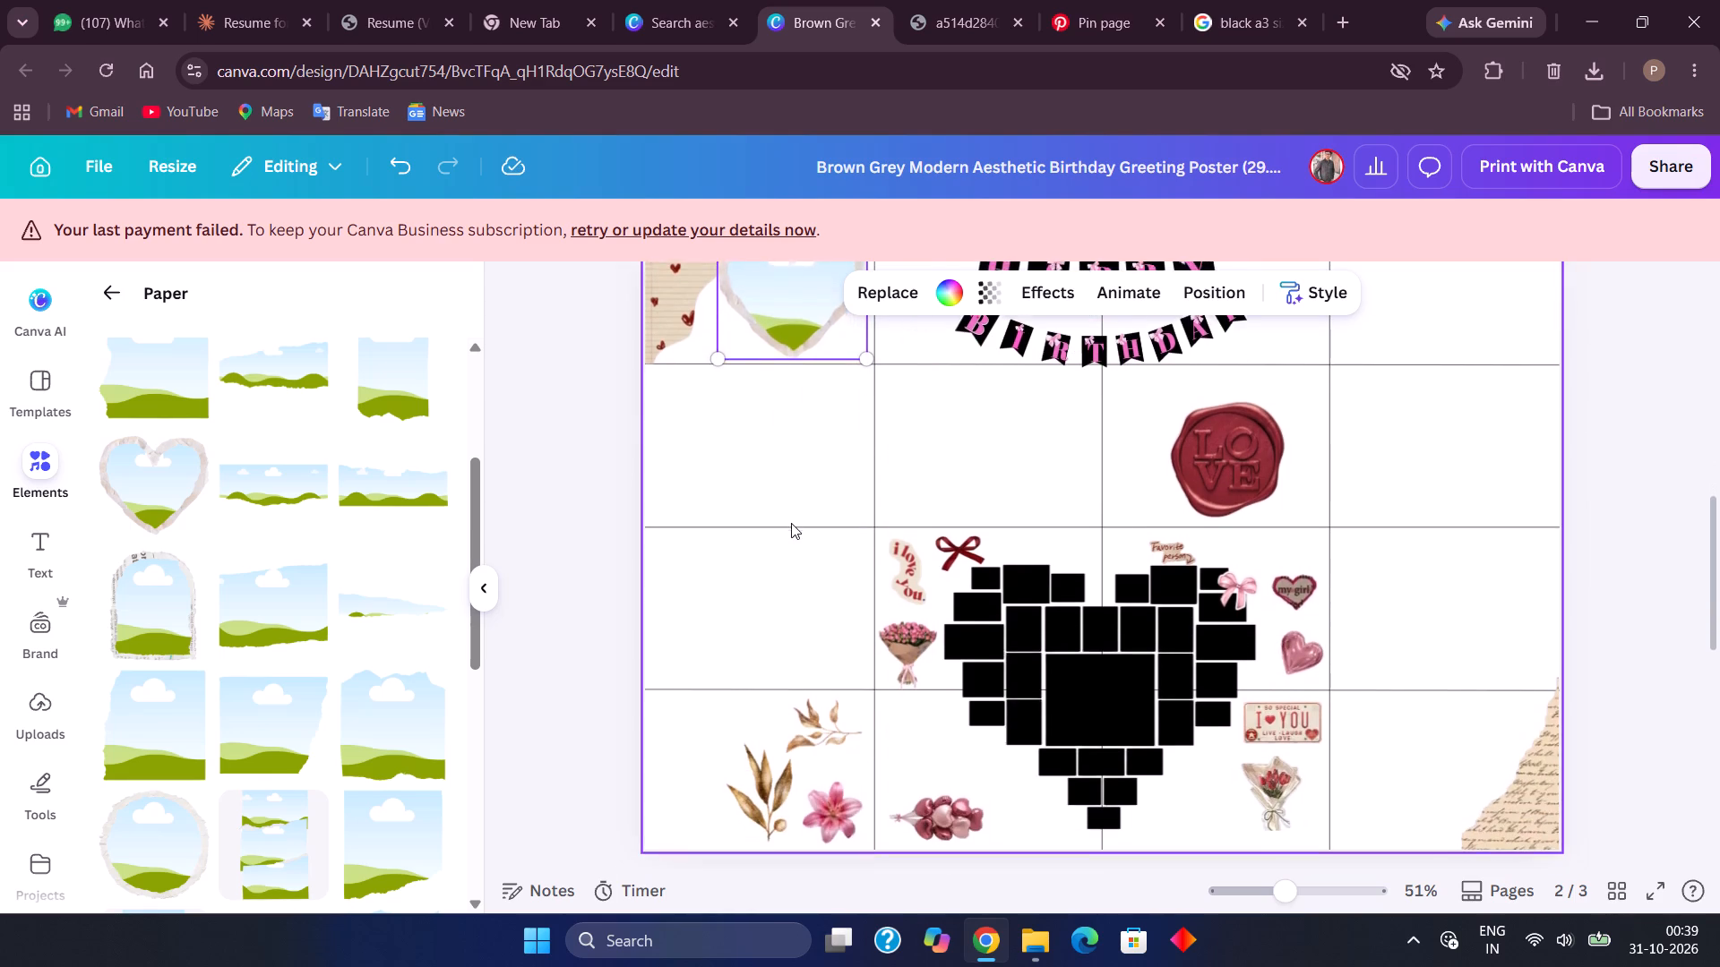
scroll(791, 523, down, 2)
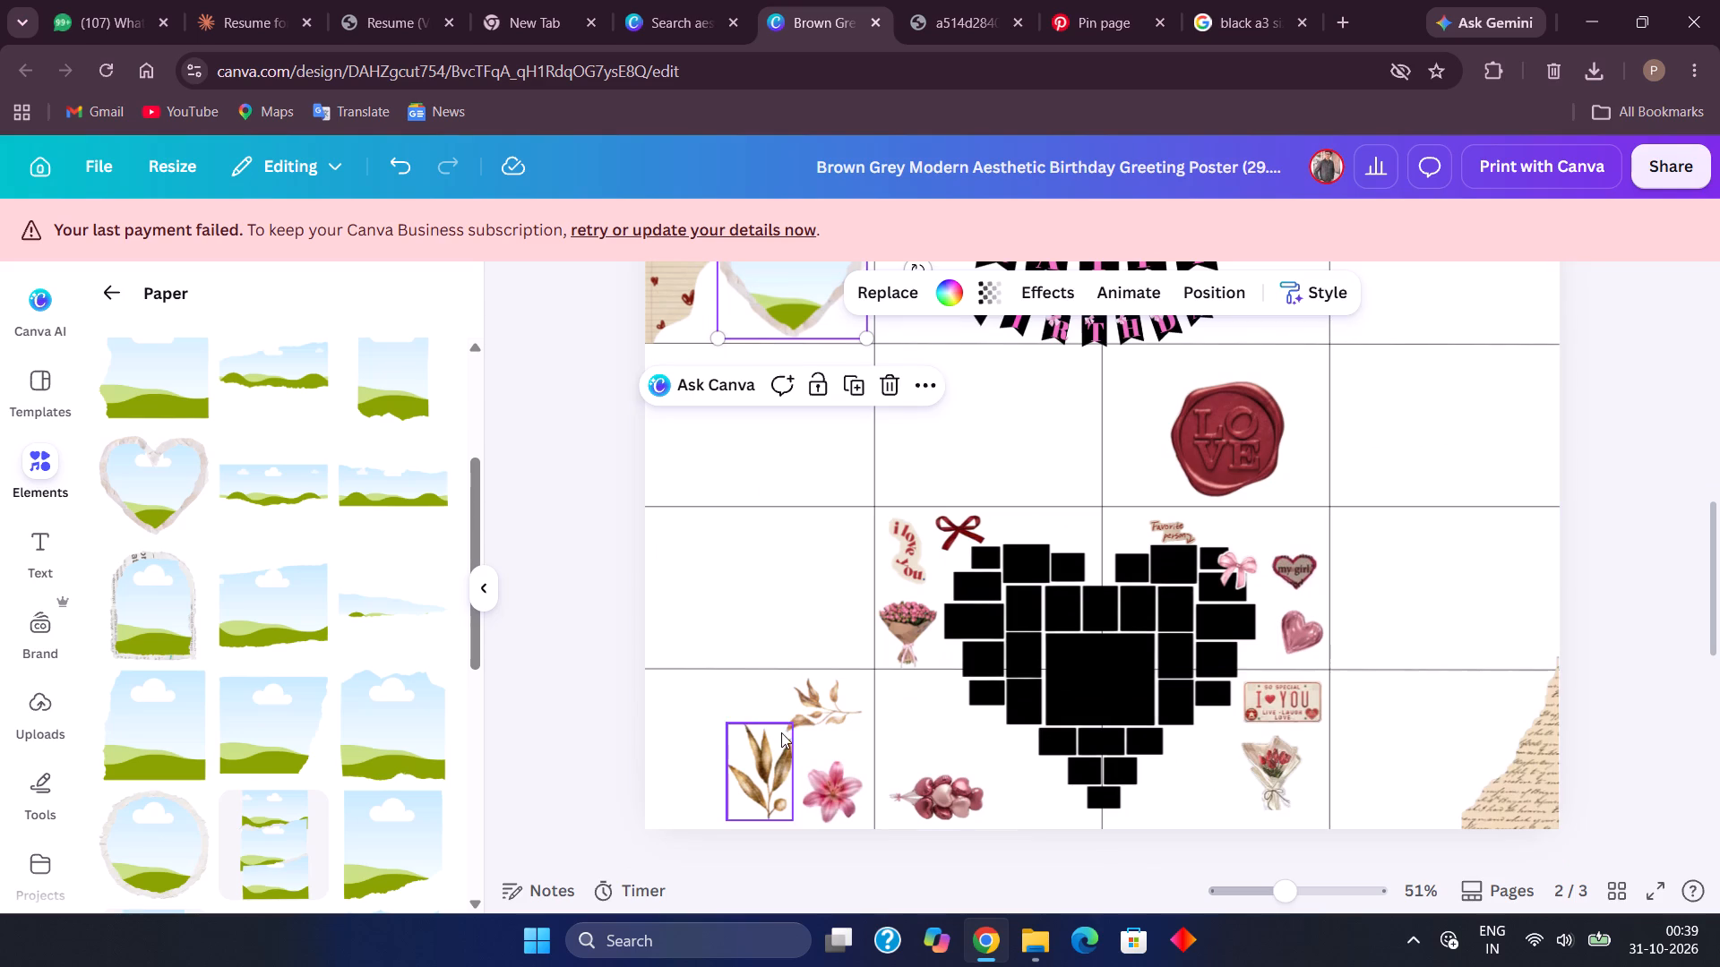
drag(806, 711, 1109, 559)
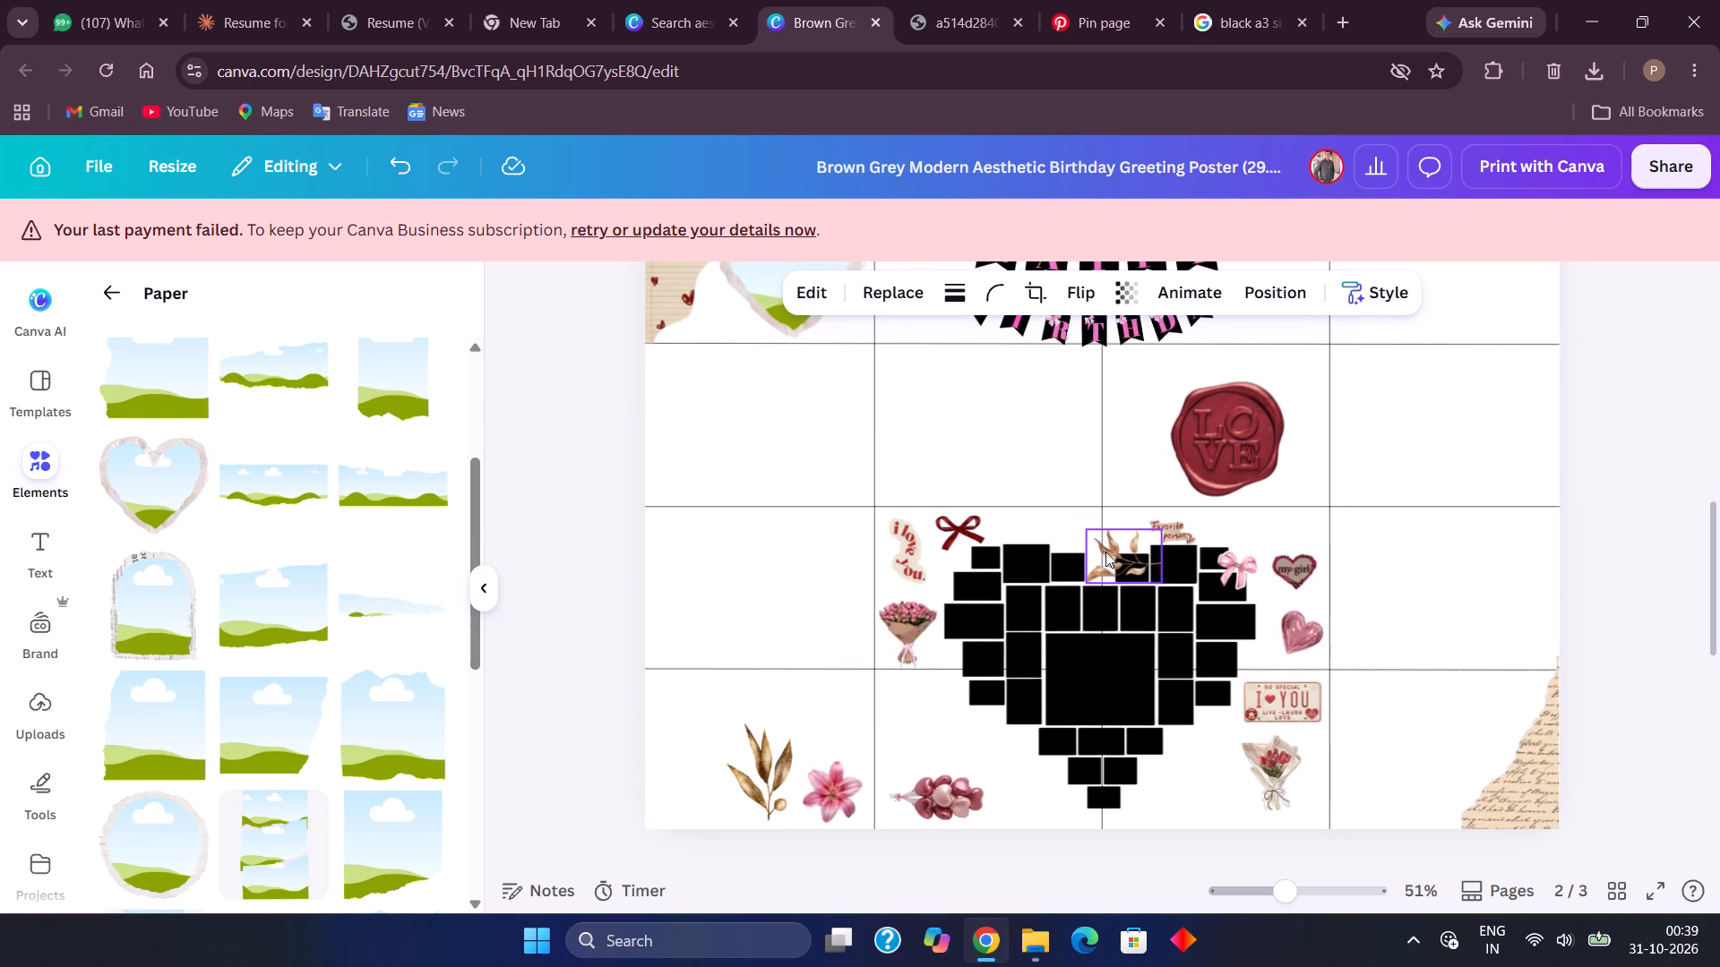
drag(1106, 552, 1033, 470)
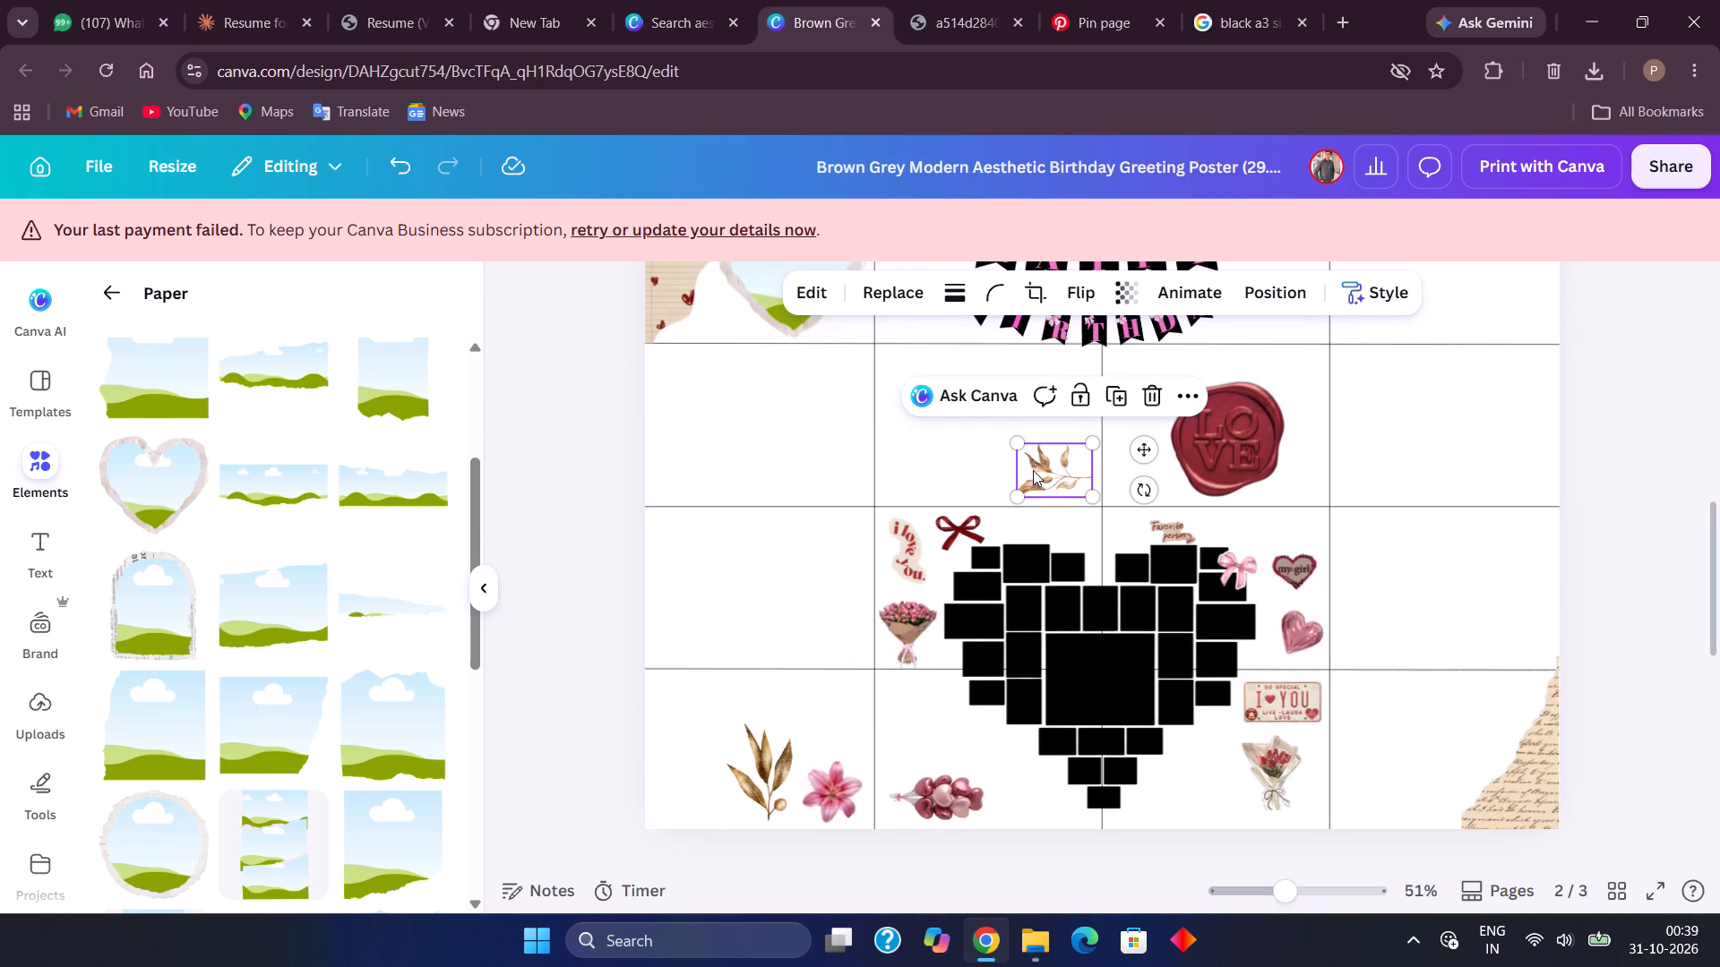
drag(762, 770, 977, 447)
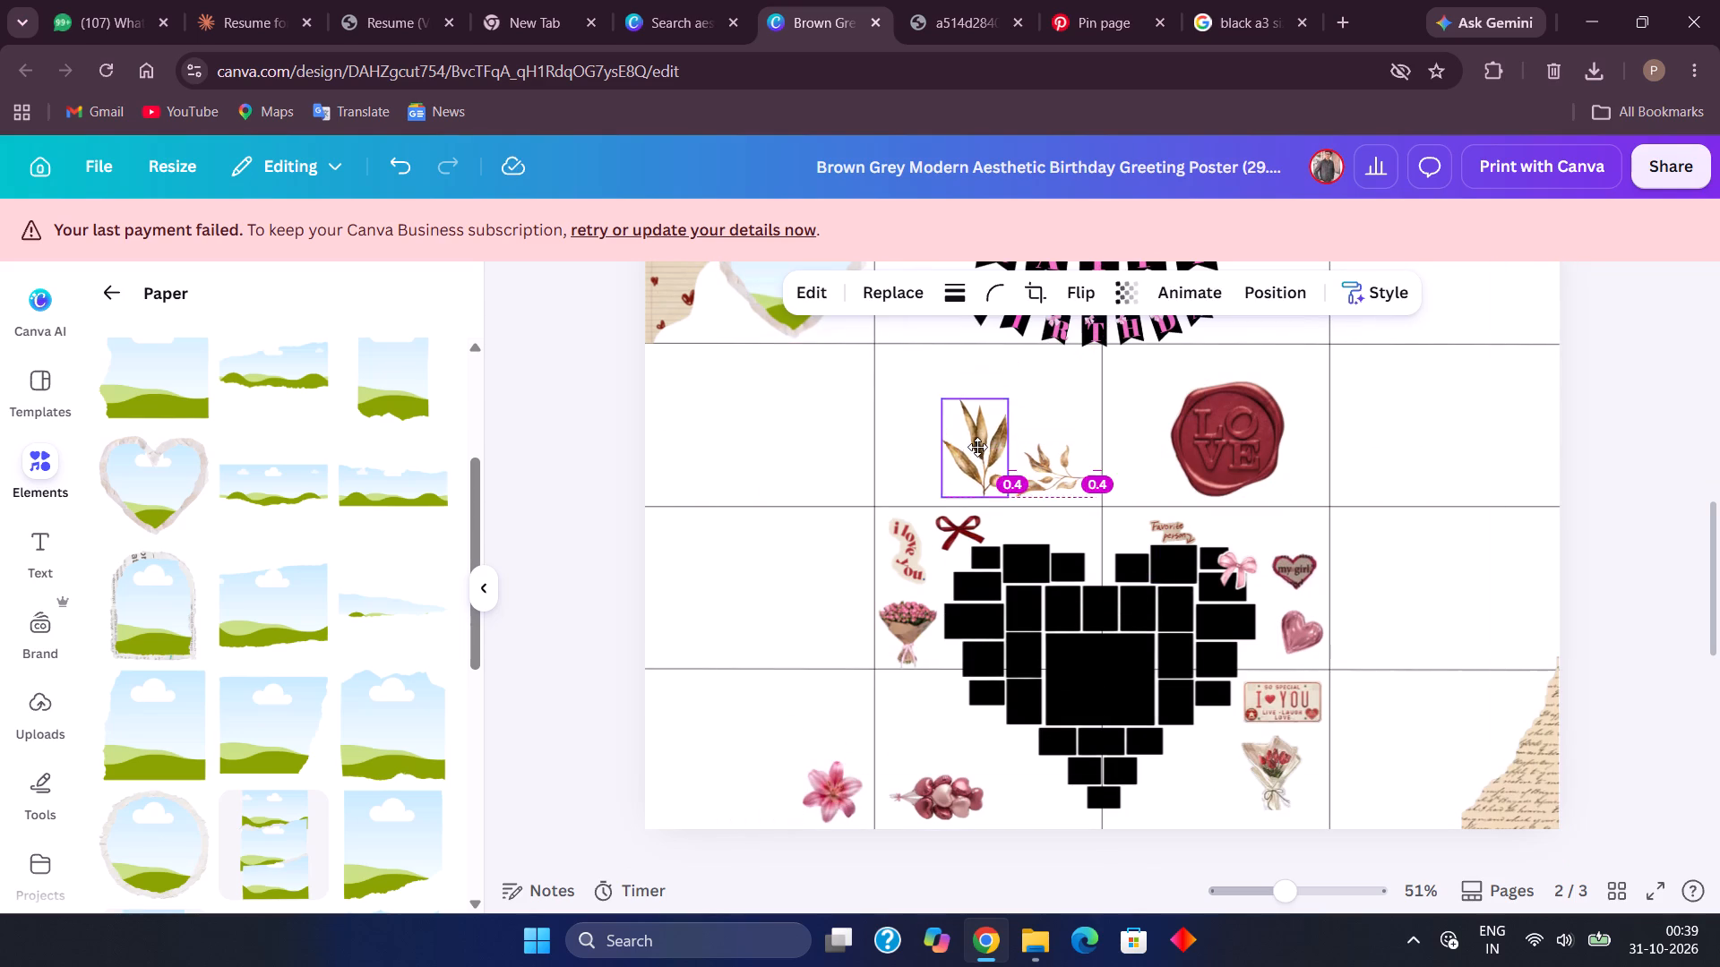
drag(977, 447, 977, 448)
drag(823, 809, 924, 389)
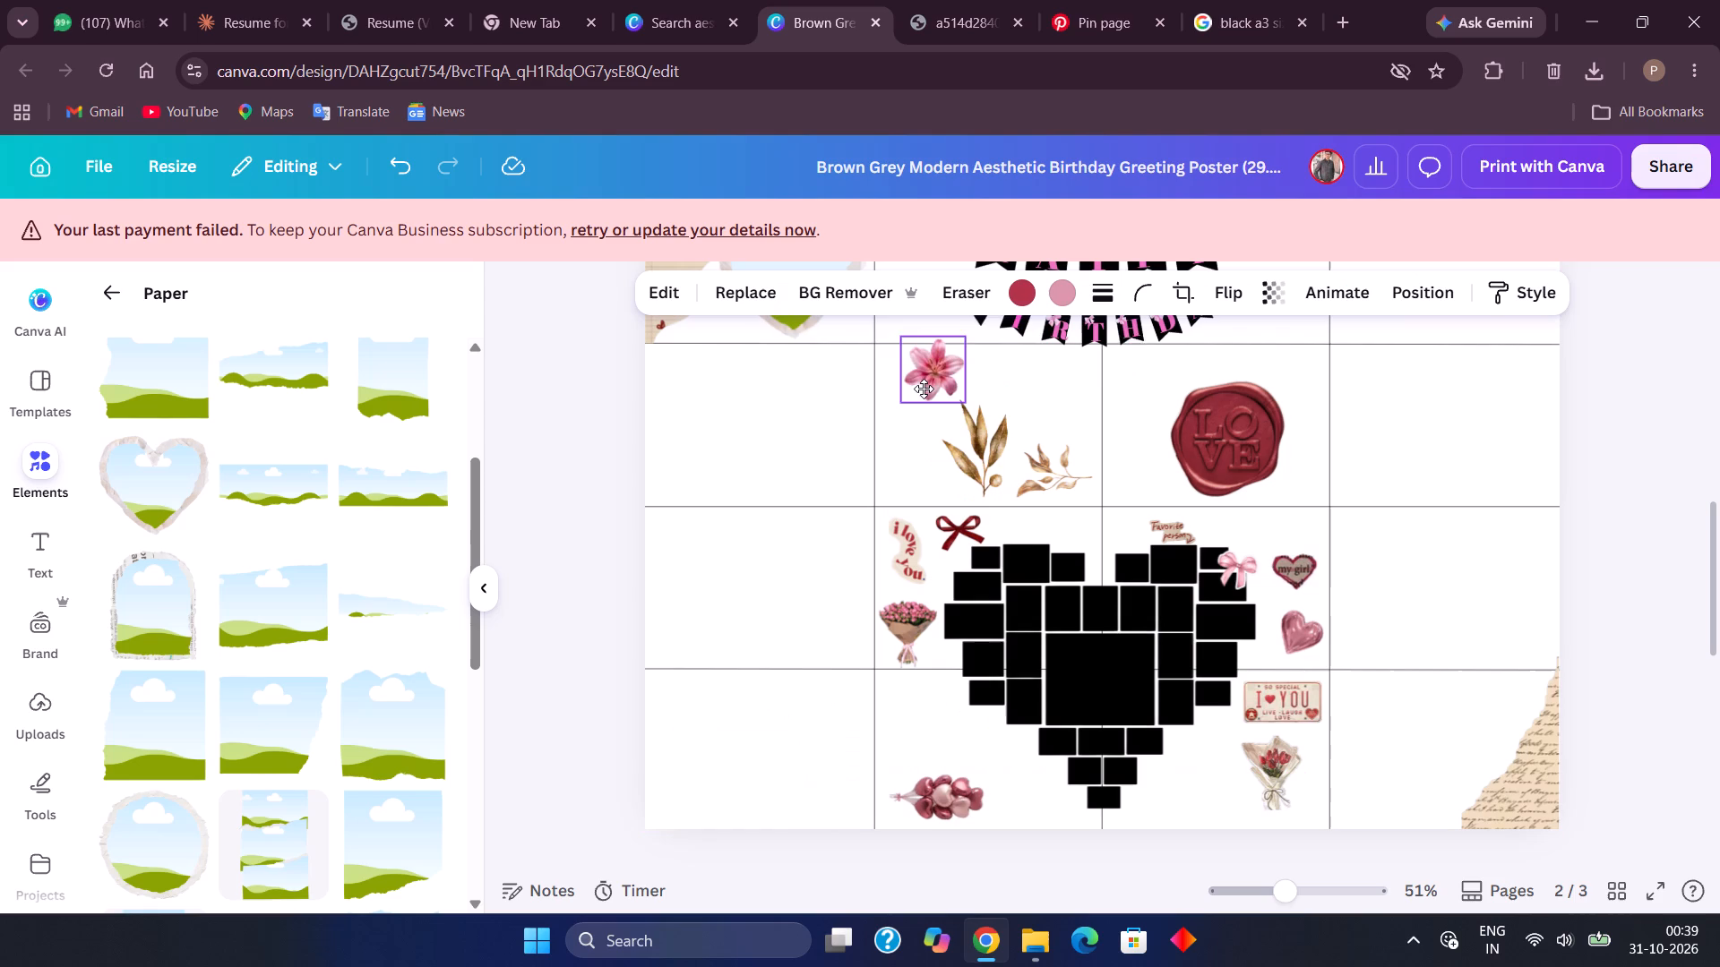
drag(924, 389, 909, 396)
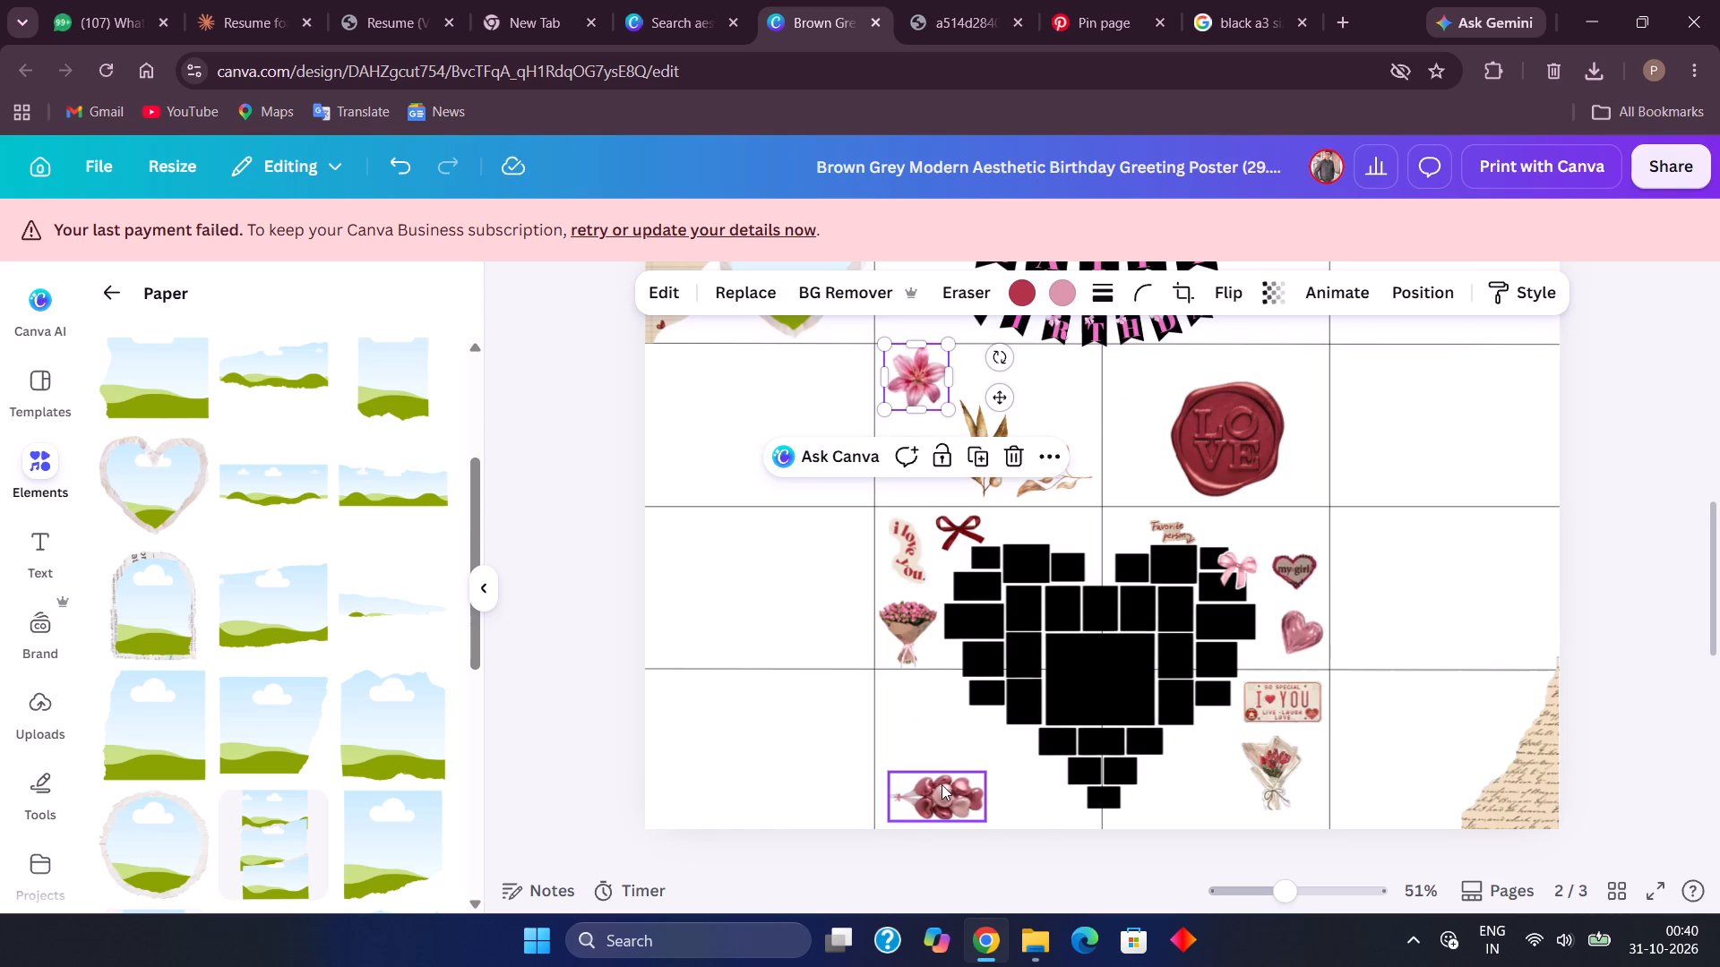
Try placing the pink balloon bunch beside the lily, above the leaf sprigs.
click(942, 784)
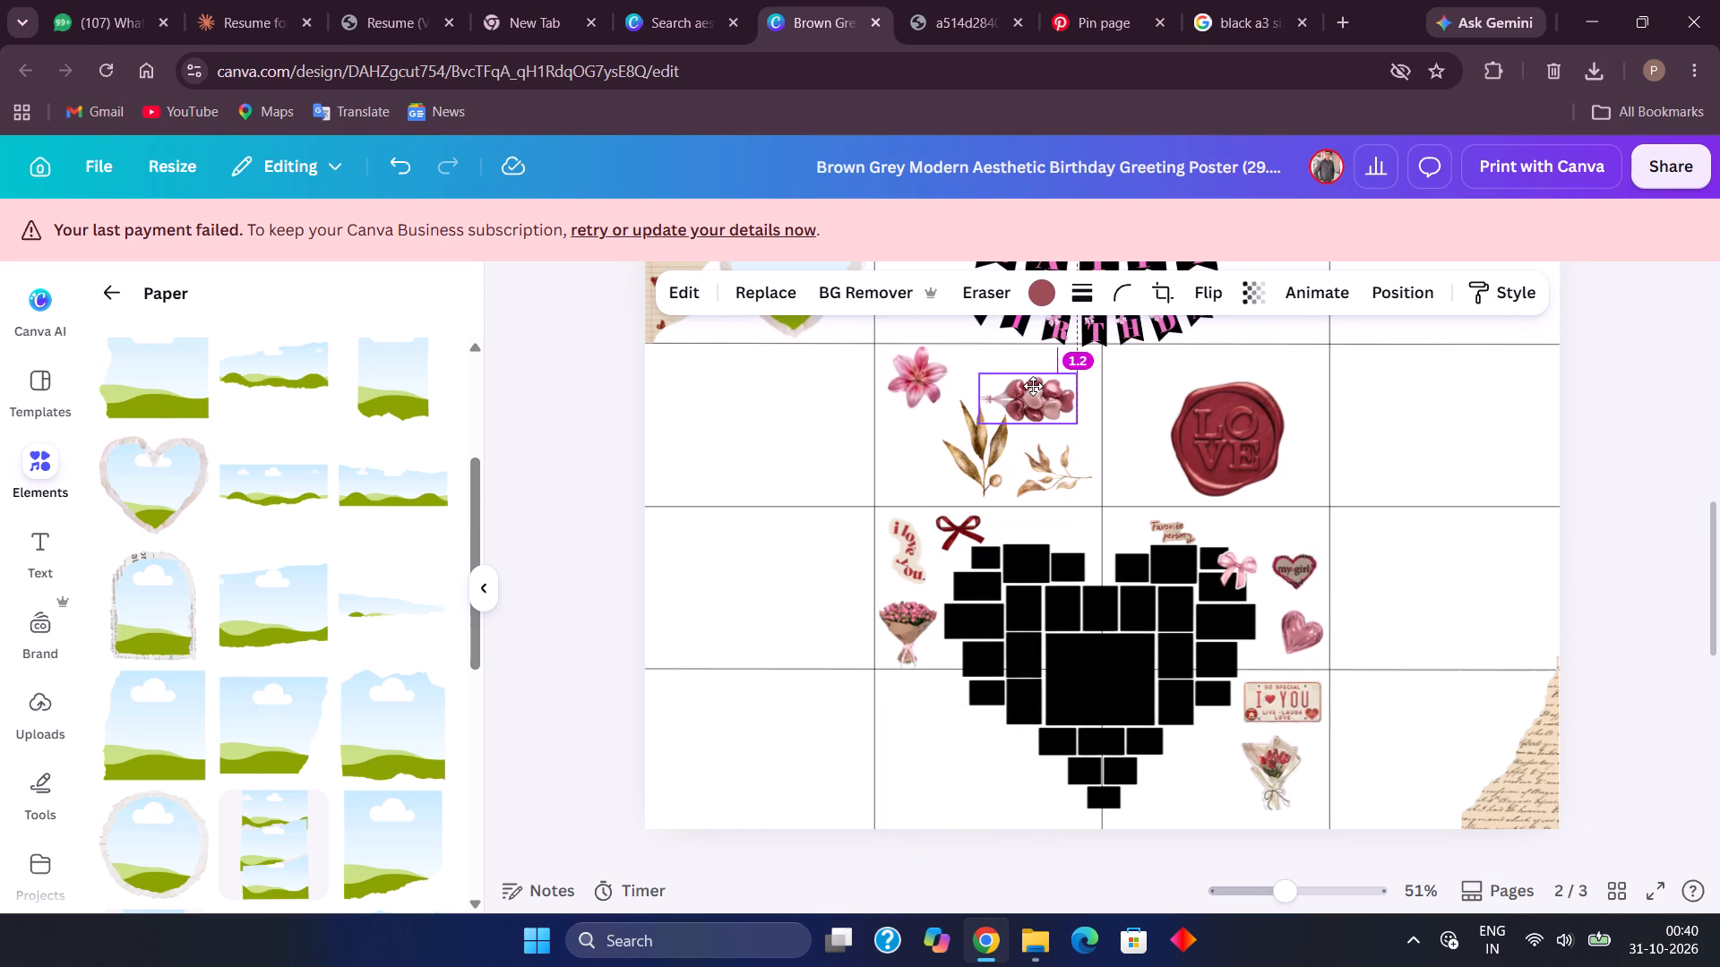
Enlarge the torn-paper heart frame slightly and recentre it between the heart-patterned paper and the first vertical grid line.
scroll(945, 786, up, 2)
scroll(945, 786, down, 2)
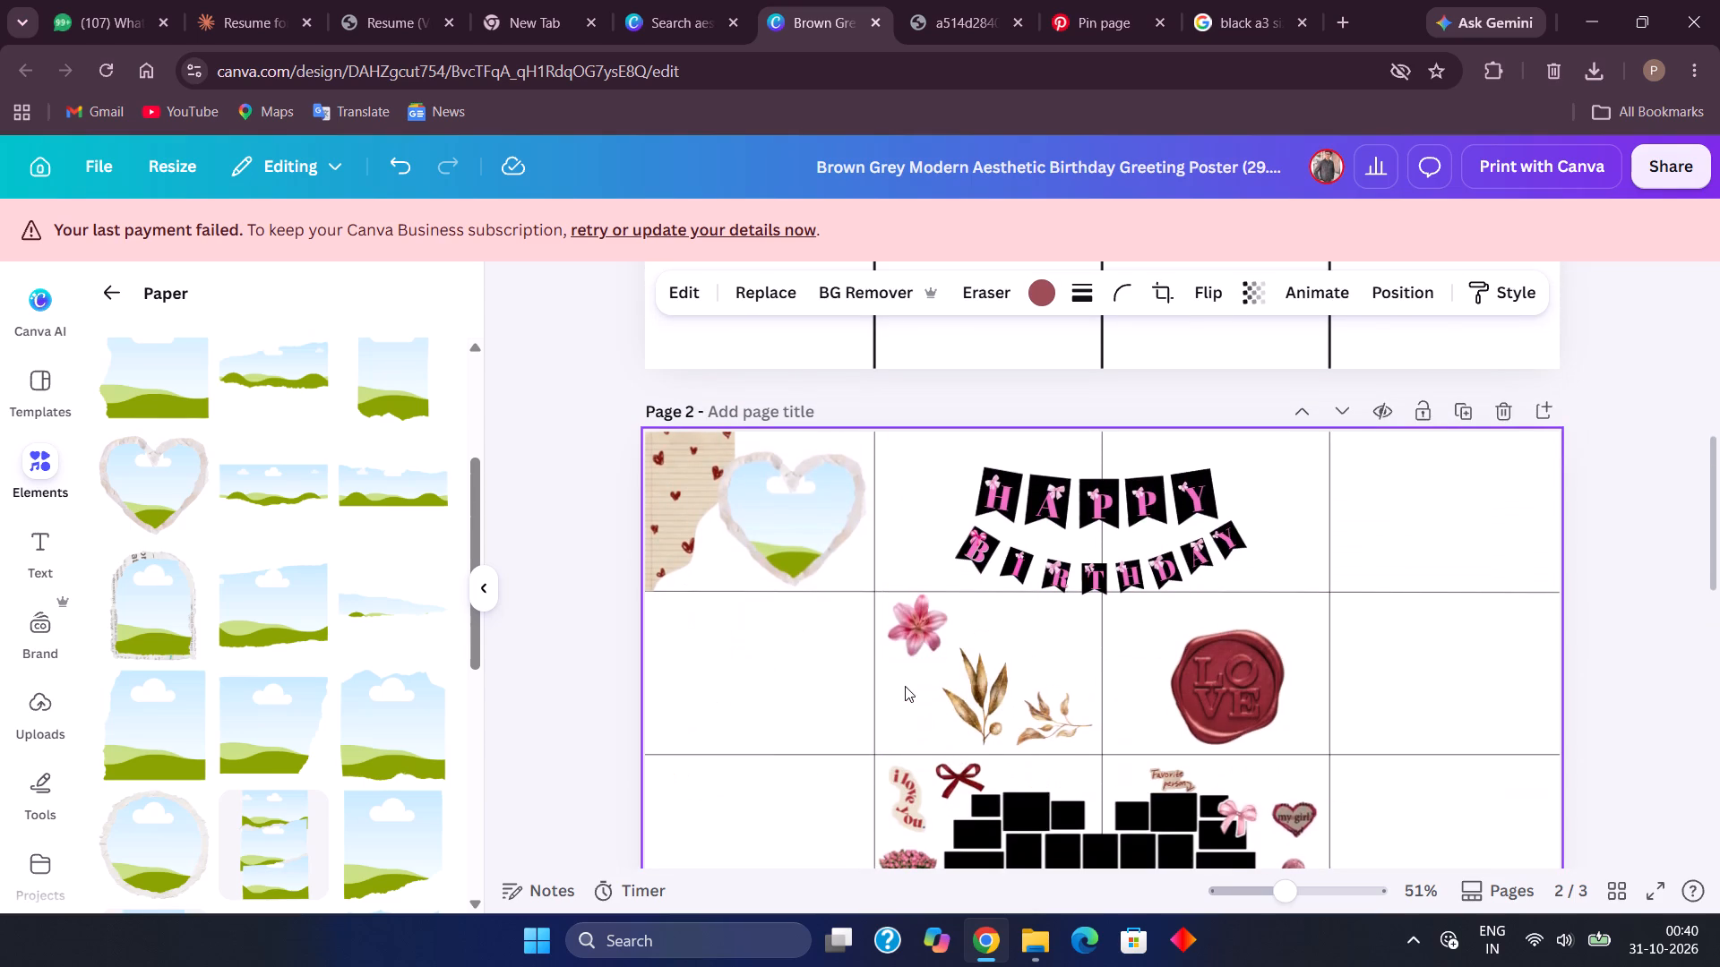
click(777, 534)
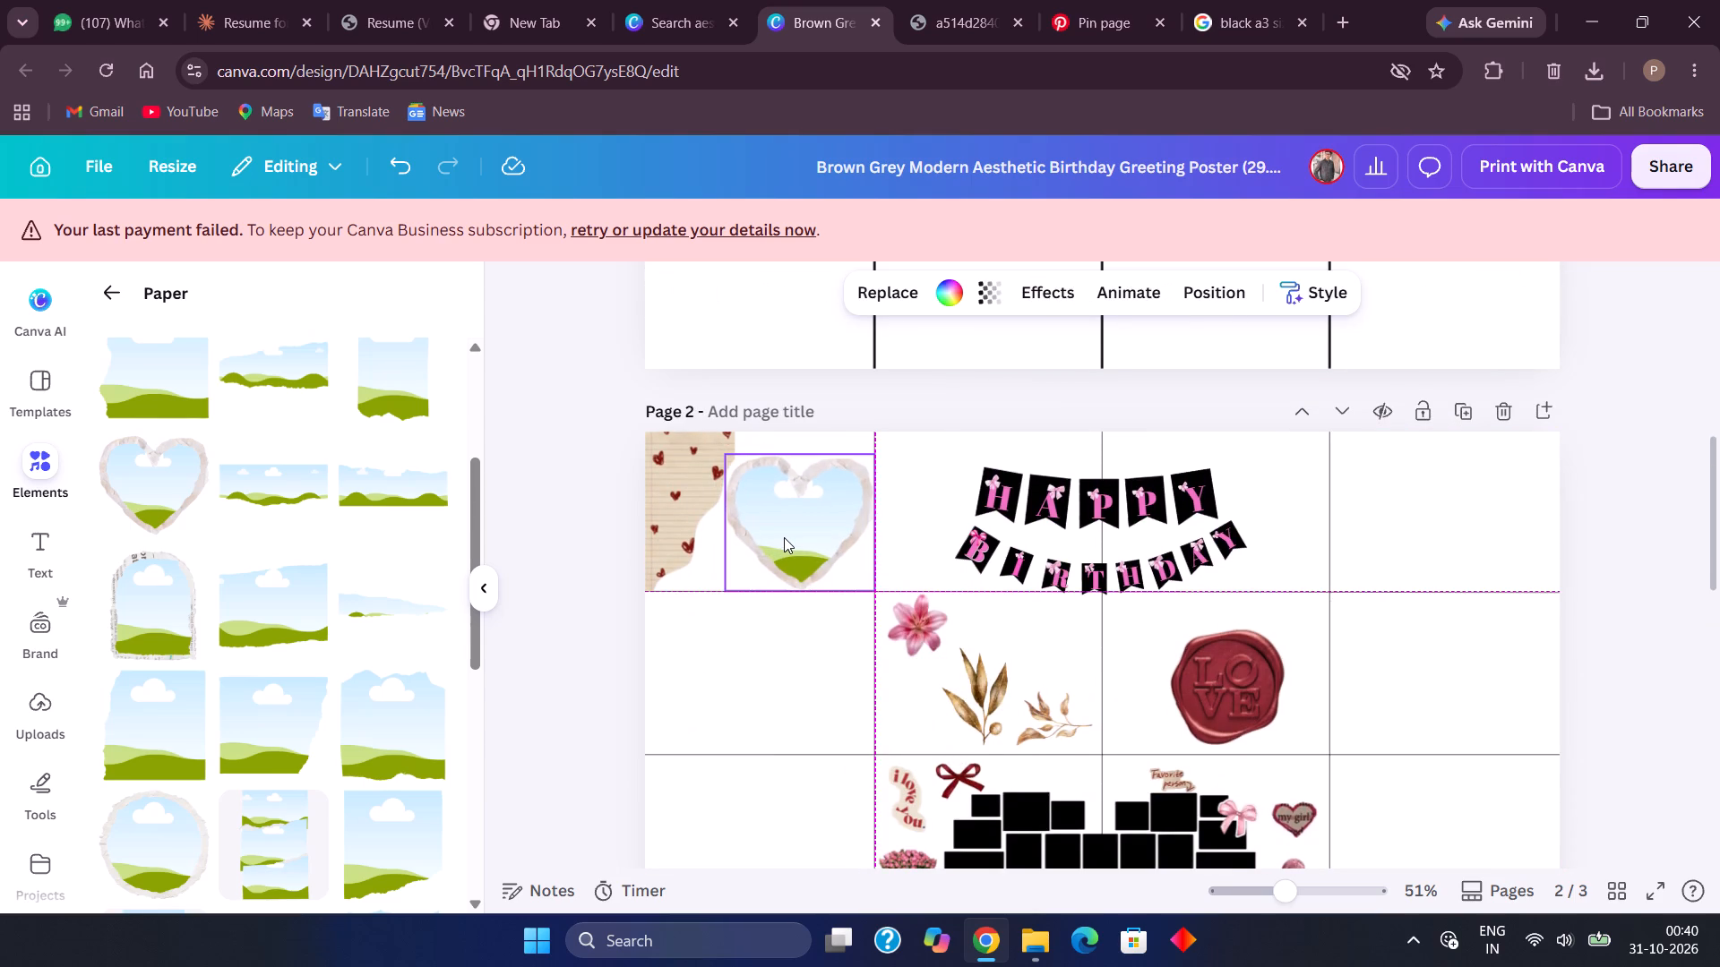
drag(873, 585, 821, 526)
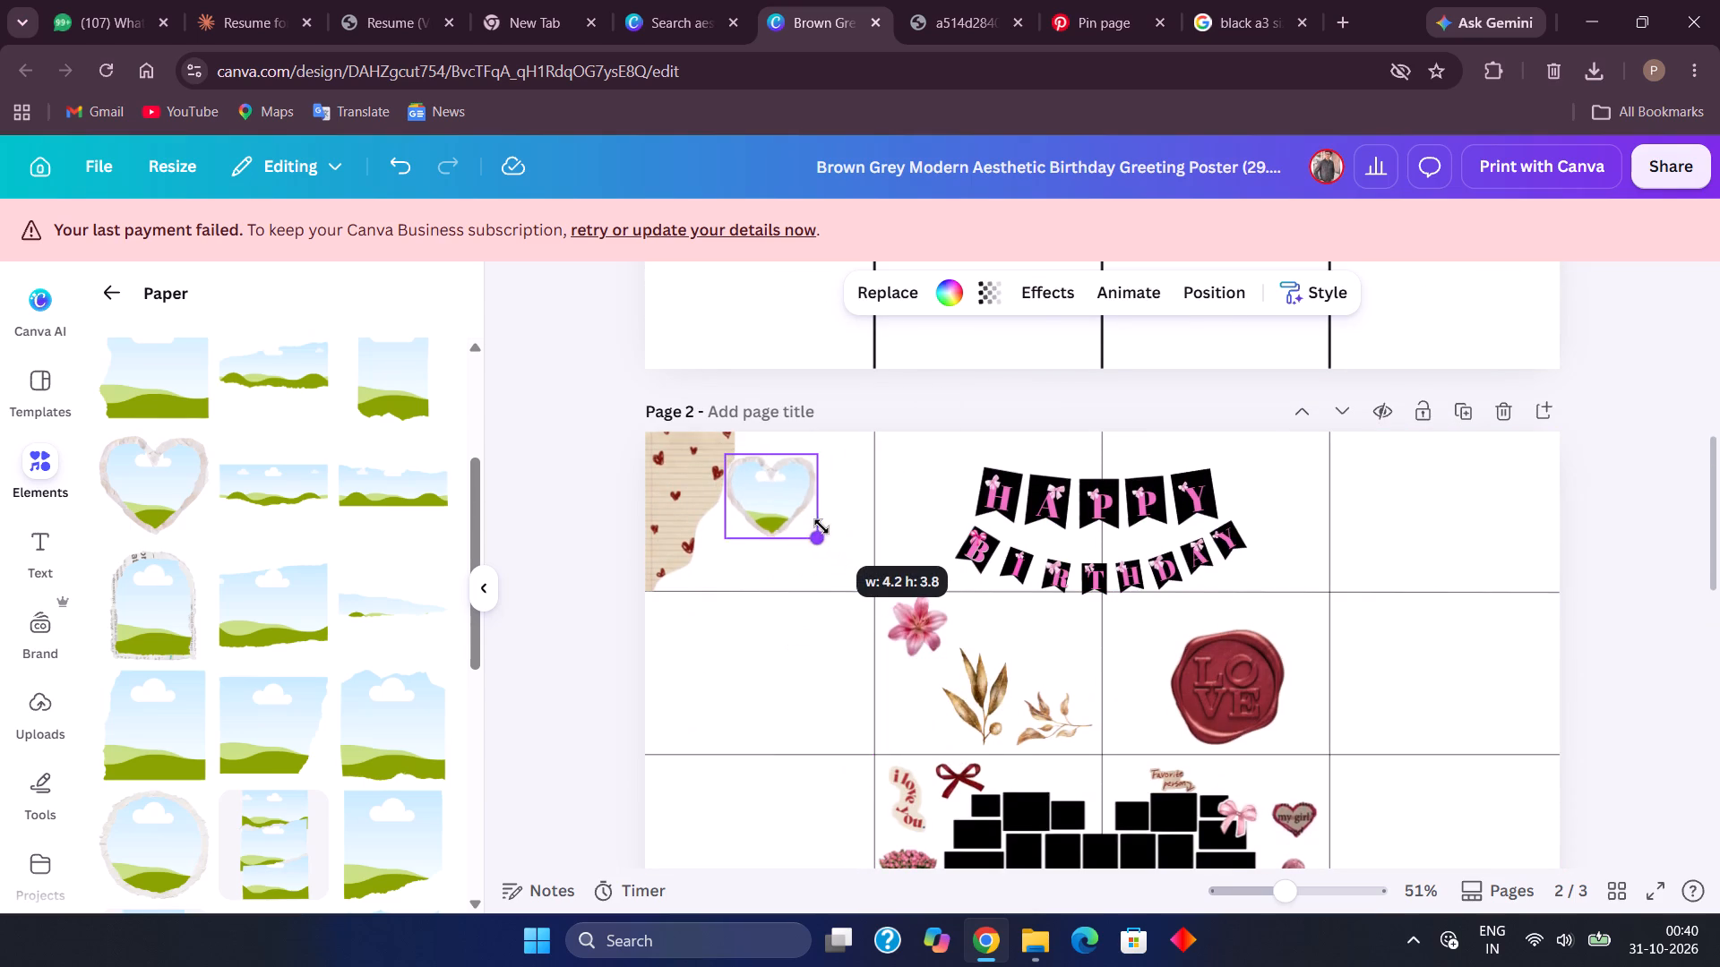
drag(821, 526, 979, 577)
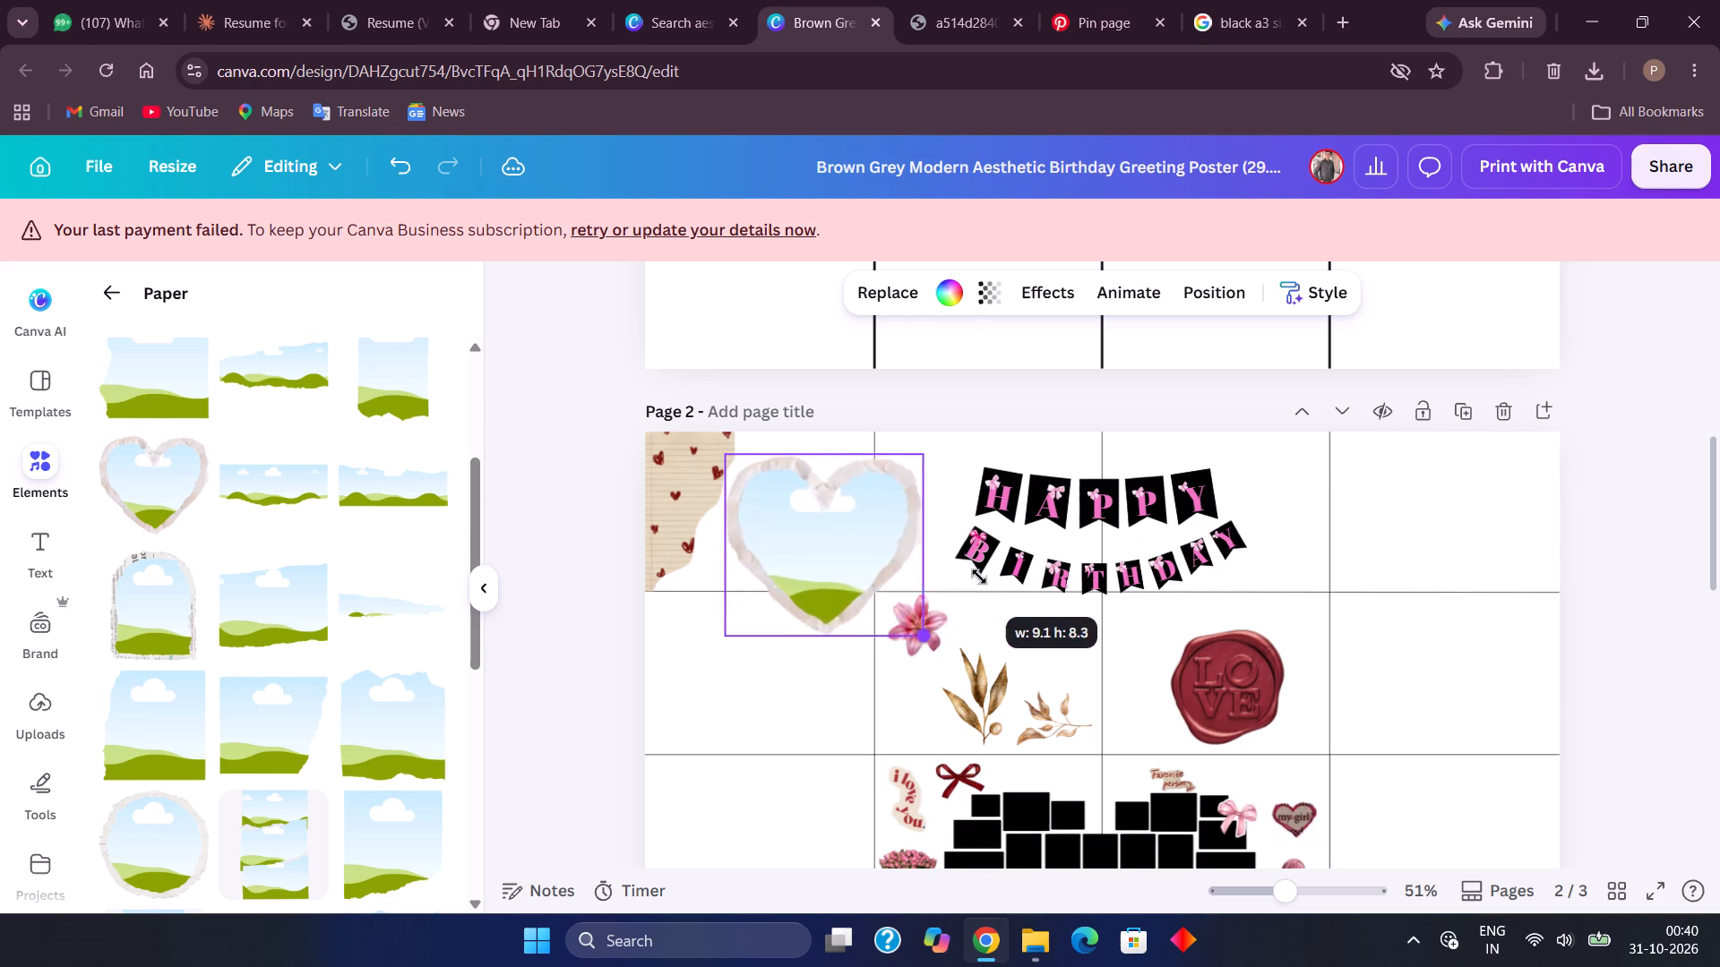
drag(979, 577, 911, 526)
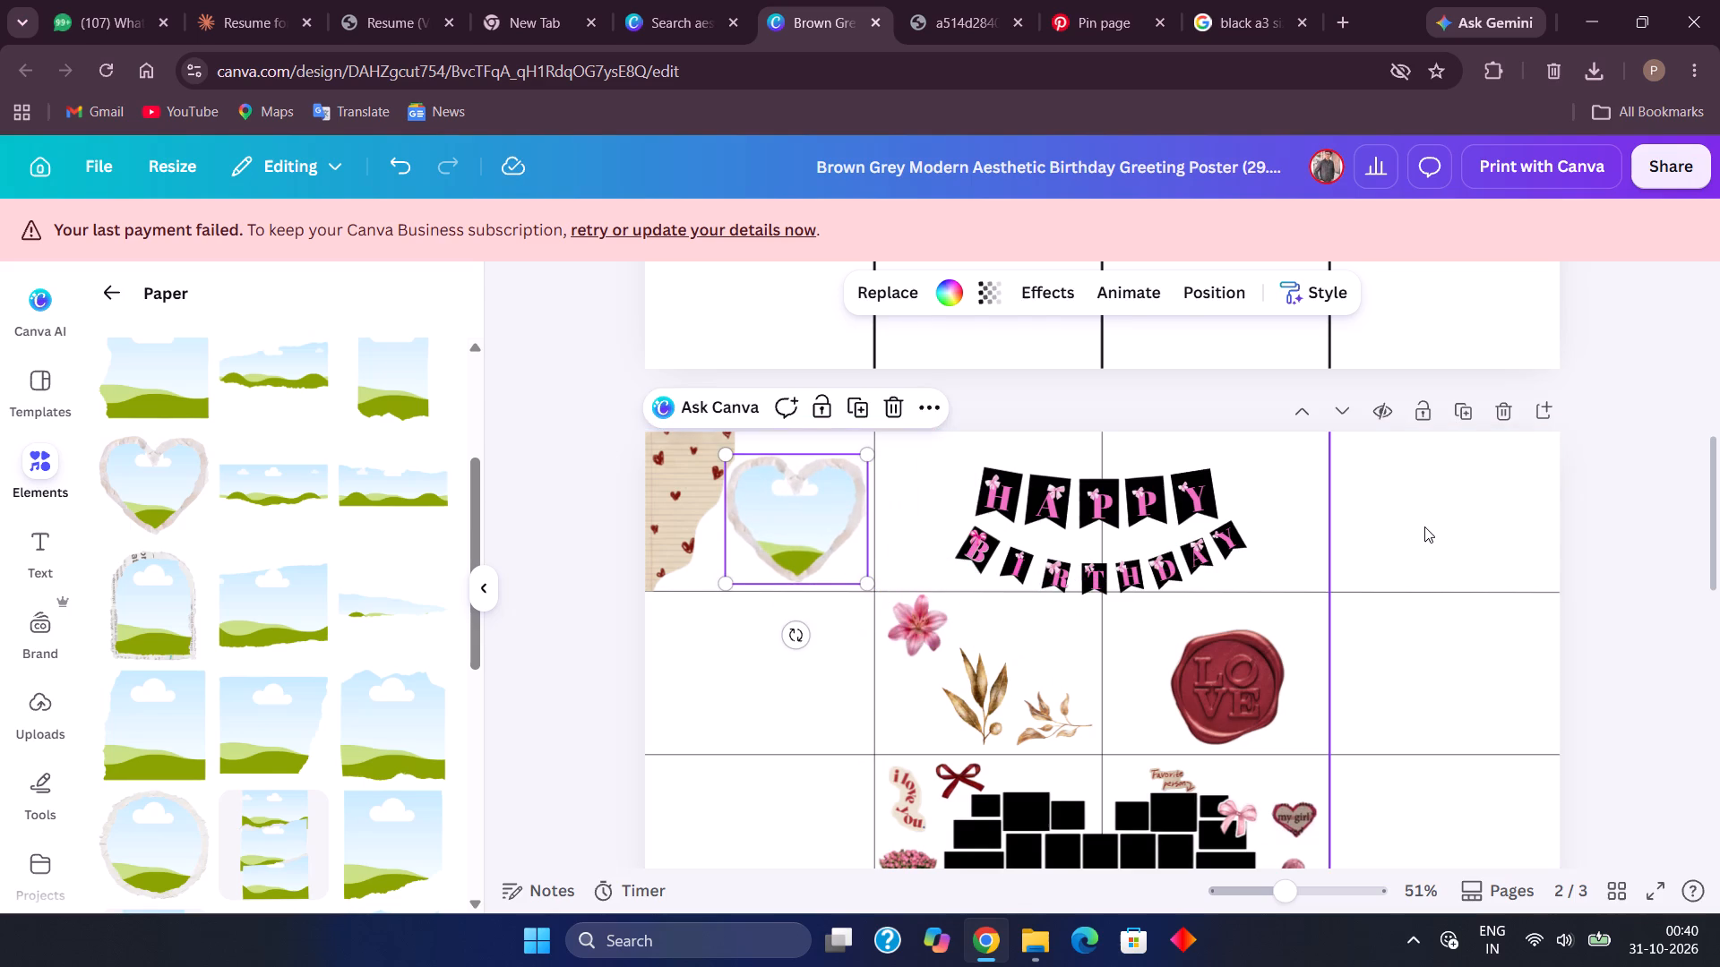
click(1424, 526)
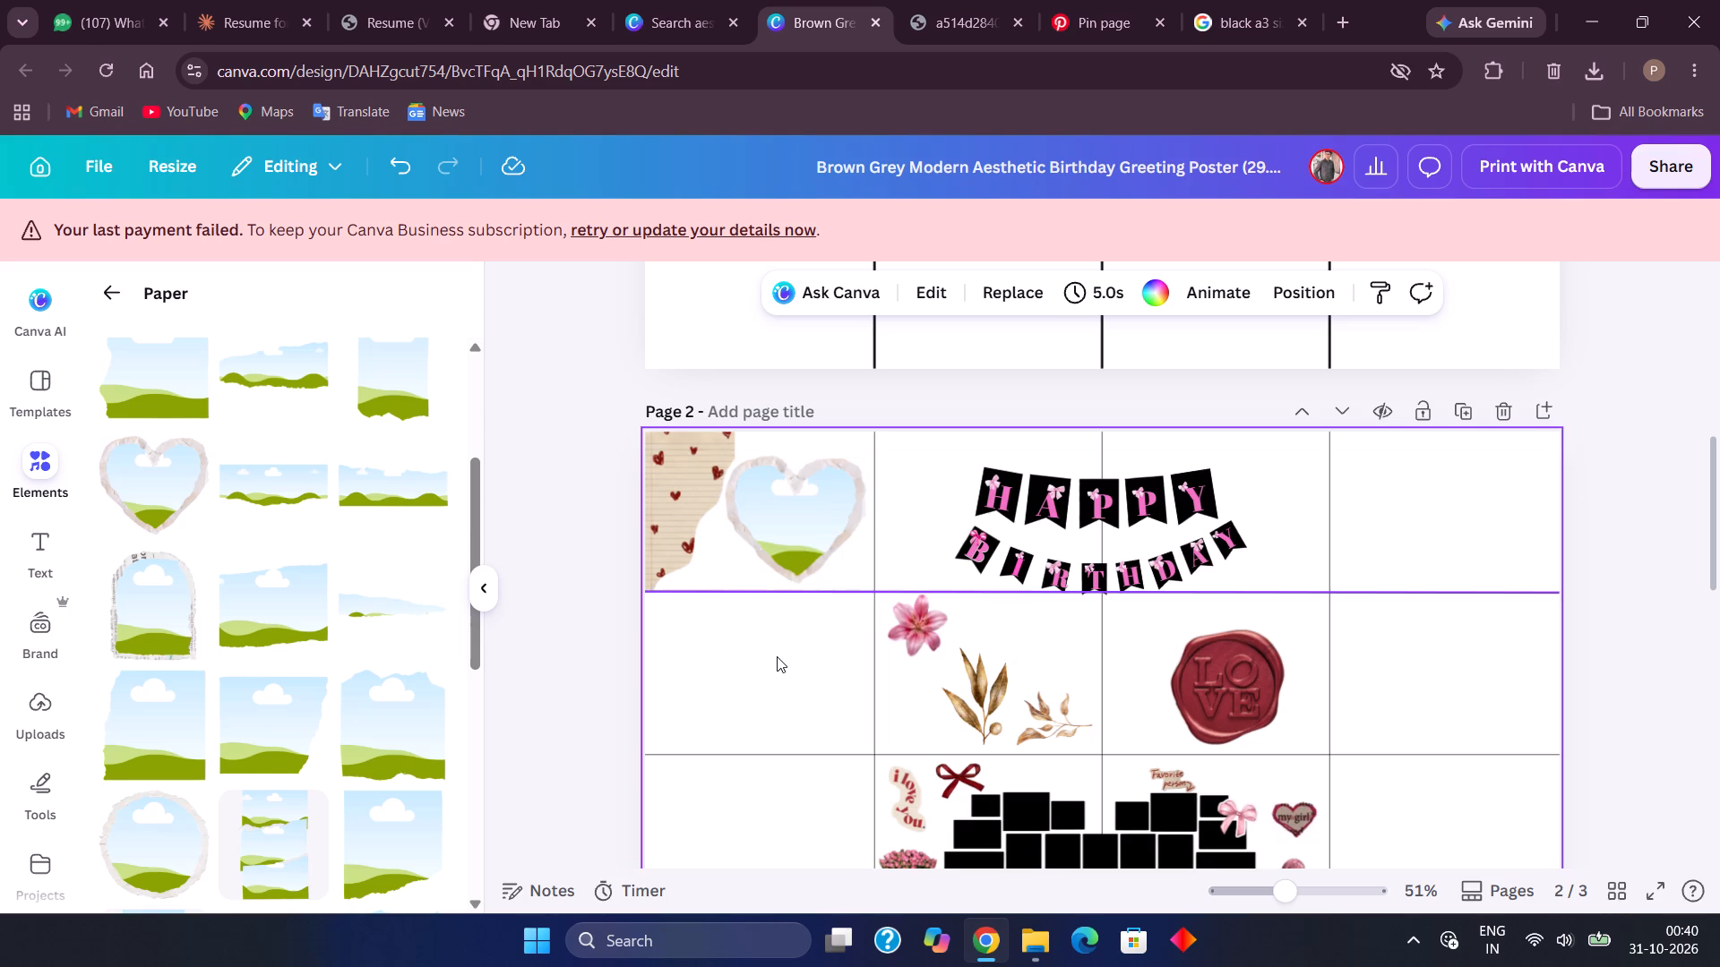
drag(778, 559, 744, 551)
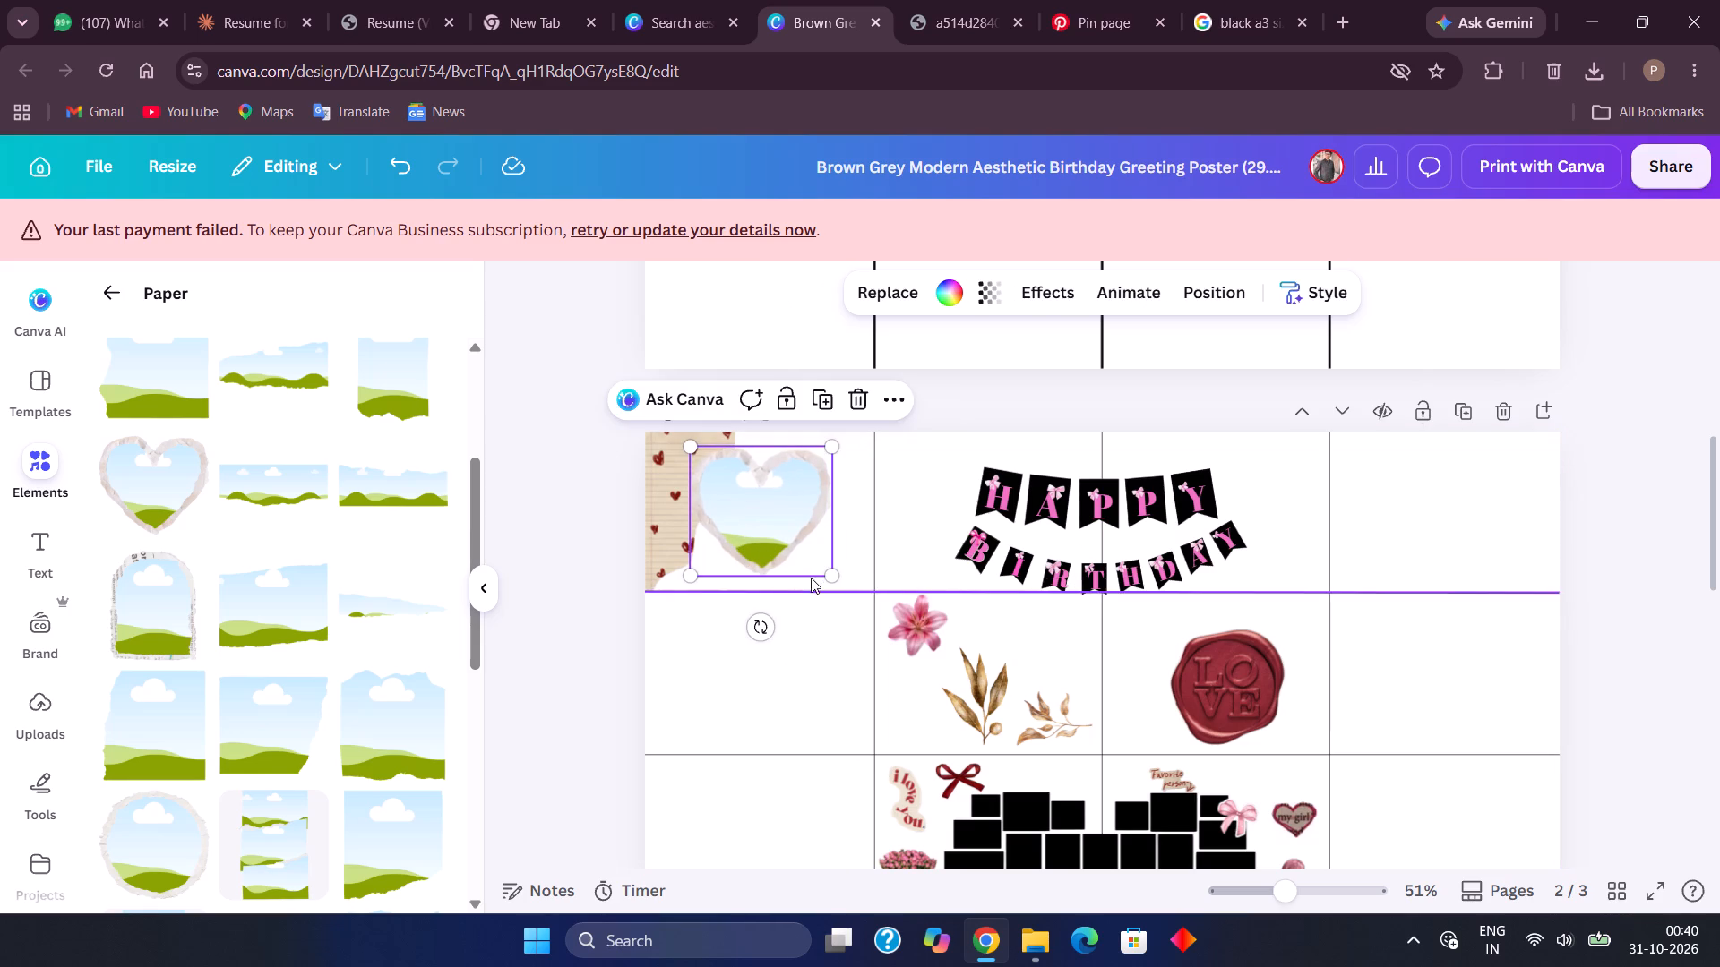
drag(825, 576, 906, 535)
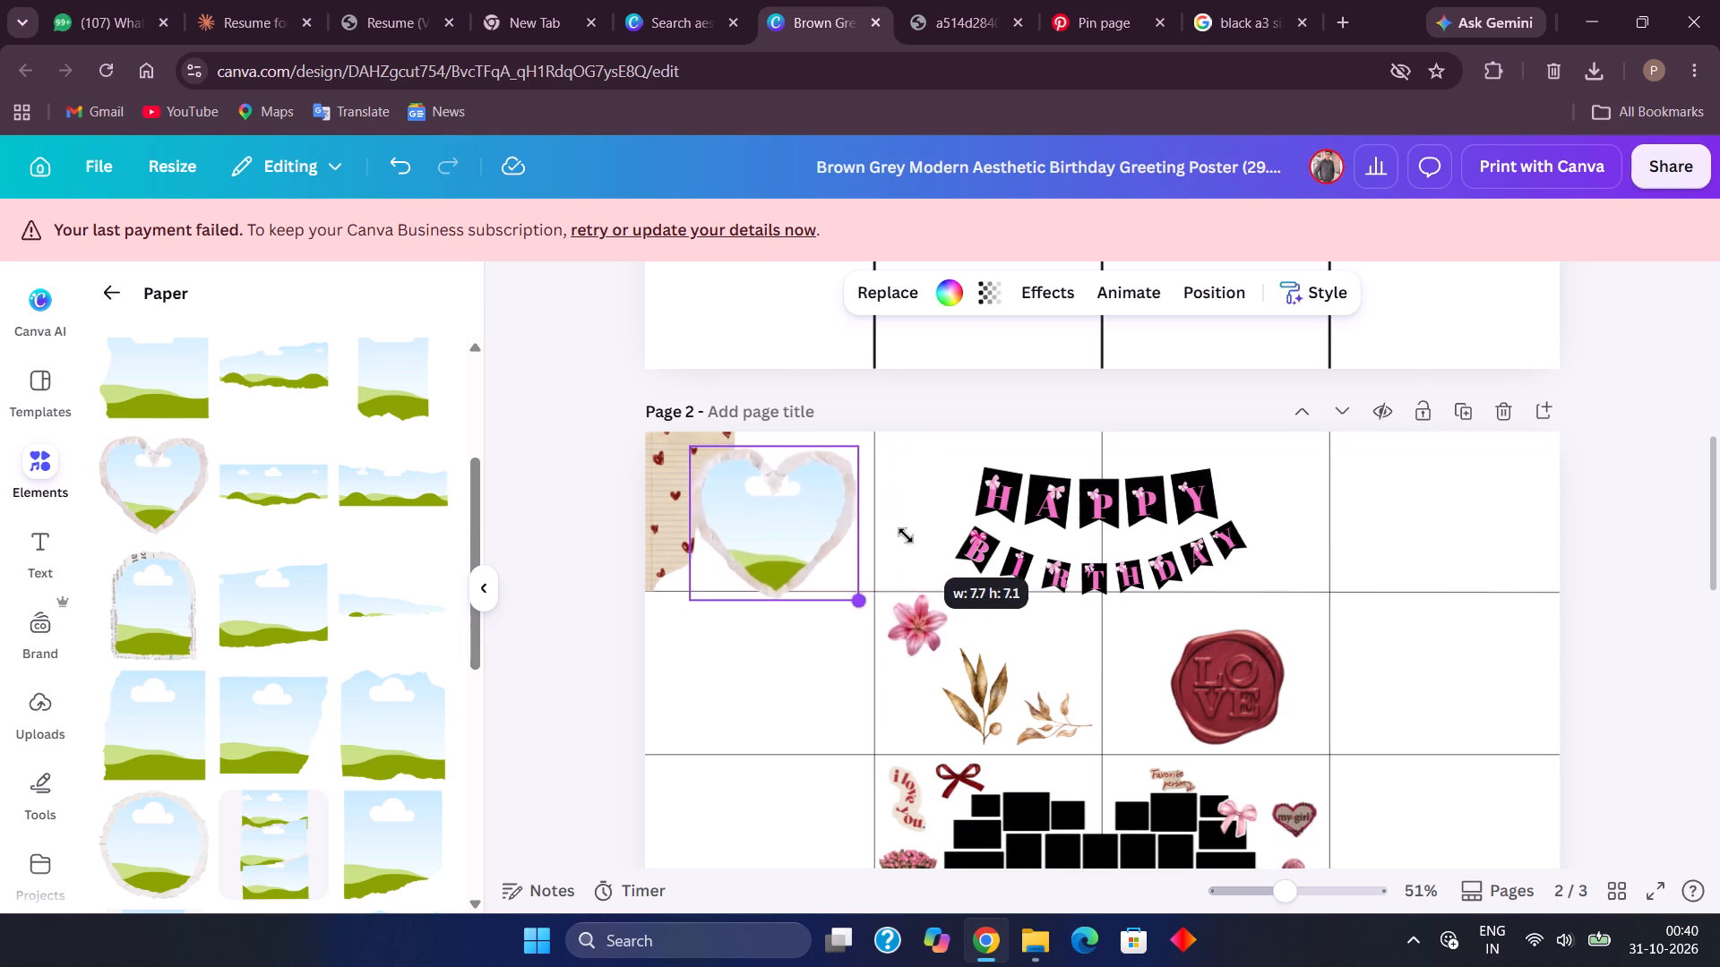
drag(906, 535, 896, 534)
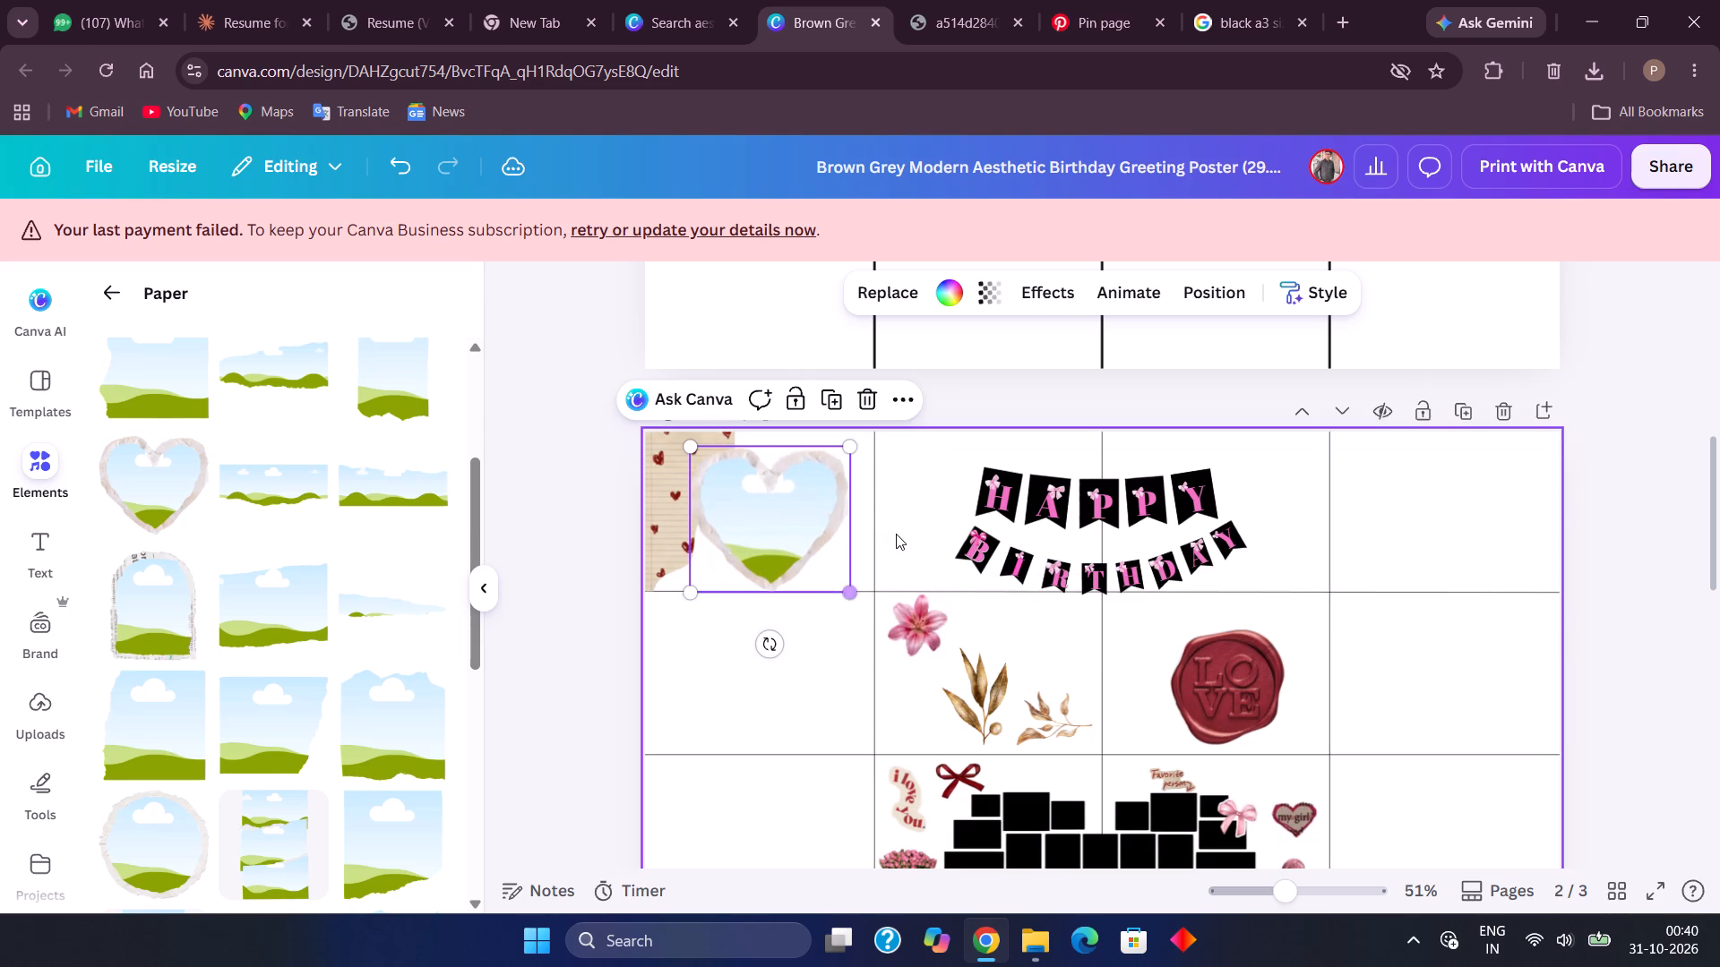
drag(820, 514, 839, 509)
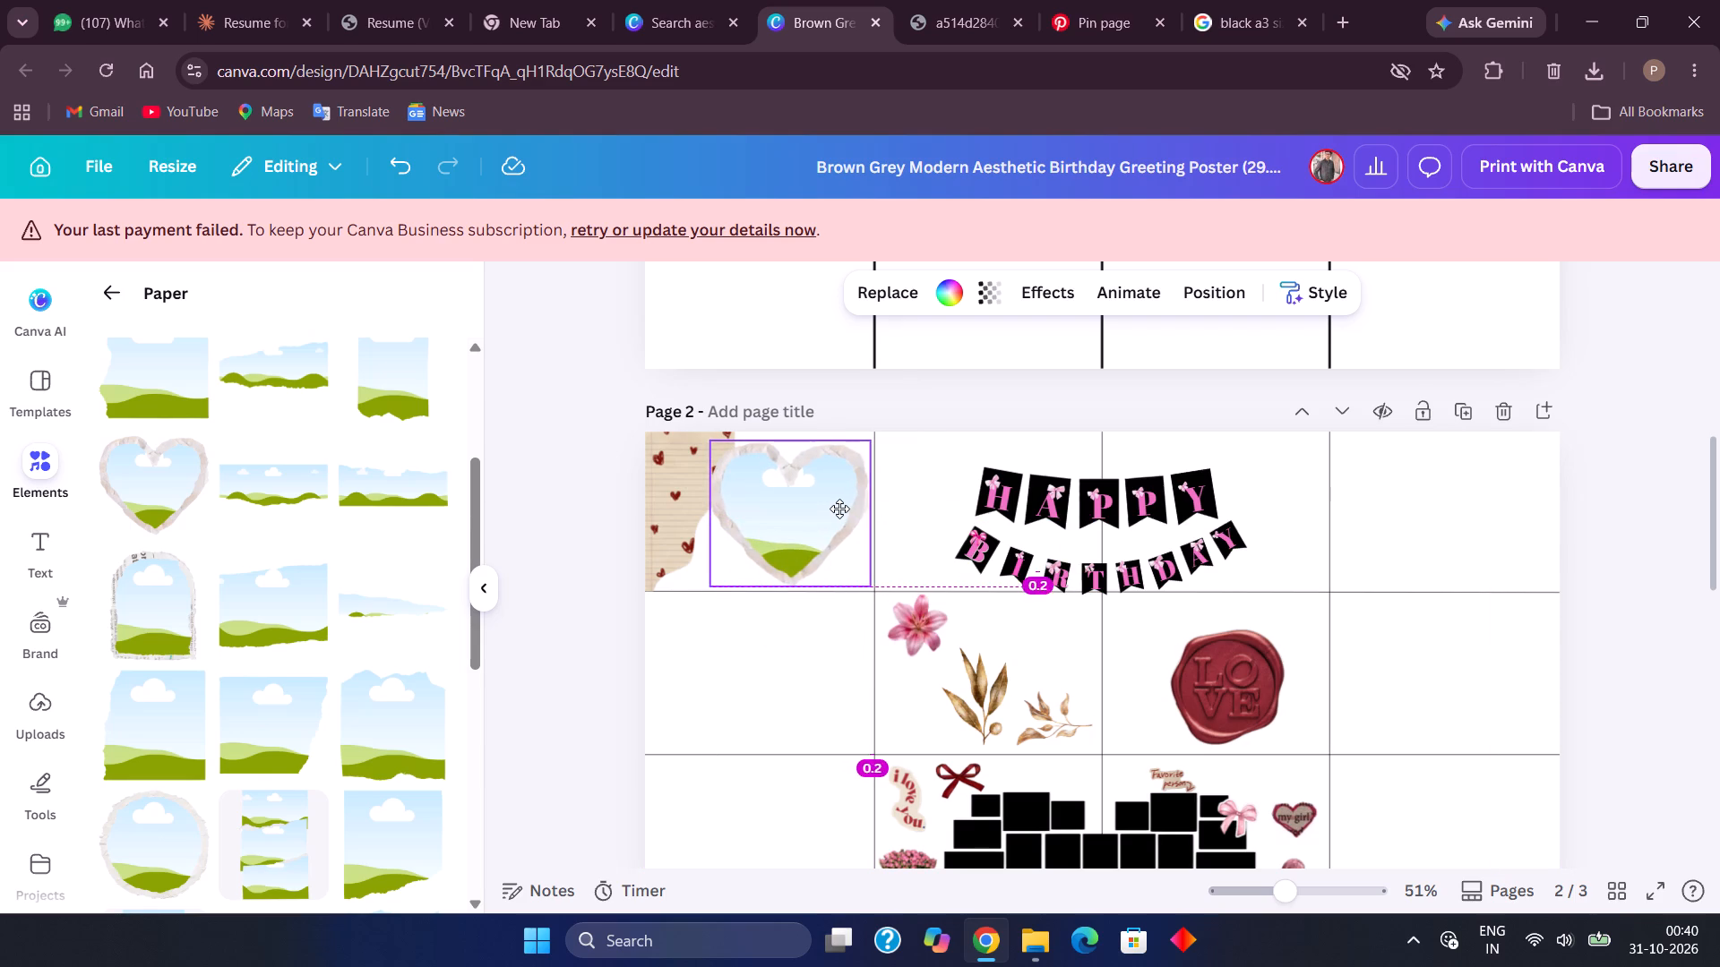
drag(839, 509, 838, 509)
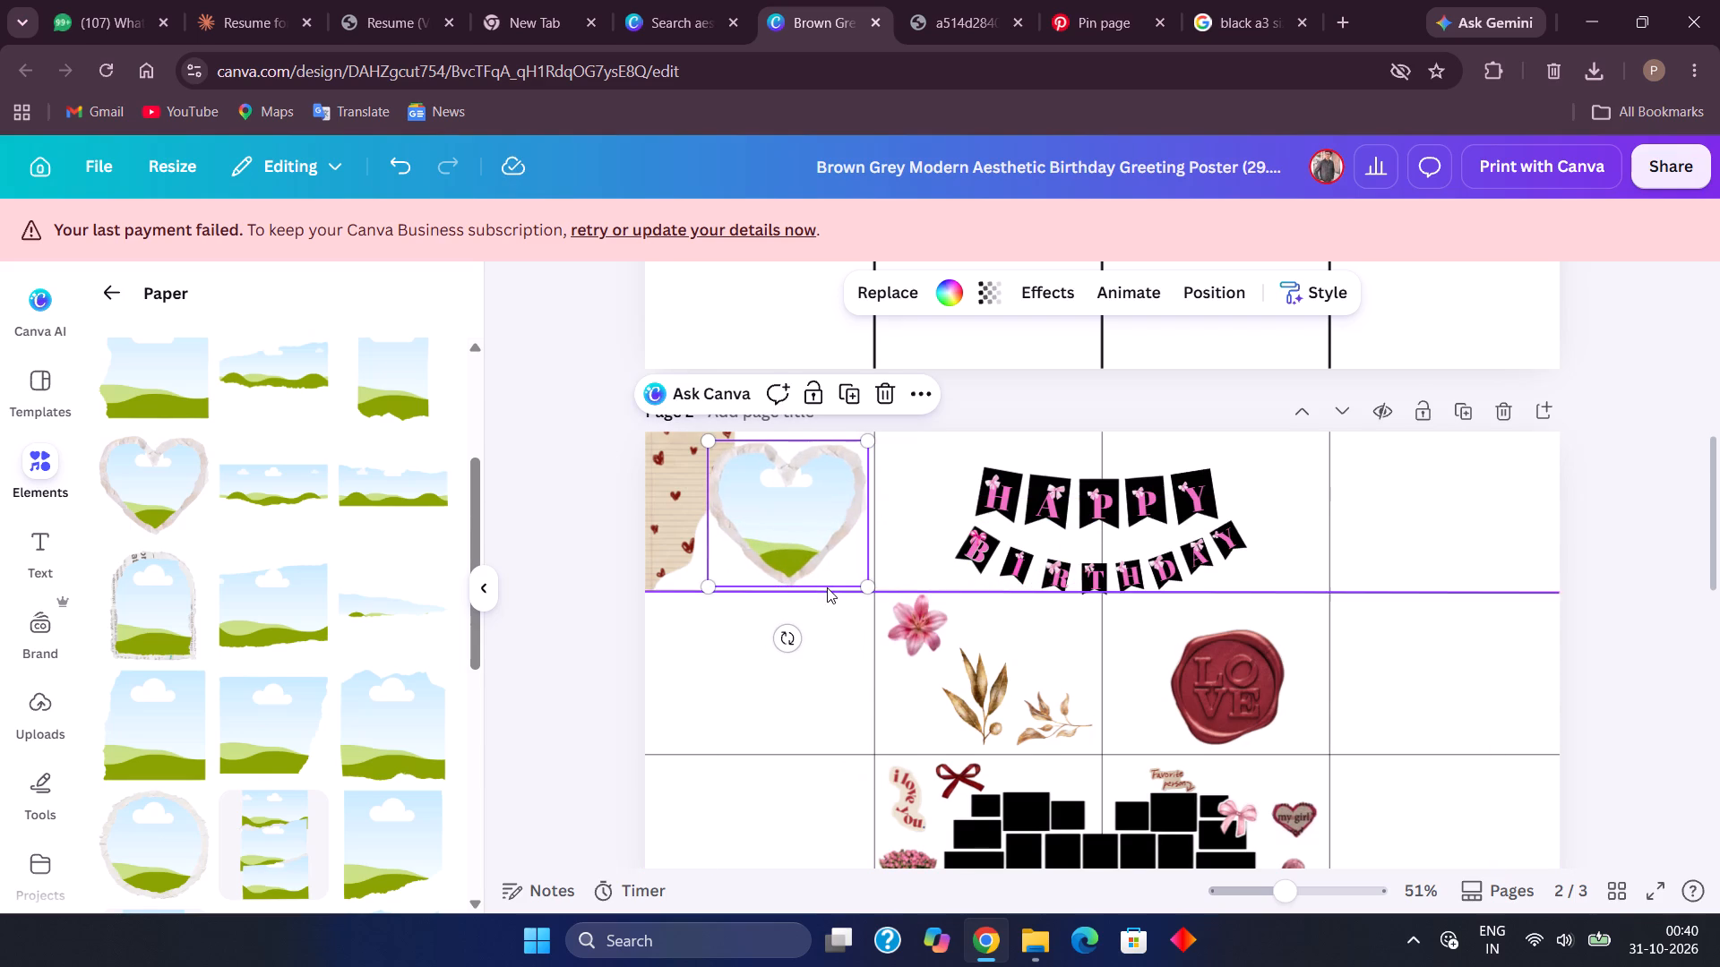
Look through the Paper frames and add the rectangular frame with torn top and bottom edges to page 2.
scroll(827, 587, down, 1)
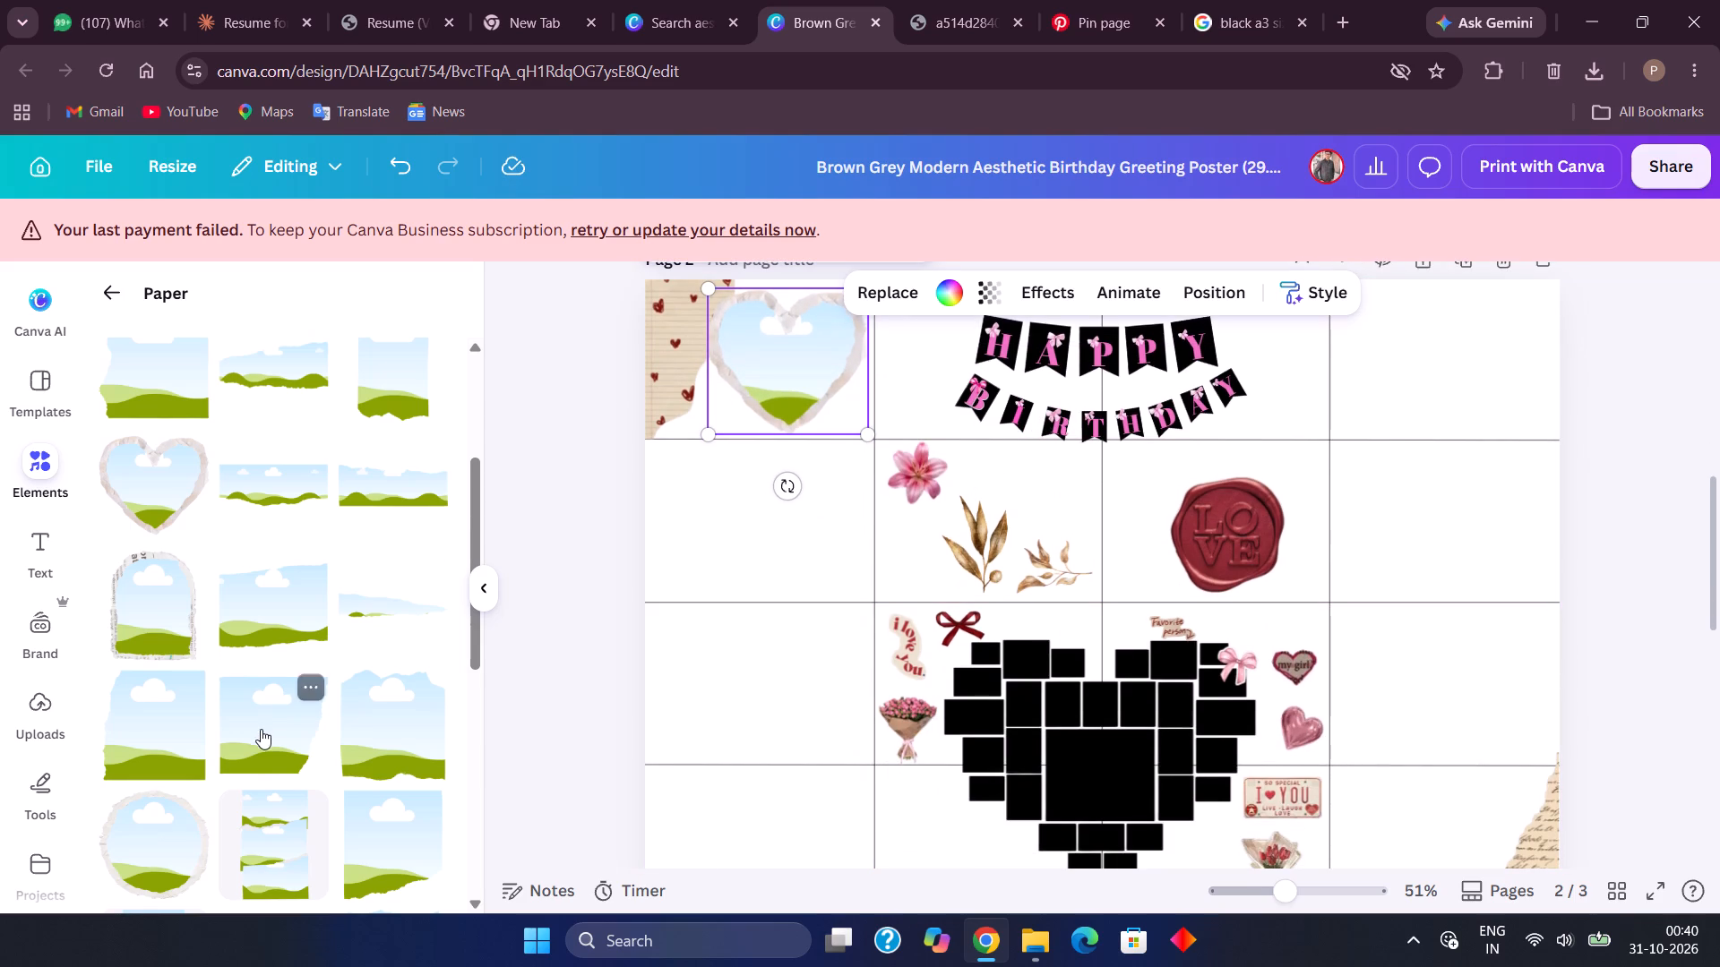
scroll(261, 729, down, 3)
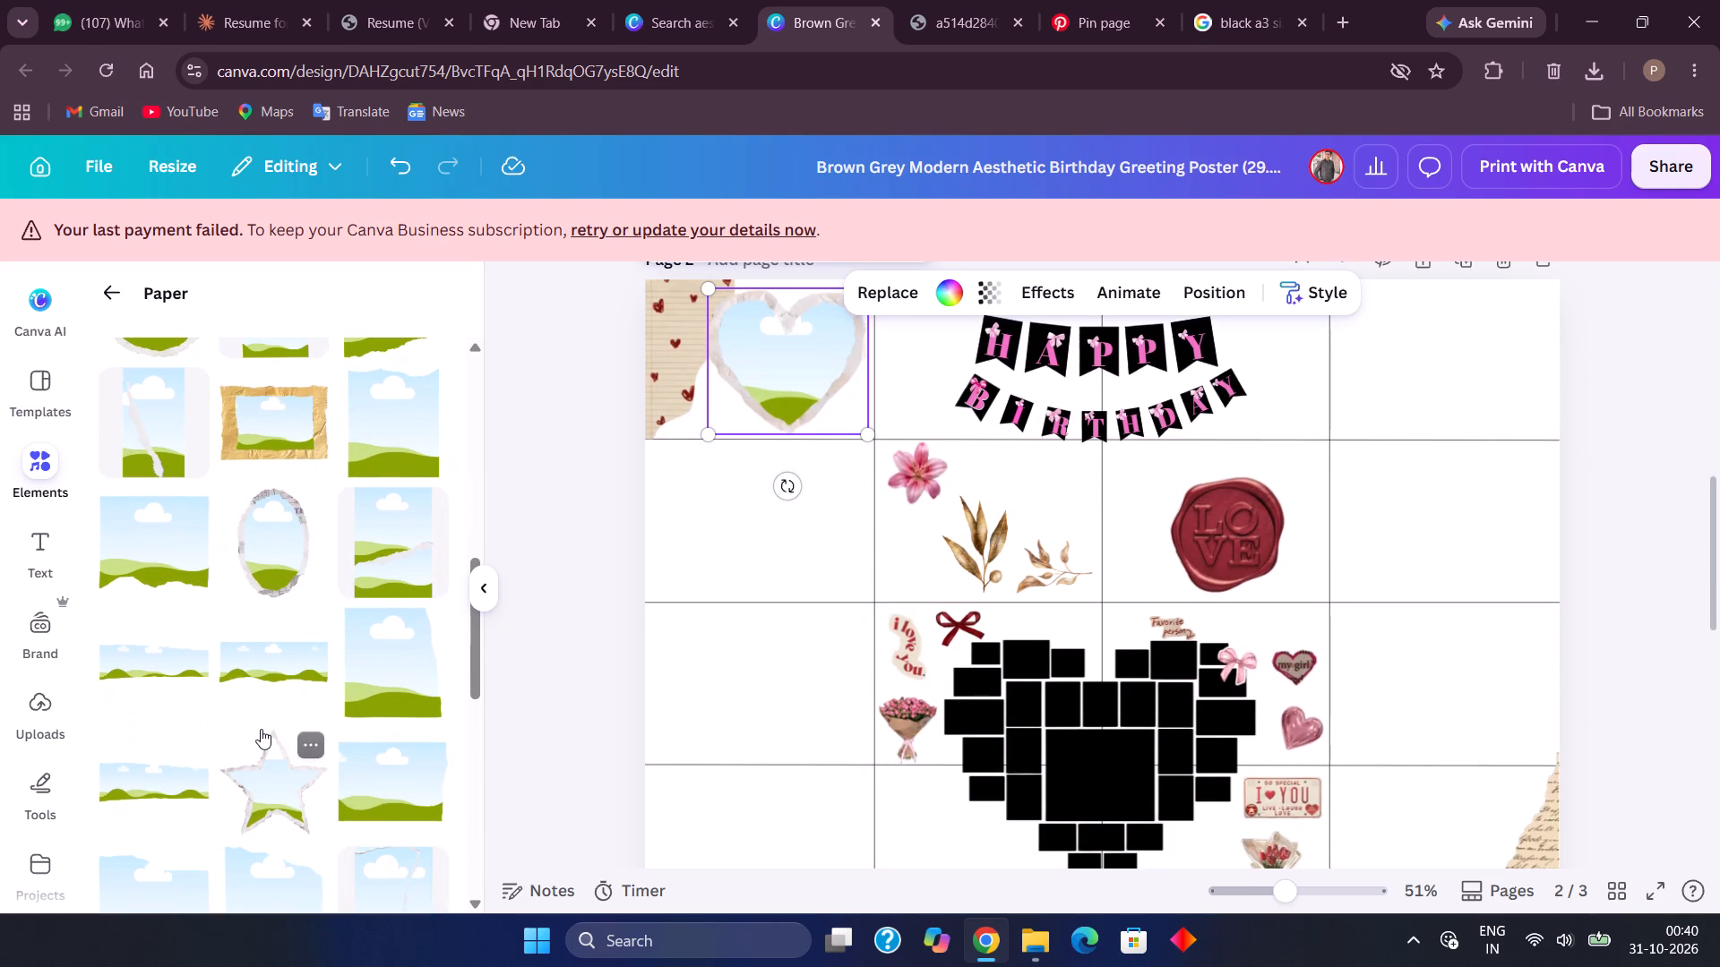
scroll(261, 729, down, 7)
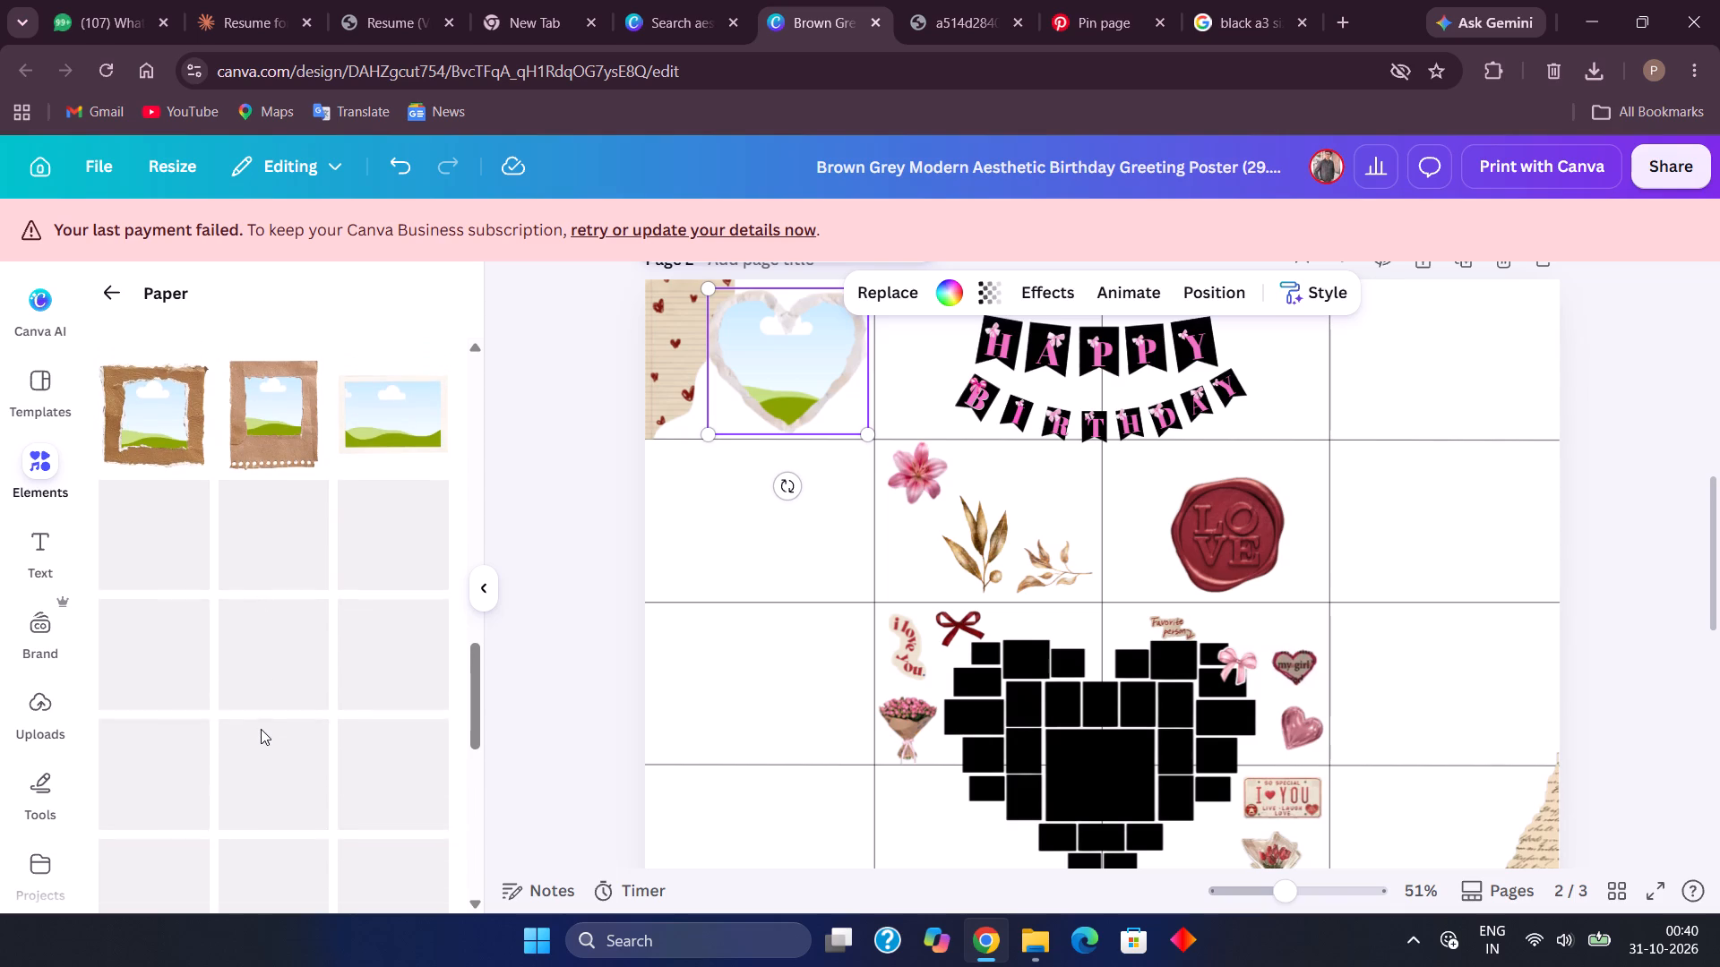
scroll(261, 729, down, 1)
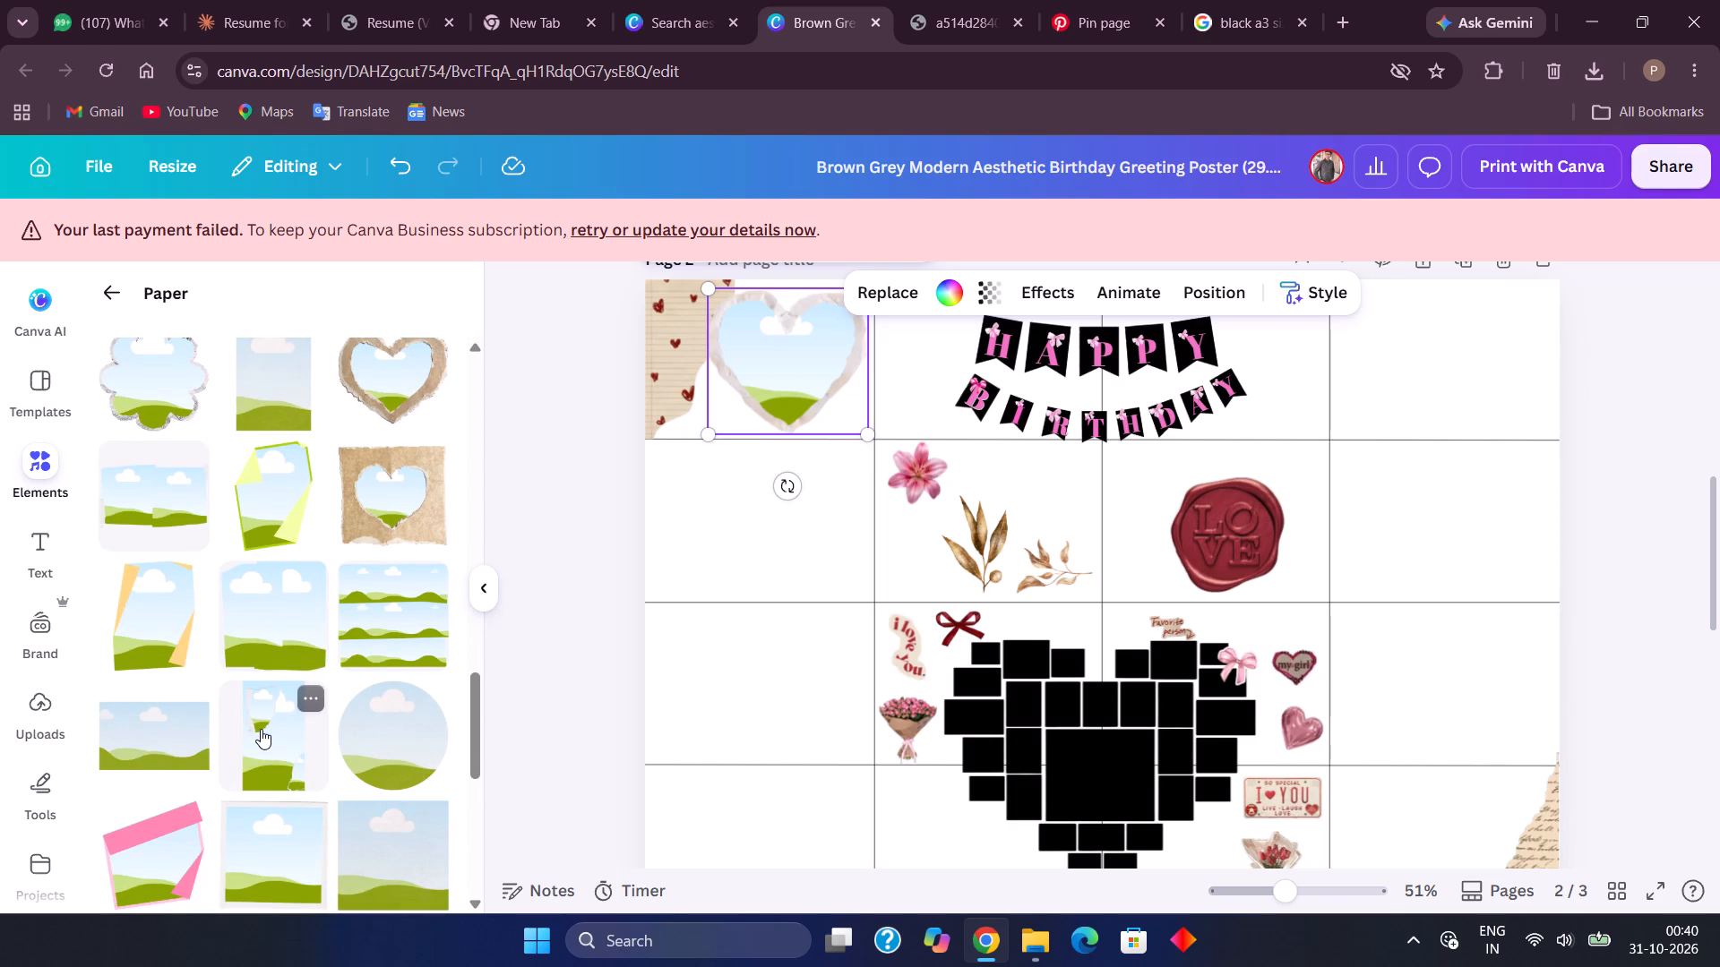
scroll(261, 729, down, 1)
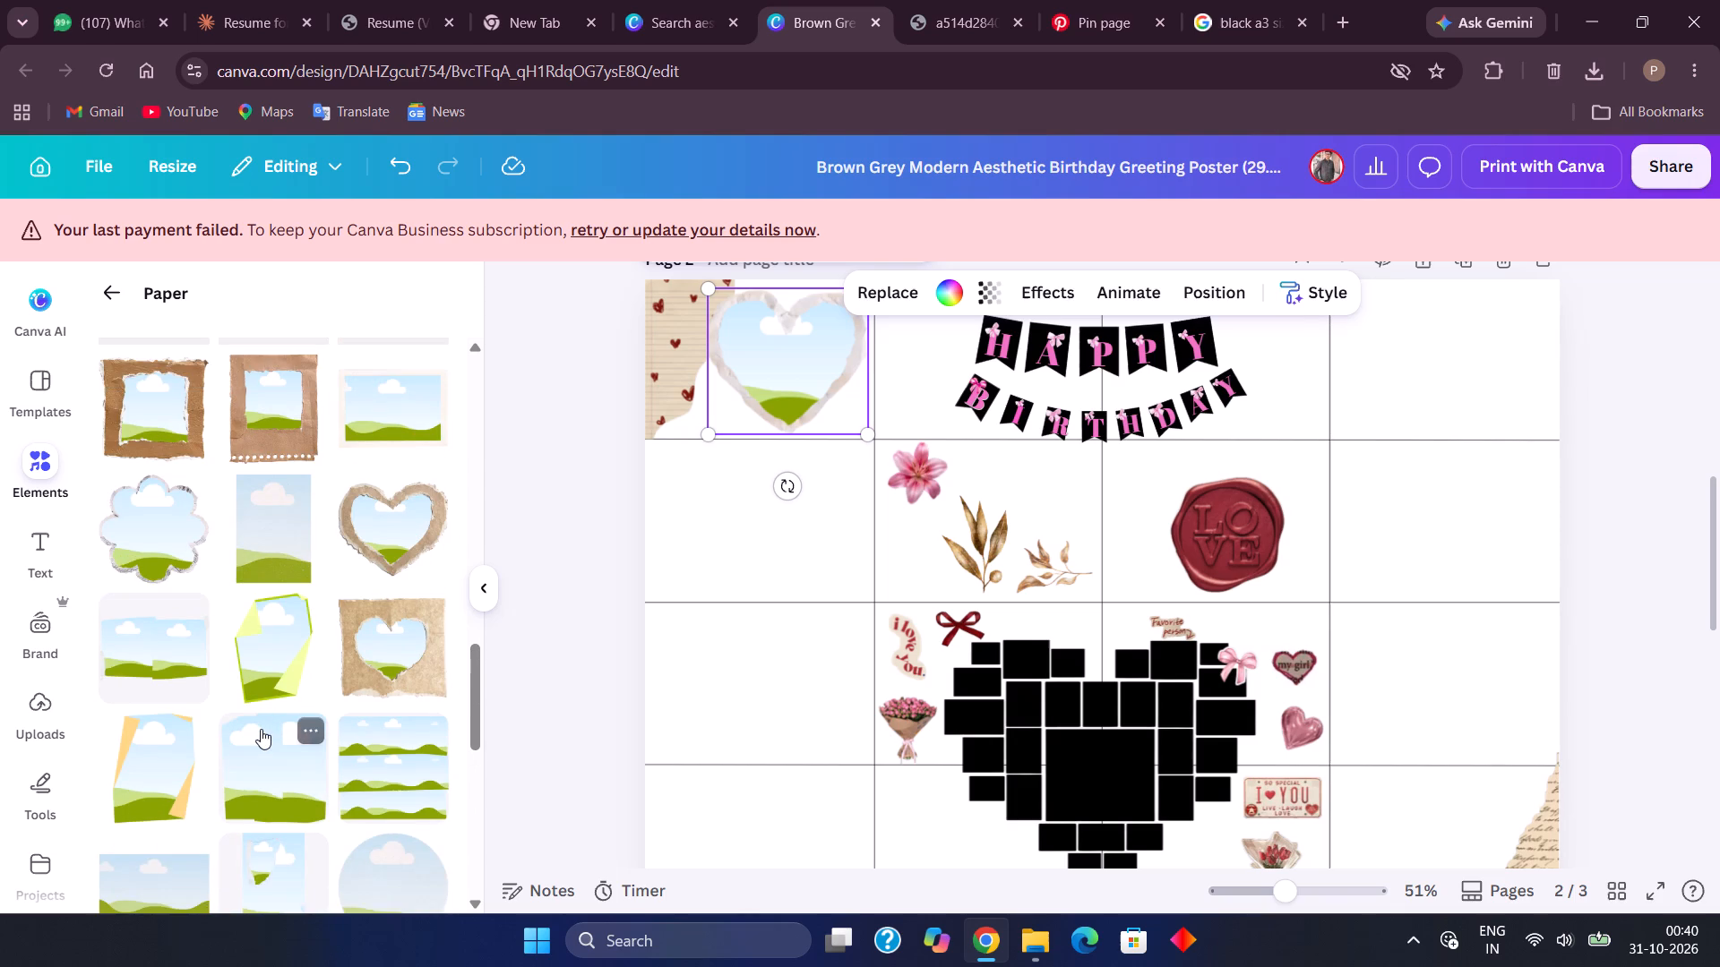
scroll(261, 729, down, 3)
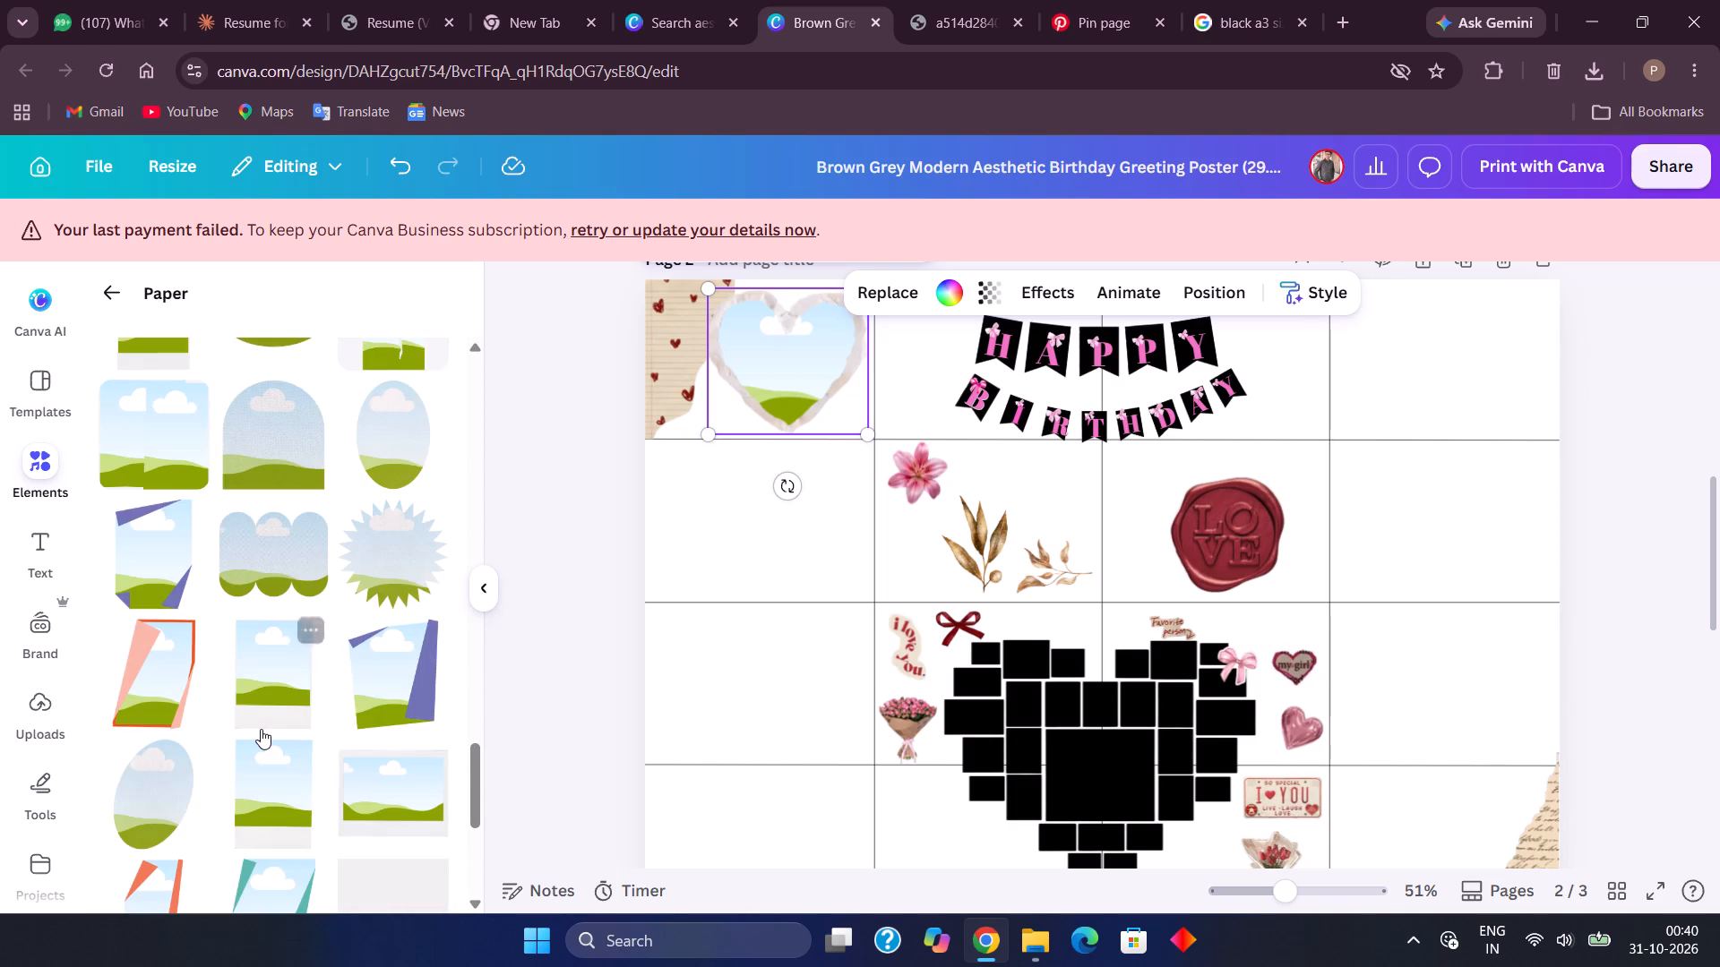
scroll(261, 729, down, 6)
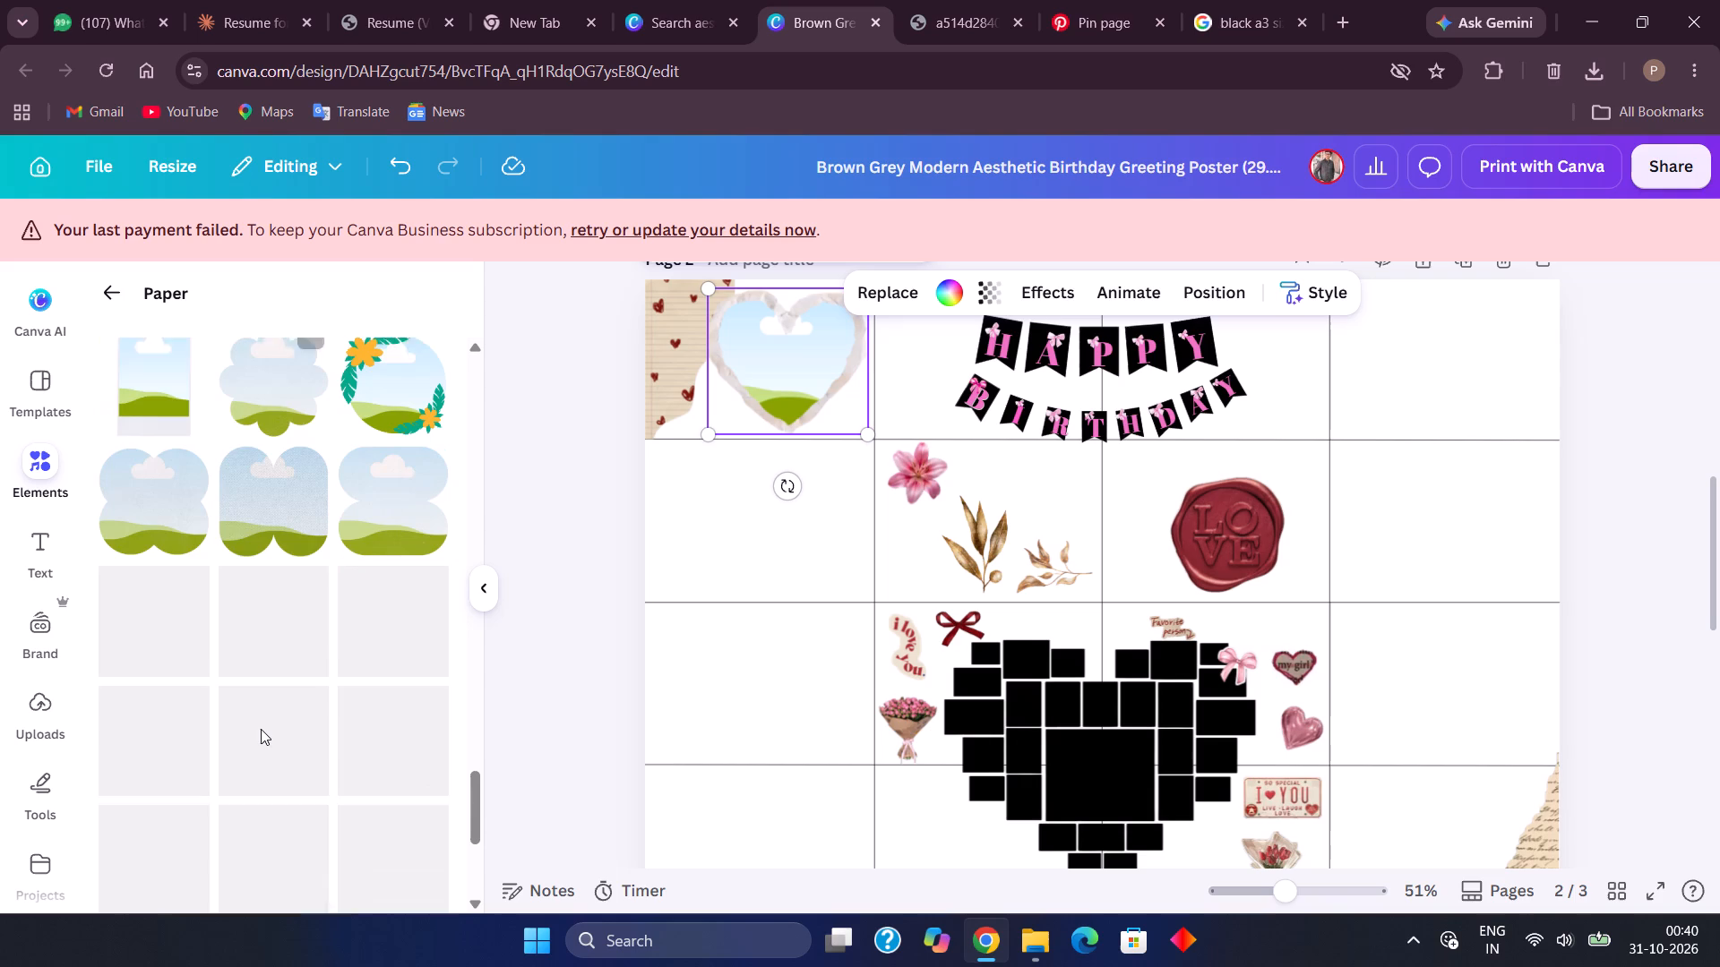
scroll(261, 729, down, 1)
scroll(261, 729, up, 16)
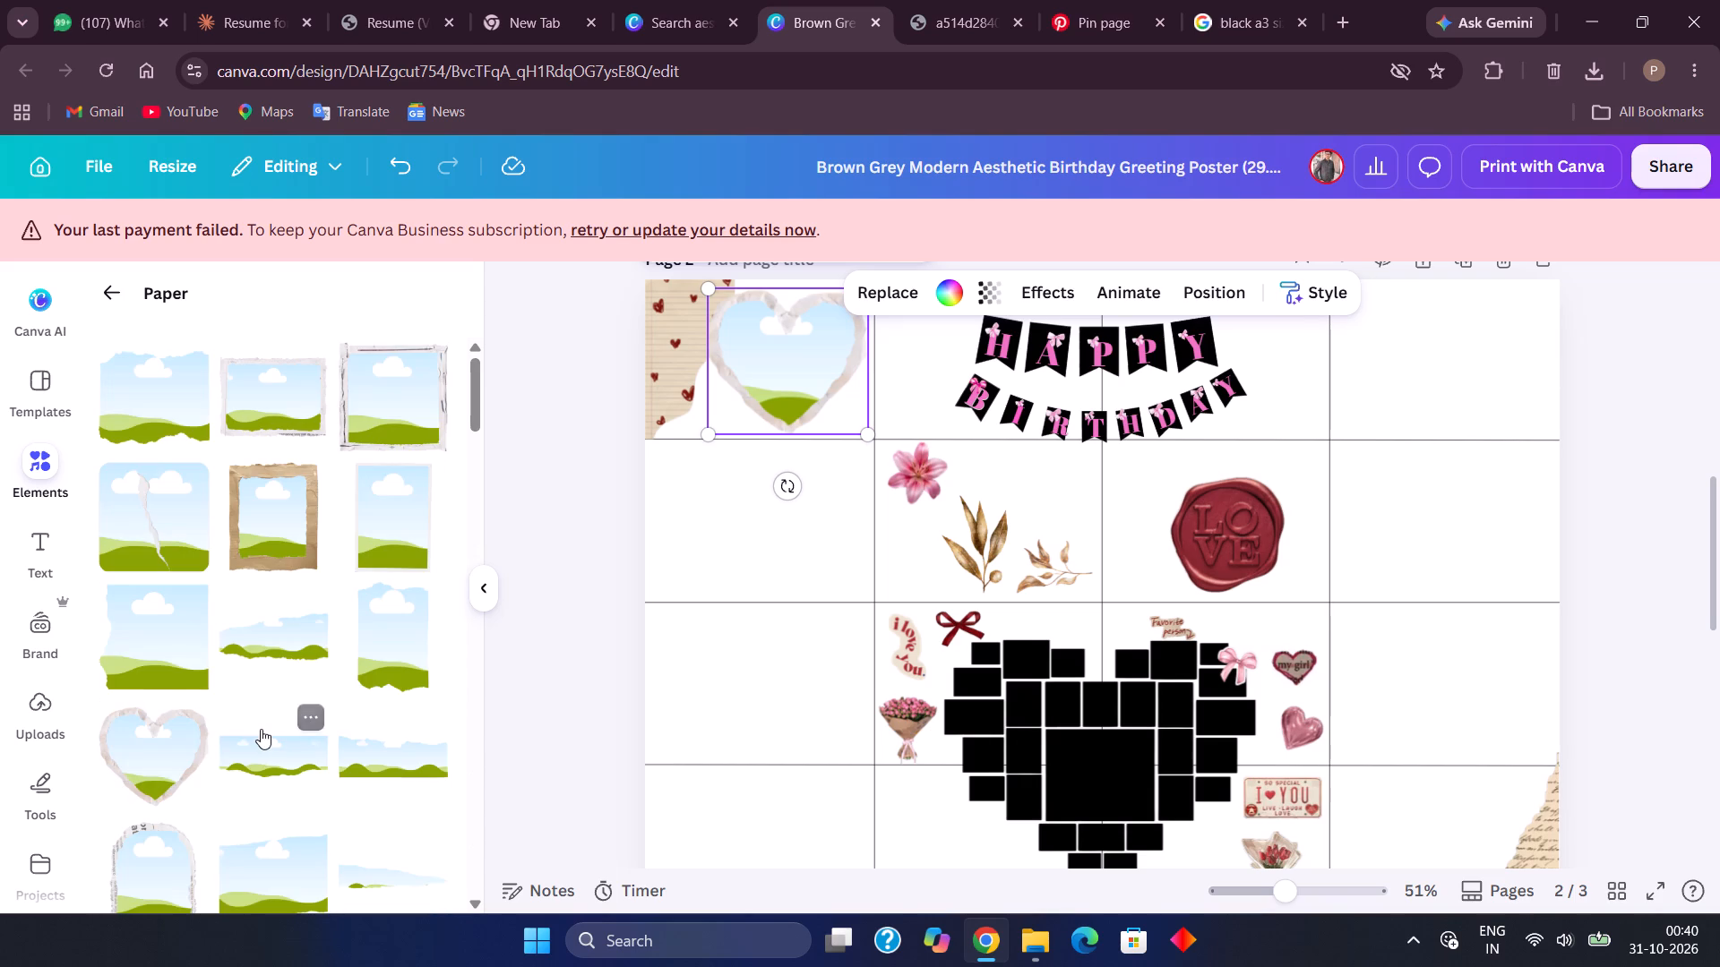
click(161, 422)
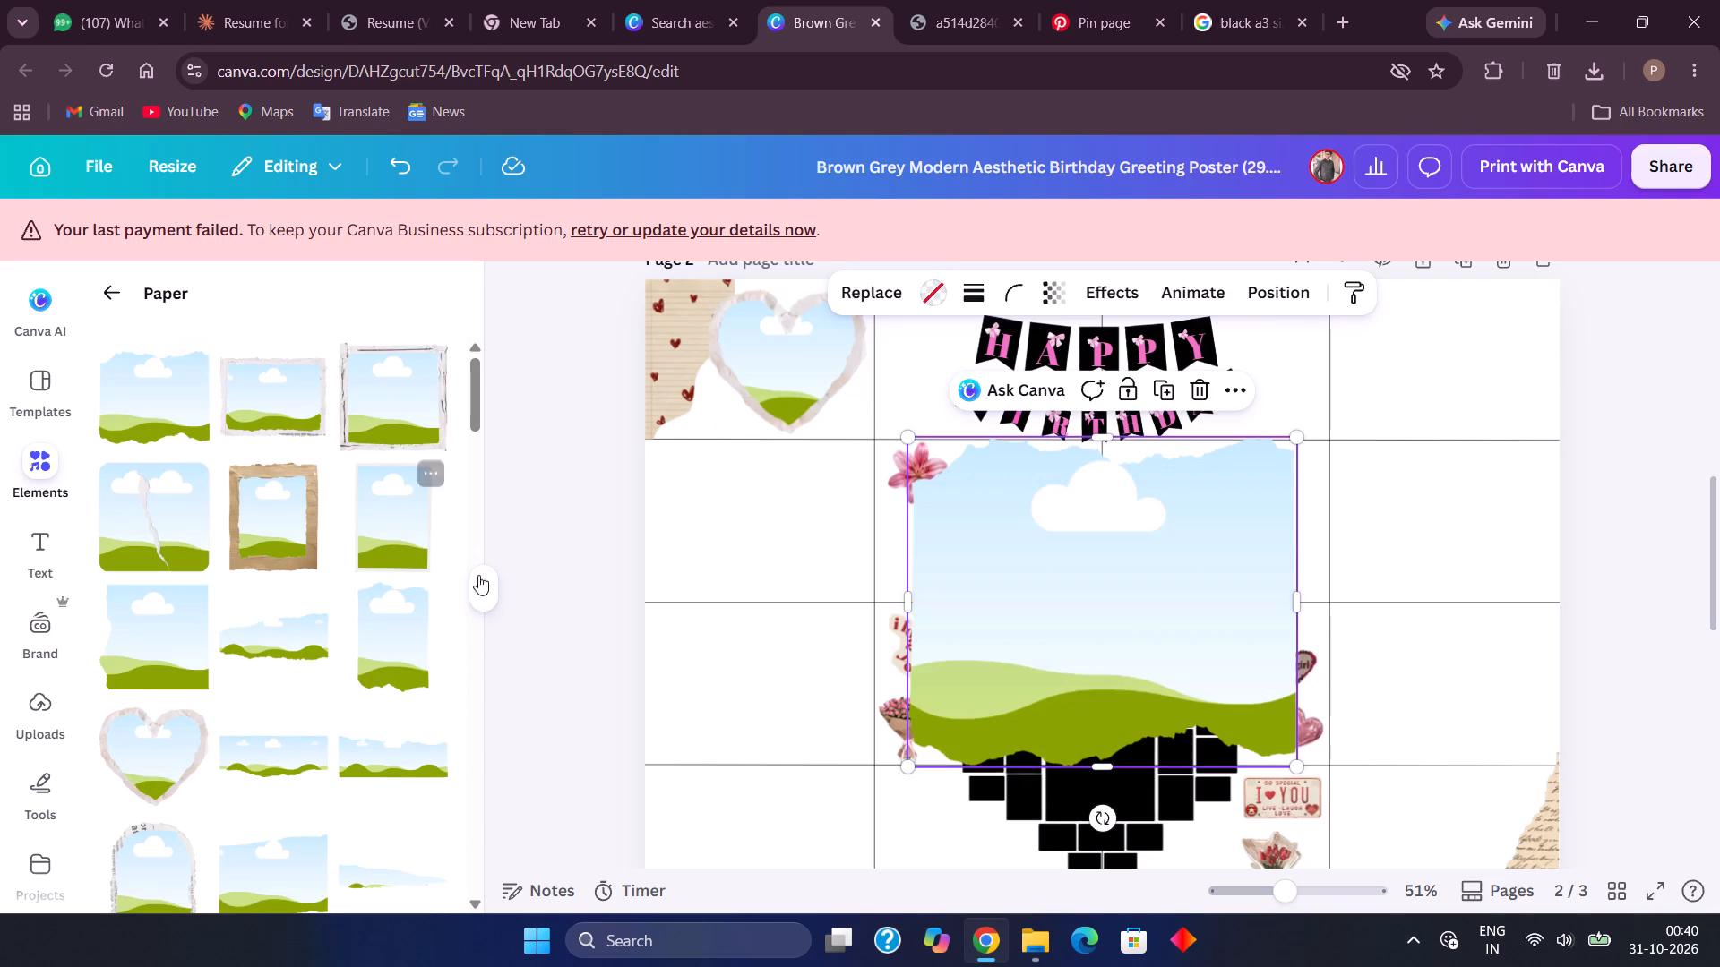
Shrink the torn-edge rectangular frame to about 7.6 by 6.5 and place it in page 2's empty top-right grid cell.
scroll(484, 587, down, 3)
scroll(775, 655, down, 2)
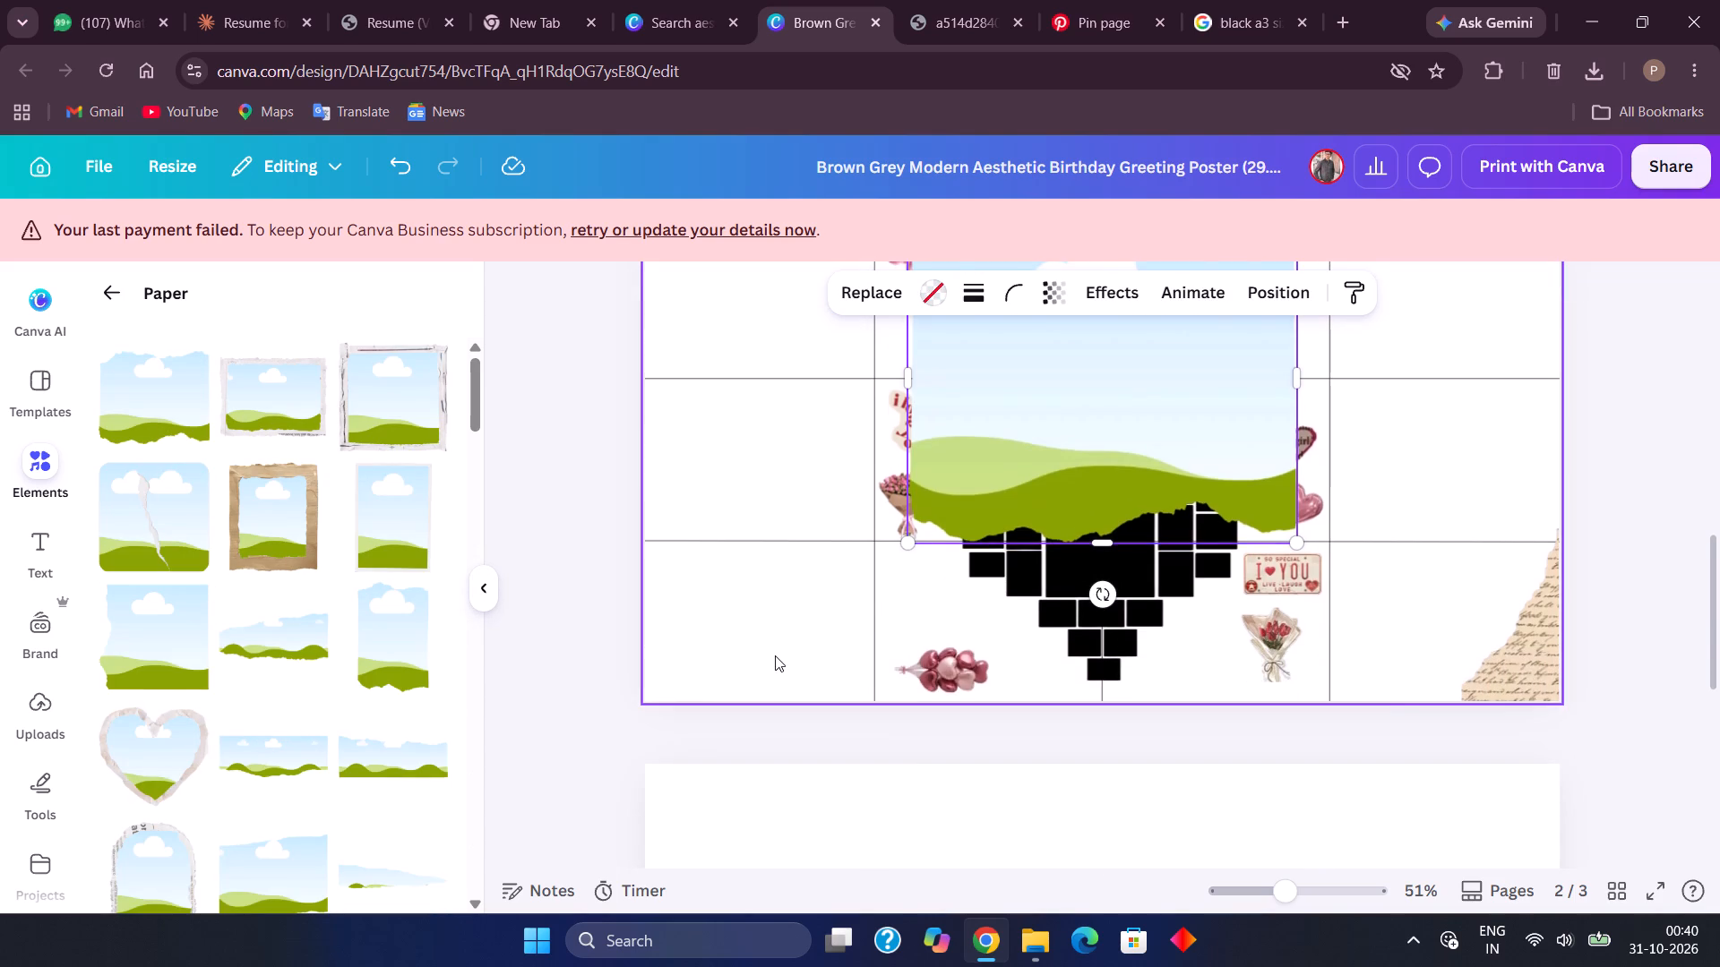
scroll(775, 655, up, 1)
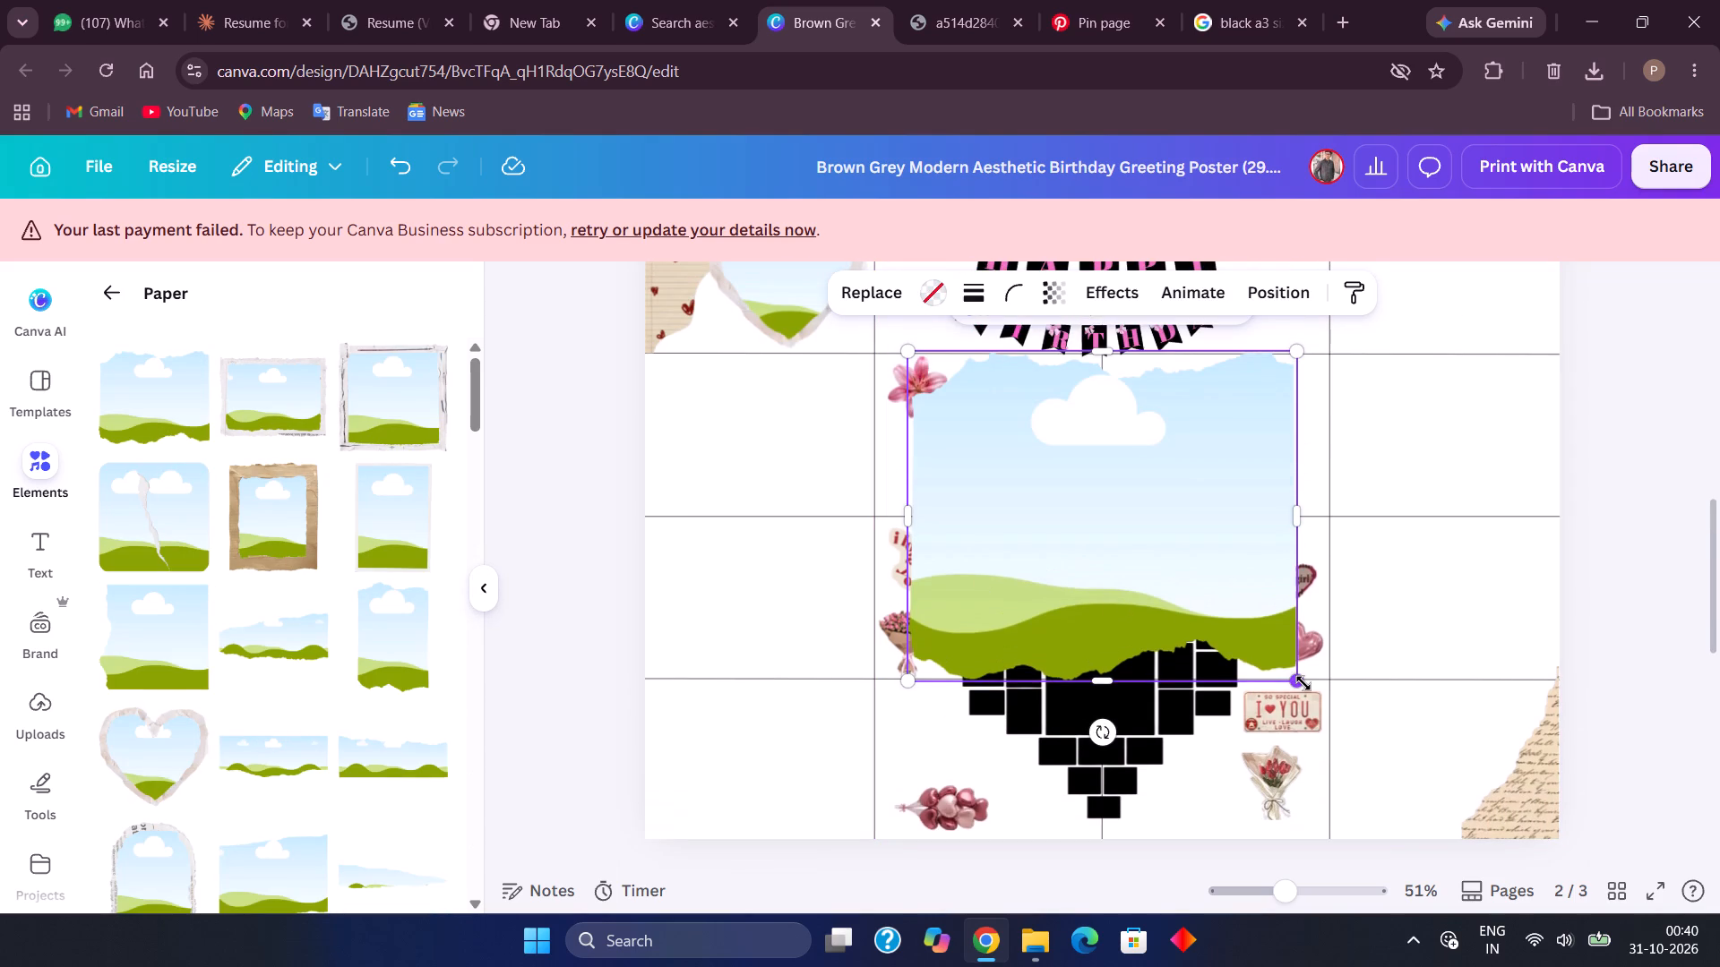
drag(1304, 683, 1100, 537)
scroll(1100, 537, up, 2)
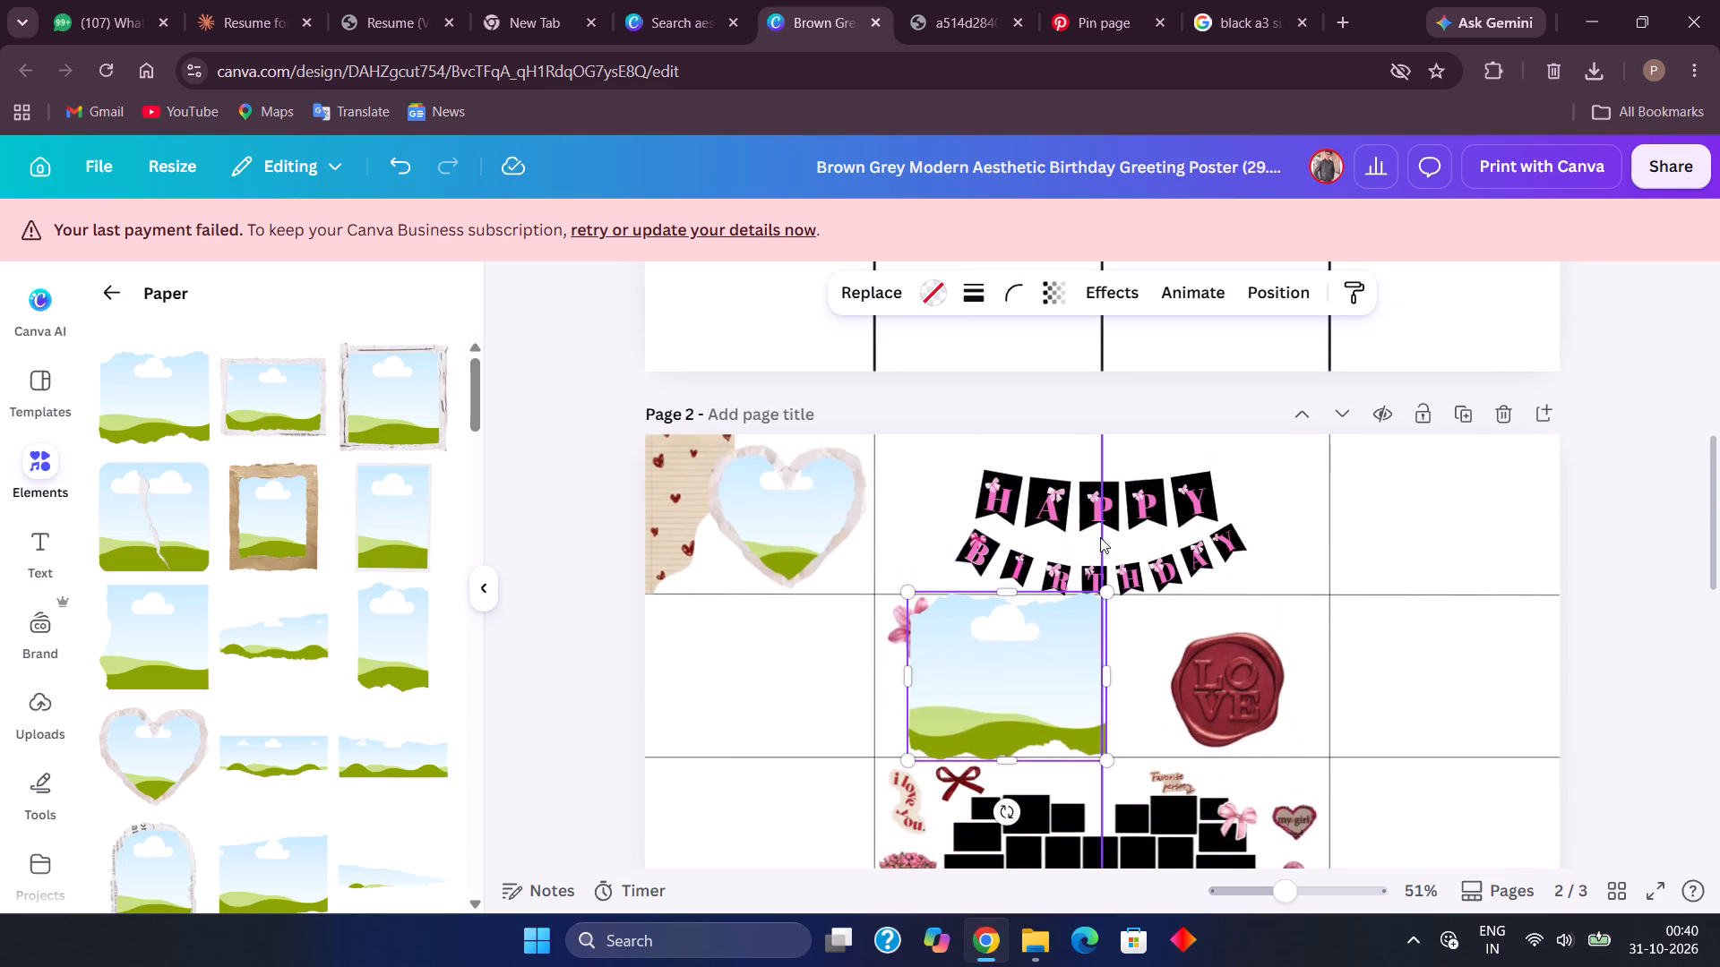
drag(1039, 638, 1472, 510)
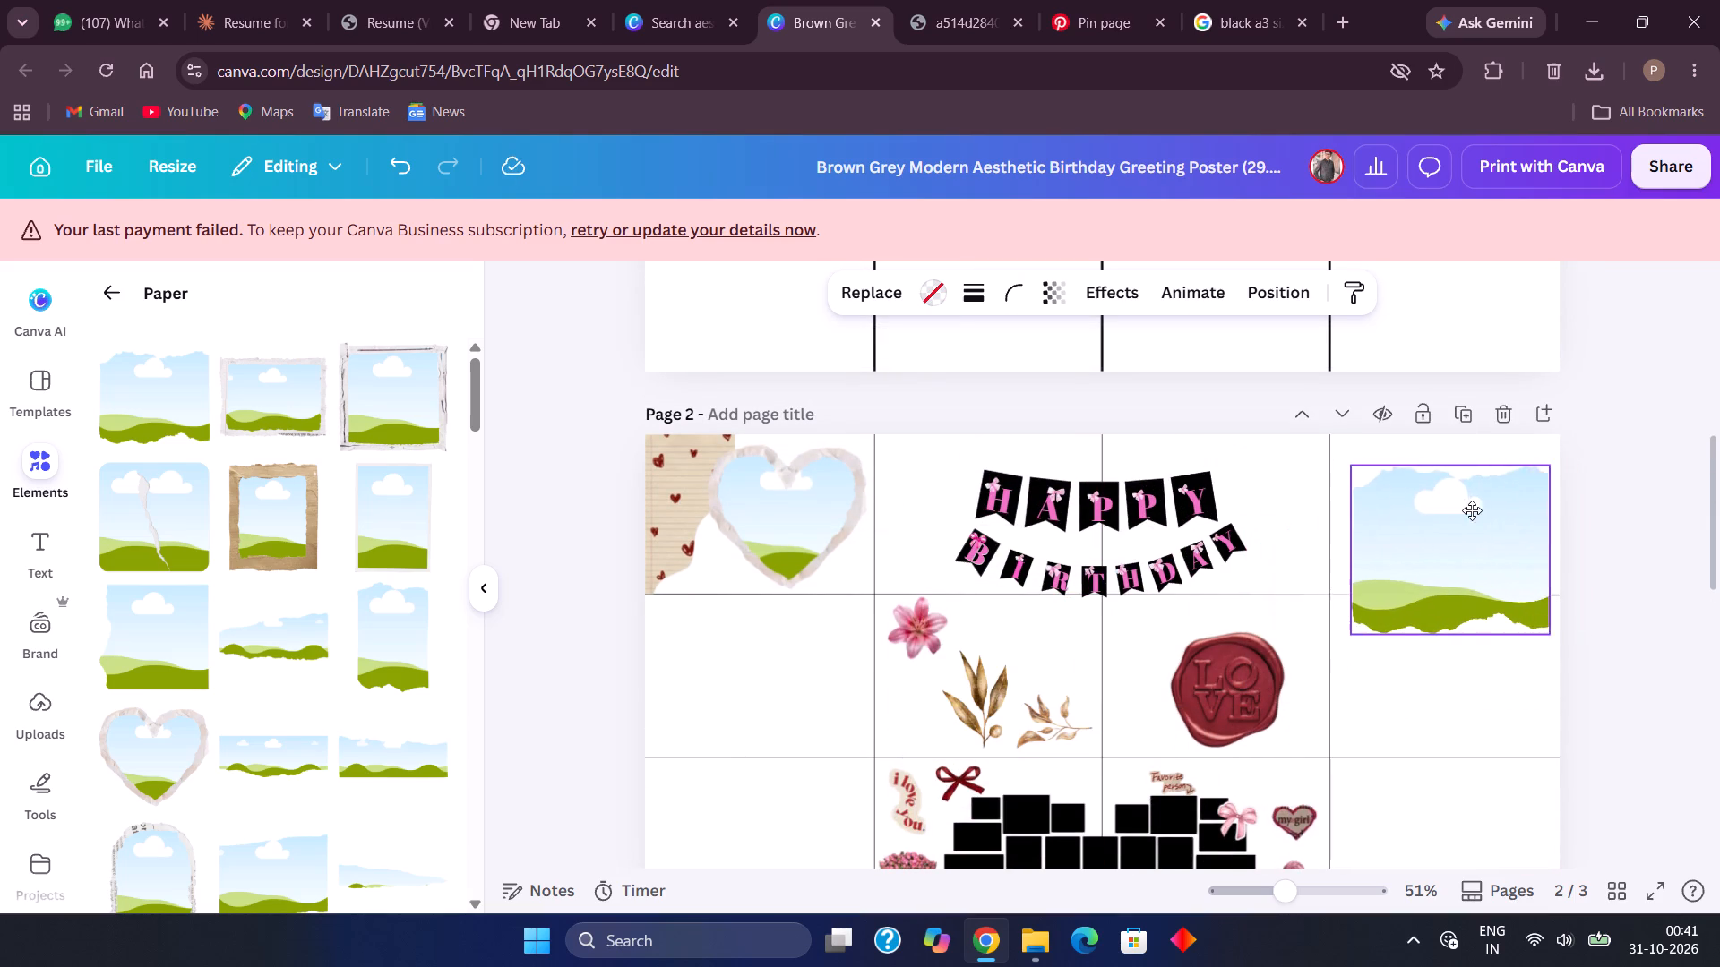
drag(1472, 510, 1454, 495)
drag(1324, 621, 1358, 596)
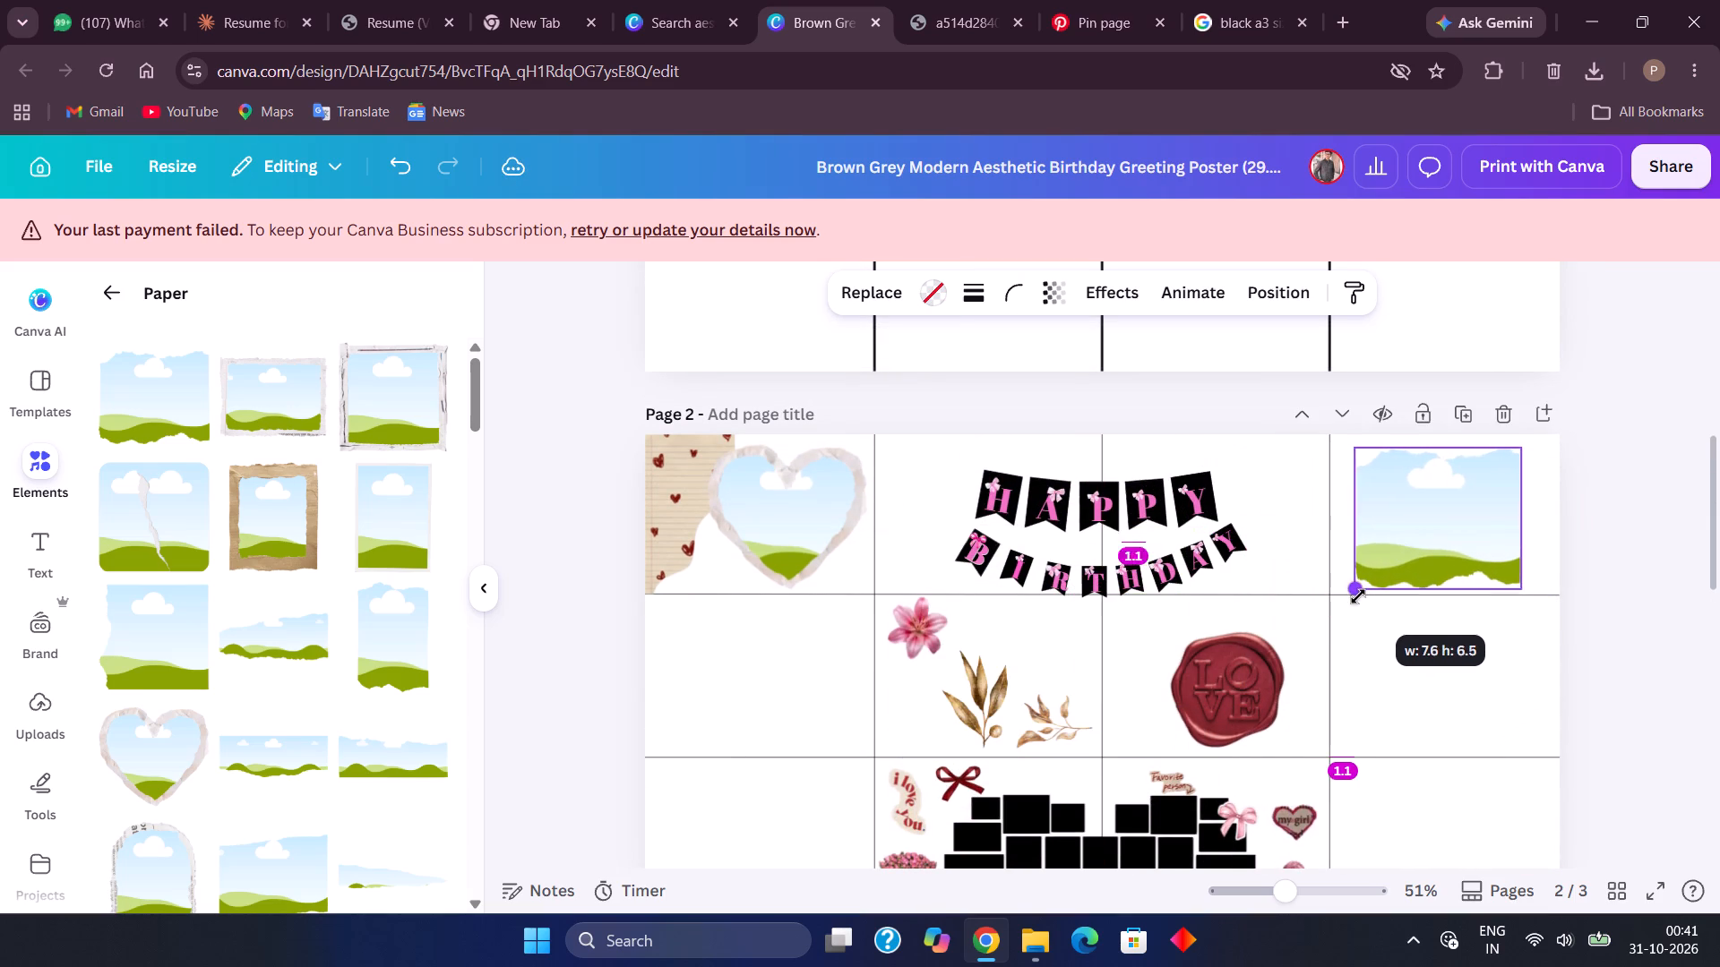
drag(1358, 596, 1362, 596)
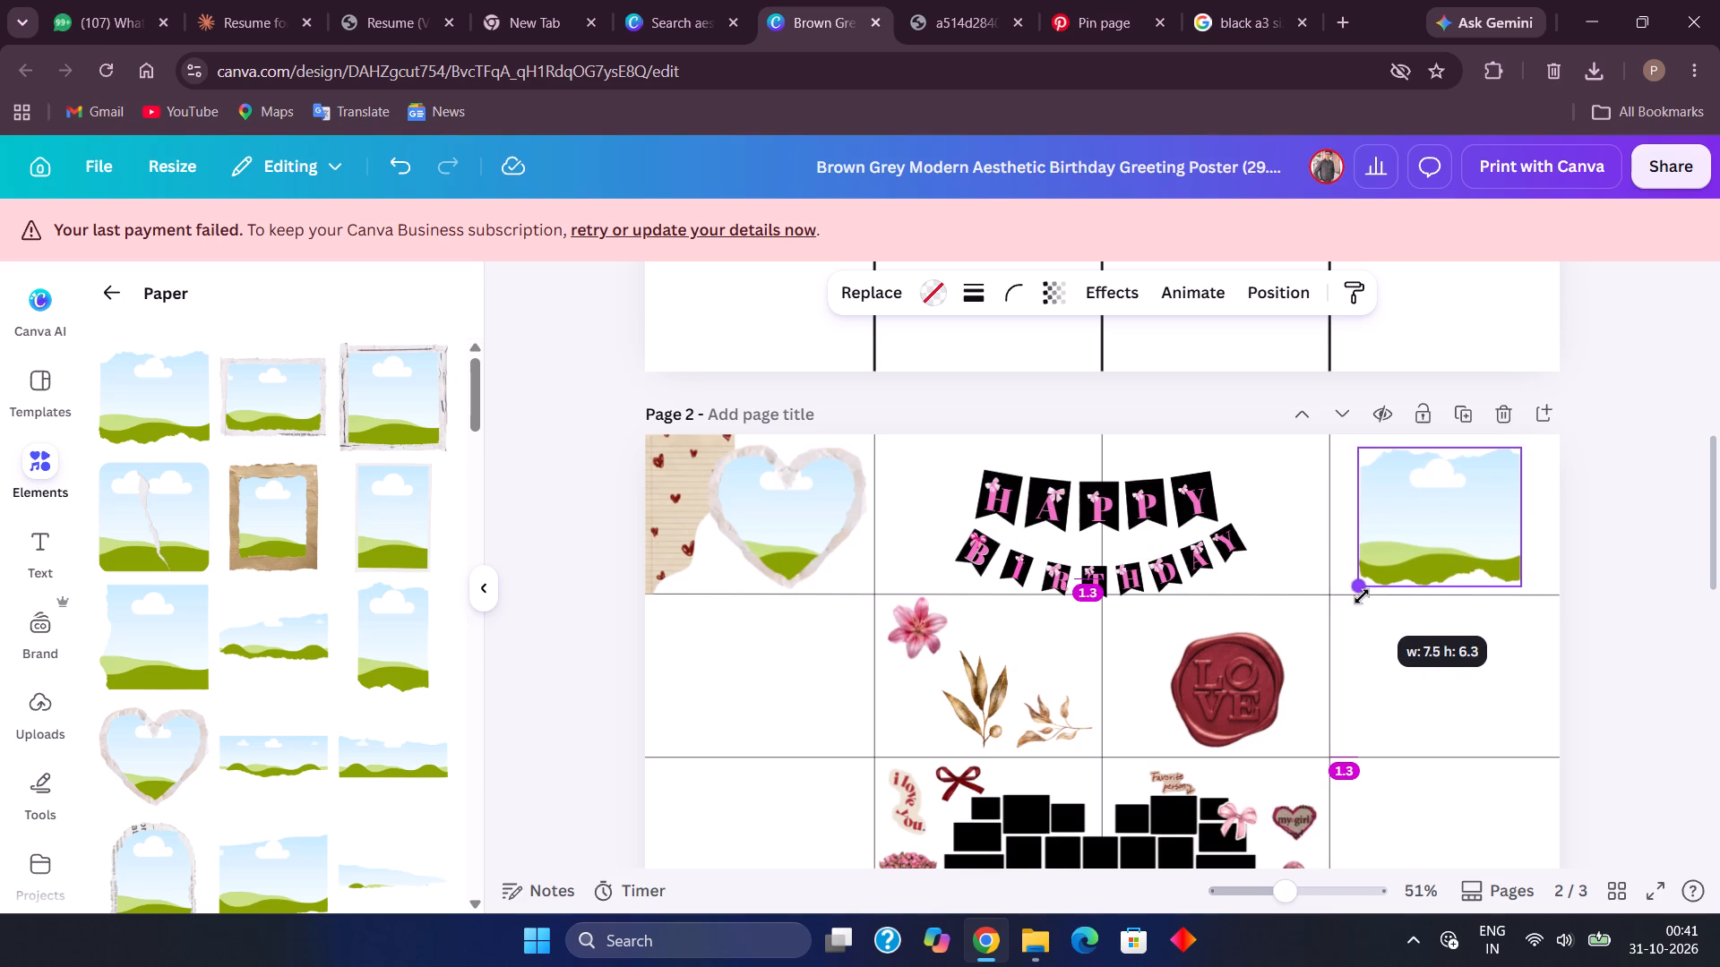
drag(1362, 596, 1362, 599)
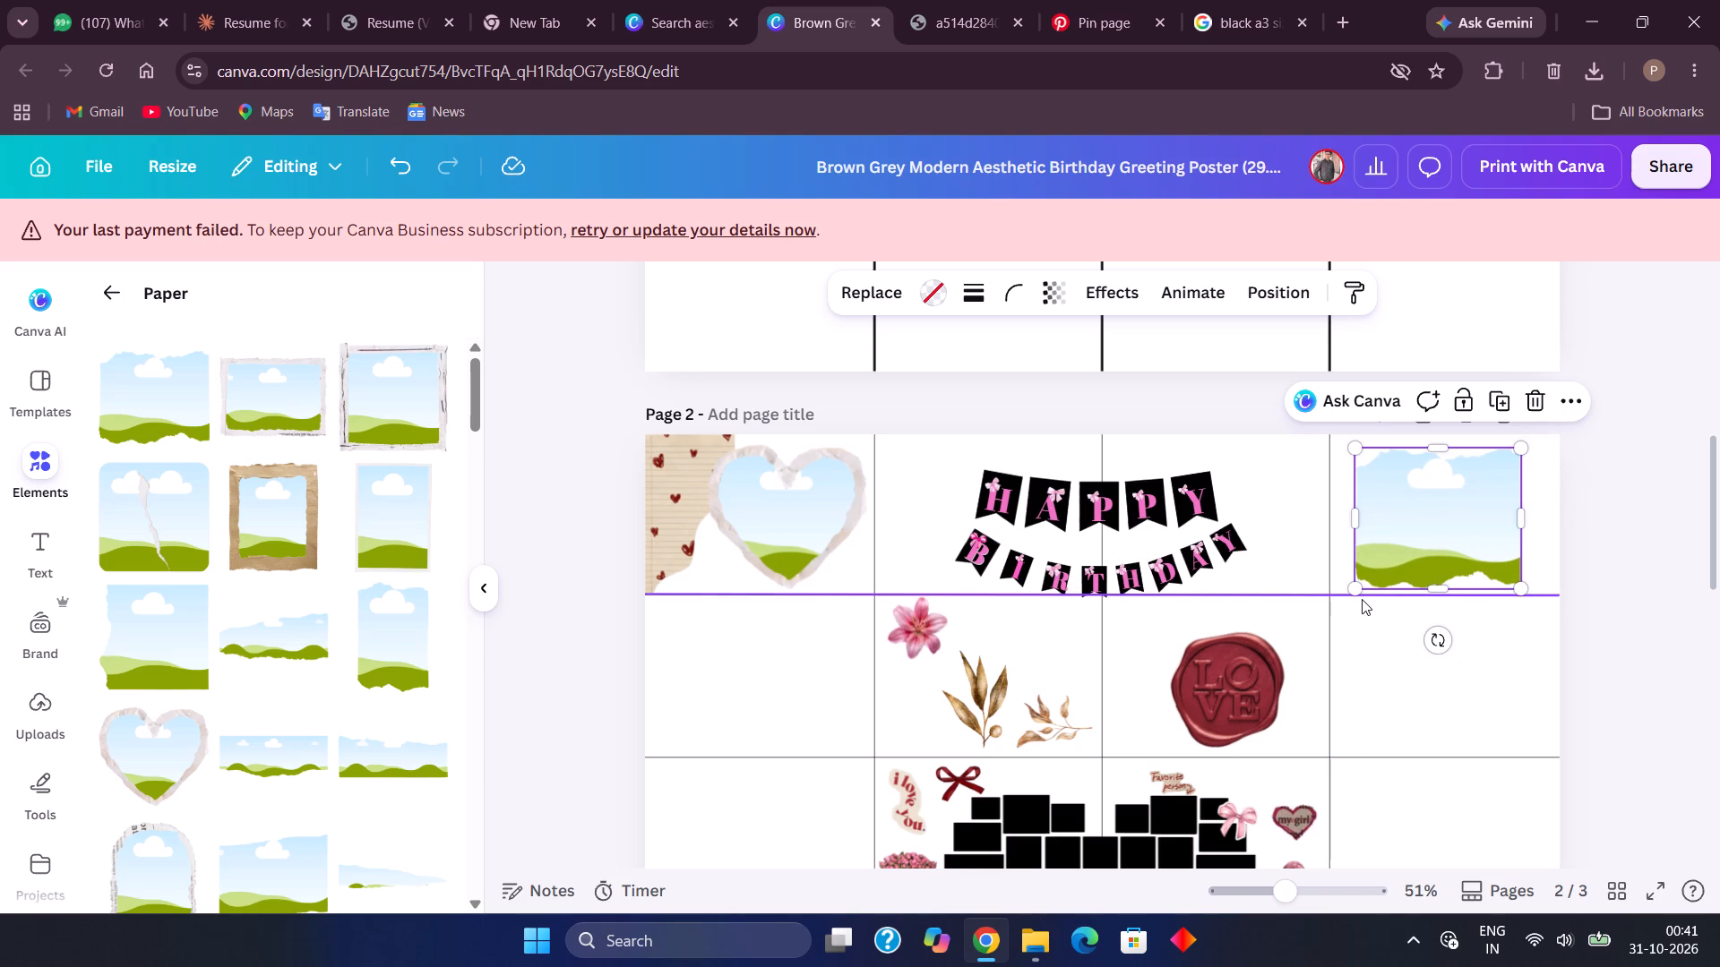
Switch to the Pinterest pin page and browse the related pins for handmade birthday card layouts and sticker ideas.
click(1215, 0)
click(1117, 0)
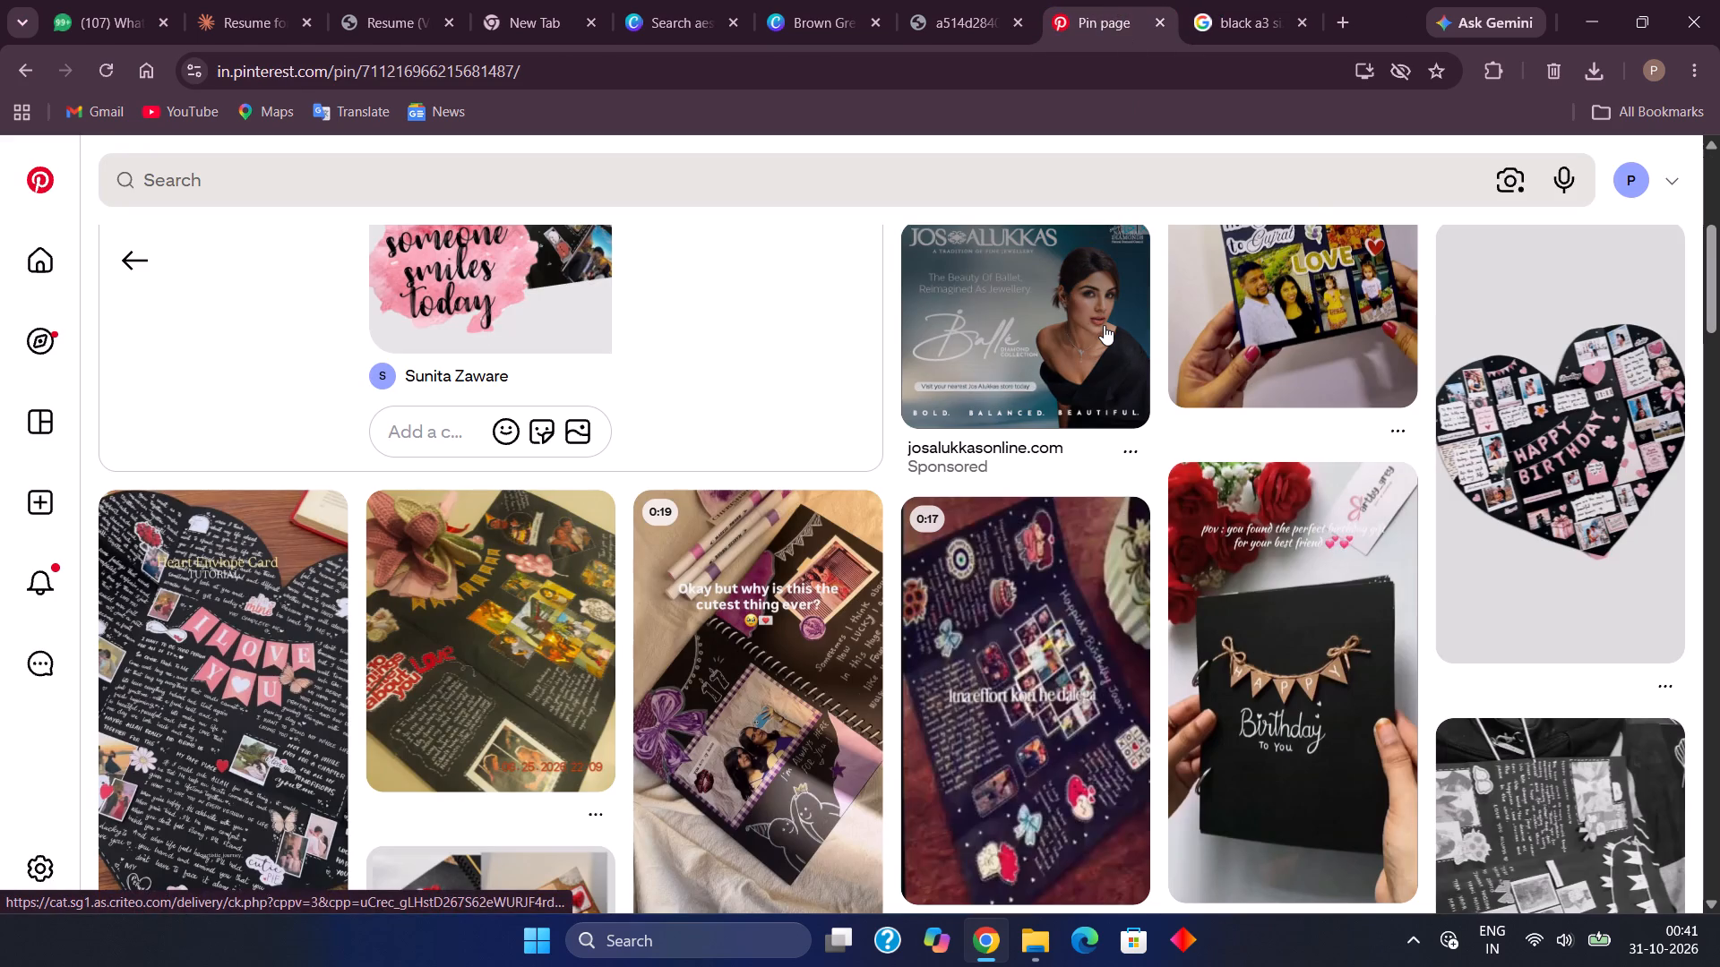
scroll(1104, 325, down, 3)
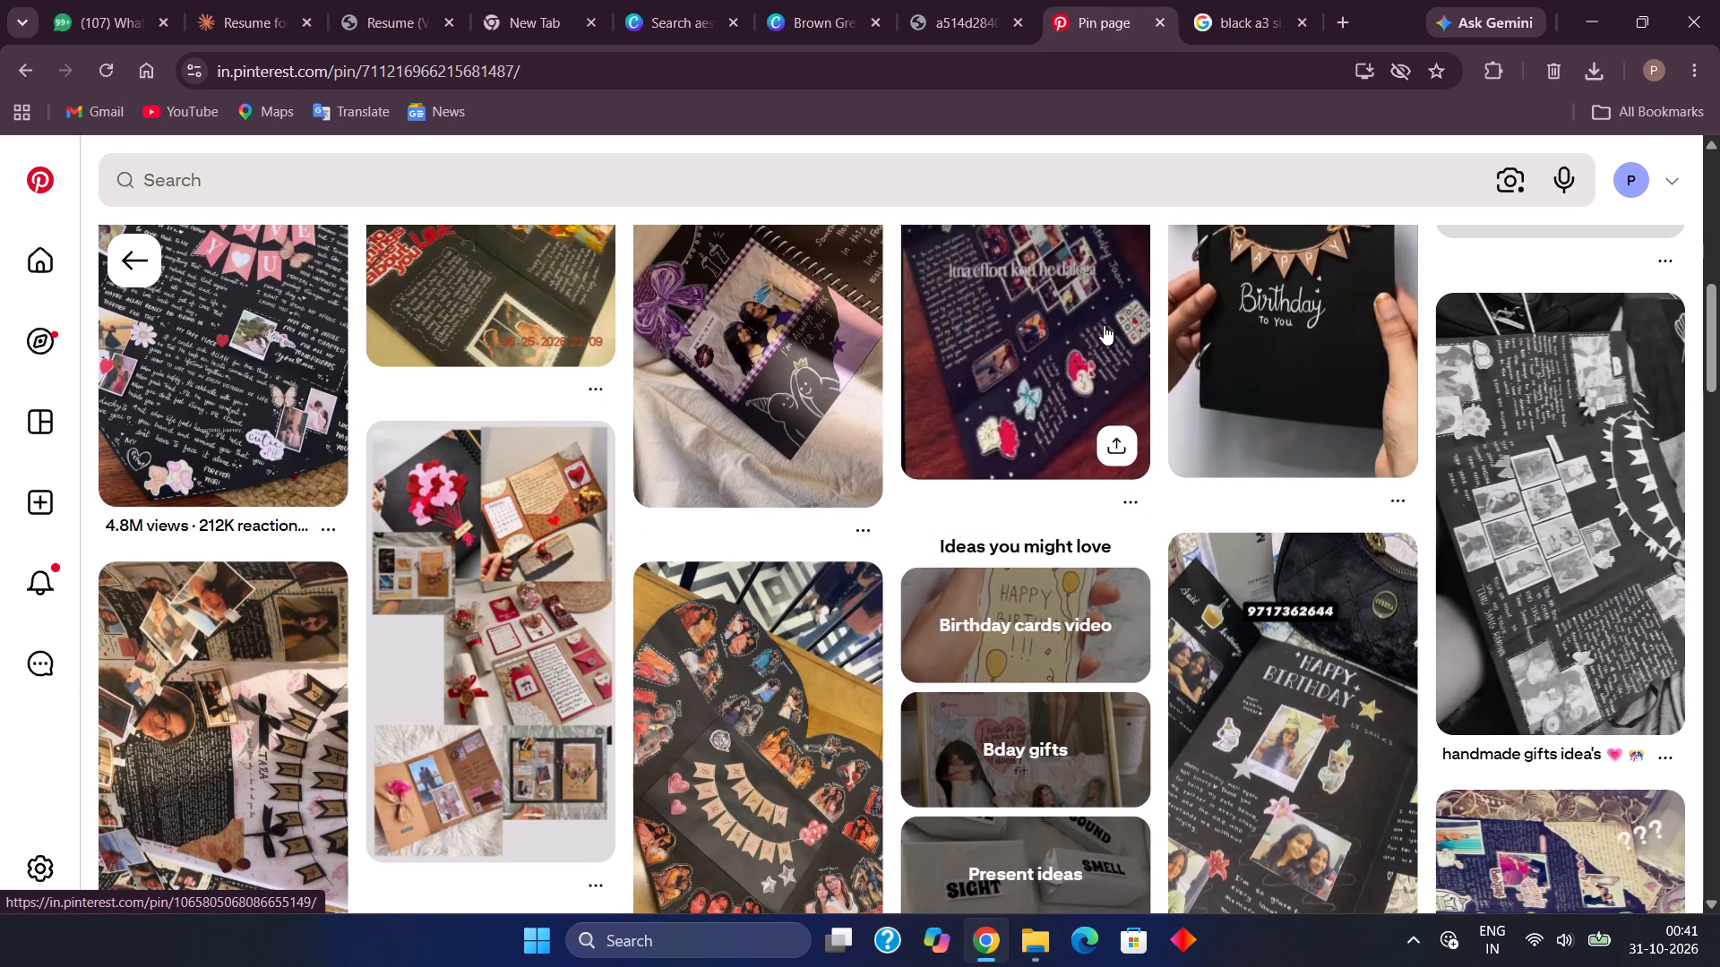
scroll(1104, 325, down, 3)
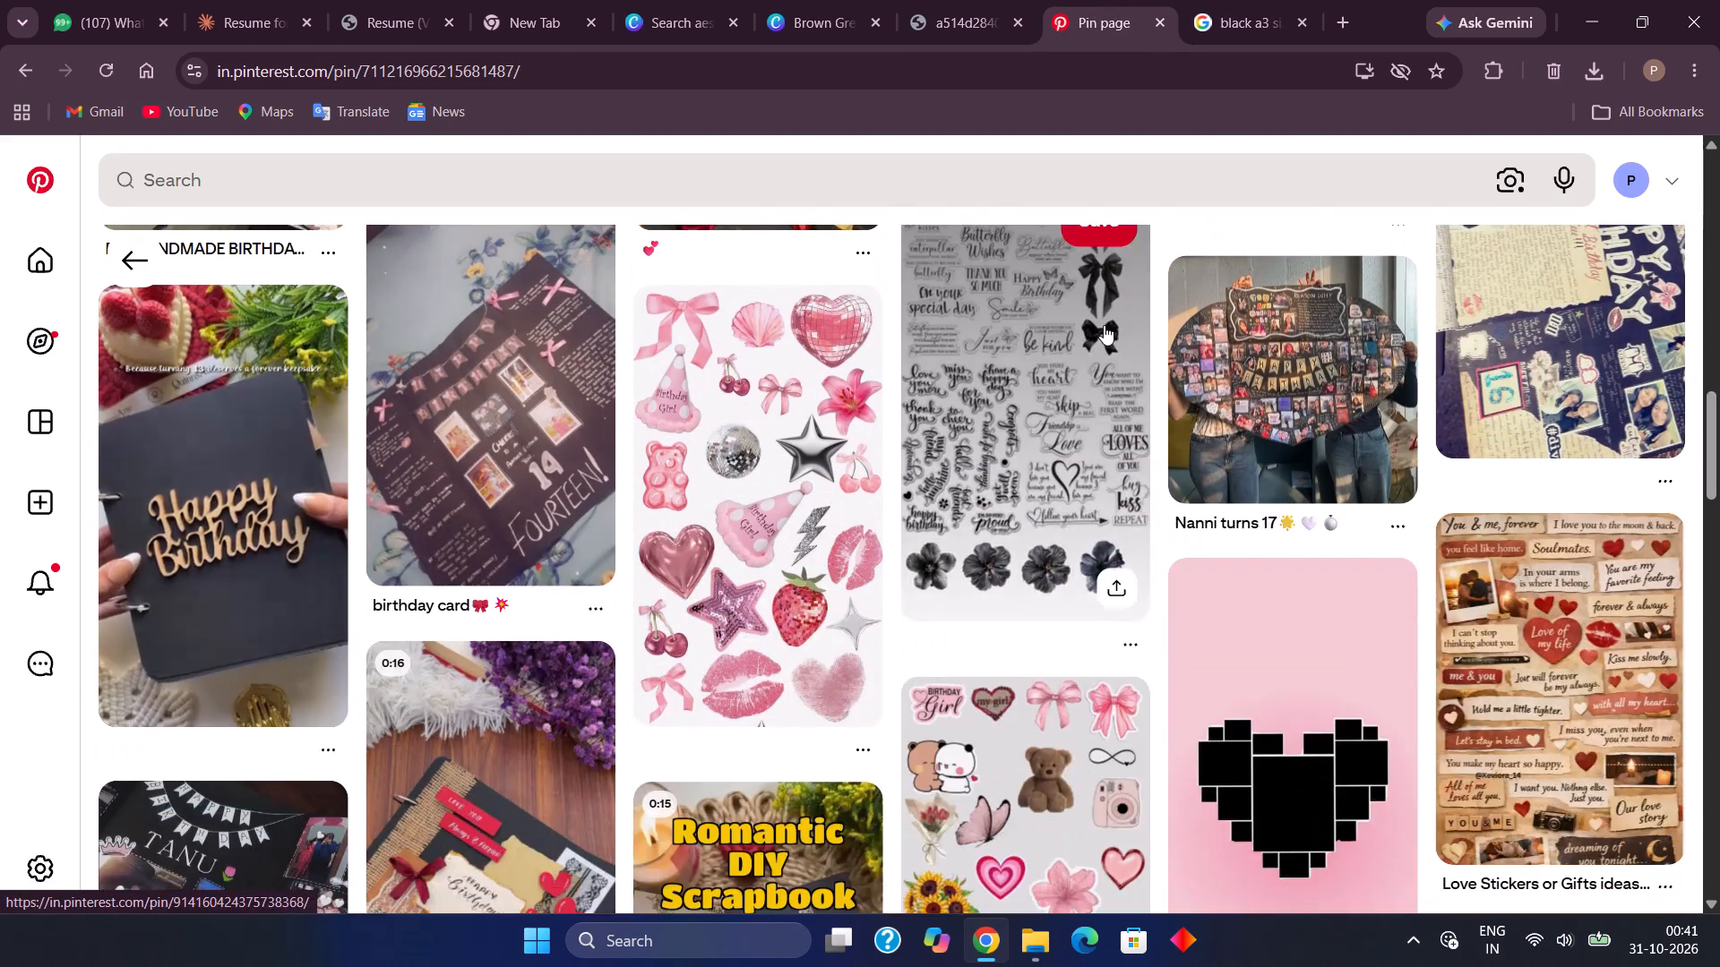
scroll(1104, 325, down, 4)
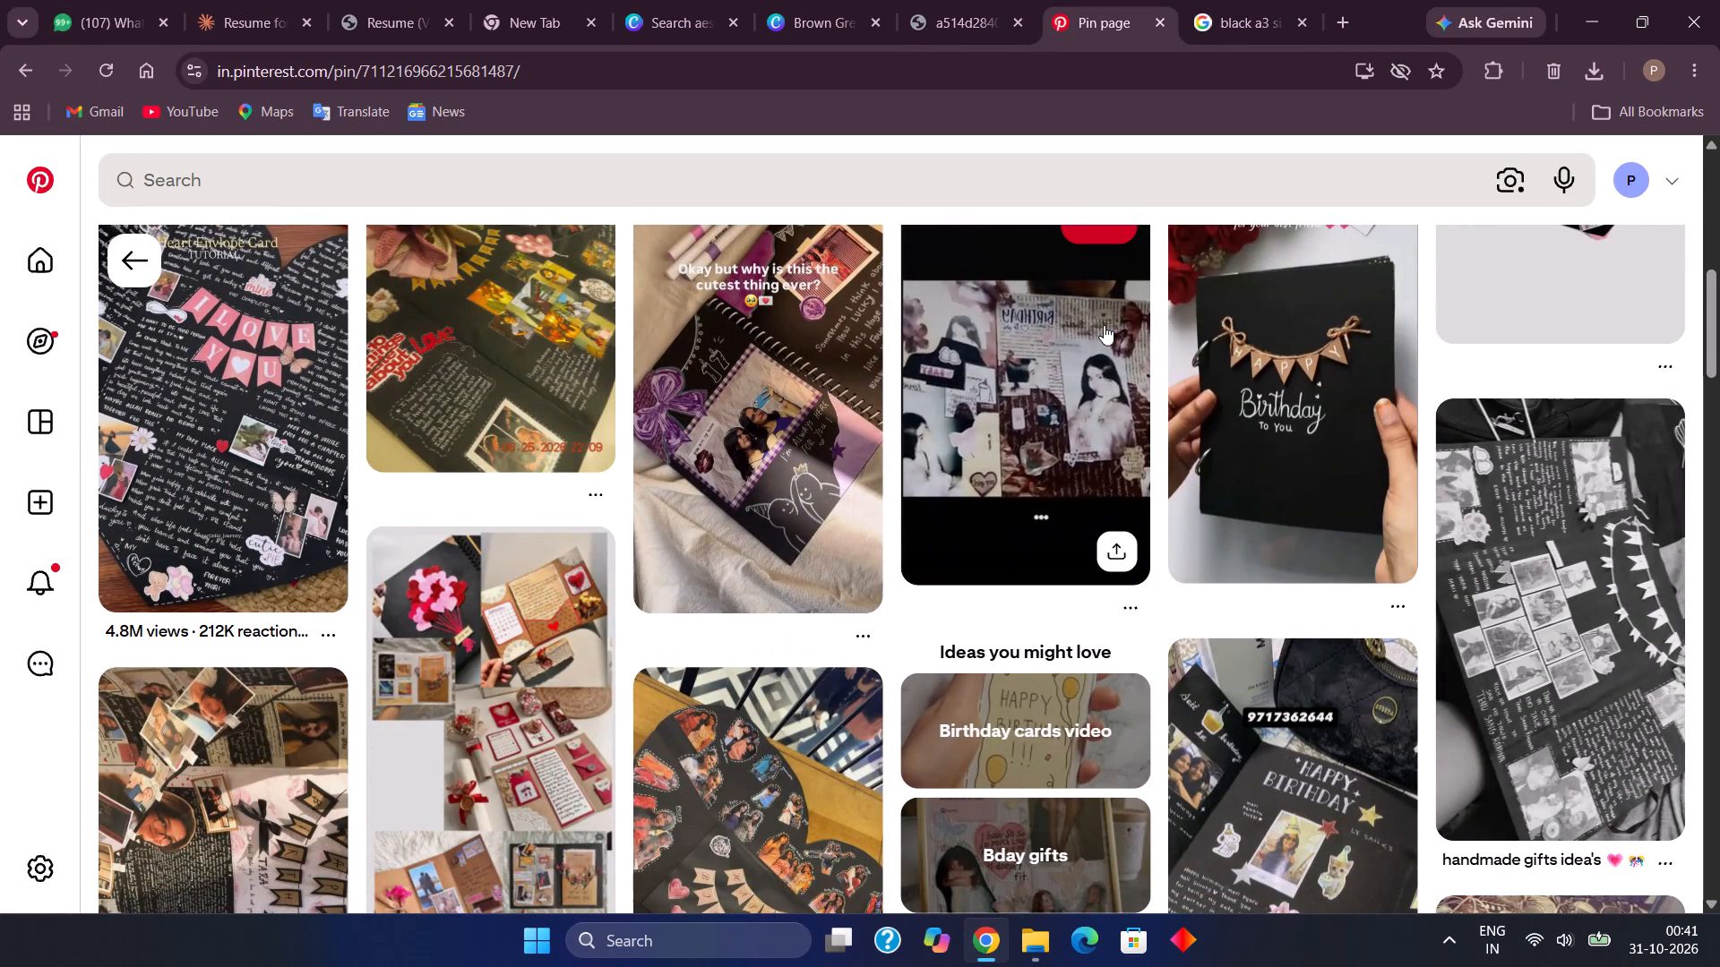
scroll(1104, 325, down, 2)
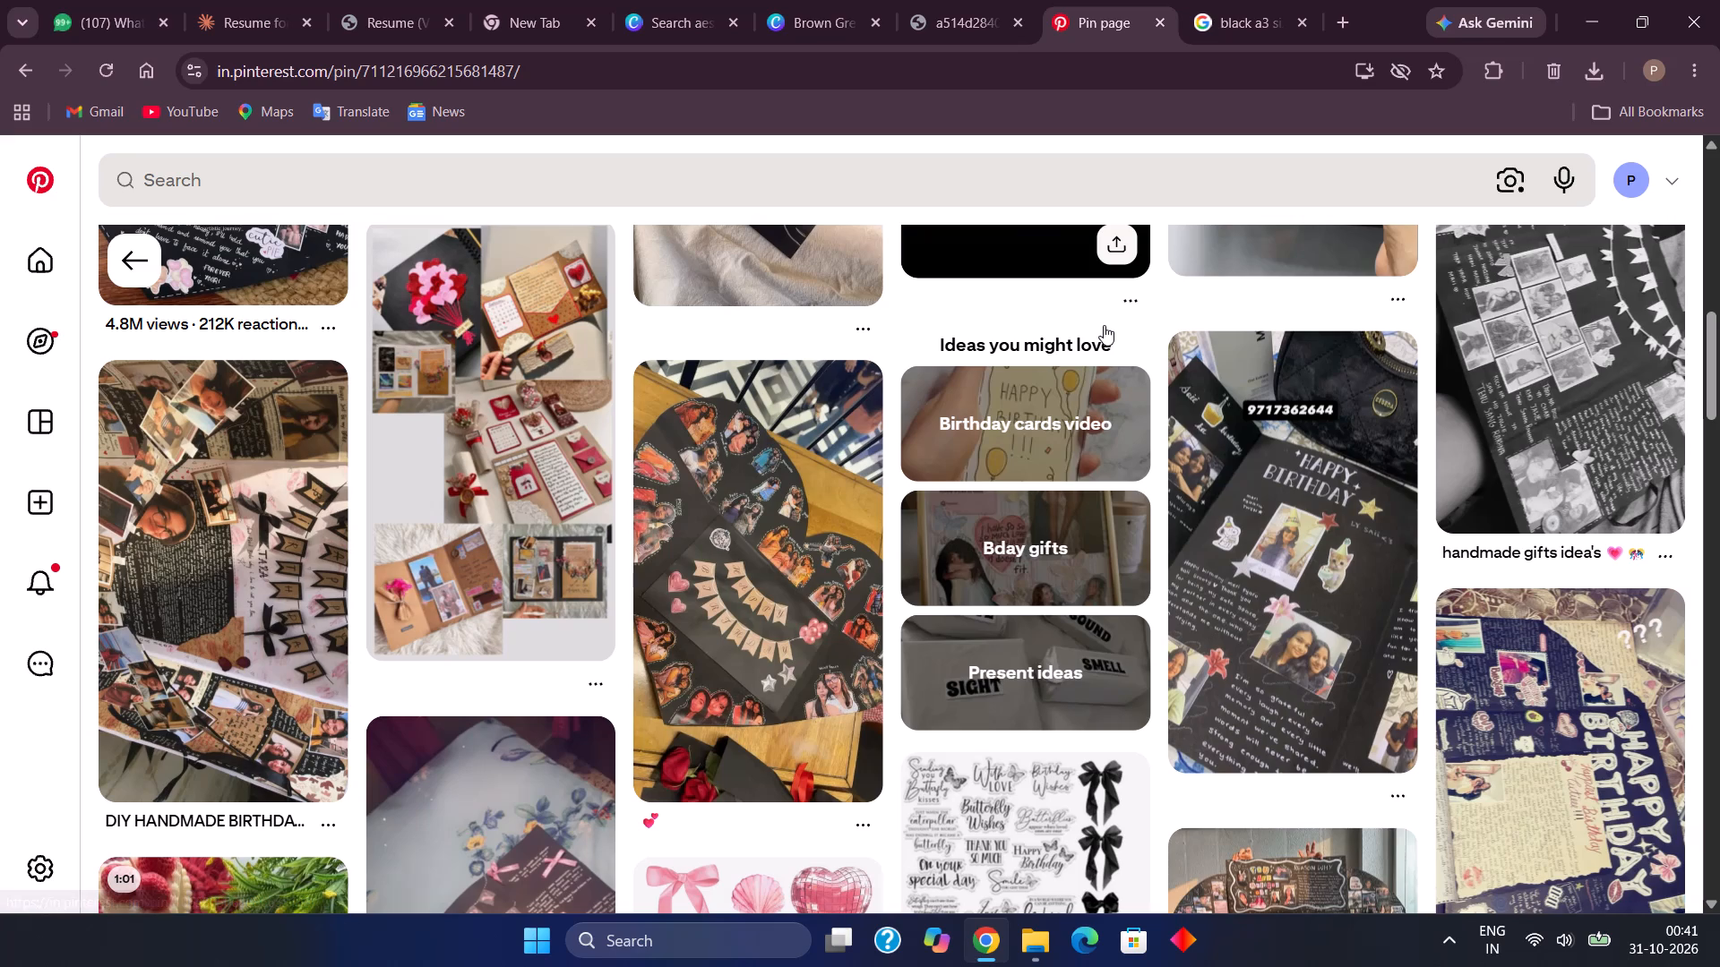
scroll(1104, 325, down, 5)
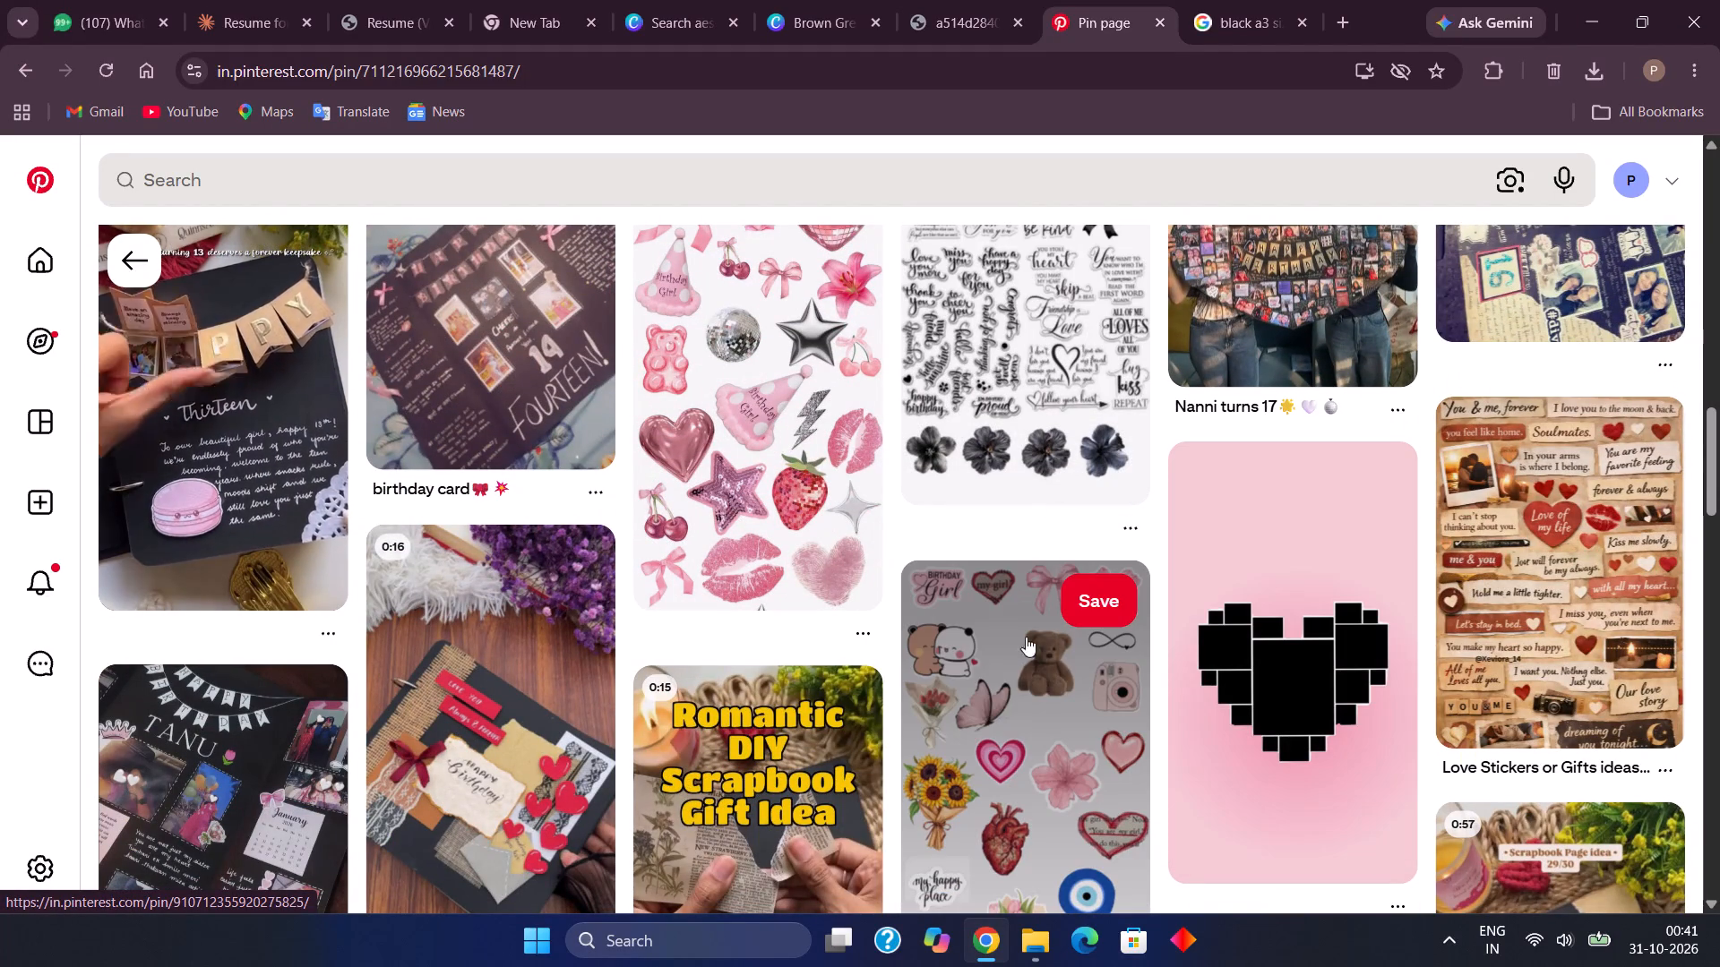
scroll(999, 646, down, 2)
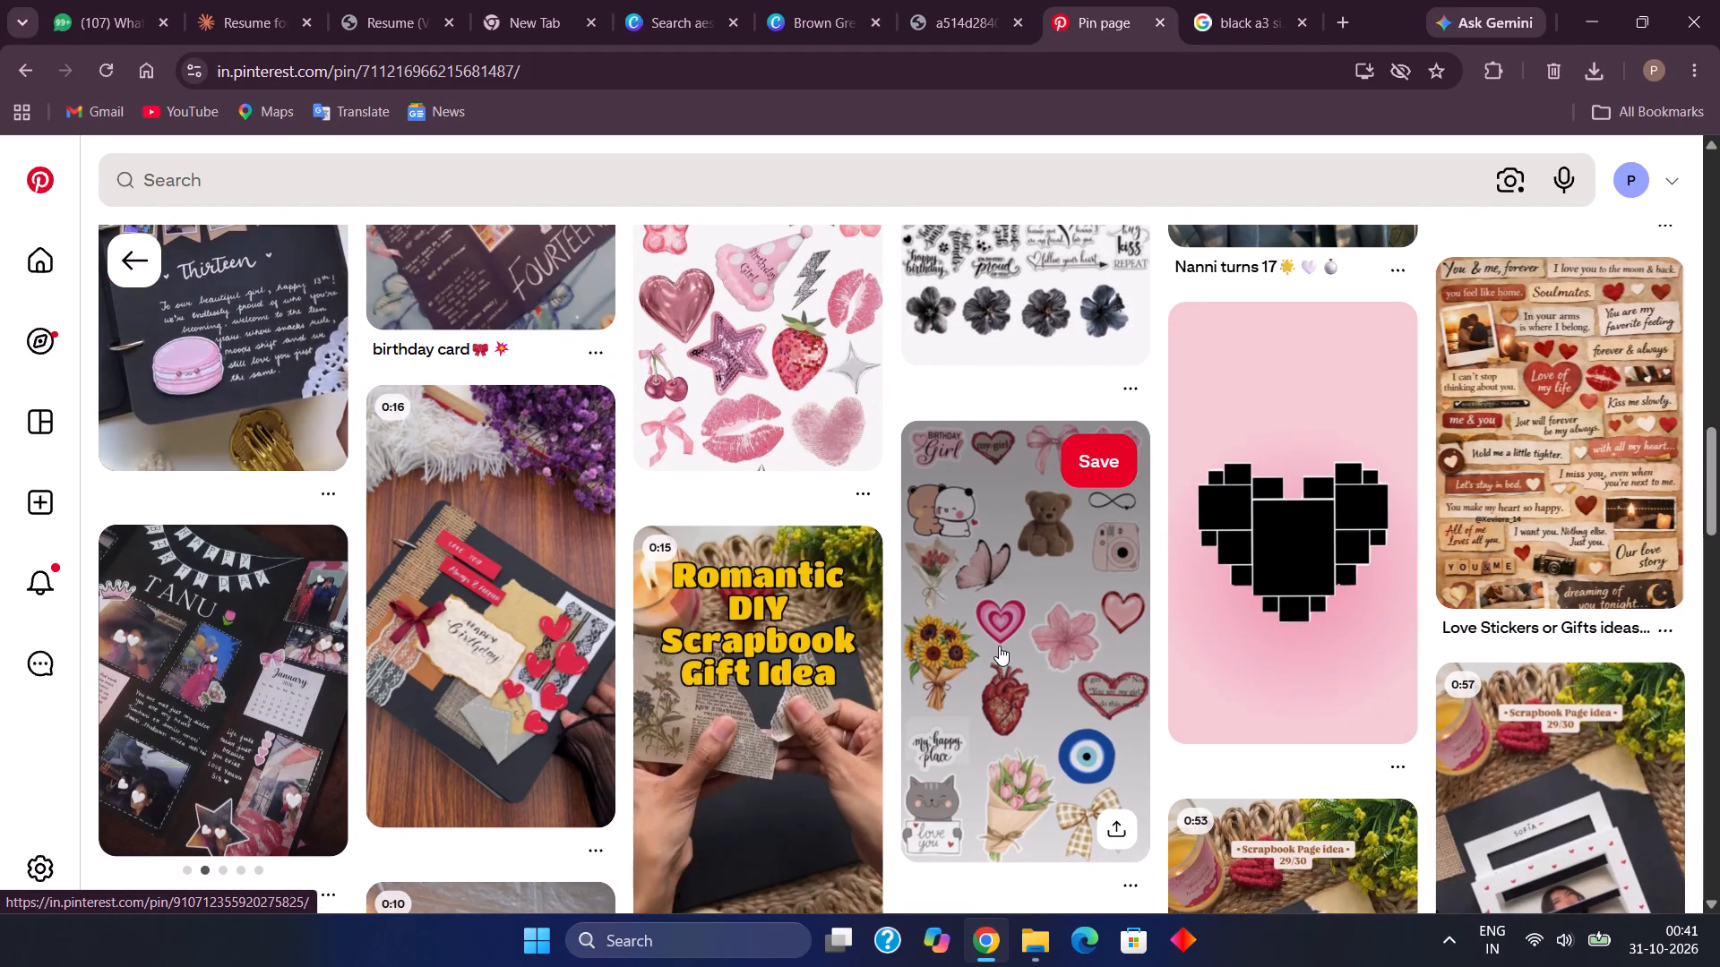
scroll(999, 646, down, 3)
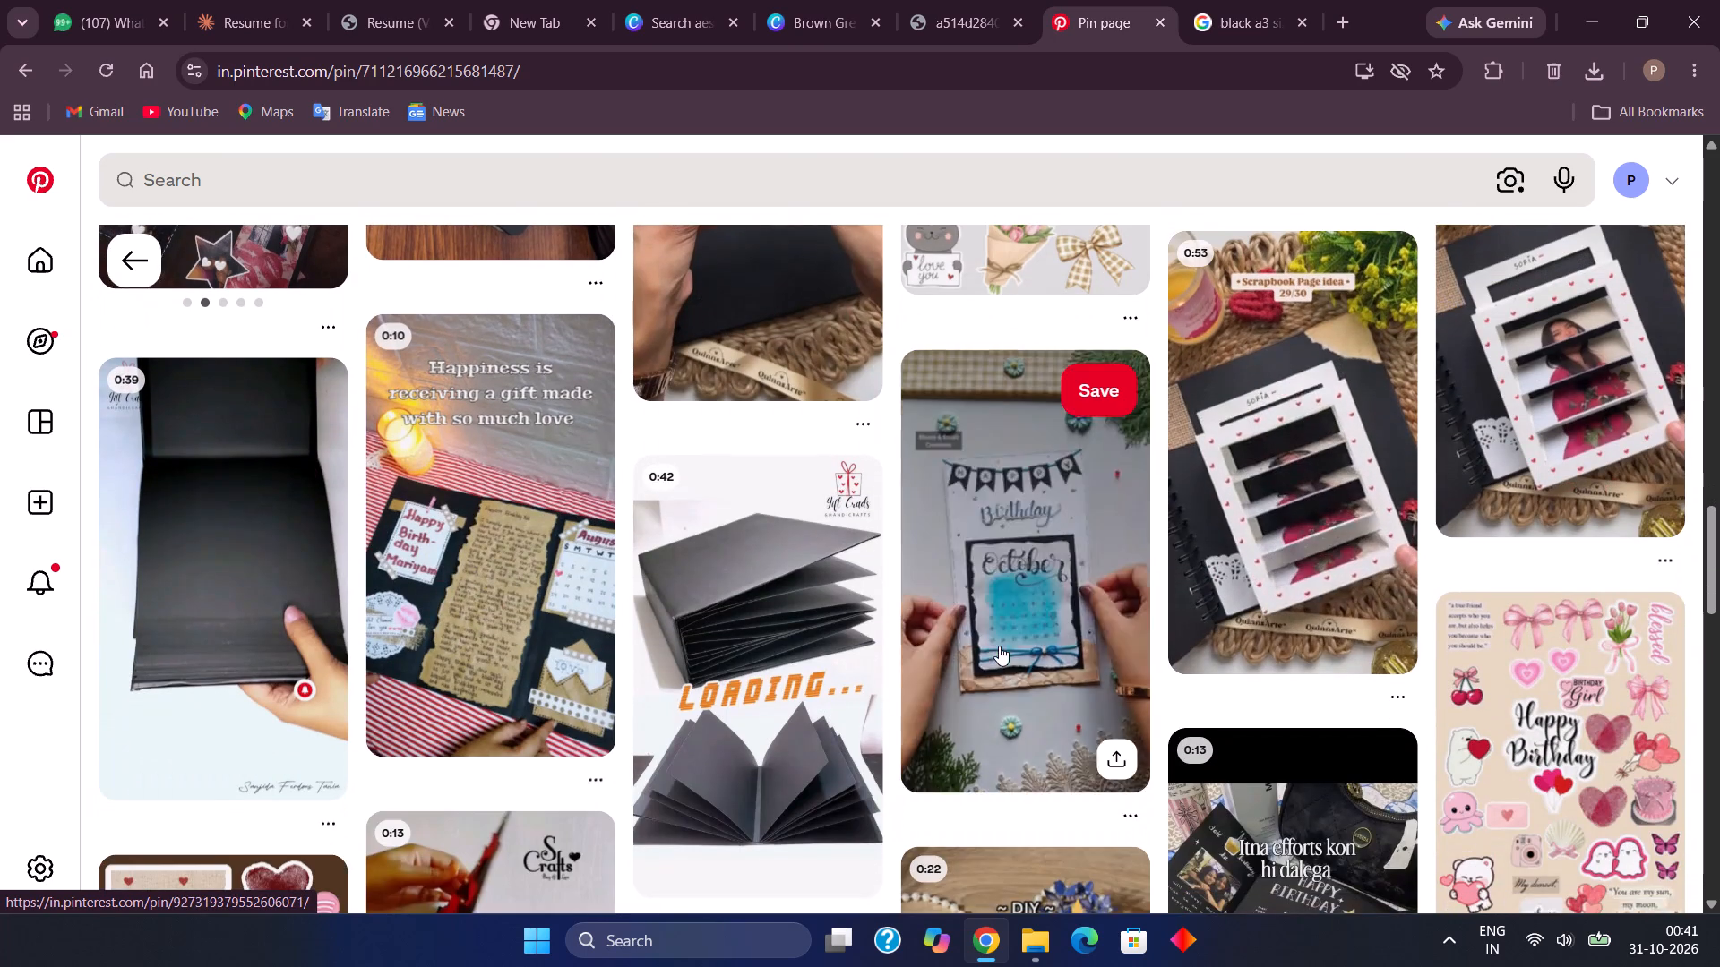
scroll(999, 646, down, 1)
scroll(999, 646, up, 4)
scroll(999, 646, down, 6)
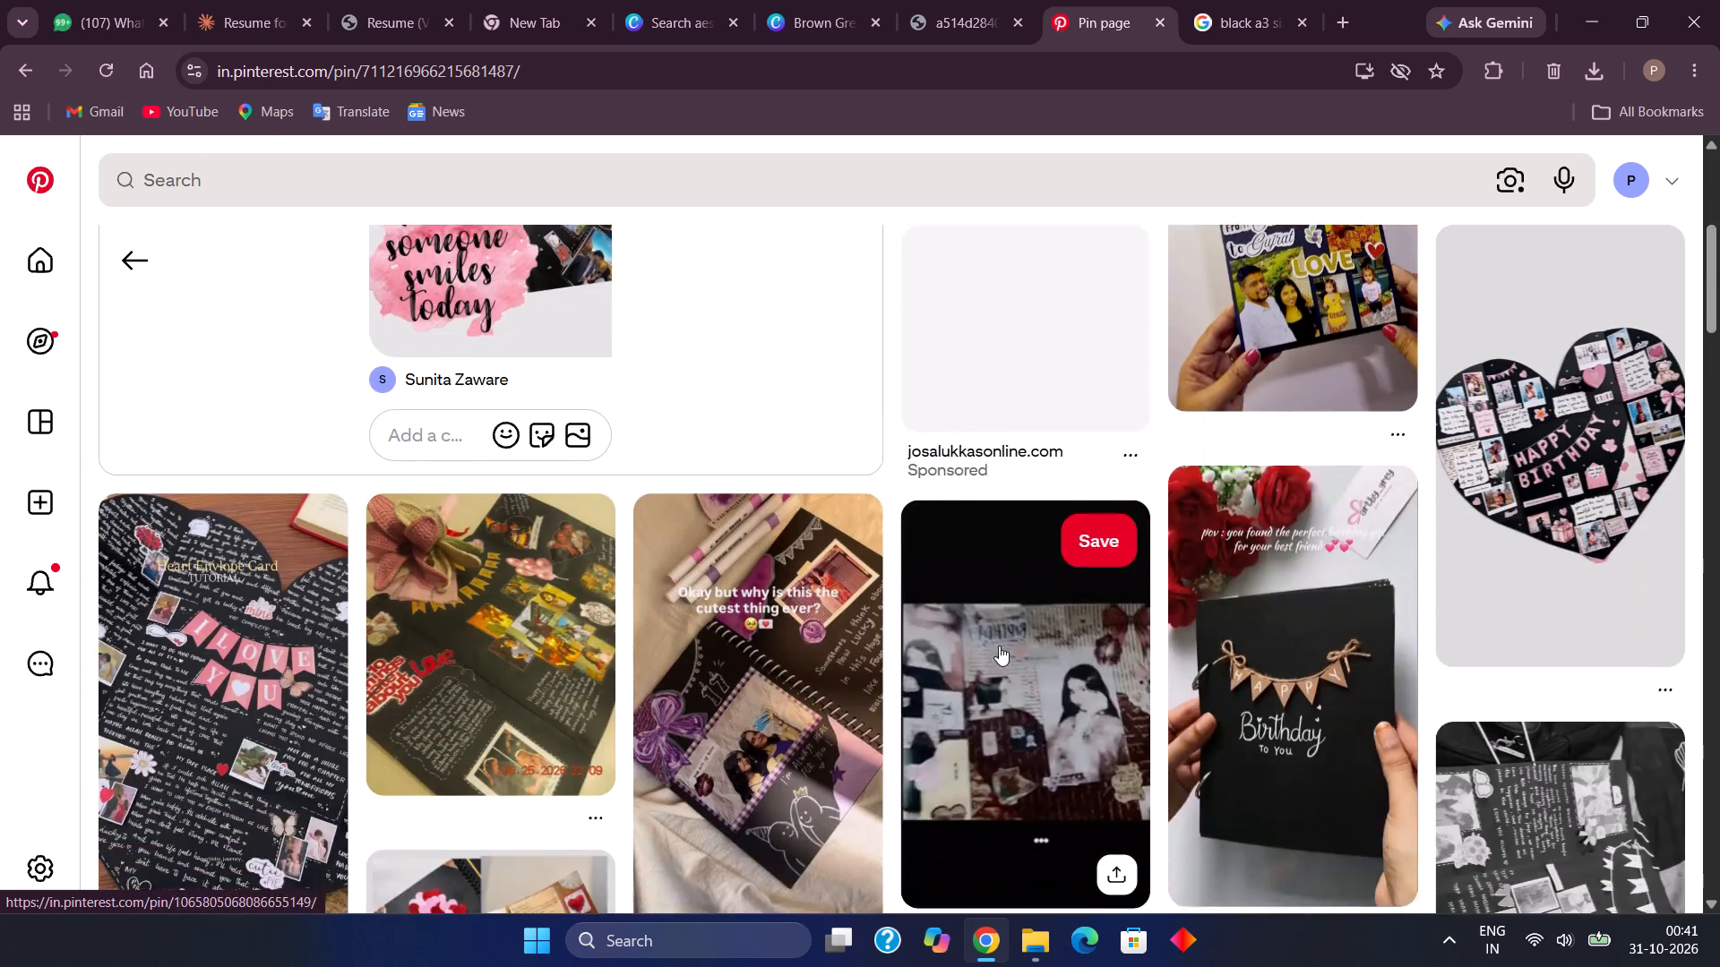
scroll(999, 646, down, 4)
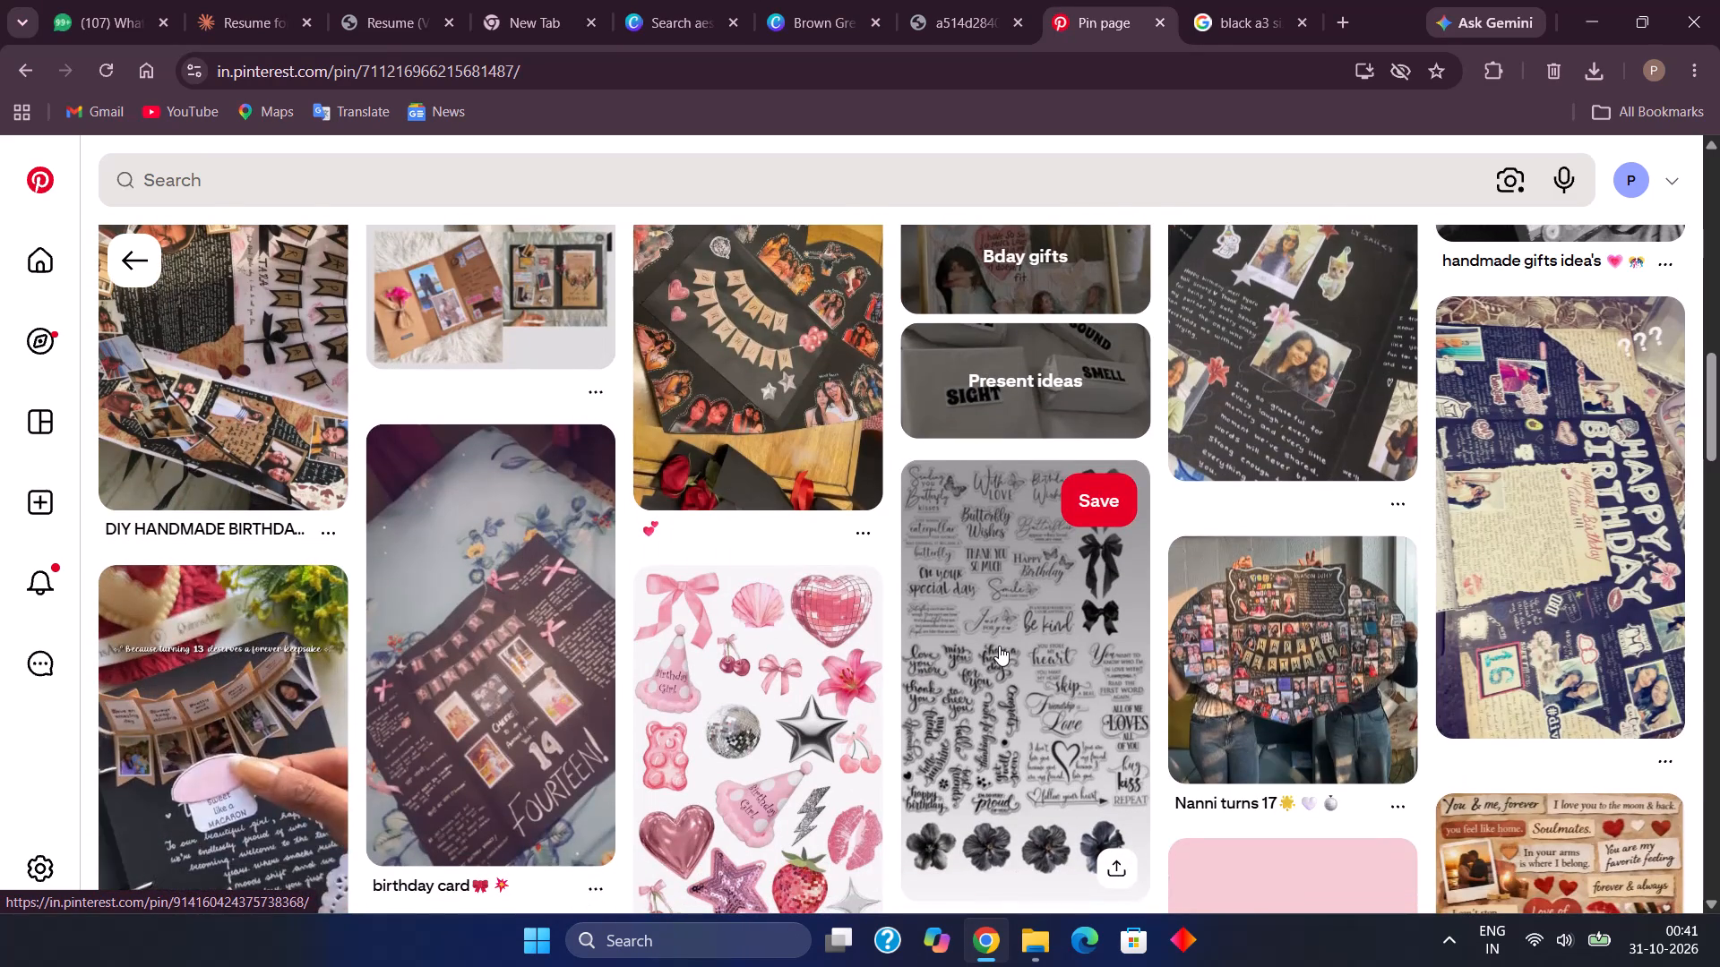
scroll(999, 646, down, 2)
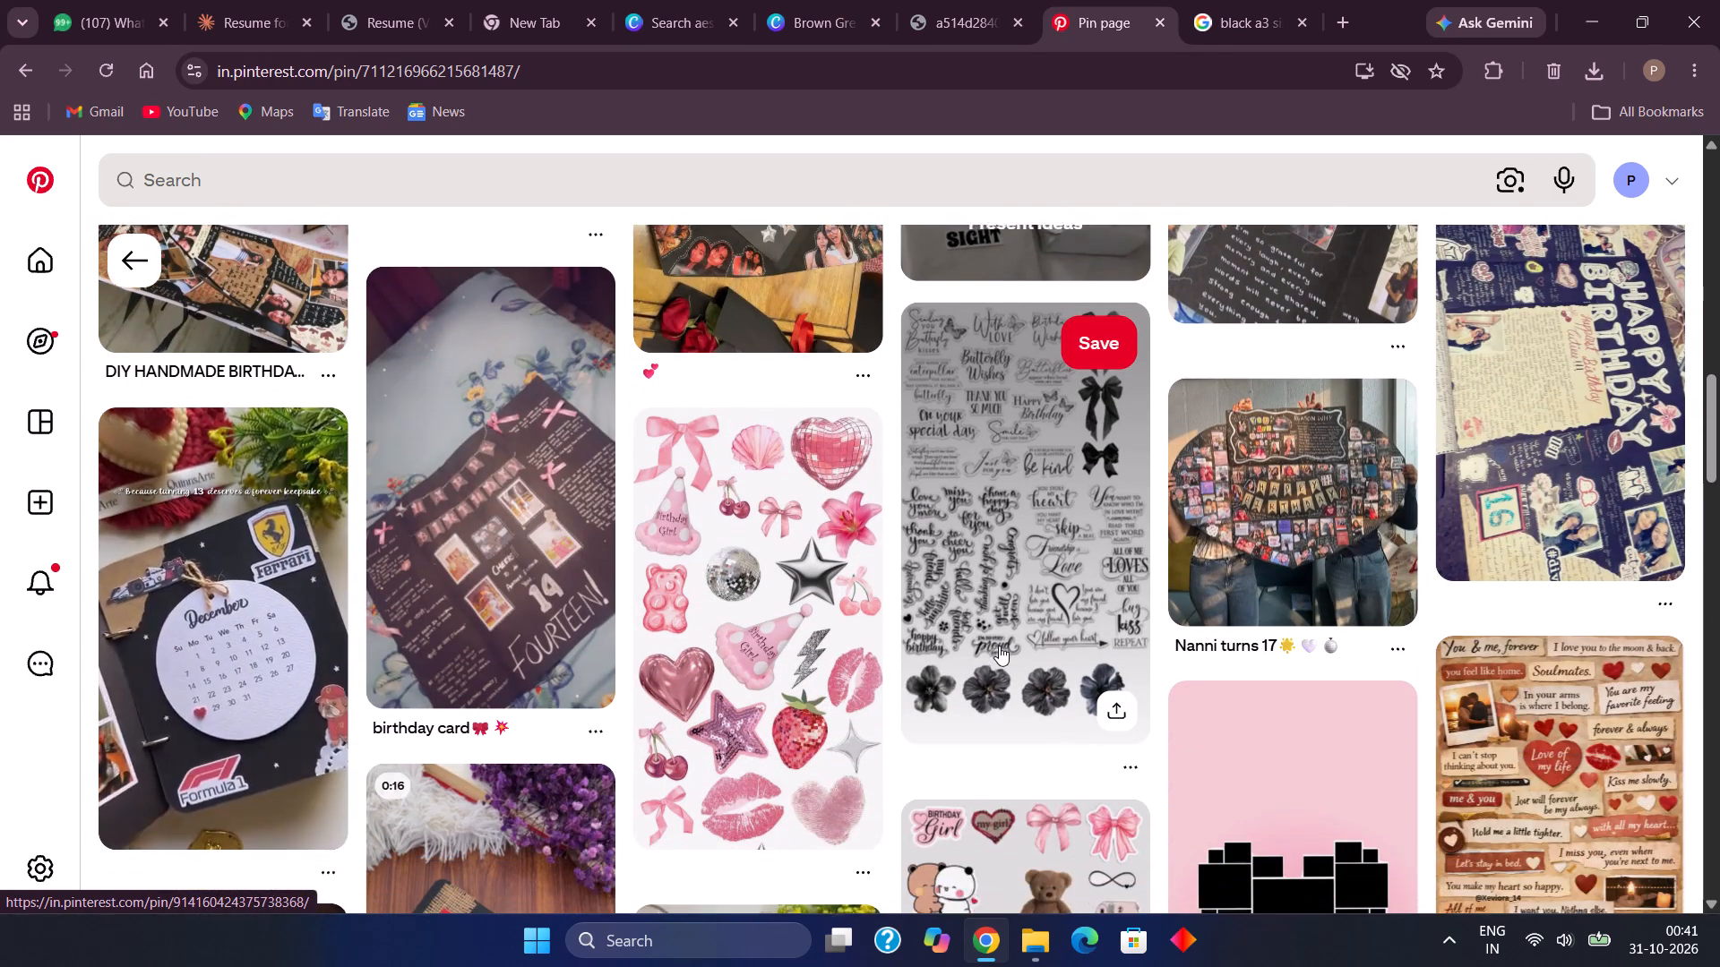
scroll(999, 646, down, 4)
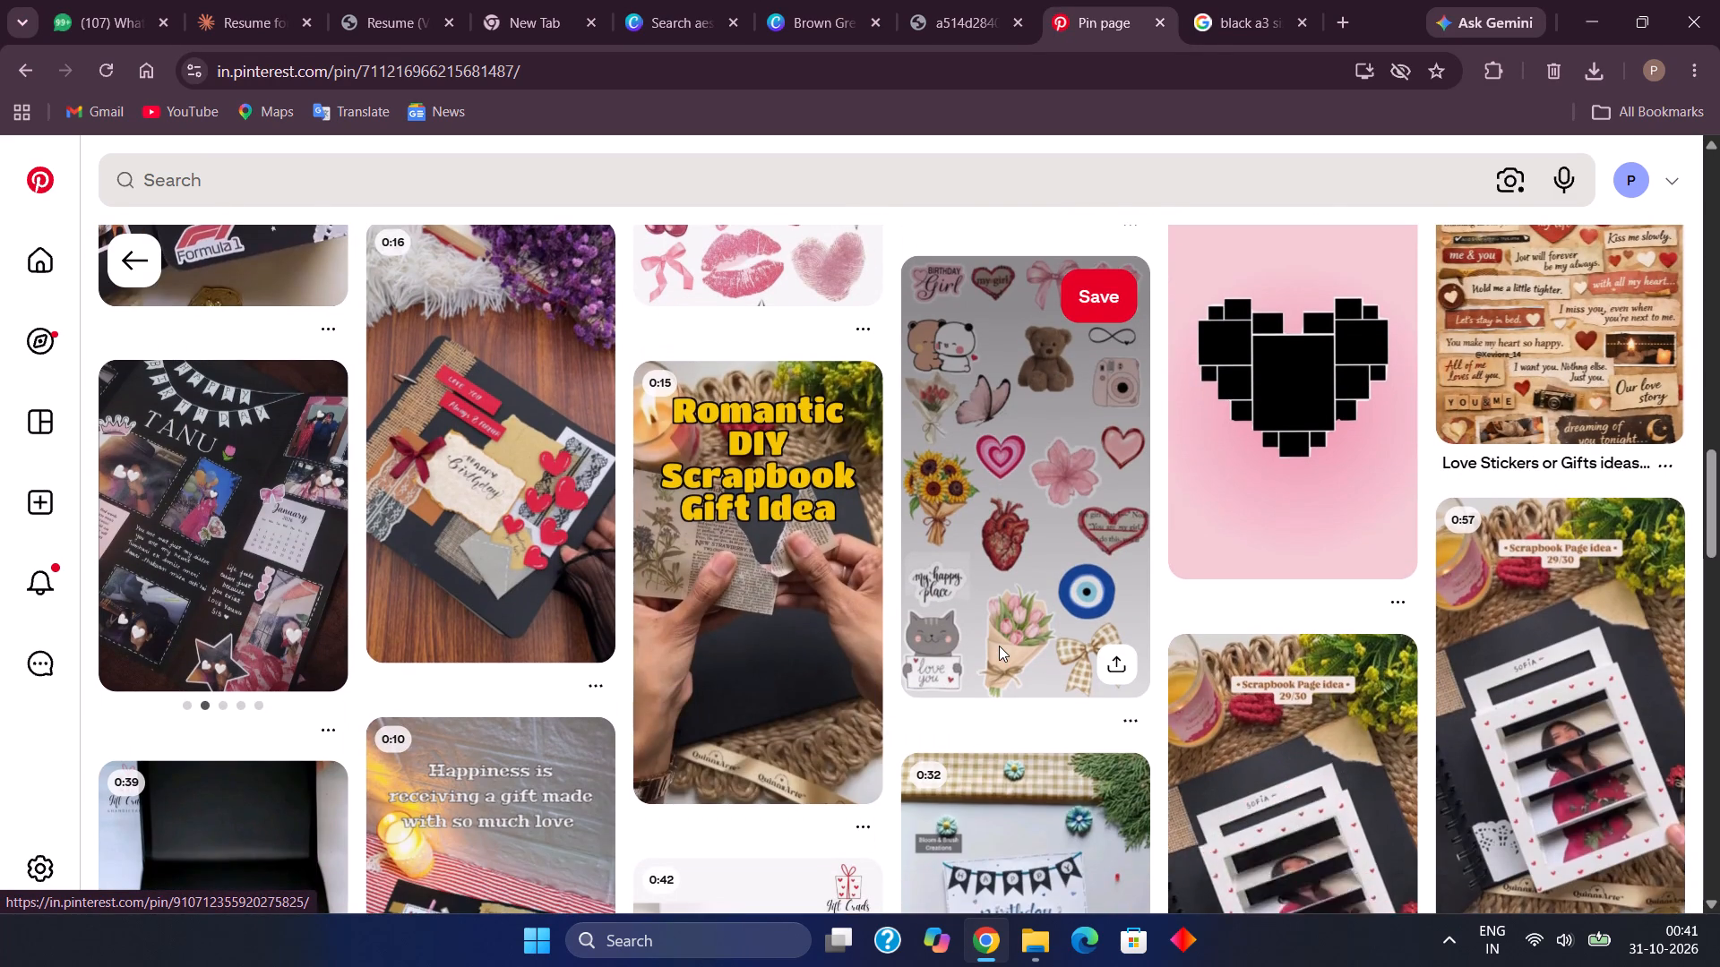
scroll(999, 646, down, 5)
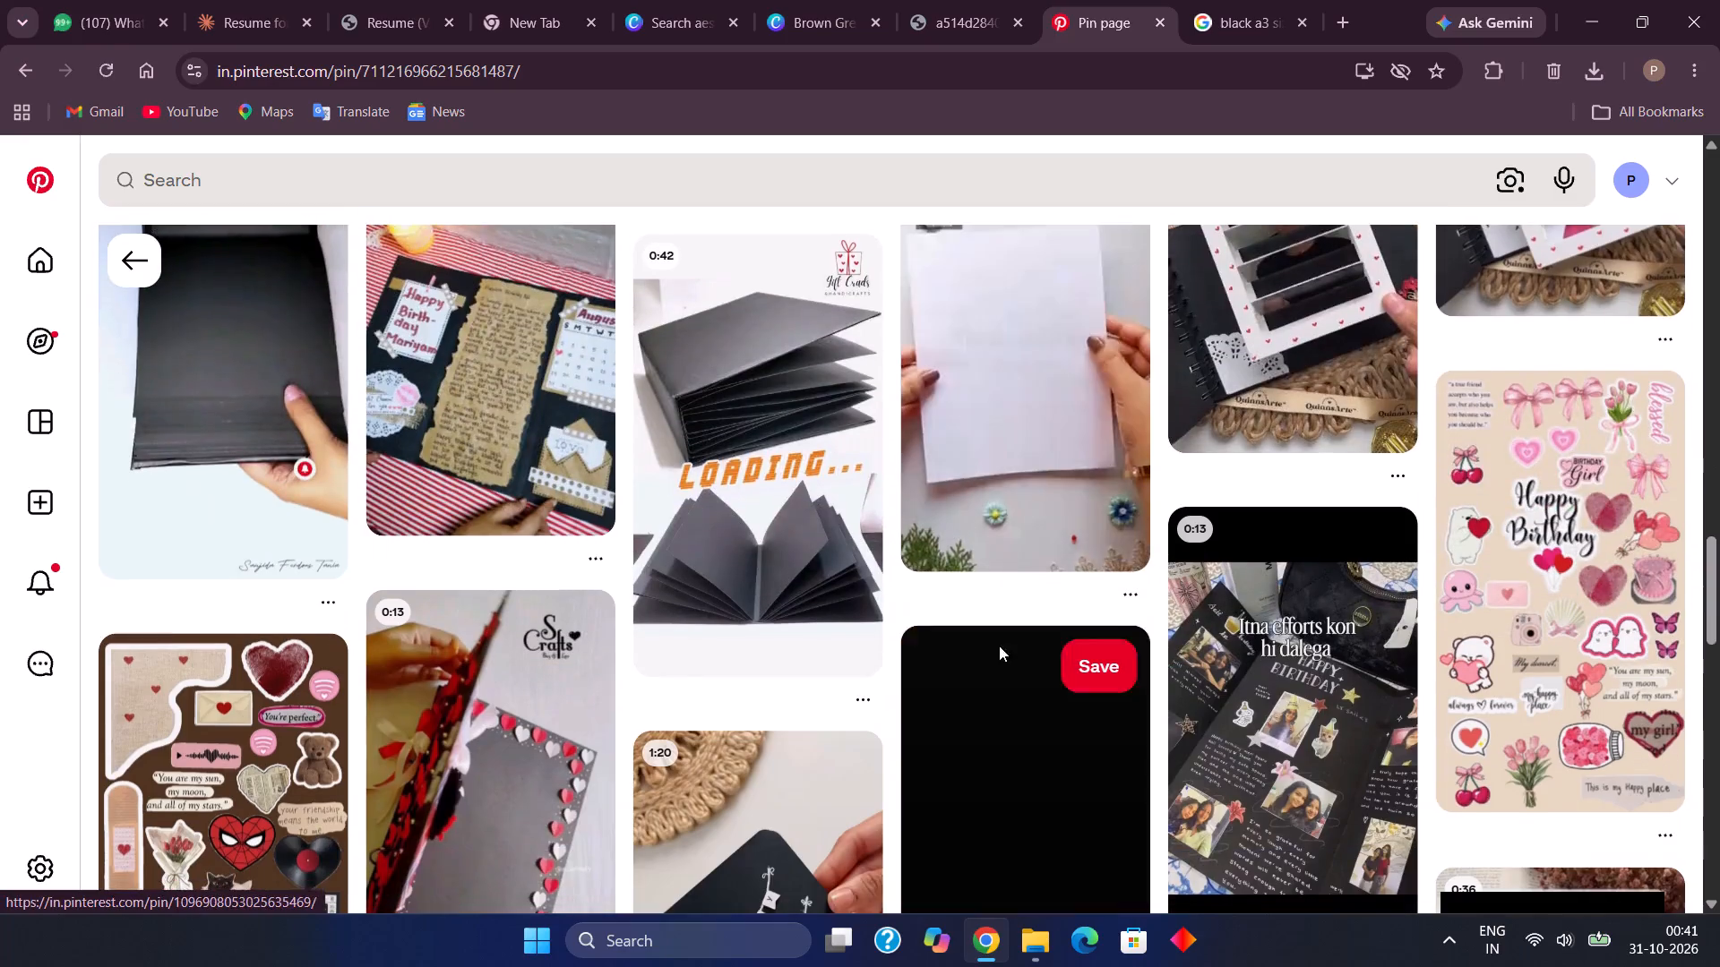
scroll(999, 646, down, 4)
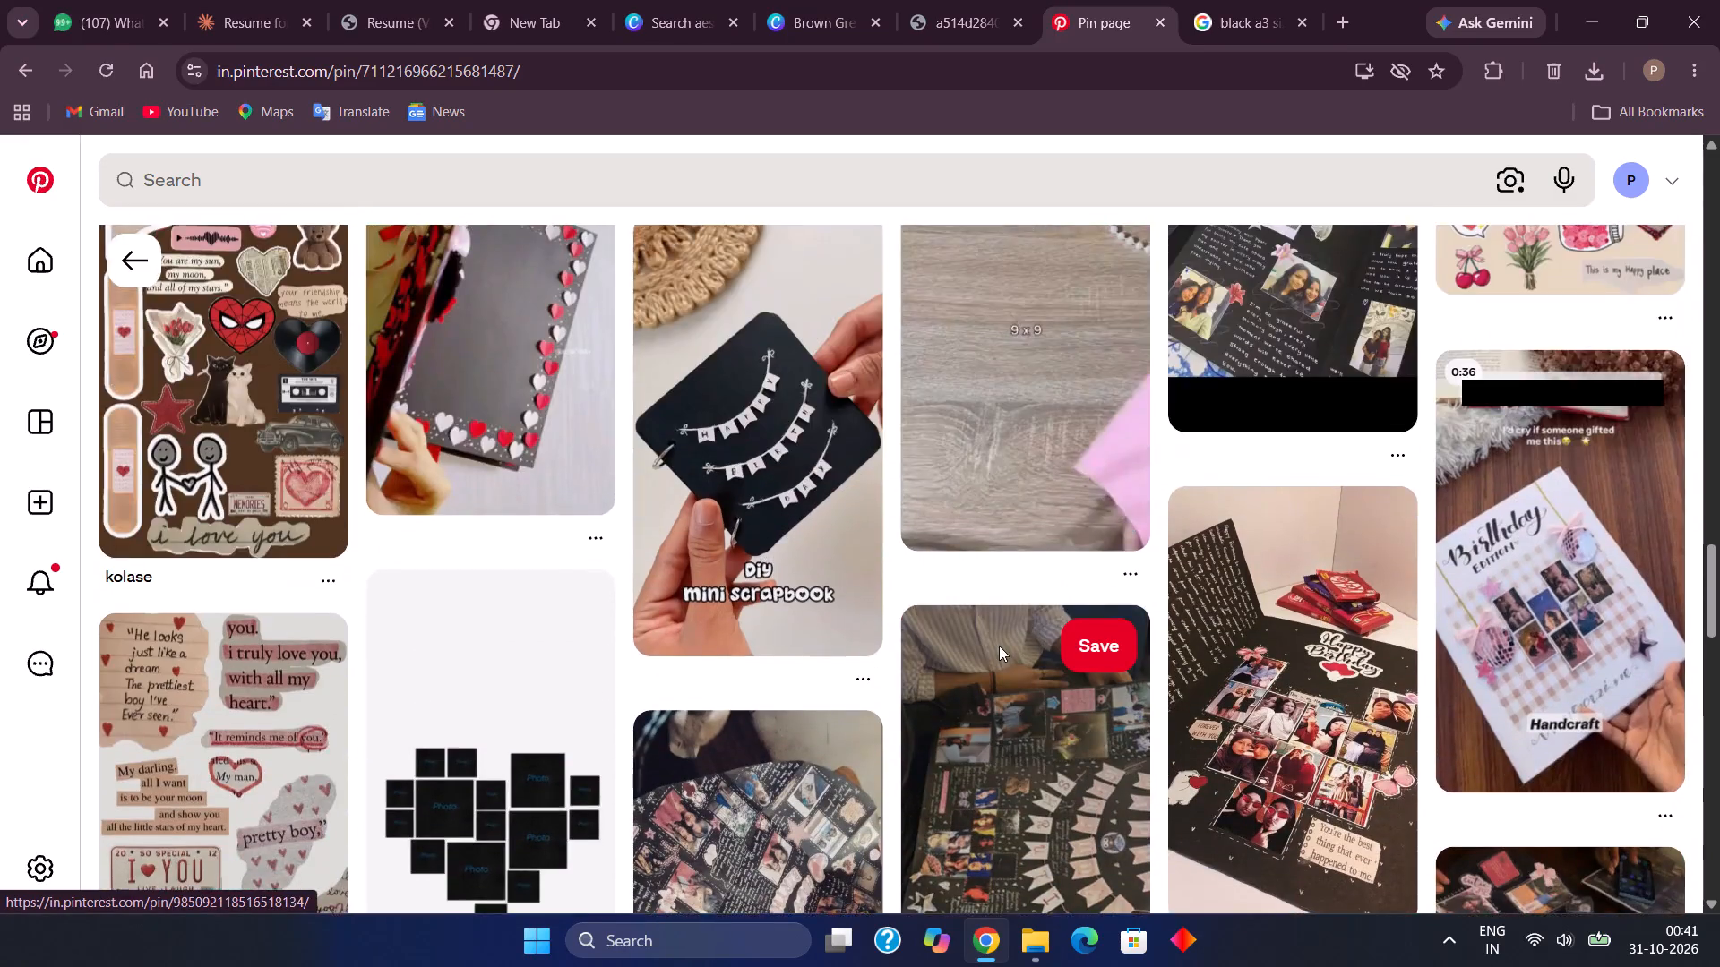
scroll(999, 646, down, 2)
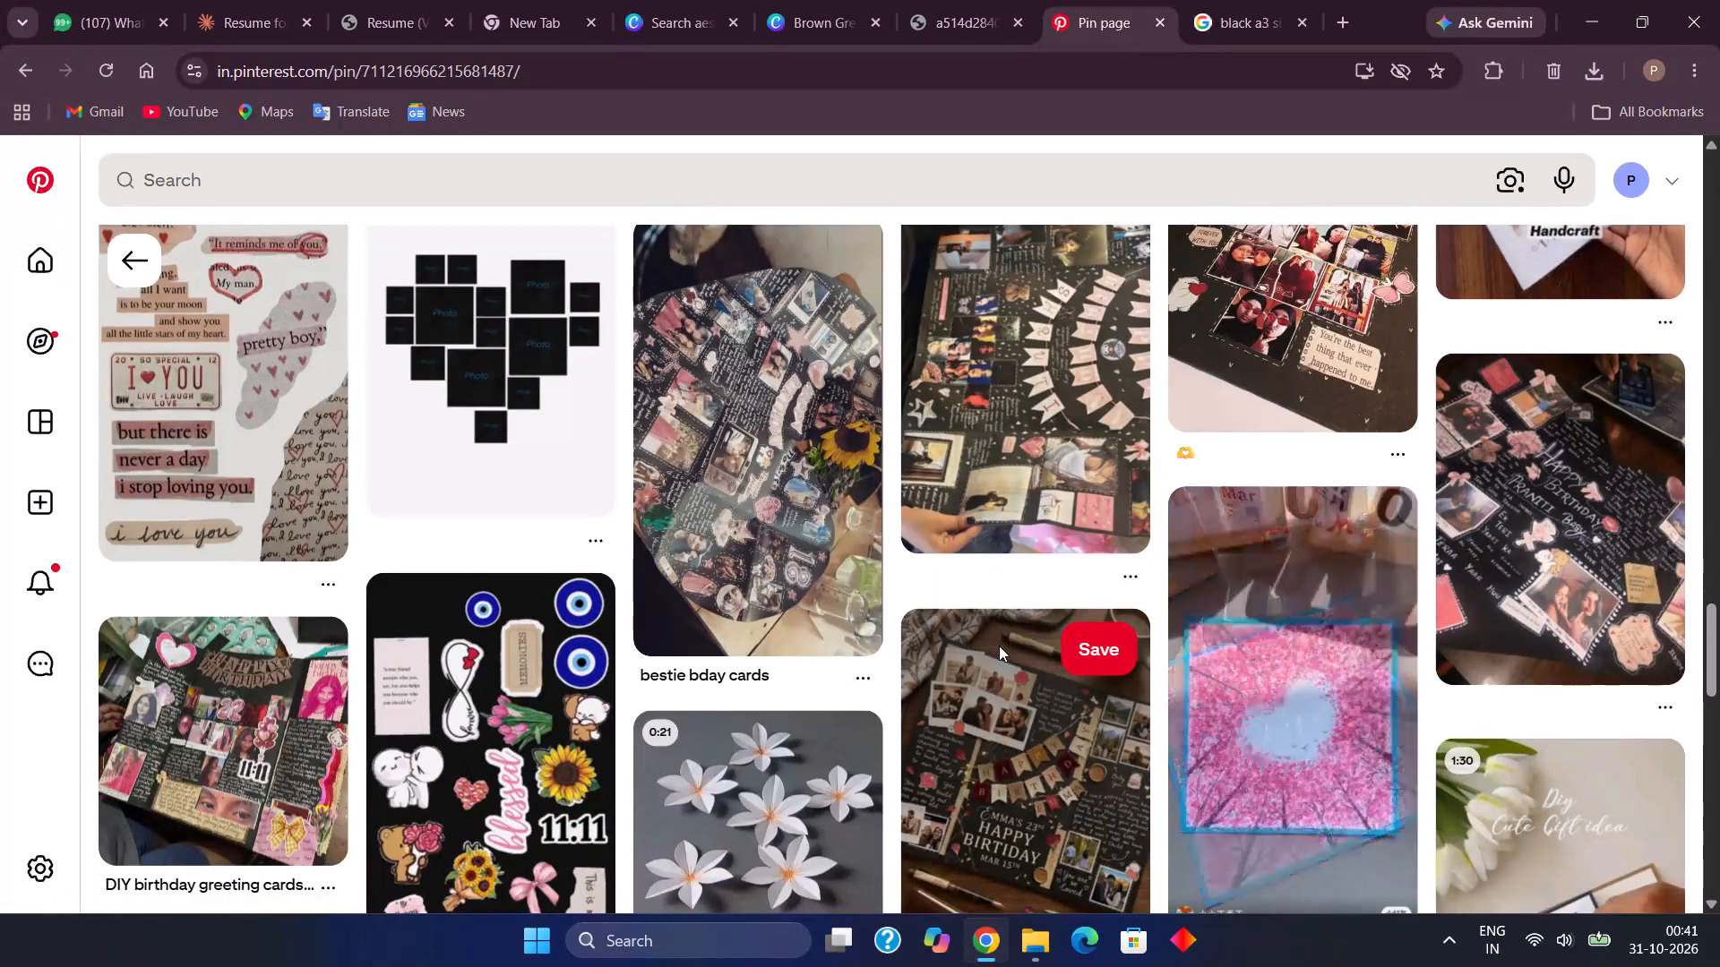
scroll(999, 646, down, 2)
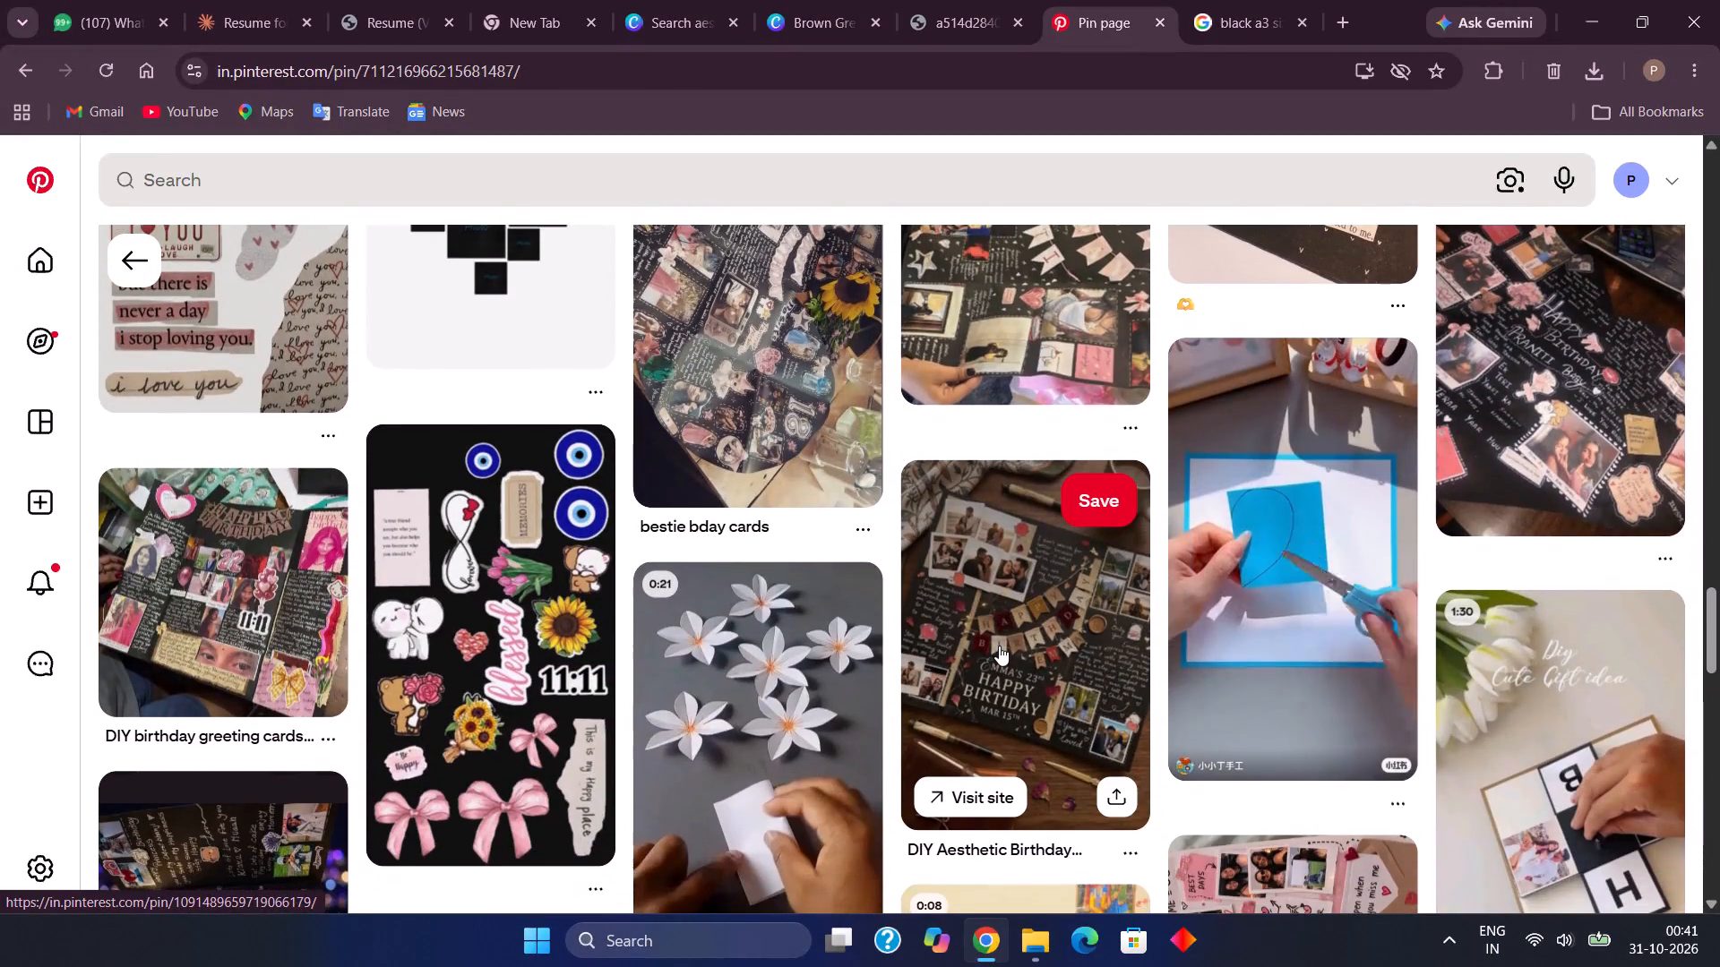
scroll(999, 646, down, 3)
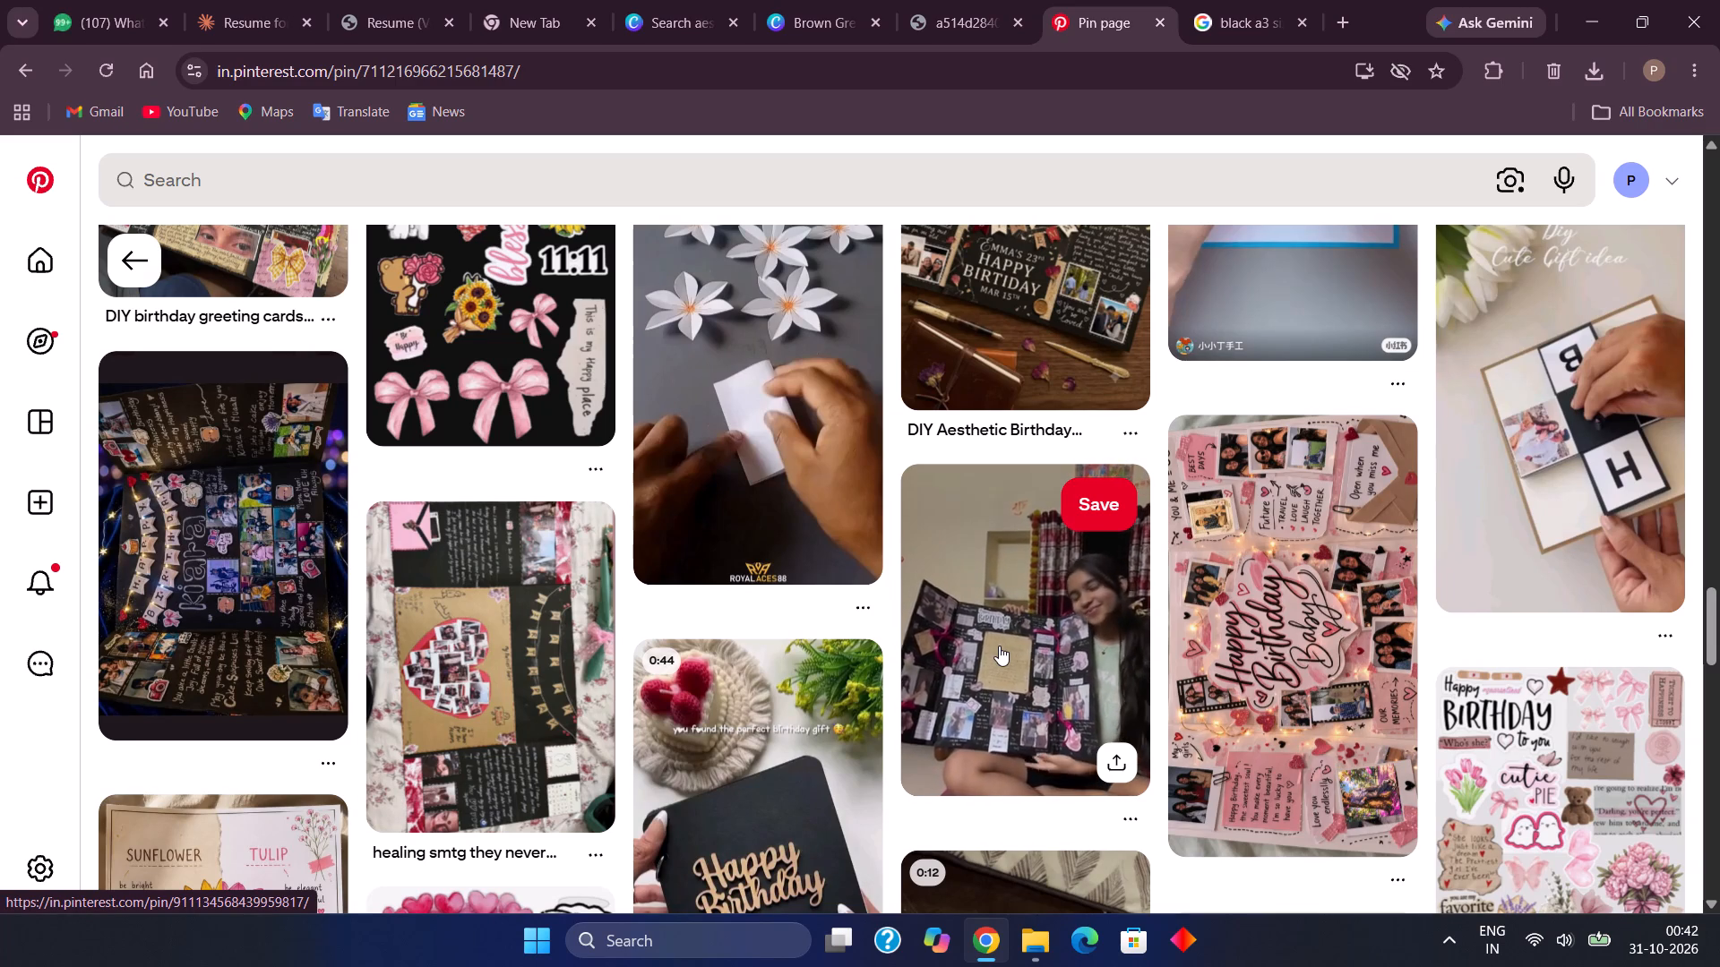
scroll(999, 646, down, 2)
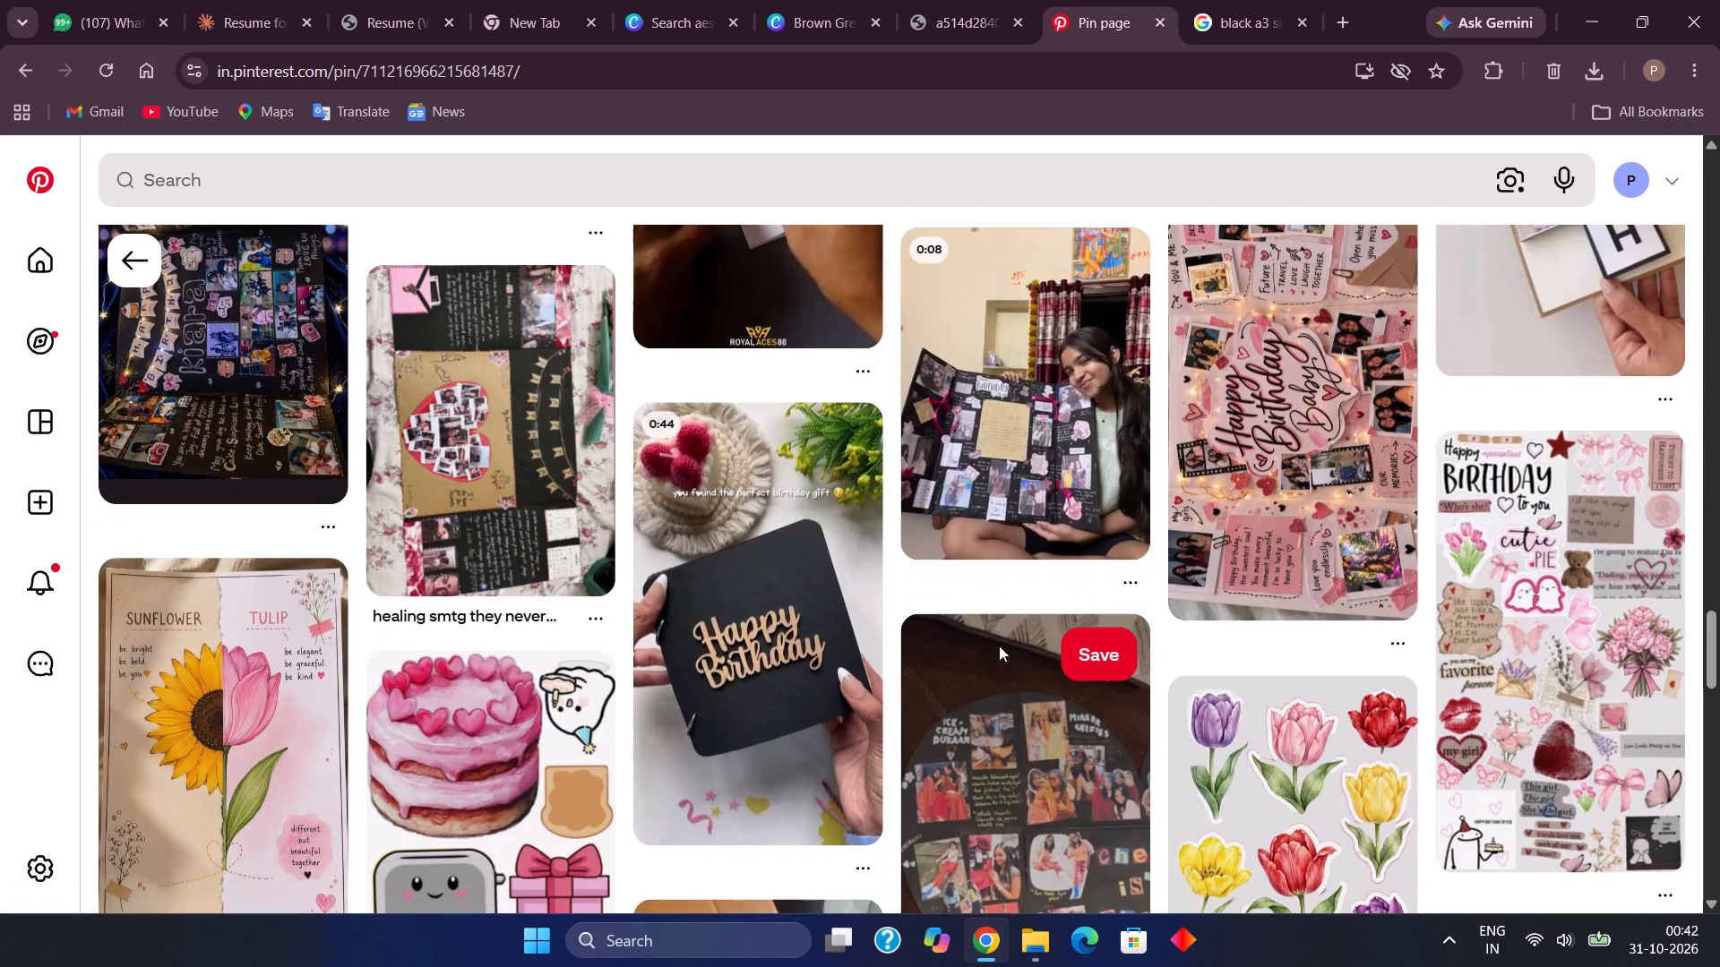
scroll(999, 646, down, 5)
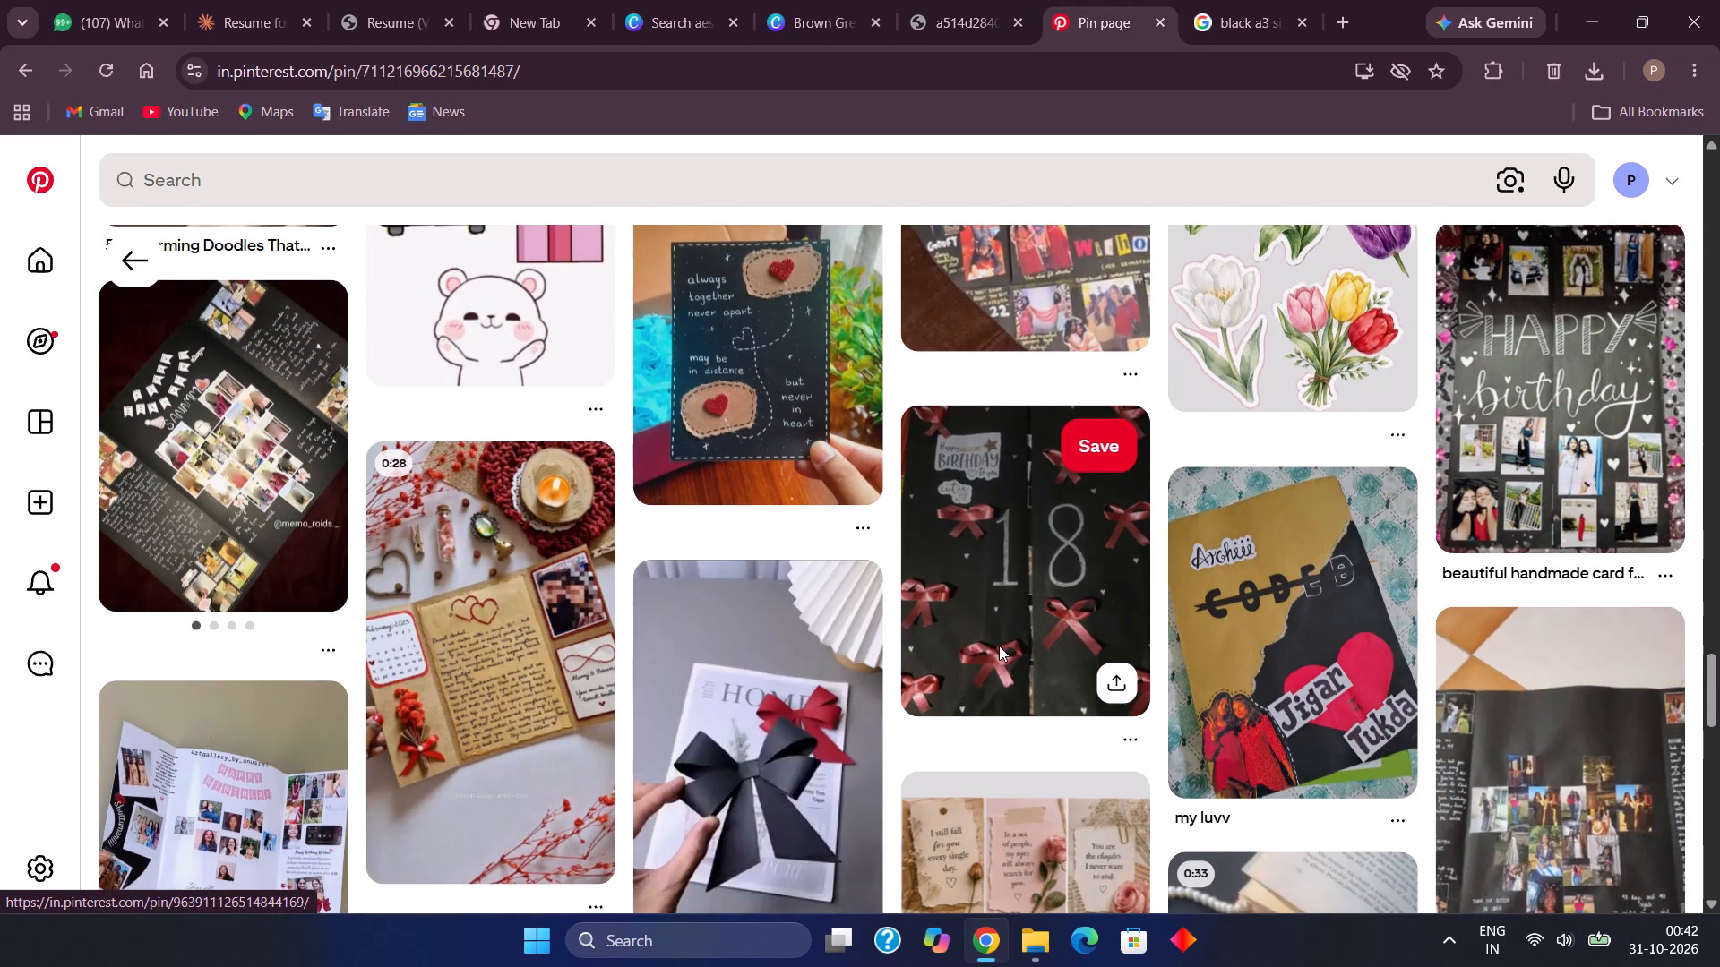
Browse further through the related pins for handmade birthday card, photo collage and scrapbook layout ideas.
scroll(999, 646, down, 2)
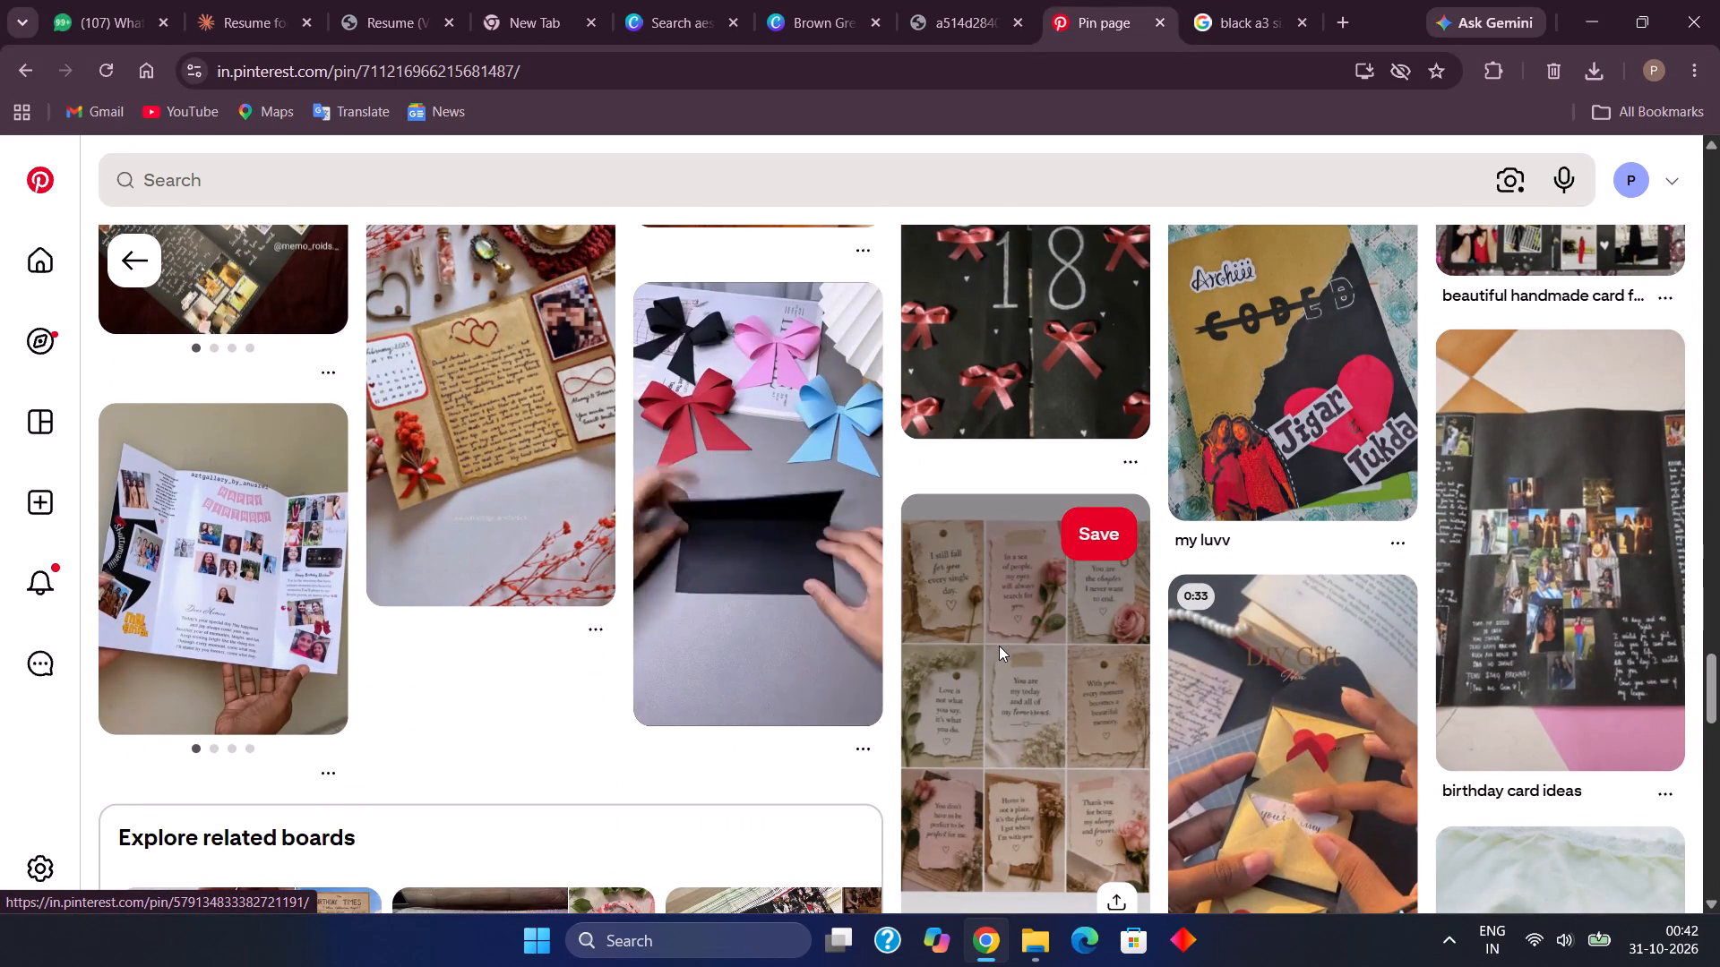
scroll(999, 646, down, 3)
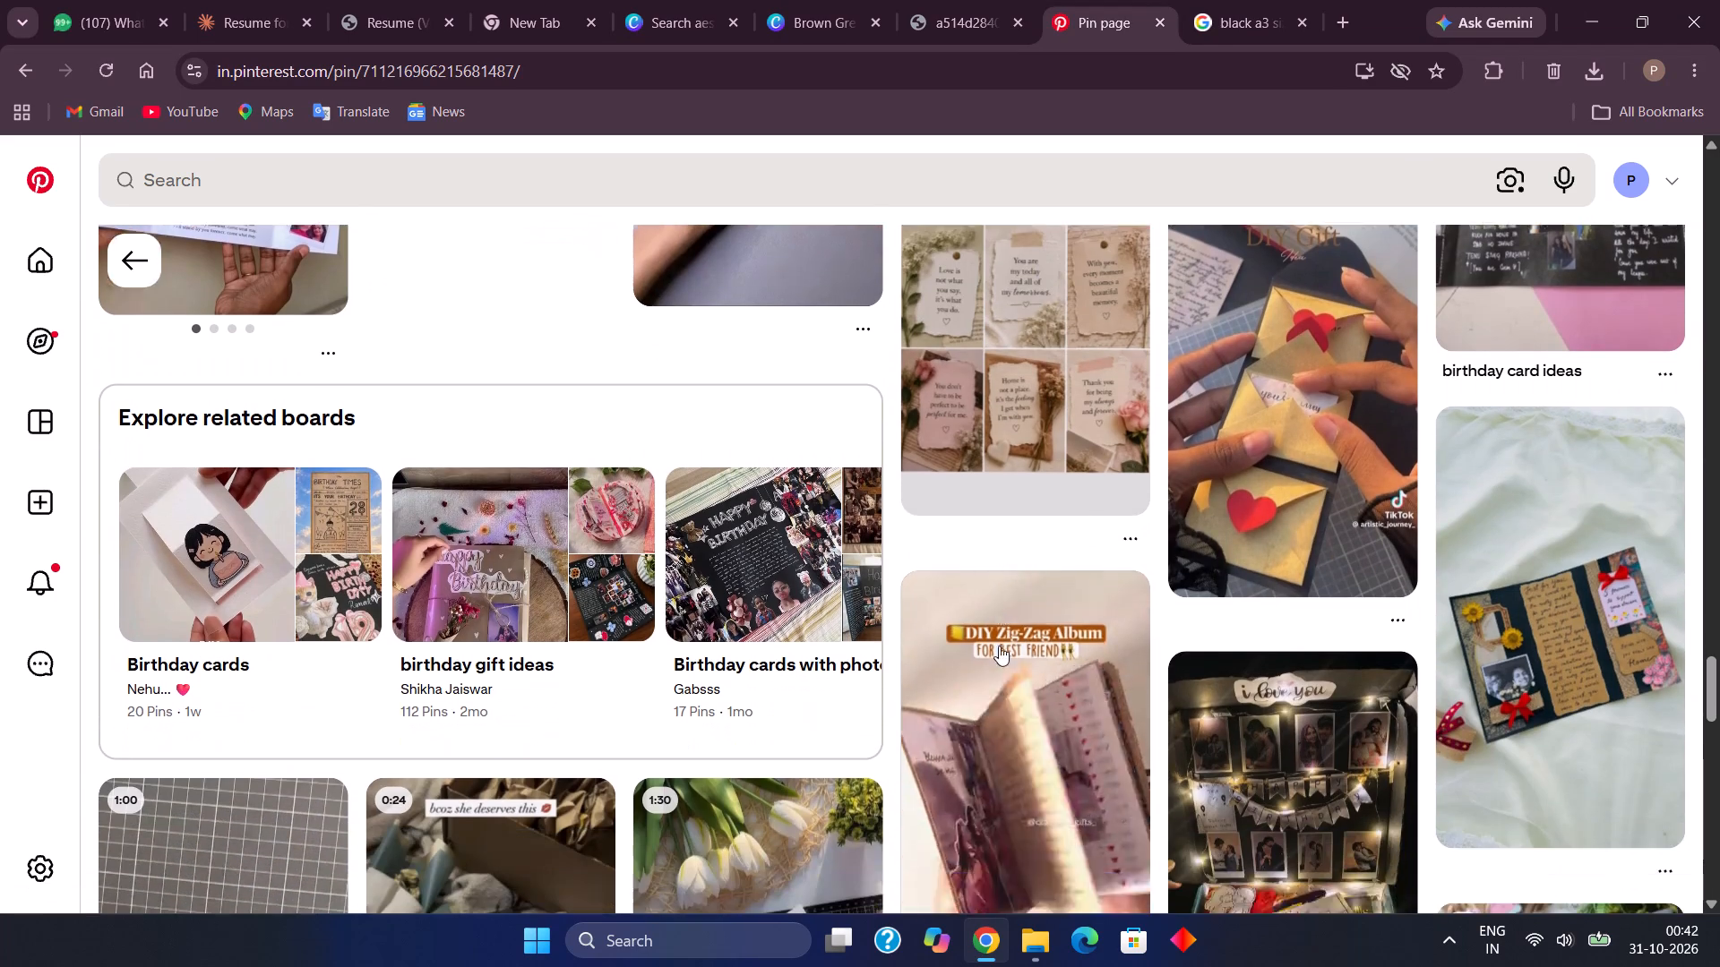
scroll(999, 646, down, 1)
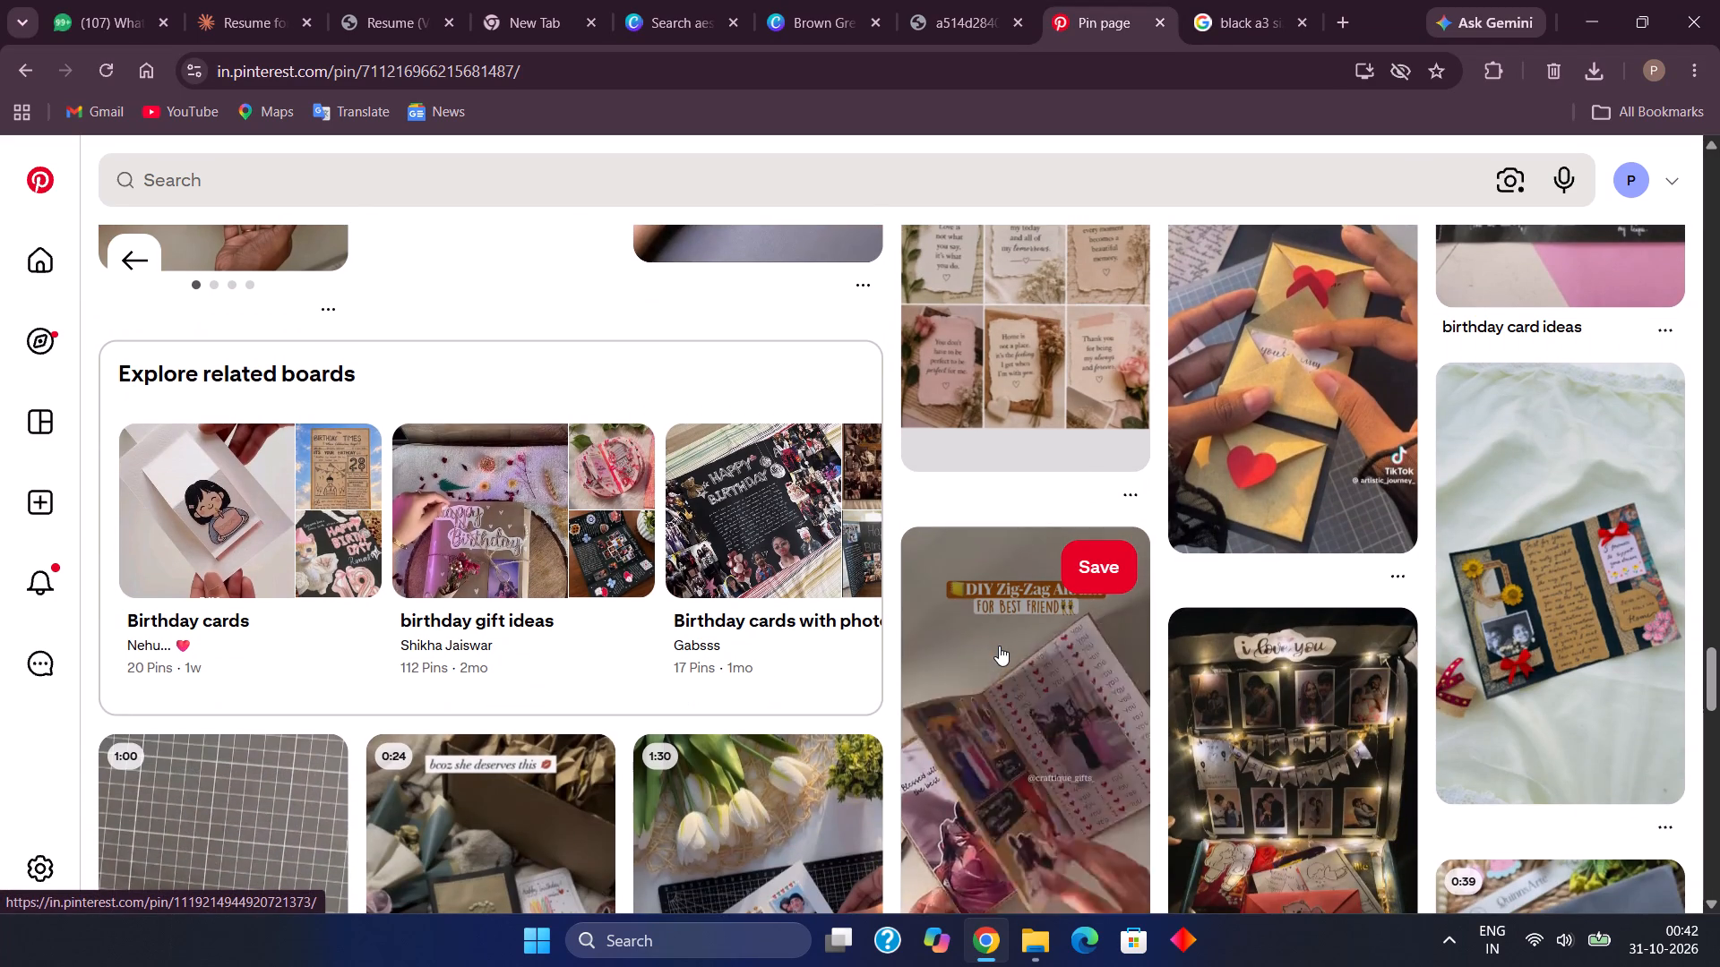
scroll(999, 646, down, 1)
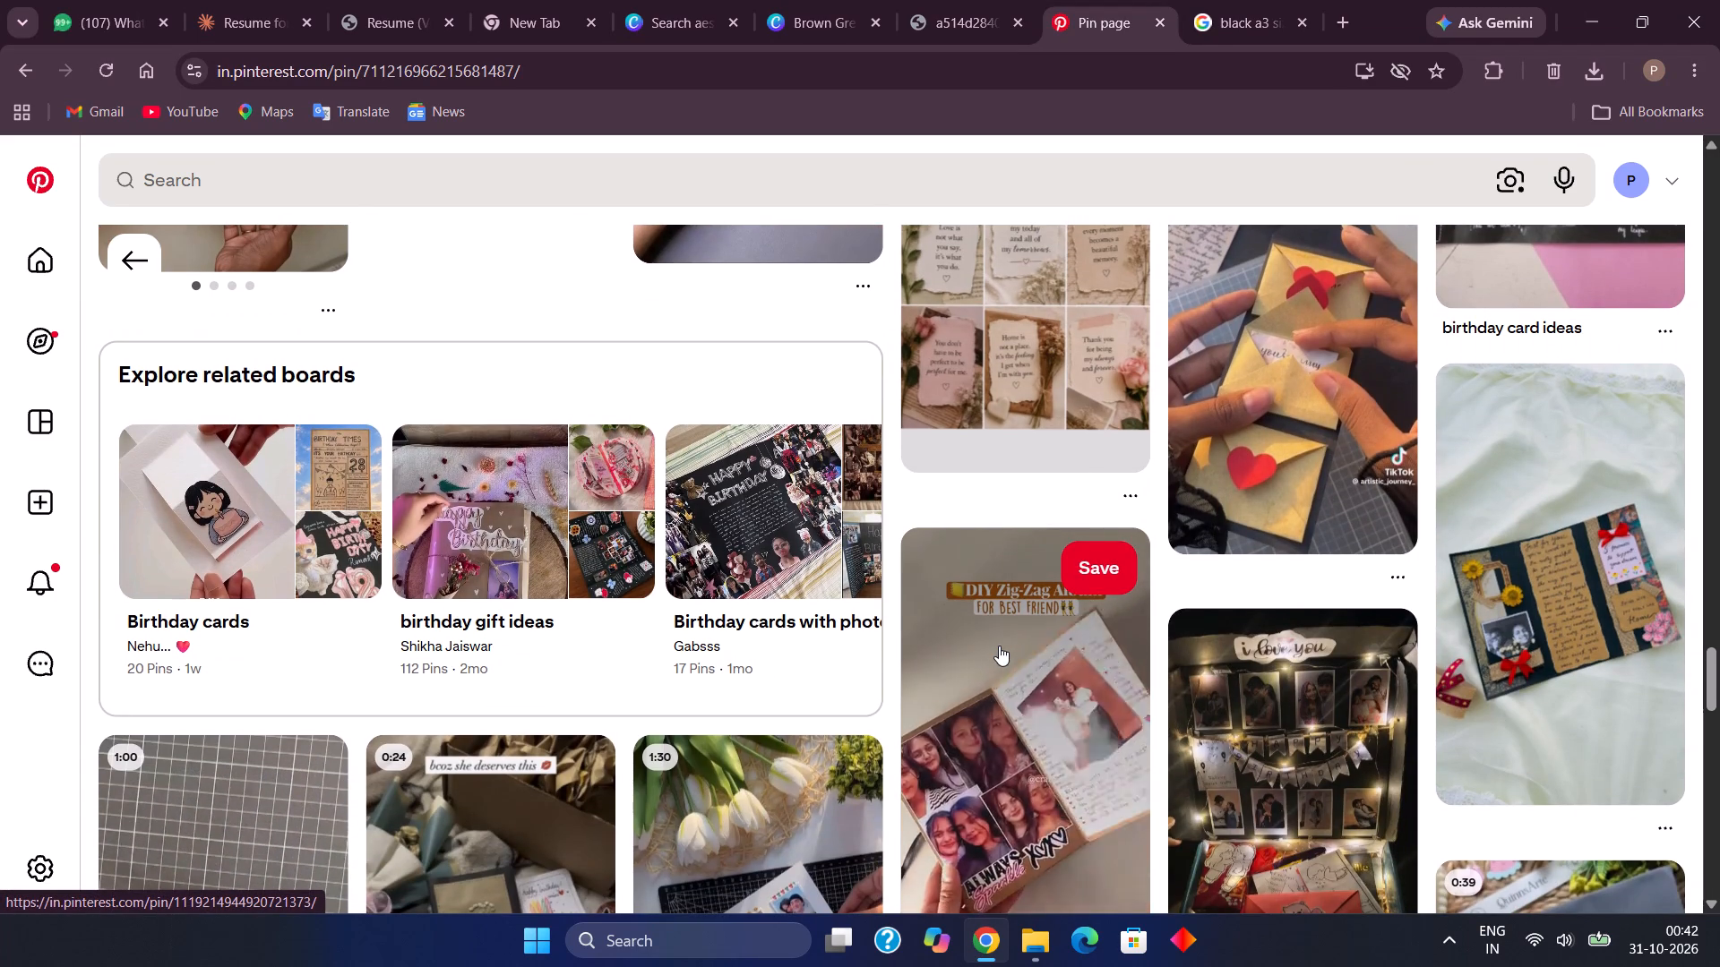
scroll(999, 646, down, 5)
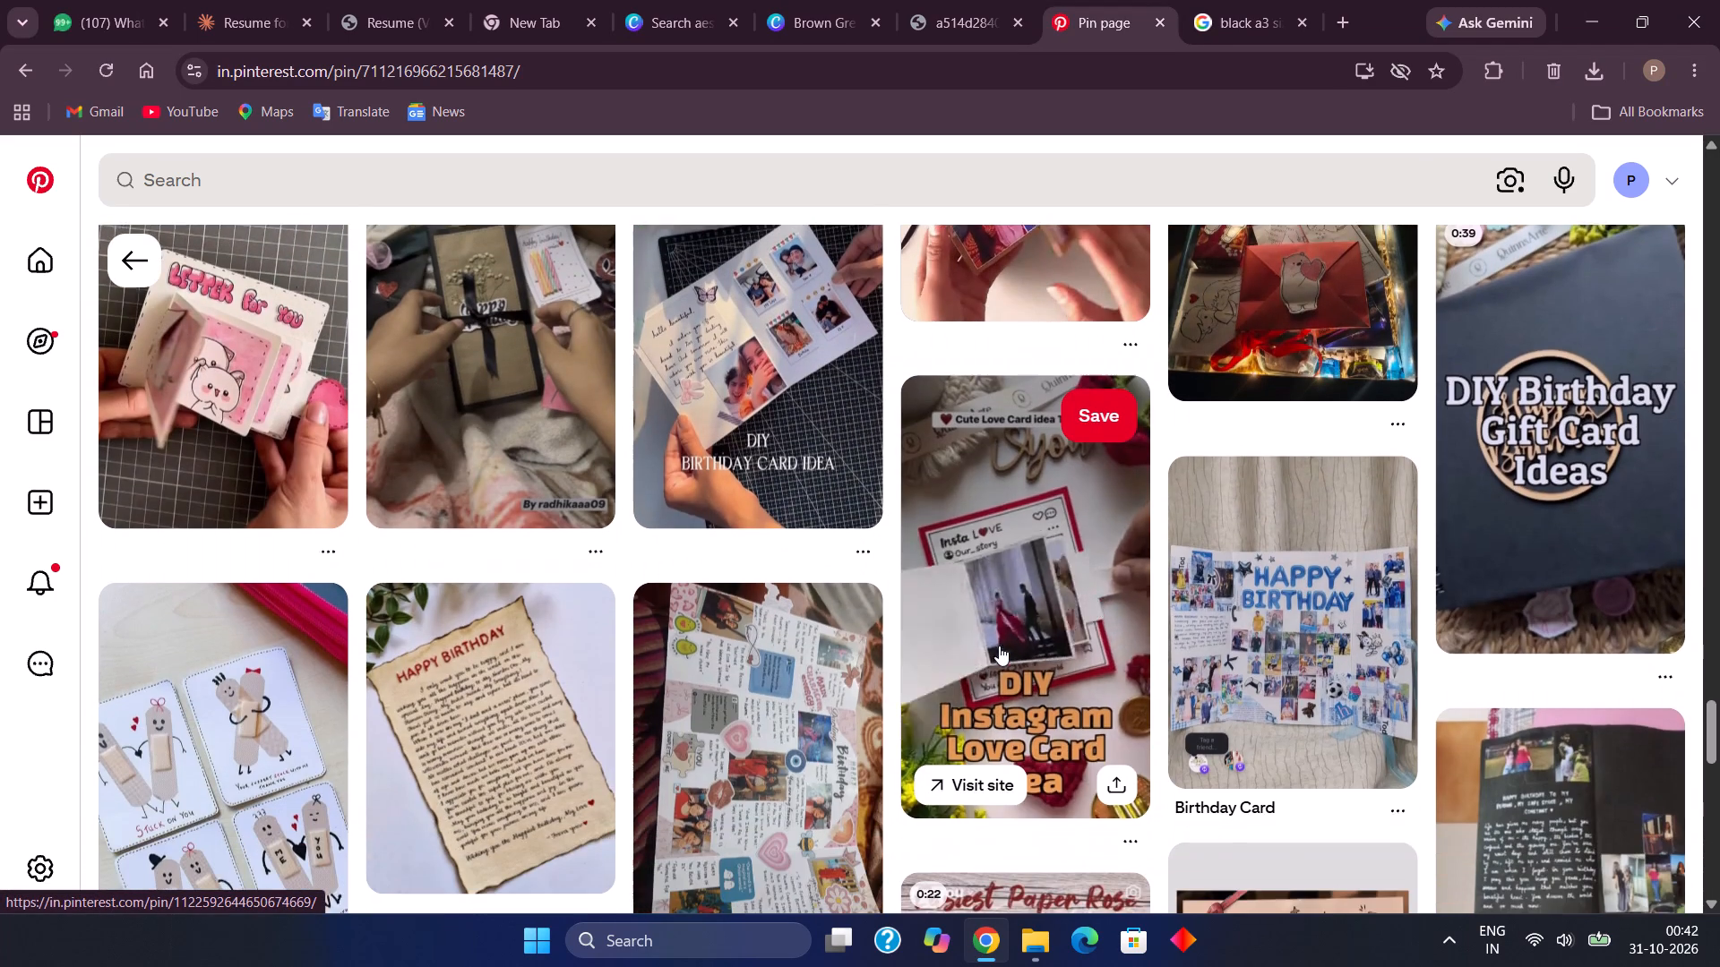
scroll(999, 646, down, 2)
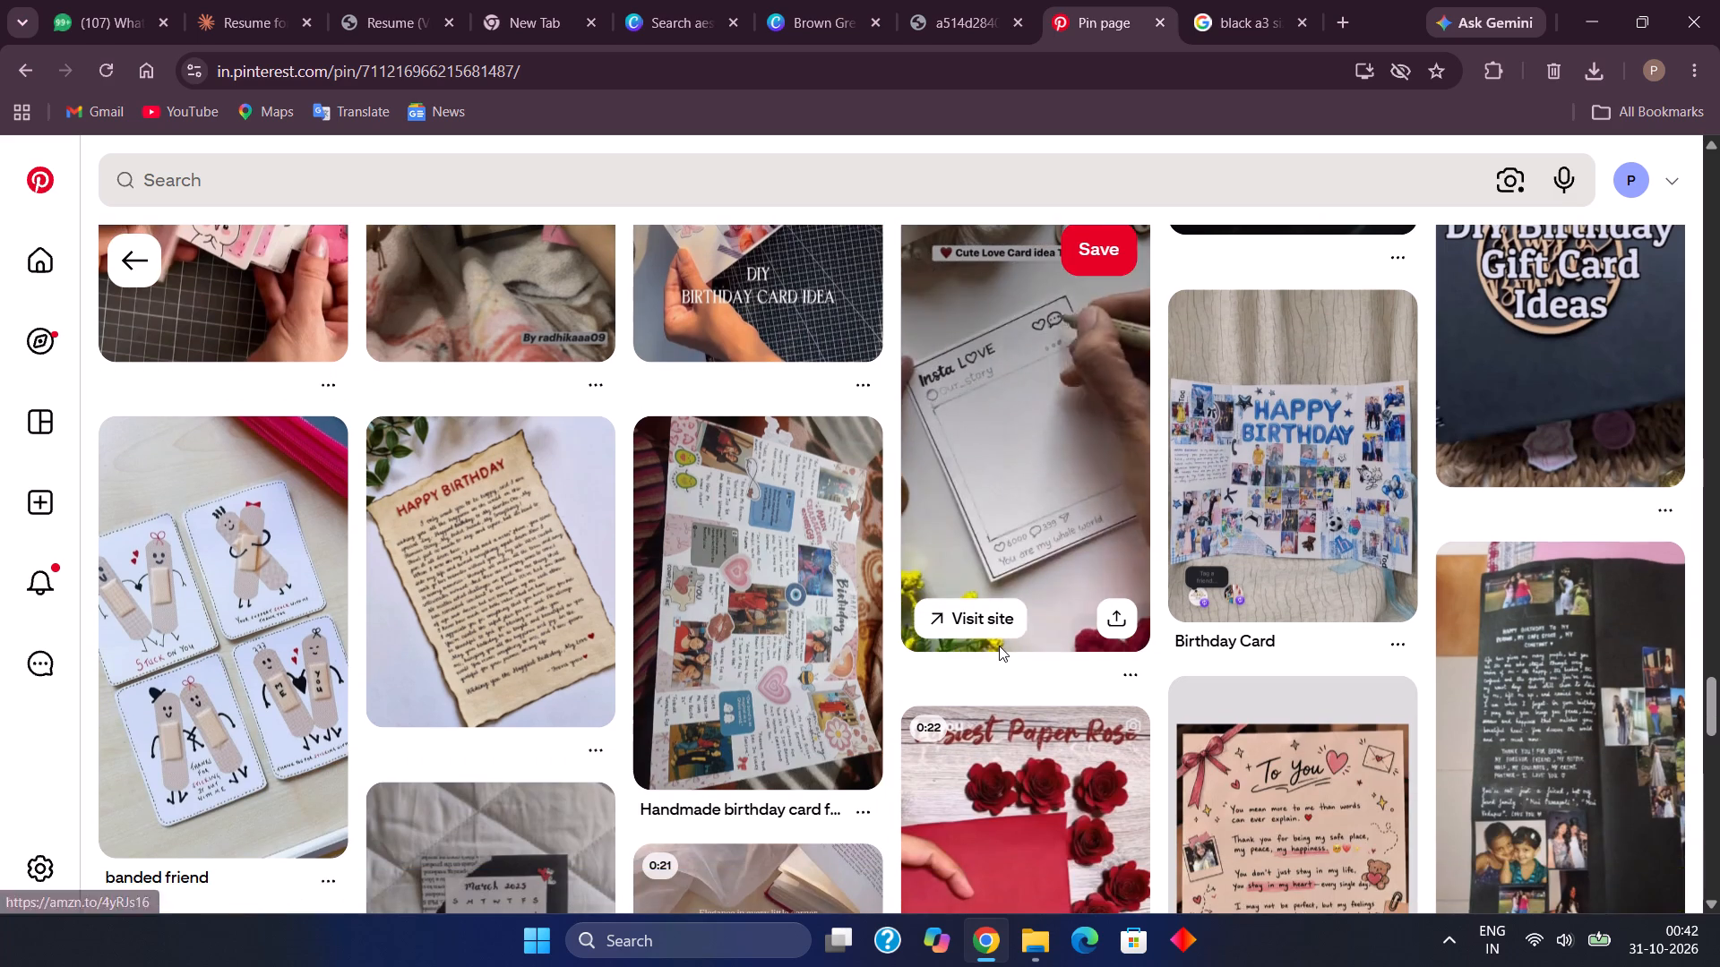
scroll(999, 646, down, 2)
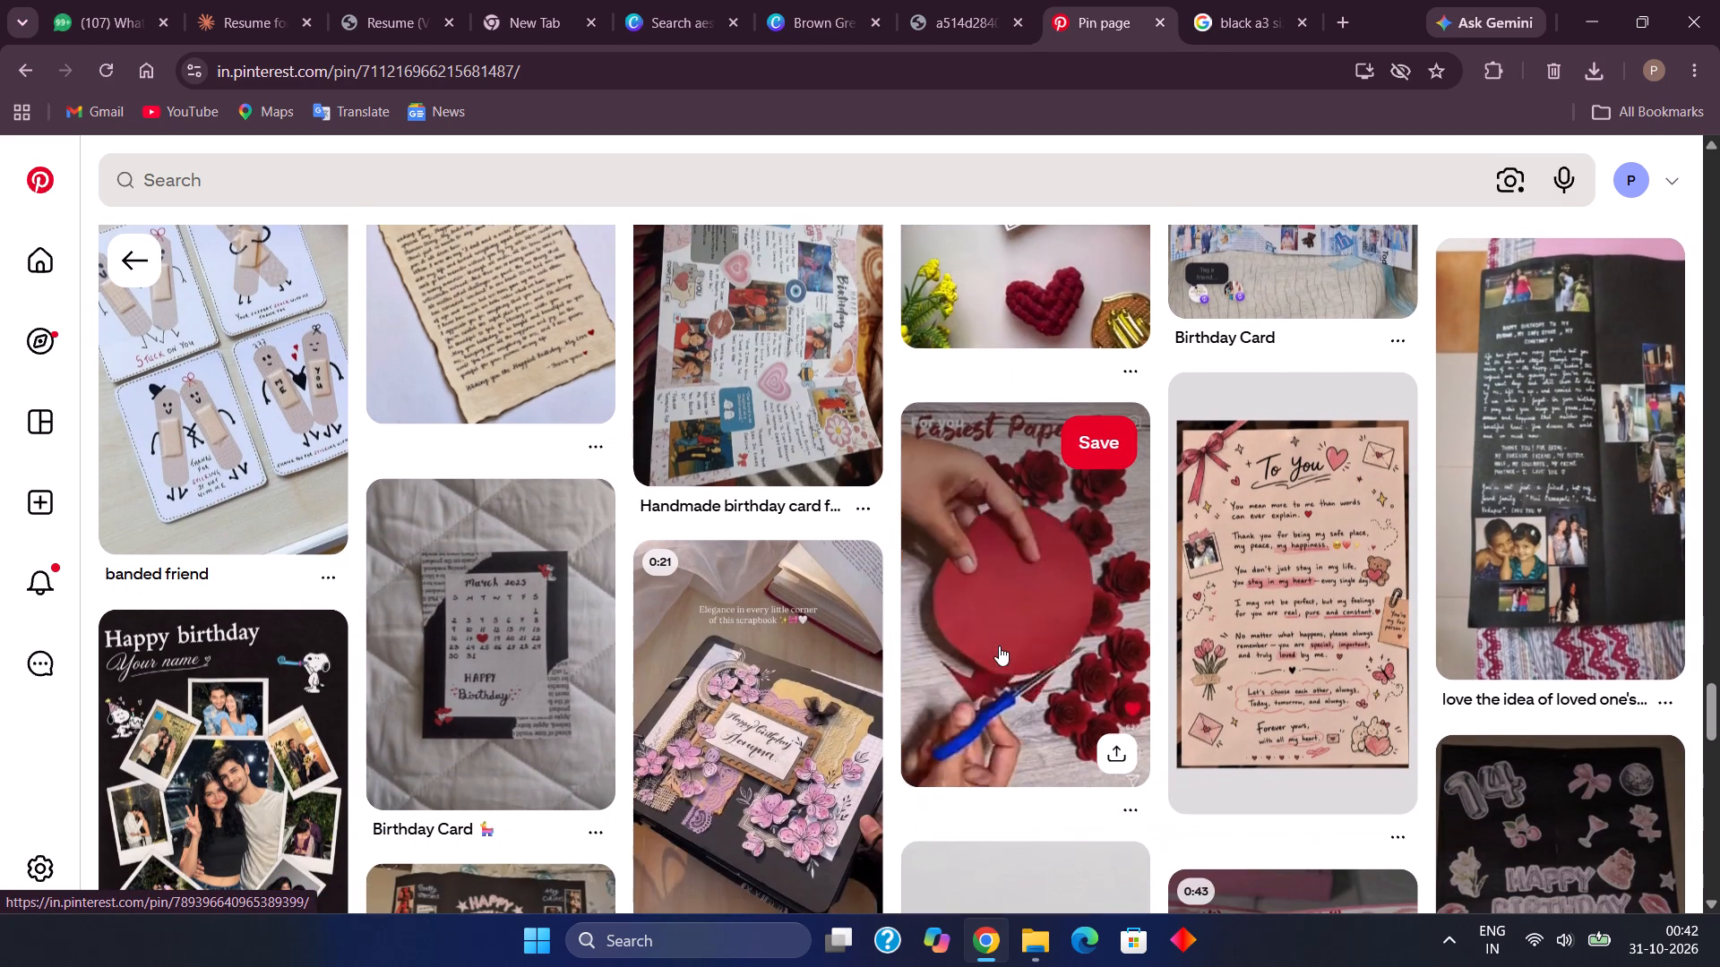
scroll(999, 646, down, 3)
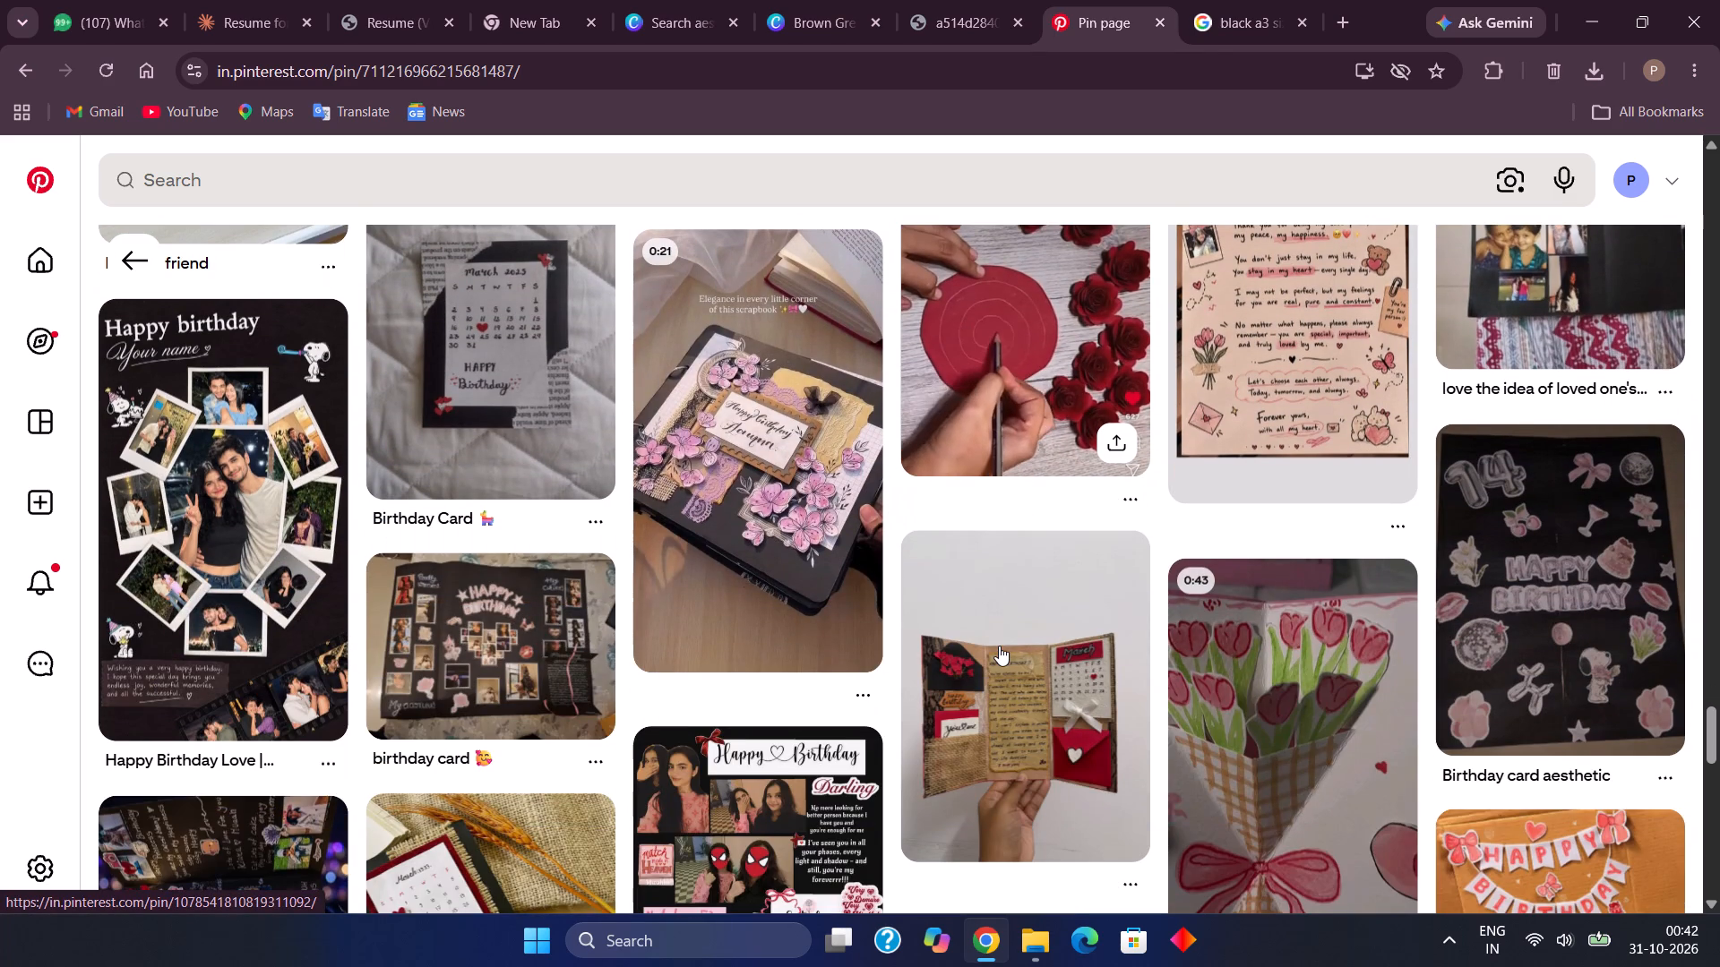
scroll(999, 646, down, 3)
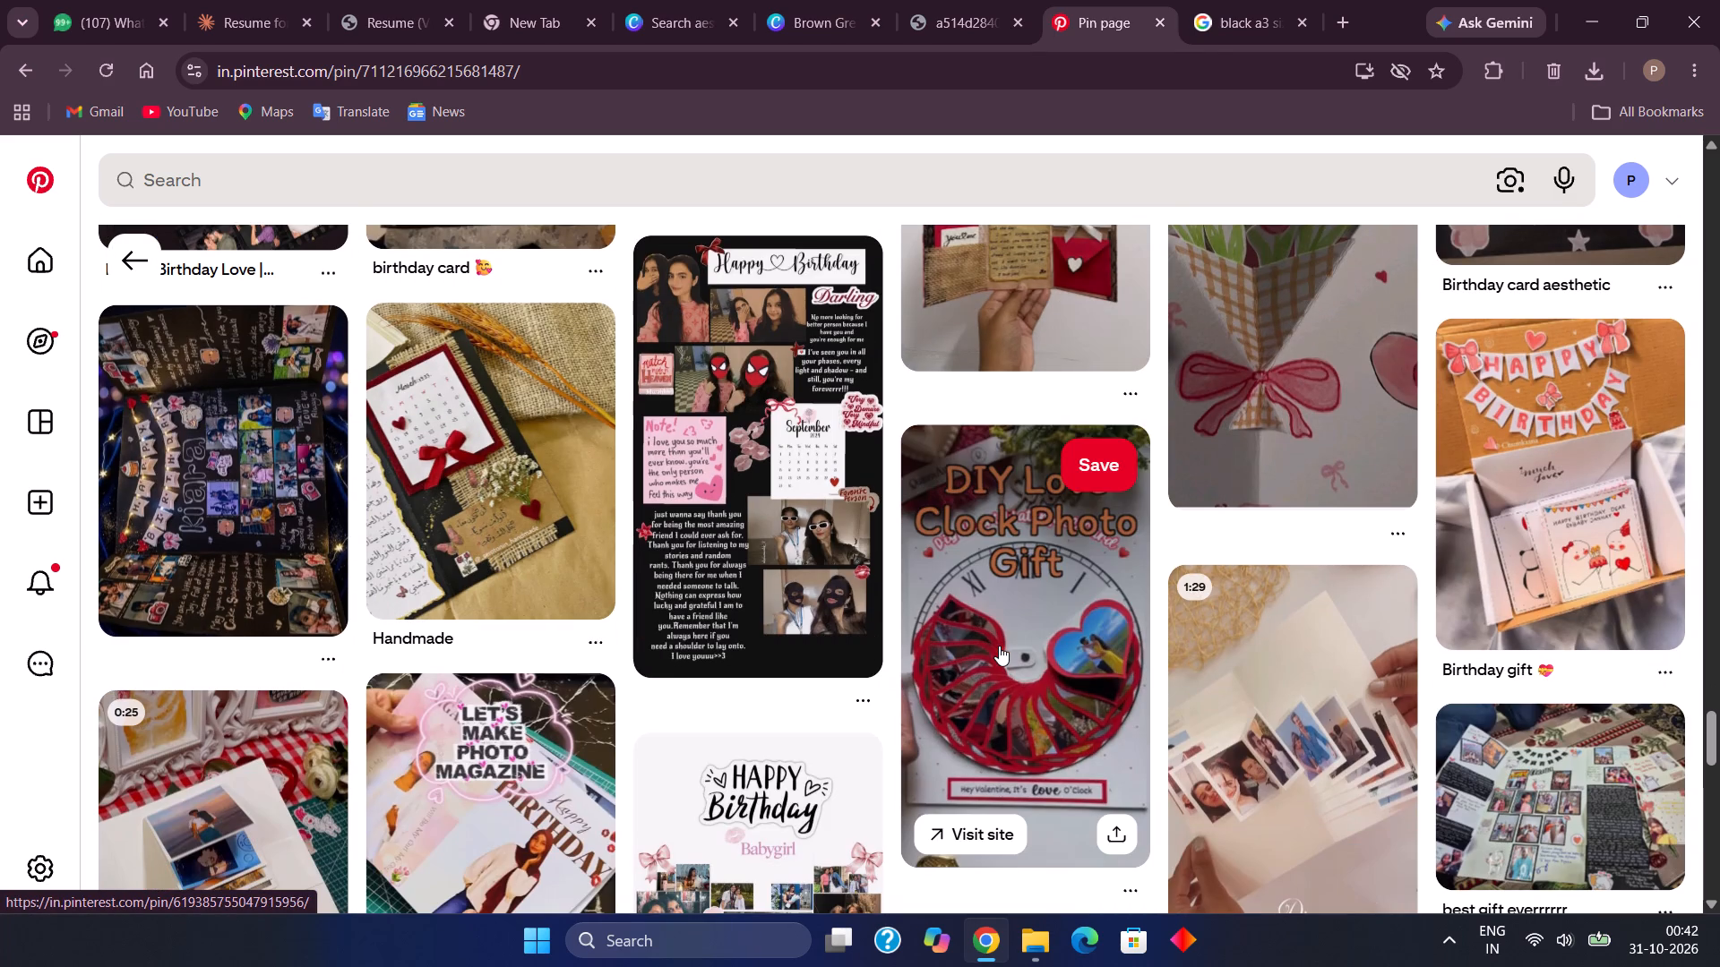
scroll(999, 646, down, 1)
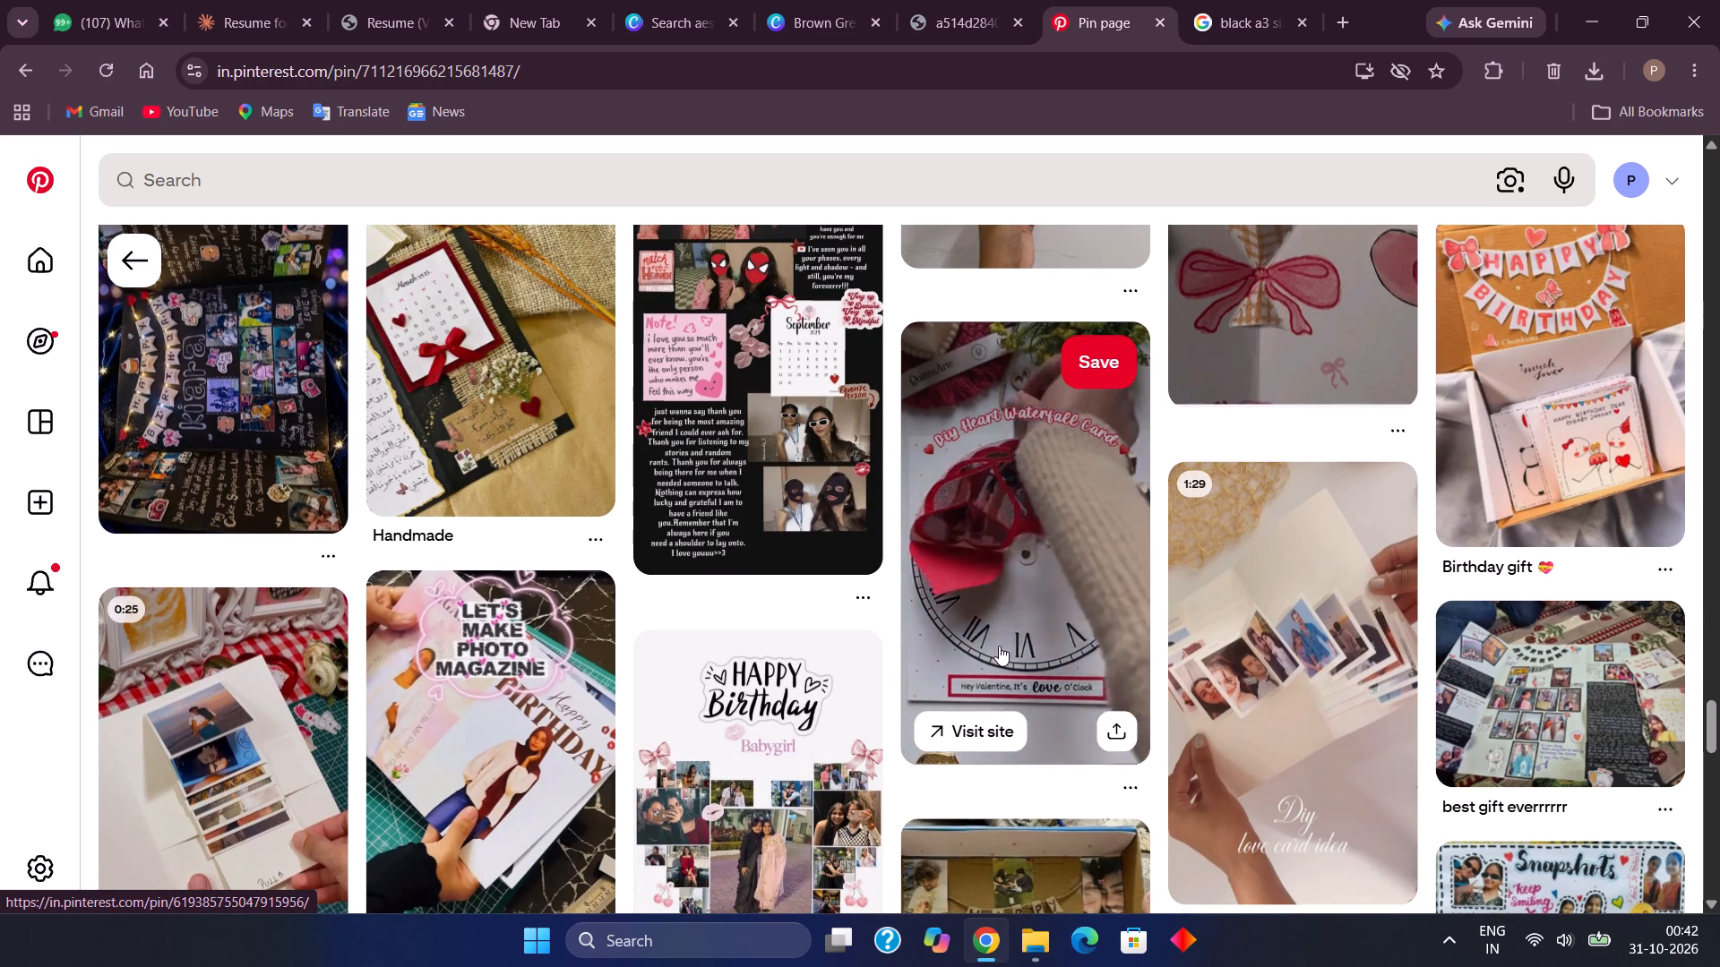
scroll(999, 646, down, 3)
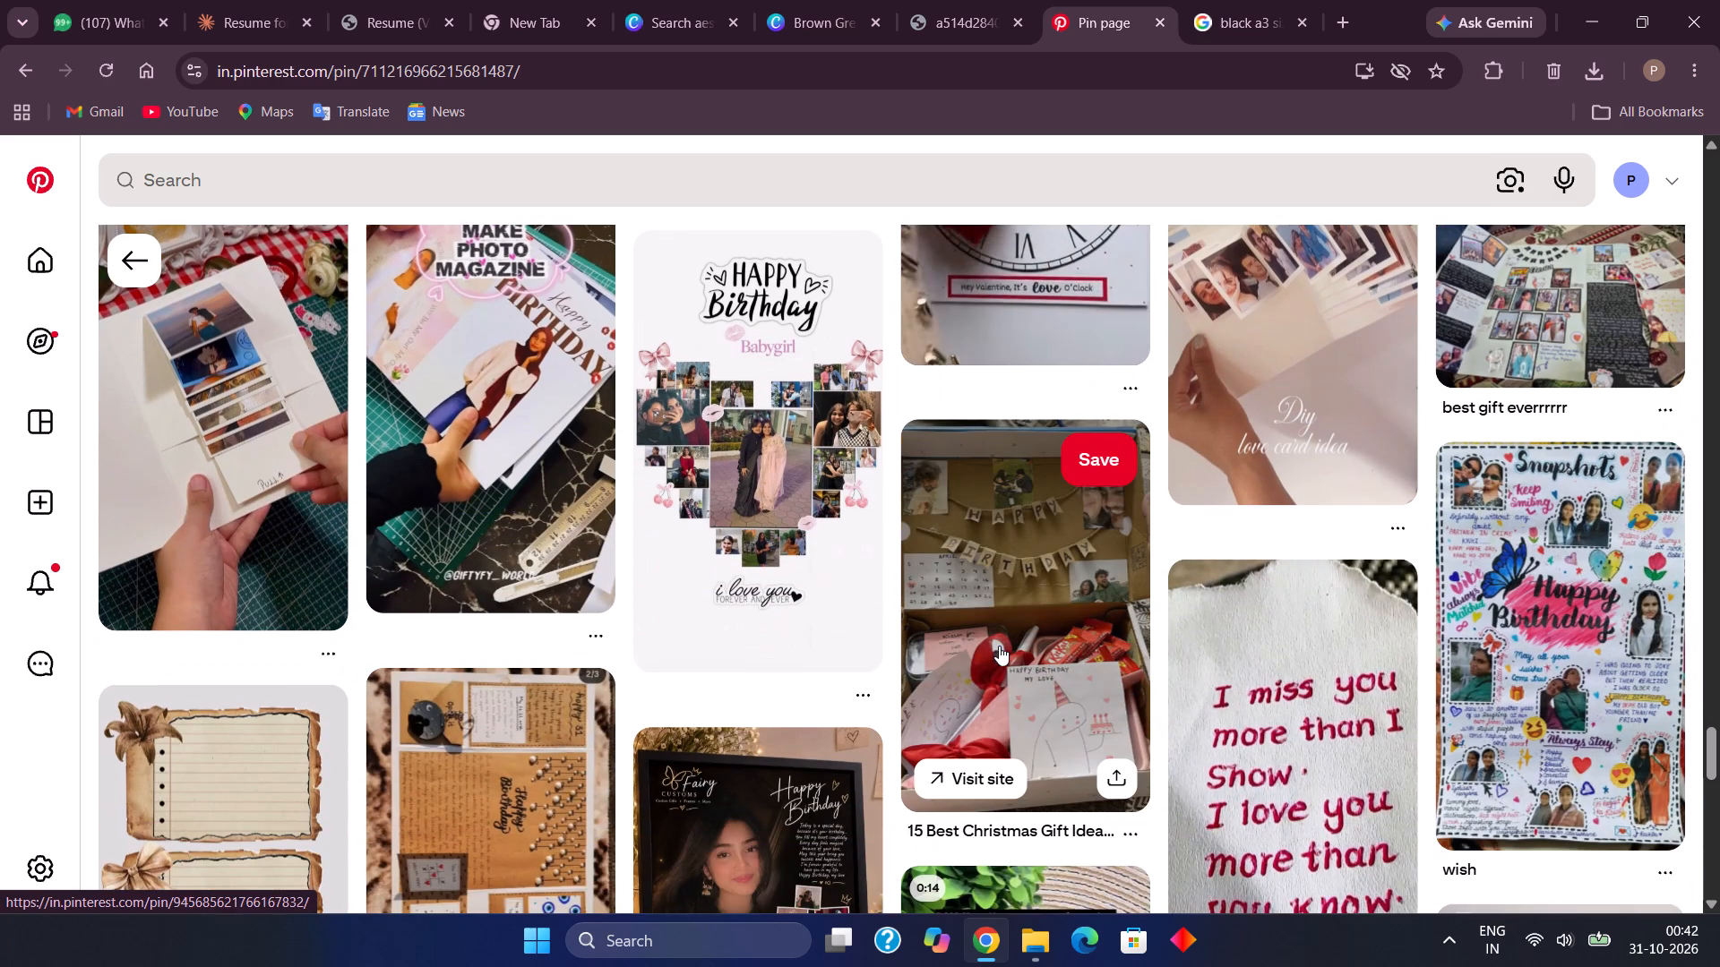
Open the "best gift everrrrrr" pin and examine its layout and the related black birthday card pins.
click(1510, 335)
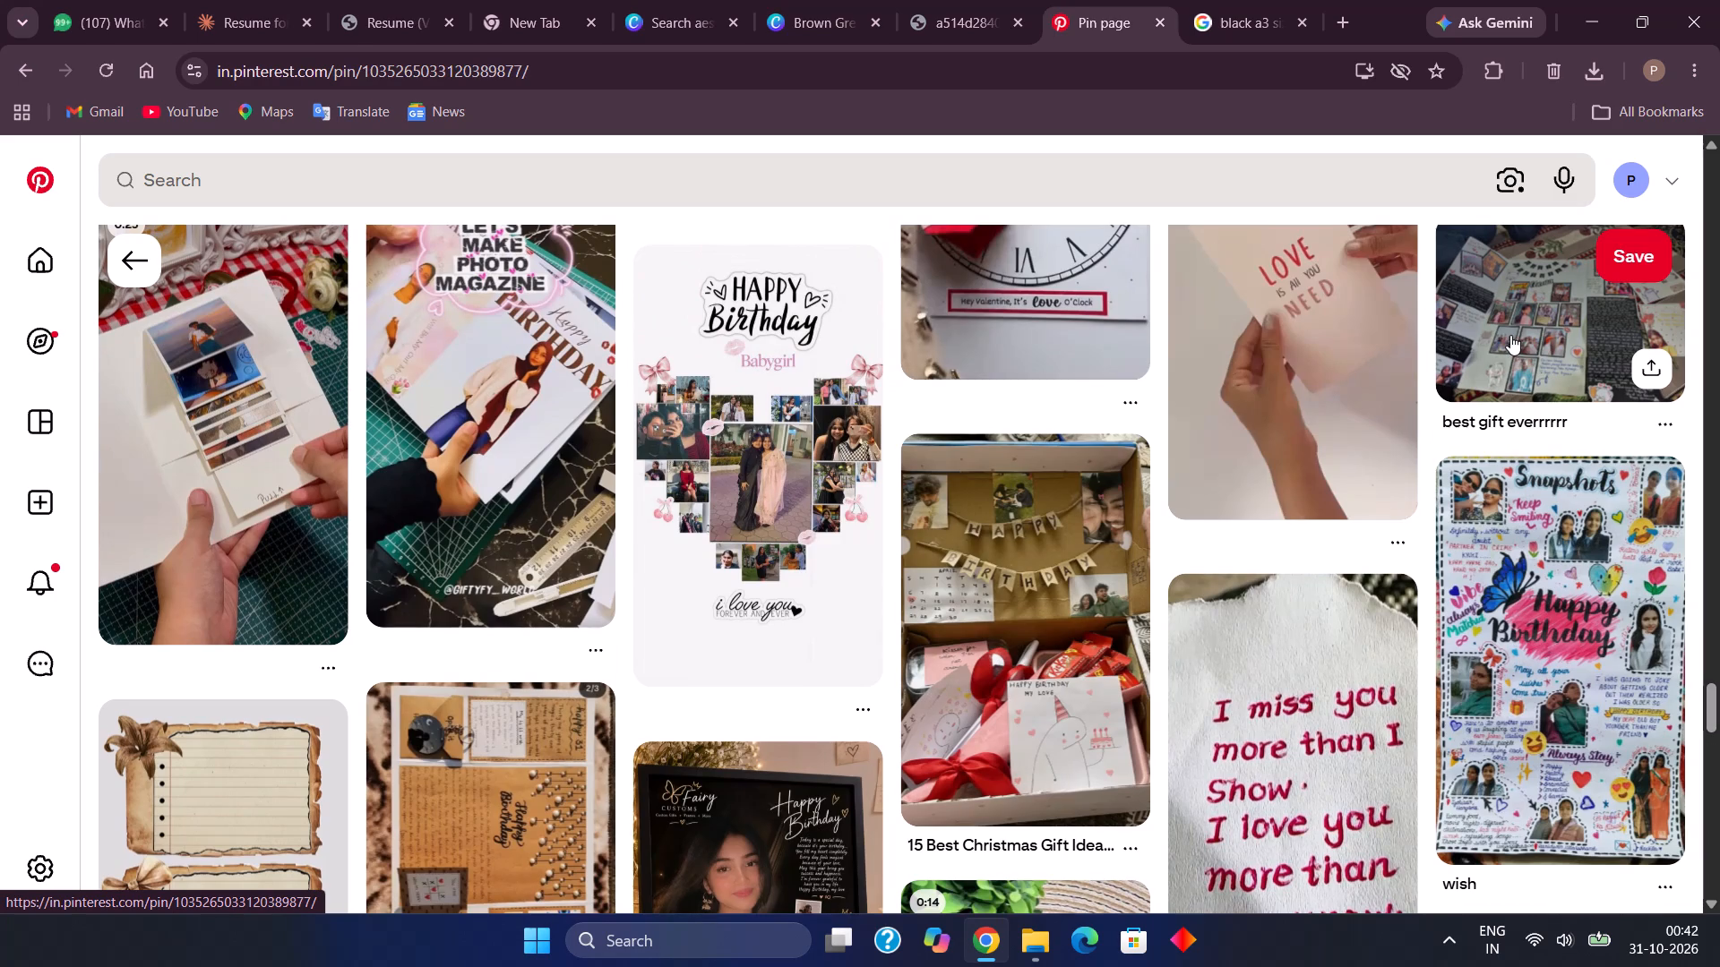
scroll(1028, 488, left, 1)
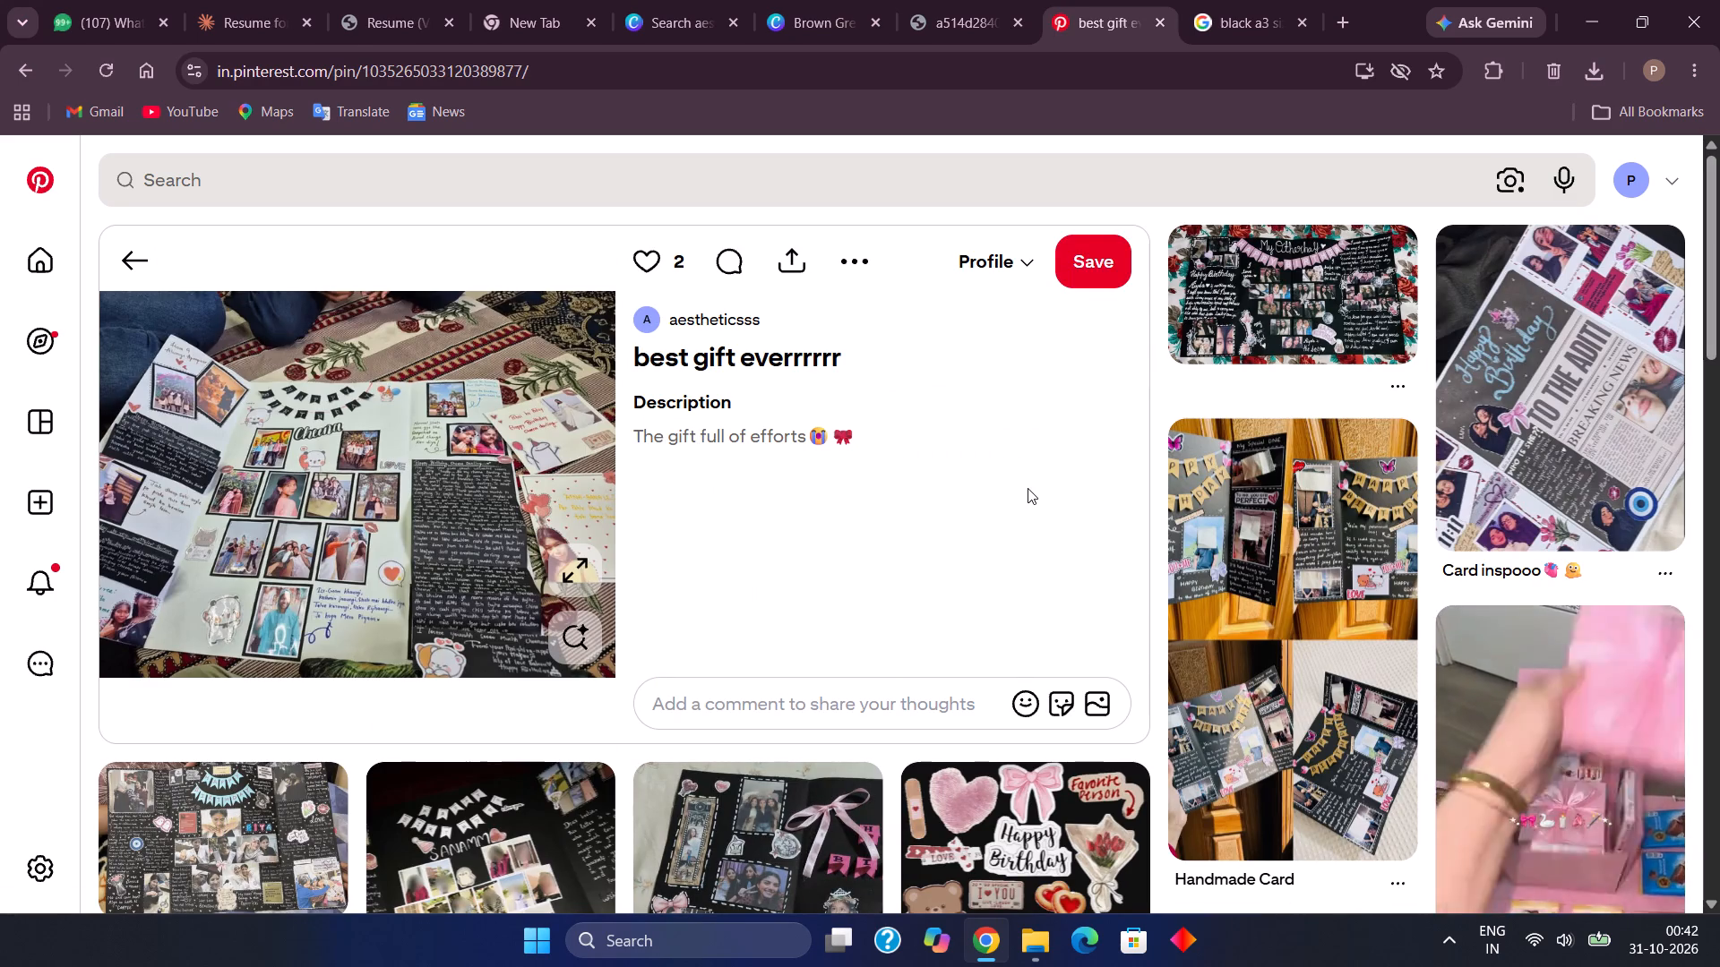
scroll(1028, 488, down, 1)
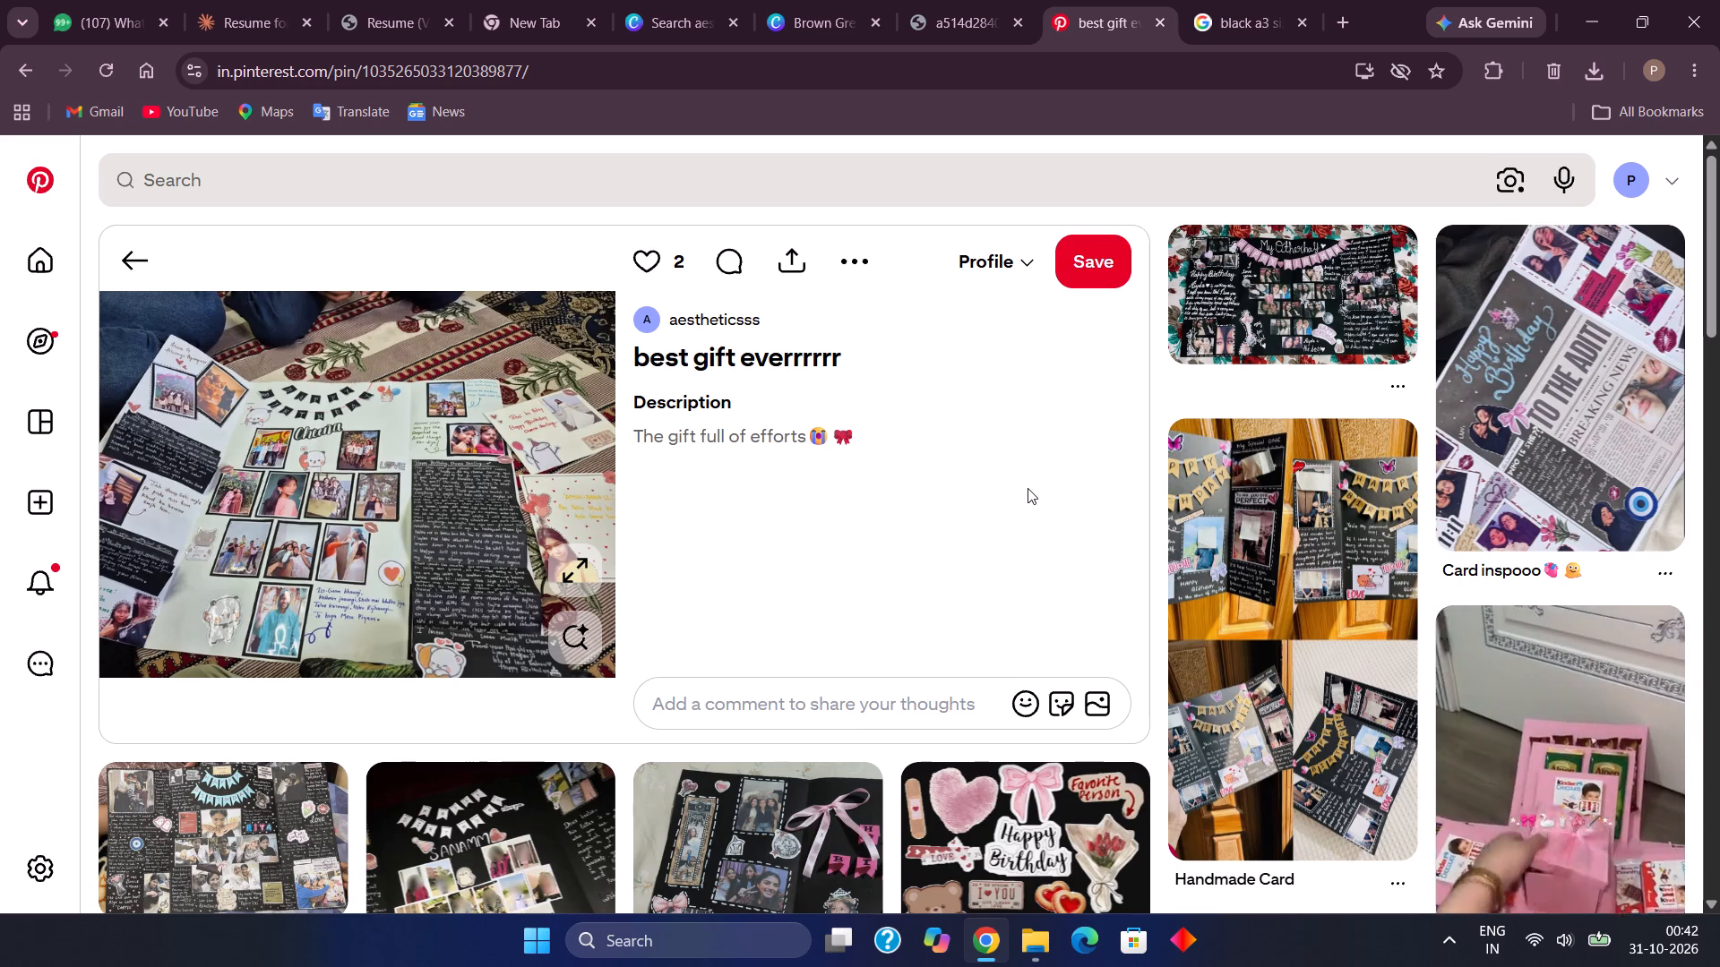
scroll(1028, 488, down, 2)
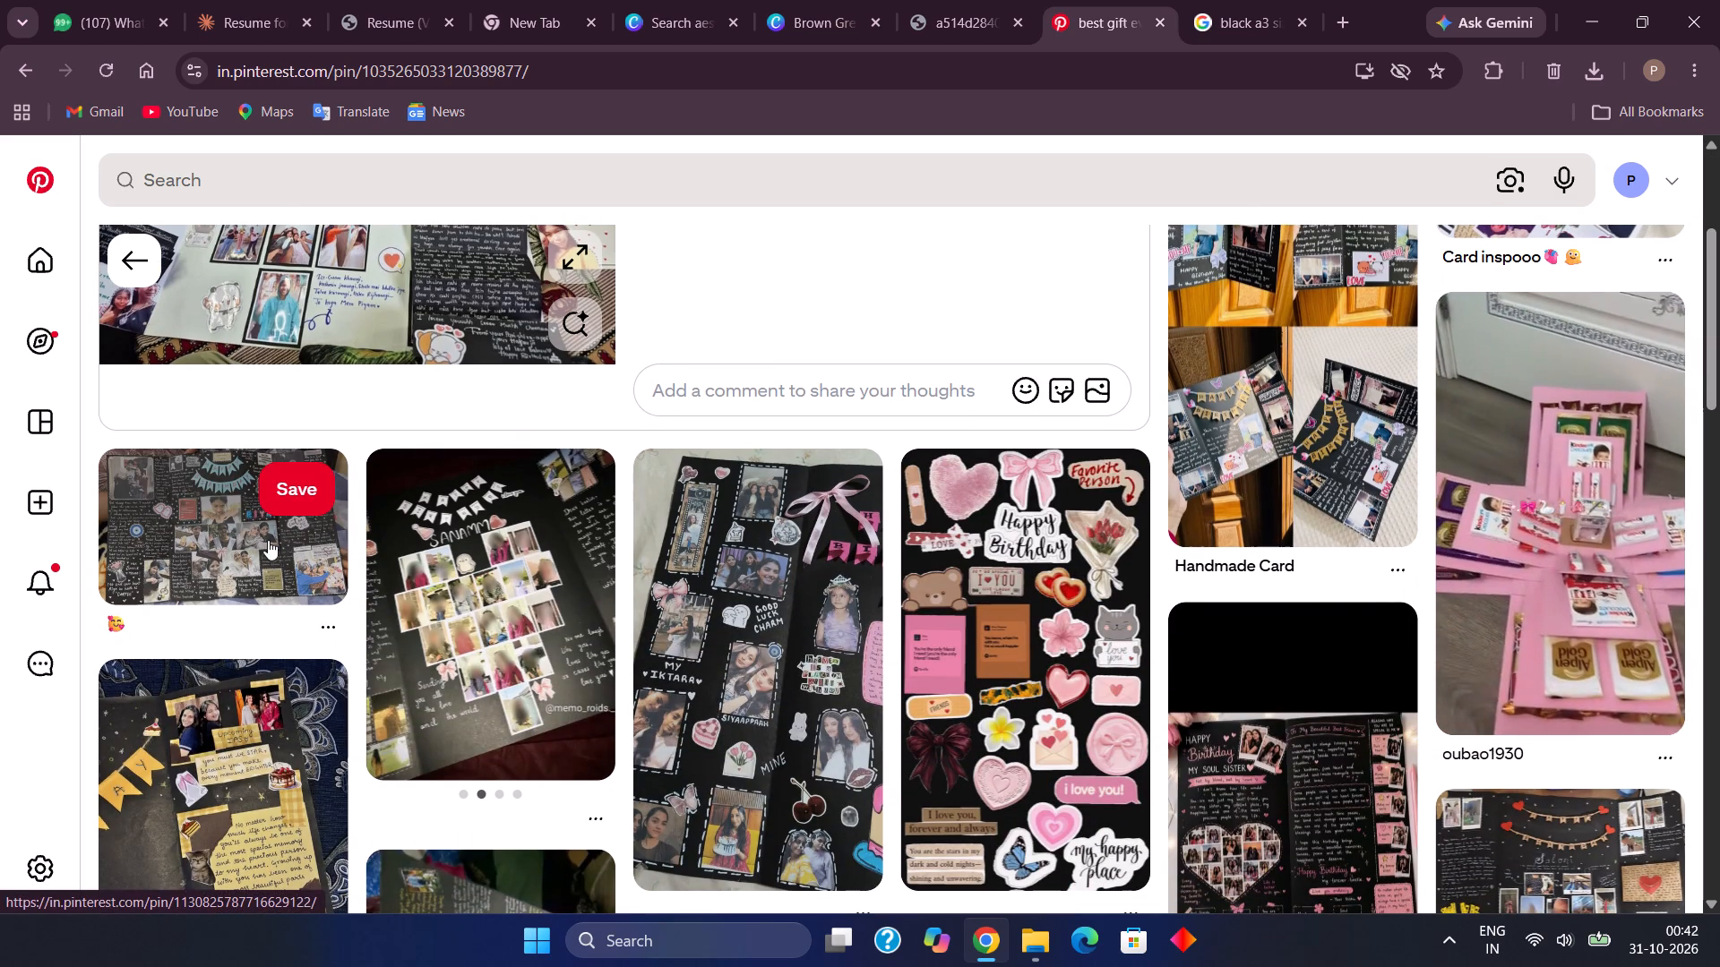
scroll(859, 469, down, 1)
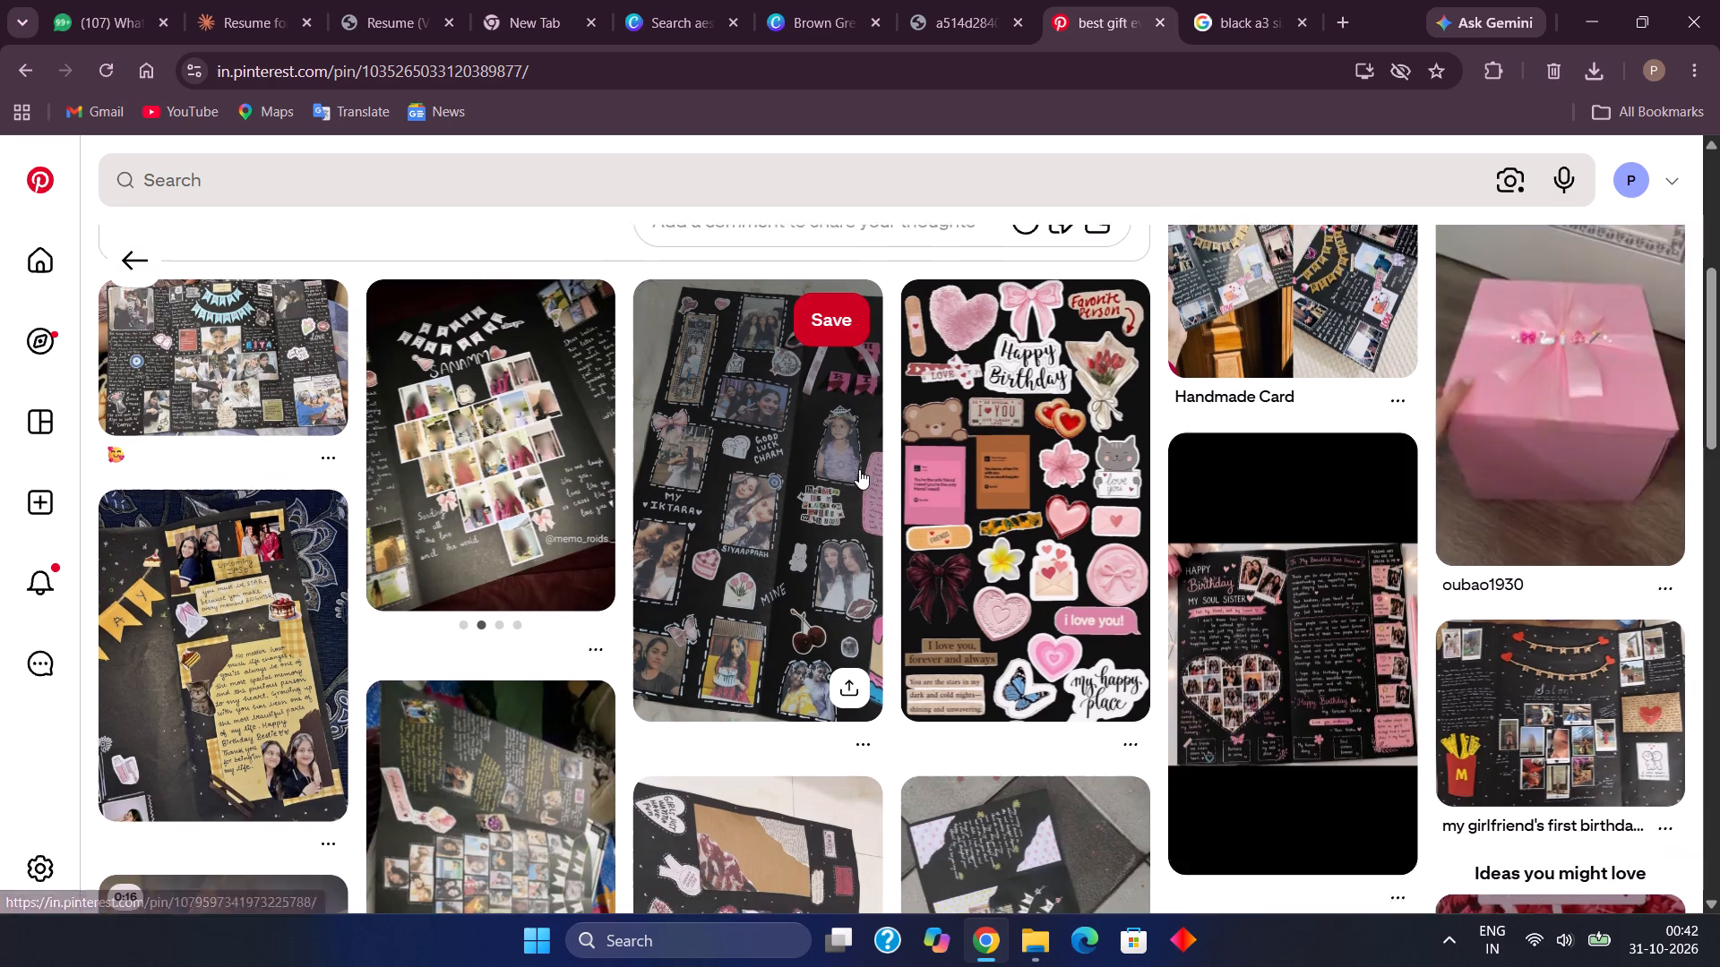
scroll(859, 469, down, 1)
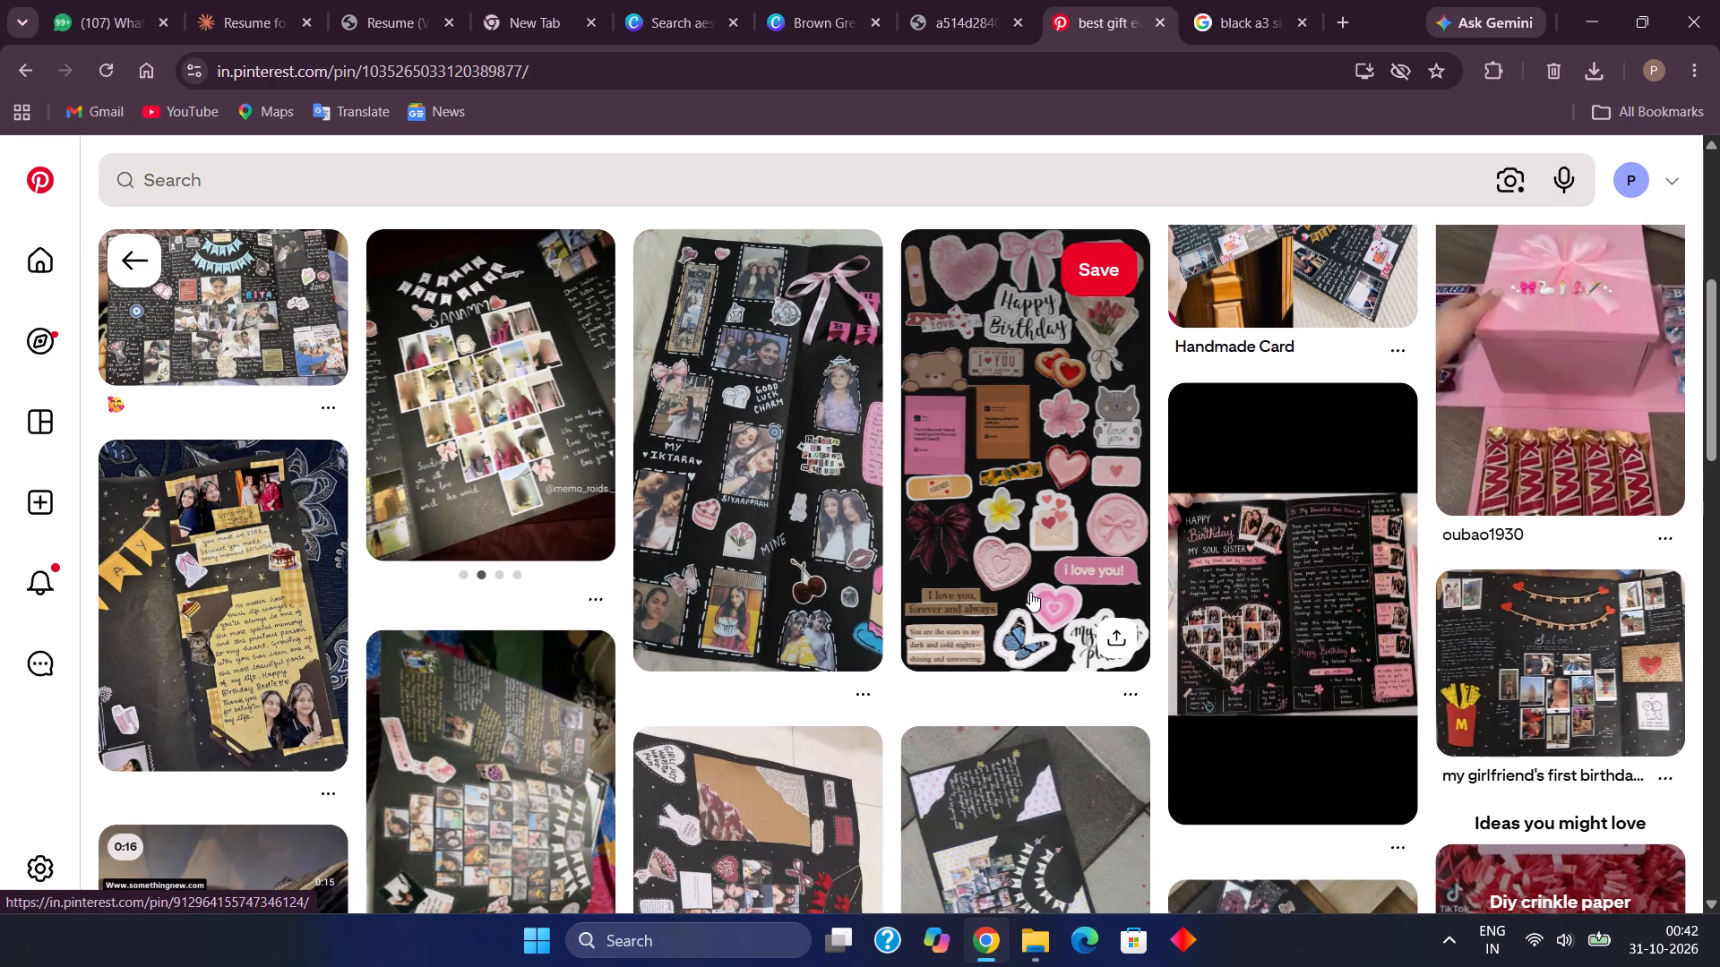
scroll(1030, 592, down, 1)
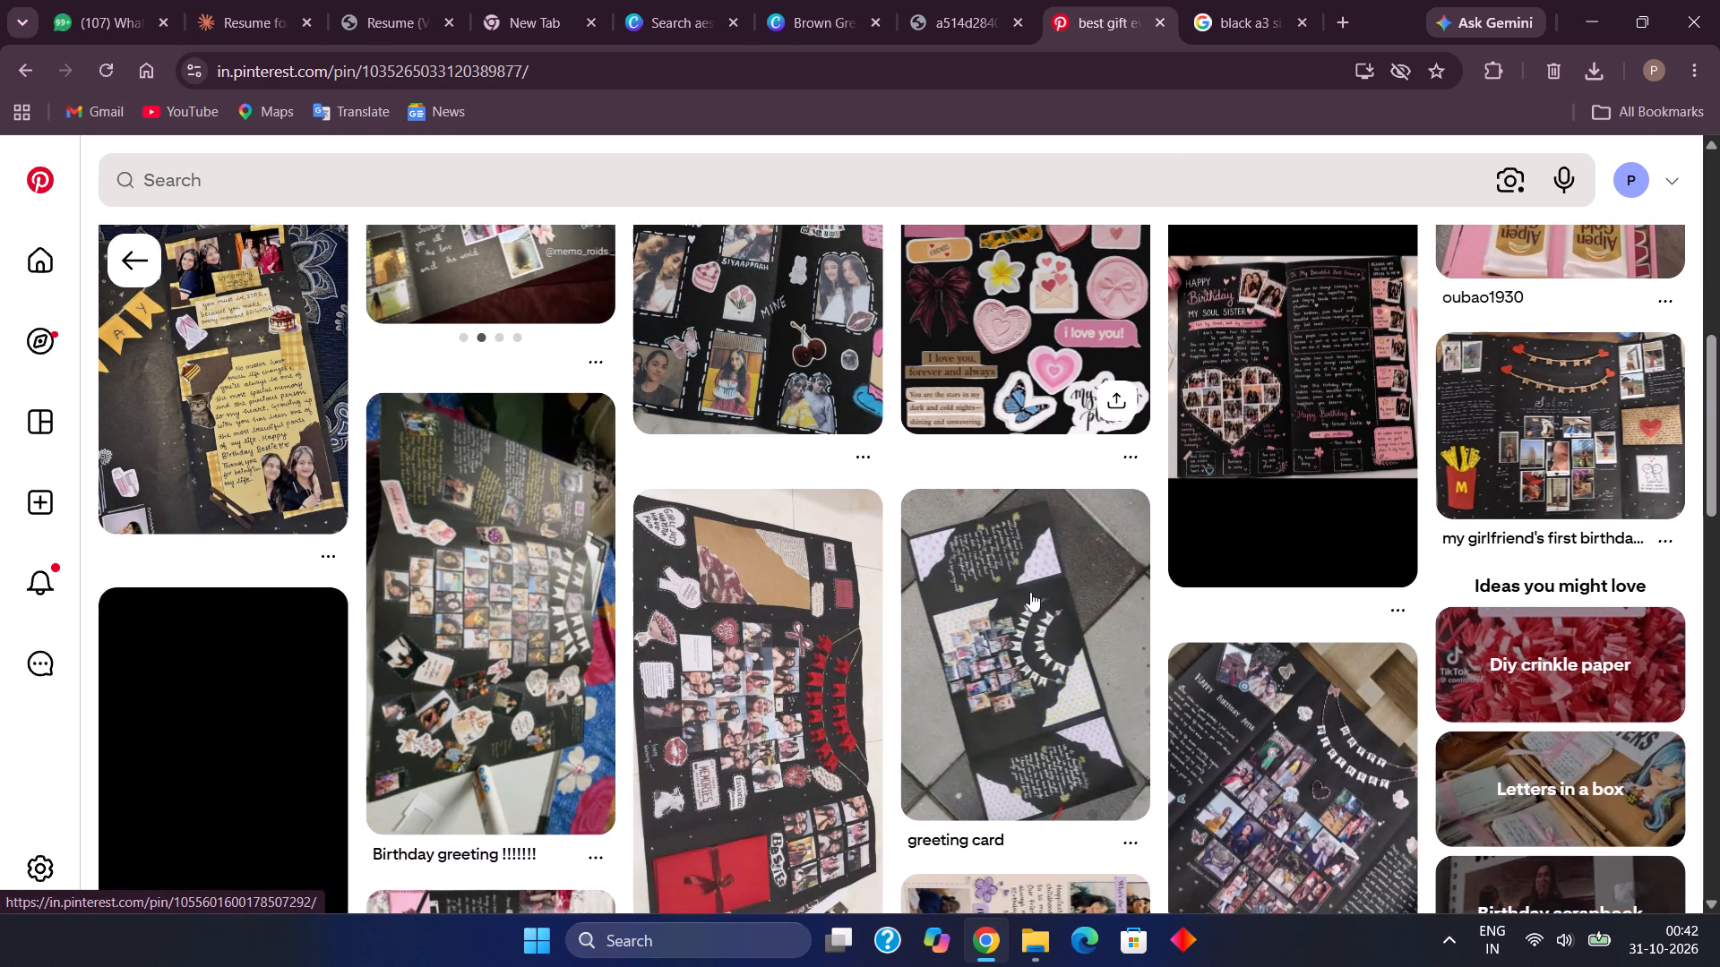
scroll(1030, 592, down, 1)
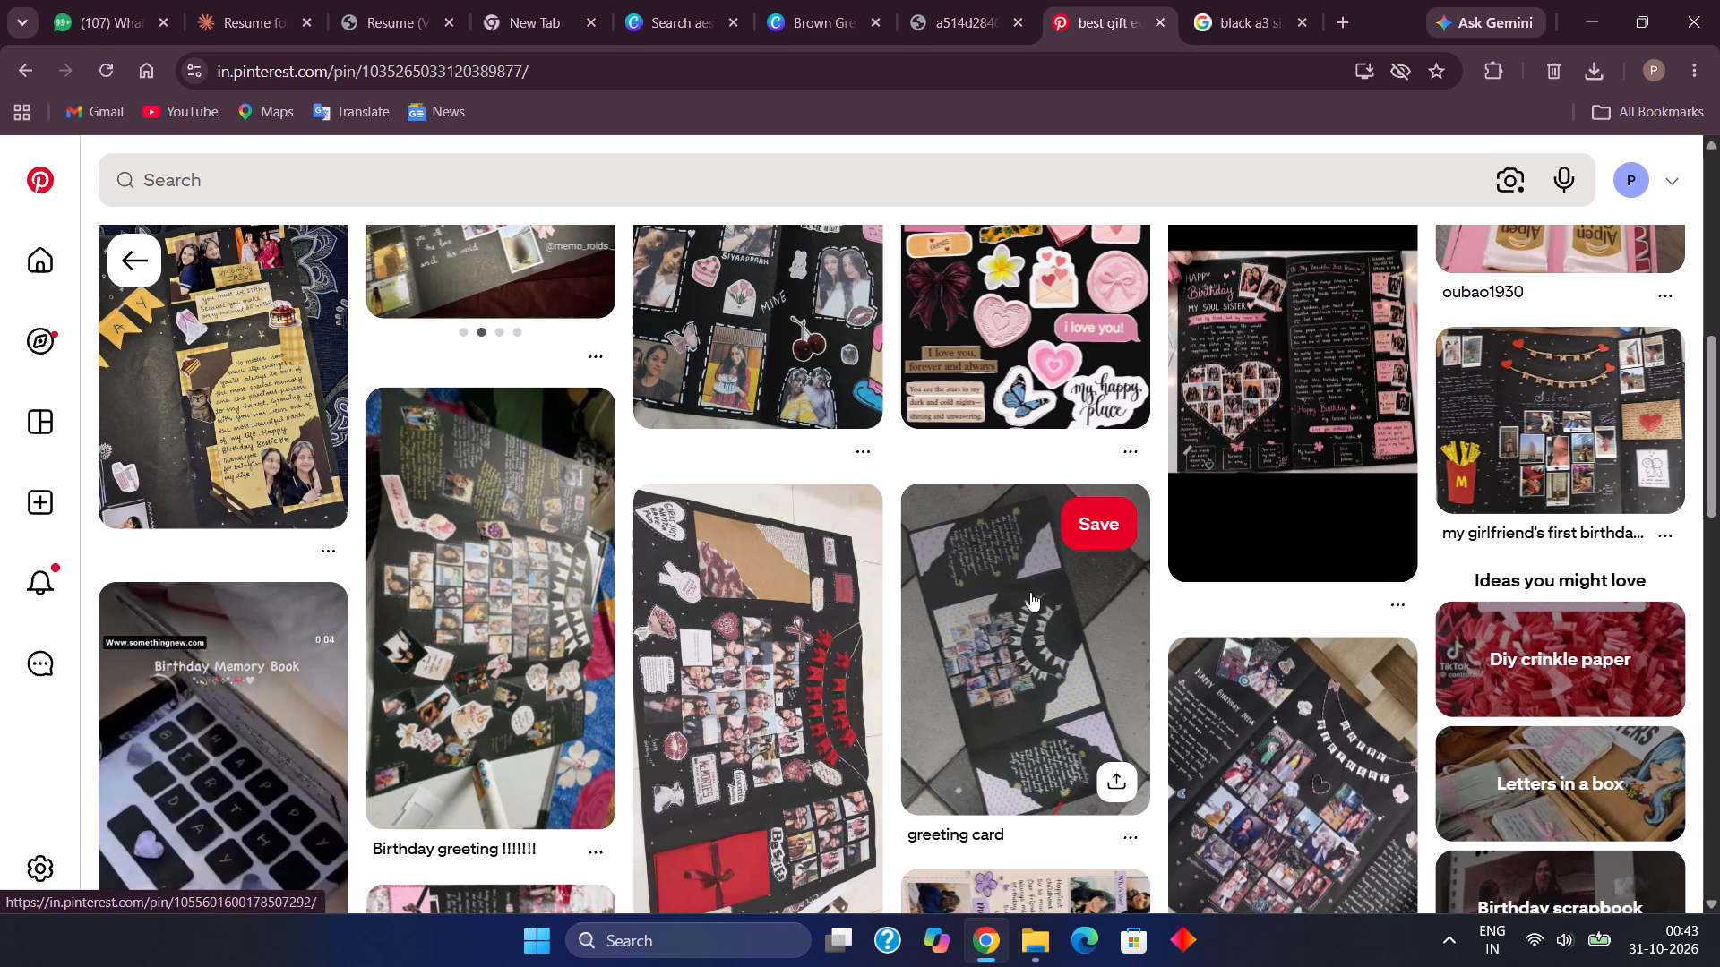
scroll(1030, 592, down, 1)
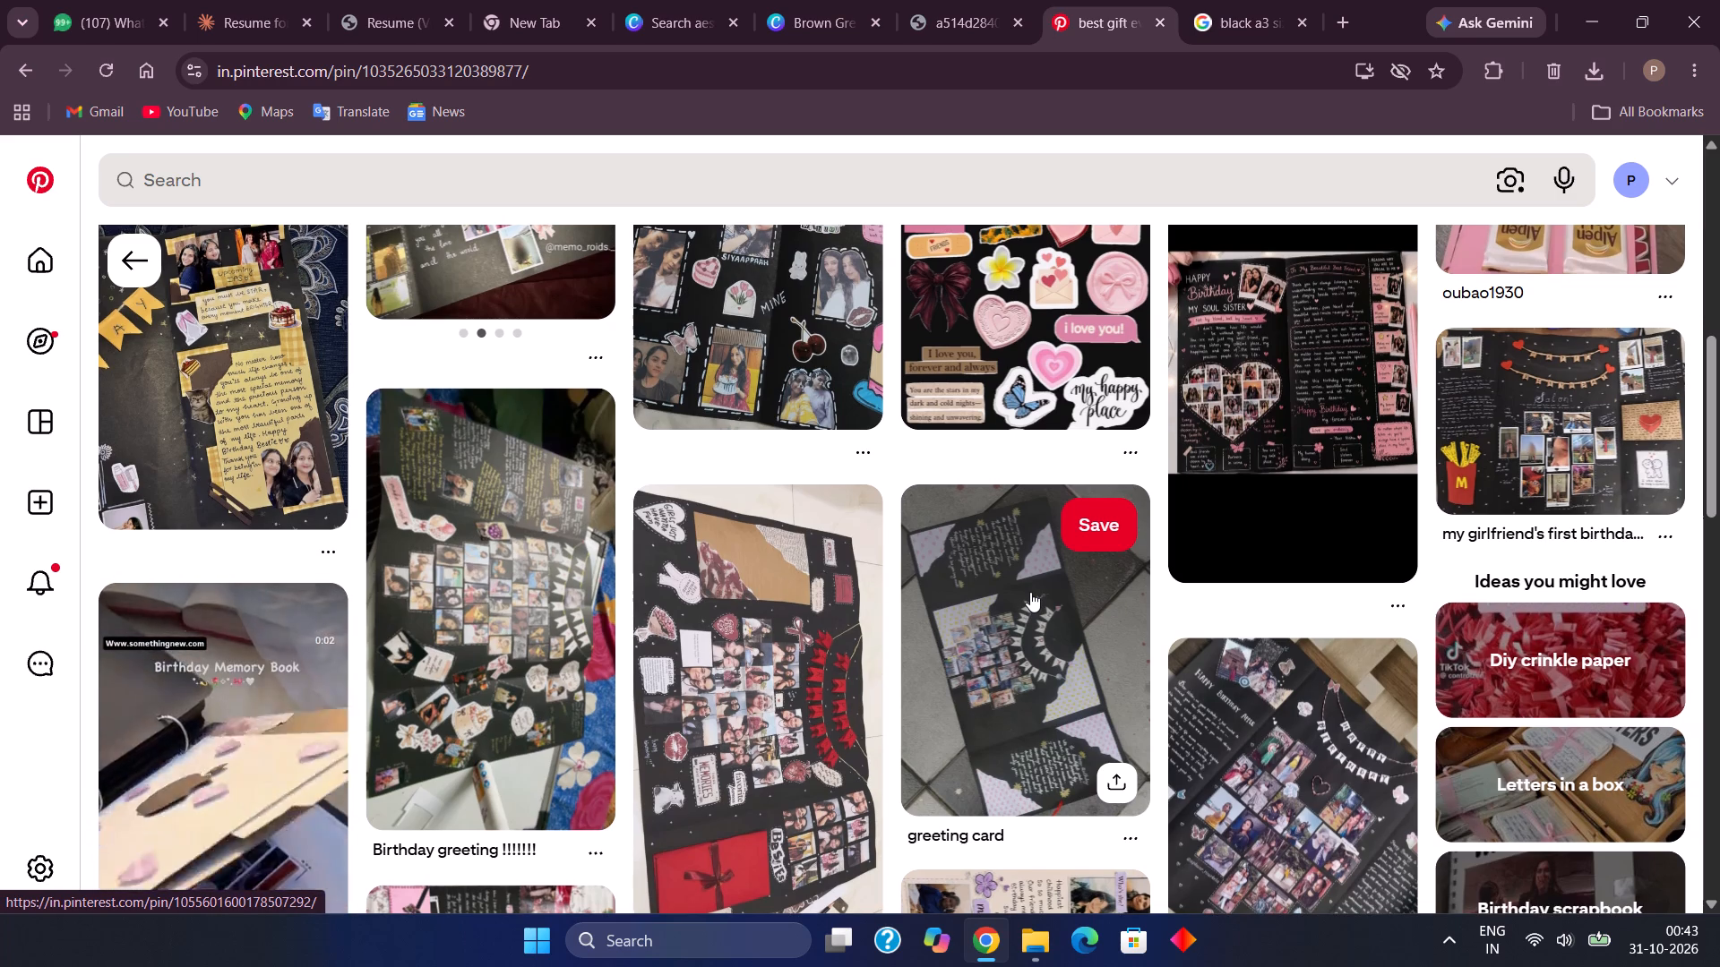
scroll(1030, 592, down, 2)
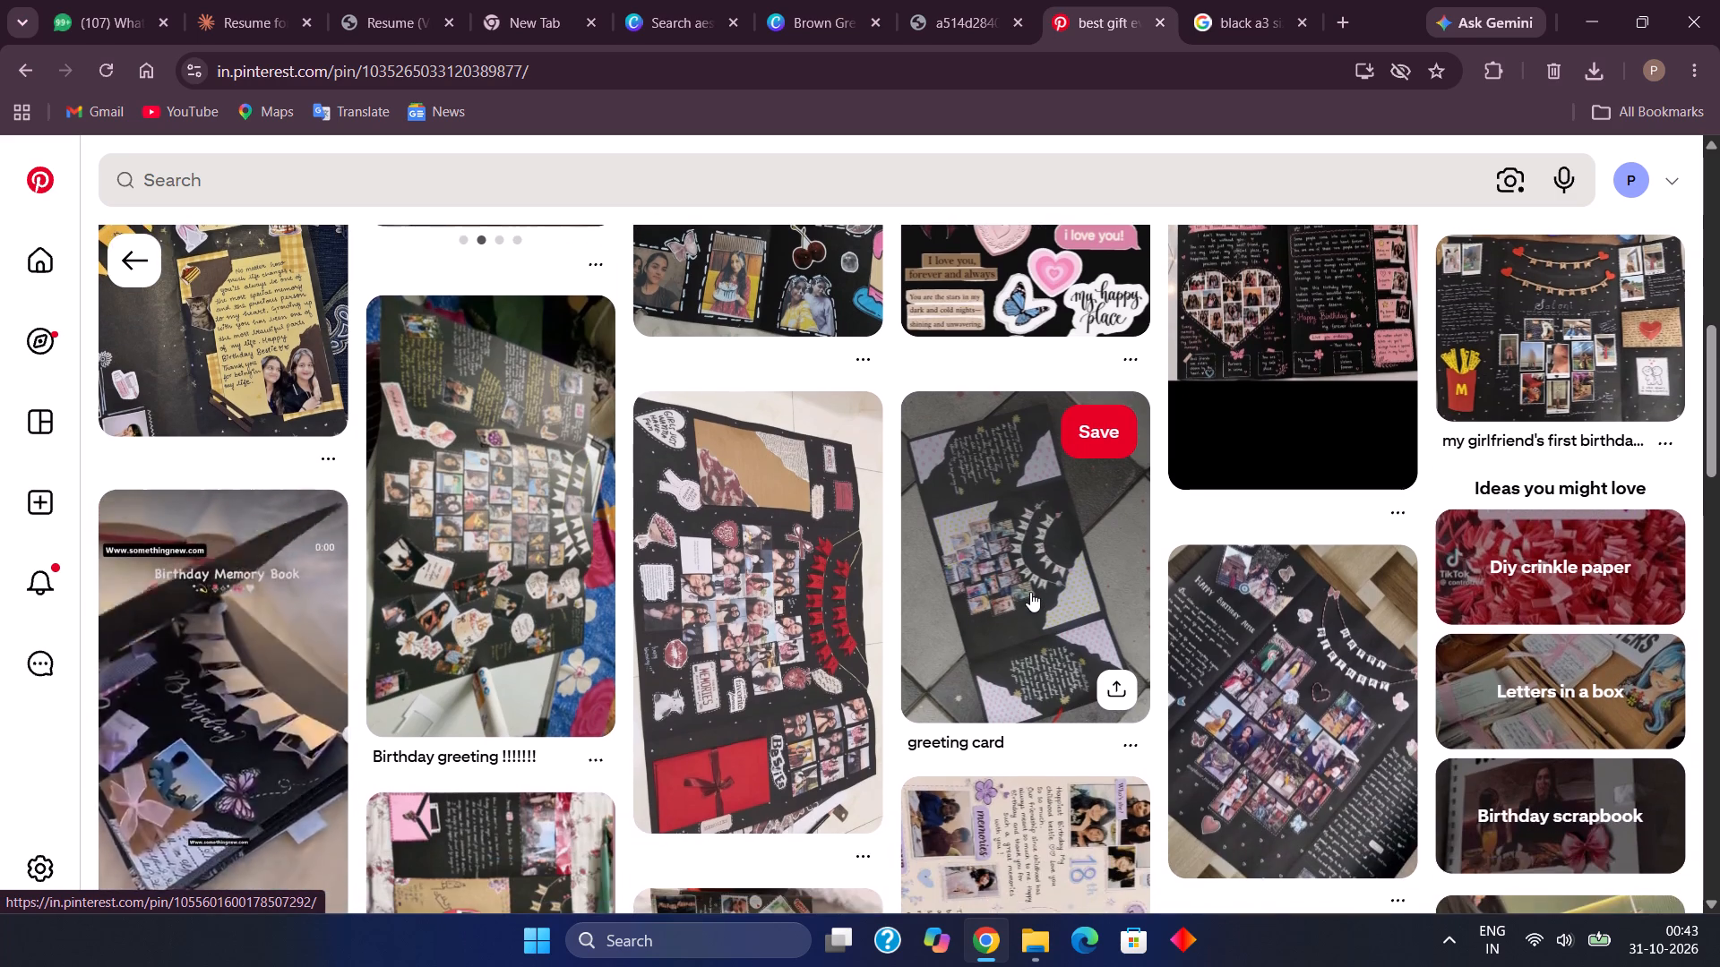
scroll(1030, 592, up, 2)
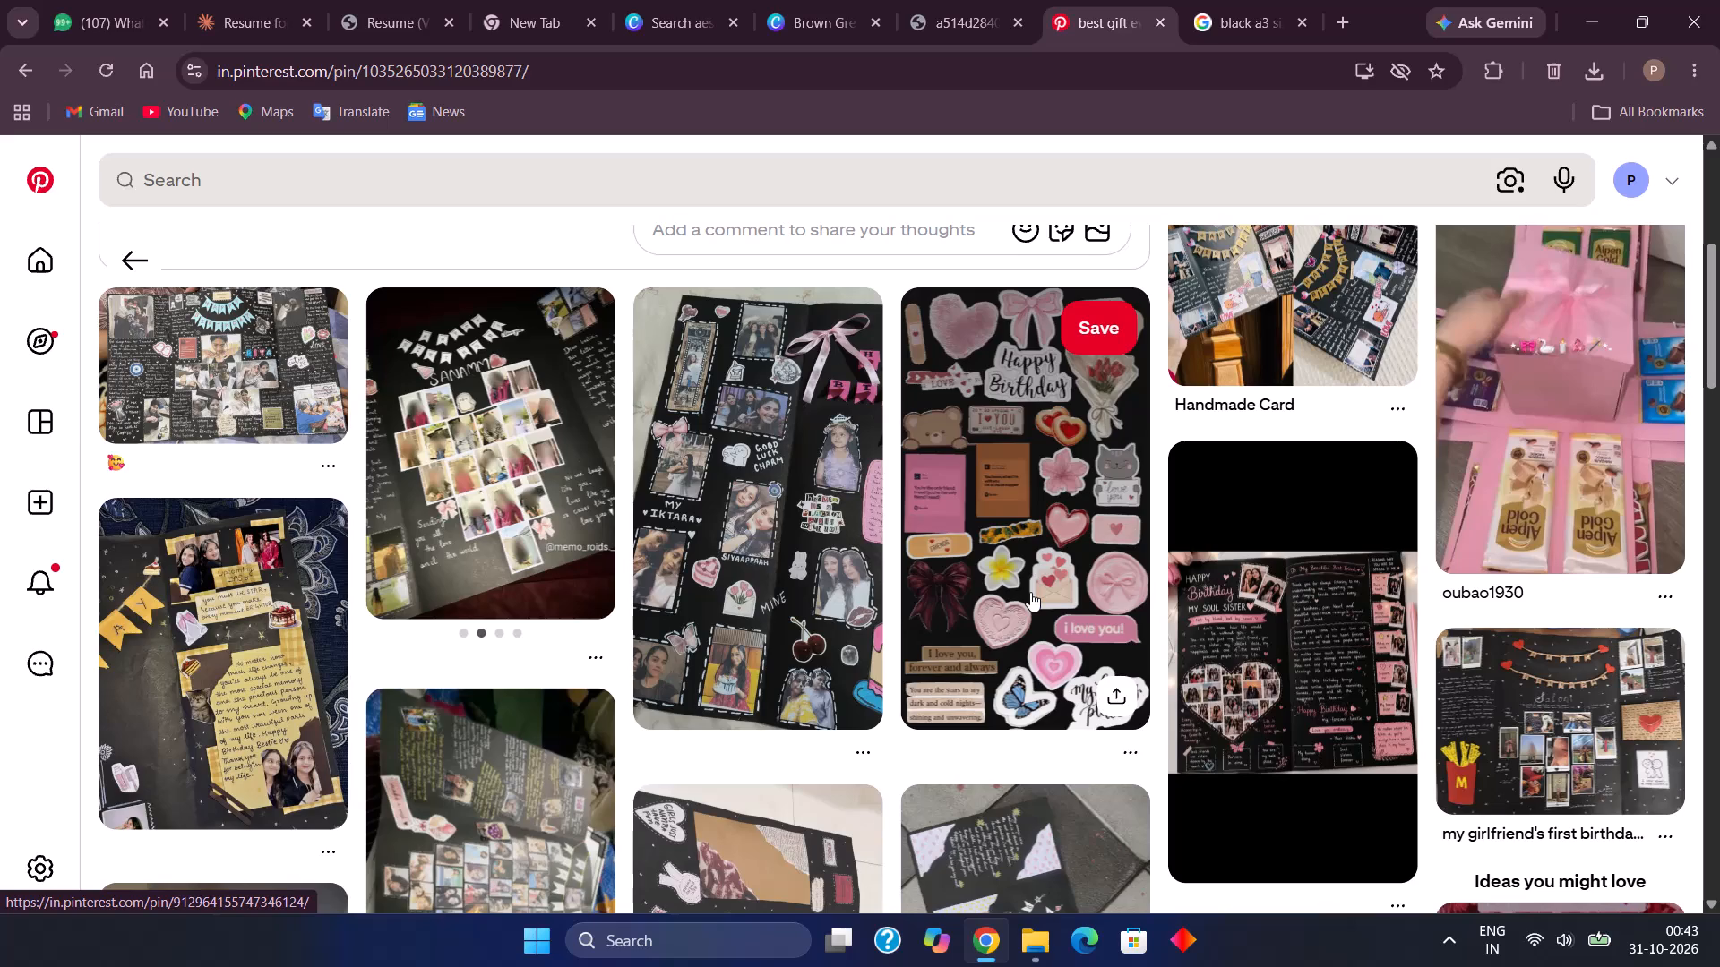
scroll(1030, 592, up, 1)
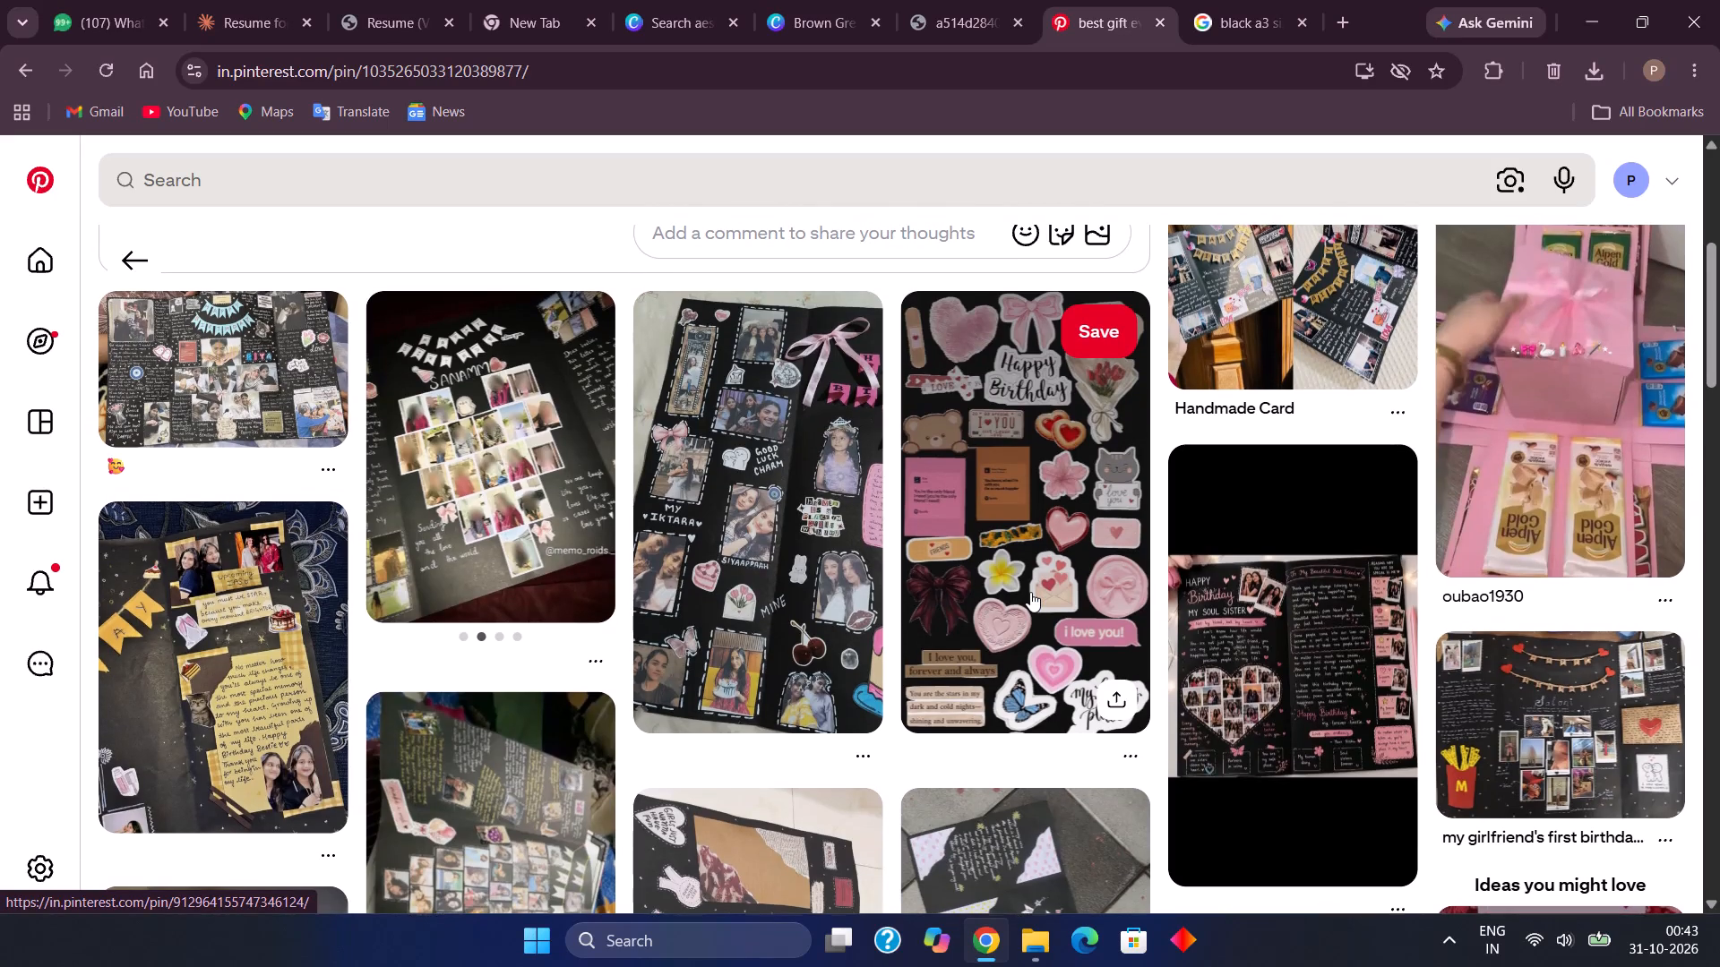
scroll(1030, 592, up, 3)
scroll(1030, 592, down, 1)
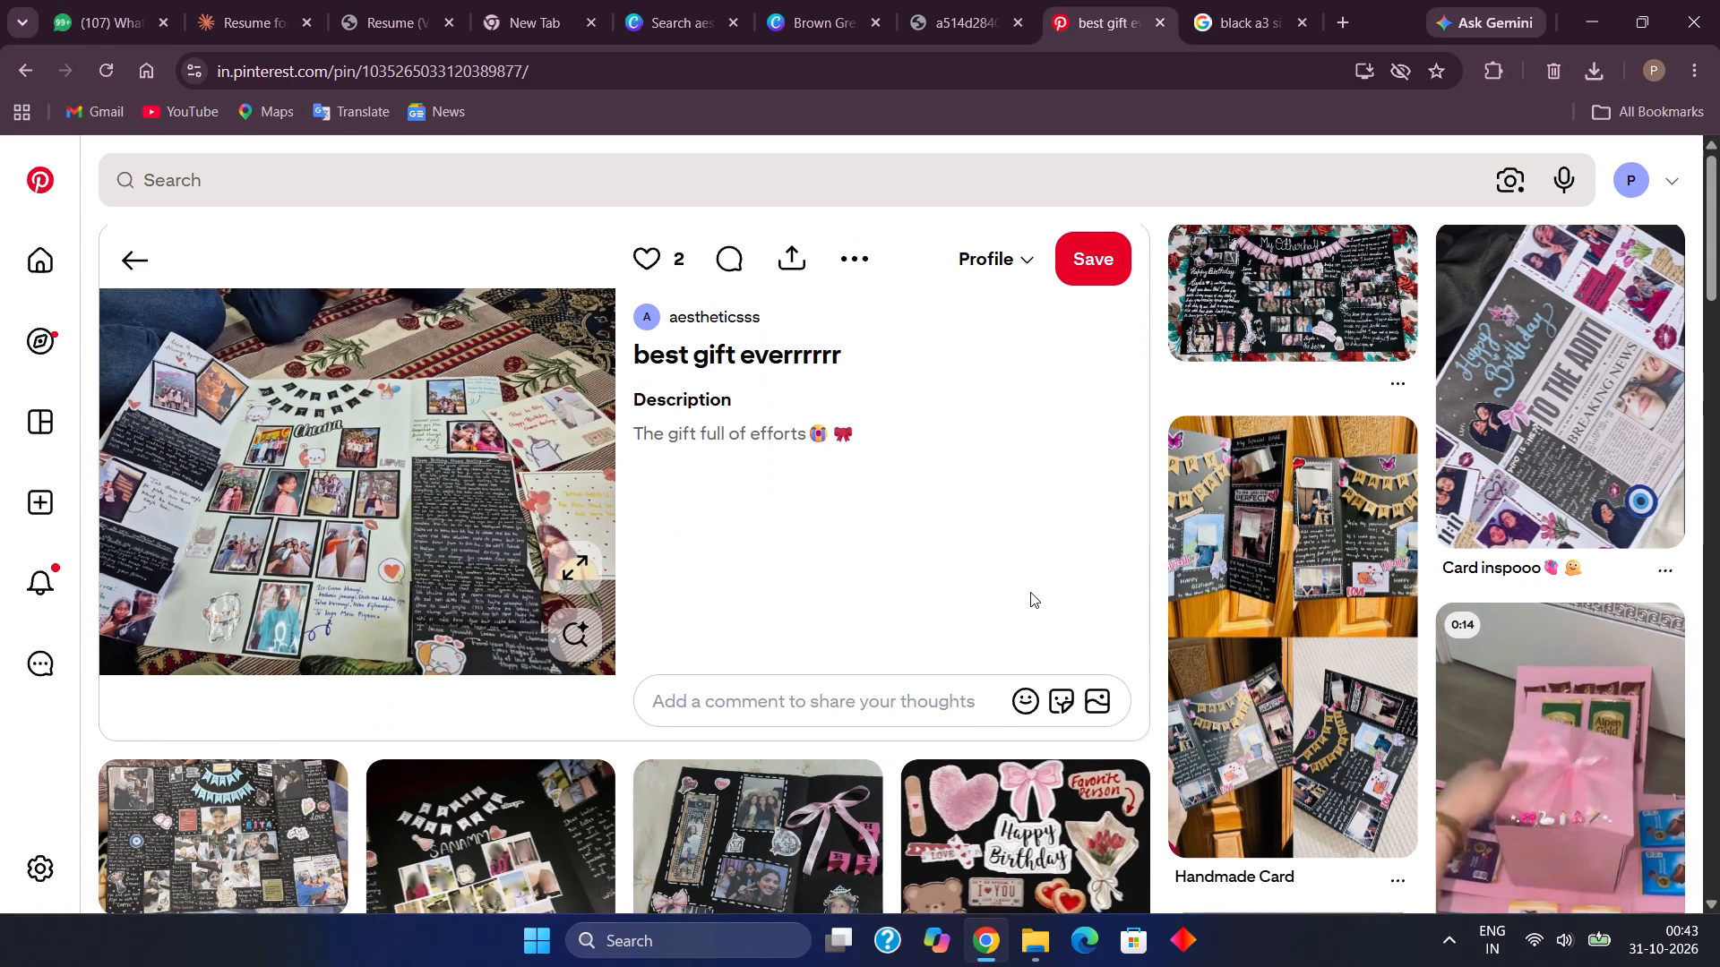
scroll(1030, 592, down, 2)
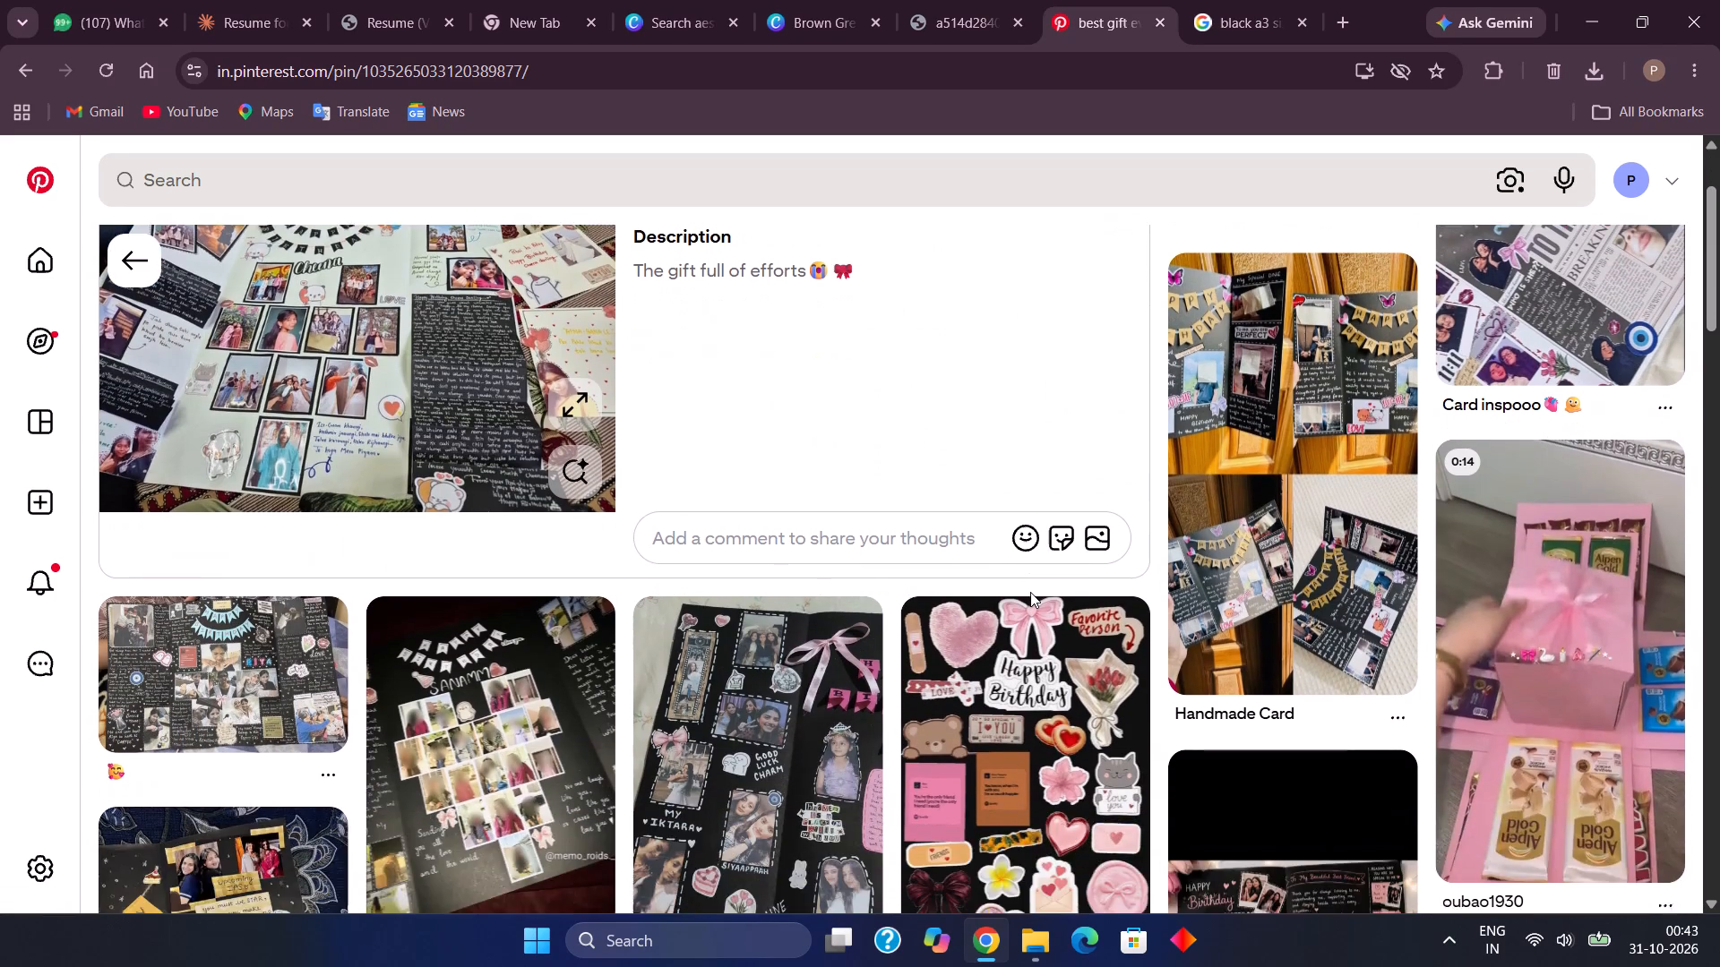
scroll(1030, 592, down, 9)
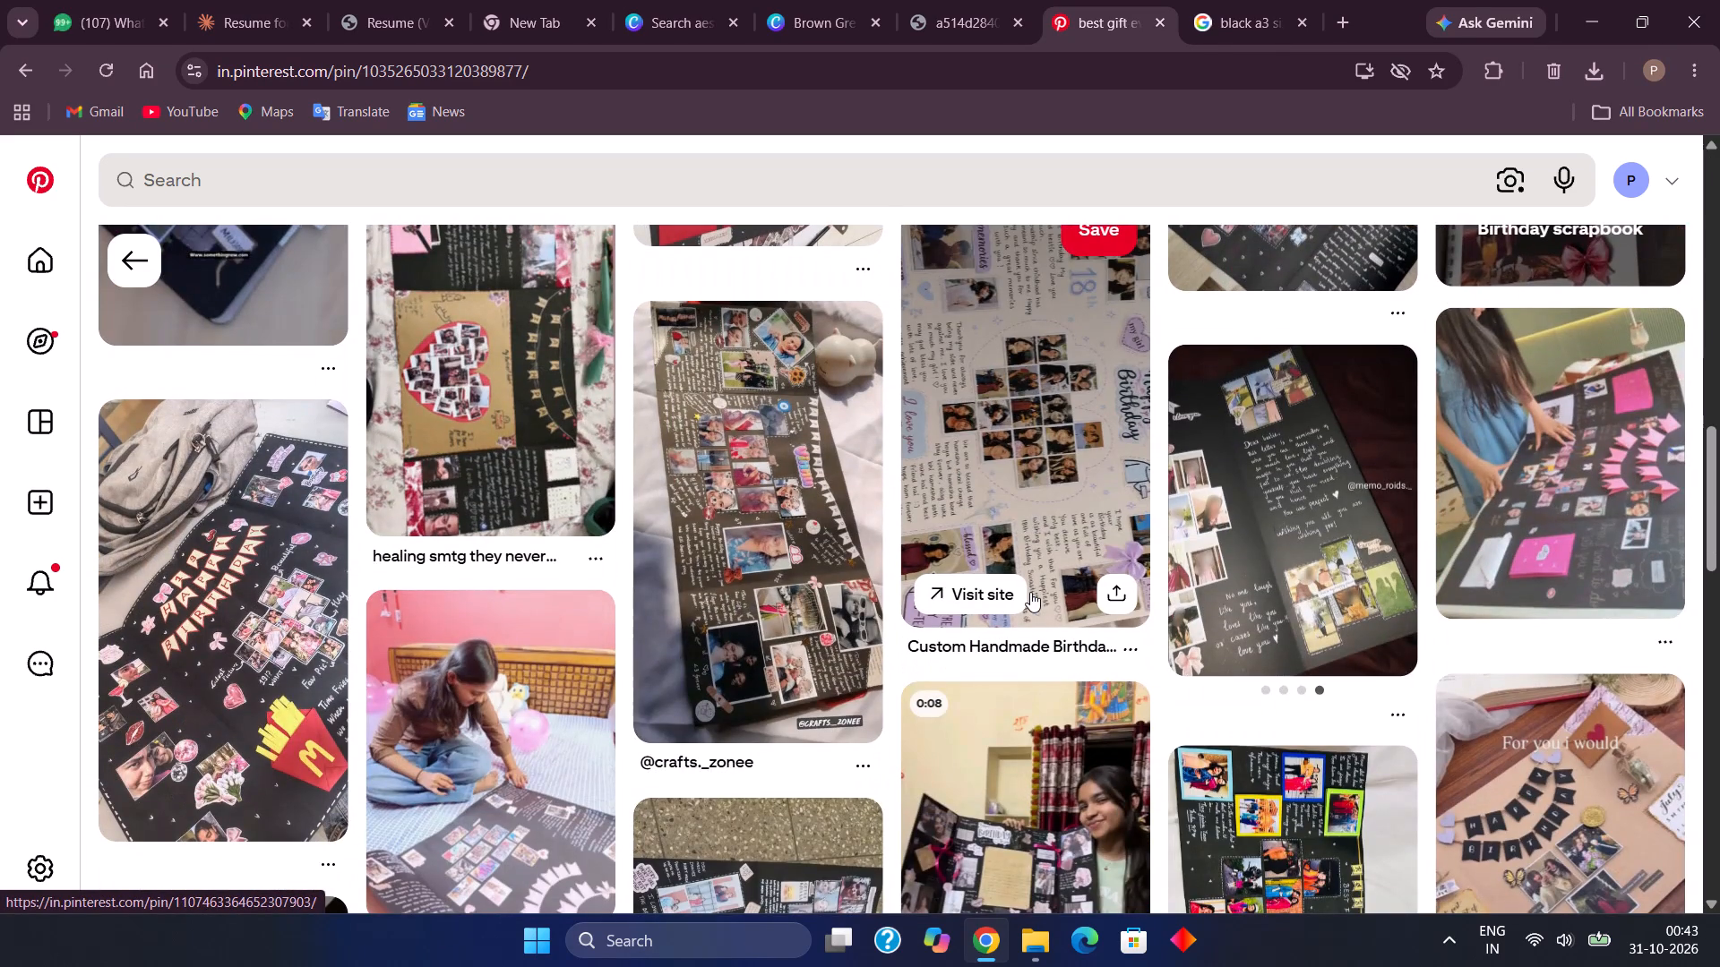
Open the Memoroids black birthday card pin and examine its first picture and the related pins.
click(1294, 466)
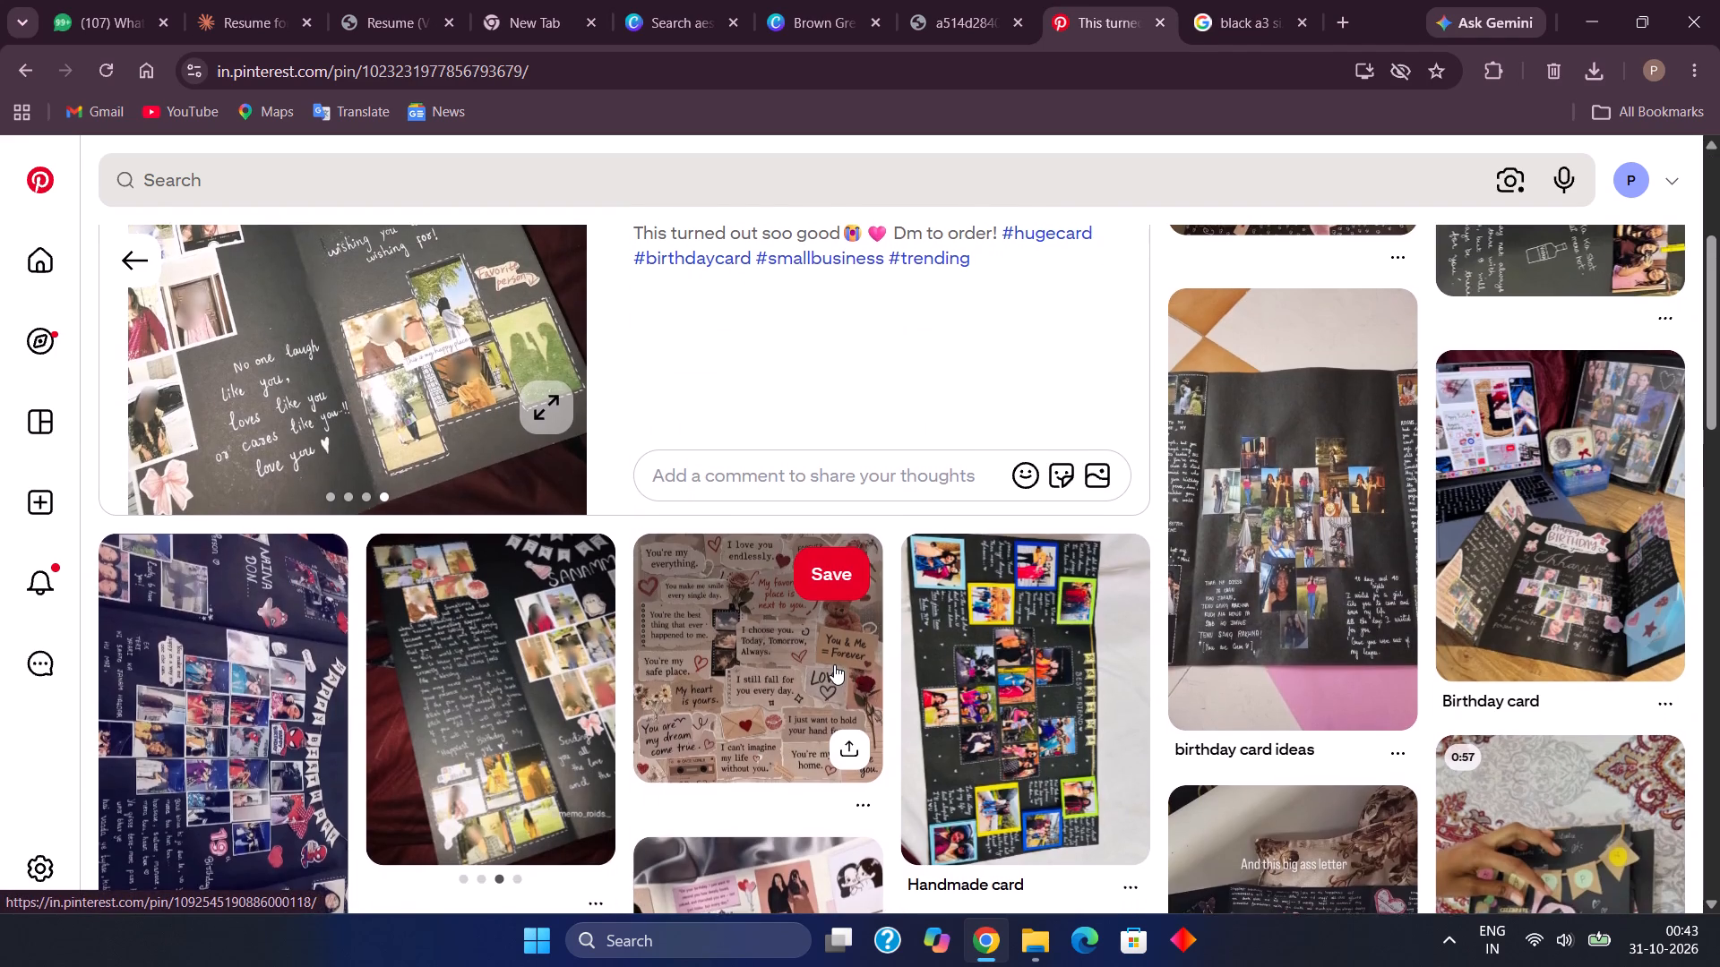
scroll(834, 664, up, 3)
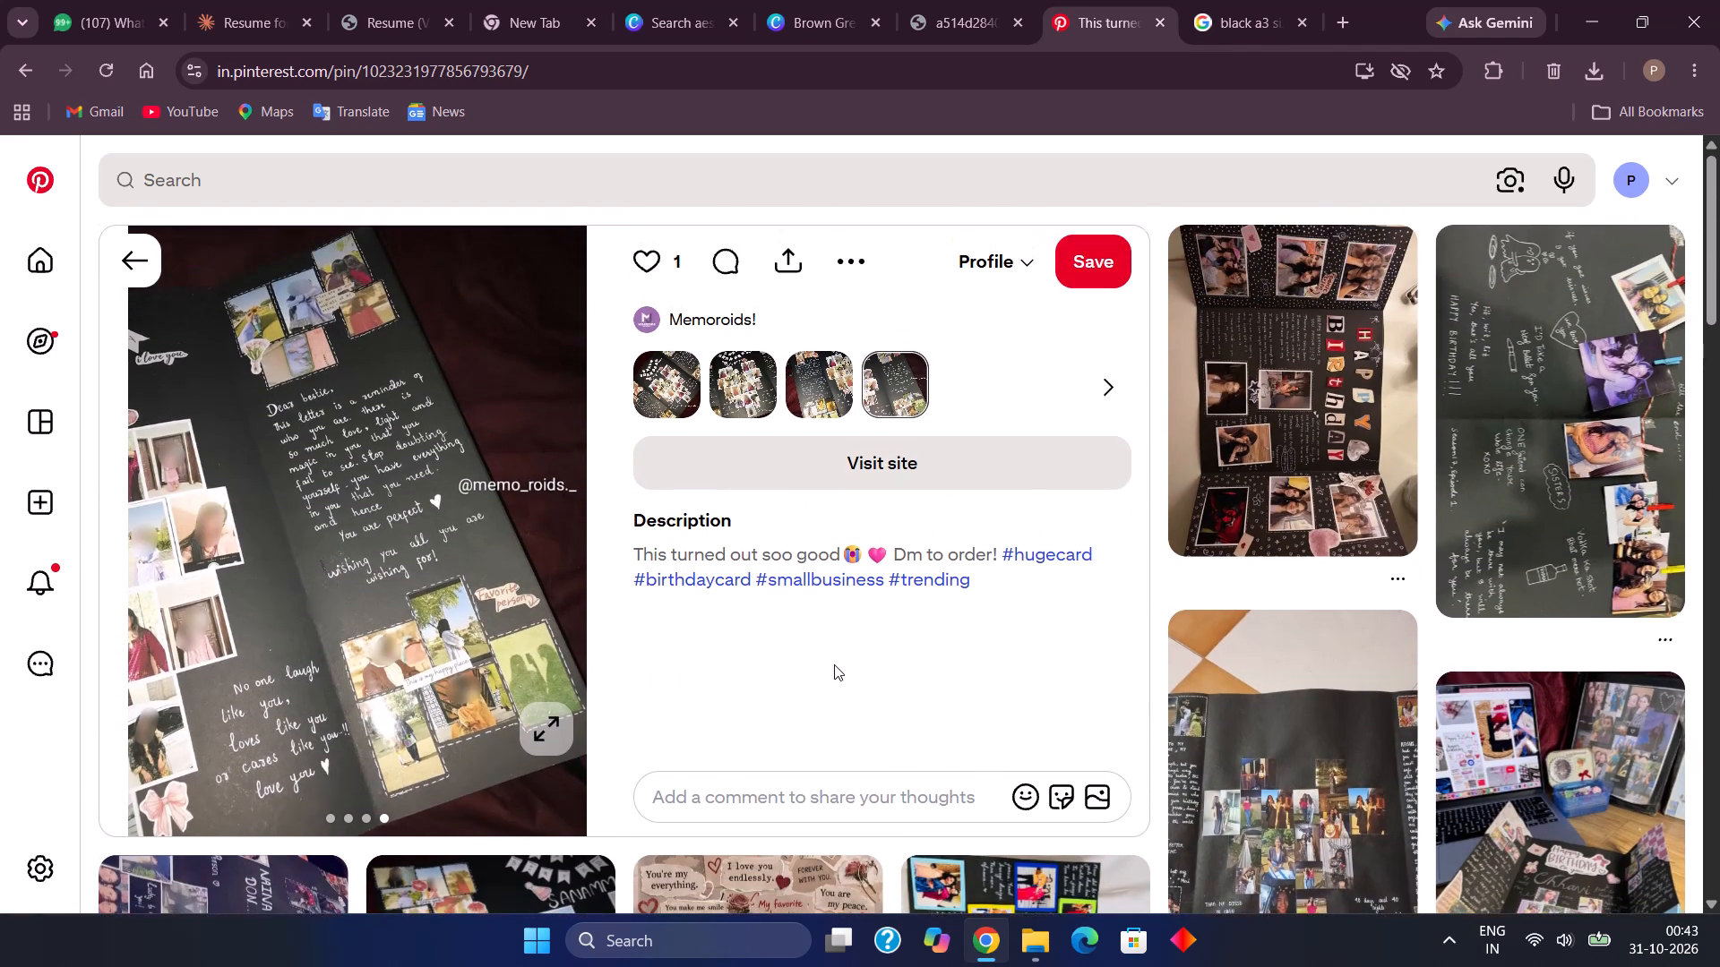
scroll(834, 664, up, 1)
scroll(577, 631, up, 1)
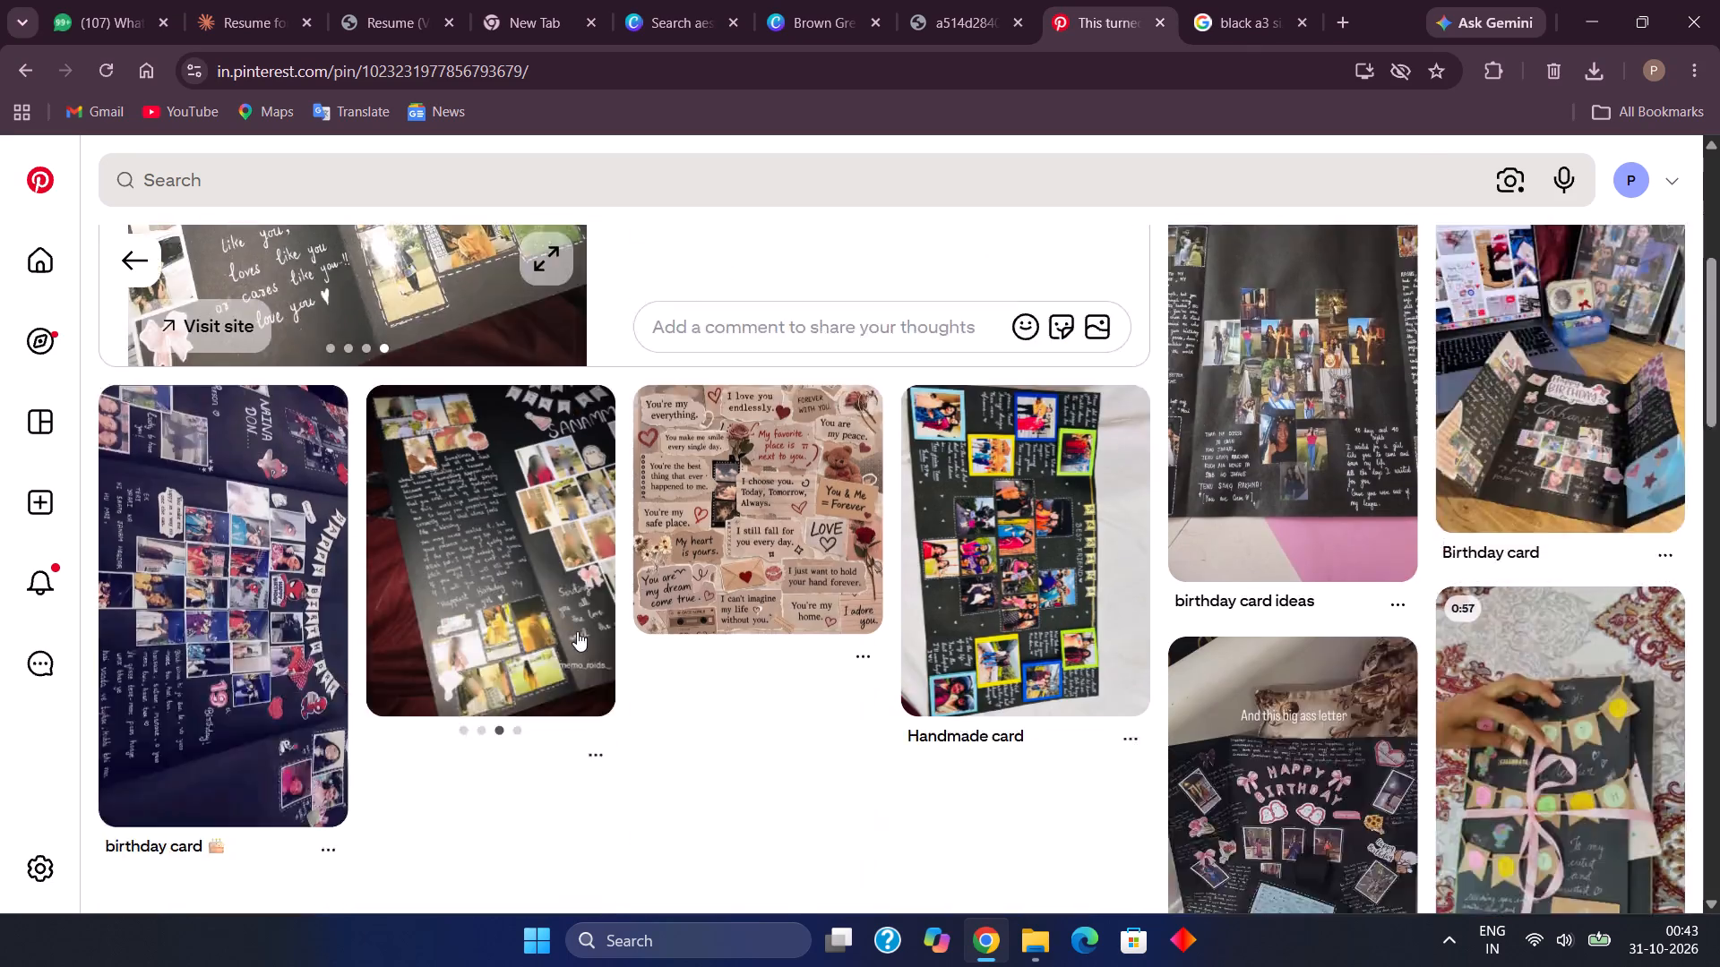
scroll(577, 631, up, 1)
click(661, 399)
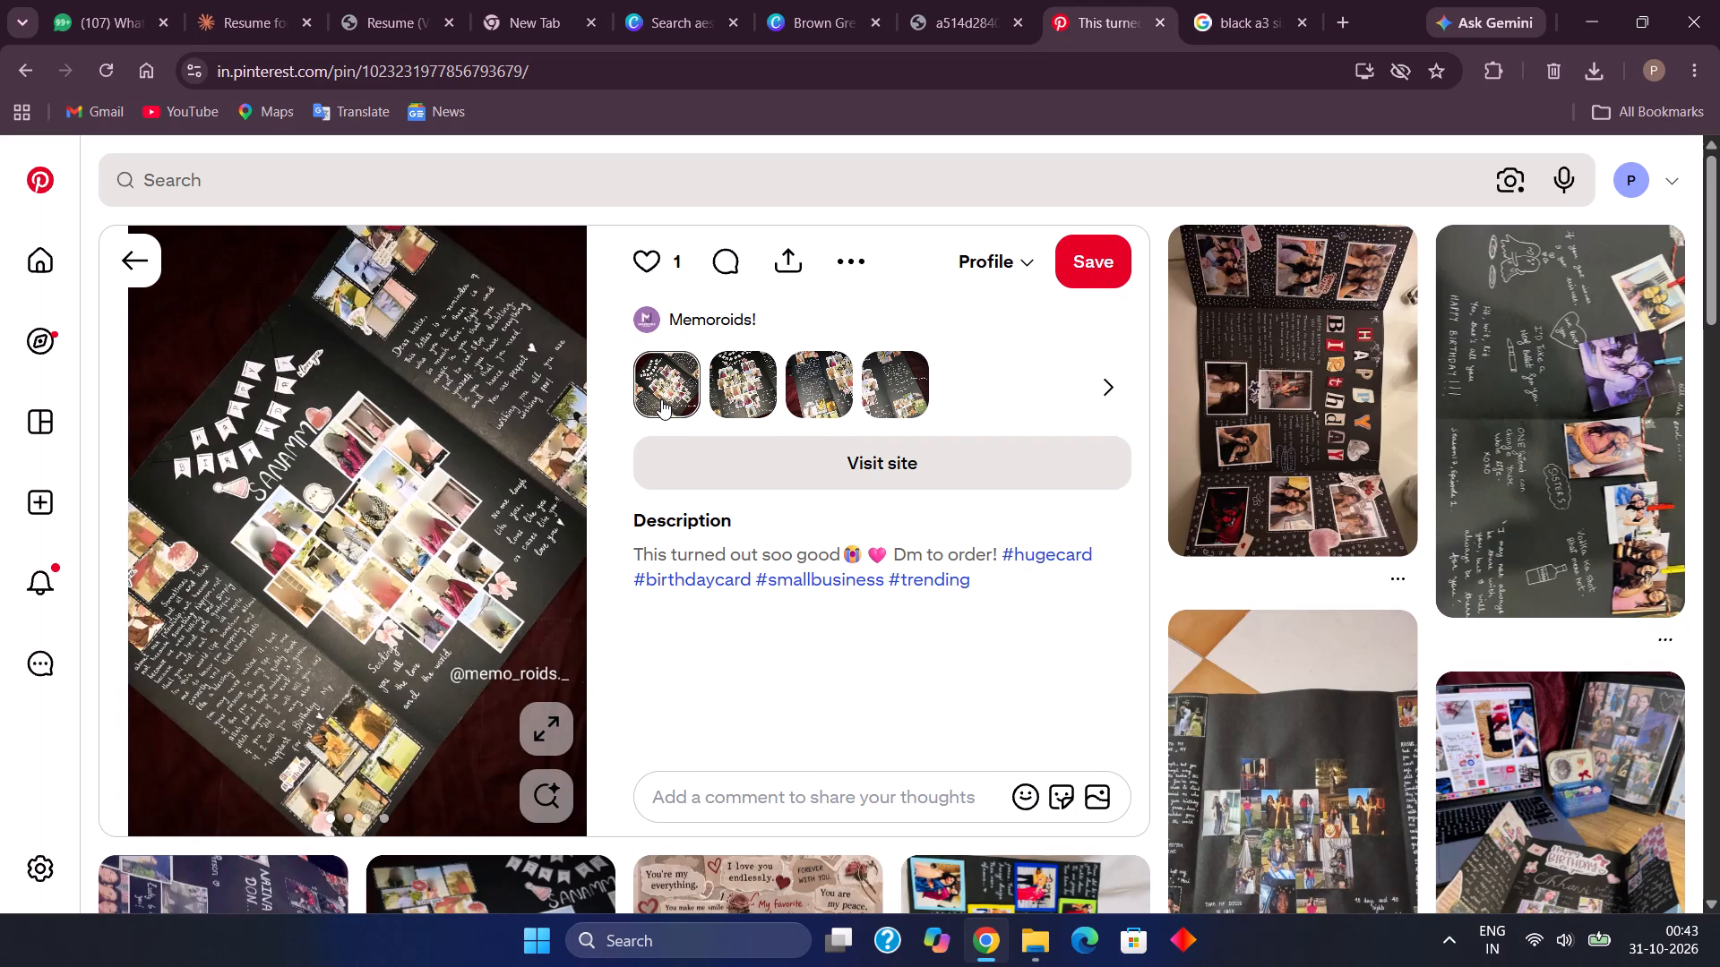
scroll(661, 399, down, 5)
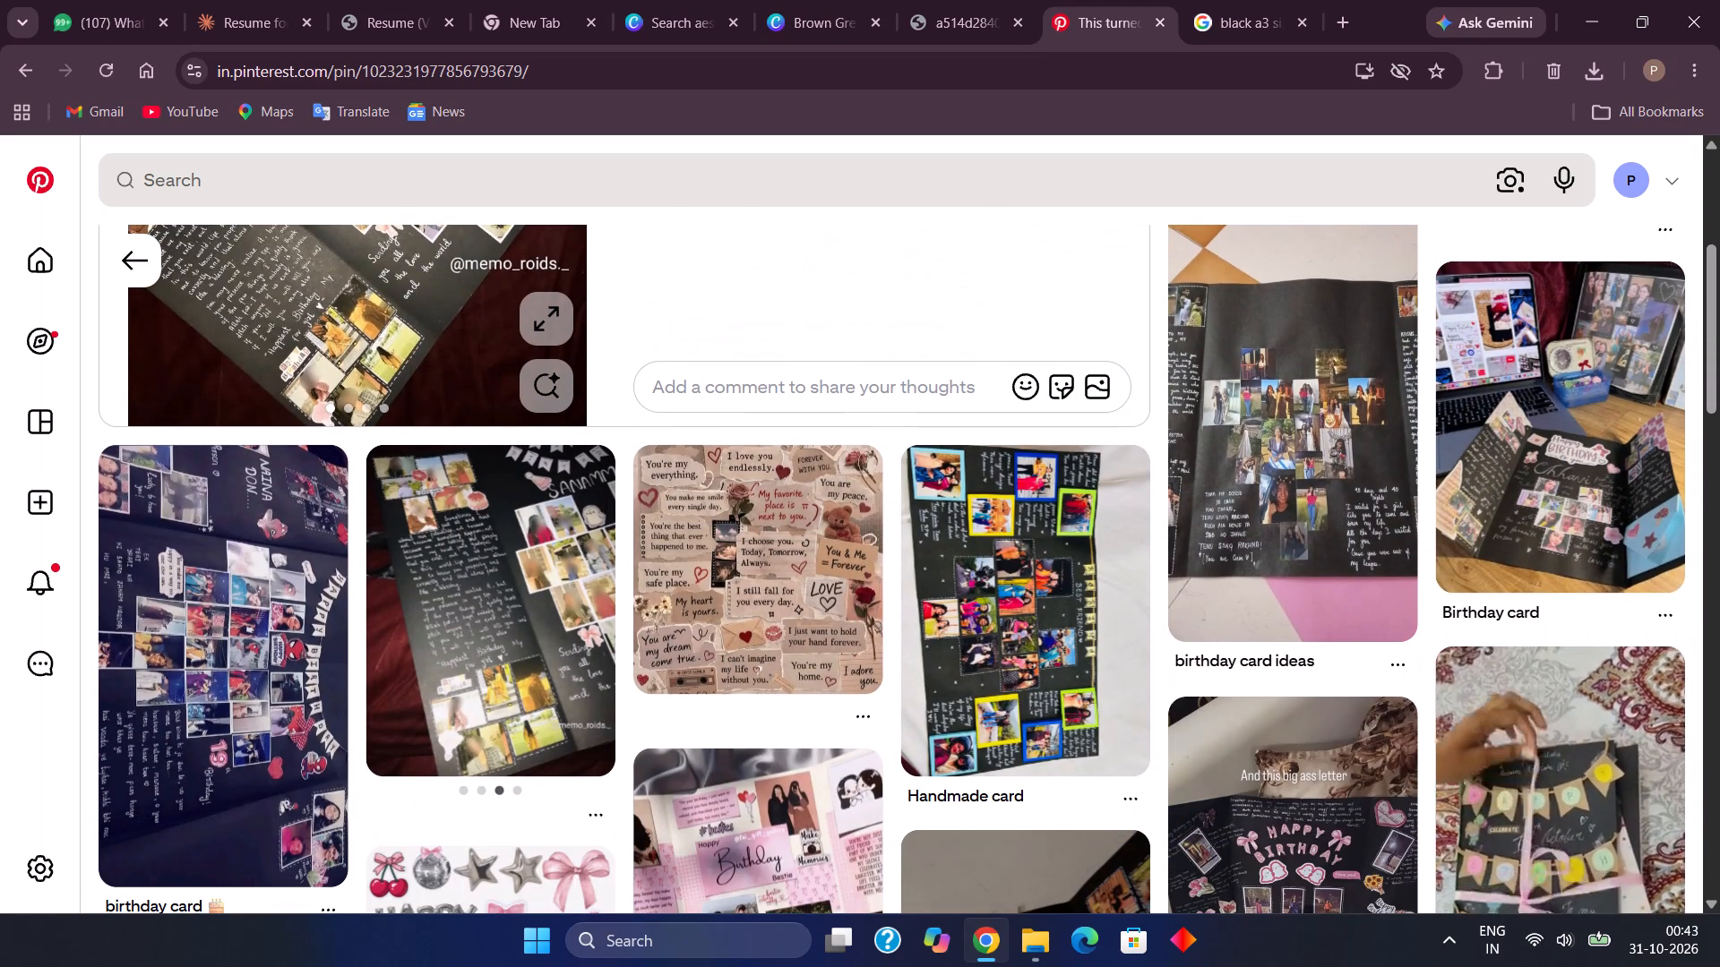
scroll(661, 399, up, 5)
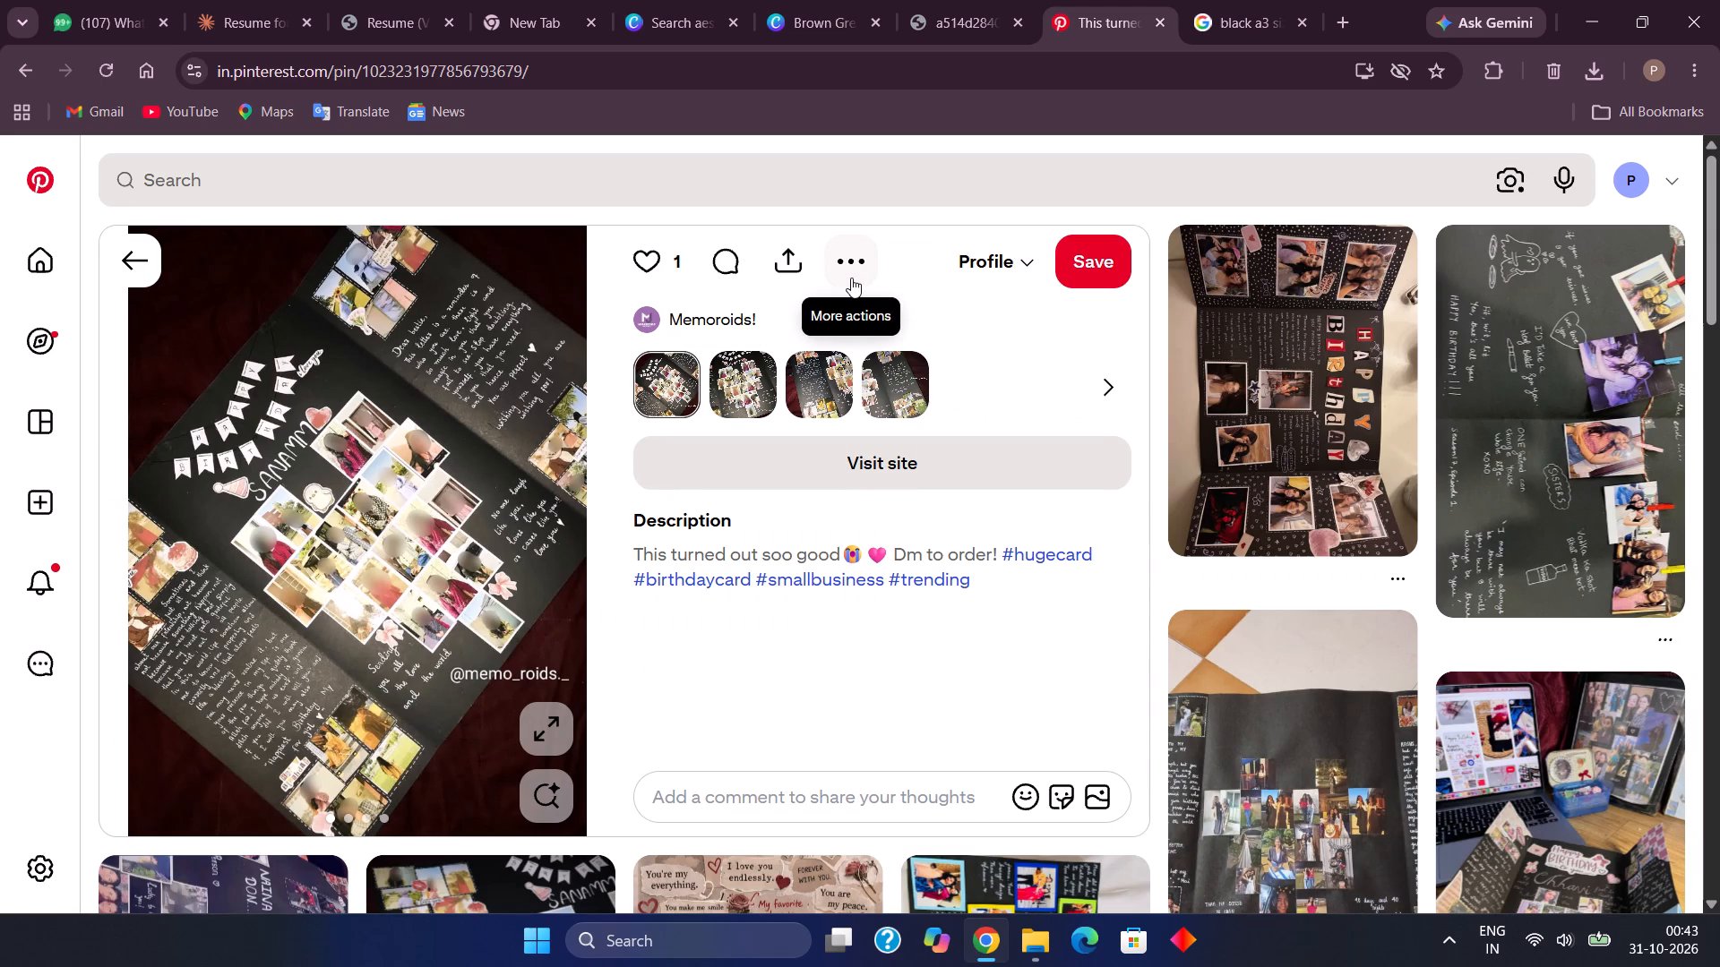
Open the Memoroids card's first picture as a standalone image in the existing pin-image browser tab and view it.
drag(320, 543, 456, 401)
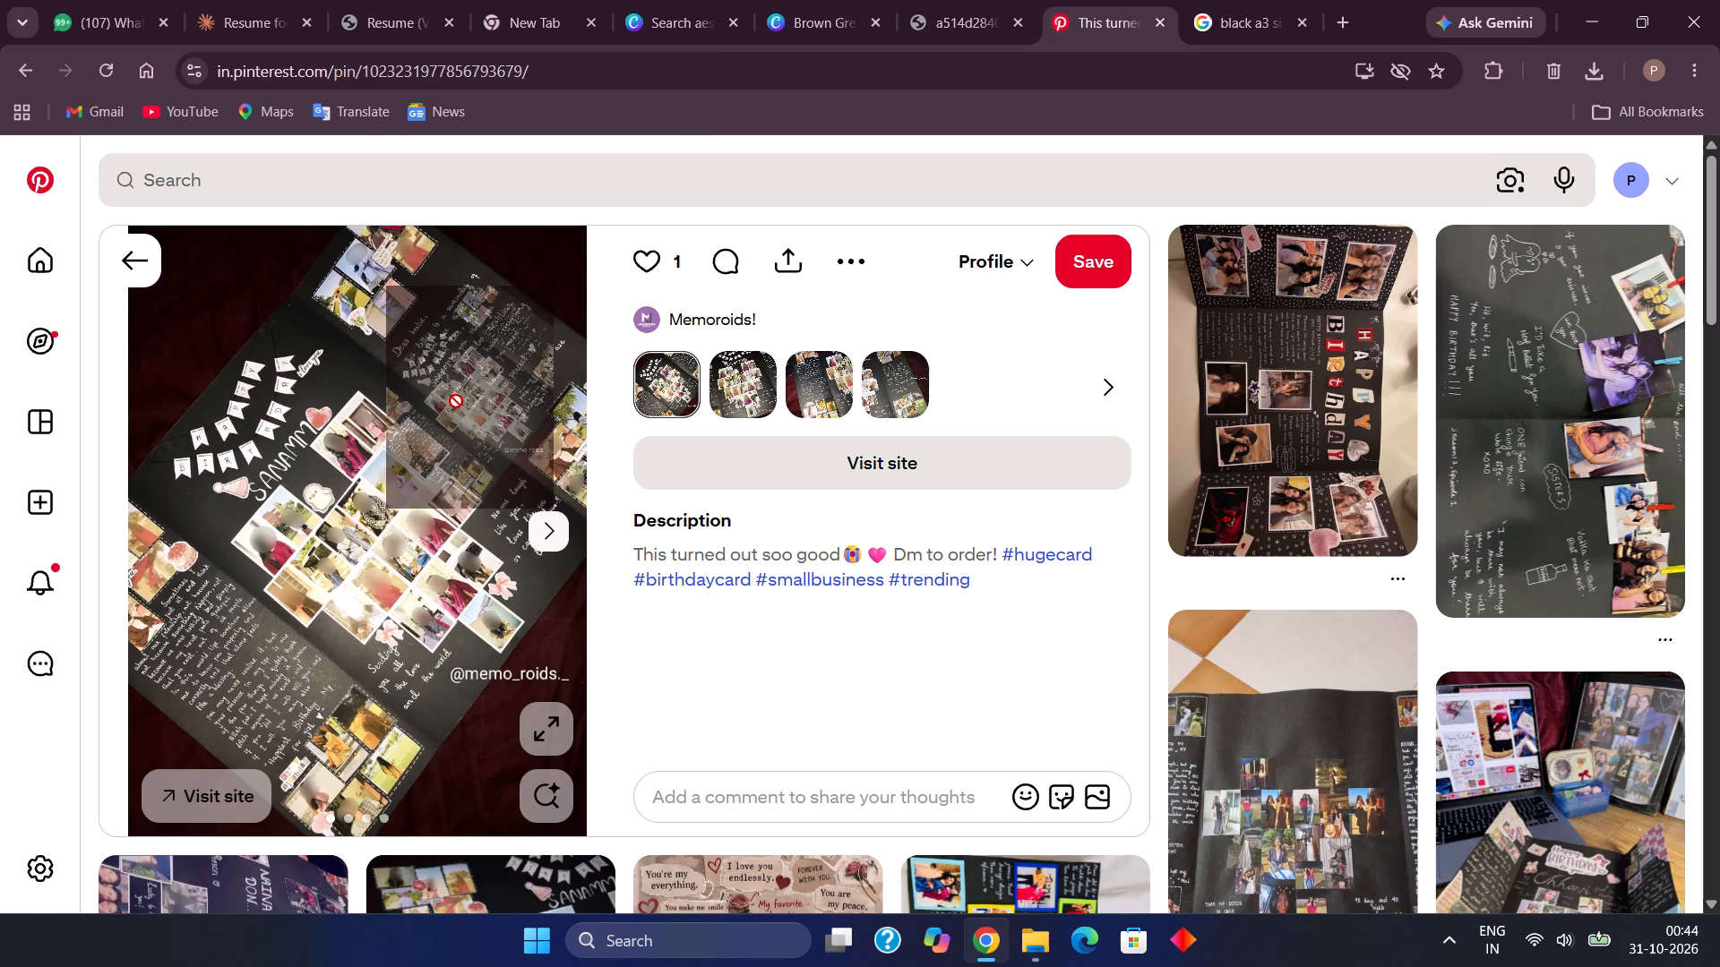
drag(456, 401, 981, 0)
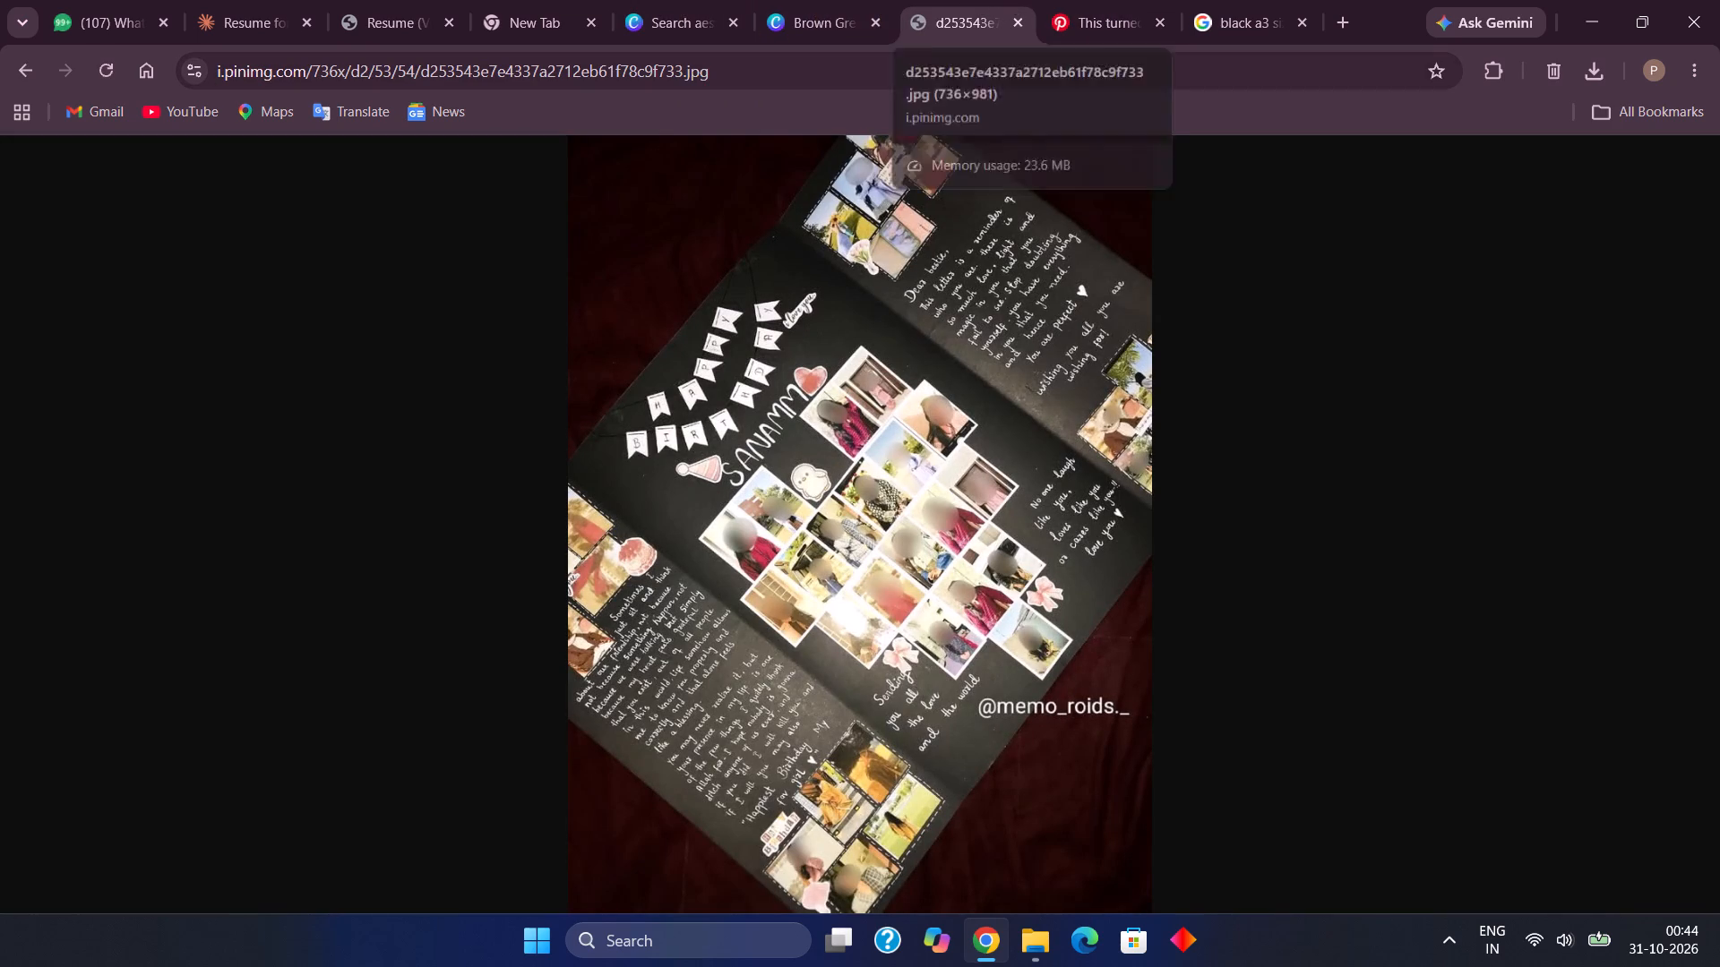
scroll(888, 330, down, 2)
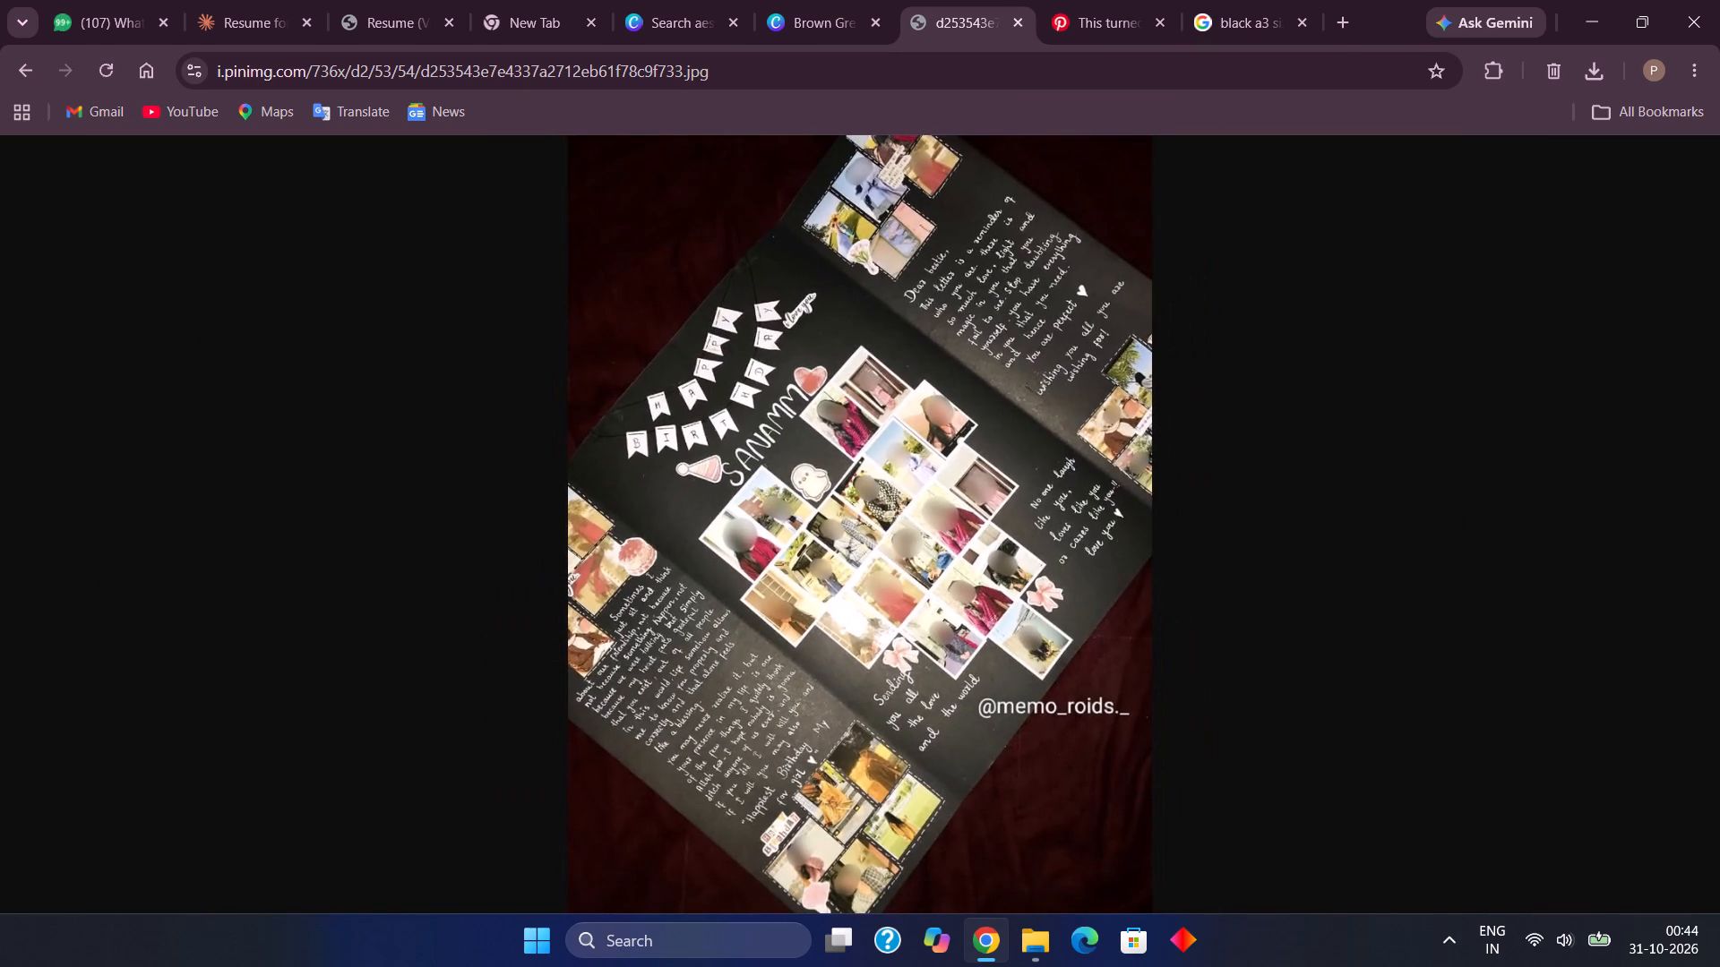
Return to the Canva birthday poster and delete the white torn-paper heart frame from page 2's first grid cell.
click(1230, 0)
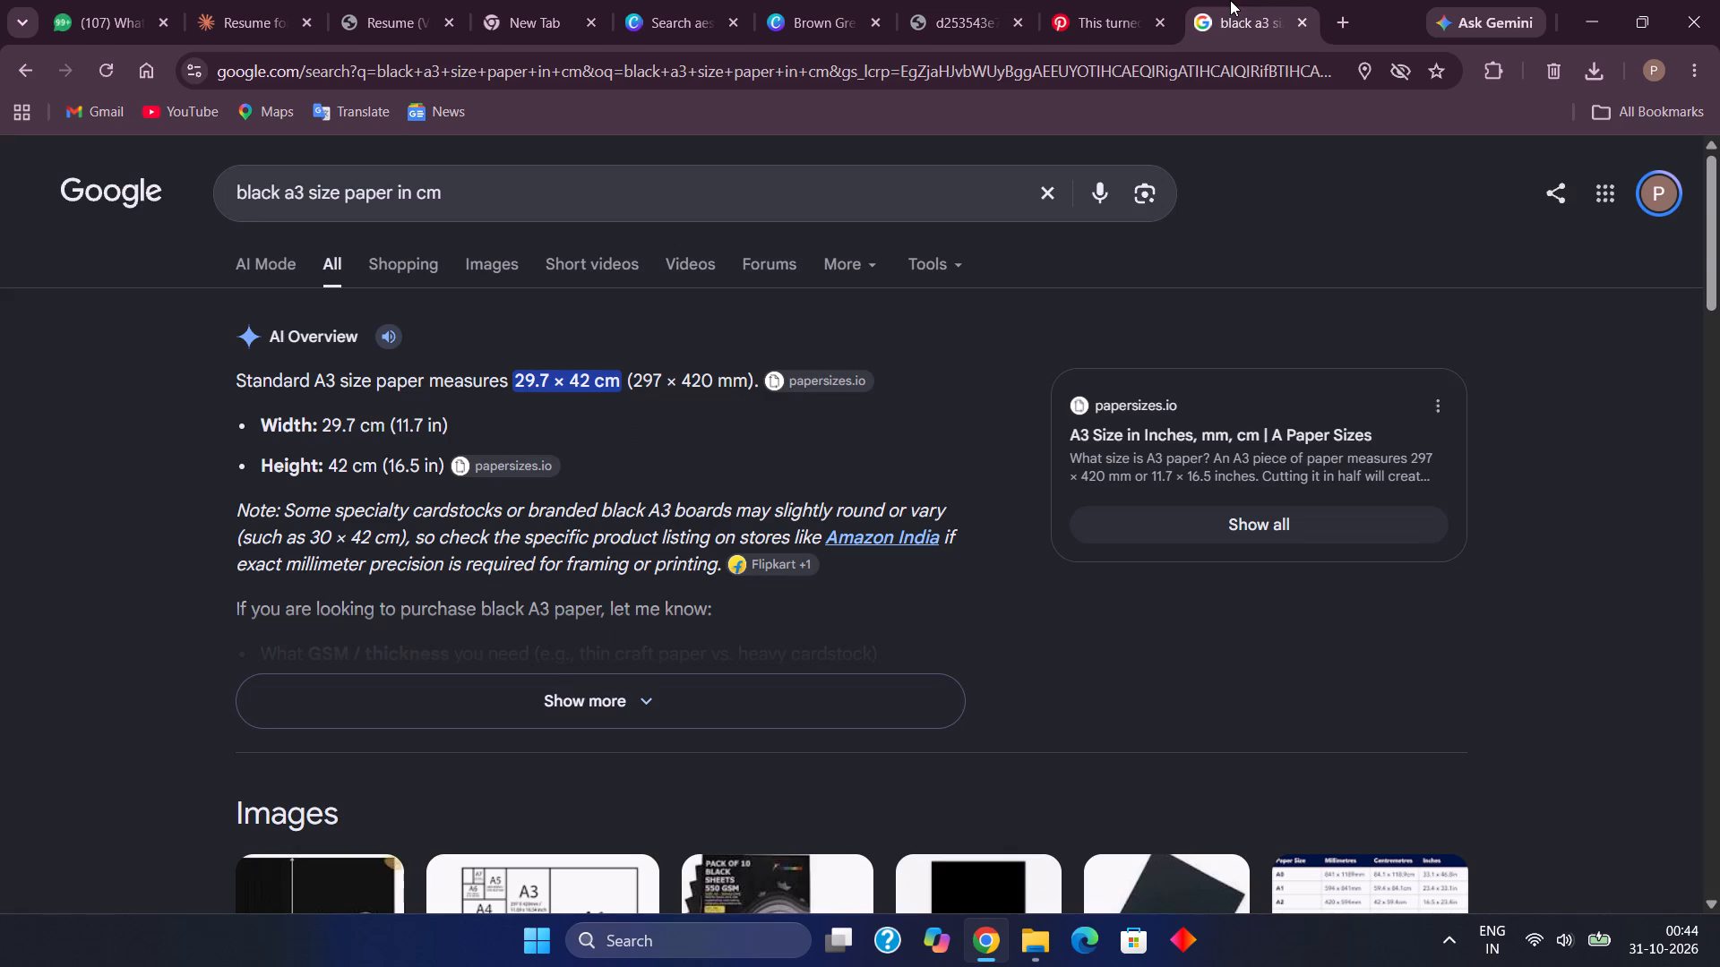
click(862, 0)
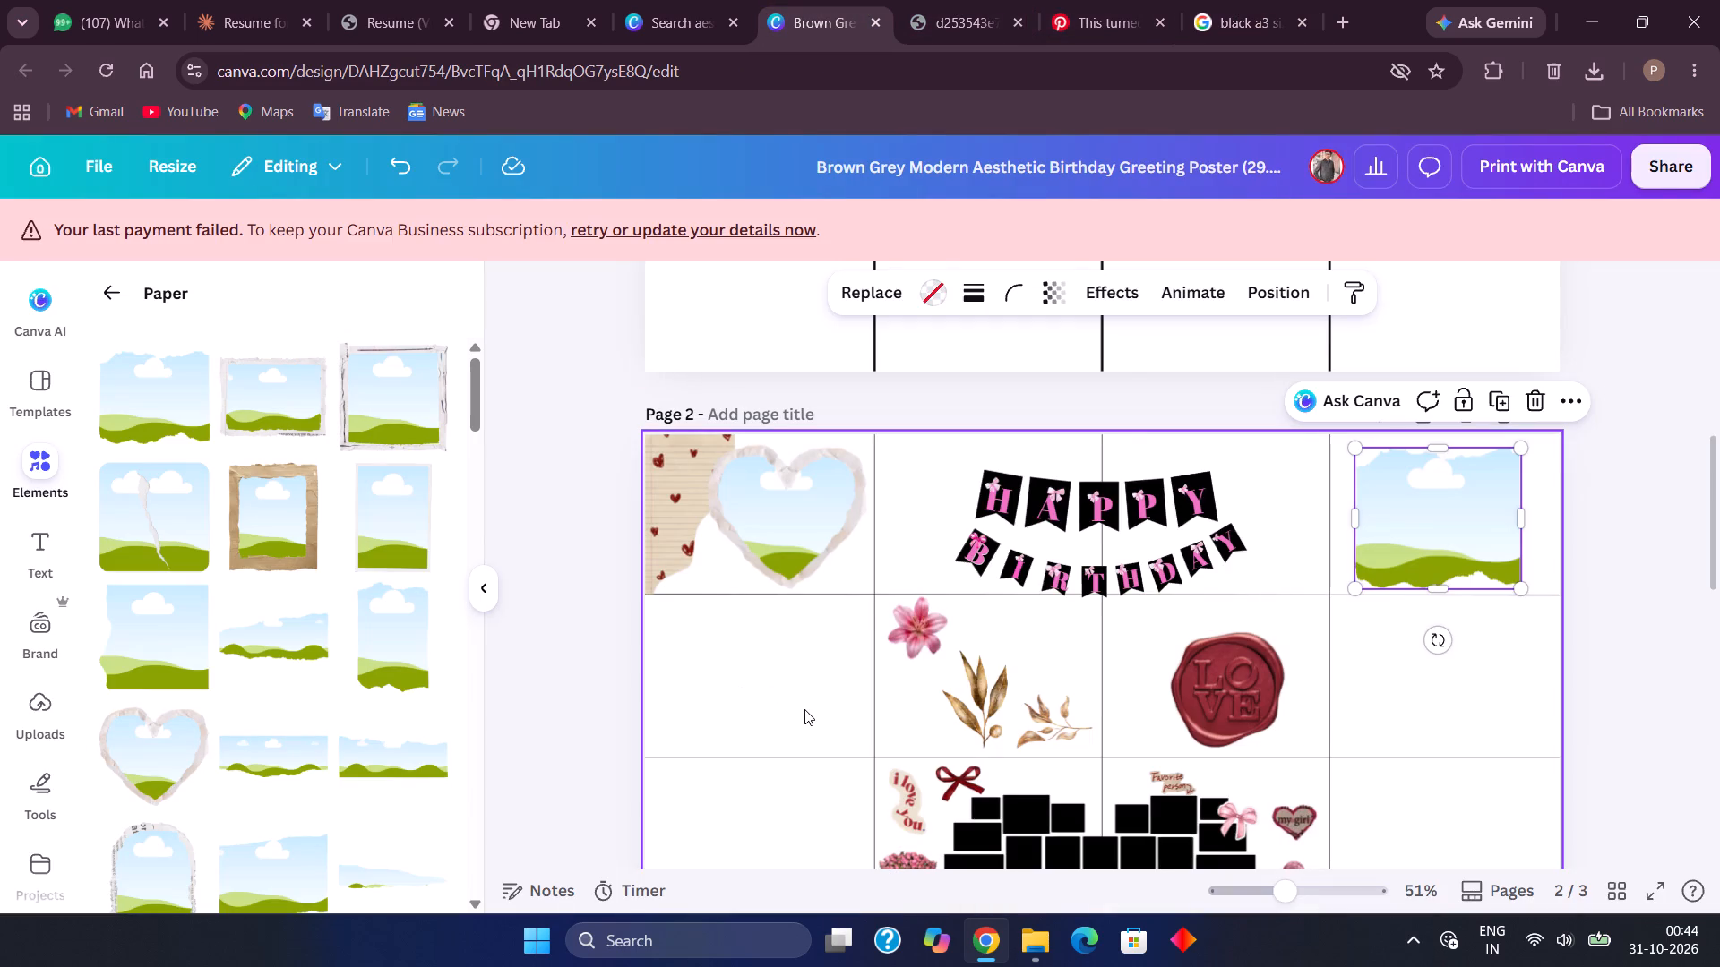
scroll(804, 709, down, 1)
scroll(804, 709, up, 1)
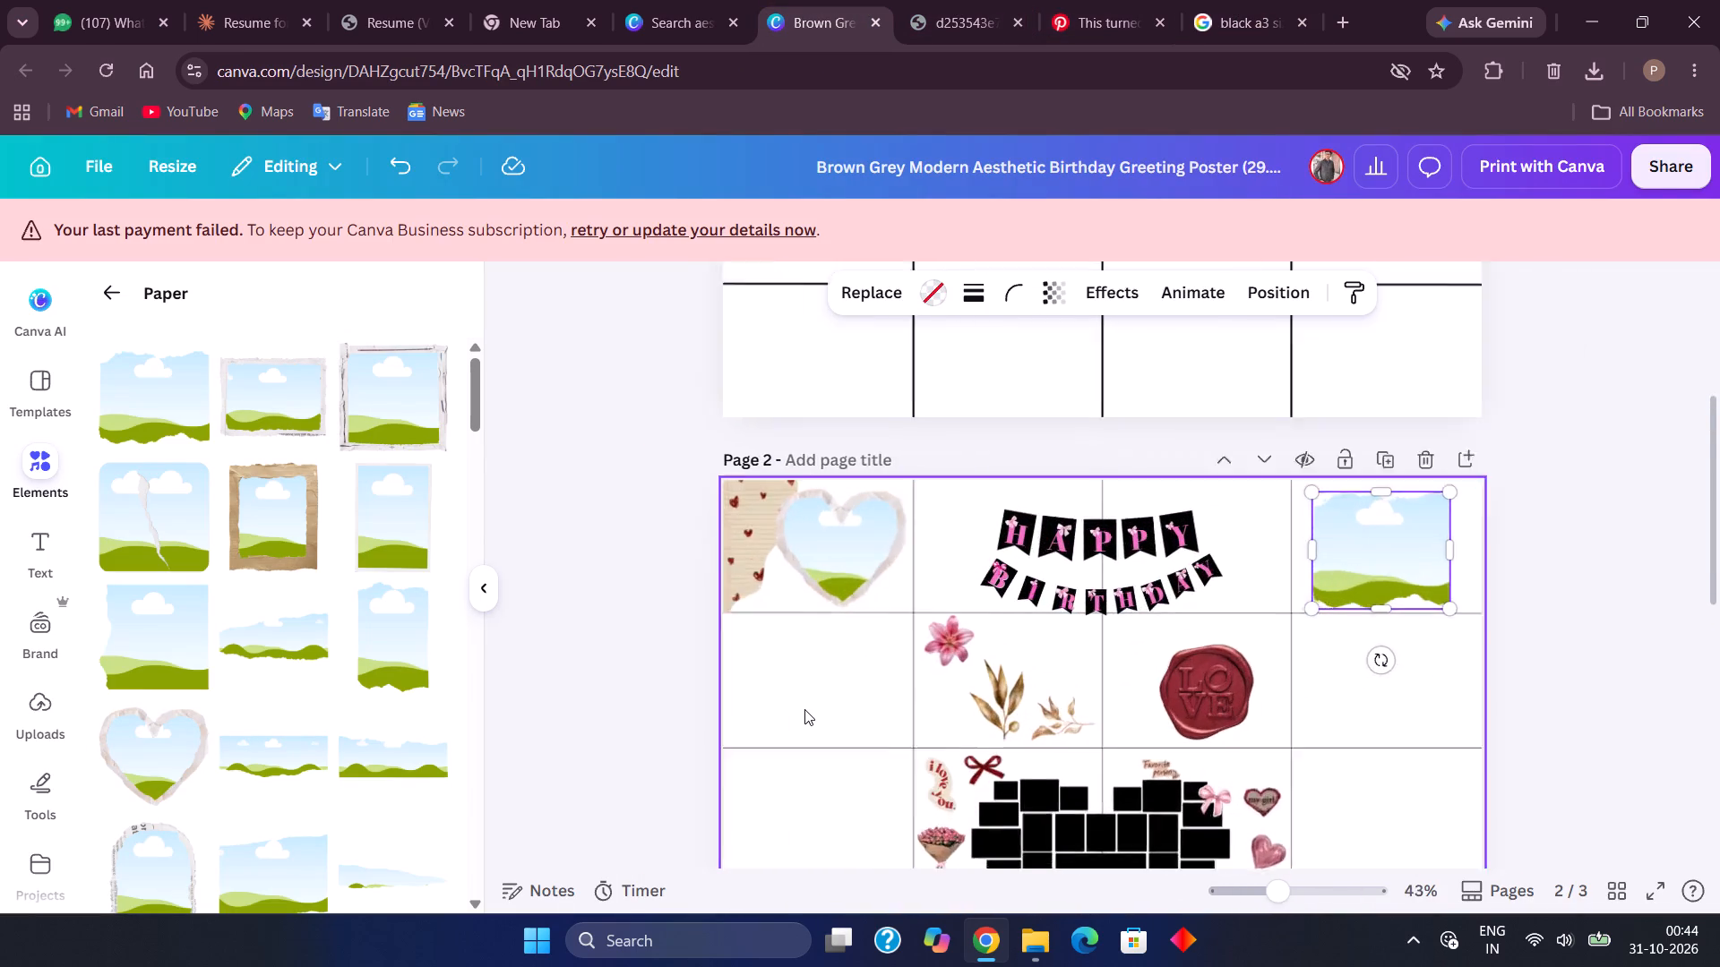
scroll(804, 709, right, 3)
scroll(804, 709, up, 3)
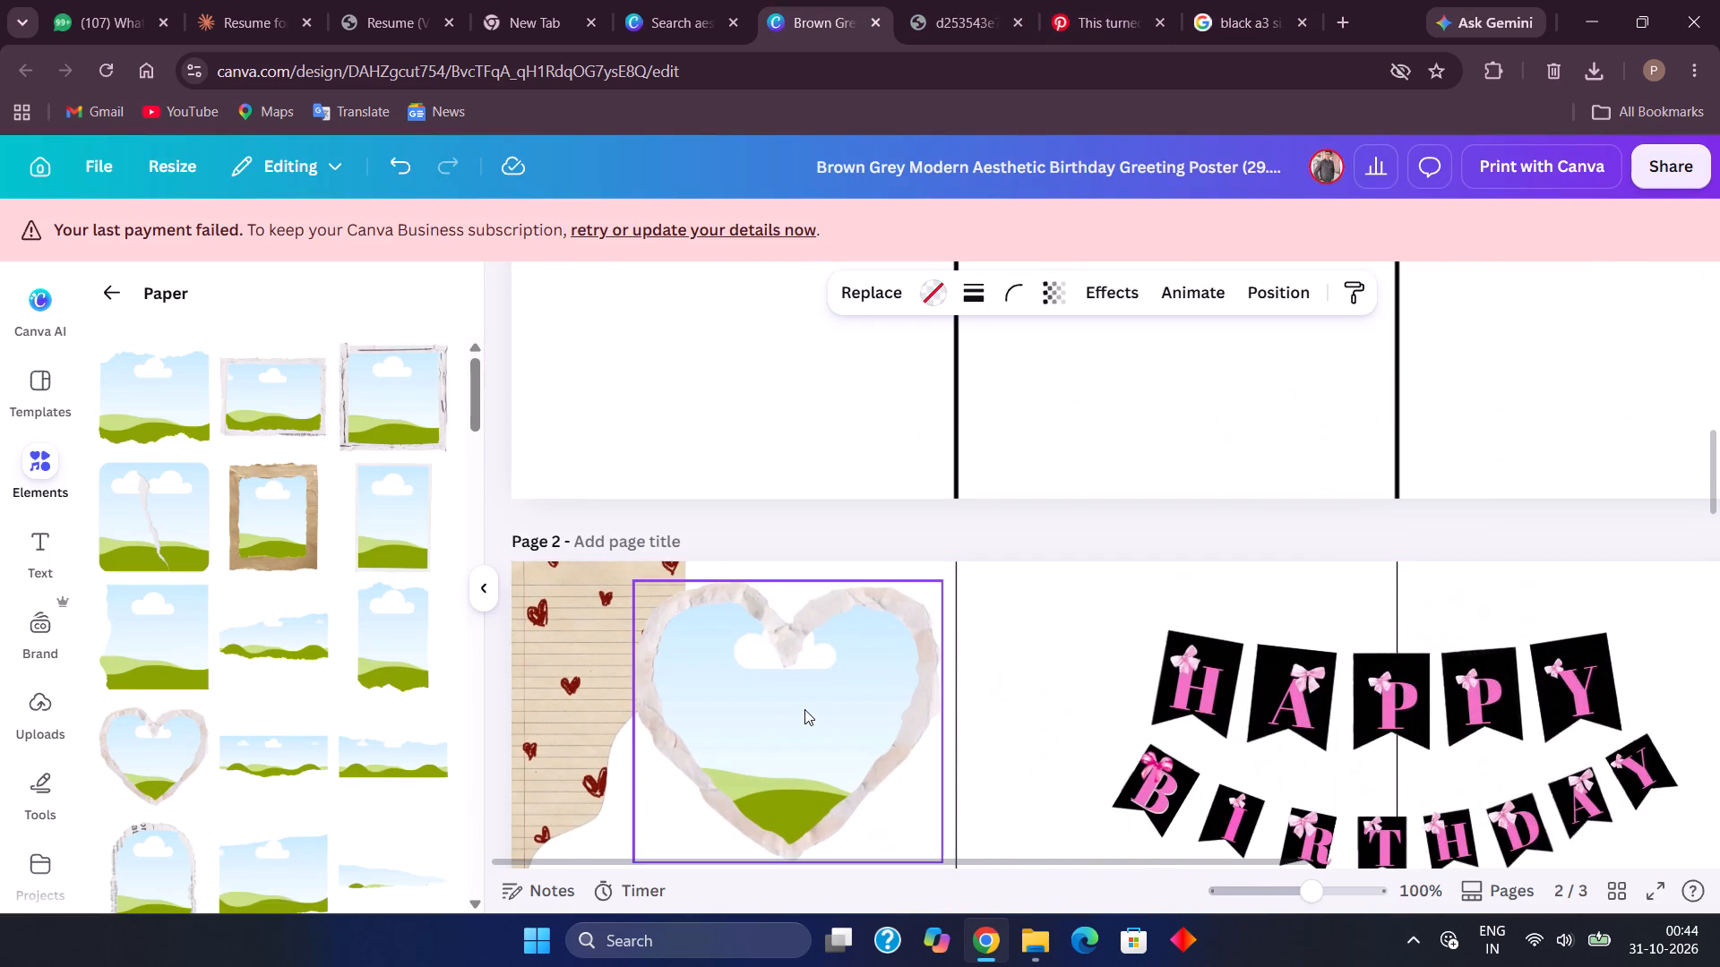
double_click(804, 709)
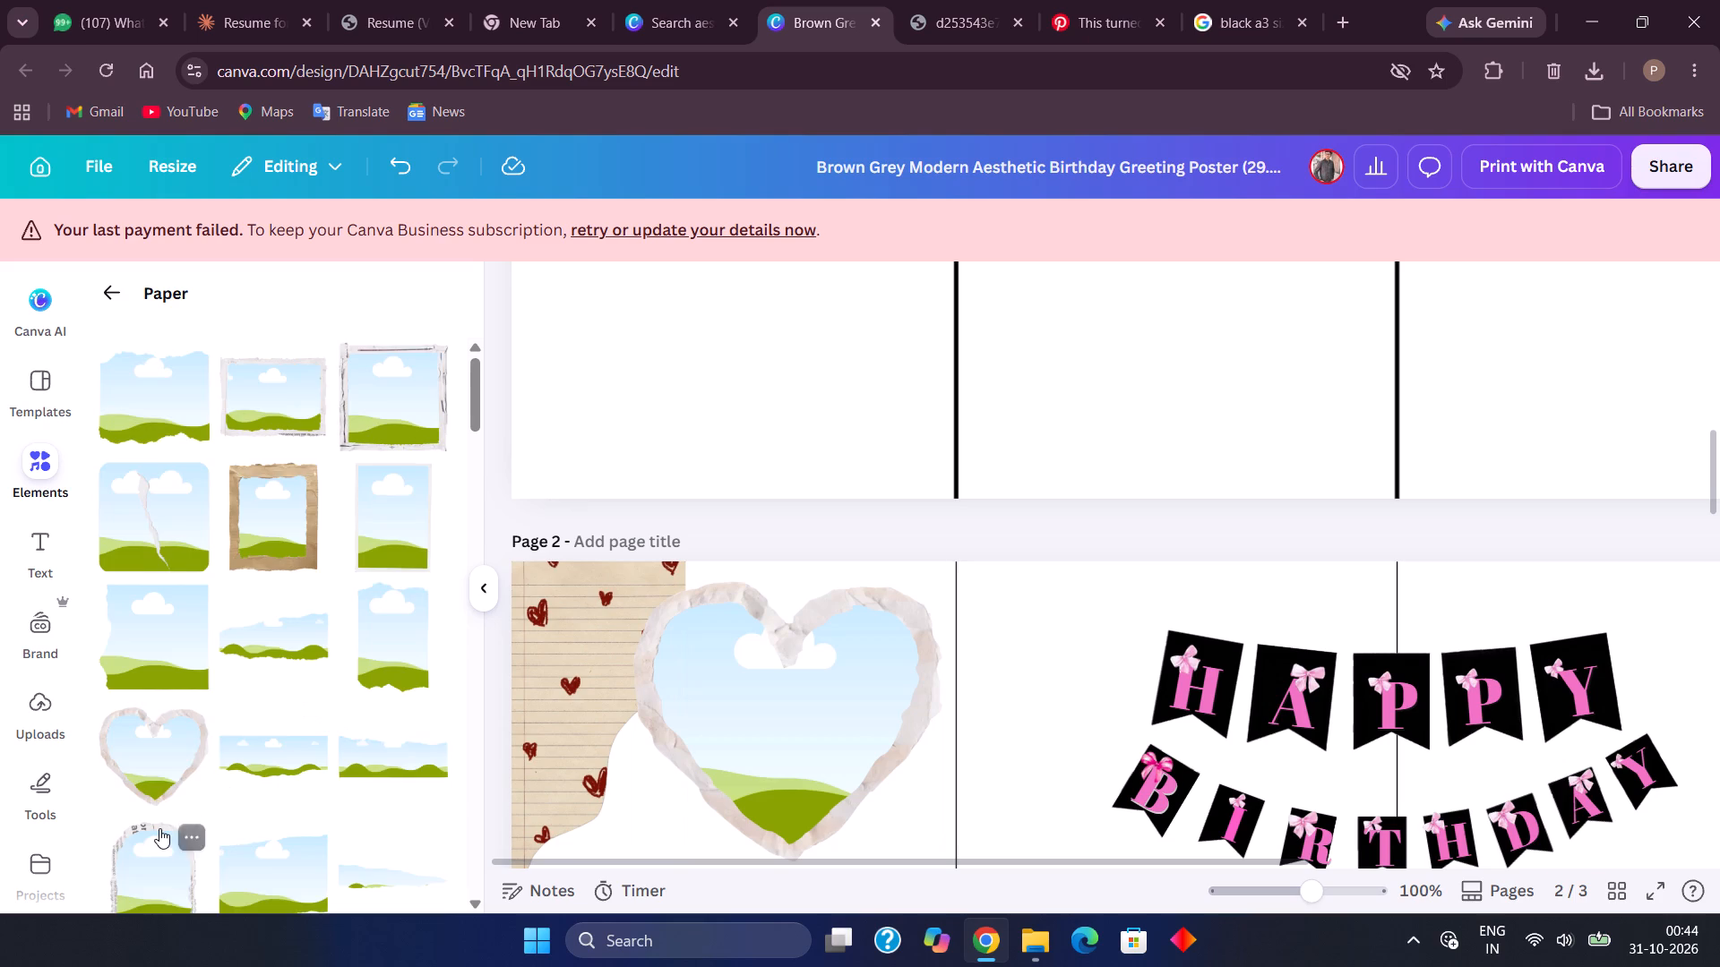
scroll(159, 828, down, 4)
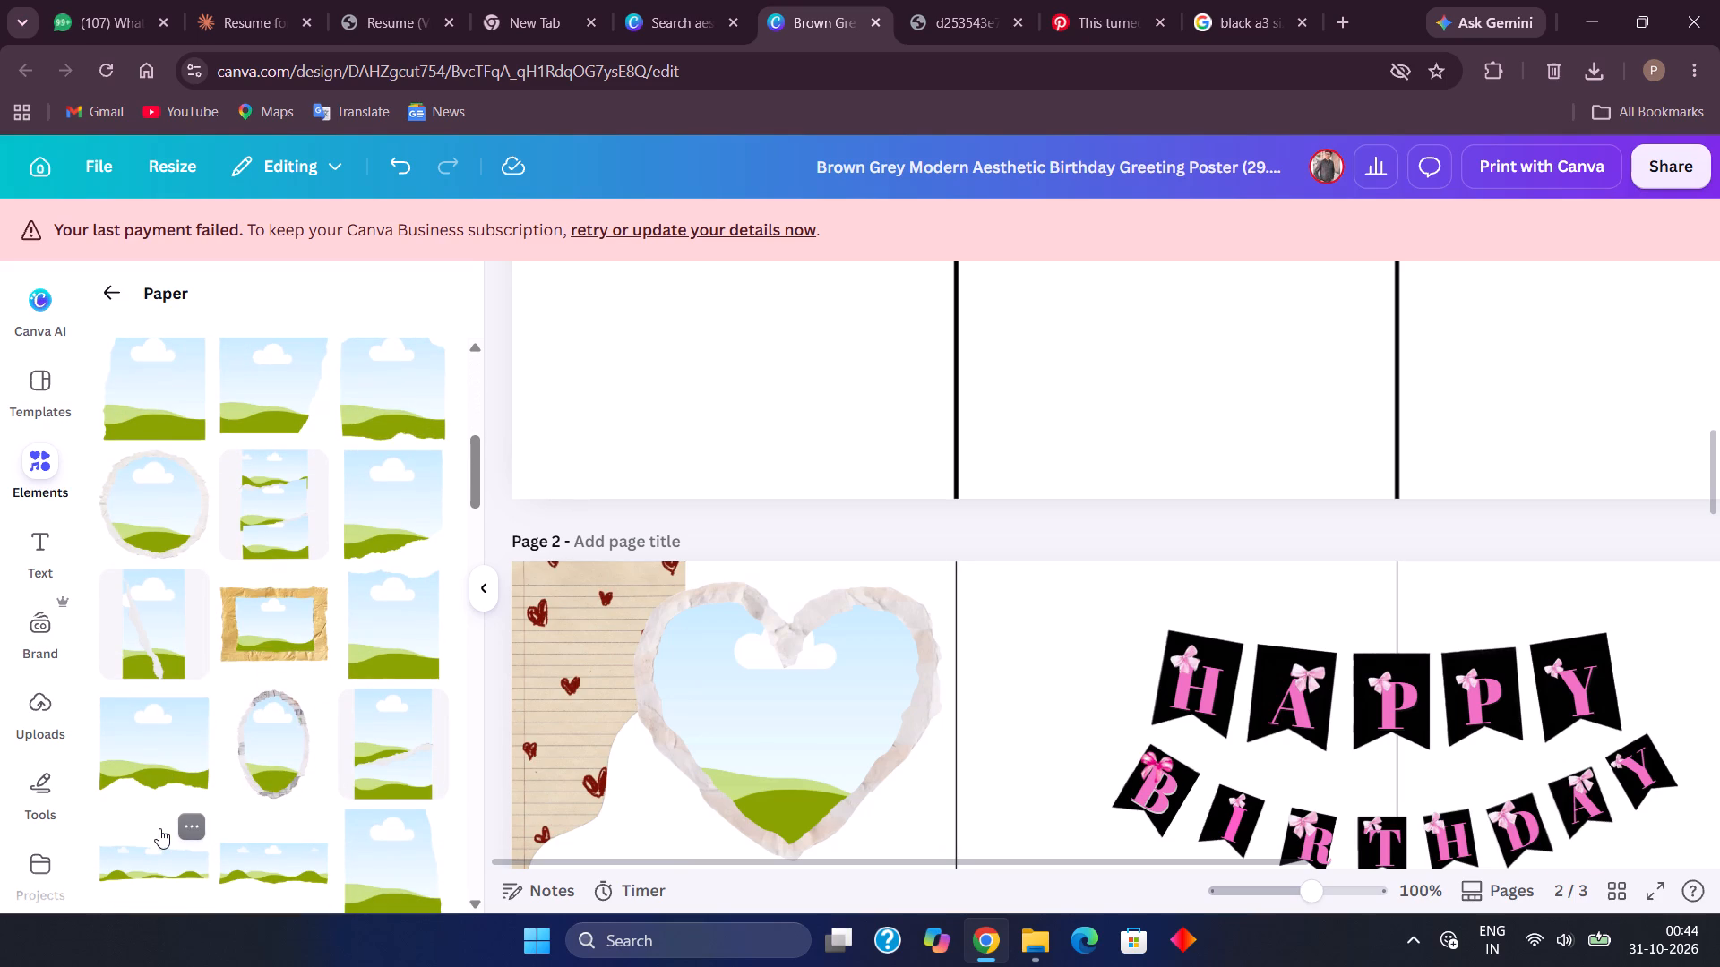
click(741, 755)
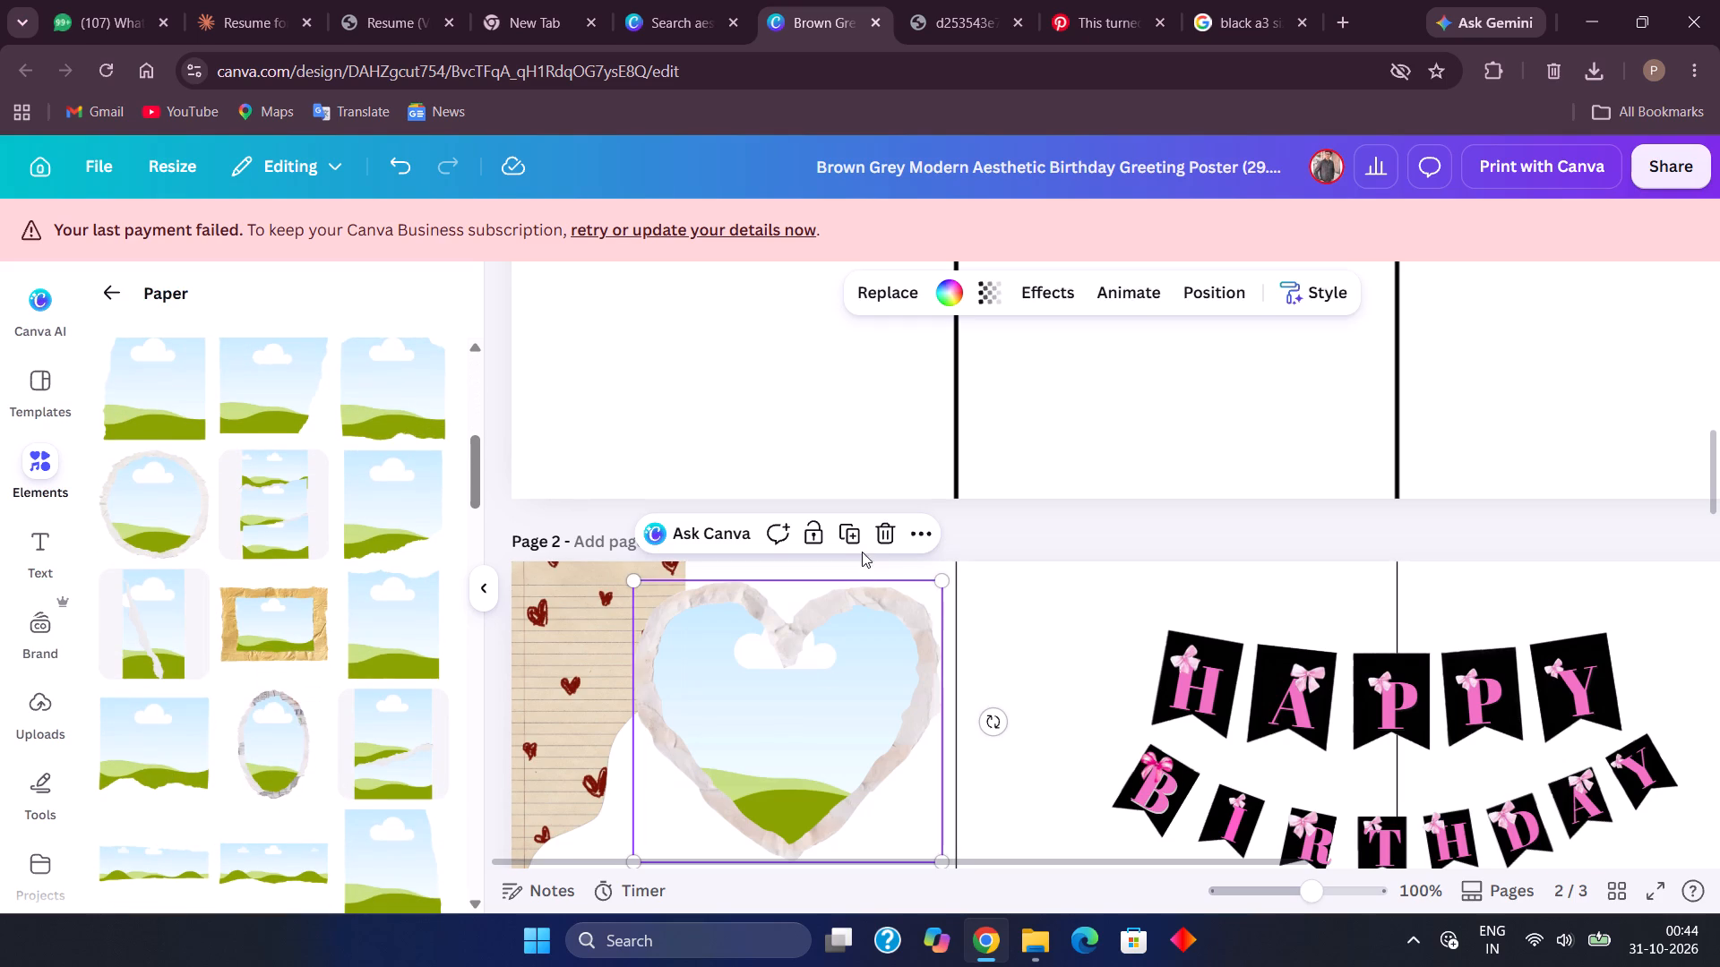
click(870, 536)
Add the paper frame of three stacked torn strips to page 2 and shrink it to fit within the first grid cell.
click(303, 501)
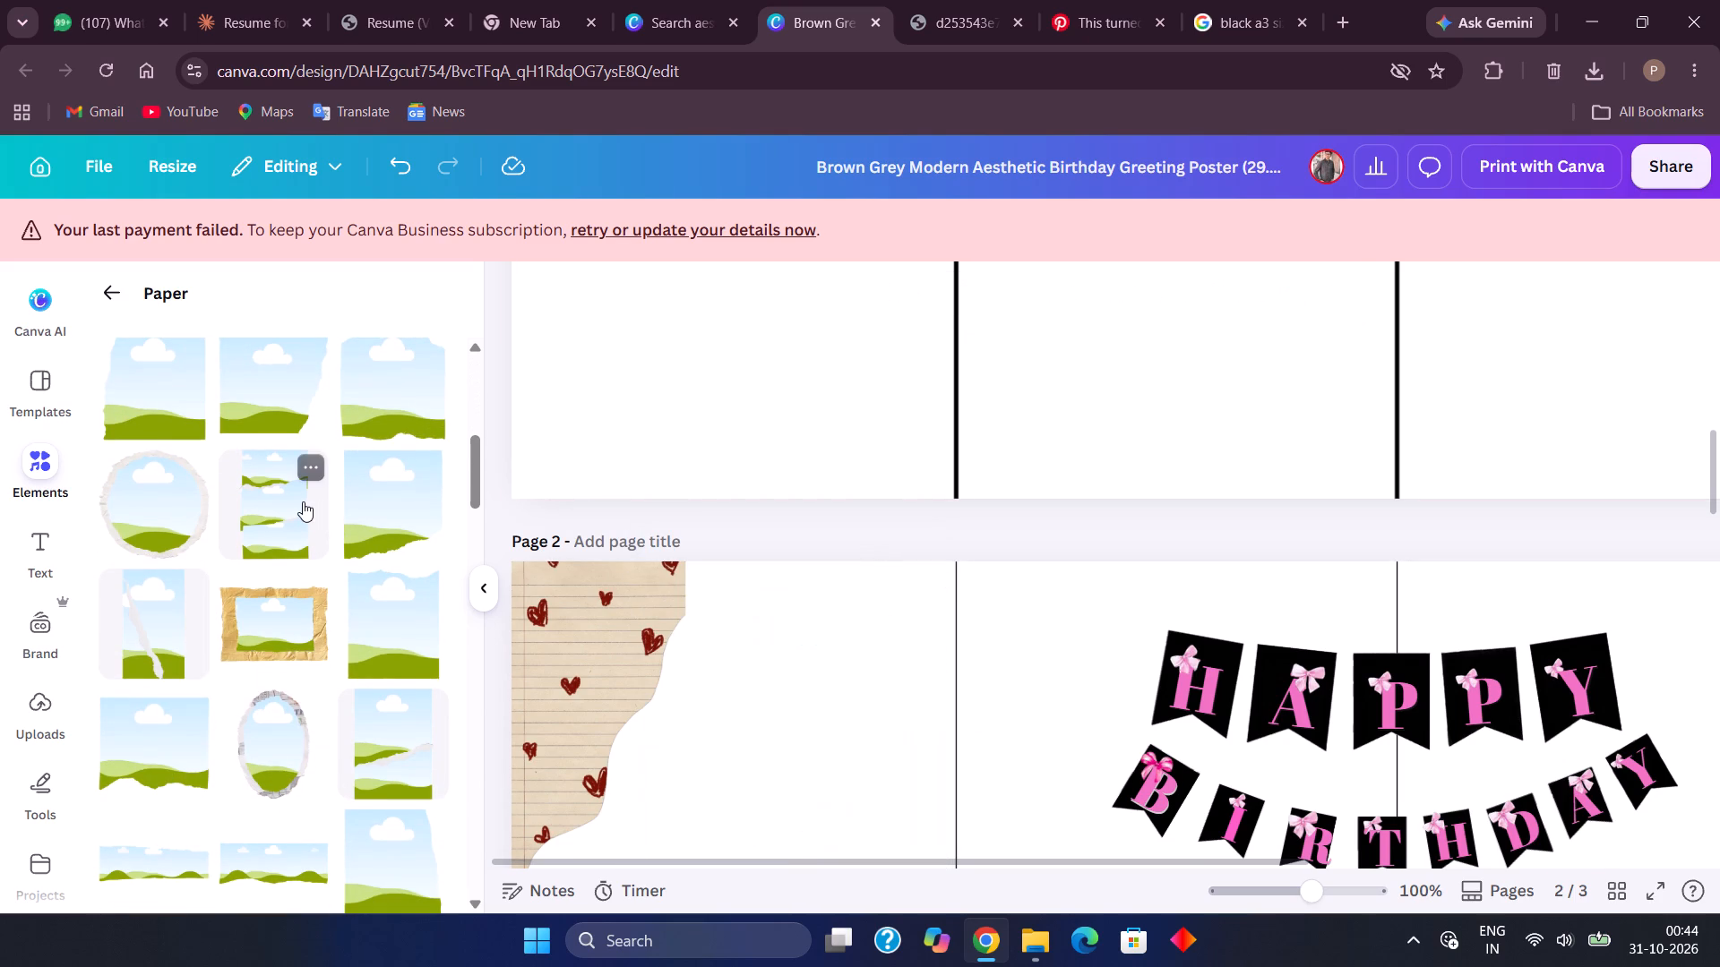
scroll(547, 816, down, 1)
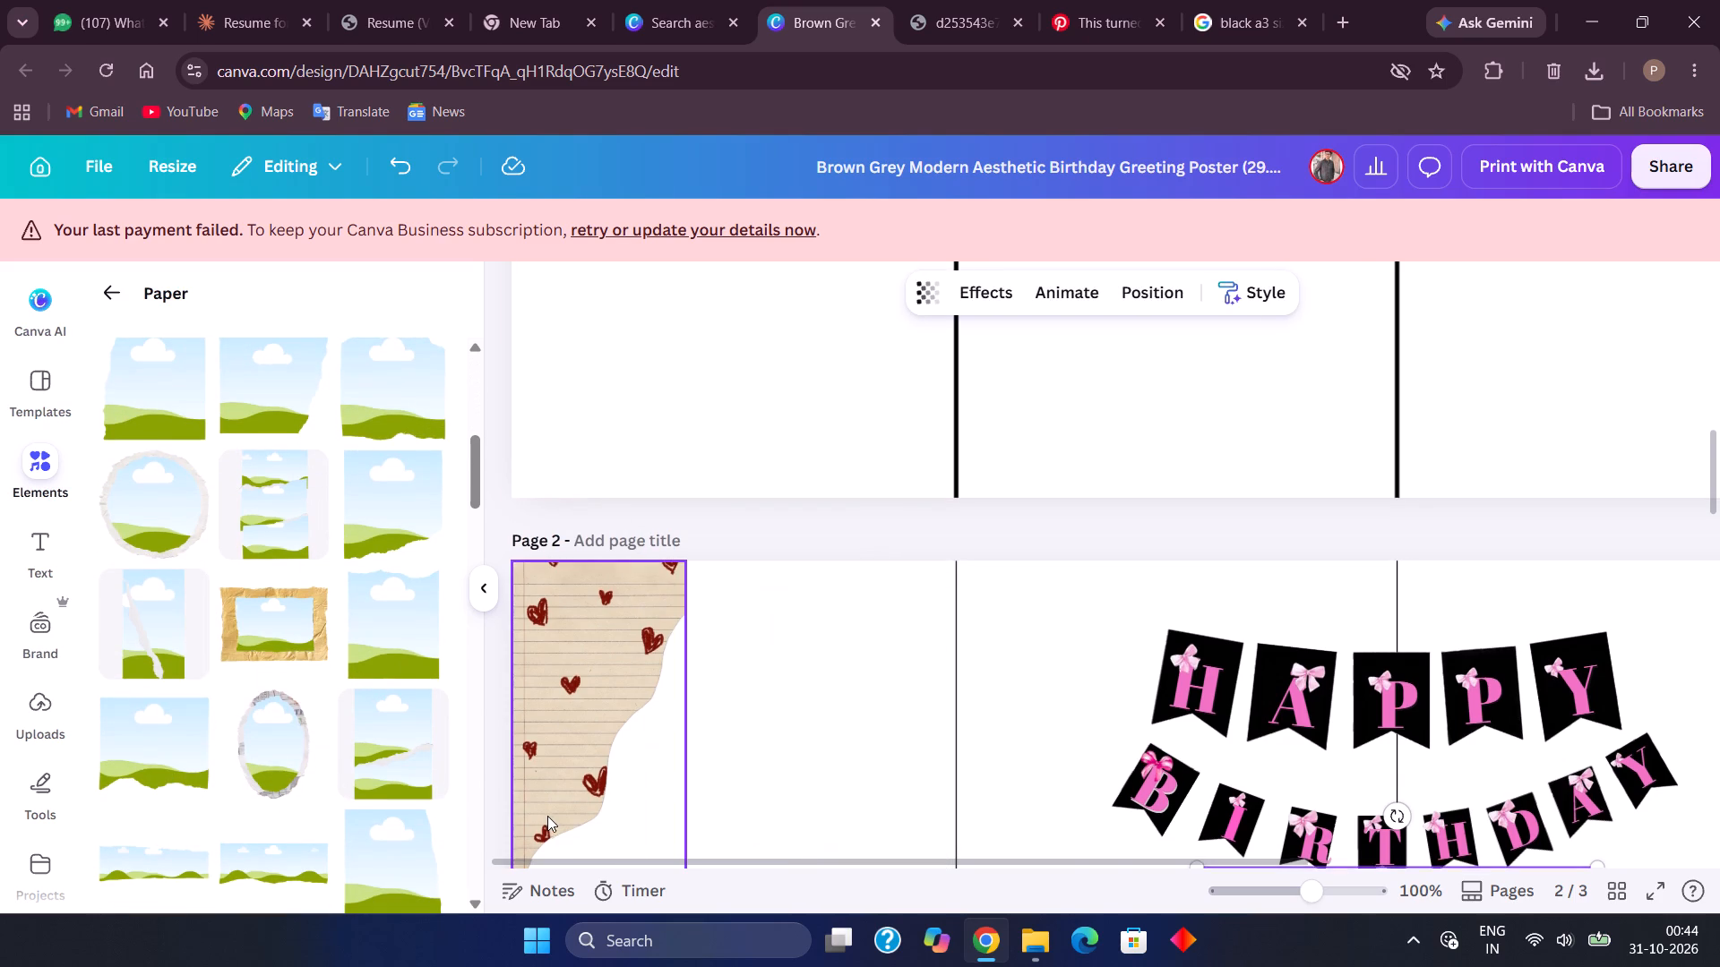
scroll(547, 816, down, 4)
drag(1362, 612, 770, 475)
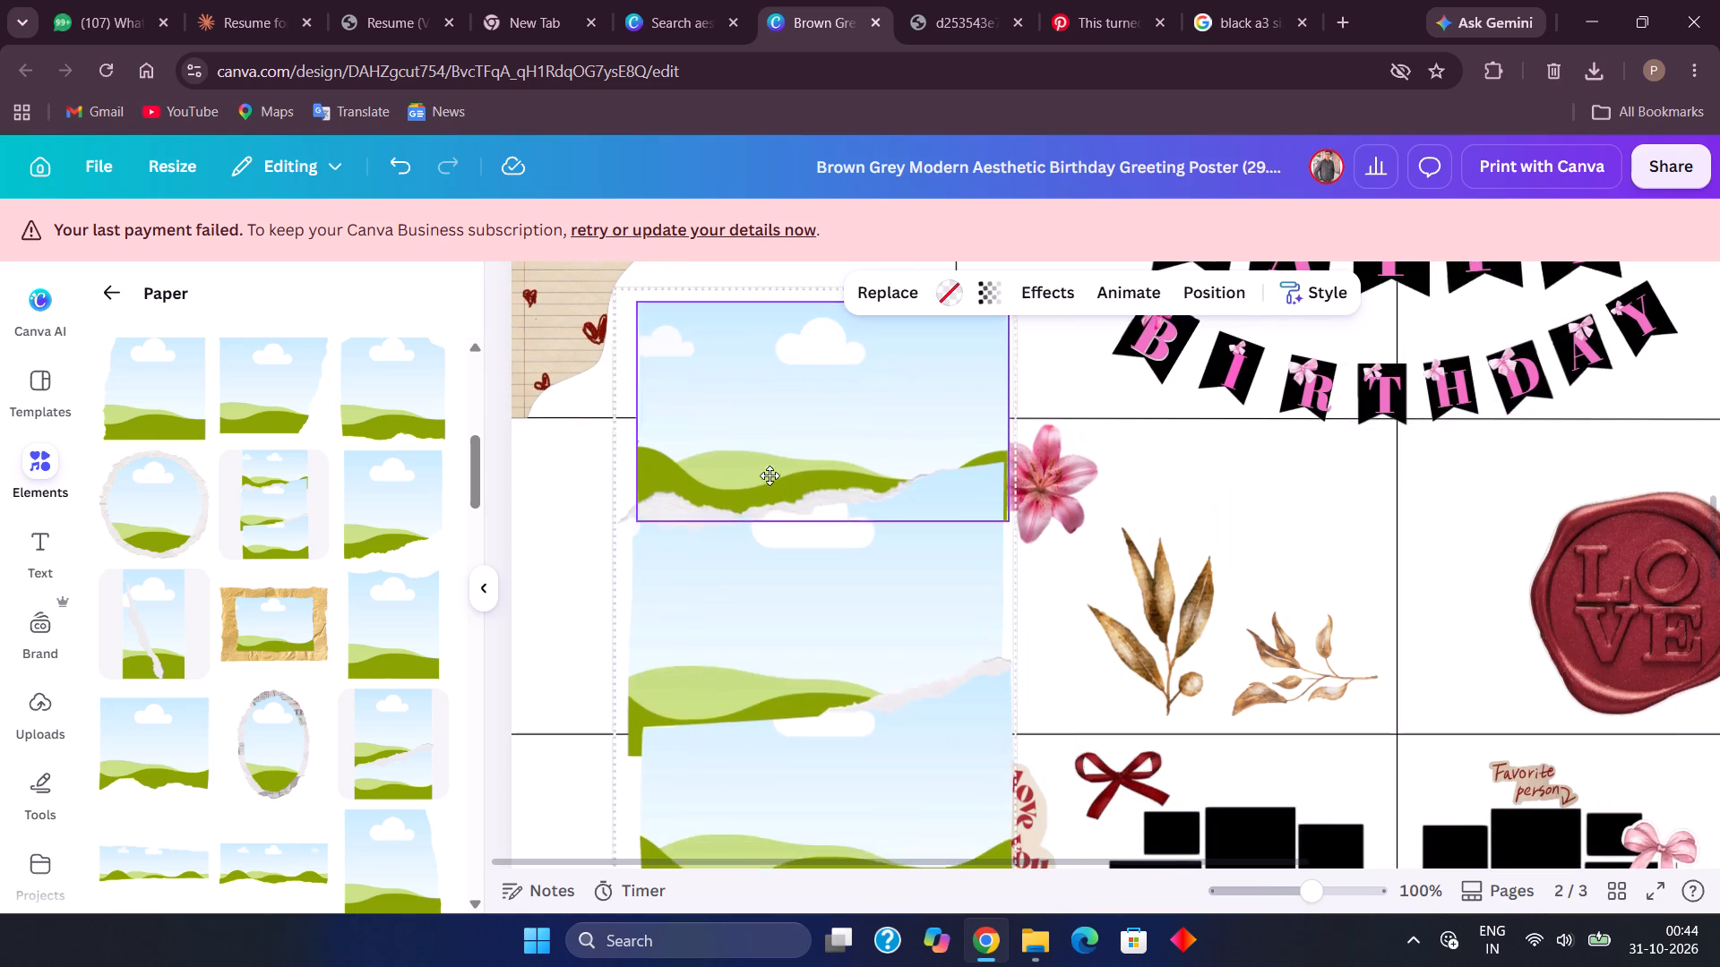
drag(770, 475, 764, 468)
scroll(764, 468, down, 1)
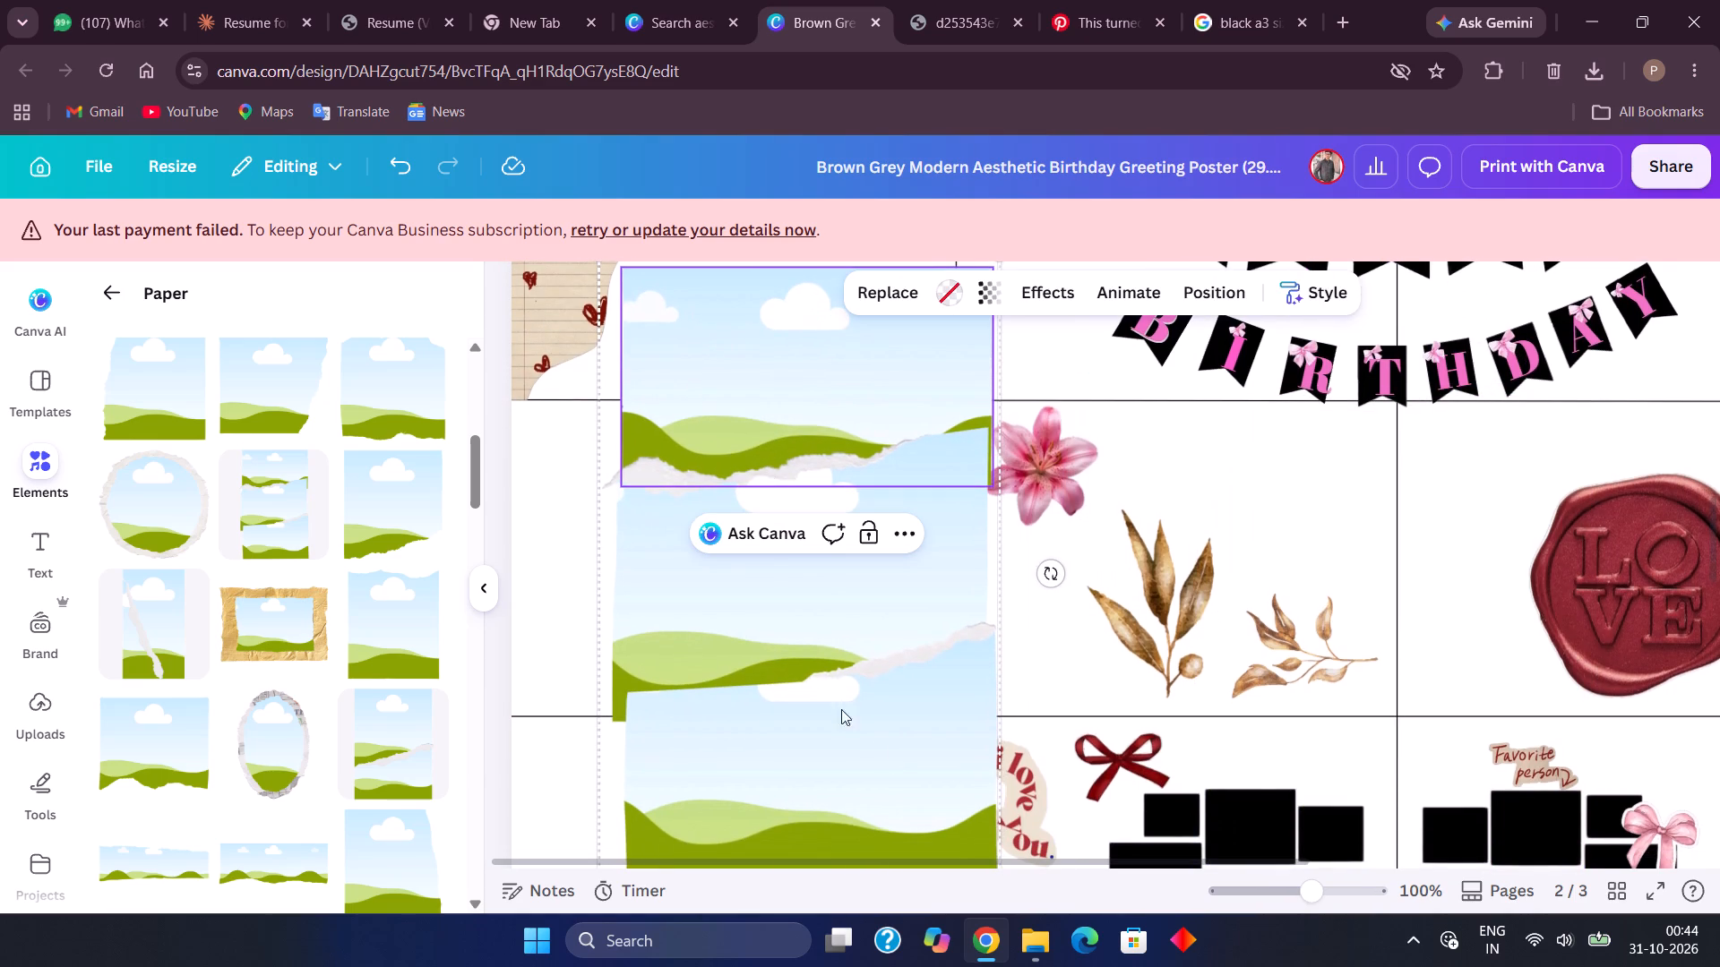
scroll(892, 757, down, 1)
click(791, 789)
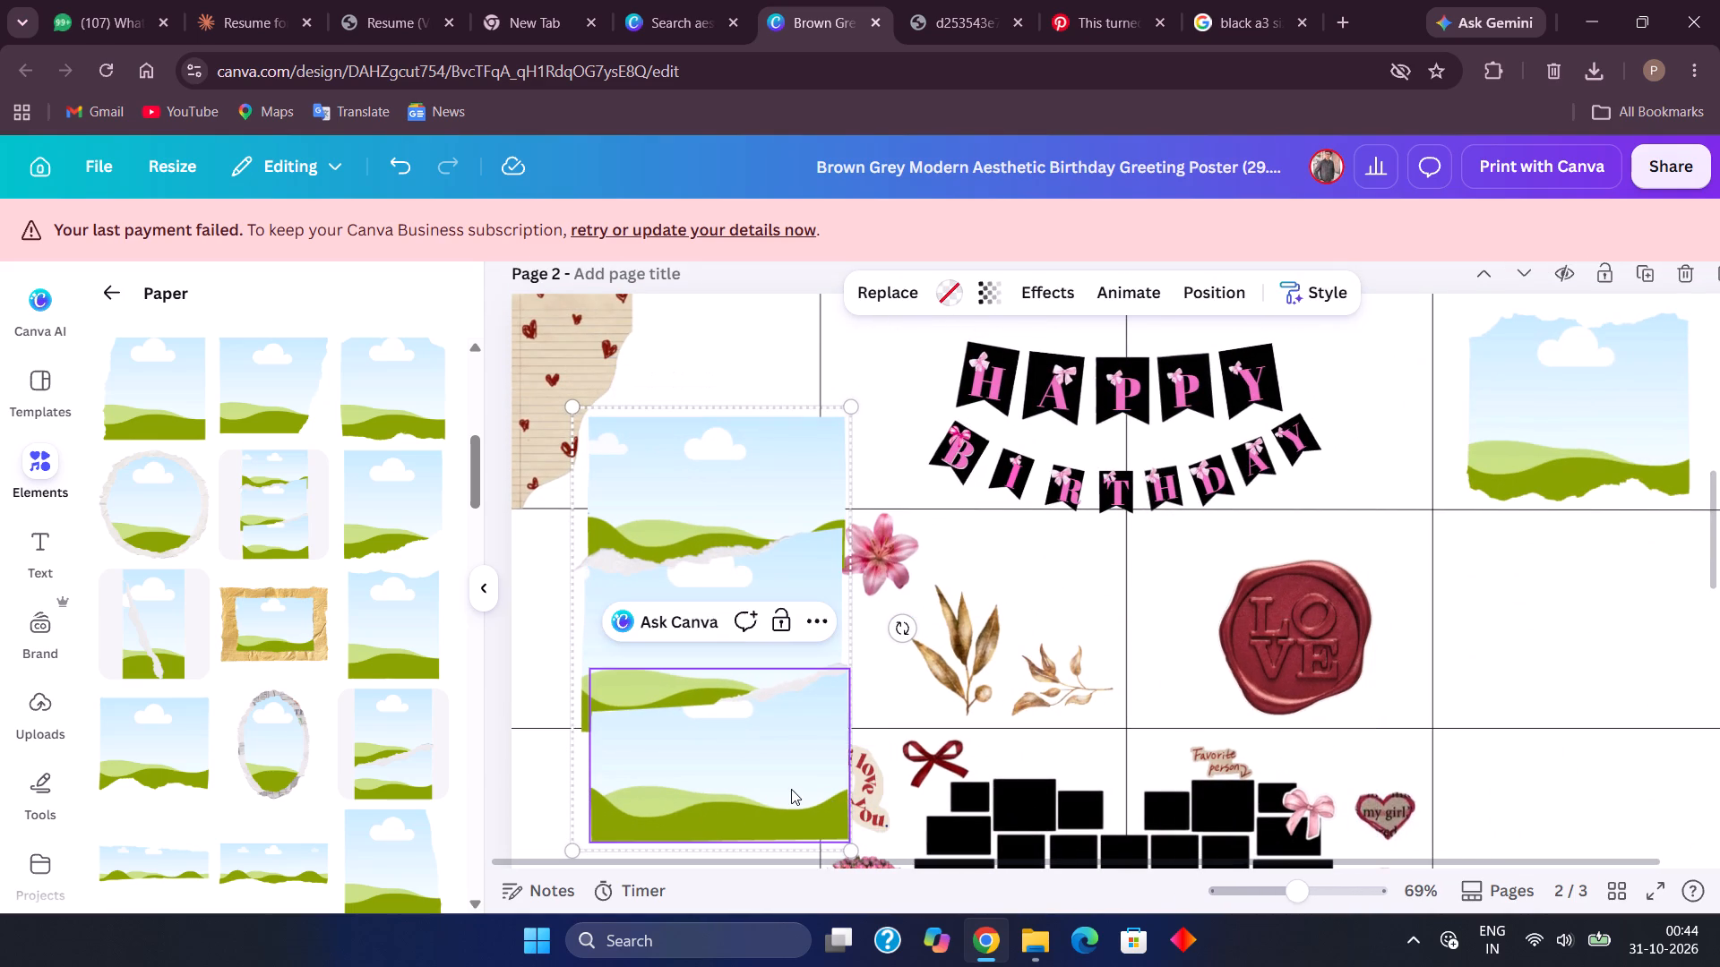
drag(847, 848, 680, 531)
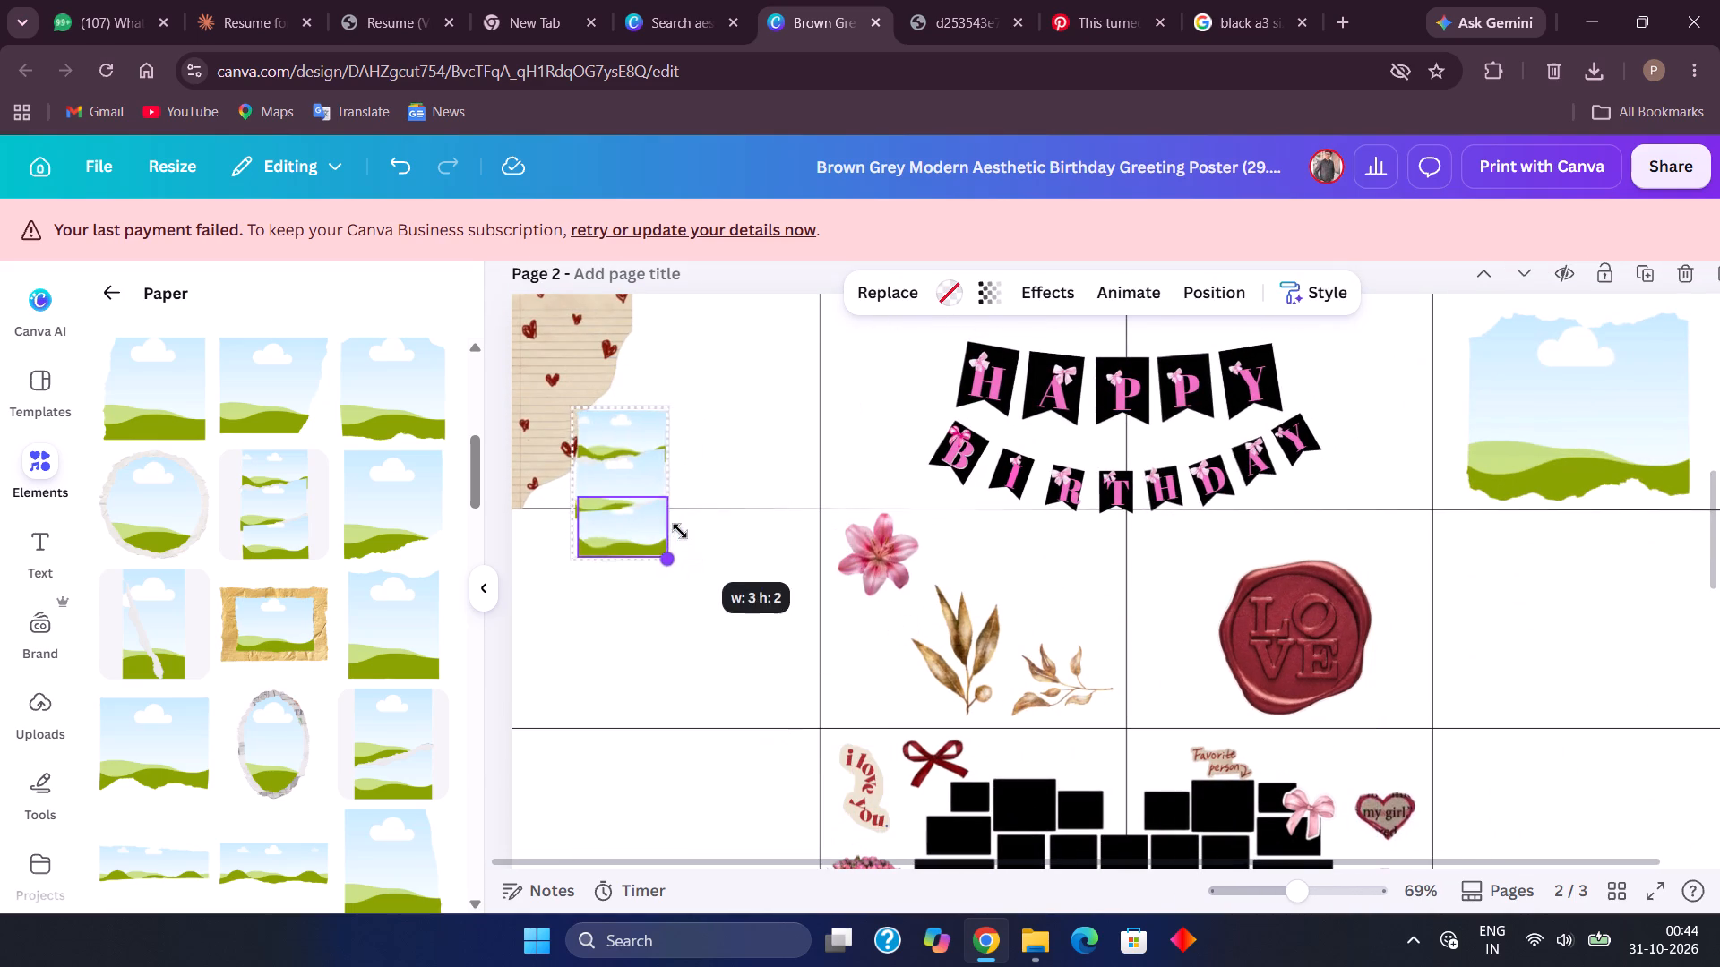
drag(680, 531, 673, 523)
Enlarge the three-strip frame slightly and place it beside the heart-patterned note paper, near the first cell's right grid line.
scroll(673, 523, up, 2)
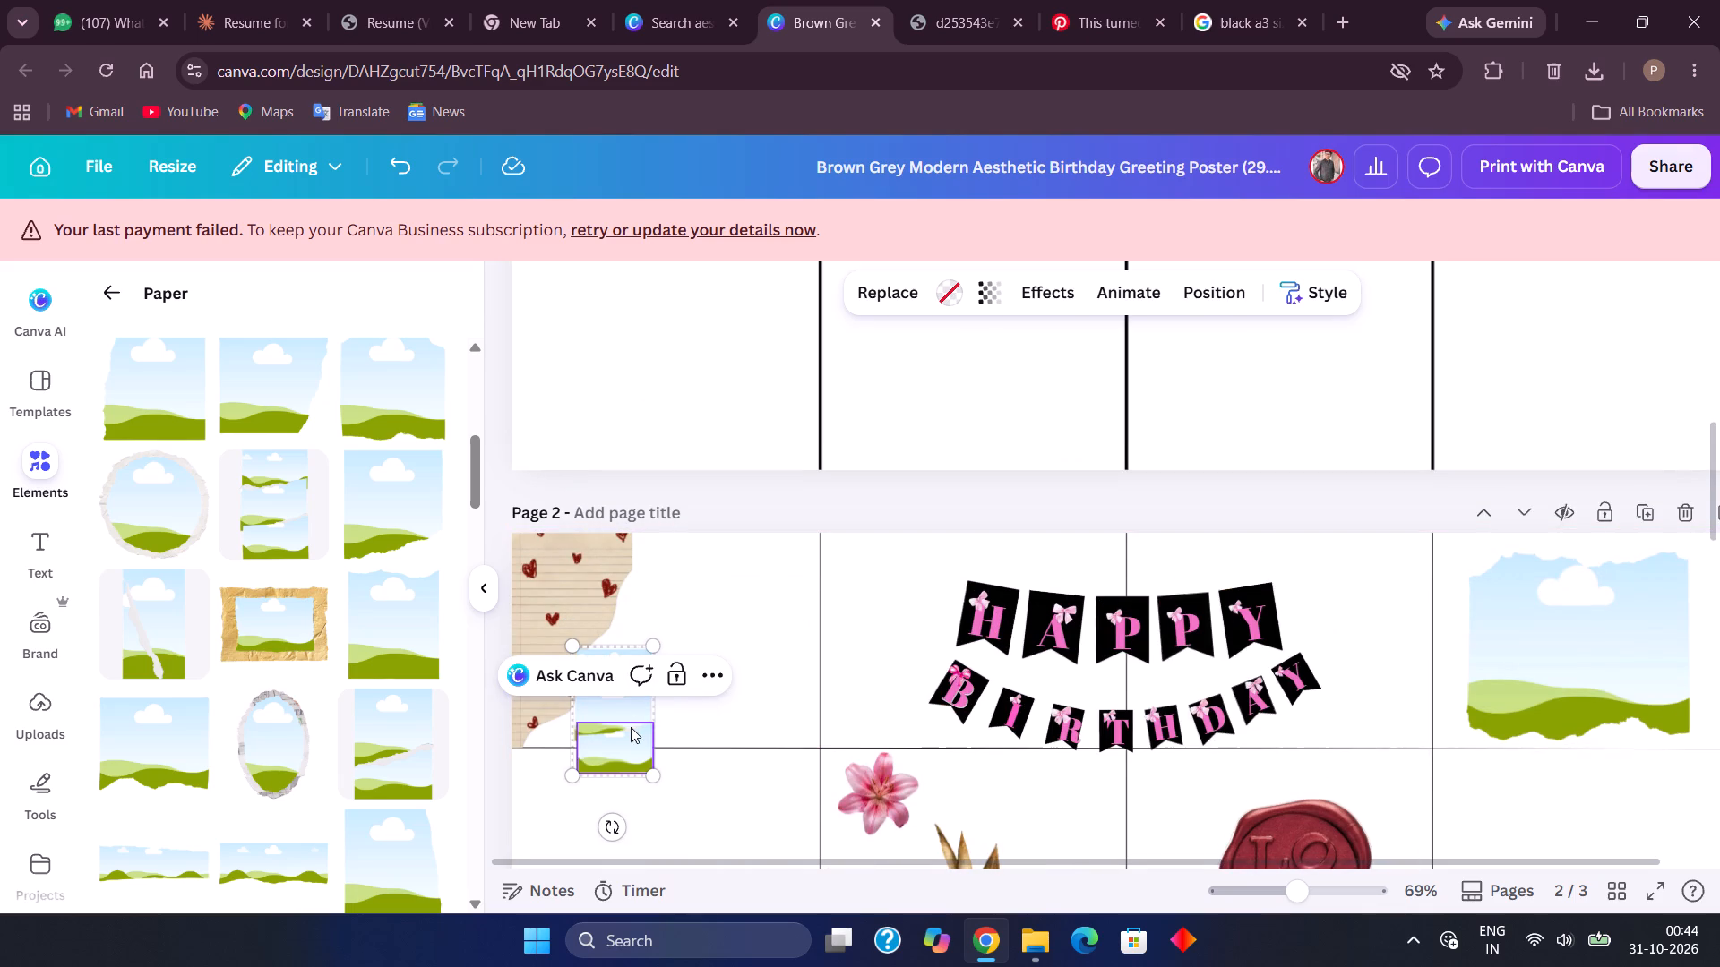
drag(631, 727, 740, 655)
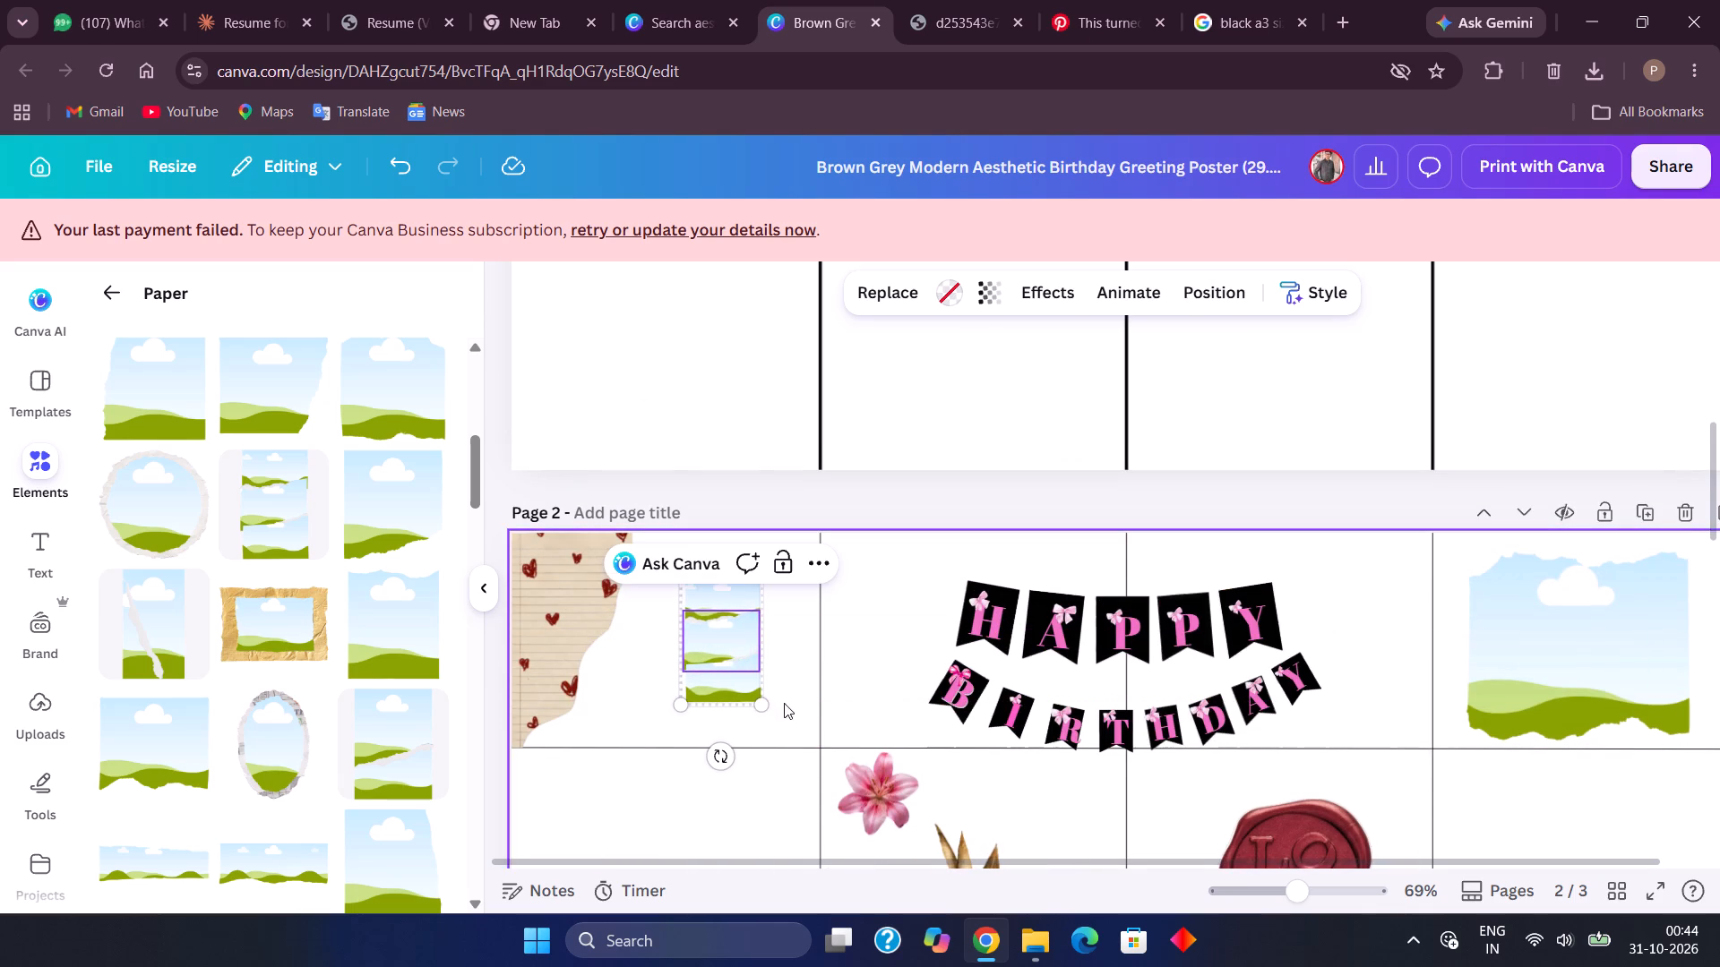
drag(762, 705, 804, 733)
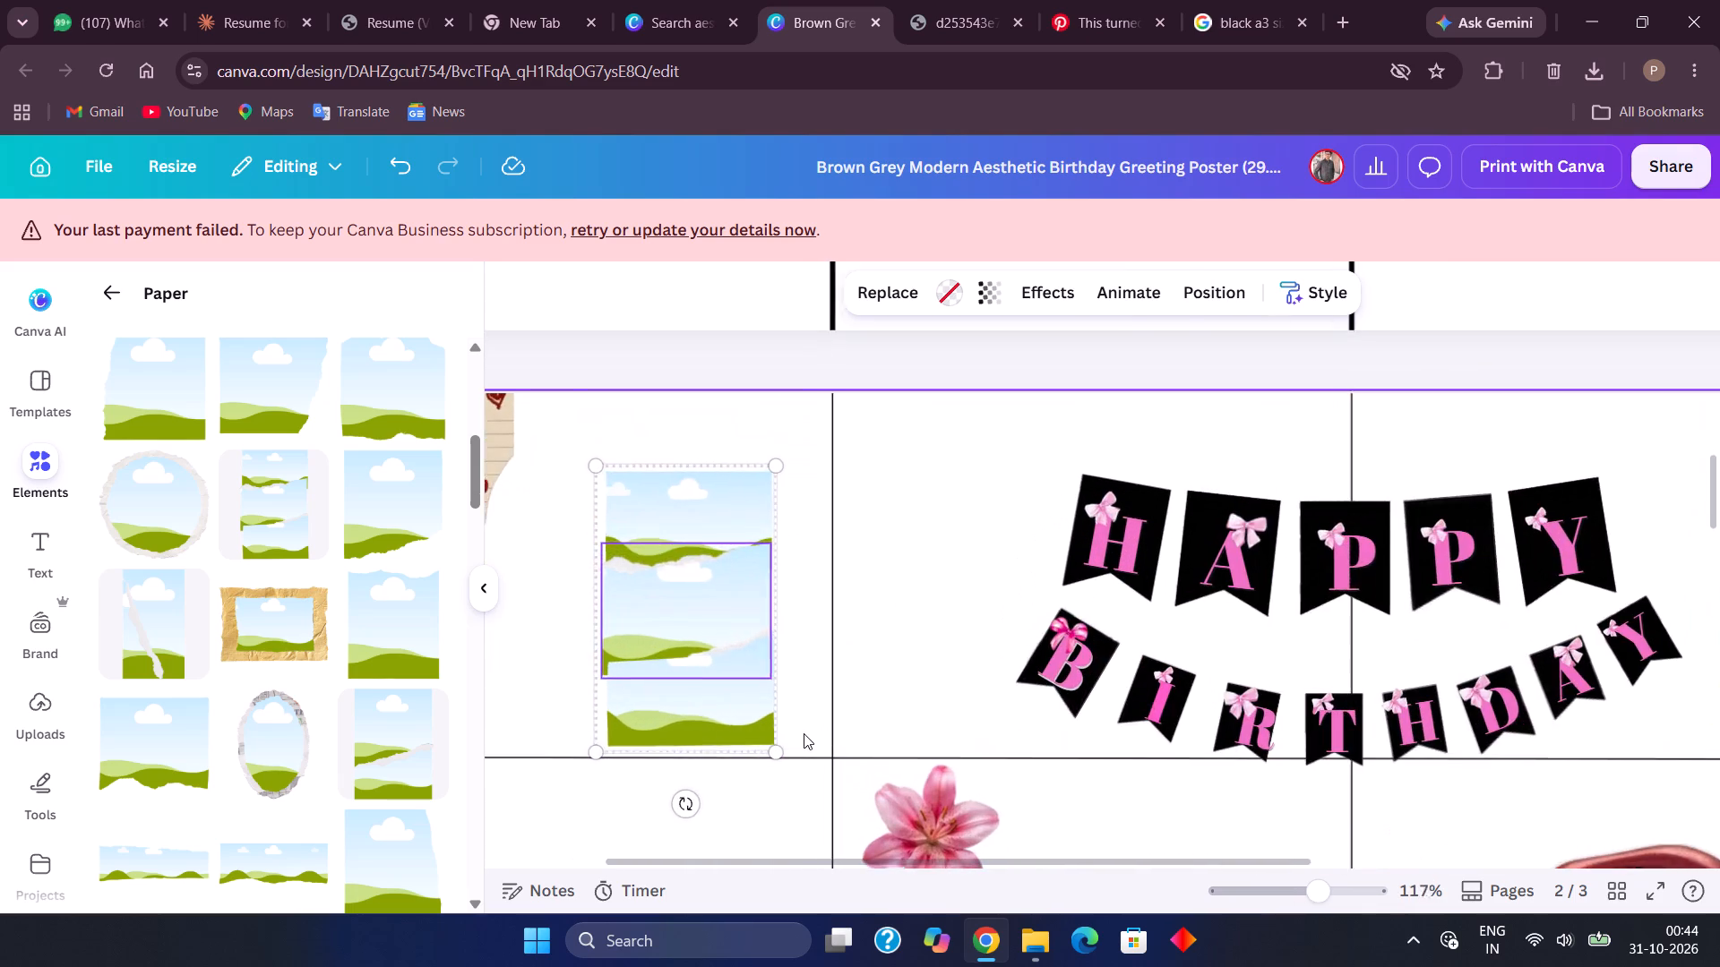
scroll(804, 733, right, 2)
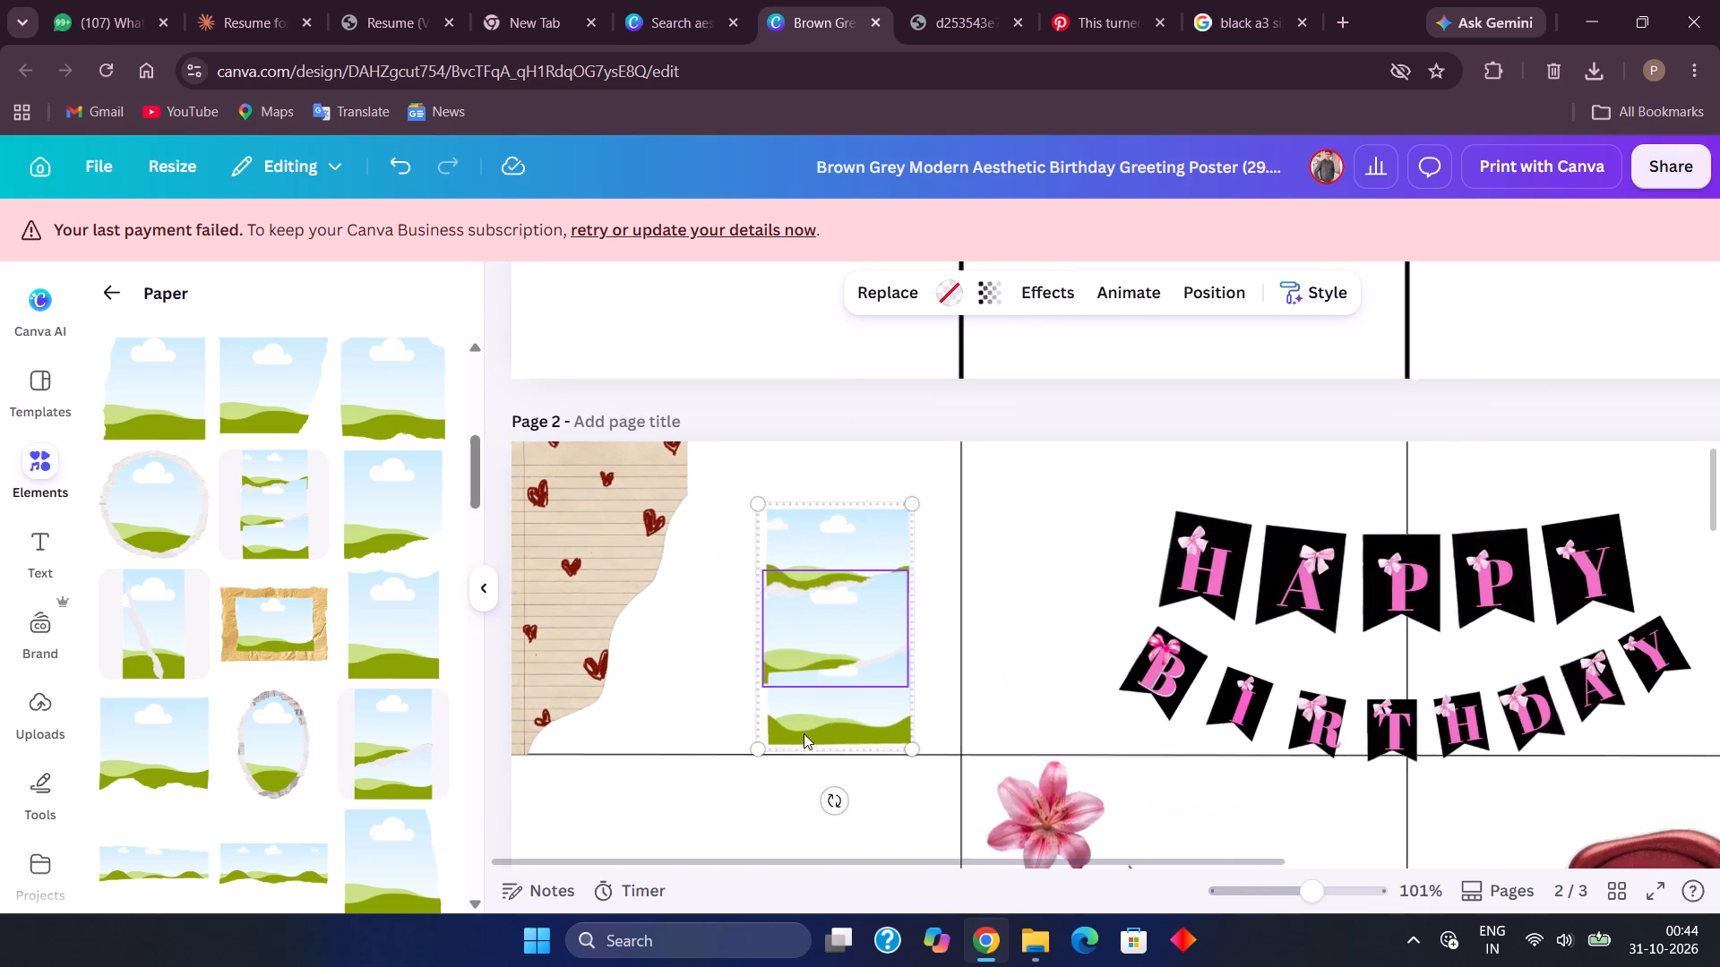
drag(775, 642, 788, 620)
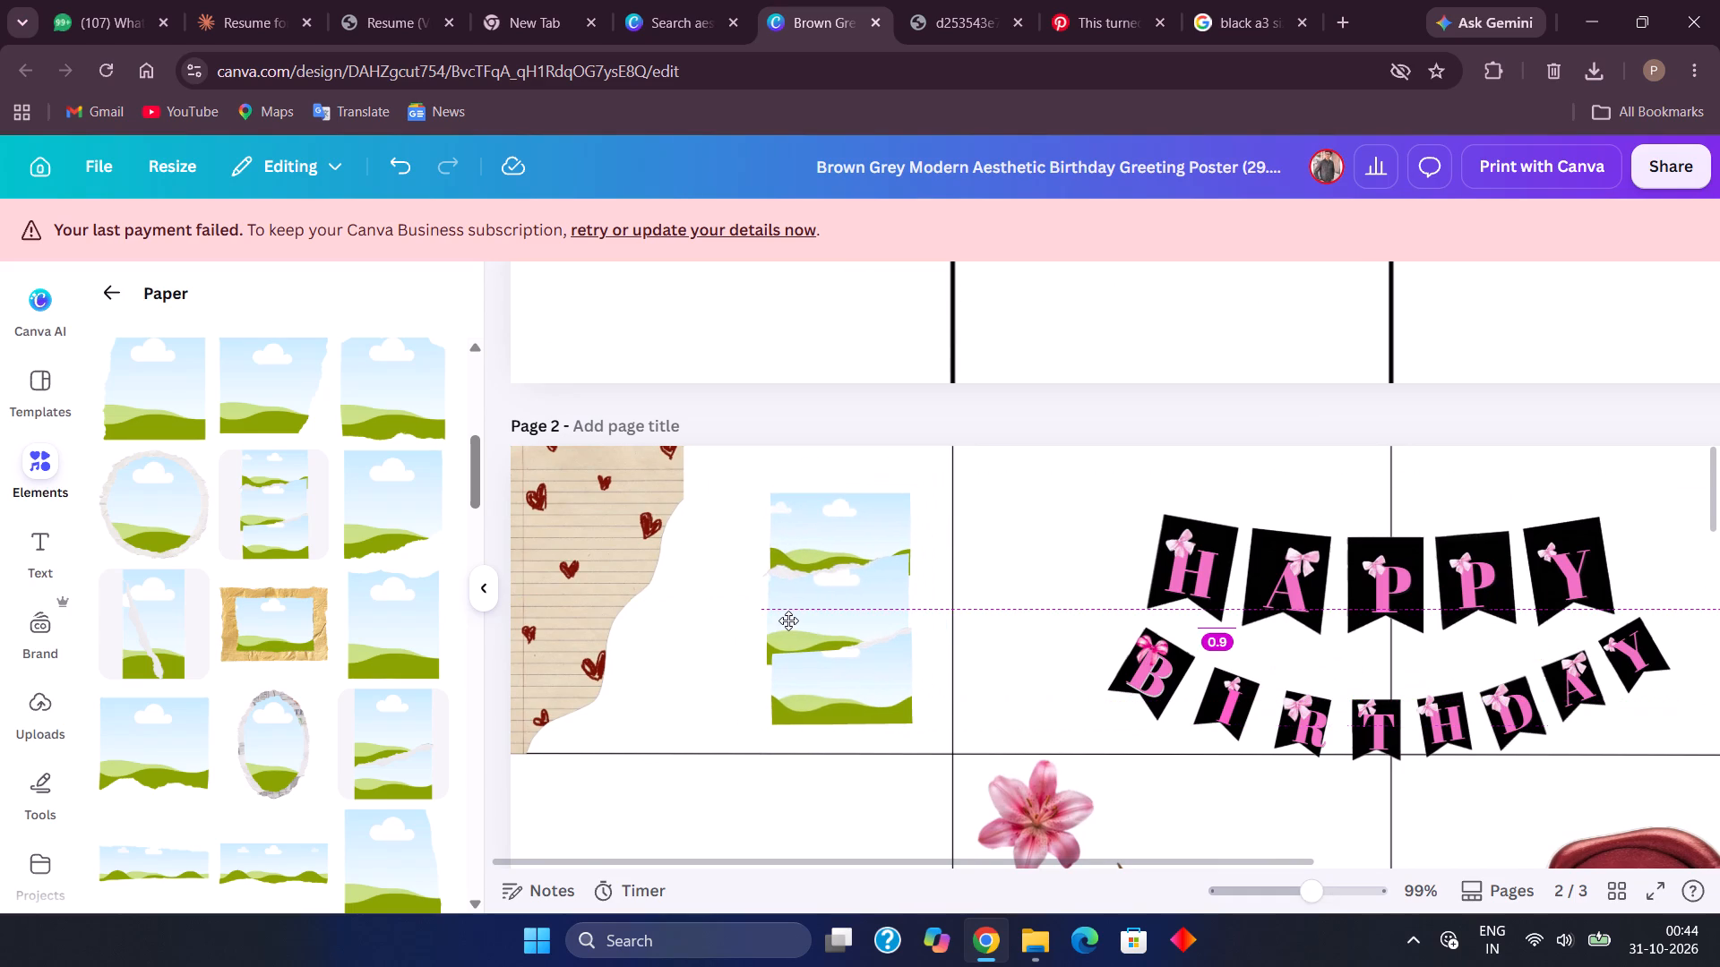
drag(788, 620, 803, 625)
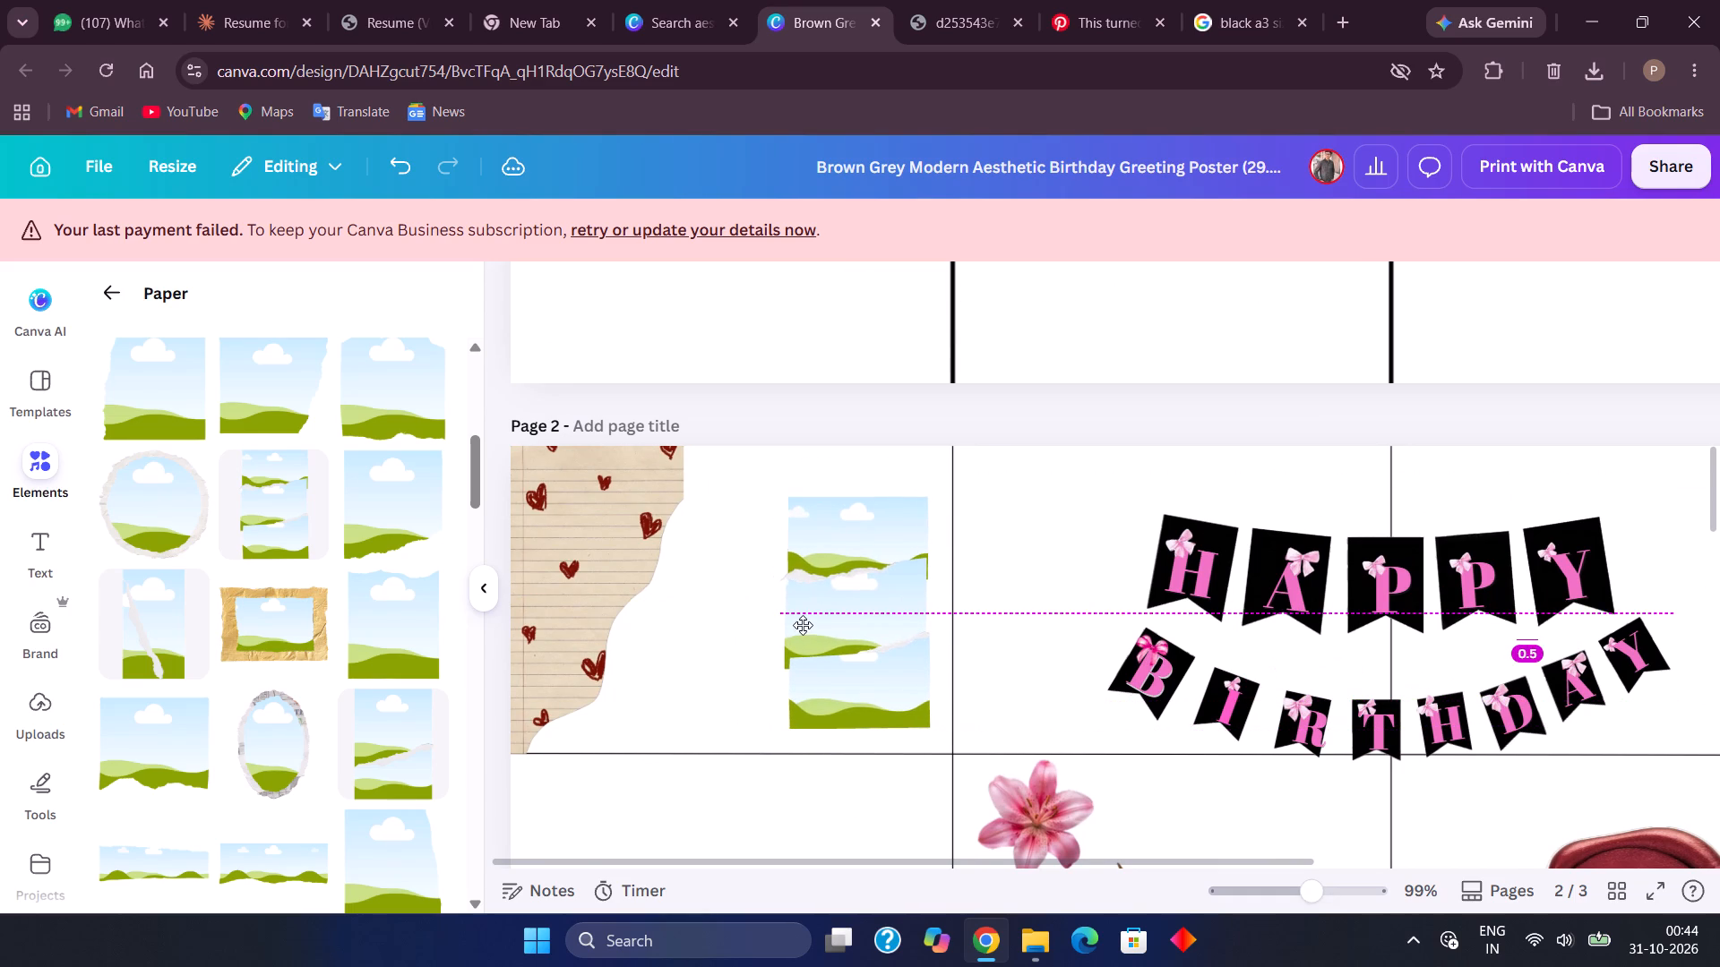
drag(803, 625, 803, 626)
drag(803, 626, 803, 627)
Add the brown torn-cardboard heart frame from the paper frames and move it over page 2's first grid cell.
scroll(170, 677, down, 4)
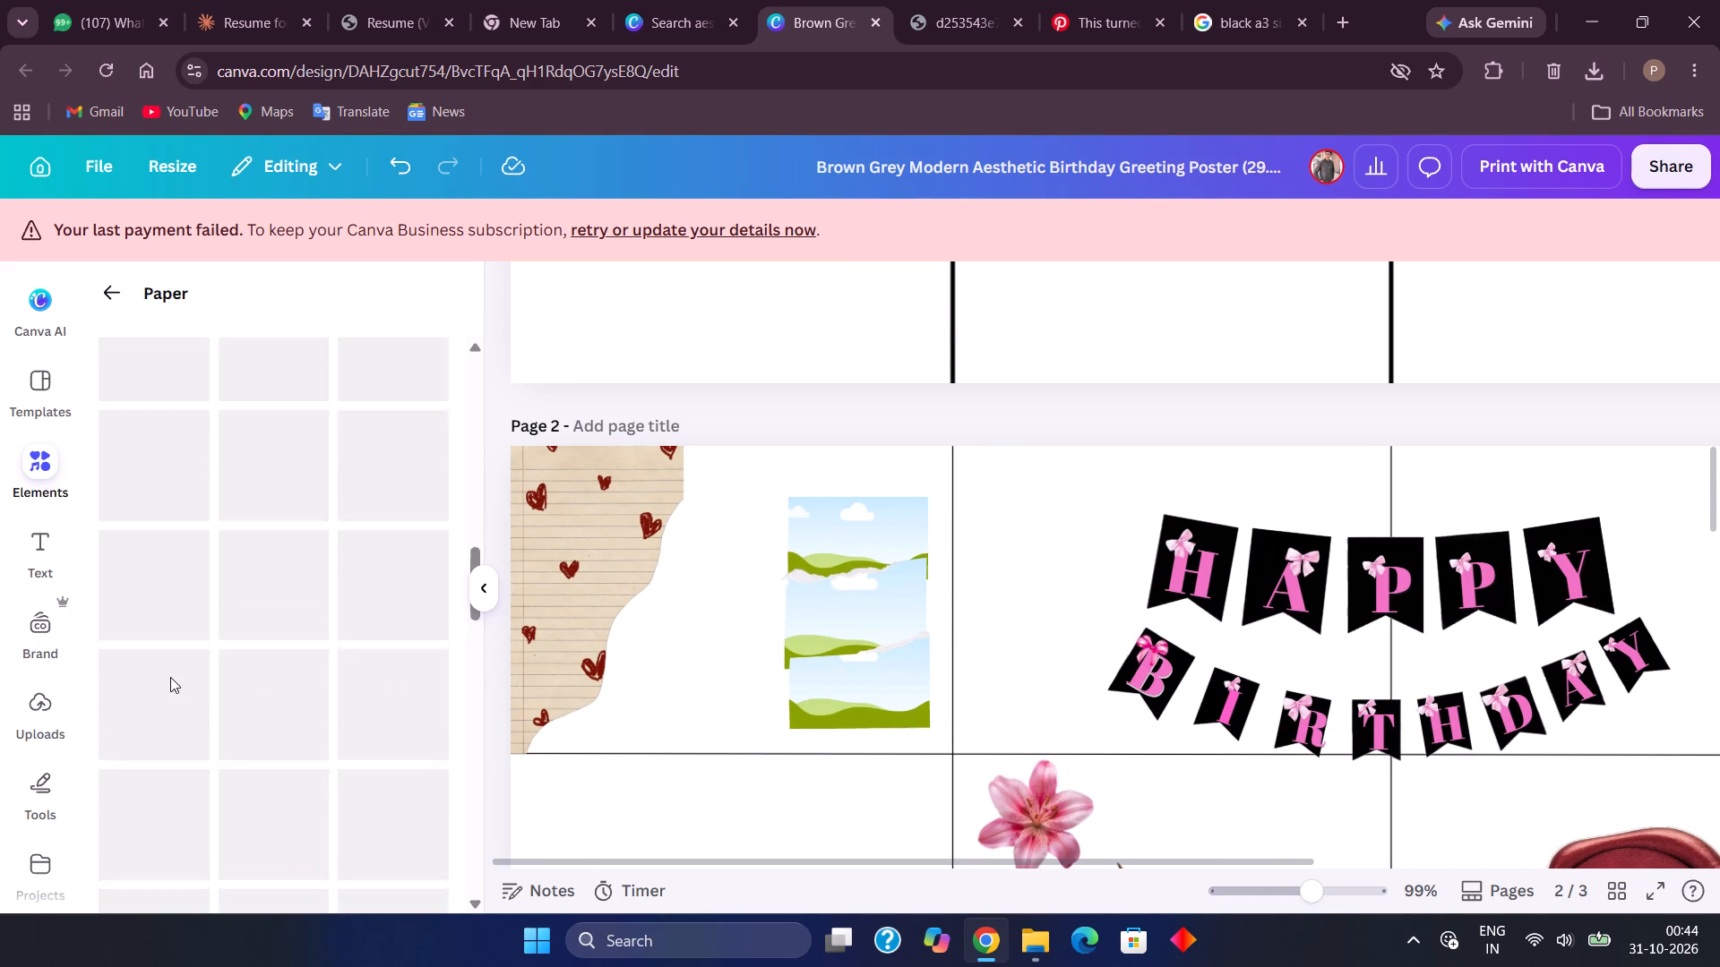
scroll(170, 677, down, 2)
scroll(170, 677, up, 1)
click(374, 680)
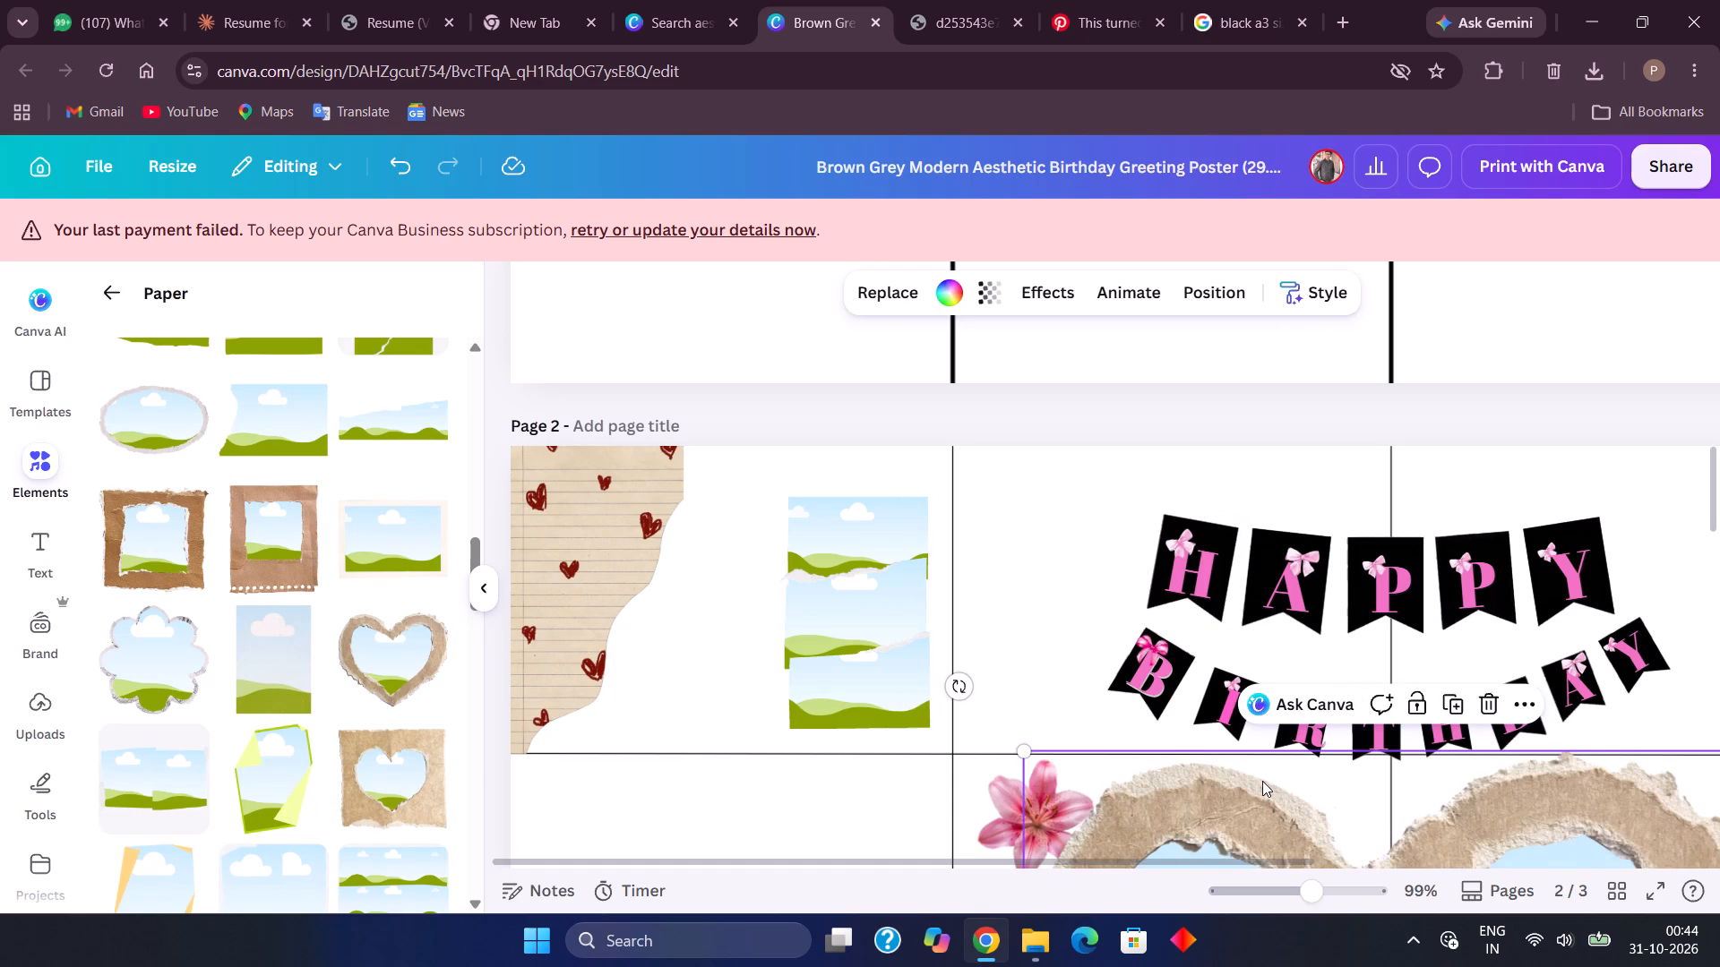
drag(1262, 781, 885, 602)
drag(921, 694, 752, 398)
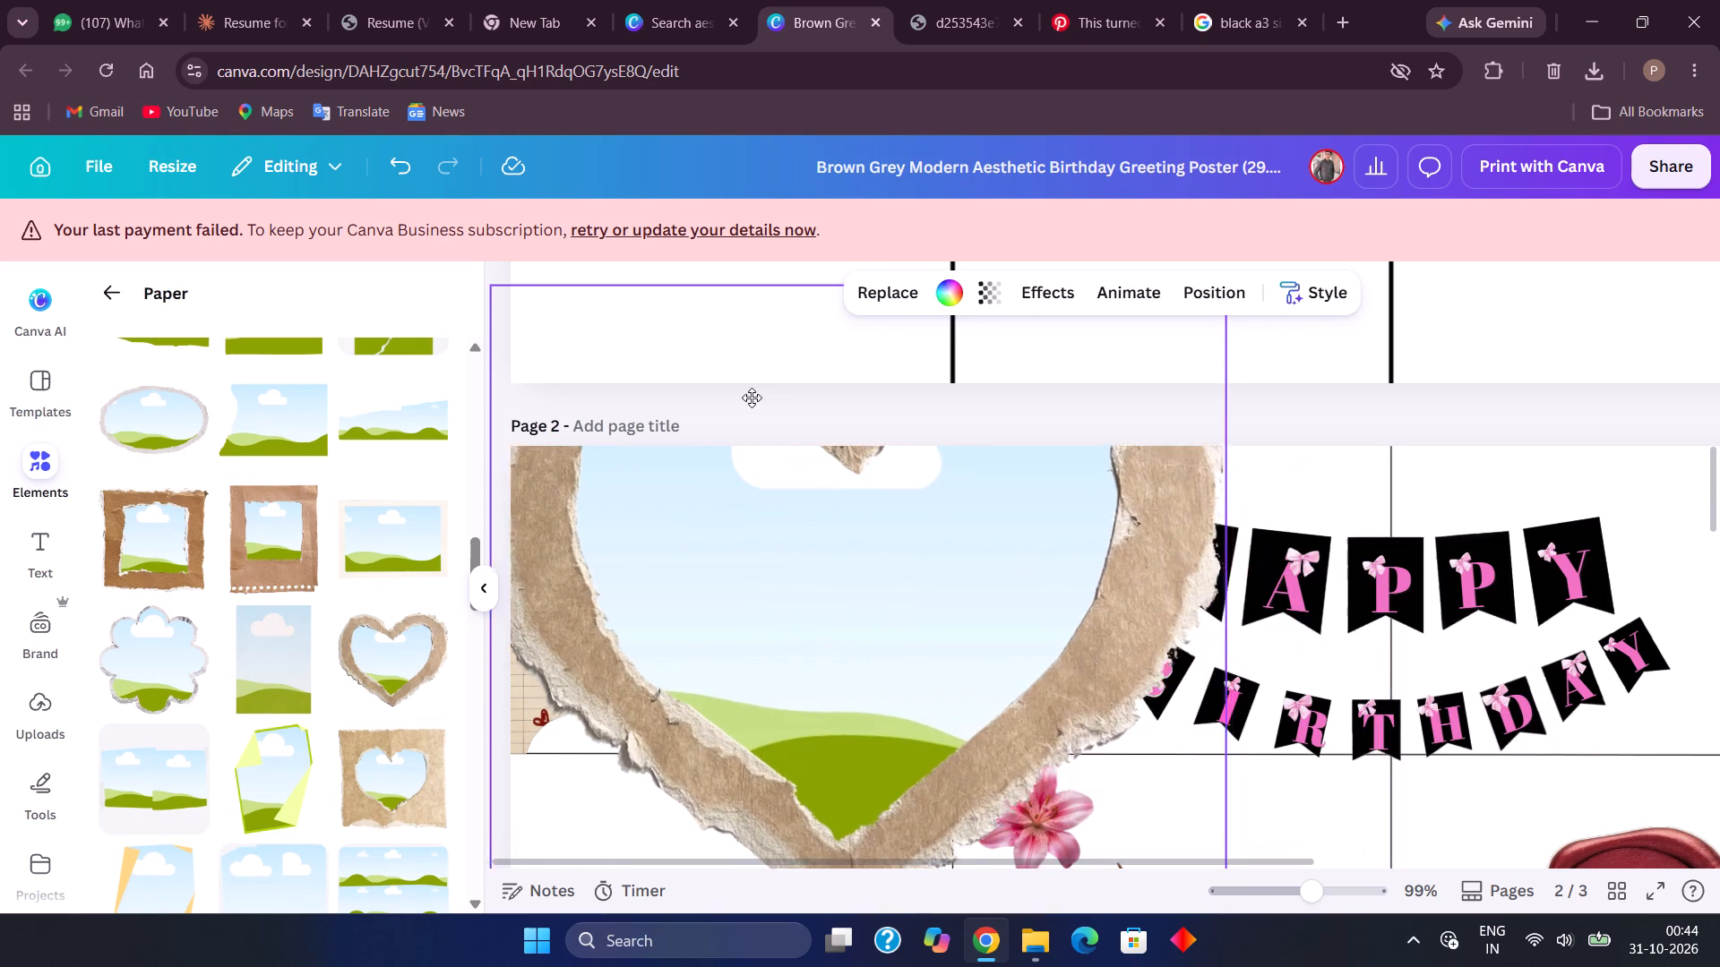
drag(752, 398, 749, 398)
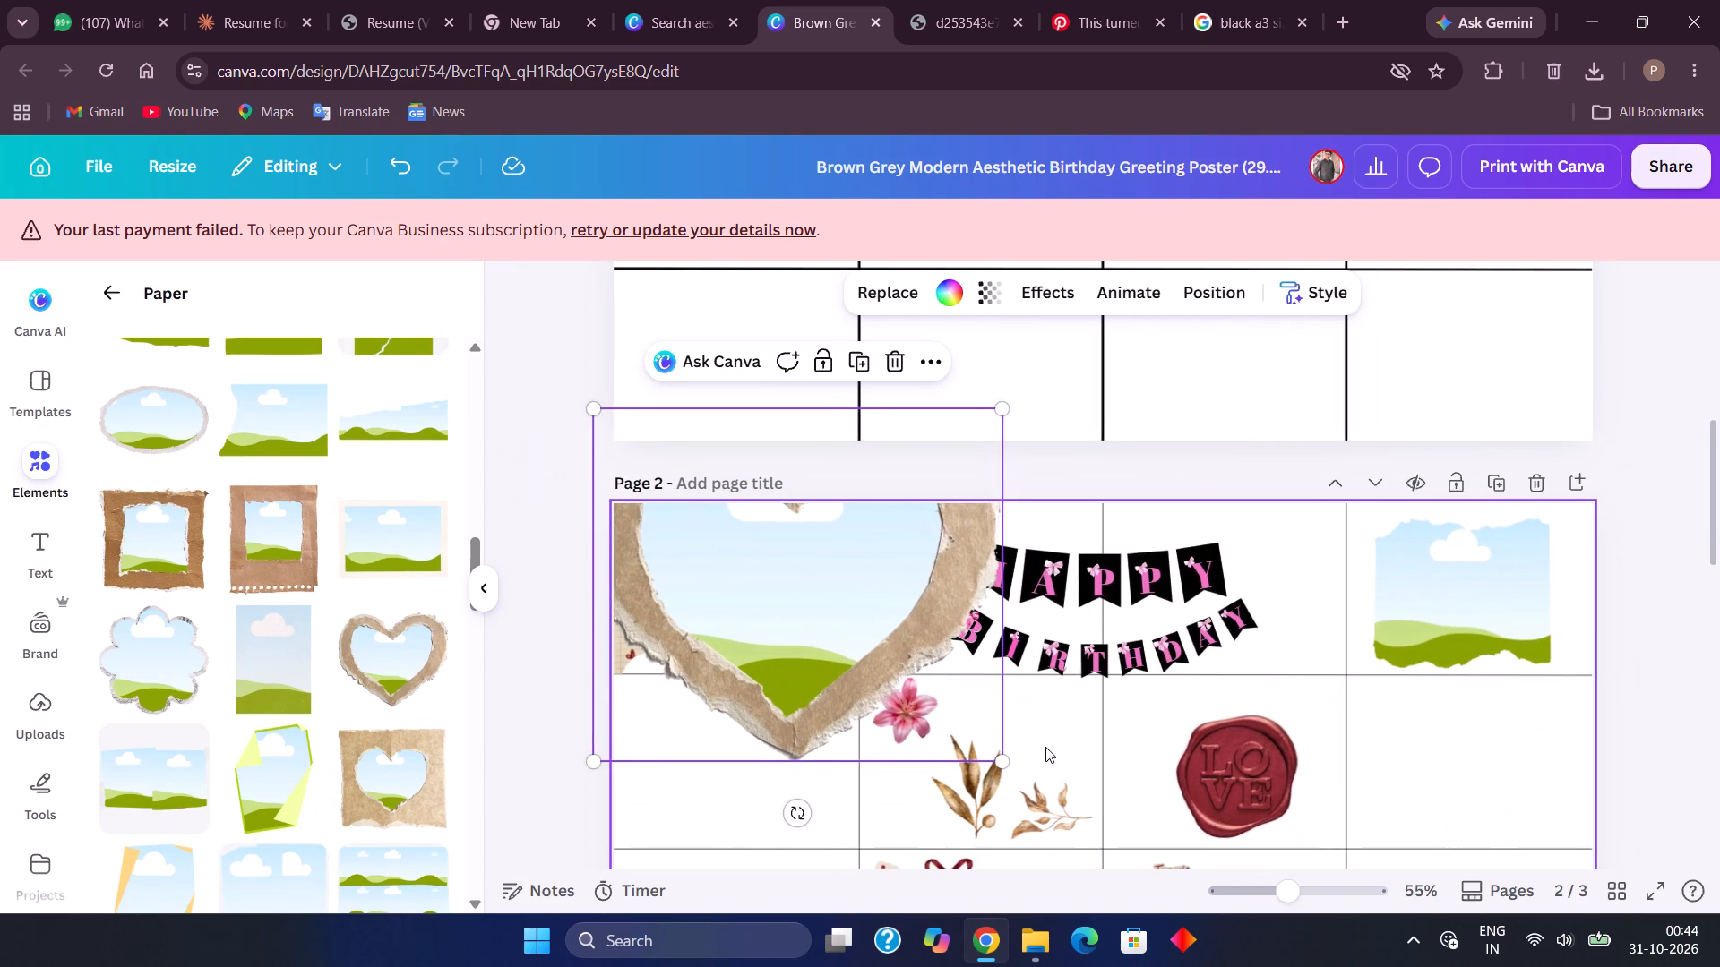
Shrink the brown heart frame and place it between the heart-patterned note paper and the three-strip frame.
drag(1004, 764, 813, 622)
scroll(813, 622, up, 1)
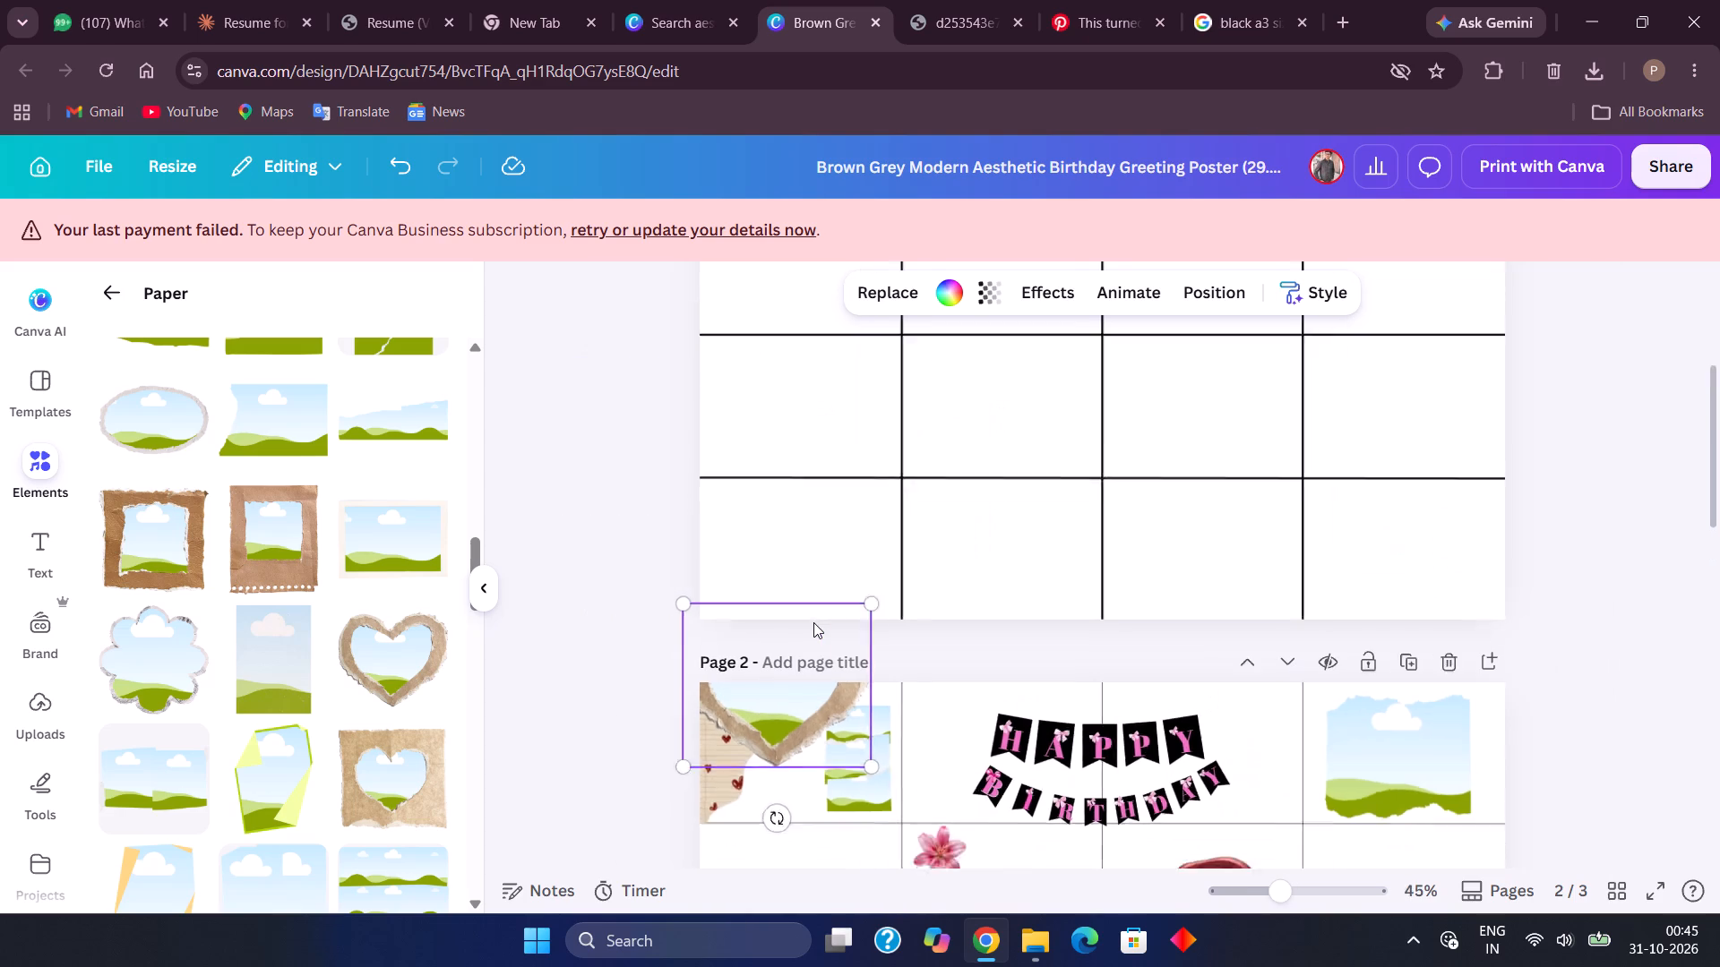
scroll(813, 622, down, 1)
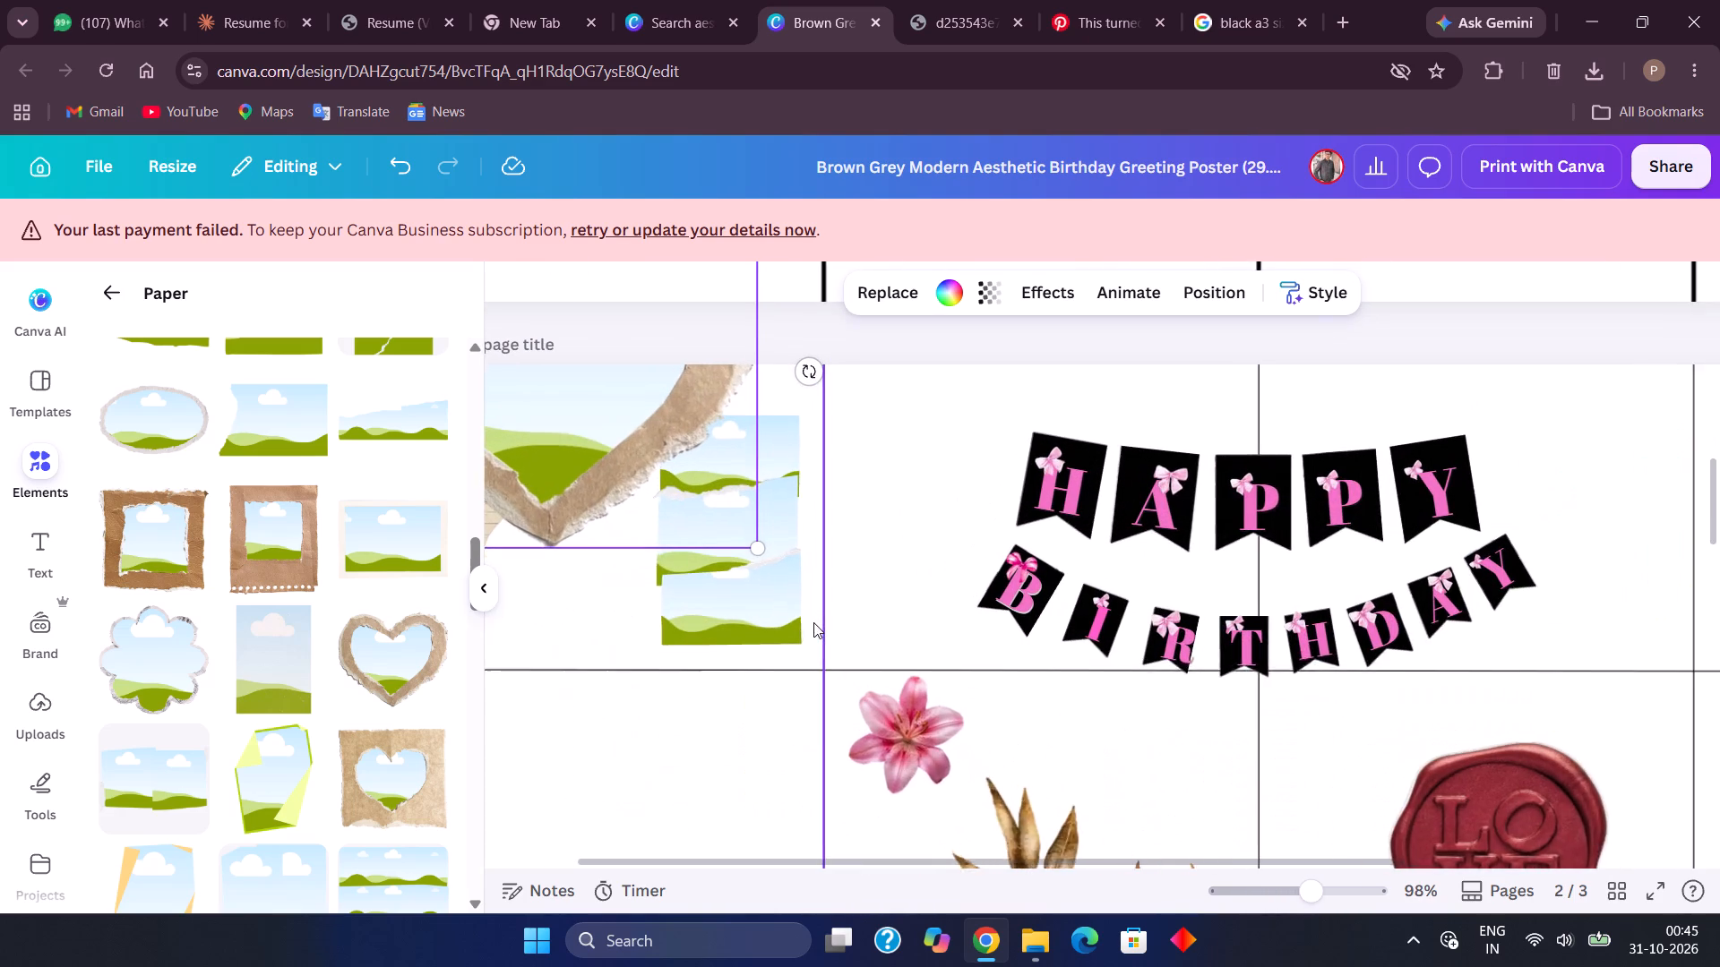
scroll(813, 622, right, 2)
drag(664, 493, 694, 658)
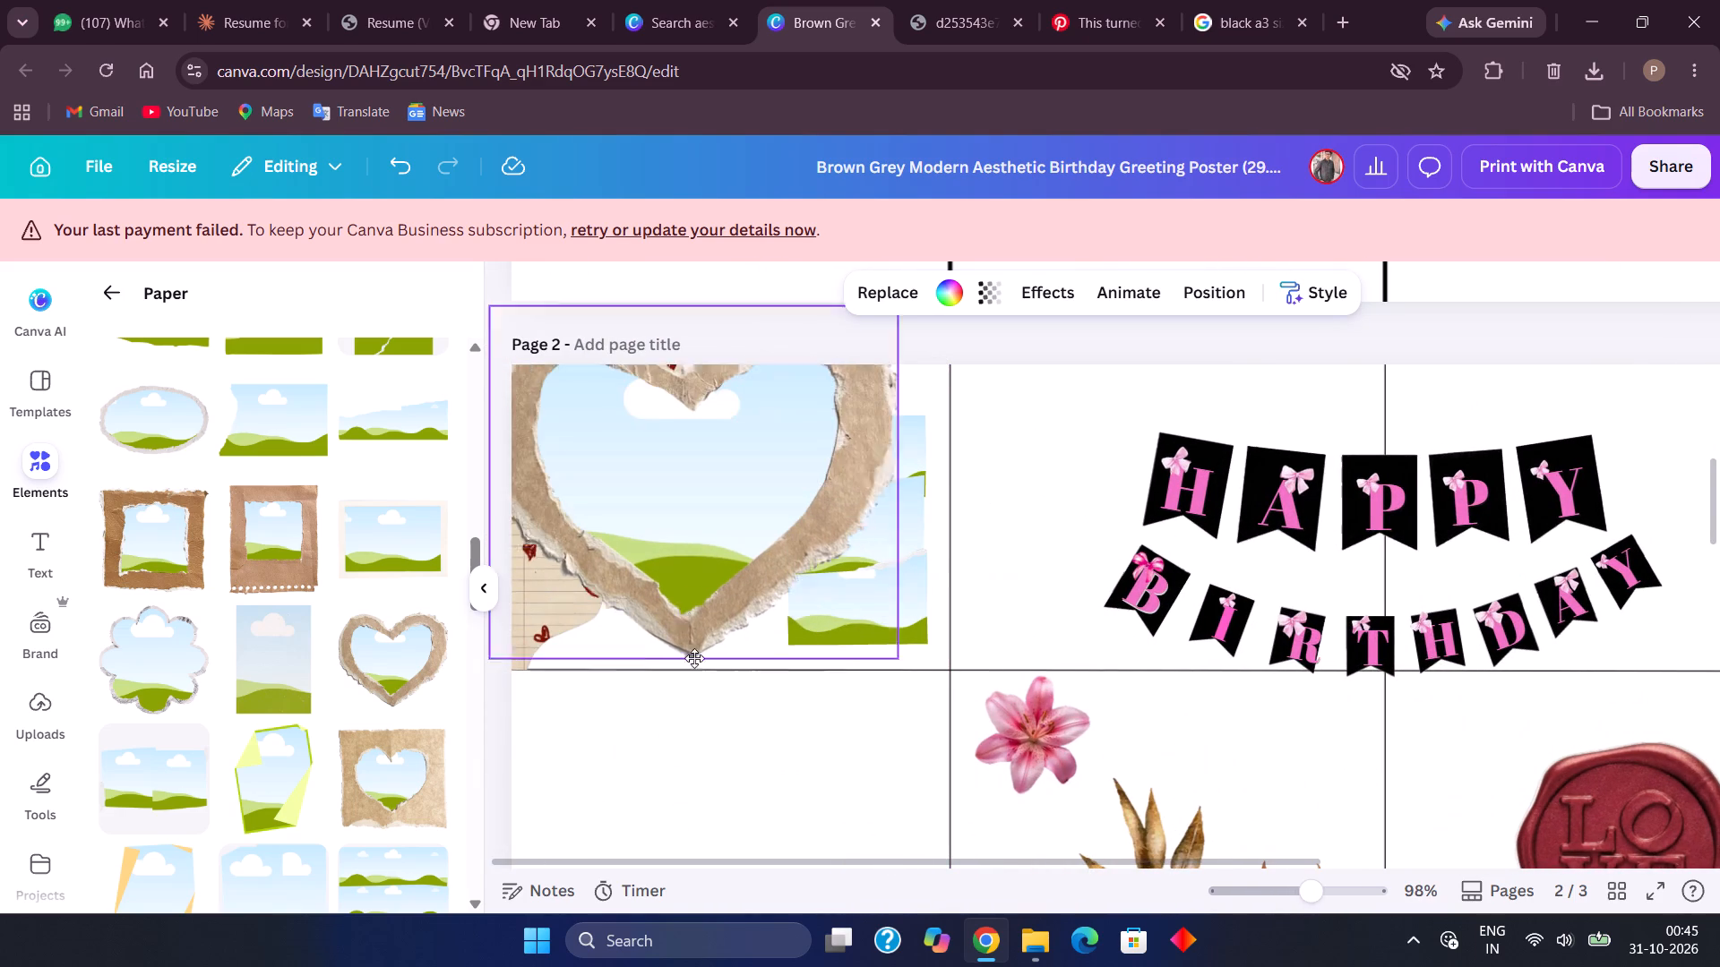
drag(694, 658, 697, 670)
drag(919, 731, 688, 589)
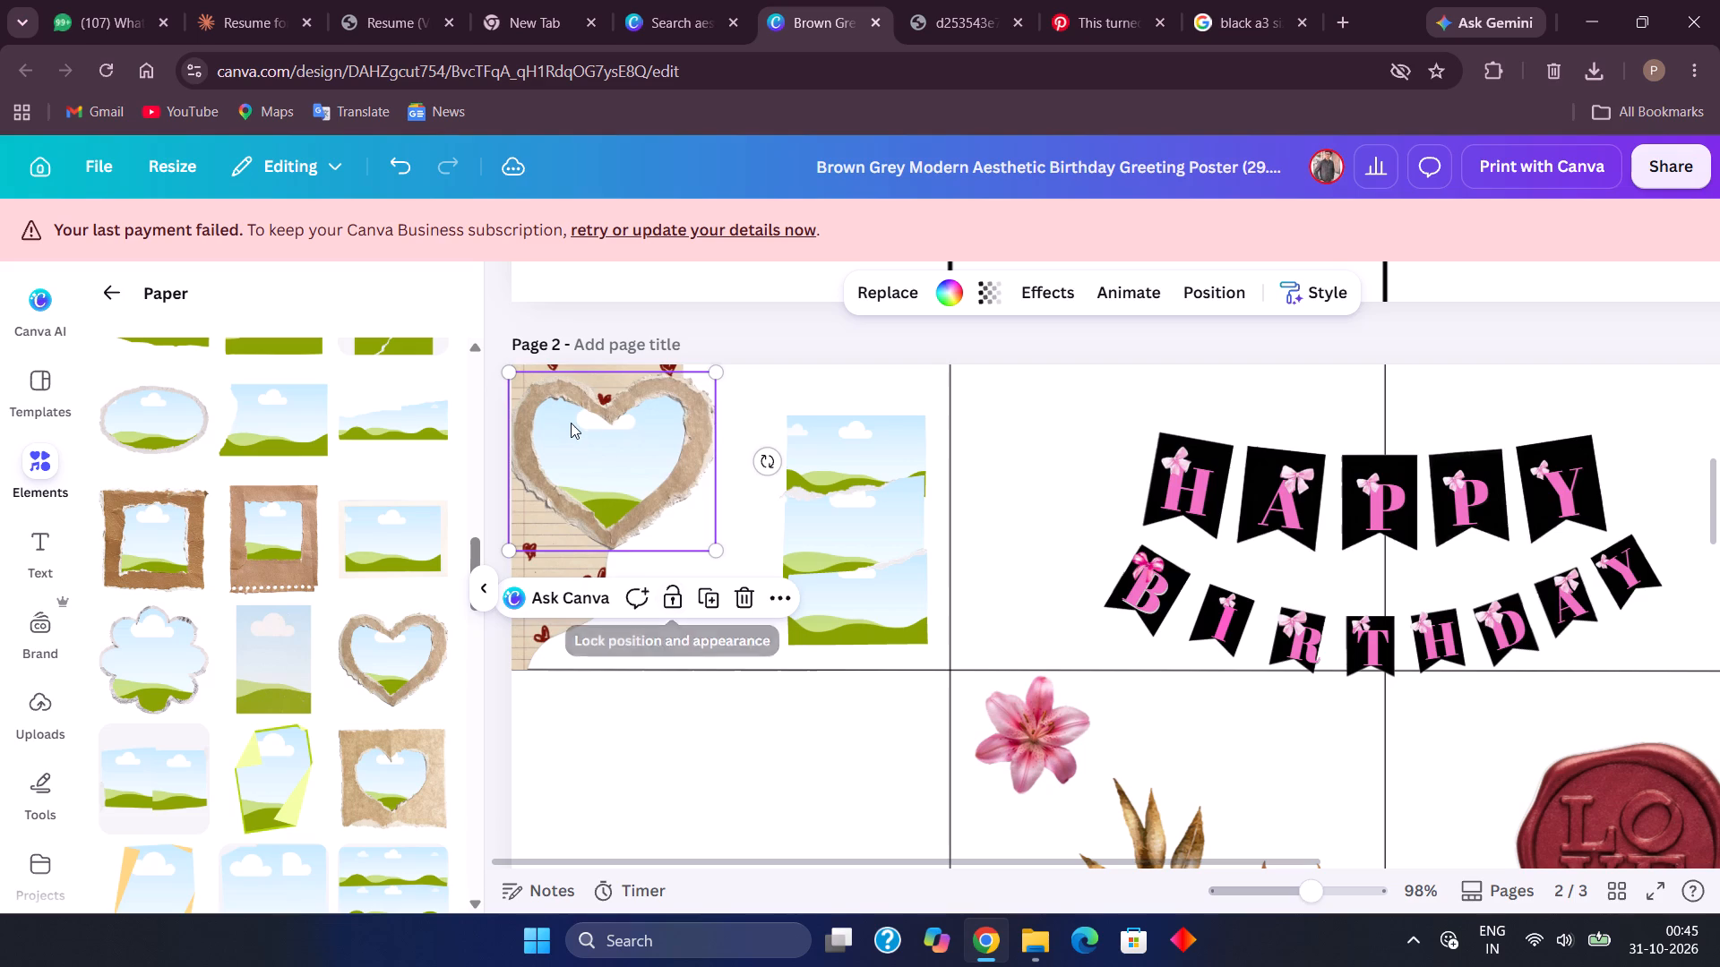
drag(569, 421, 685, 495)
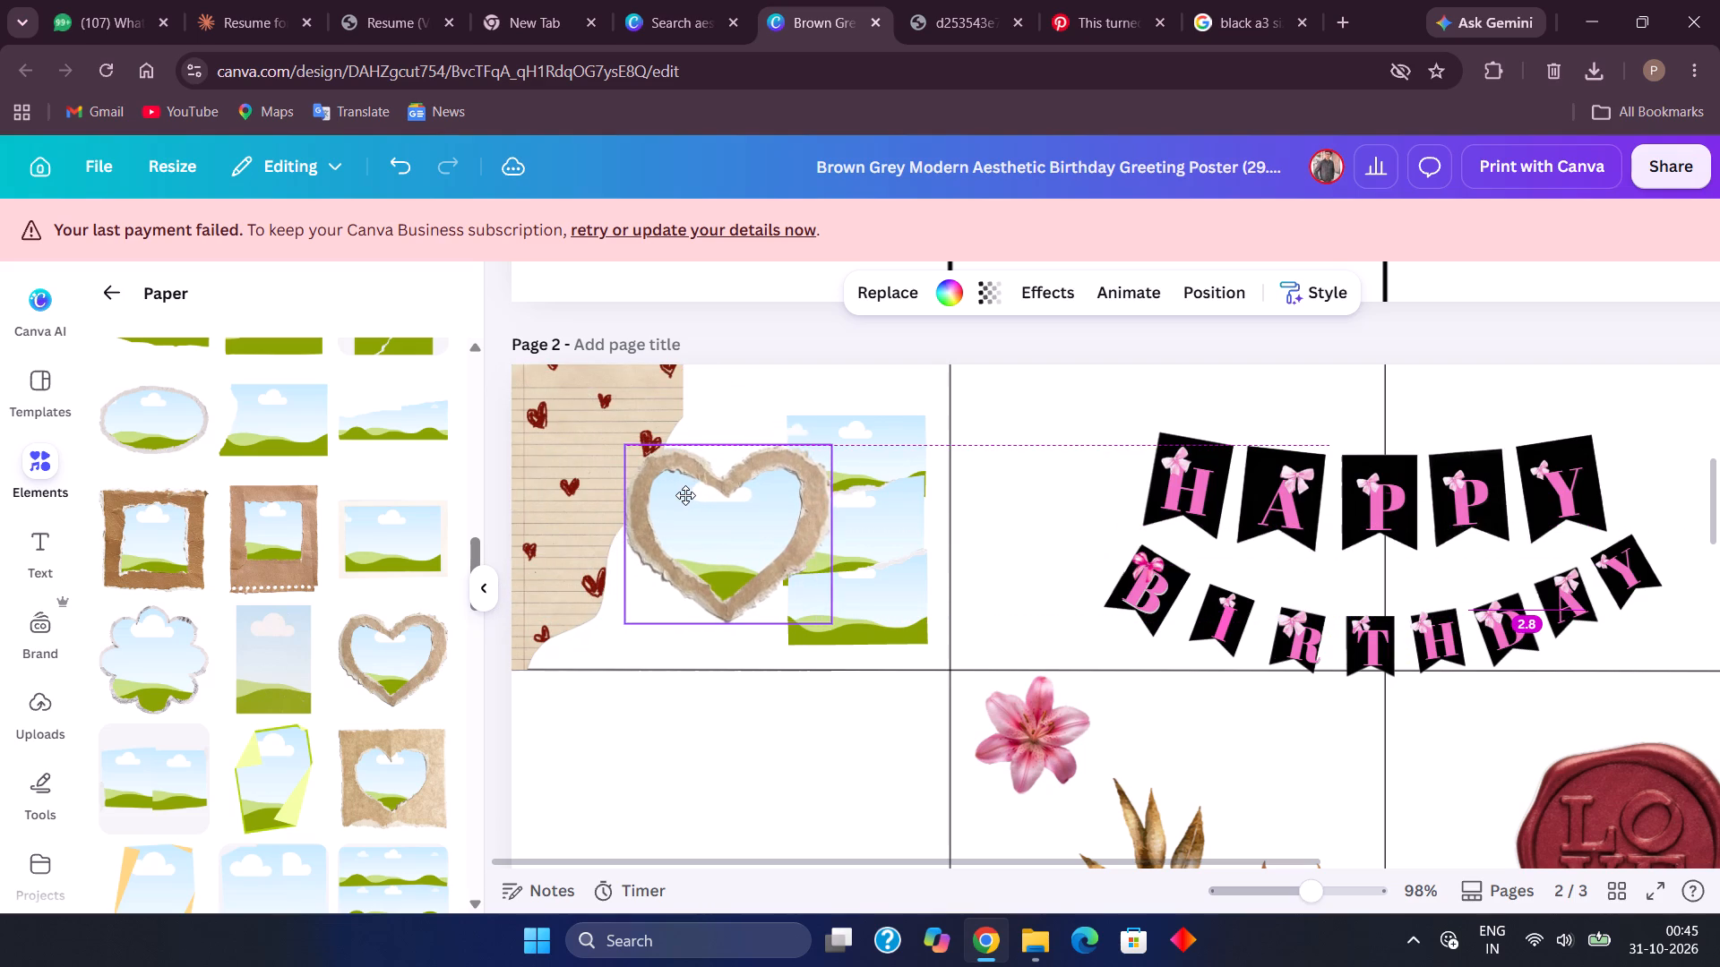
drag(685, 495, 641, 506)
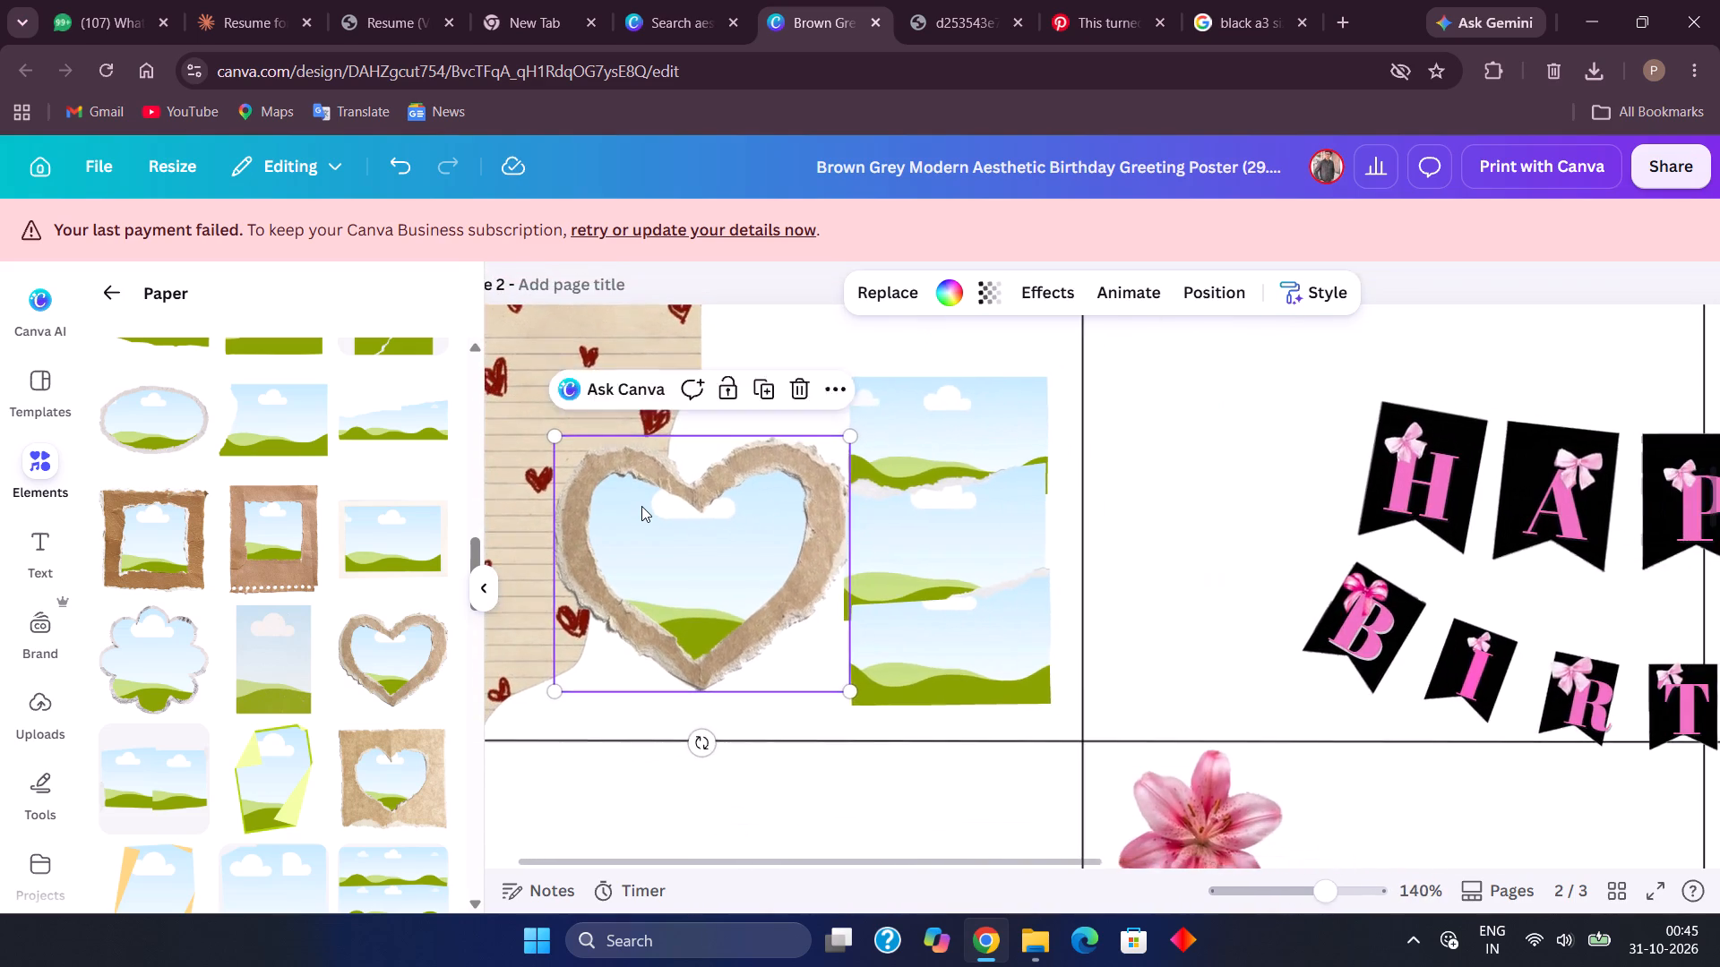
Nudge the three-strip frame slightly closer to the first cell's right grid line.
drag(862, 521, 871, 521)
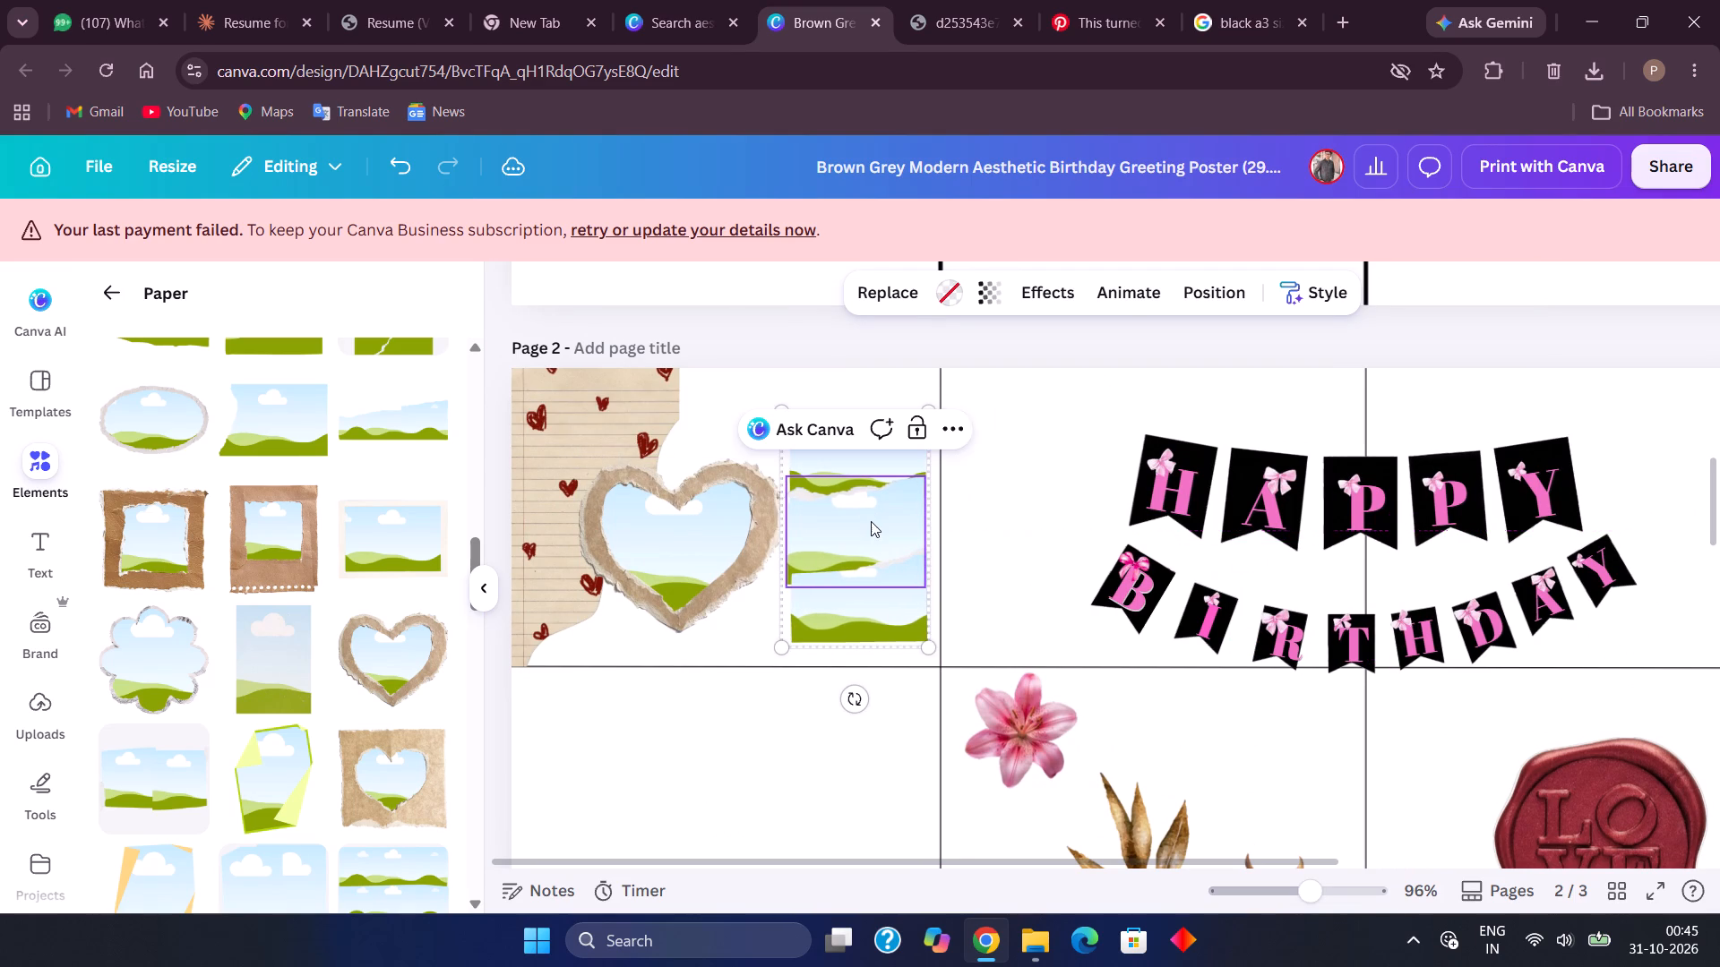
click(769, 768)
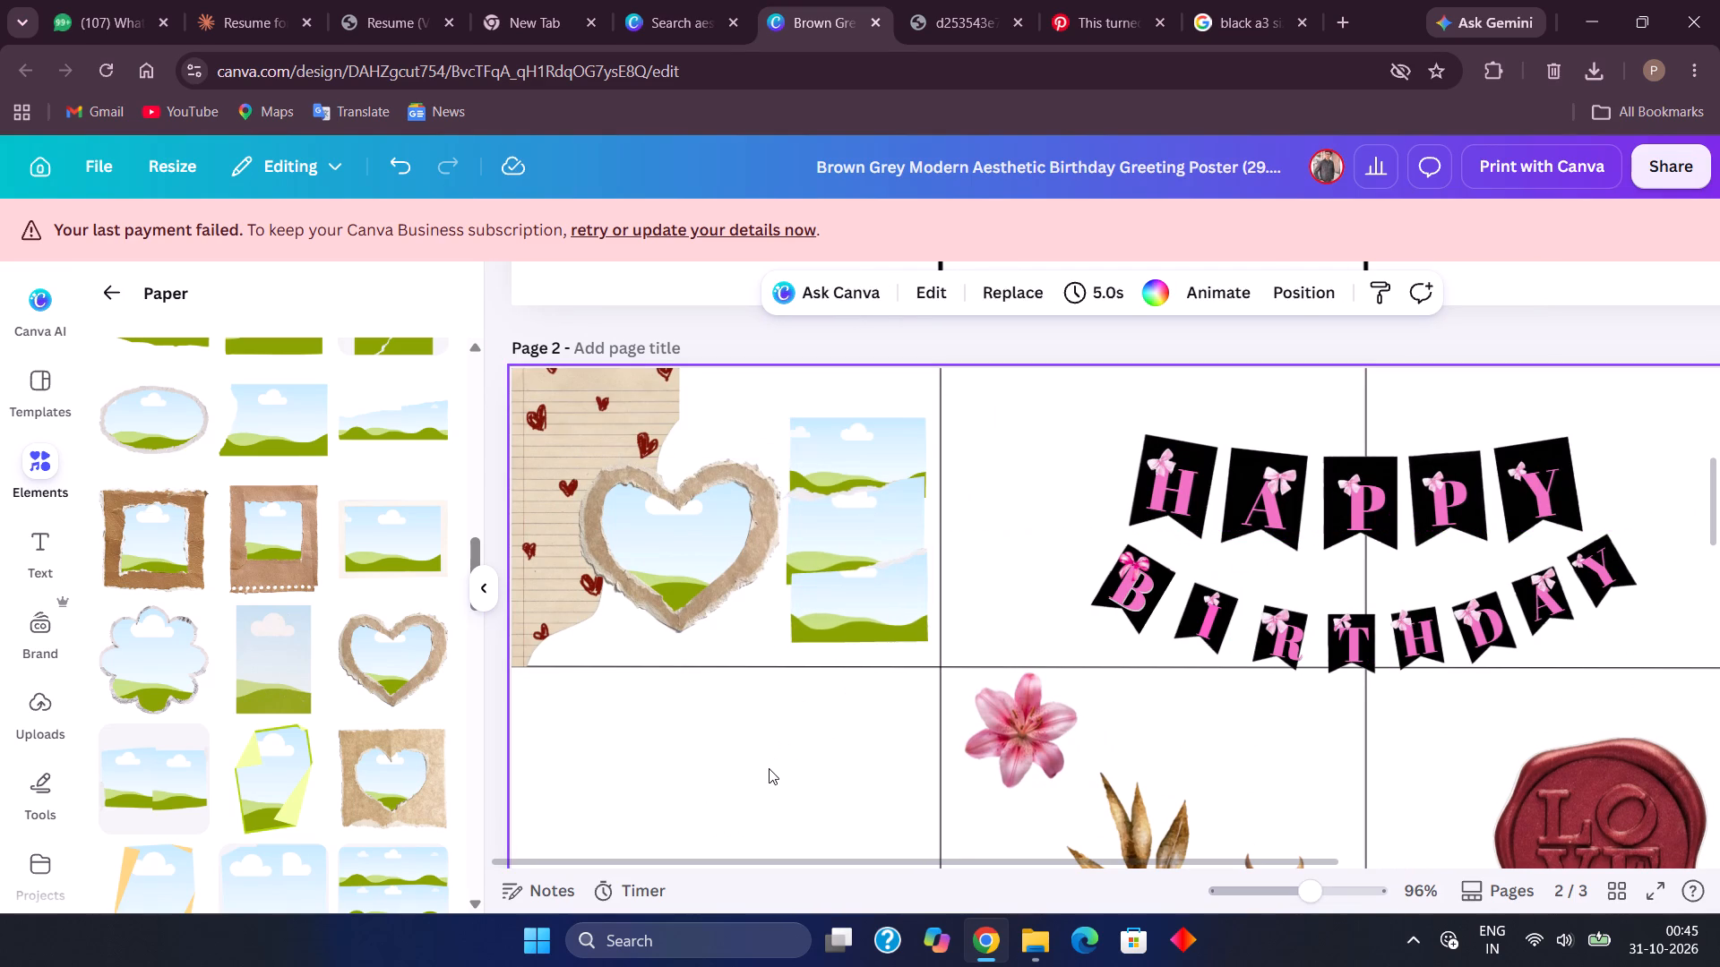
Shrink the brown heart frame and place it clear of the heart-patterned note paper, slightly overlapping the left edge of the three-strip frame.
drag(688, 579, 724, 579)
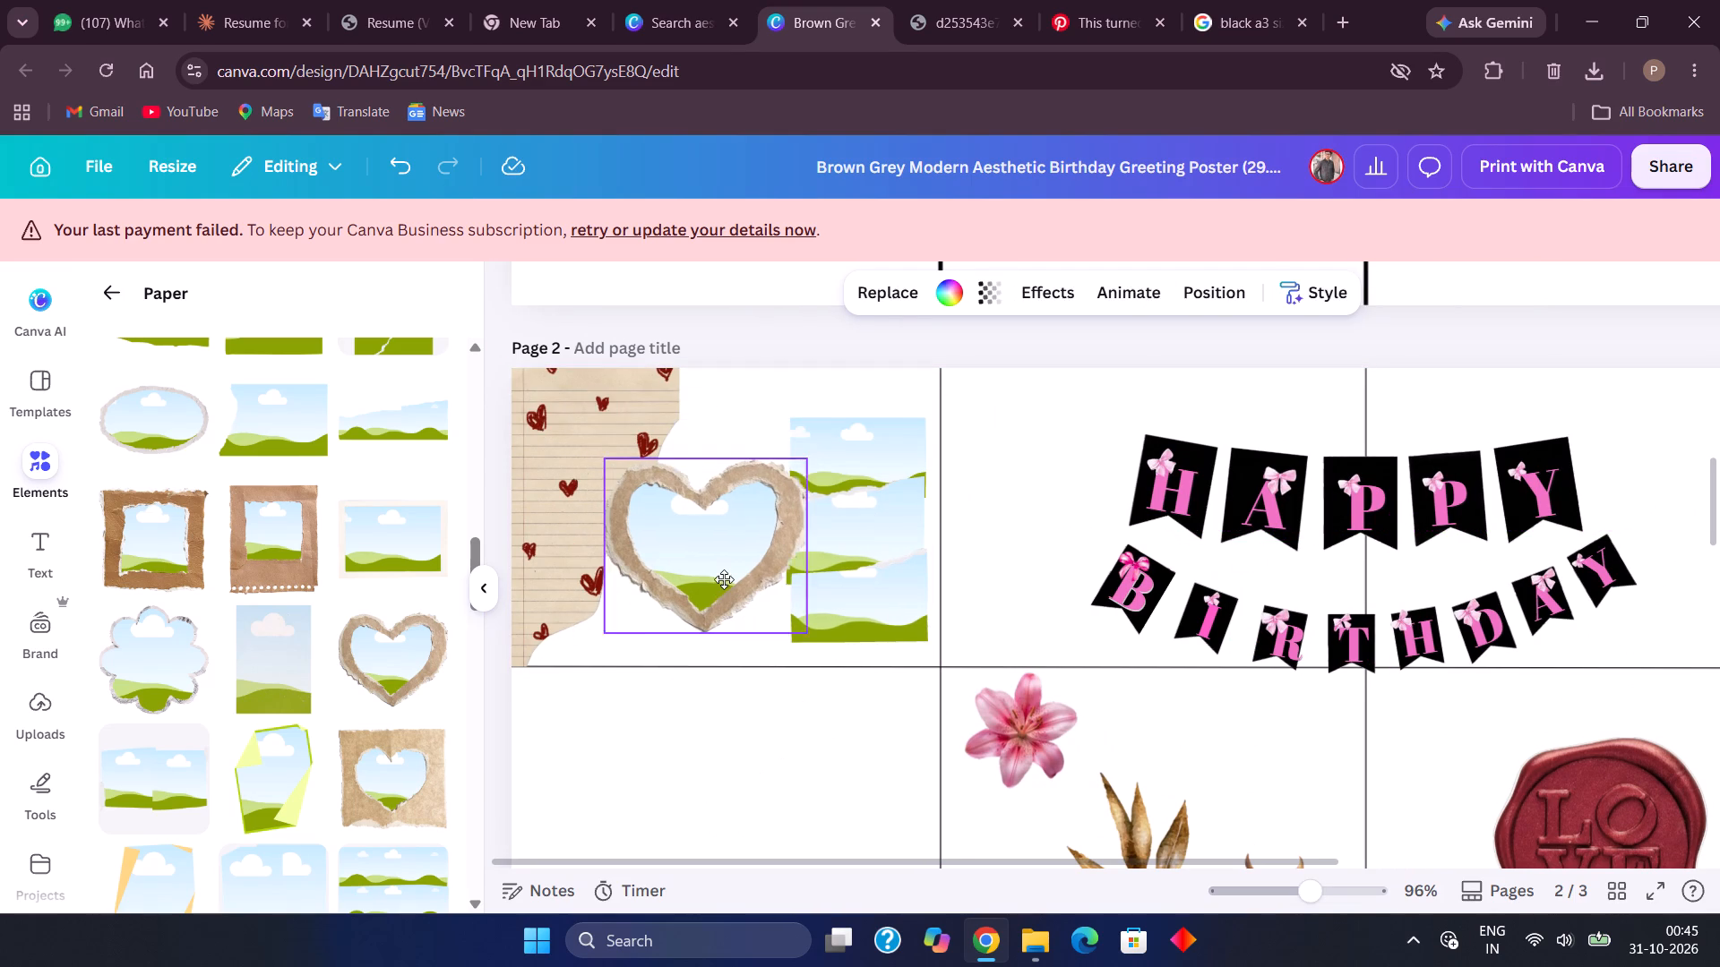
drag(724, 579, 730, 580)
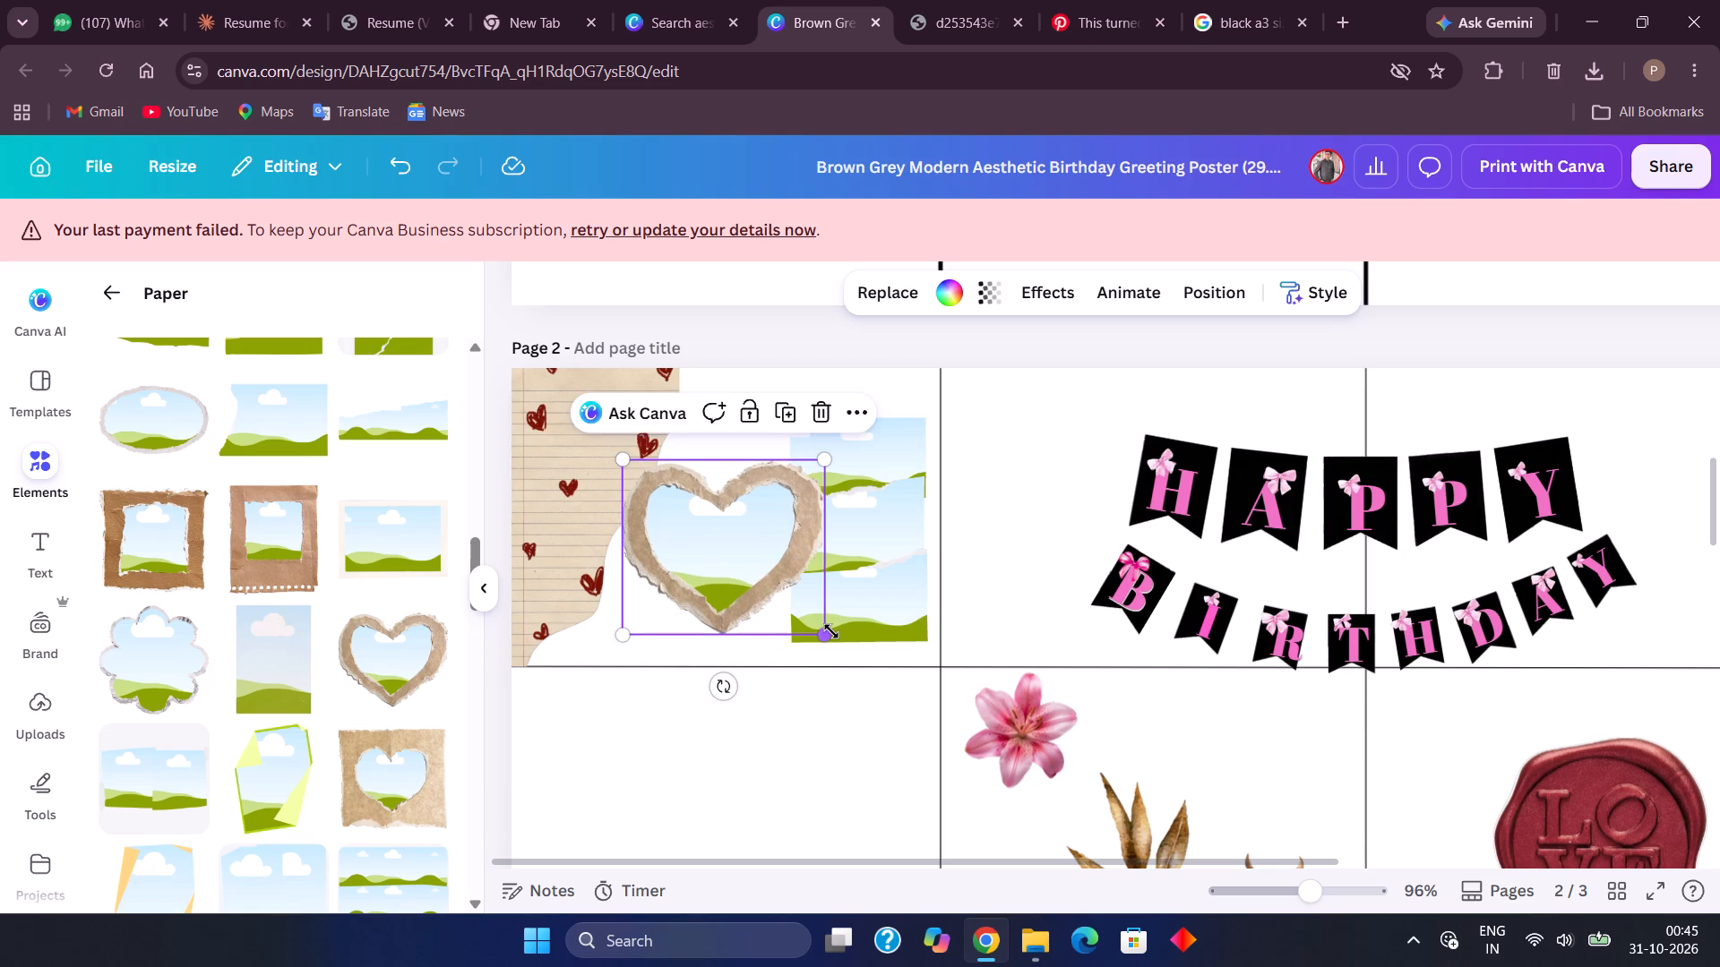
drag(831, 631, 818, 610)
drag(713, 561, 778, 578)
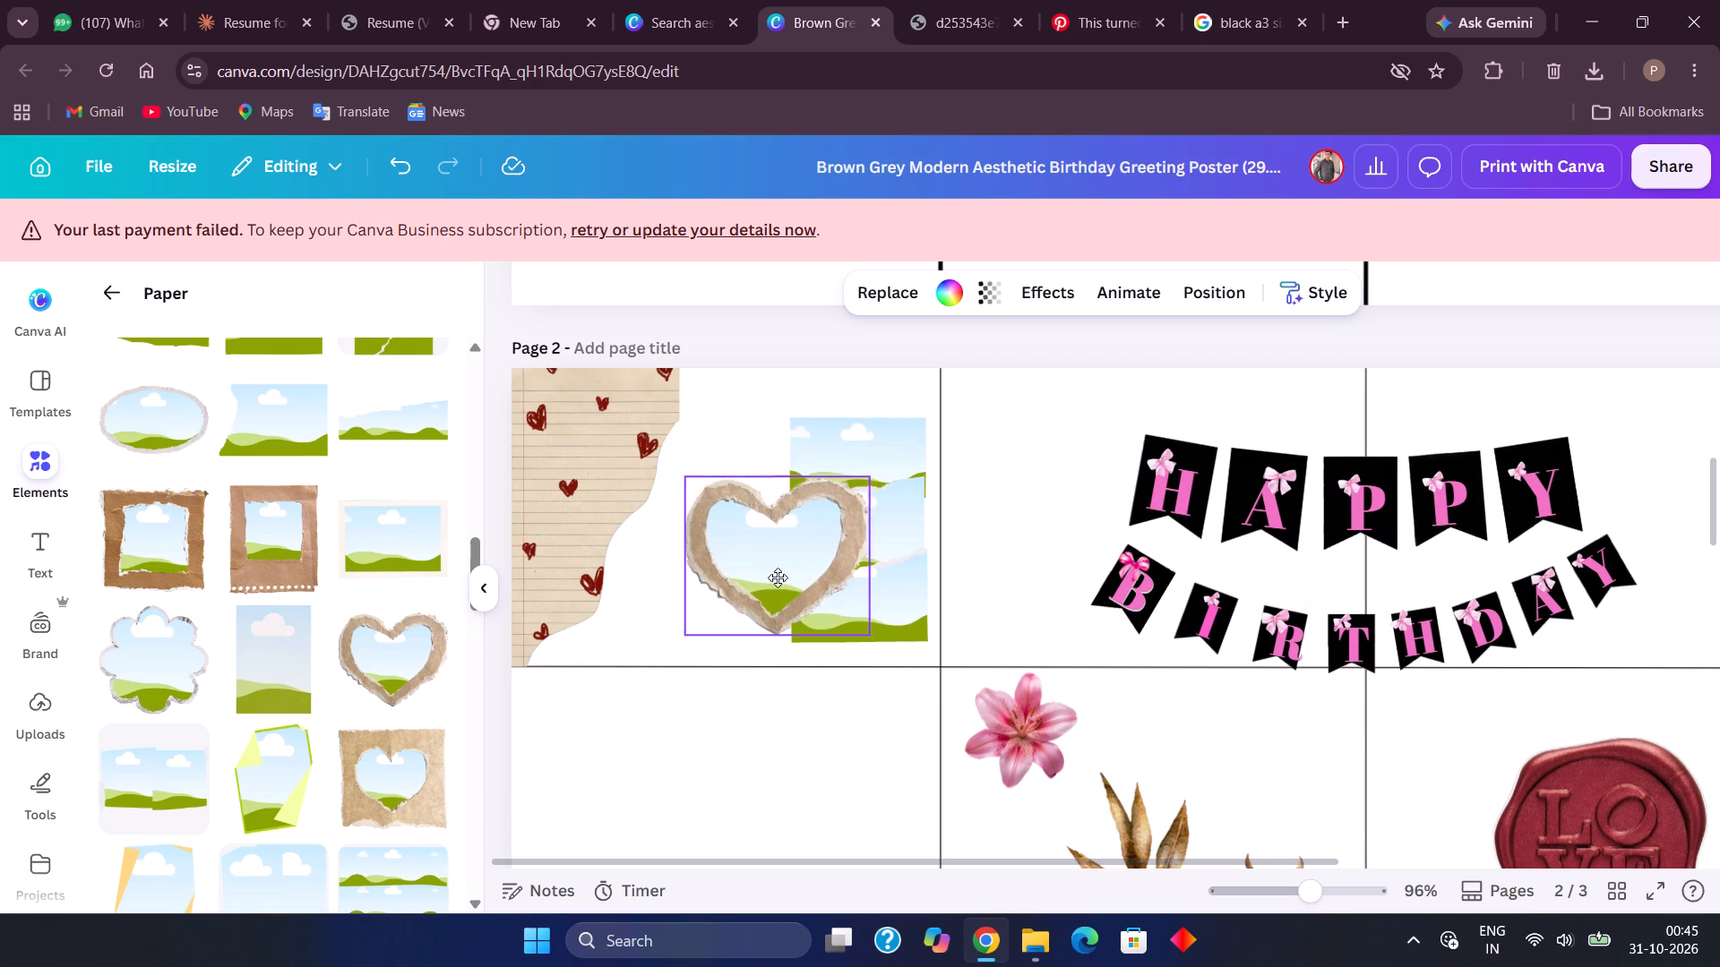
drag(778, 578, 750, 561)
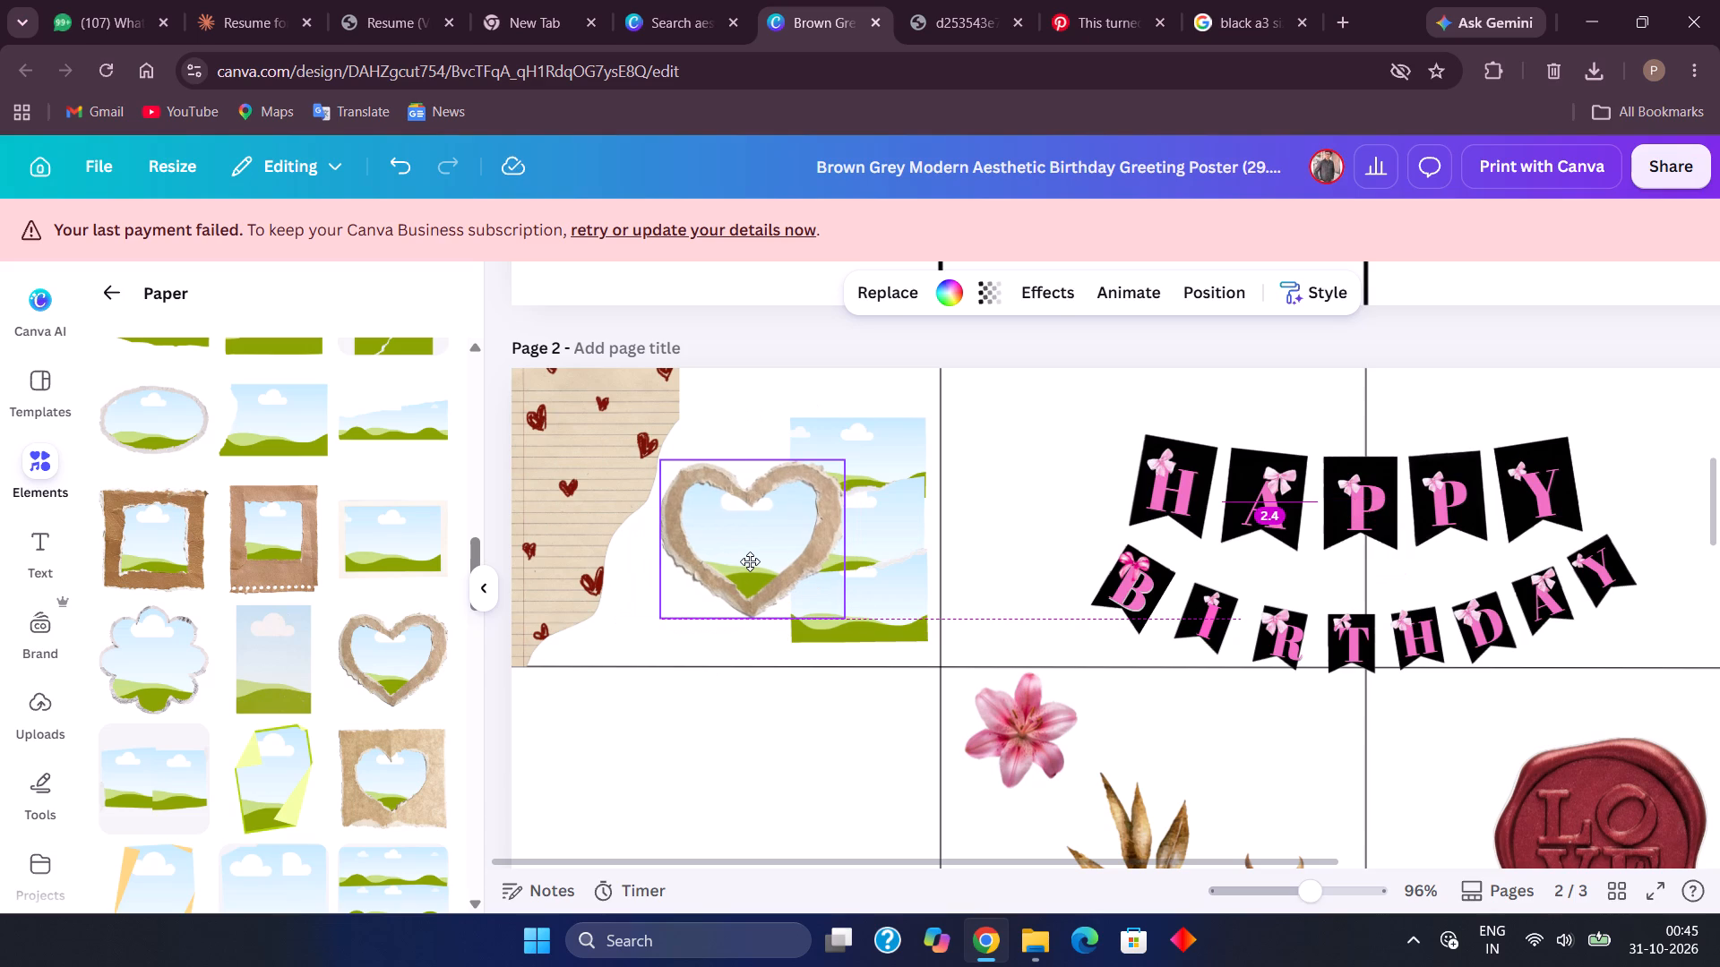
drag(750, 561, 742, 563)
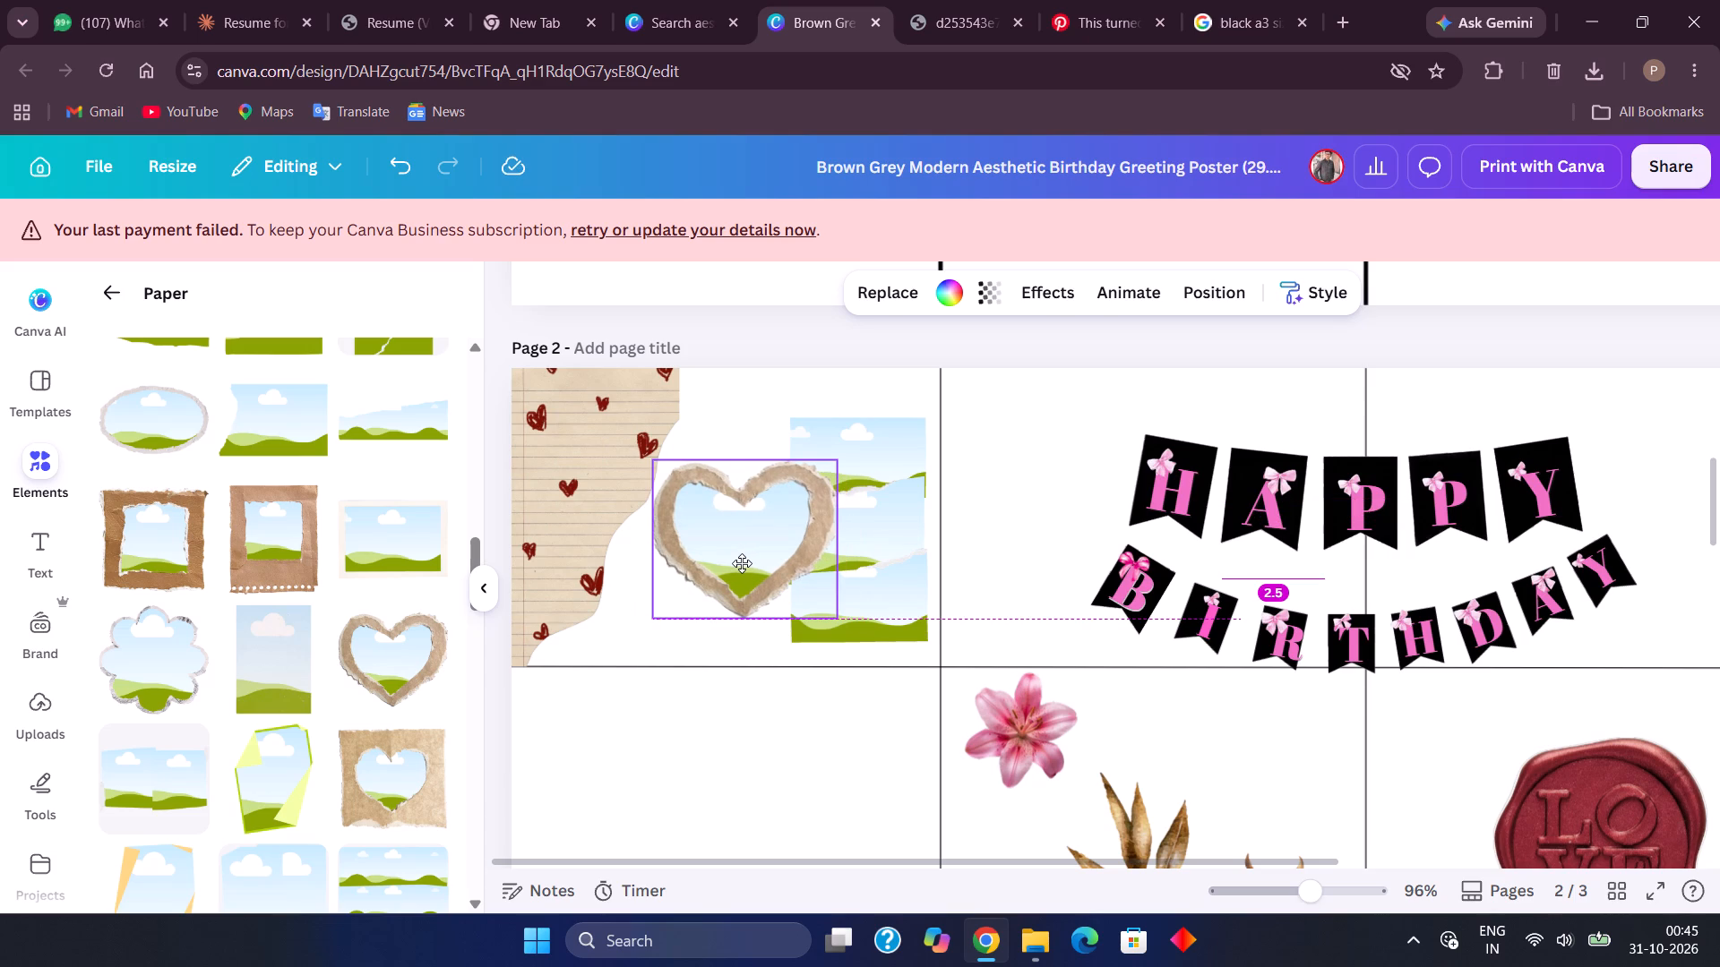
drag(742, 563, 743, 565)
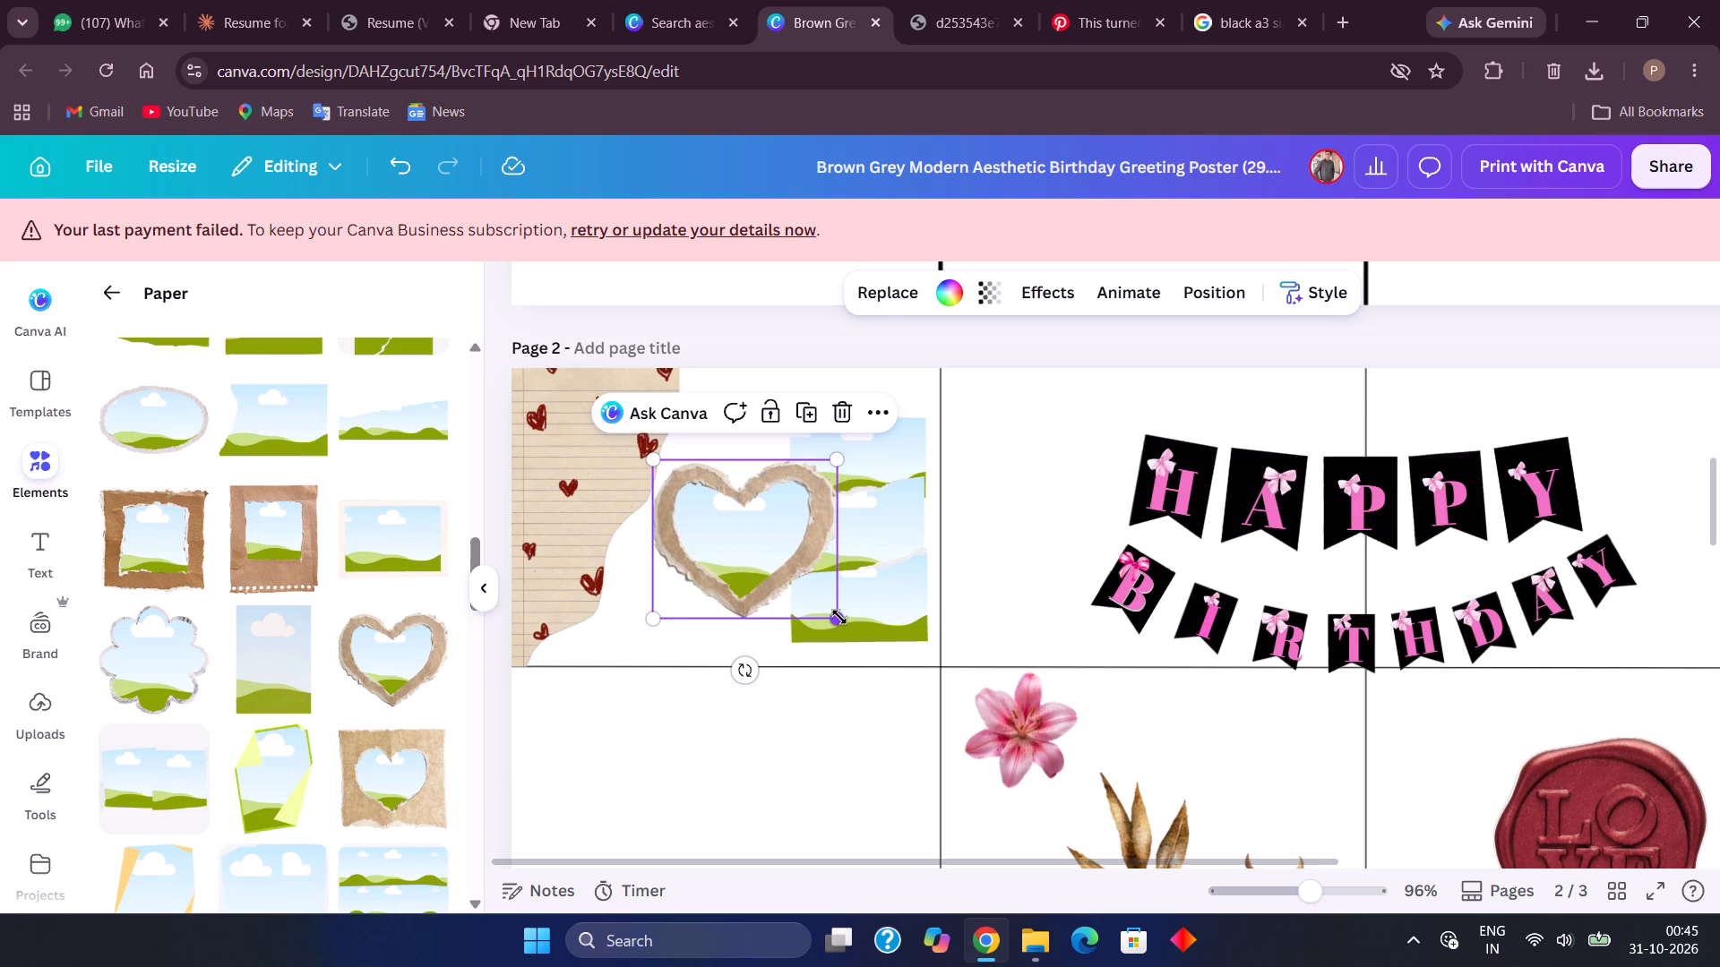
drag(839, 617, 812, 595)
drag(736, 542, 738, 555)
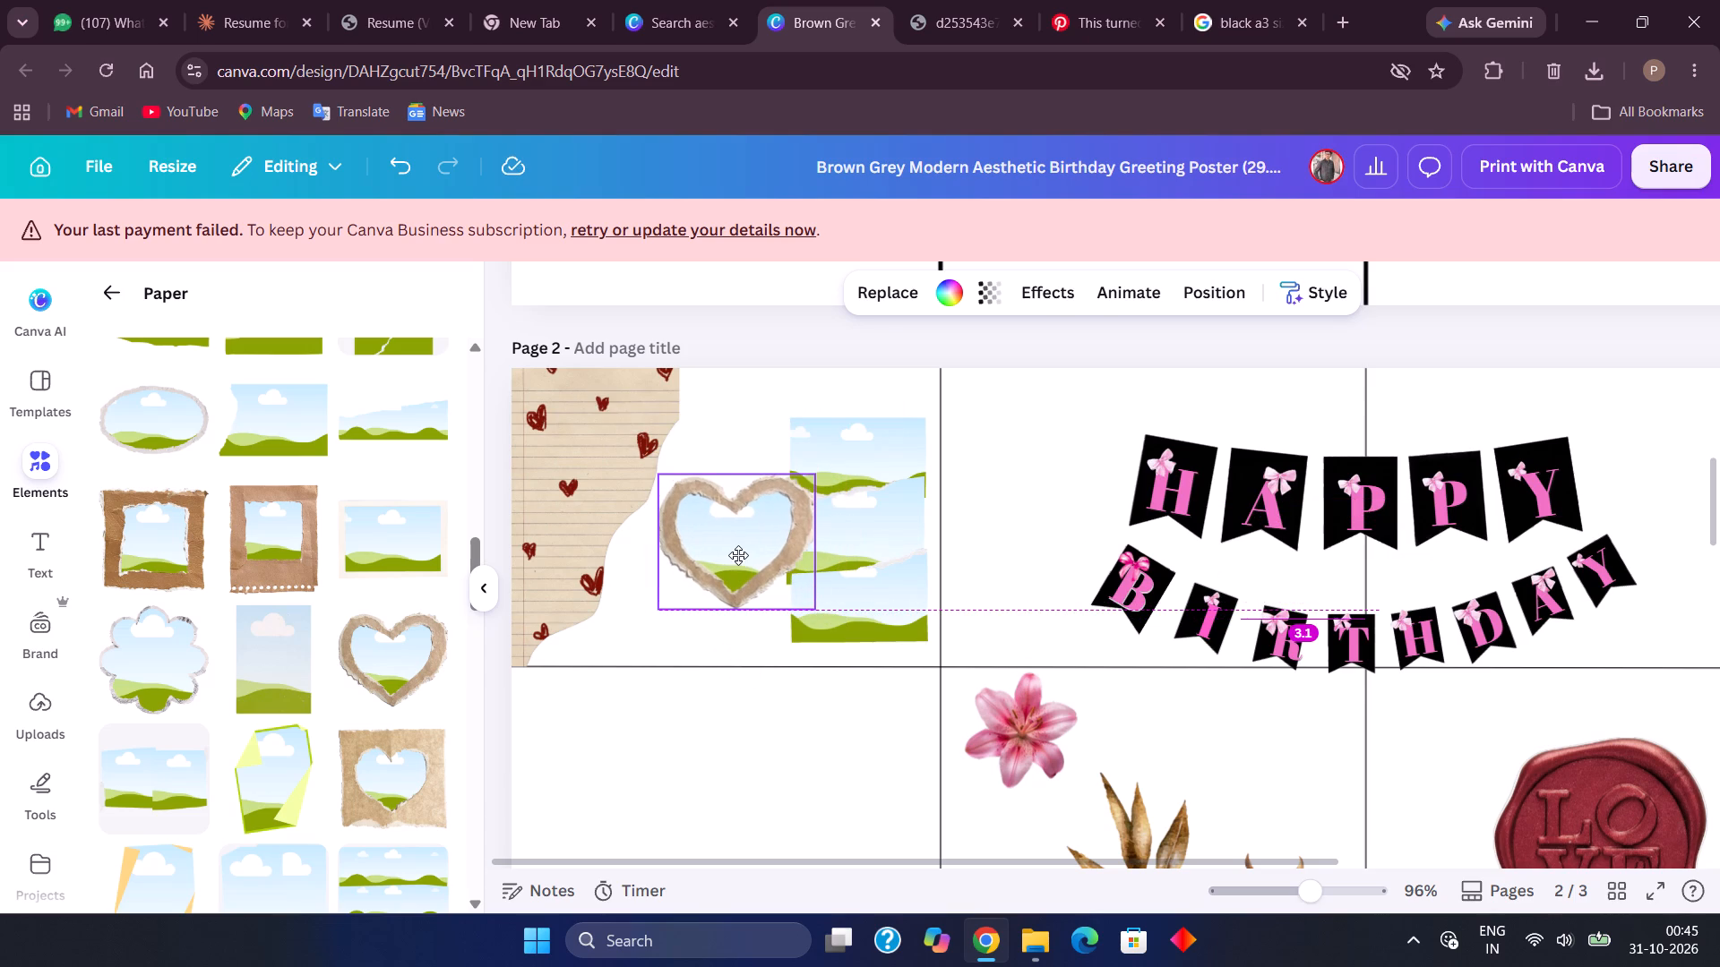
drag(738, 555, 734, 555)
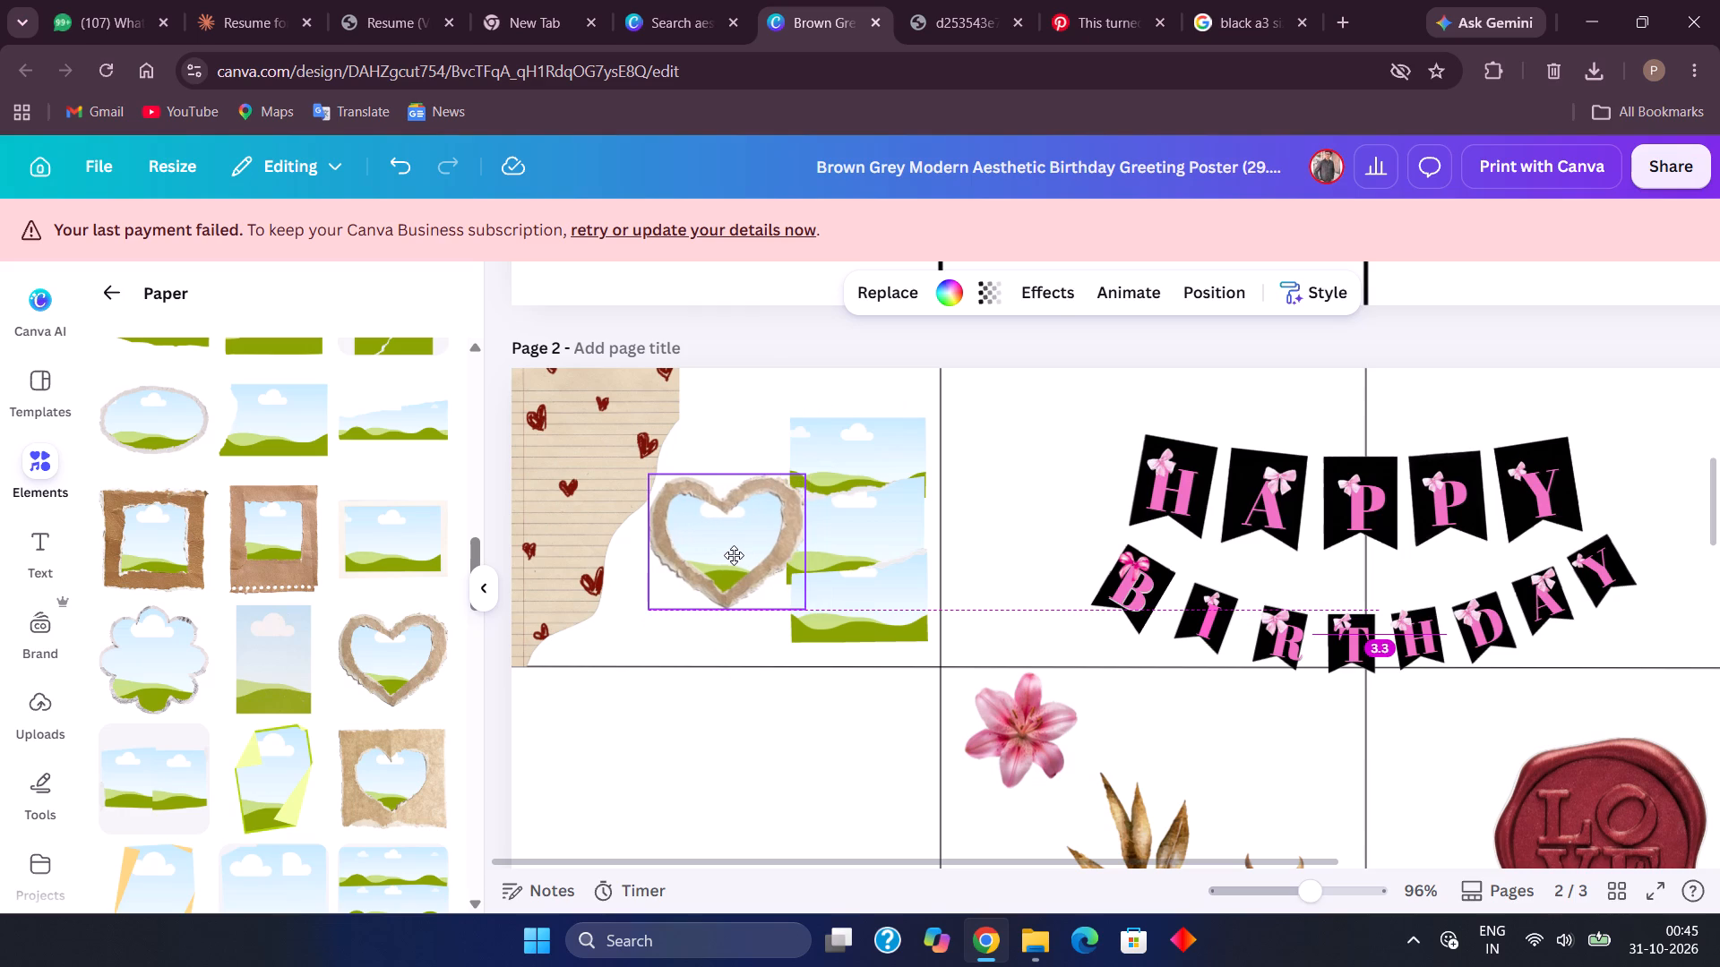
drag(734, 555, 746, 563)
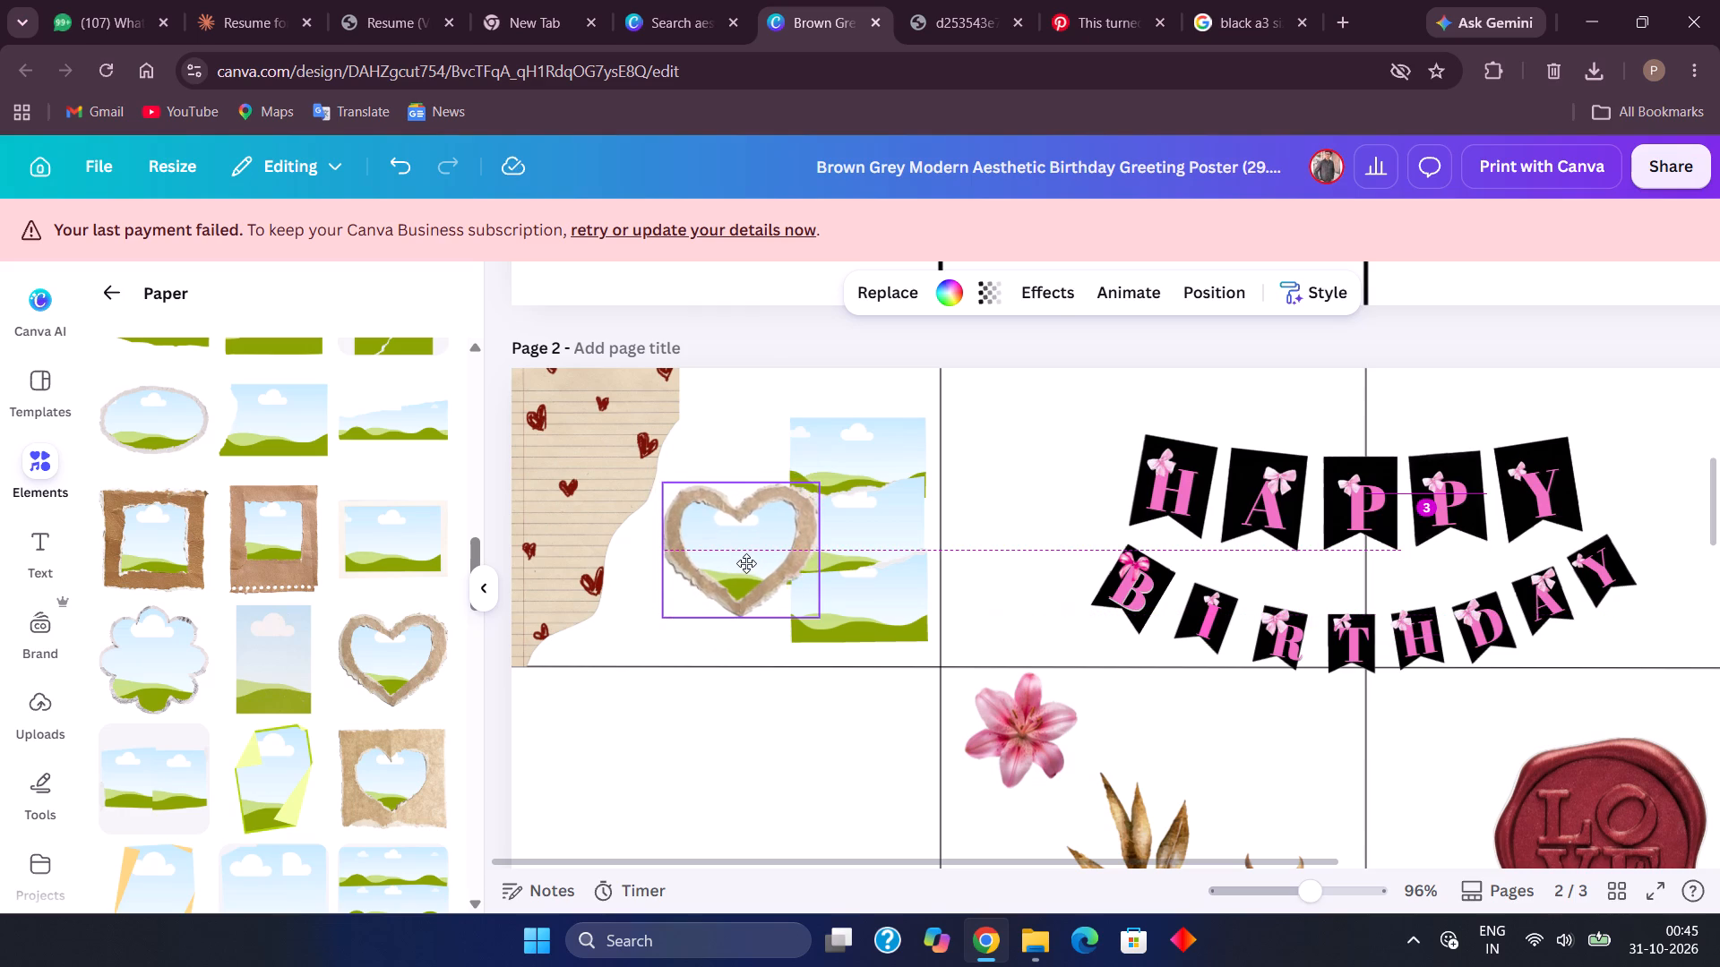
drag(746, 563, 749, 568)
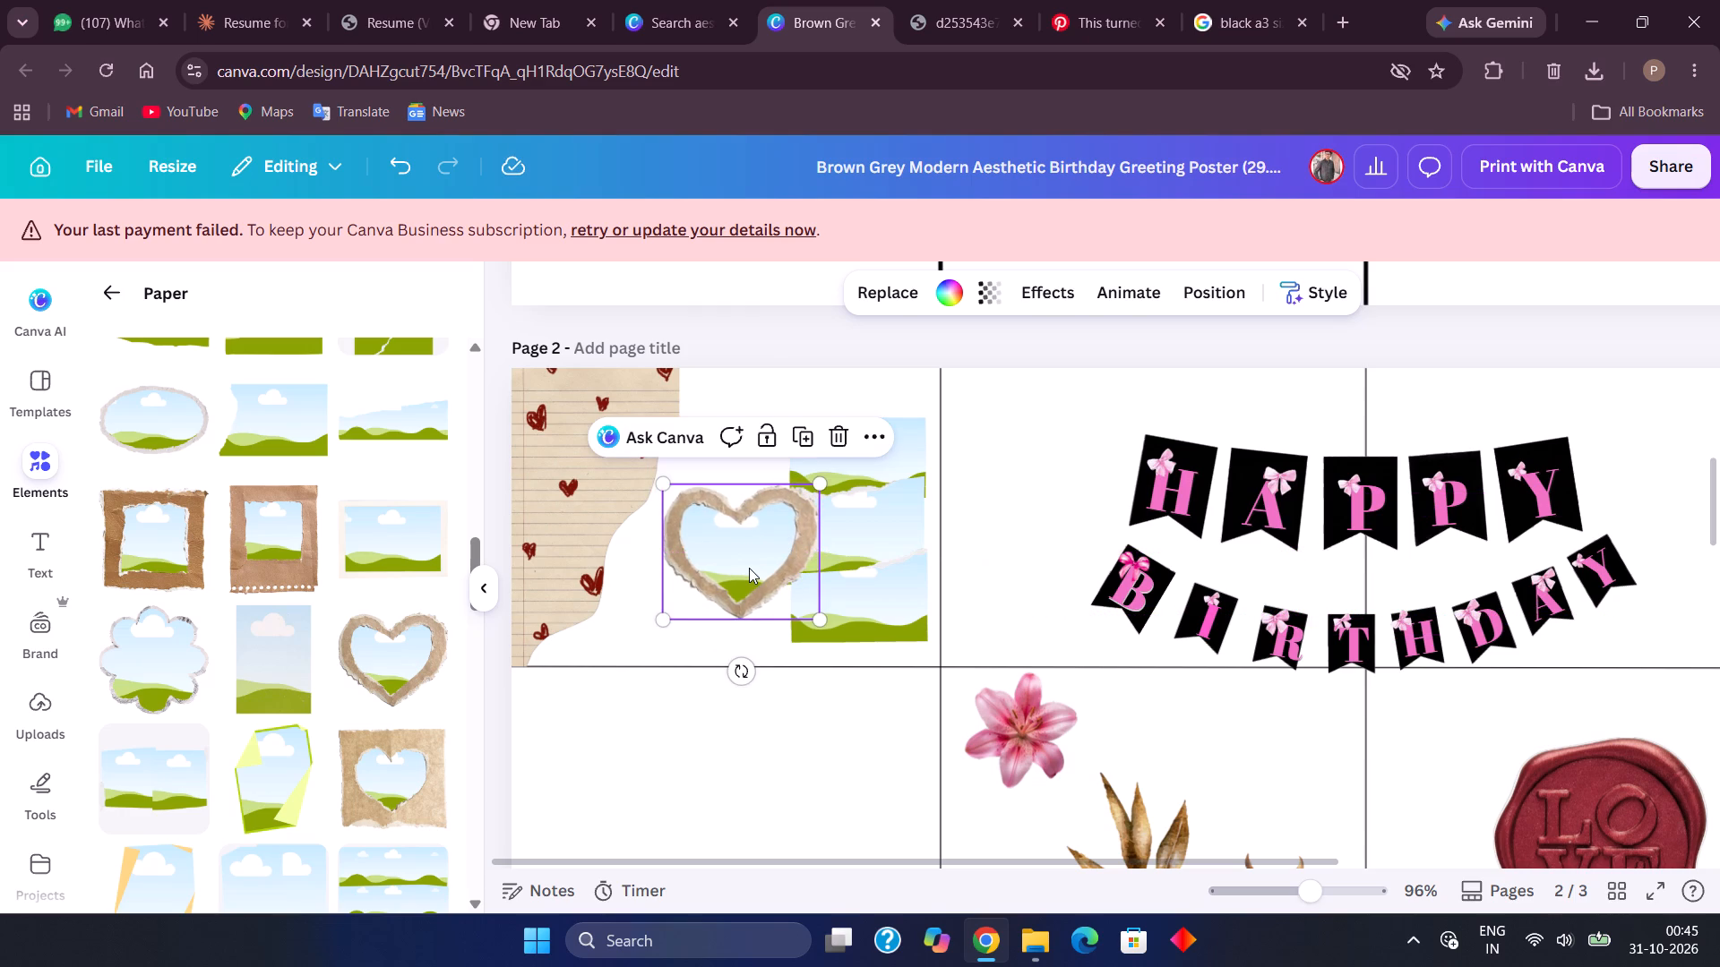
click(845, 800)
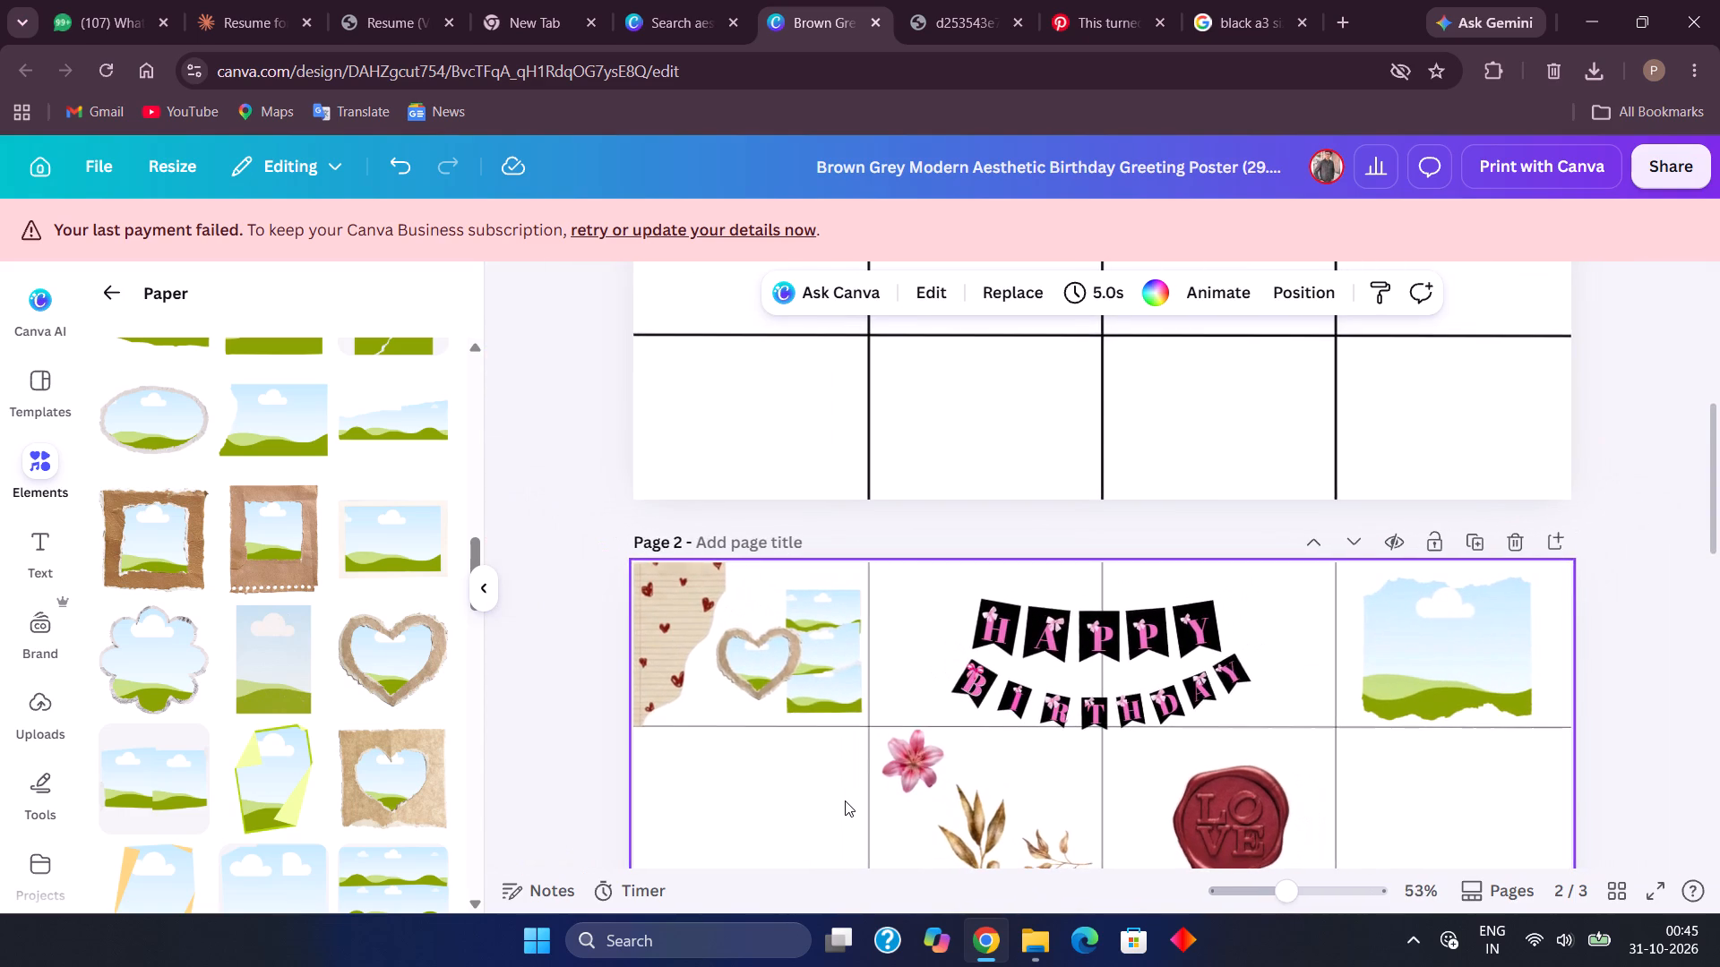
Move the torn-edge paper frame from page 2's top-right grid cell to the second row's first cell and shrink it.
scroll(845, 800, down, 2)
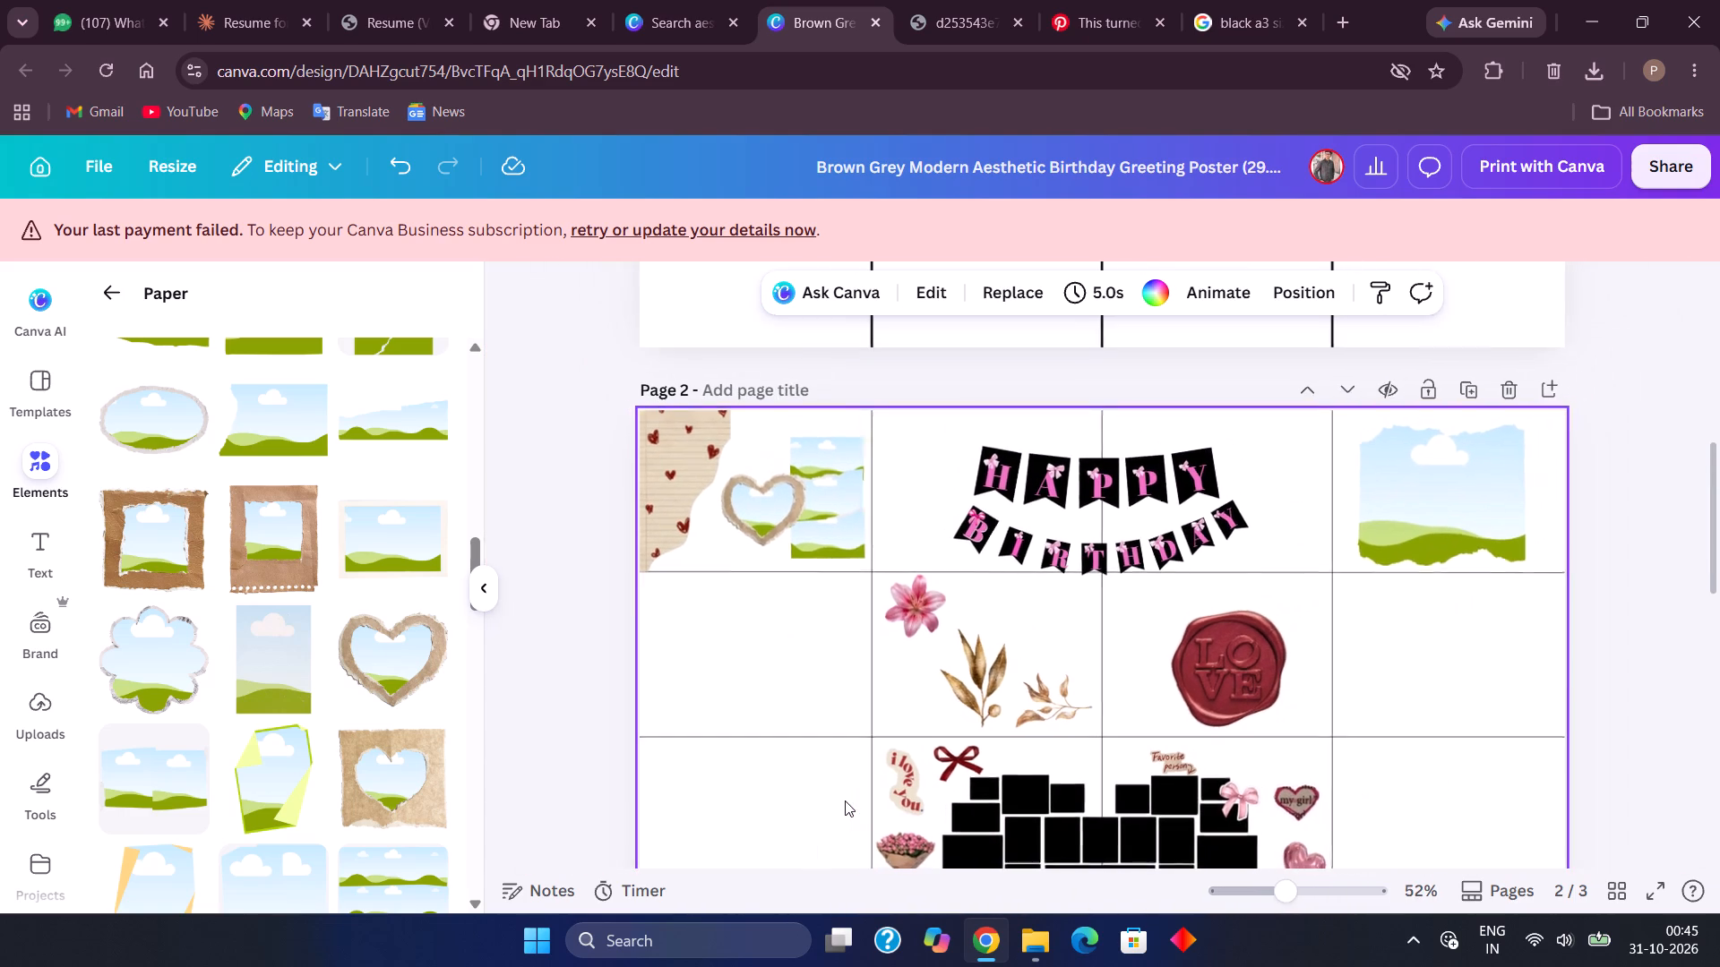
scroll(845, 800, down, 2)
scroll(845, 800, up, 1)
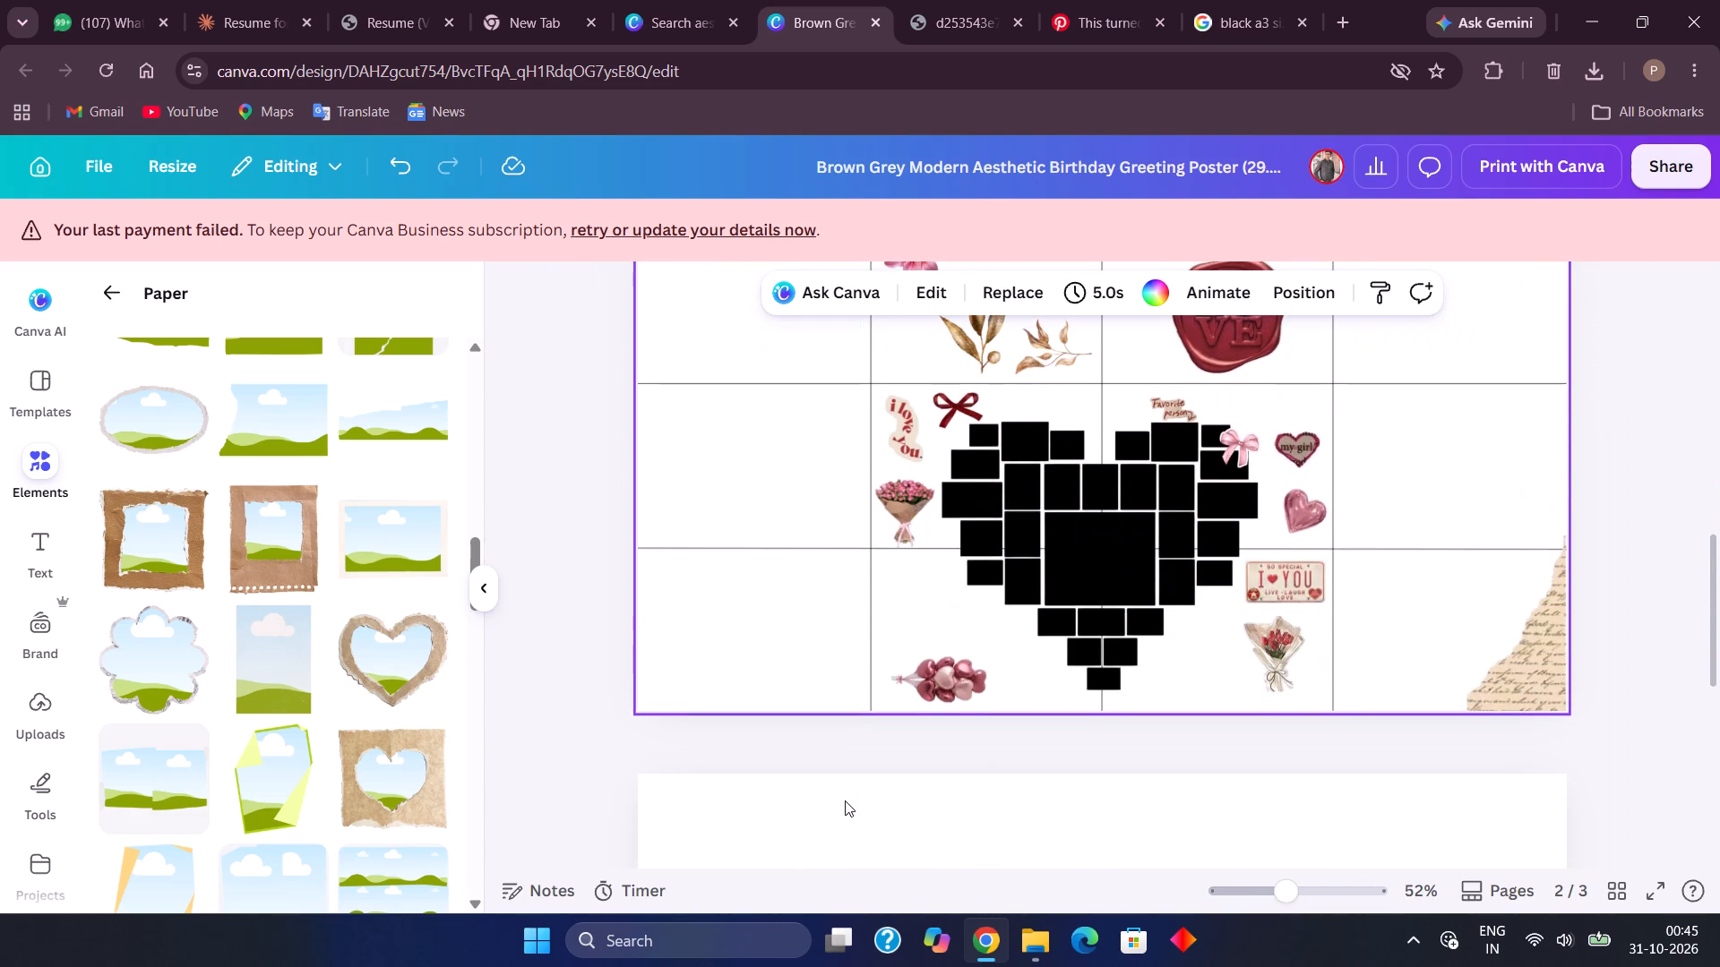
scroll(845, 800, up, 1)
click(1433, 420)
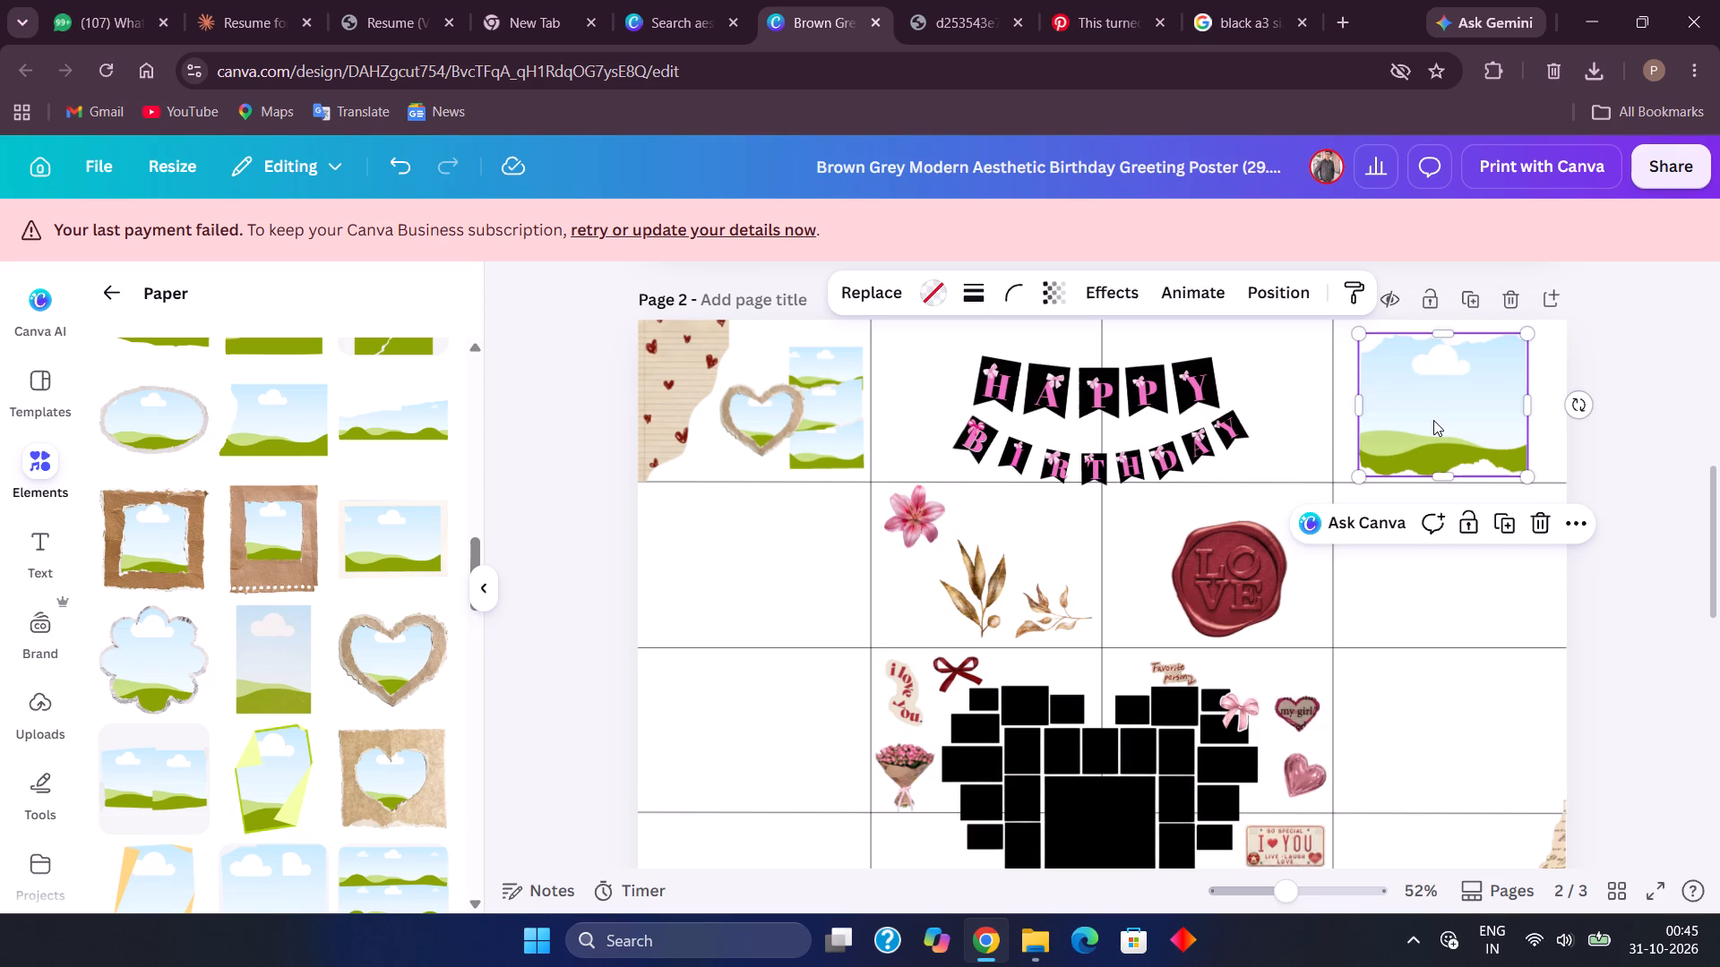
drag(1433, 420, 851, 658)
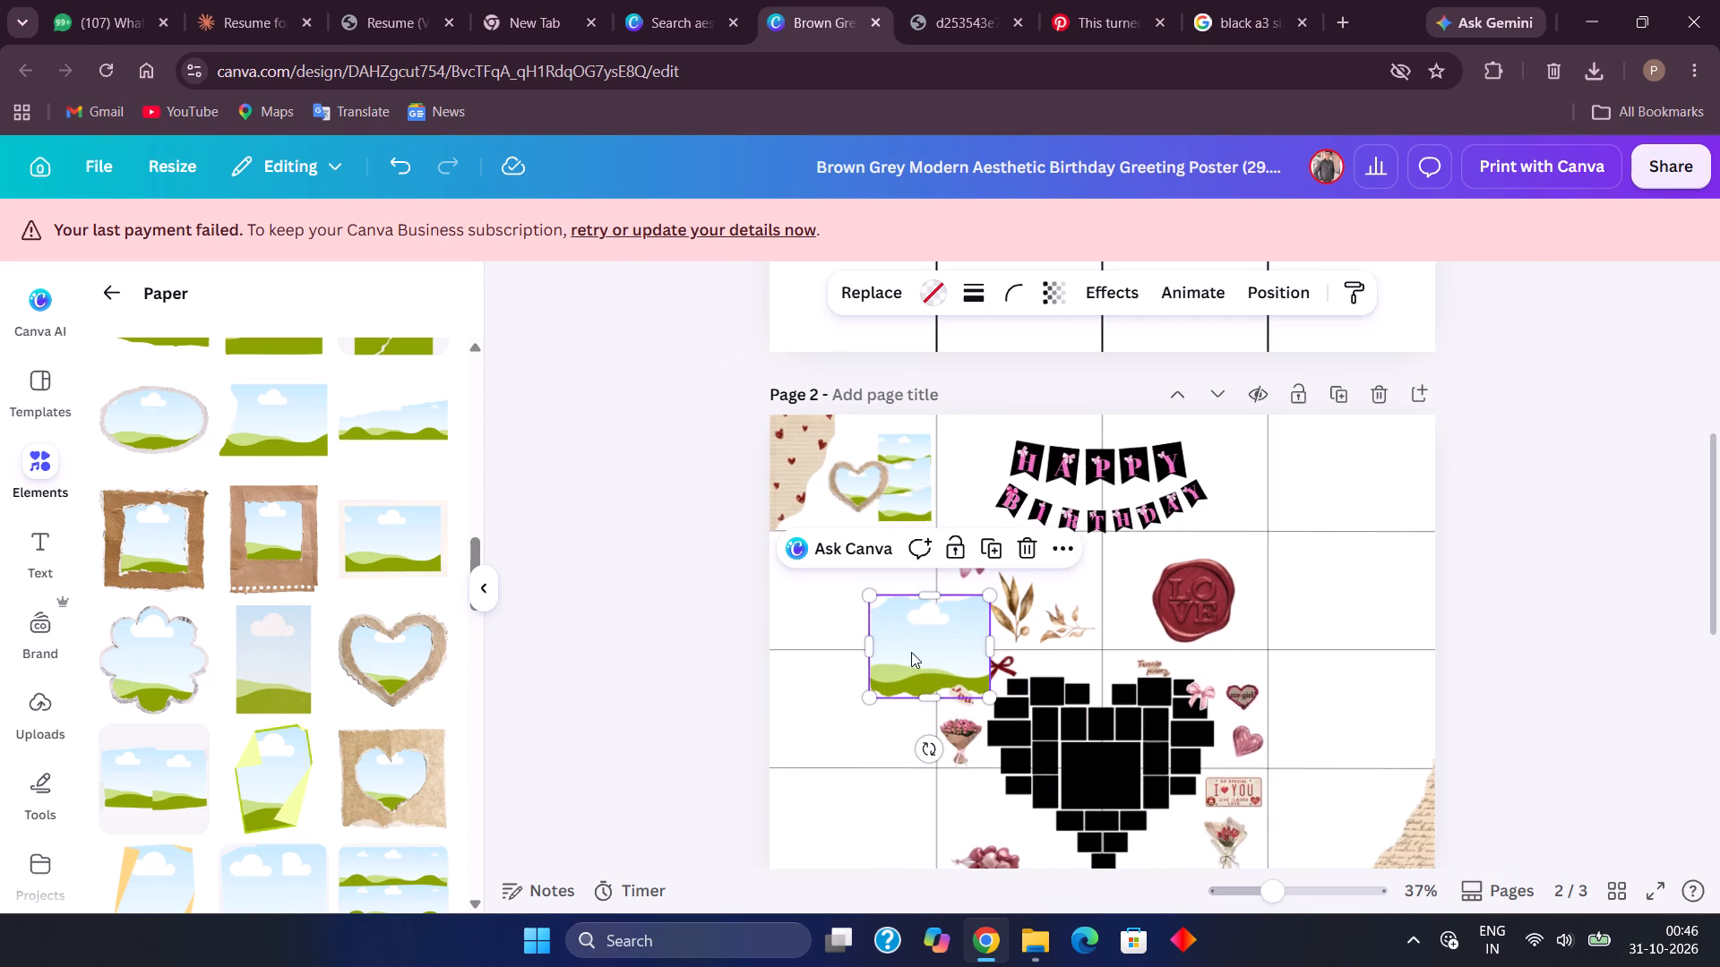
drag(913, 654, 826, 603)
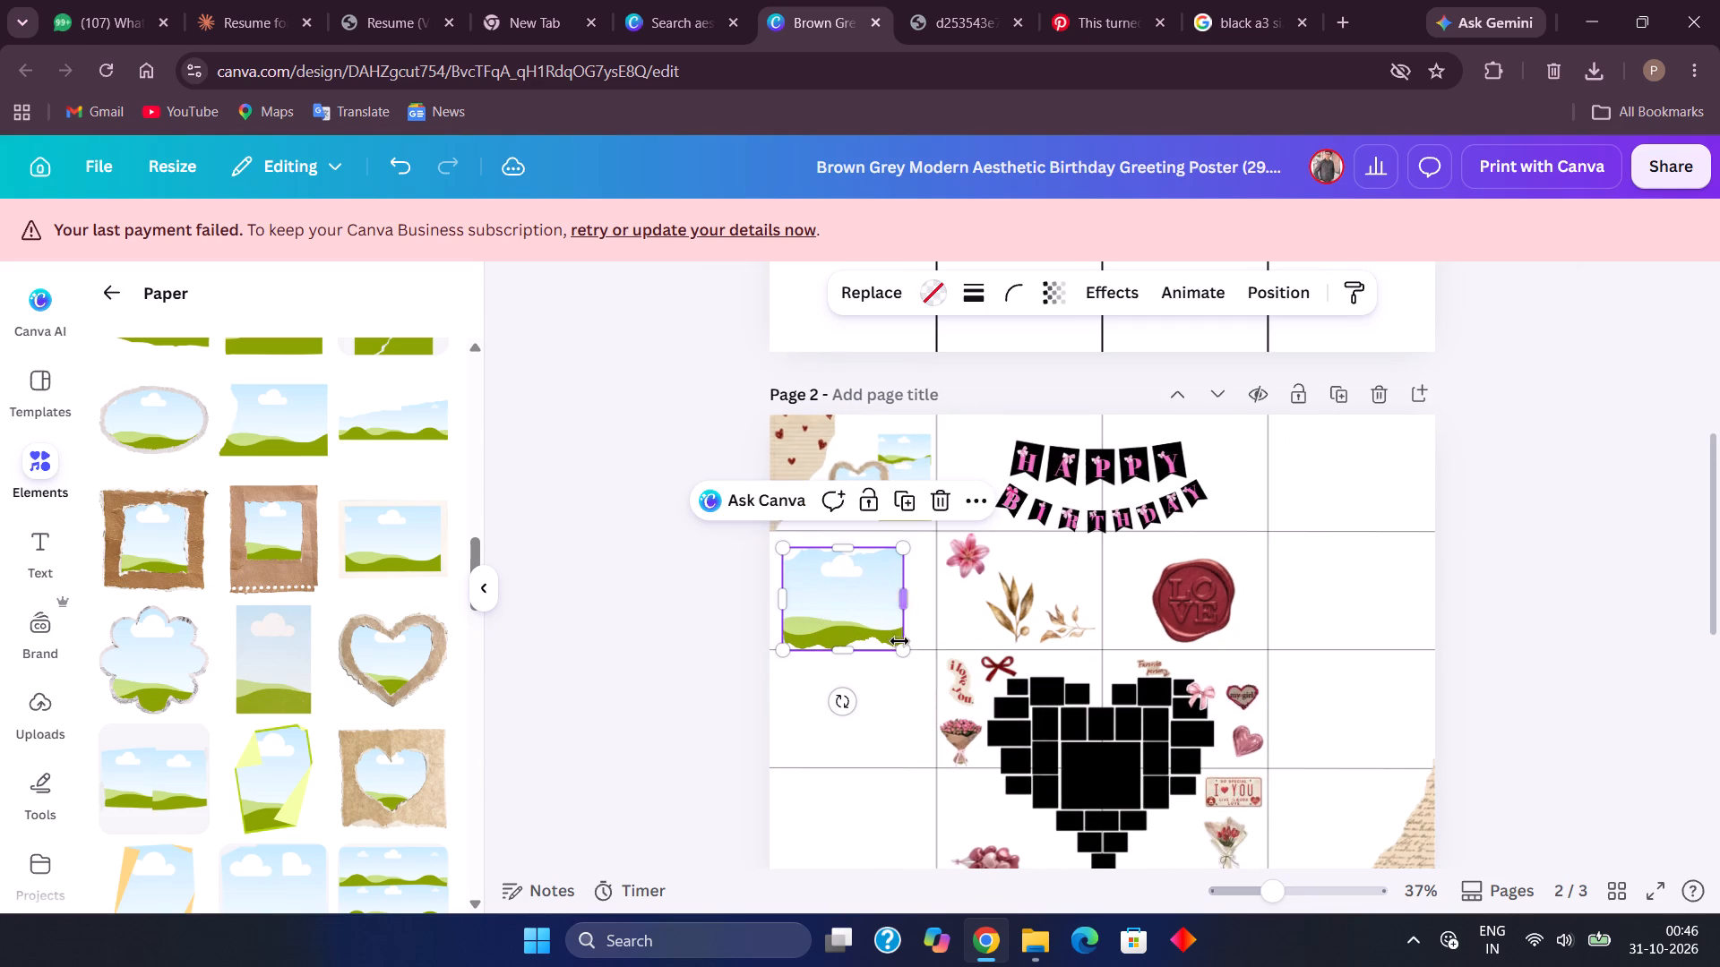
drag(903, 646, 847, 623)
Shrink the torn-edge paper frame further so it sits in the upper-left part of the second row's first cell.
scroll(847, 623, up, 1)
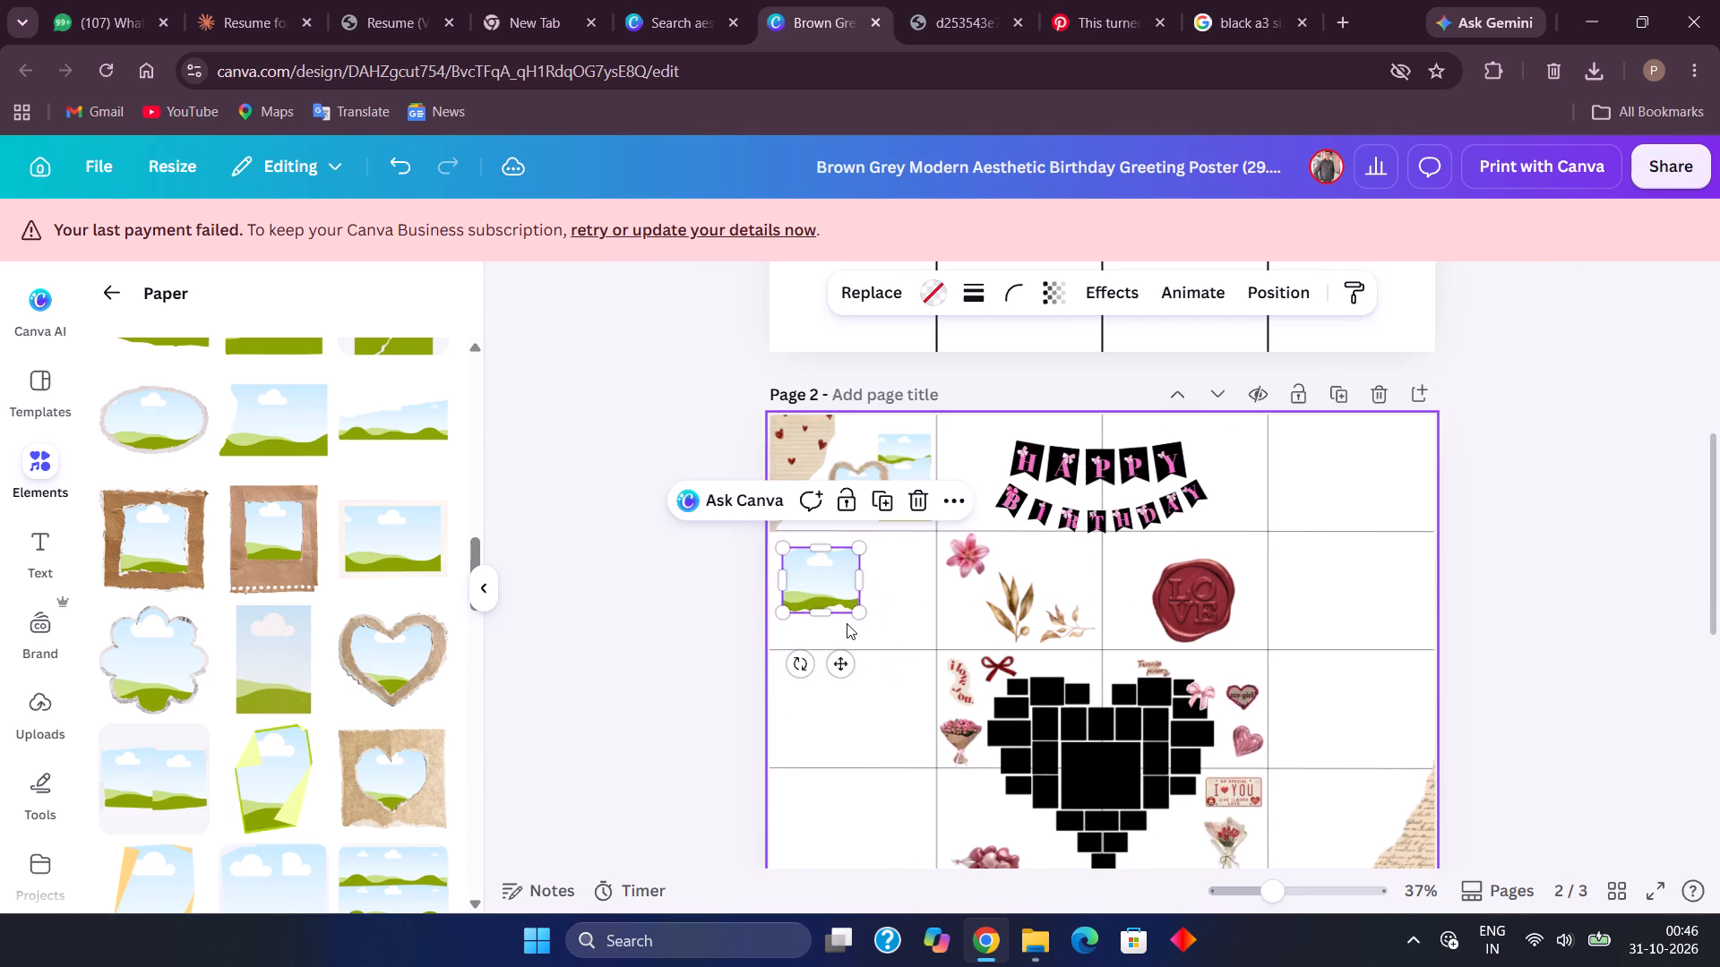
scroll(847, 623, up, 1)
scroll(847, 623, right, 2)
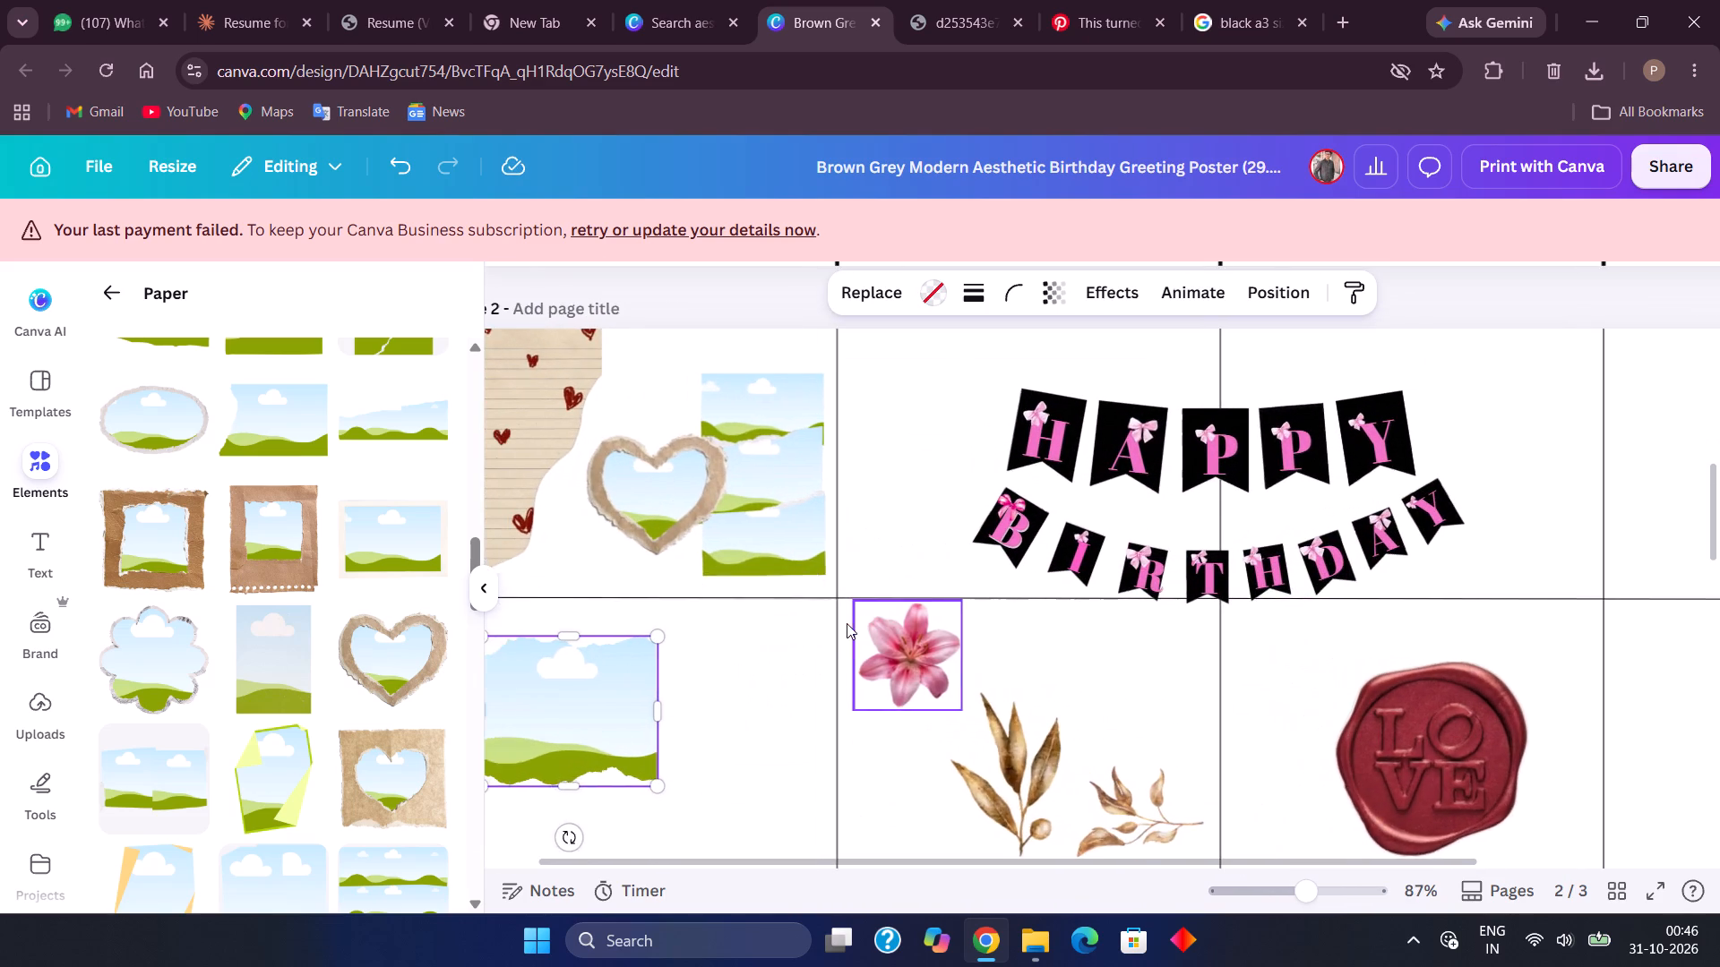
scroll(802, 739, down, 1)
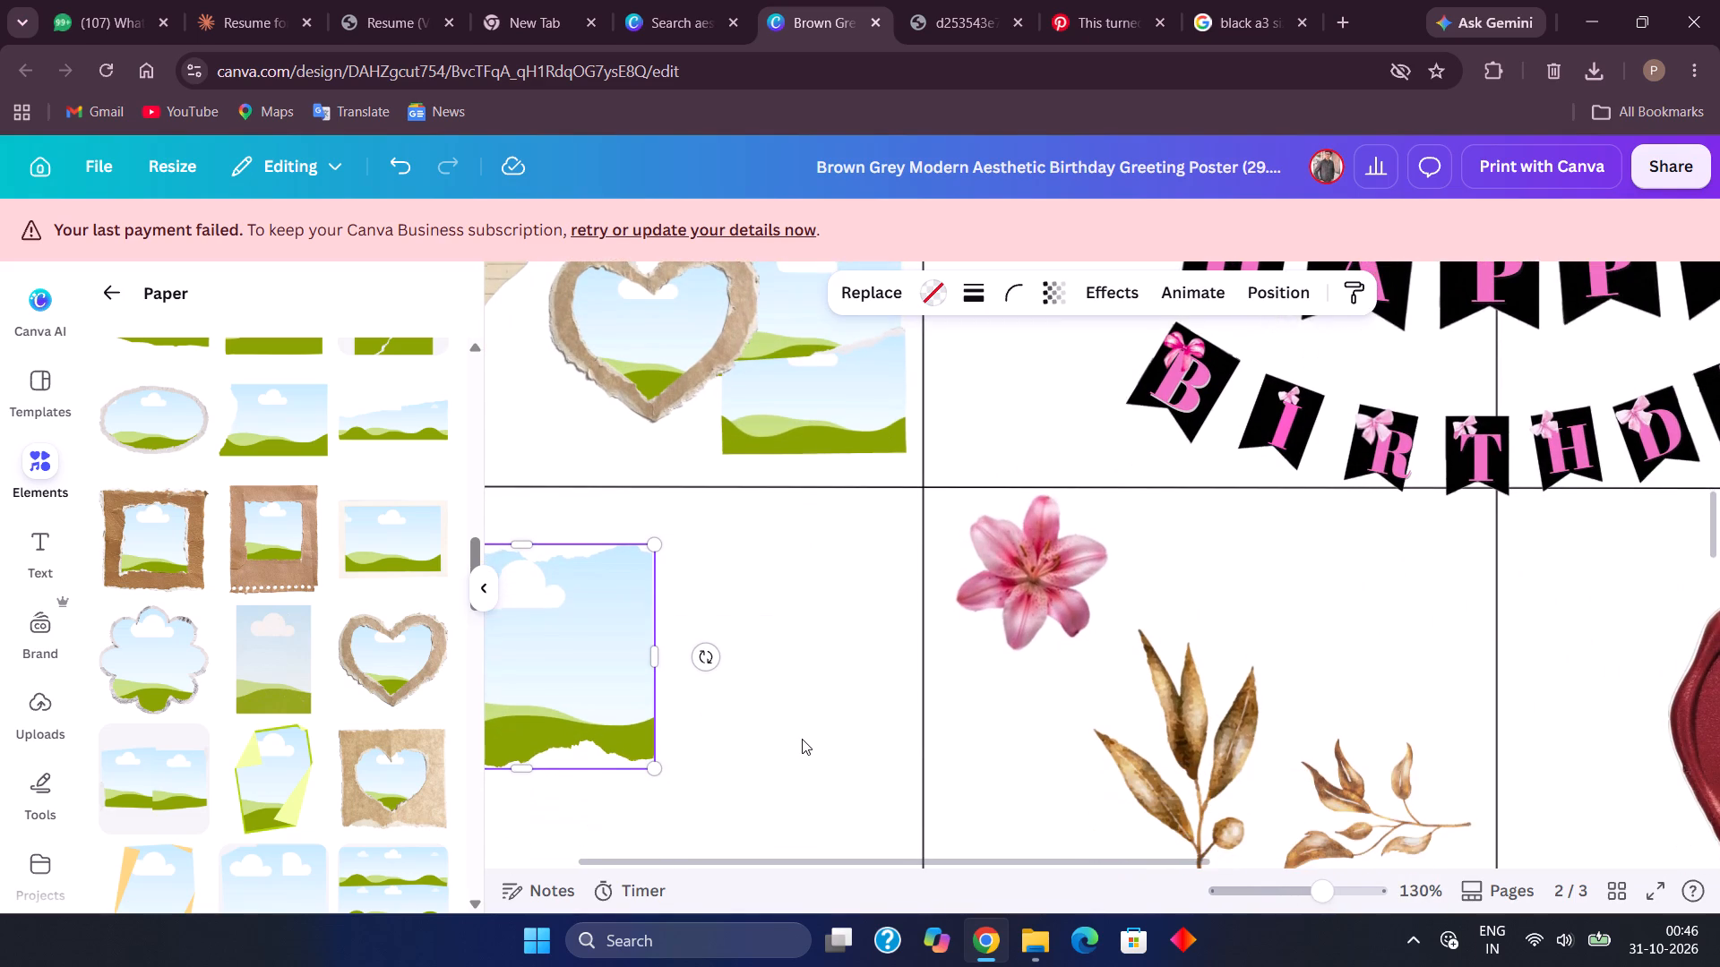
scroll(802, 739, down, 1)
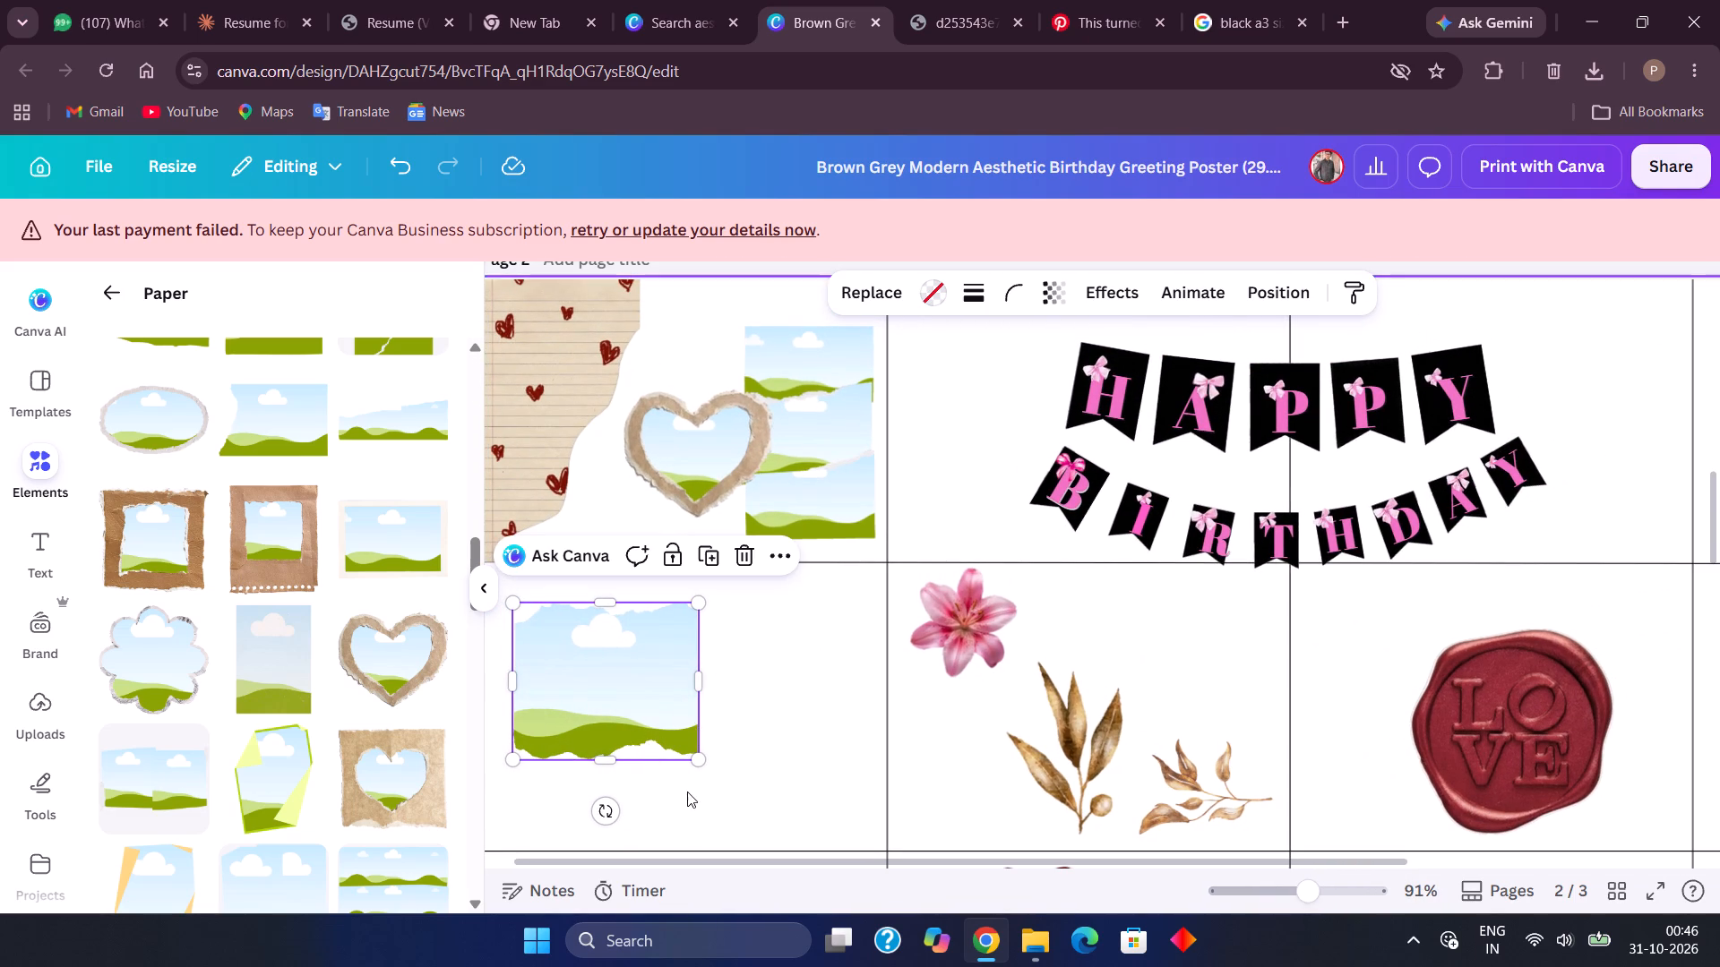
drag(701, 766, 634, 712)
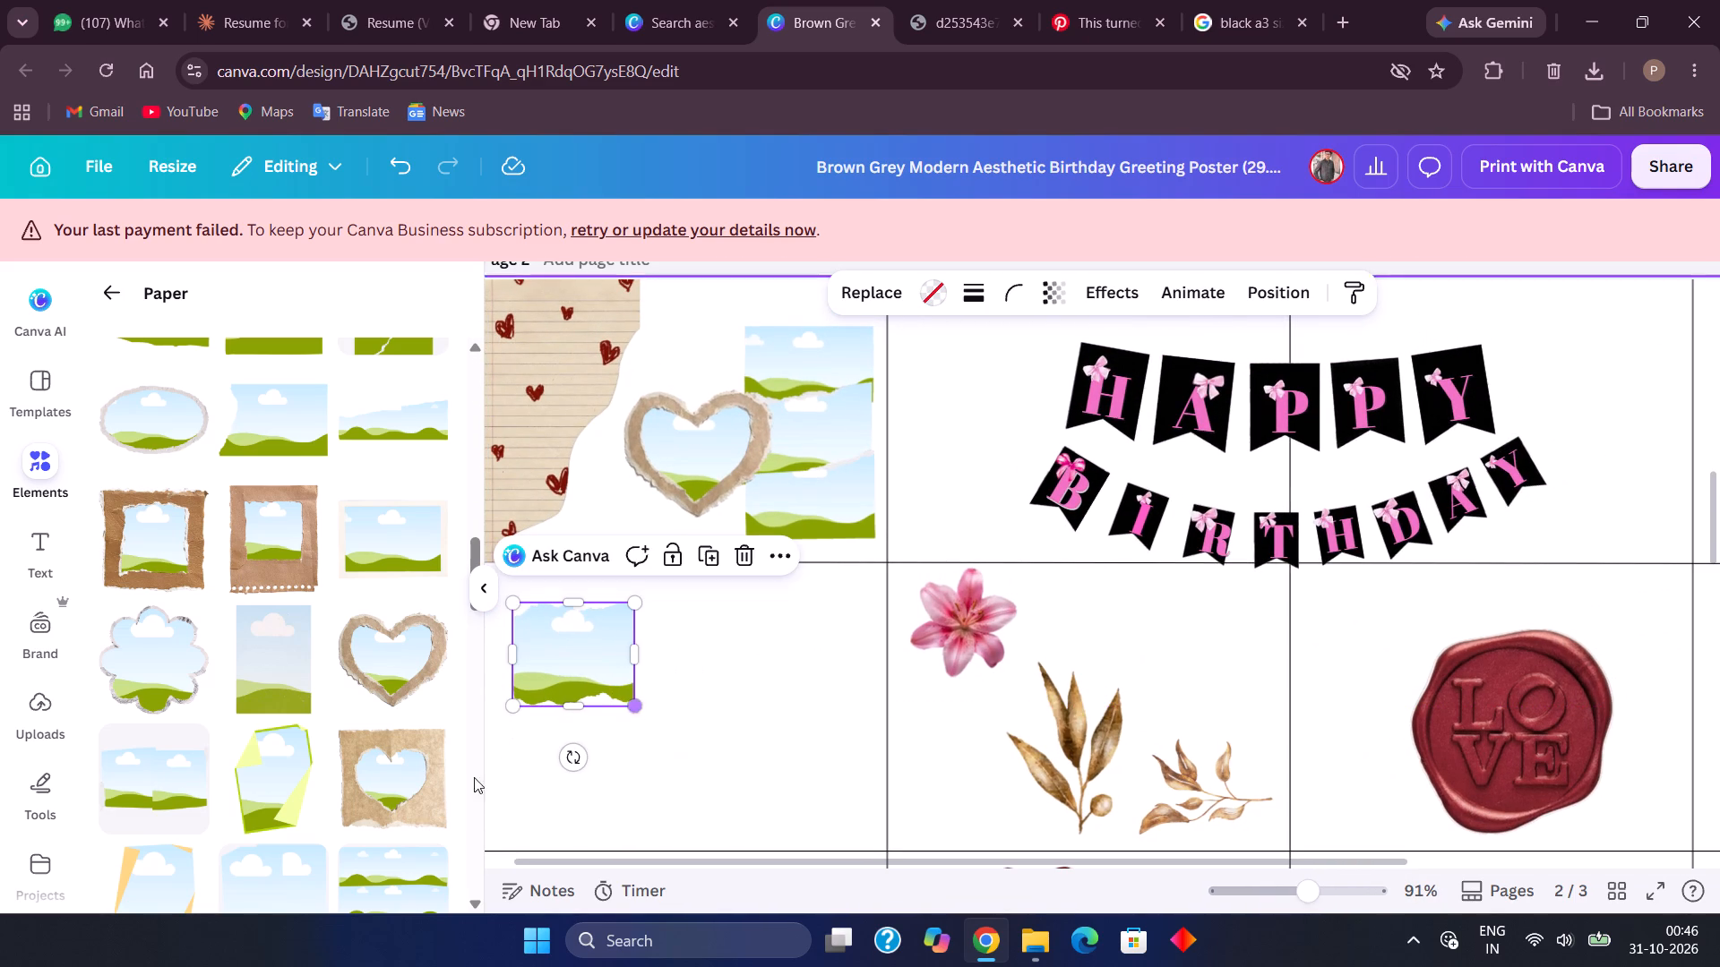
Add the square brown paper frame with the heart cutout, shrink it and move it into the second row's first cell.
click(443, 786)
drag(1173, 727, 942, 663)
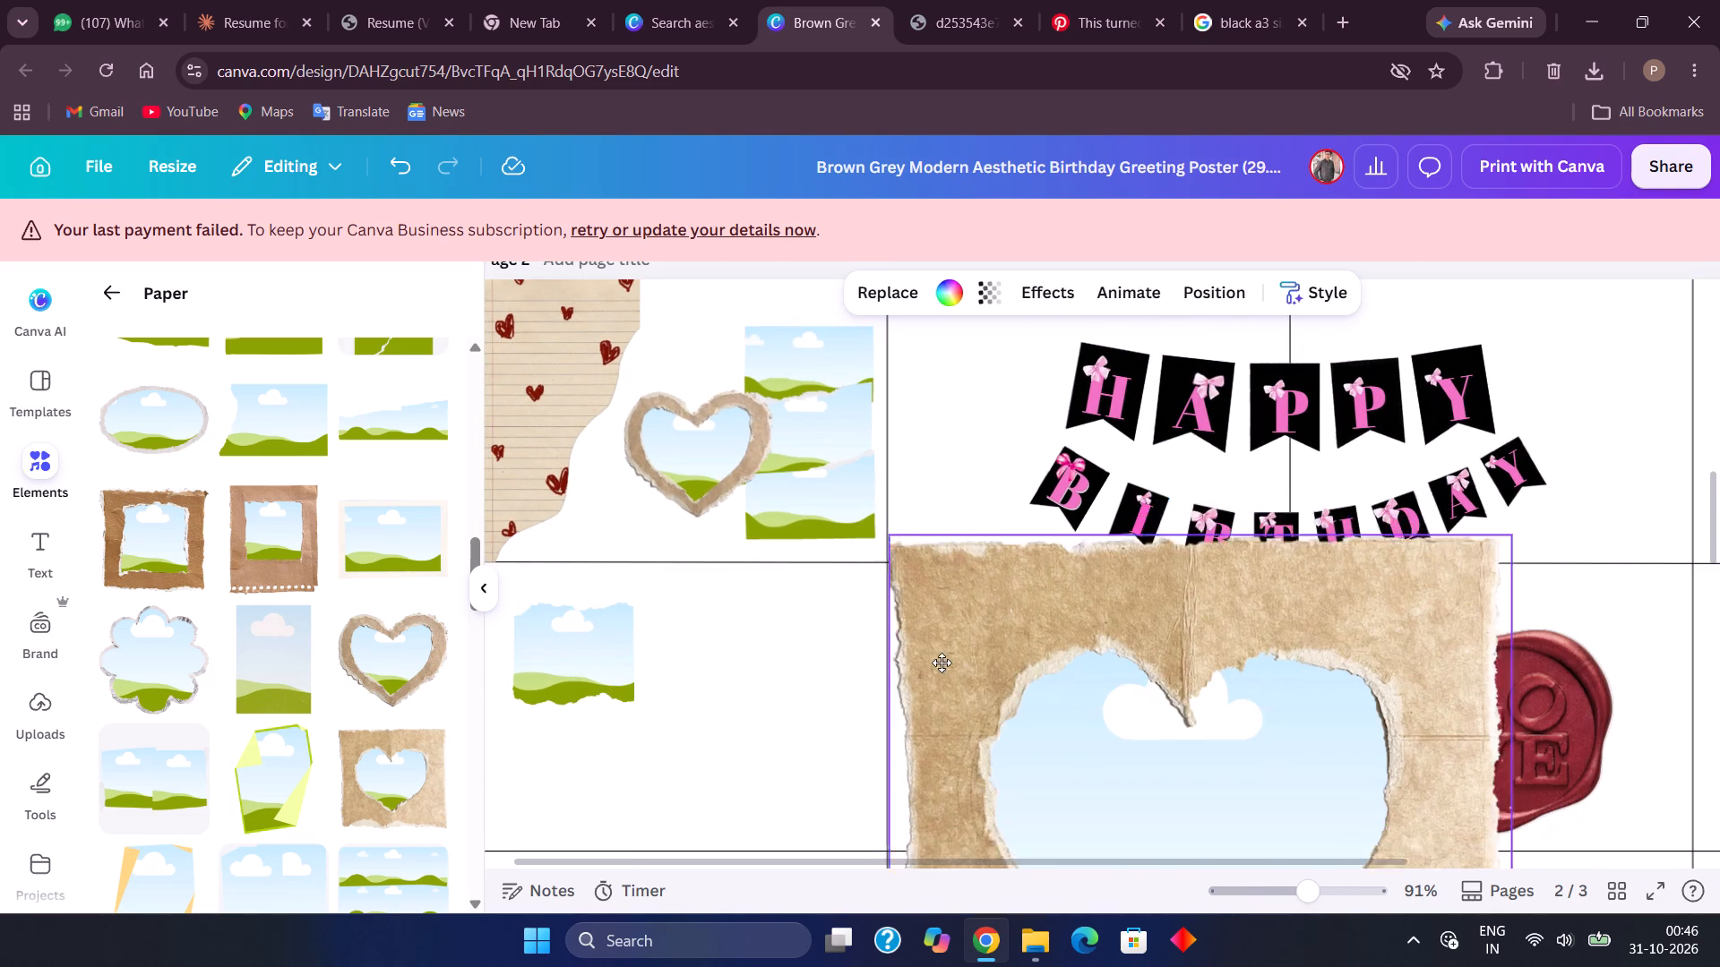
drag(942, 663, 817, 630)
drag(1245, 462, 856, 603)
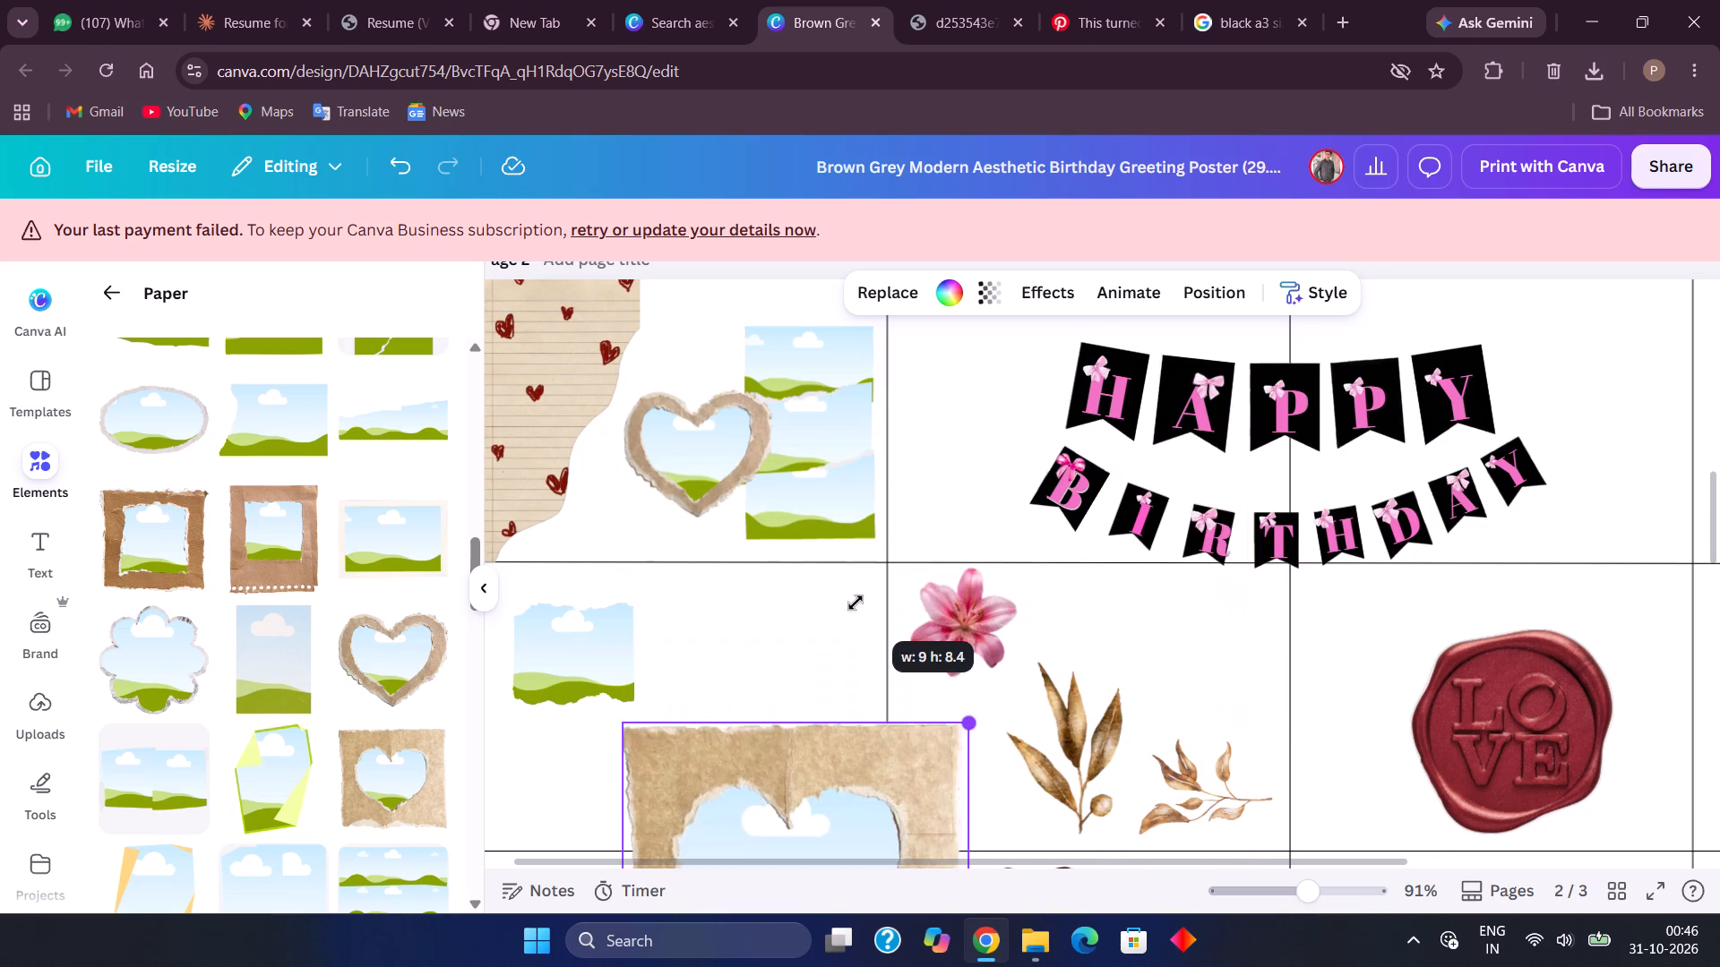
drag(856, 603, 842, 650)
scroll(842, 650, down, 2)
drag(842, 650, 734, 514)
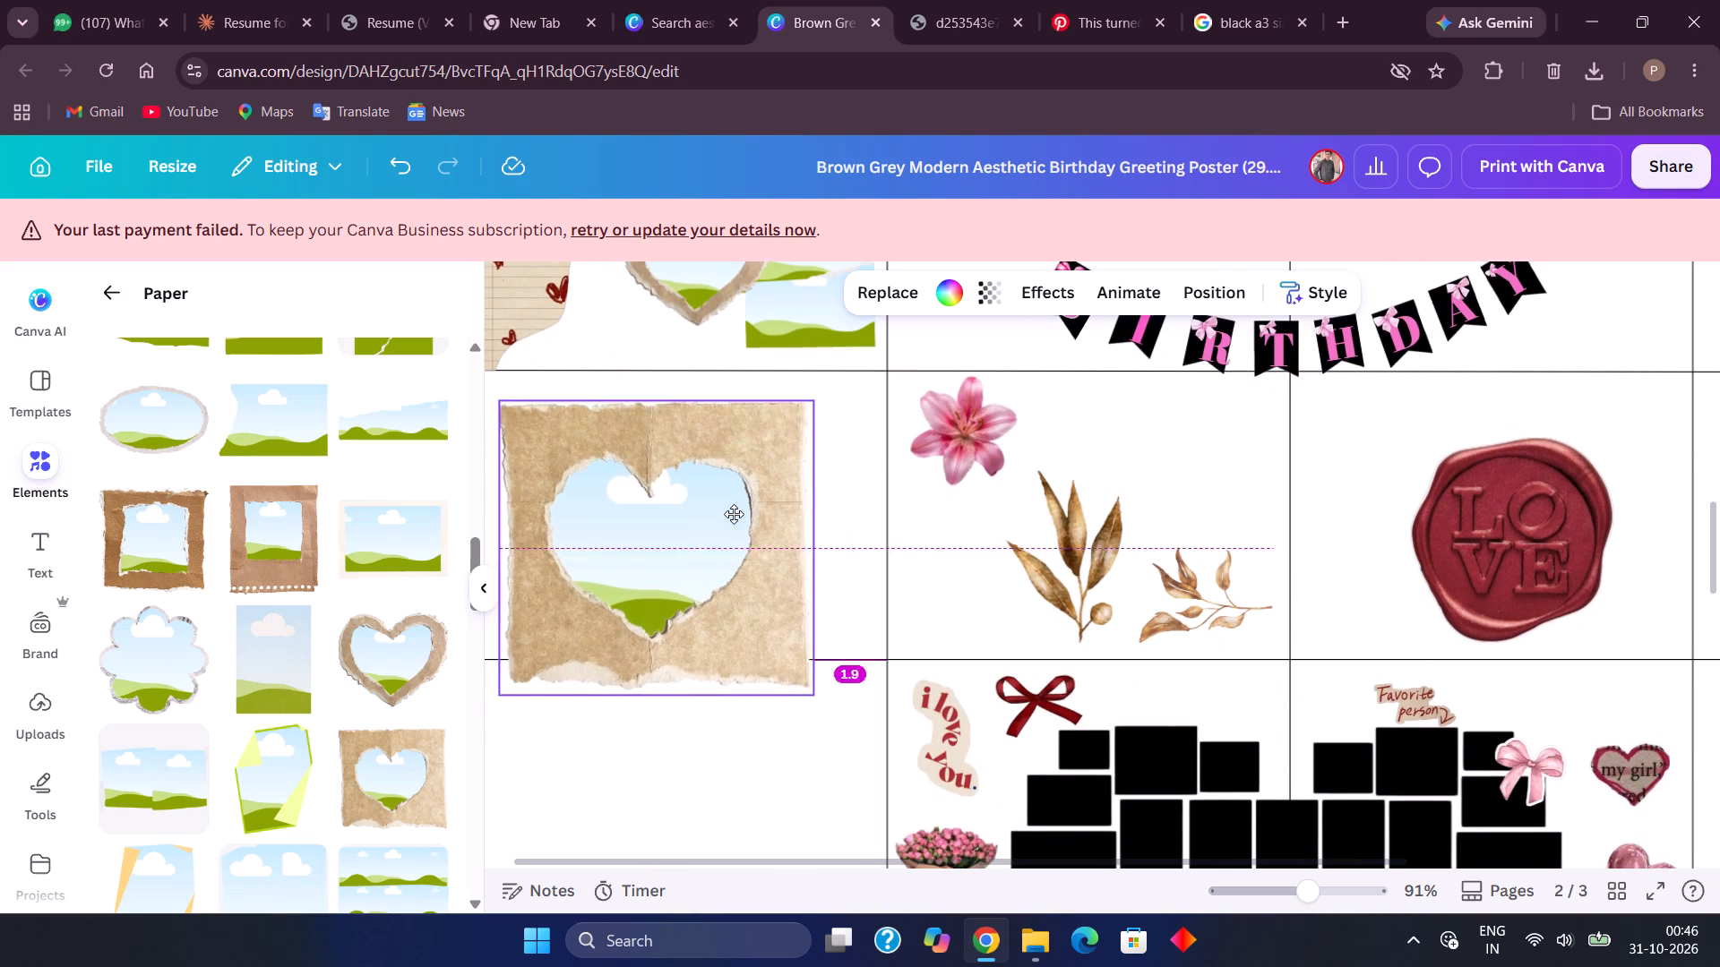
drag(734, 514, 742, 527)
Shrink the heart-cutout paper frame further and place it overlapping the lower-right corner of the torn-edge frame.
drag(833, 739, 795, 679)
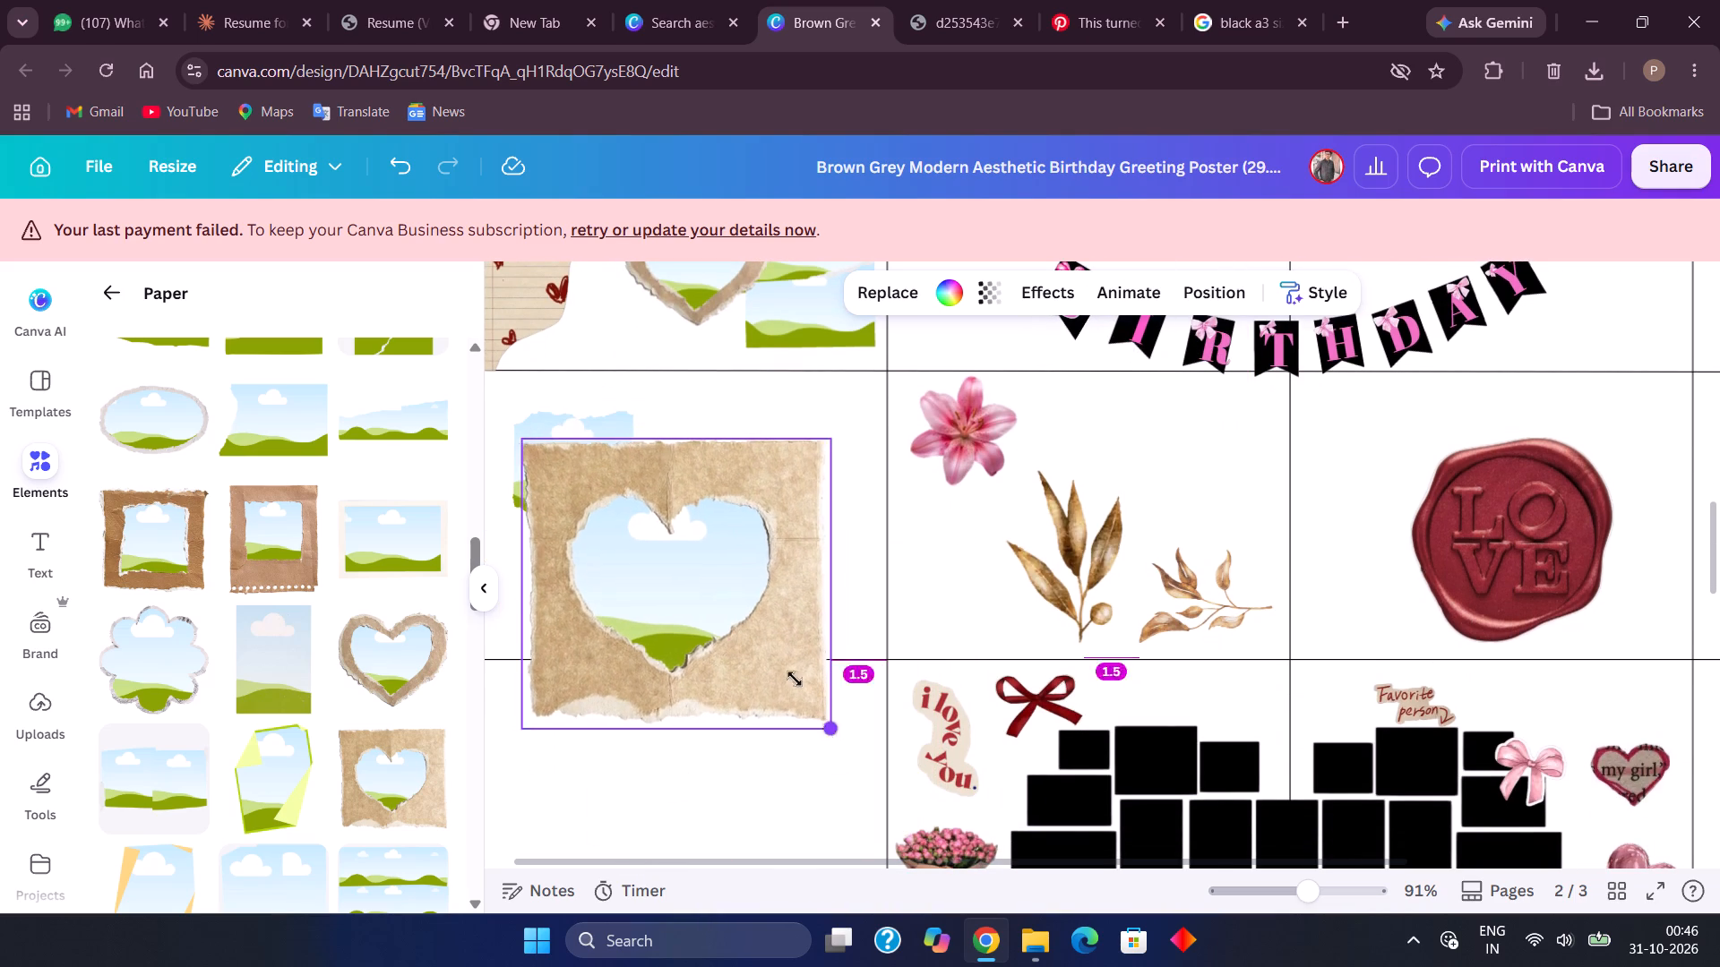
drag(795, 679, 687, 574)
drag(621, 534, 695, 577)
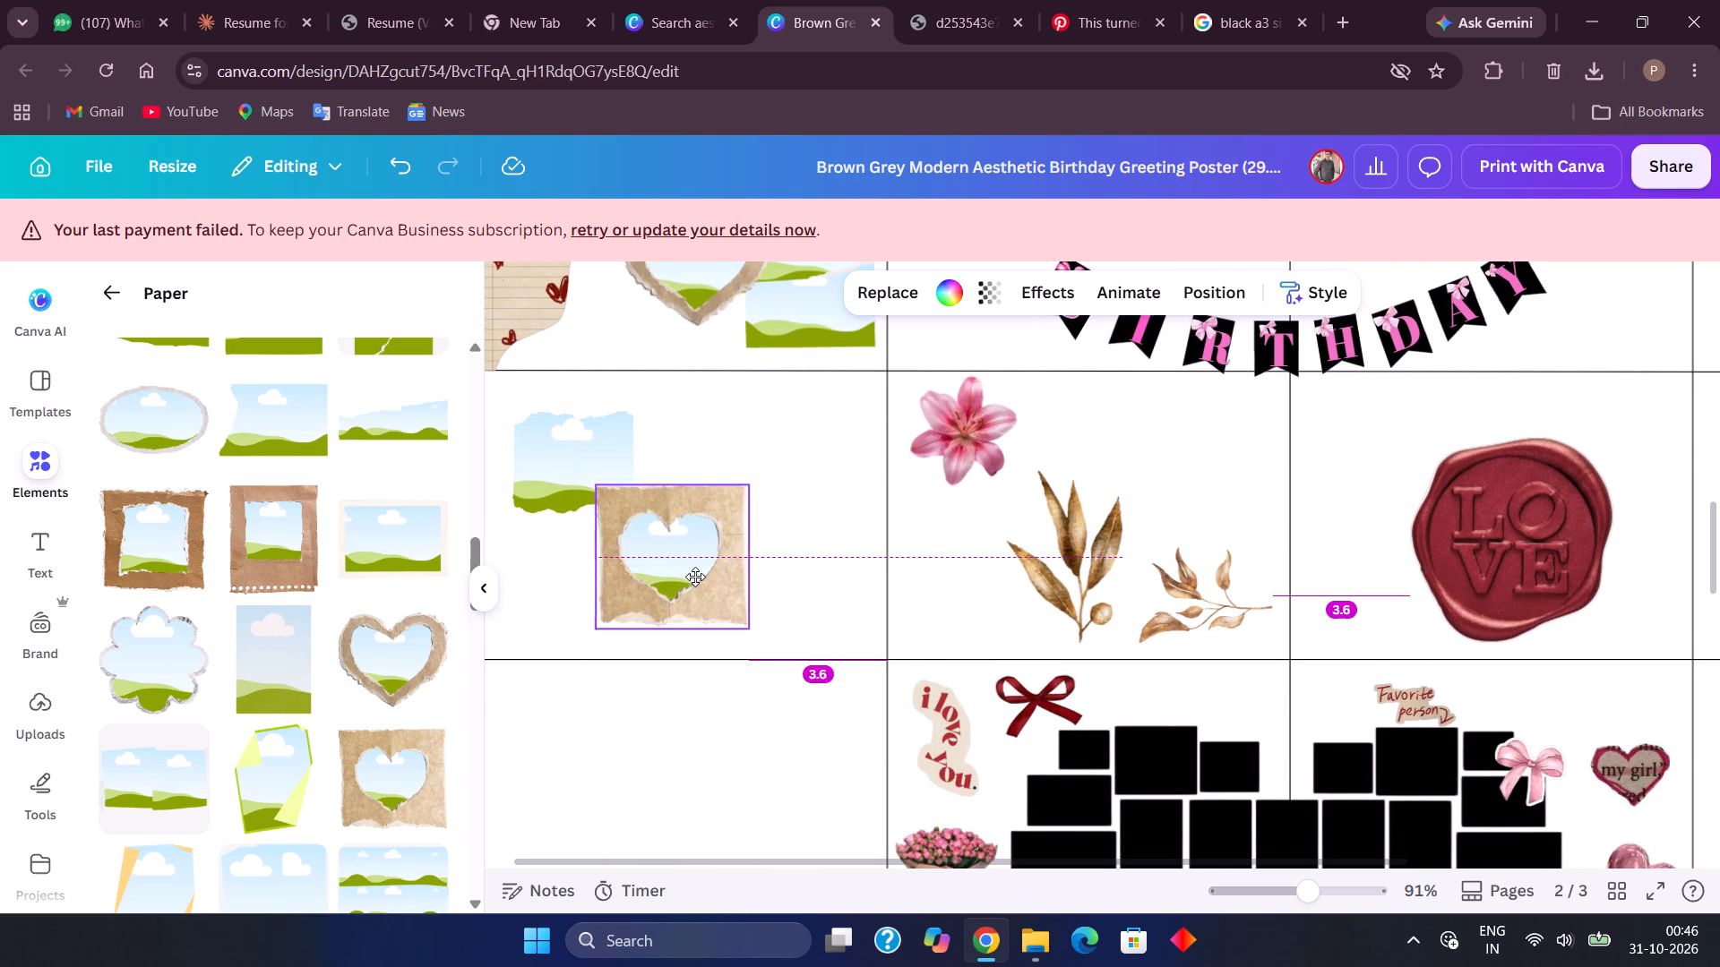
drag(695, 577, 686, 569)
drag(686, 569, 753, 569)
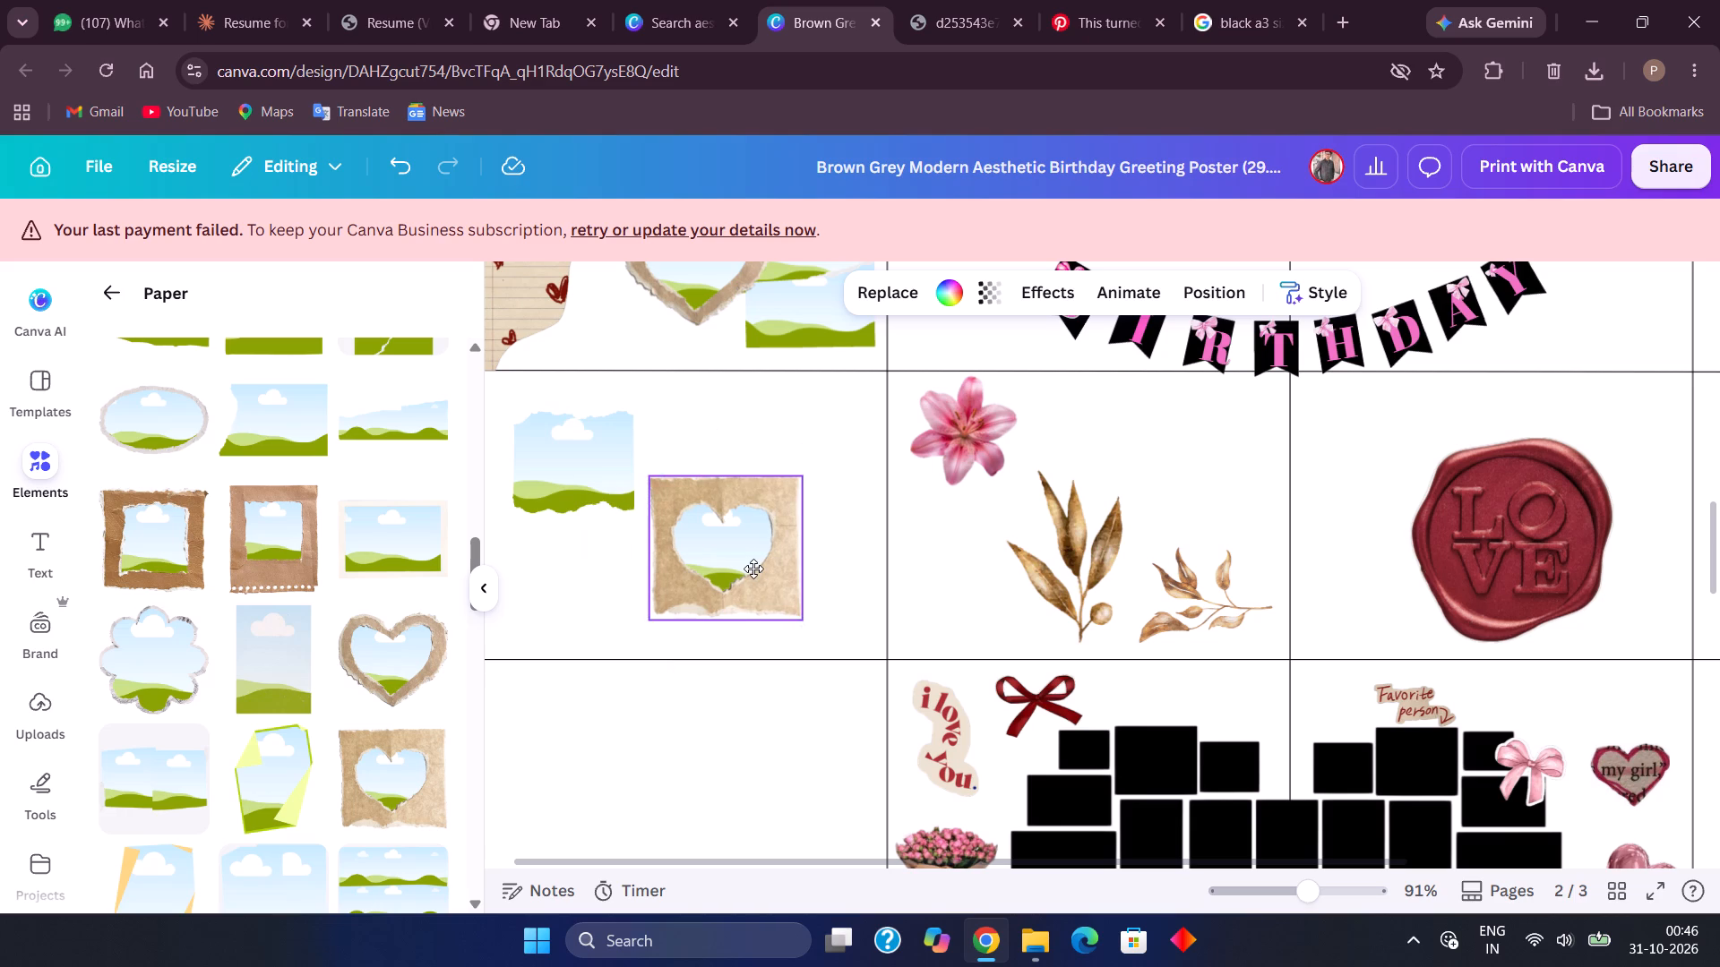
drag(753, 569, 718, 559)
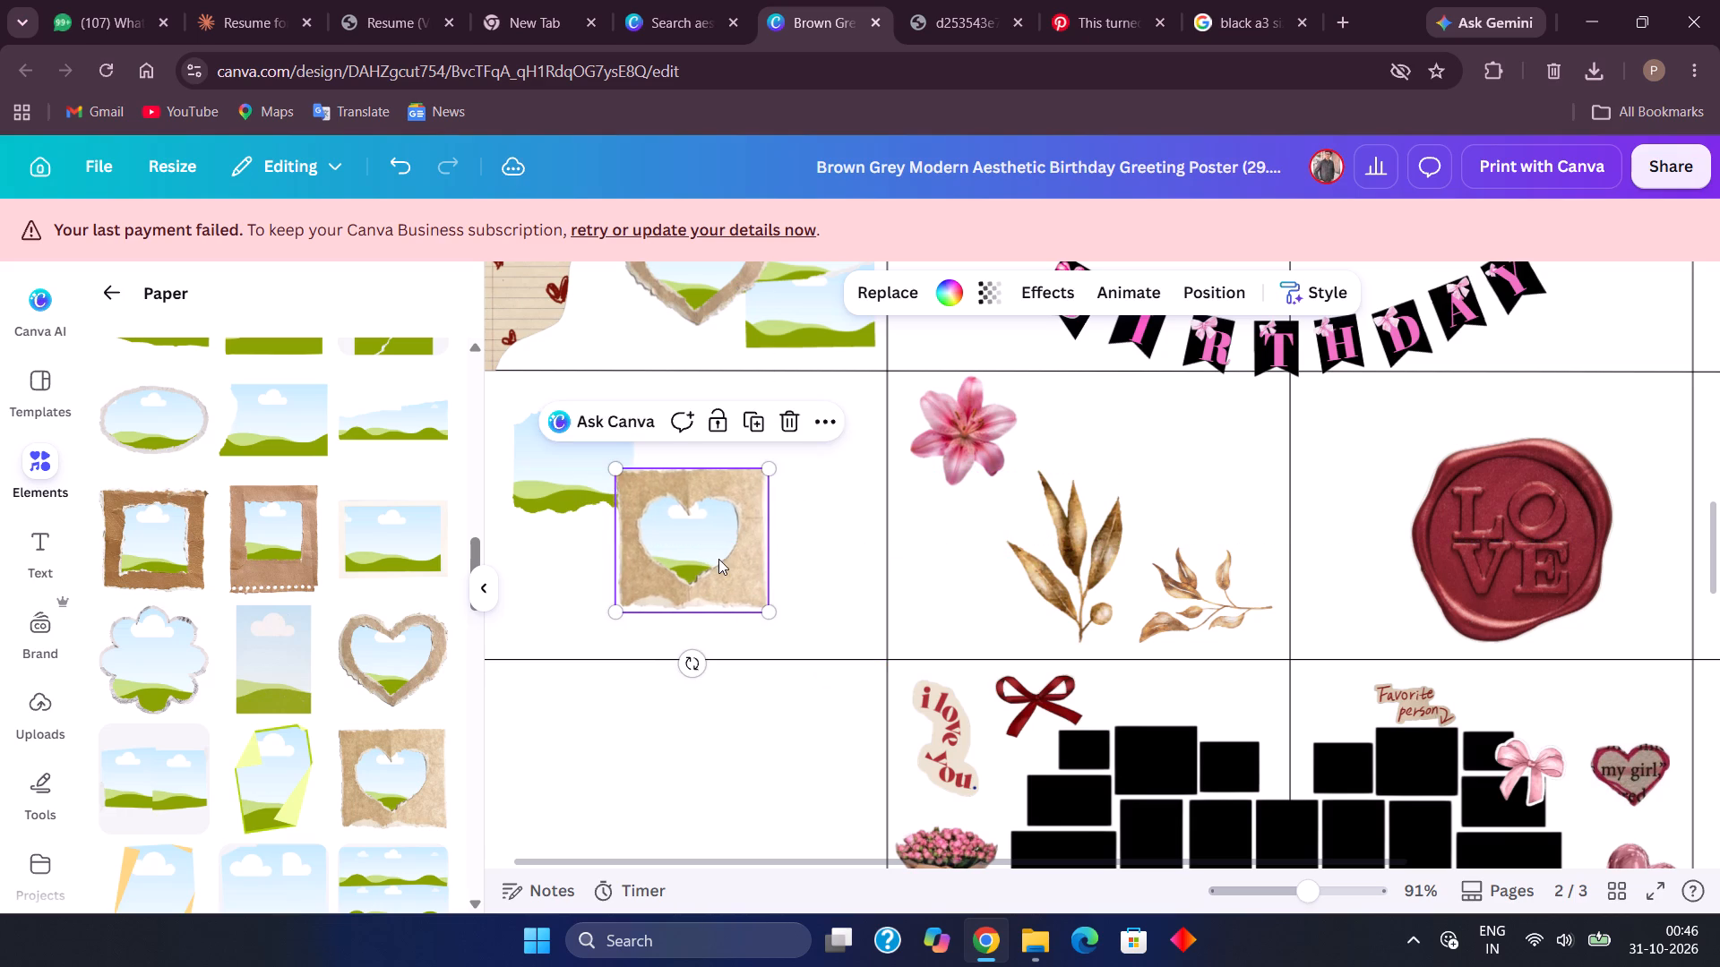
click(567, 483)
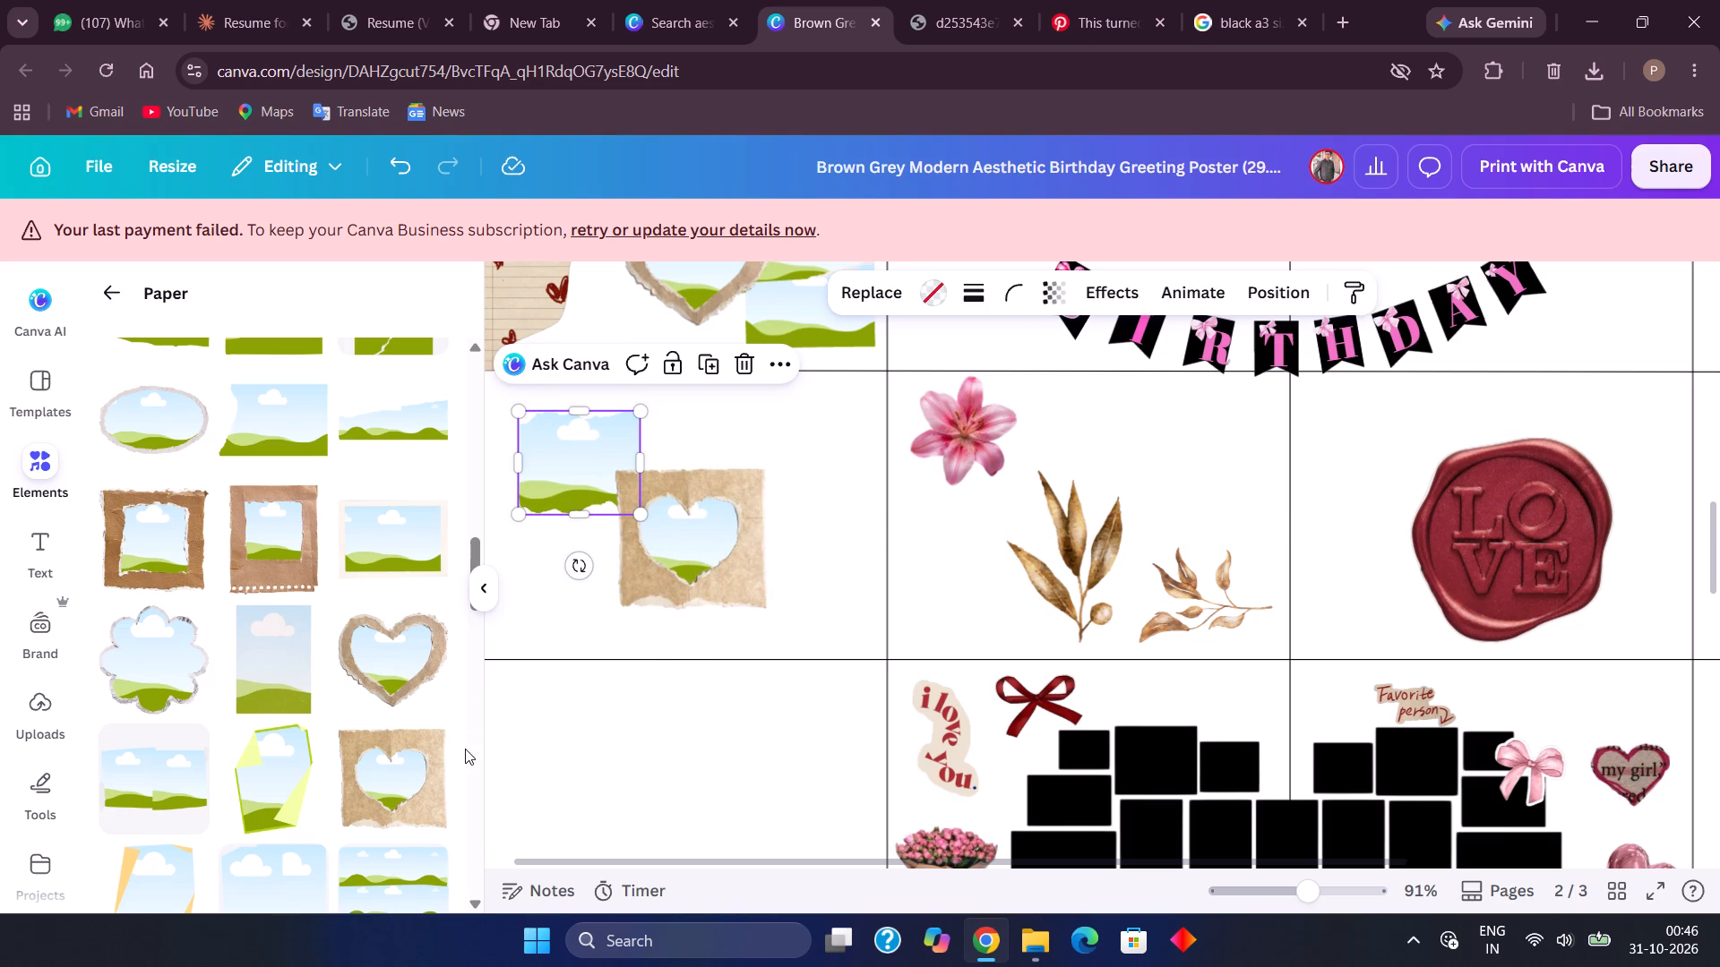
Look through the Paper frames collection for another frame to add to the collage.
scroll(363, 781, down, 3)
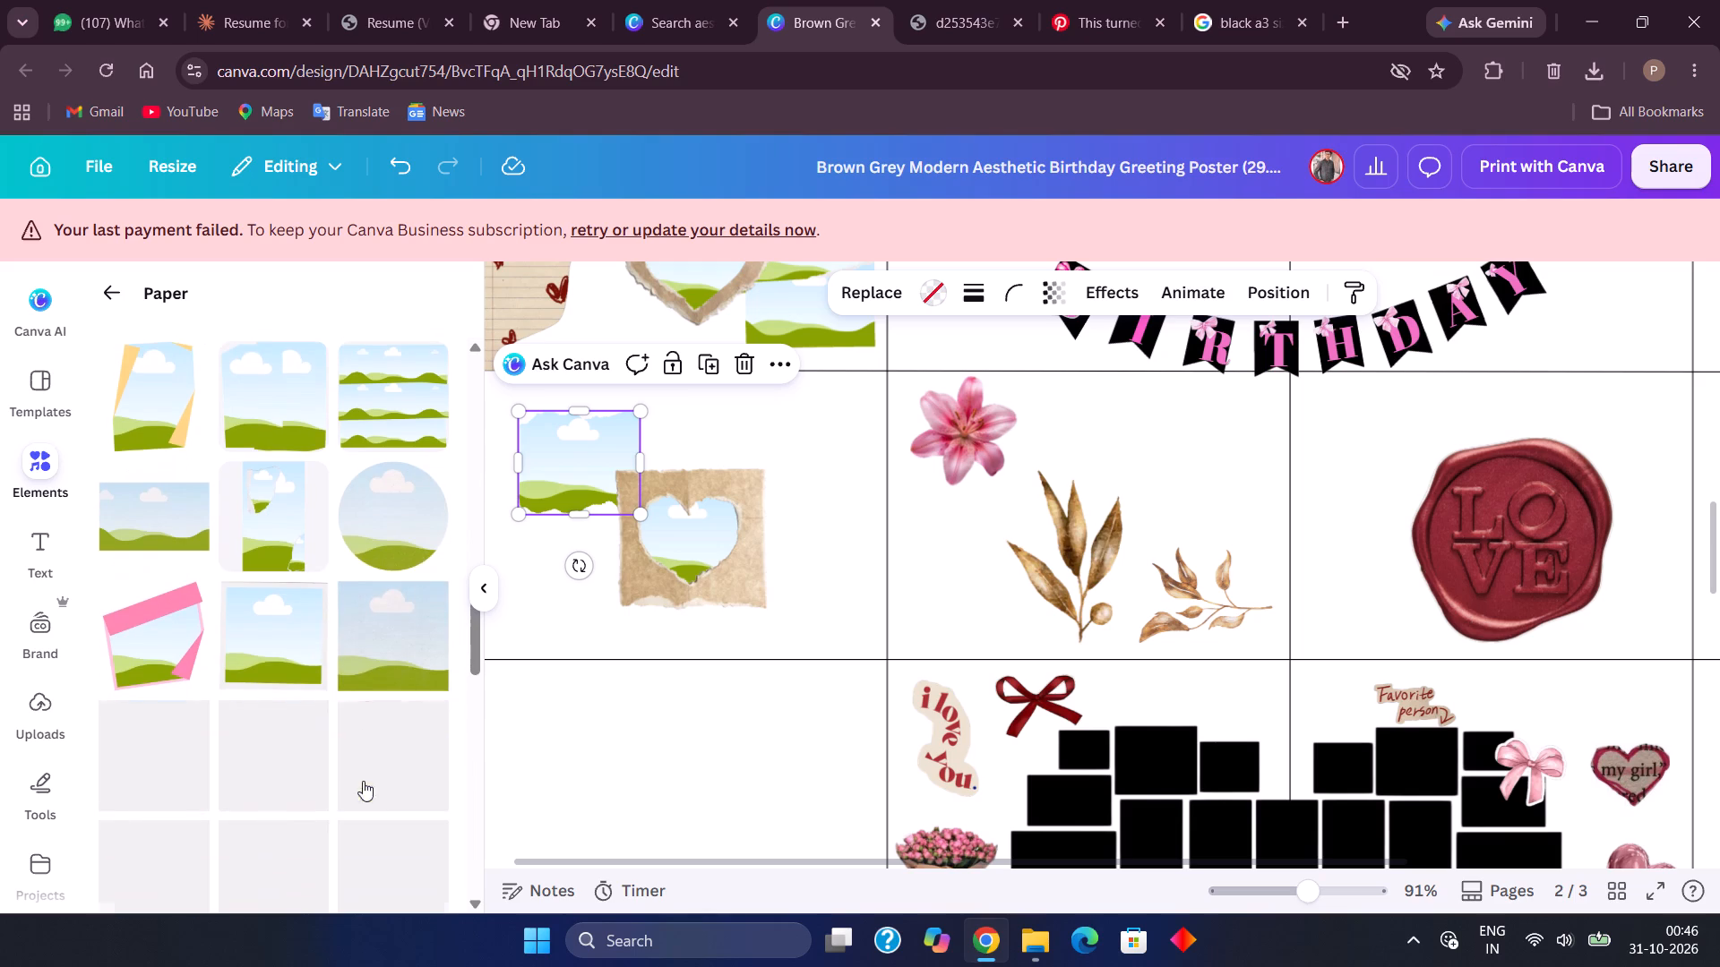
scroll(363, 781, down, 3)
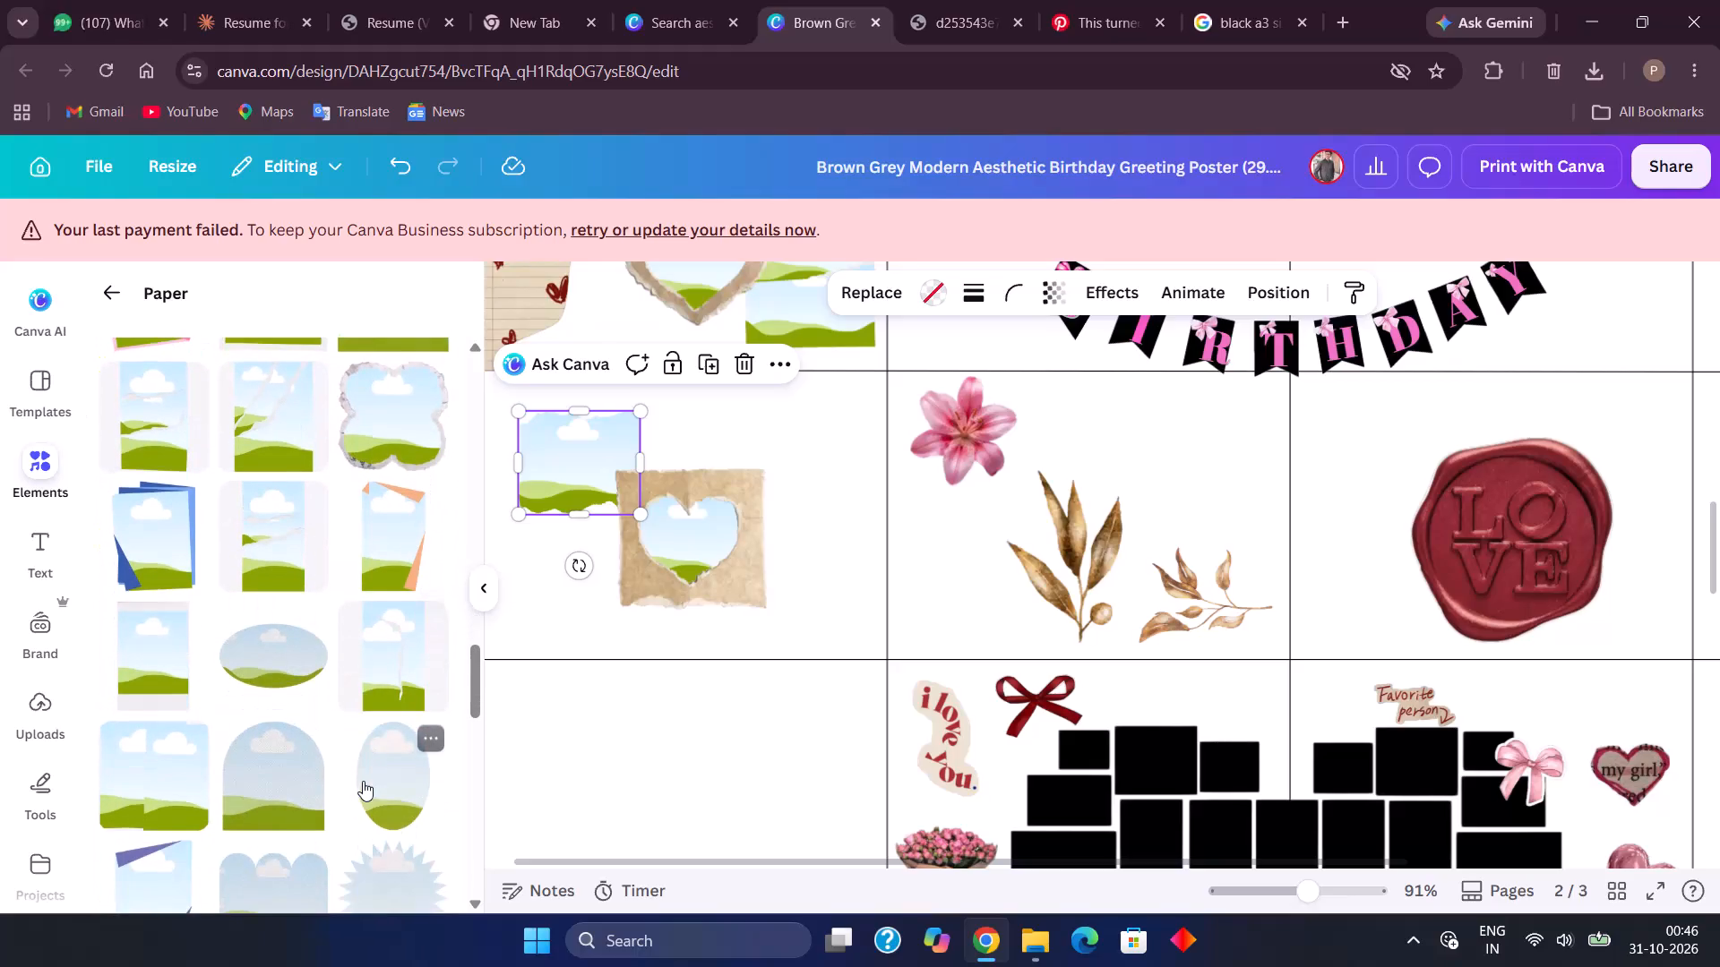
scroll(363, 781, down, 5)
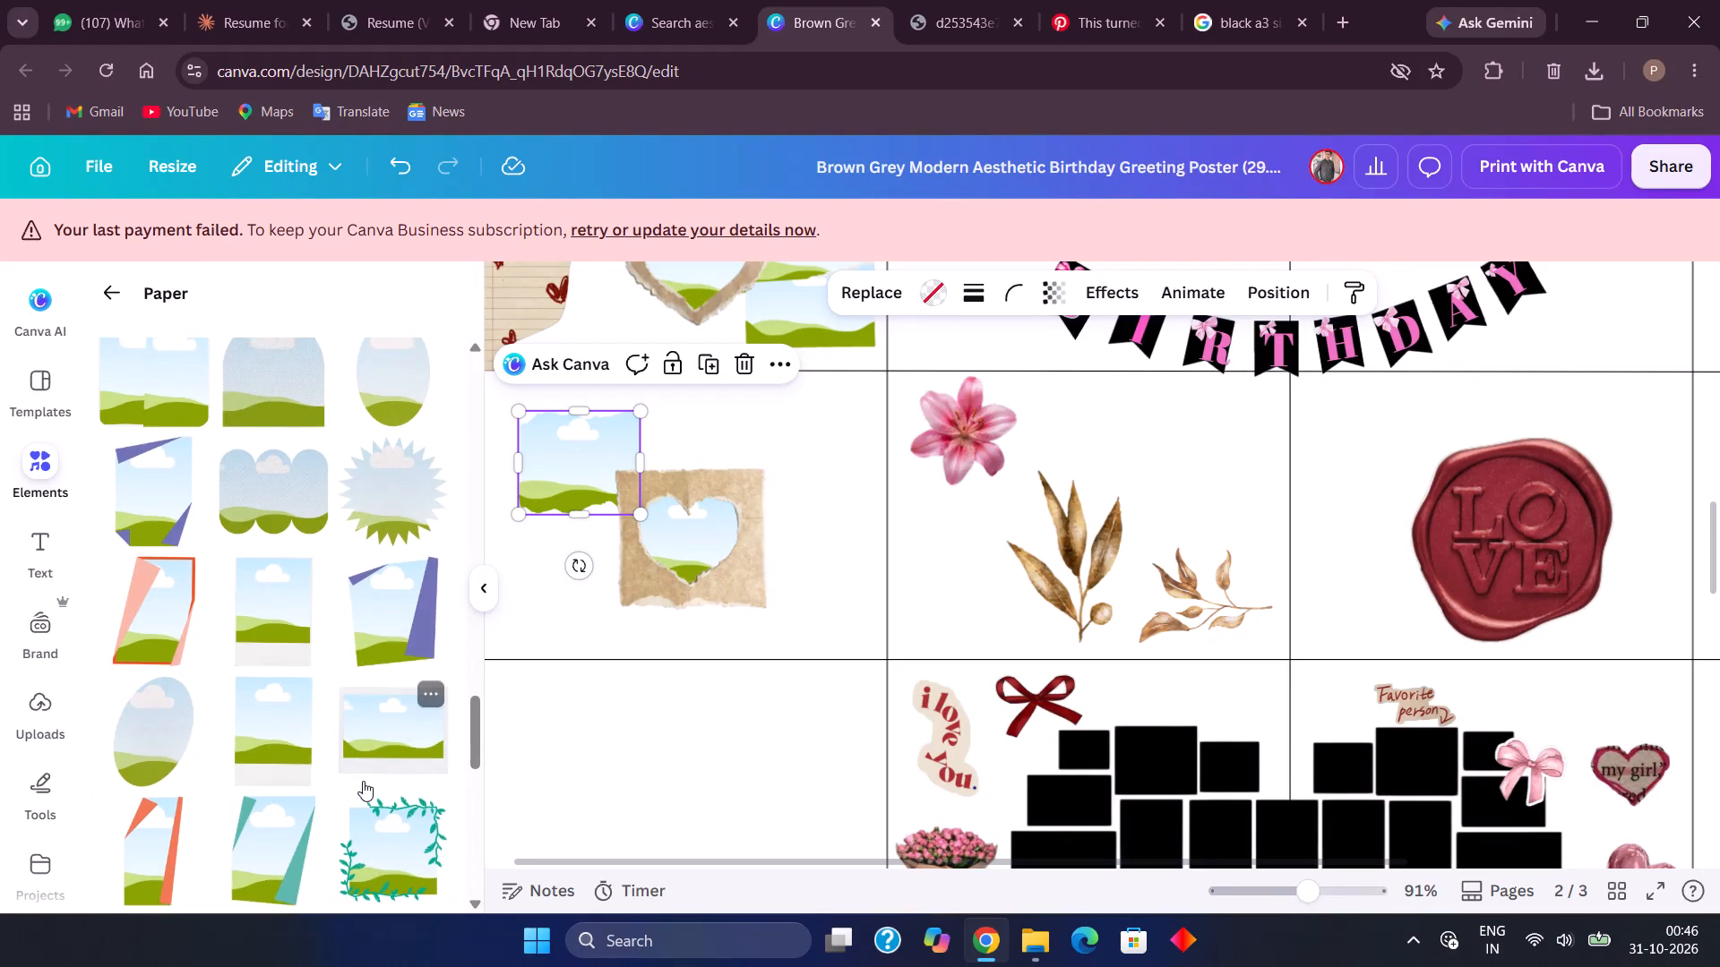
scroll(363, 781, down, 2)
scroll(363, 781, up, 16)
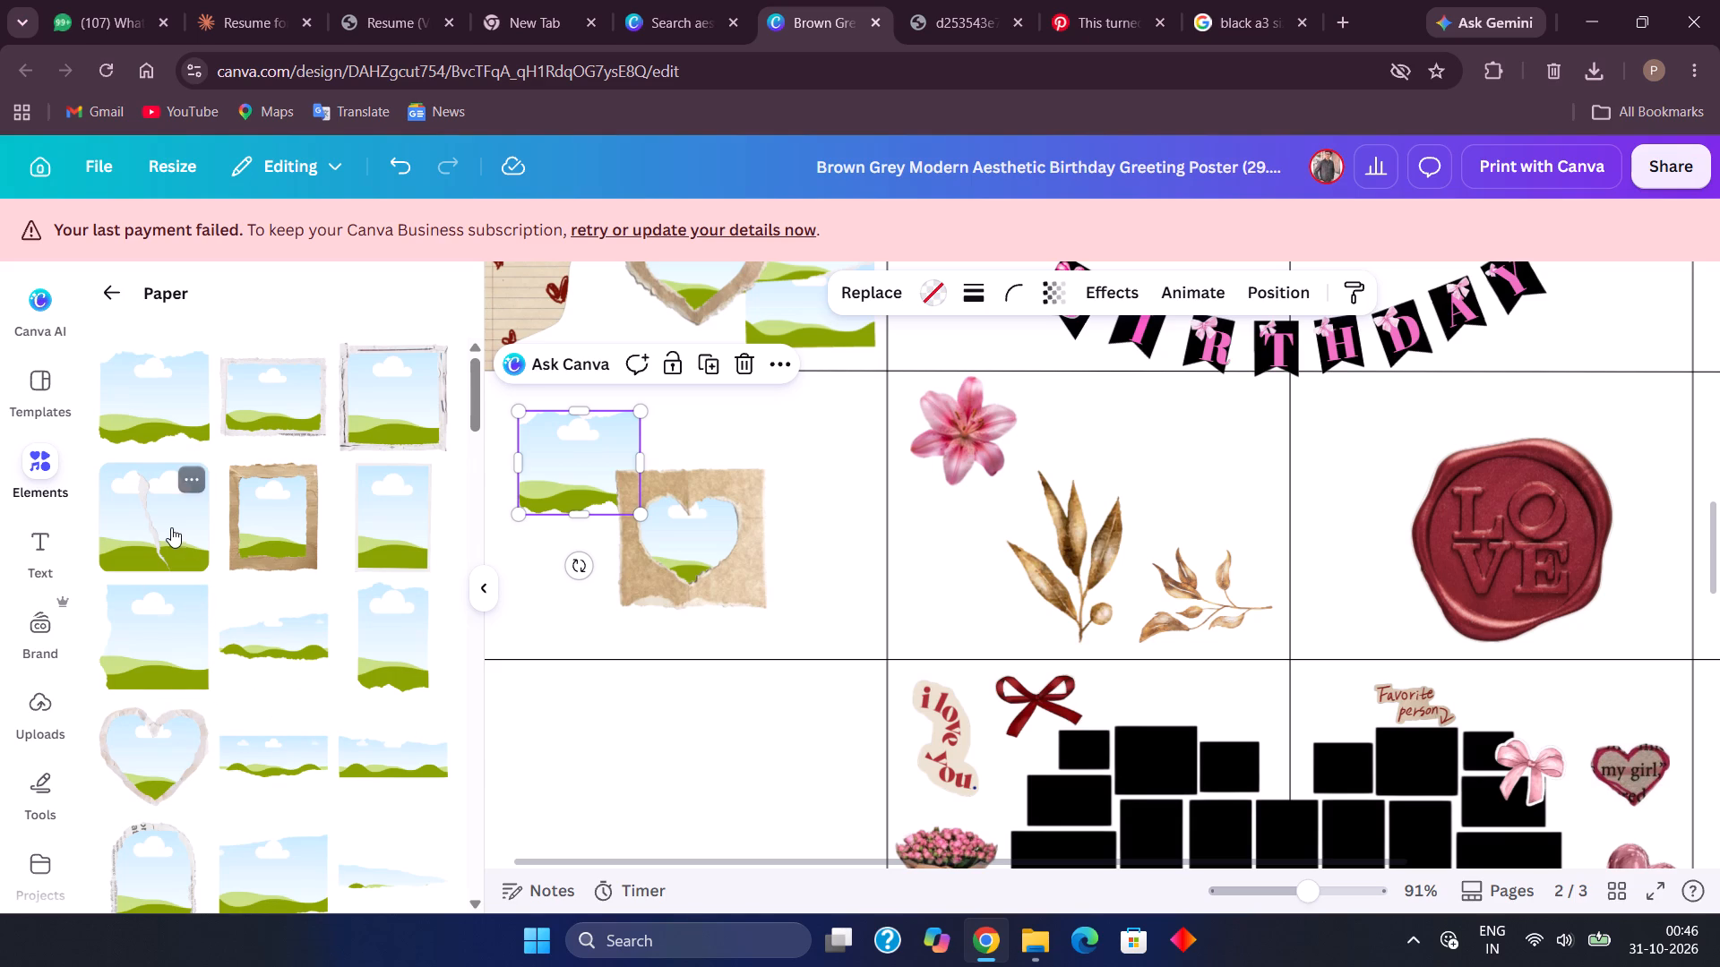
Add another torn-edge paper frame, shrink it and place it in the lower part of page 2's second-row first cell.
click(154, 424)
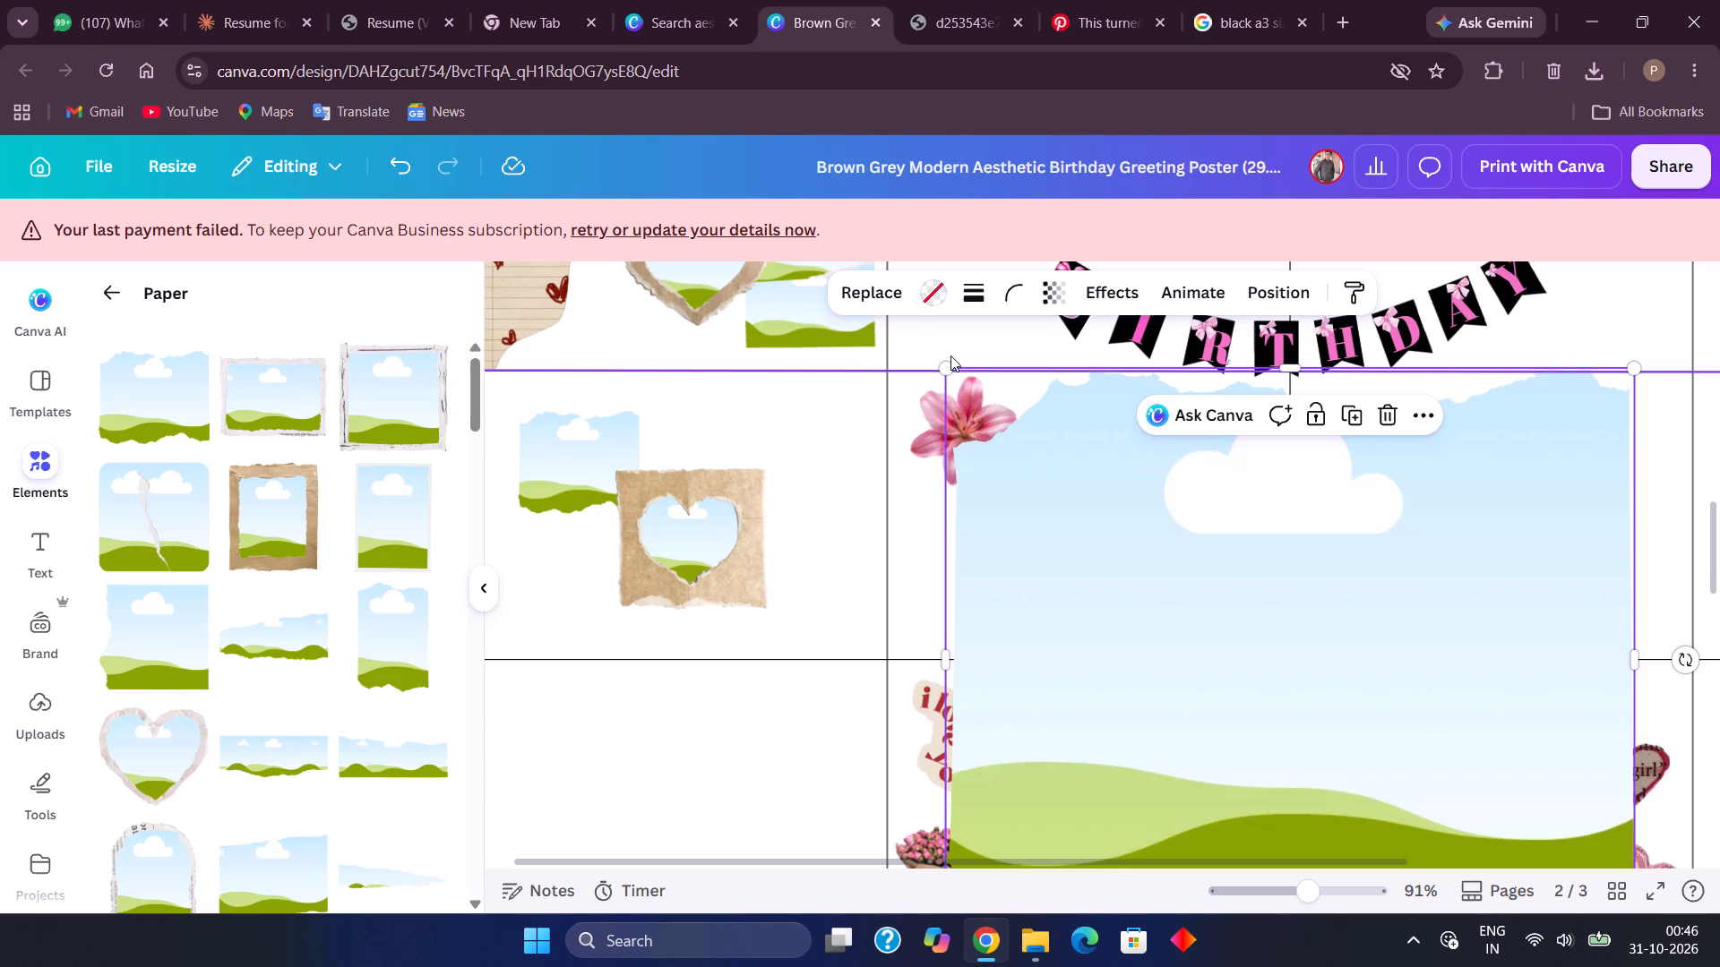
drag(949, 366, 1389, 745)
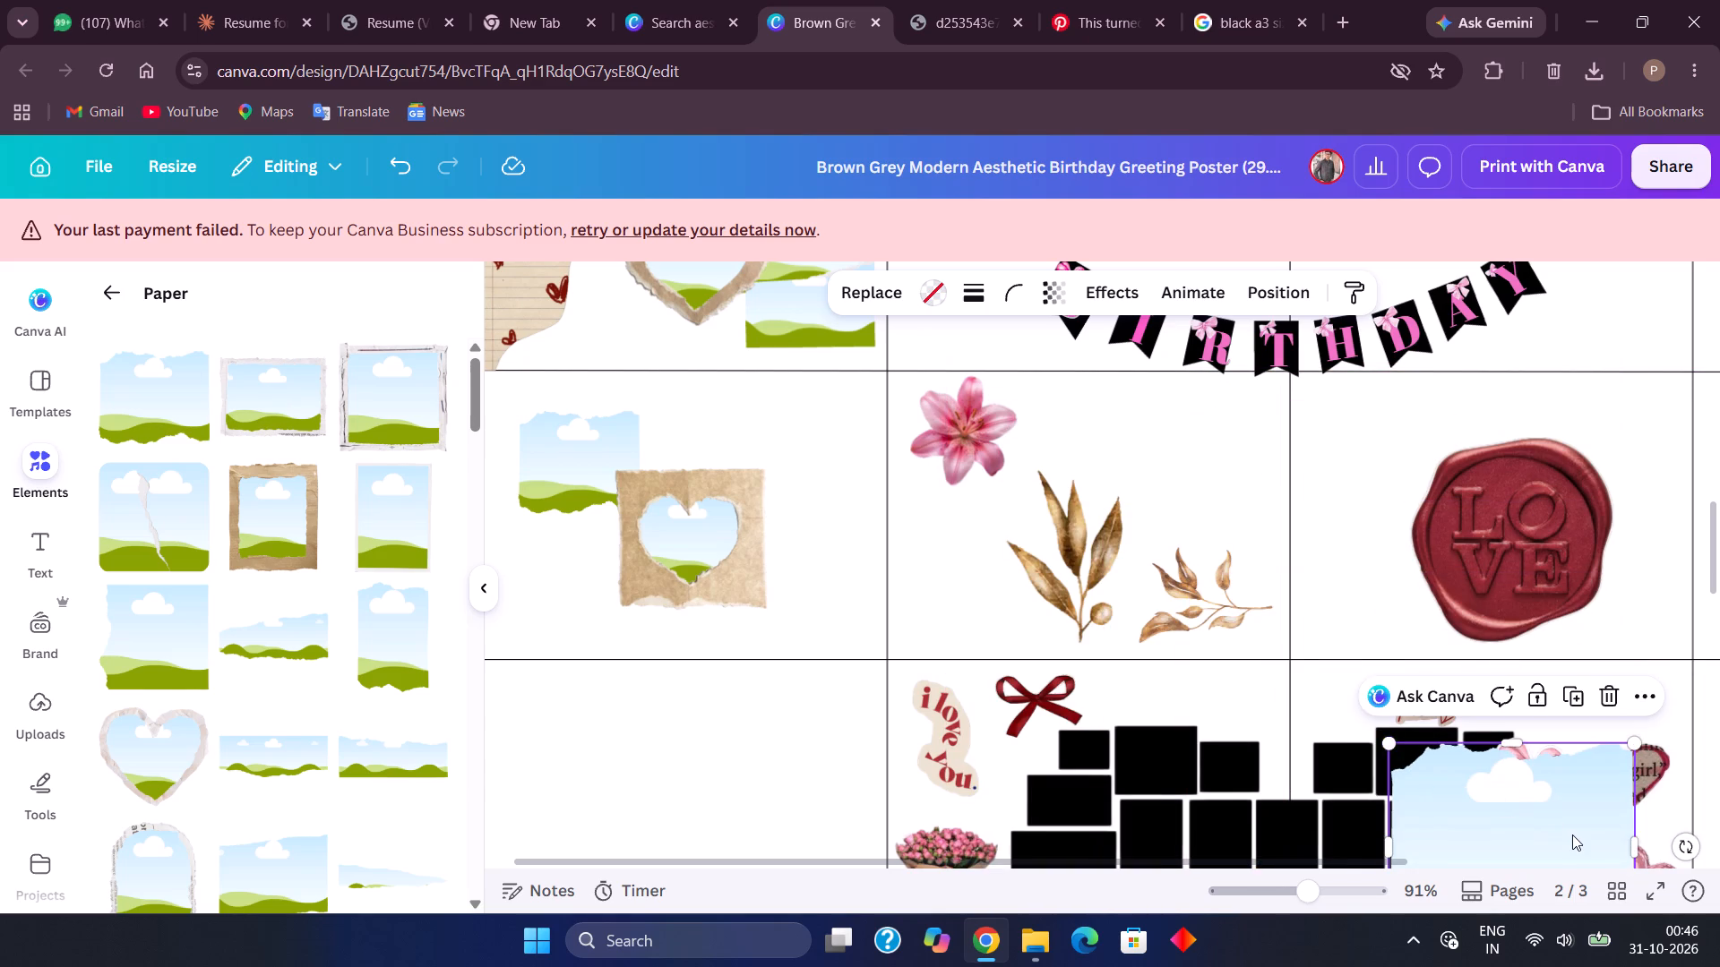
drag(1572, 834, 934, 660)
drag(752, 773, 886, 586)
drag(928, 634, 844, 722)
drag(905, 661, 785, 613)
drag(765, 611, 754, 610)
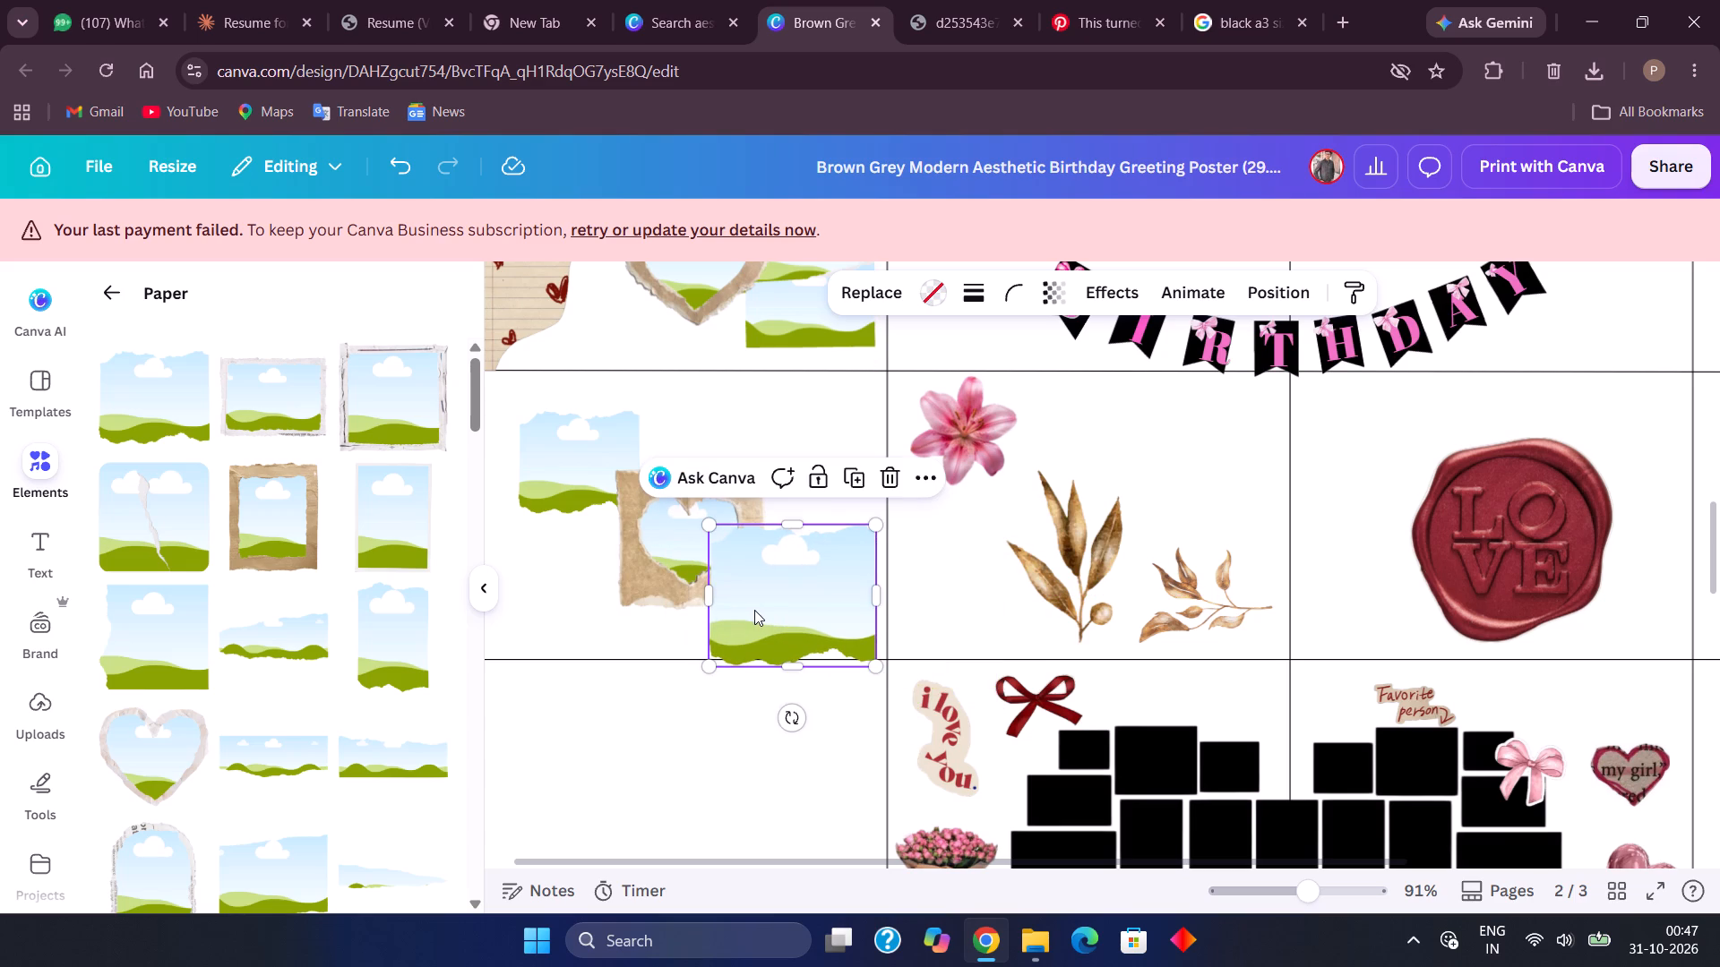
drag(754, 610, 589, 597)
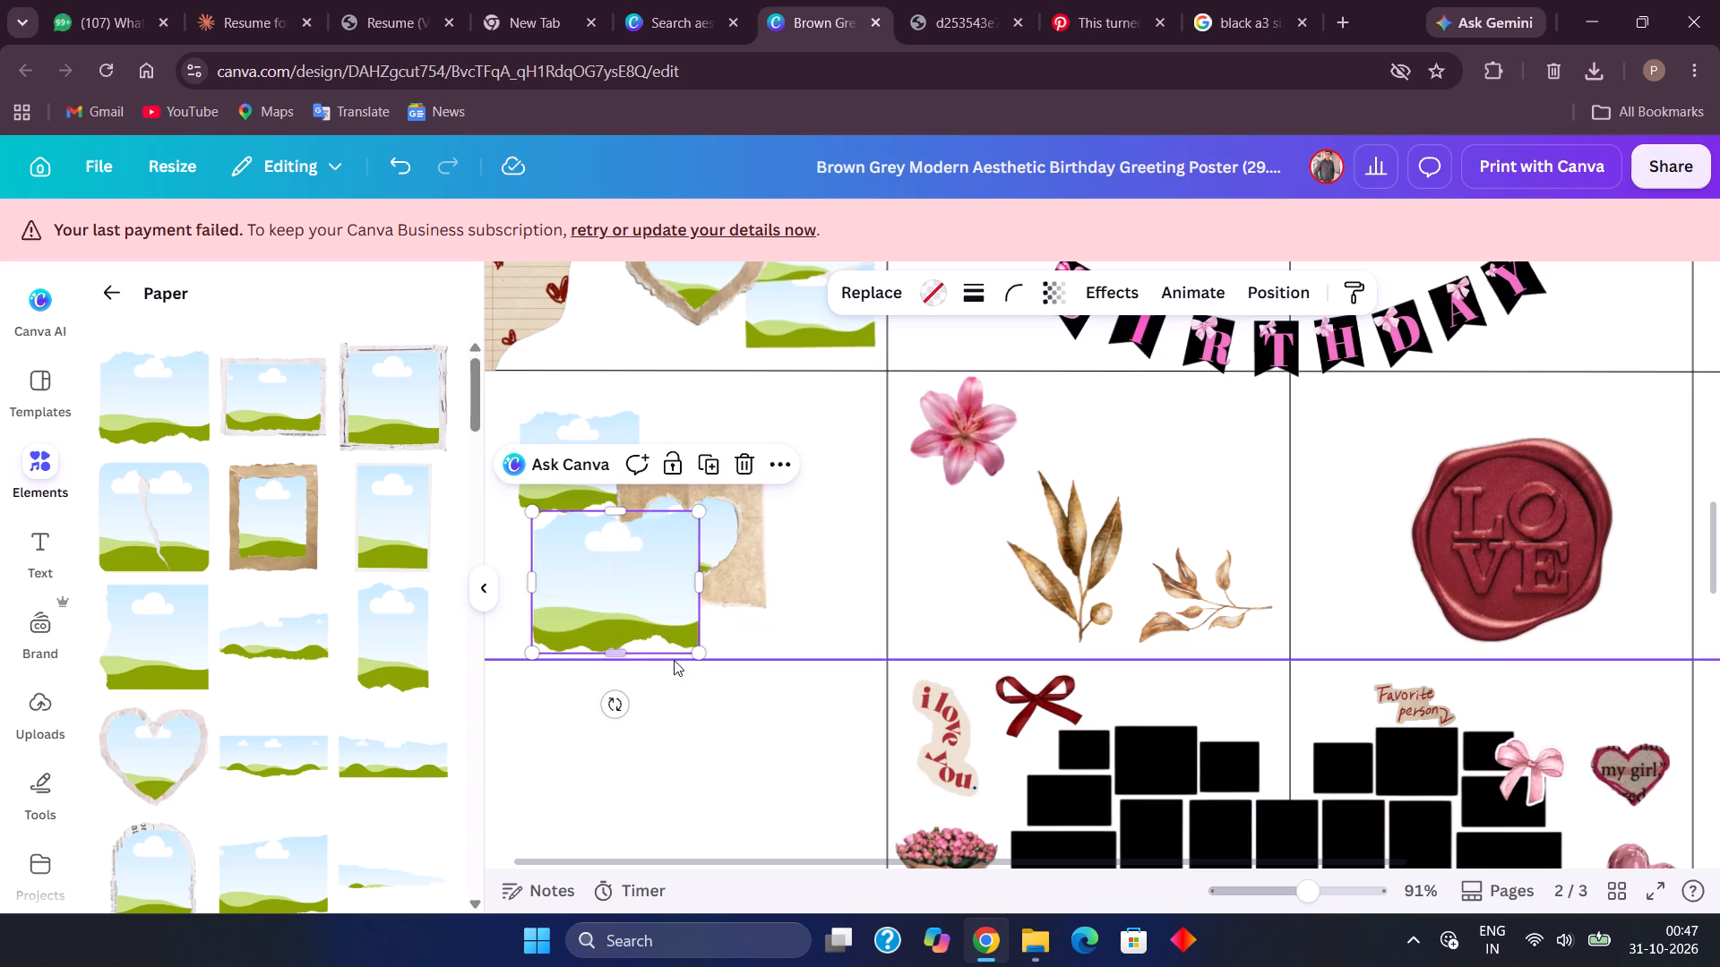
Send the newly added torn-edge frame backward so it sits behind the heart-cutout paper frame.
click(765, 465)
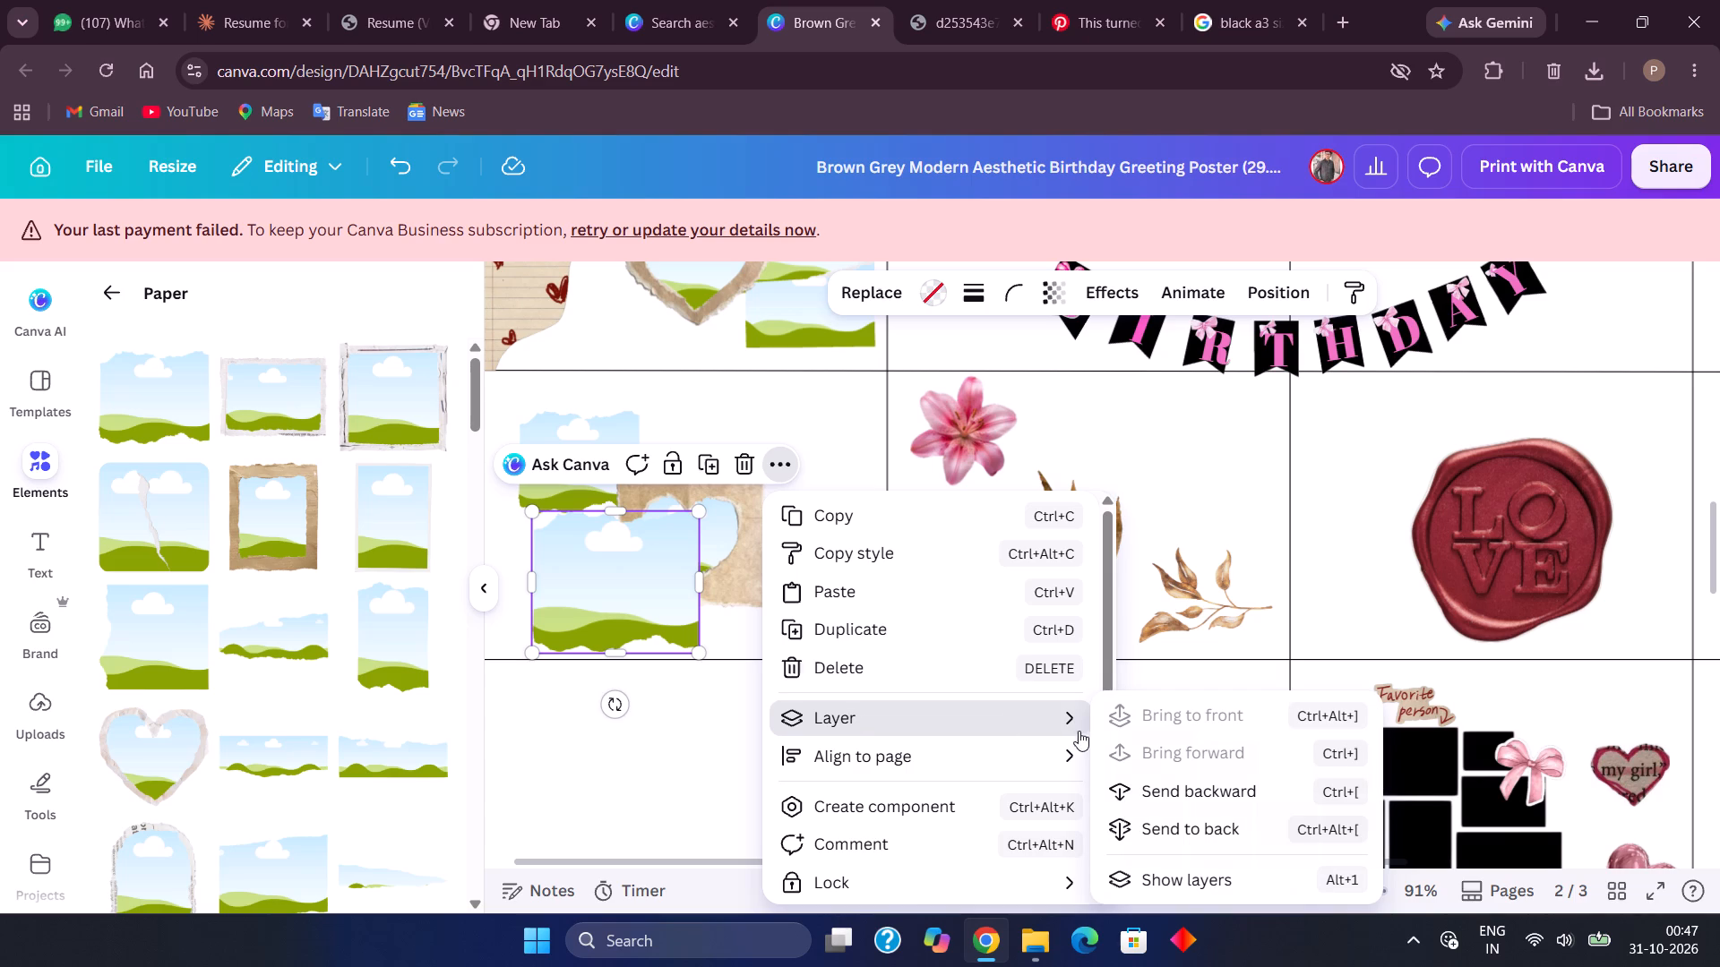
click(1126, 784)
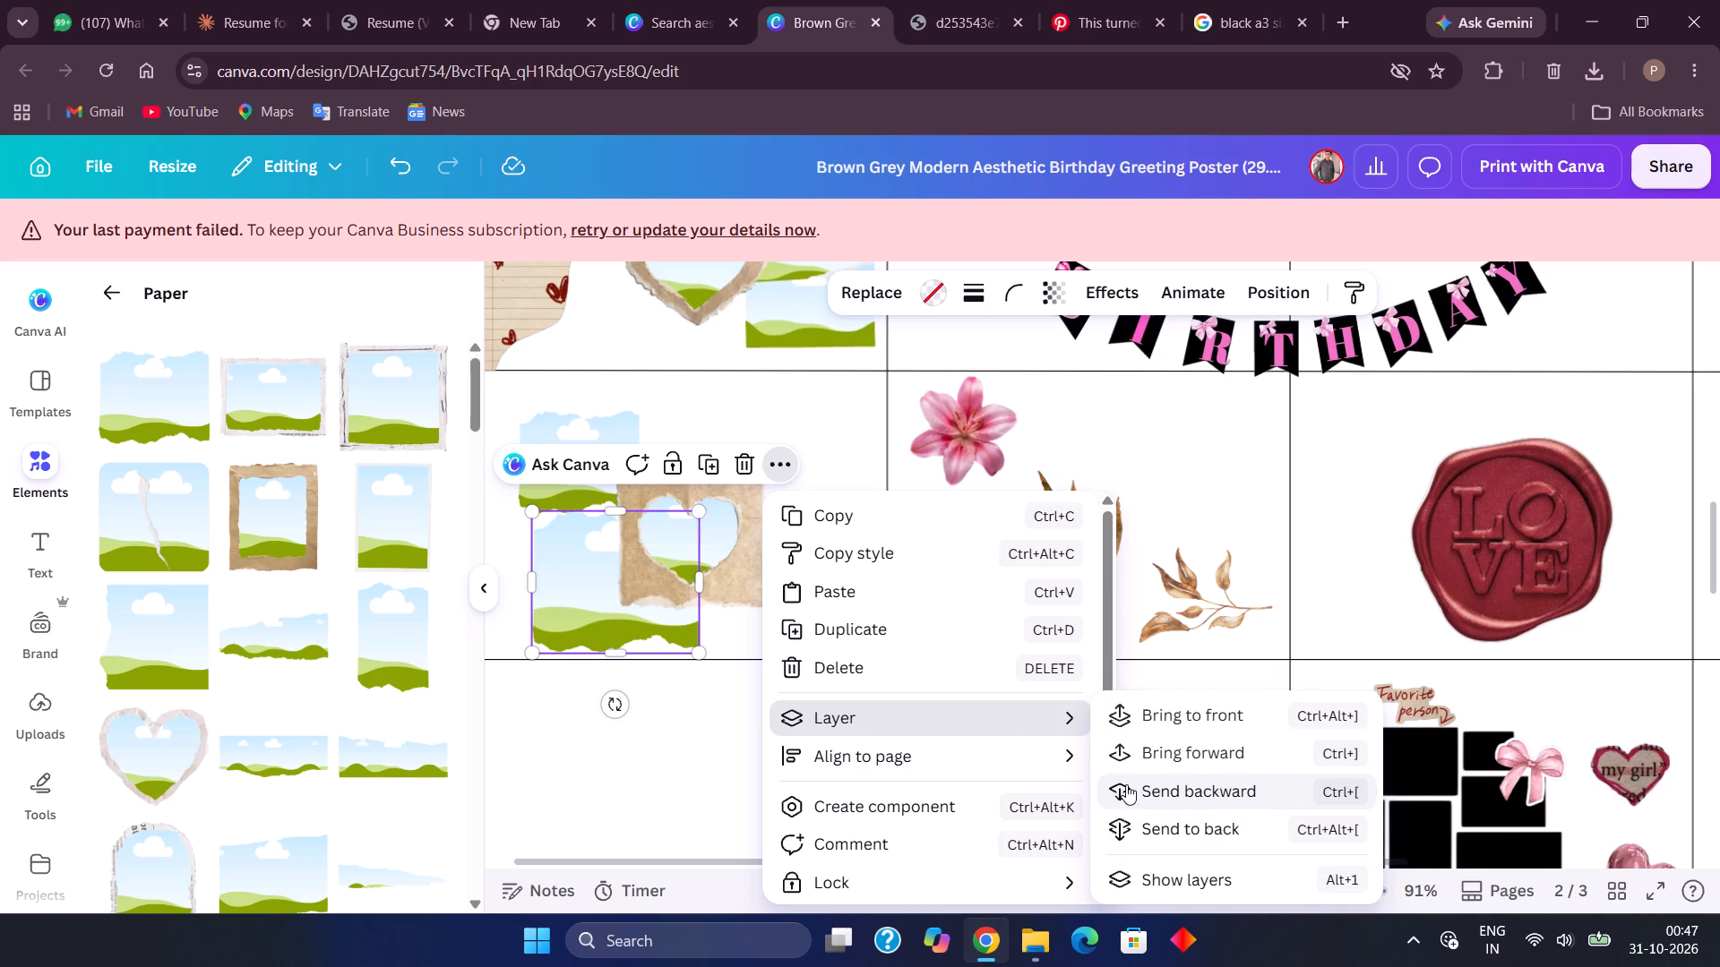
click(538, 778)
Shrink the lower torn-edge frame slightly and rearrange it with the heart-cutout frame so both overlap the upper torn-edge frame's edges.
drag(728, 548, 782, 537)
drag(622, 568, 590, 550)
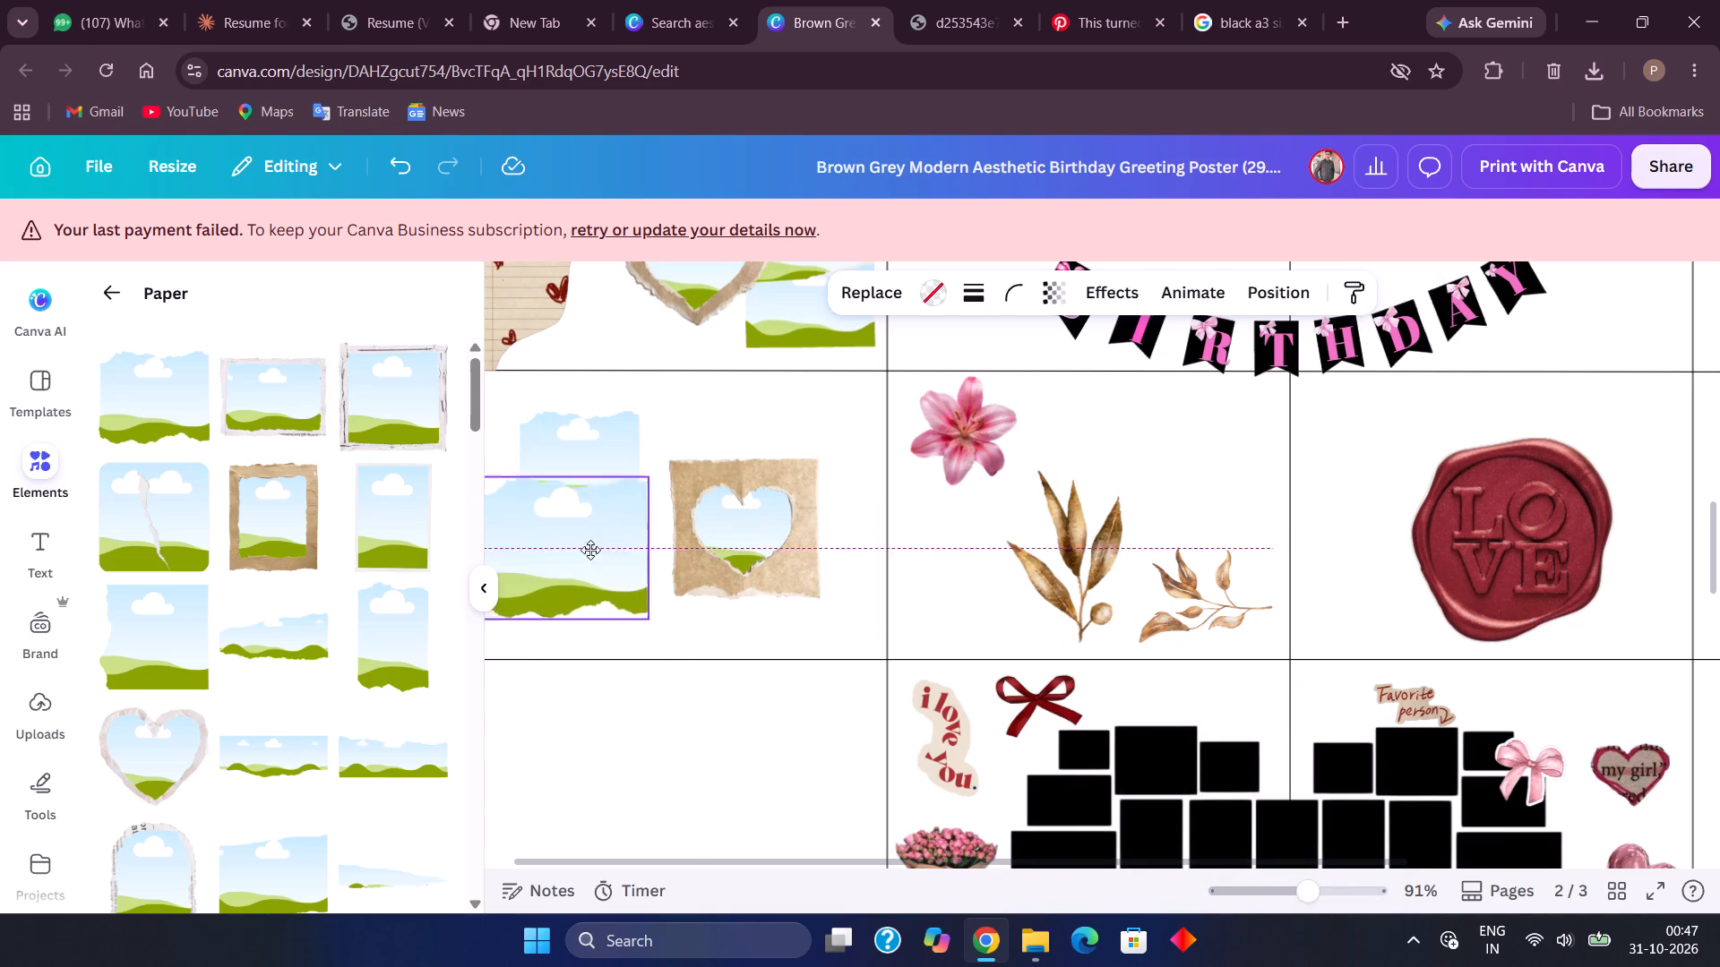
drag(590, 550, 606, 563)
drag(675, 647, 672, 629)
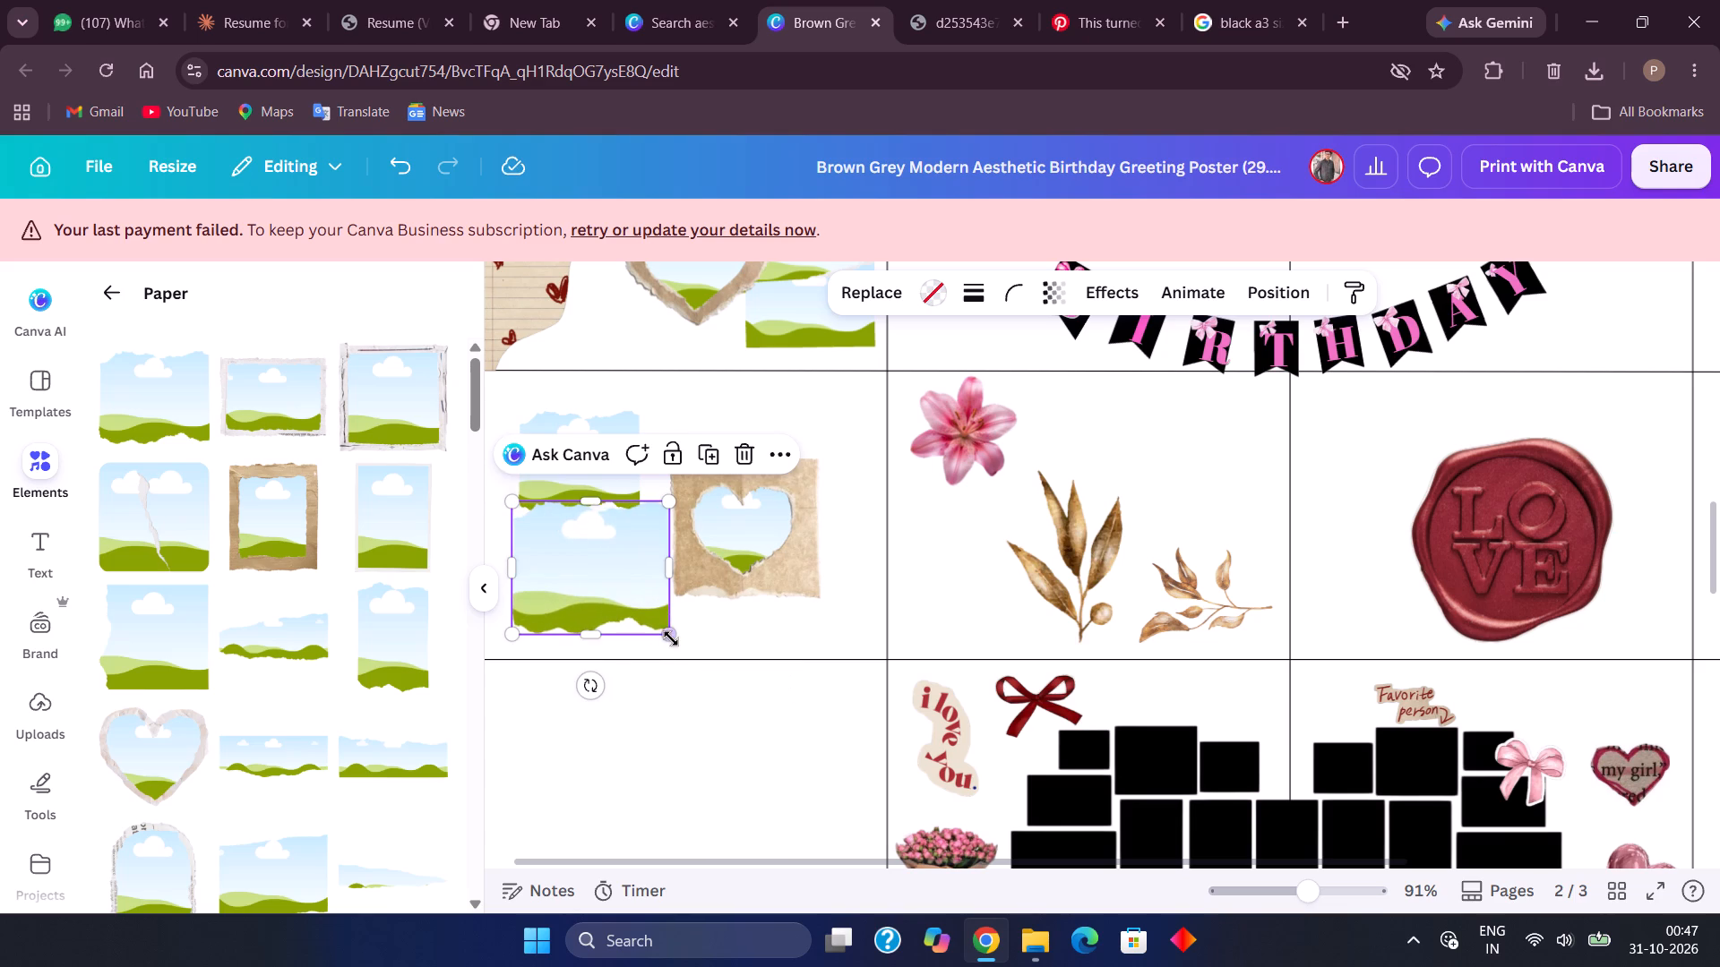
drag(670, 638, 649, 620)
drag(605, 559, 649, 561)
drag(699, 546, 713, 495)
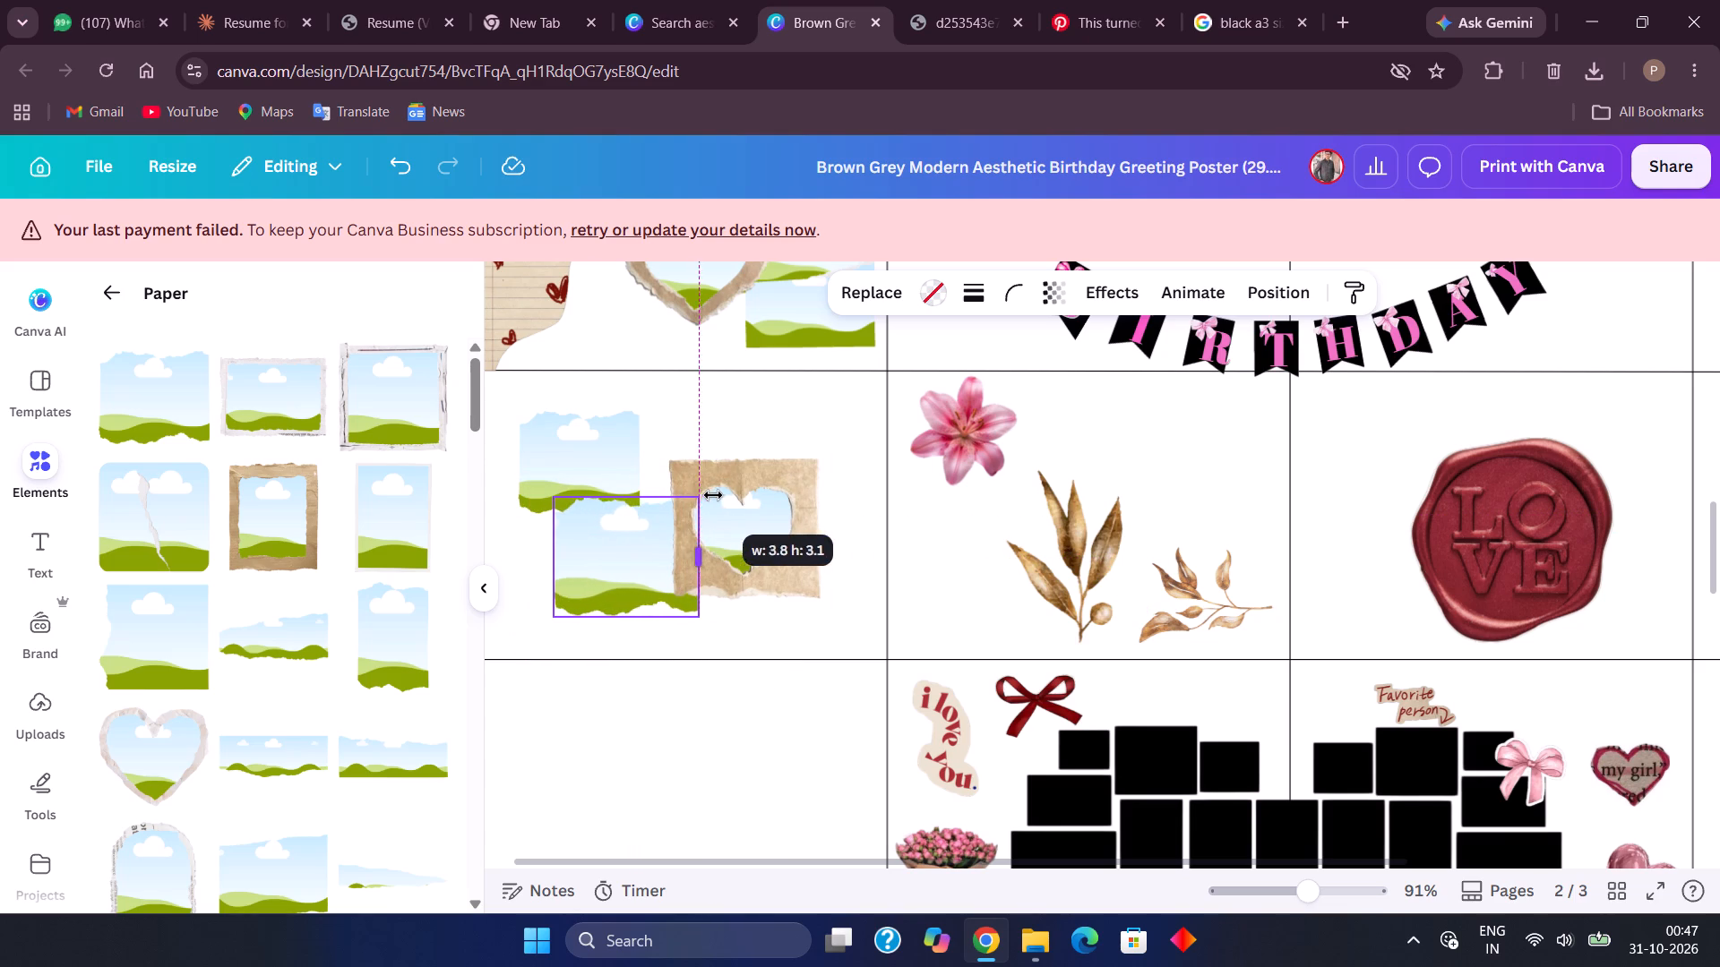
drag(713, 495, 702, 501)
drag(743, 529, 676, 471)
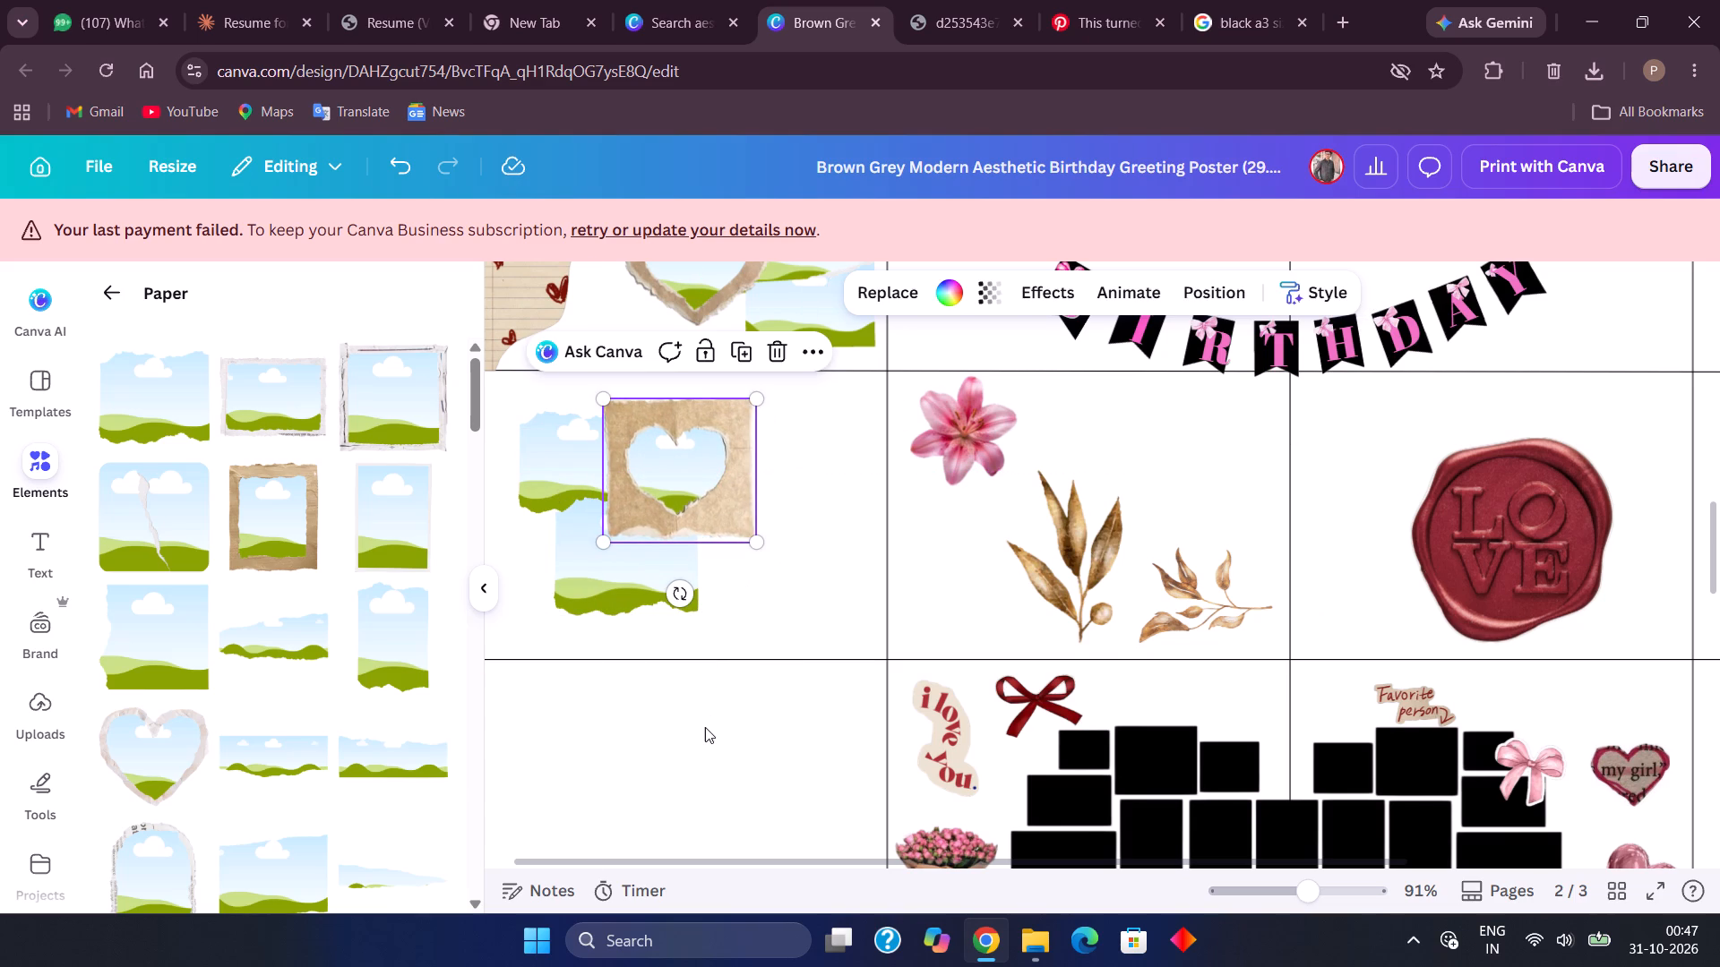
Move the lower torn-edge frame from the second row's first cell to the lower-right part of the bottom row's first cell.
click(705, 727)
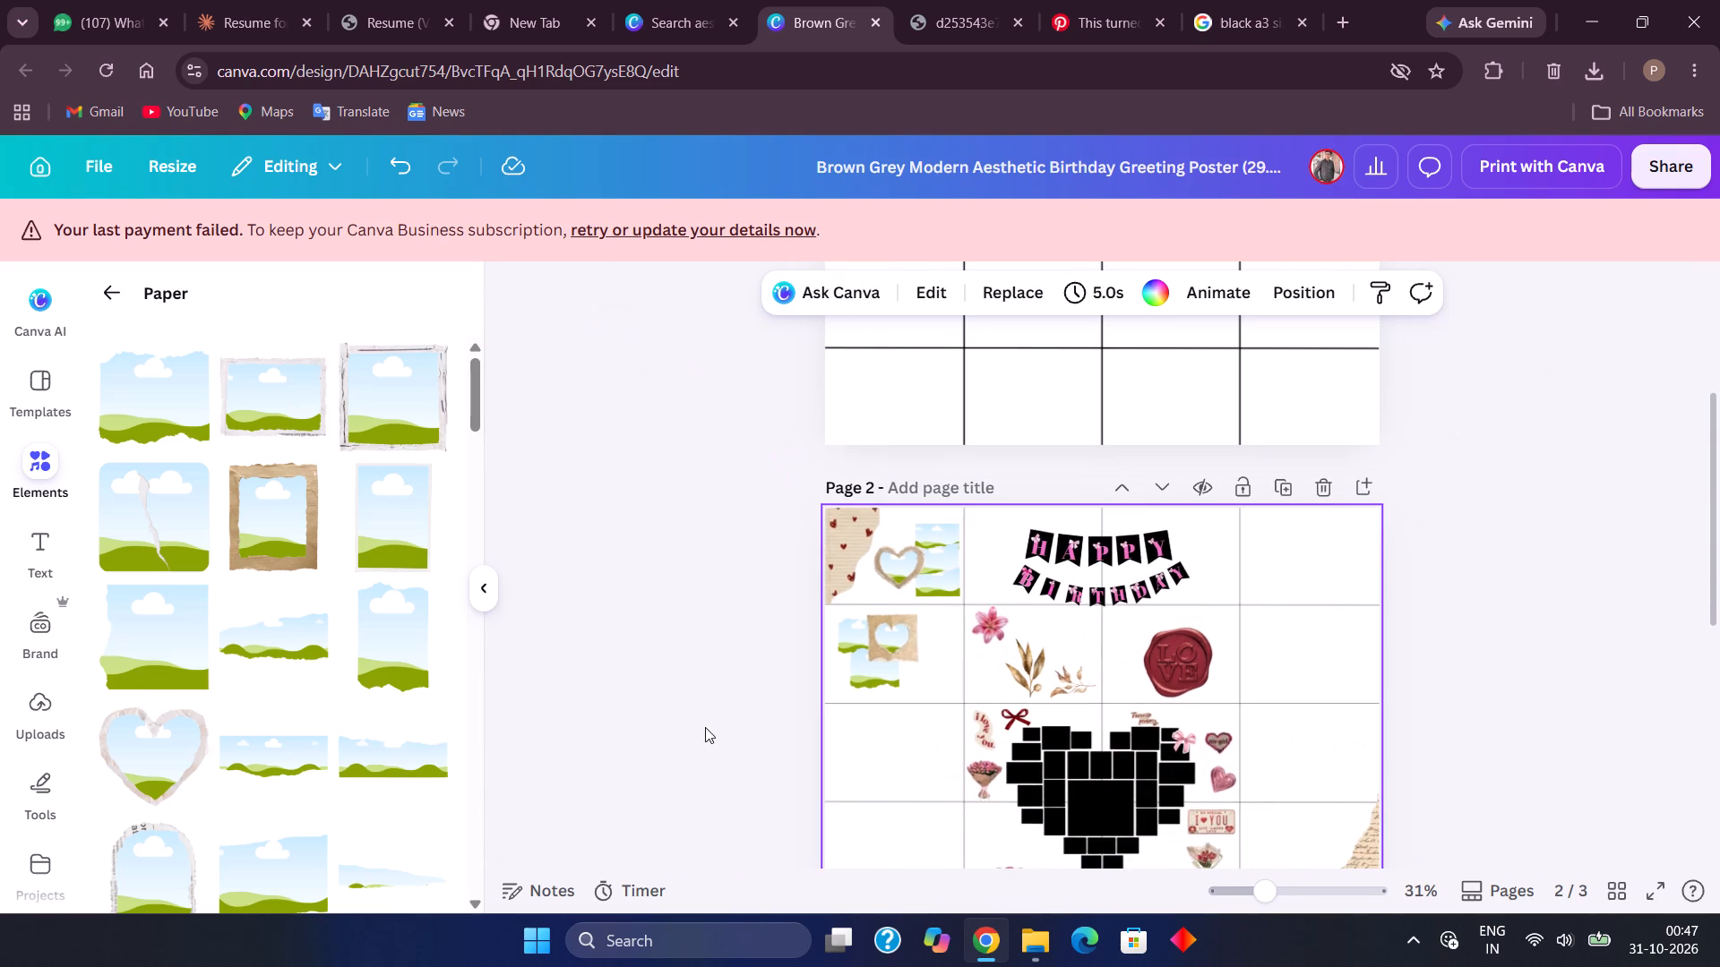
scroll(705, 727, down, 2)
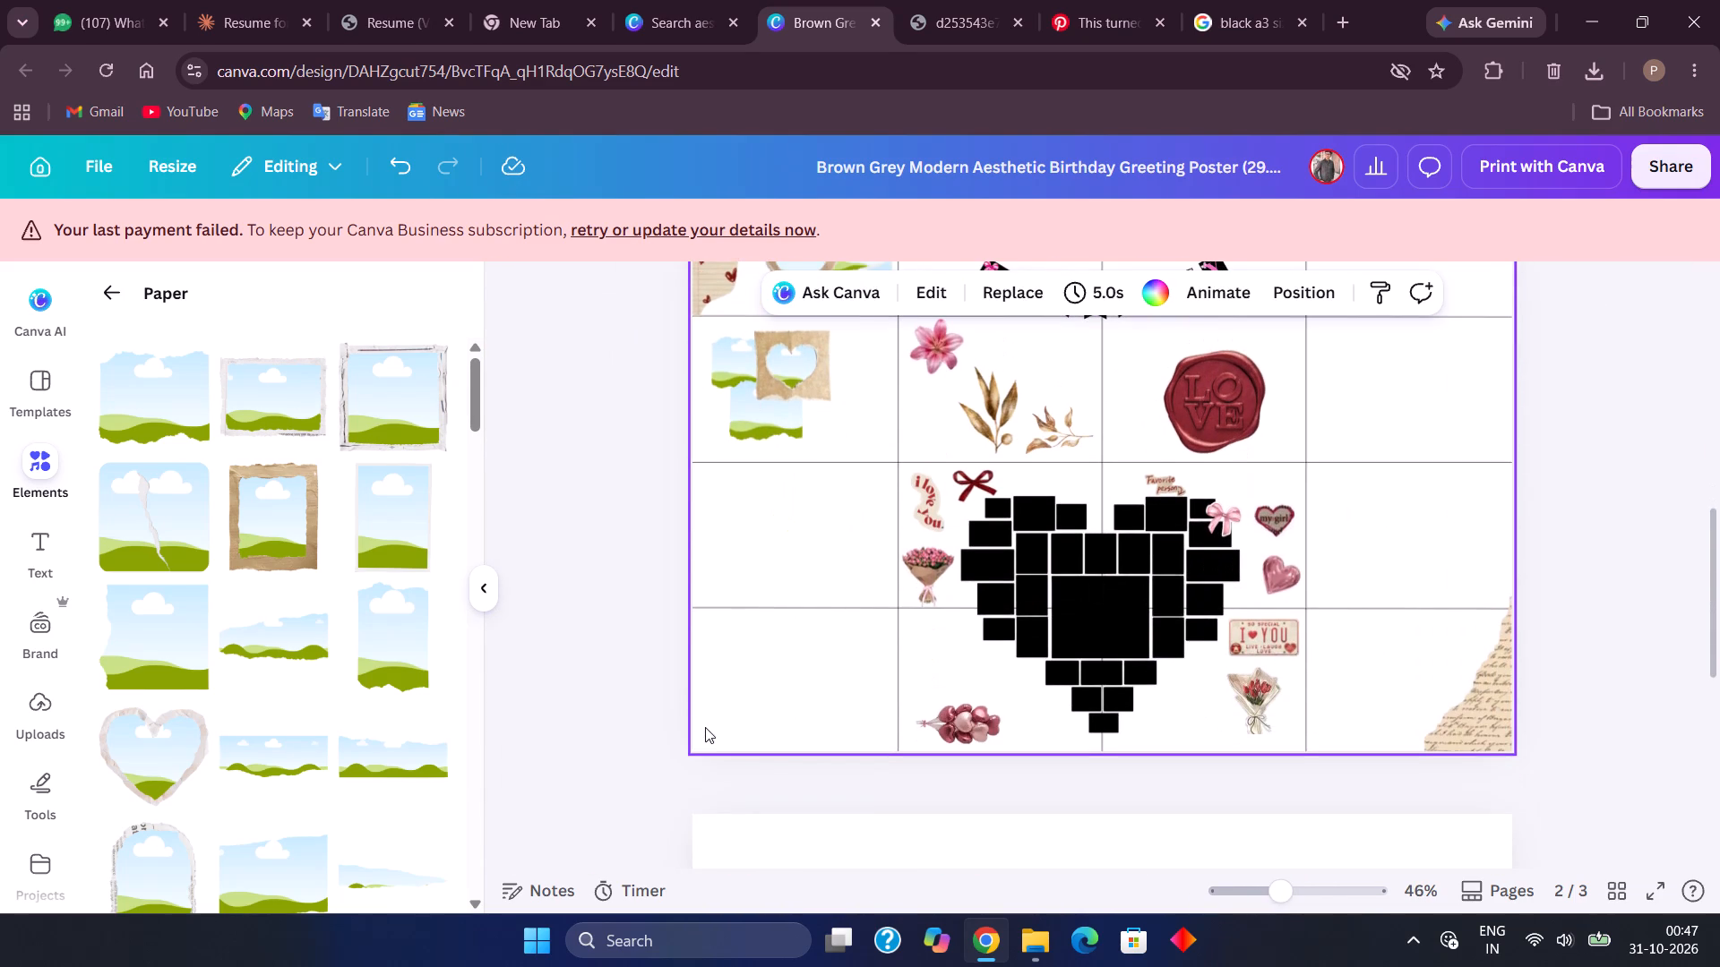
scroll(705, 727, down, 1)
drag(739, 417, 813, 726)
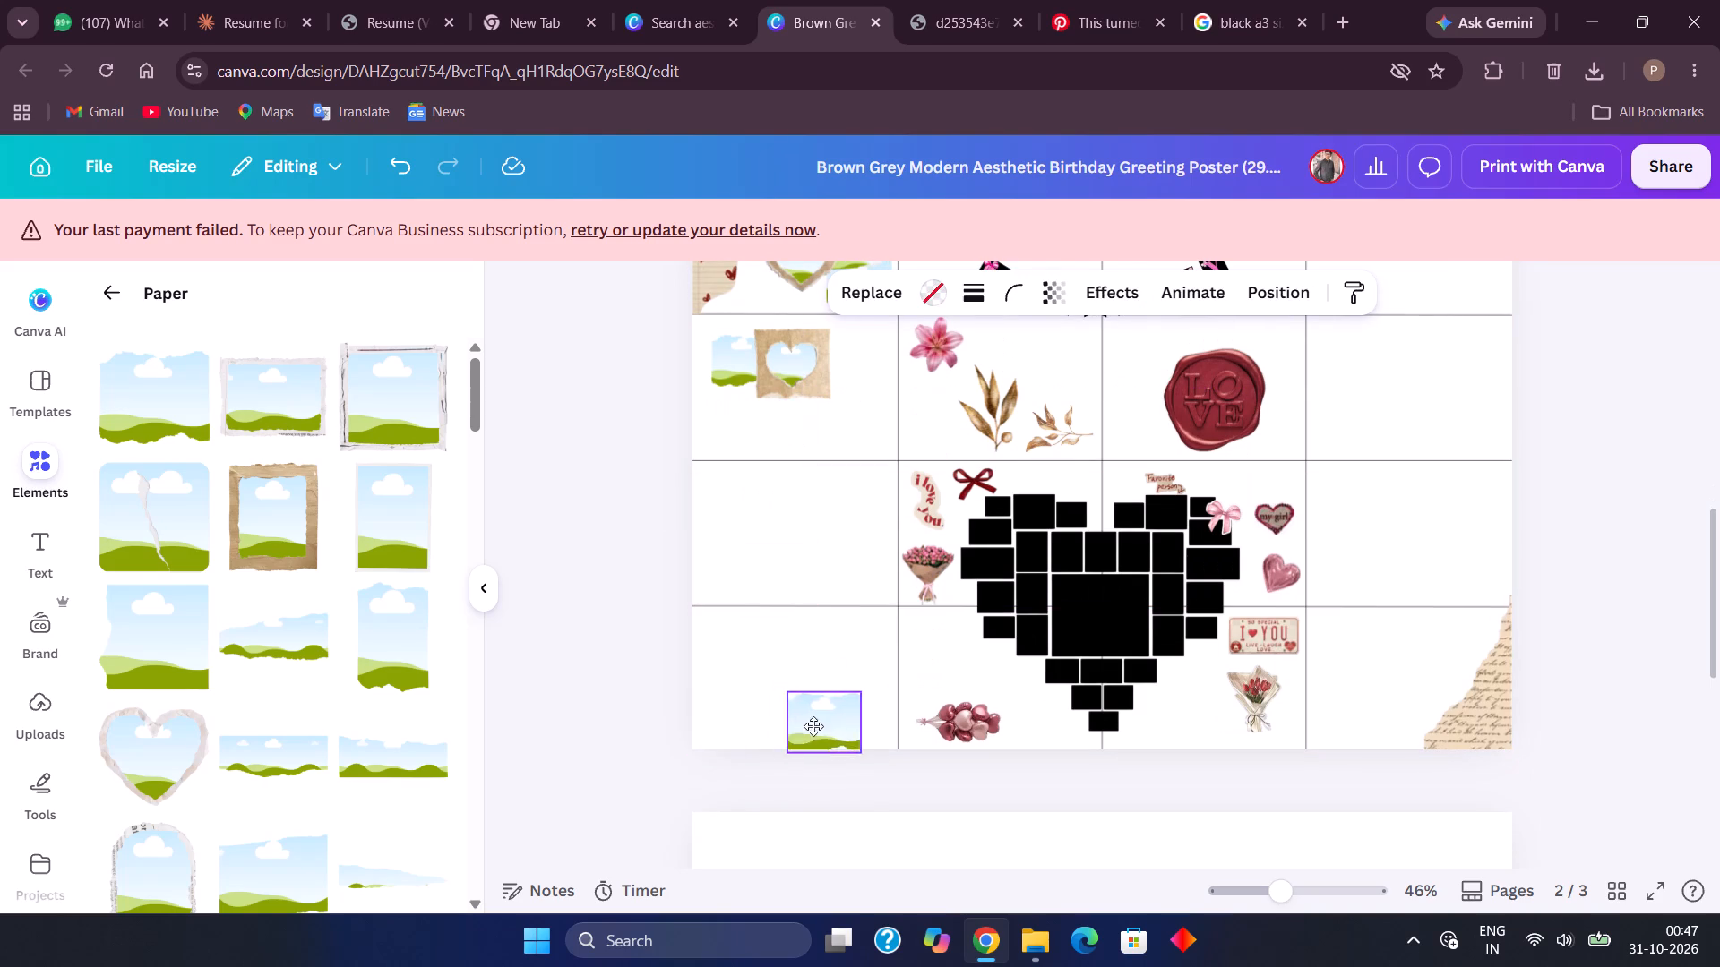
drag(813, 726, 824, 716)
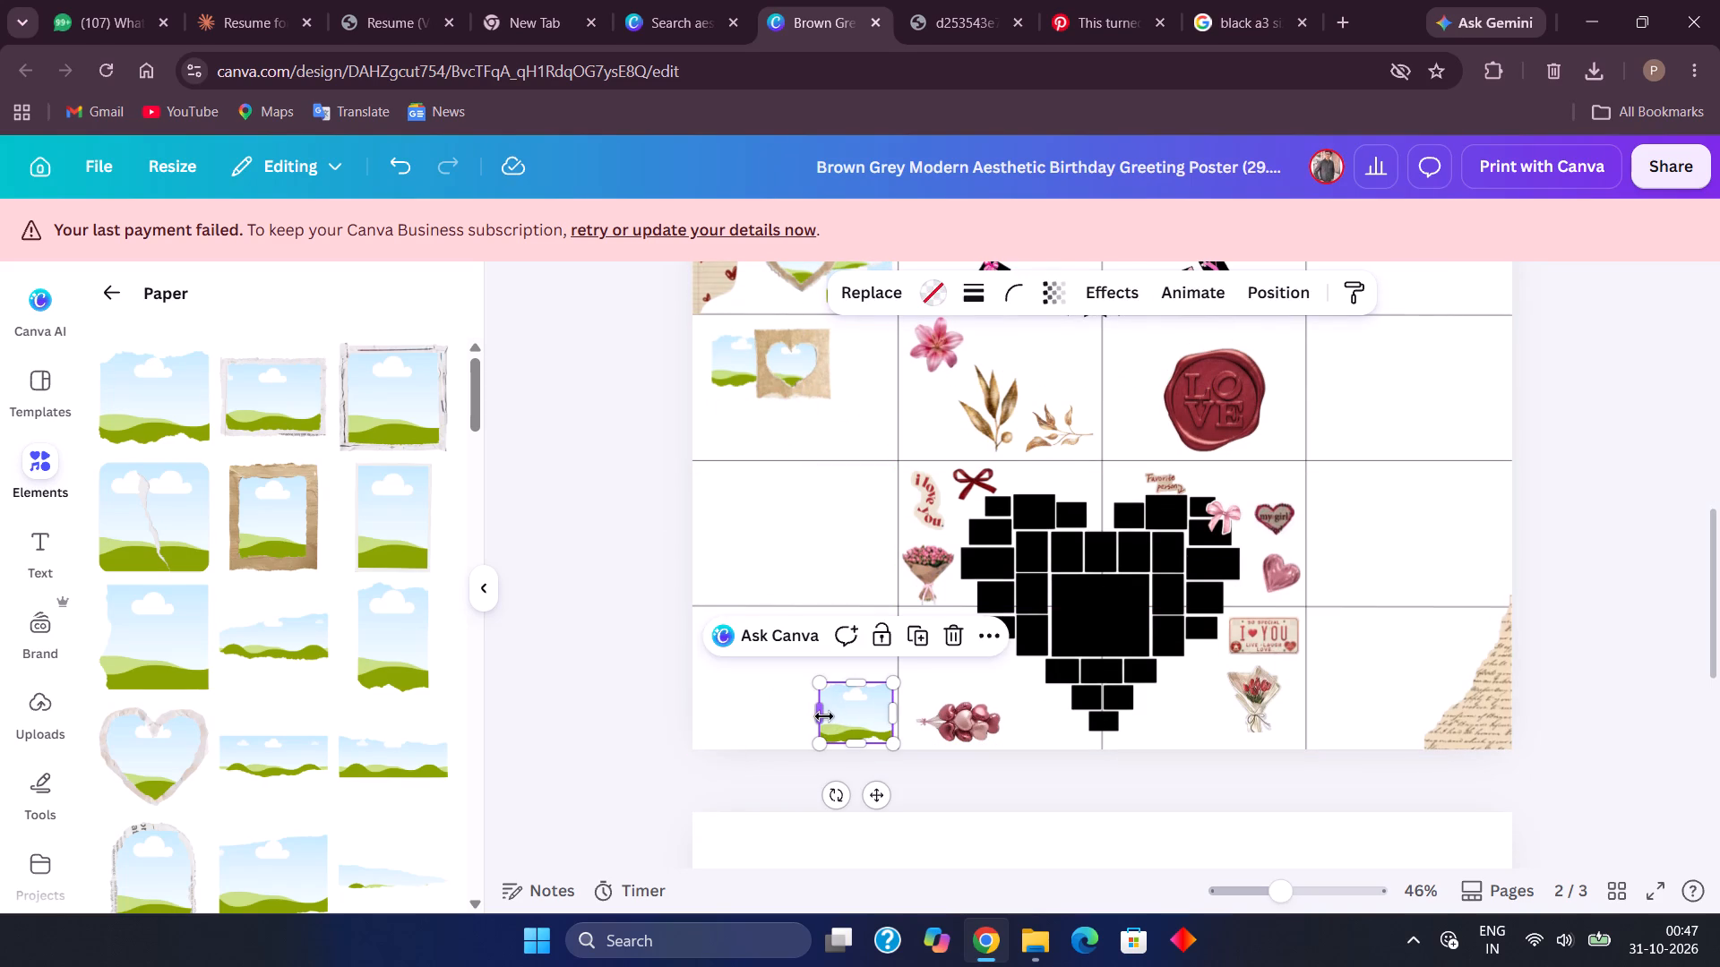
Move the heart-cutout paper frame into the bottom row's first cell, overlapping the upper-left corner of the torn-edge frame.
drag(753, 364, 759, 577)
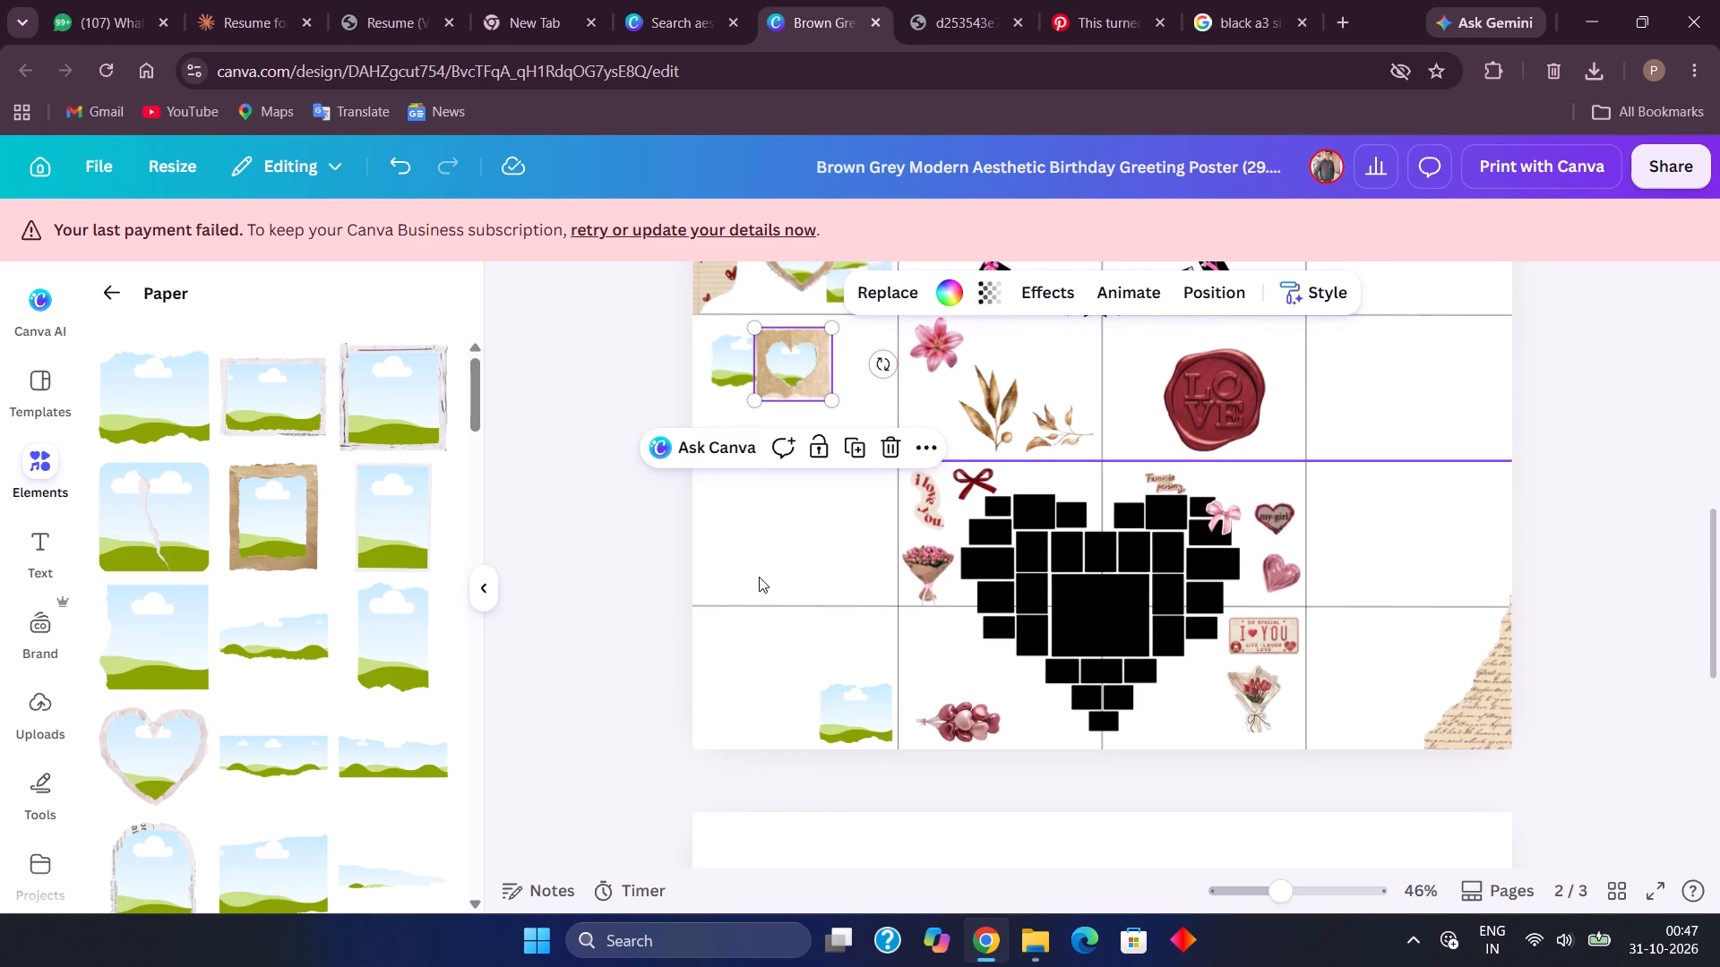
drag(759, 577, 768, 712)
drag(804, 379, 787, 544)
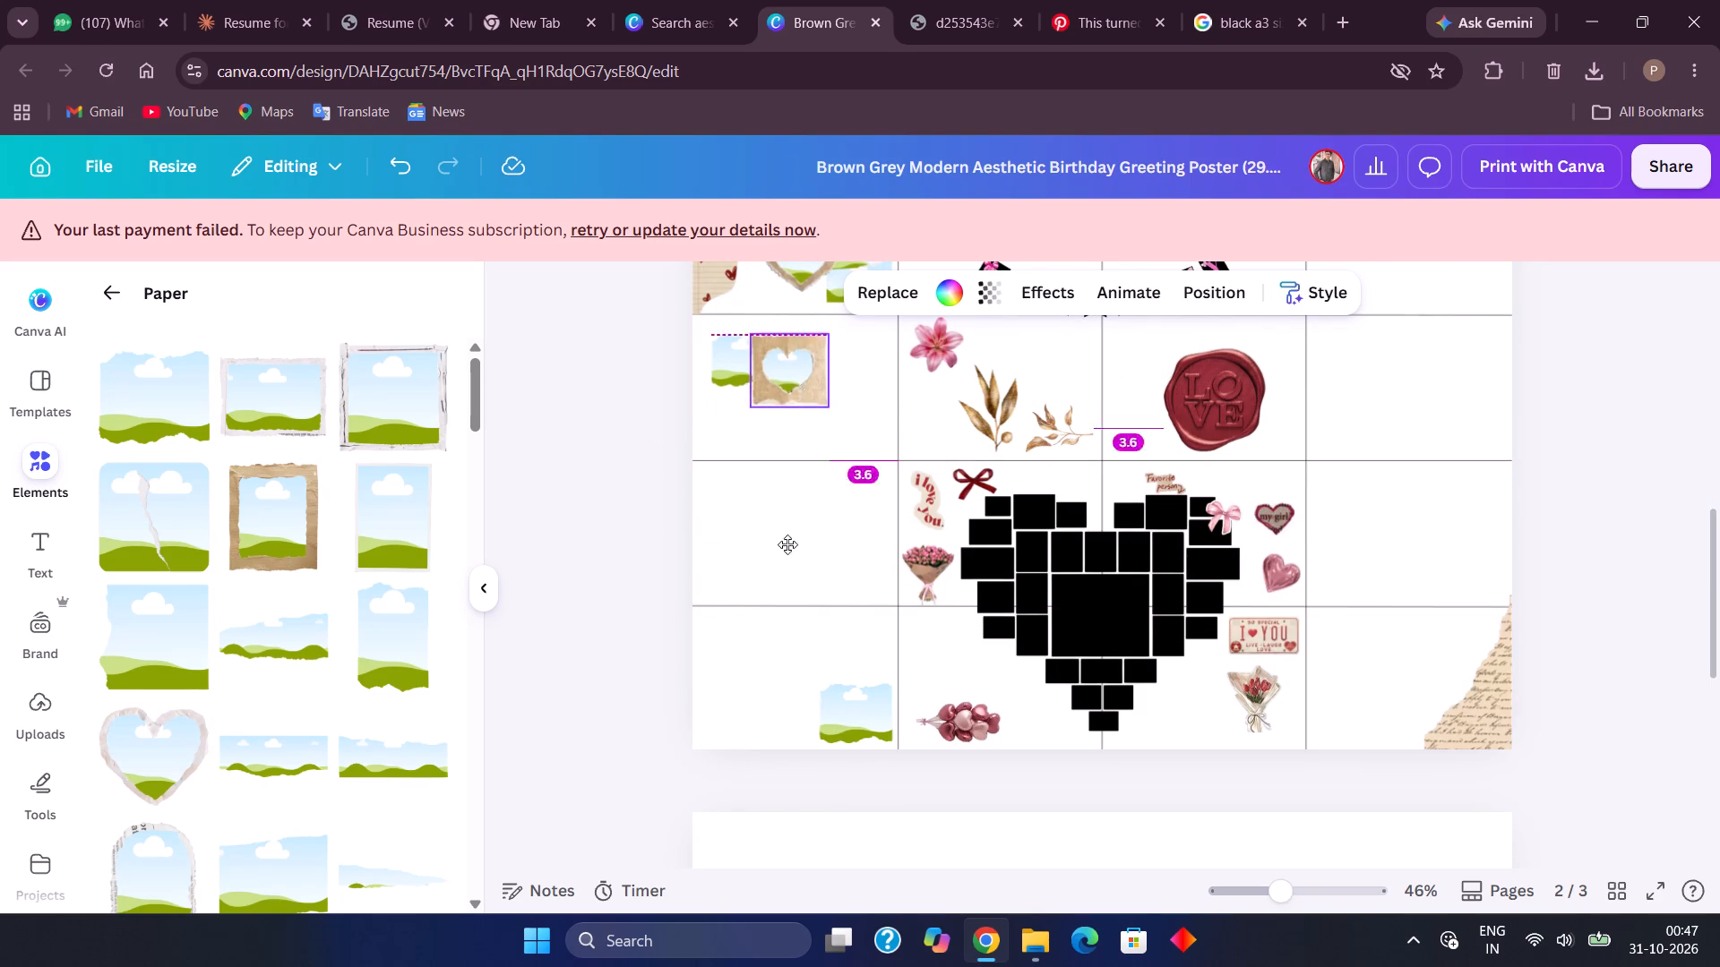
drag(787, 544, 814, 731)
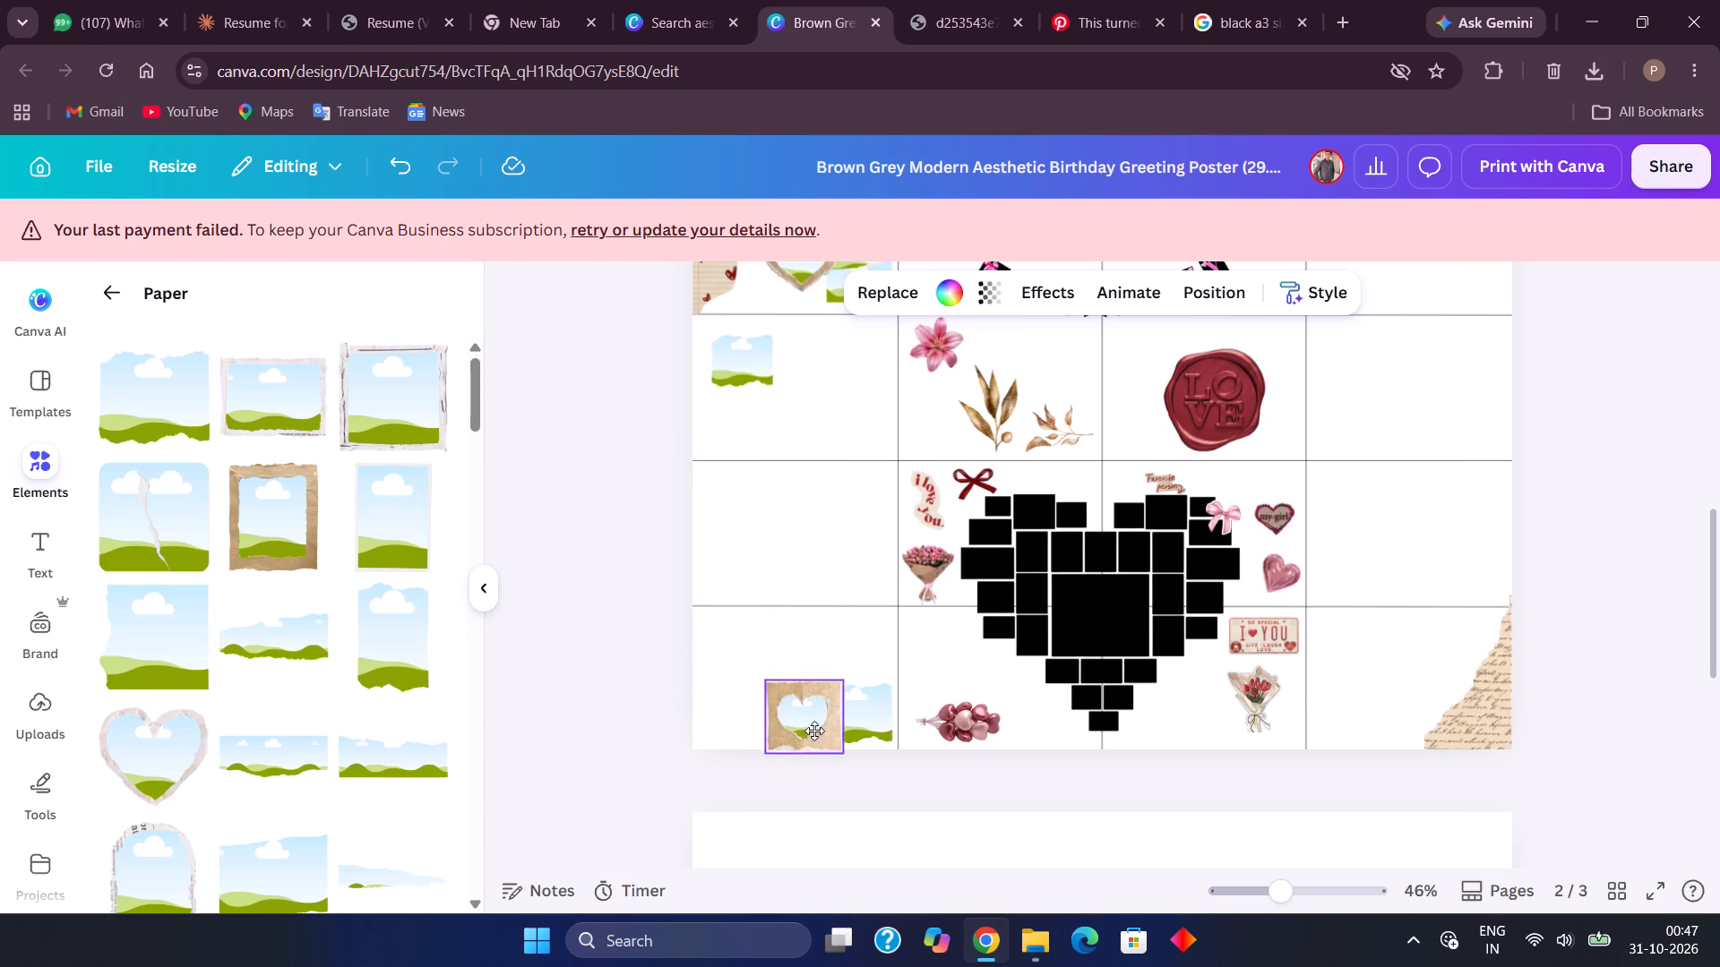
drag(814, 731, 808, 697)
scroll(808, 697, right, 2)
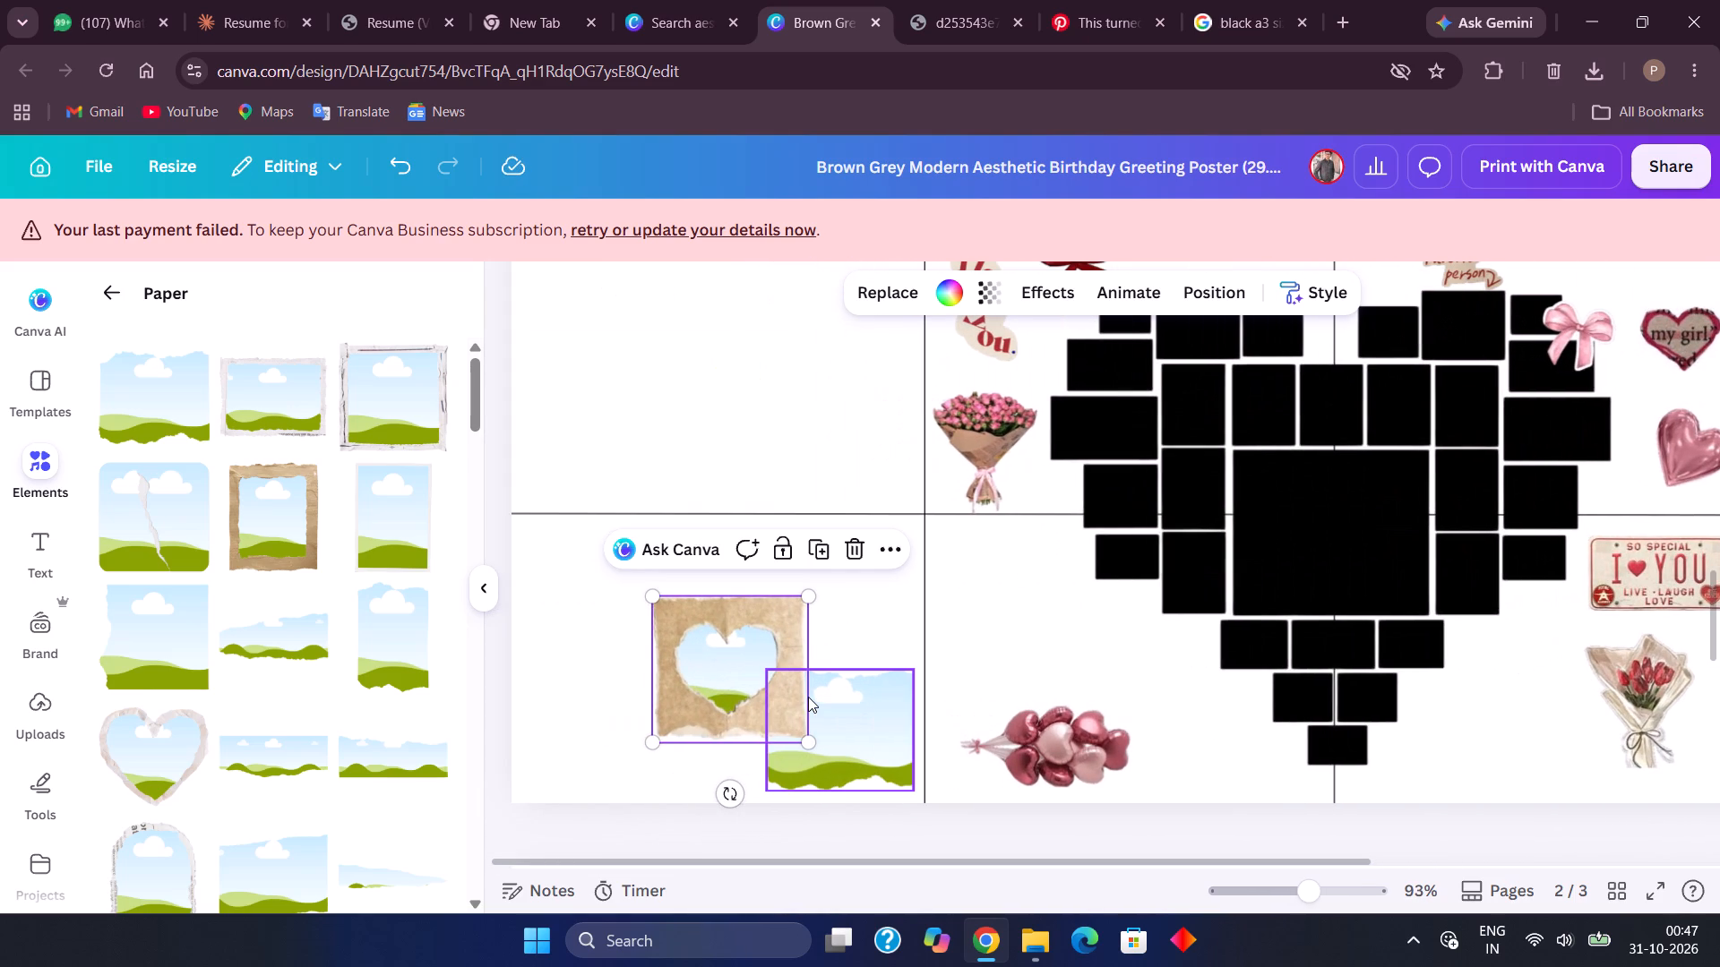
drag(756, 687, 756, 672)
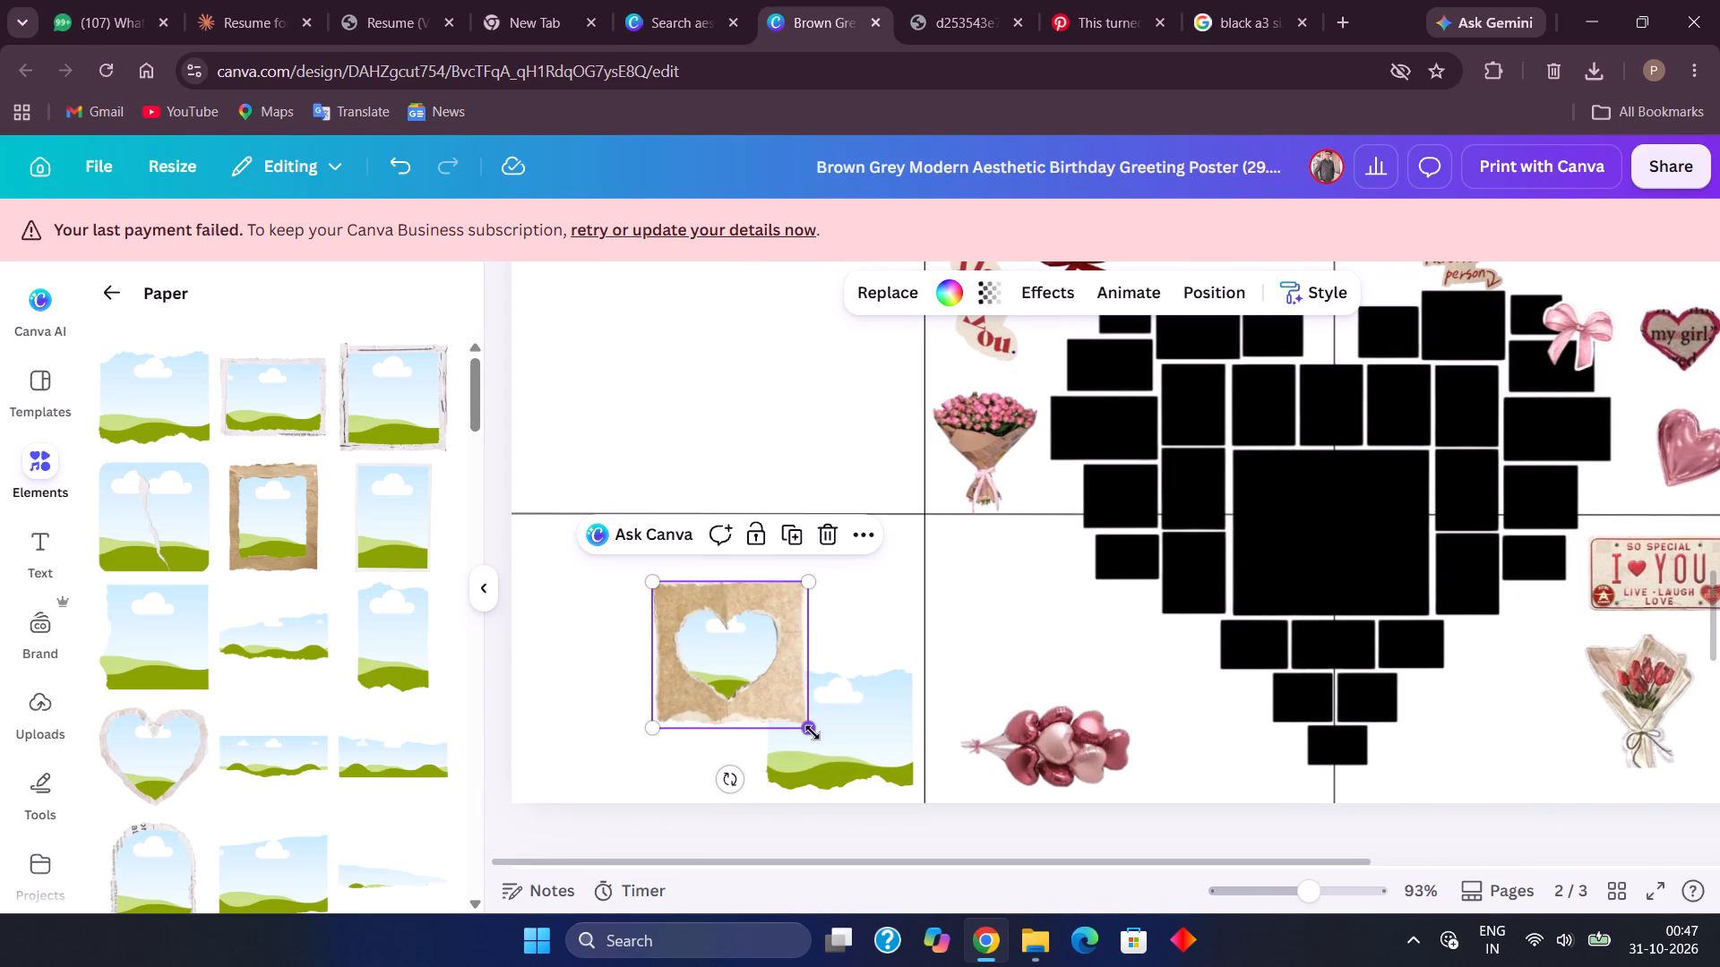
drag(813, 732, 802, 685)
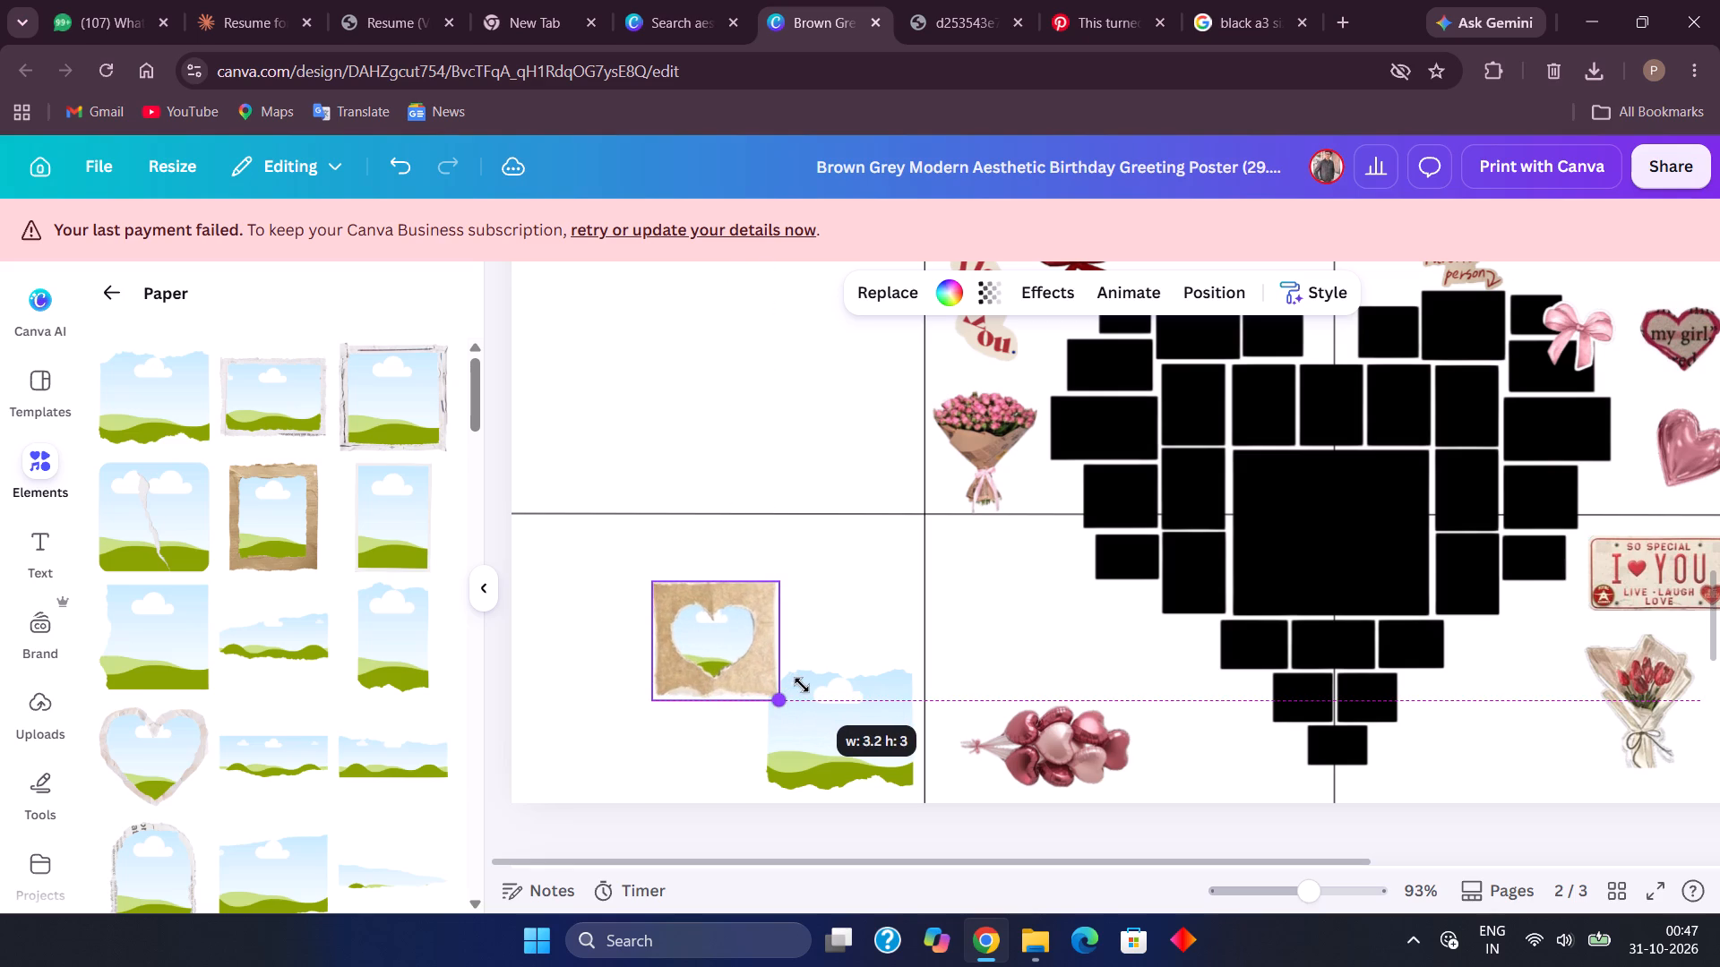
drag(802, 685, 840, 698)
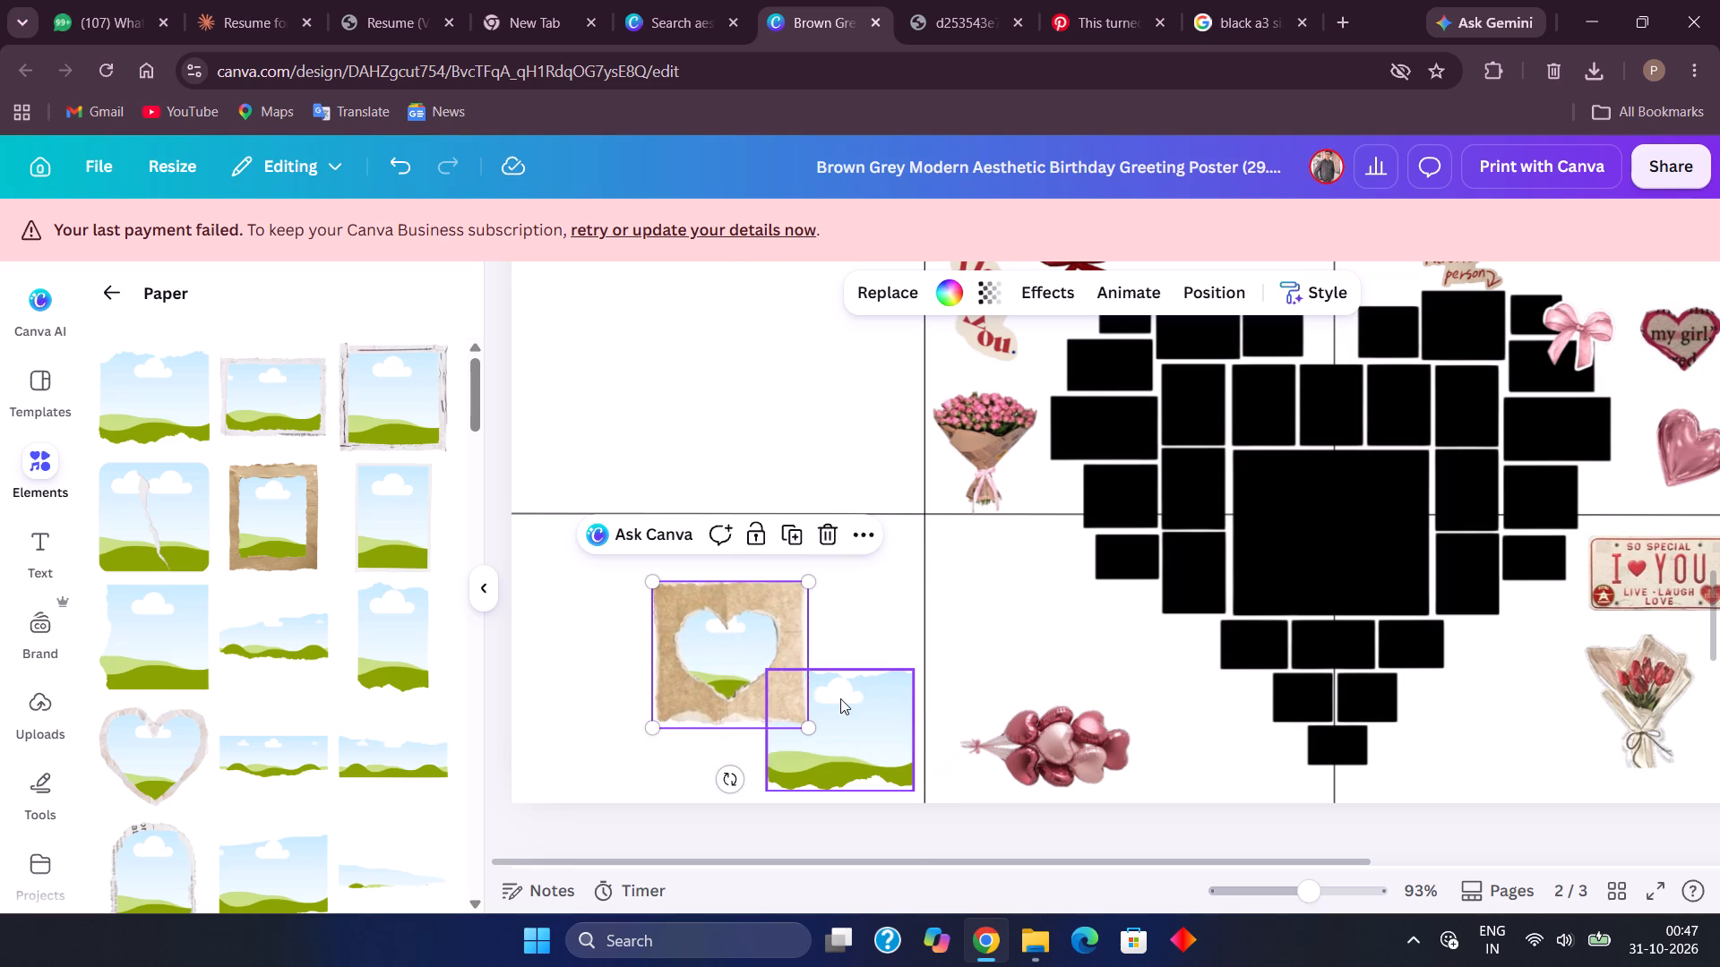
Move the remaining torn-edge frame from the second row to the bottom row's first cell, enlarge it and place it lower-left of the heart-cutout frame.
scroll(840, 698, up, 3)
drag(595, 340, 724, 805)
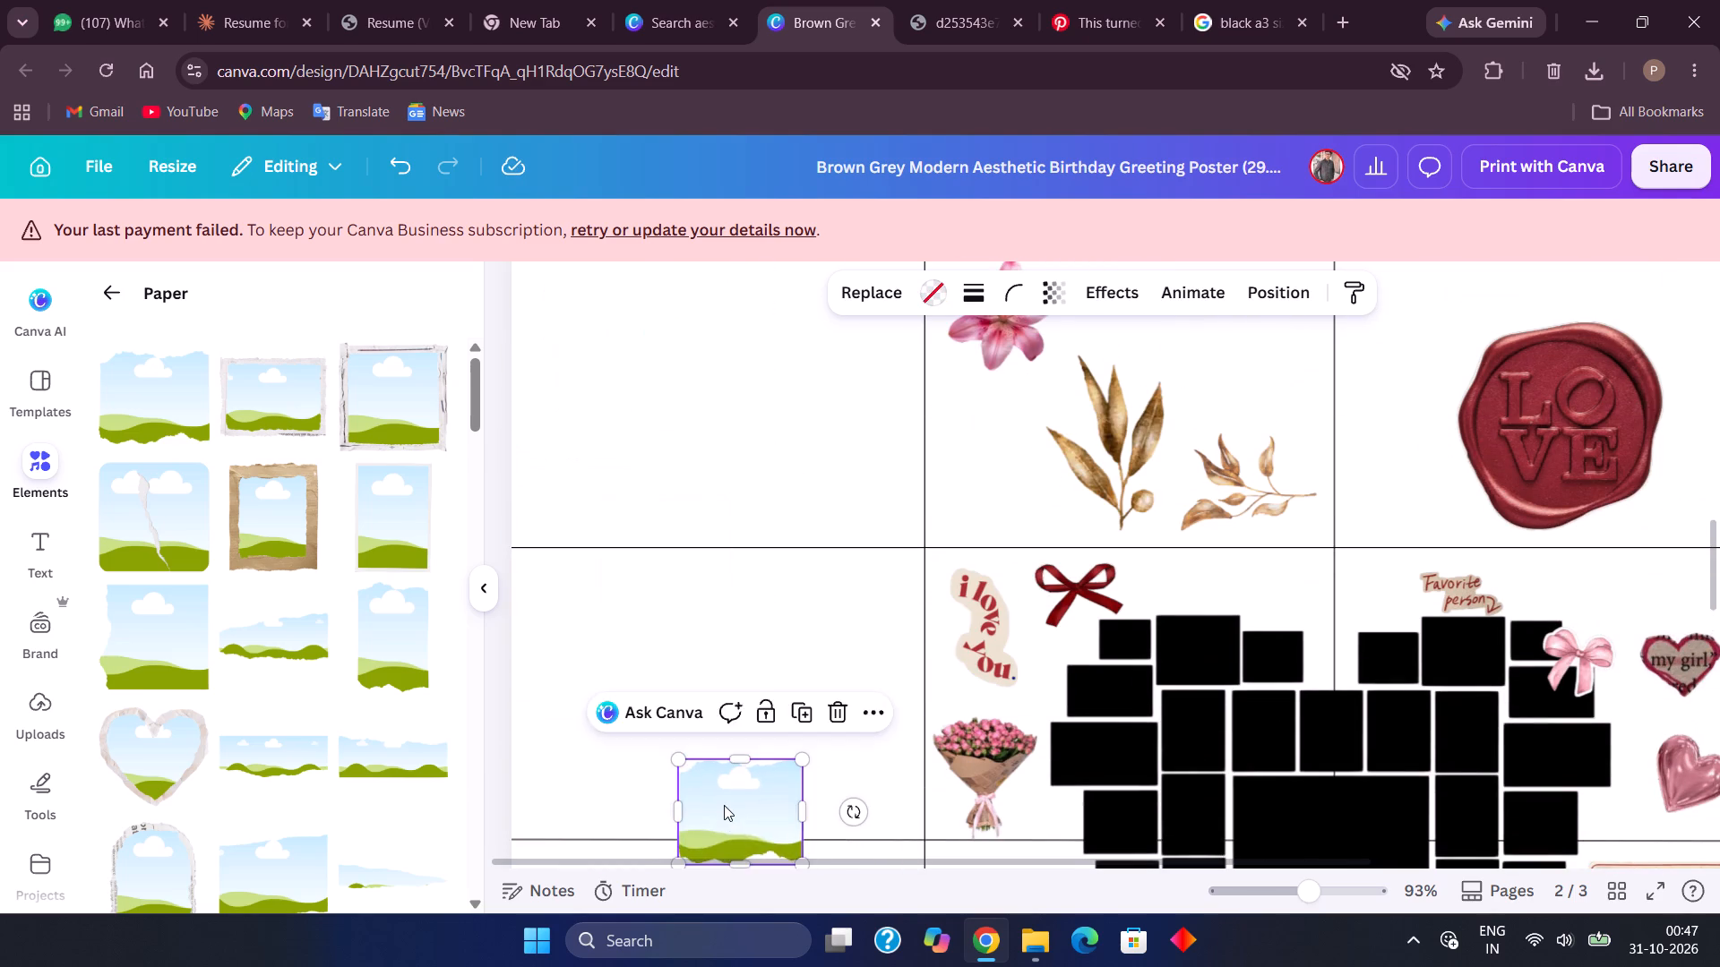
scroll(724, 805, down, 3)
drag(724, 475, 561, 551)
drag(638, 593, 677, 616)
drag(621, 552, 871, 702)
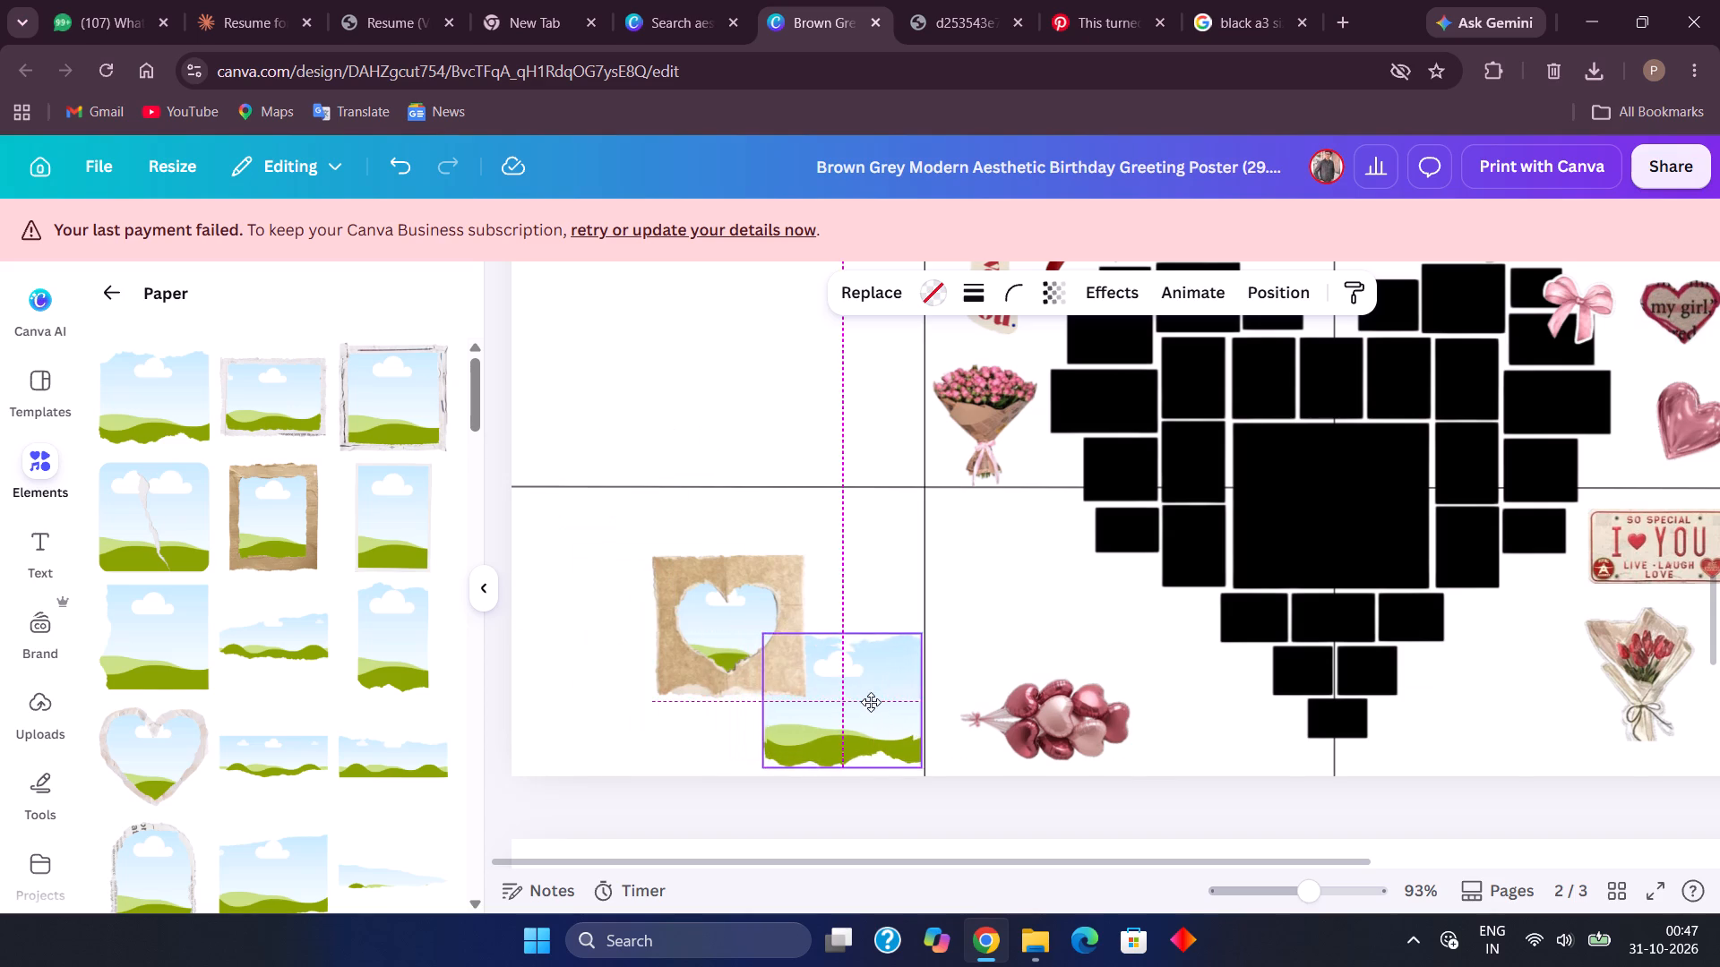
drag(871, 702, 649, 685)
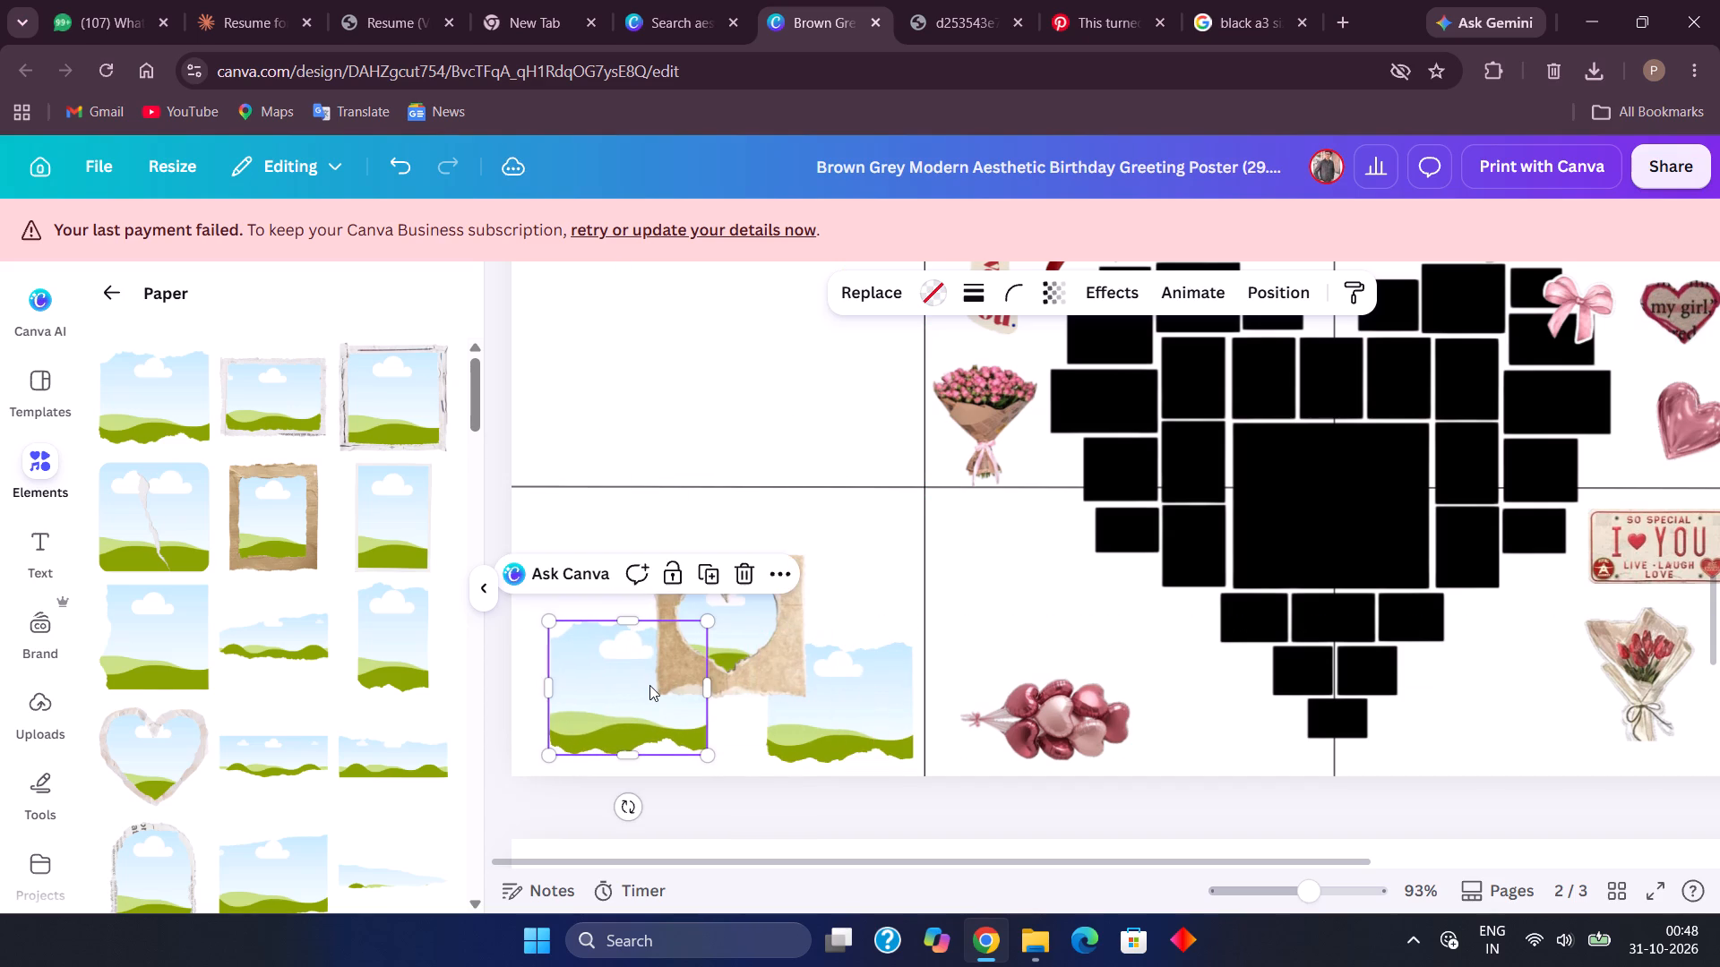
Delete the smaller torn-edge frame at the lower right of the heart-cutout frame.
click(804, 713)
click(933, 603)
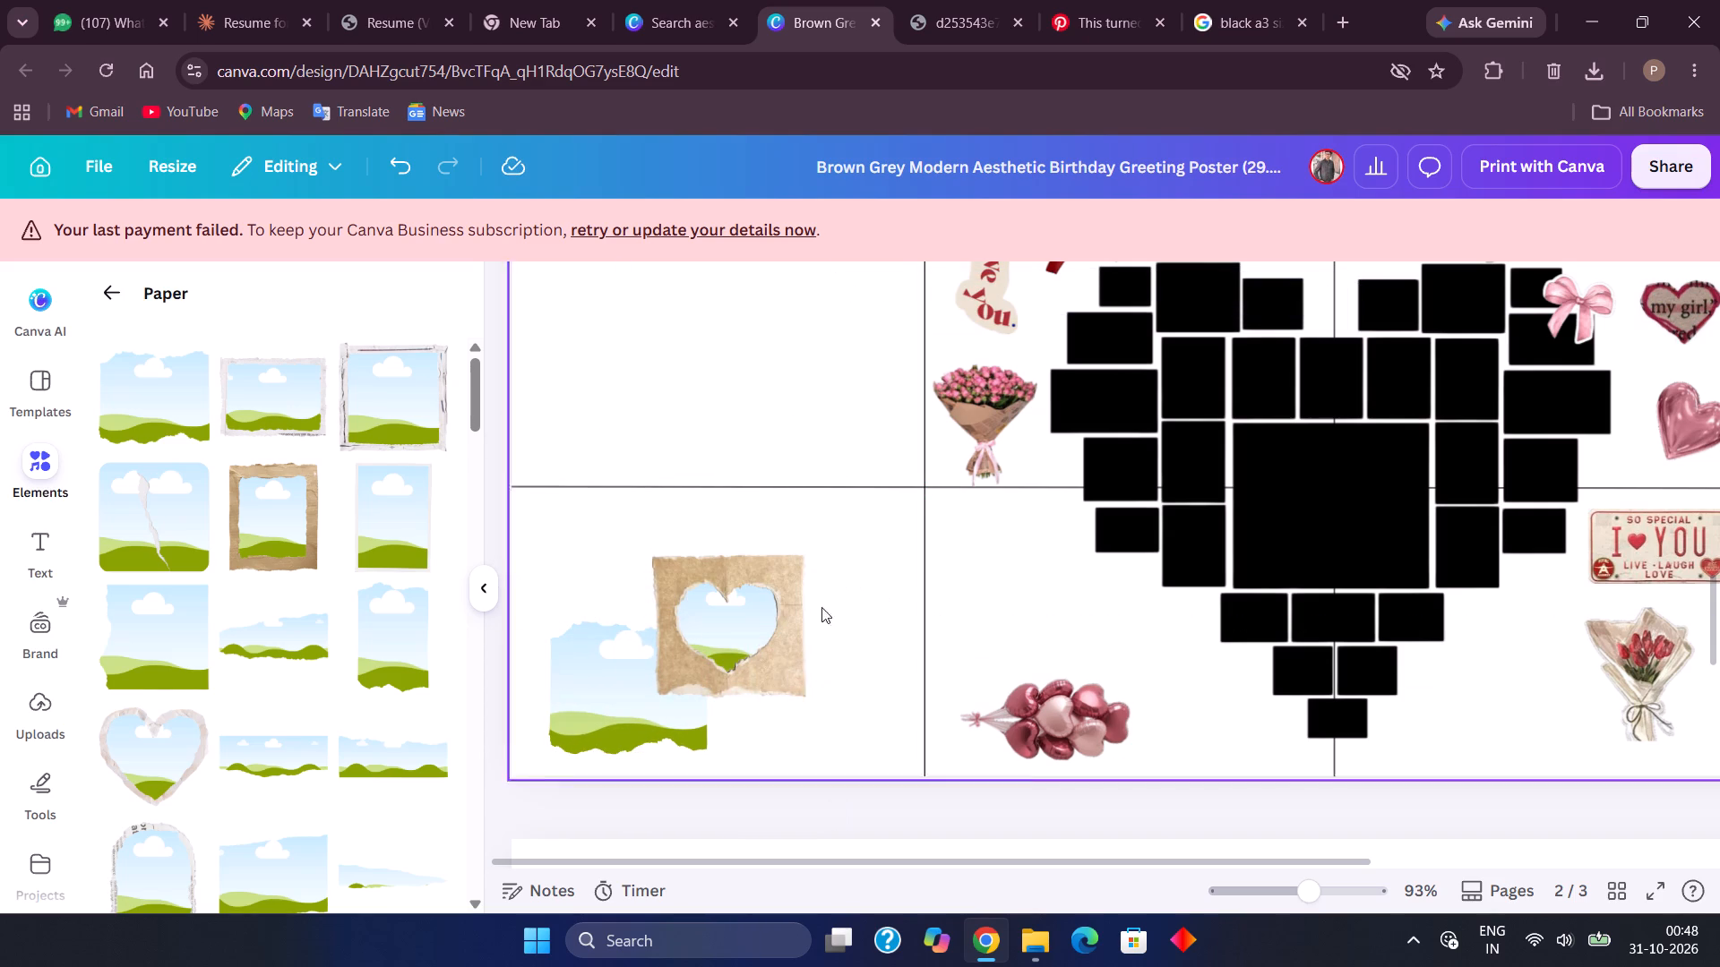
Duplicate the enlarged torn-edge frame and place the copy at the lower right of the heart-cutout frame.
click(643, 678)
click(710, 590)
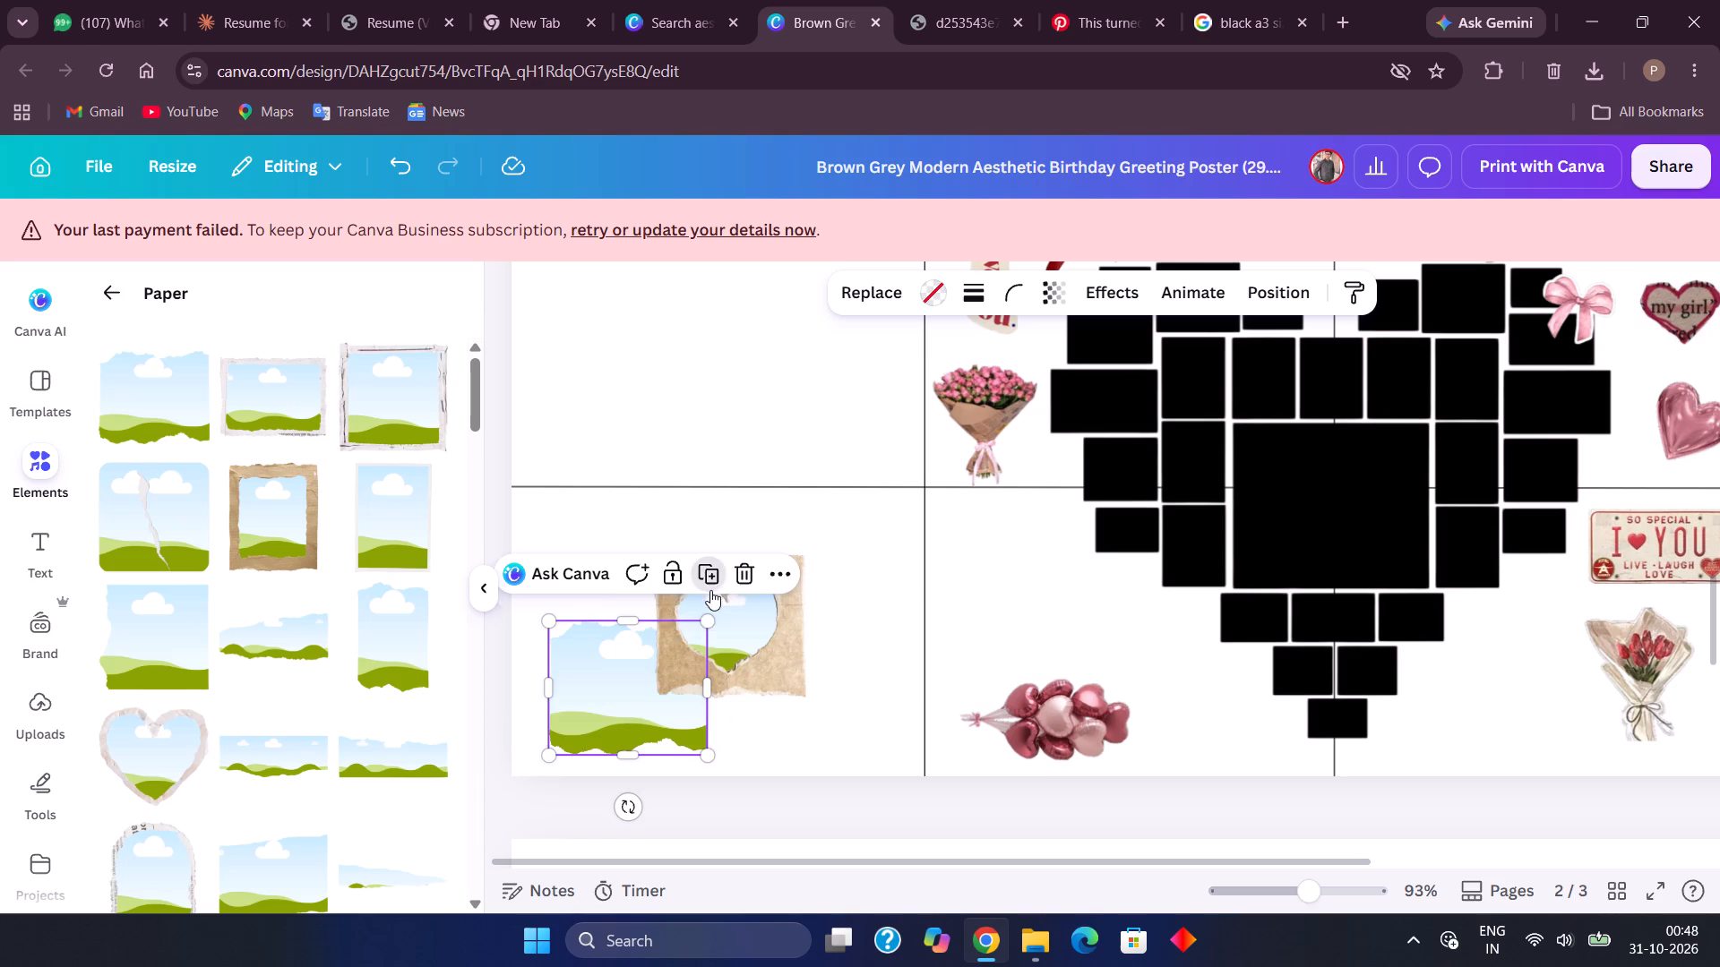
drag(663, 730, 843, 735)
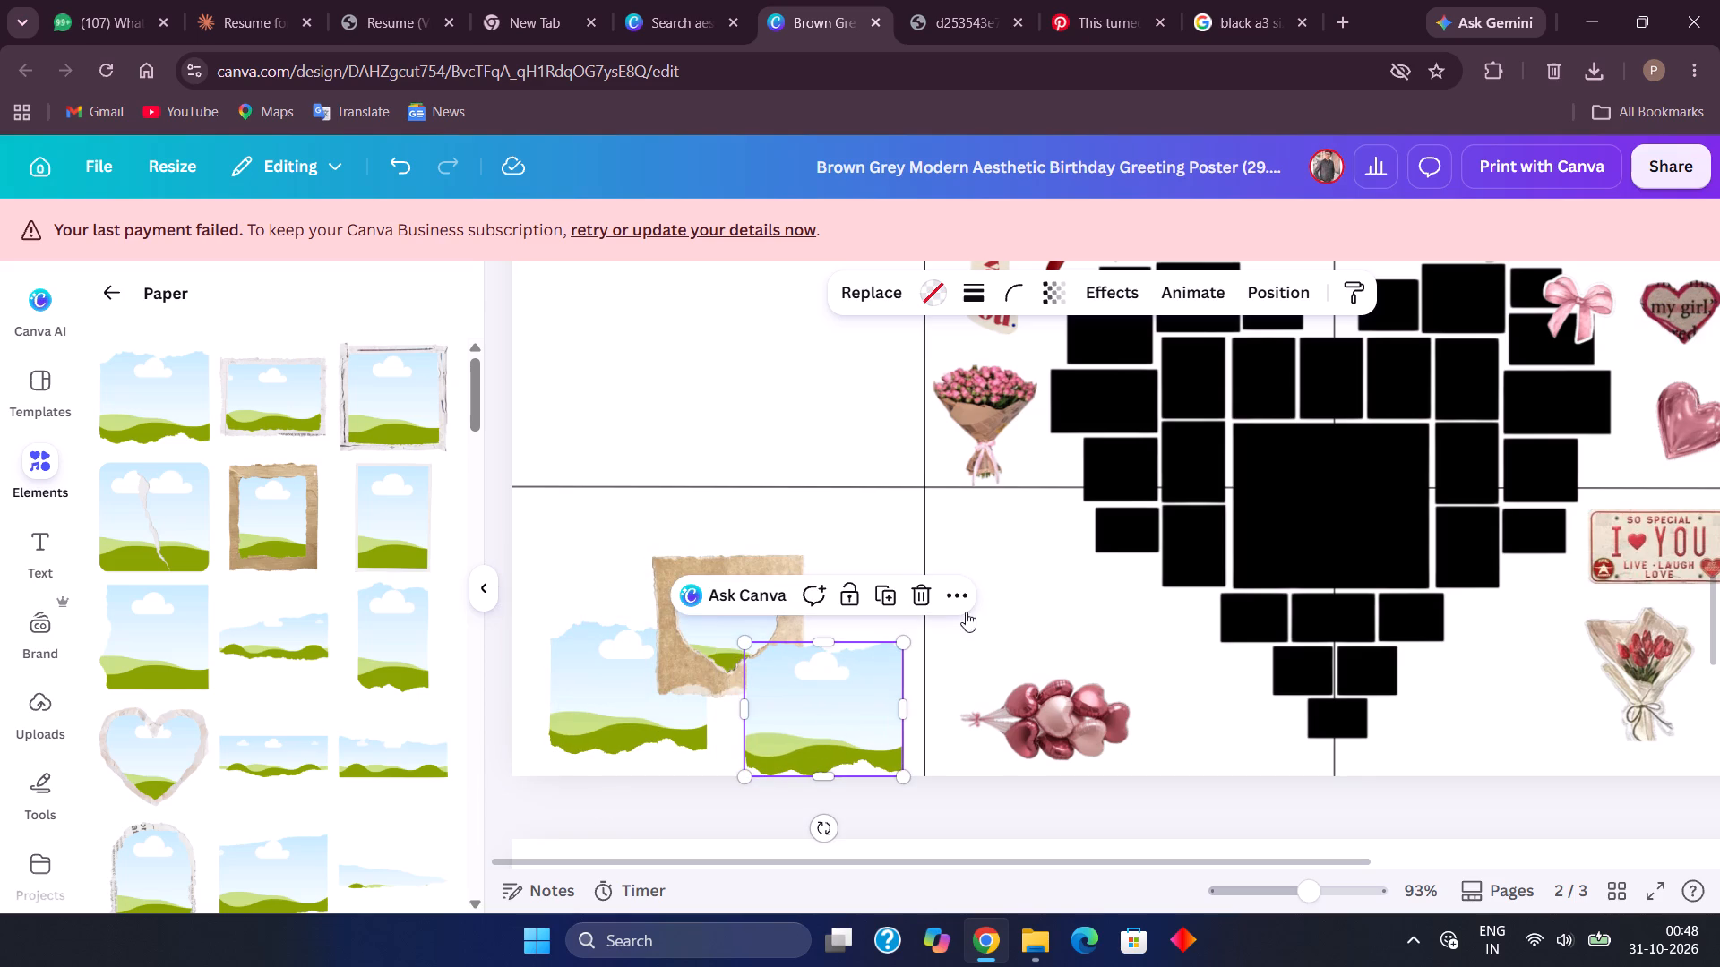
Send the duplicated torn-edge frame backward behind the heart-cutout frame and nudge it toward the cell's right grid line.
click(957, 608)
click(1039, 377)
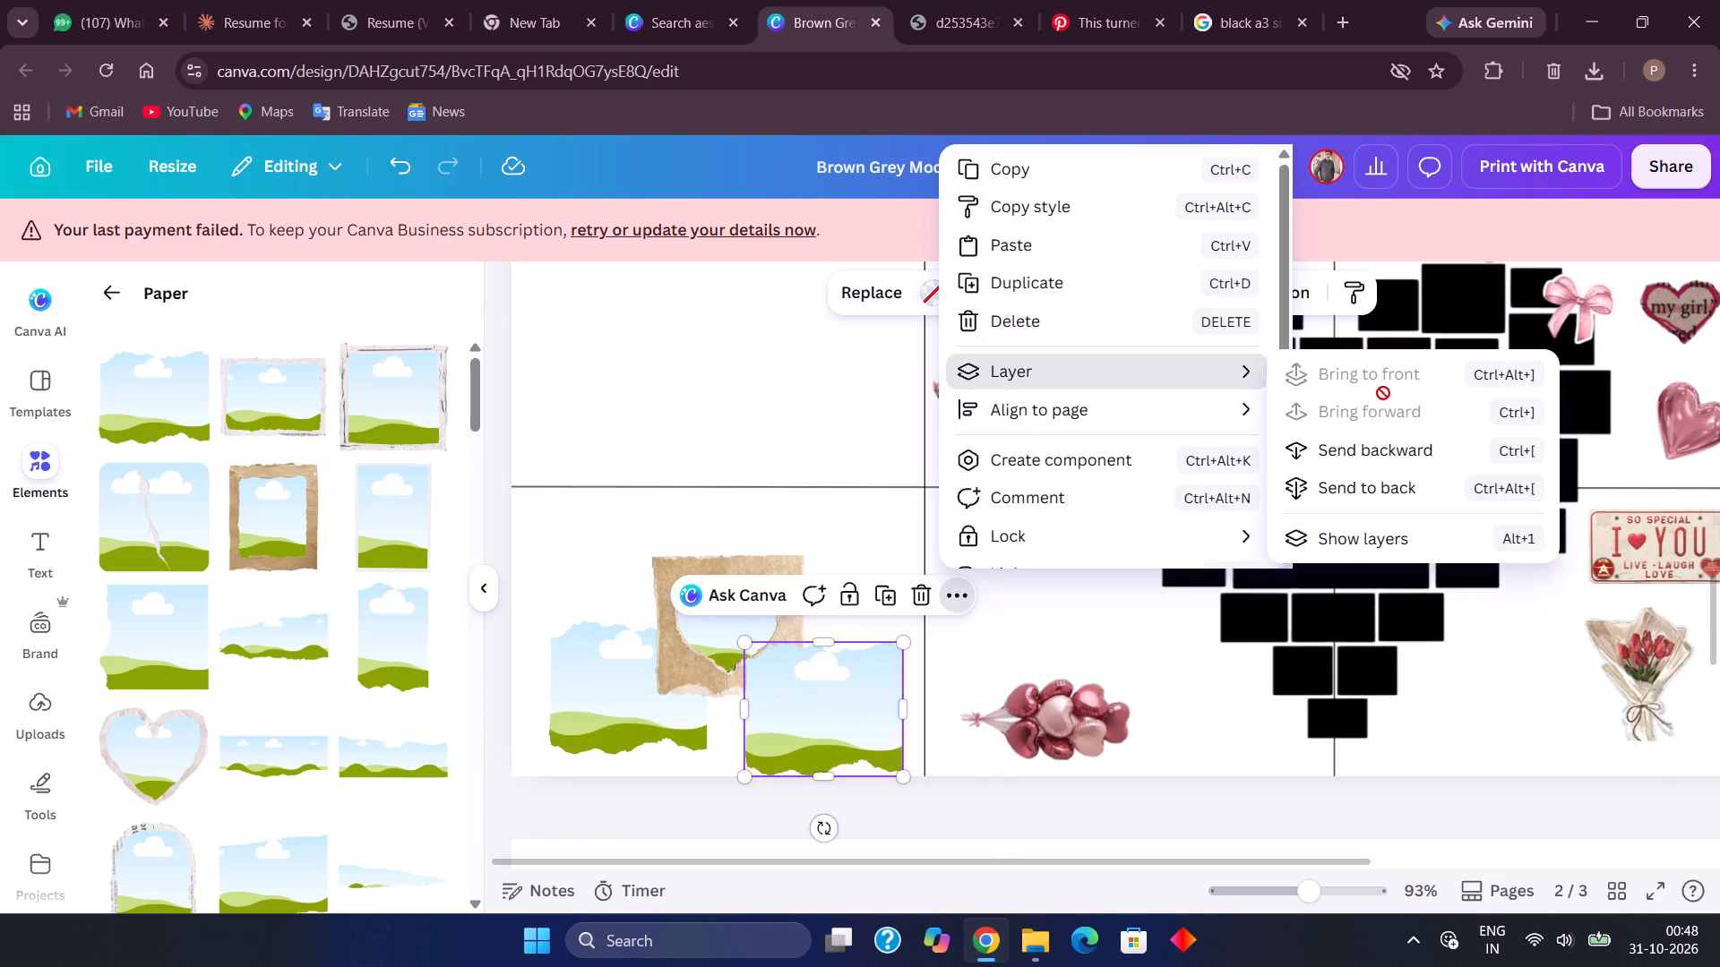
click(1387, 452)
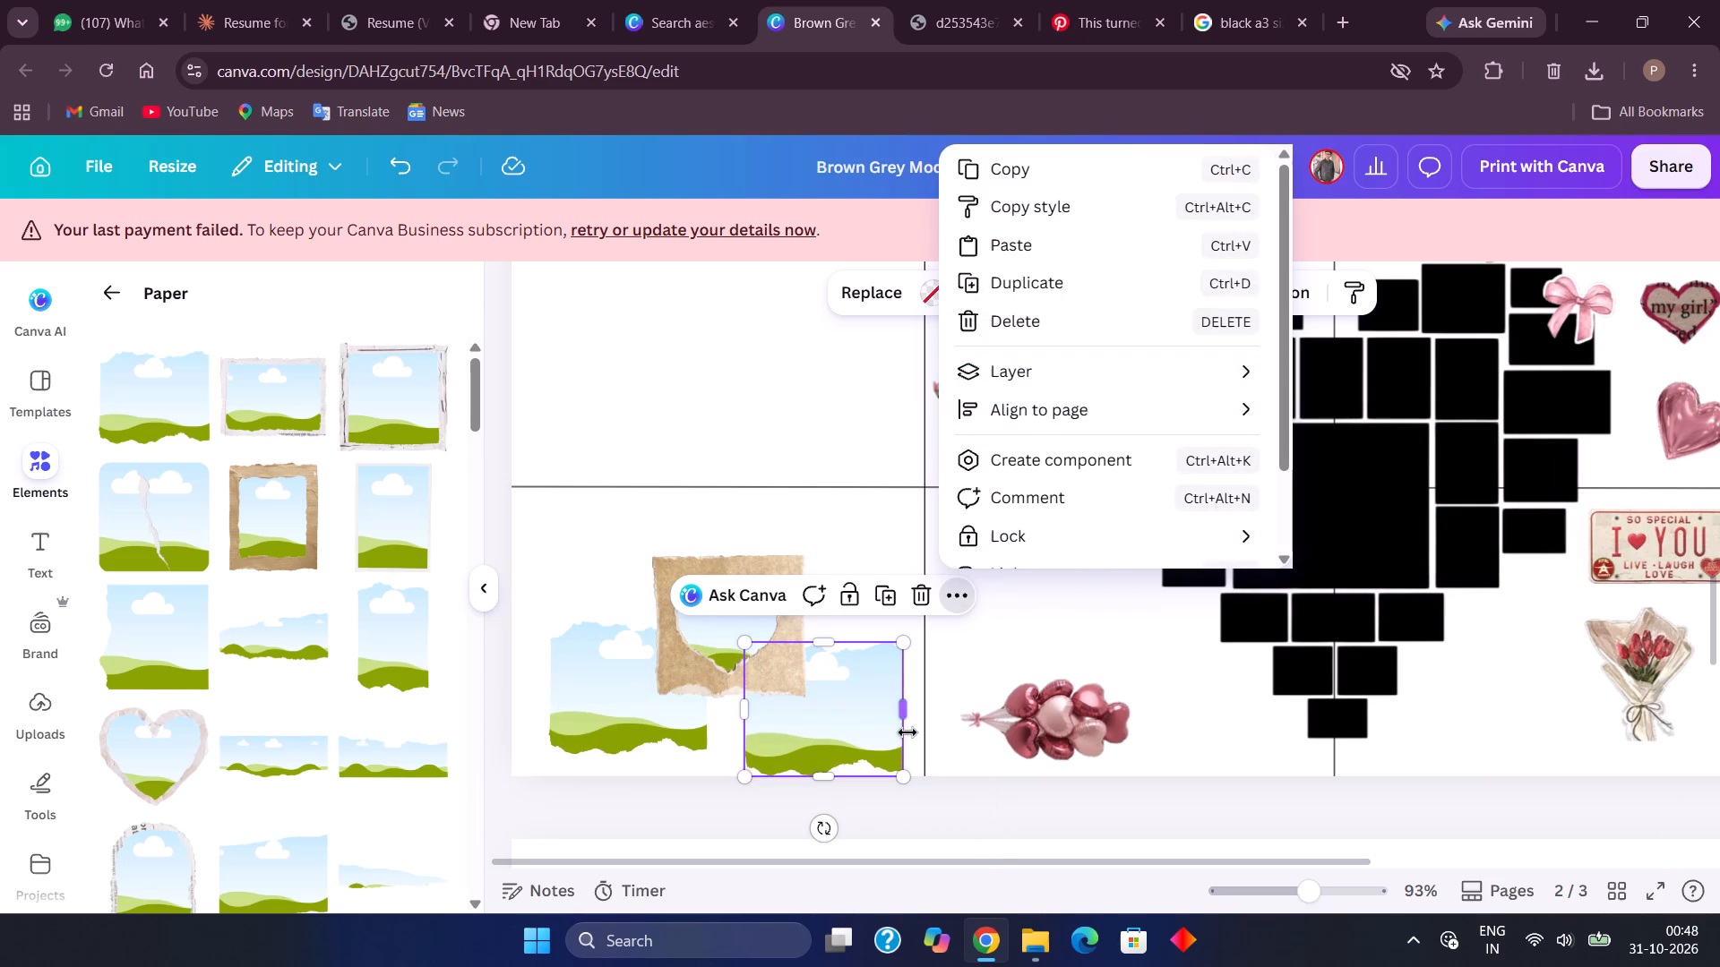
drag(883, 738, 890, 732)
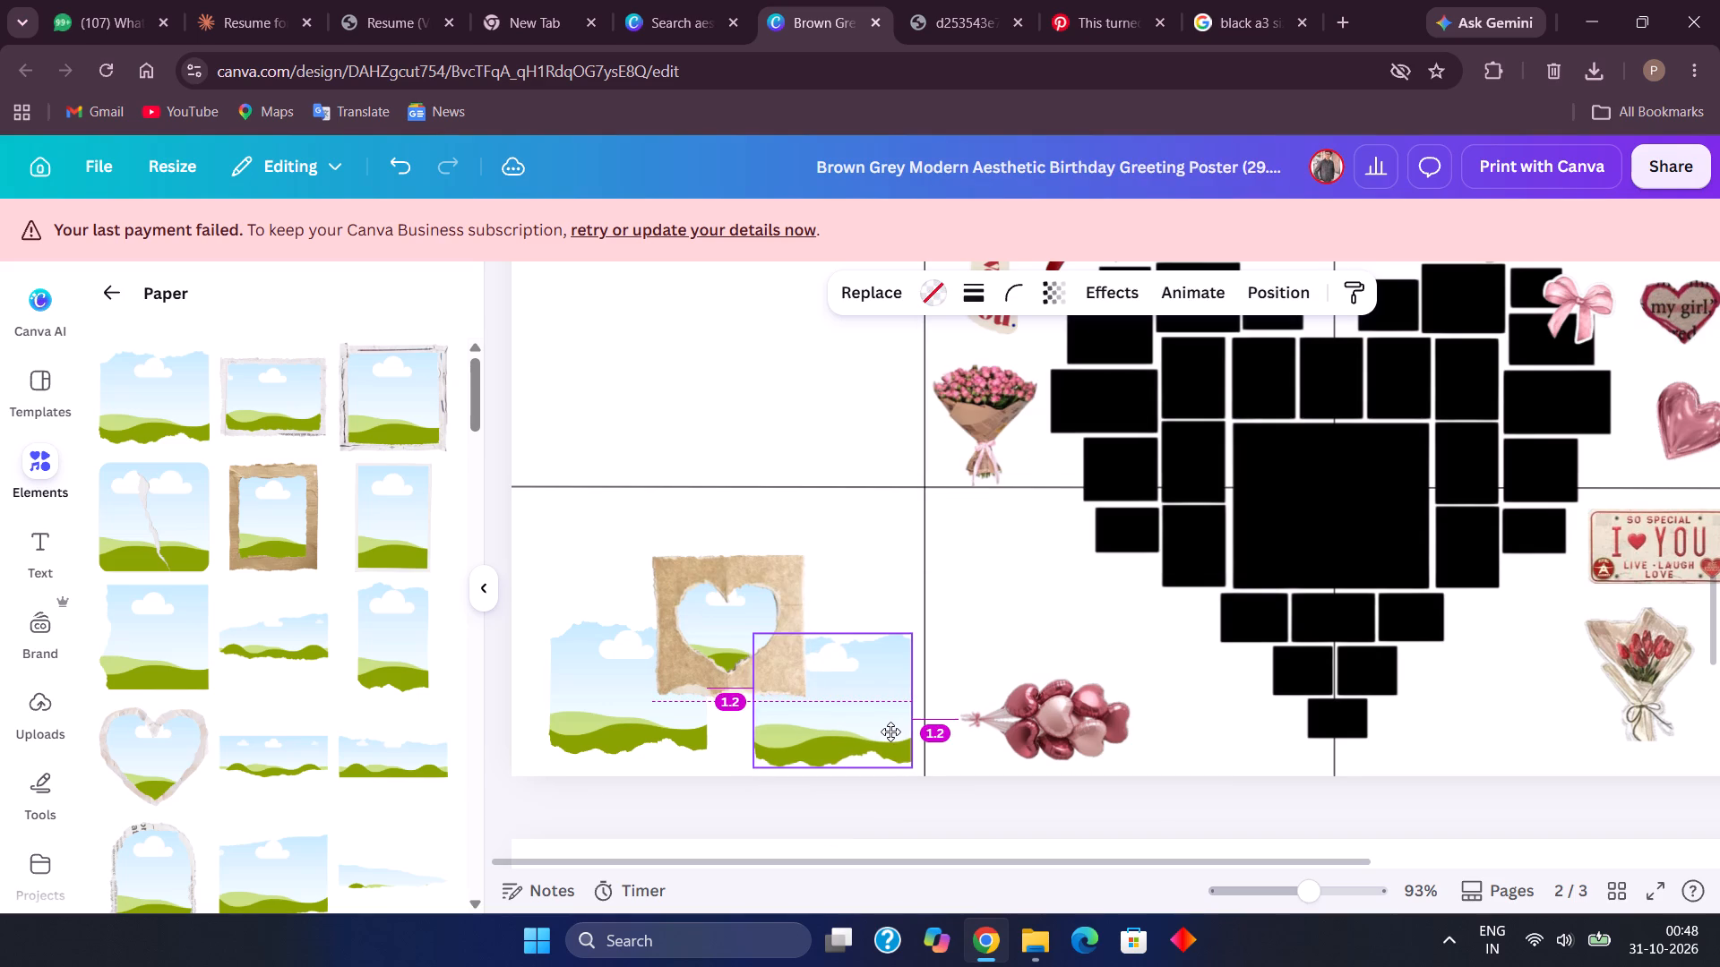
drag(890, 732, 891, 733)
Move the lower-left torn-edge frame to the upper left of the heart-cutout frame, just under the bottom row's top grid line.
drag(685, 745, 673, 621)
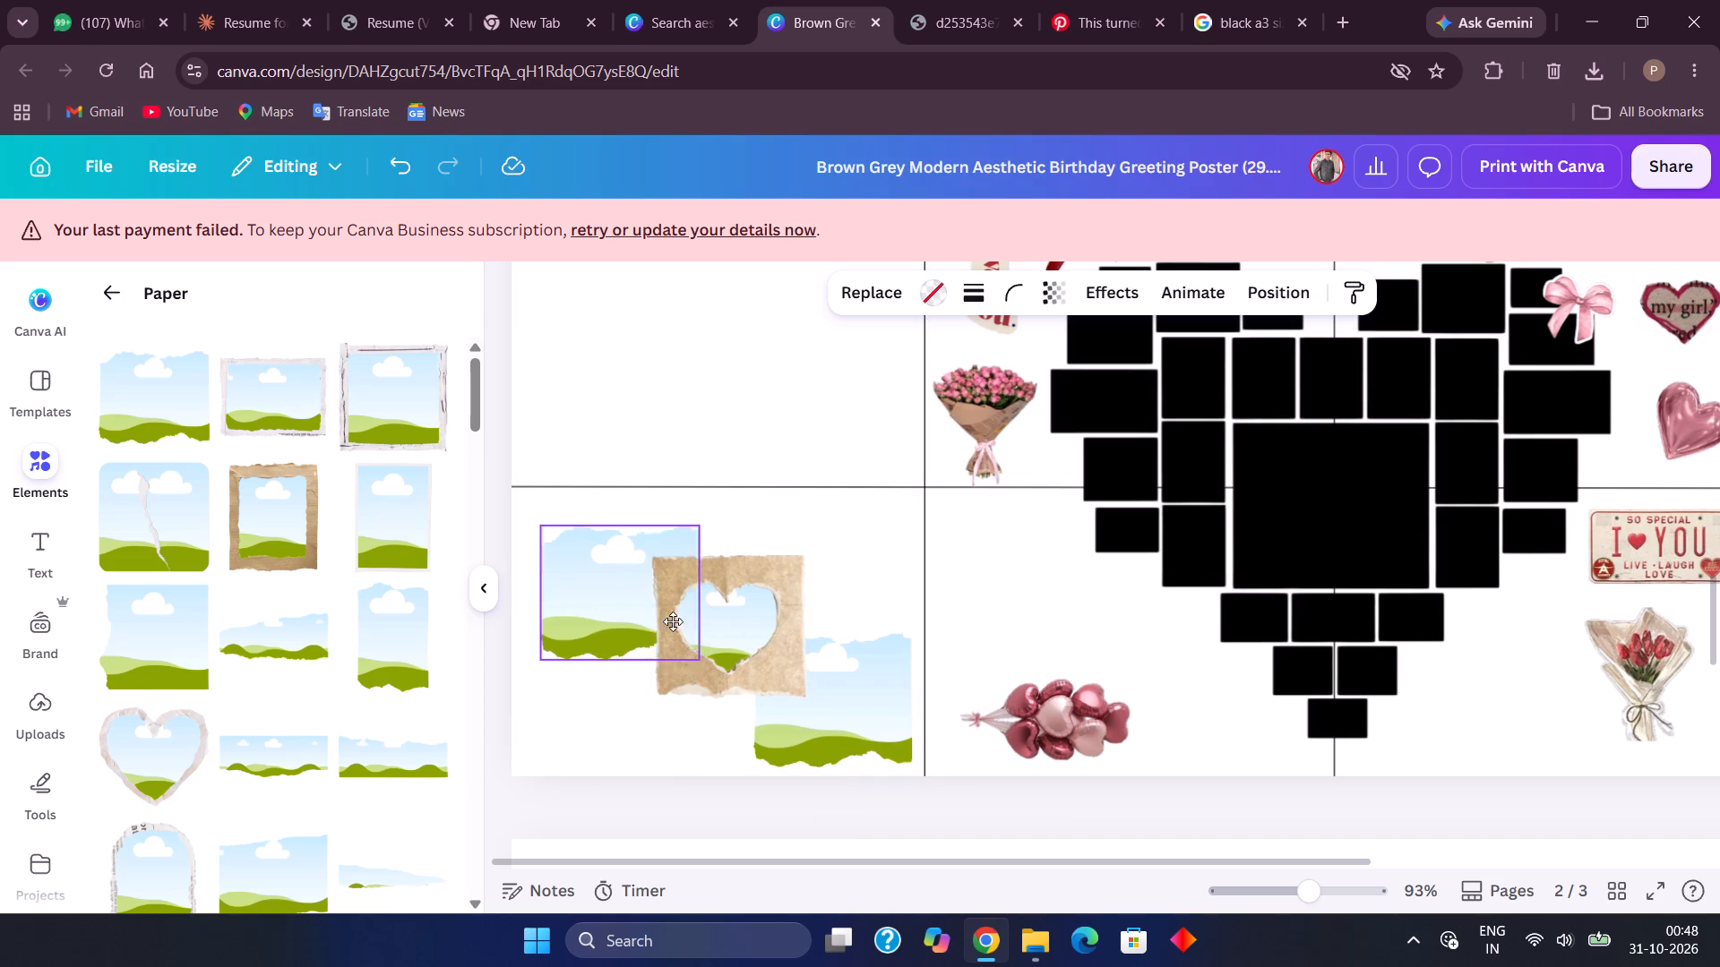
drag(673, 621, 669, 622)
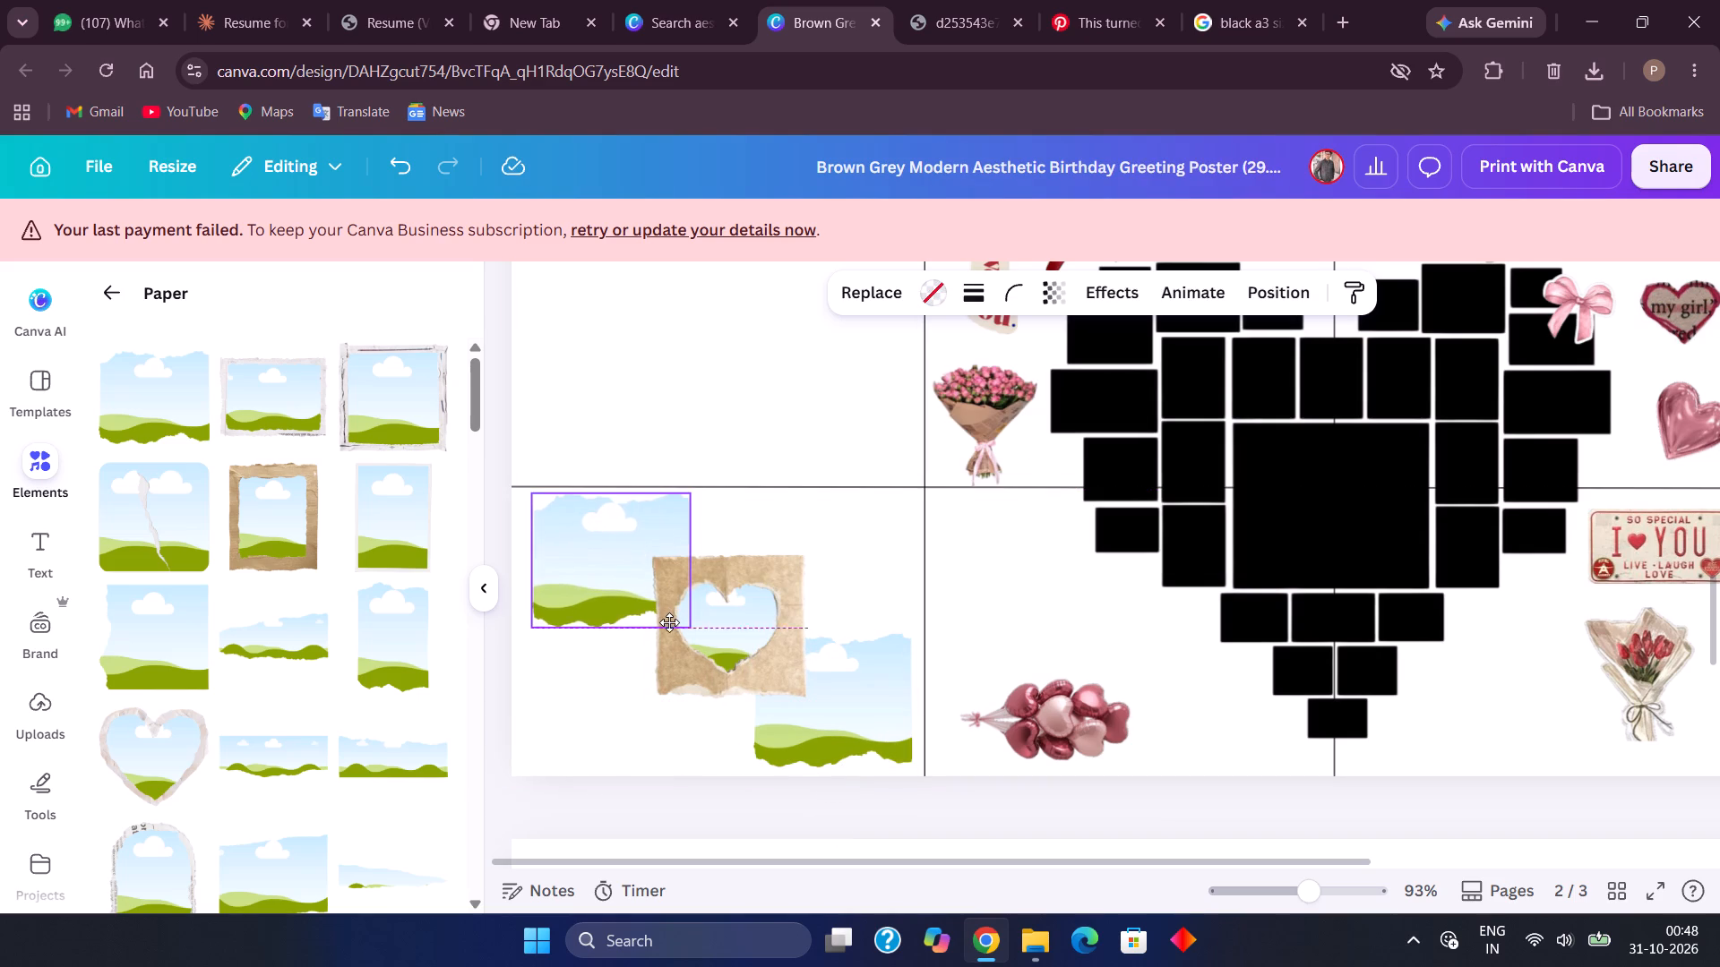
drag(669, 622, 658, 620)
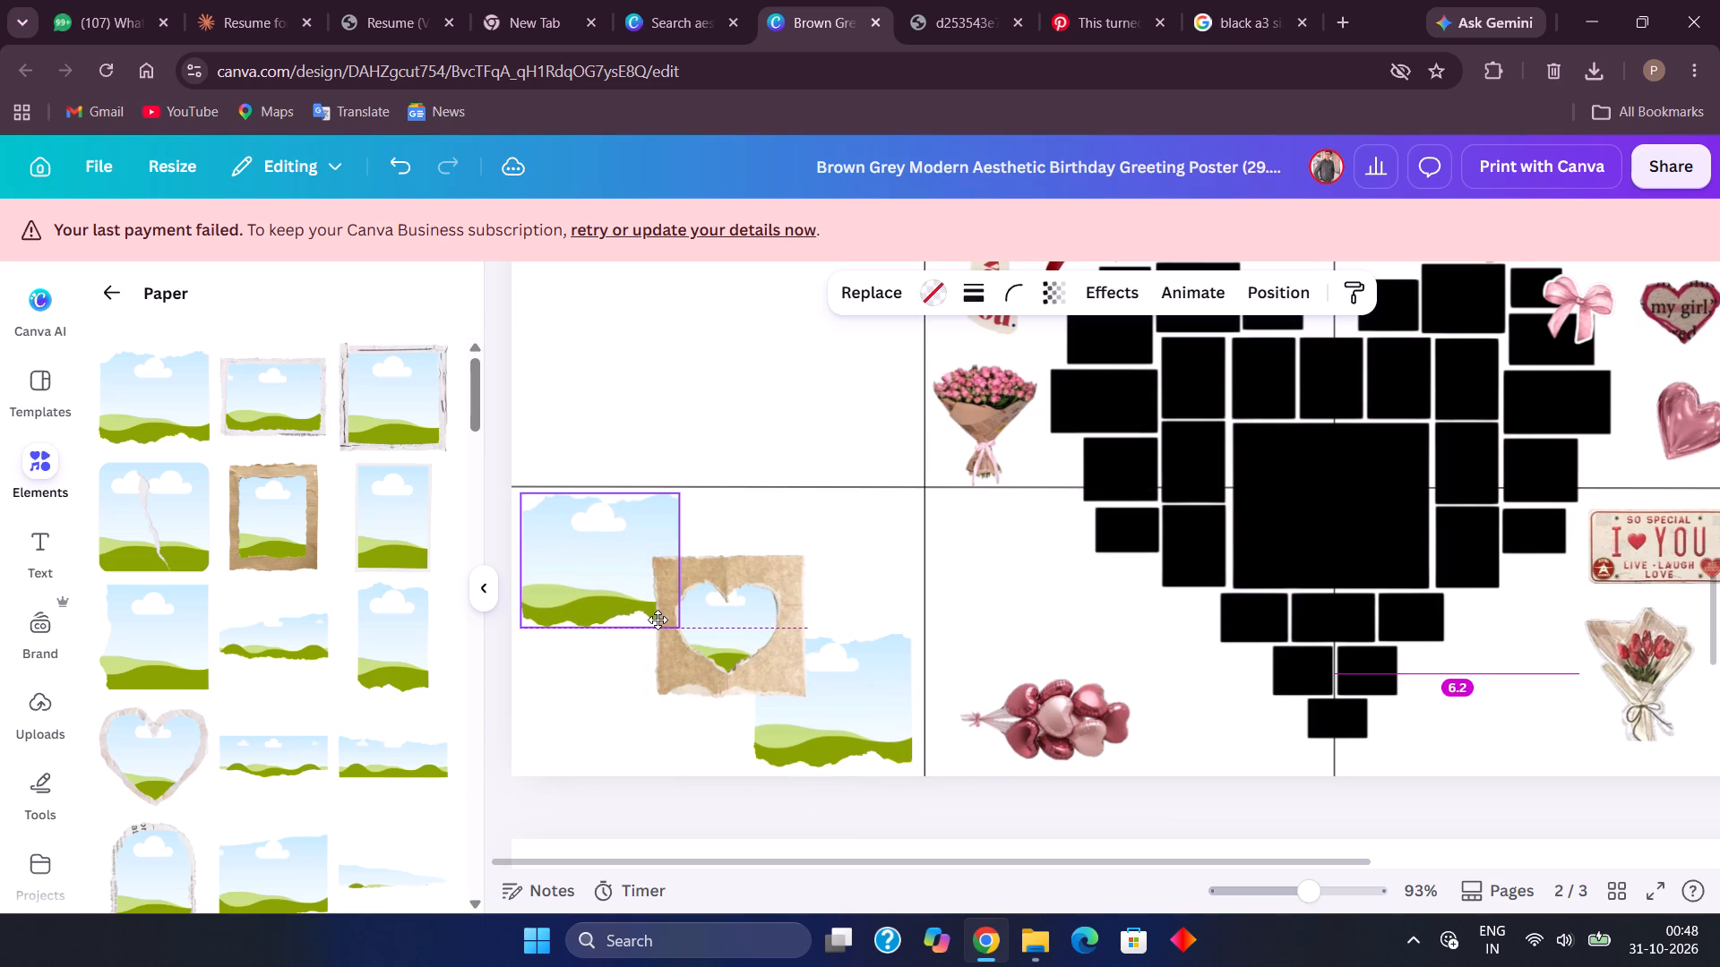
drag(658, 620, 657, 621)
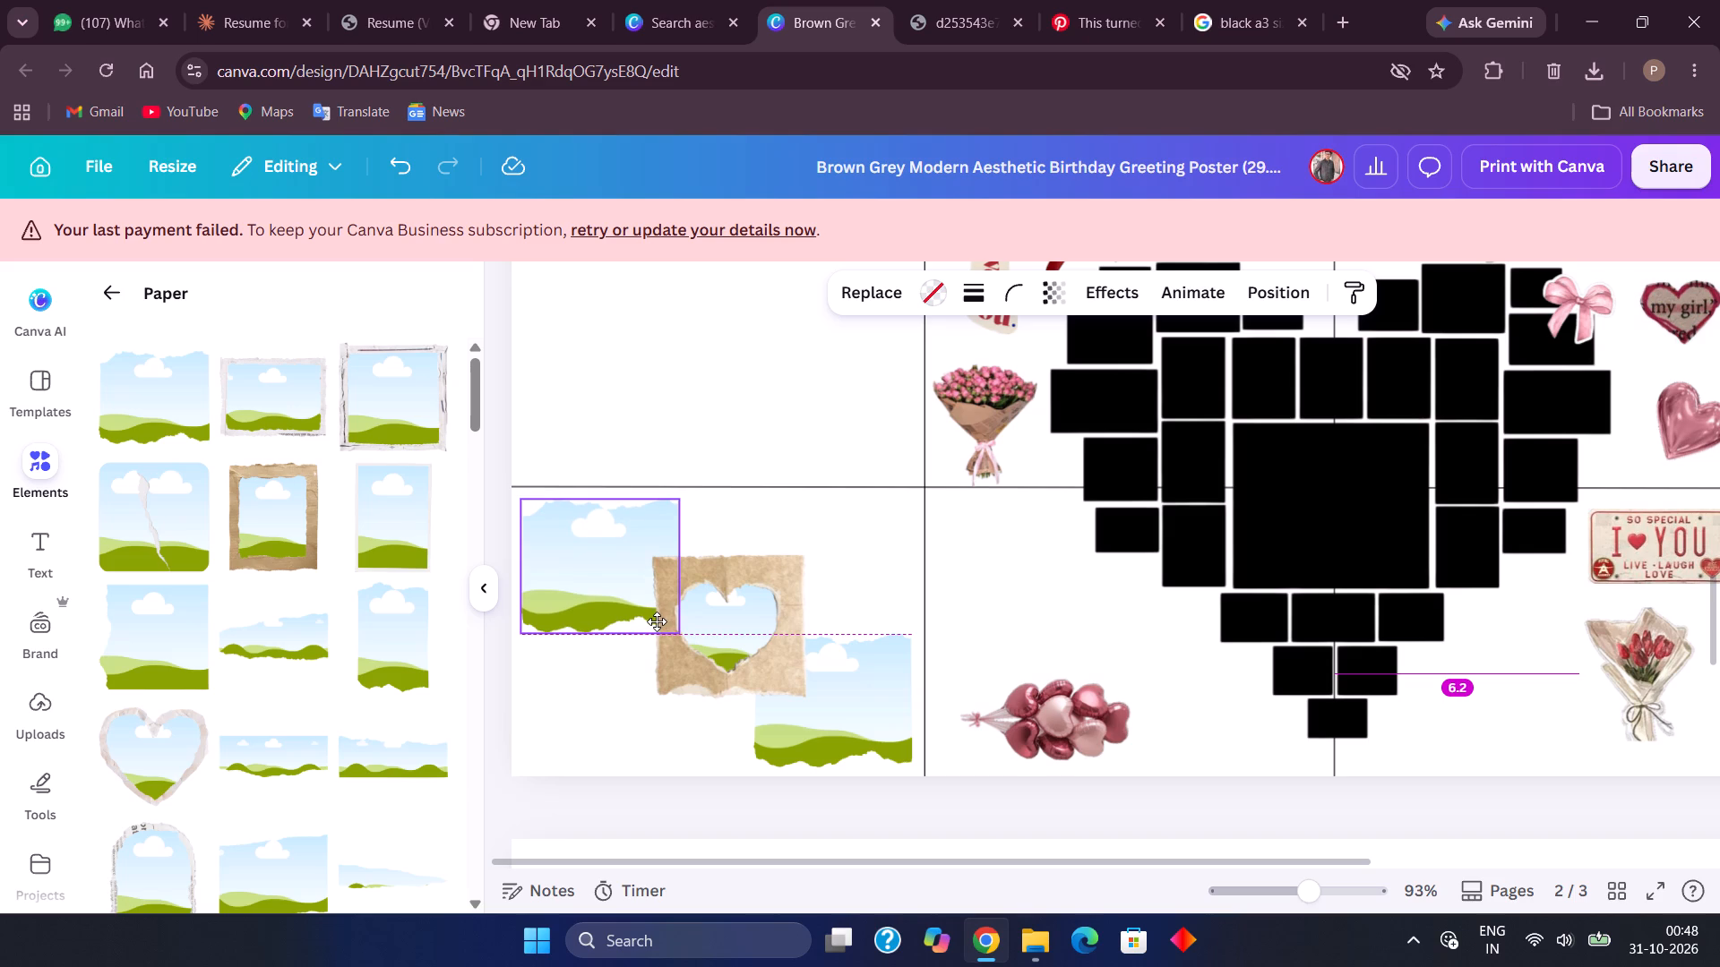
drag(657, 621, 659, 622)
click(645, 730)
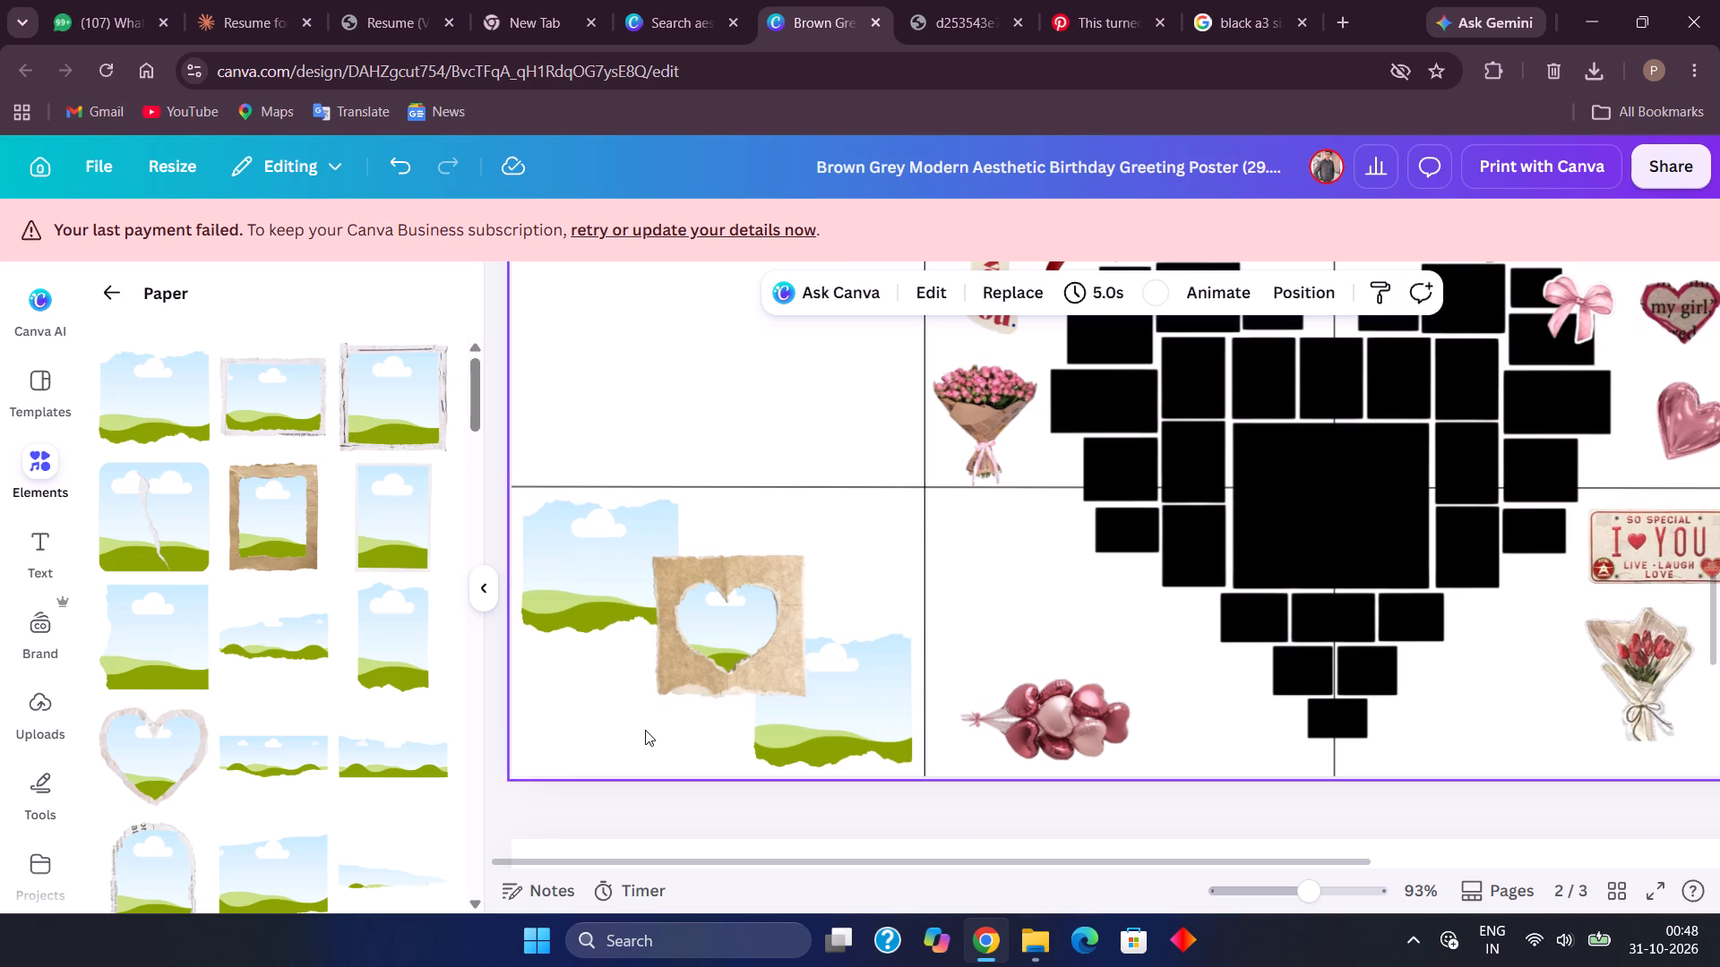
Nudge the heart-cutout frame slightly left and down between the two torn-edge frames.
click(717, 674)
key(Left)
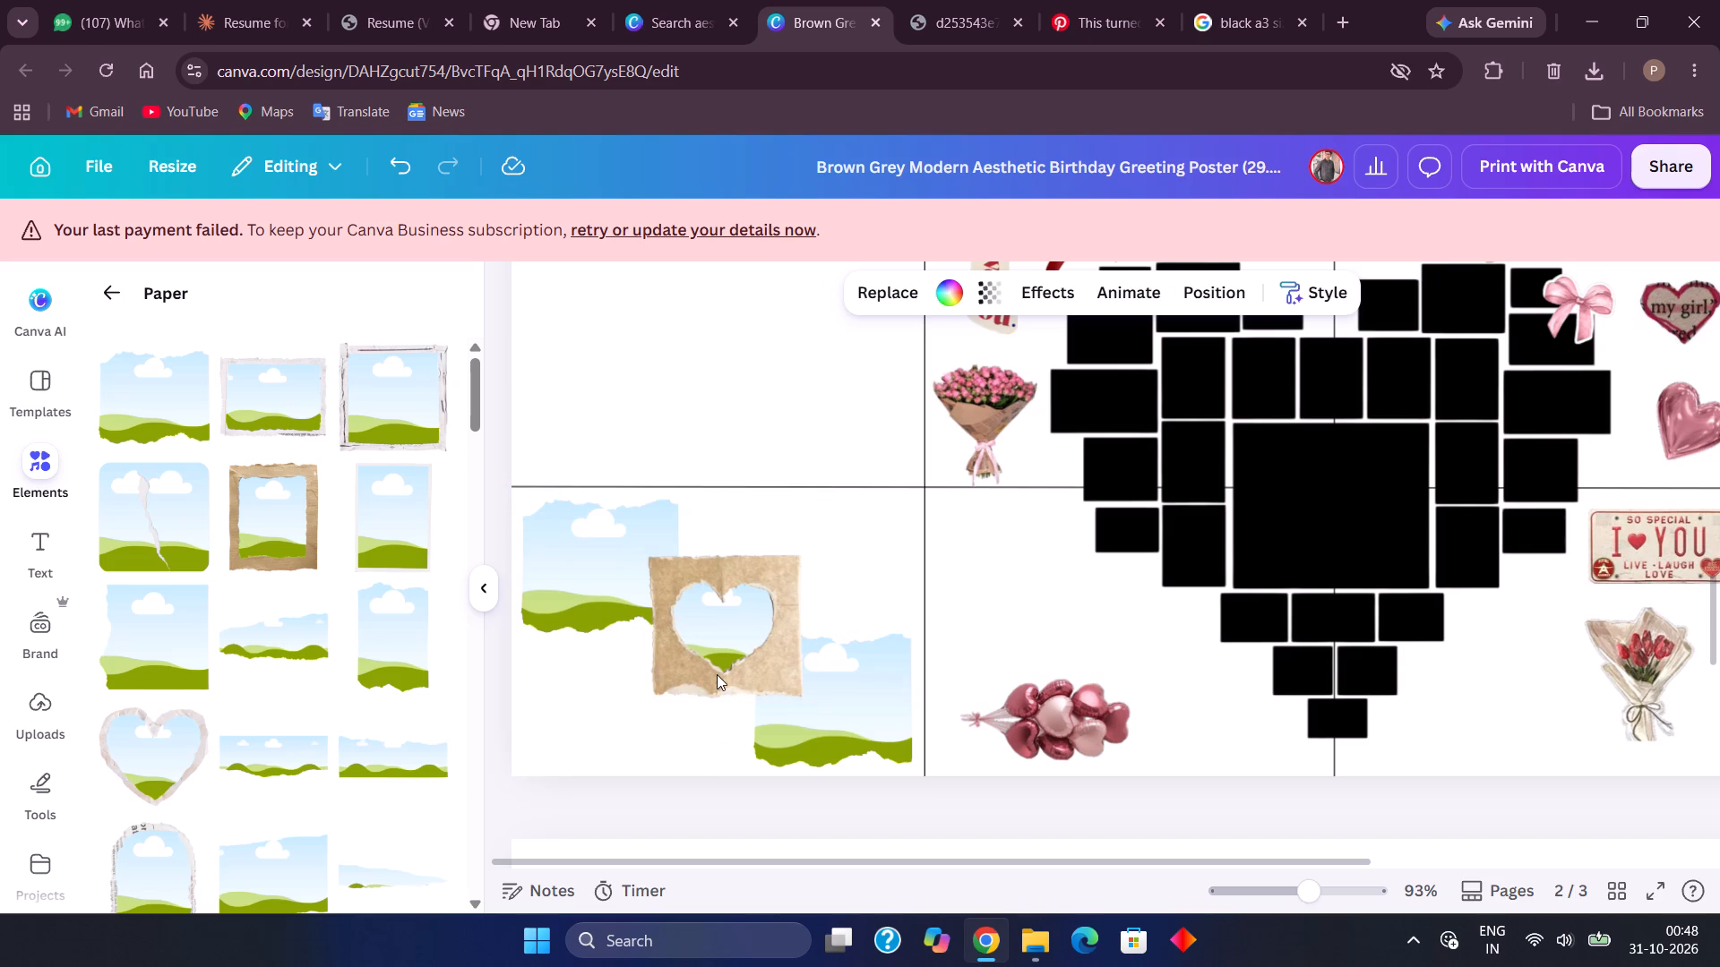
key(Left)
key(Down)
key(Up)
key(Down)
key(Left)
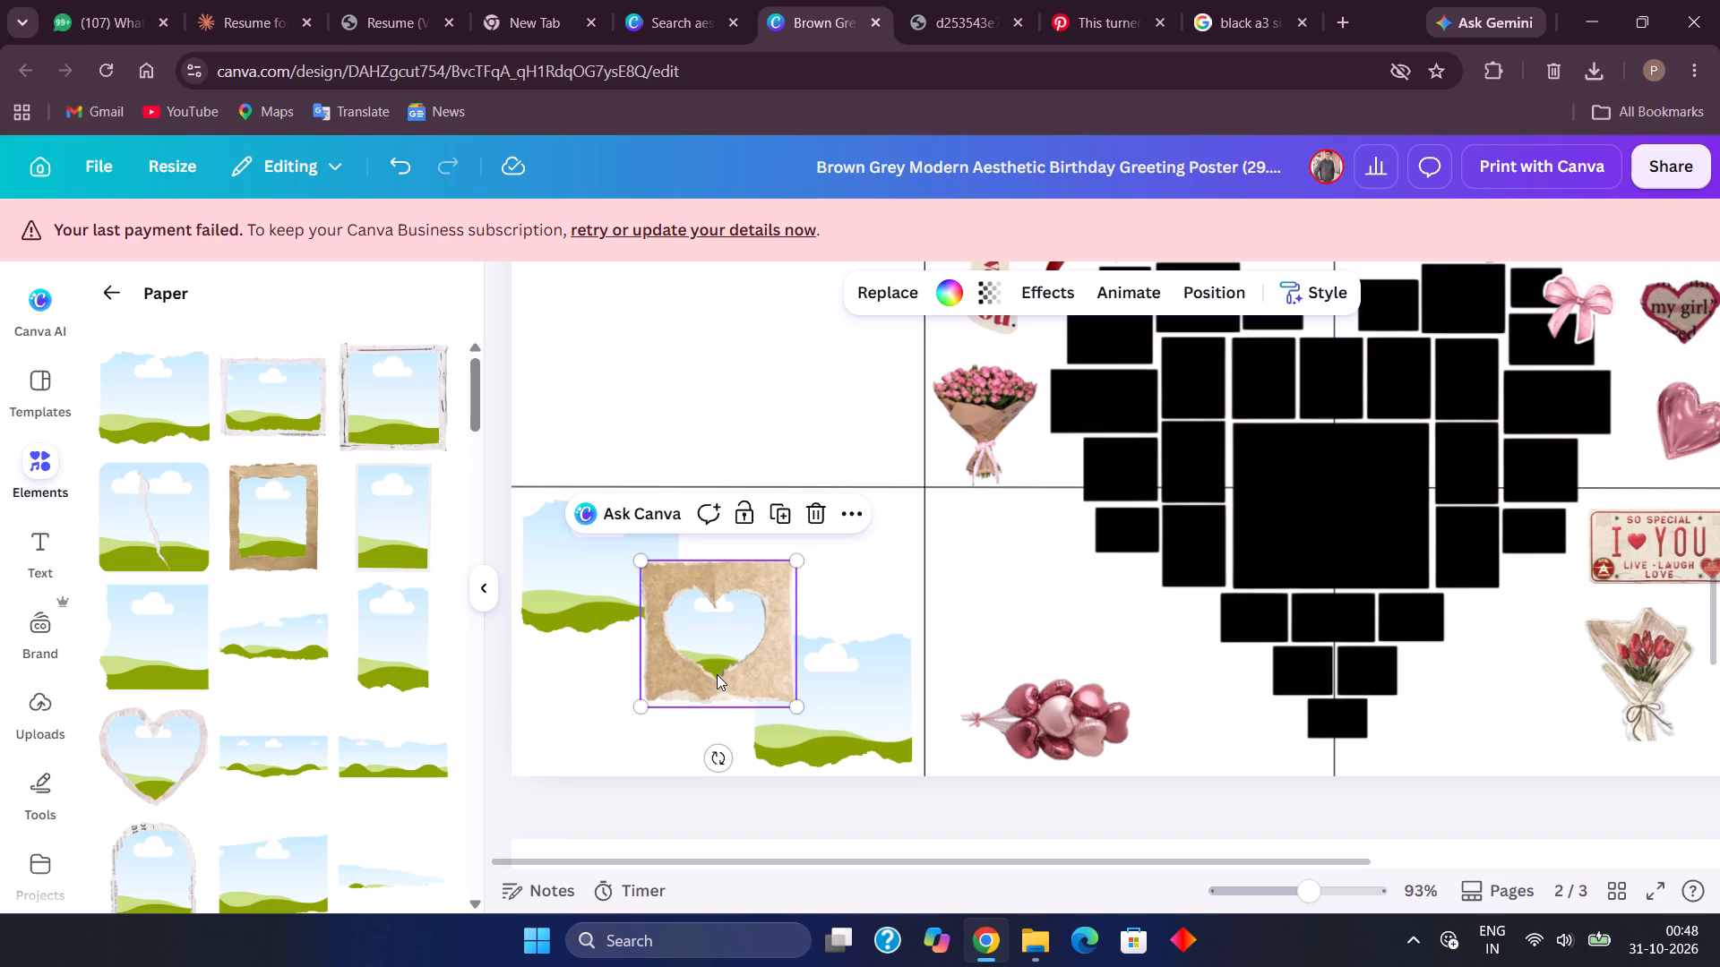
click(599, 728)
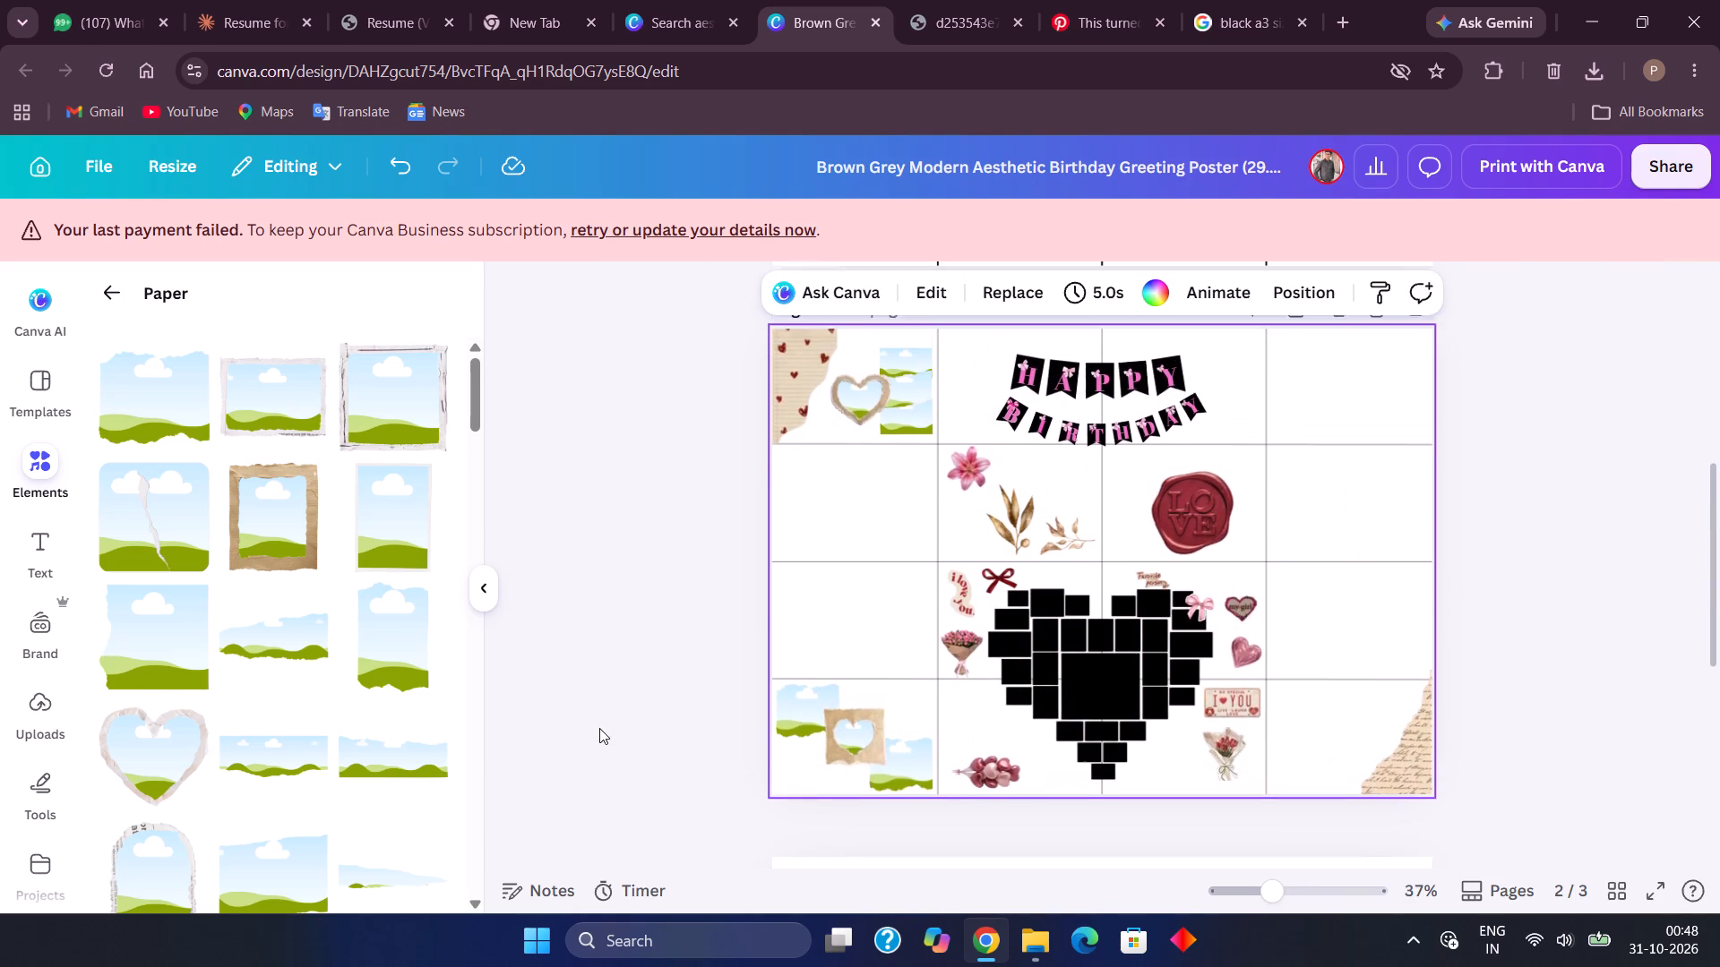
Review the overall page 2 layout and the frame arrangement in the bottom row's first cell.
scroll(599, 728, down, 1)
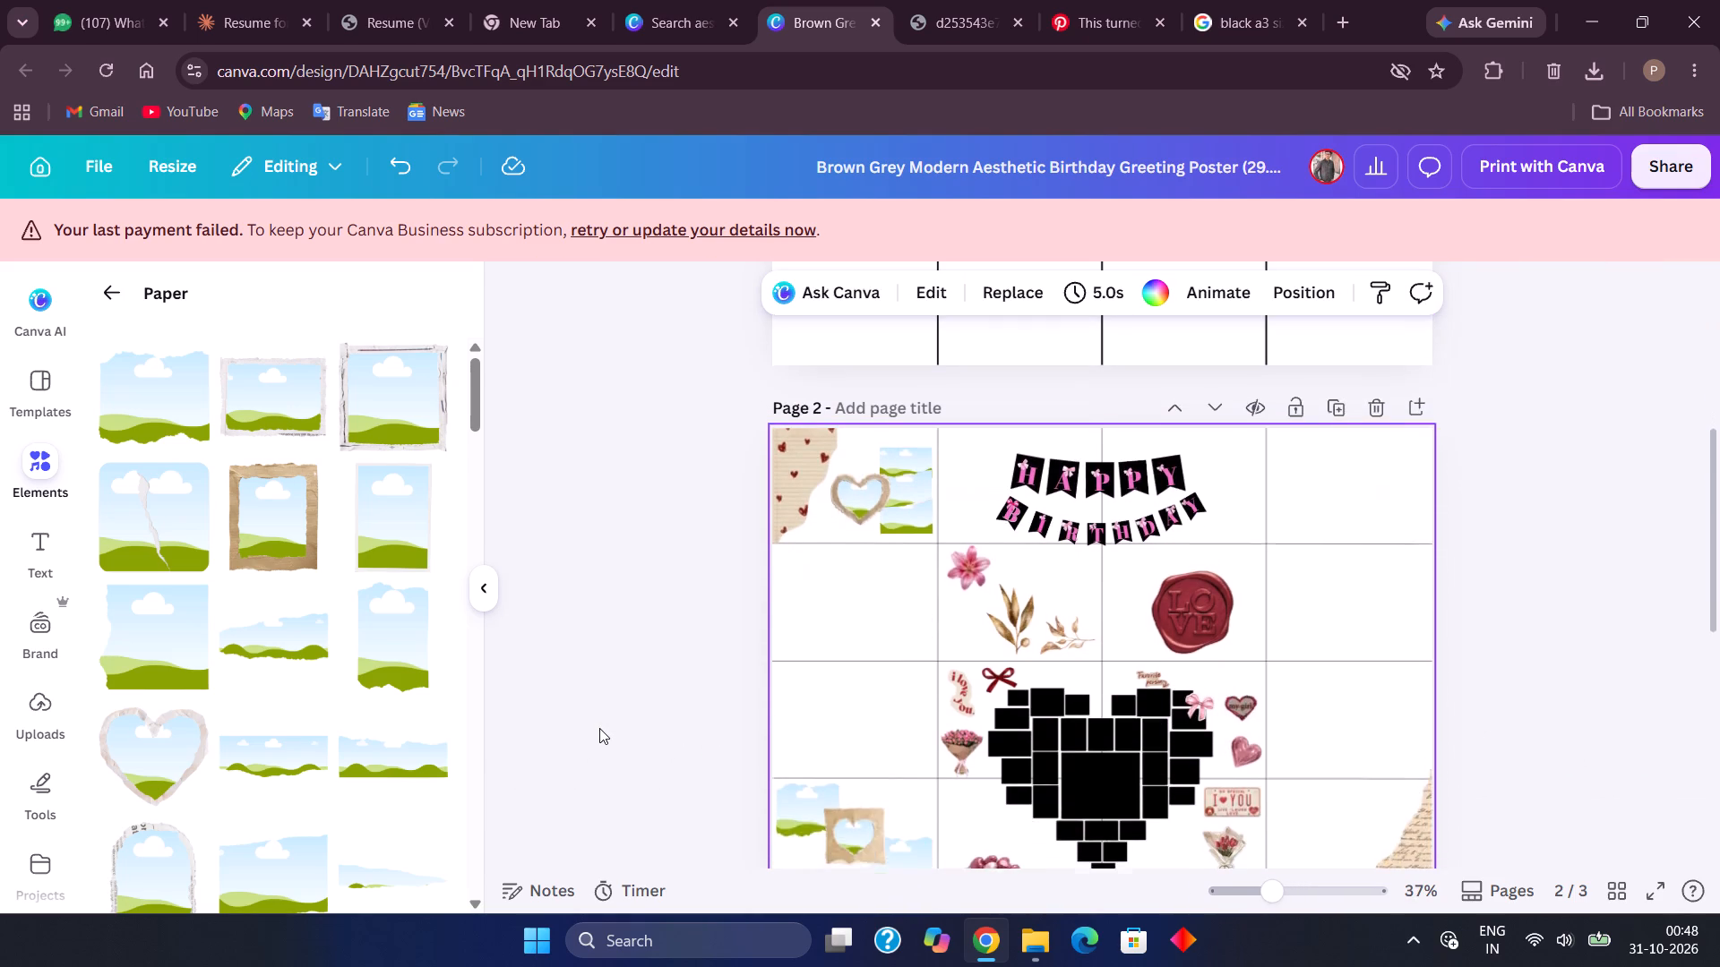
scroll(599, 728, down, 2)
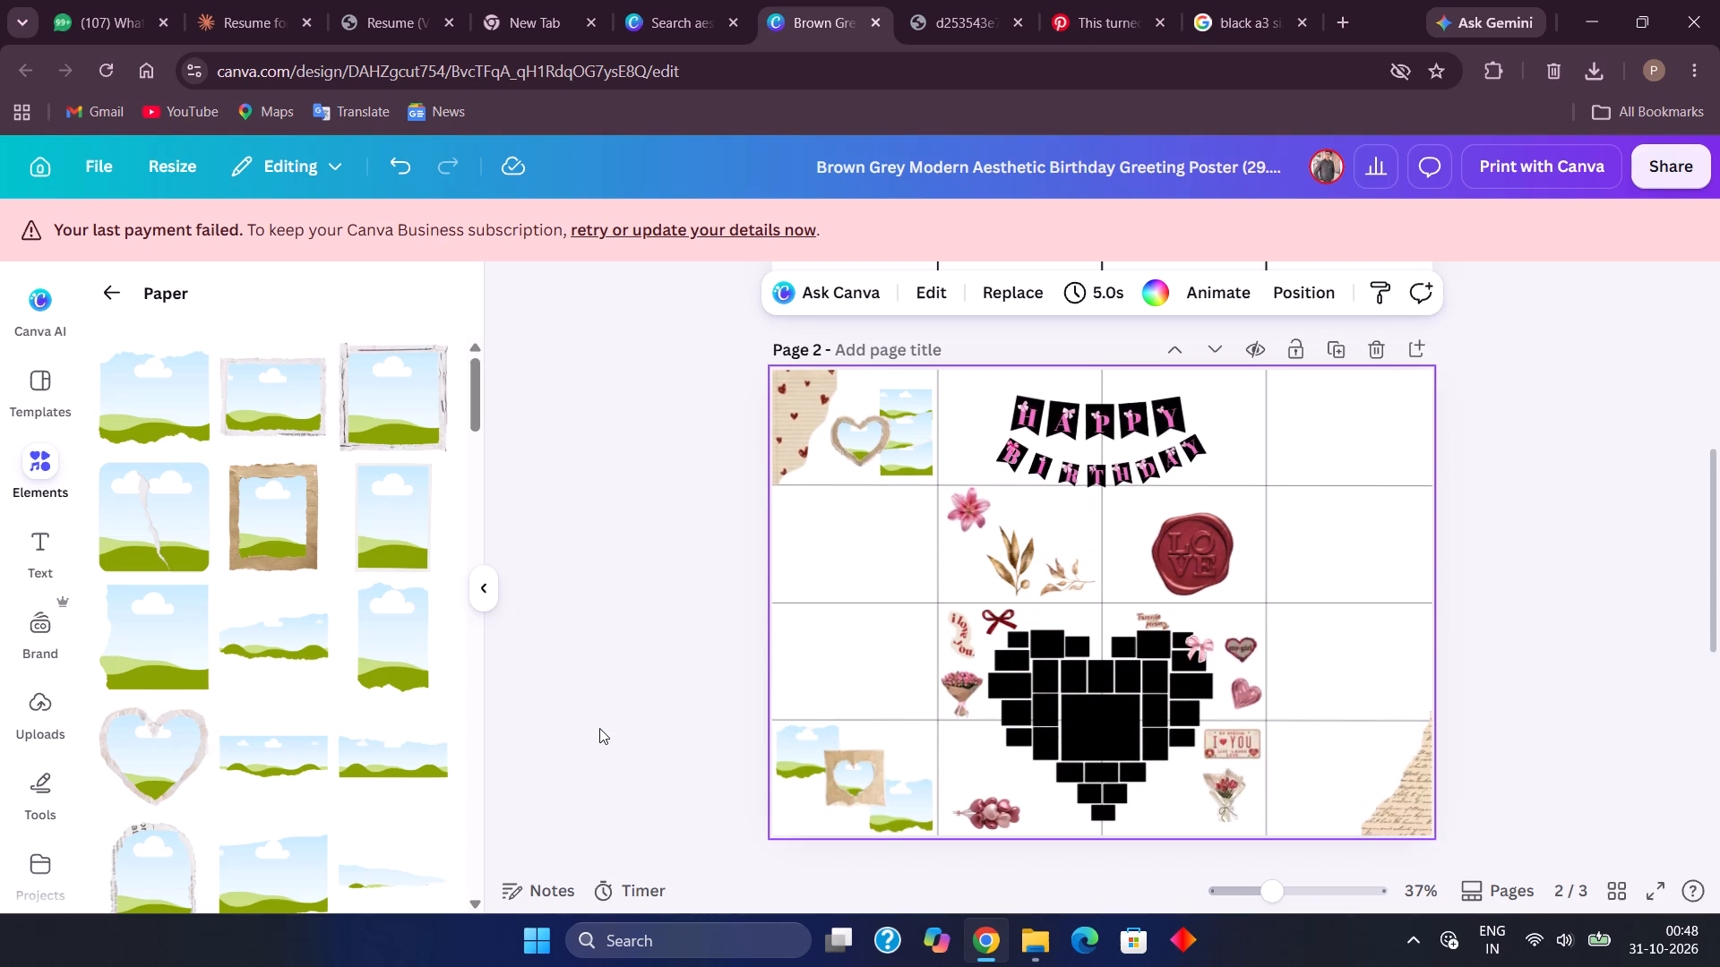
scroll(599, 728, down, 2)
scroll(599, 728, up, 1)
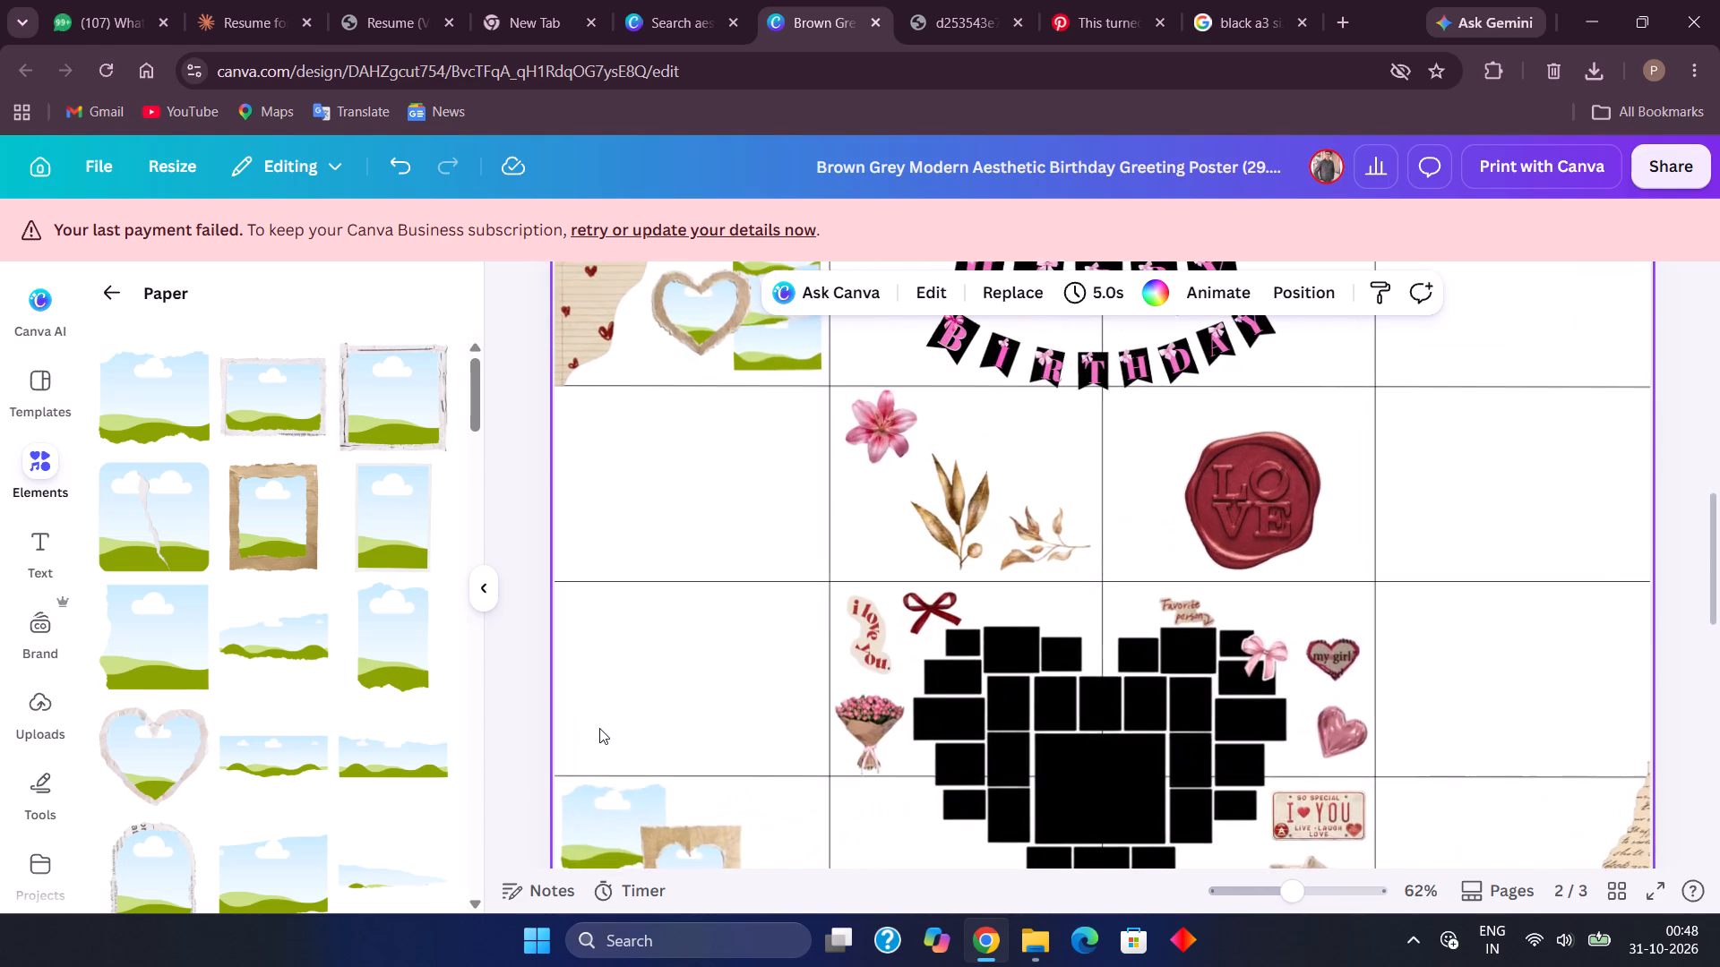
scroll(599, 728, up, 2)
scroll(599, 728, down, 2)
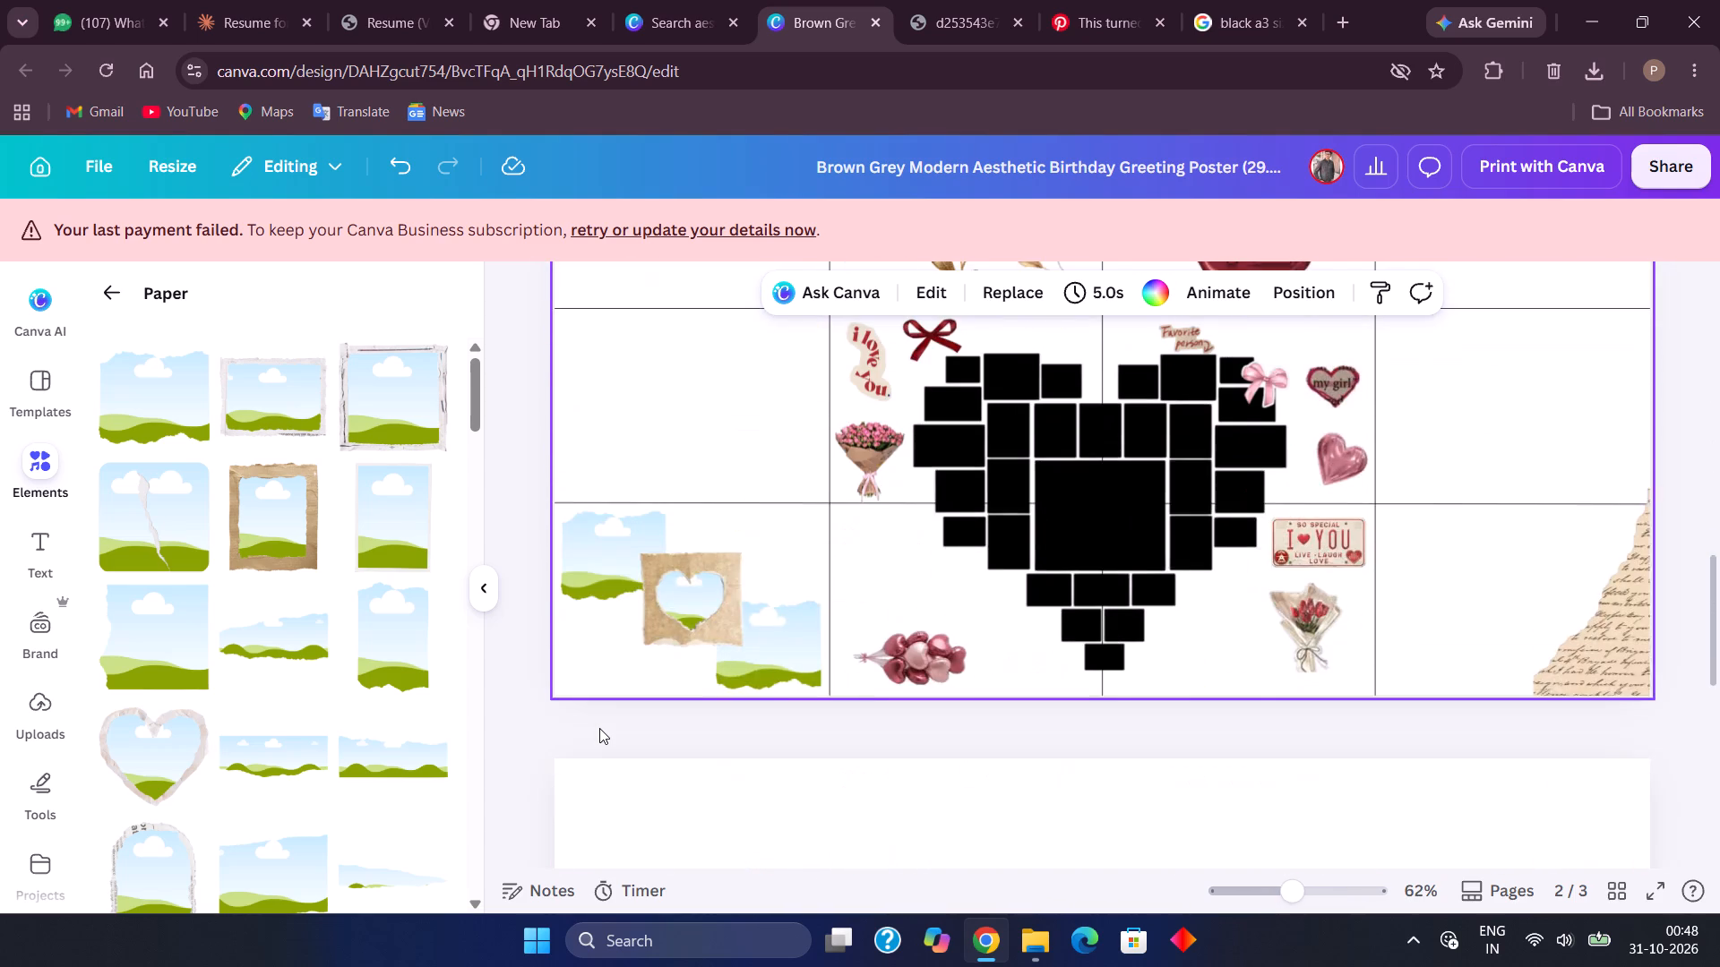
scroll(599, 728, down, 2)
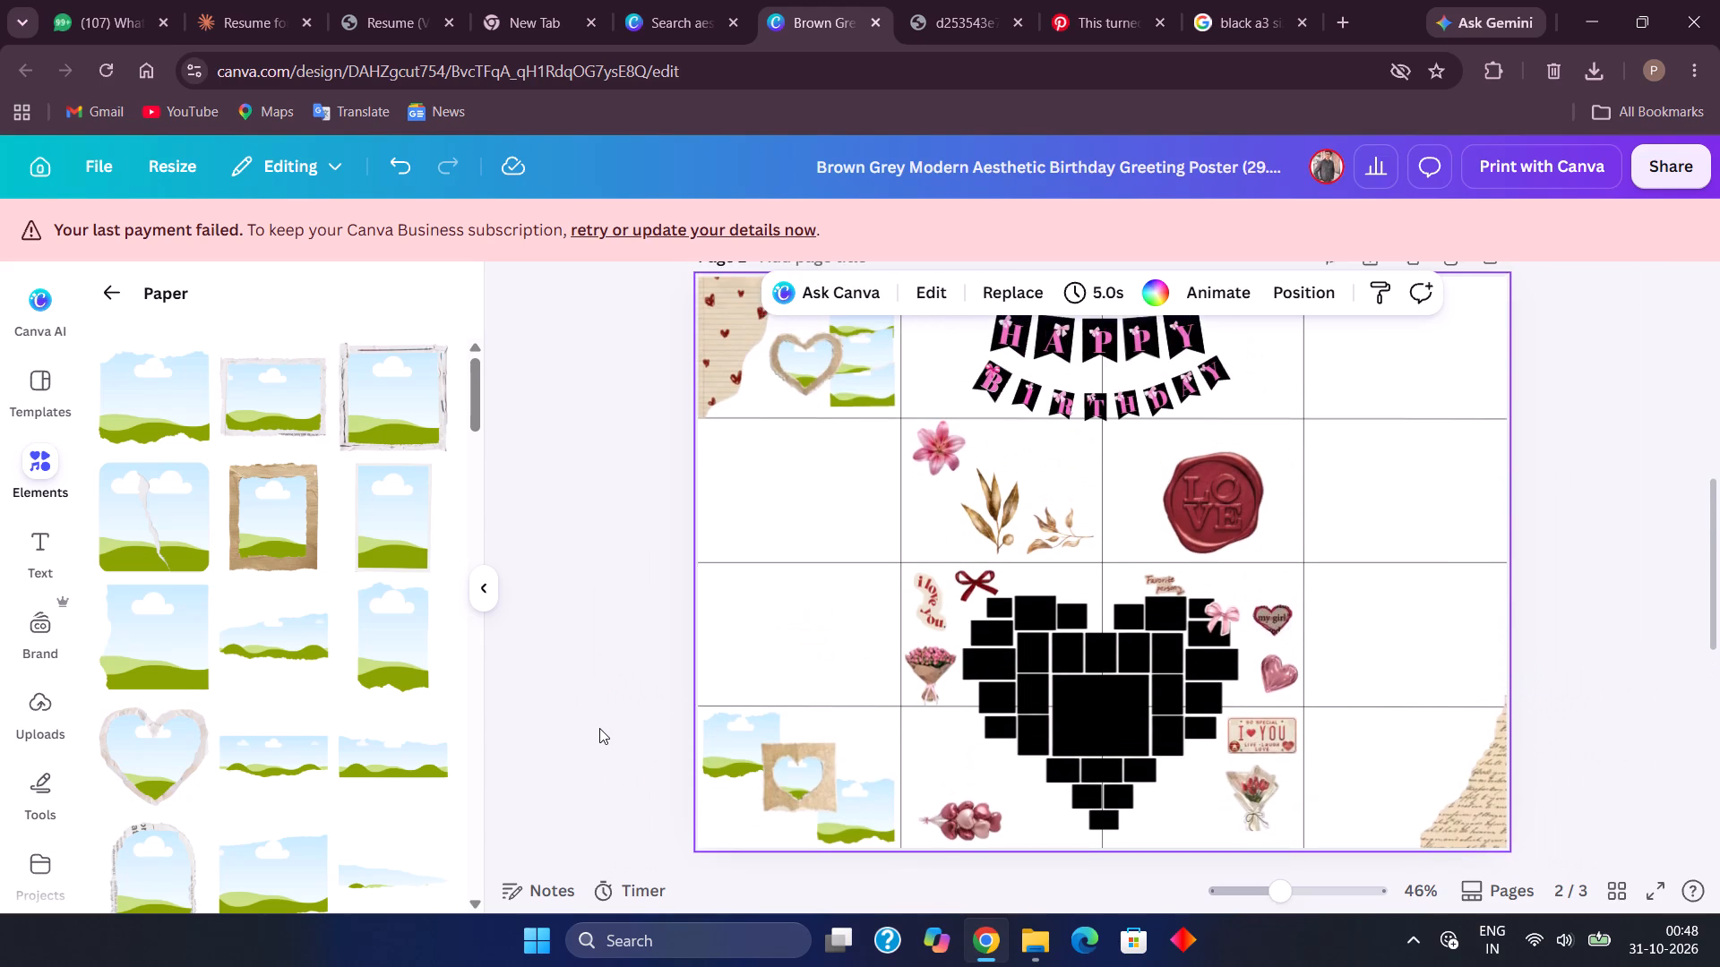
scroll(599, 728, down, 1)
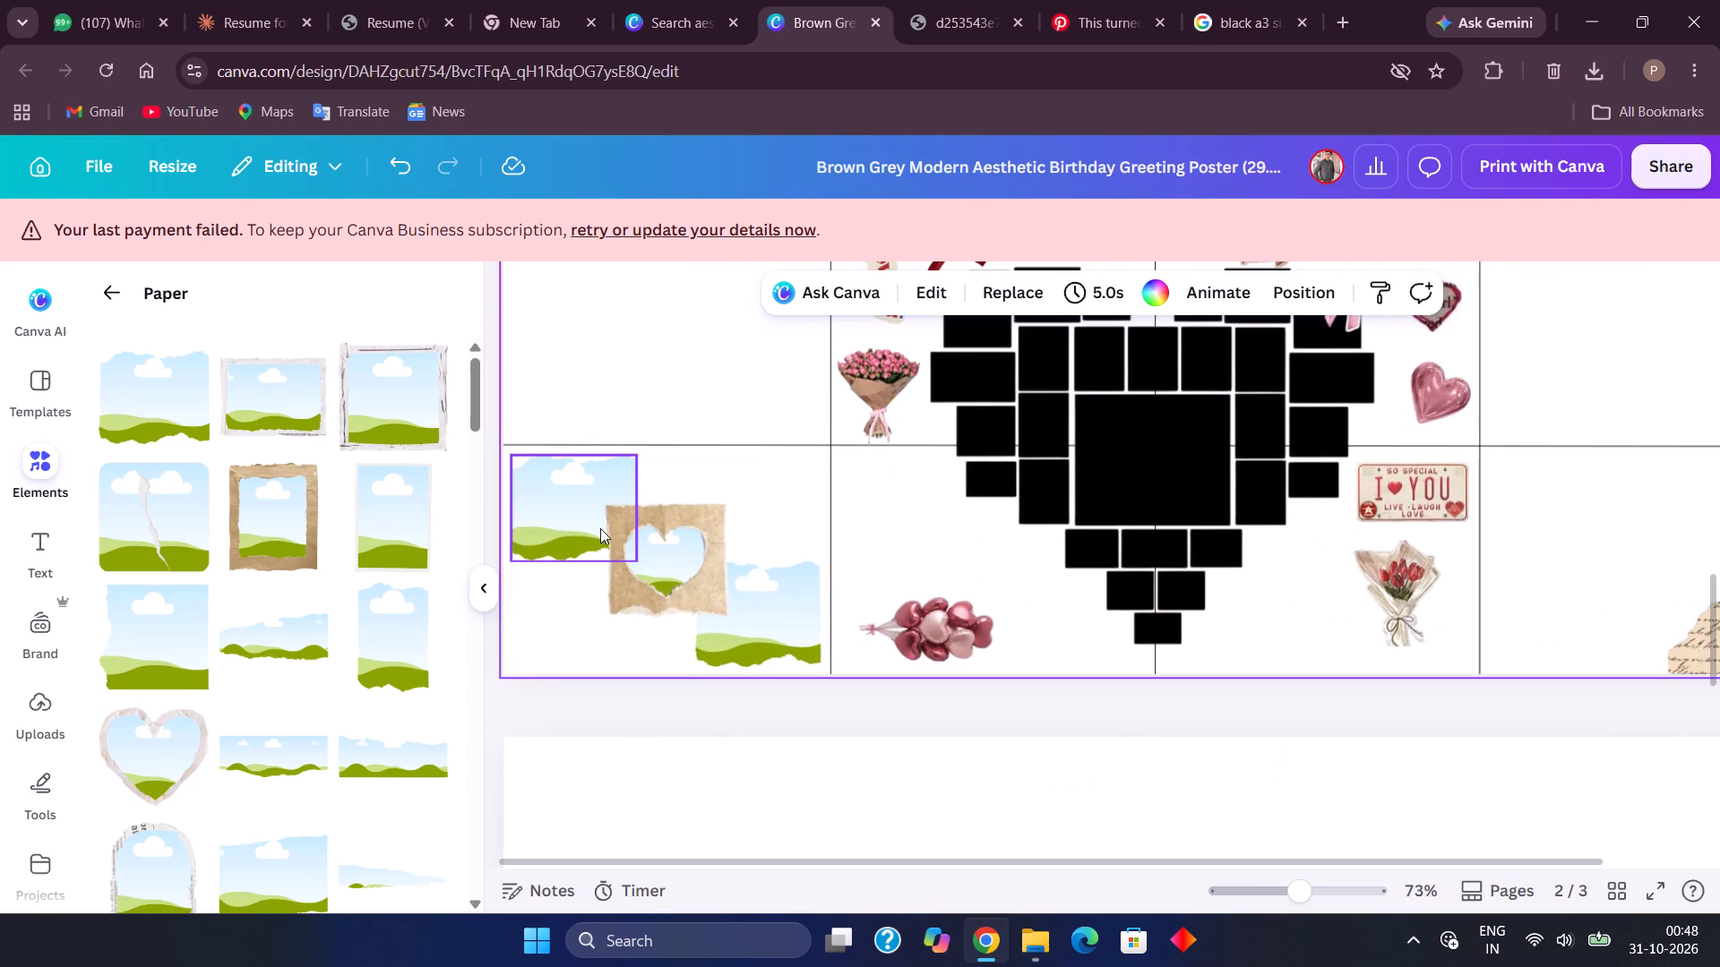
scroll(600, 528, down, 1)
Find the round torn-paper frame in the Paper frames collection, add it to page 2 and move it over the bottom row's first cell.
scroll(183, 808, down, 3)
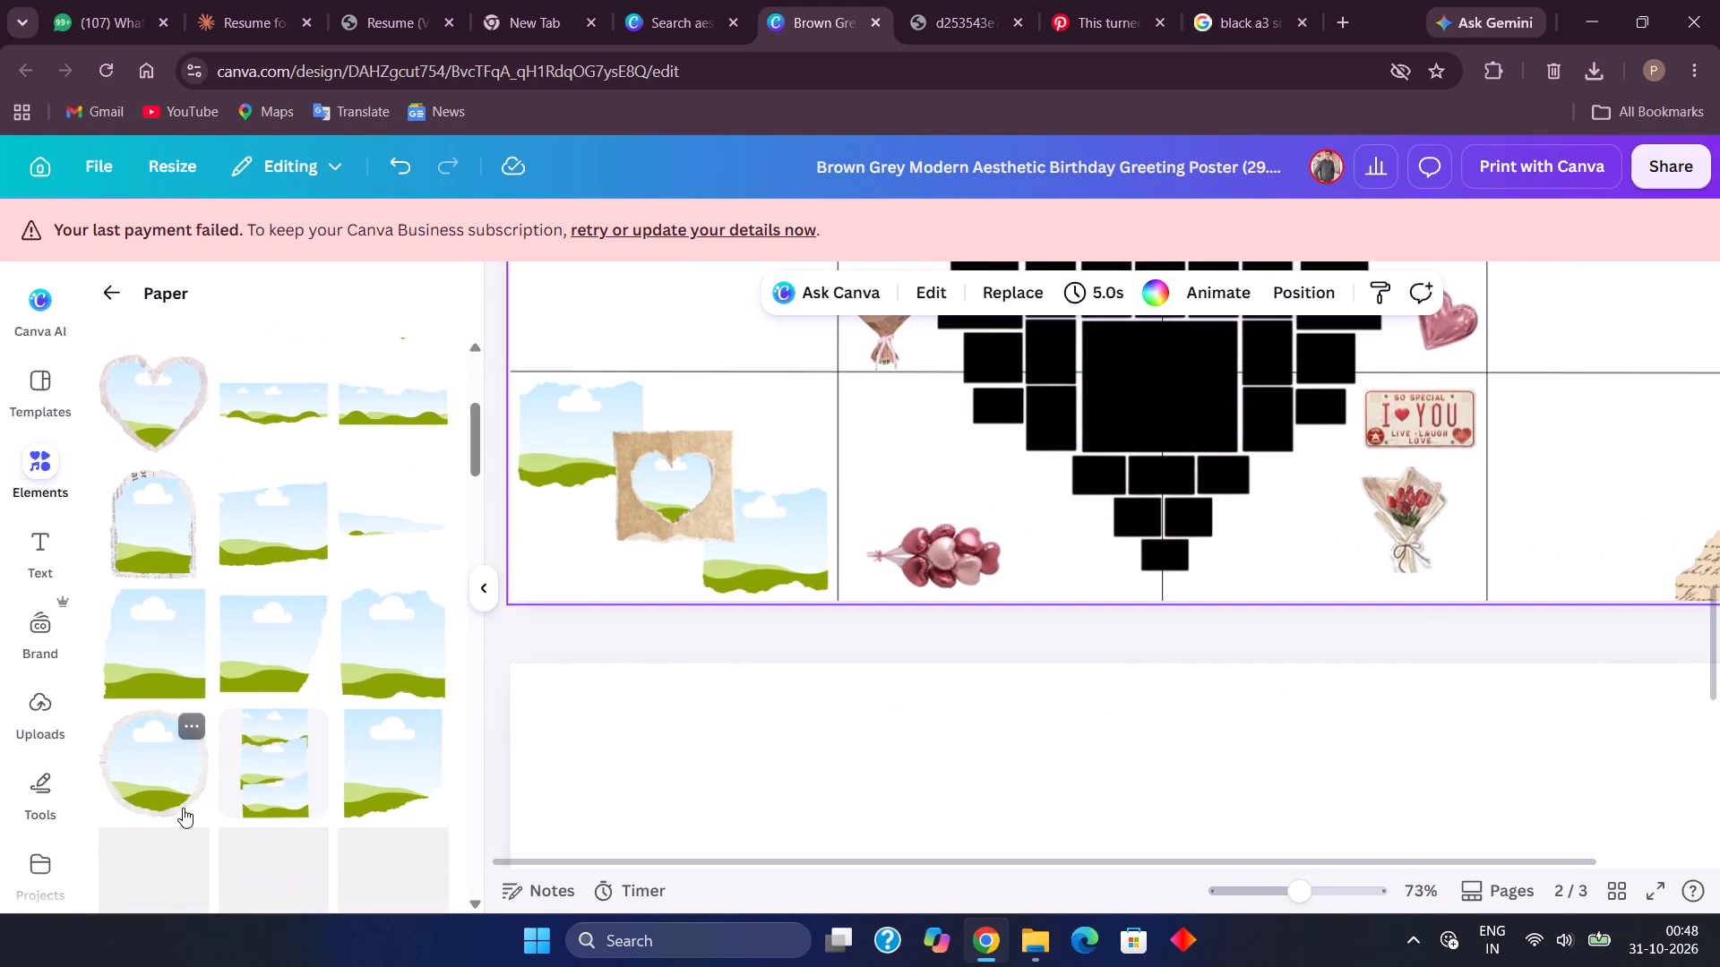
scroll(183, 808, down, 3)
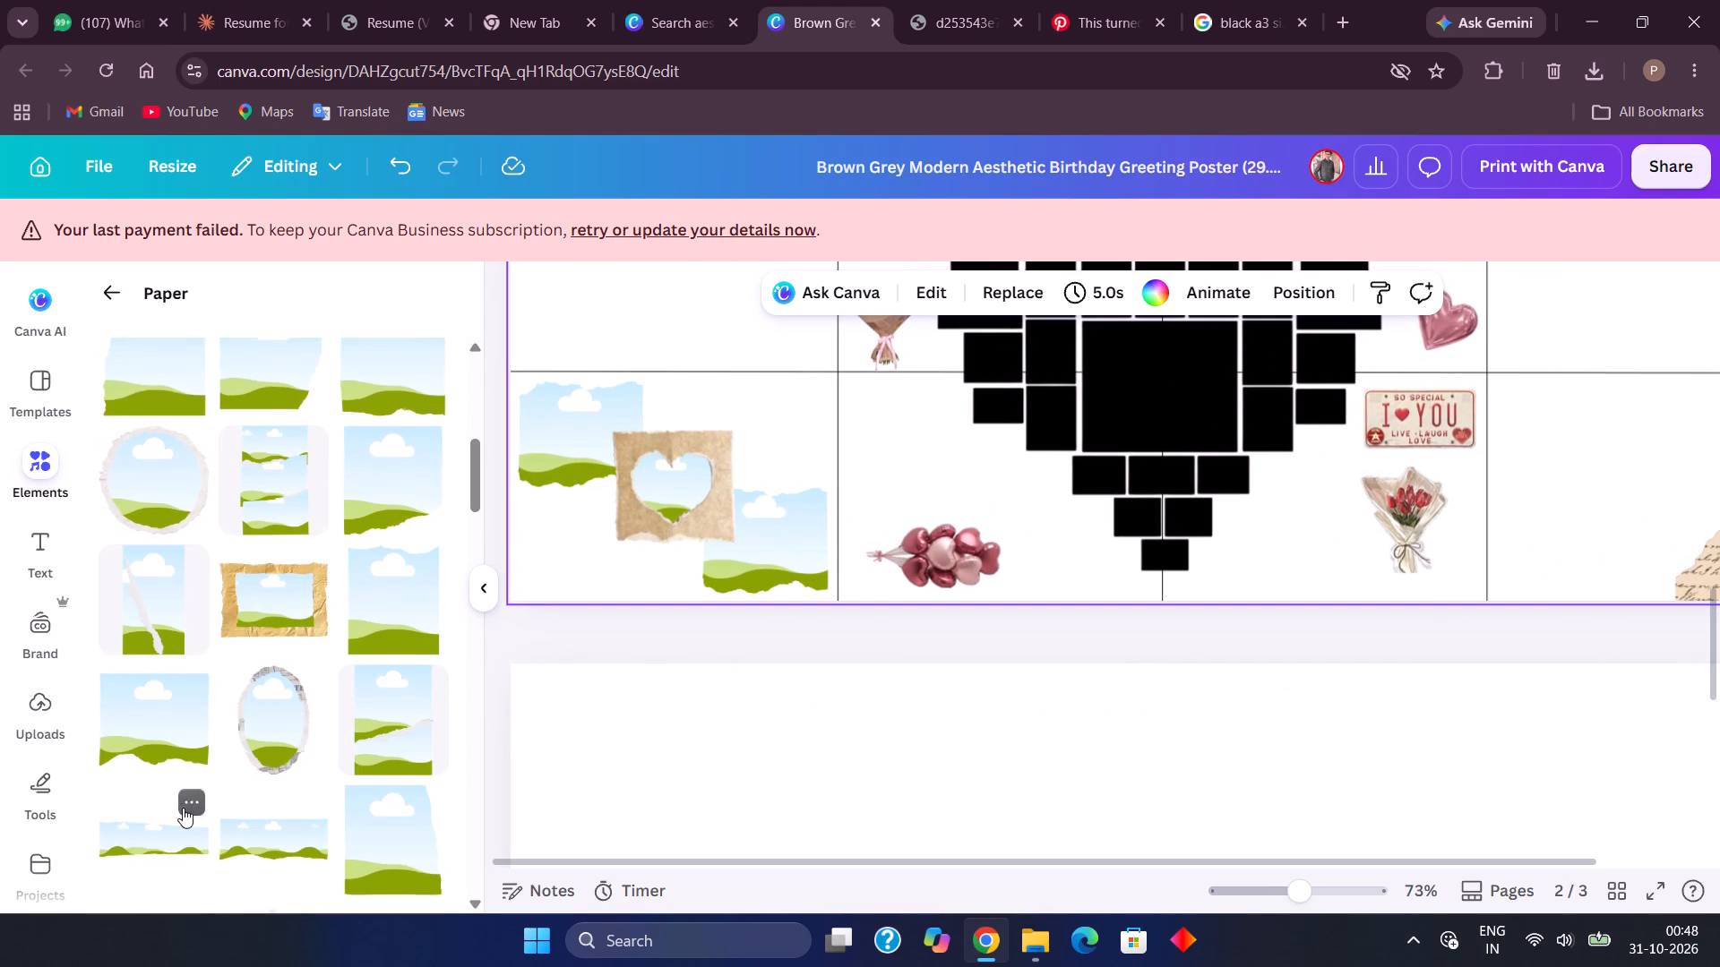
scroll(183, 808, down, 2)
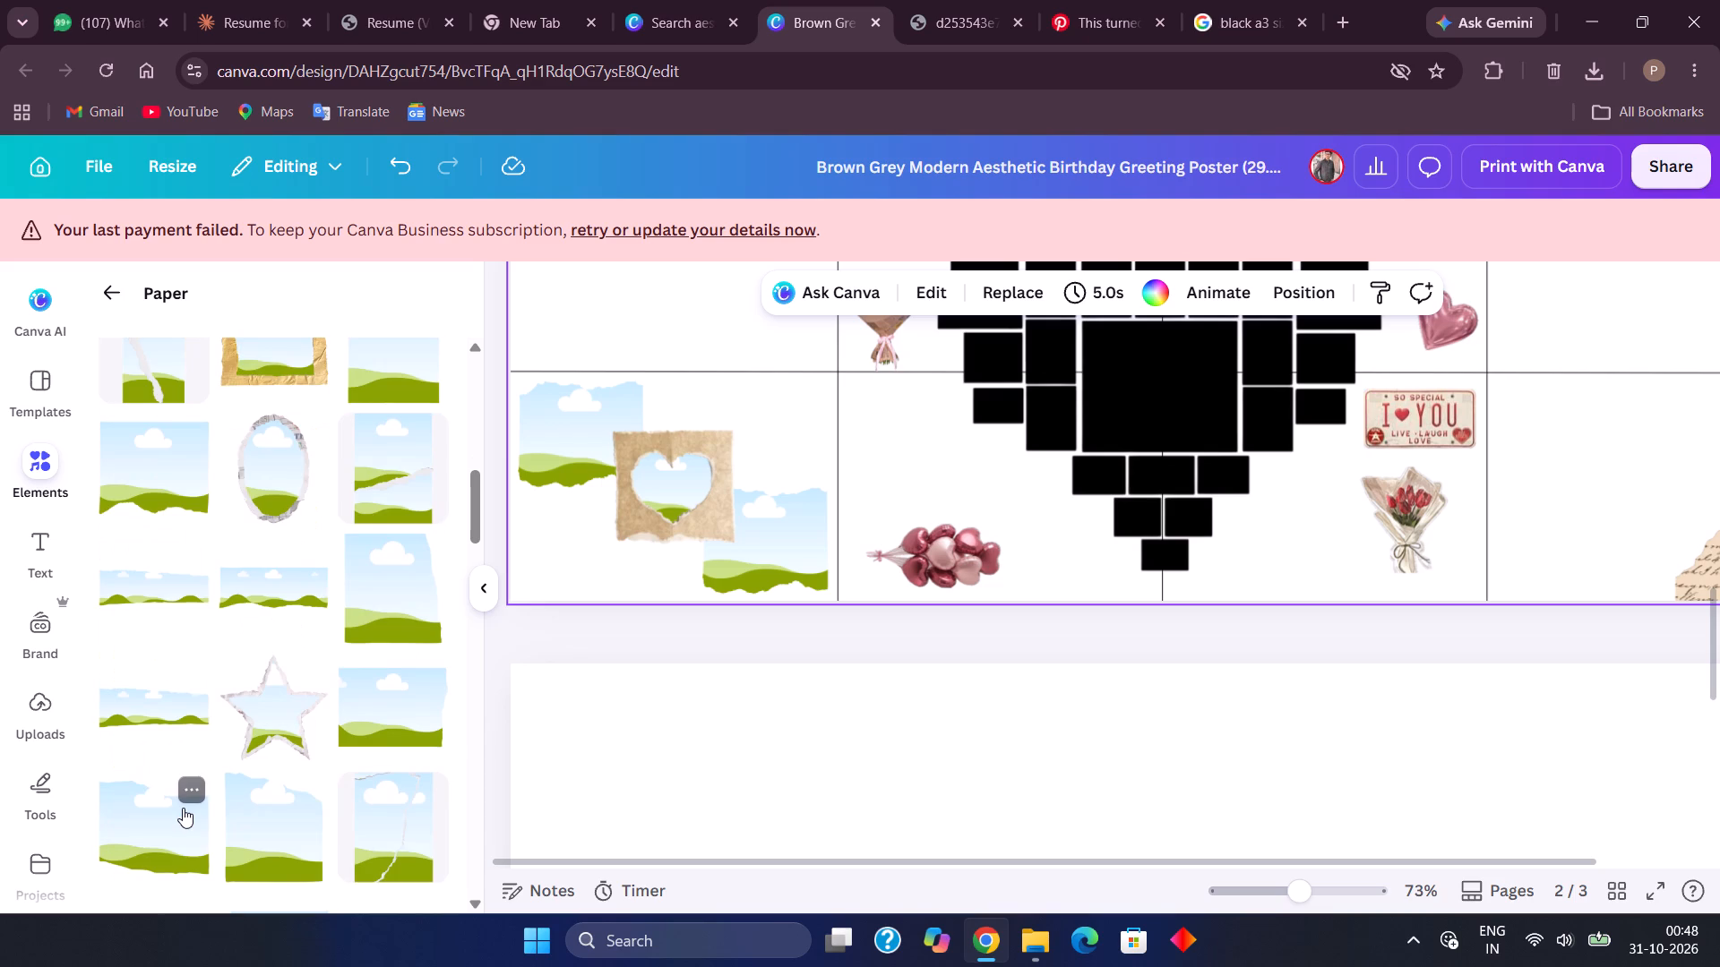
scroll(183, 808, down, 6)
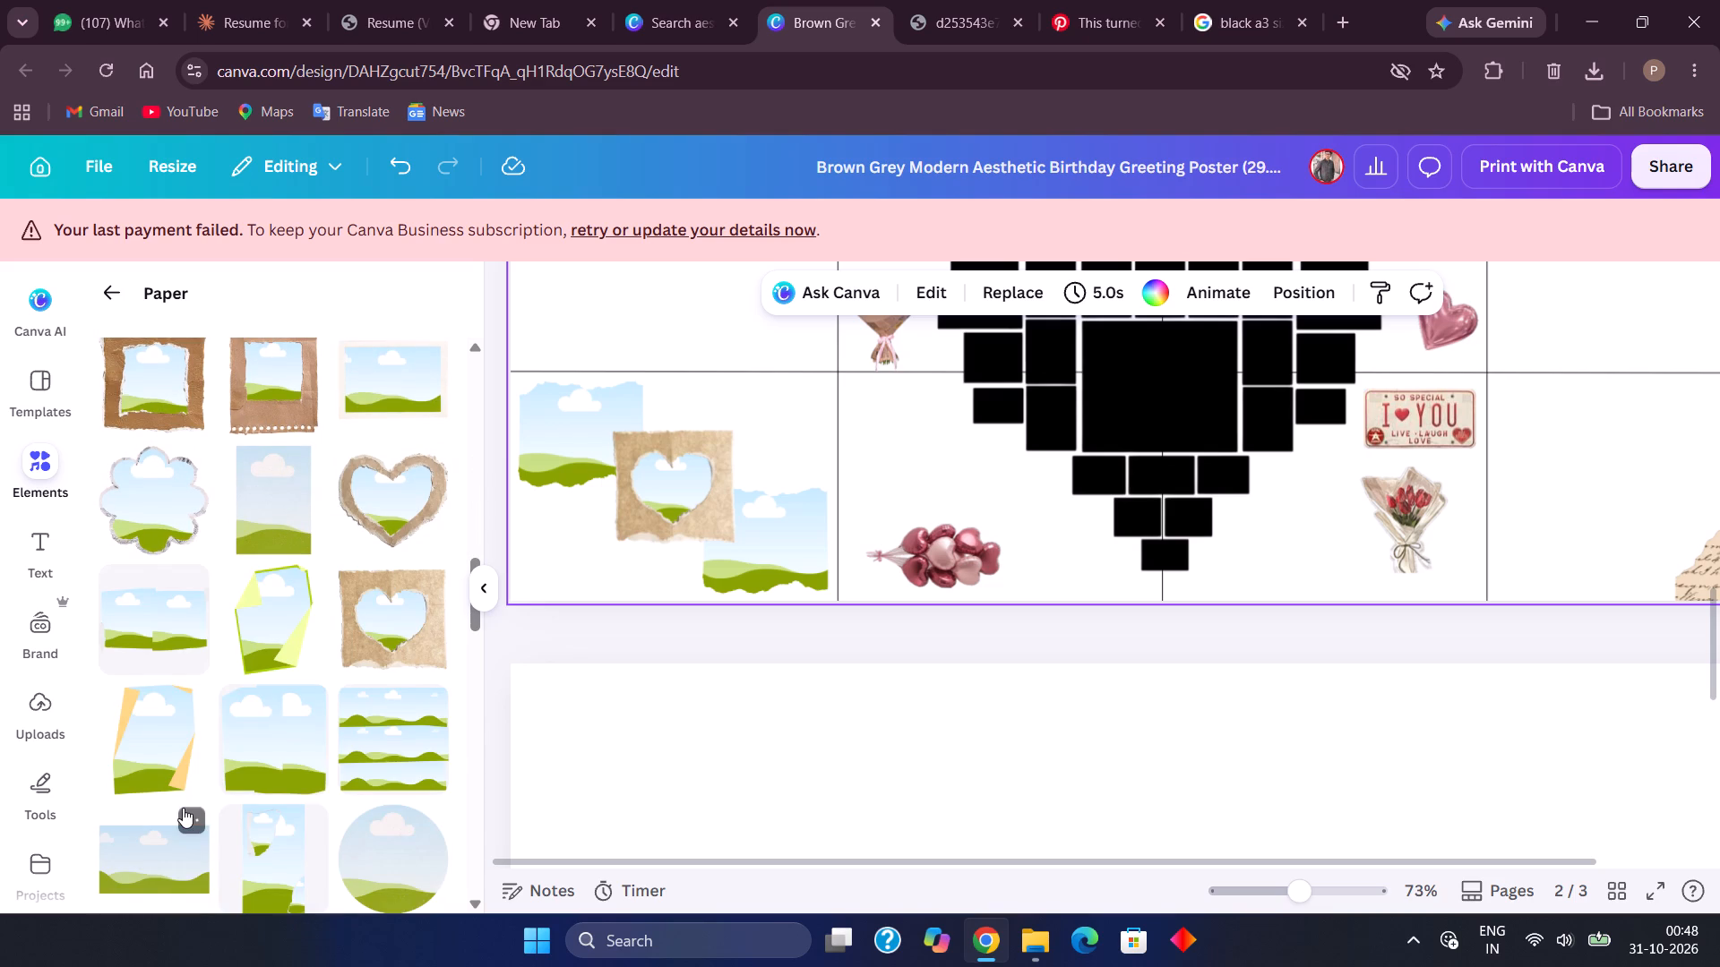
scroll(183, 808, down, 4)
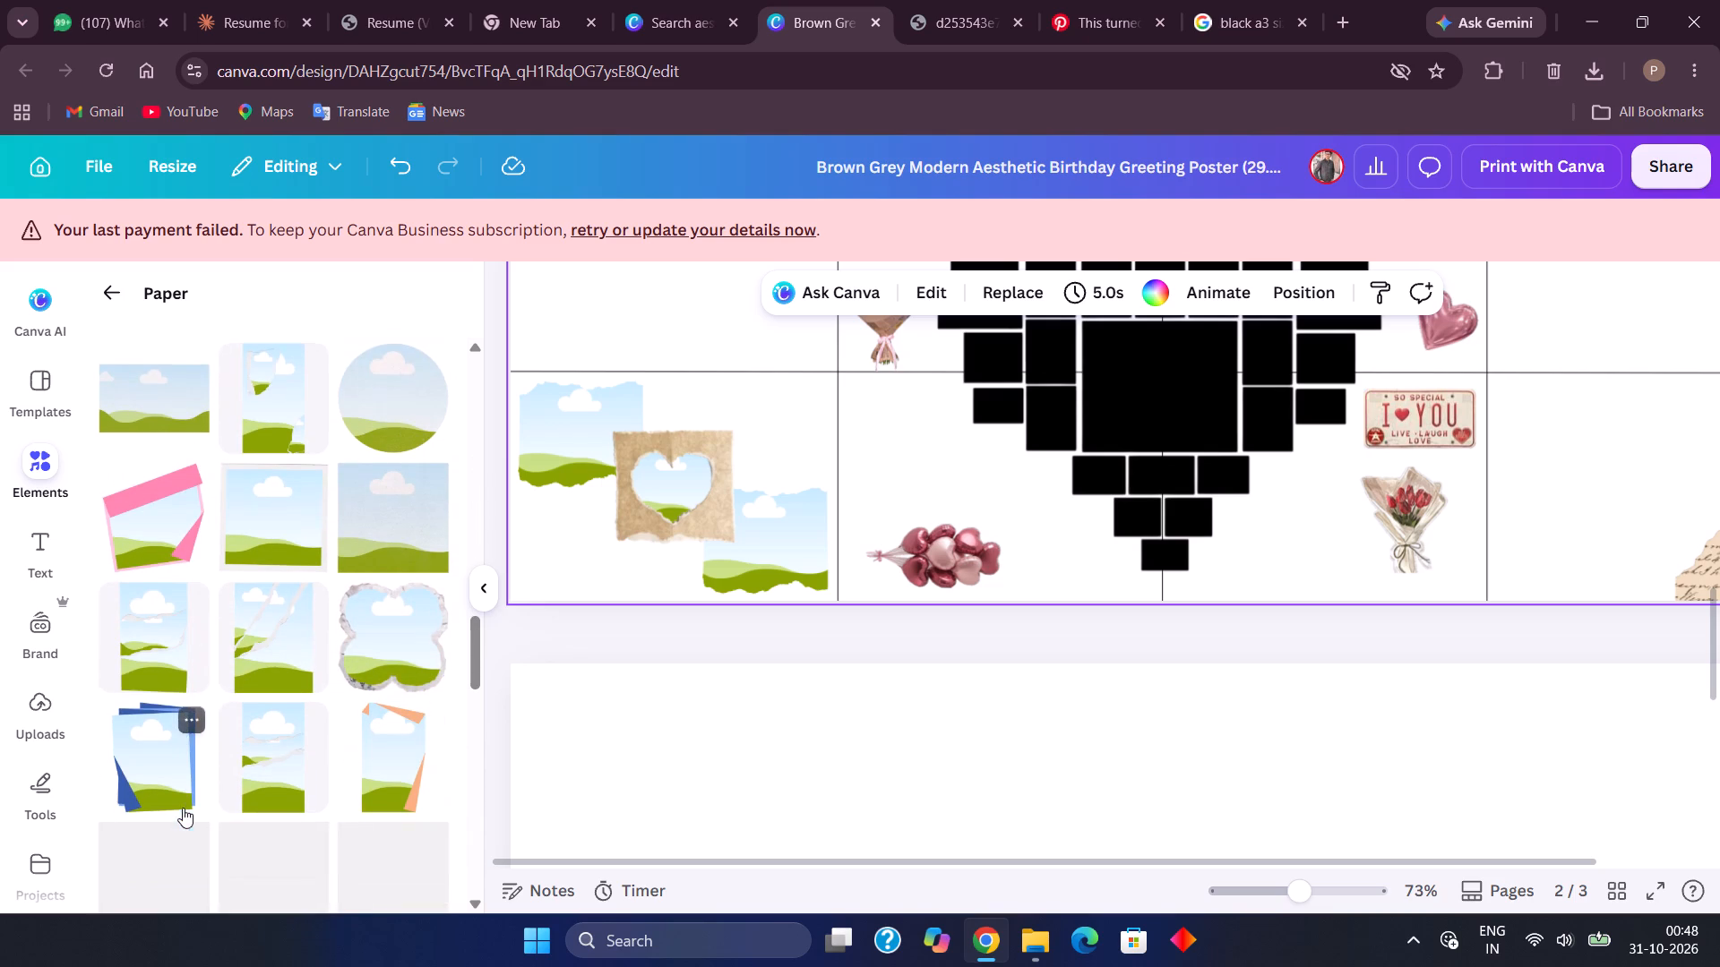
scroll(183, 808, down, 1)
scroll(183, 808, up, 14)
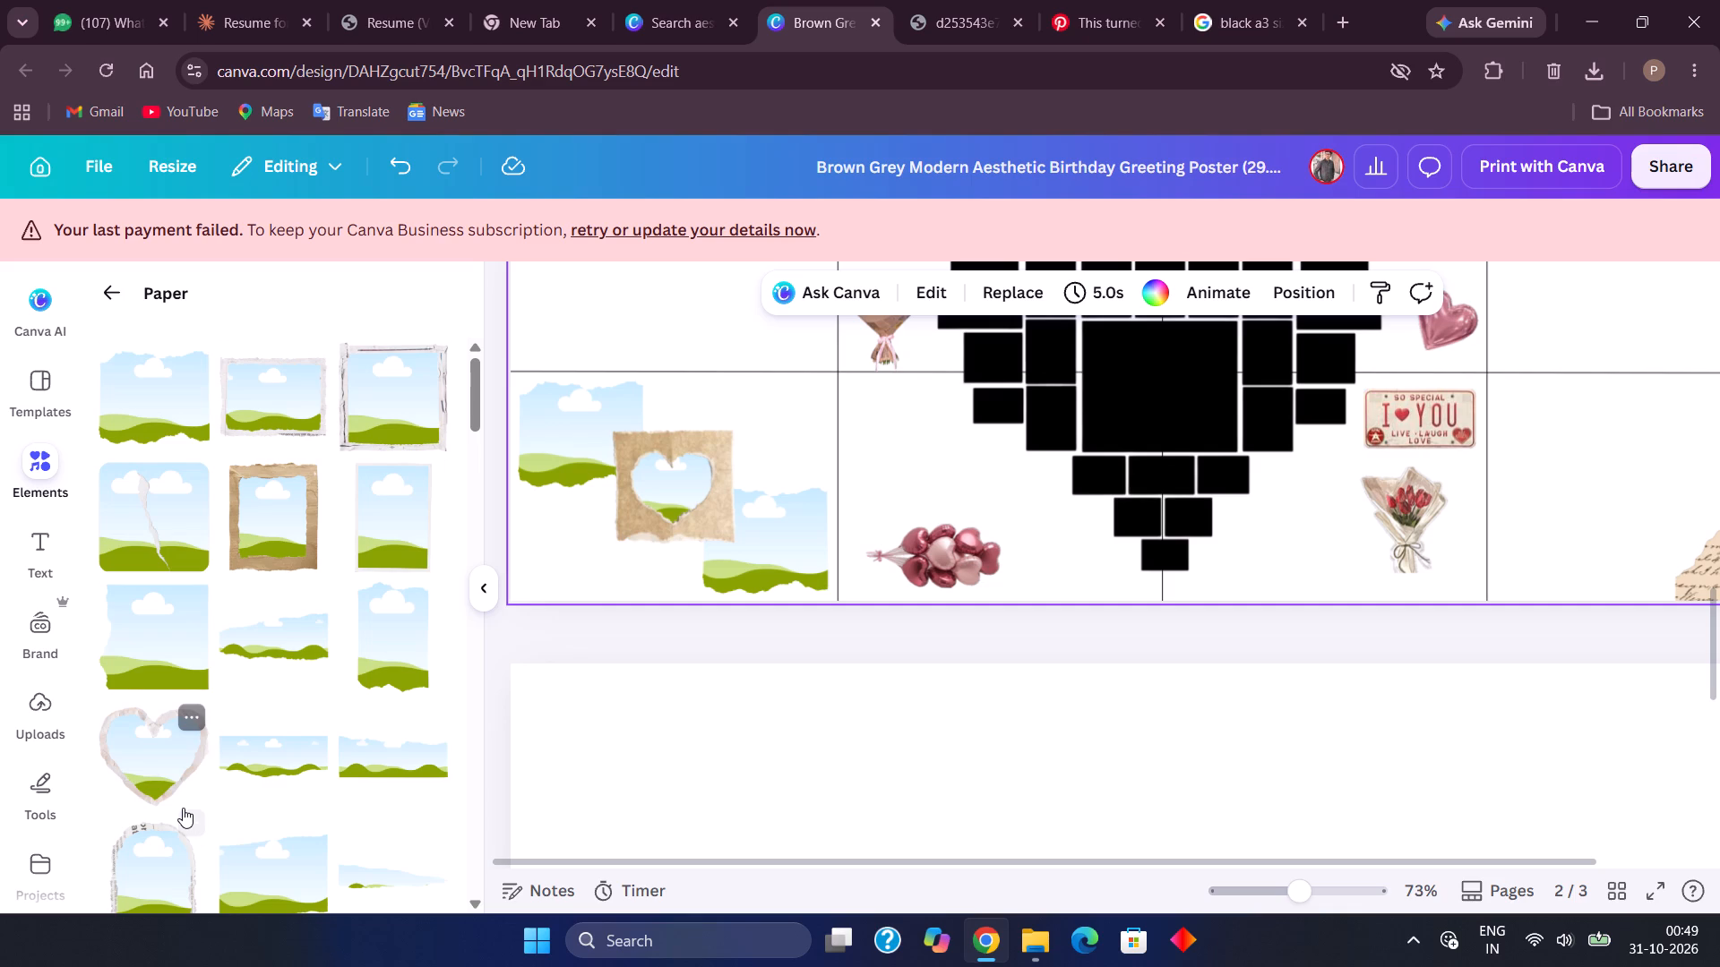
scroll(183, 808, up, 1)
scroll(183, 808, down, 4)
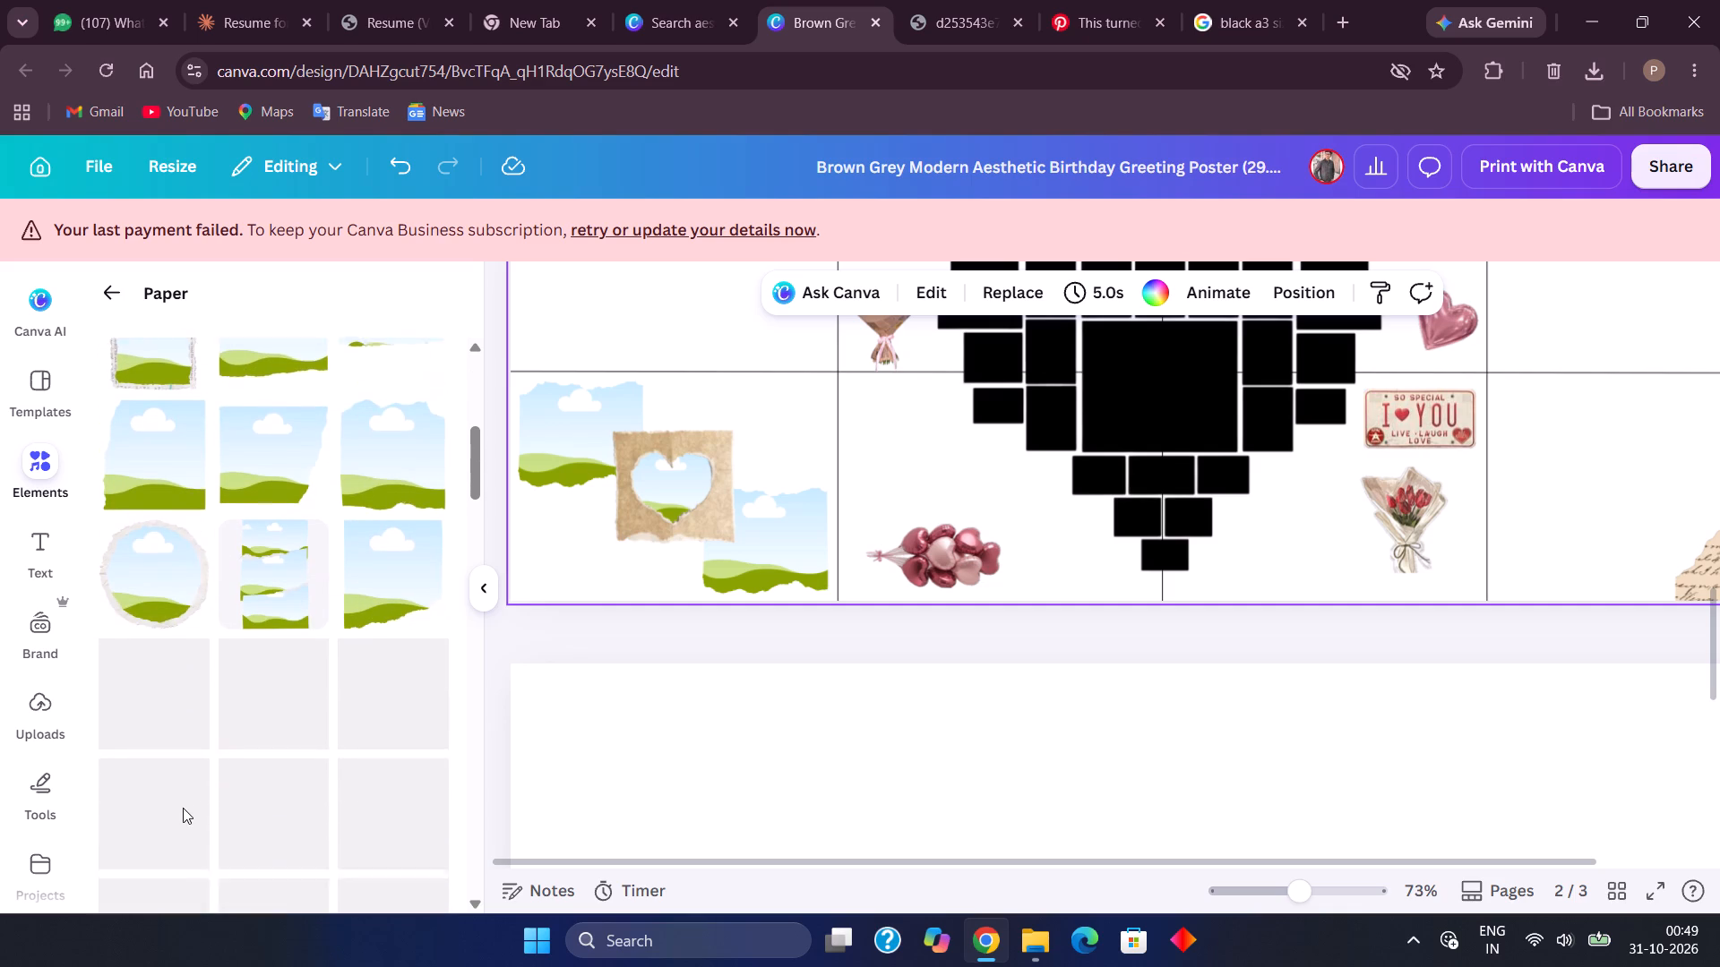
scroll(183, 808, down, 1)
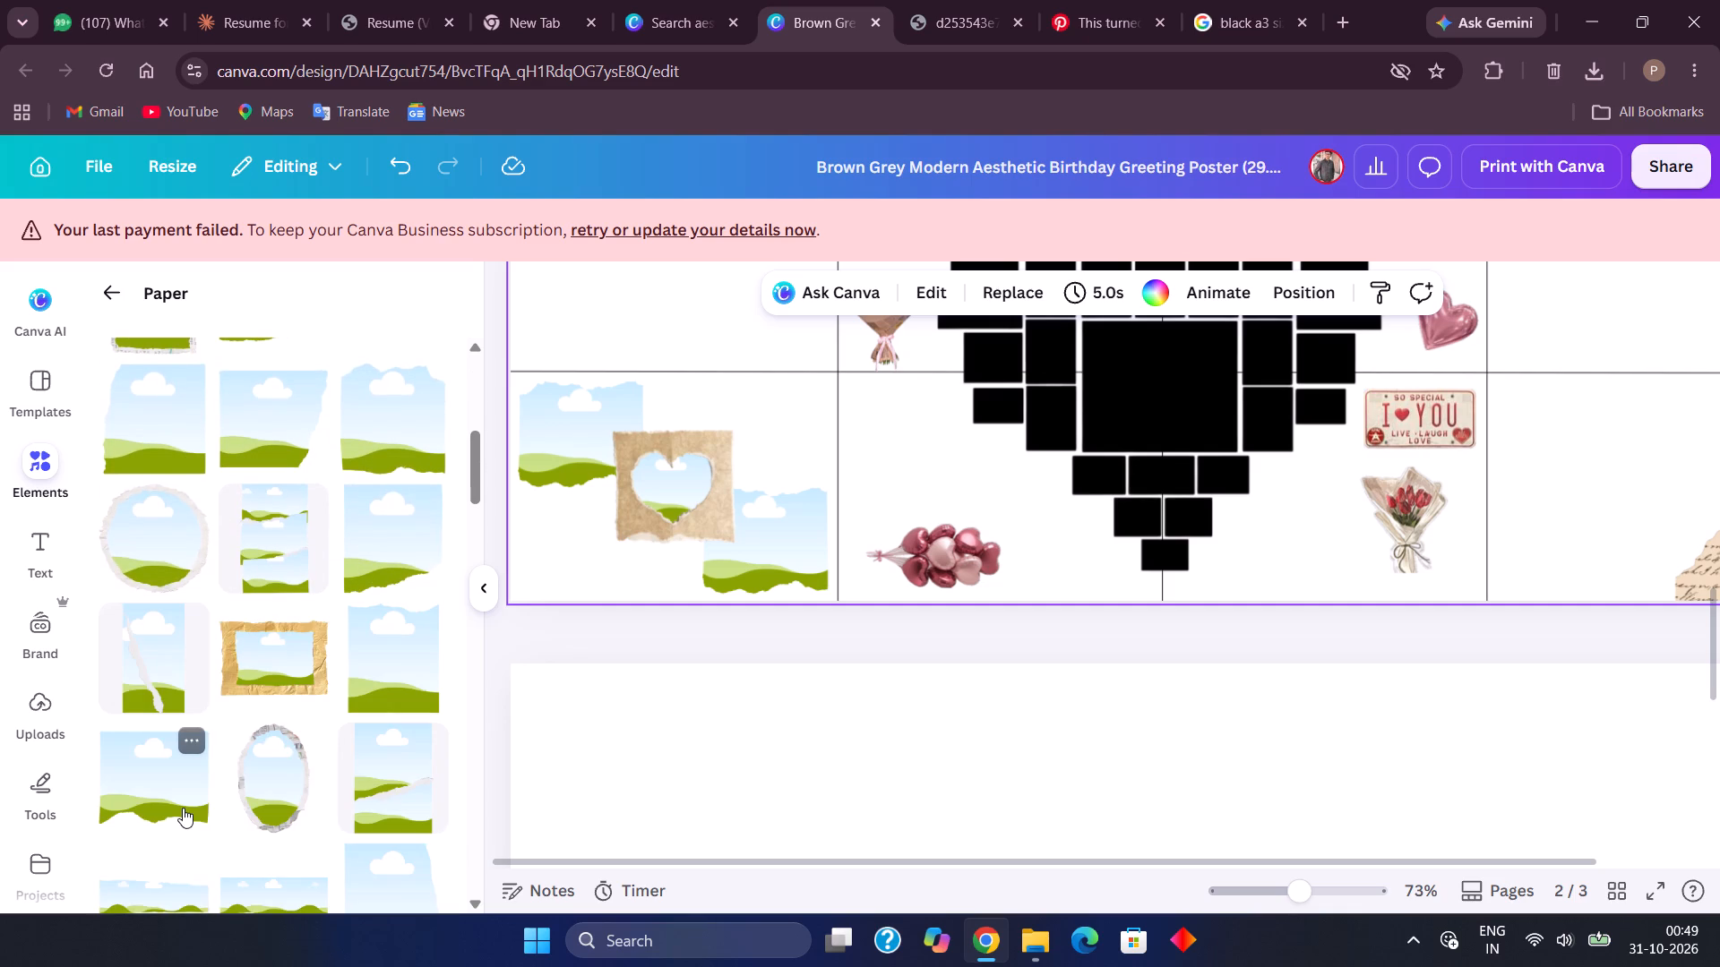
click(179, 562)
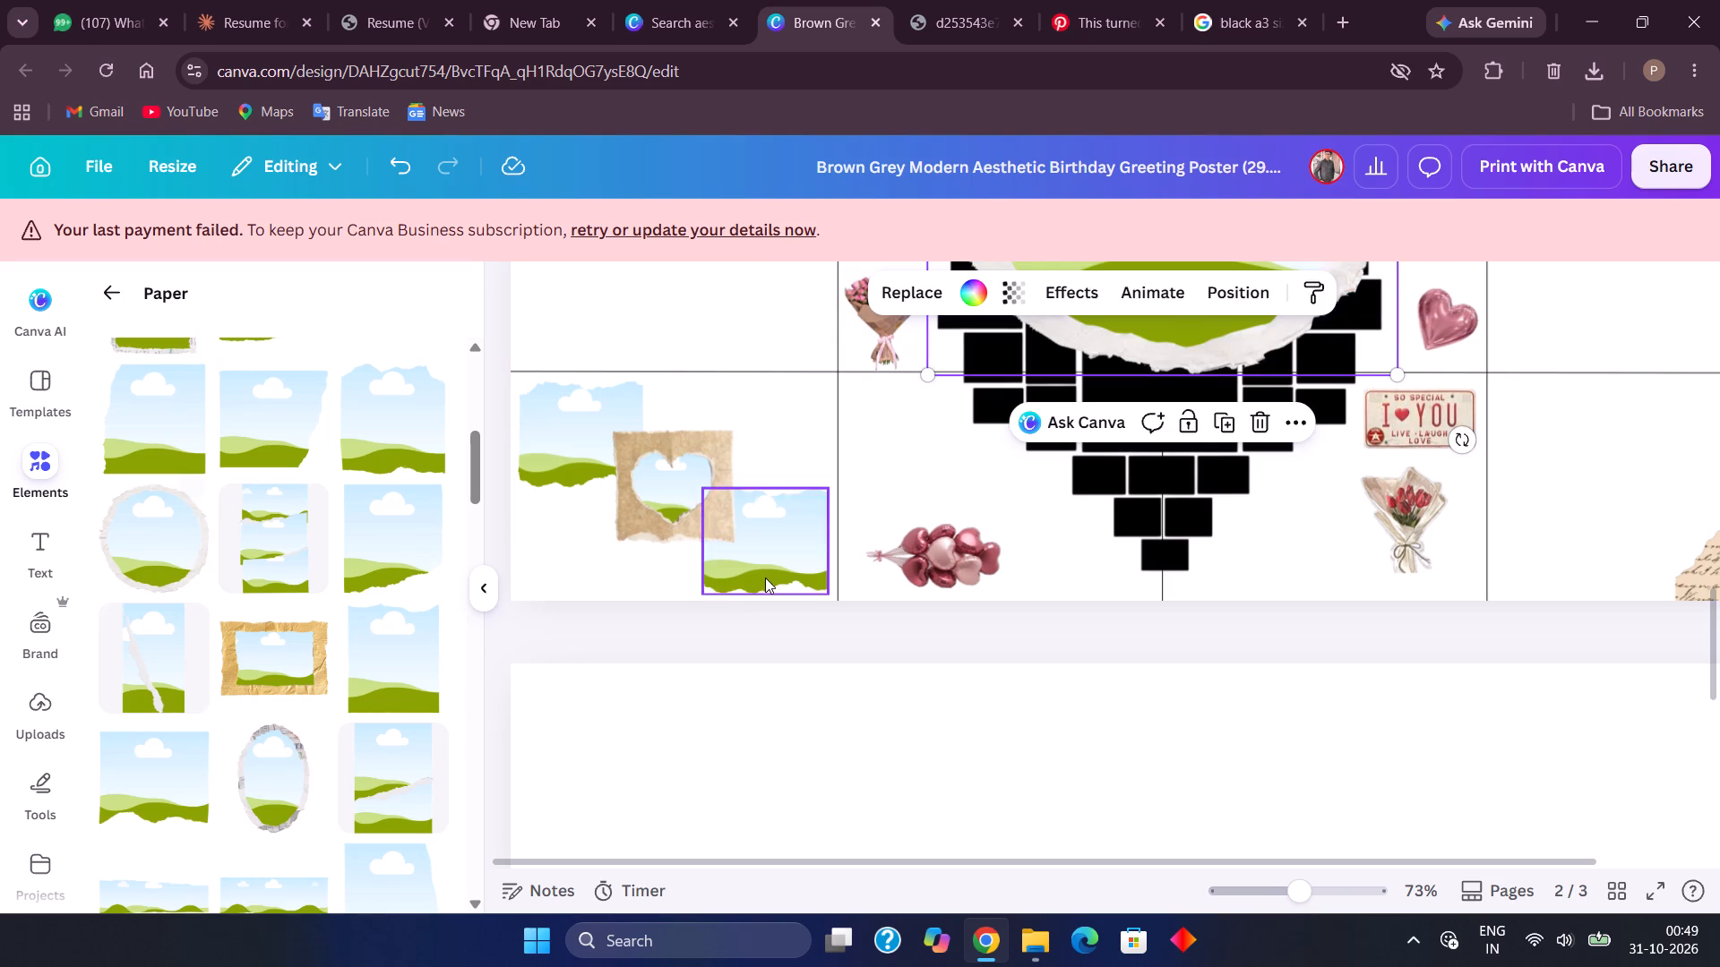
drag(1187, 357, 628, 710)
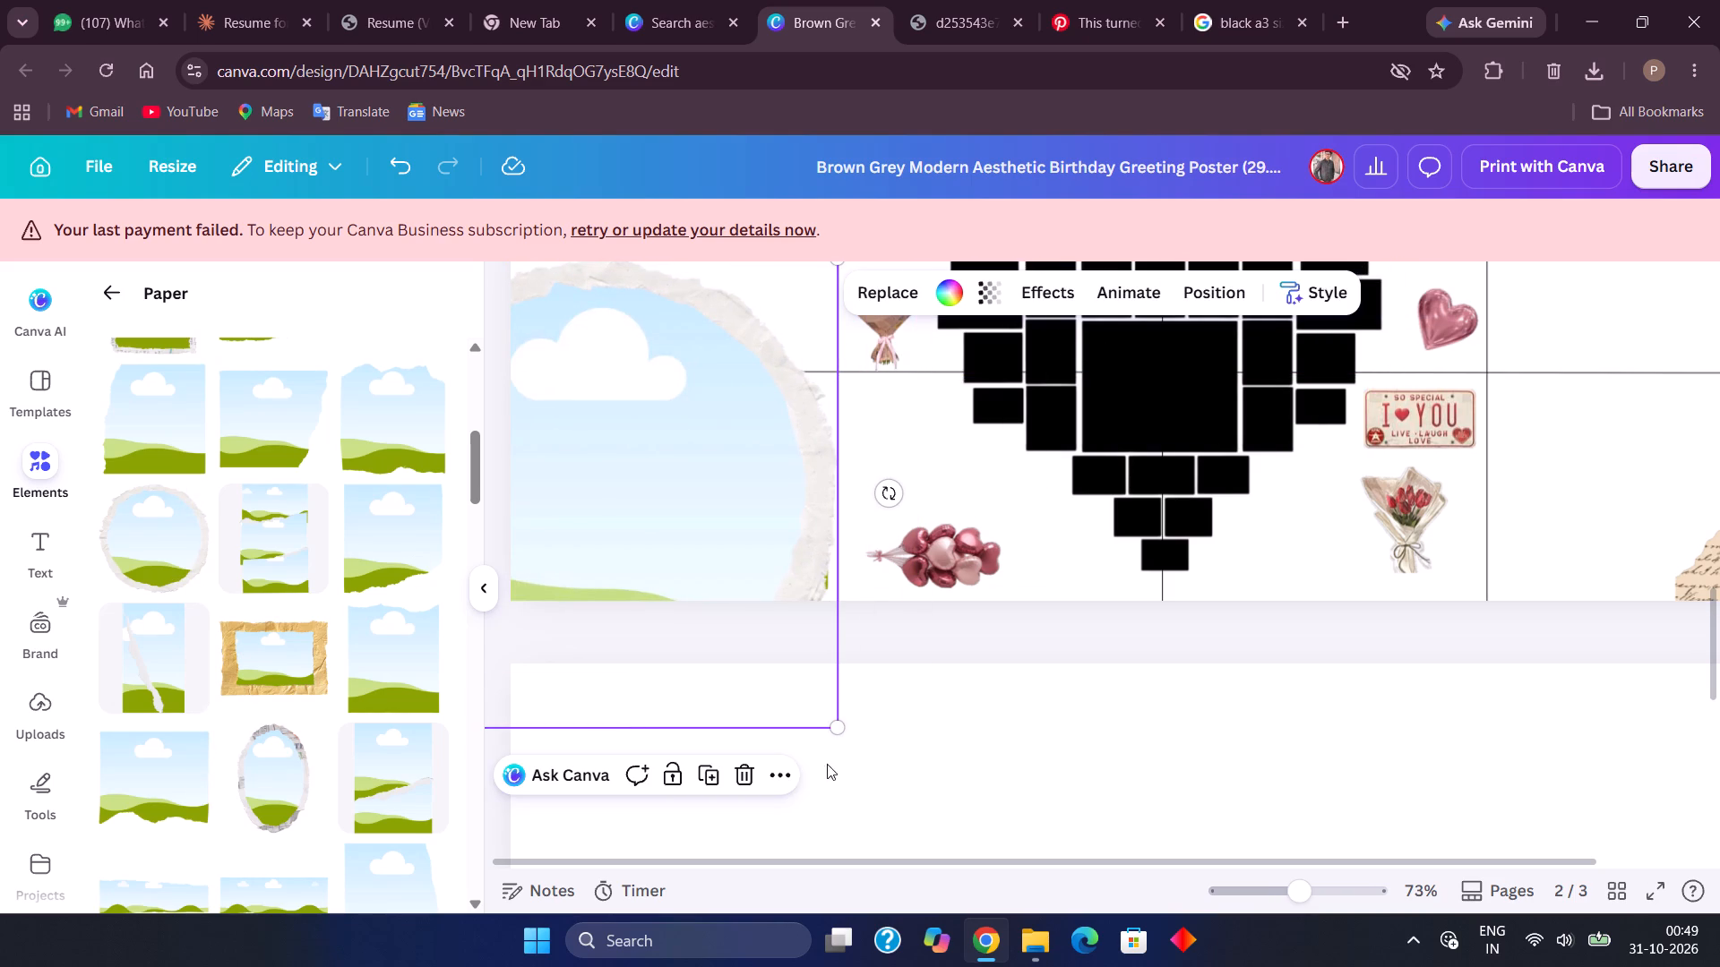
Shrink the round torn-paper frame to a small circle and place it at the lower left of the heart-cutout frame.
drag(847, 733, 838, 728)
drag(838, 728, 812, 700)
click(775, 584)
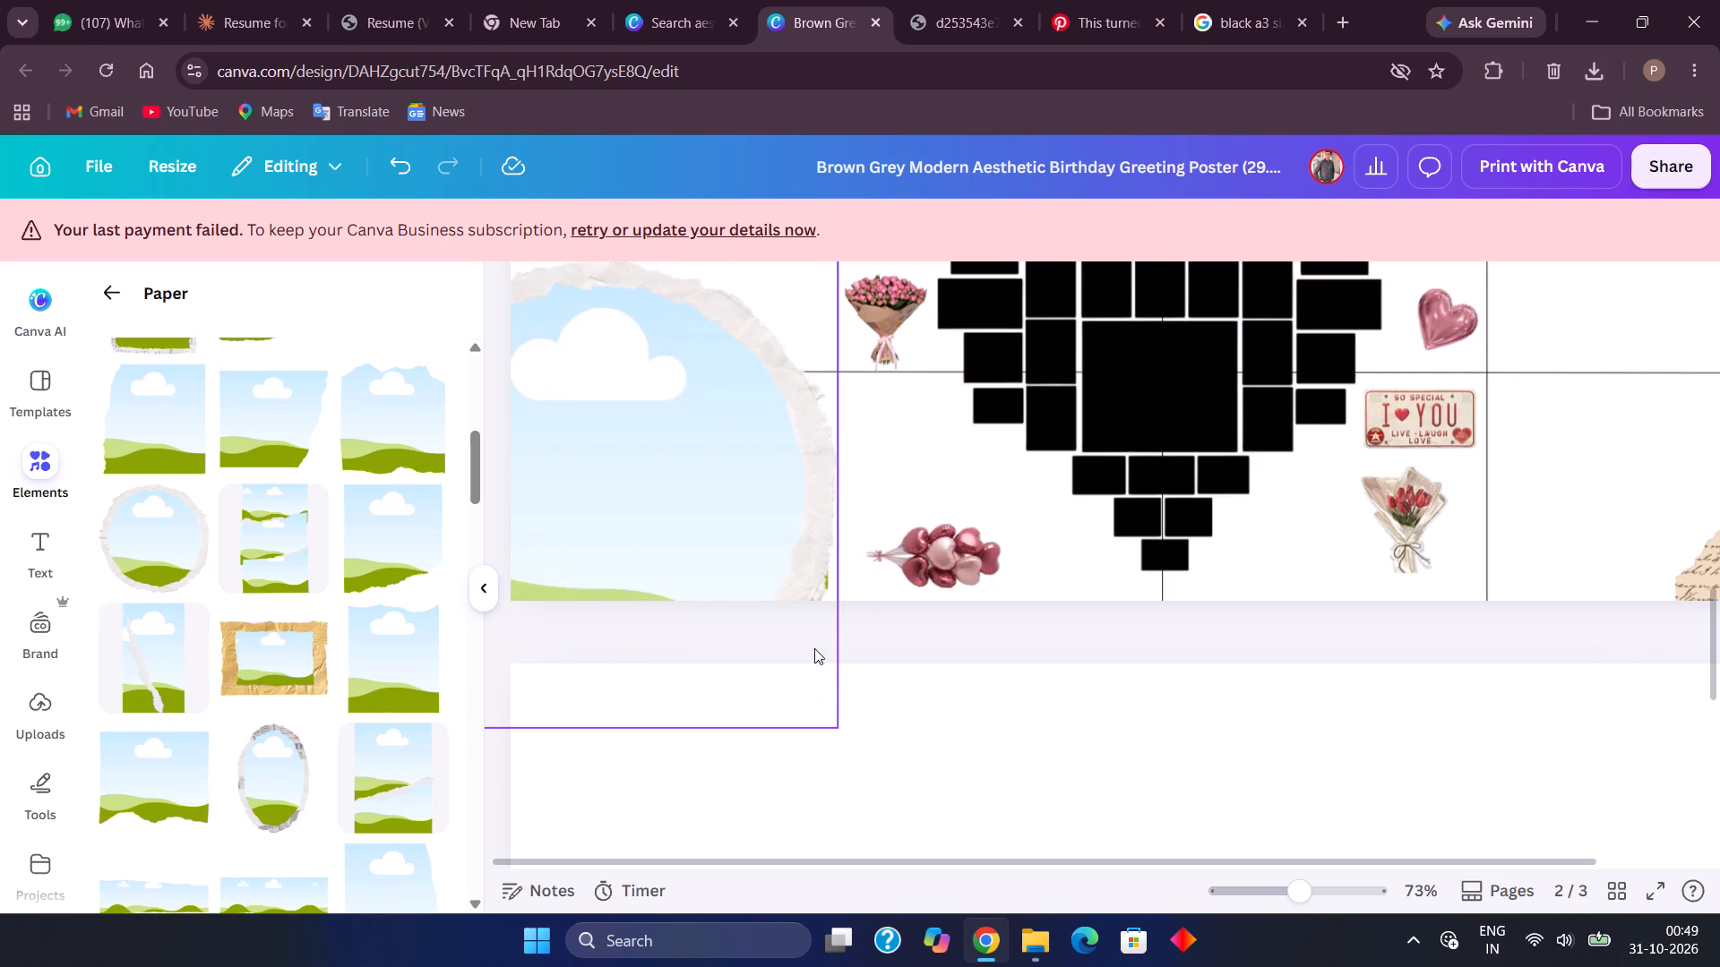
drag(839, 726, 648, 447)
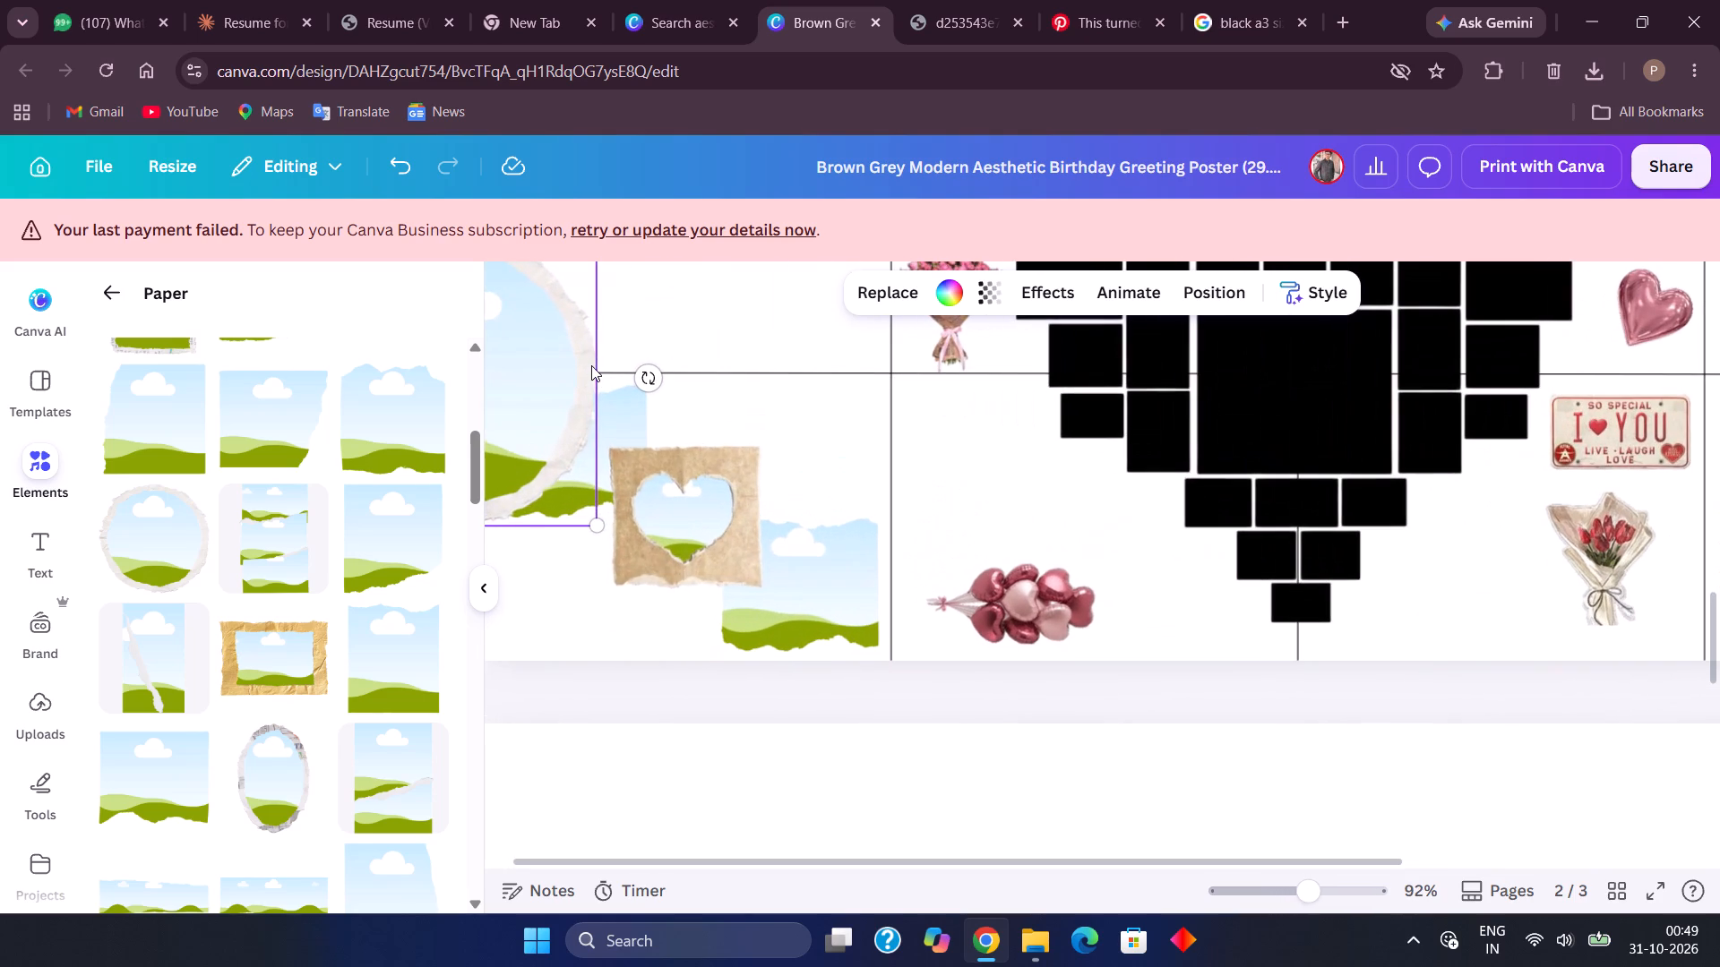
drag(563, 425, 702, 477)
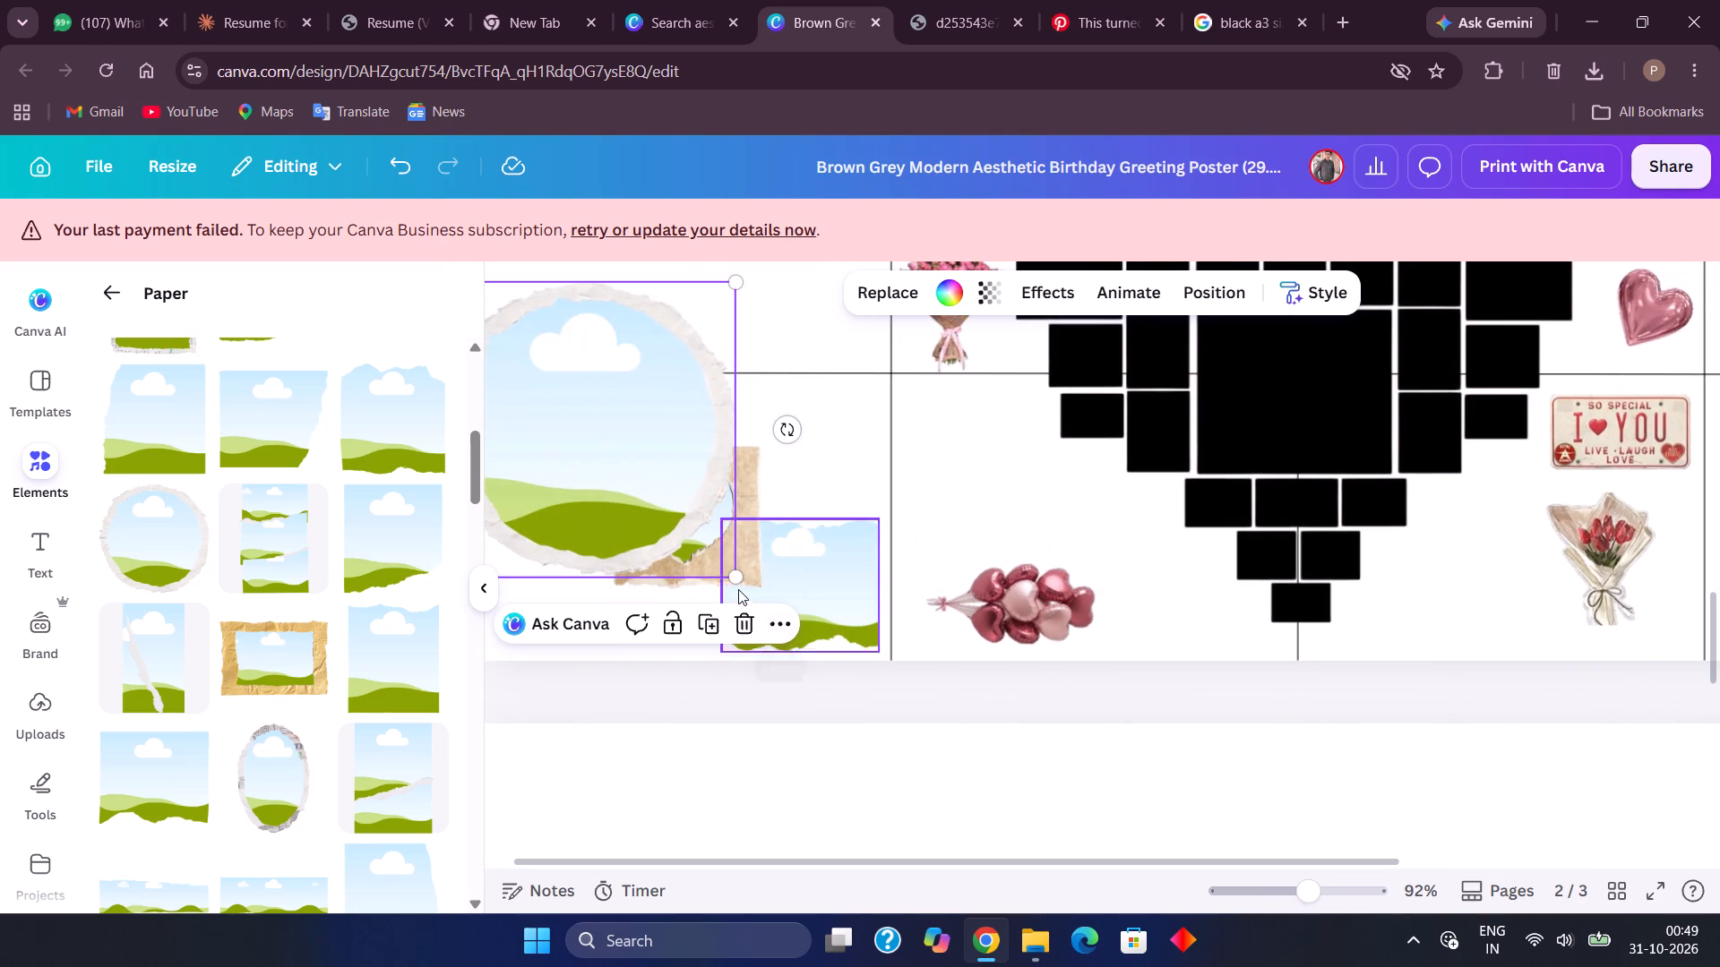
drag(735, 578, 608, 441)
drag(518, 309, 584, 543)
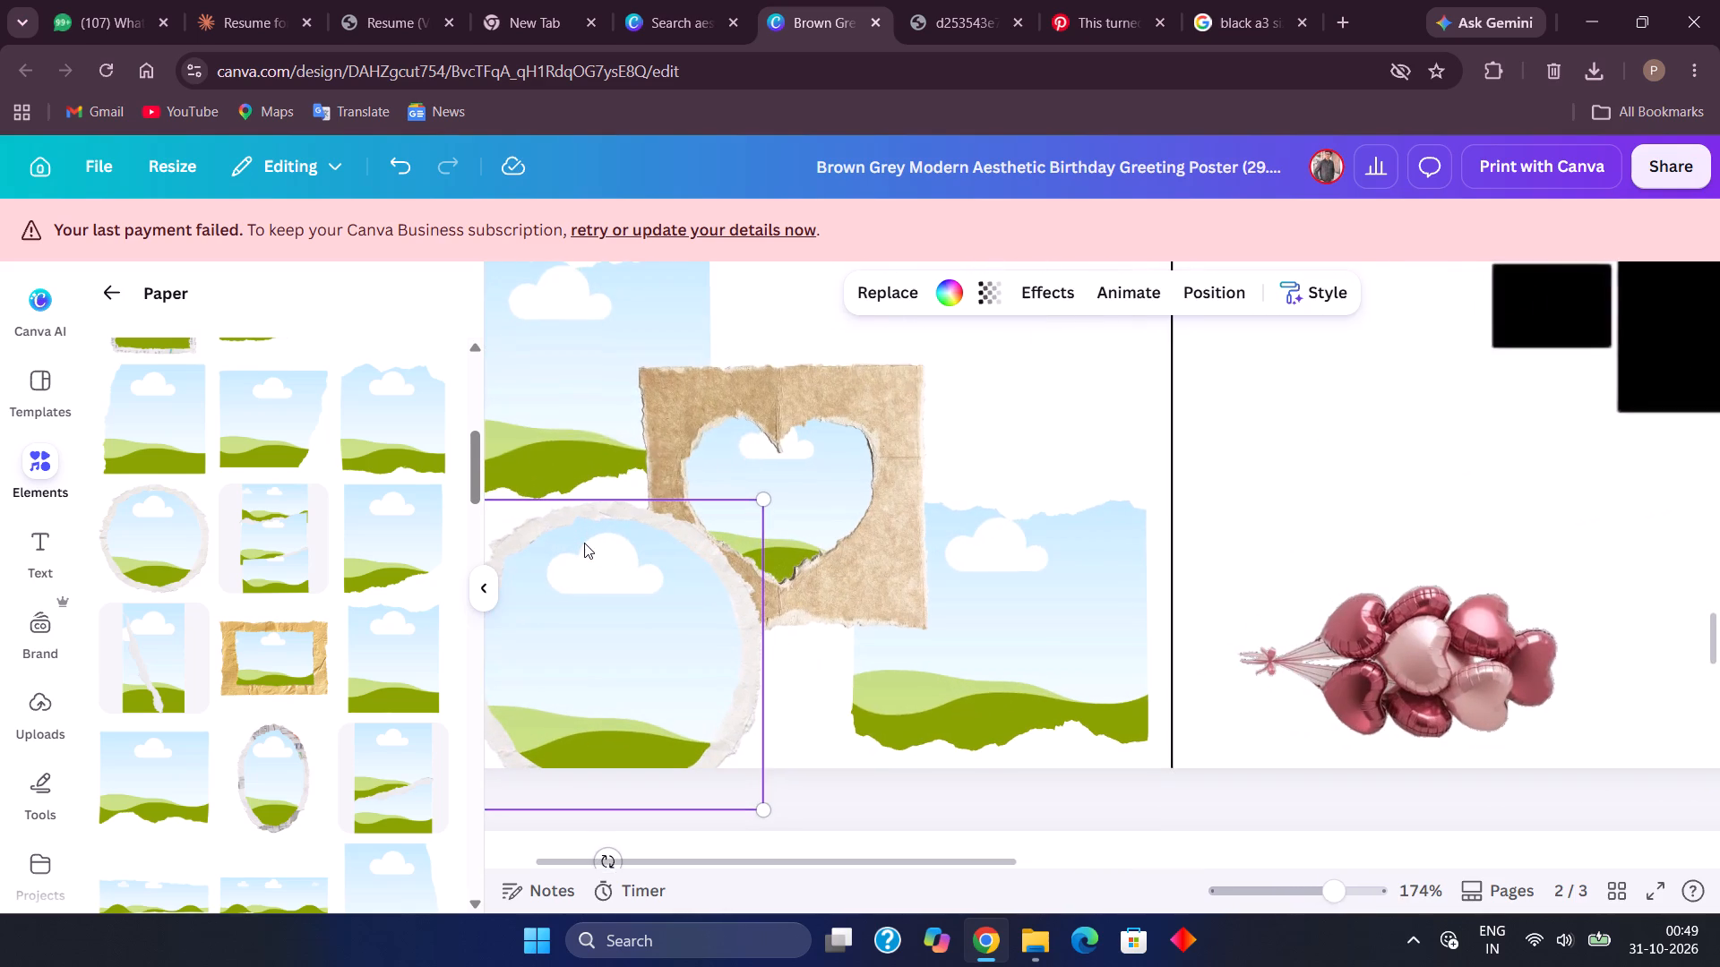
scroll(584, 543, down, 1)
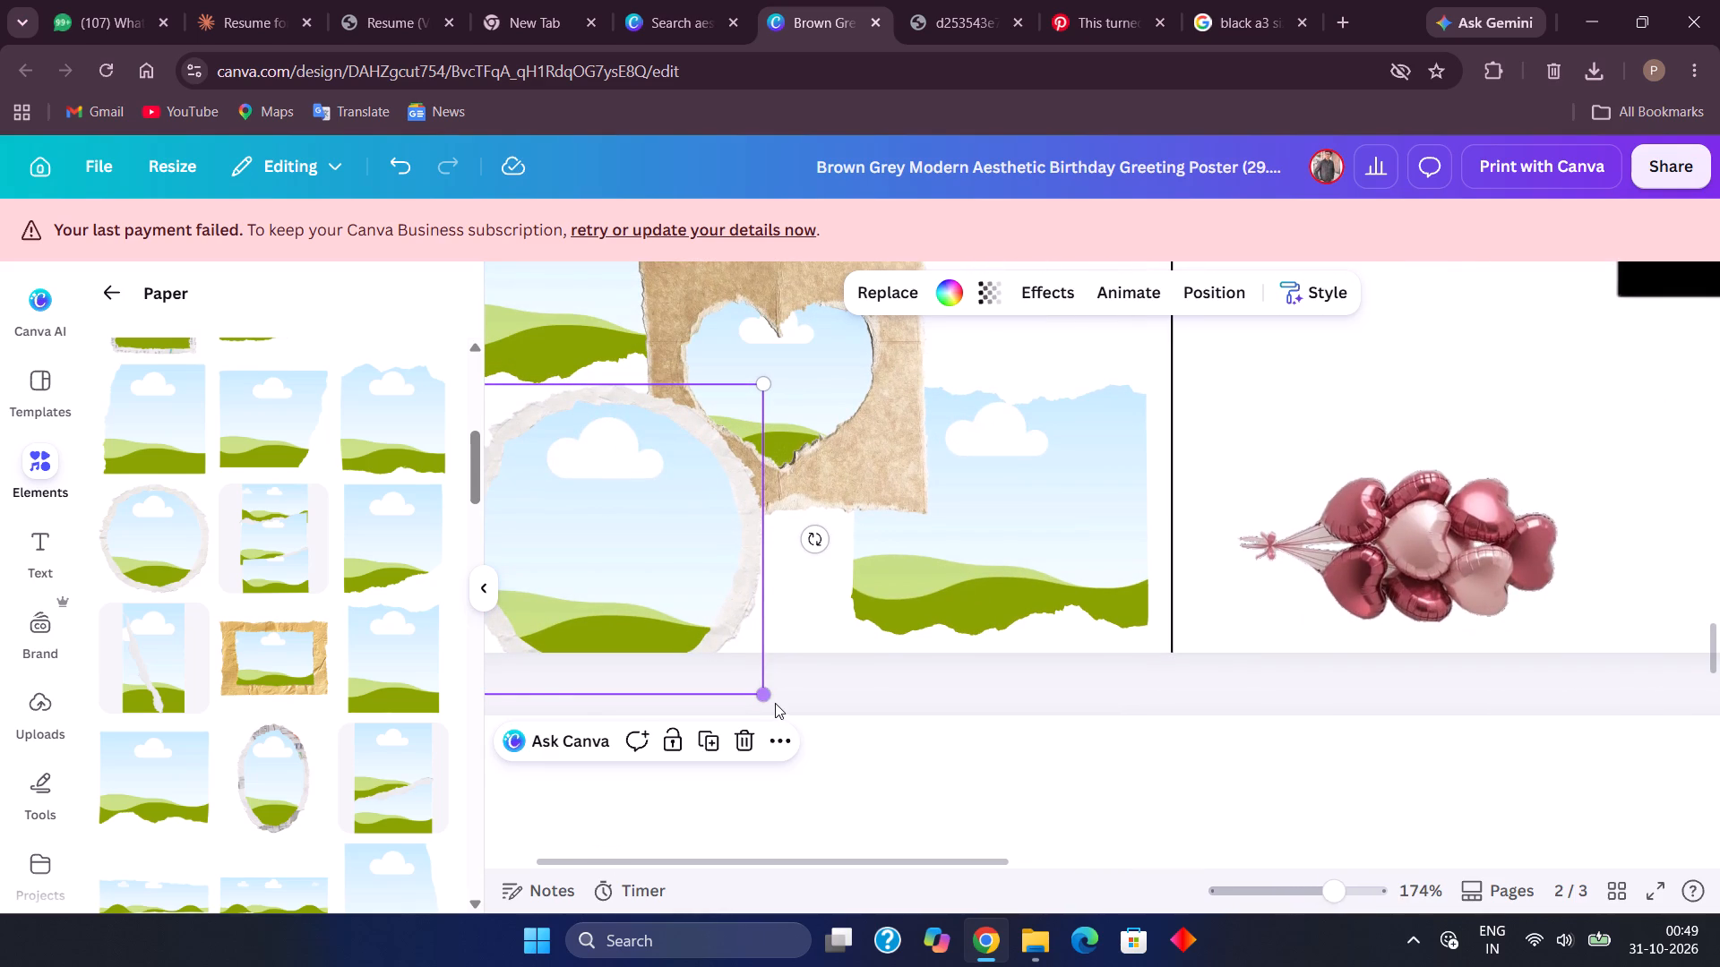
drag(775, 704, 705, 597)
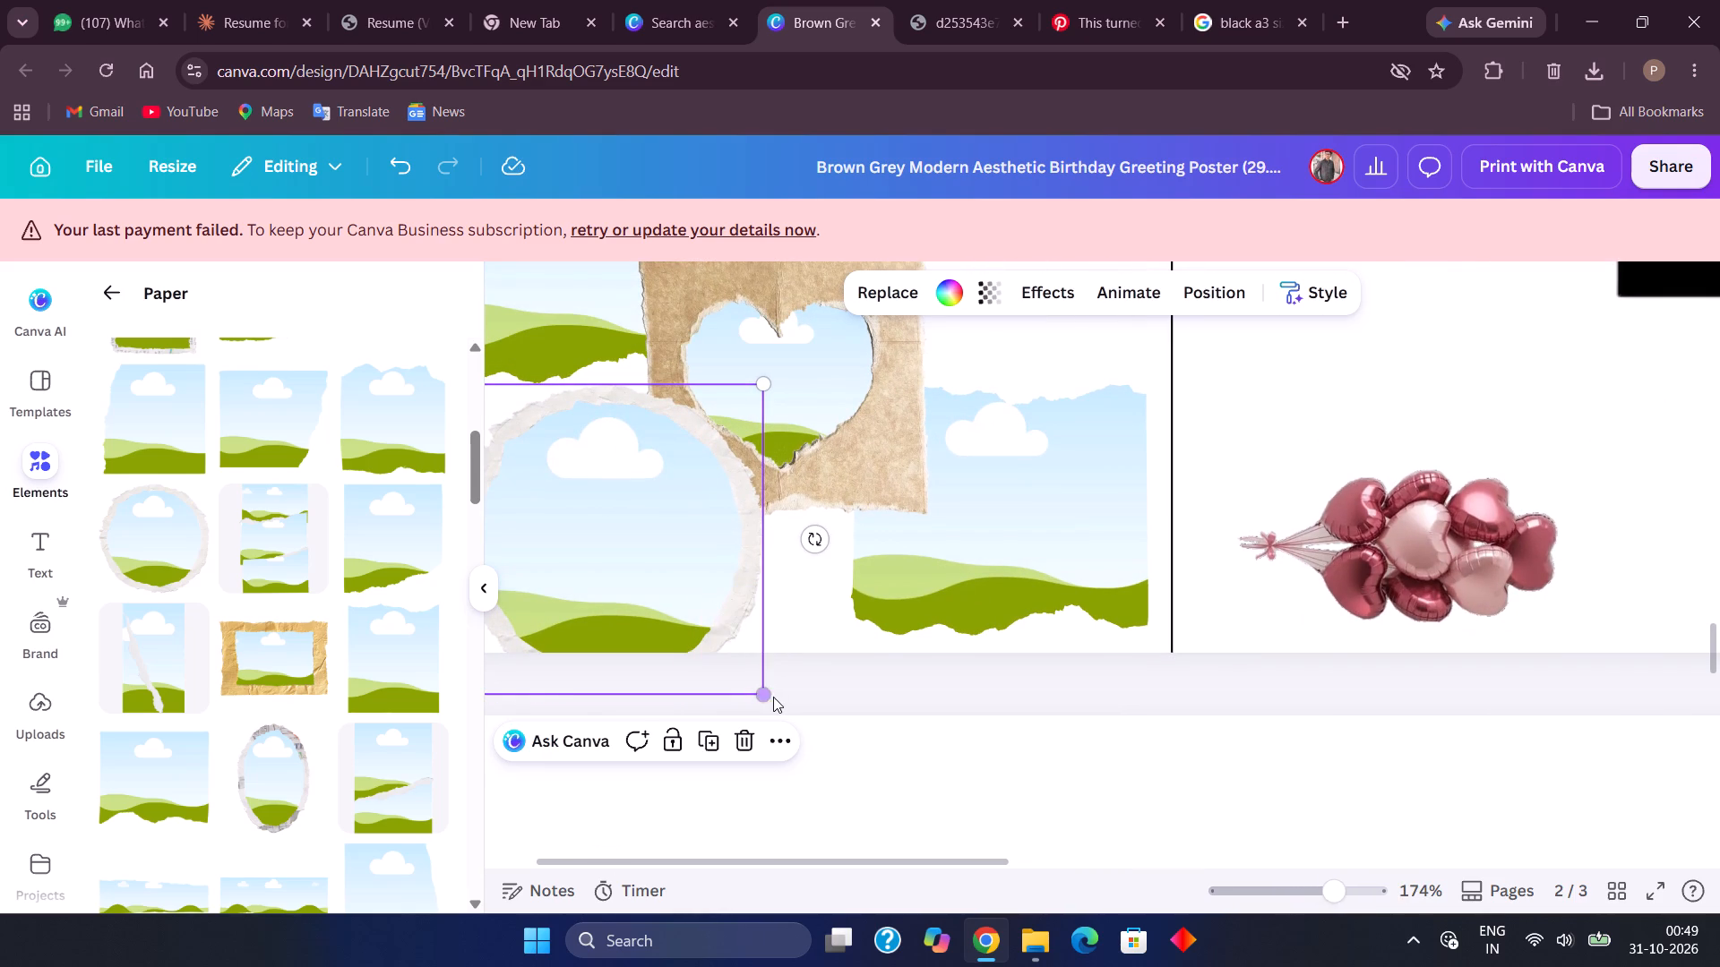
click(772, 696)
click(727, 613)
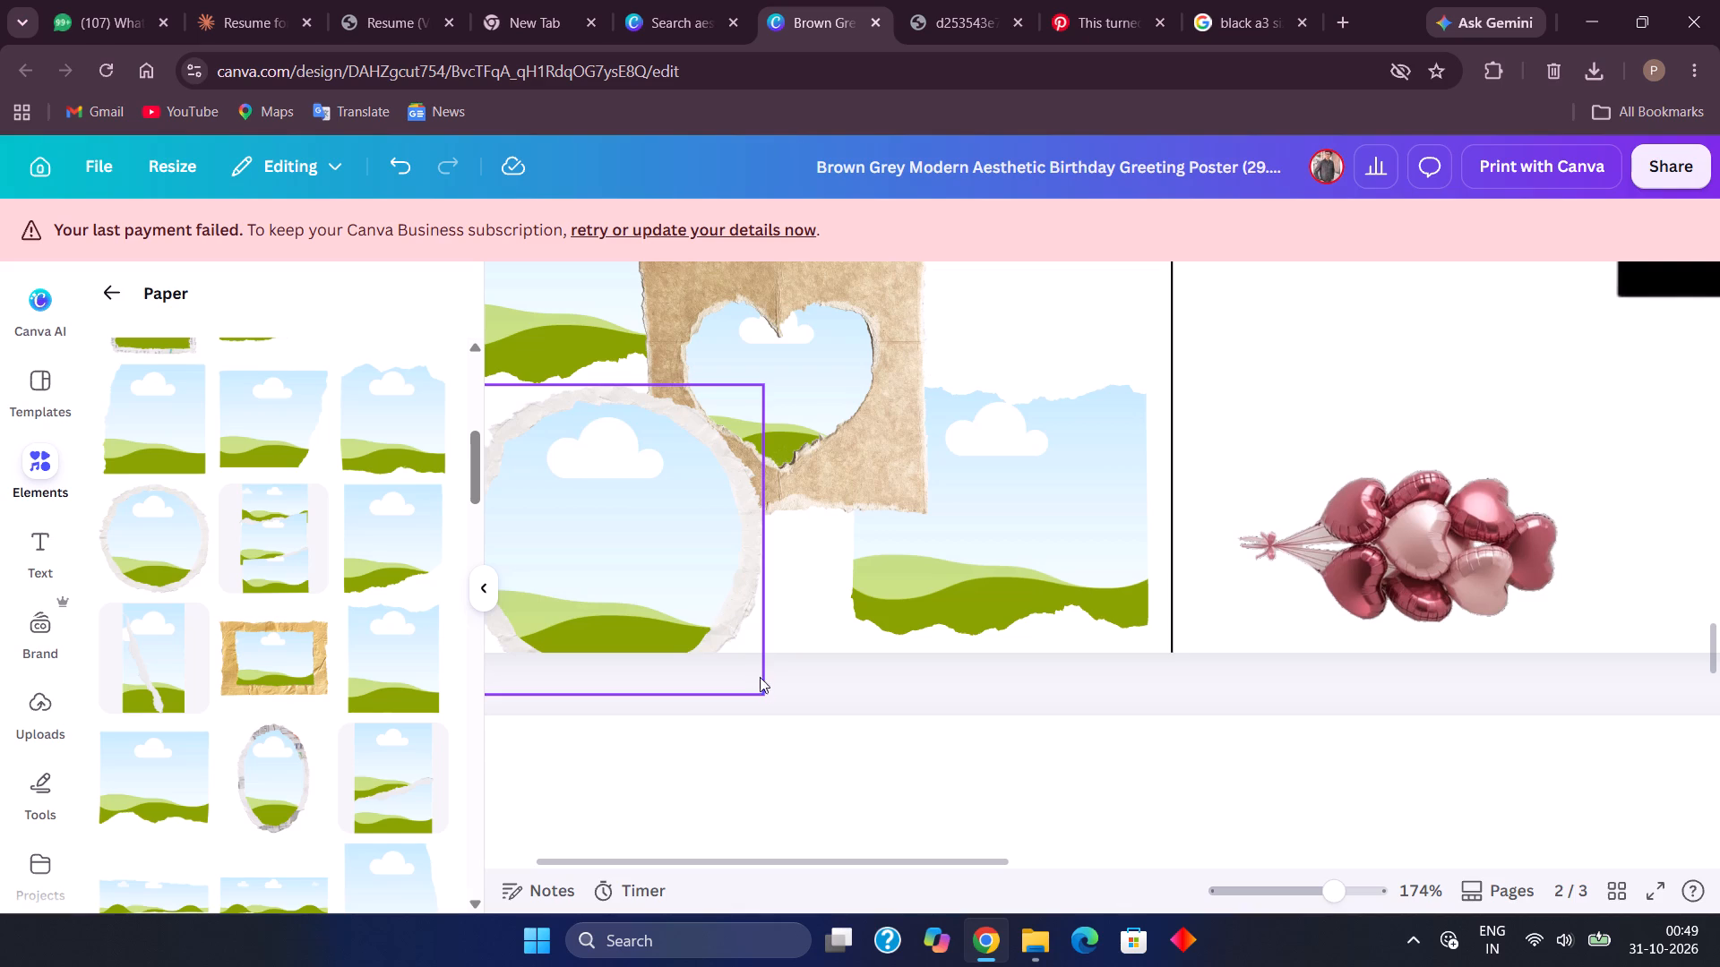
drag(770, 692, 672, 560)
drag(614, 509, 691, 531)
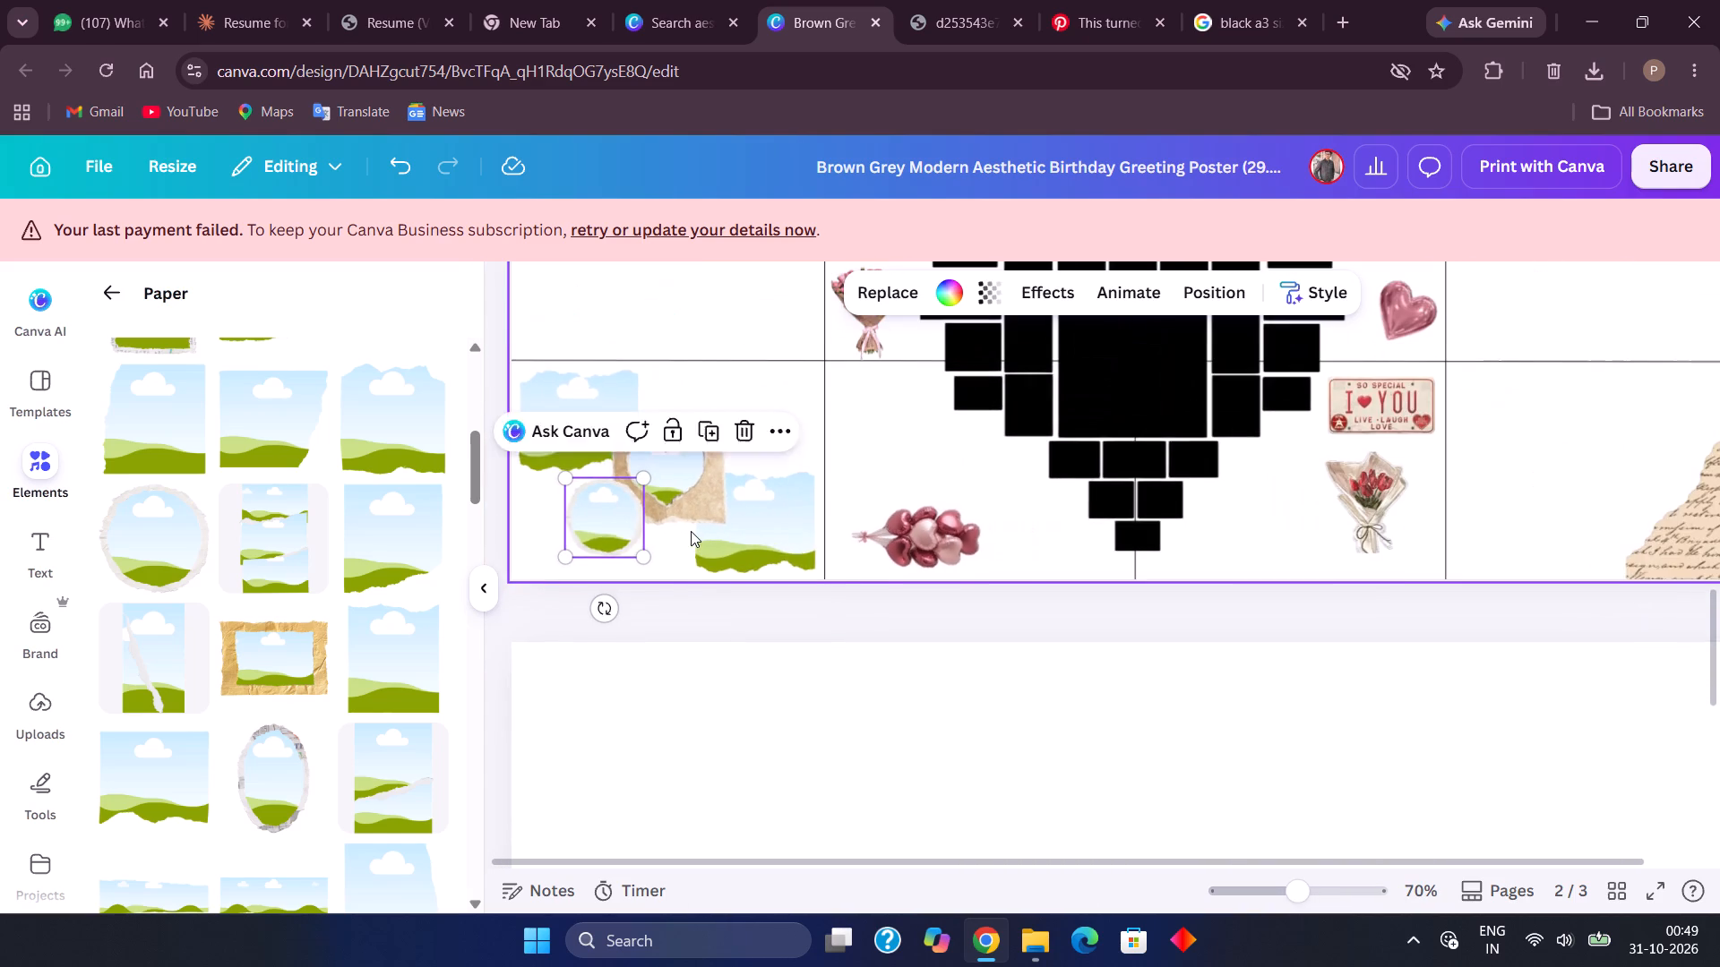
scroll(691, 531, up, 2)
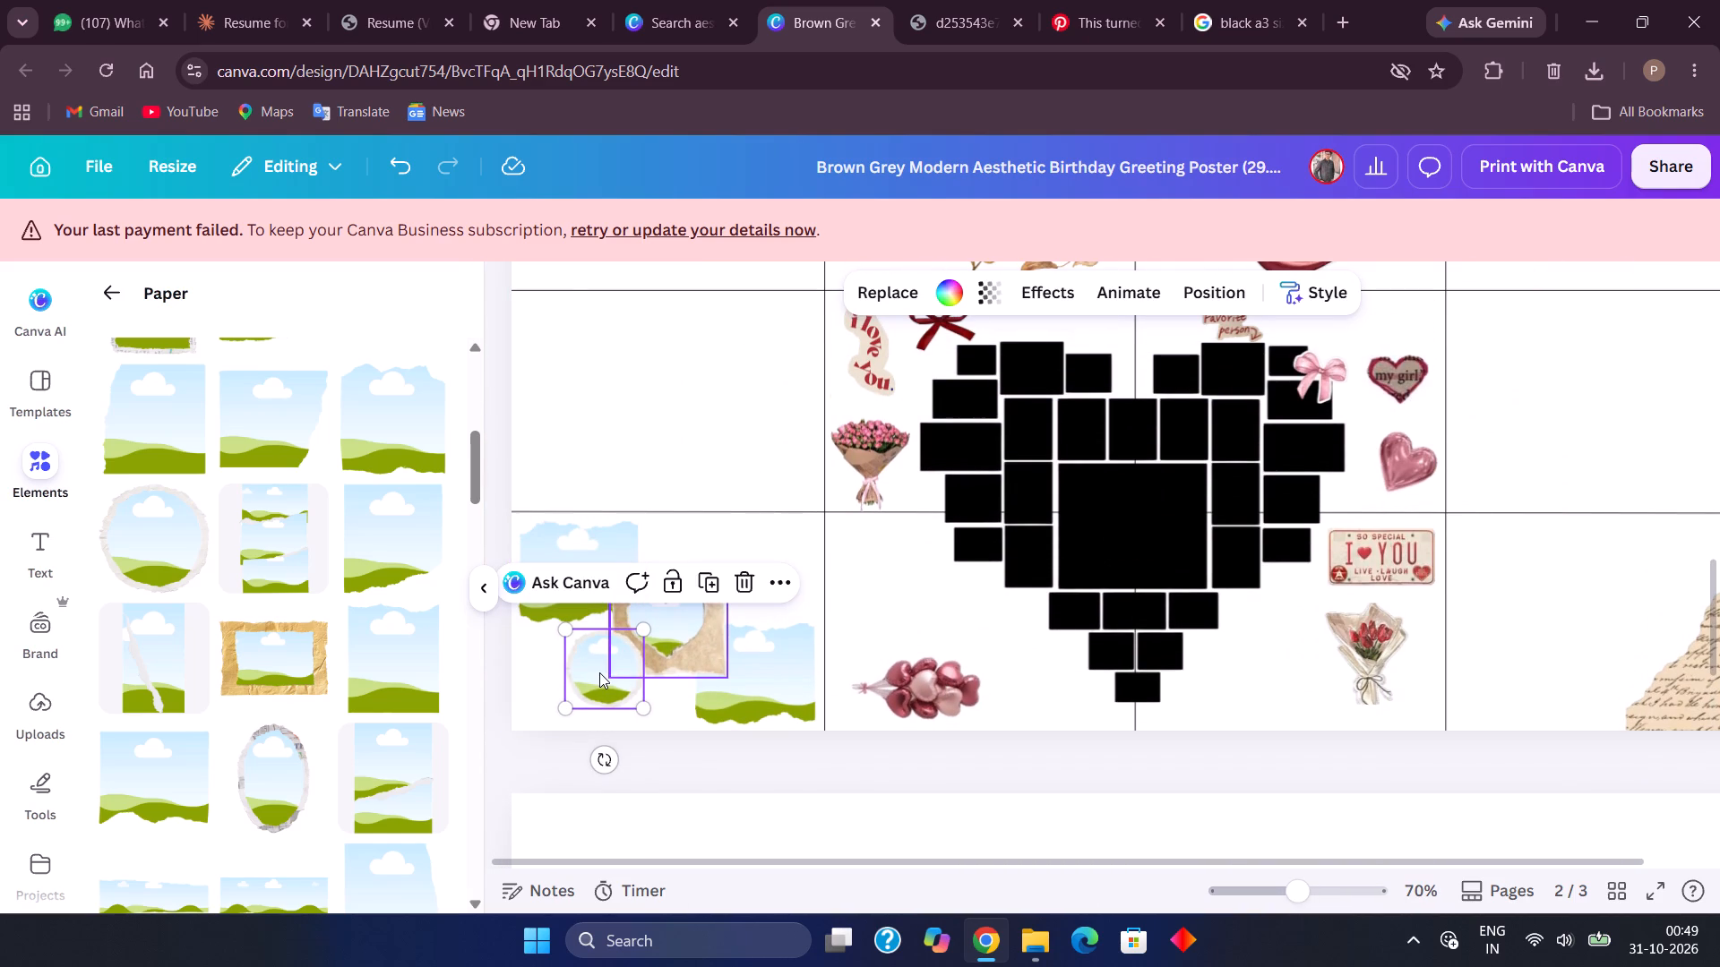
Reposition the small round torn-paper frame just below the lower-left corner of the heart-cutout frame.
drag(599, 672, 559, 678)
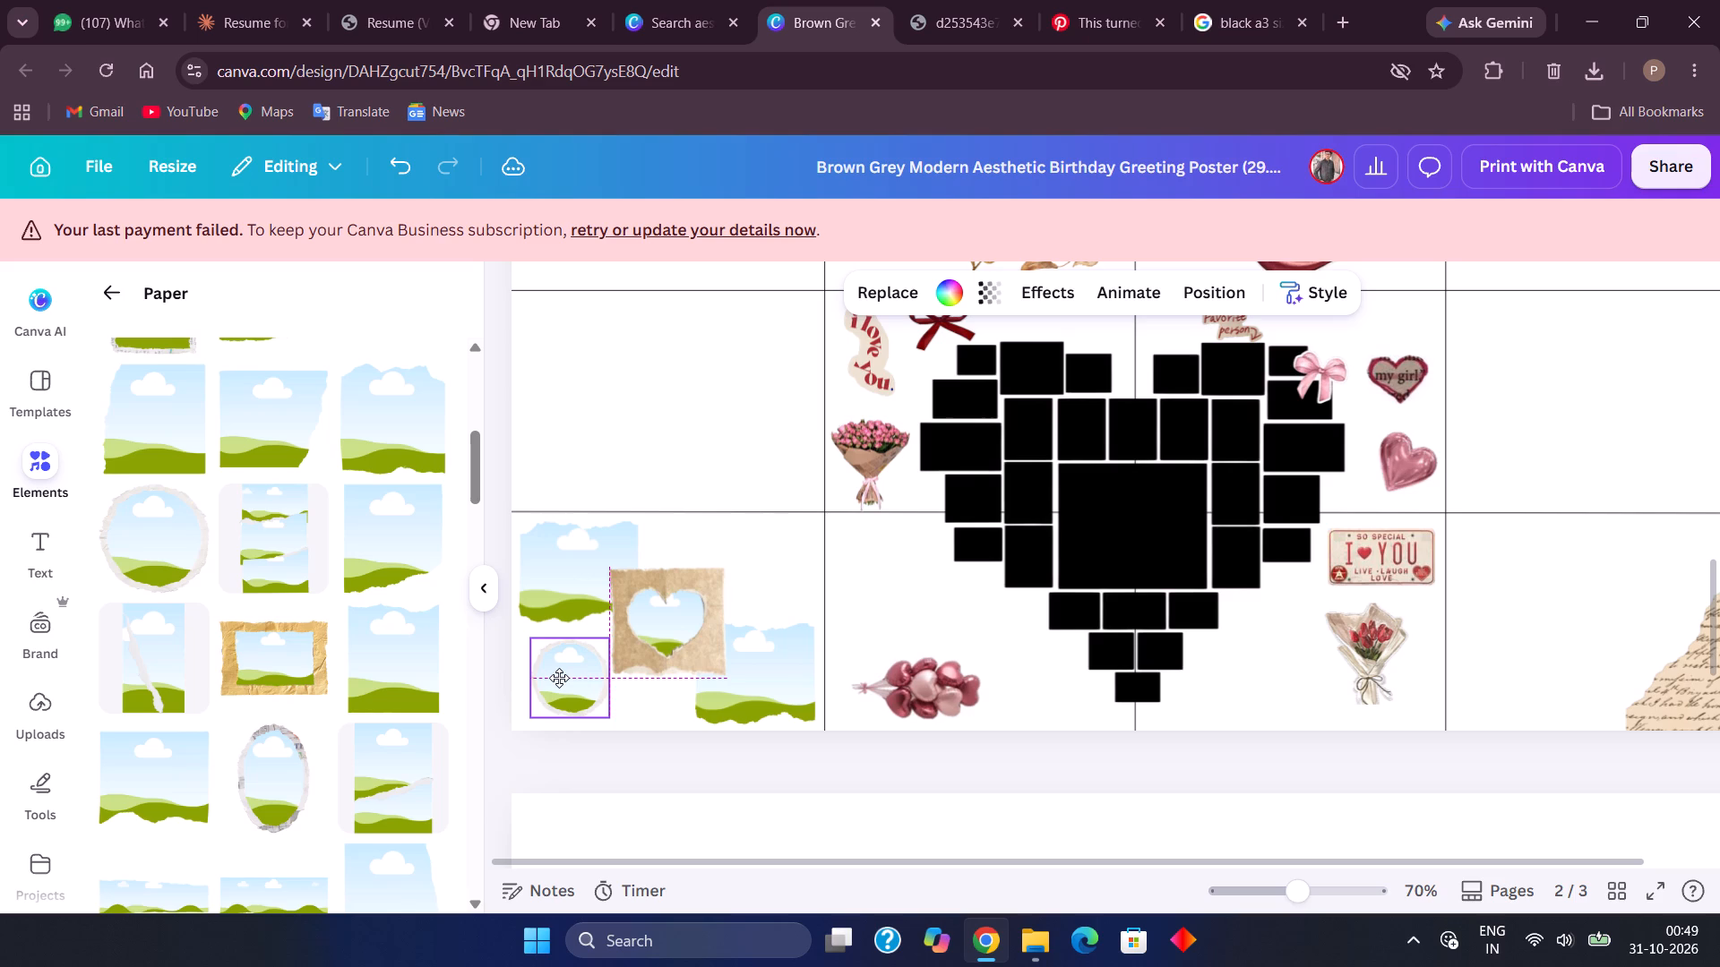
drag(559, 678, 562, 679)
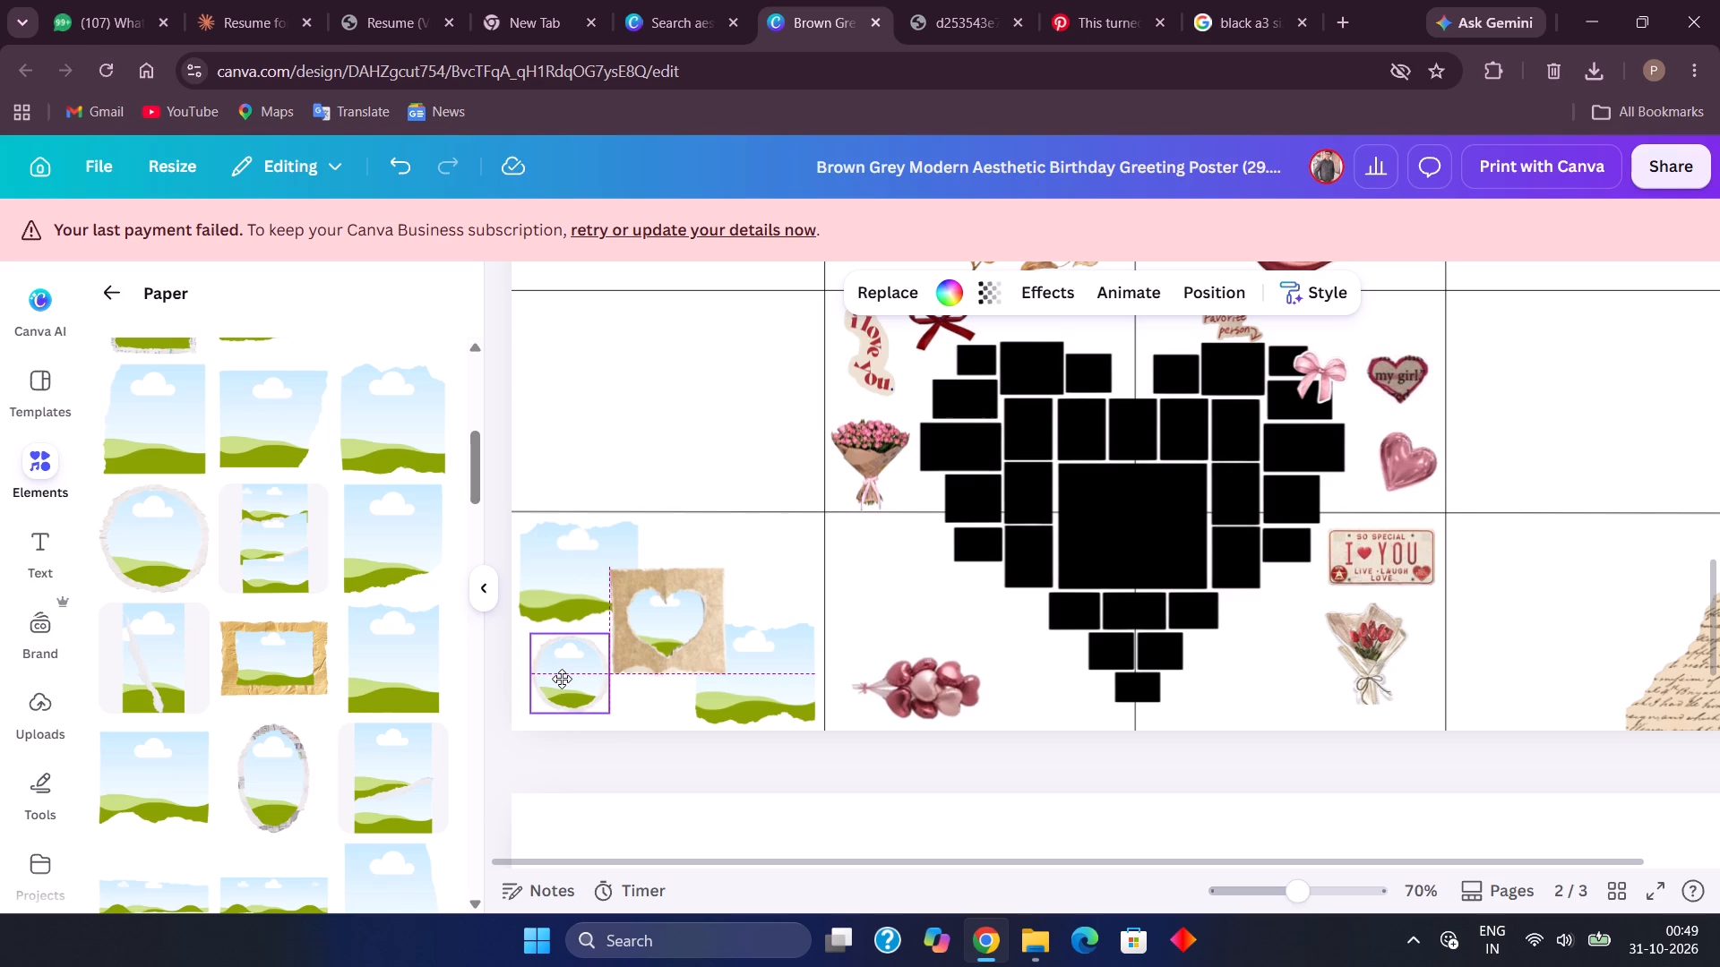
drag(562, 679, 591, 675)
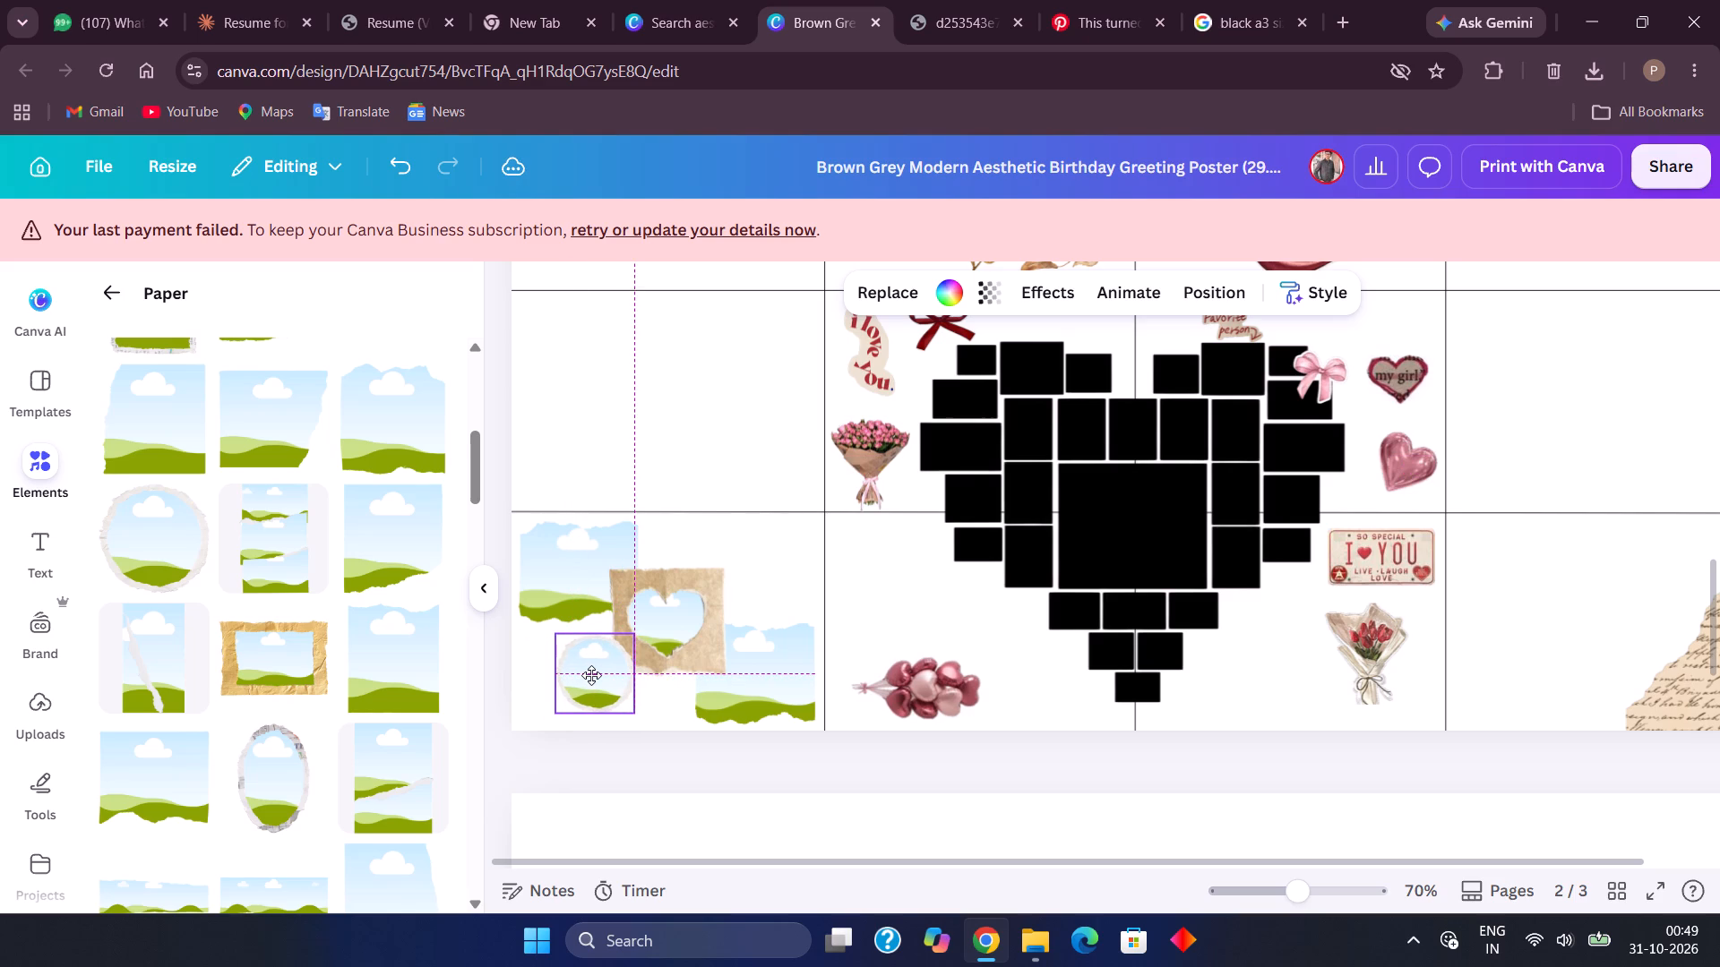
drag(591, 675, 591, 686)
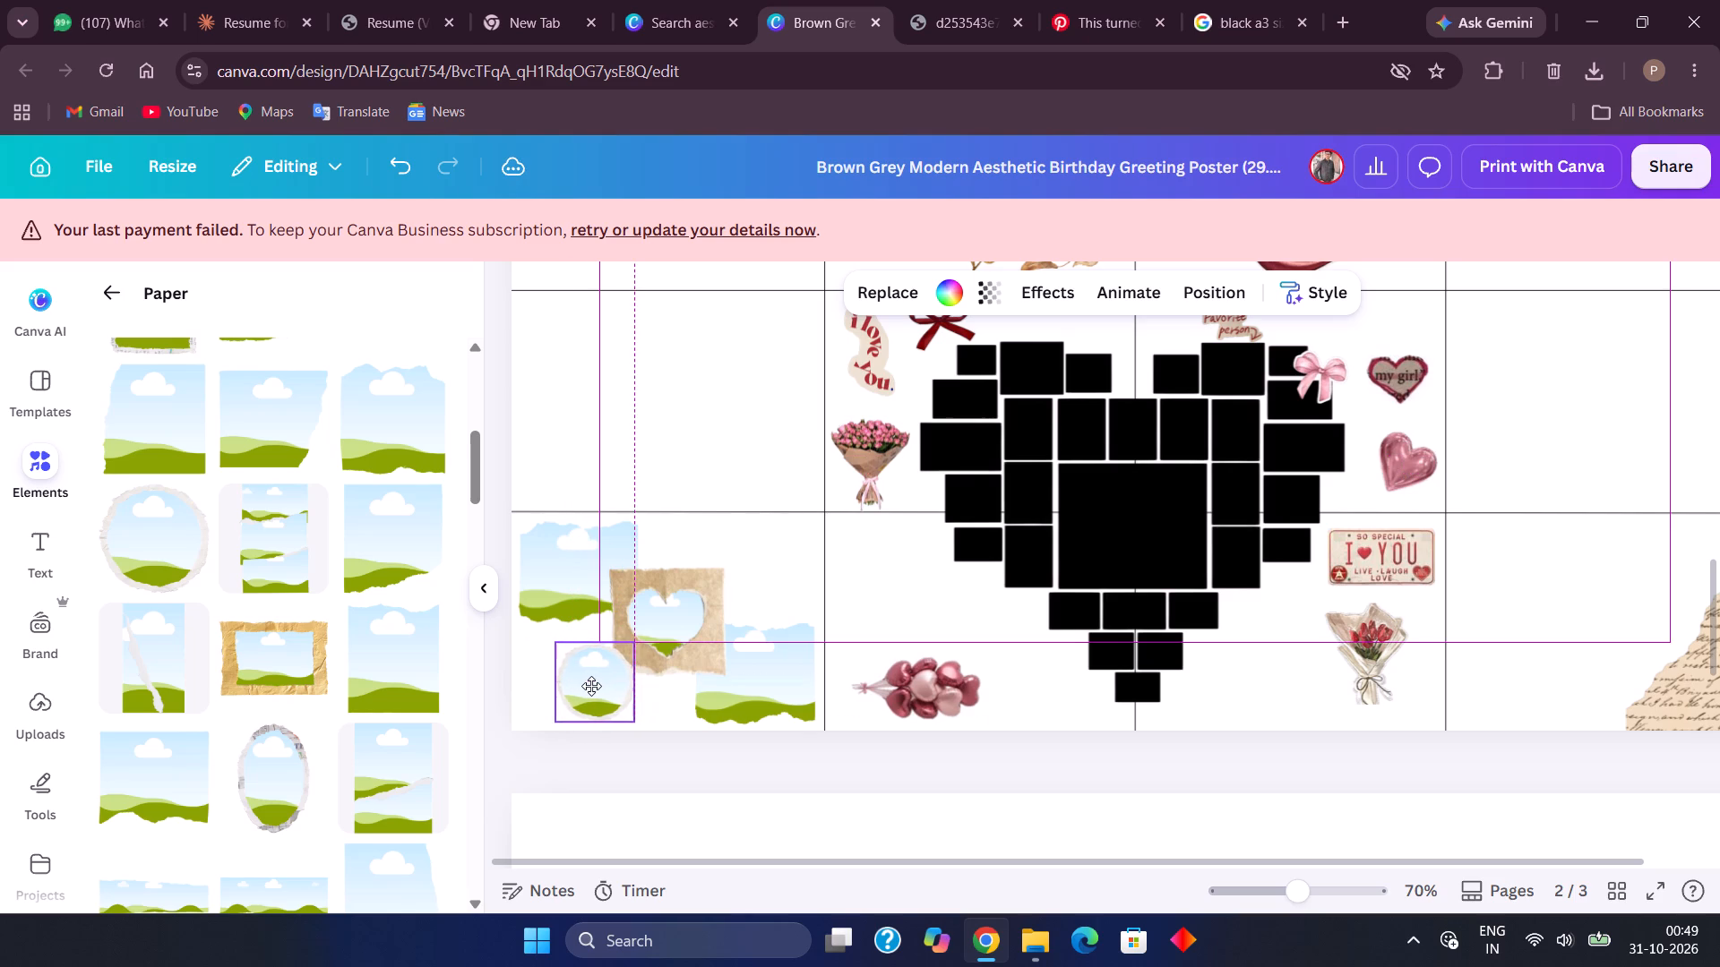
drag(591, 686, 591, 684)
Duplicate the small round frame and place the copy at the upper right of the heart-cutout frame.
click(723, 609)
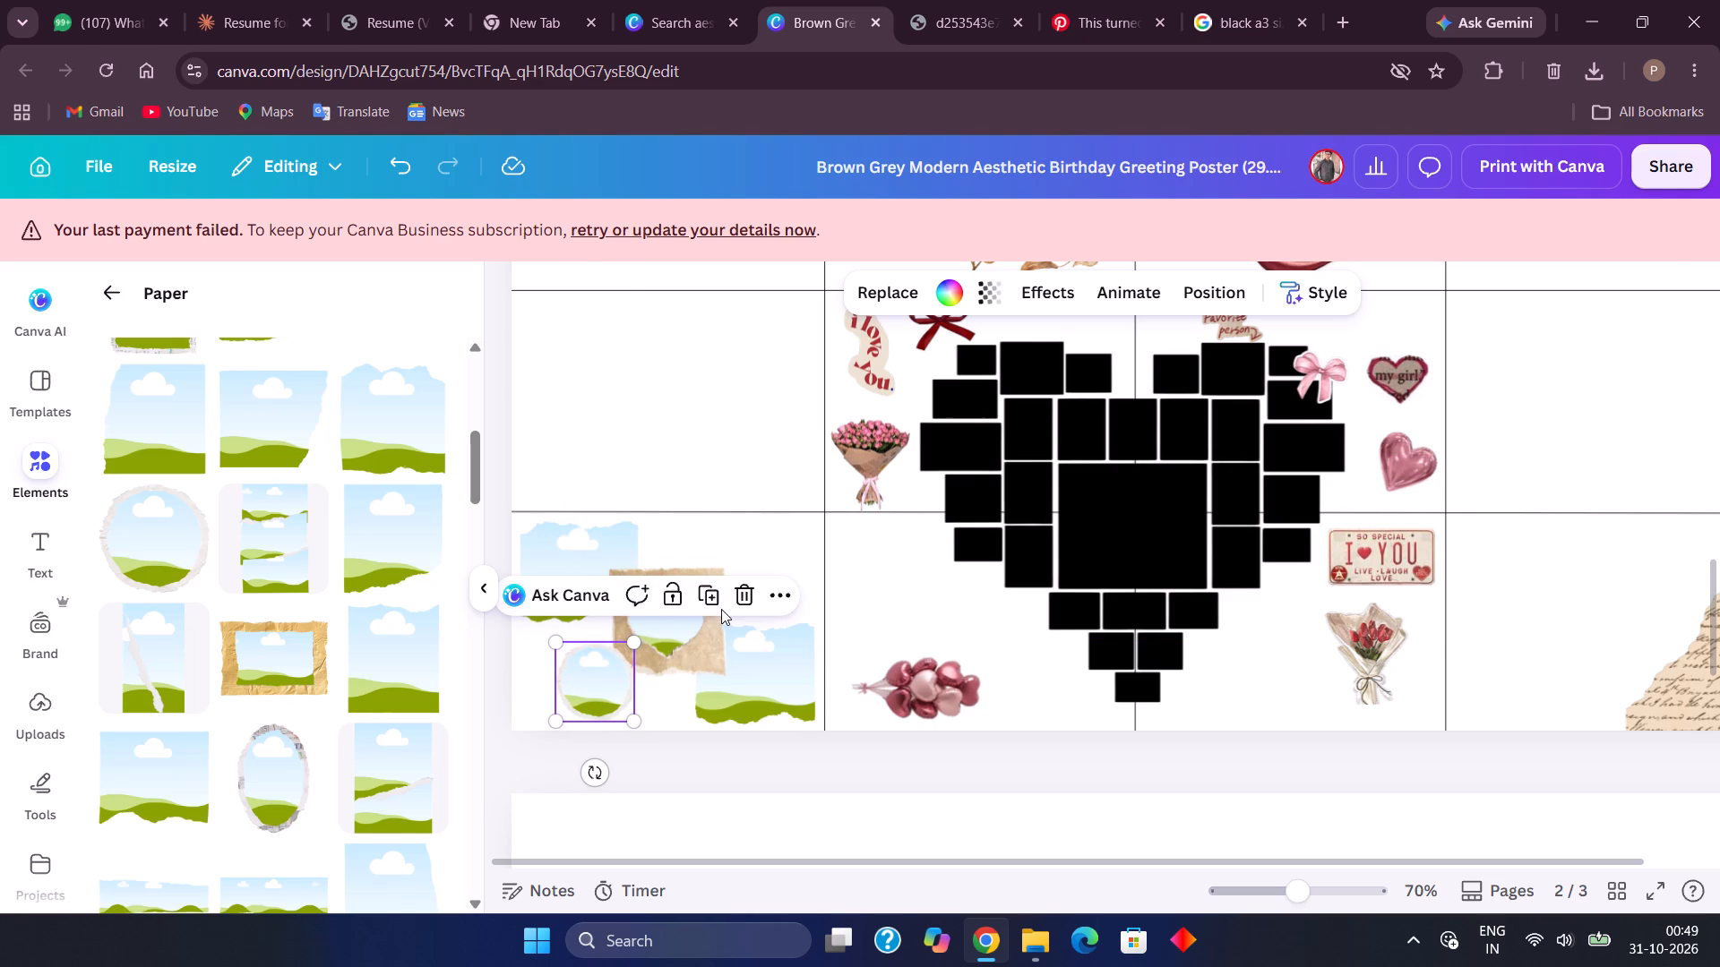
click(715, 605)
drag(620, 726, 788, 579)
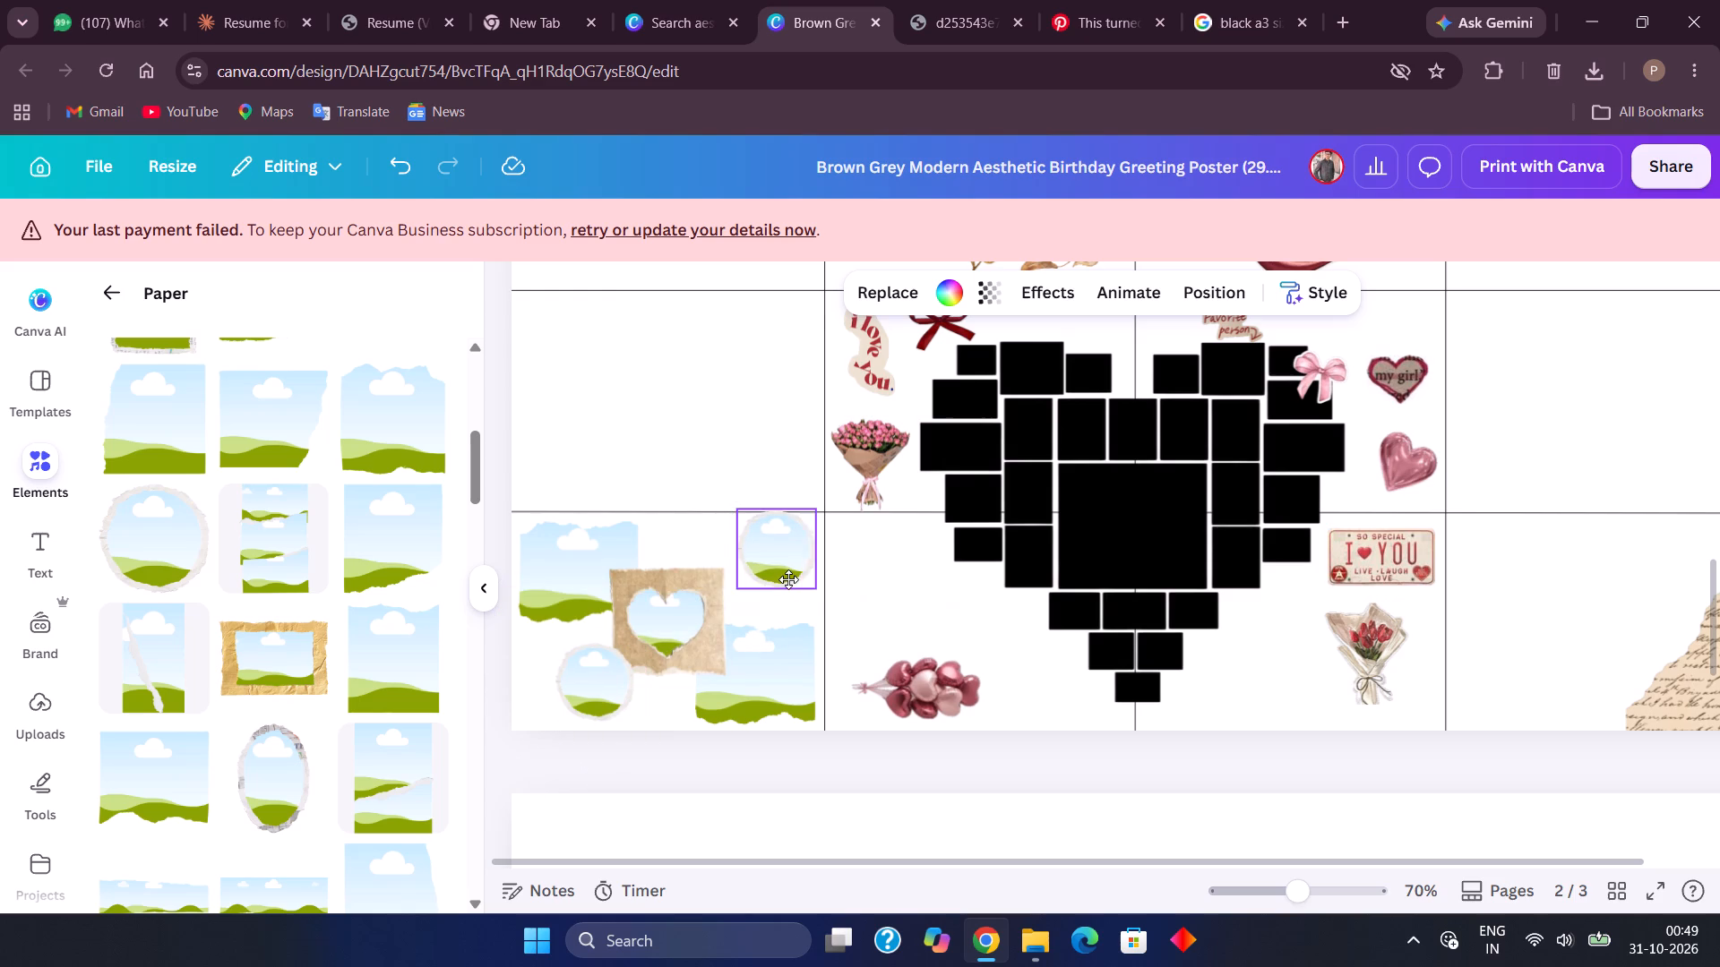
drag(788, 579, 761, 587)
click(689, 705)
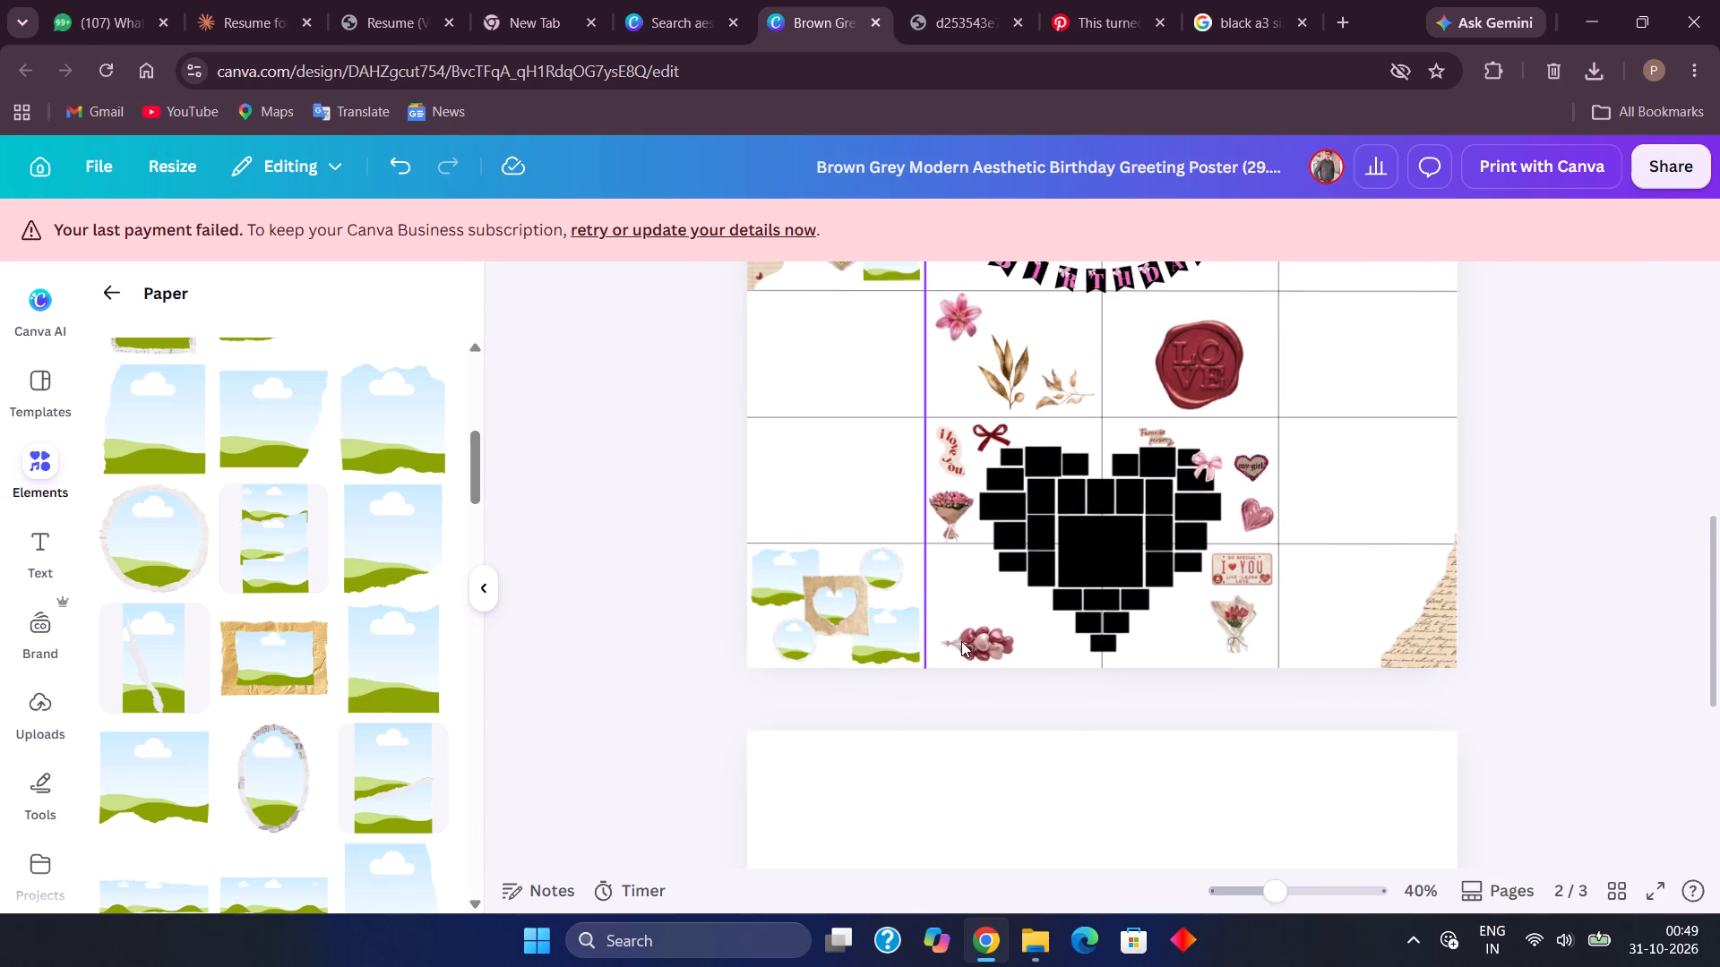
Fine-tune both round frames, shifting the lower one slightly left and up and the upper one slightly left and up.
scroll(982, 657, up, 2)
scroll(982, 657, down, 2)
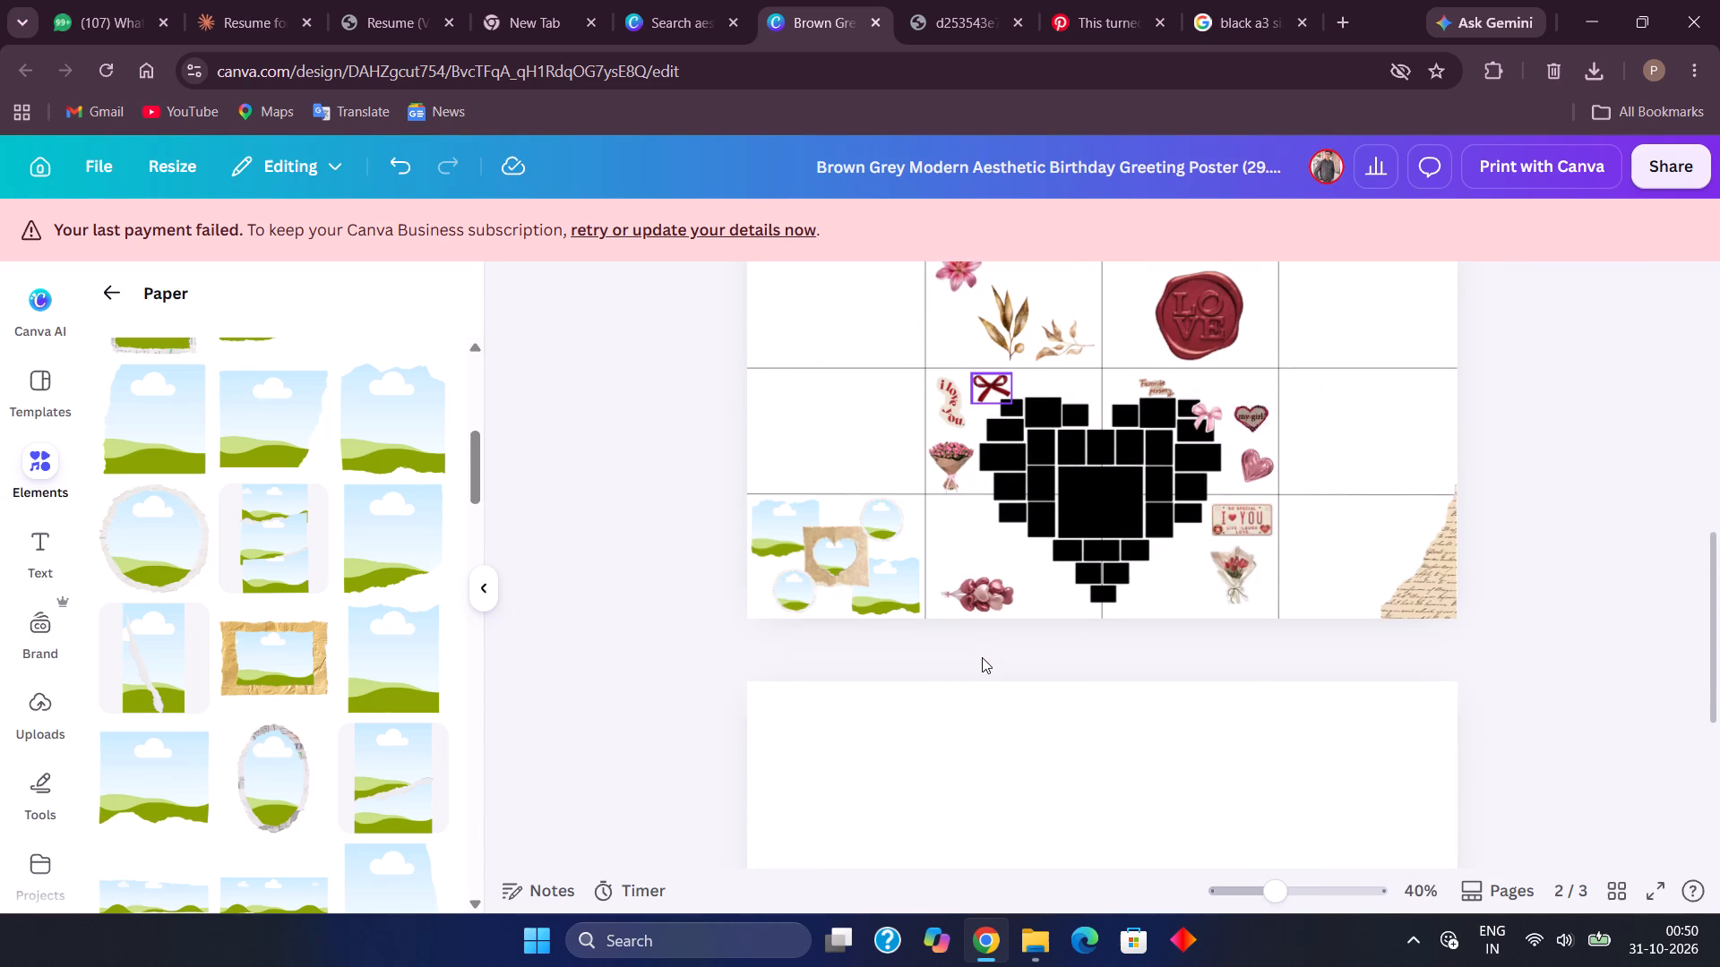
scroll(982, 657, down, 1)
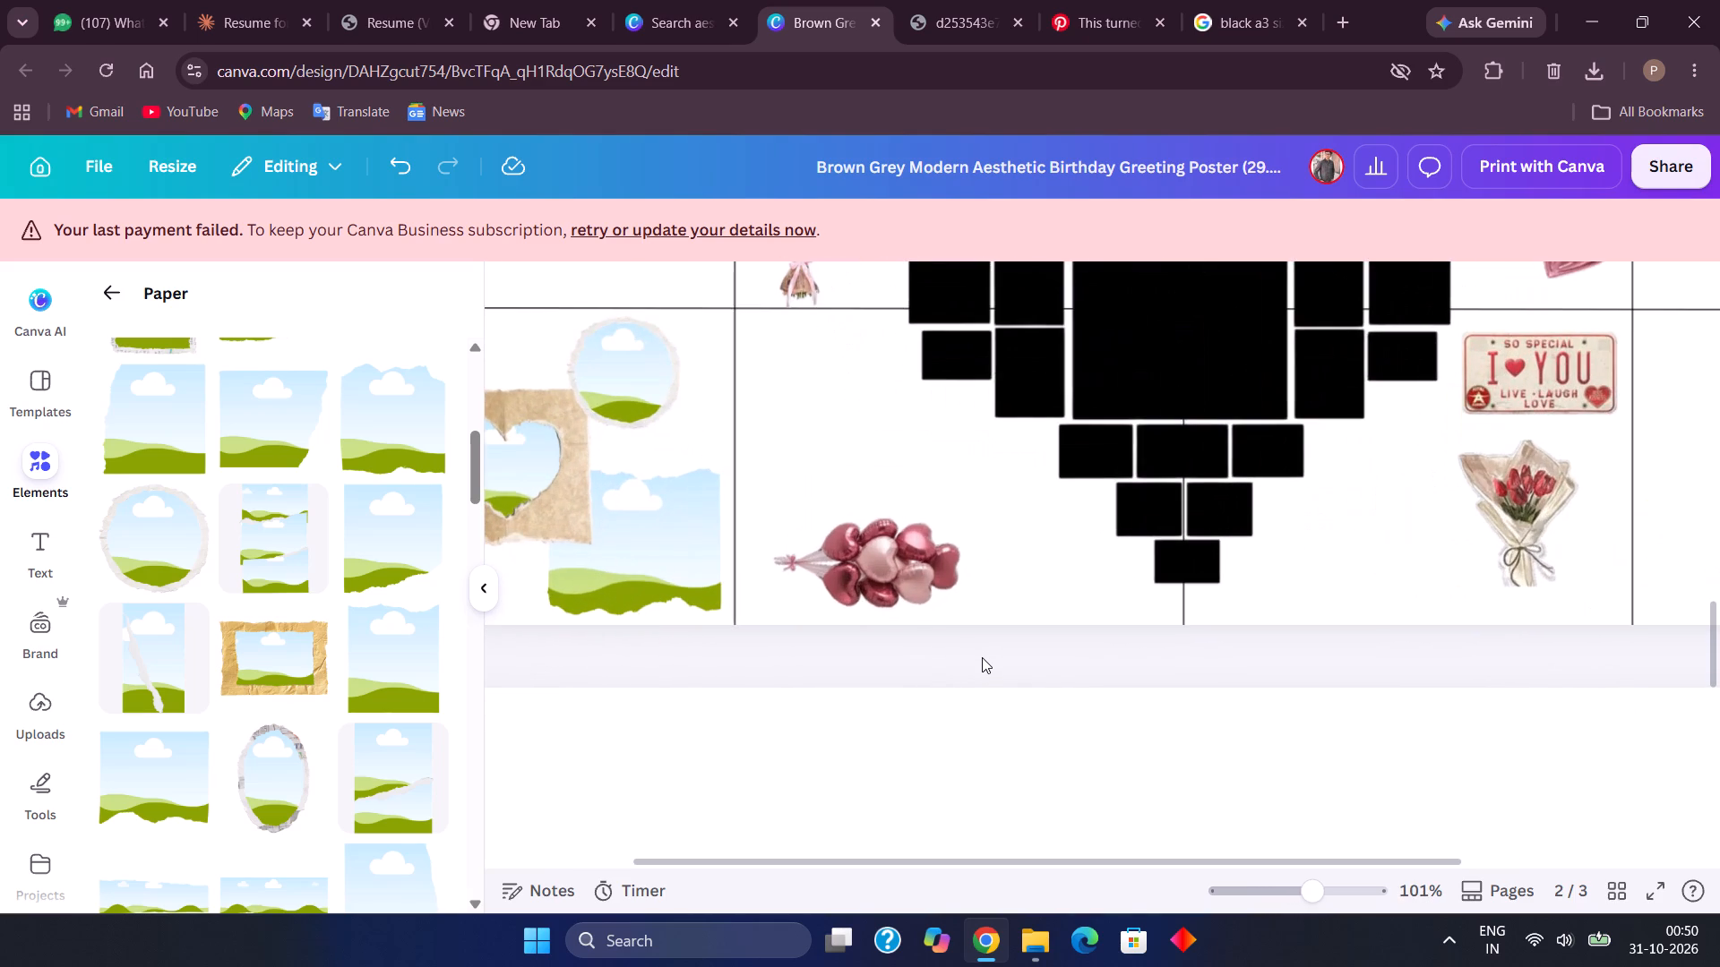
scroll(982, 657, right, 3)
drag(611, 576, 568, 586)
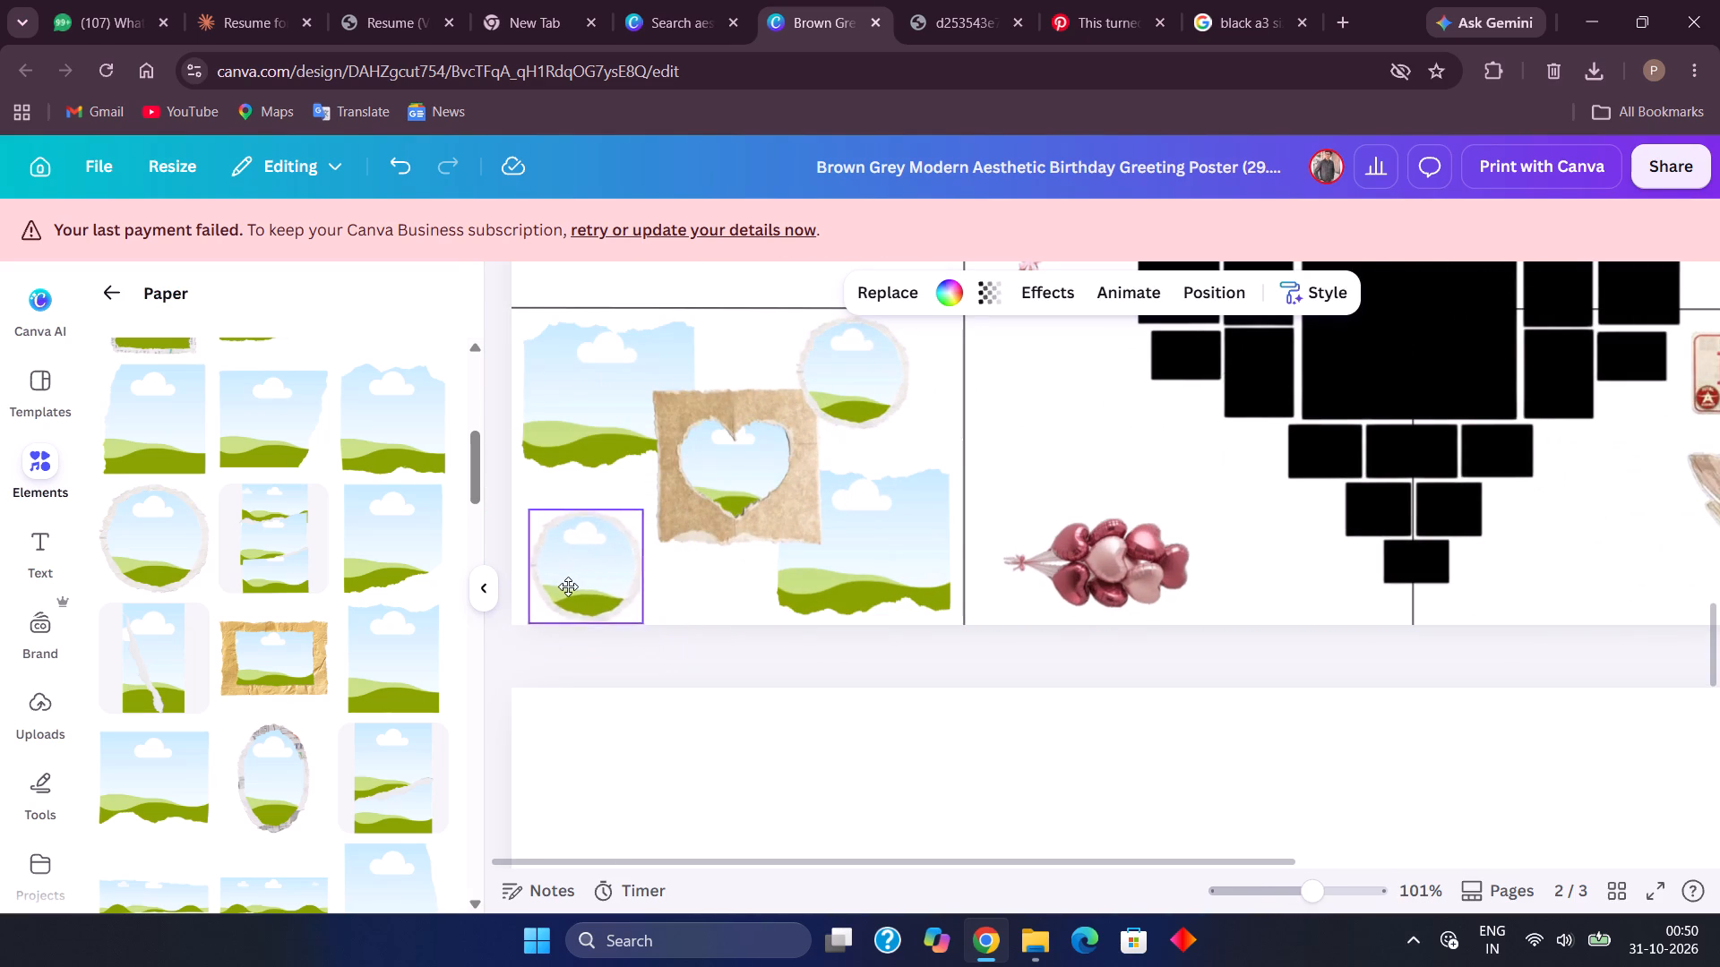
drag(568, 586, 602, 581)
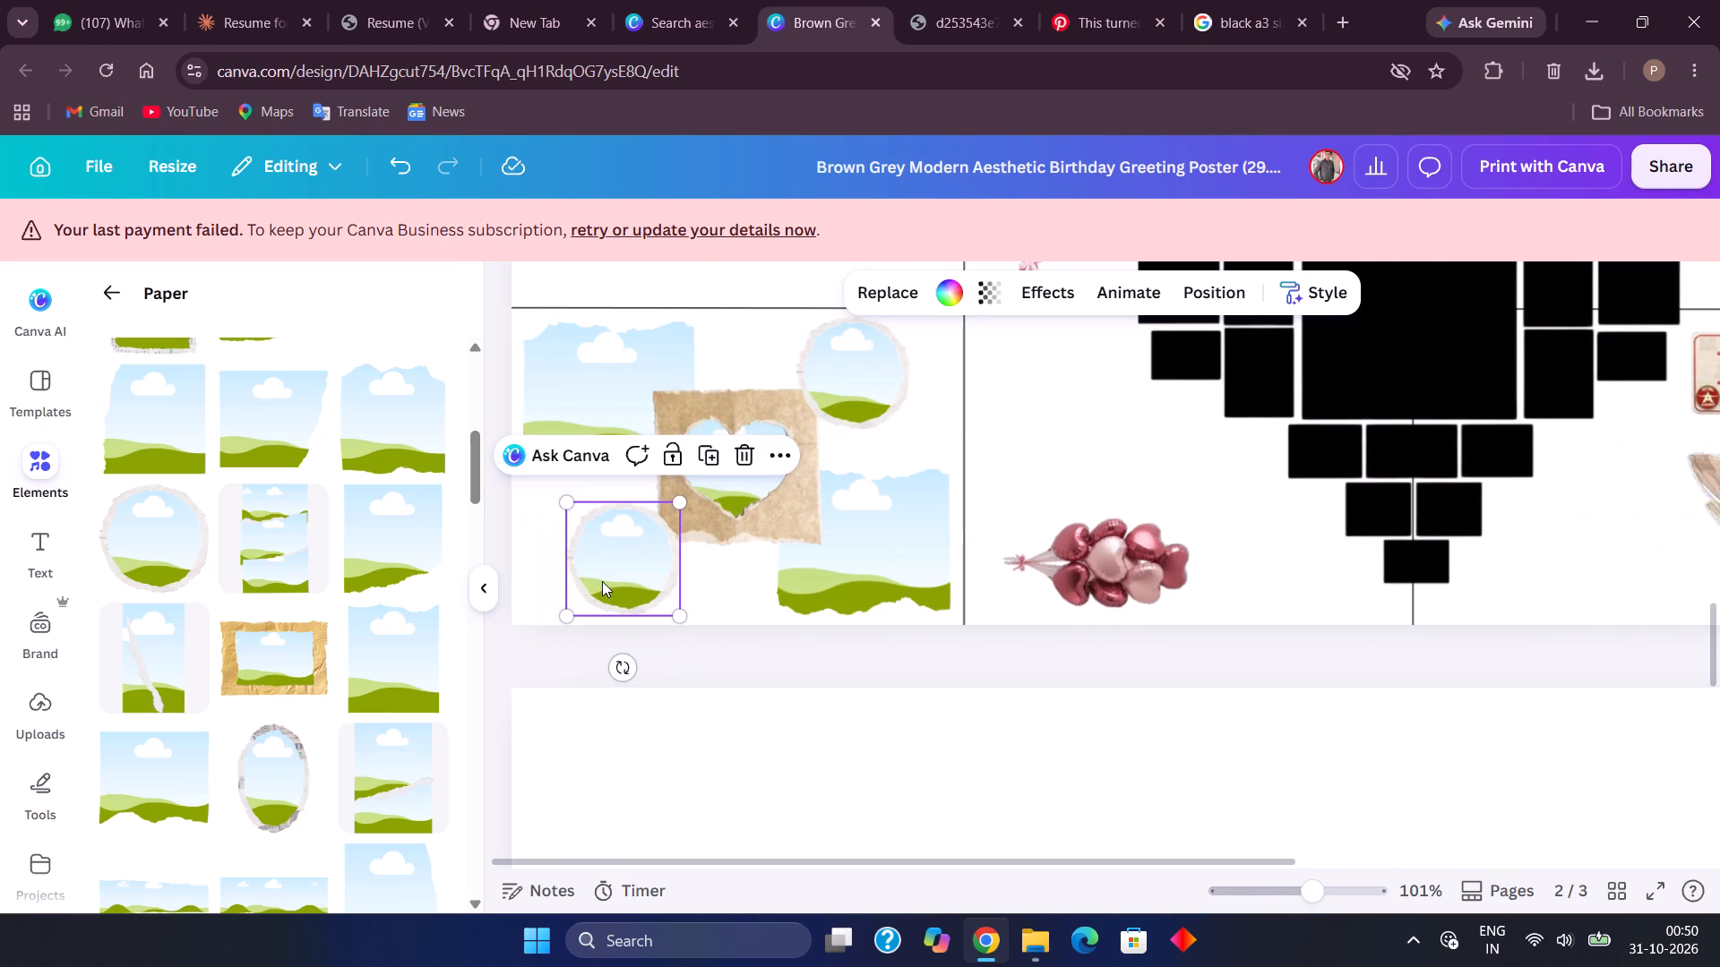
drag(833, 401, 824, 397)
click(767, 490)
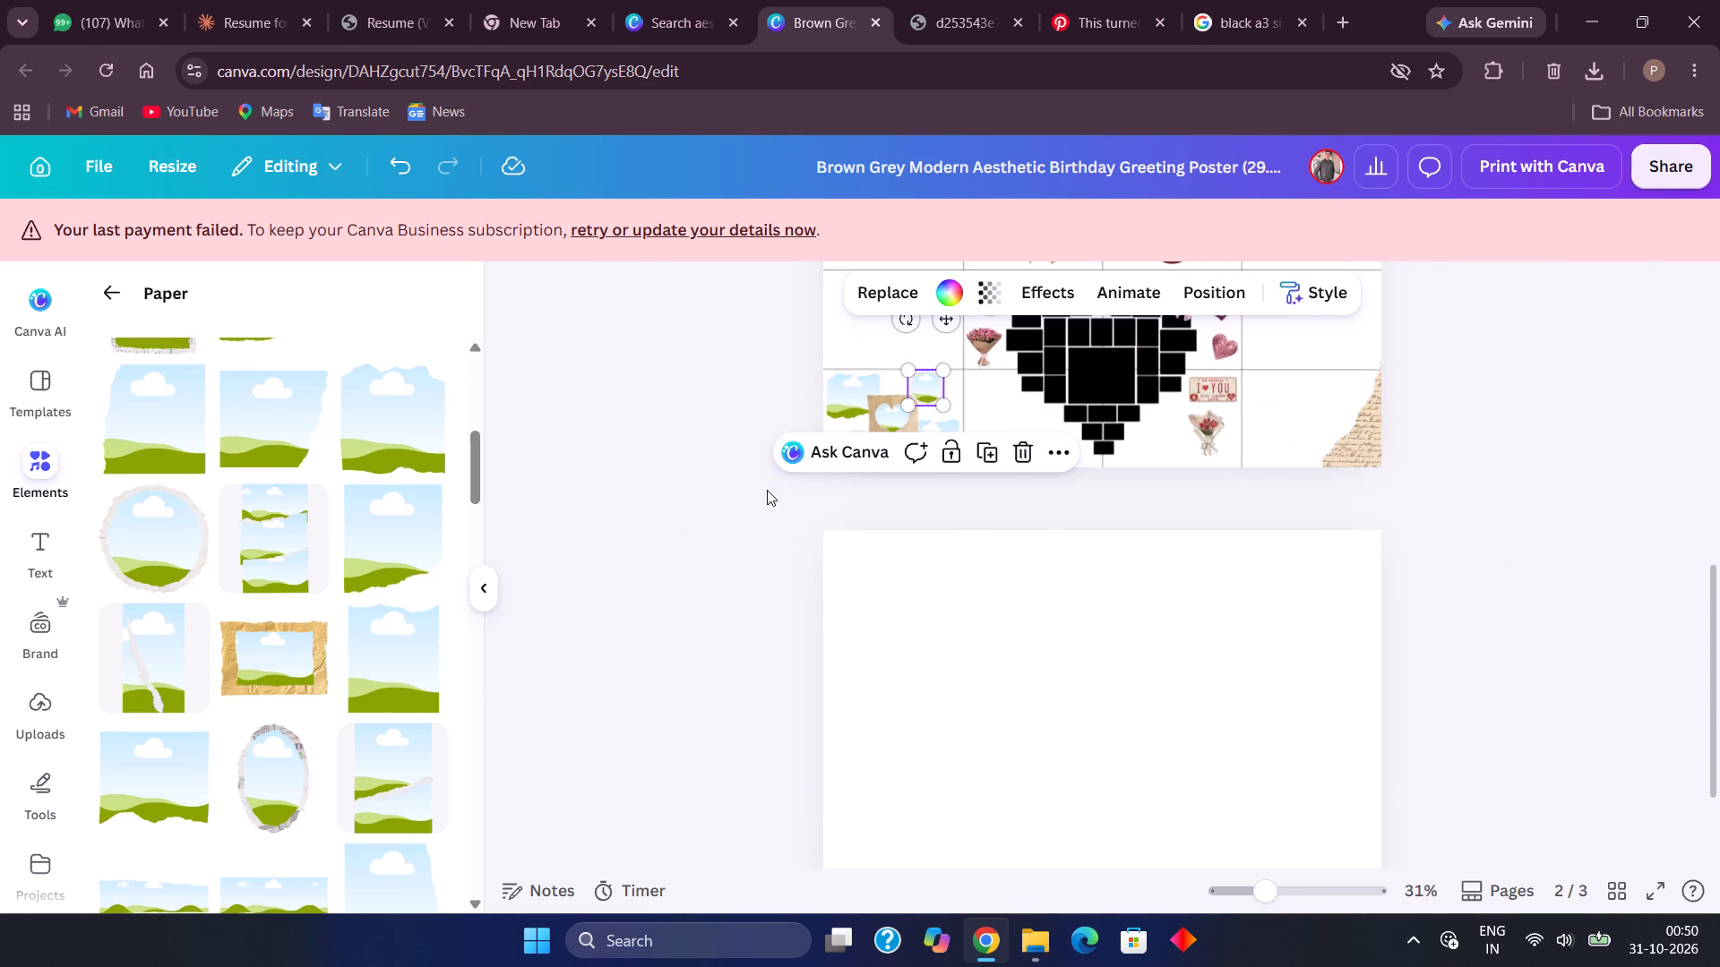
In page 2's first cell, set the heart-shaped frame aside and move the three-strip torn frame left beside the heart-patterned paper.
scroll(1067, 387, up, 3)
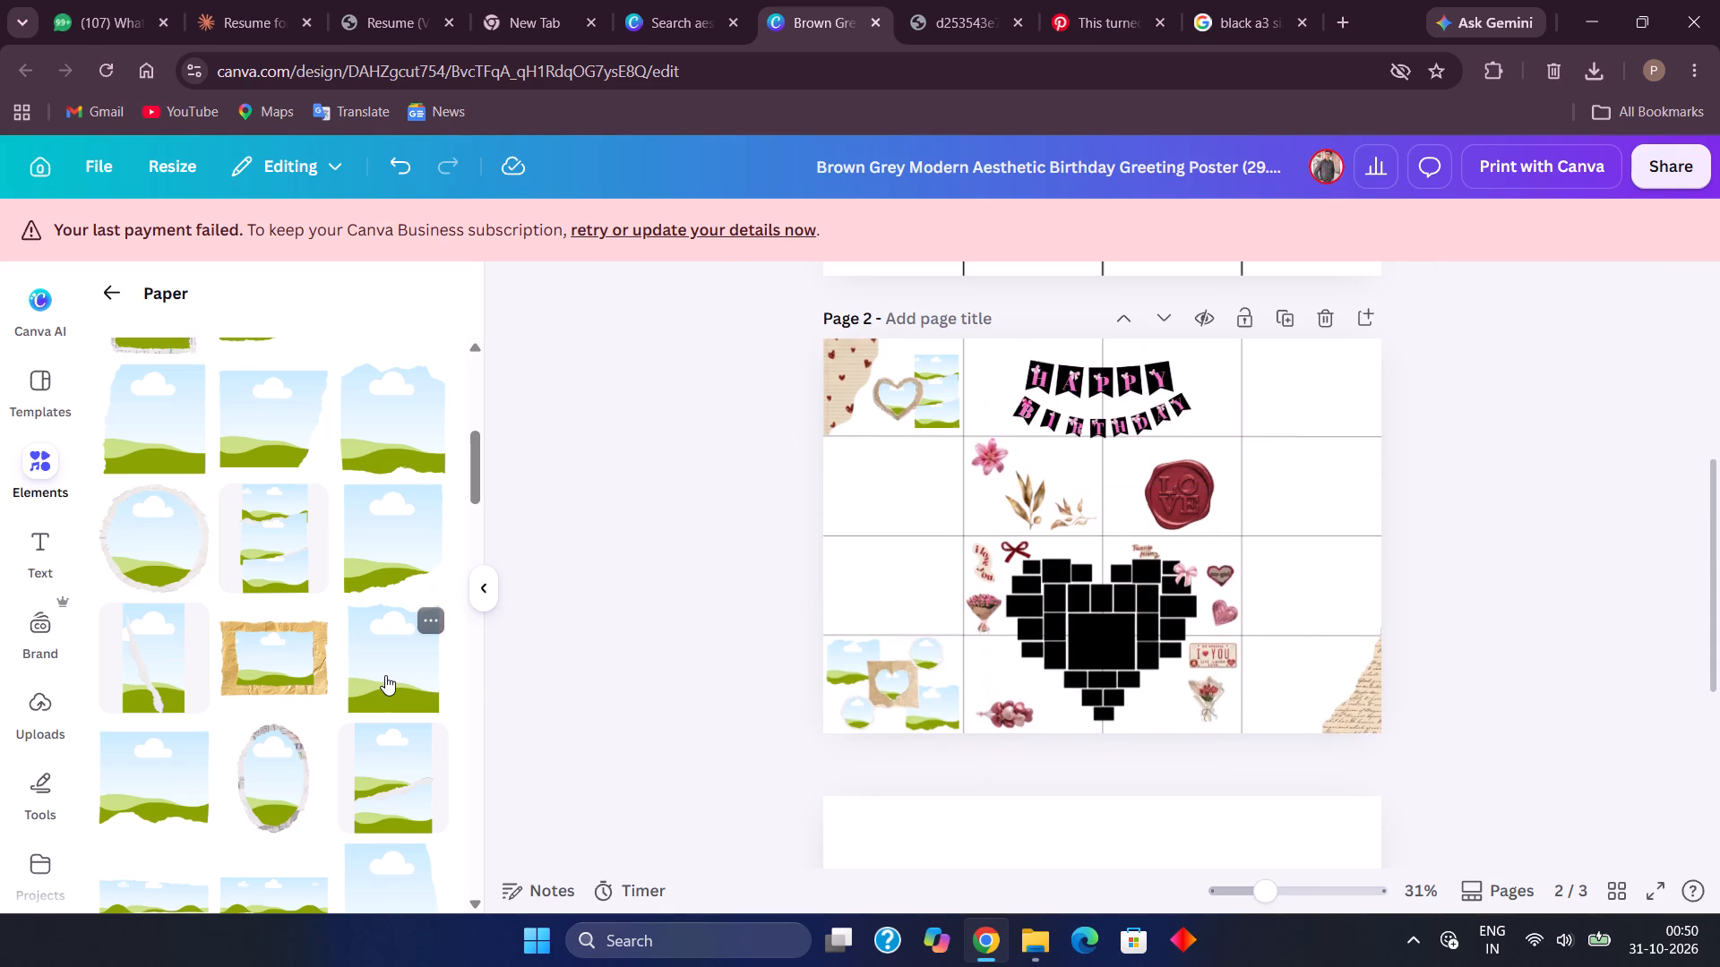
scroll(848, 569, up, 1)
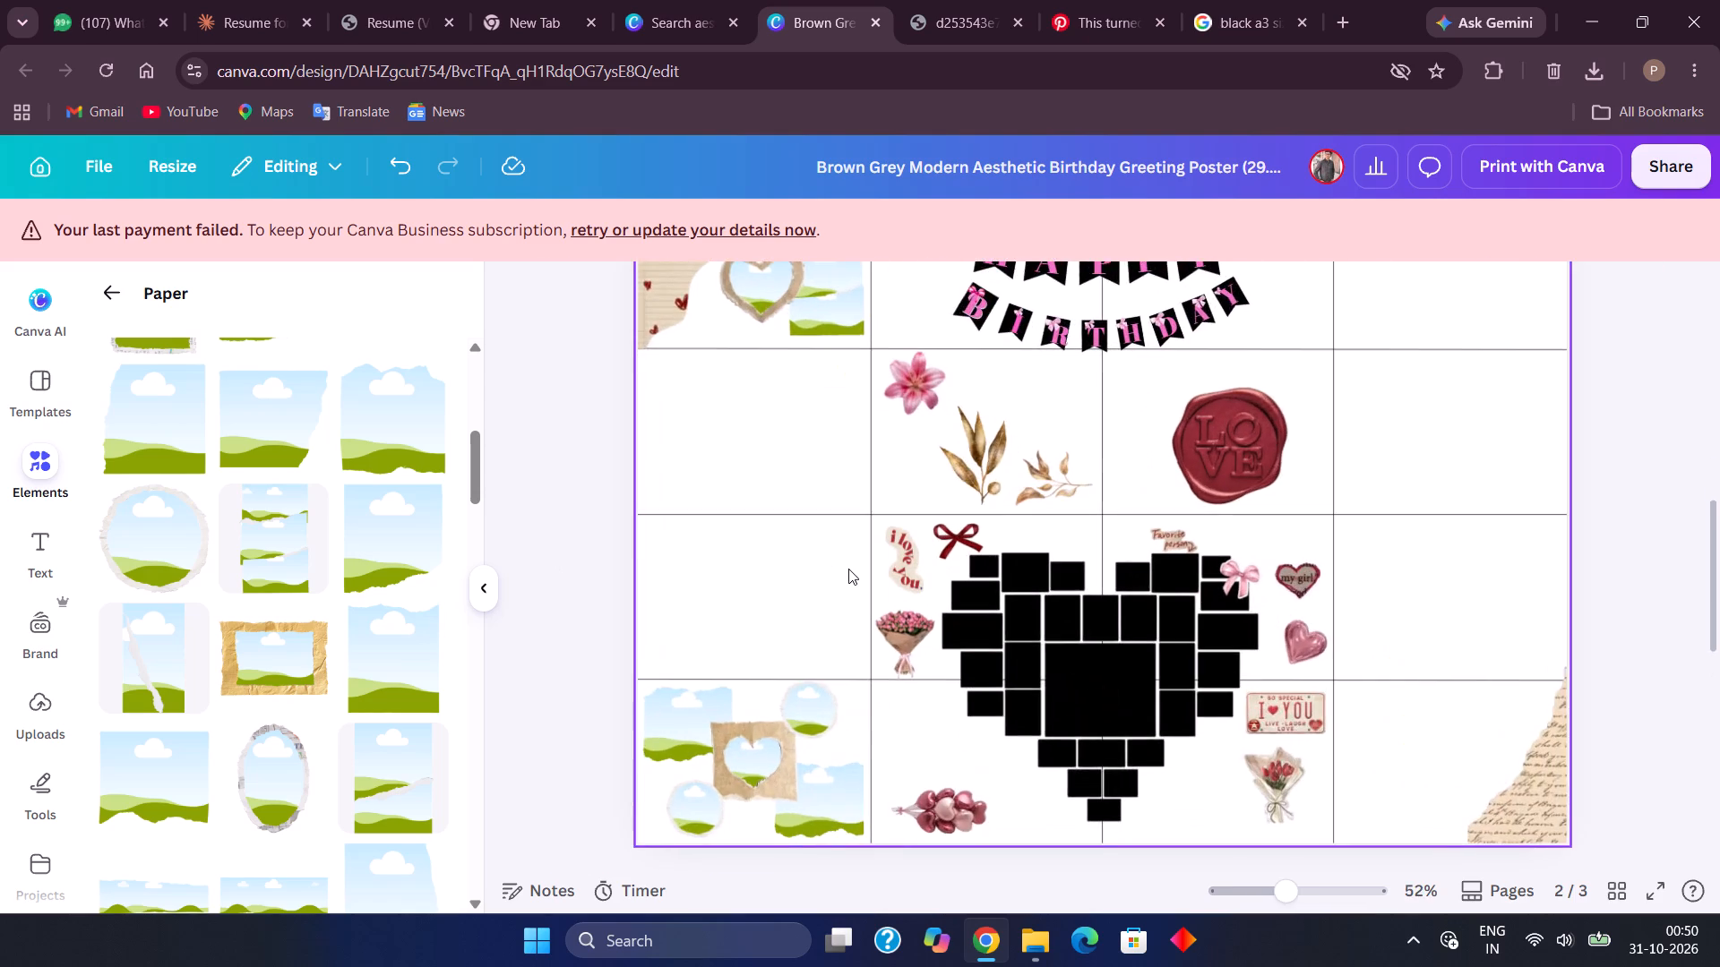
scroll(848, 569, up, 3)
scroll(848, 569, right, 4)
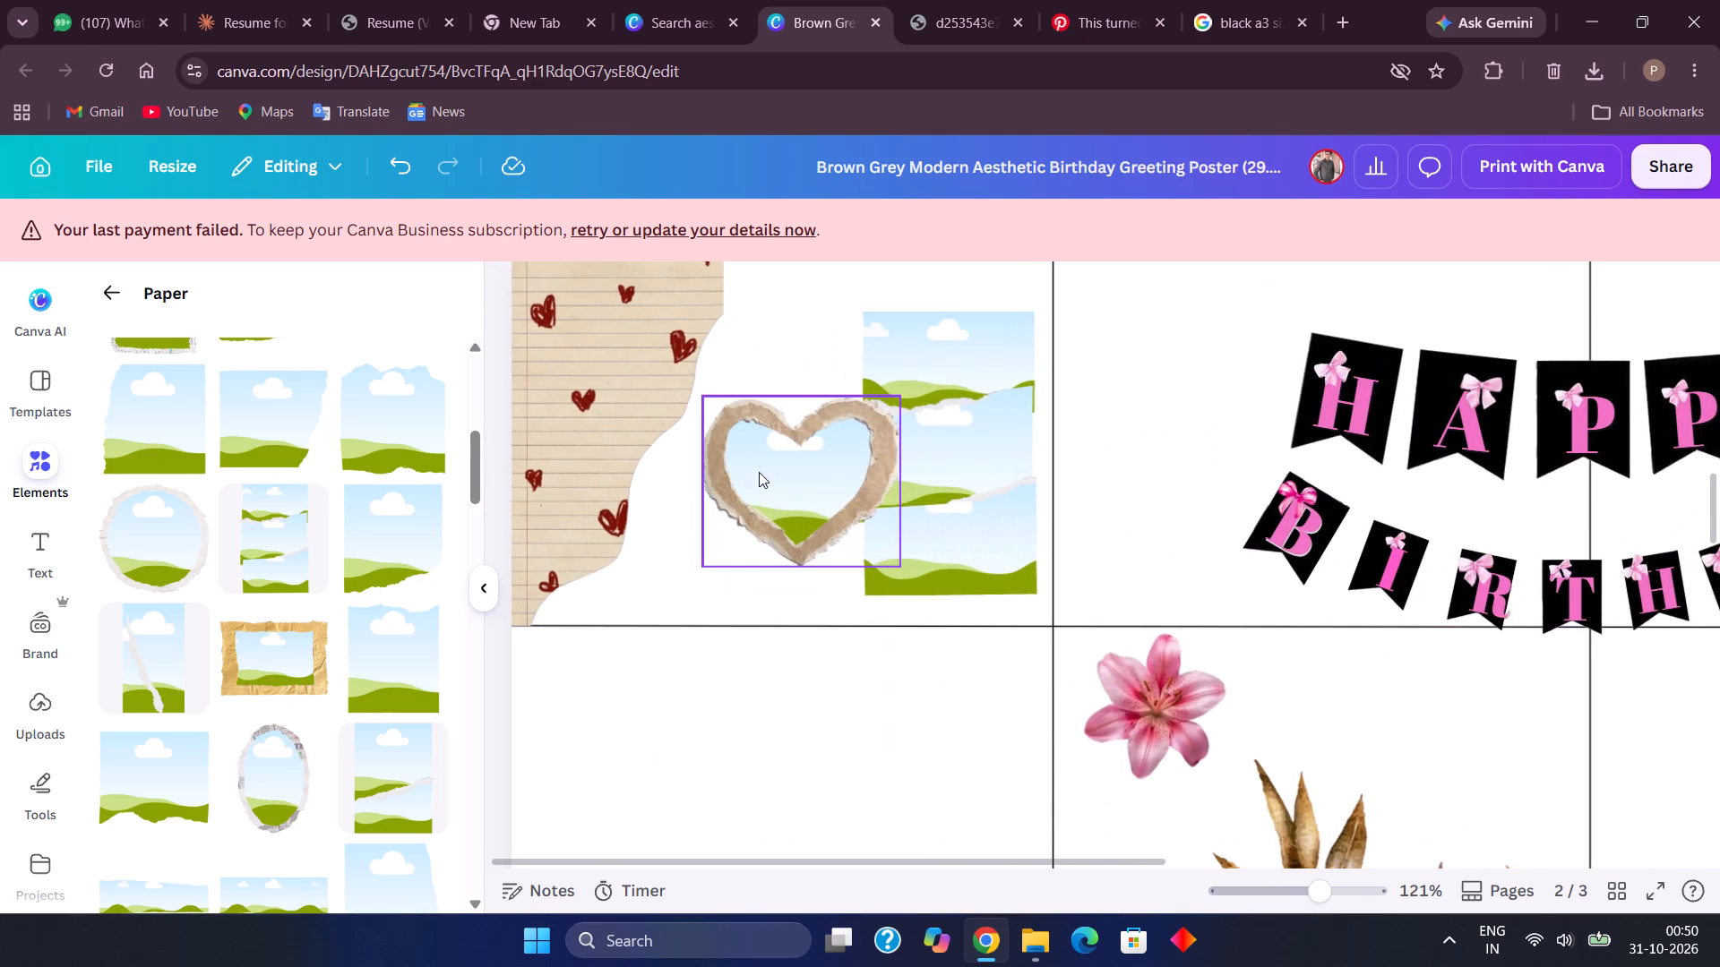
drag(742, 459, 1145, 422)
drag(983, 436, 838, 476)
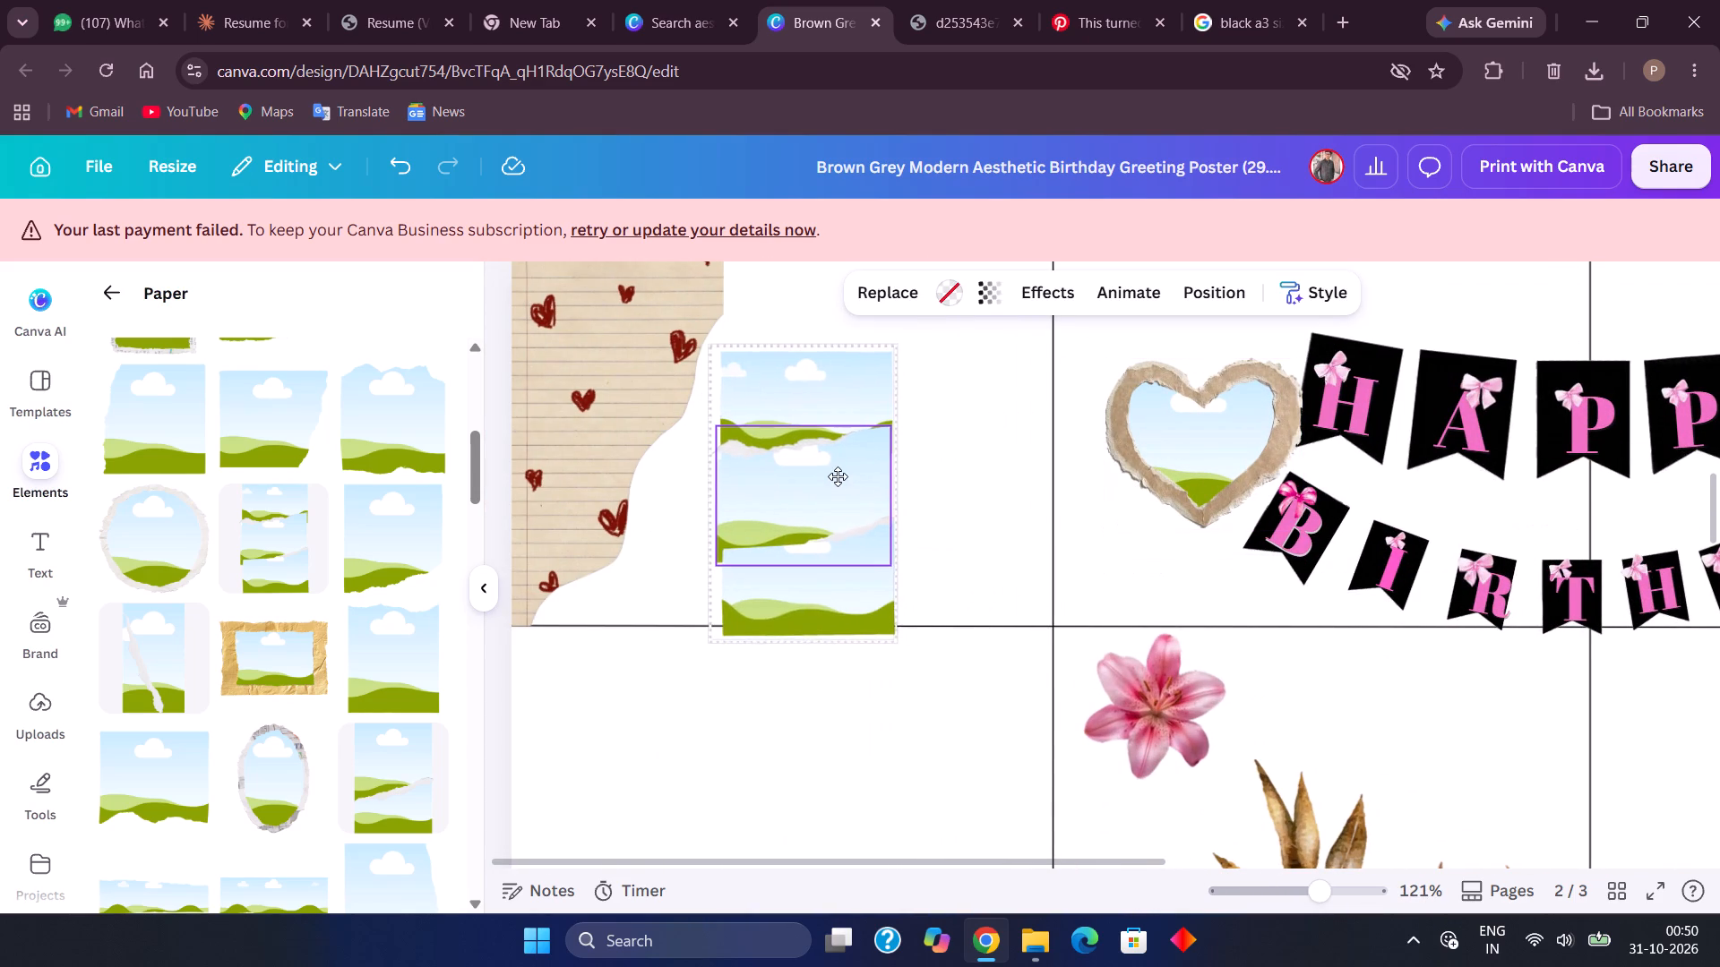
drag(838, 476, 864, 444)
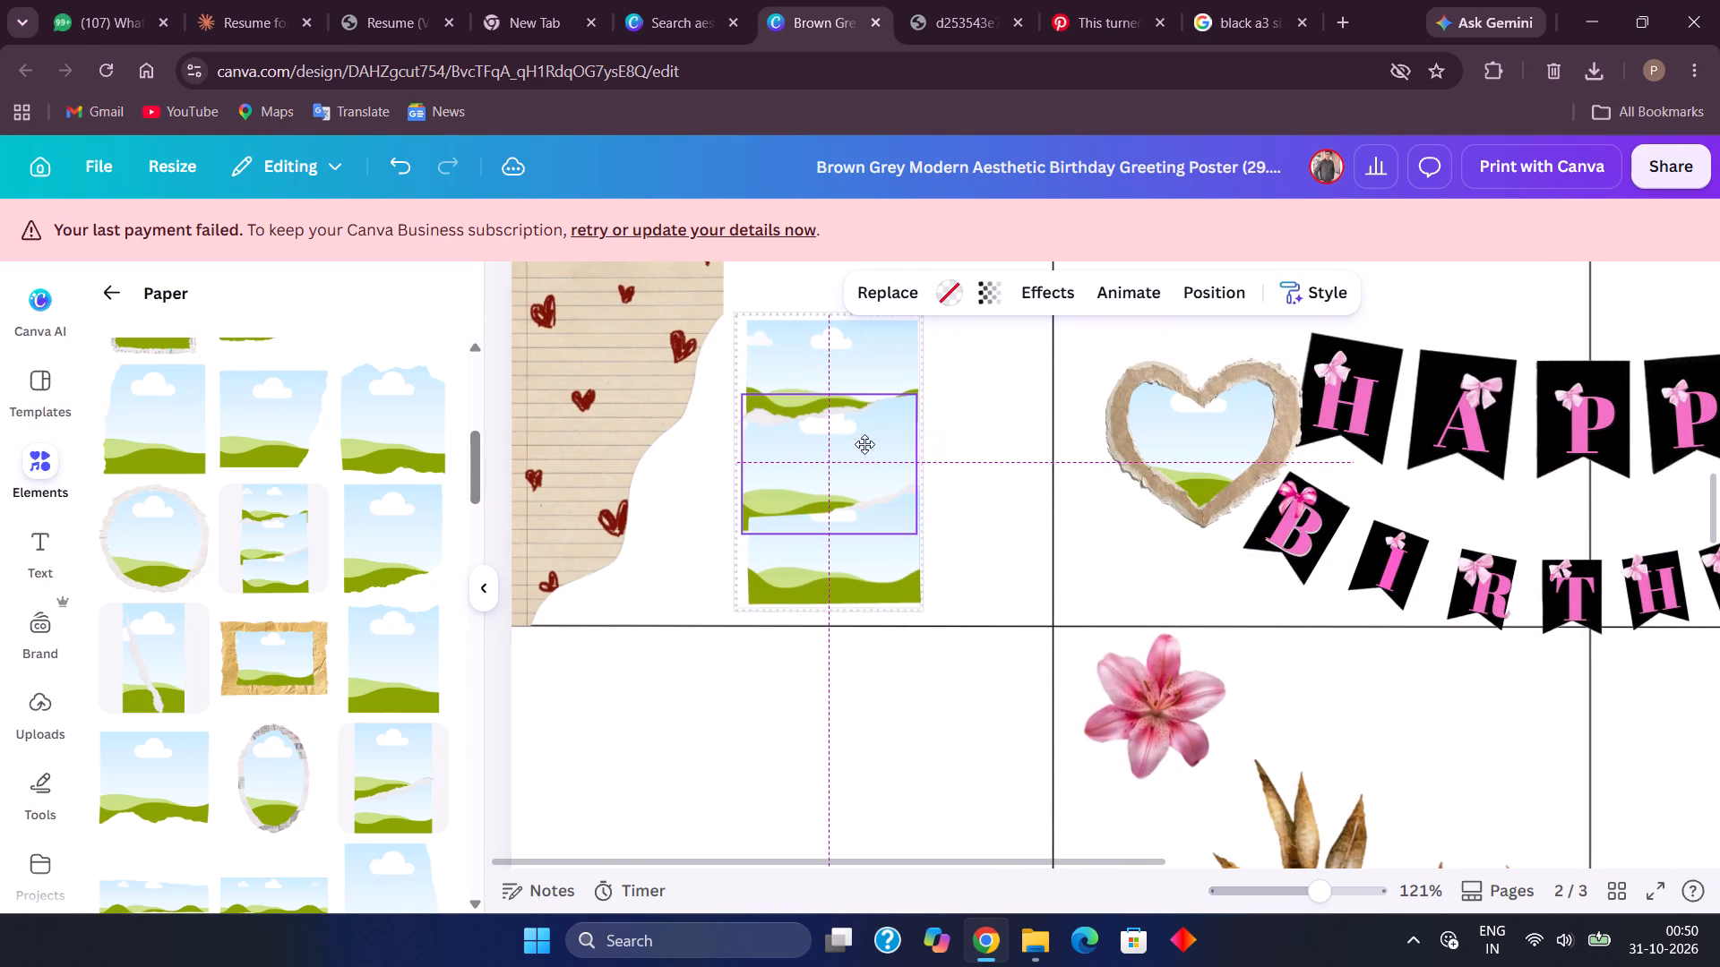
drag(864, 444, 856, 451)
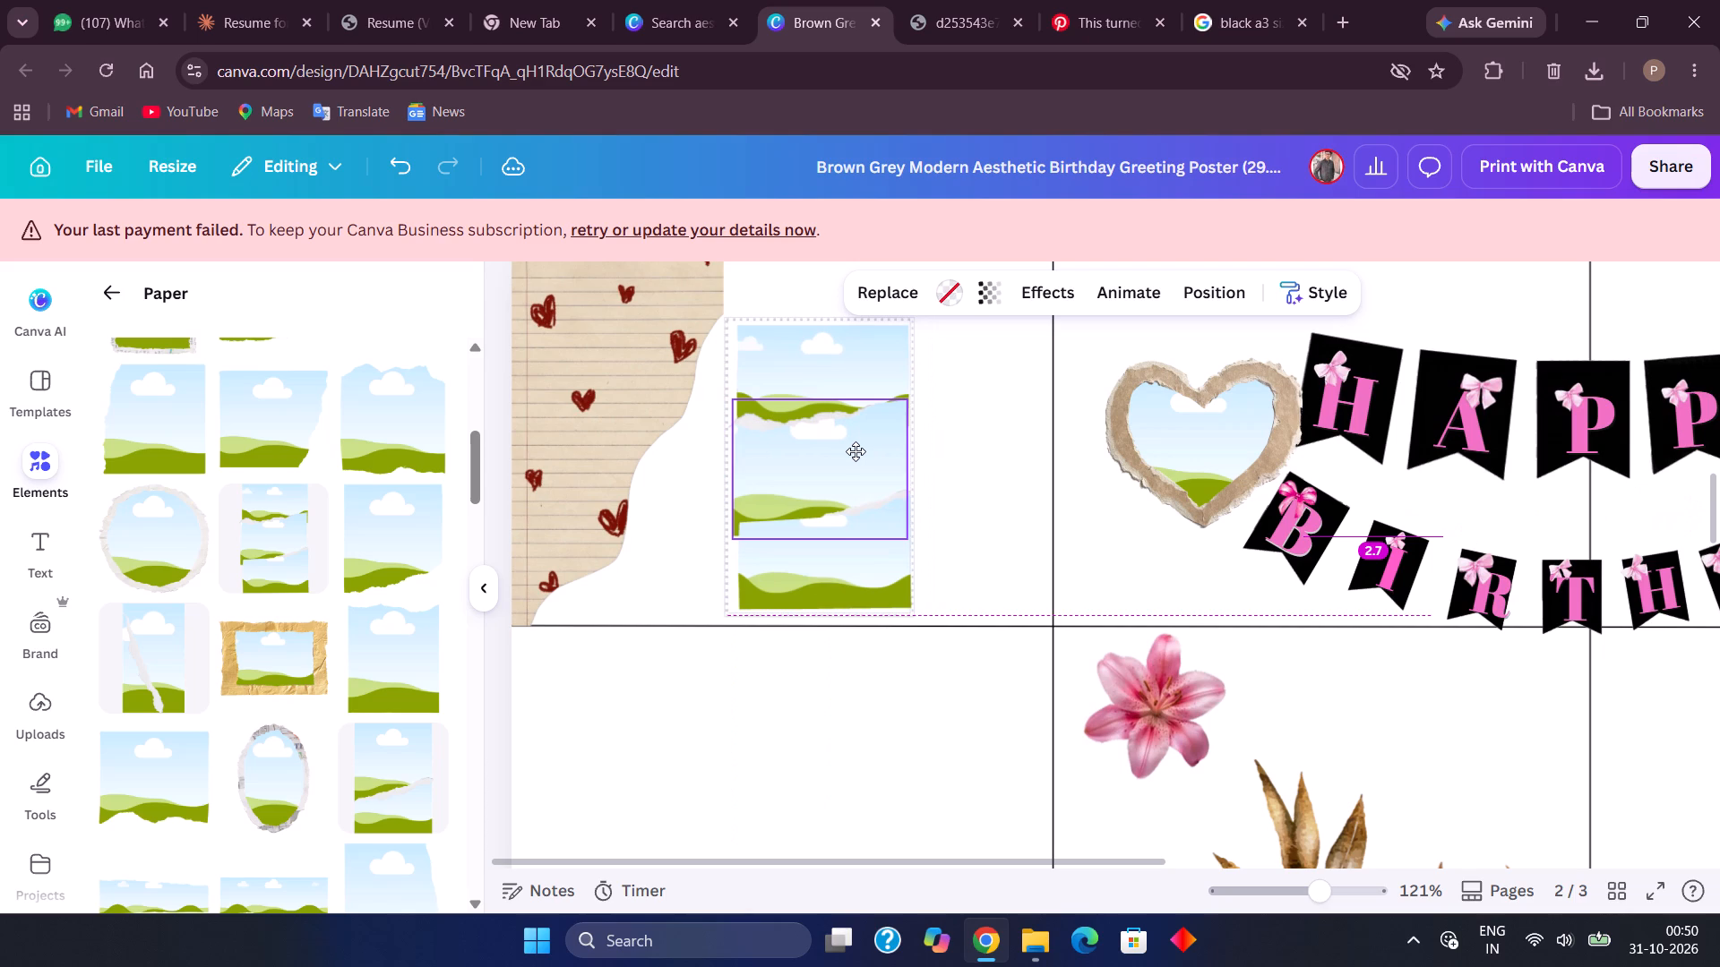
drag(856, 451, 851, 456)
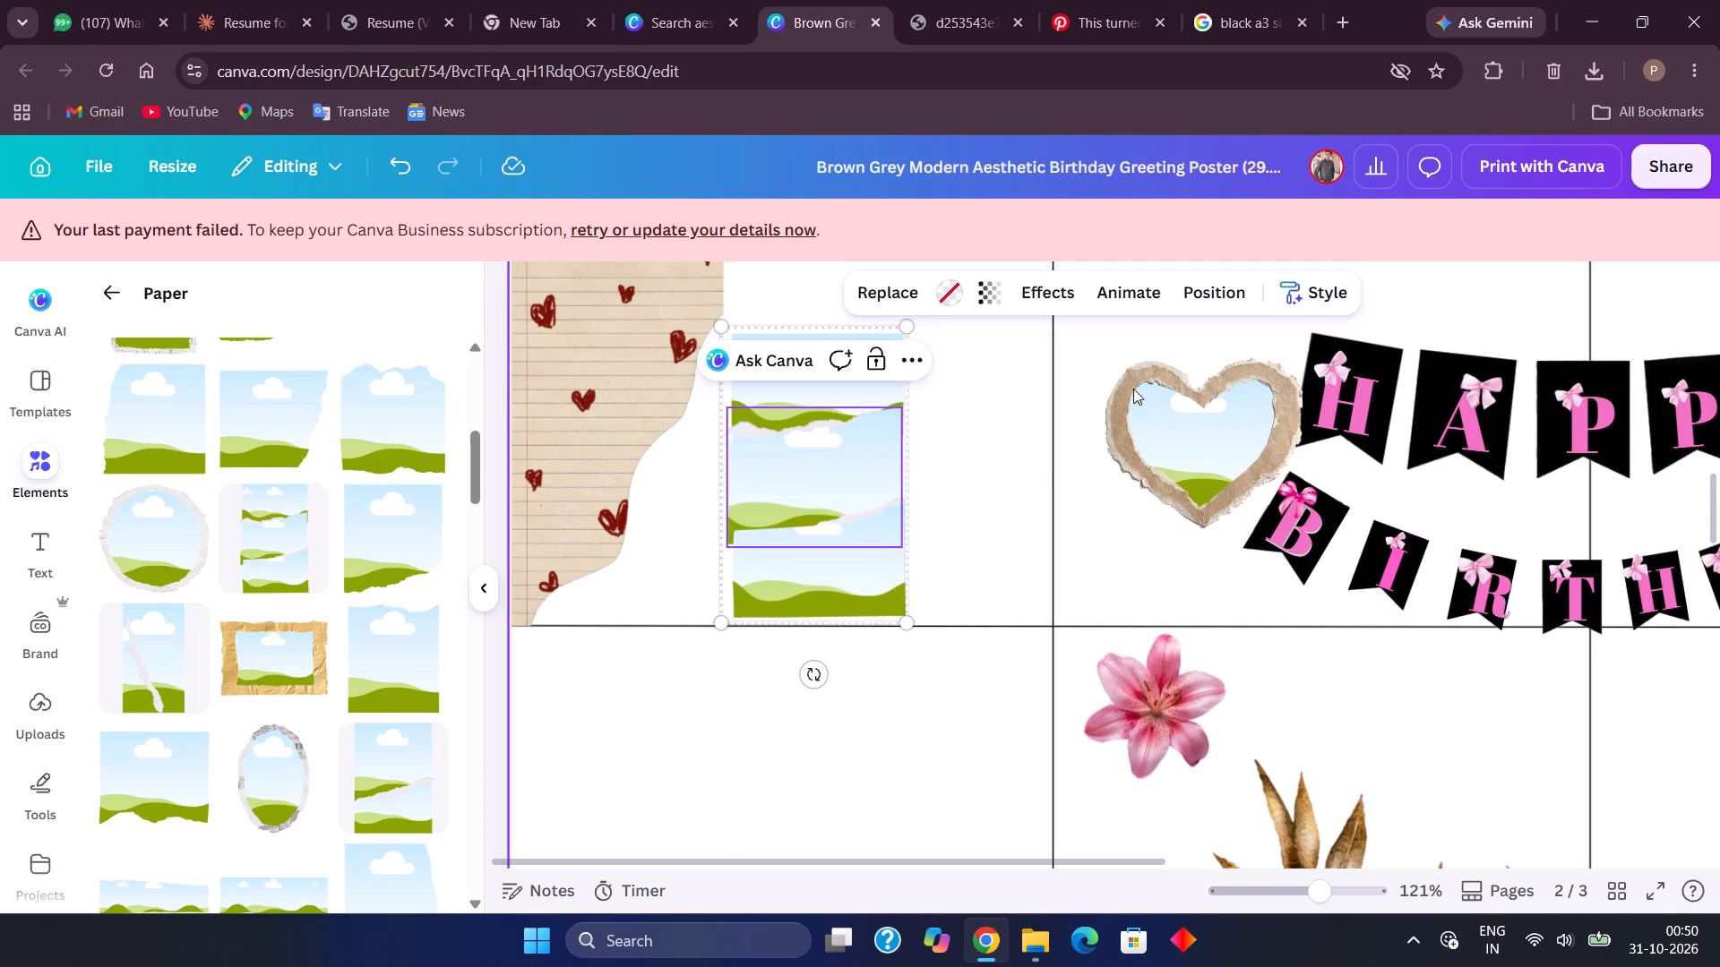
Move the heart-shaped frame back into the first cell, overlapping the right side of the three-strip torn frame.
drag(1195, 424, 942, 456)
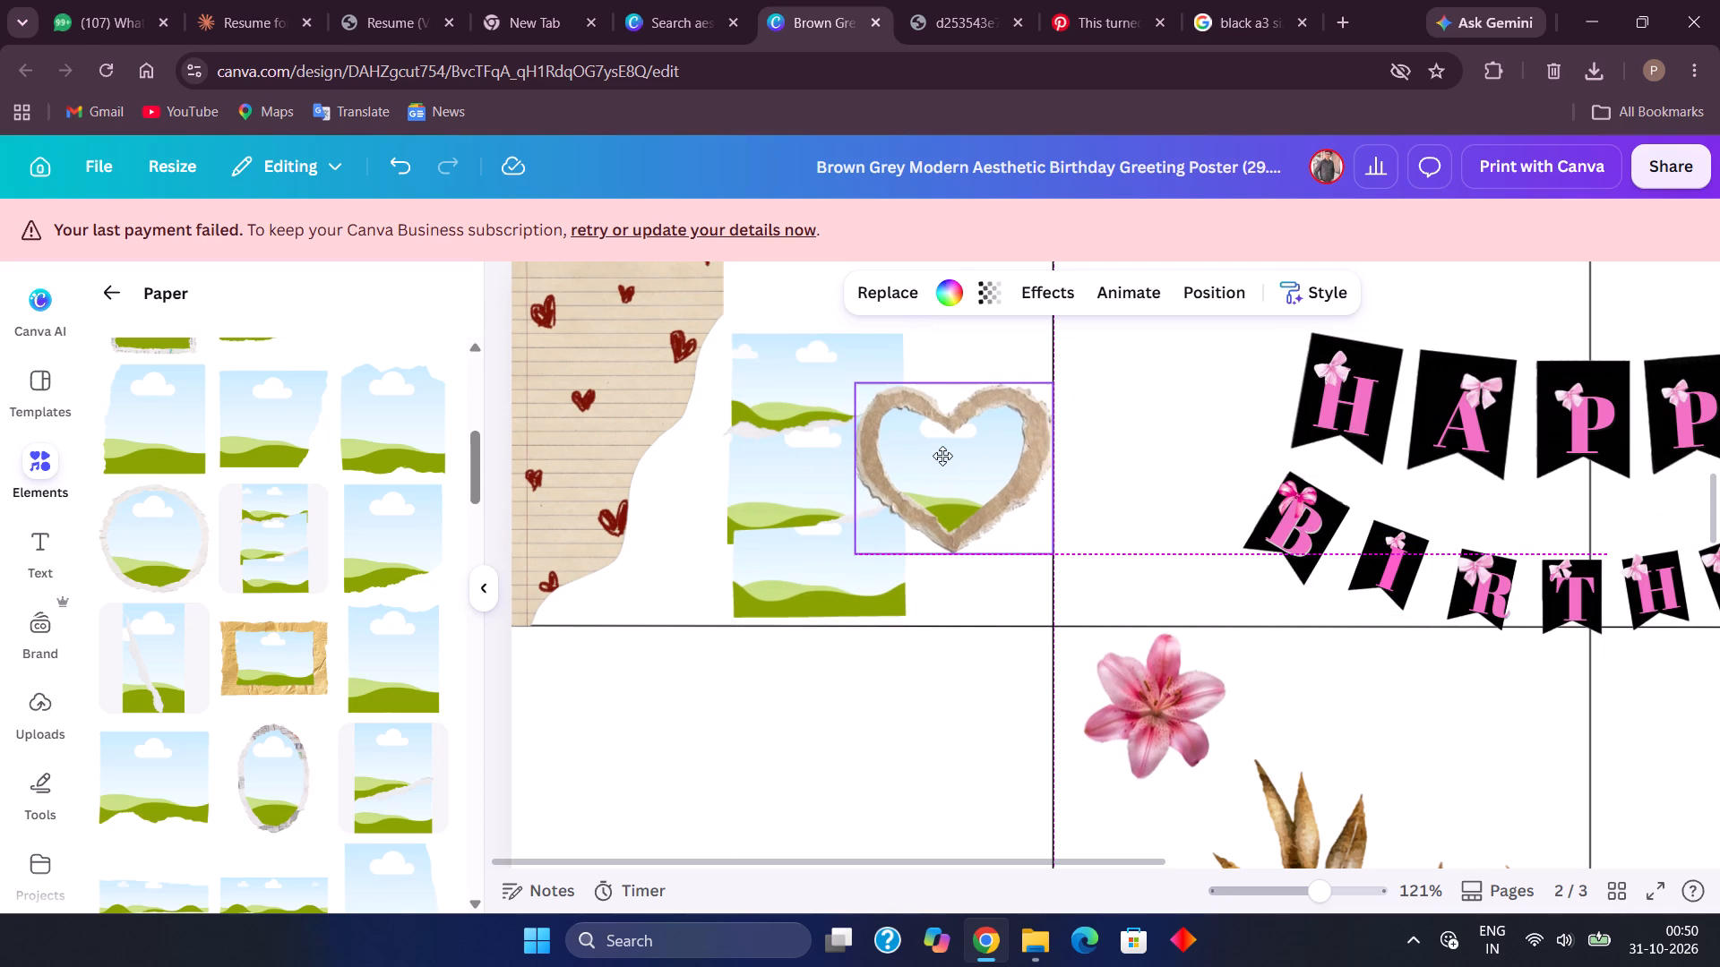
drag(942, 456, 905, 464)
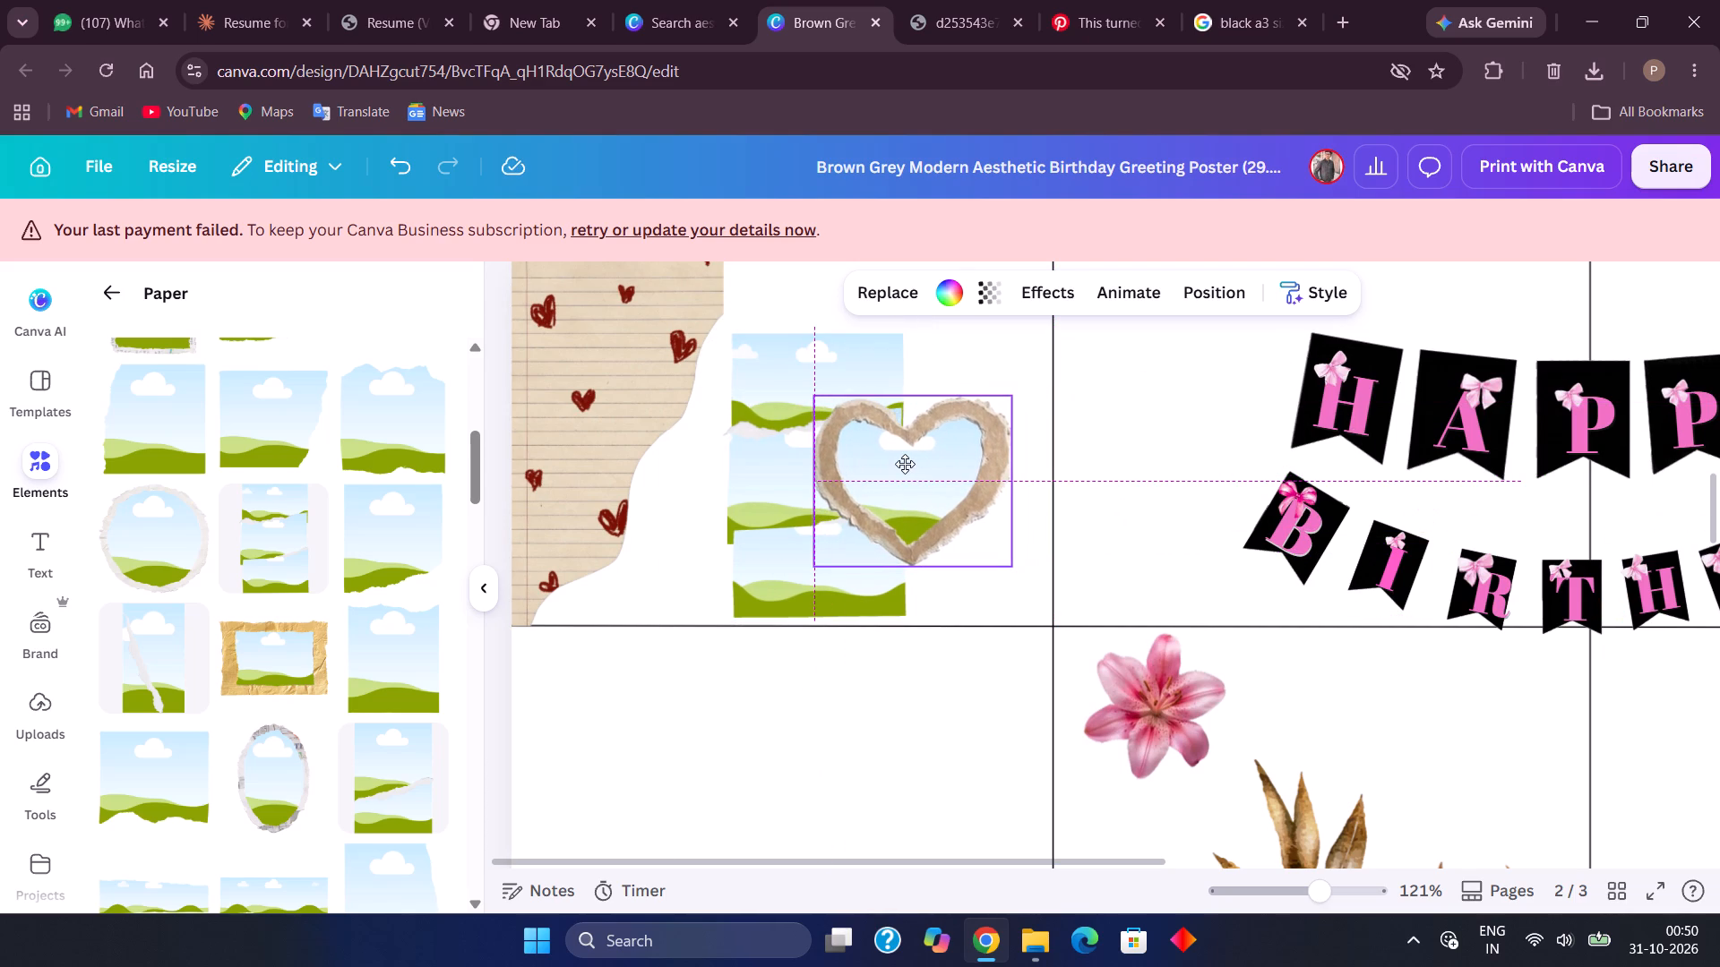
drag(905, 464, 917, 460)
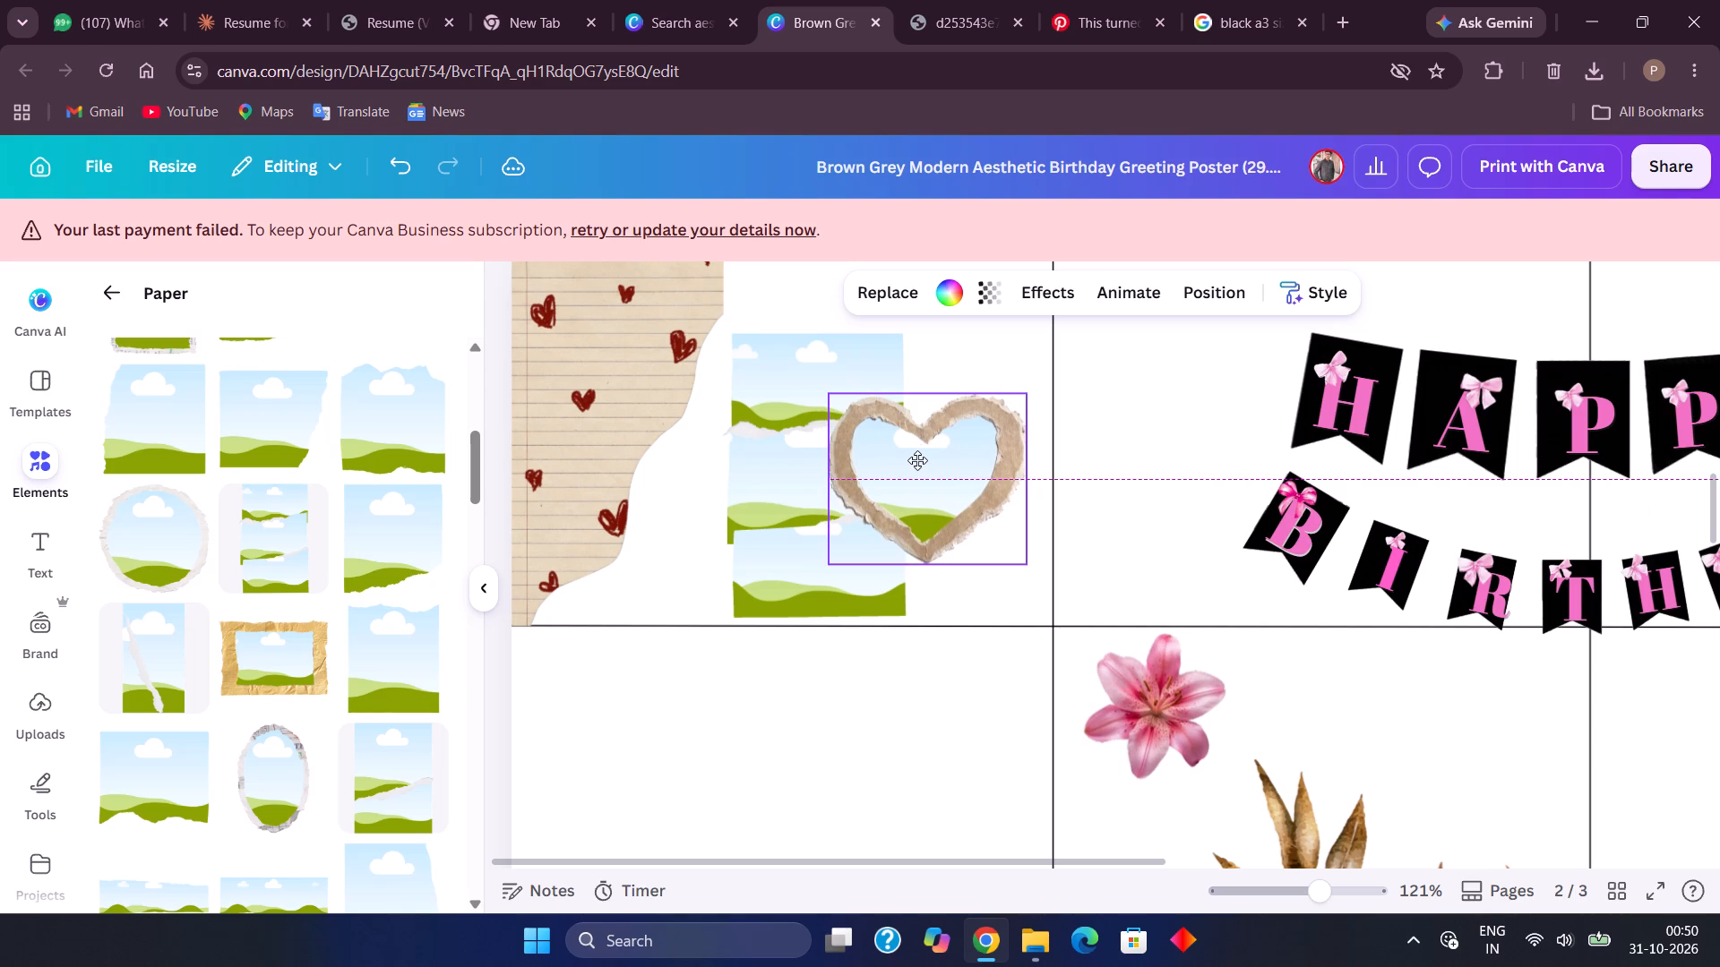
drag(917, 460, 917, 462)
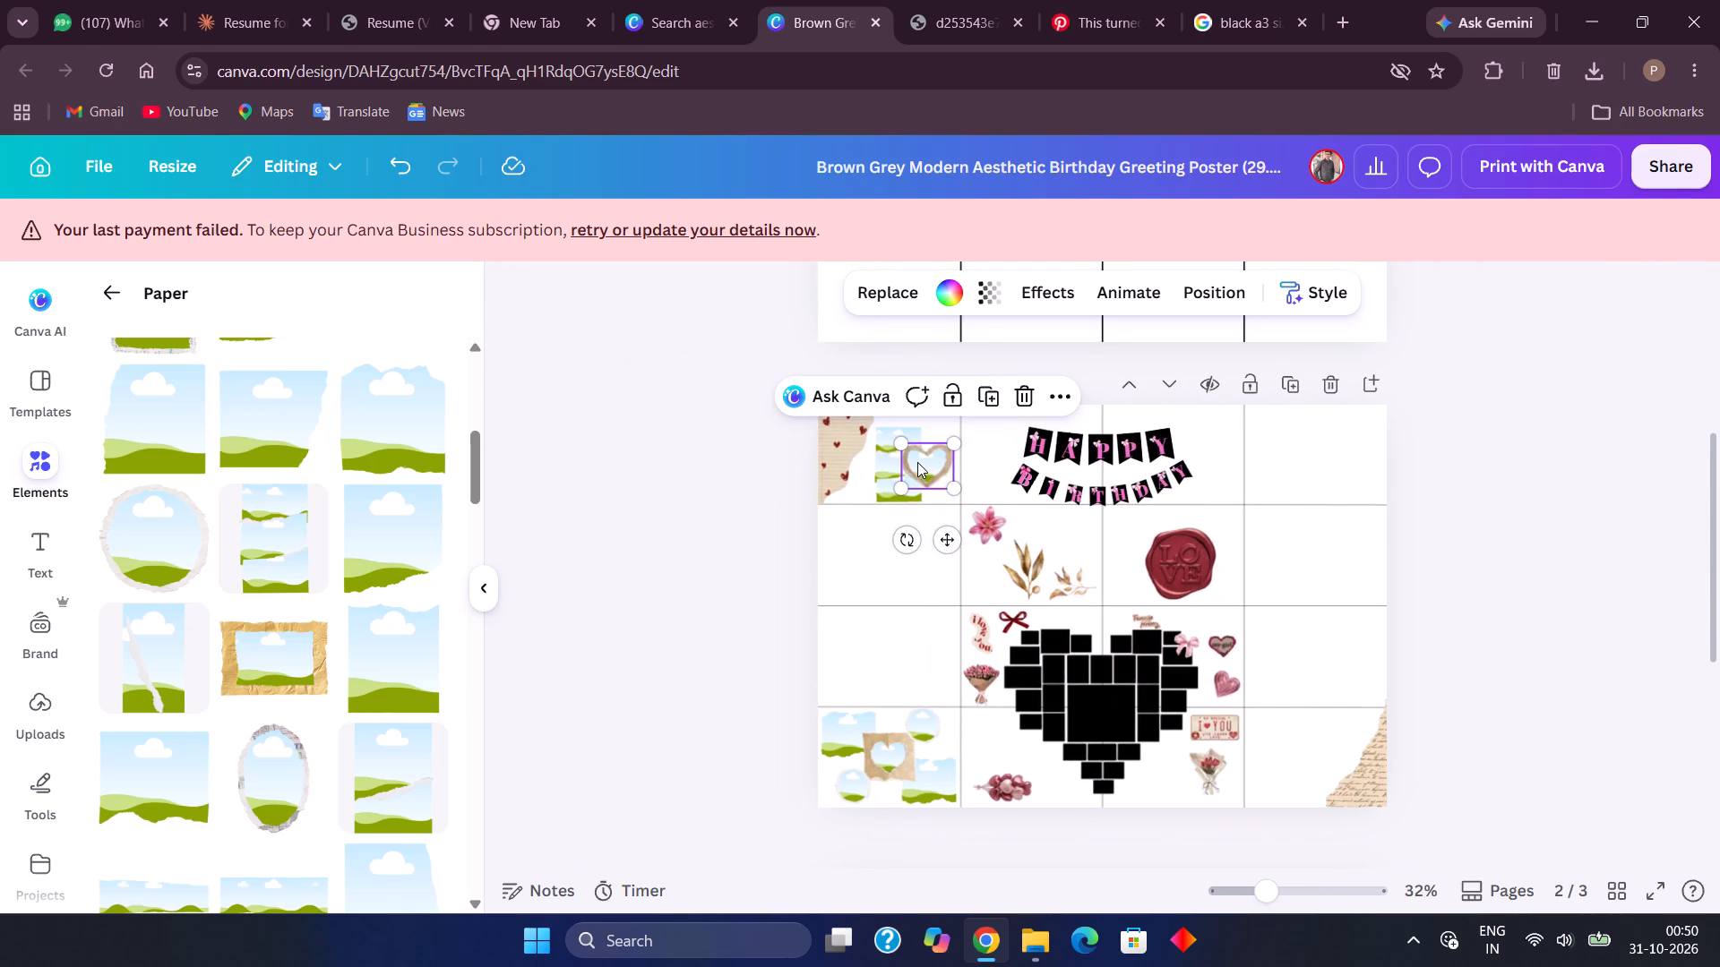
Raise the three-strip torn frame slightly and realign the heart-shaped frame over its right edge.
scroll(917, 462, up, 2)
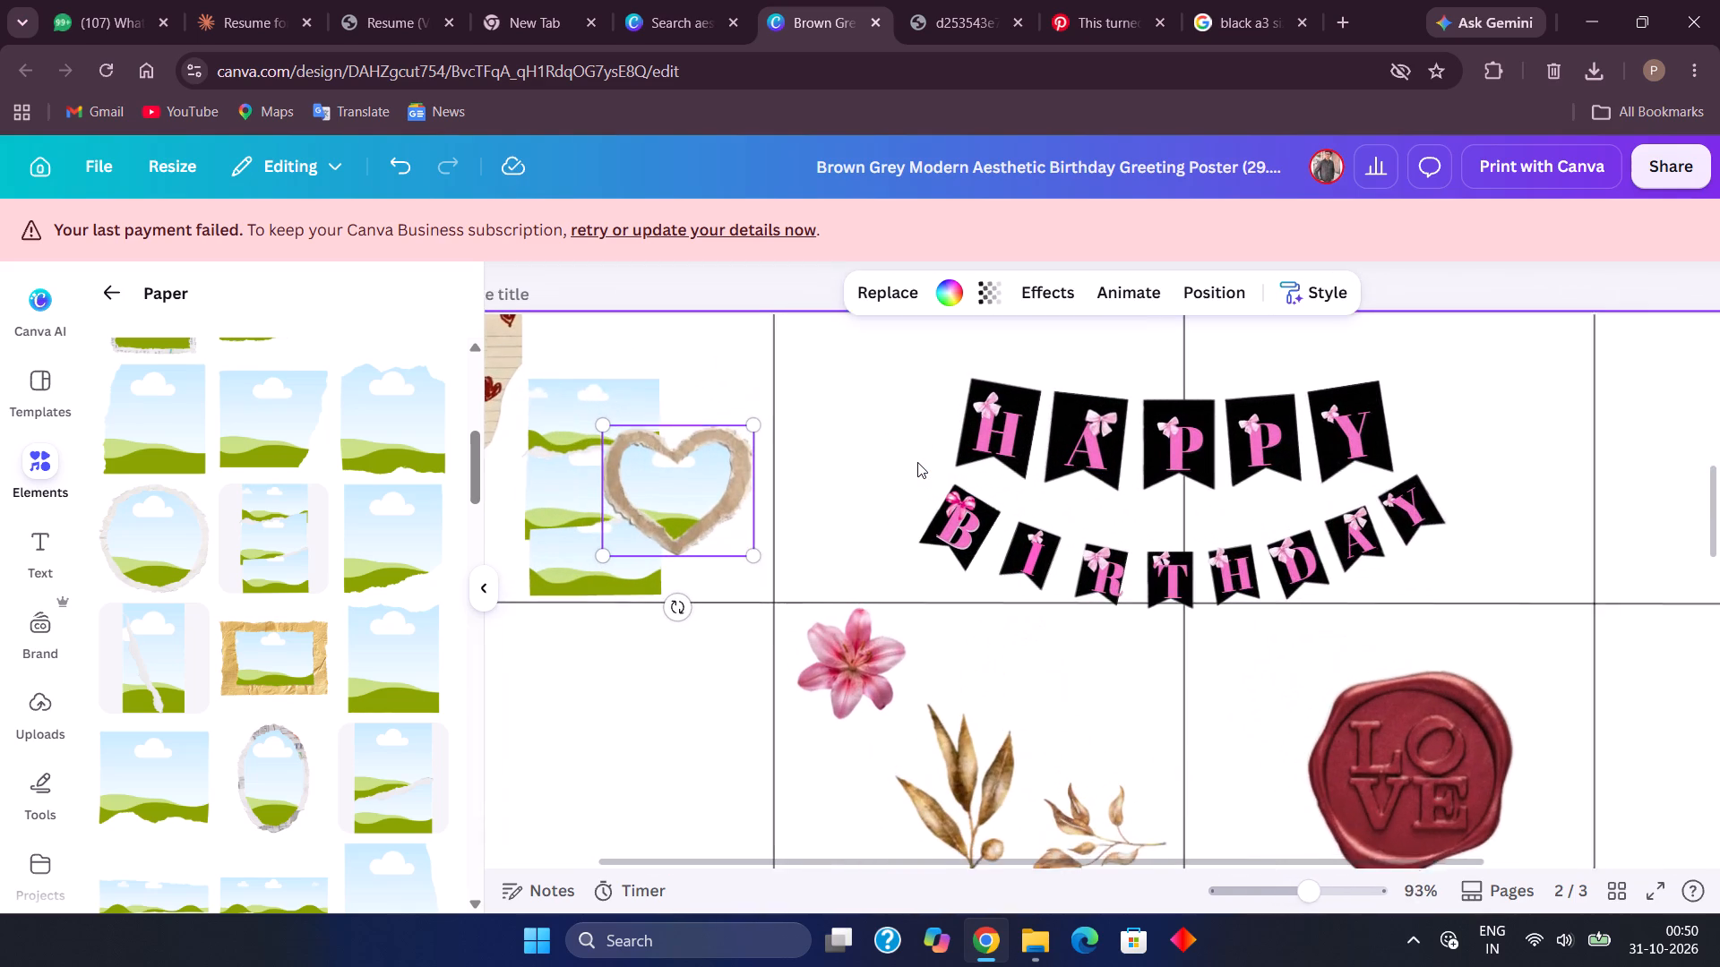
drag(602, 447, 578, 443)
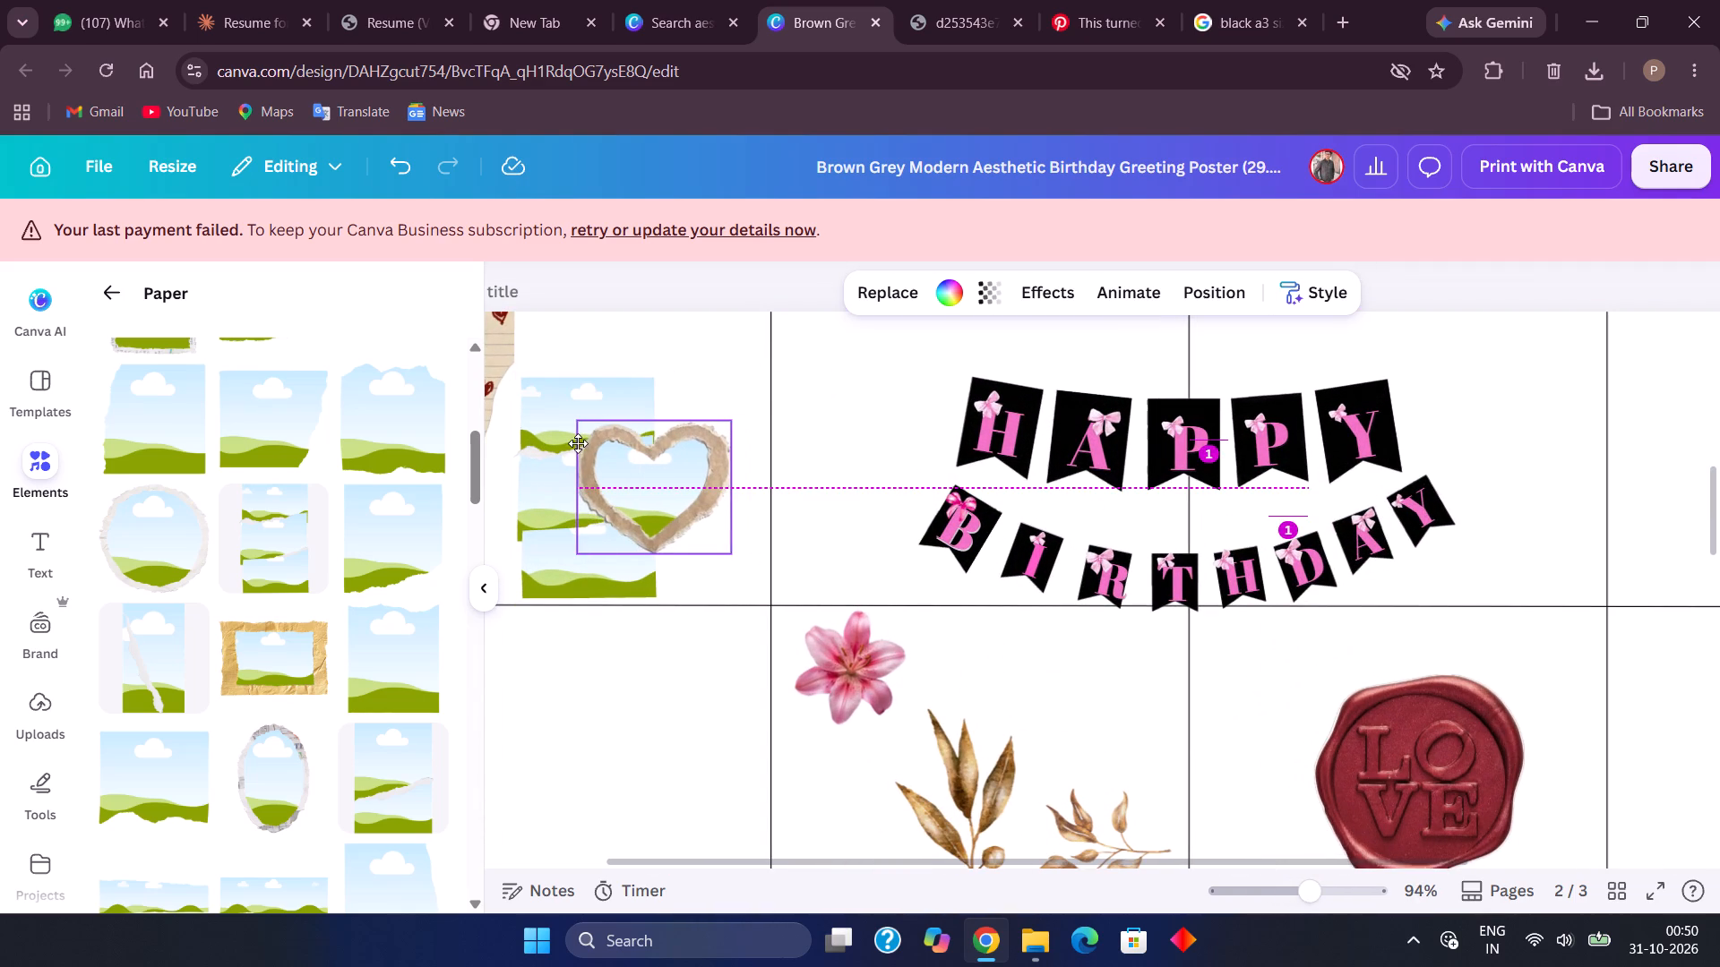
drag(578, 443, 578, 444)
drag(529, 447, 533, 430)
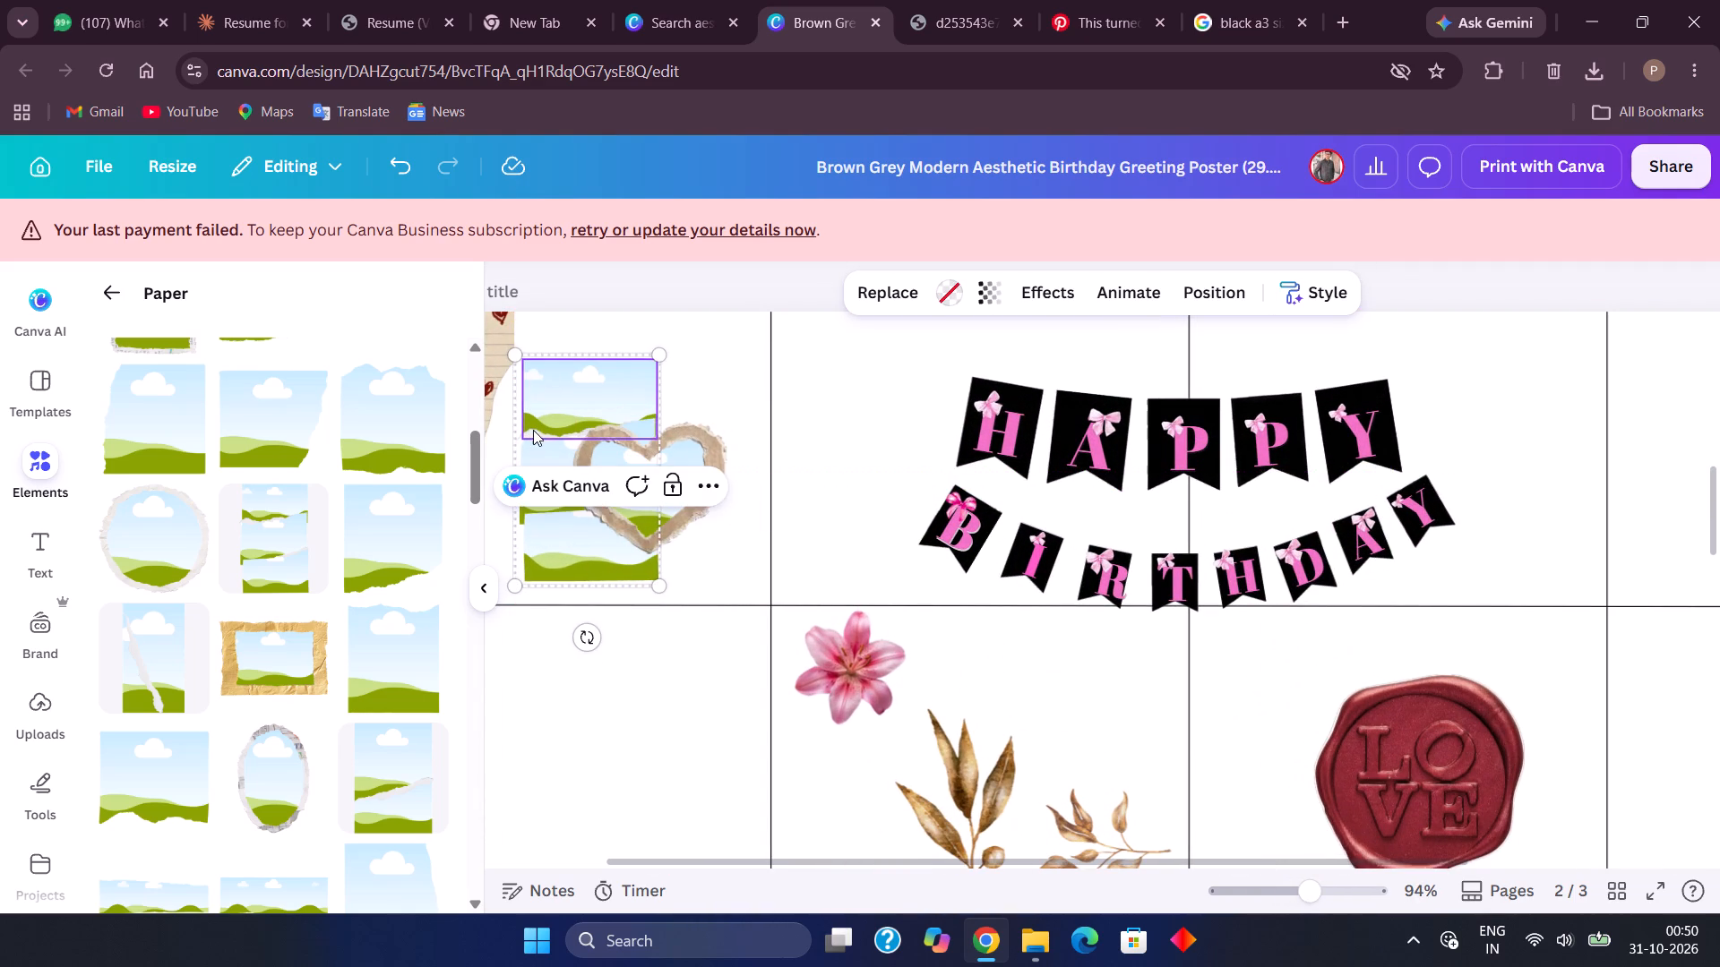
click(653, 462)
drag(653, 462, 689, 451)
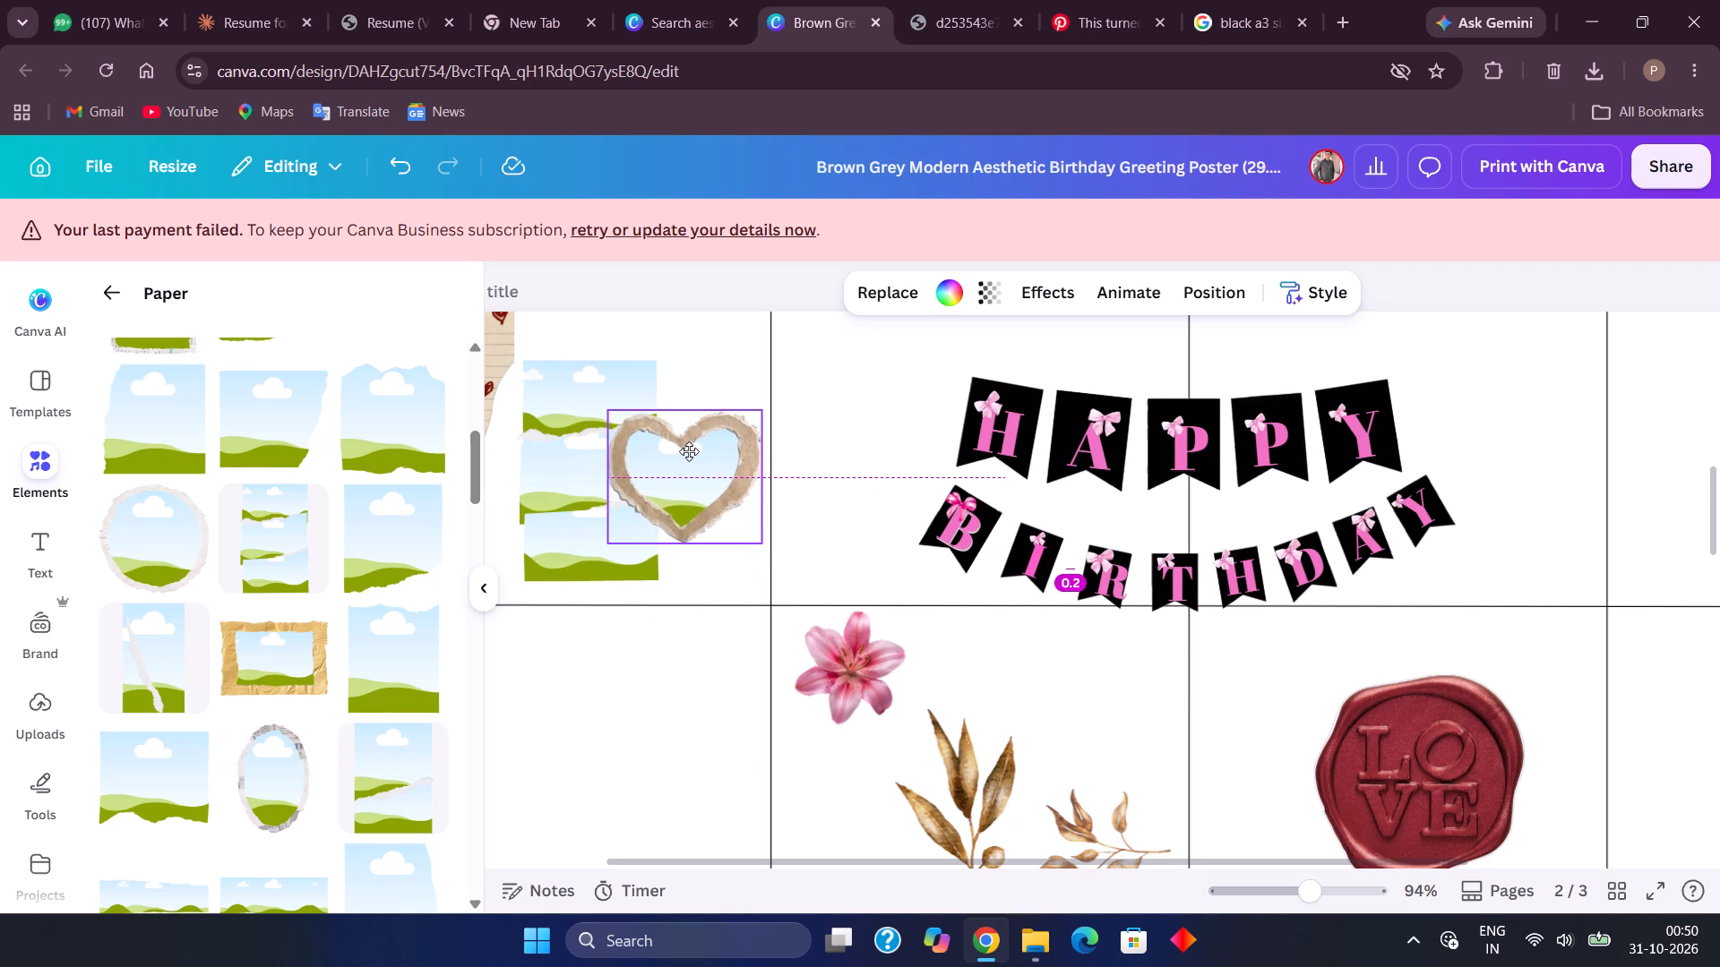
drag(689, 451, 684, 443)
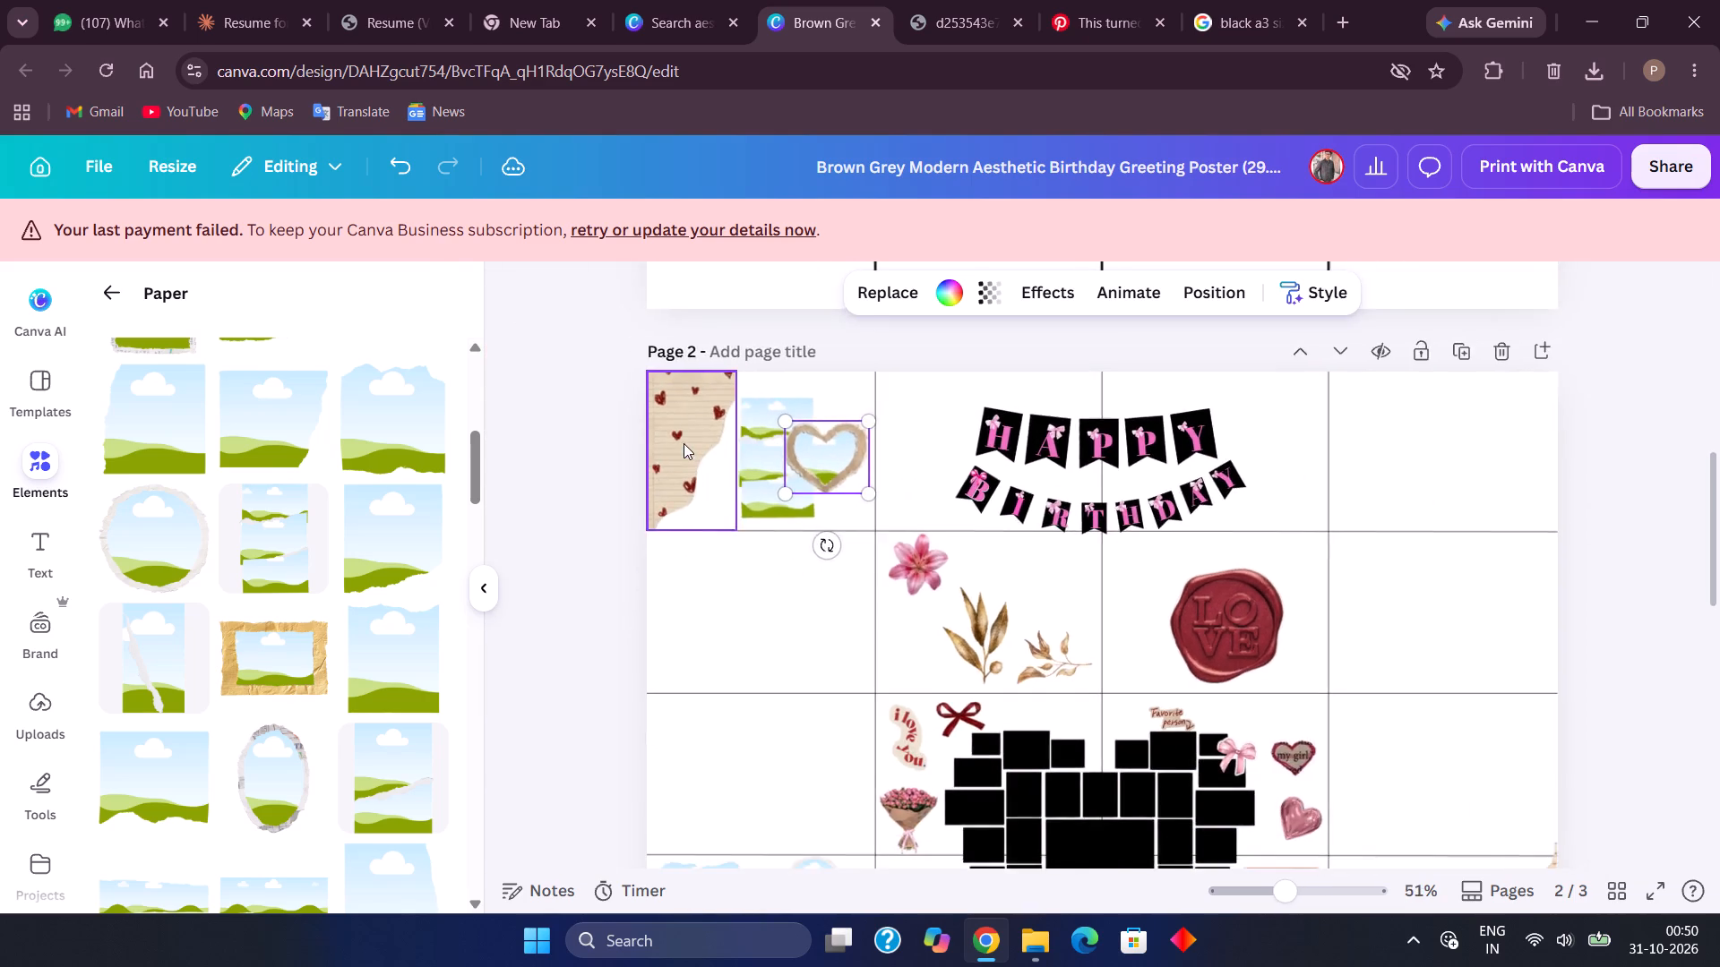
click(707, 573)
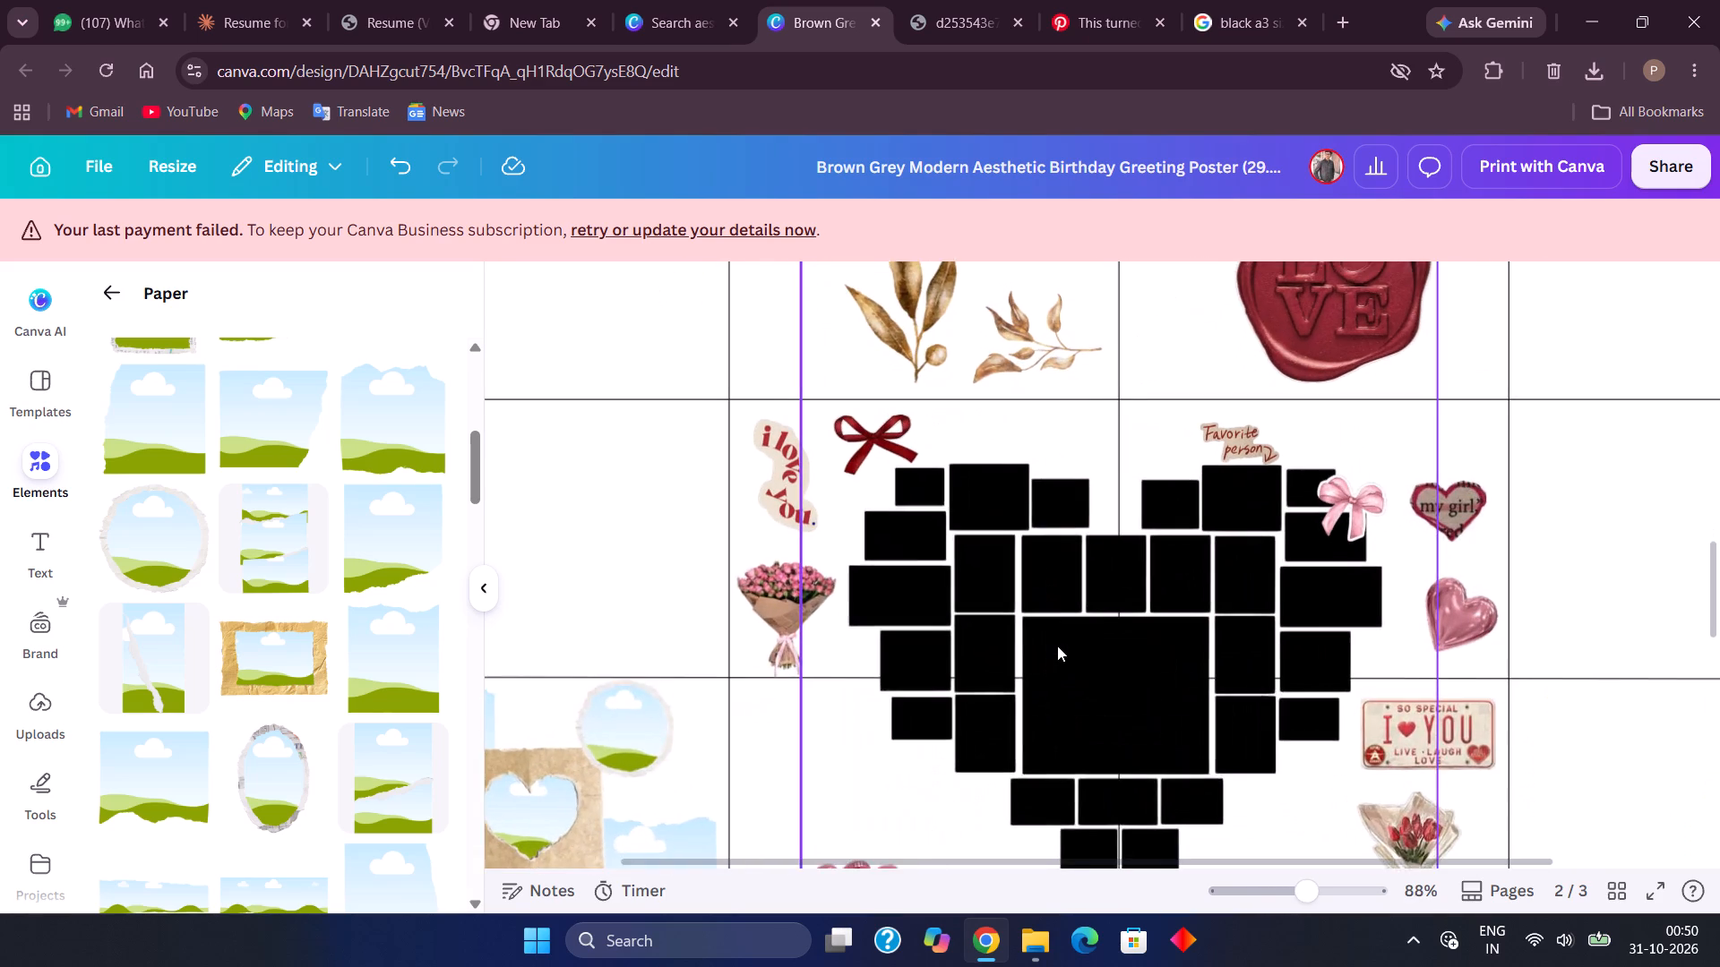
In the bottom row's first cell, nudge the upper round frame slightly left and down toward the heart-cutout frame.
scroll(1057, 646, down, 2)
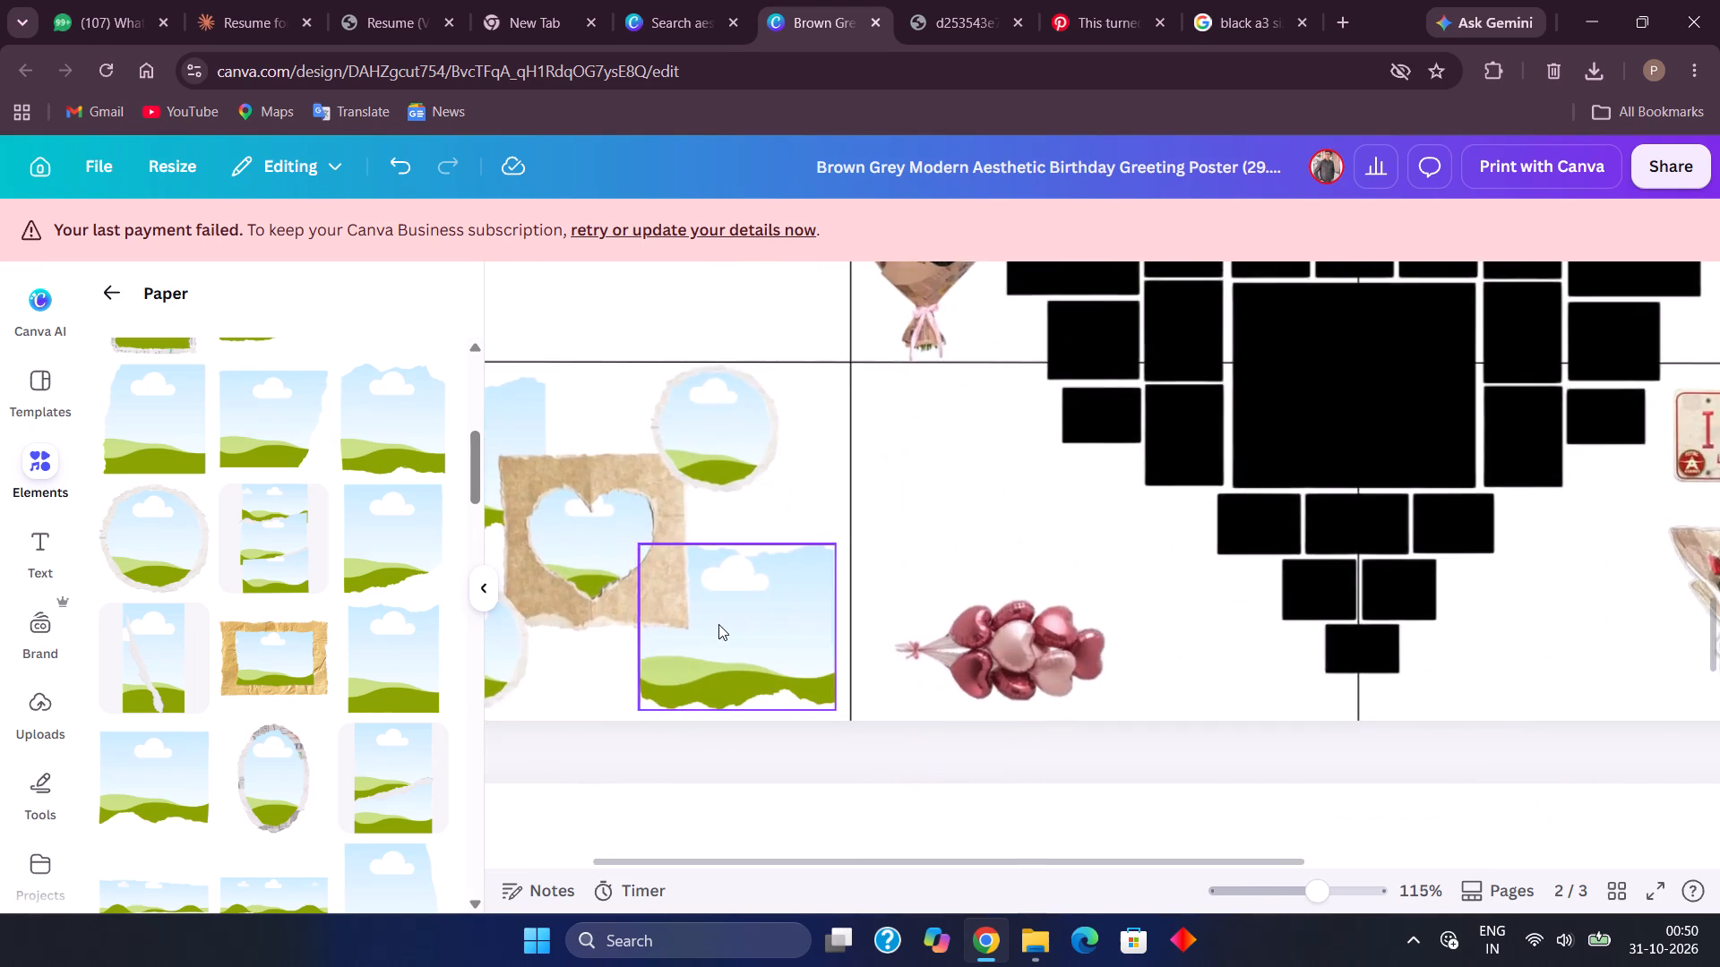
scroll(718, 624, right, 2)
click(869, 434)
key(Down)
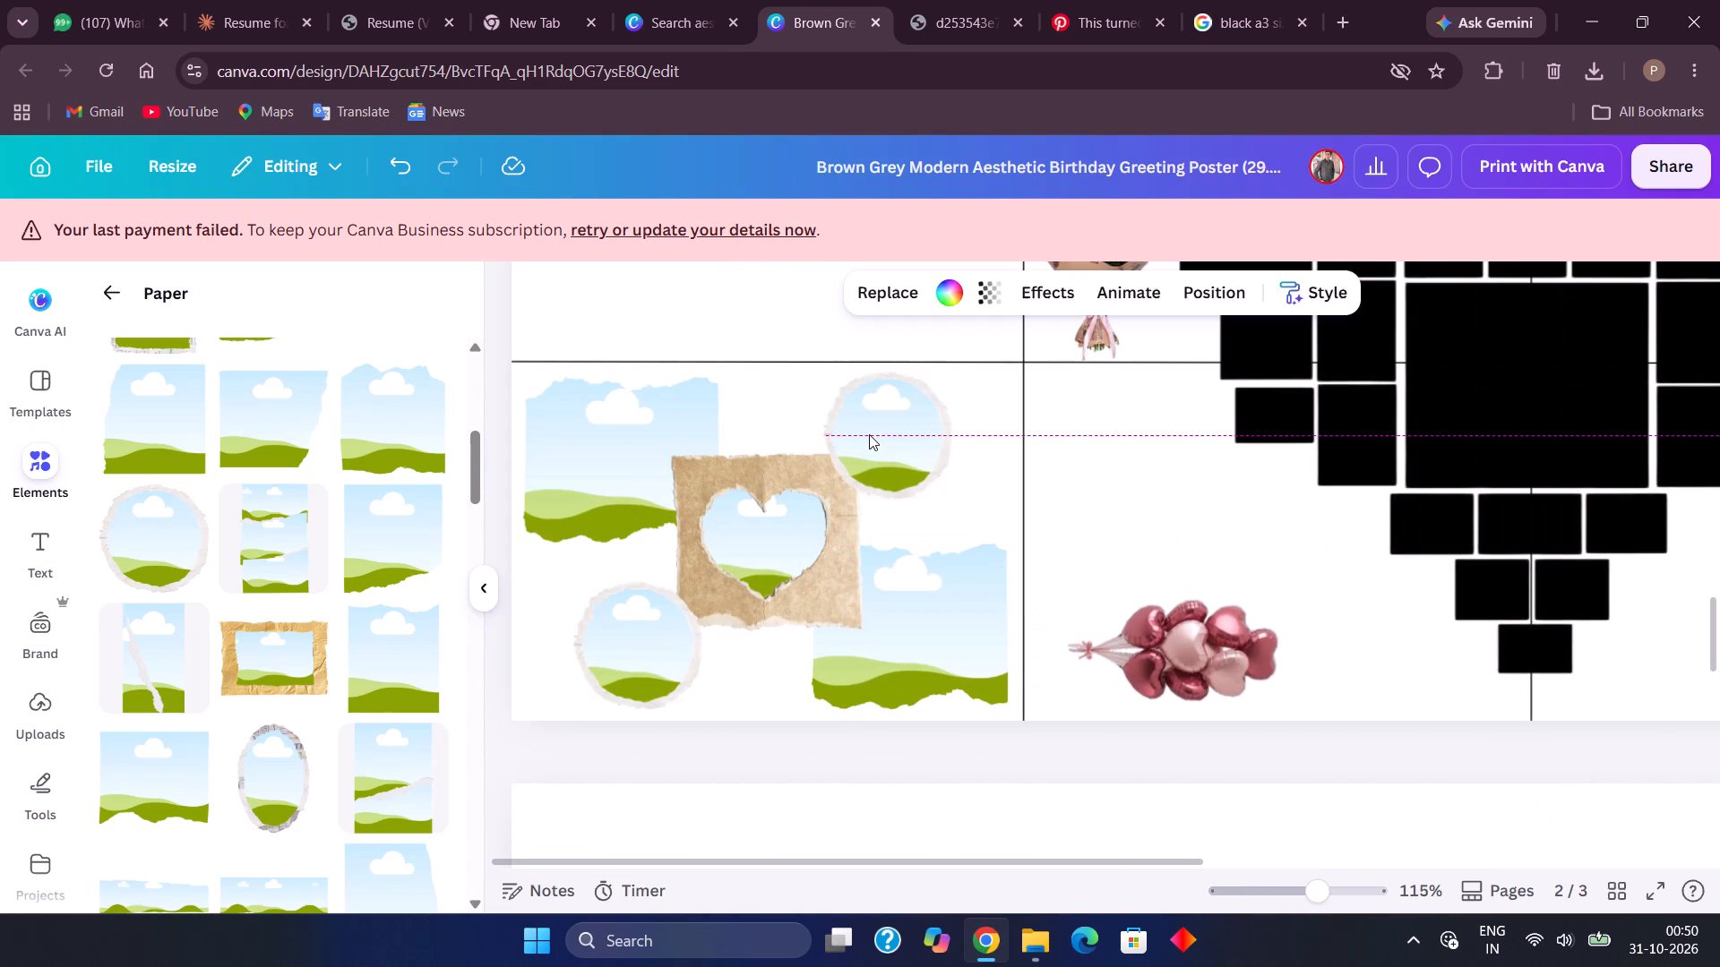
key(Down)
key(Right)
key(Left)
key(Left)
key(Left)
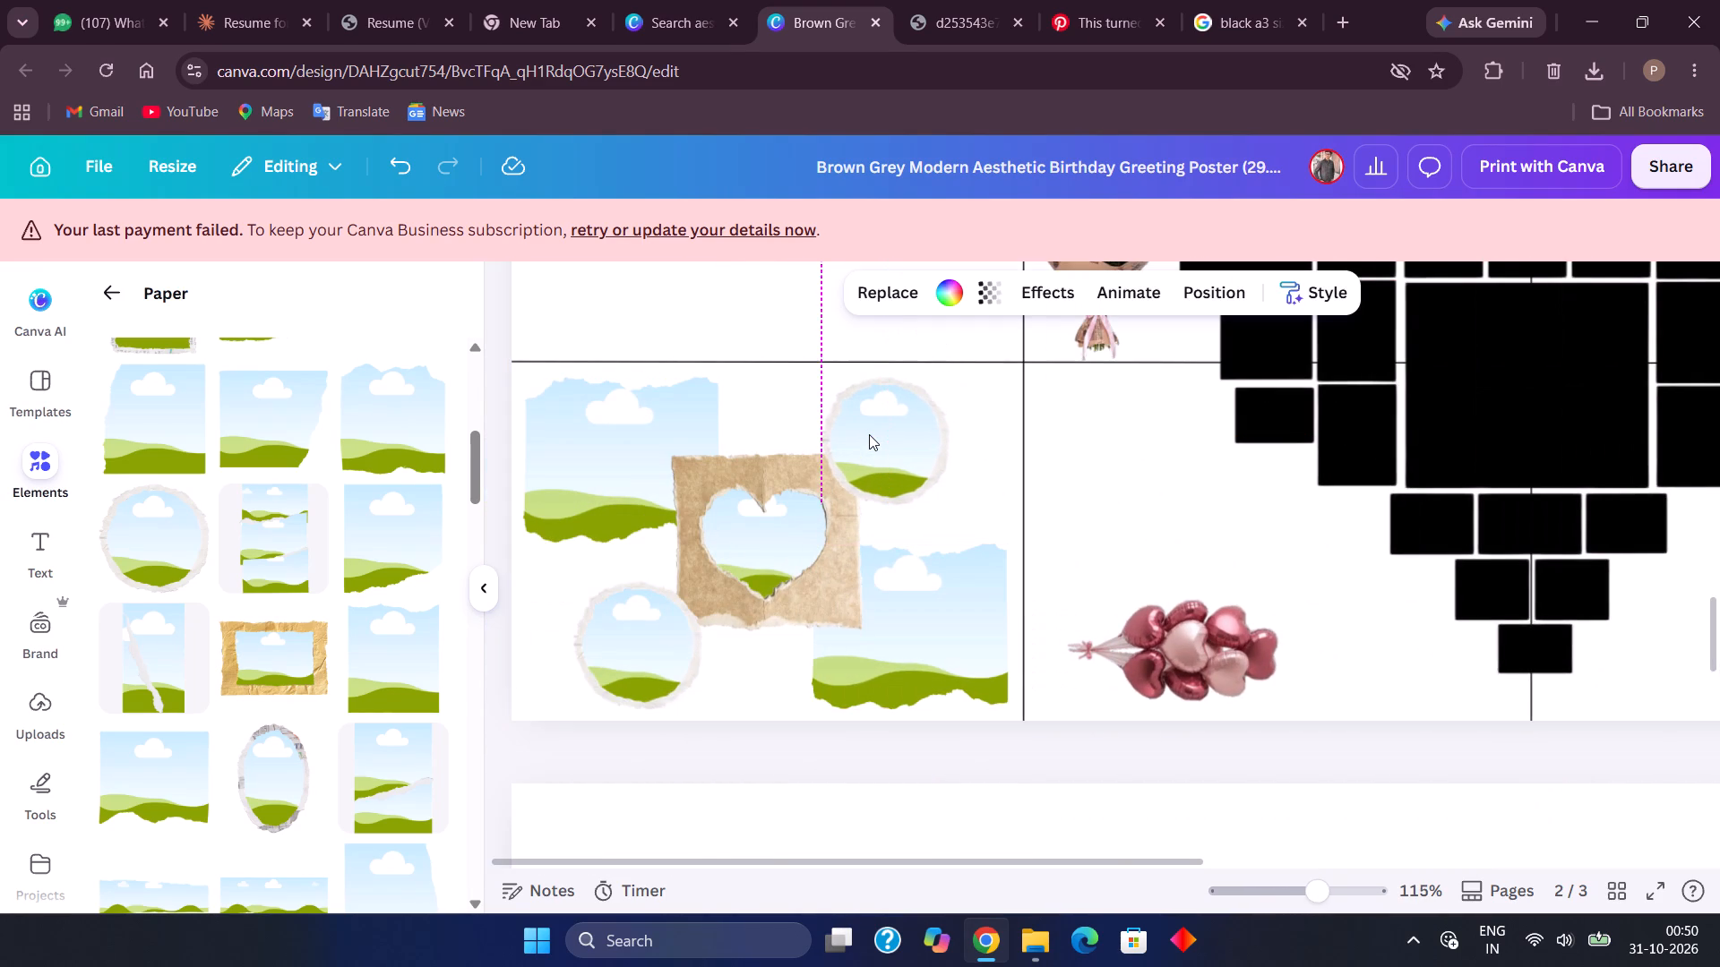
key(Left)
key(Up)
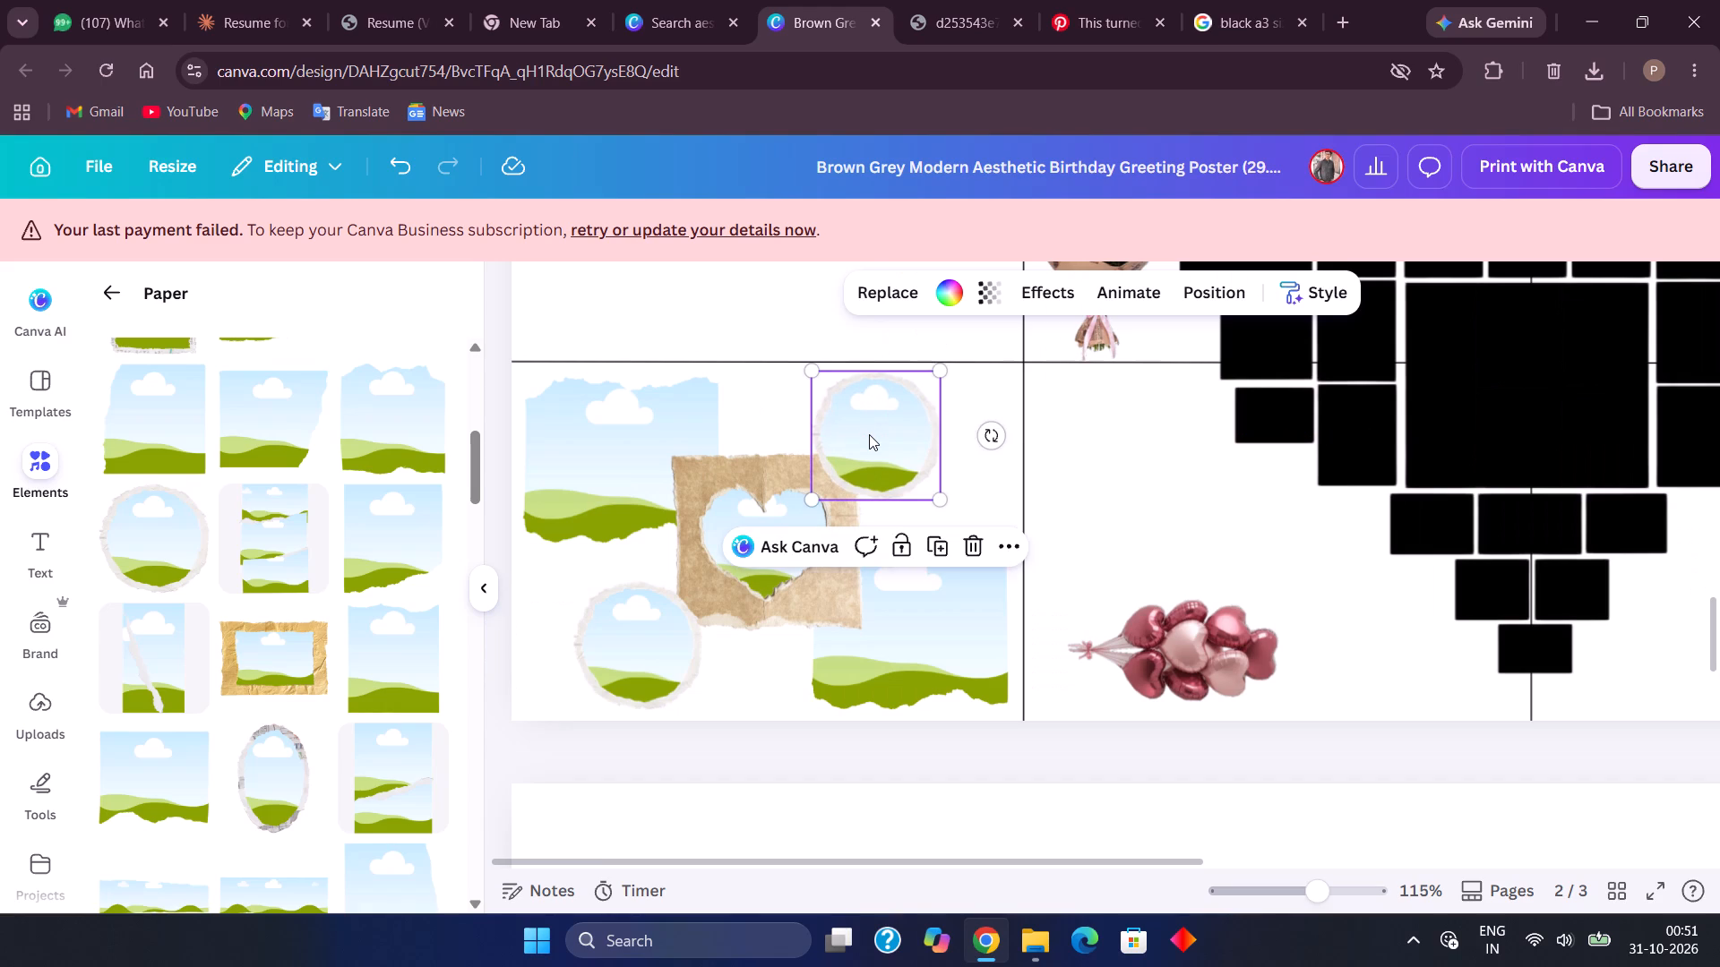
key(Down)
key(Left)
key(Down)
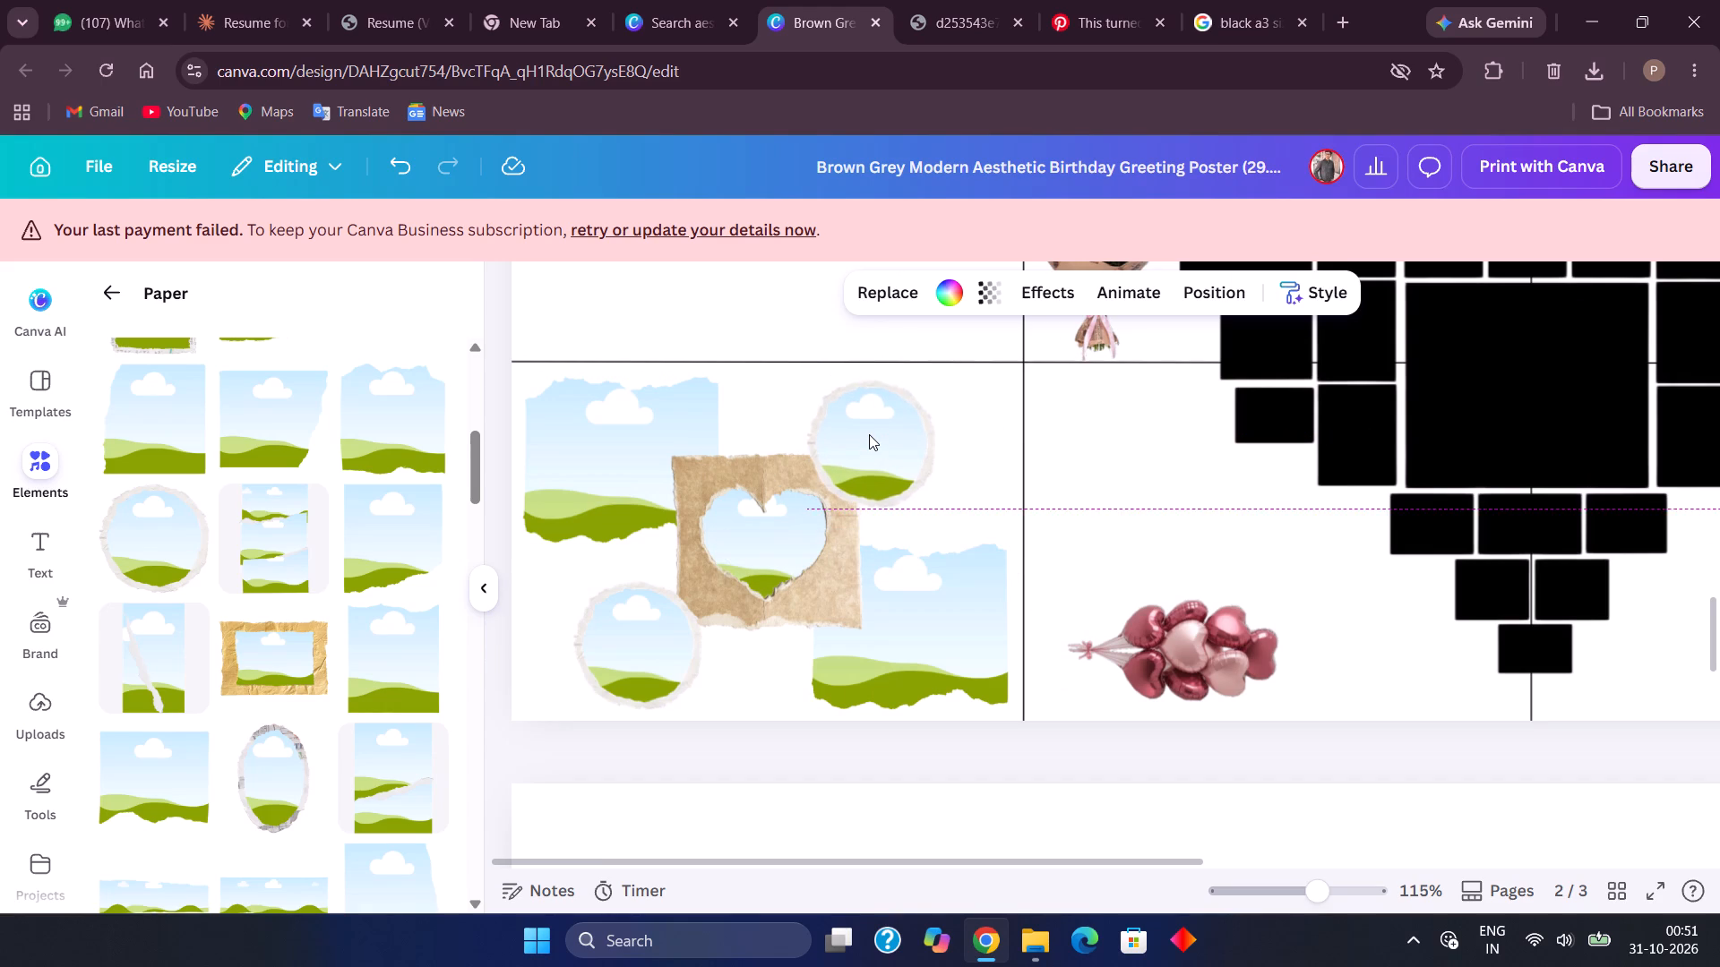
key(Up)
In the bottom row's first cell, nudge the lower round frame right and slightly up toward the heart-cutout frame.
click(660, 616)
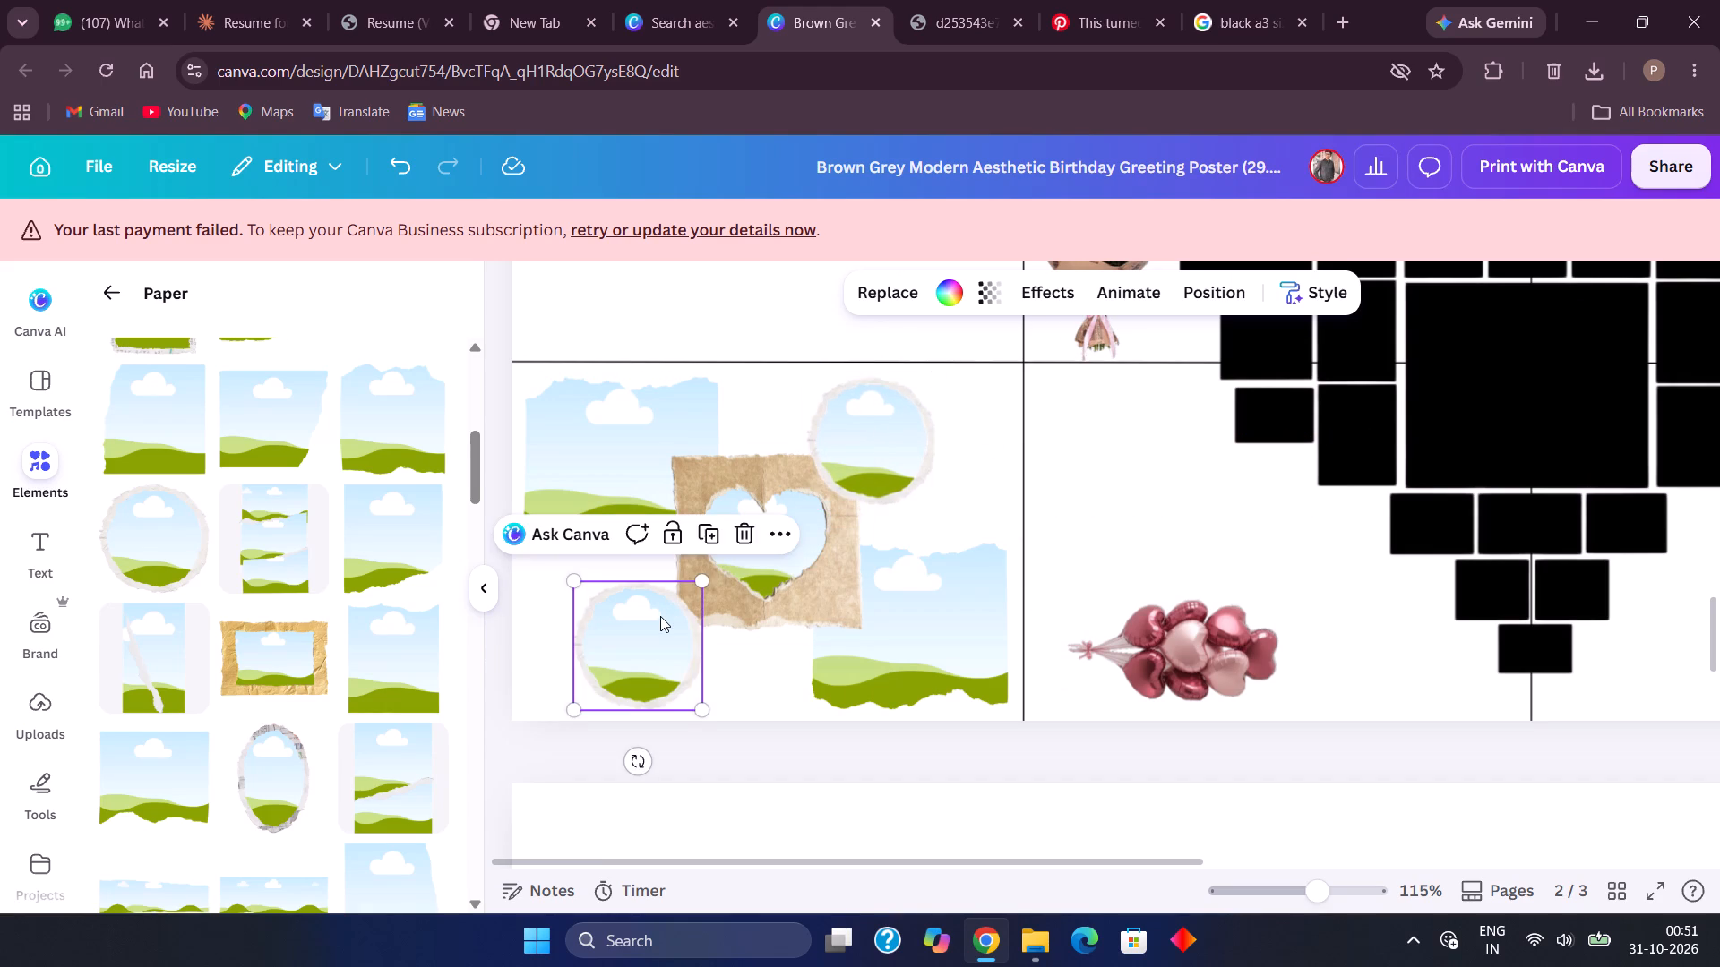
key(Right)
key(Right)
key(Right)
key(Right)
key(Up)
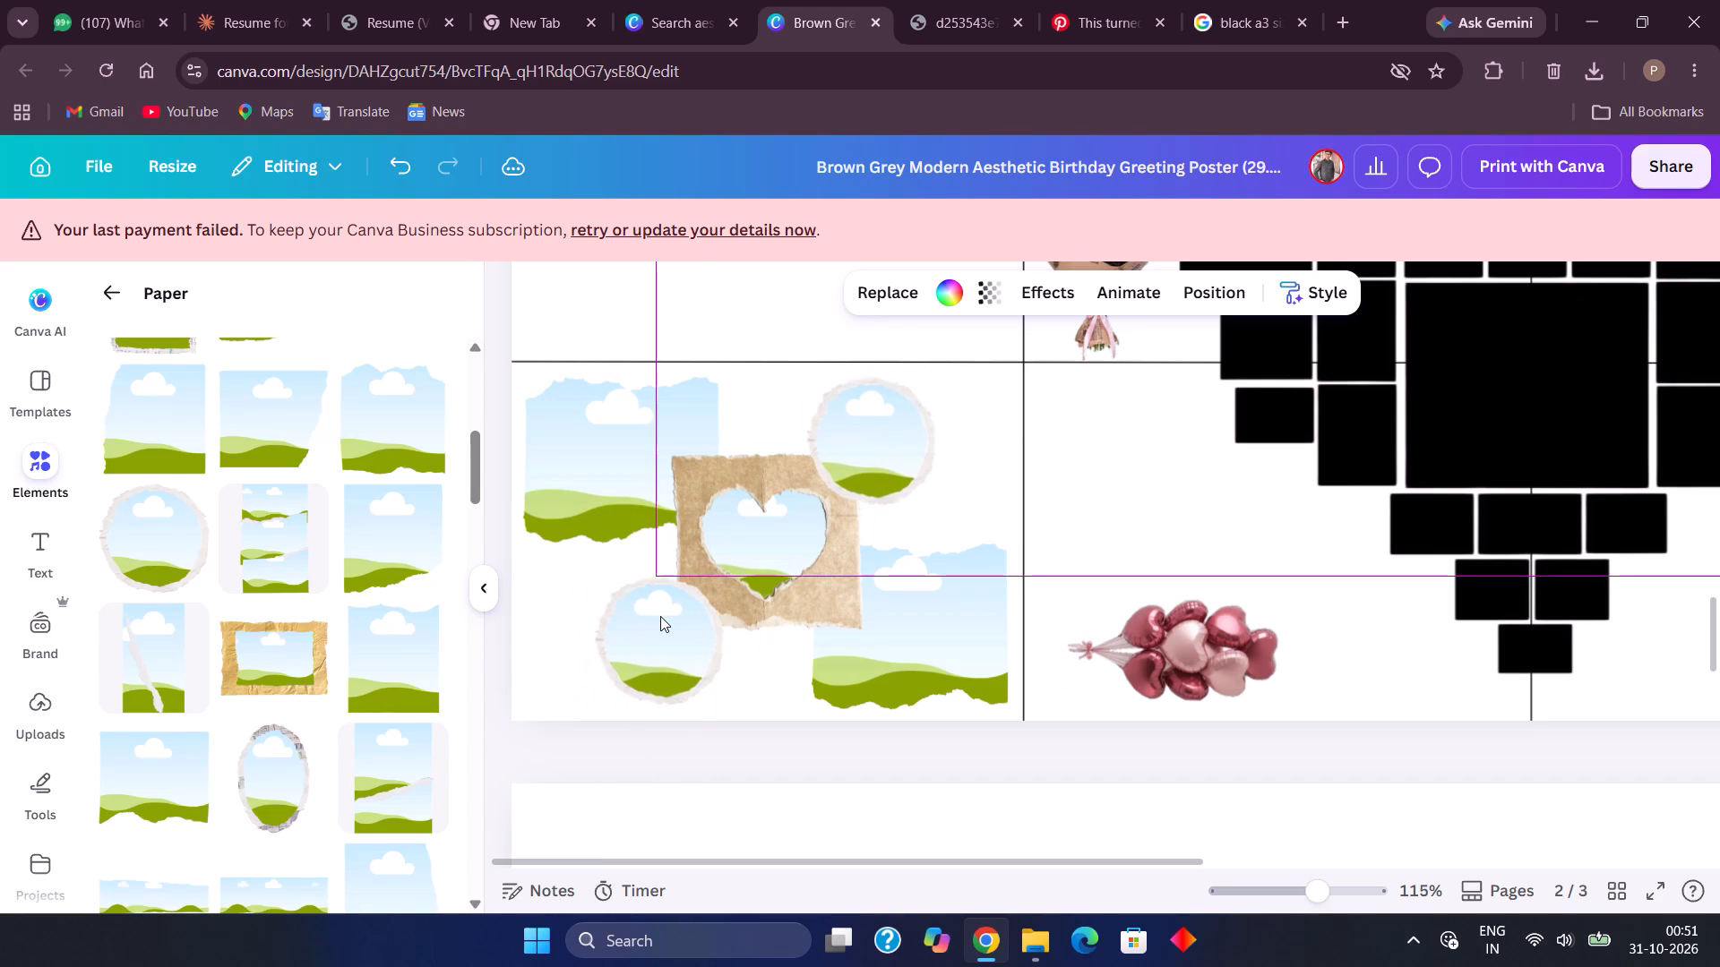
key(Up)
key(Down)
key(Right)
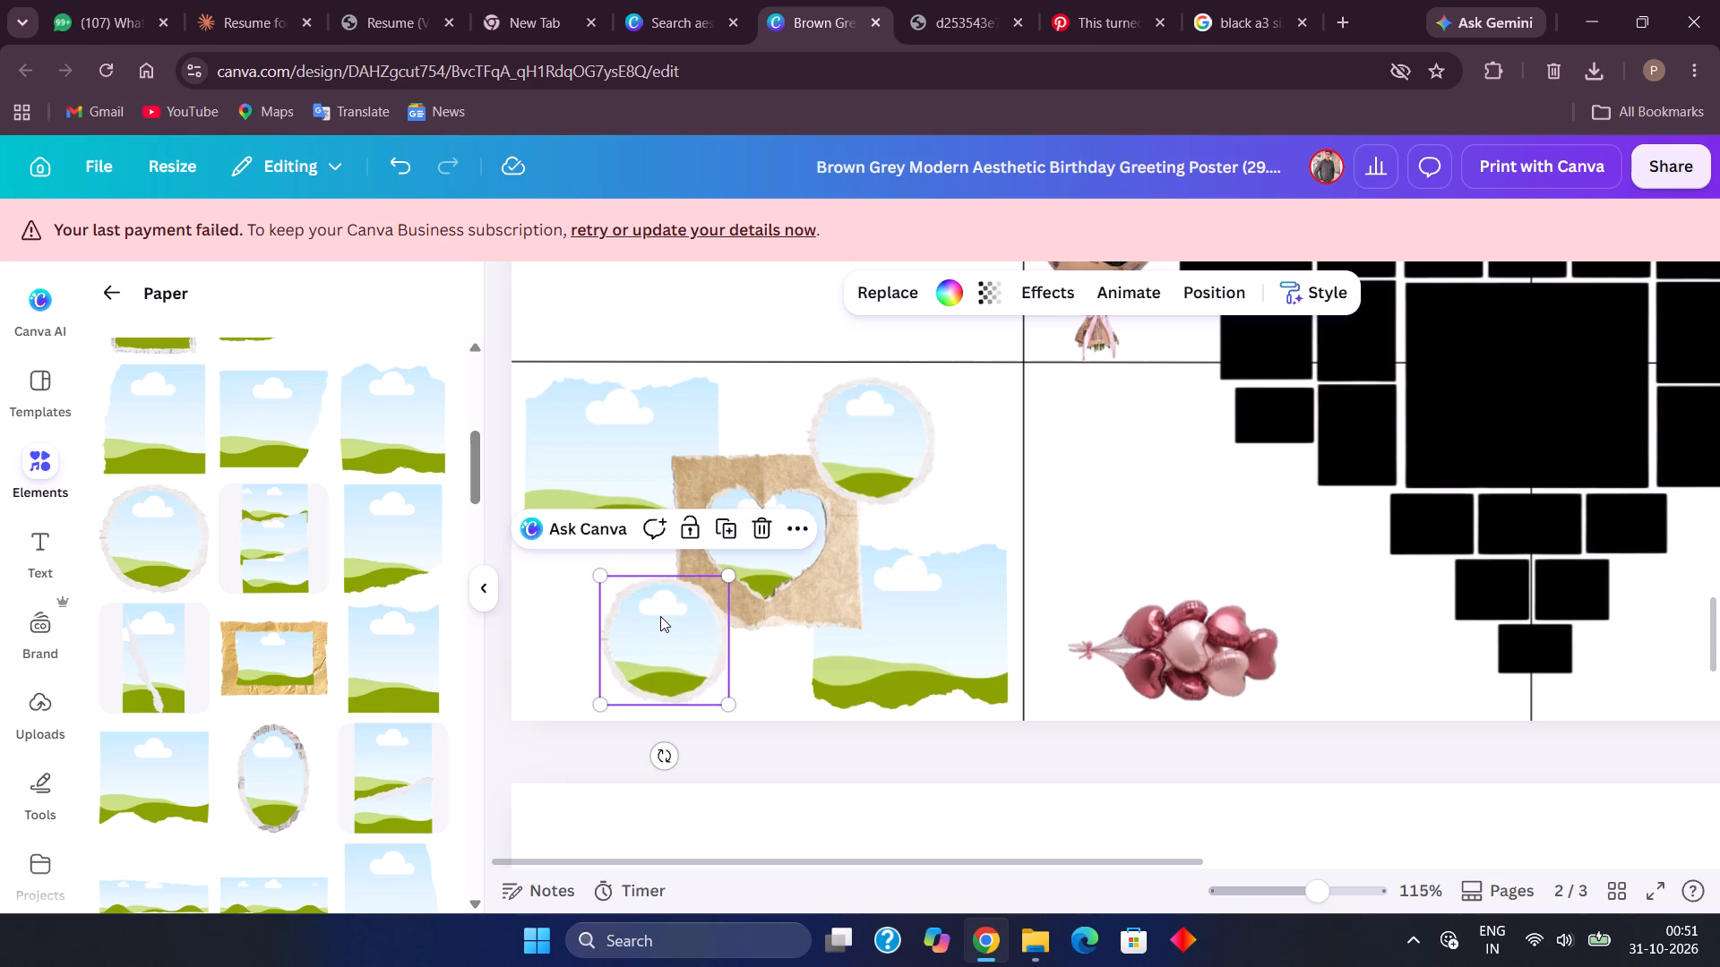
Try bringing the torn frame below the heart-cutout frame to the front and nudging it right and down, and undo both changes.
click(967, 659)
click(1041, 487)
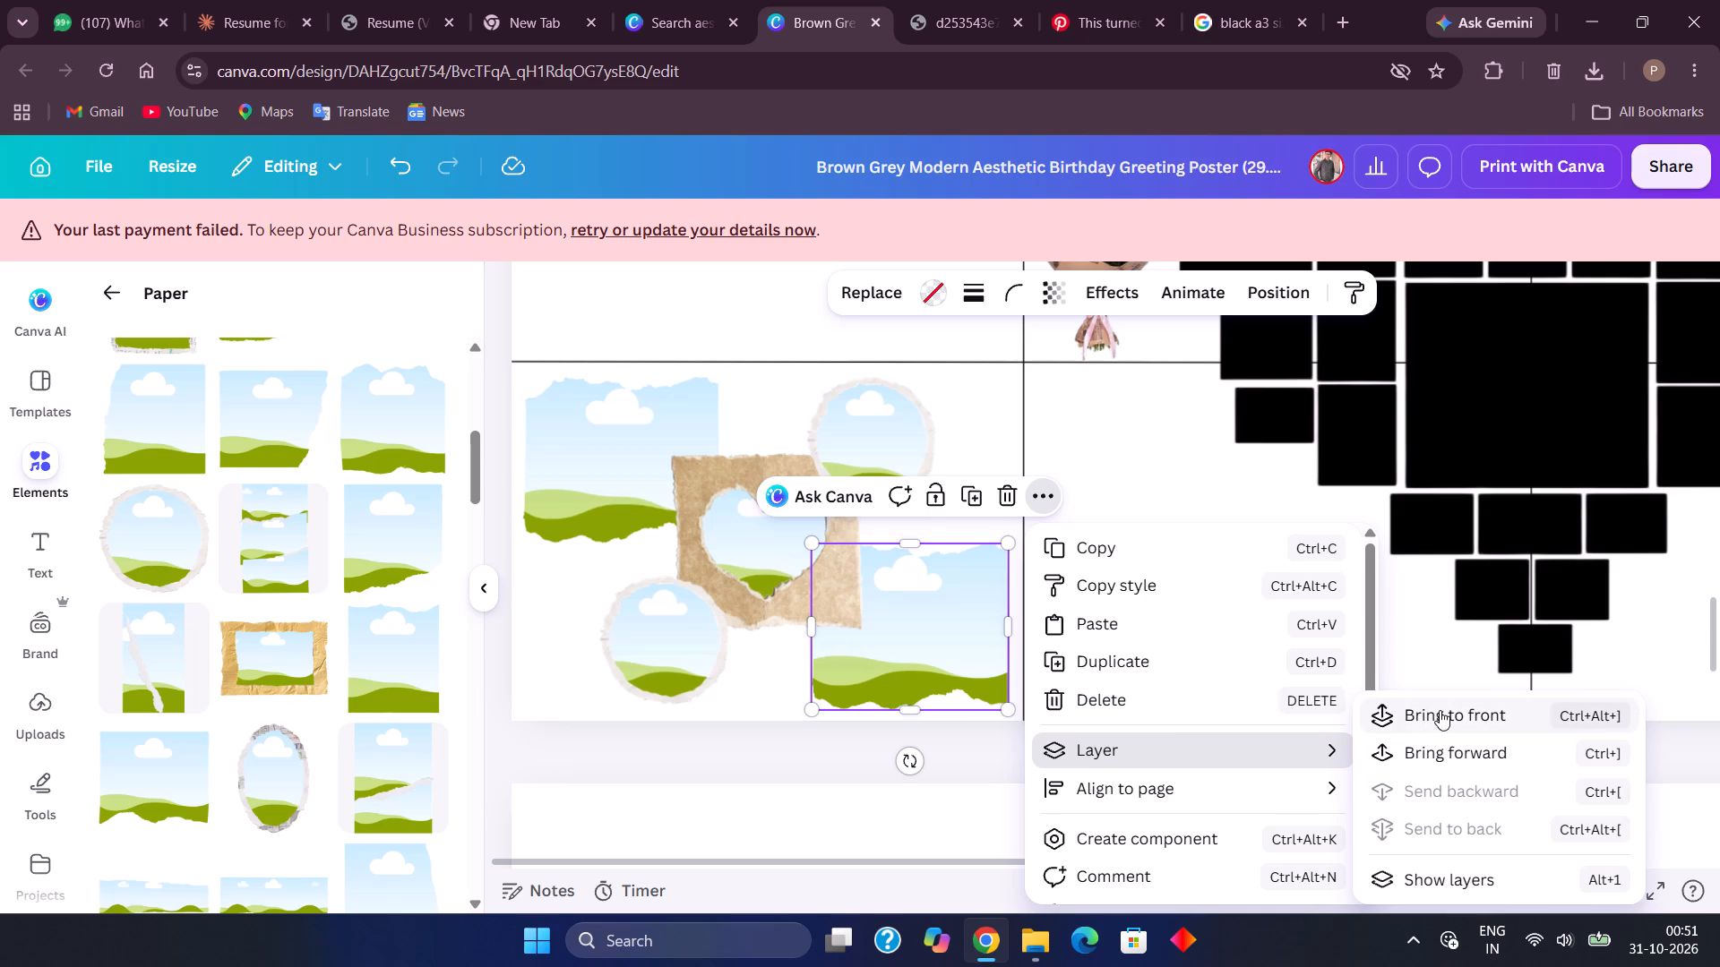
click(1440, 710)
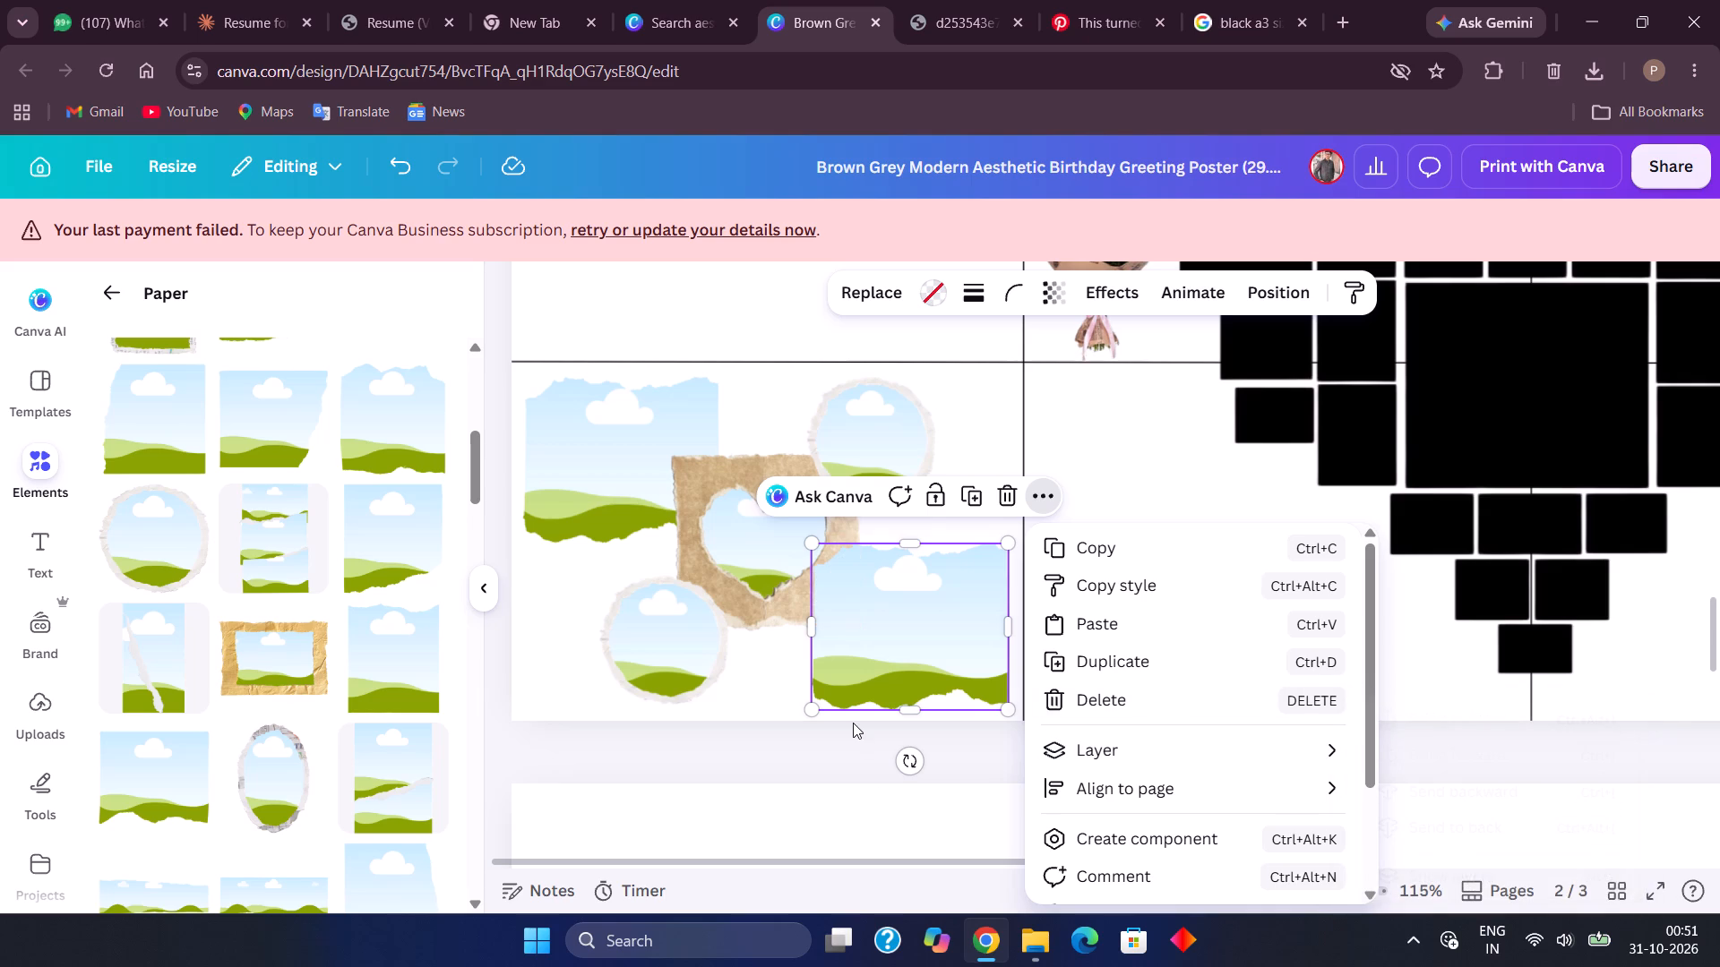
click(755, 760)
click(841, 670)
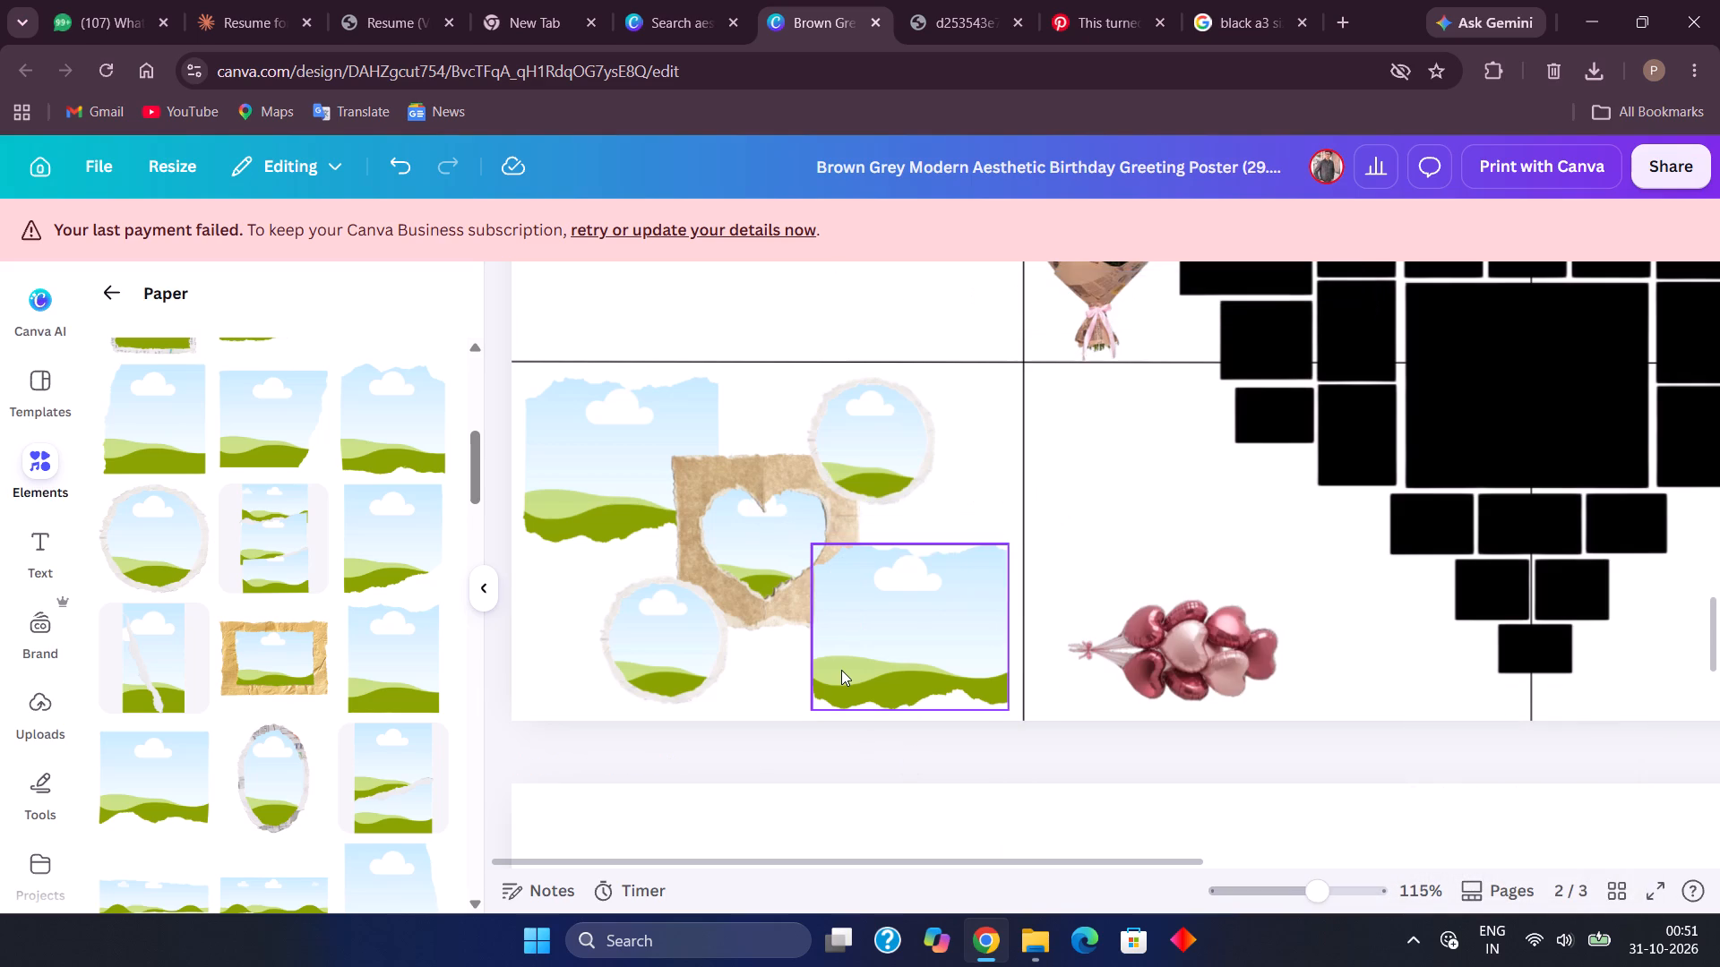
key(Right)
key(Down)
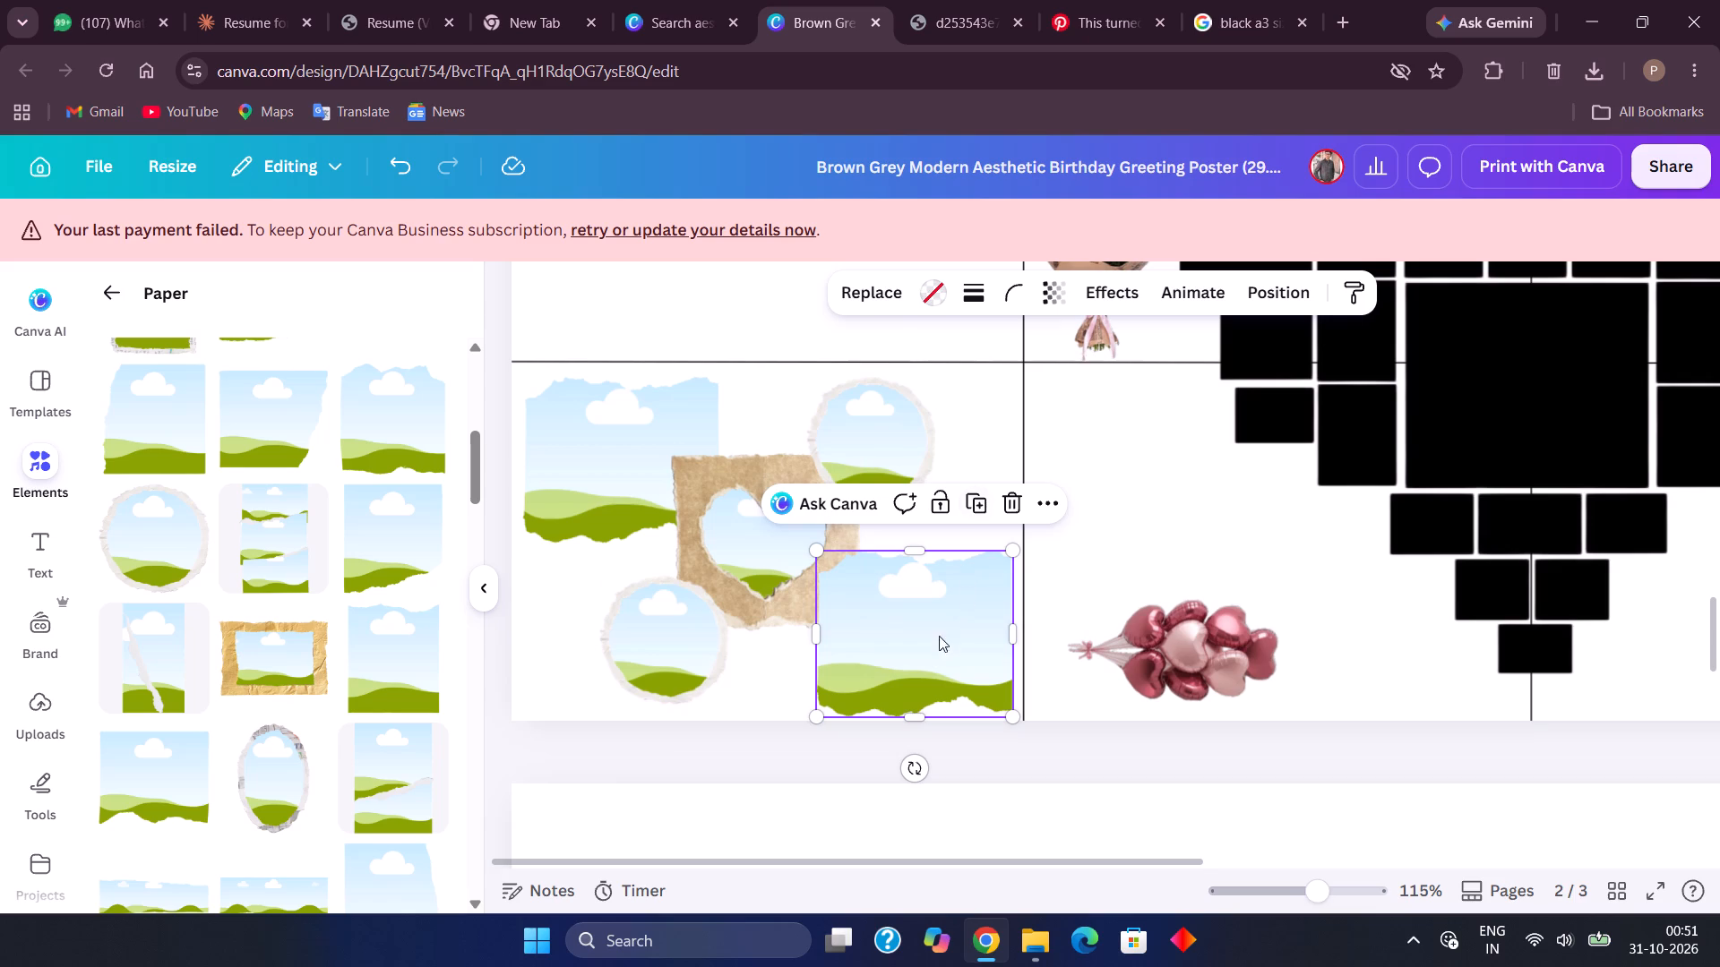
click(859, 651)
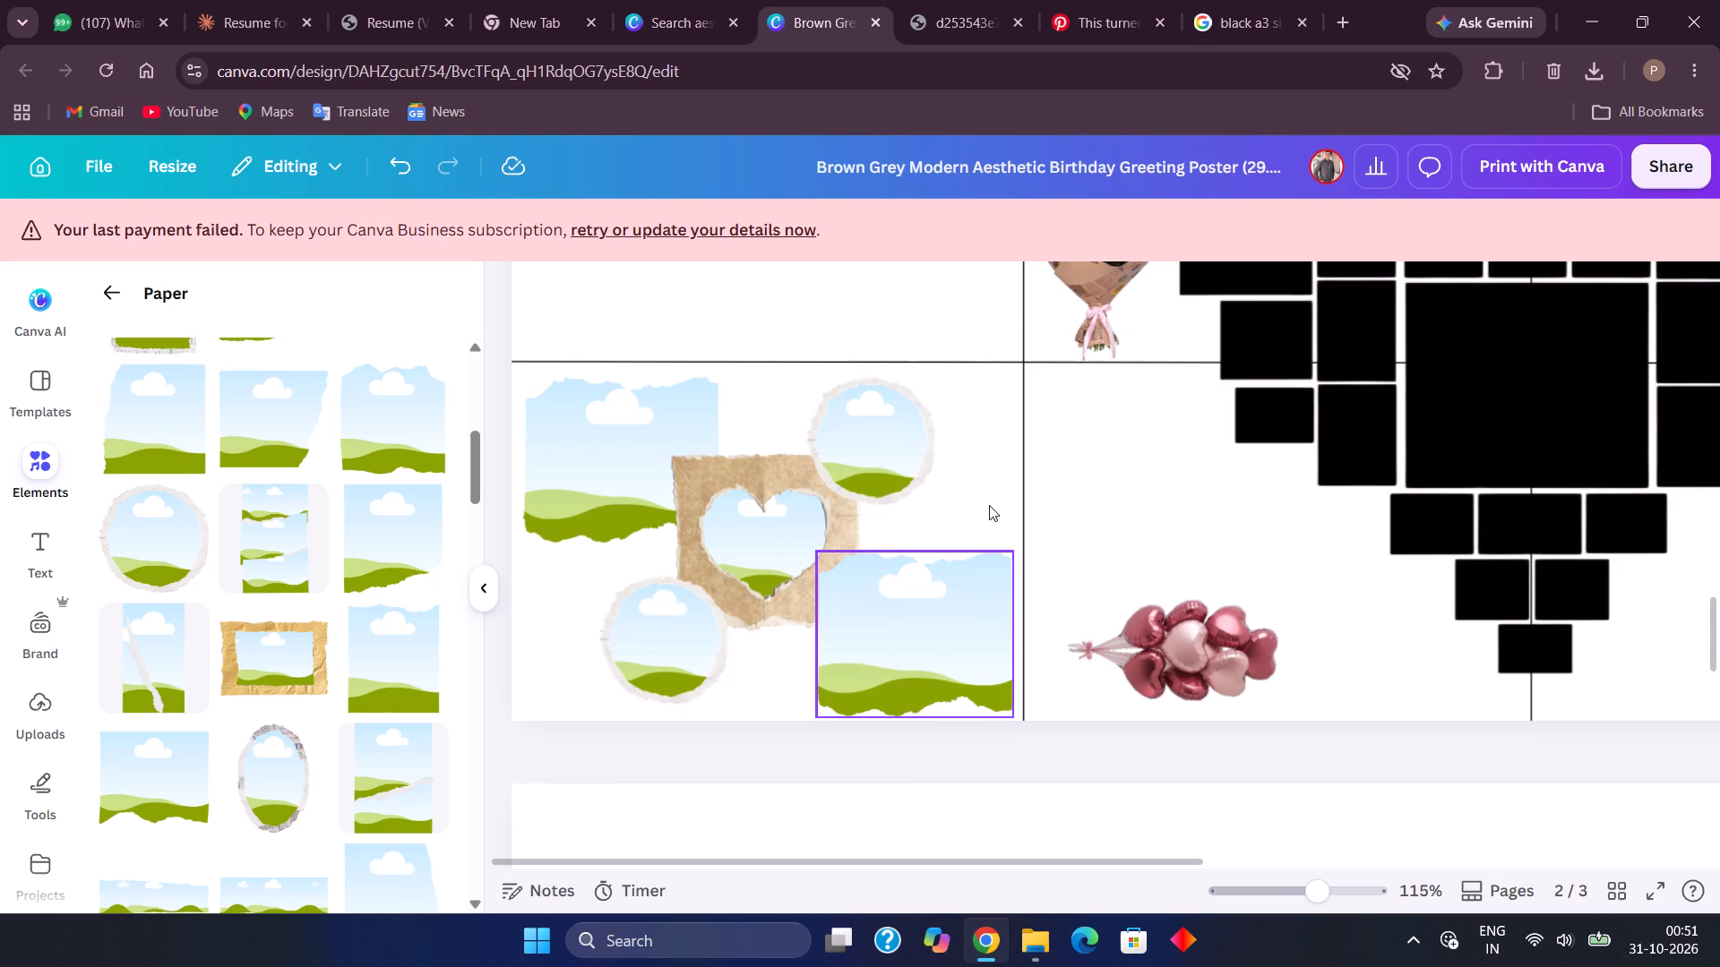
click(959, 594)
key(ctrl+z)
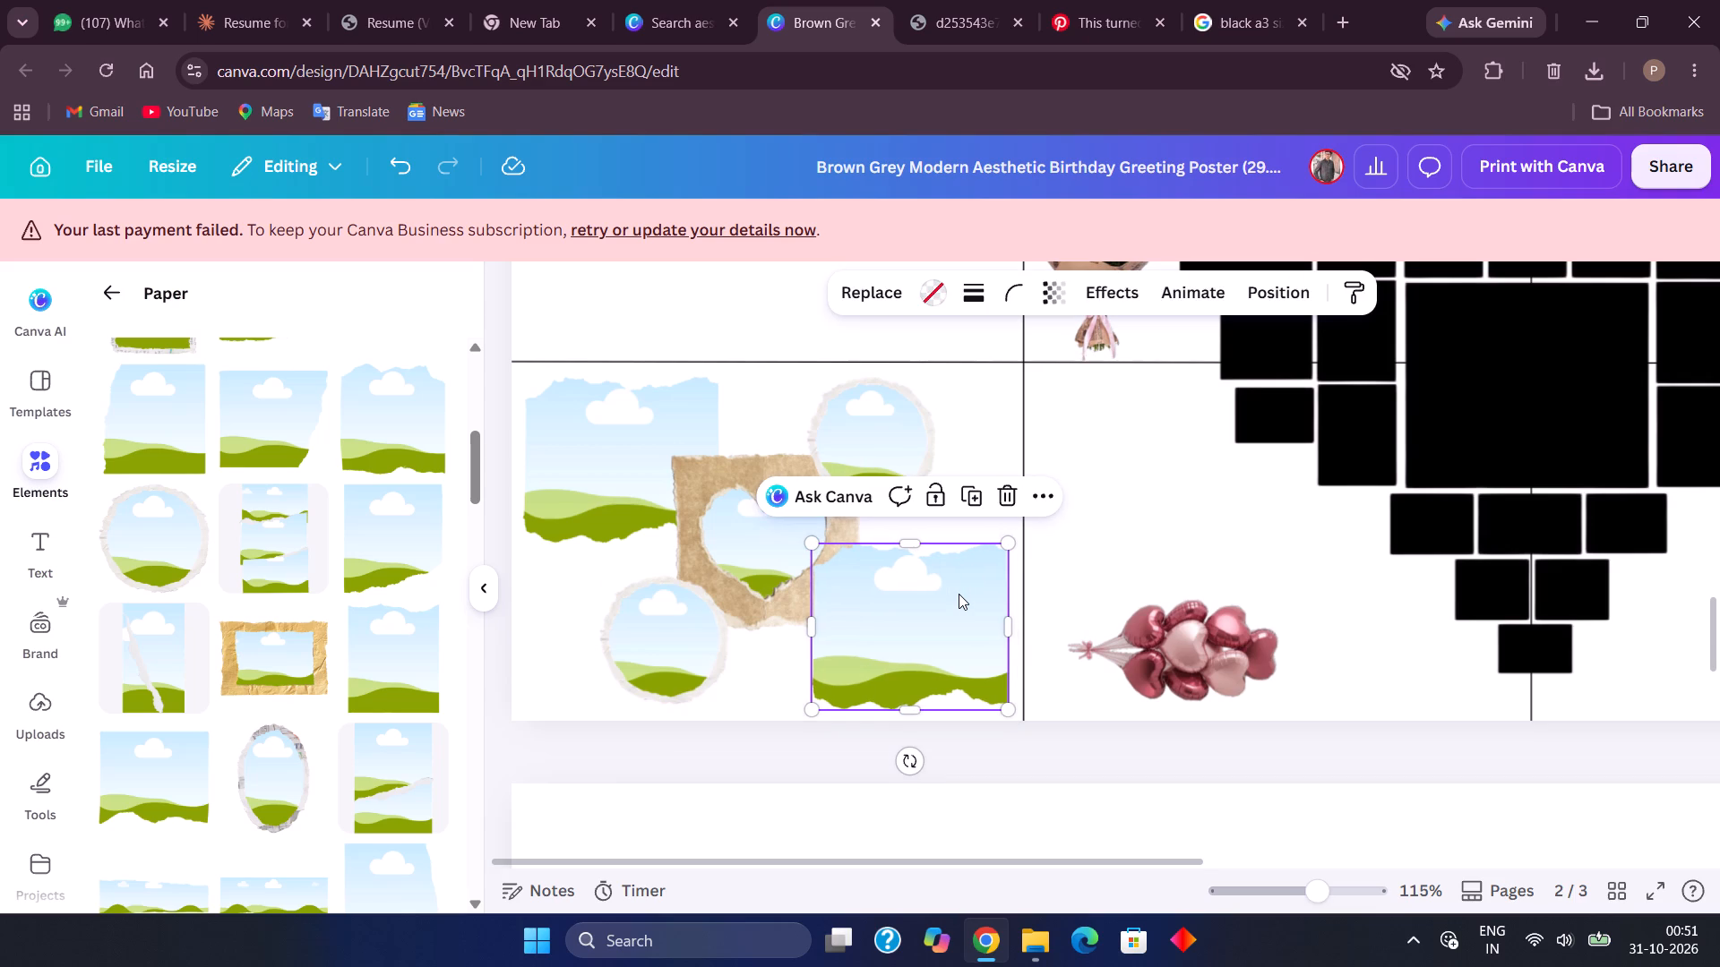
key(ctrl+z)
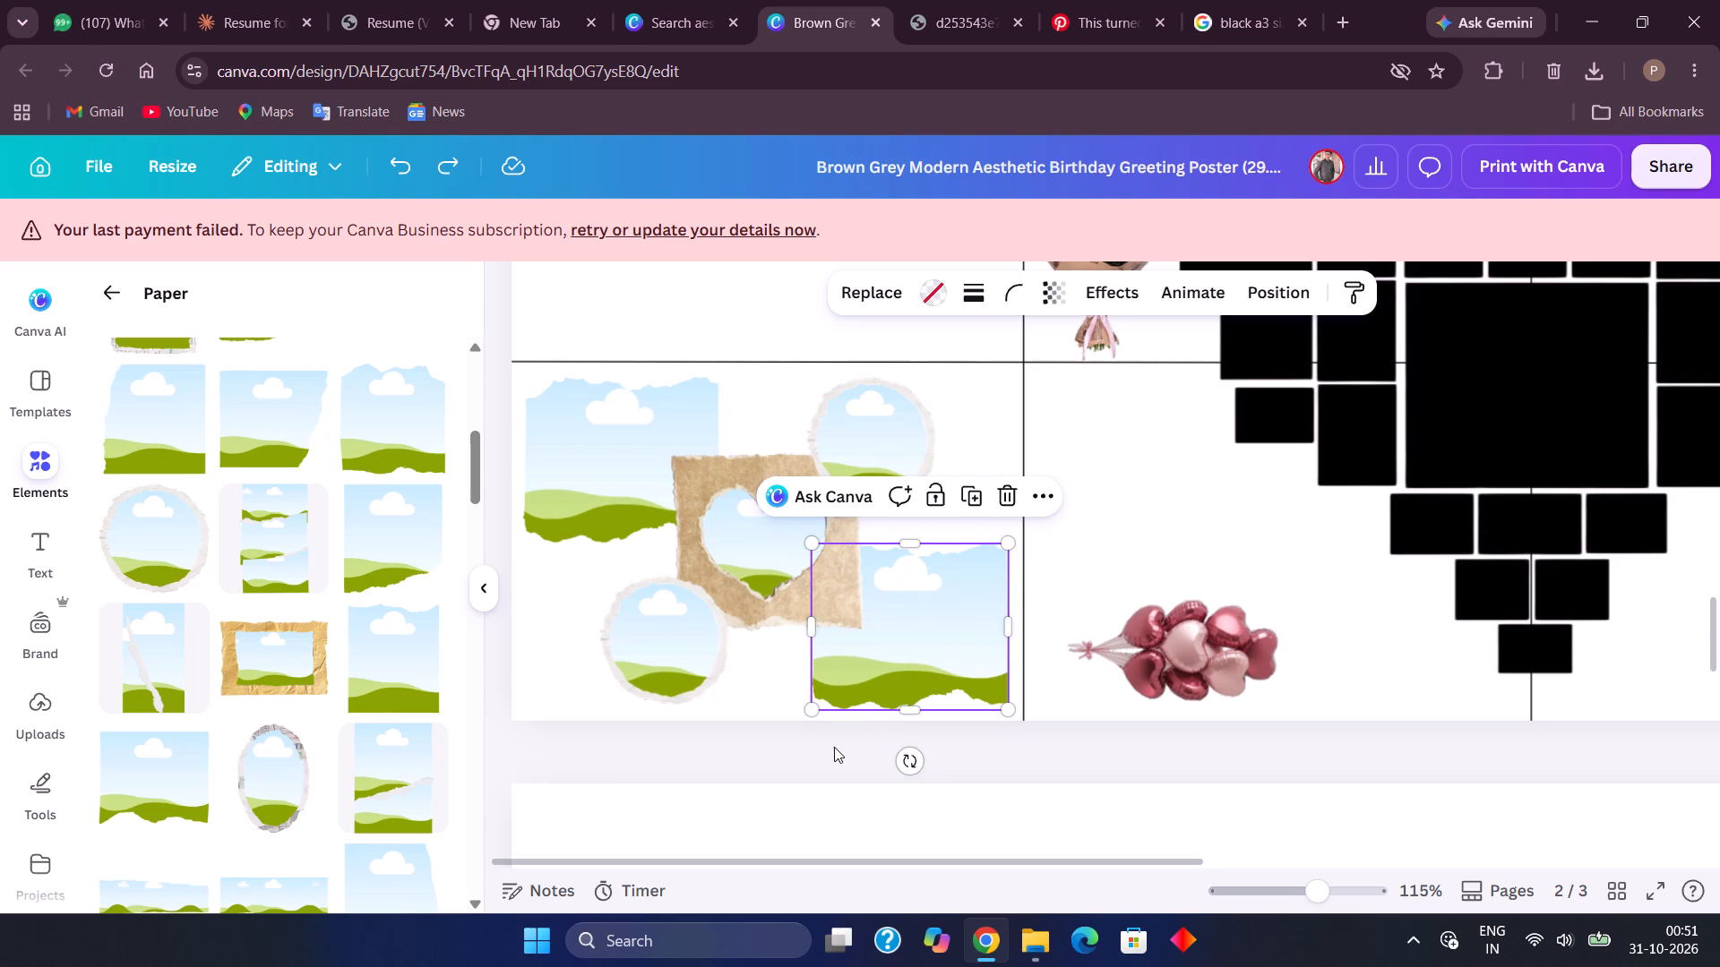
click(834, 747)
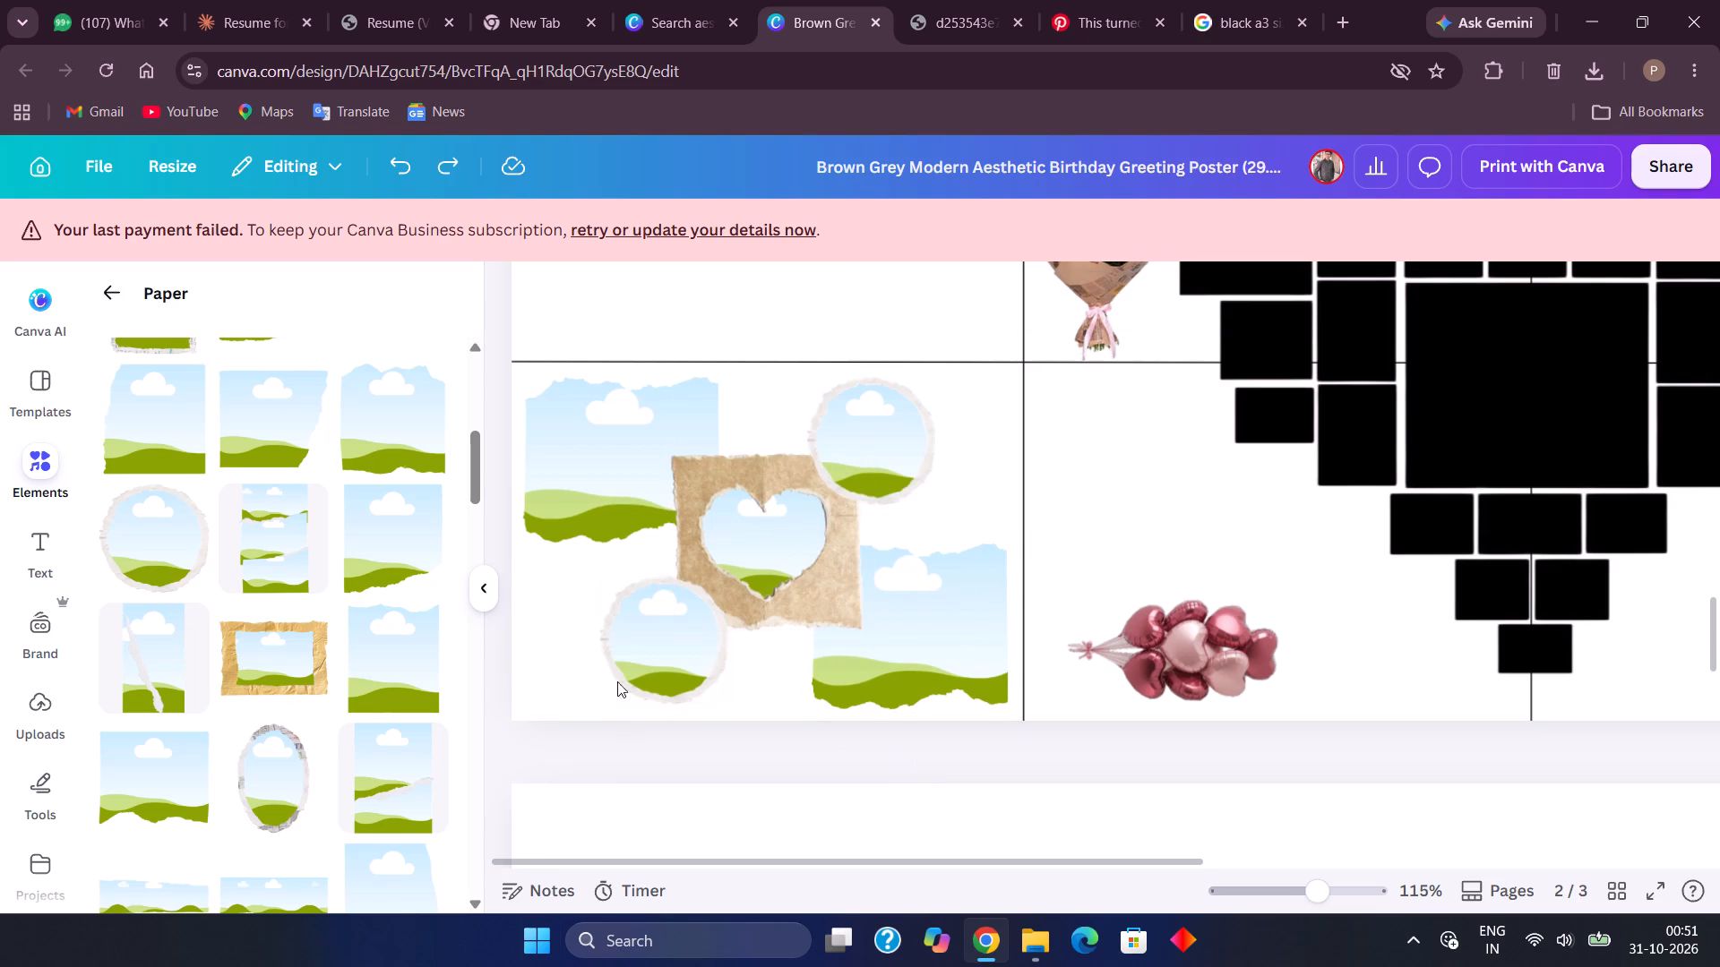
Add the rounded heart-like frame from the Blob frames category to page 2.
scroll(733, 619, down, 1)
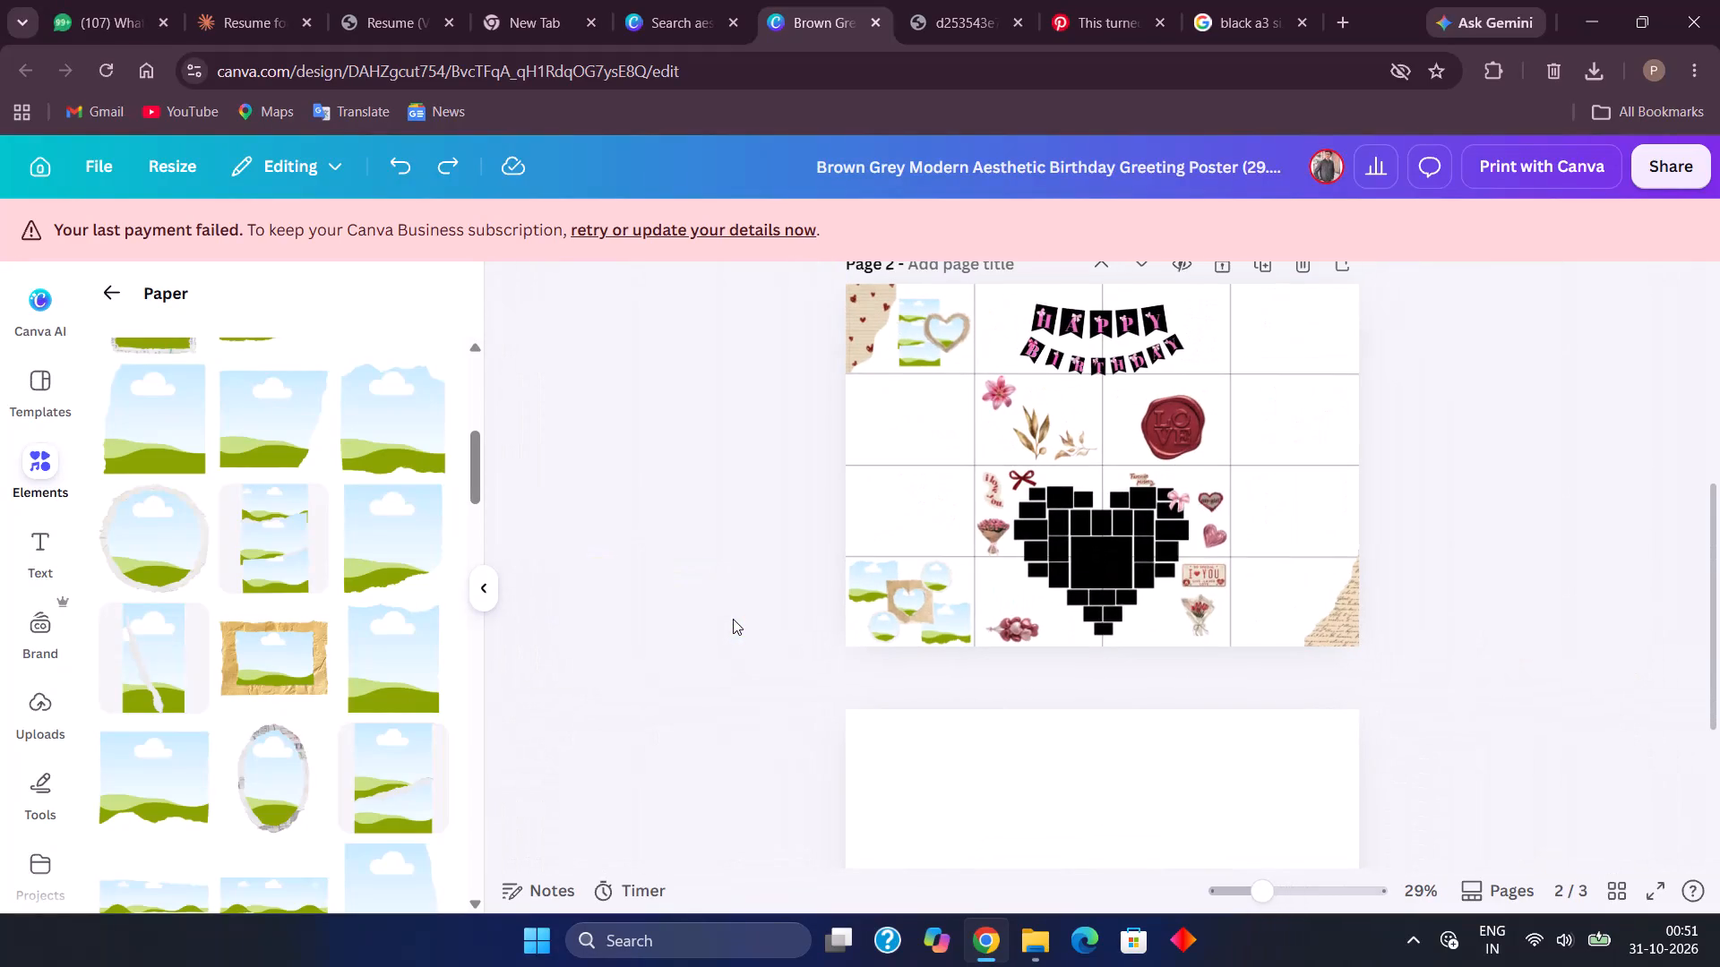
scroll(917, 559, up, 1)
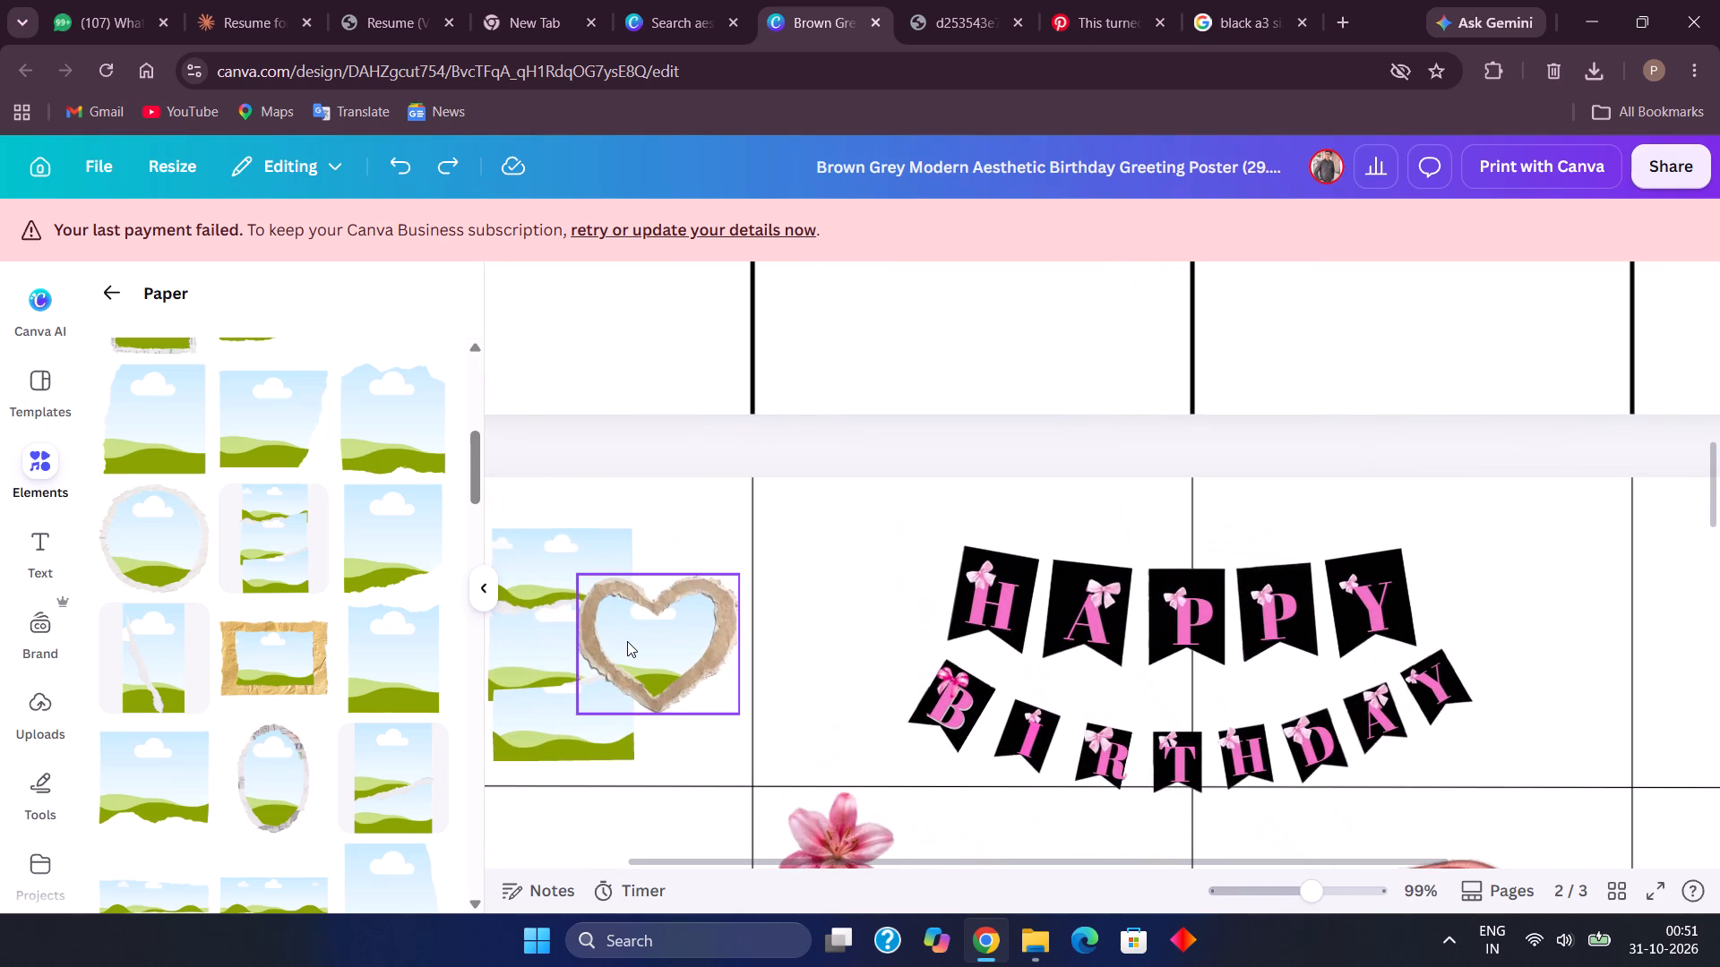
scroll(627, 641, down, 2)
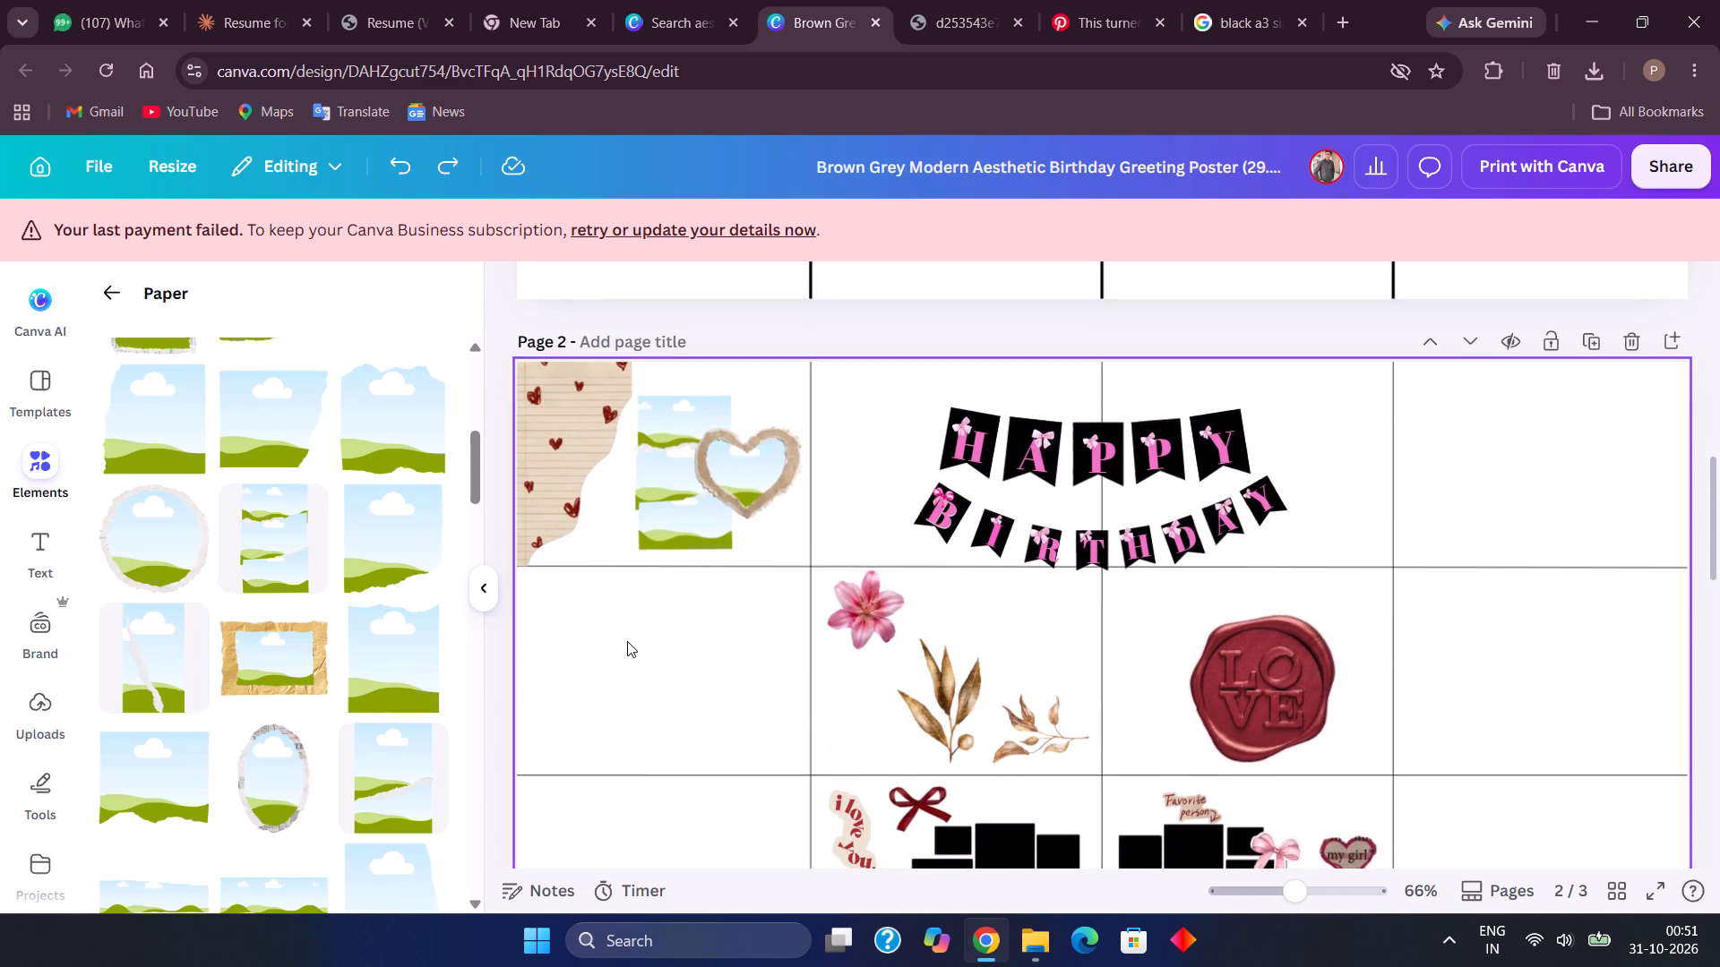
scroll(223, 766, down, 5)
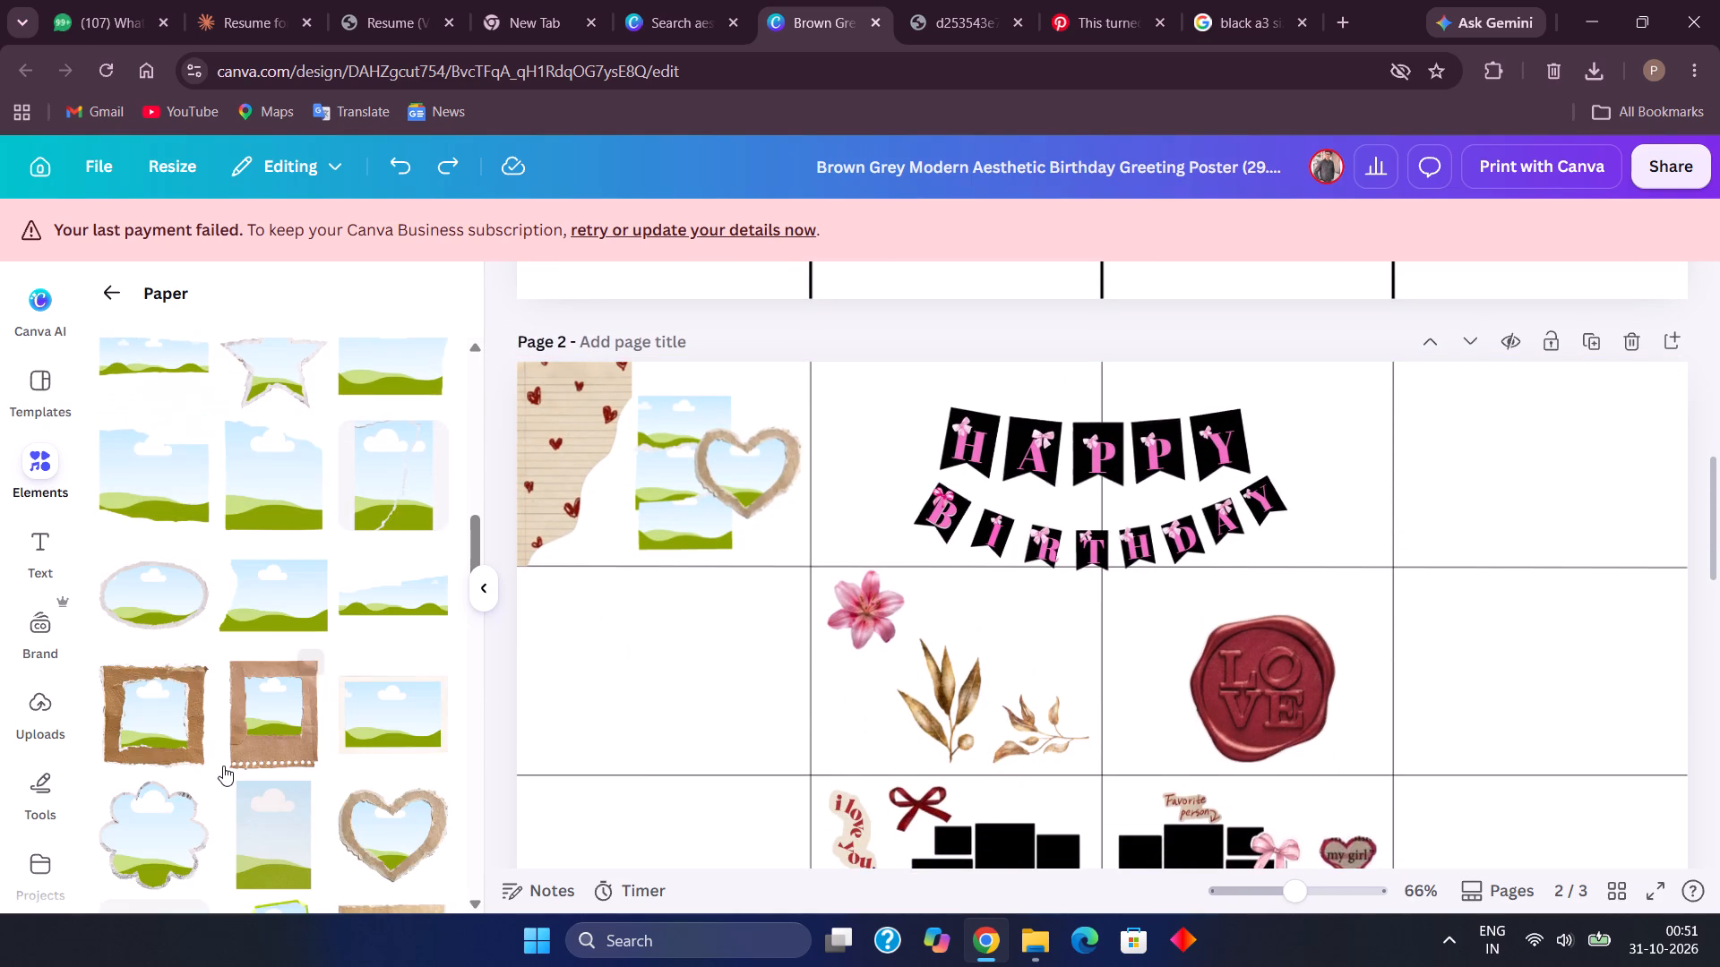
click(100, 294)
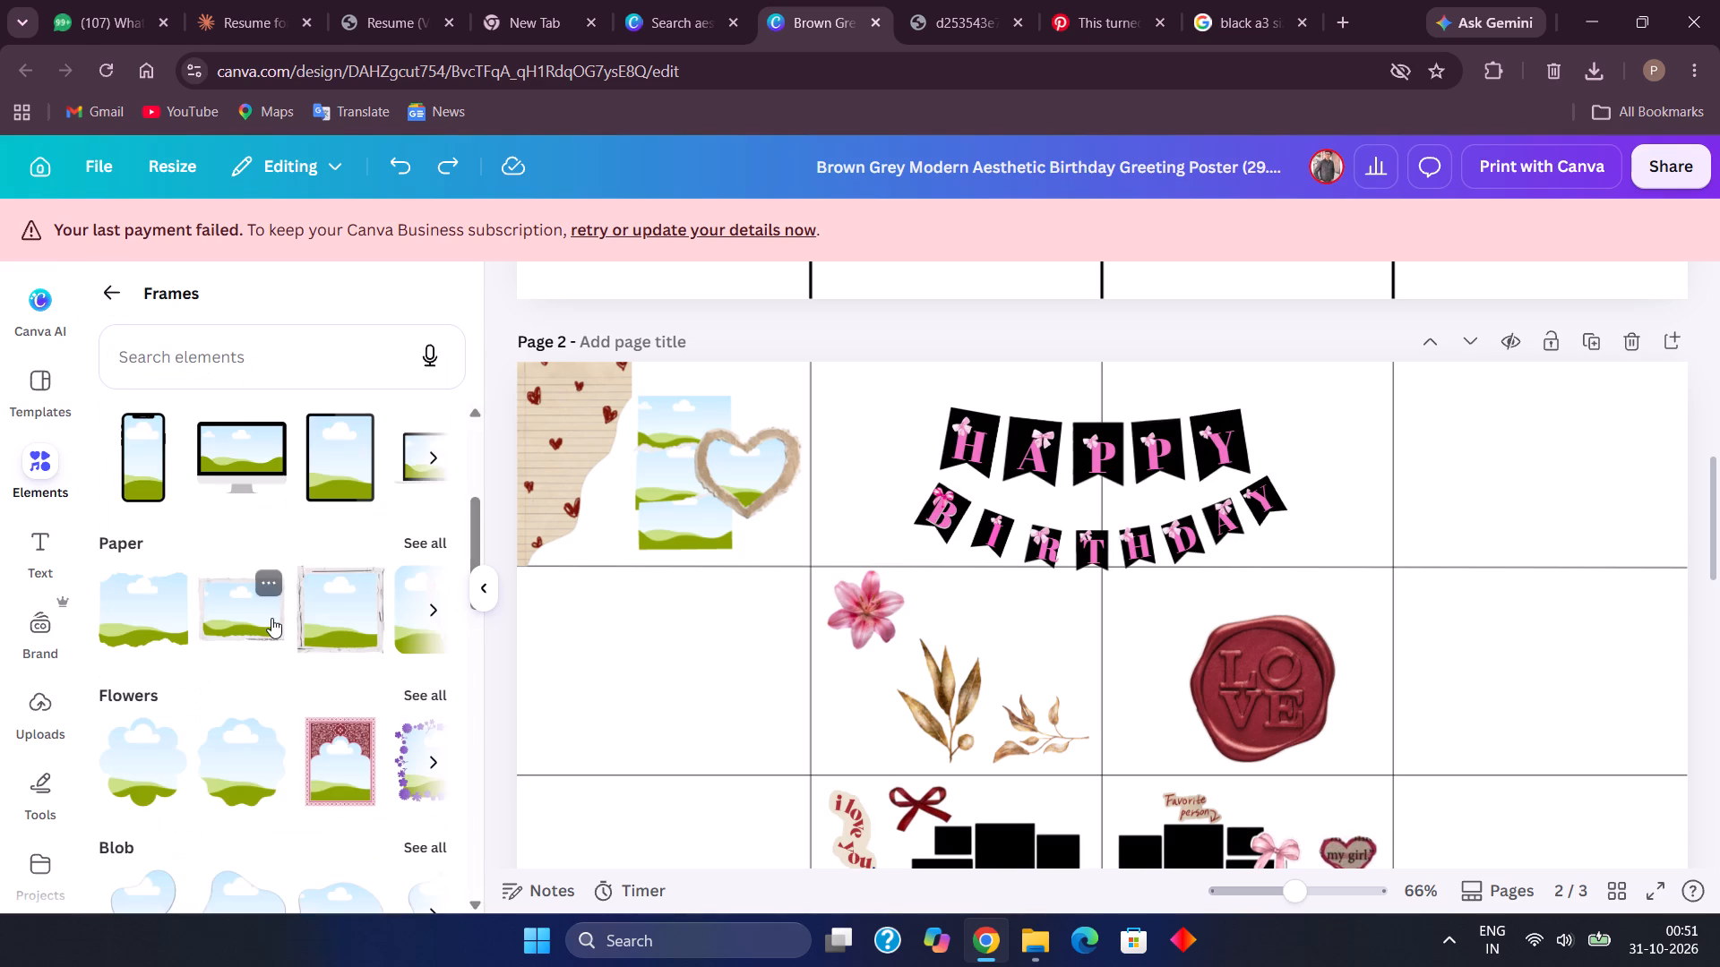
scroll(271, 618, down, 1)
scroll(271, 618, left, 3)
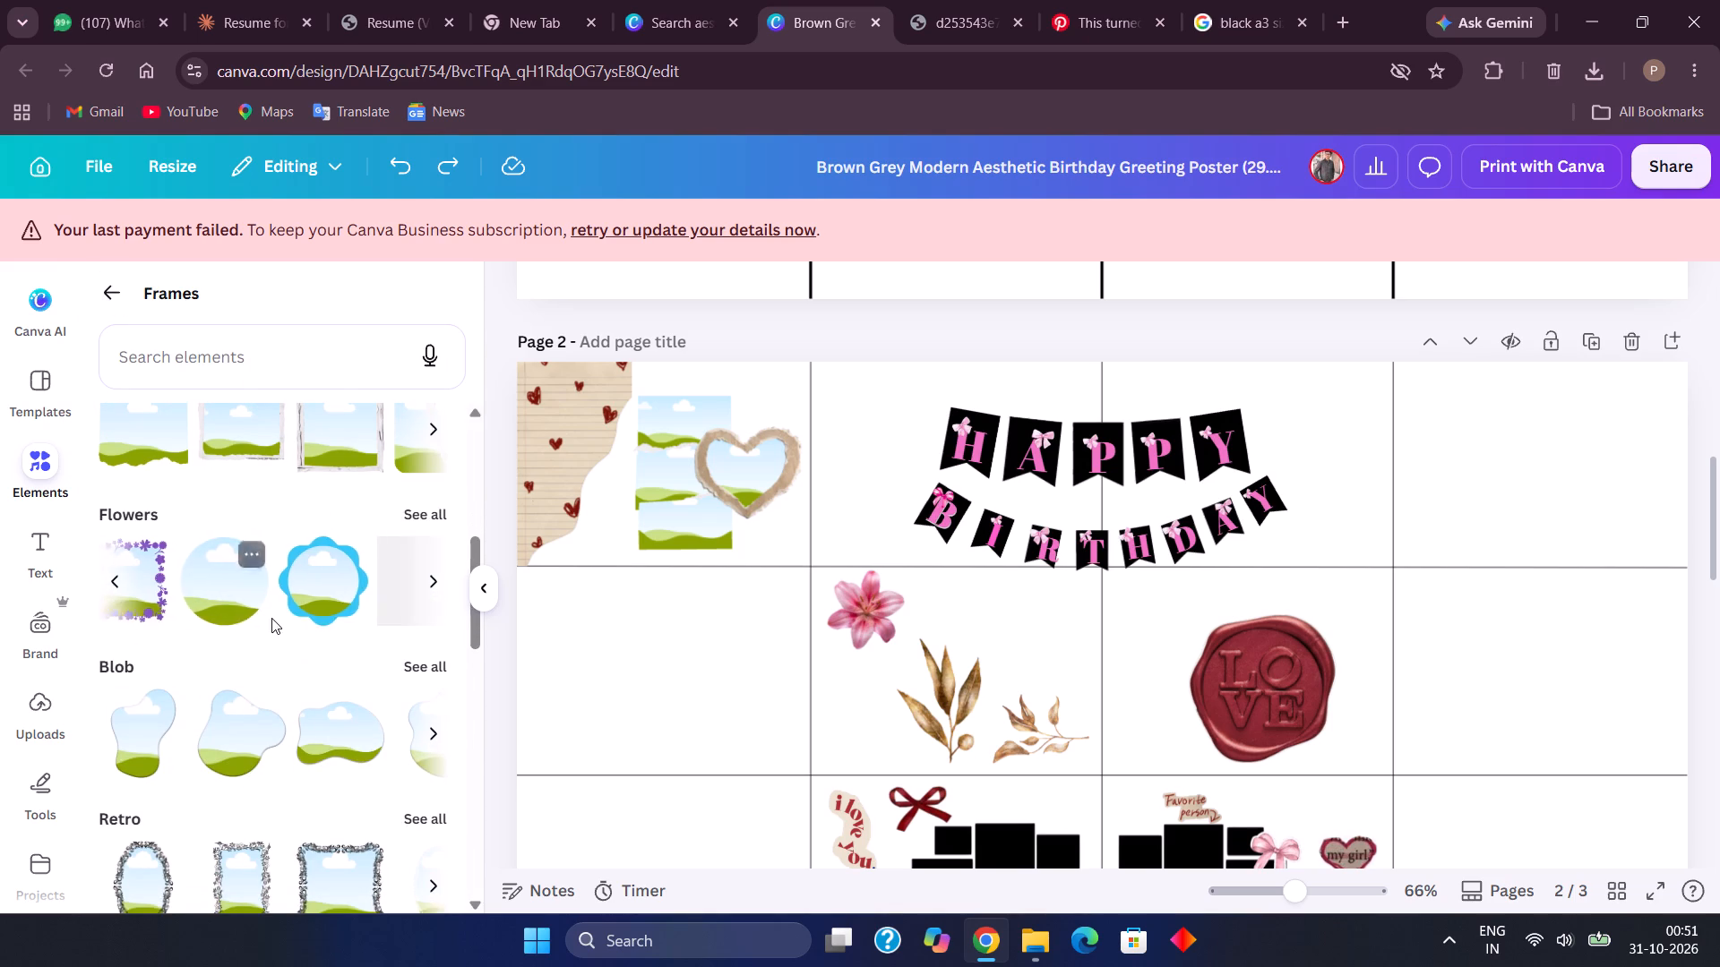
scroll(271, 618, left, 2)
scroll(346, 718, left, 1)
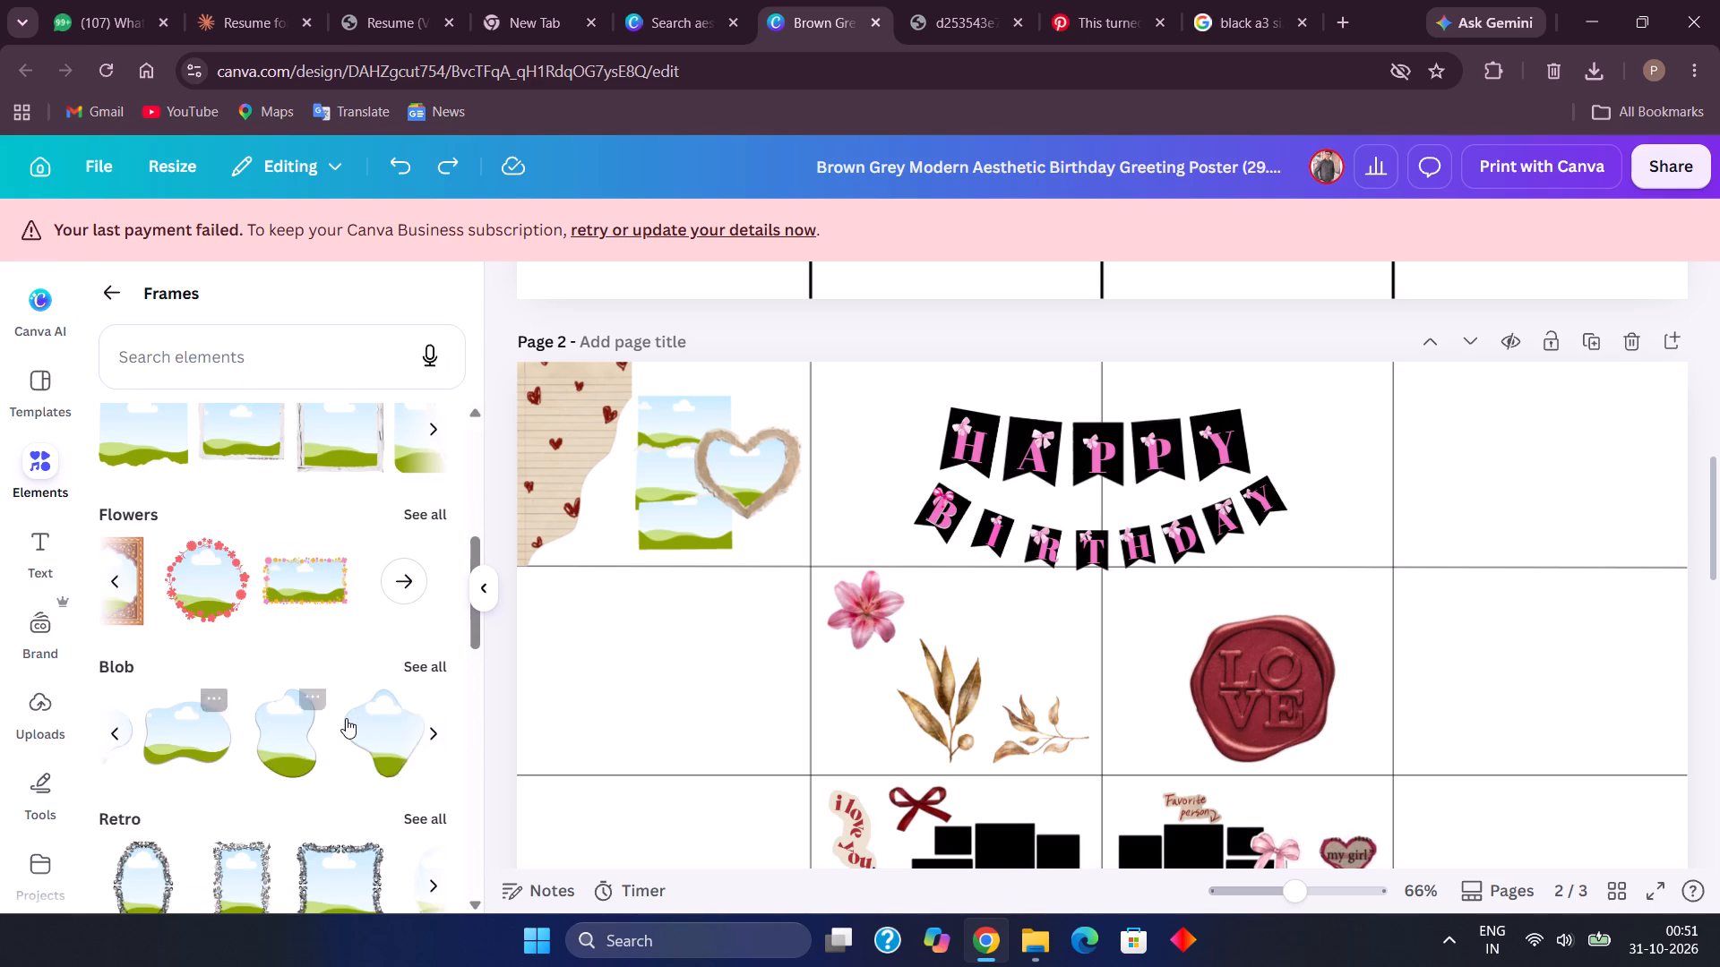
scroll(346, 718, left, 8)
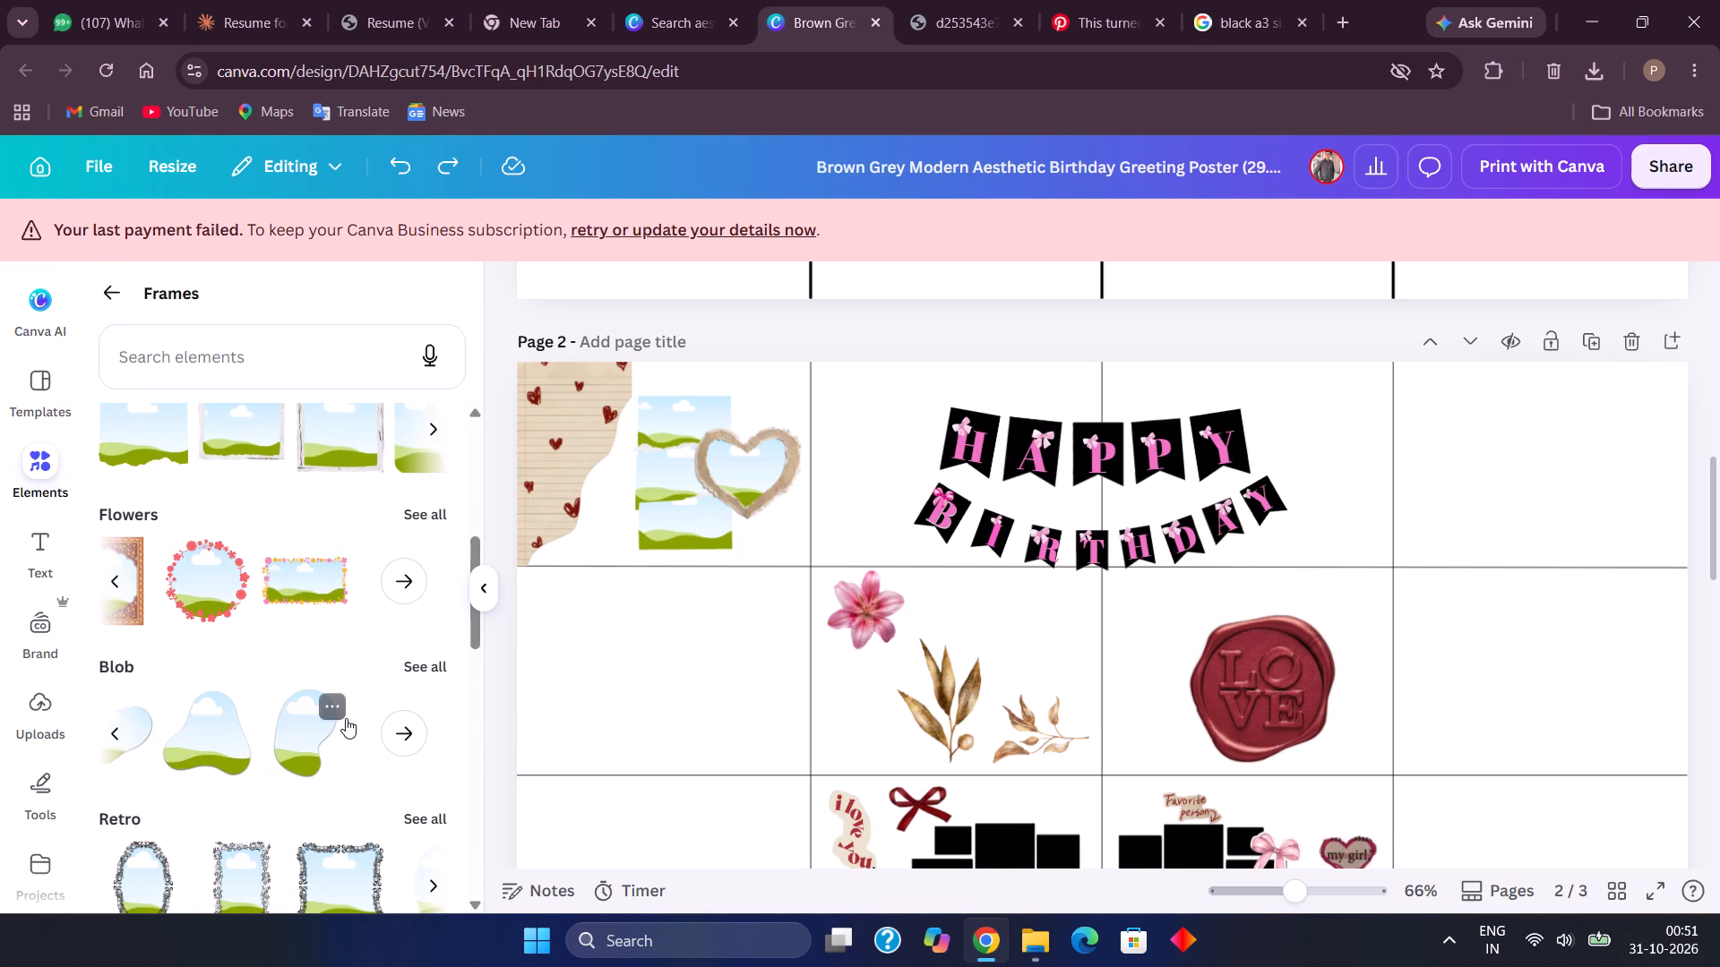
scroll(335, 760, right, 3)
scroll(335, 760, left, 1)
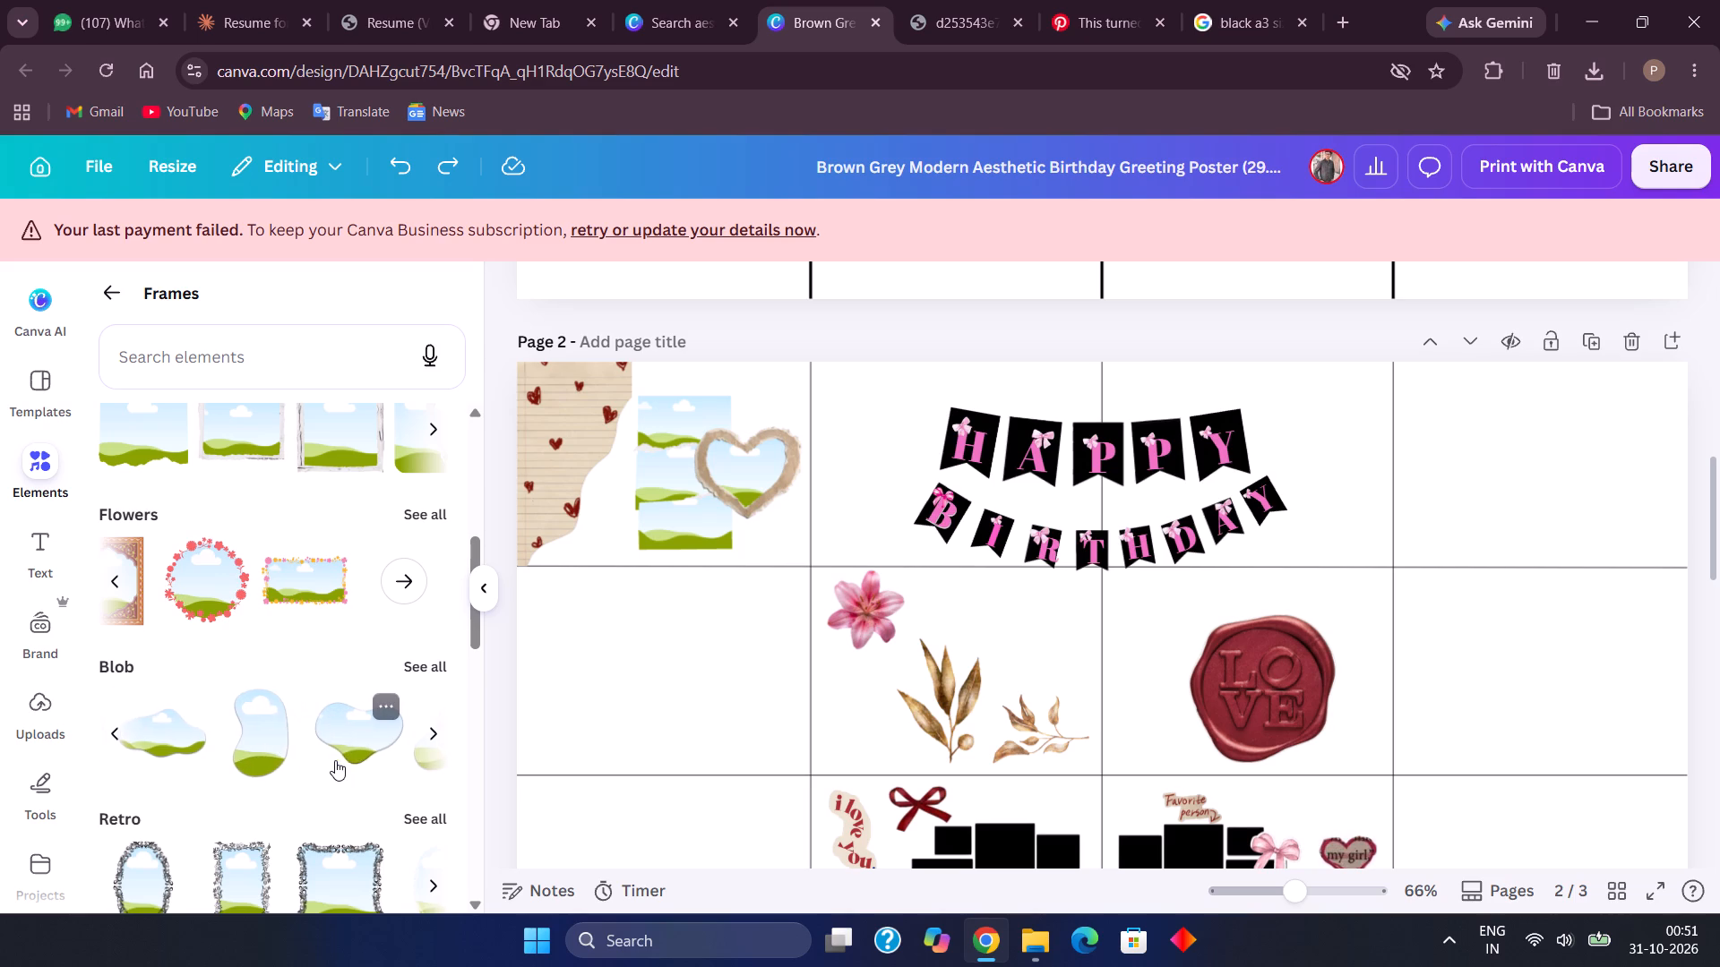
scroll(335, 760, left, 1)
click(333, 761)
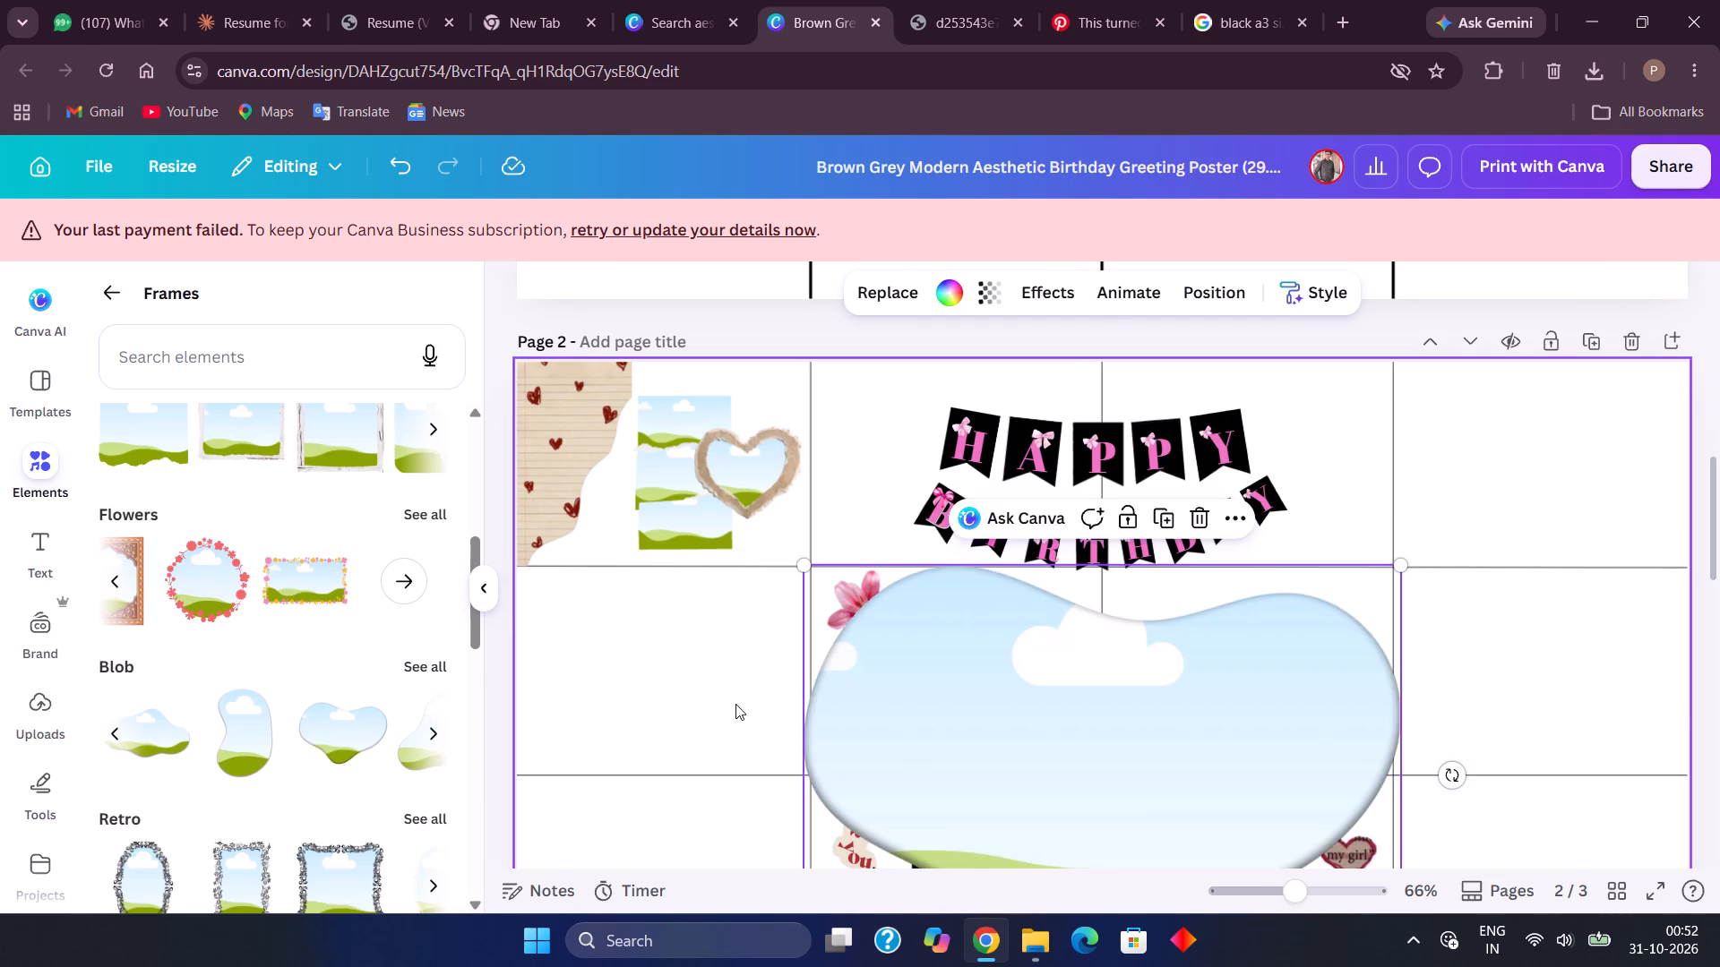
Shrink the heart-like blob frame to a small size and place it in the lower left of the top row's last cell.
scroll(967, 647, down, 2)
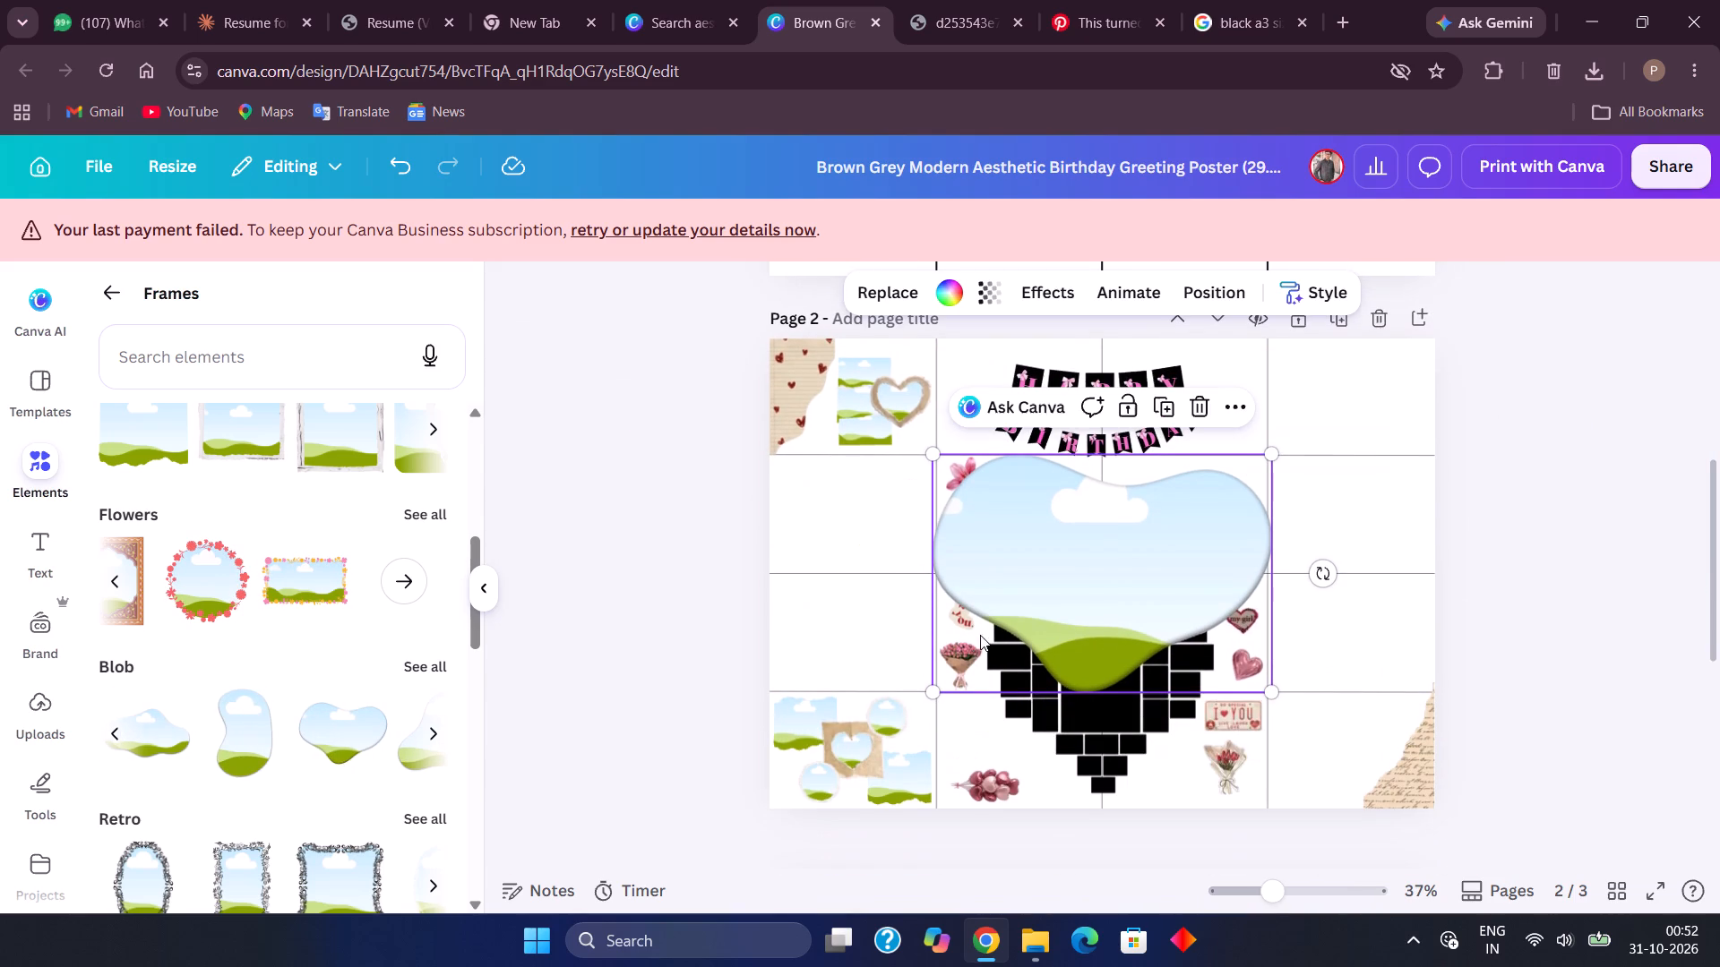
drag(1011, 584, 946, 630)
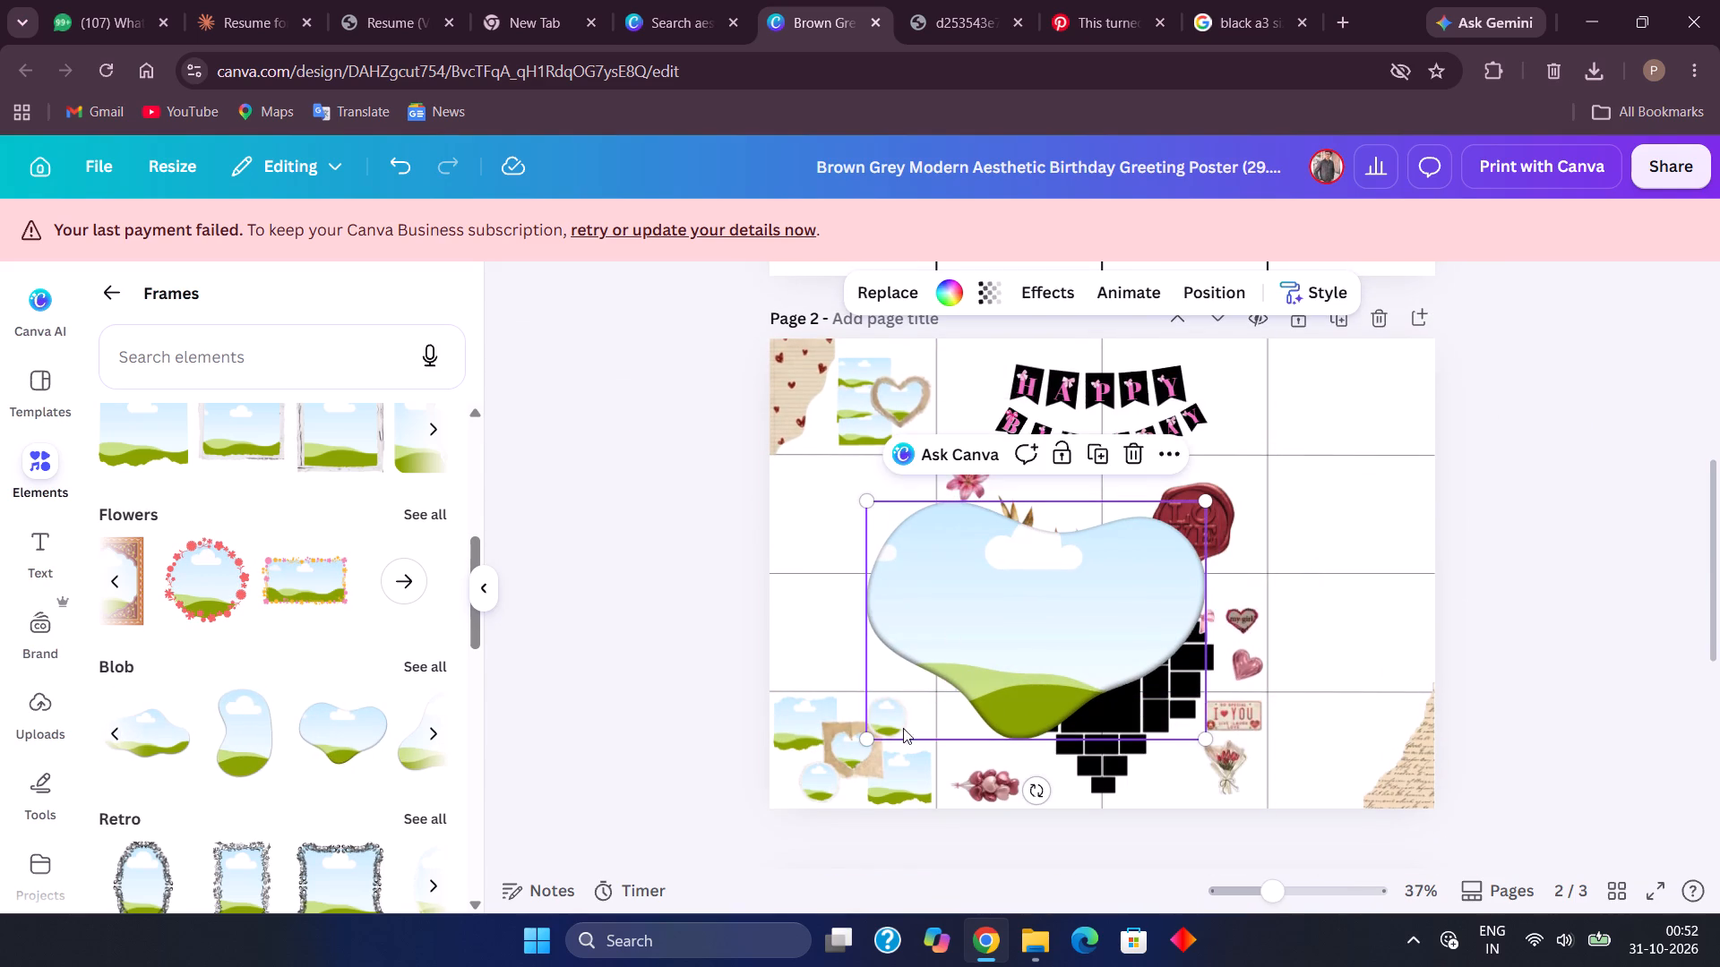
drag(871, 740, 1062, 561)
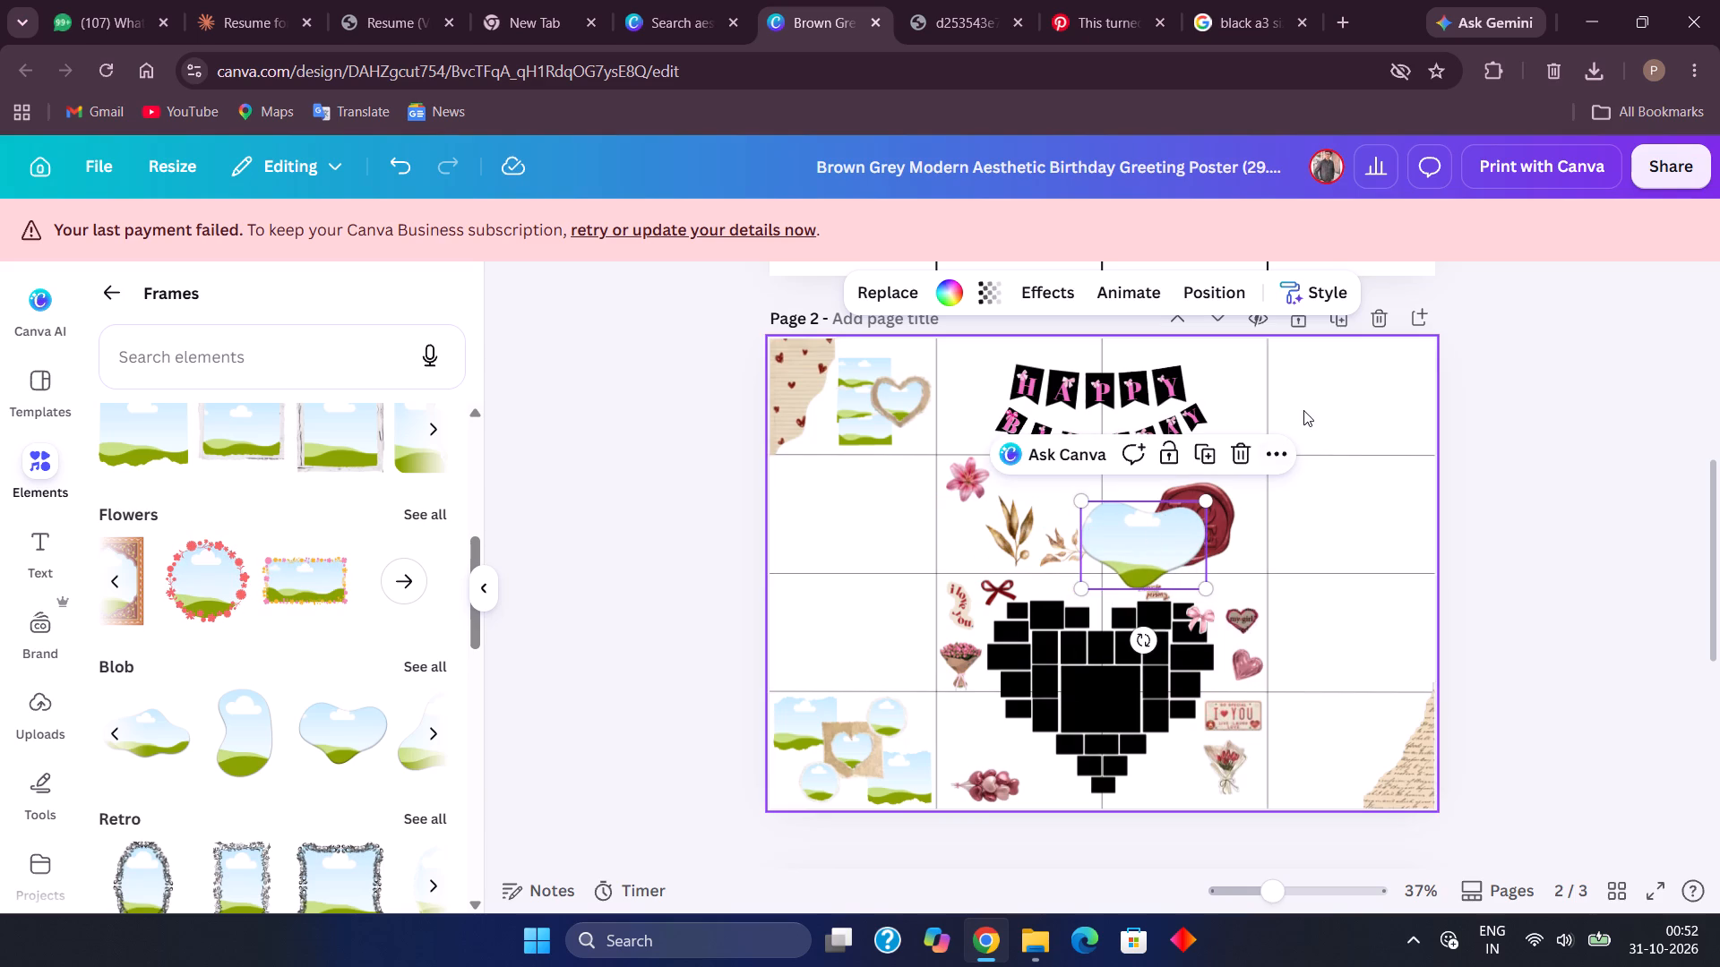
drag(1169, 542, 1395, 390)
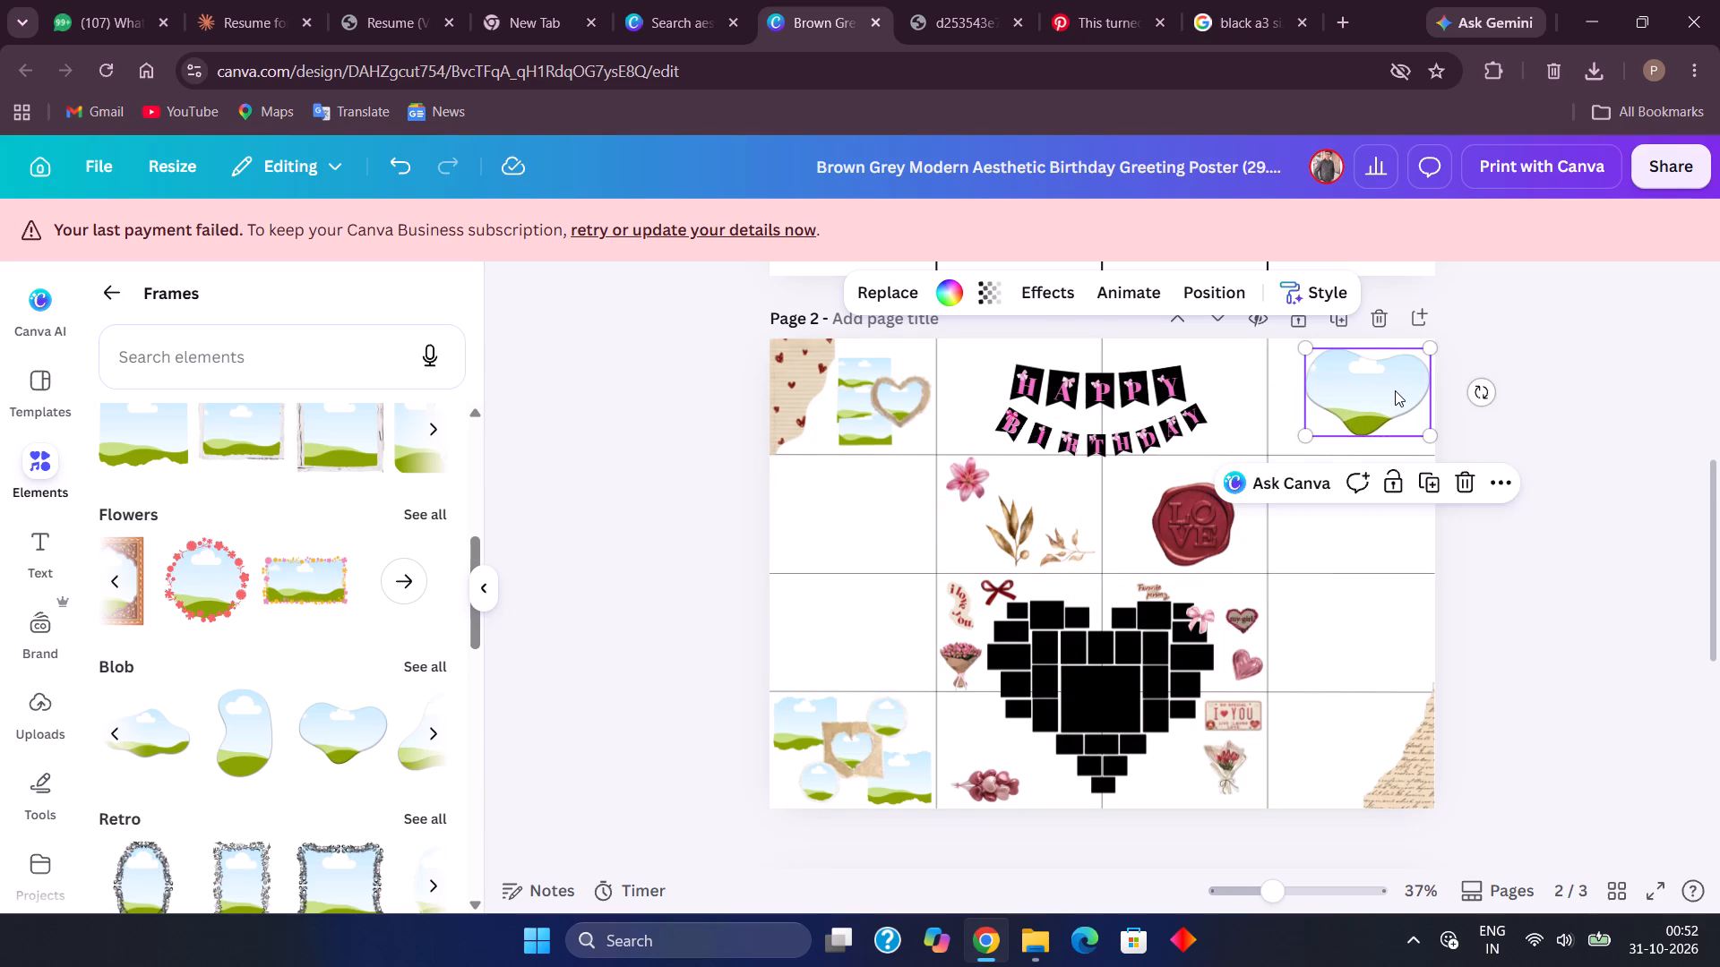
scroll(1395, 390, left, 2)
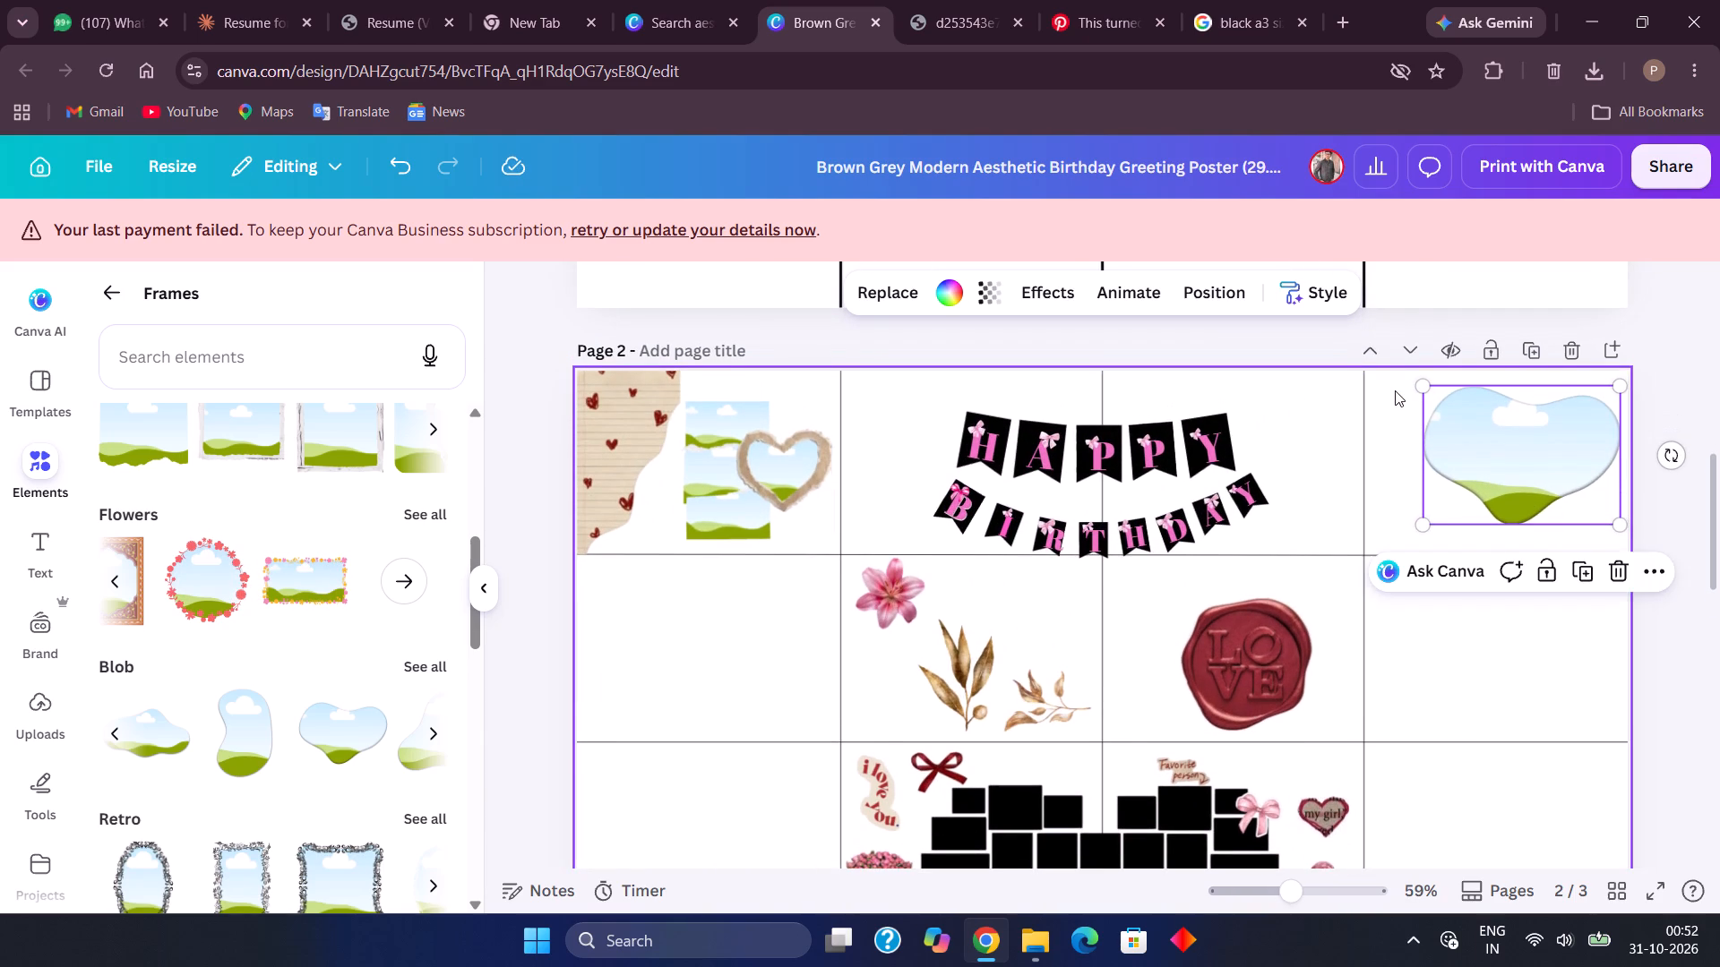
scroll(1526, 468, left, 2)
click(1617, 526)
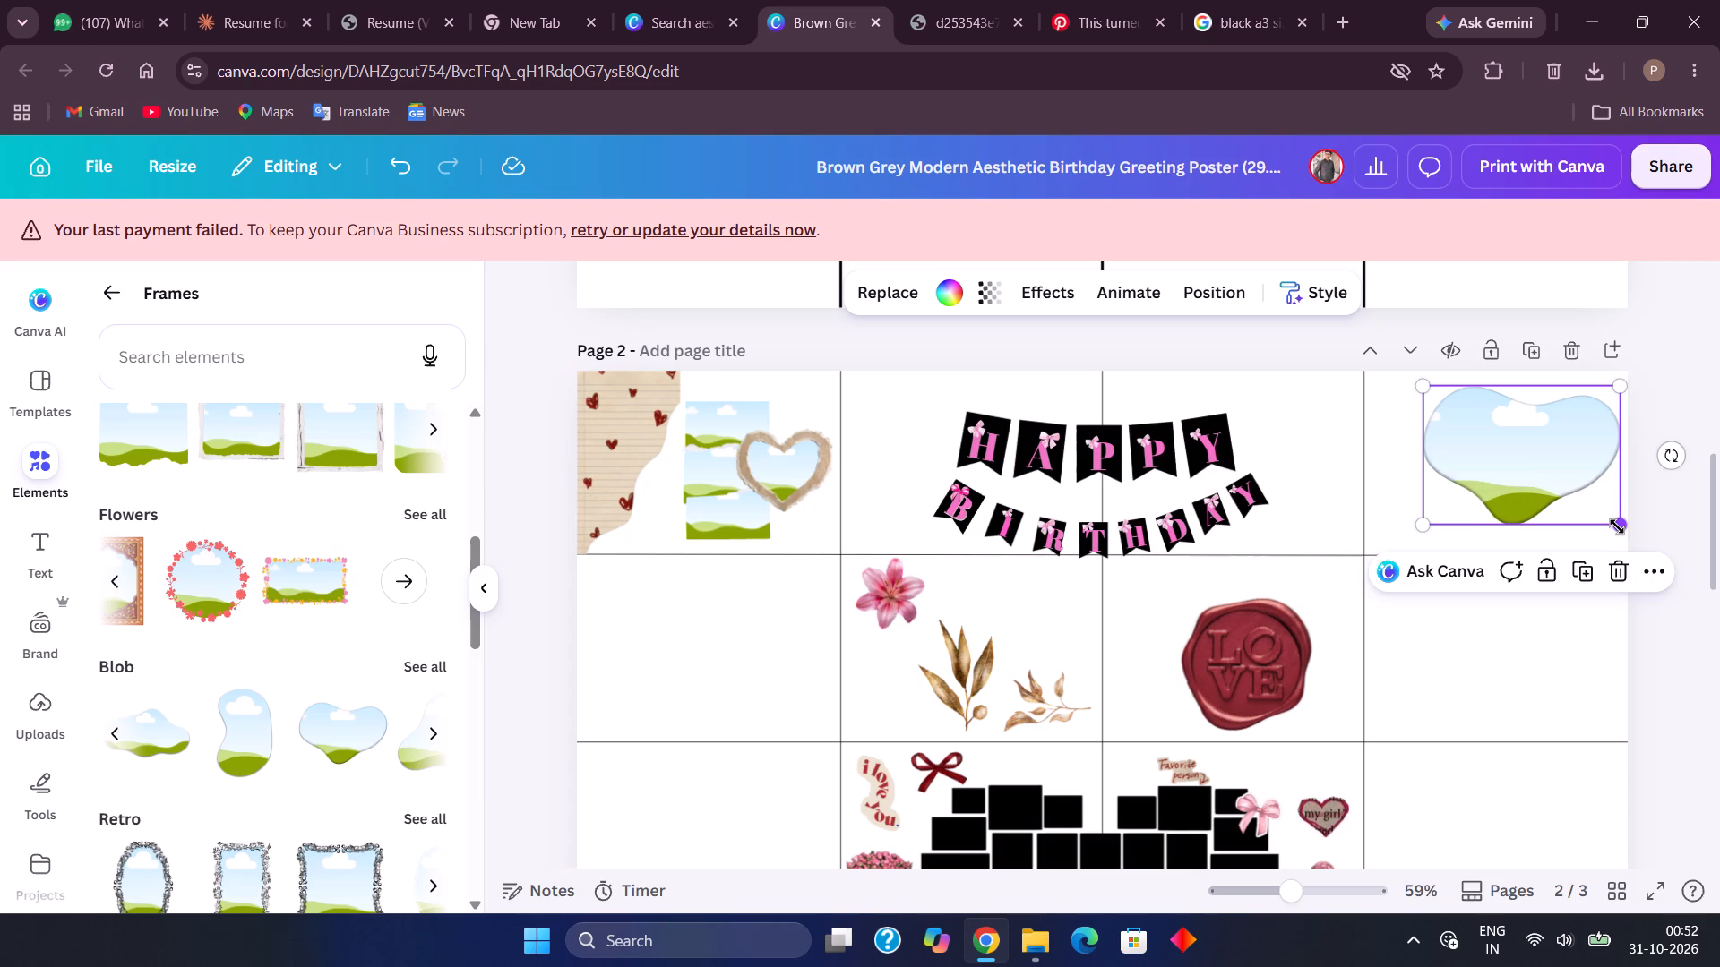
drag(1617, 526, 1521, 471)
drag(1490, 431, 1469, 478)
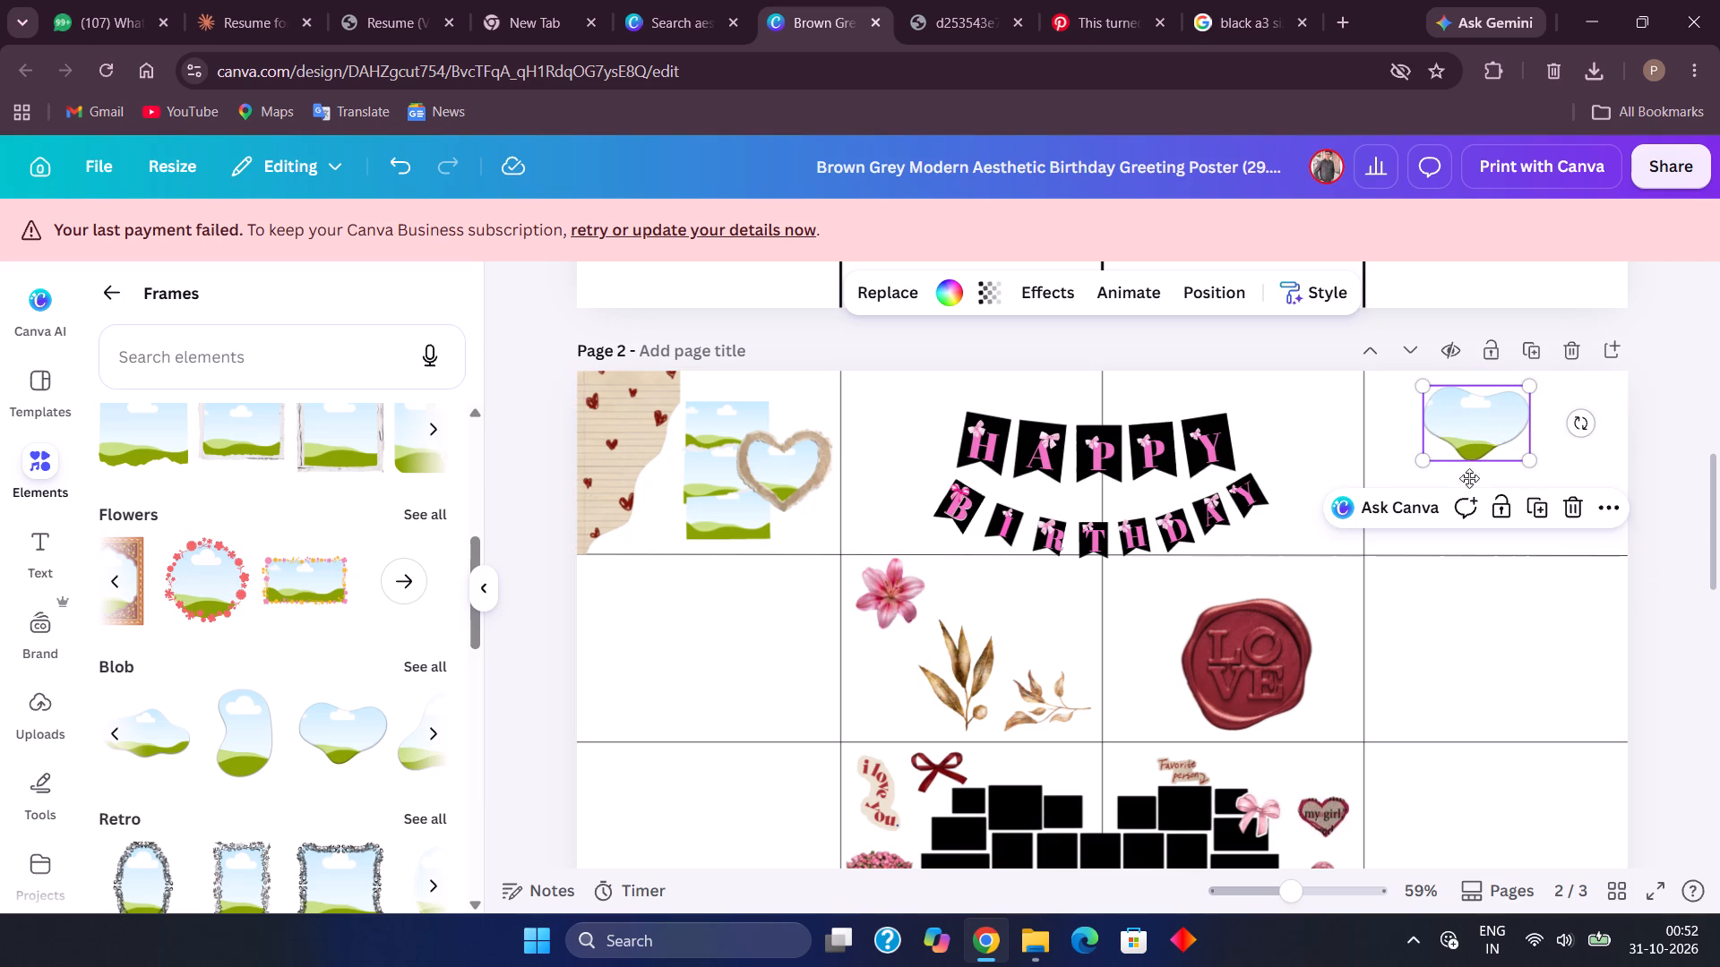
drag(1469, 478, 1461, 486)
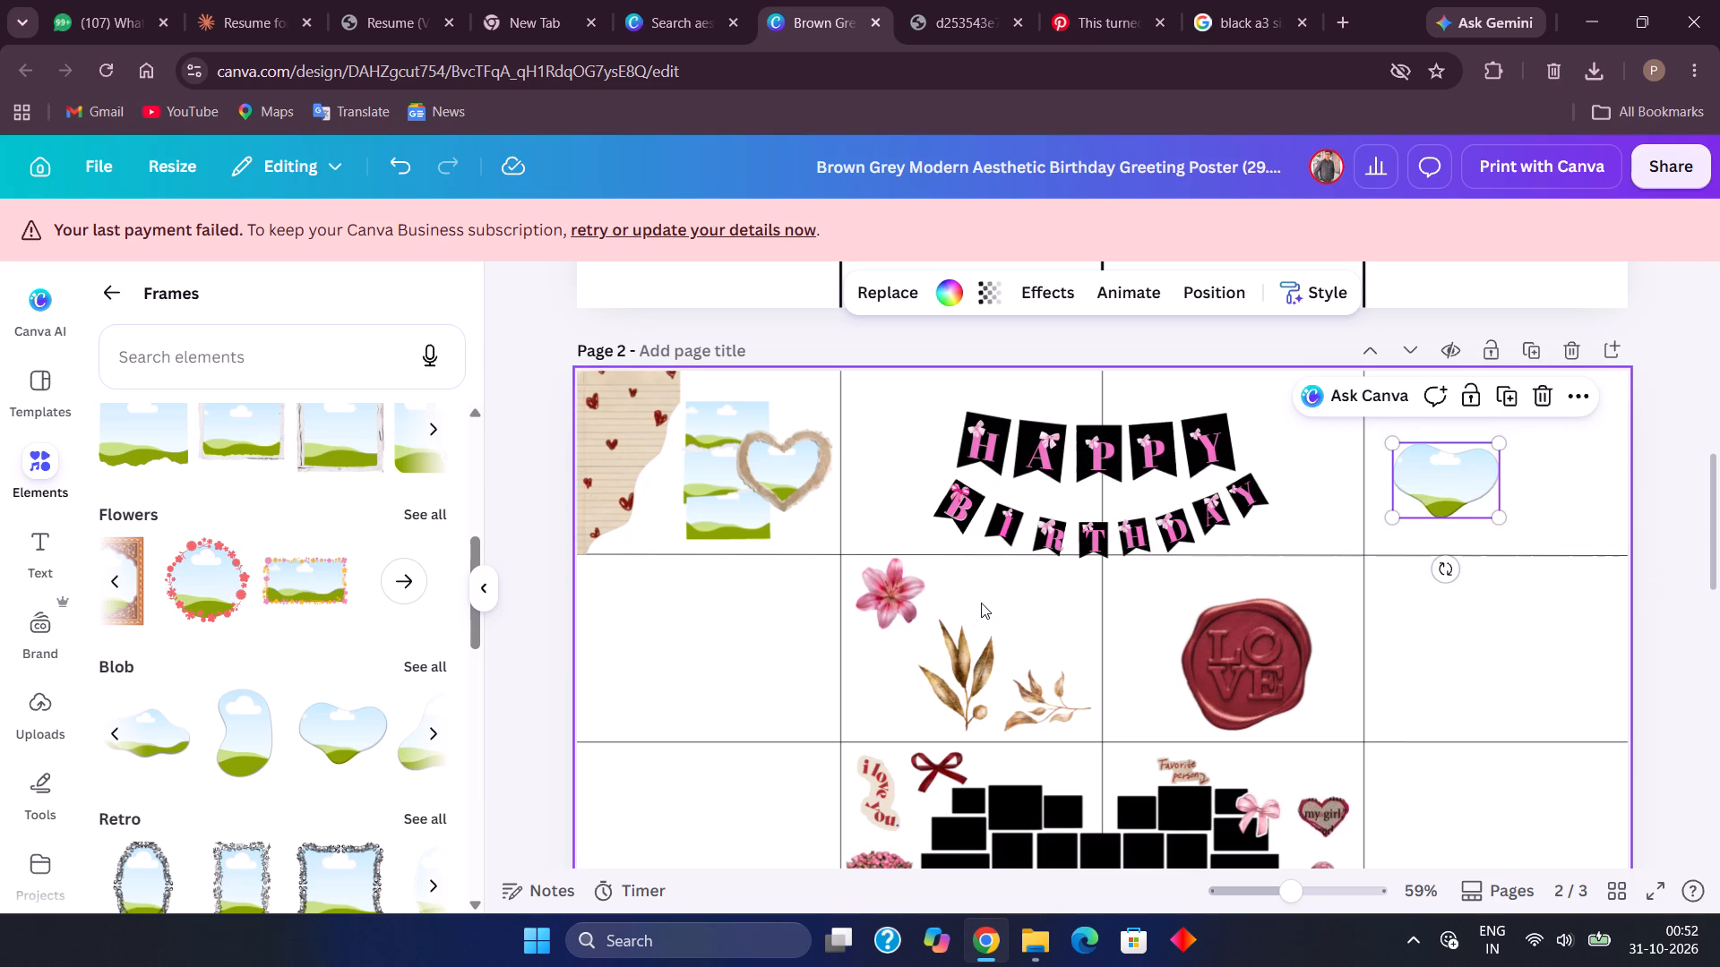
Look through the frame categories and the full Blob collection for another frame for the top row's last cell.
scroll(430, 680, down, 2)
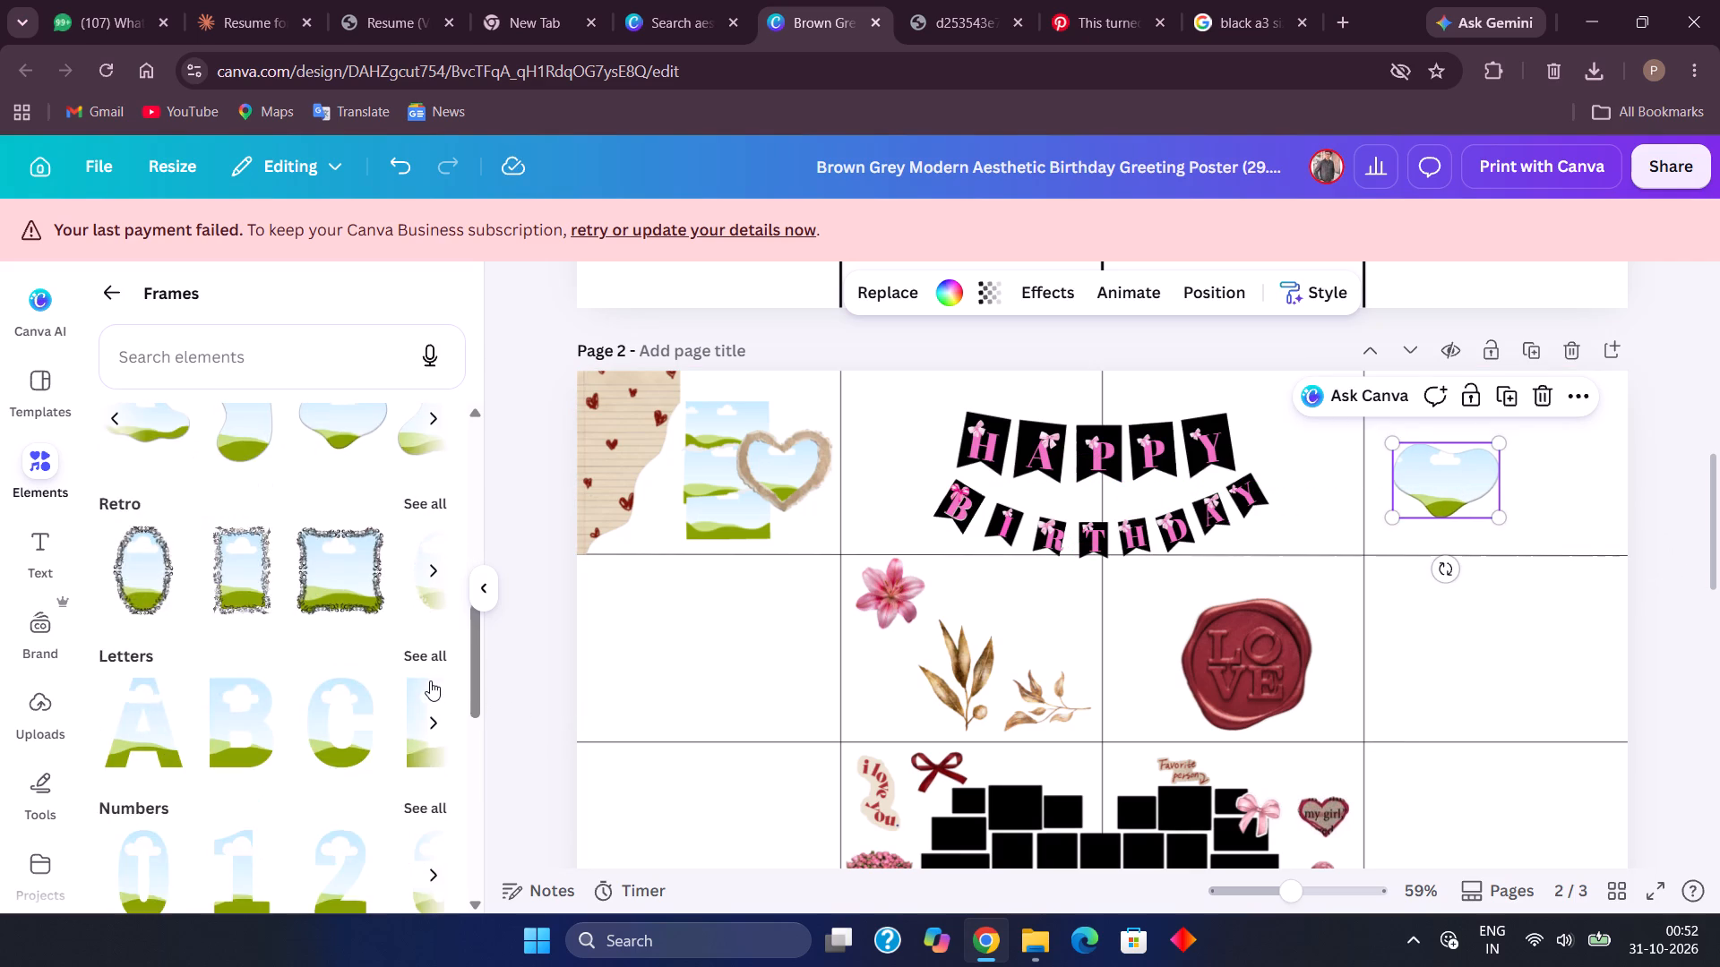
scroll(430, 680, down, 4)
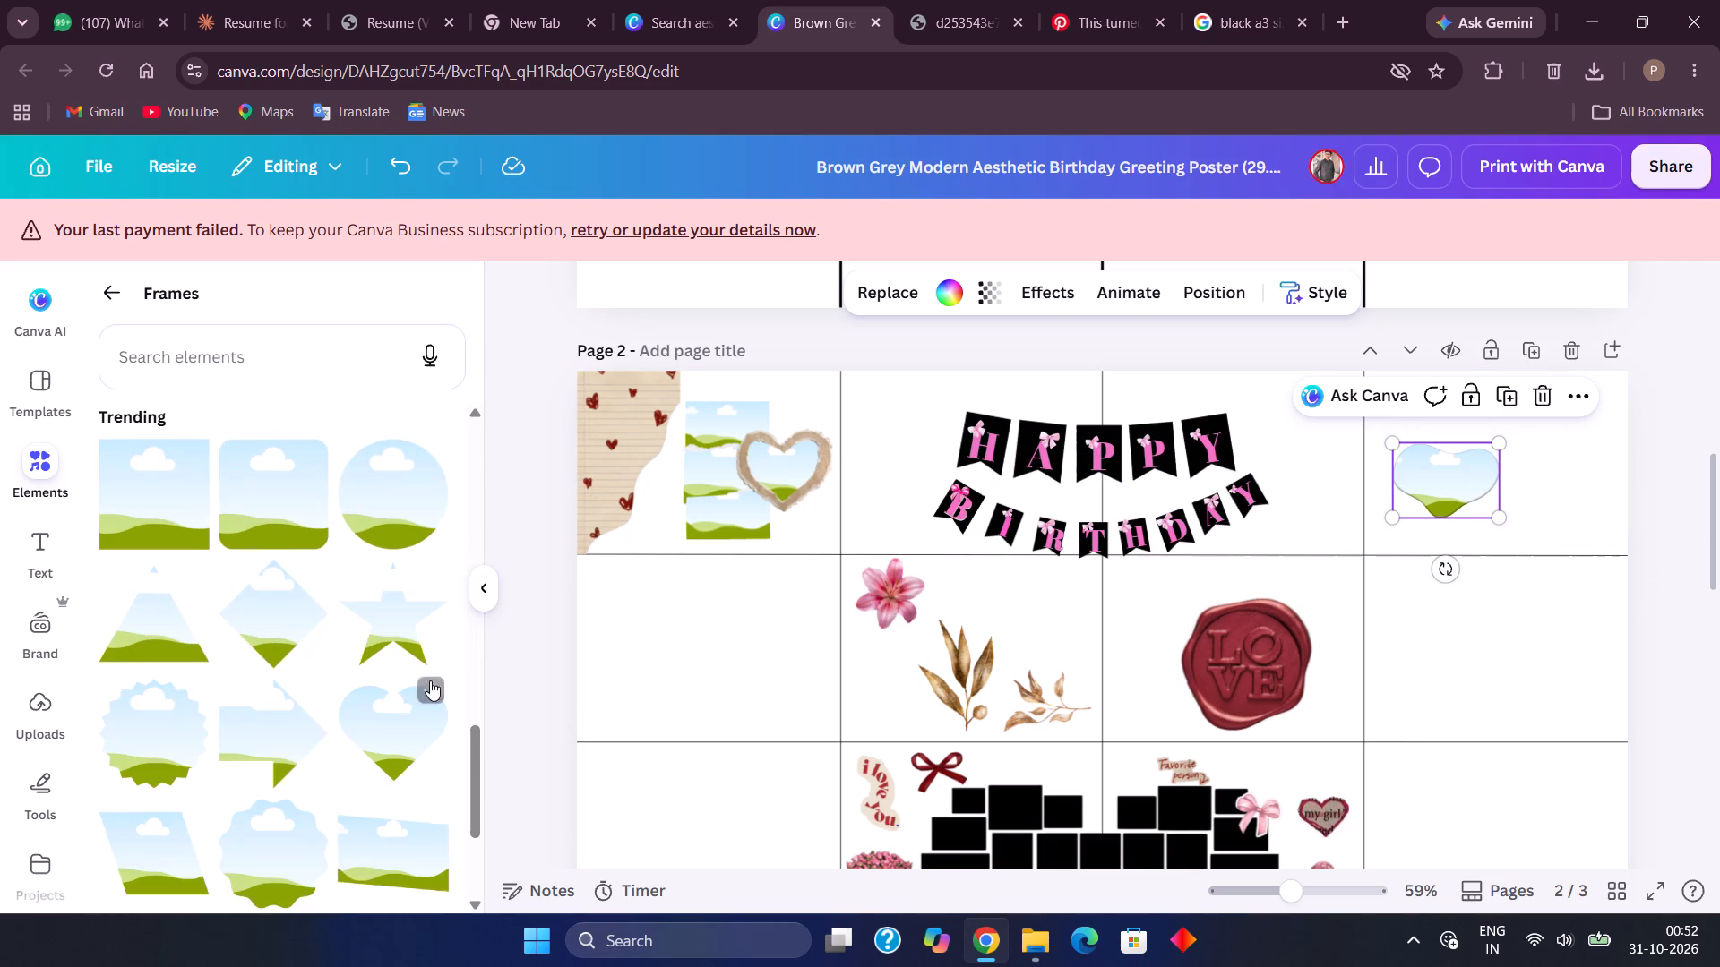
scroll(427, 672, down, 6)
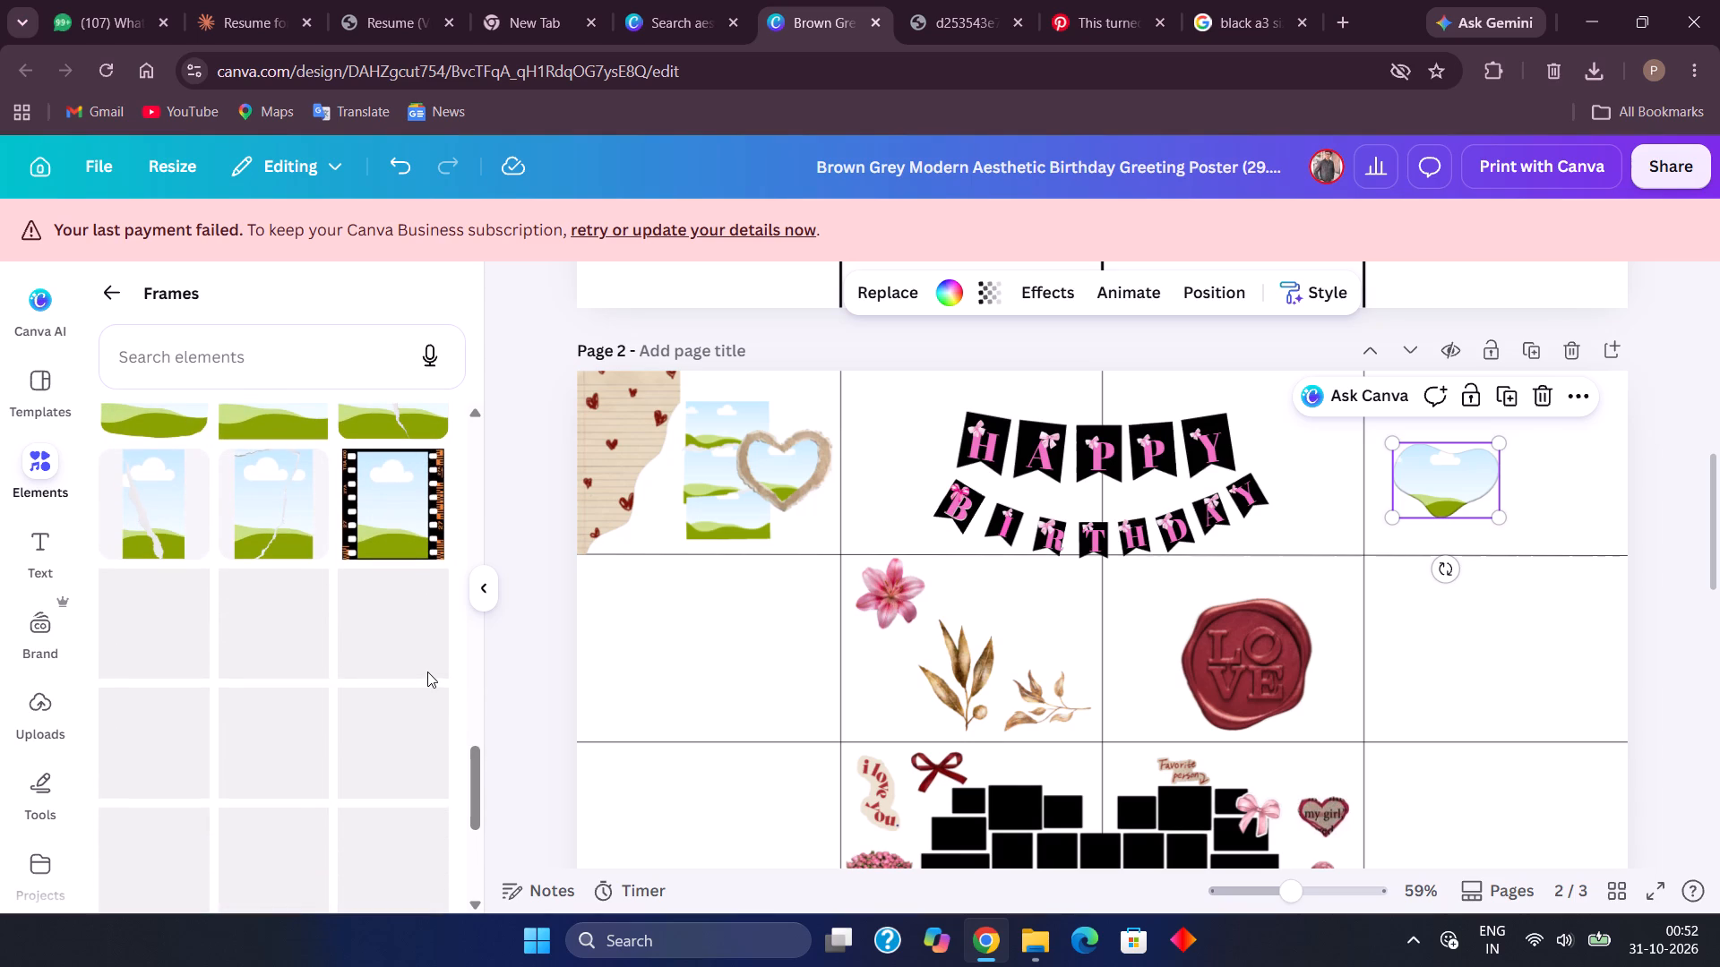
scroll(368, 572, up, 7)
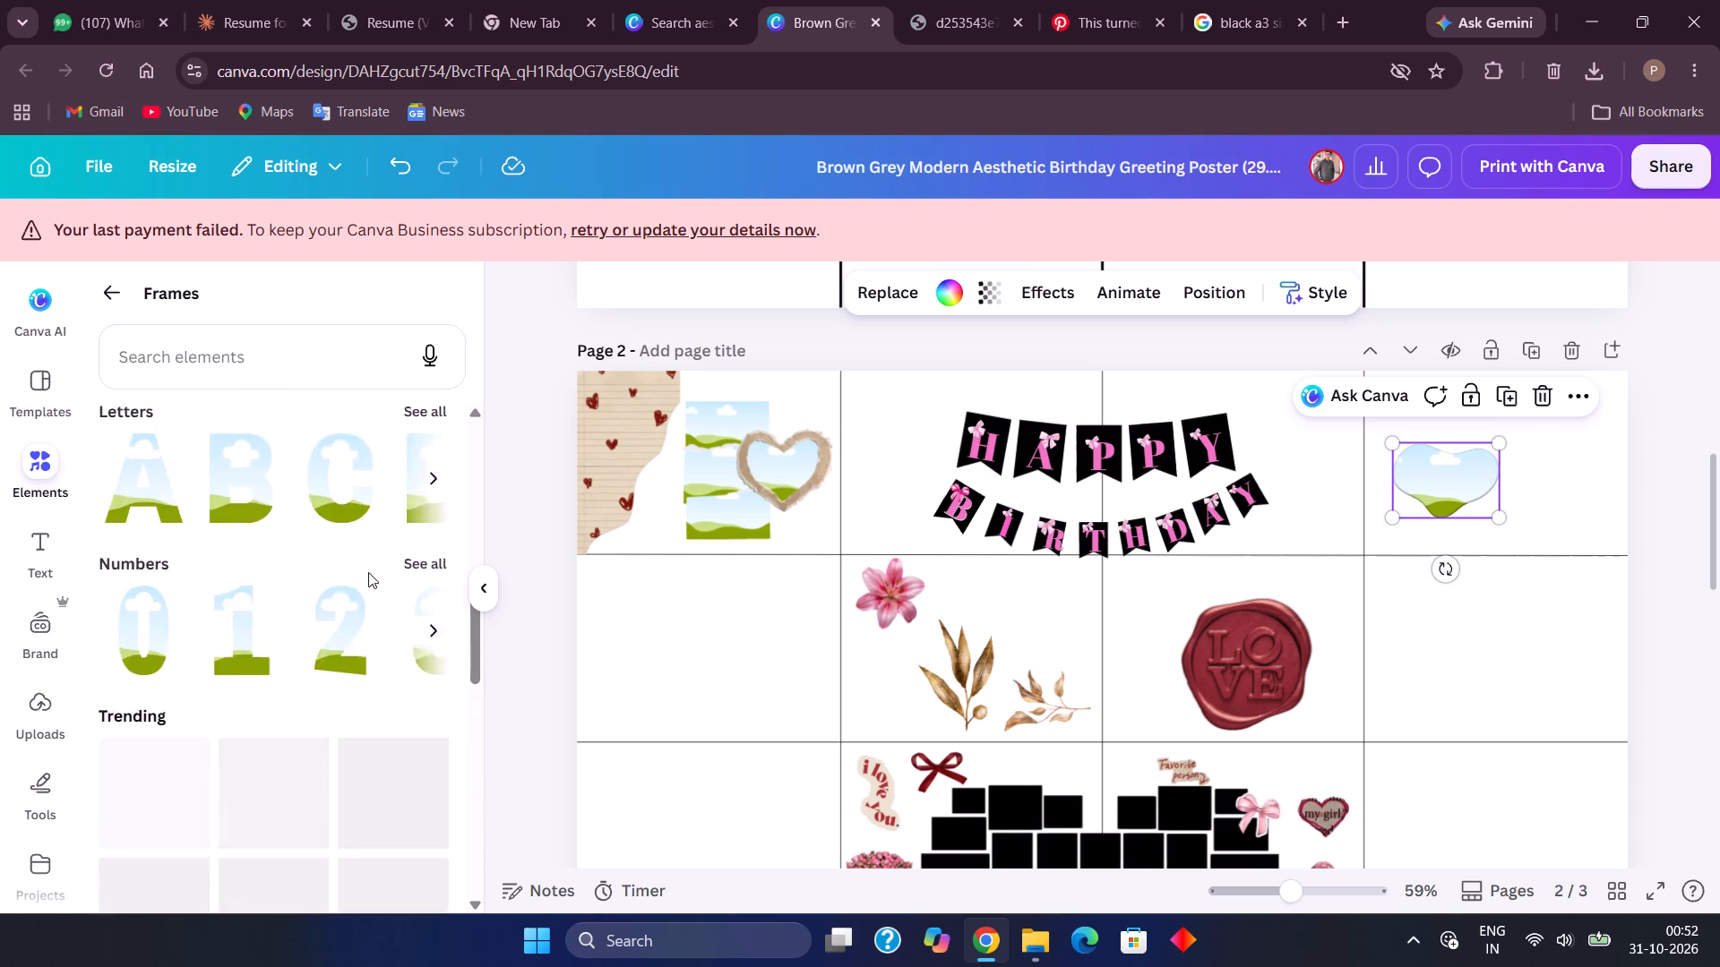
scroll(368, 572, up, 2)
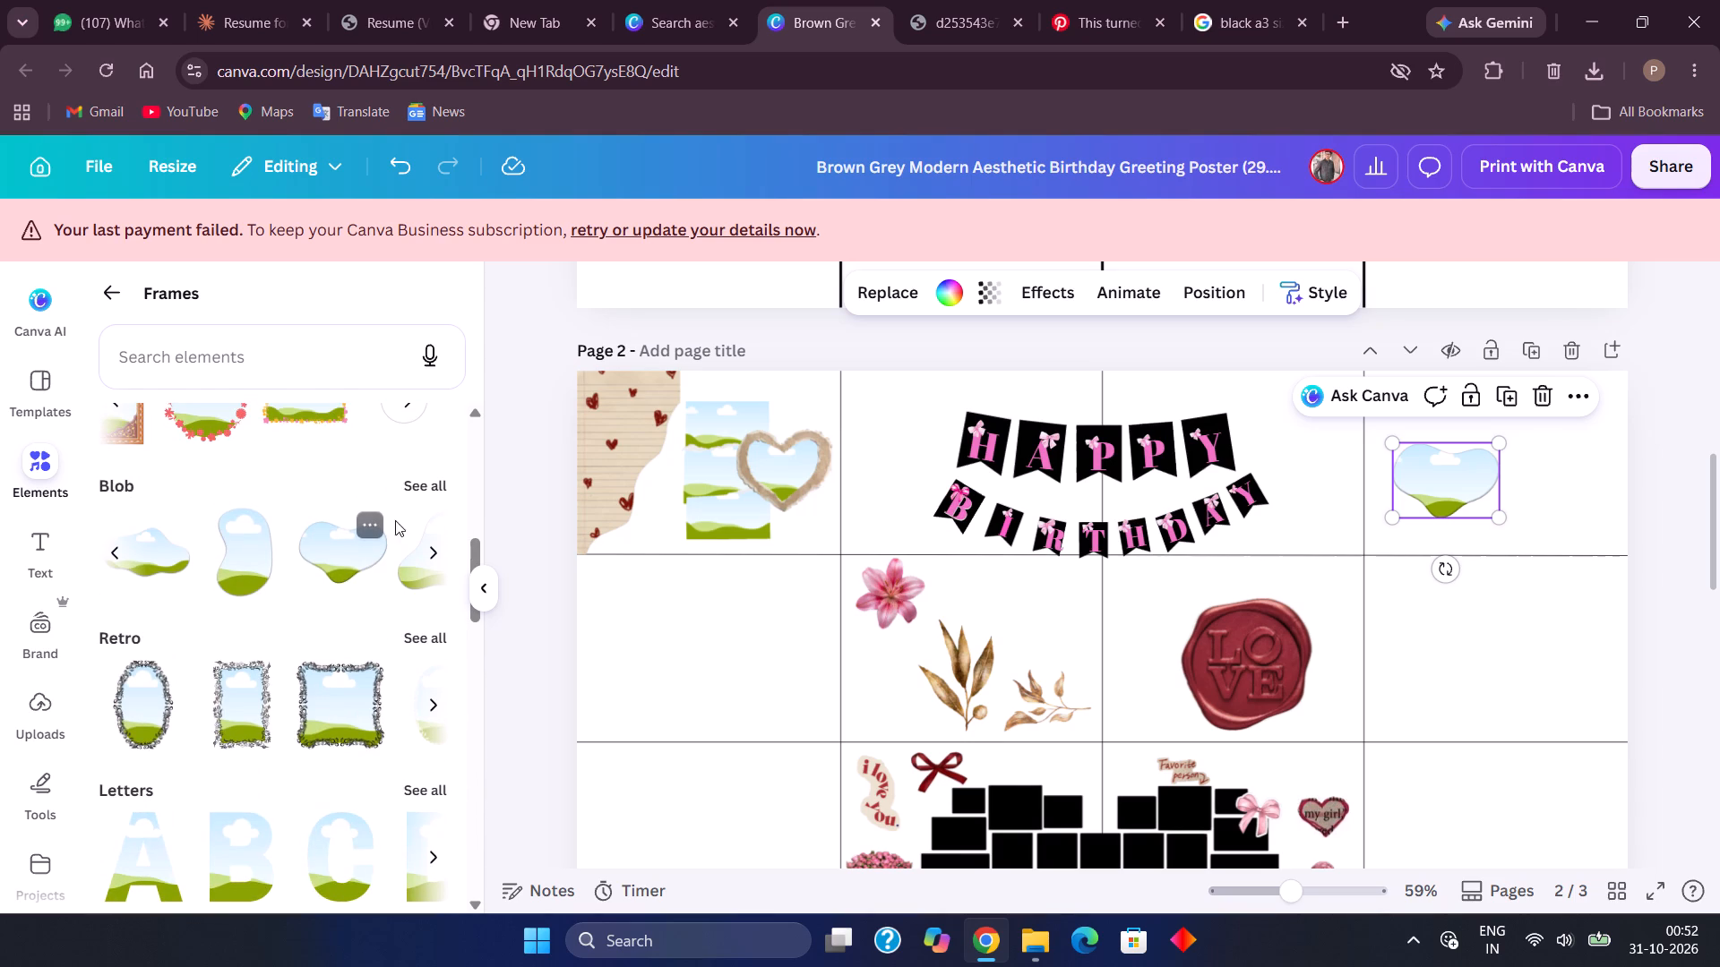
click(410, 492)
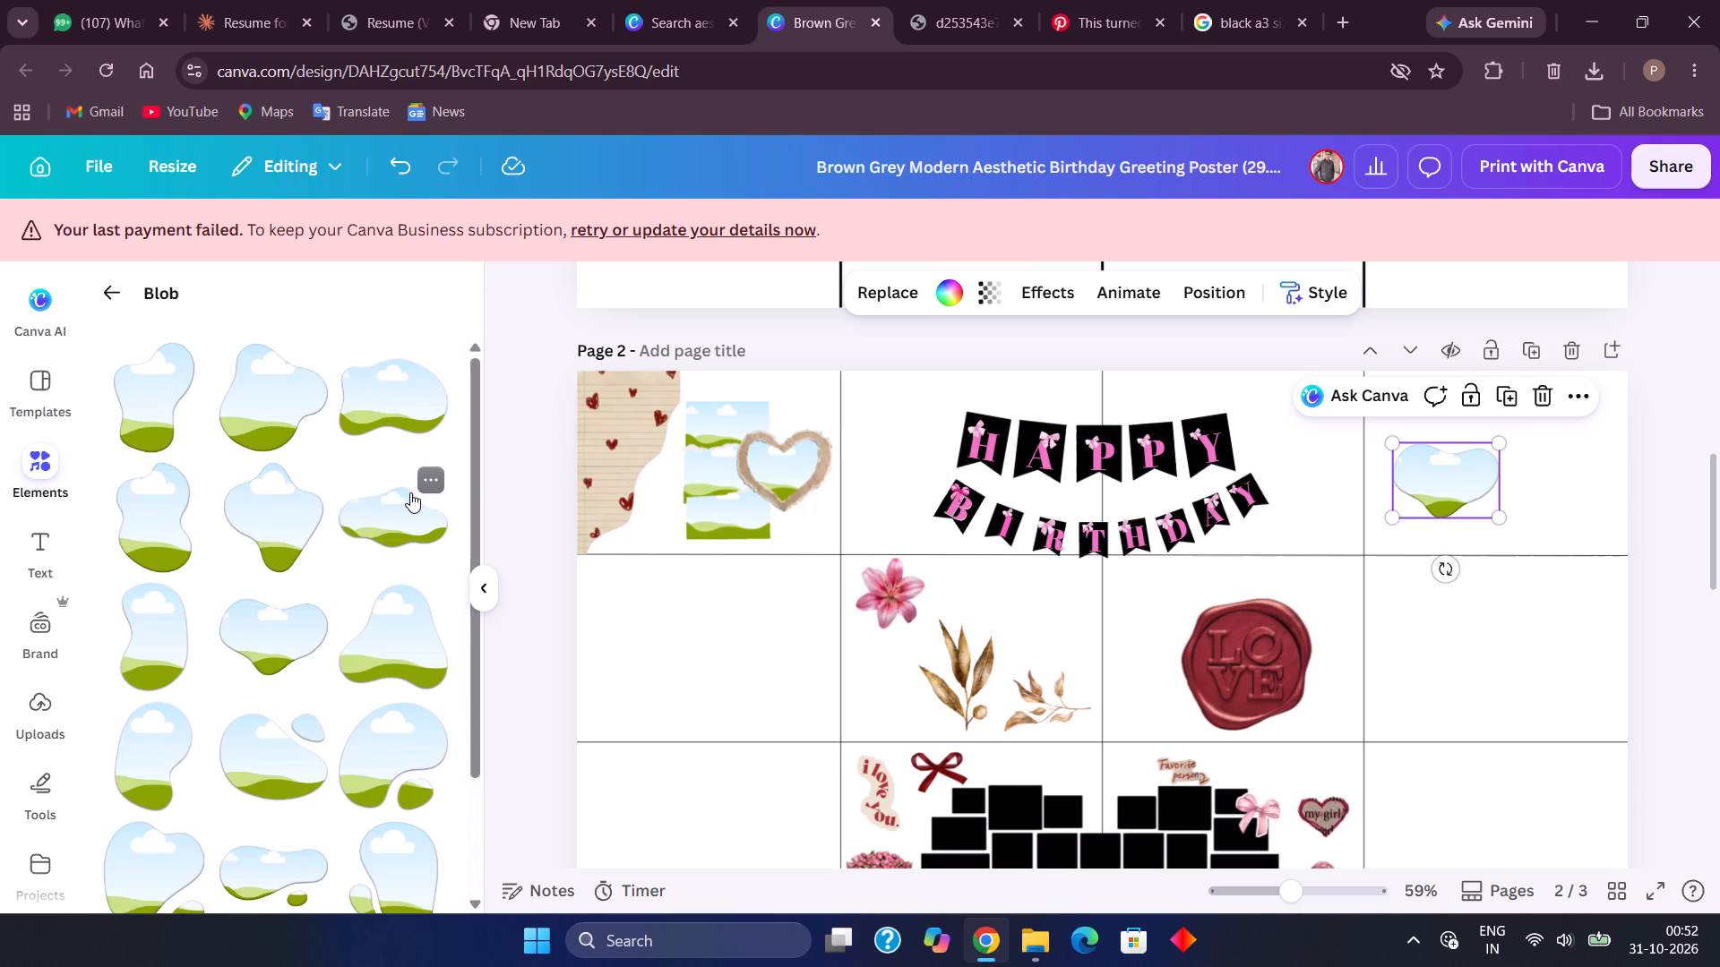
scroll(410, 492, down, 4)
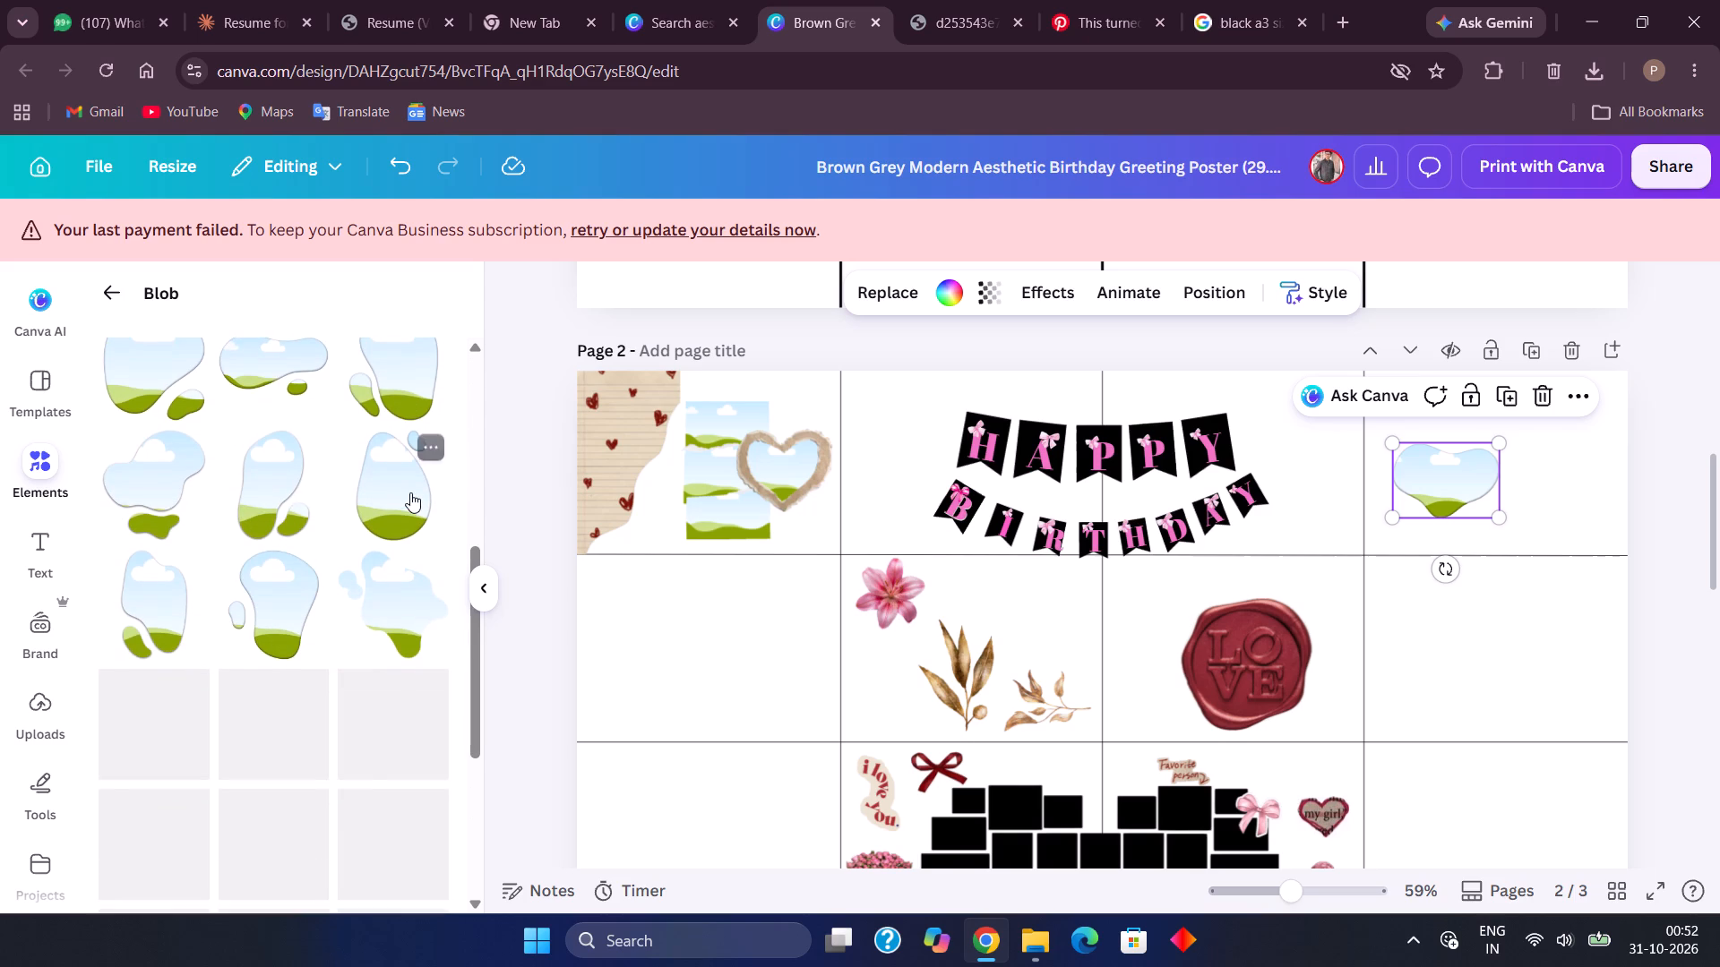
scroll(410, 492, down, 9)
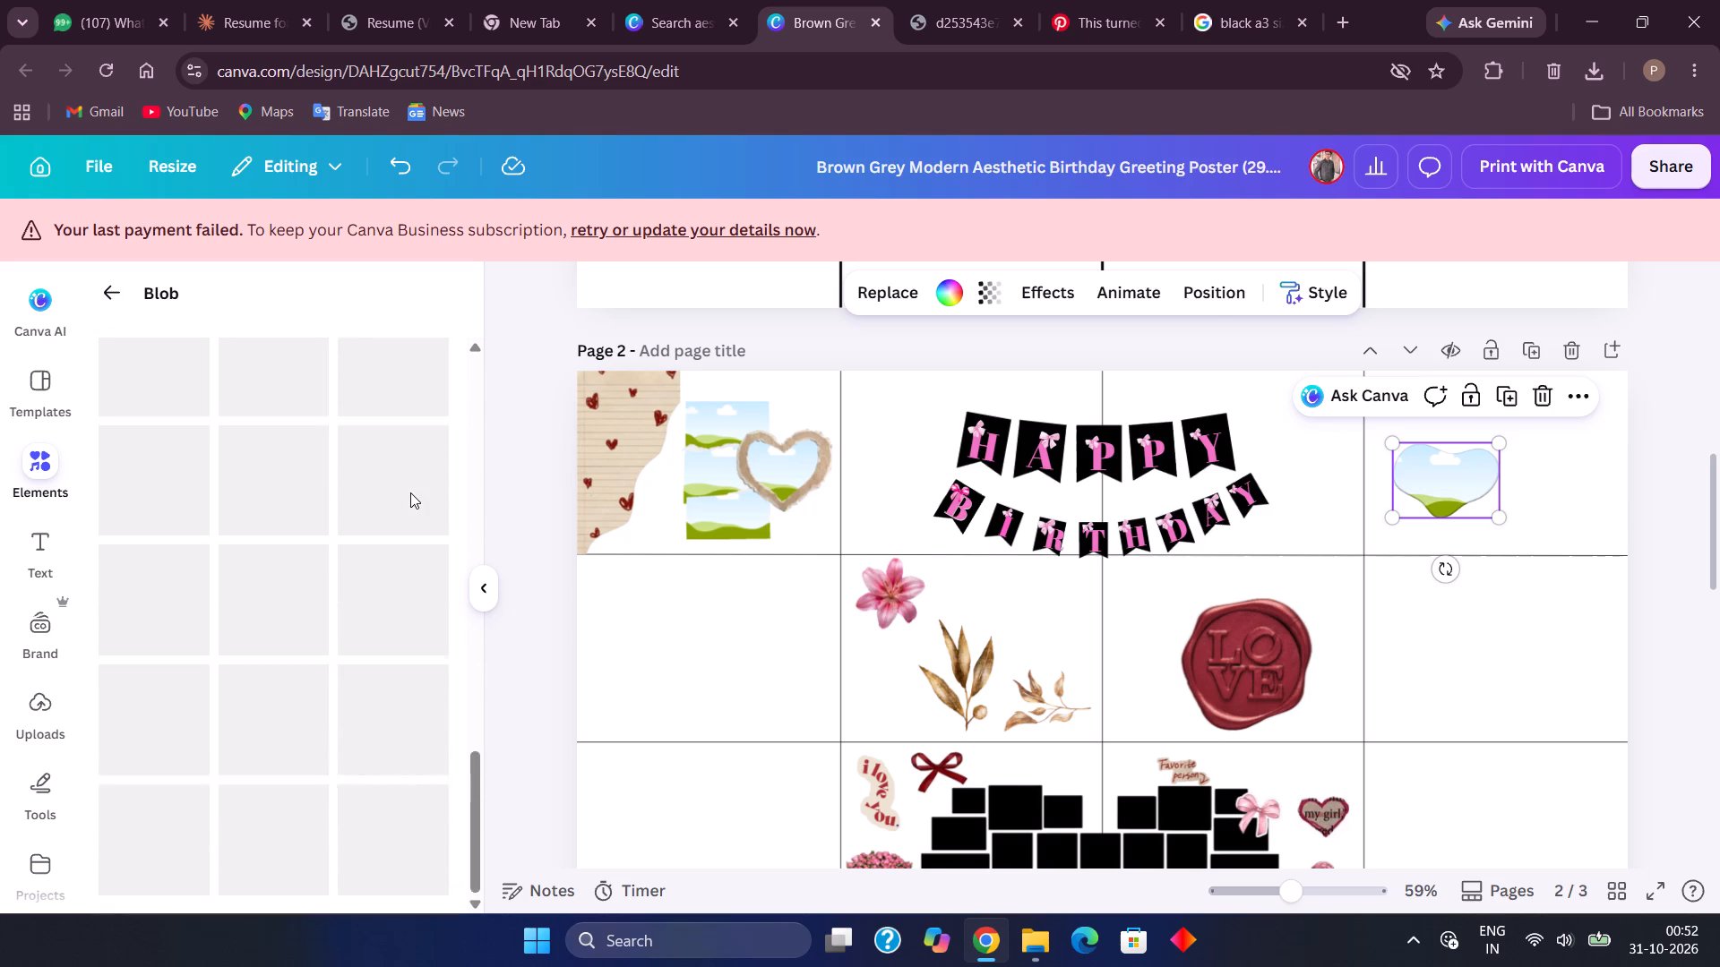
scroll(410, 492, down, 4)
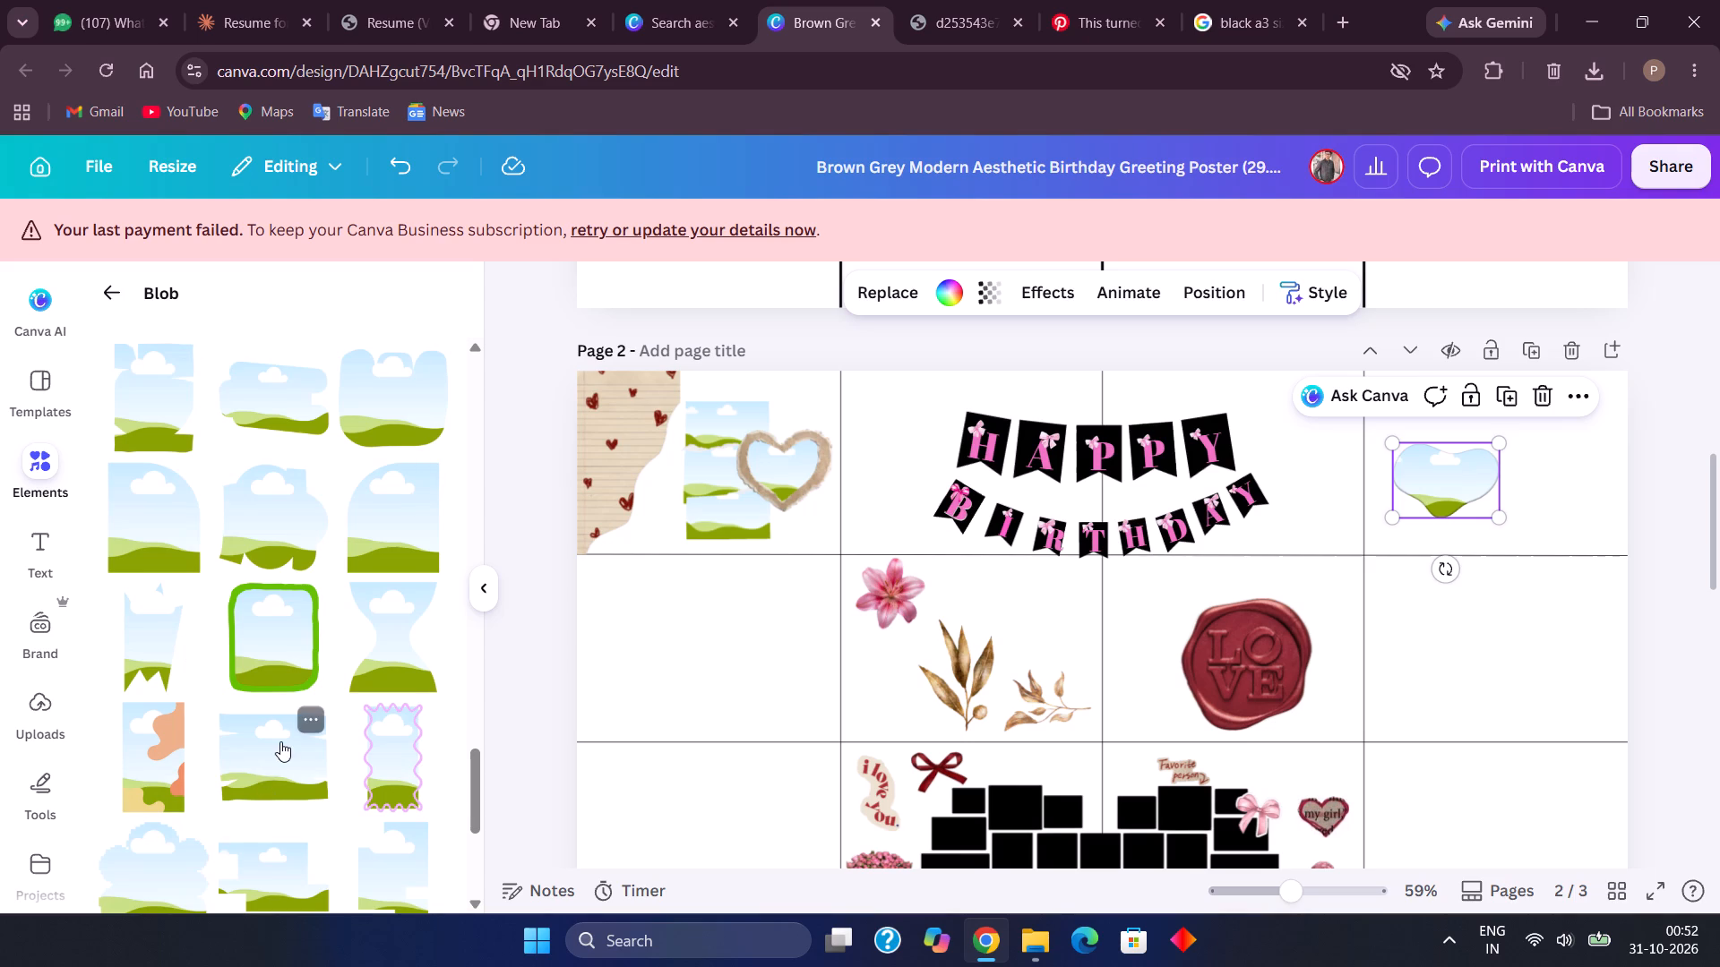
scroll(280, 741, up, 5)
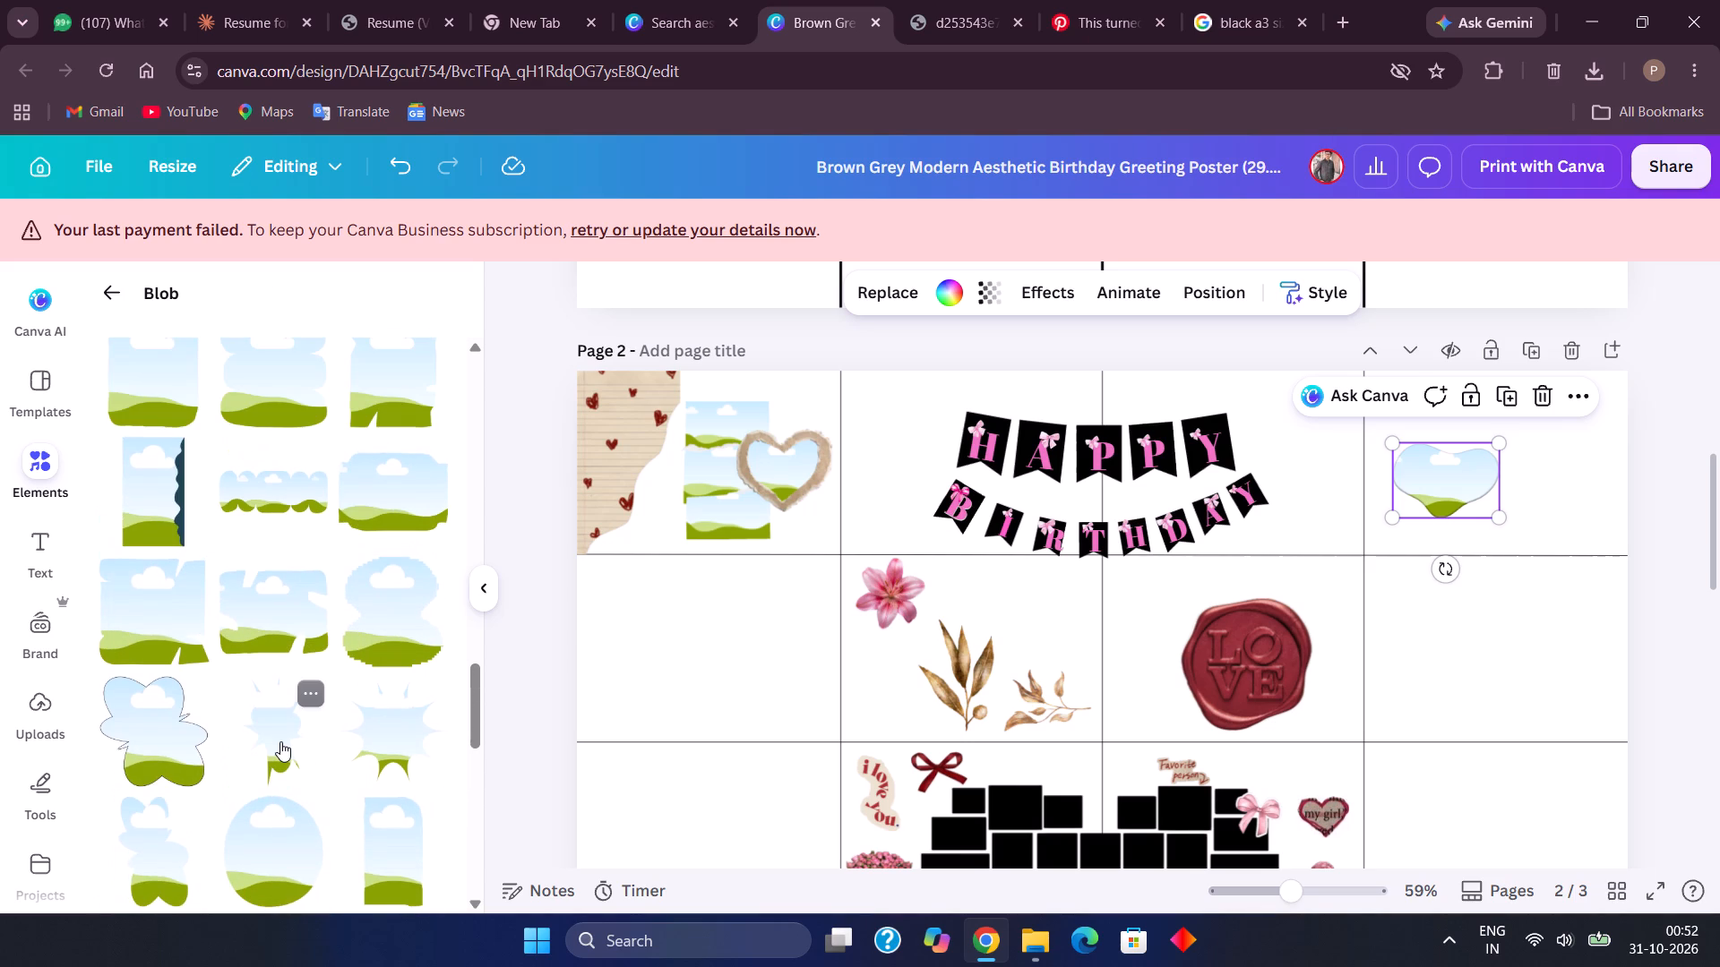
scroll(280, 741, up, 2)
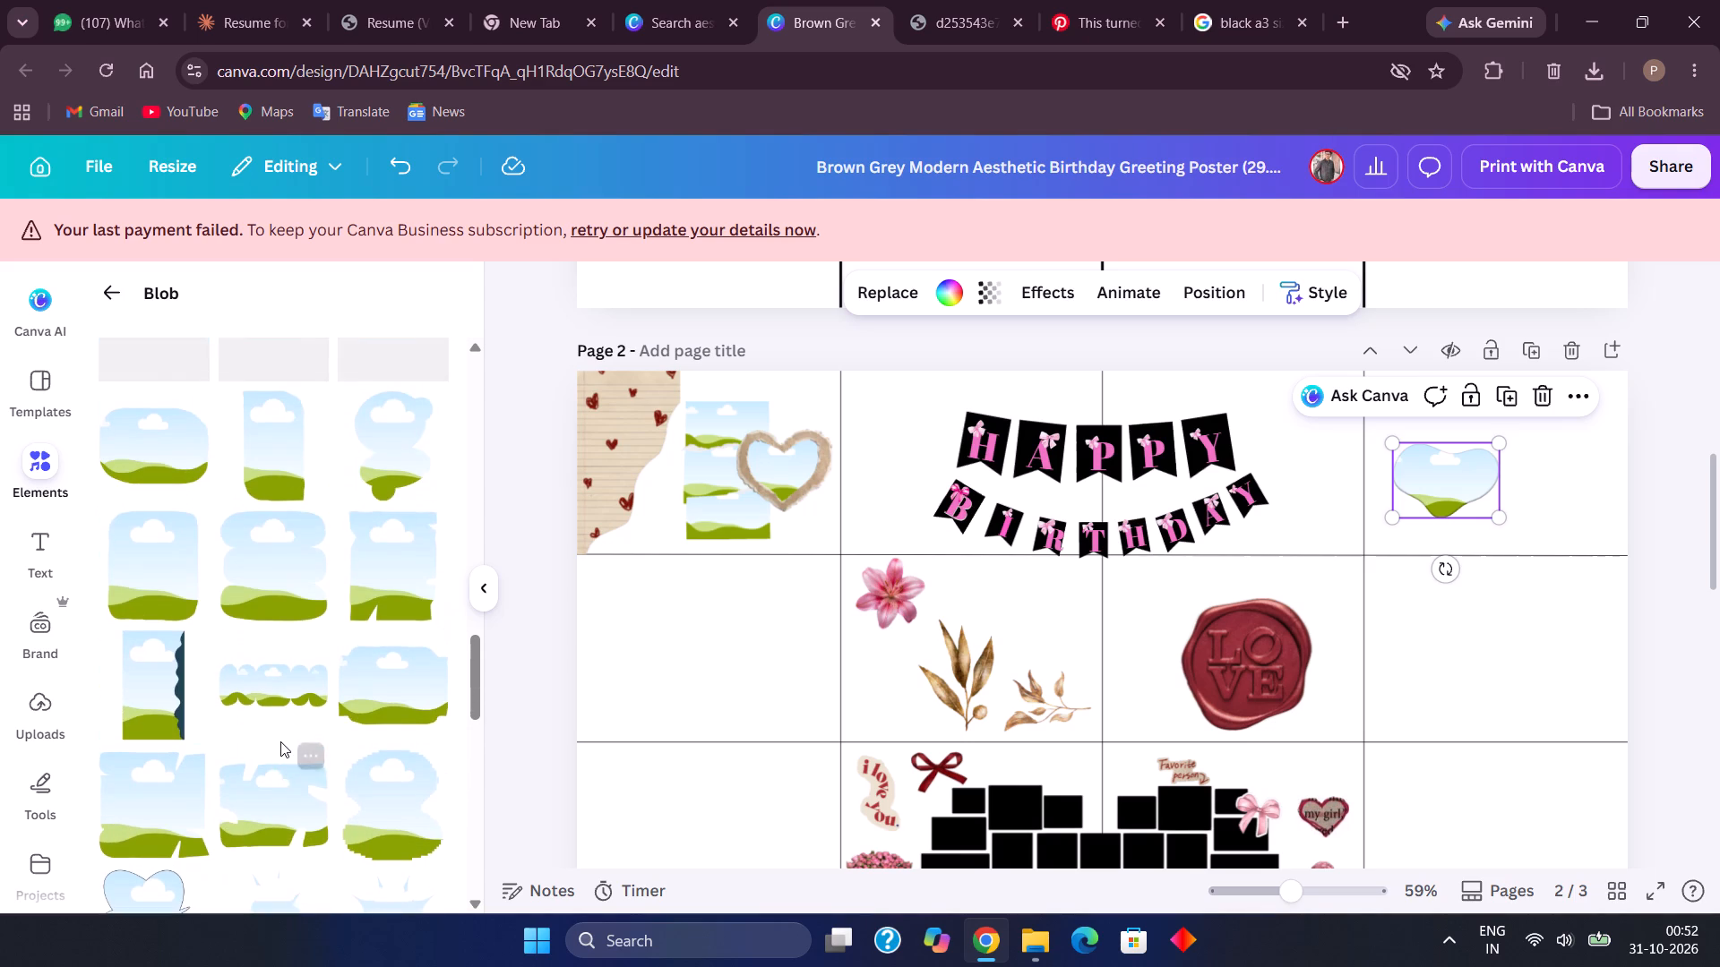
scroll(280, 741, up, 1)
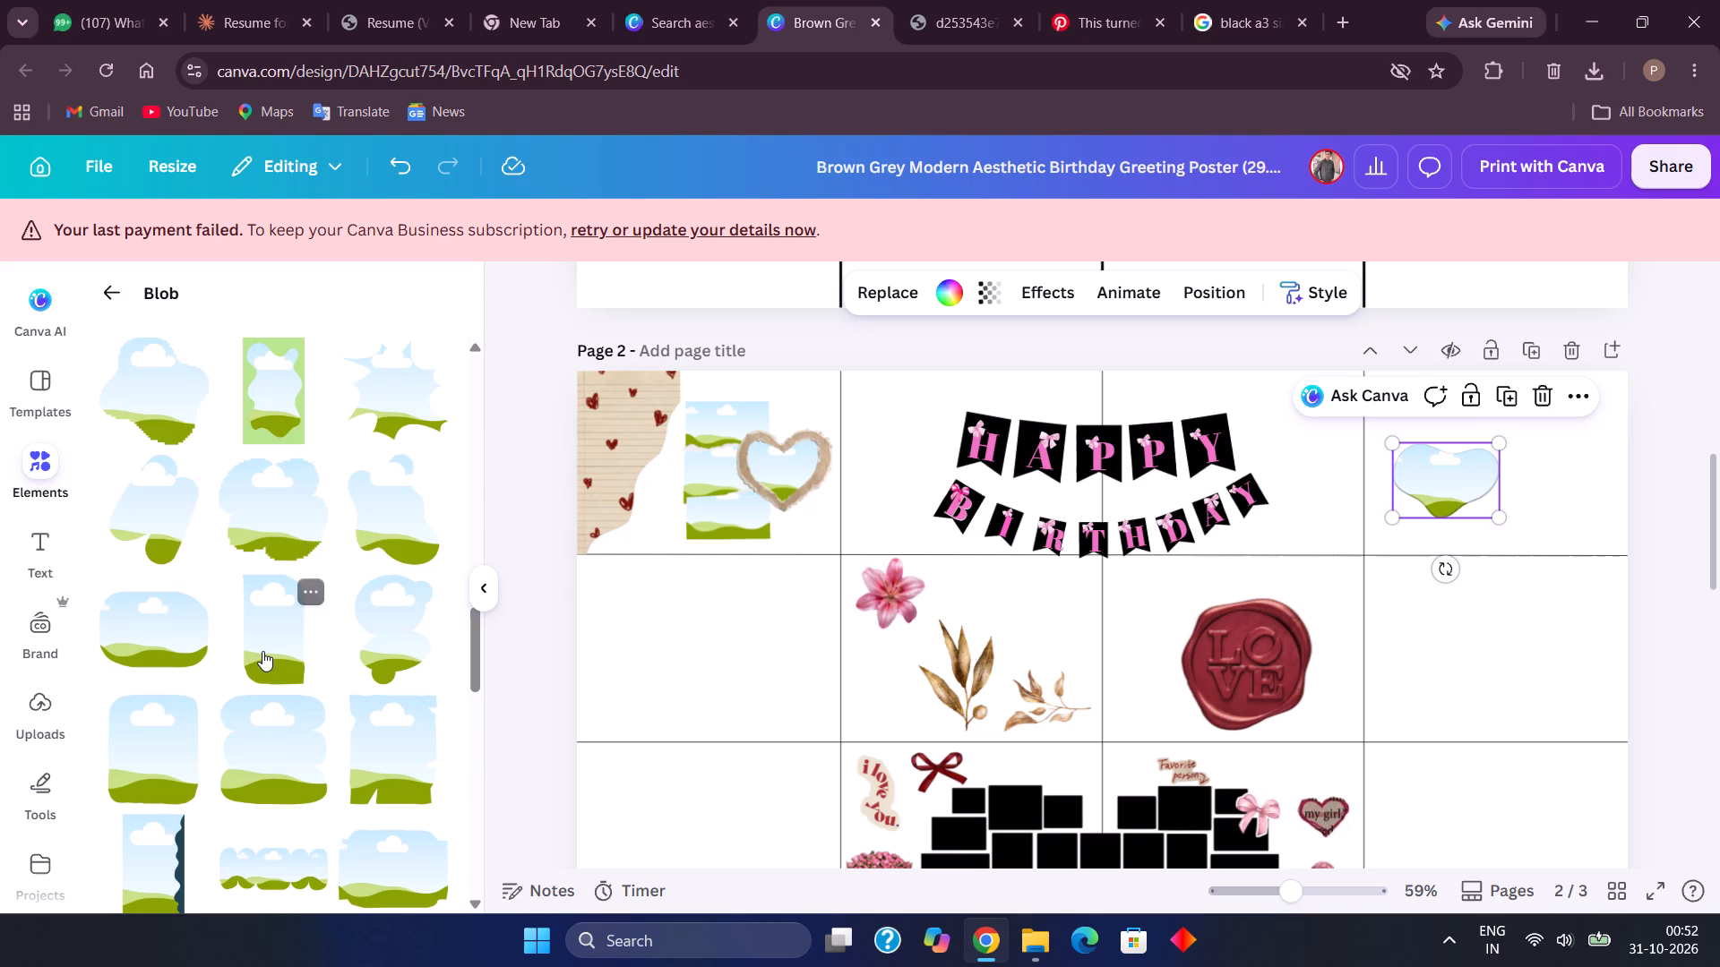
scroll(262, 651, up, 2)
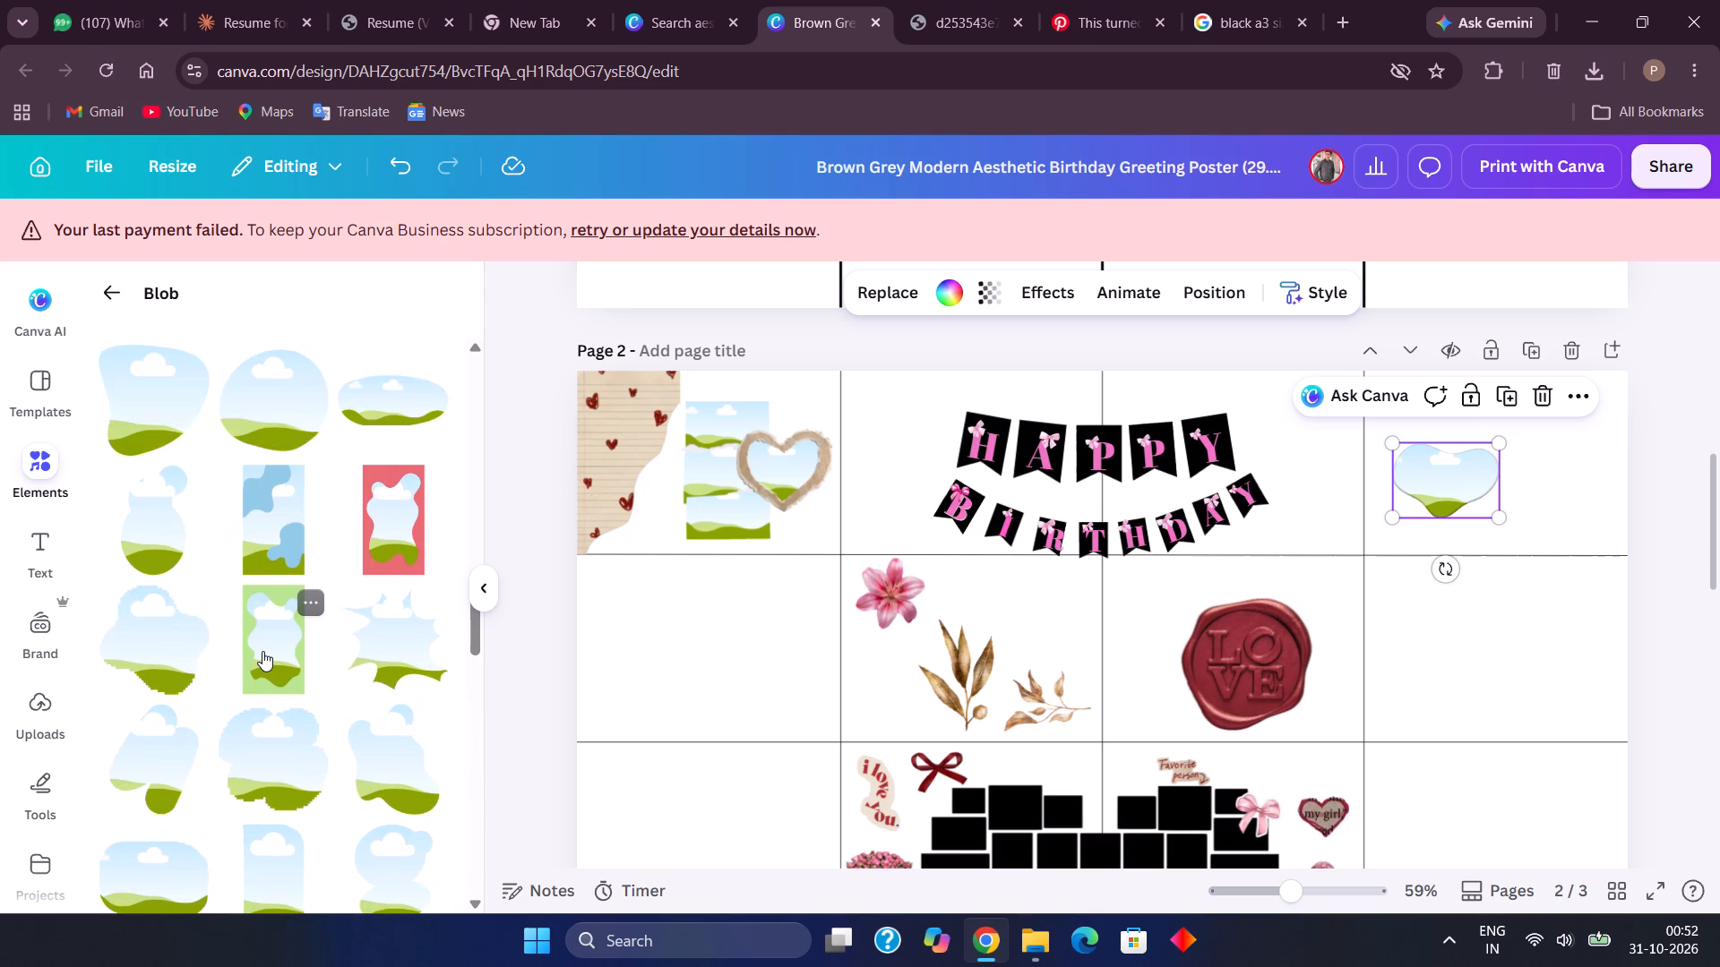
scroll(262, 651, down, 2)
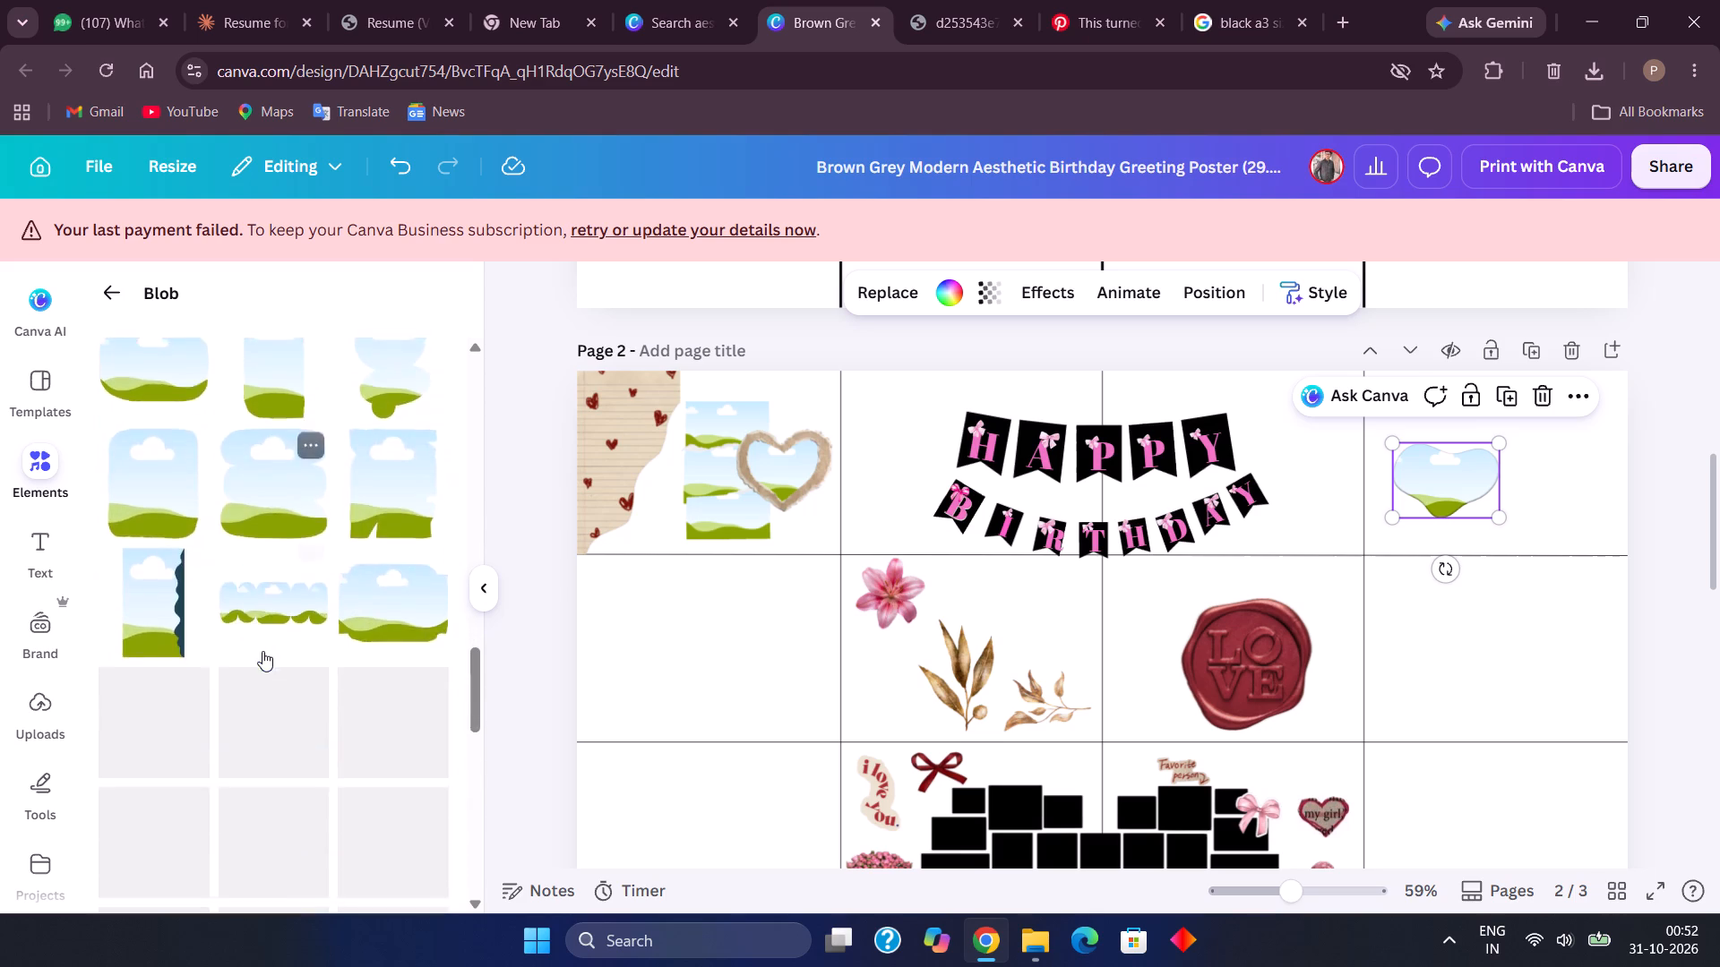
scroll(262, 651, down, 8)
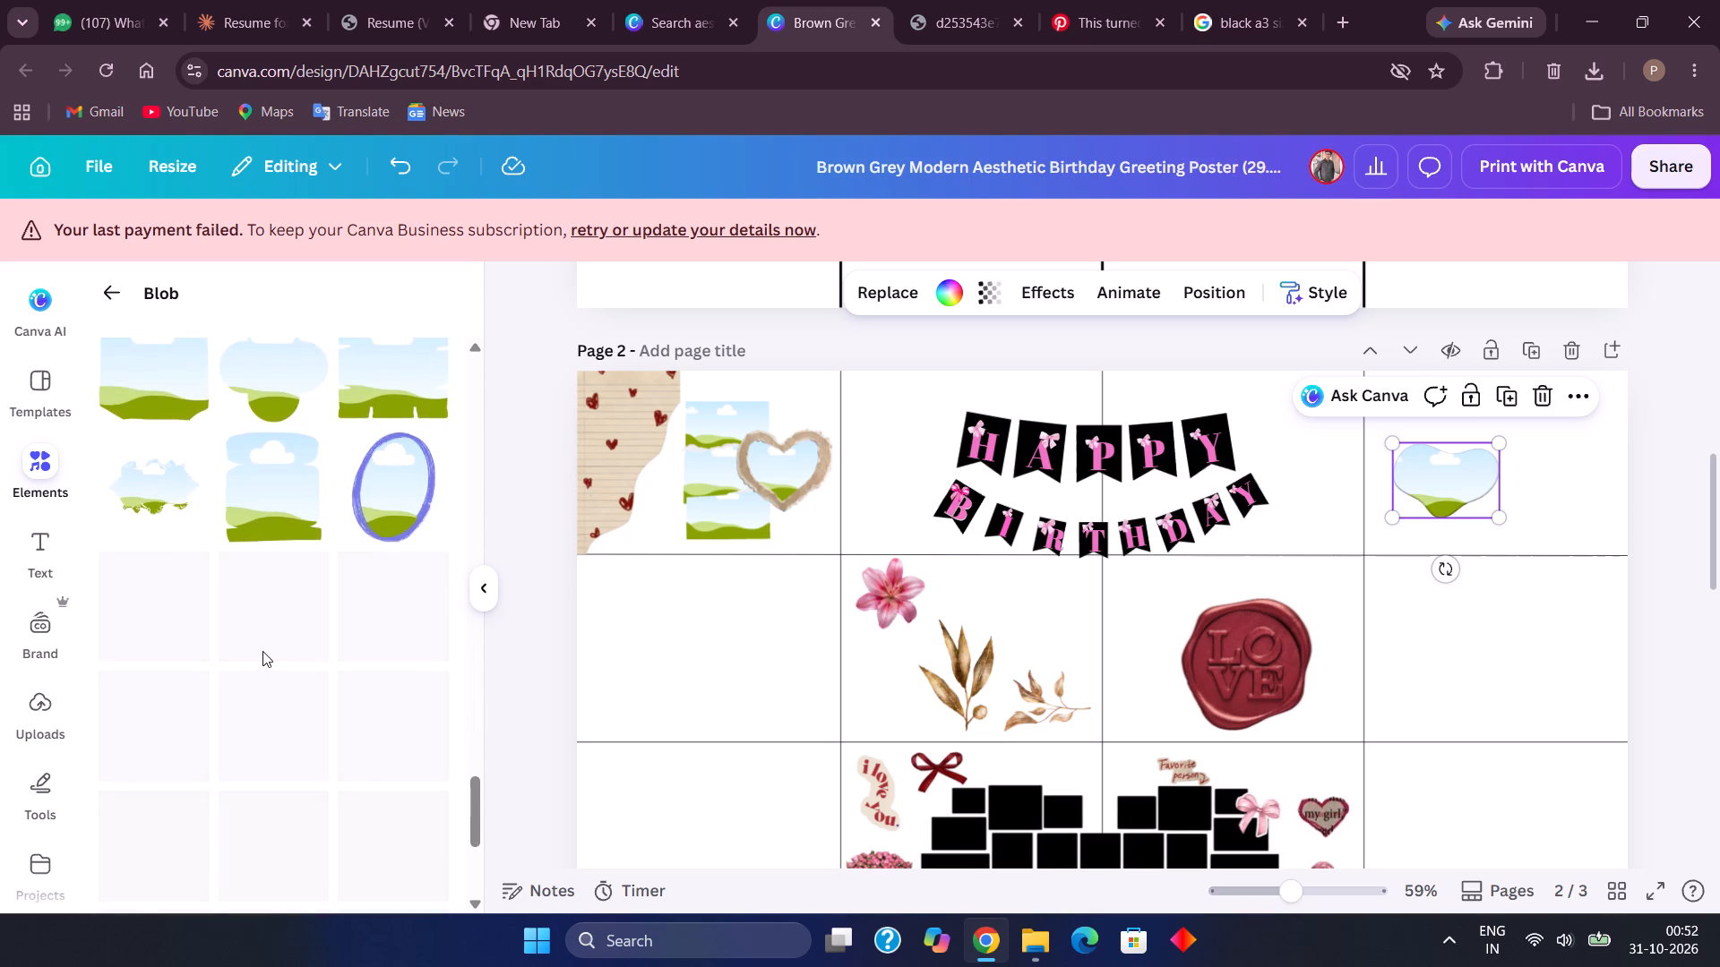
scroll(262, 651, down, 10)
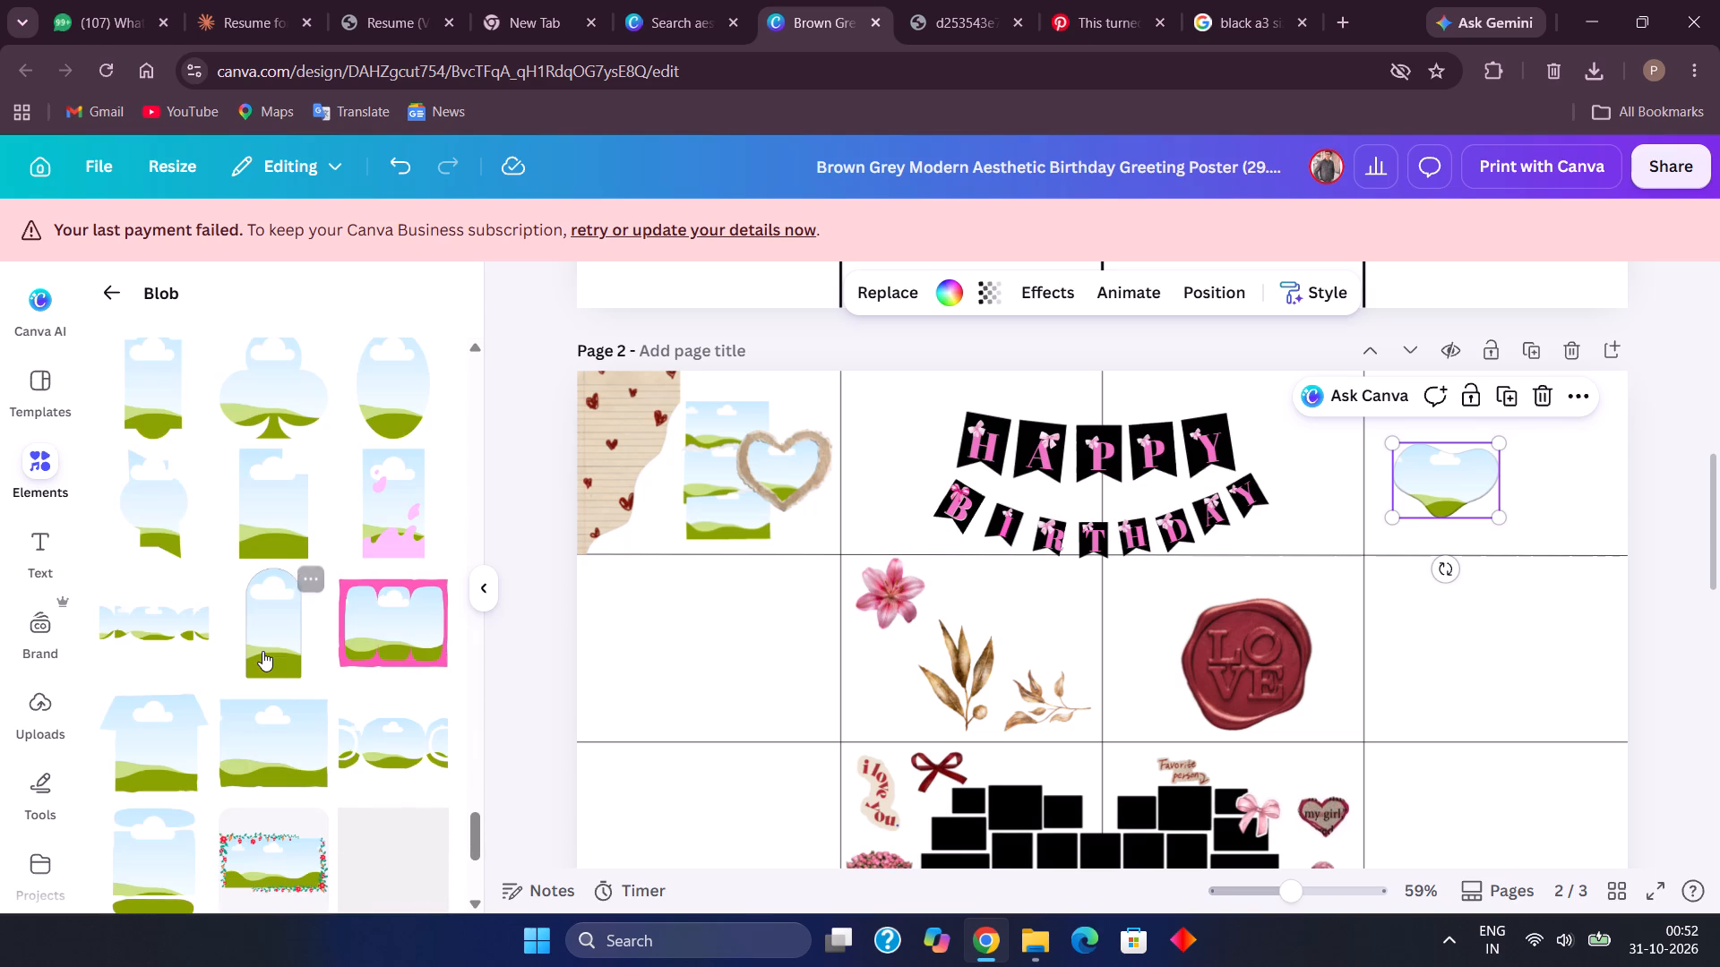
scroll(262, 651, down, 2)
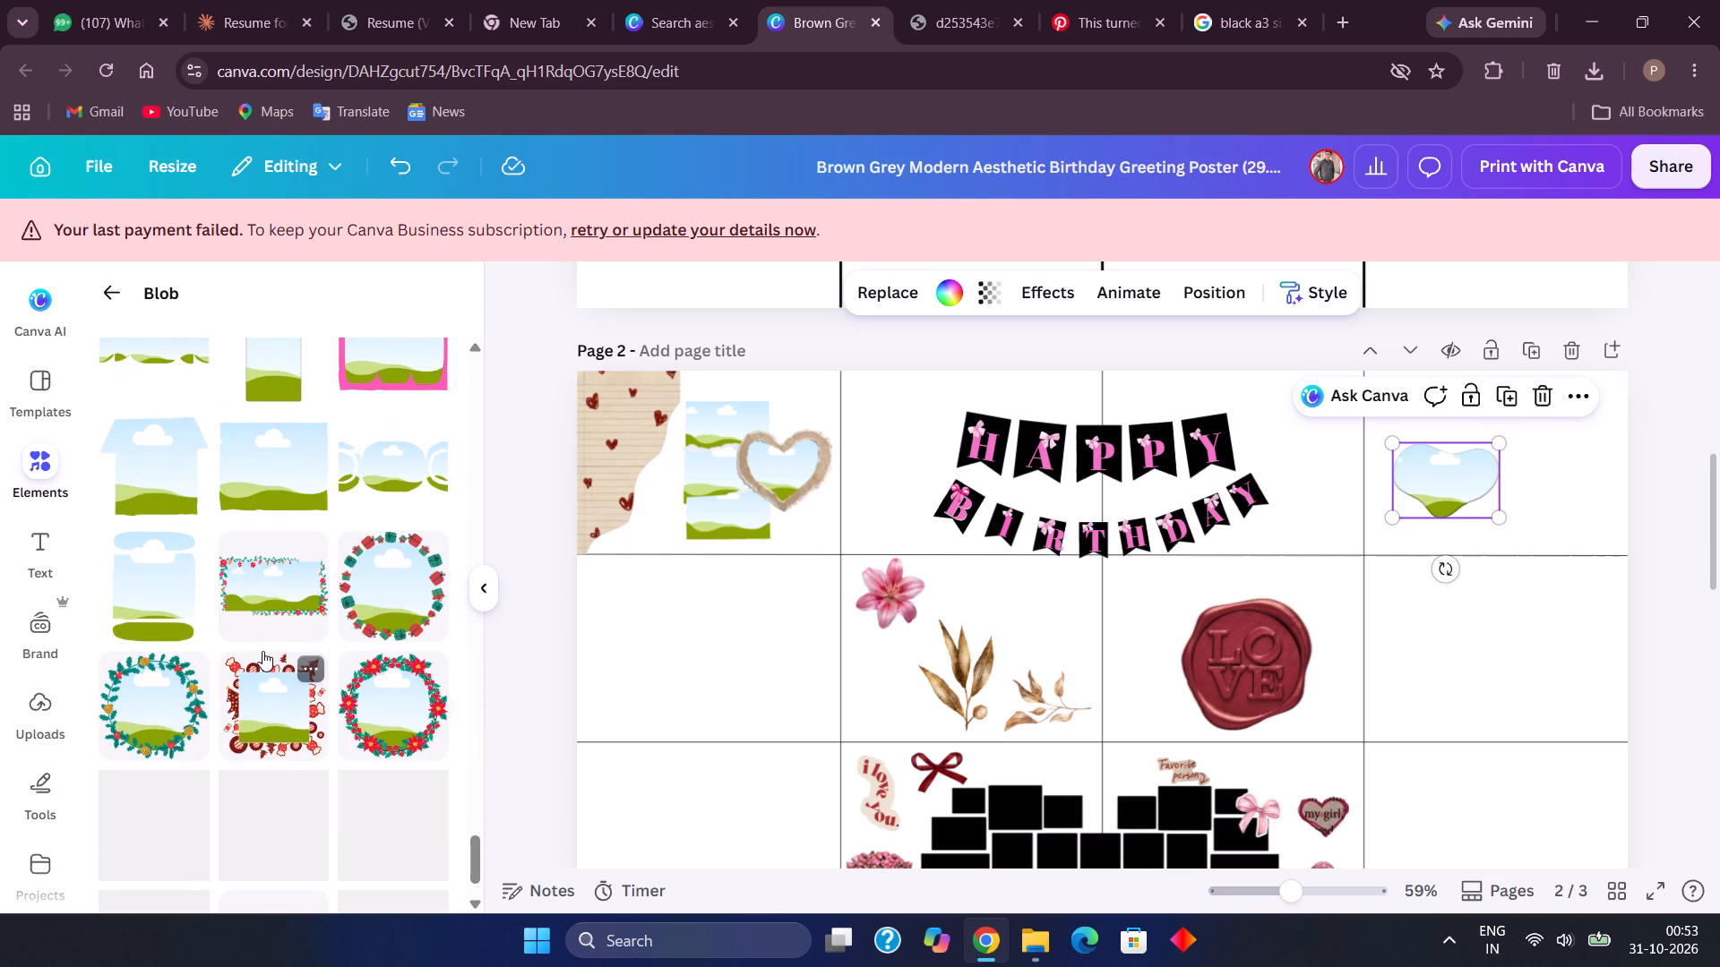
scroll(262, 651, down, 9)
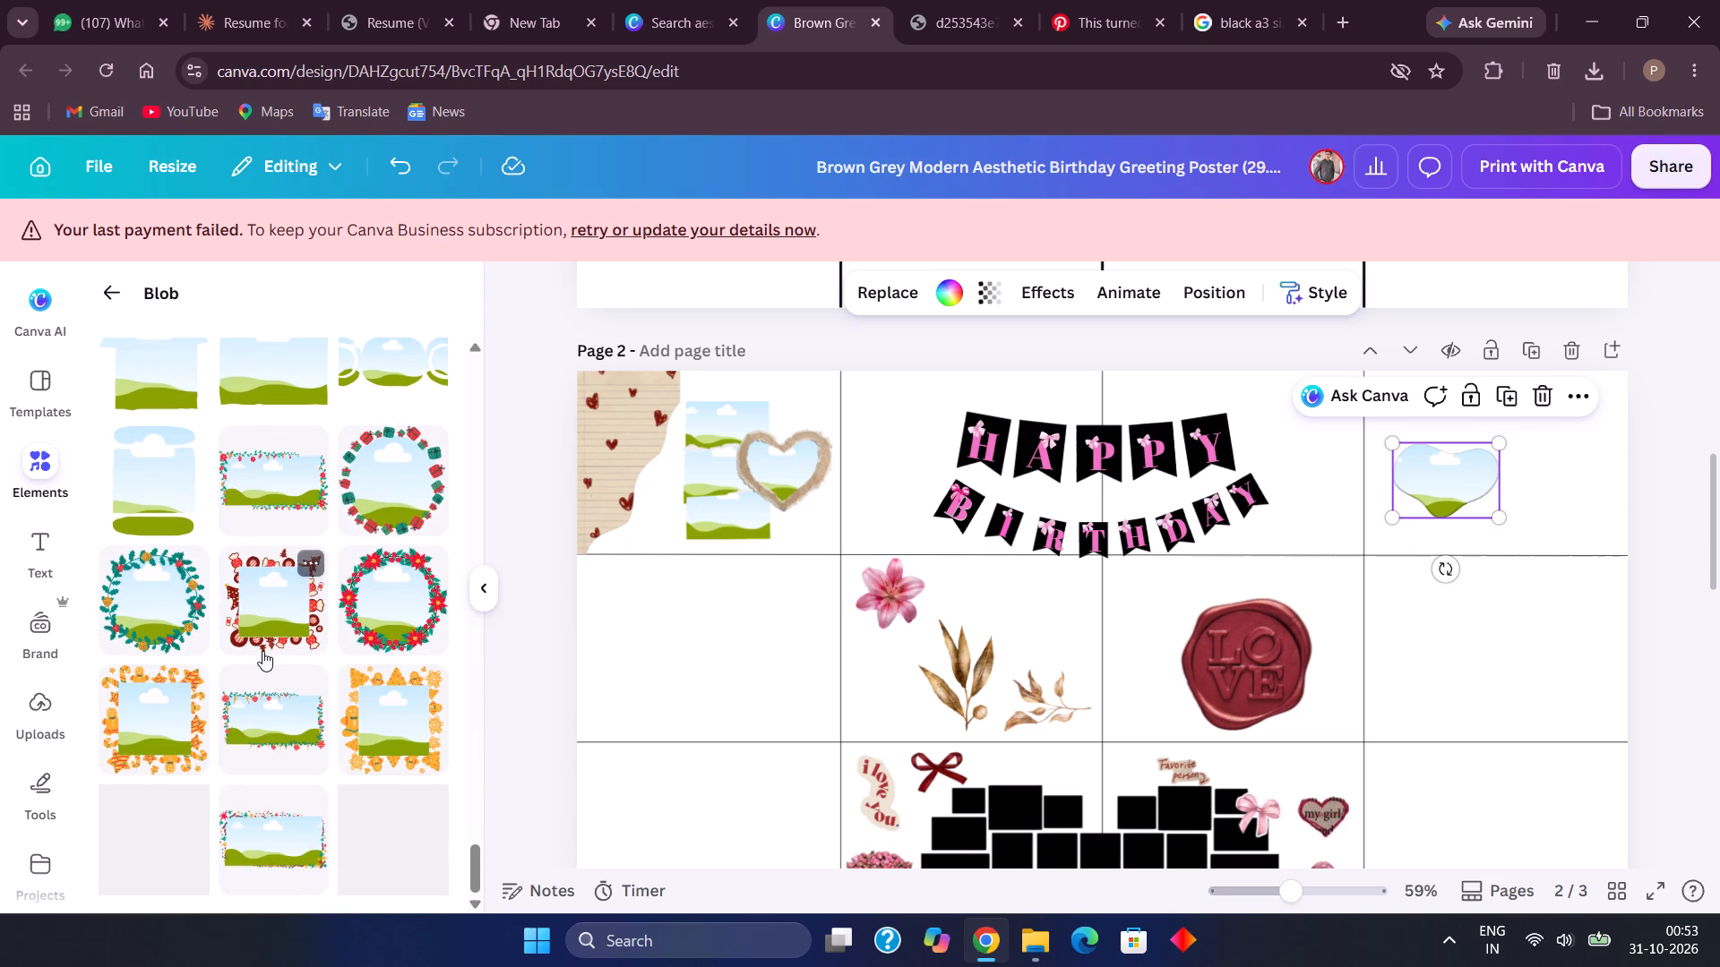
scroll(262, 651, up, 8)
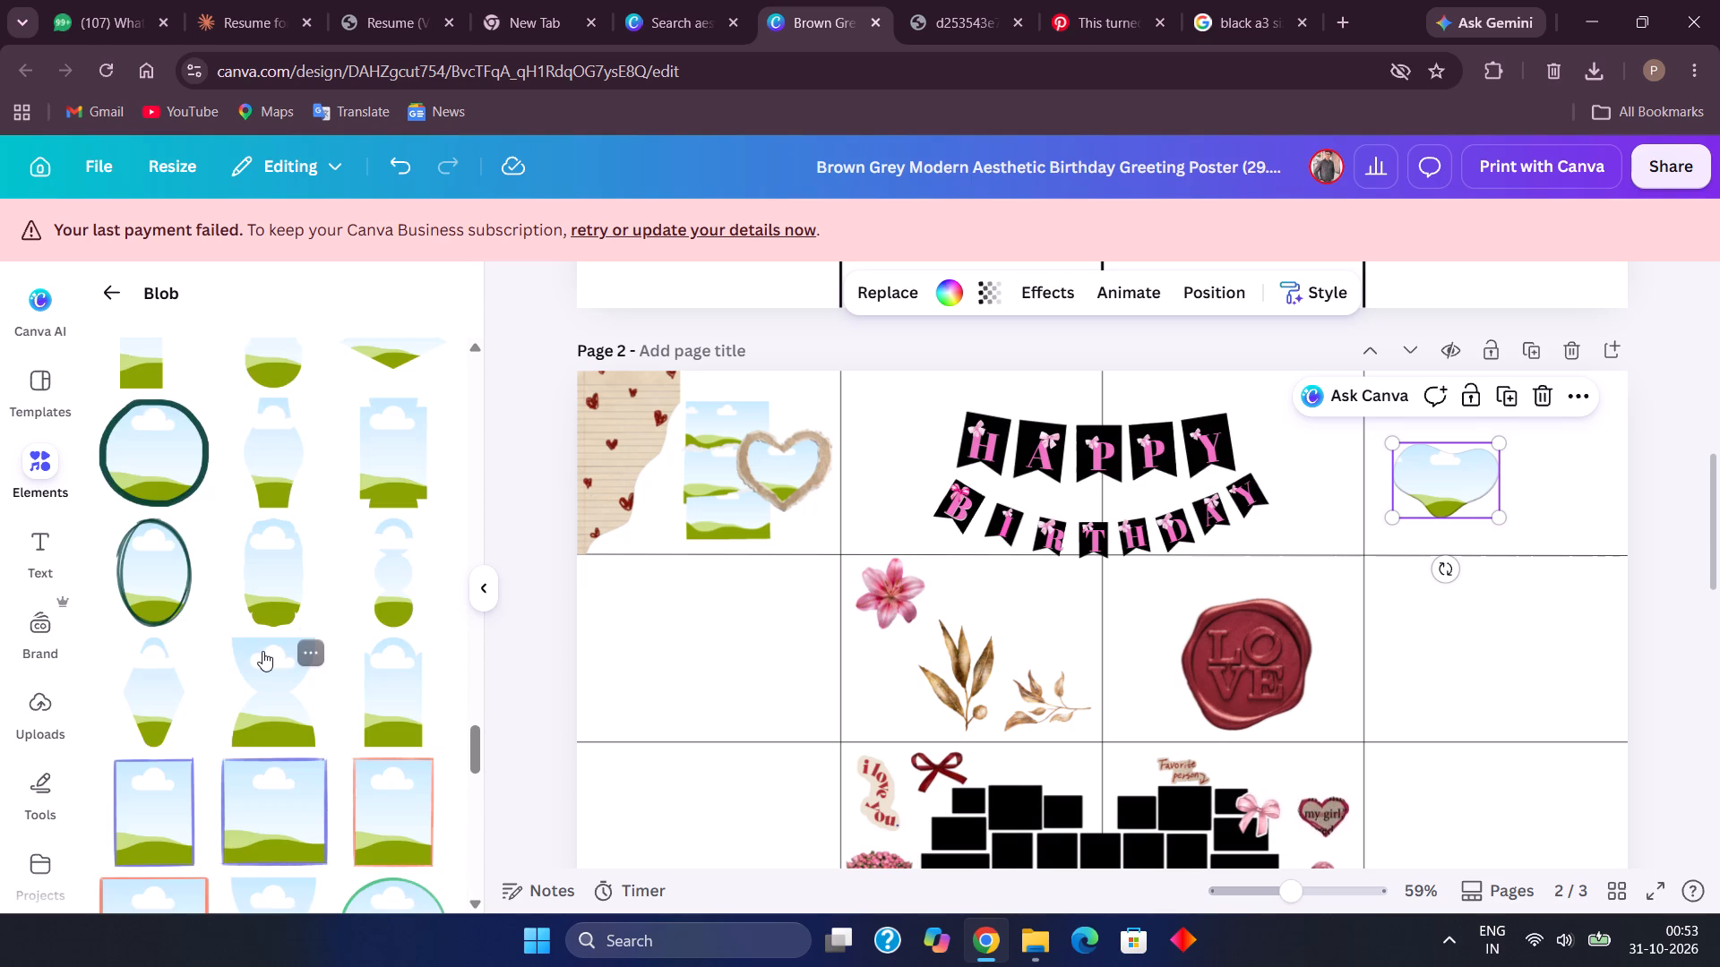
scroll(262, 651, up, 7)
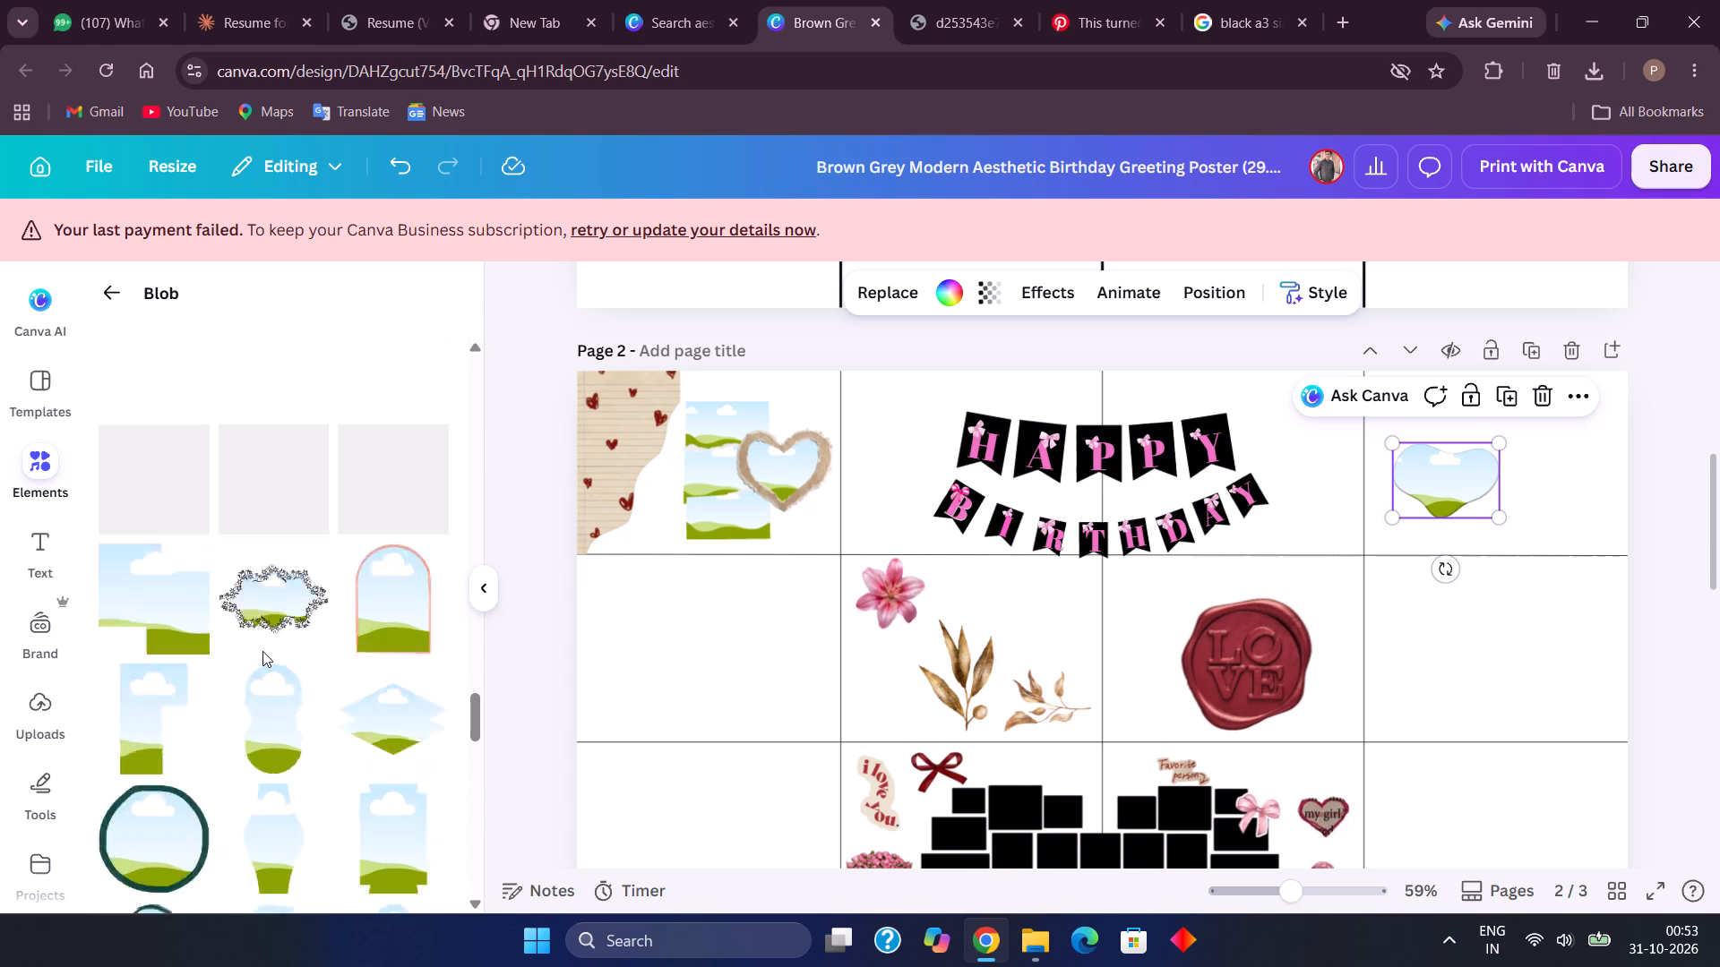
scroll(262, 651, up, 11)
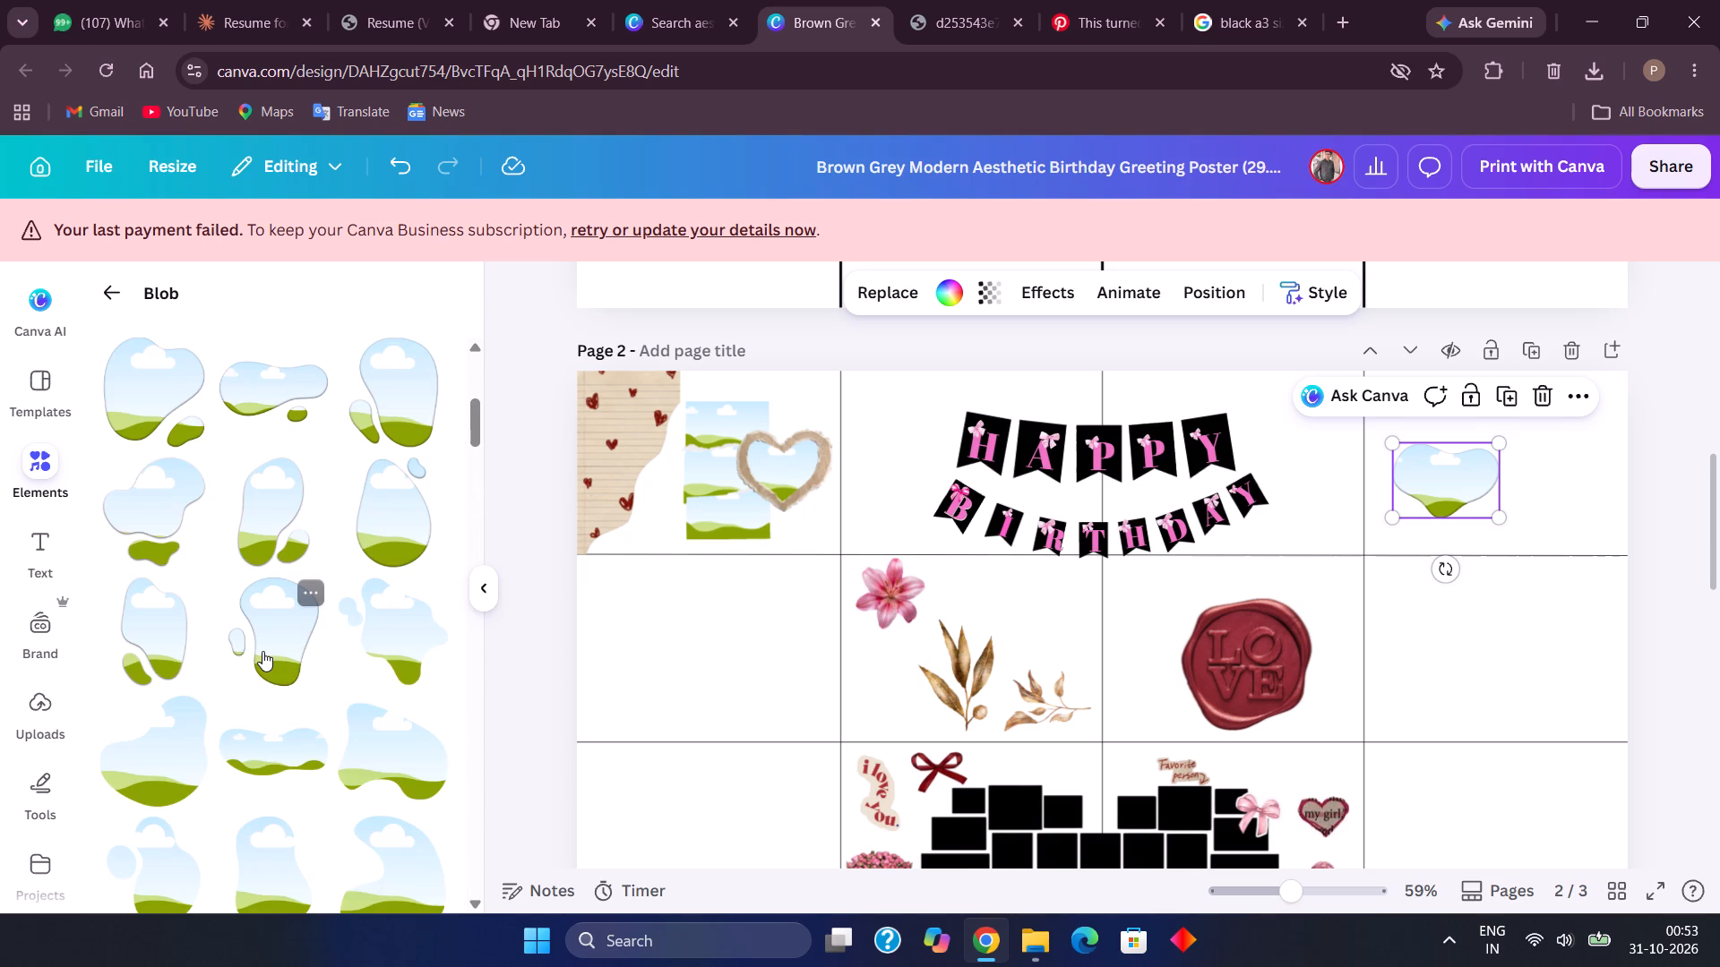
Add the tall, narrow rectangular frame with uneven rounded corners from the Blob collection to page 2.
scroll(262, 651, down, 5)
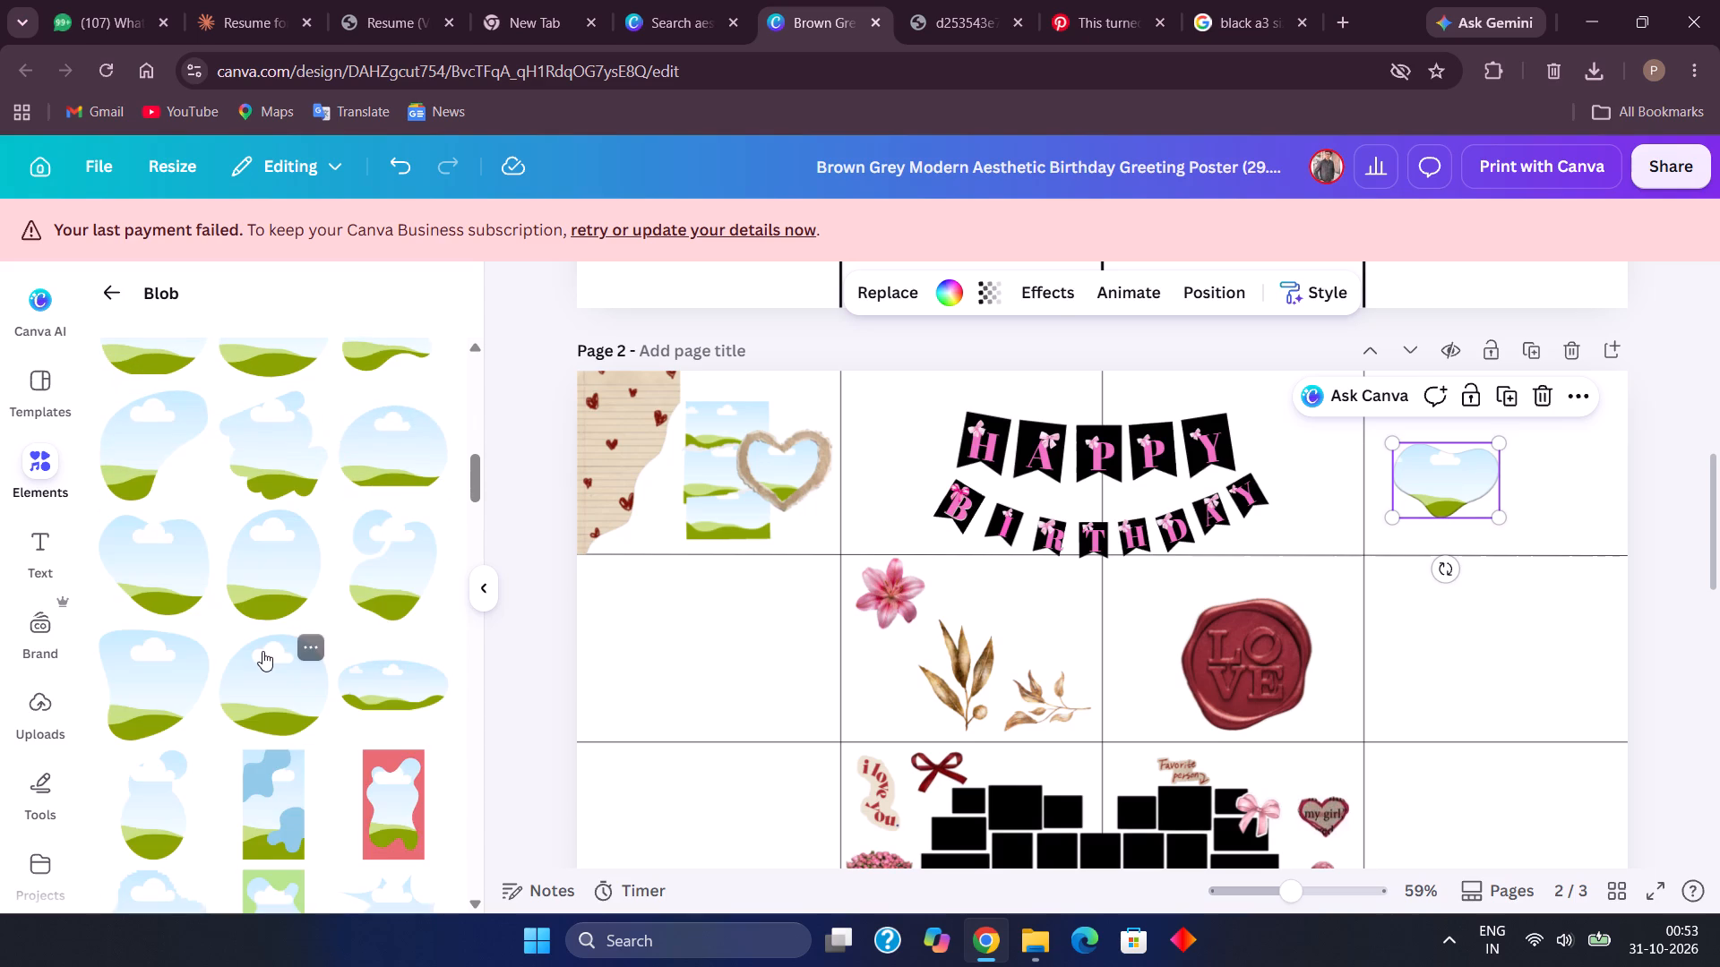
scroll(262, 651, down, 4)
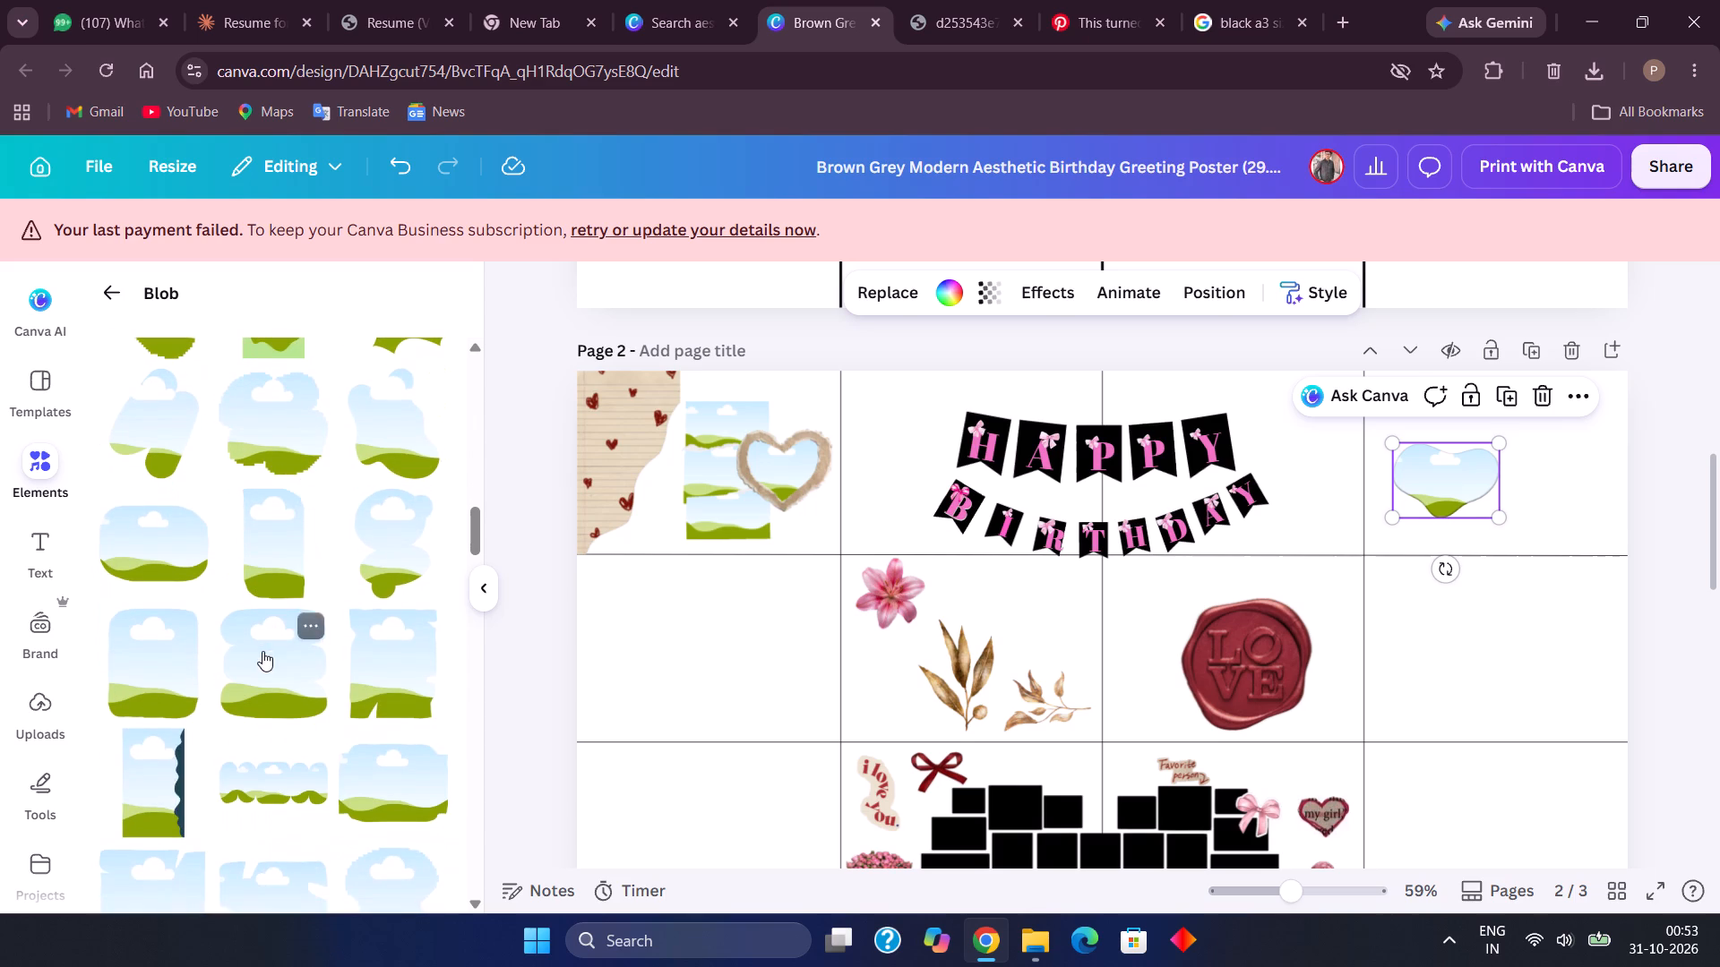
scroll(262, 651, down, 1)
drag(268, 560, 302, 587)
click(302, 587)
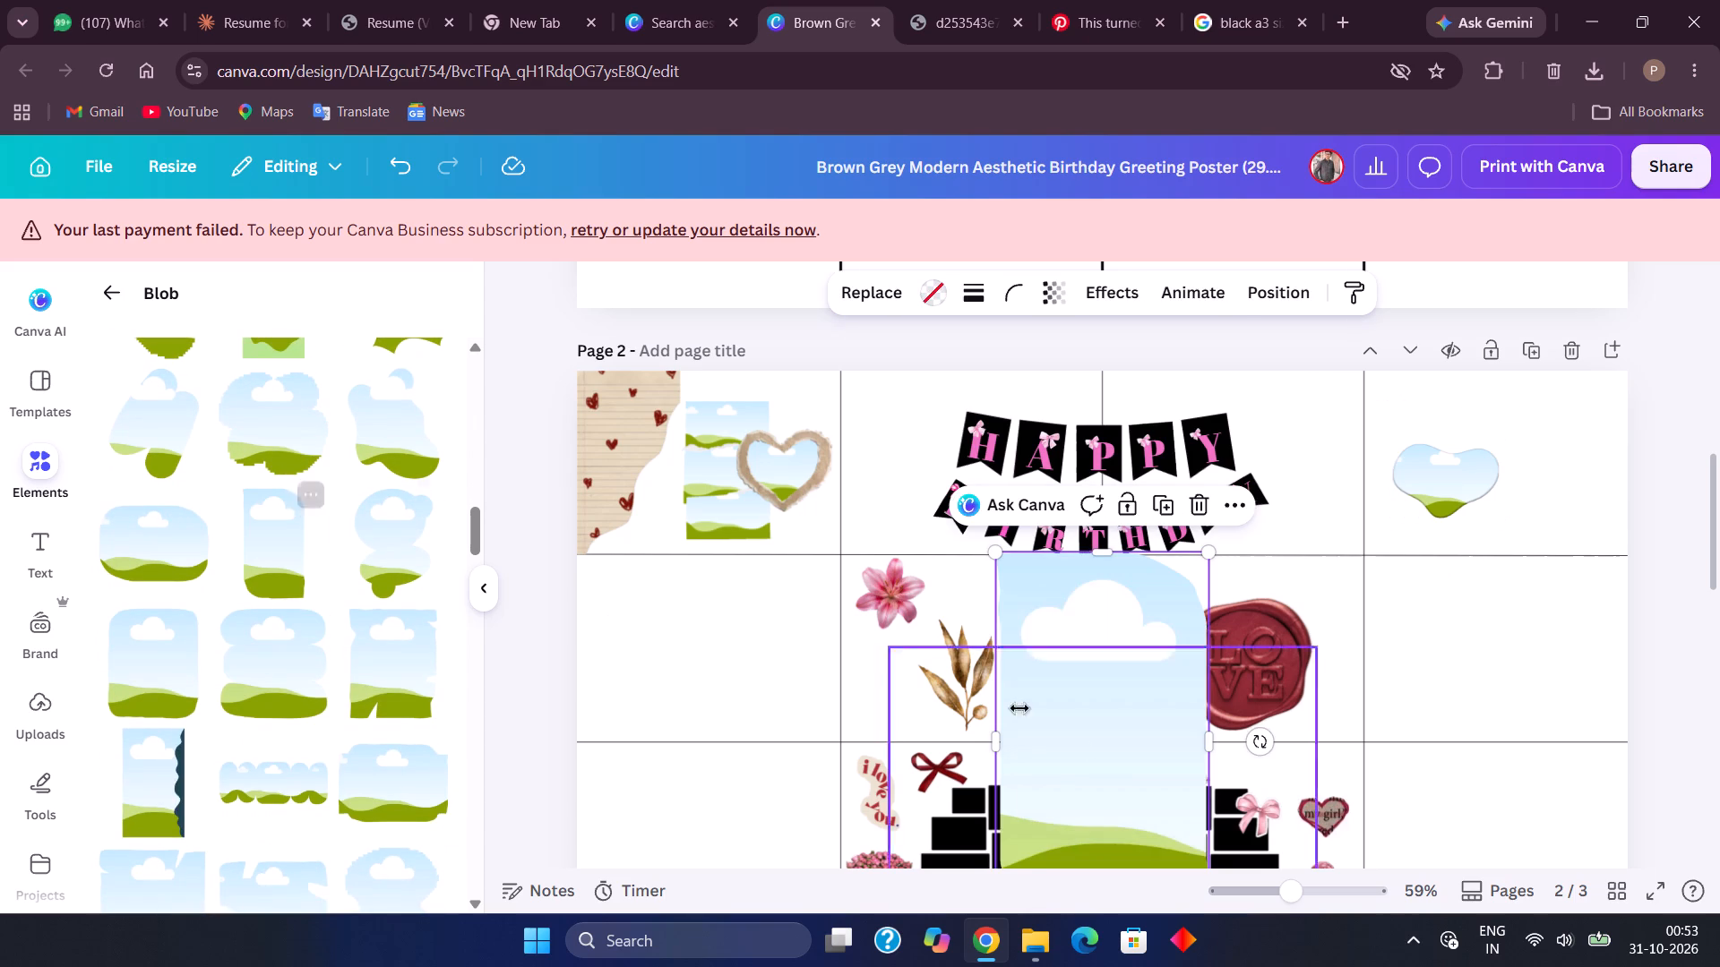
Shrink the tall blob frame to fit the top row's last cell and place it just right of the heart-like frame.
drag(1104, 736, 1467, 523)
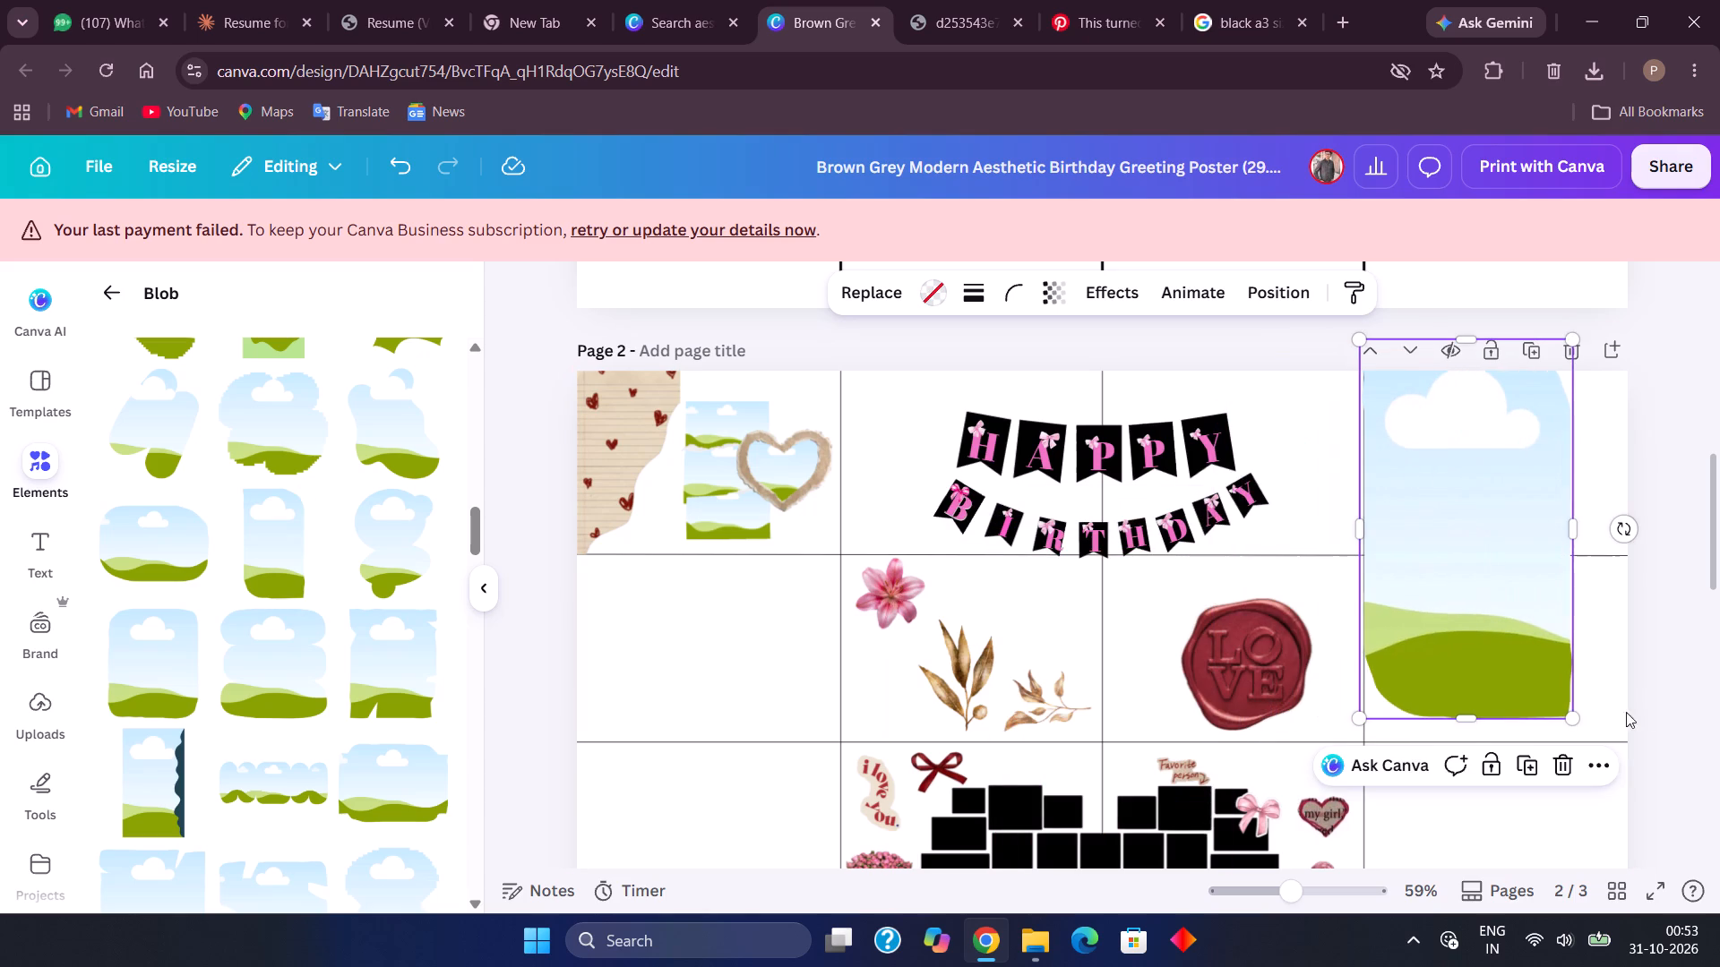
drag(1577, 718, 1466, 492)
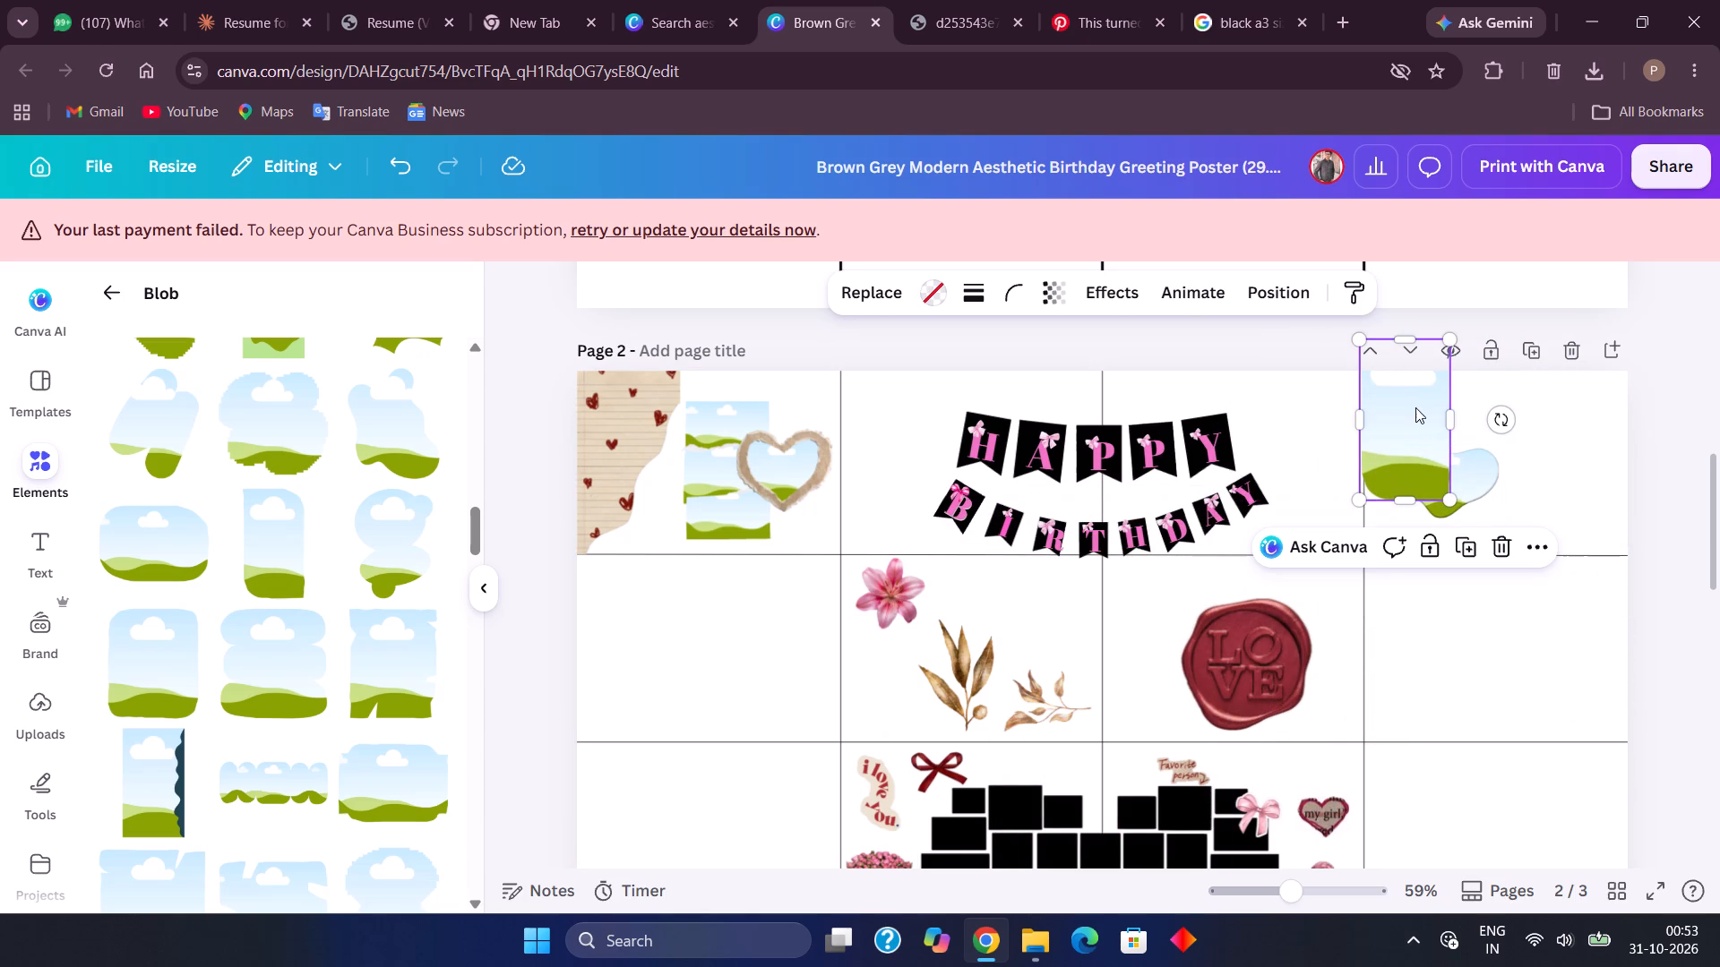
drag(1414, 406, 1559, 443)
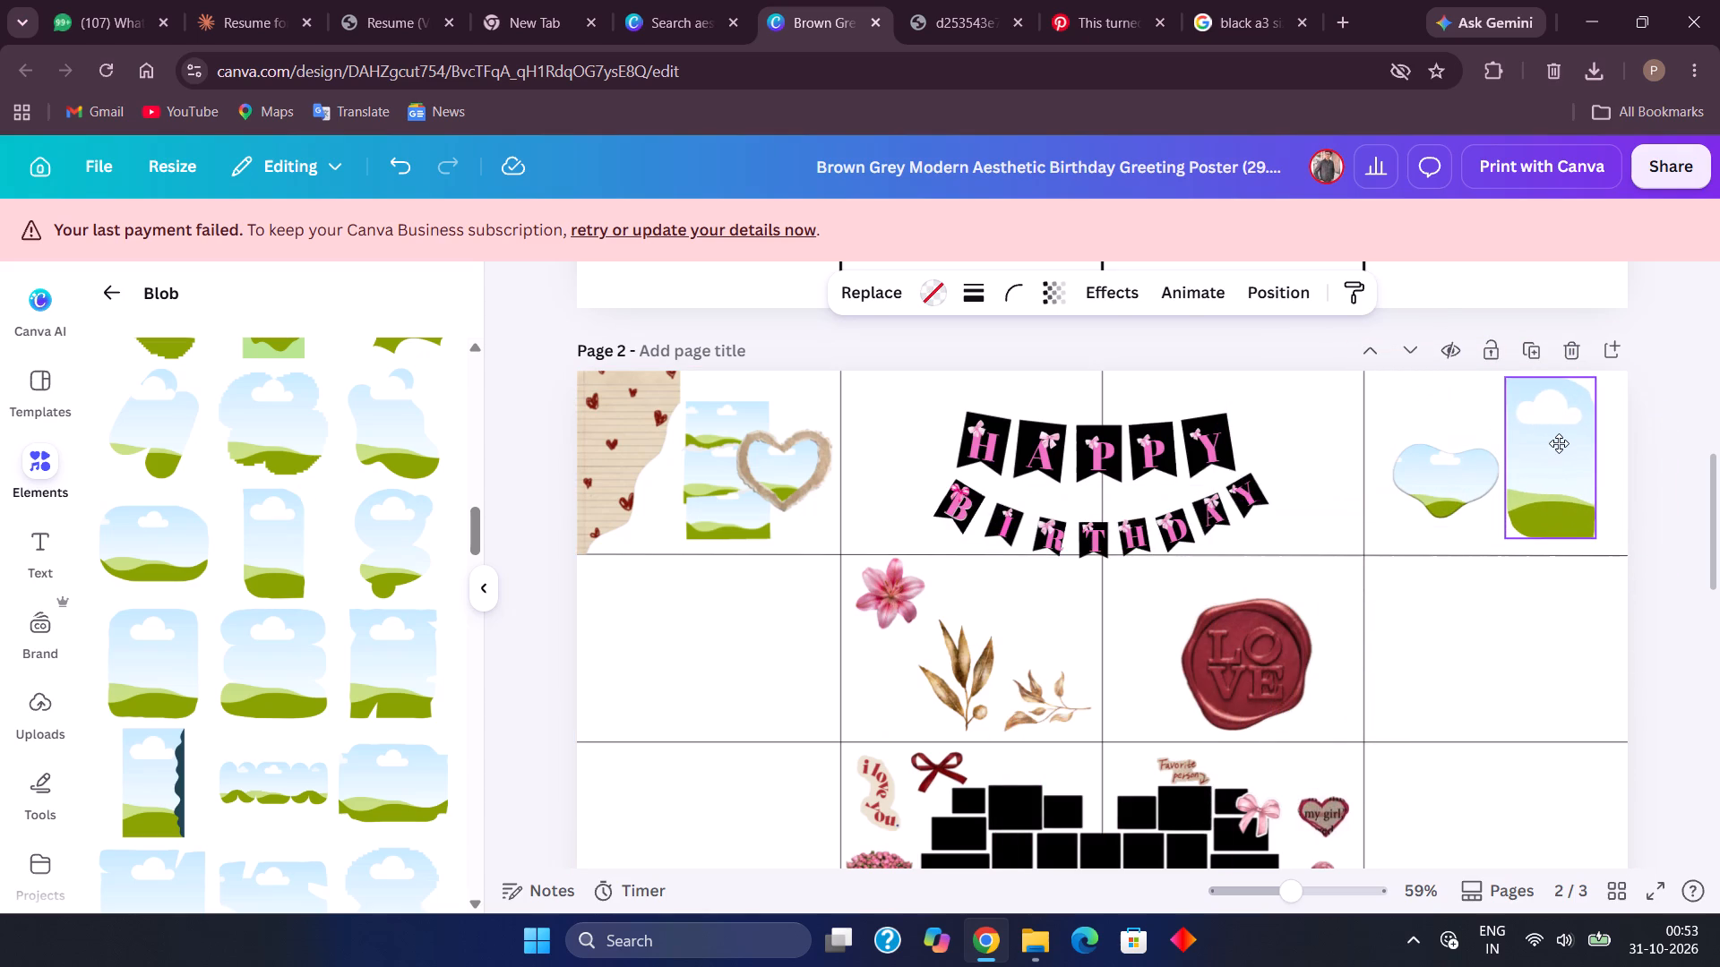
drag(1559, 443, 1558, 449)
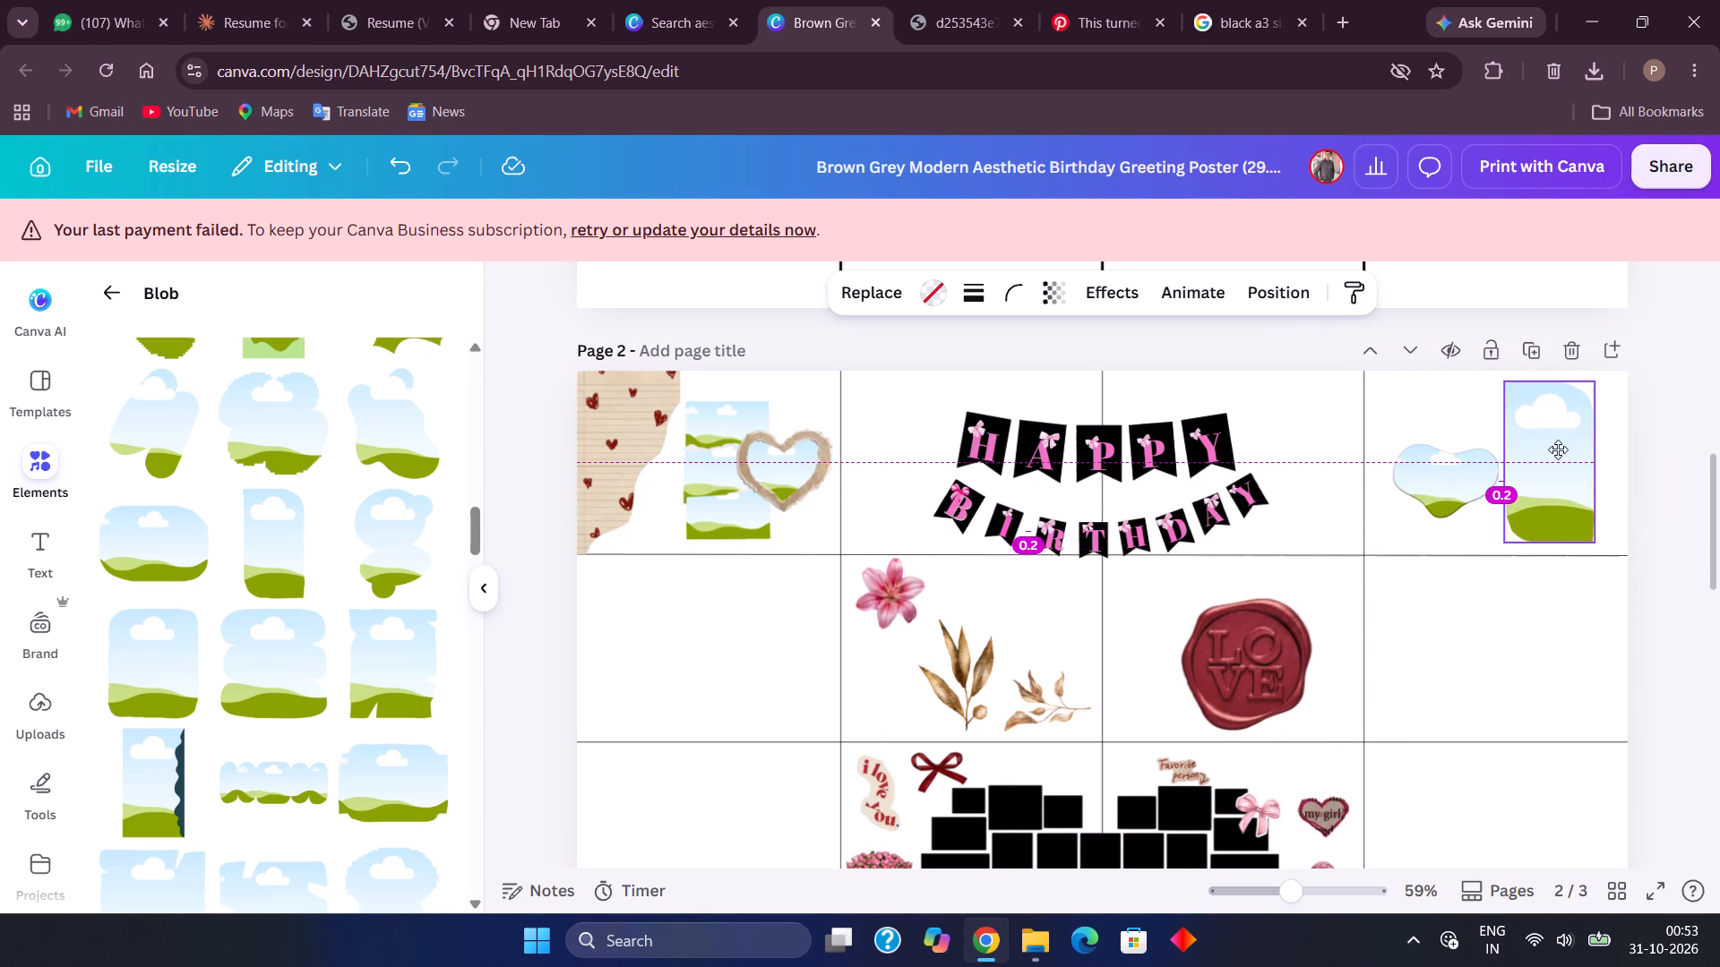
drag(1558, 449, 1551, 446)
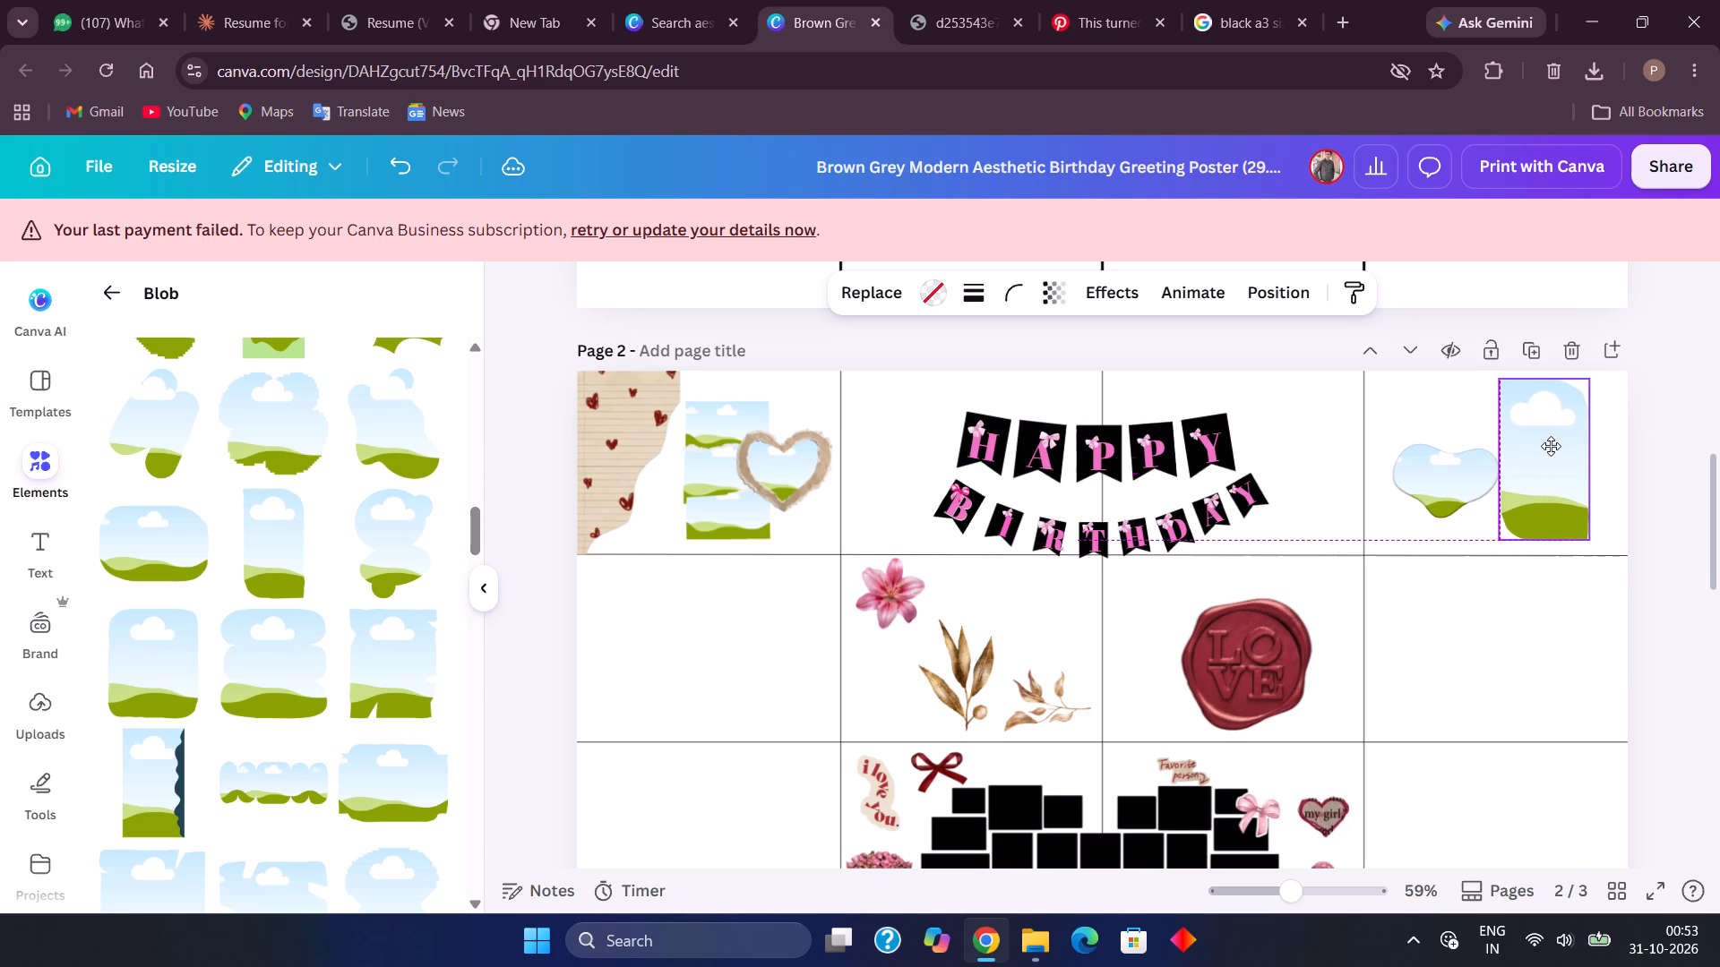
drag(1551, 446, 1548, 446)
Bring the heart-like frame to the front and move it right and slightly up so it overlaps the tall frame's left edge.
drag(1447, 453, 1472, 451)
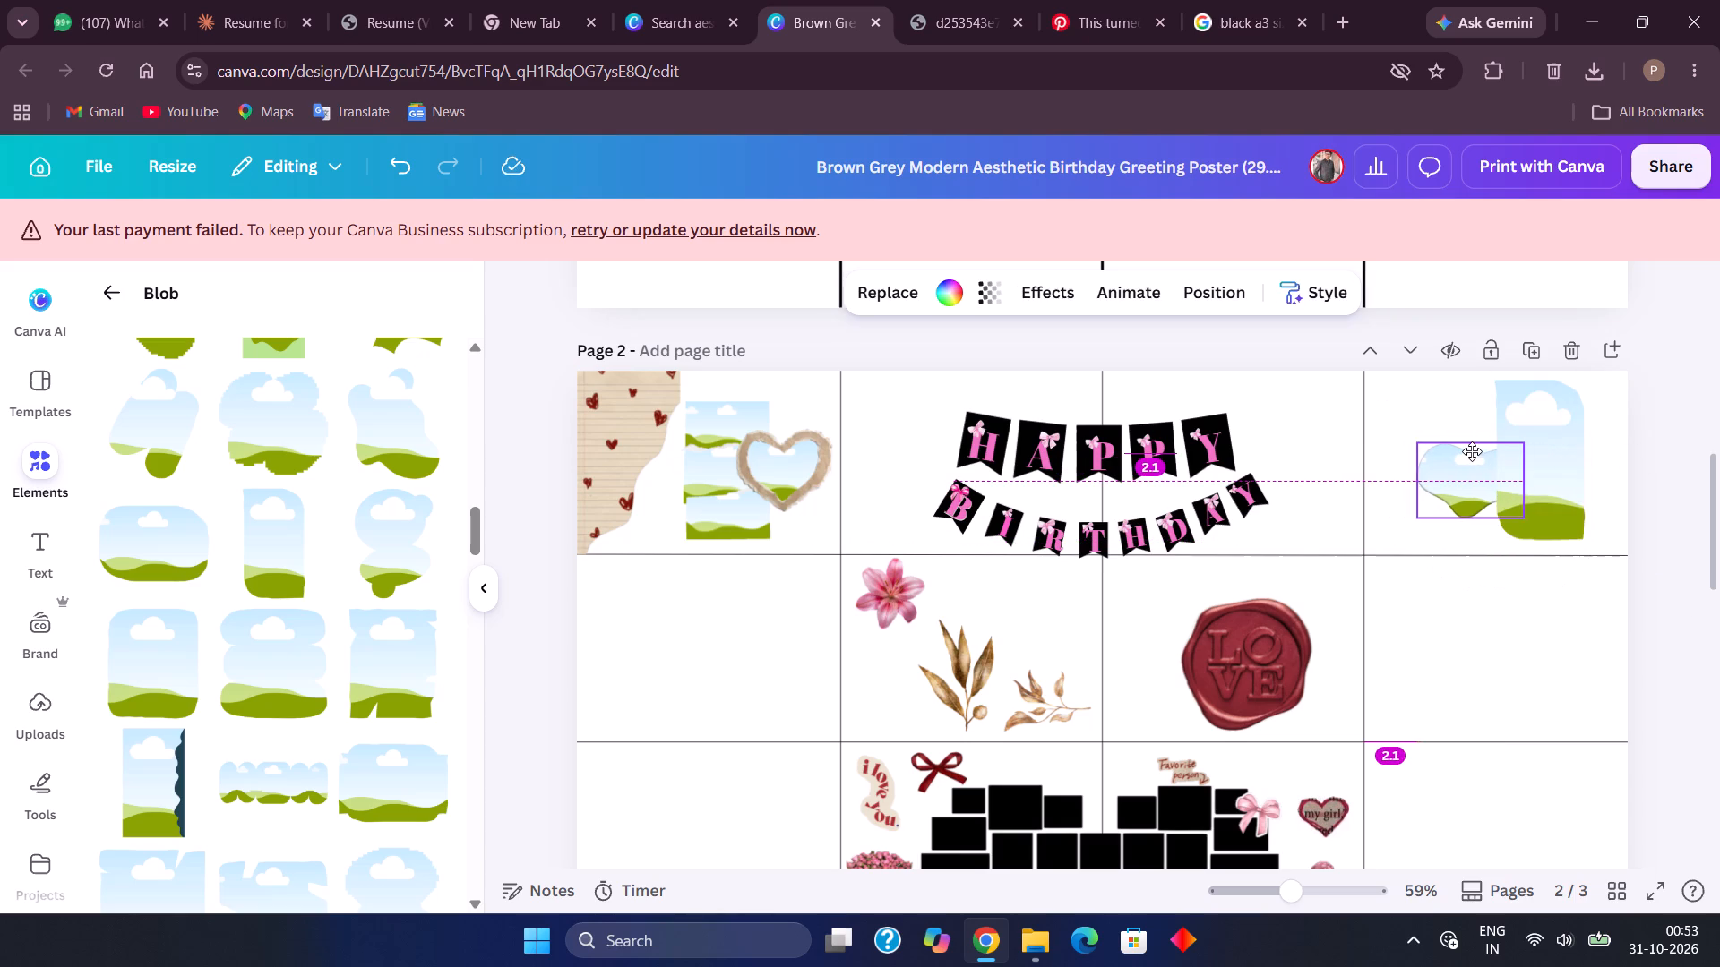
drag(1472, 451, 1471, 449)
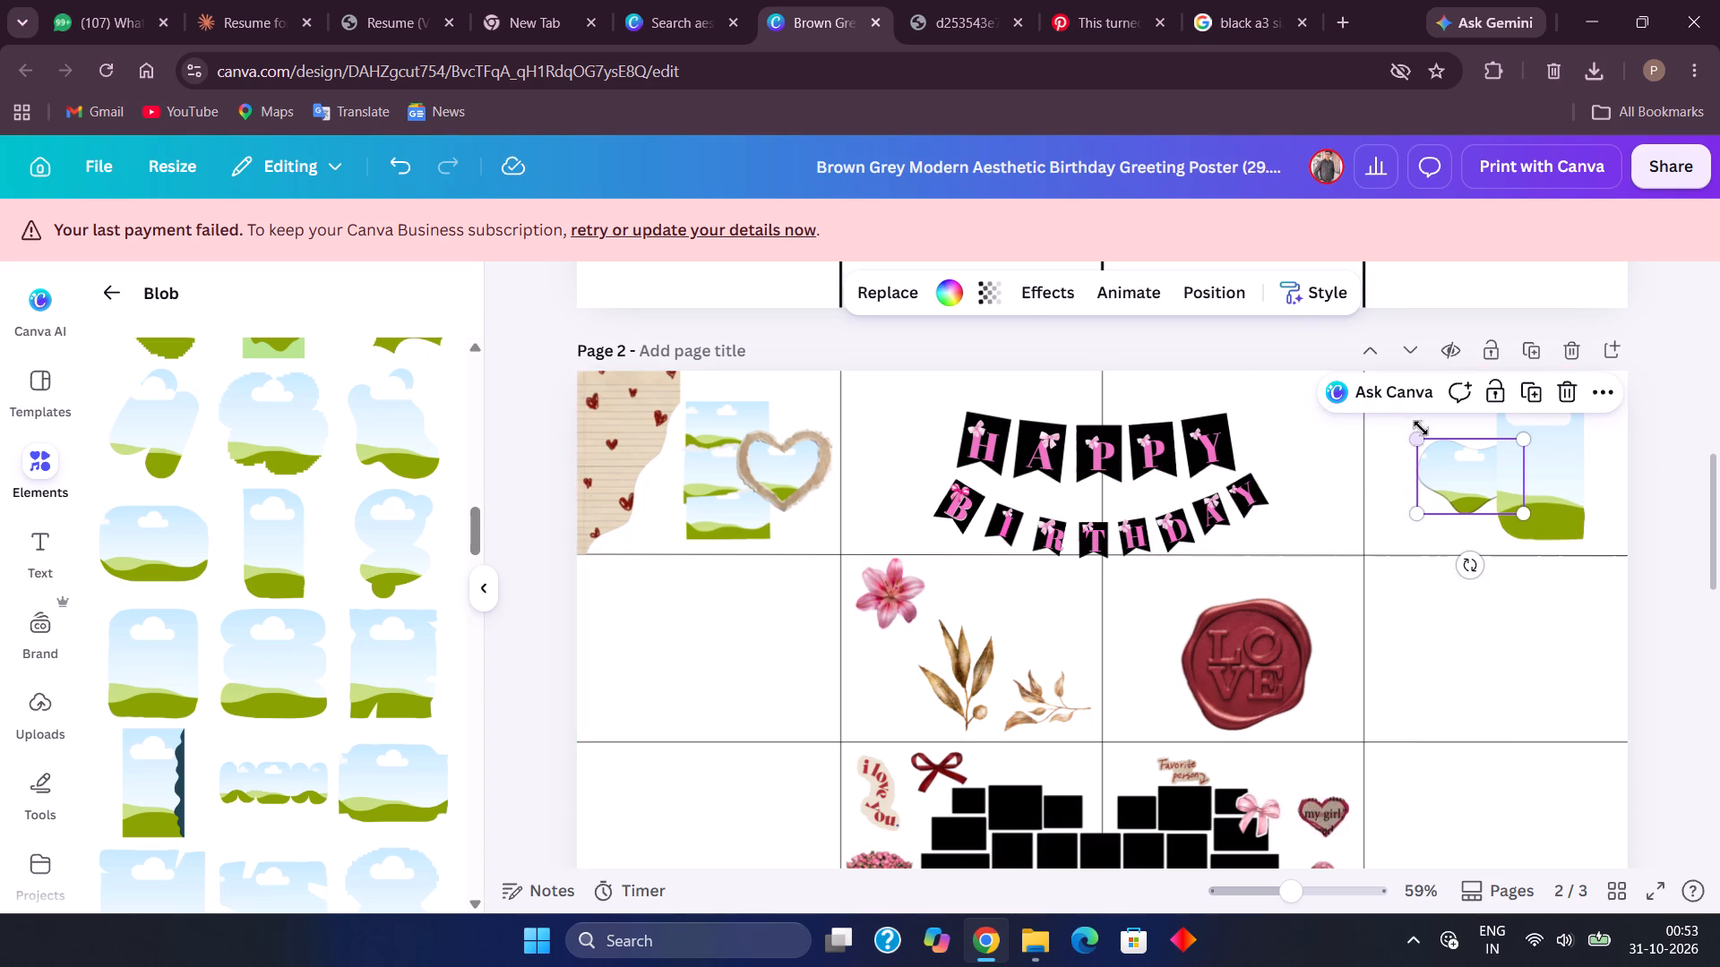
click(1595, 389)
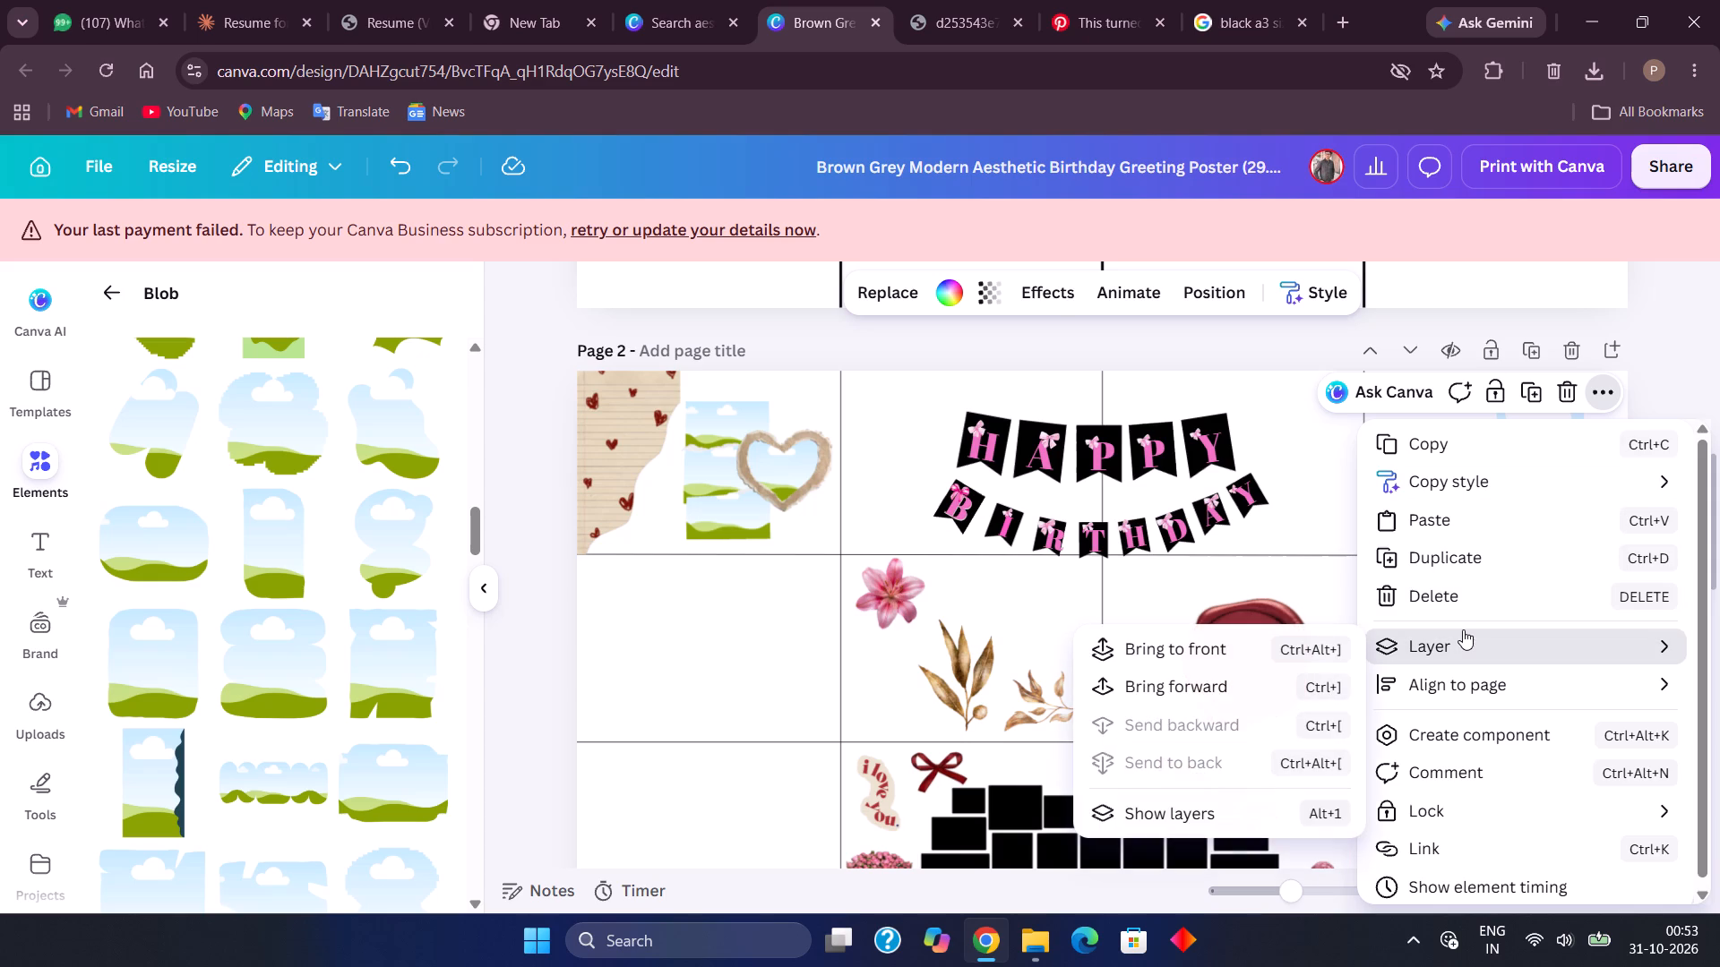
click(1324, 650)
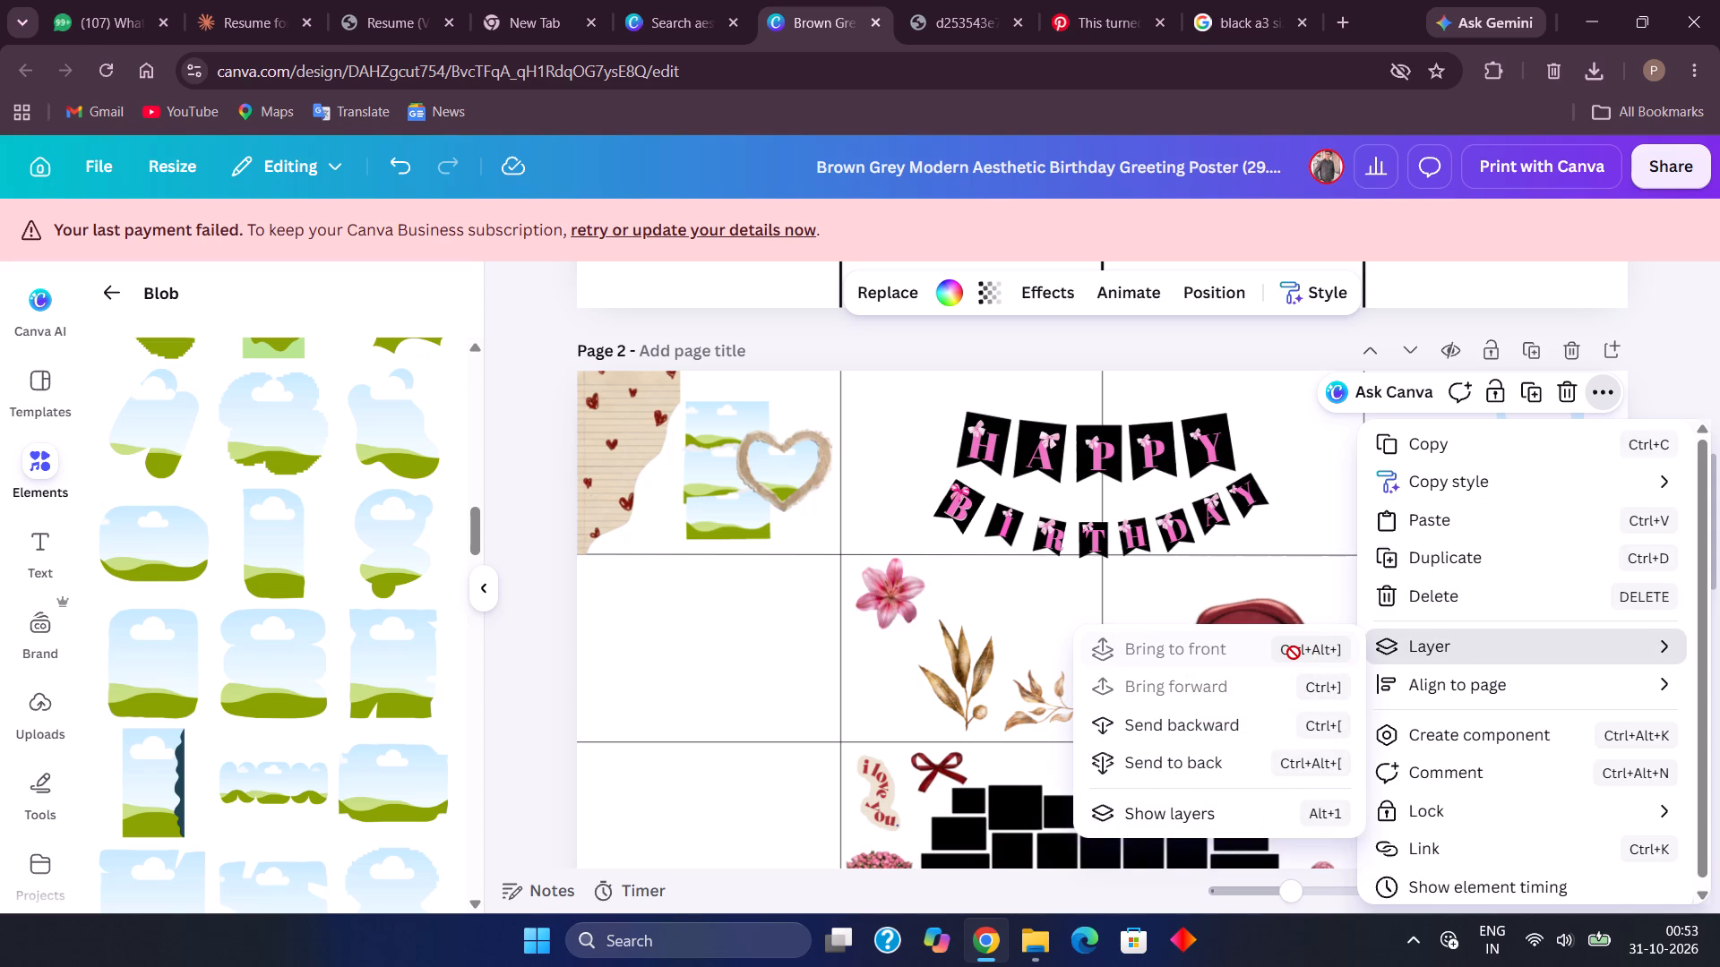
click(1289, 522)
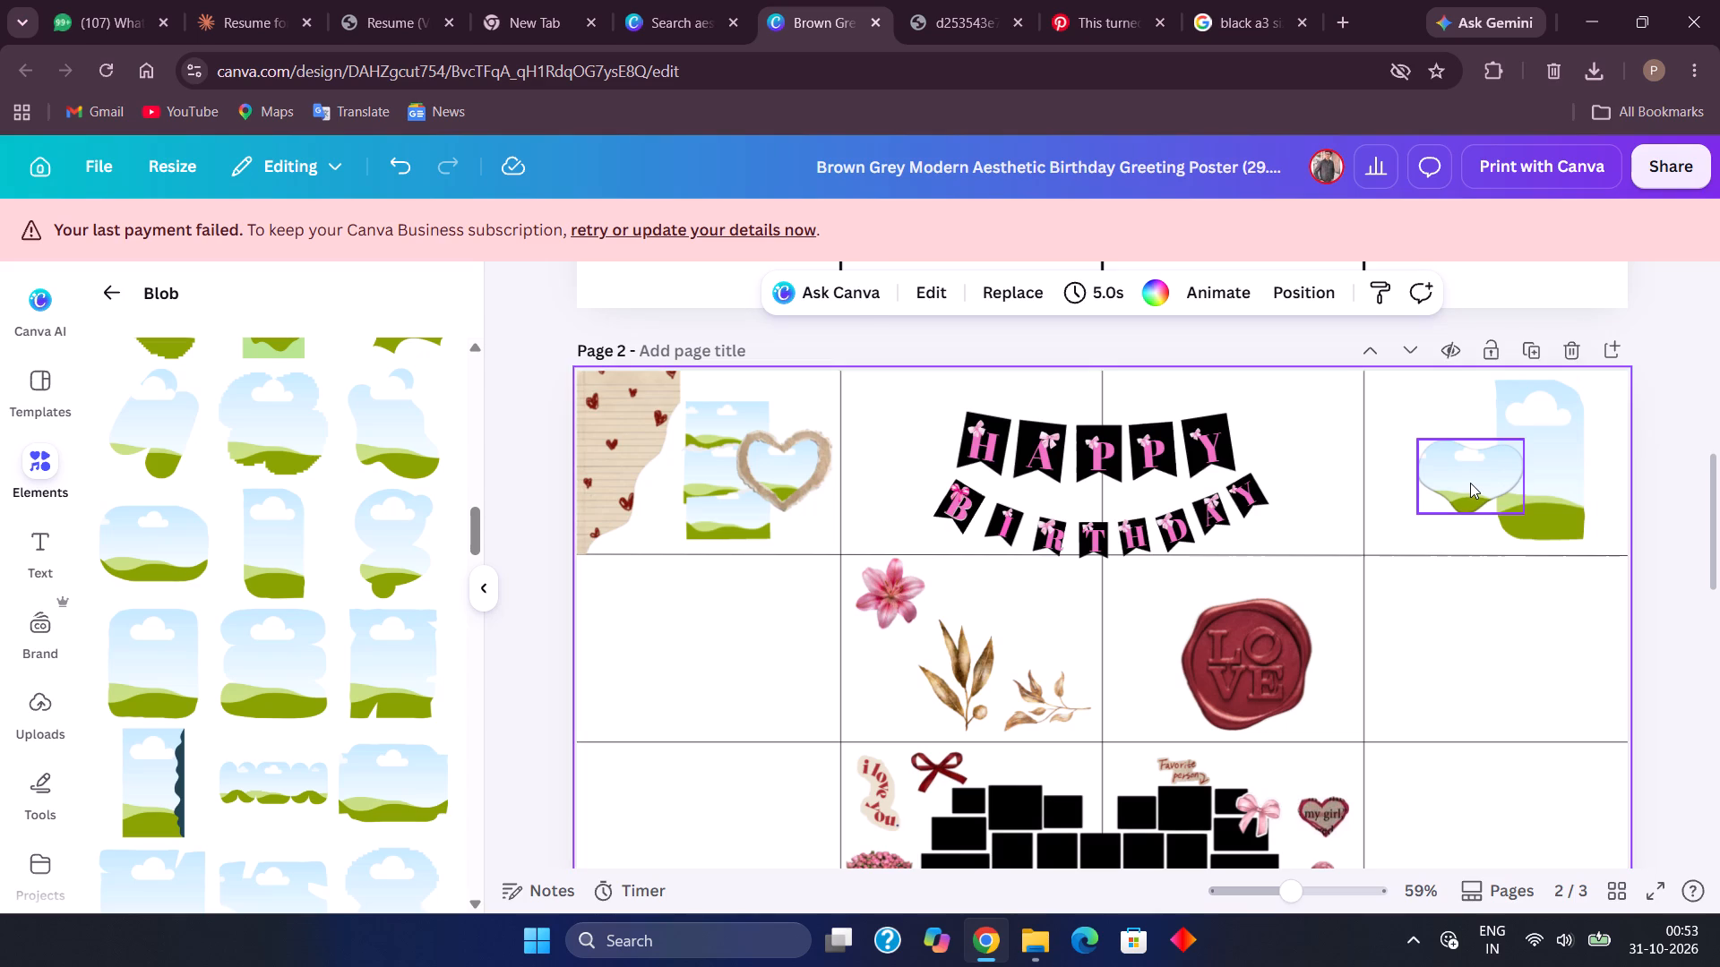
drag(1470, 483, 1479, 458)
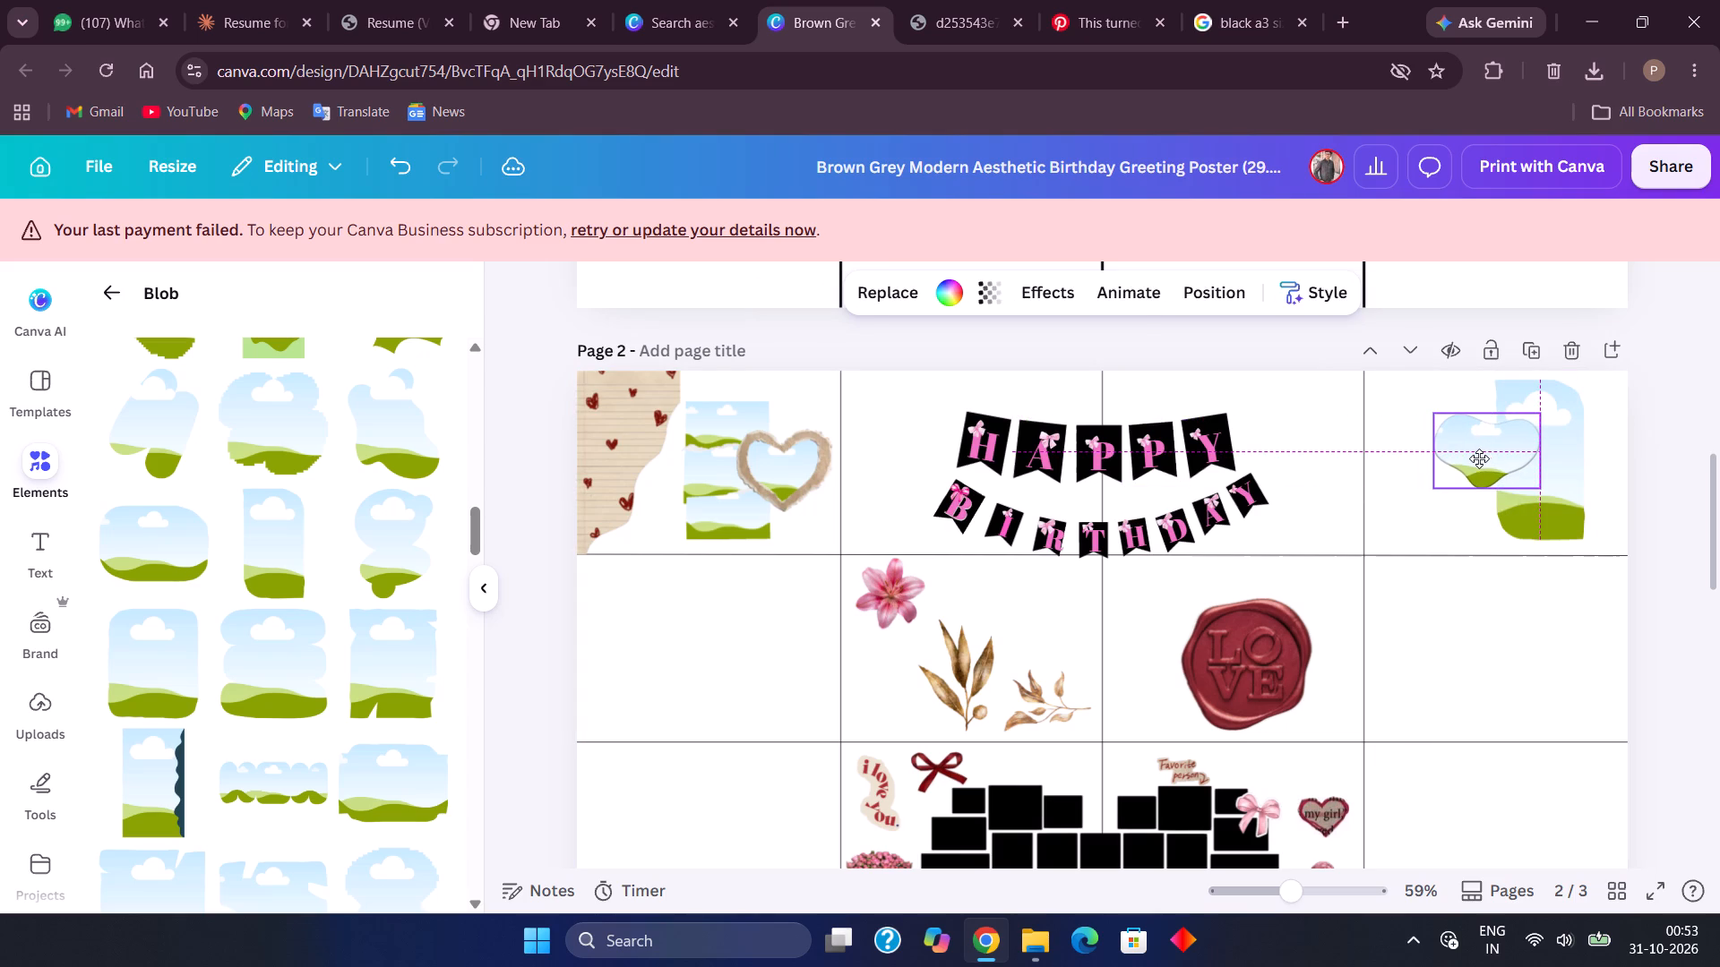
Settle the heart-like blob frame over the tall frame's left edge in the last cell of page 2's top row.
drag(1479, 458, 1478, 458)
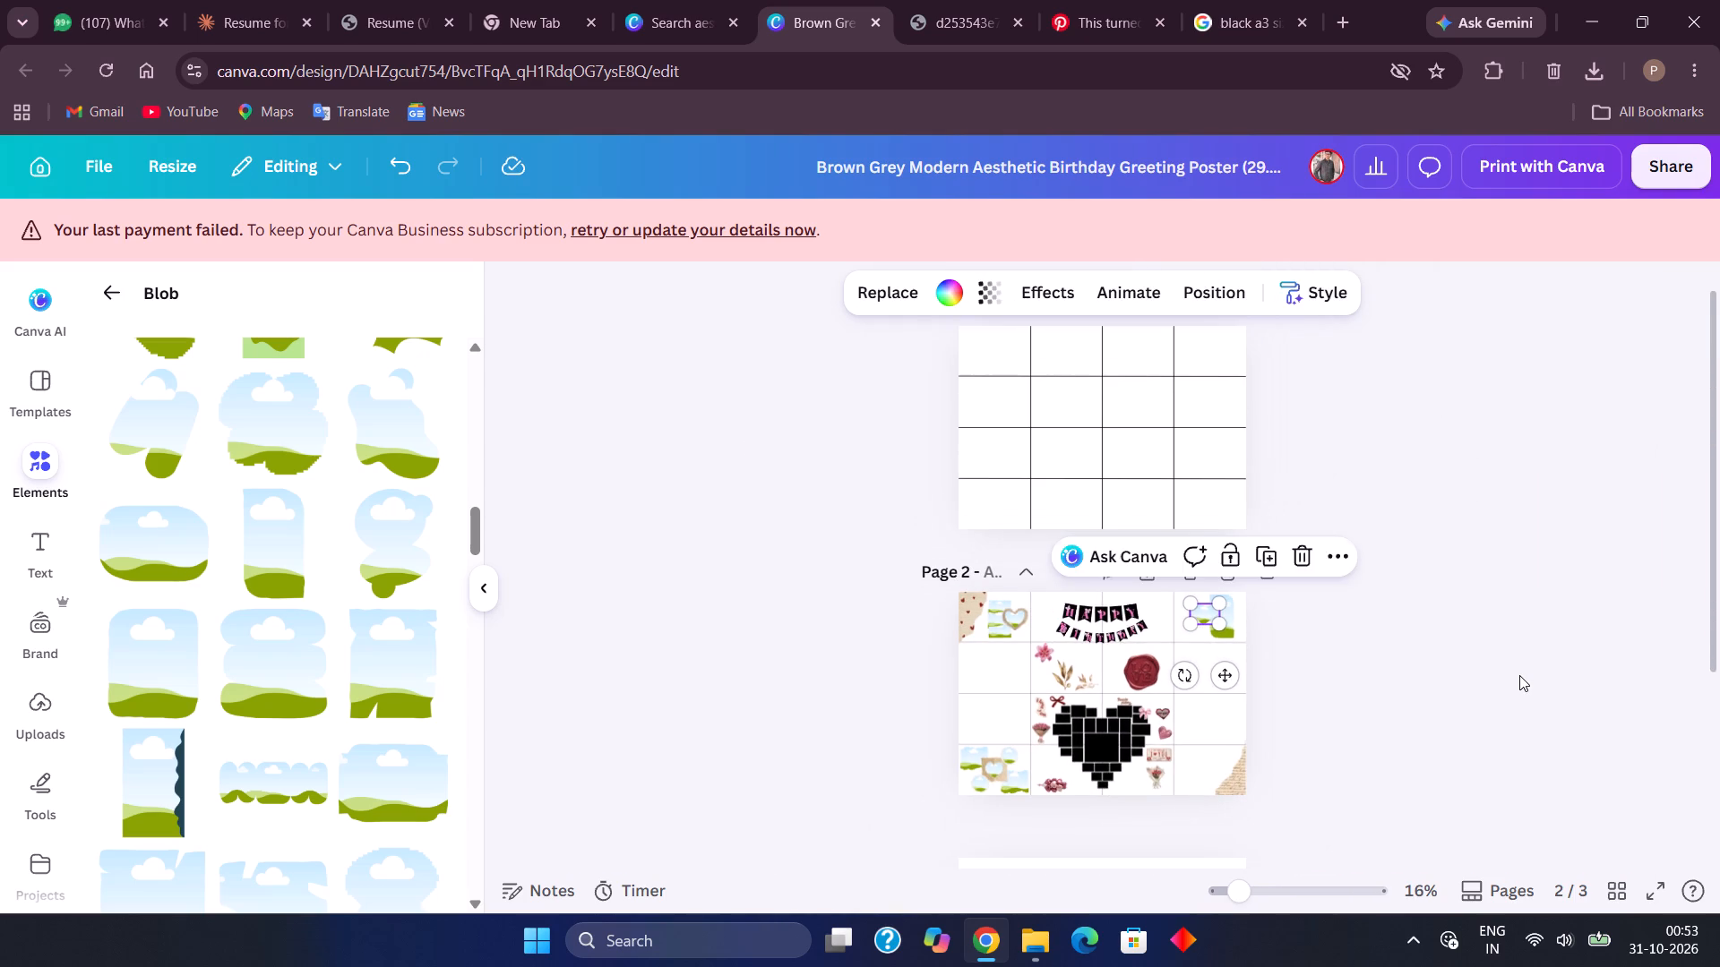
click(1582, 639)
Collapse the Blob frame collection and duplicate page 2 with its whole collage.
scroll(1582, 639, down, 1)
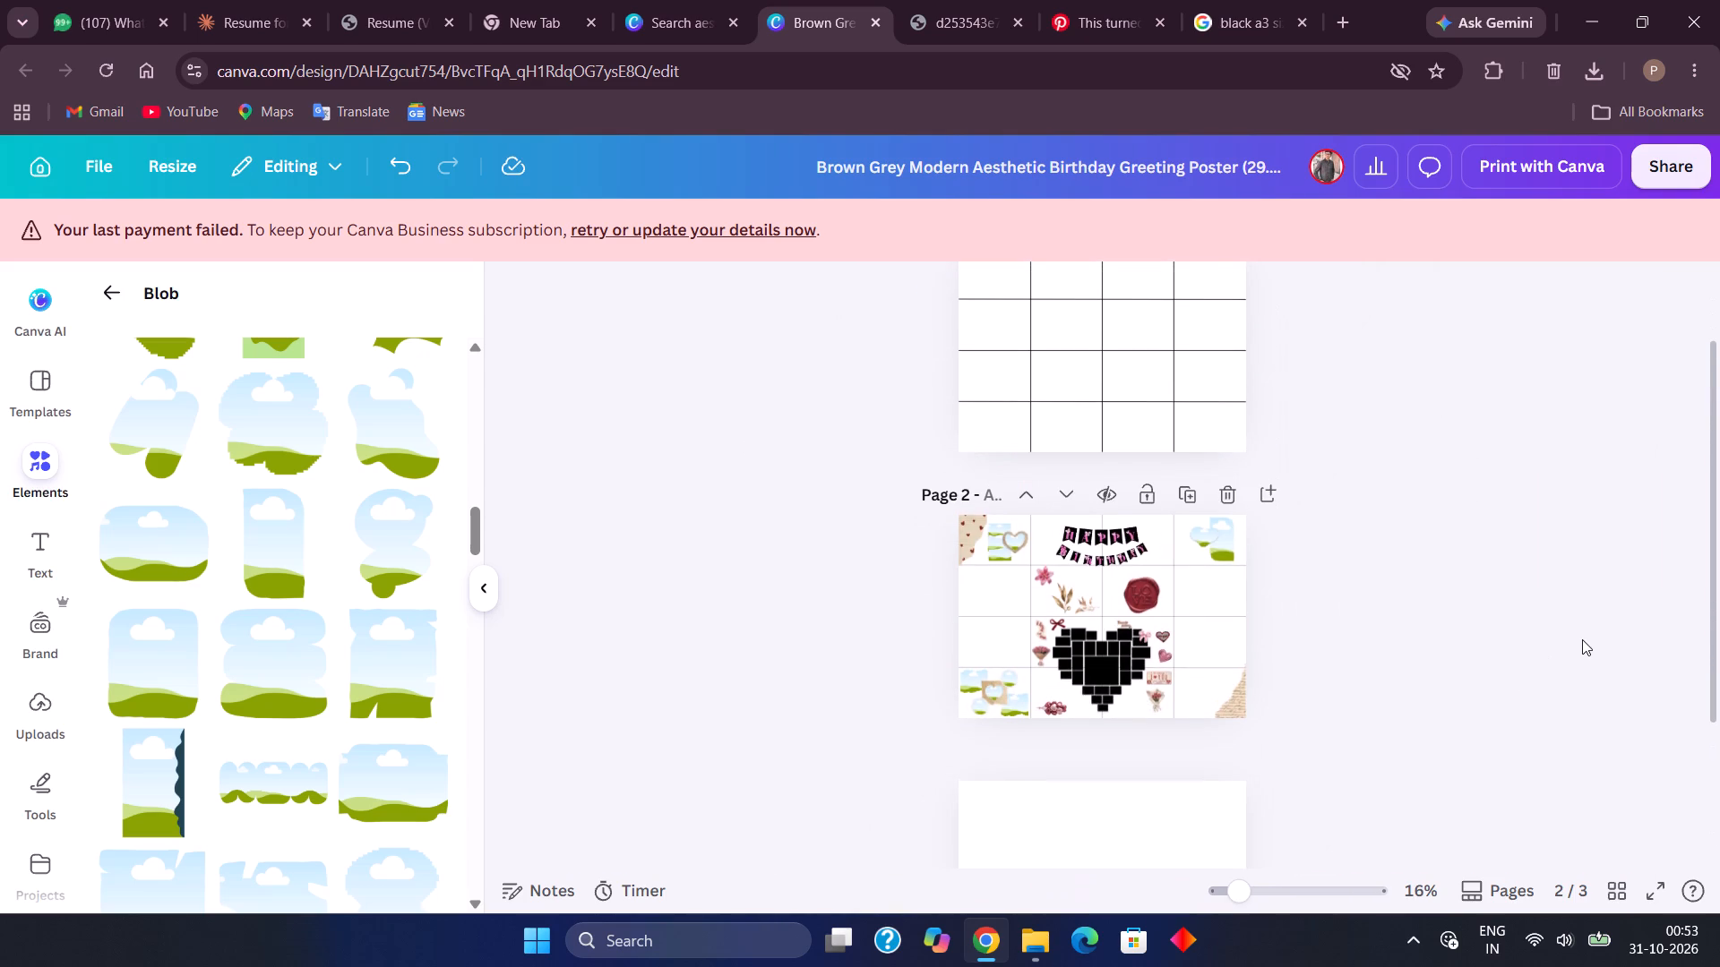
scroll(1582, 639, down, 1)
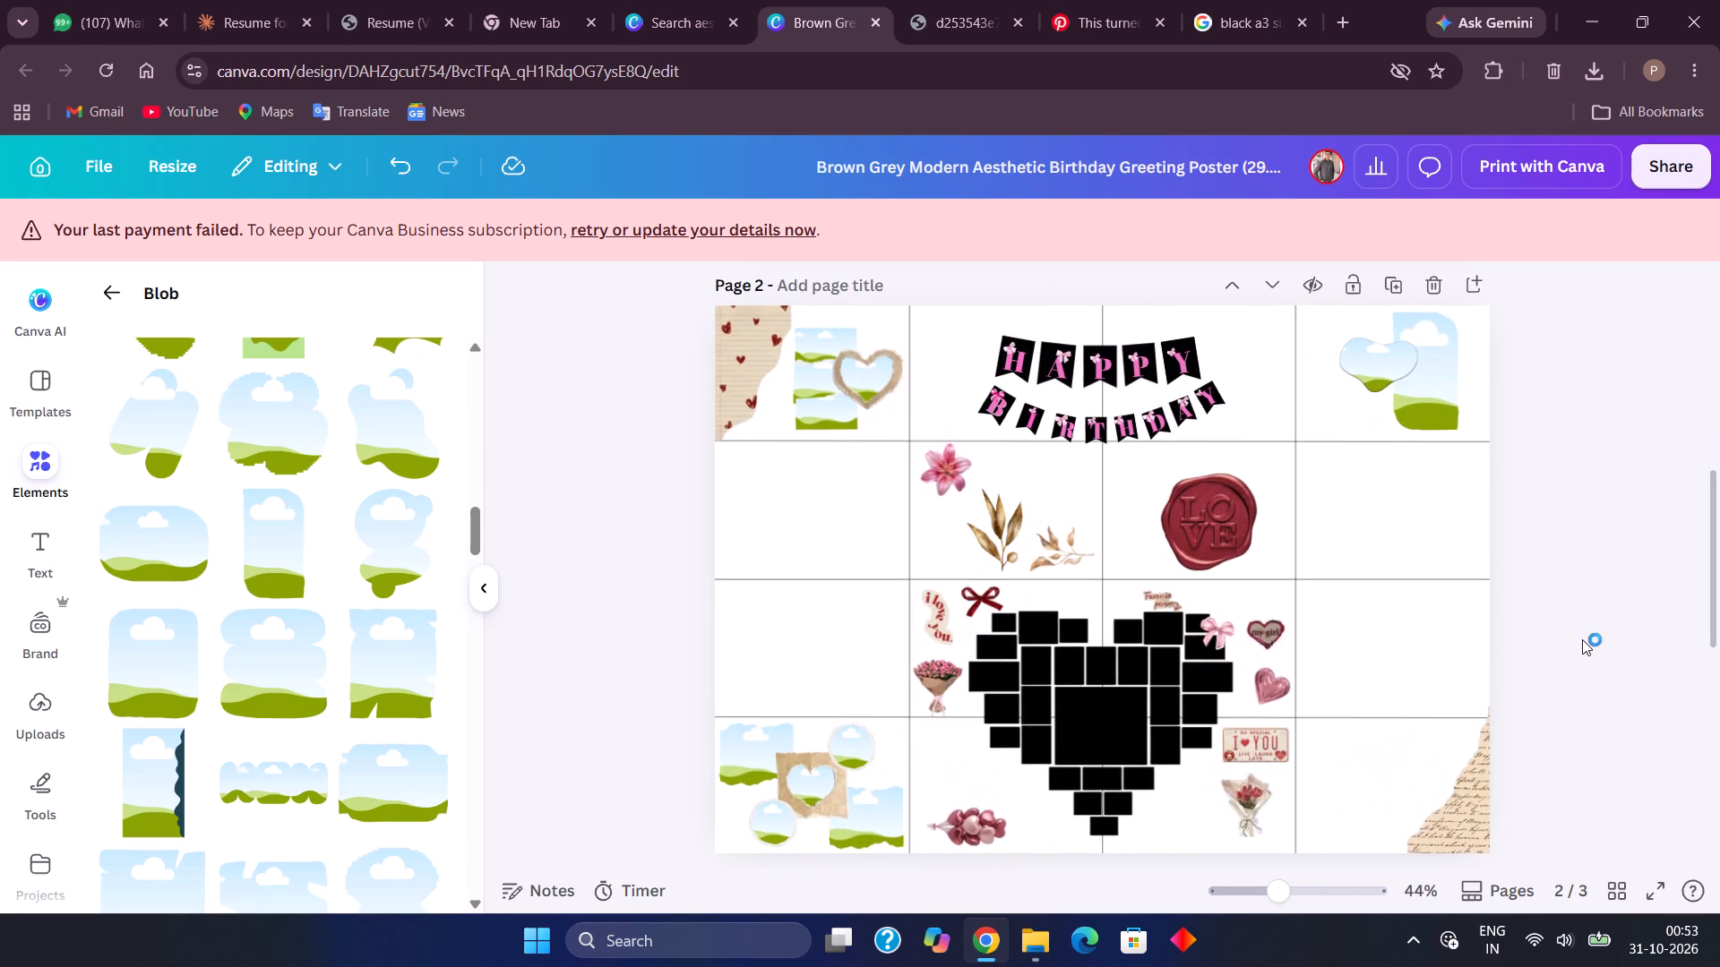
click(477, 583)
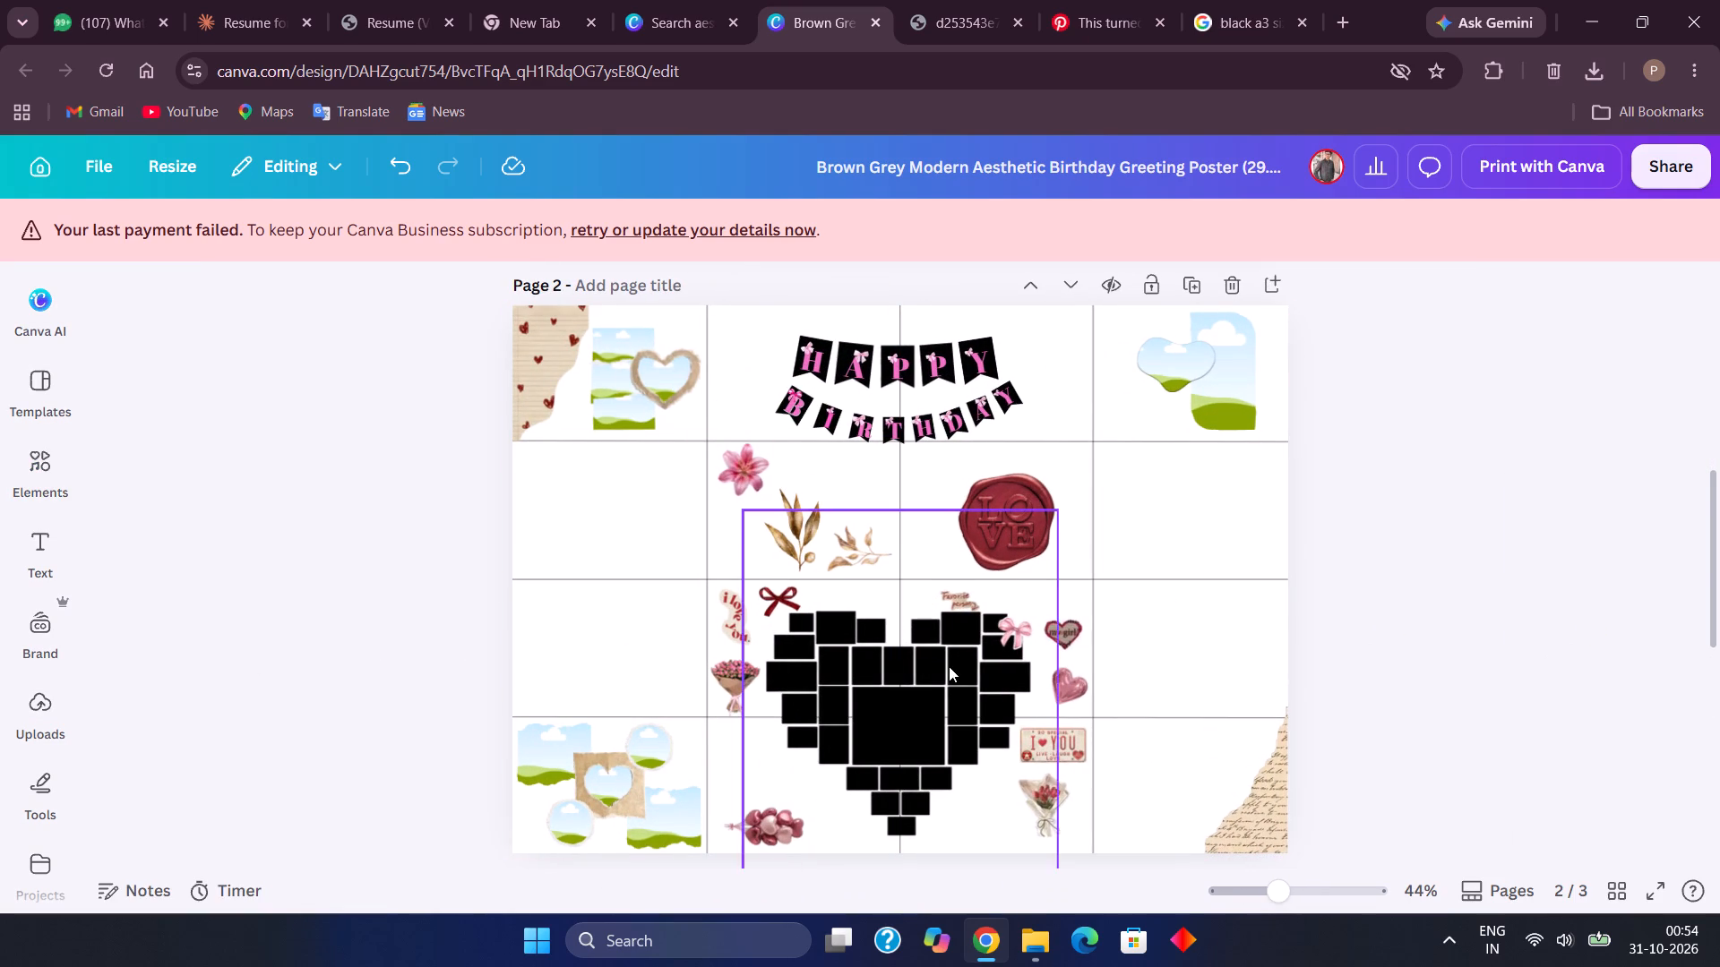
scroll(949, 666, down, 3)
scroll(949, 666, up, 2)
click(1116, 538)
scroll(1116, 538, up, 5)
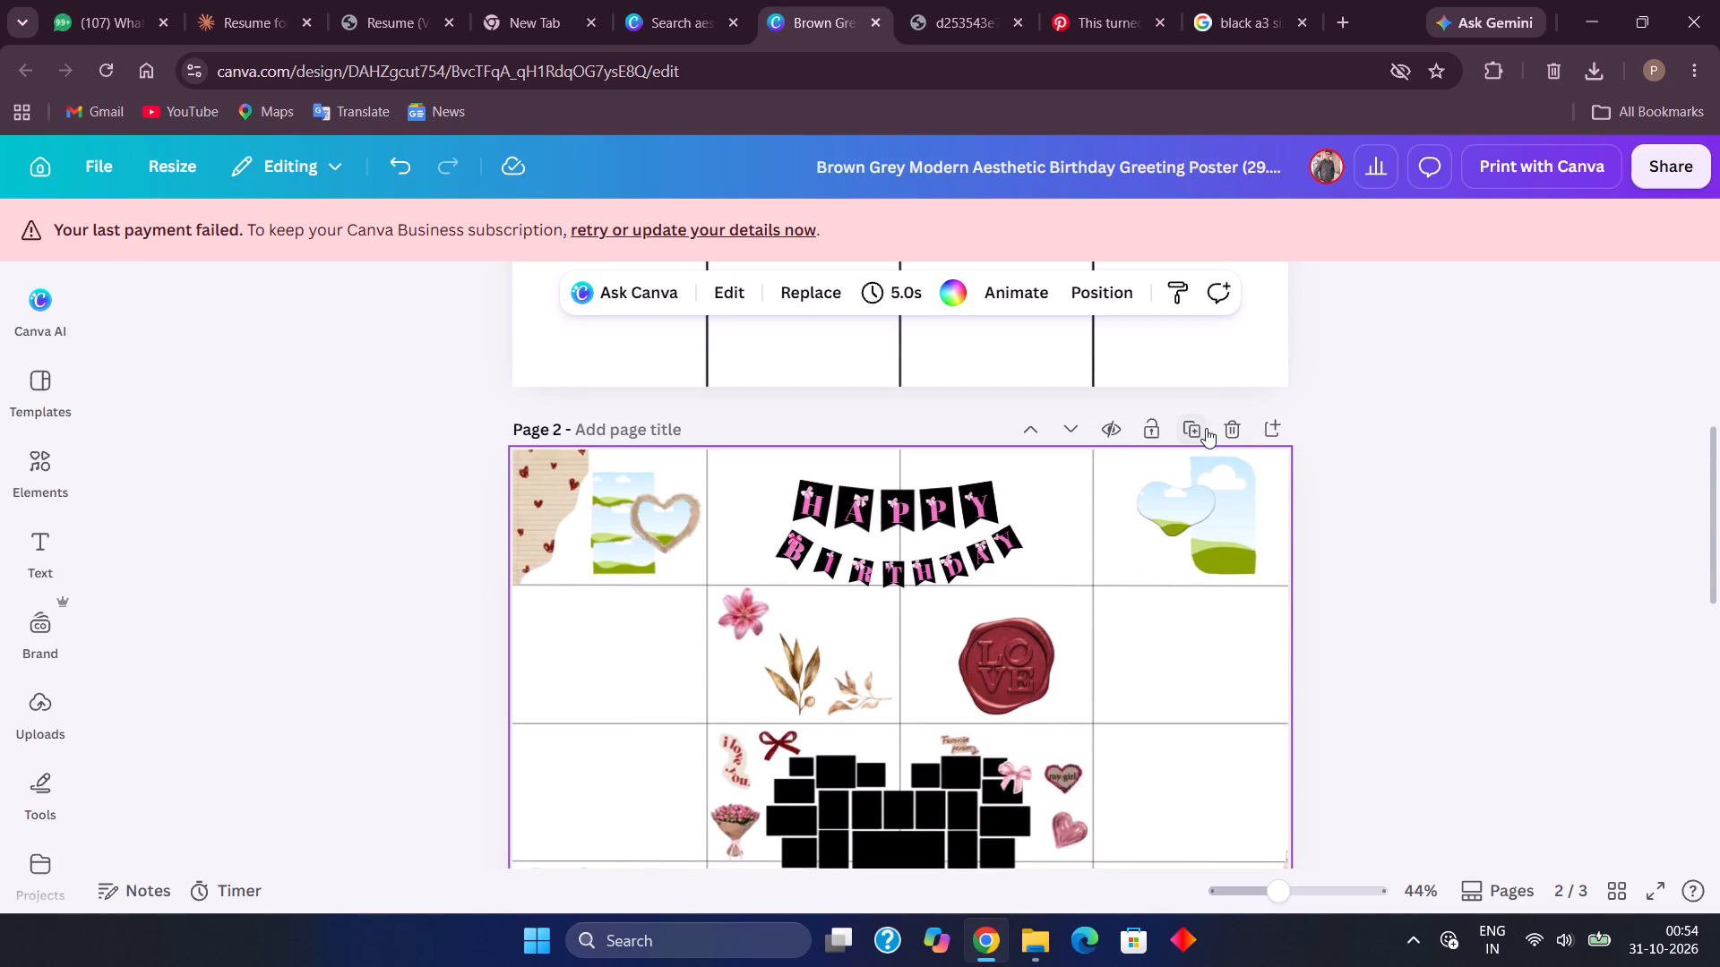
click(1206, 428)
Look over the duplicated collage on page 3 and compare it with the original on page 2.
scroll(1253, 651, down, 2)
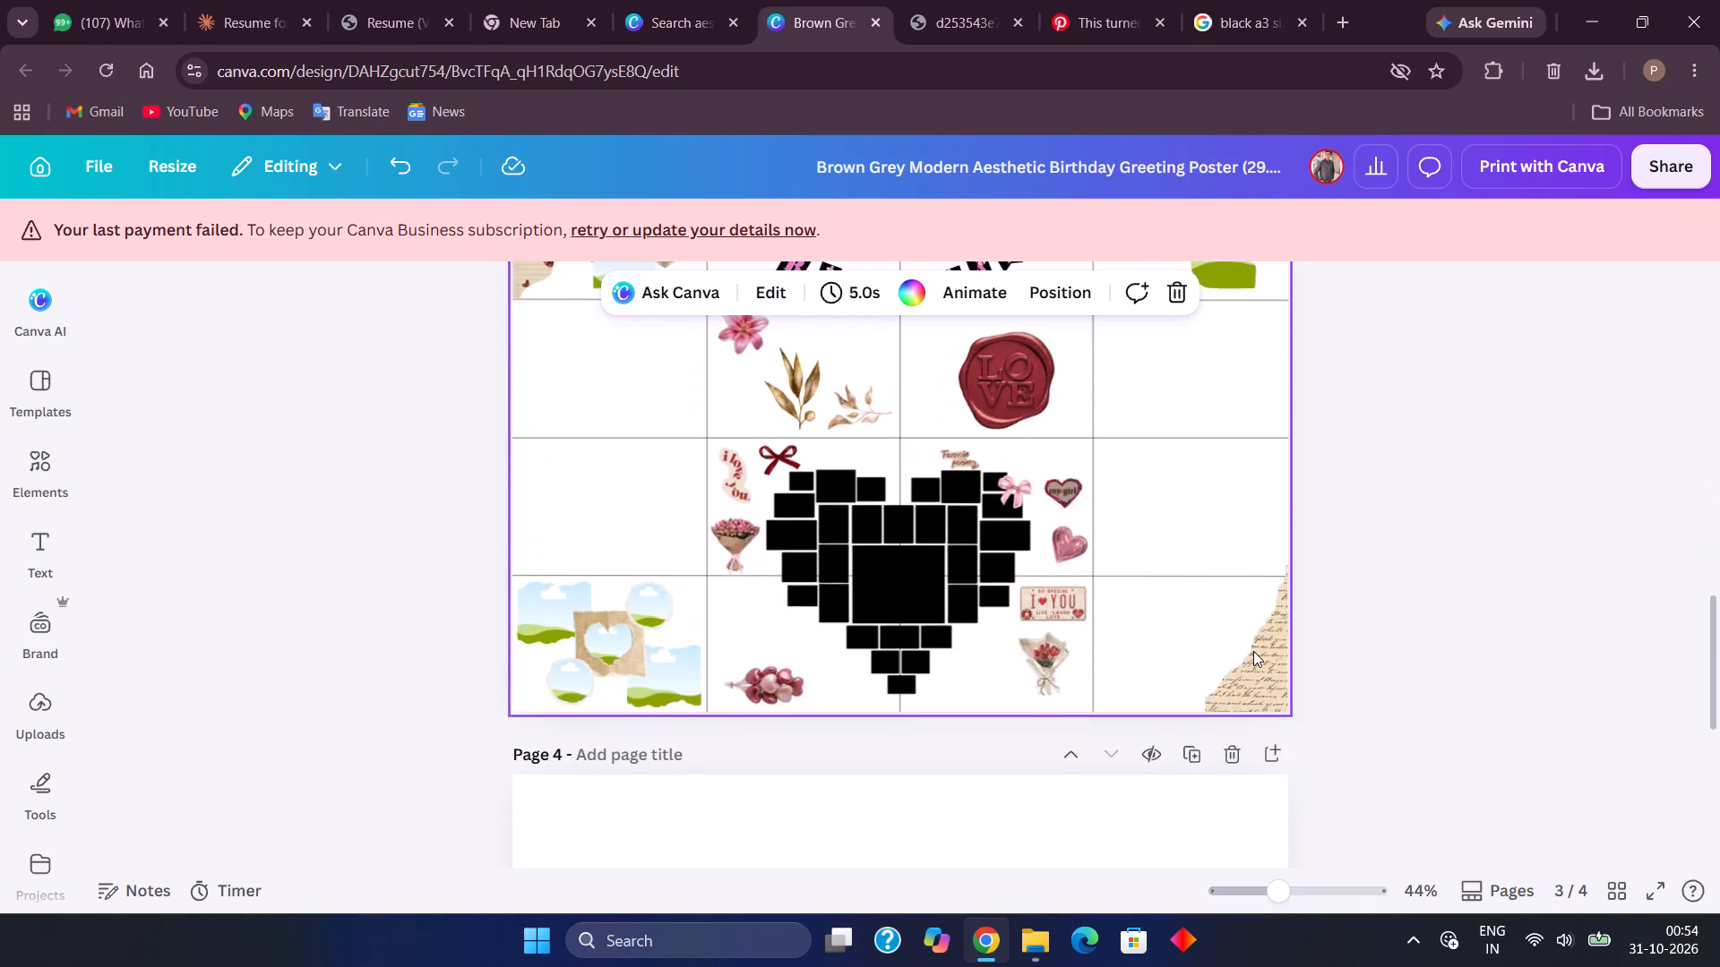
scroll(1253, 651, down, 2)
scroll(1253, 651, up, 4)
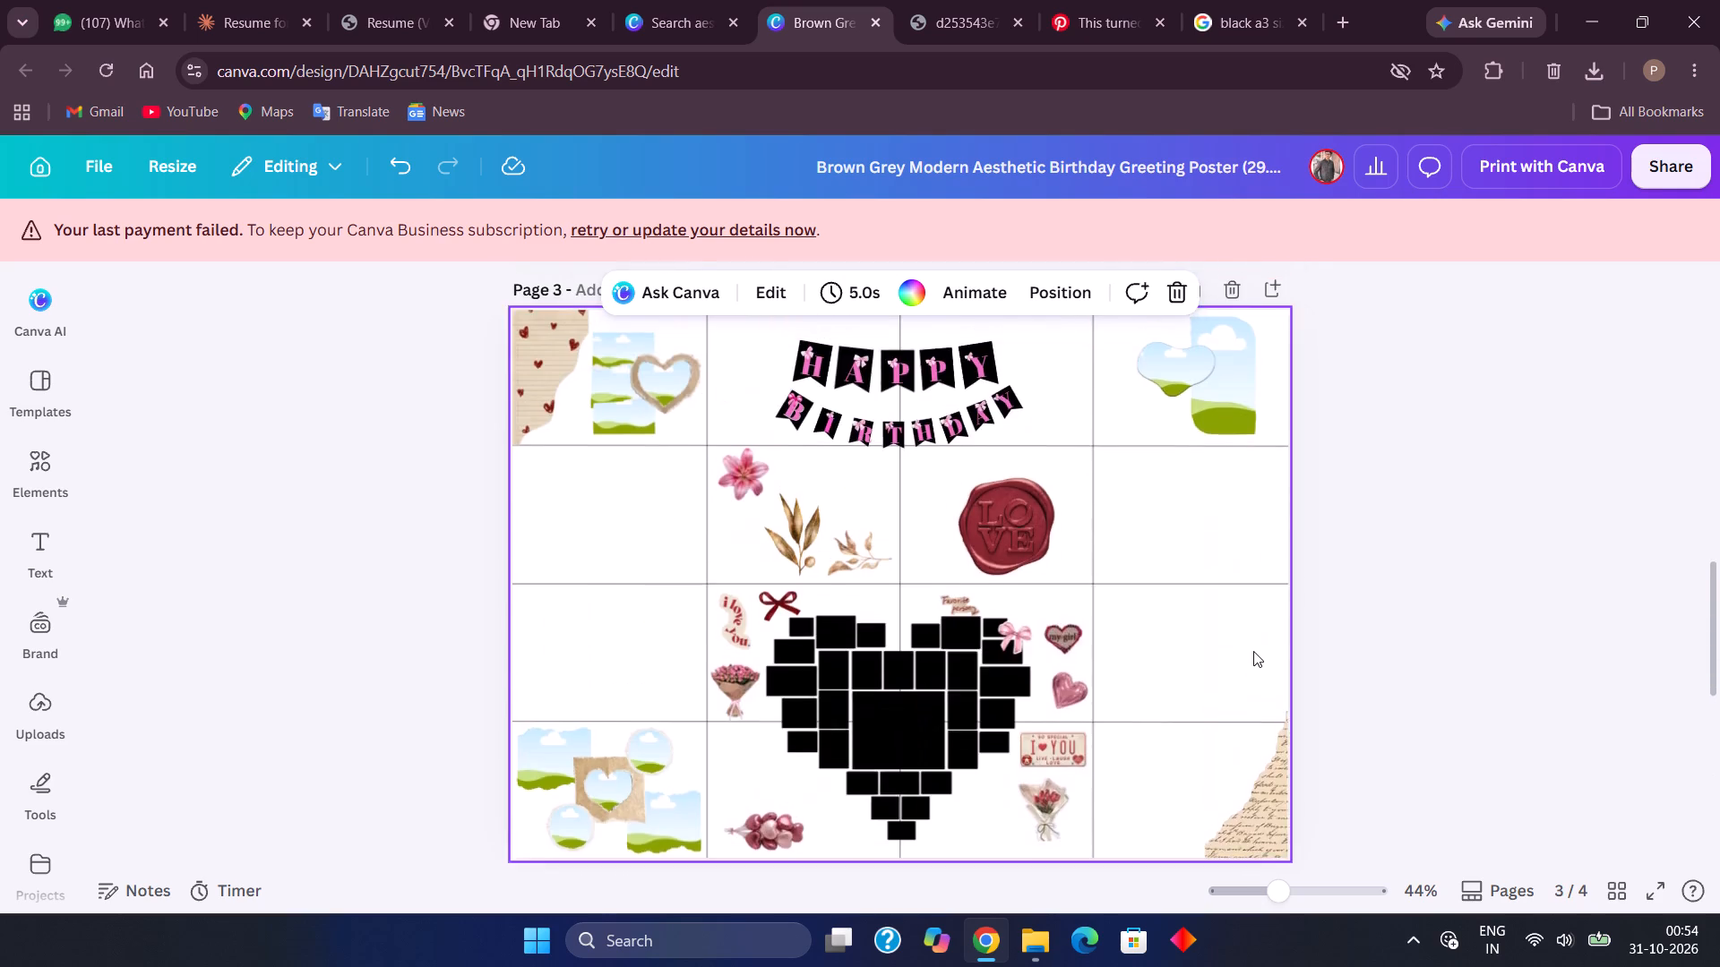
scroll(1253, 651, up, 3)
scroll(1253, 651, down, 4)
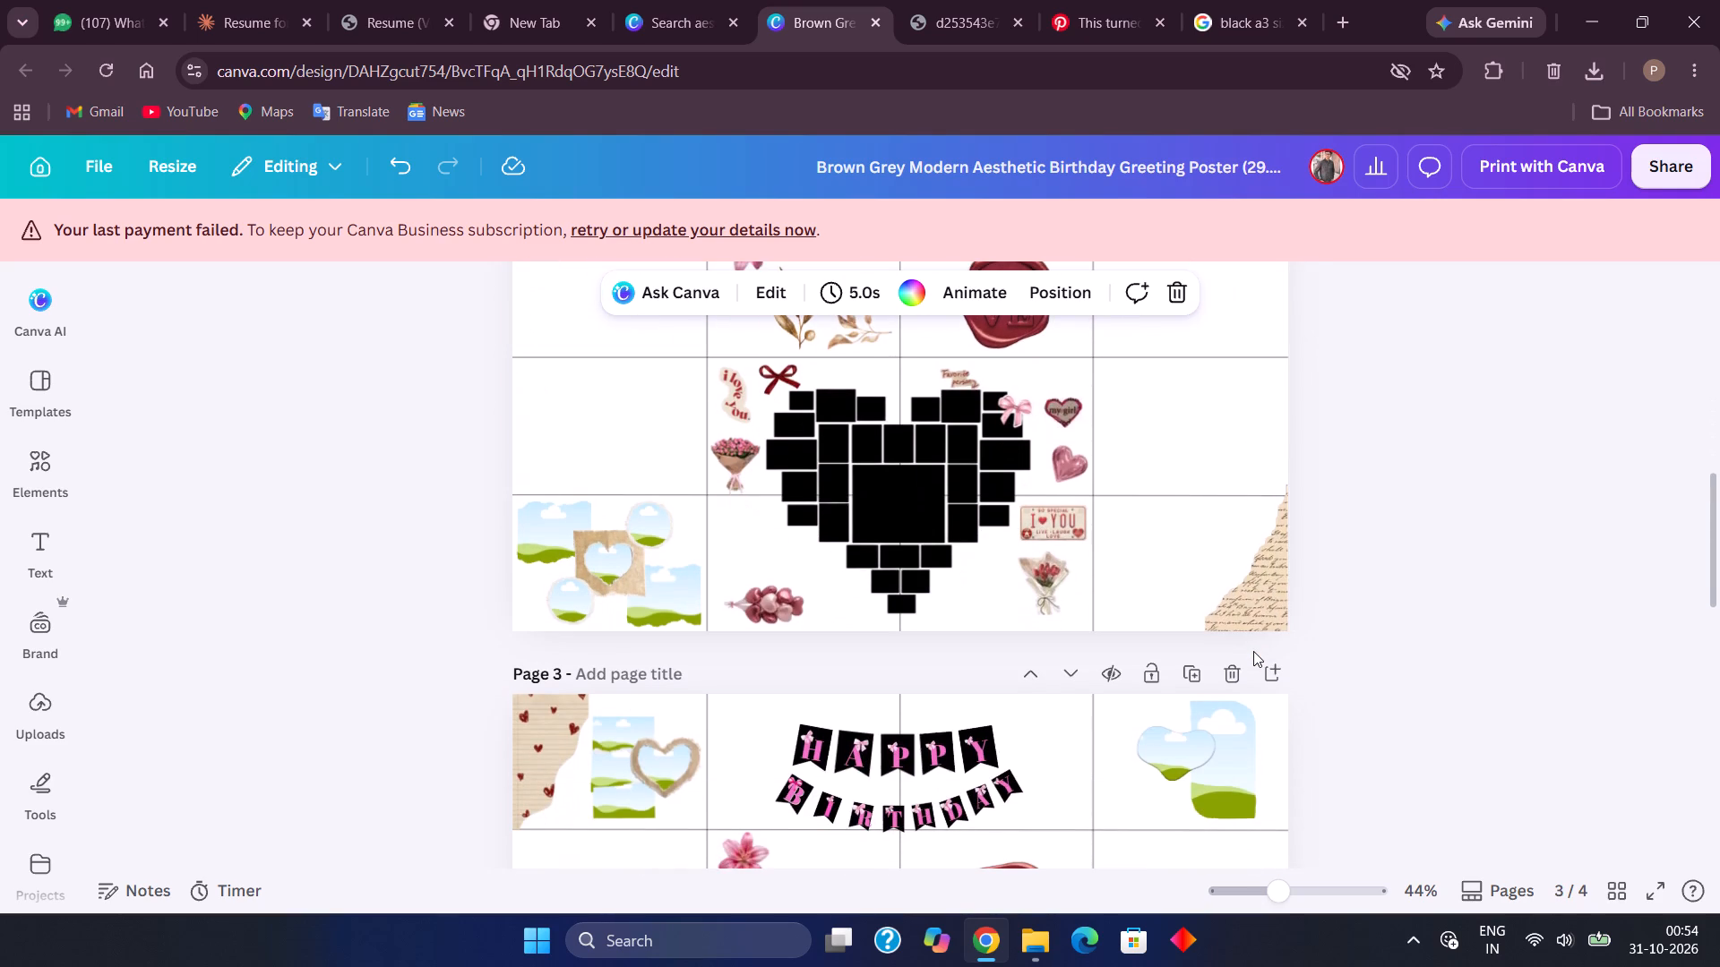
scroll(1253, 651, down, 3)
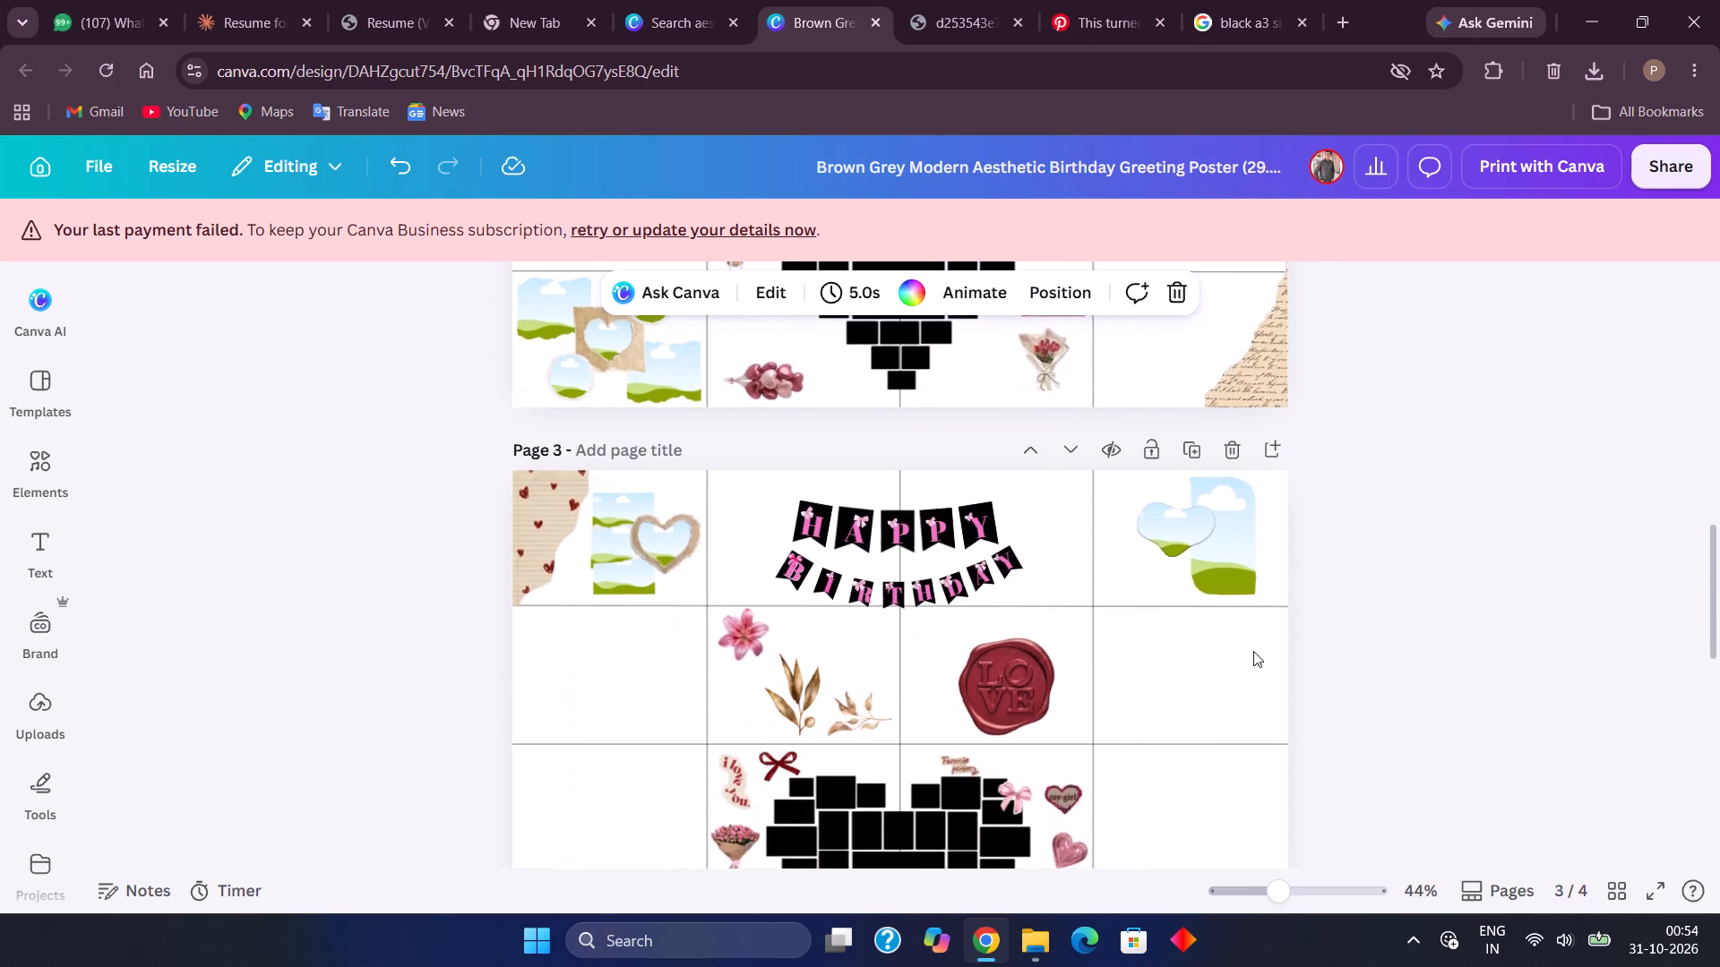
scroll(1253, 651, down, 2)
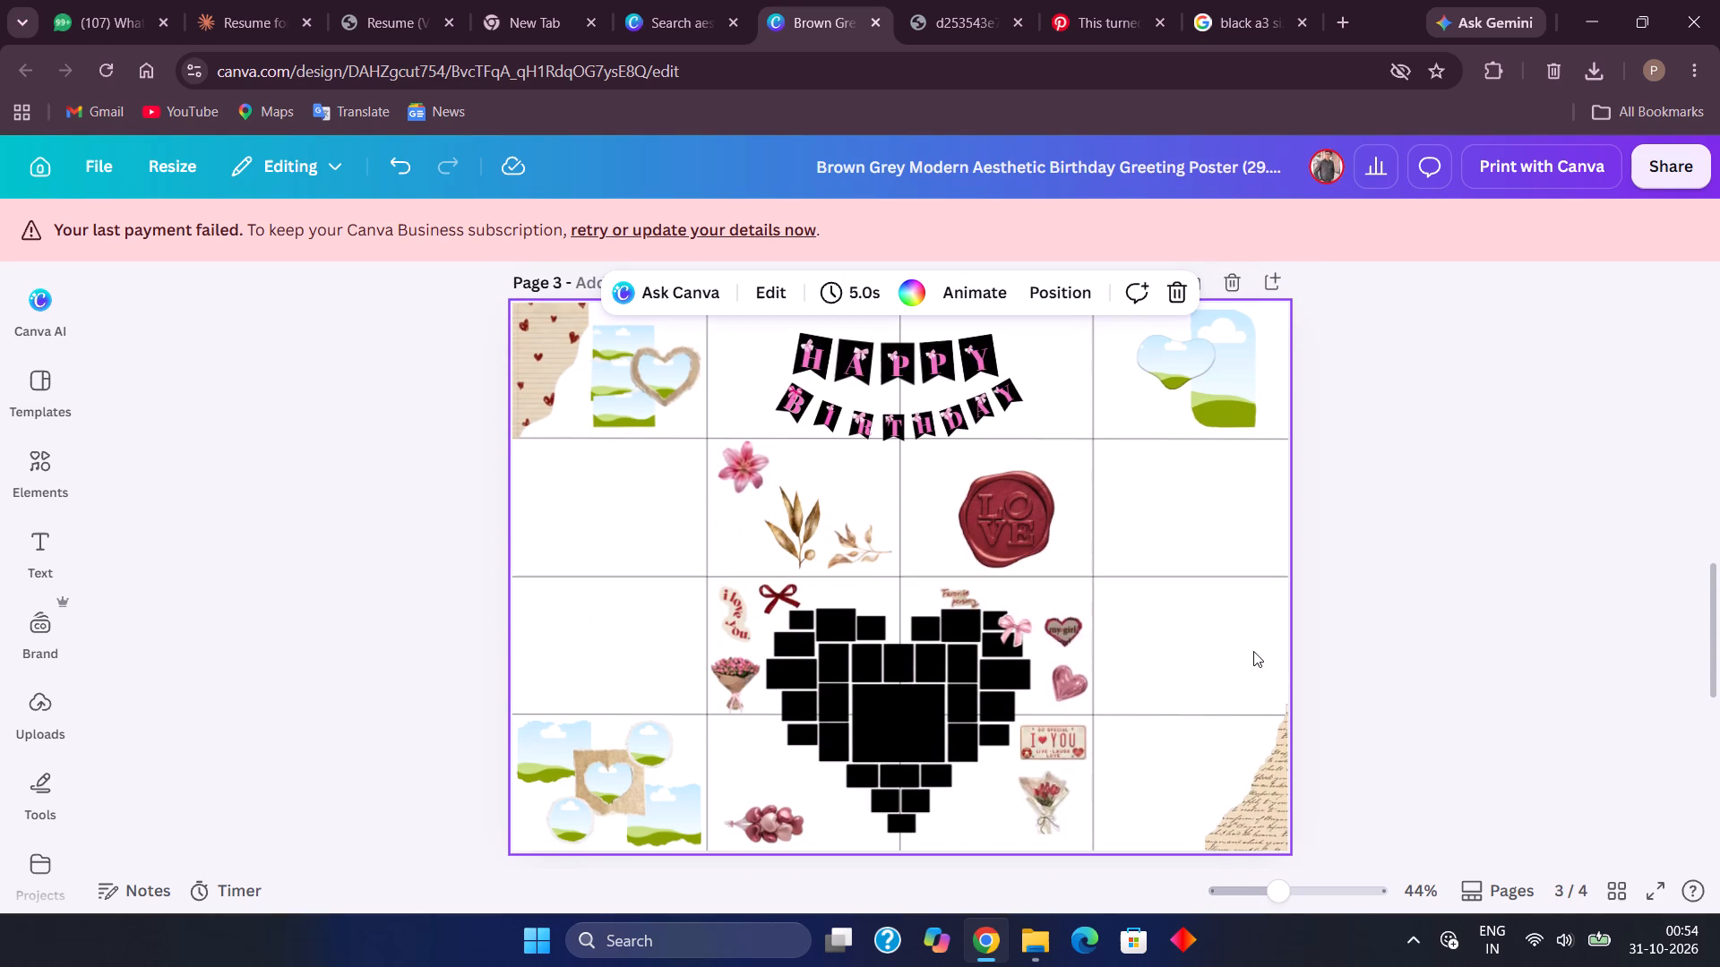
scroll(1253, 651, up, 3)
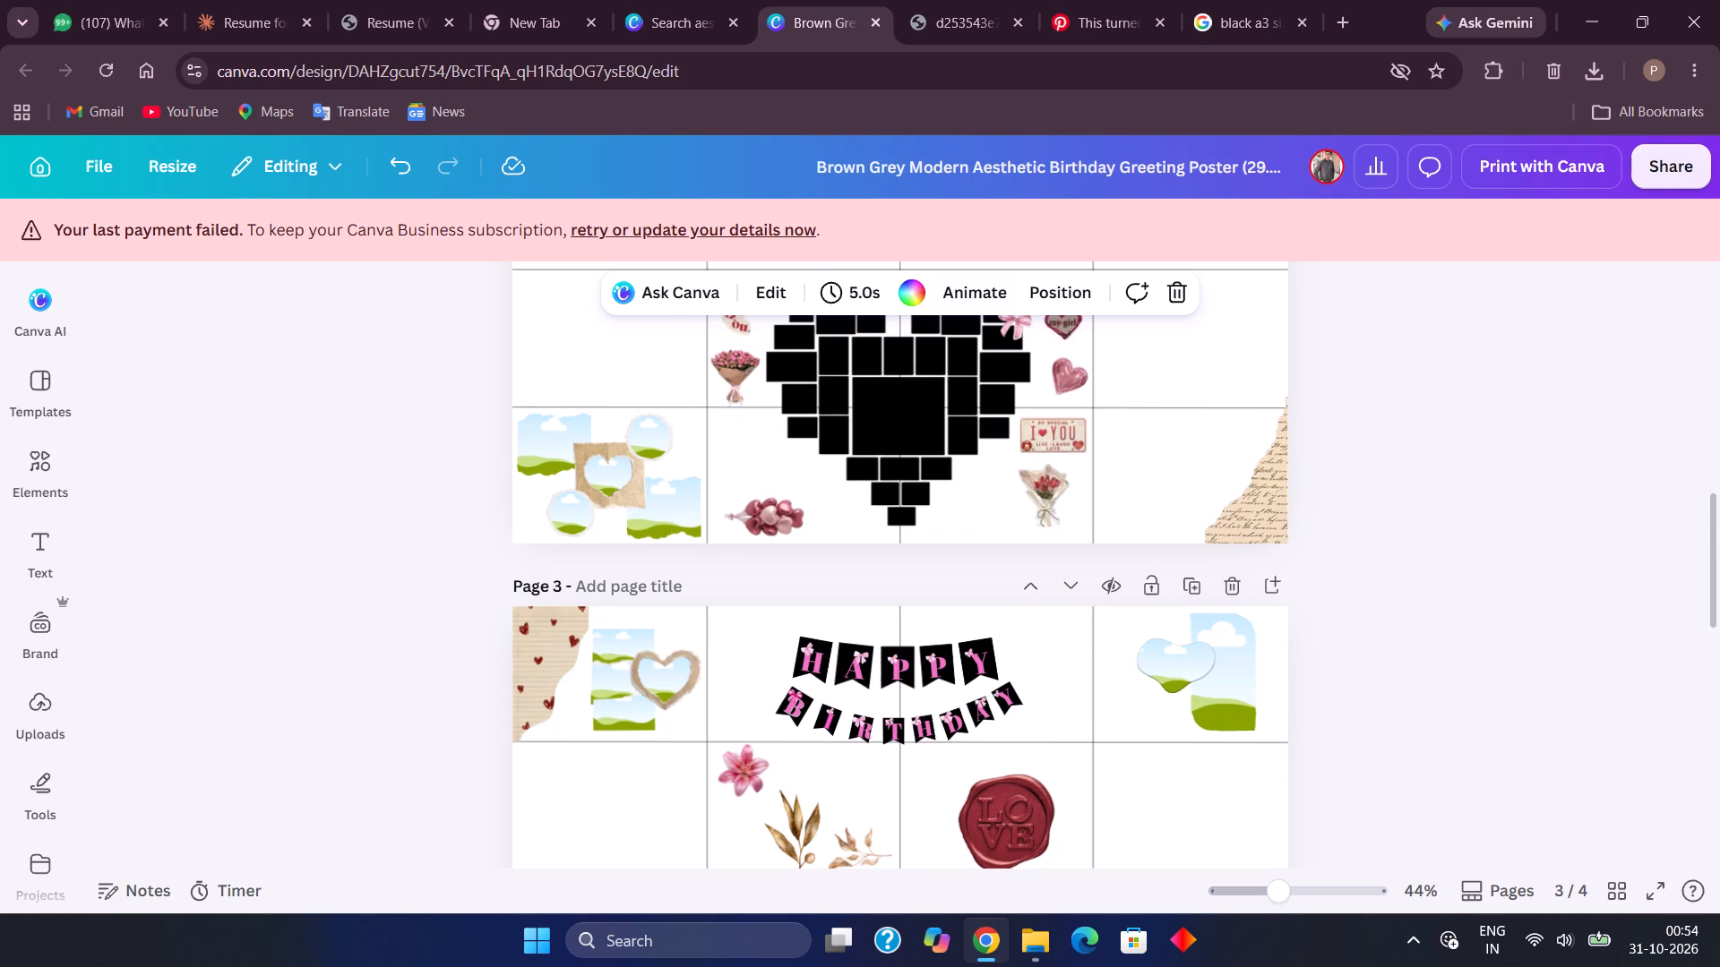
Switch to the open resume PDF in the browser and close it.
click(670, 0)
click(528, 0)
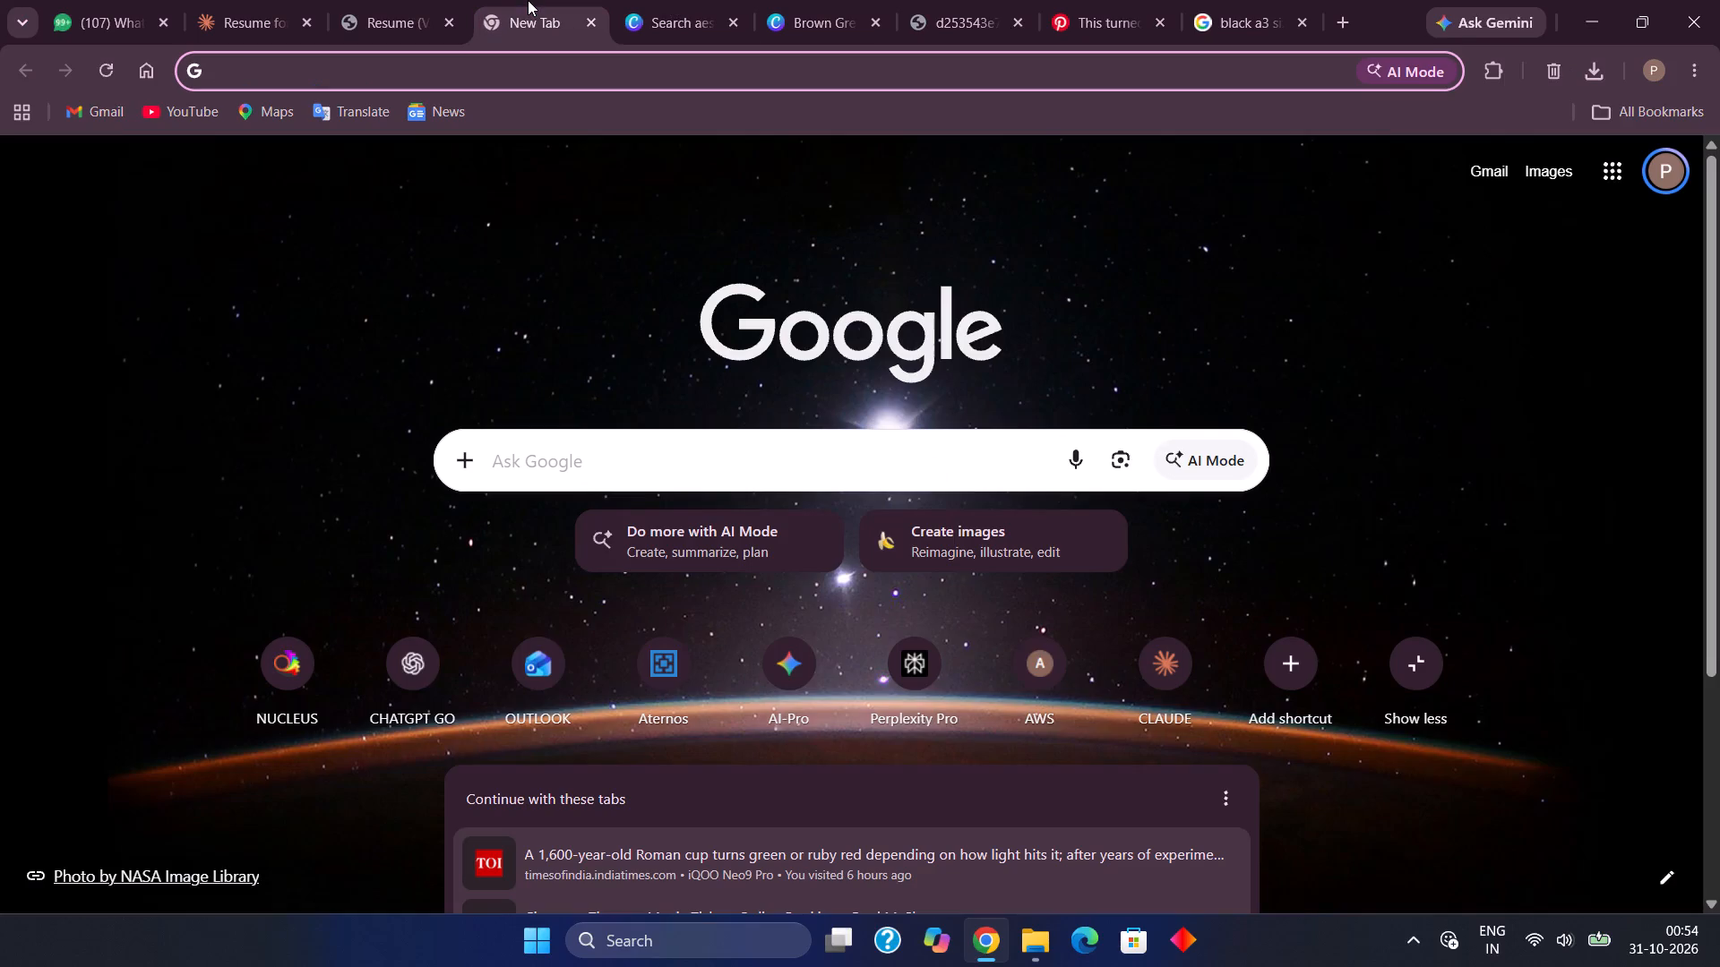
click(394, 0)
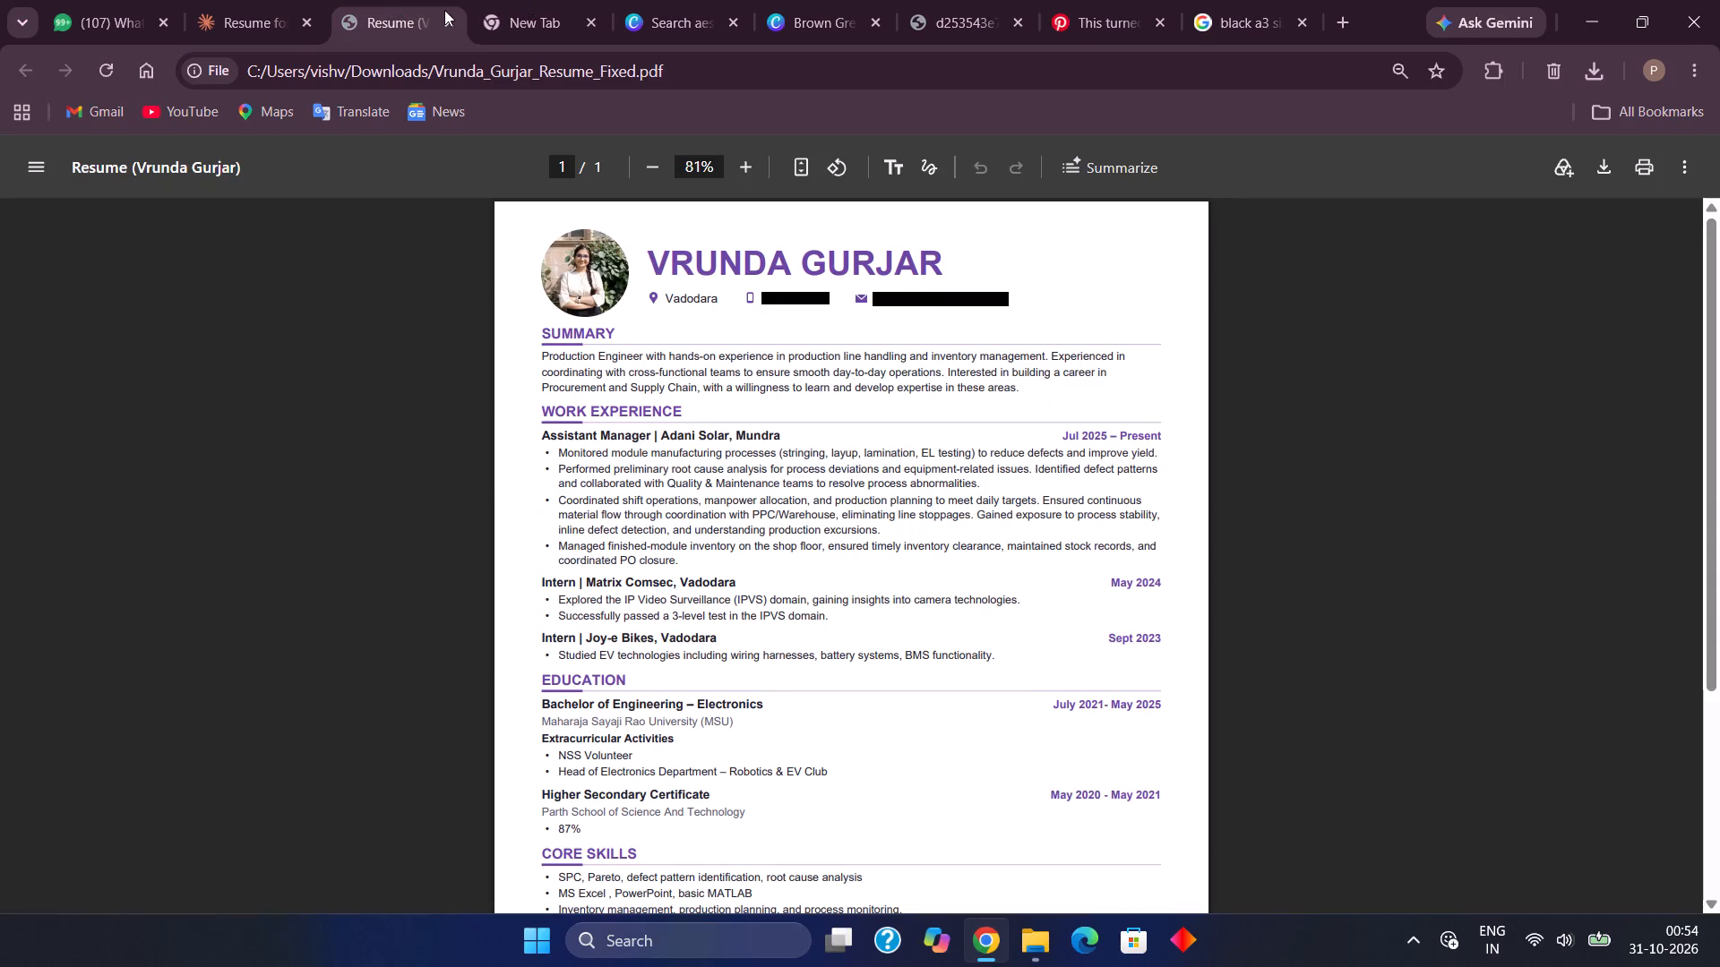
click(445, 13)
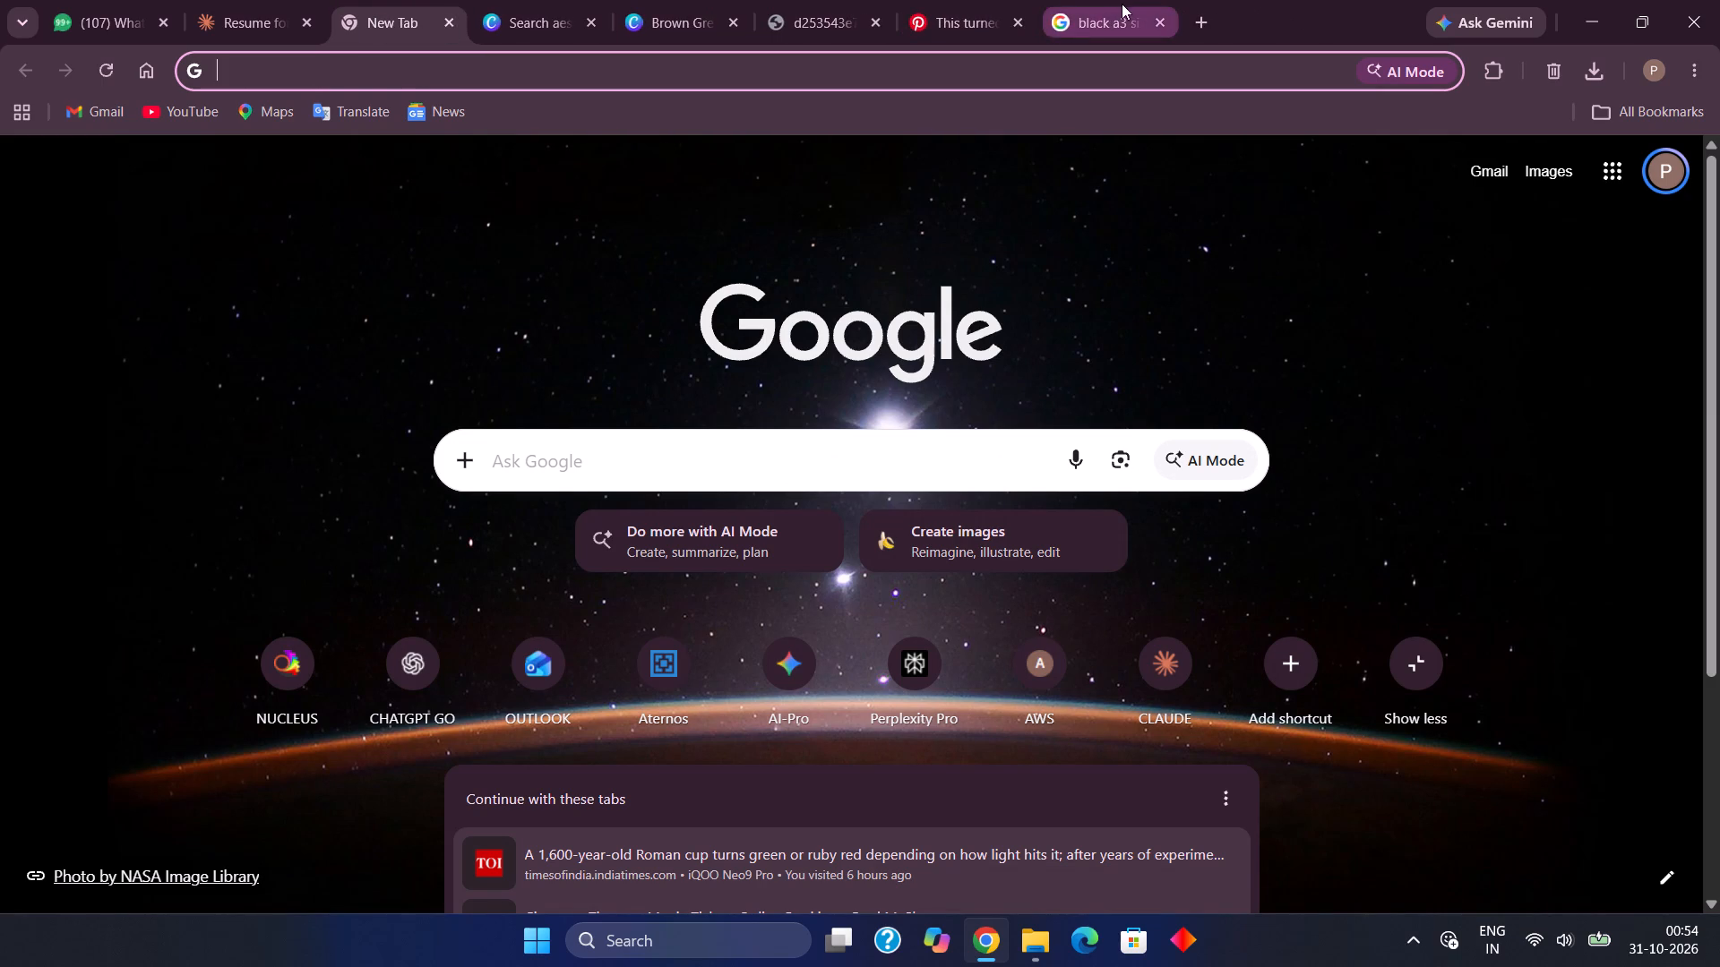